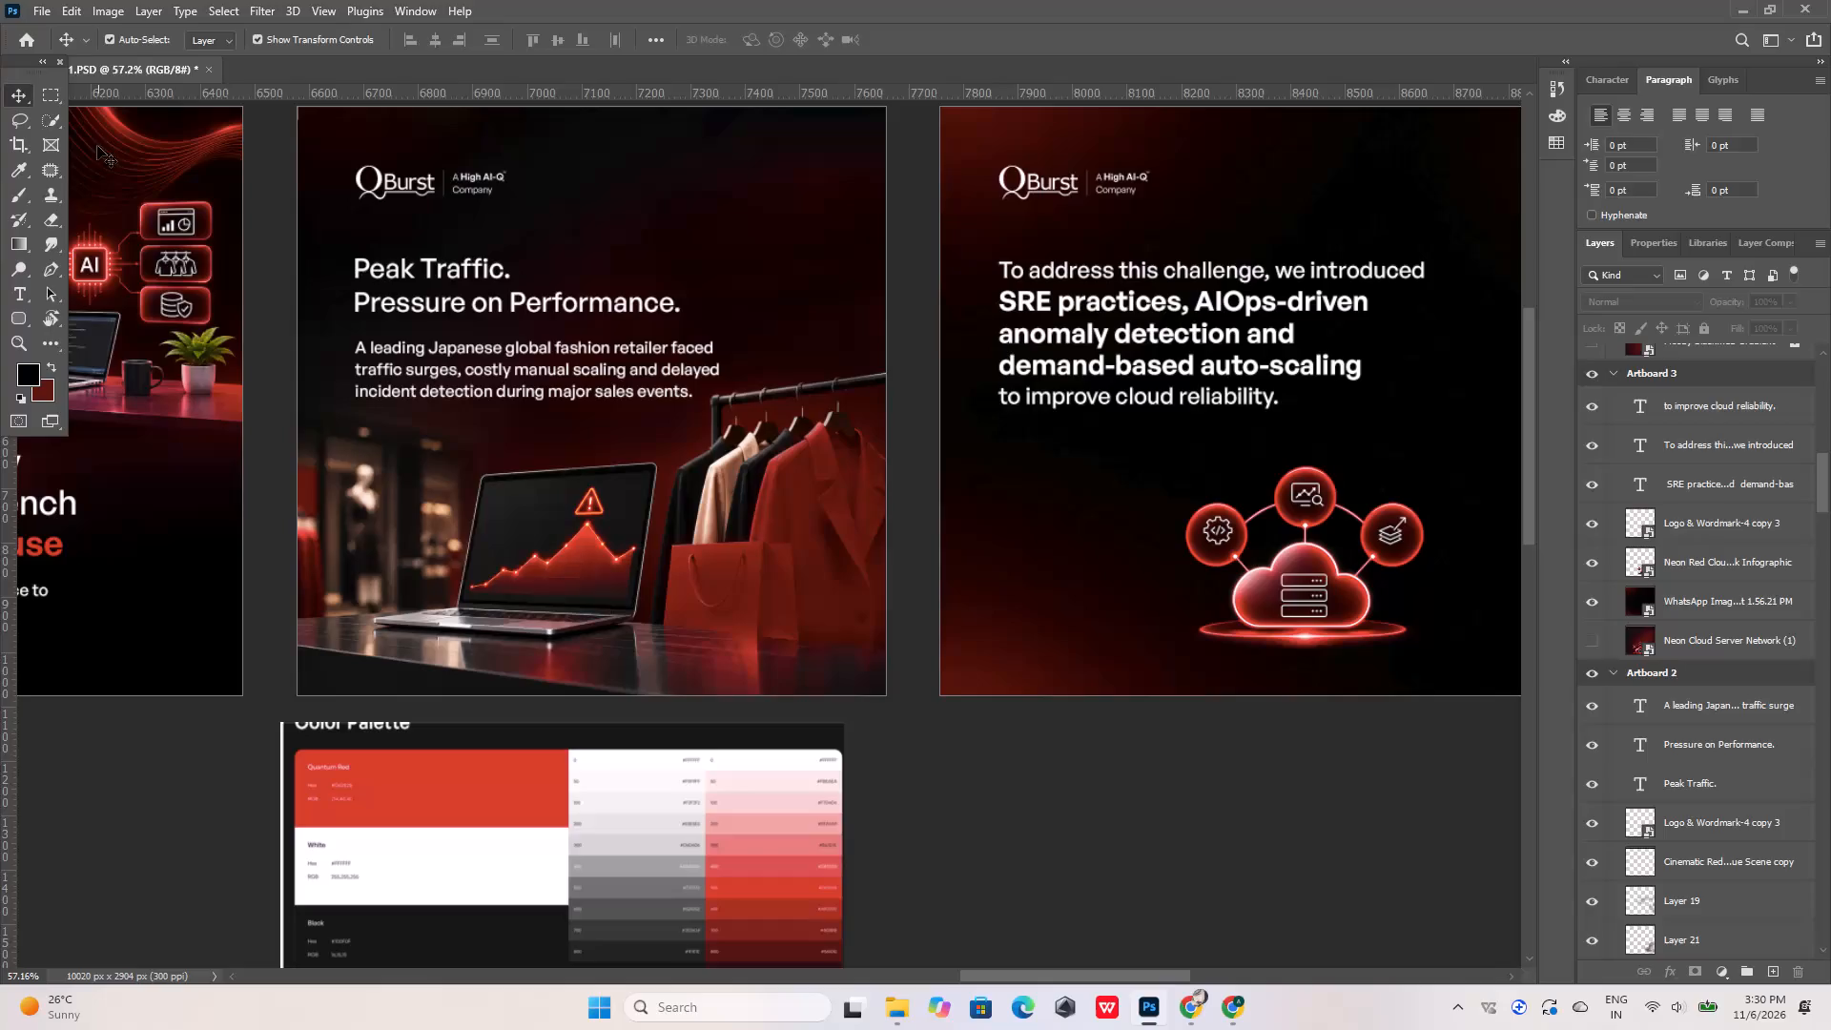
Switch to File Explorer and look through the Downloads, Documents and Videos folders for project files.
left_click(41, 11)
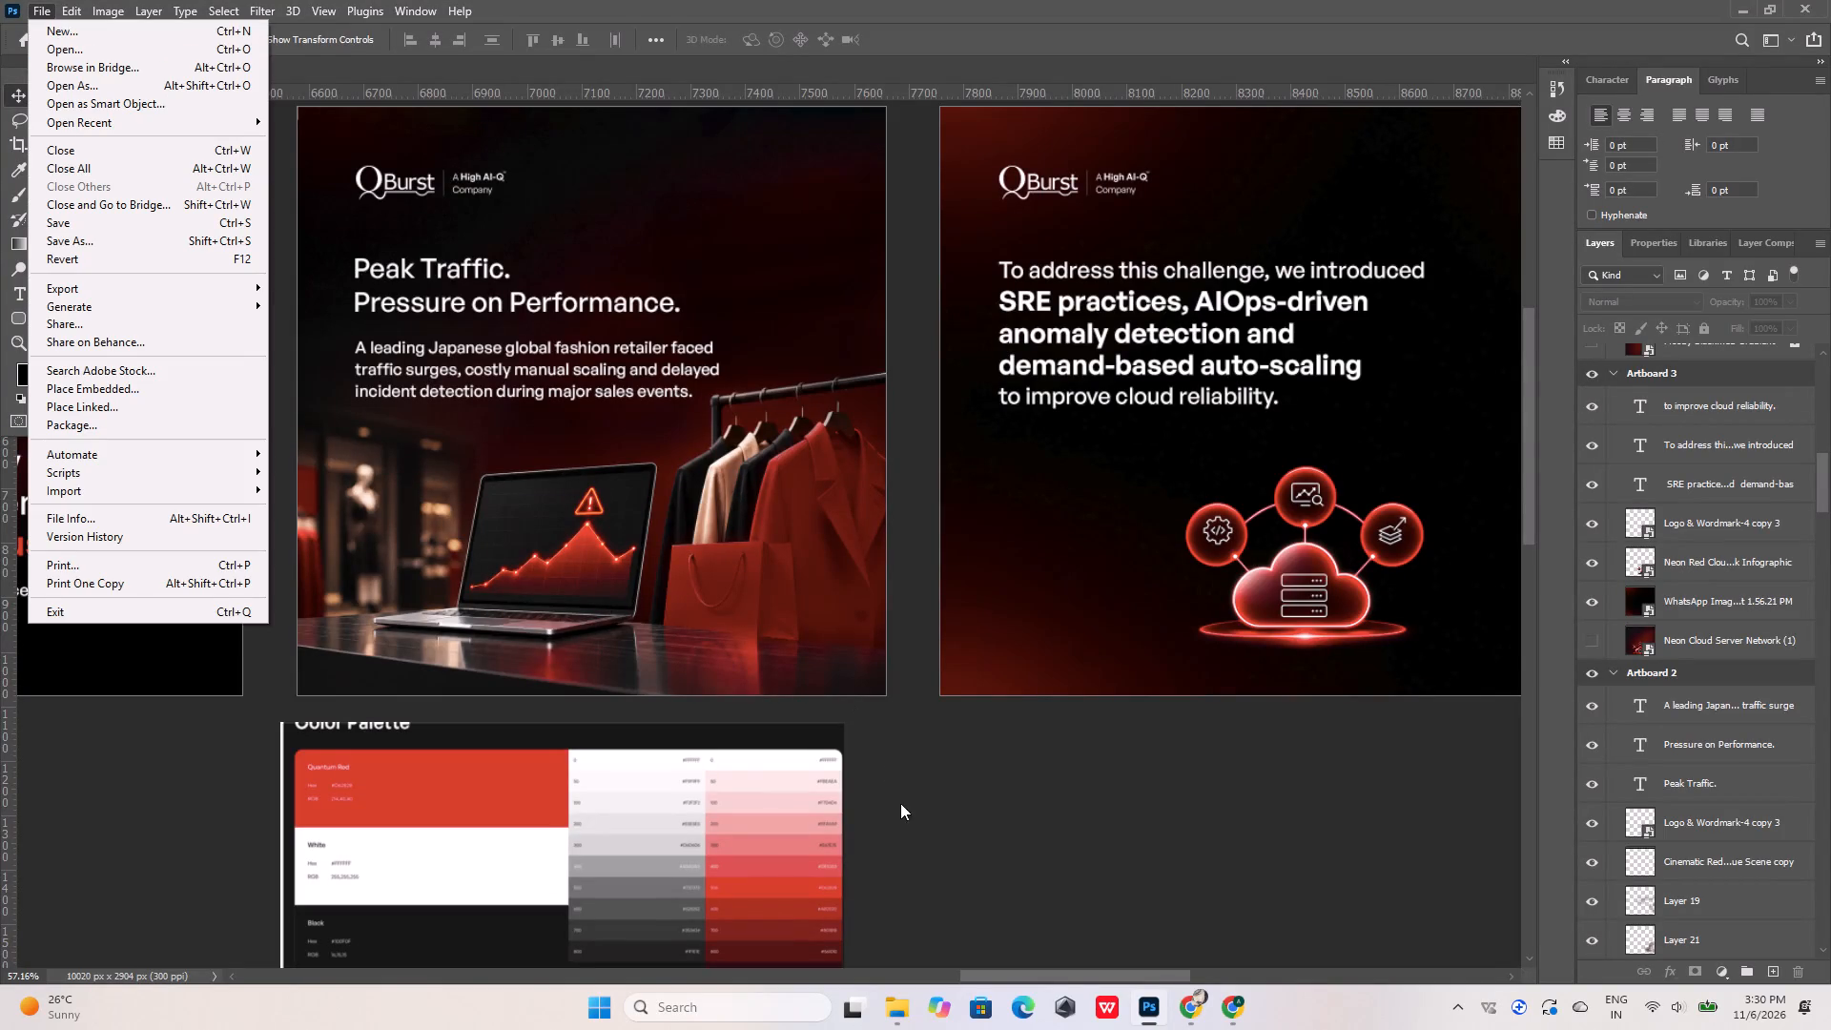
left_click(899, 1013)
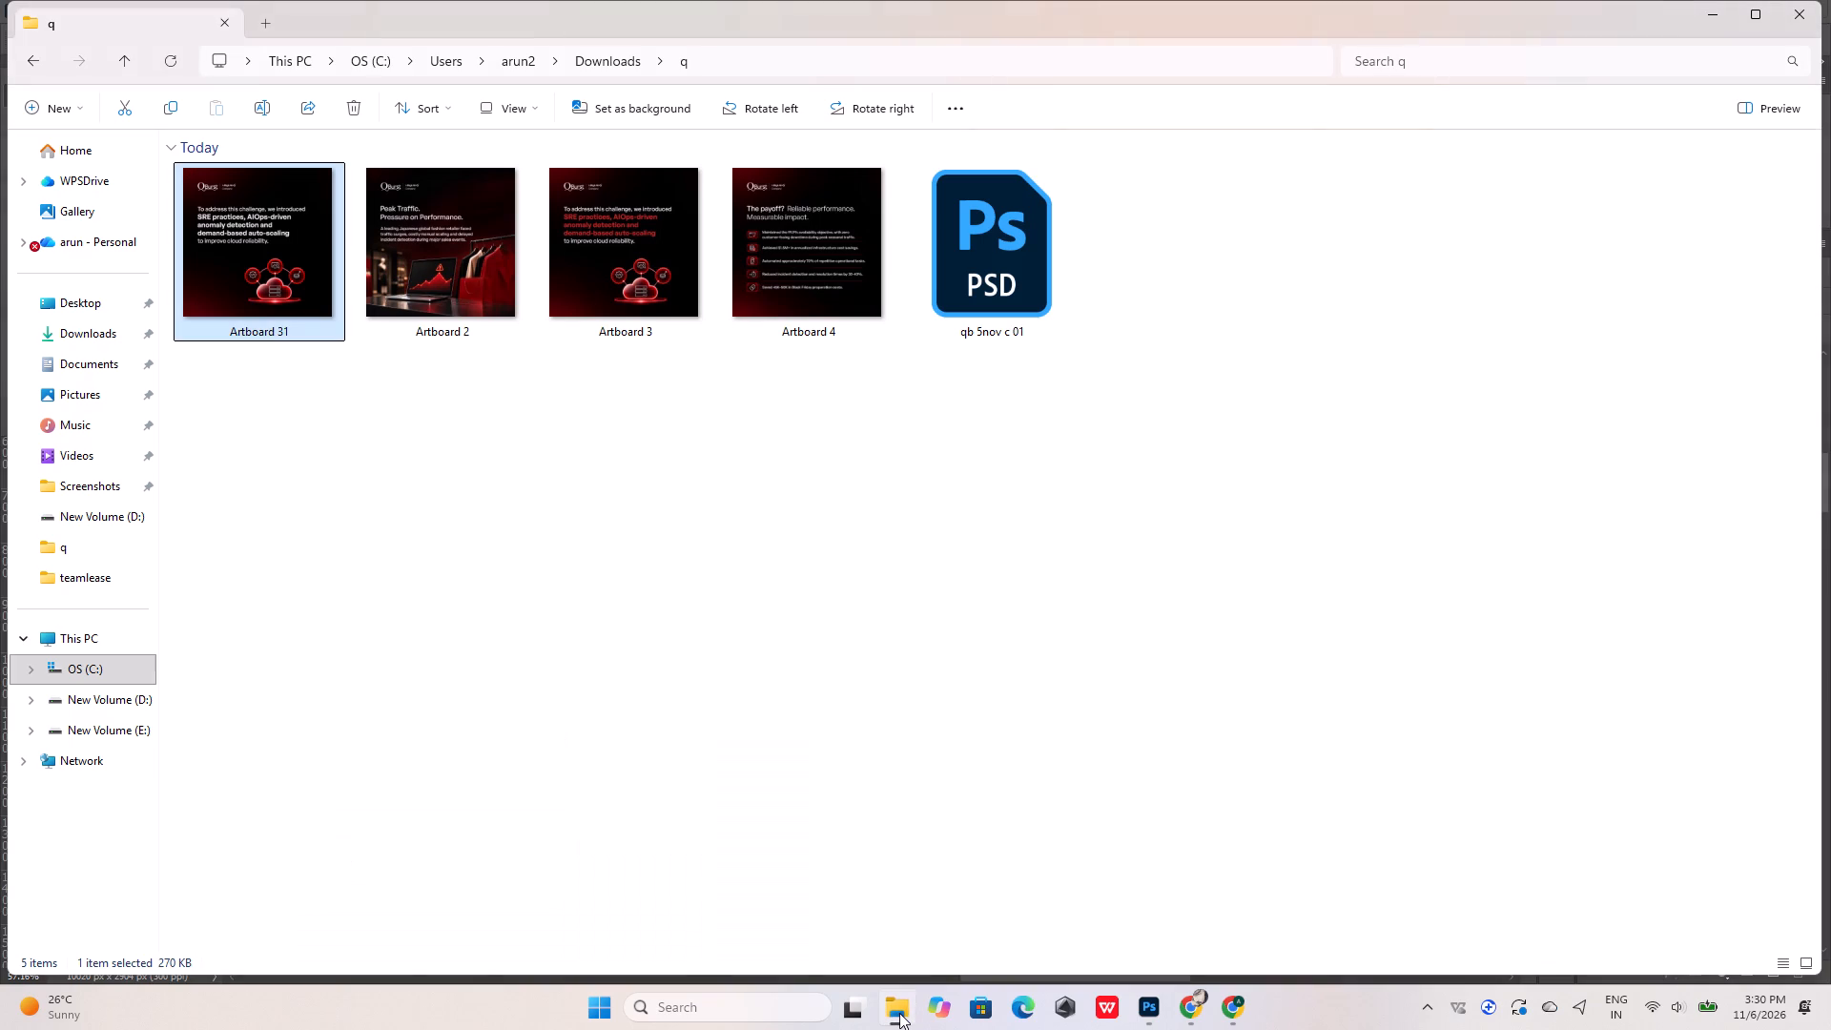
left_click(86, 335)
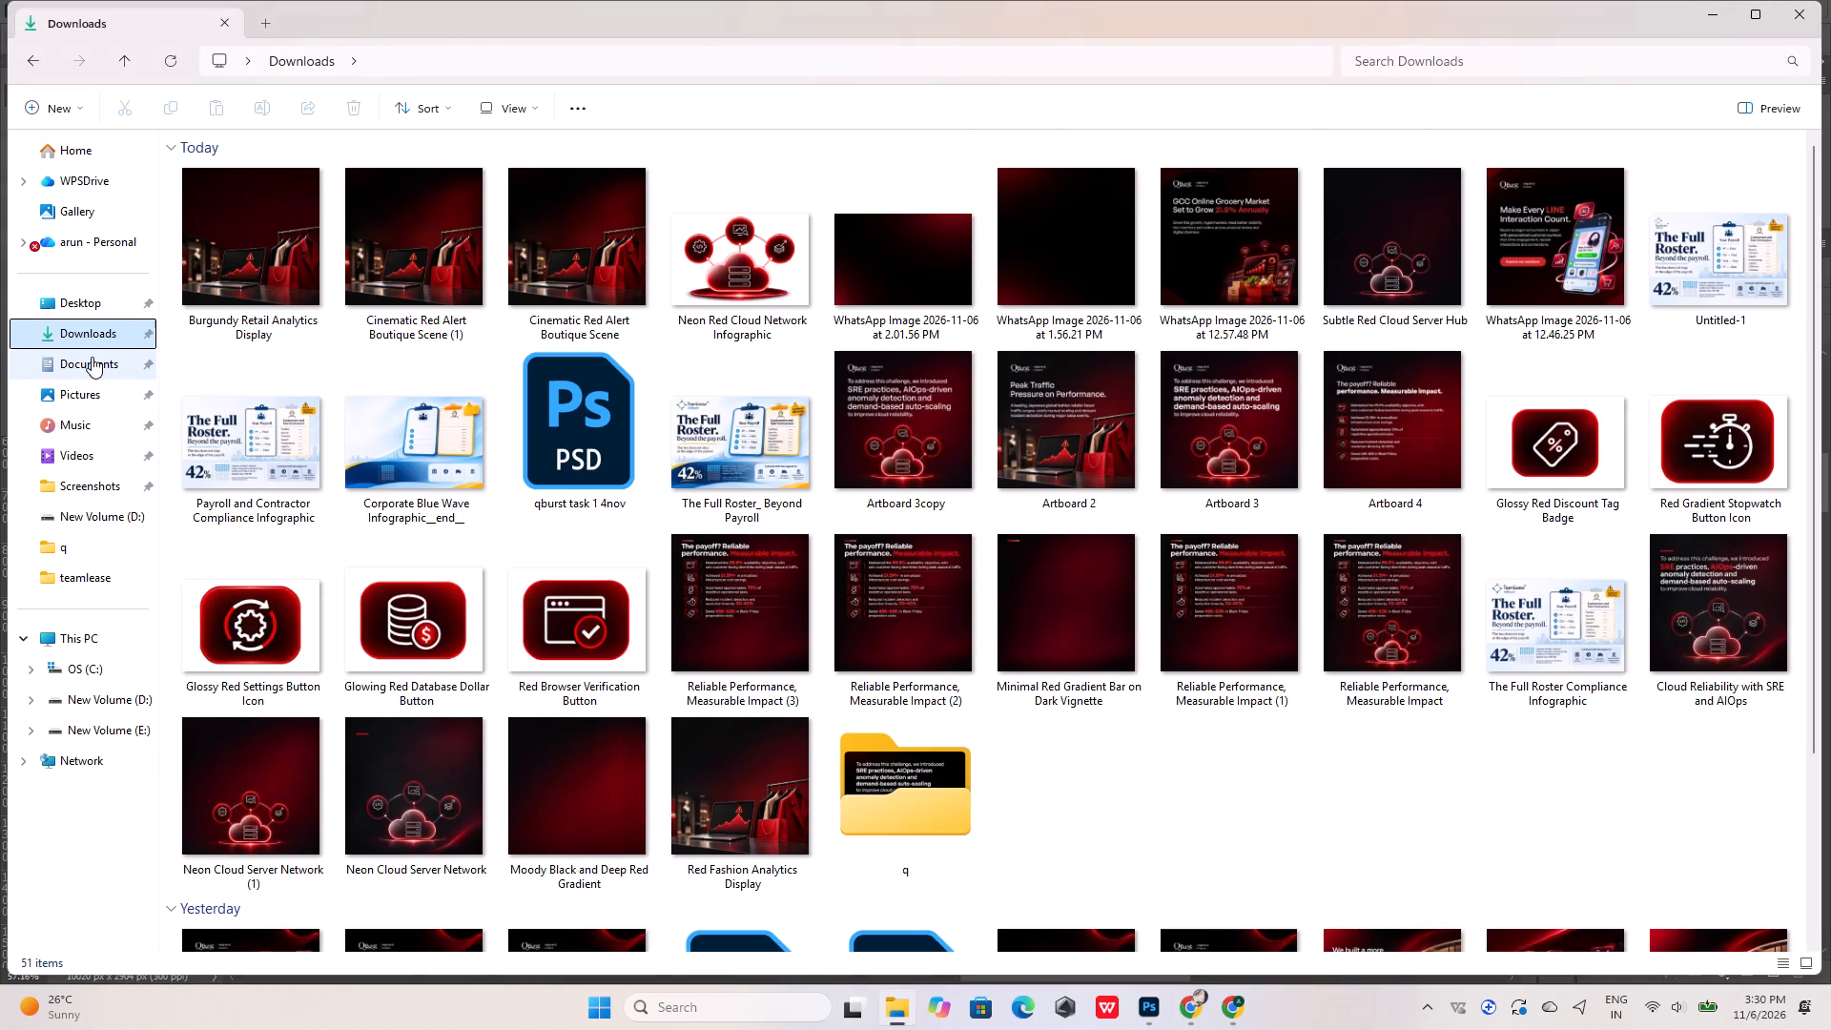
left_click(92, 360)
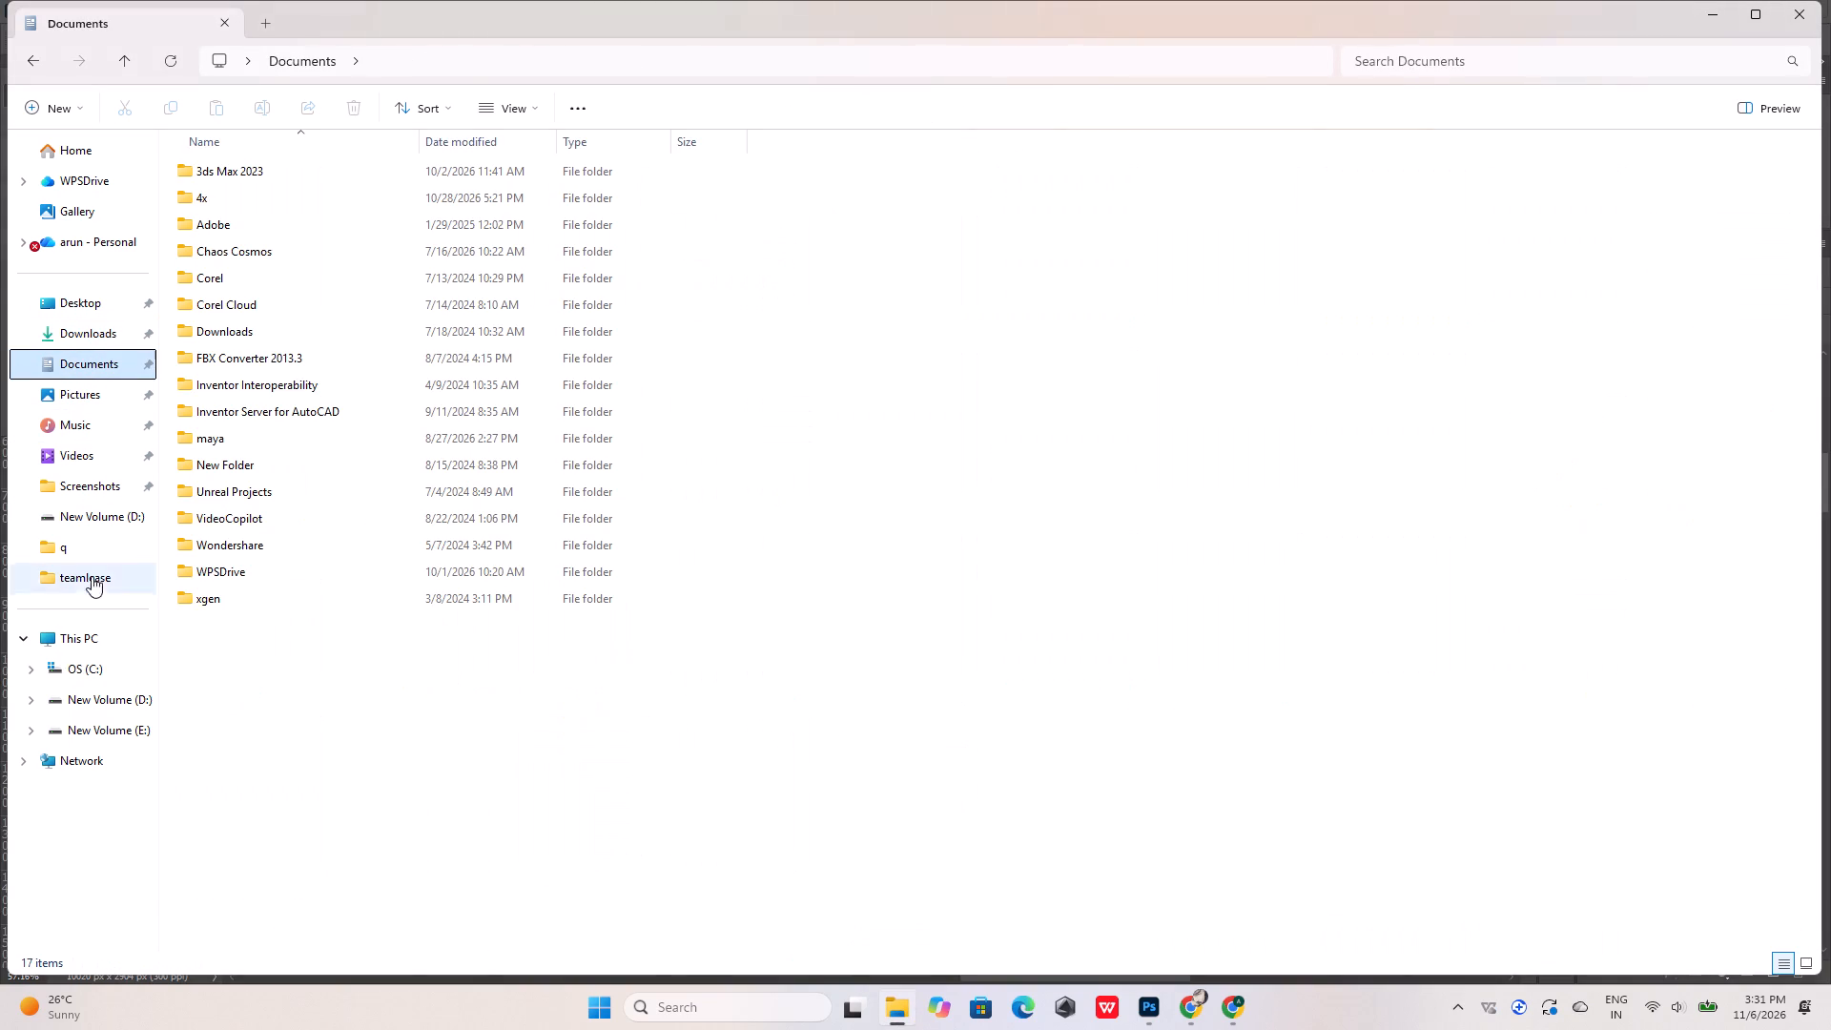
left_click(98, 464)
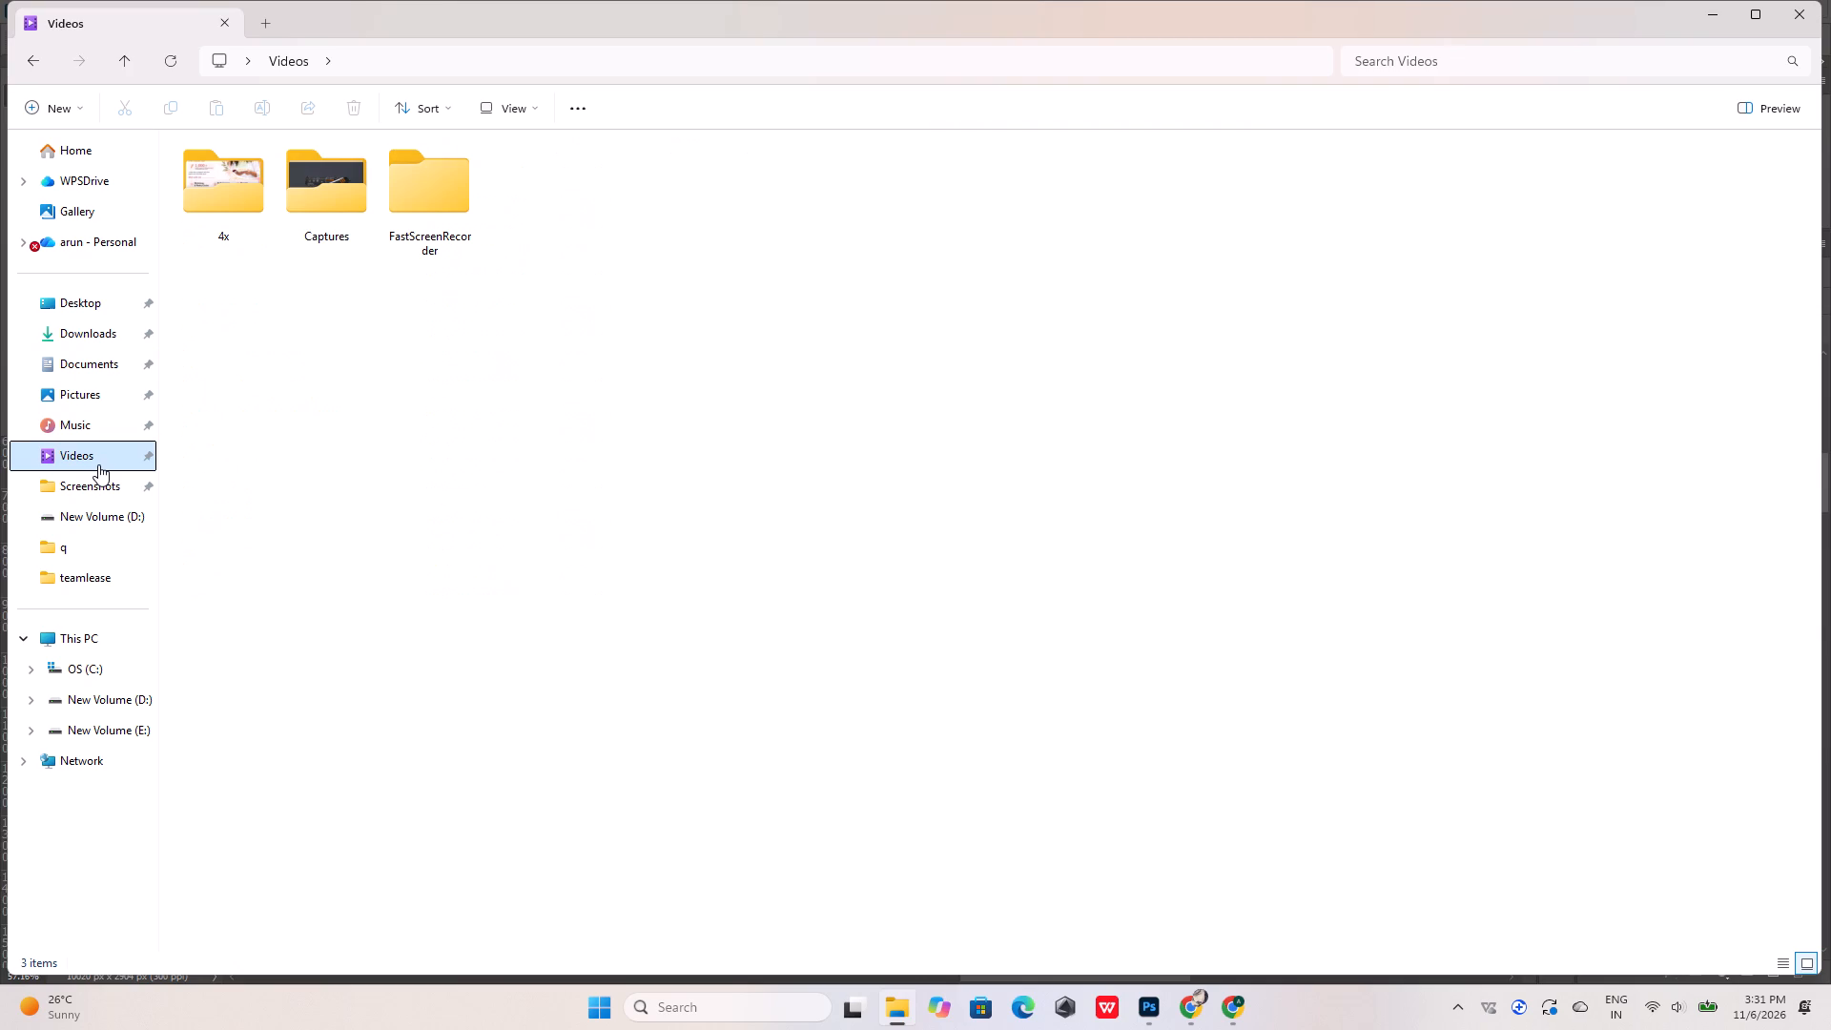
left_click(87, 340)
scroll(565, 549, "down", 3)
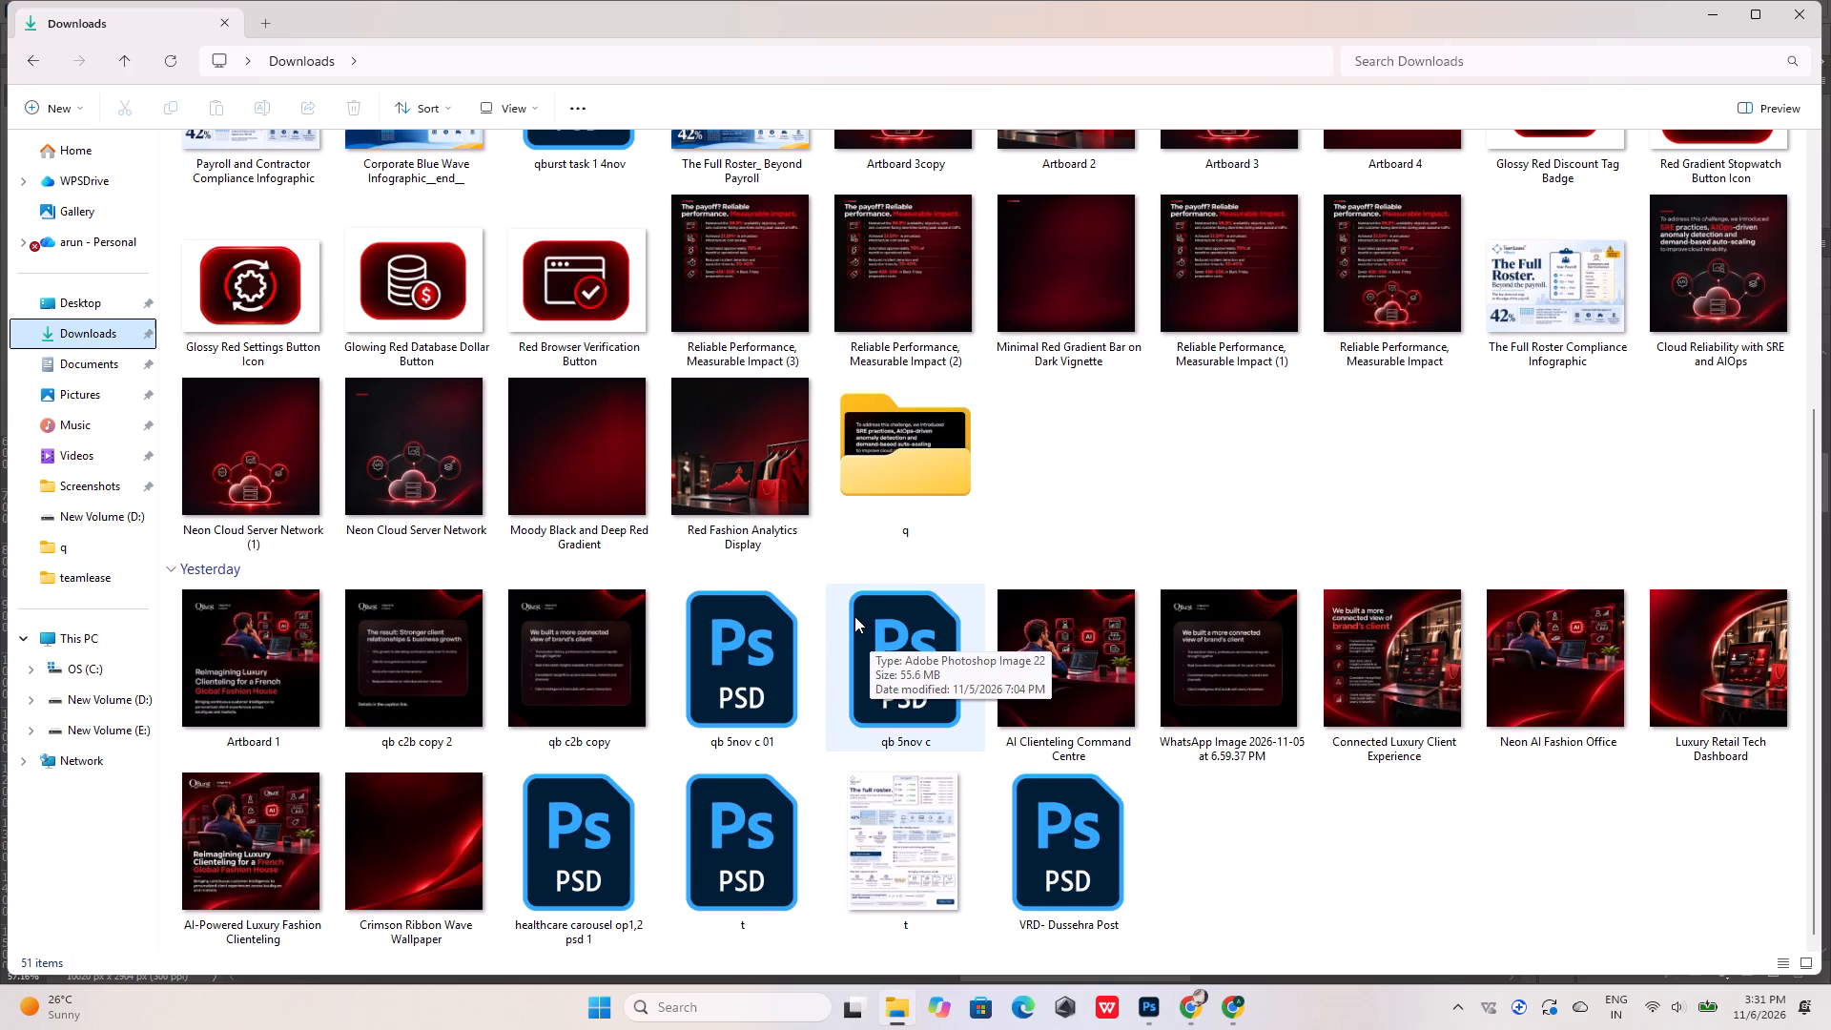
Open the Royal Arebin folder on New Volume (E:).
left_click(129, 729)
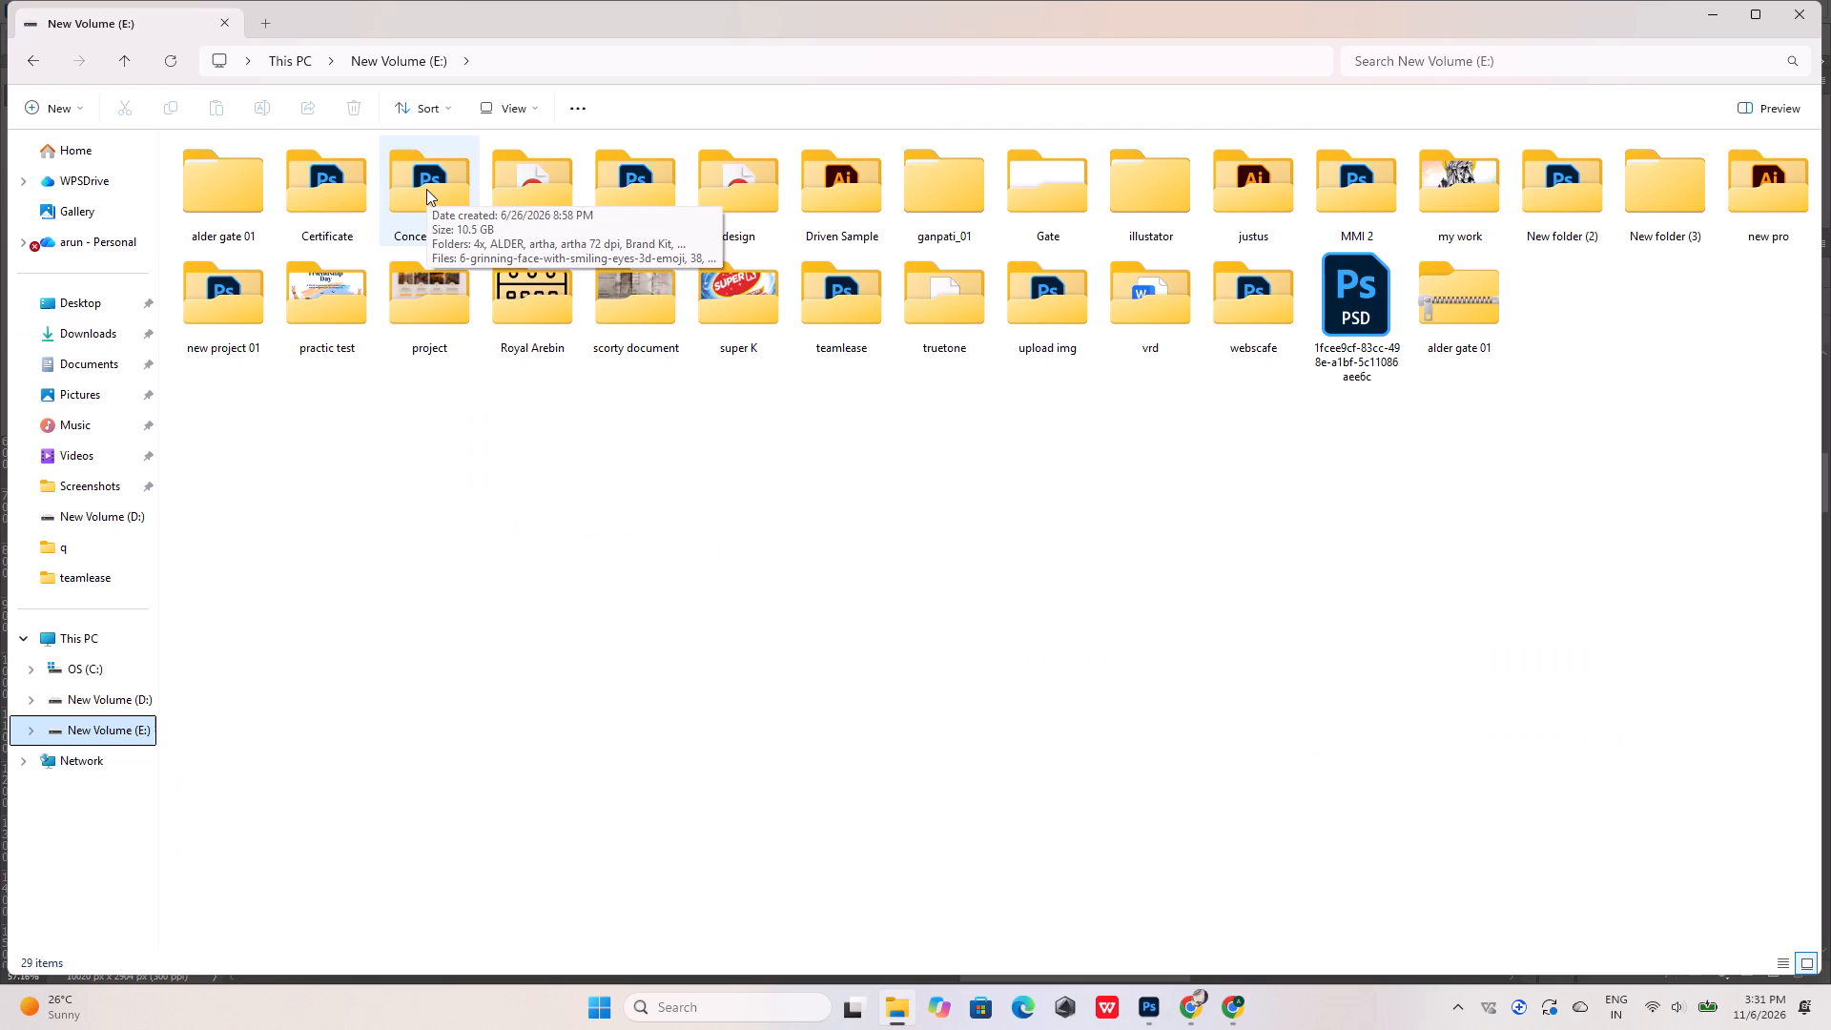
left_click(426, 189)
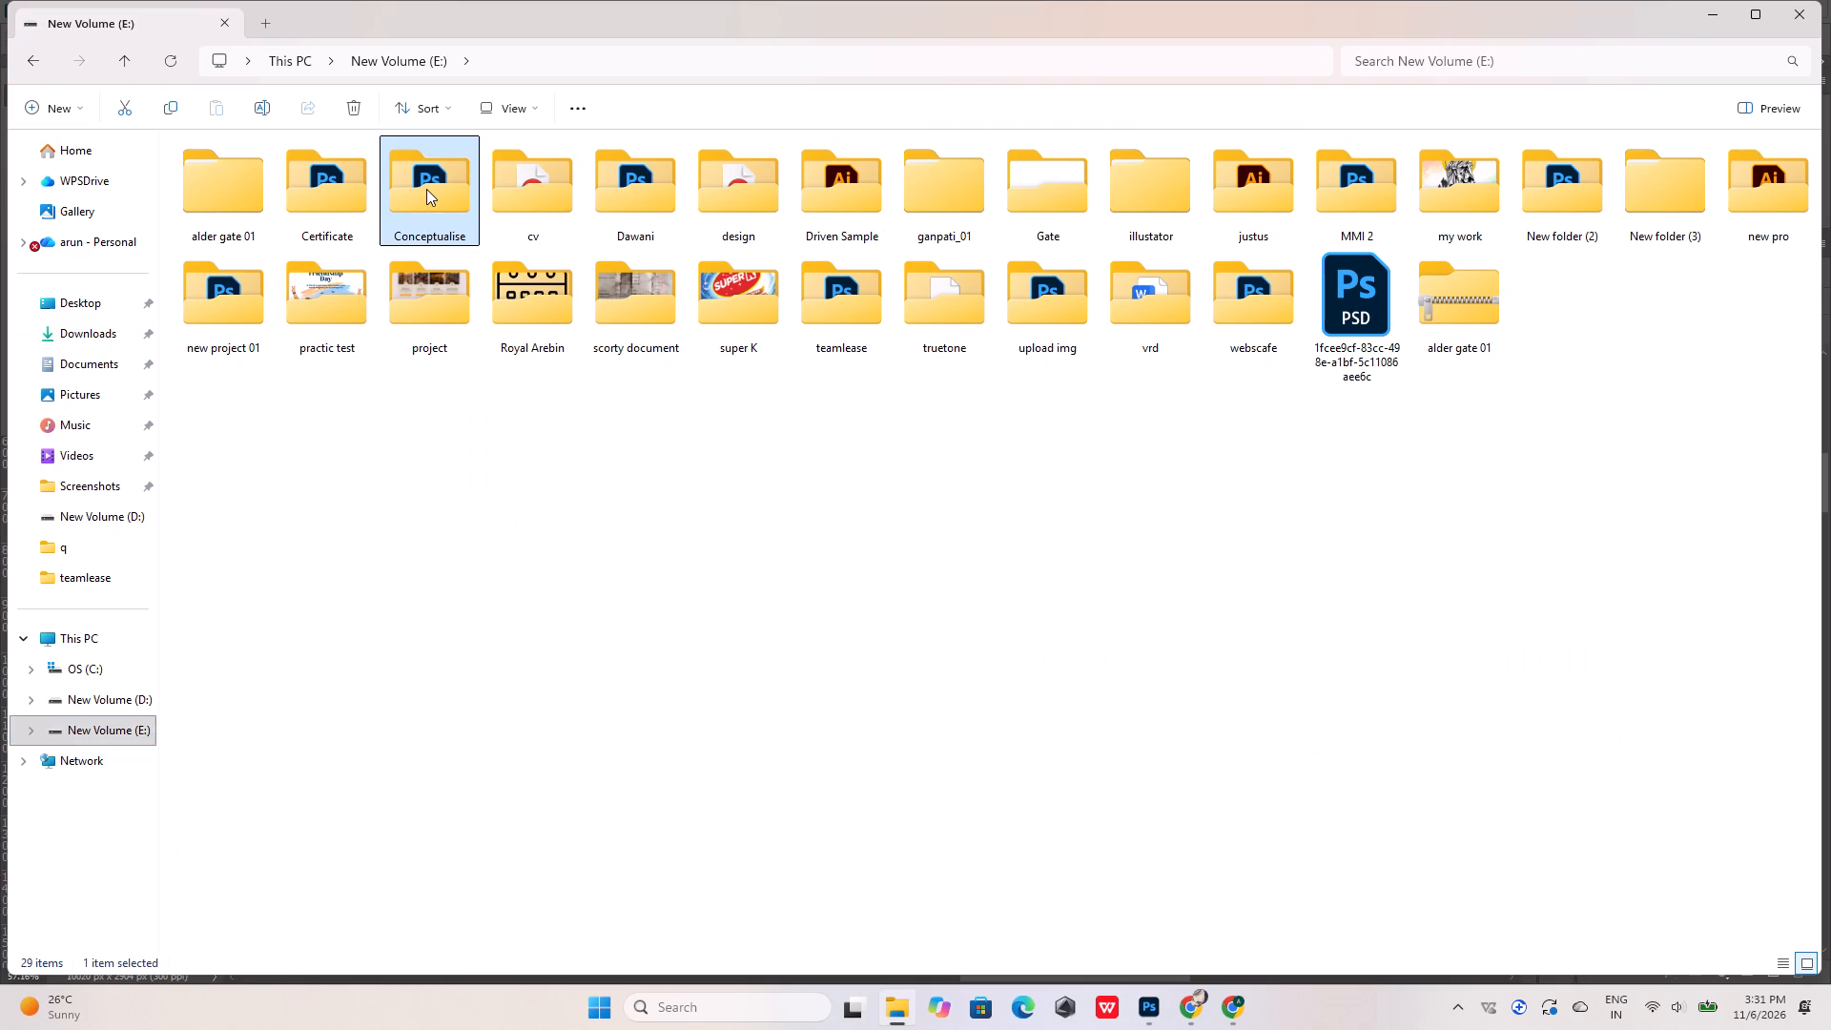
type("rr")
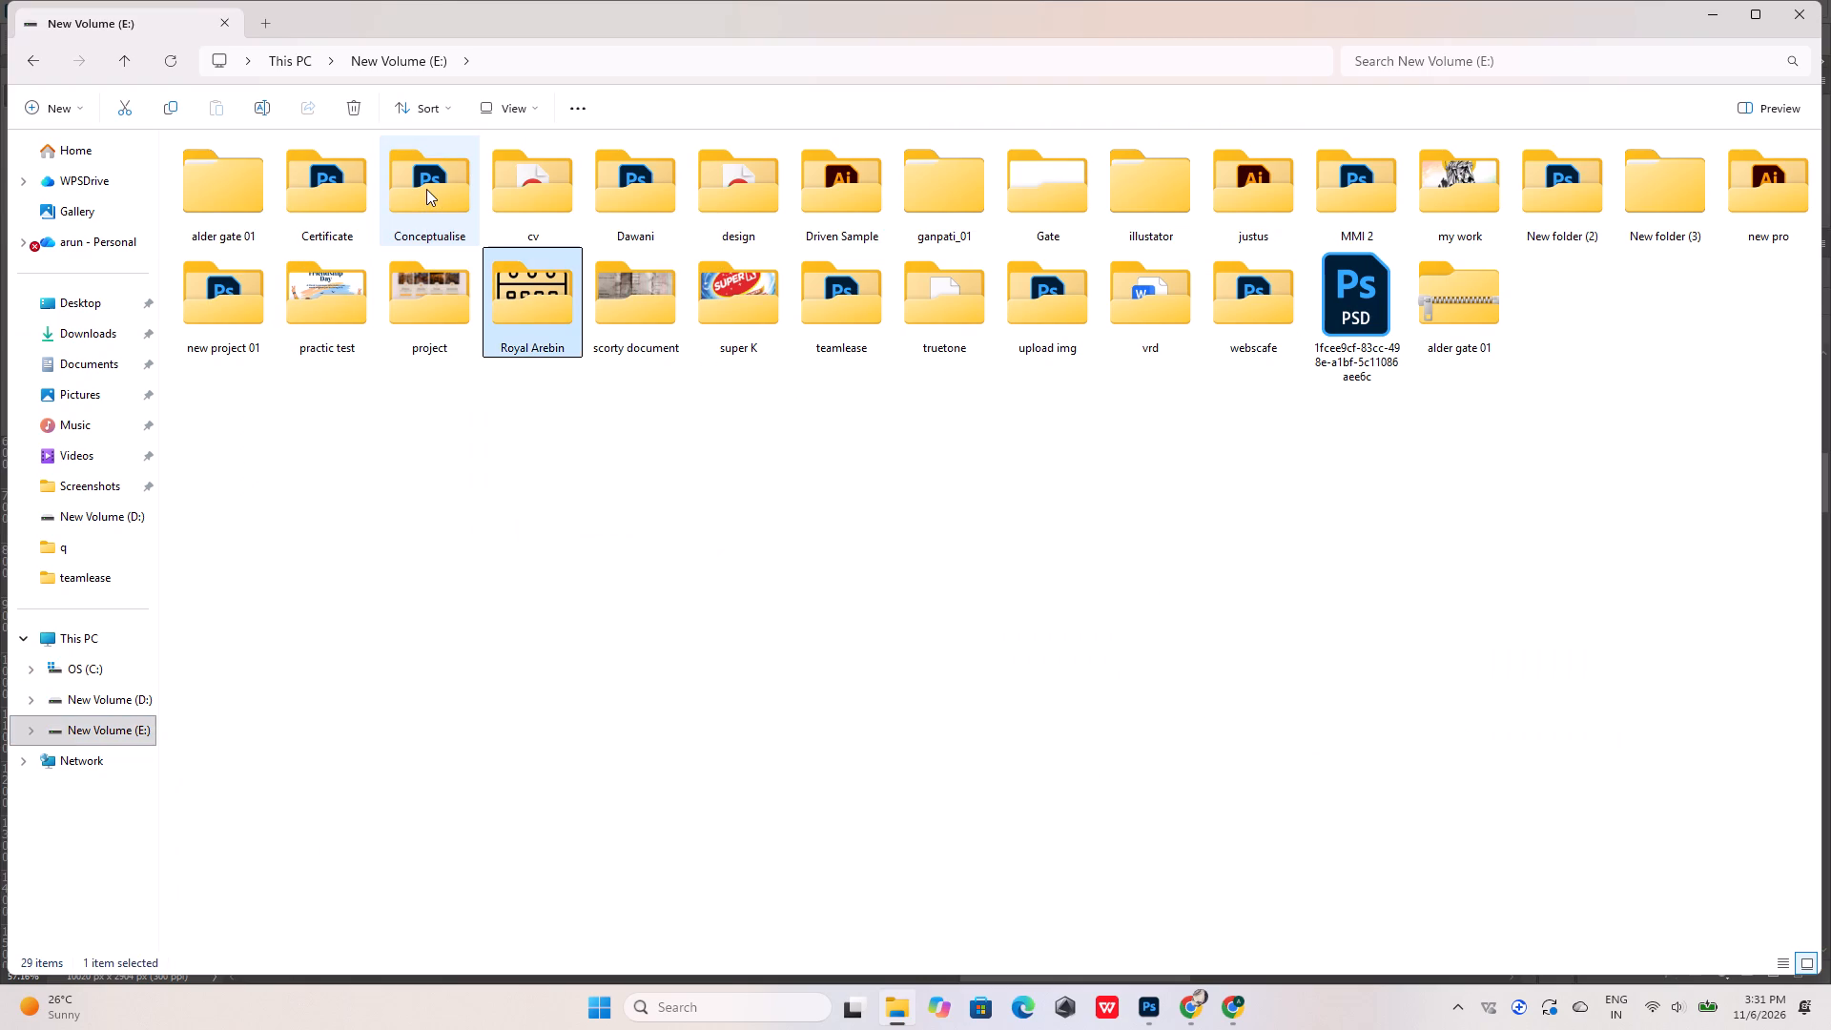
double_click(516, 304)
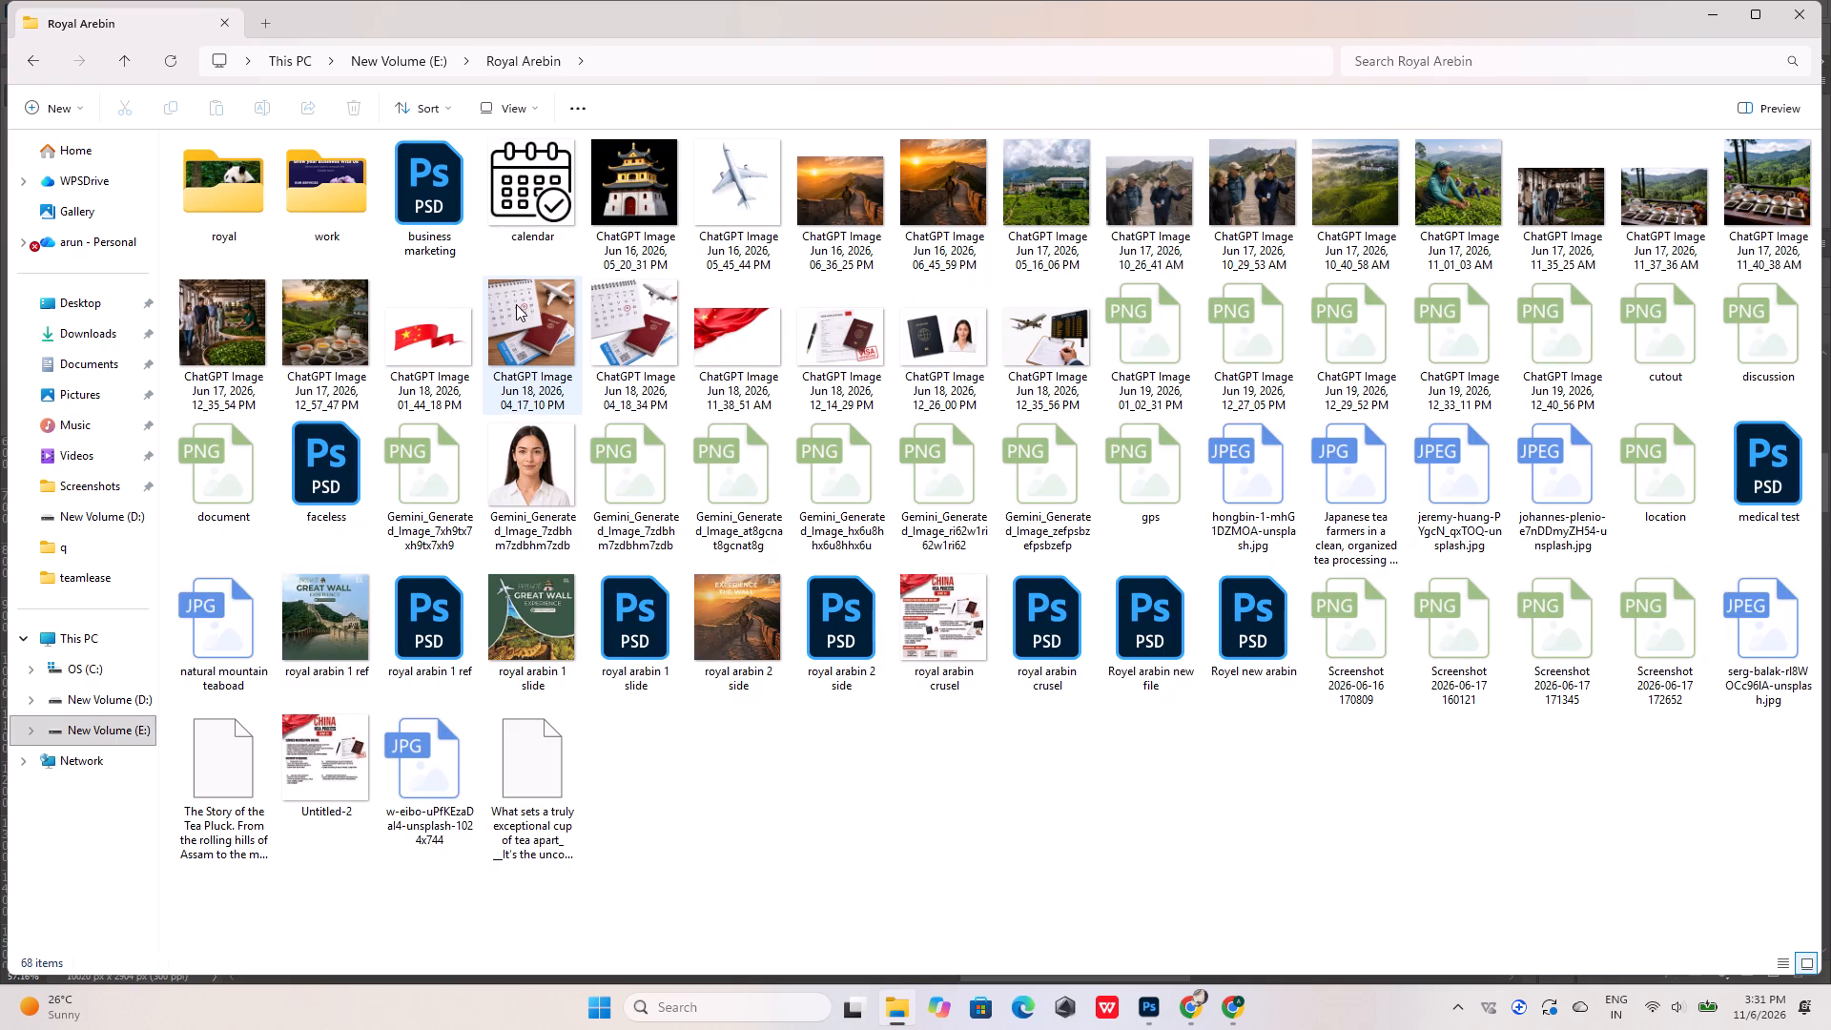
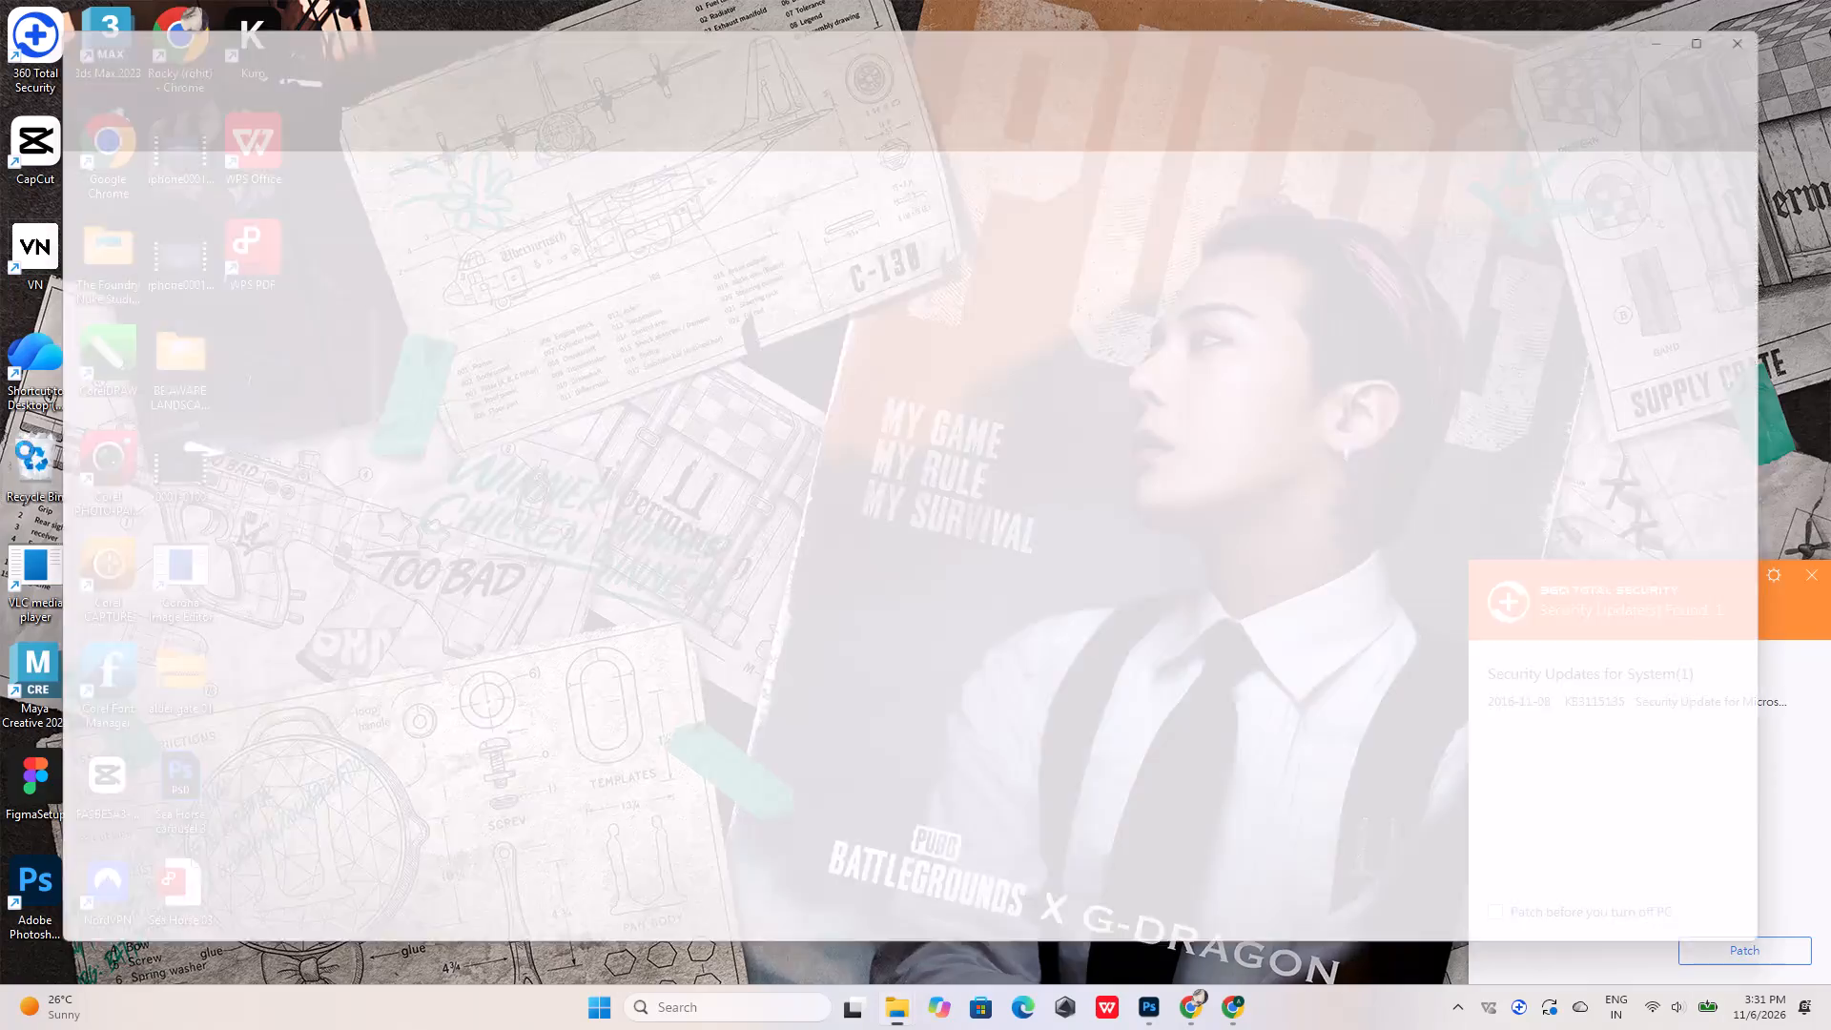
Look through the deleted files in the Recycle Bin for Photoshop project files.
scroll(478, 499, "down", 3)
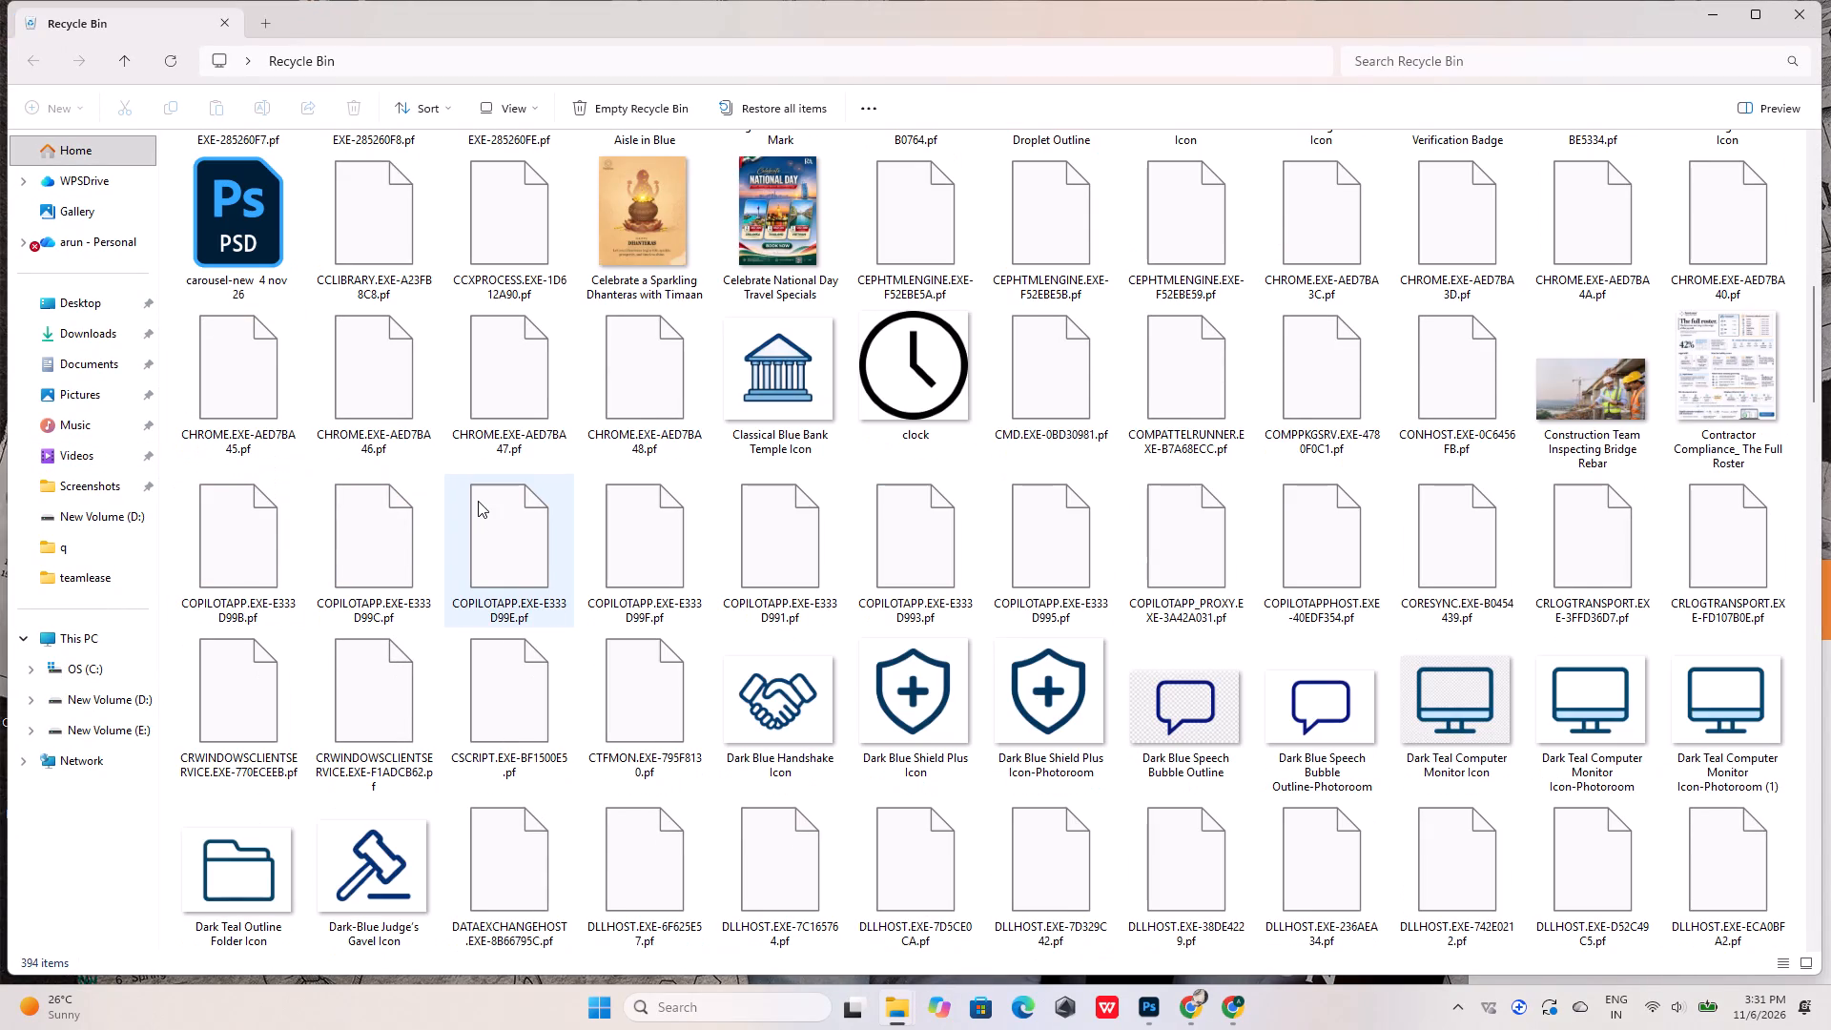
scroll(478, 501, "down", 3)
scroll(478, 501, "up", 3)
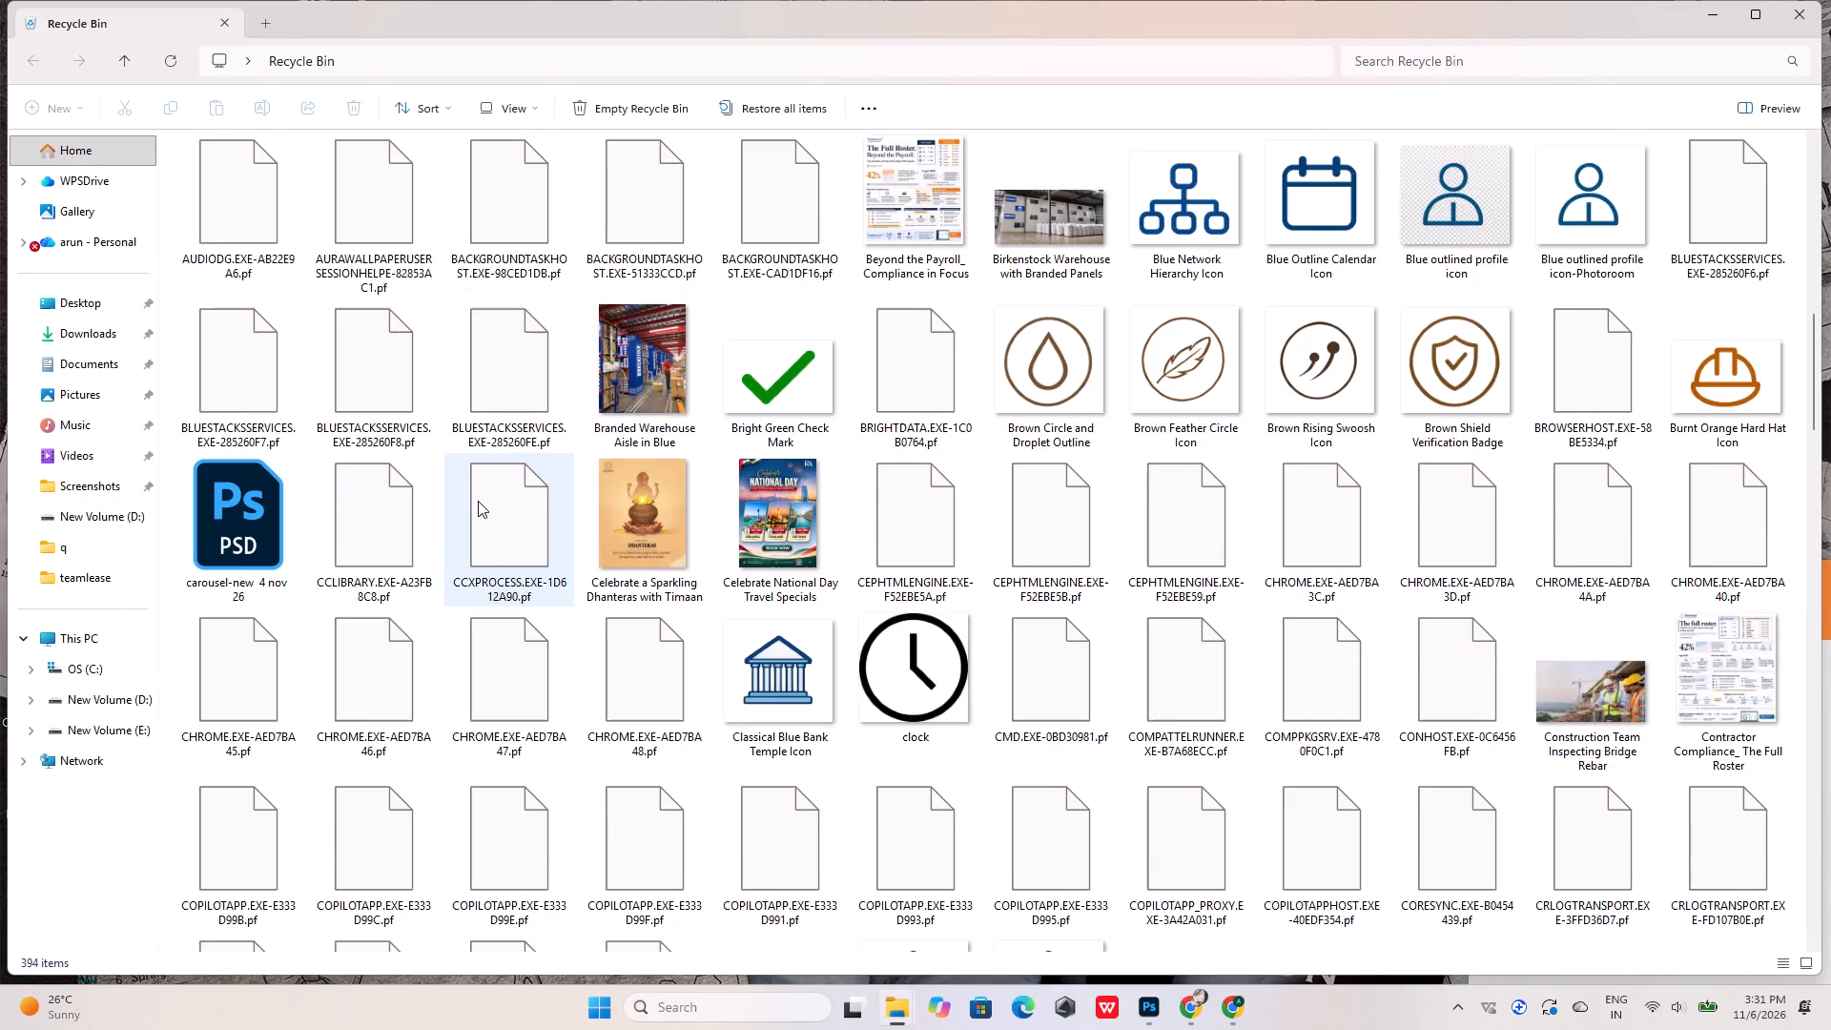
scroll(478, 501, "down", 8)
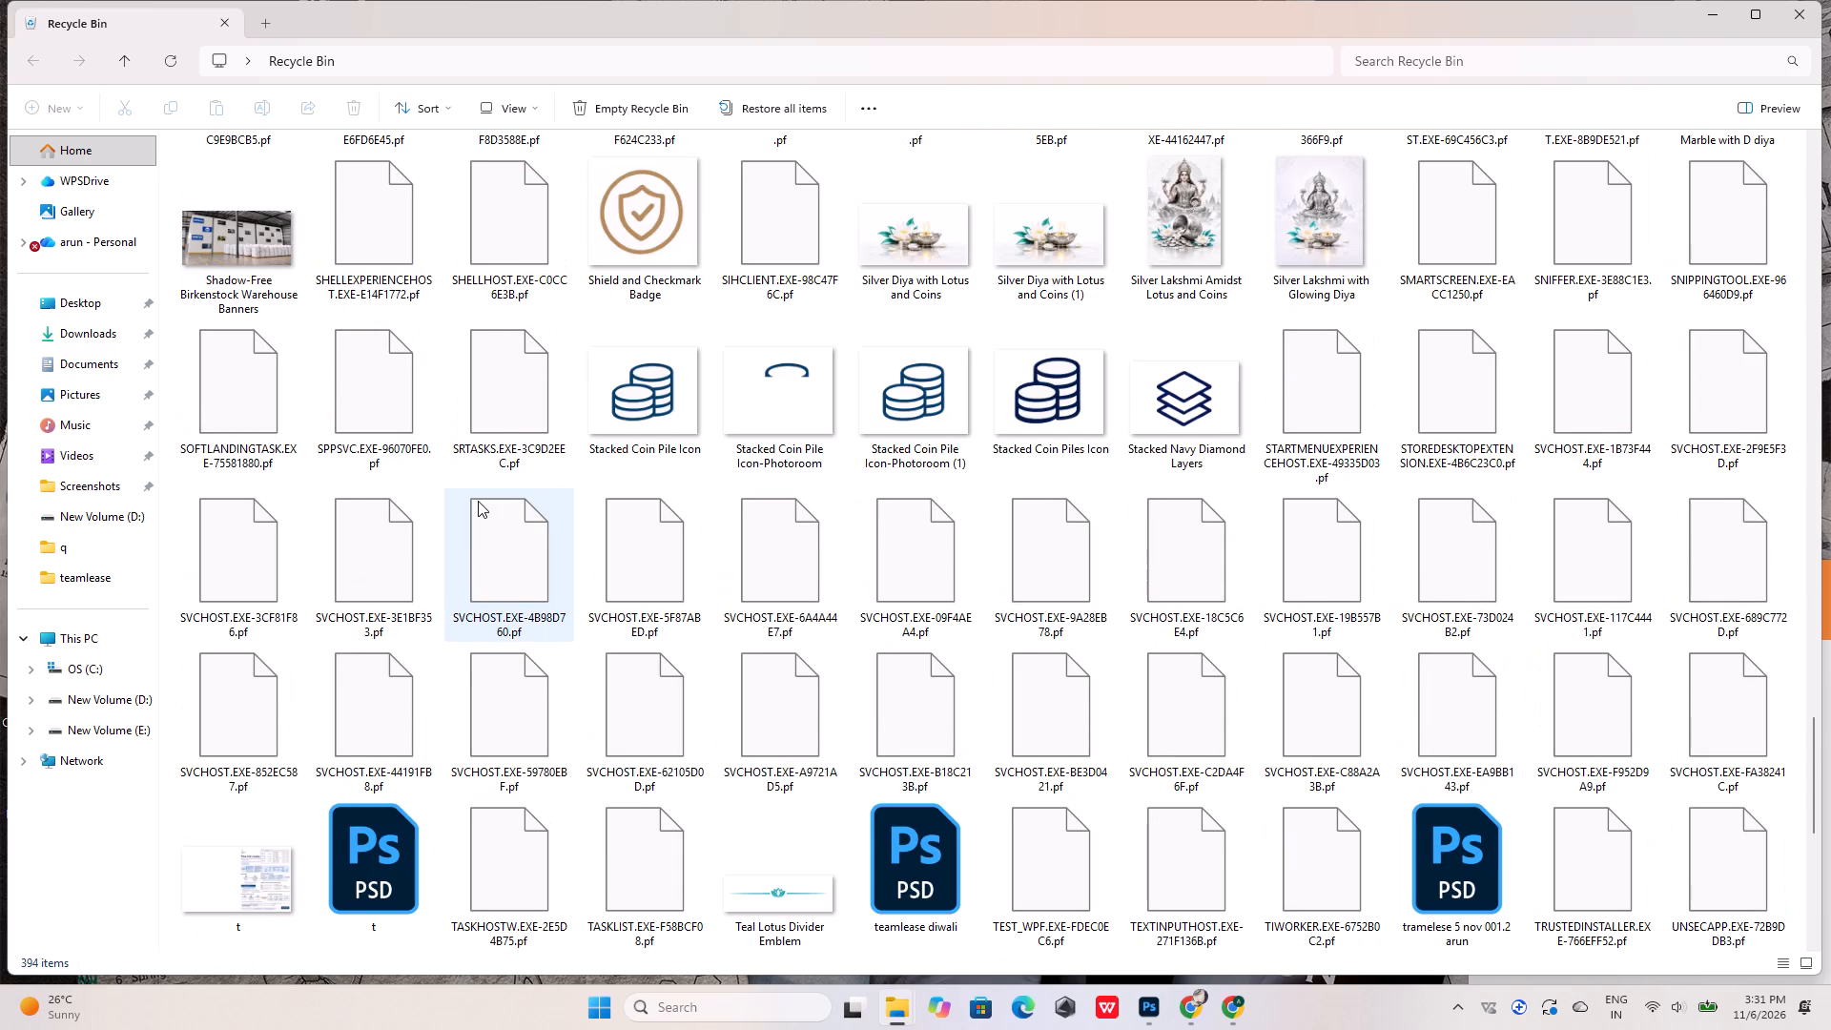
scroll(478, 501, "down", 2)
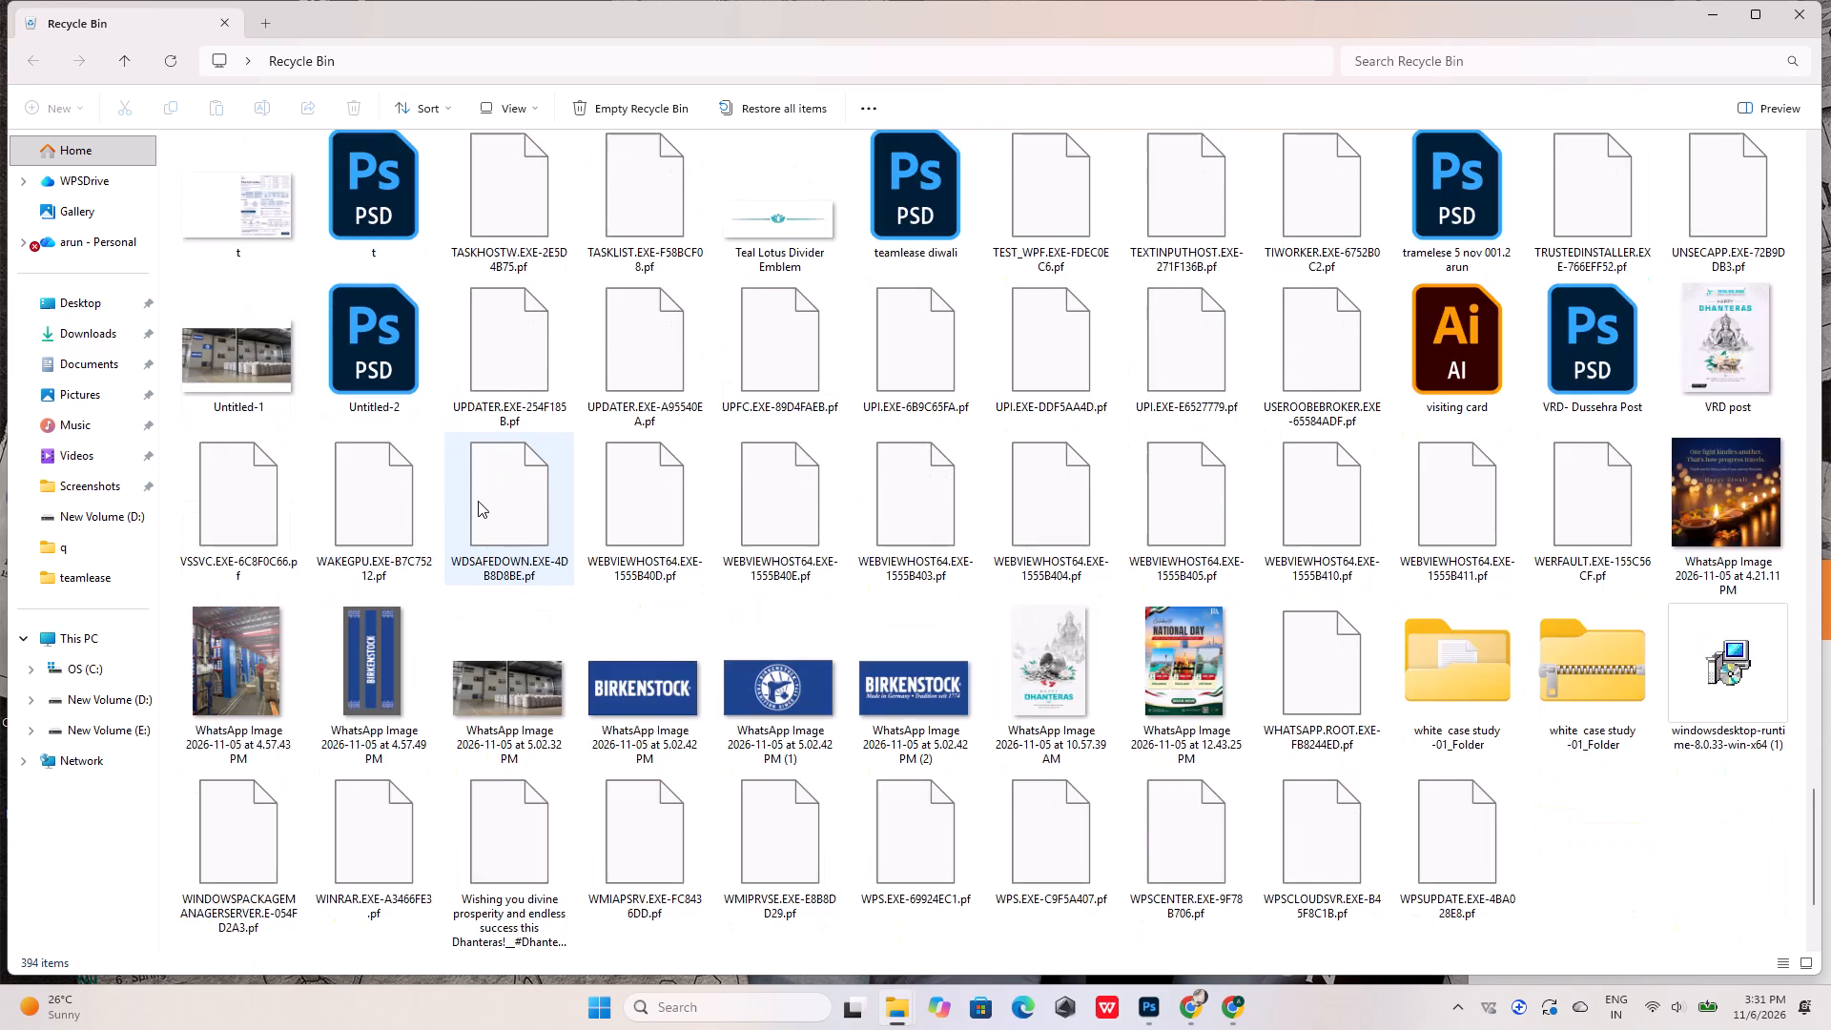
scroll(478, 501, "up", 4)
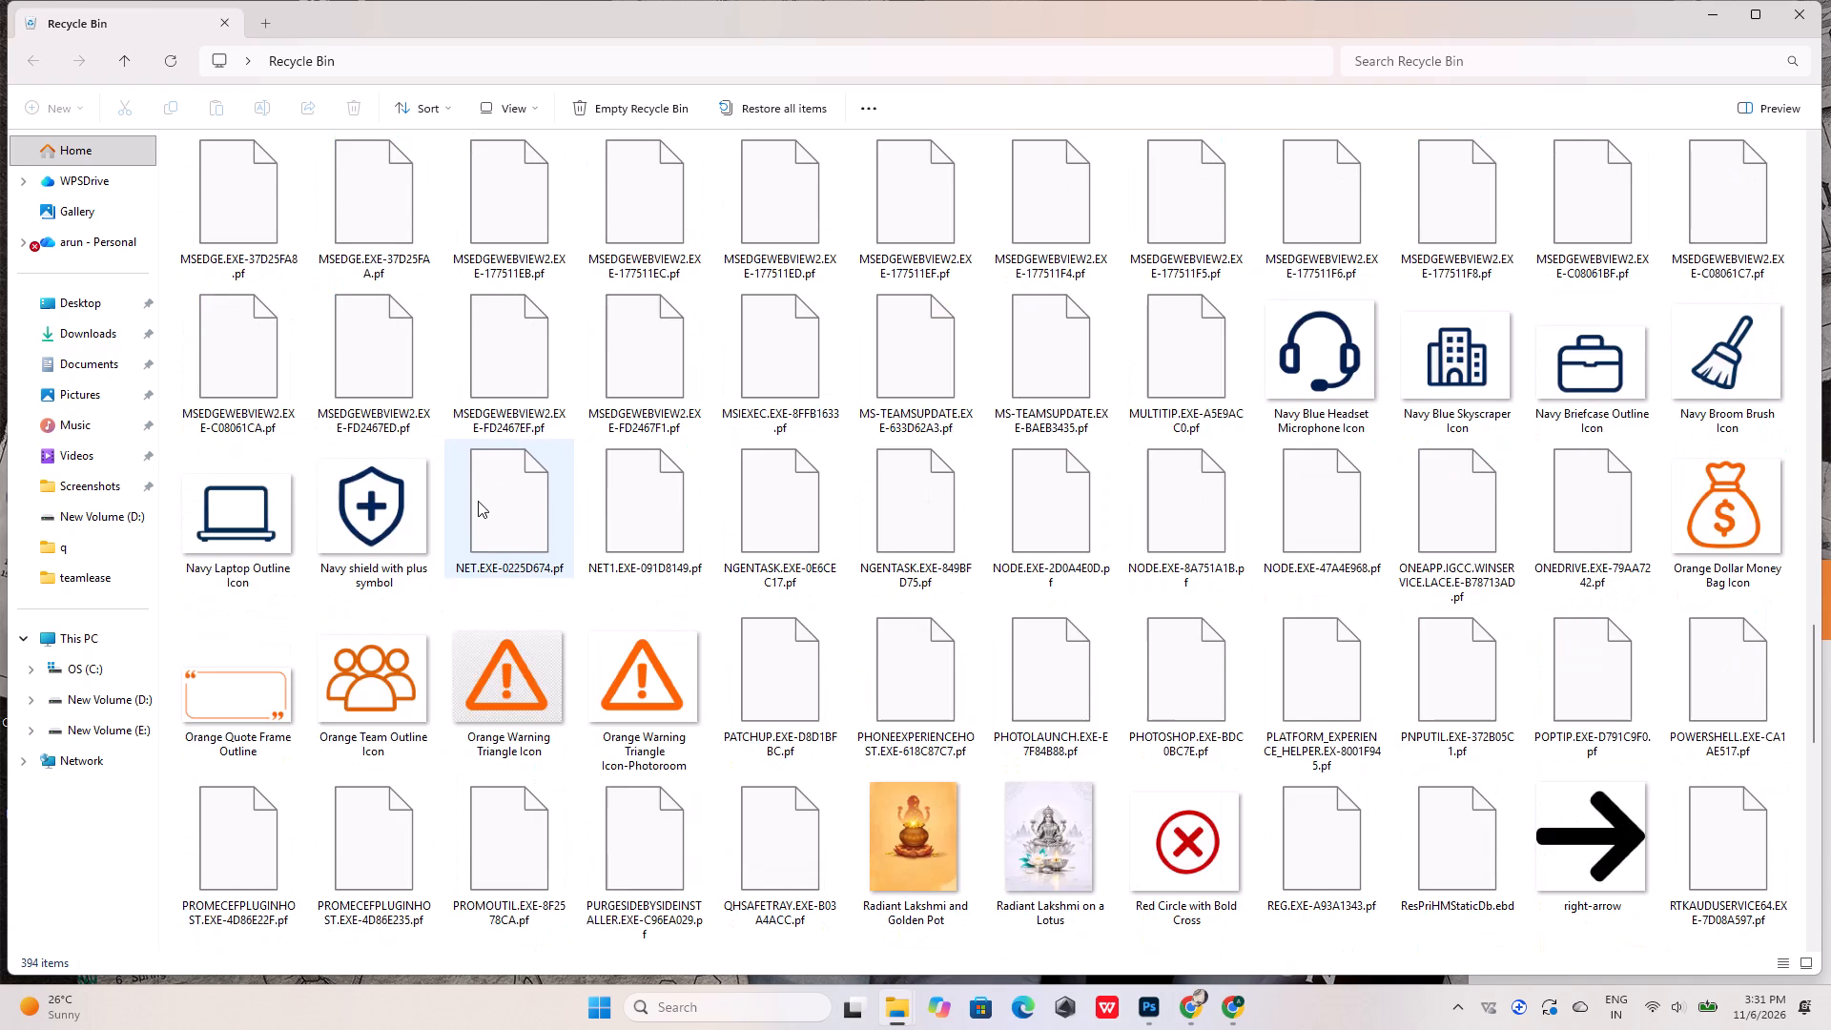
scroll(478, 501, "up", 5)
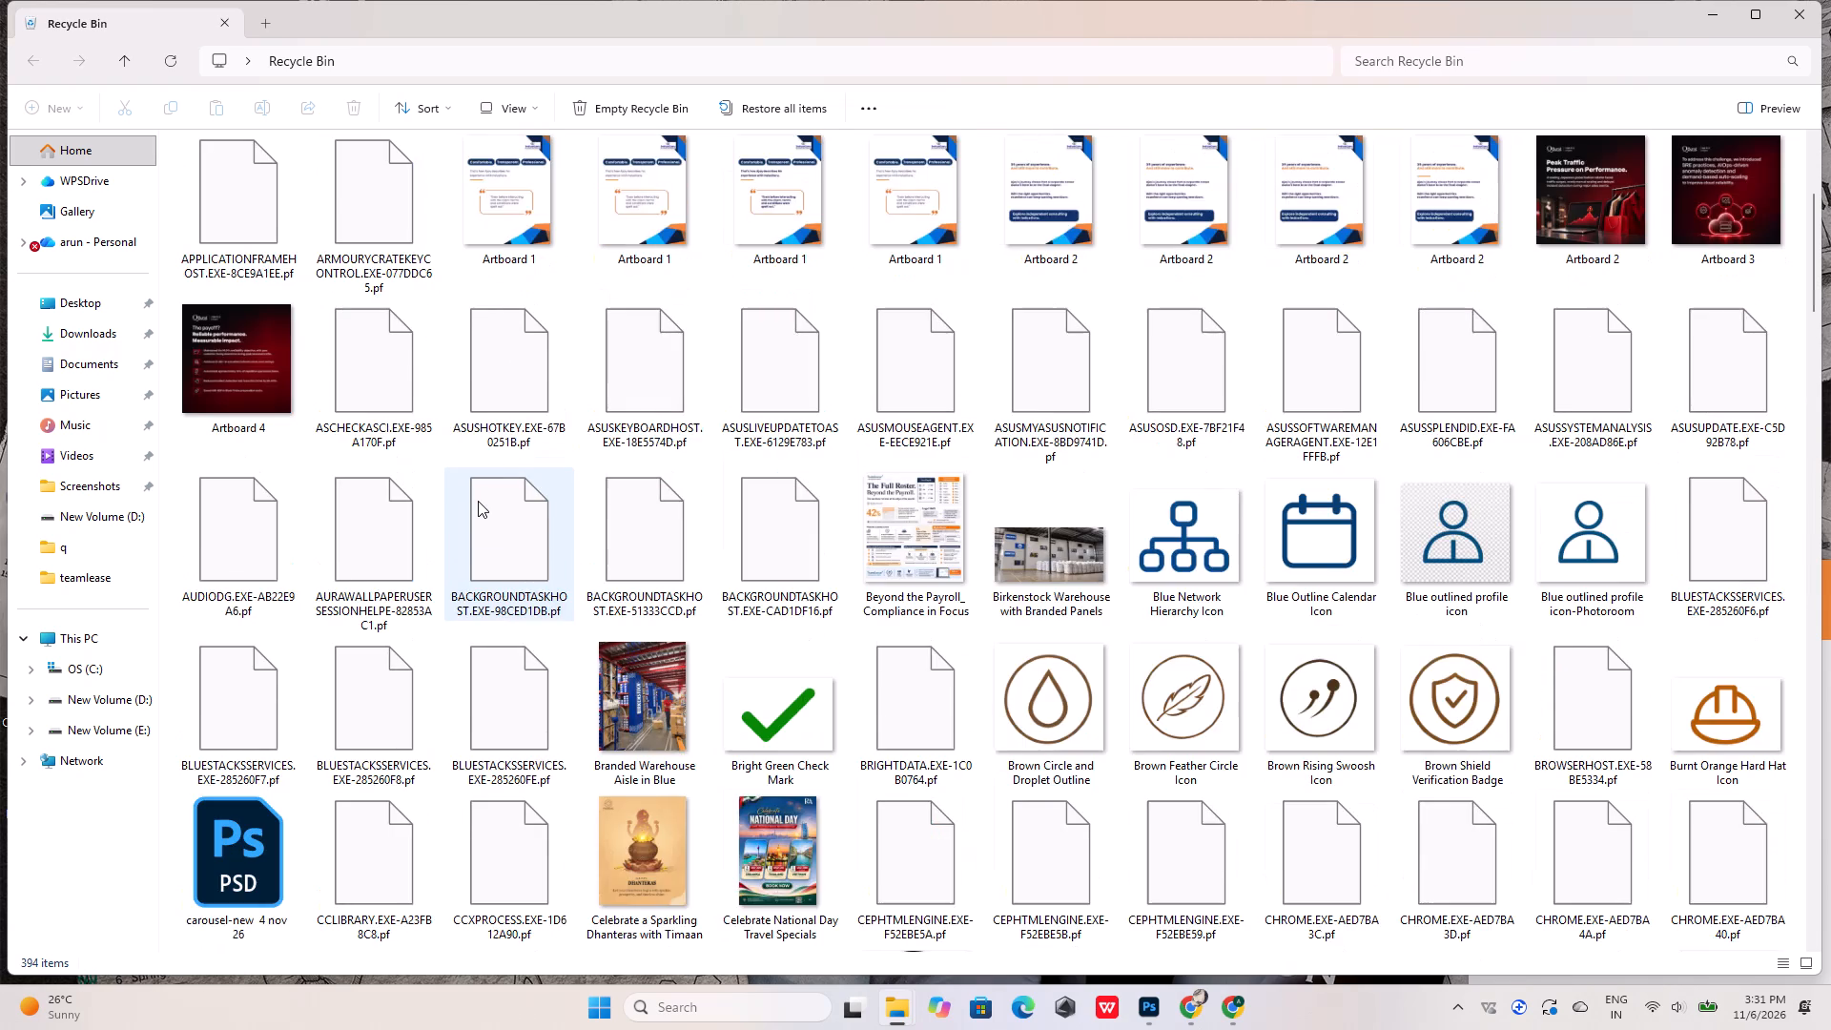
scroll(478, 501, "up", 4)
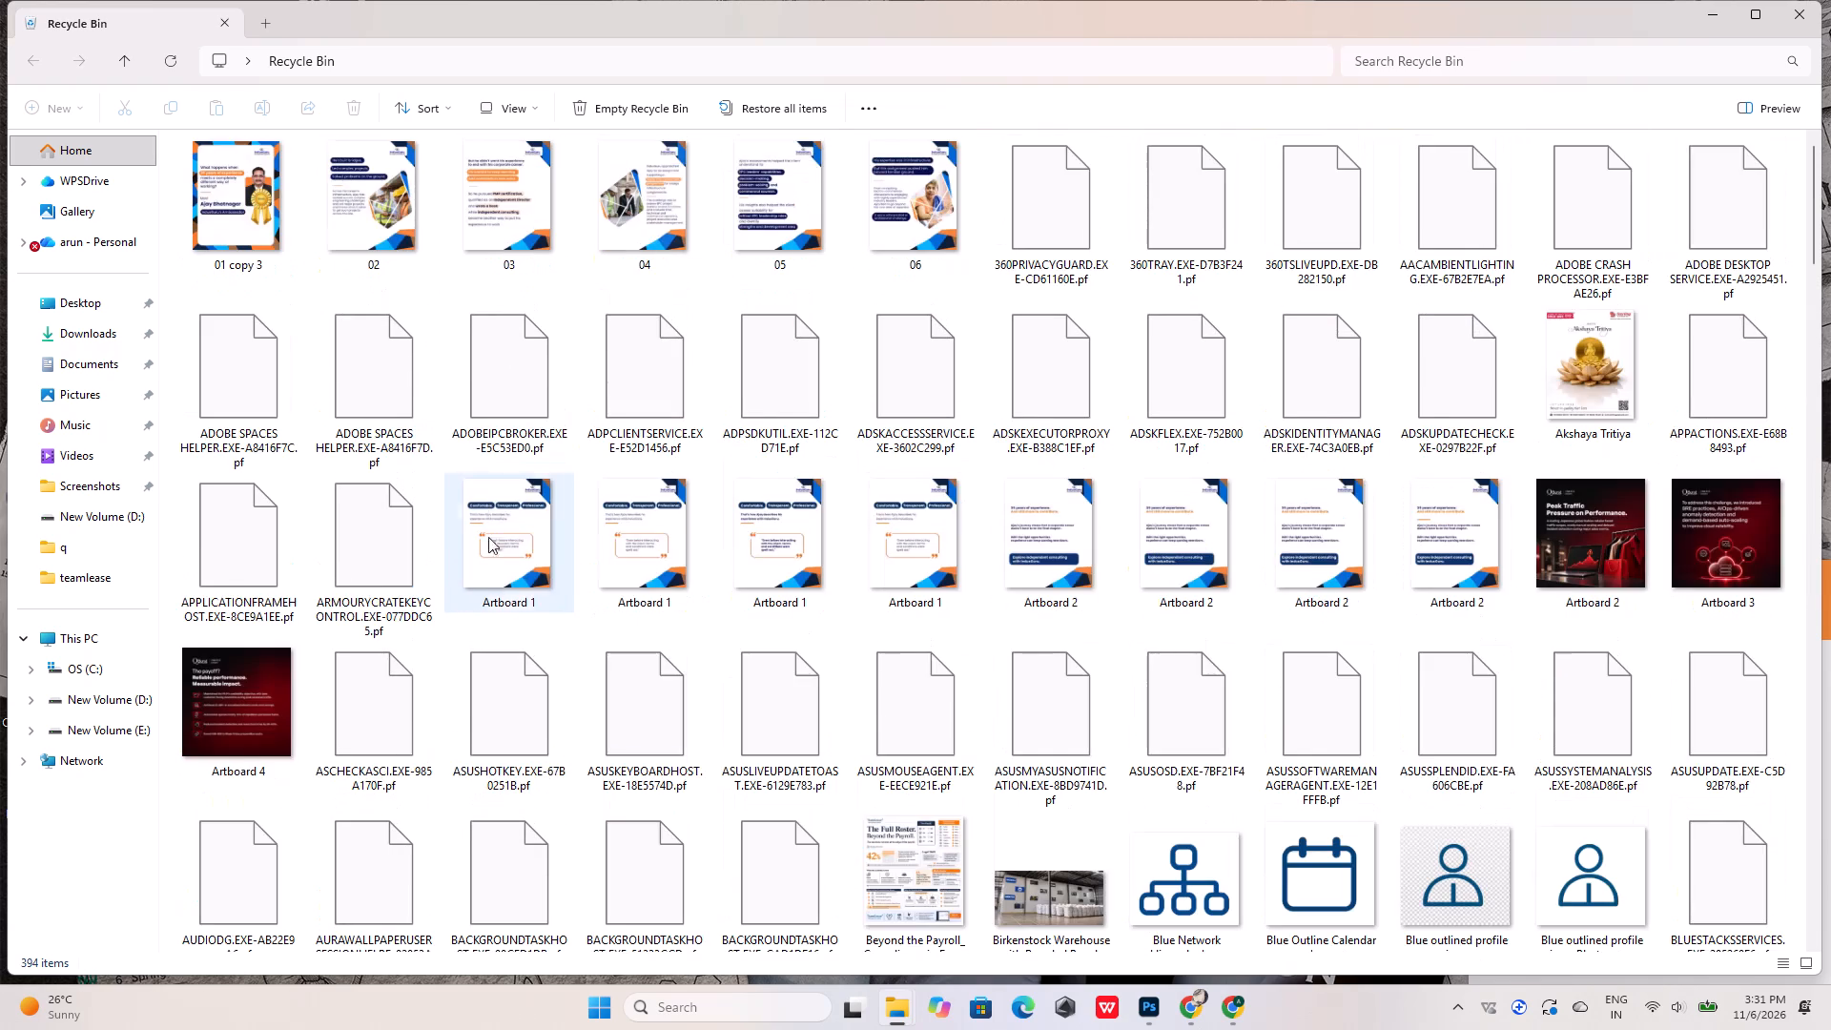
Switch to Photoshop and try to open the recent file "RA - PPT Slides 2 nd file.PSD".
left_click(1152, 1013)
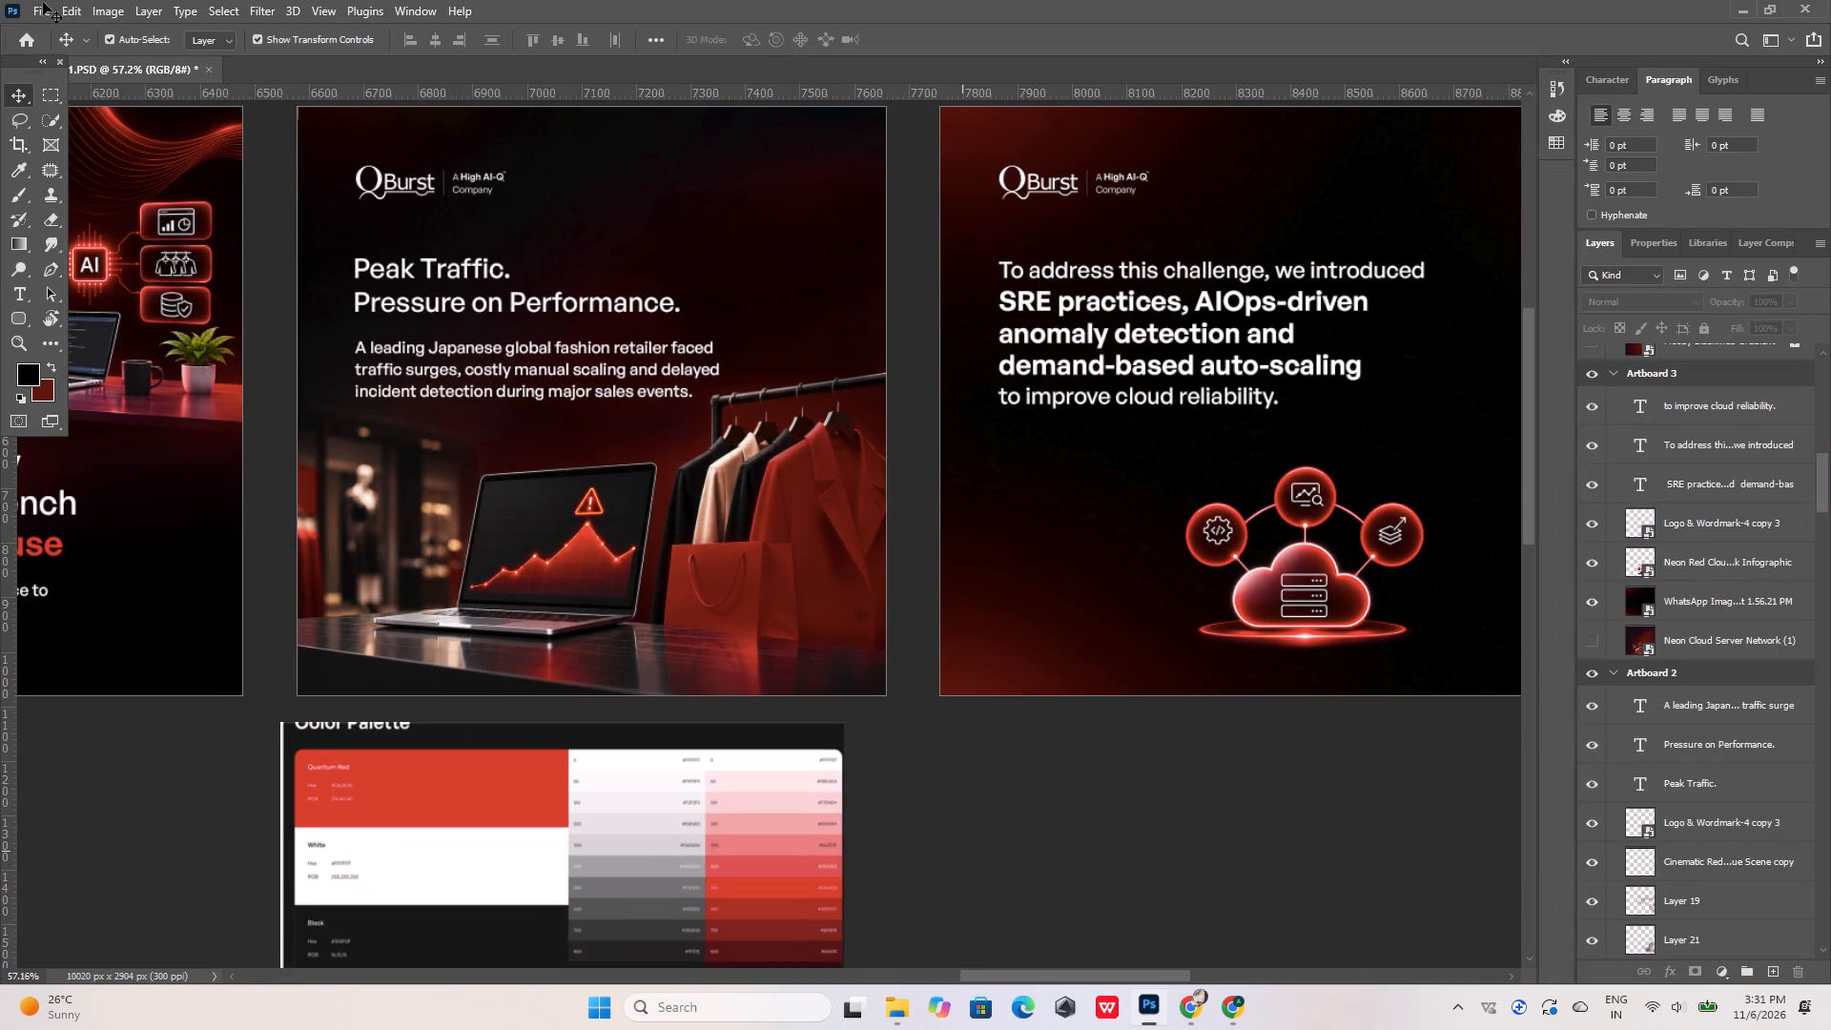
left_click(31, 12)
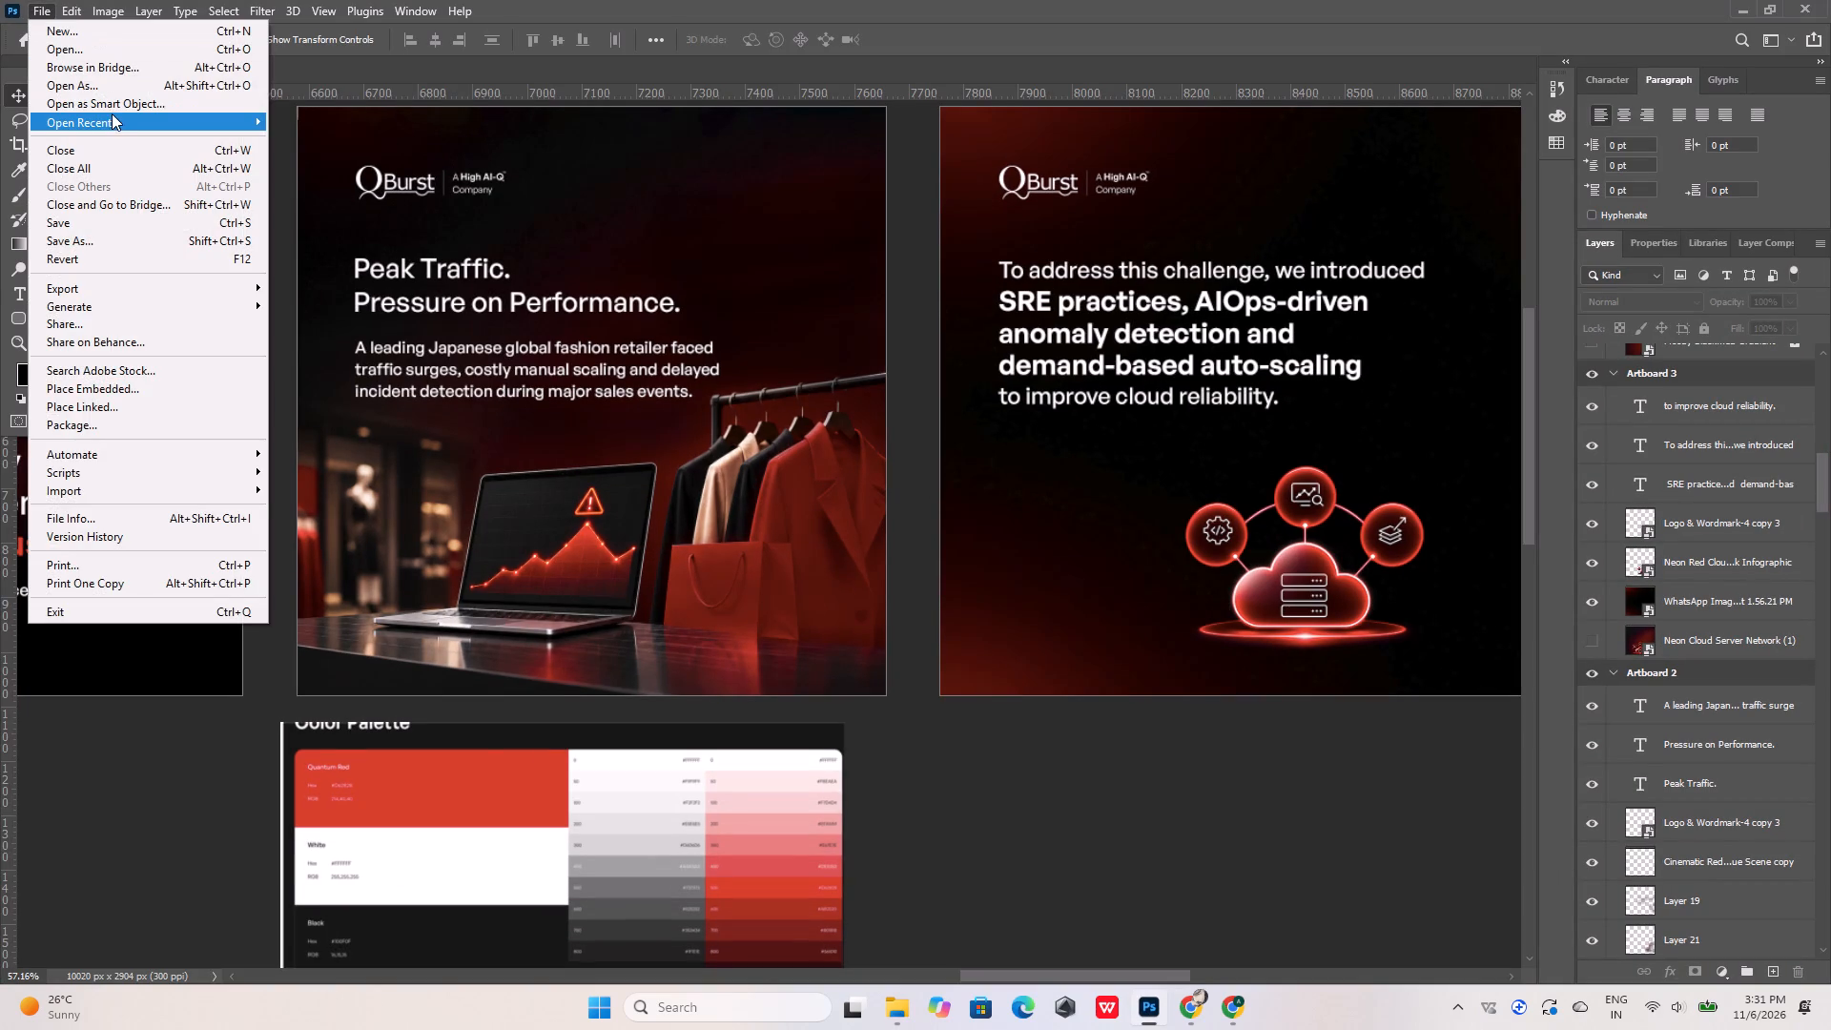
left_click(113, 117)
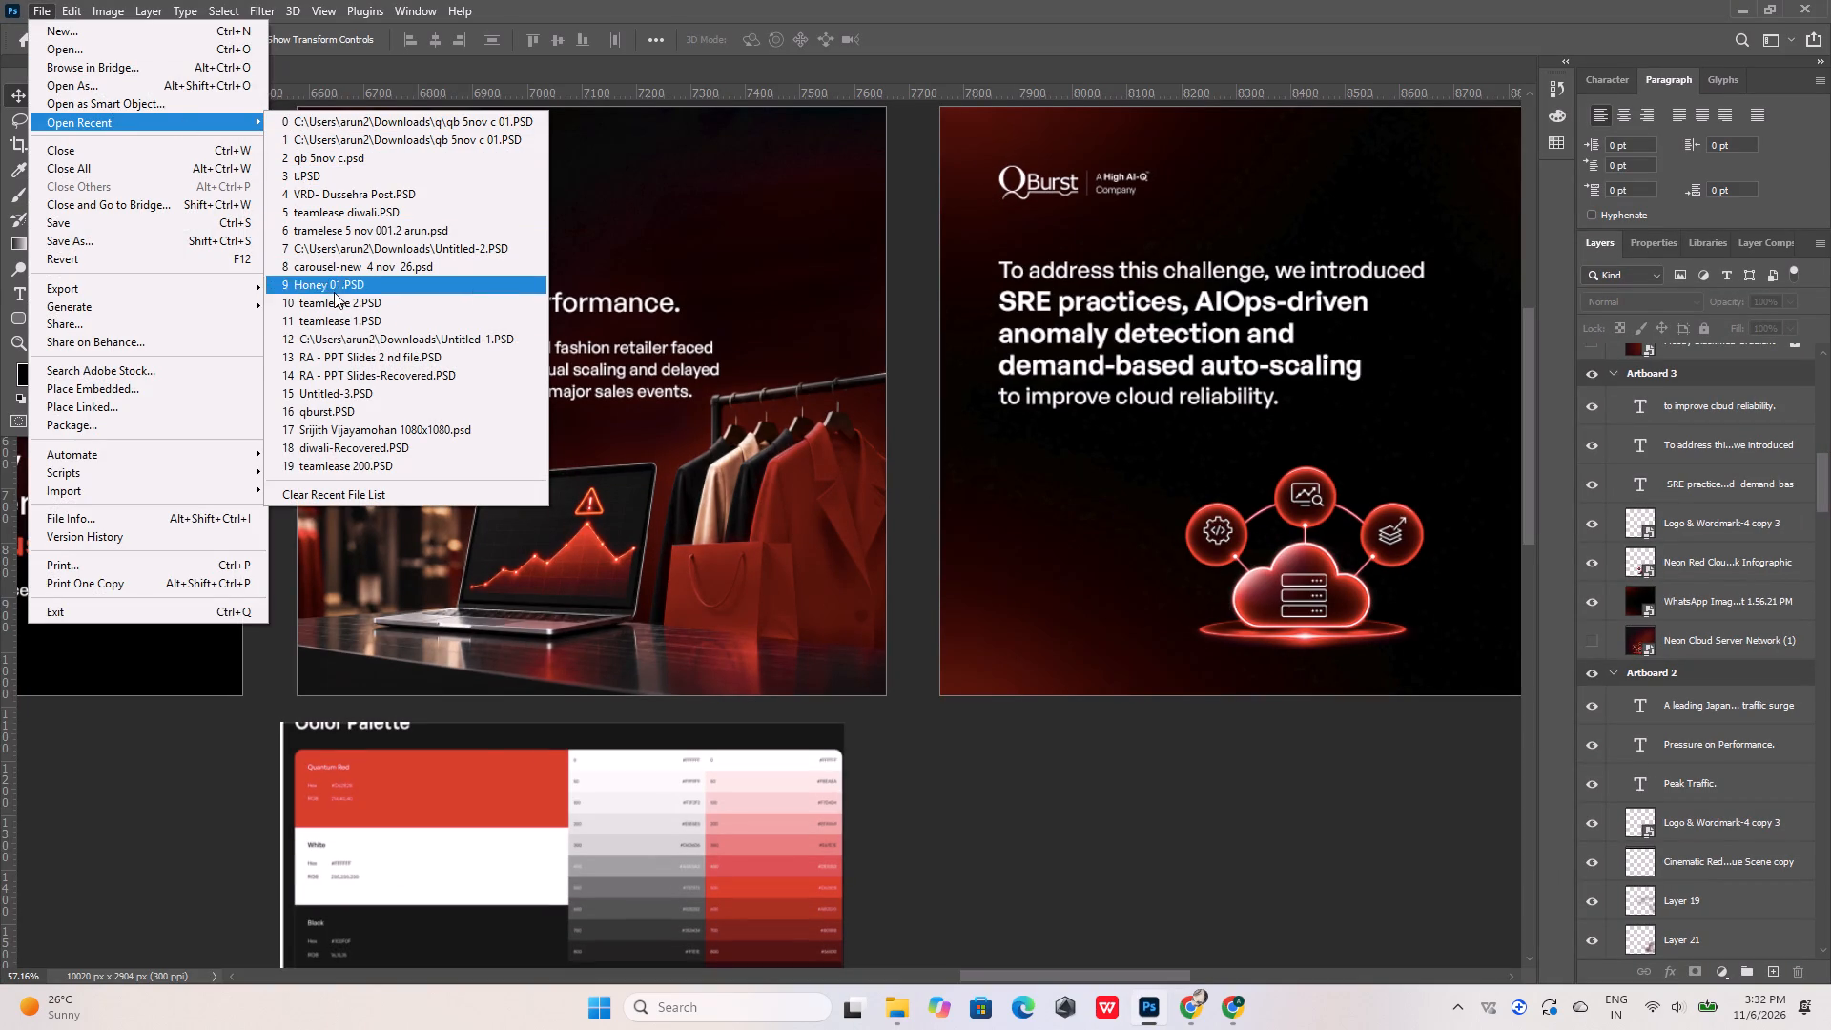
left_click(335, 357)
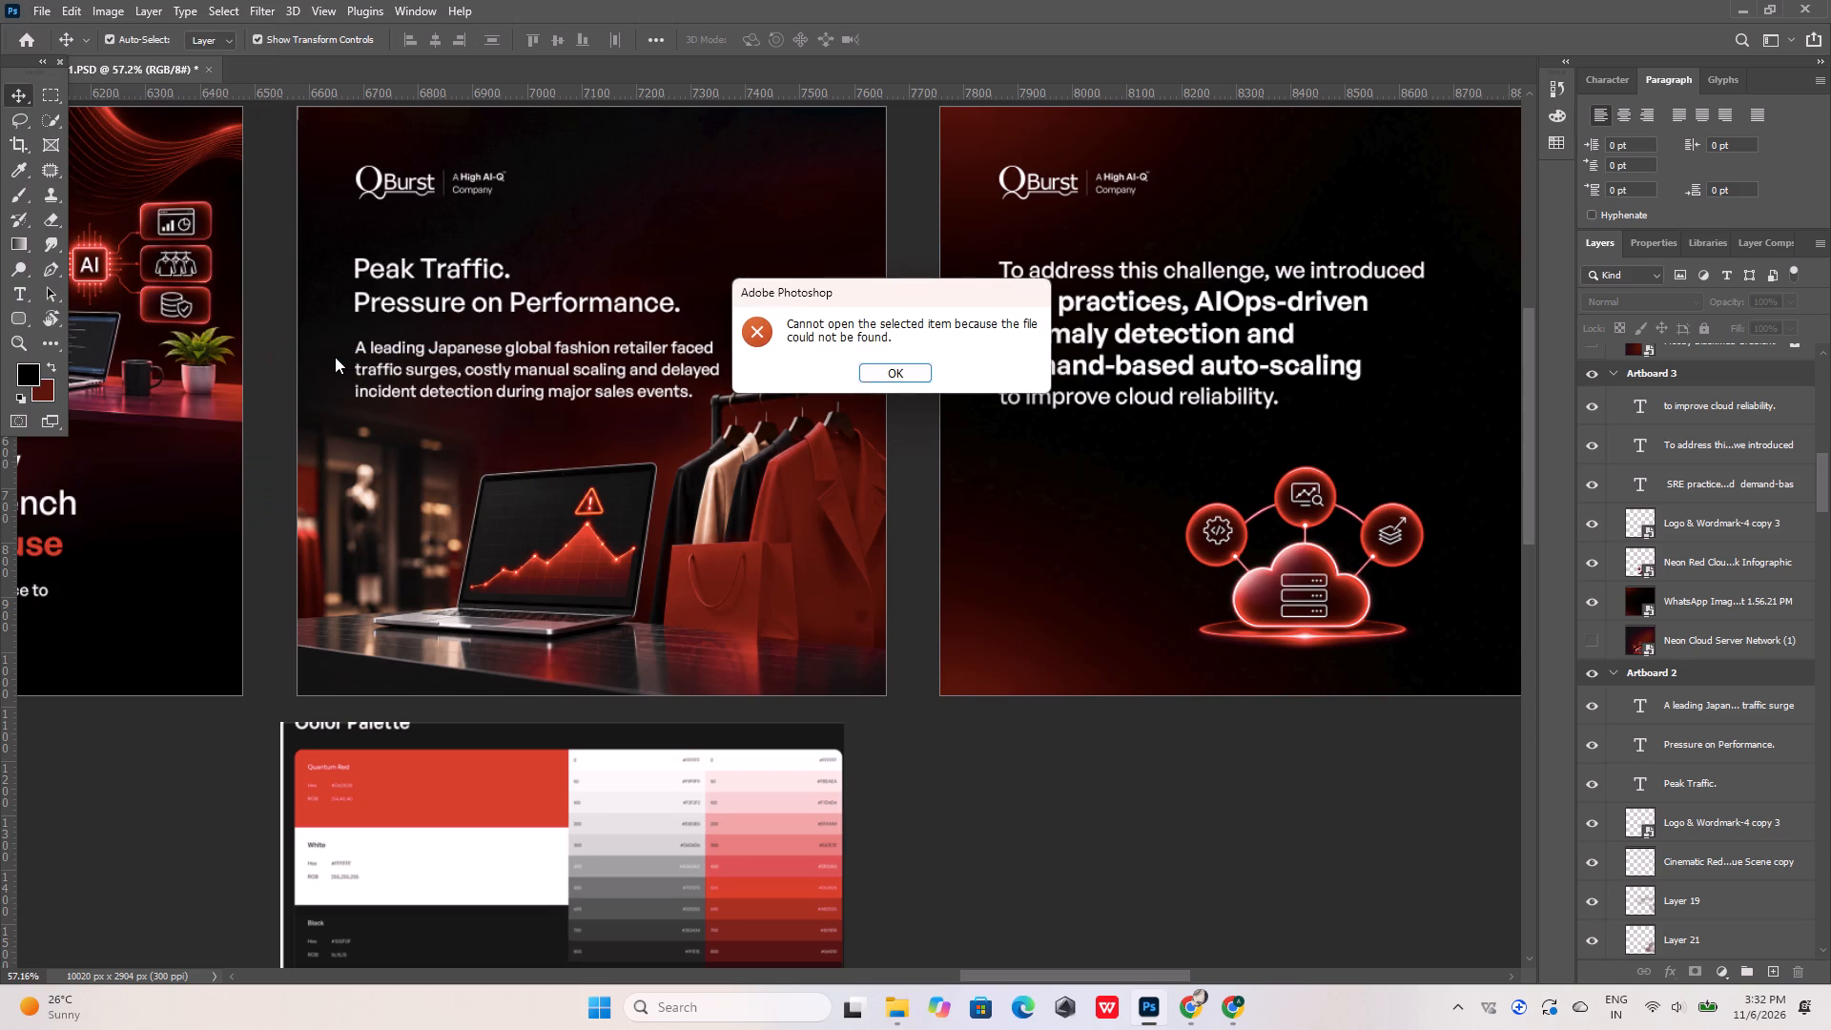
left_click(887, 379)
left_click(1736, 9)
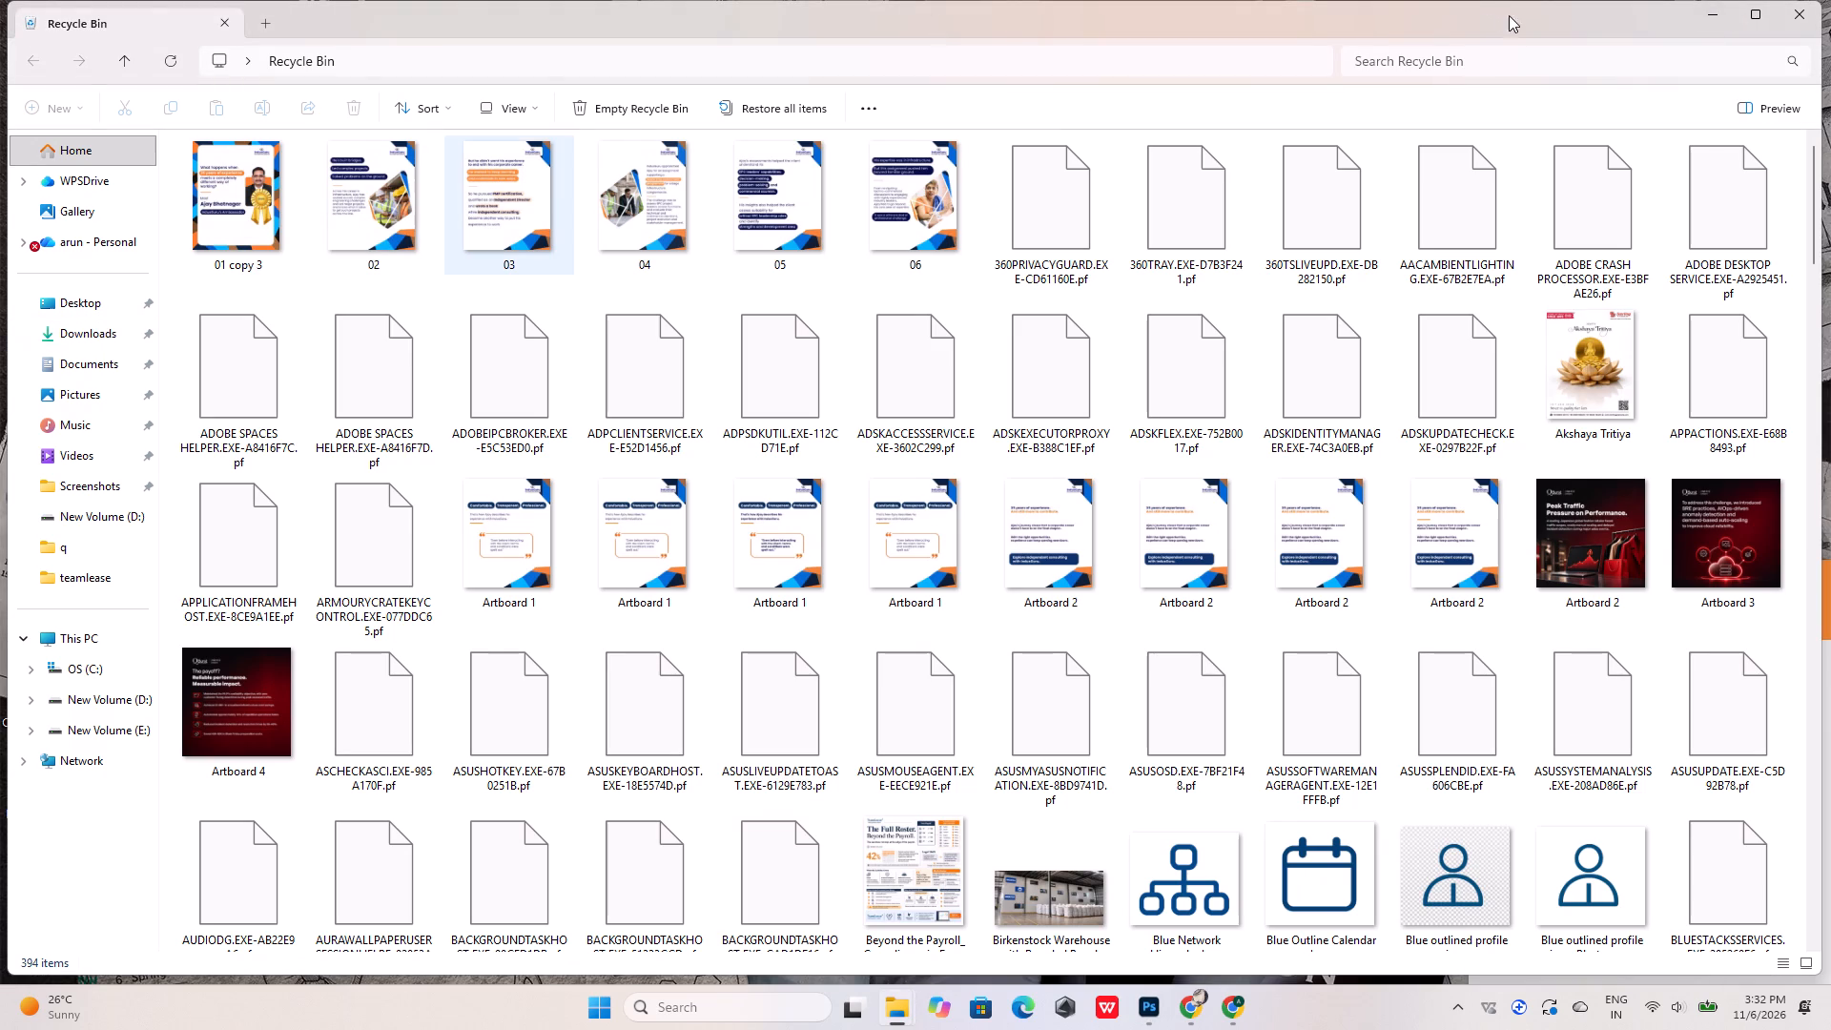
Reopen the Recycle Bin from the desktop and search through all its files again for the RA - PPT Slides project.
left_click(1718, 16)
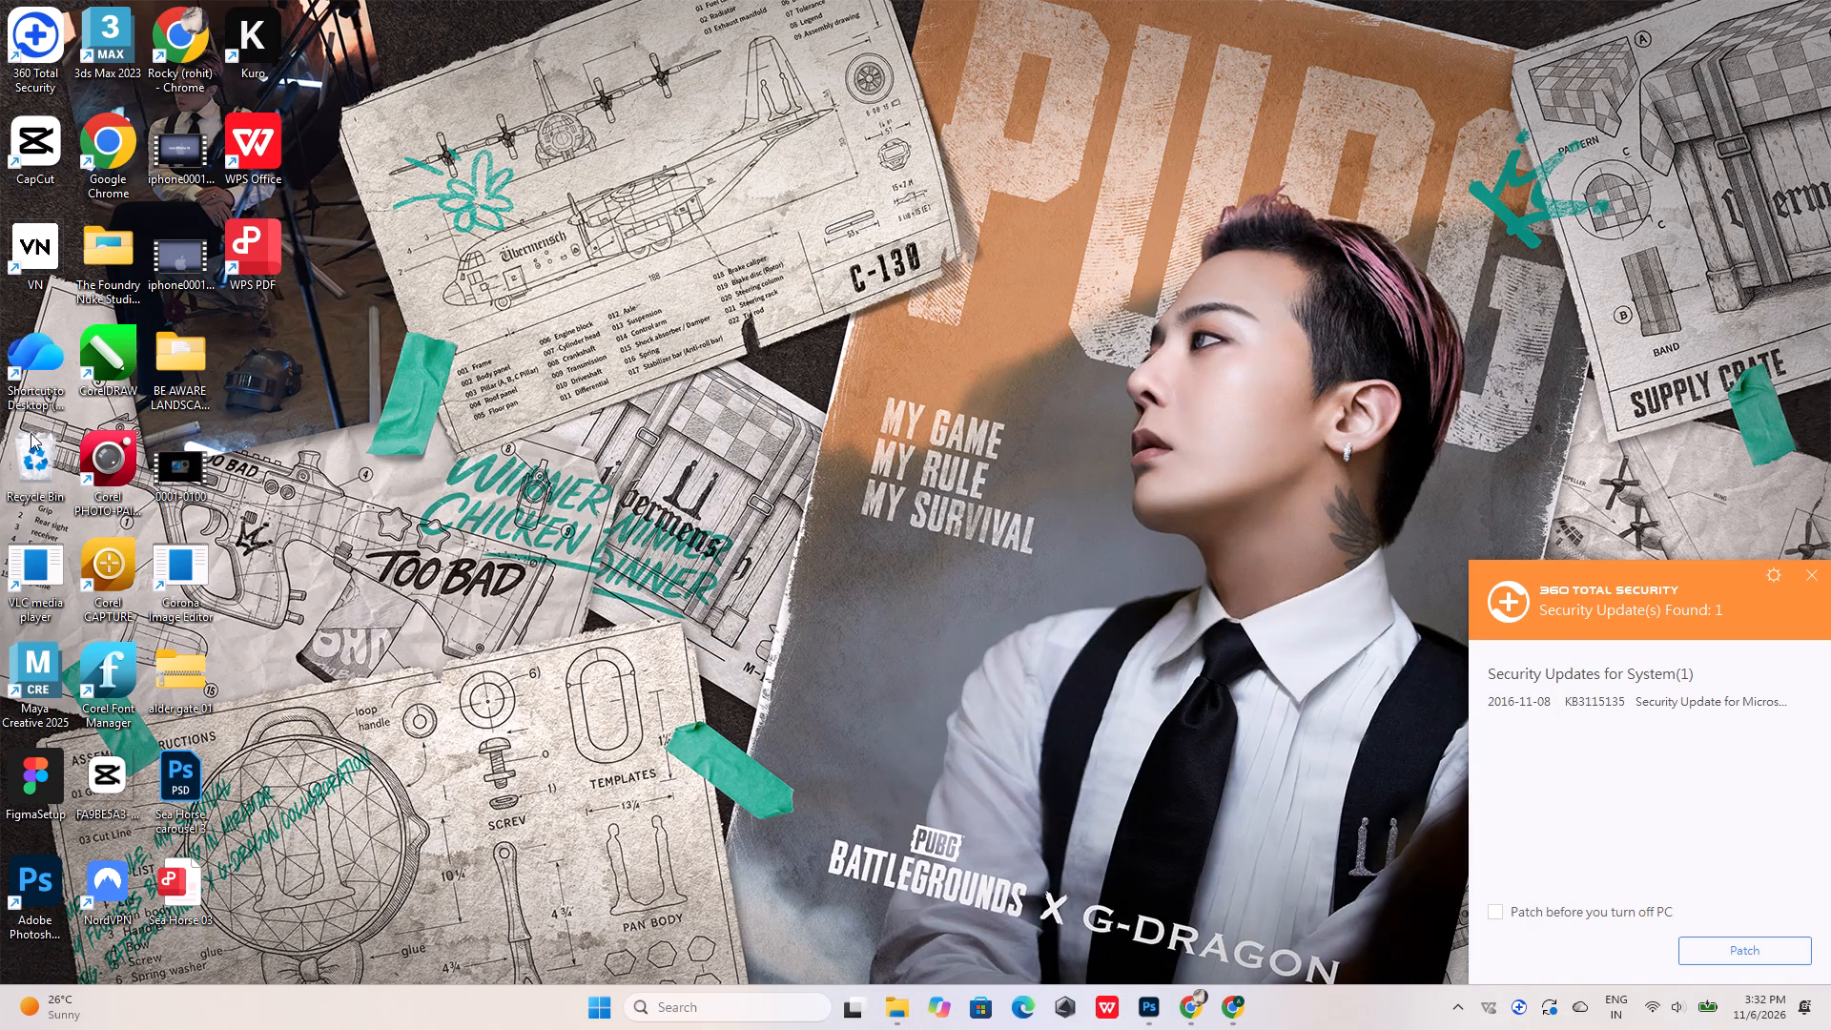
double_click(31, 450)
scroll(501, 471, "down", 5)
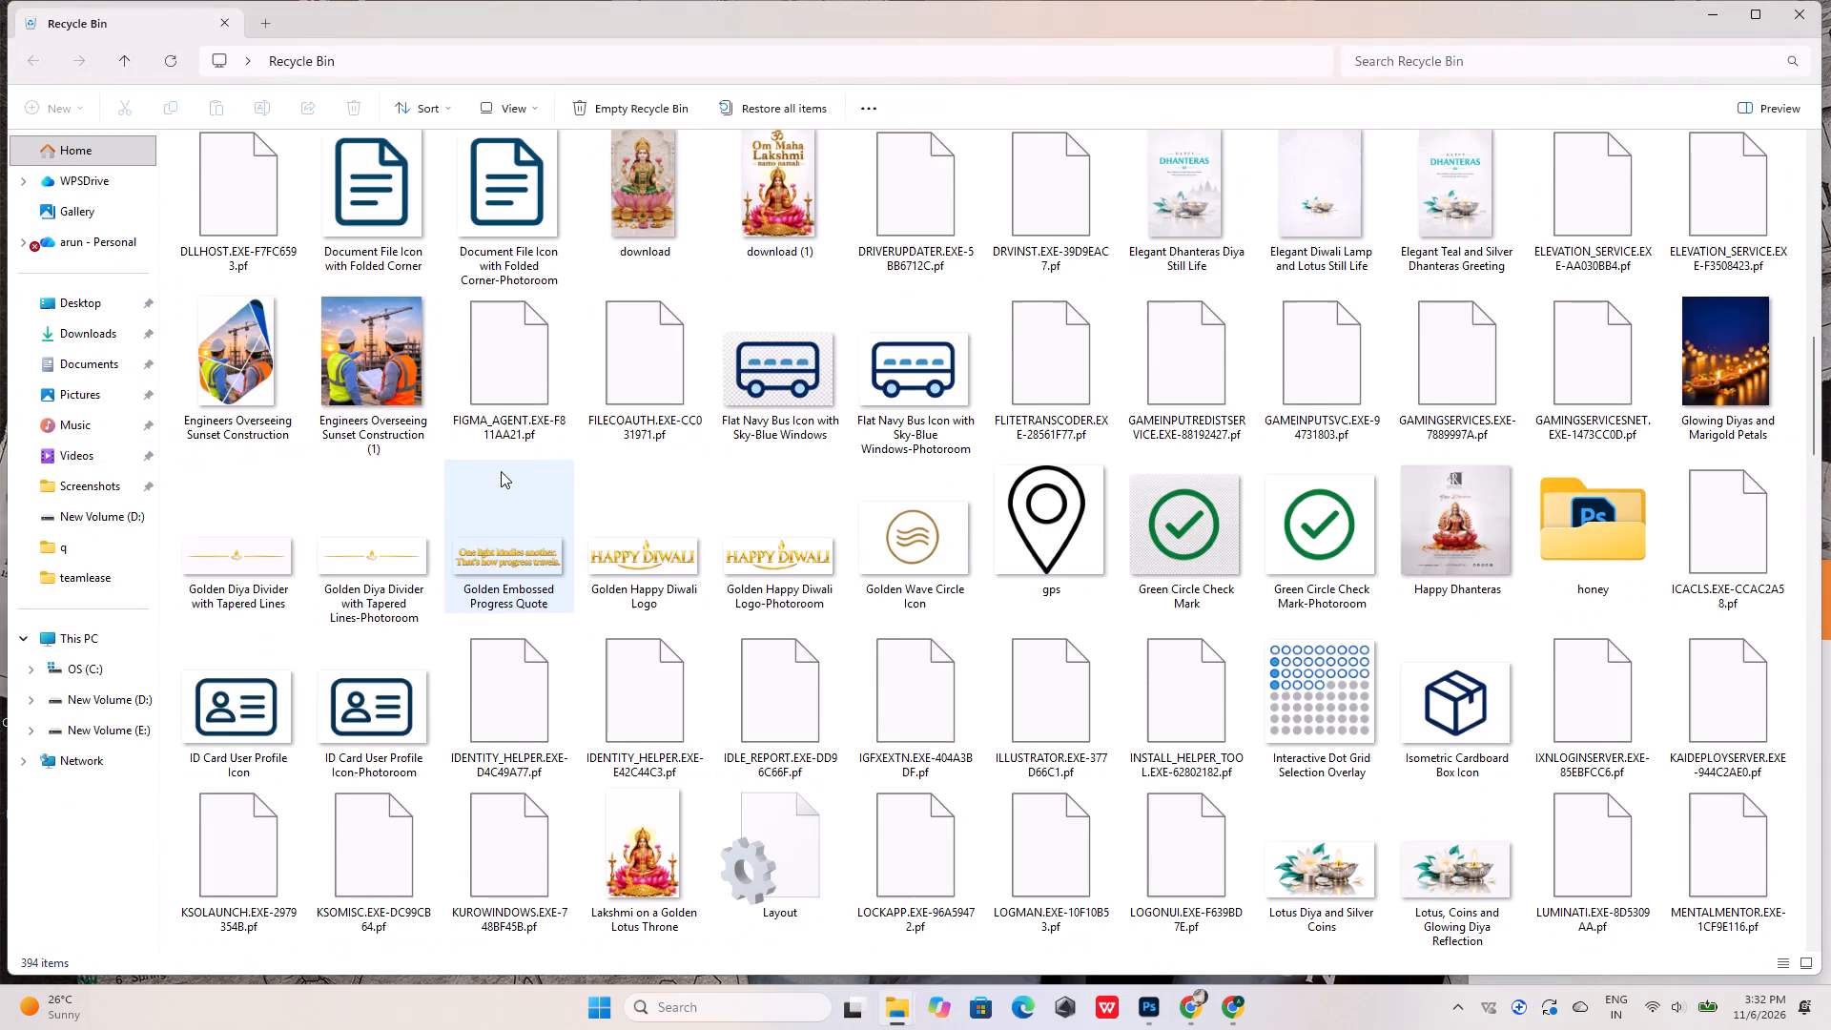
scroll(501, 471, "down", 5)
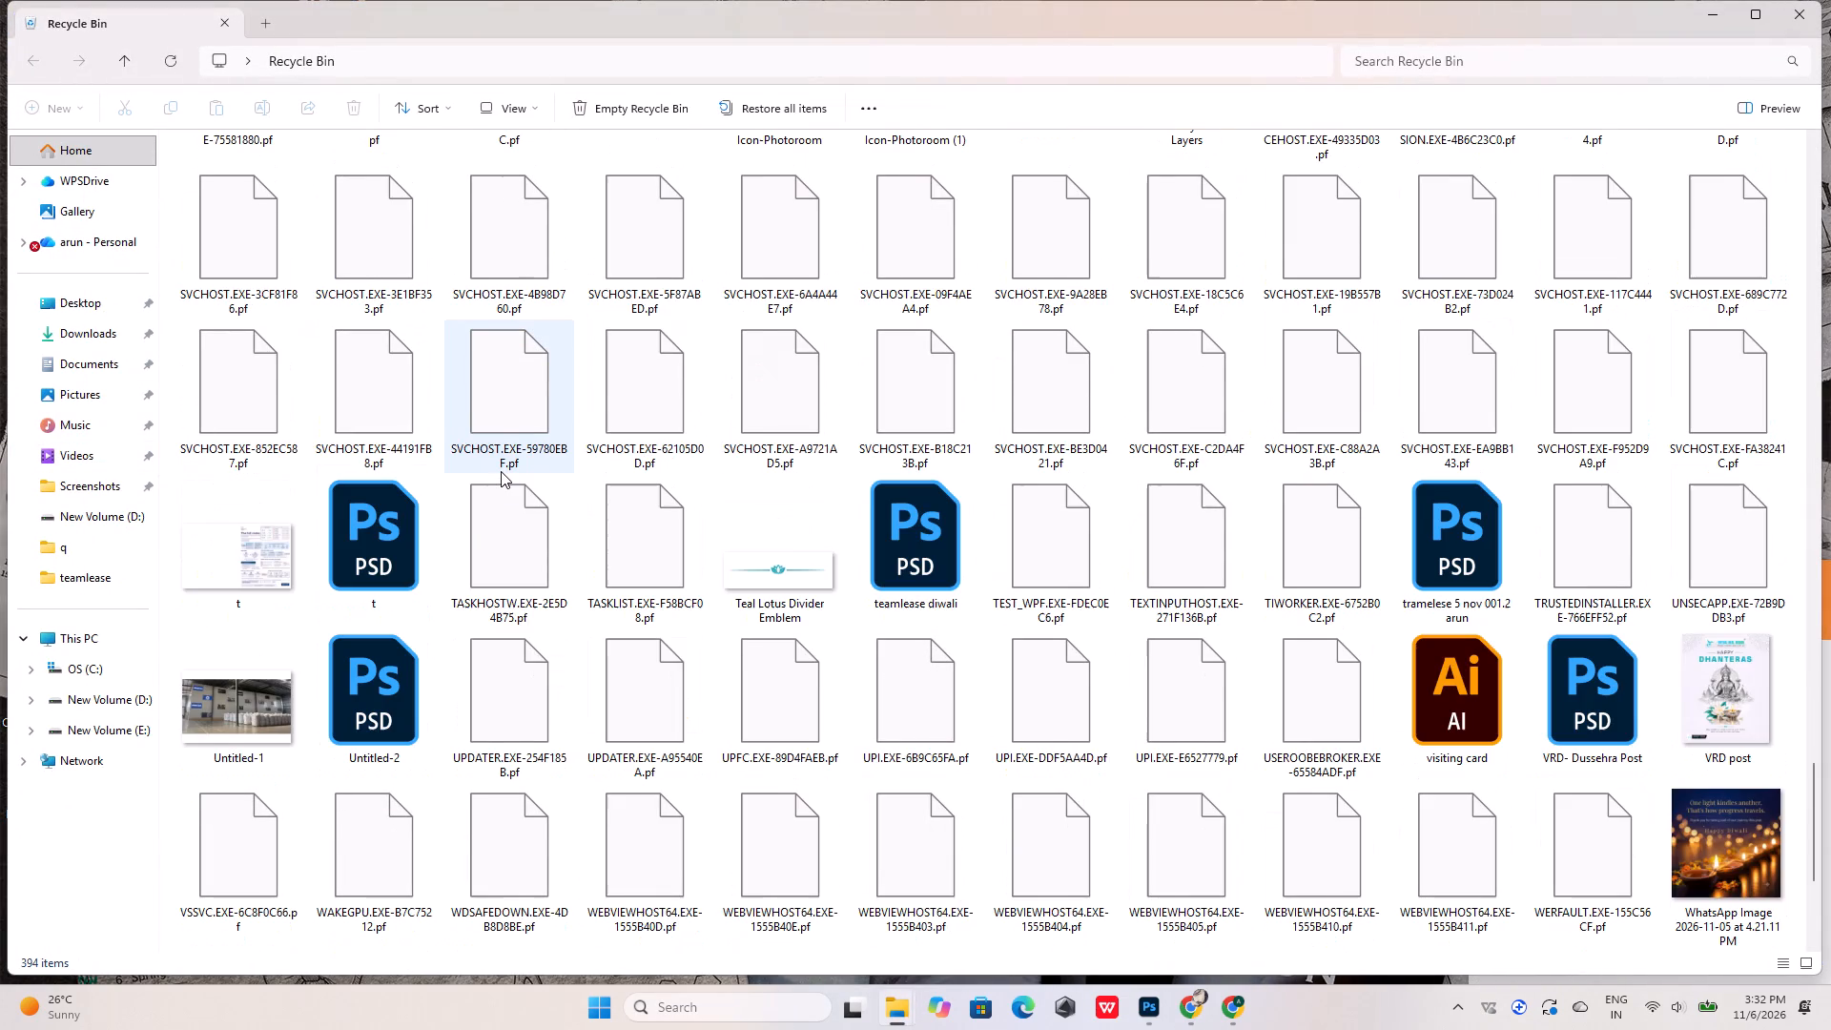
scroll(501, 471, "down", 4)
scroll(501, 471, "up", 3)
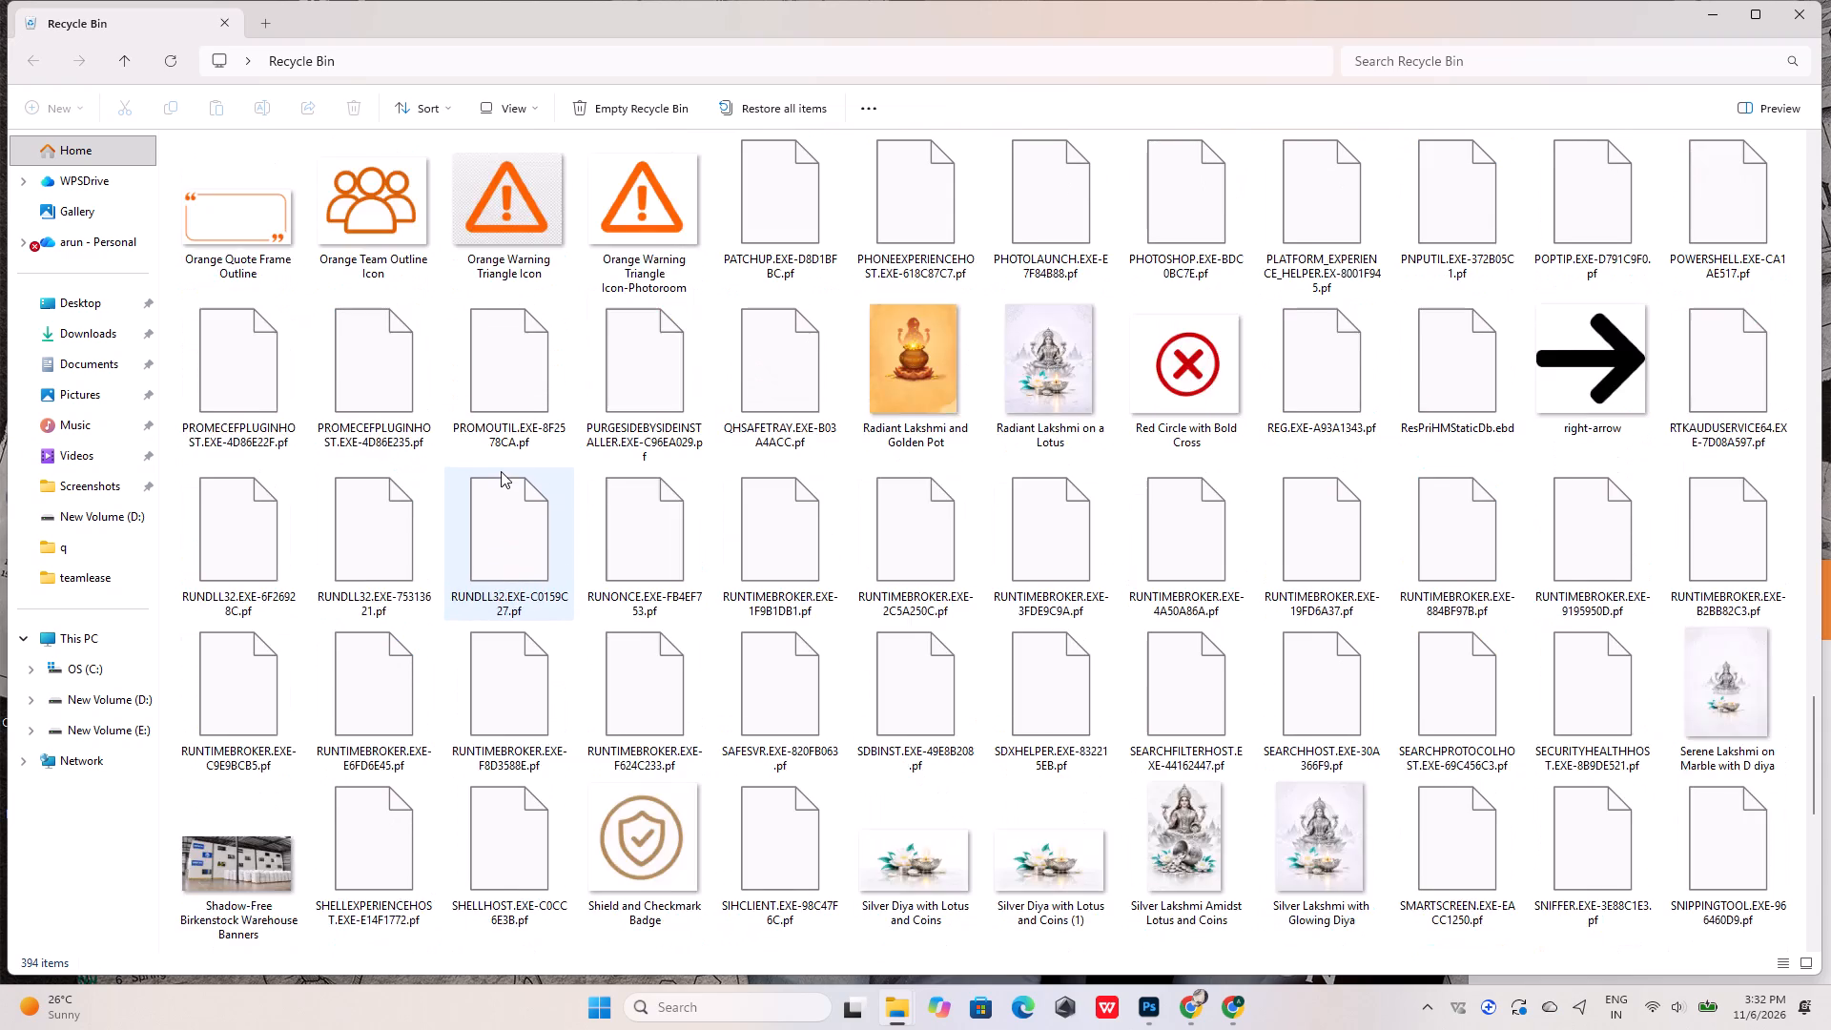
scroll(501, 471, "up", 3)
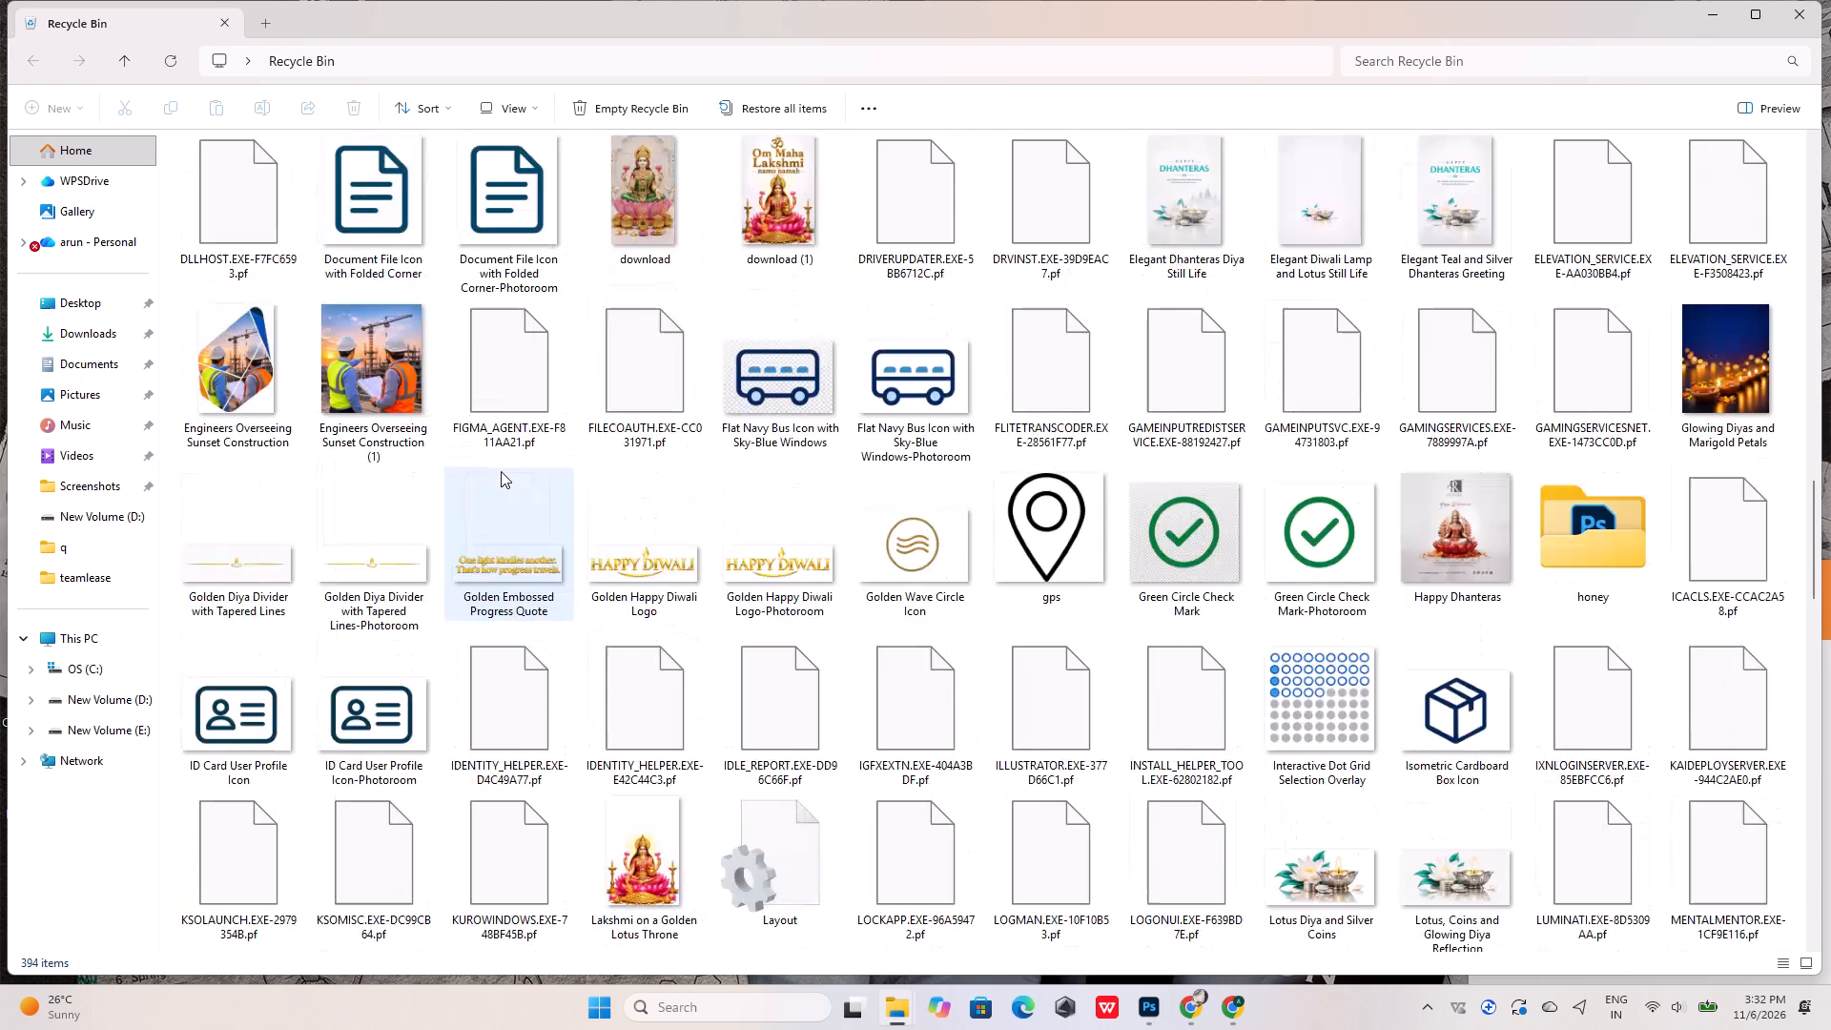
scroll(501, 471, "up", 2)
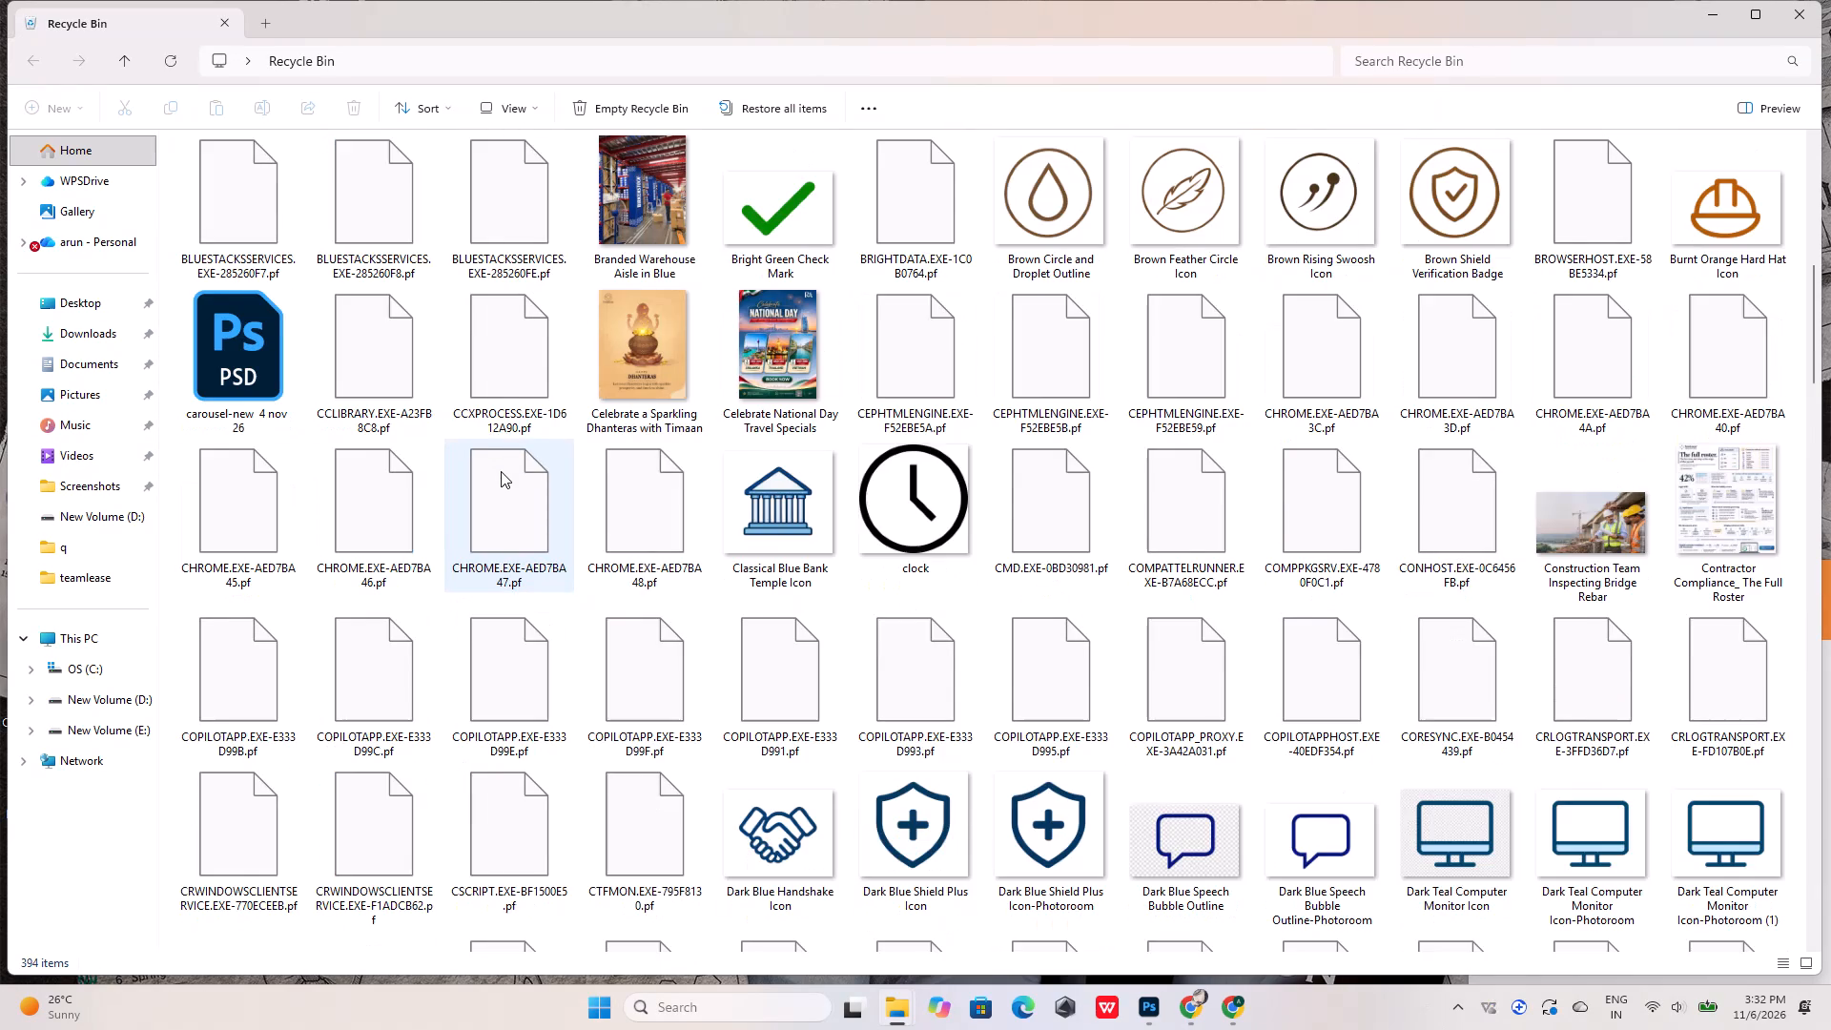
scroll(501, 471, "up", 6)
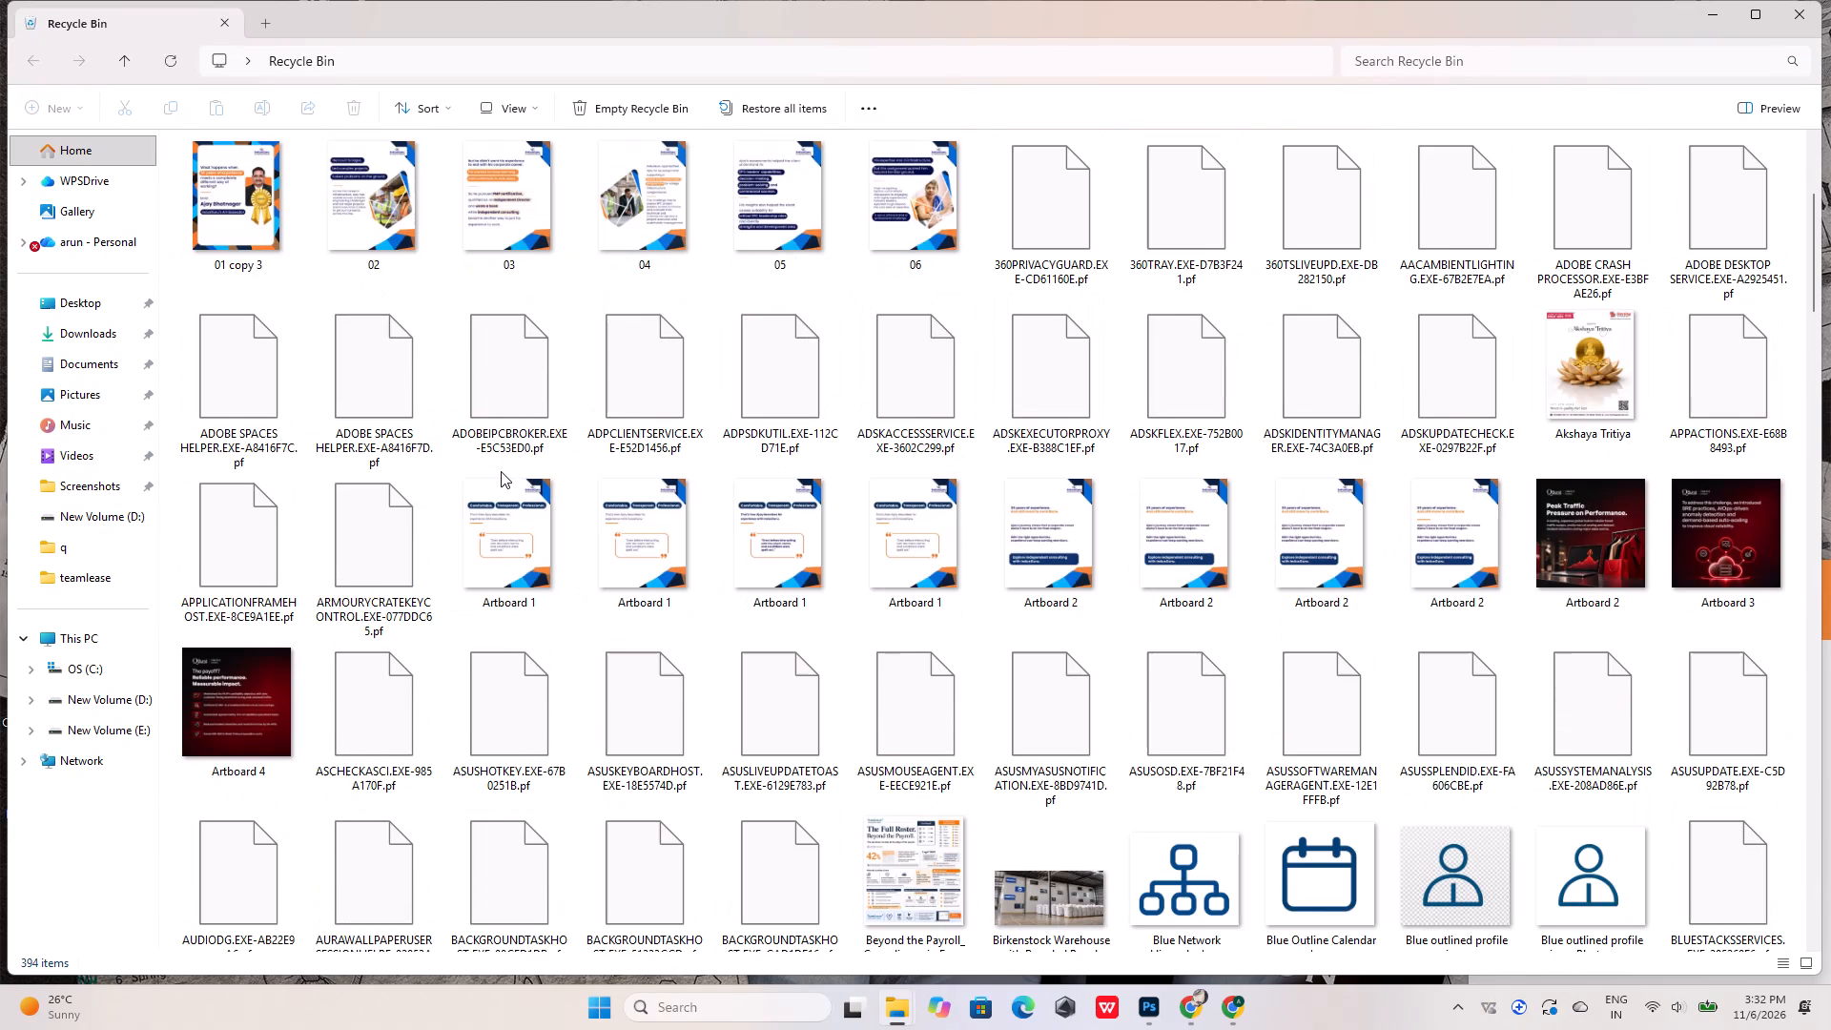
Check the Recycle Bin items whose names begin with R.
left_click(511, 431)
key("r")
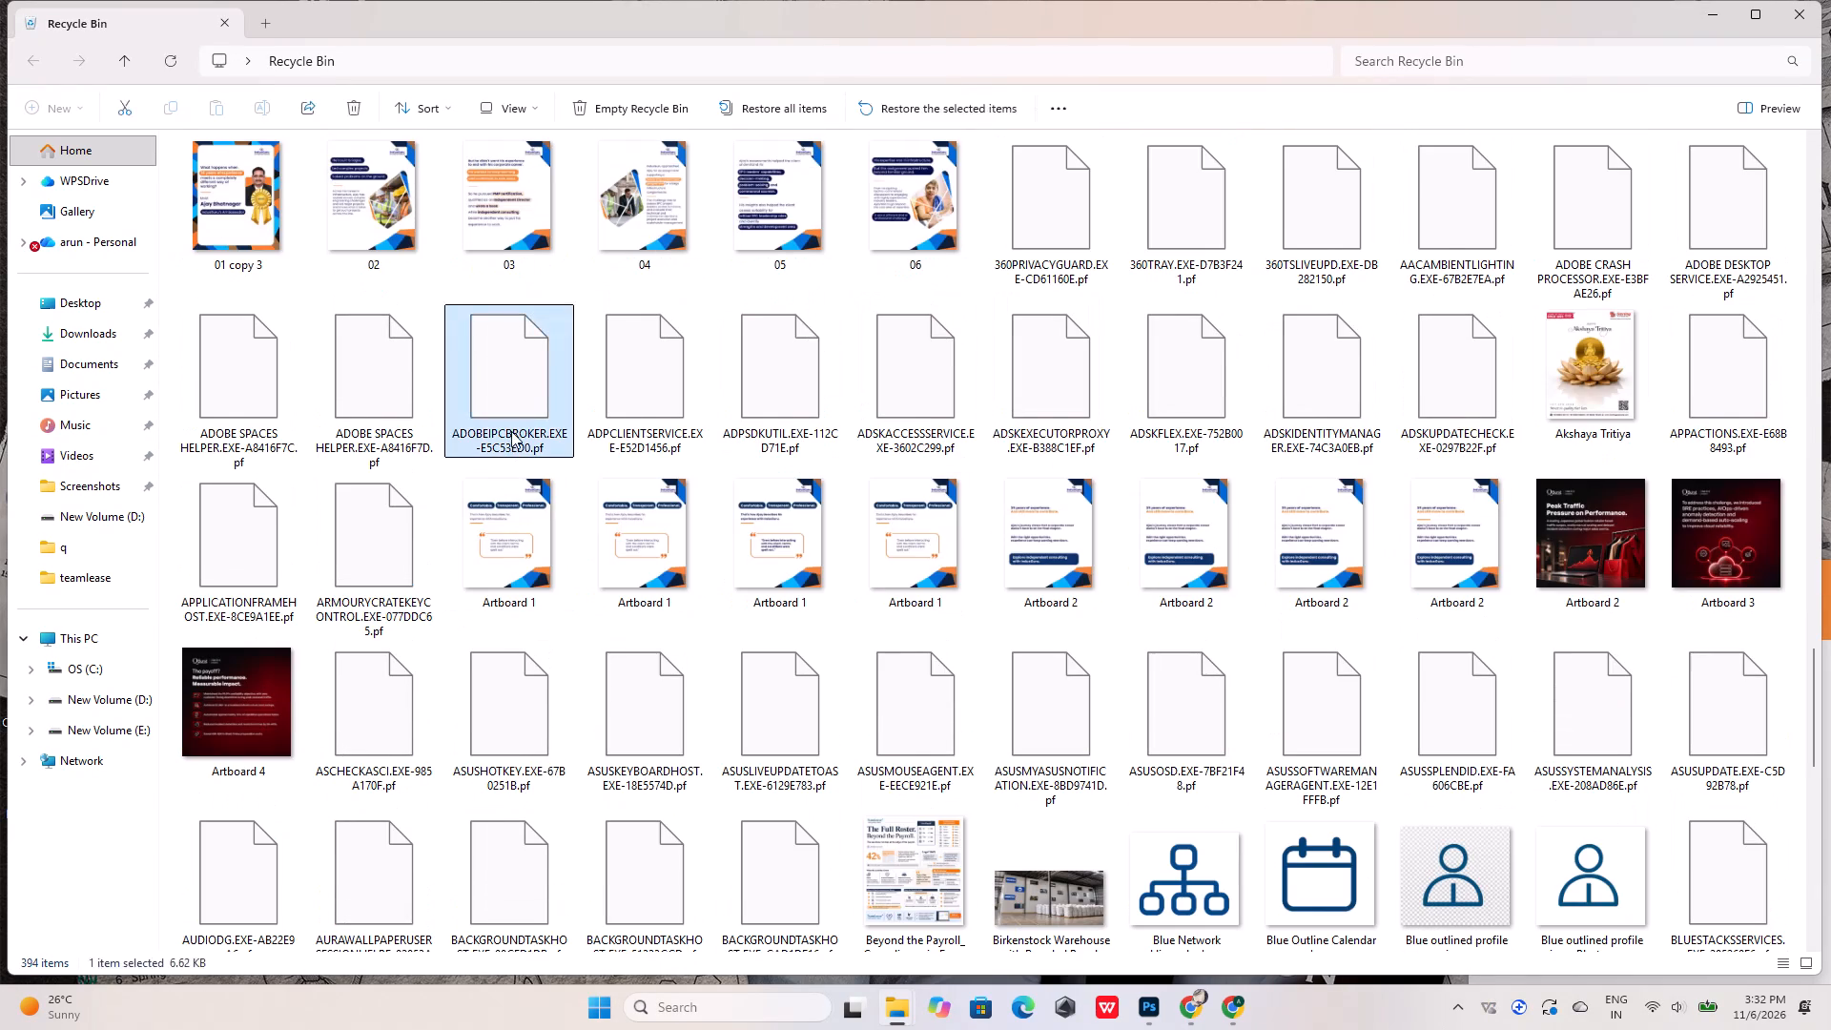
type("rrrrrrrrrr")
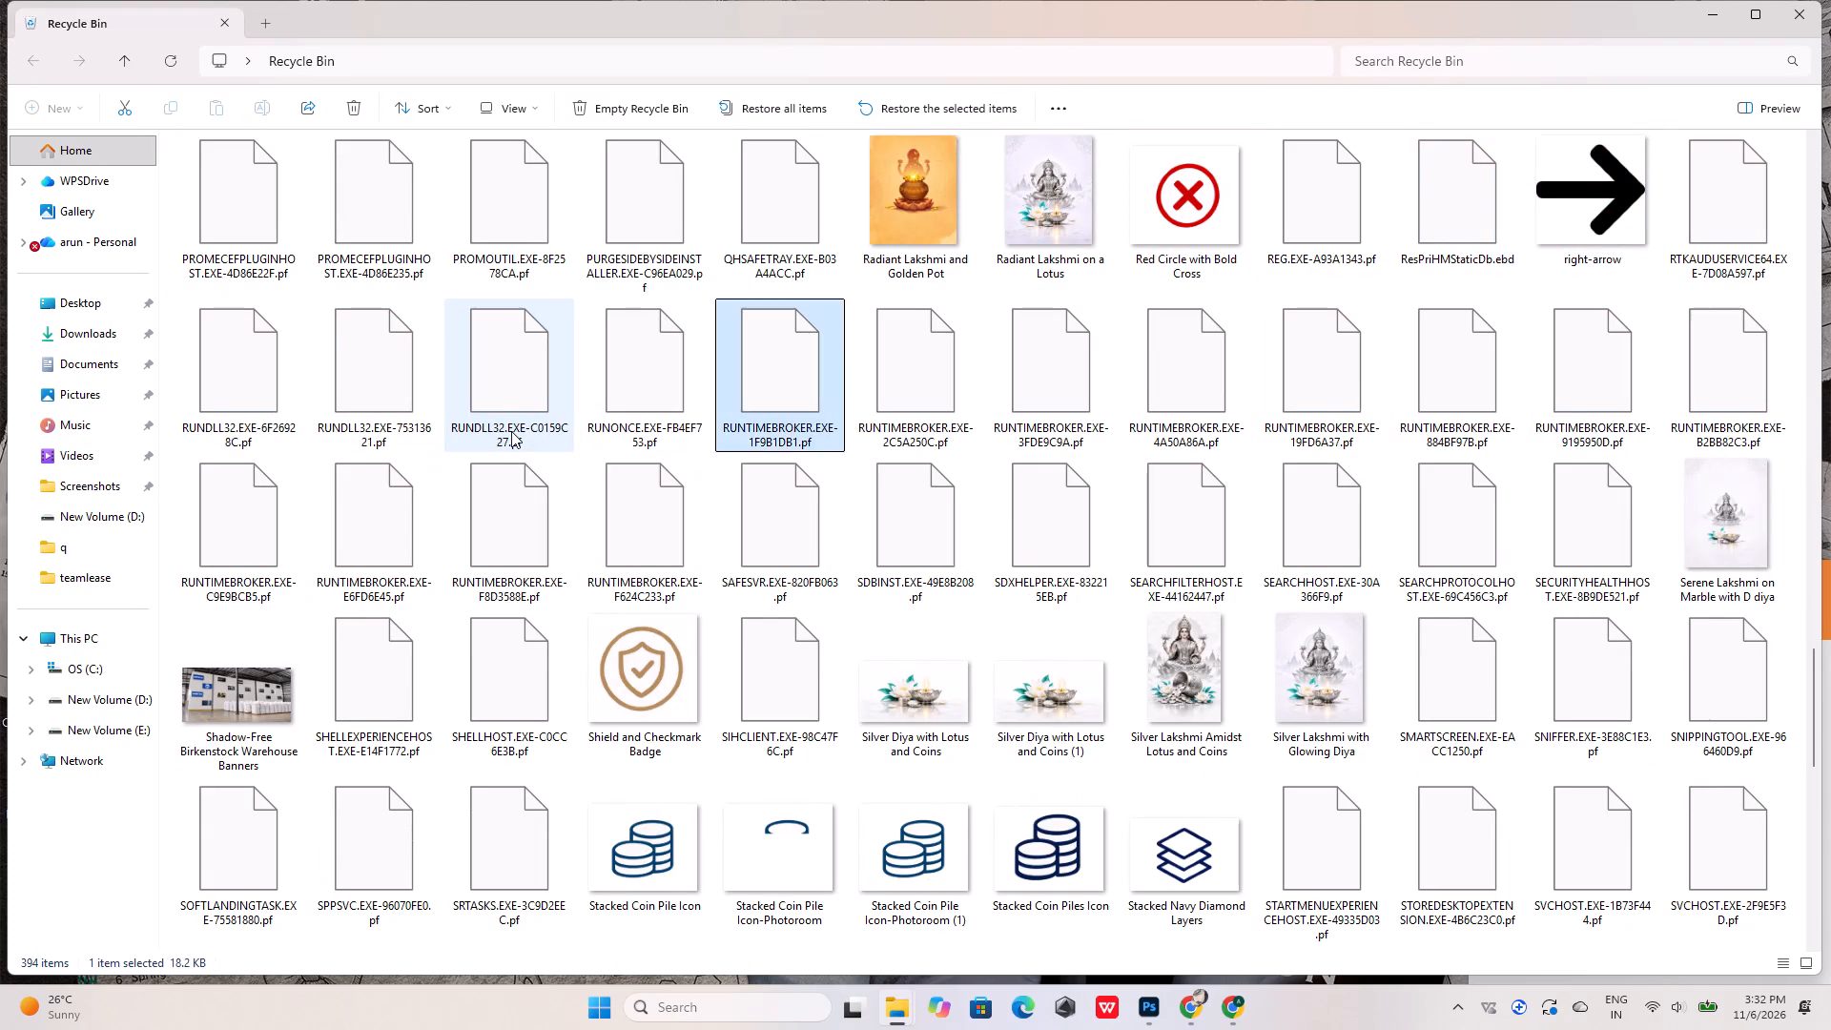
Open the Downloads folder and check its files, including those whose names begin with R.
left_click(65, 340)
left_click(568, 304)
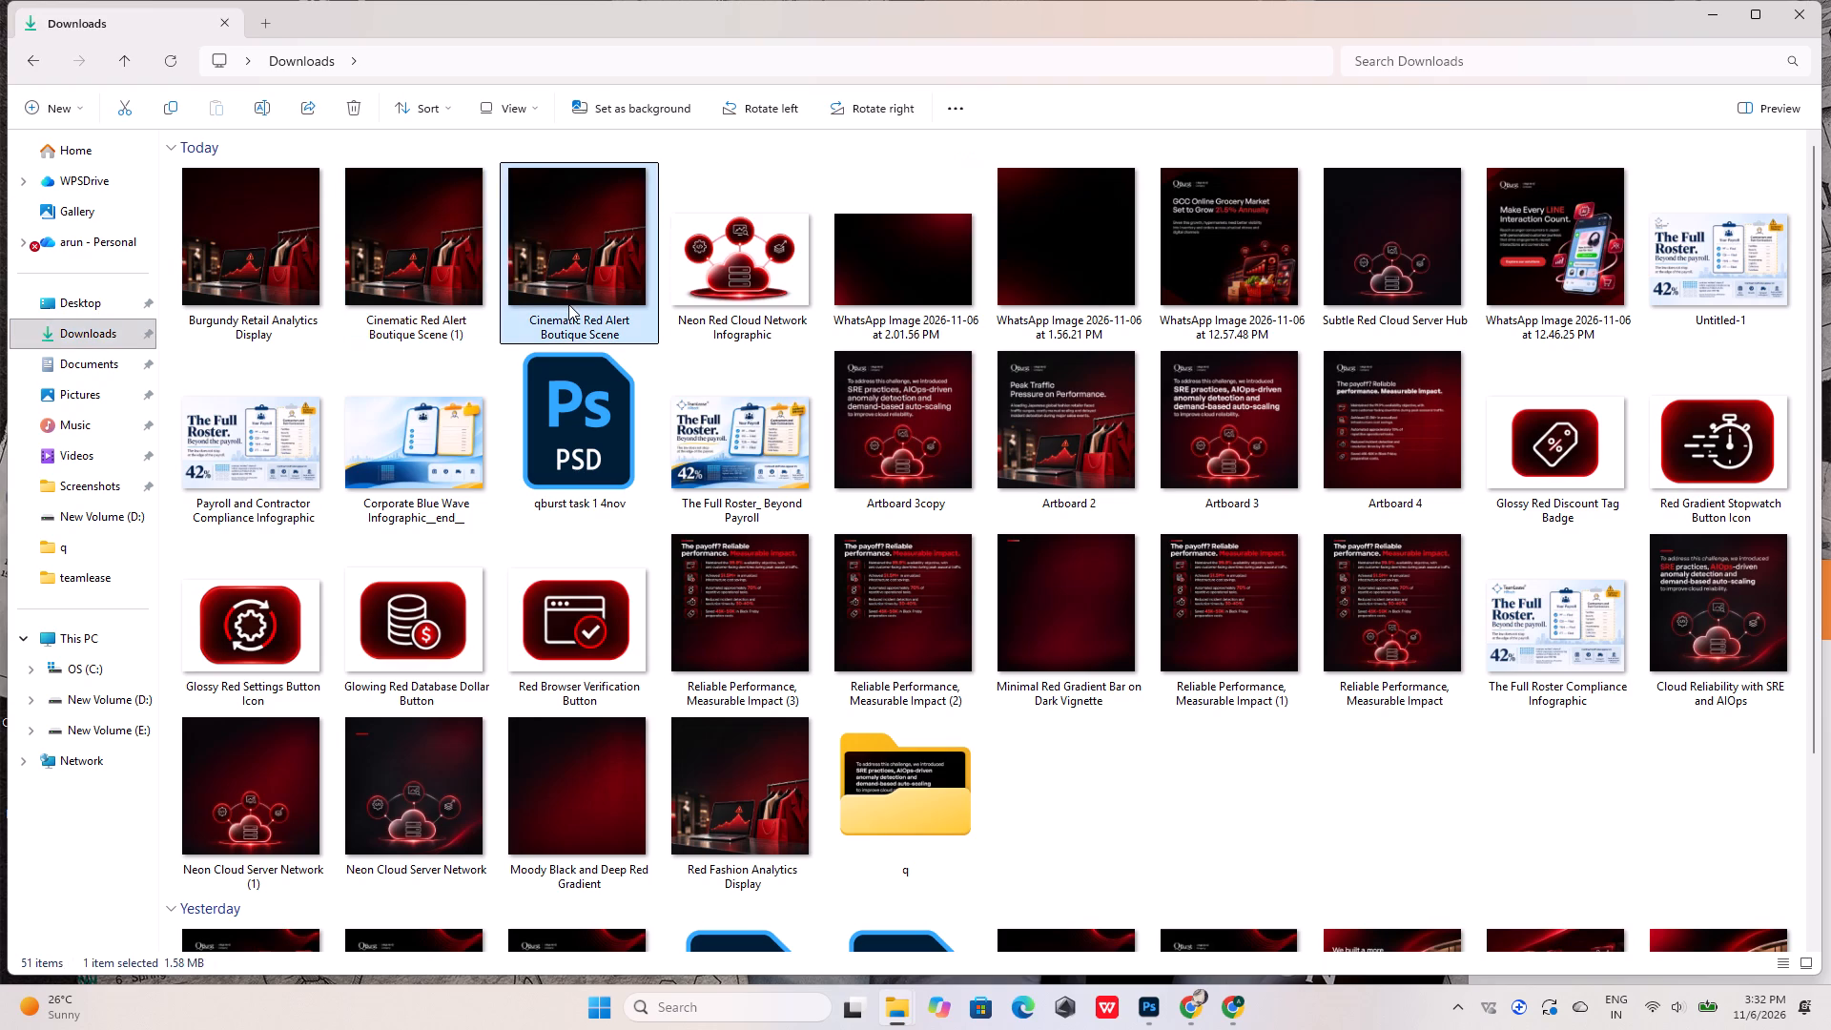
type("rrrrrr")
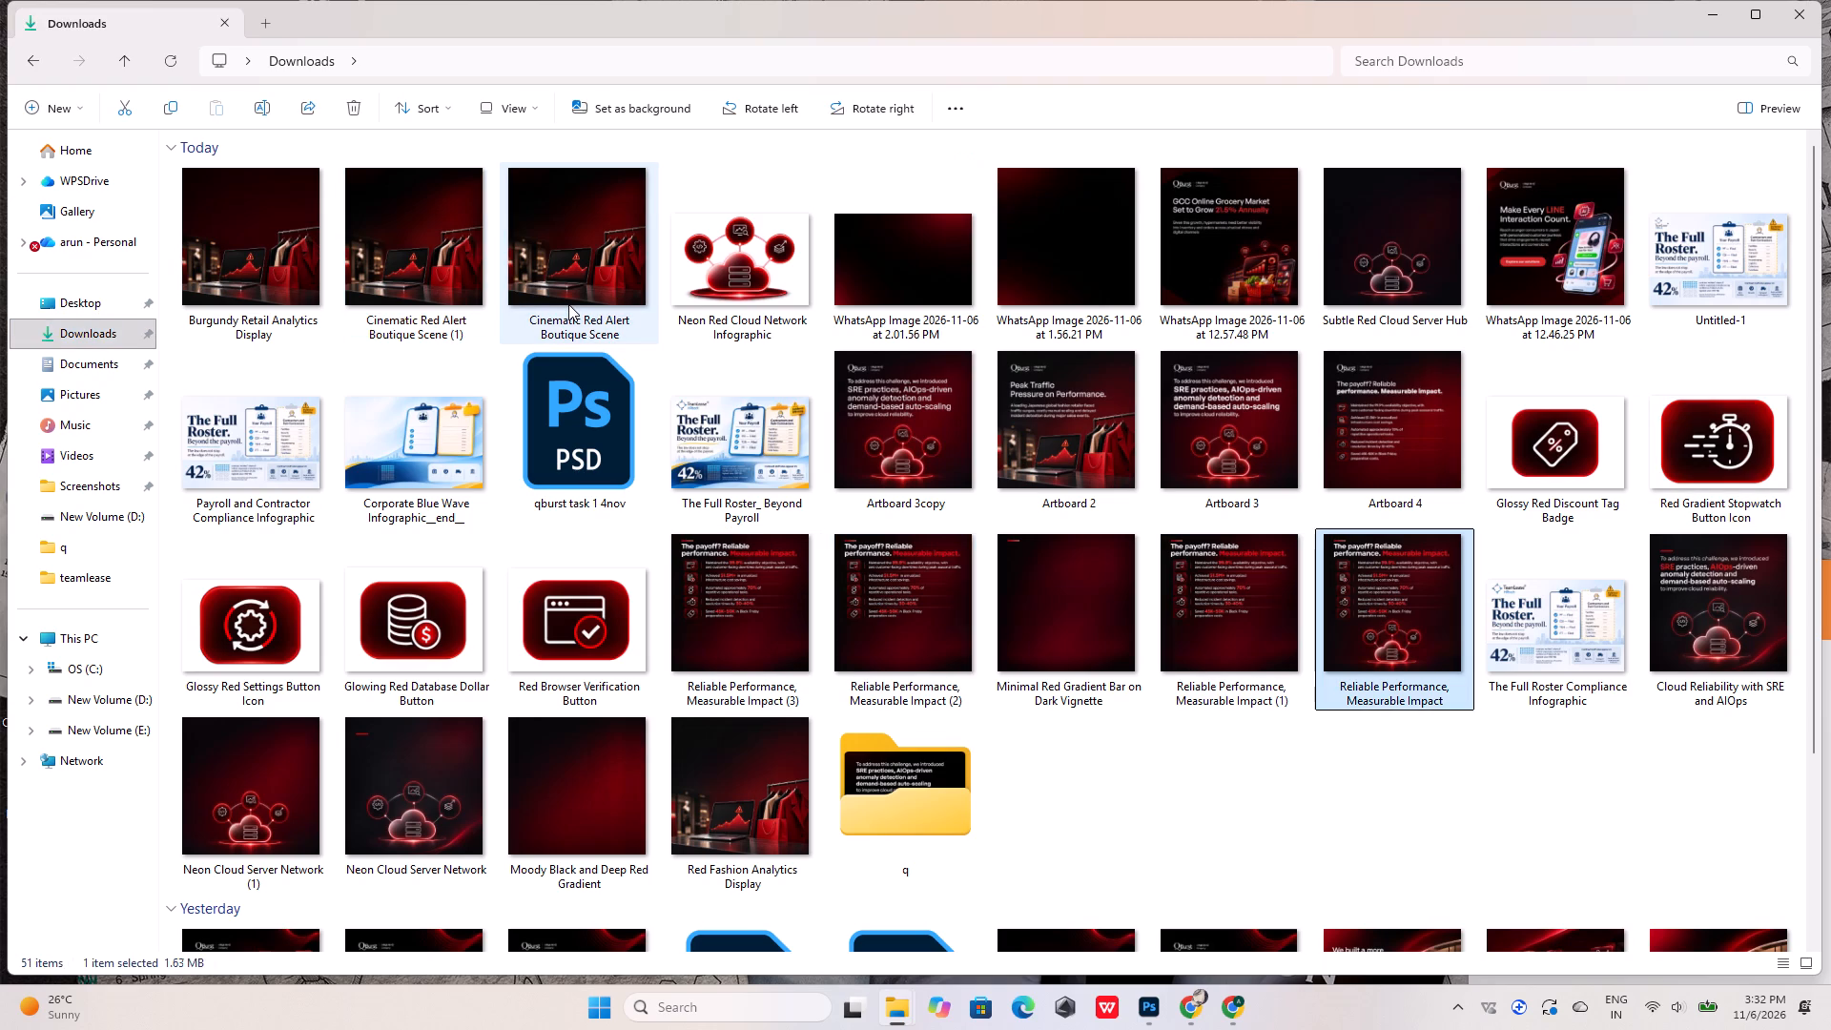
type("rrrrrrr")
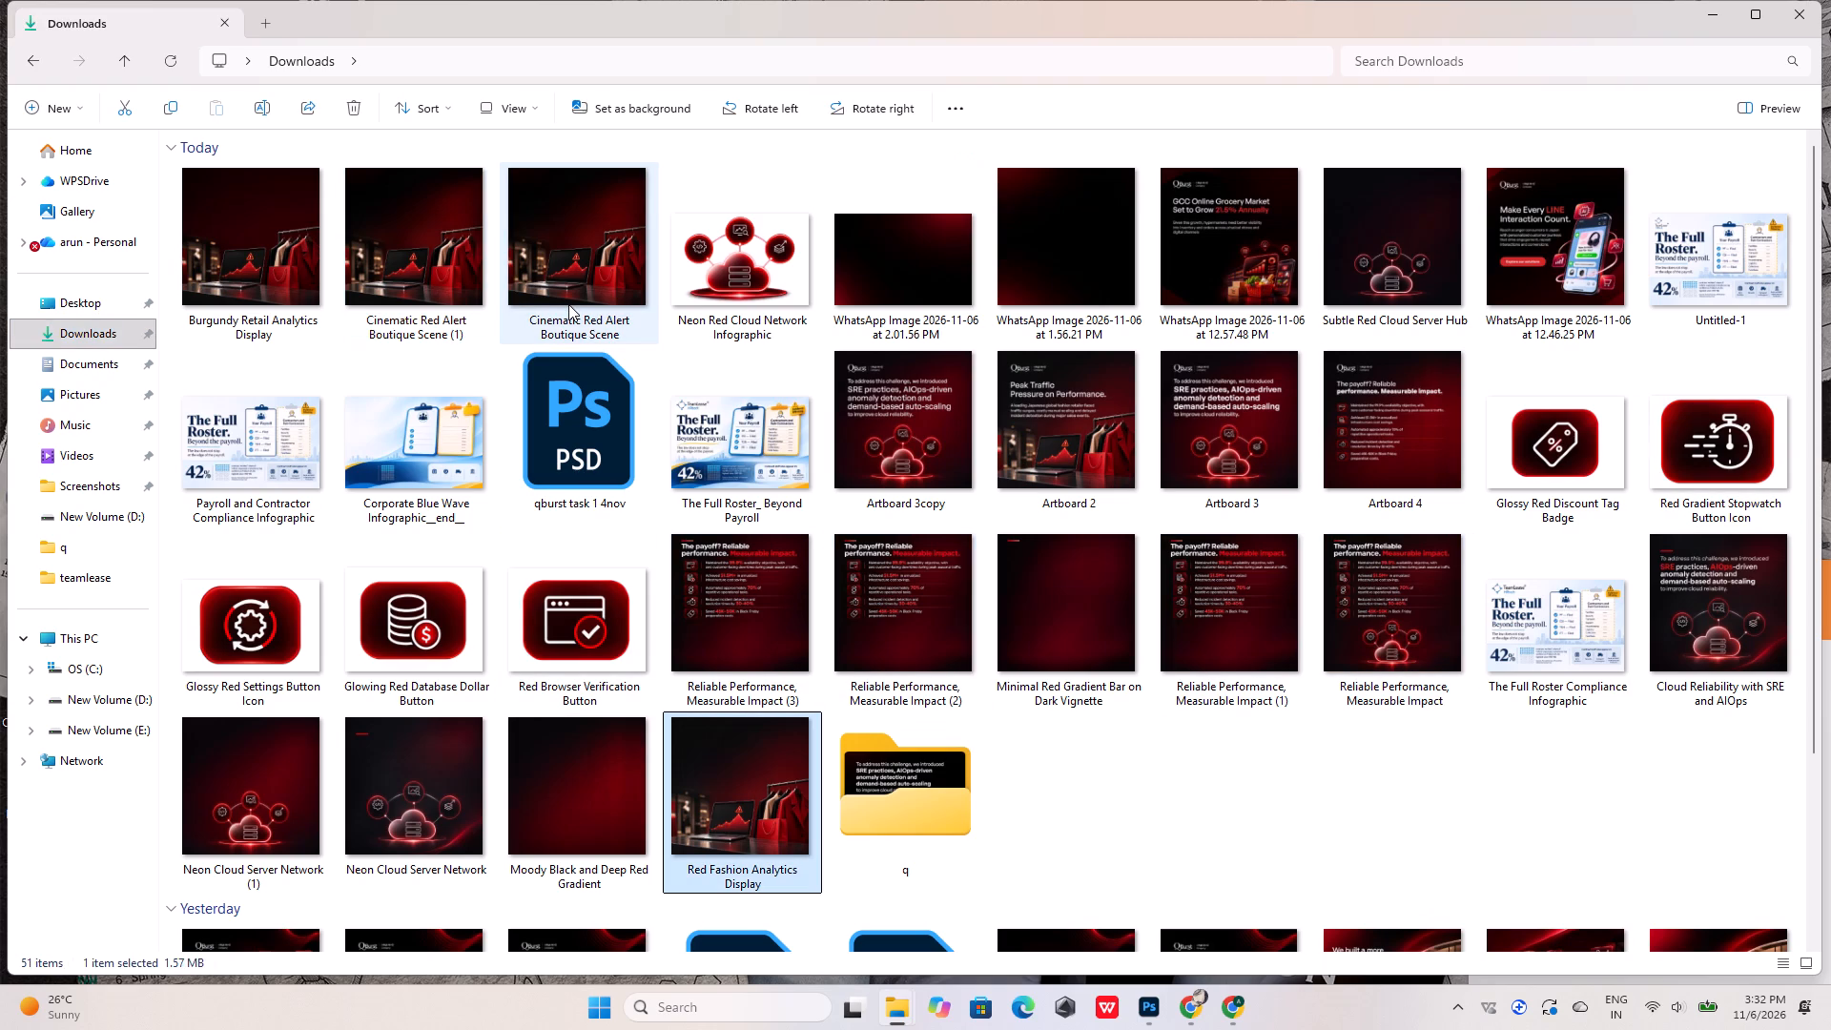
scroll(852, 402, "down", 6)
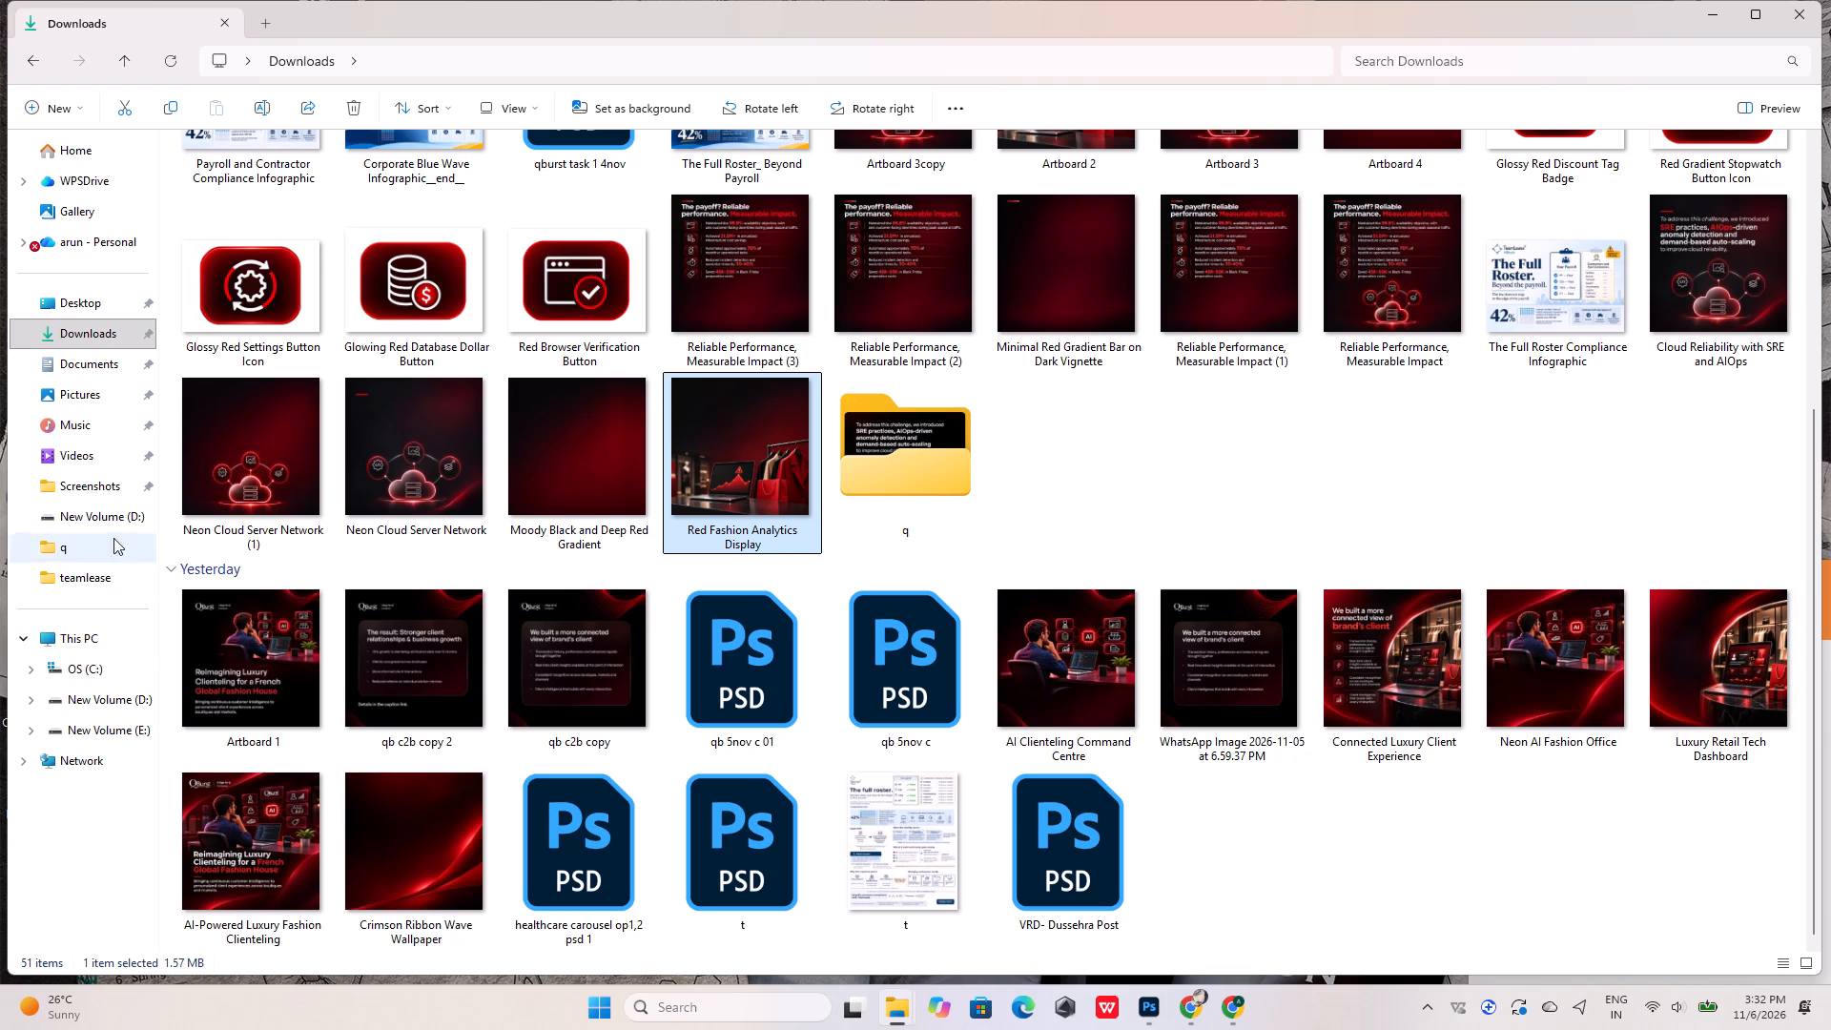
Open the Videos folder.
left_click(112, 457)
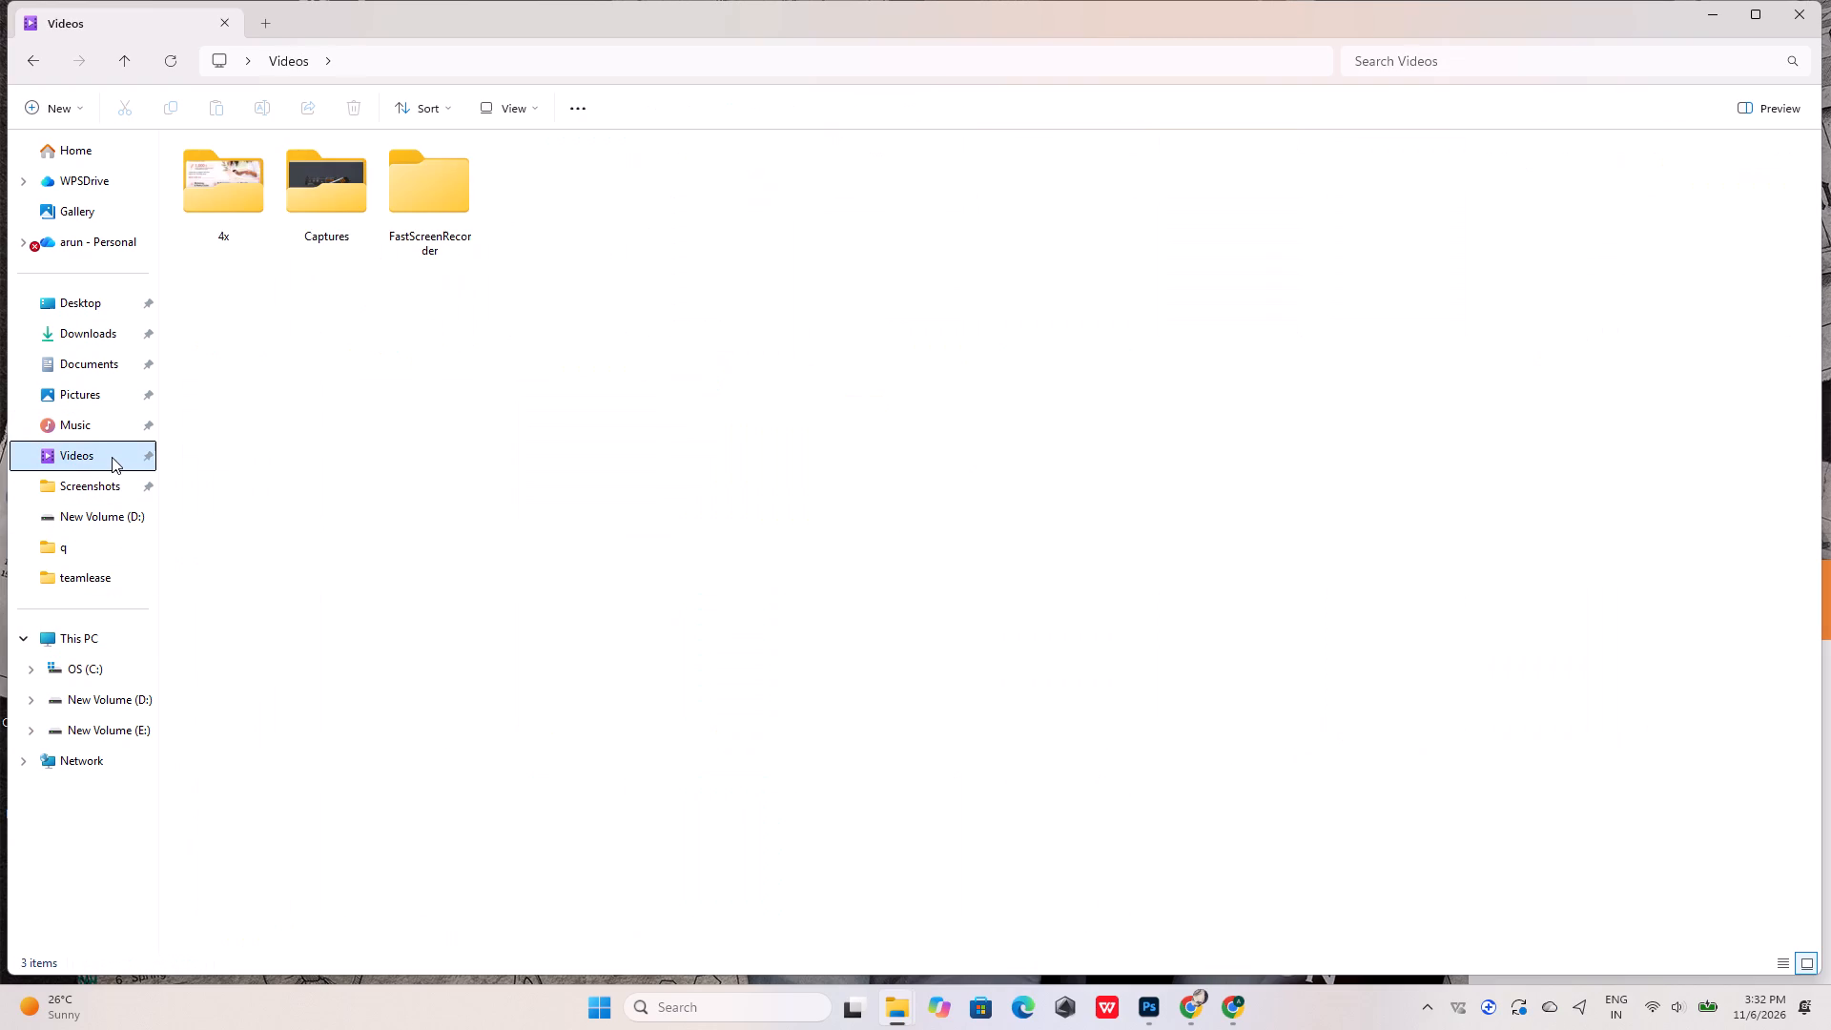
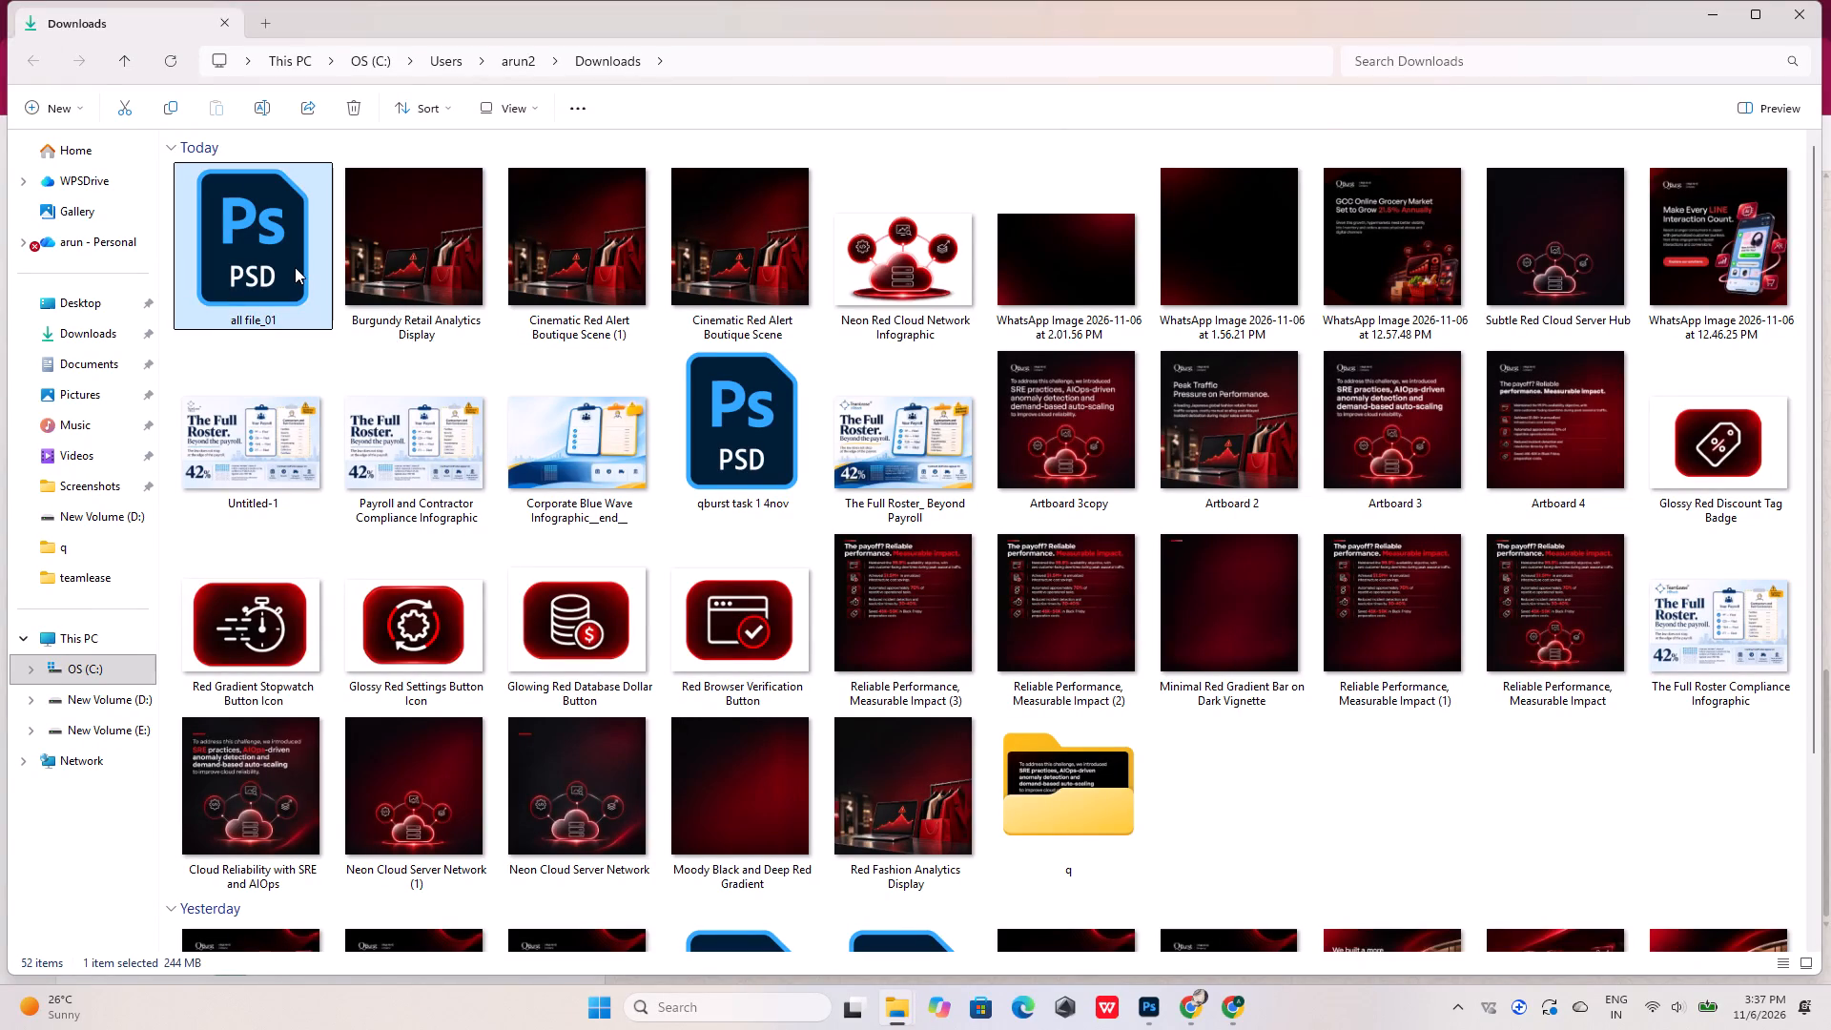
Move the all file_01 PSD from Downloads into the Royal Arebin folder on New Volume (E:).
key("ctrl+x")
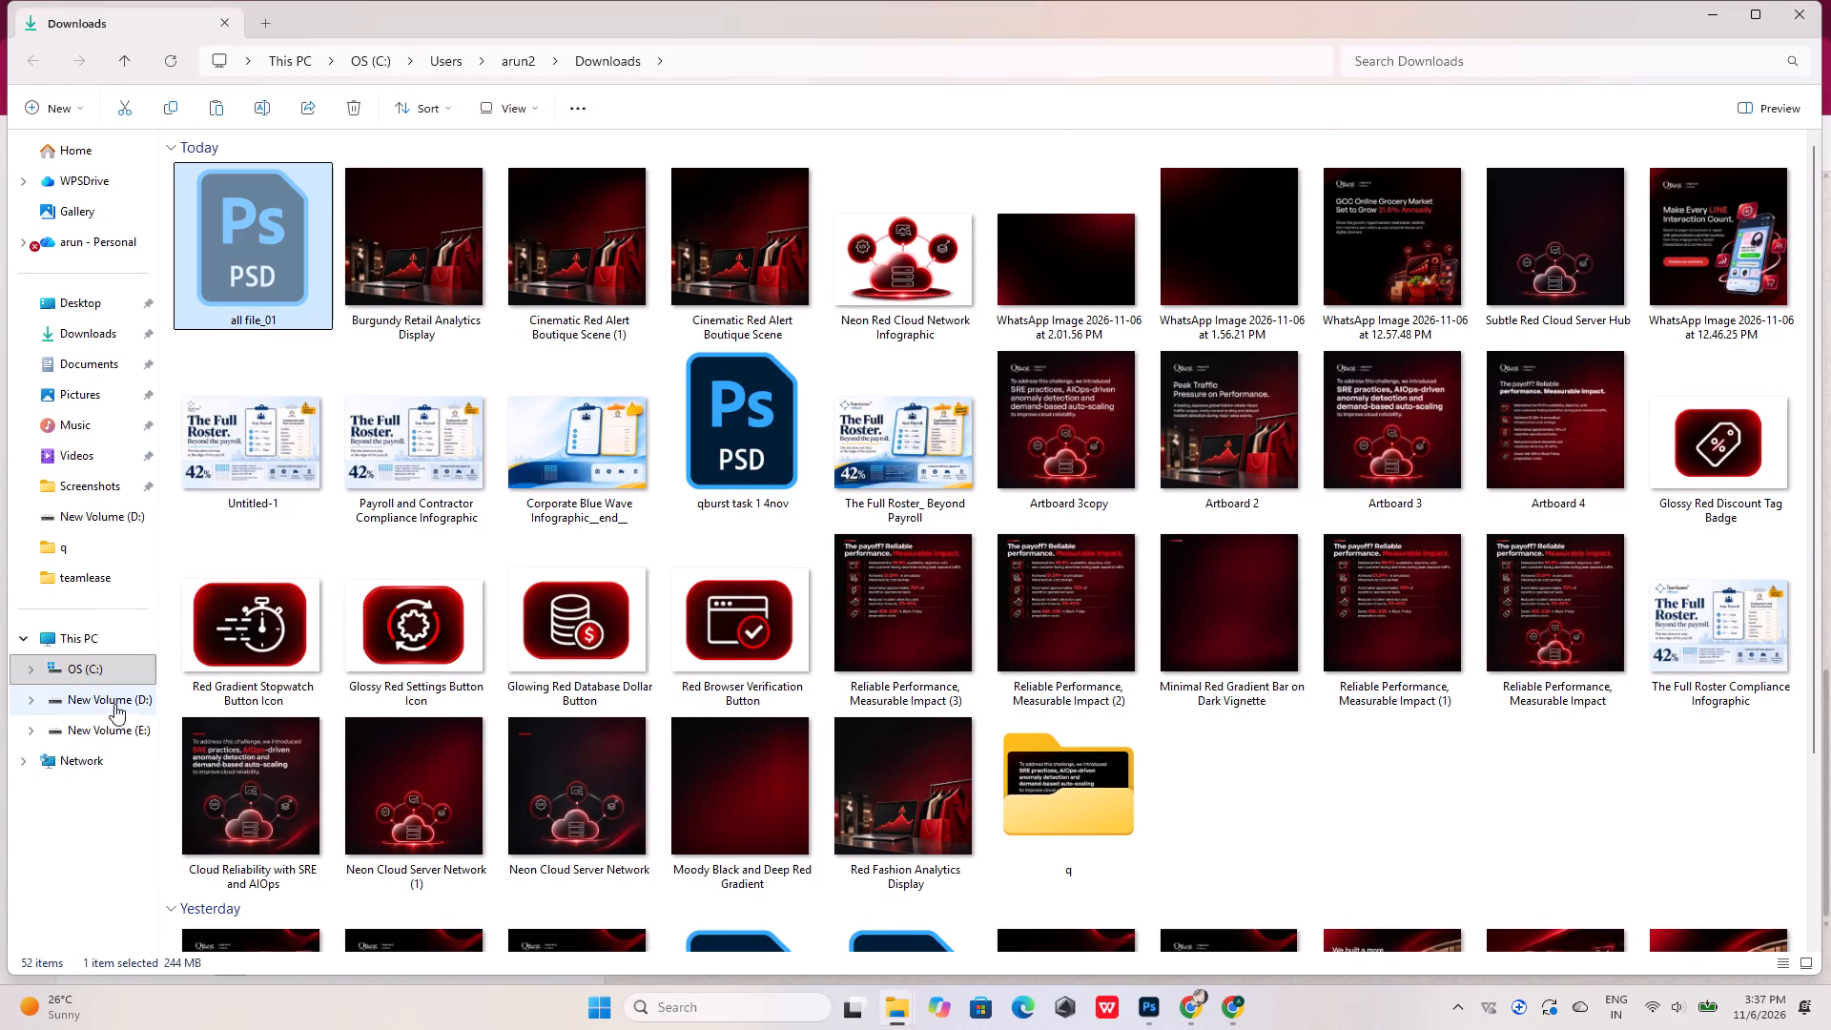
left_click(118, 724)
double_click(532, 311)
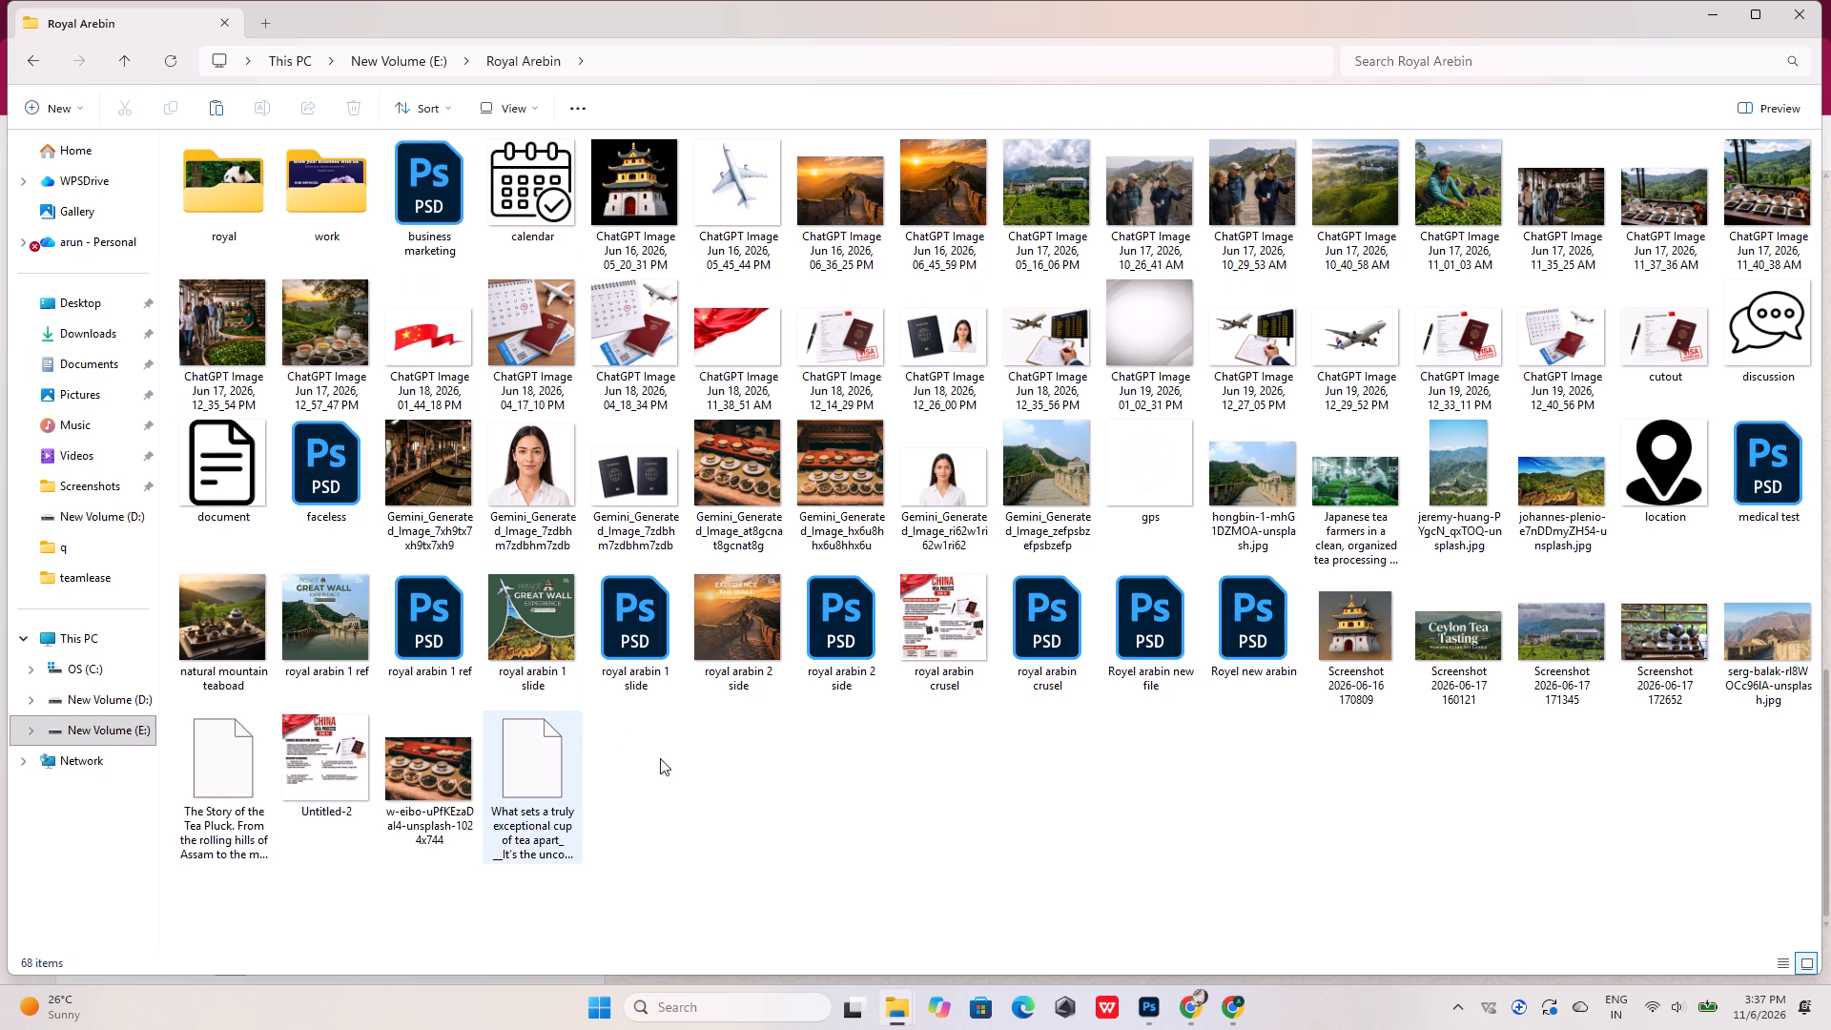
key("ctrl+v")
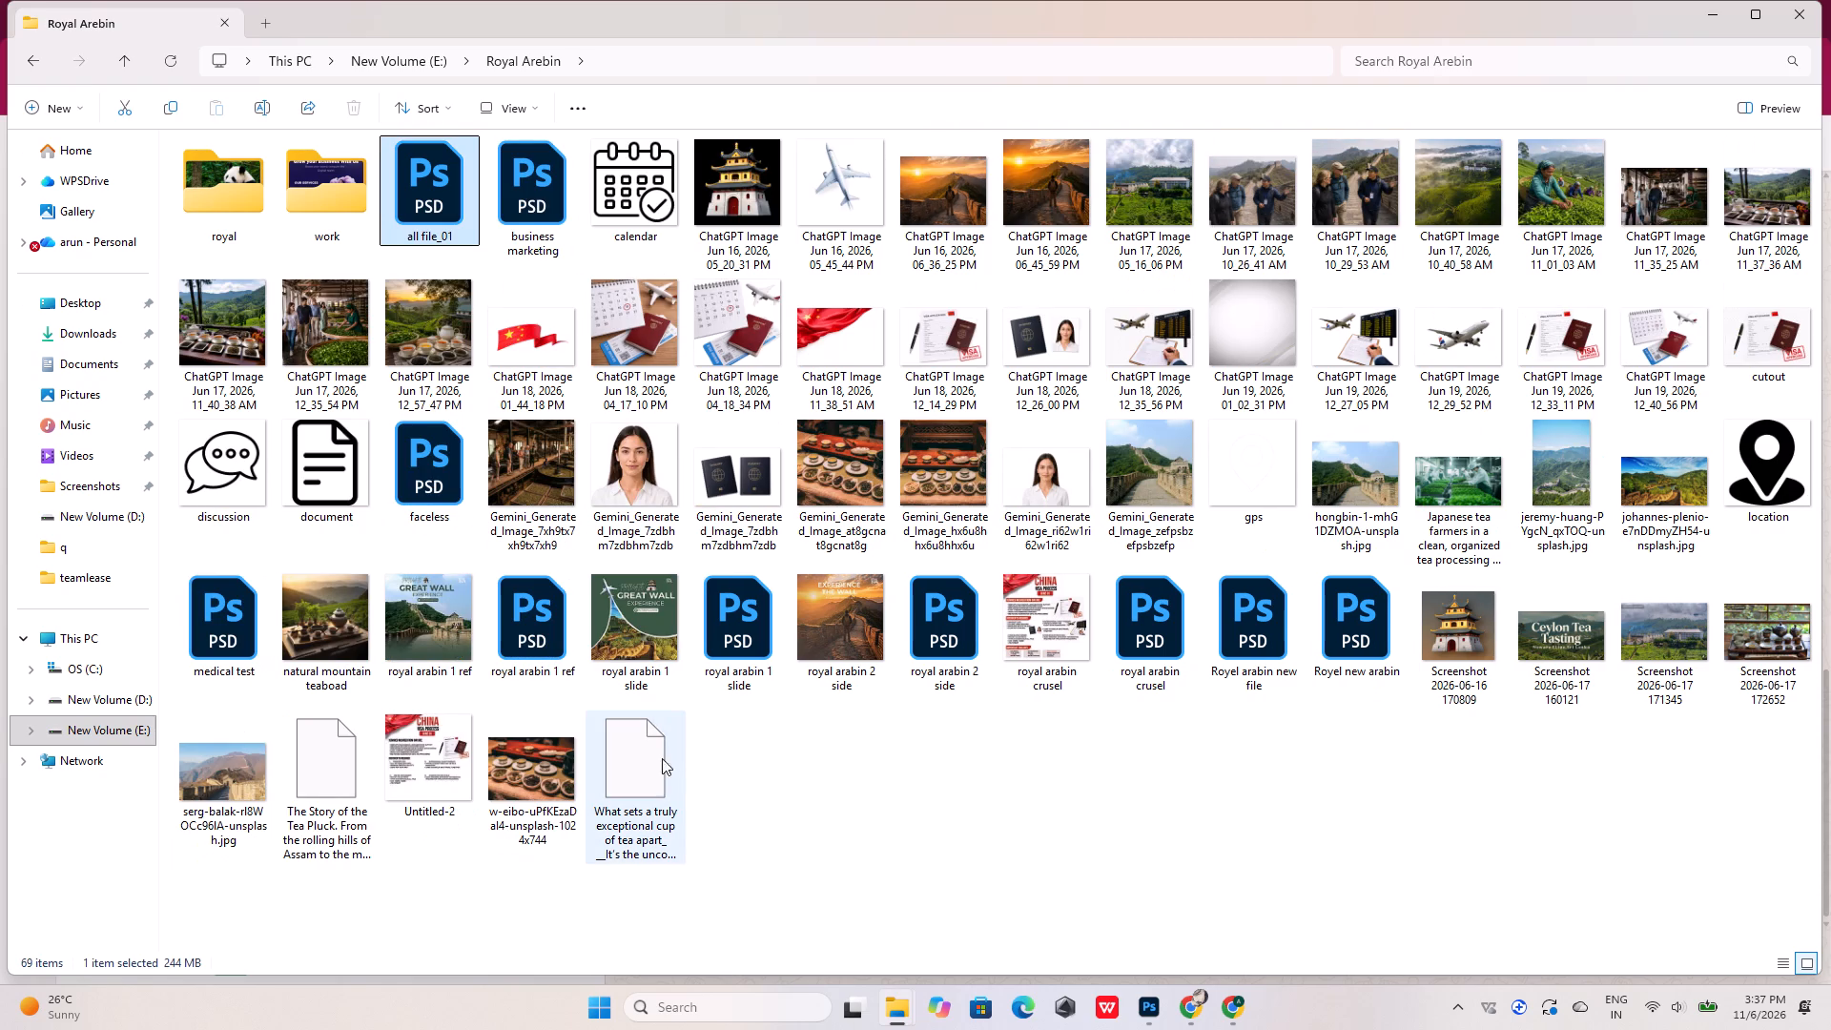
Open the moved all file_01 PSD in Photoshop, keeping its layers editable and updating its text layers.
double_click(426, 166)
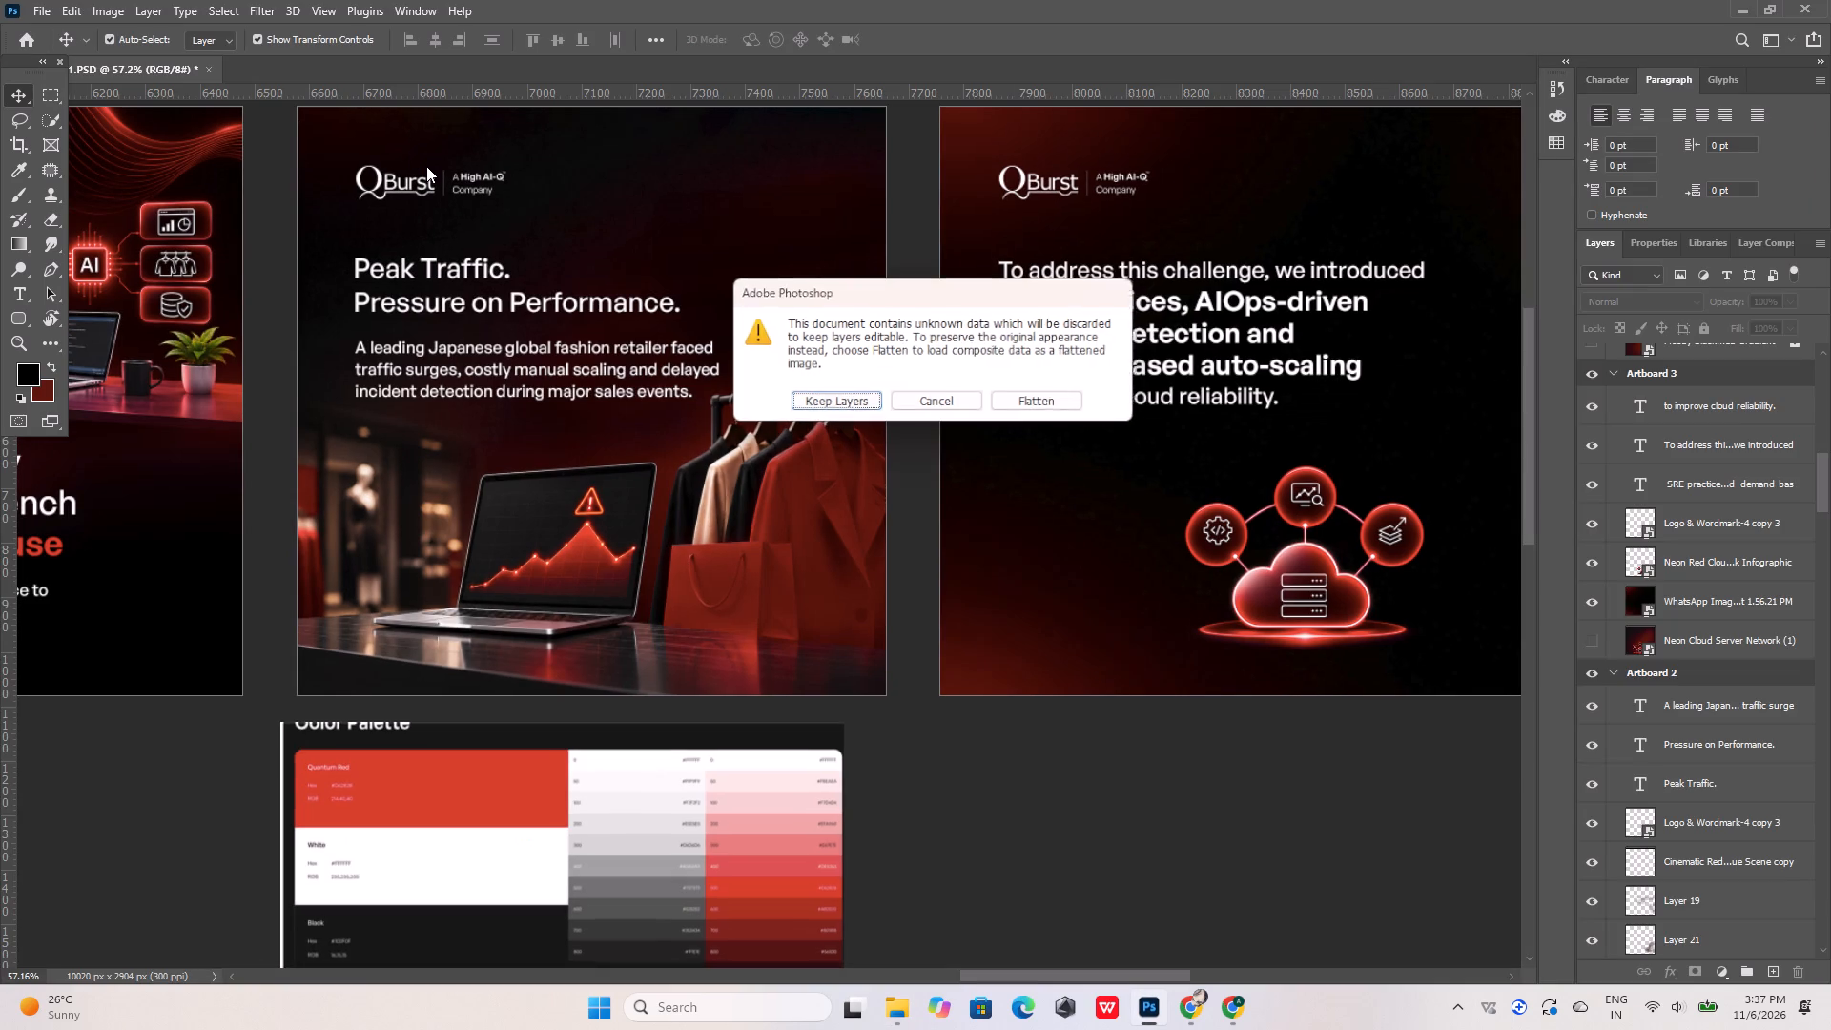
left_click(813, 397)
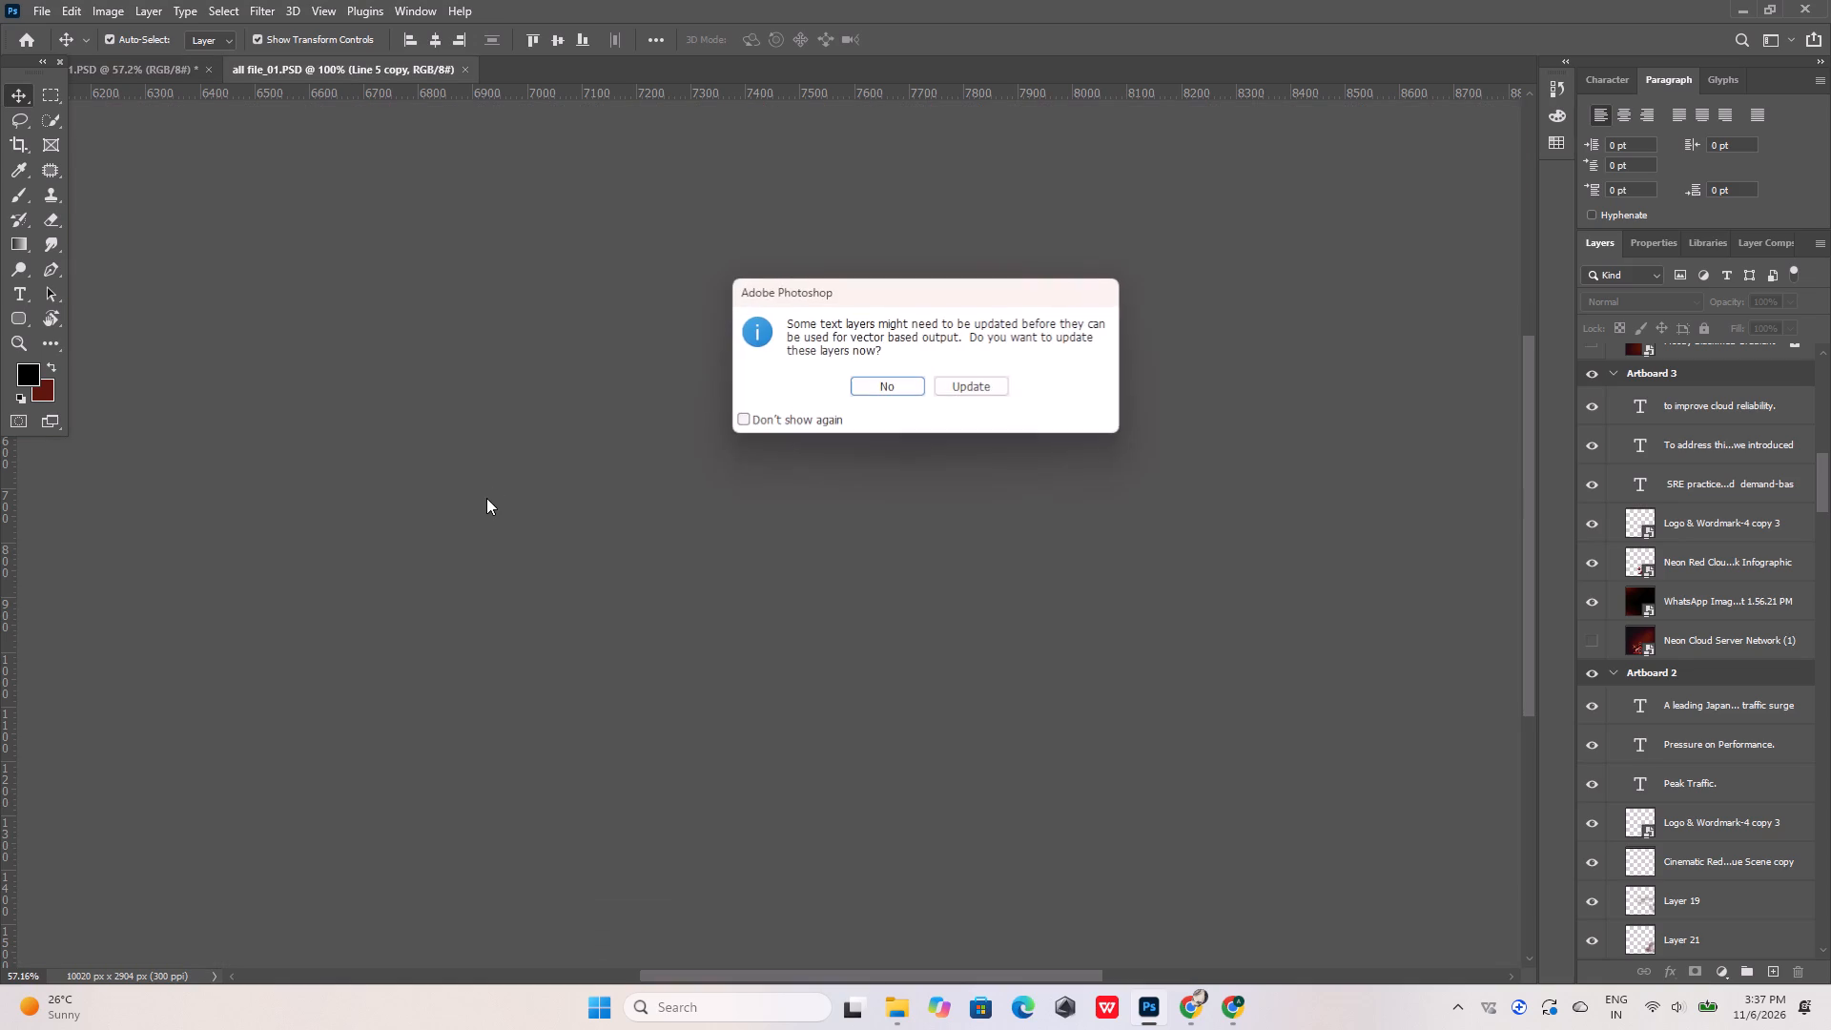
left_click(986, 384)
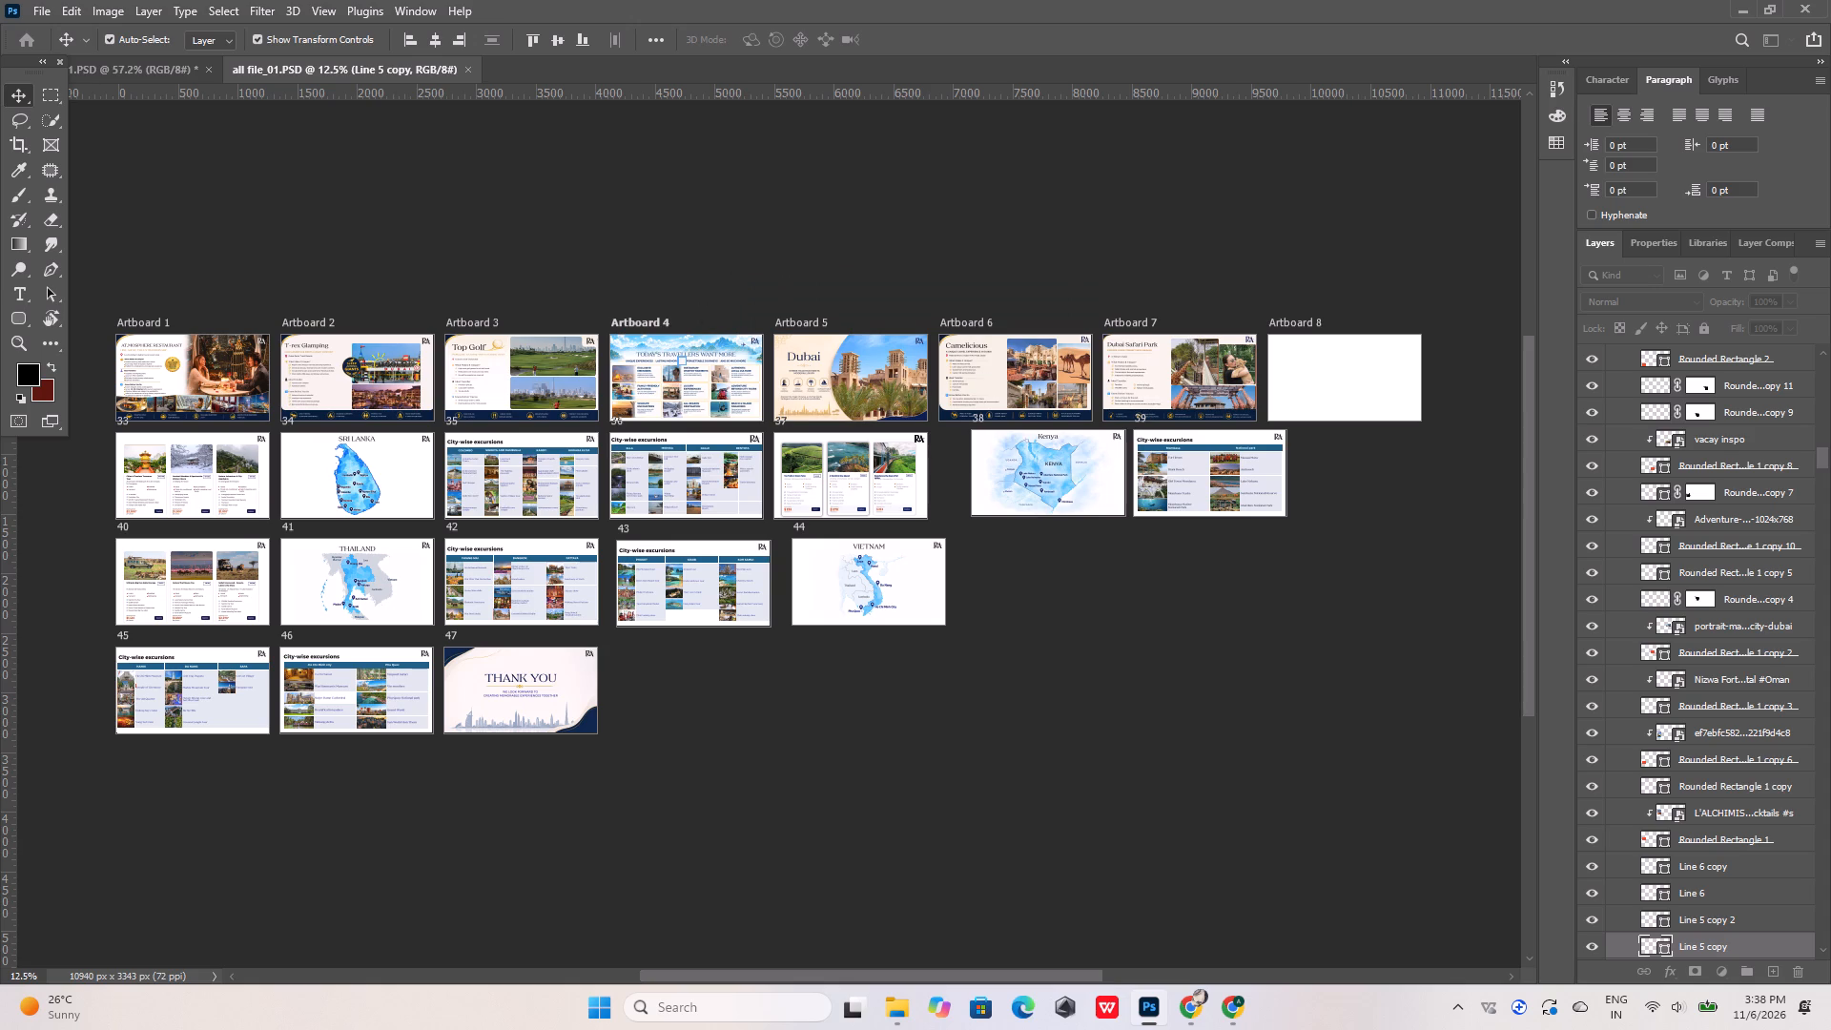
scroll(561, 385, "up", 5, "alt")
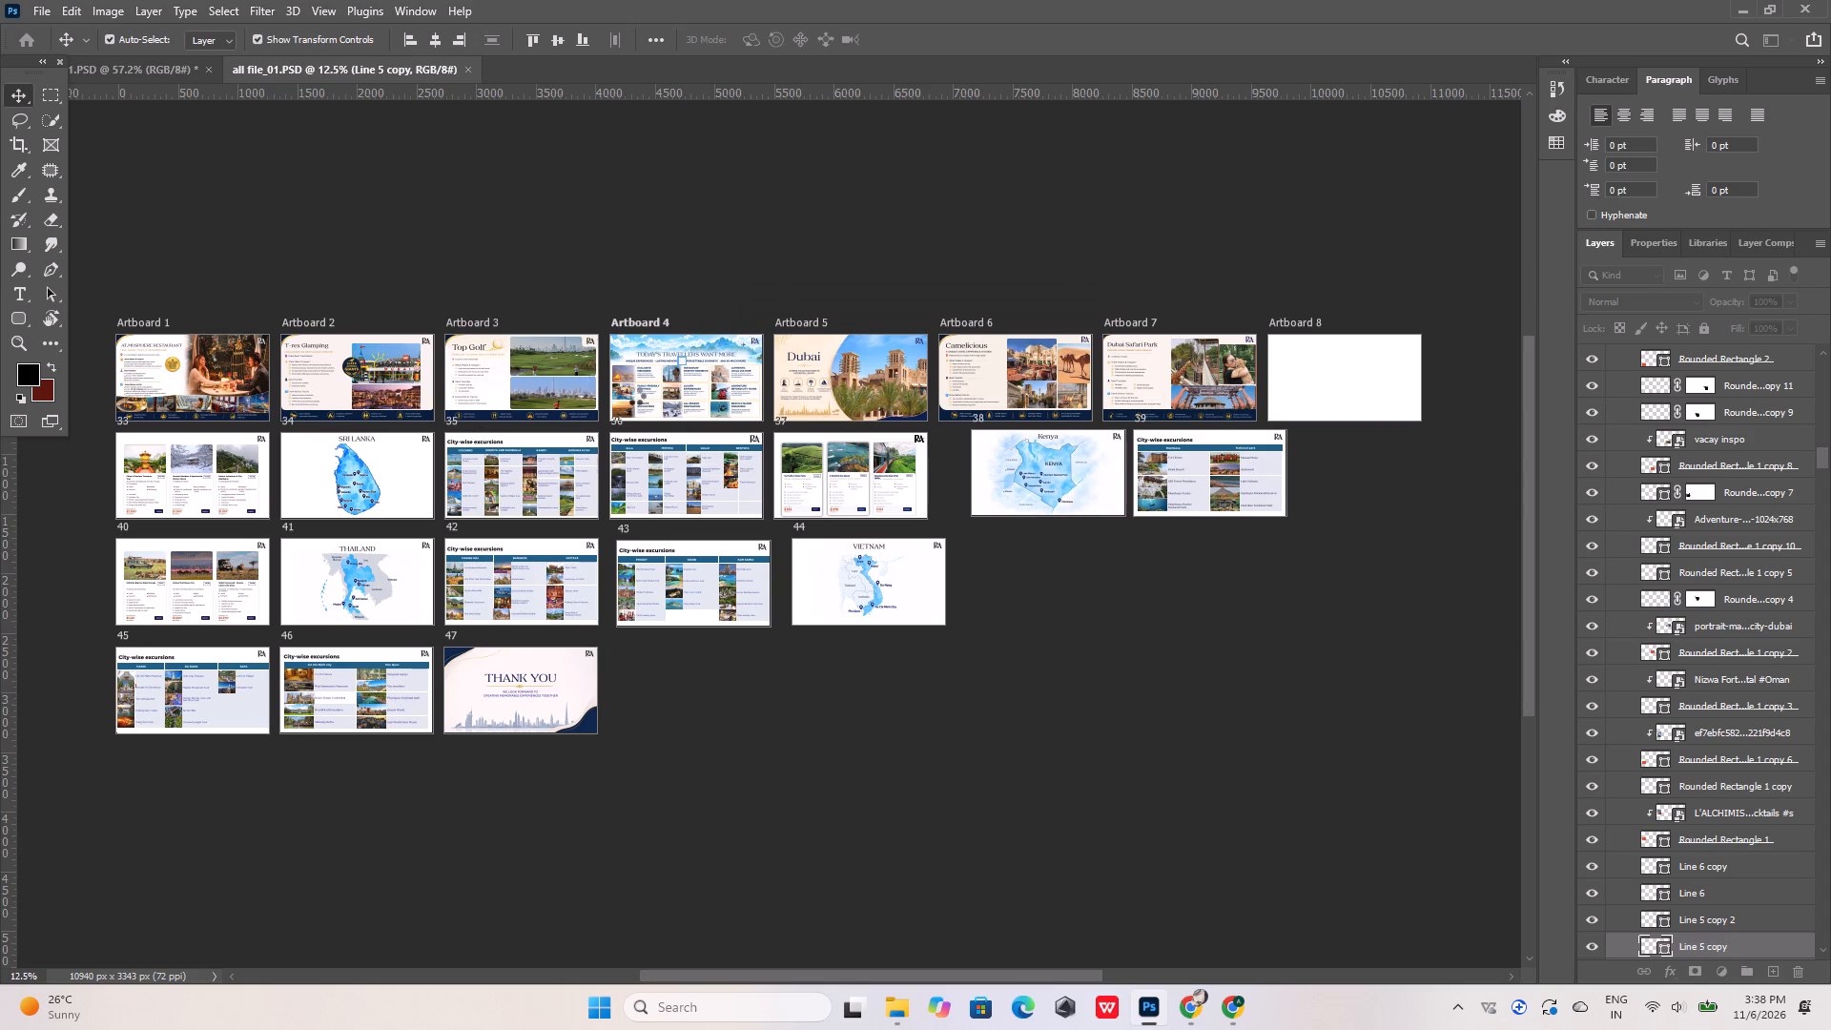
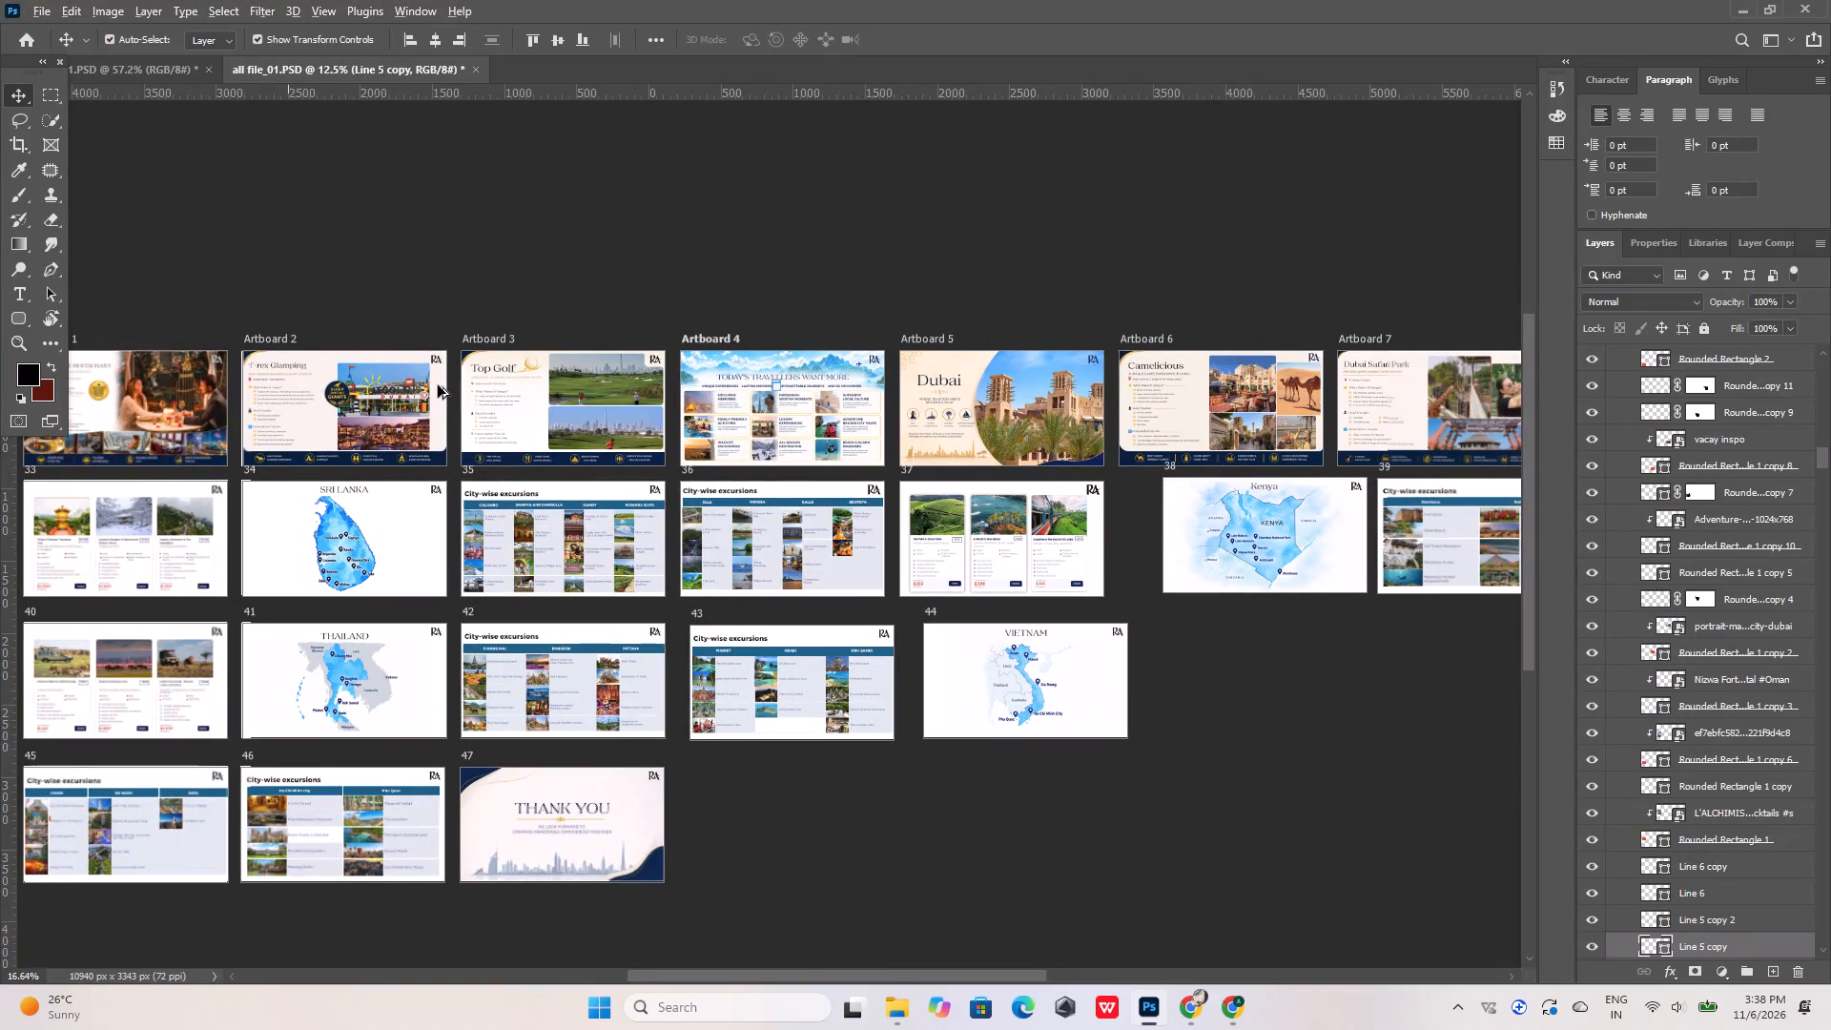
Examine the slide artboards, focusing on the text column of the At.mosphere Restaurant slide on Artboard 1.
scroll(442, 390, "up", 5)
left_click(507, 296)
scroll(445, 360, "up", 5, "alt")
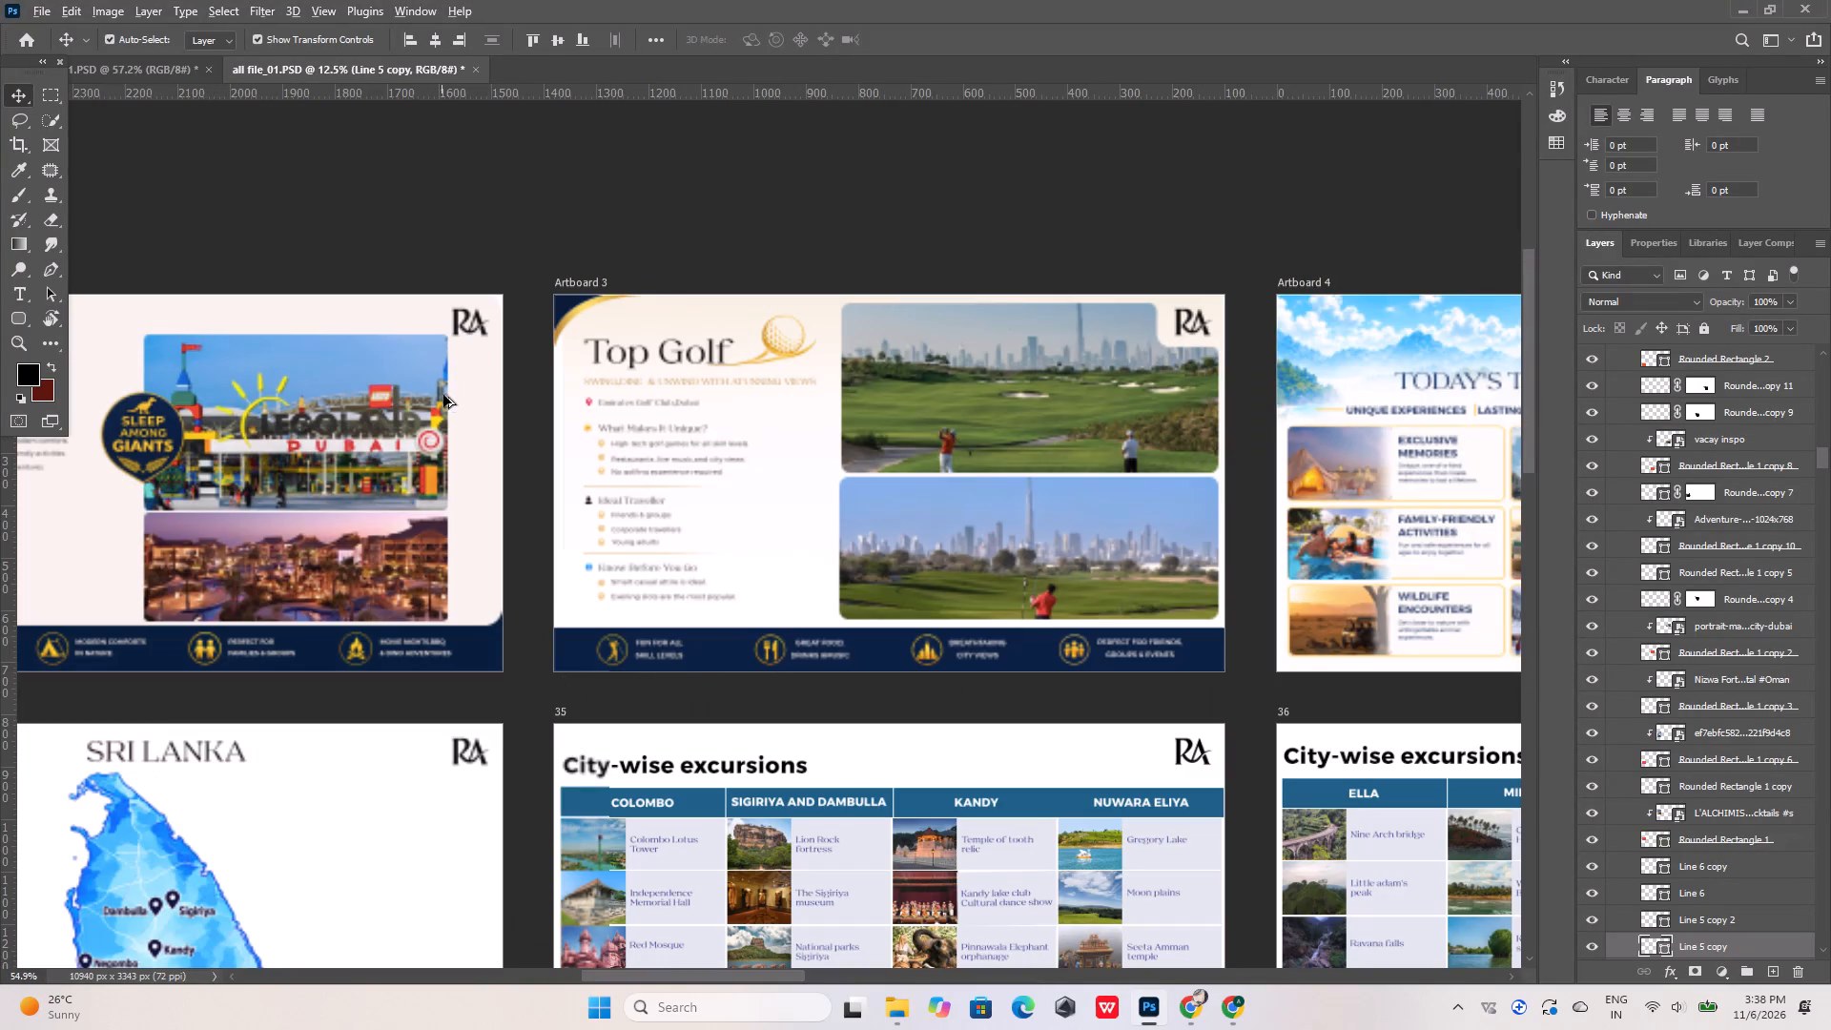
scroll(1062, 621, "down", 8, "alt")
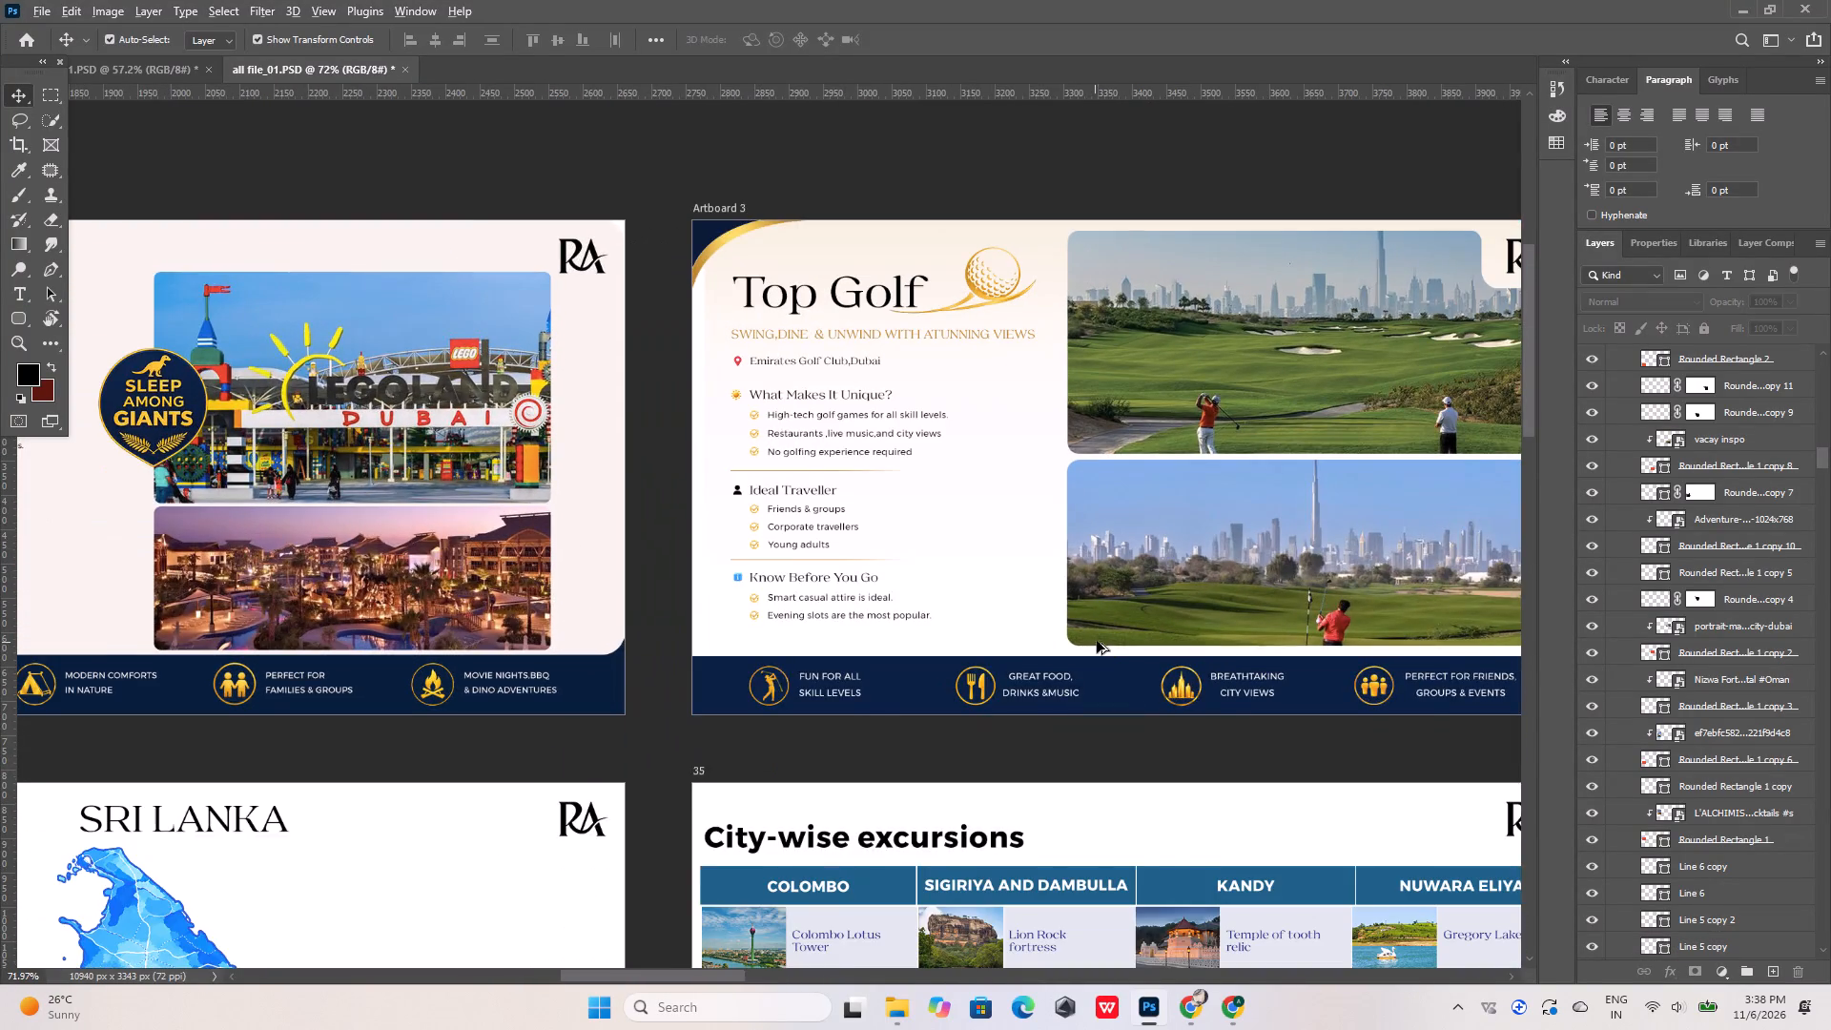
scroll(1104, 639, "down", 13, "alt")
scroll(329, 541, "up", 11, "alt")
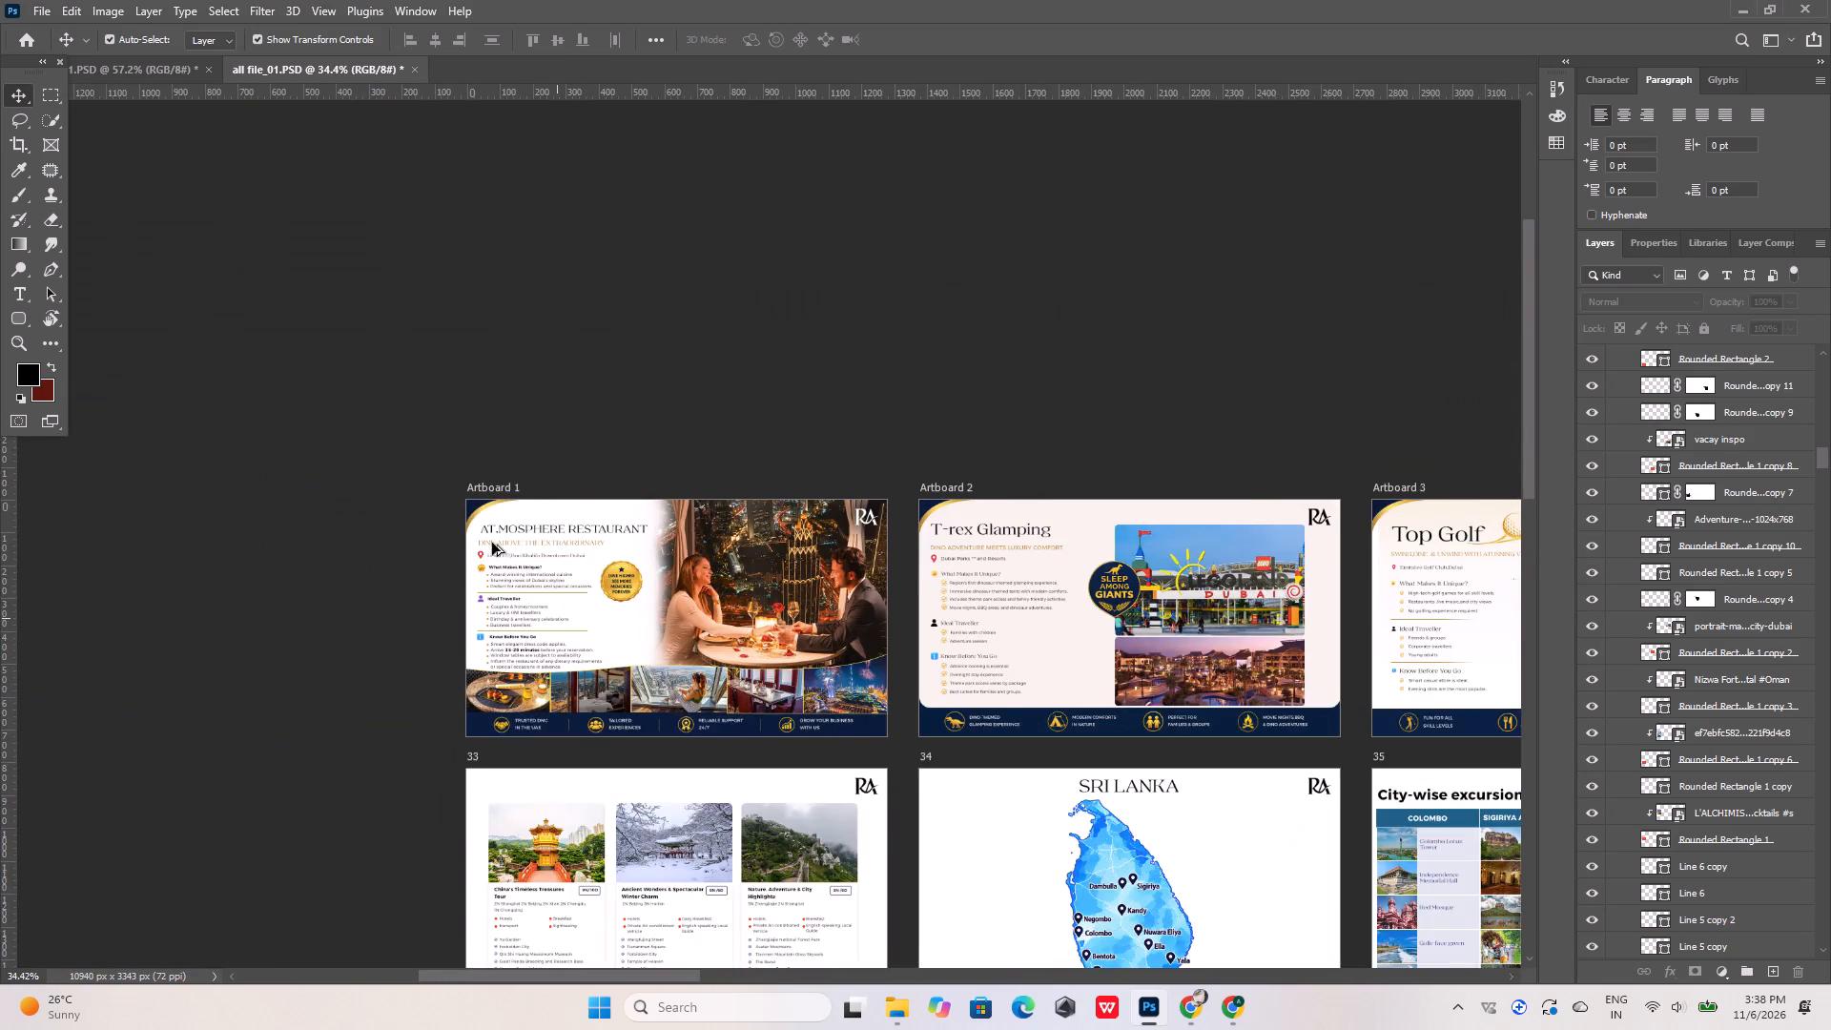
scroll(492, 543, "up", 19, "alt")
scroll(535, 500, "down", 5, "alt")
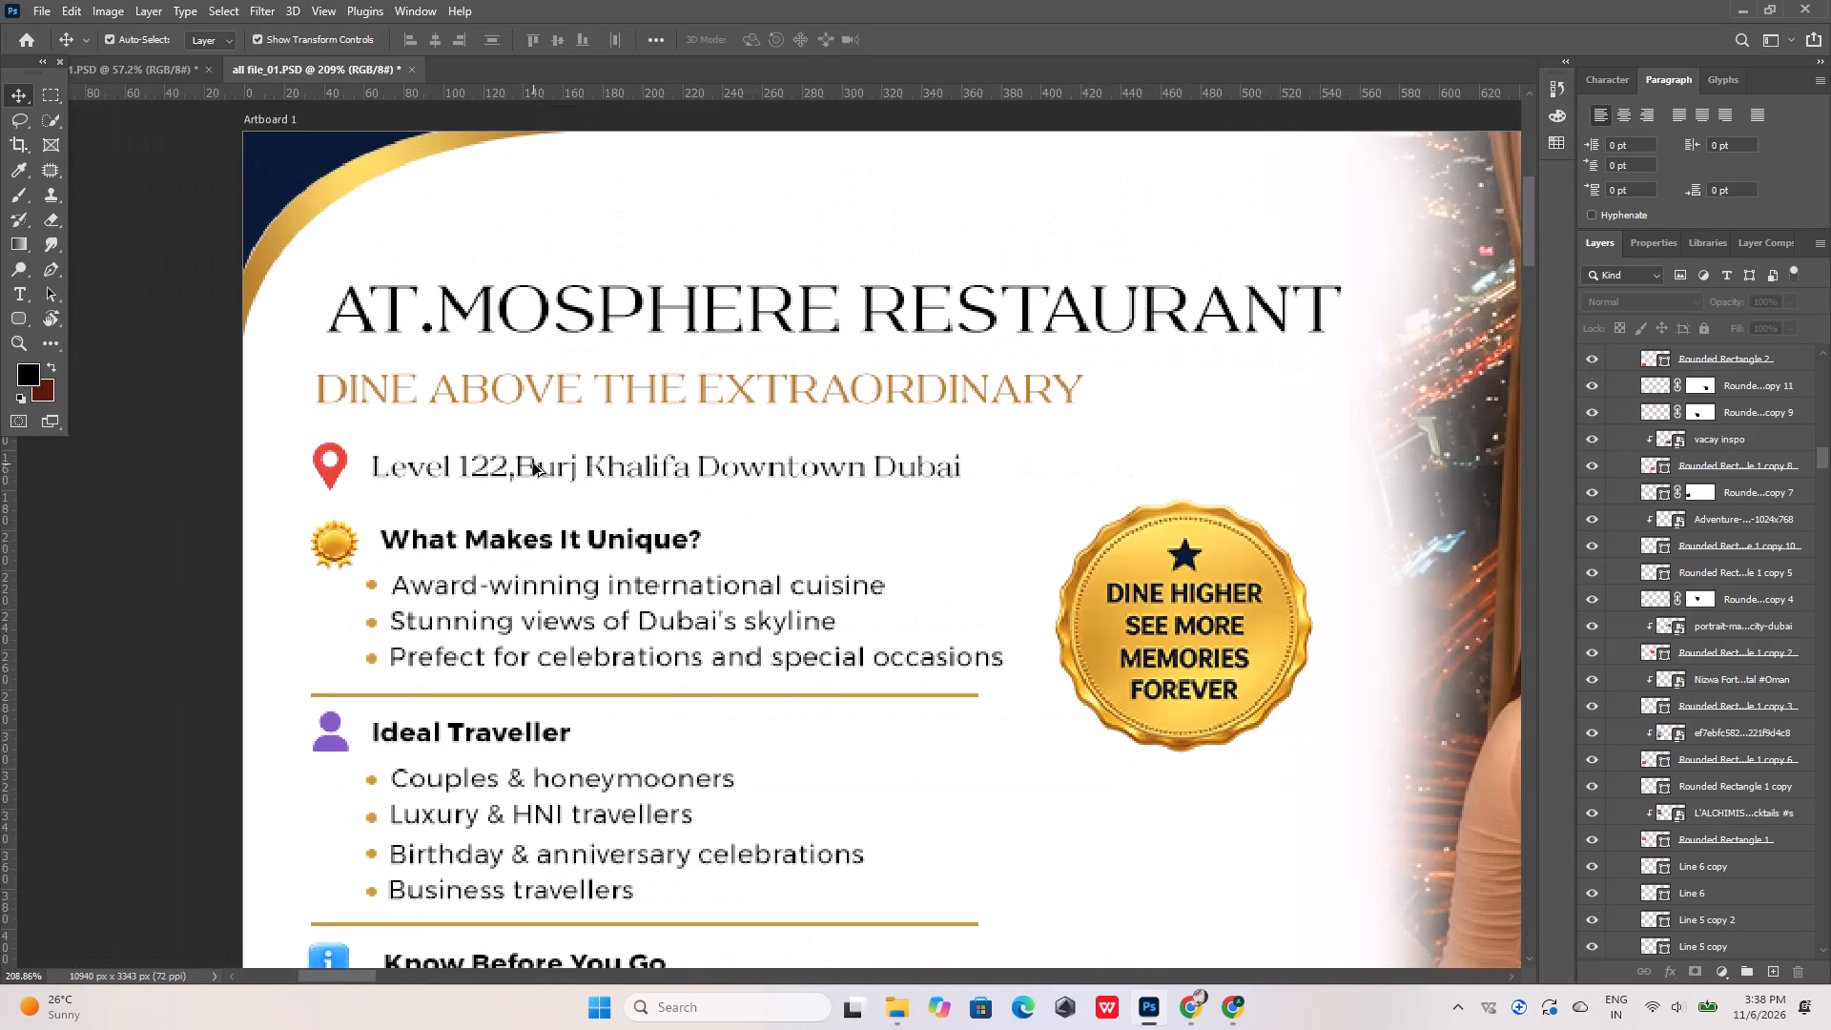
scroll(323, 530, "up", 7, "alt")
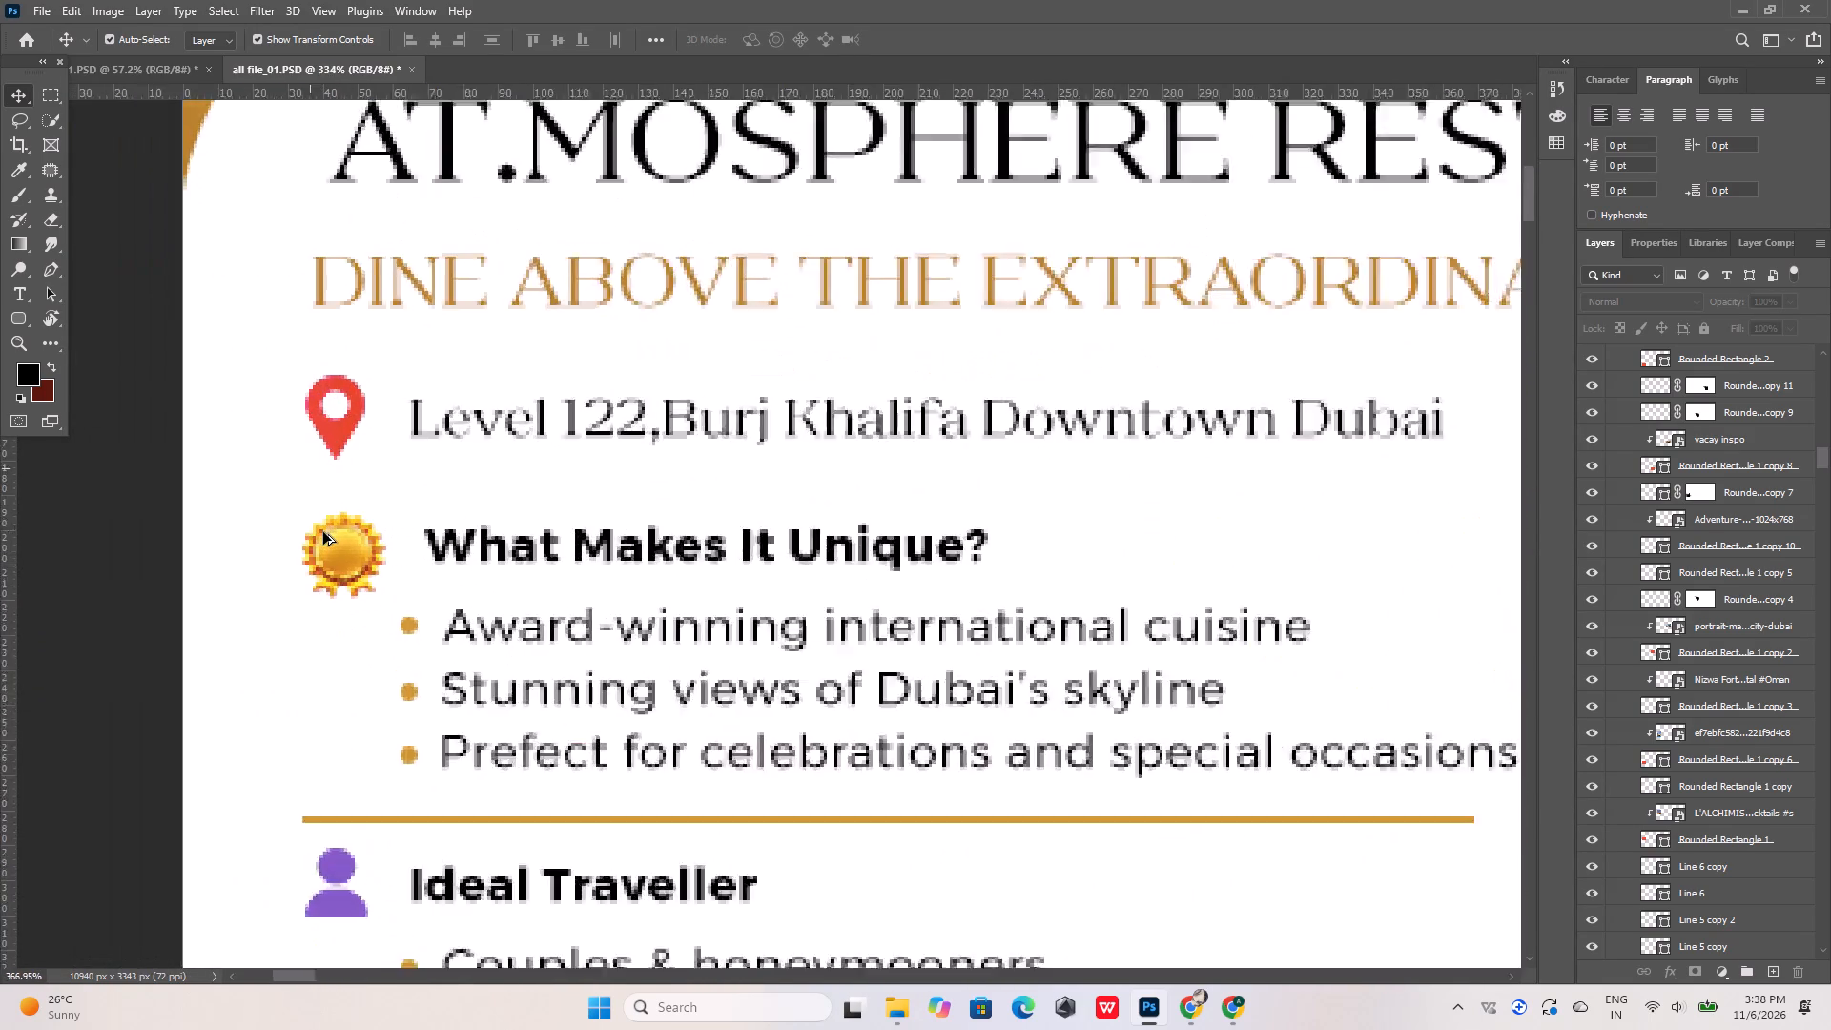
scroll(323, 532, "up", 2, "alt")
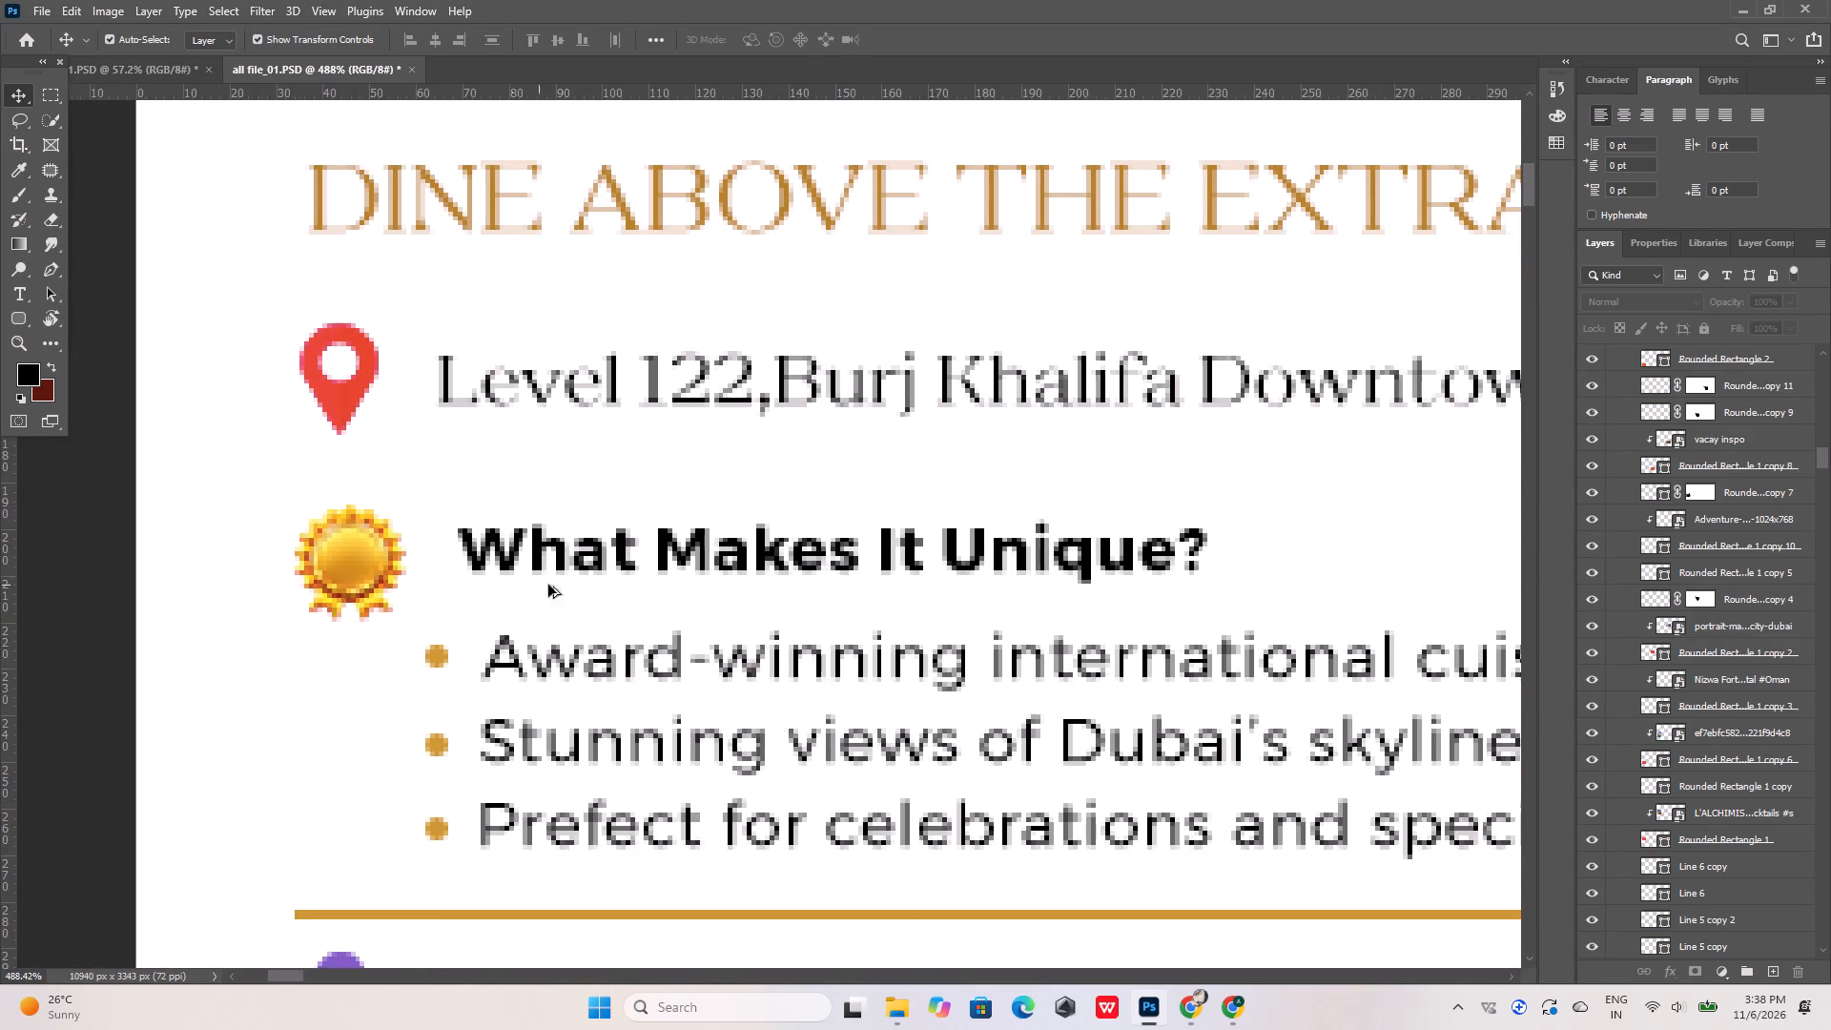
scroll(661, 595, "down", 10, "alt")
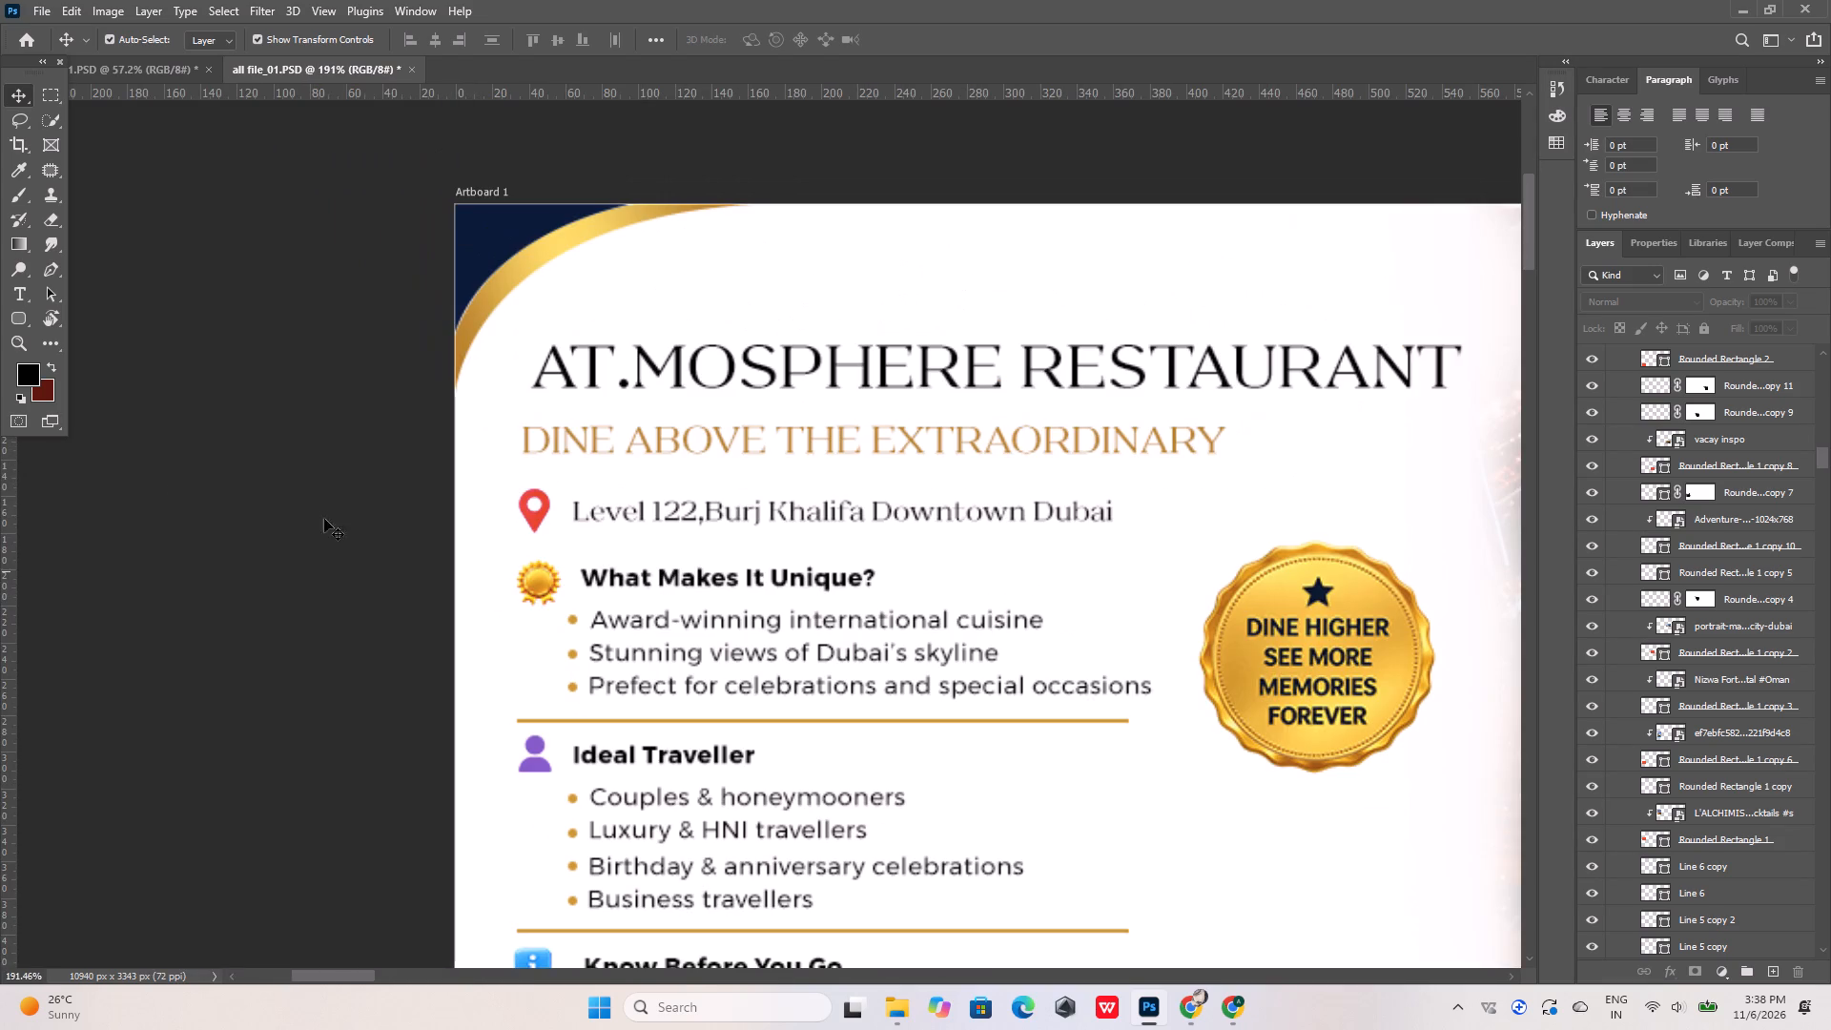
Place a vertical guide near the start of the address and heading text on the At.mosphere Restaurant slide.
left_click_drag(10, 508, 577, 546)
scroll(572, 504, "up", 10, "alt")
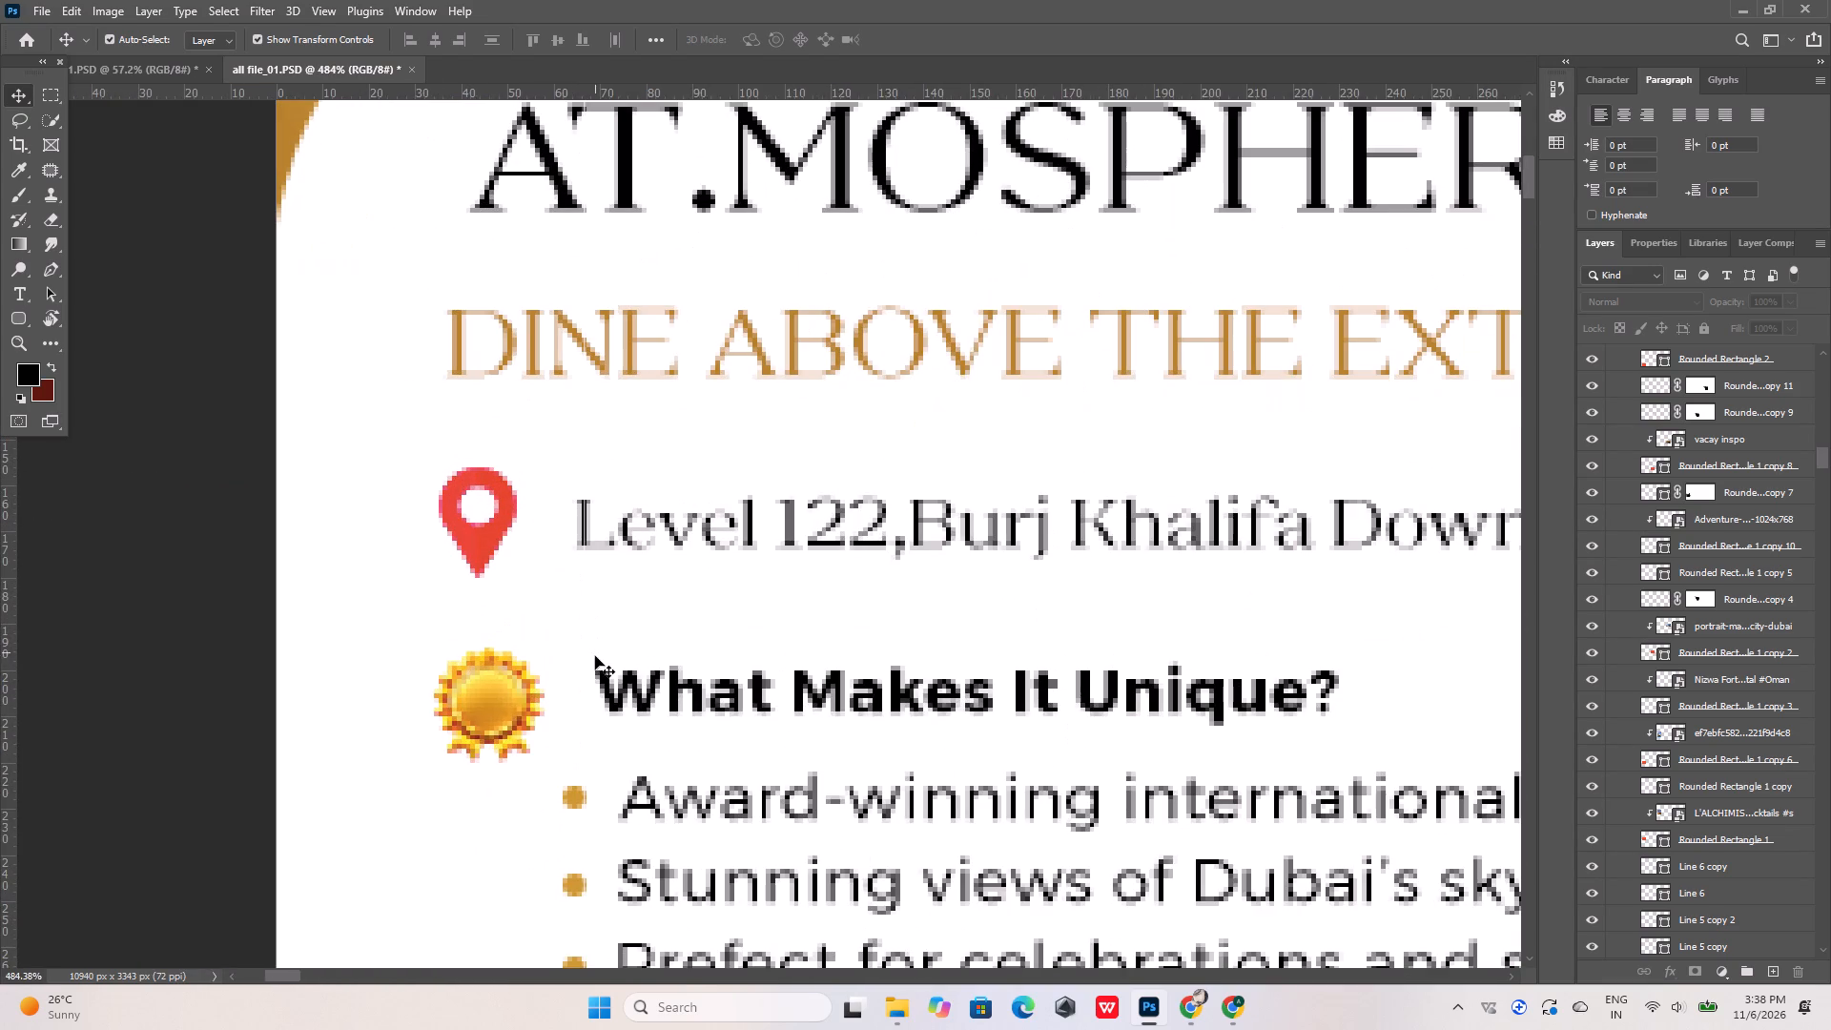
Set the canvas guide colour to black in the guide preferences.
scroll(590, 671, "down", 10, "alt")
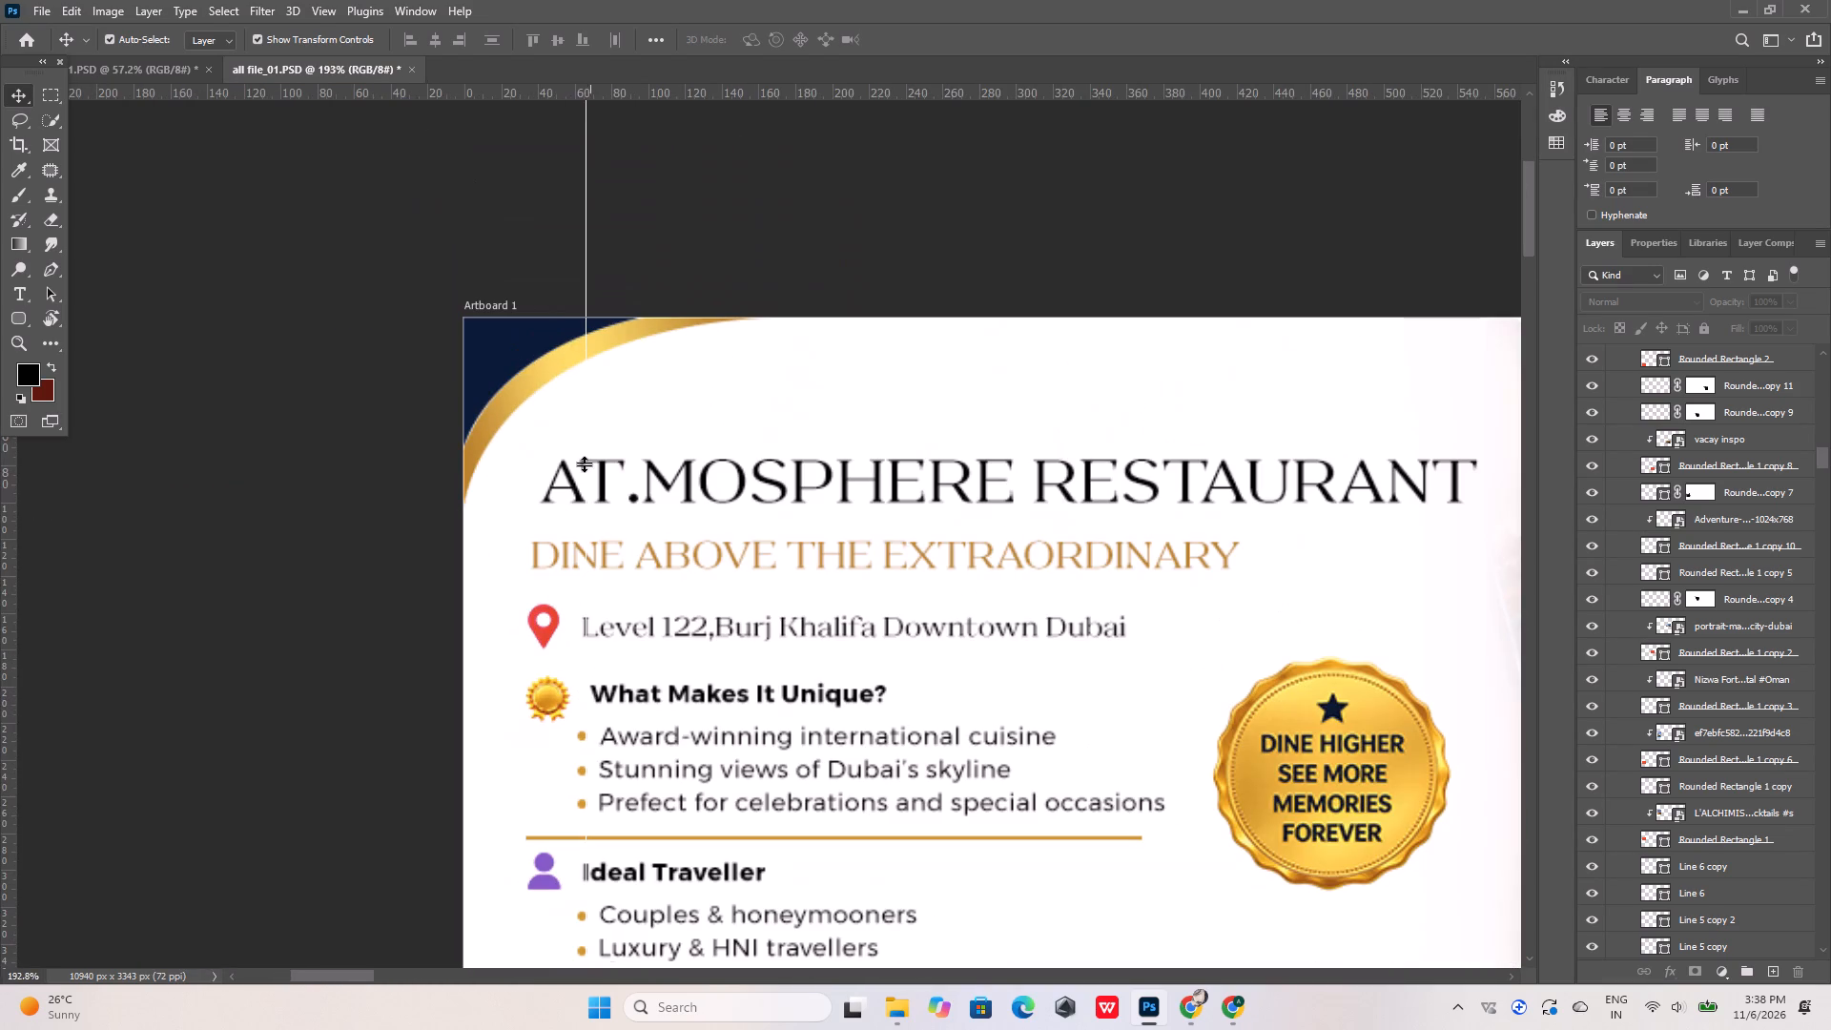
double_click(588, 270)
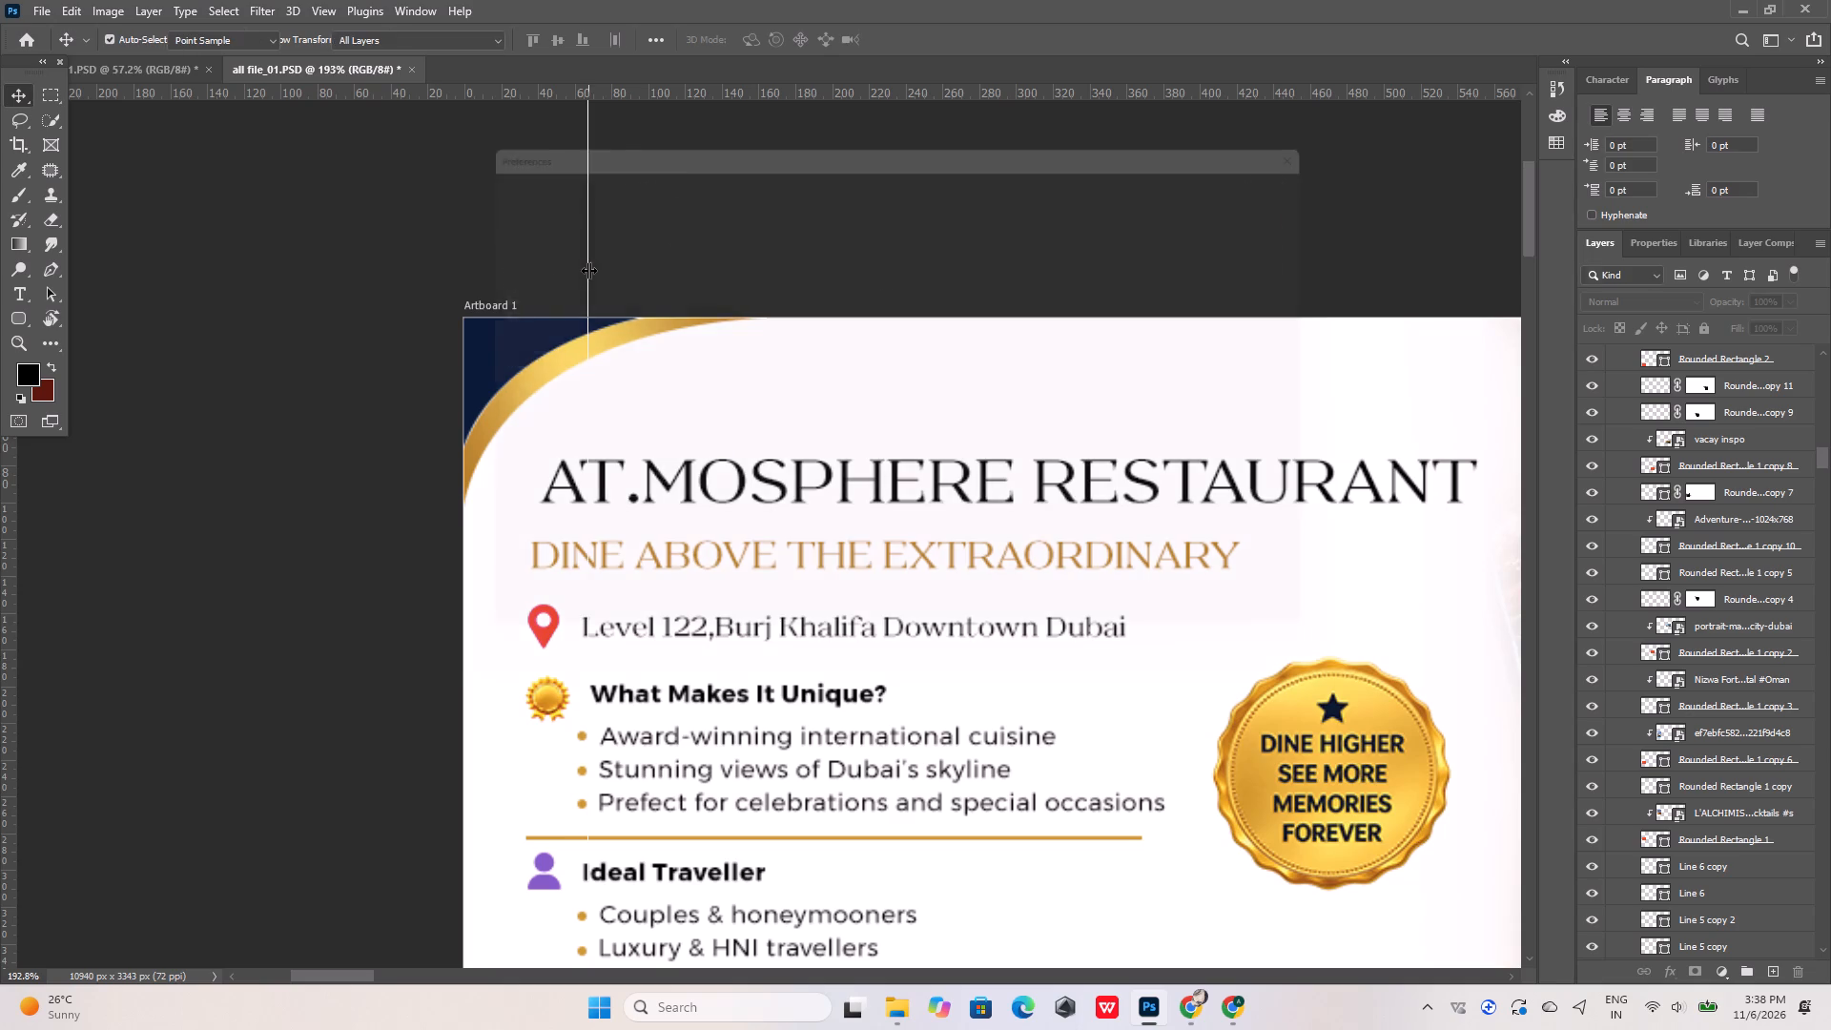
left_click(1276, 175)
left_click_drag(1433, 575, 1382, 680)
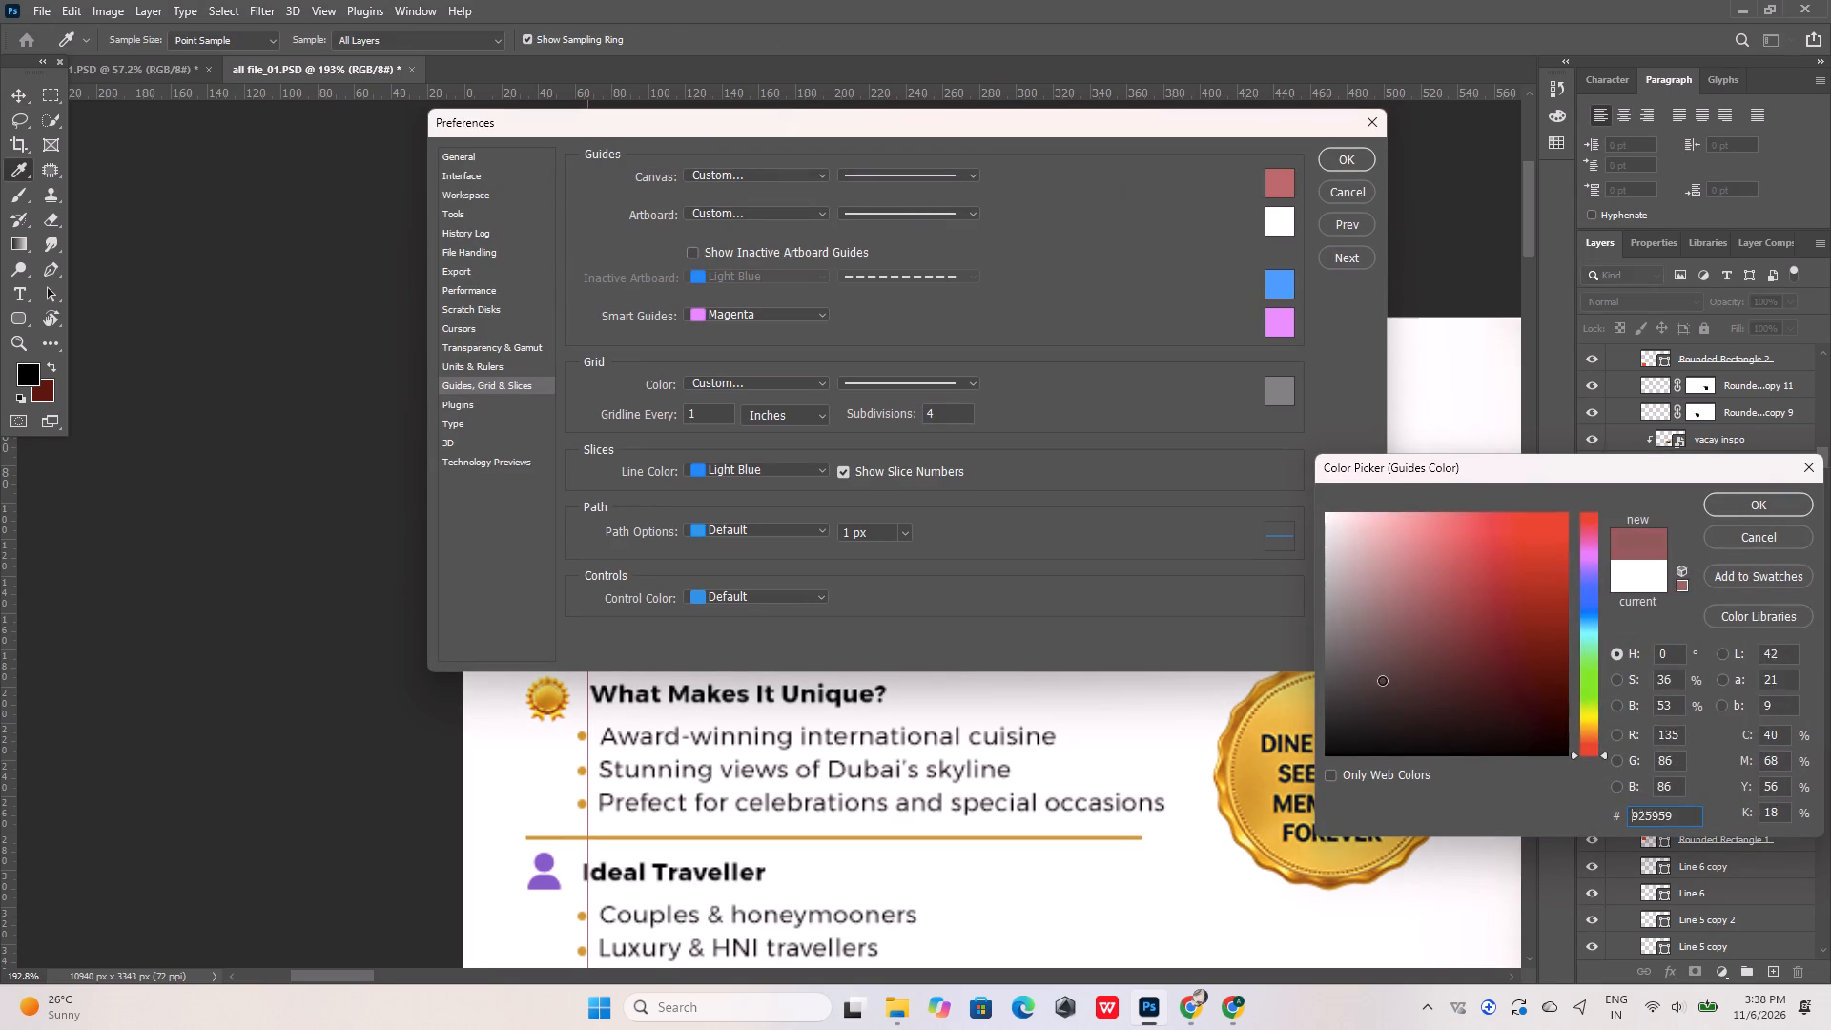
left_click_drag(1382, 680, 1306, 765)
left_click(1770, 506)
left_click(1351, 161)
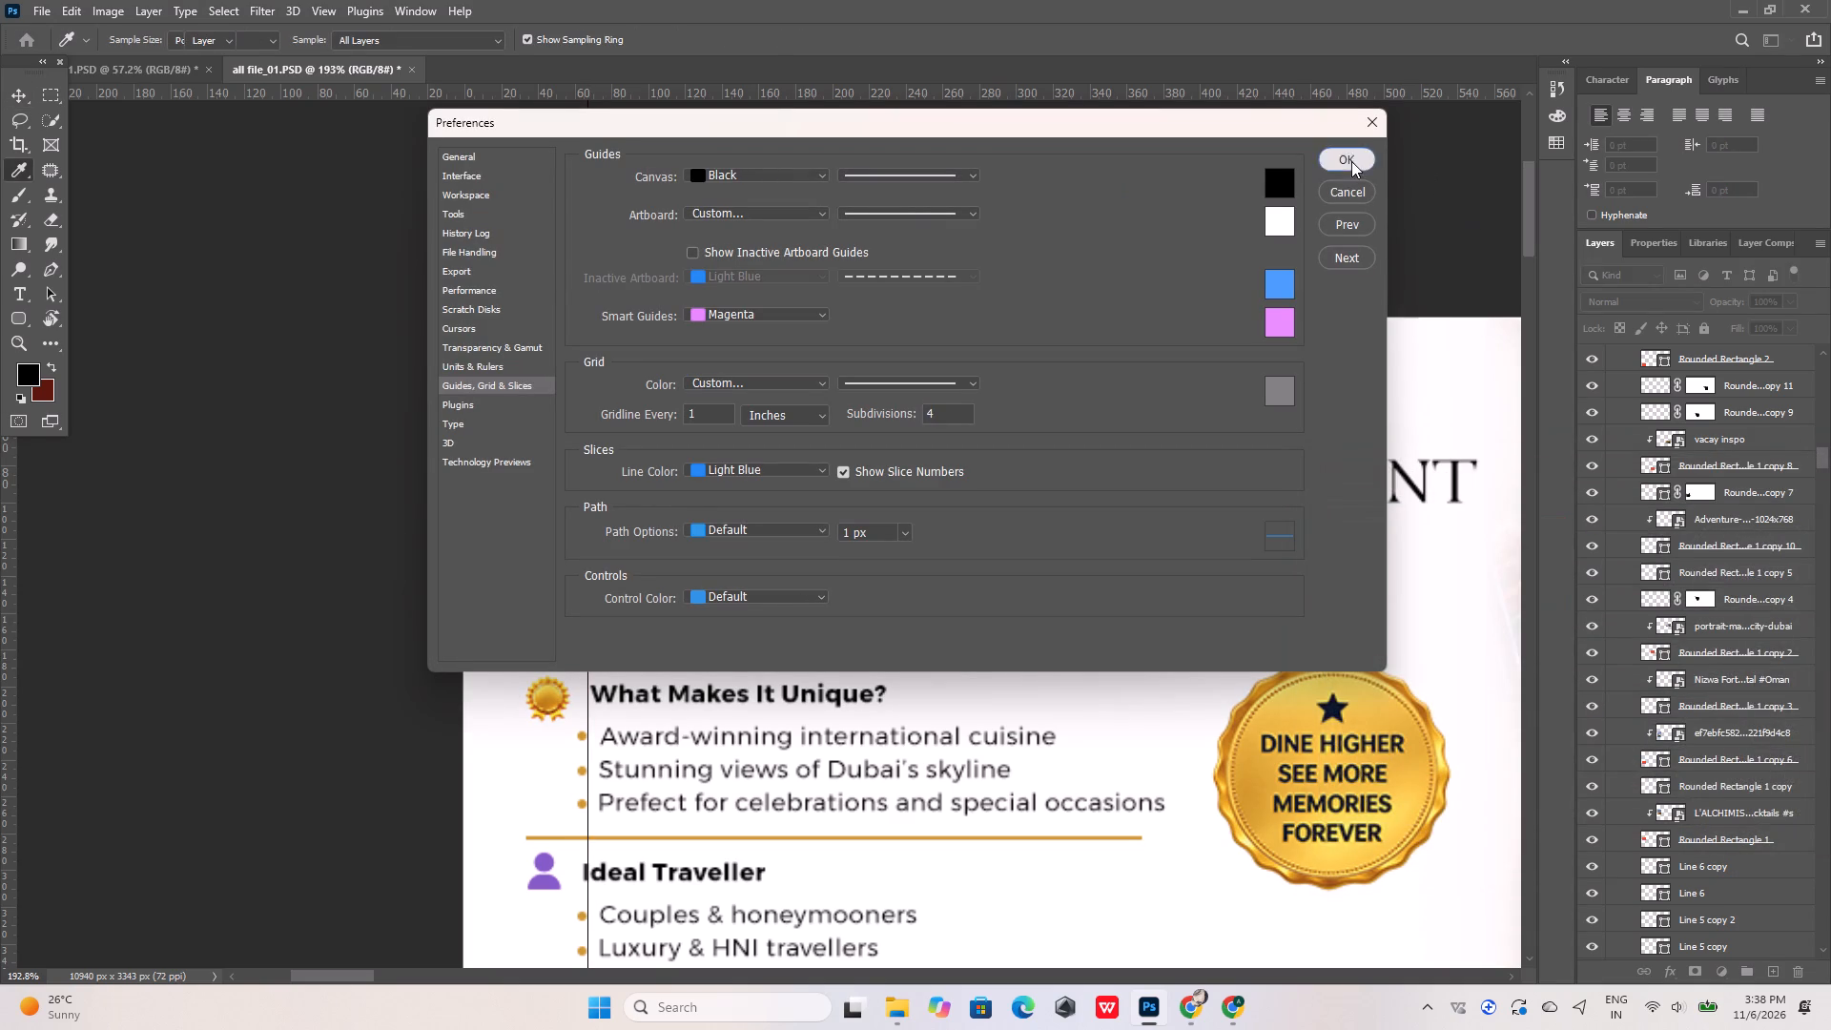
Shift the vertical guide onto the starting edge of the "What Makes It Unique?" heading.
scroll(588, 776, "up", 11, "alt")
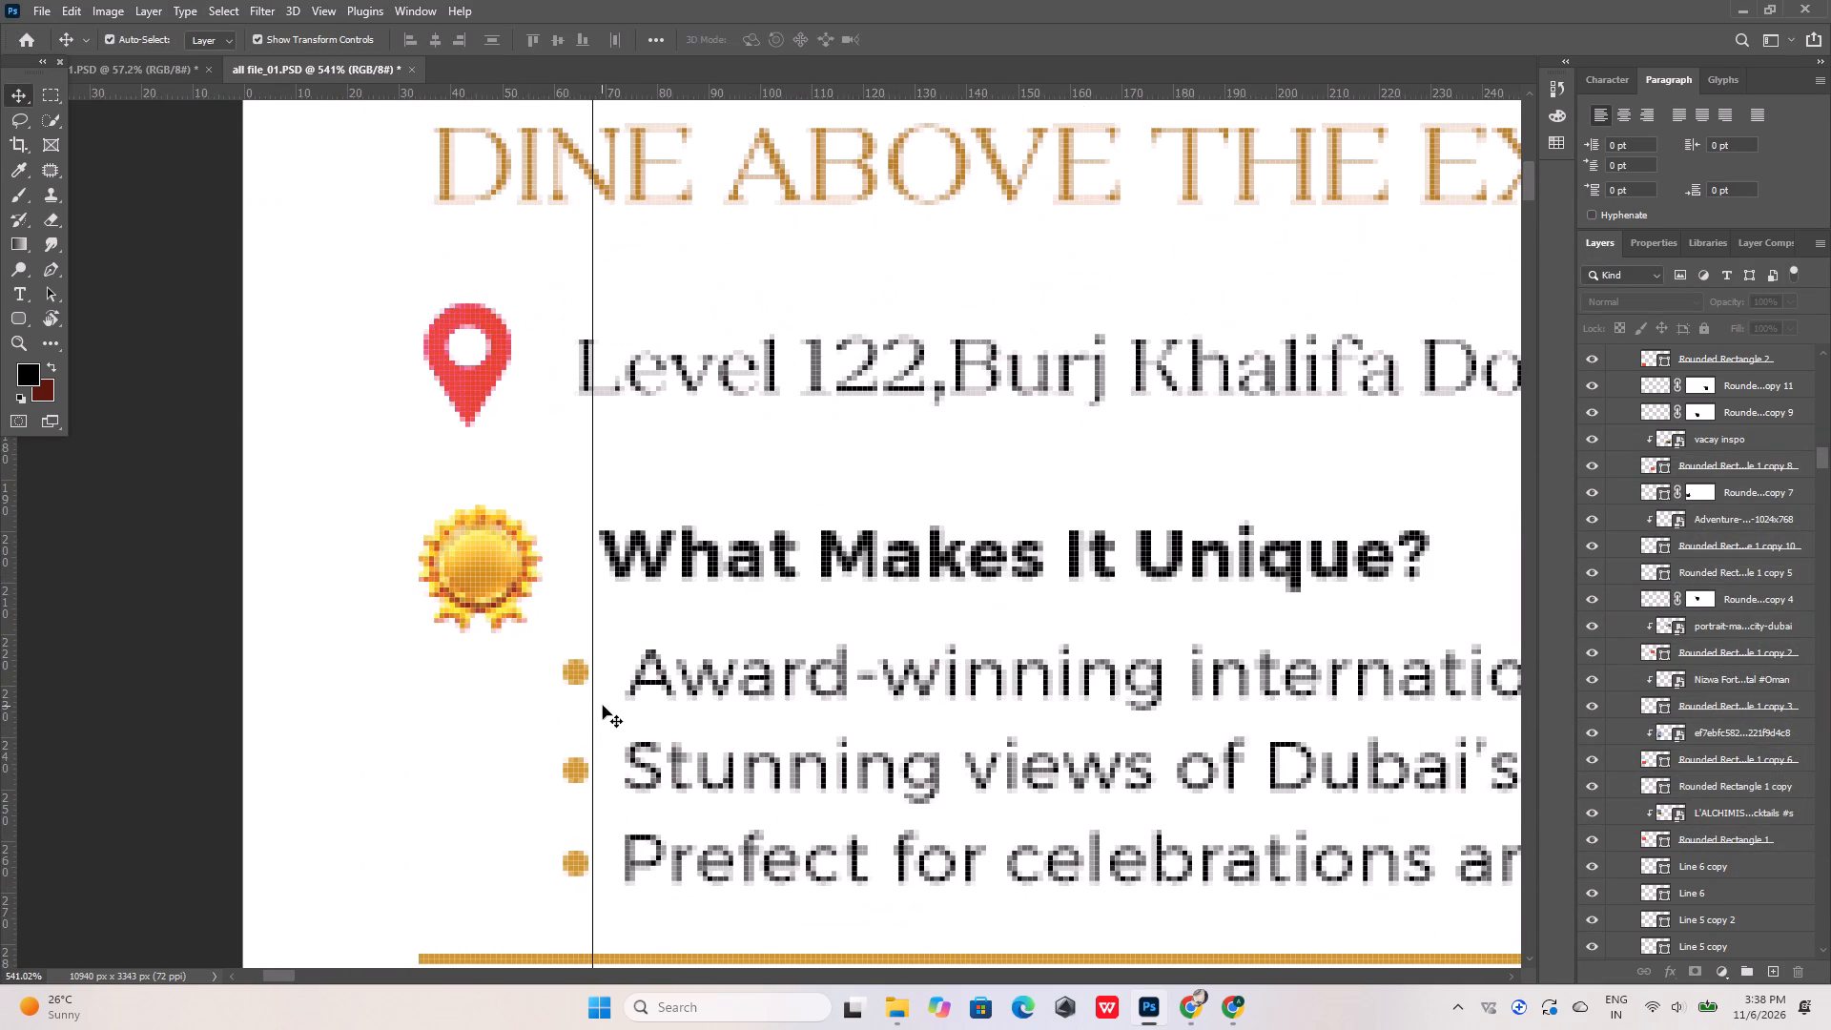
left_click(592, 693)
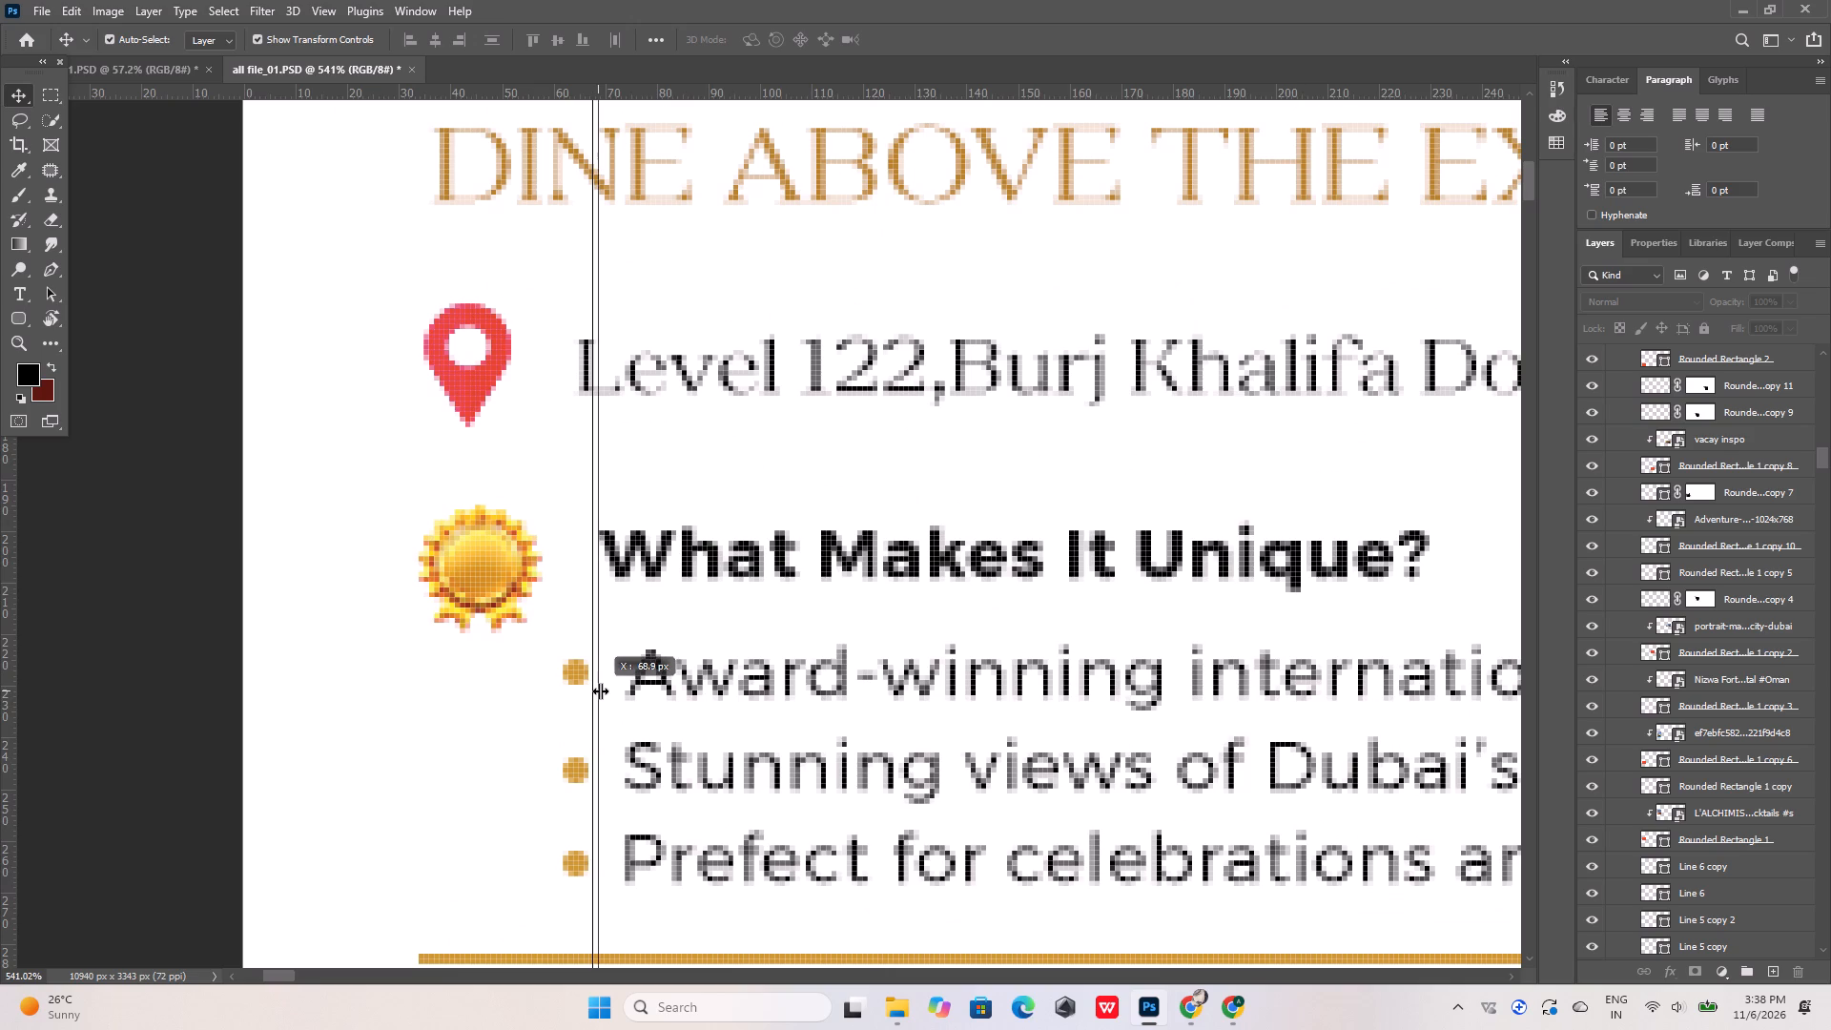
Nudge the "Level 122,Burj Khalifa Downtown Dubai" text so that its first letter starts on the vertical guide.
left_click(683, 365)
key("Right")
key("Right")
key("Right")
key("Right")
key("Right")
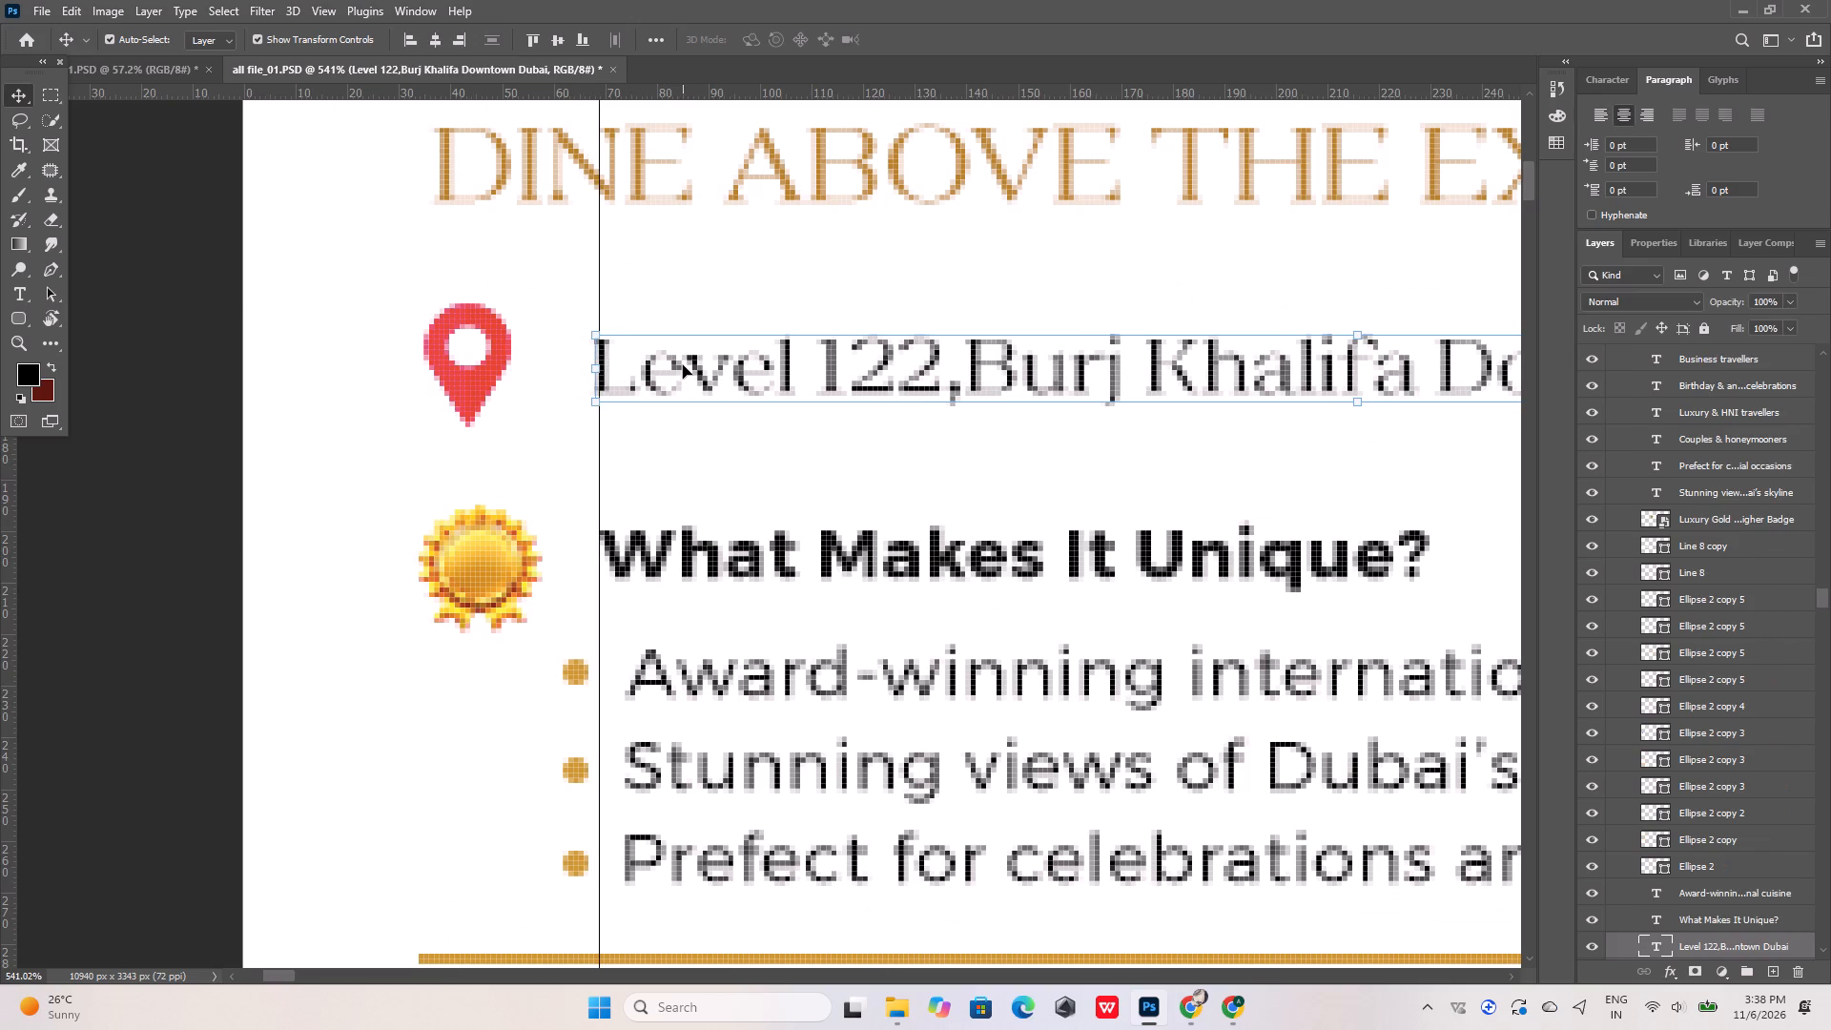
key("Right")
scroll(445, 224, "up", 10, "alt")
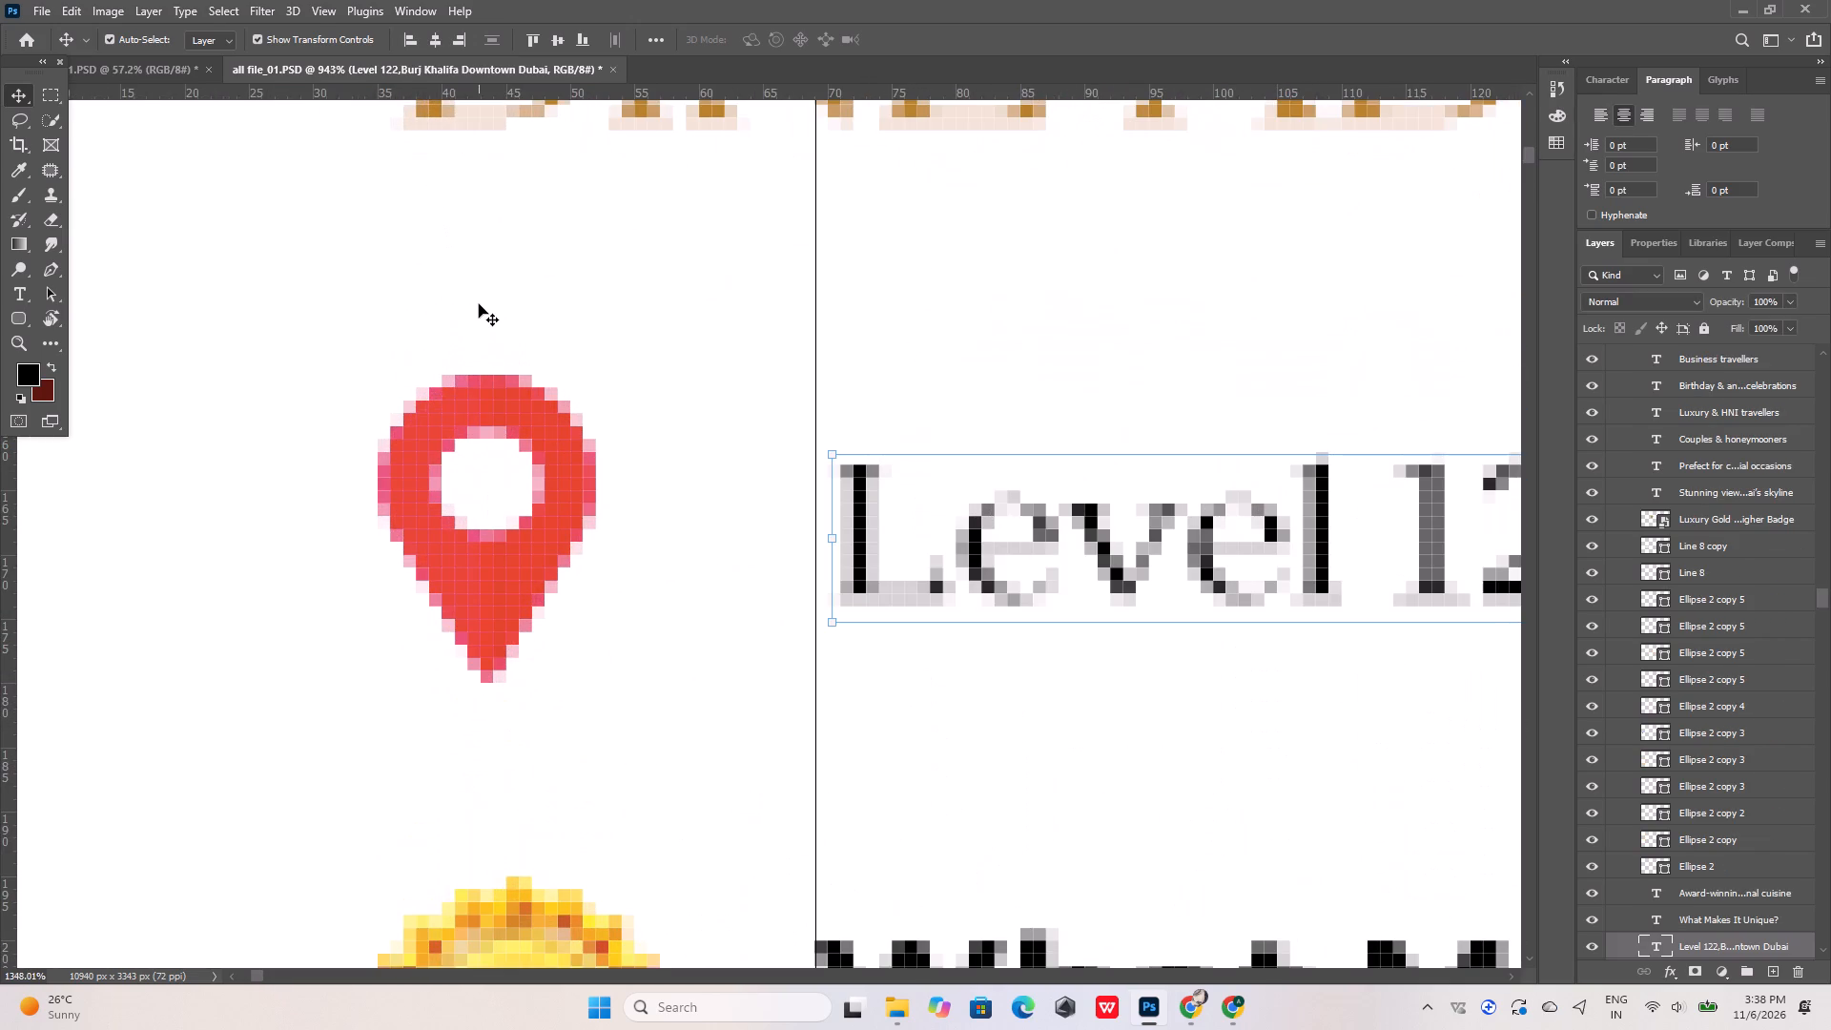
key("Left")
key("Left")
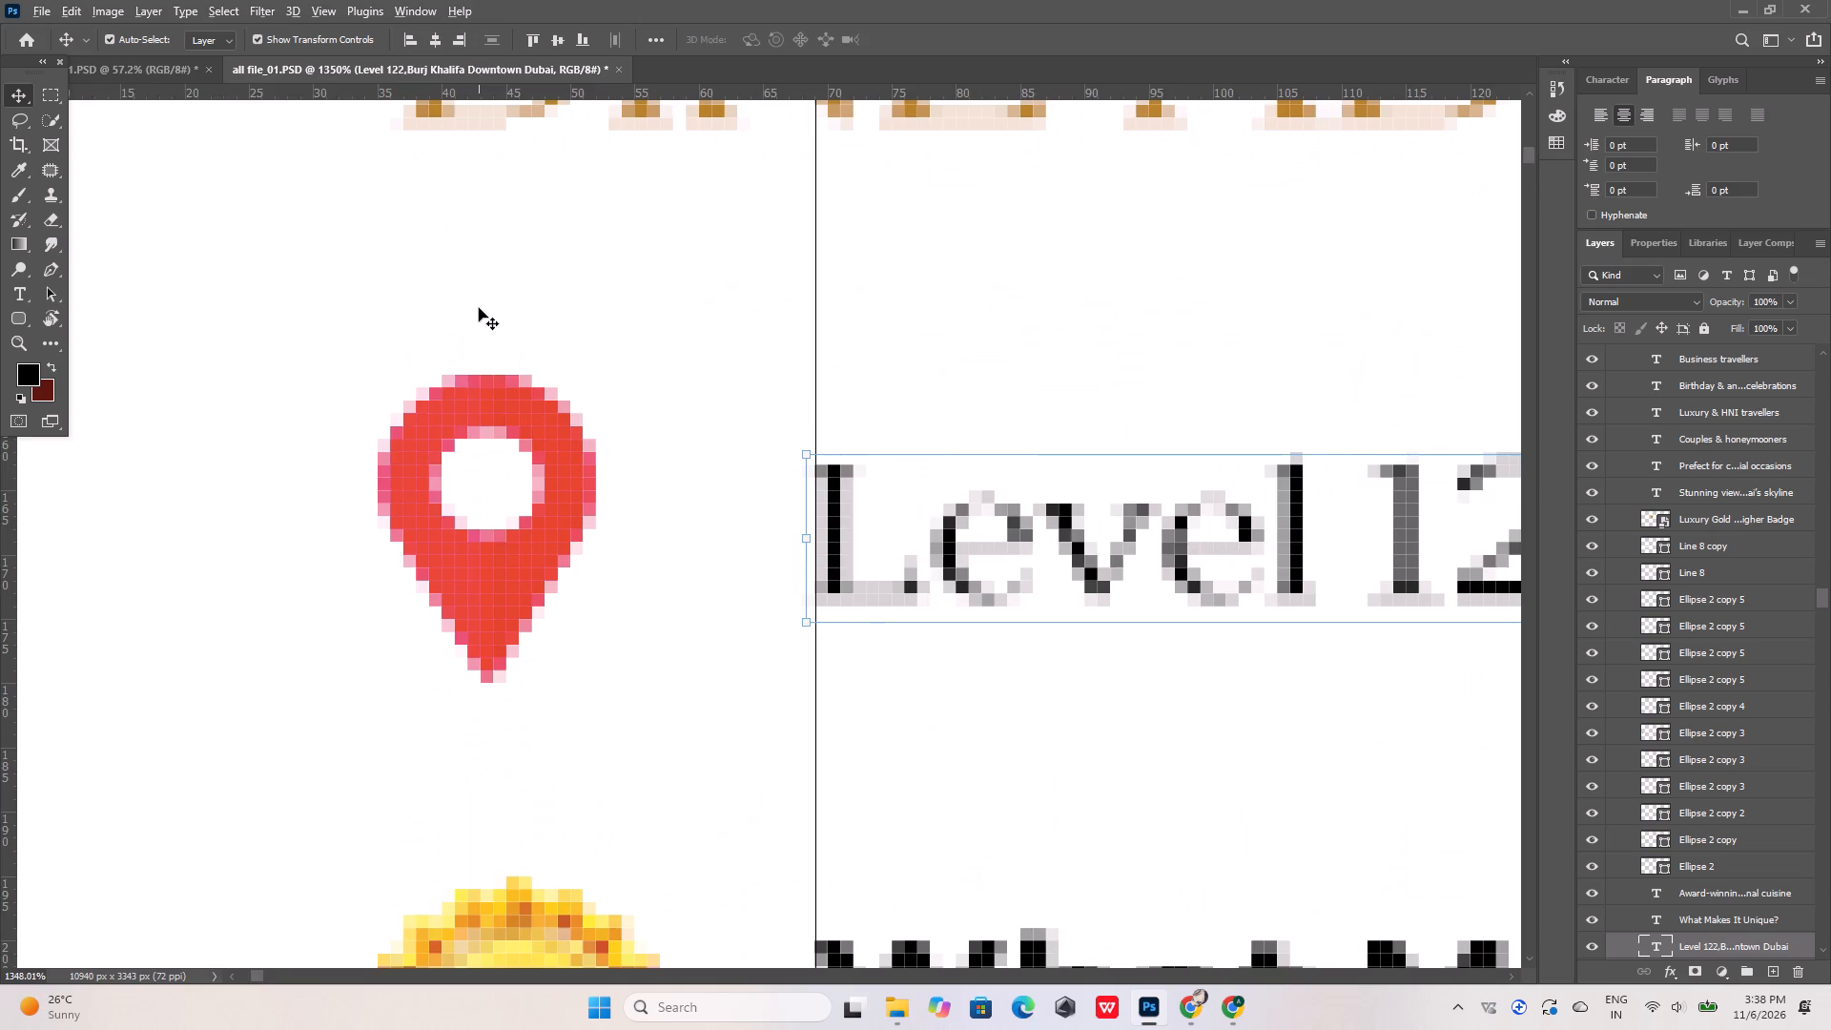
Nudge the "Ideal Traveller" heading so that its first letter starts on the same vertical guide.
scroll(485, 309, "down", 18, "alt")
scroll(775, 660, "up", 6, "alt")
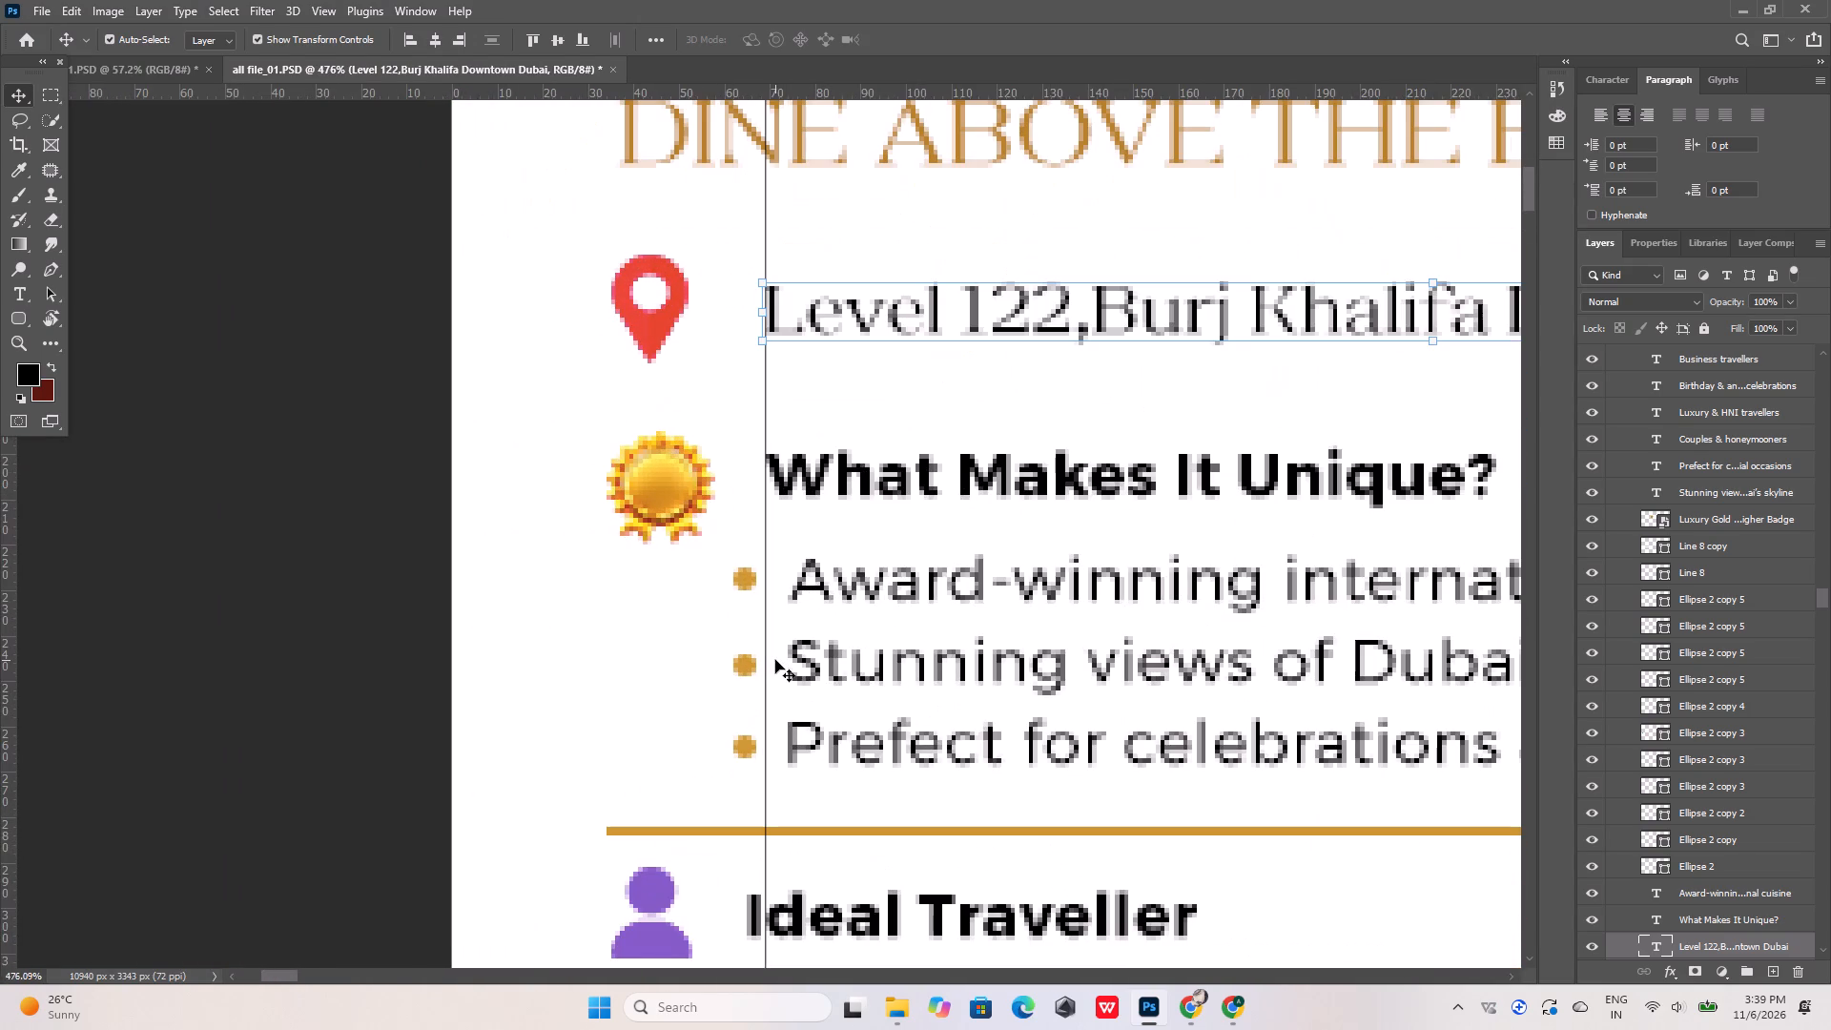
scroll(805, 464, "down", 6, "alt")
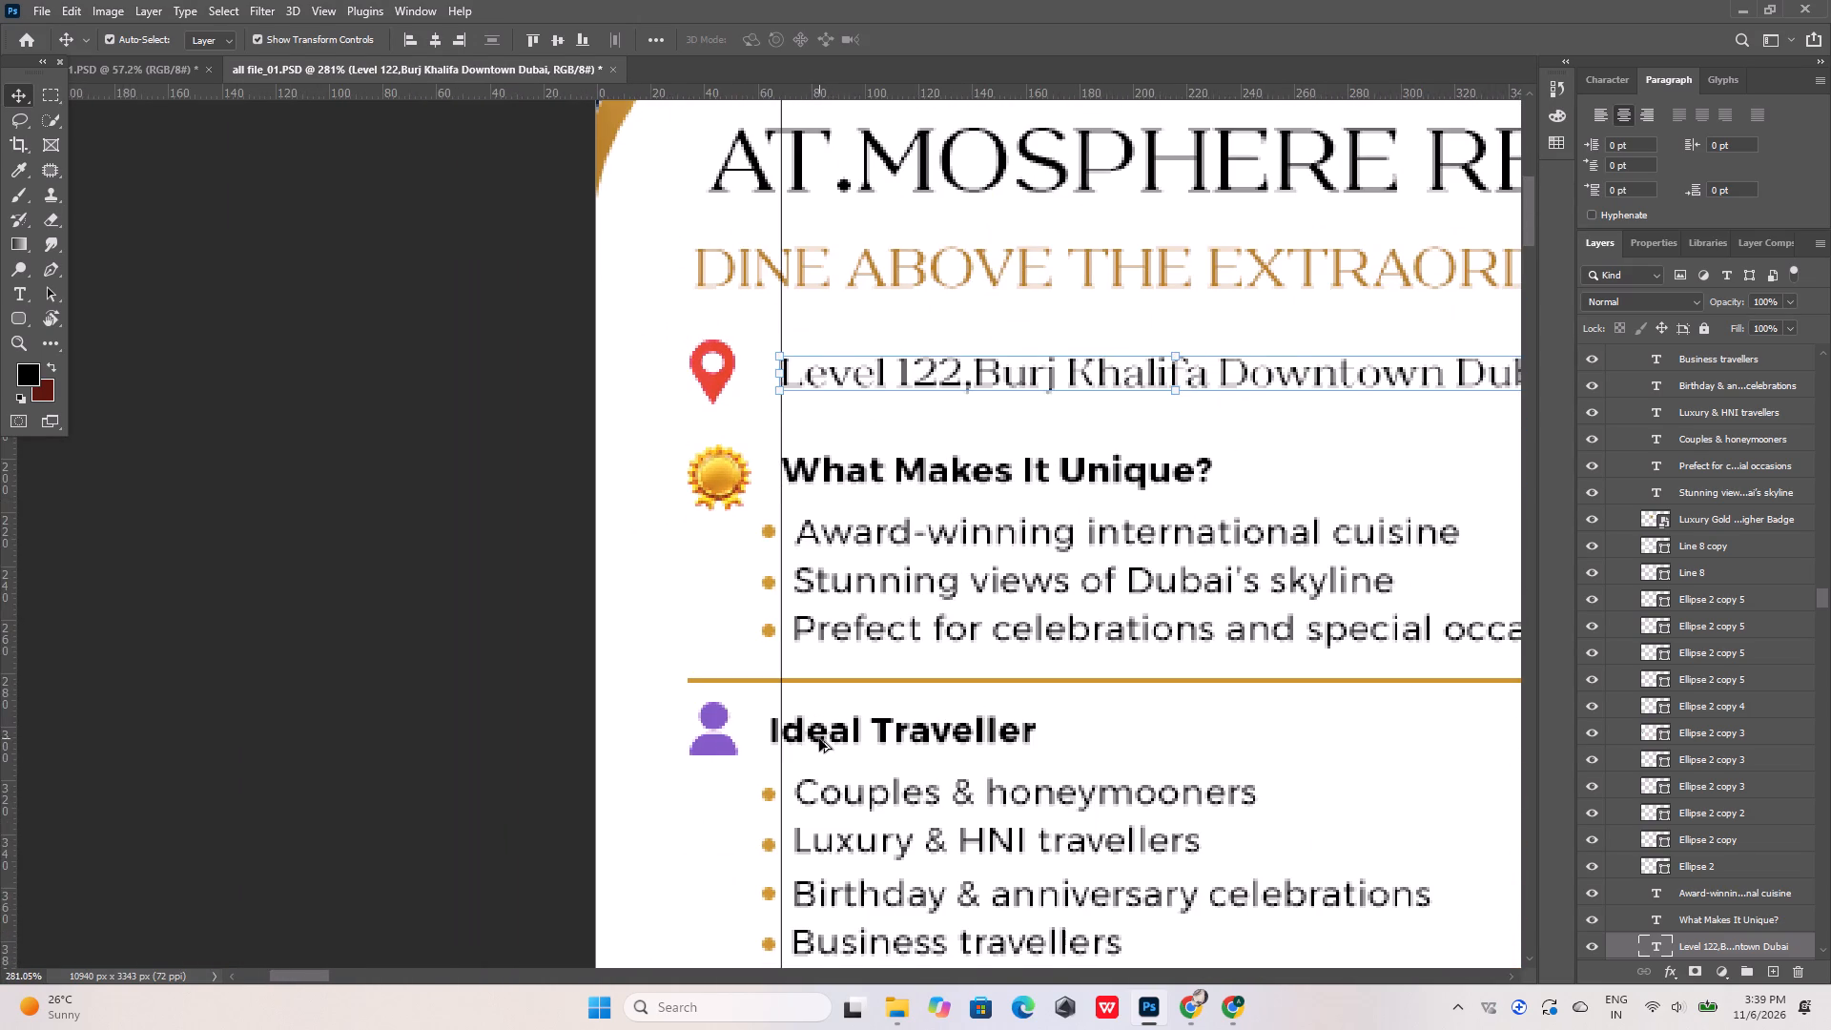
scroll(814, 751, "up", 1, "alt")
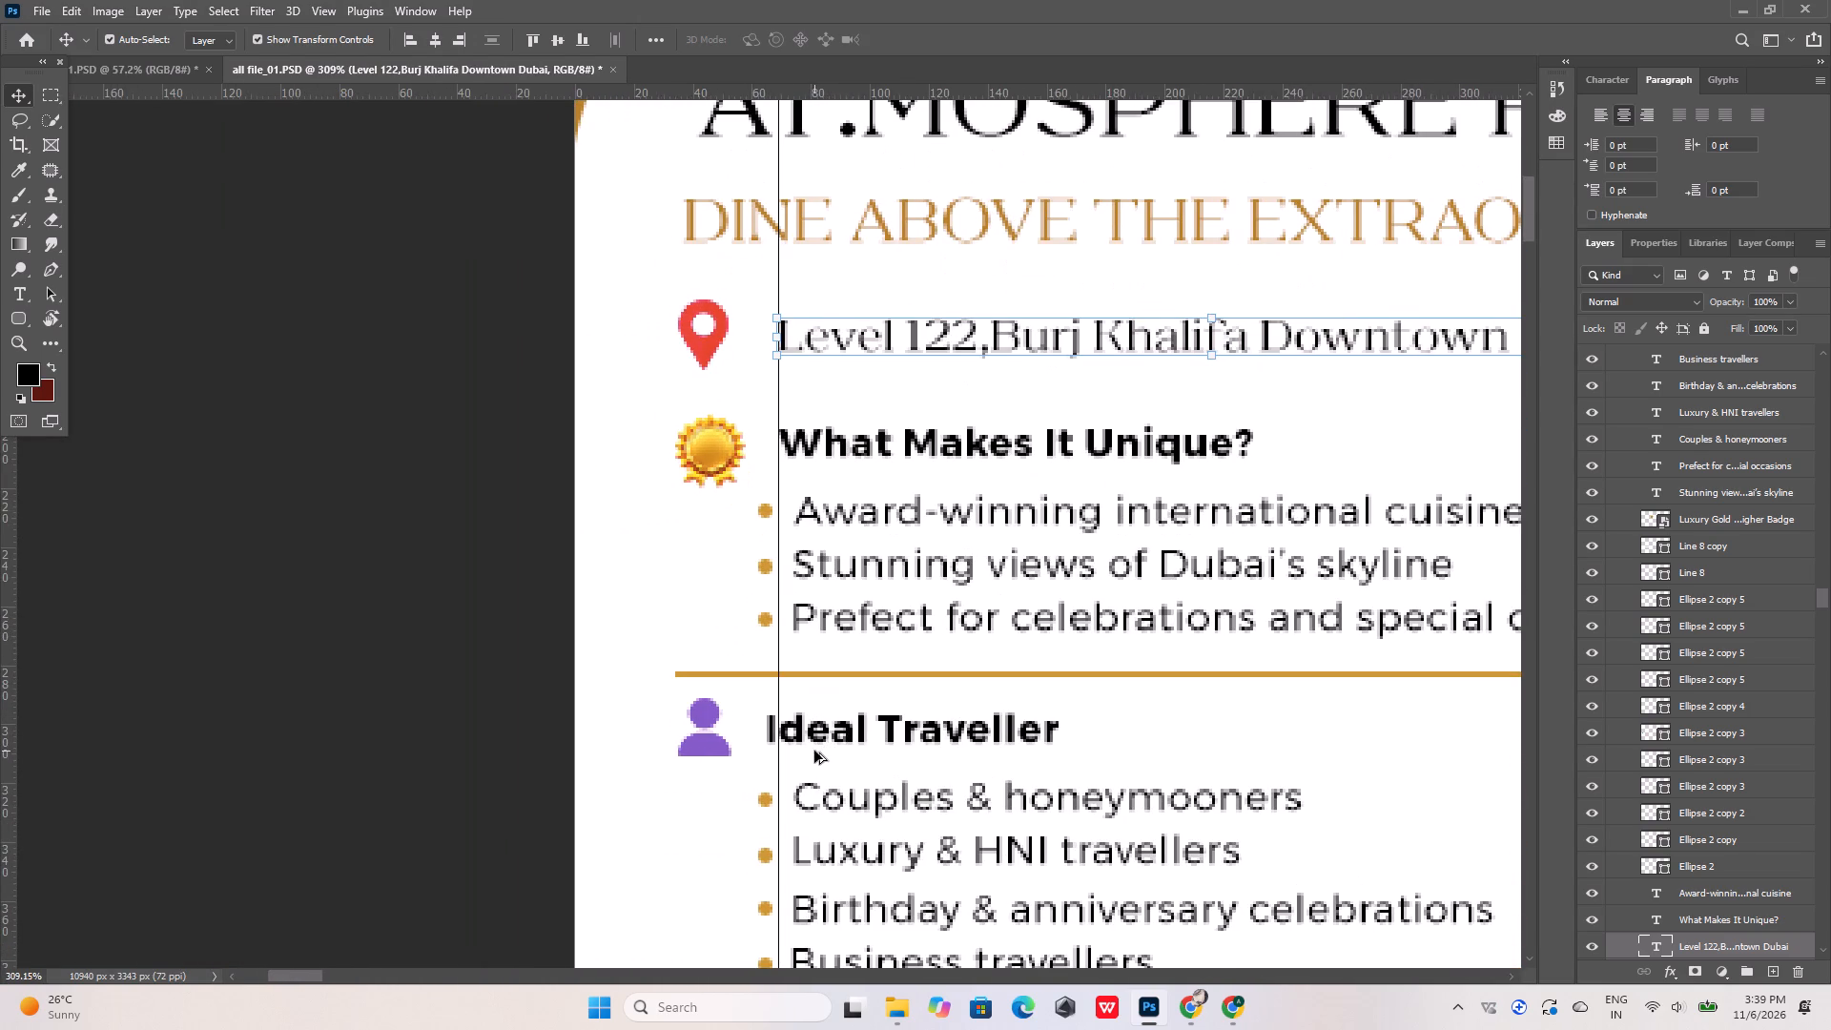
scroll(814, 751, "up", 4, "alt")
left_click(819, 731)
key("Right")
key("Right")
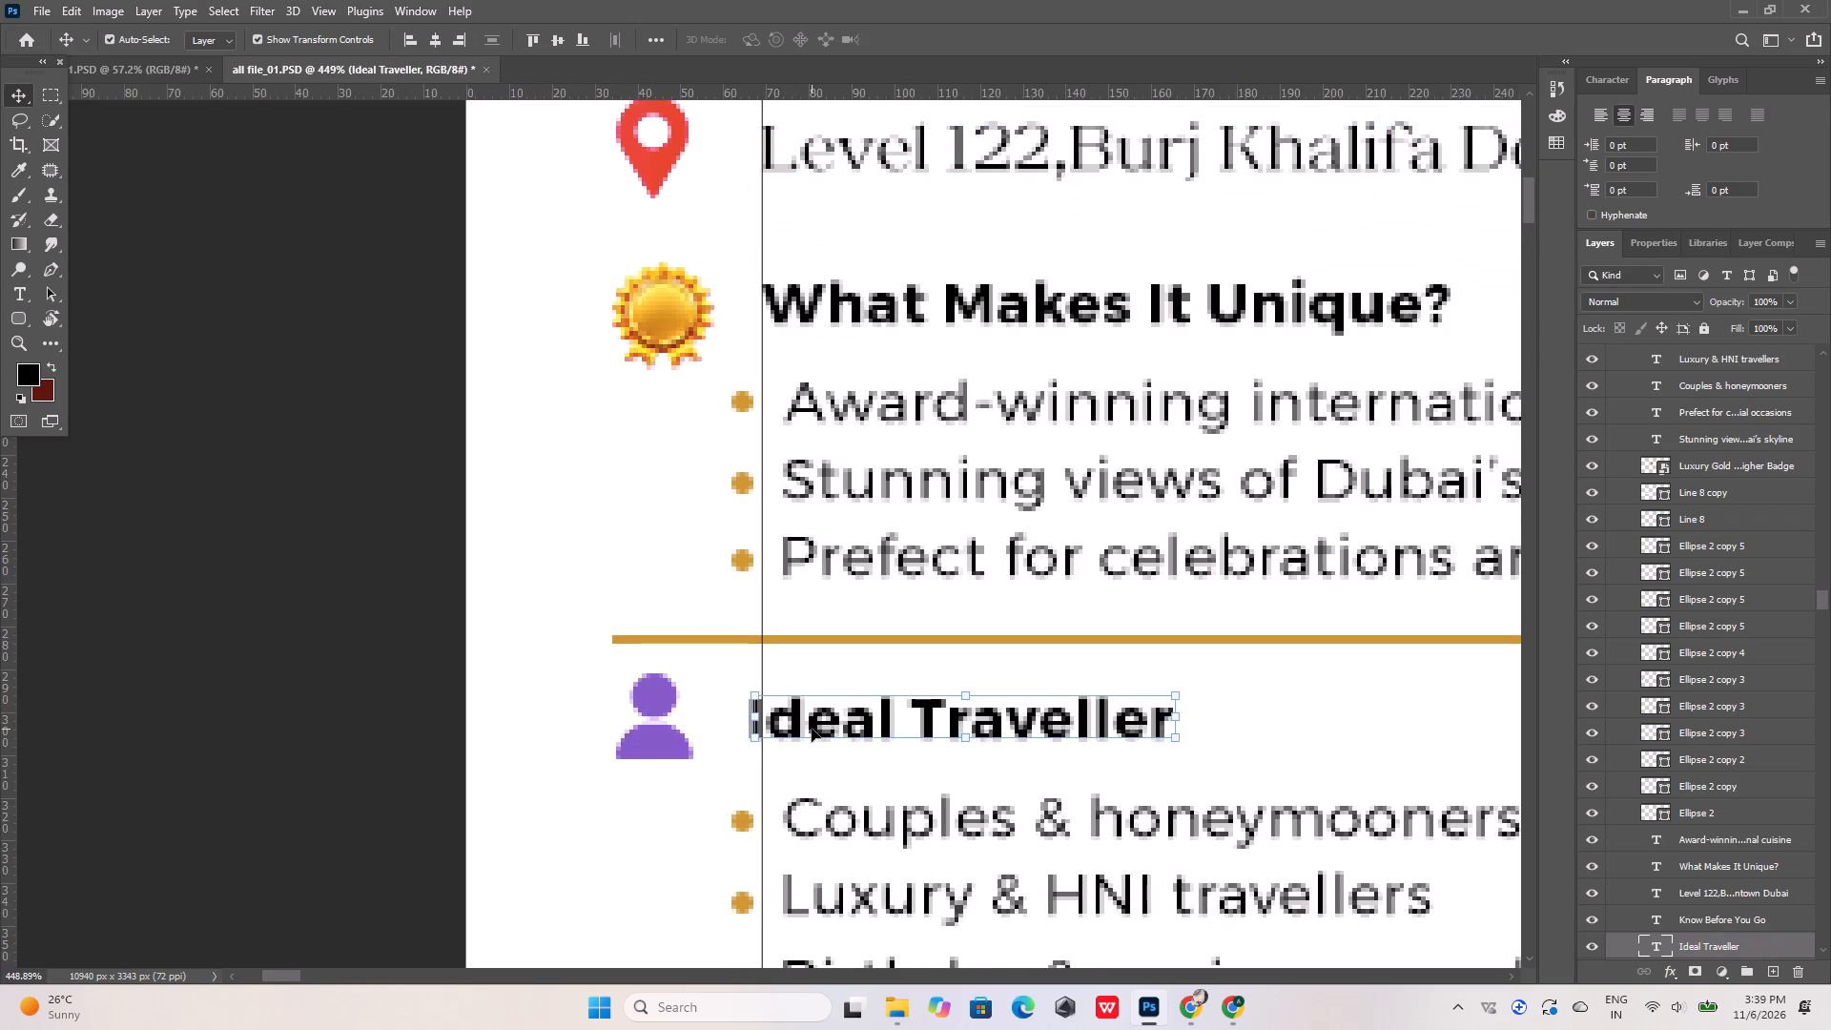
key("Right")
key("Right")
key("Right")
scroll(805, 729, "up", 10, "alt")
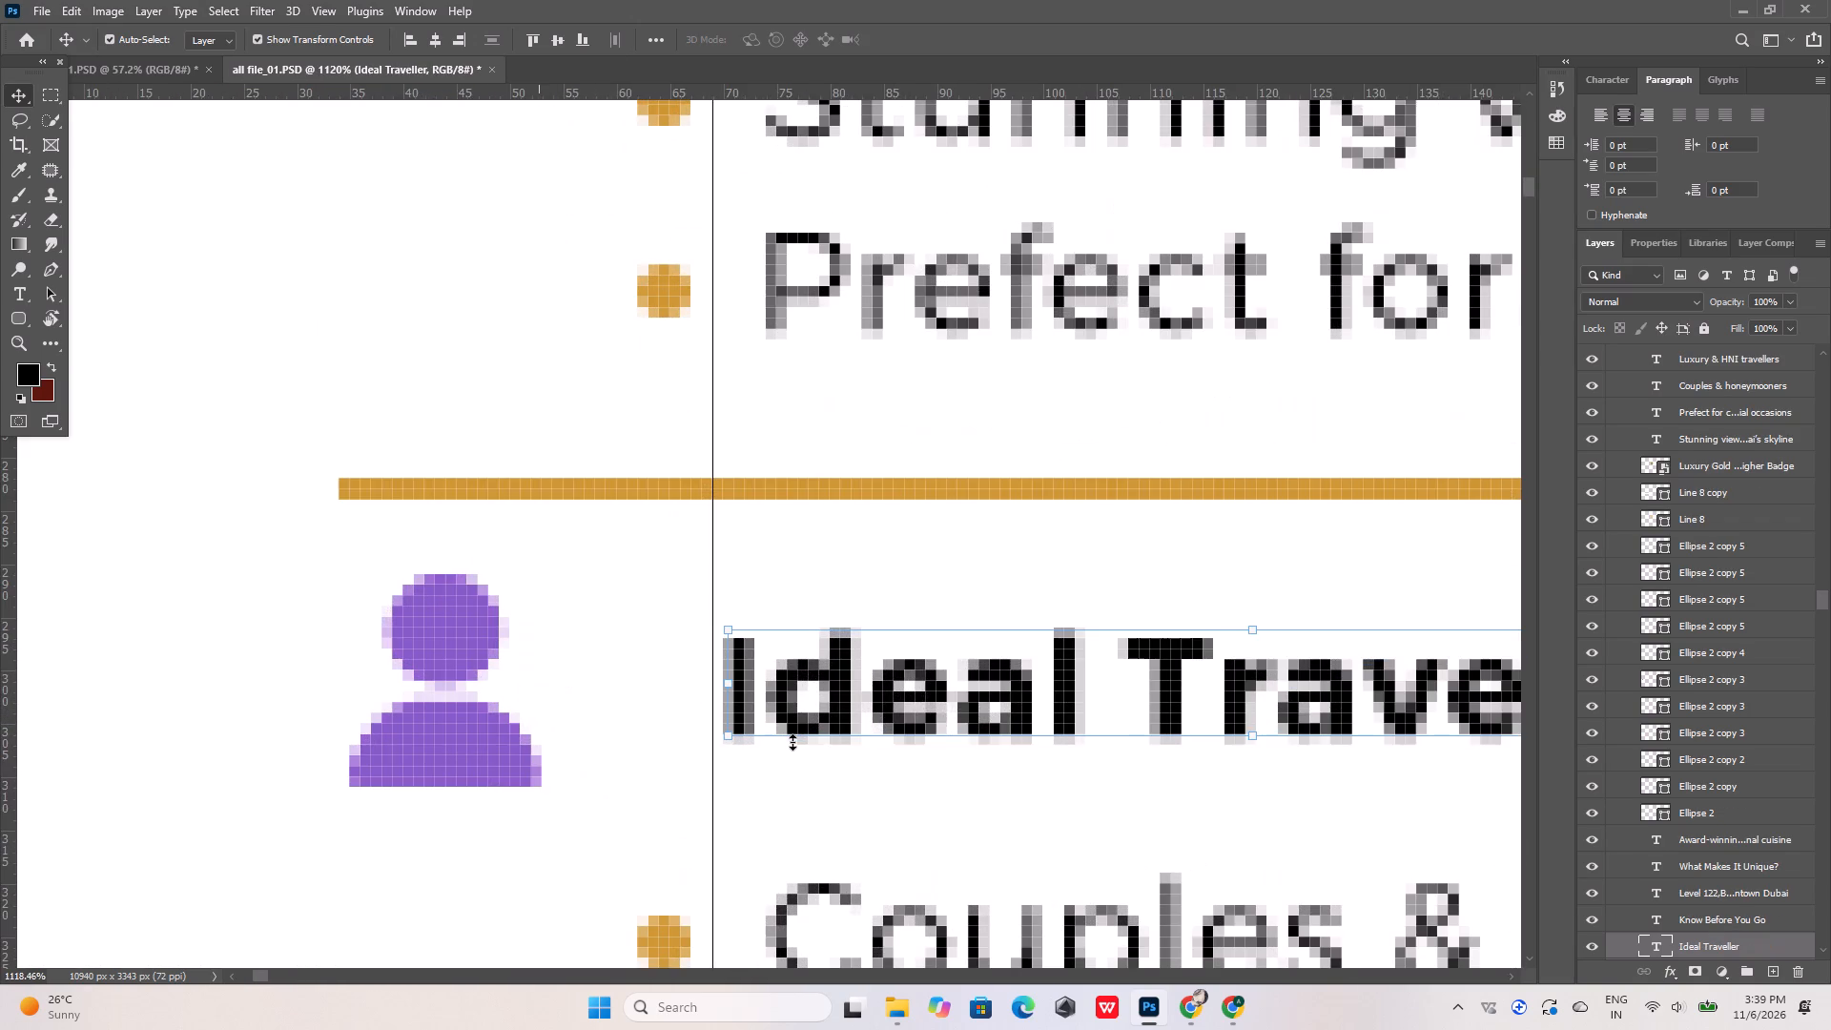
key("Left")
key("Left")
key("Right")
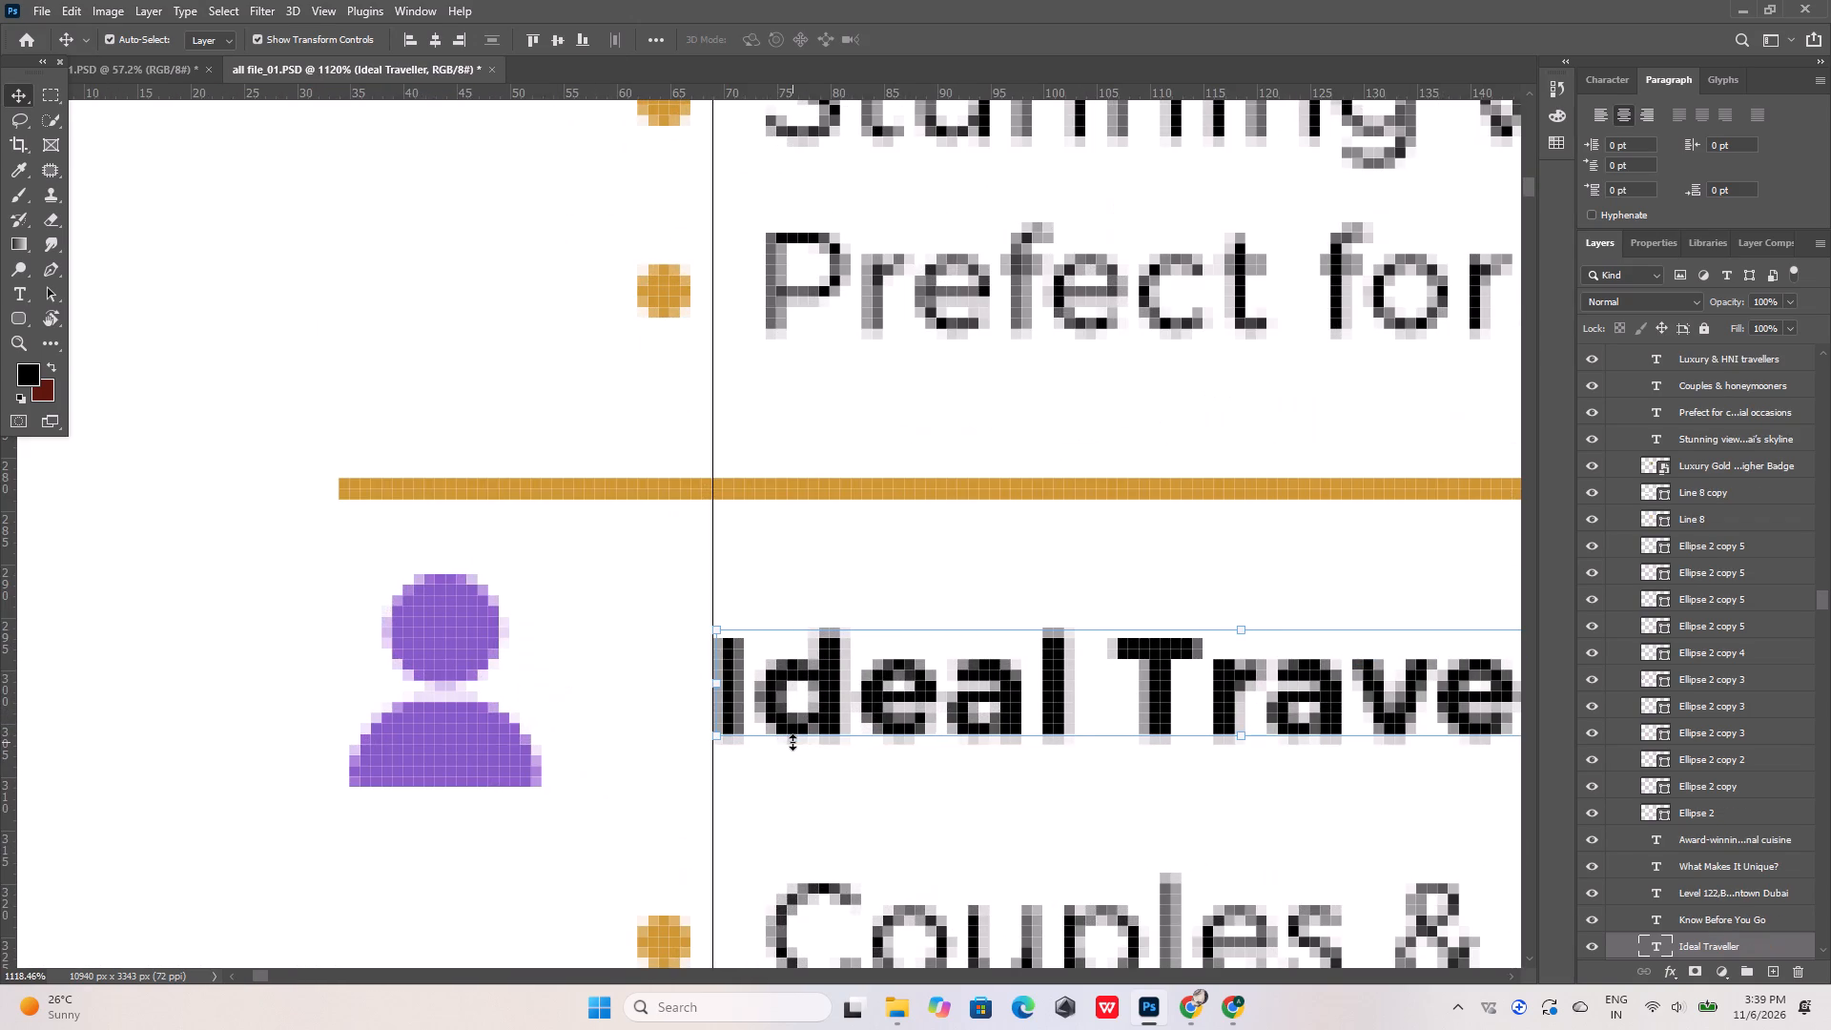
Add a second vertical guide at about 74 px, near the start of the bullet text on Artboard 1.
scroll(828, 653, "down", 15, "alt")
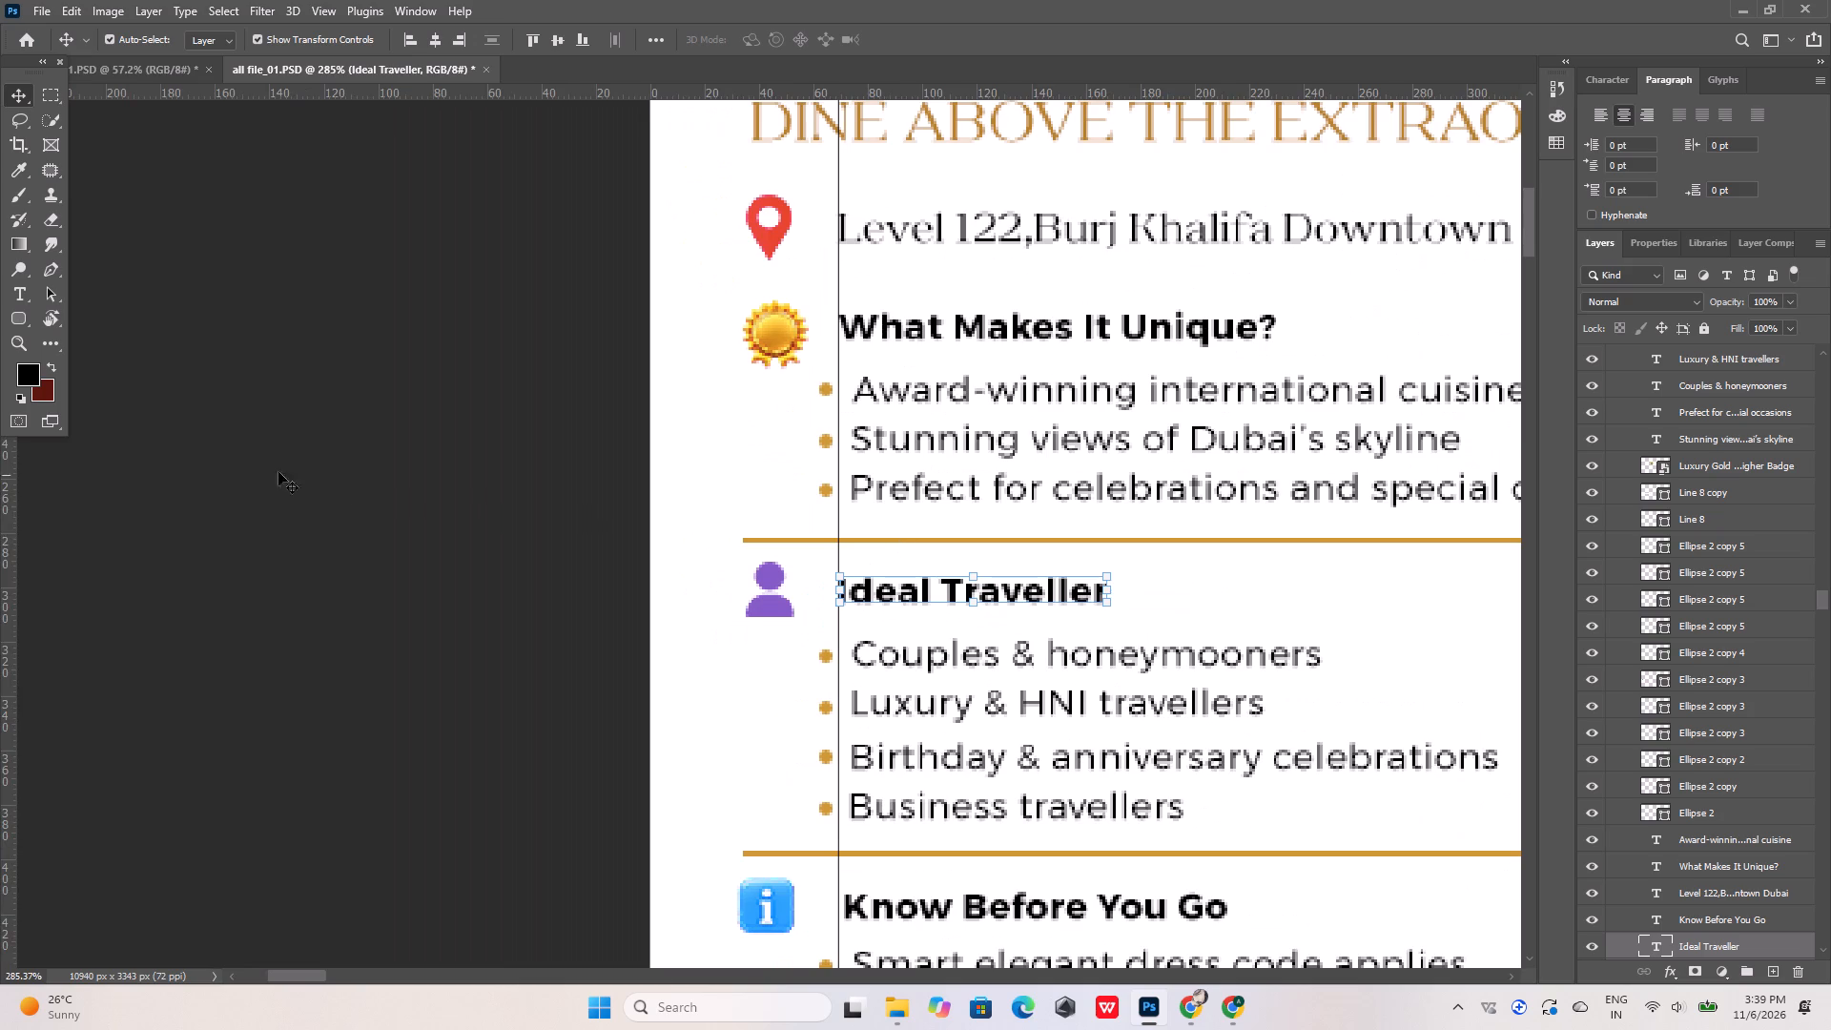
left_click_drag(7, 504, 852, 549)
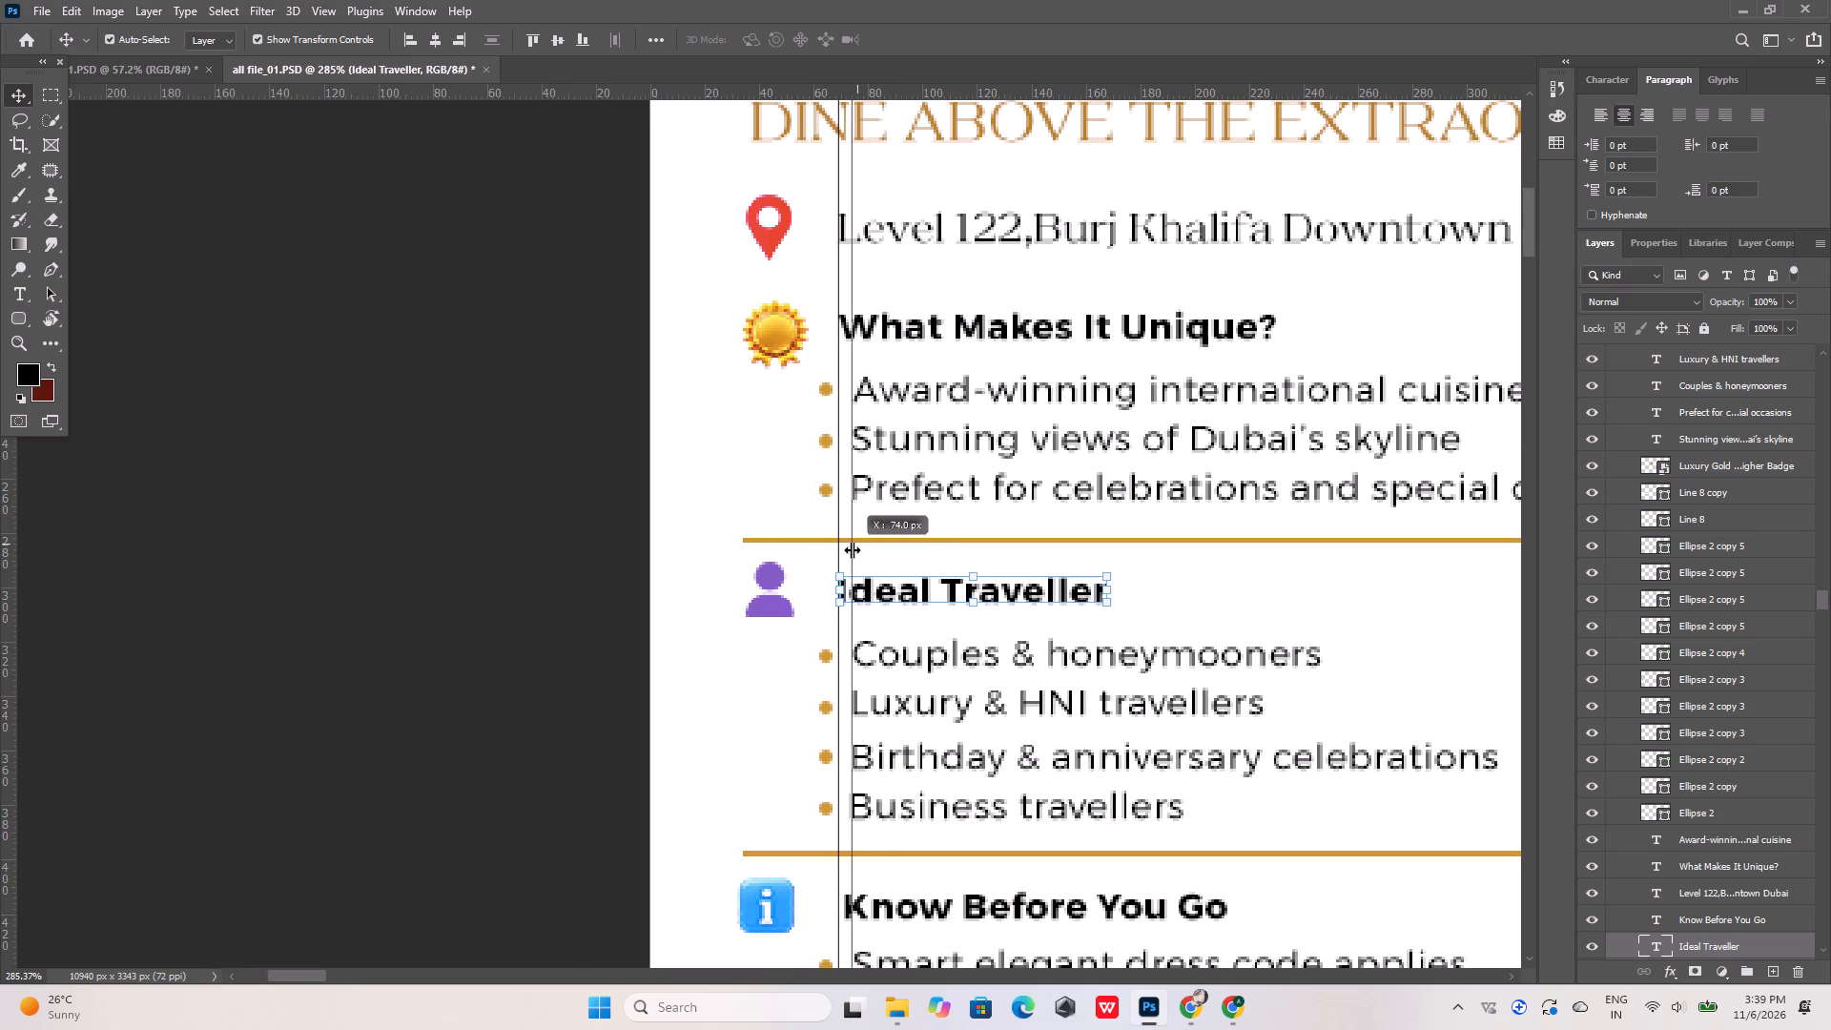
left_click_drag(852, 549, 854, 549)
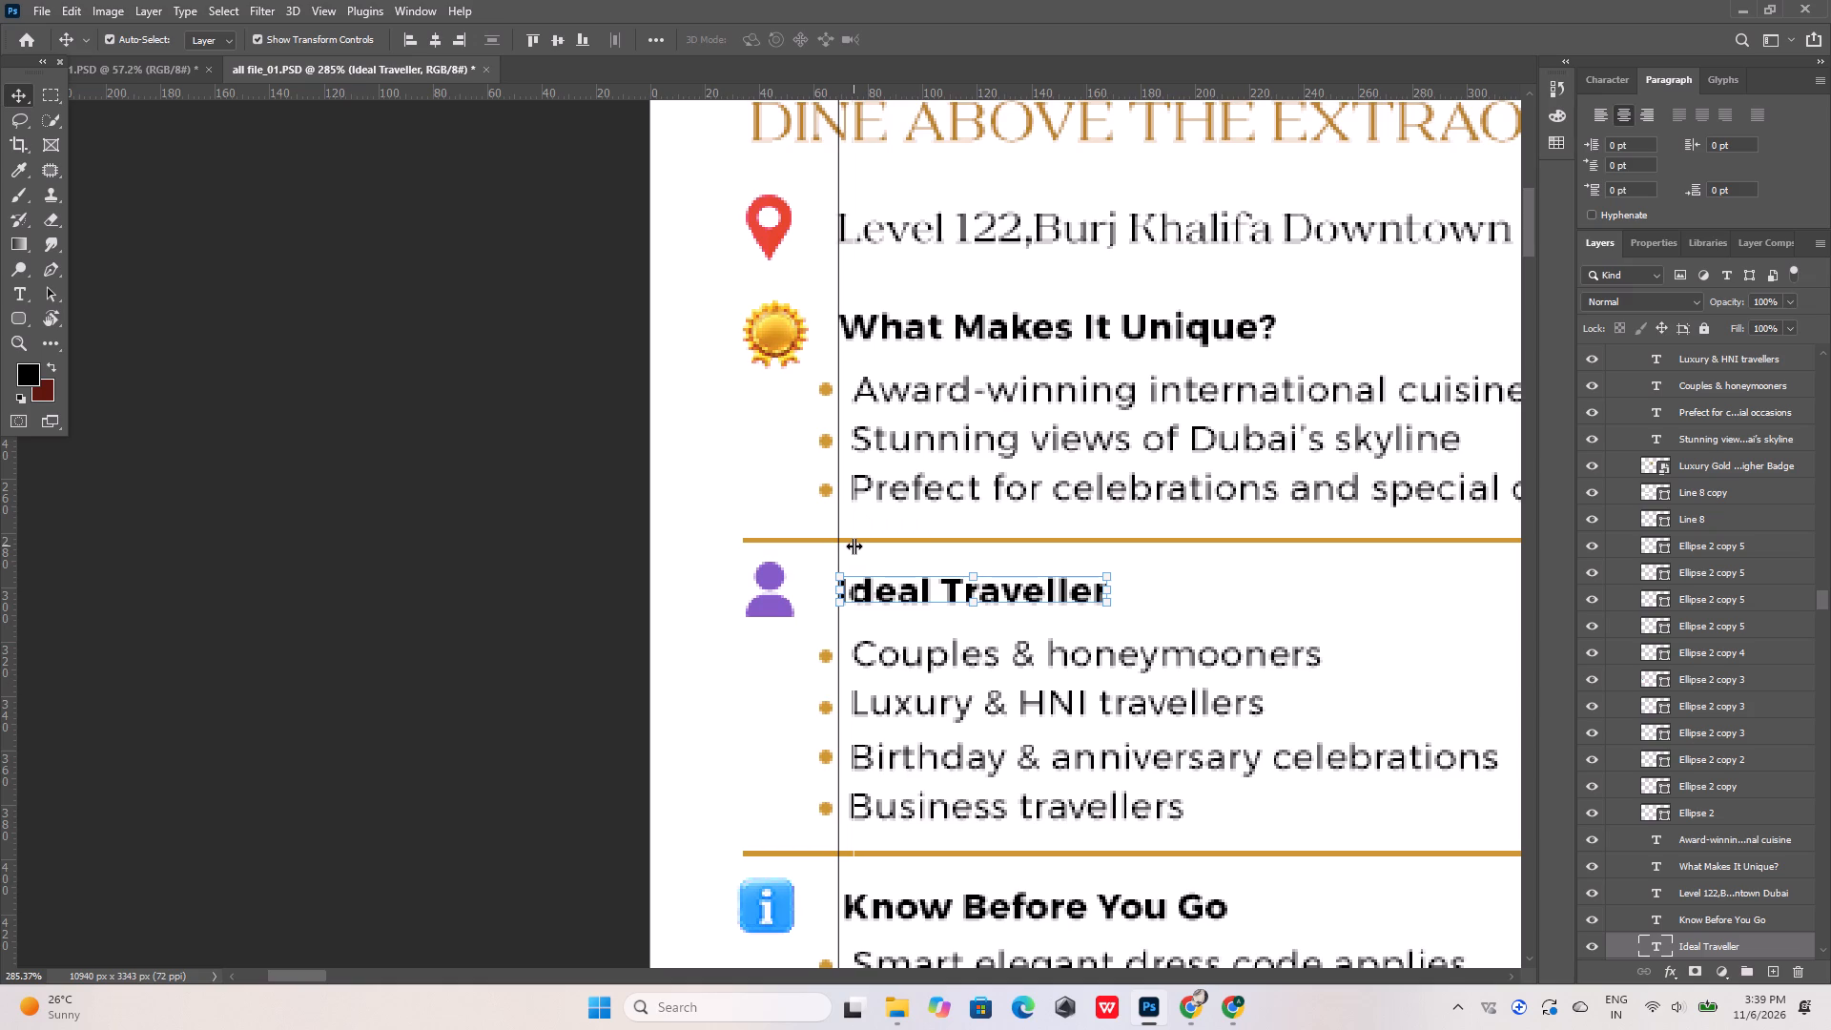
Set the active artboard guide colour to black in the guide preferences.
double_click(854, 546)
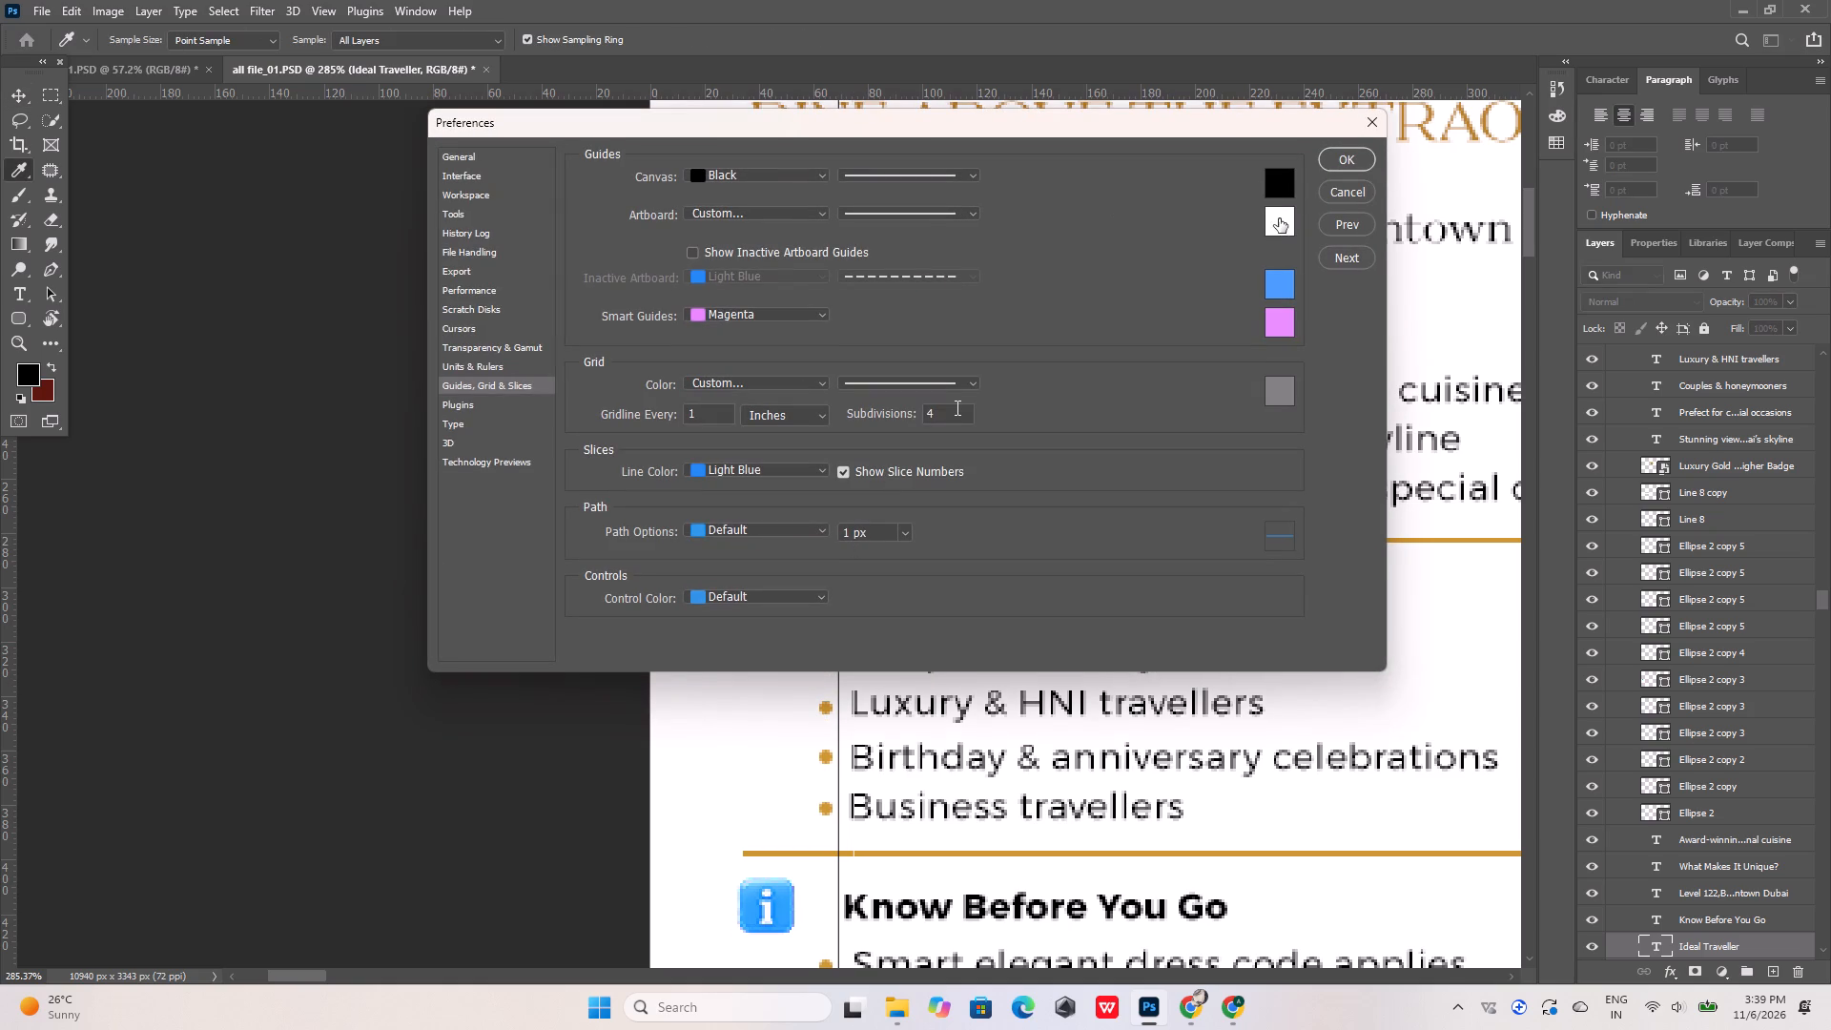
left_click(1280, 218)
left_click_drag(1463, 601, 1298, 788)
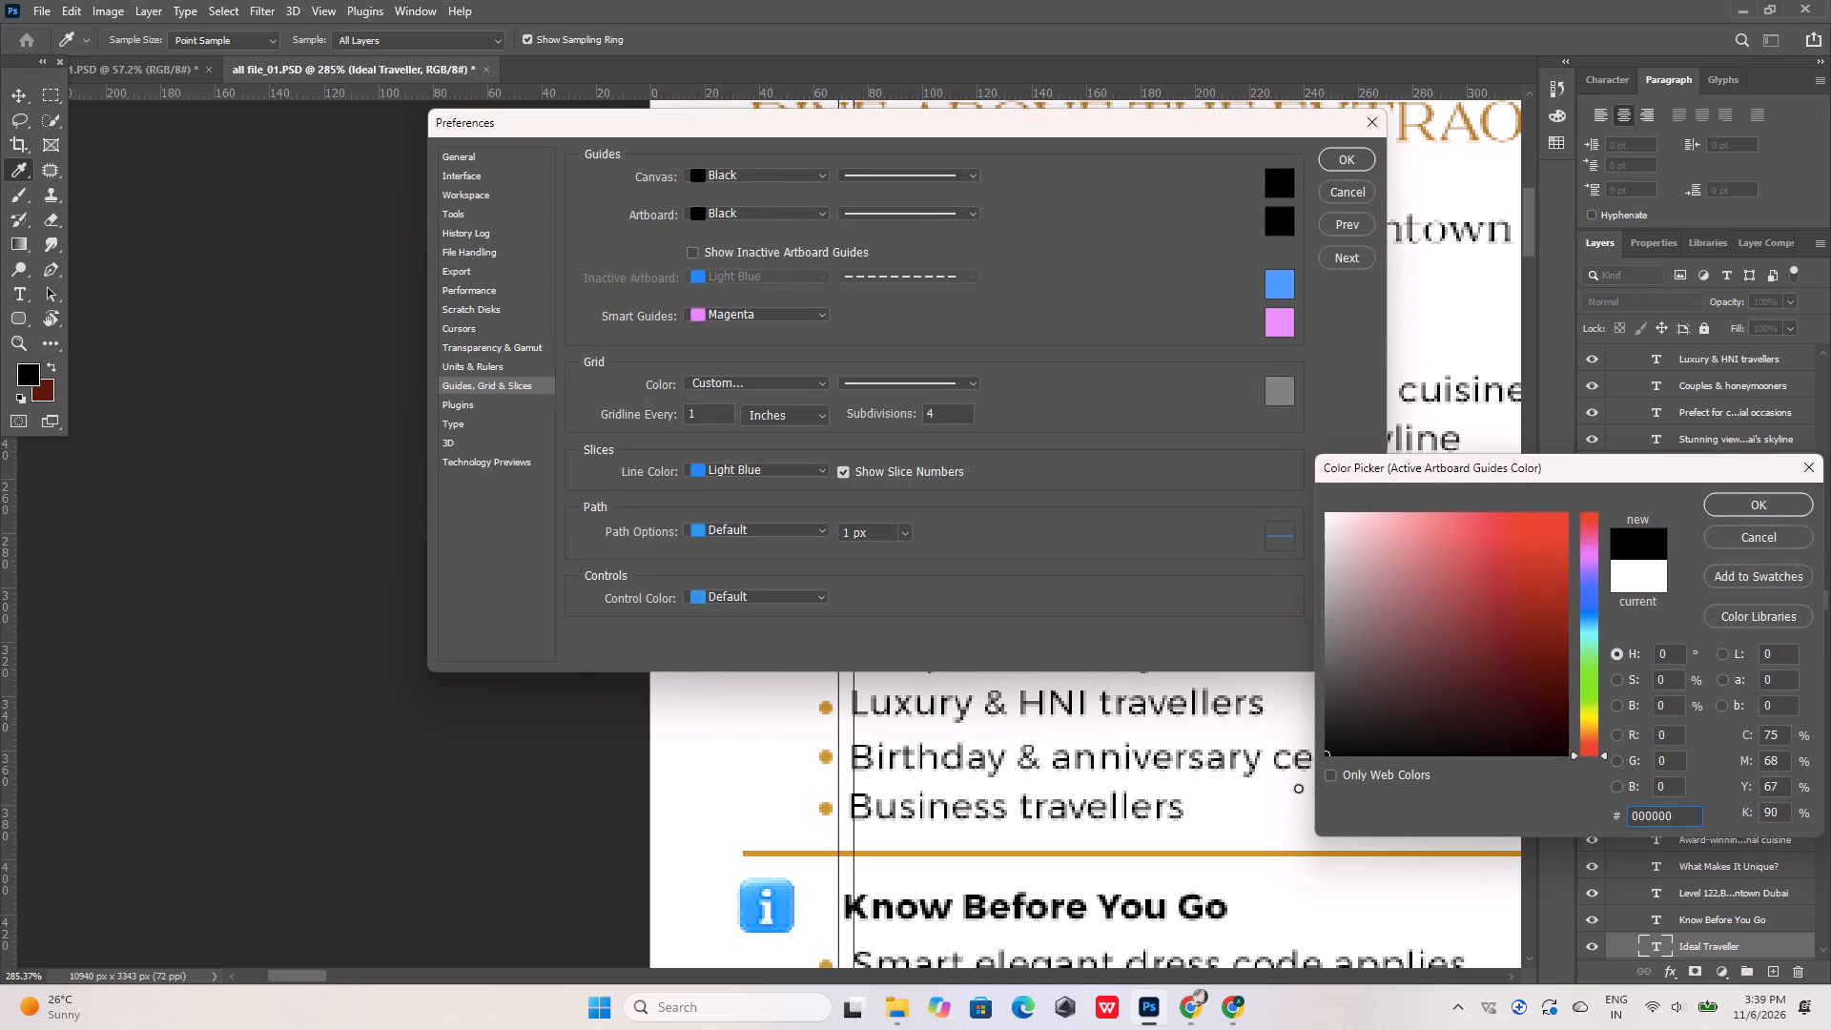
left_click_drag(1298, 788, 1297, 787)
left_click(1763, 497)
left_click(1343, 158)
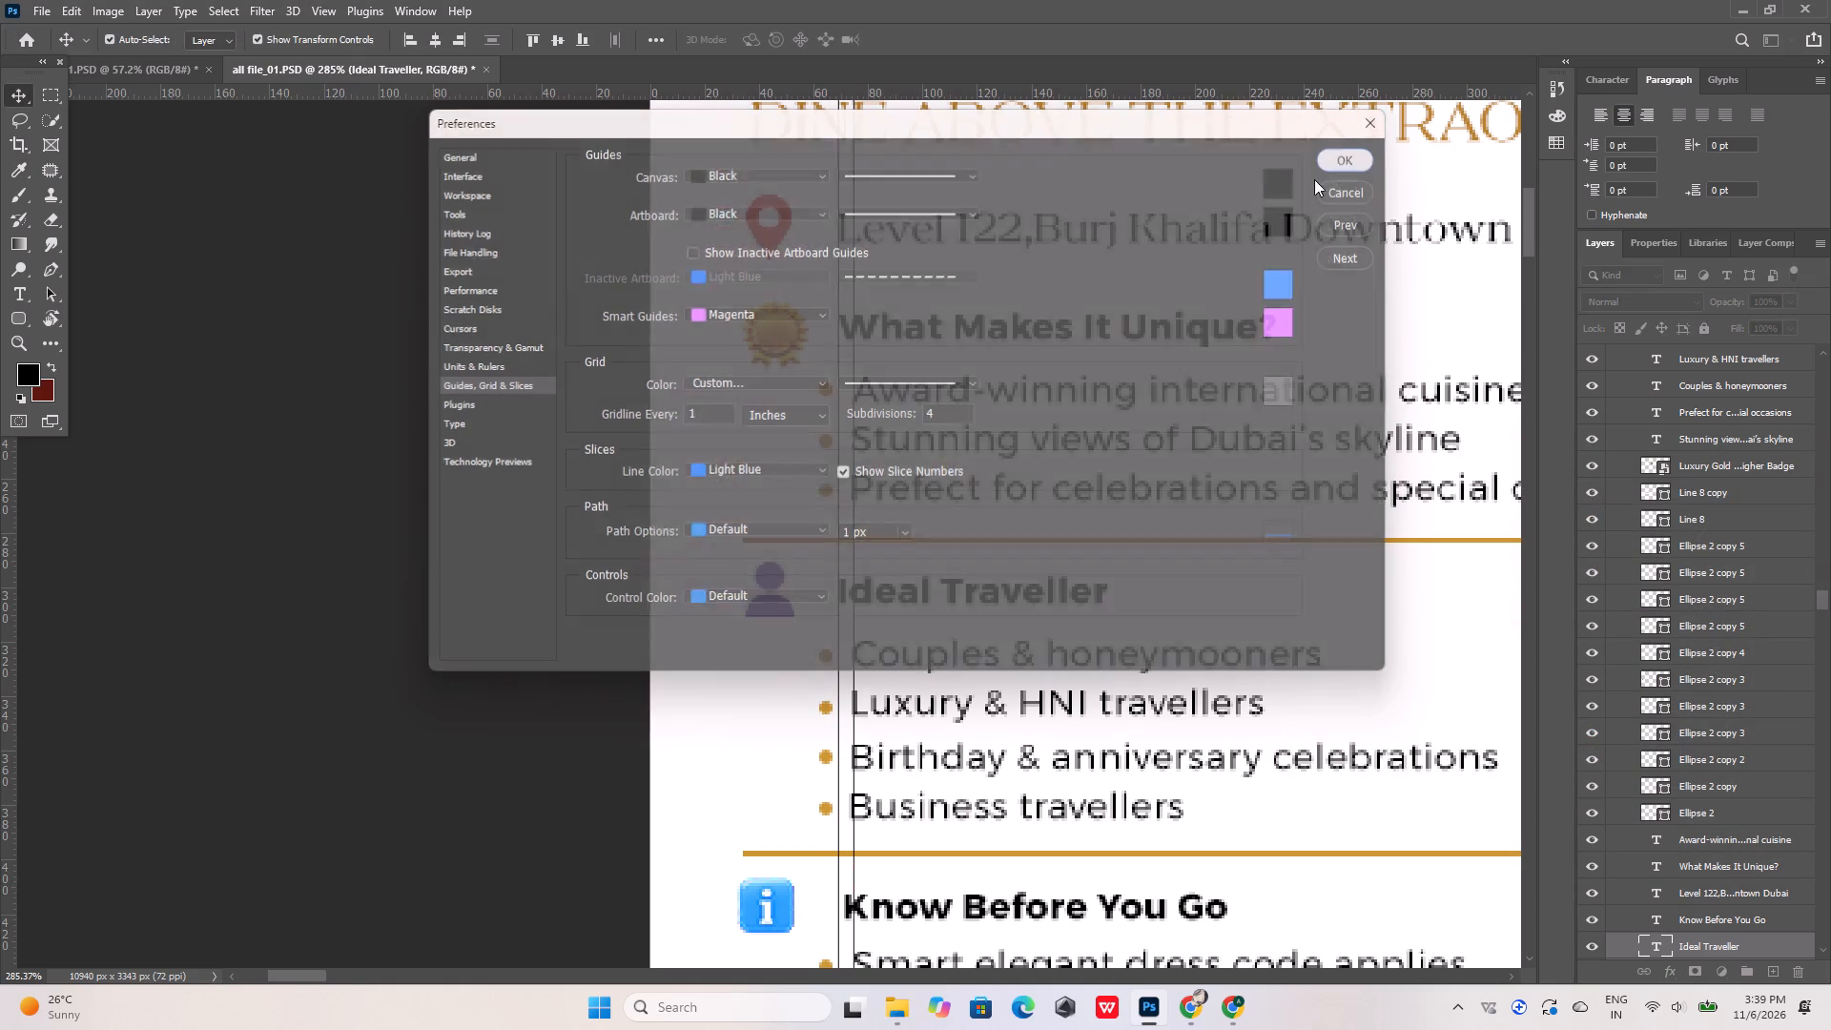
Fine-tune the second vertical guide to the starting edge of the bullet lines under "What Makes It Unique?".
scroll(856, 376, "up", 12, "alt")
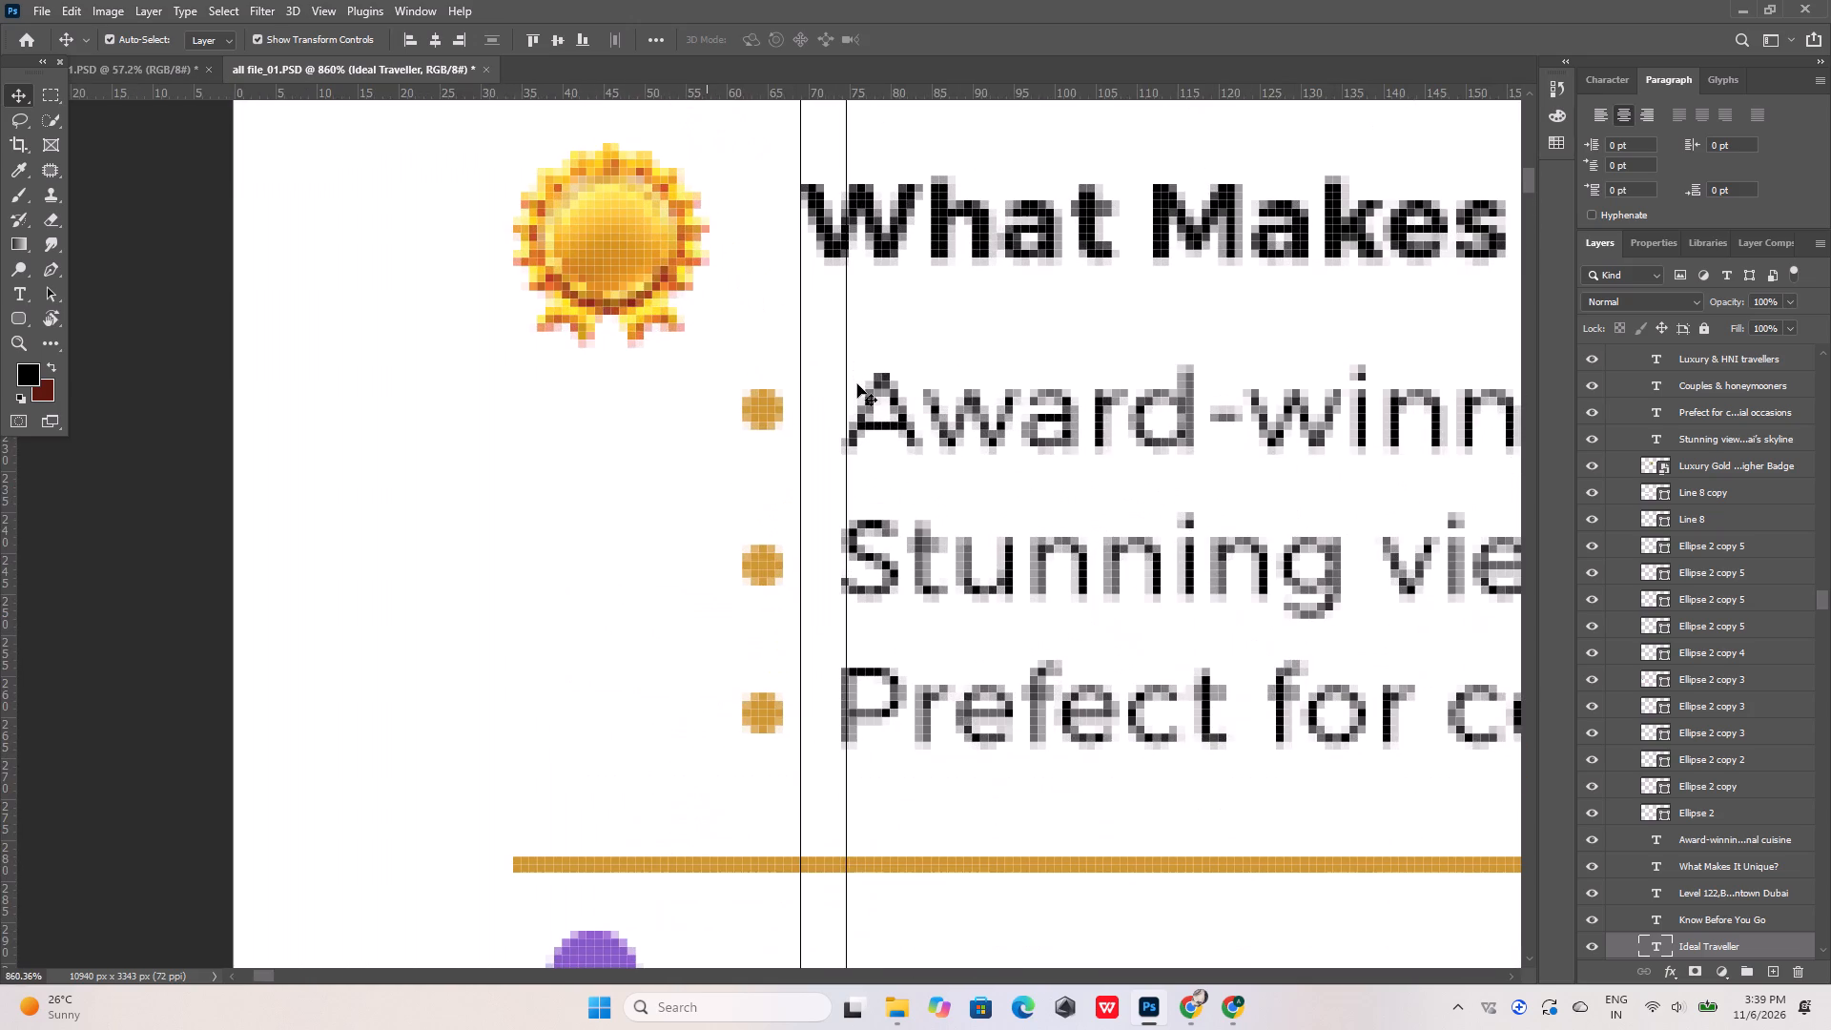
left_click(845, 472)
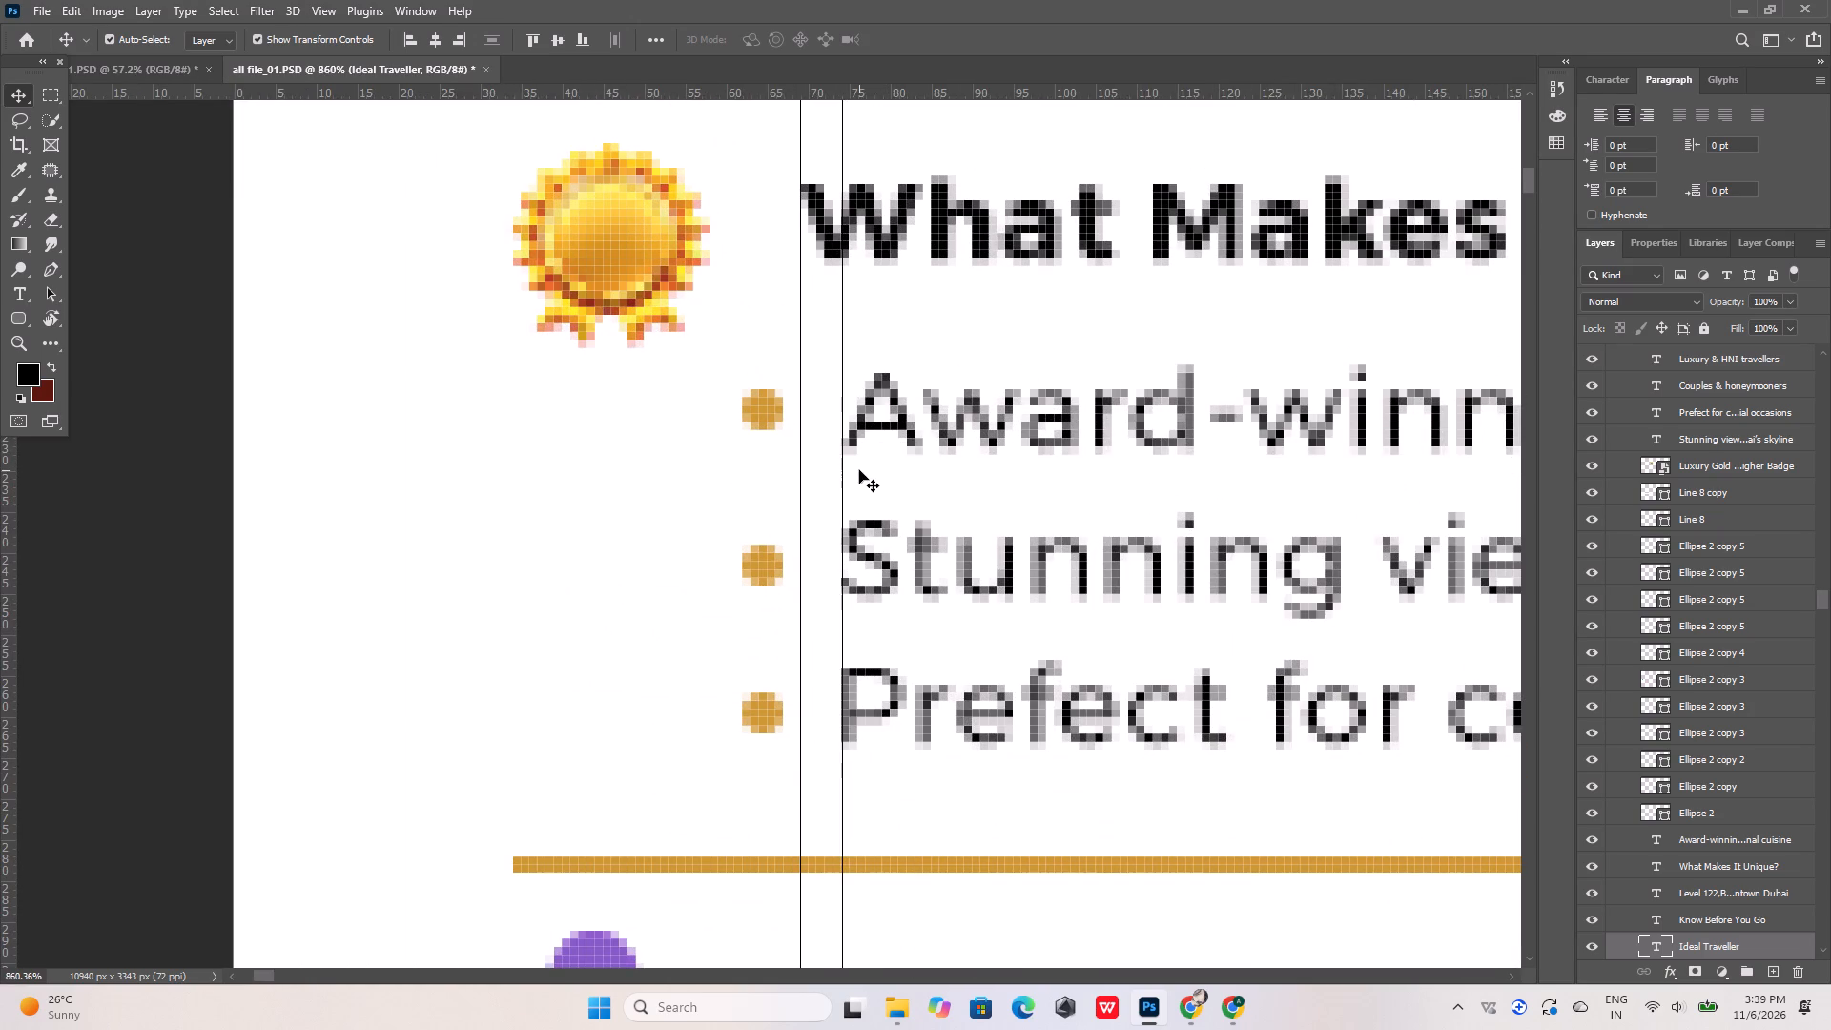
Nudge the "Know Before You Go" heading so that its first letter starts on the heading guide shared with "Ideal Traveller".
scroll(859, 470, "down", 12, "alt")
scroll(890, 816, "up", 11, "alt")
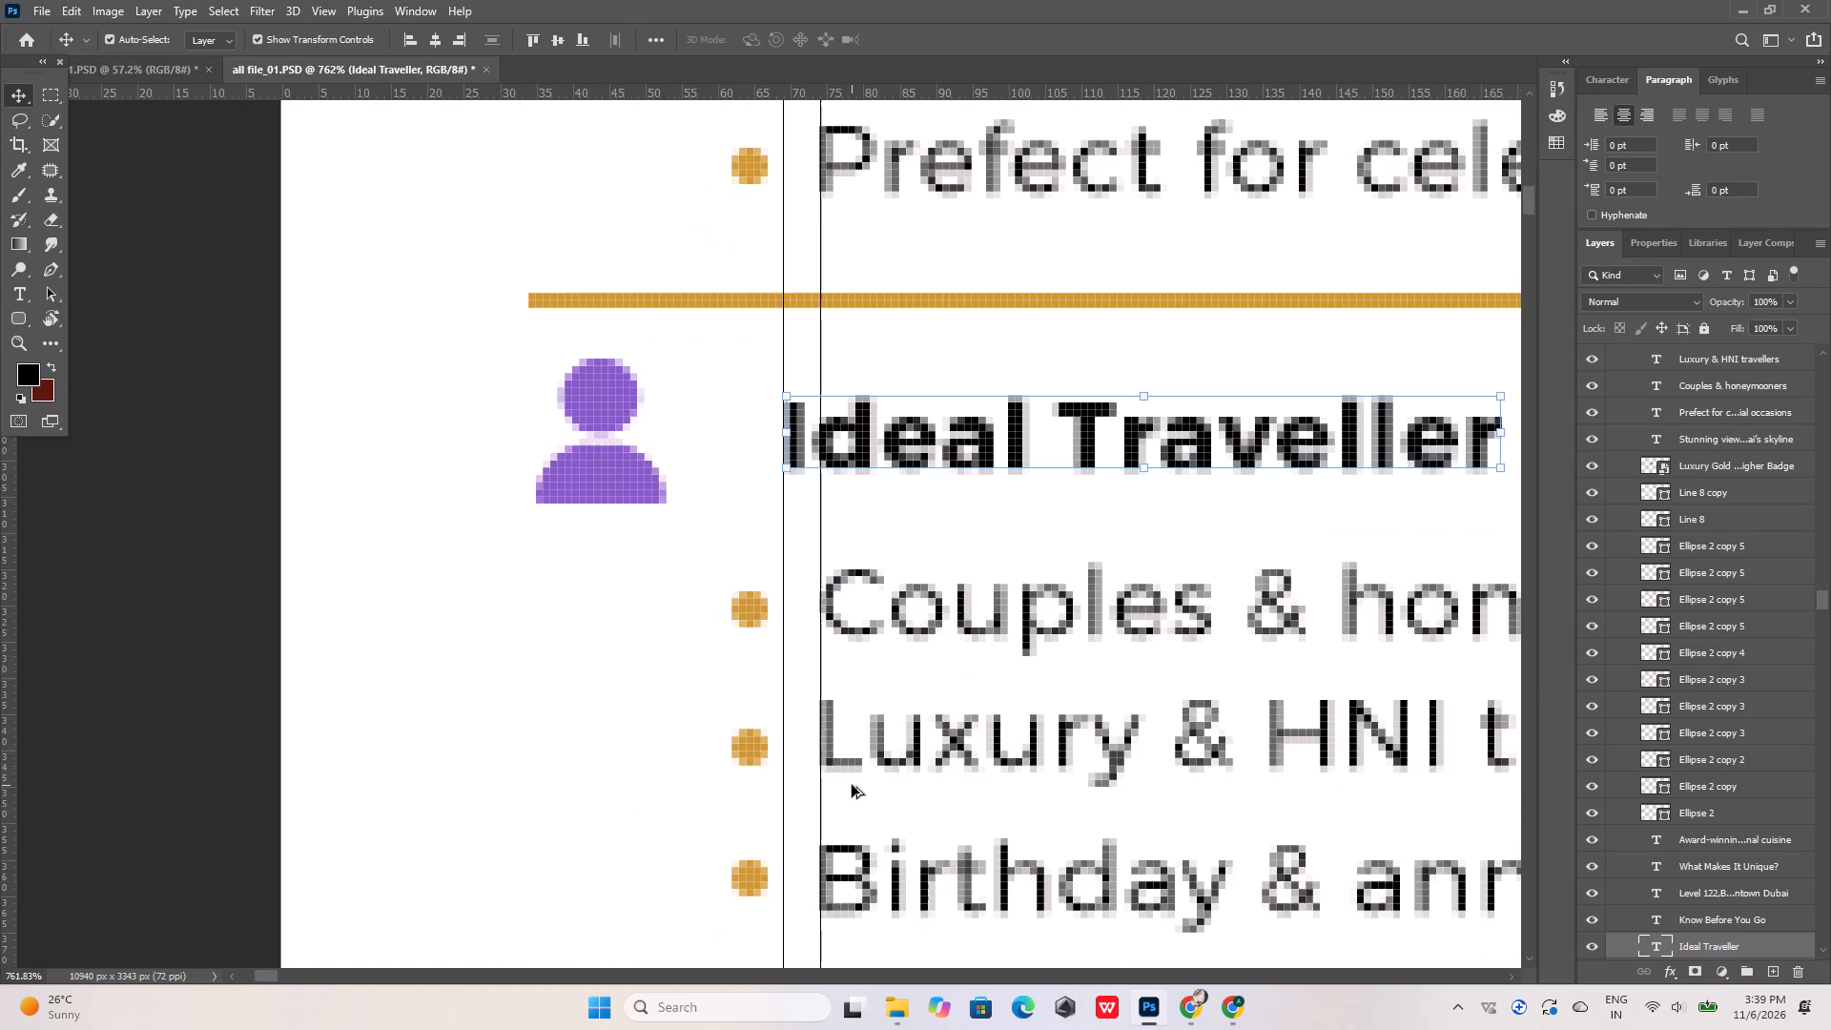
scroll(868, 605, "down", 16, "alt")
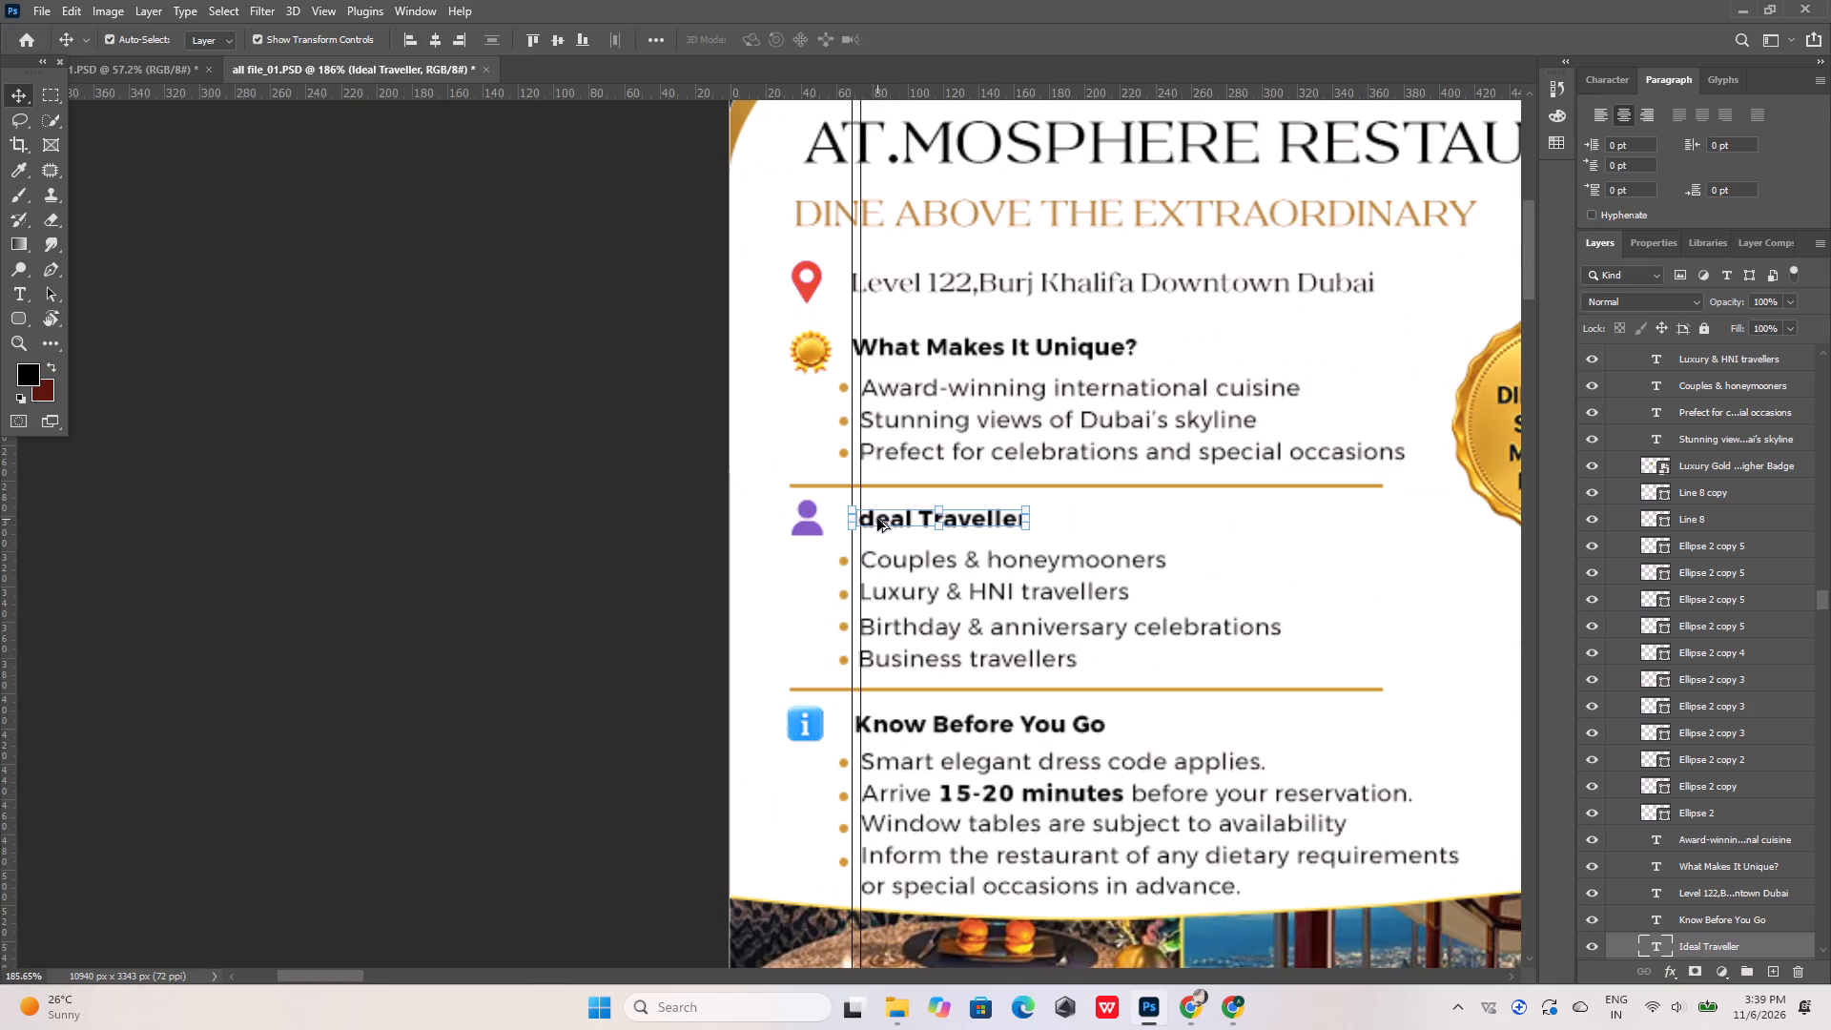
scroll(863, 855, "up", 11, "alt")
scroll(876, 820, "down", 4, "alt")
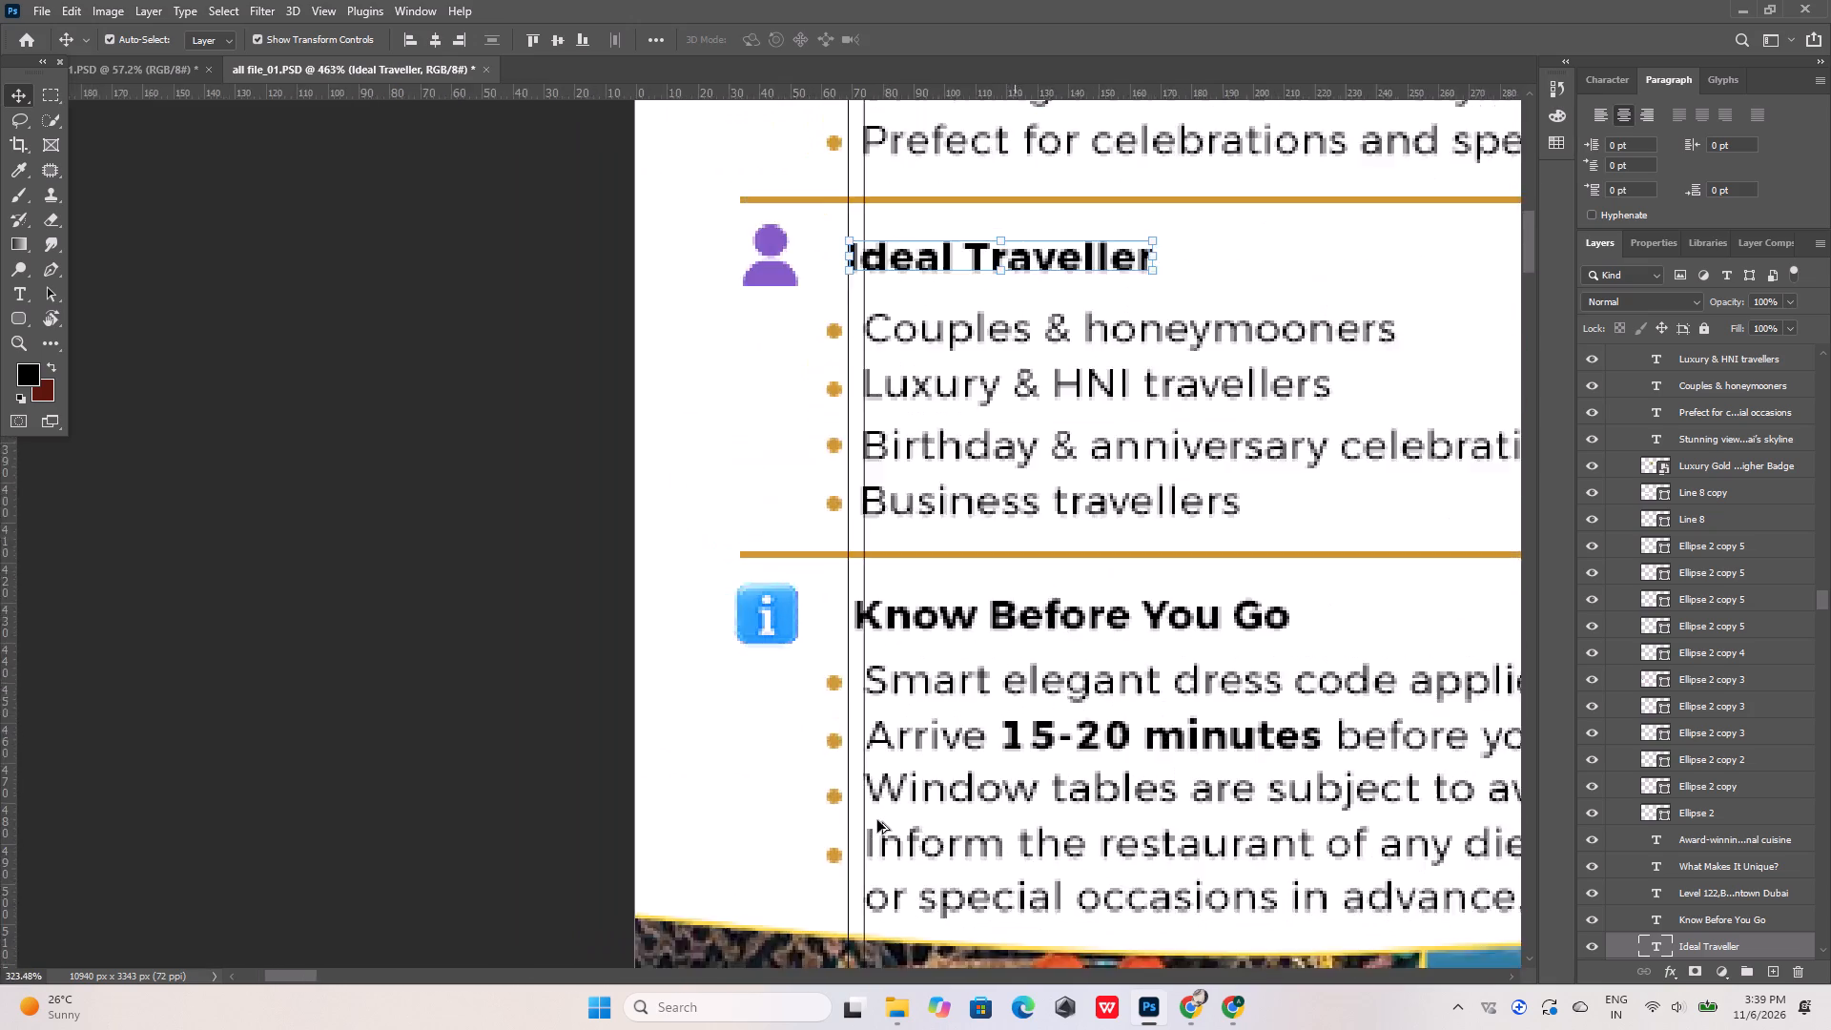
scroll(877, 820, "down", 5, "alt")
scroll(874, 671, "up", 8, "alt")
left_click(891, 701)
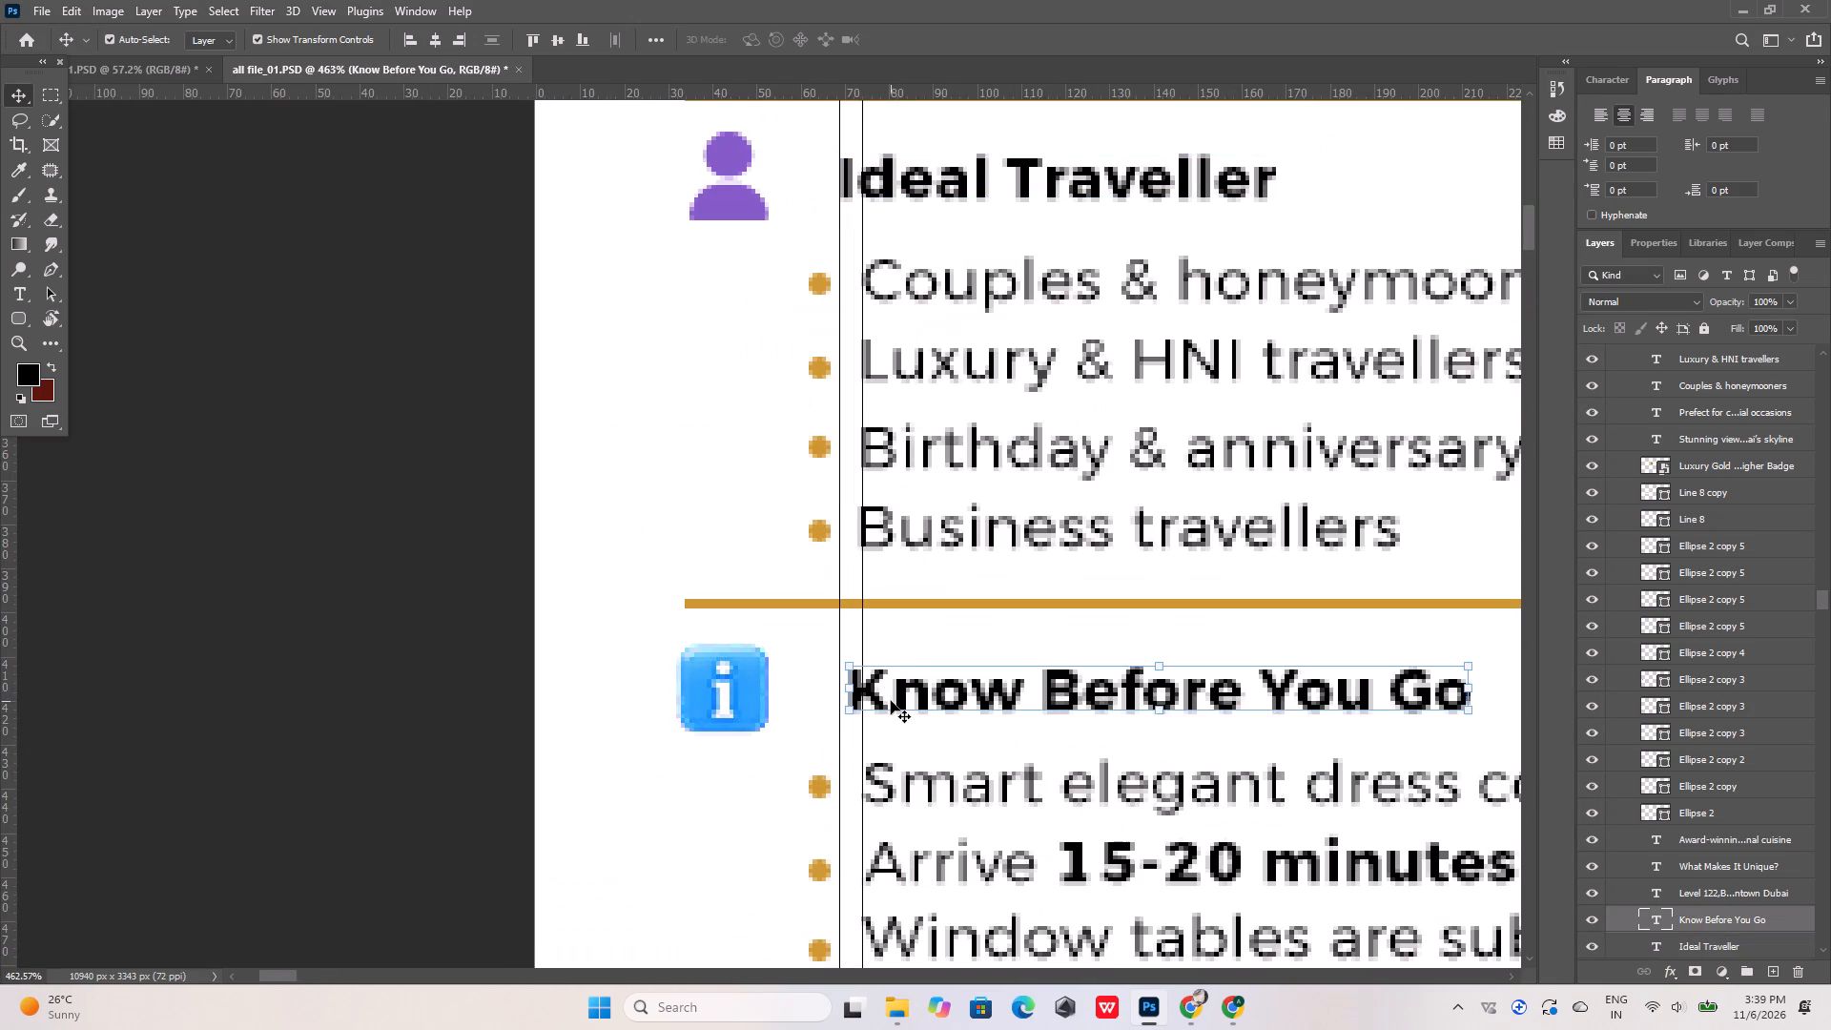
key("Left")
key("Left")
key("Left")
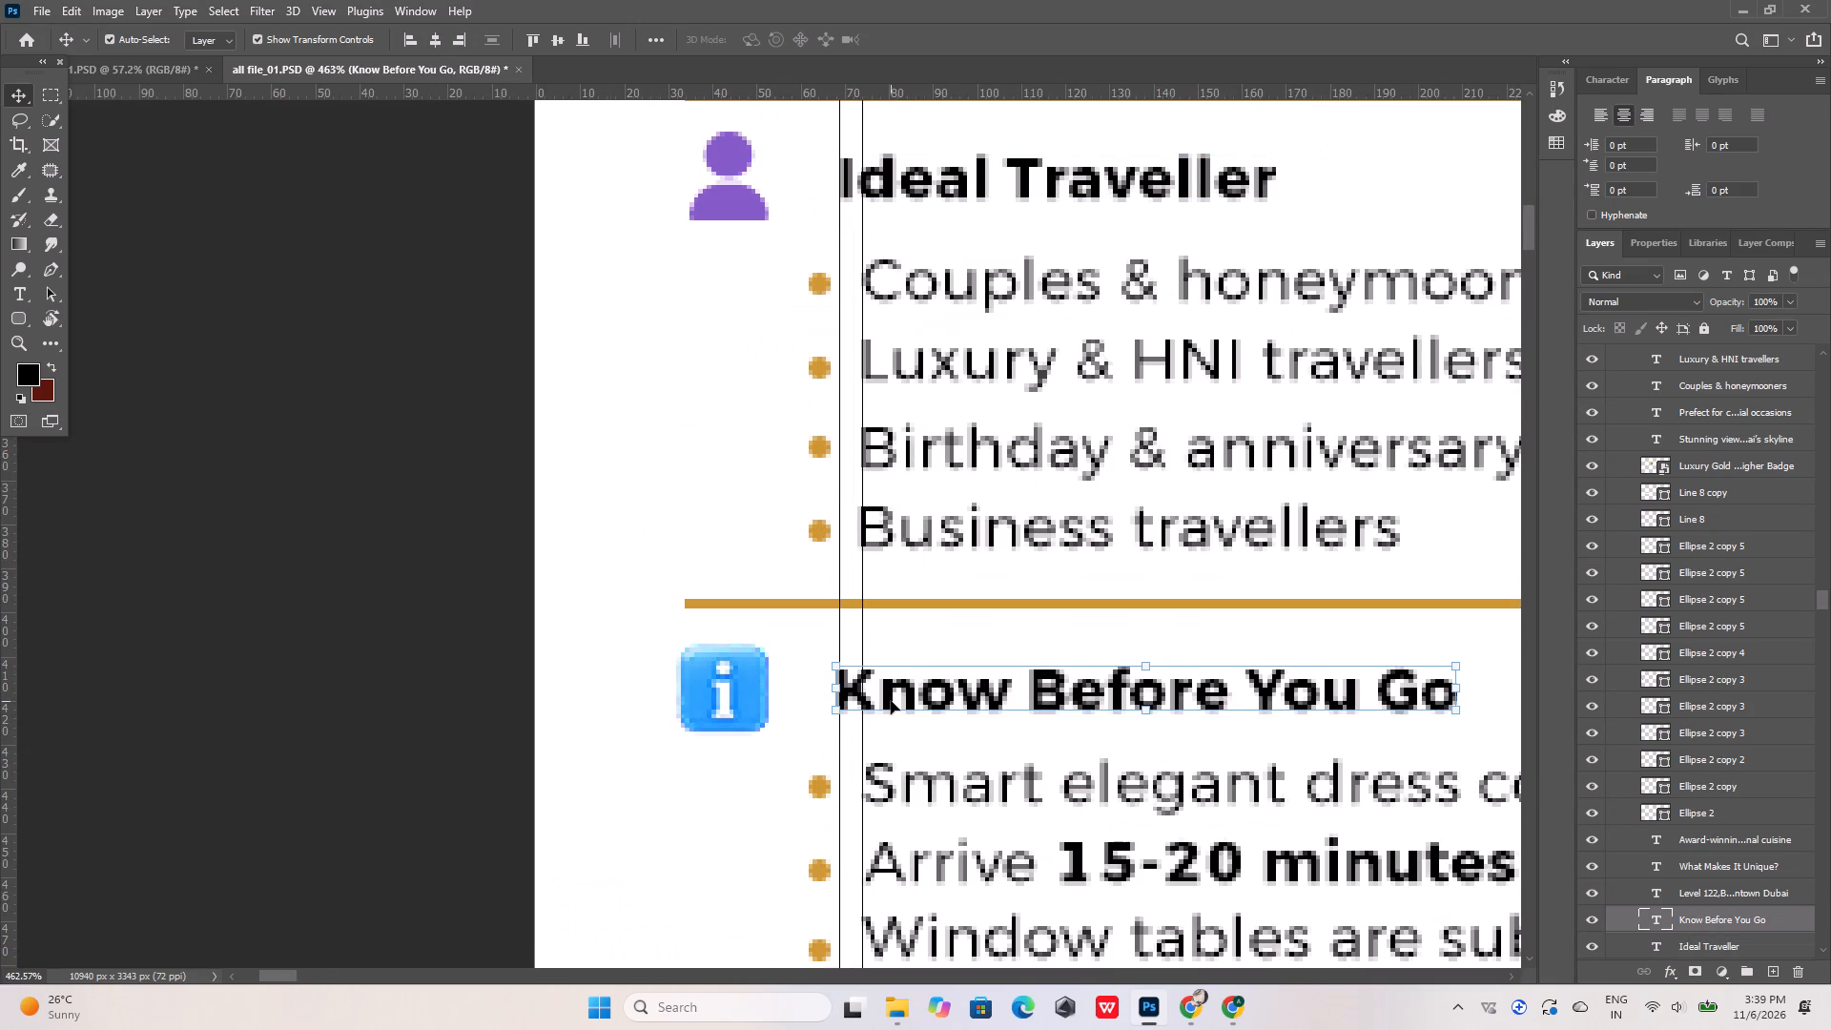
left_click(913, 622)
scroll(846, 704, "up", 7, "alt")
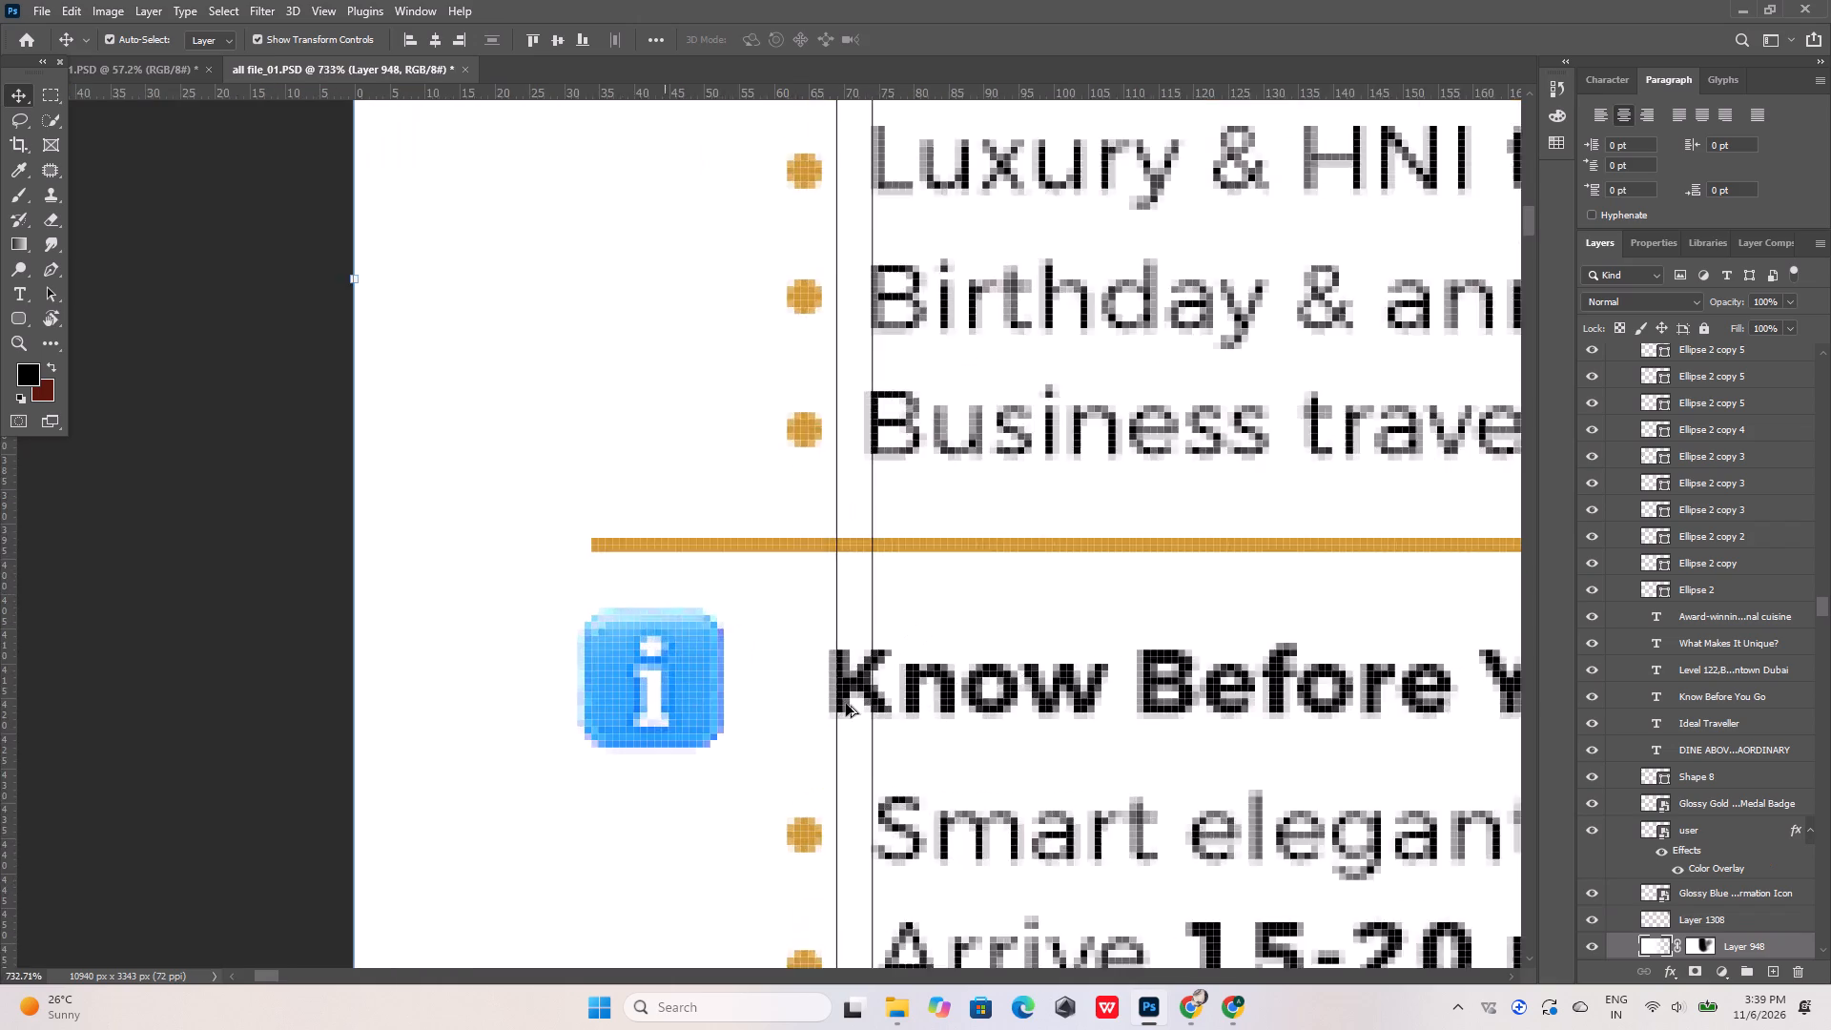
scroll(846, 704, "up", 2, "alt")
left_click(851, 680)
key("Right")
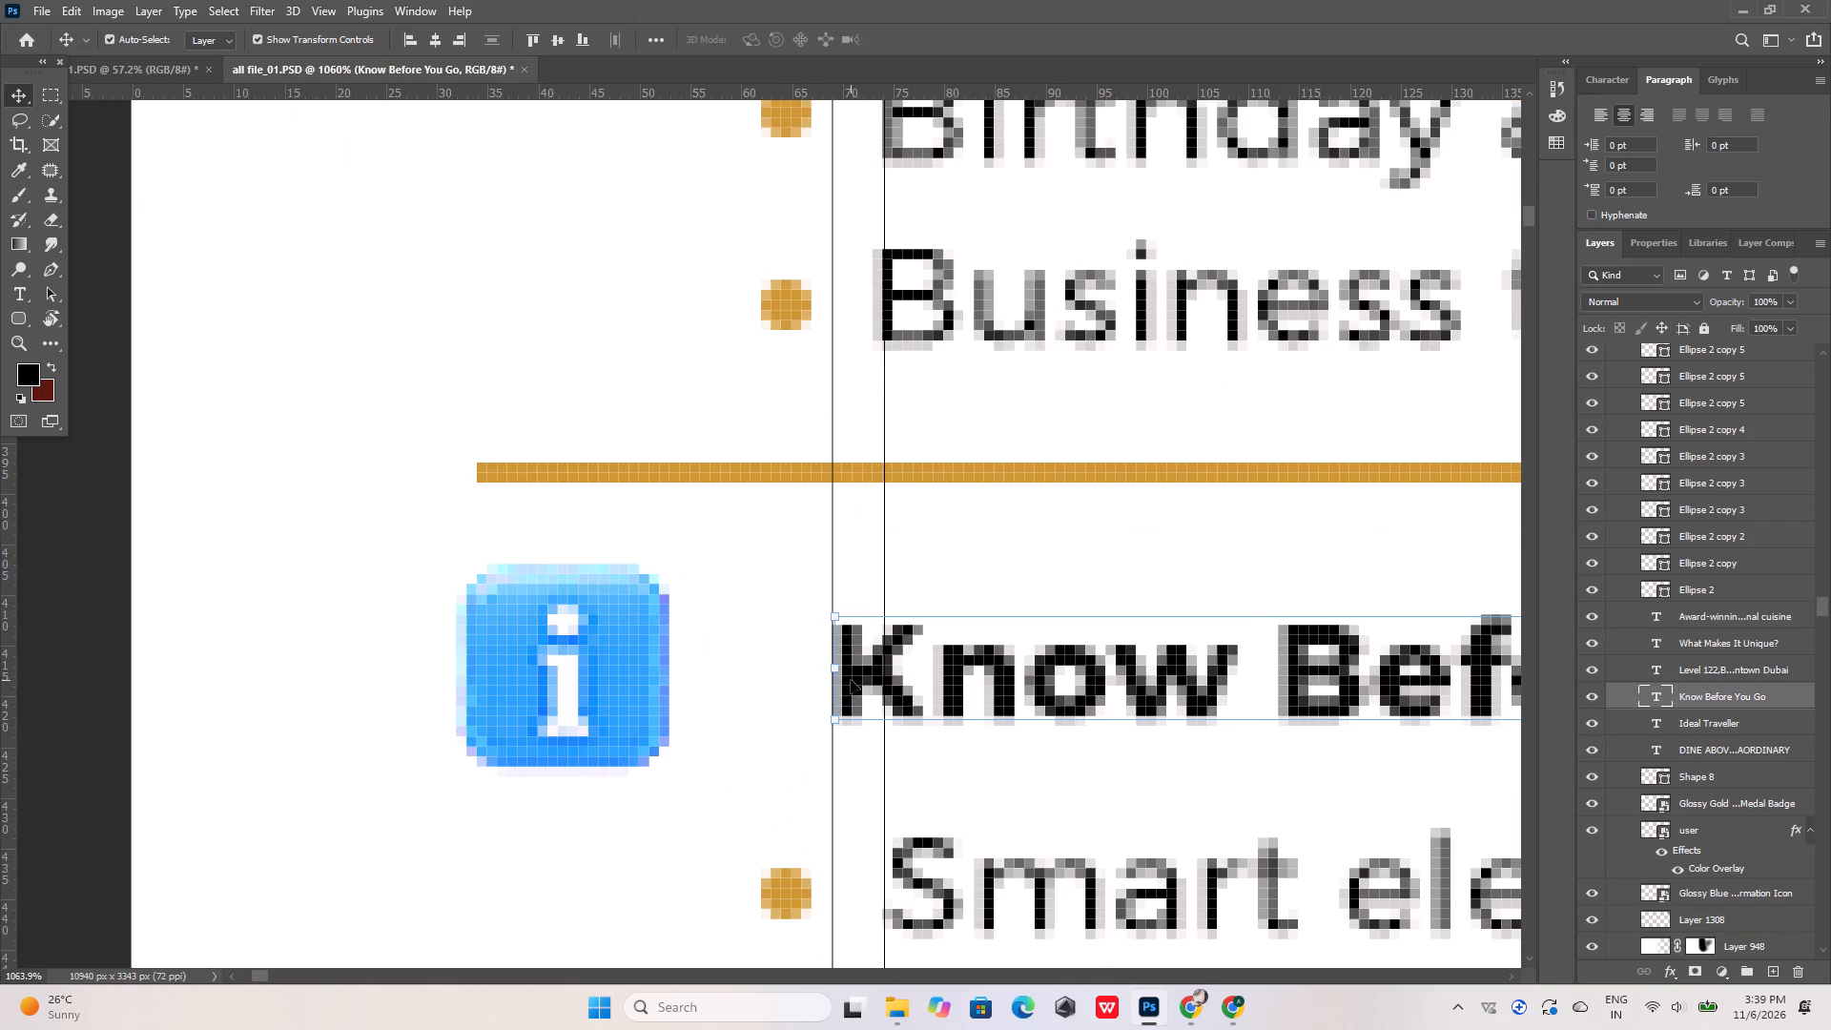
Add a third vertical guide at about 42 px, at the starting edge of the "AT.MOSPHERE RESTAURANT" title.
scroll(890, 566, "down", 13, "alt")
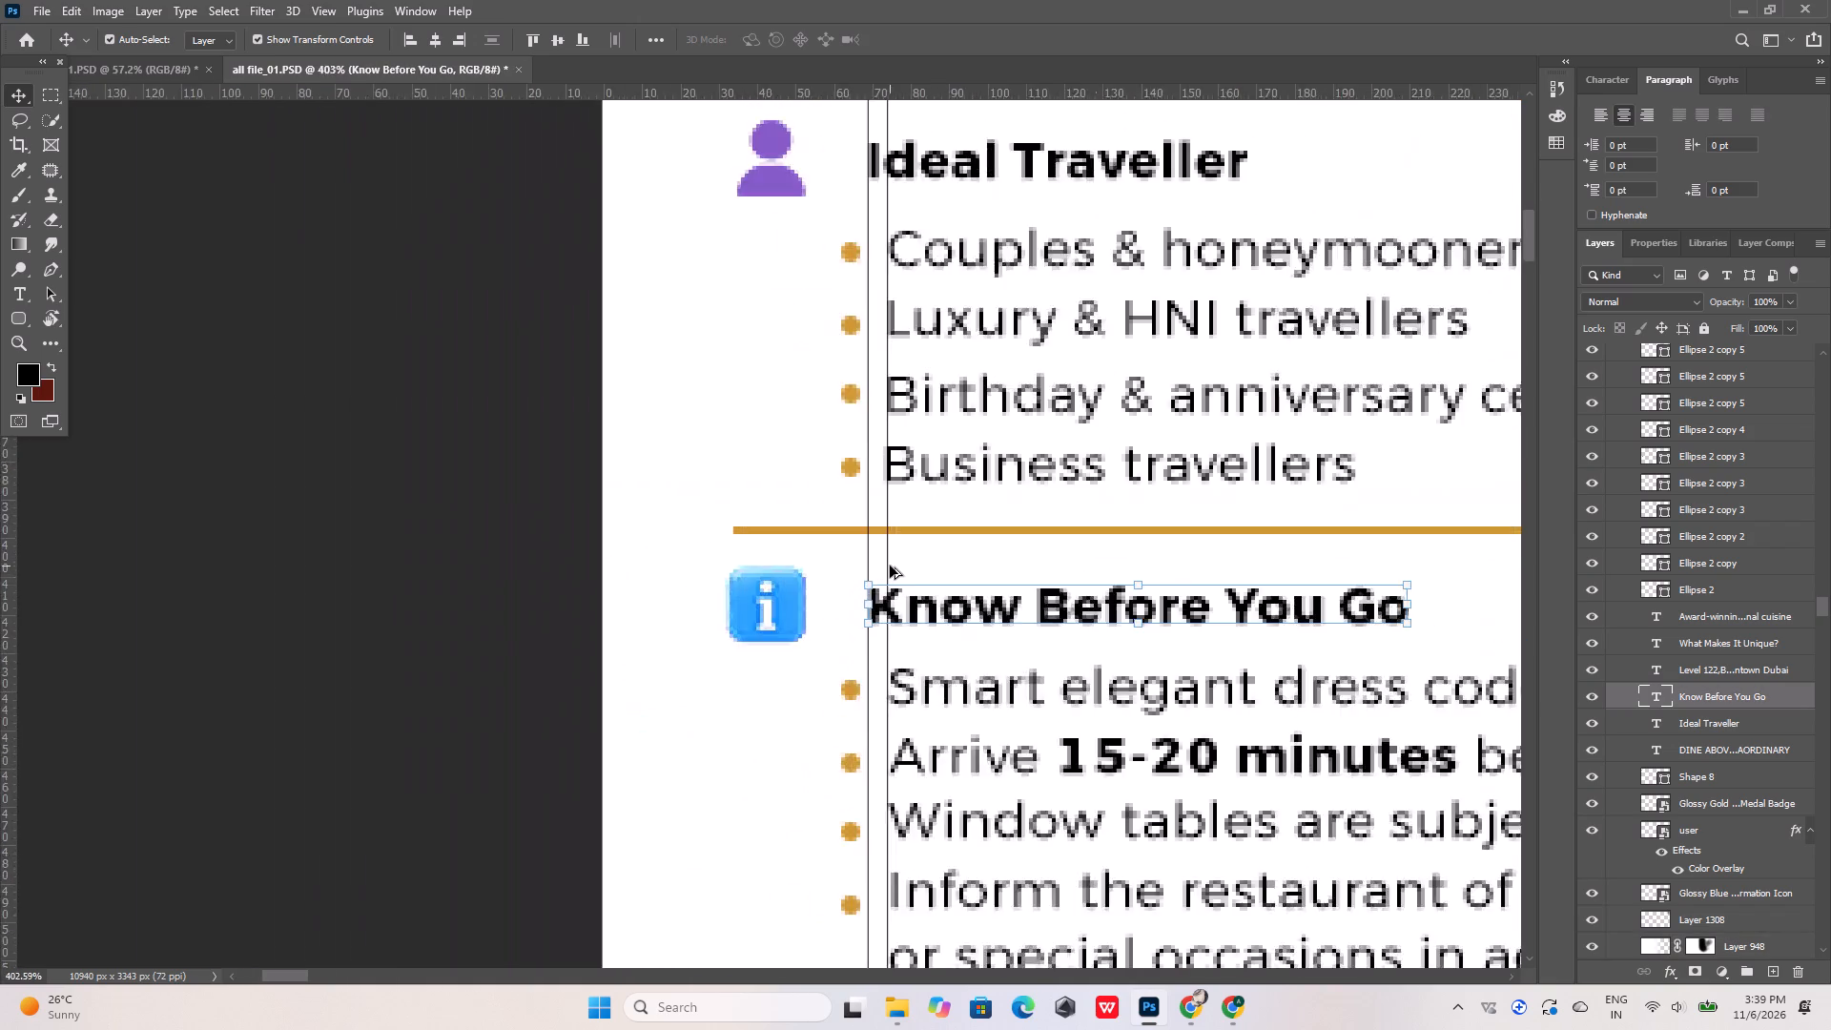
scroll(890, 566, "down", 9, "alt")
scroll(903, 665, "up", 11, "alt")
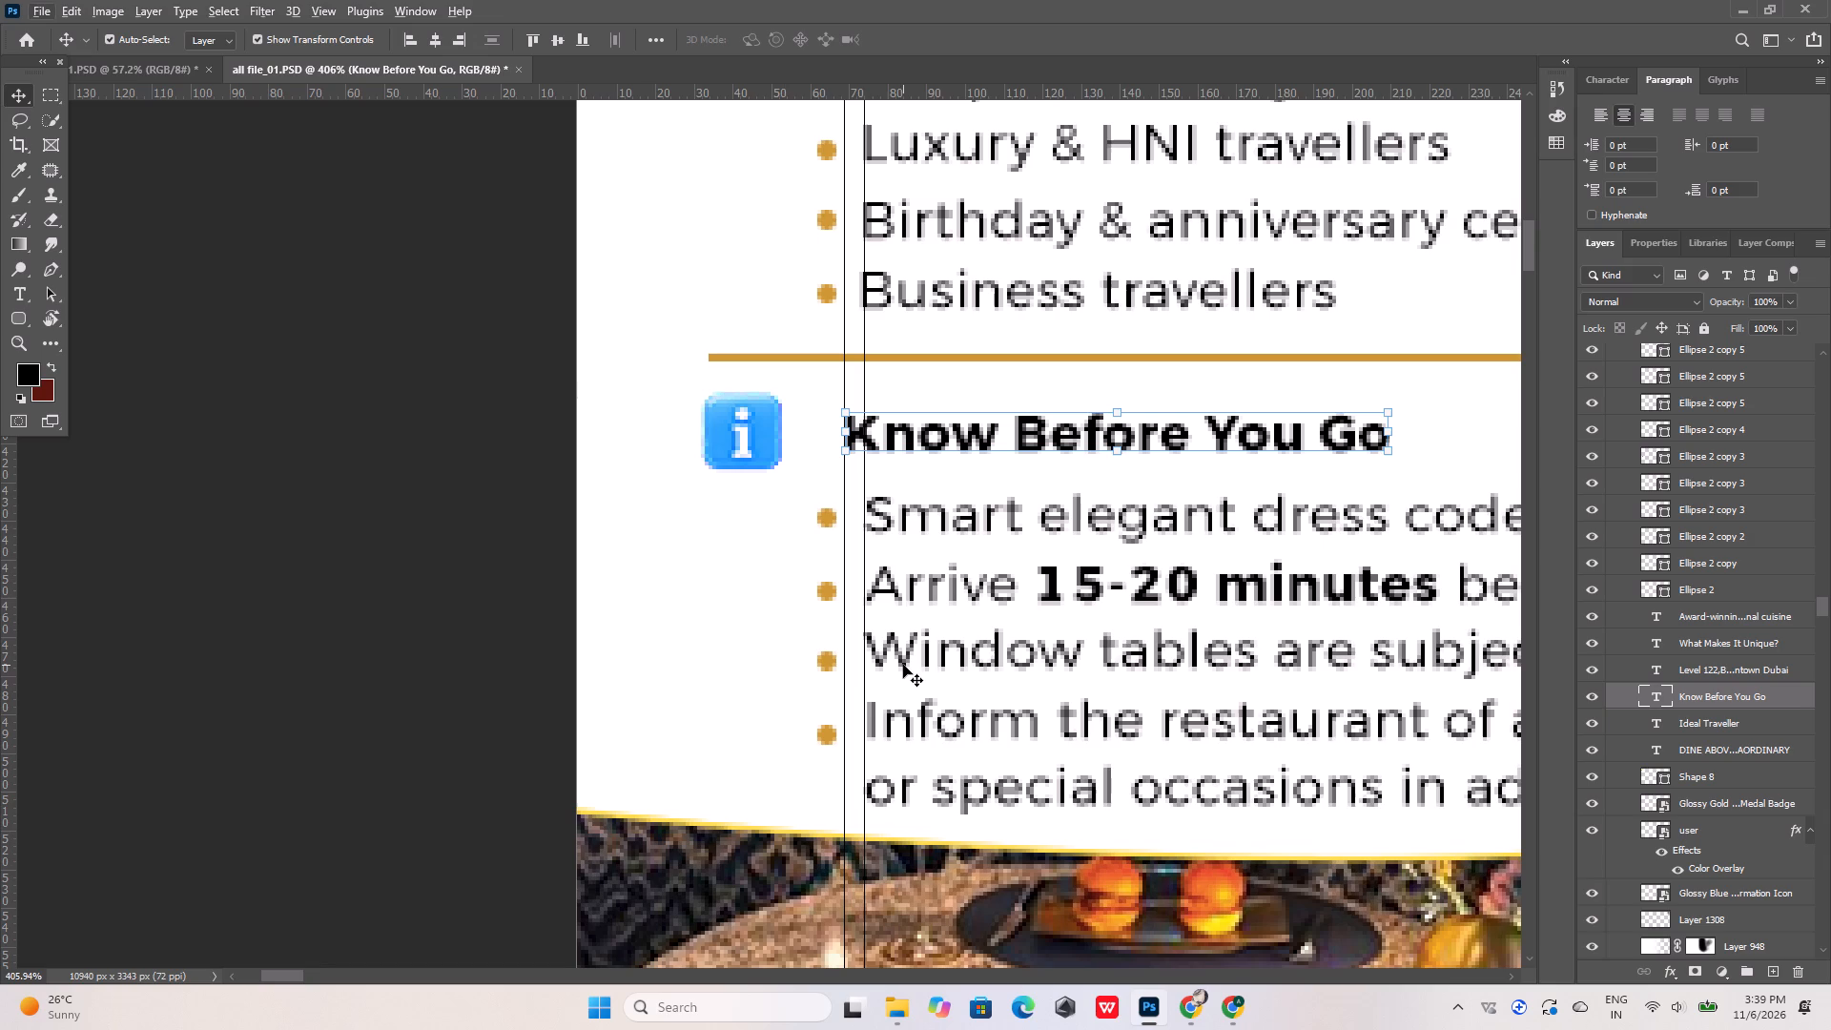
scroll(829, 743, "down", 5, "alt")
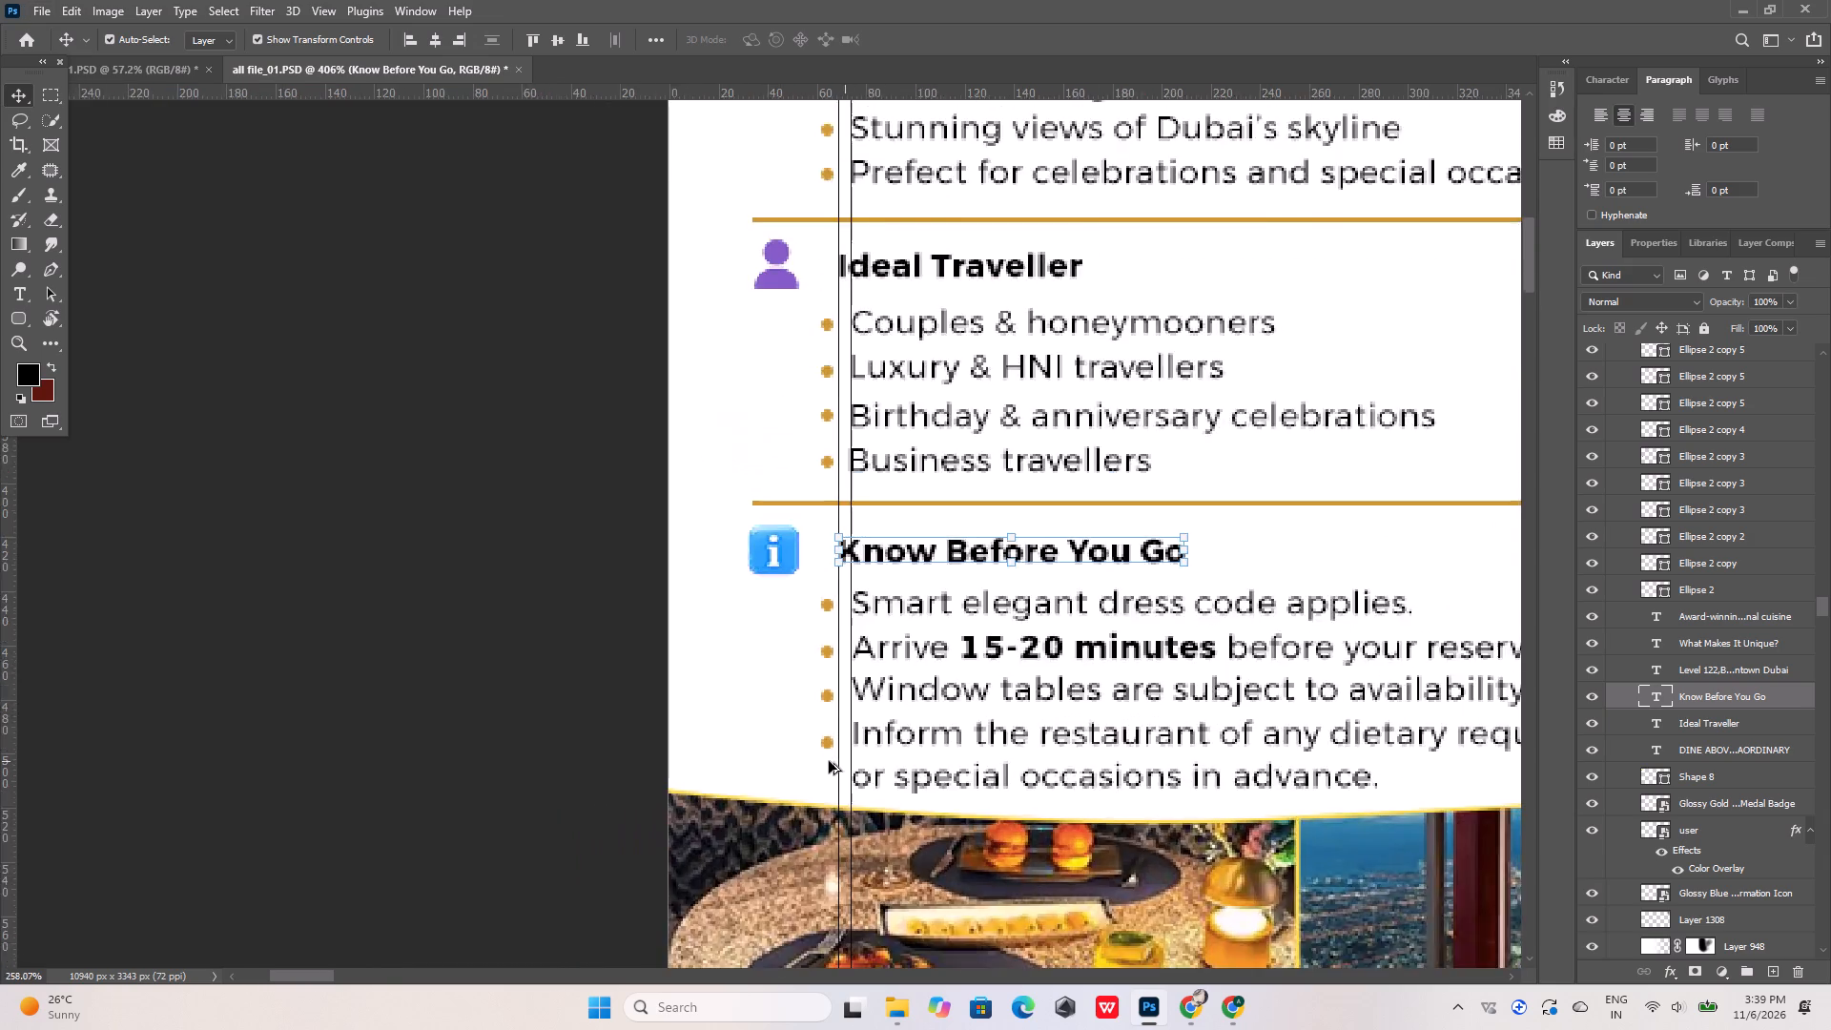
scroll(829, 761, "down", 12, "alt")
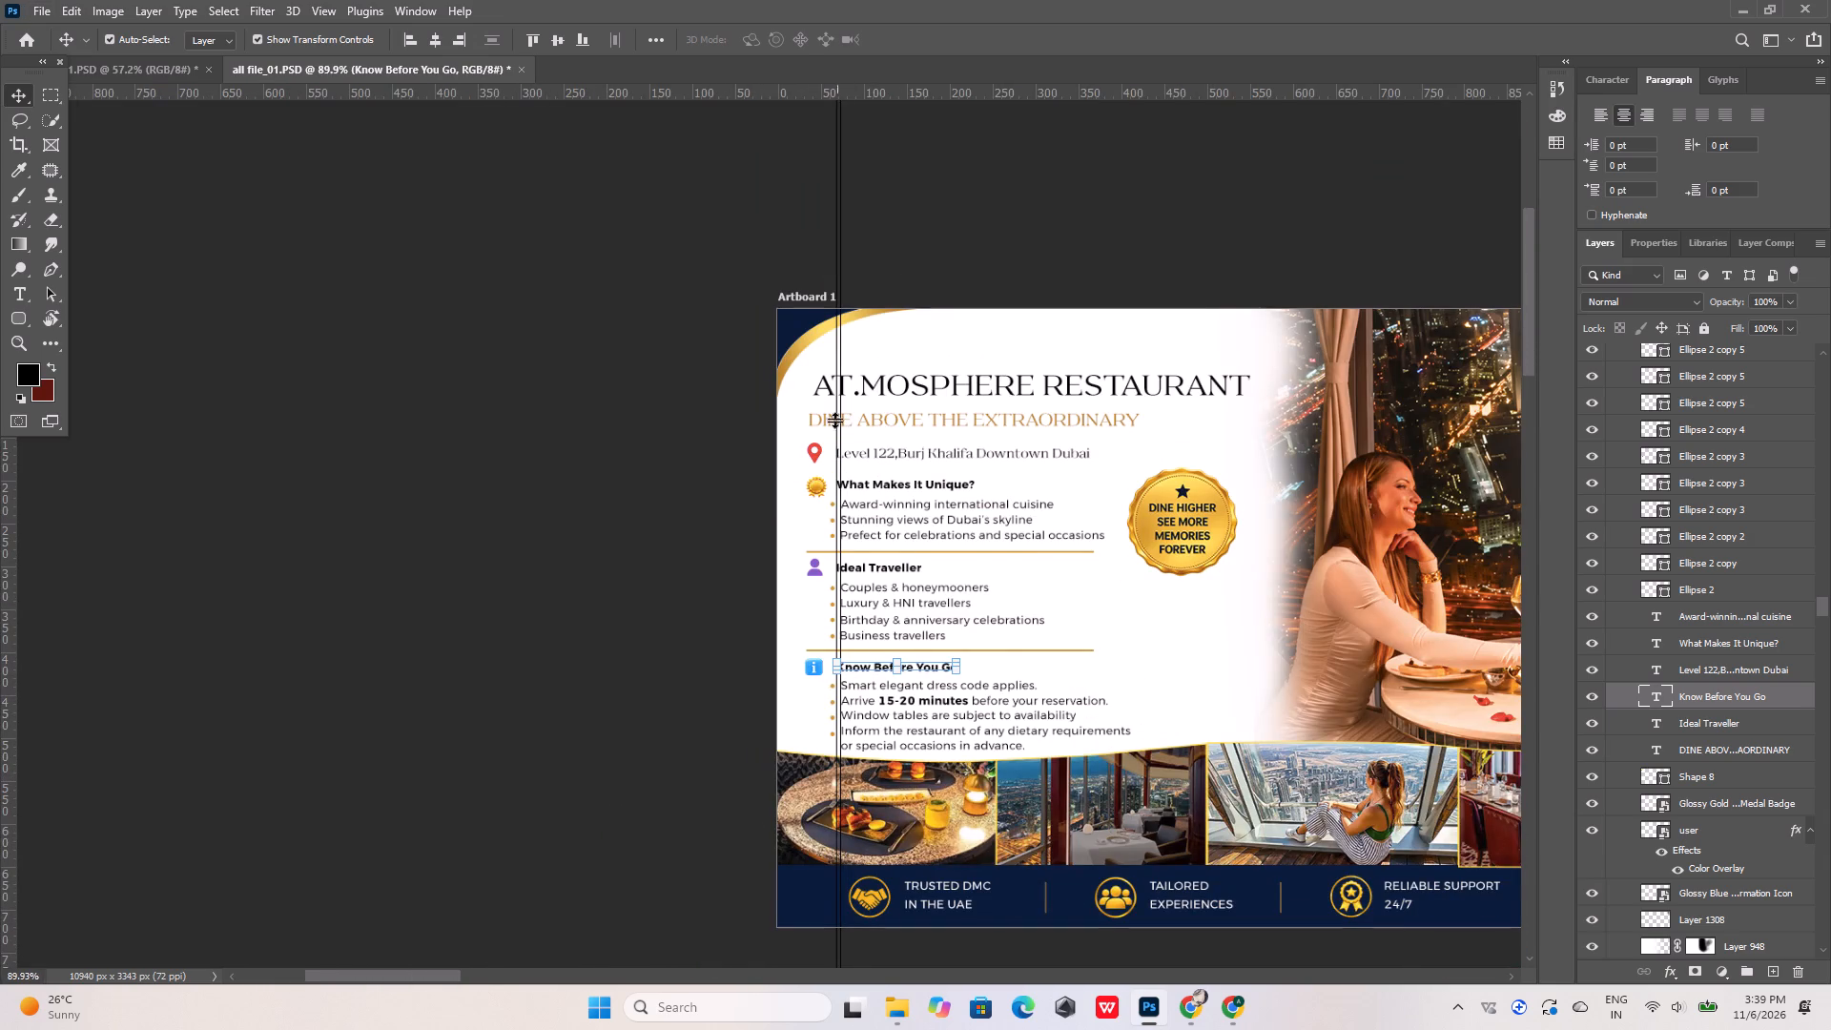
scroll(831, 411, "up", 19, "alt")
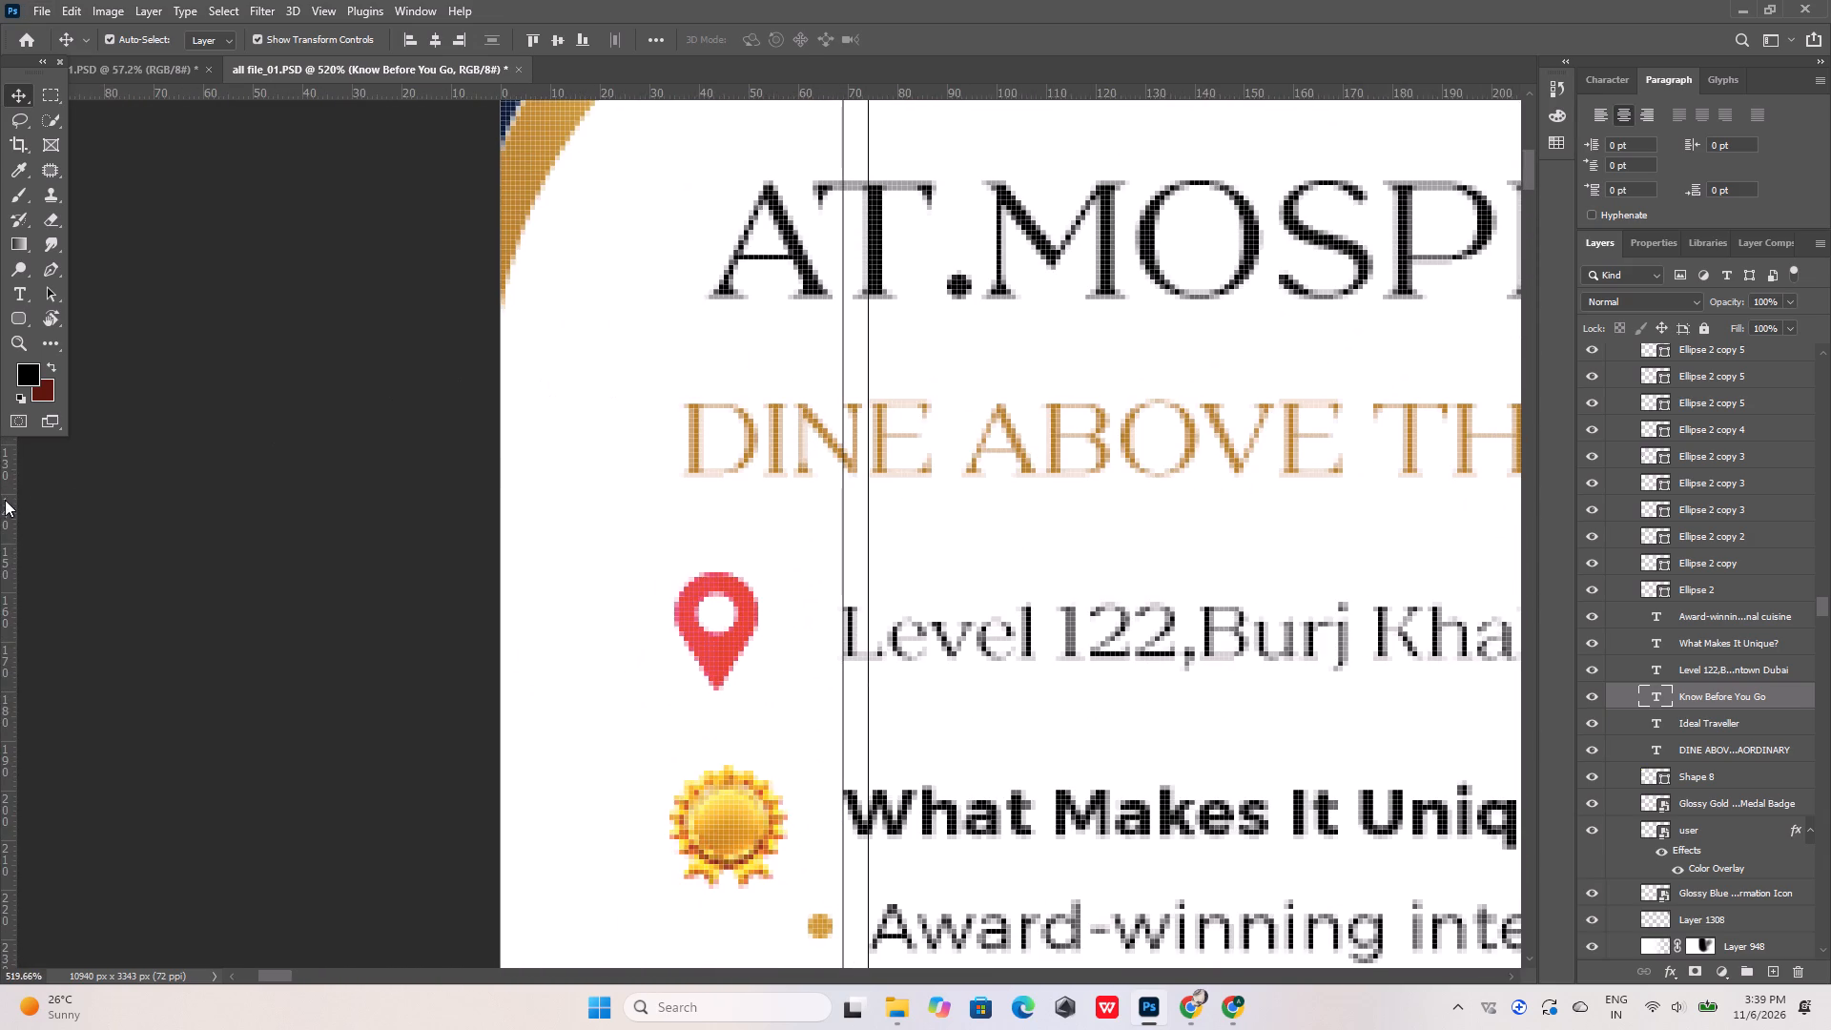
left_click_drag(4, 502, 708, 457)
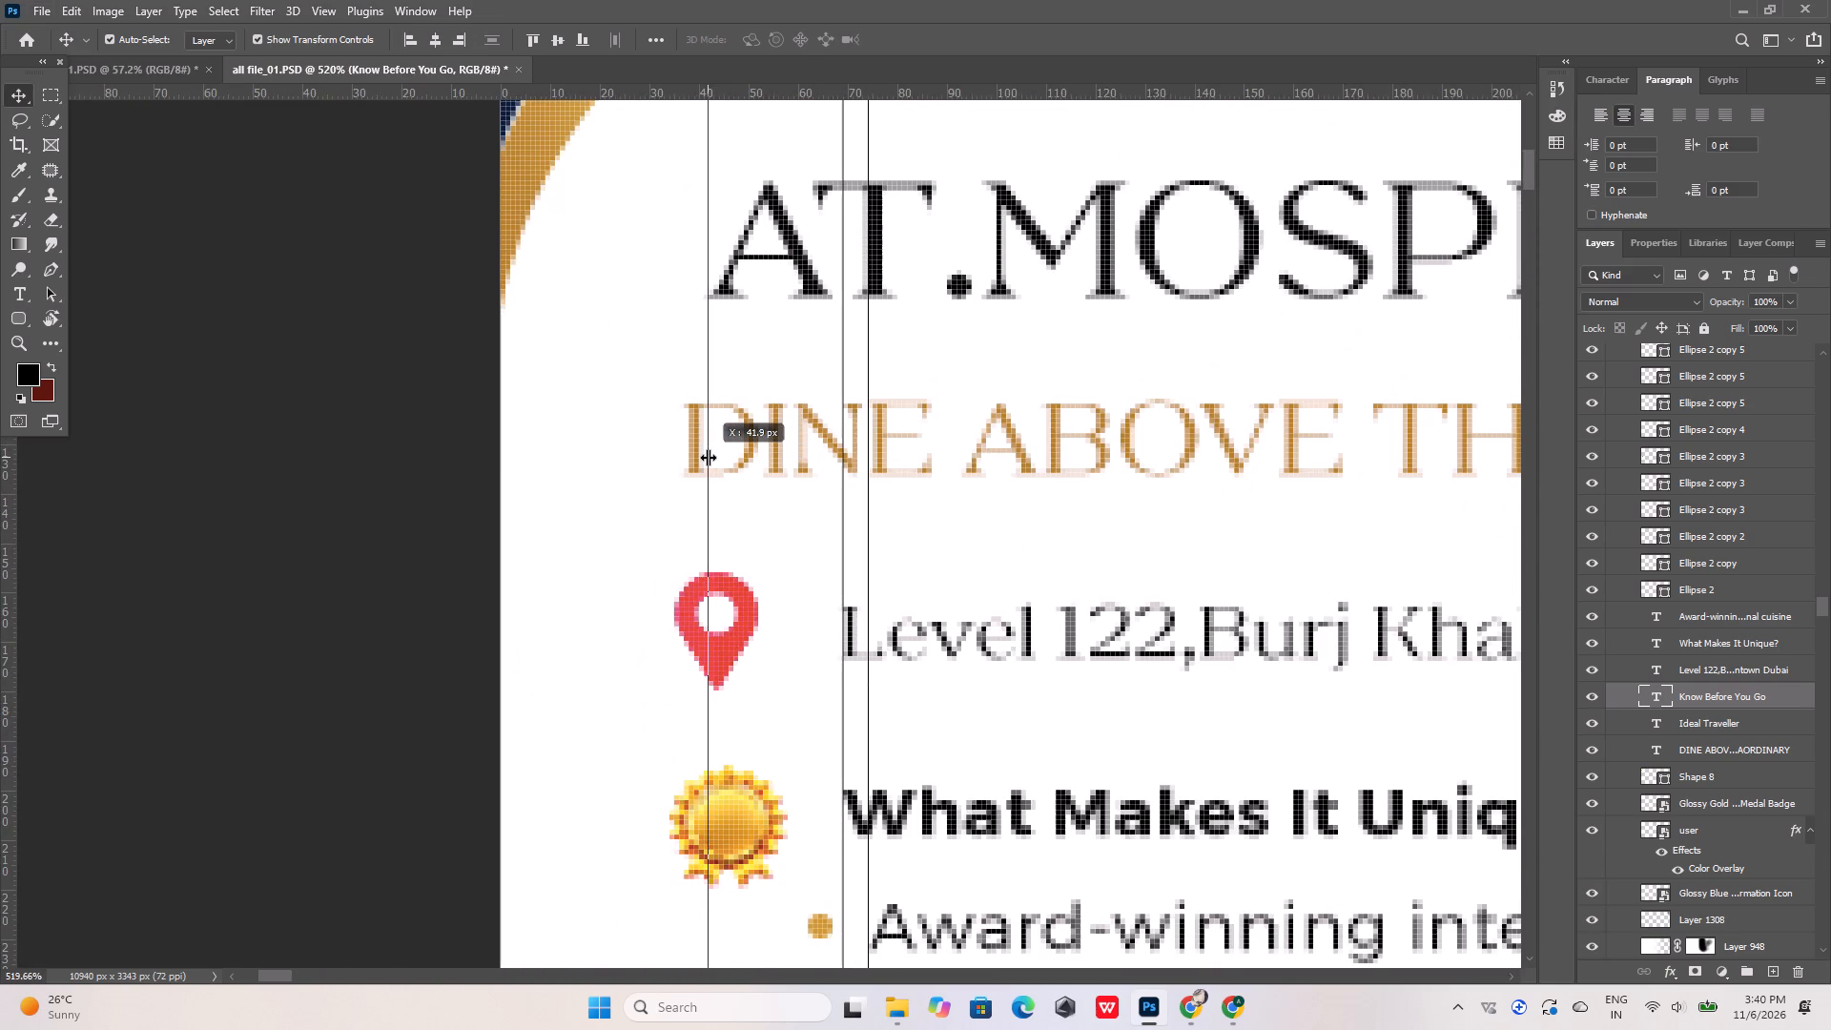
left_click_drag(708, 457, 710, 457)
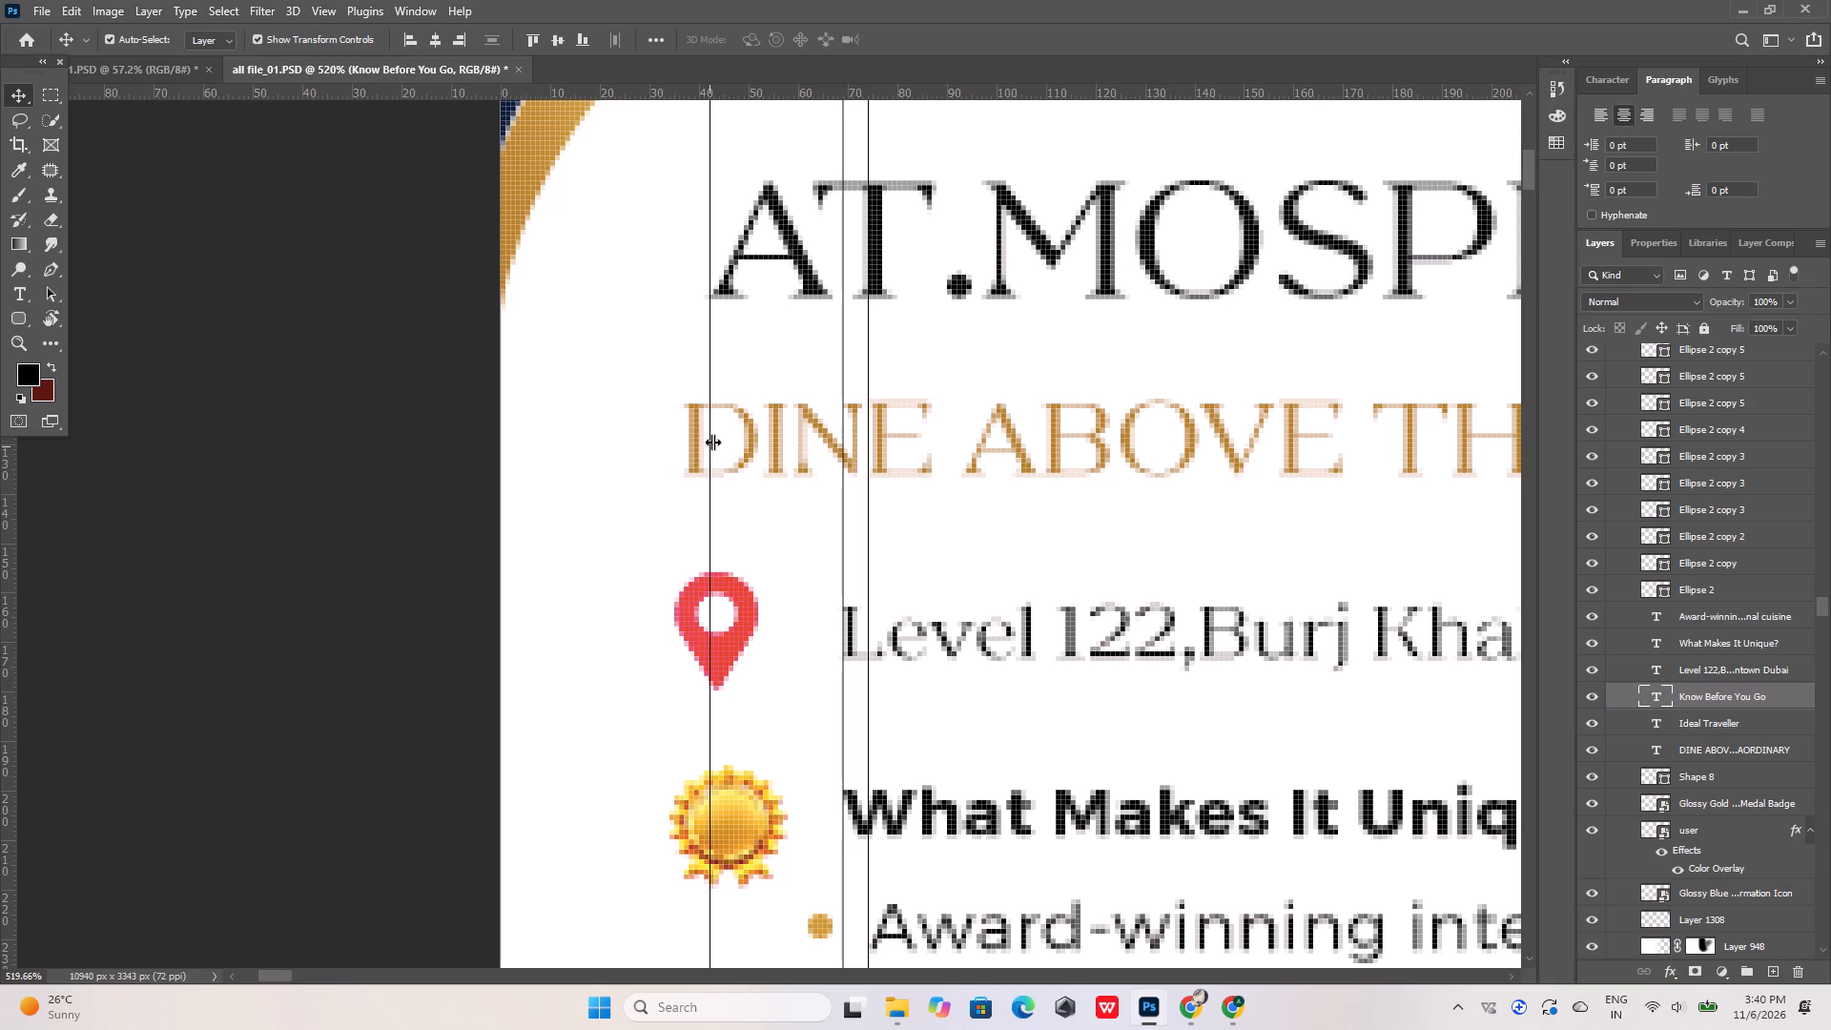
Nudge the "DINE ABOVE THE EXTRAORDINARY" tagline to the right so that it starts on the title's guide.
left_click(751, 424)
key("Right")
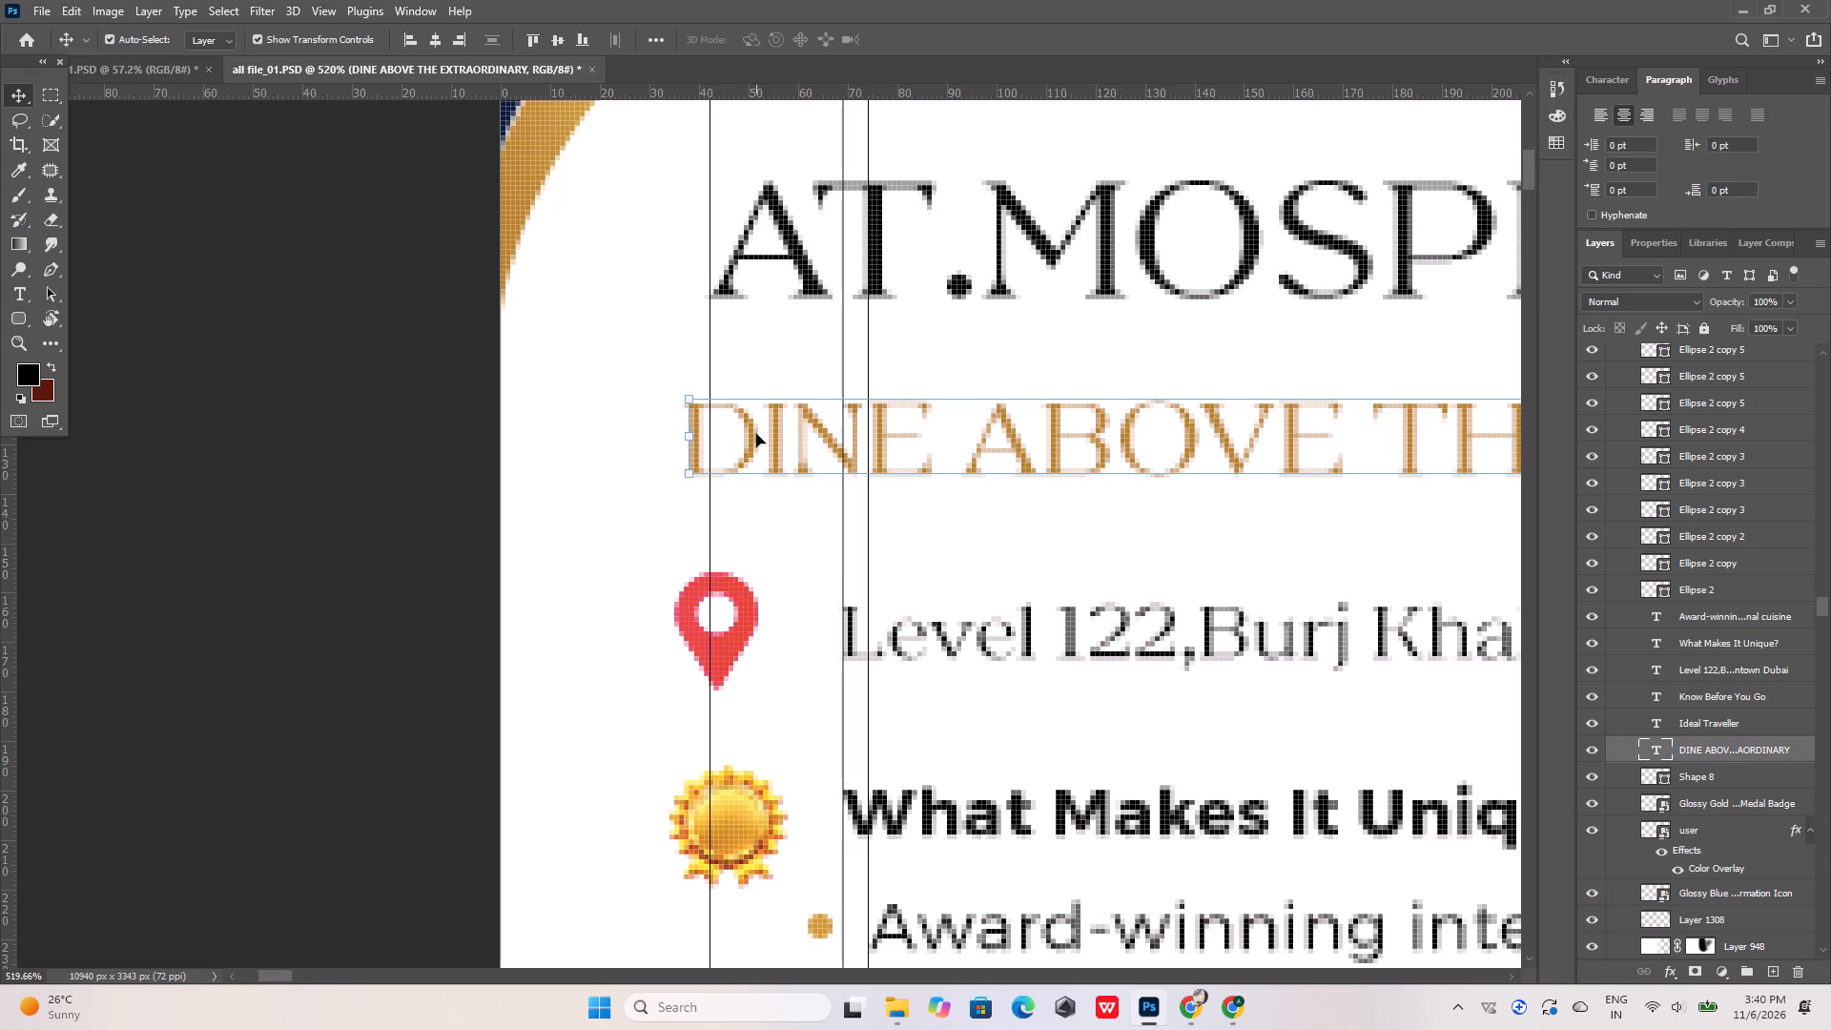
key("Right")
key("Right")
key("Right")
key("Right")
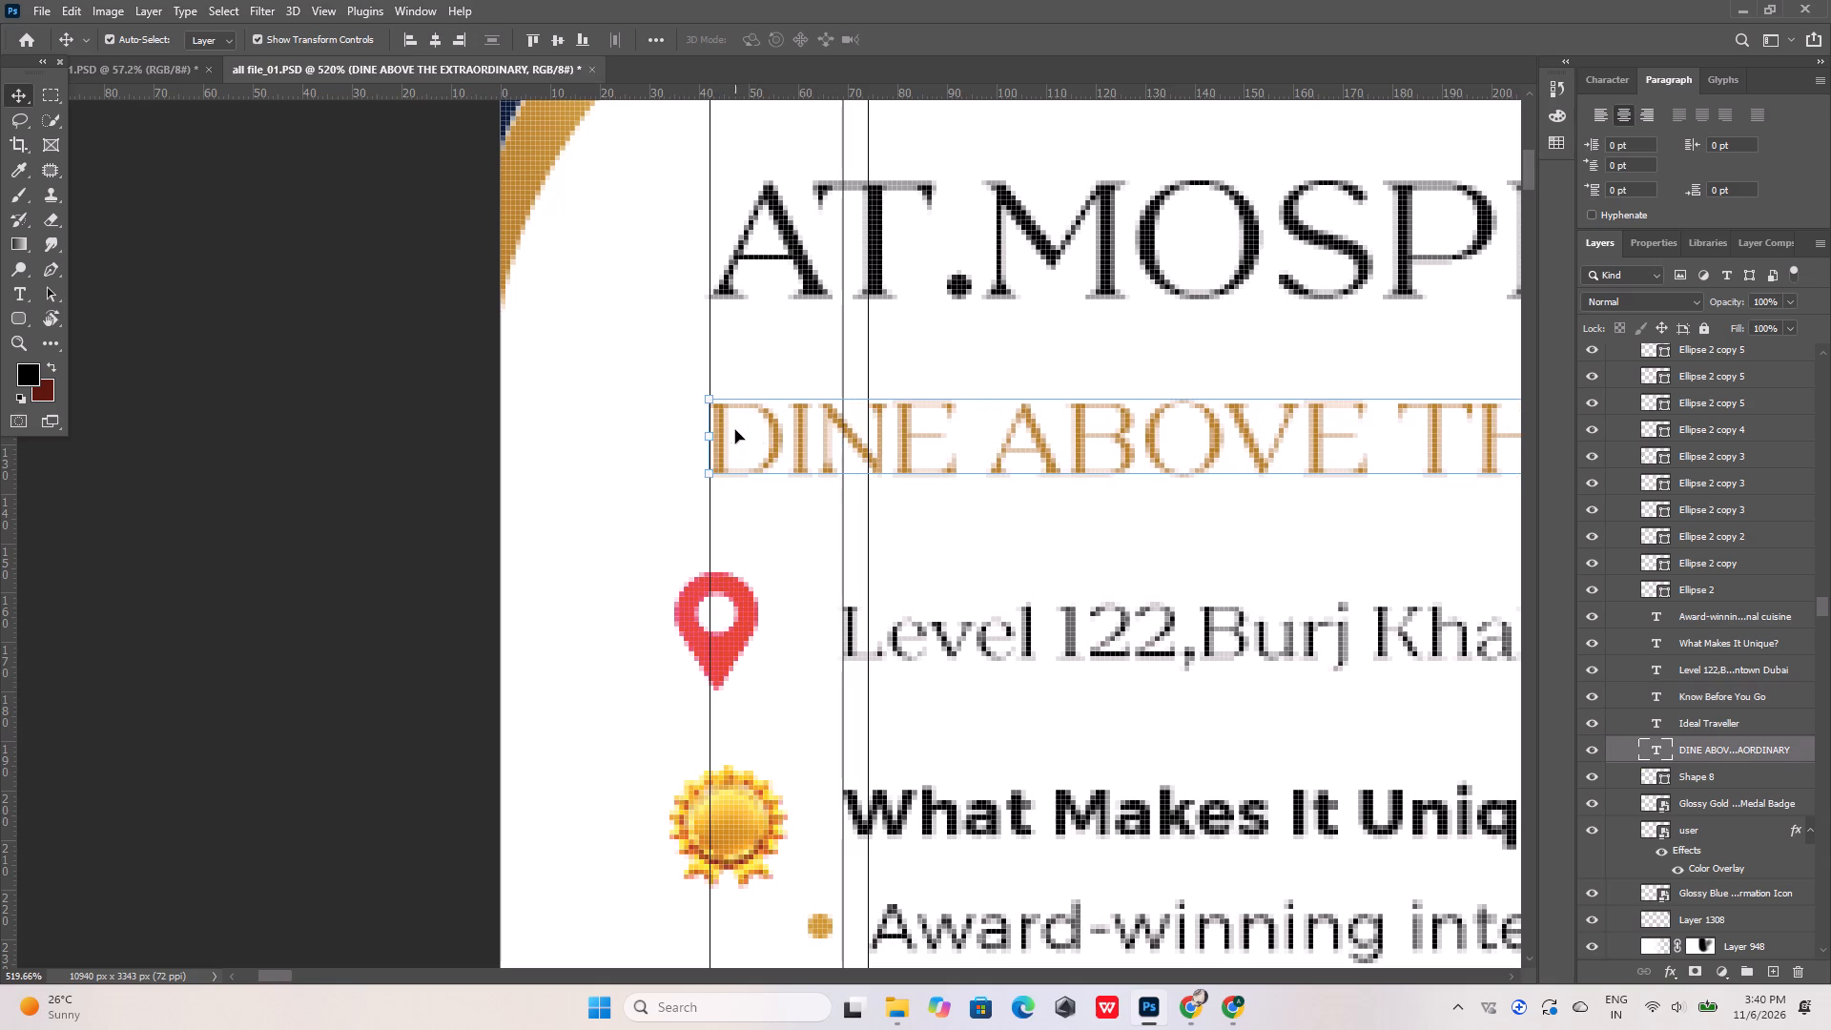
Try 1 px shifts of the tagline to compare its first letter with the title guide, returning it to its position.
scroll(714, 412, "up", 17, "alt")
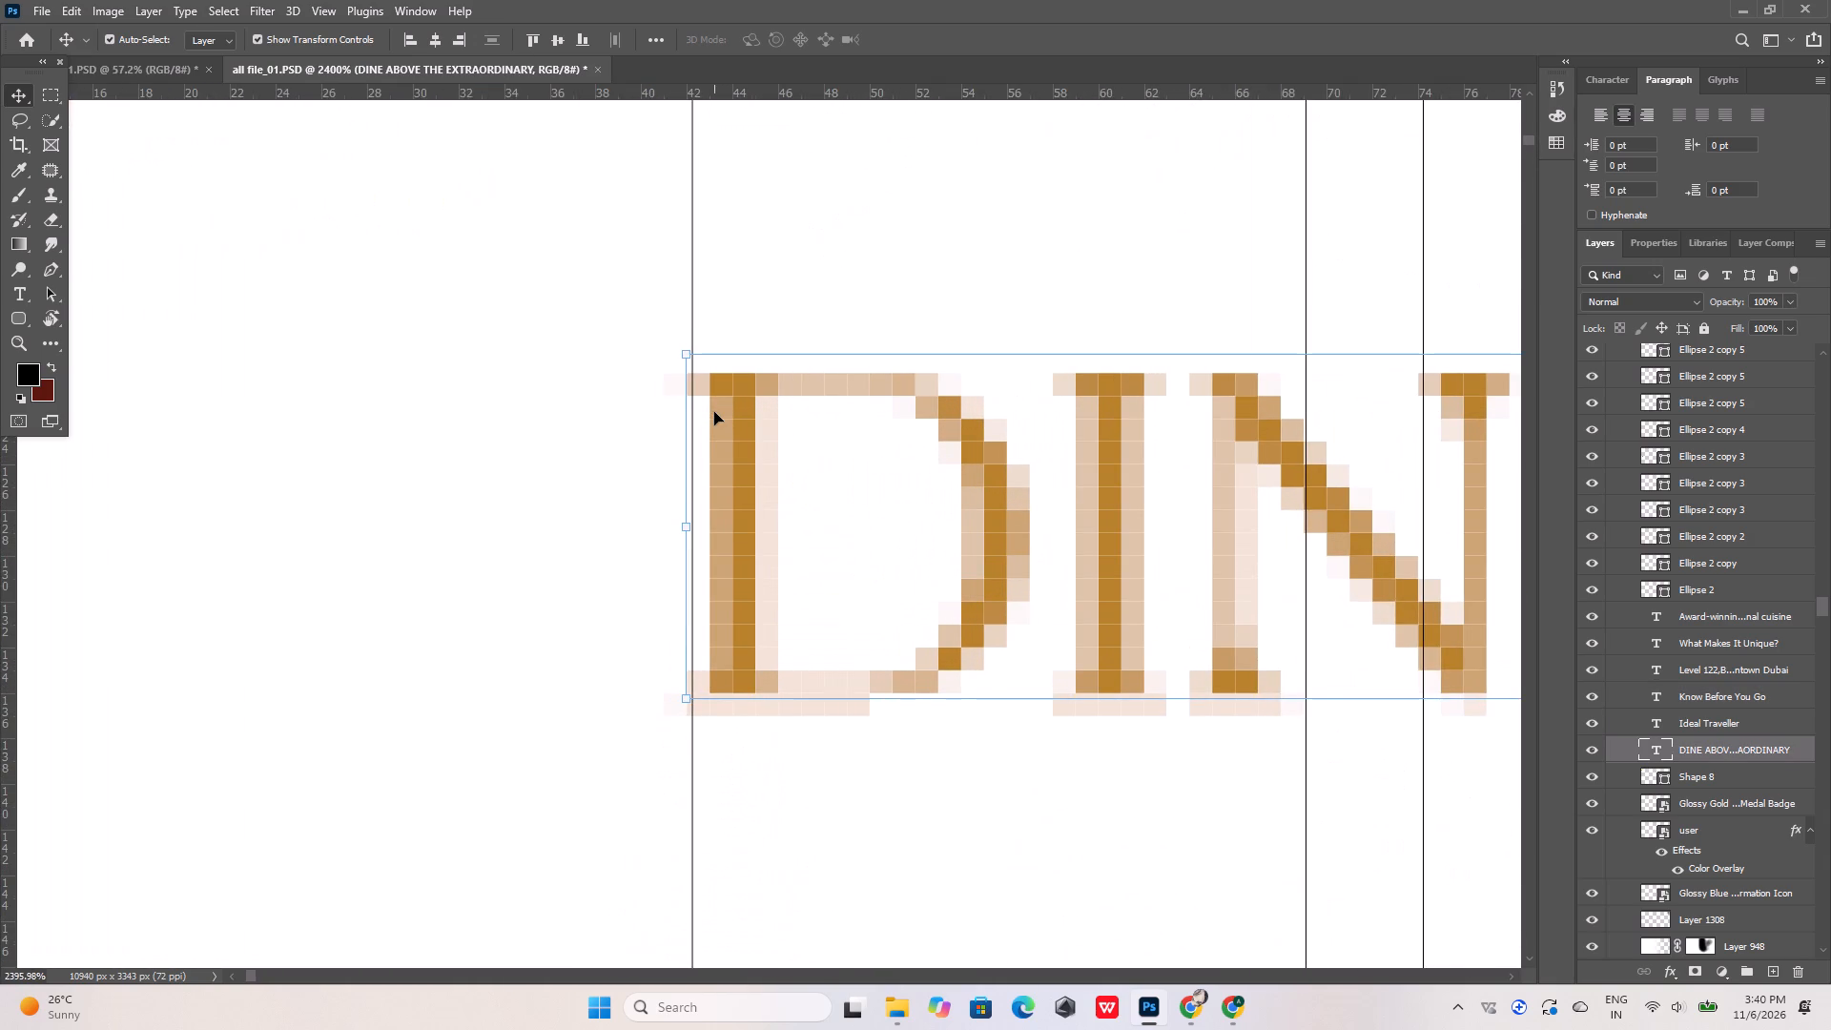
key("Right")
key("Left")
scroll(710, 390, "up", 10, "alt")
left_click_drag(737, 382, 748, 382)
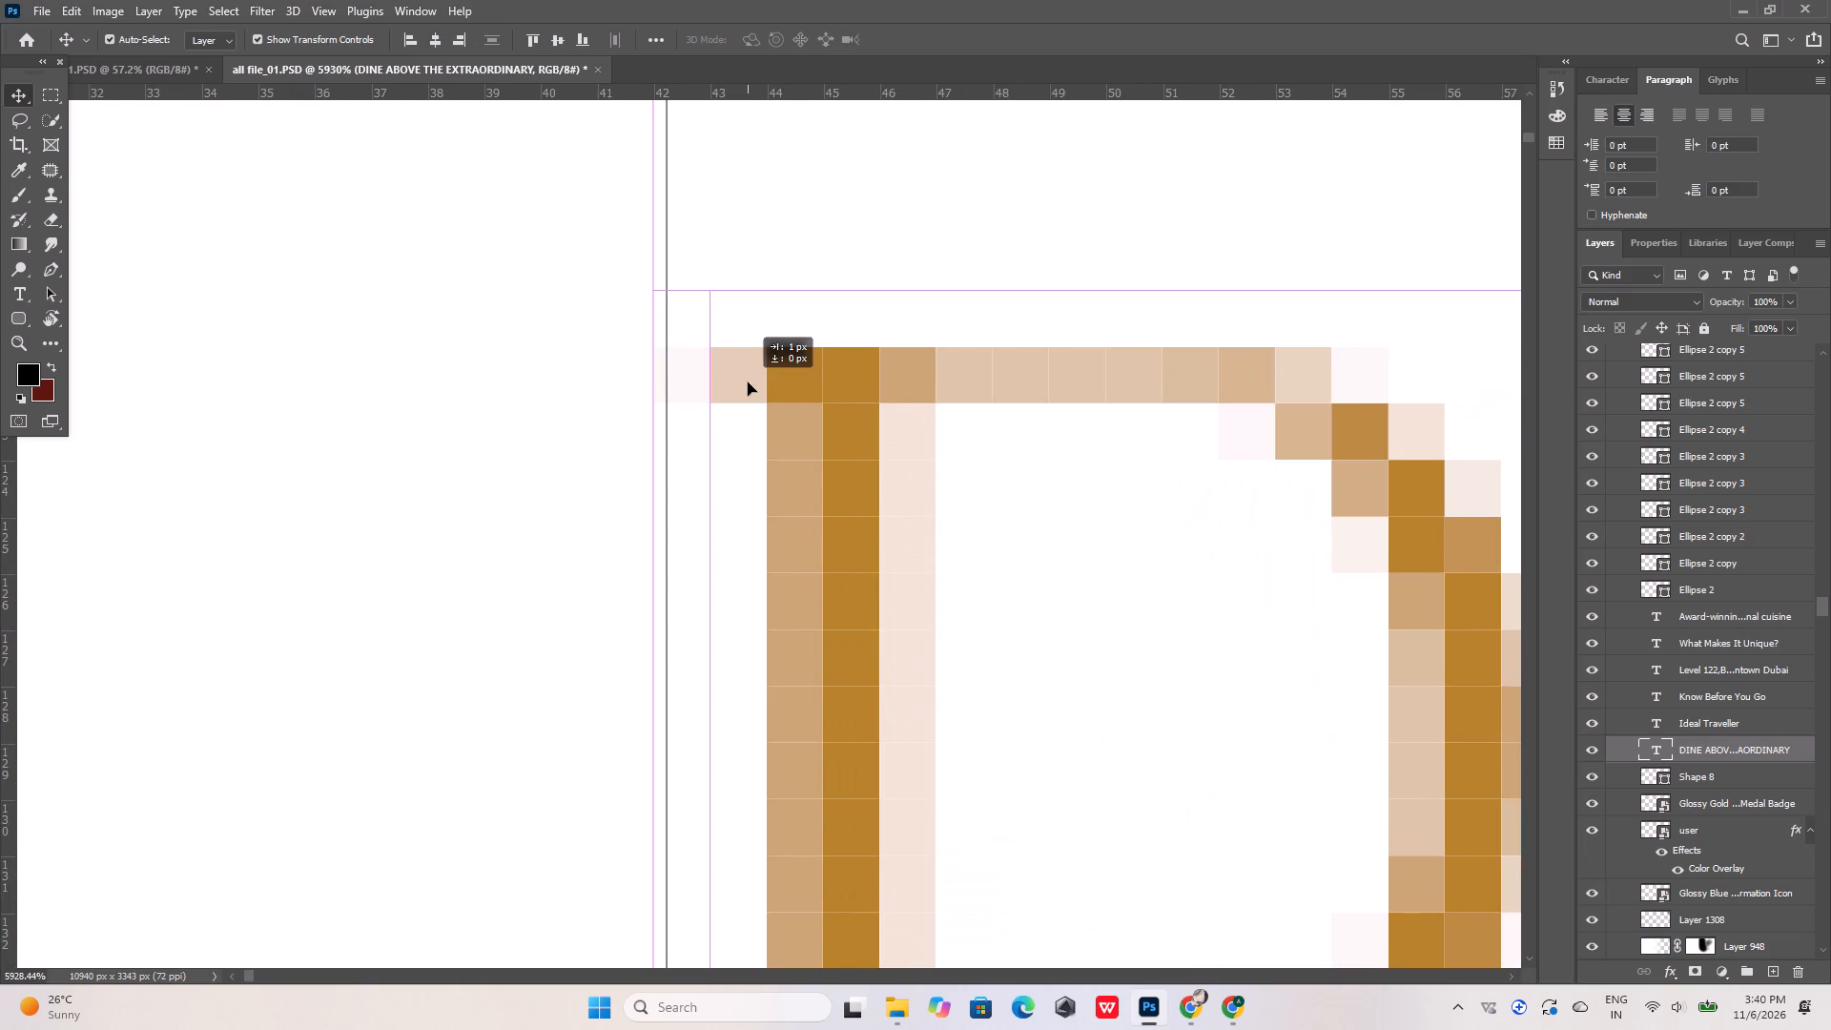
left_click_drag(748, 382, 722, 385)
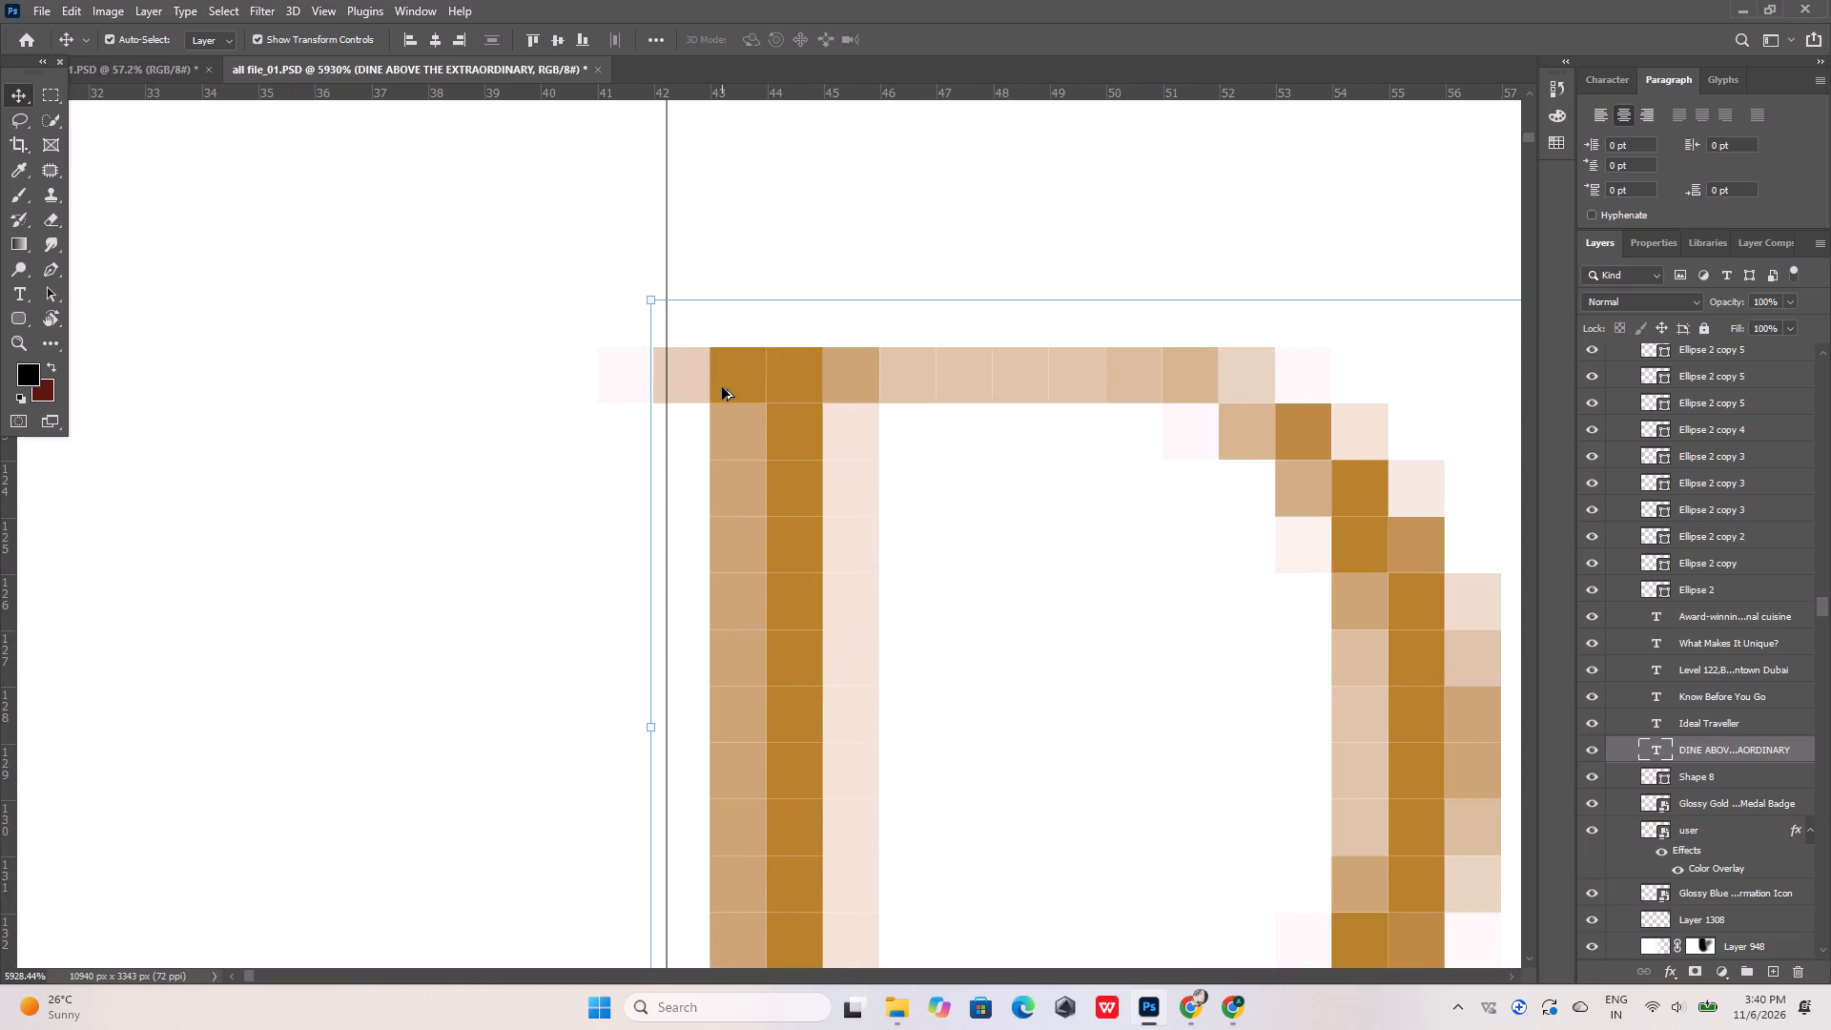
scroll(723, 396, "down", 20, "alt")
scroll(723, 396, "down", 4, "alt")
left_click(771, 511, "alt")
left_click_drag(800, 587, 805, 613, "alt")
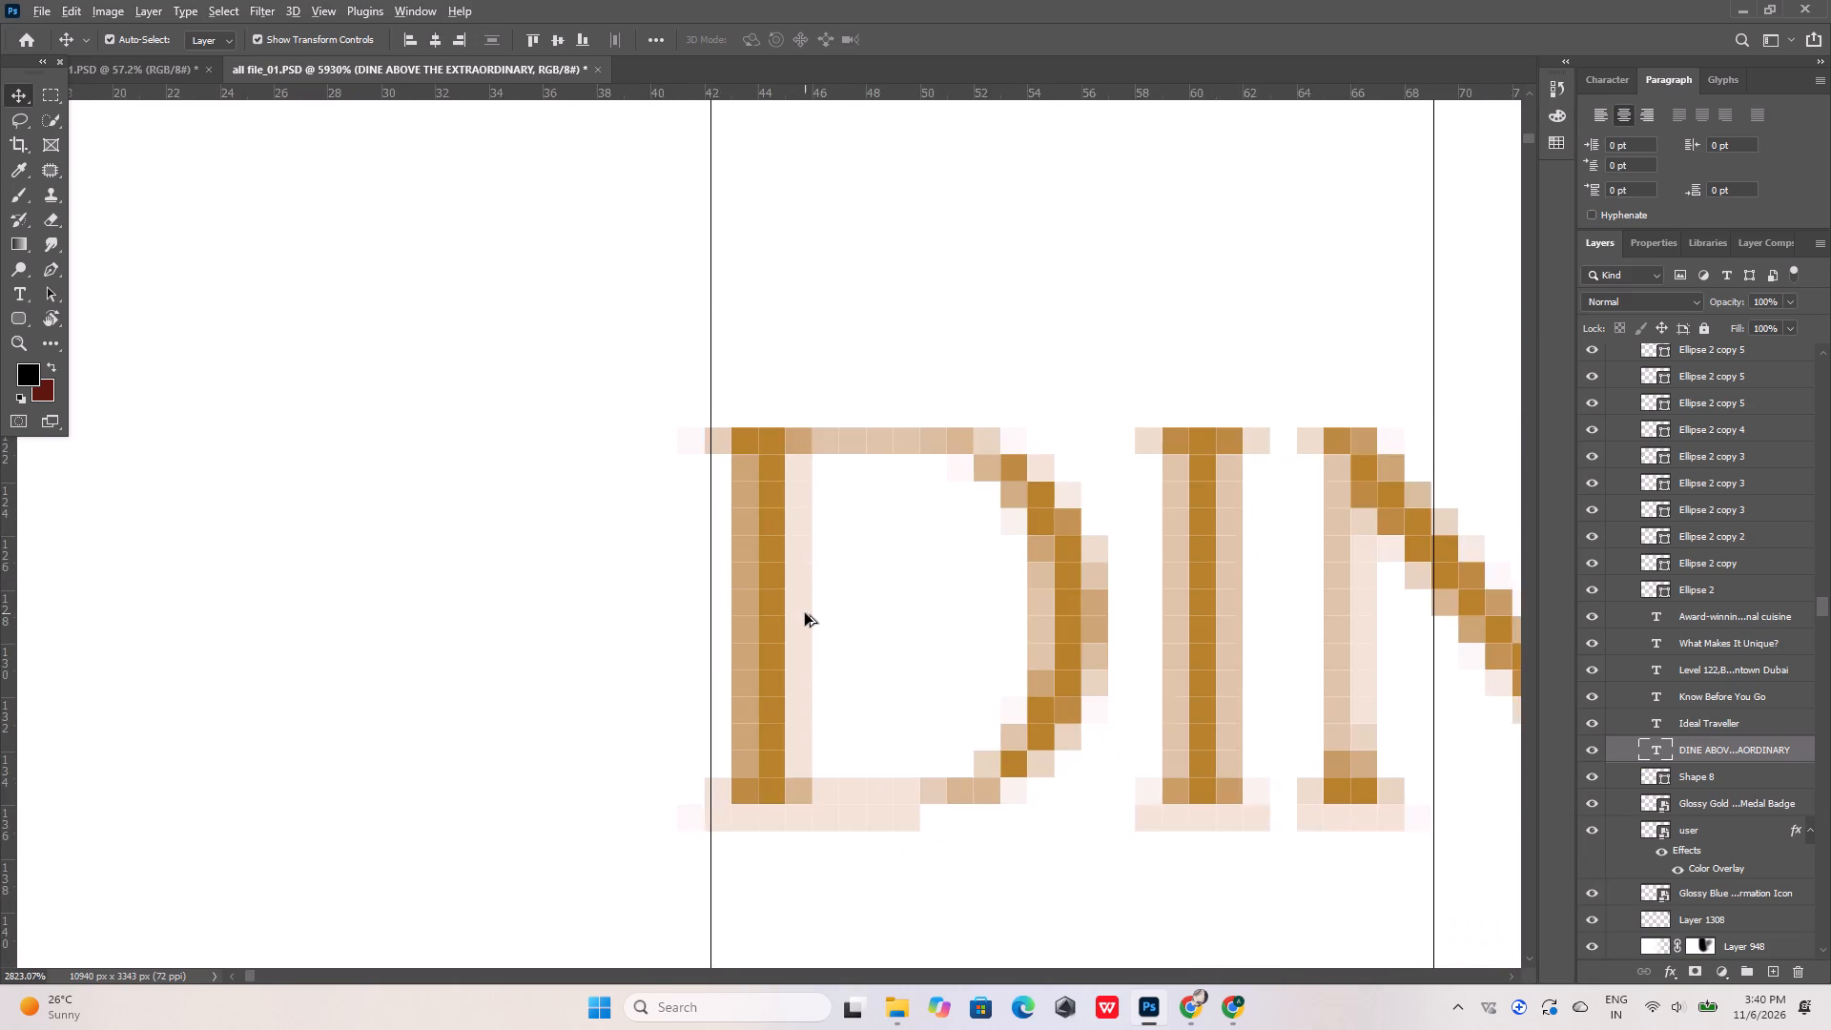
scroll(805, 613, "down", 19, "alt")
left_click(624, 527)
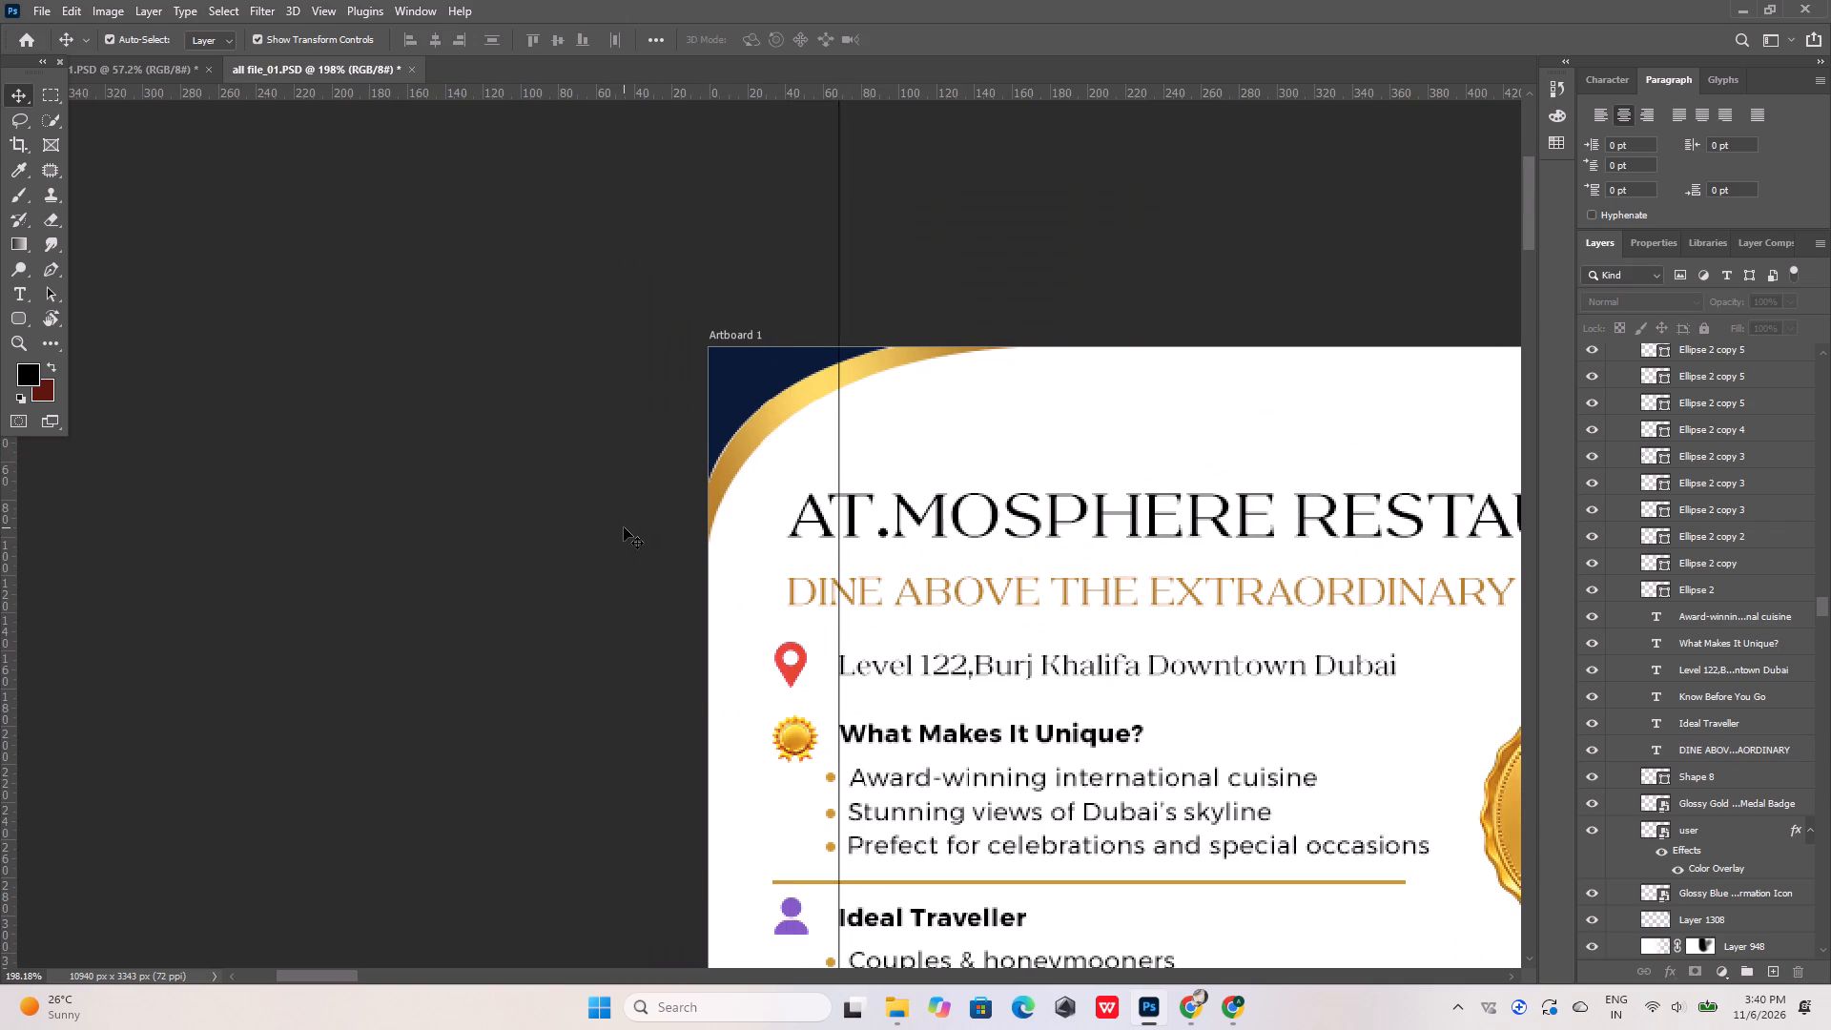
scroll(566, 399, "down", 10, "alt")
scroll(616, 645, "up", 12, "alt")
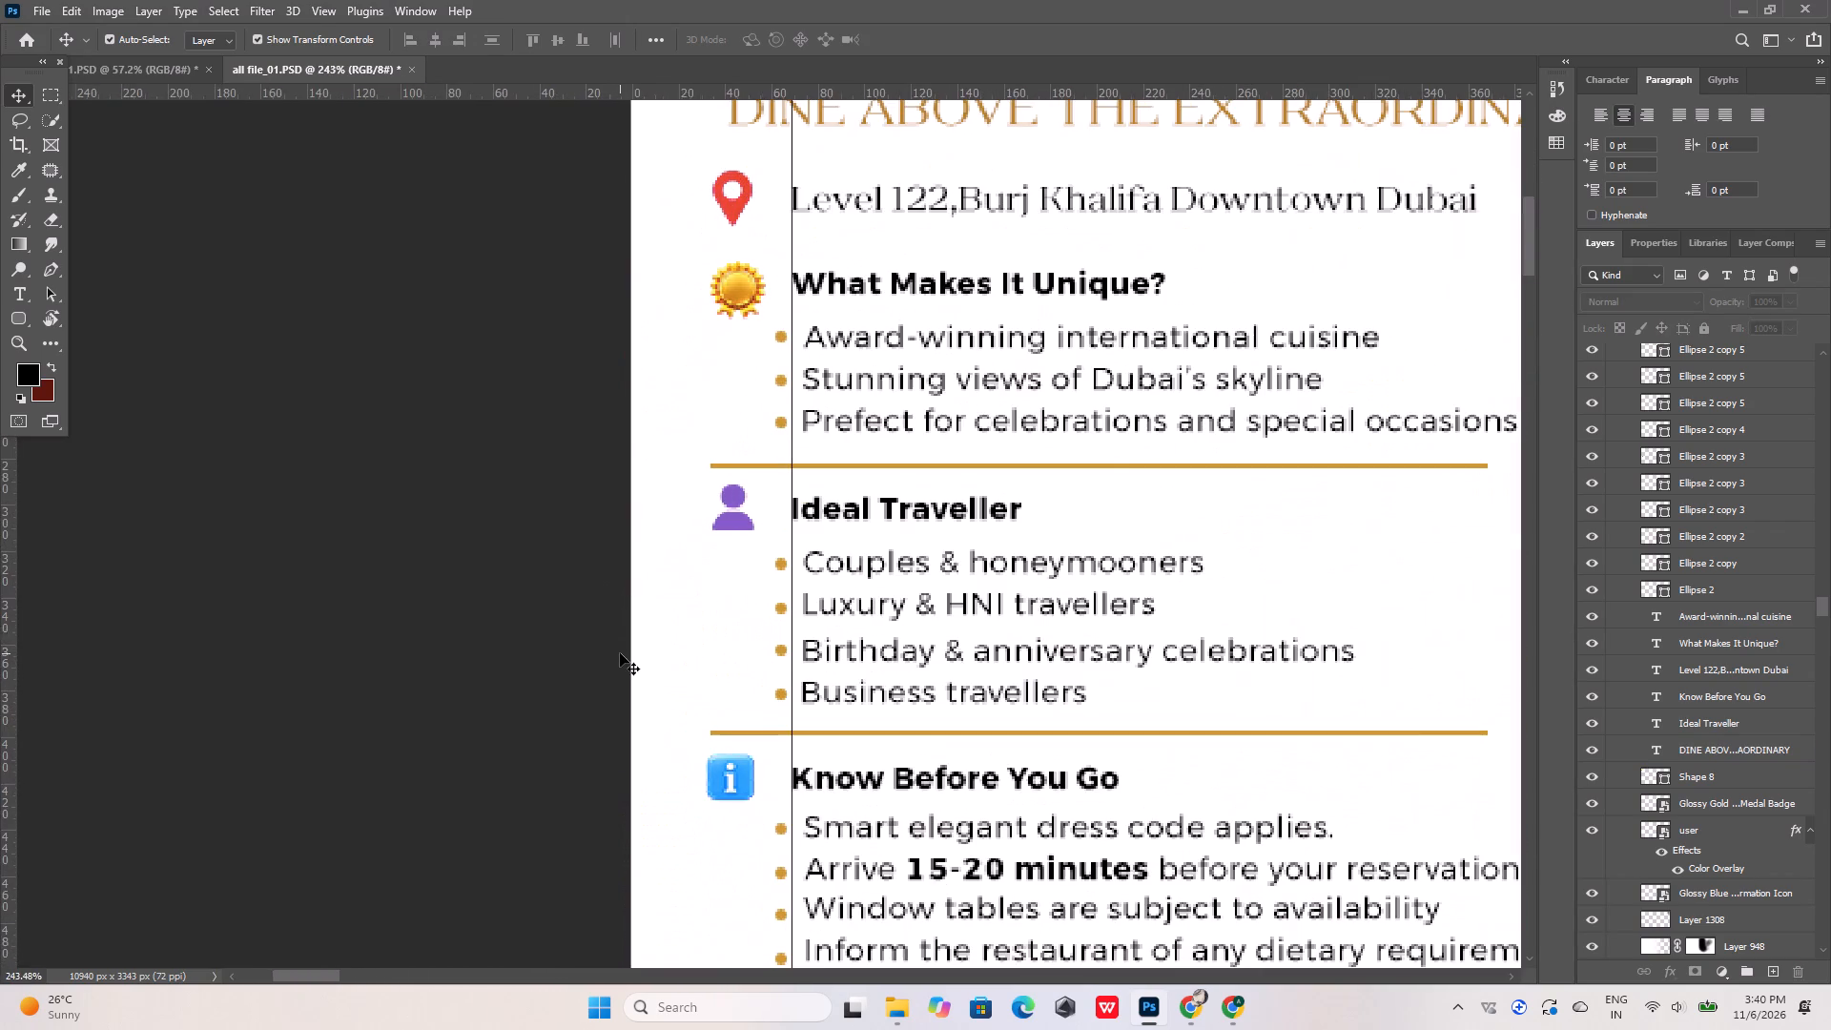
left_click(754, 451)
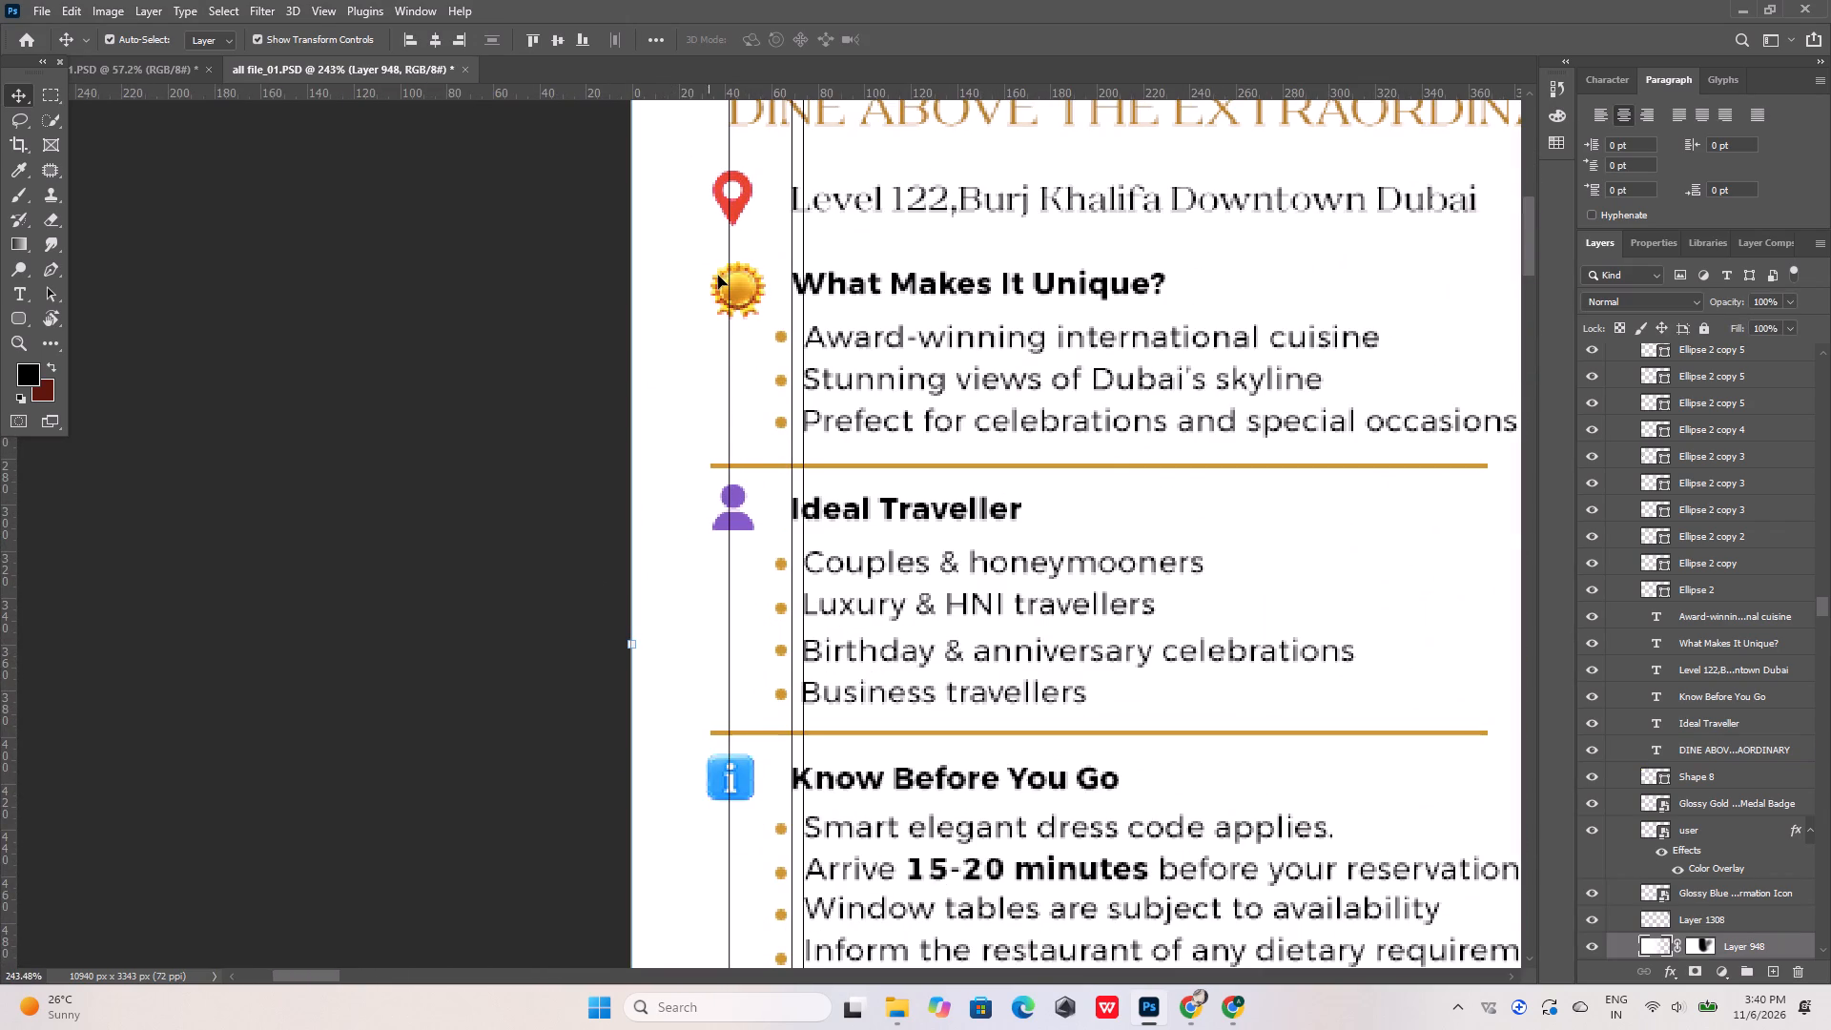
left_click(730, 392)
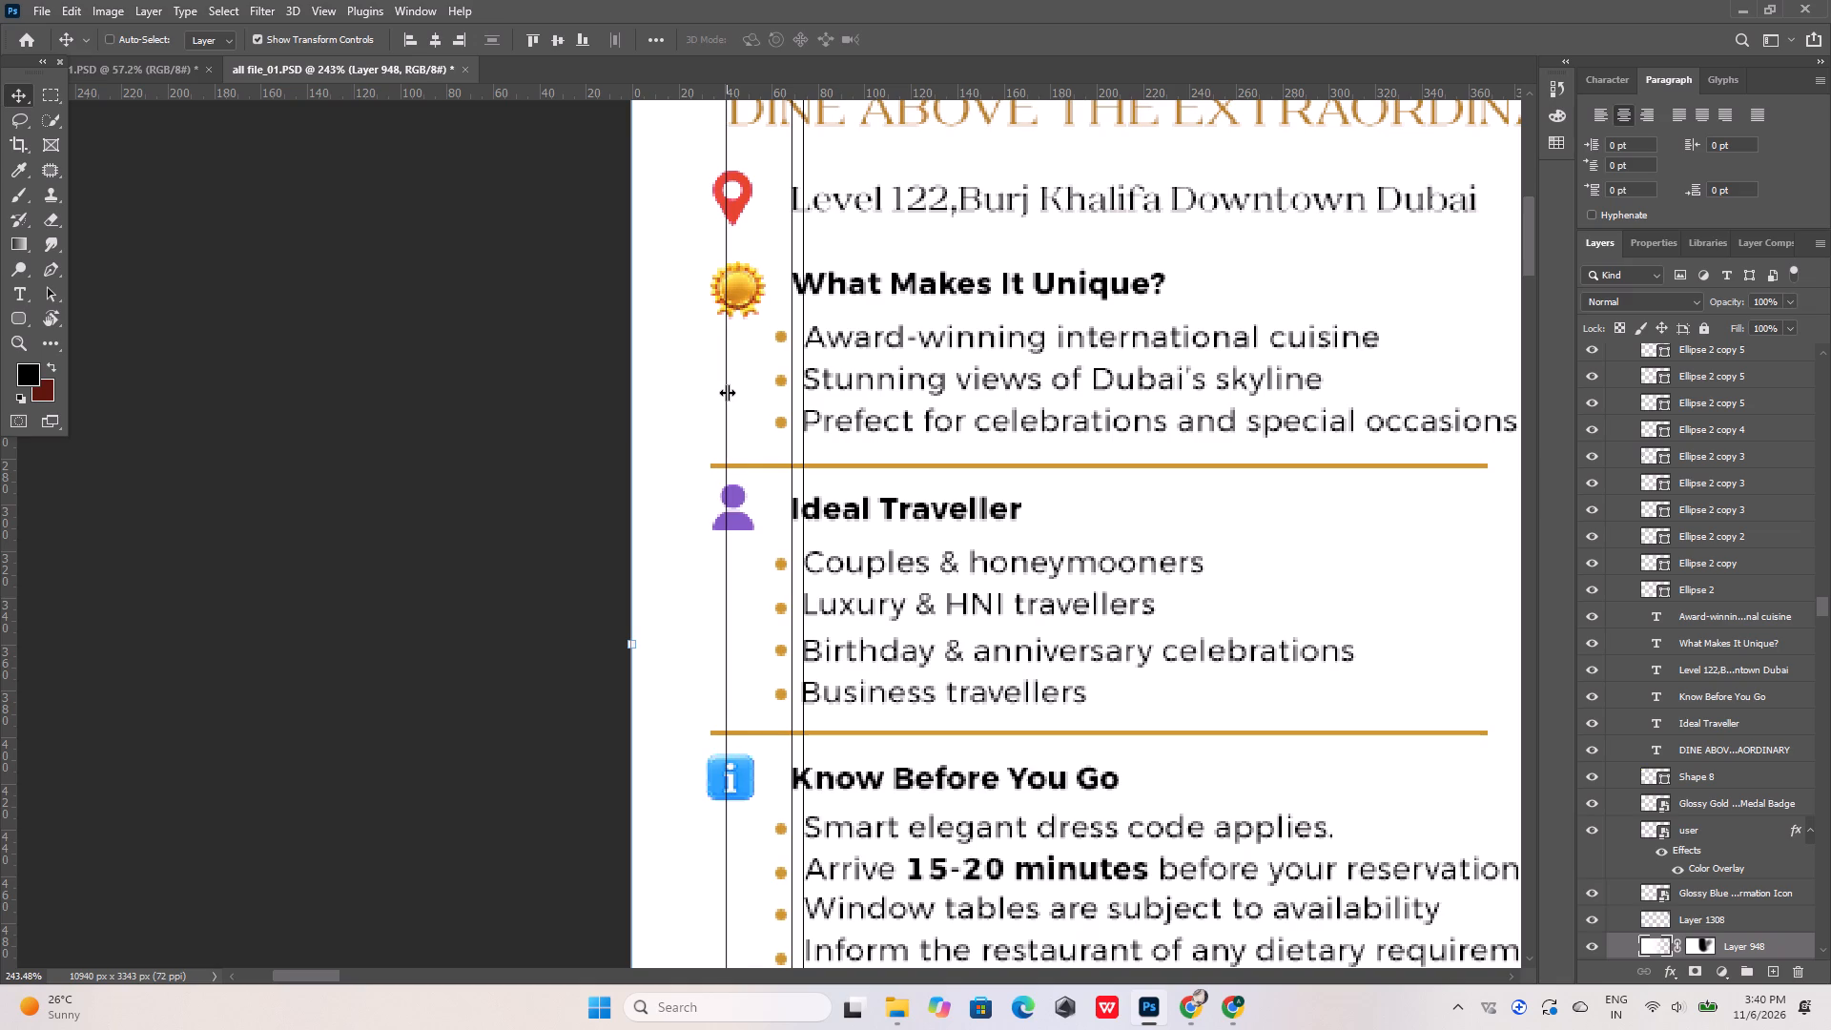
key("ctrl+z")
Shift the location pin, gold medal, purple user and blue information icons together to the right so their left edges meet the title's guide.
scroll(761, 549, "down", 10, "alt")
scroll(772, 394, "up", 6, "alt")
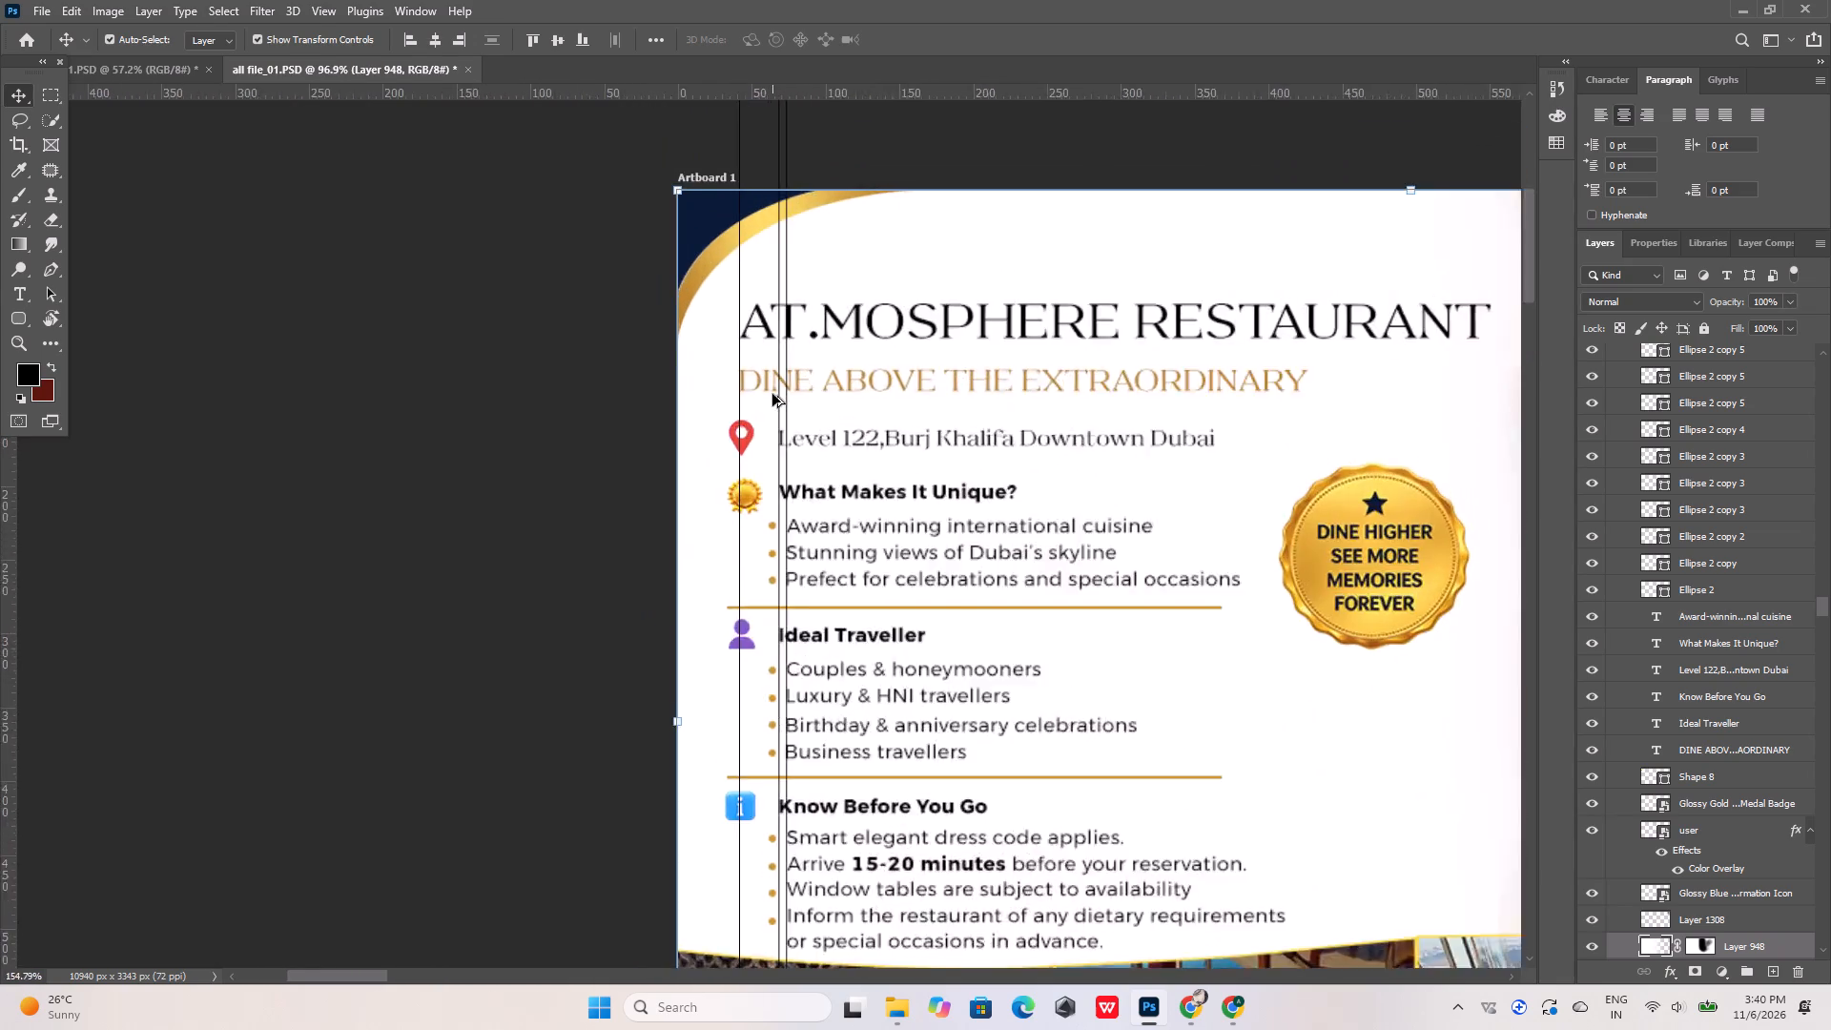
scroll(772, 394, "up", 11, "alt")
left_click(710, 488)
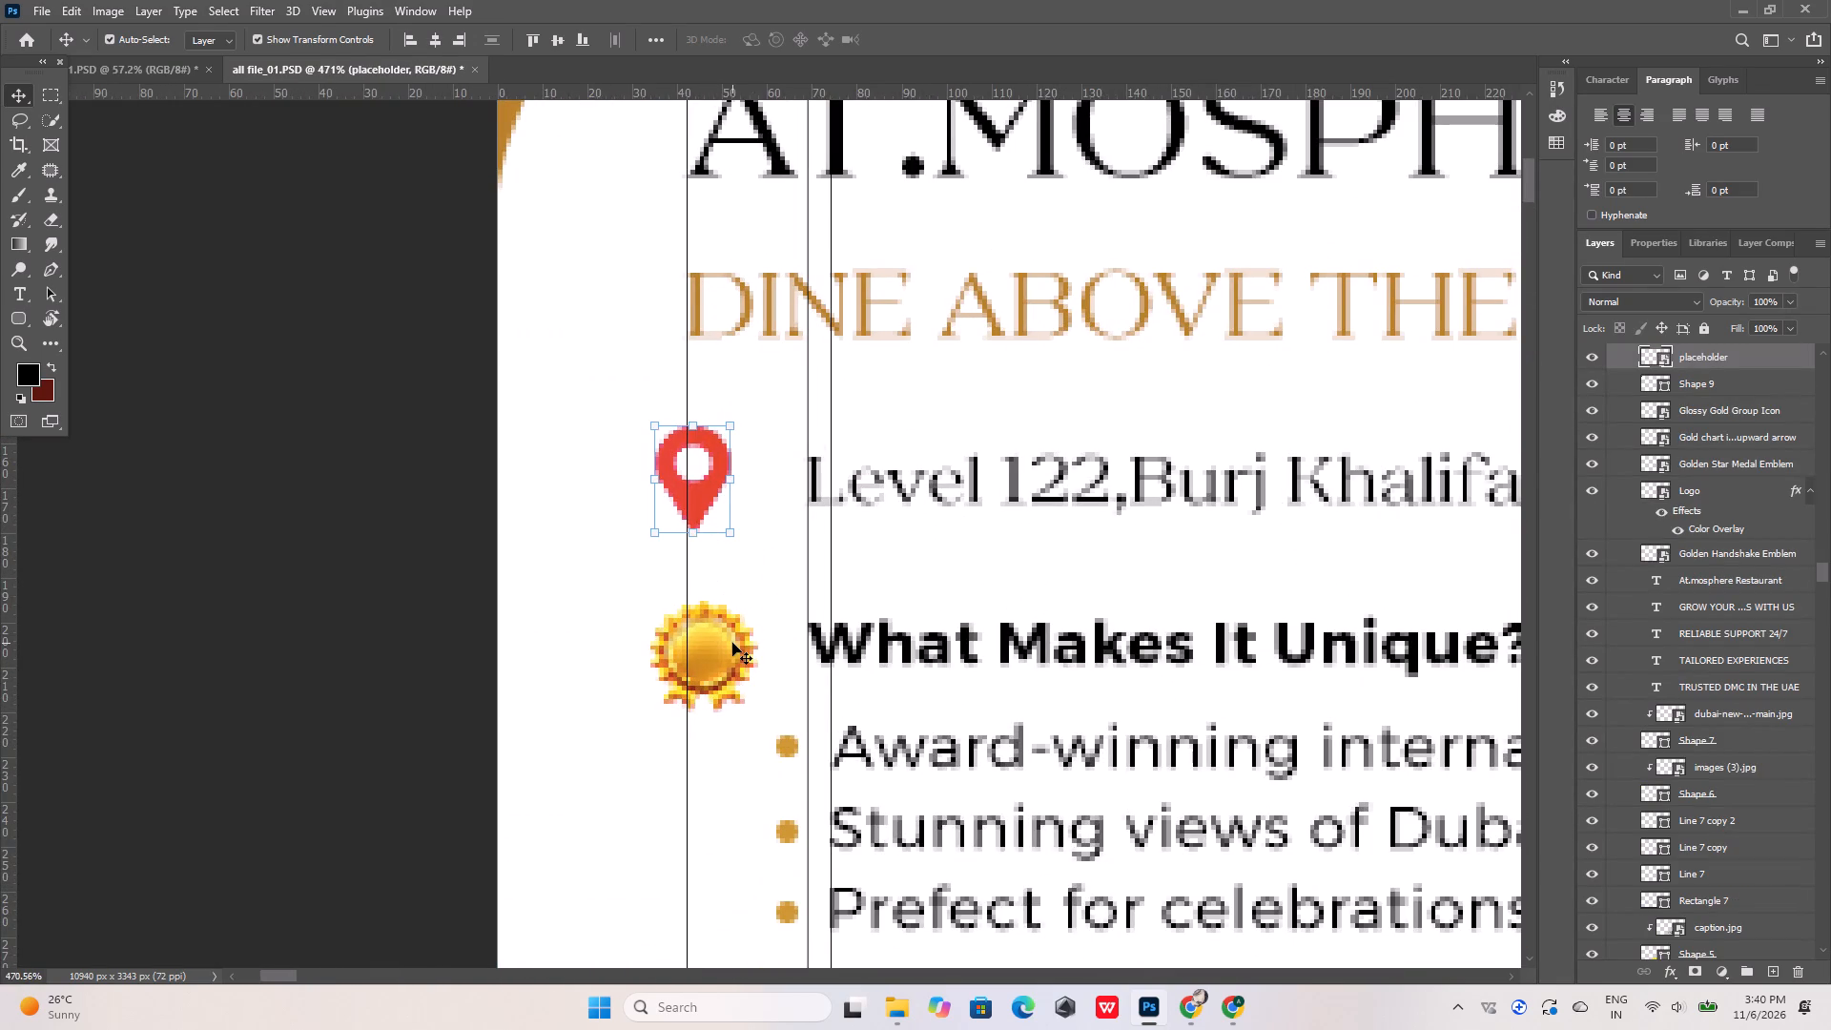
left_click(732, 643, "shift")
scroll(724, 352, "down", 10, "alt")
scroll(722, 567, "up", 6, "alt")
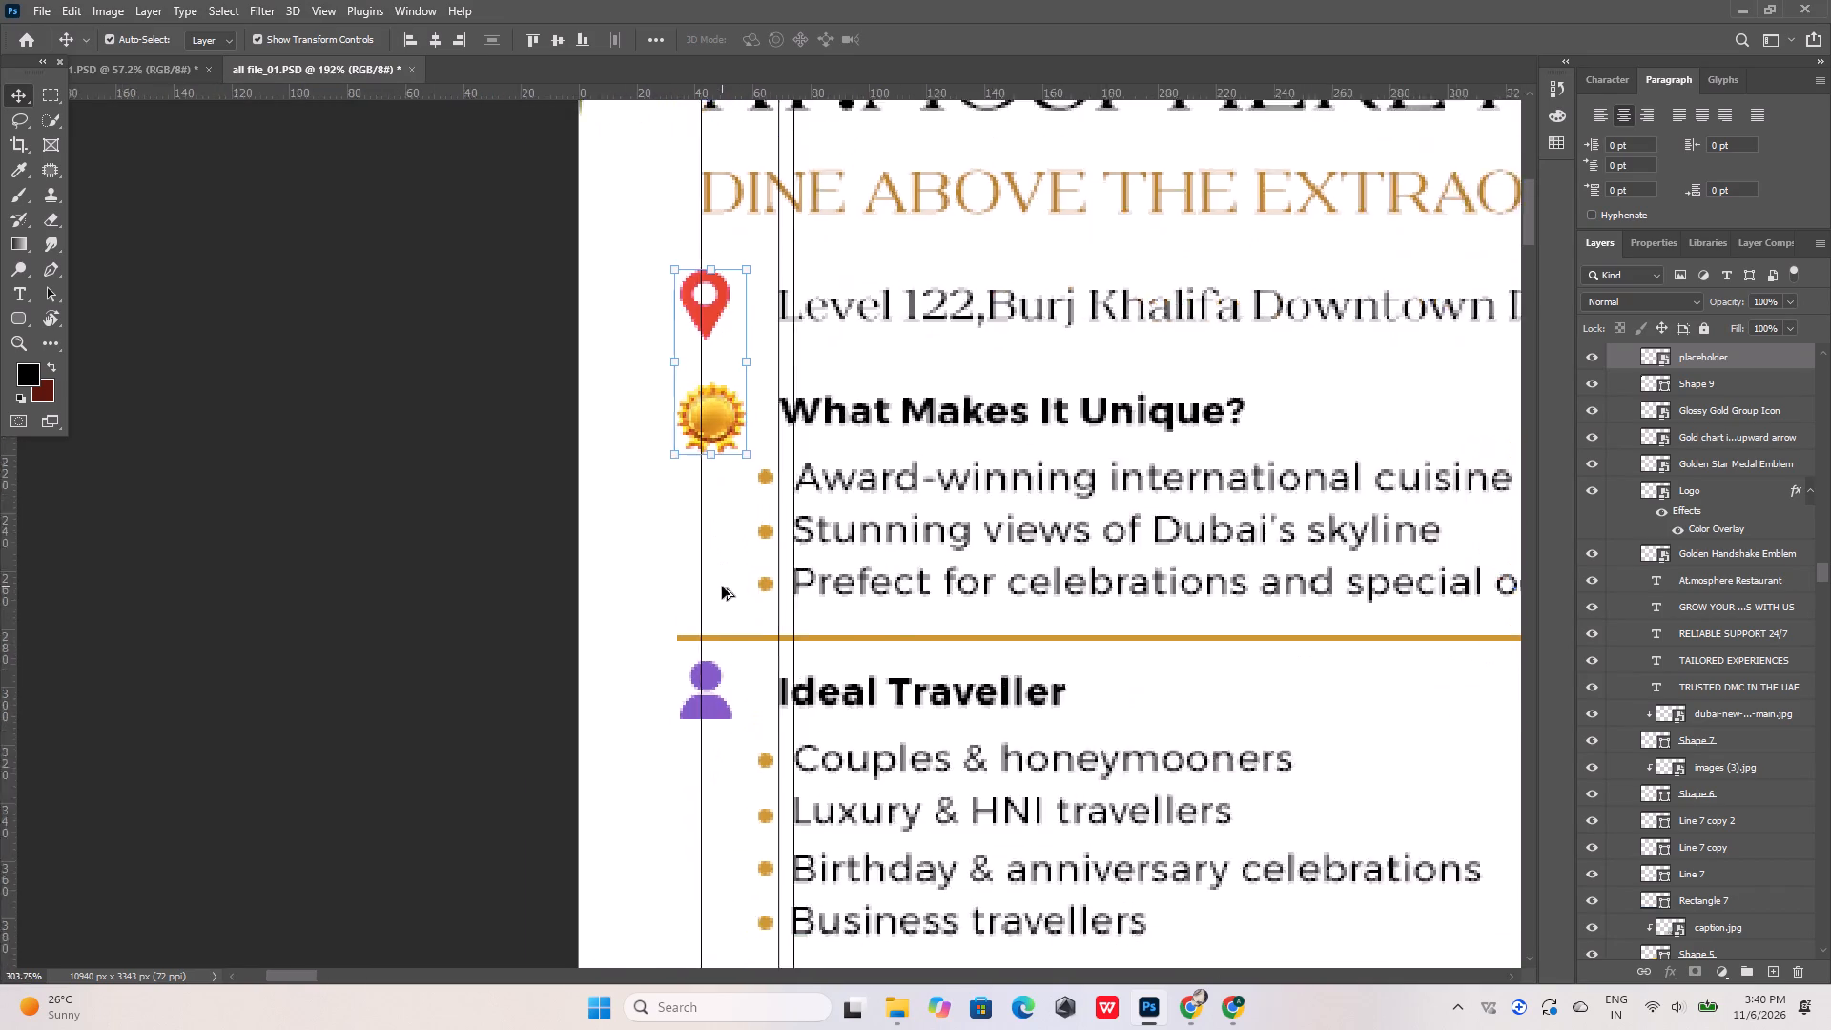
left_click(710, 686, "shift")
scroll(725, 535, "down", 10, "alt")
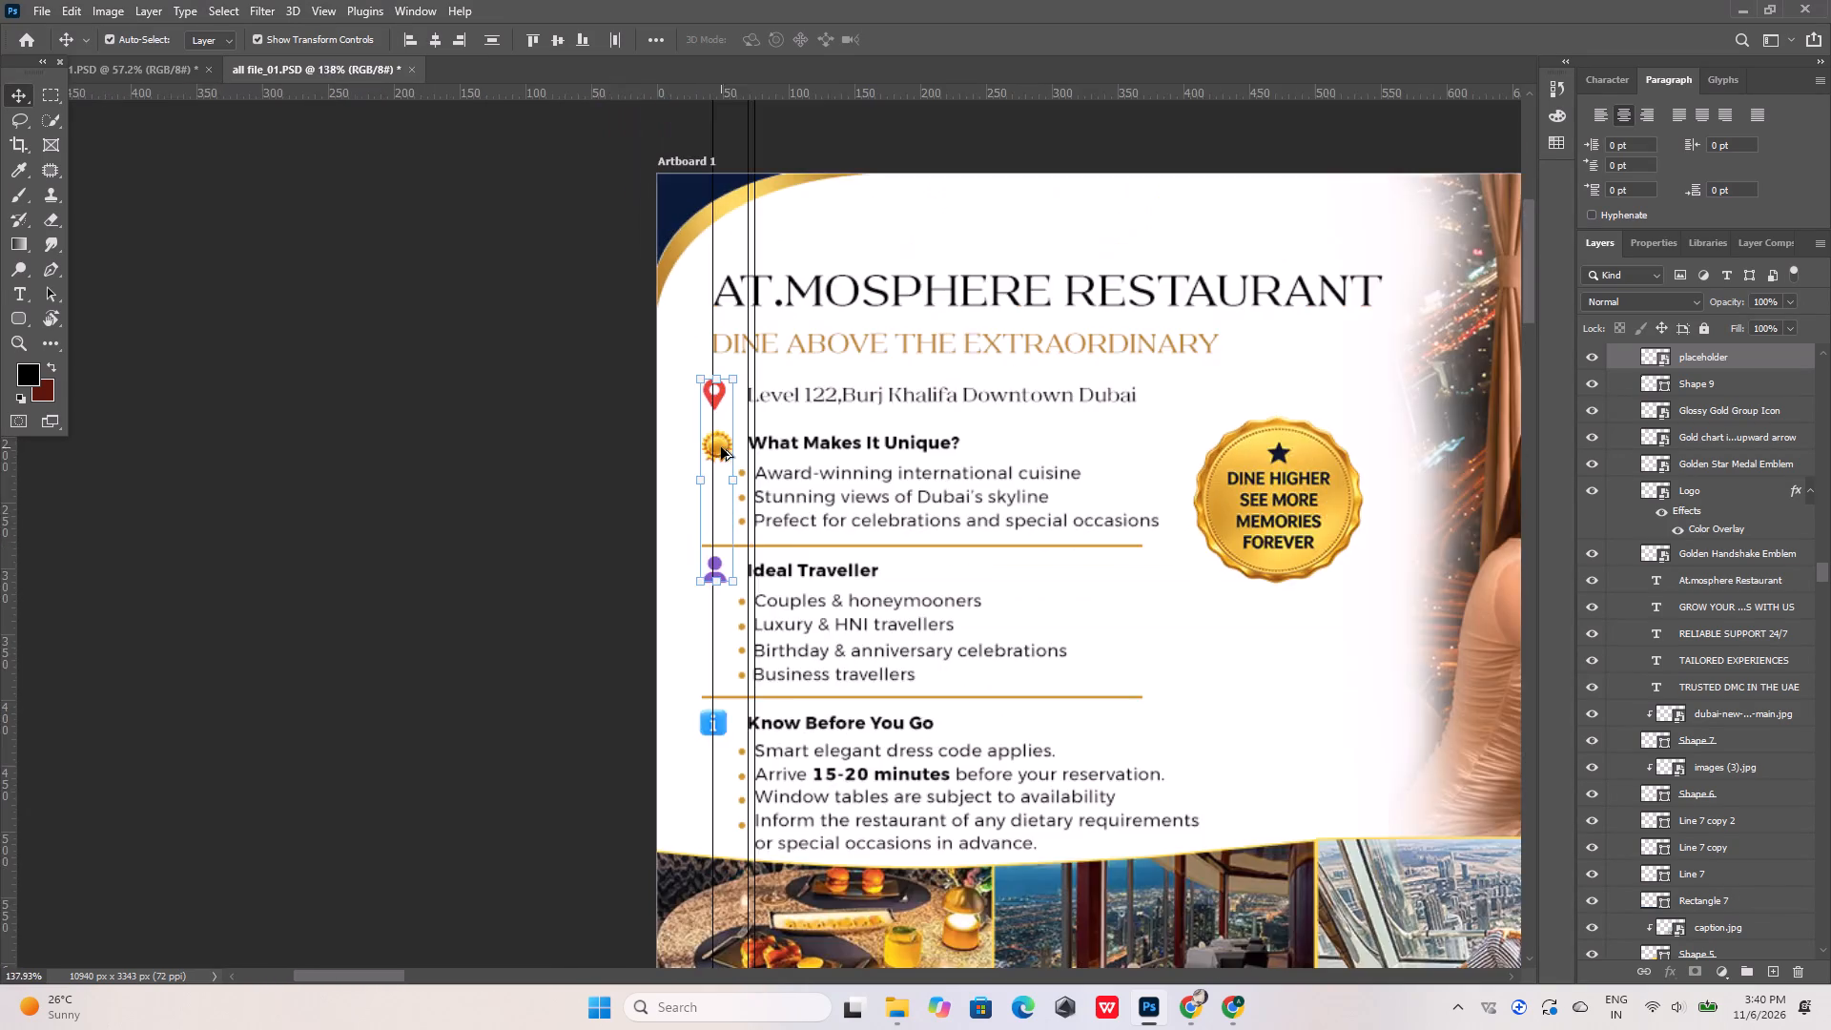
scroll(719, 735, "up", 6, "alt")
left_click(722, 707, "shift")
scroll(723, 707, "up", 6, "alt")
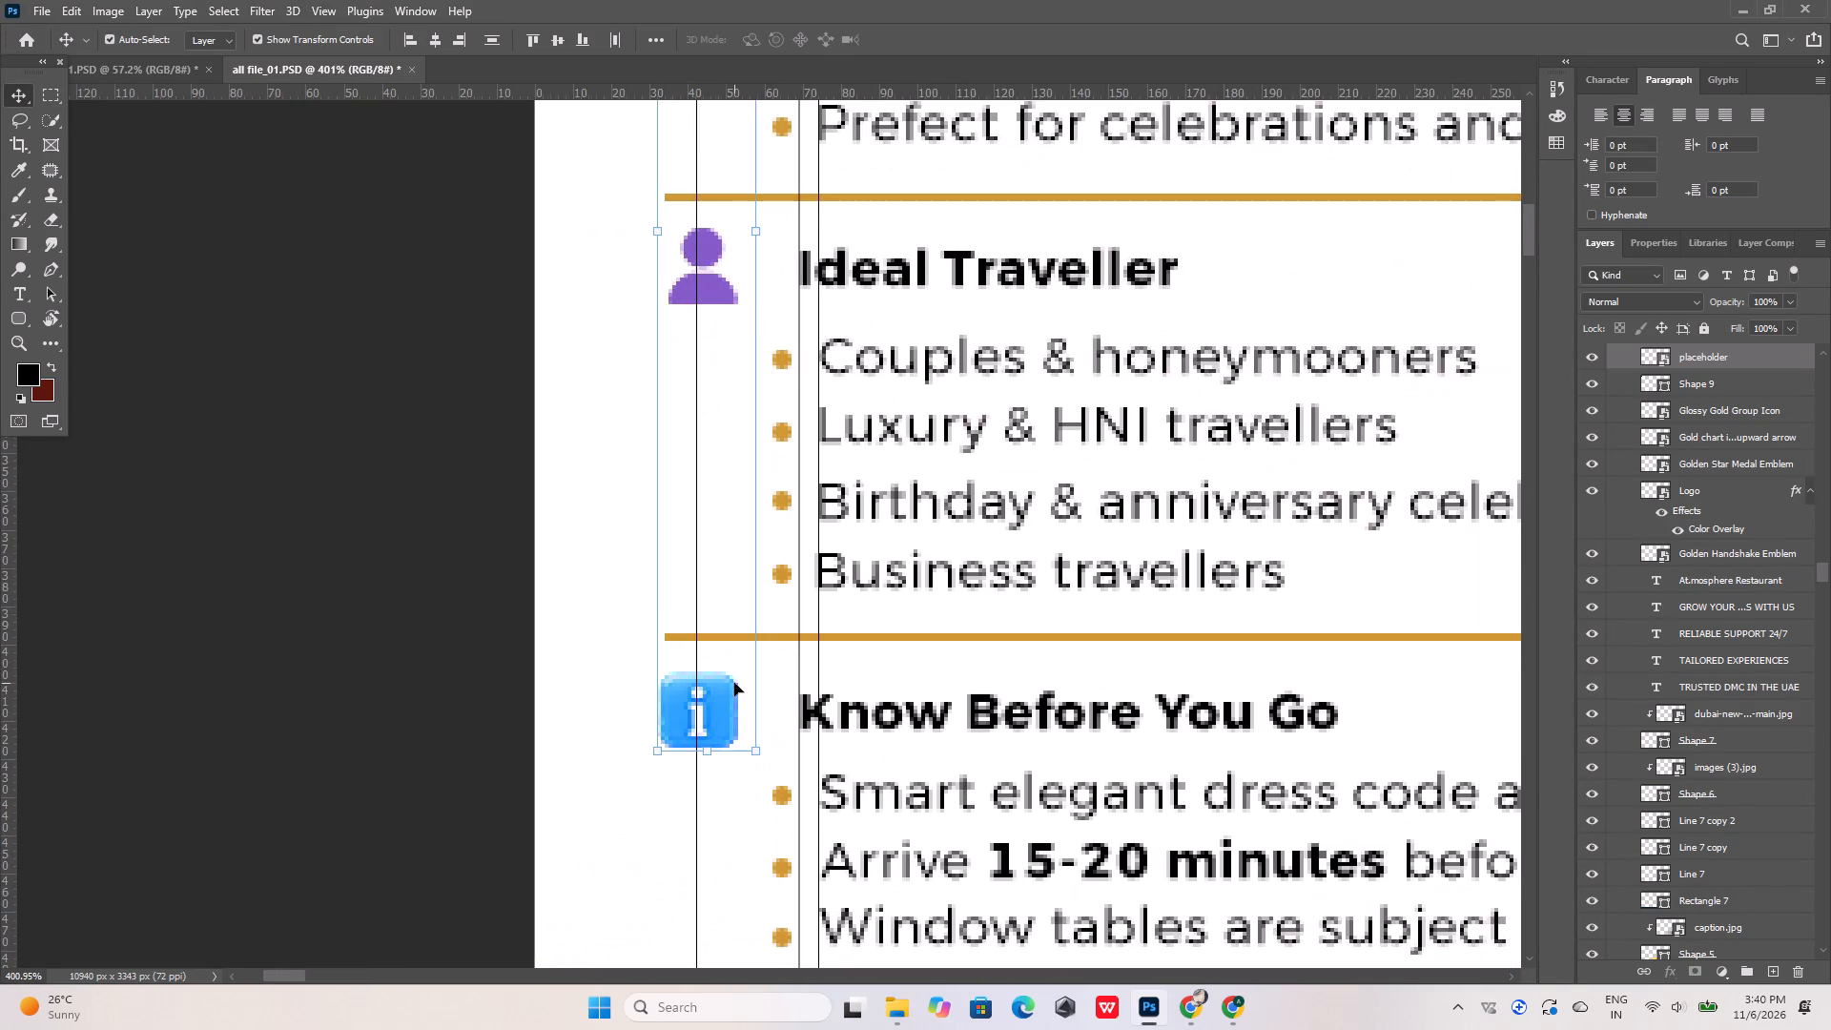
key("Right")
key("Right")
key("Right")
key("Right")
key("shift+Right")
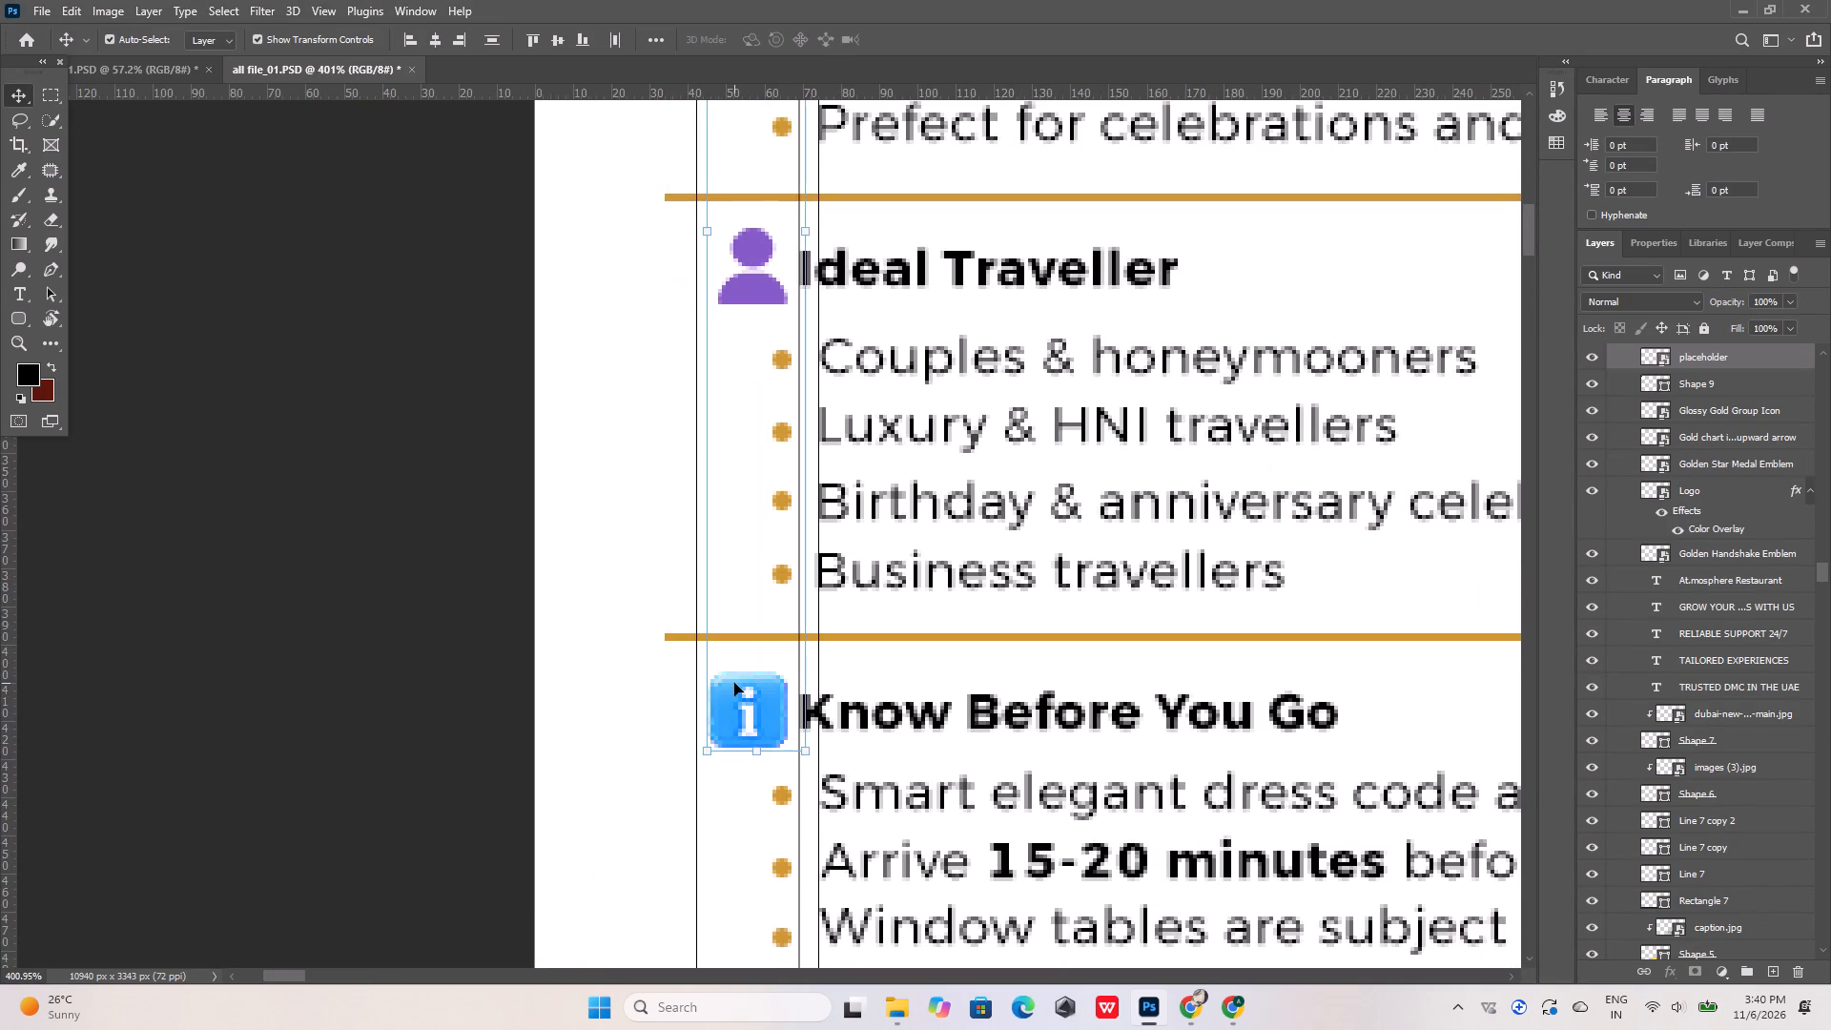
key("Left")
key("Left")
key("Left")
key("Left")
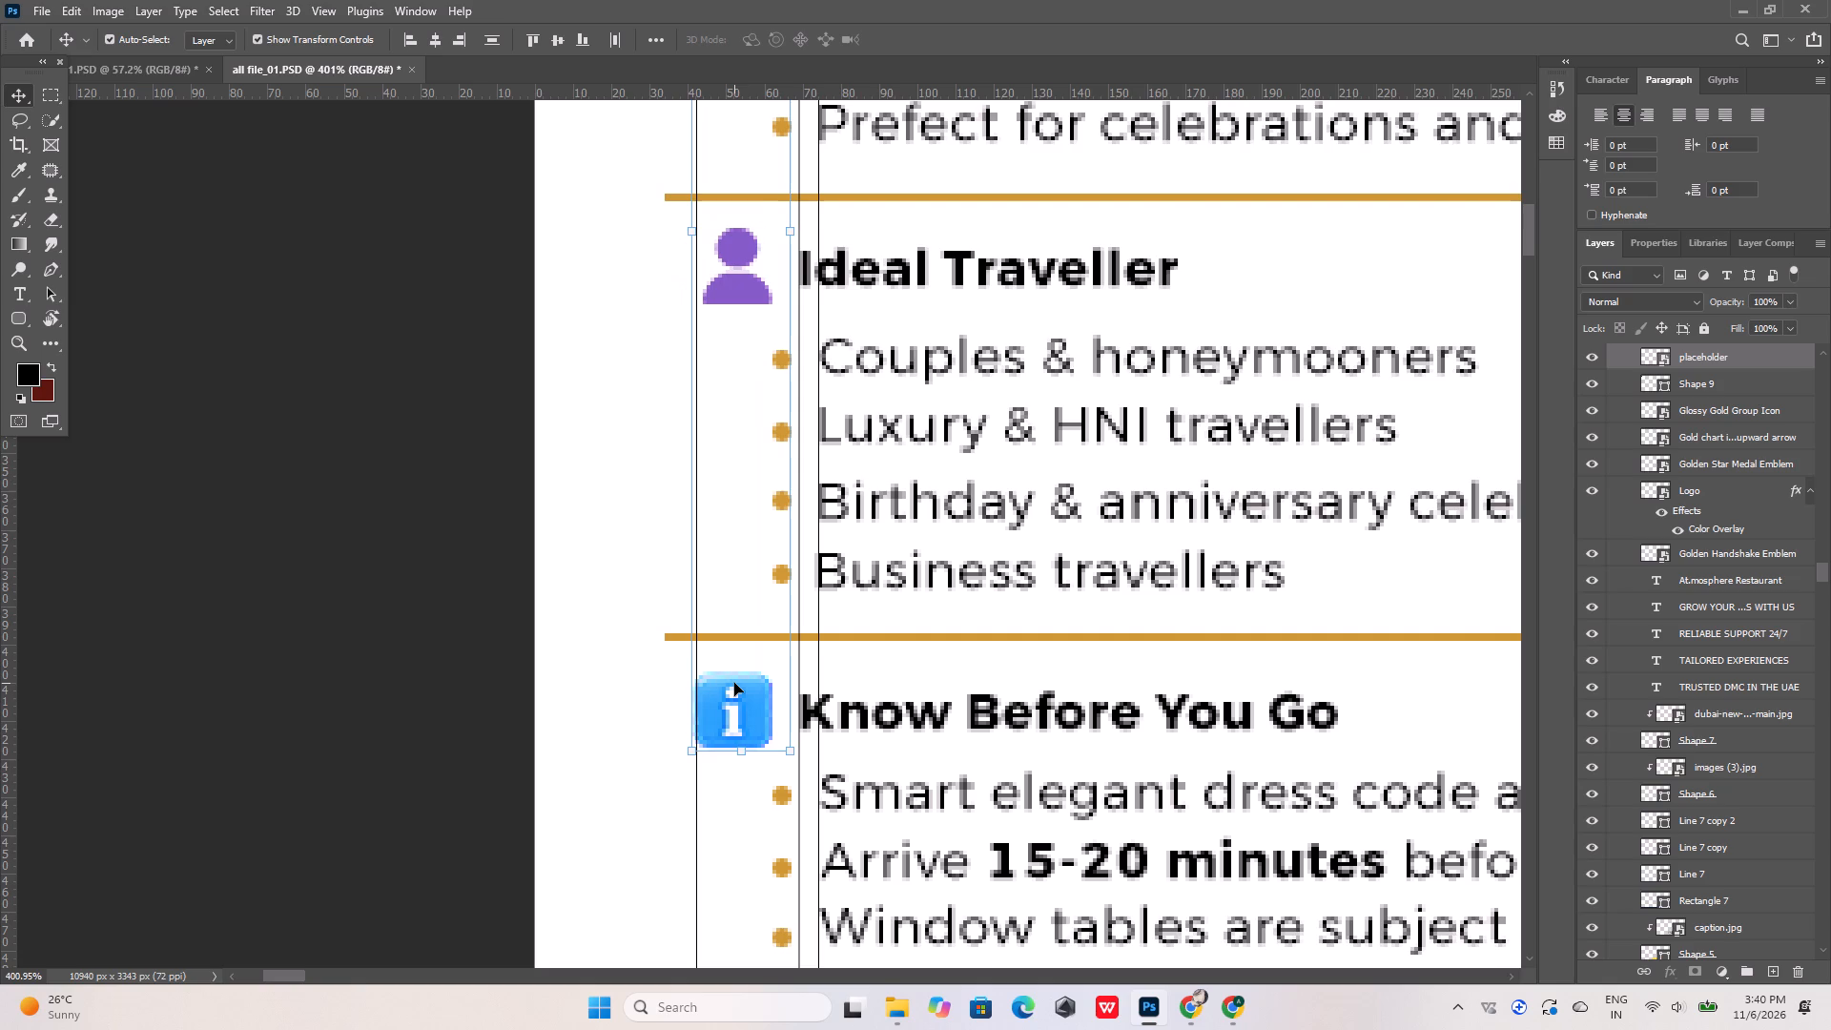
scroll(758, 885, "down", 3, "alt")
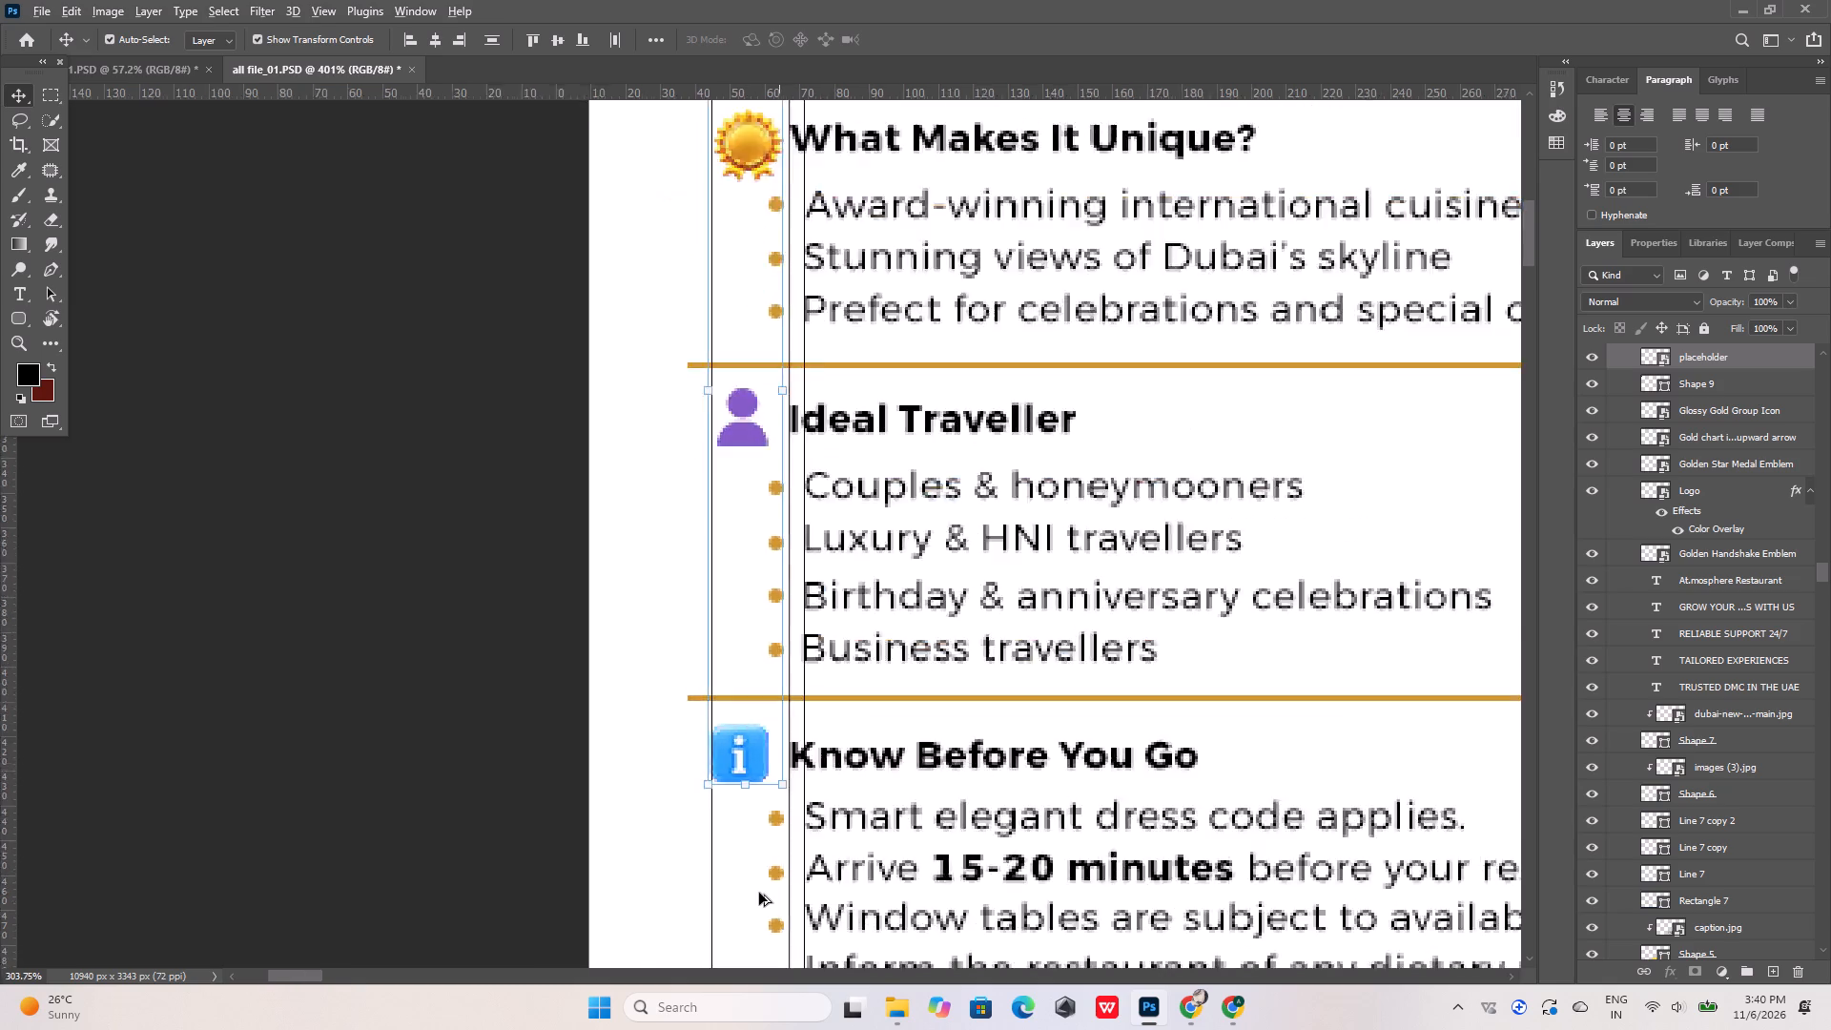
scroll(759, 893, "down", 5, "alt")
left_click(527, 647)
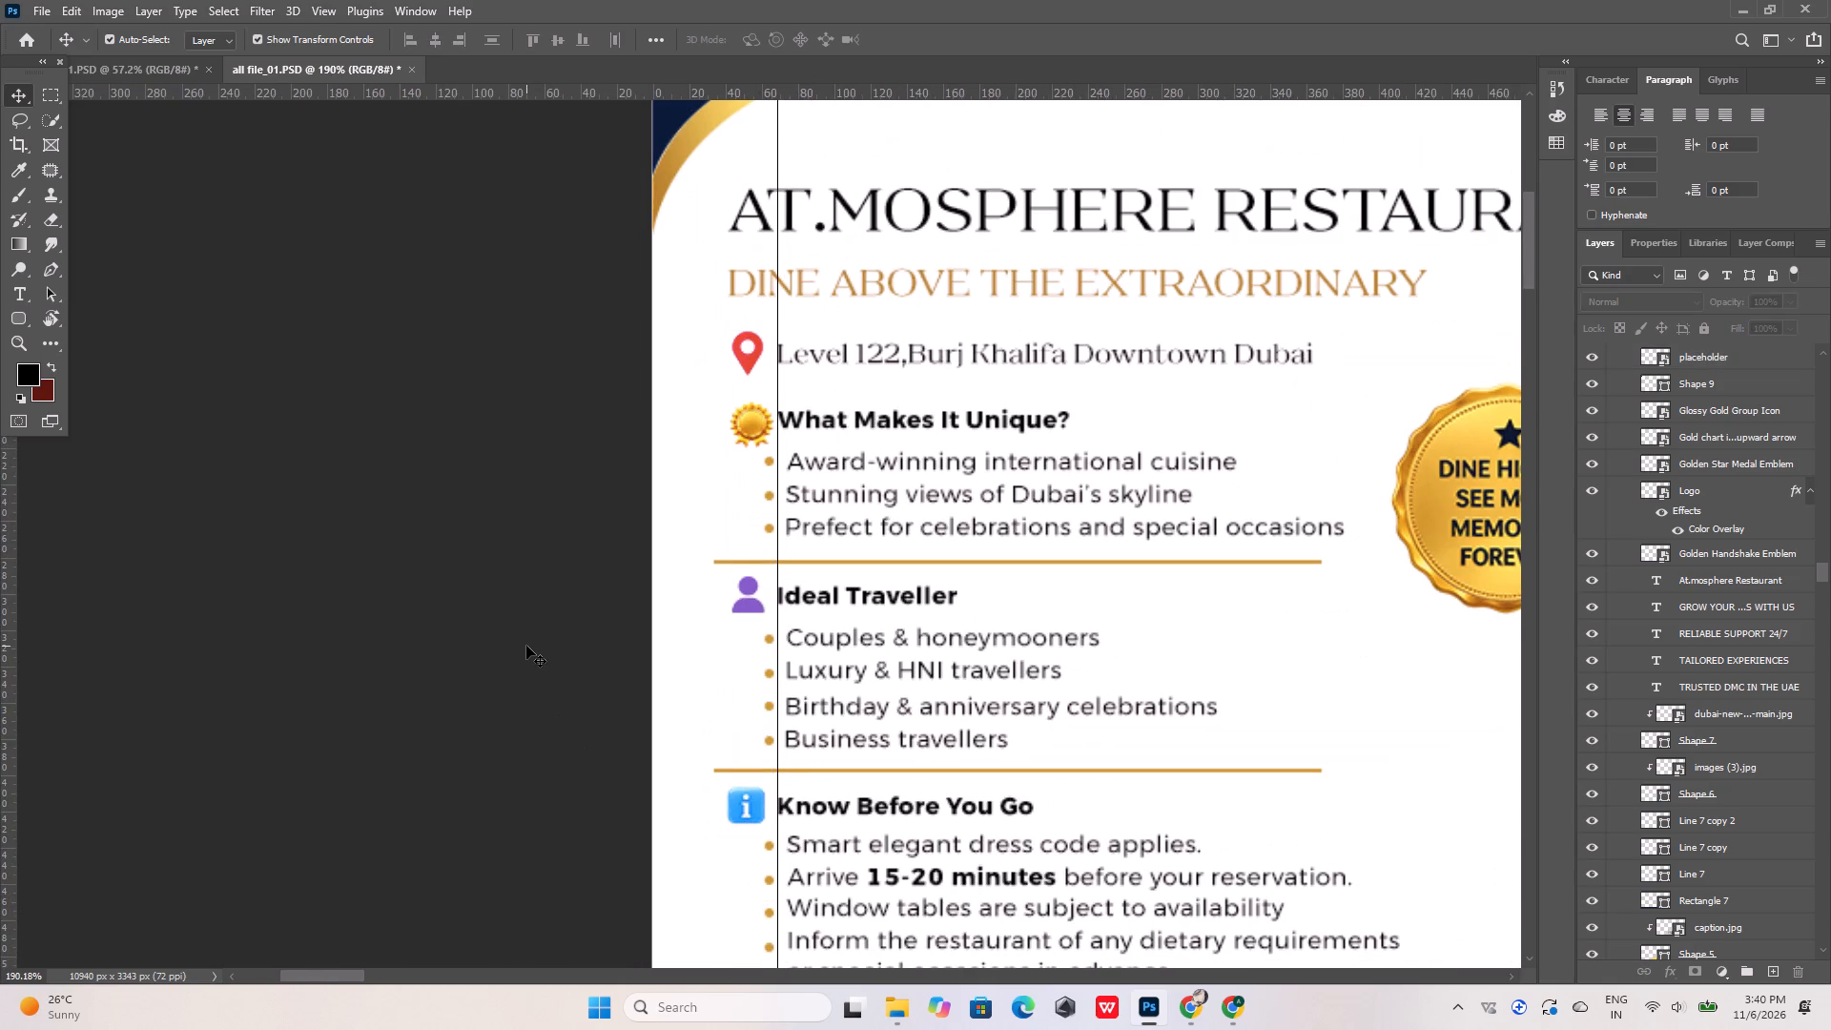
scroll(772, 451, "up", 9, "alt")
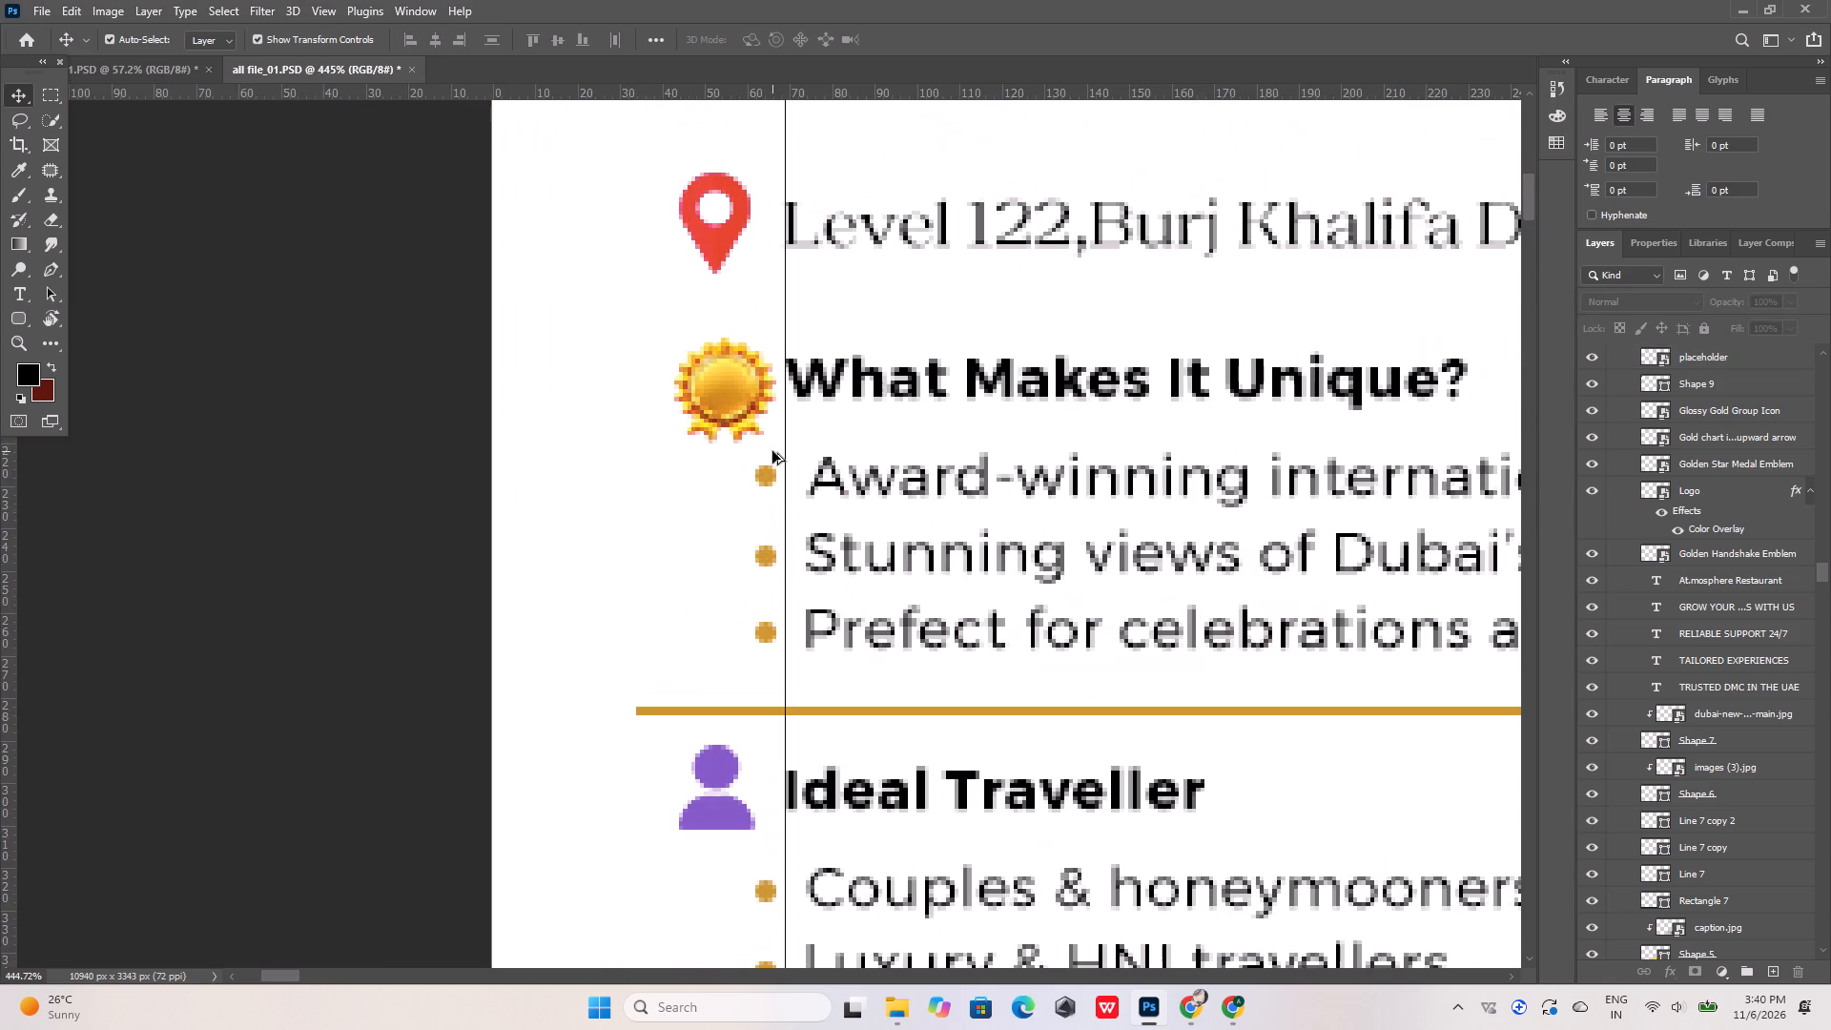
Undo the last guide adjustment and the shared shift of the location pin, medal, user and information icons.
left_click(760, 450)
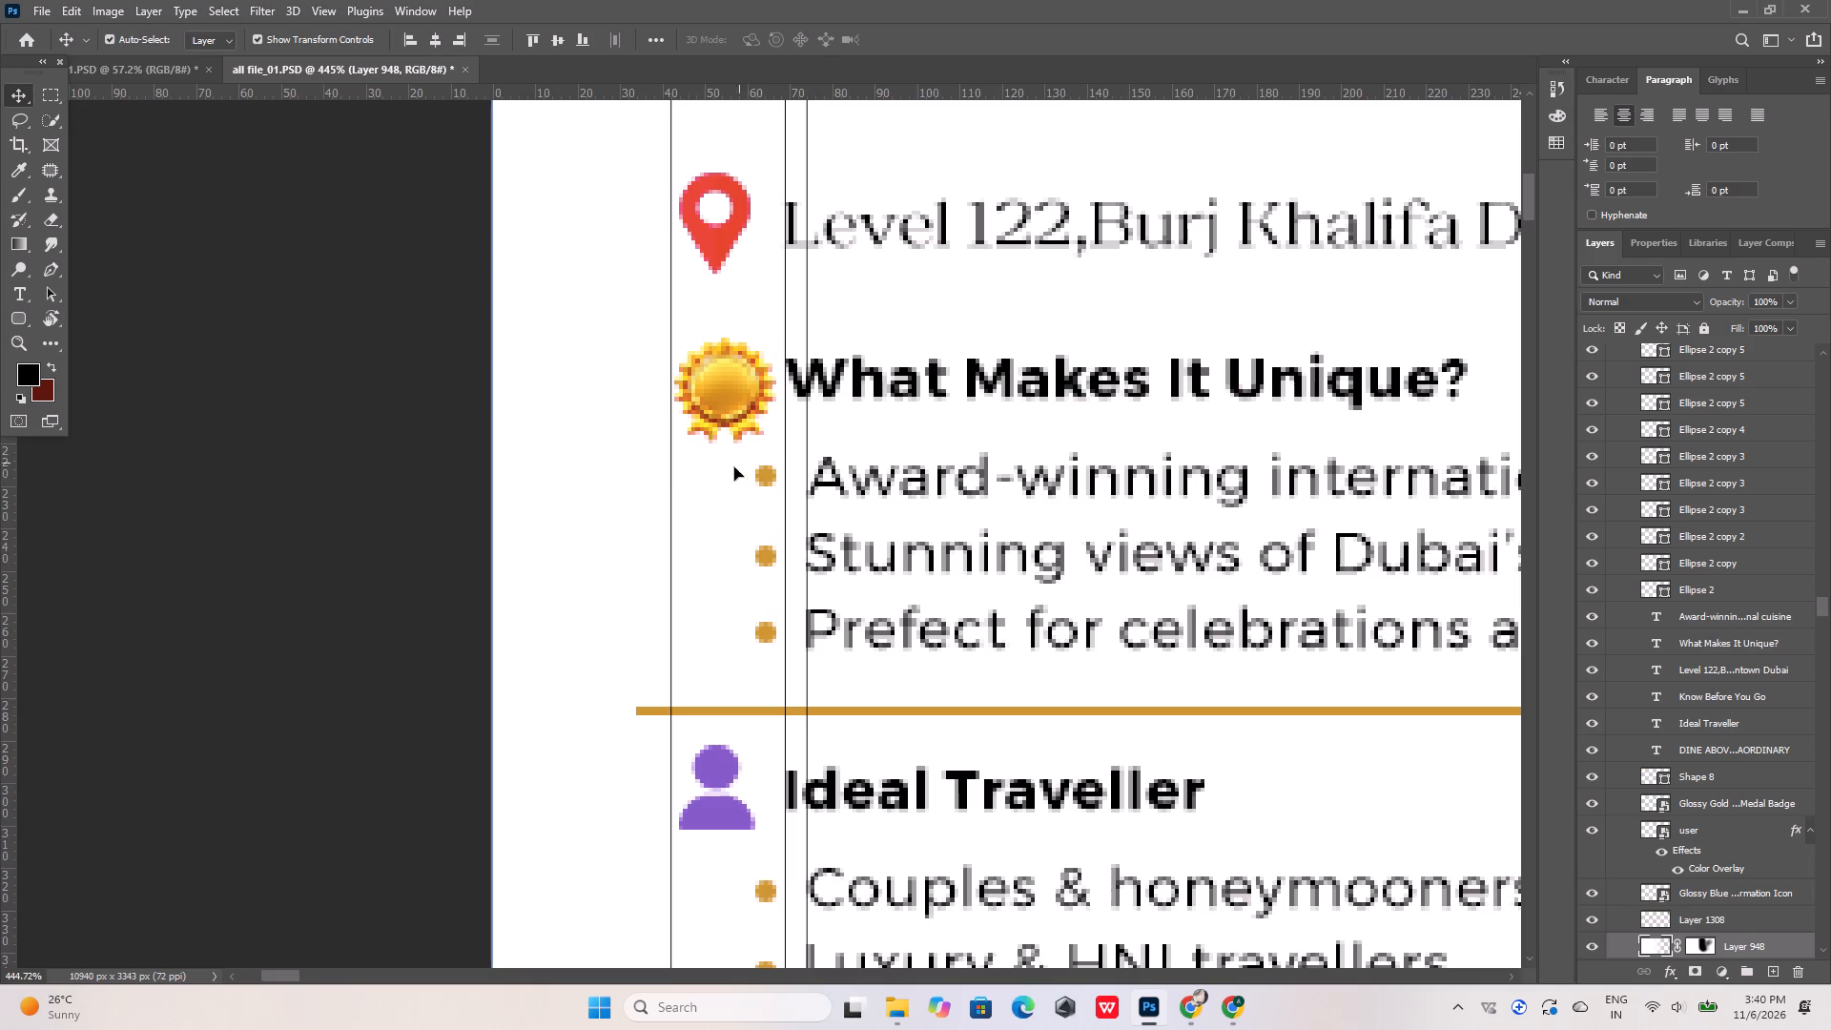
scroll(686, 502, "down", 4, "alt")
left_click(678, 512)
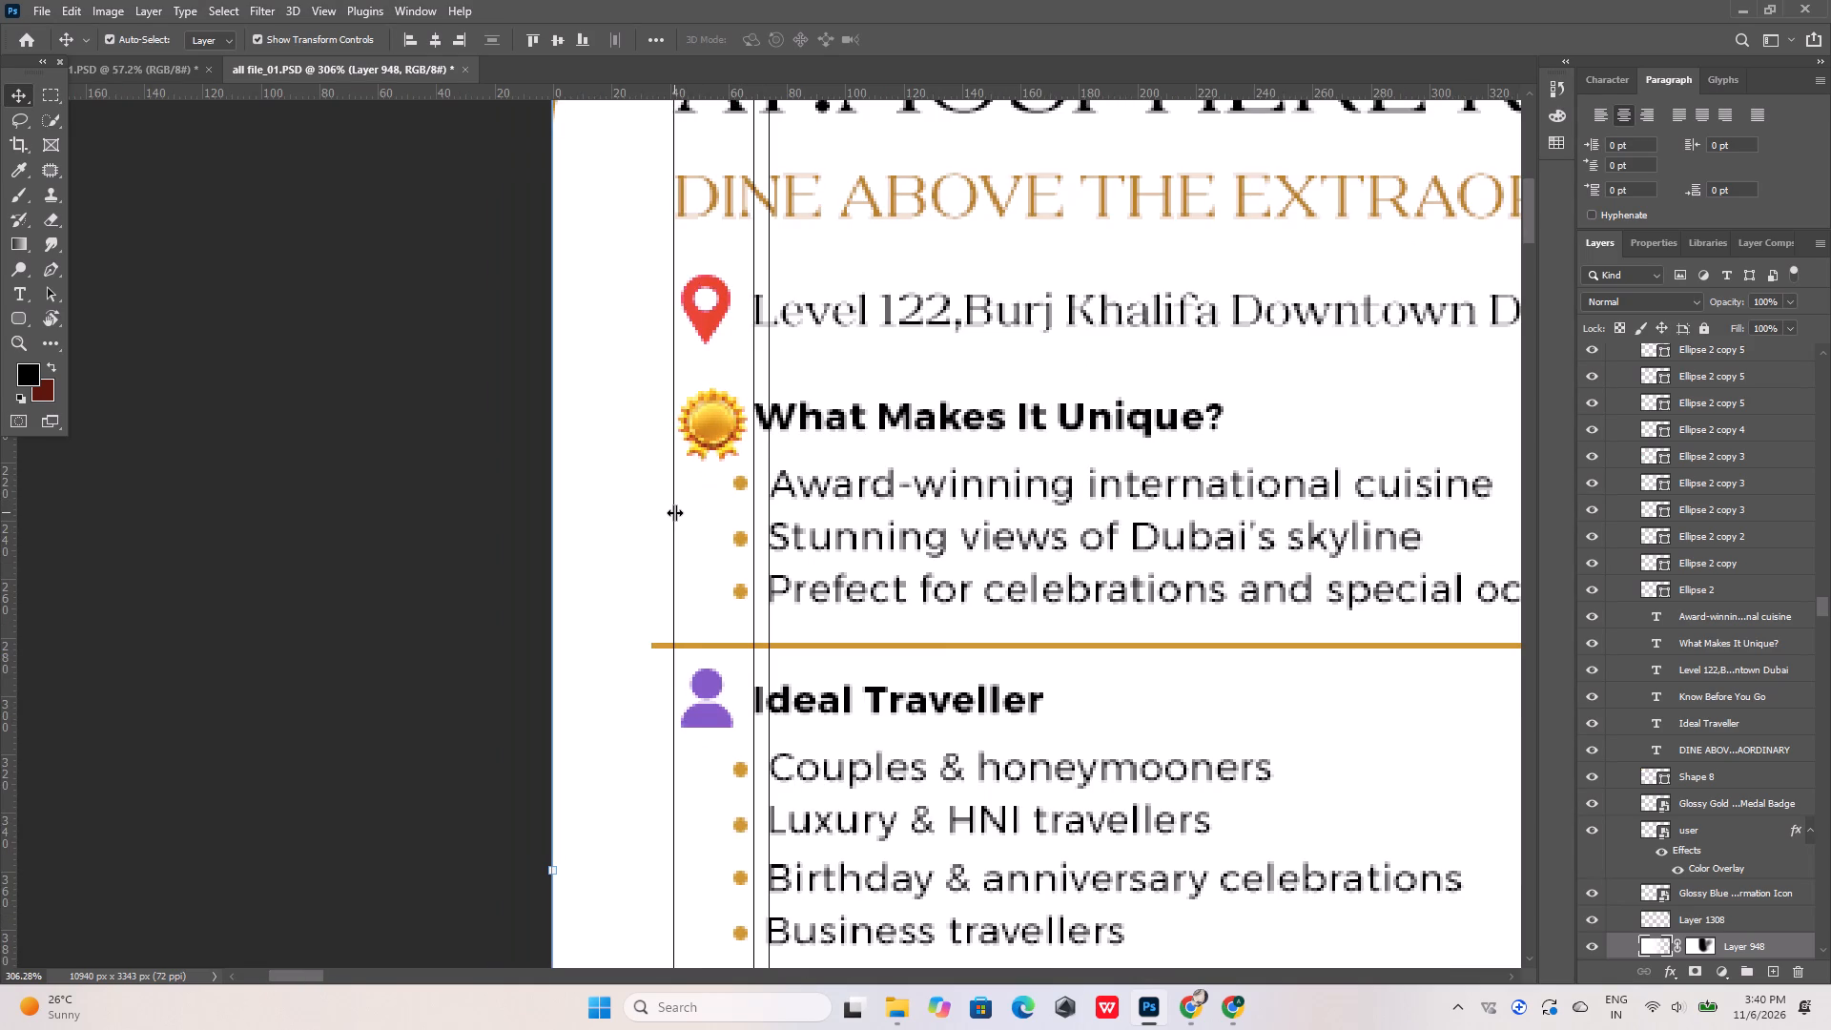
key("ctrl+z")
key("ctrl+z")
left_click(527, 447)
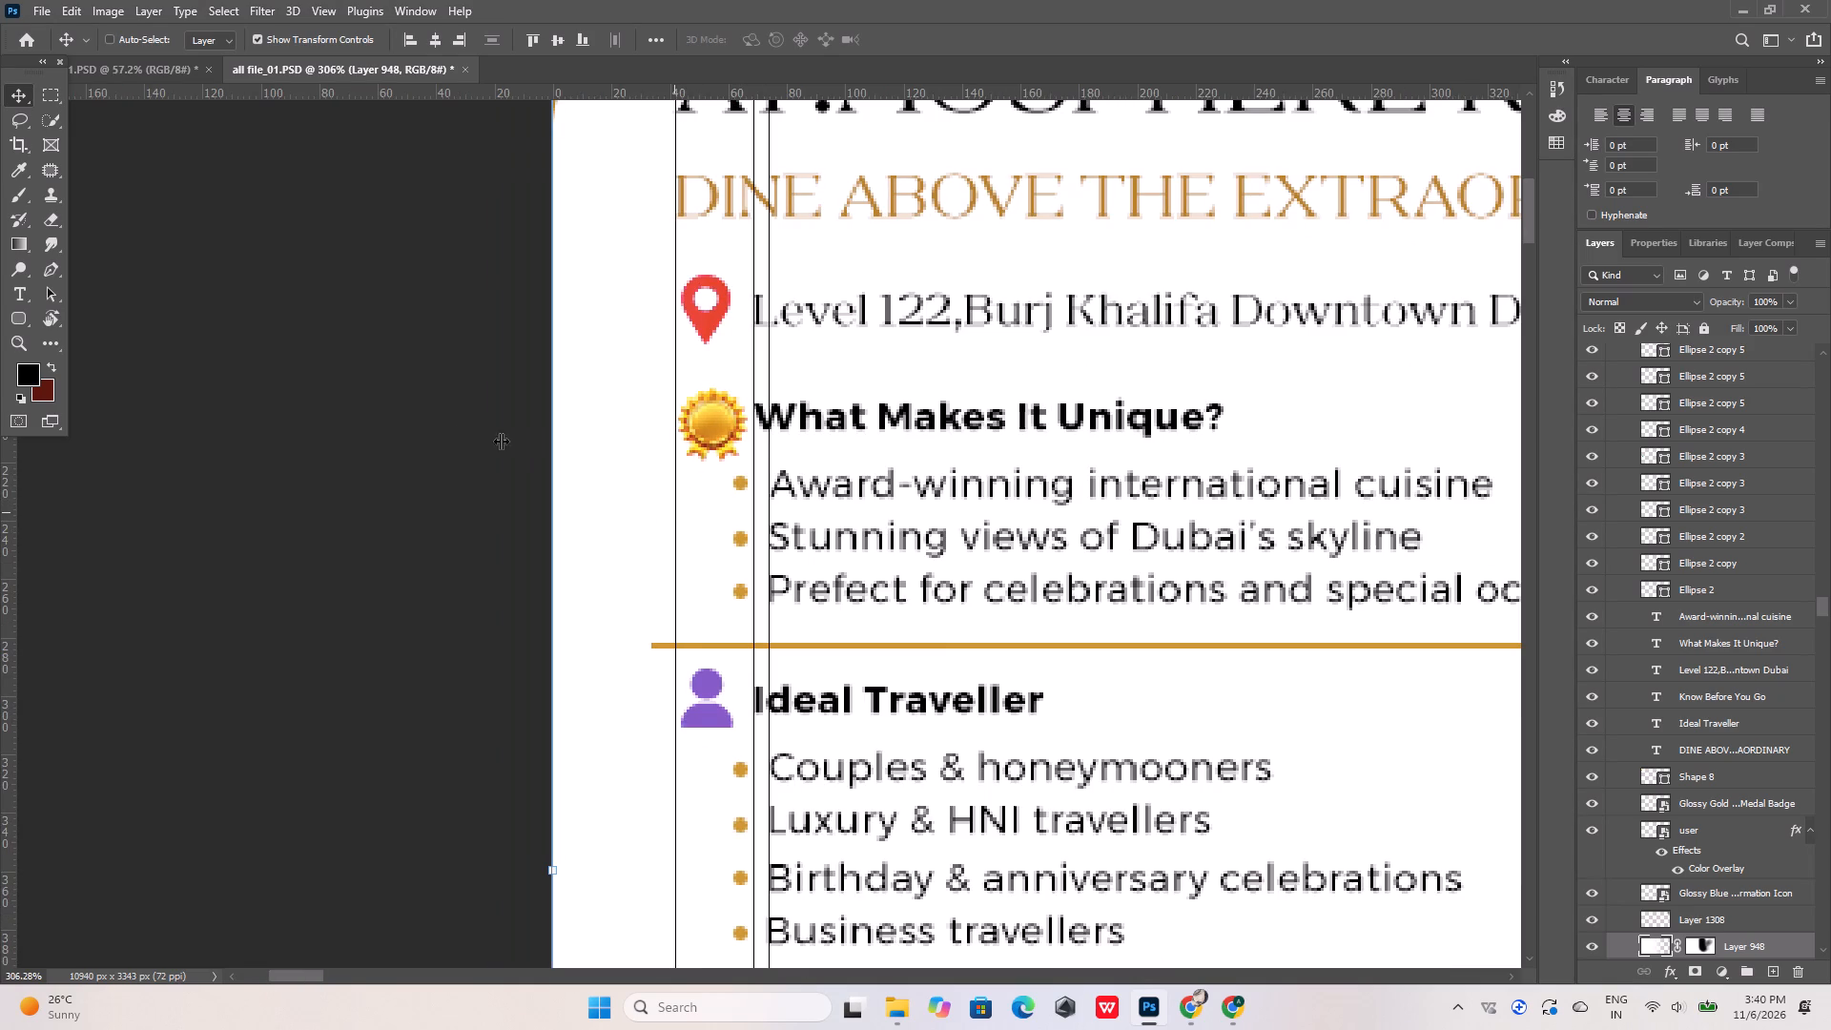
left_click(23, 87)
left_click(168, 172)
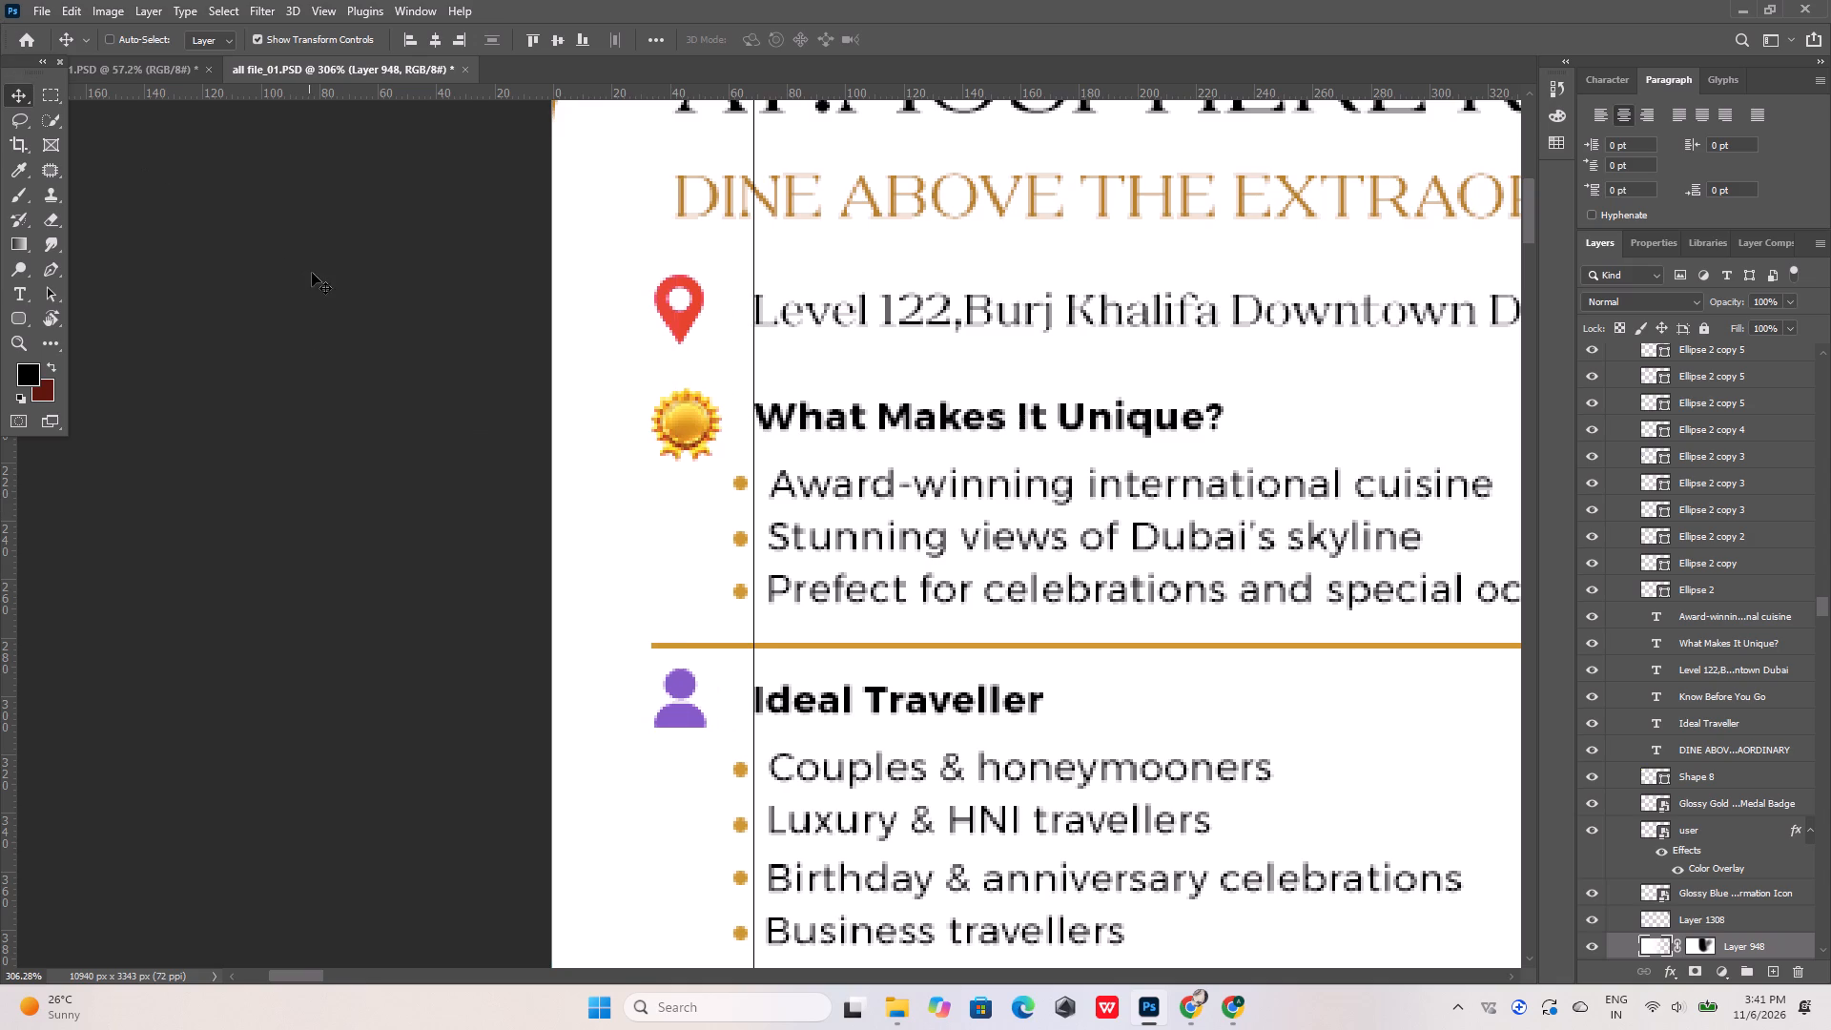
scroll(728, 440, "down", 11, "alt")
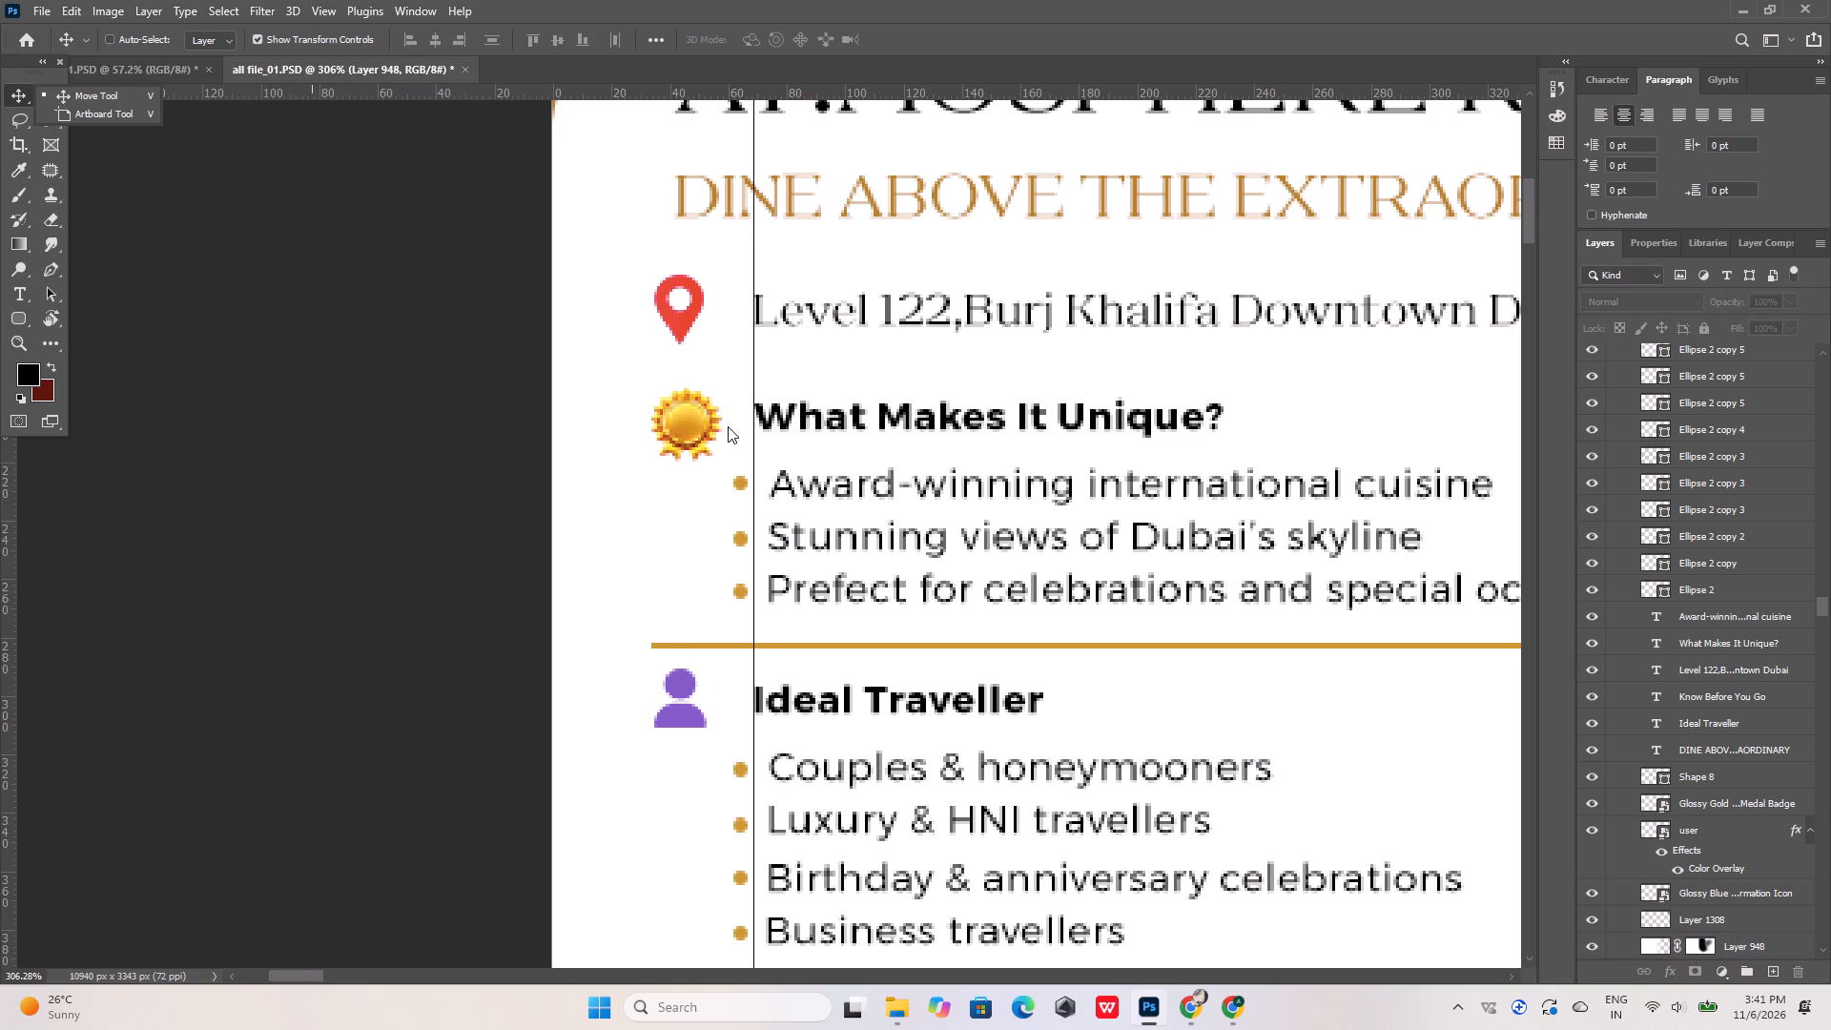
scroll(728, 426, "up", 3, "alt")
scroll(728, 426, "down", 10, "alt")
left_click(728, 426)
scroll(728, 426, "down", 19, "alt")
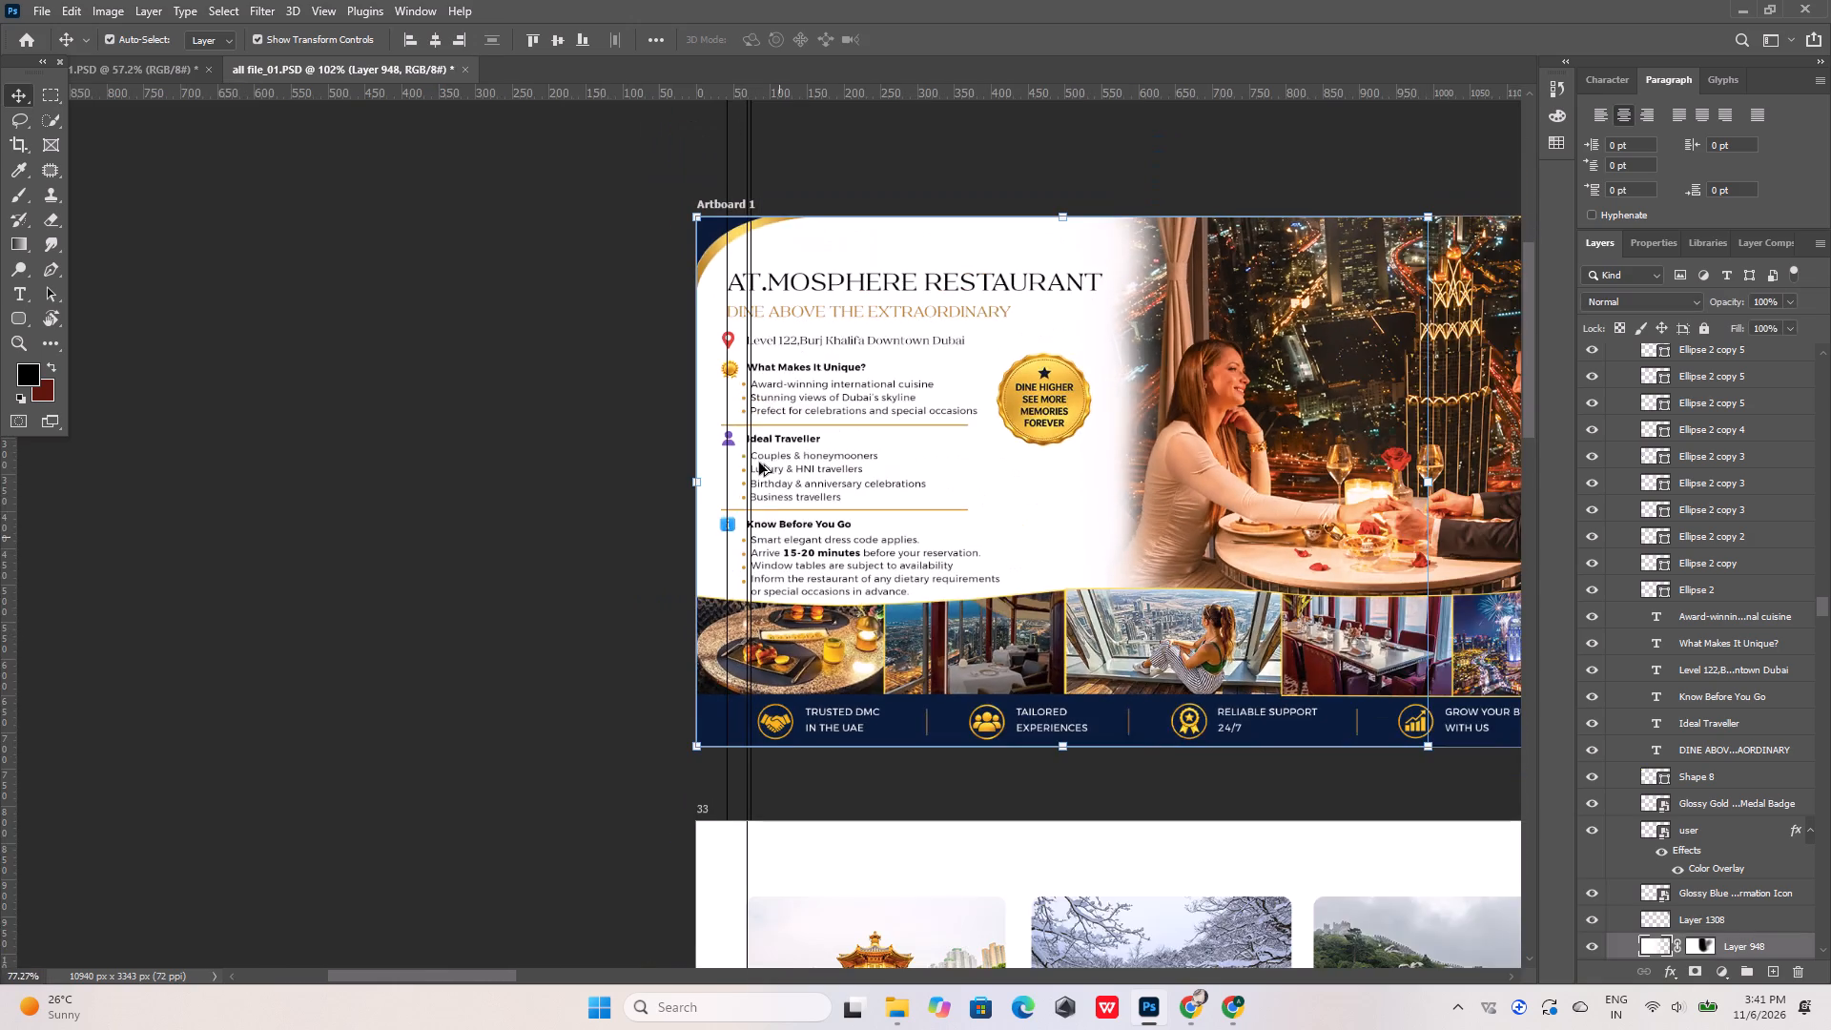
Nudge the red location pin alone to the right until its left edge meets the title's vertical guide.
scroll(751, 342, "up", 18, "alt")
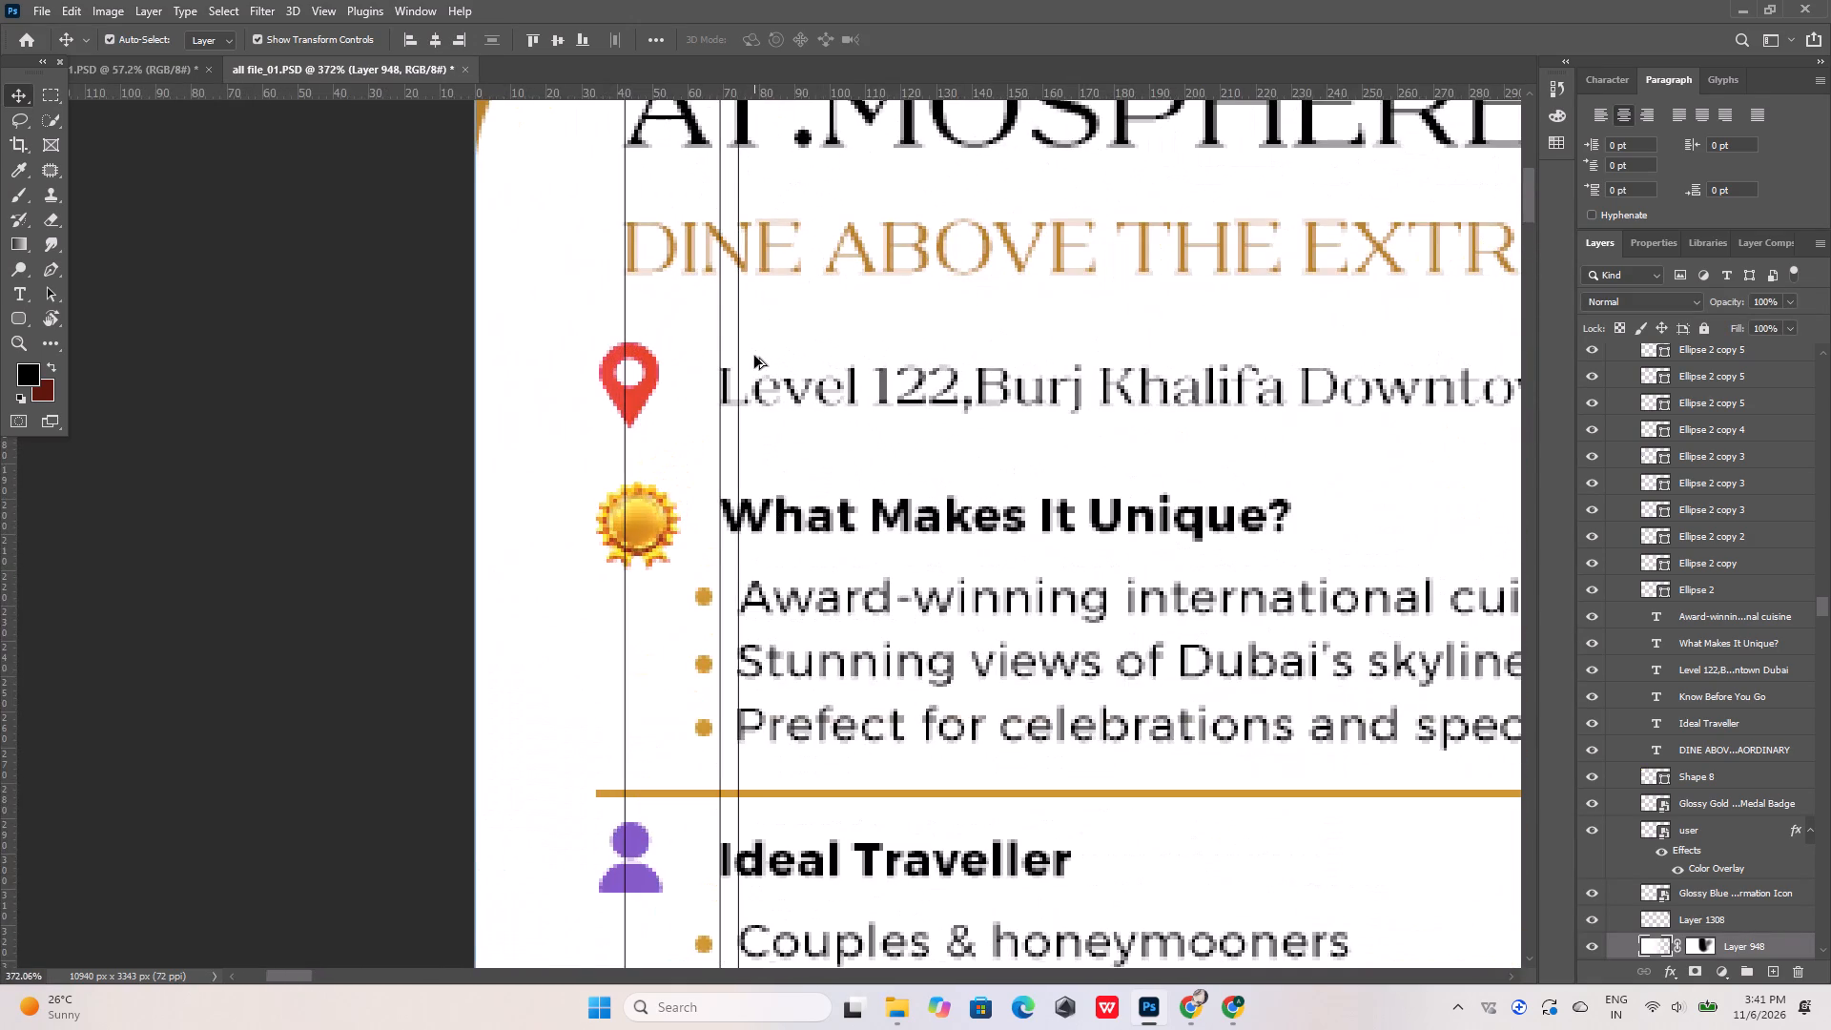
scroll(709, 421, "down", 4, "alt")
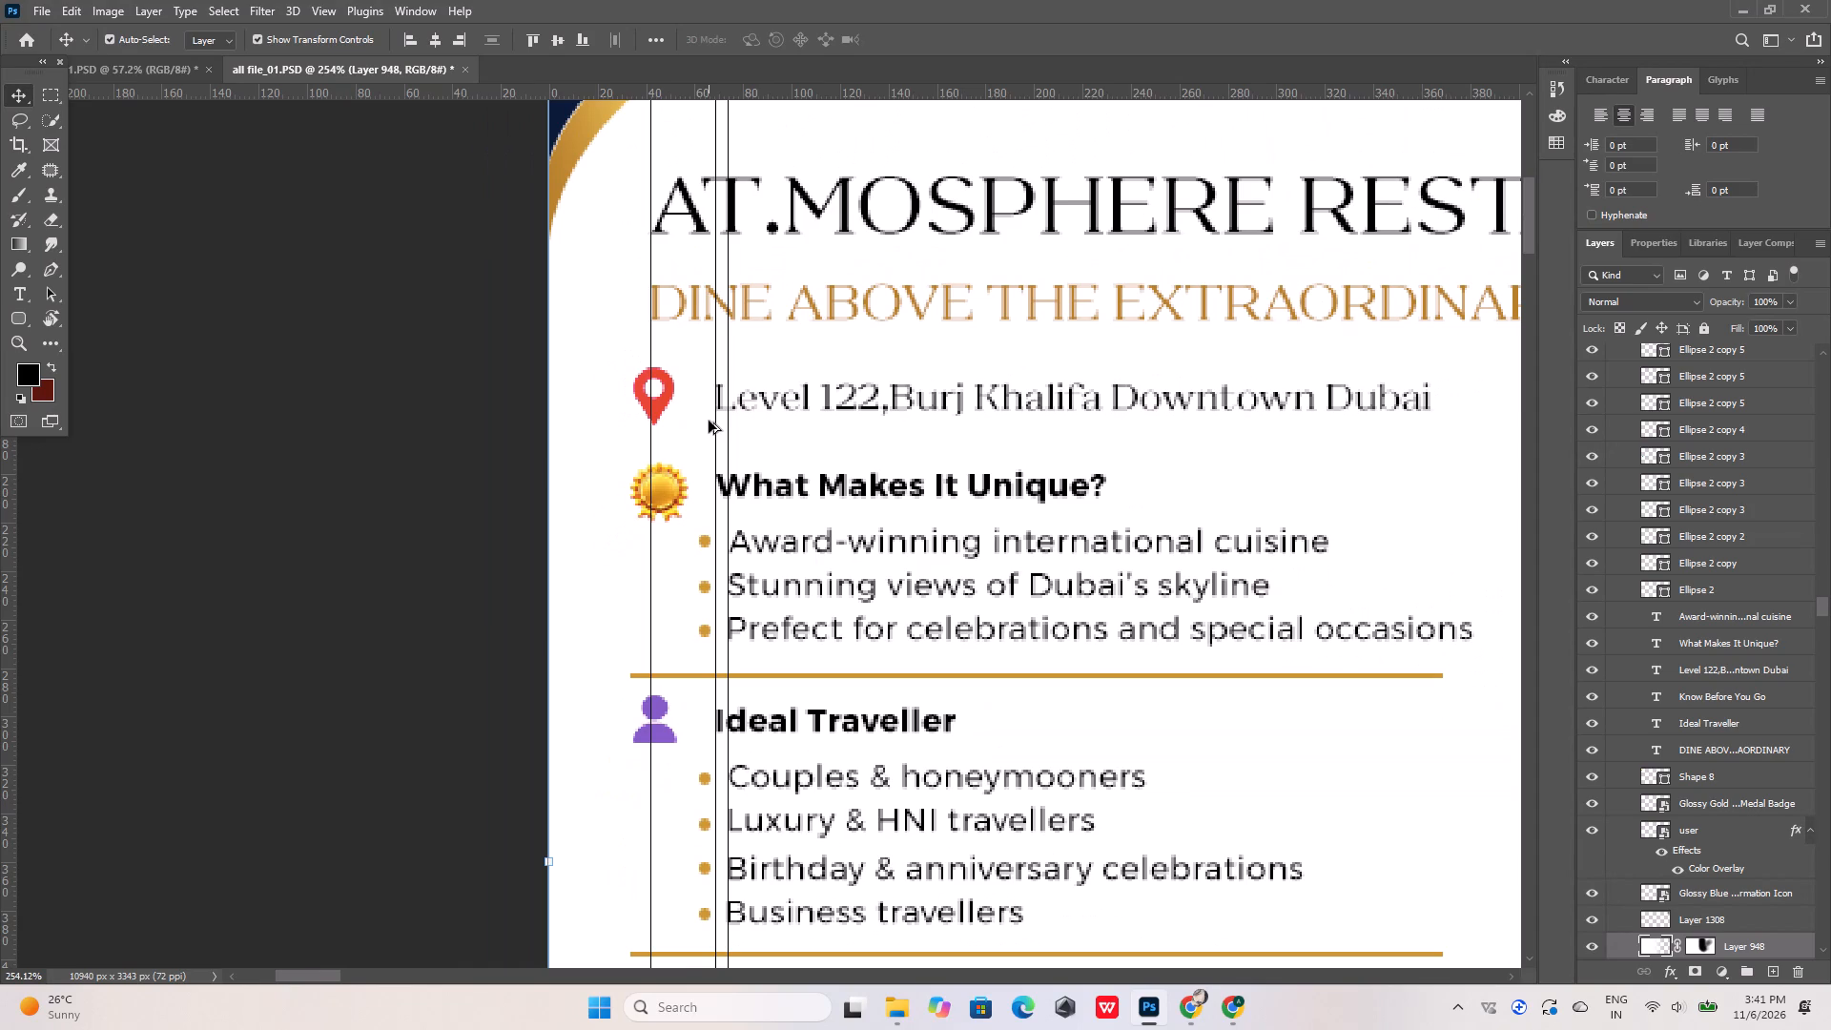
scroll(703, 421, "down", 11, "alt")
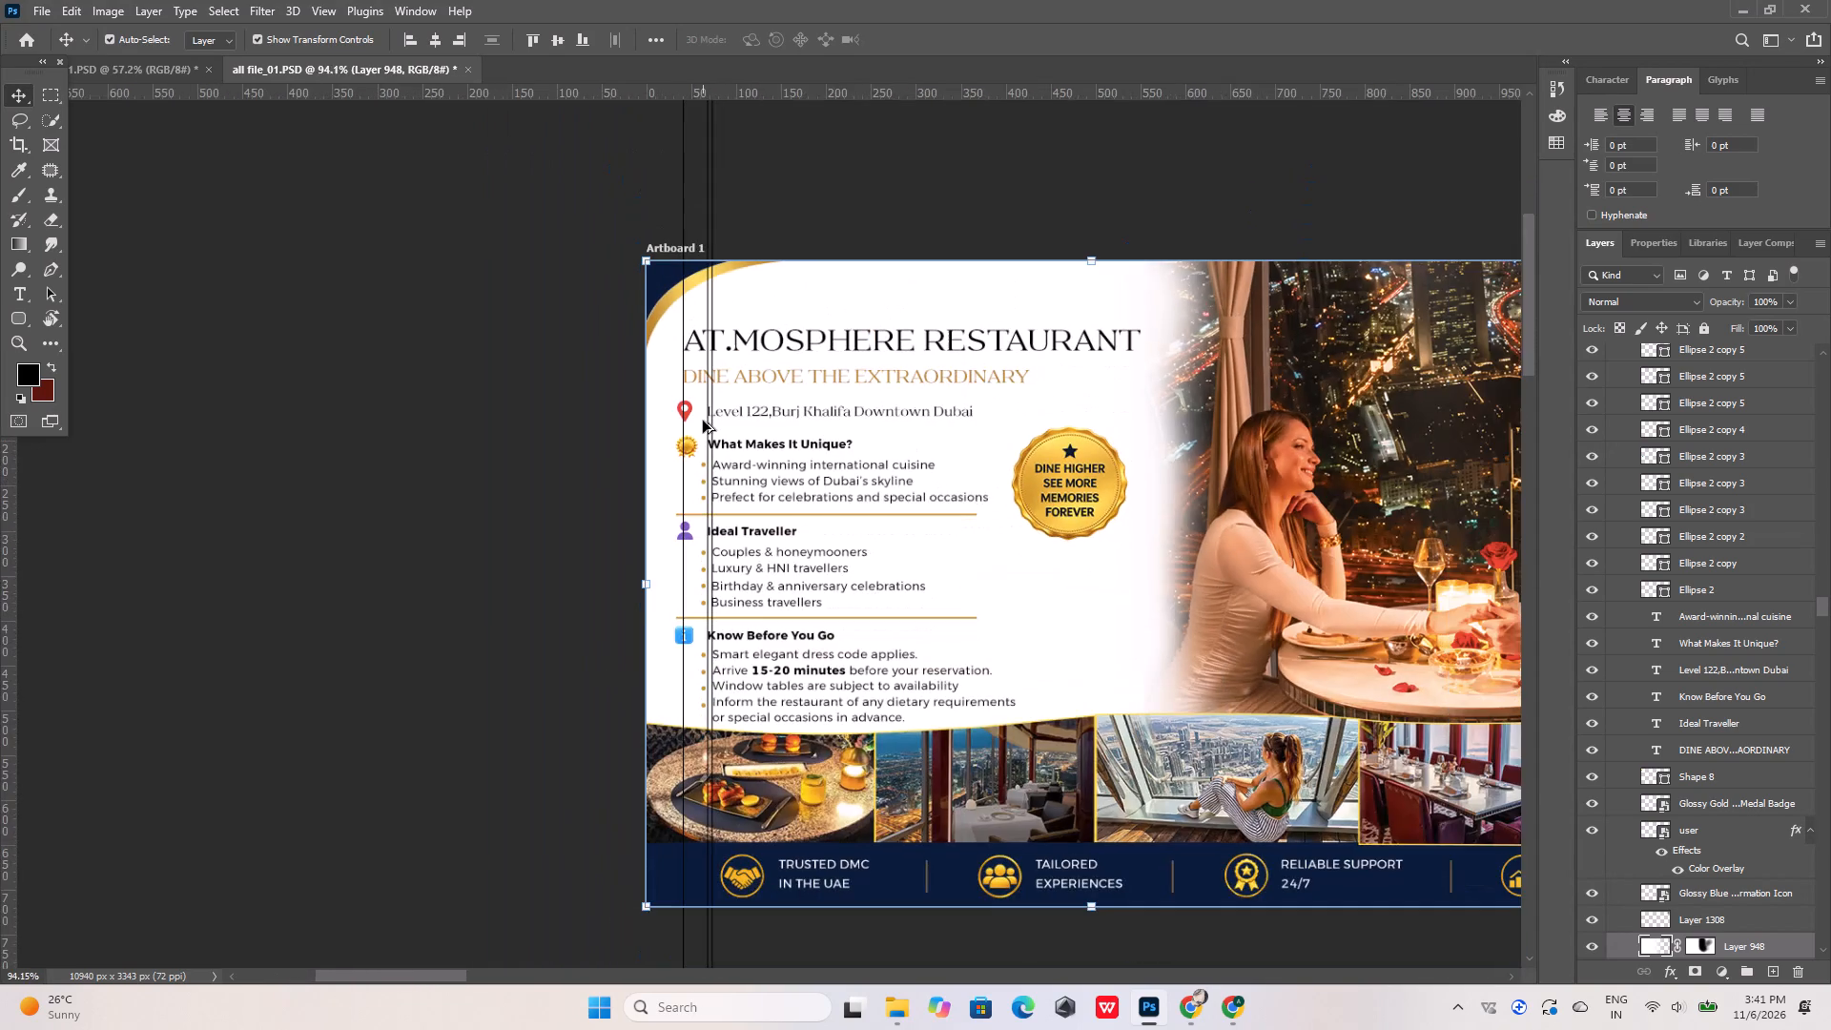
scroll(703, 421, "up", 15, "alt")
left_click(650, 387)
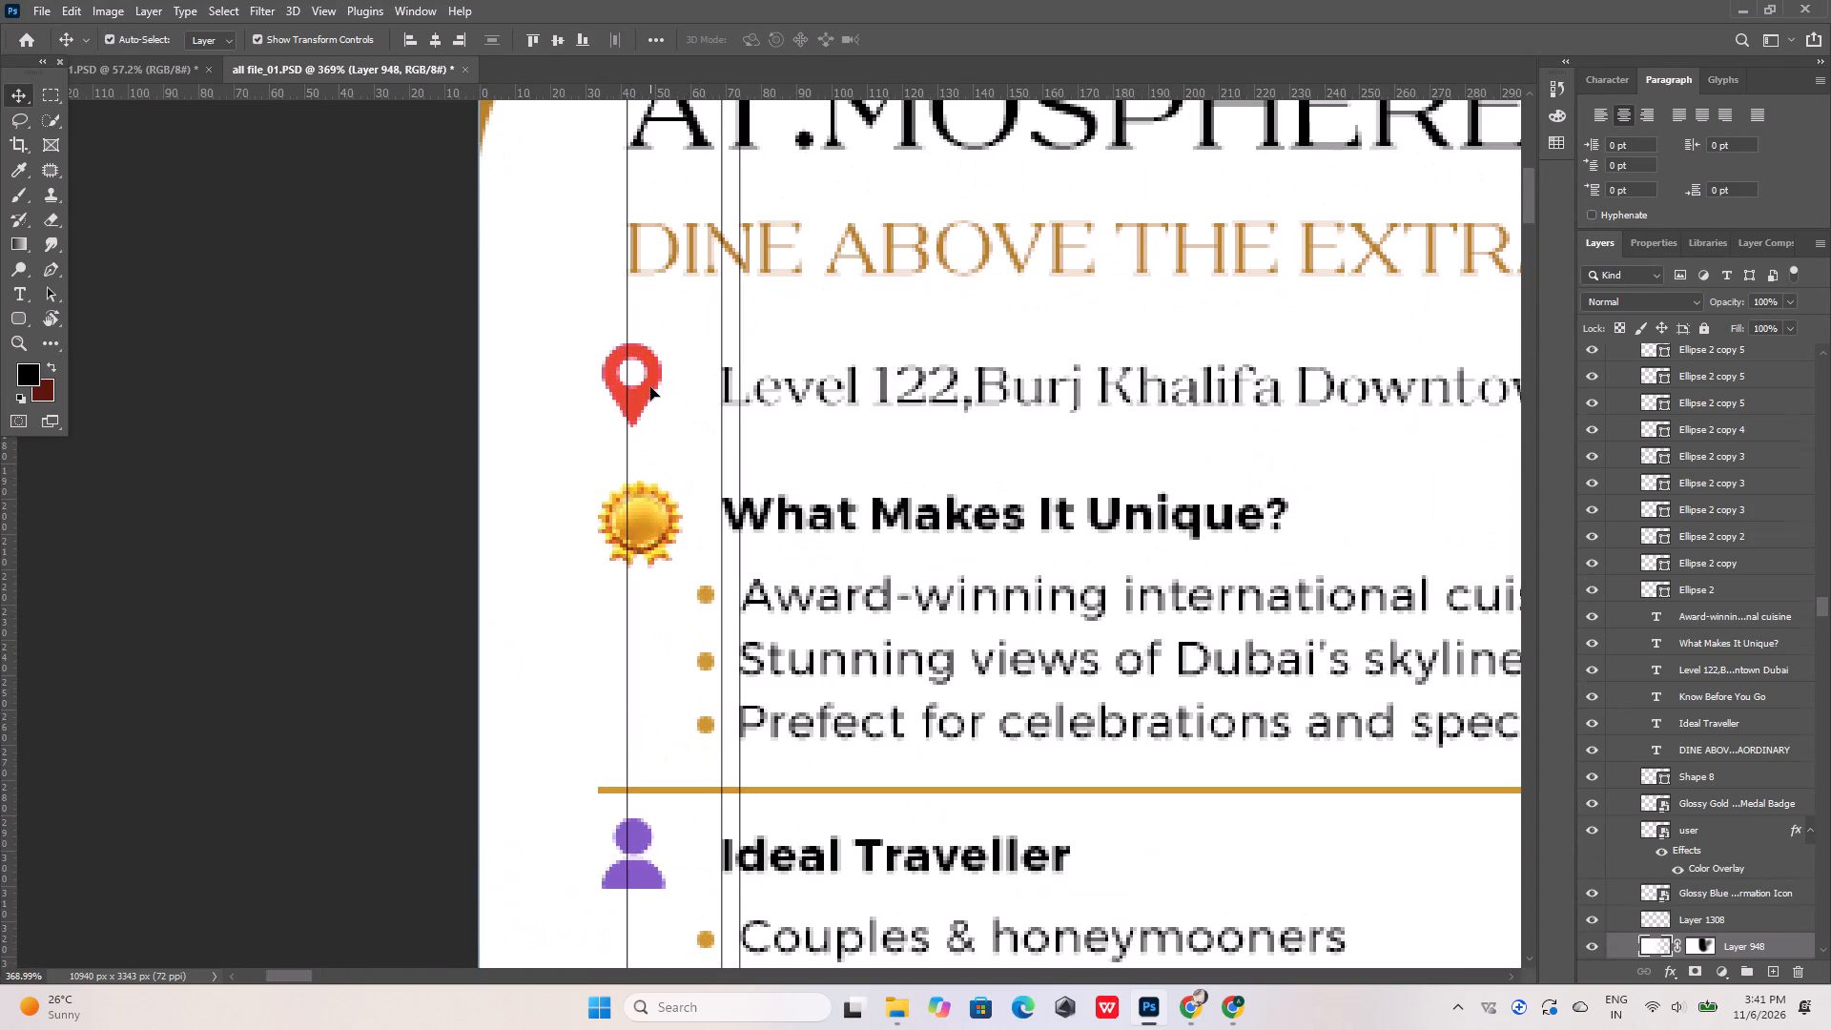
key("Right")
key("Right")
key("Right")
key("Right")
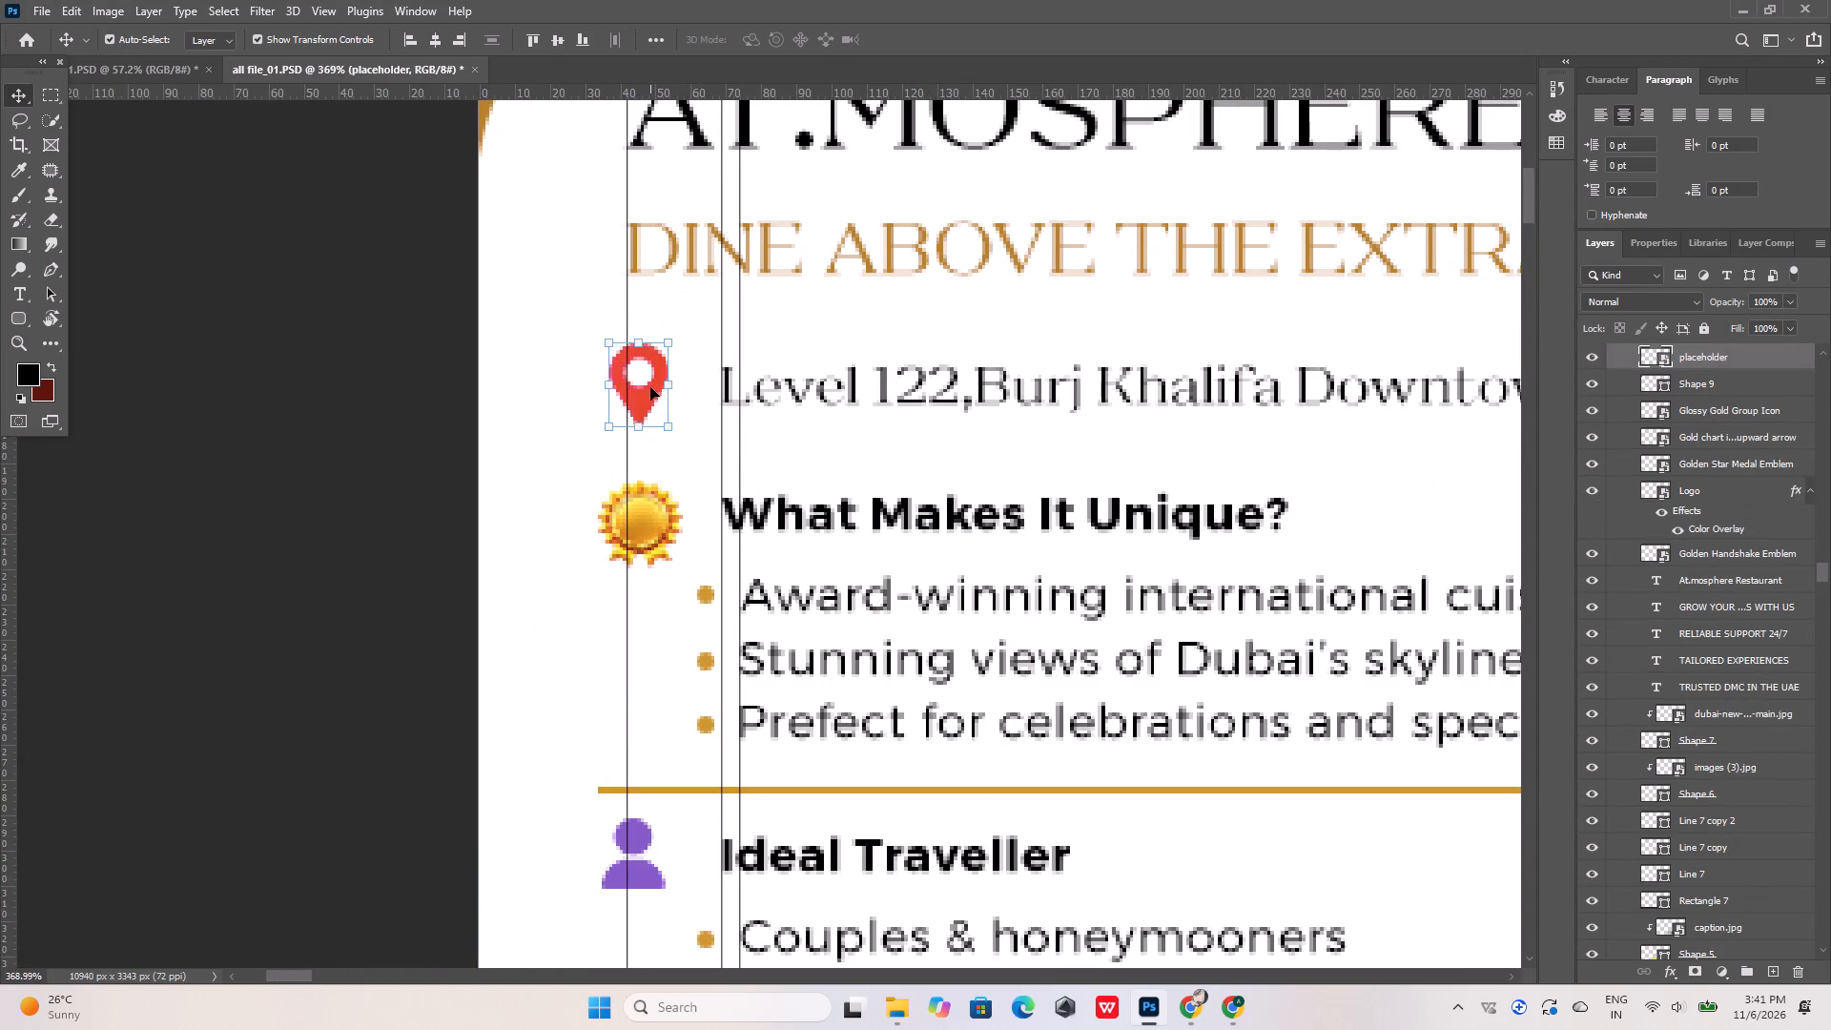
key("Right")
key("Right")
key("Right")
key("Right")
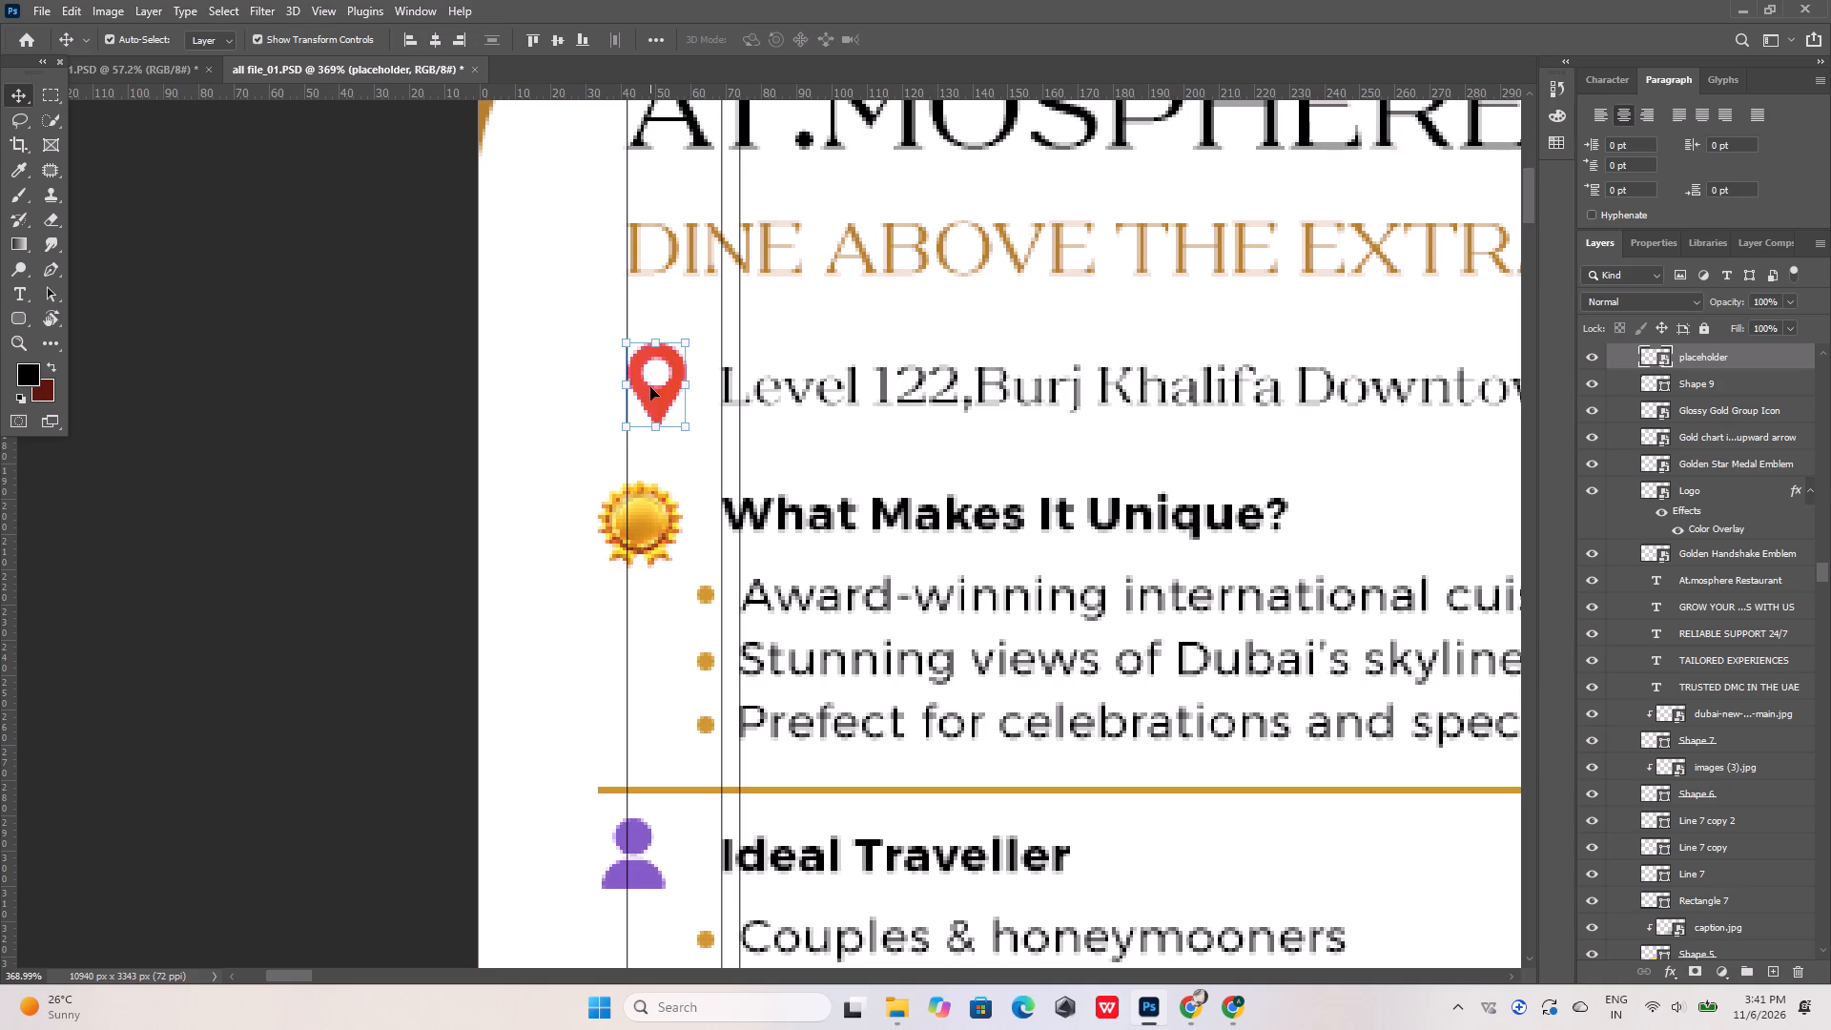
Nudge the gold medal icon 8 px right and 2 px up so its visible left edge meets the title's guide.
scroll(650, 387, "up", 10, "alt")
left_click(646, 691)
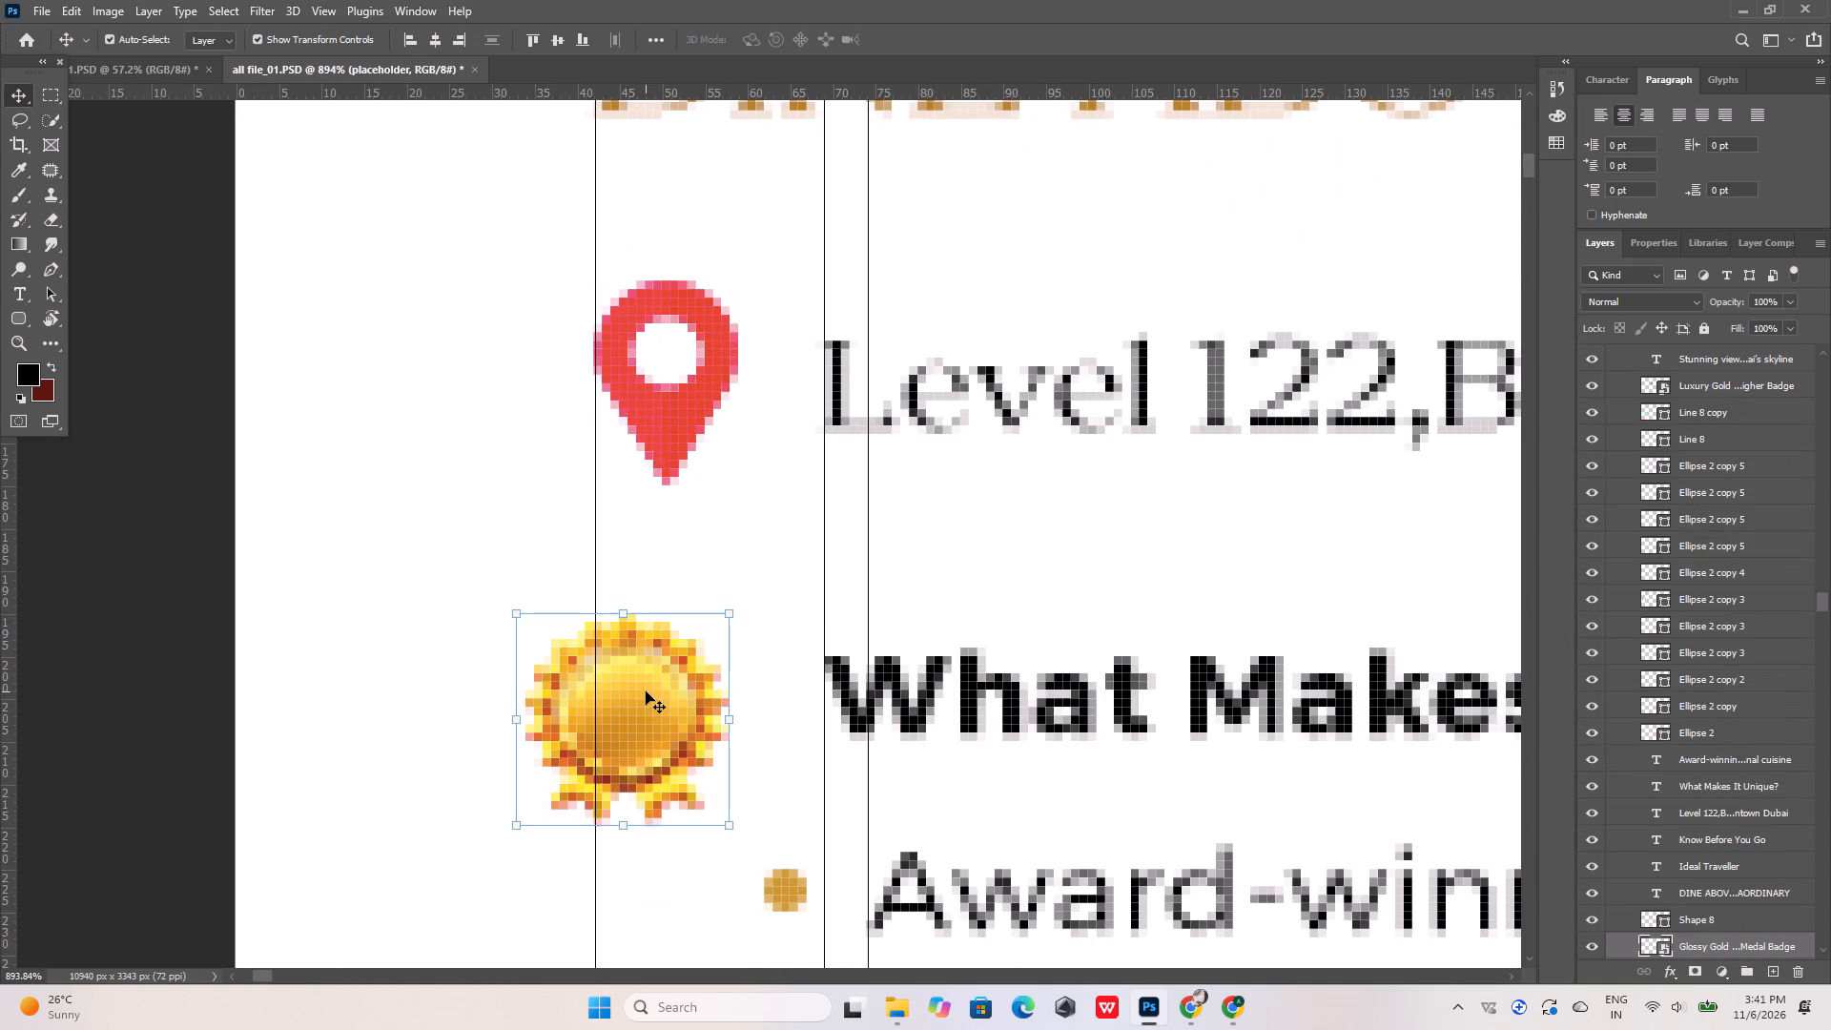
key("Right")
key("Right")
key("Right")
key("Right")
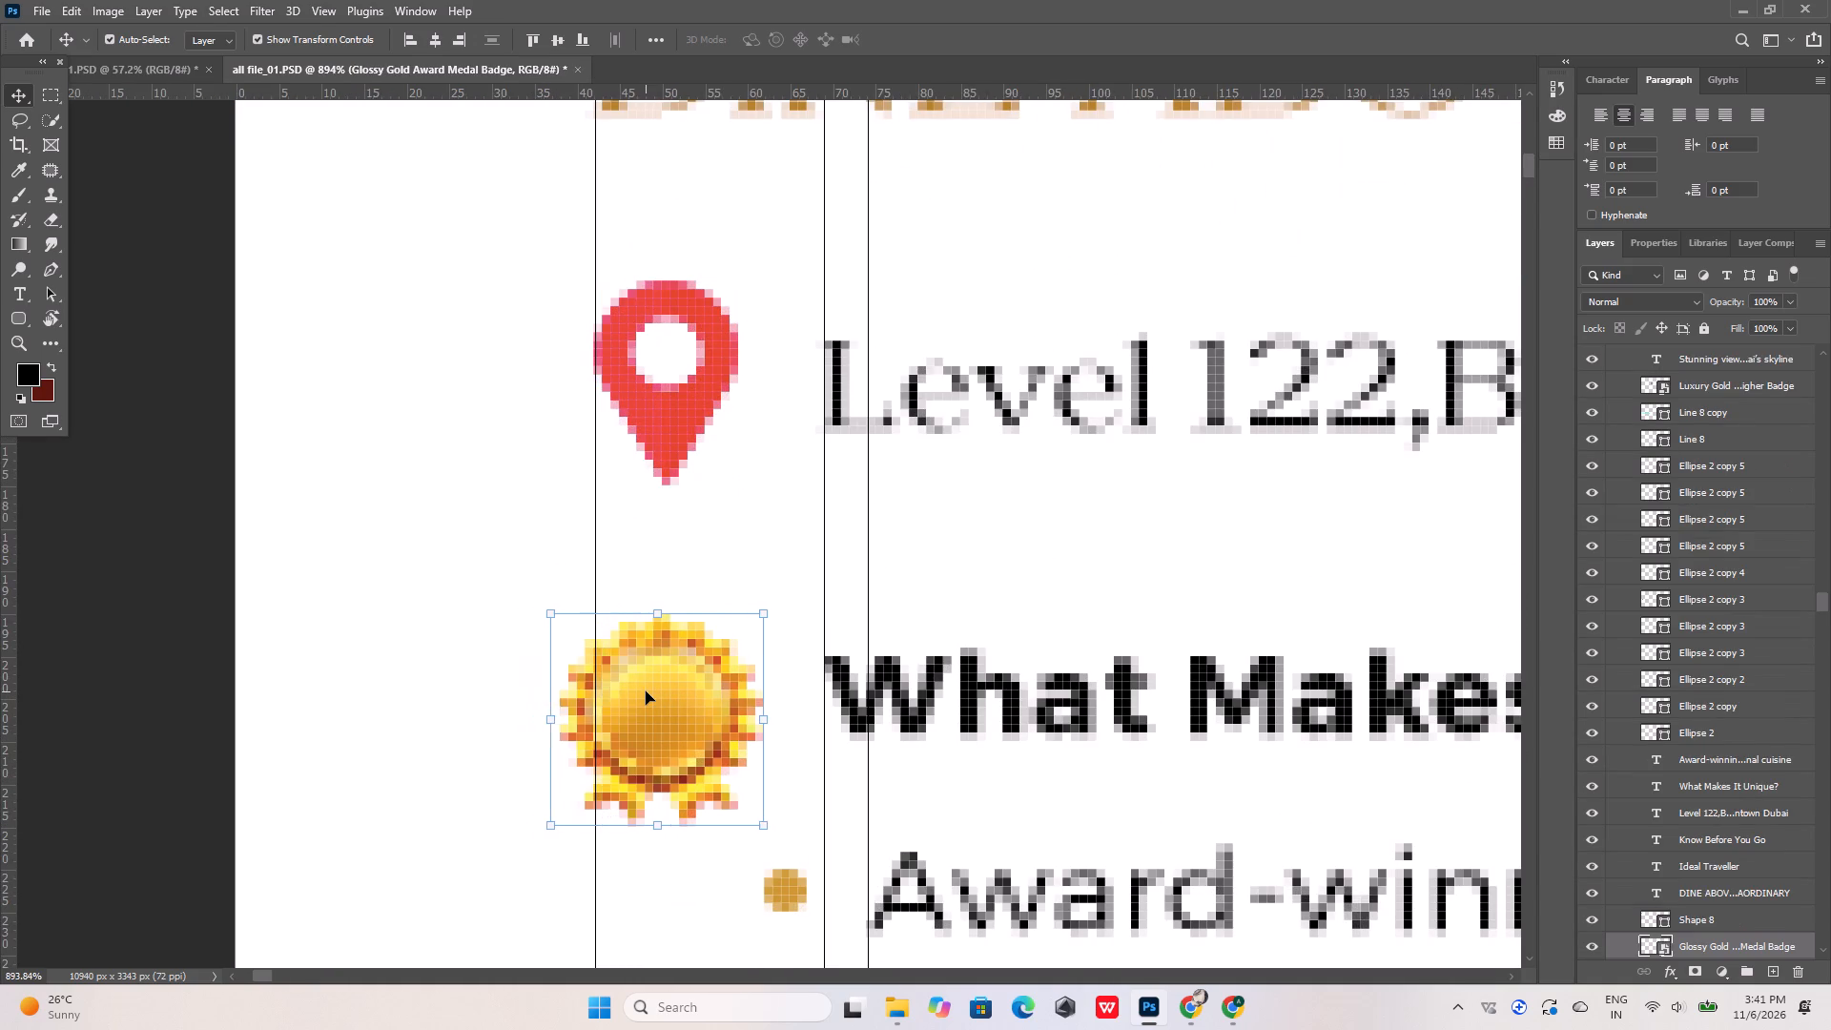
key("Right")
key("Right")
key("Right")
key("Right")
key("Right")
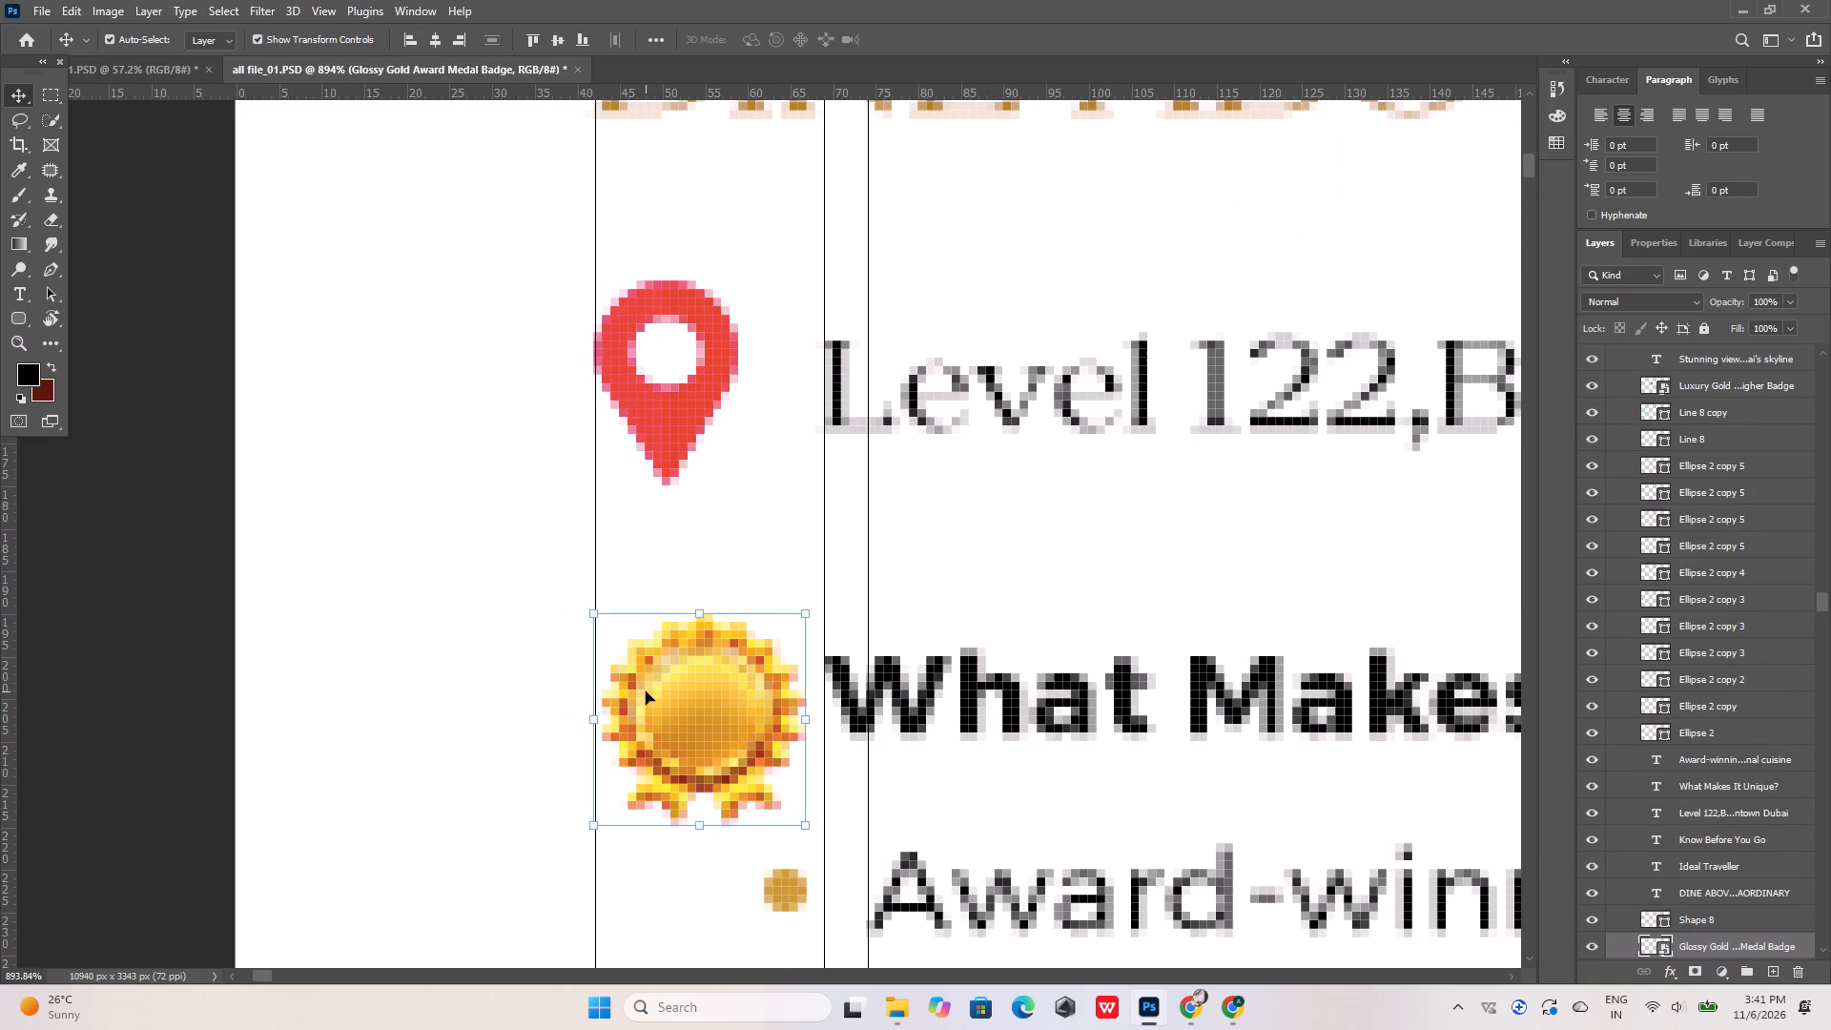
key("Up")
key("Up")
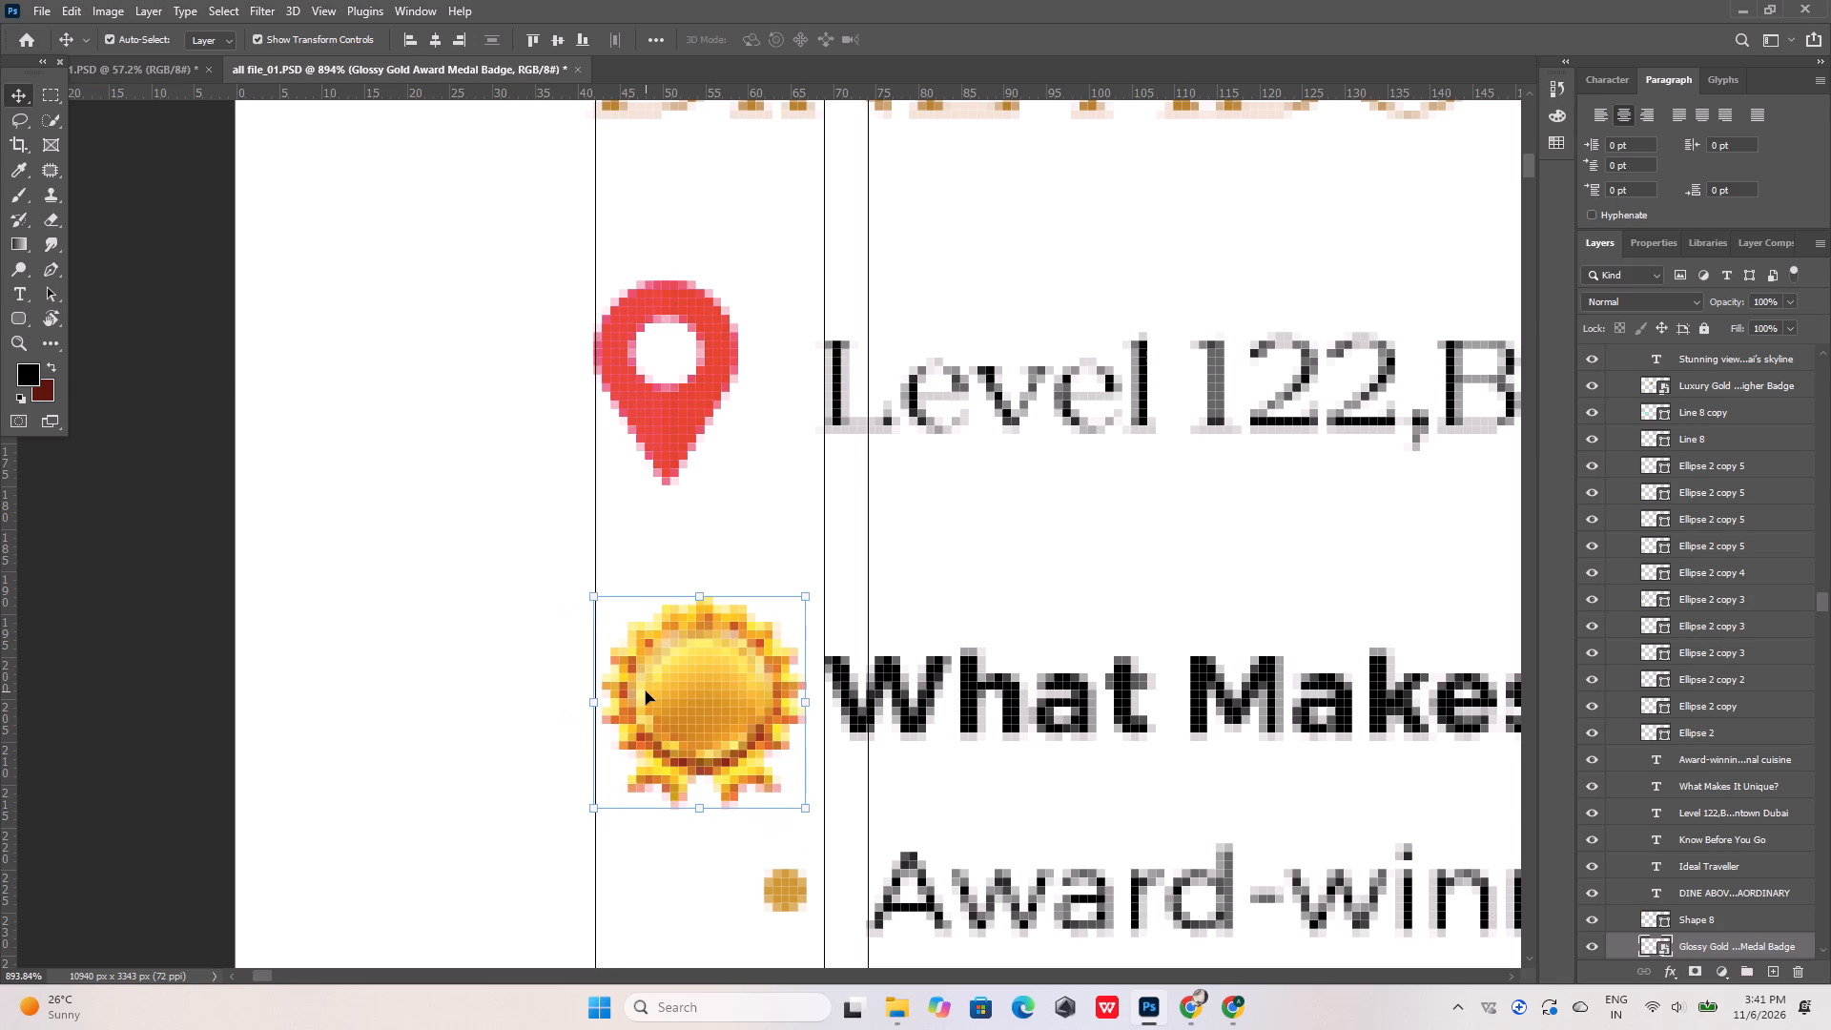
key("Left")
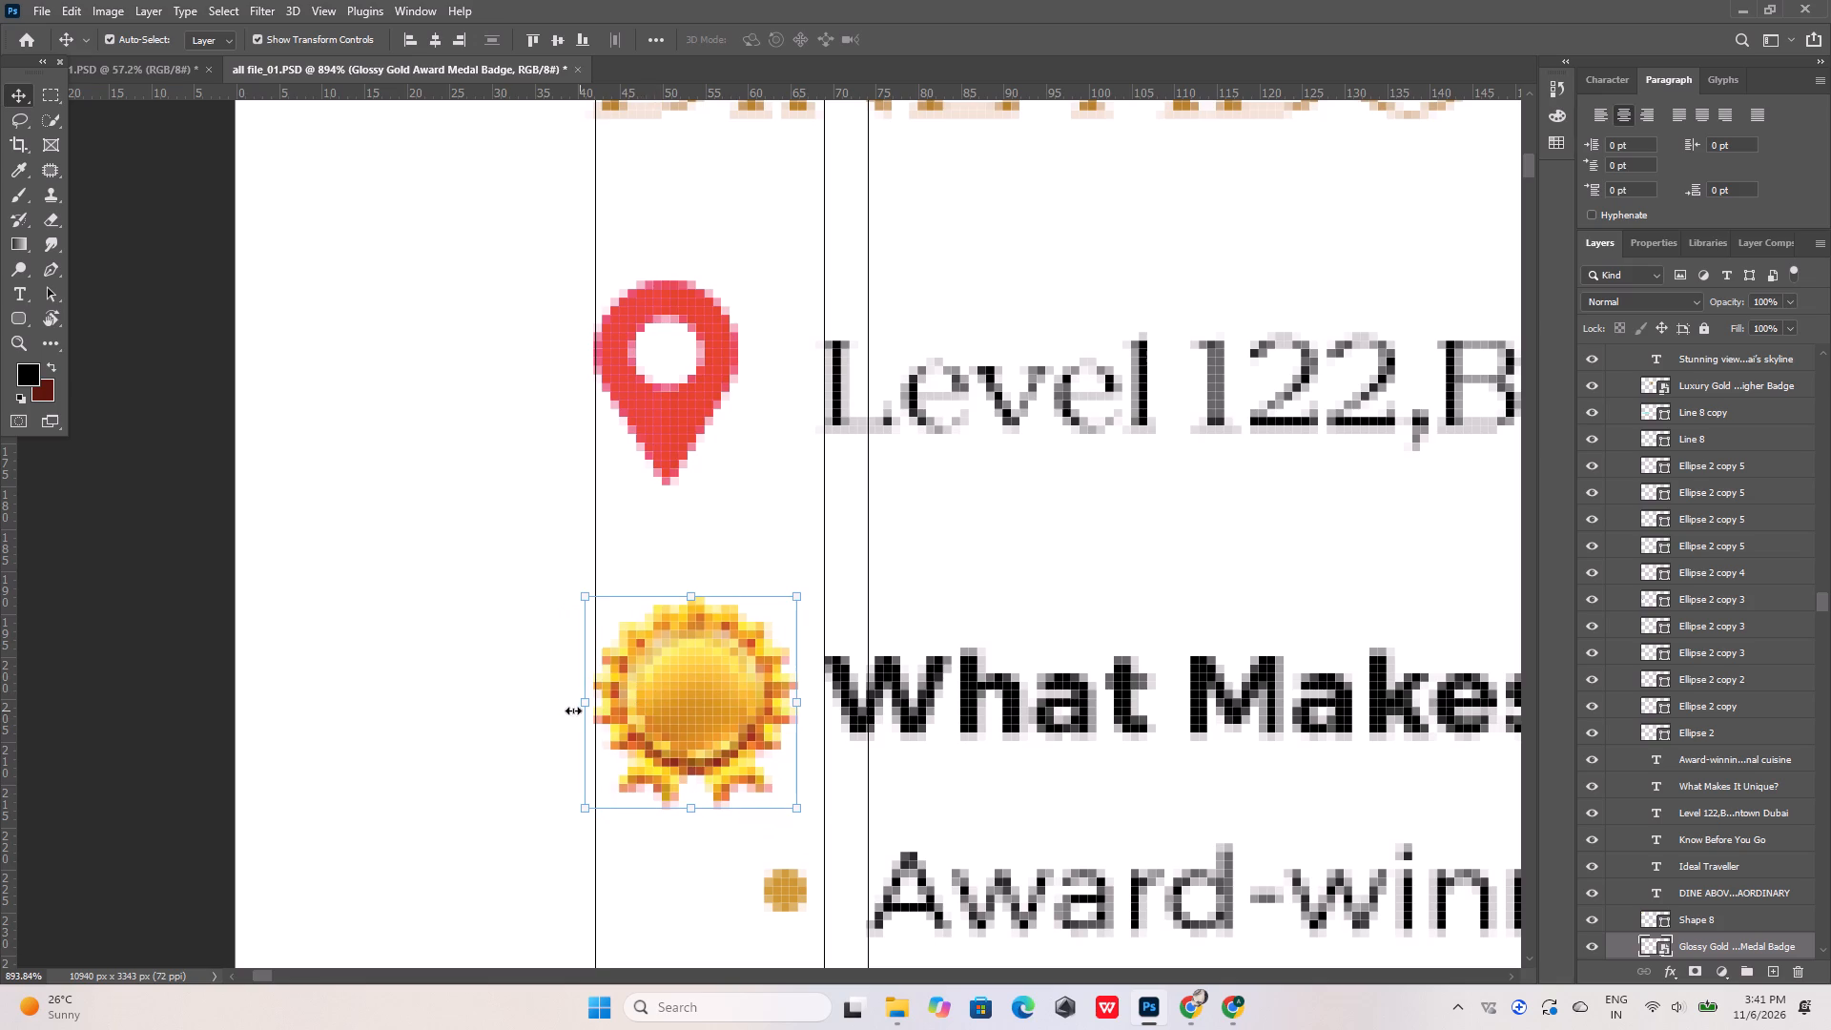
left_click(491, 668)
Nudge the purple user icon beside "Ideal Traveller" to the right so its left edge meets the title's guide.
scroll(597, 507, "down", 20, "alt")
scroll(664, 661, "up", 2, "alt")
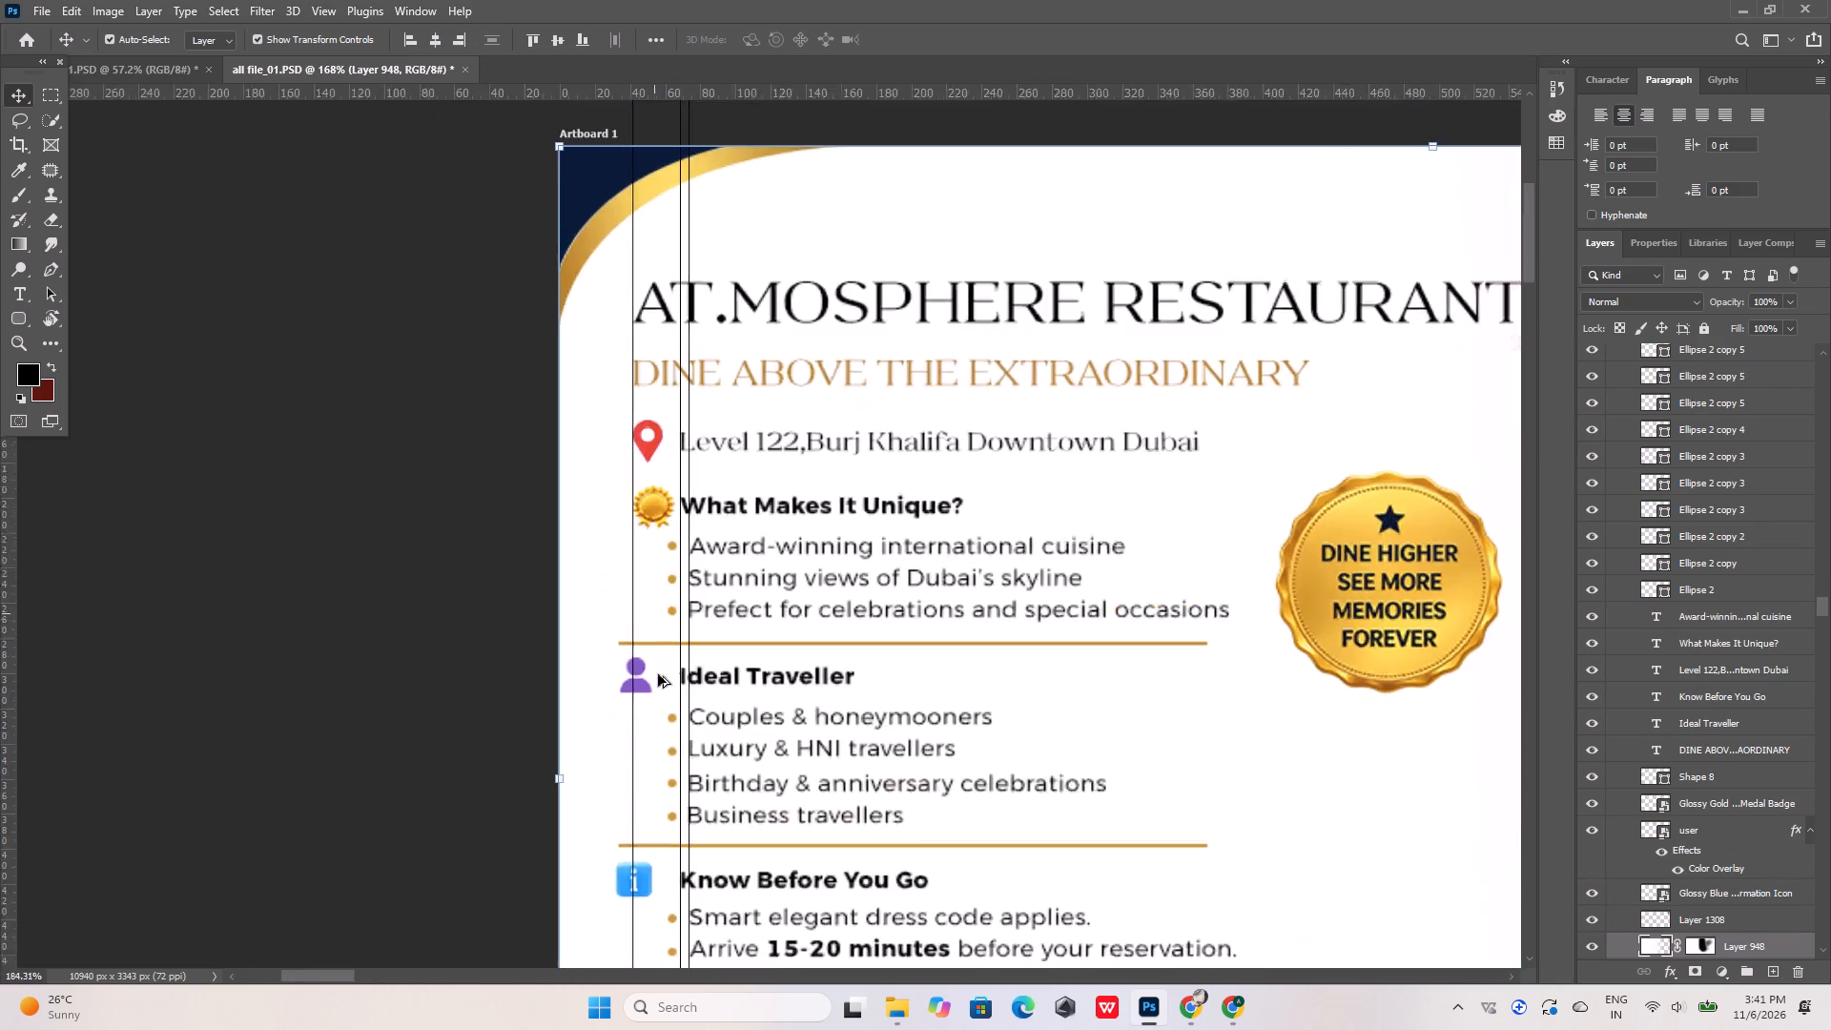
scroll(658, 674, "up", 11, "alt")
left_click(638, 687)
key("Right")
key("Right")
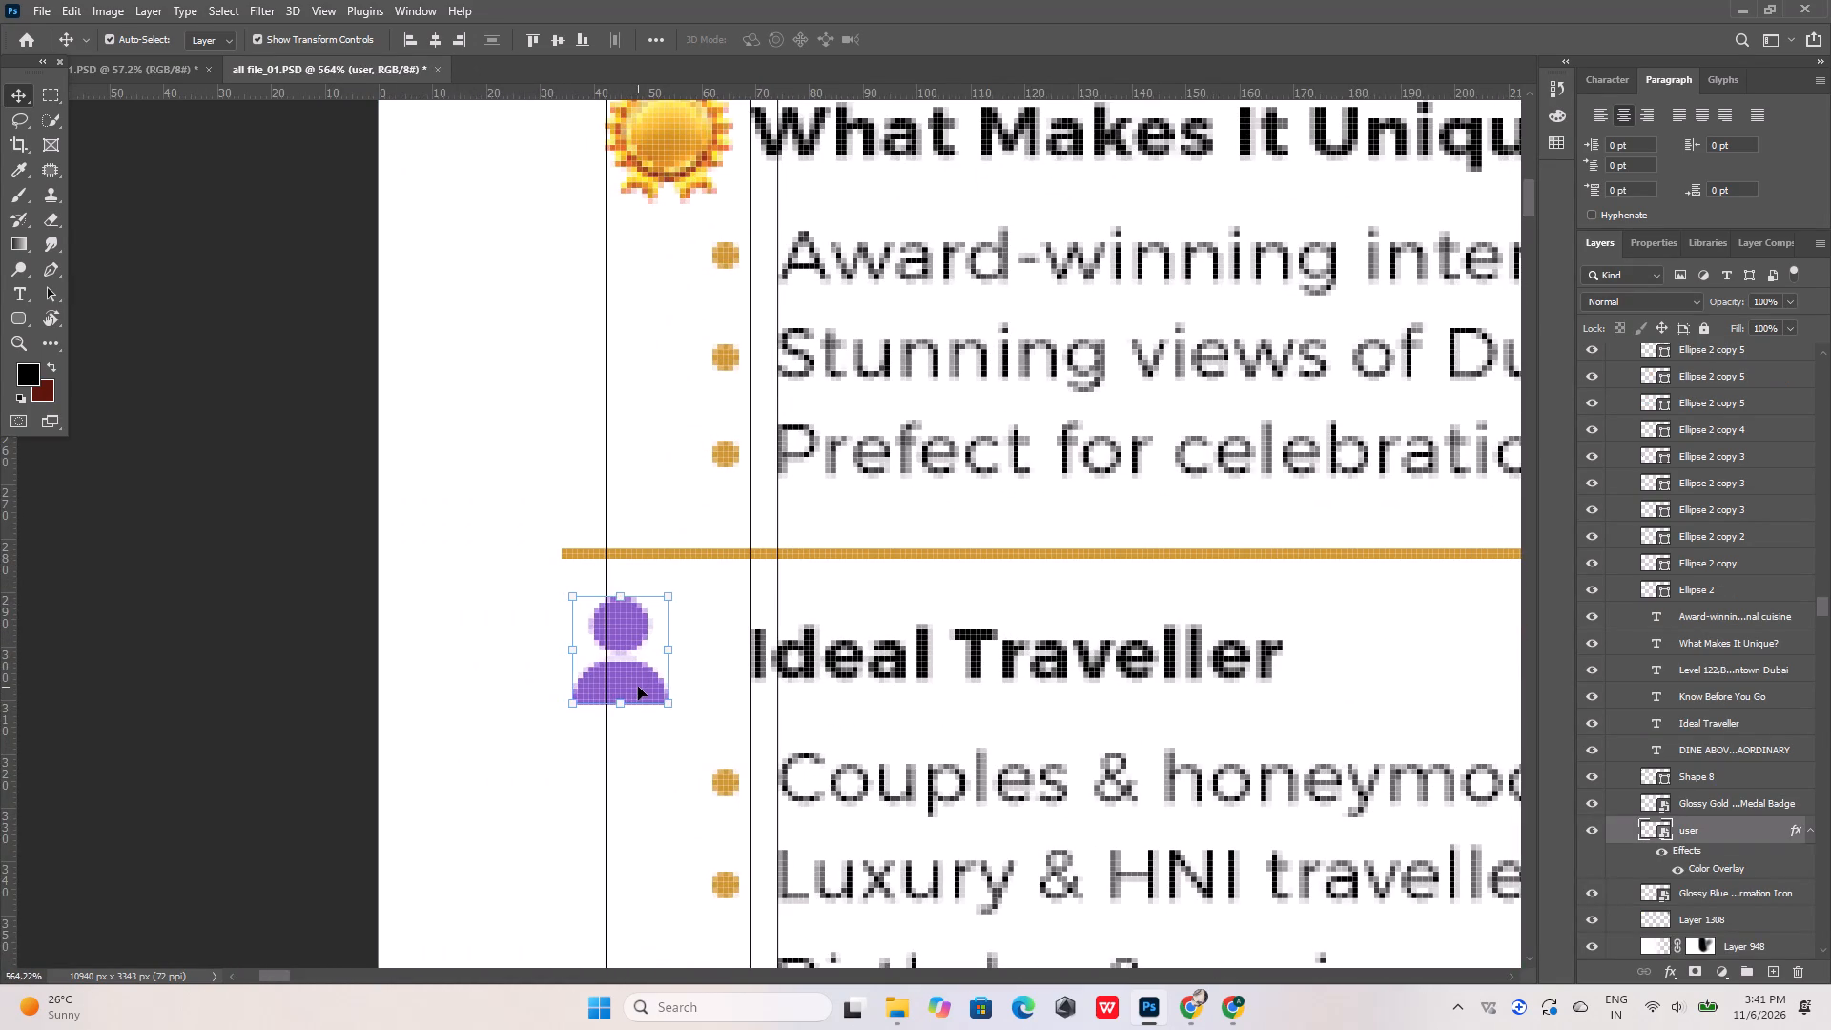
key("Right")
key("Right")
key("Right")
key("Right")
key("Right")
key("Right")
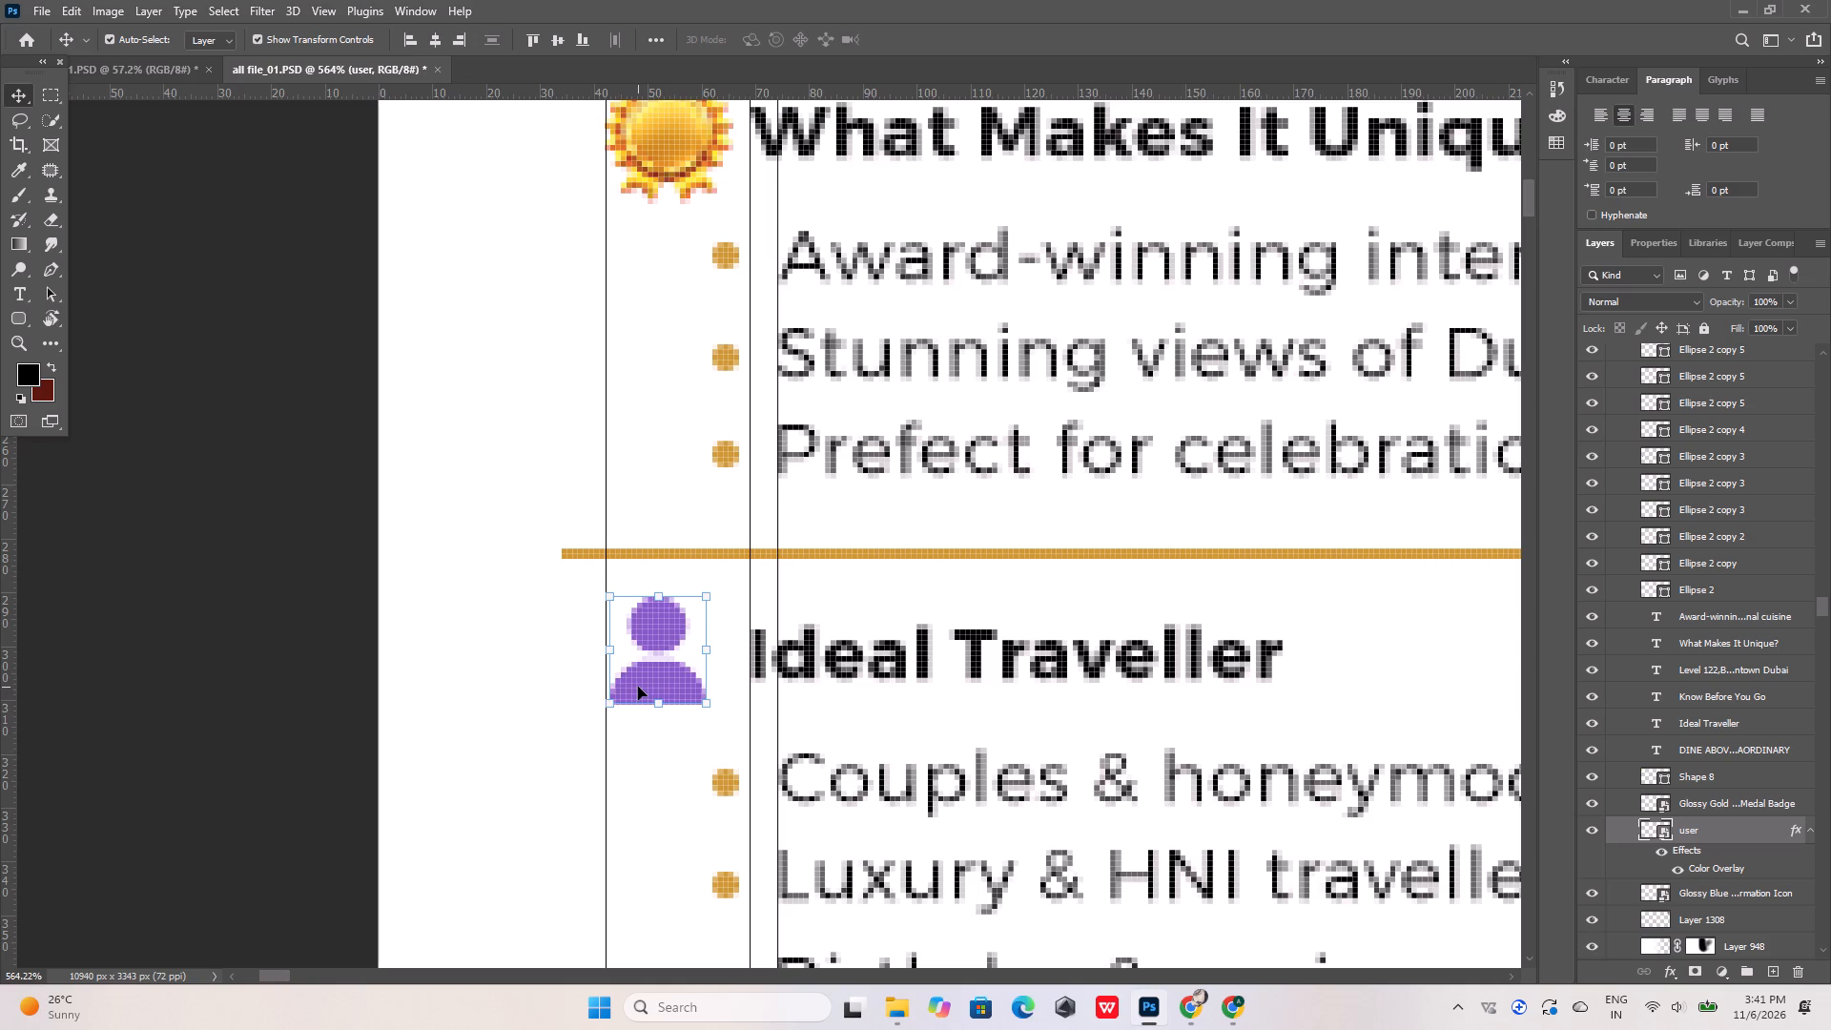
key("Left")
Nudge the blue information icon beside "Know Before You Go" 9 px right so its left edge meets the title's guide.
scroll(701, 547, "down", 16, "alt")
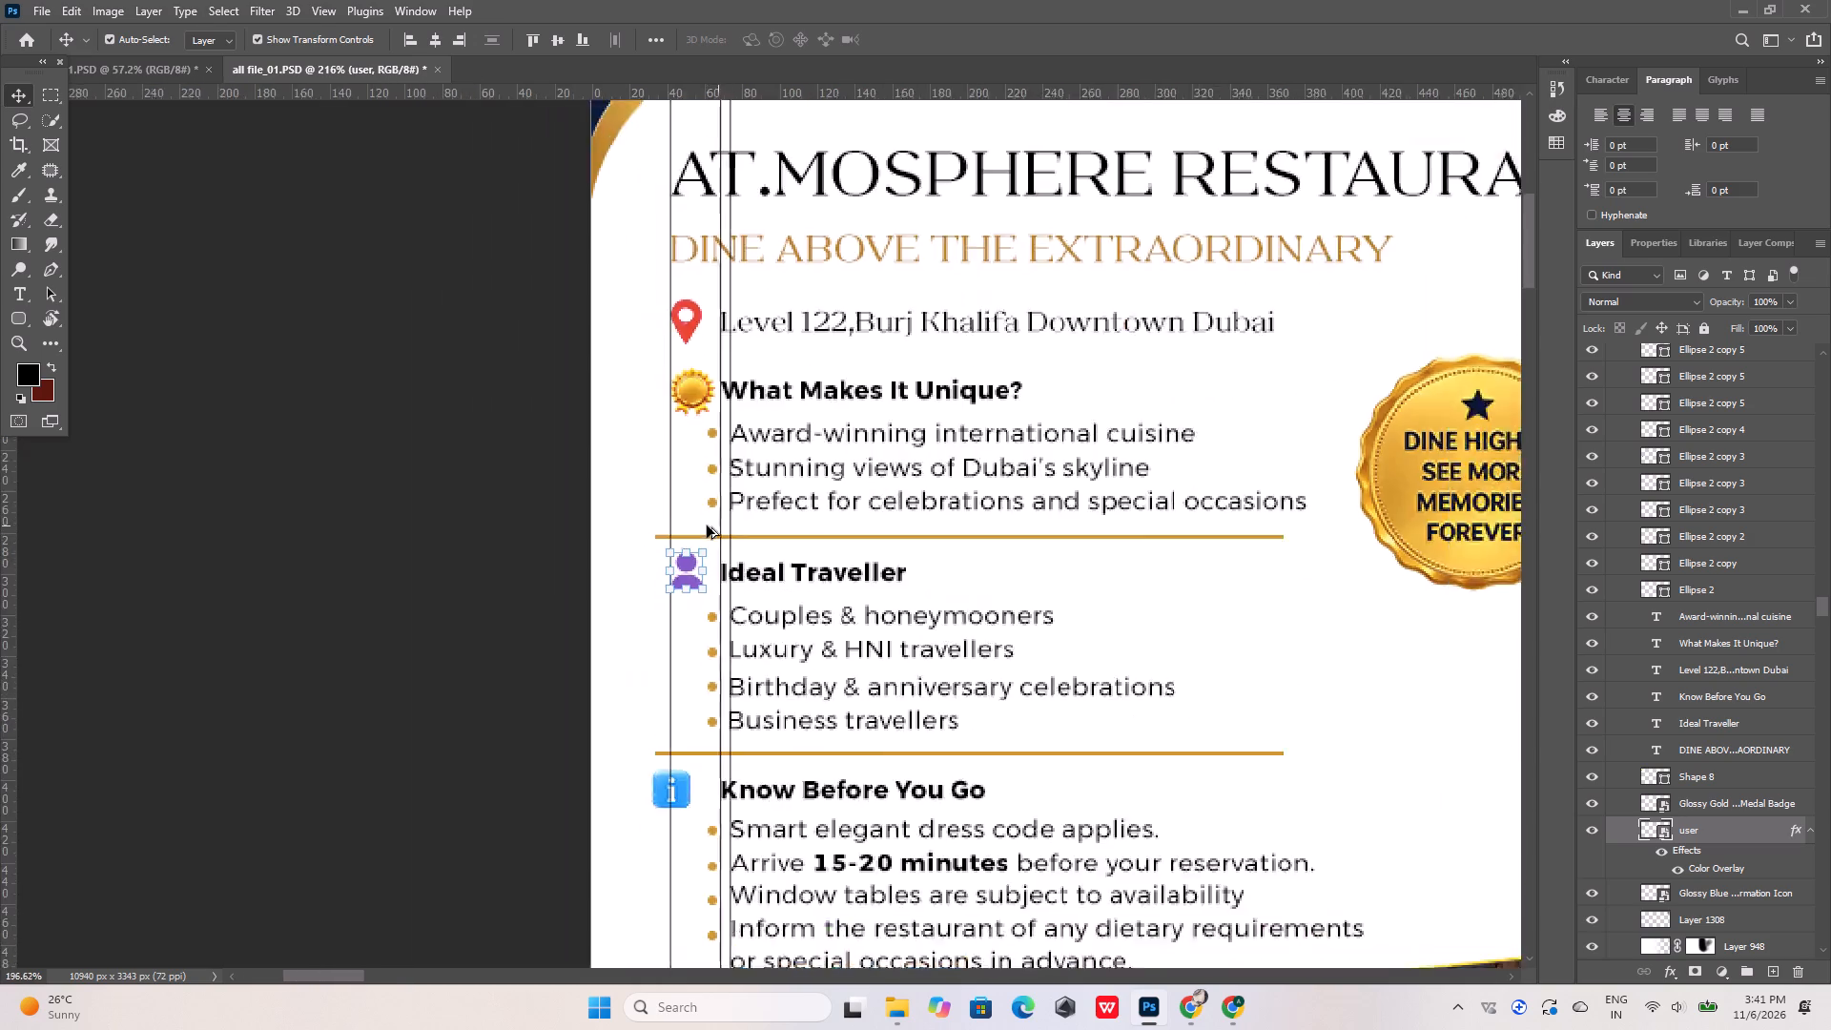
scroll(707, 525, "down", 1, "alt")
scroll(679, 710, "up", 16, "alt")
left_click(710, 672)
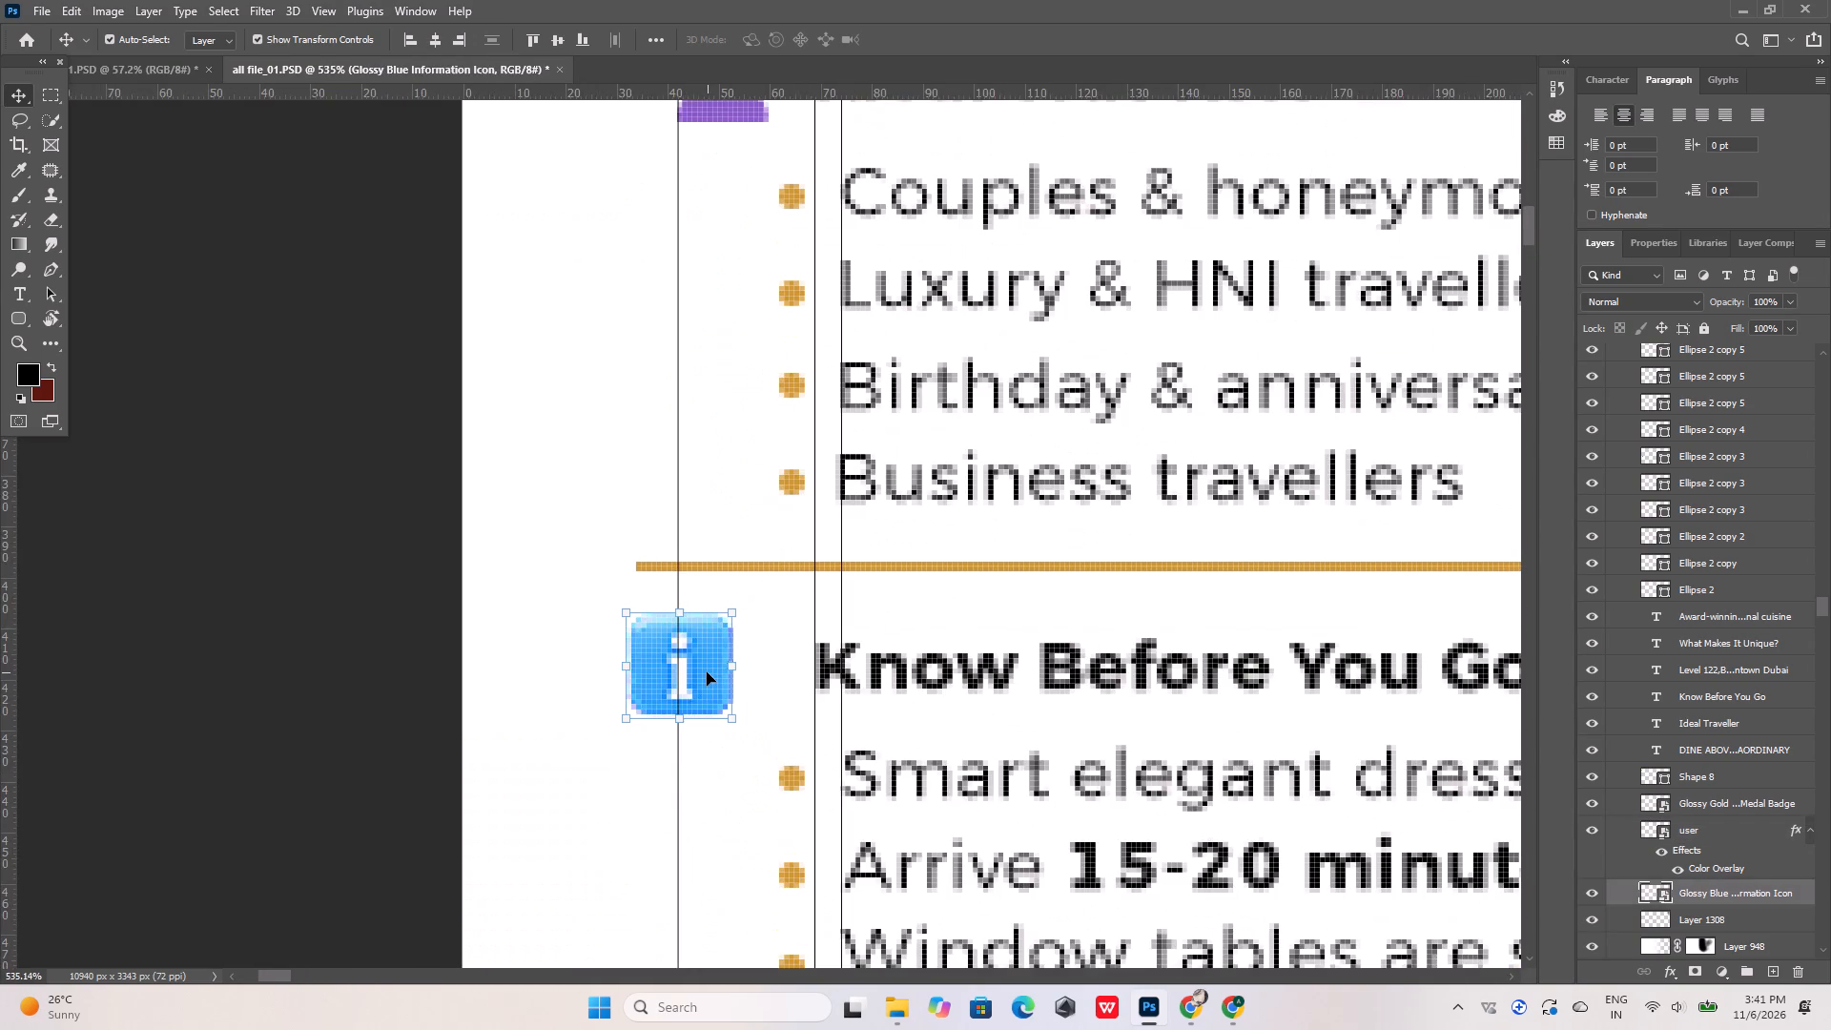
key("Right")
key("Right")
key("Right")
key("Right")
key("Right")
key("Right")
key("Right")
key("Right")
key("Right")
key("Right")
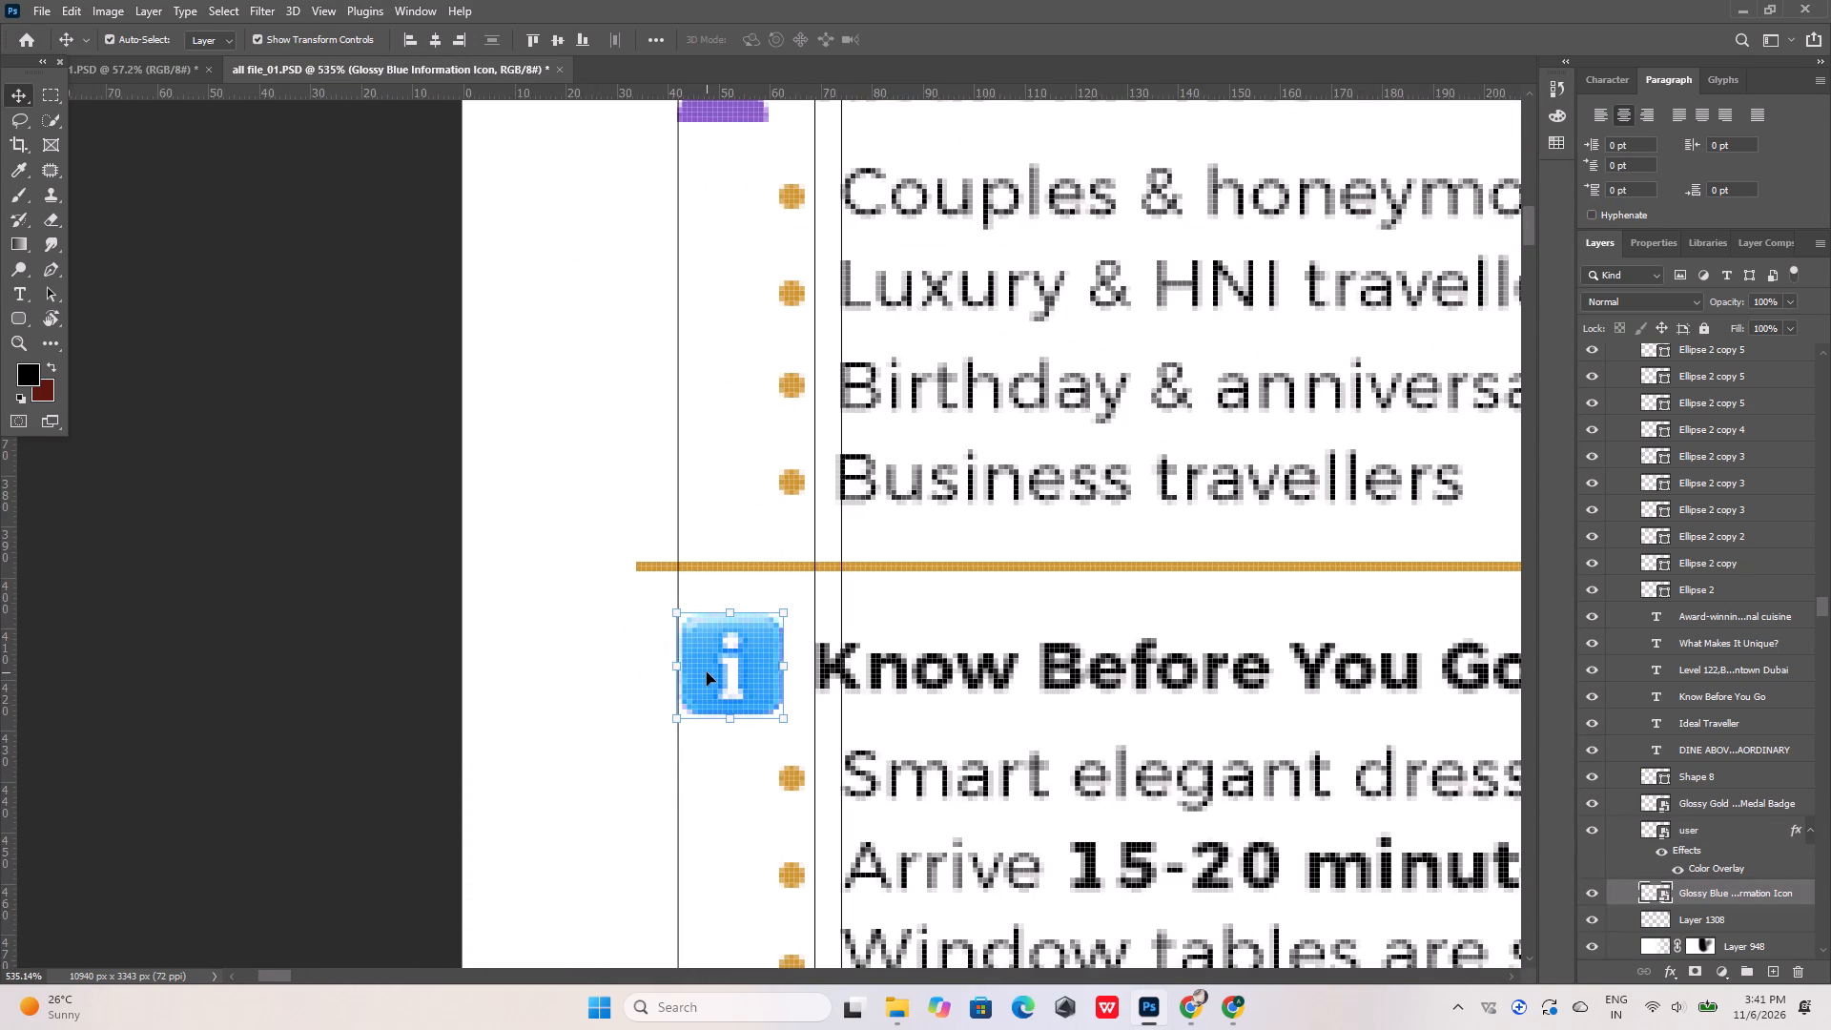
key("Left")
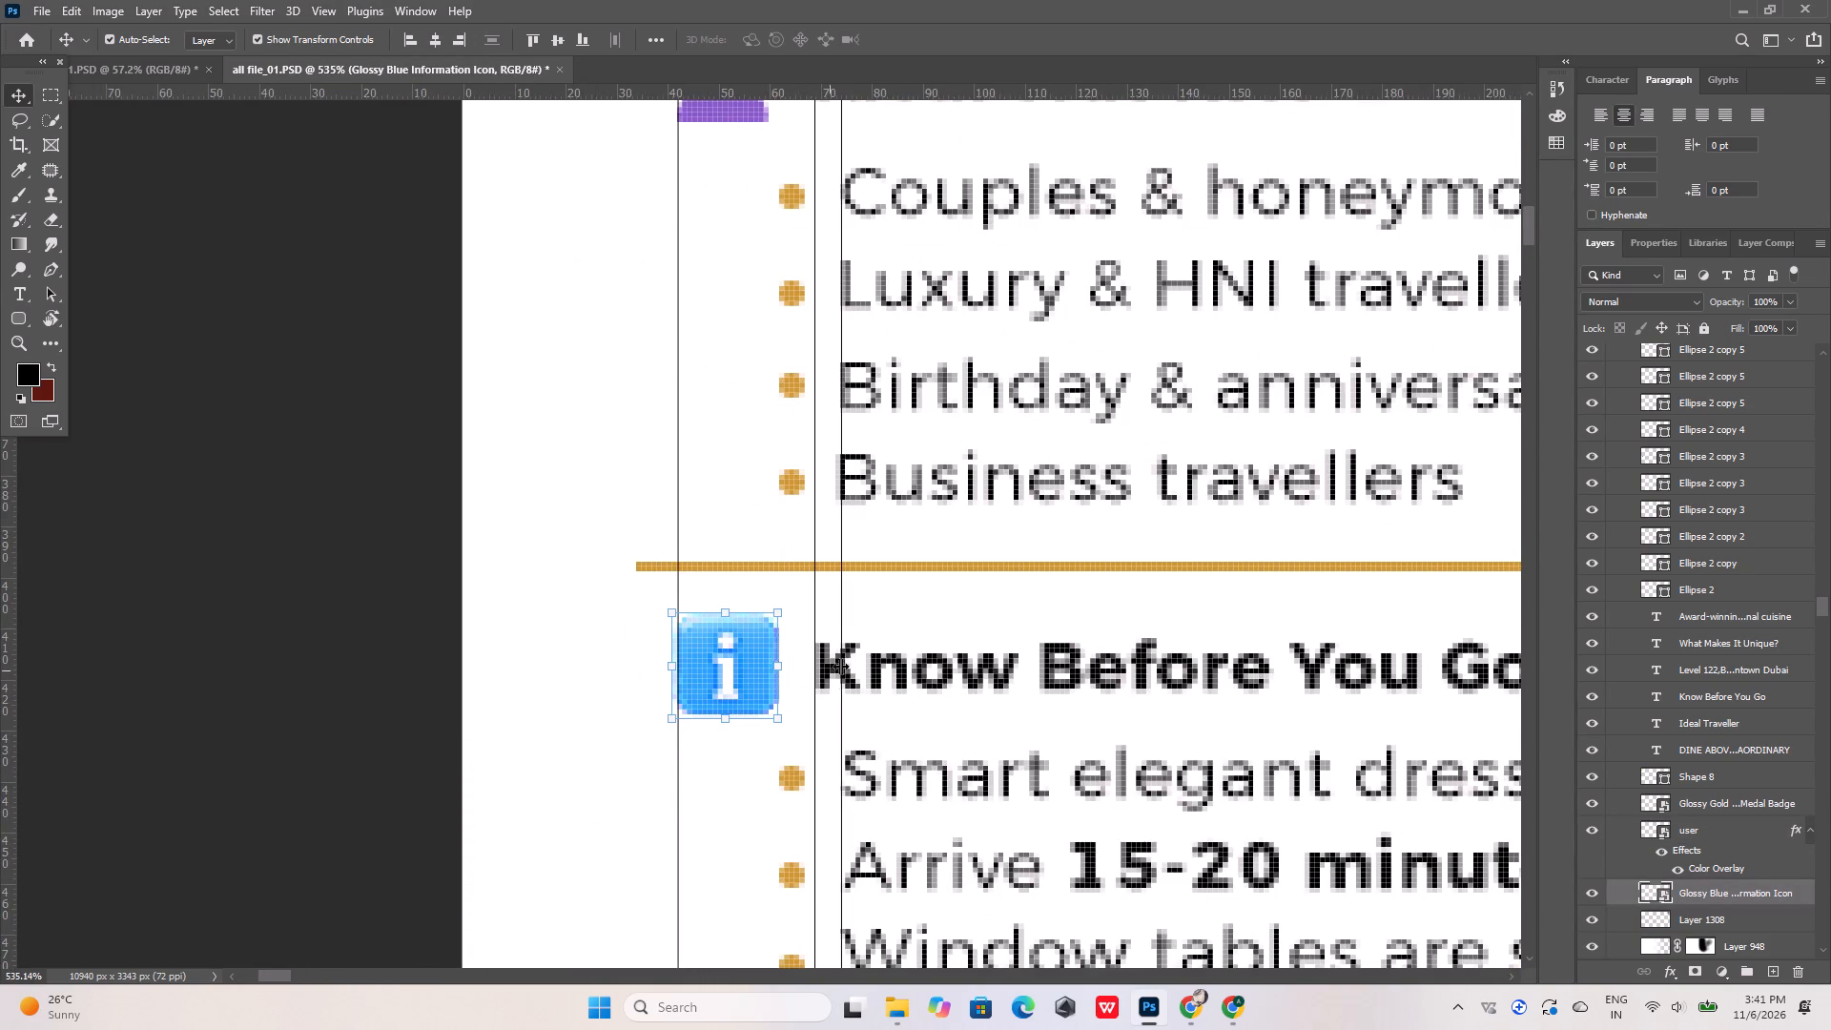
Select the three section headings and all their bullet text lines together, along with the "Level 122,Burj Khalifa Downtown Dubai" line.
left_click(900, 669)
scroll(807, 665, "down", 16, "alt")
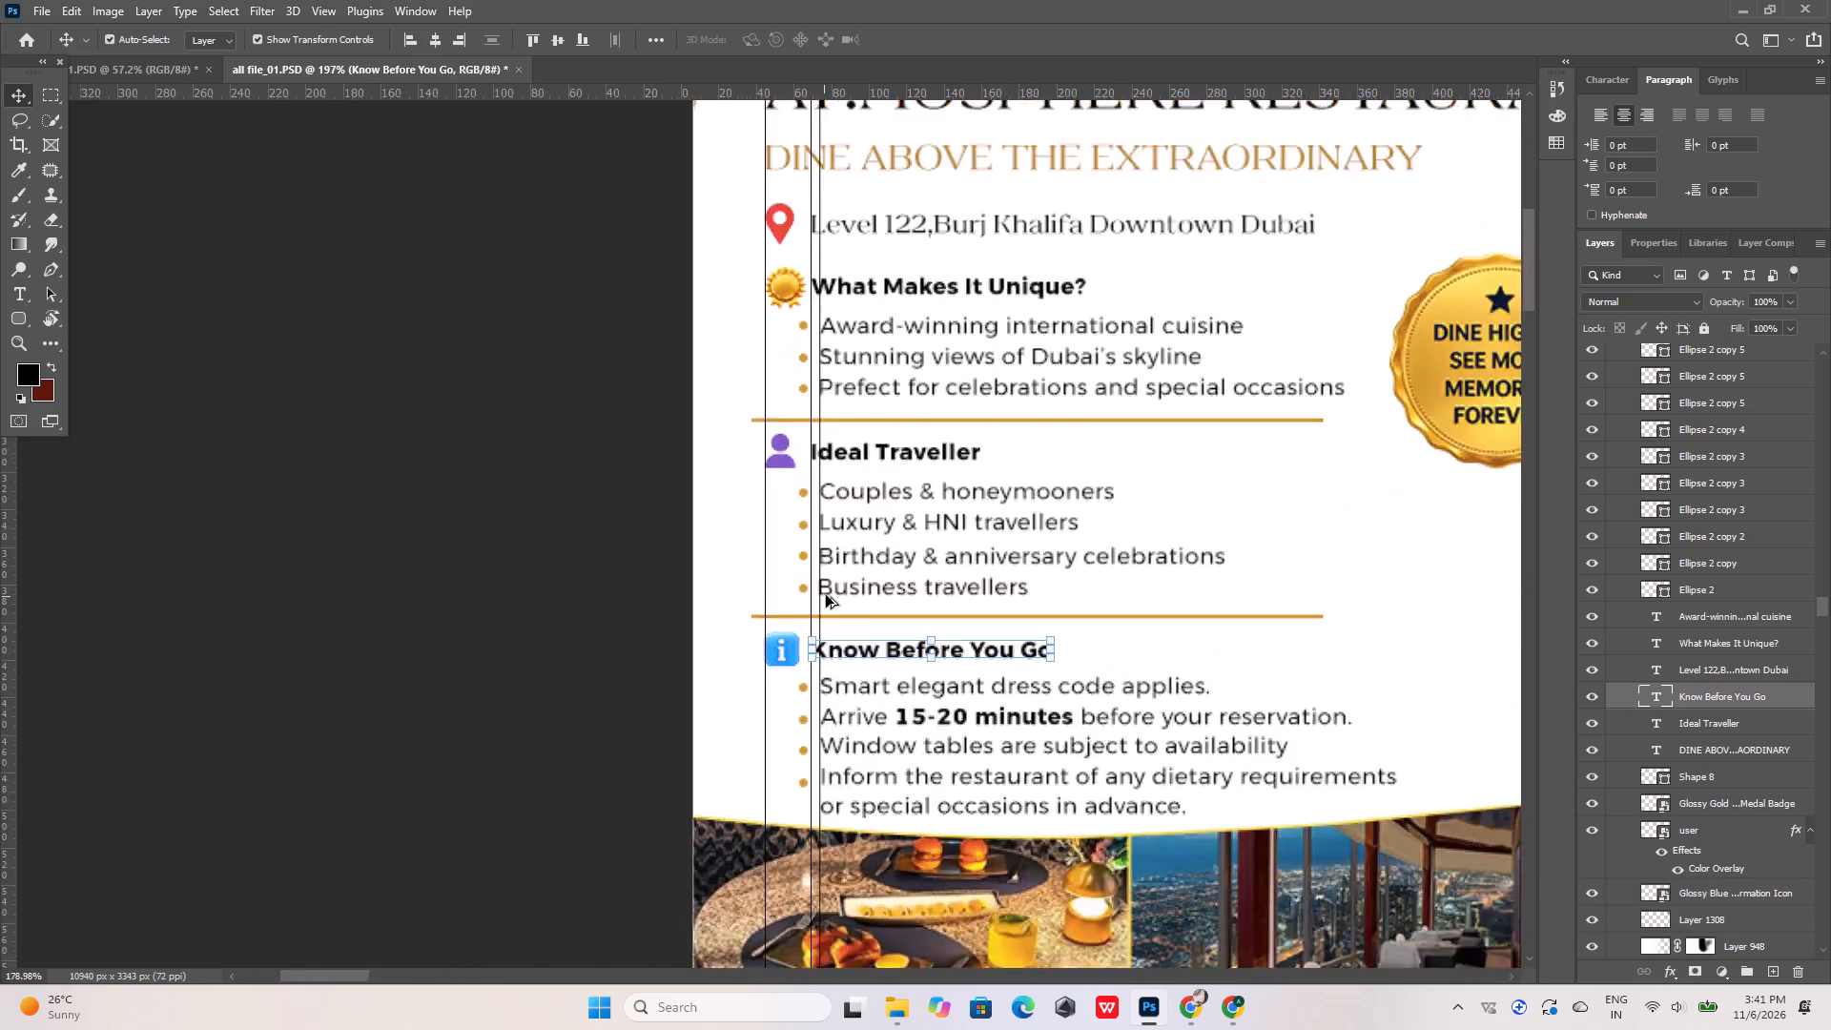
scroll(894, 731, "up", 8, "alt")
left_click(891, 763, "shift")
left_click(898, 718, "shift")
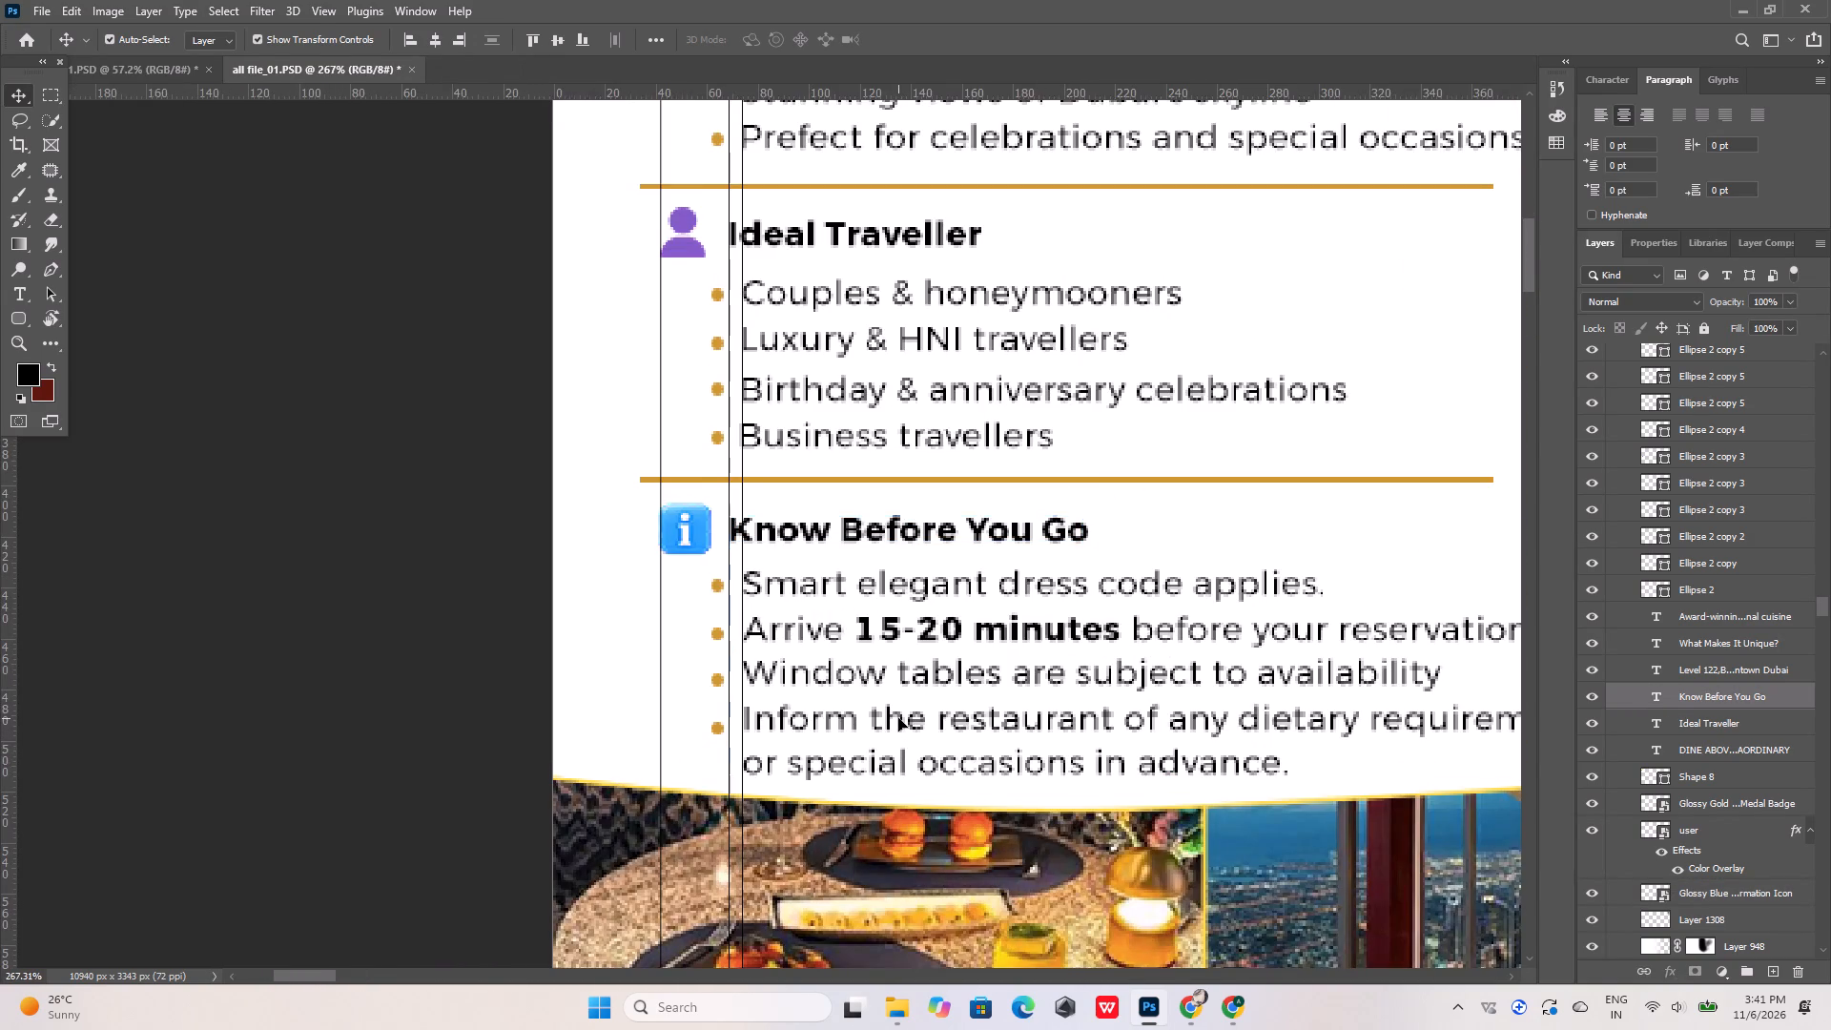
left_click(898, 718)
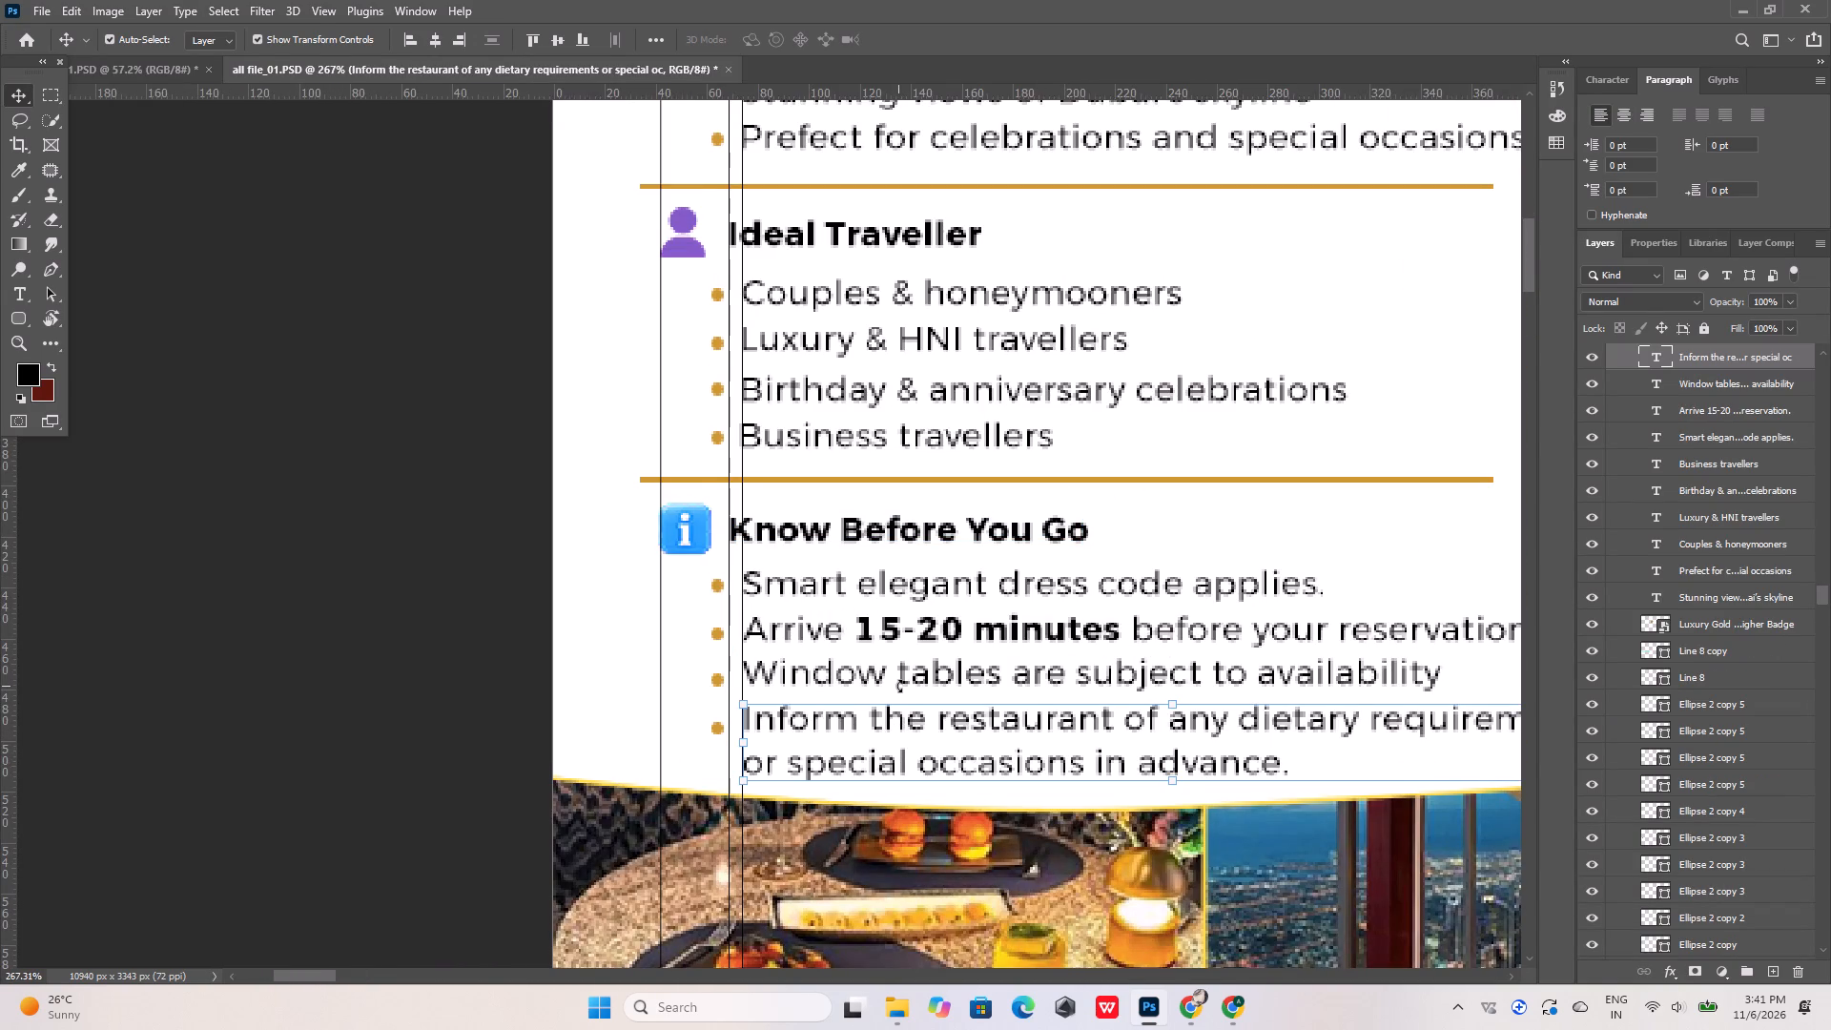
left_click(914, 674, "shift")
left_click(929, 630, "shift")
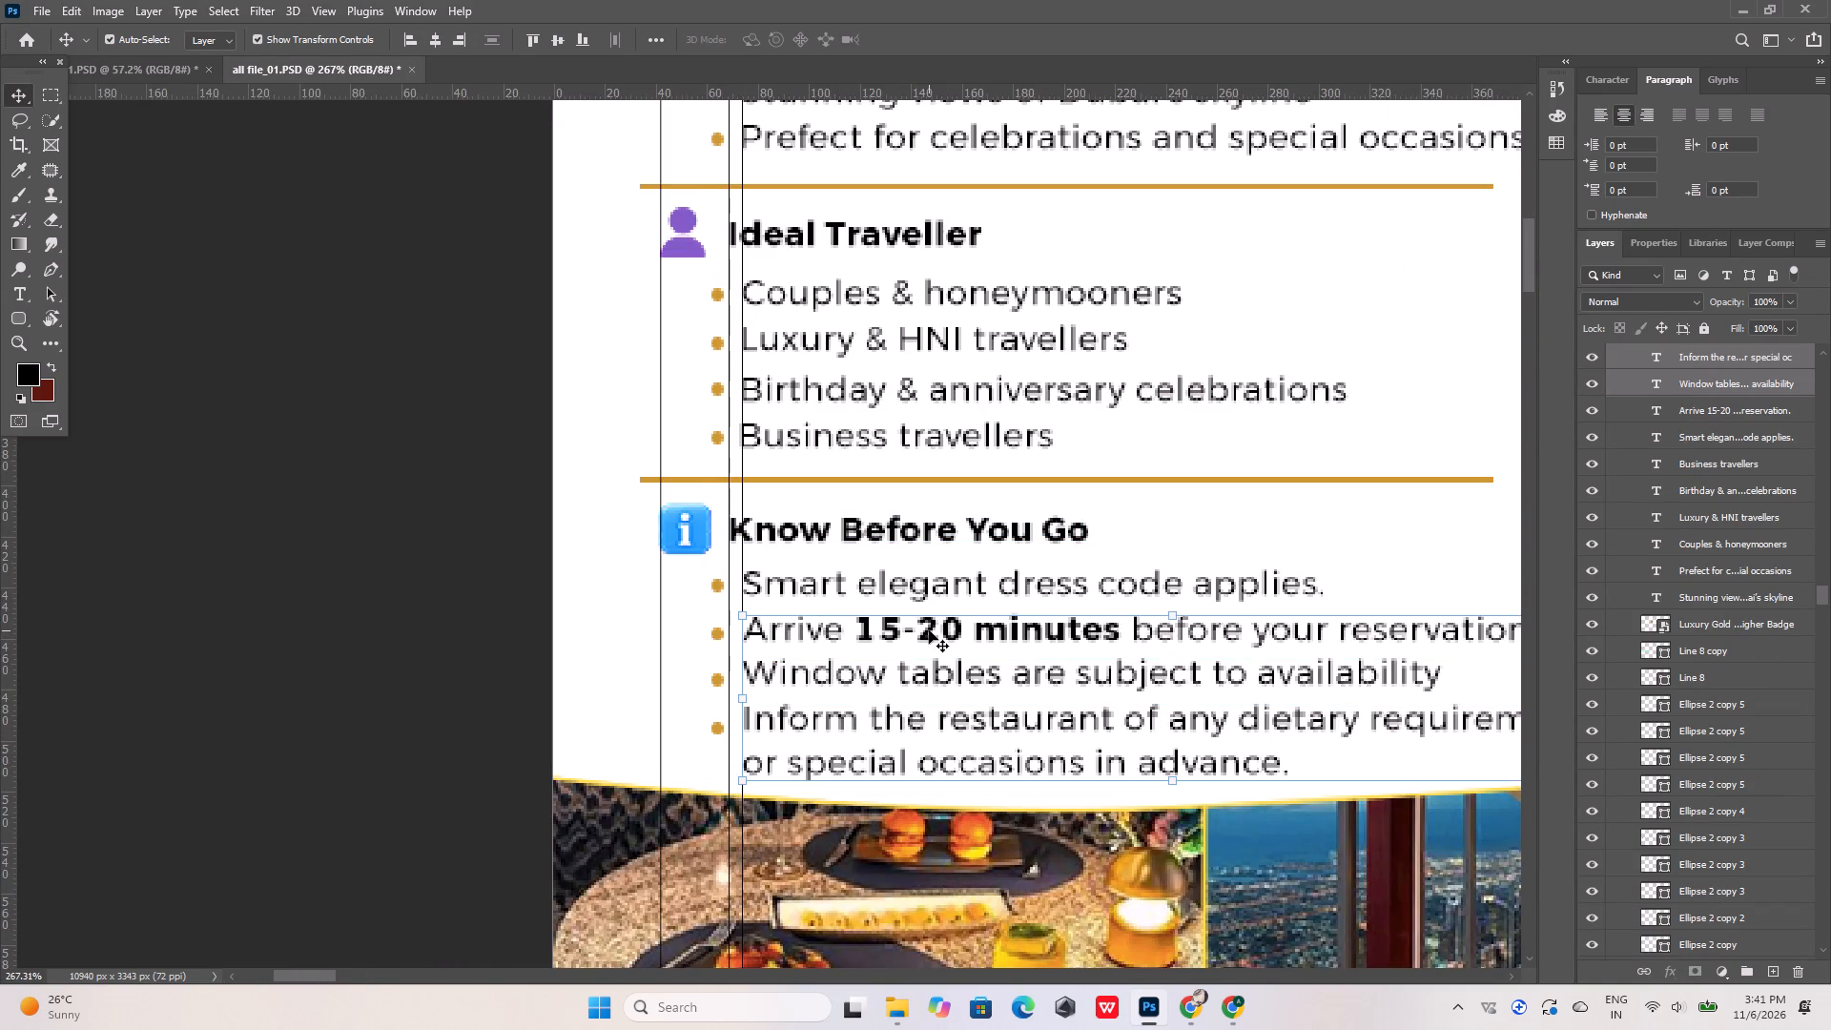
left_click(945, 591, "shift")
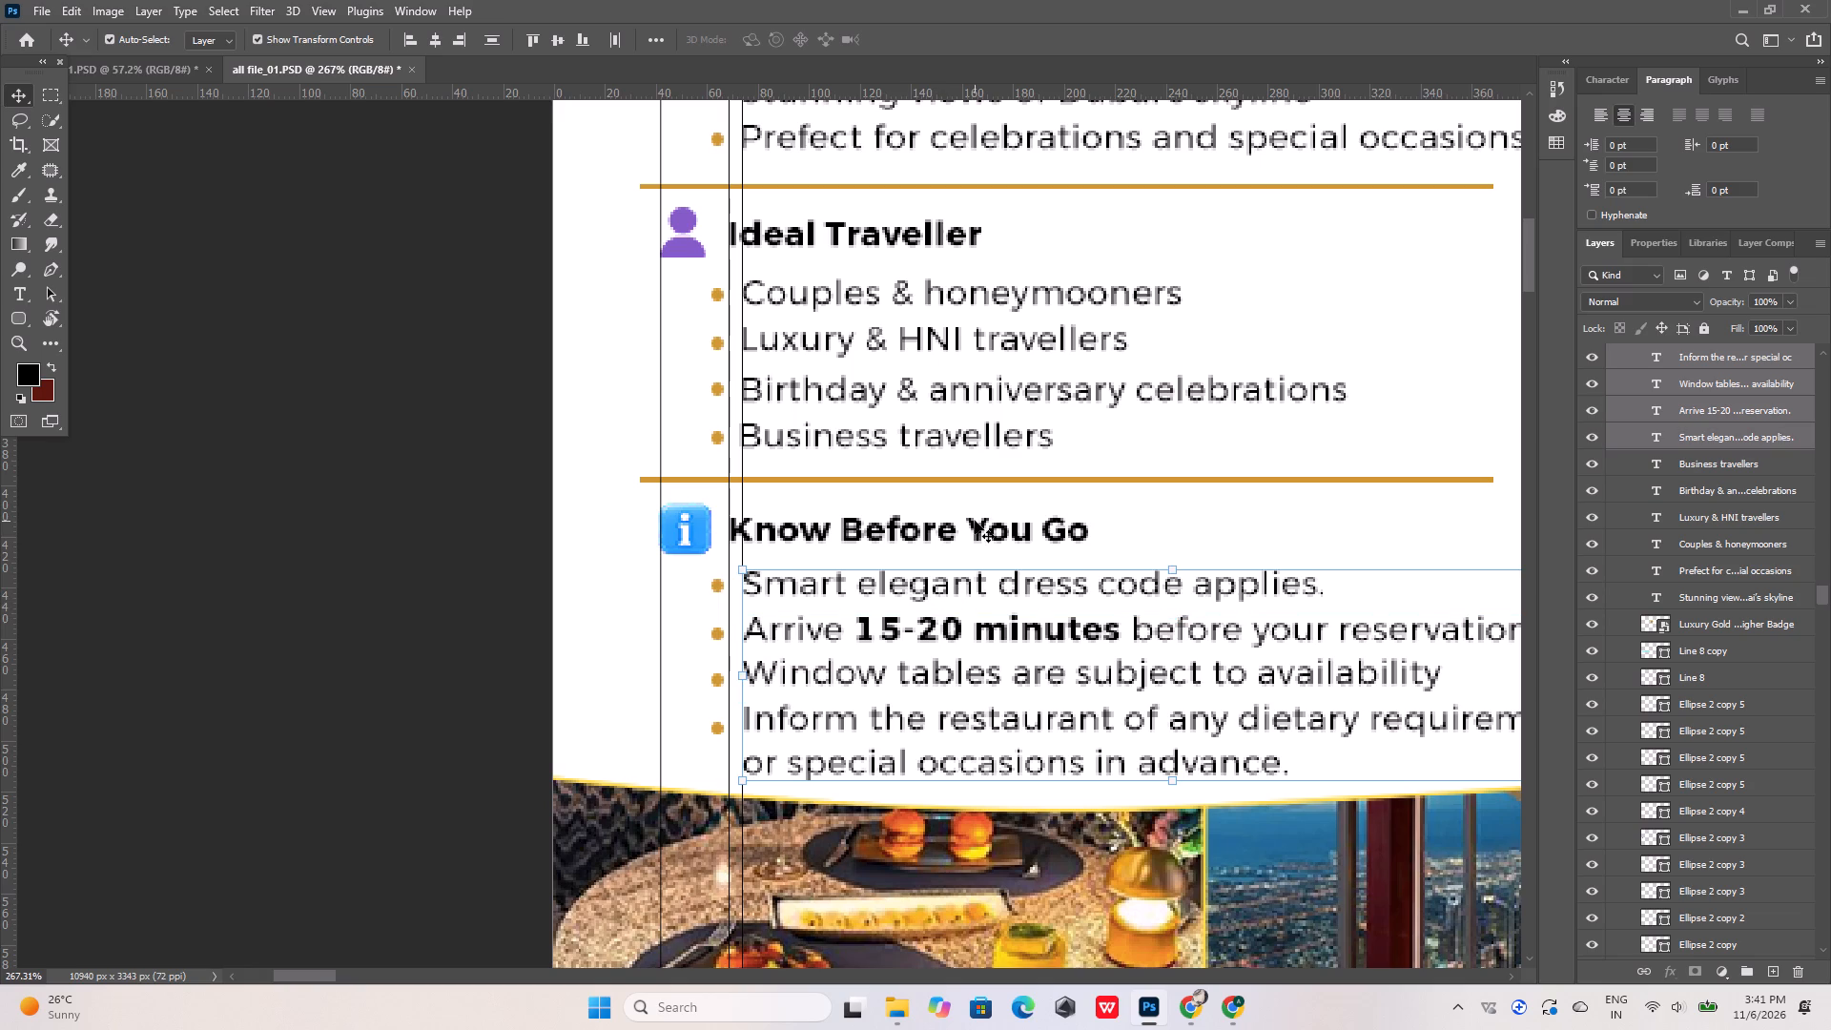
left_click(976, 524, "shift")
left_click(977, 439, "shift")
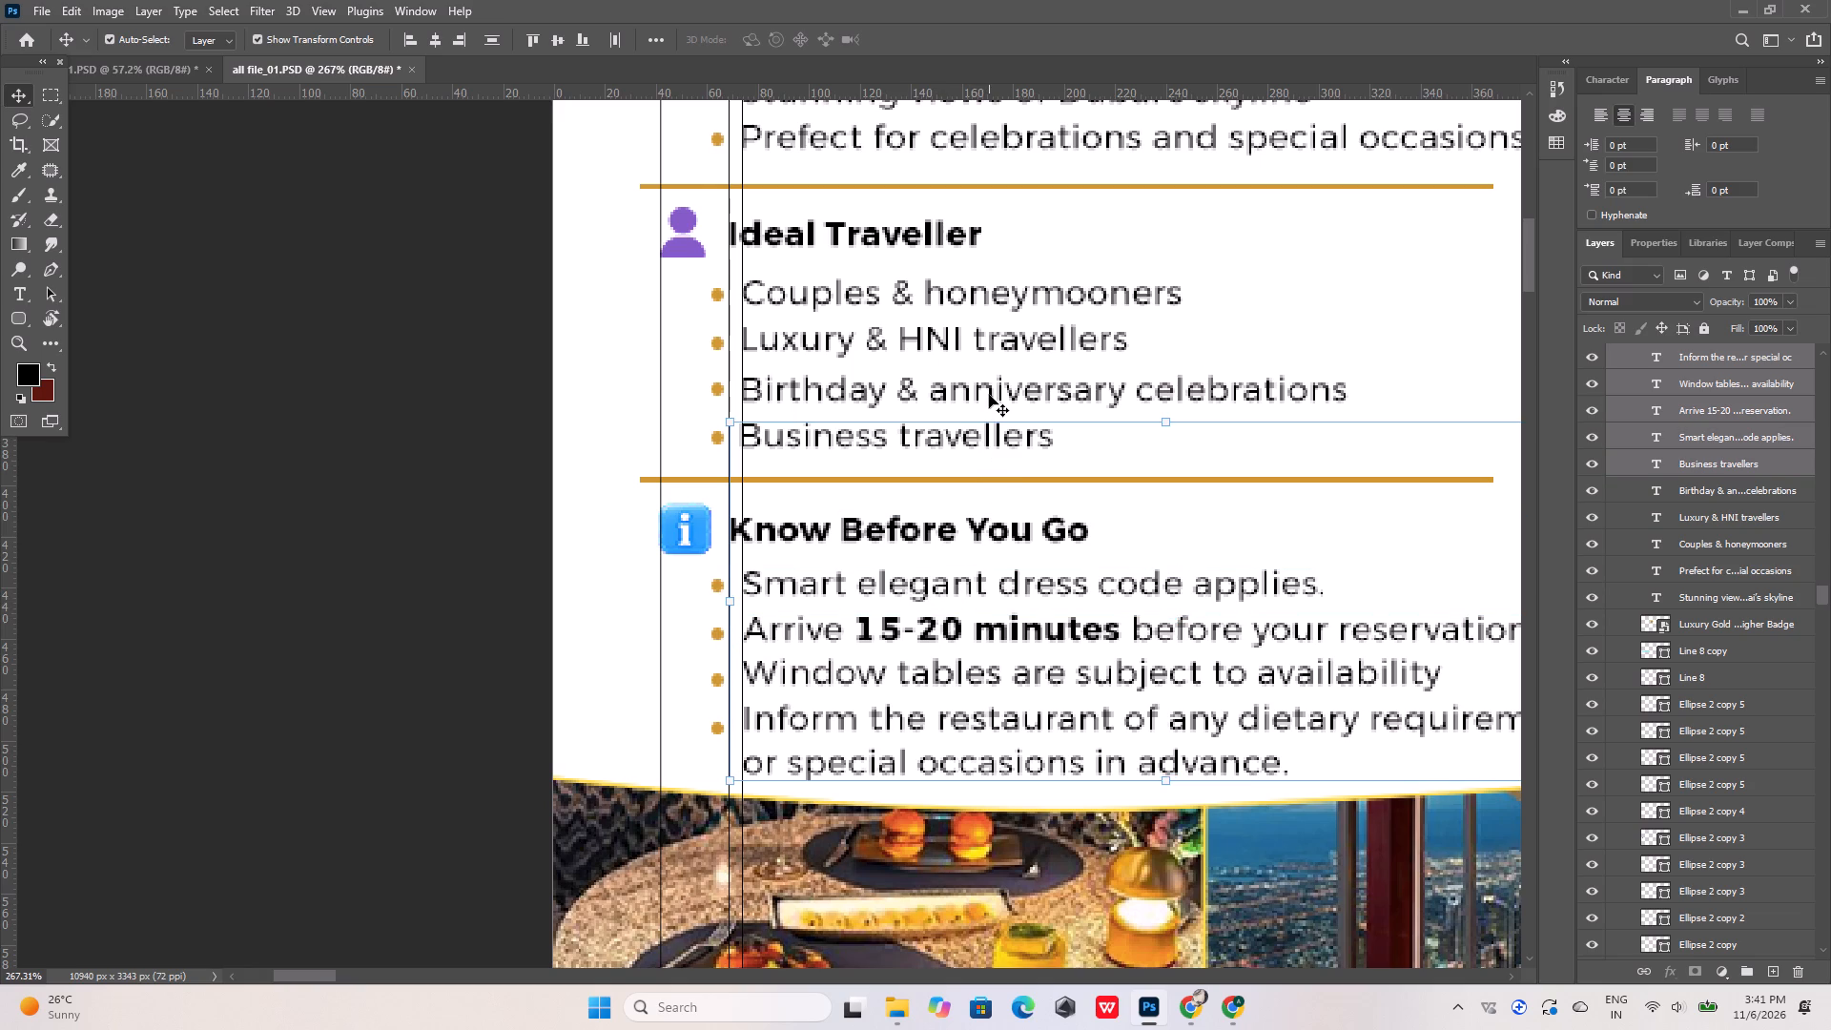
left_click(990, 394, "shift")
left_click(991, 344, "shift")
left_click(996, 290, "shift")
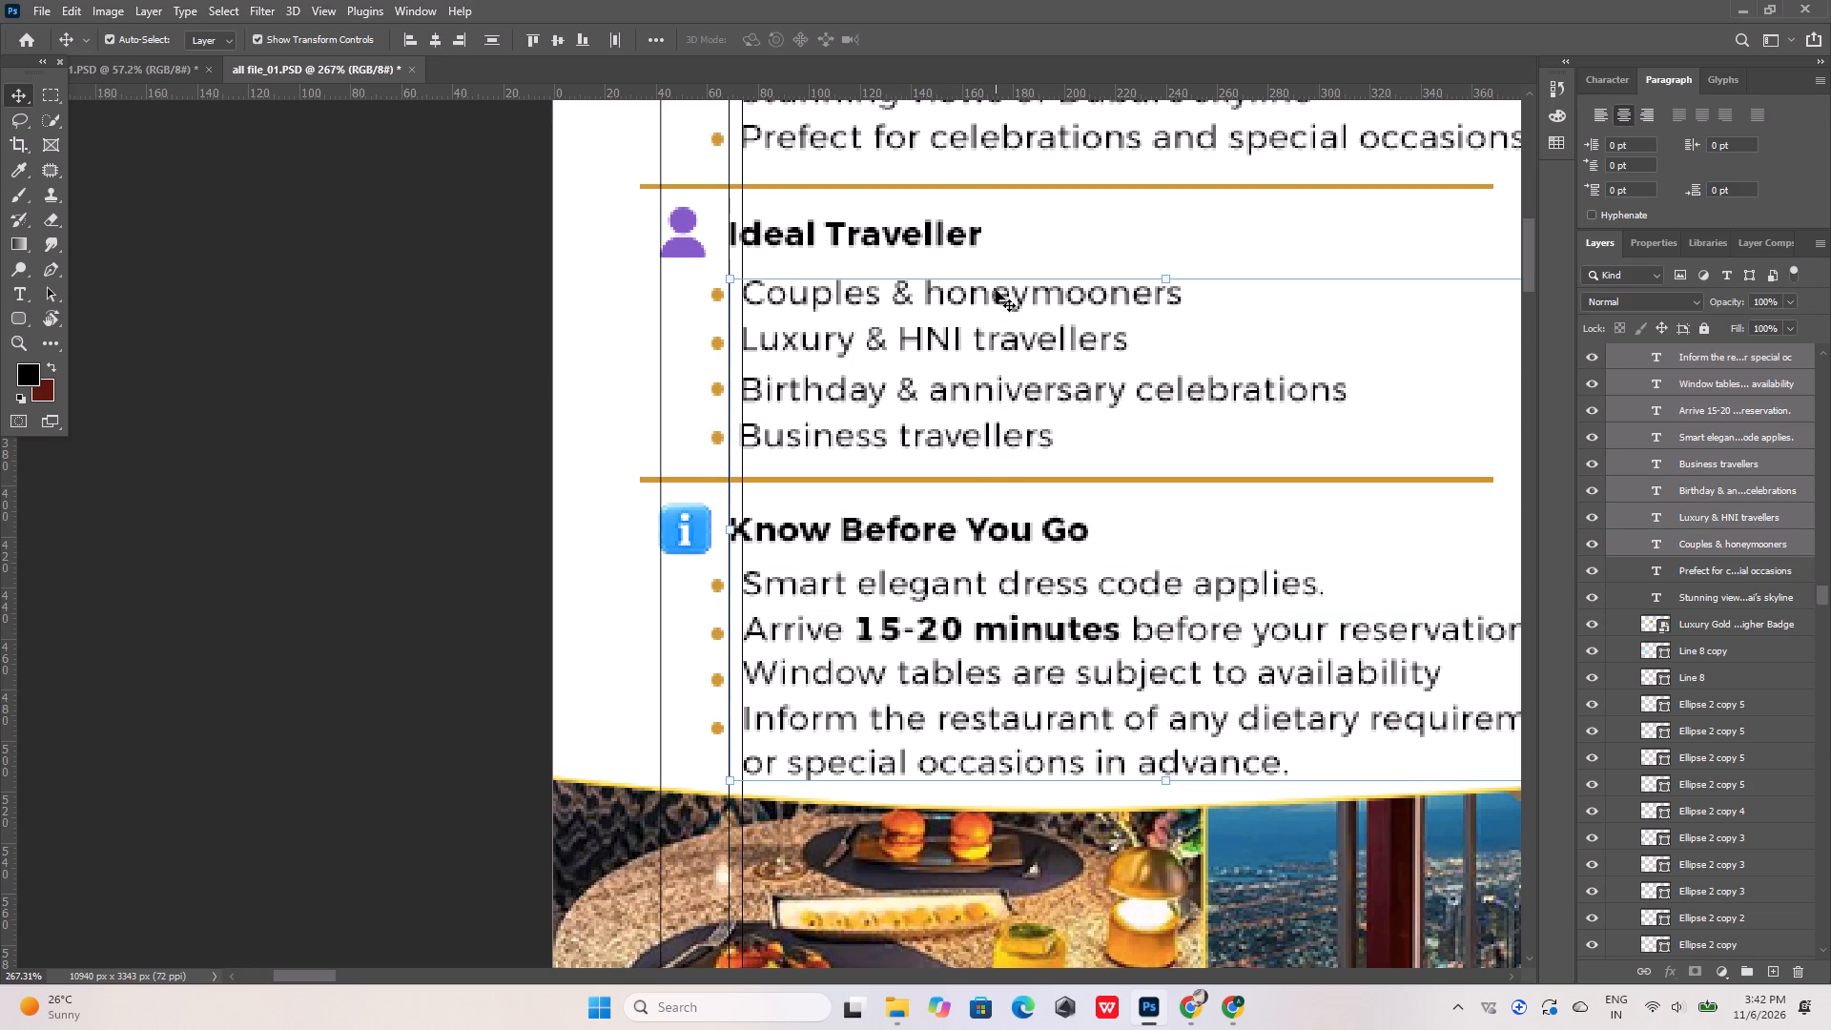
left_click(925, 235, "shift")
scroll(869, 648, "down", 10, "alt")
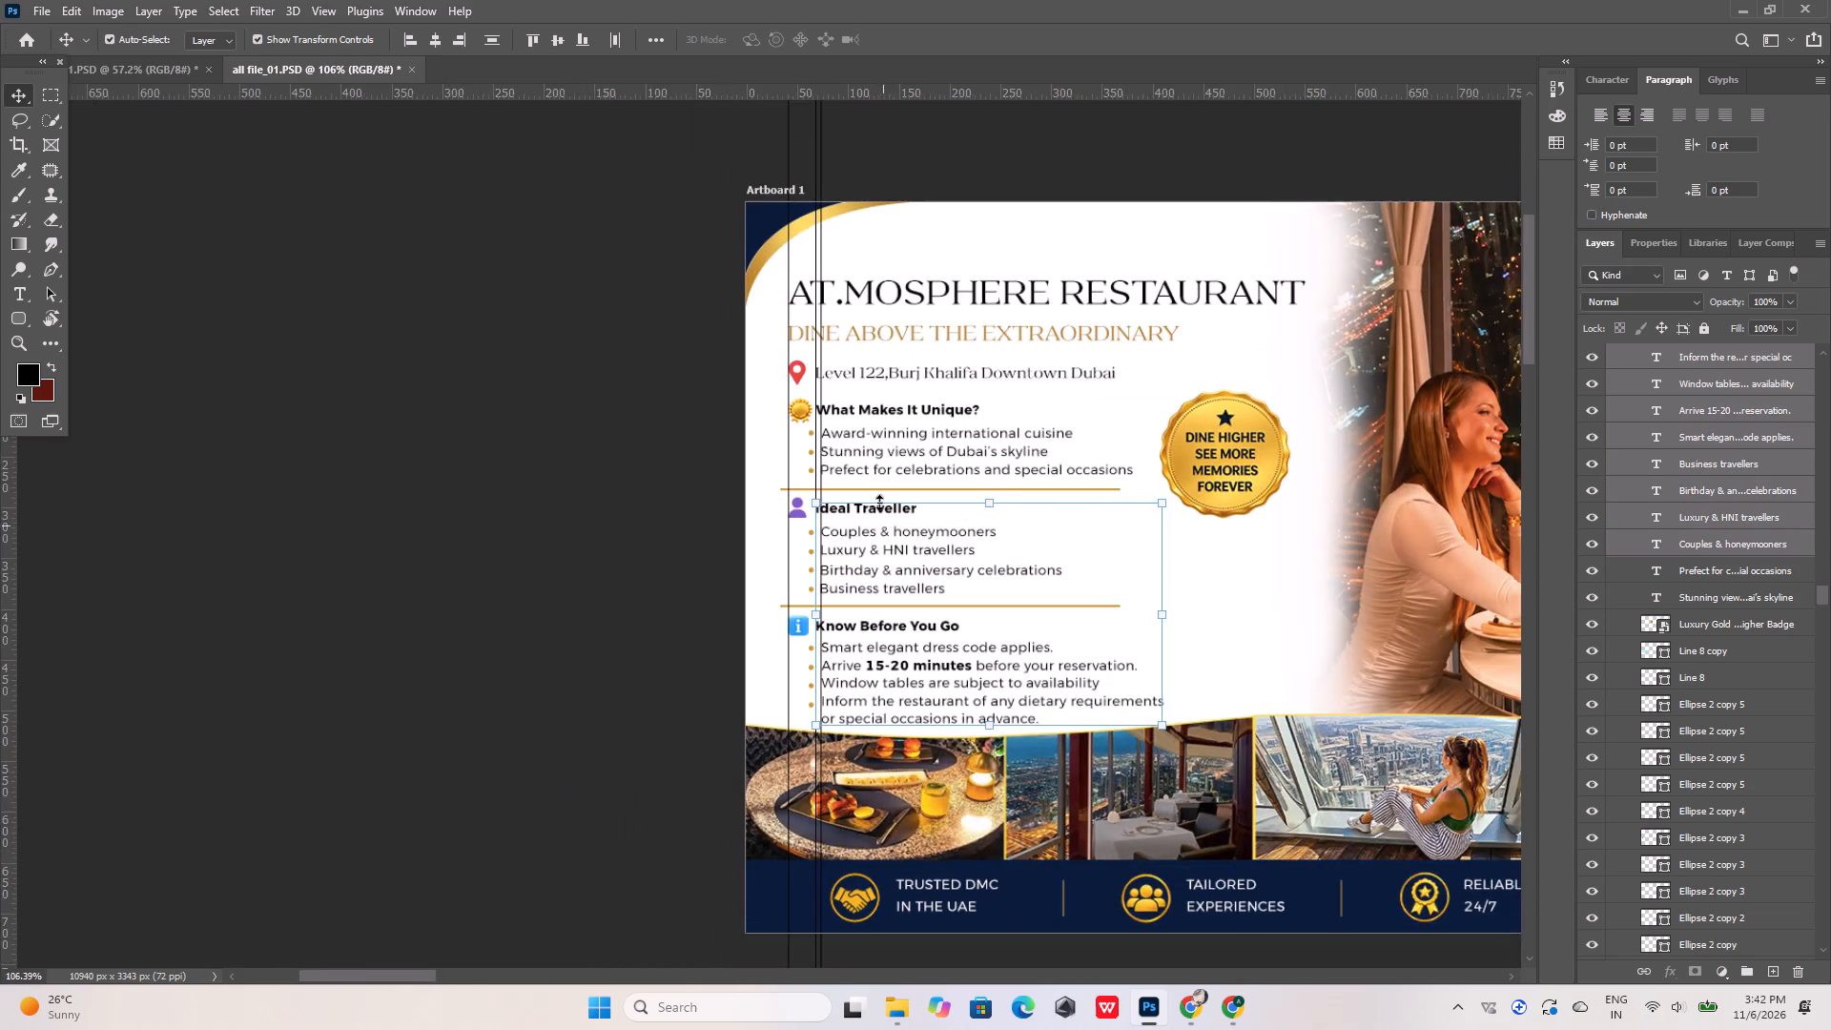
scroll(865, 444, "up", 12, "alt")
left_click(868, 475, "shift")
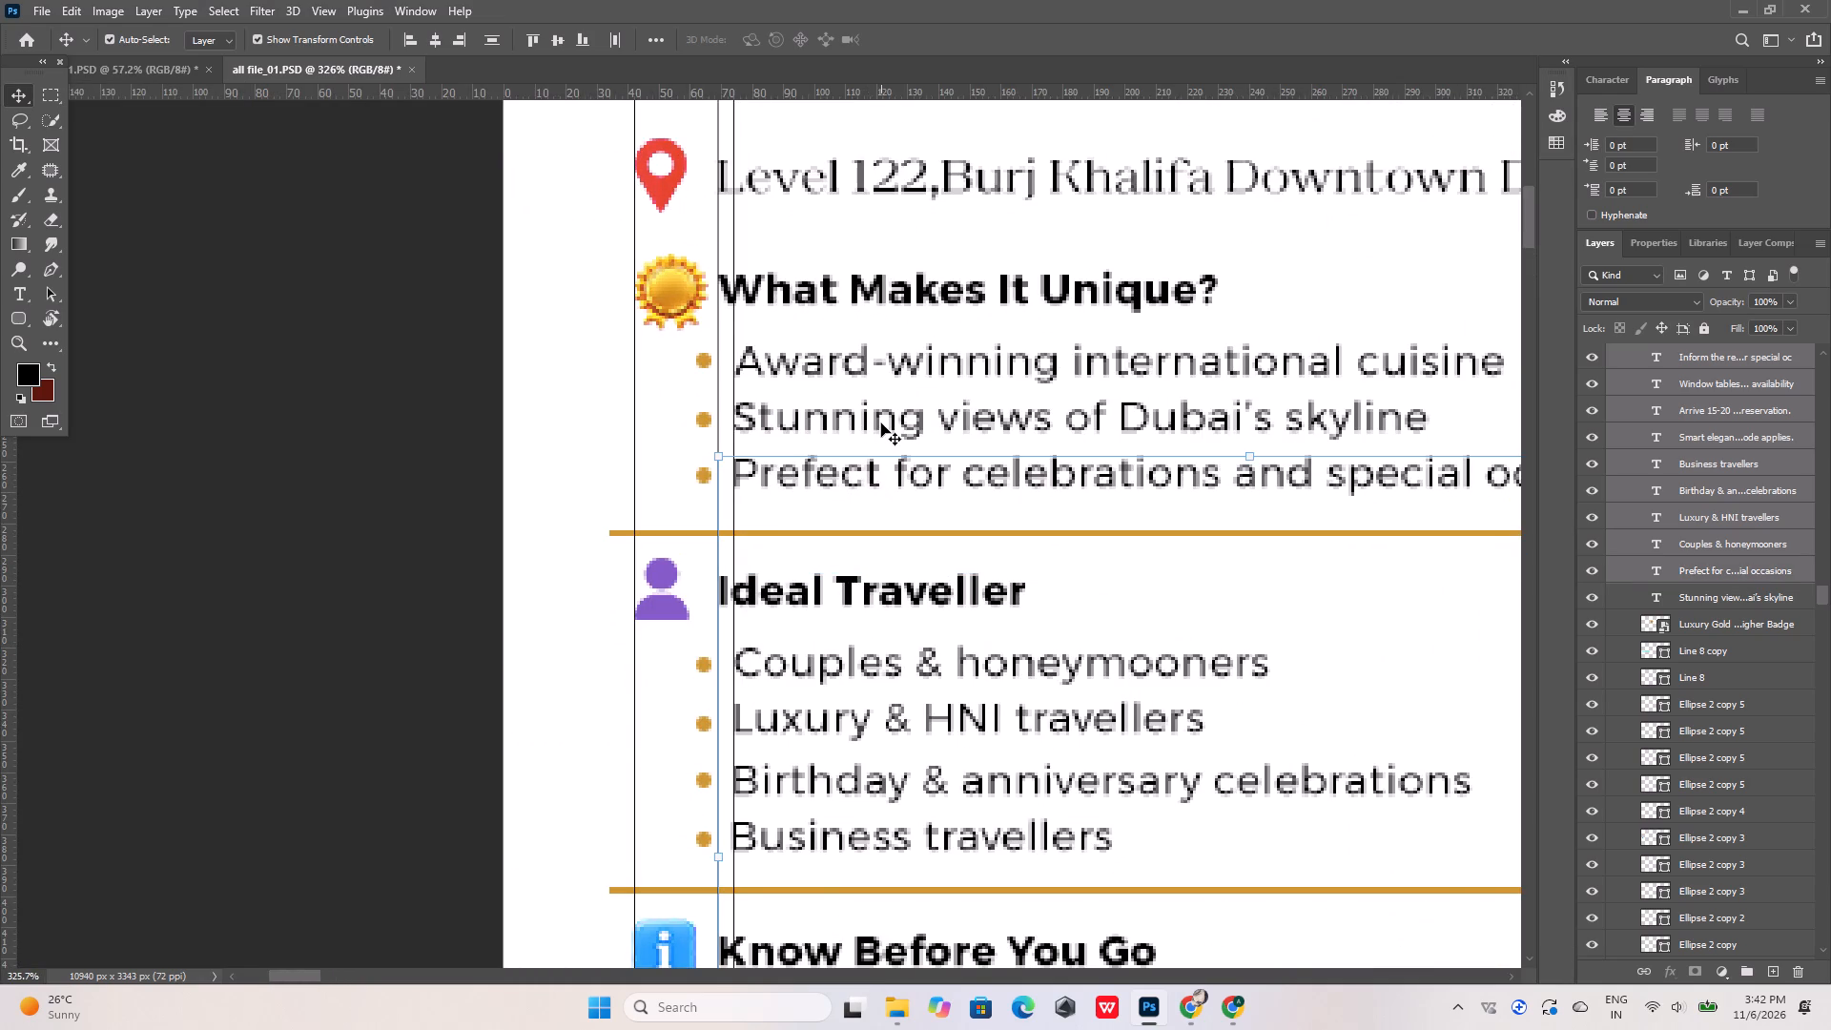
left_click(876, 416, "shift")
left_click(900, 365, "shift")
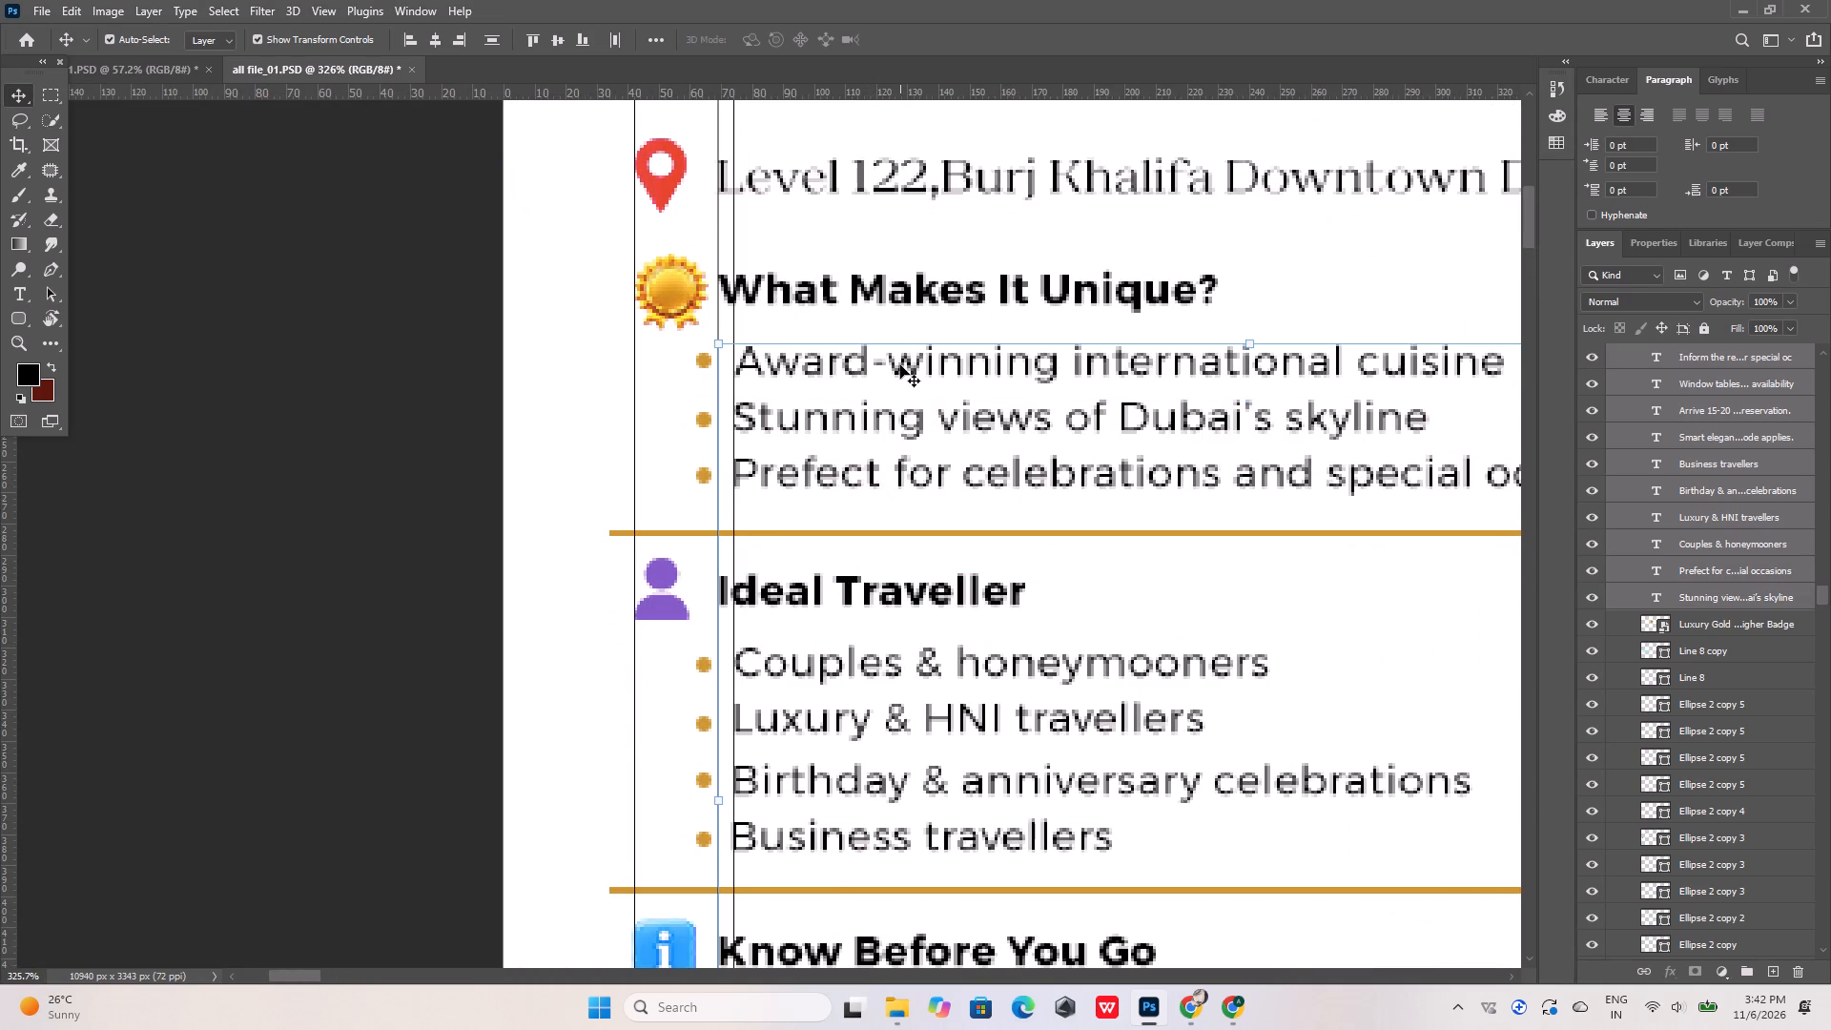
left_click(925, 294, "shift")
scroll(887, 402, "down", 4, "alt")
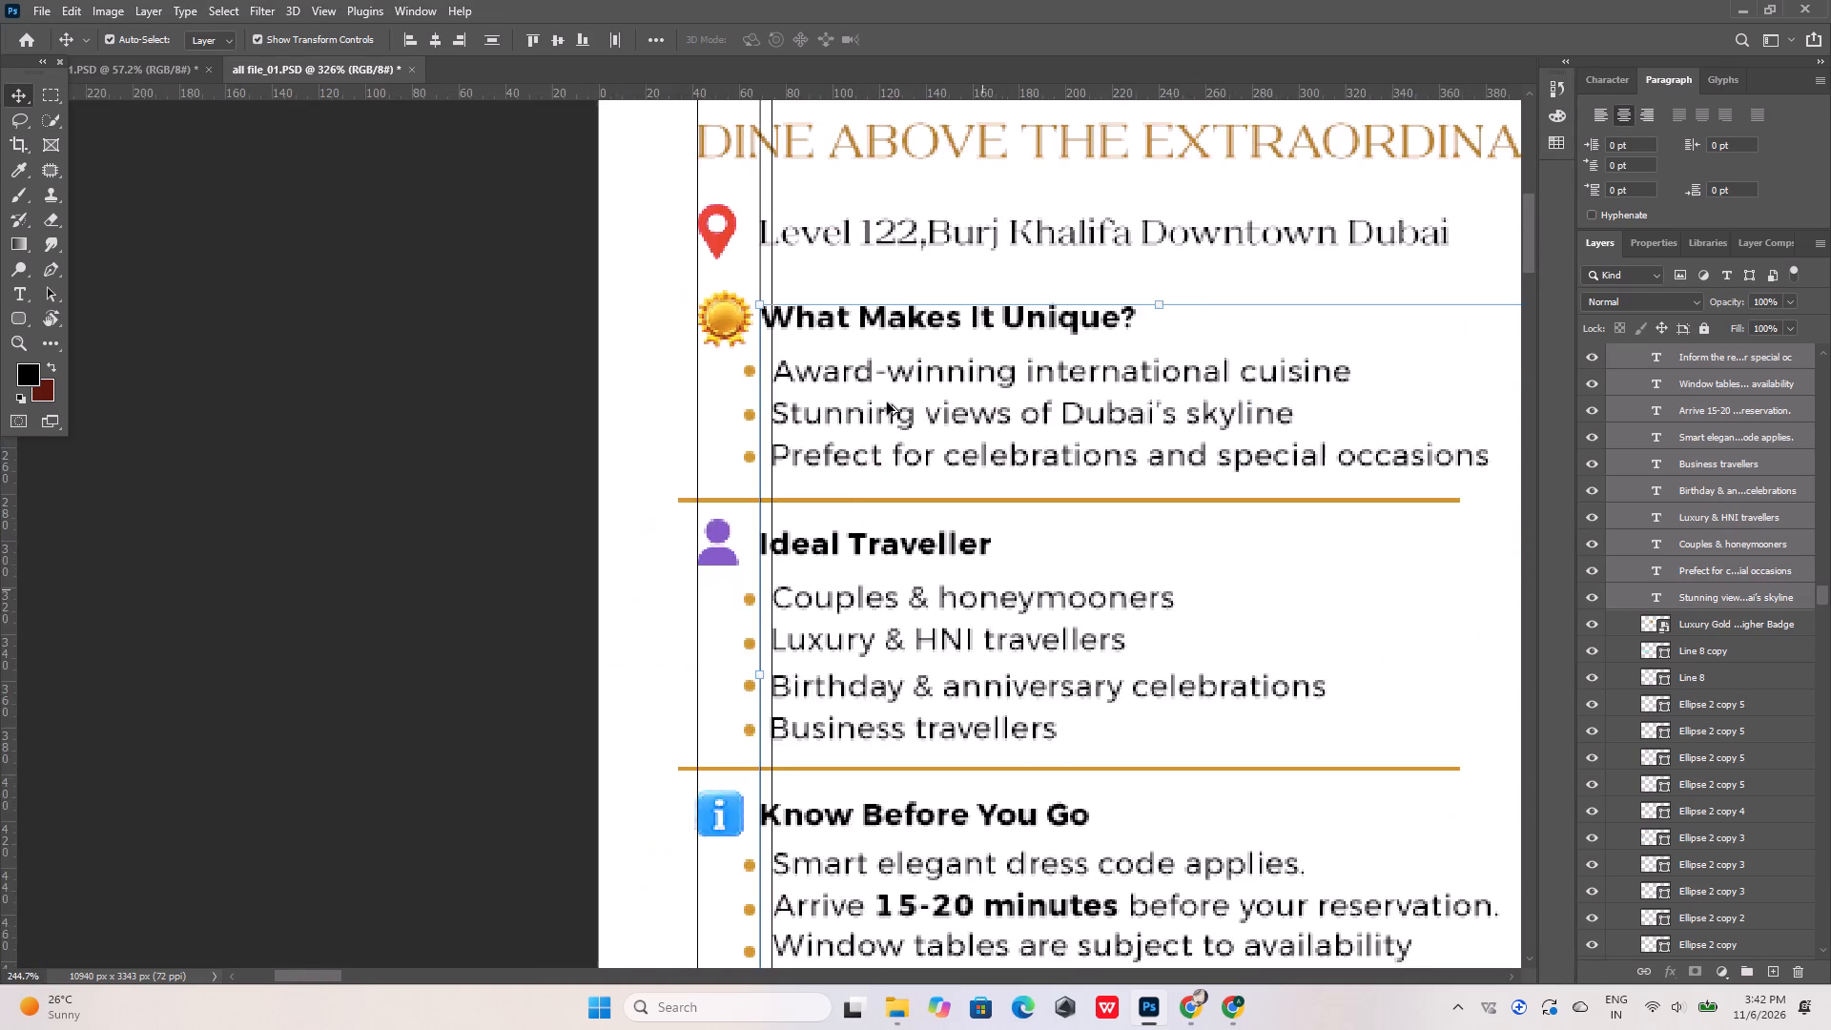
scroll(887, 402, "down", 2, "alt")
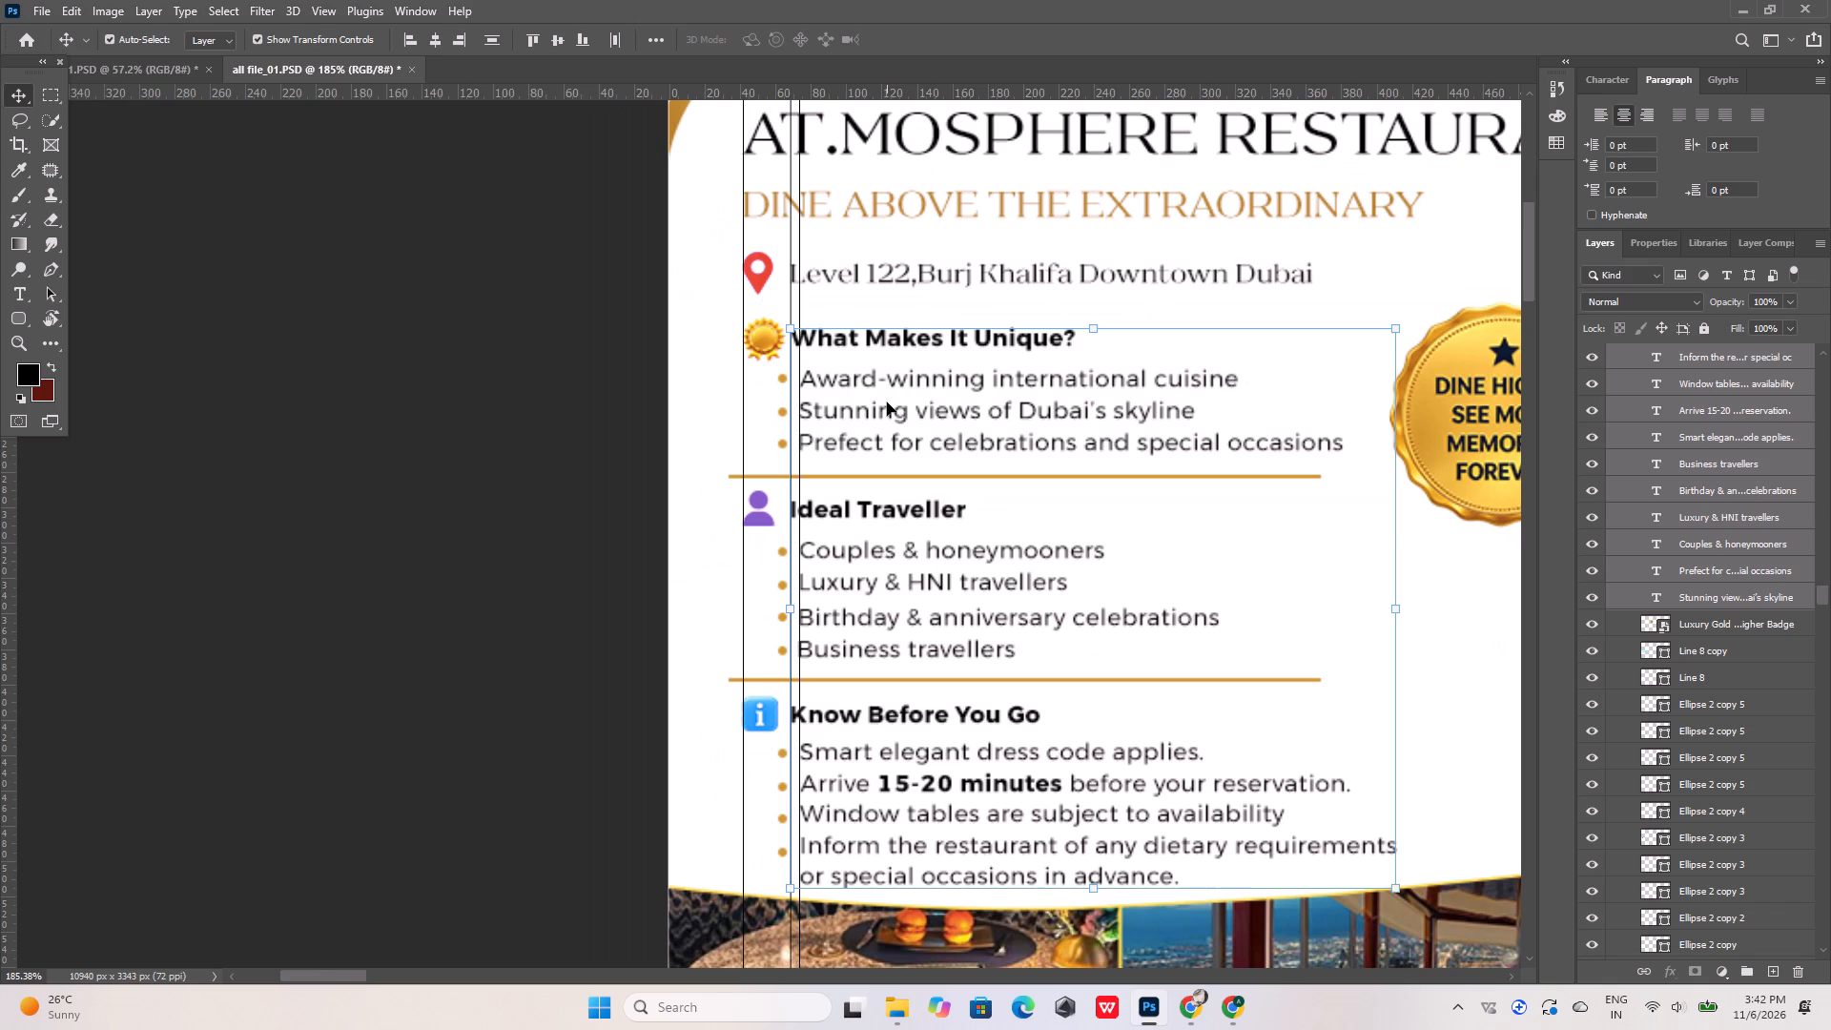
left_click(853, 276, "alt")
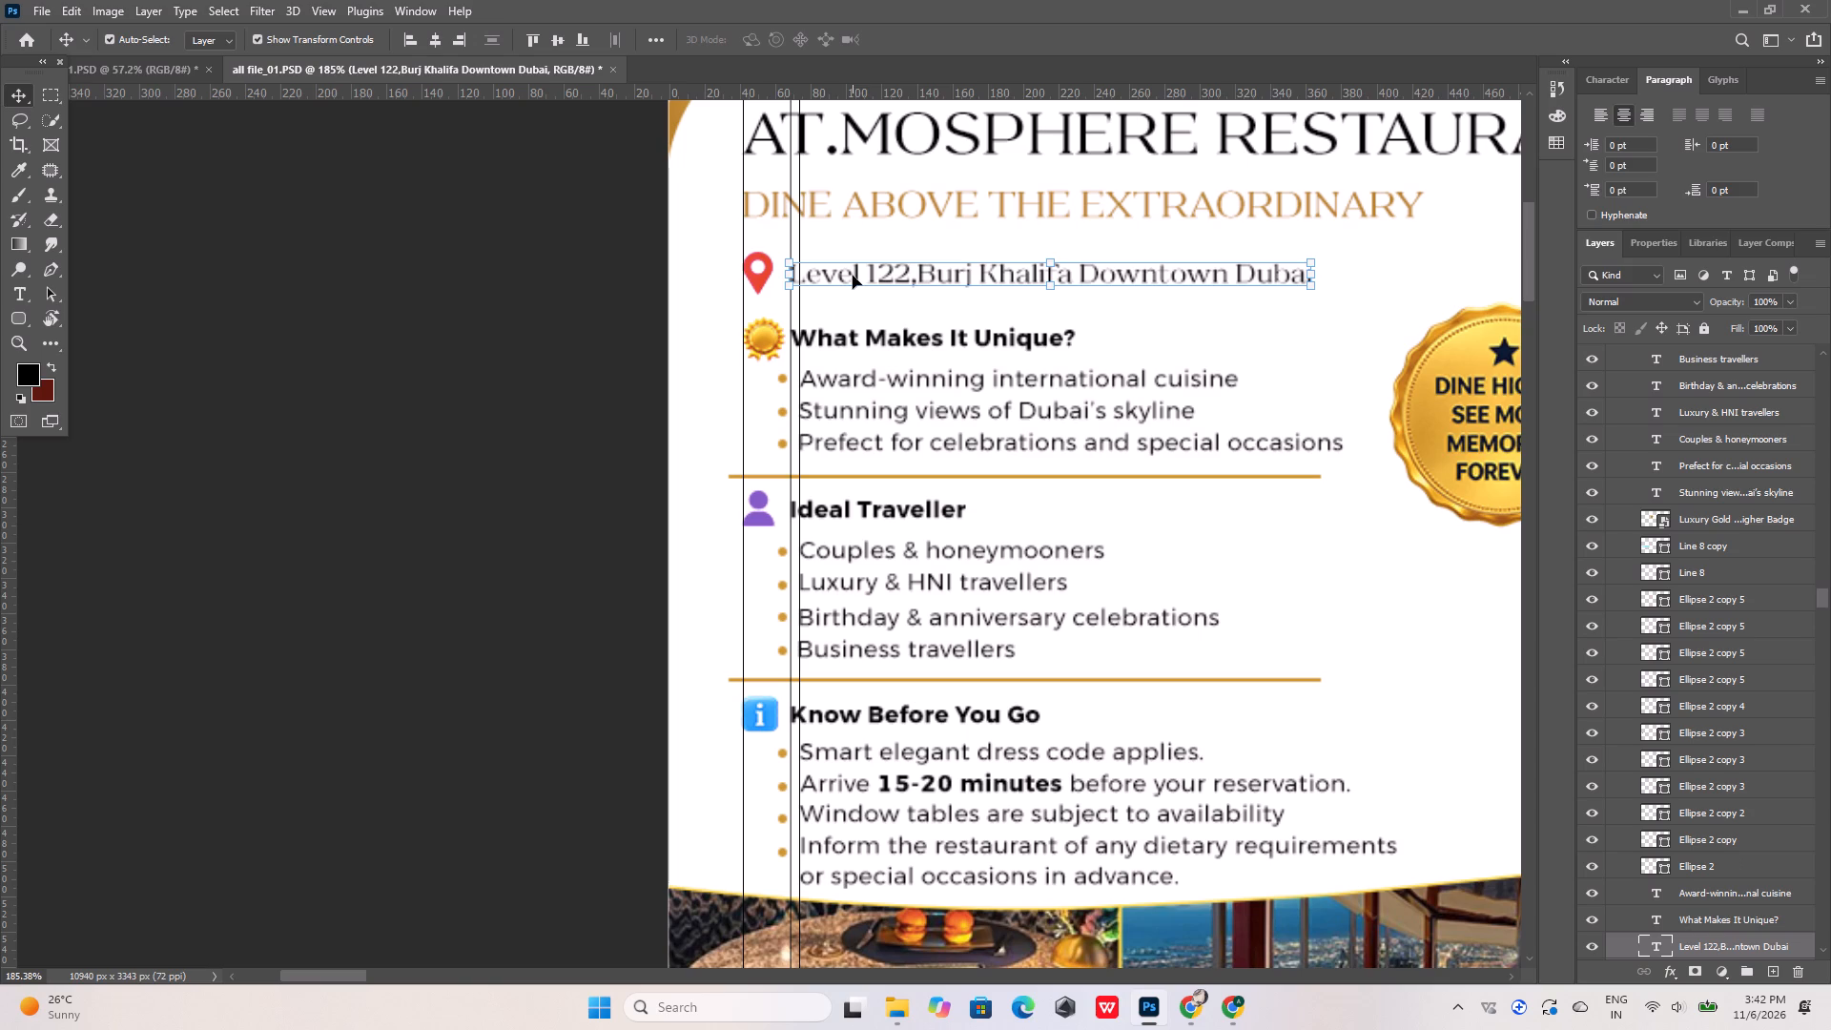
key("ctrl+z")
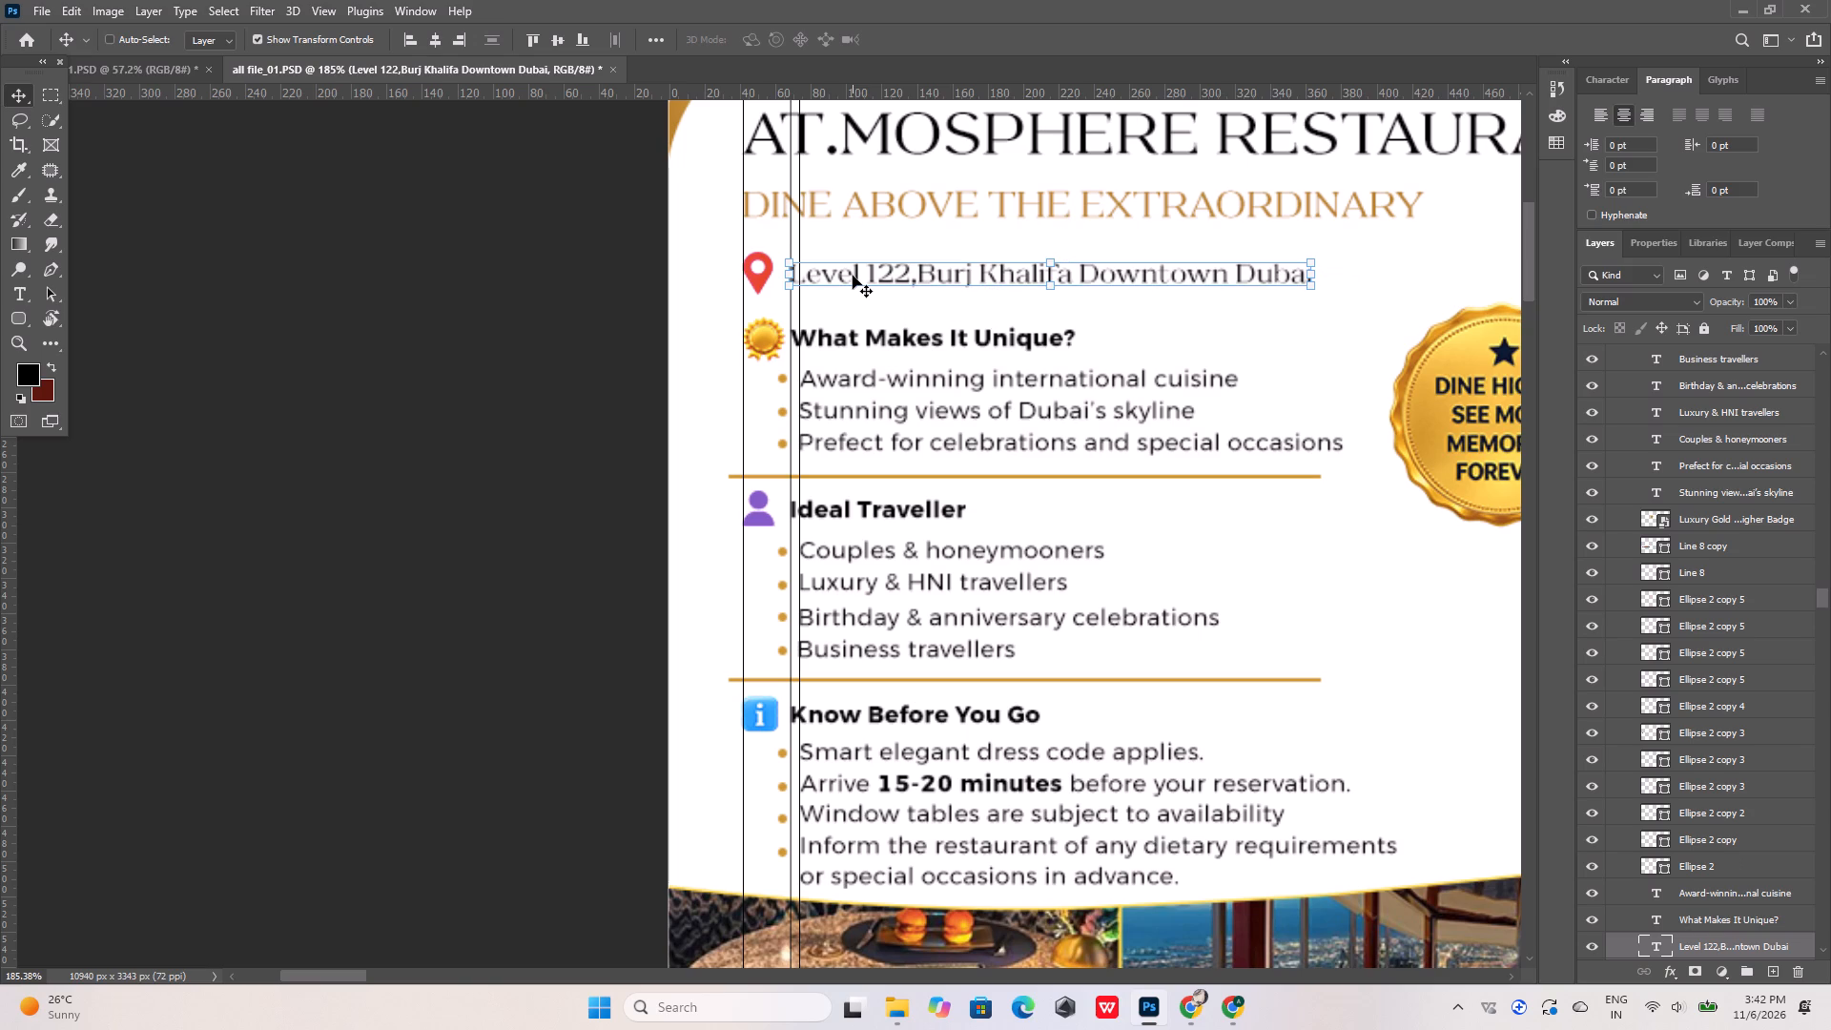
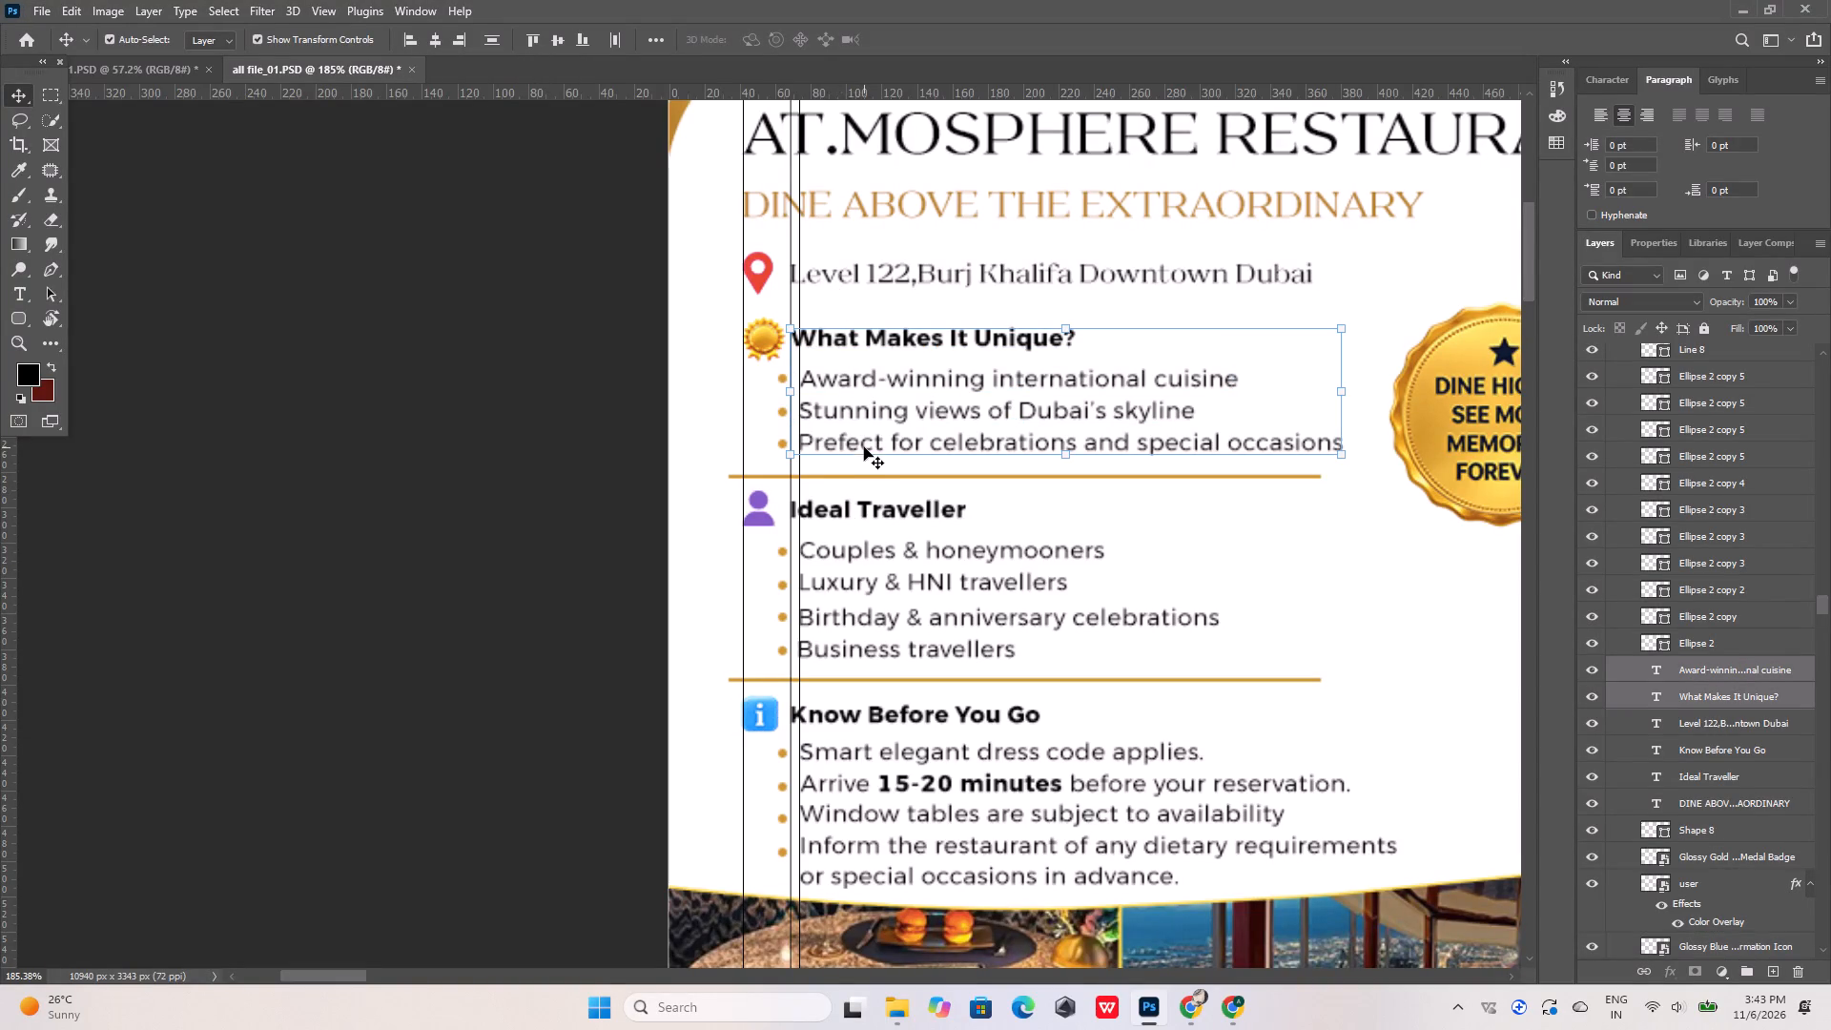
Add the "Ideal Traveller" heading and its bullet text, starting with "Couples & honeymooners", to the selected "What Makes It Unique?" text.
left_click(885, 514, "shift")
left_click(885, 546, "shift")
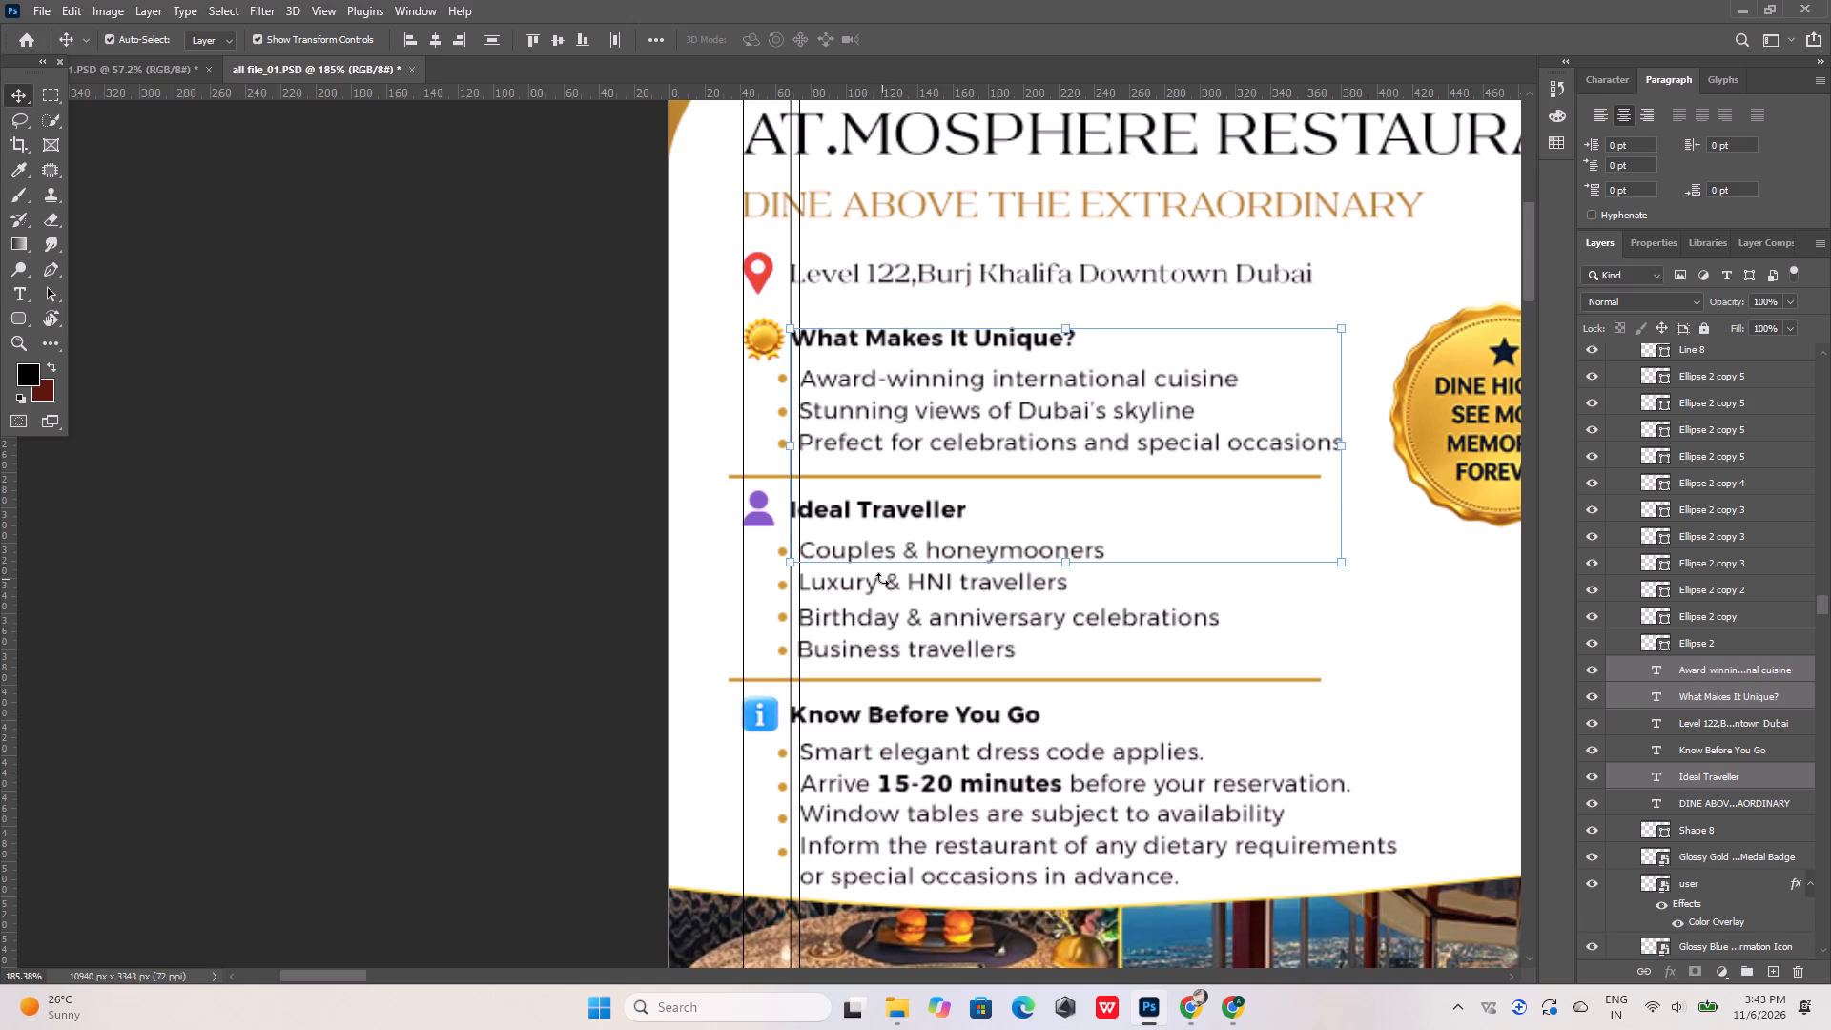
left_click(877, 585, "shift")
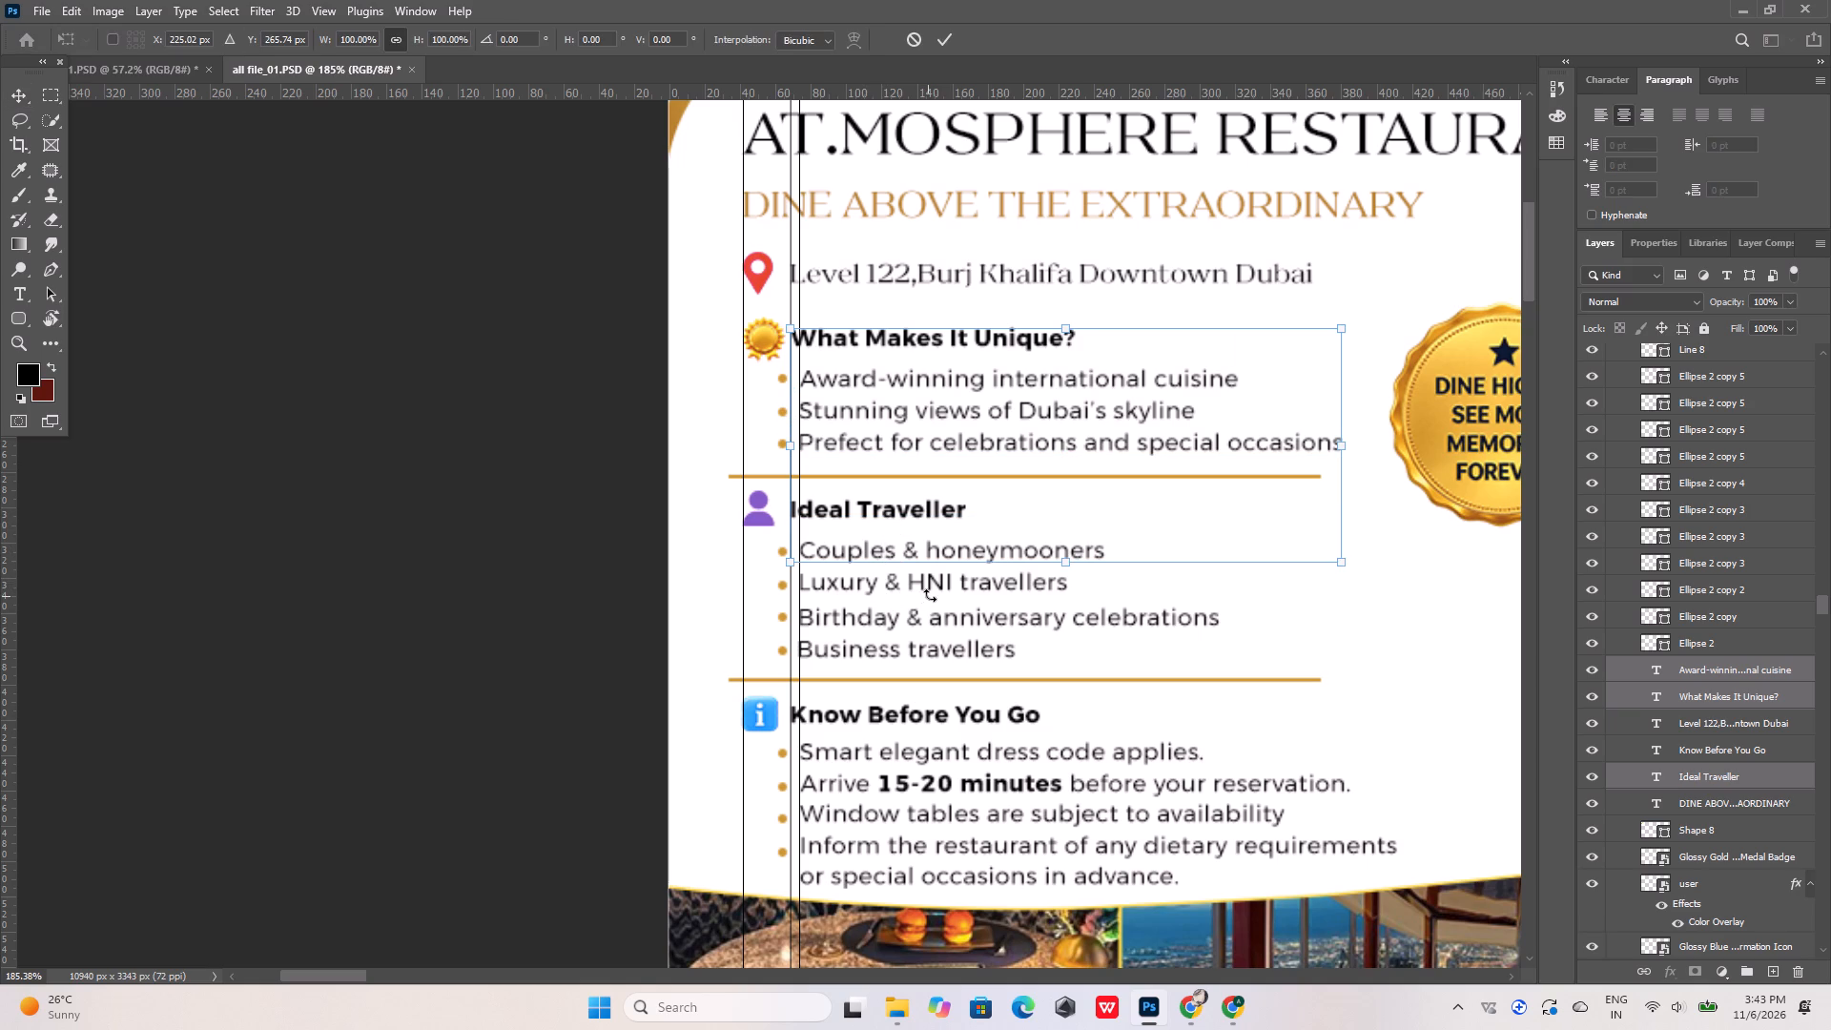
left_click(952, 51)
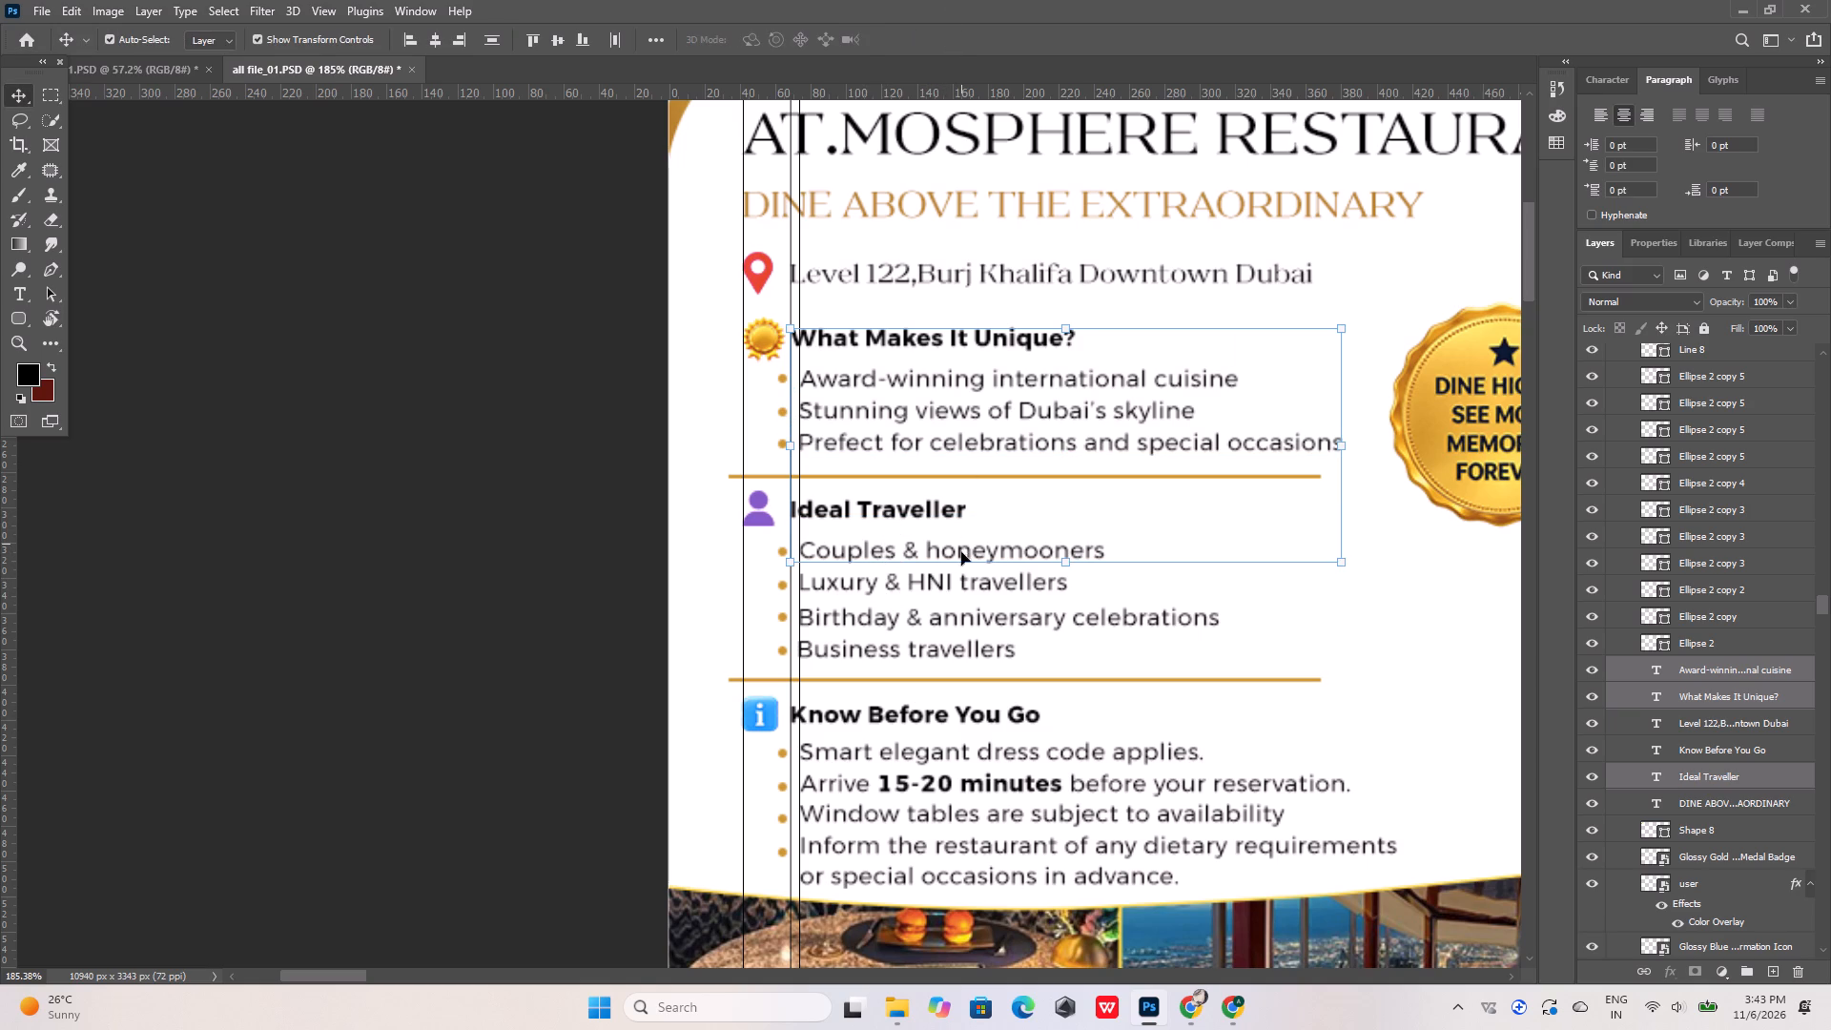
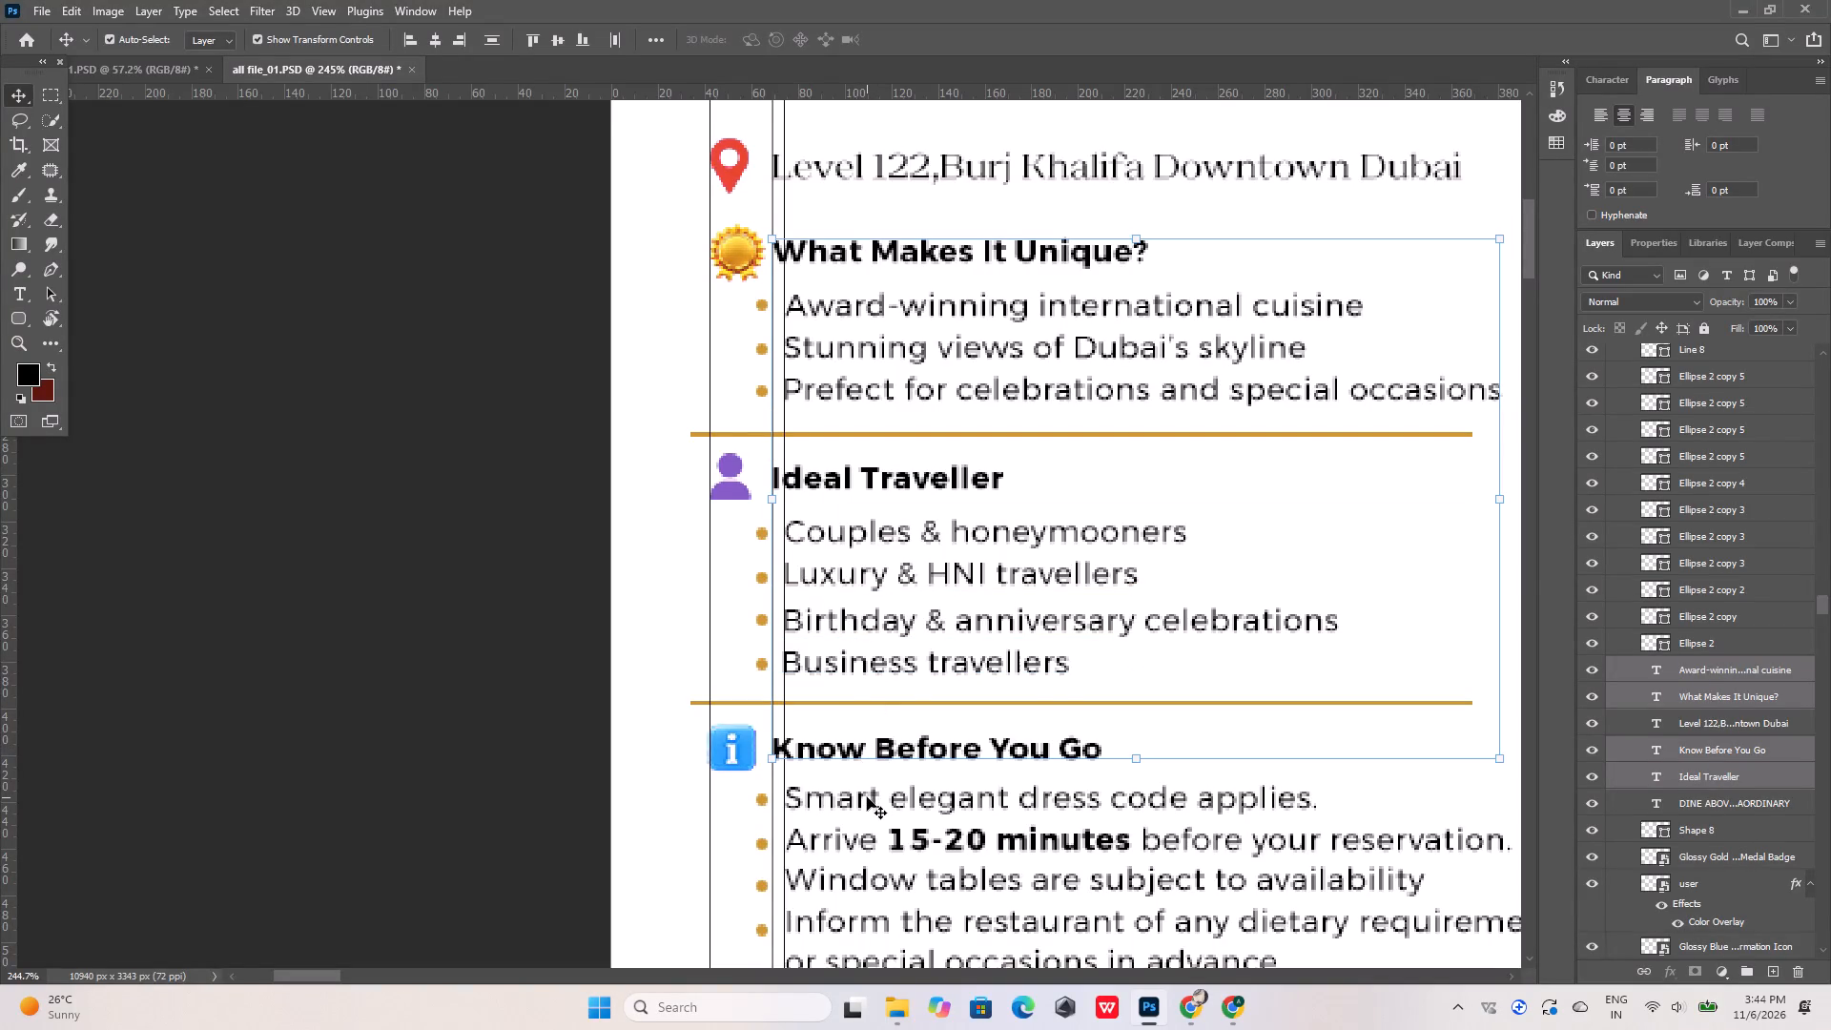
Add the "Know Before You Go" bullet lines to the selected text and nudge all three sections' headings and bullet text about 10 px right.
left_click(867, 792)
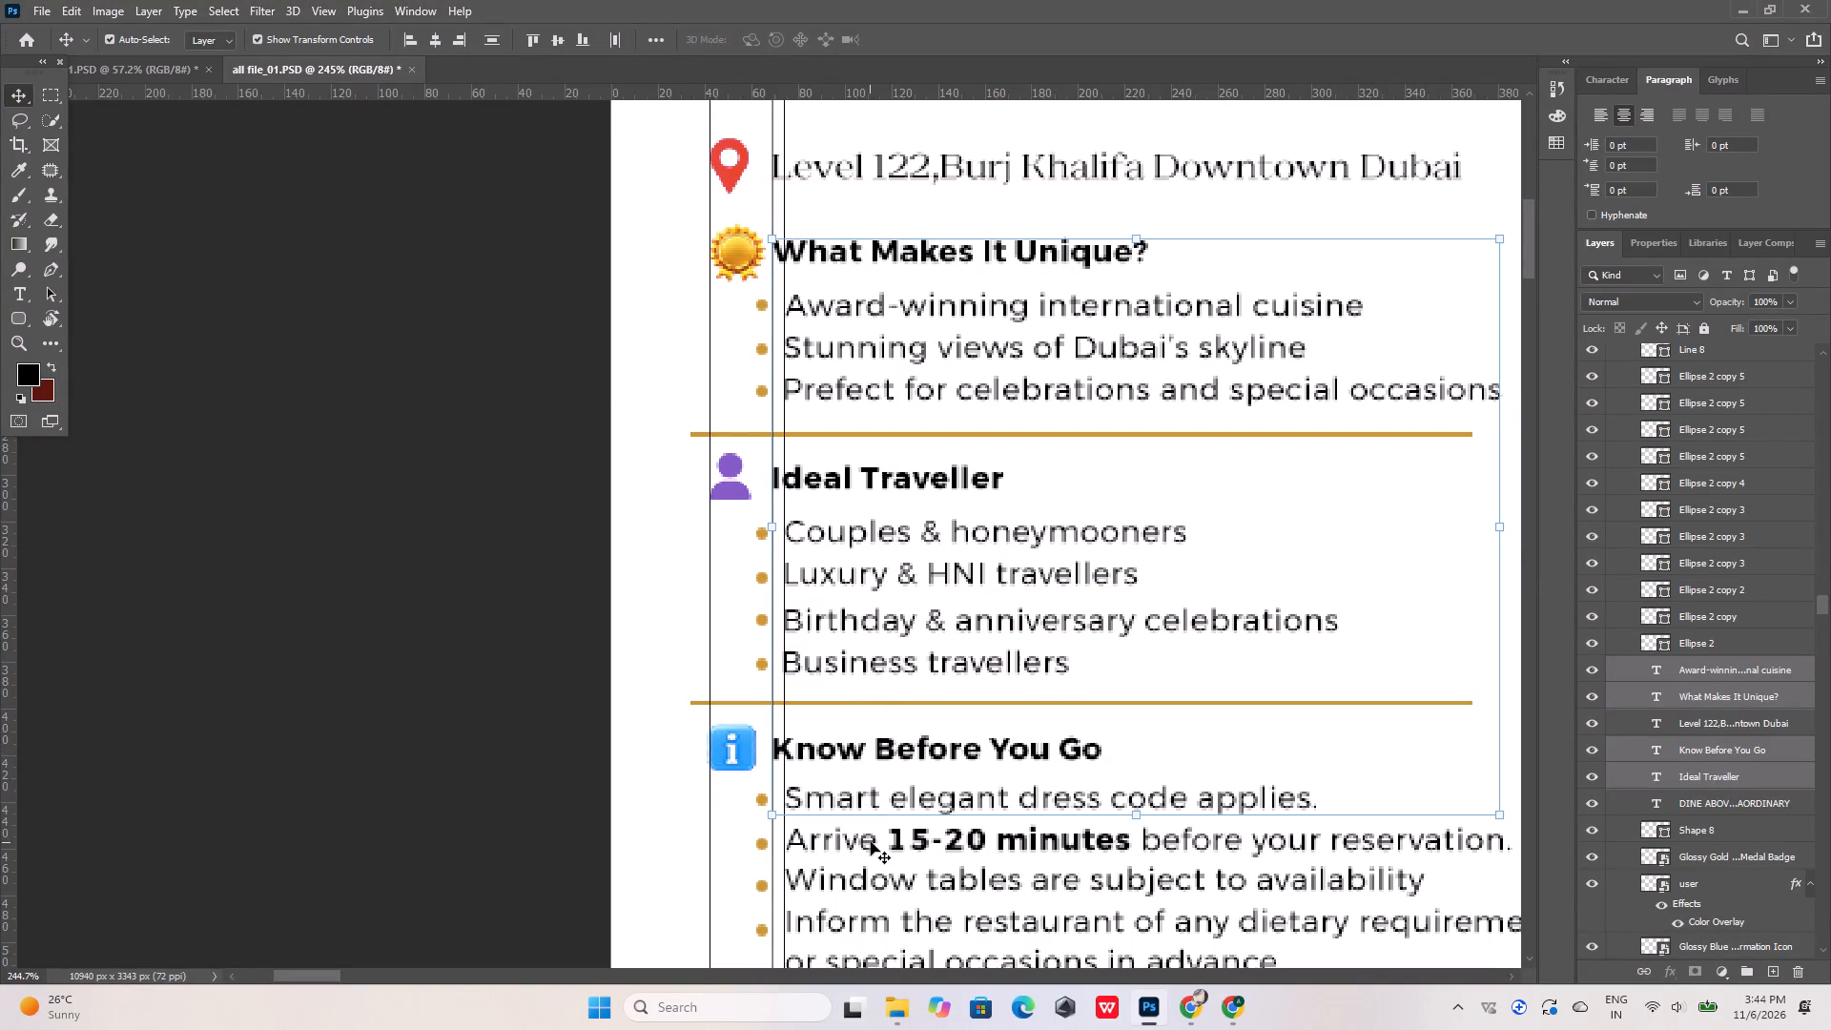
left_click(871, 842)
left_click(880, 886)
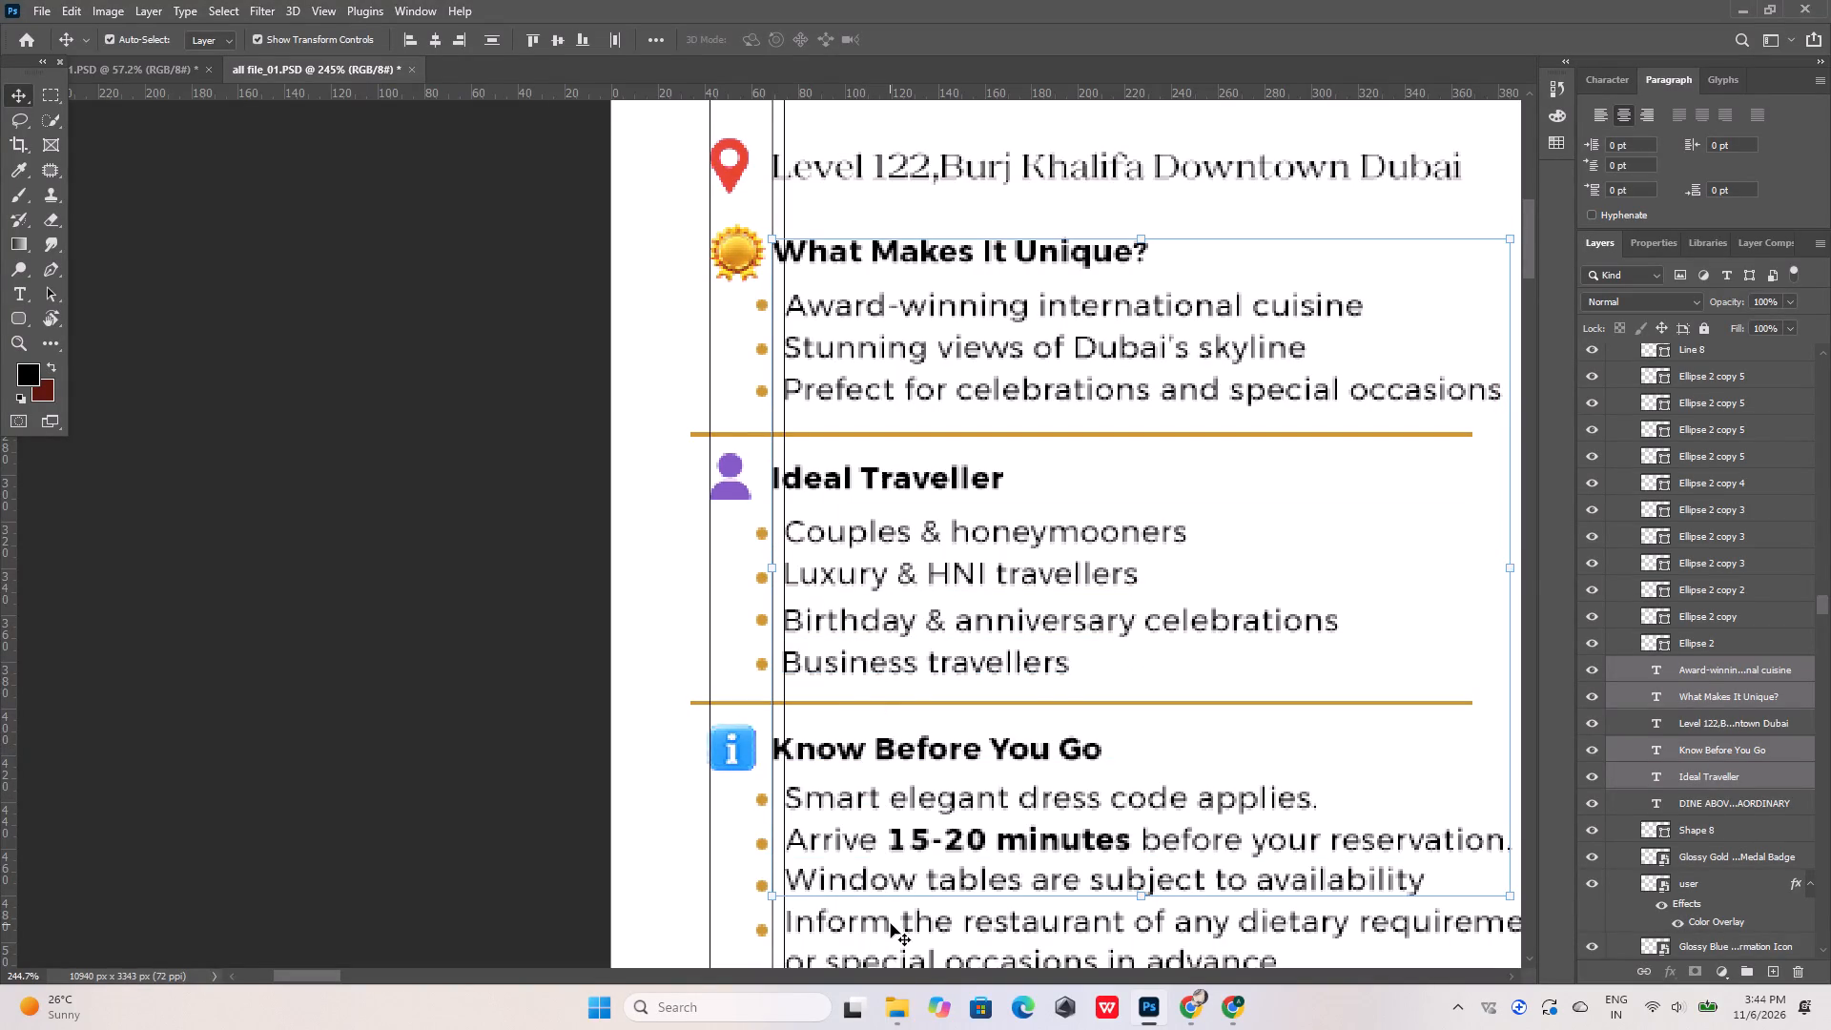
left_click(891, 924)
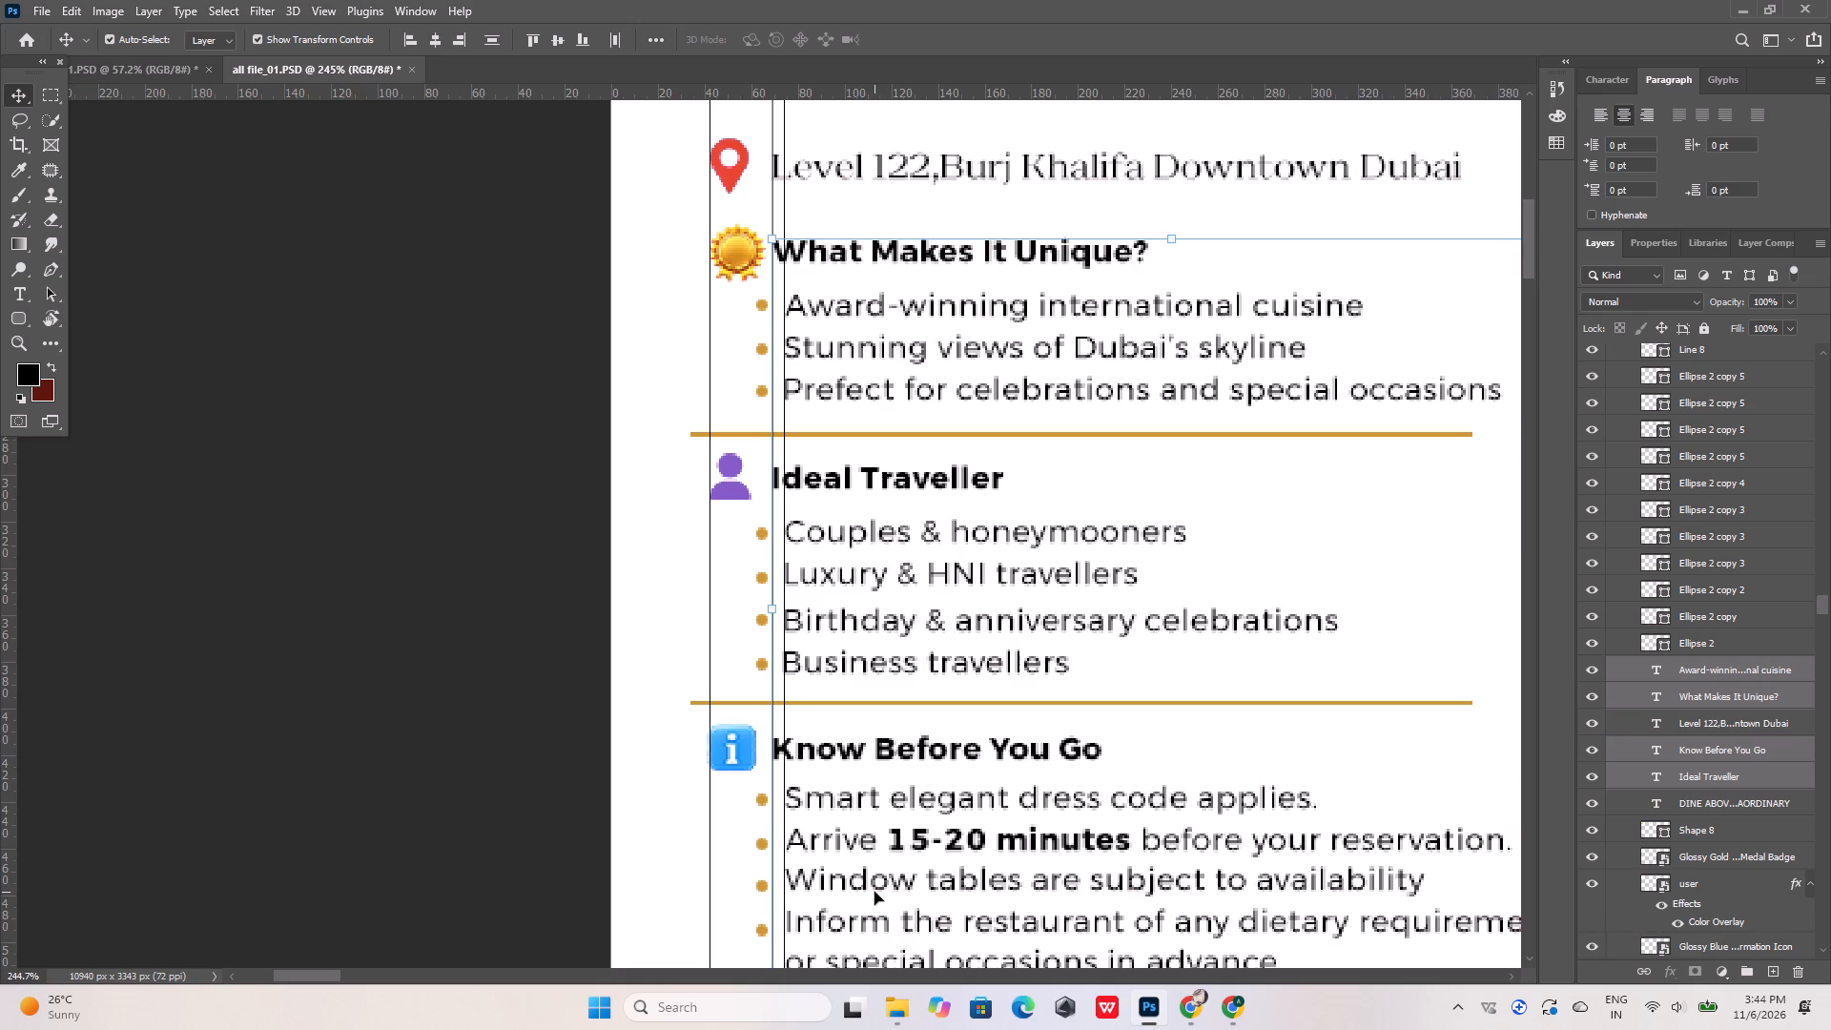
left_click(881, 881, "shift")
left_click(886, 876, "shift")
scroll(806, 449, "down", 4, "alt")
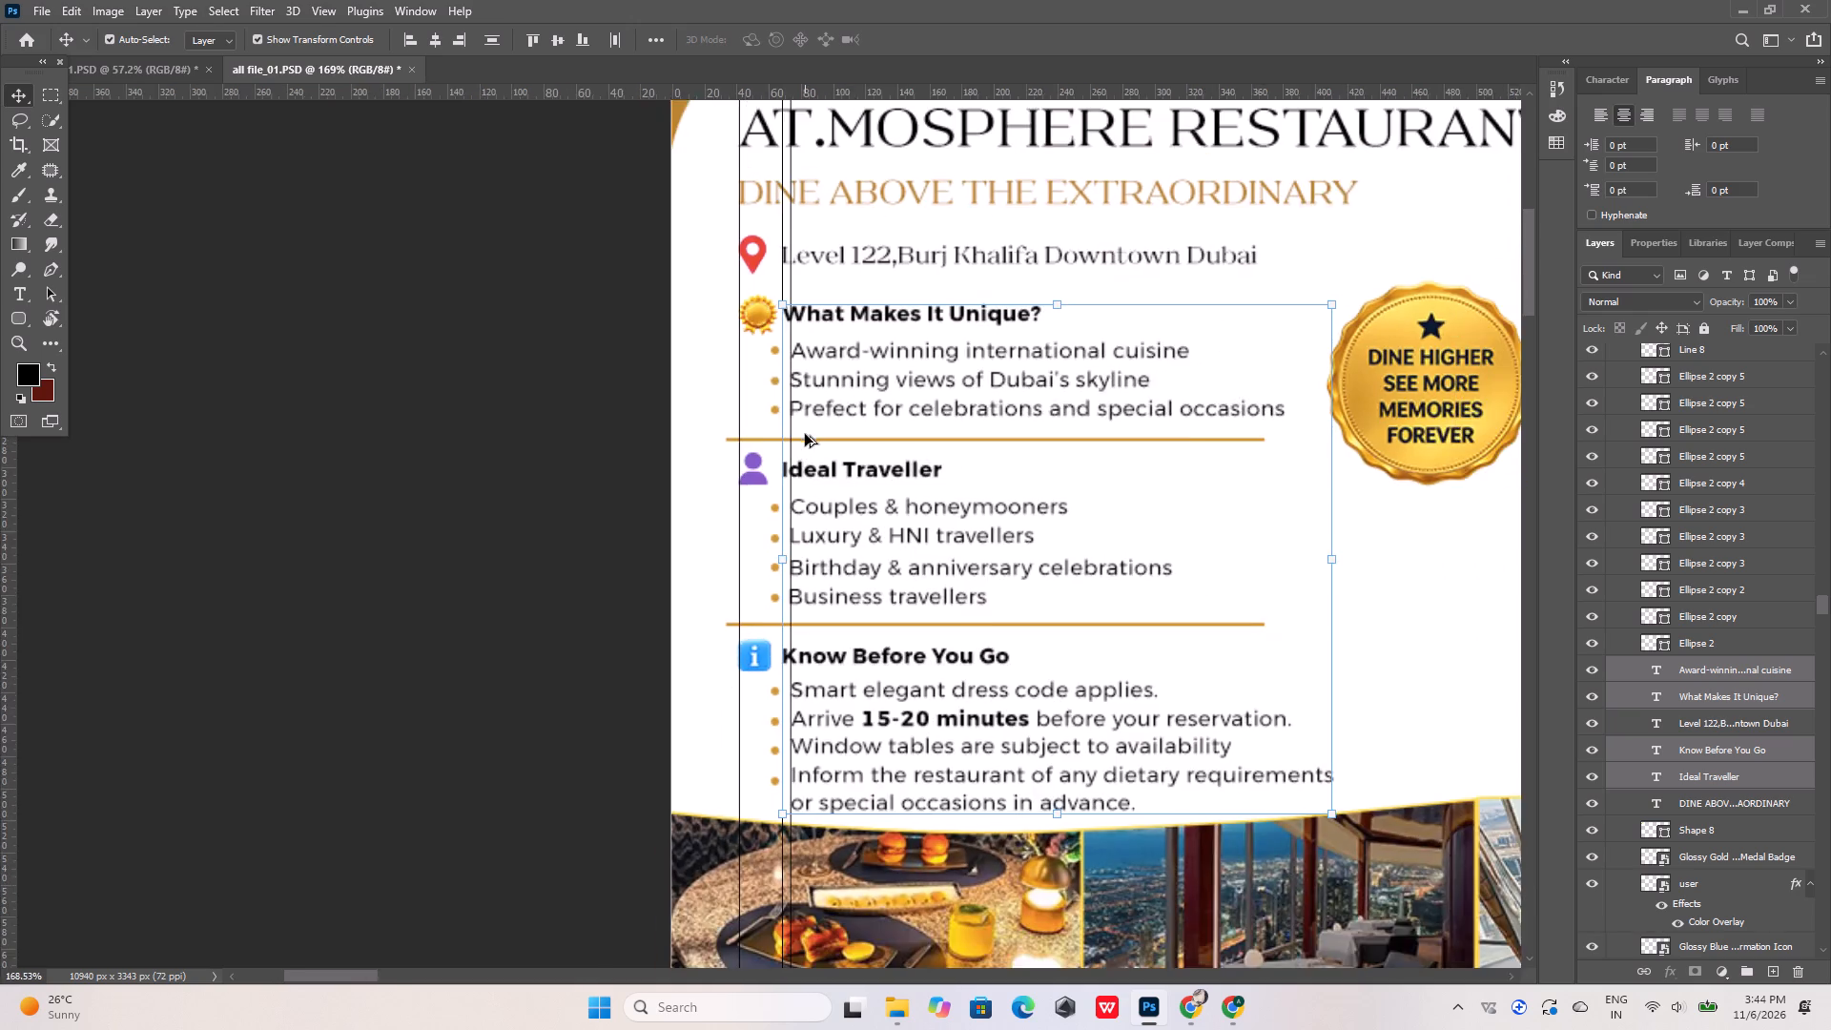
scroll(805, 434, "down", 2, "alt")
scroll(863, 732, "up", 4, "alt")
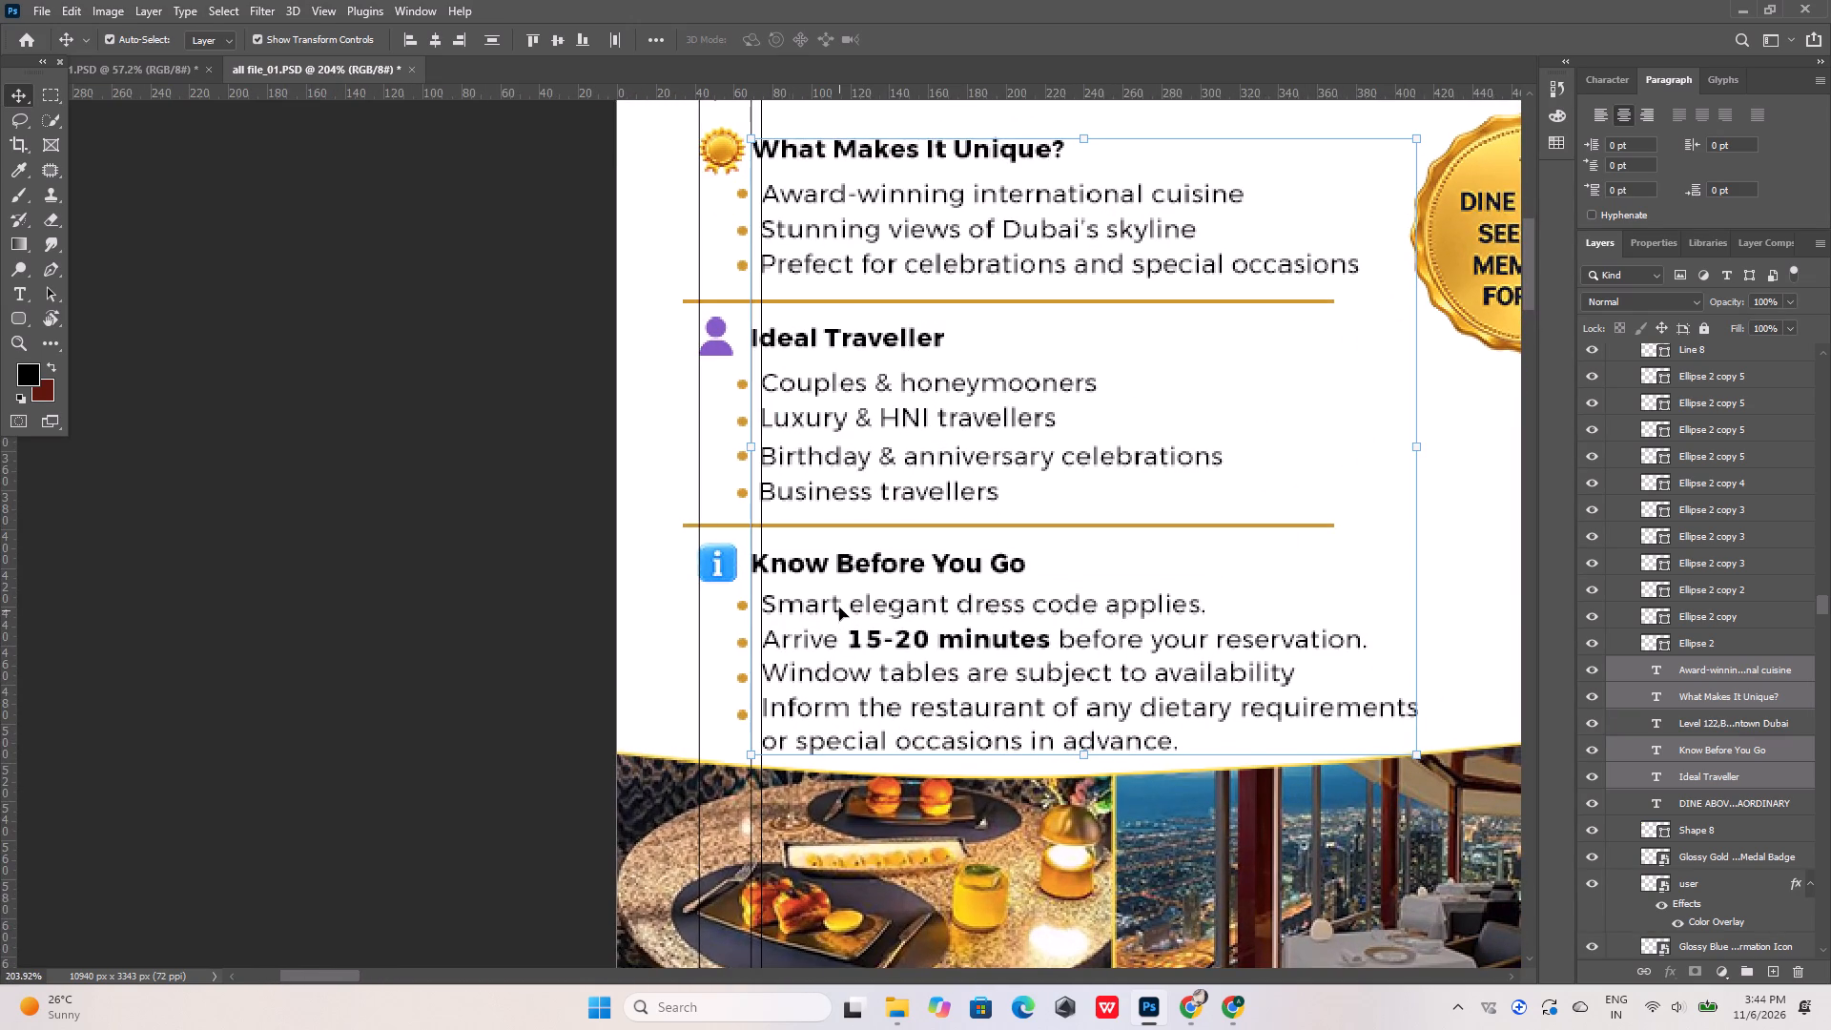
left_click(836, 605, "shift")
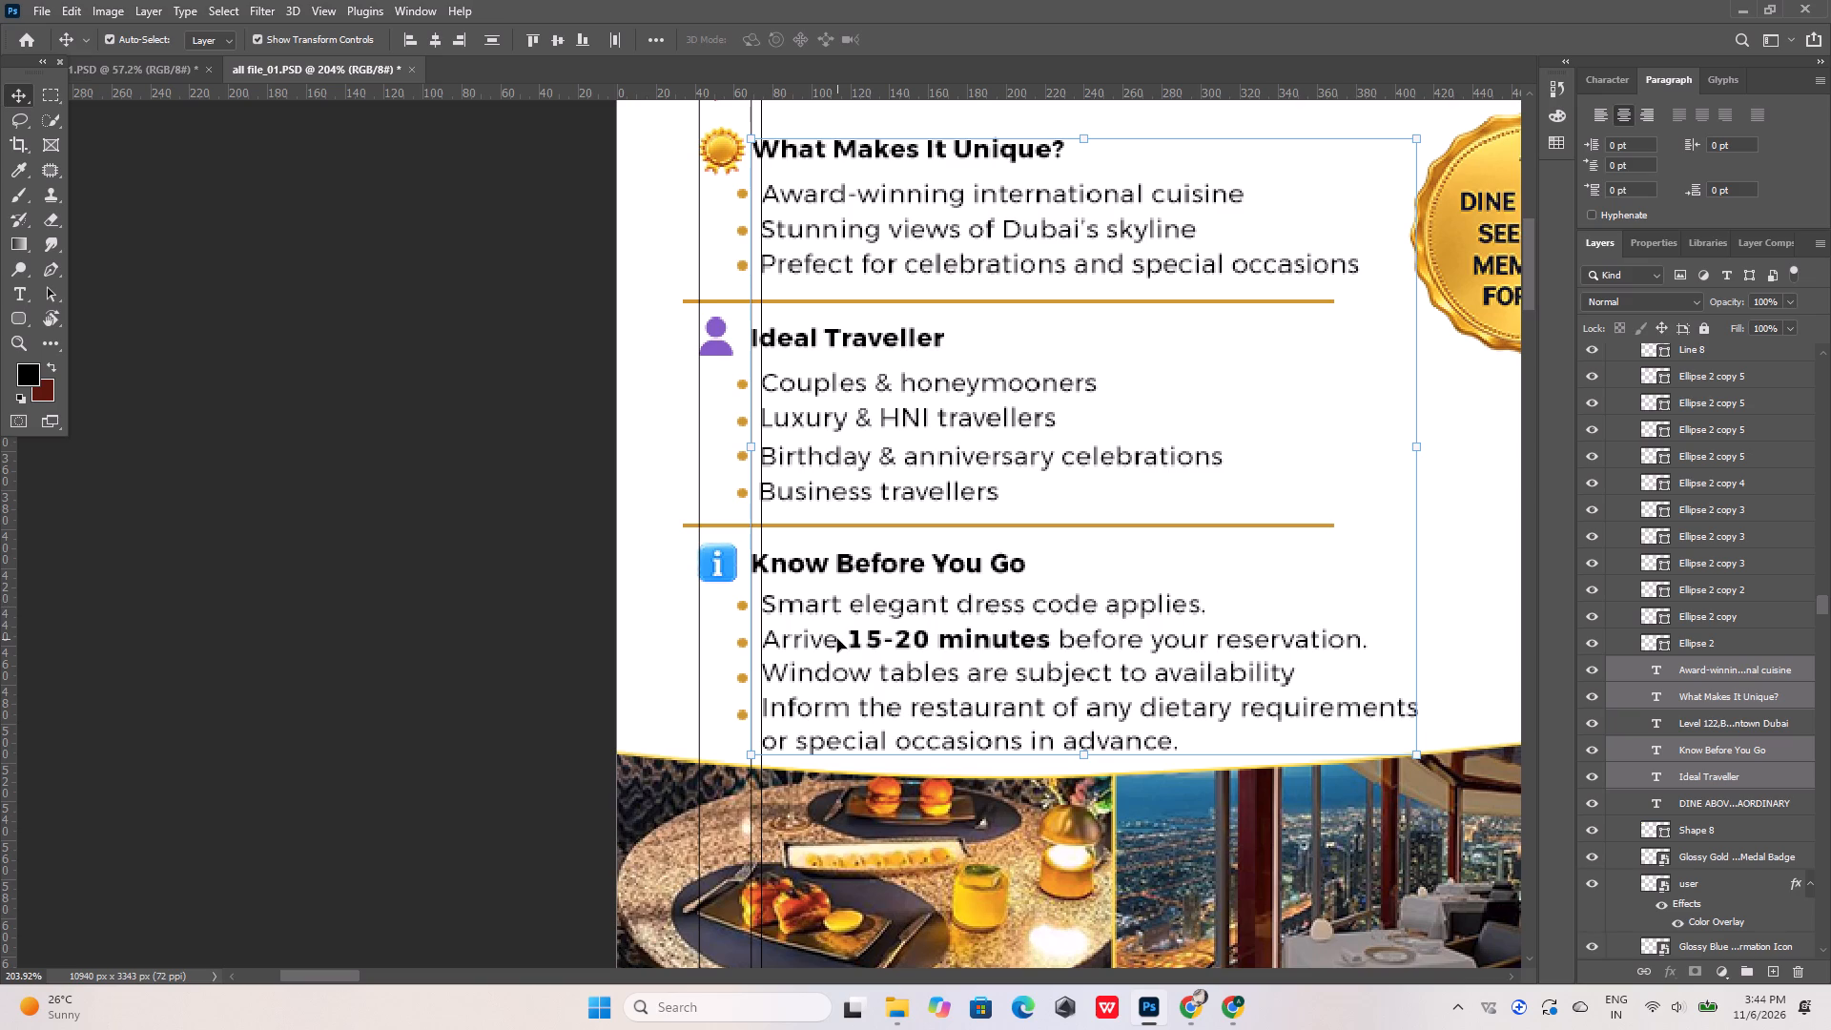
left_click(833, 641, "shift")
left_click(827, 678, "shift")
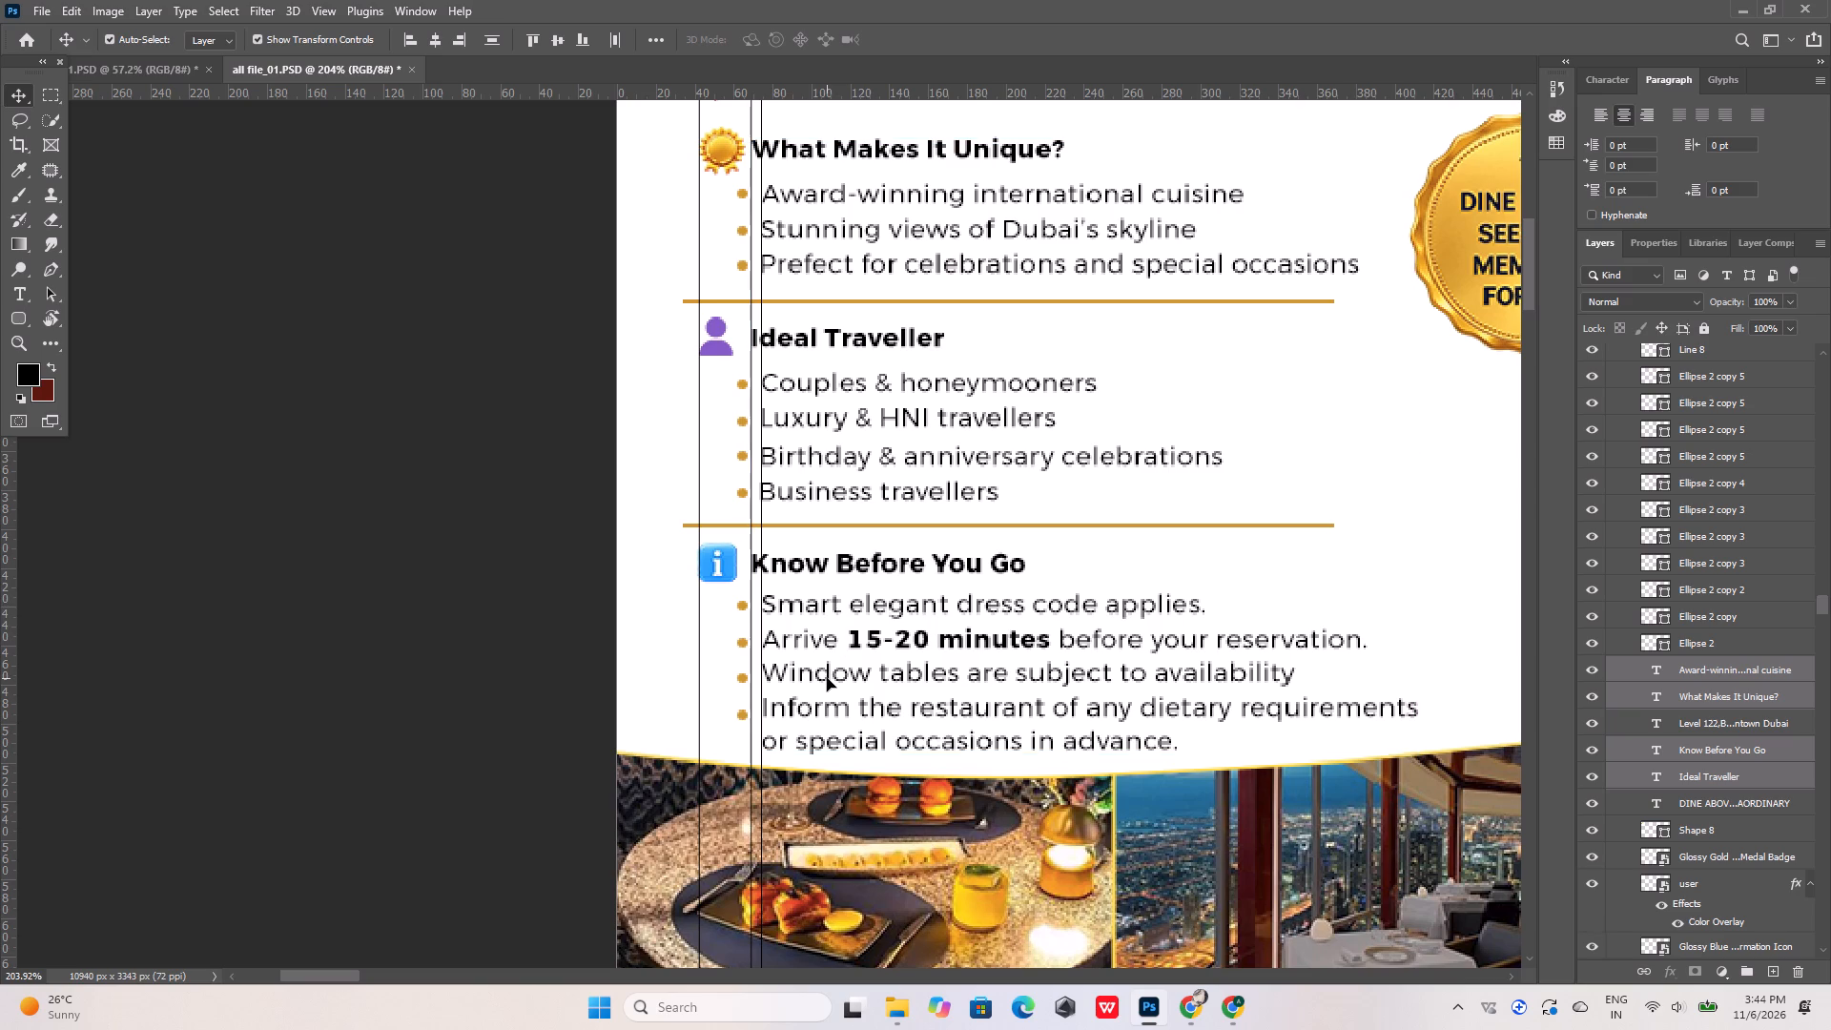
left_click(837, 709, "shift")
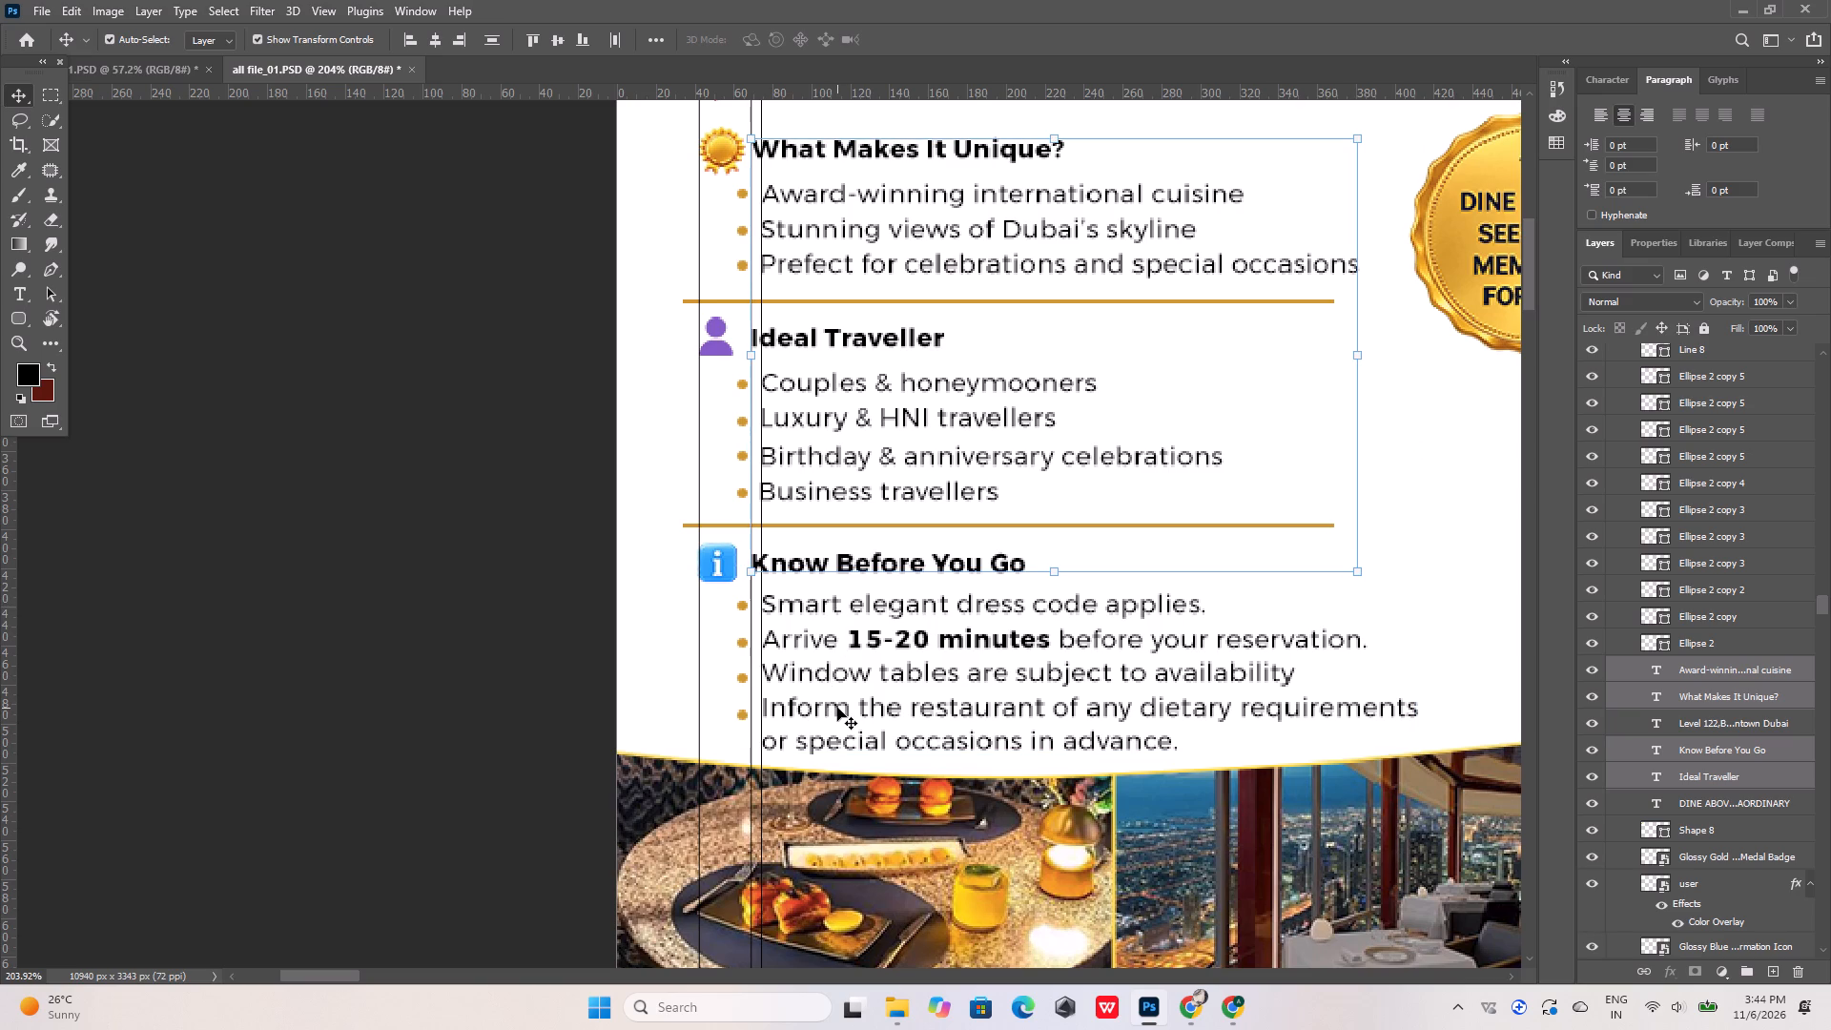
left_click(822, 605, "shift")
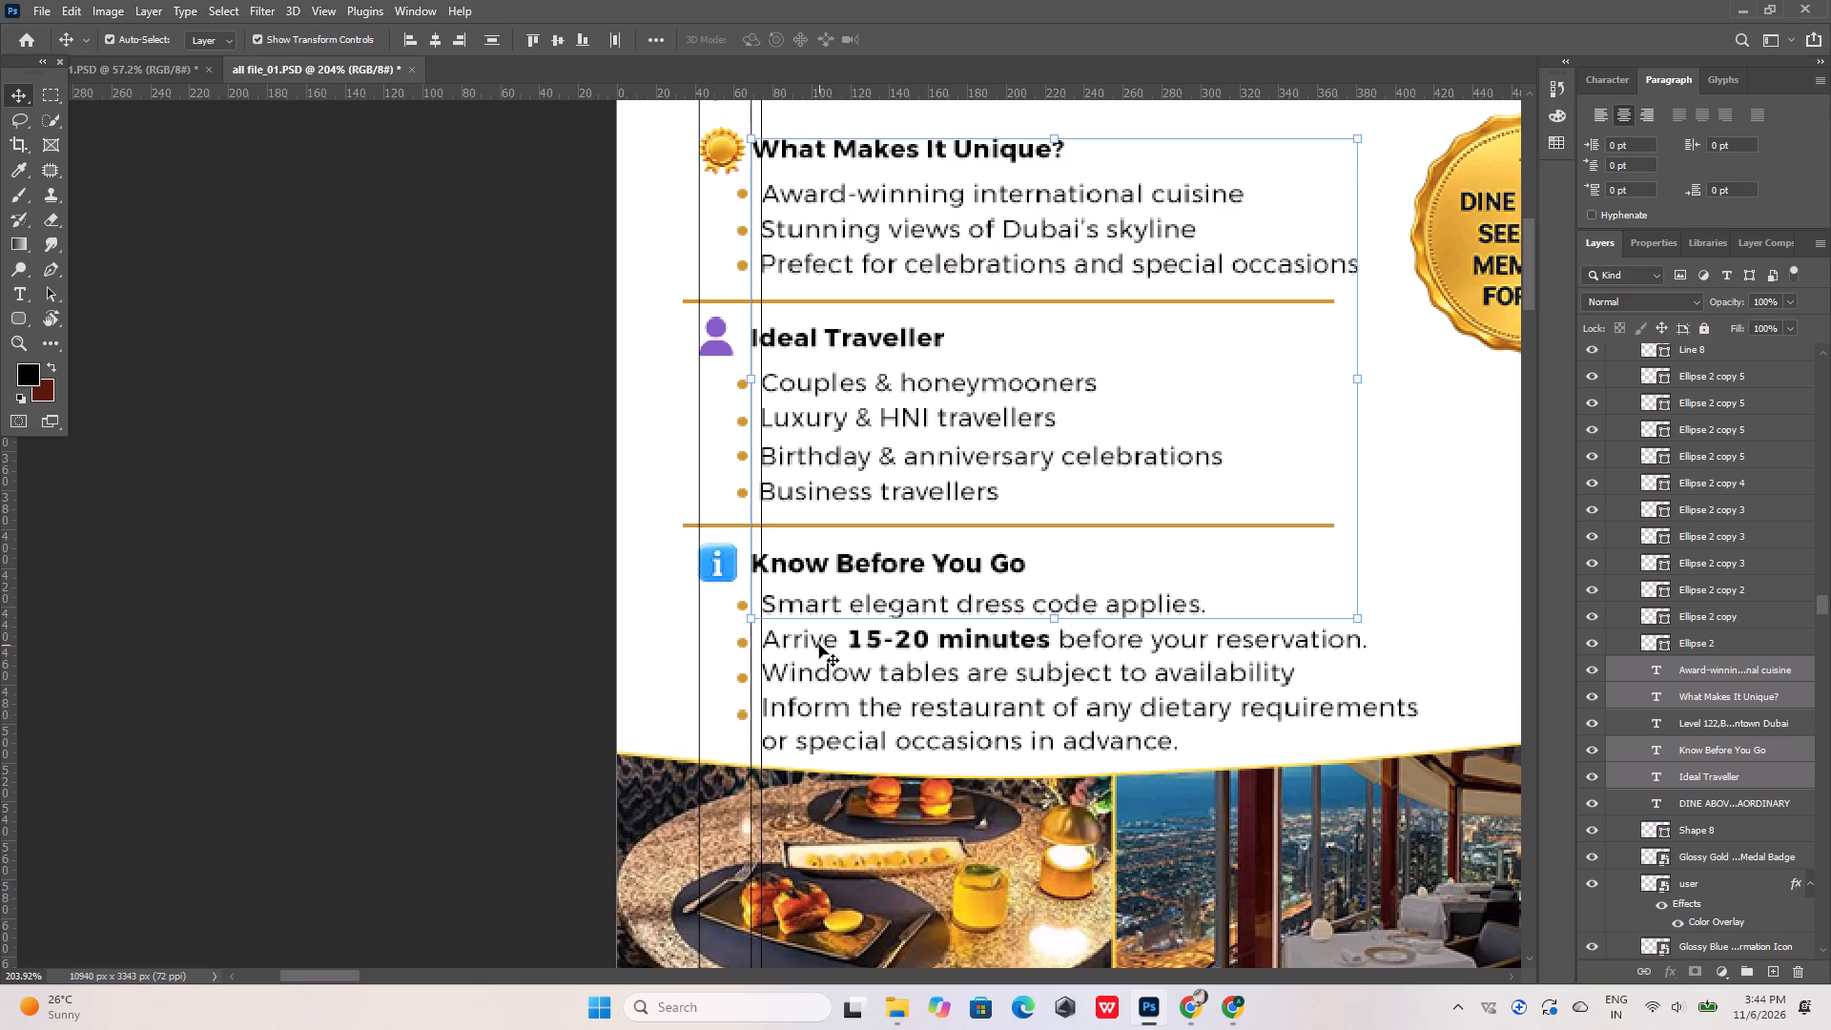
left_click(819, 645, "shift")
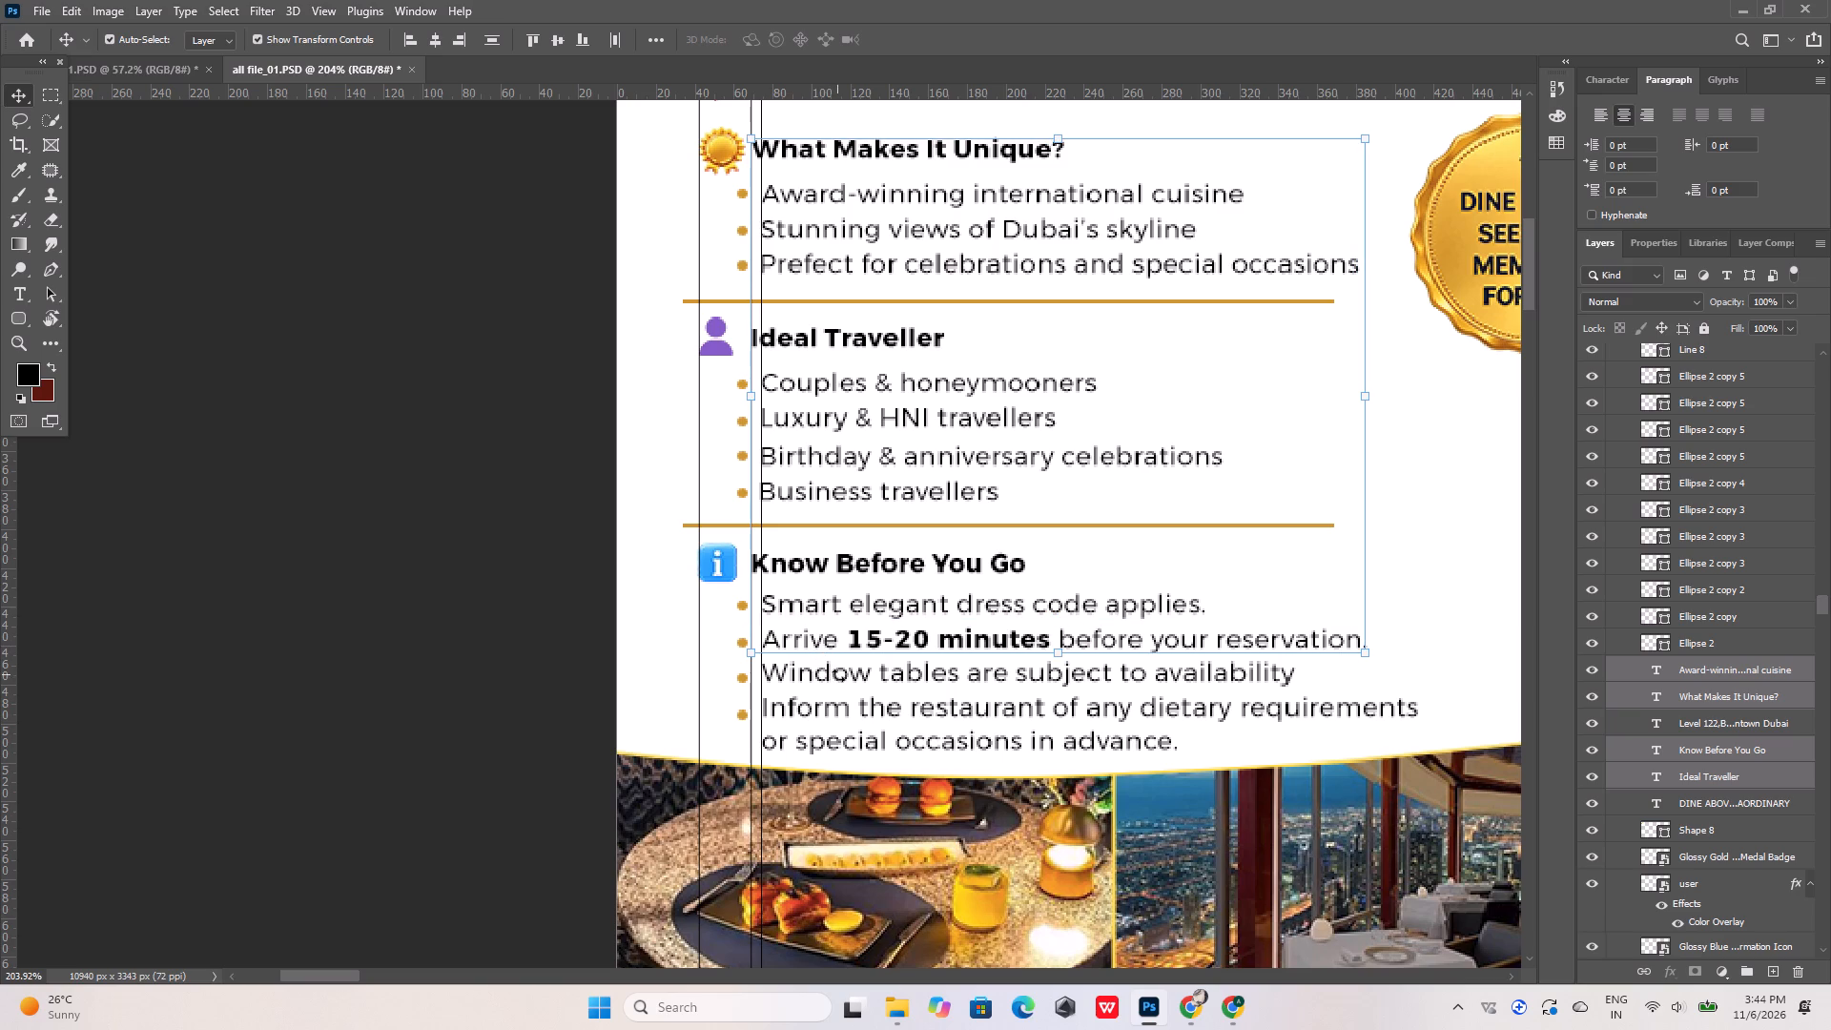
left_click(854, 679, "shift")
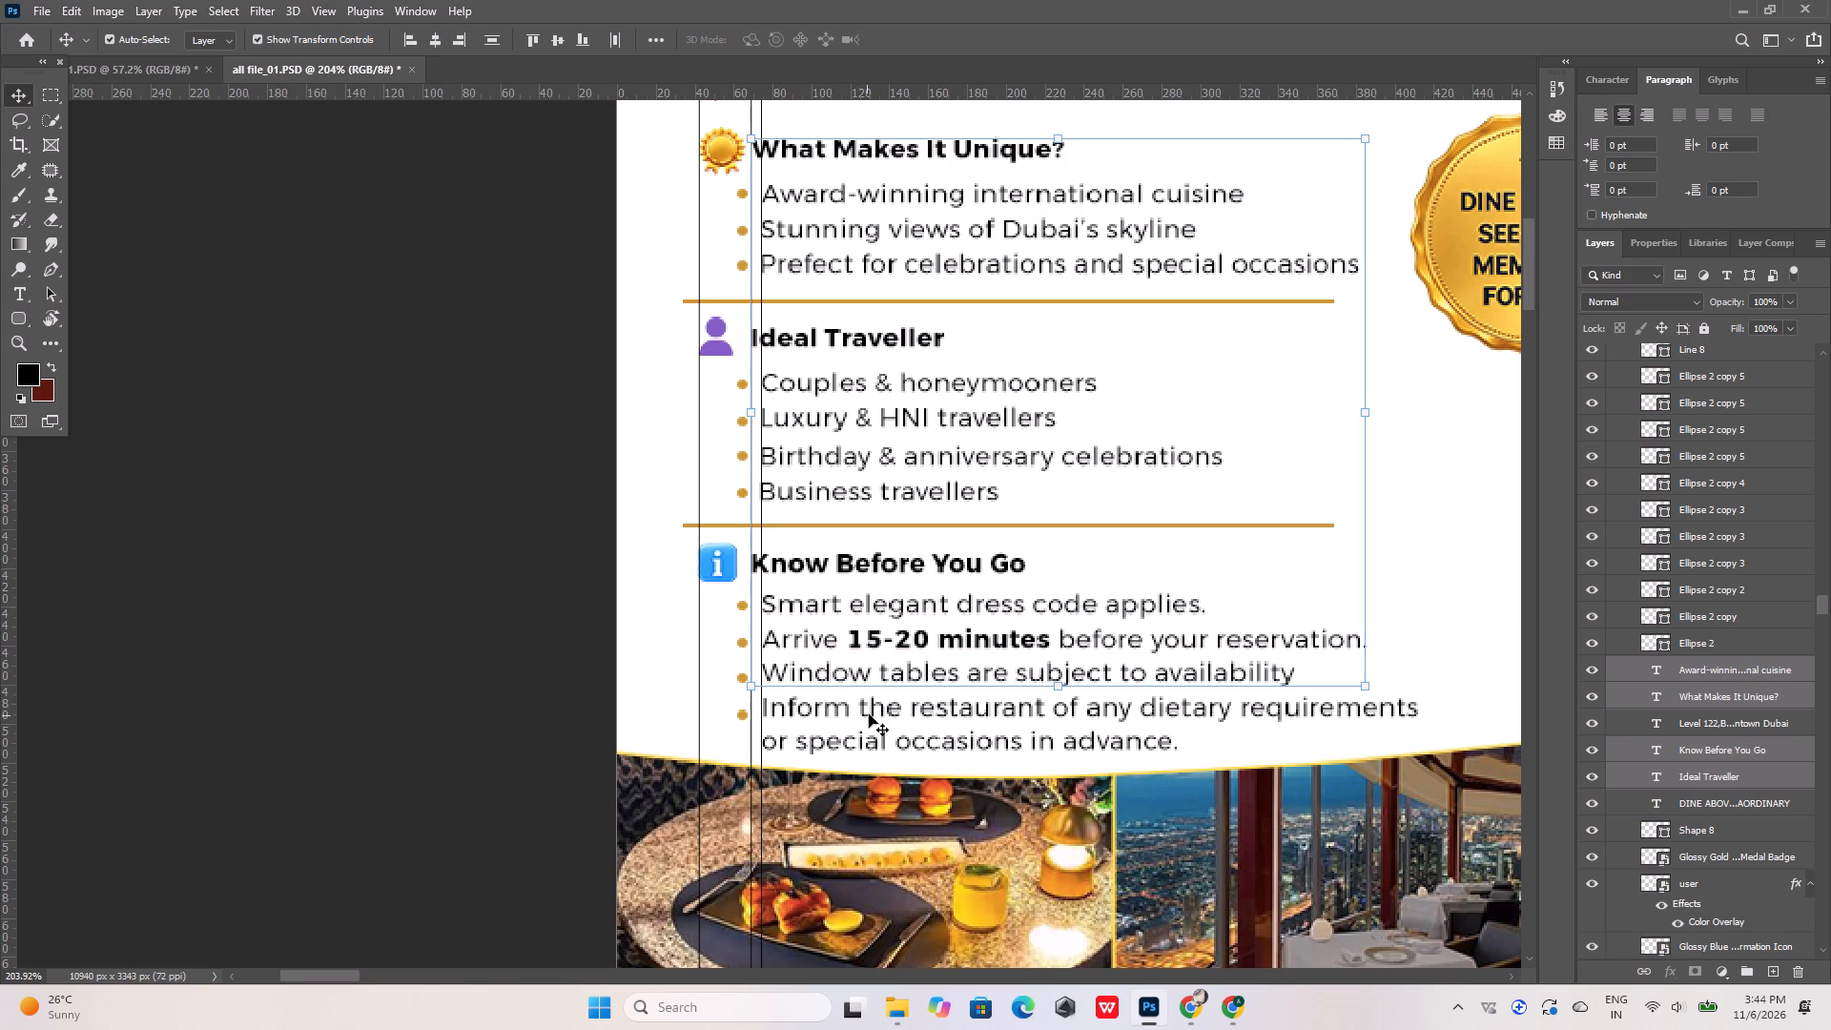
left_click(864, 714, "shift")
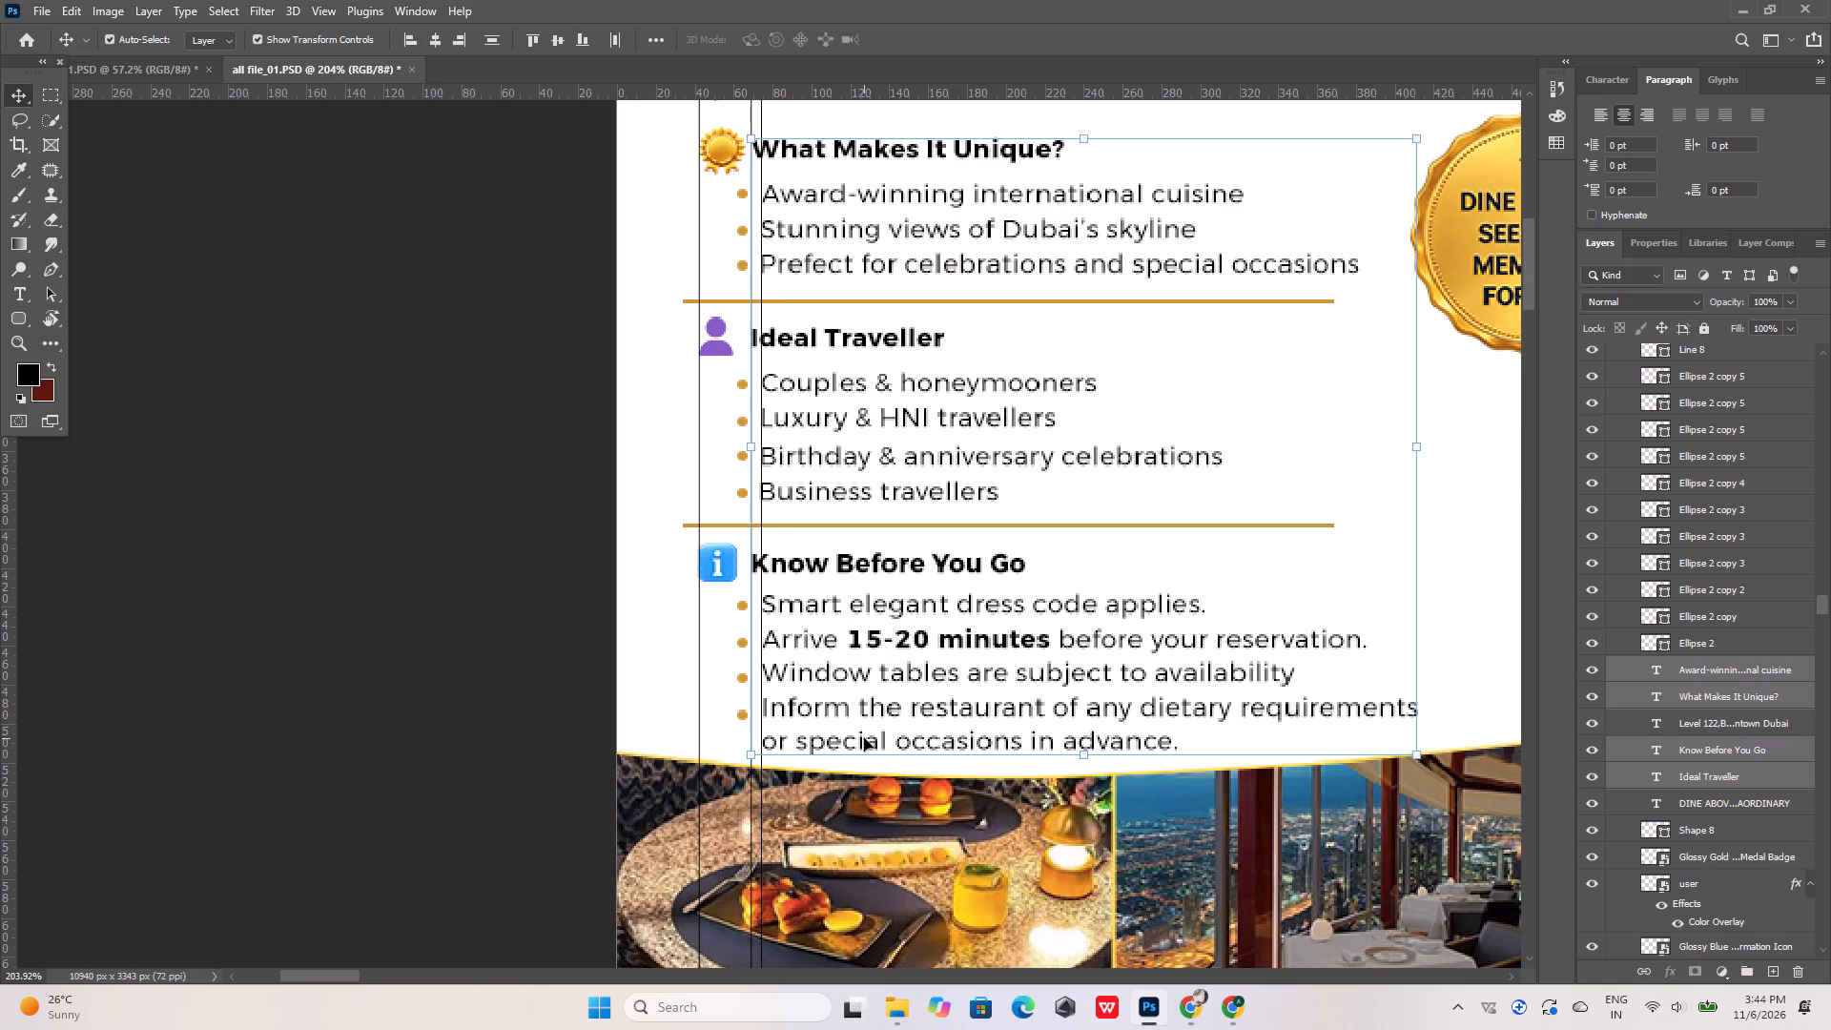
scroll(857, 774, "down", 3, "alt")
key("shift+Right")
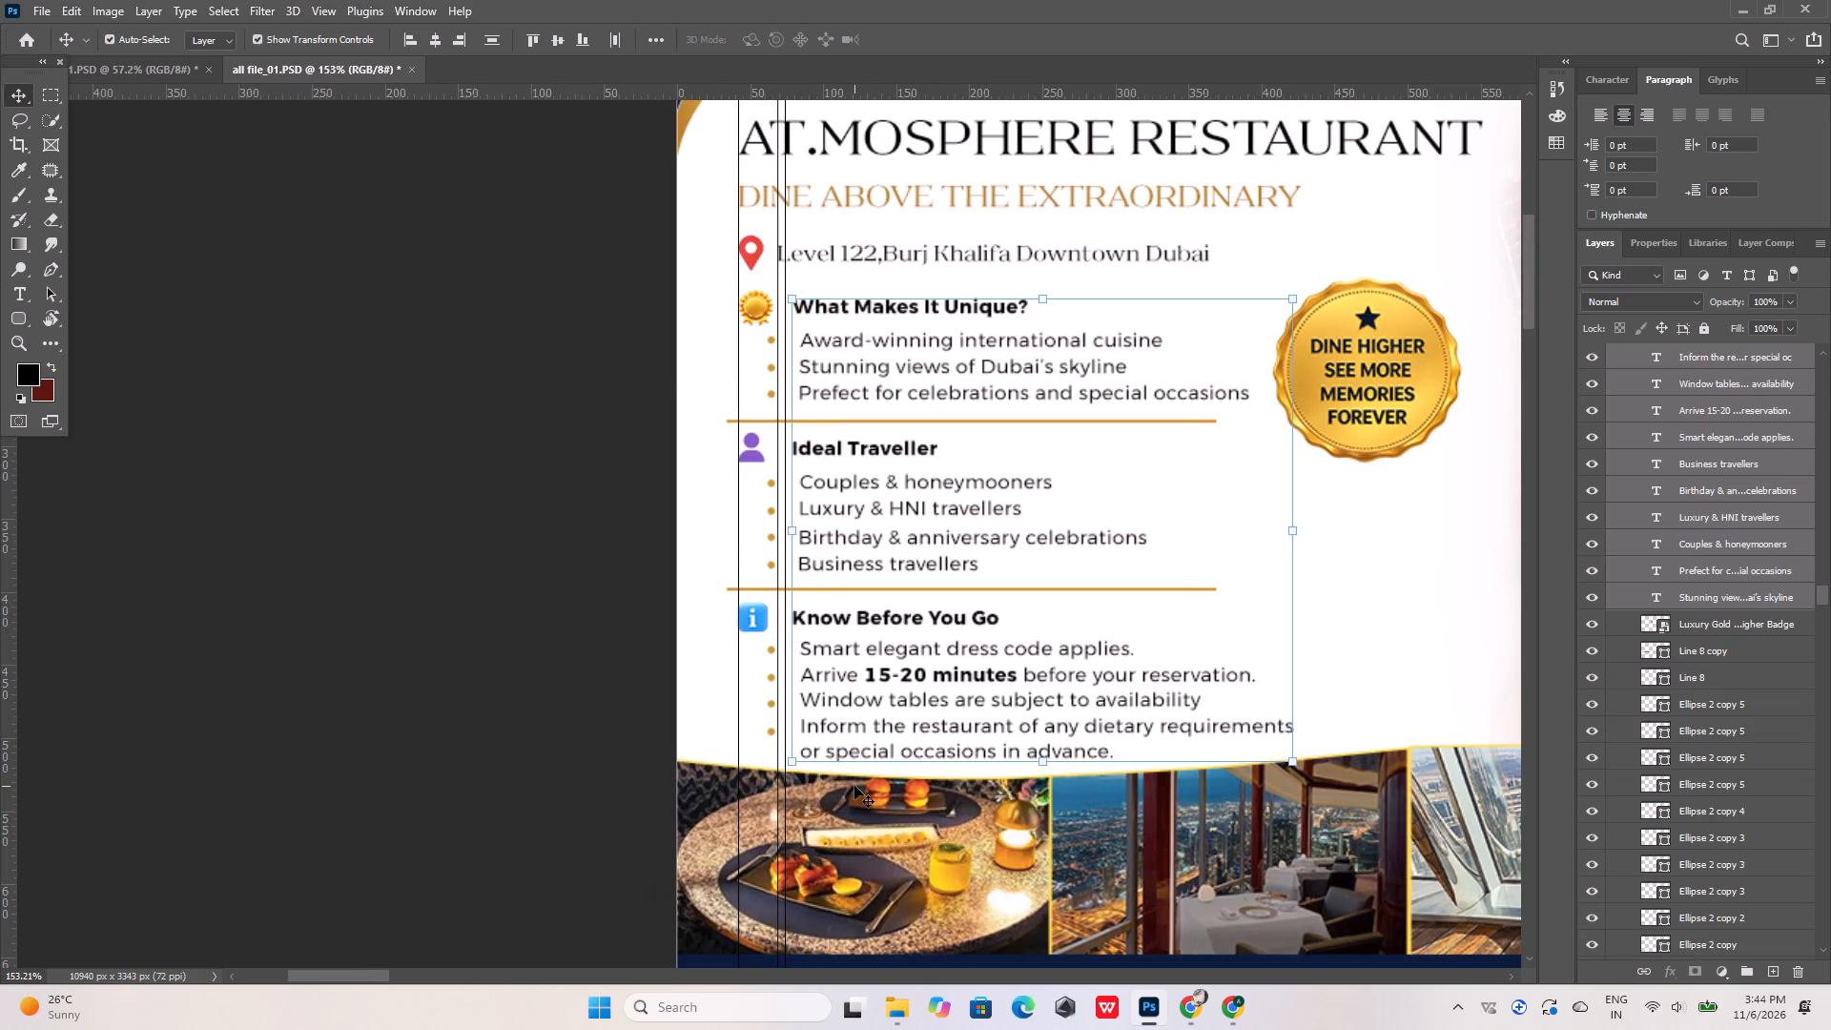
key("Right")
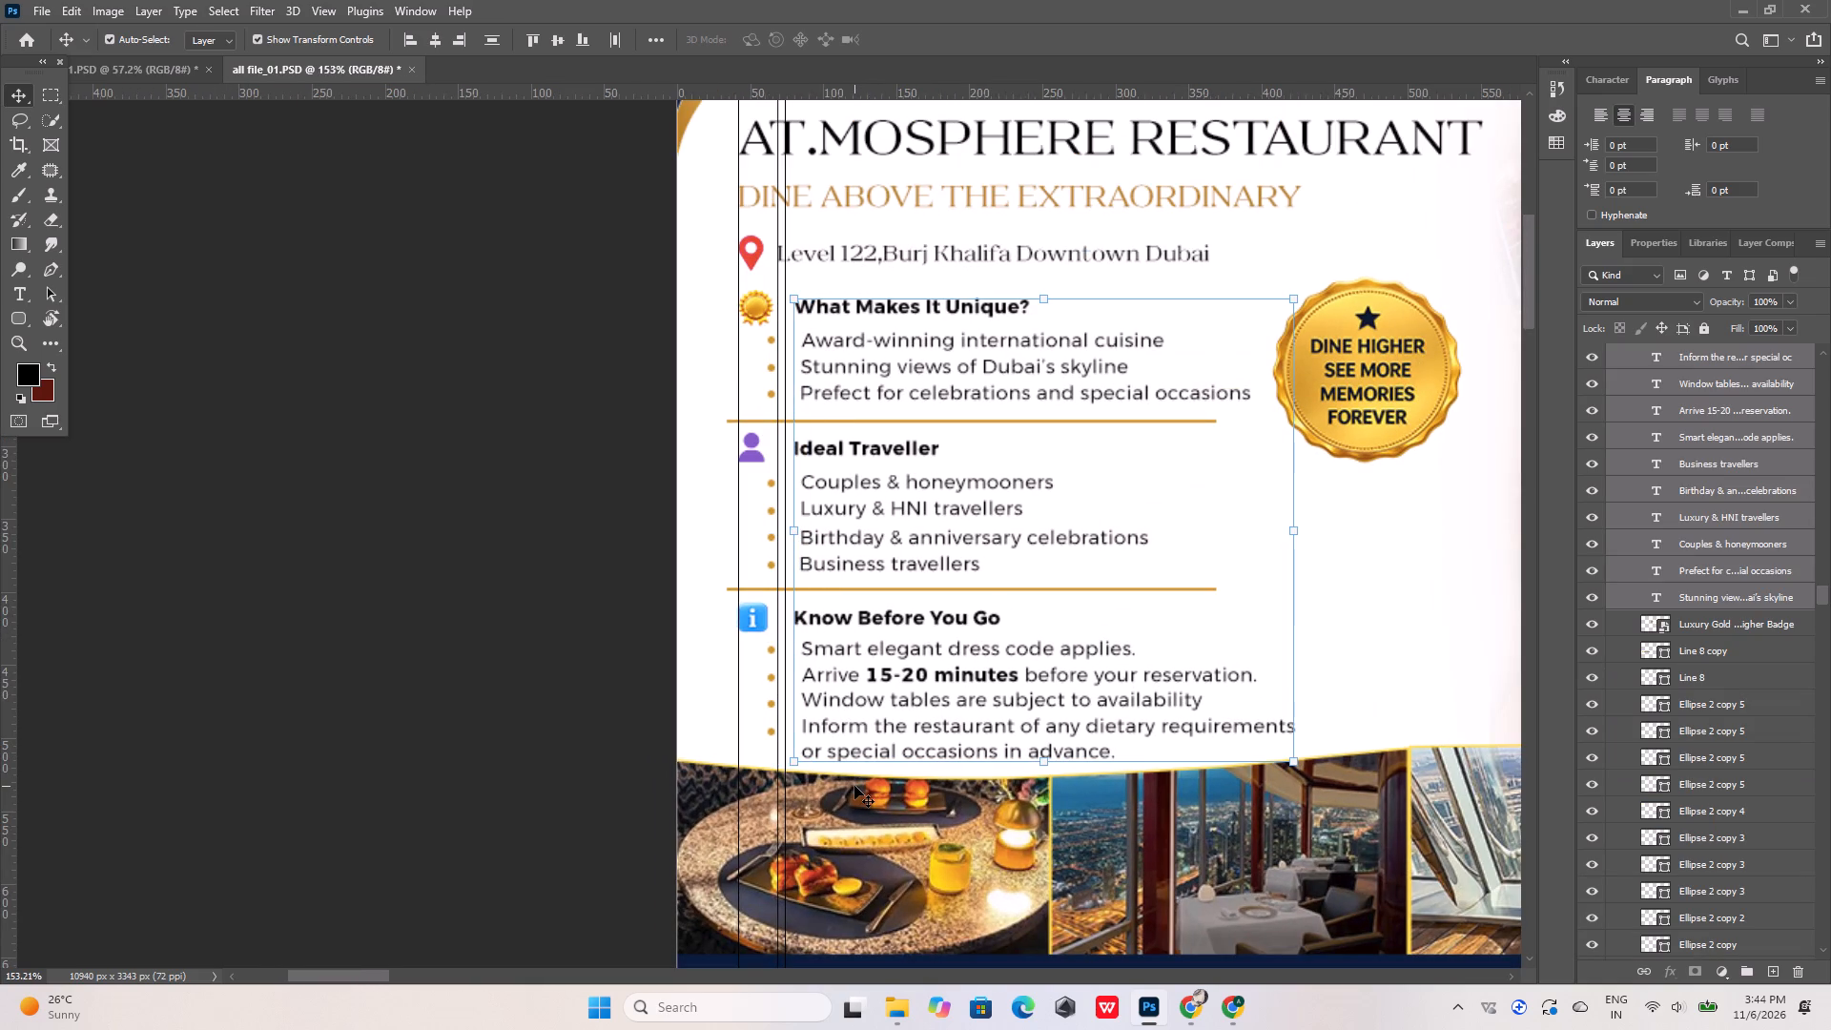
key("Left")
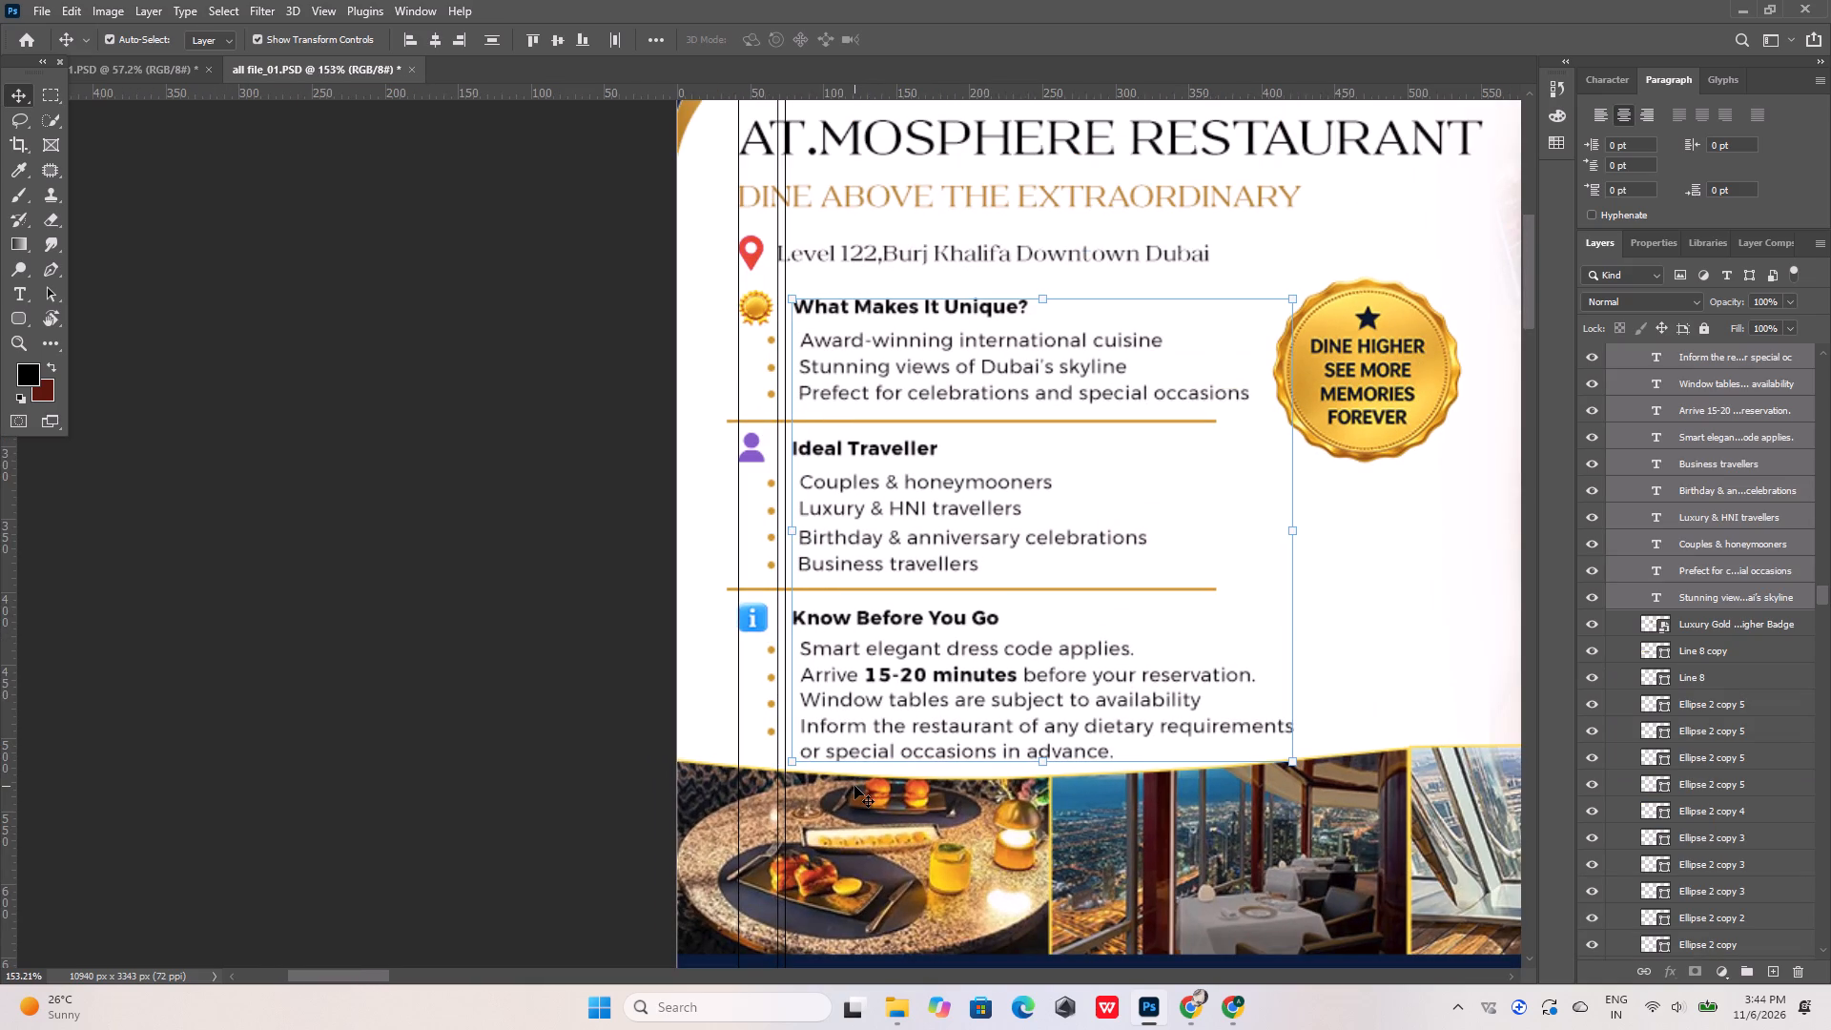
left_click(456, 462)
Nudge all the gold bullet dots in the three sections about 8 px right, closer to their text lines.
scroll(847, 402, "up", 6, "alt")
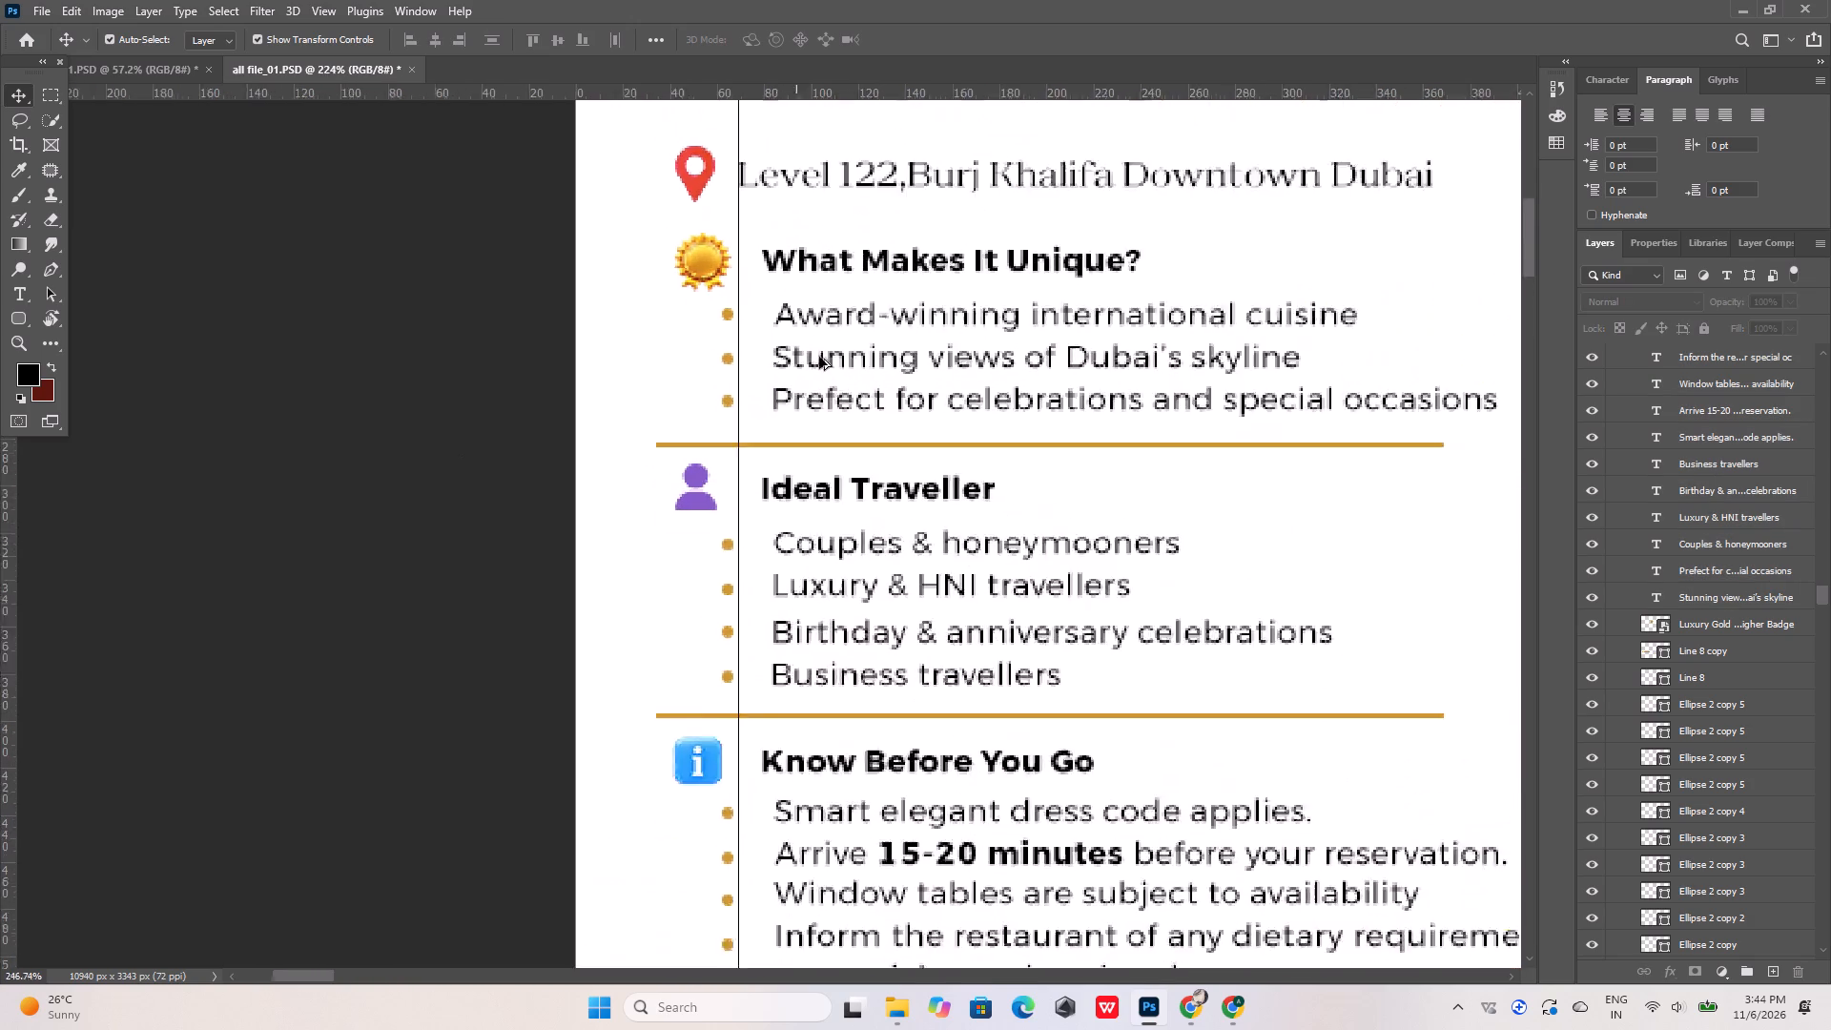
scroll(819, 357, "up", 1, "alt")
left_click(707, 305)
left_click(710, 360, "shift")
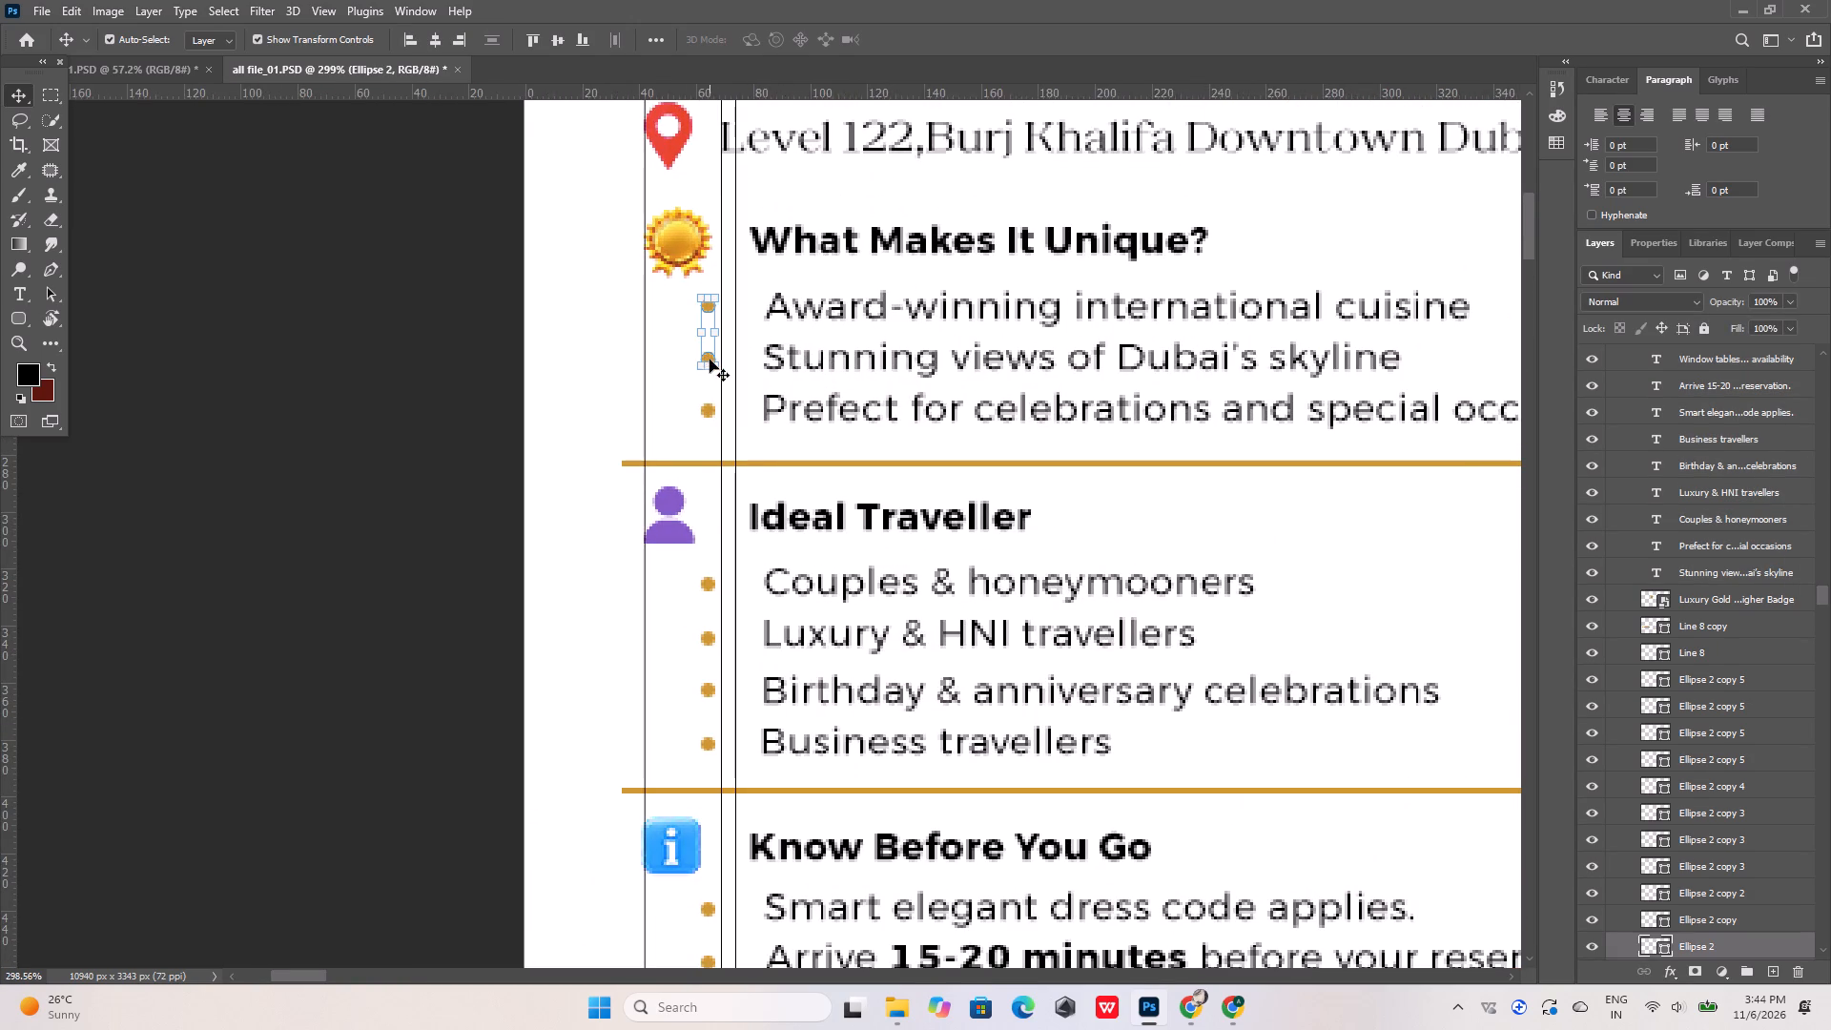
left_click(707, 413, "shift")
left_click(711, 587, "shift")
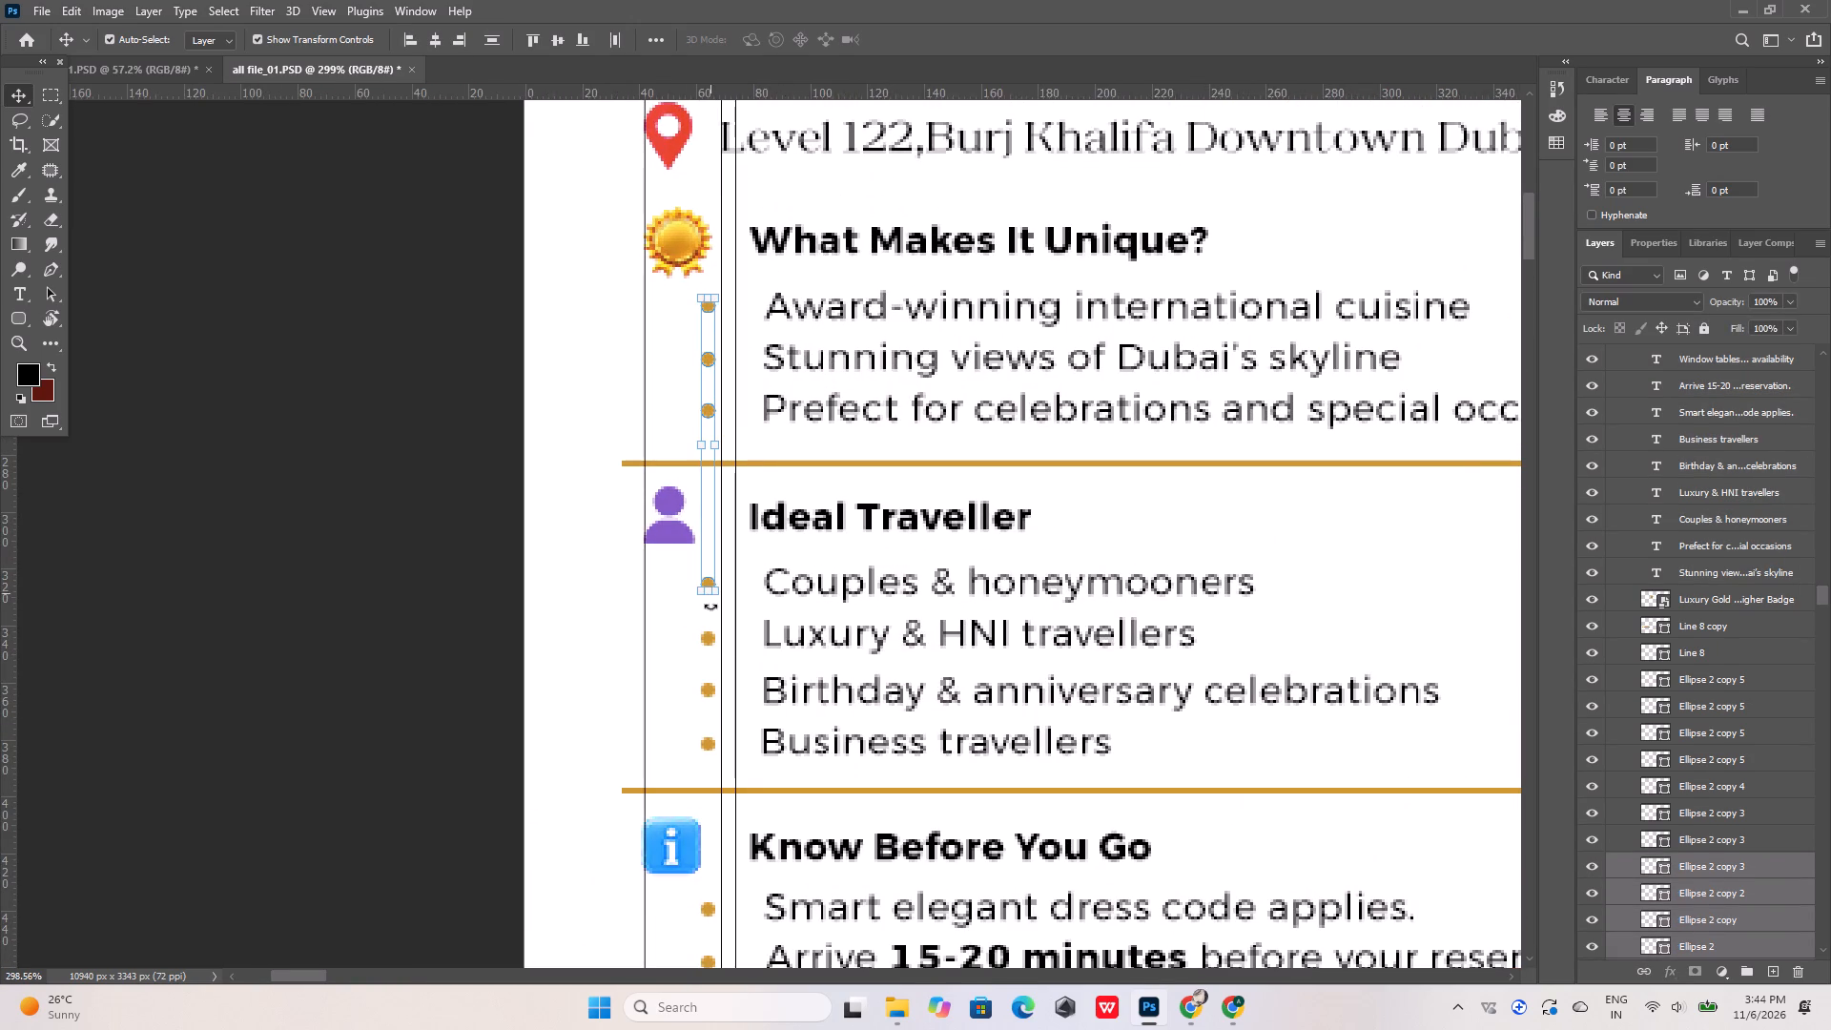
left_click(709, 639, "shift")
left_click(712, 691, "shift")
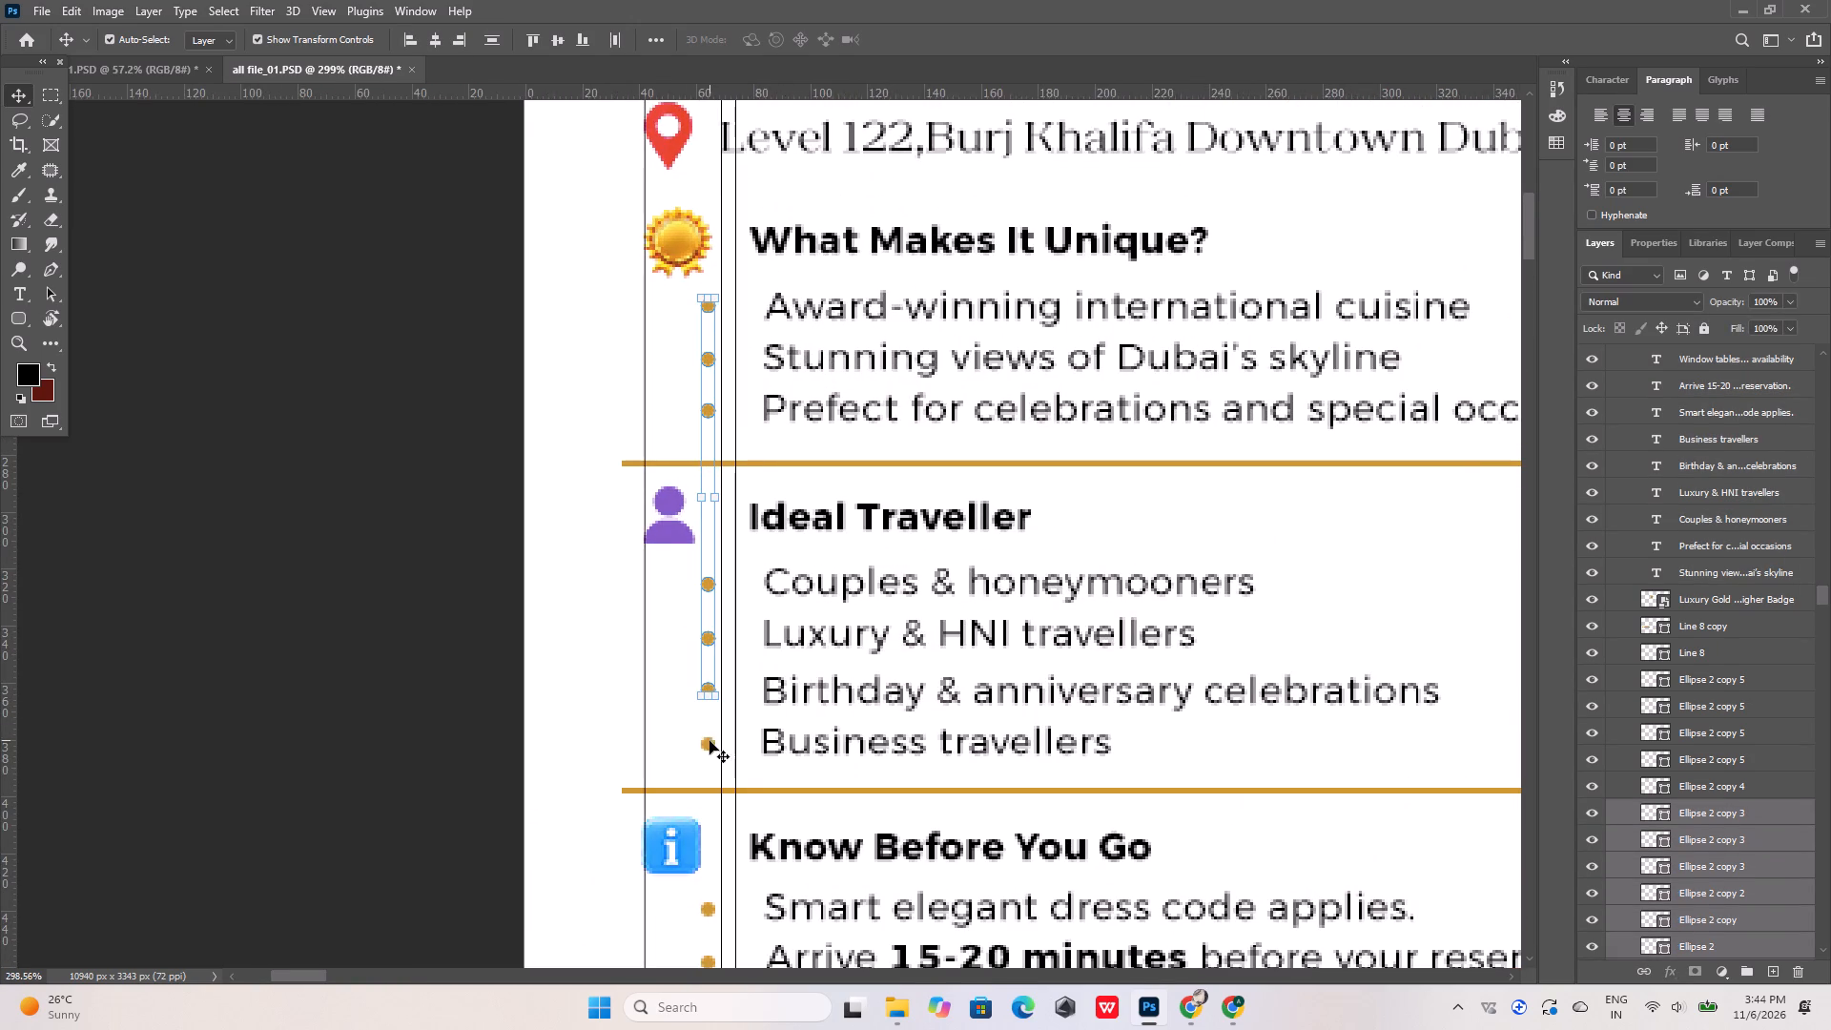
left_click(708, 745, "shift")
scroll(702, 694, "down", 17)
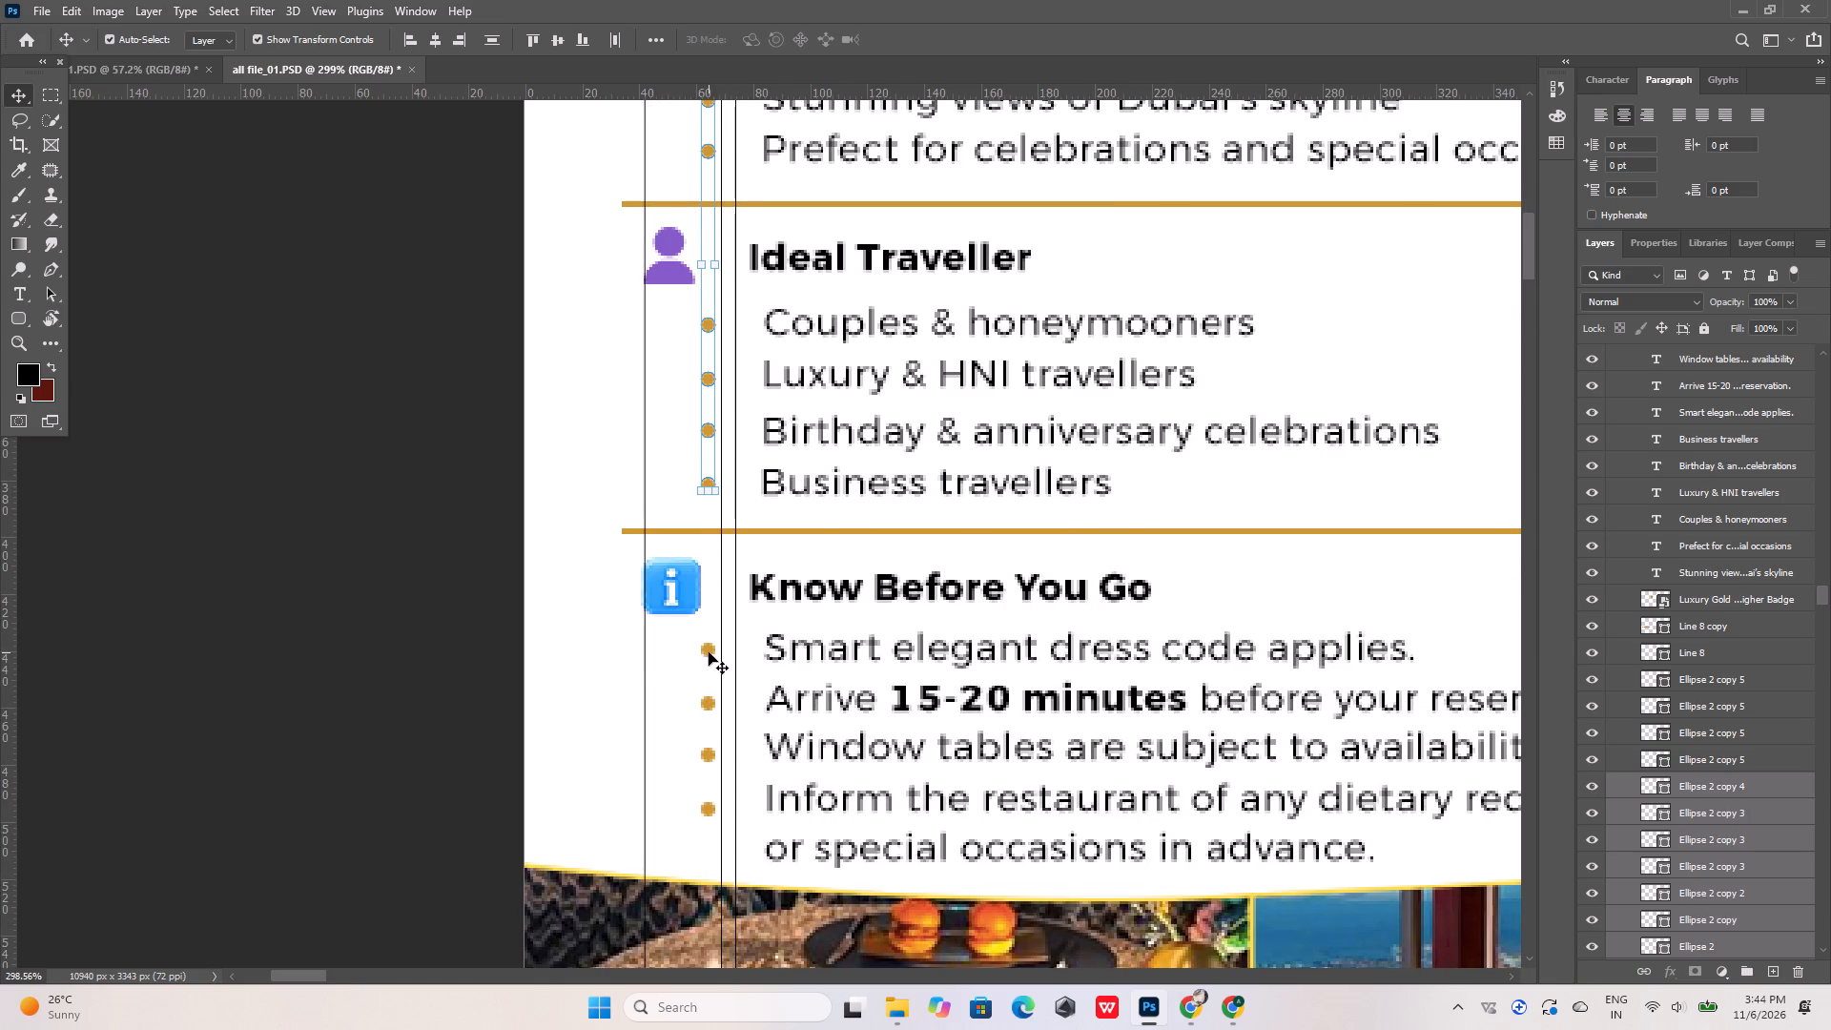
left_click(709, 652, "shift")
left_click(709, 706, "shift")
left_click(708, 753, "shift")
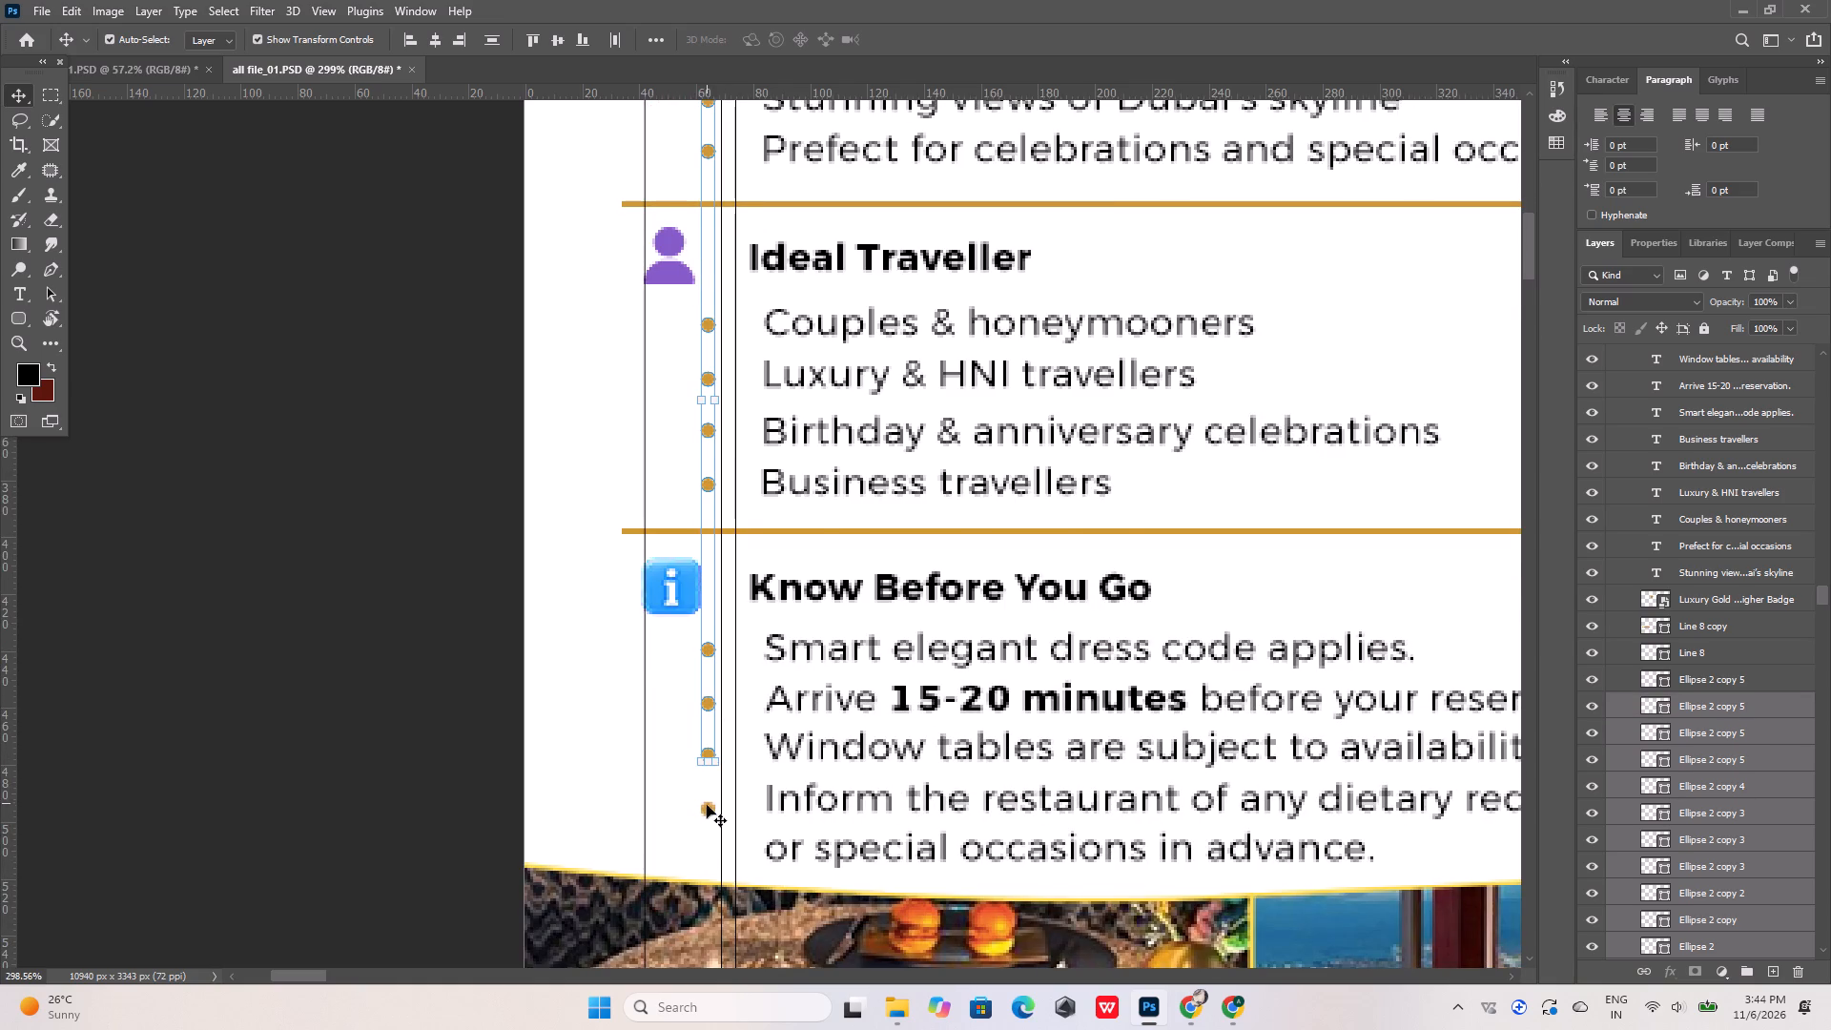
left_click(708, 810, "shift")
key("shift+Right")
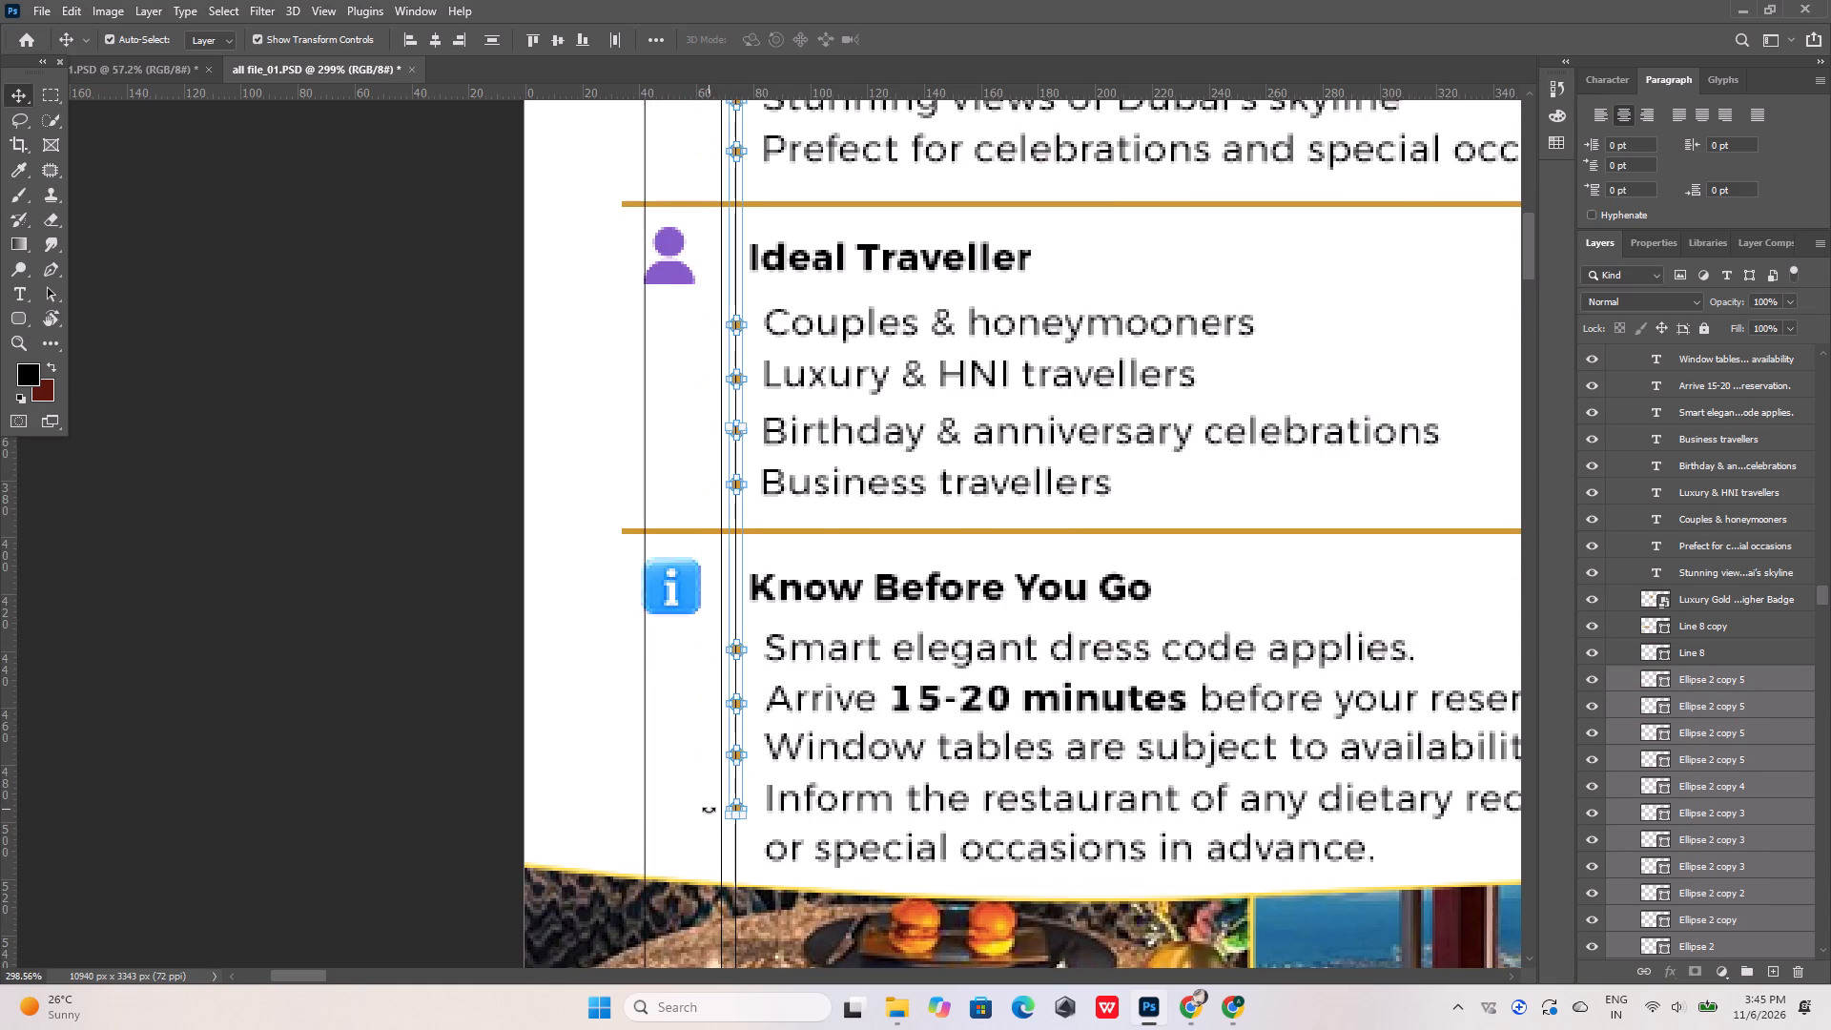
key("Left")
key("Left")
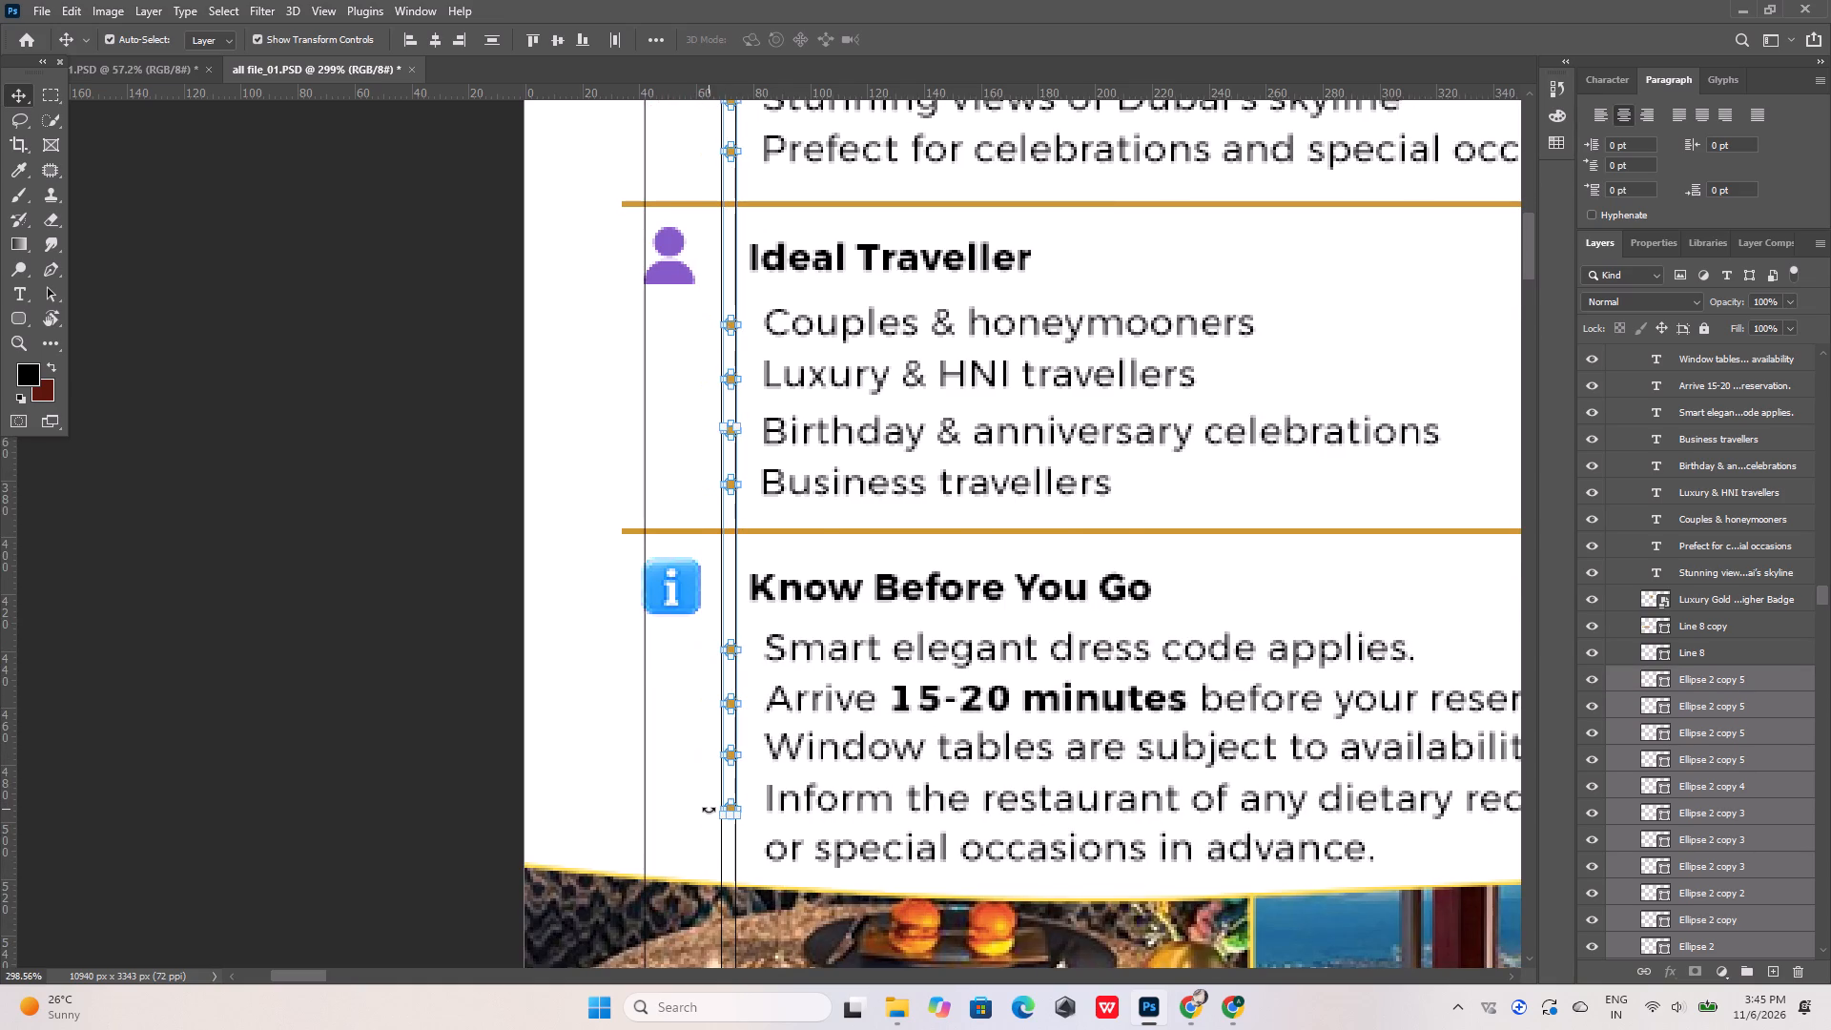
left_click(399, 680)
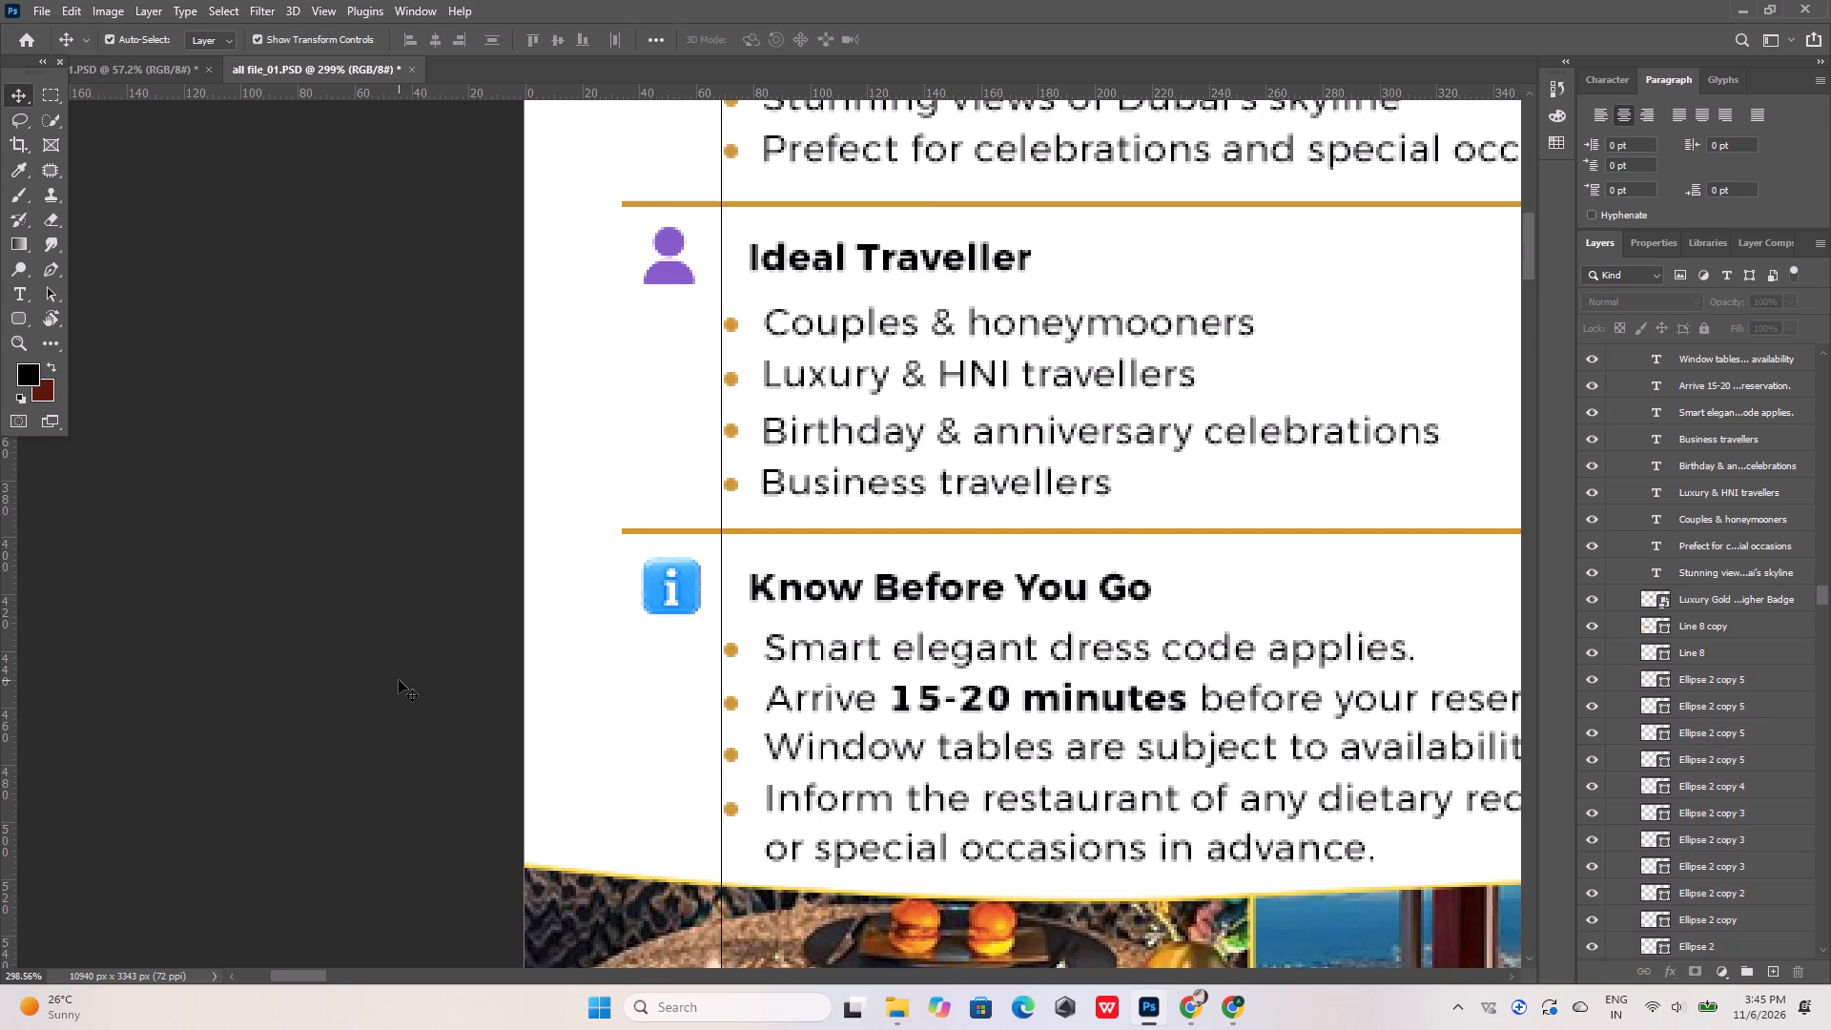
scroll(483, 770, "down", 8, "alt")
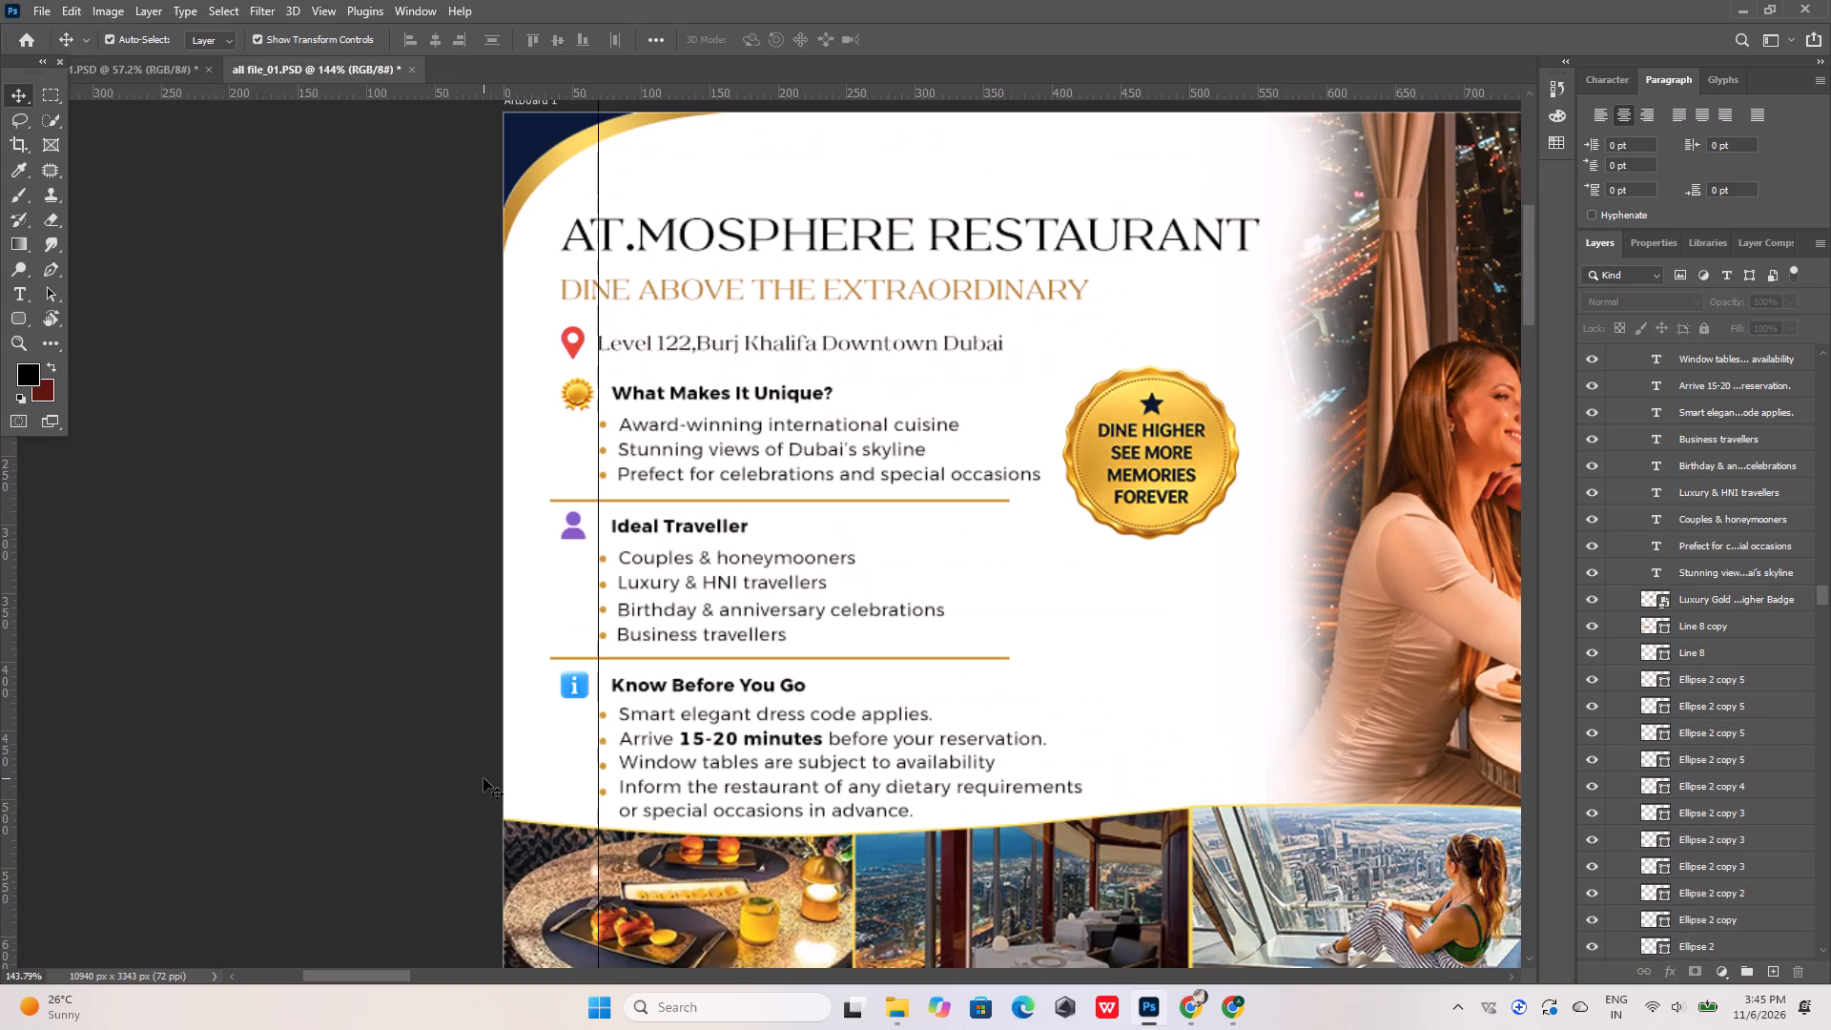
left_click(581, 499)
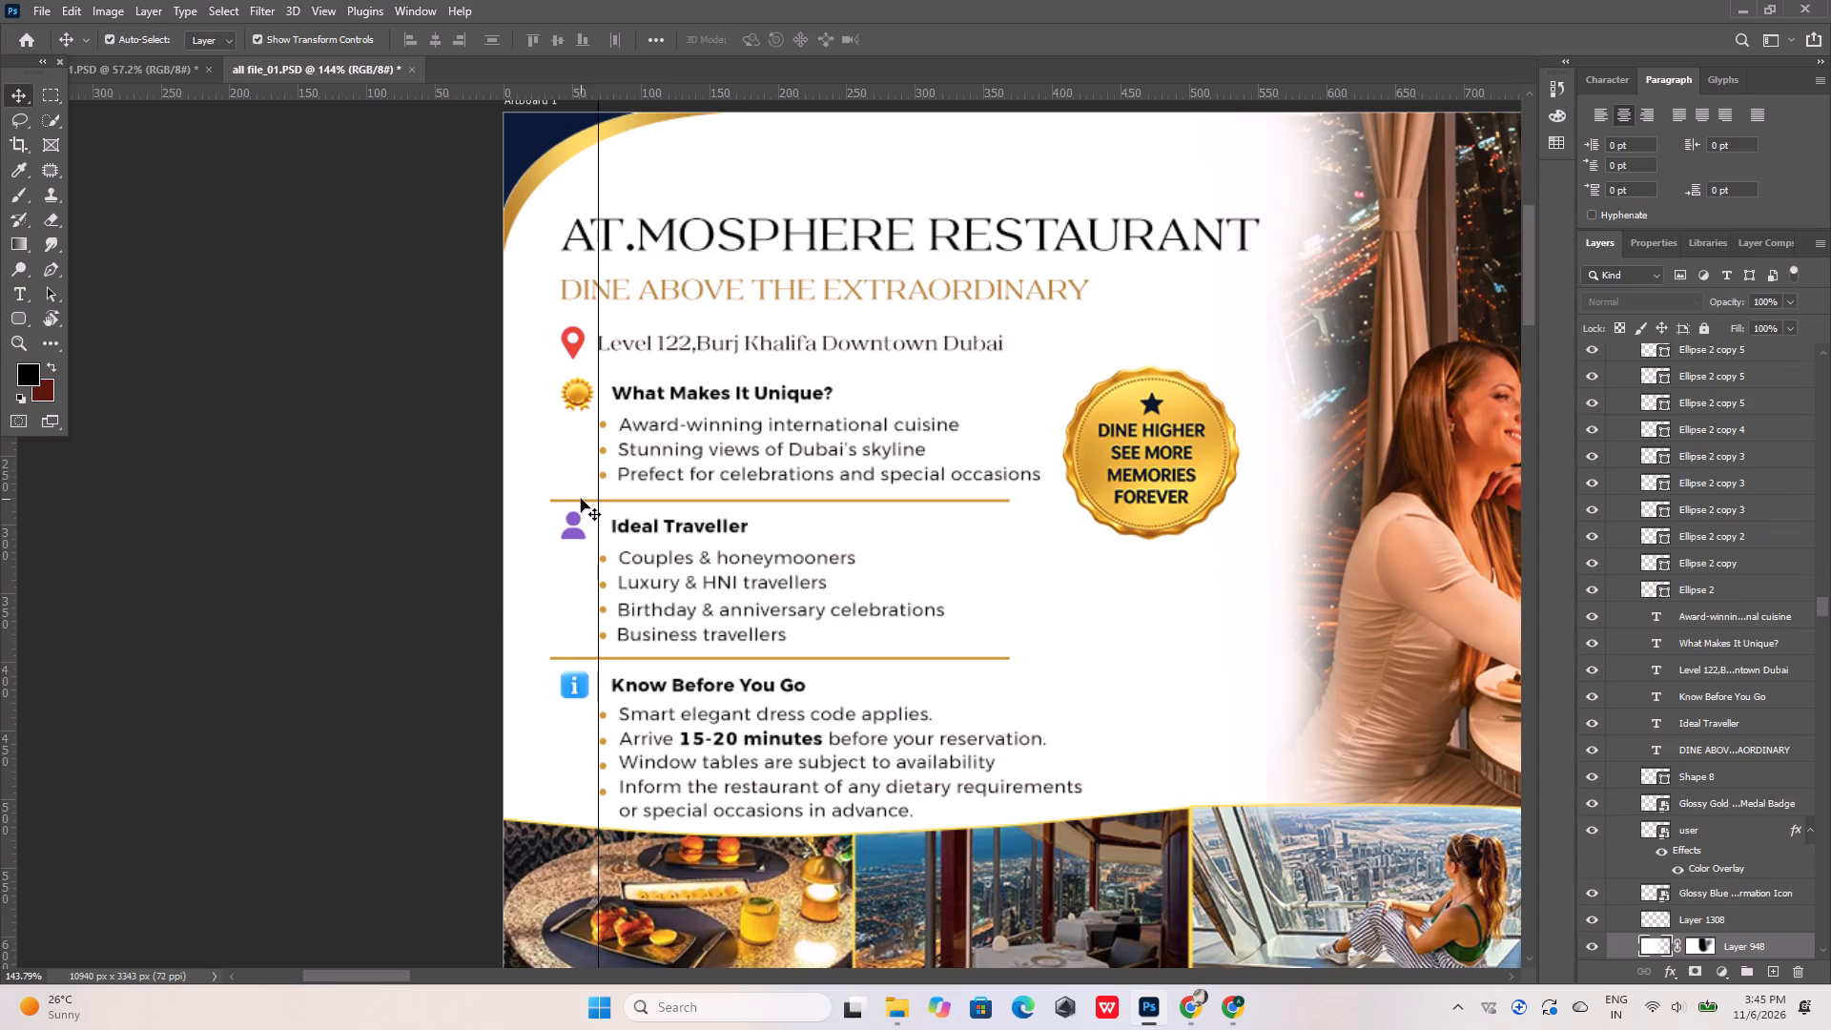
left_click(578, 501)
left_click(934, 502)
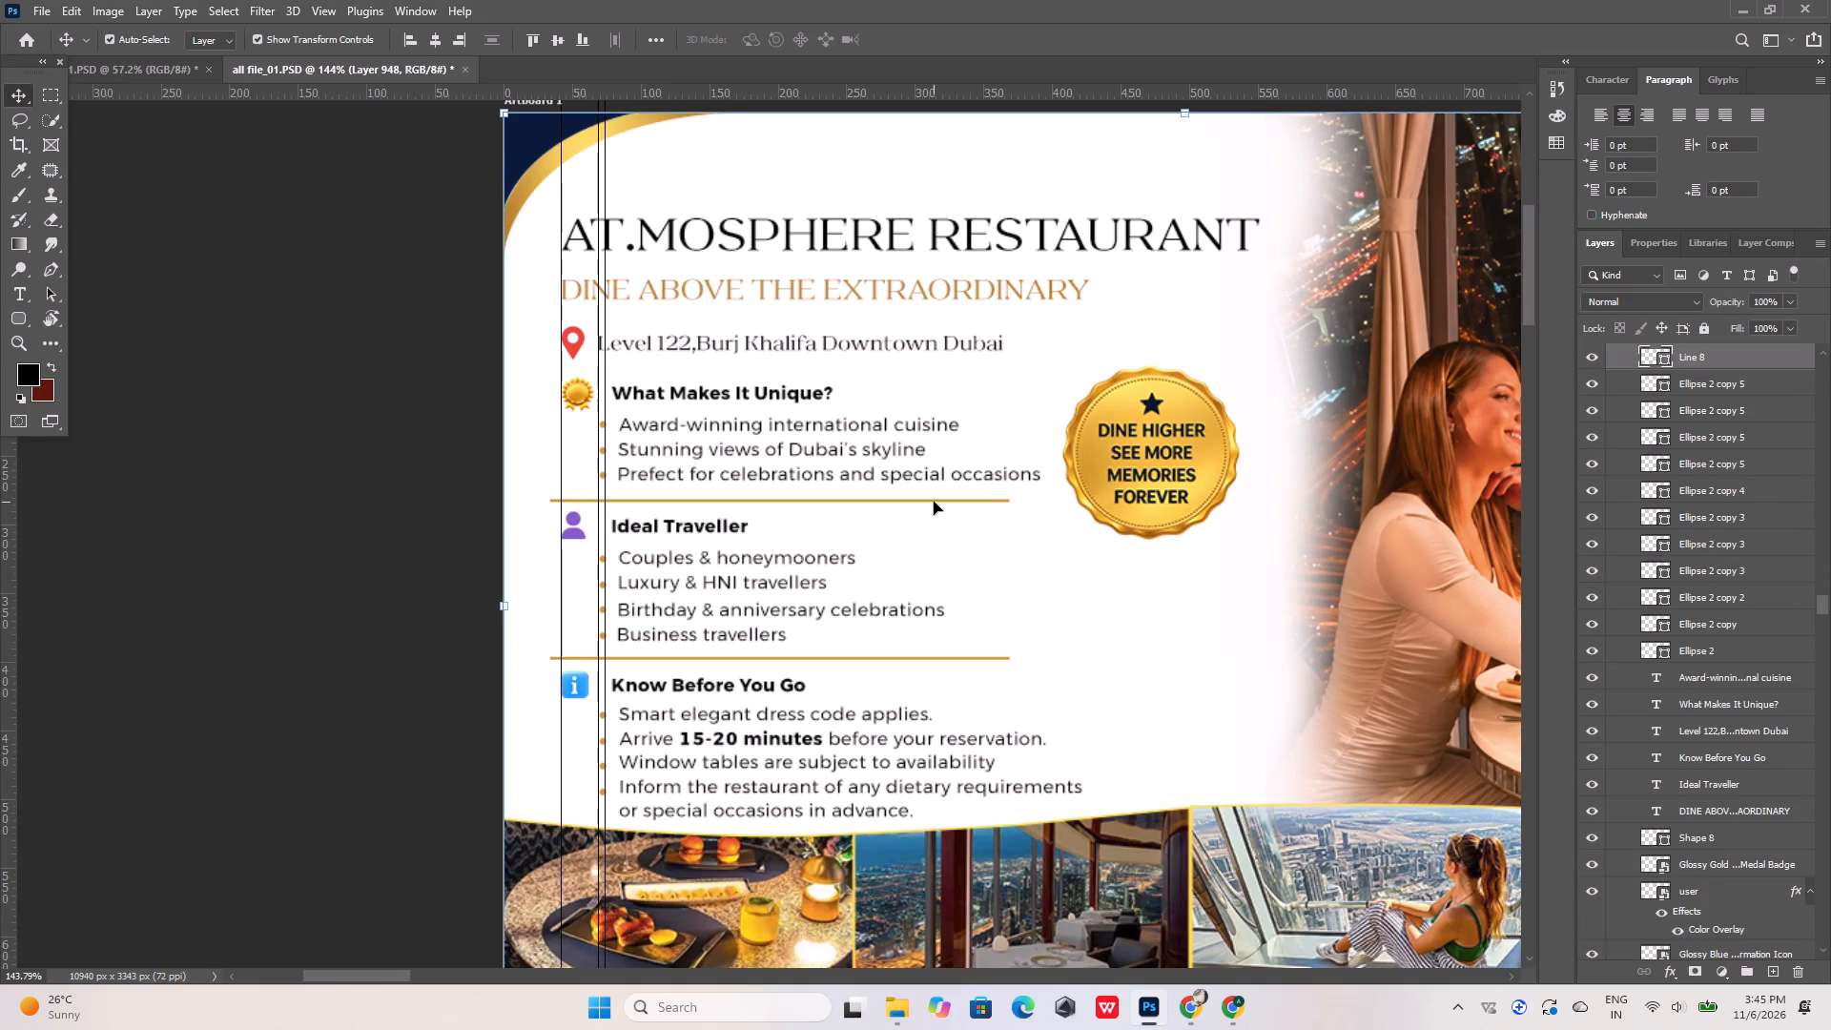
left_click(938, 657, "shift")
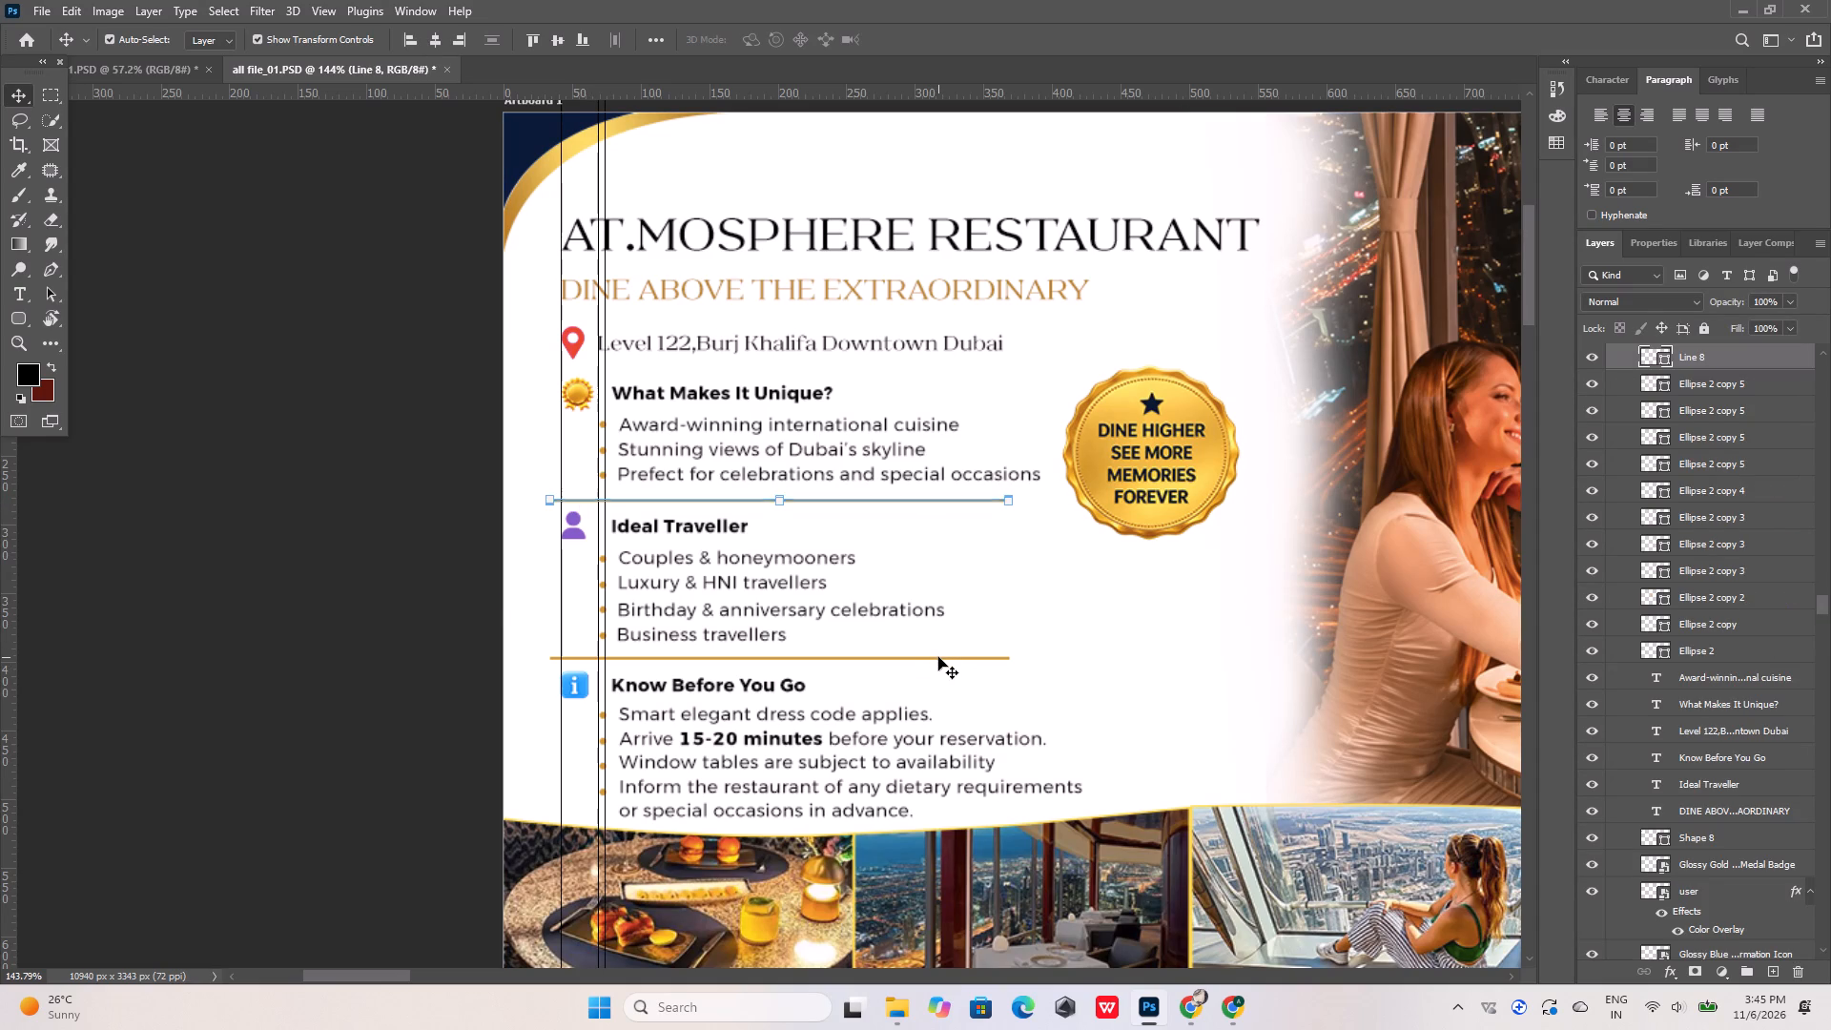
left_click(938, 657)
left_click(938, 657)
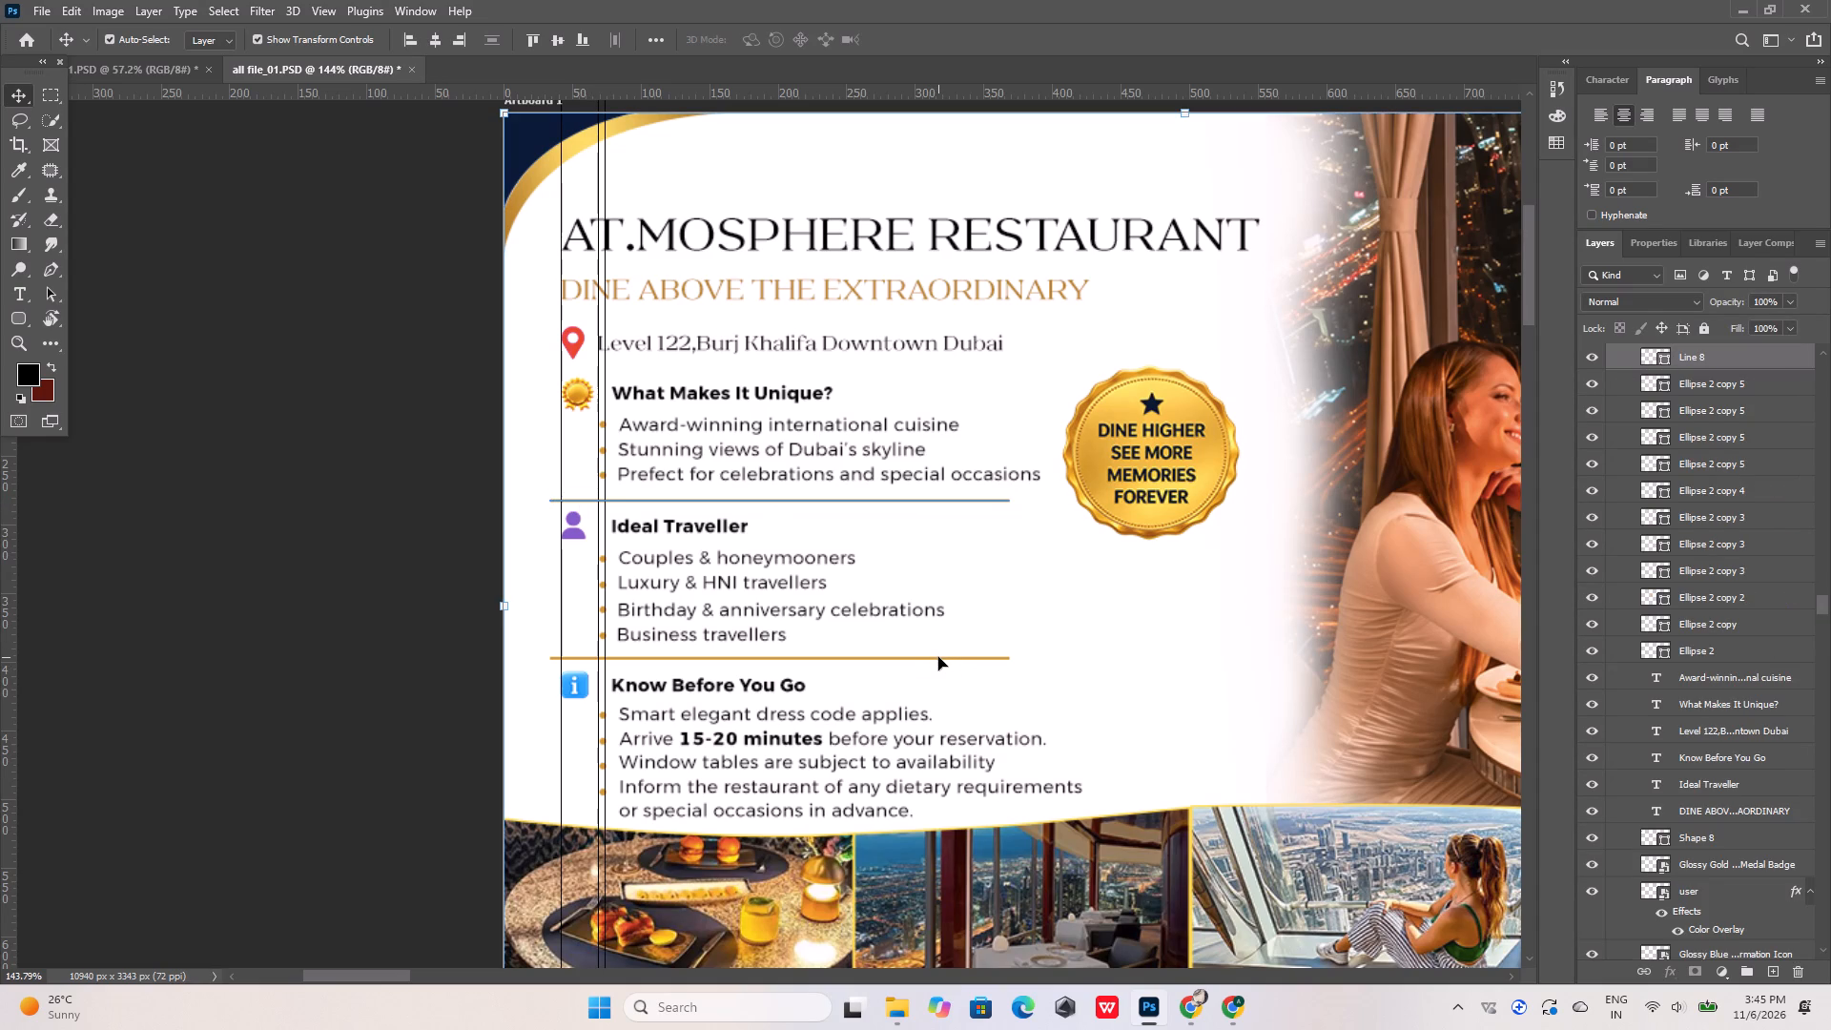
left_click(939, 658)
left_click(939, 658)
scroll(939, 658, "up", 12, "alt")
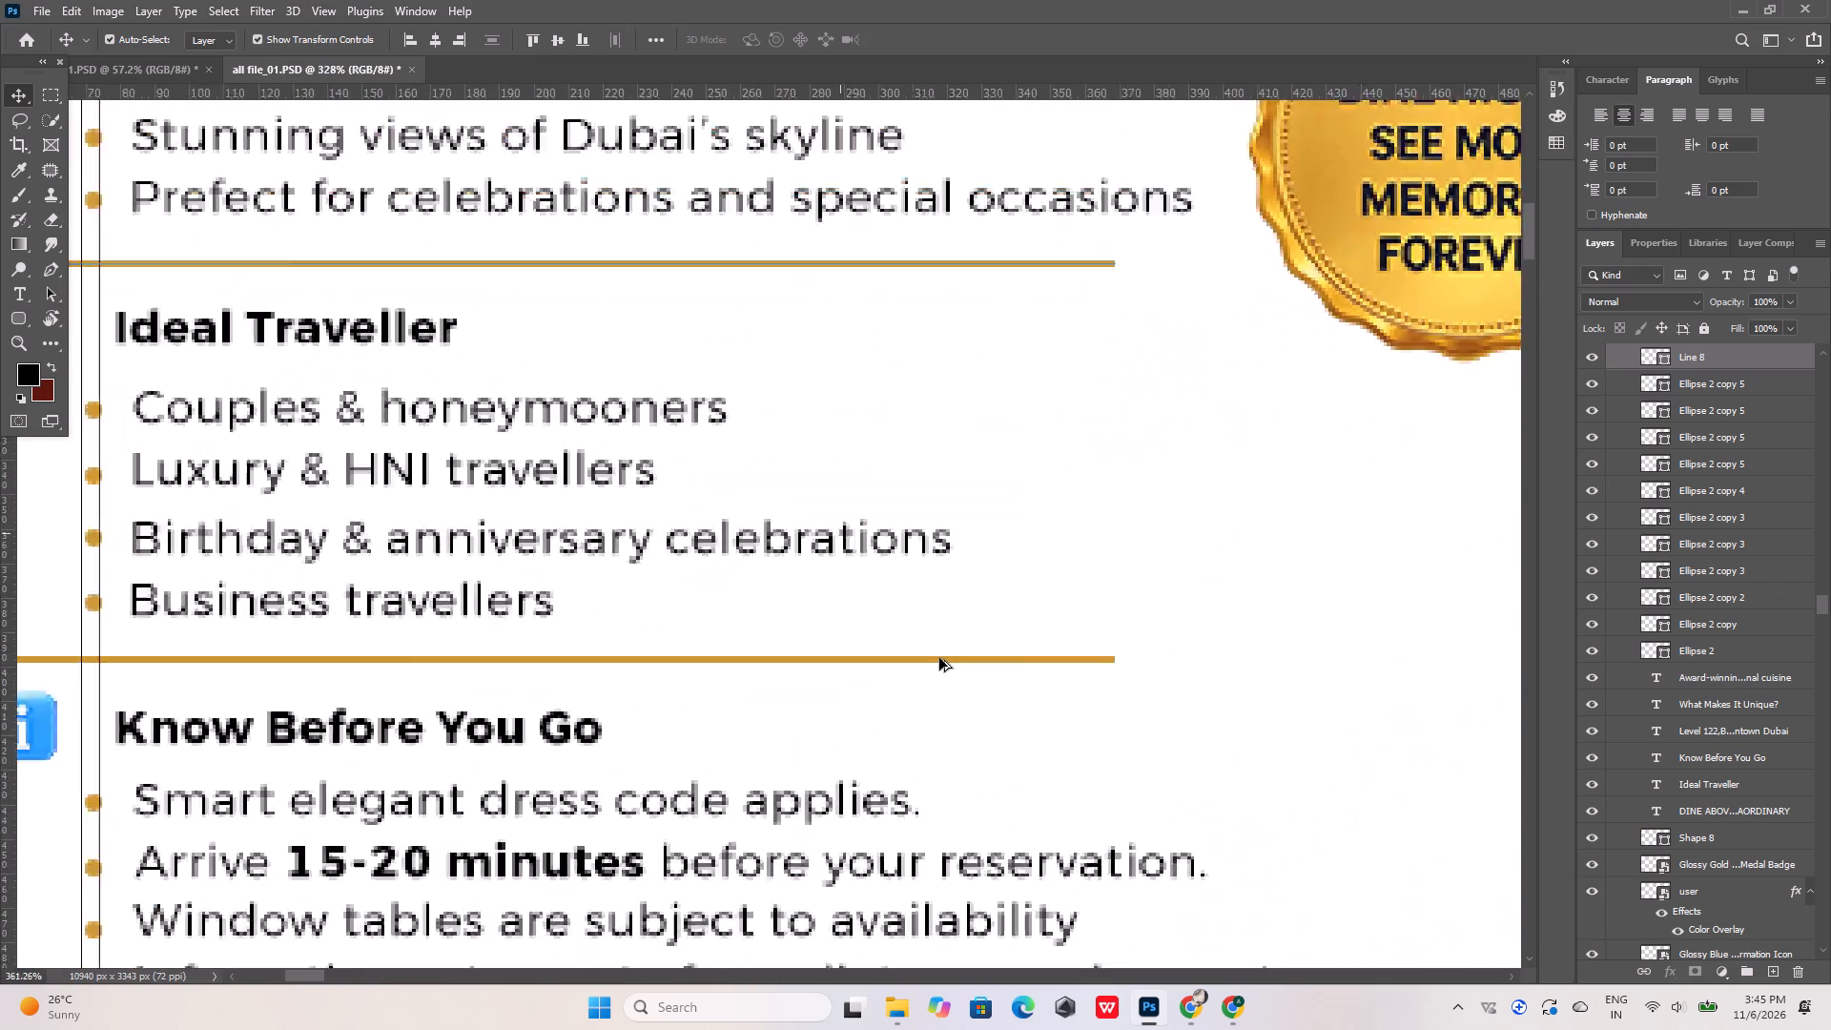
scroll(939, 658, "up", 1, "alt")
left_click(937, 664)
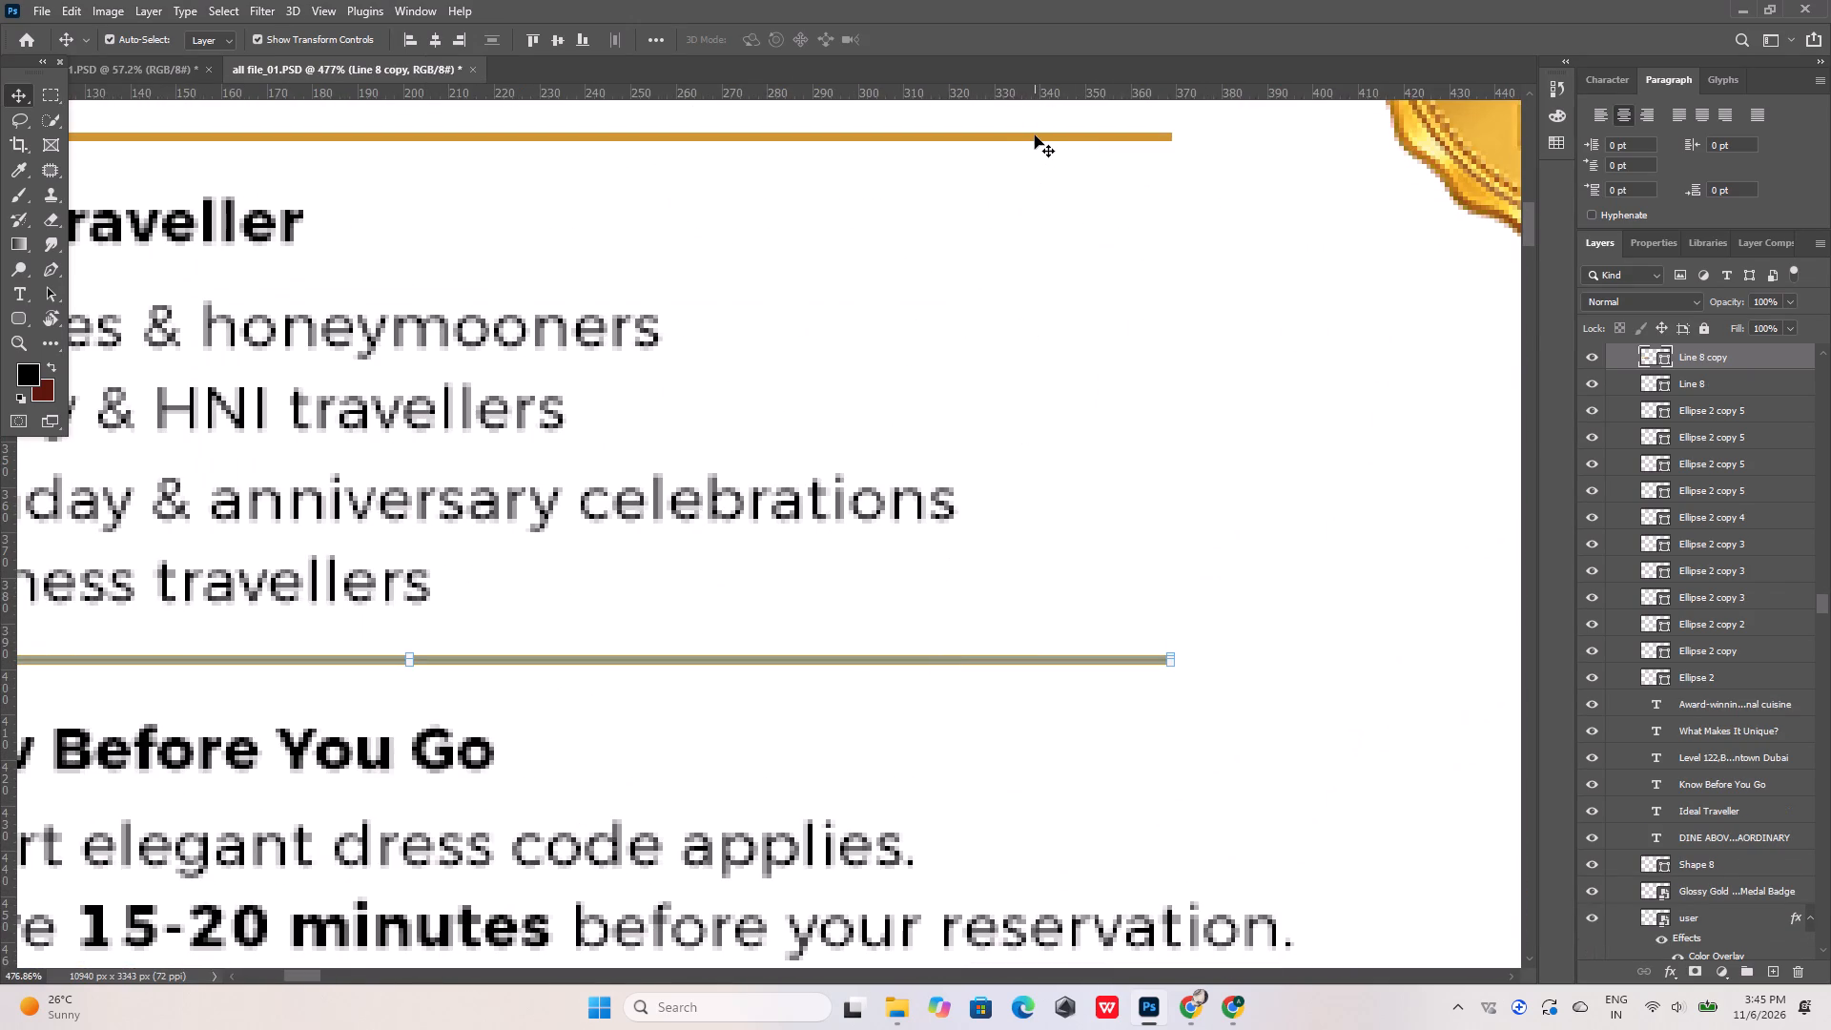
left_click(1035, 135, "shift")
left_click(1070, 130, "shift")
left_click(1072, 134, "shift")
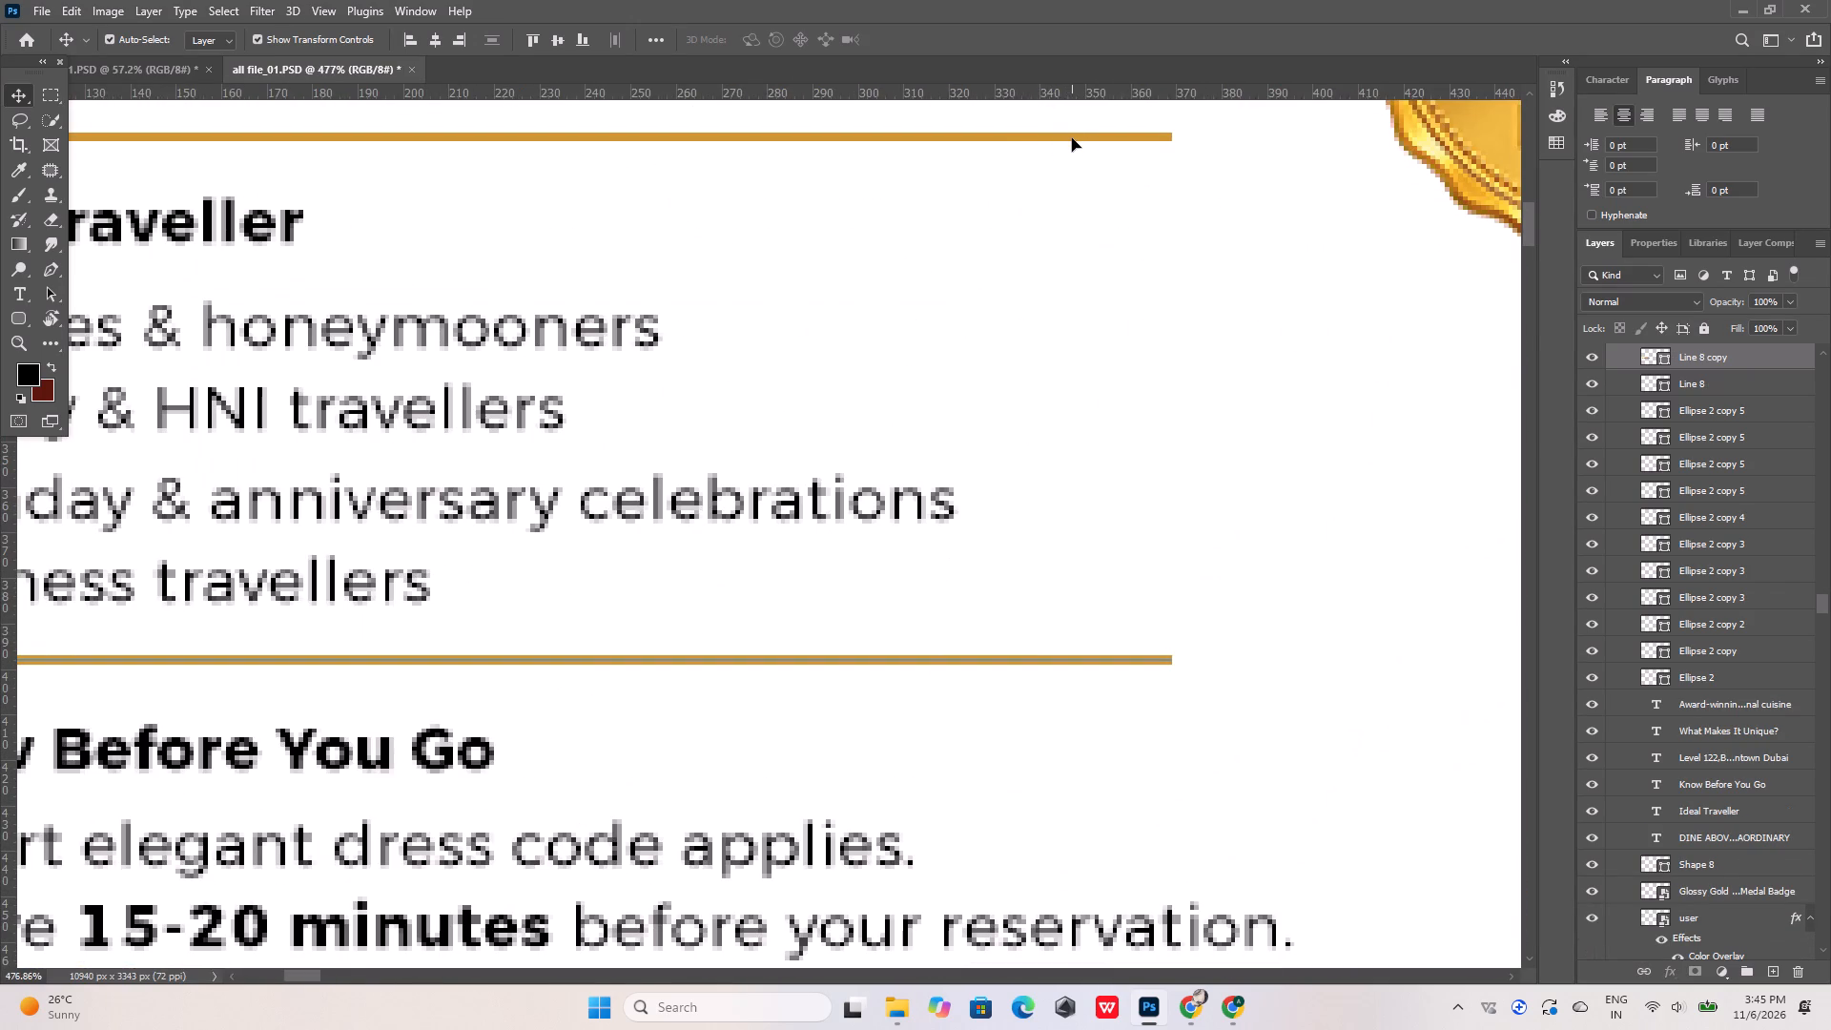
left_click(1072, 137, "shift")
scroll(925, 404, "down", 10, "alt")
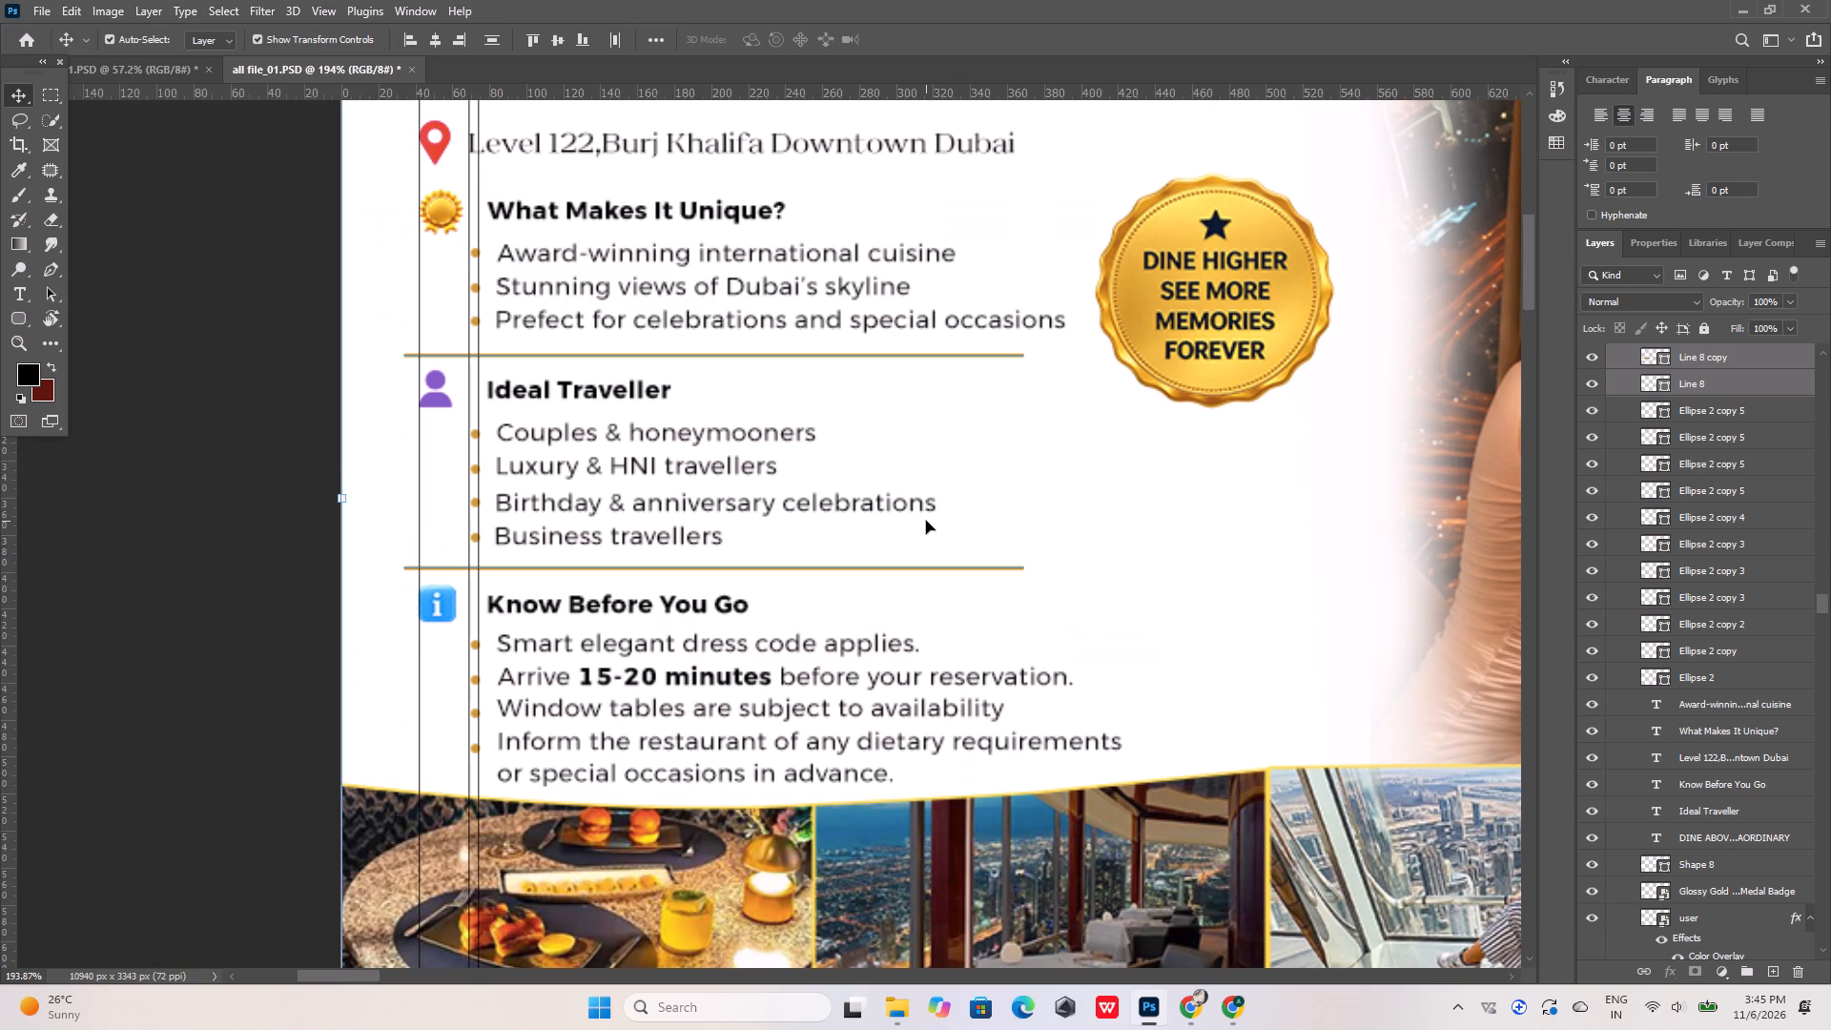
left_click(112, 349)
Lock the slide's background layers Layer 948 and Image.
left_click(579, 354)
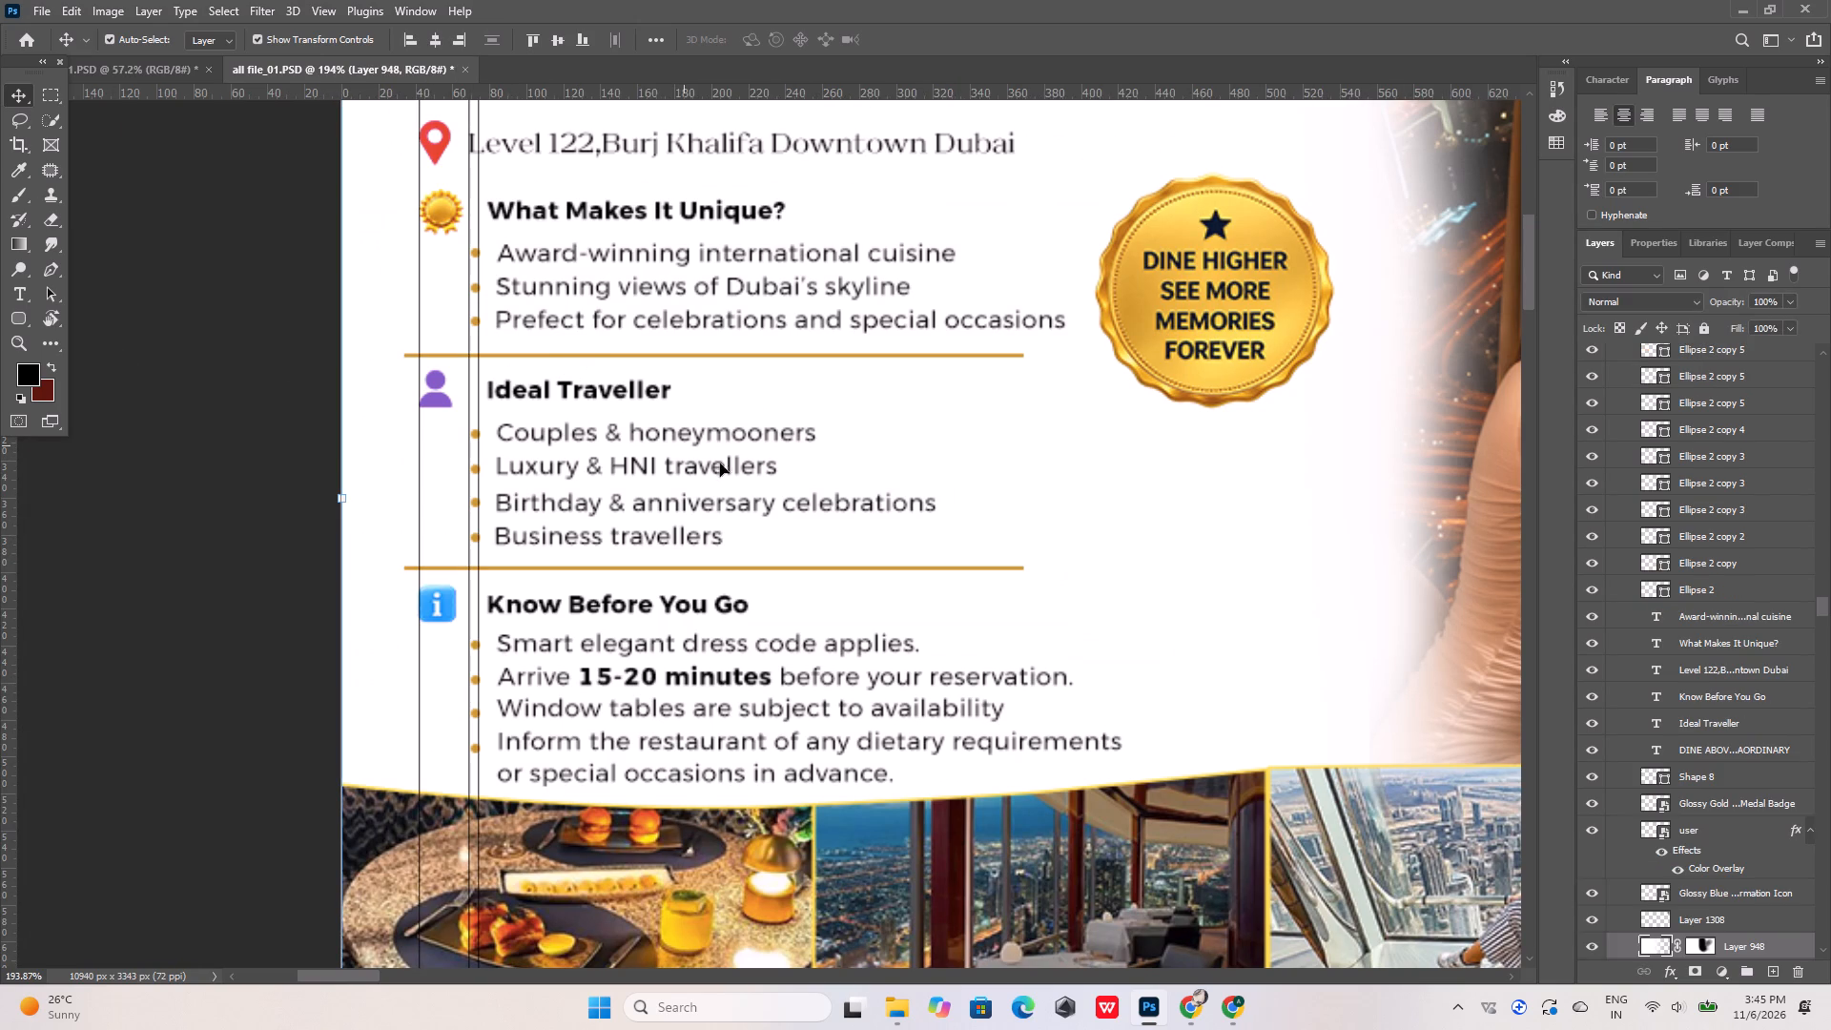
scroll(1672, 904, "down", 4)
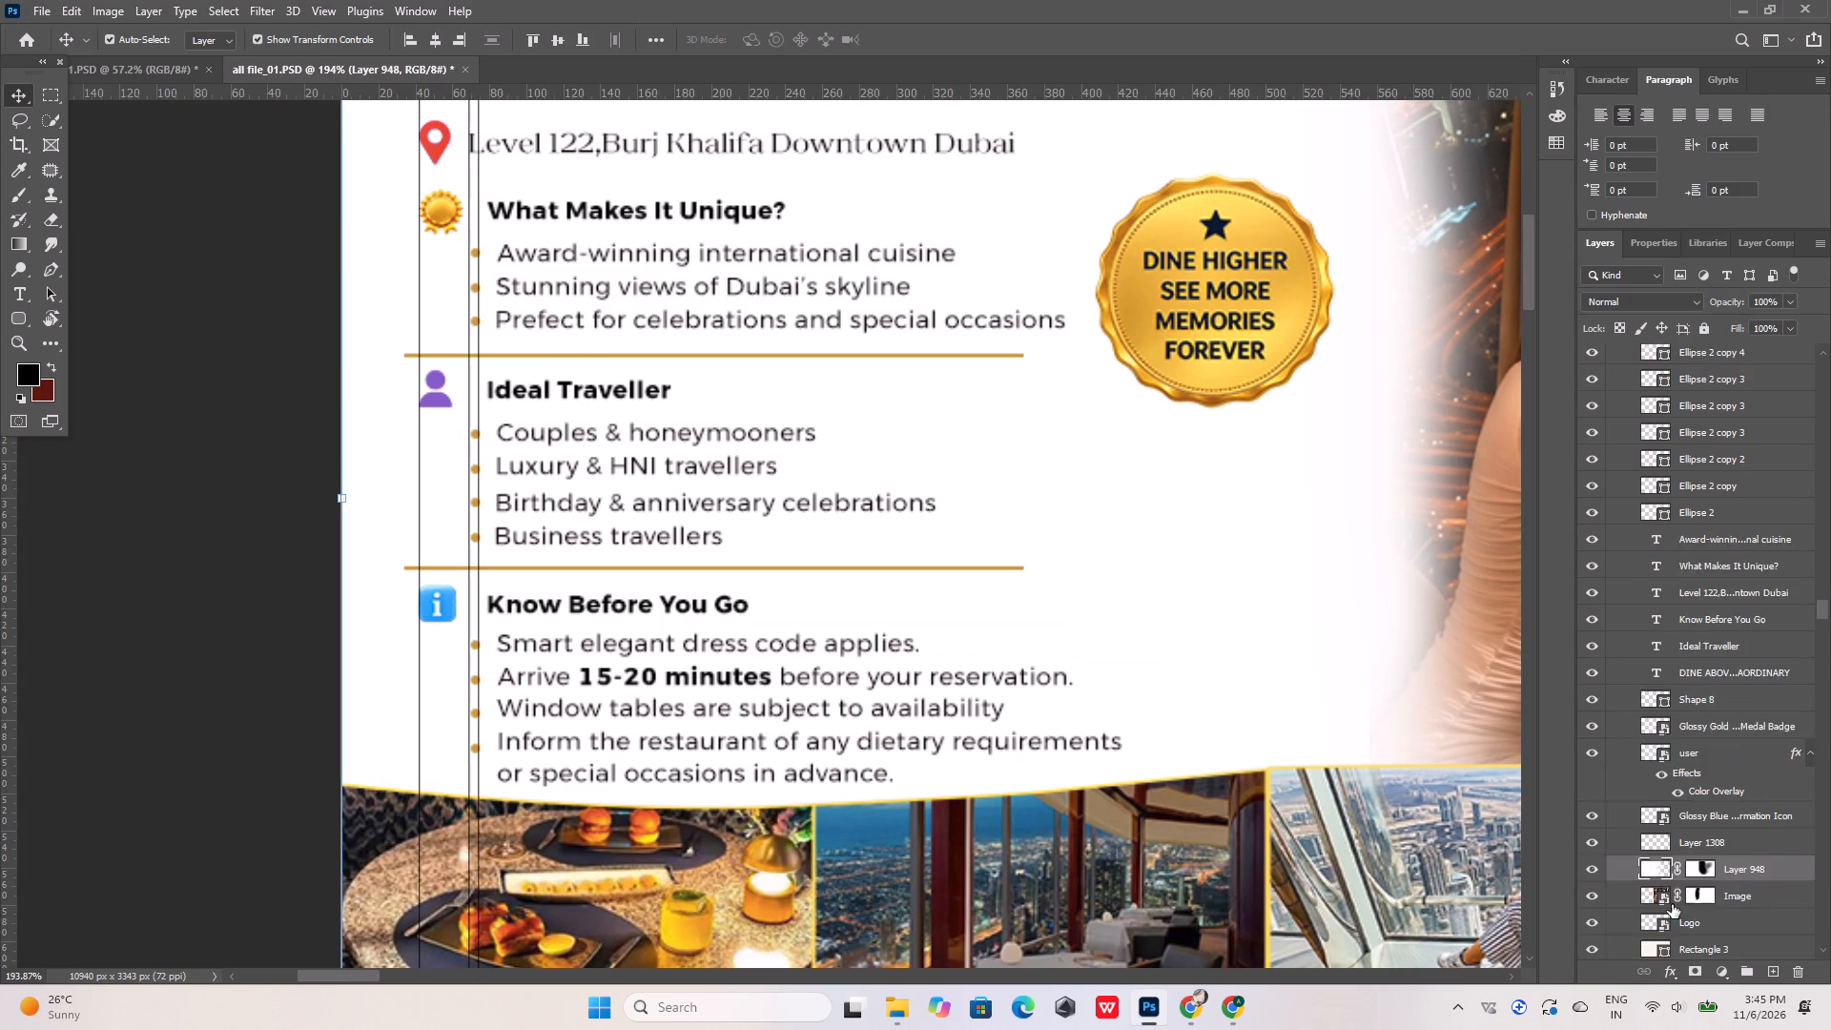
scroll(1672, 904, "down", 6)
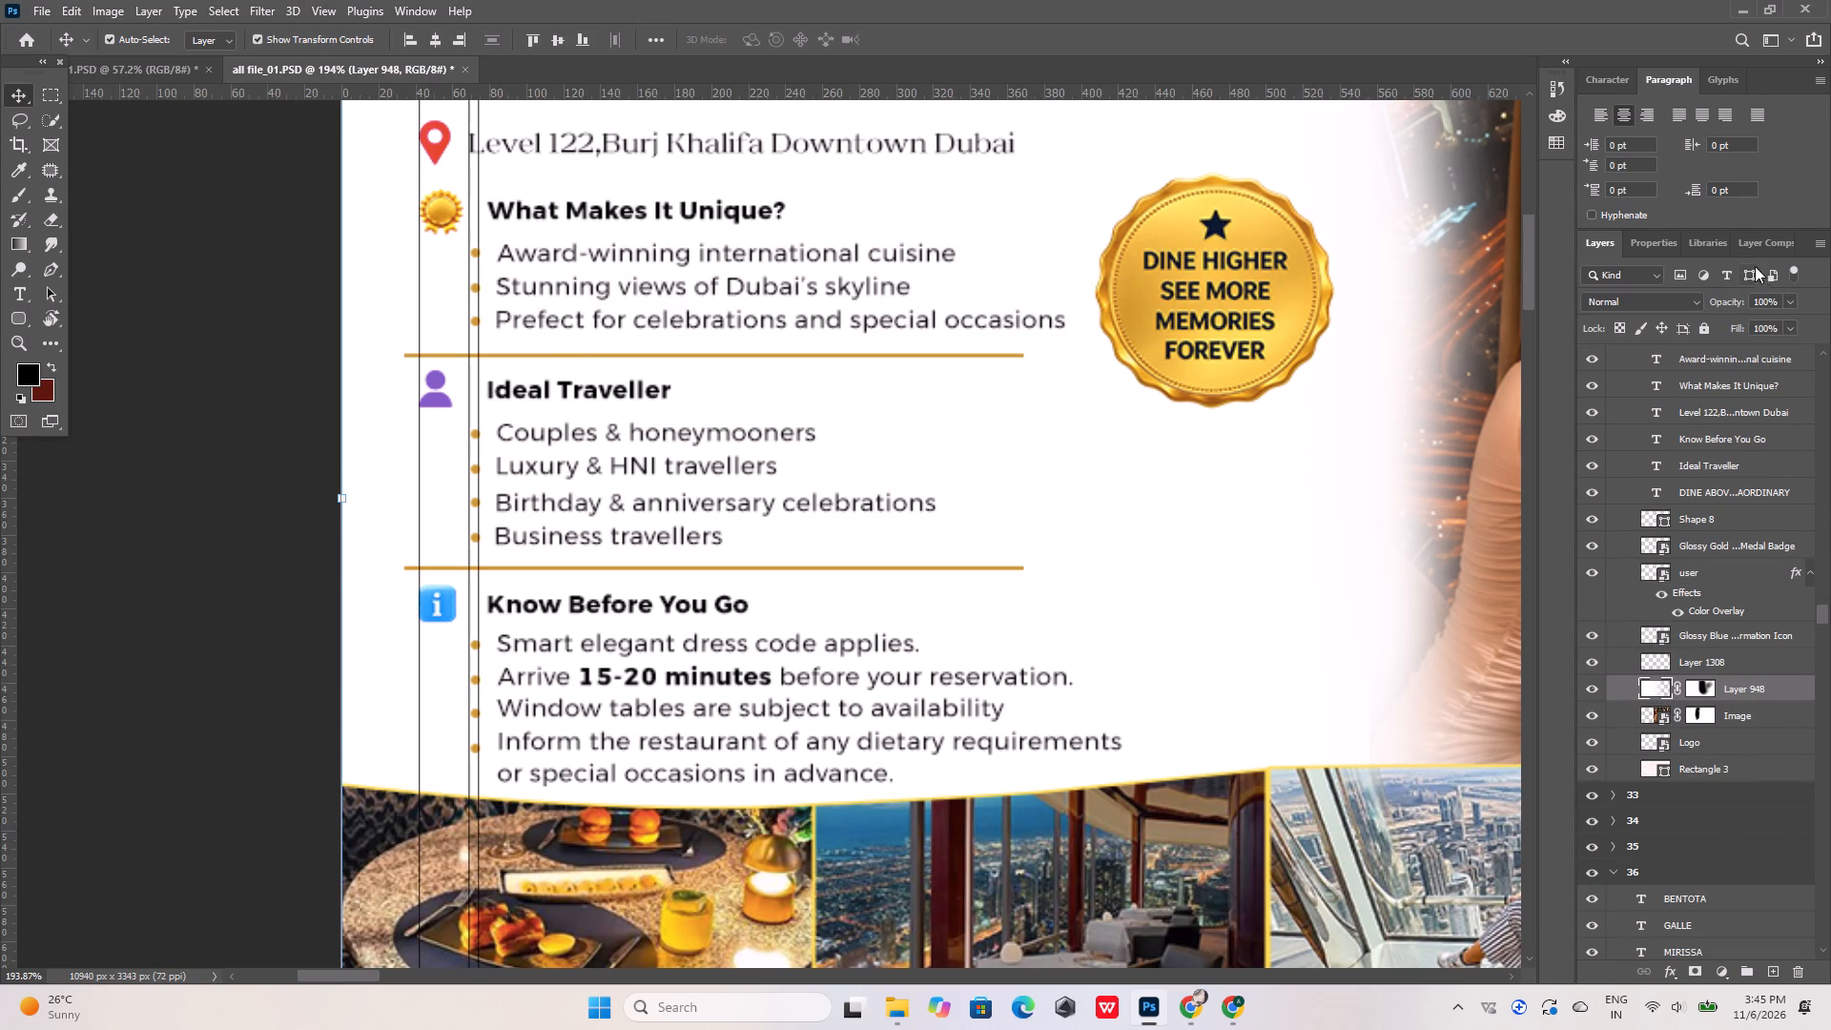
left_click(1708, 330)
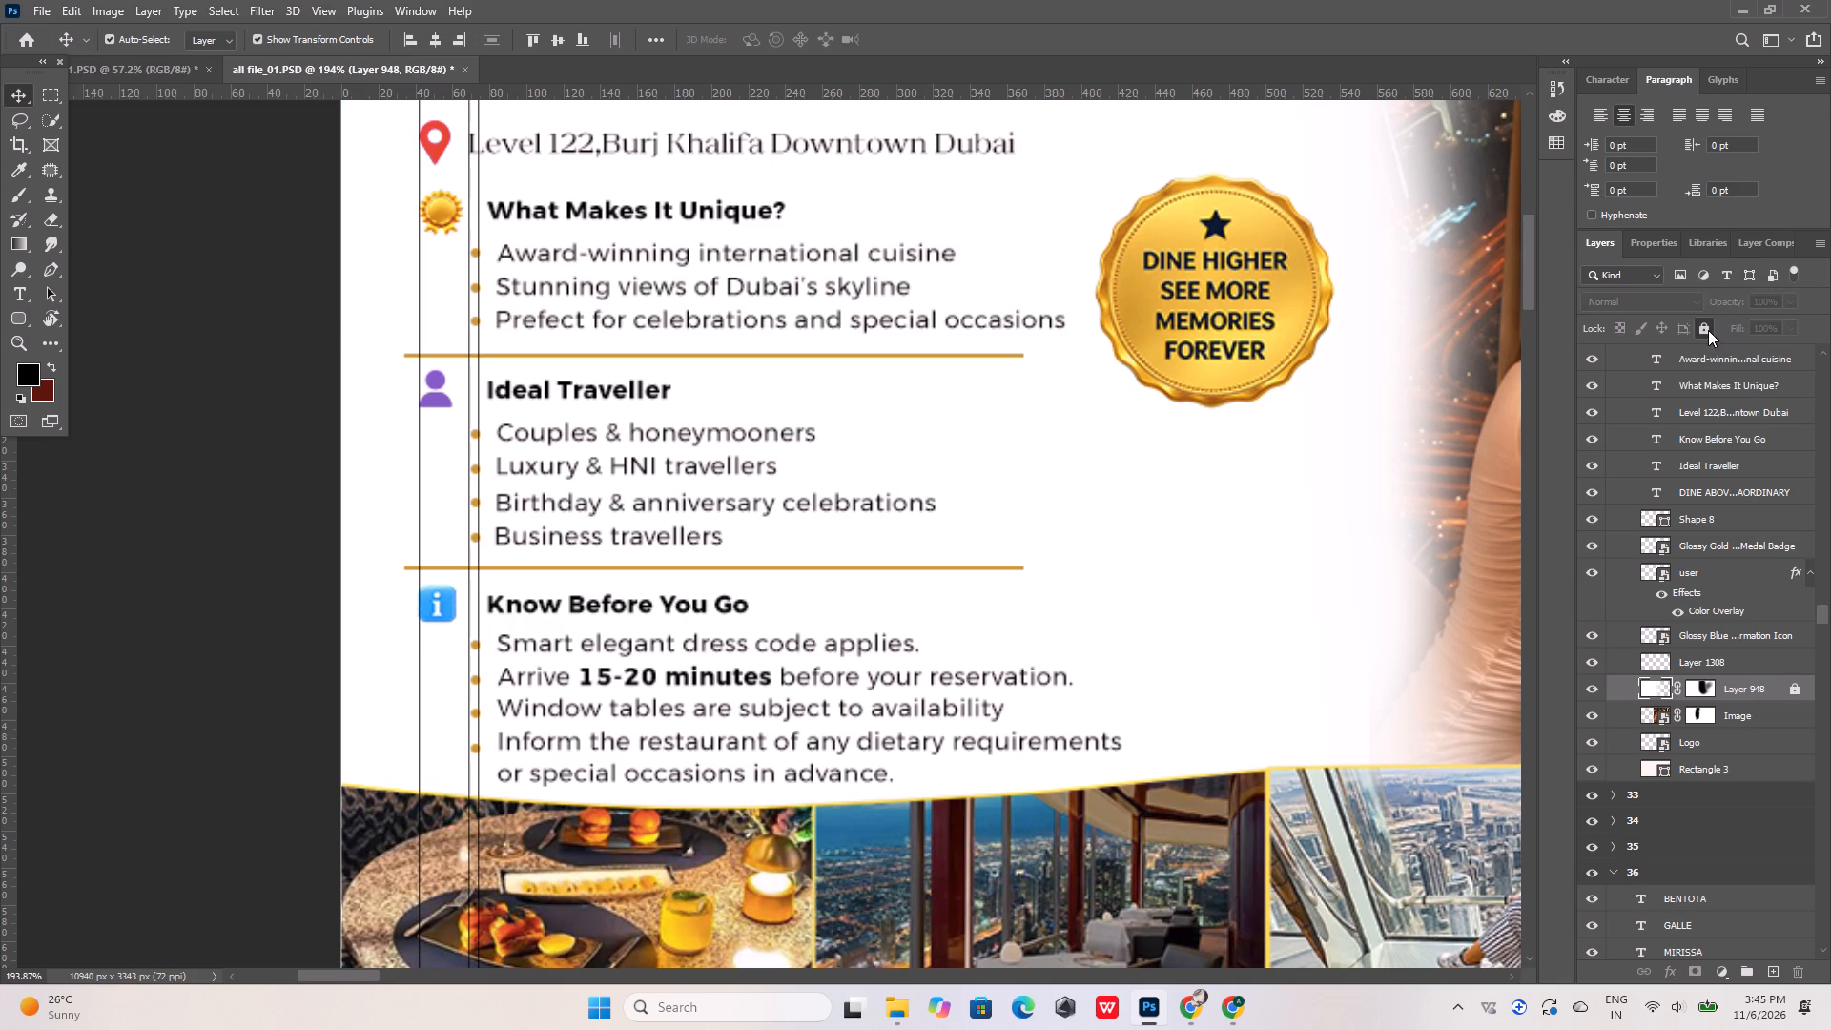
left_click(1740, 714)
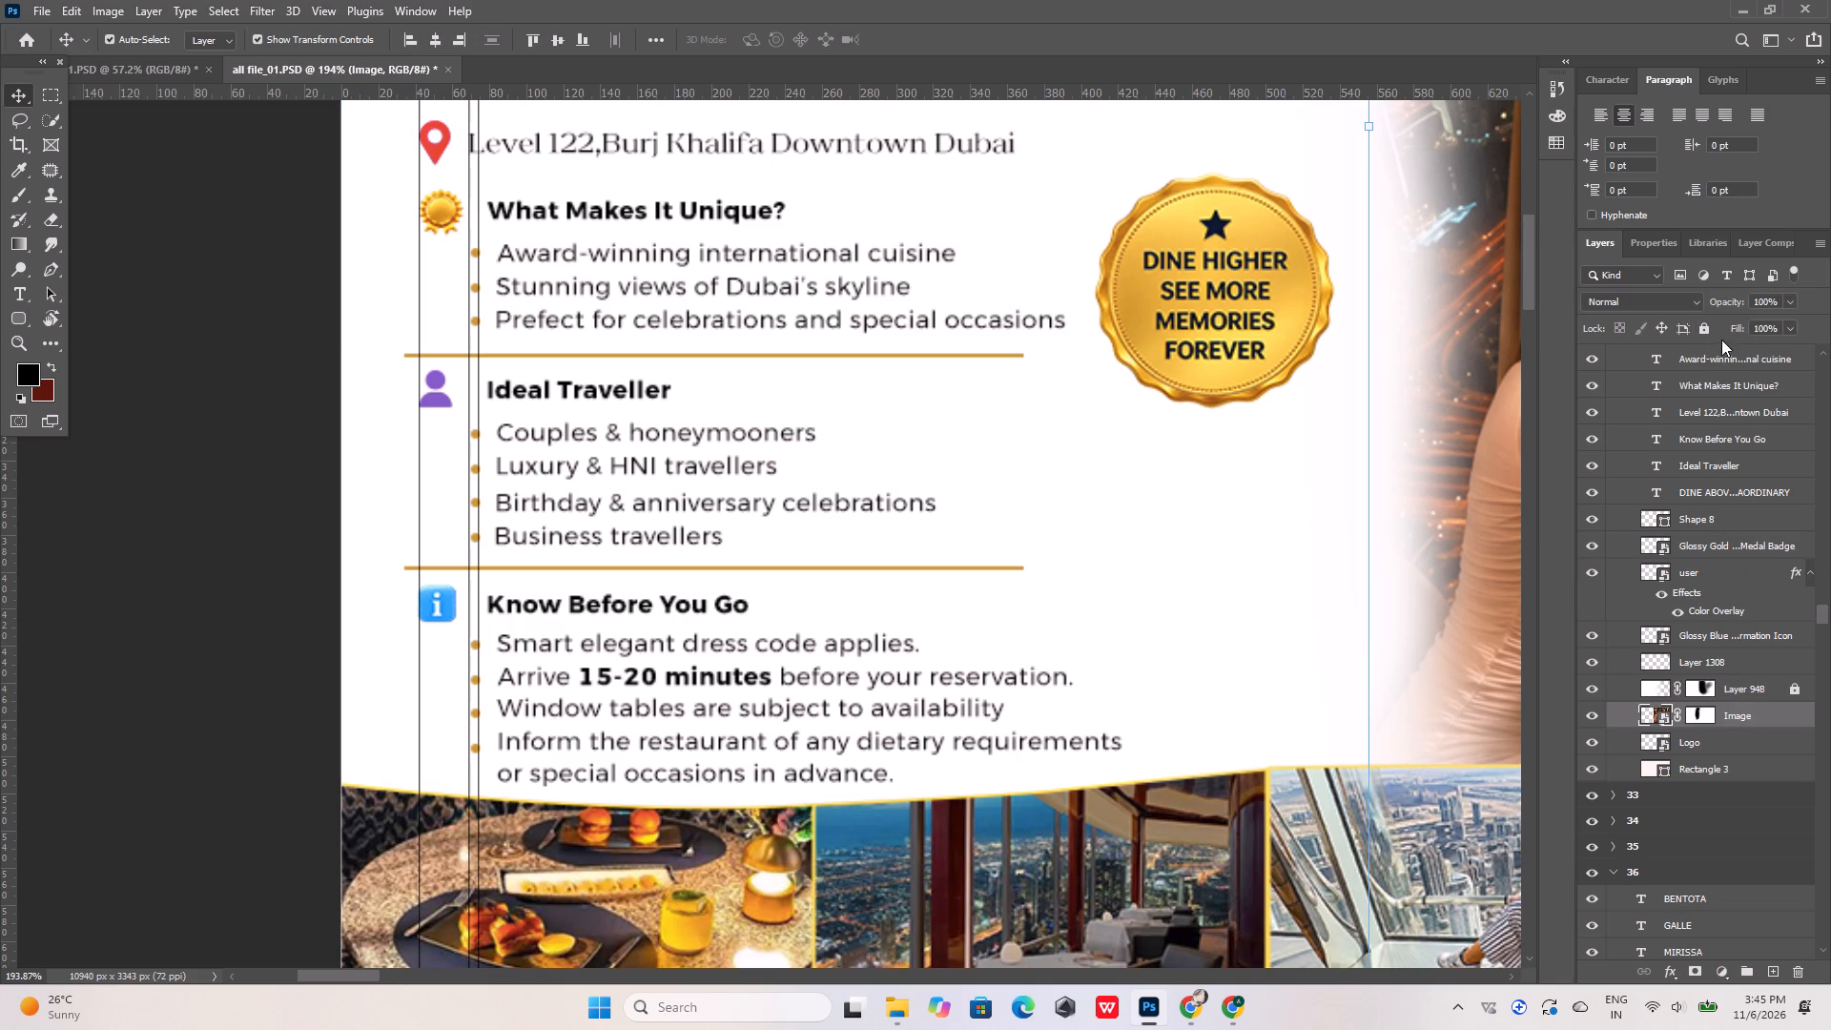
left_click(1702, 329)
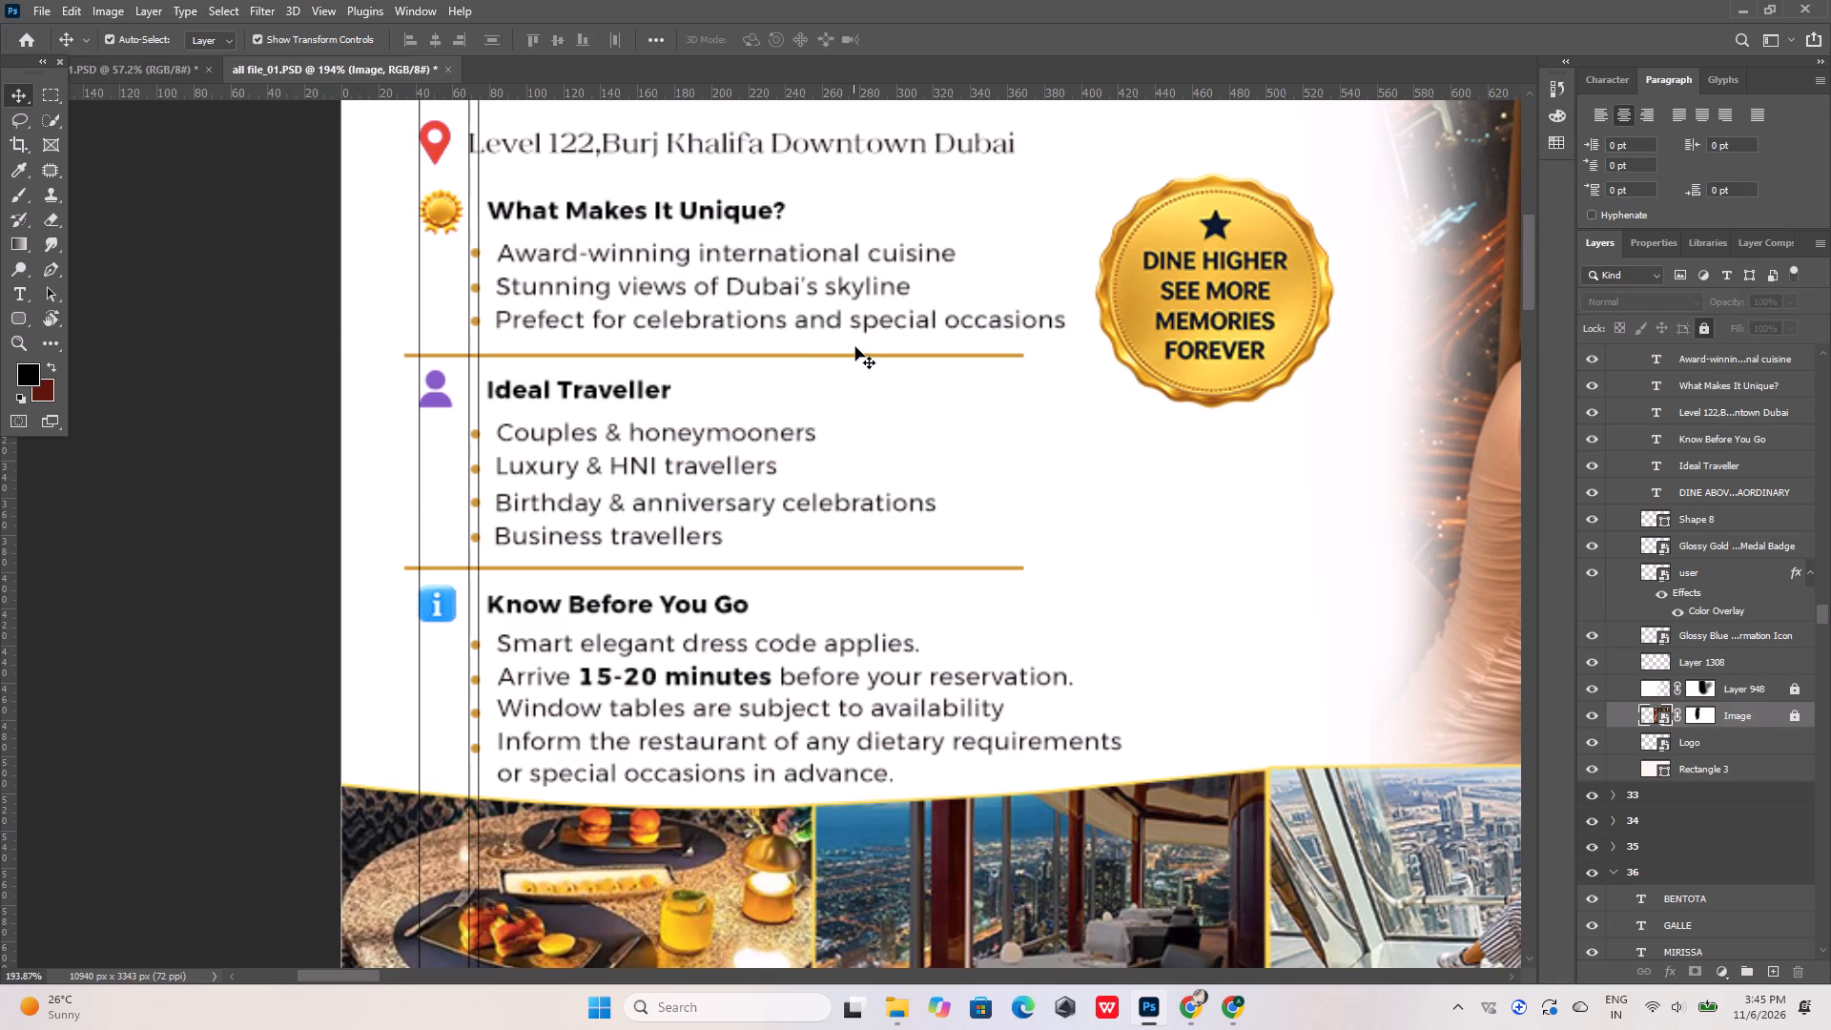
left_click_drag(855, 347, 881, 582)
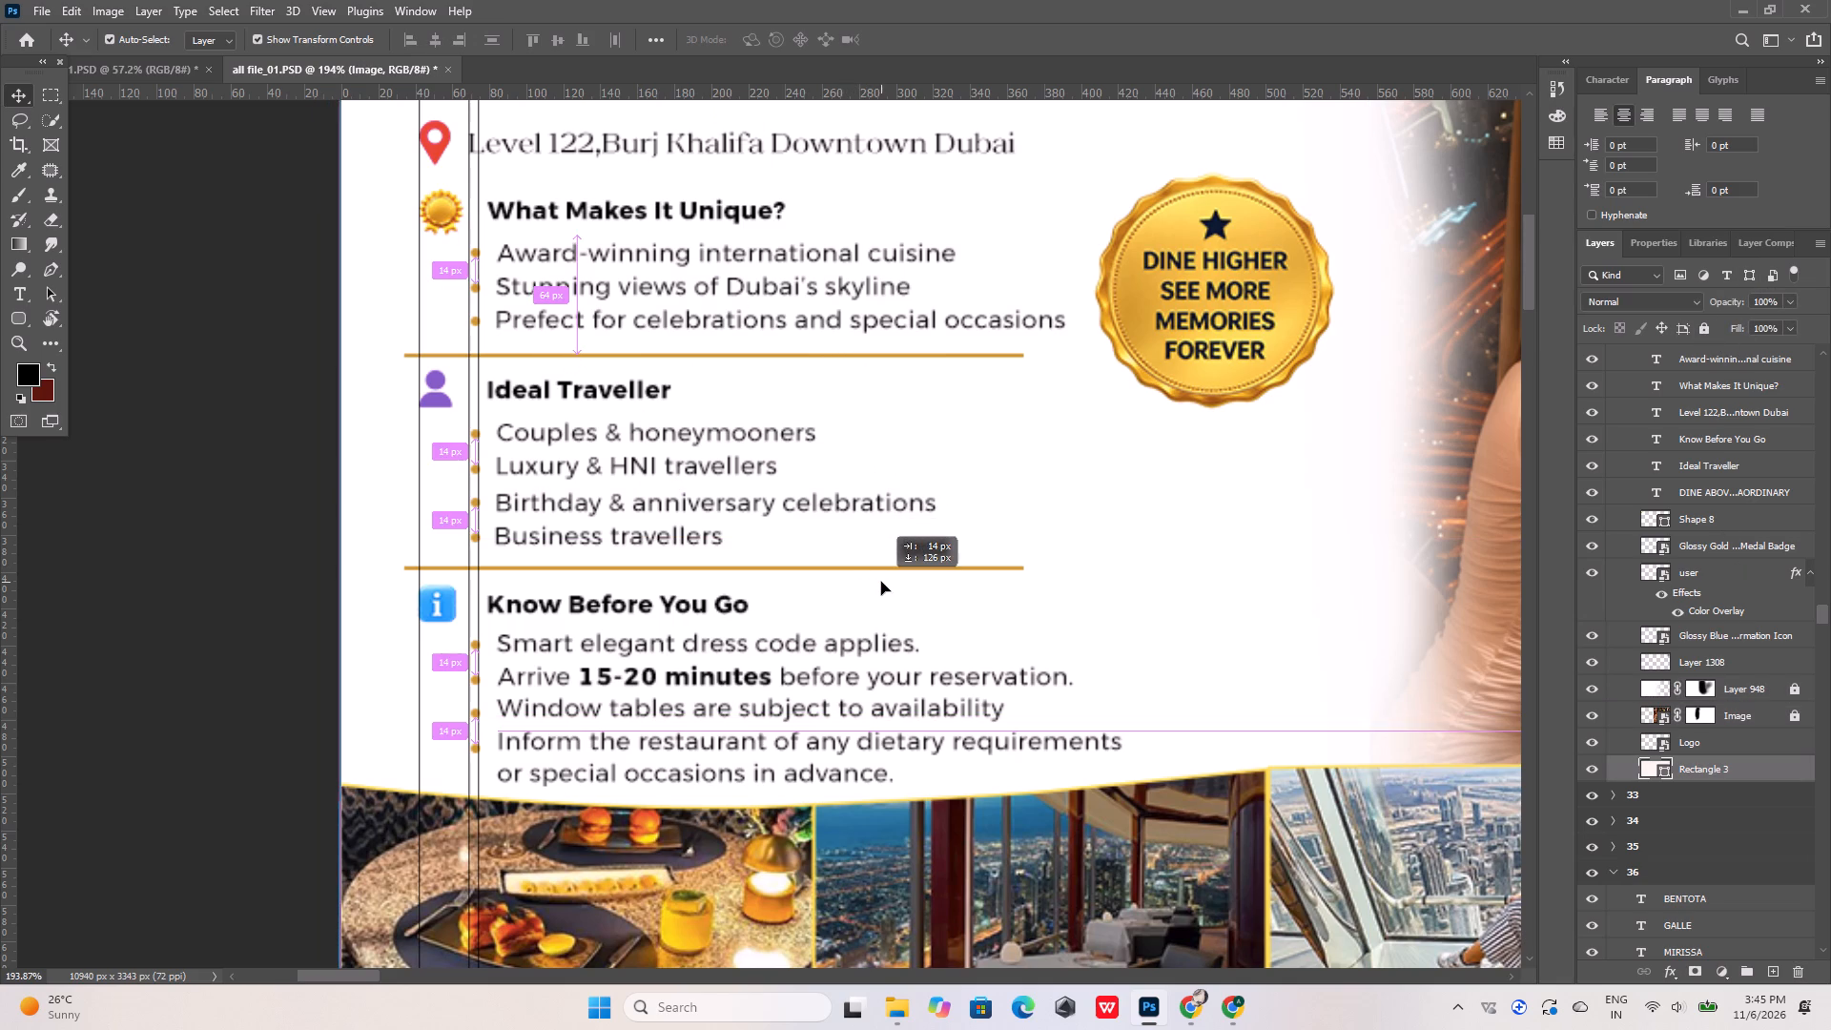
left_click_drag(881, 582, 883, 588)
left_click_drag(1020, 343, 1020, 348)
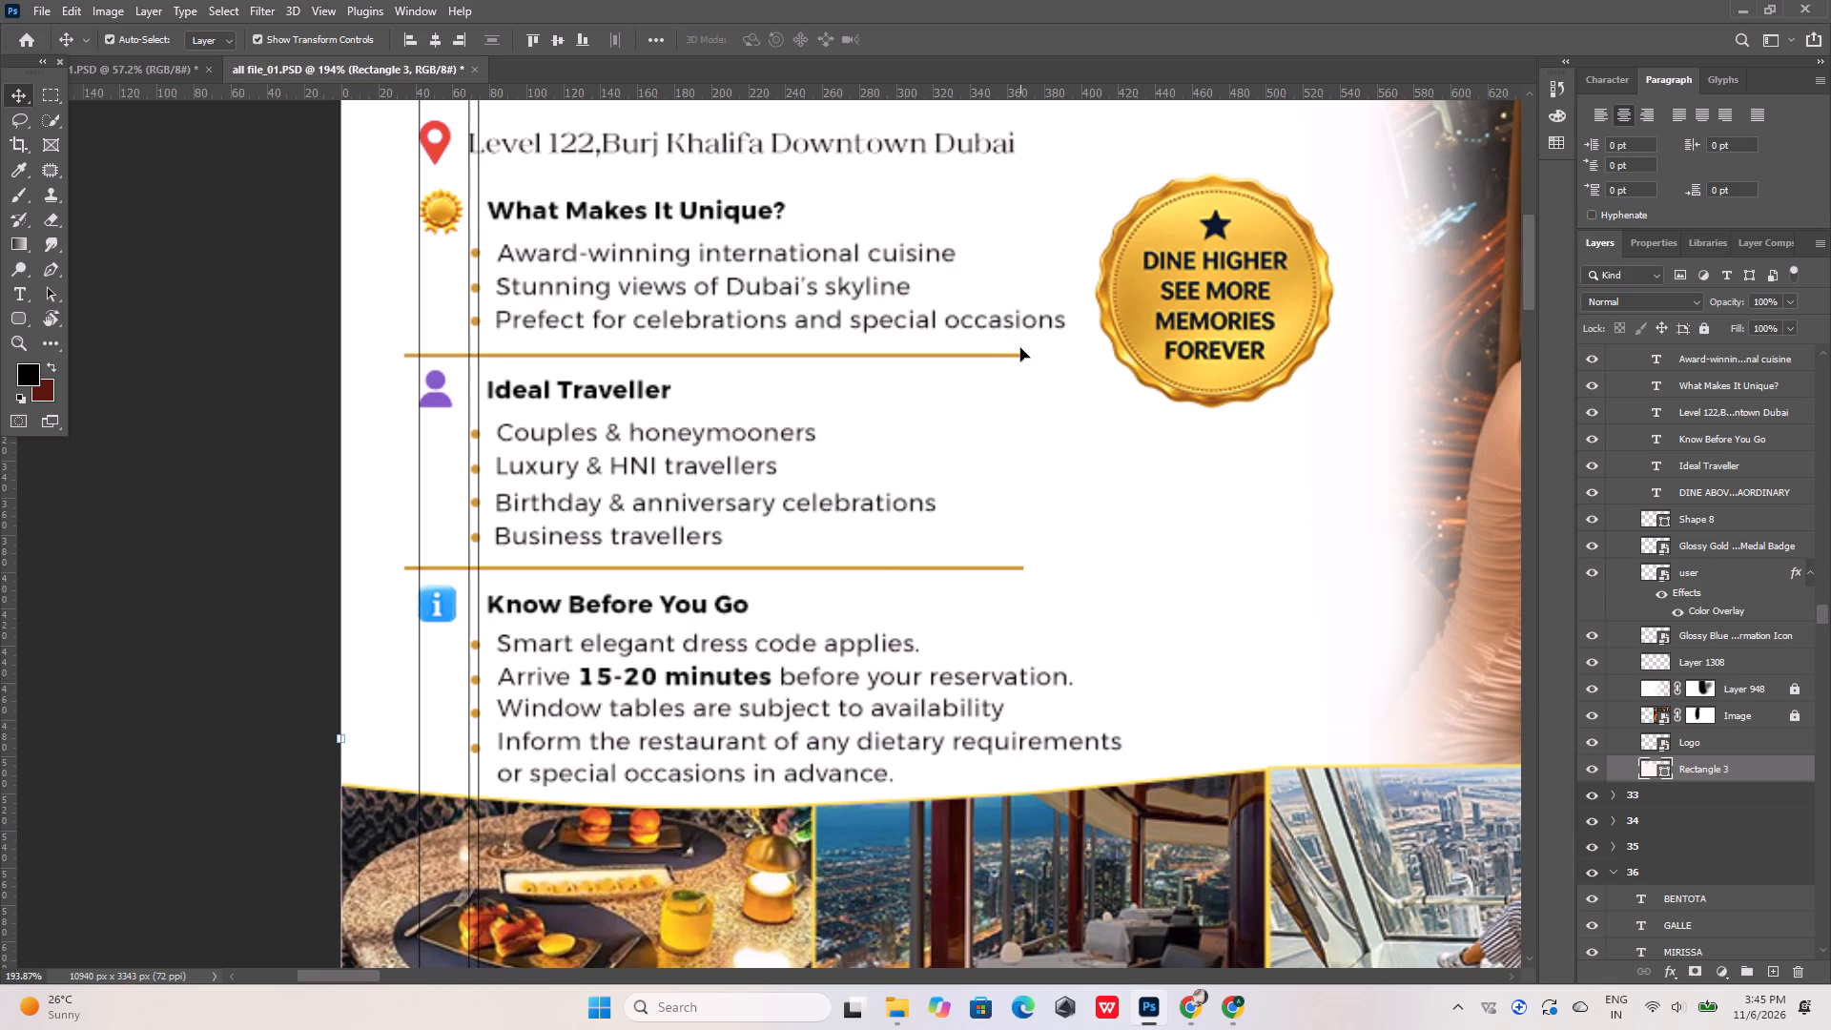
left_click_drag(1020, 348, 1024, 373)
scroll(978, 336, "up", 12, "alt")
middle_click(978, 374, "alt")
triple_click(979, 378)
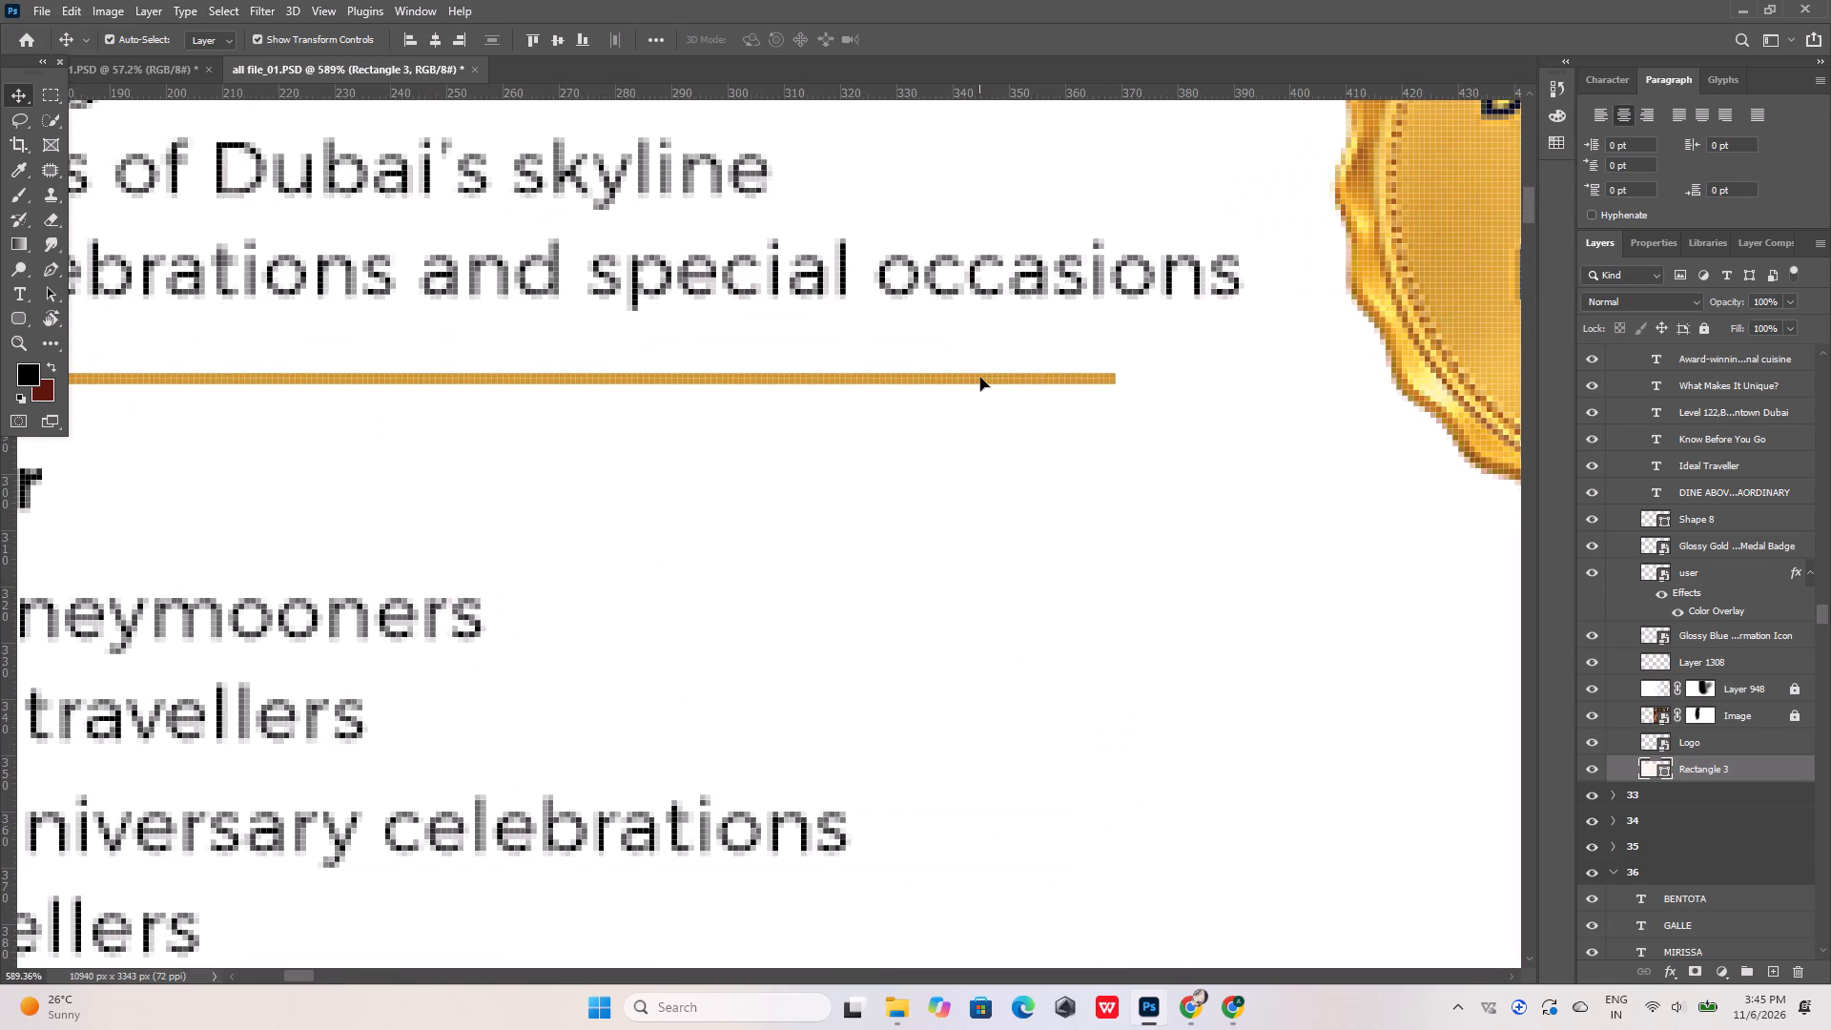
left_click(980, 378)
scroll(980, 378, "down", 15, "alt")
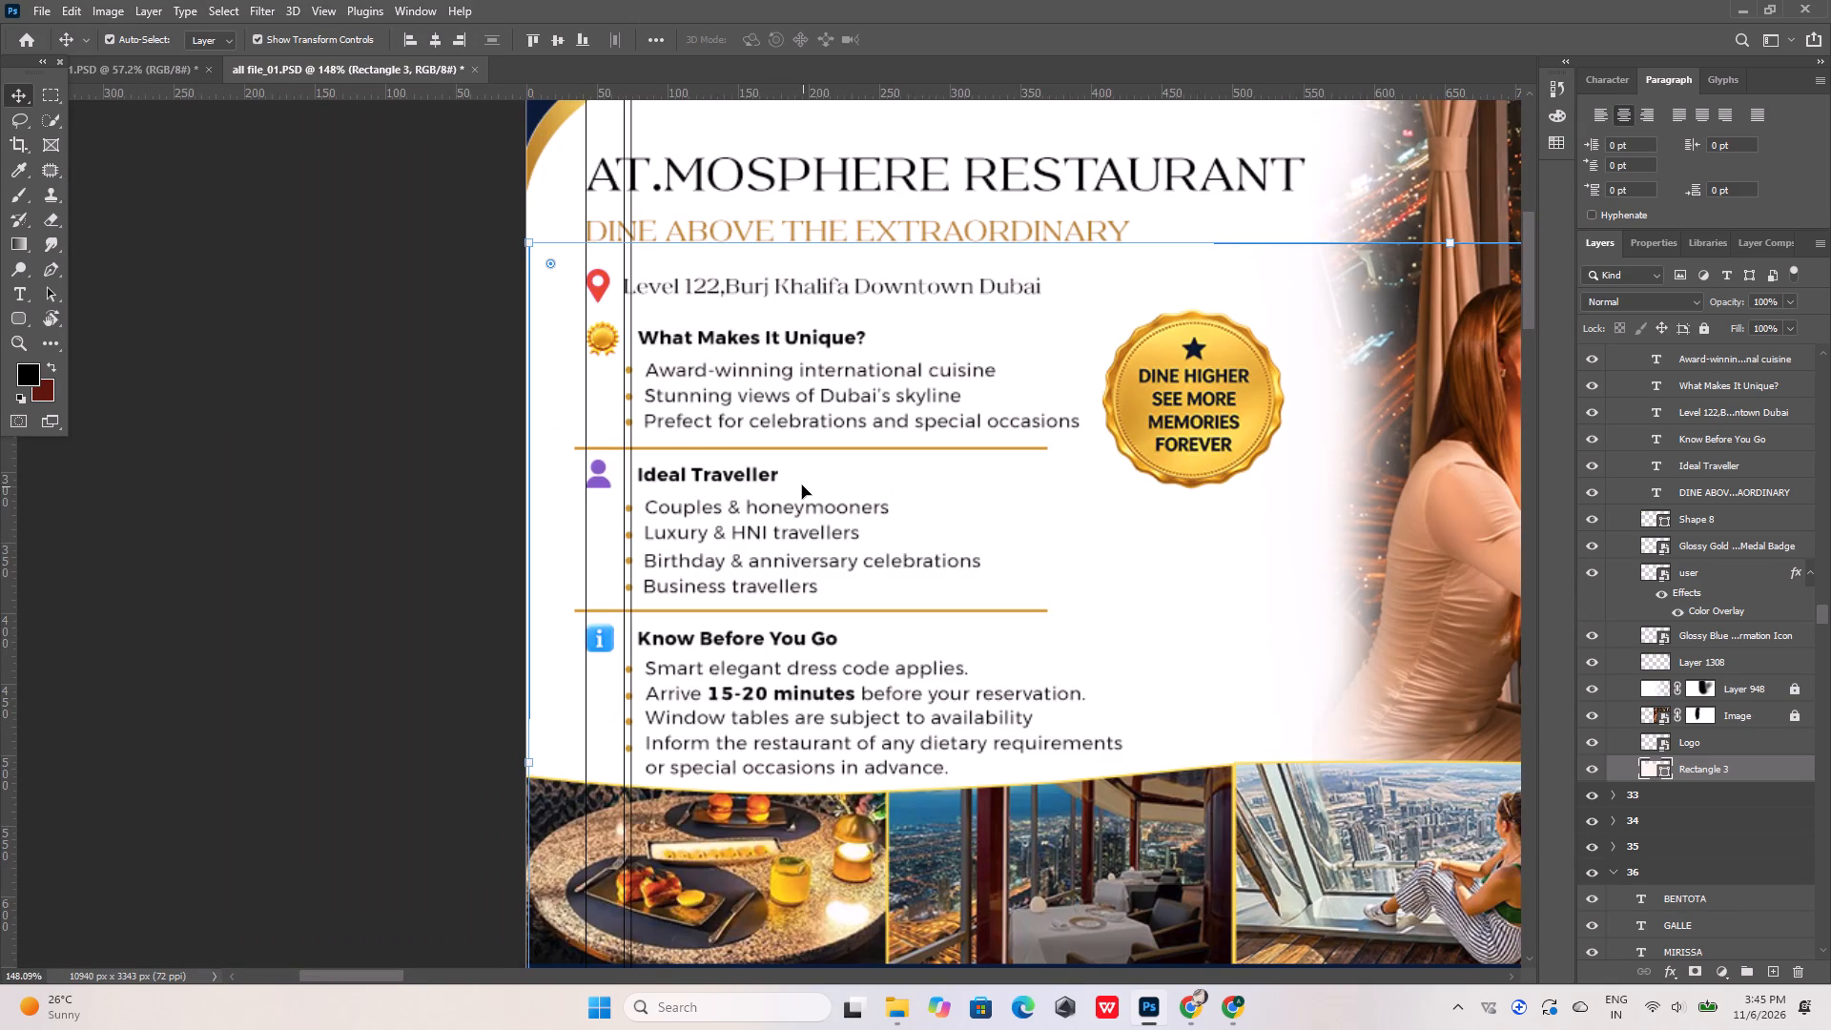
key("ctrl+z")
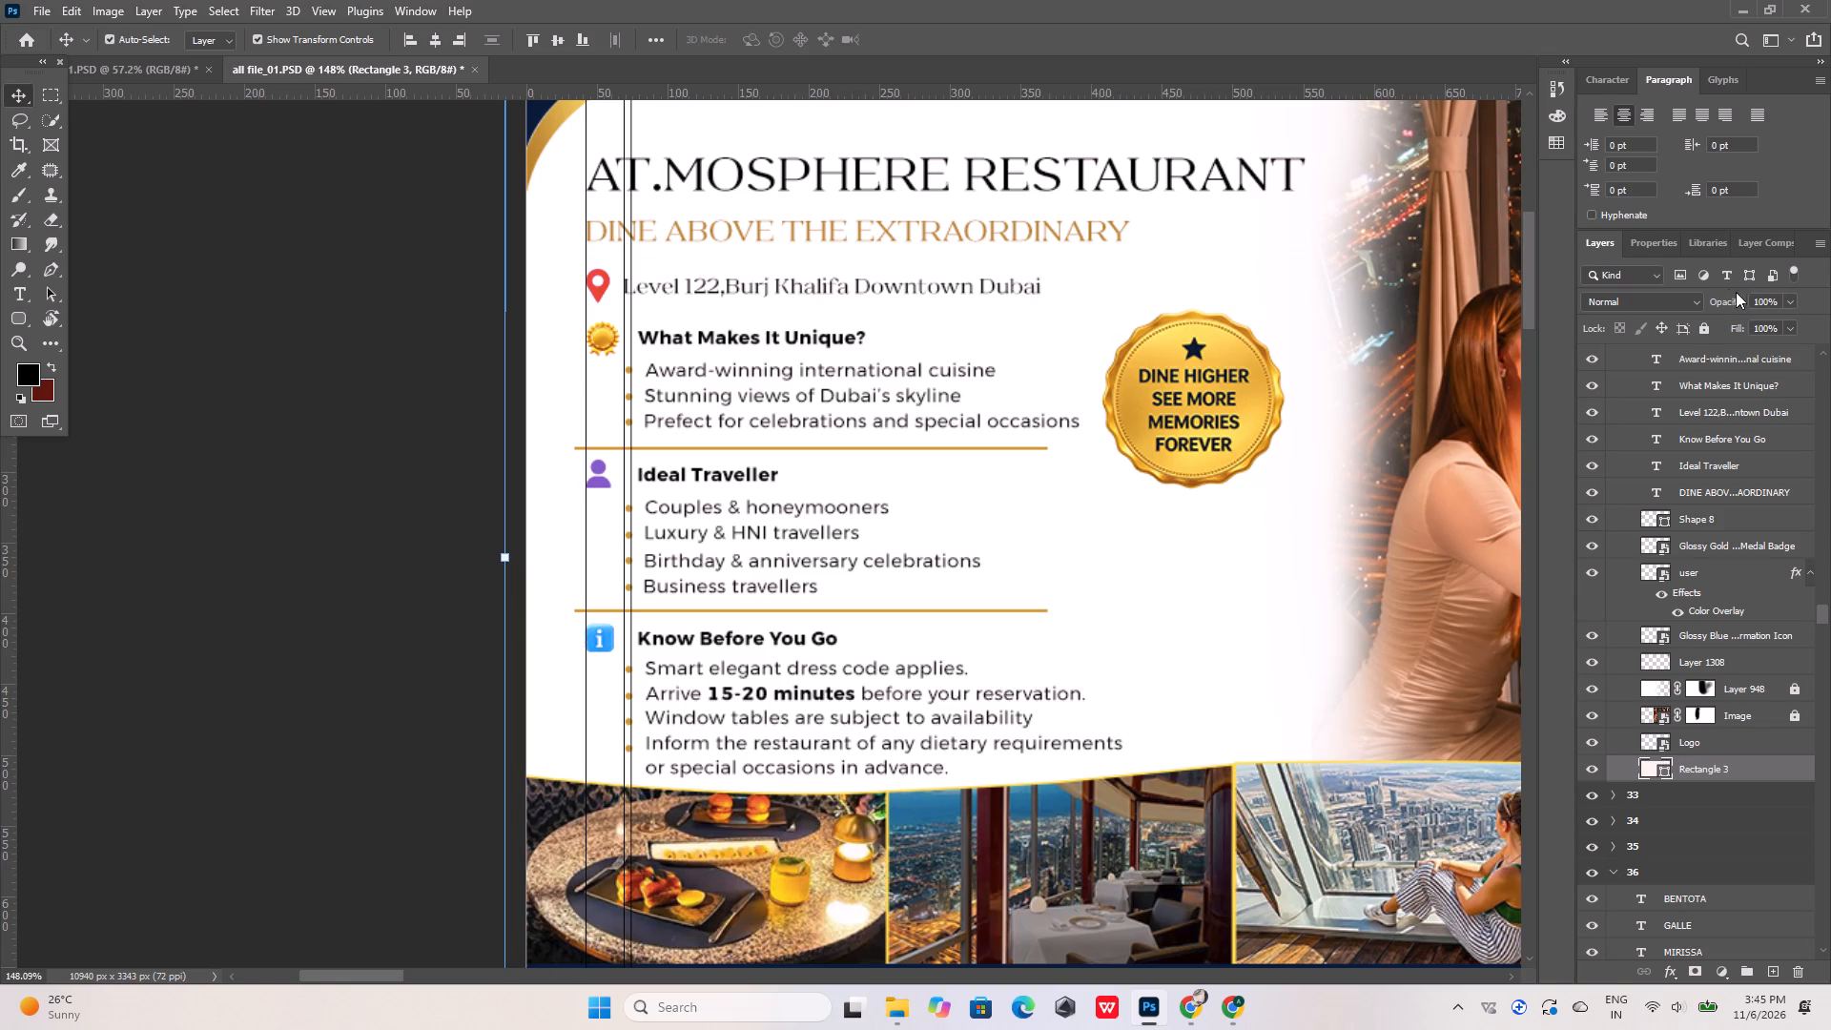
Lock the Rectangle 3 background layer as well.
left_click(1705, 328)
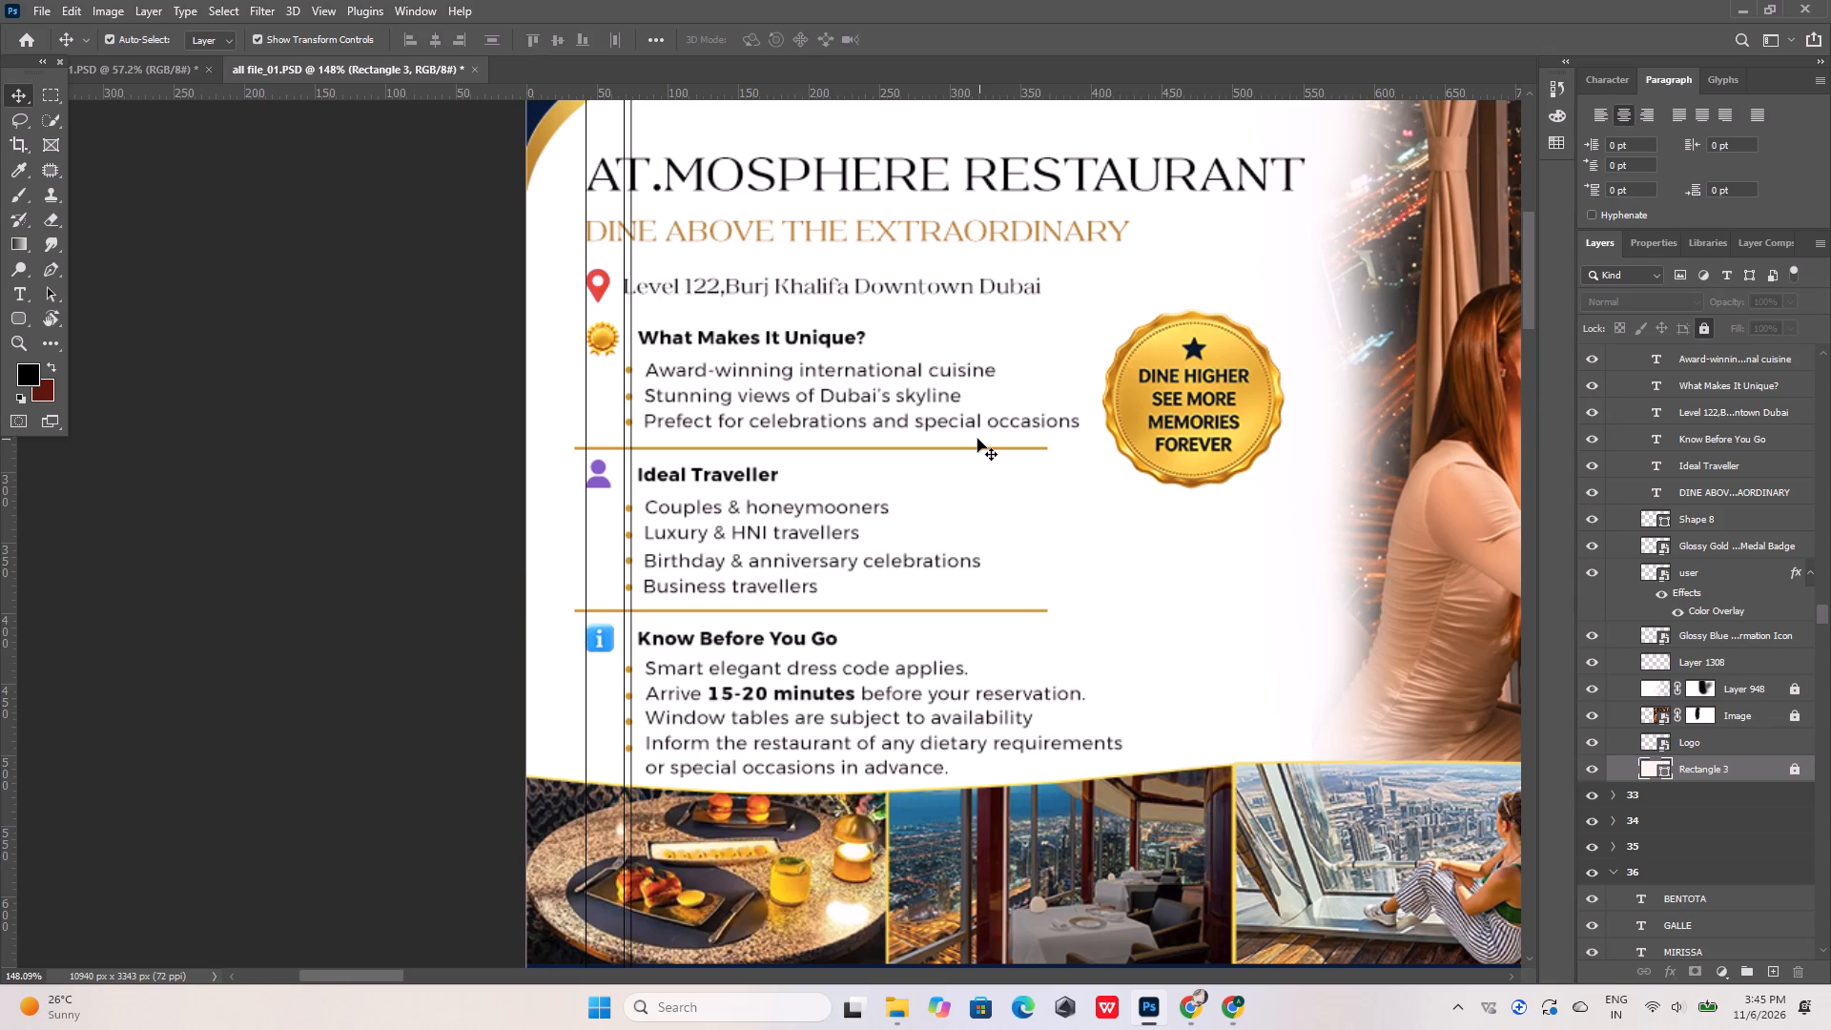
Nudge both gold divider lines about 40 px right so they start at the vertical guide nearest the section headings.
left_click_drag(977, 439, 990, 584)
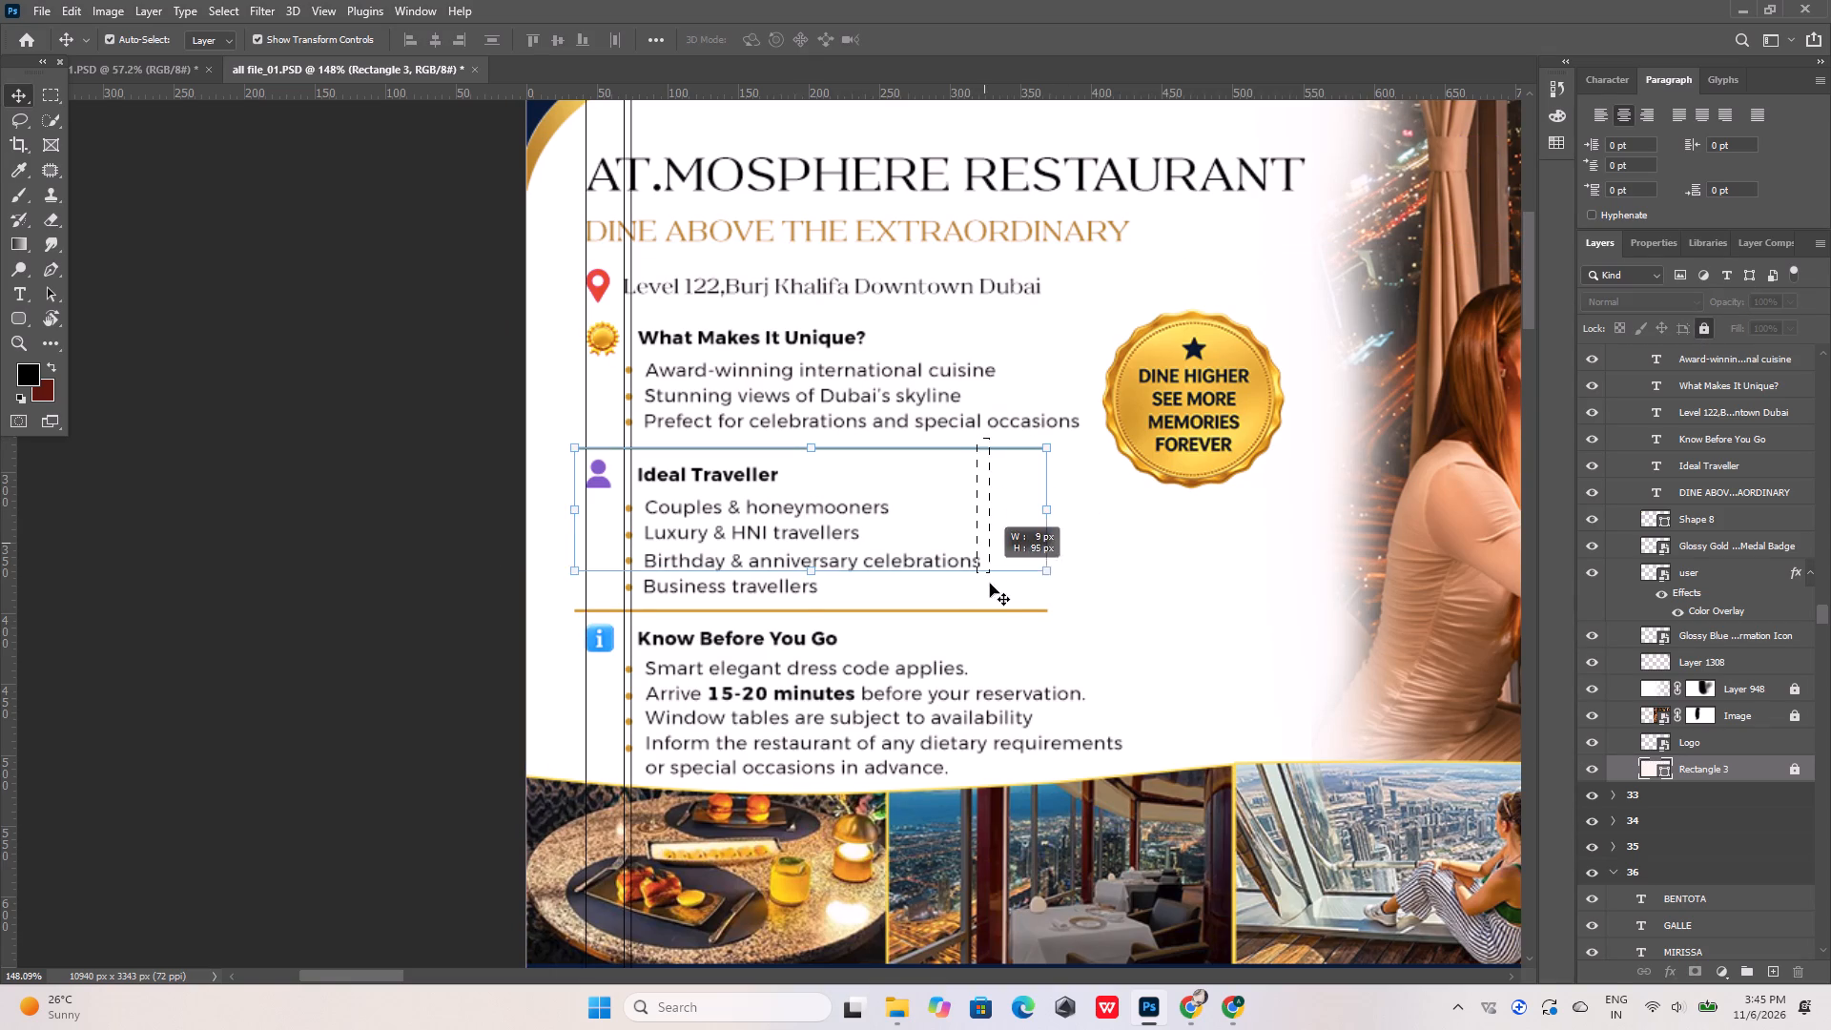
left_click_drag(990, 584, 994, 619)
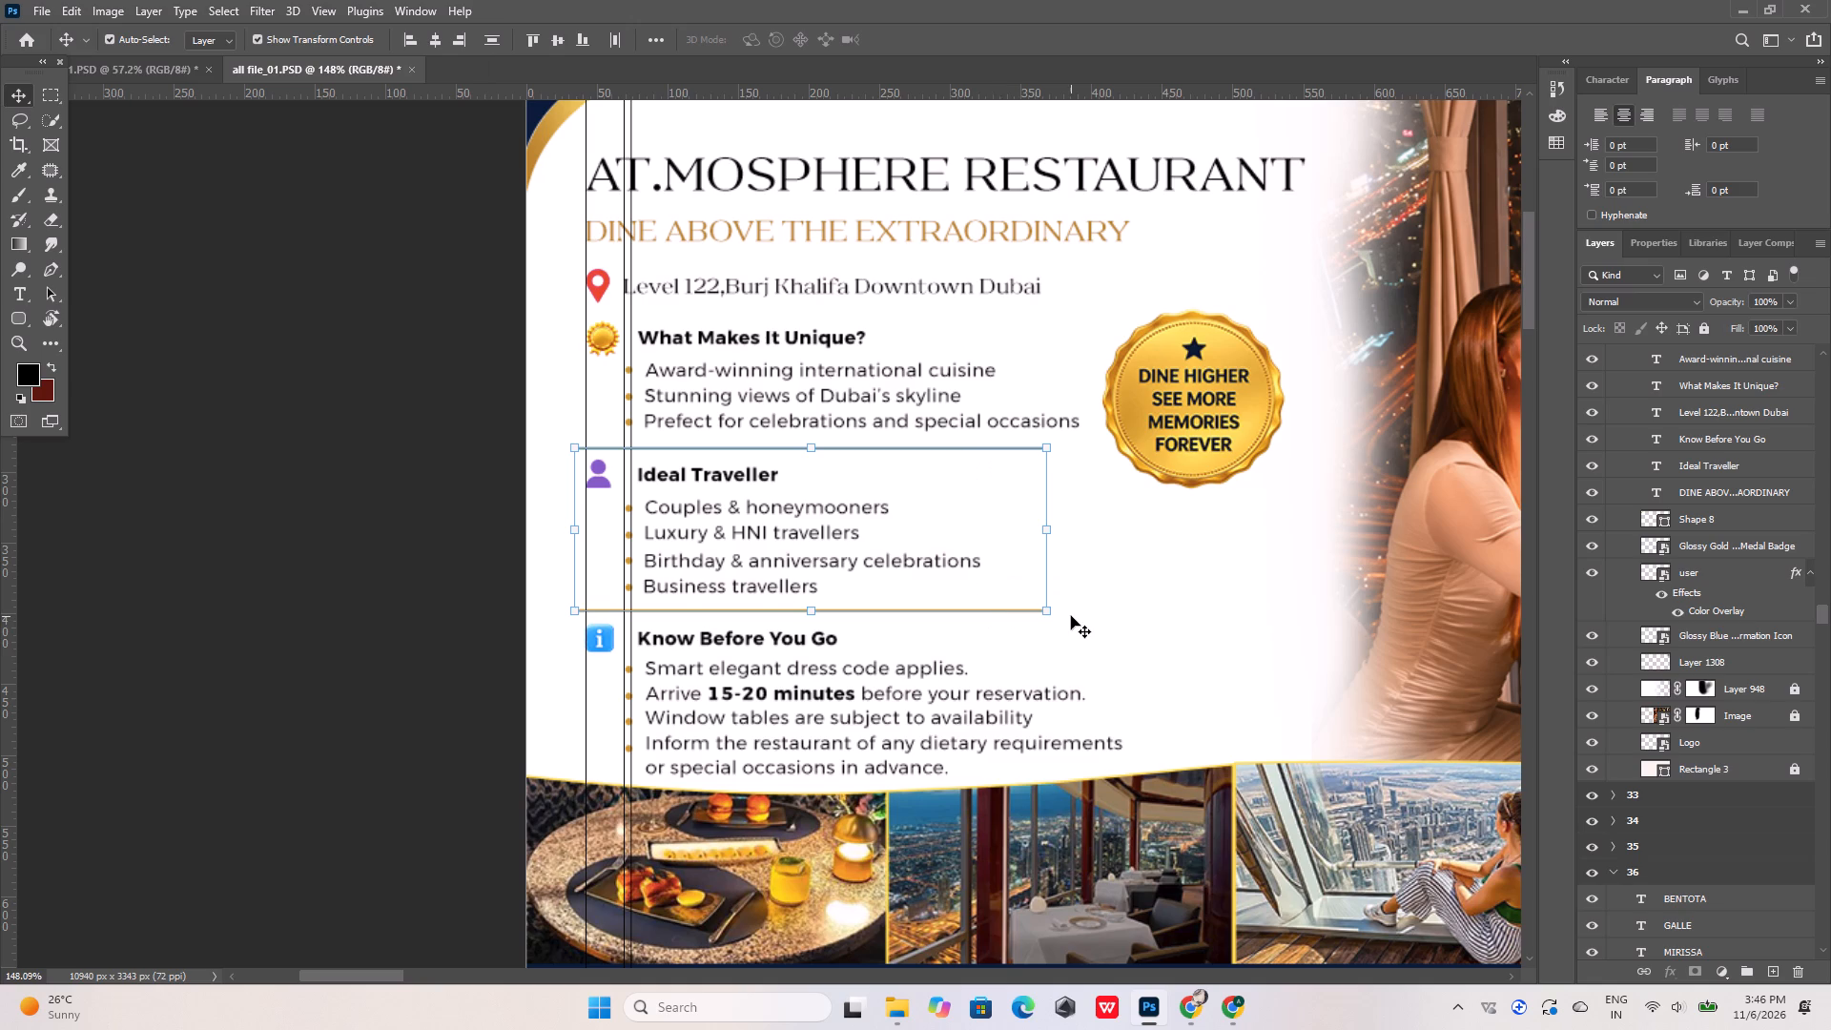
left_click(1102, 527)
left_click_drag(1063, 442, 1036, 613)
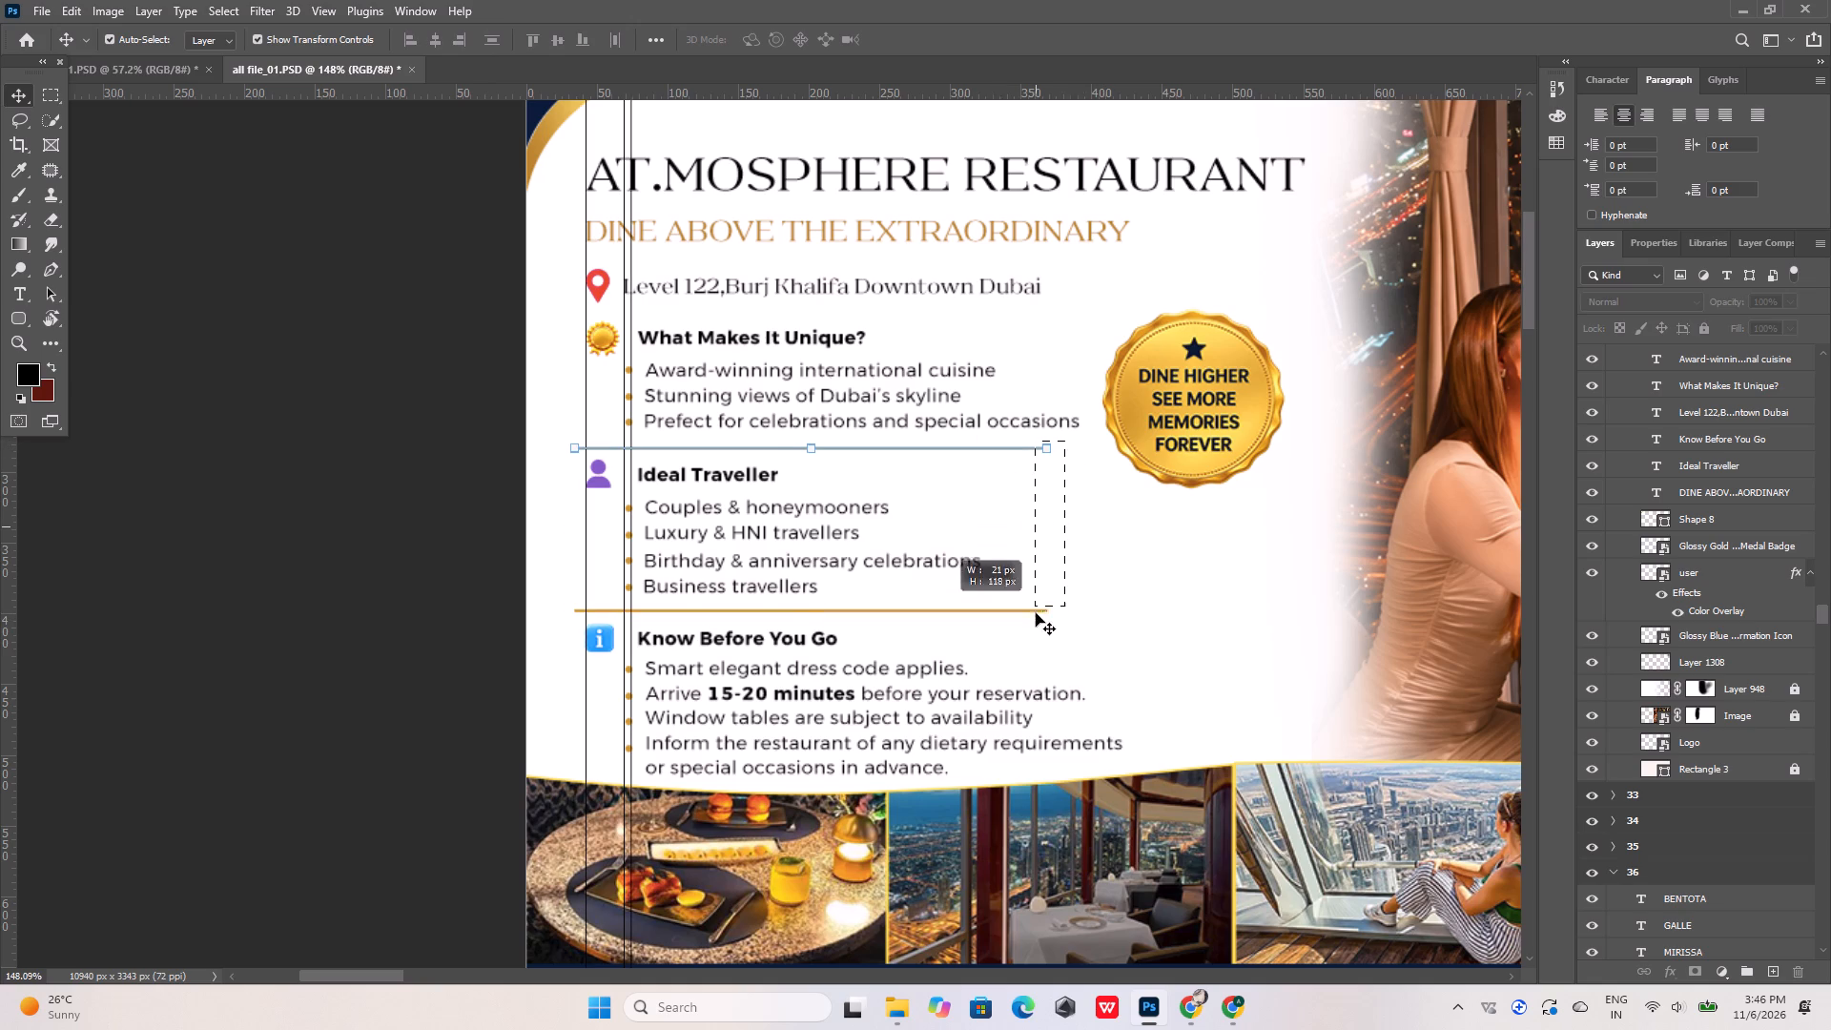
left_click_drag(1036, 613, 1034, 638)
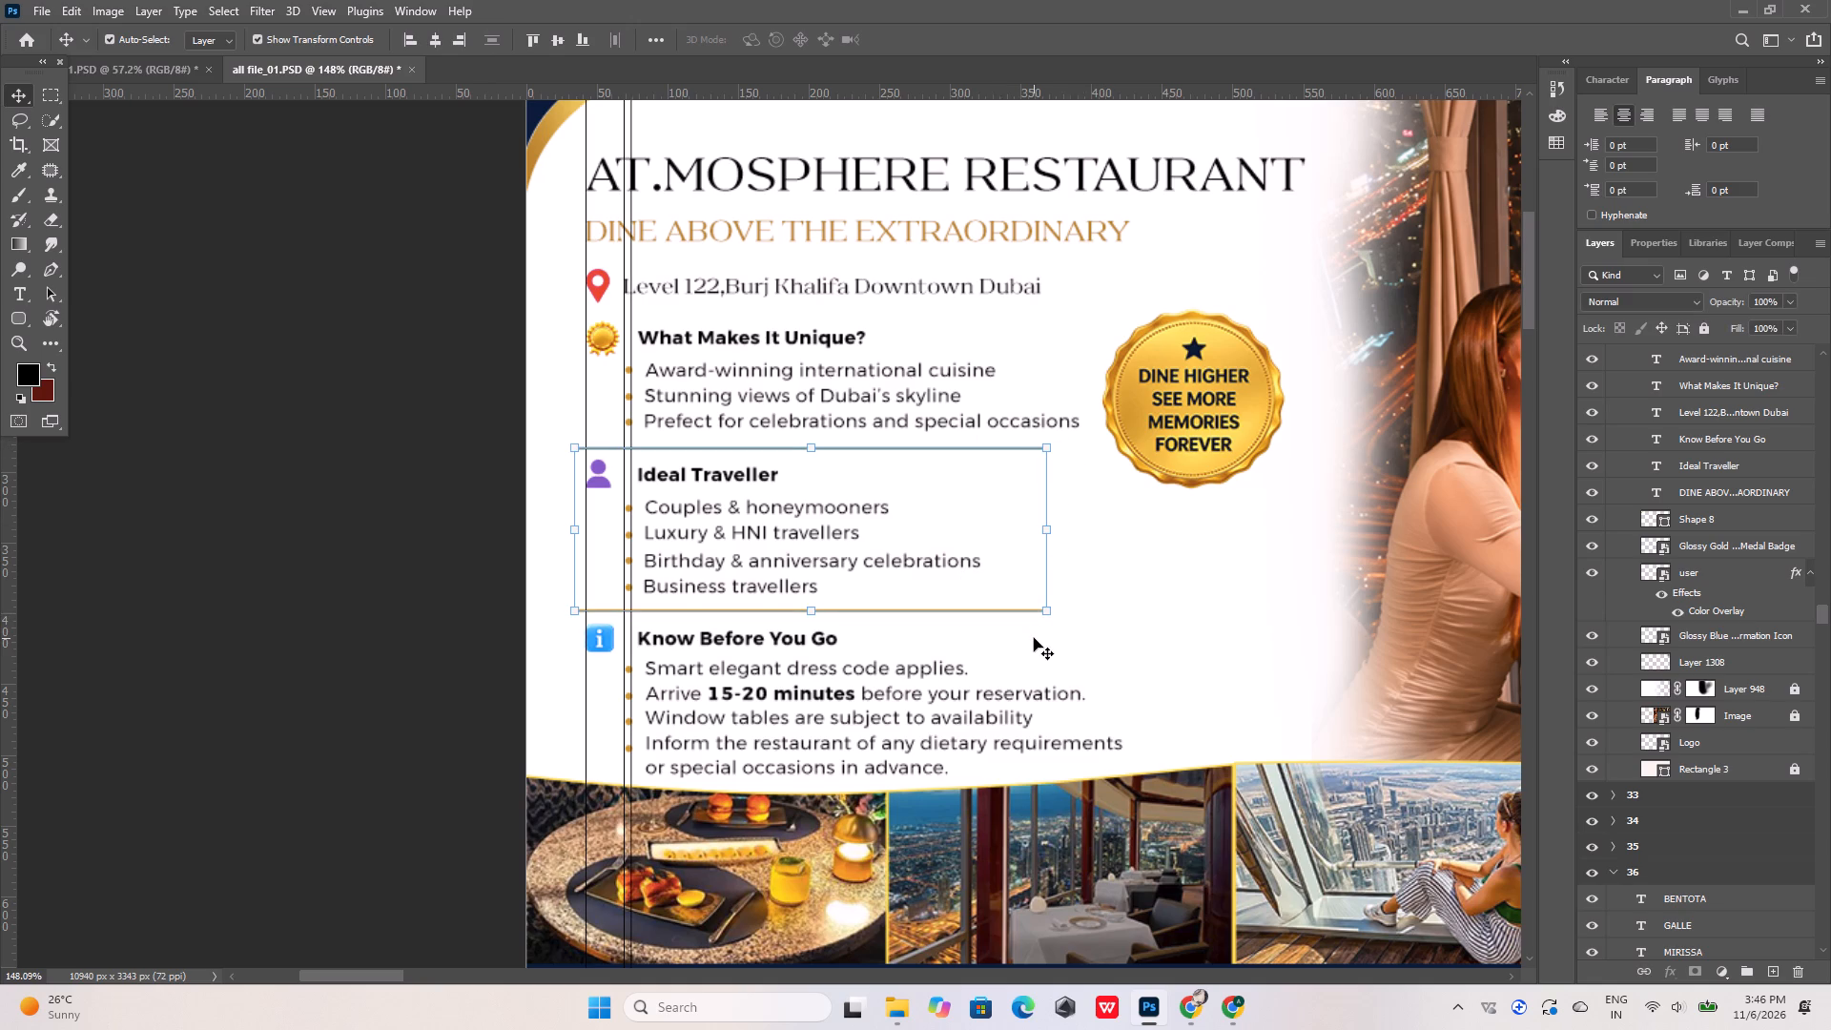
key("shift+Right")
key("Right")
key("Right")
key("Right")
key("Right")
key("Right")
key("Right")
key("Right")
key("Right")
key("Right")
key("Right")
key("Right")
key("Right")
key("Right")
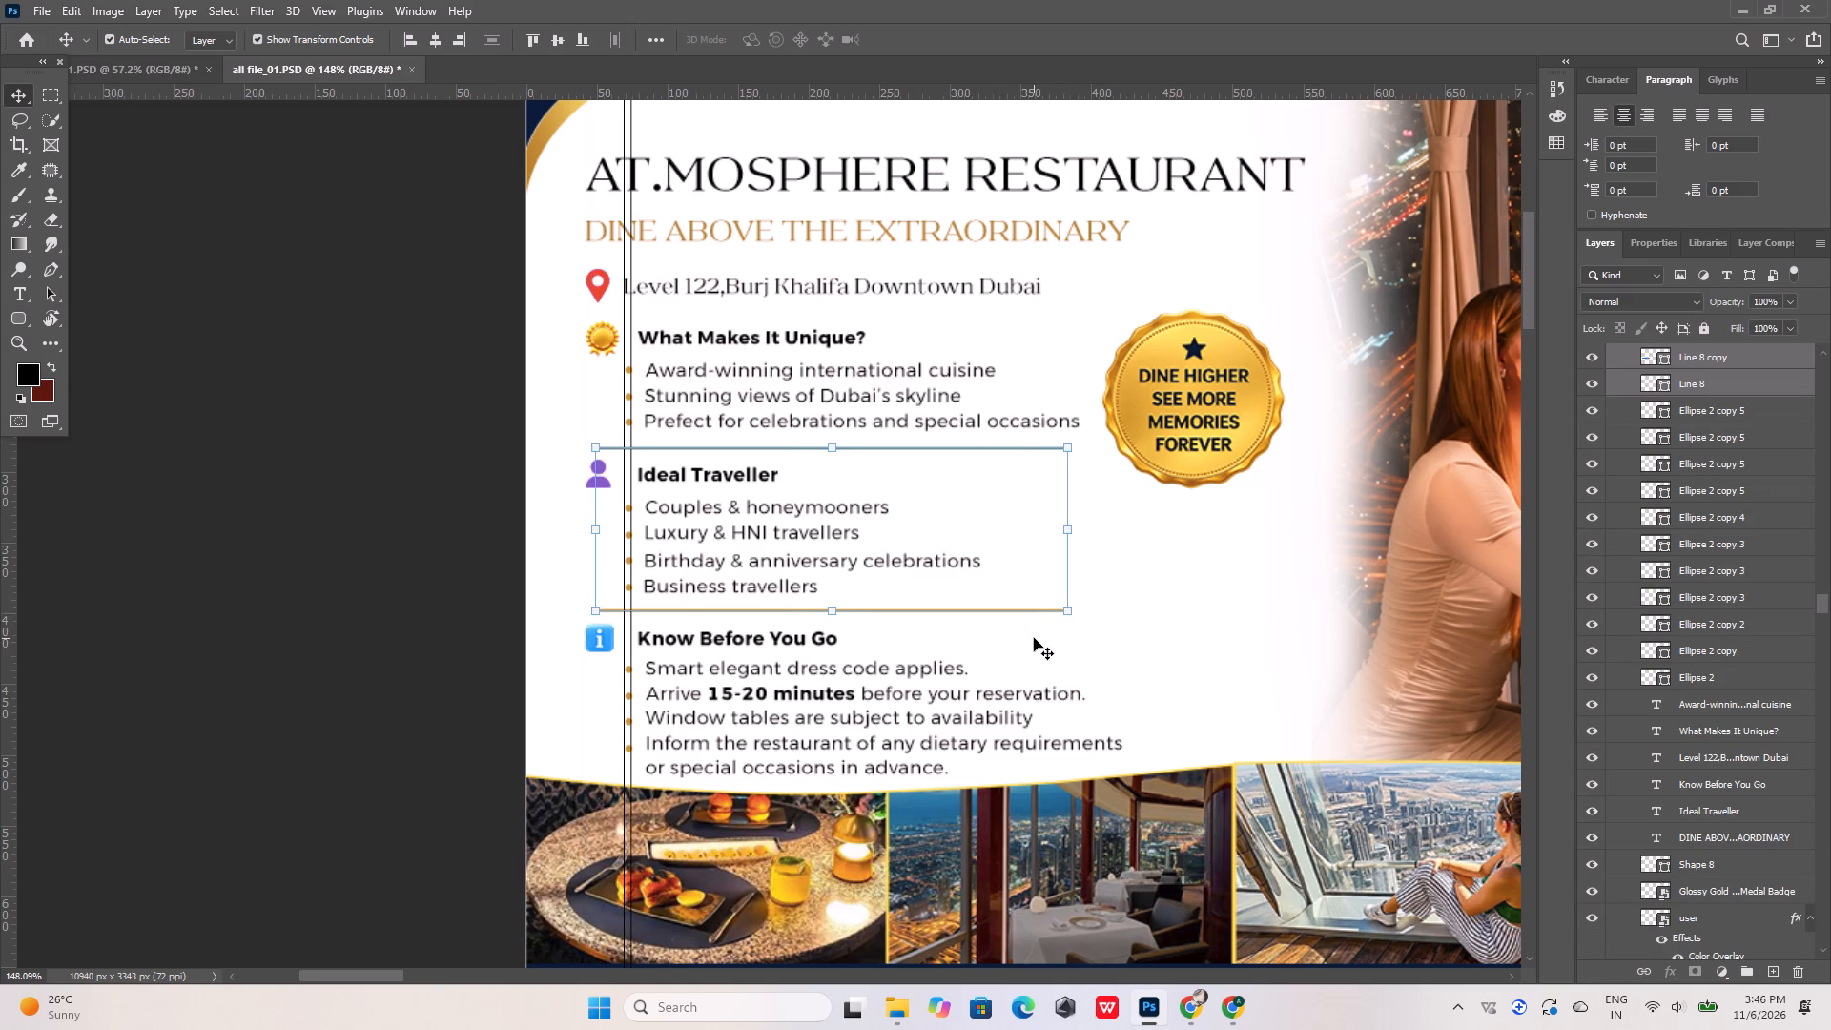
key("Right")
key("shift+Right")
key("shift+Right")
key("Right")
key("Right")
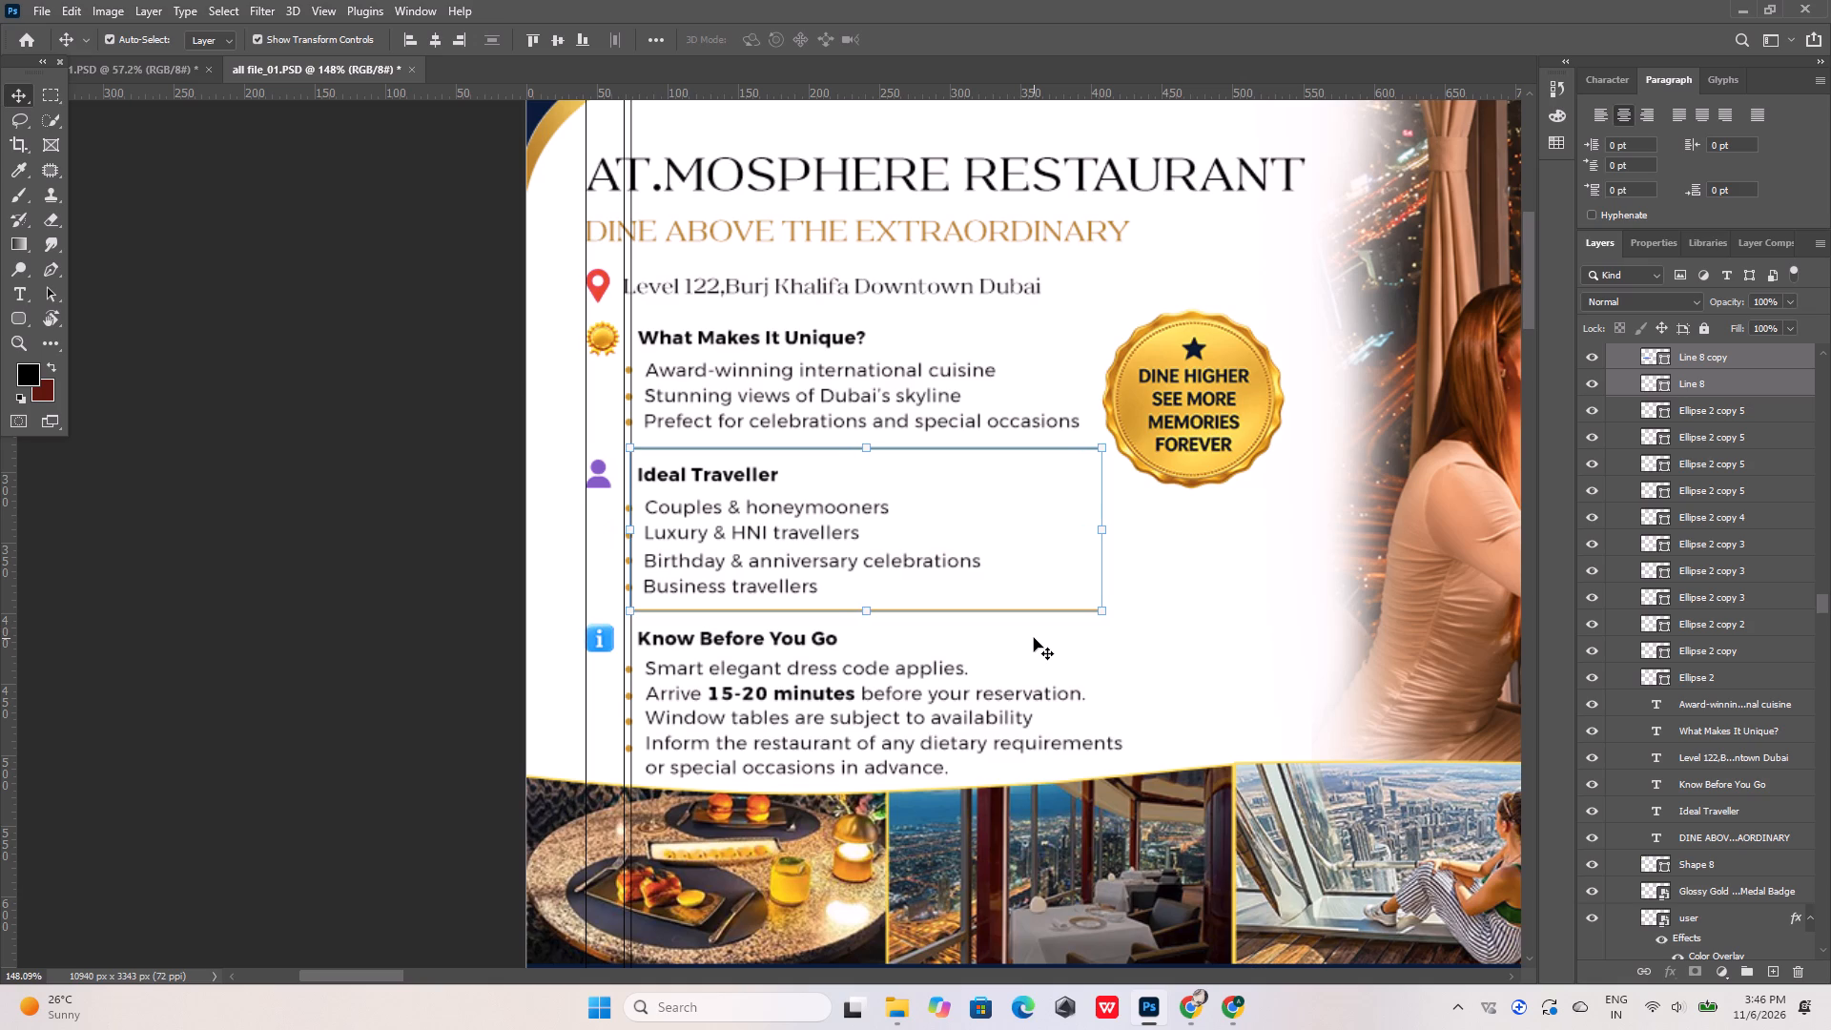
key("Right")
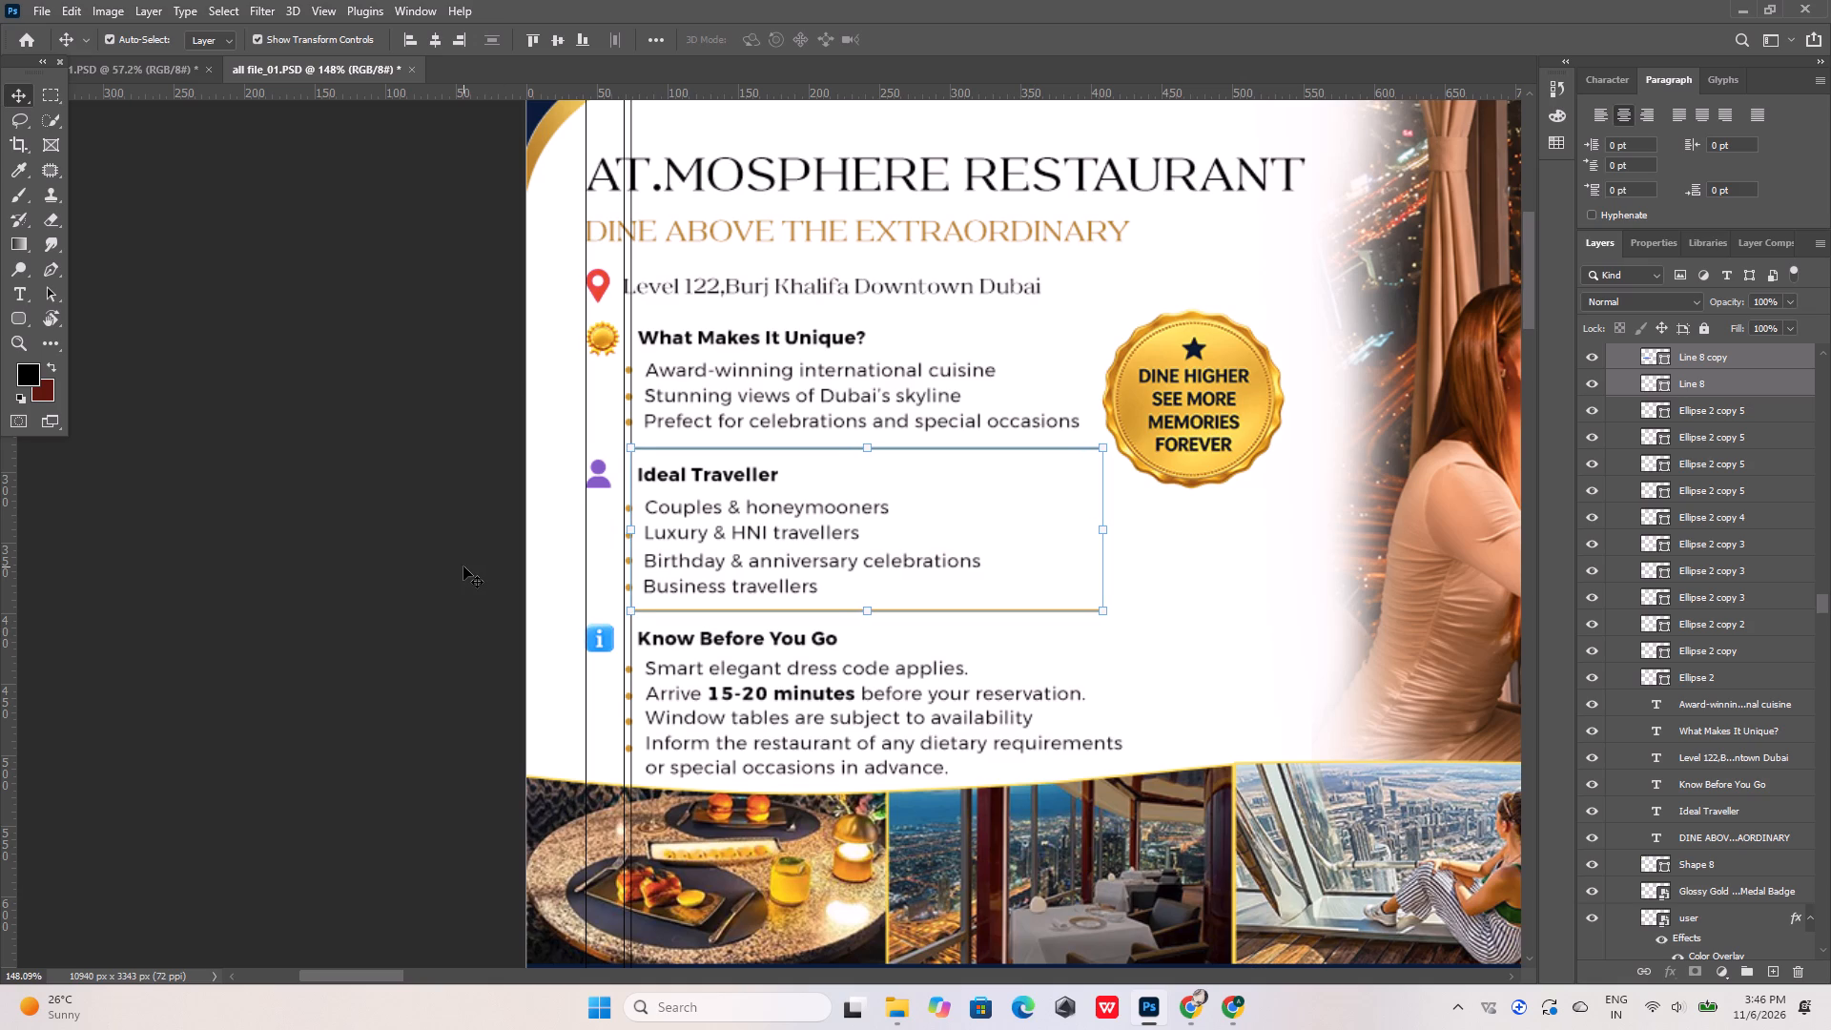
left_click(463, 566)
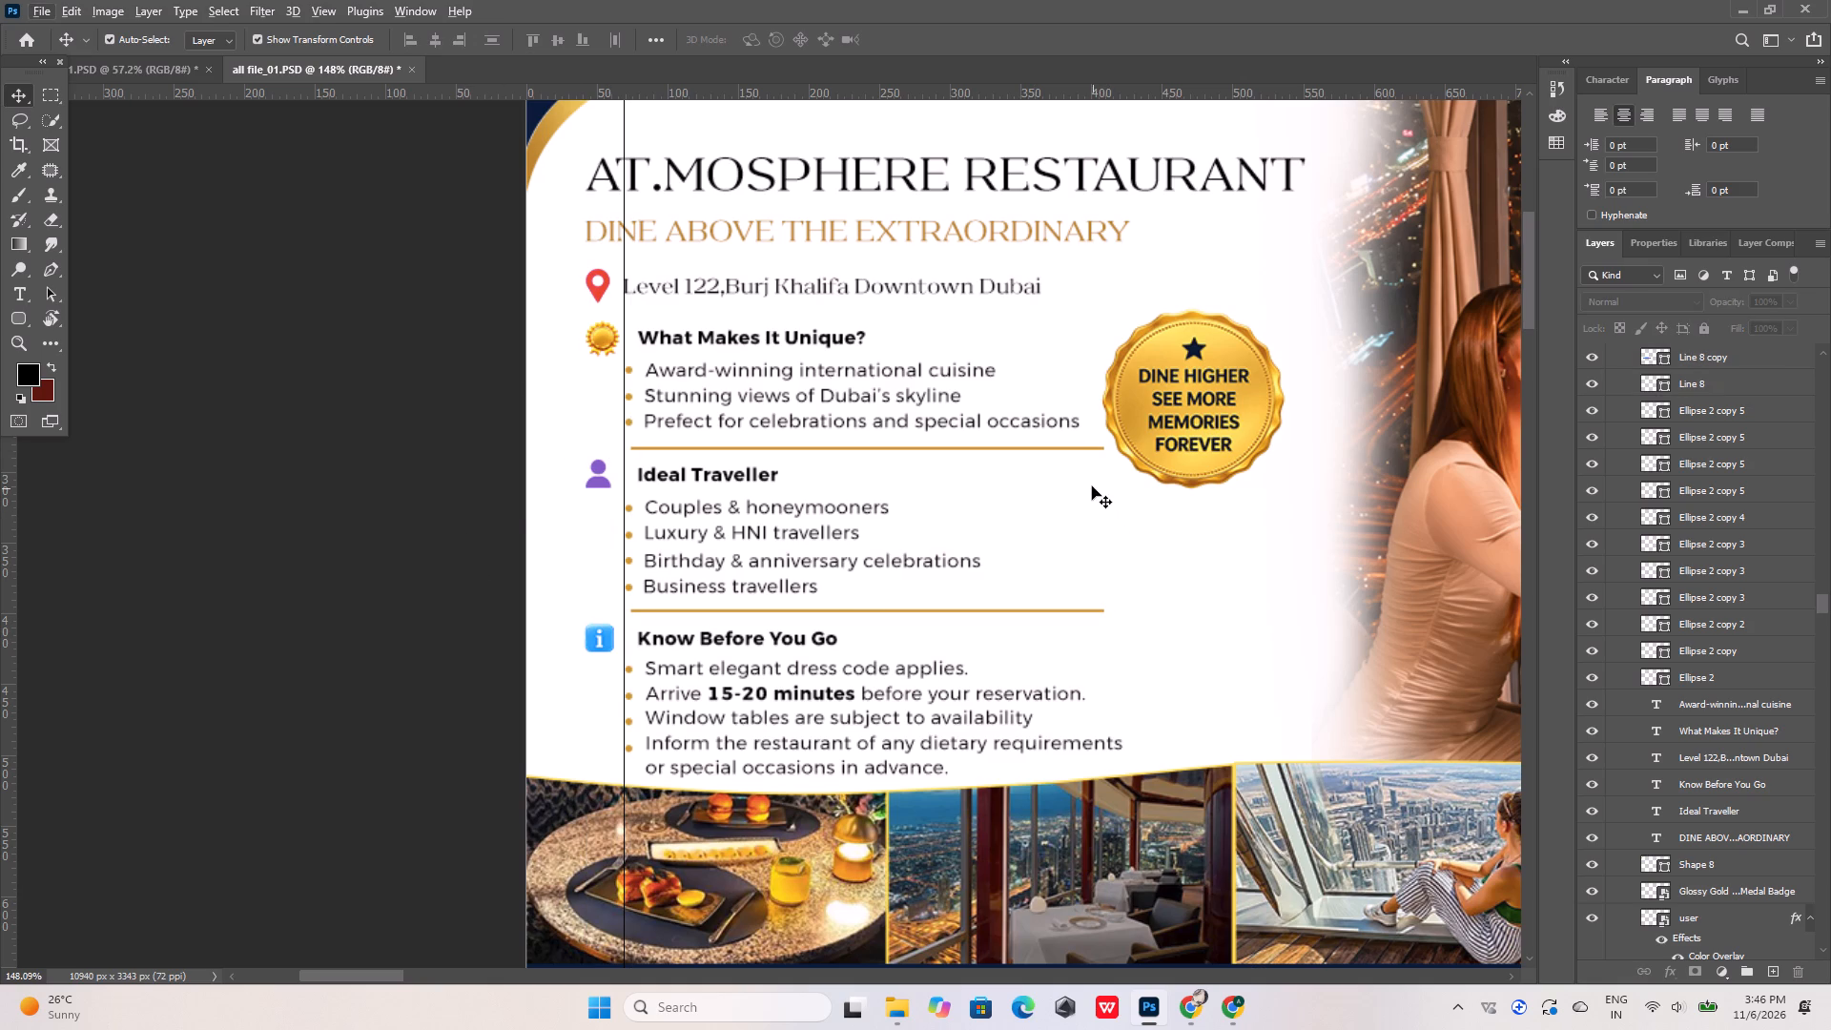
Nudge both gold divider lines 5 px left to start at the guide along the left edge of the bullet dots.
scroll(1070, 531, "up", 4, "alt")
left_click_drag(1074, 396, 1072, 484)
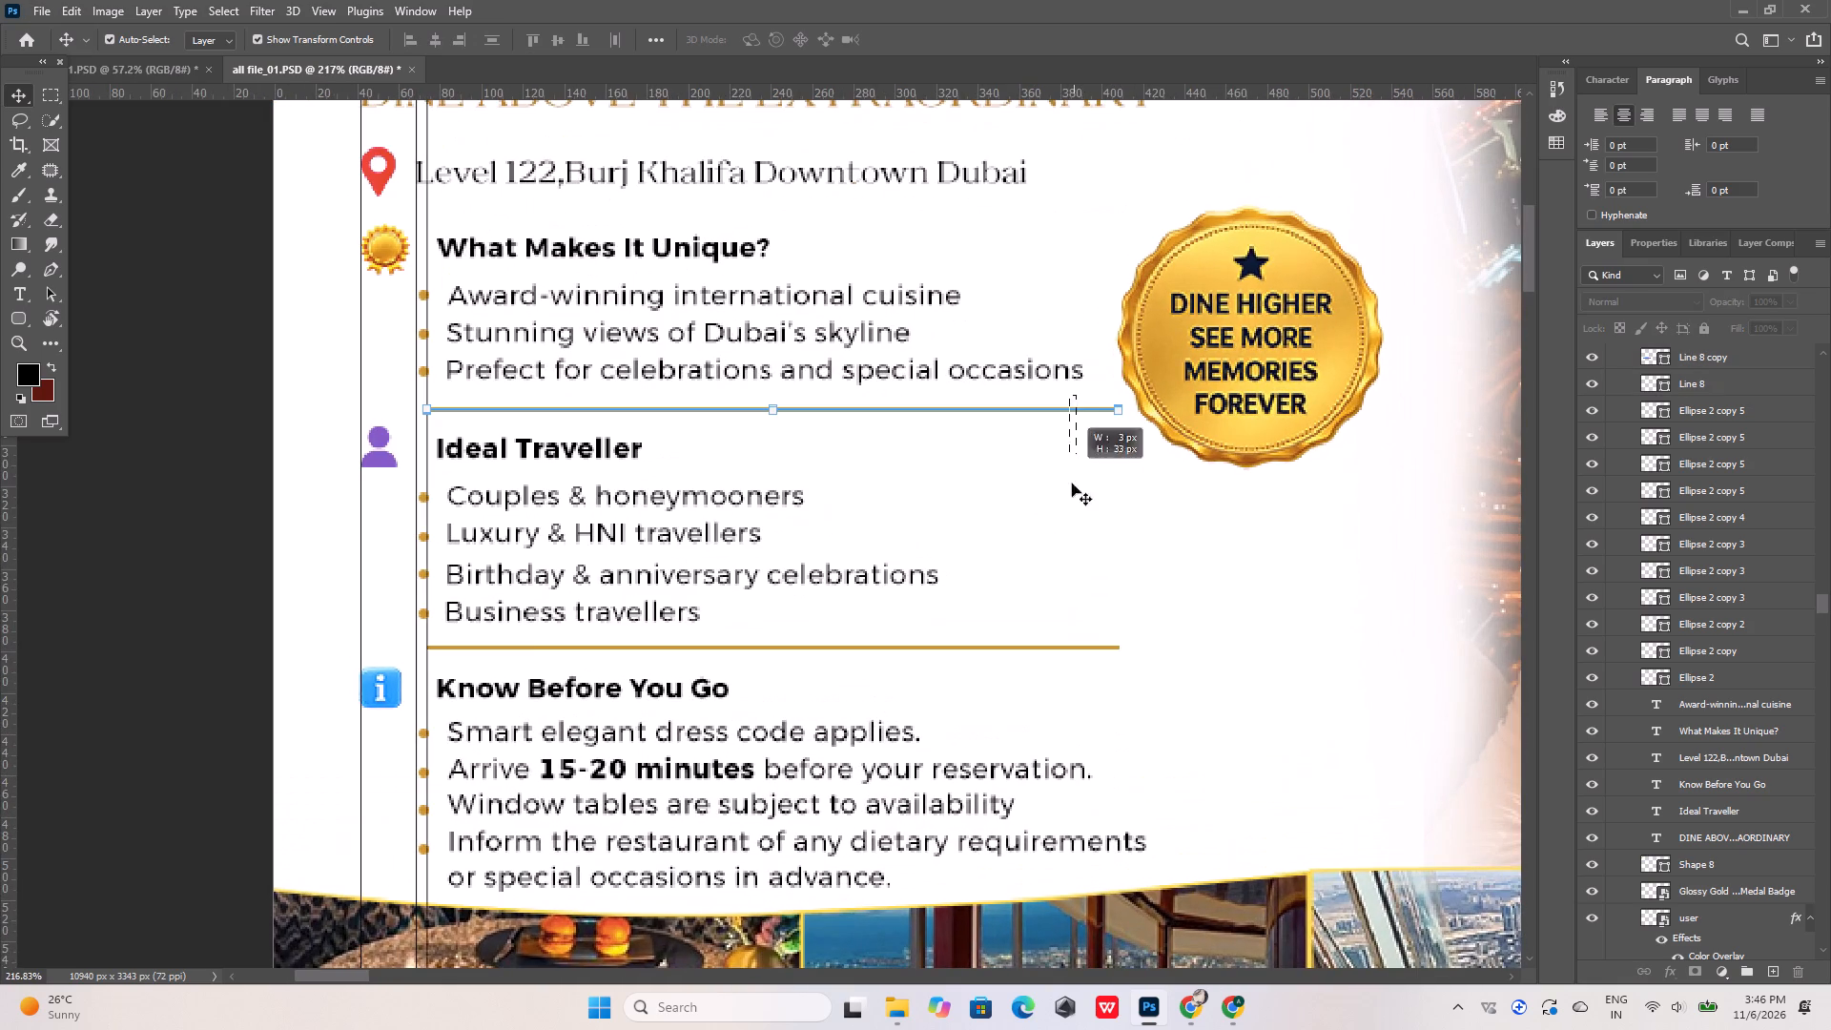
left_click_drag(1072, 484, 1073, 659)
scroll(279, 411, "up", 8, "alt")
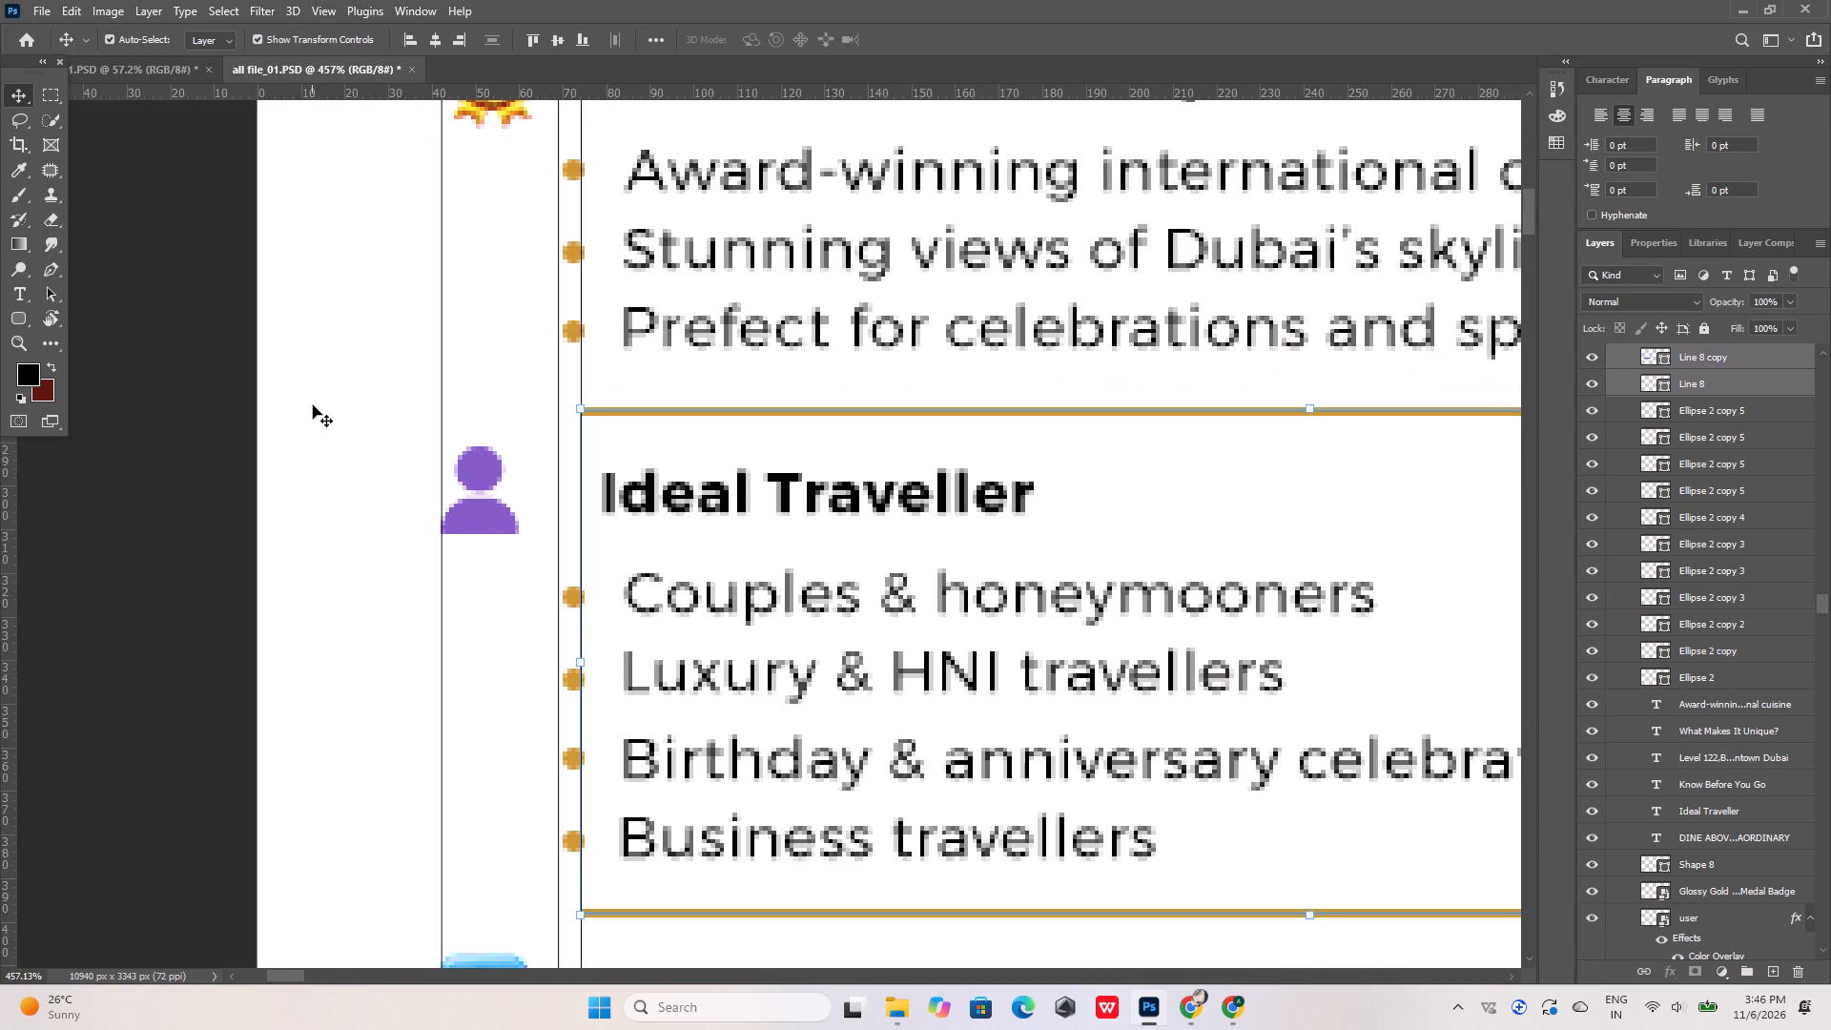
key("Left")
key("Left")
key("Left")
key("Left")
key("Left")
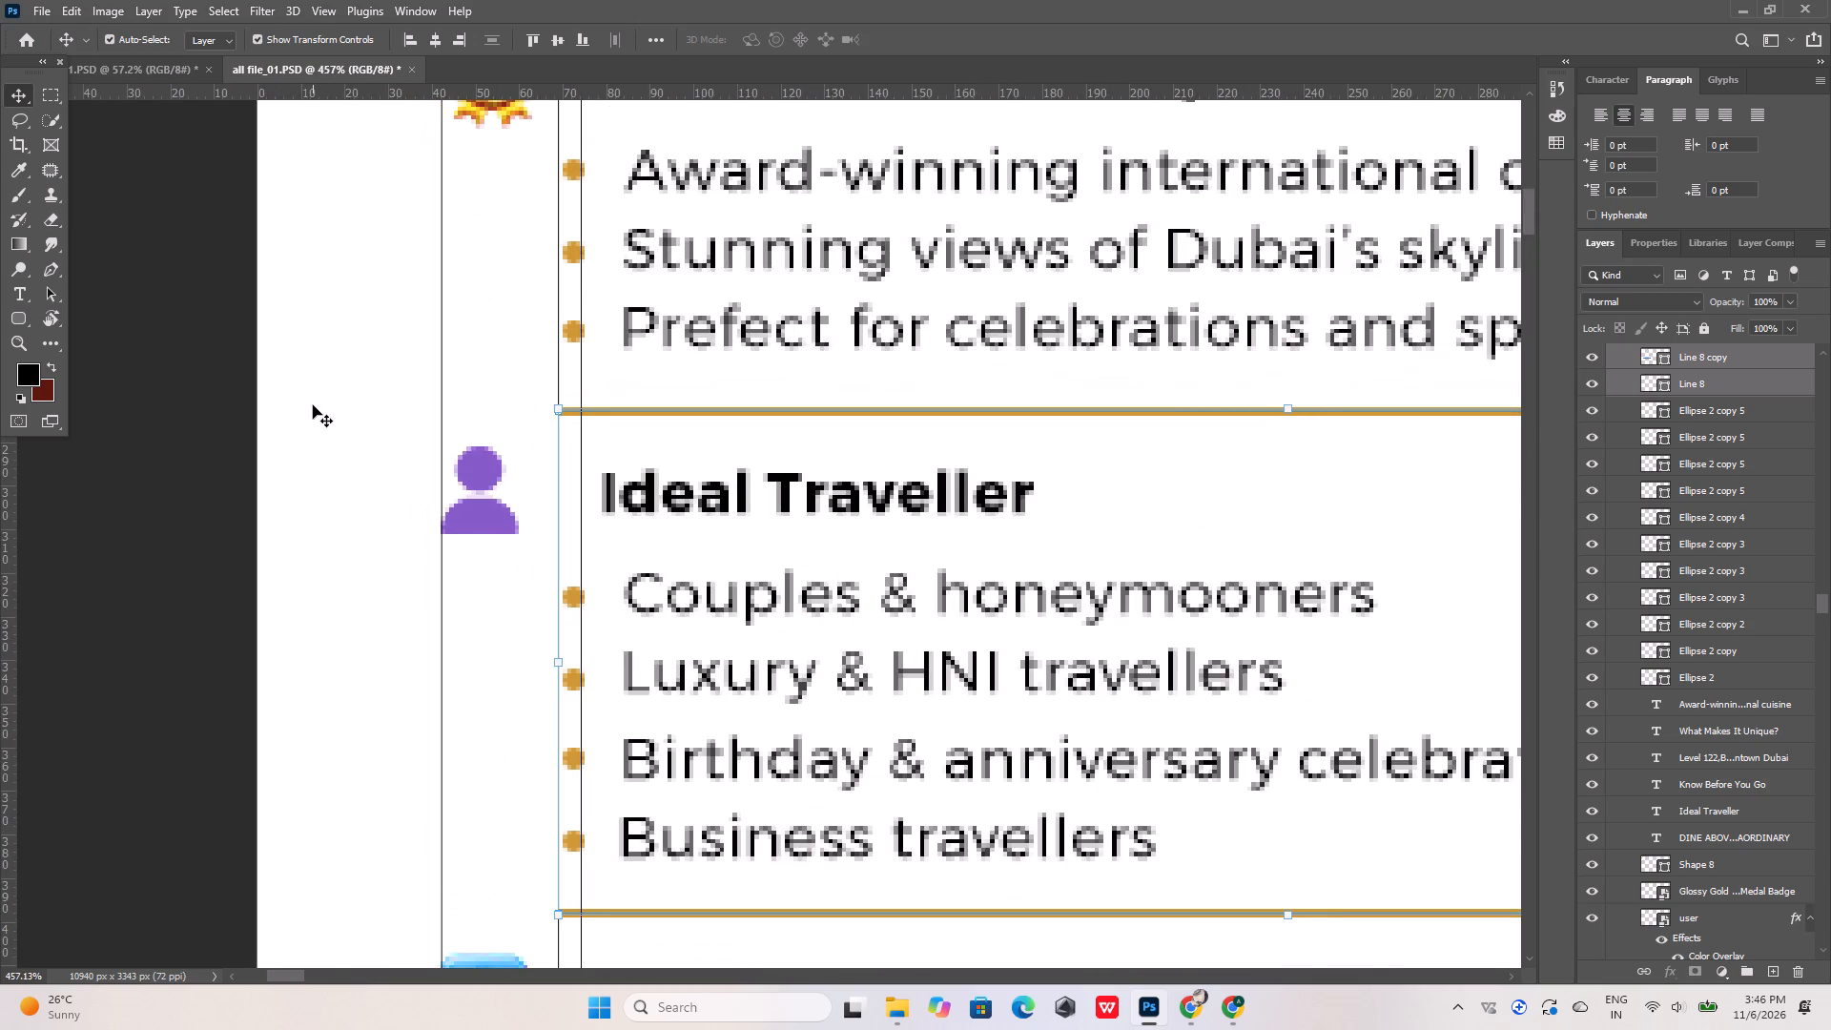
left_click(202, 442)
Nudge the red location pin icon 4 px right to centre it above the gold medal icon.
scroll(442, 569, "down", 12, "alt")
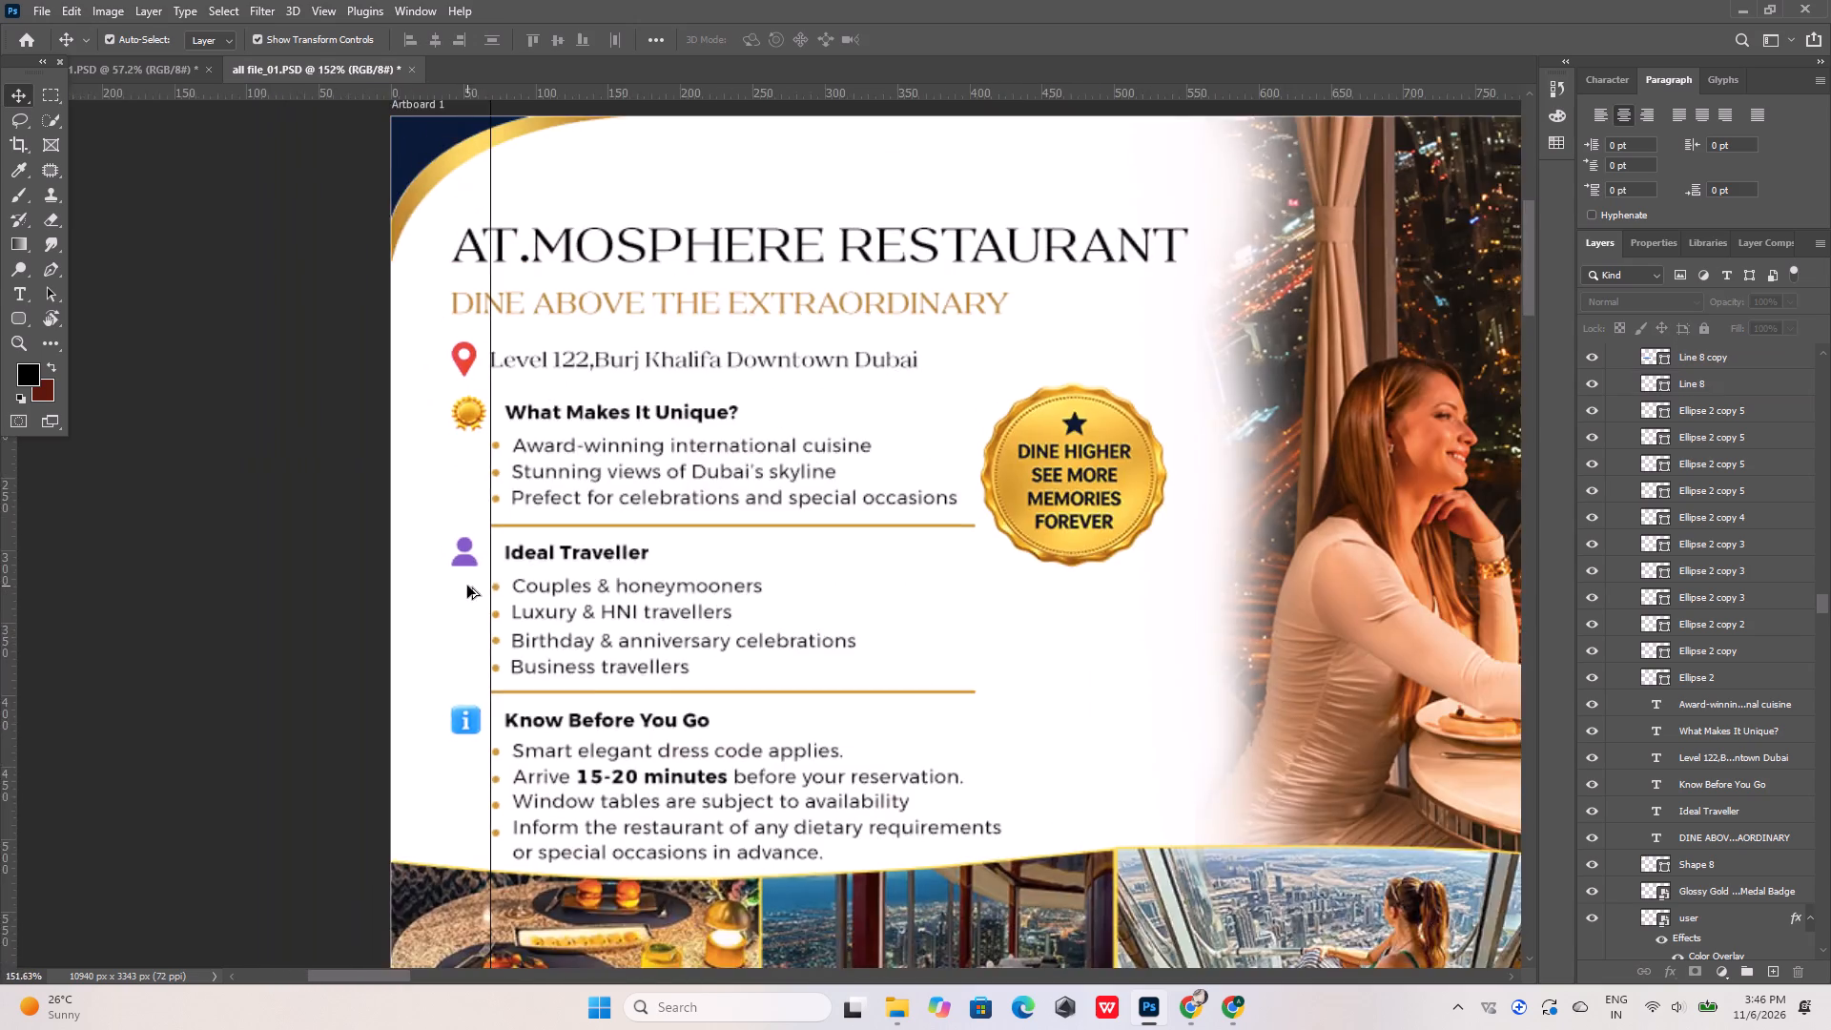
scroll(467, 586, "down", 4, "alt")
scroll(456, 566, "up", 8, "alt")
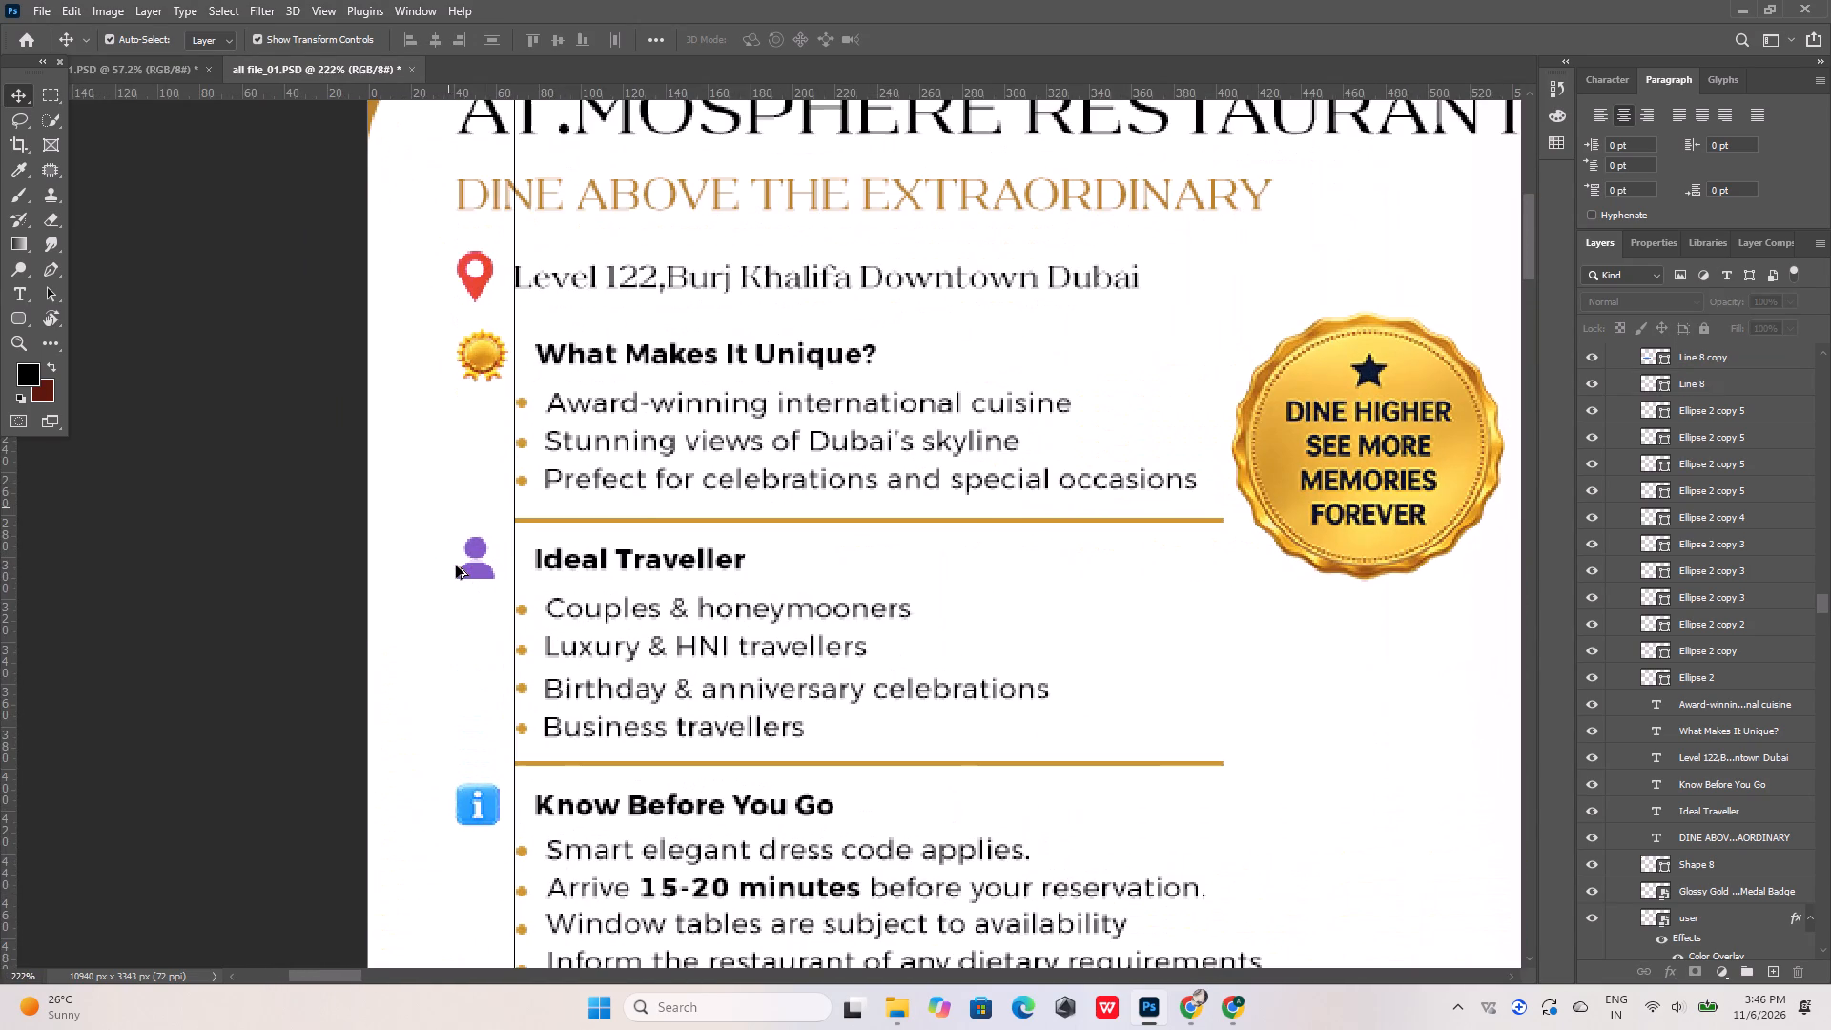
left_click(479, 276)
left_click(488, 346)
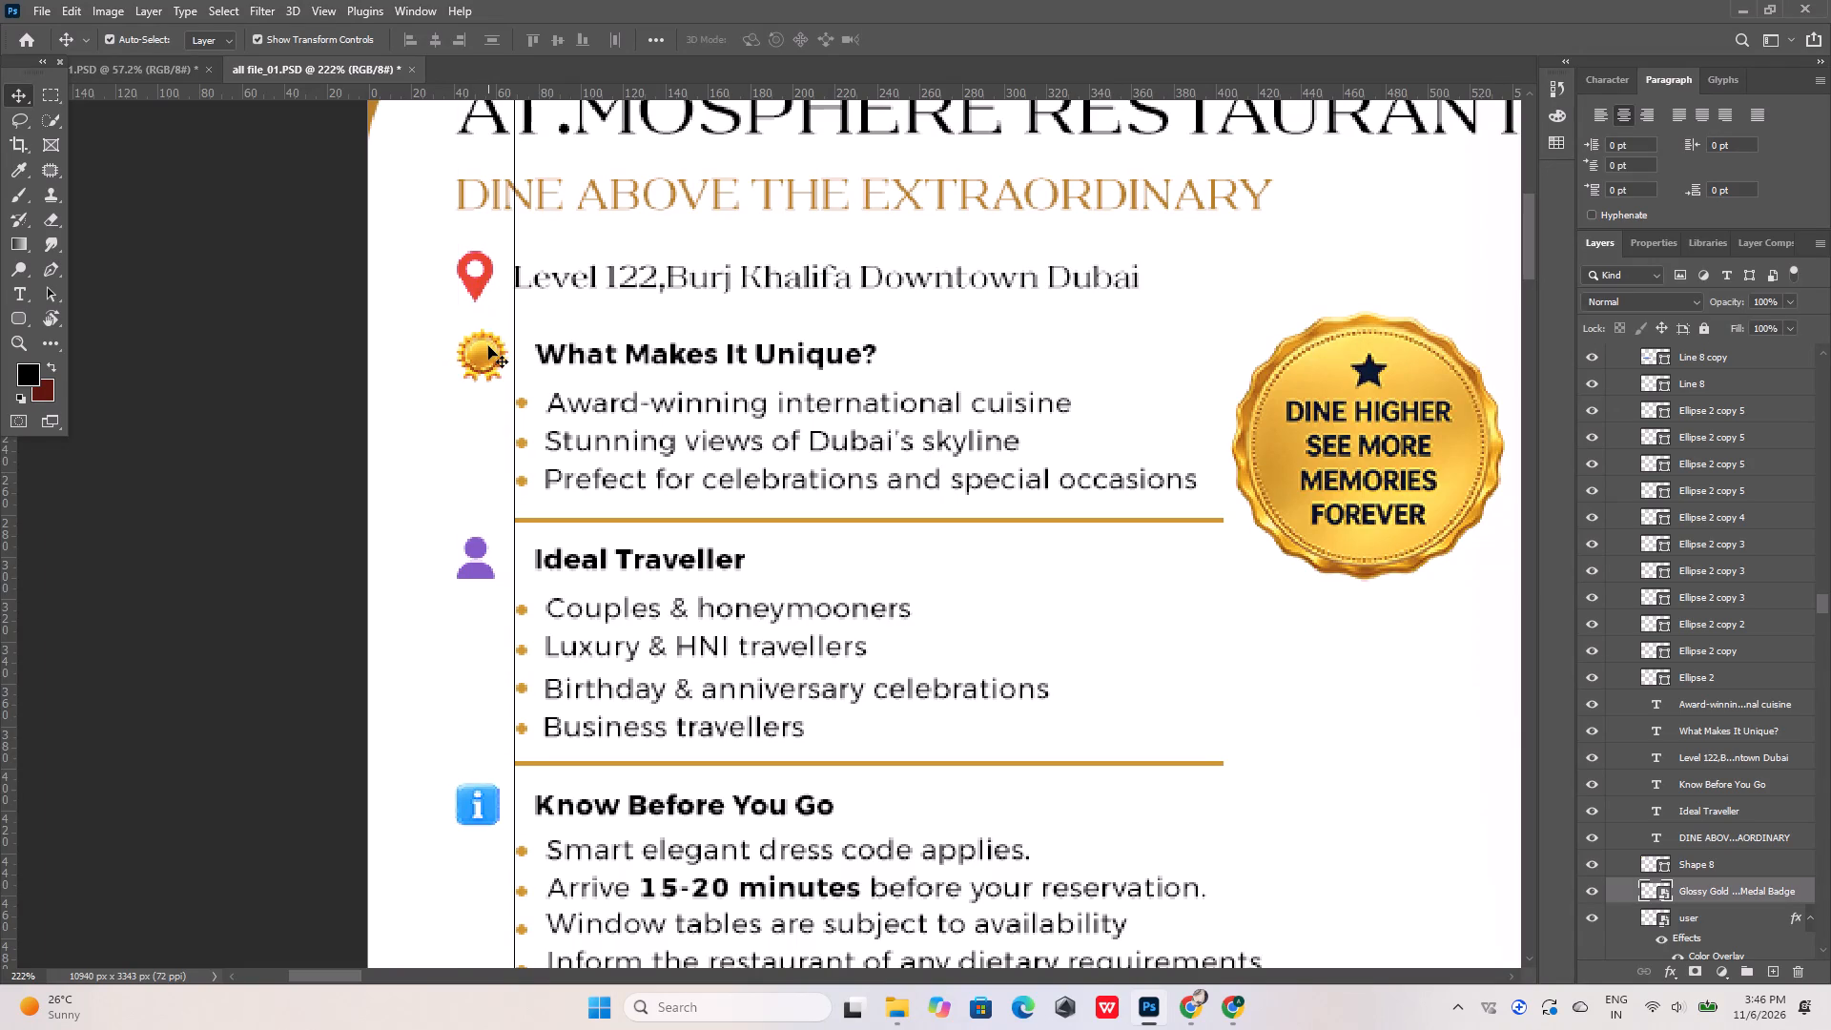
left_click(481, 278)
key("Right")
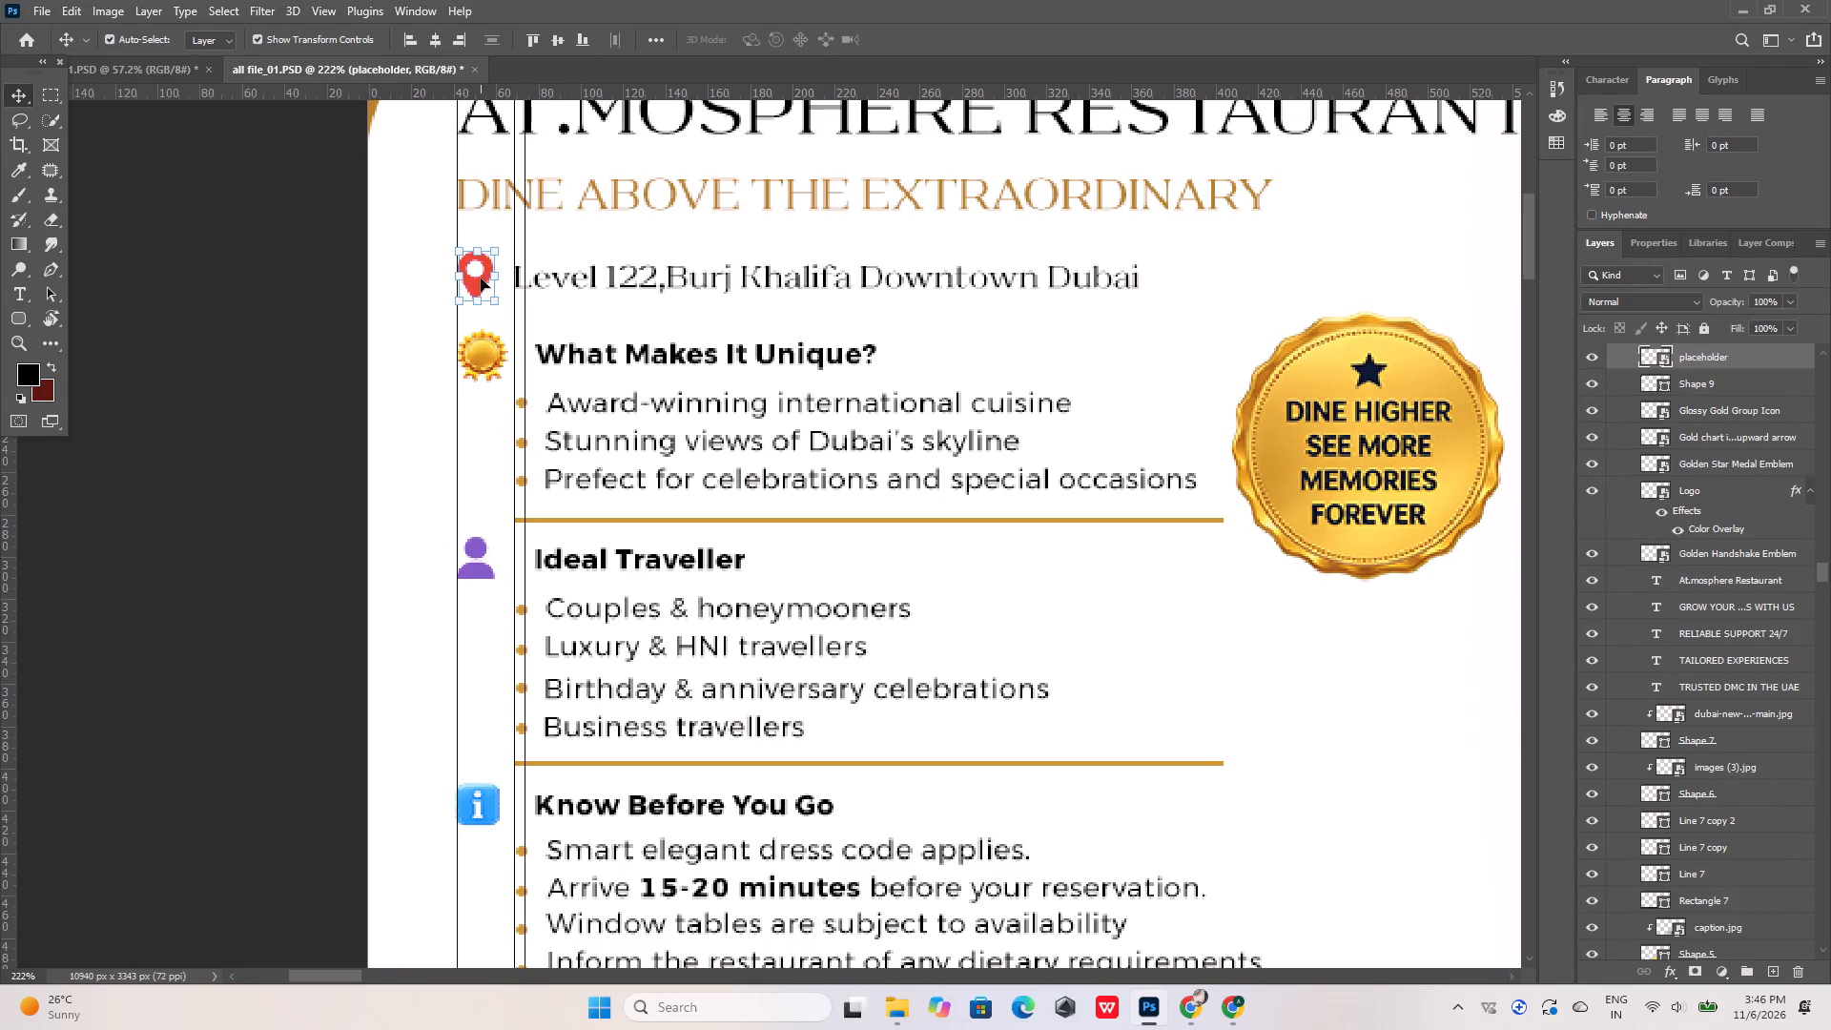
key("Right")
key("Right")
key("Right")
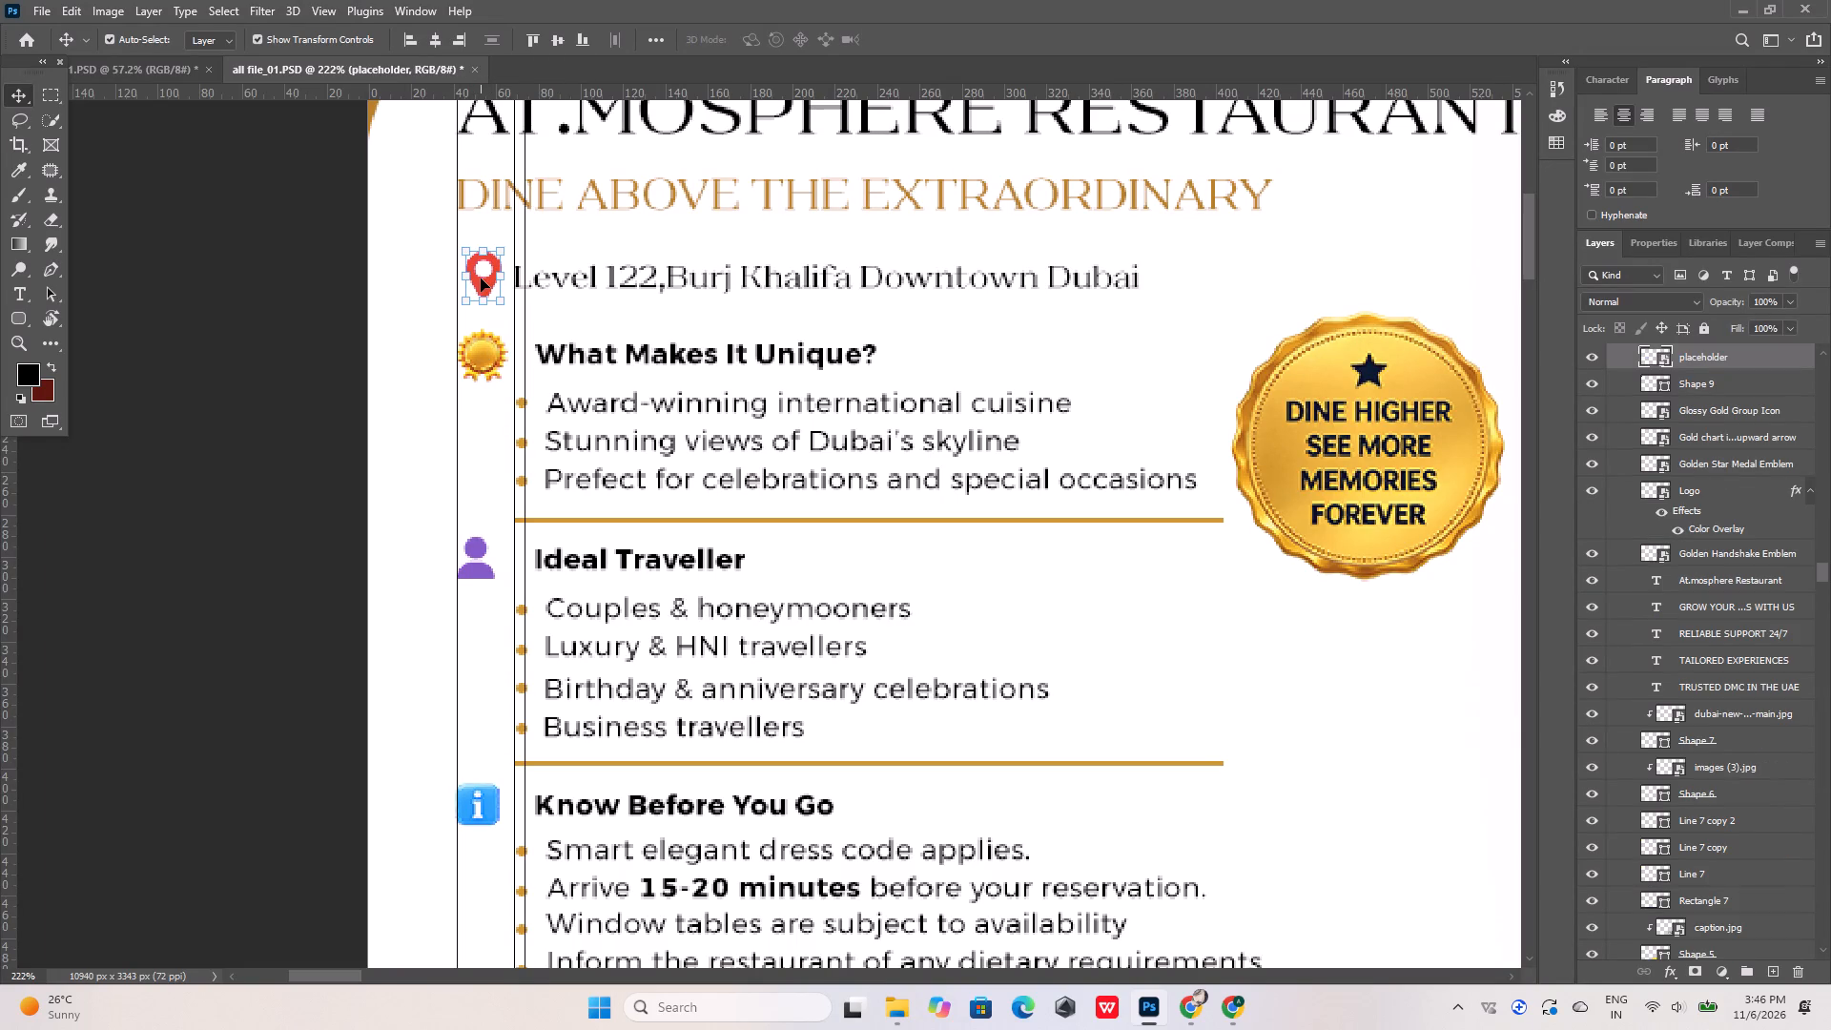
left_click(331, 346)
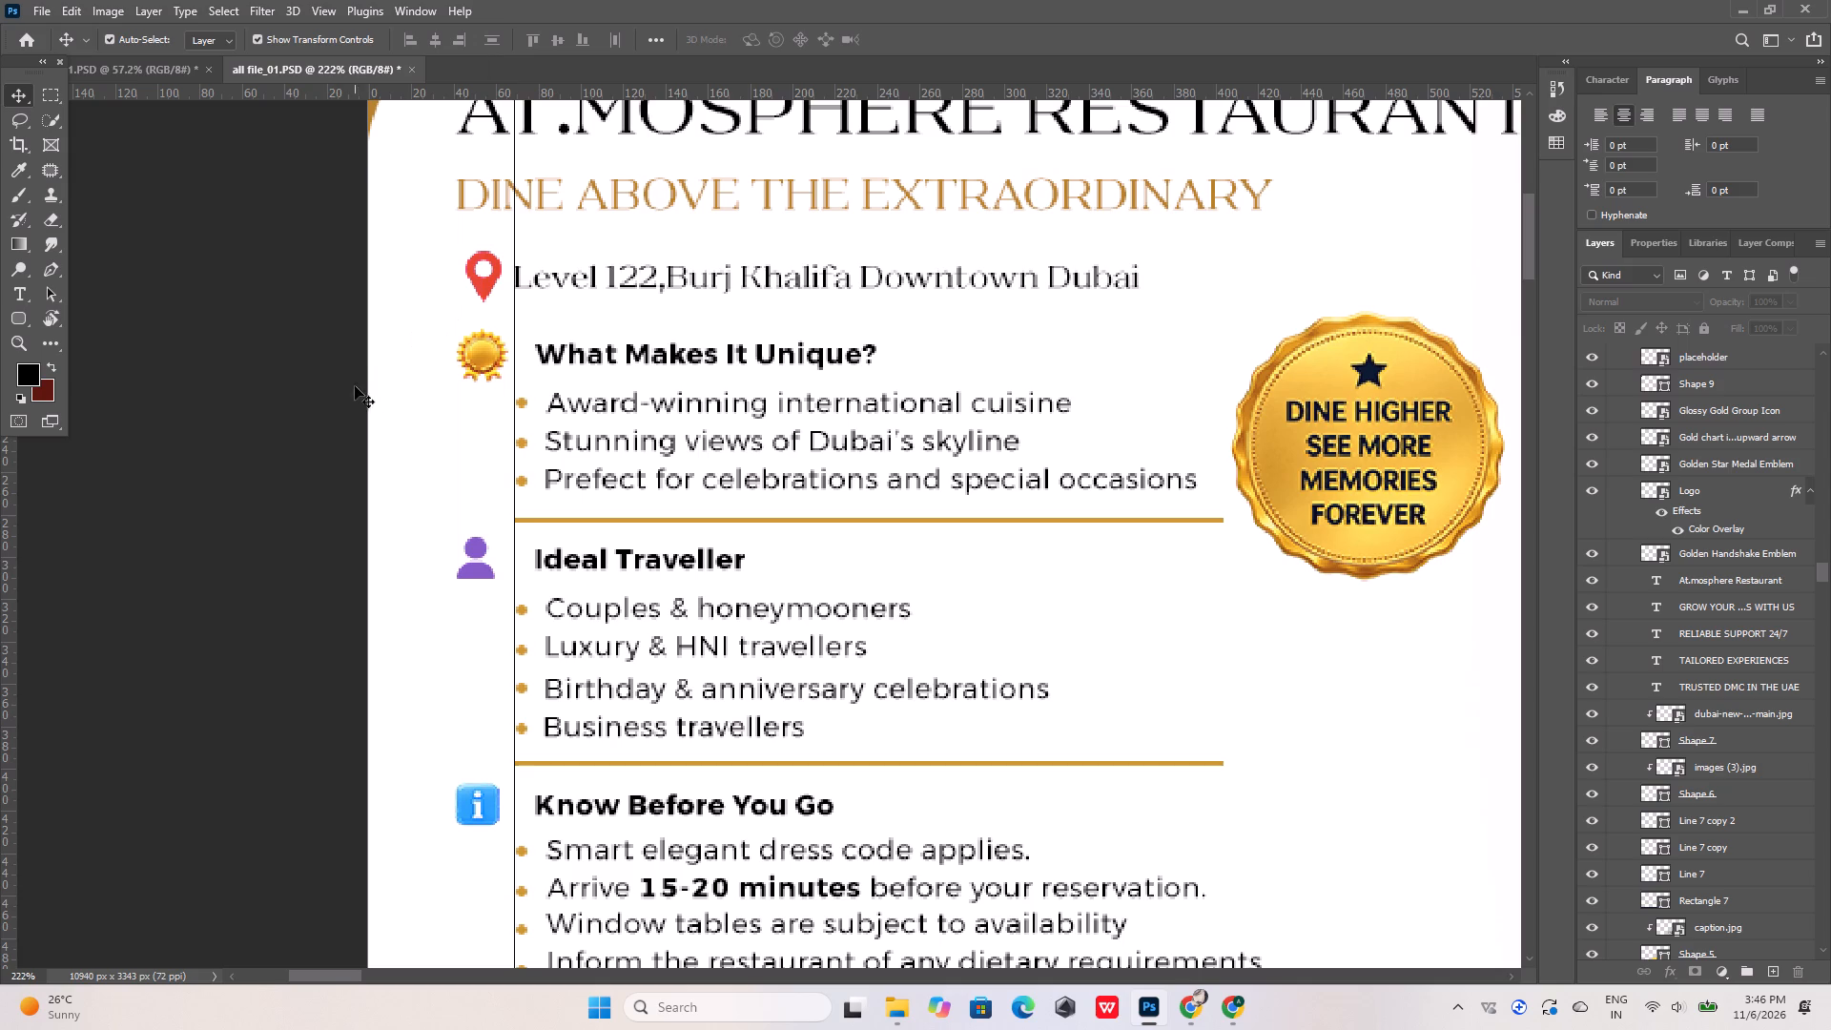
left_click(483, 288)
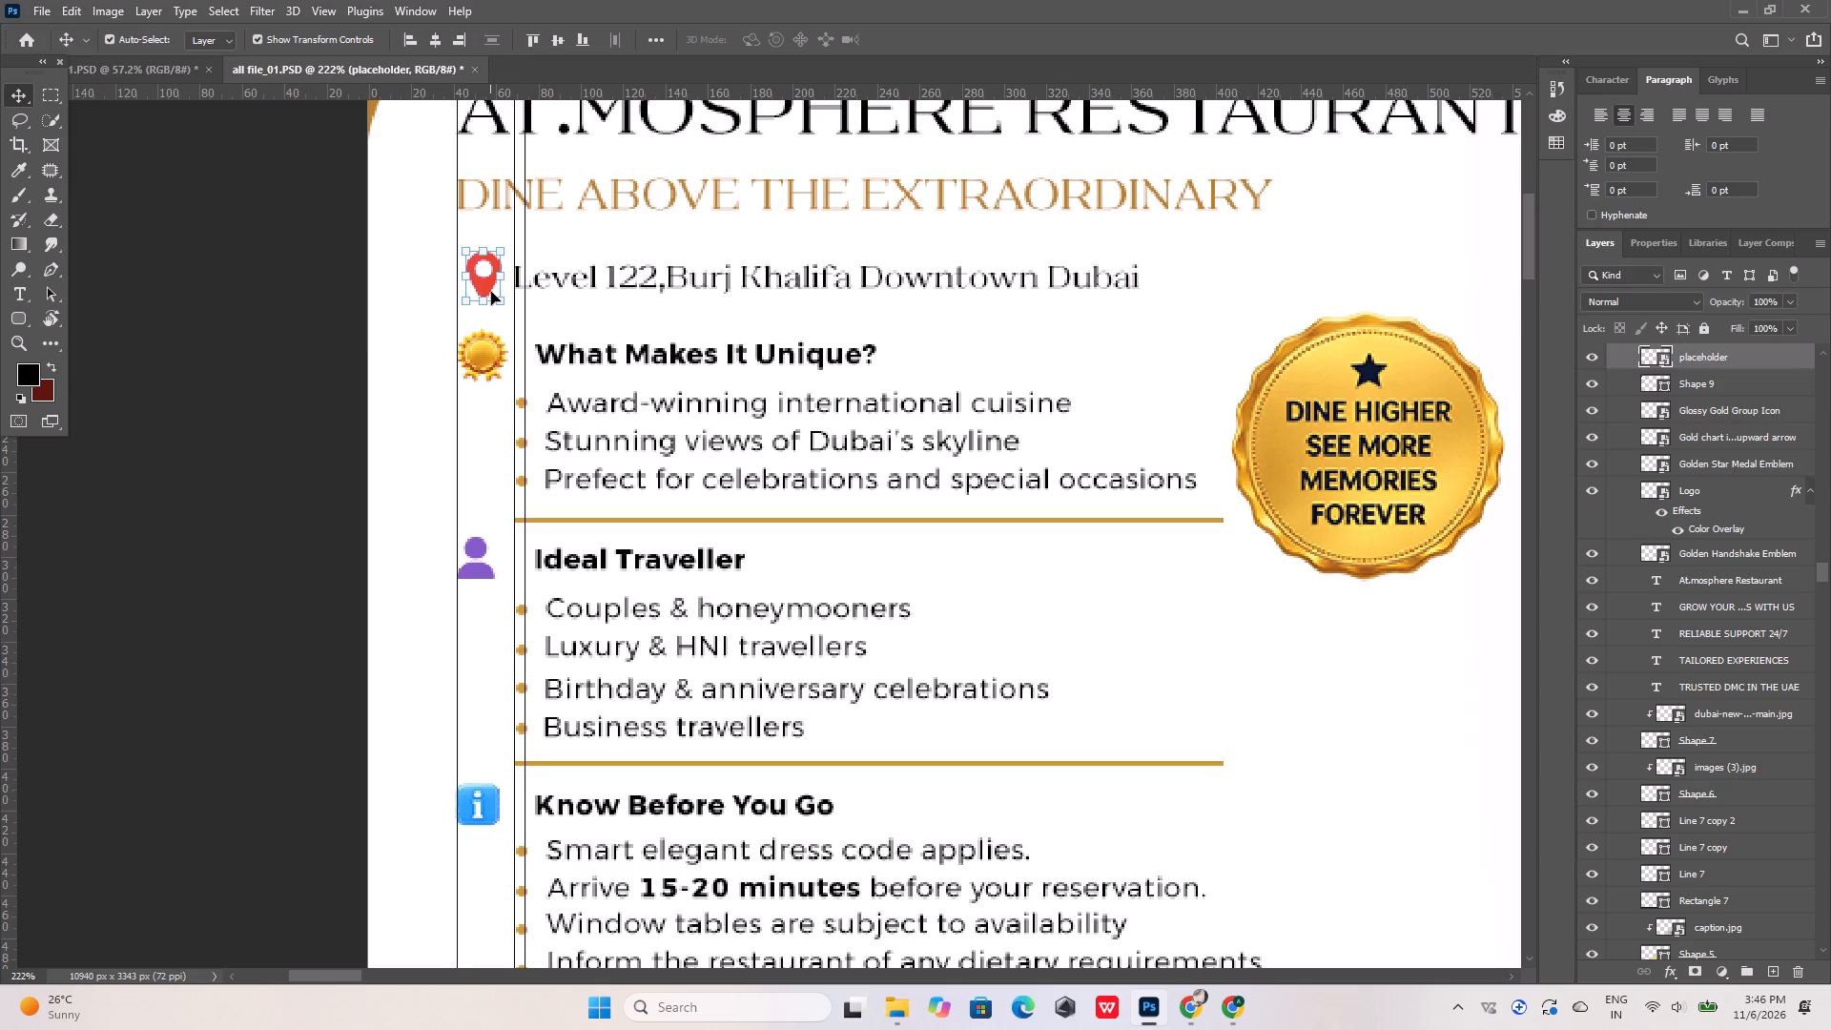
scroll(498, 377, "down", 10, "alt")
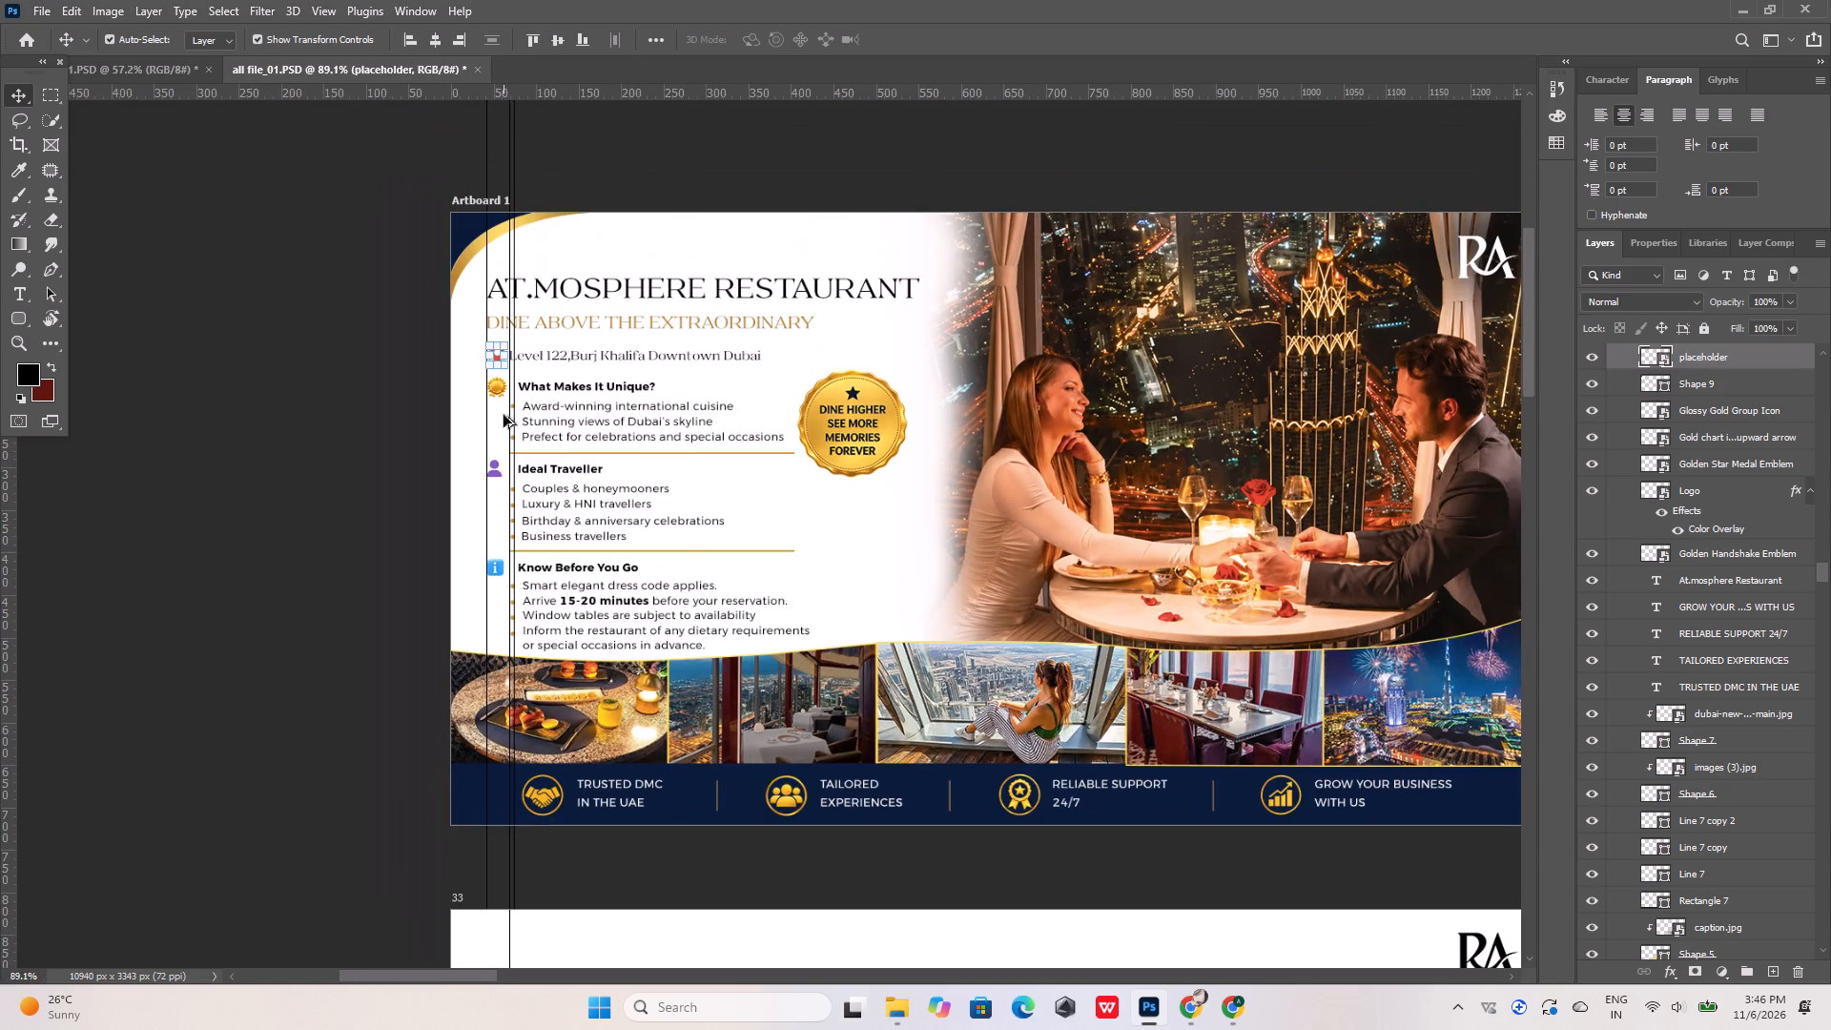
Resume the paused YouTube media from the Windows quick settings and return to the Photoshop document.
left_click(1644, 995)
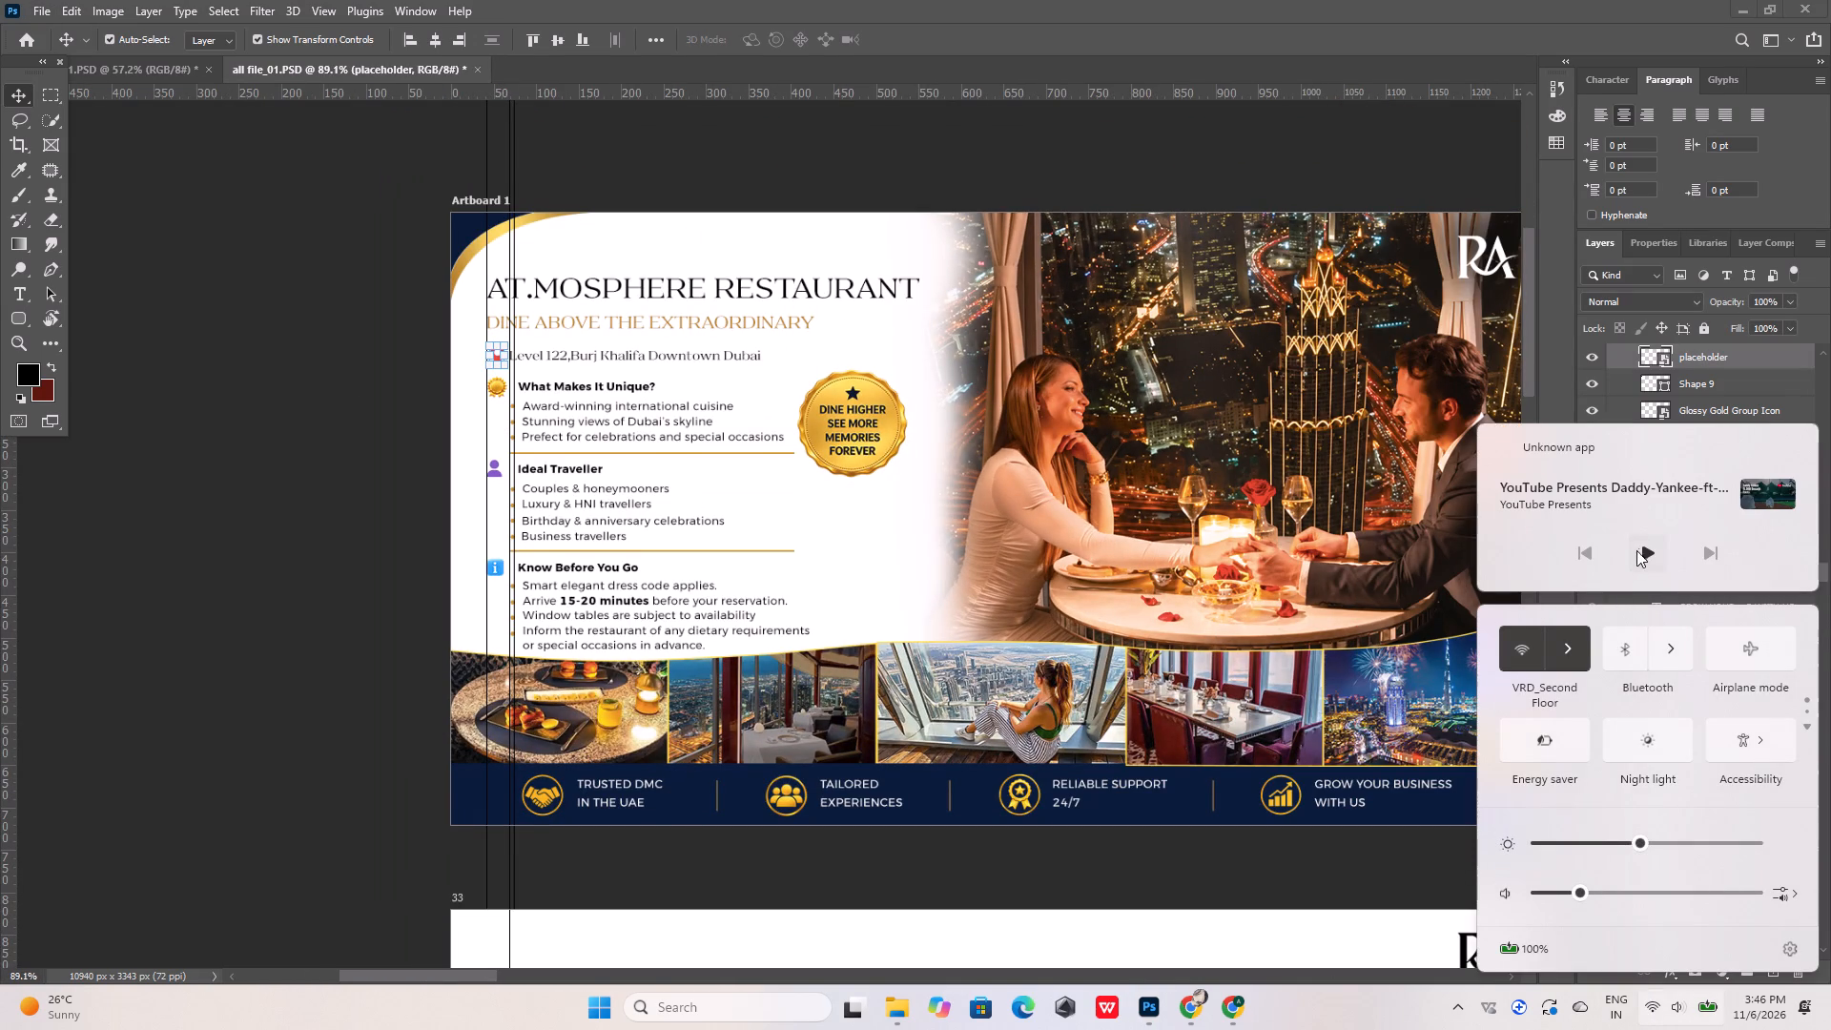
left_click(1638, 548)
left_click(175, 379)
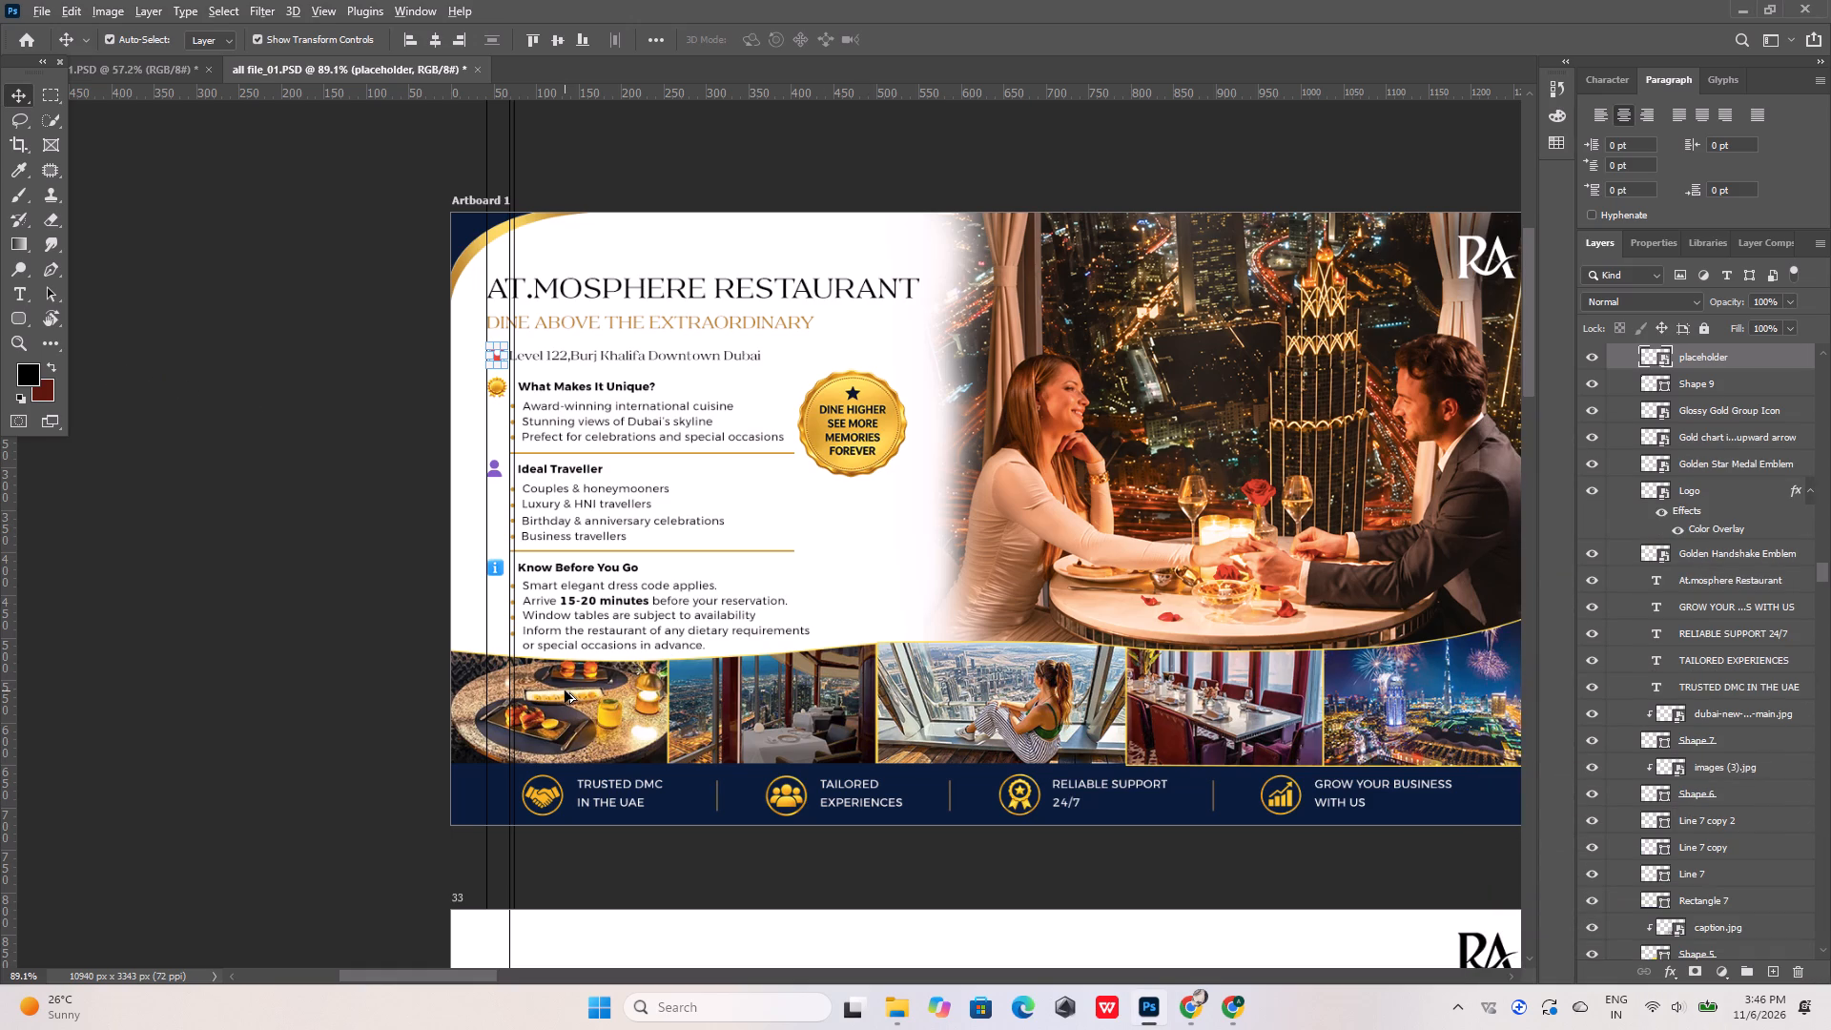
Add a horizontal guide across the navy footer band, between the two text lines of "TRUSTED DMC IN THE UAE".
scroll(581, 810, "up", 10, "alt")
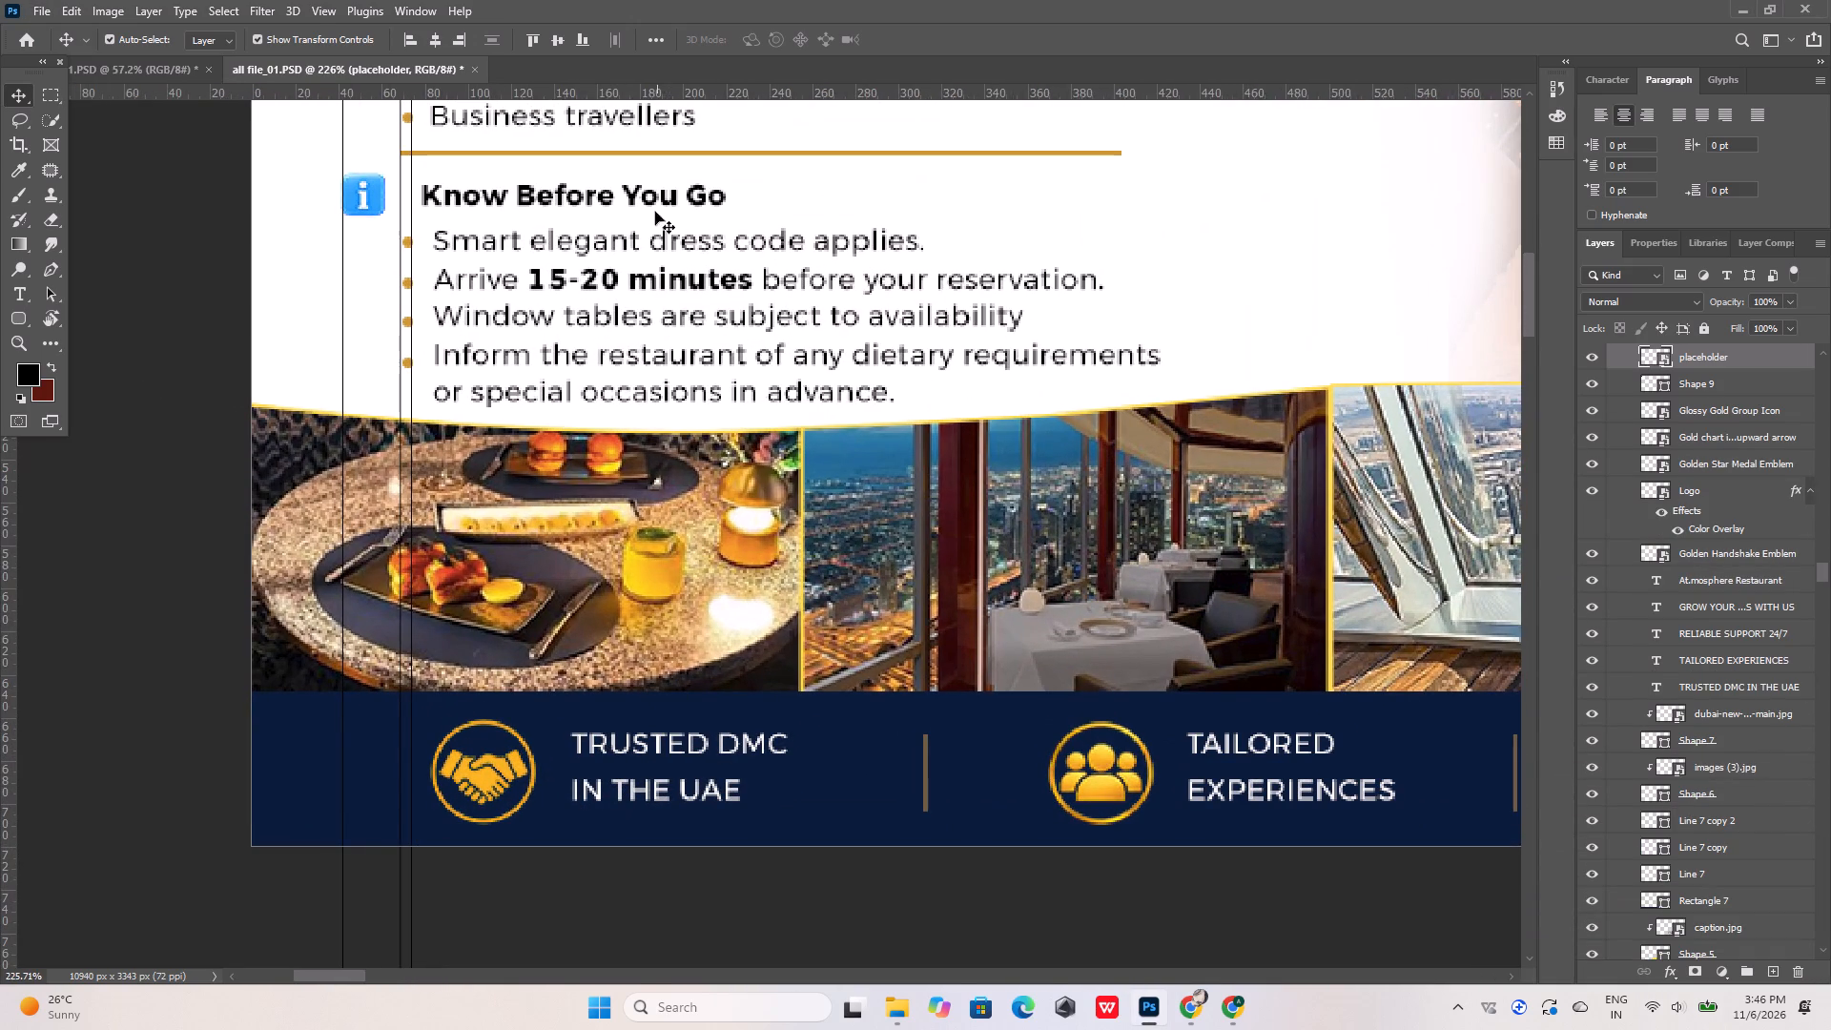
left_click_drag(678, 86, 610, 762)
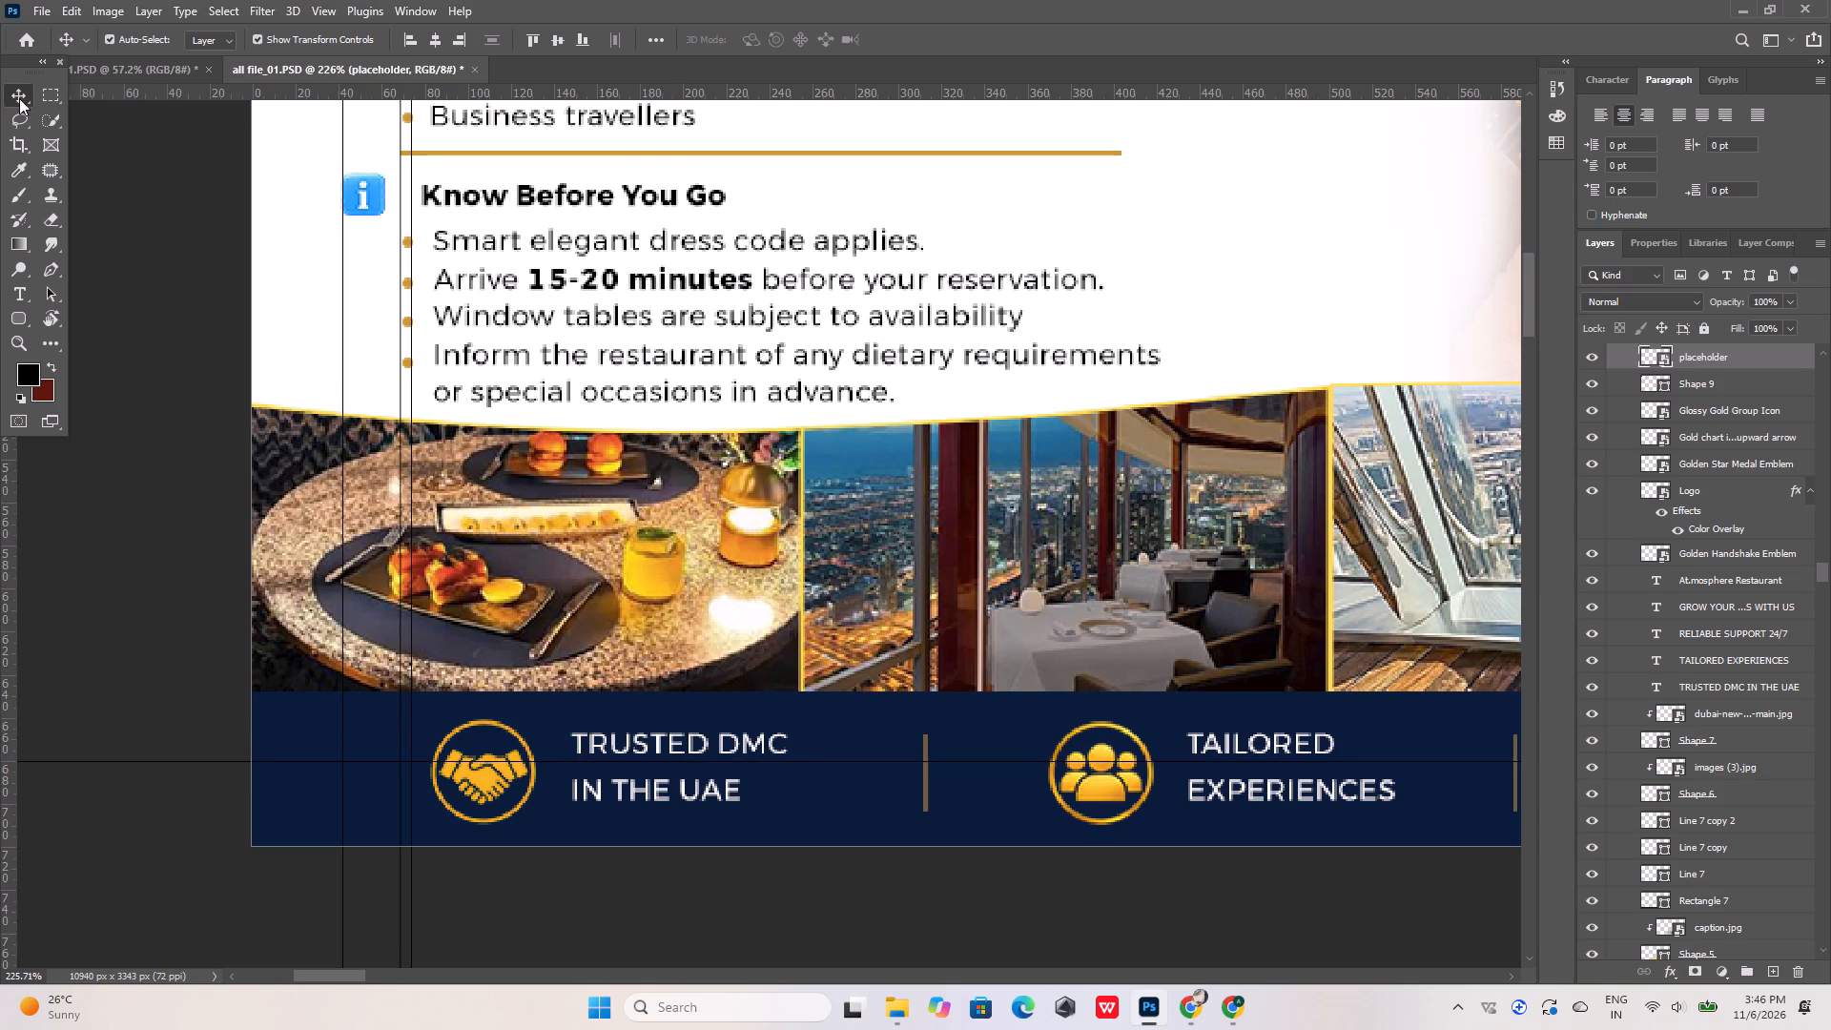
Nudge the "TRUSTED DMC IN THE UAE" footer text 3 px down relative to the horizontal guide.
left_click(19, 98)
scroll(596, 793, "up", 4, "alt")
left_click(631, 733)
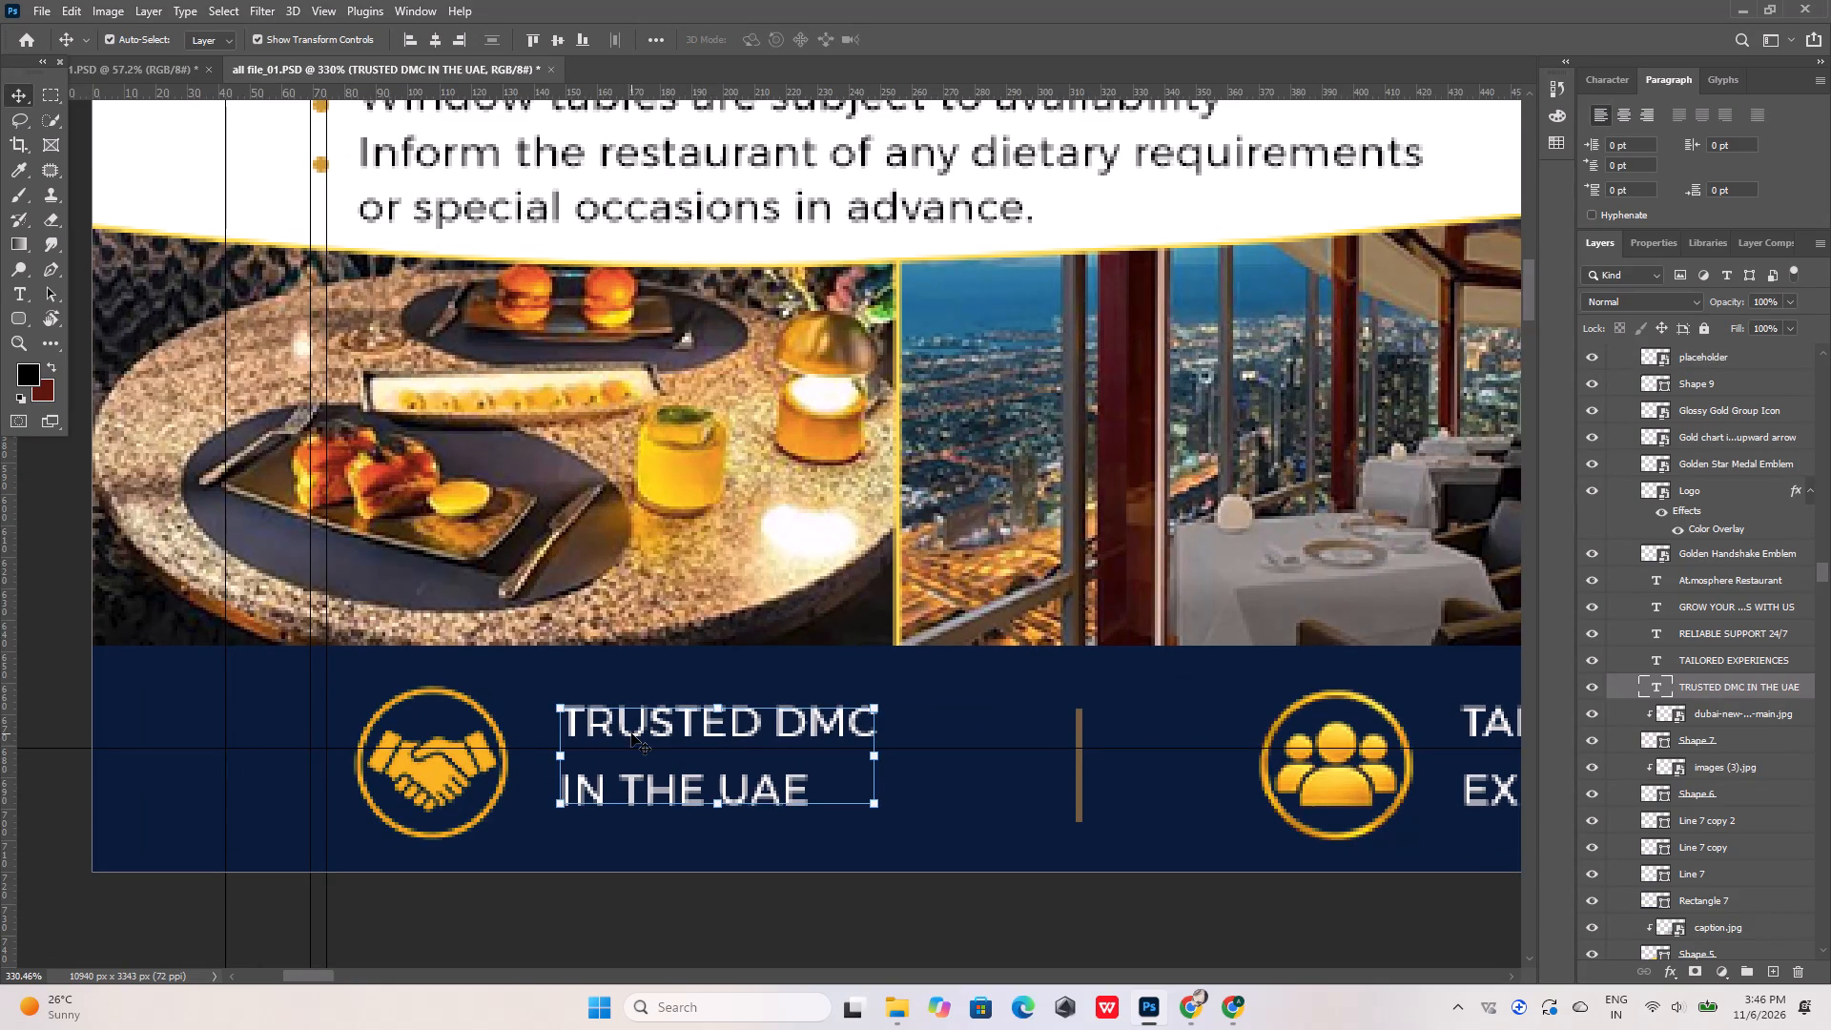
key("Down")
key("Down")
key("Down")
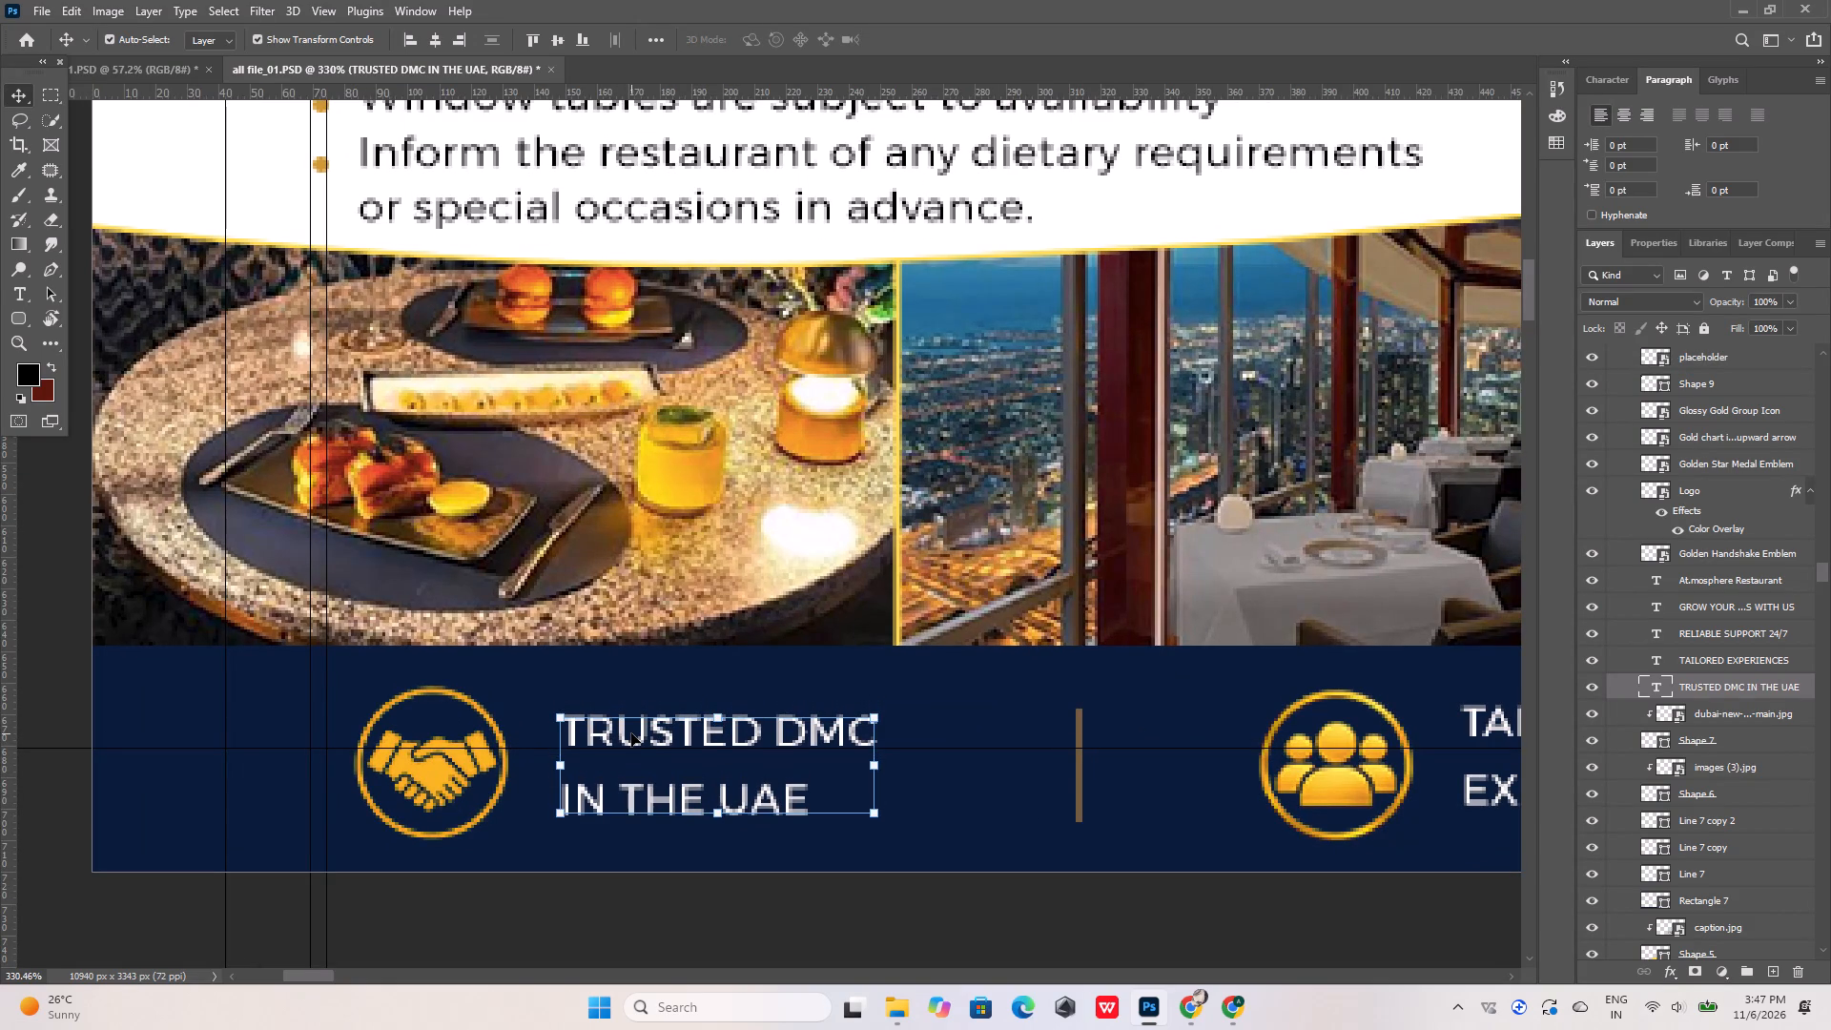
Open the Guides, Grid & Slices preferences.
double_click(983, 751)
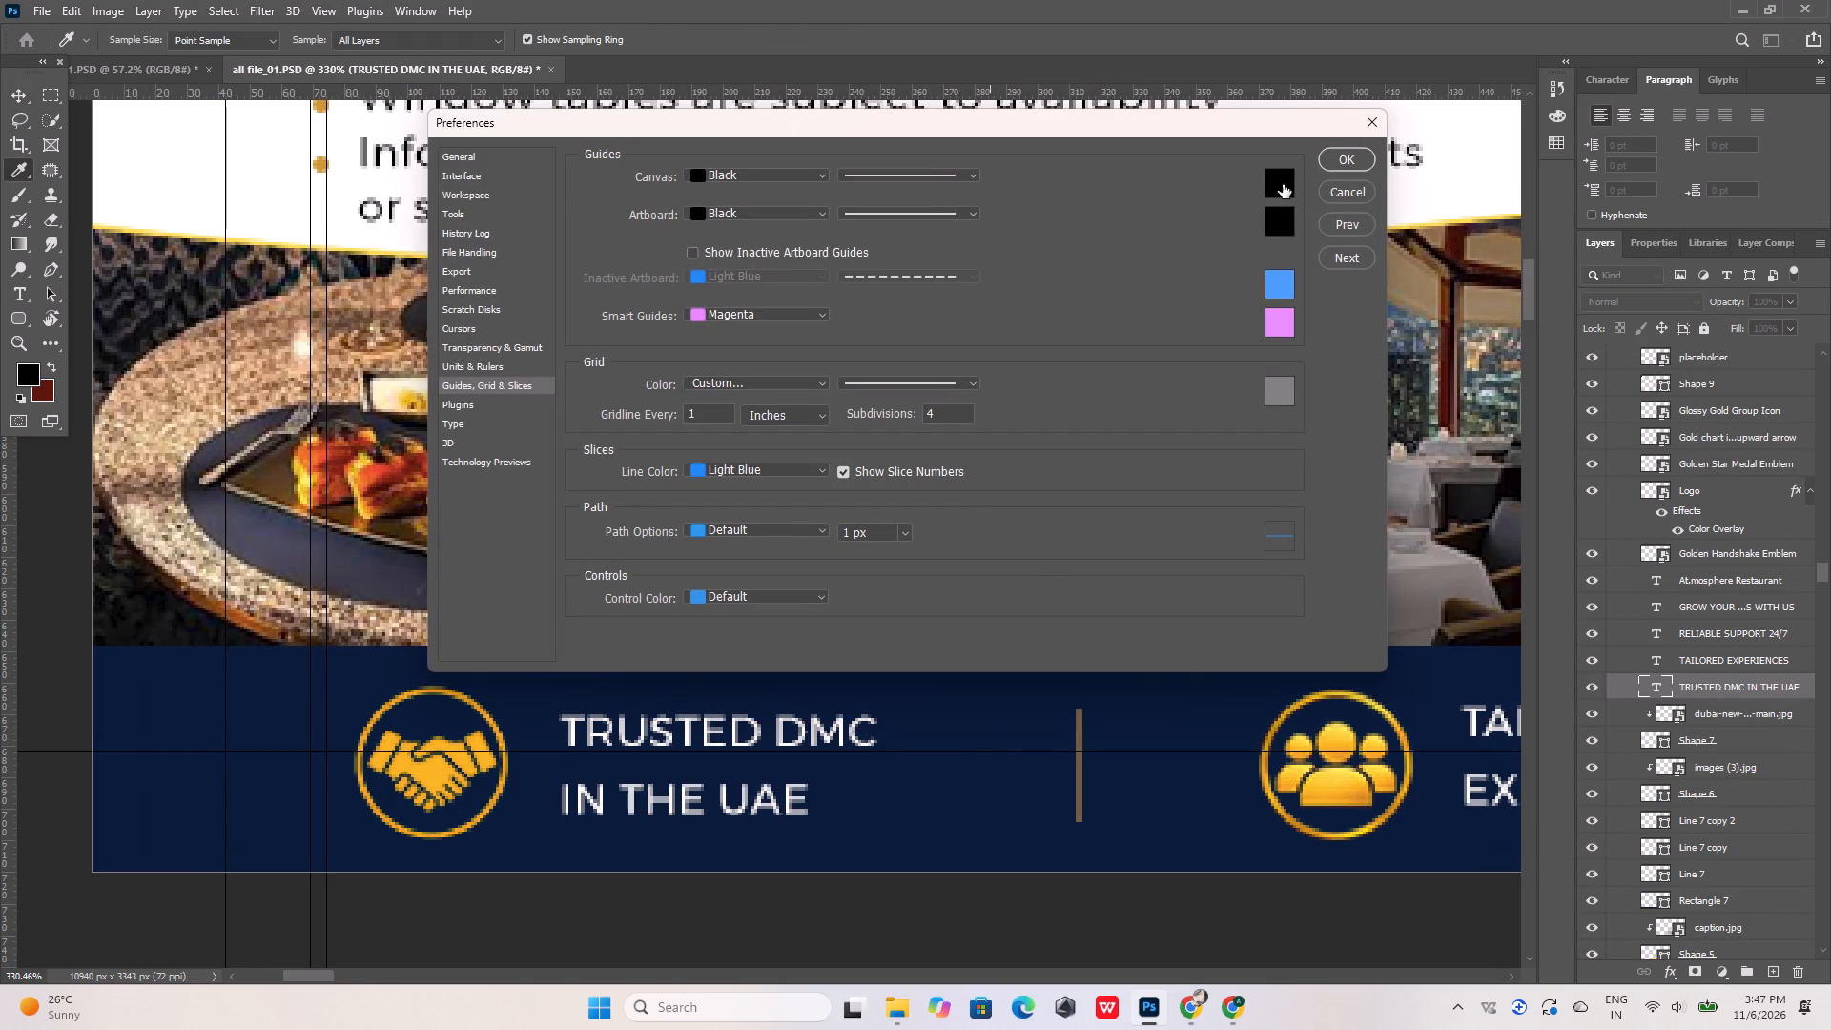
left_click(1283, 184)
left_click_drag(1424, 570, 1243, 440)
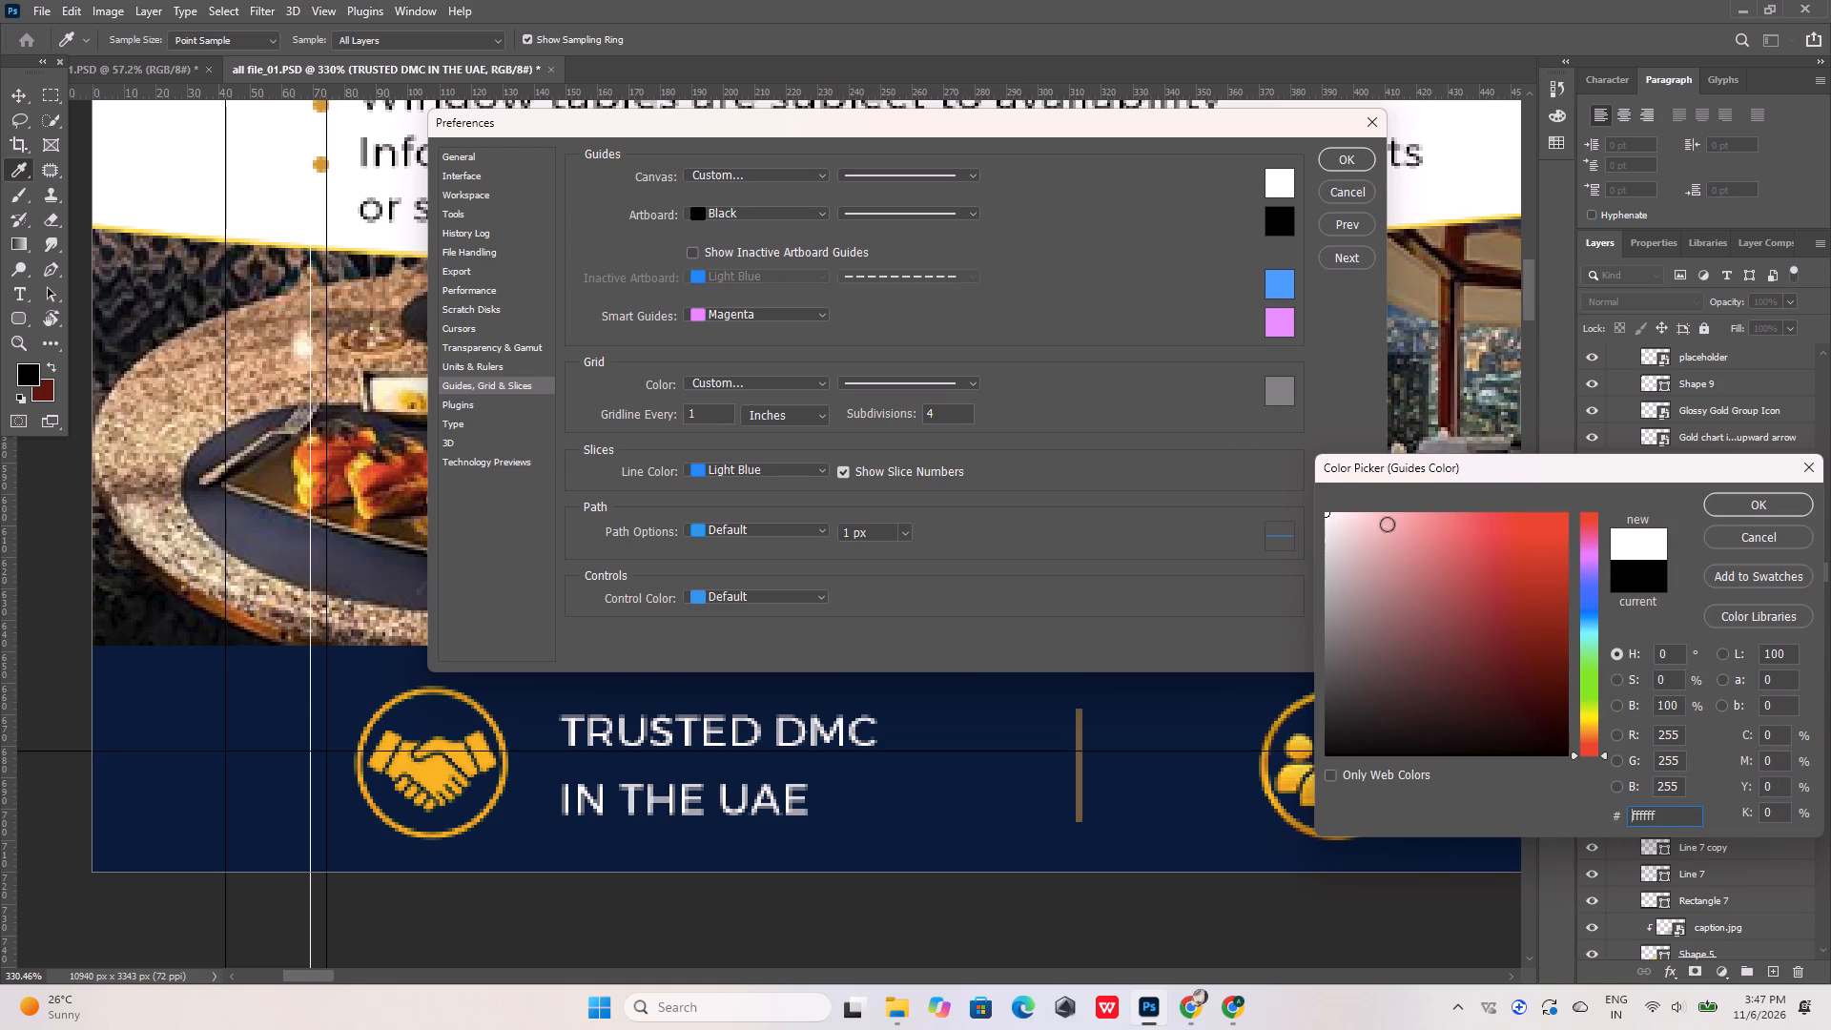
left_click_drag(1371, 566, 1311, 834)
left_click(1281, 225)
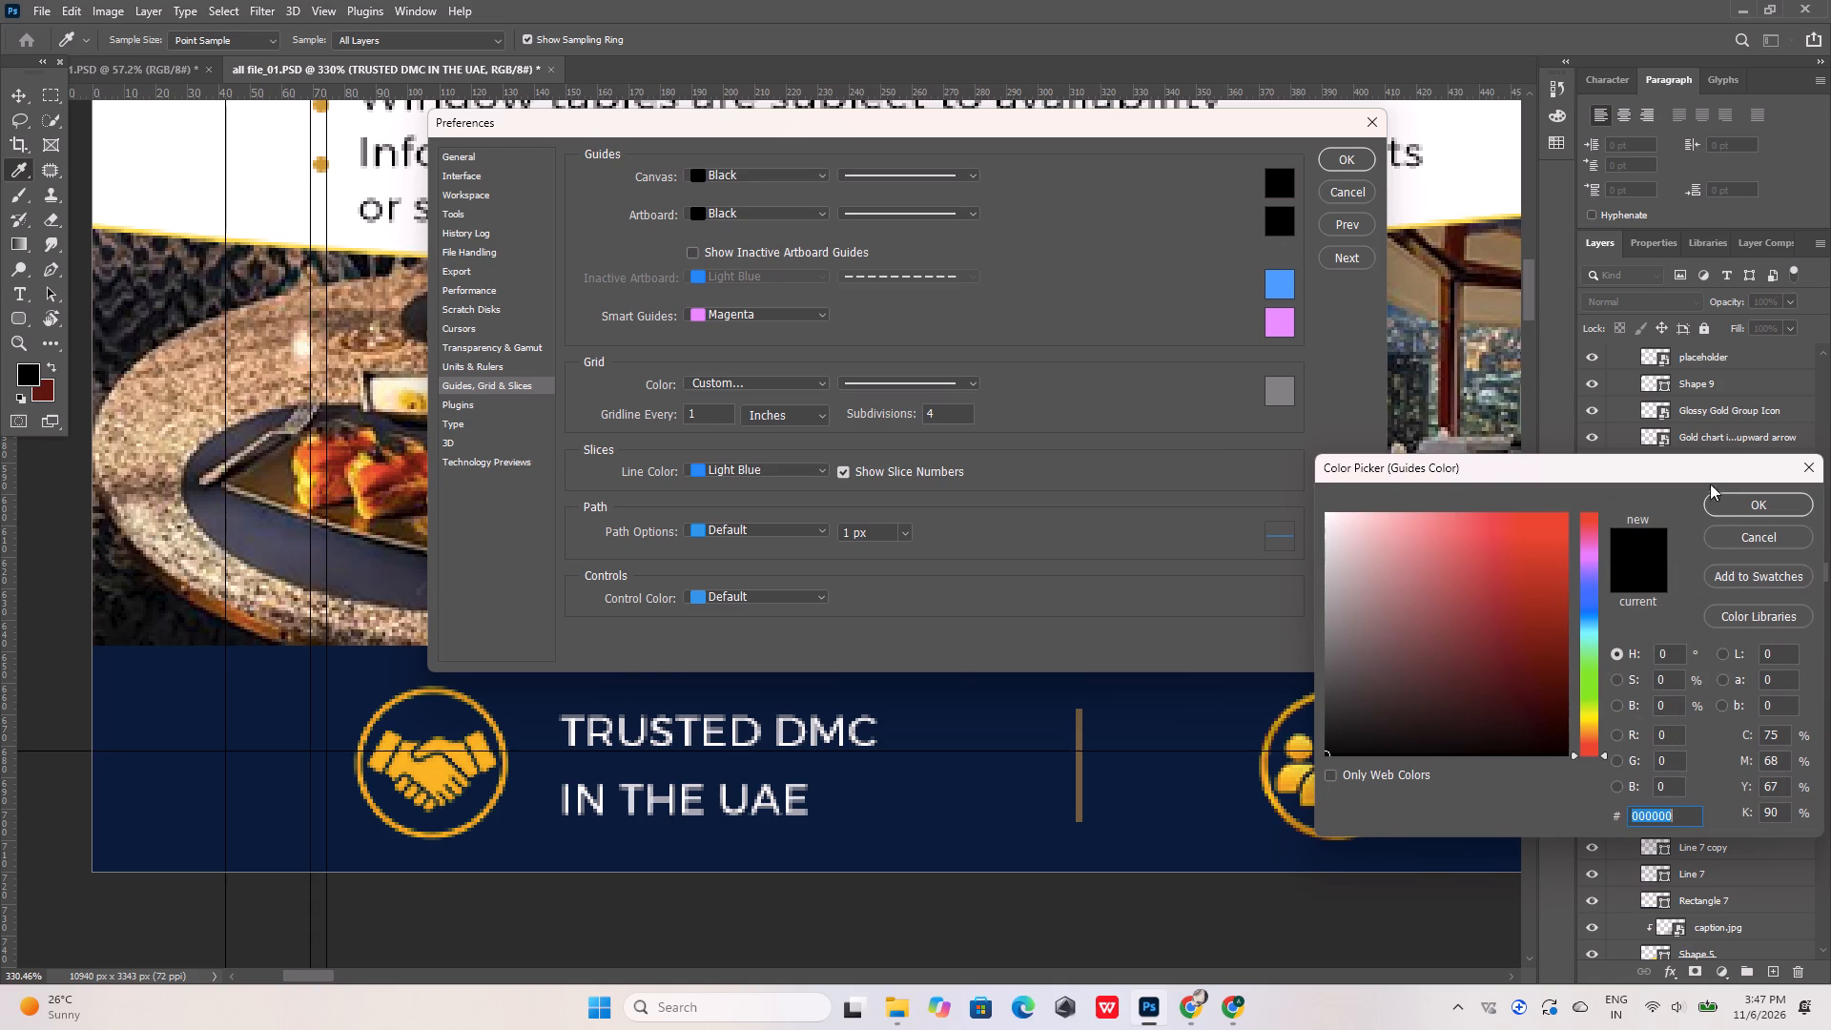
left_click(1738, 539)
Set the artboard guide colour to white in the Guides preferences so the guides contrast with the navy footer.
left_click(1284, 227)
left_click_drag(1401, 602, 1308, 474)
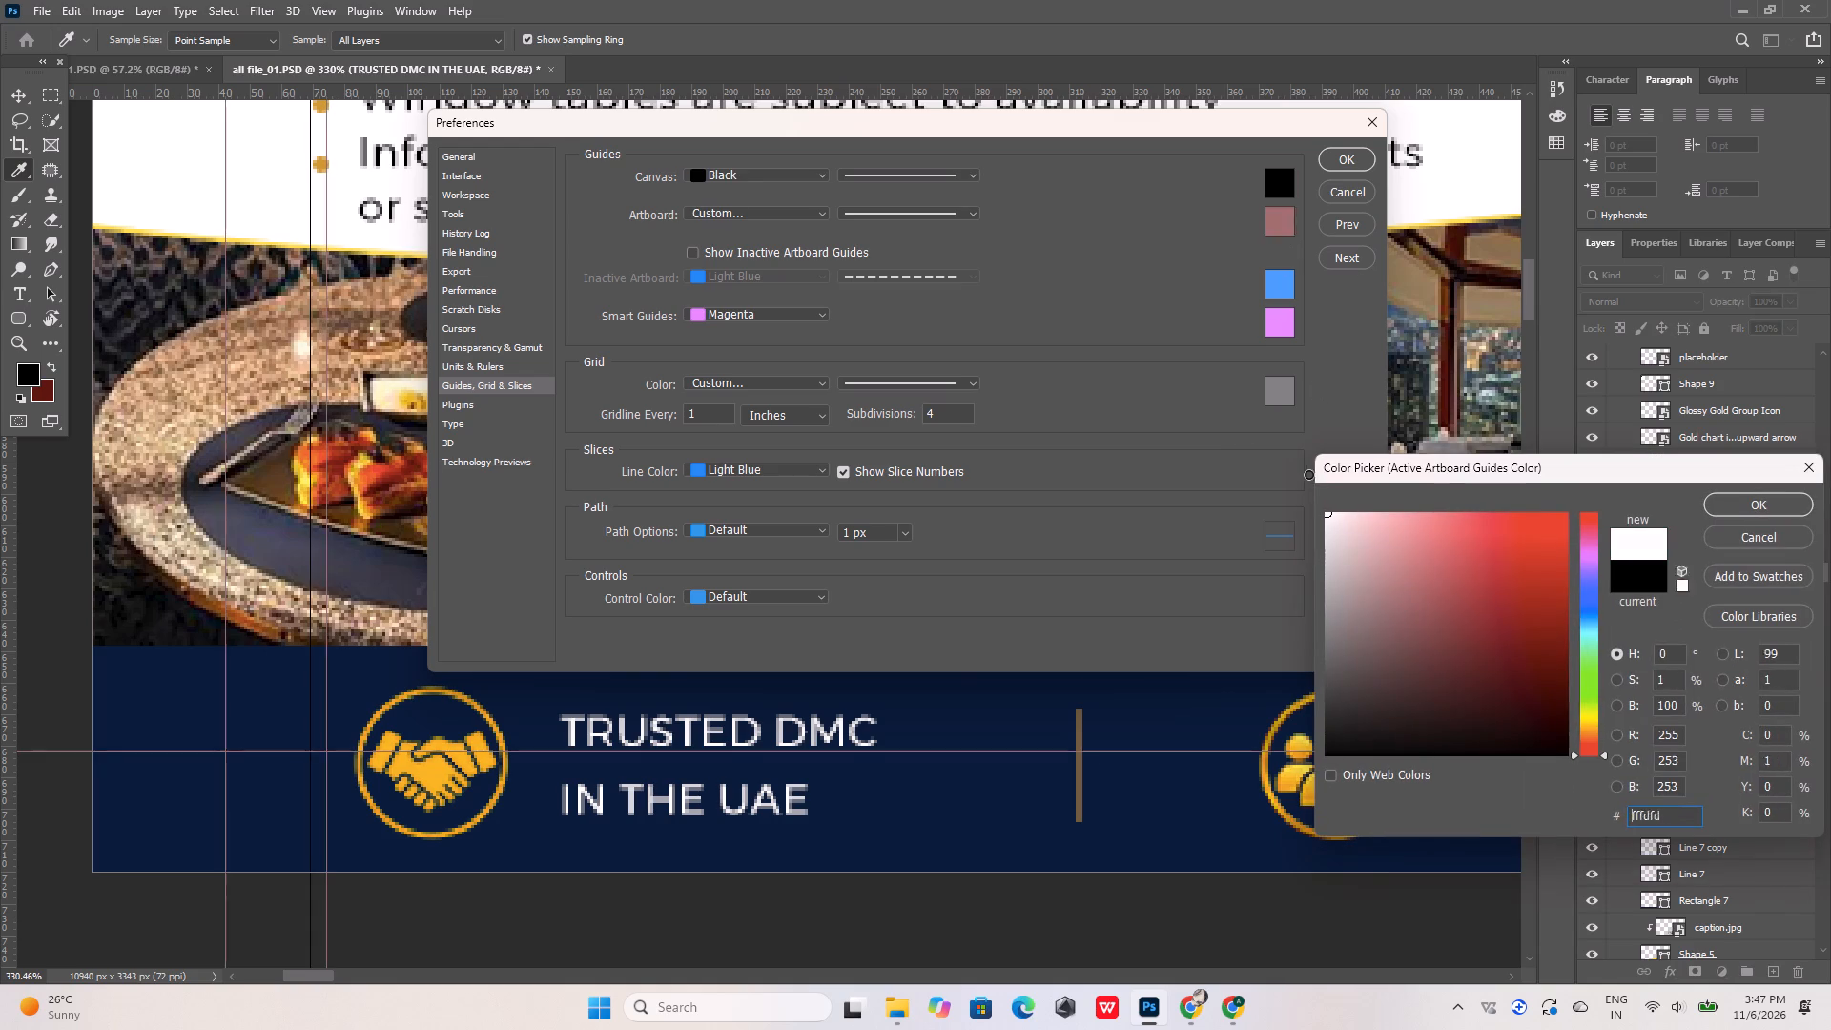
left_click_drag(1308, 474, 1306, 470)
left_click(1759, 507)
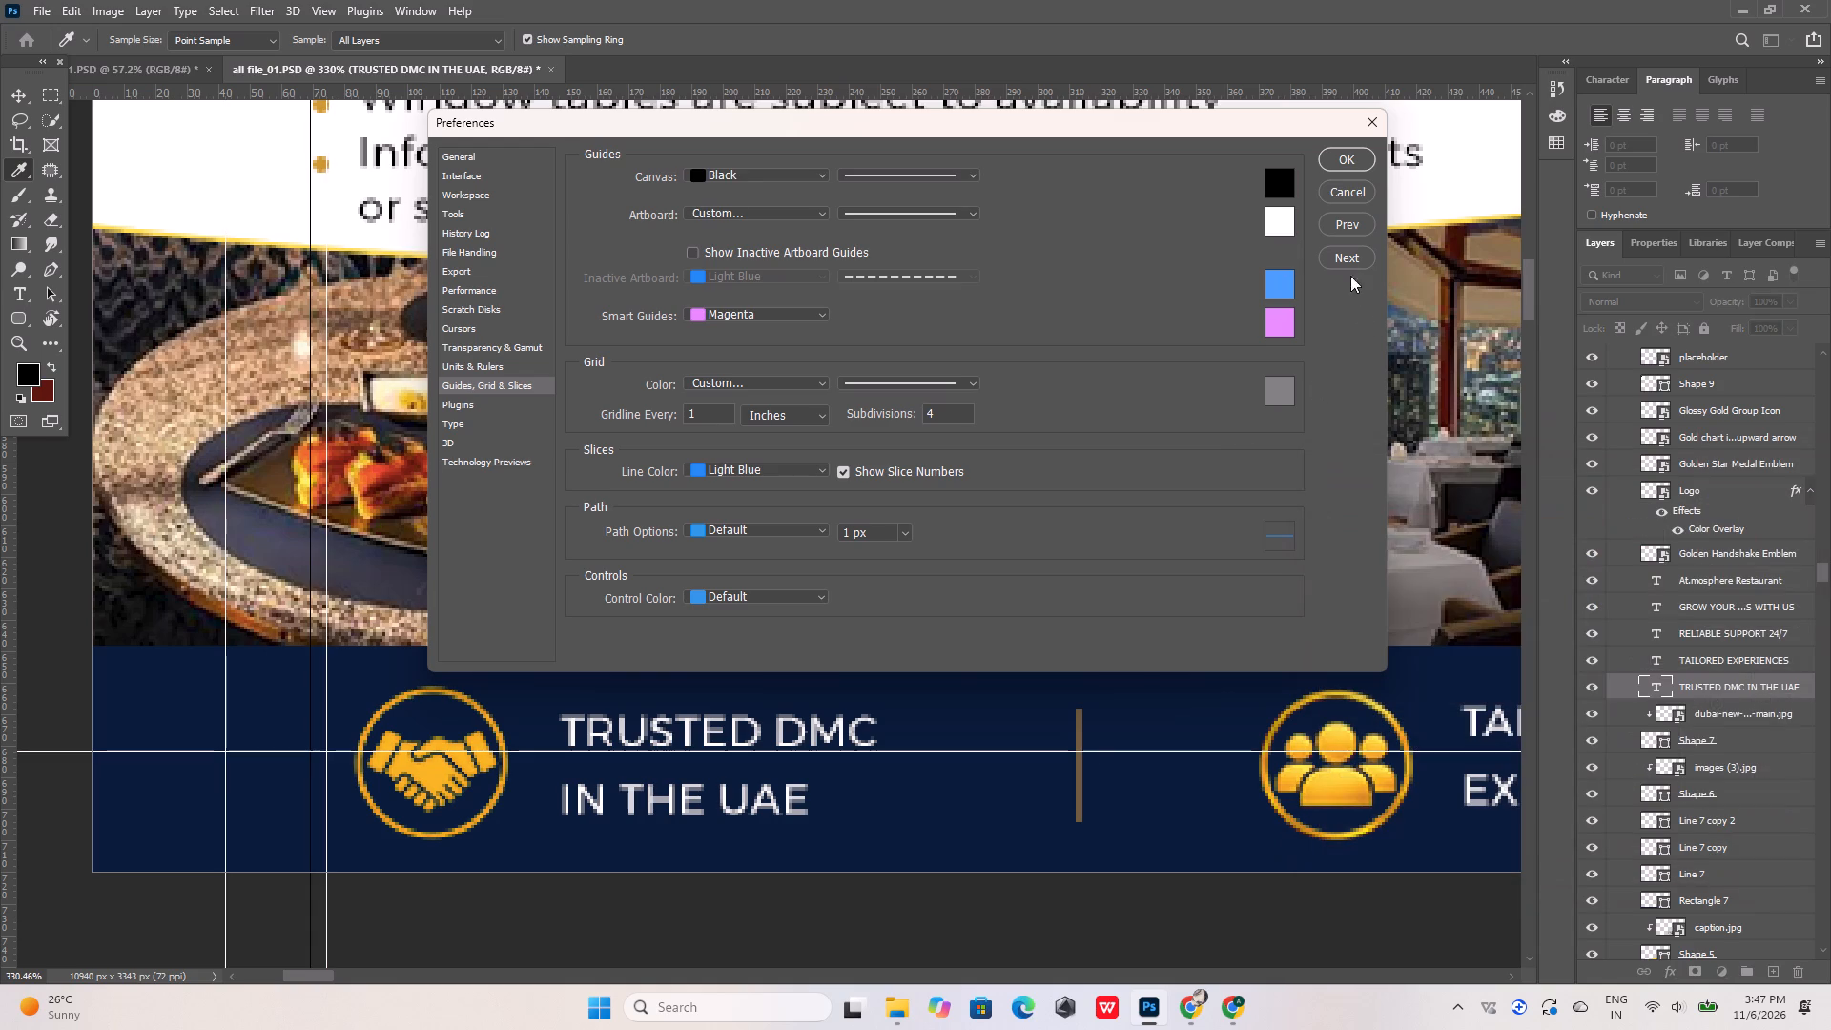
left_click(1337, 155)
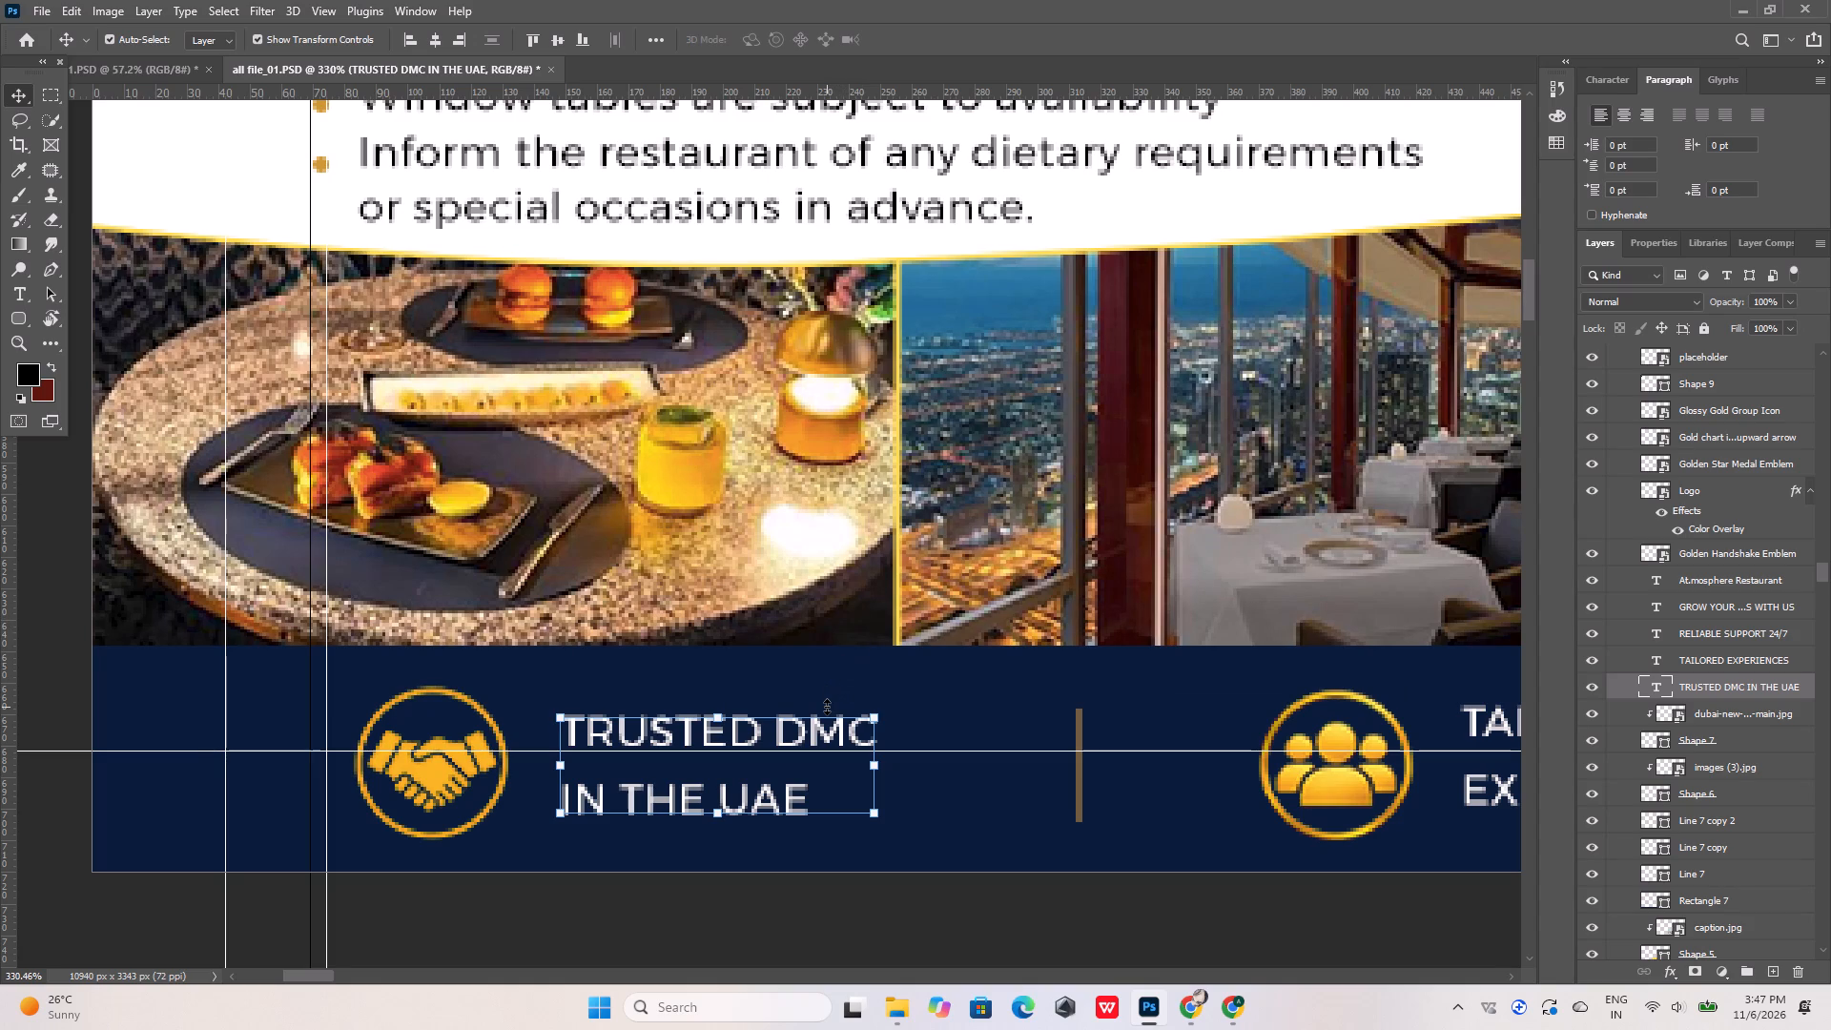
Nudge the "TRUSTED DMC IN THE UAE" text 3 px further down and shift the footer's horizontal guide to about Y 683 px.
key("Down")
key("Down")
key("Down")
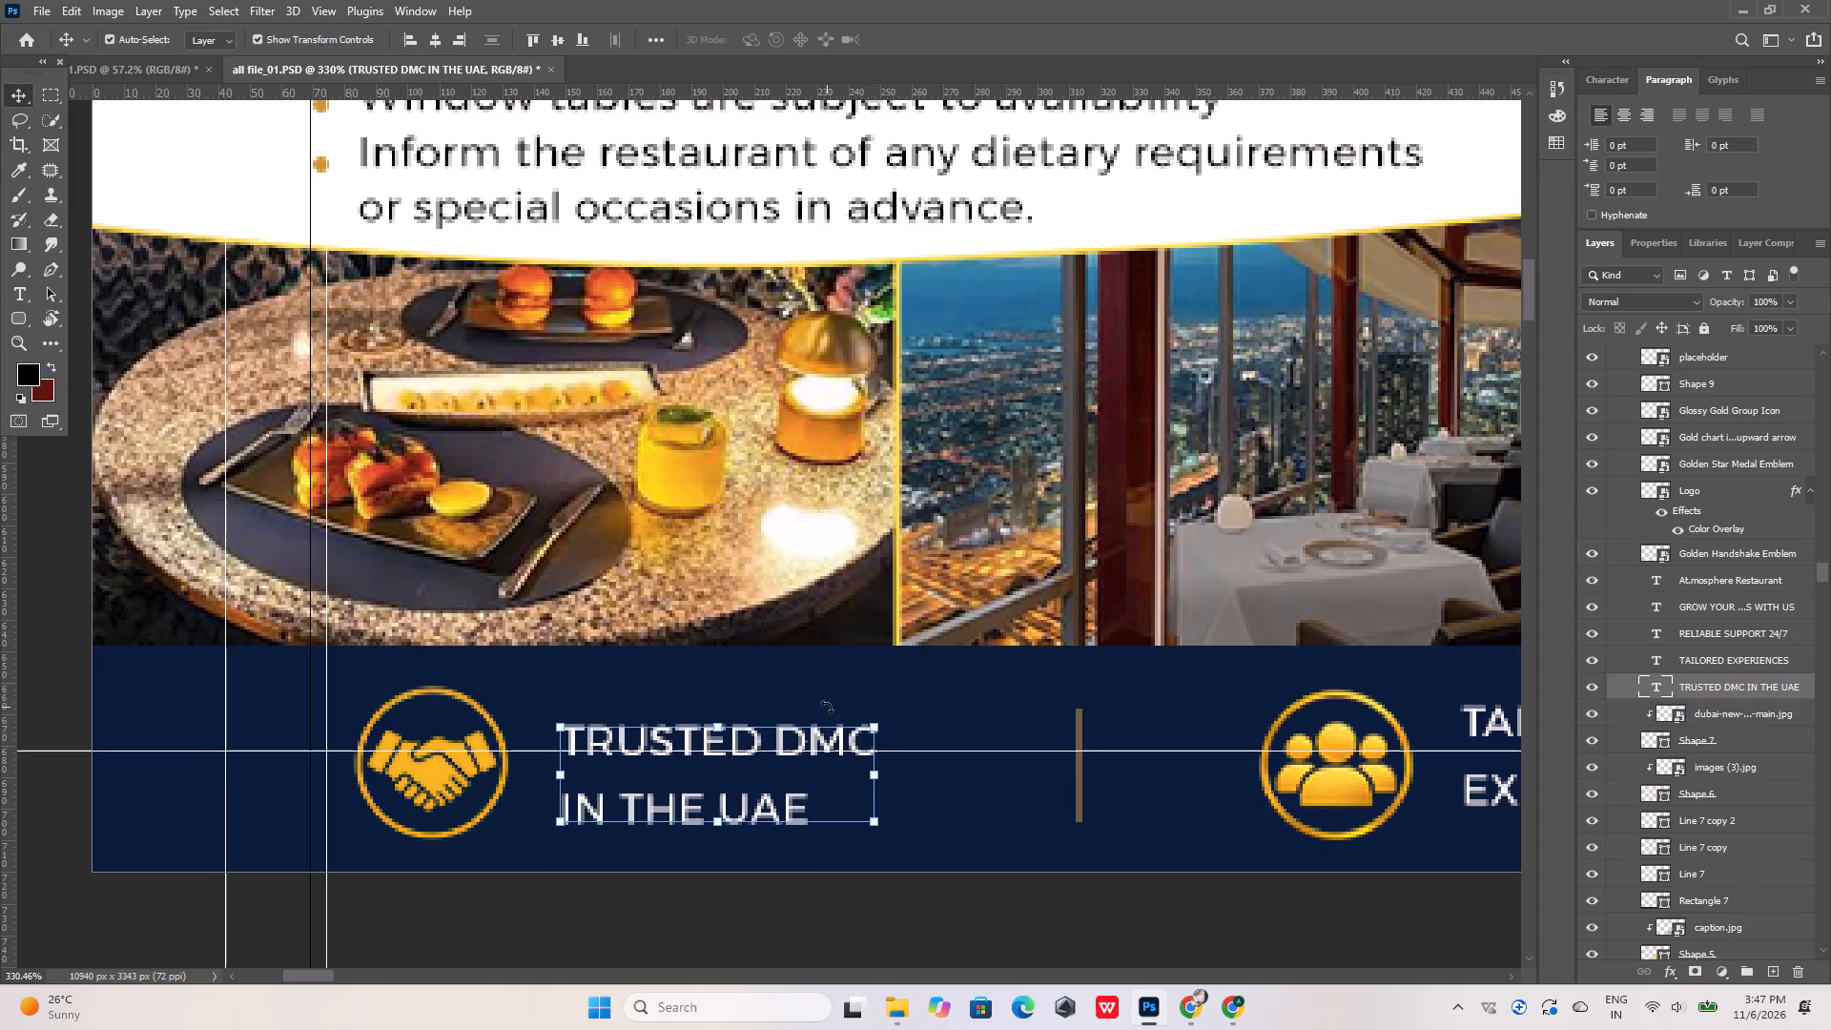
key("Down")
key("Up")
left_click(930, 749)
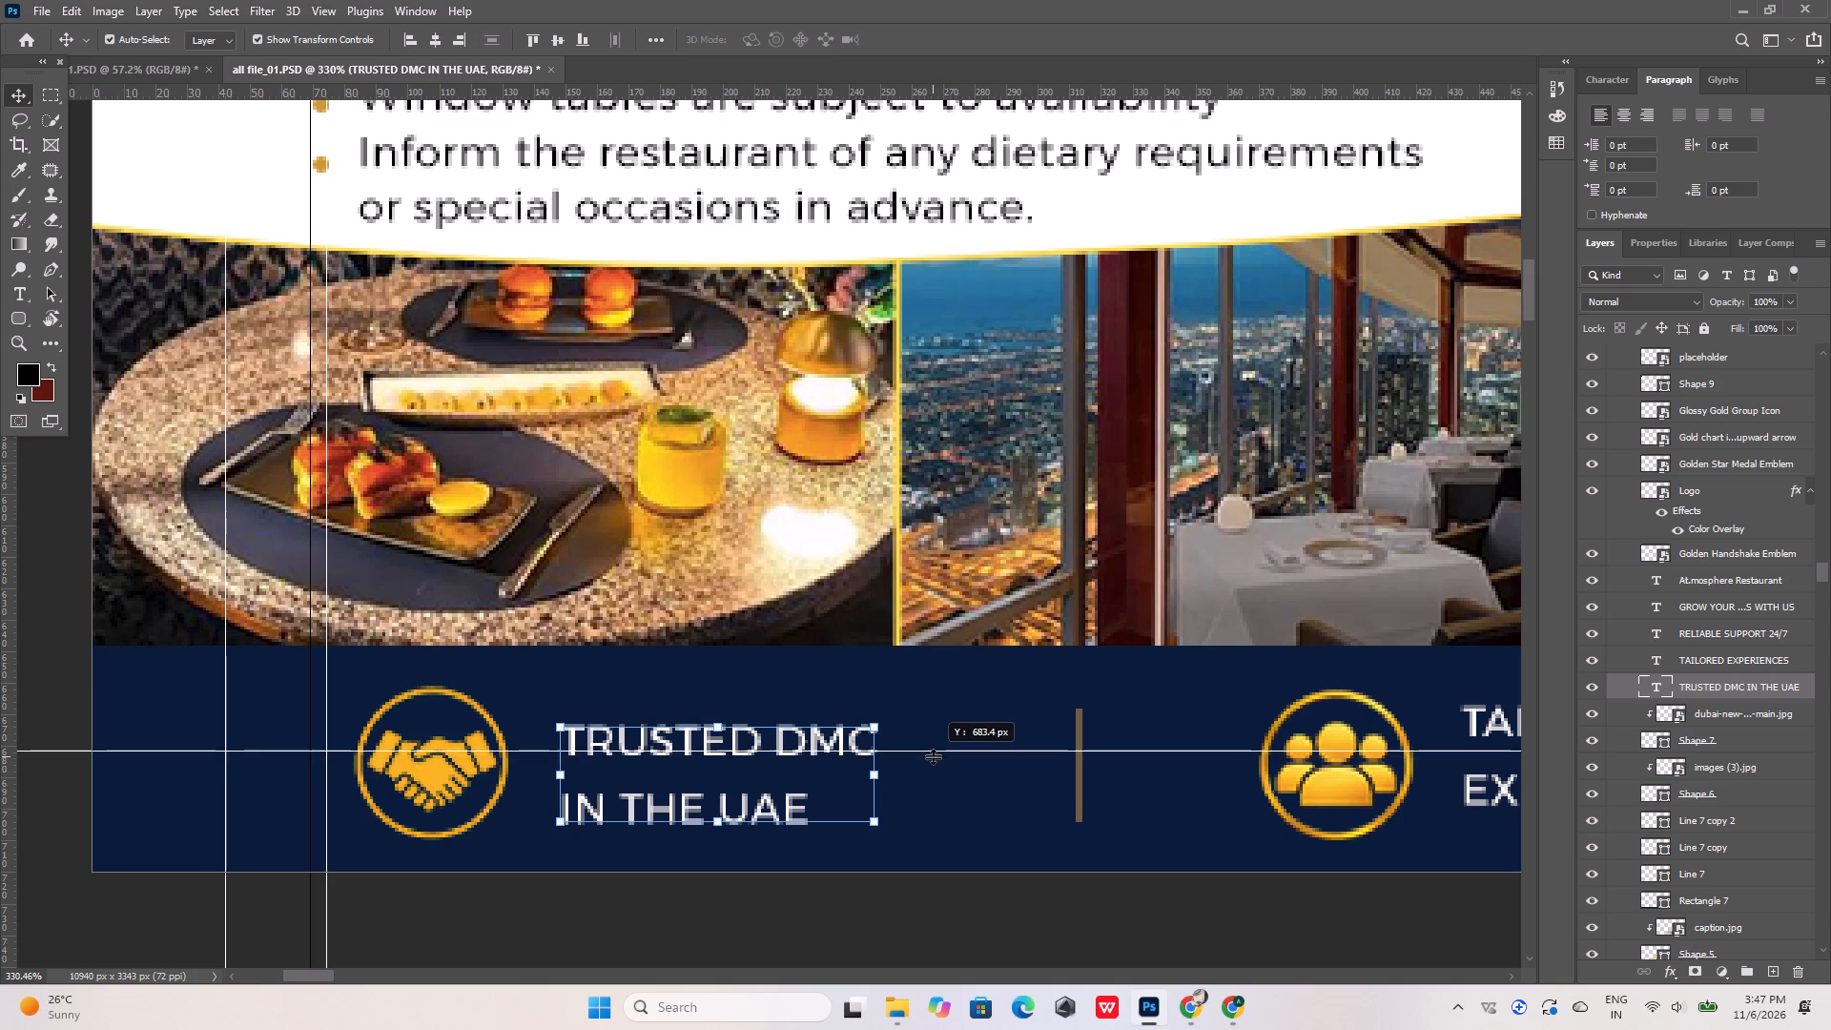
Set the leading of the "TRUSTED DMC IN THE UAE" text to 15 pt.
double_click(779, 813)
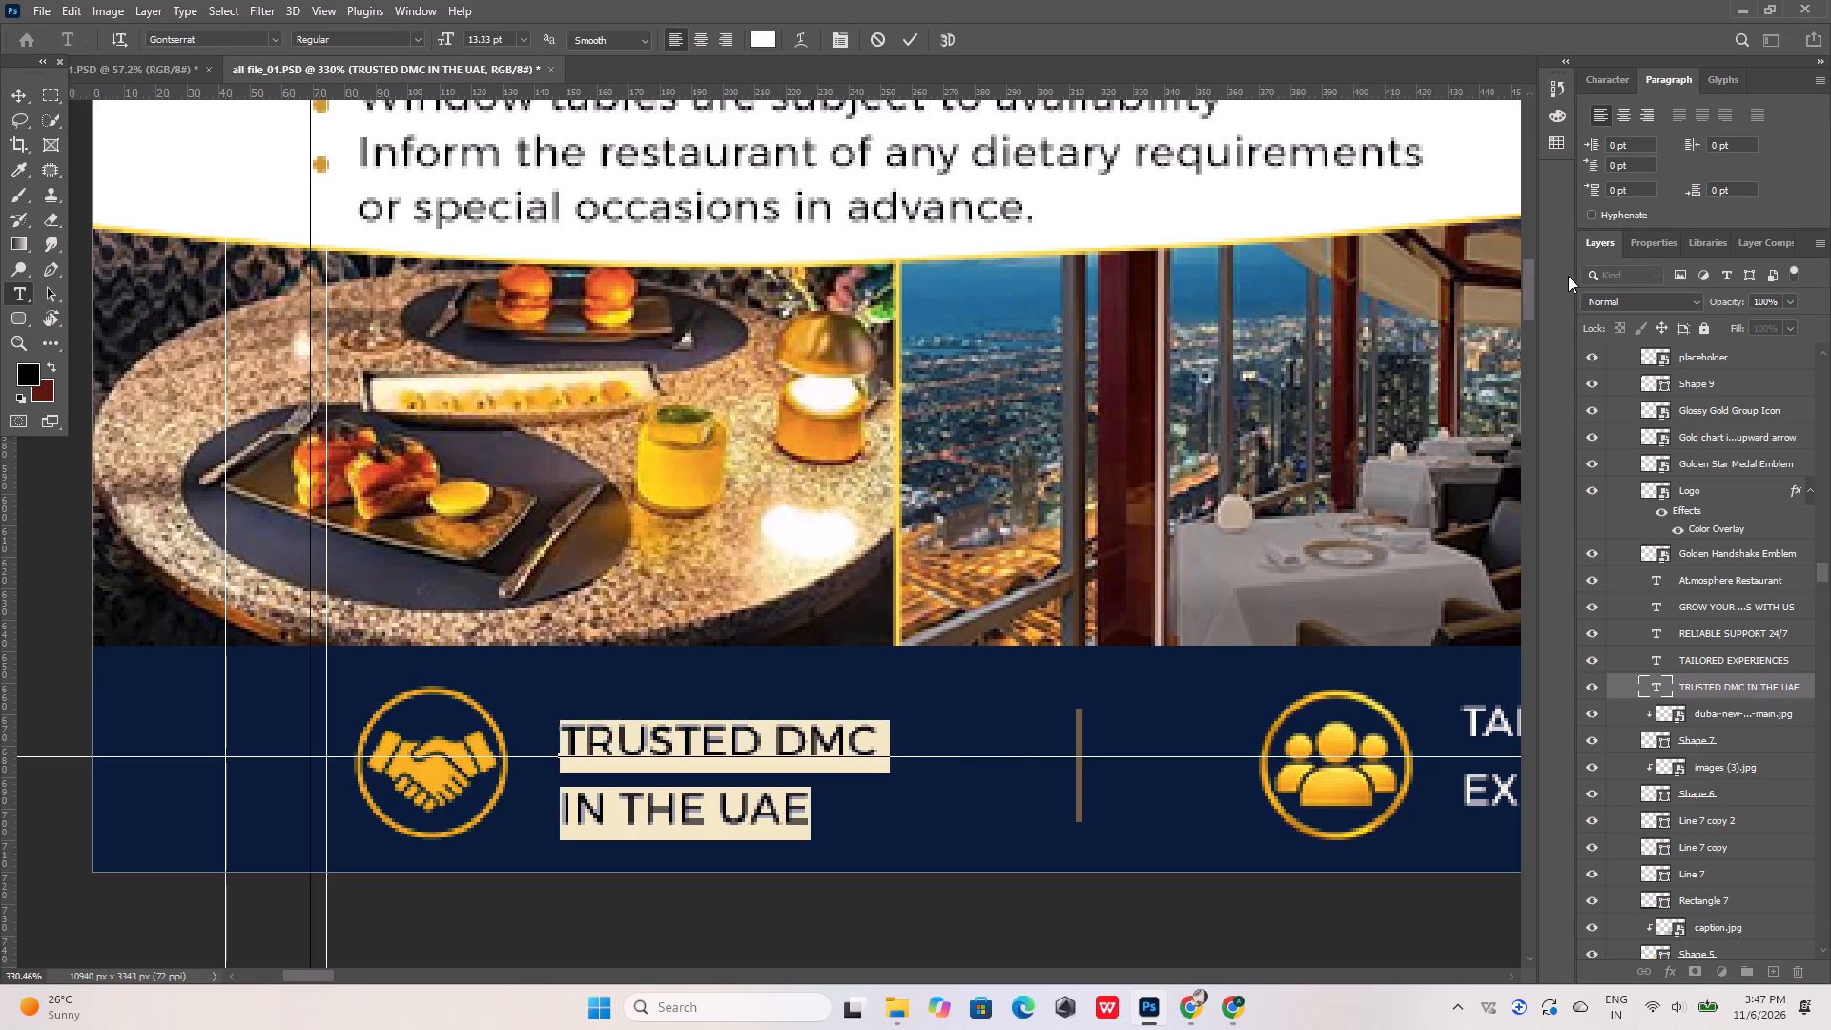
left_click(1665, 238)
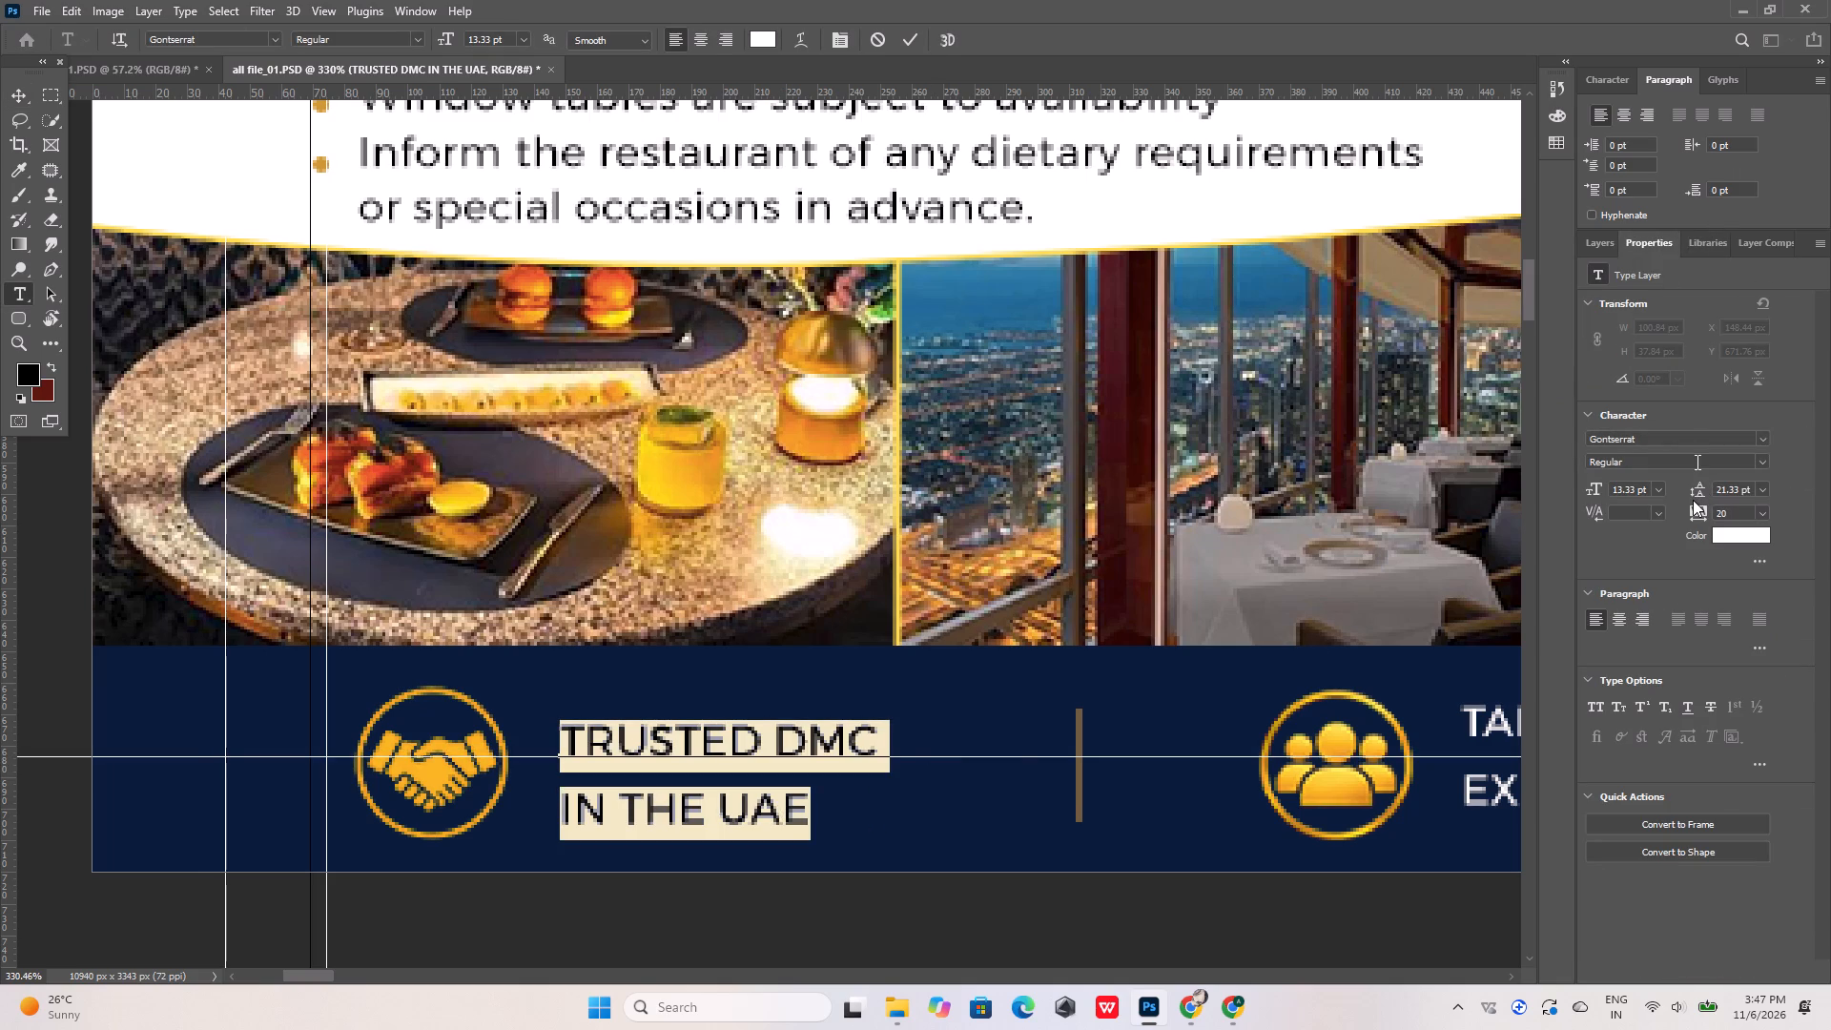
left_click(1698, 489)
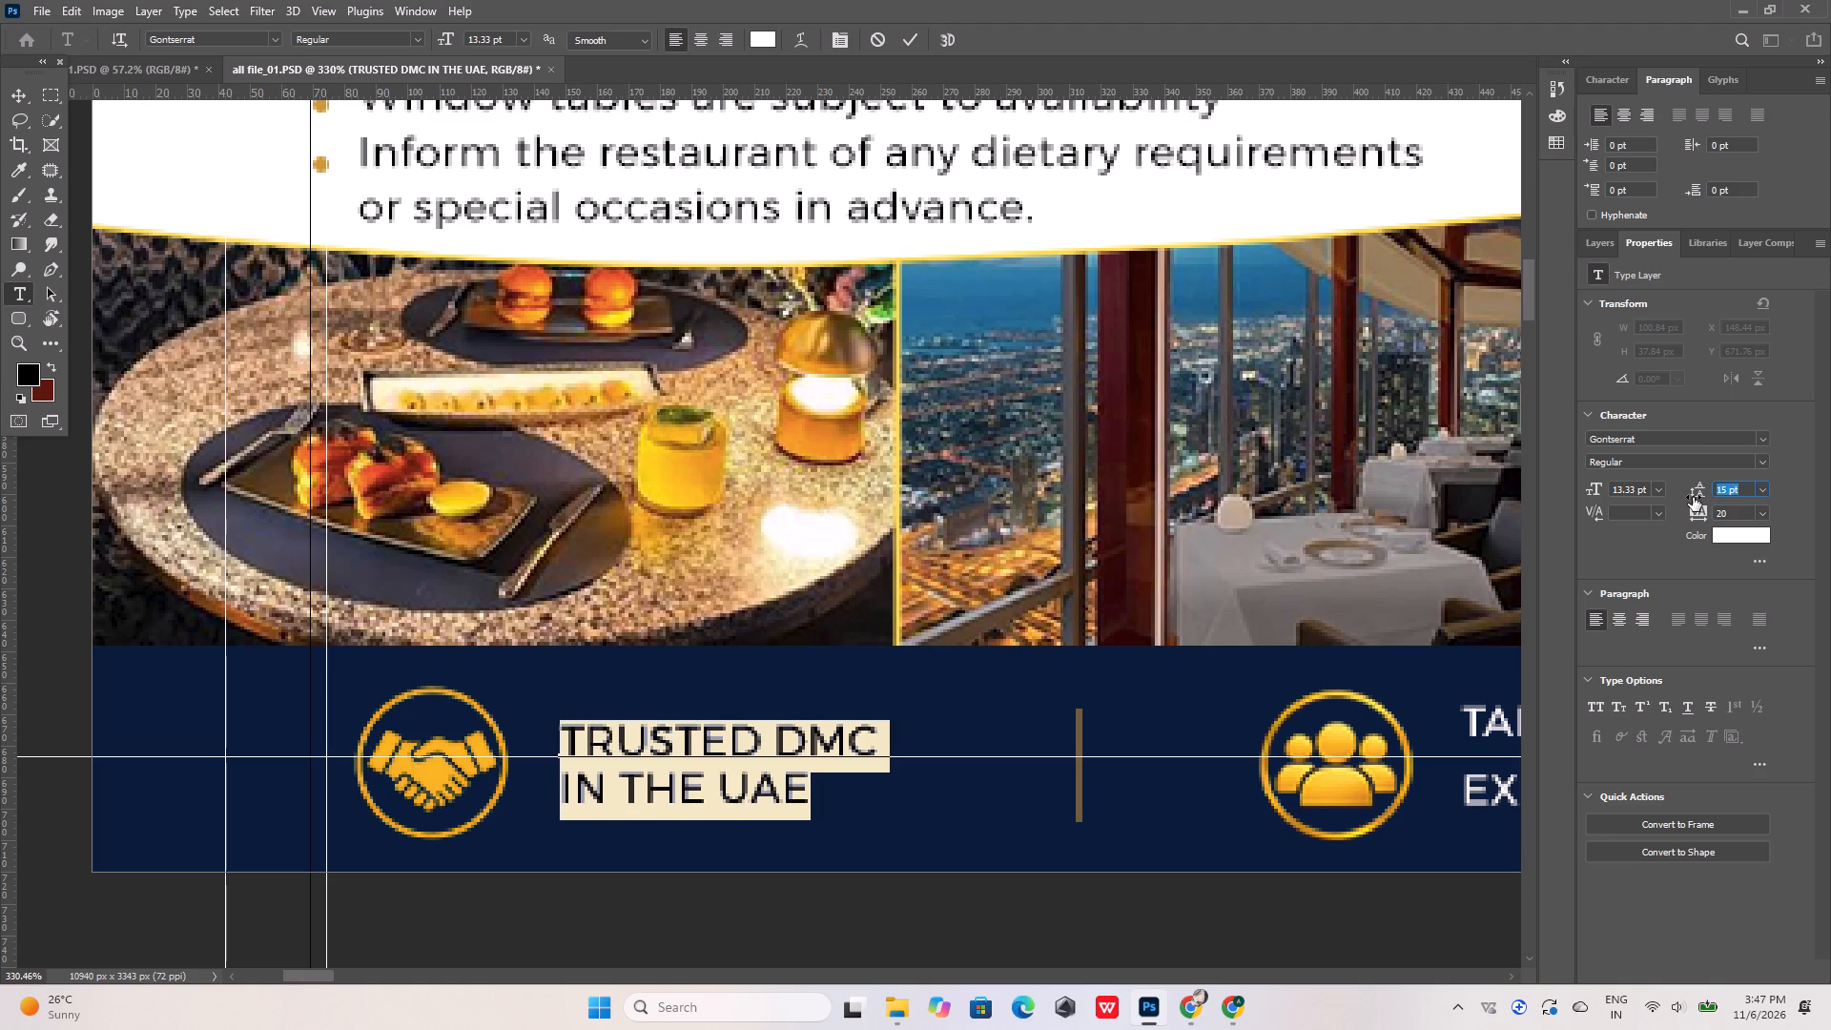
left_click(911, 39)
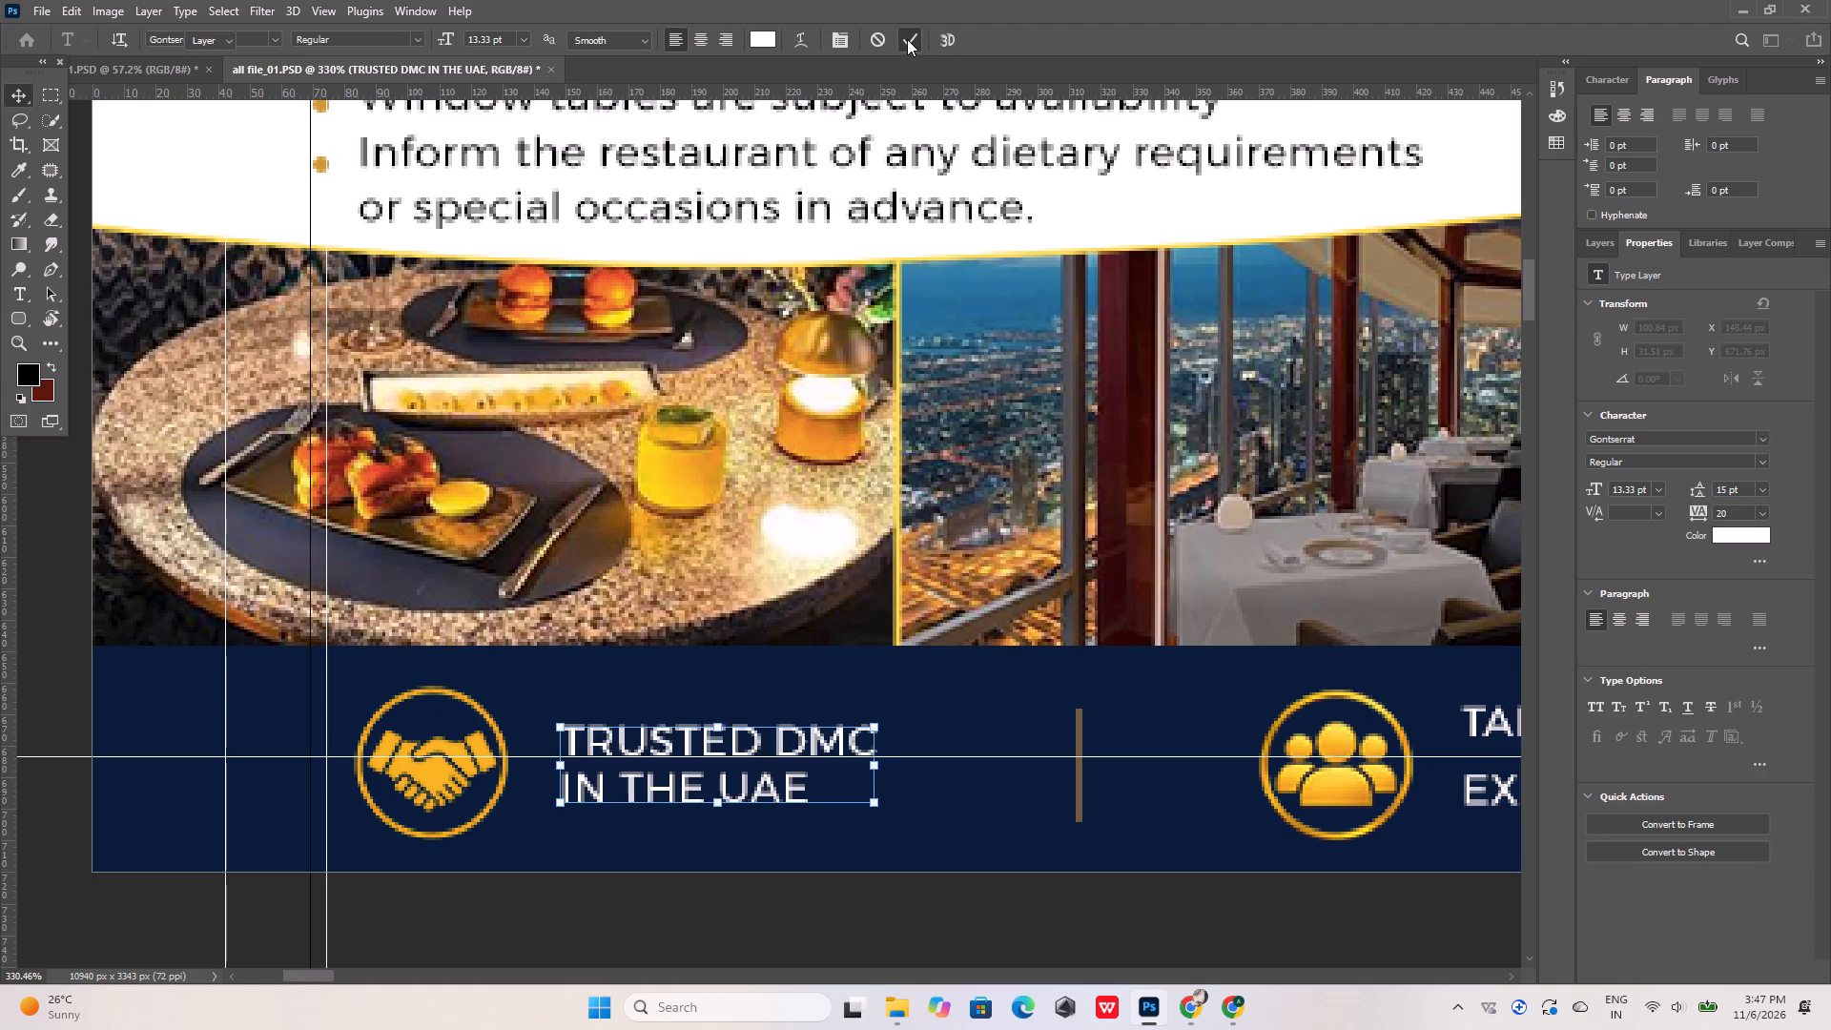
left_click(763, 686)
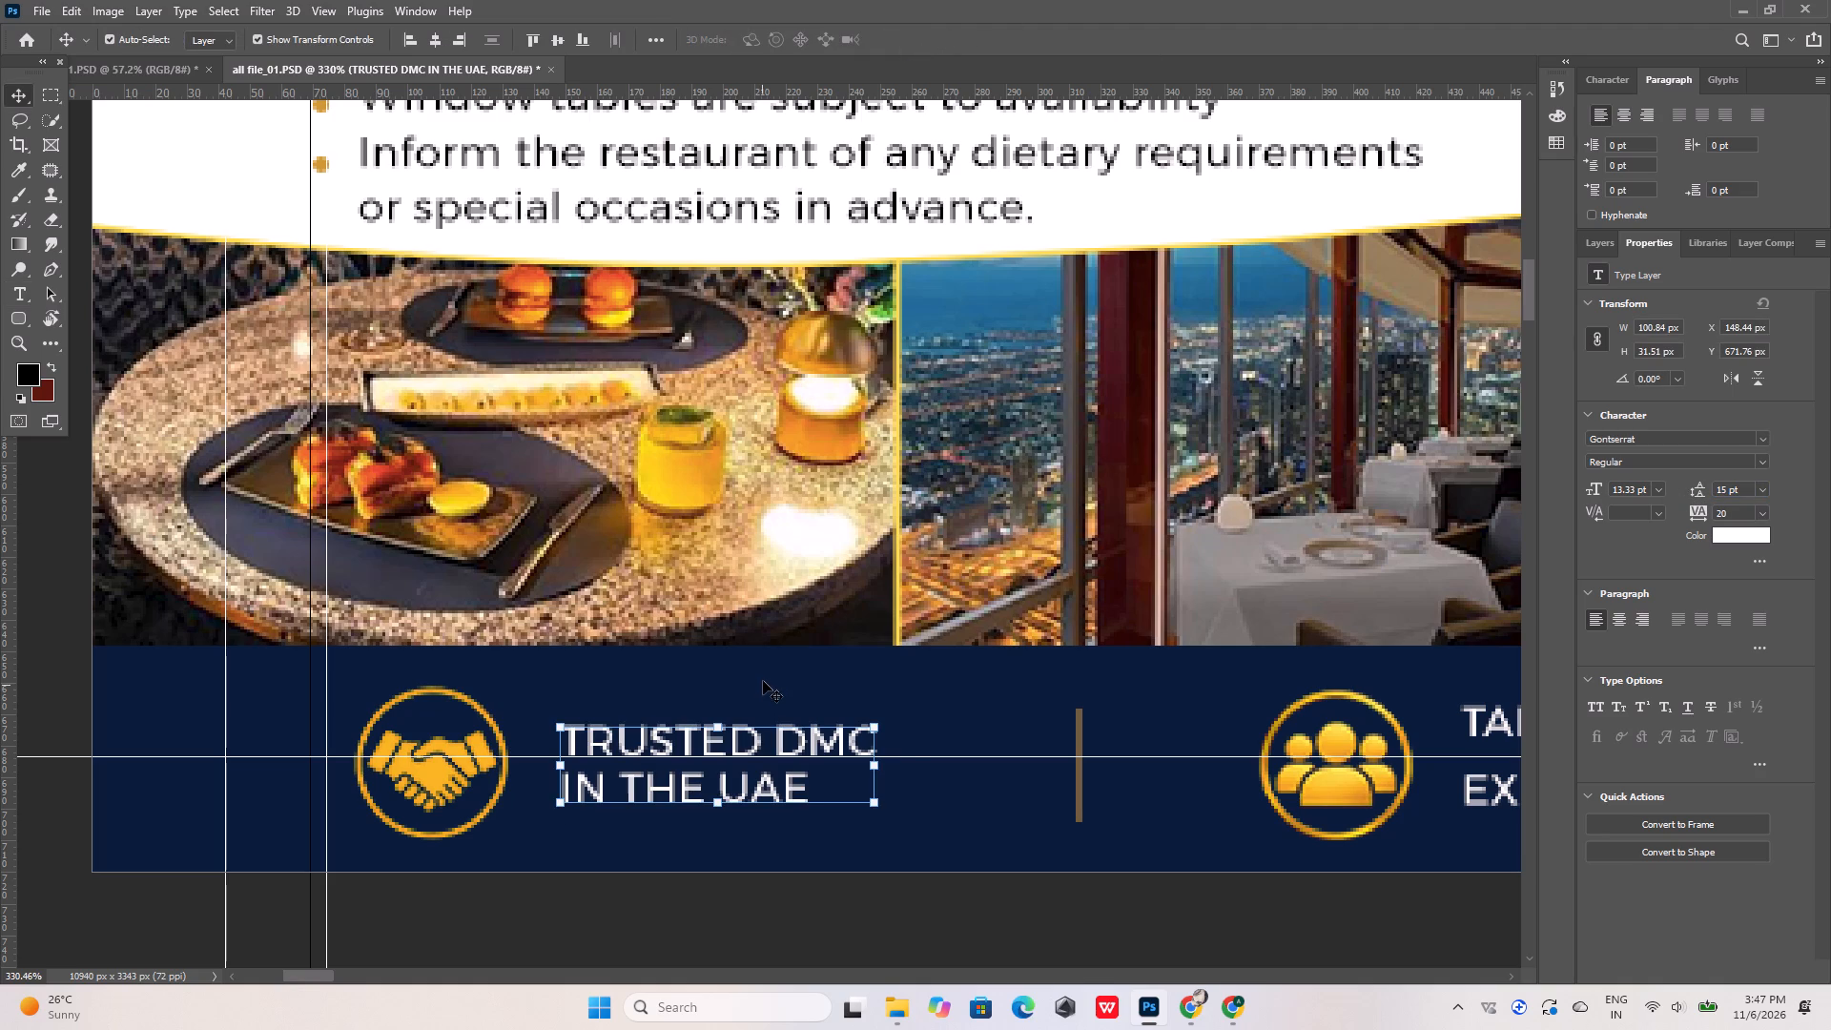
Remove the horizontal guide from the navy footer band.
left_click_drag(937, 756, 1033, 46)
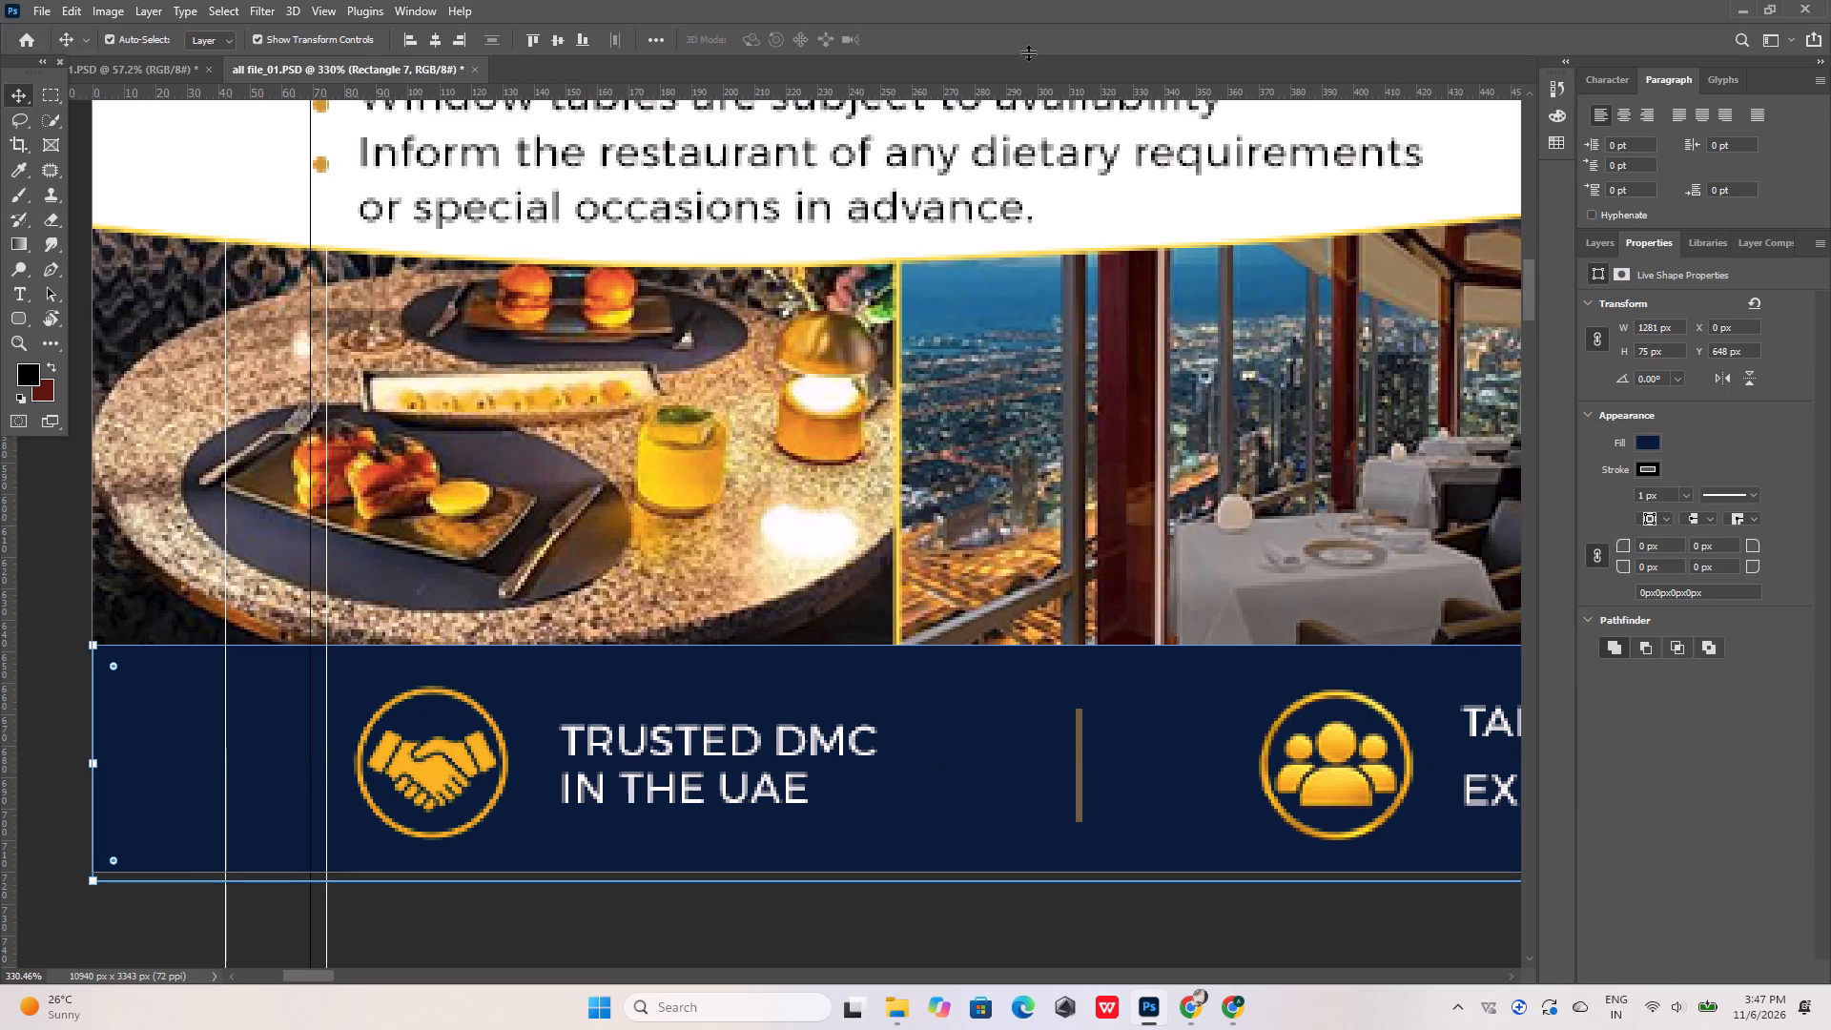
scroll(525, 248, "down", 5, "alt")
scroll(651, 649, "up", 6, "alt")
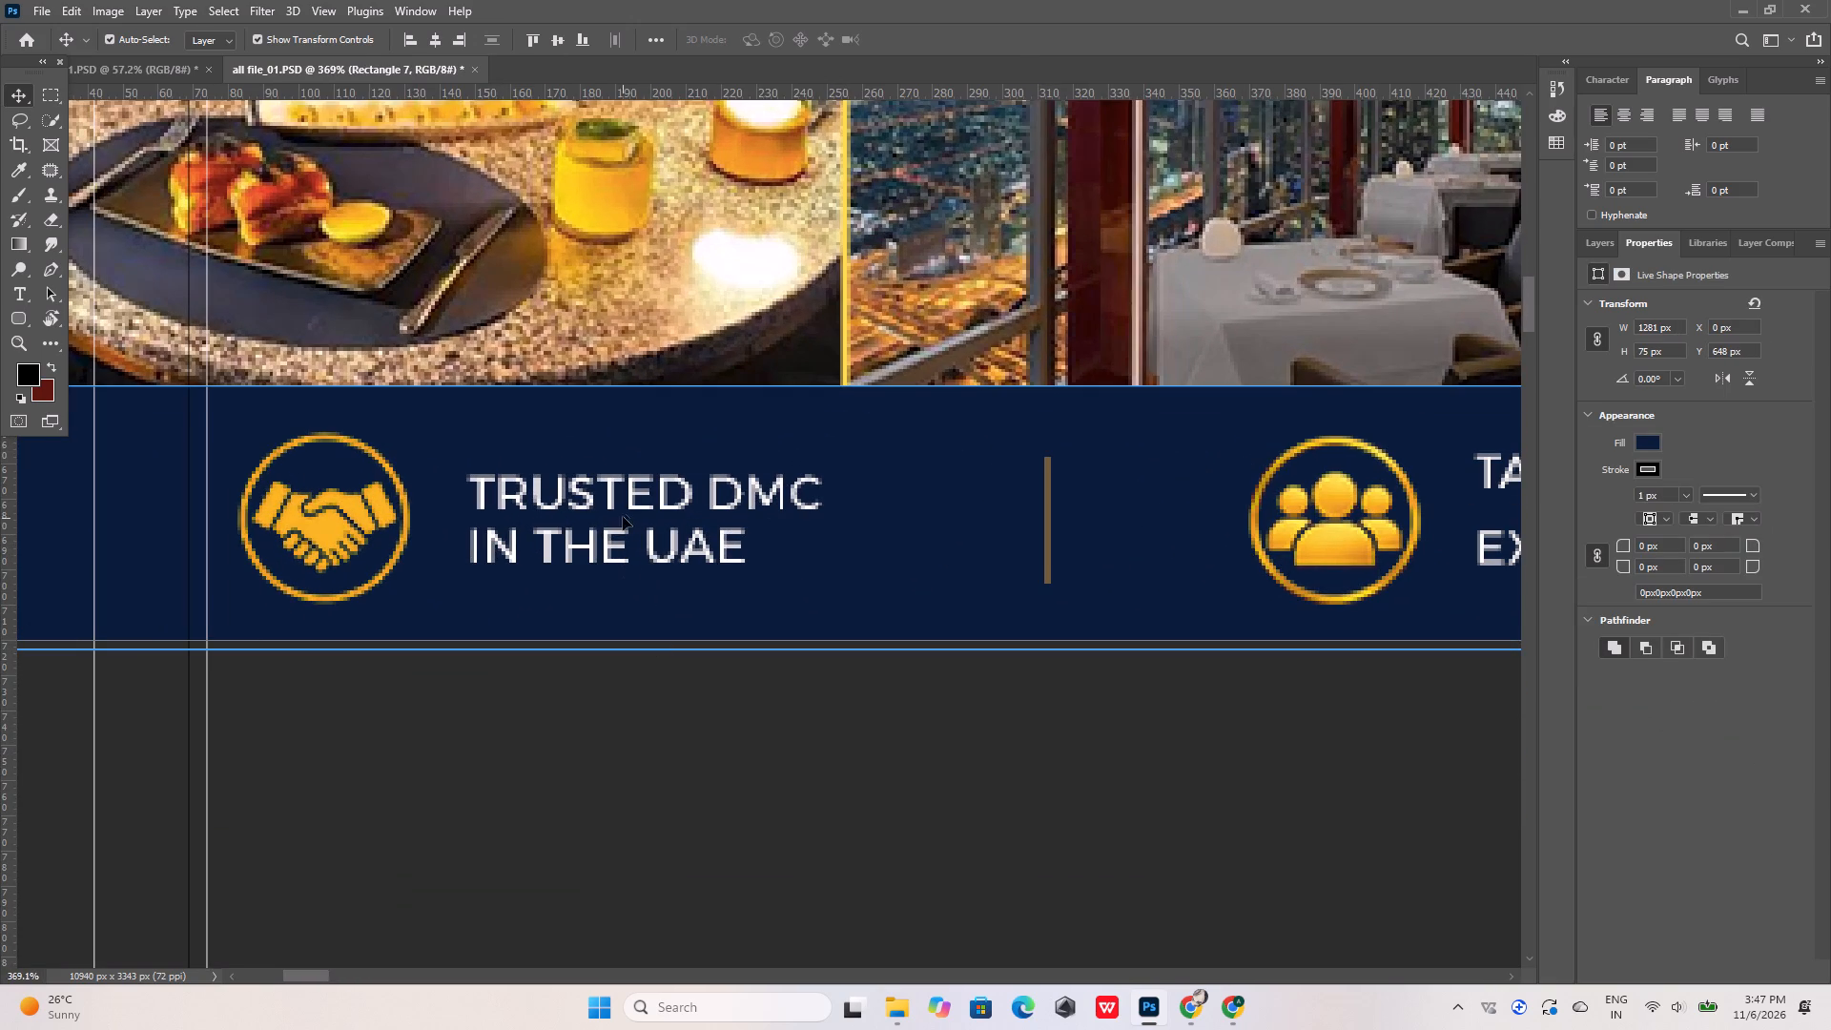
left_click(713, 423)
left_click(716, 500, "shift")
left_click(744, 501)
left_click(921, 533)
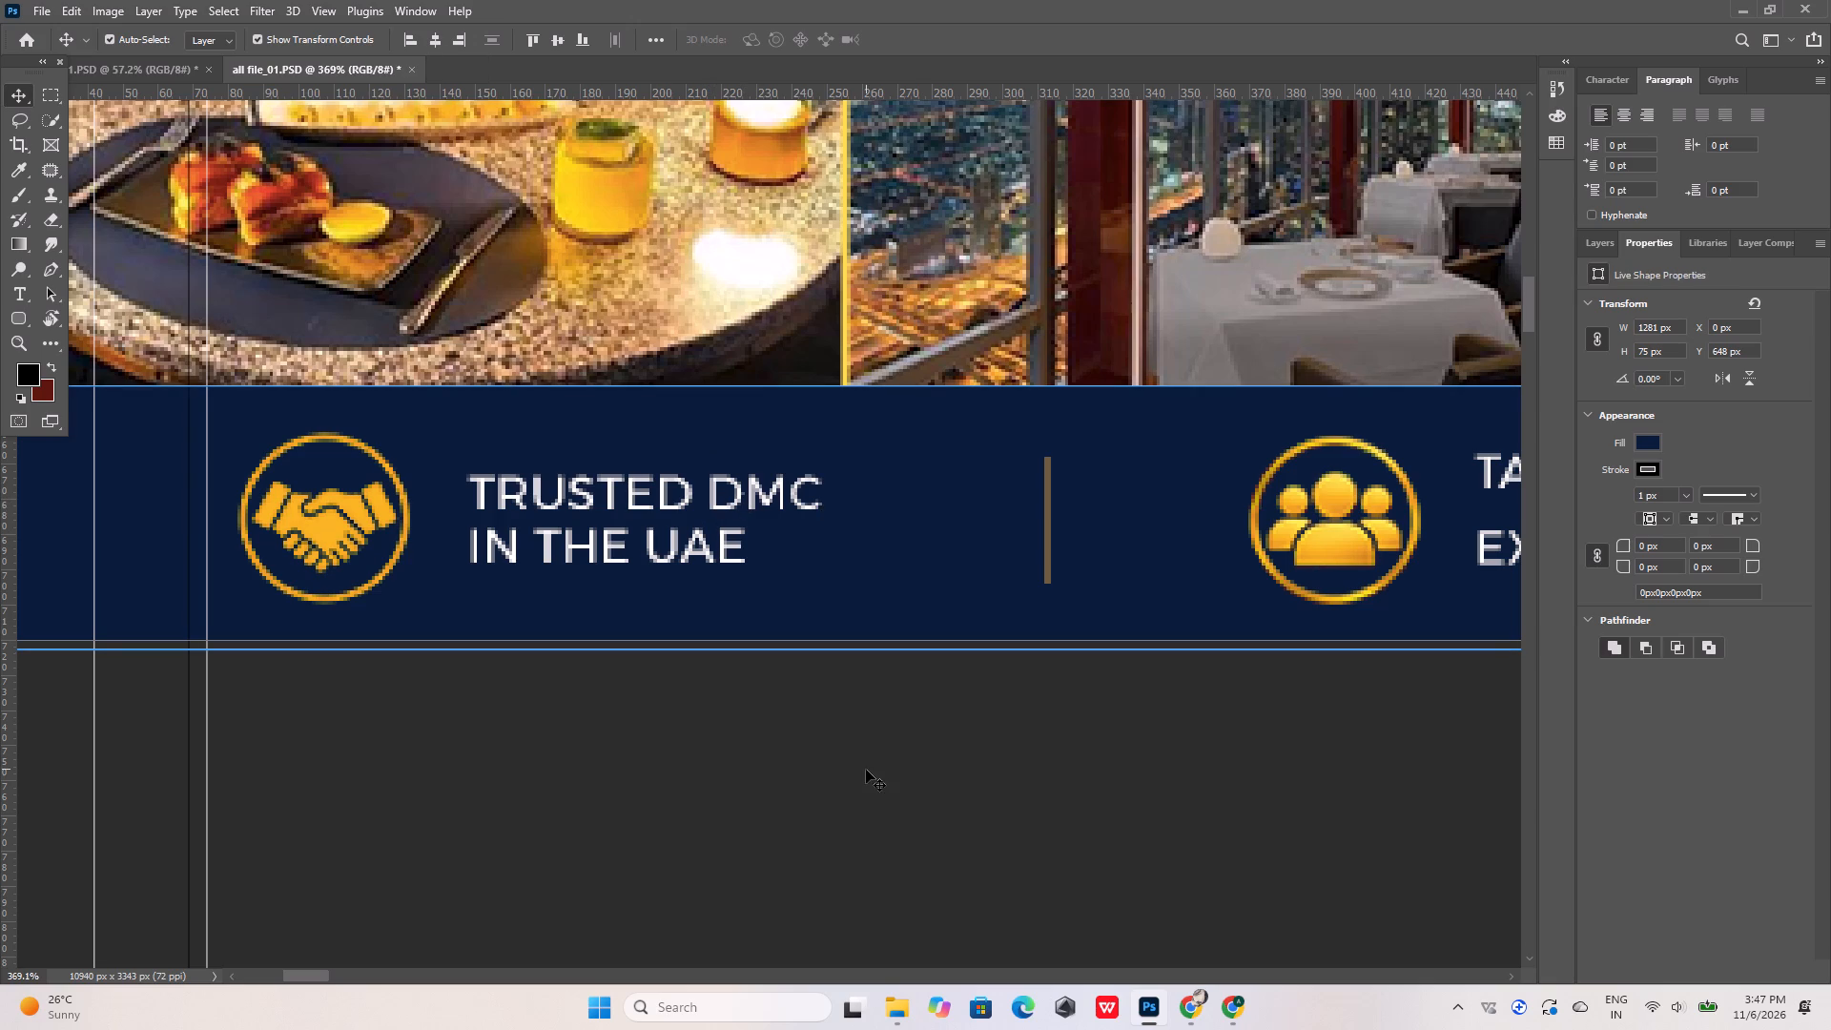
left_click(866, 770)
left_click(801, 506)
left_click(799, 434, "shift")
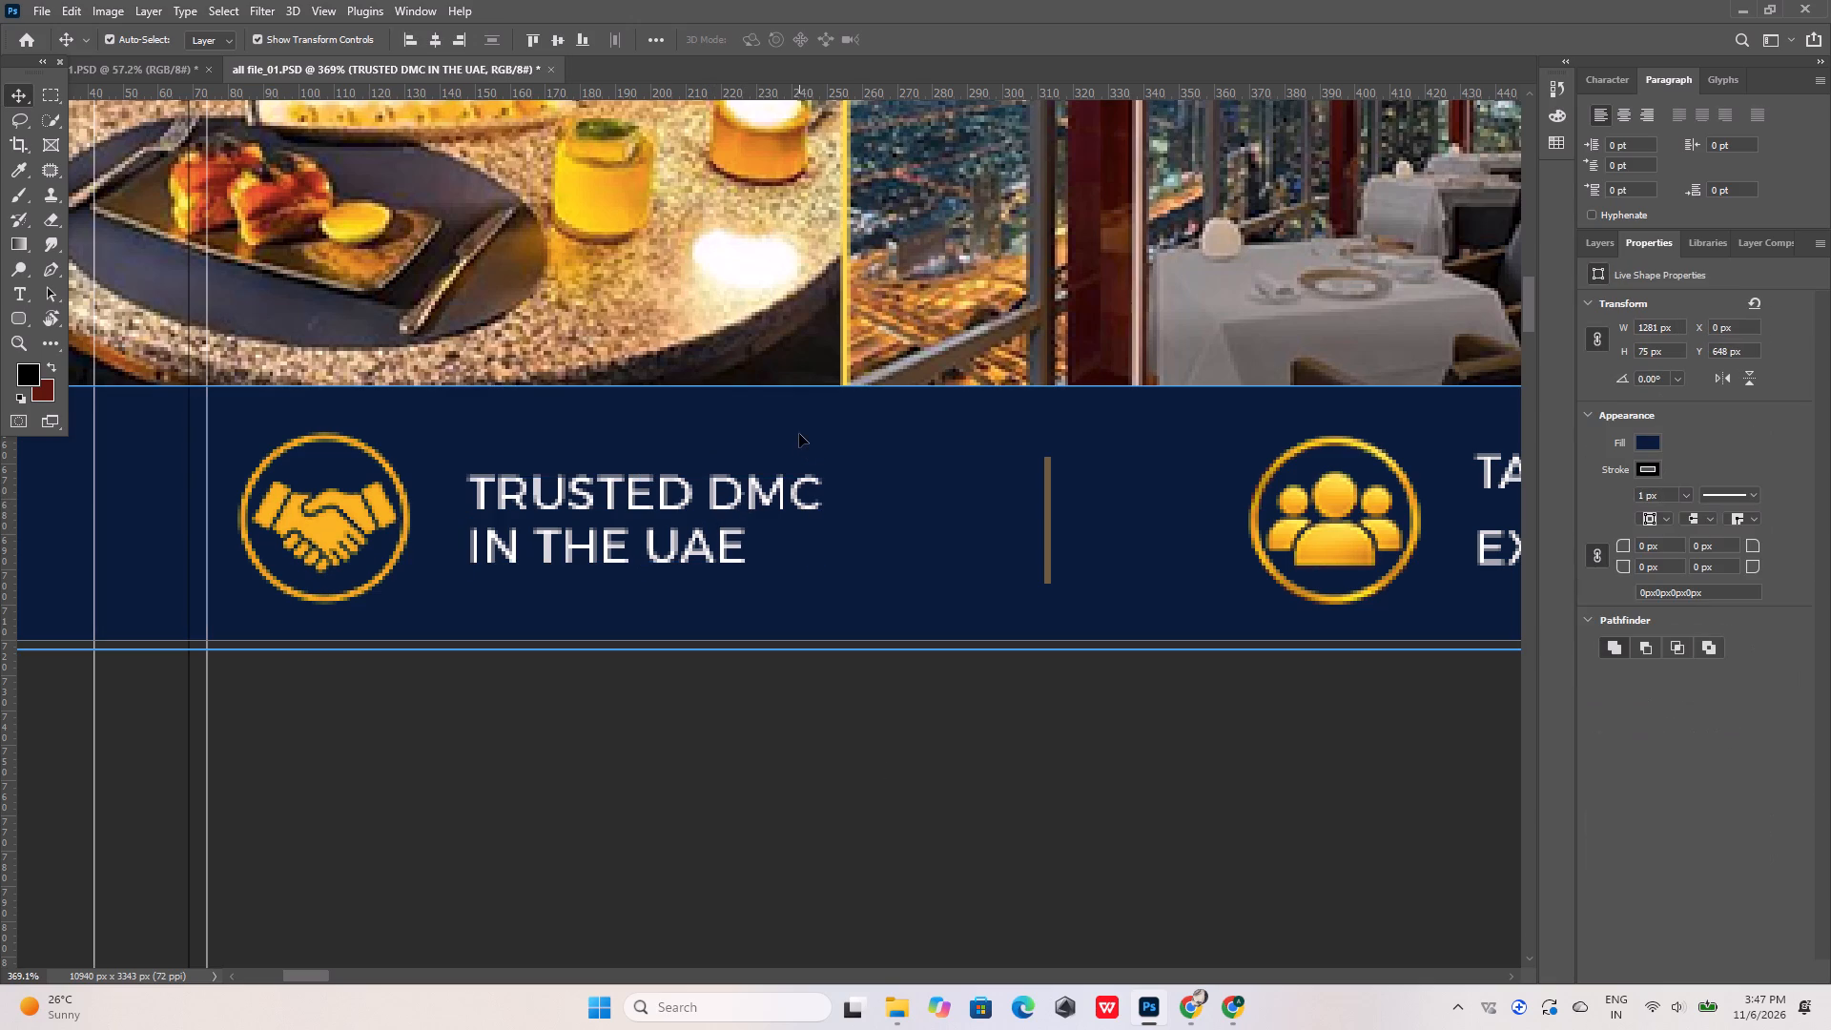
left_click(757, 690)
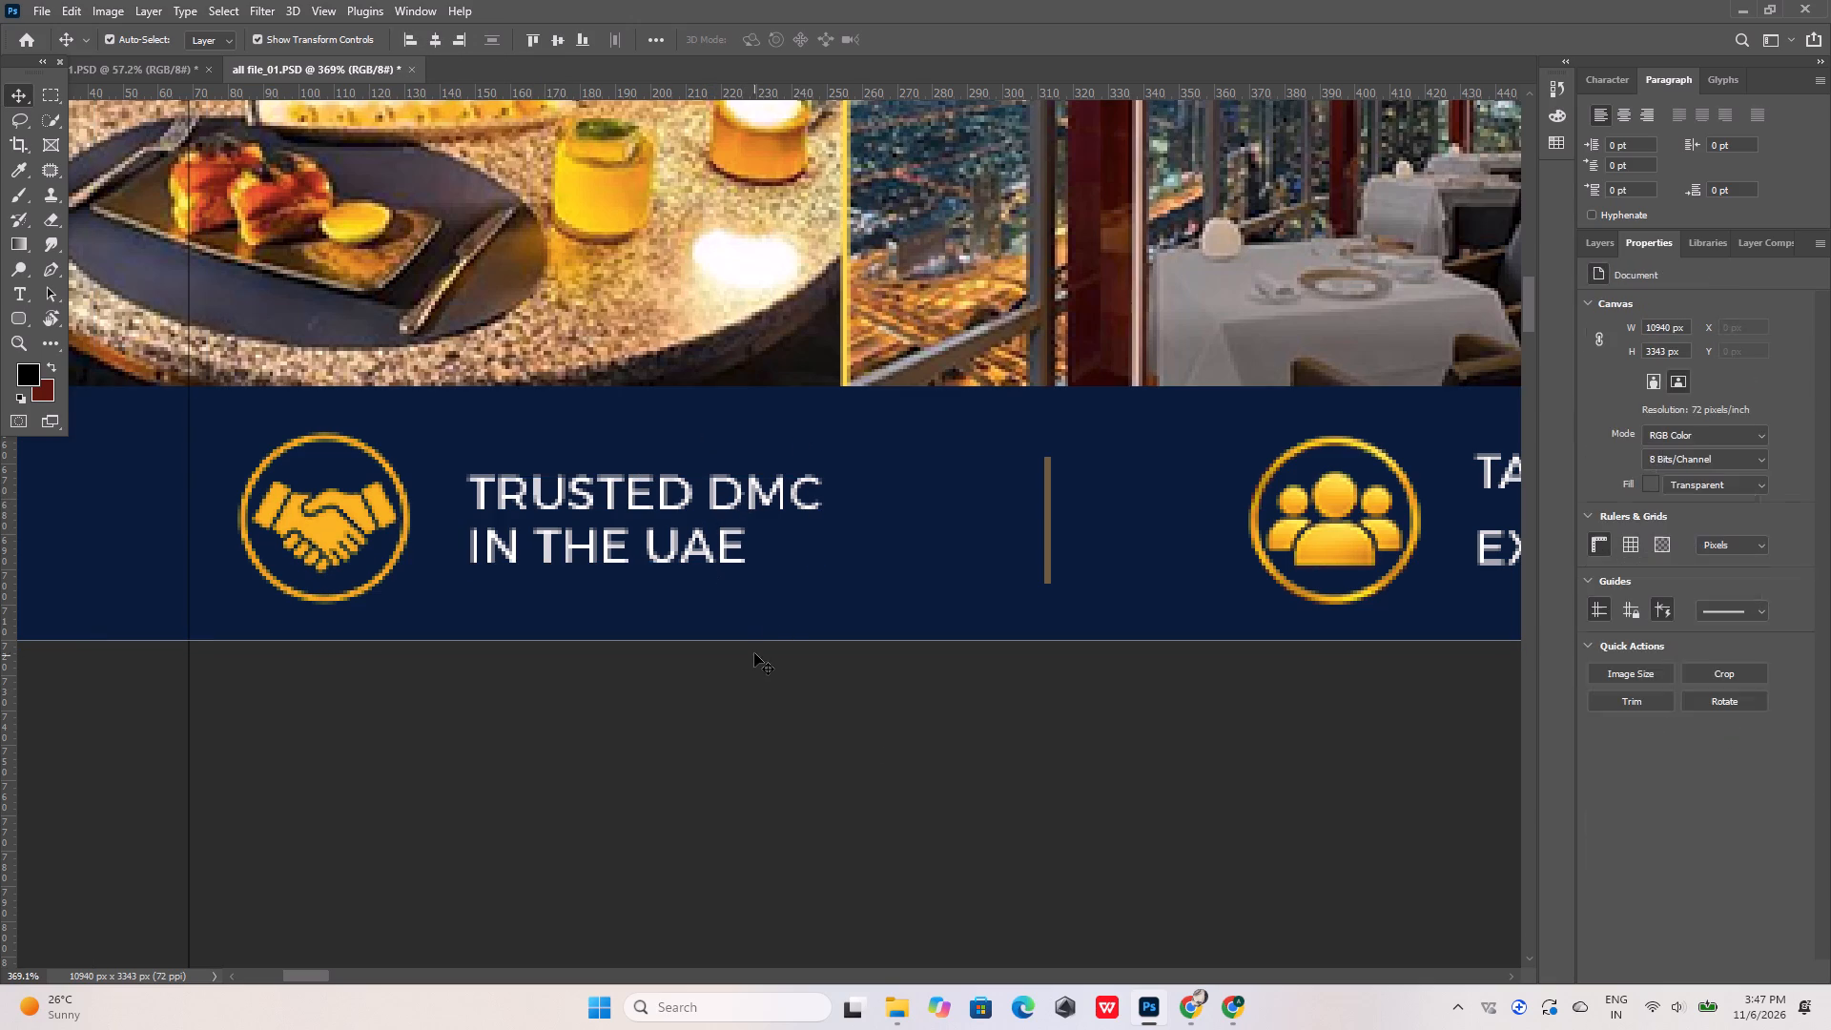
Shorten the navy footer rectangle to 73 px high, bringing its bottom edge up towards the artboard's bottom edge.
left_click(772, 613)
scroll(383, 536, "down", 10, "alt")
scroll(1163, 577, "up", 4, "alt")
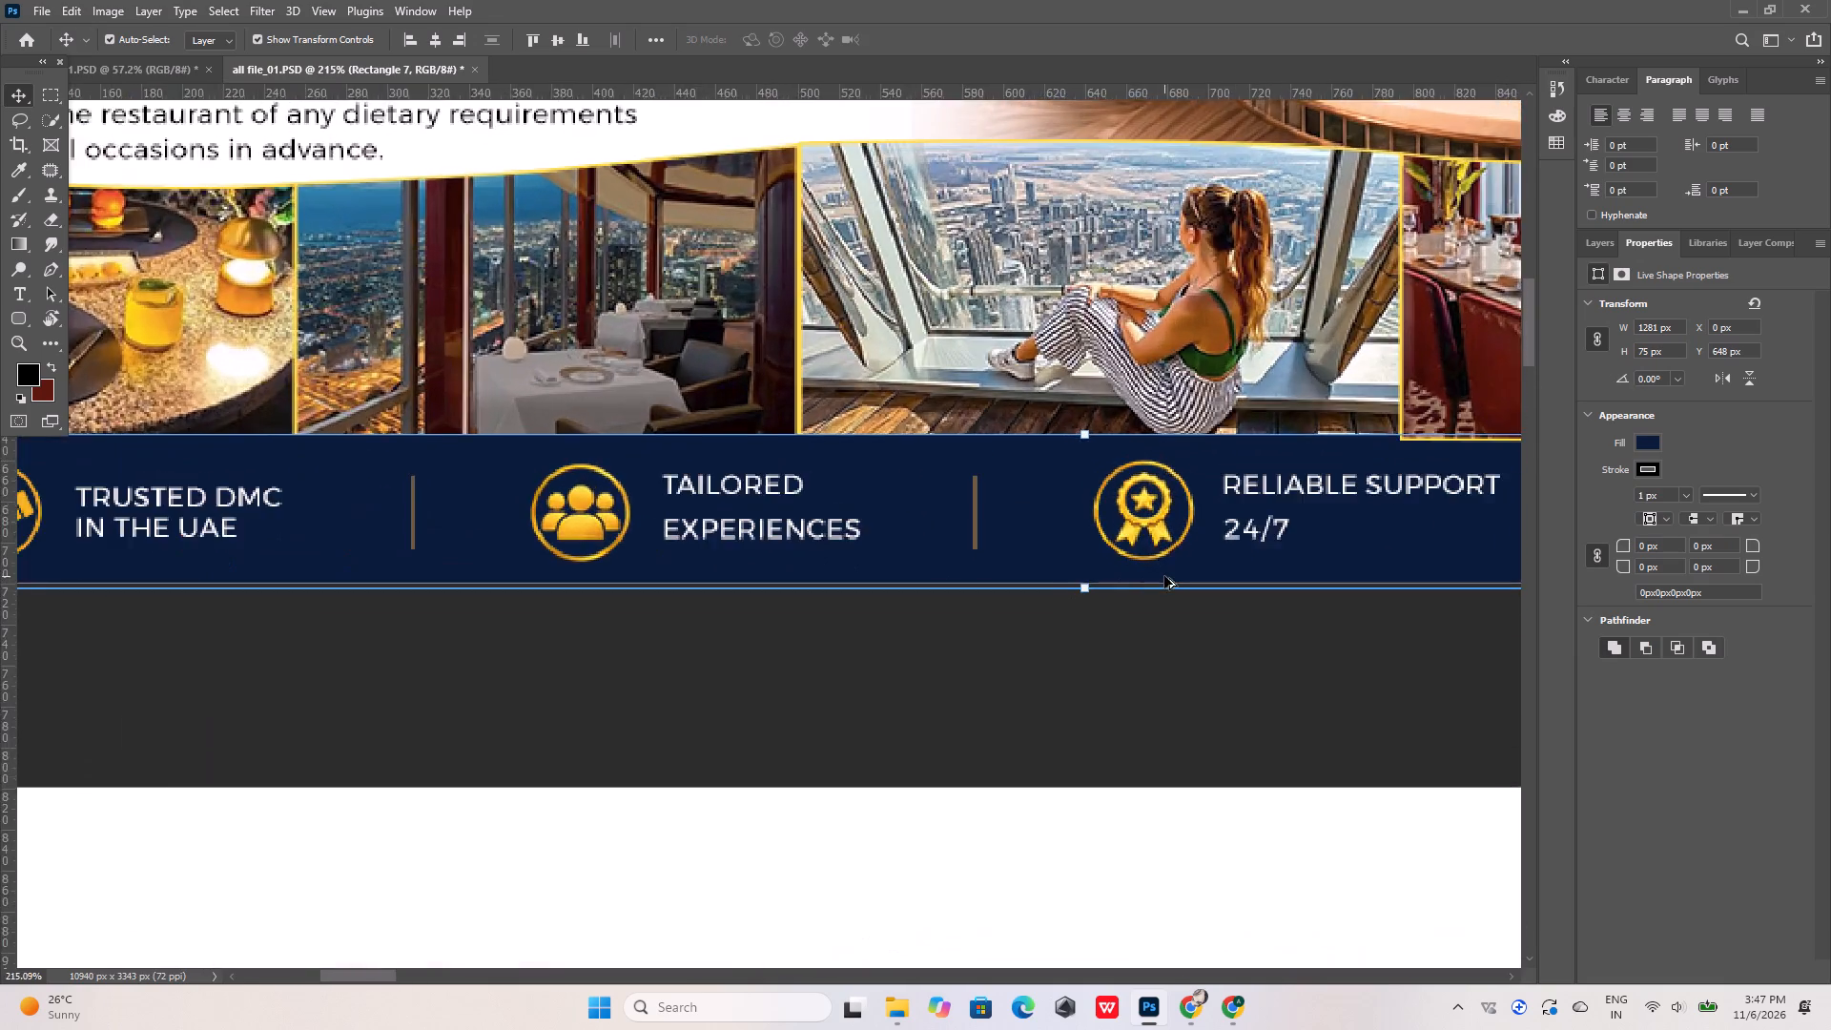
scroll(1164, 576, "up", 8, "alt")
left_click_drag(1048, 594, 1048, 577, "shift")
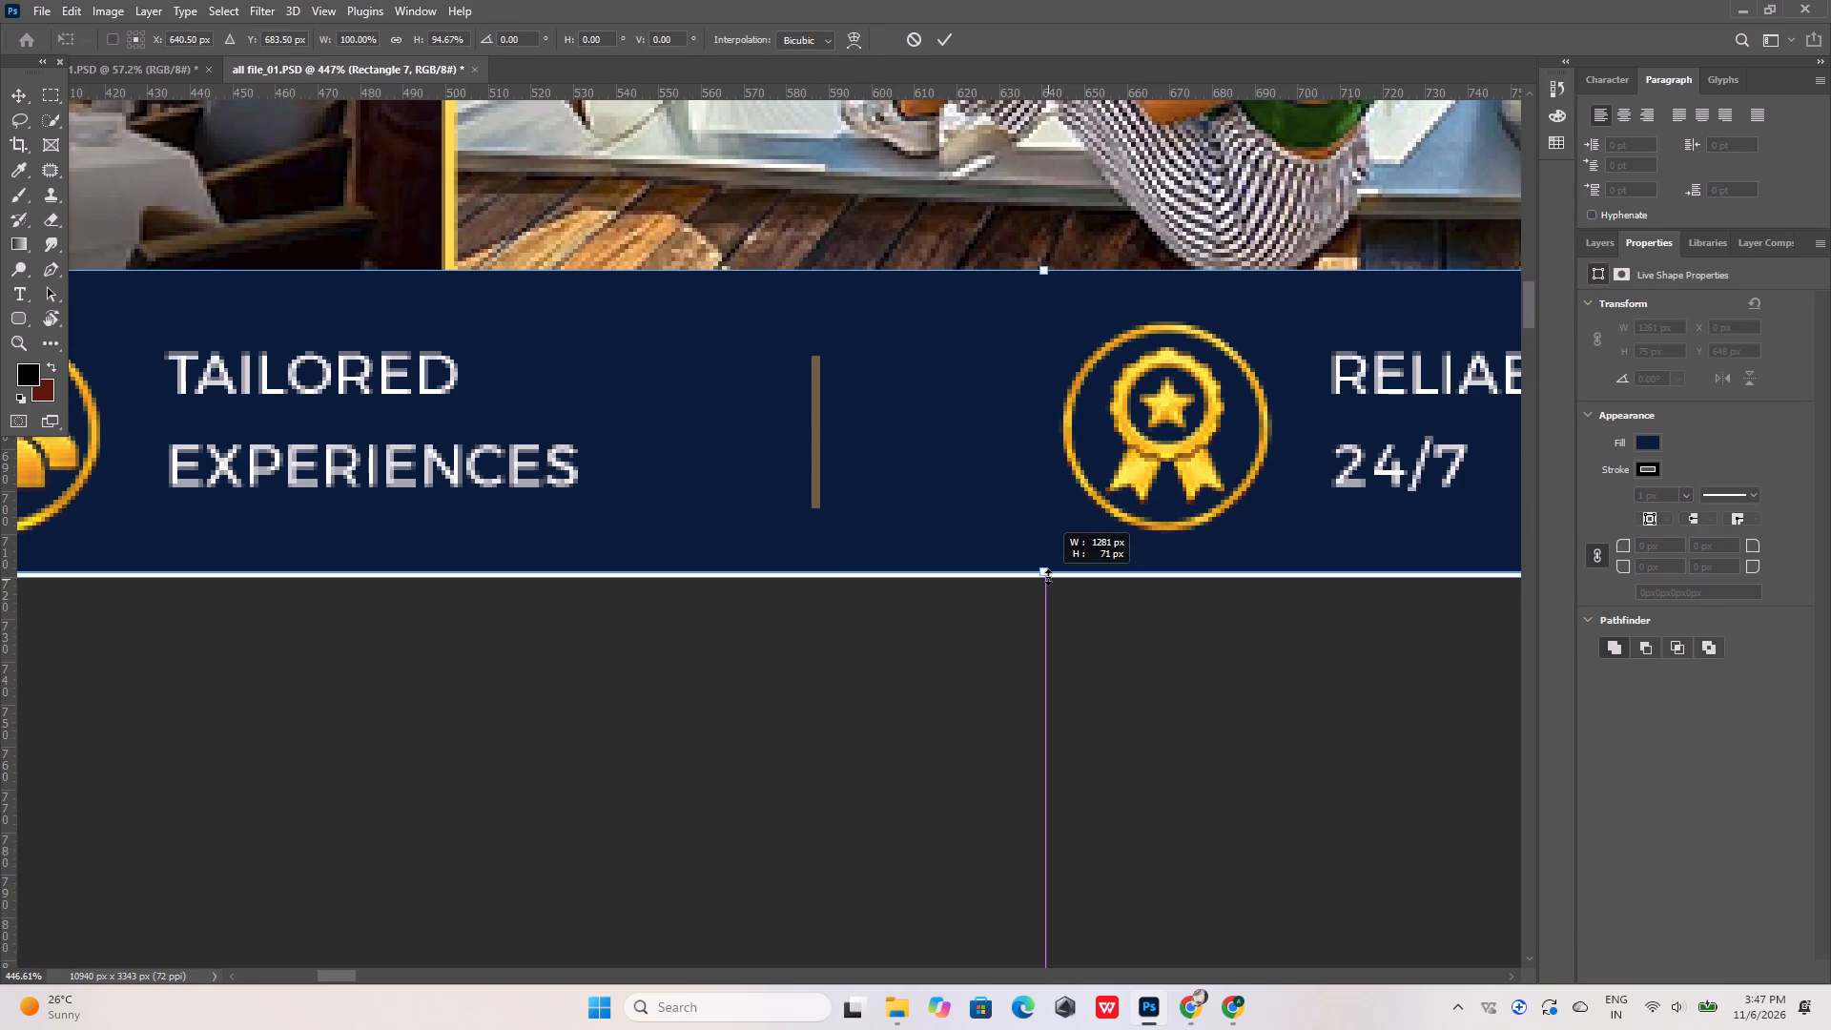
left_click_drag(1048, 577, 1049, 585, "shift")
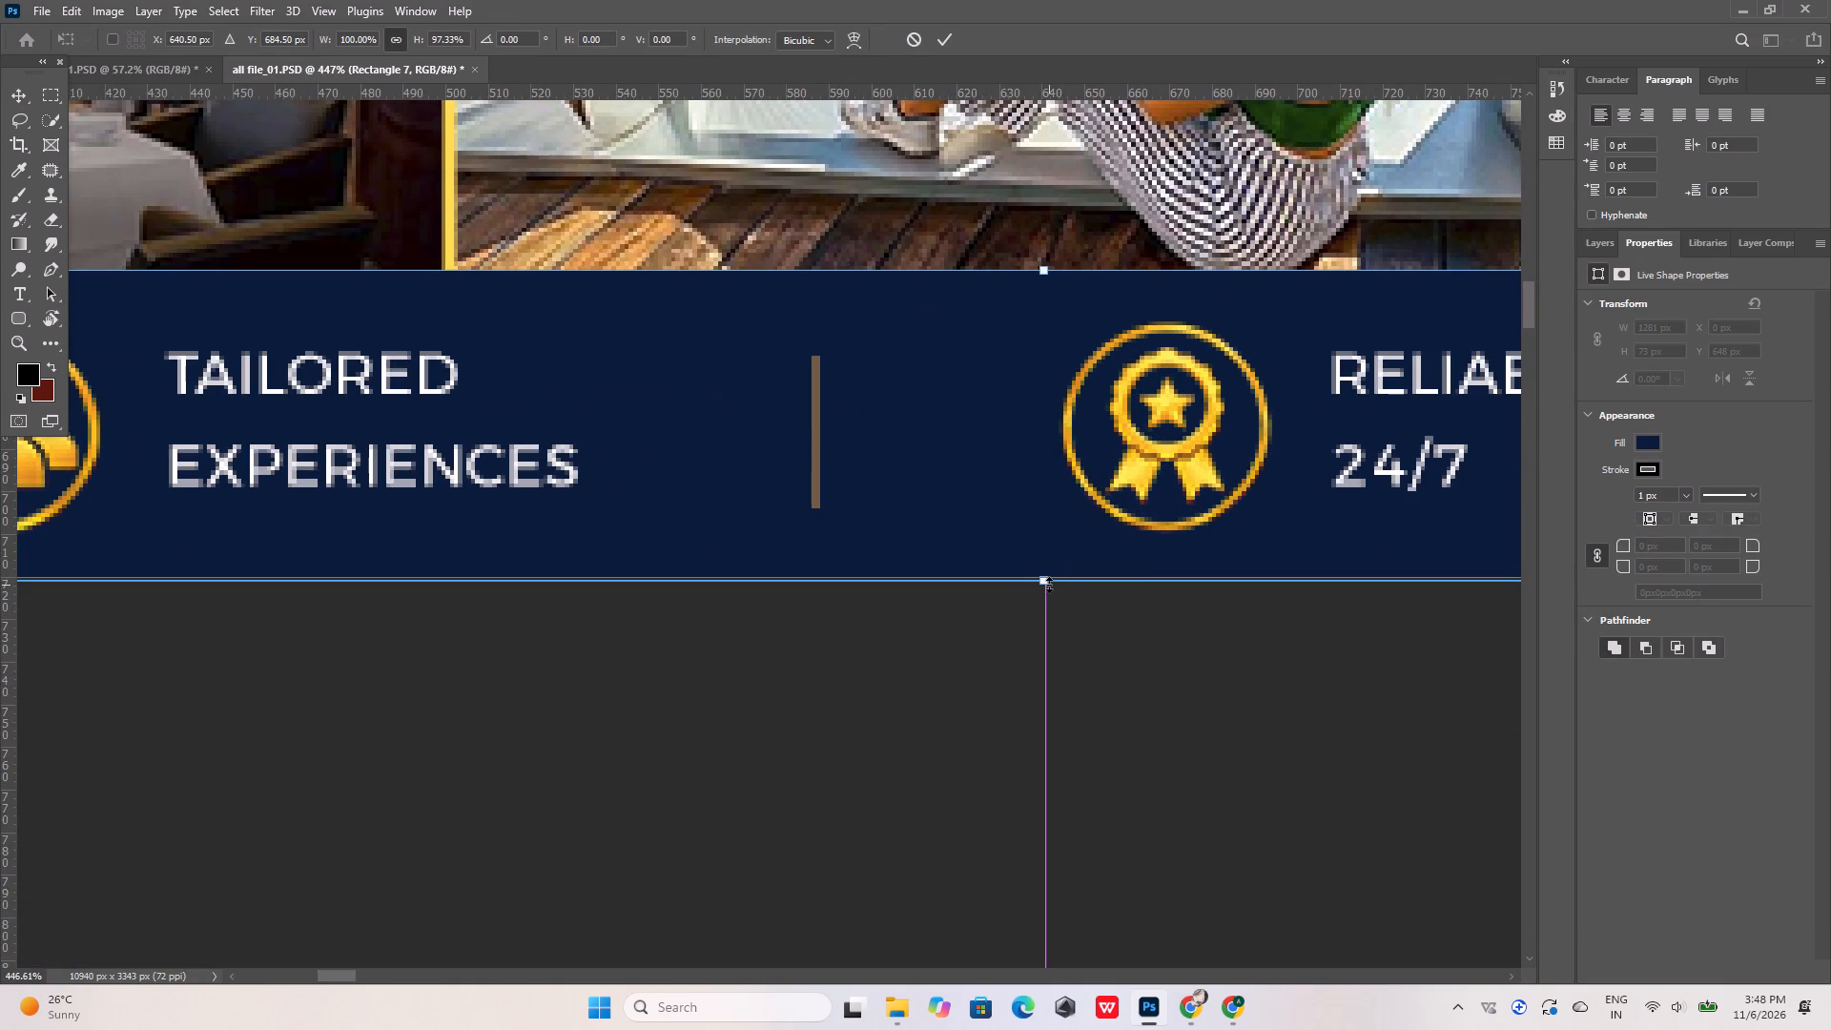
scroll(1049, 585, "down", 15, "alt")
scroll(429, 552, "up", 6, "alt")
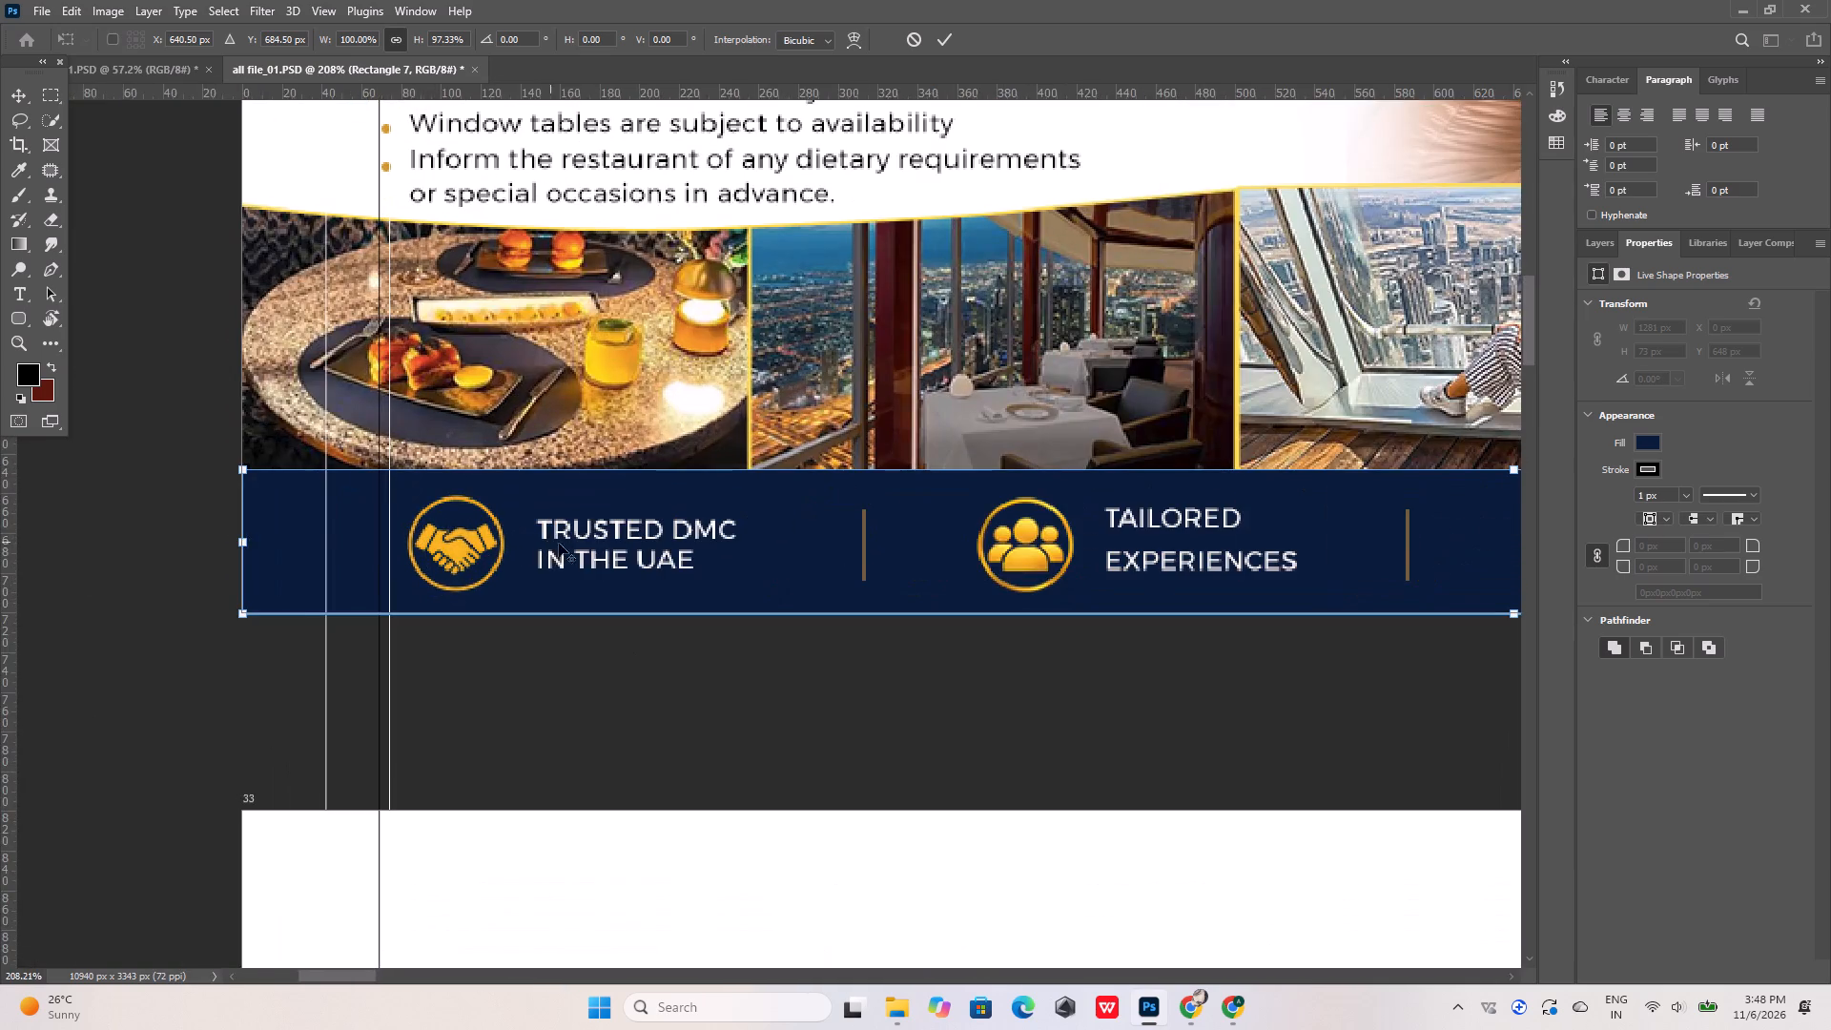
scroll(606, 569, "up", 7, "alt")
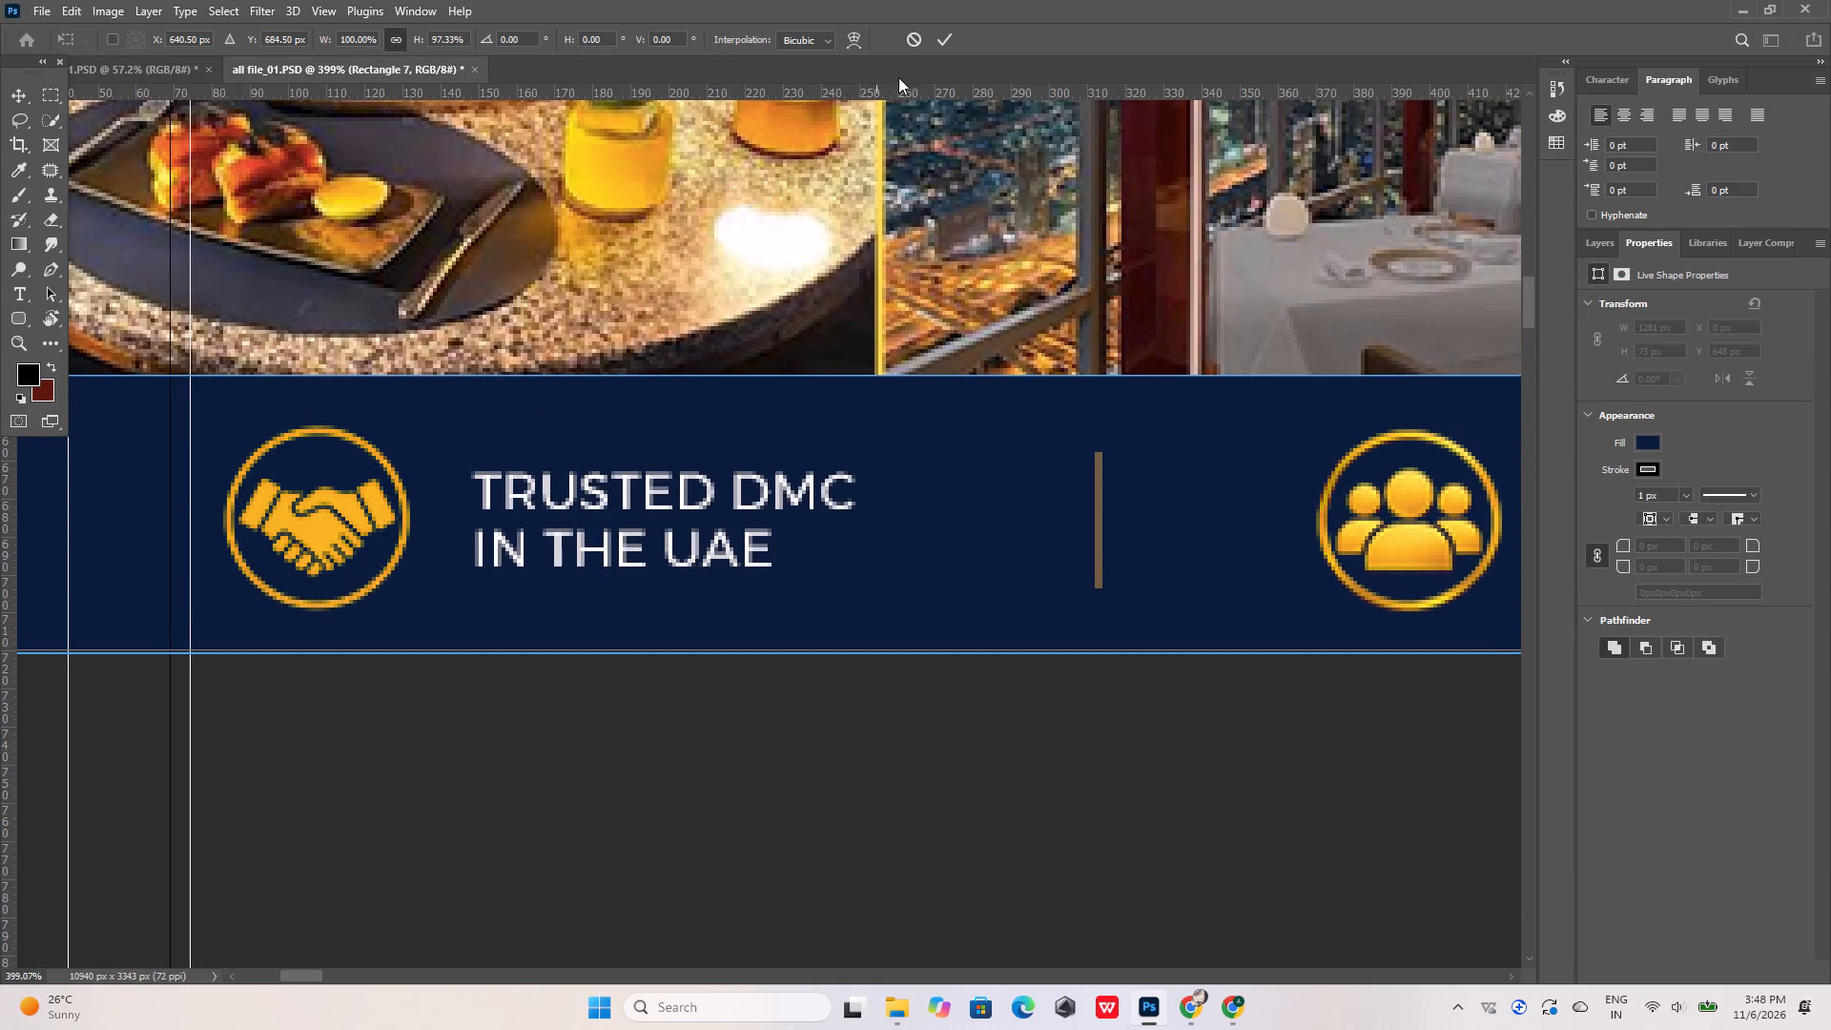
left_click(945, 41)
Align the "TRUSTED DMC IN THE UAE" text to the vertical centre of the navy footer band.
left_click(811, 497)
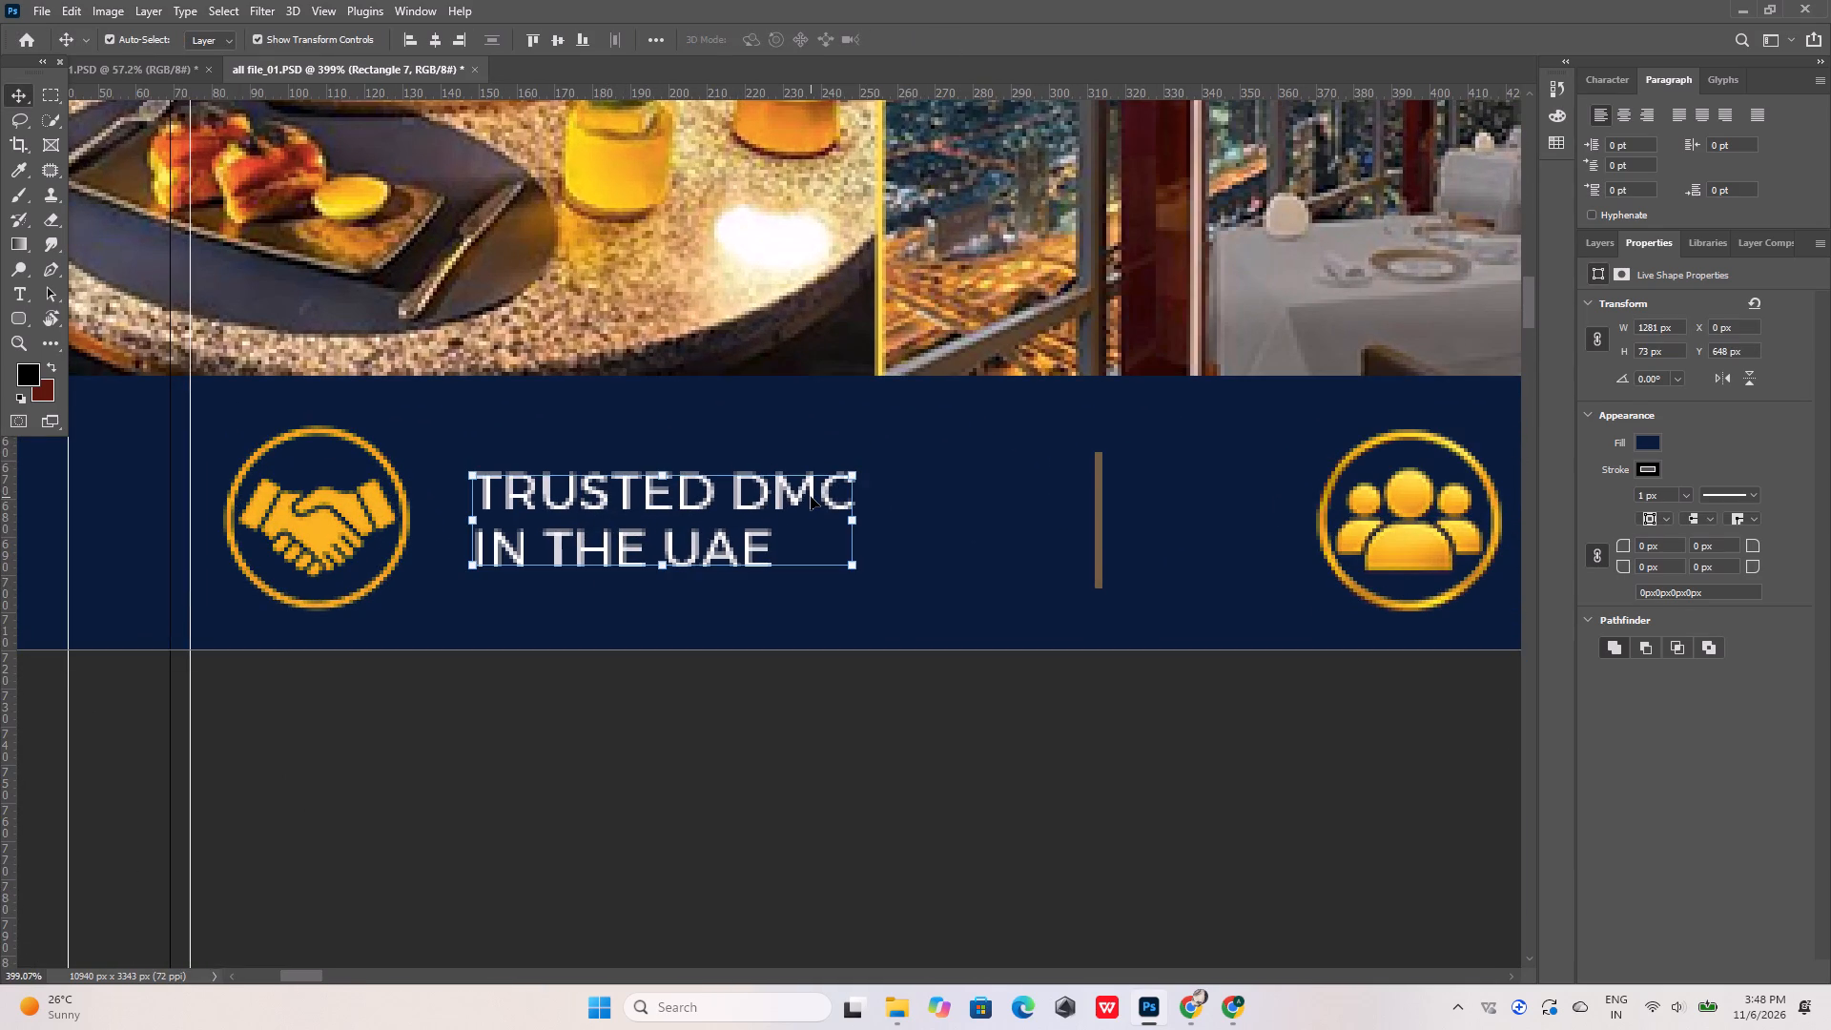
left_click(883, 430, "shift")
left_click(555, 33)
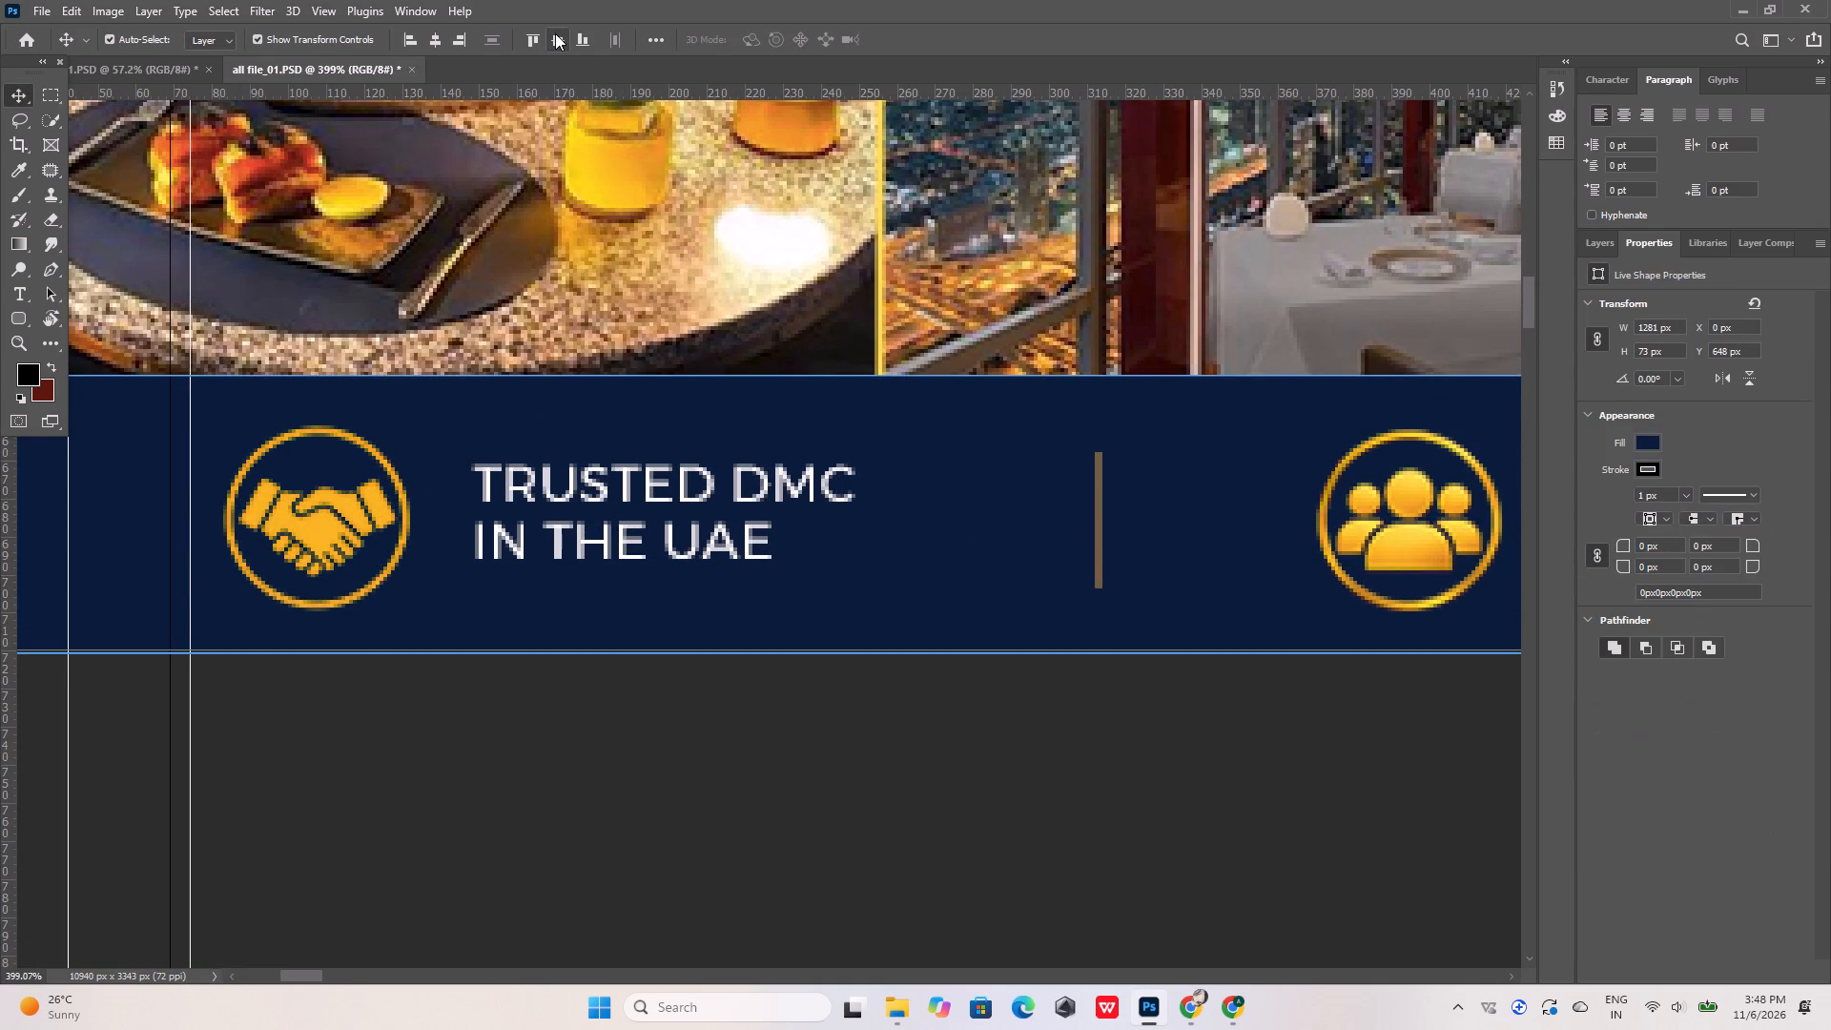
left_click(577, 332)
left_click(936, 562)
Align the golden handshake emblem to the vertical centre of the navy footer band.
scroll(691, 465, "down", 2, "alt")
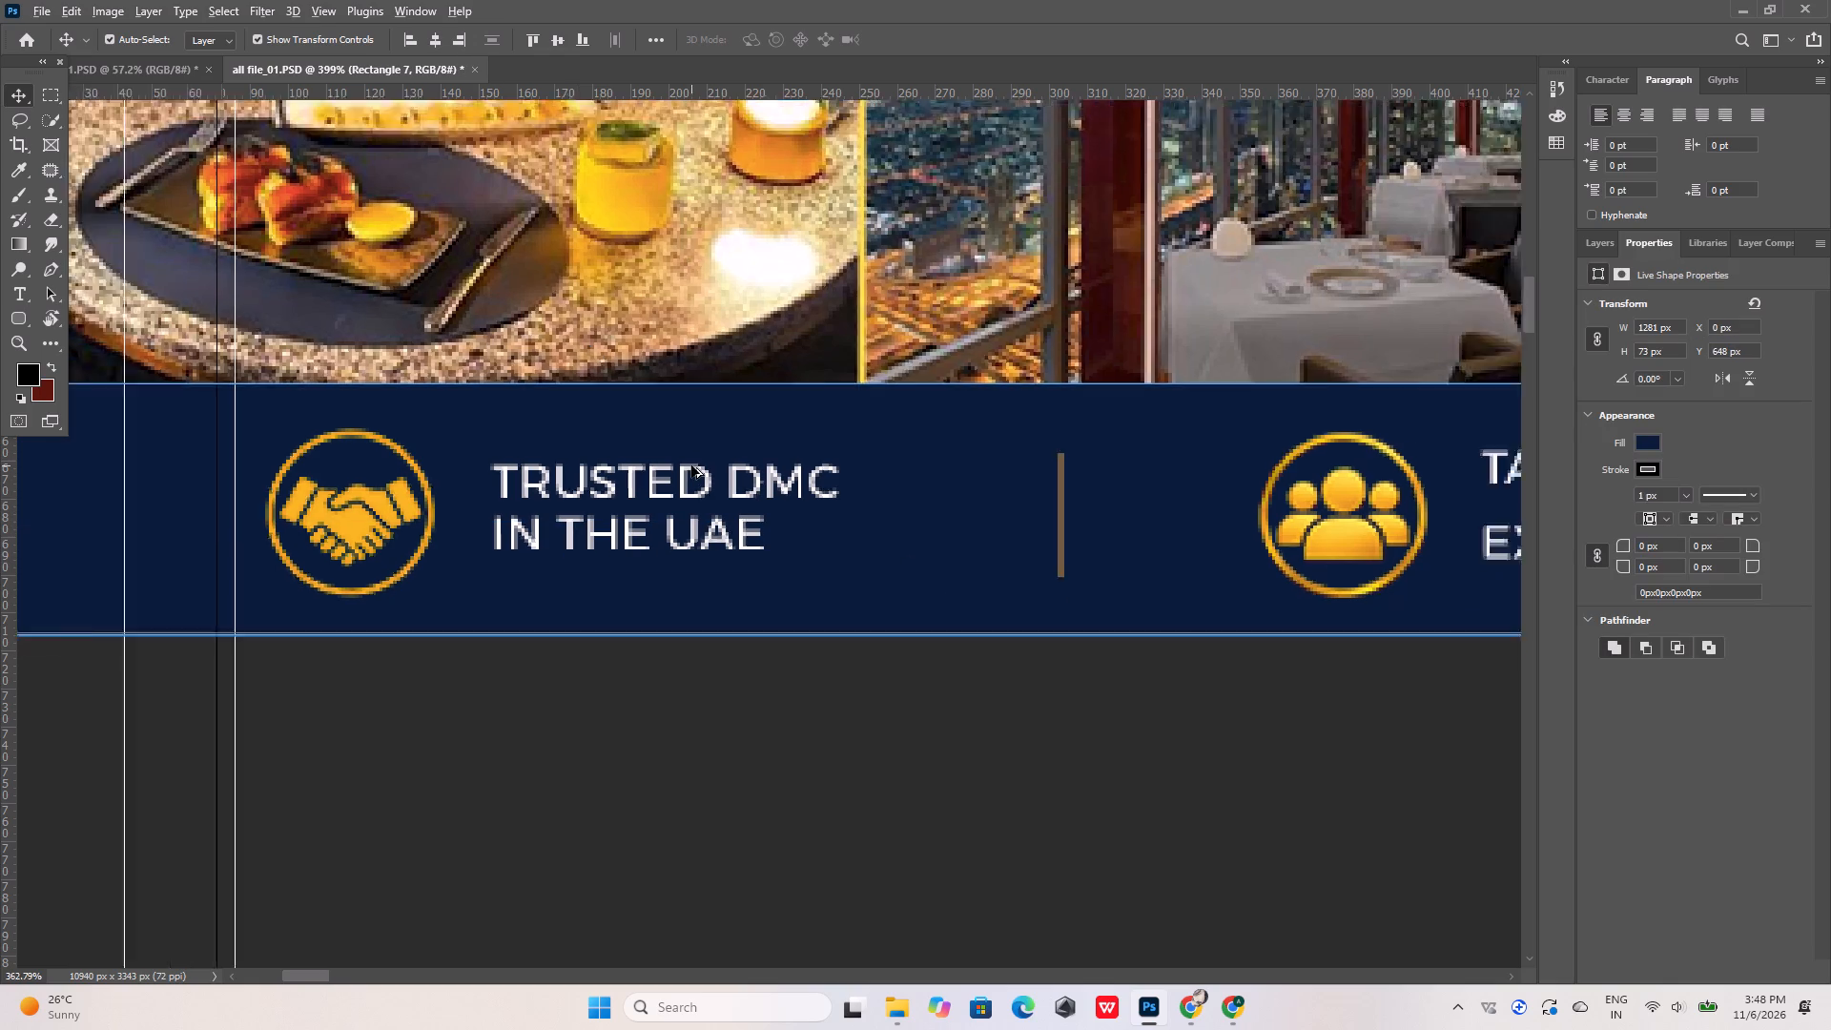
scroll(691, 465, "down", 6, "alt")
left_click(533, 476)
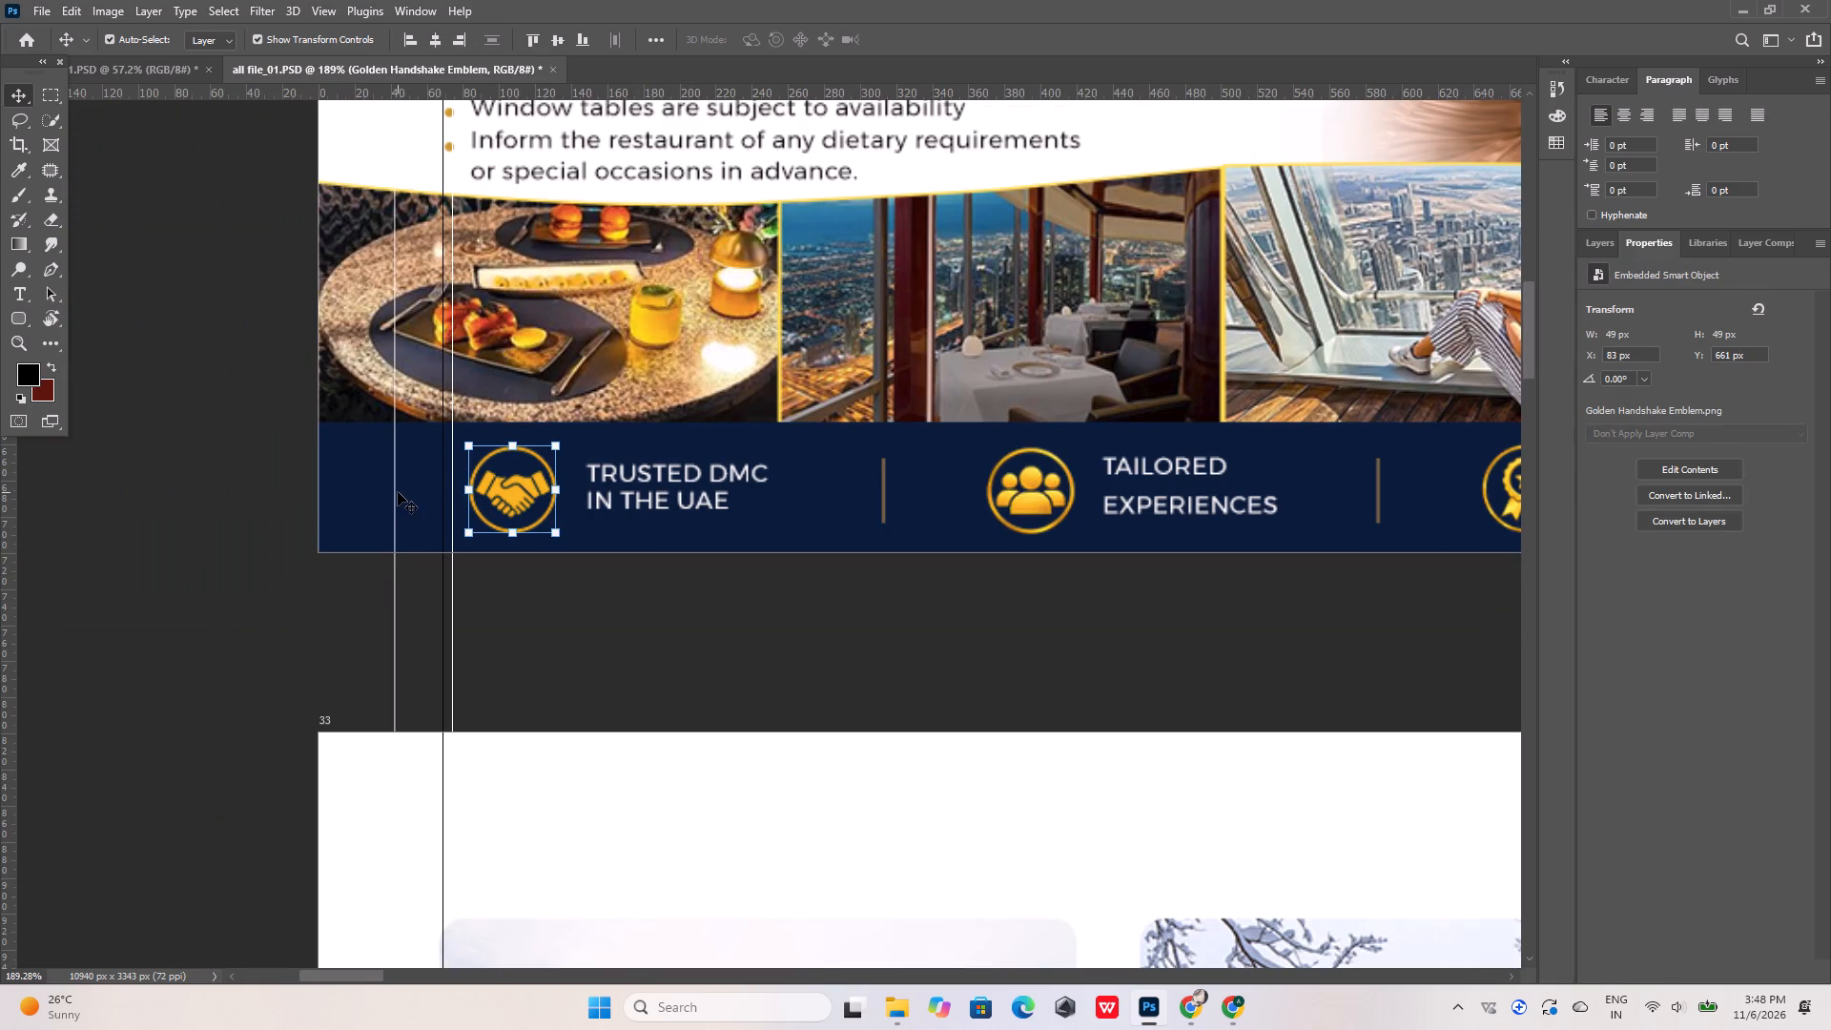
left_click(414, 484, "shift")
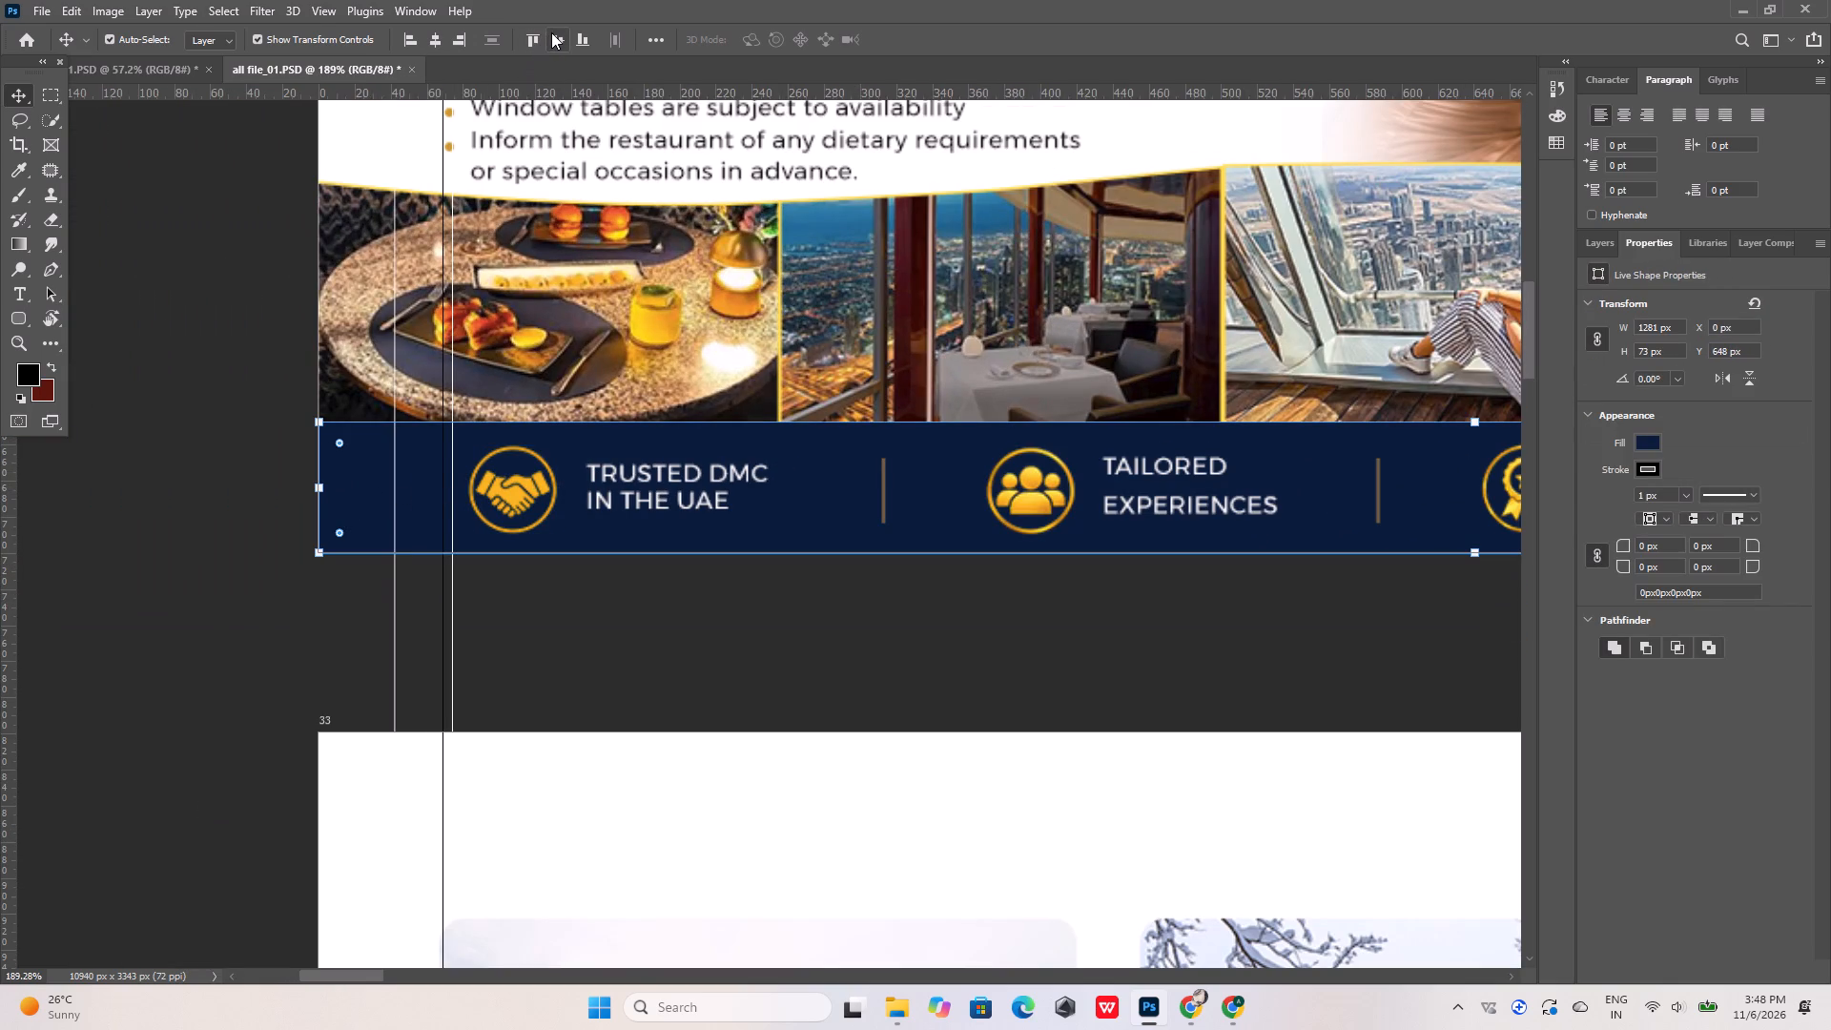
left_click(551, 32)
left_click(689, 628)
left_click(930, 502)
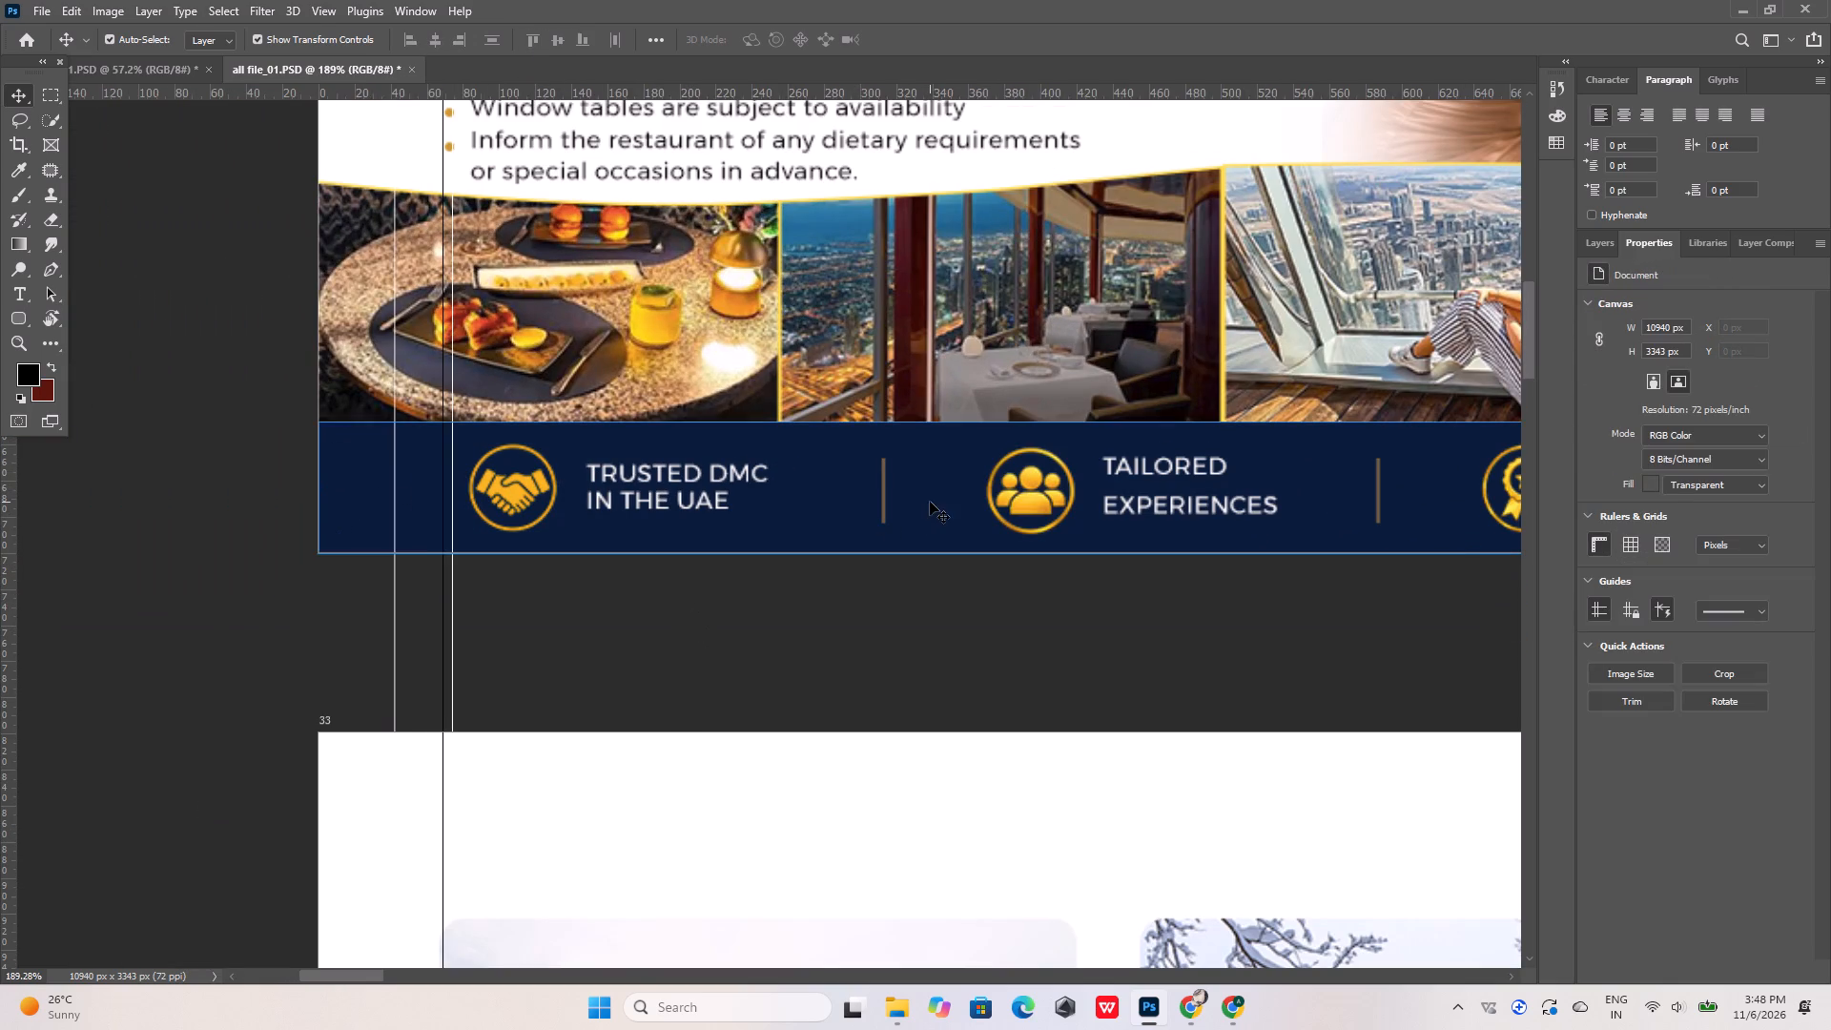
Align the golden people icon beside "TAILORED EXPERIENCES" to the vertical centre of the navy footer band.
left_click(1034, 505, "shift")
left_click(882, 614)
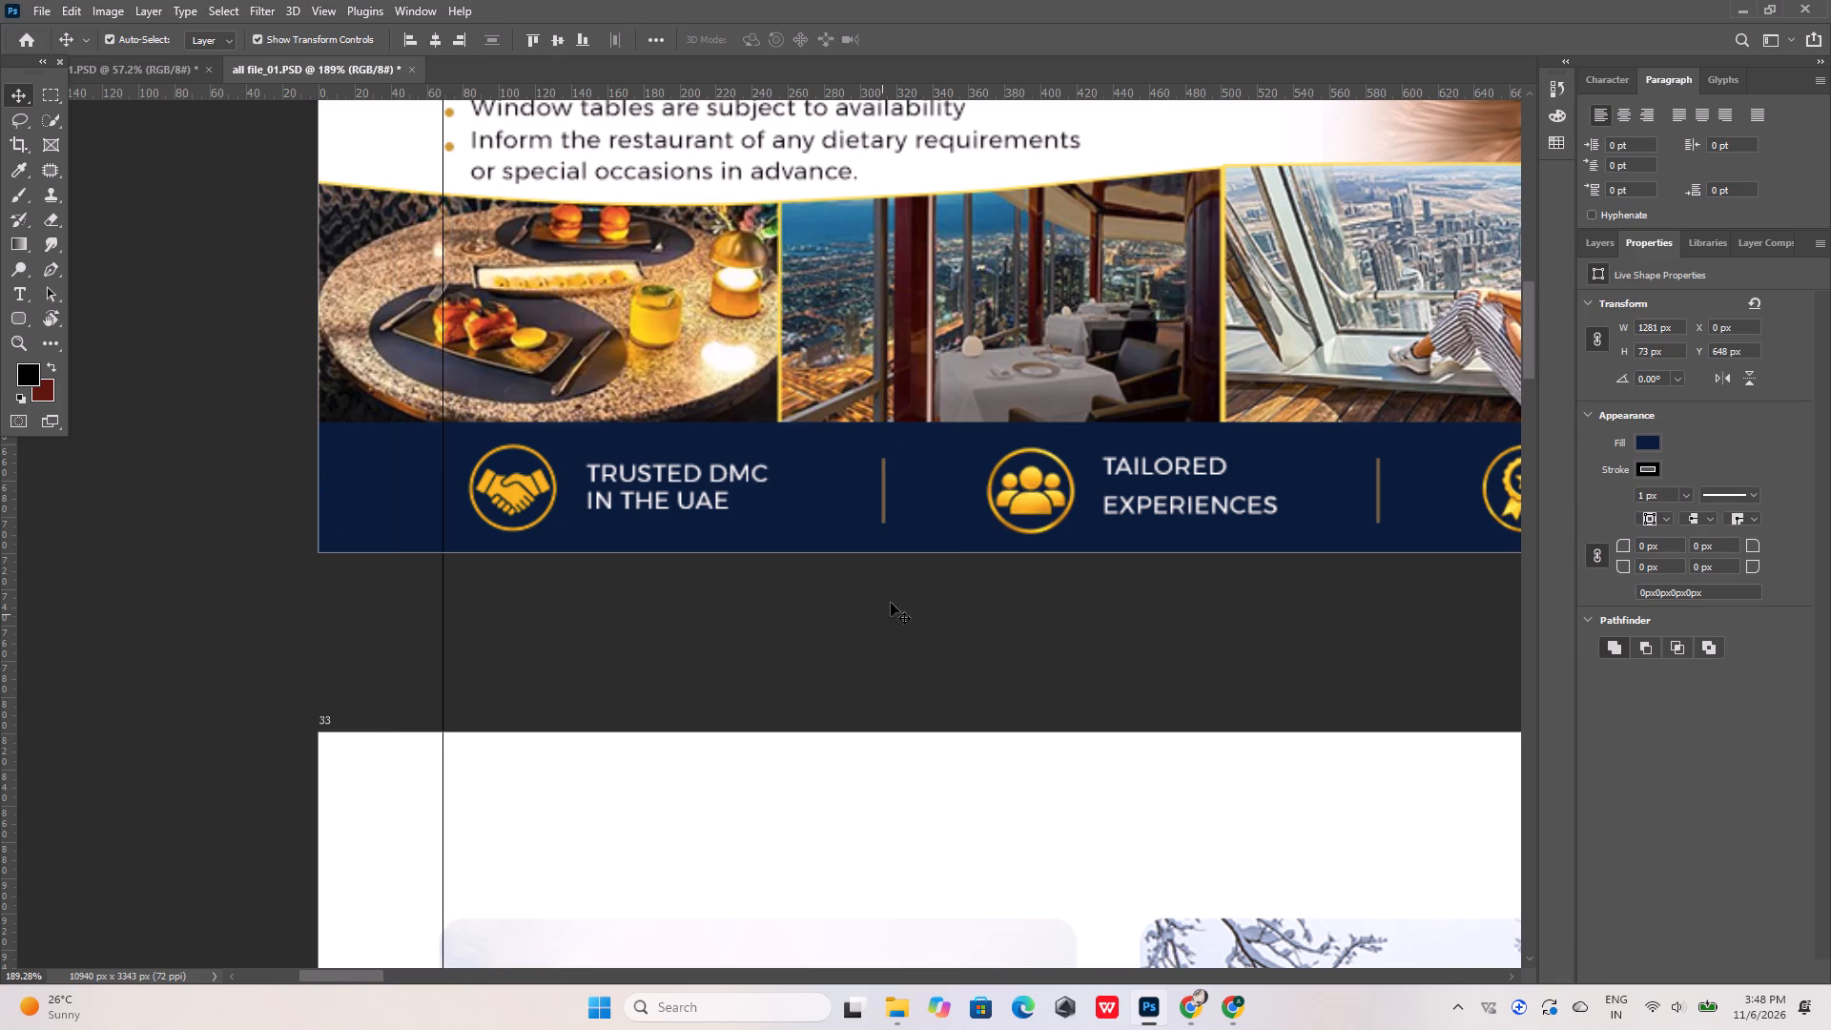
left_click(1022, 508)
left_click(915, 491, "shift")
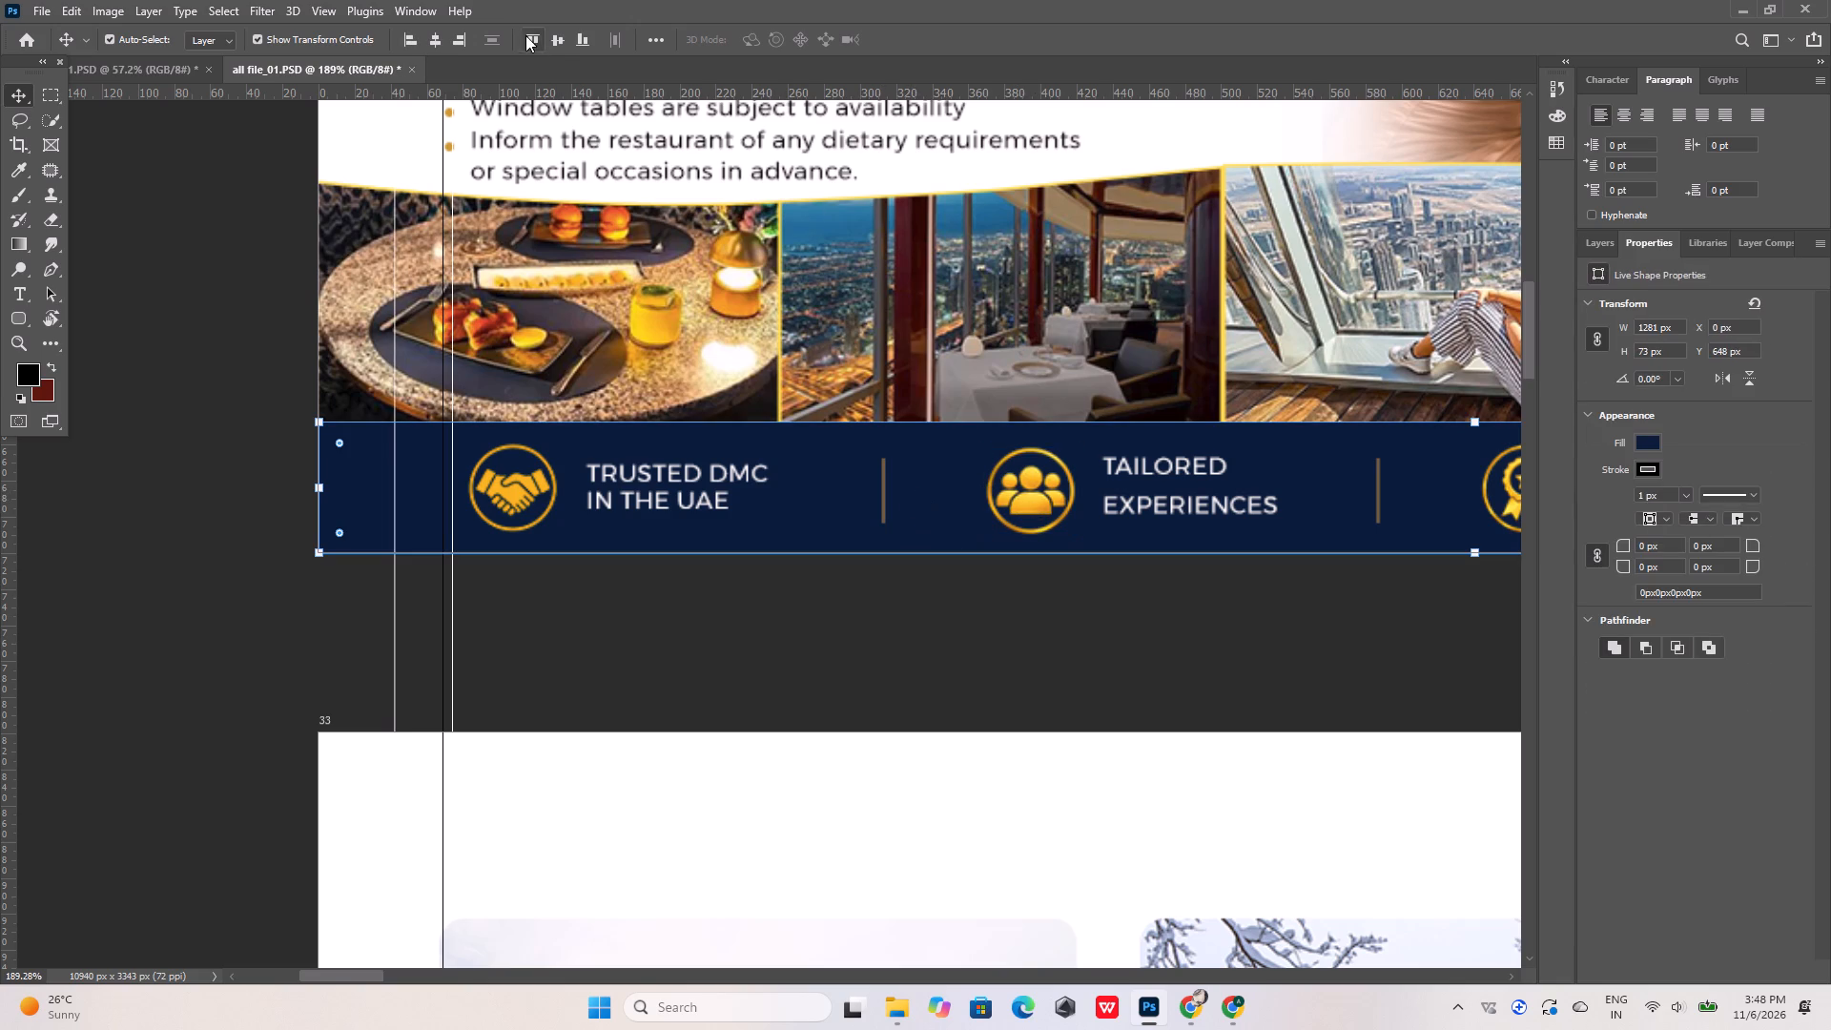
left_click(557, 39)
left_click(671, 611)
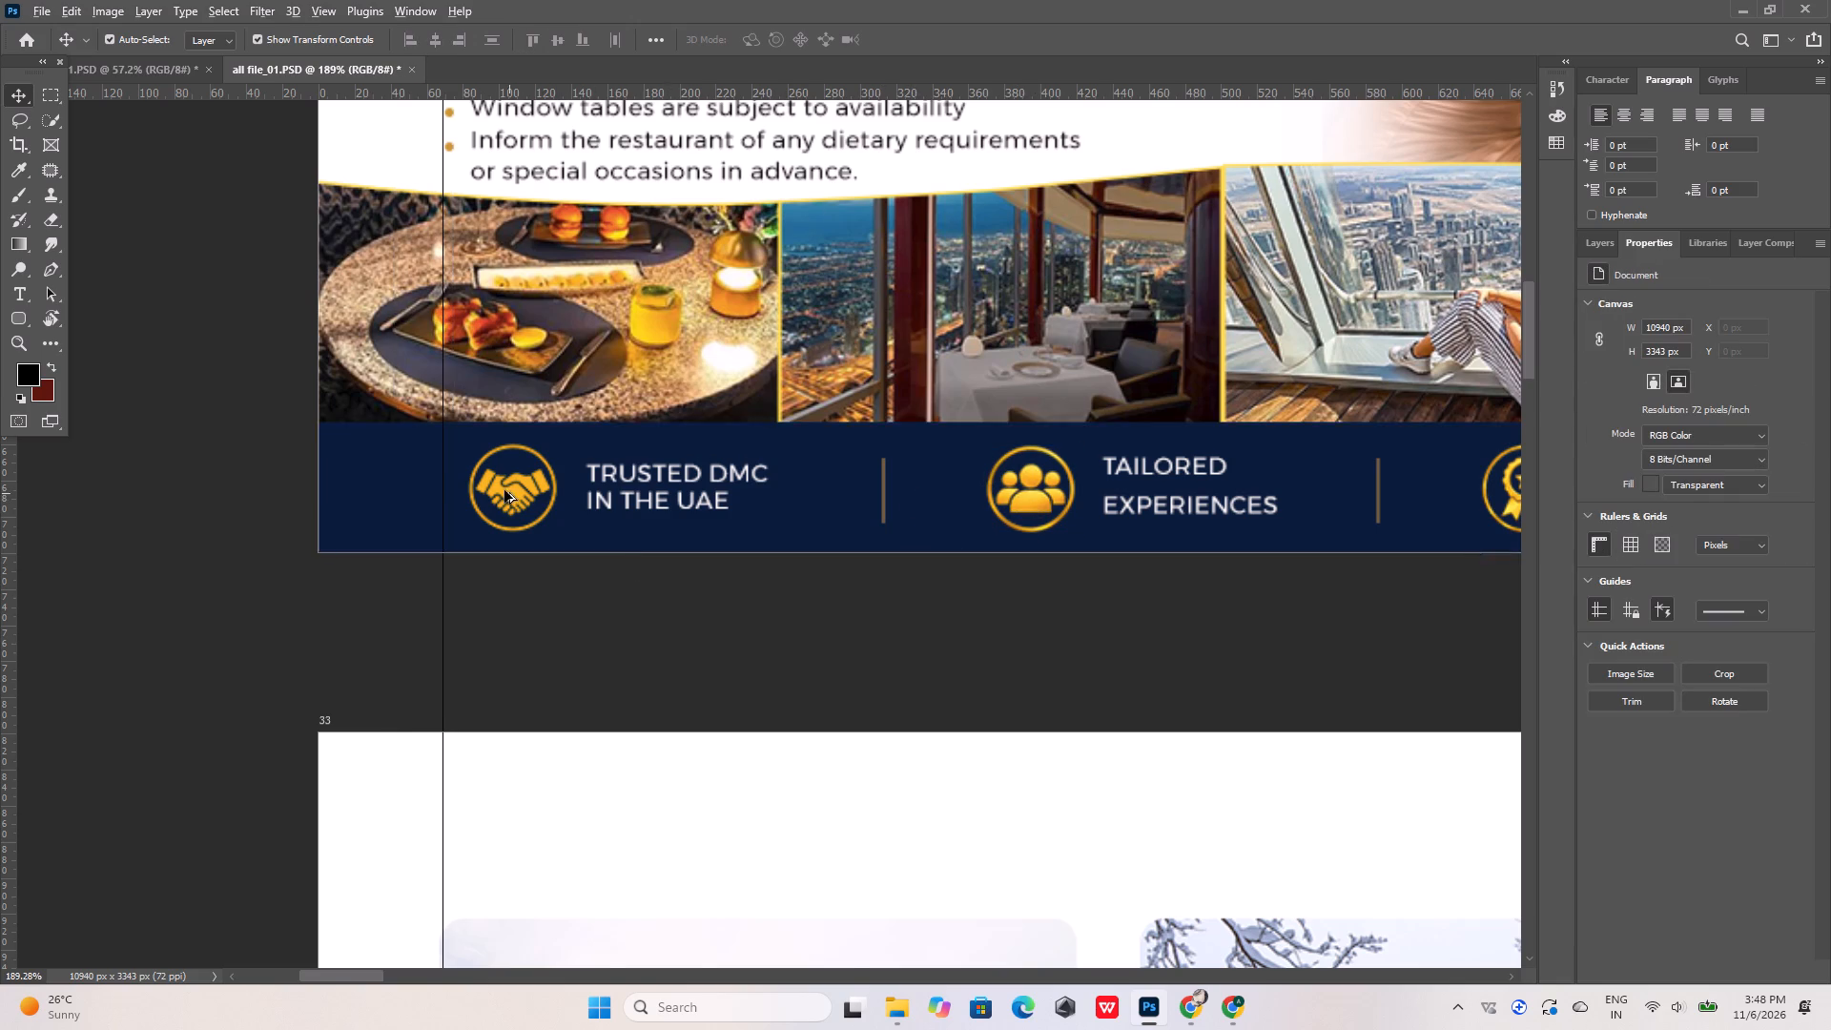
Copy the 15 pt leading value of the "TRUSTED DMC IN THE UAE" footer text.
scroll(503, 488, "down", 4, "alt")
scroll(961, 524, "up", 4, "alt")
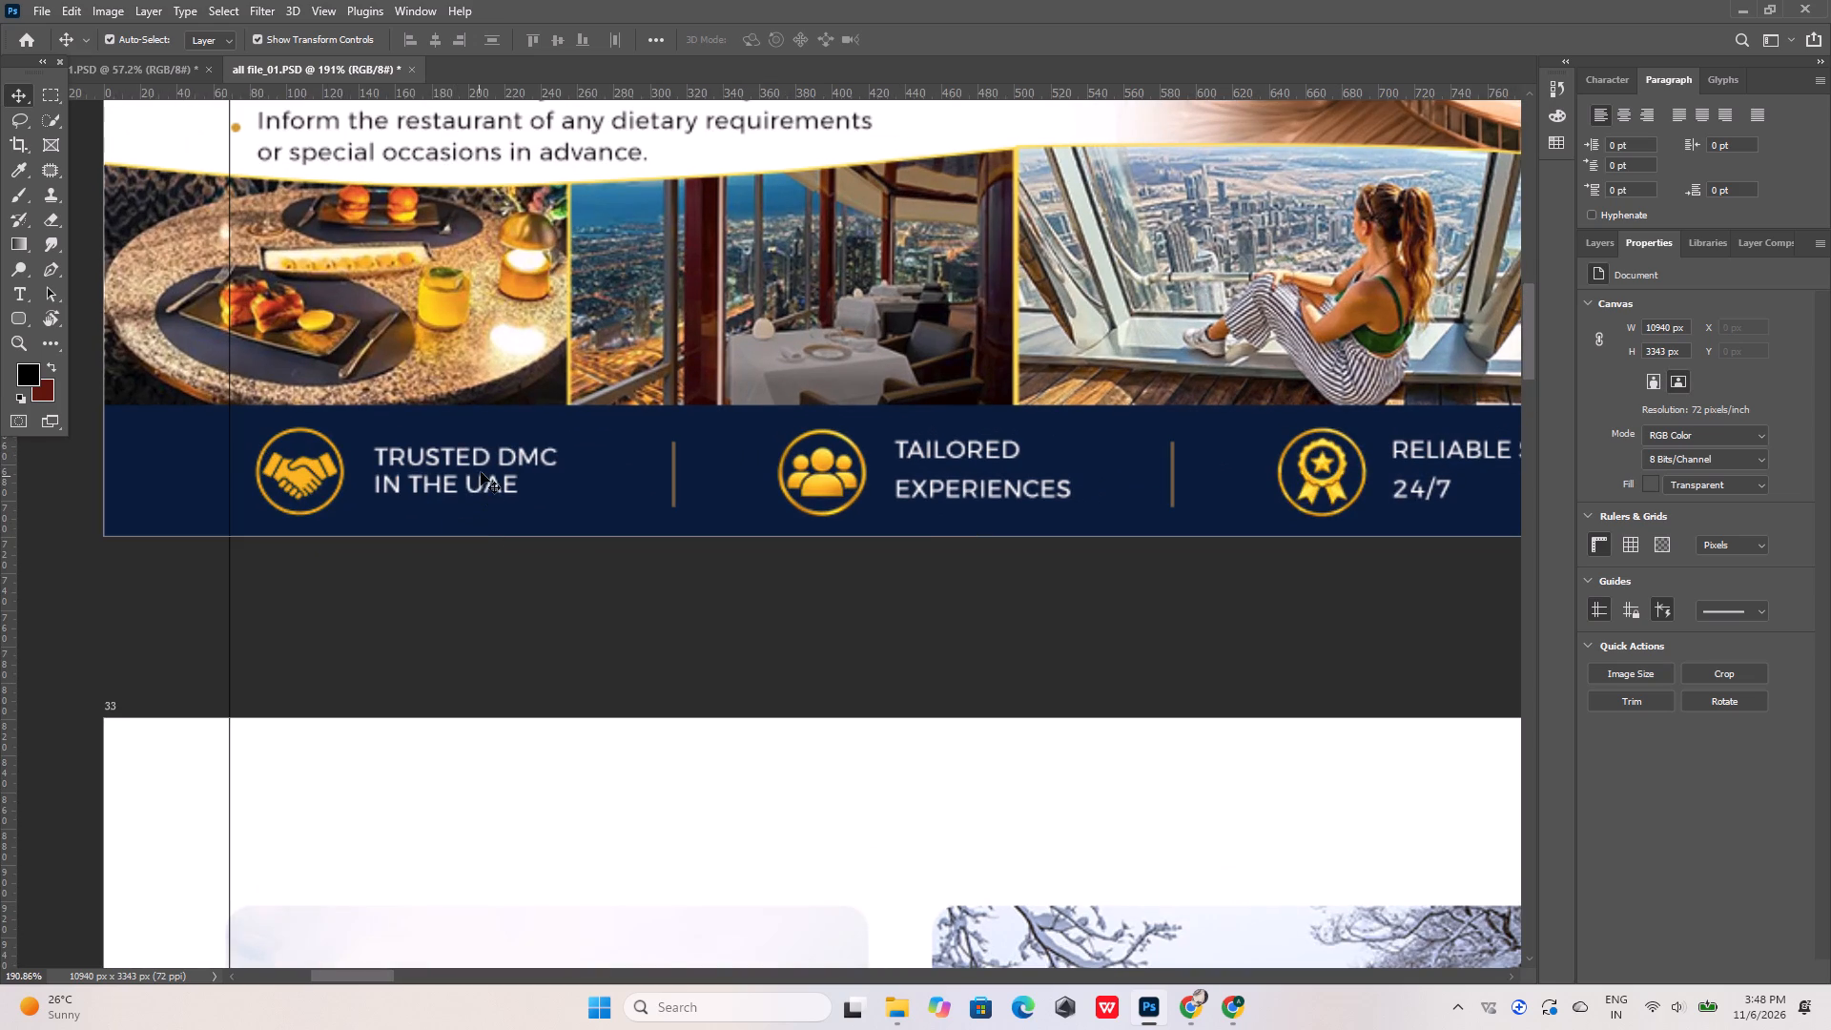
left_click(483, 462)
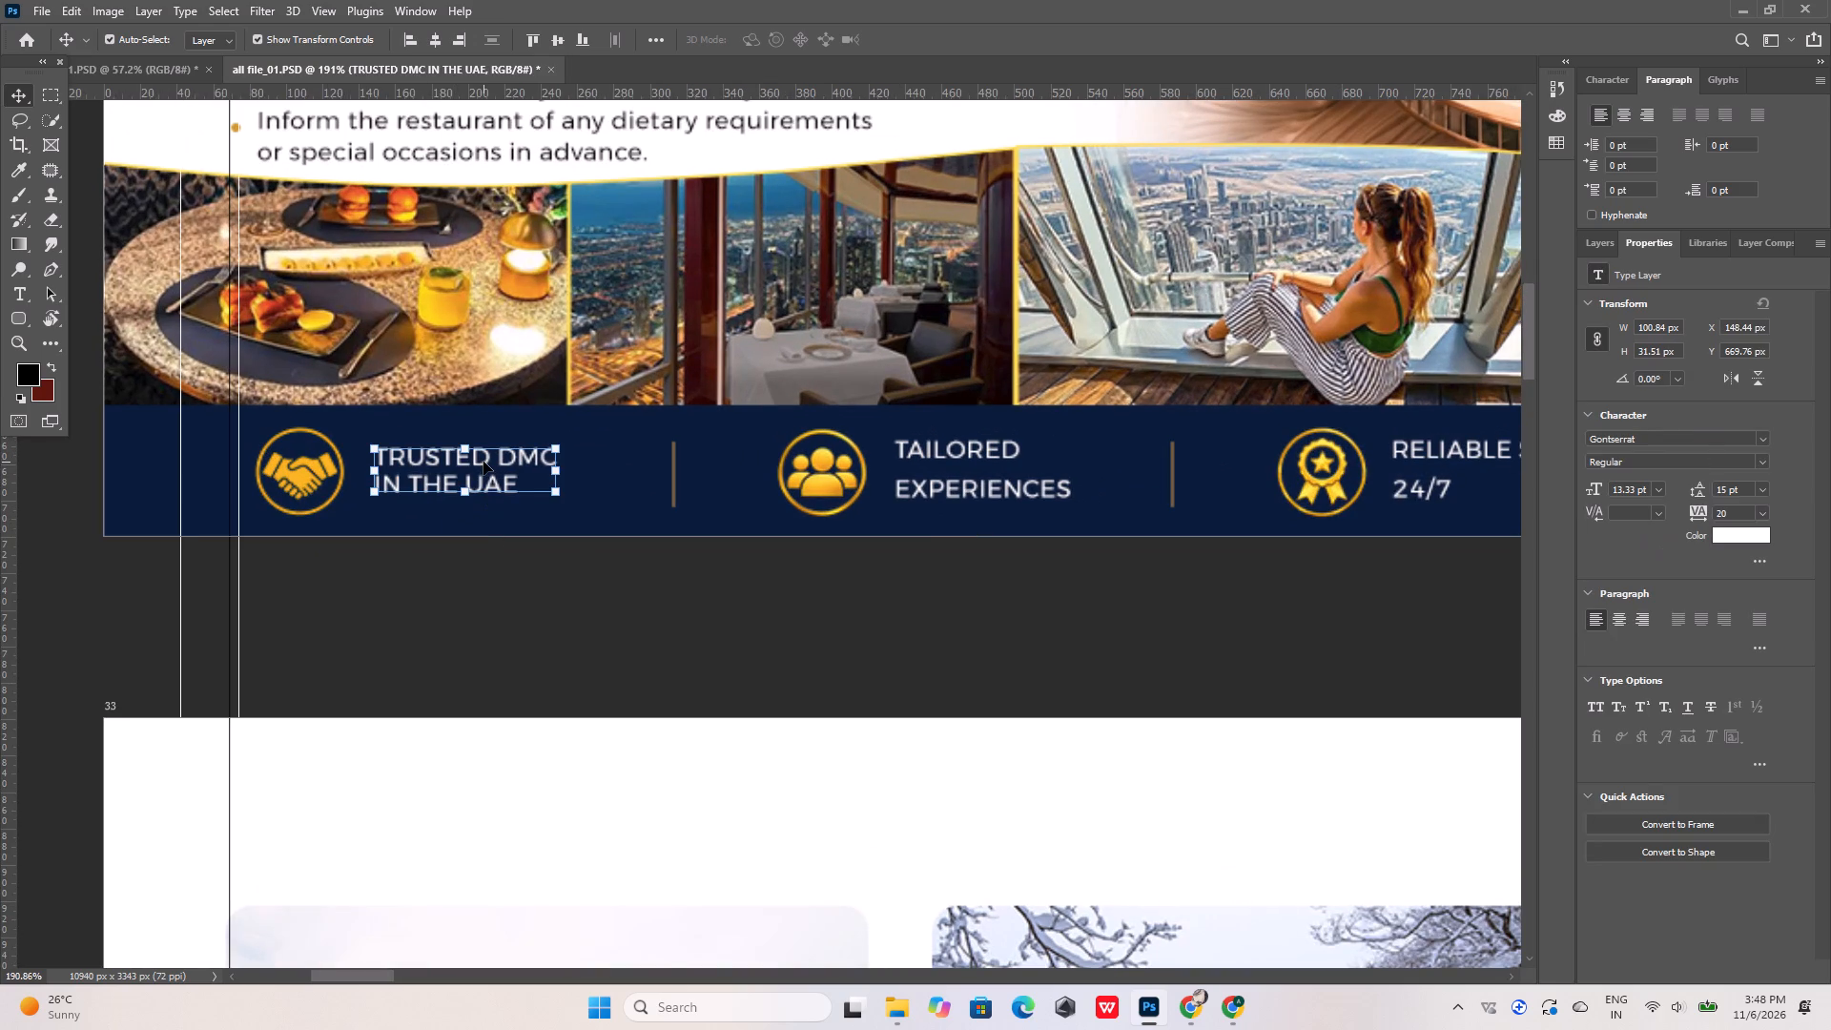
left_click_drag(1744, 489, 1713, 487)
key("ctrl+c")
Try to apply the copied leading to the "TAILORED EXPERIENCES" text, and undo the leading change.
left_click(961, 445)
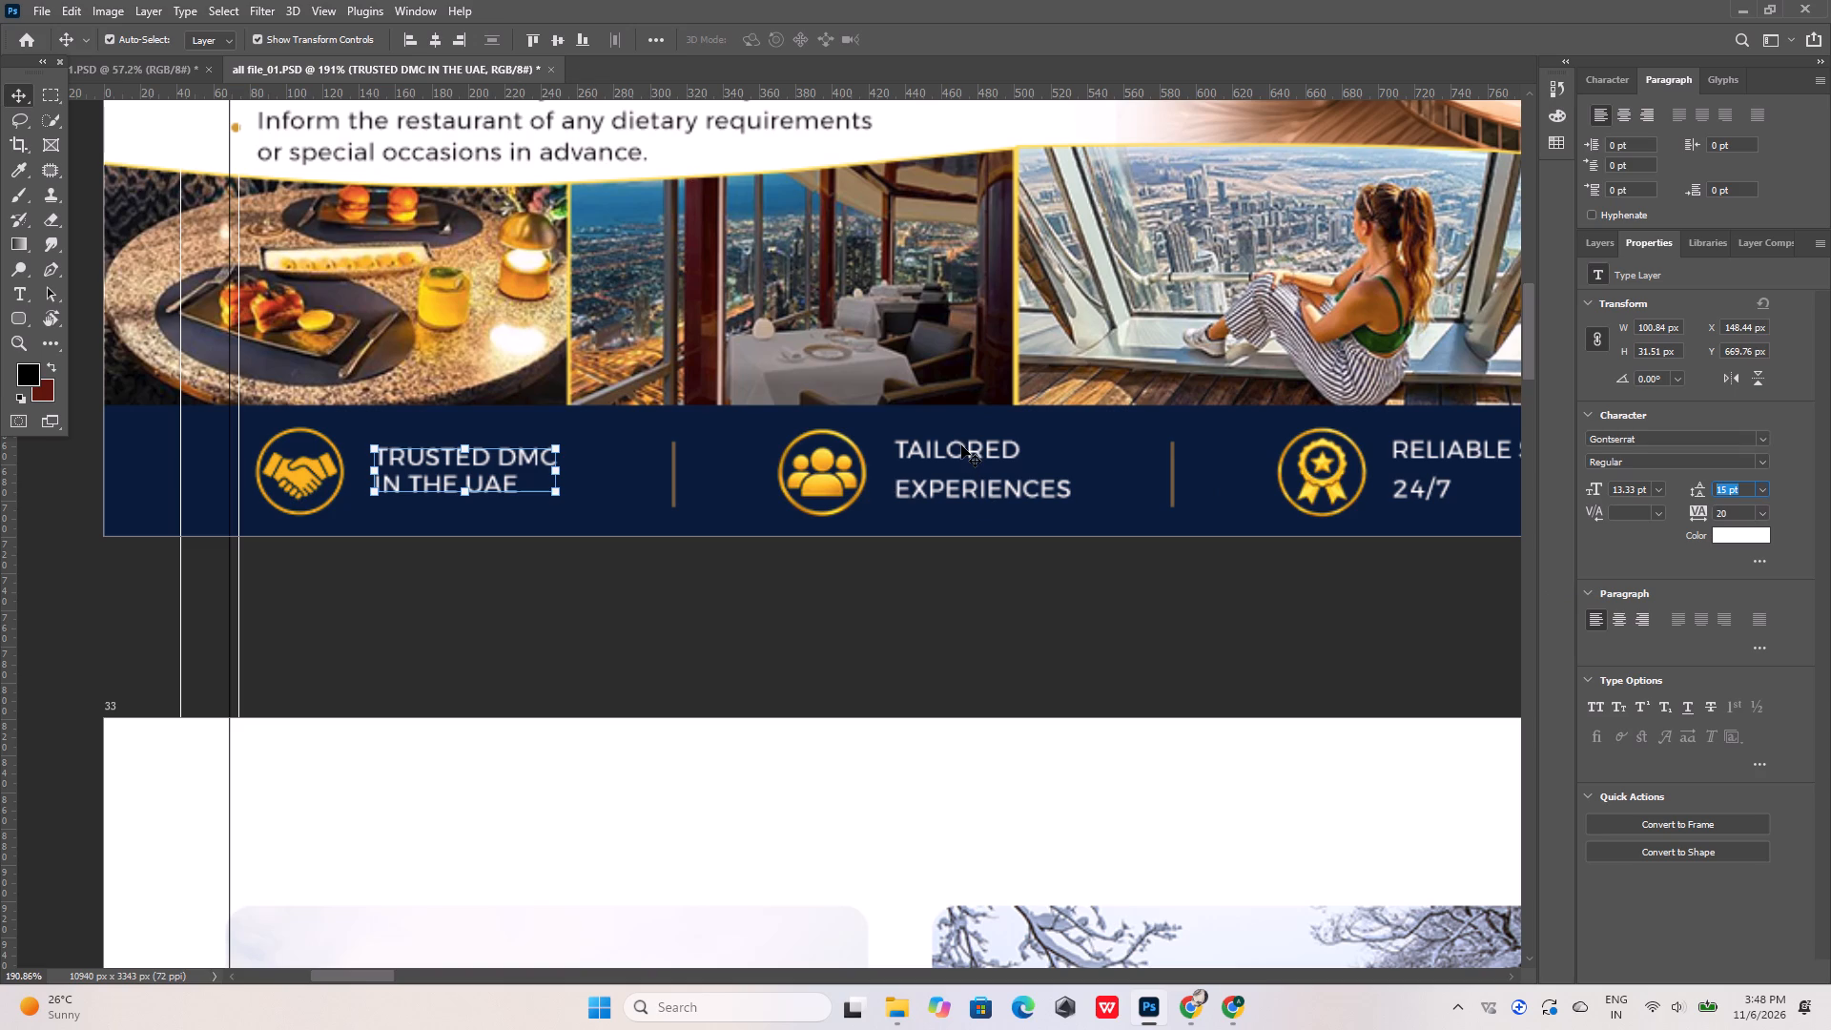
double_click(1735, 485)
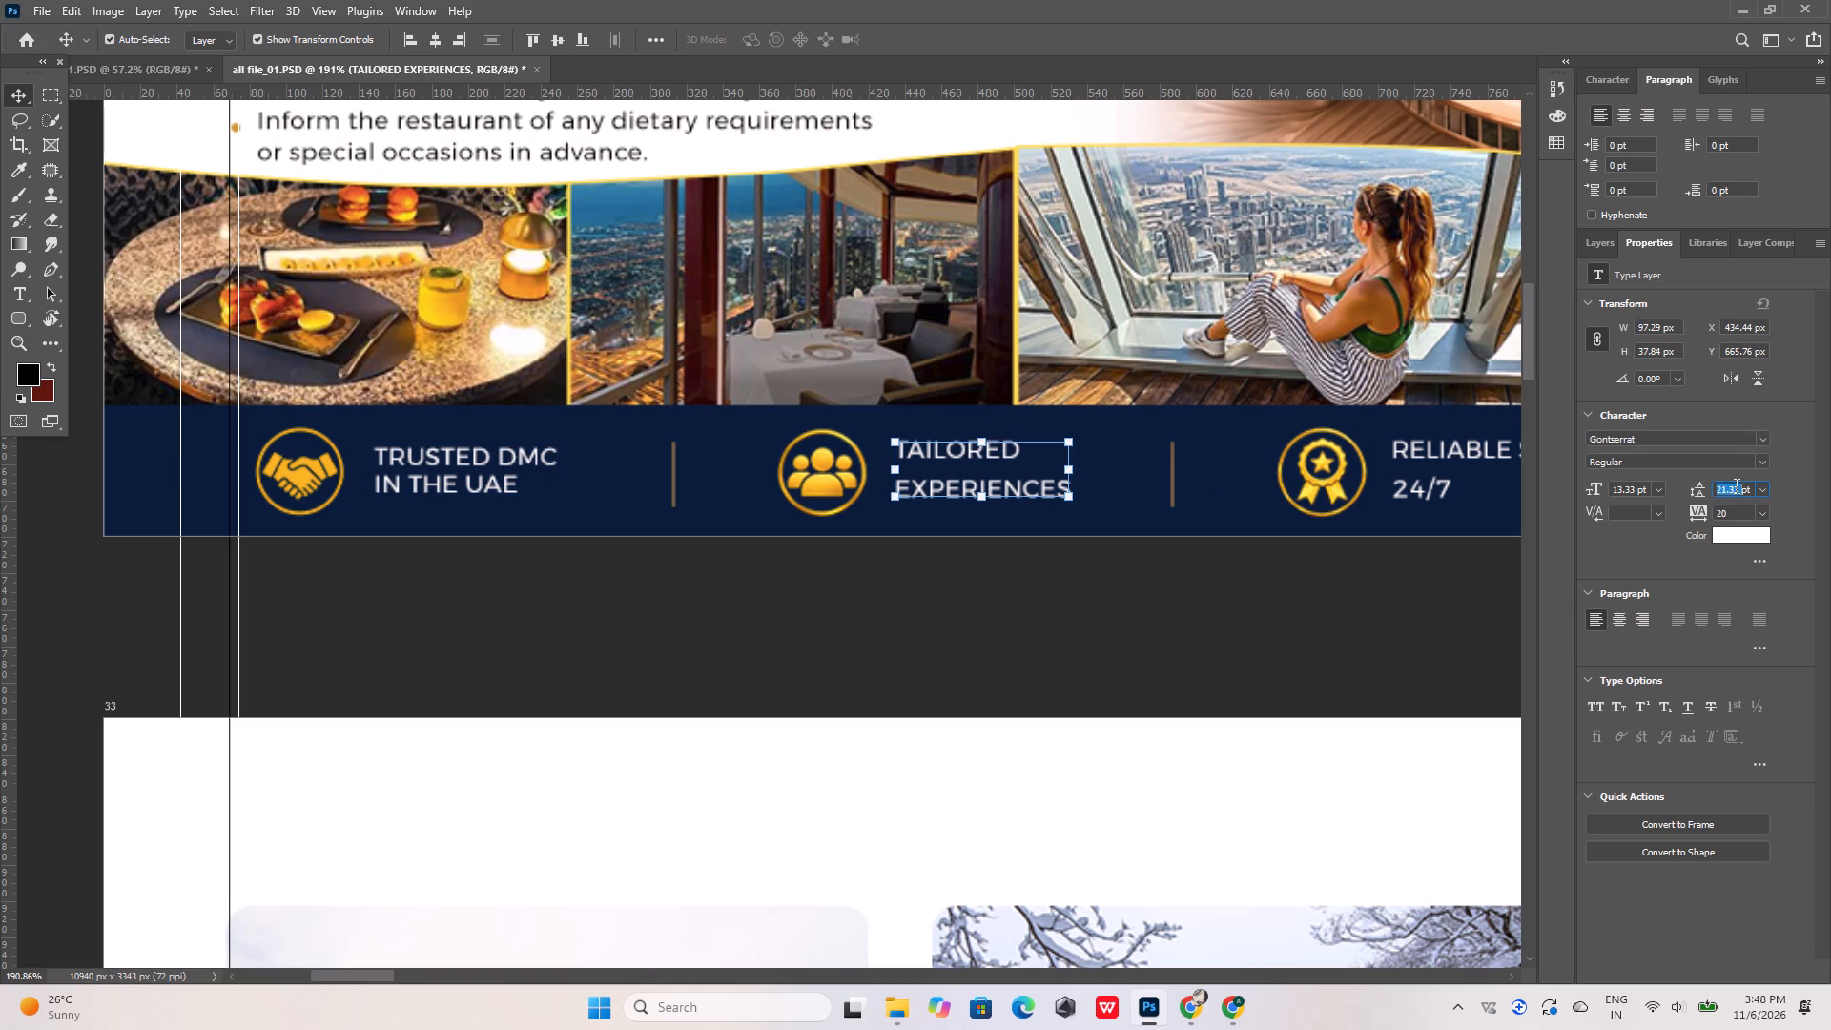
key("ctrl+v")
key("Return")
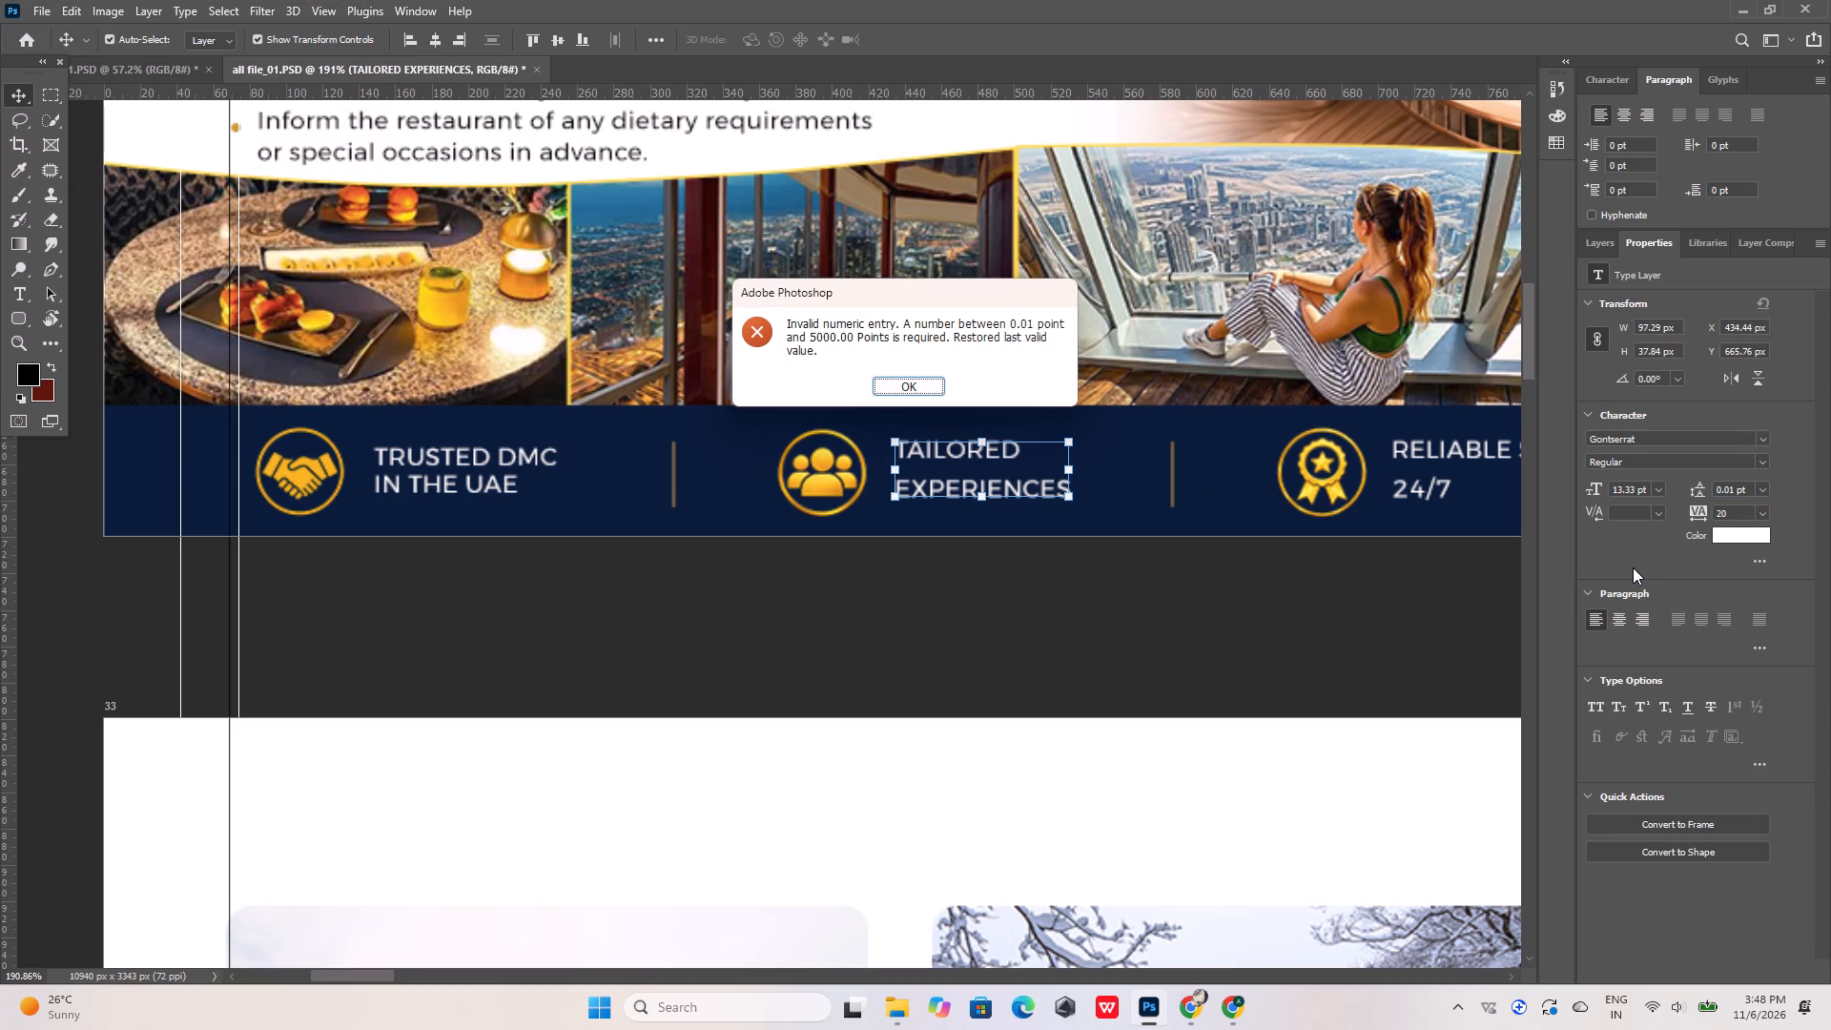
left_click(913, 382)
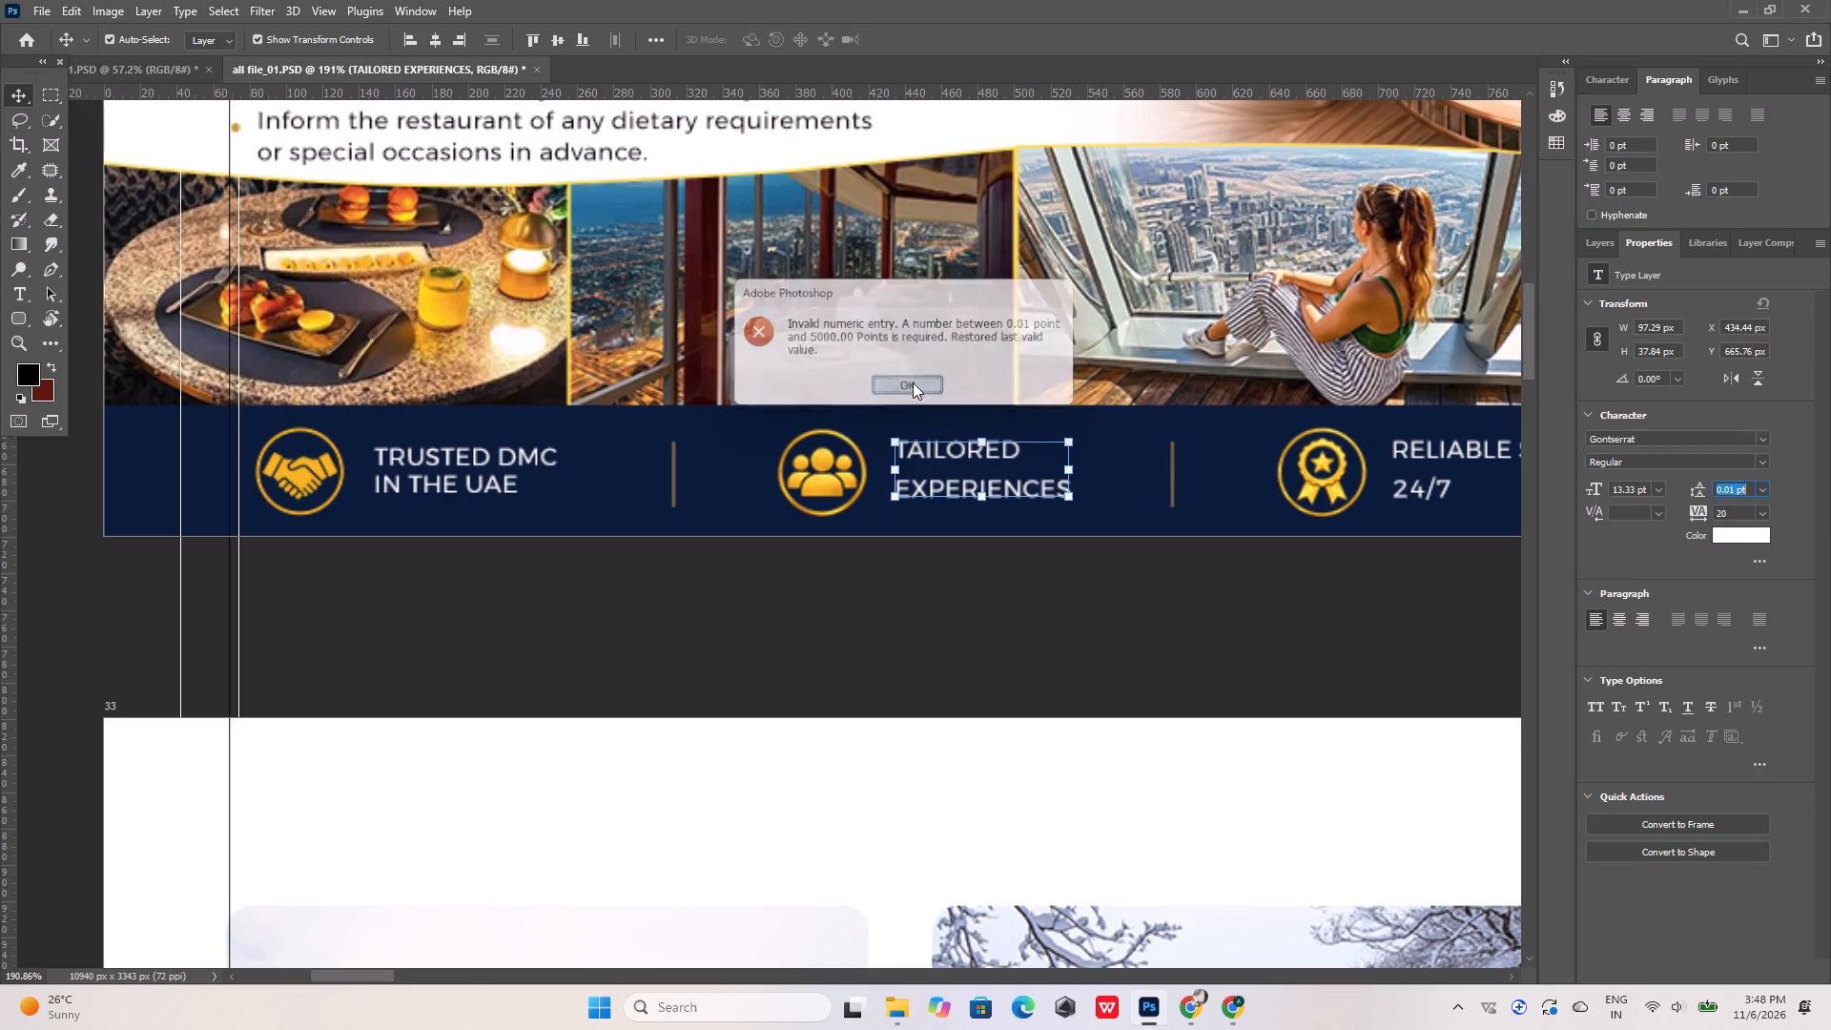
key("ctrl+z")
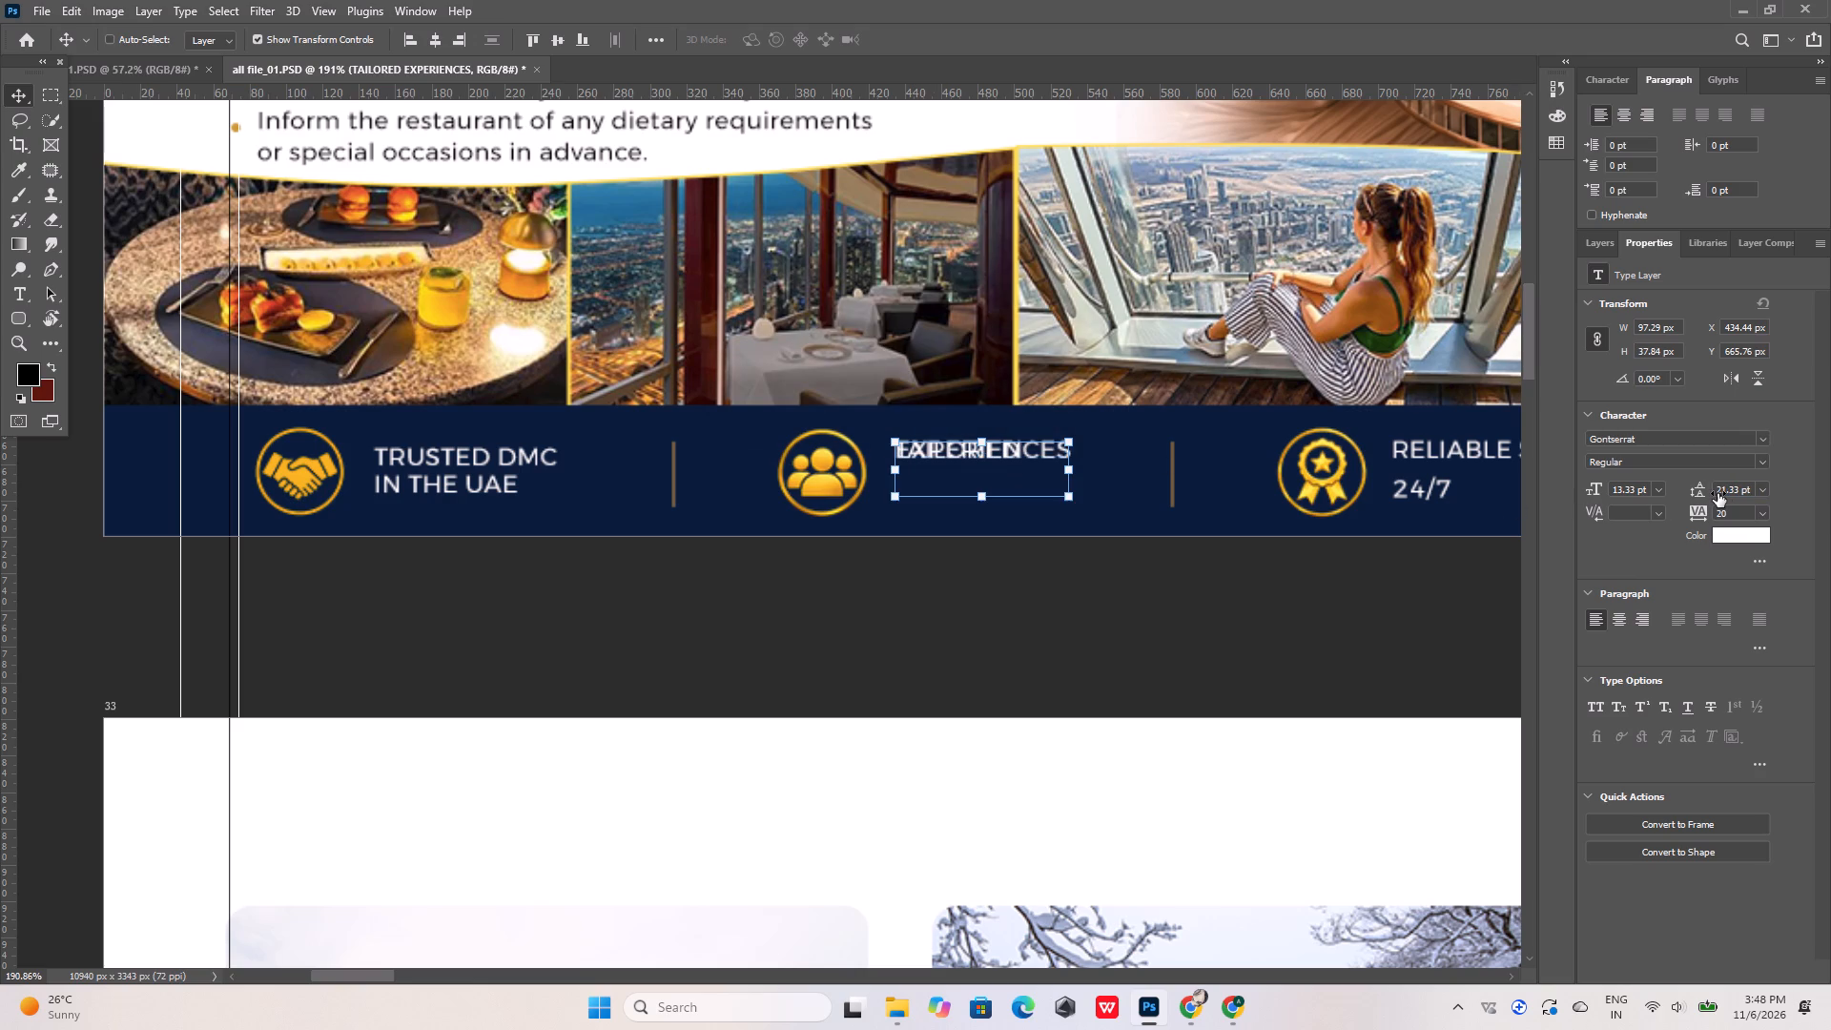
Set the leading of the "TAILORED EXPERIENCES" text to 15 pt.
double_click(1733, 490)
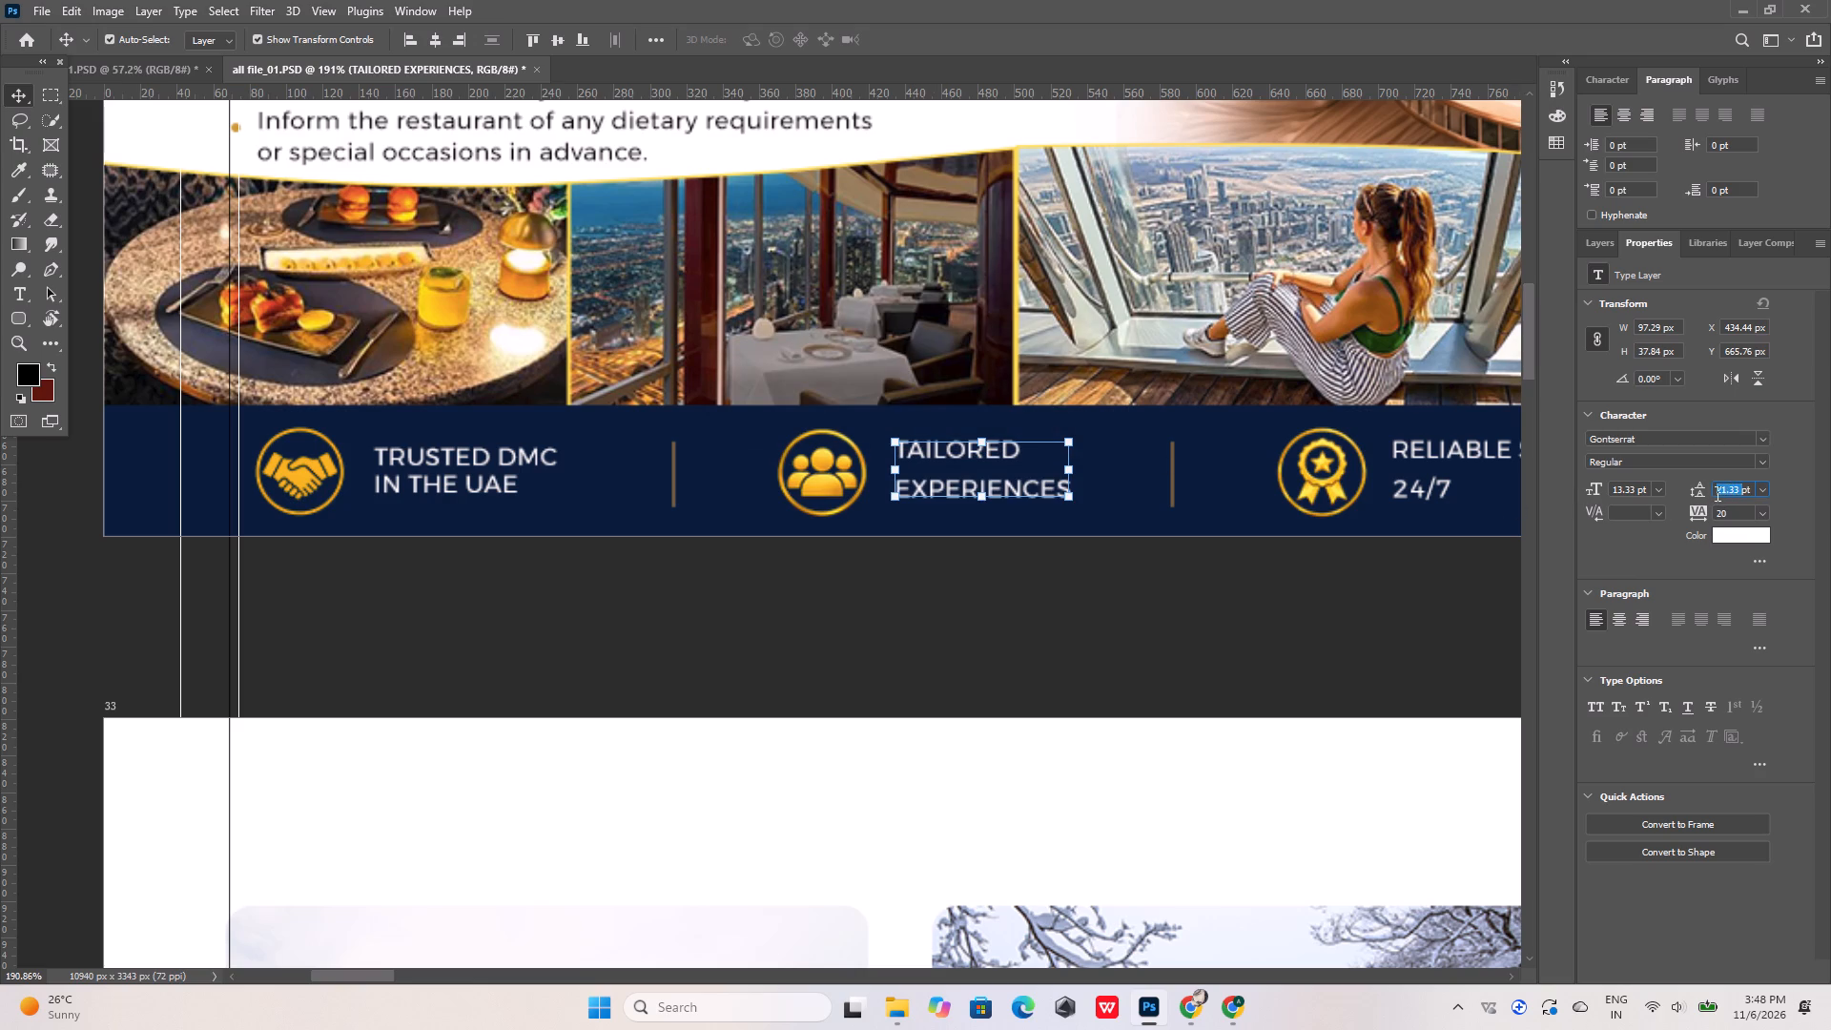
left_click_drag(1716, 493, 1763, 489)
key("ctrl+v")
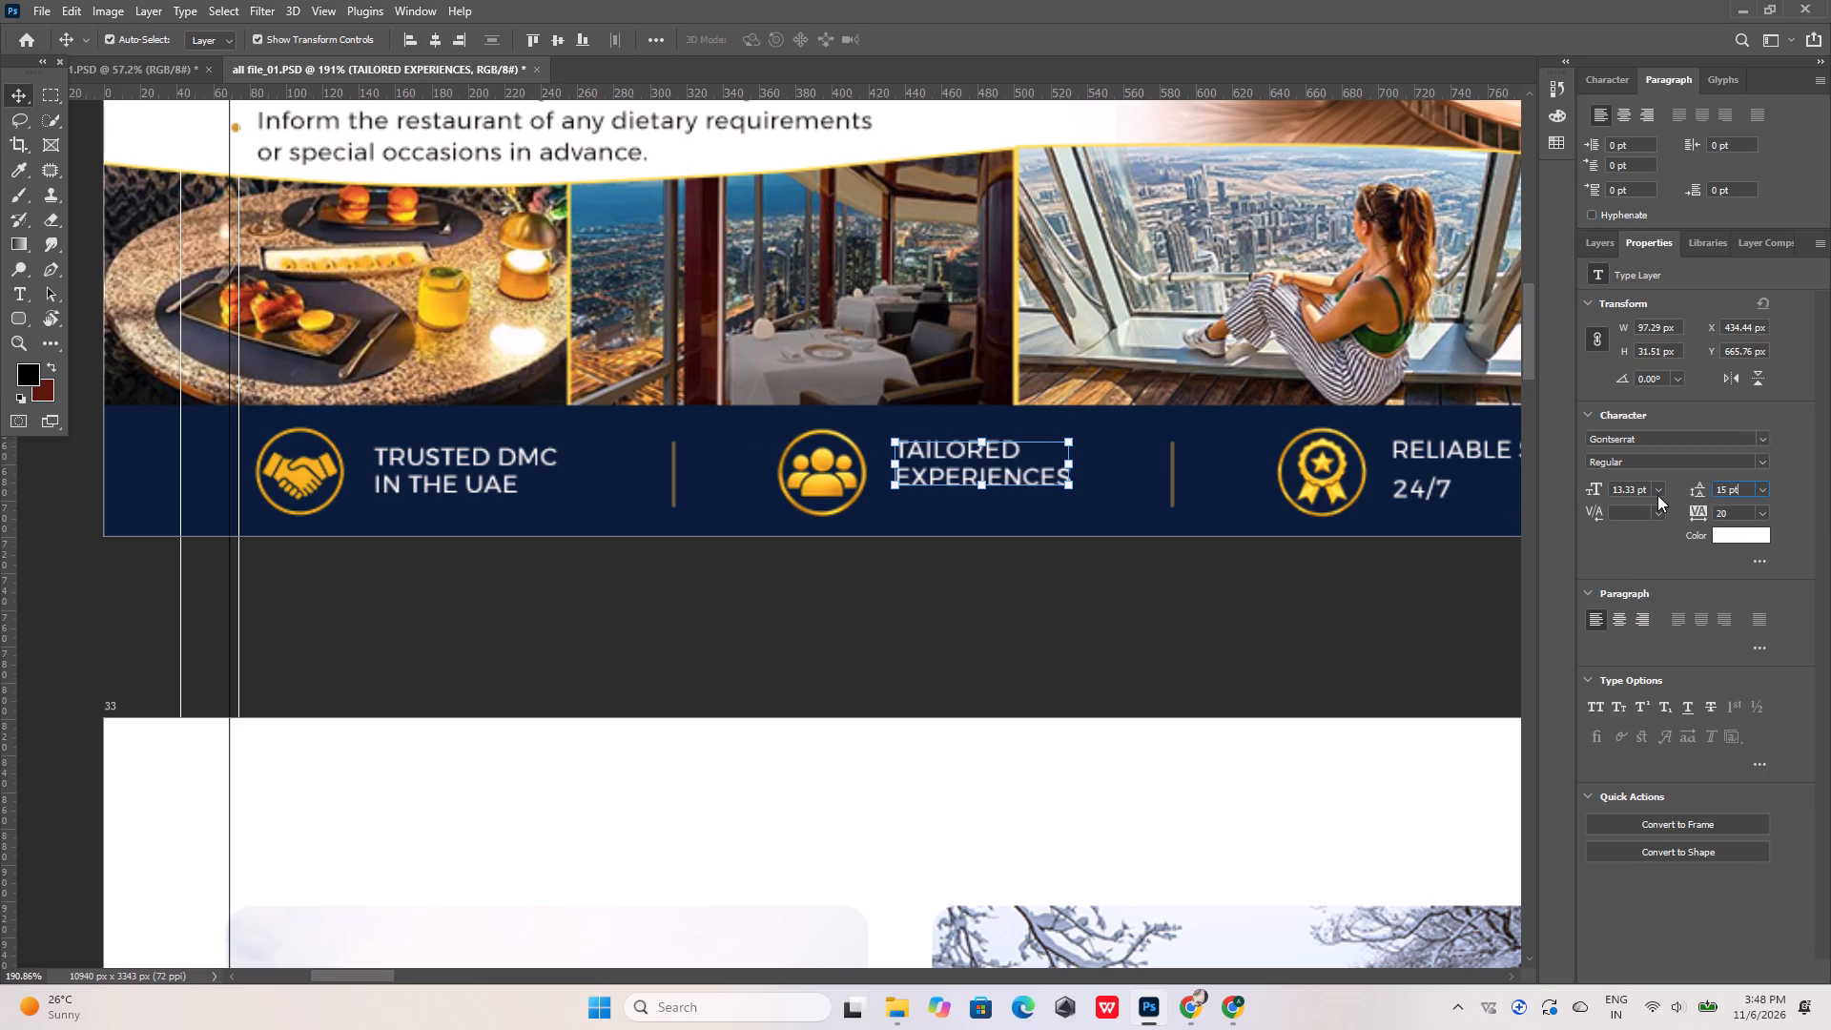
left_click(904, 586)
Align the "TAILORED EXPERIENCES" text to the vertical centre of the navy footer band.
left_click(925, 515, "shift")
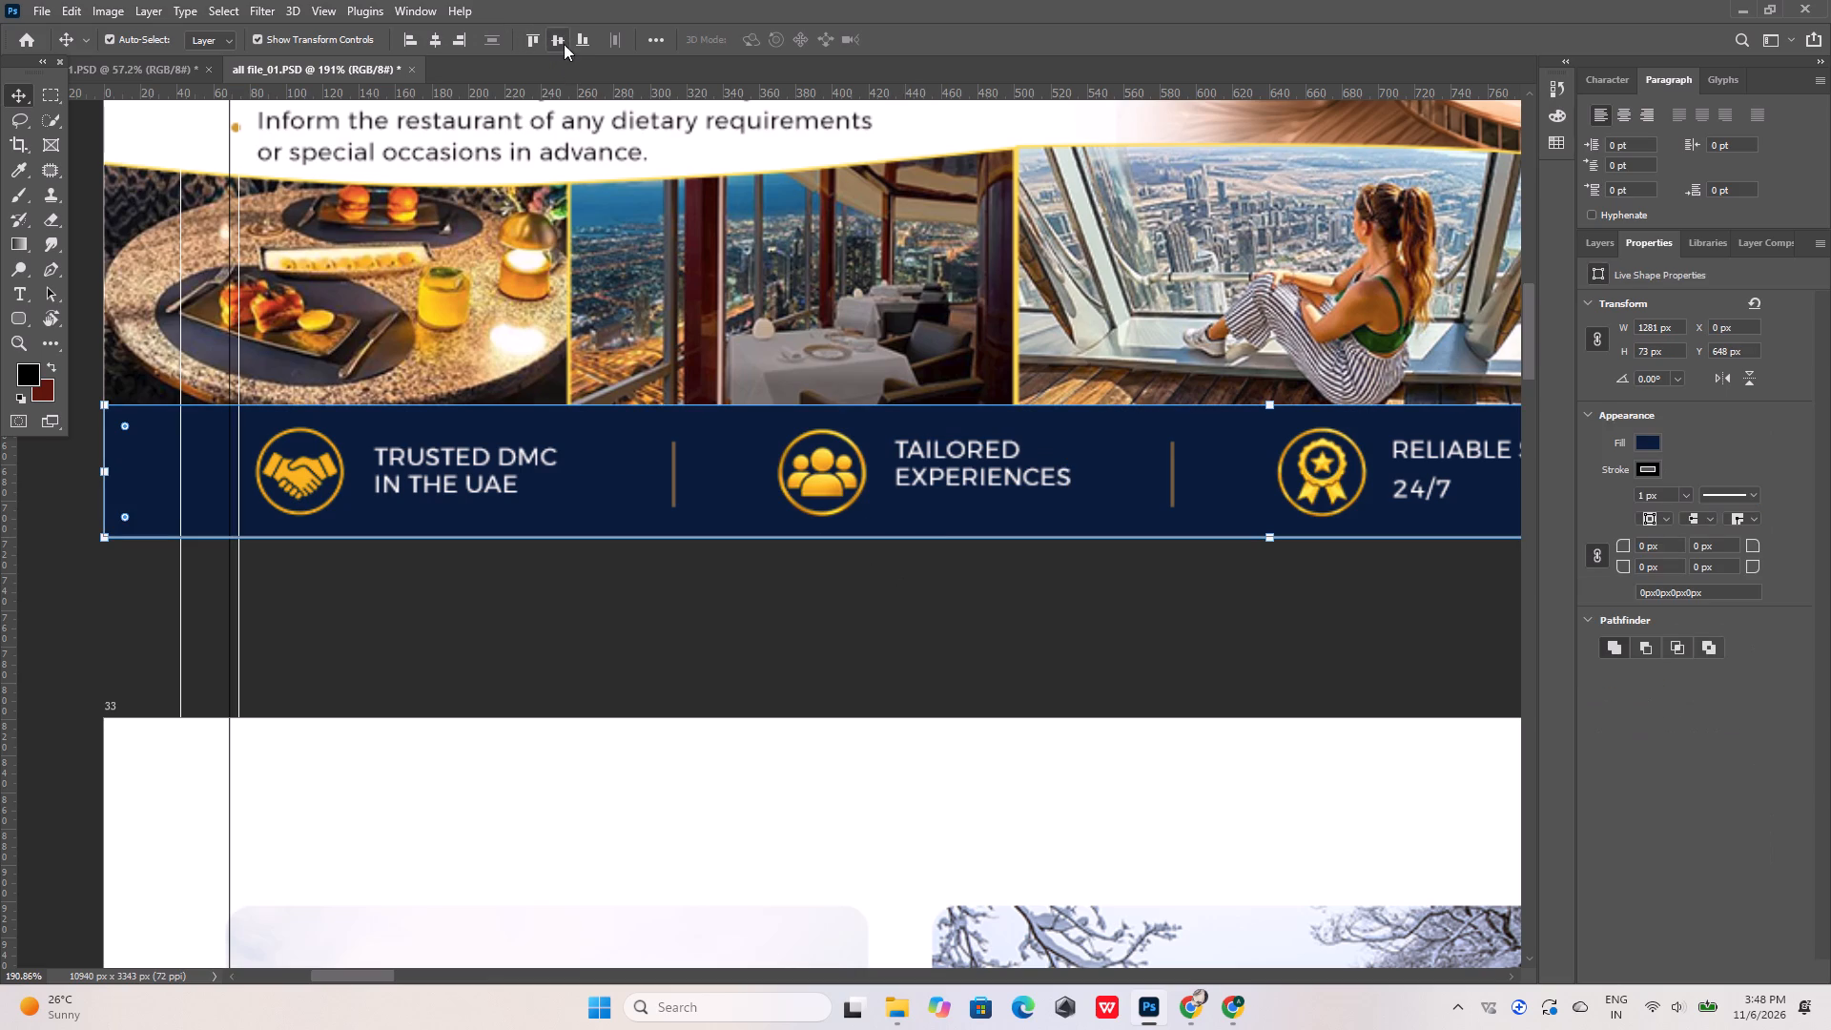
left_click(556, 38)
left_click(645, 565)
Set the leading of the "RELIABLE SUPPORT 24/7" footer text to the copied 15 pt.
scroll(515, 545, "down", 5, "alt")
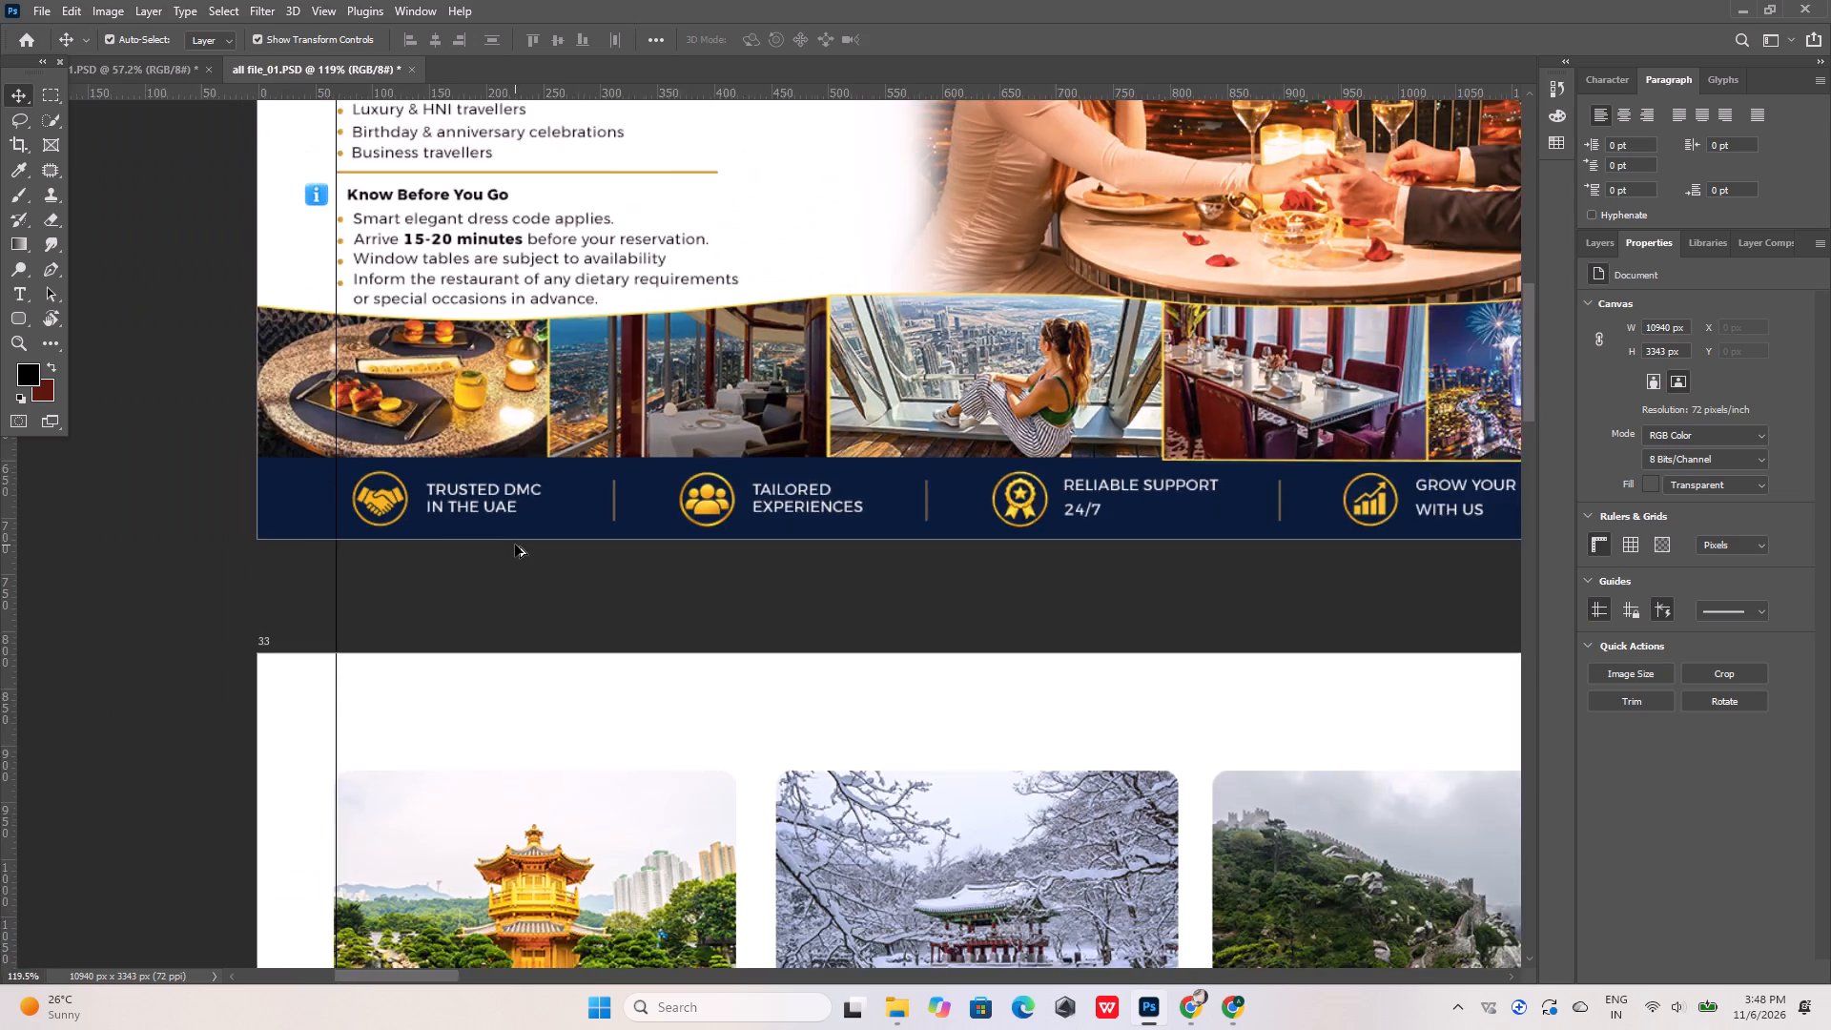
scroll(515, 545, "down", 4, "alt")
scroll(880, 524, "up", 11, "alt")
left_click(961, 474)
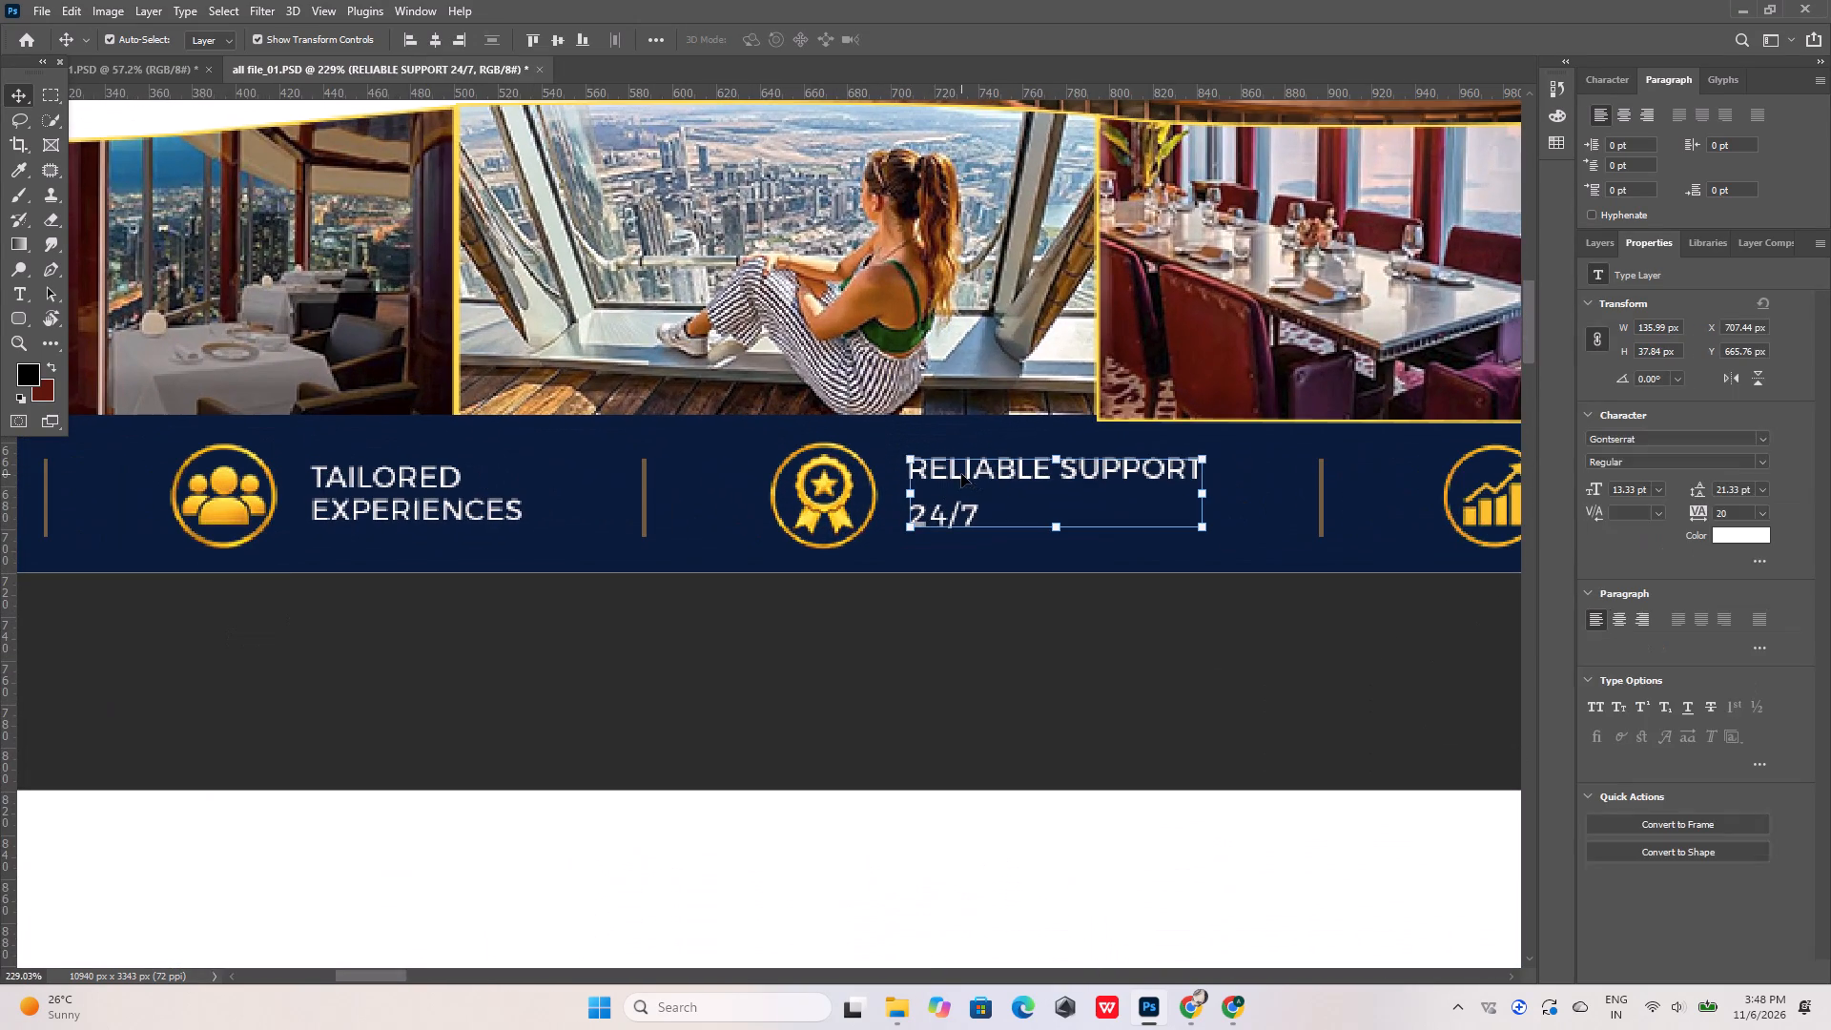
double_click(1721, 491)
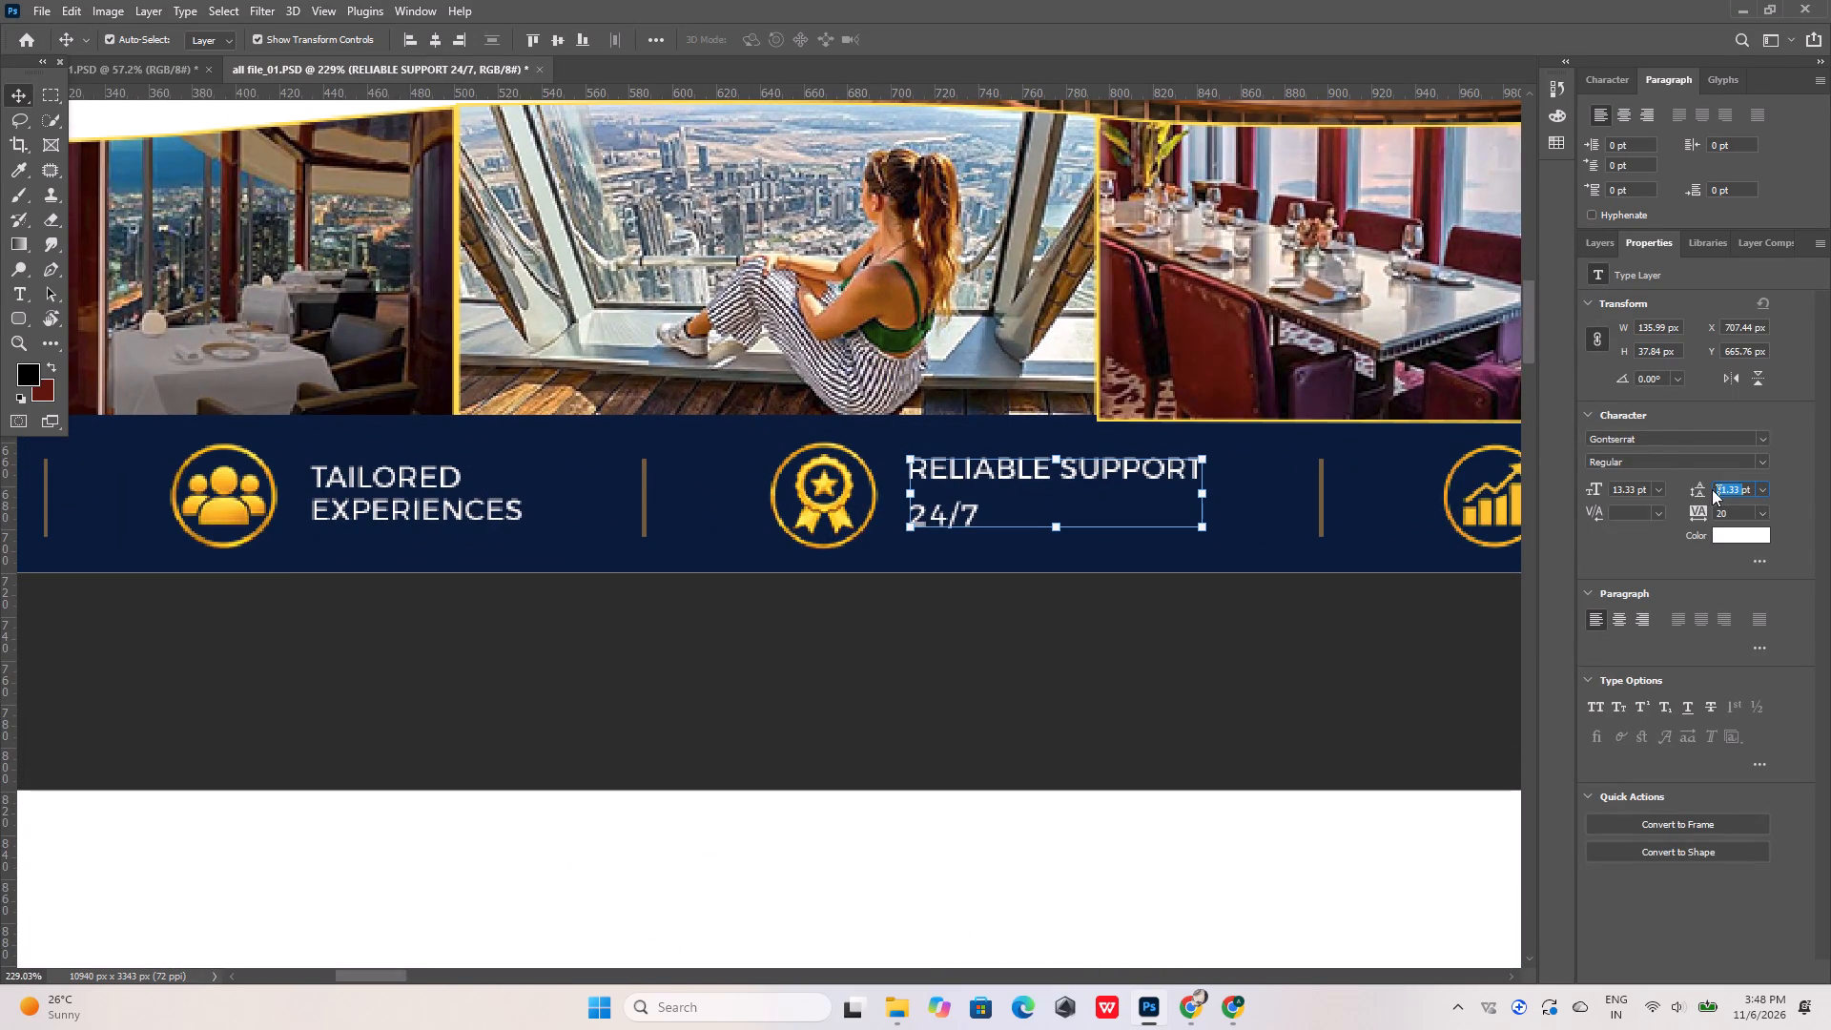
left_click_drag(1716, 488, 1756, 485)
key("ctrl+v")
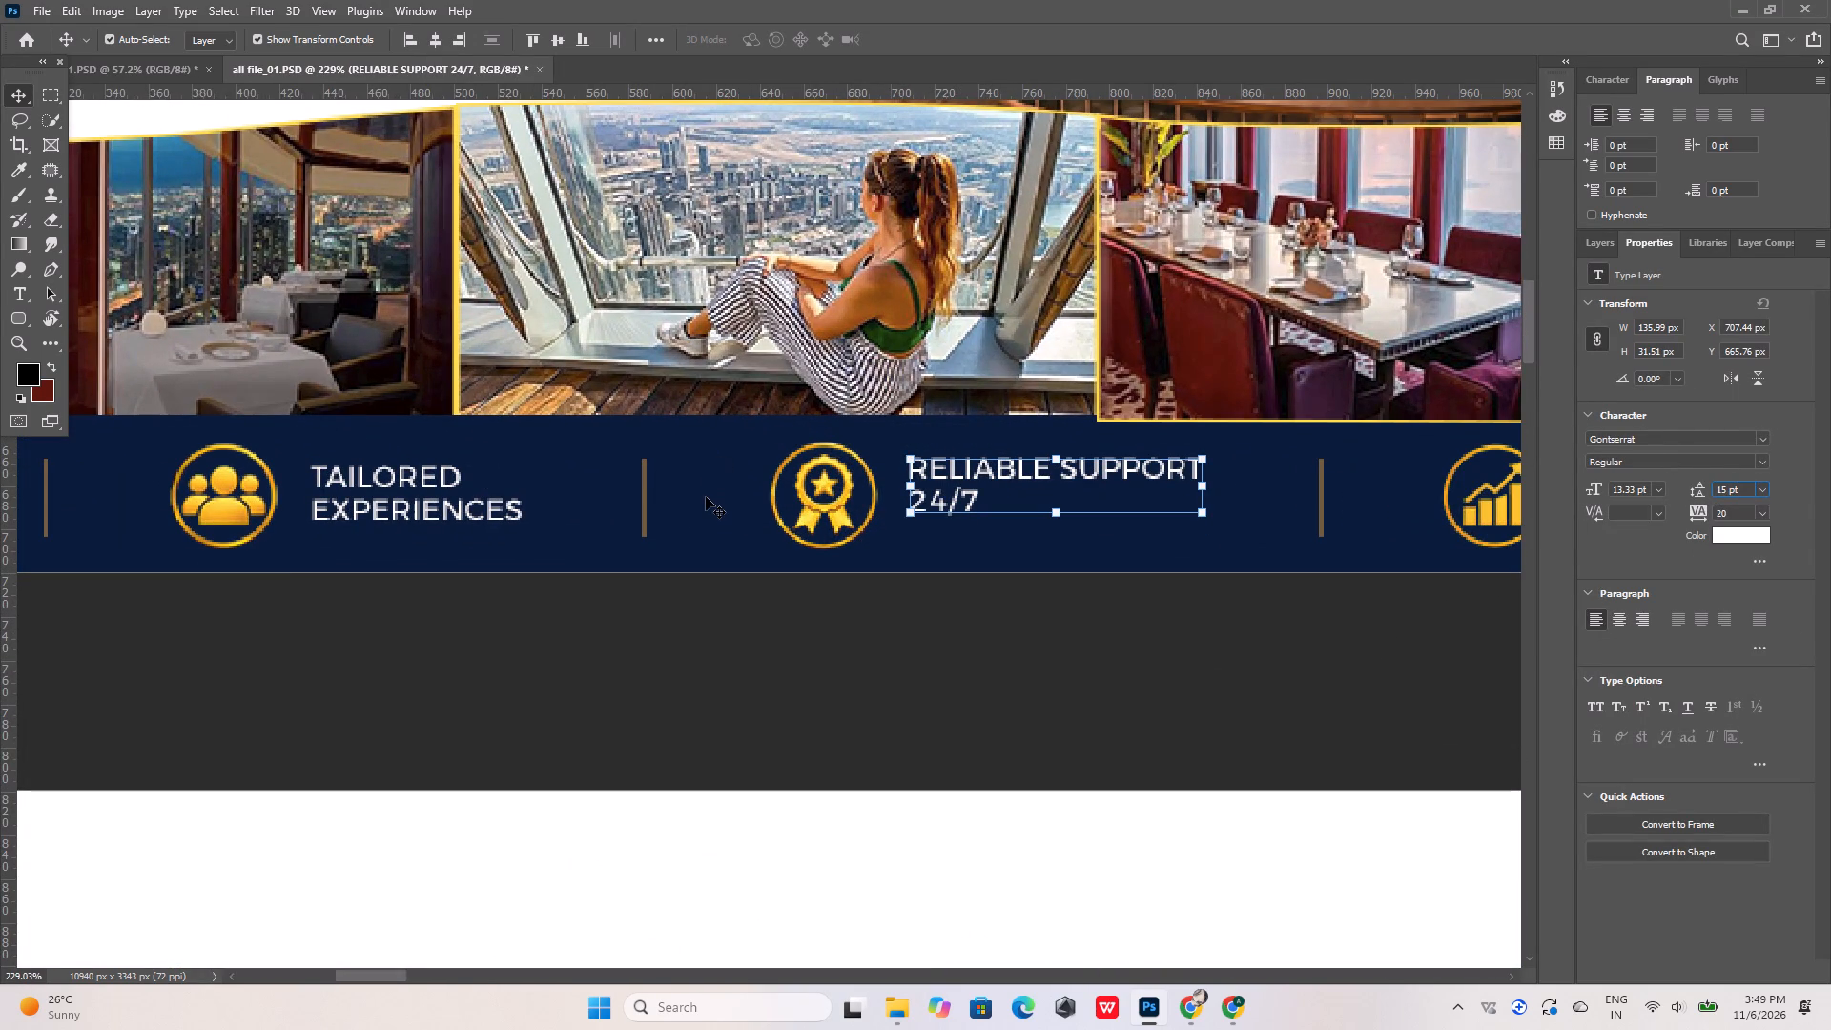
left_click(706, 497, "shift")
Align the "RELIABLE SUPPORT 24/7" text to the vertical centre of the navy footer band.
left_click(750, 489, "shift")
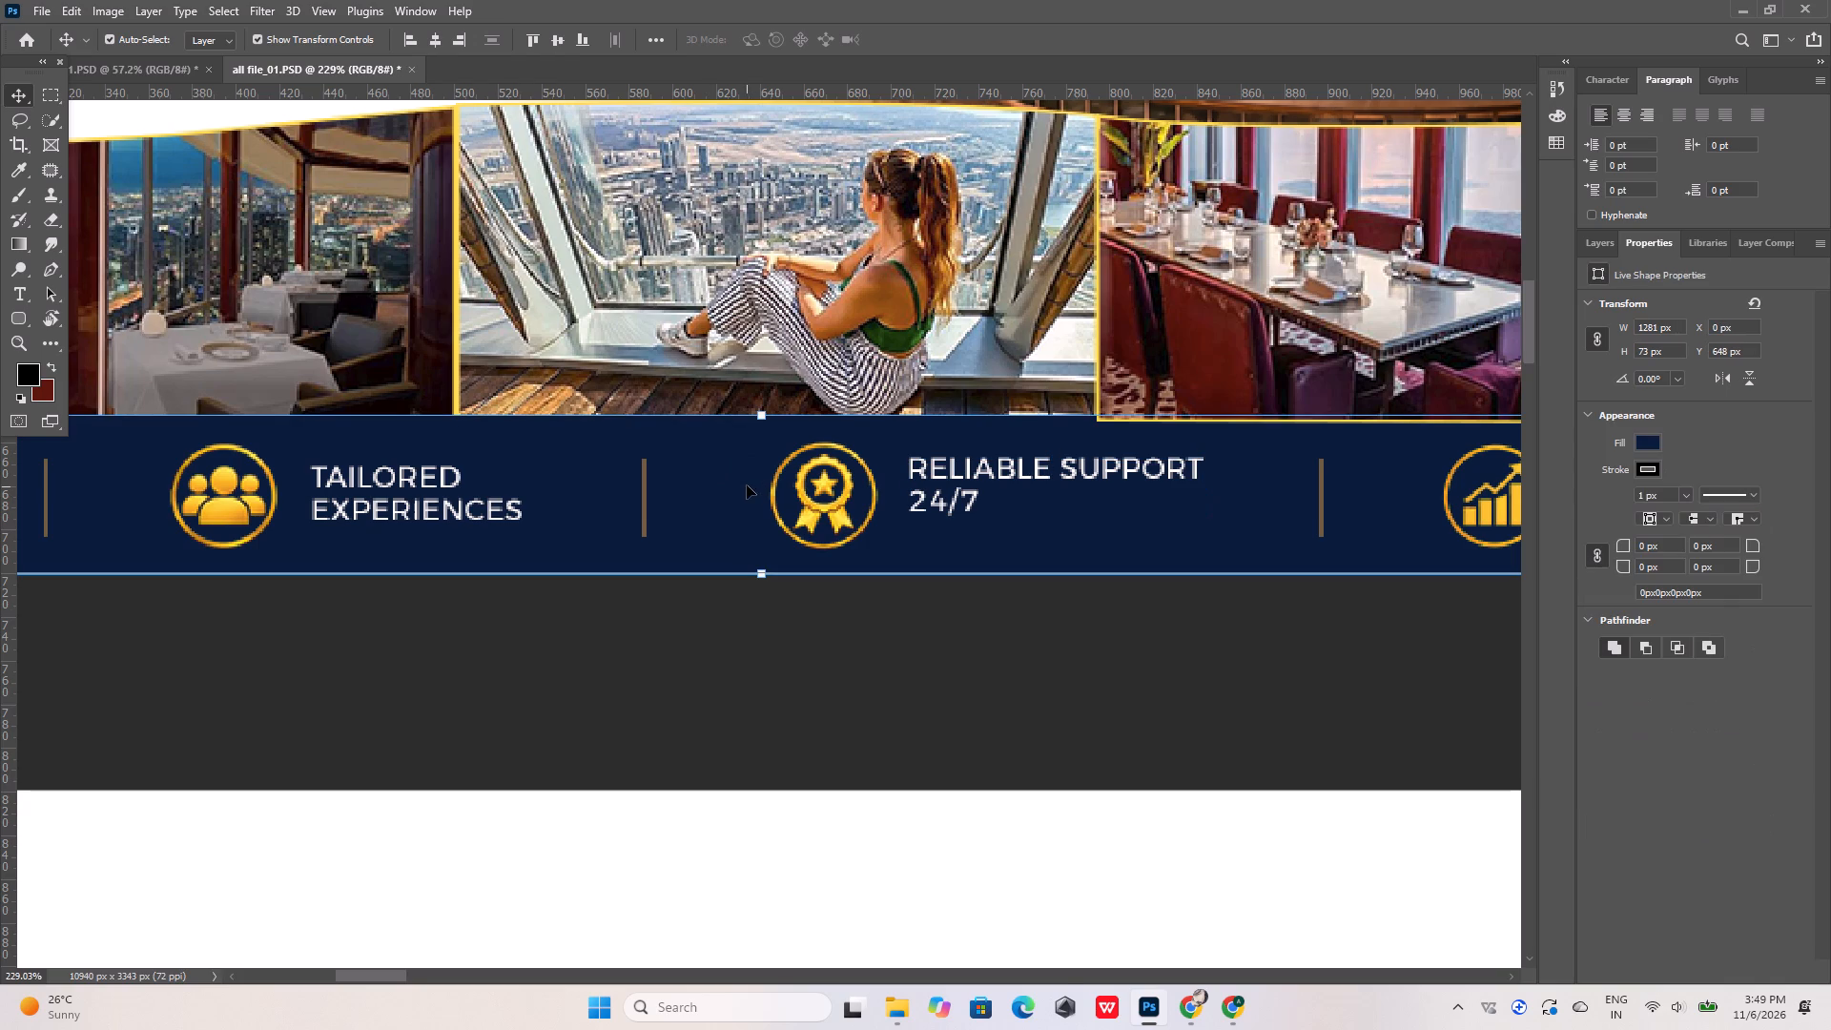
left_click(561, 45)
left_click(809, 624)
Set the leading of the "GROW YOUR BUSINESS WITH US" footer text to the copied 15 pt.
scroll(682, 606, "down", 8, "alt")
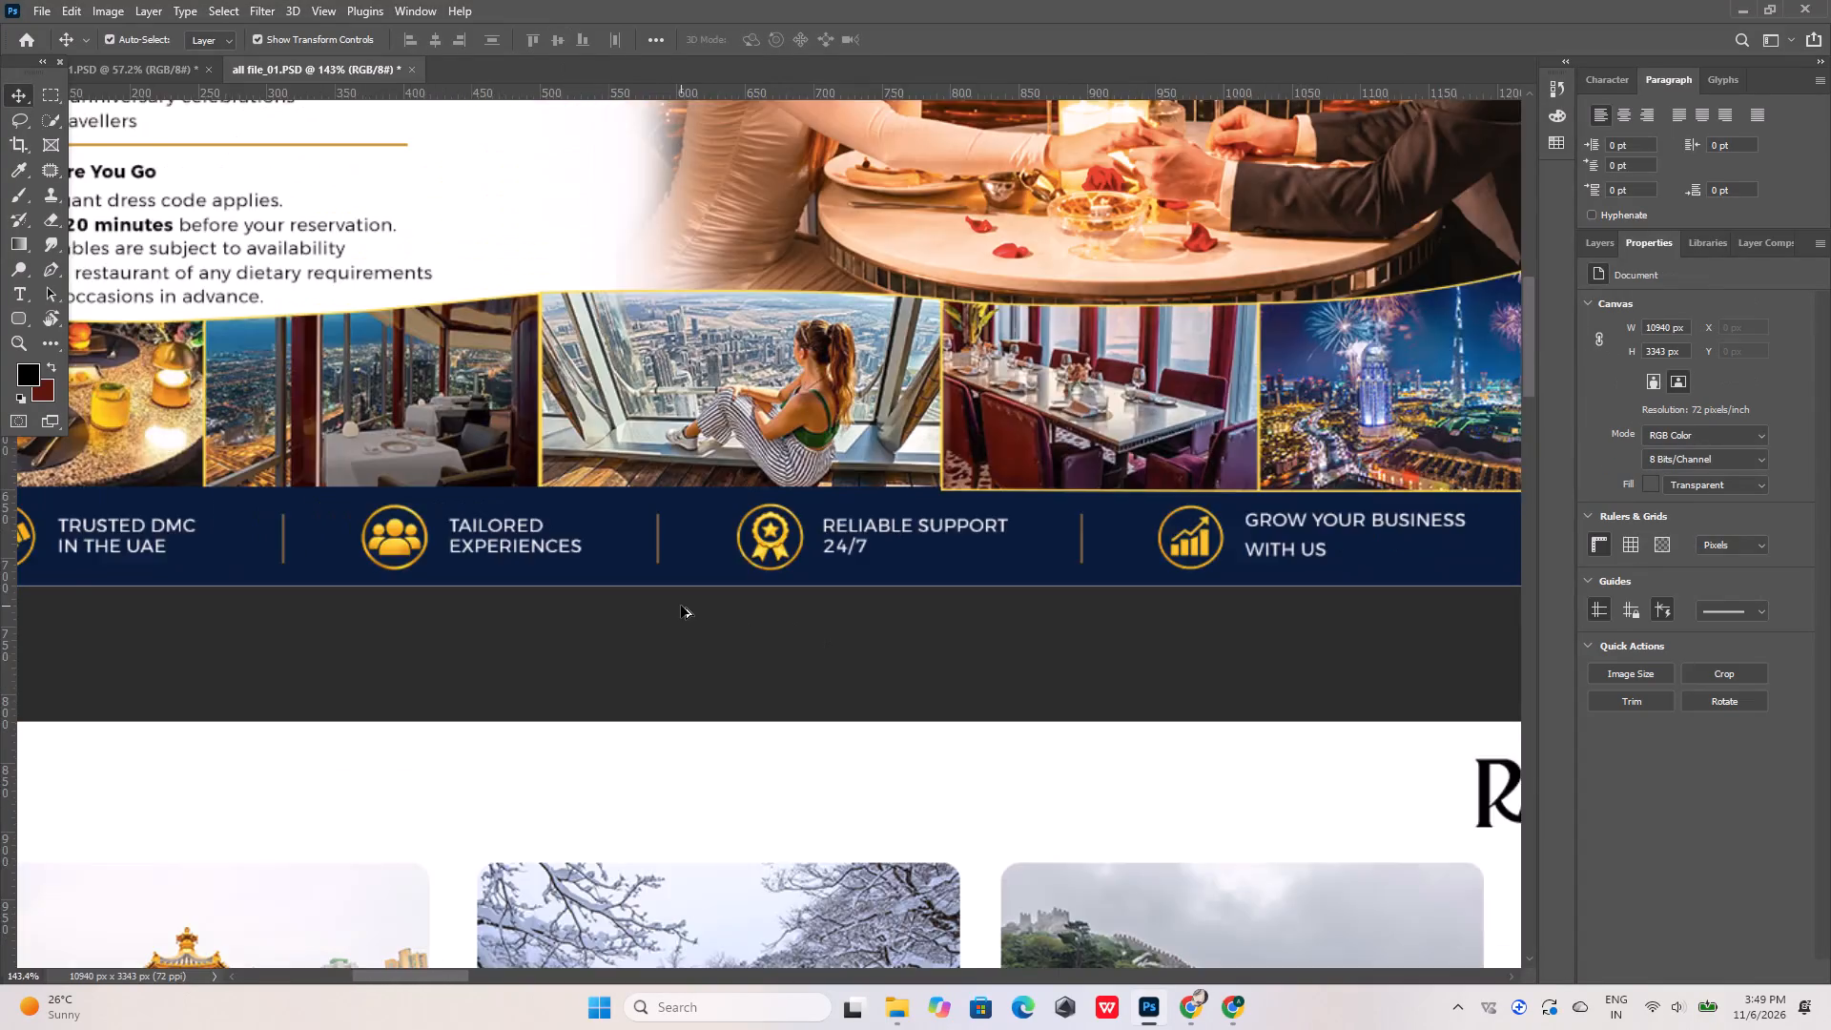
scroll(681, 606, "down", 2, "alt")
scroll(1049, 600, "up", 8, "alt")
left_click(1074, 505)
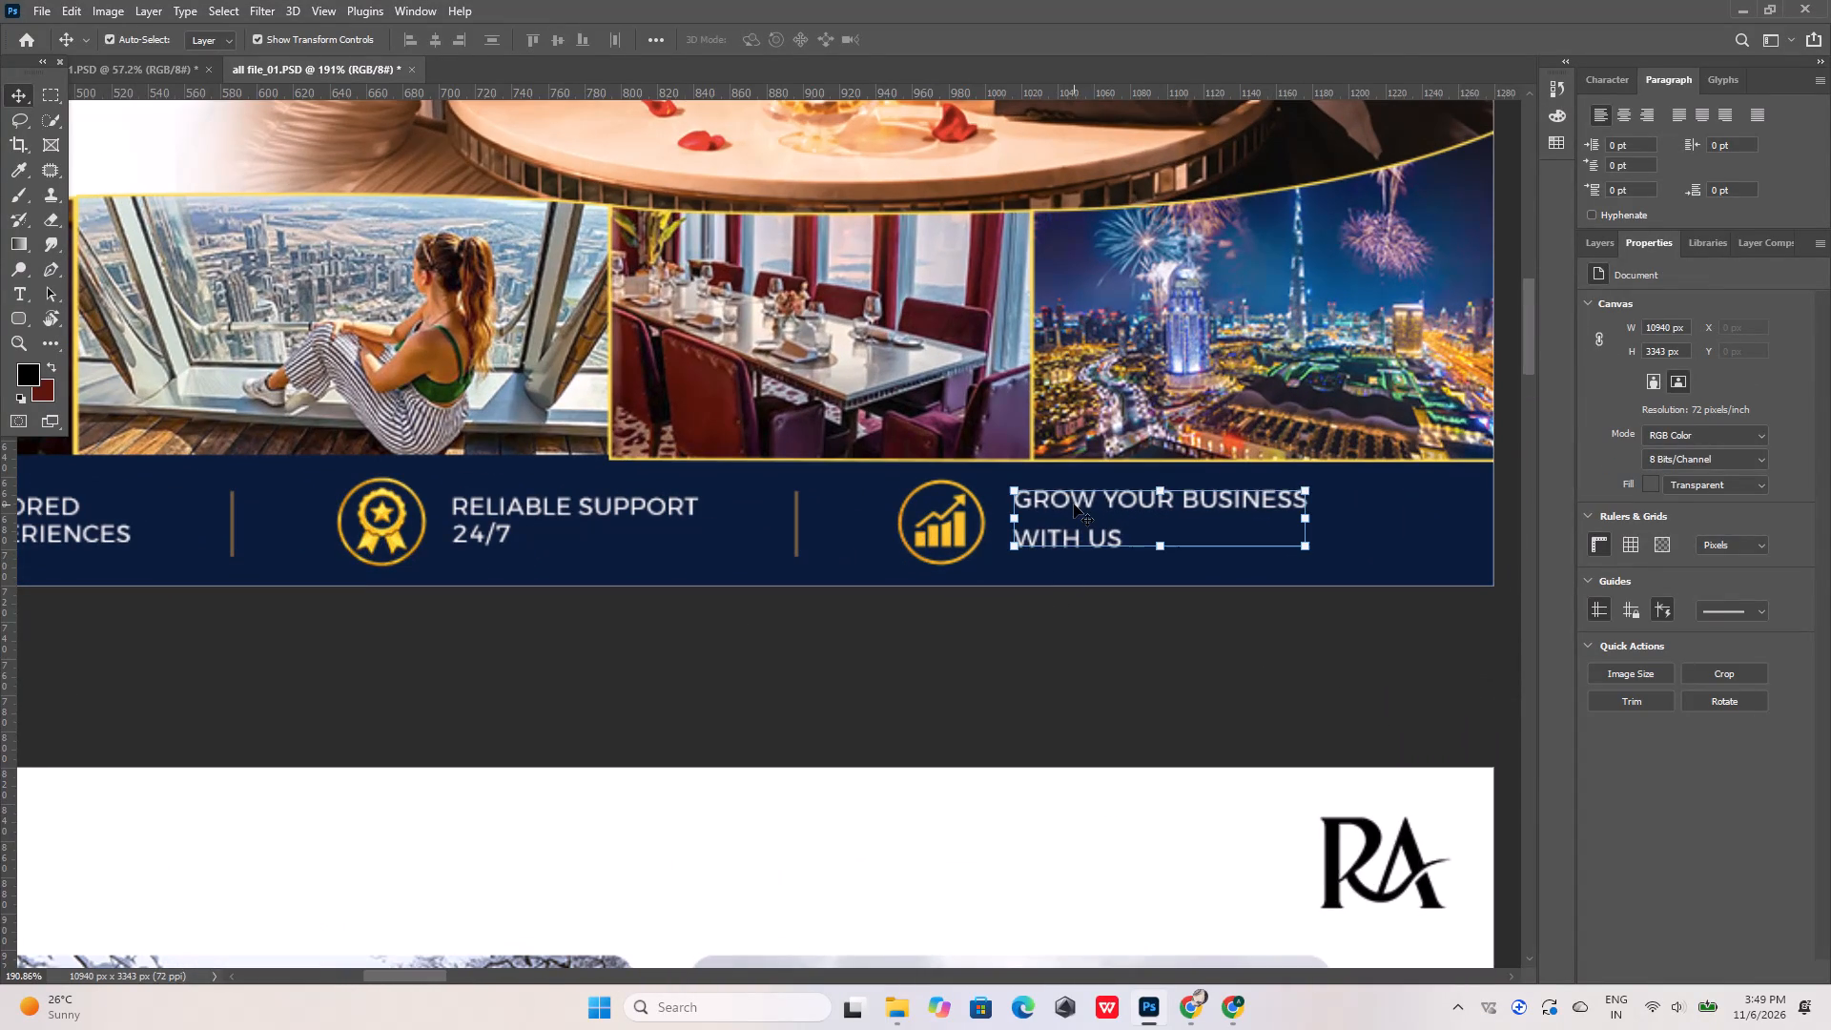
double_click(1727, 487)
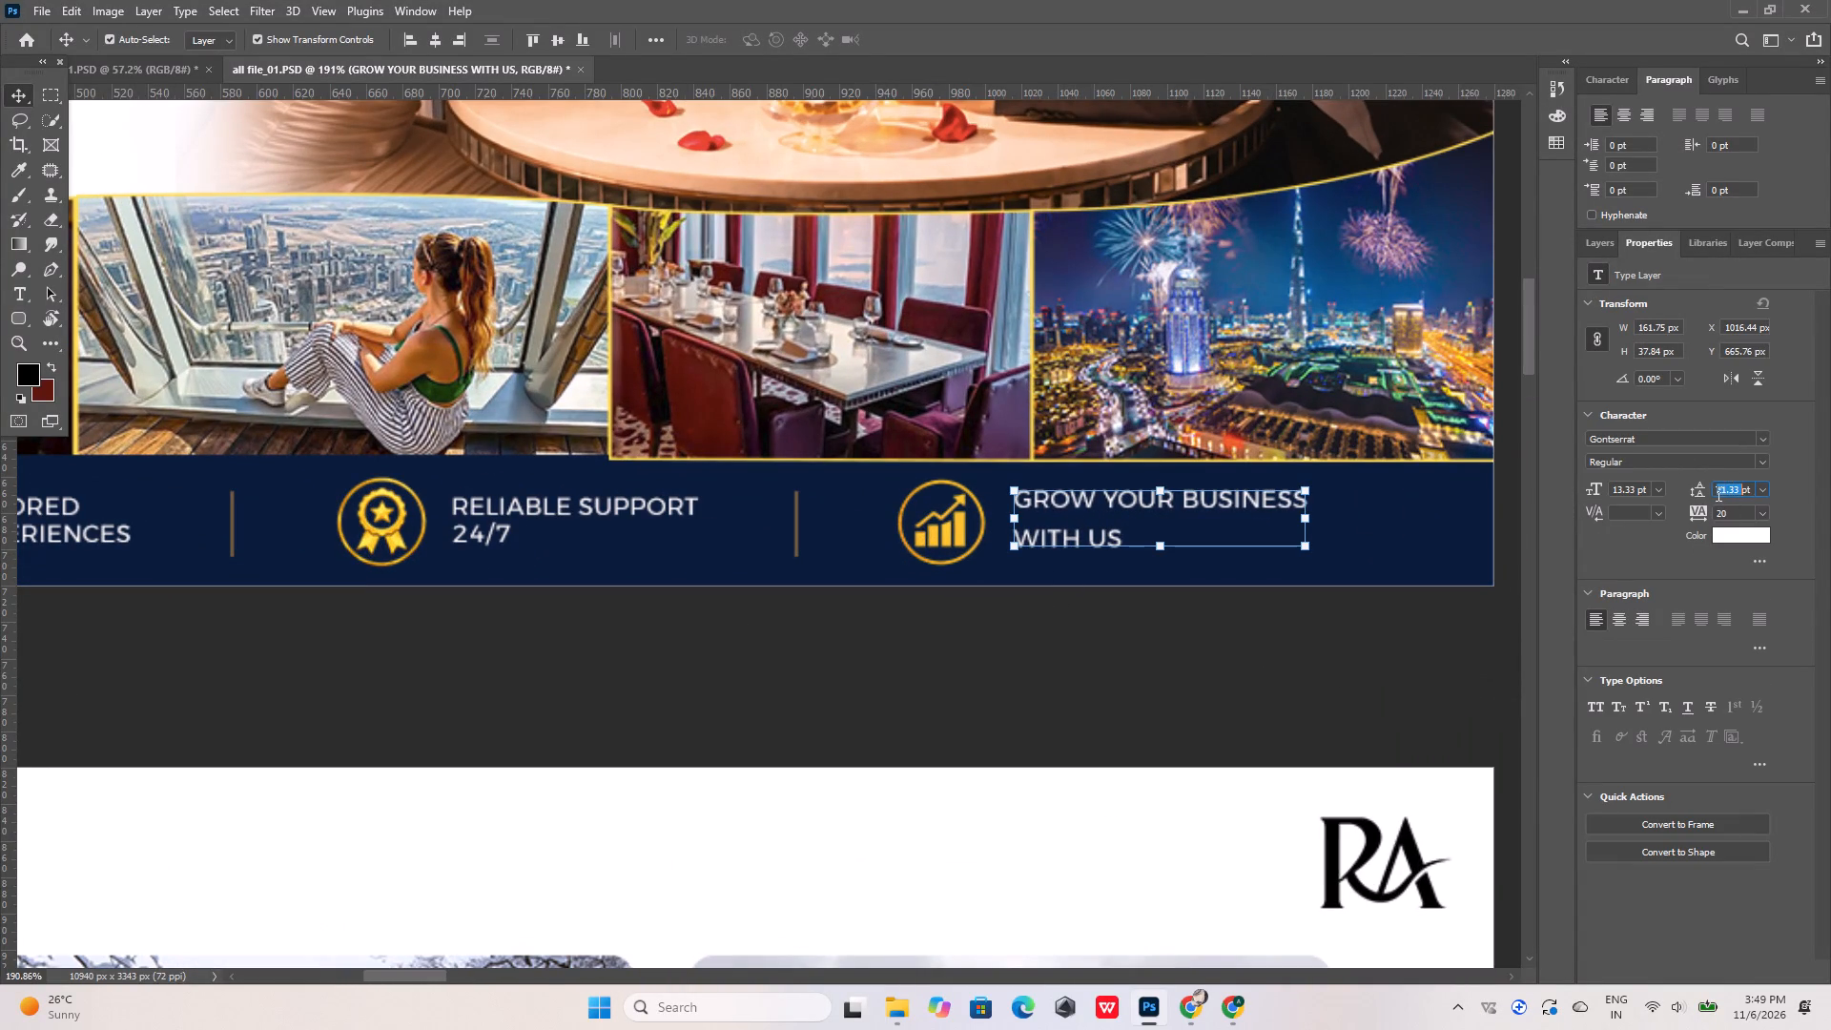
left_click_drag(1716, 493, 1775, 491)
key("ctrl+v")
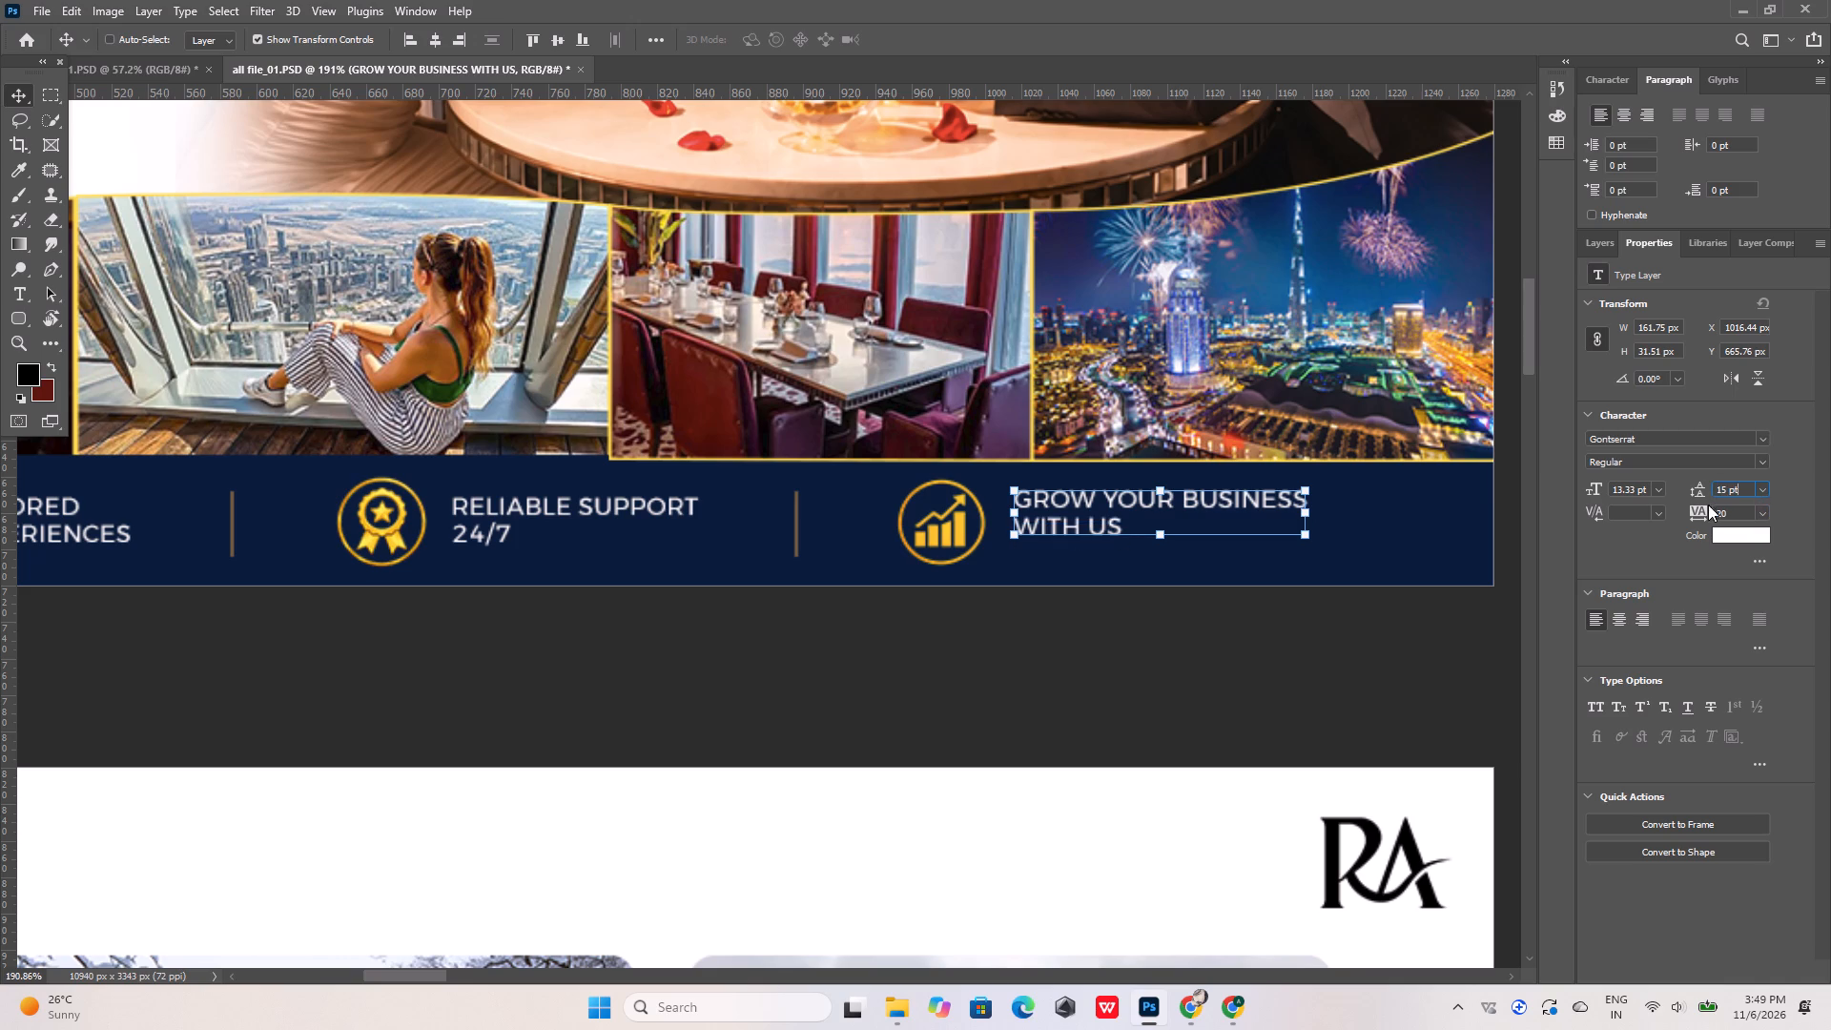
left_click(1120, 573, "shift")
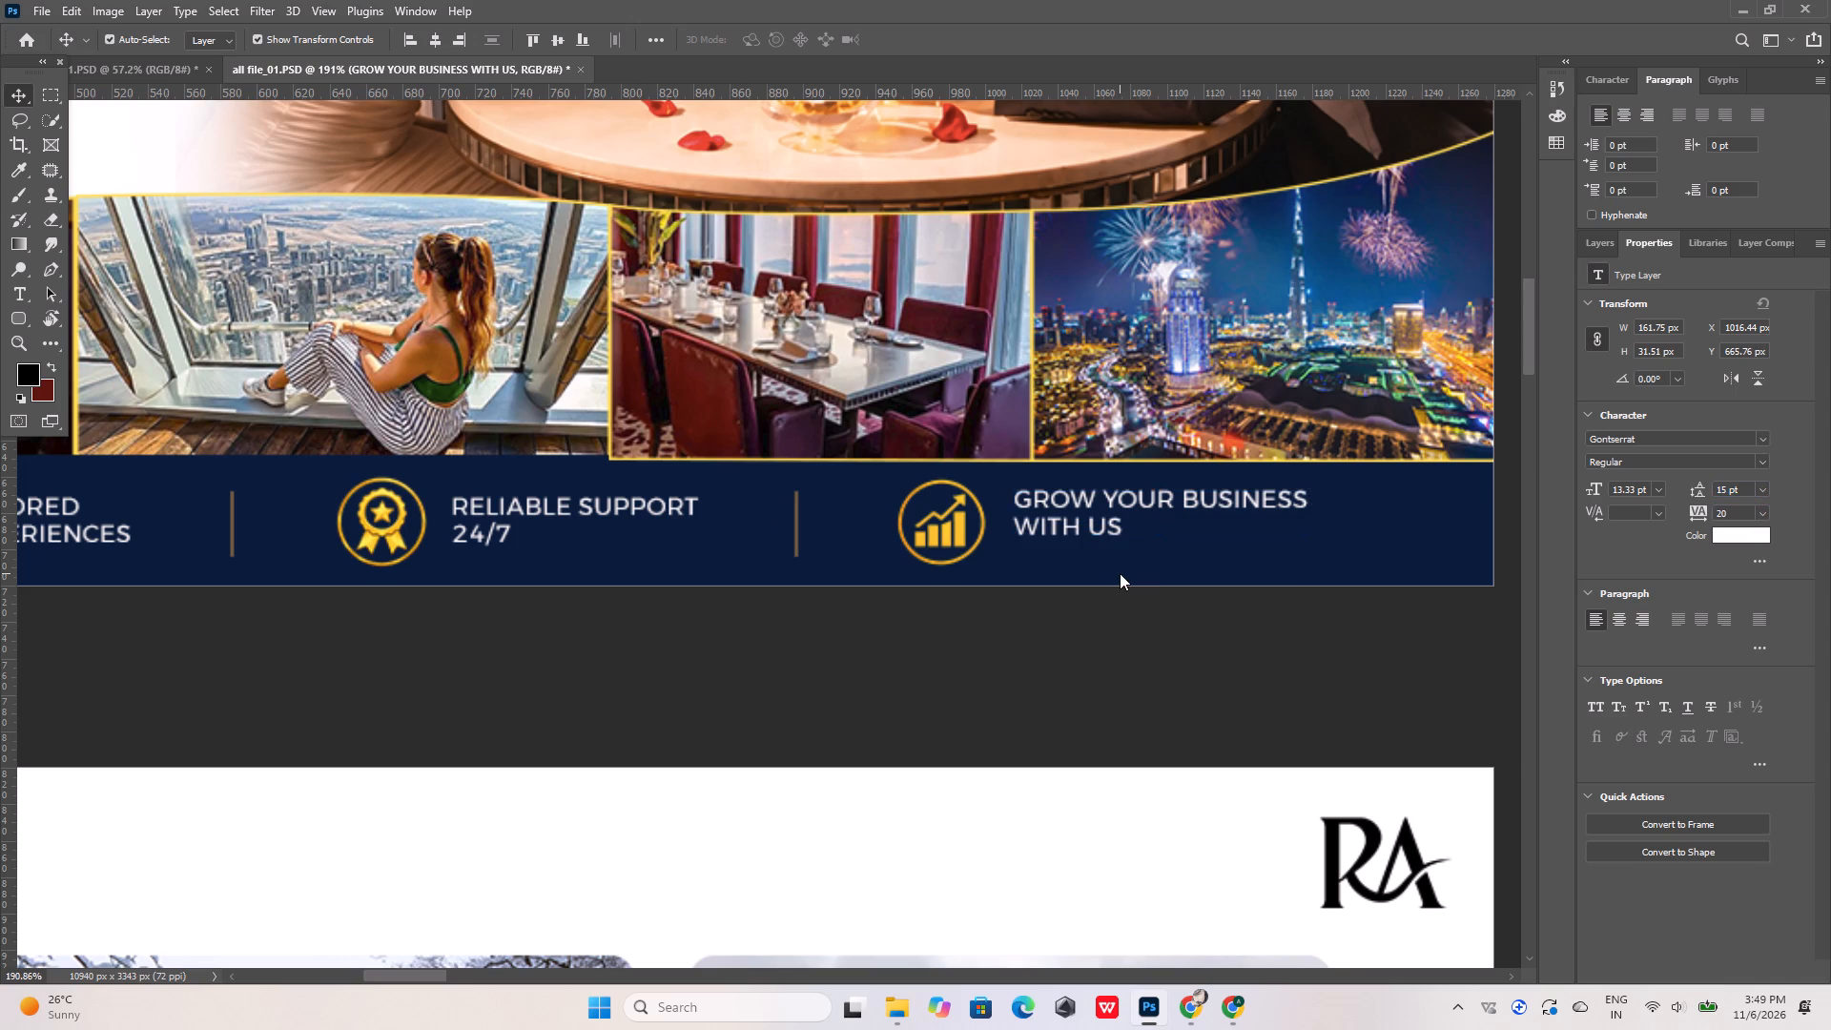
Align the "GROW YOUR BUSINESS WITH US" text to the vertical centre of the navy footer band.
left_click(556, 39)
key("ctrl+z")
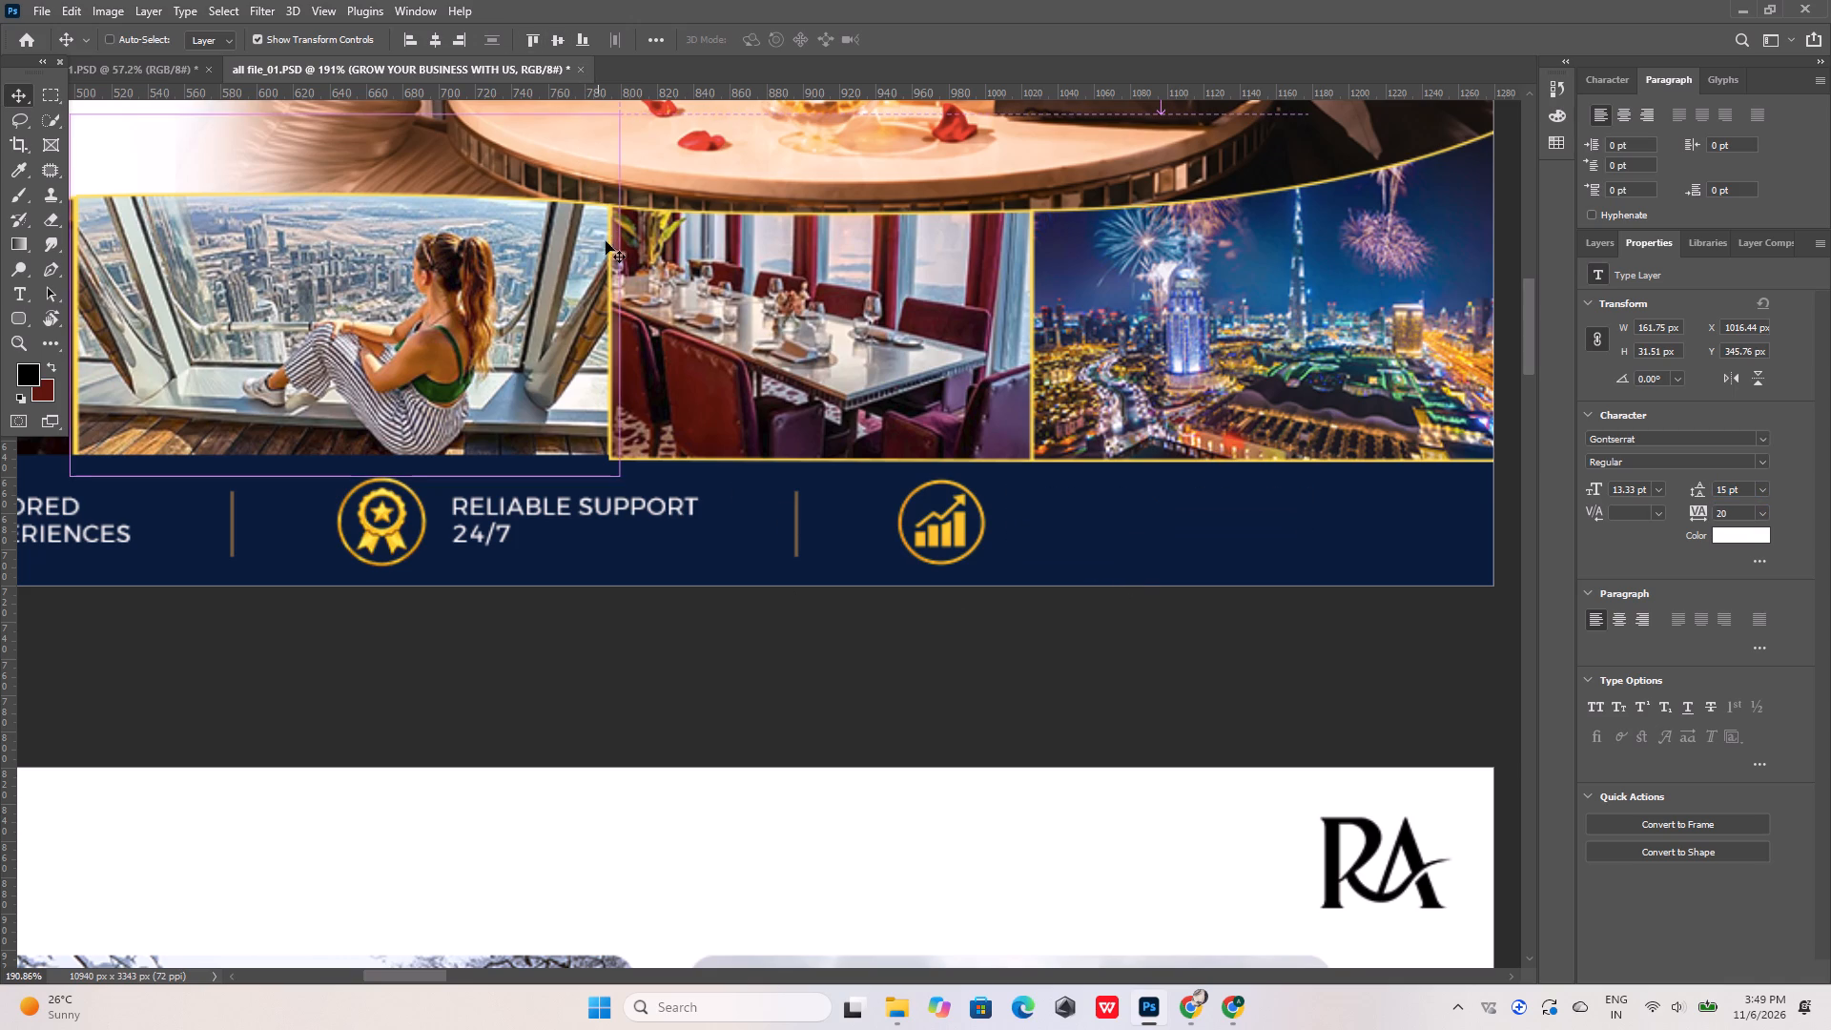
left_click(854, 566, "shift")
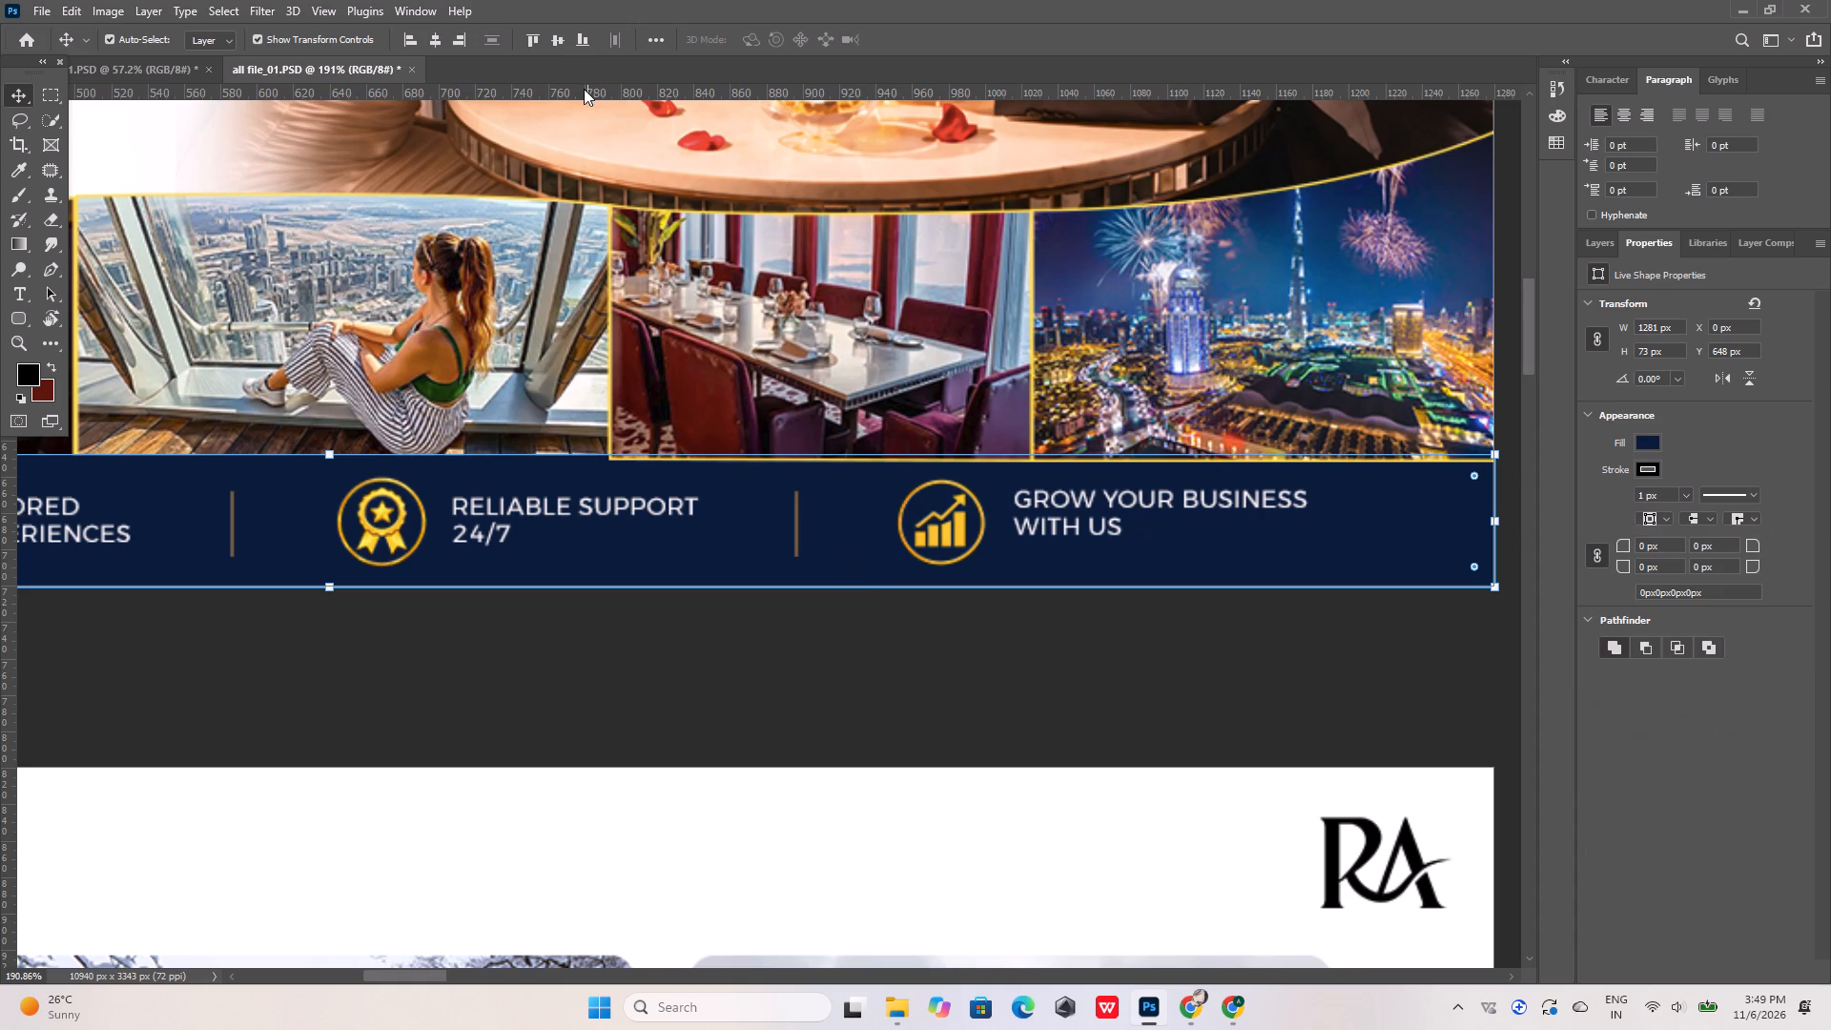
left_click(557, 44)
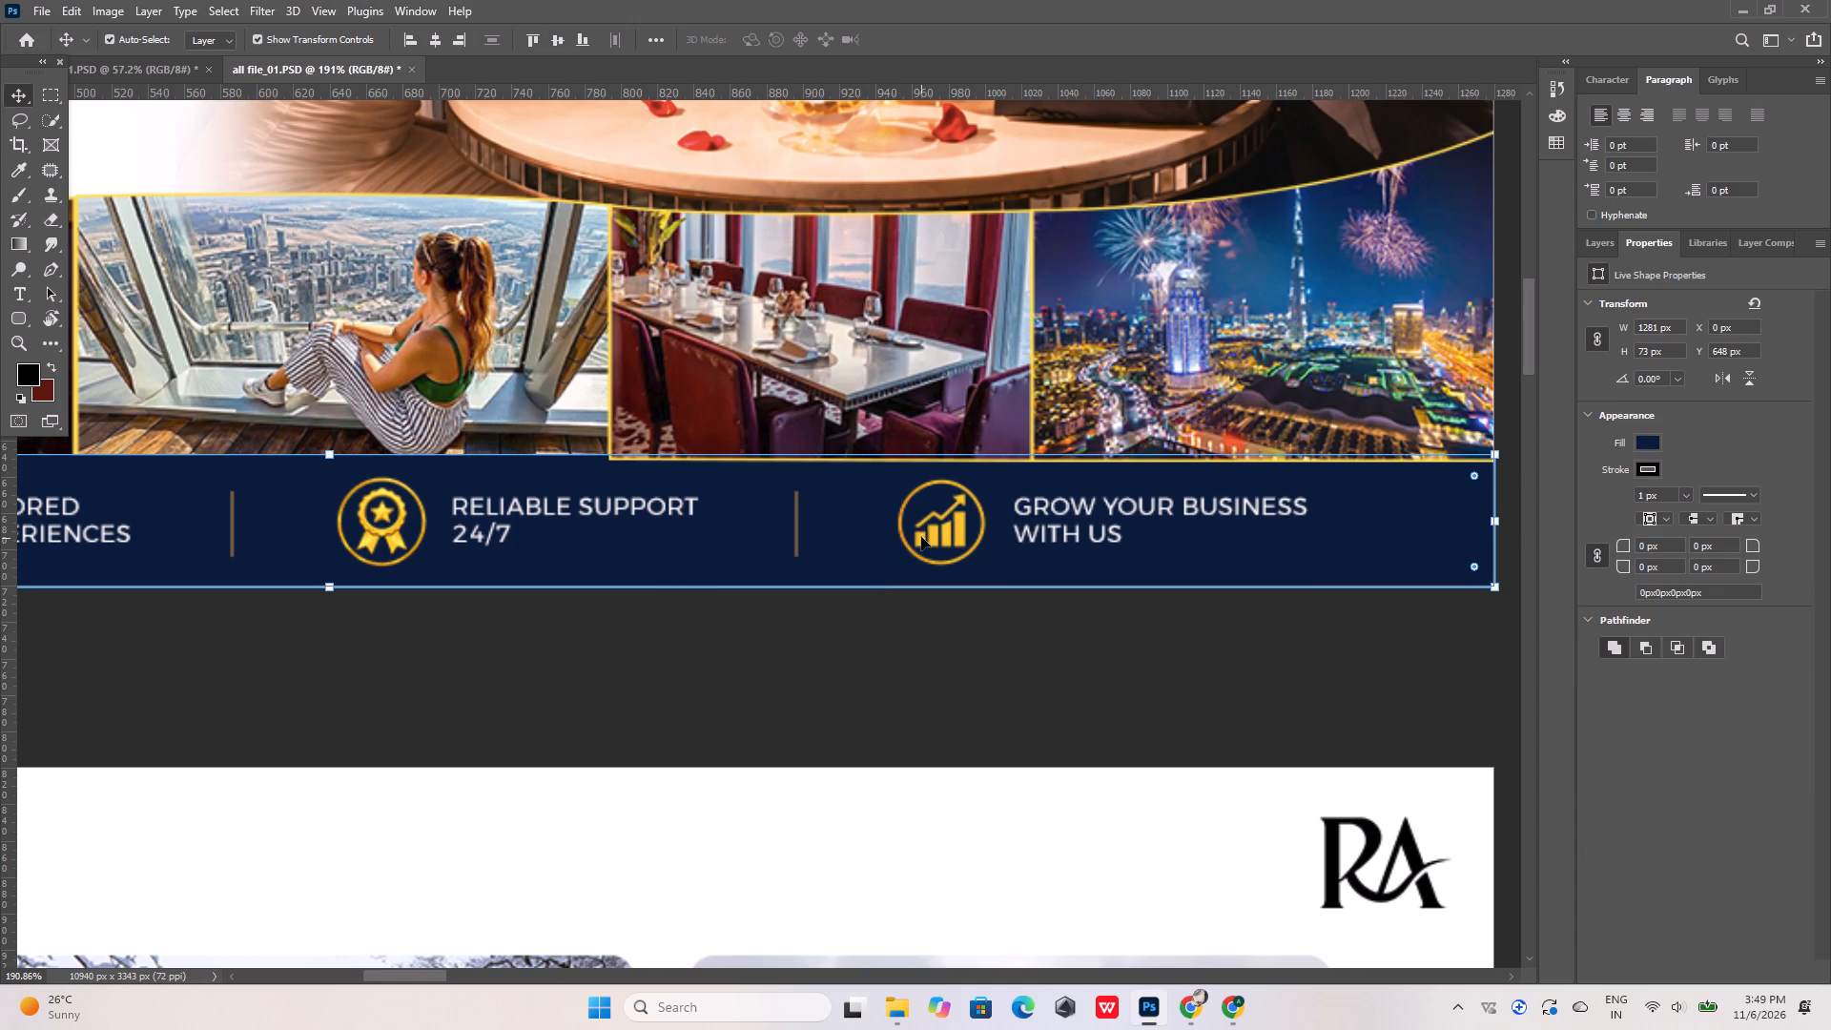
Align the golden growth-chart icon to the vertical centre of the navy footer band.
left_click(940, 538)
left_click(905, 648)
double_click(957, 671)
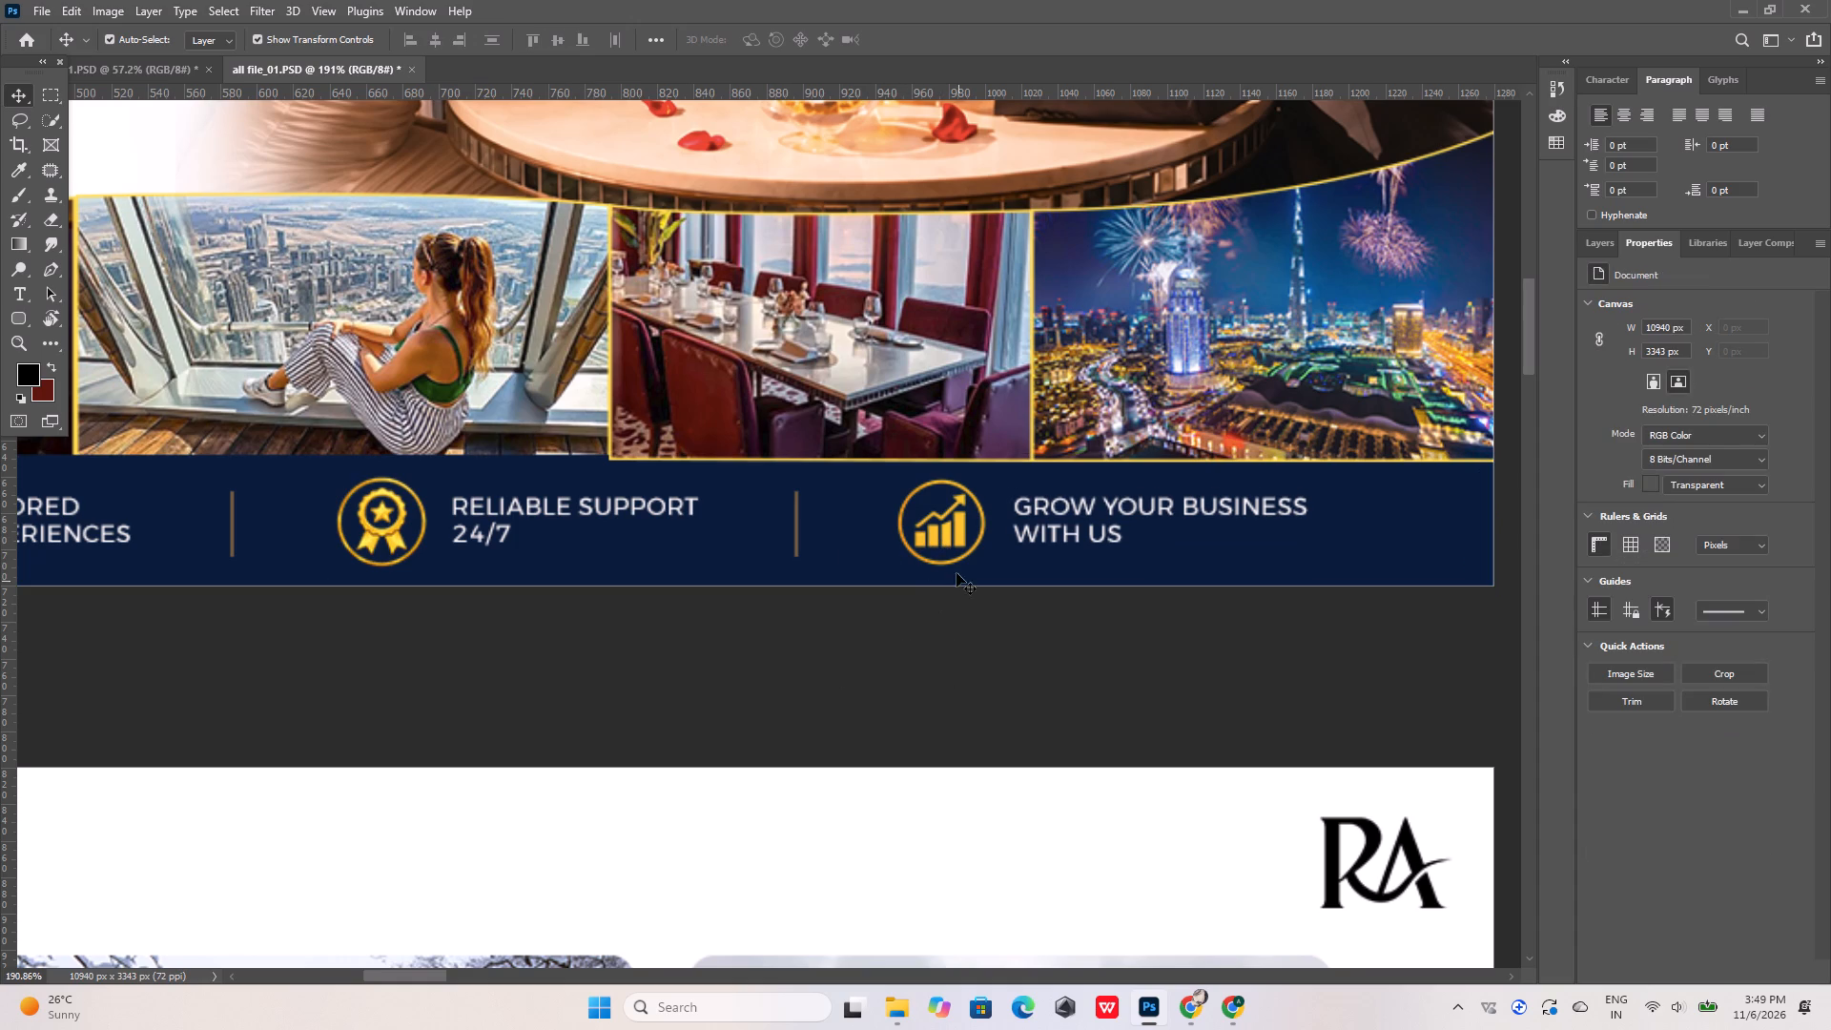
left_click(957, 539)
left_click(844, 539, "shift")
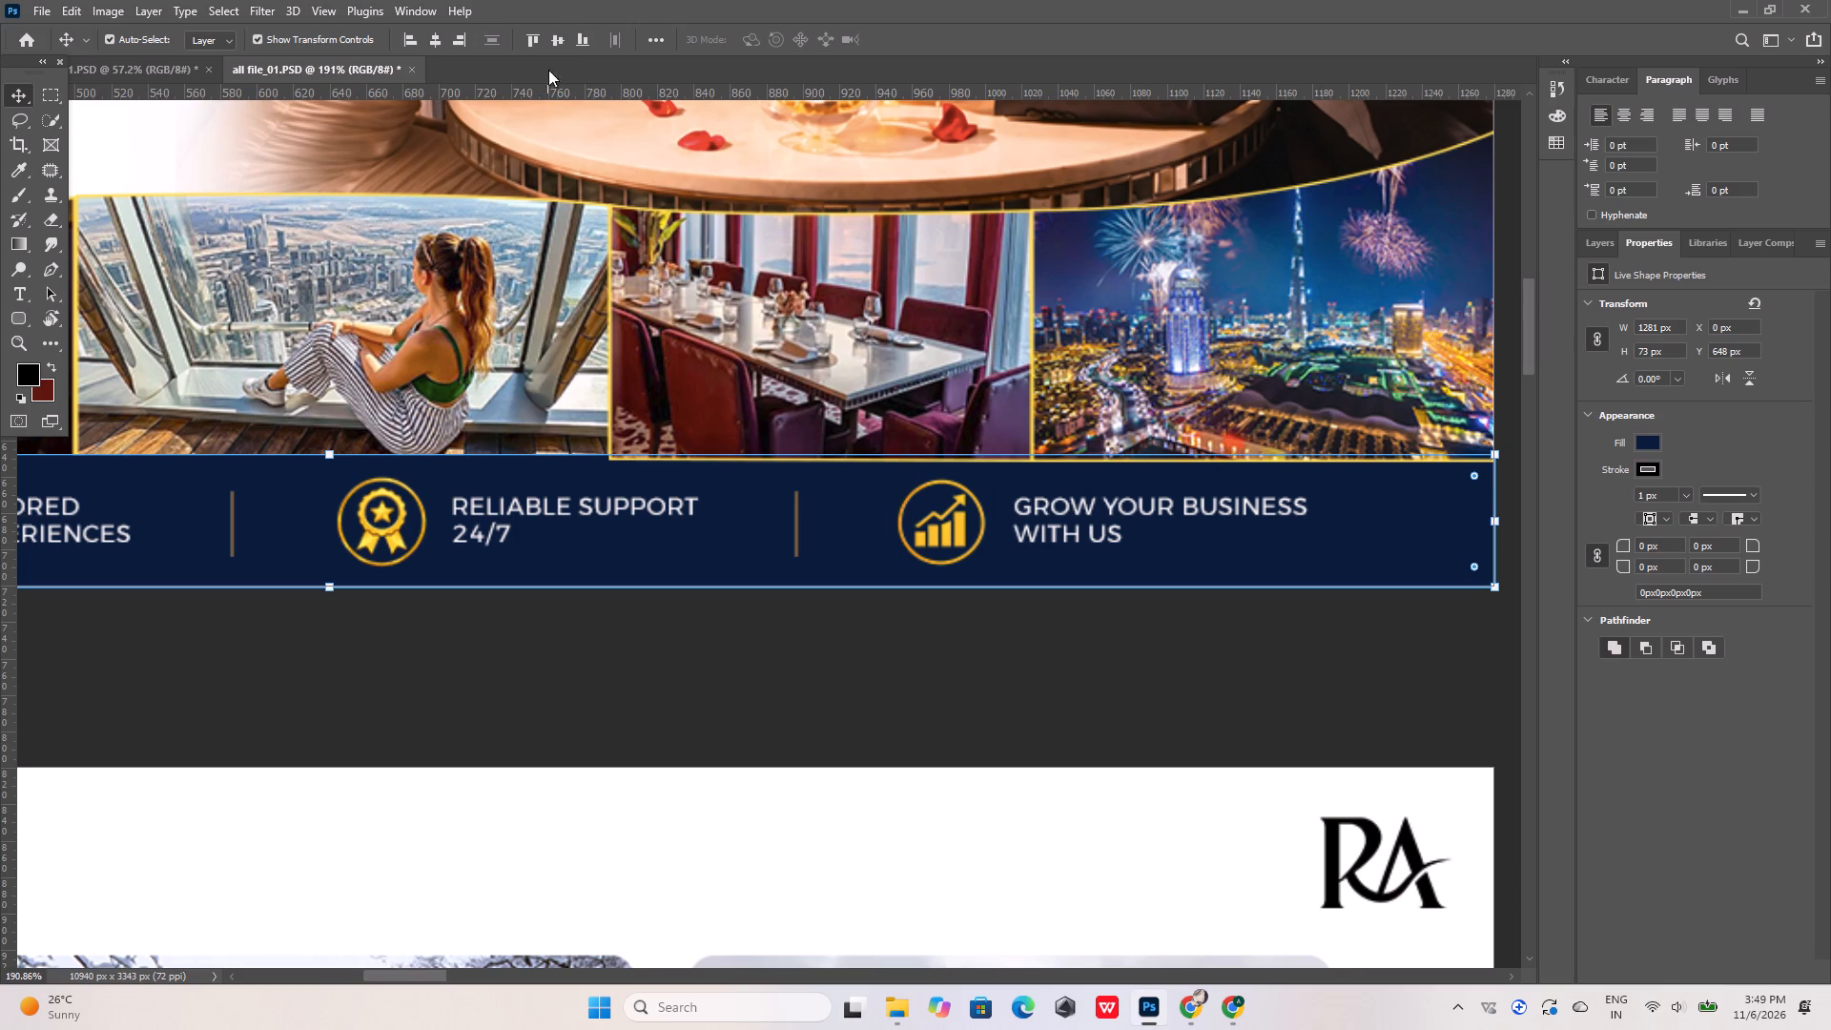
left_click(558, 40)
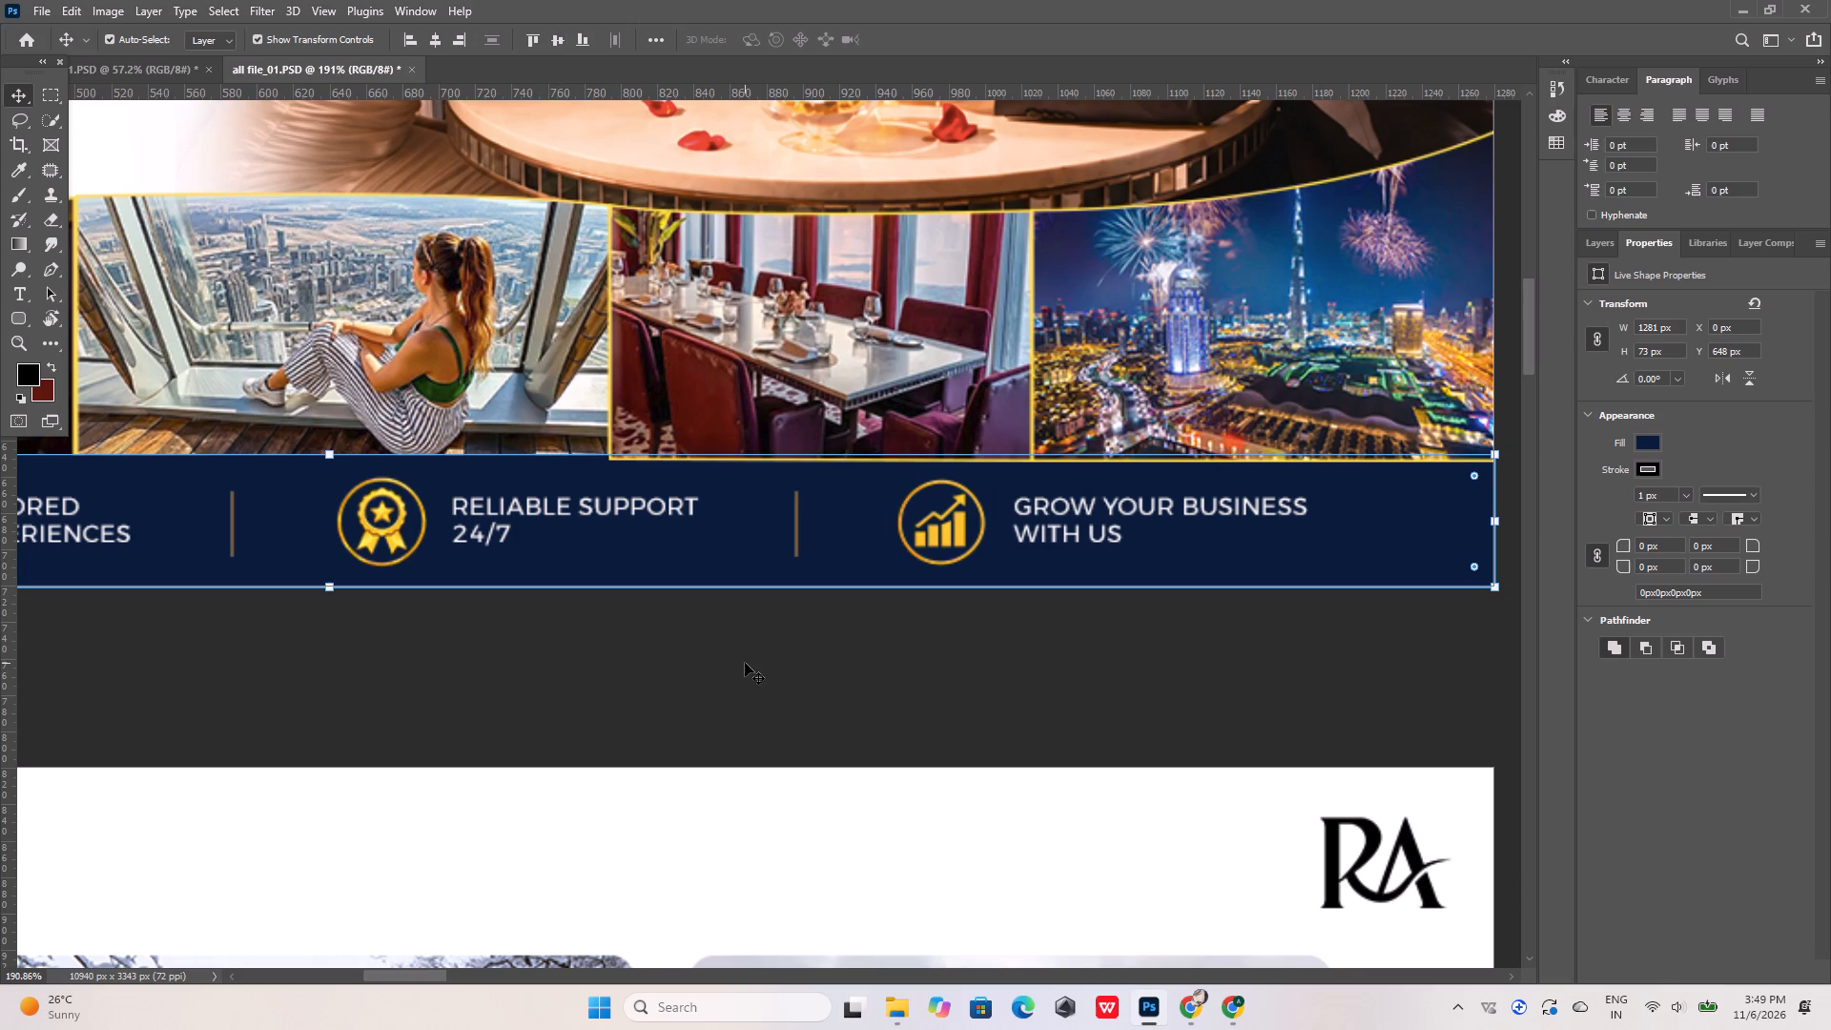
left_click(745, 663)
Realign the golden growth-chart icon to the vertical centre of the navy footer band.
left_click(960, 532)
left_click(846, 532, "shift")
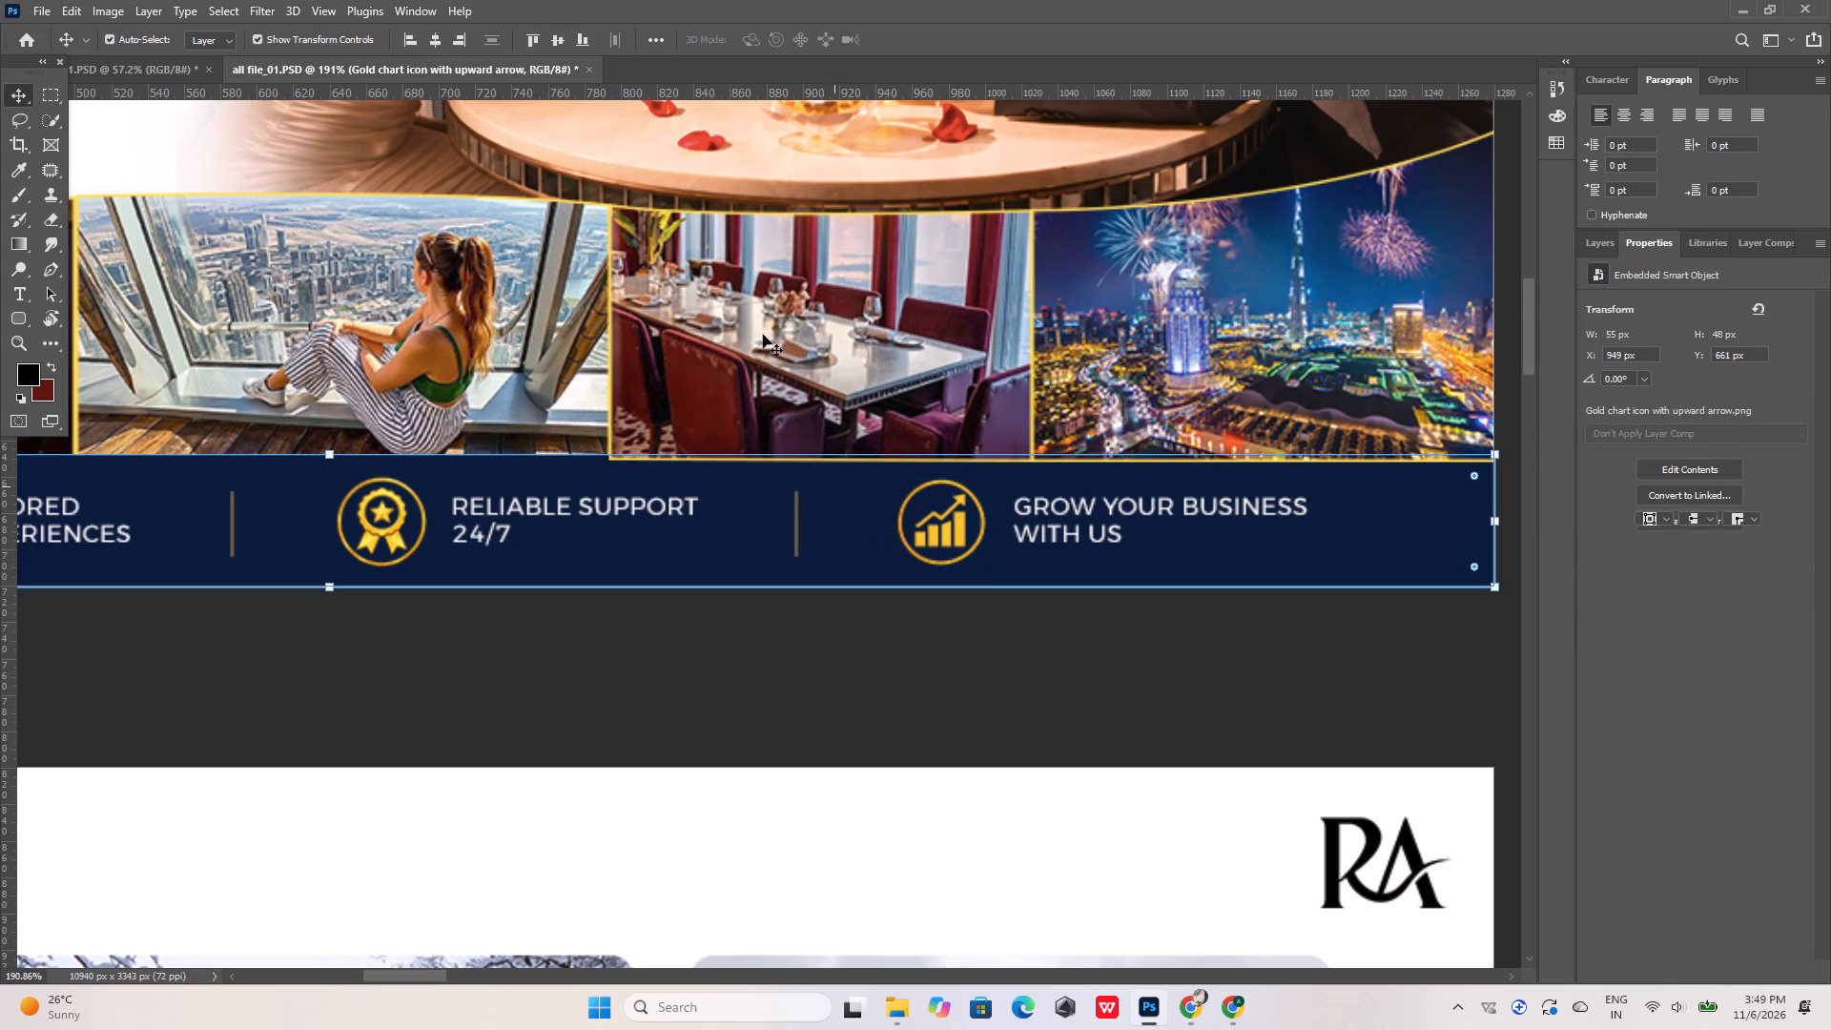
left_click(559, 40)
left_click(689, 678)
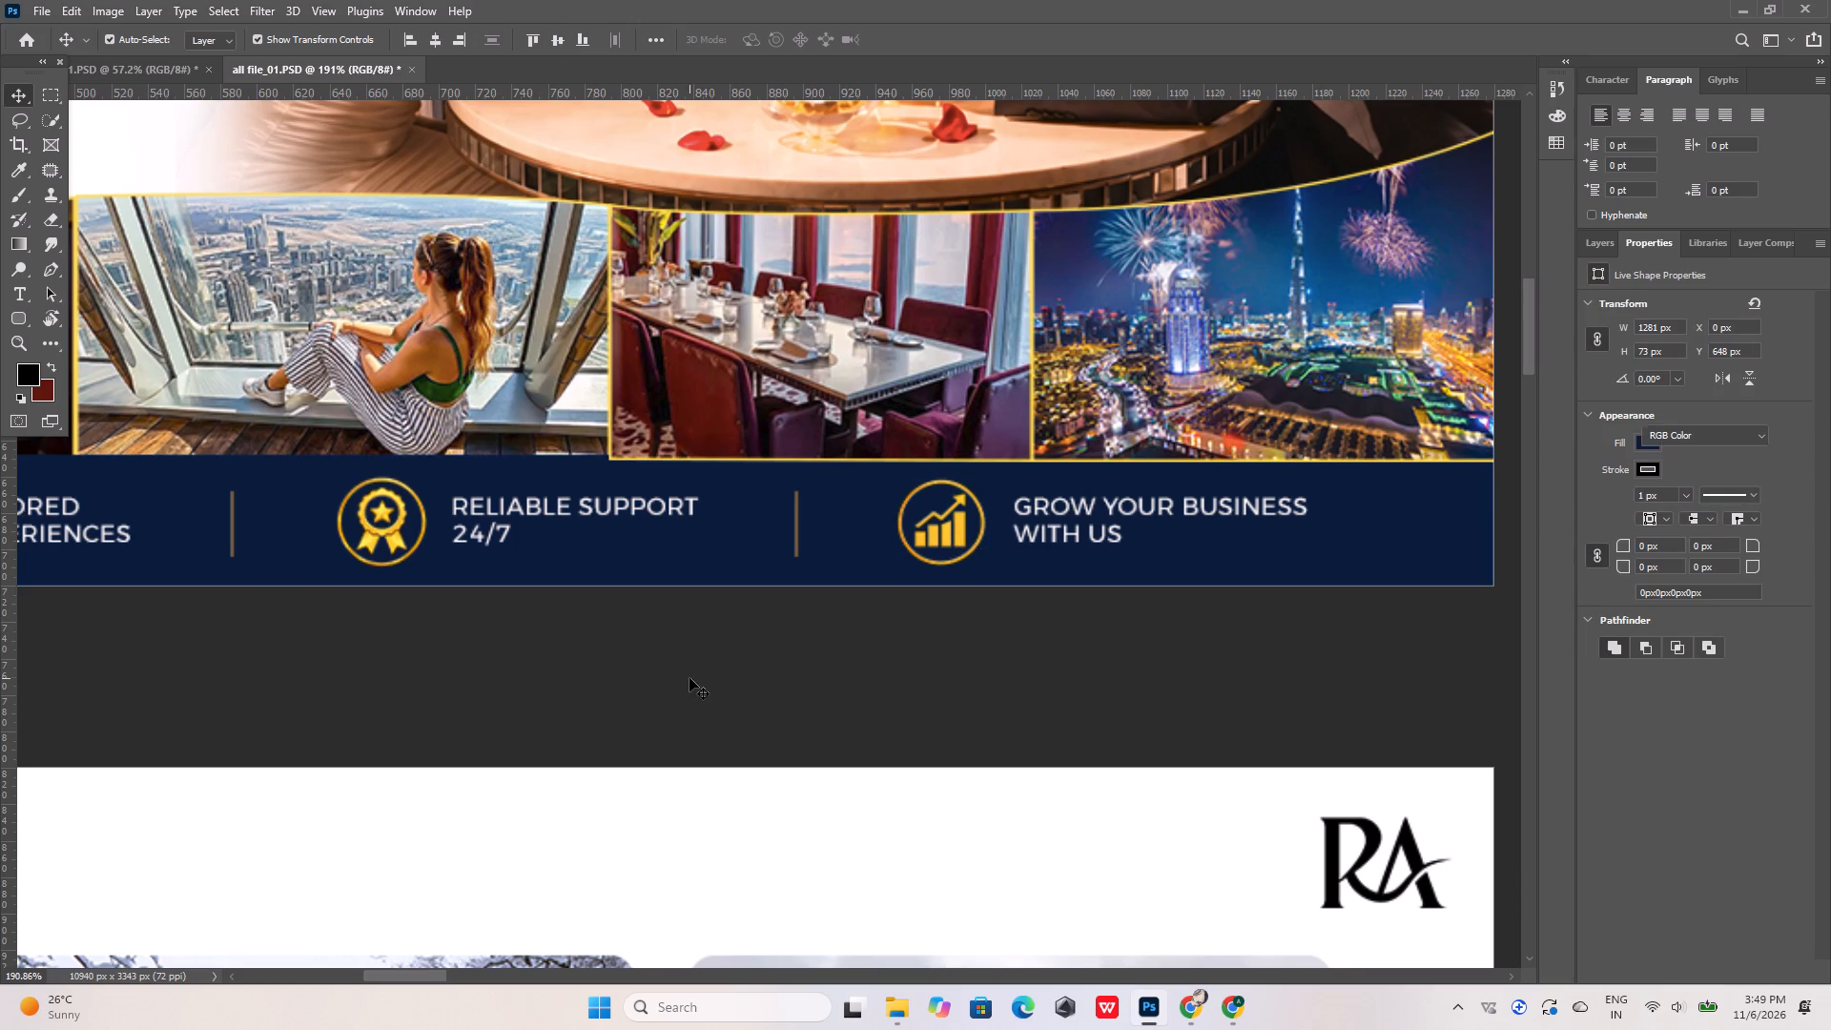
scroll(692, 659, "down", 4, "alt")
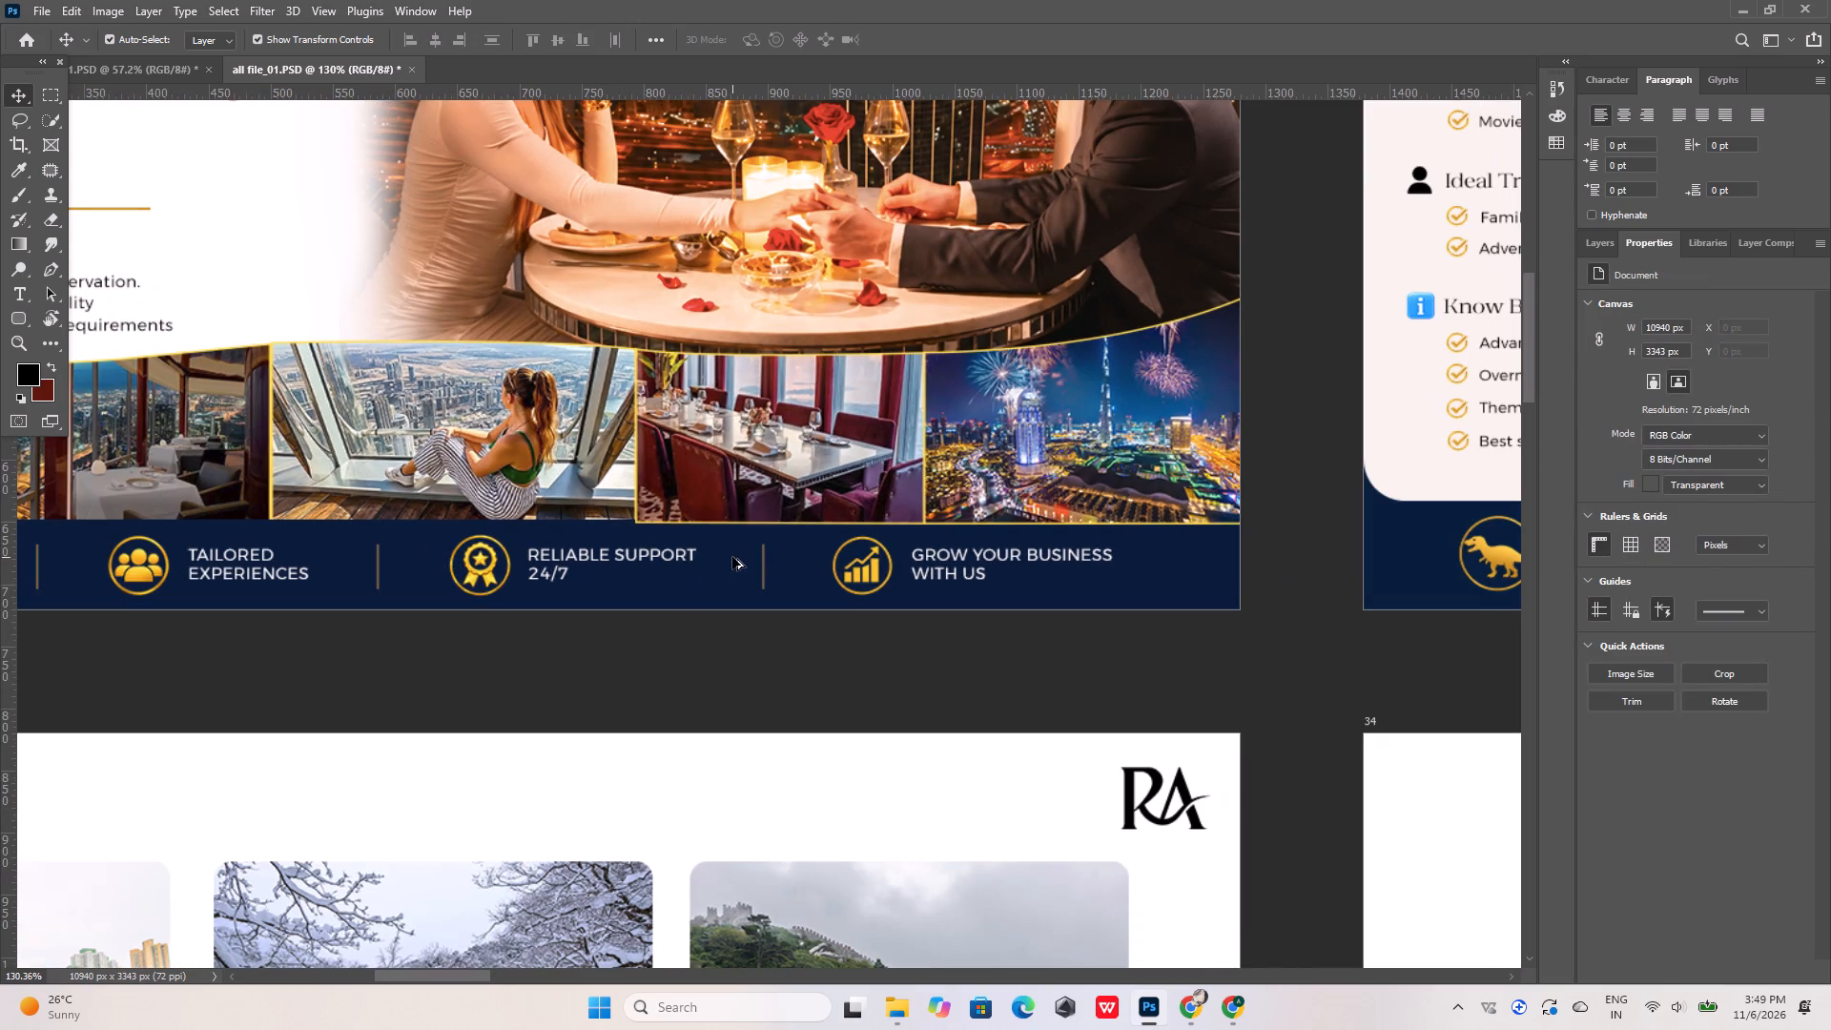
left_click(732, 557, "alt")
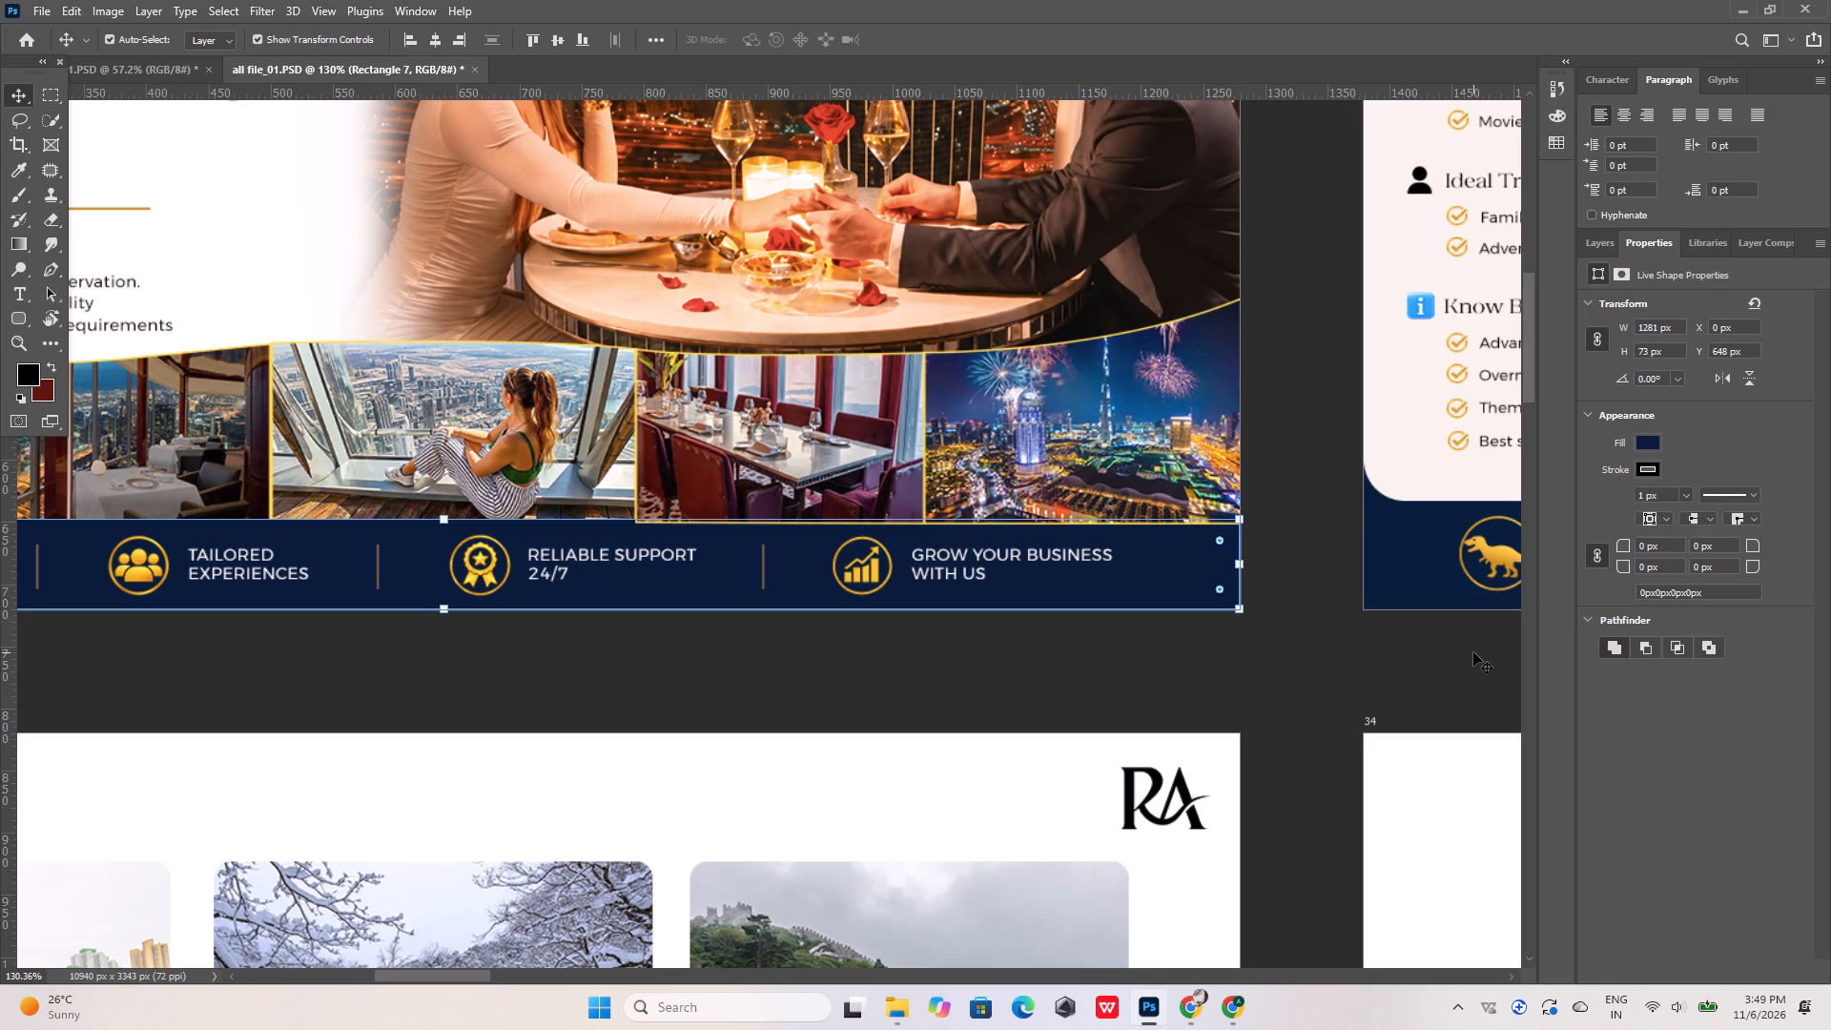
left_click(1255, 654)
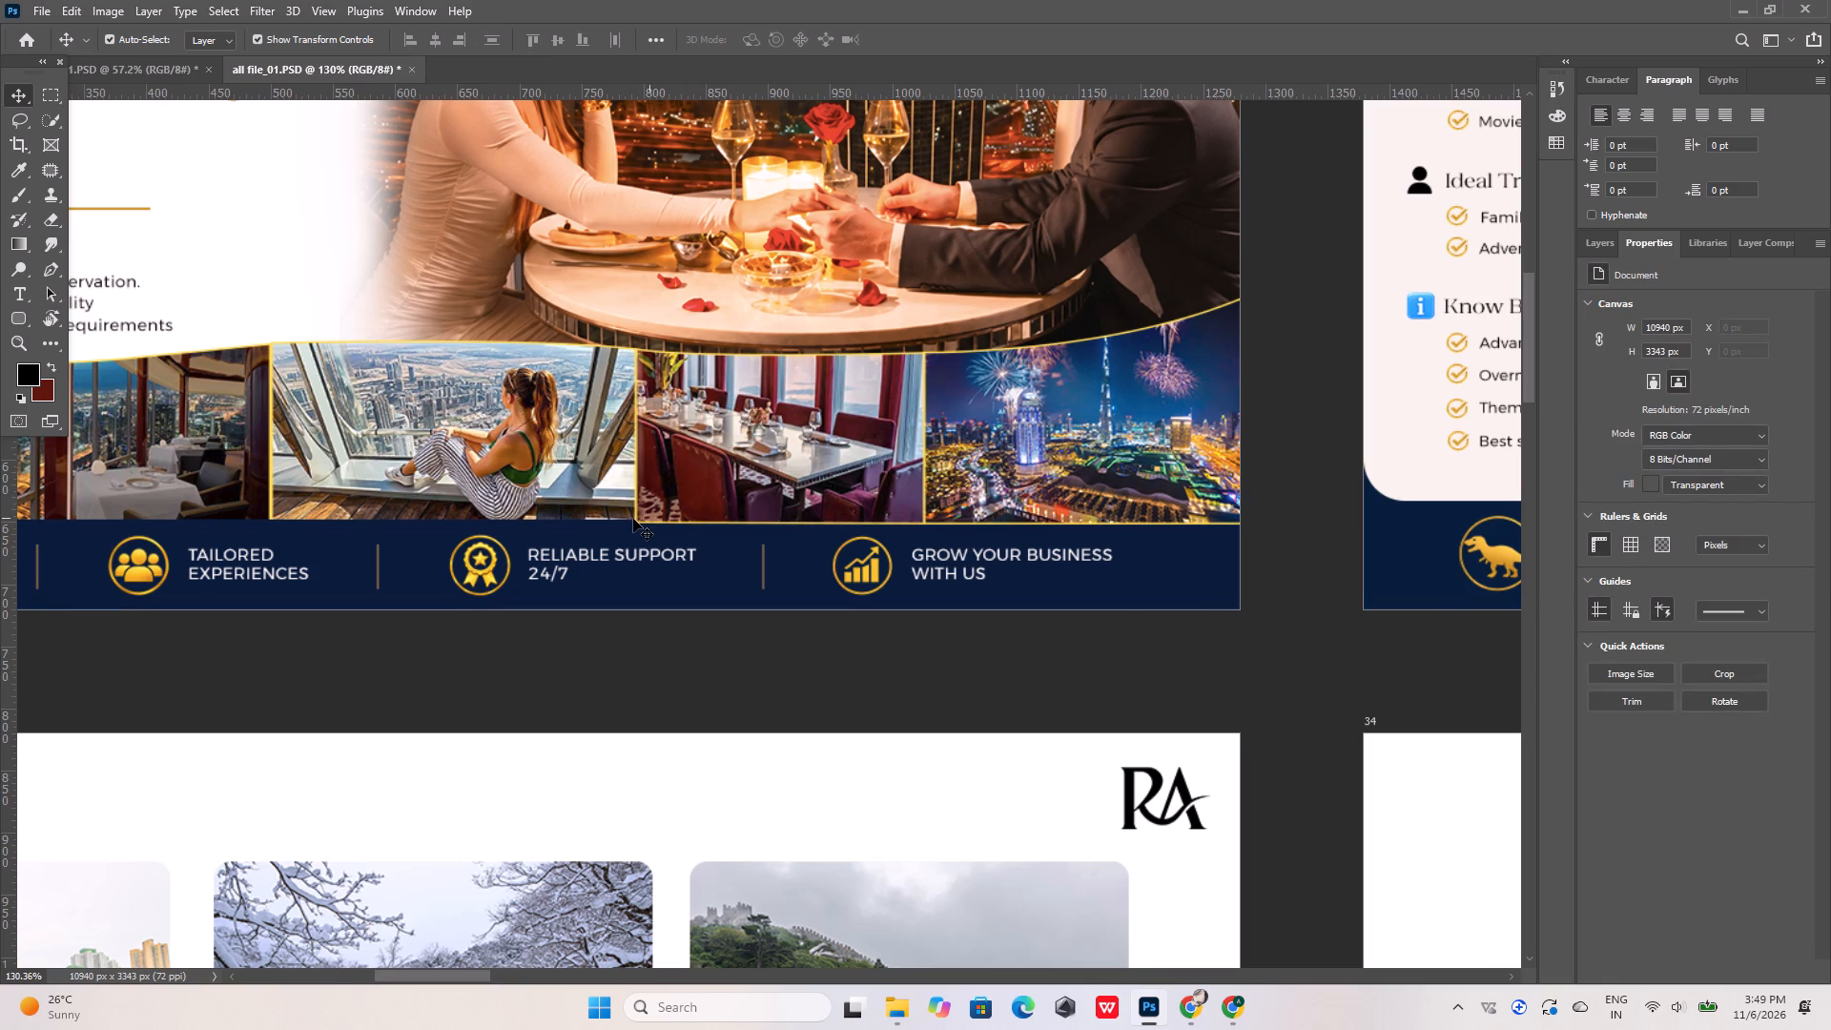
Group the At.mosphere slide's navy footer band with its four texts, four gold icons and three divider lines.
left_click(633, 519)
left_click(694, 528)
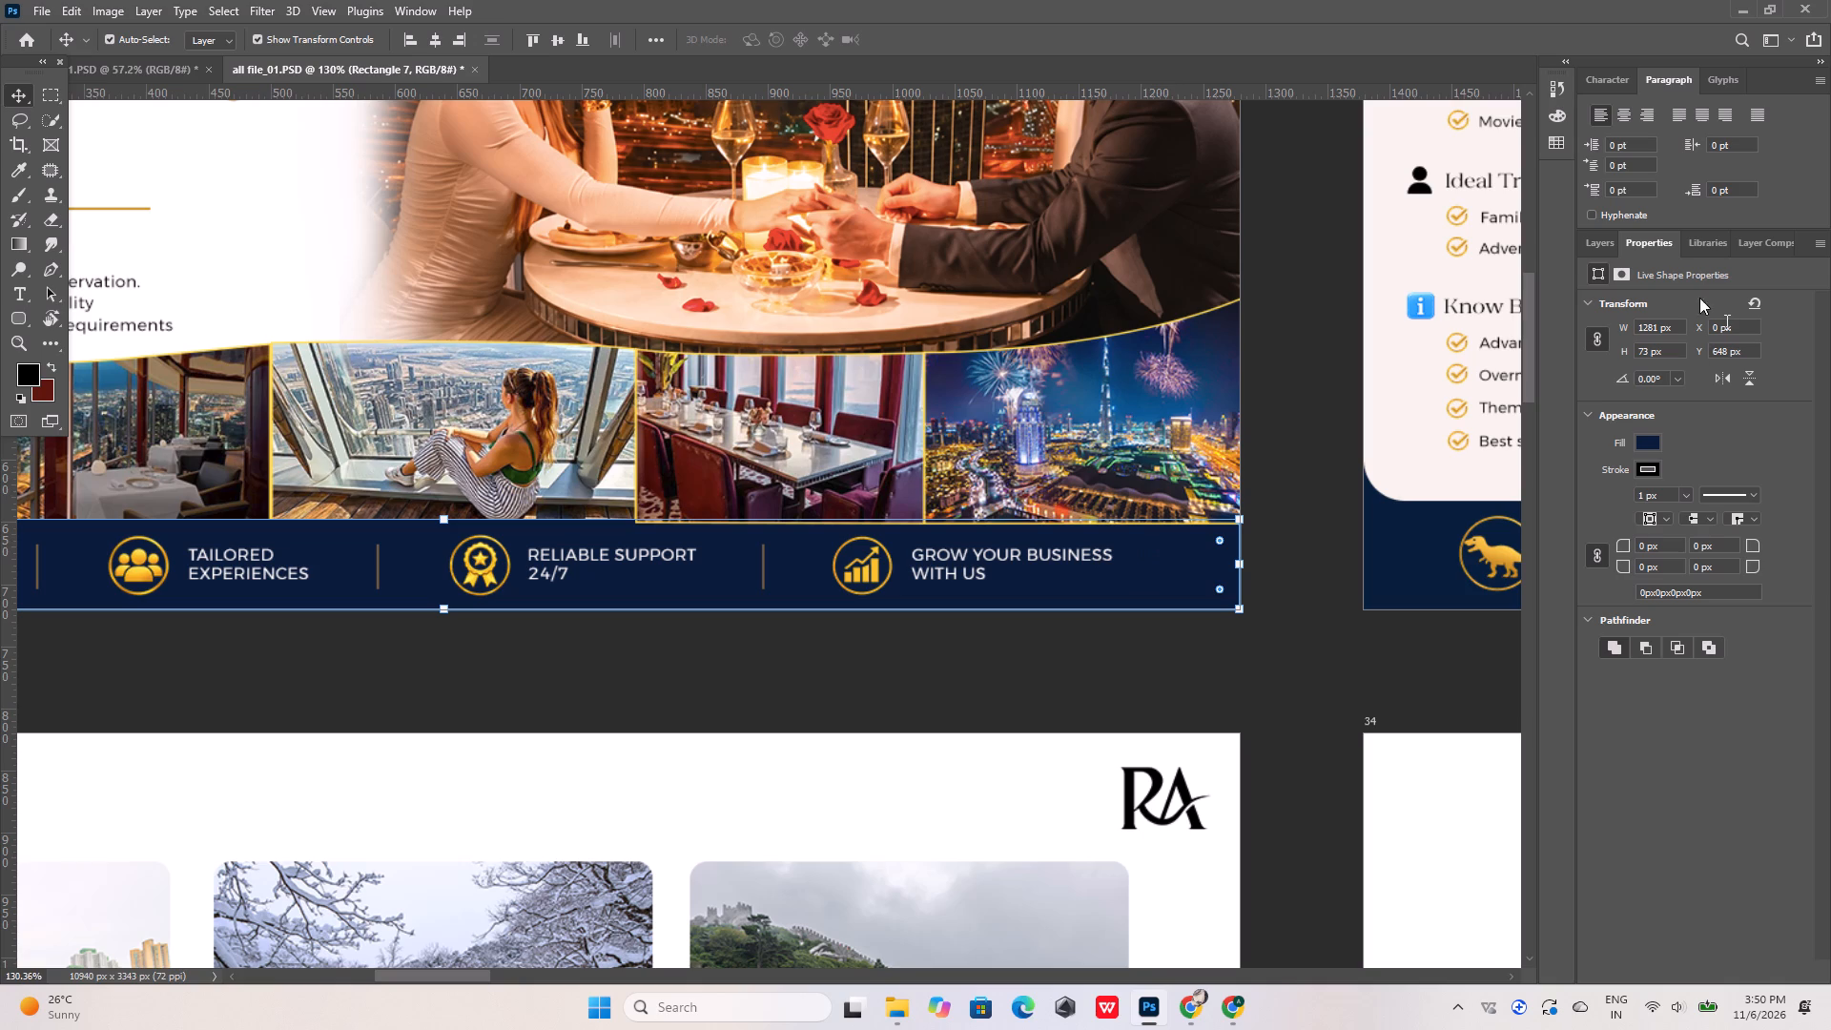
left_click(1599, 248)
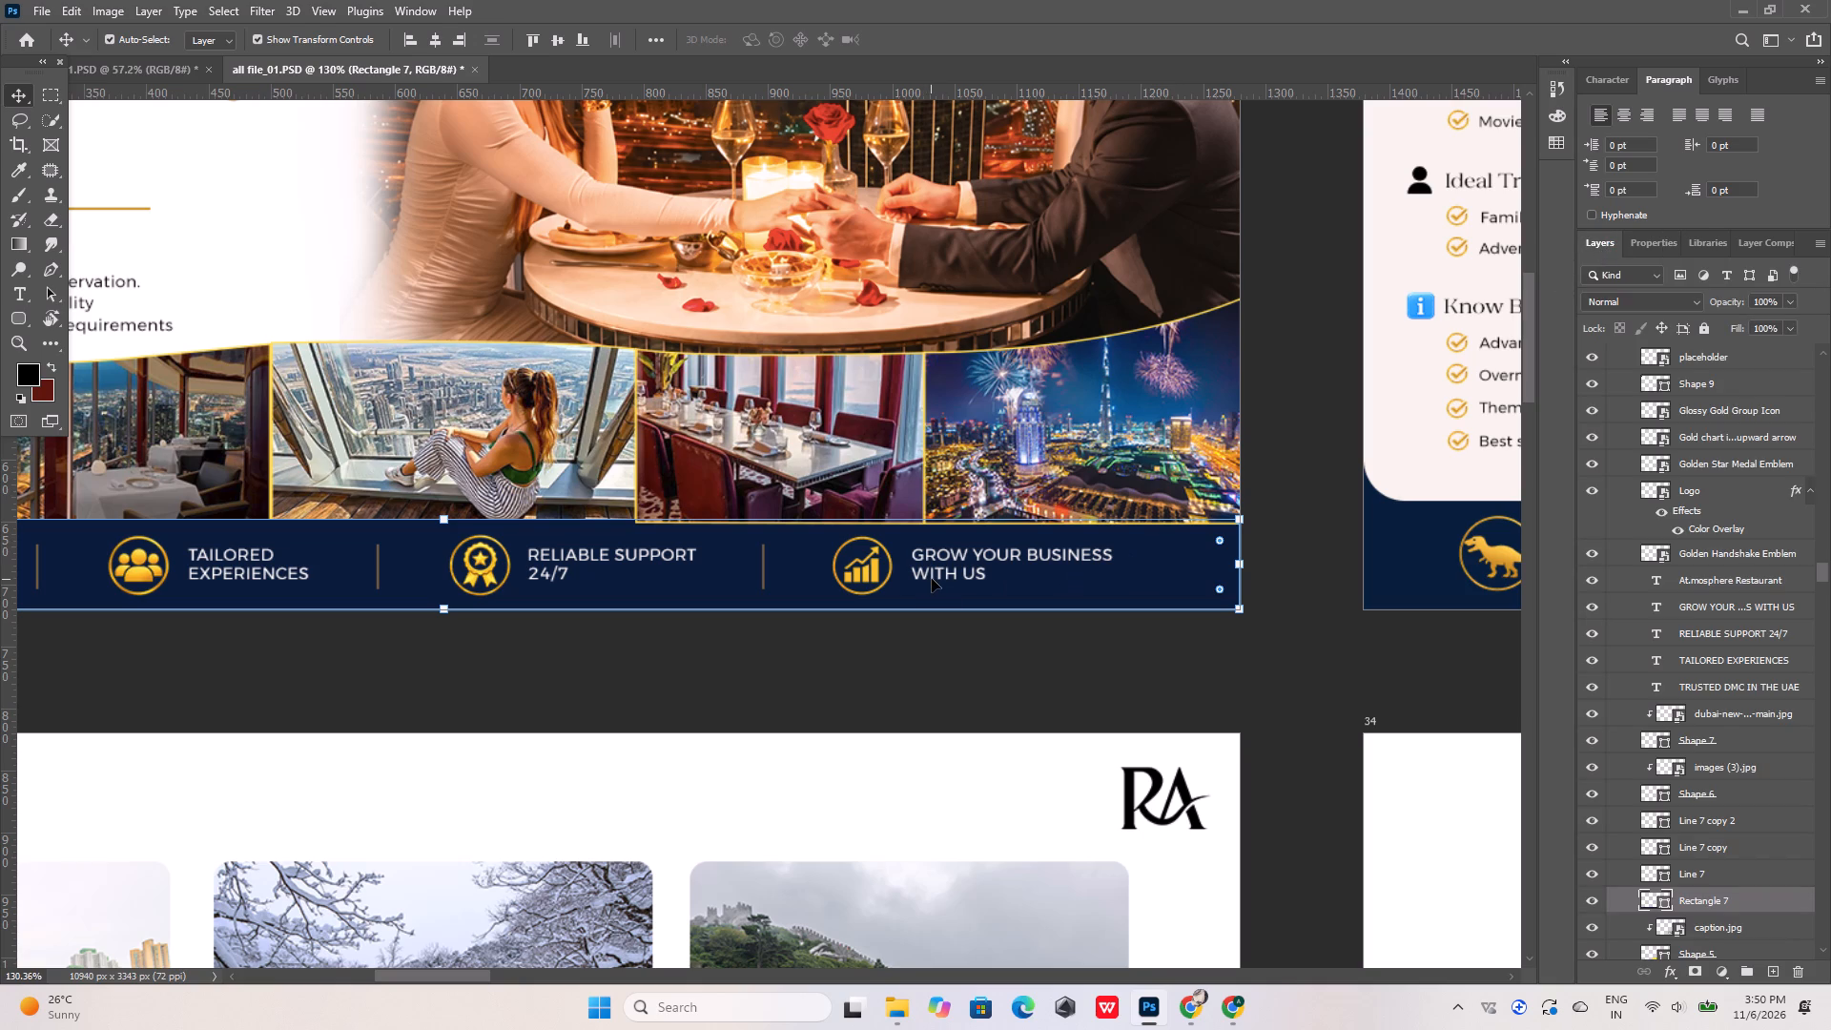
scroll(932, 579, "up", 10, "alt")
left_click(935, 524, "shift")
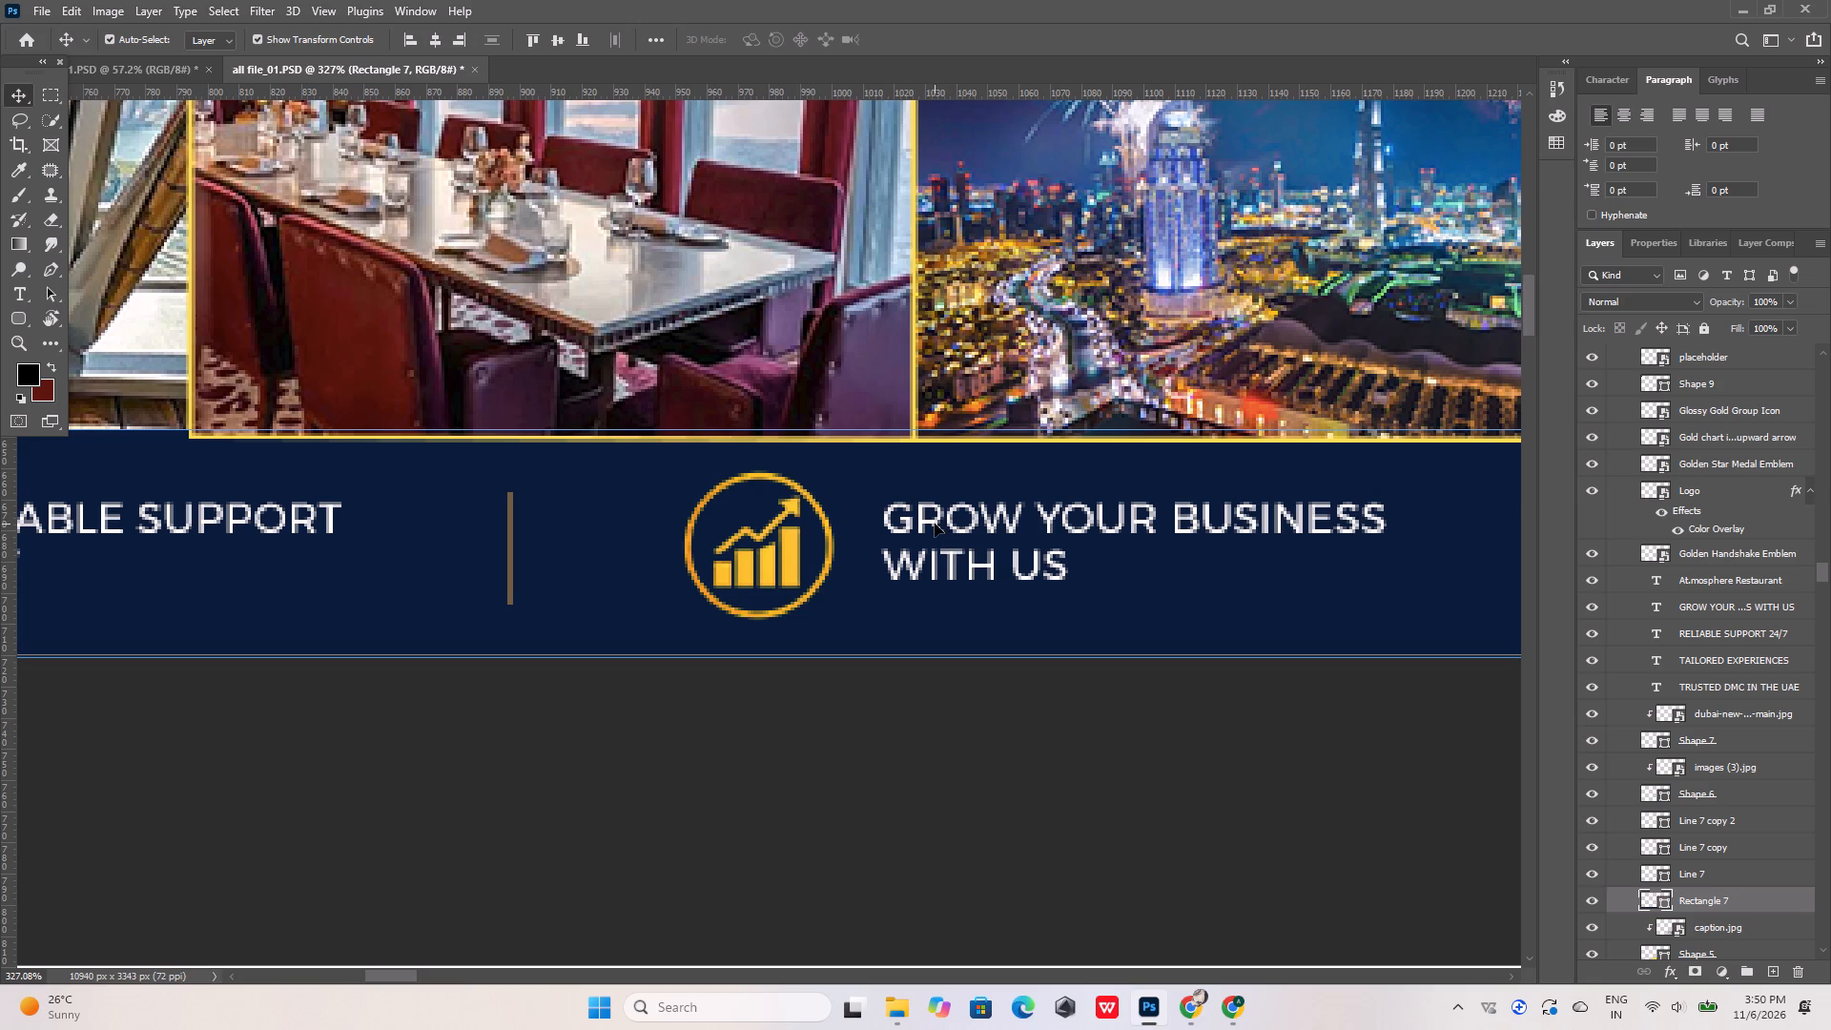
left_click(789, 545, "shift")
left_click(511, 543, "shift")
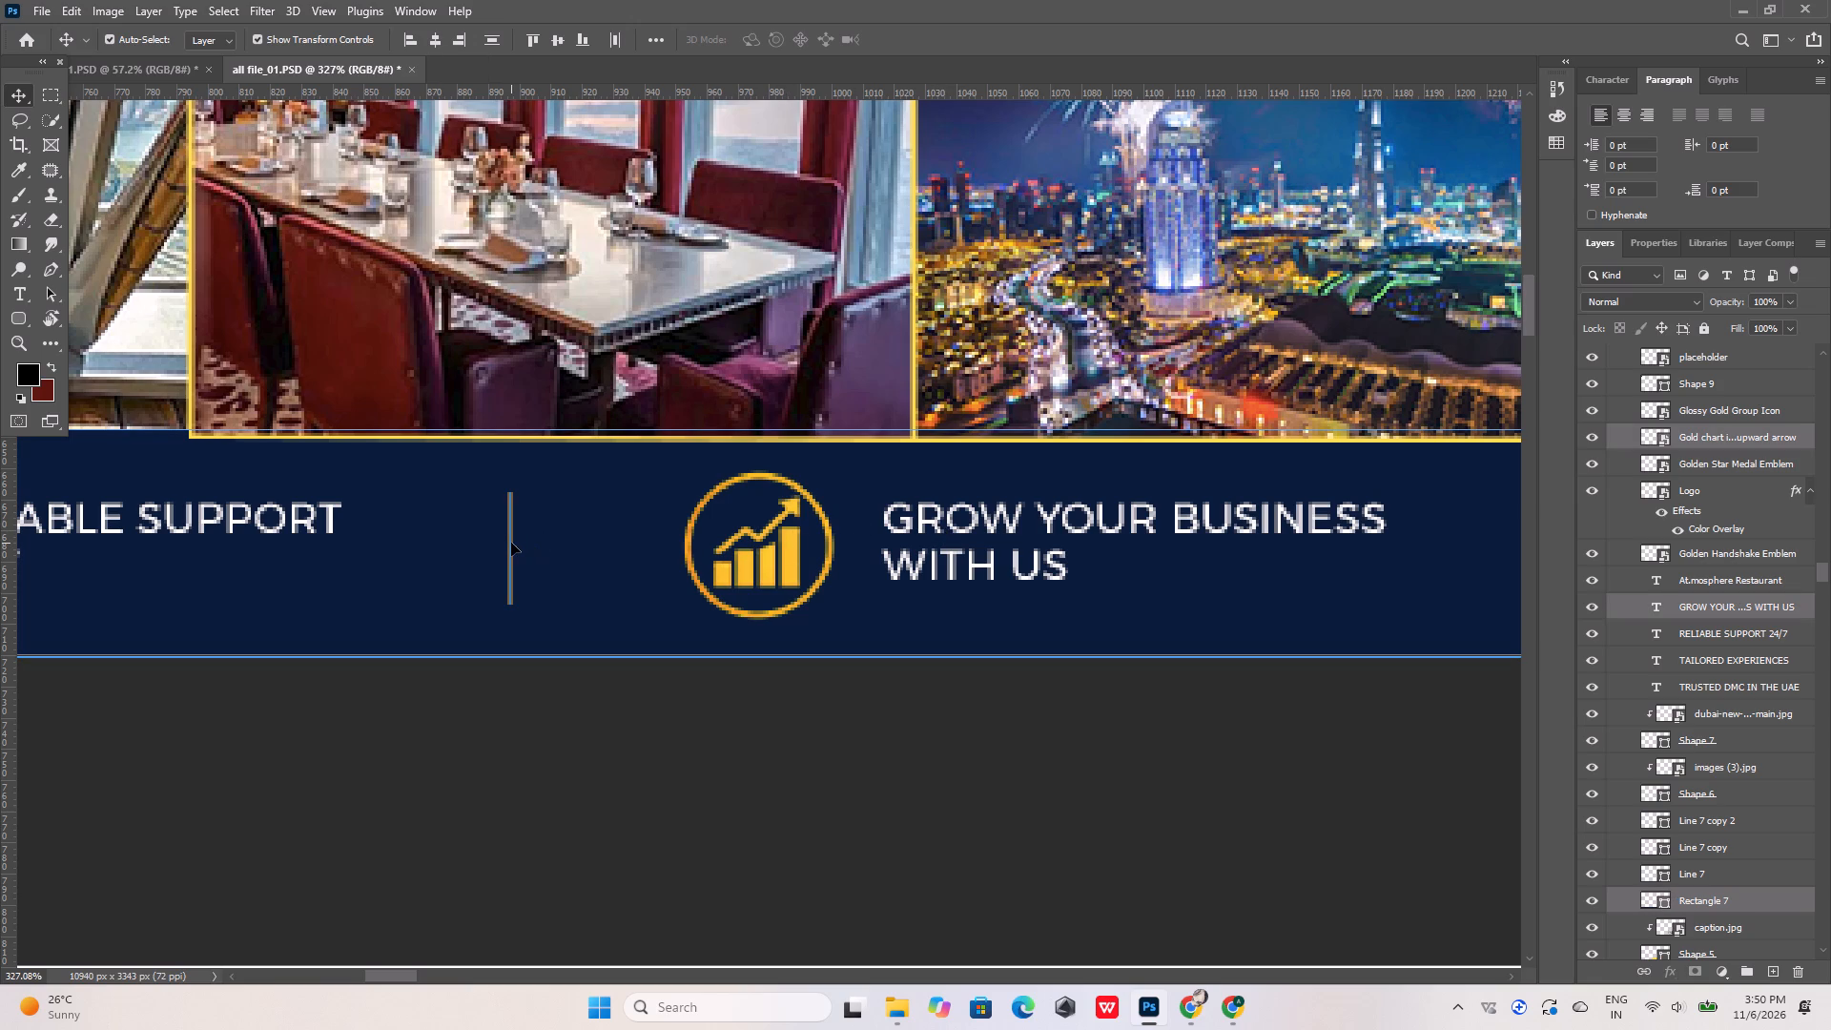
scroll(811, 570, "down", 10, "alt")
scroll(442, 543, "up", 11, "alt")
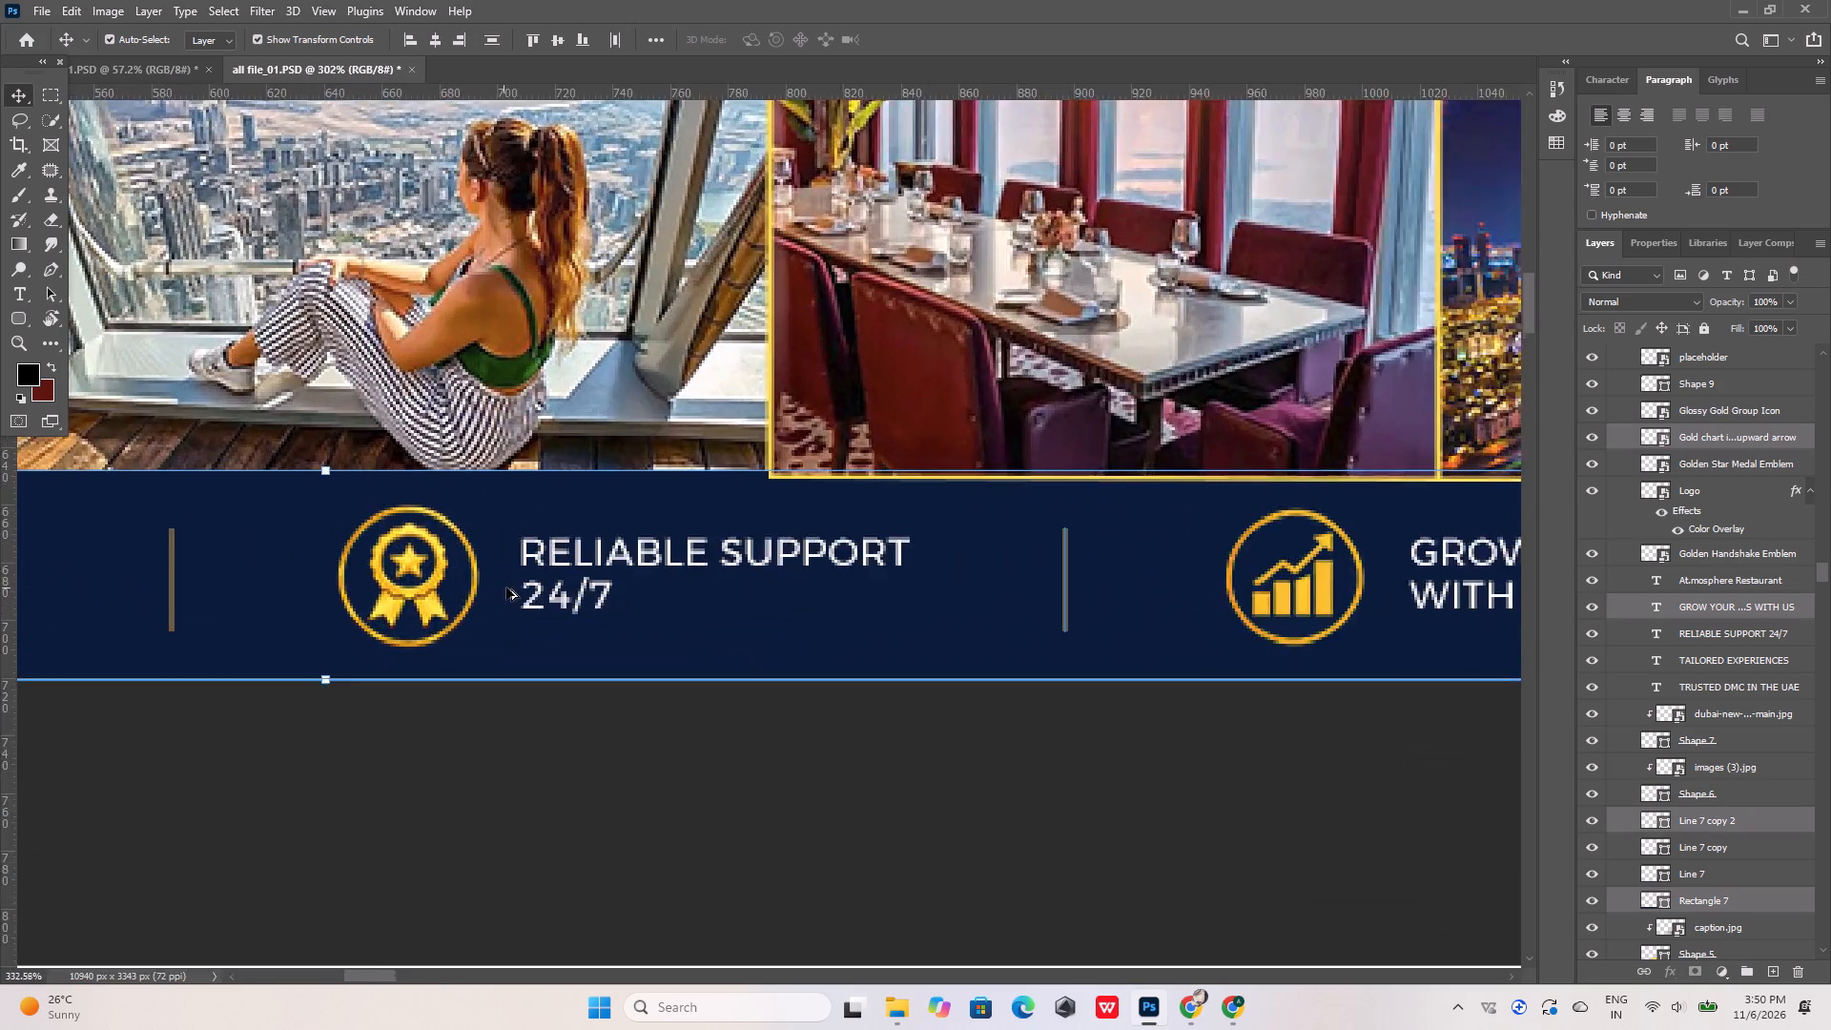
scroll(506, 587, "up", 2, "alt")
left_click(581, 538, "shift")
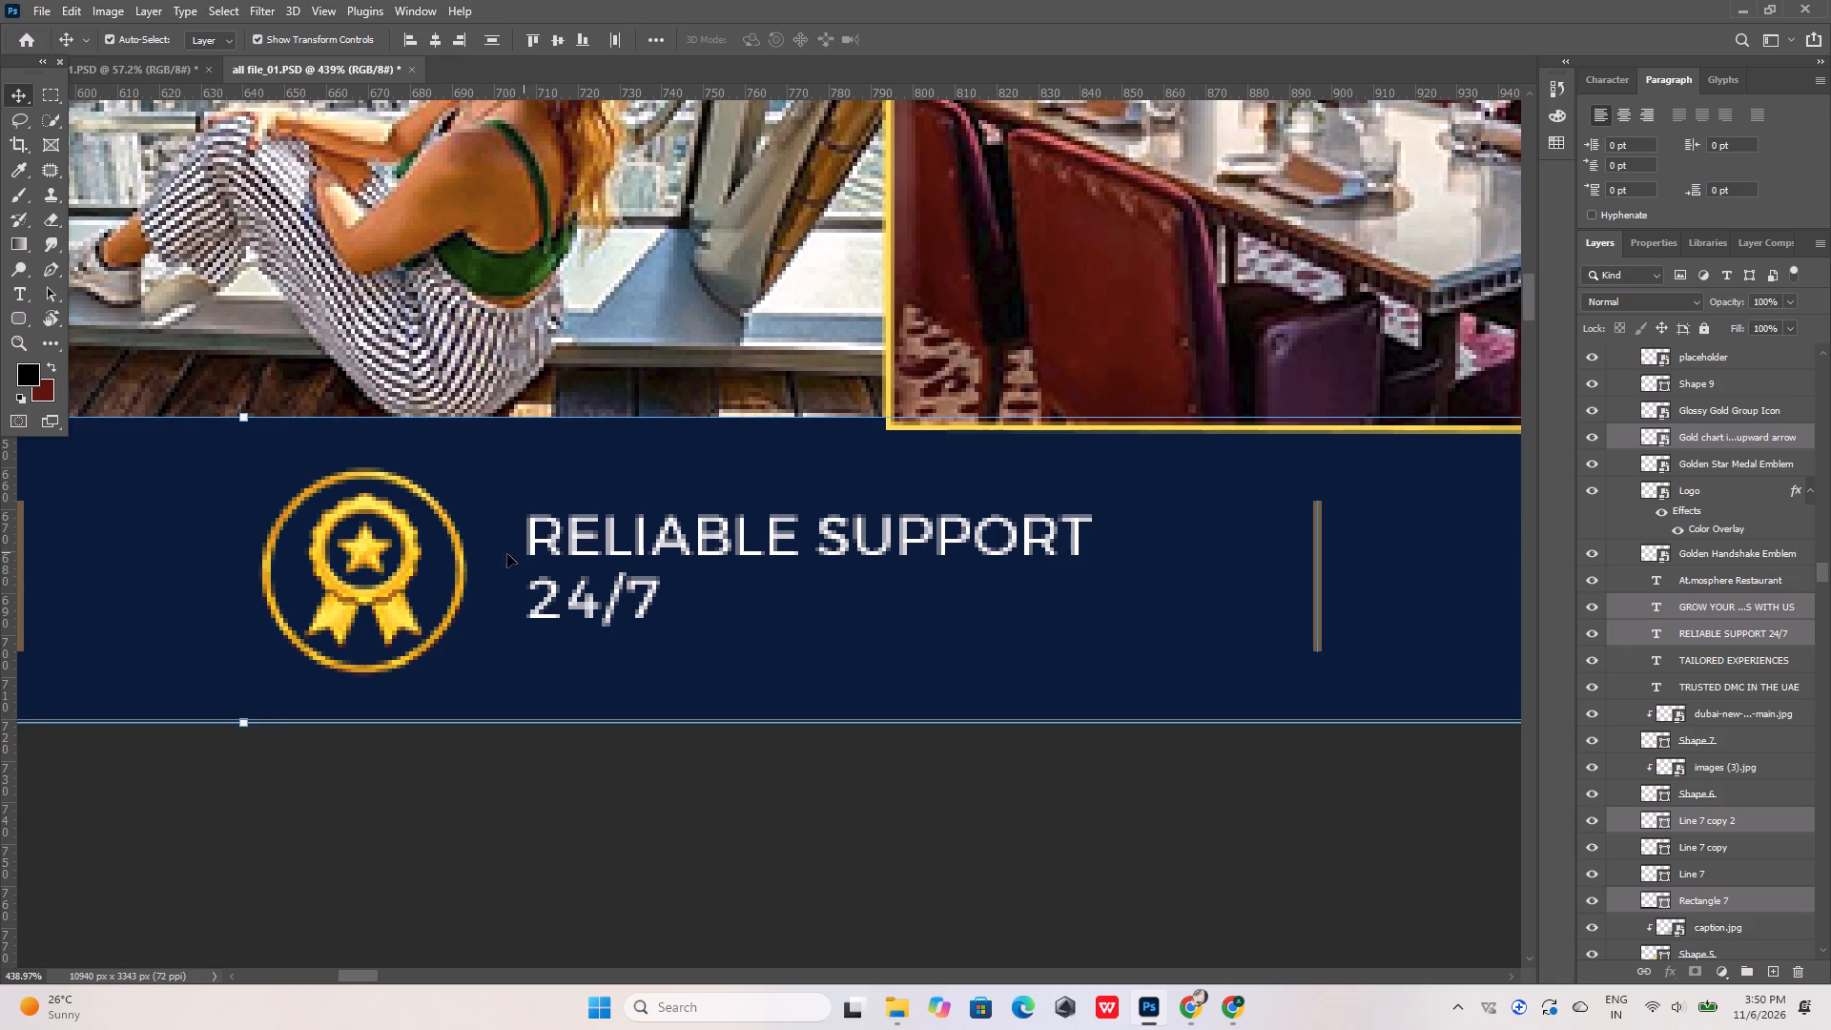
left_click(408, 559, "shift")
scroll(754, 612, "down", 11, "alt")
scroll(436, 574, "up", 4, "alt")
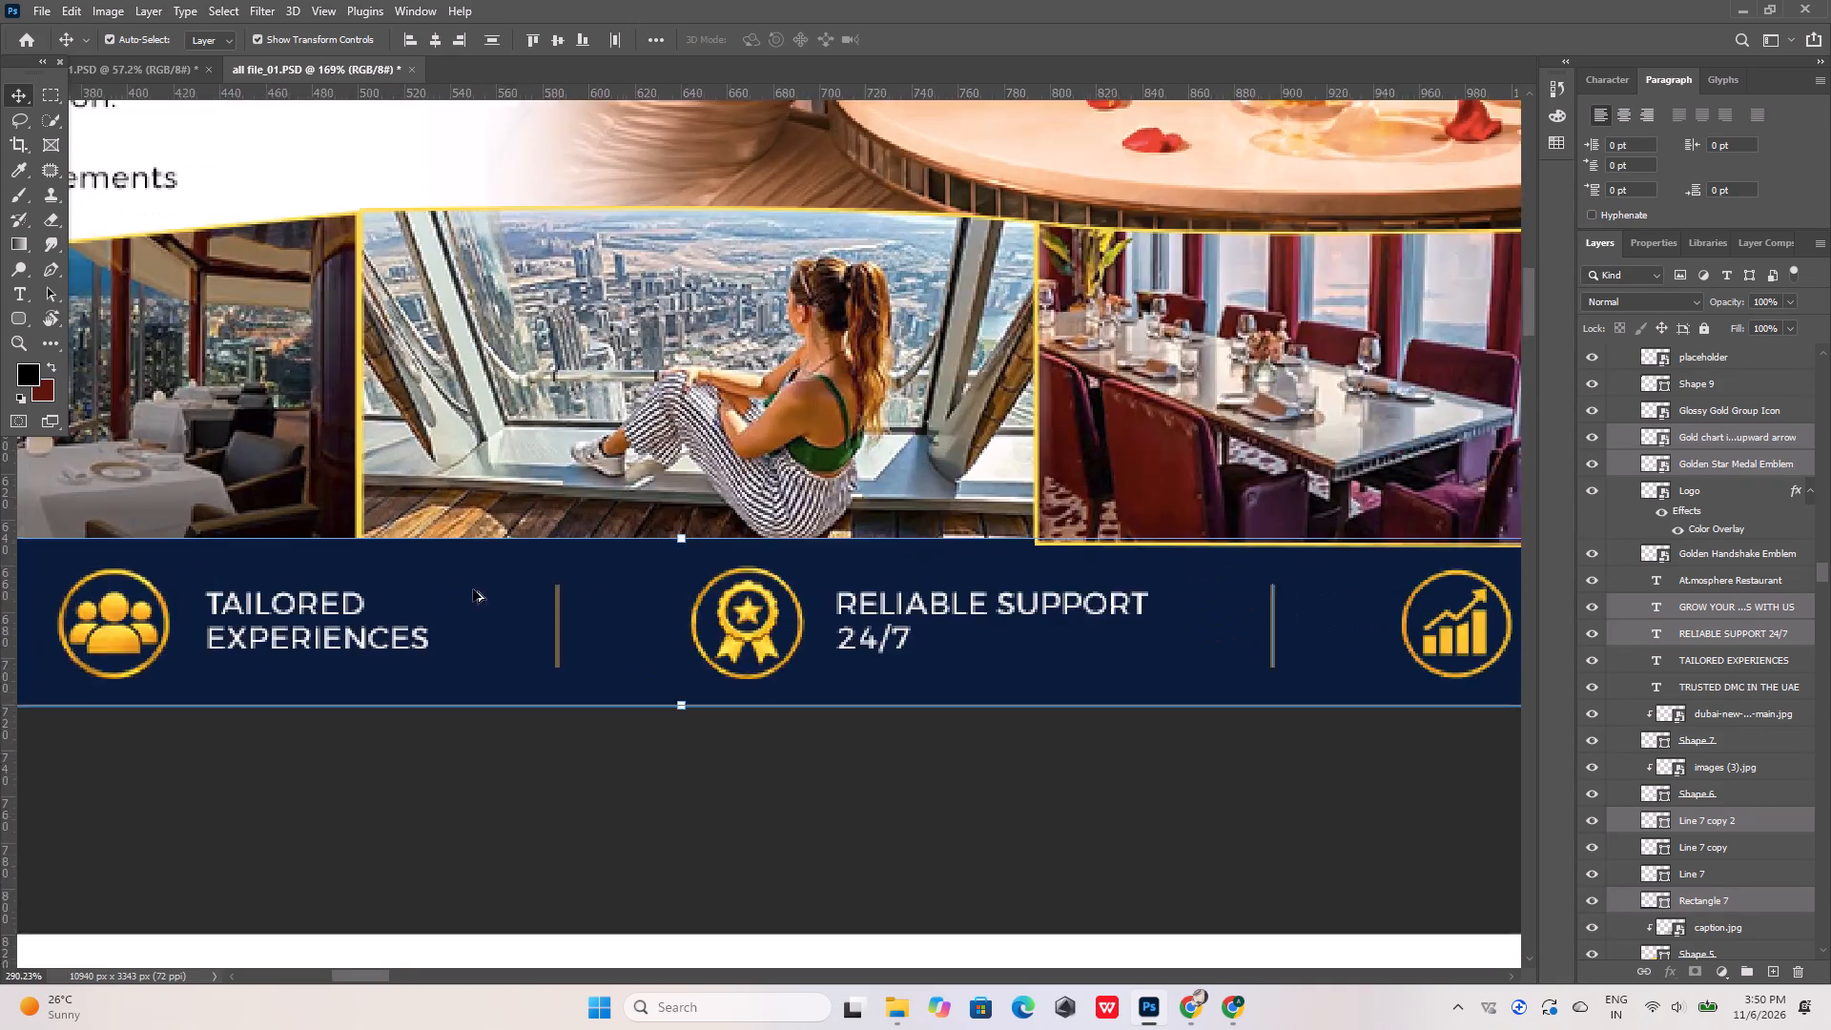
scroll(473, 589, "up", 11, "alt")
left_click(597, 618, "shift")
scroll(707, 621, "down", 12, "alt")
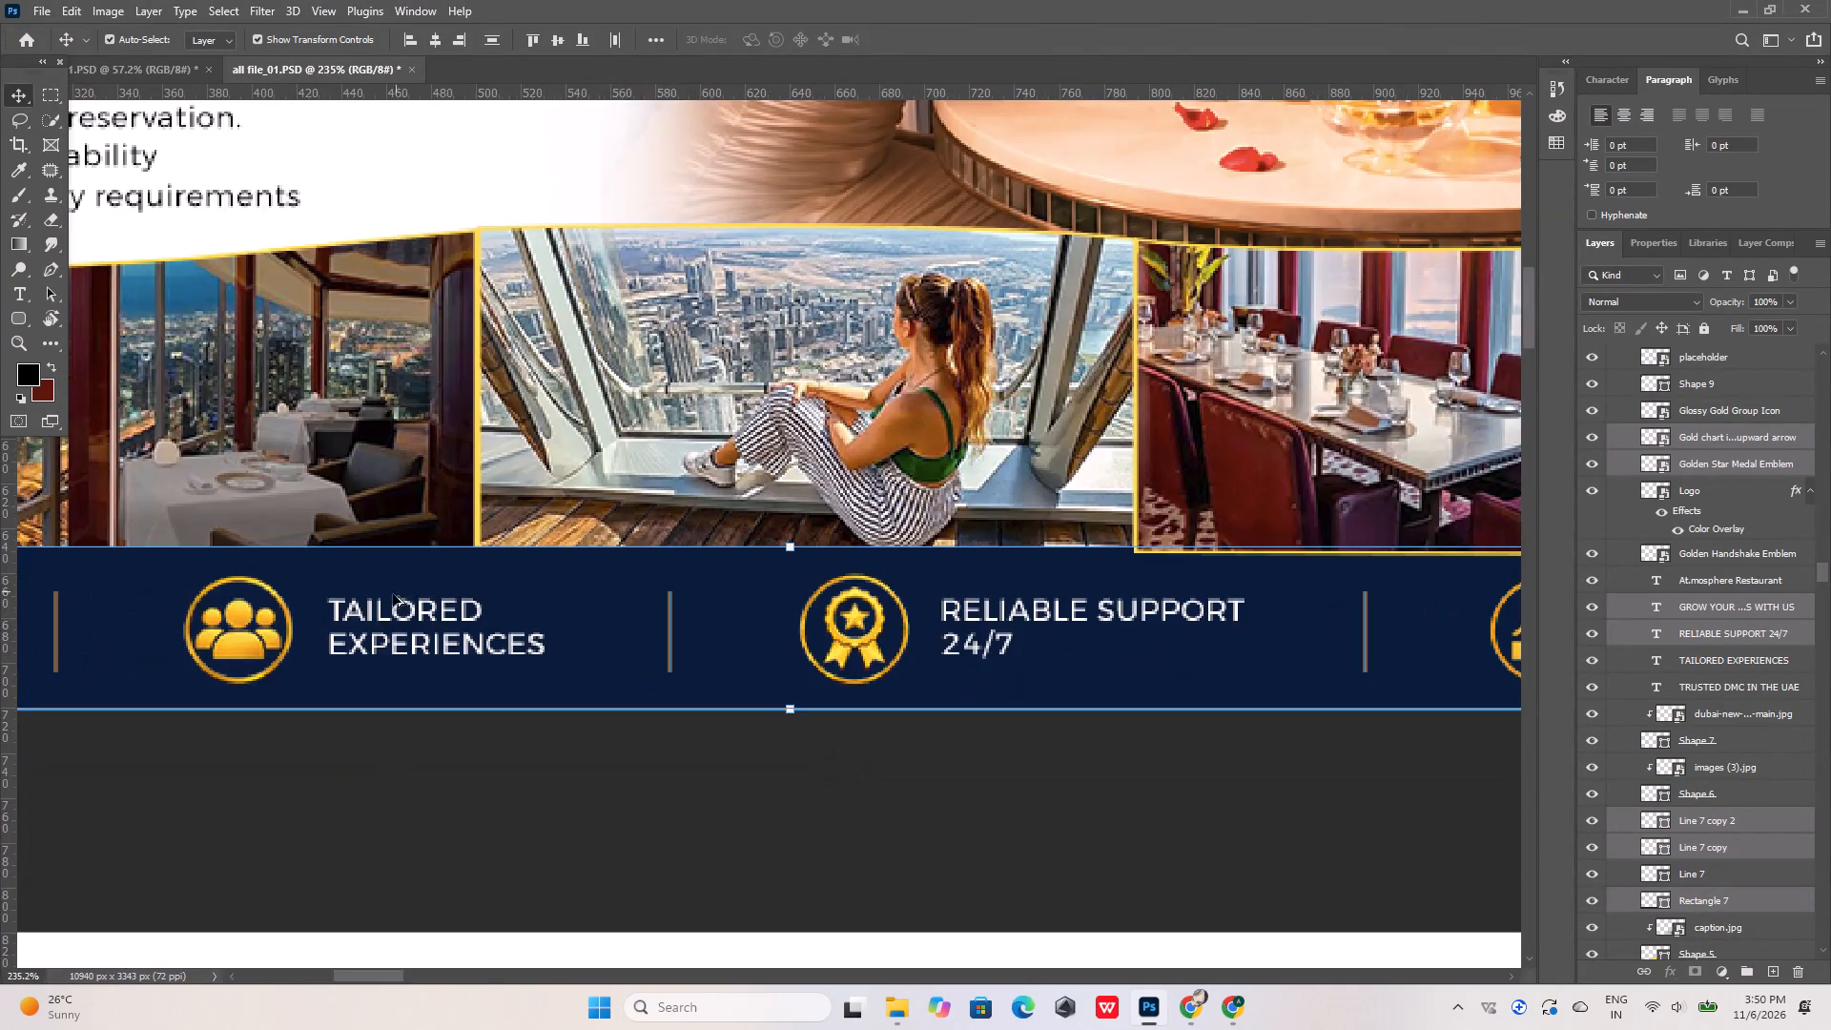
scroll(391, 601, "up", 14, "alt")
left_click(401, 612, "shift")
scroll(524, 613, "down", 10, "alt")
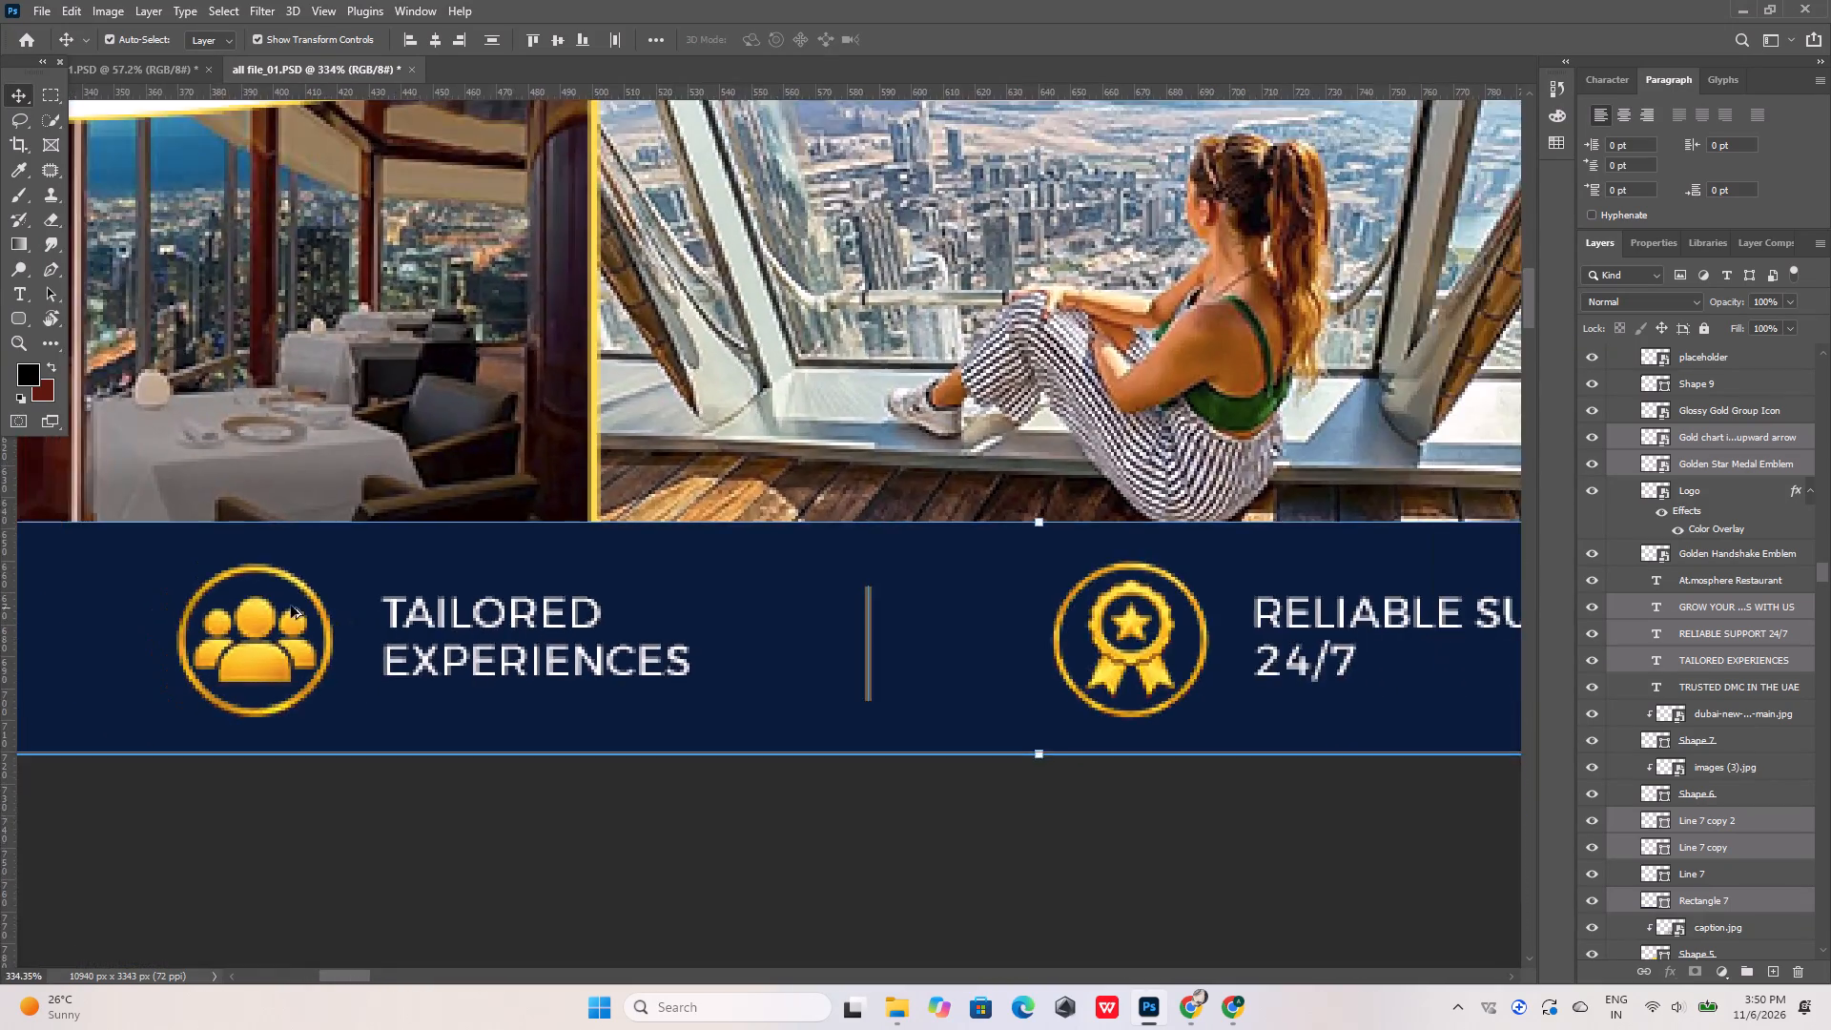
scroll(275, 609, "up", 5, "alt")
left_click(266, 616, "shift")
scroll(537, 654, "down", 16, "alt")
scroll(370, 645, "up", 20, "alt")
left_click(456, 653, "shift")
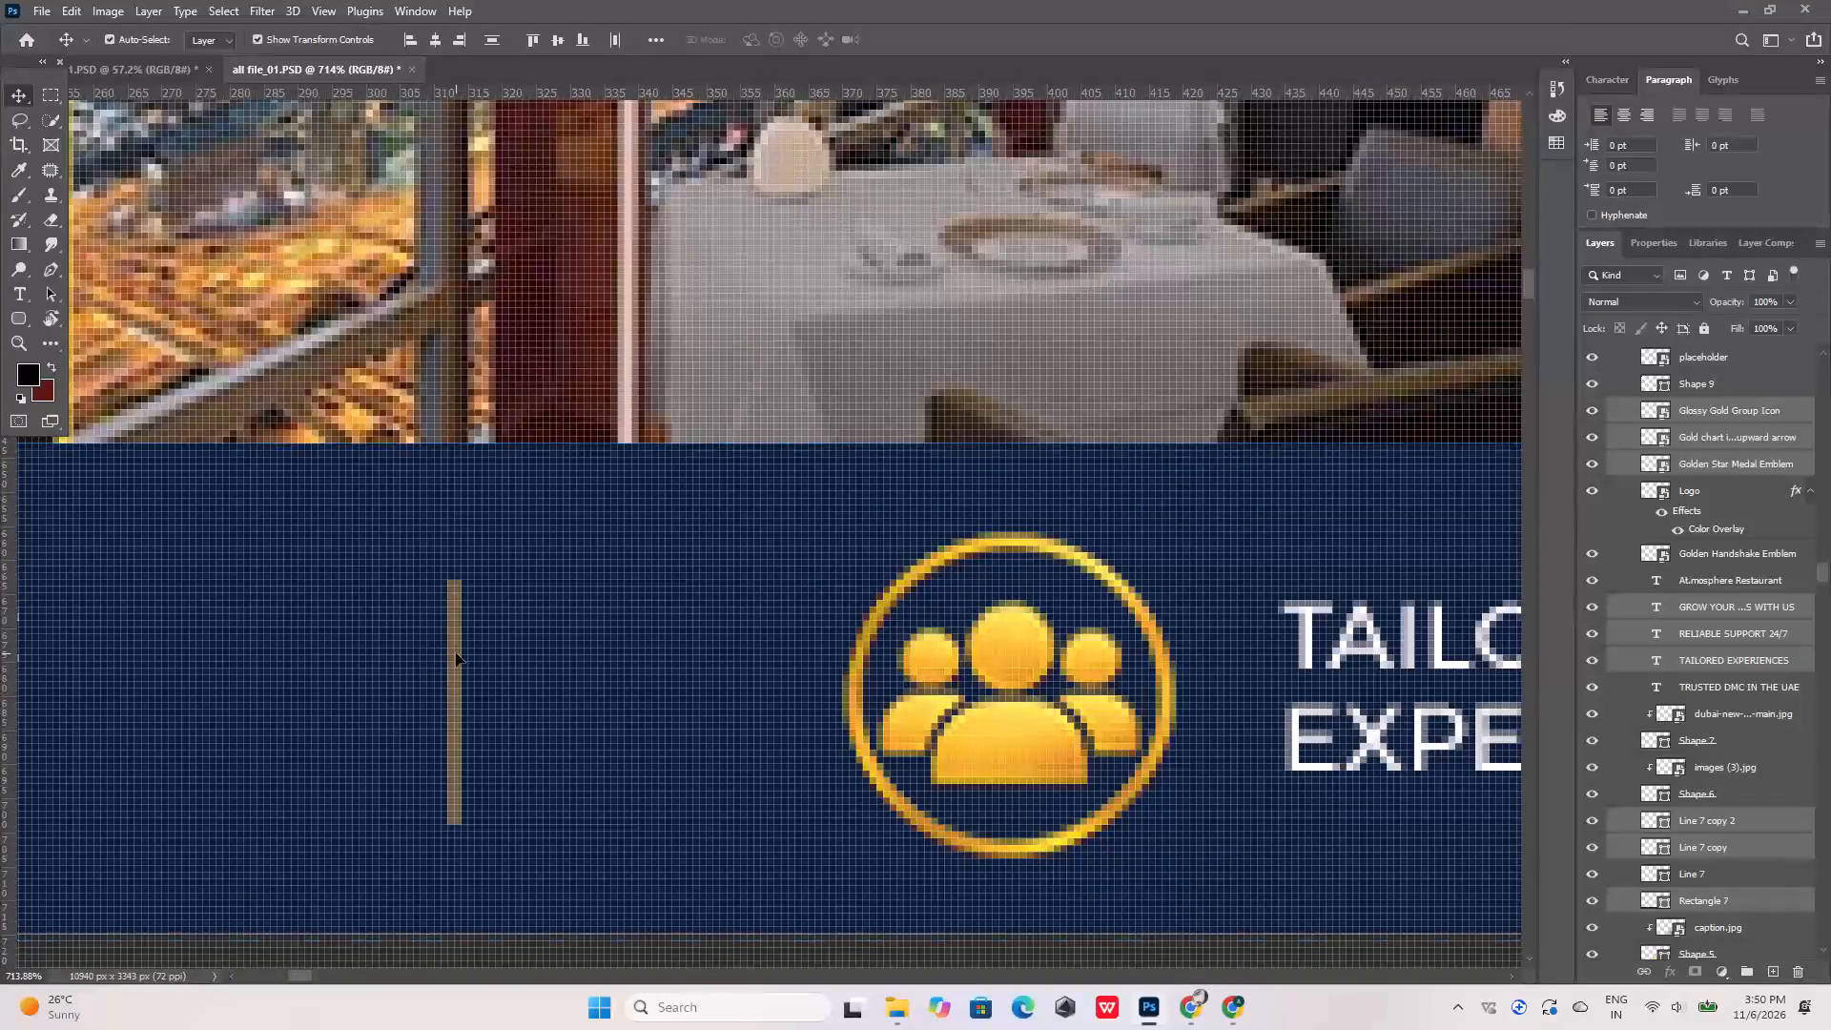
scroll(517, 654, "down", 17, "alt")
scroll(332, 669, "up", 16, "alt")
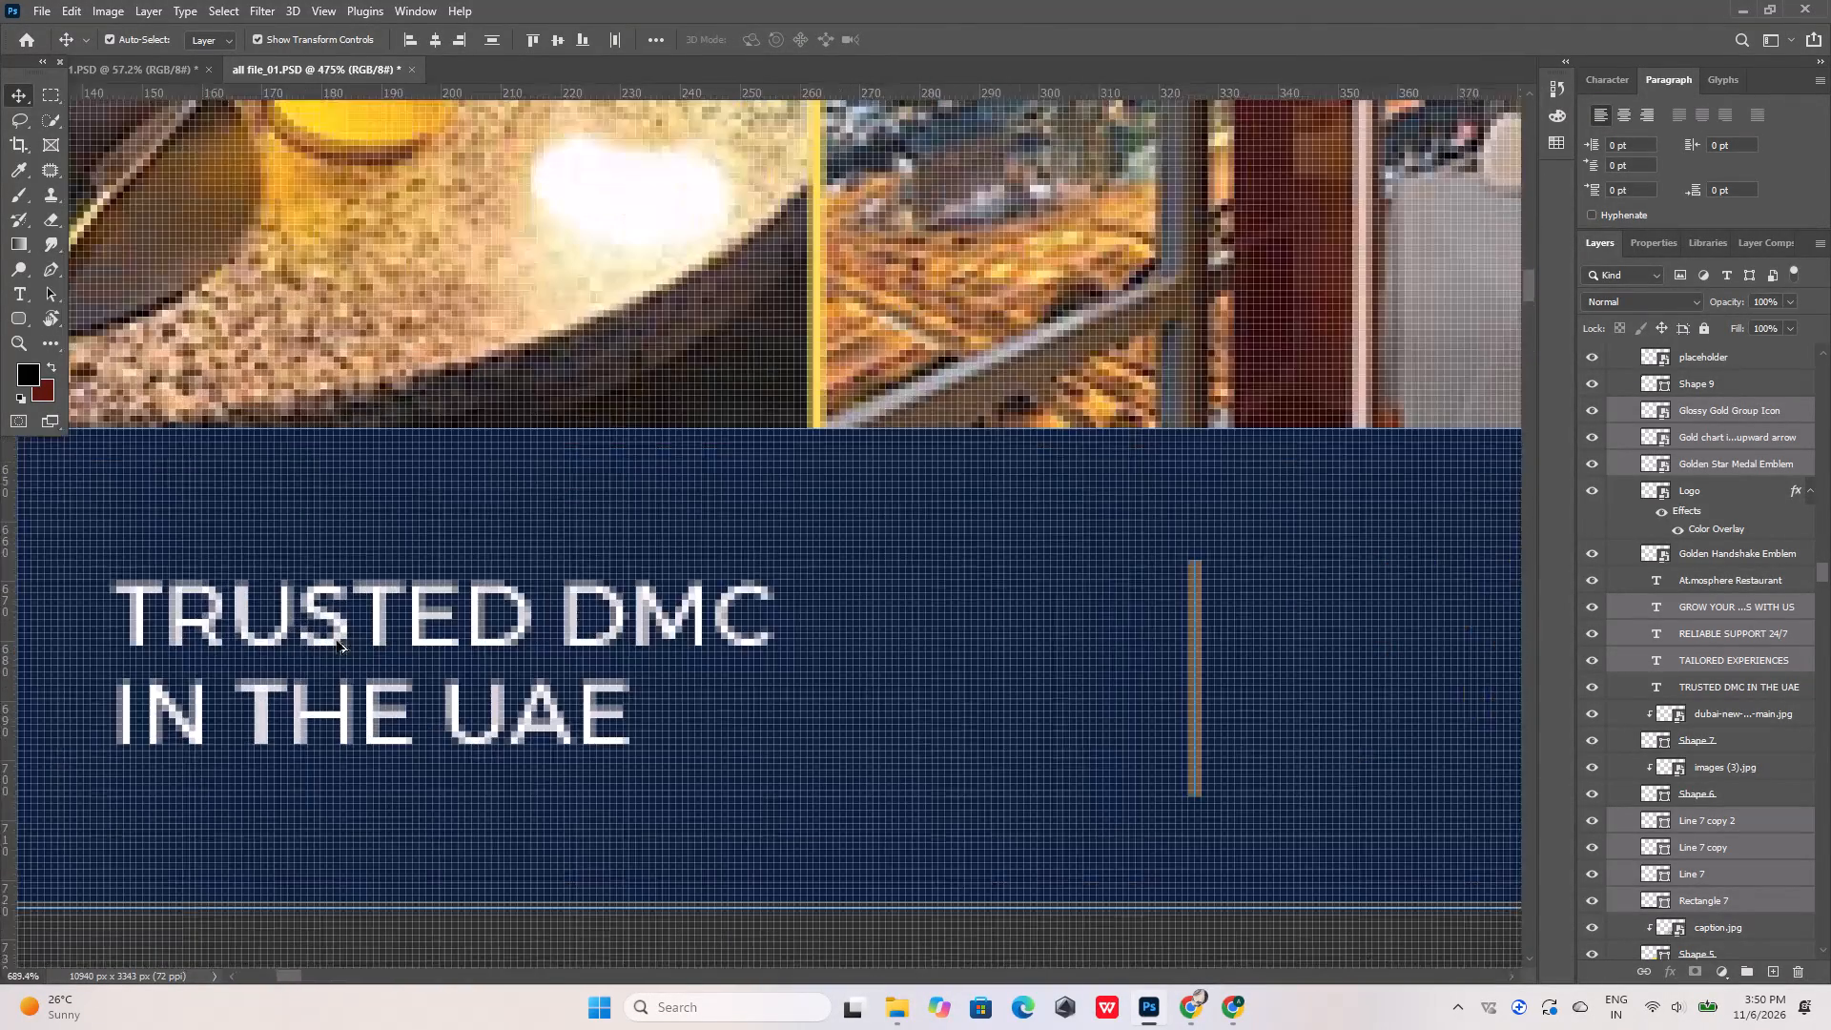
left_click(380, 620, "shift")
scroll(469, 622, "down", 12, "alt")
scroll(211, 636, "up", 6, "alt")
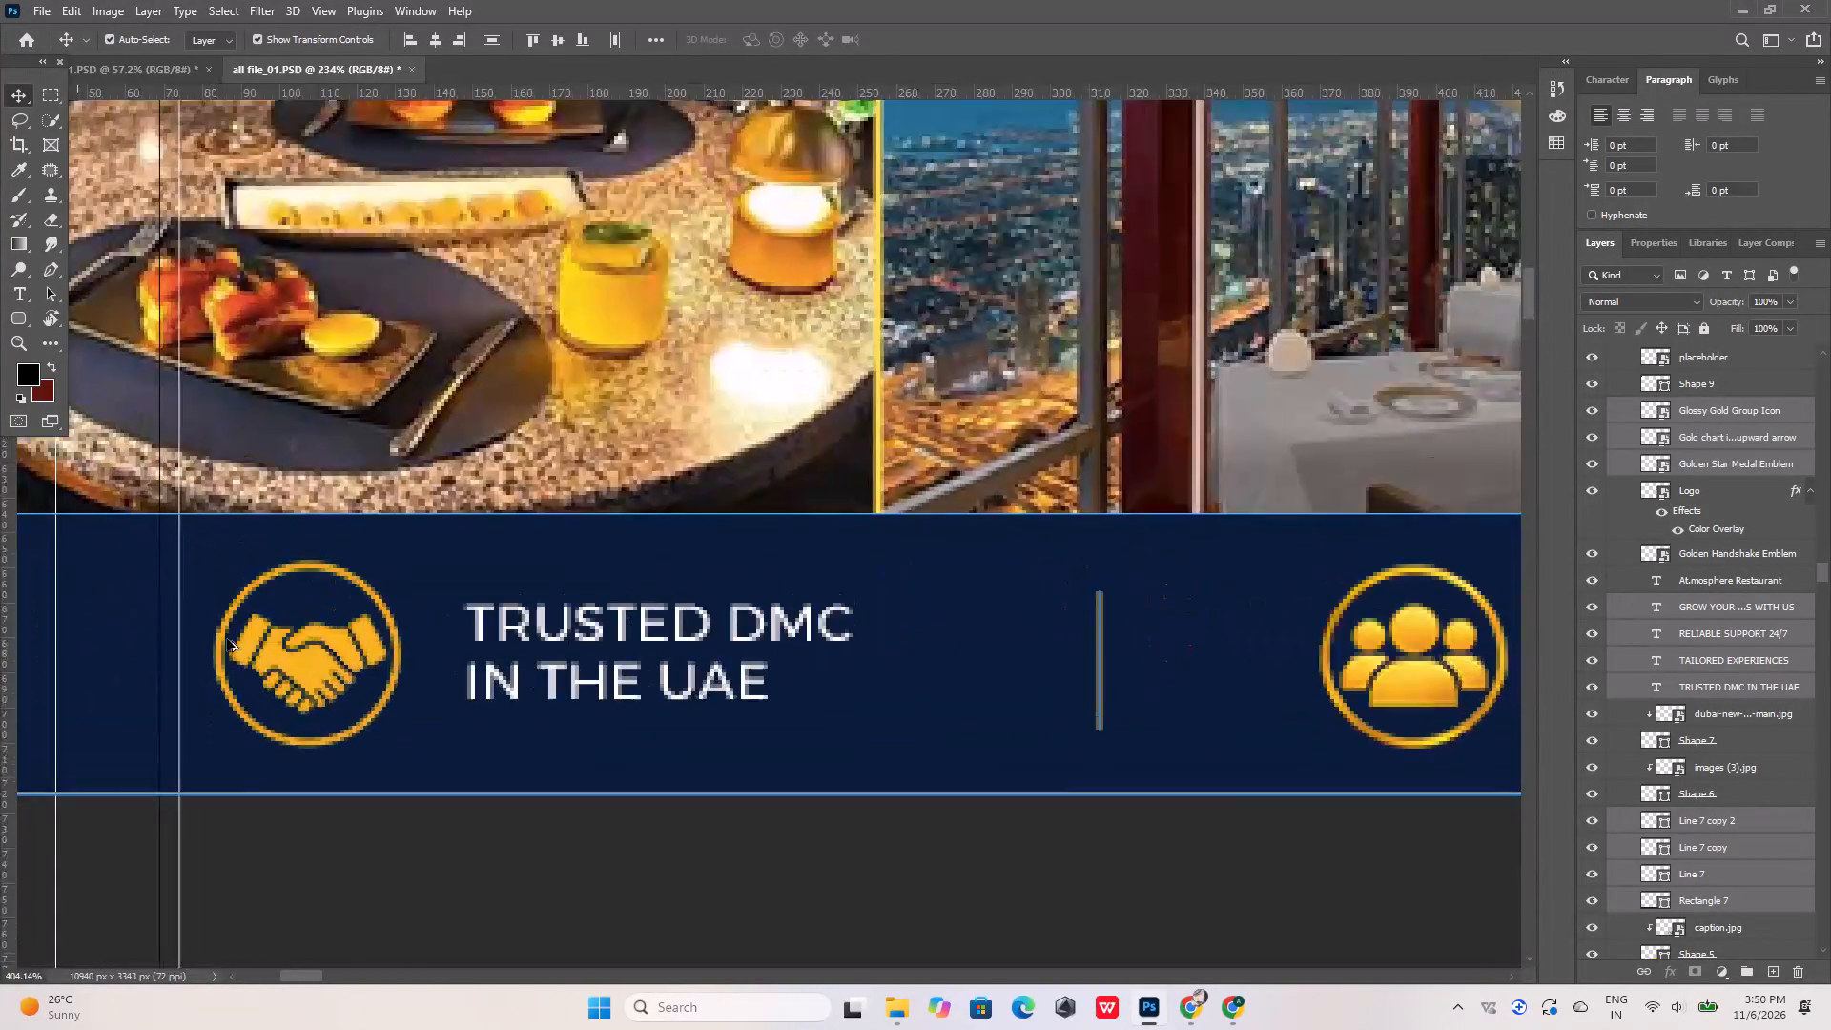
left_click(286, 654, "shift")
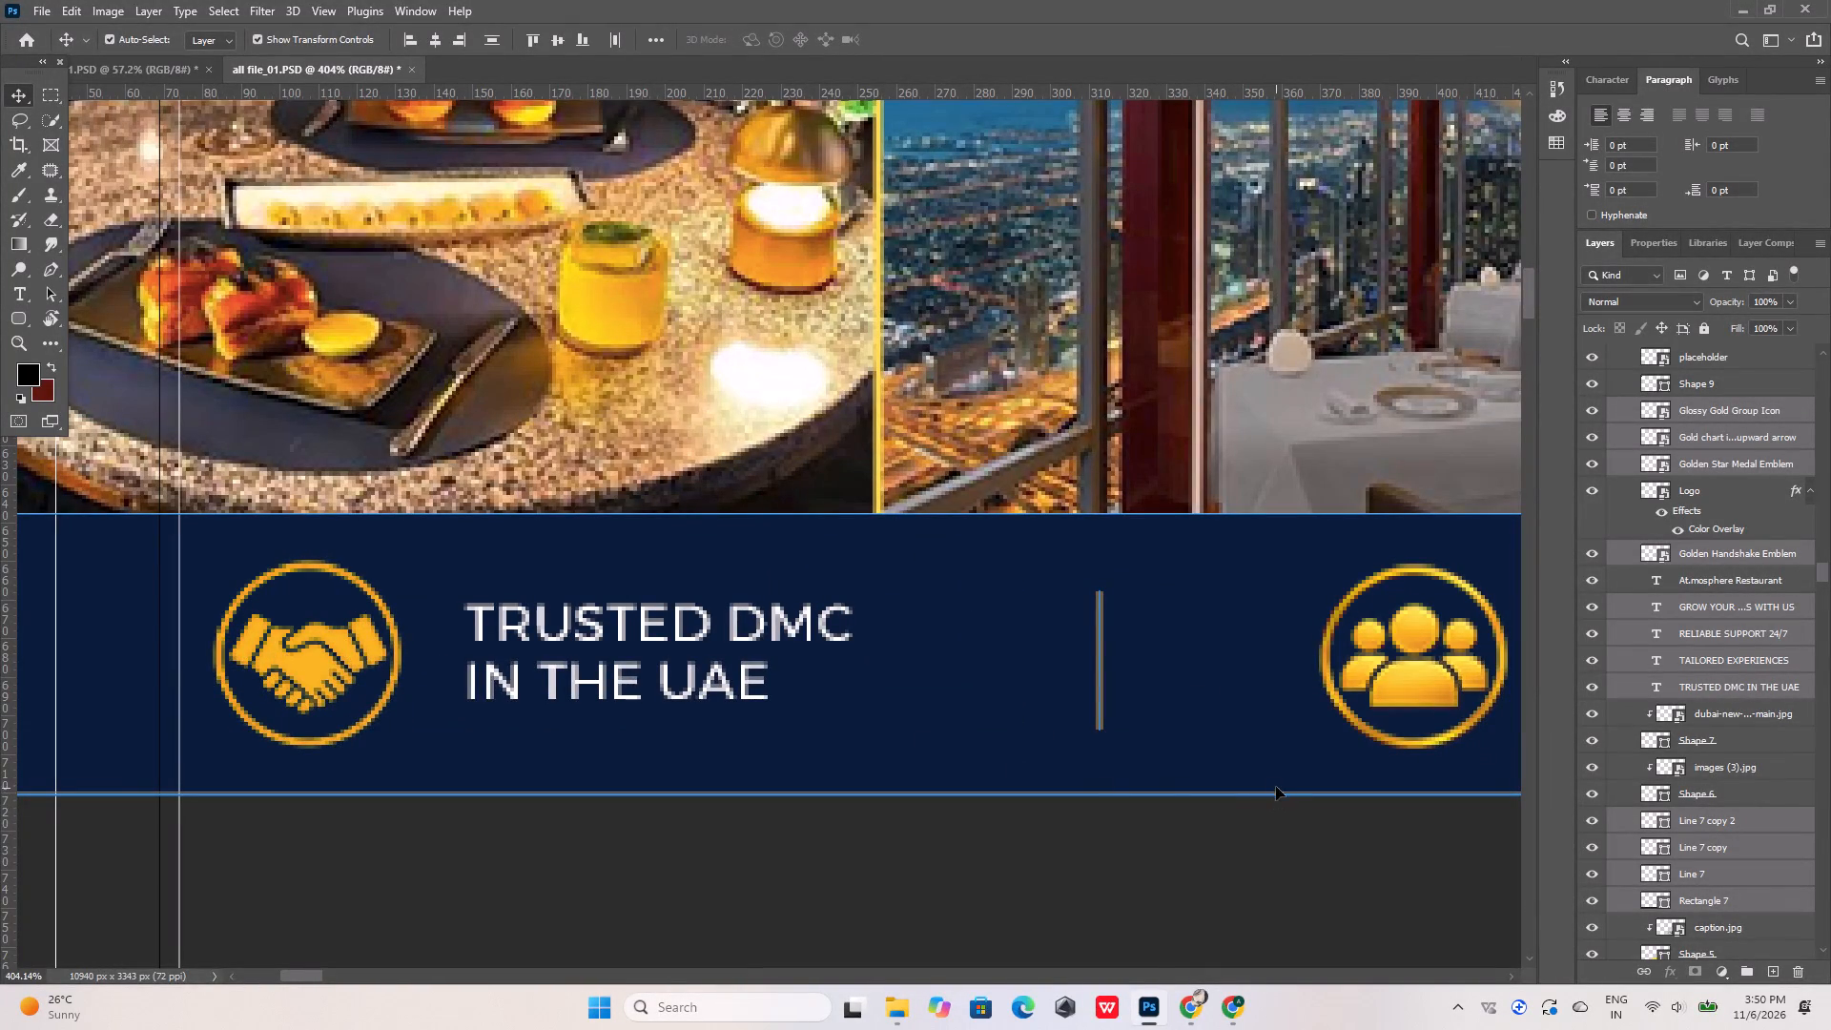
scroll(671, 607, "down", 17, "alt")
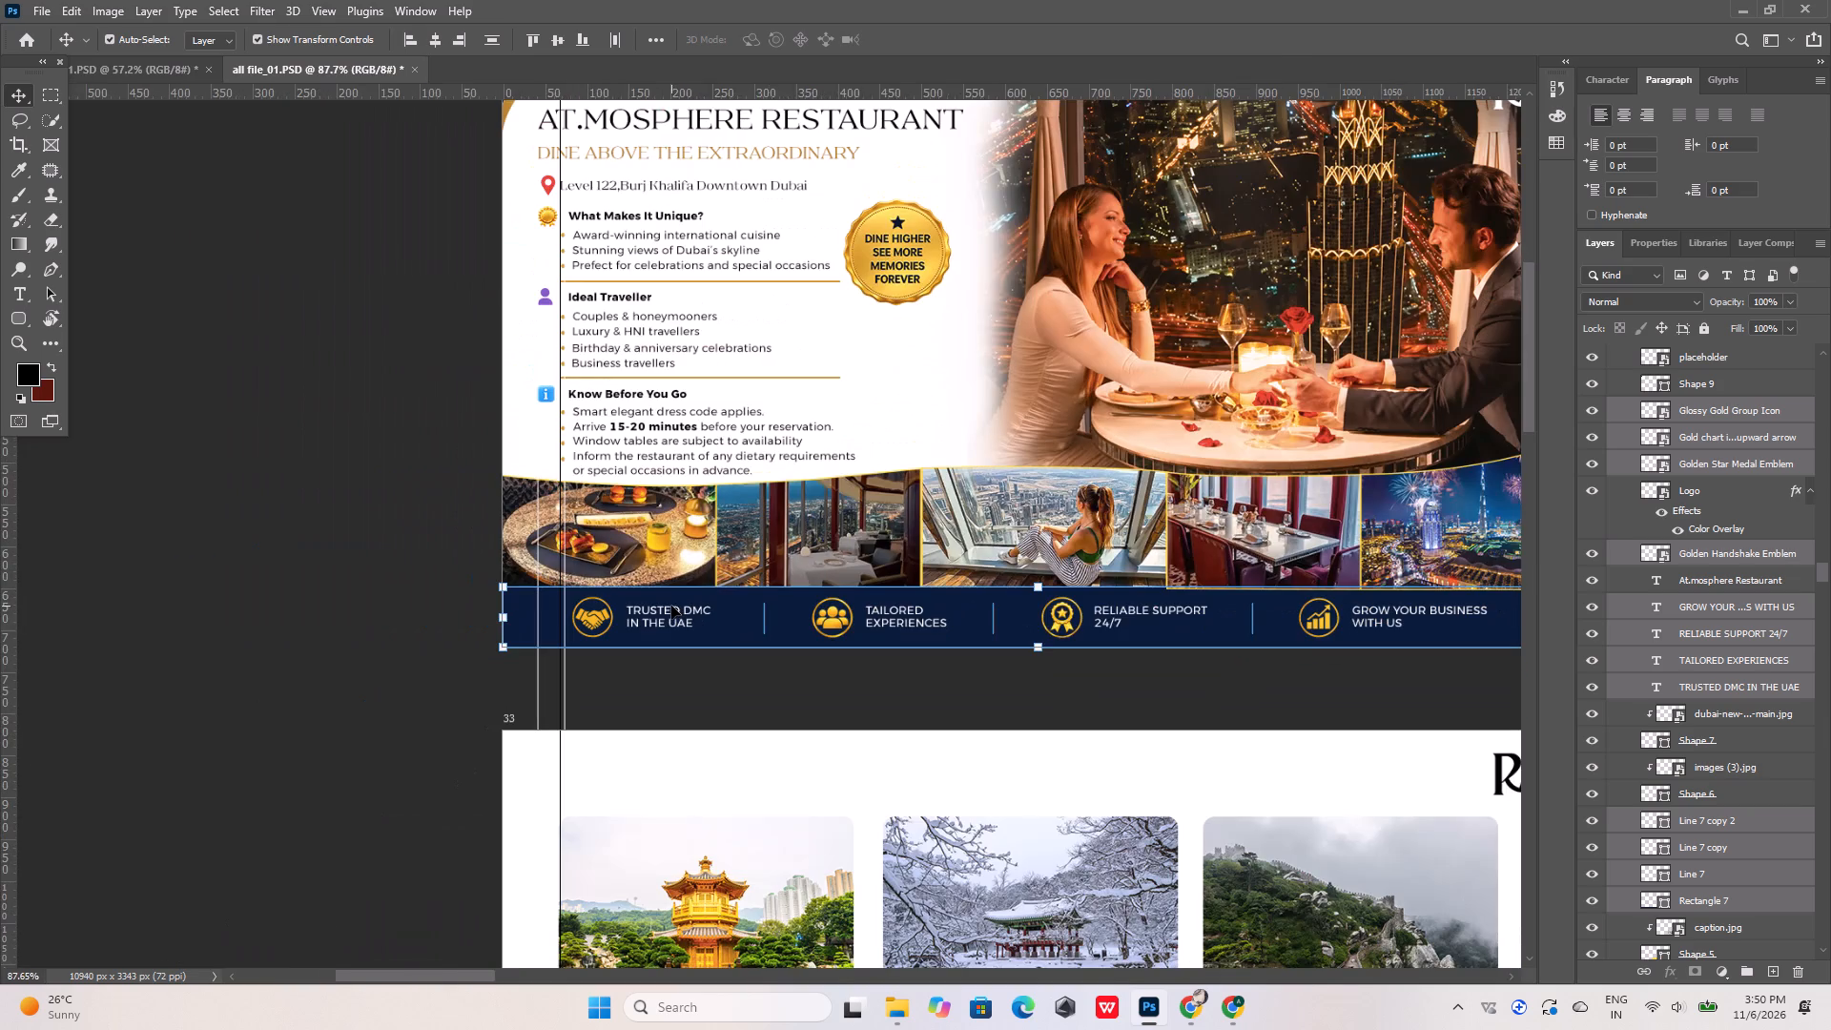
key("ctrl+g")
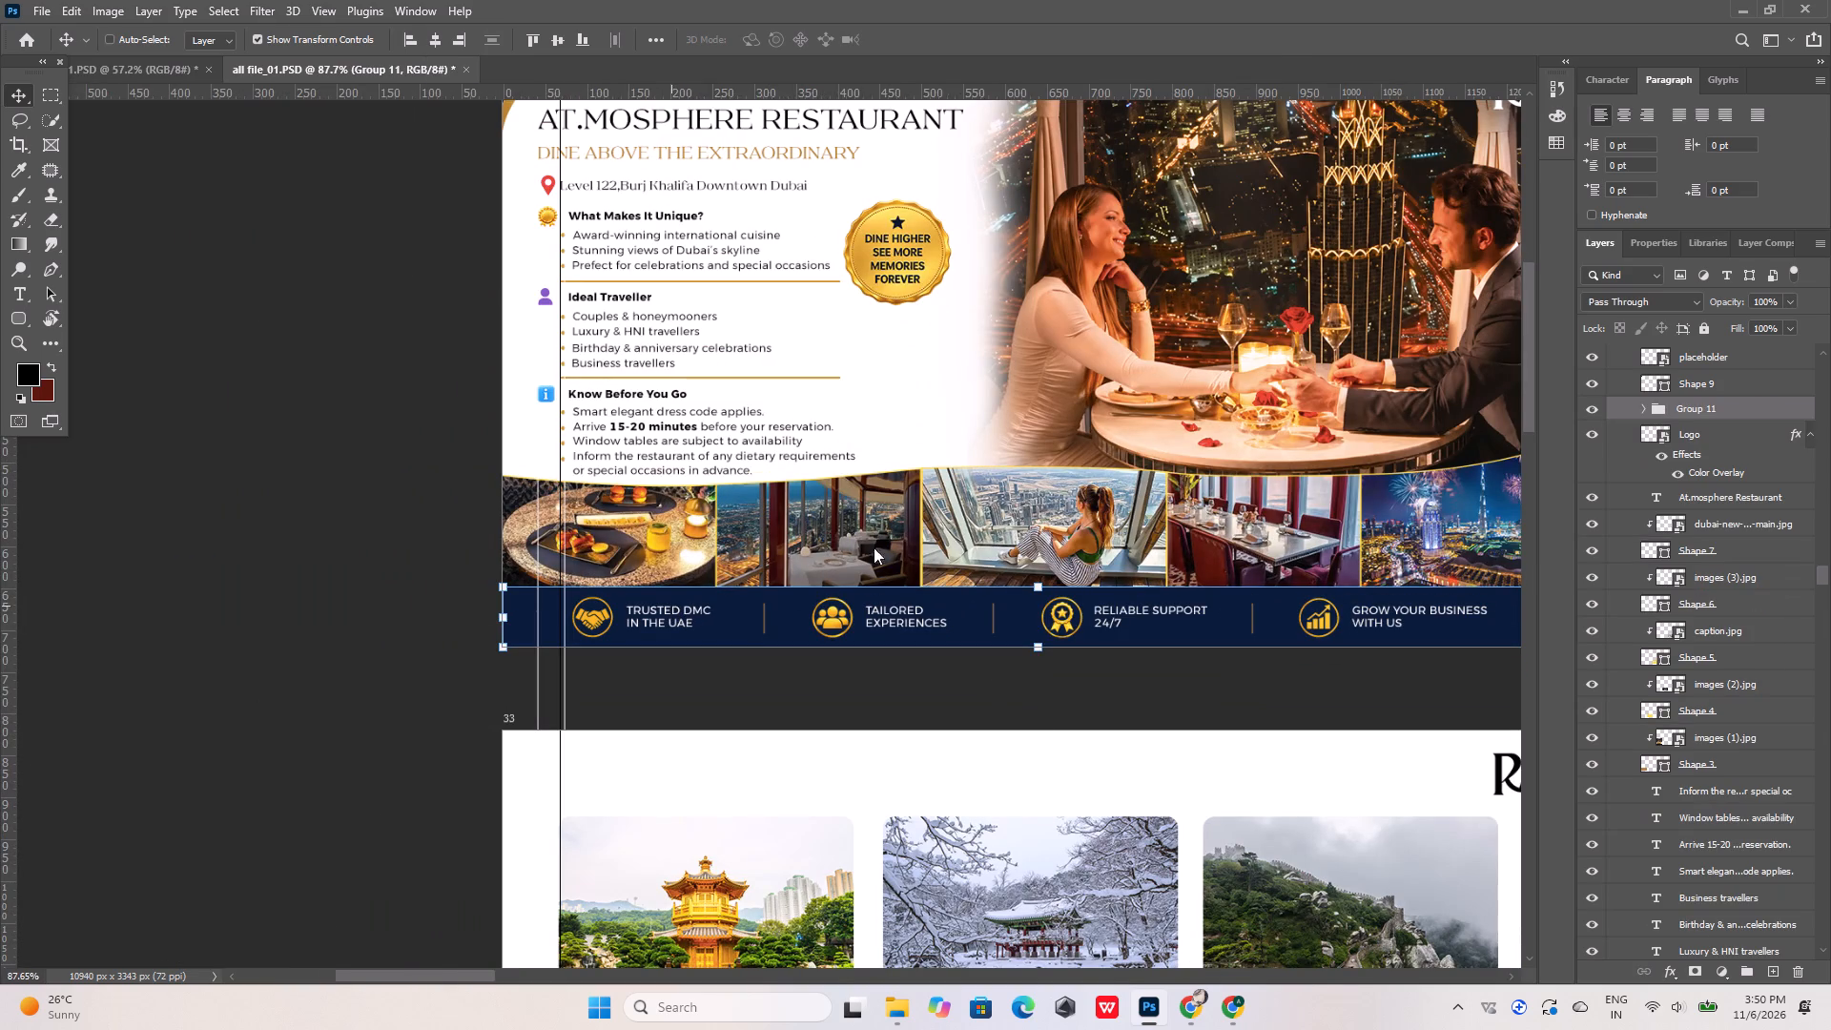
left_click(1269, 706)
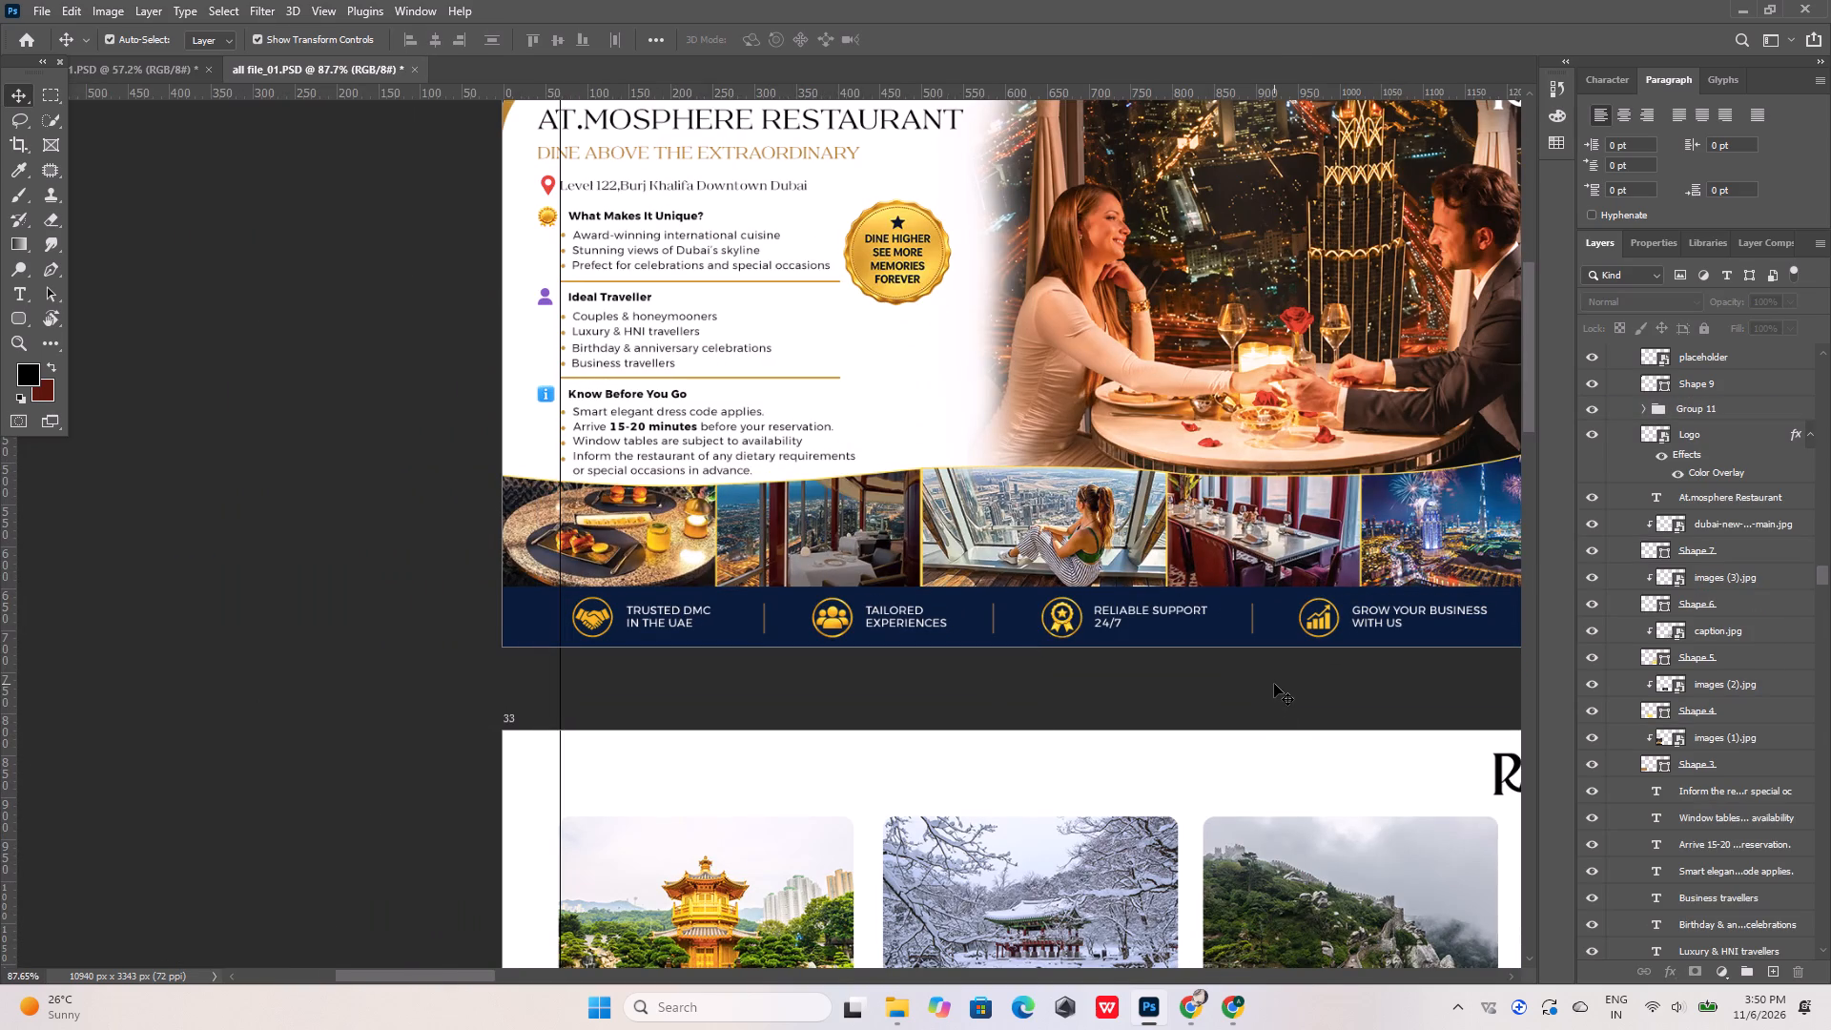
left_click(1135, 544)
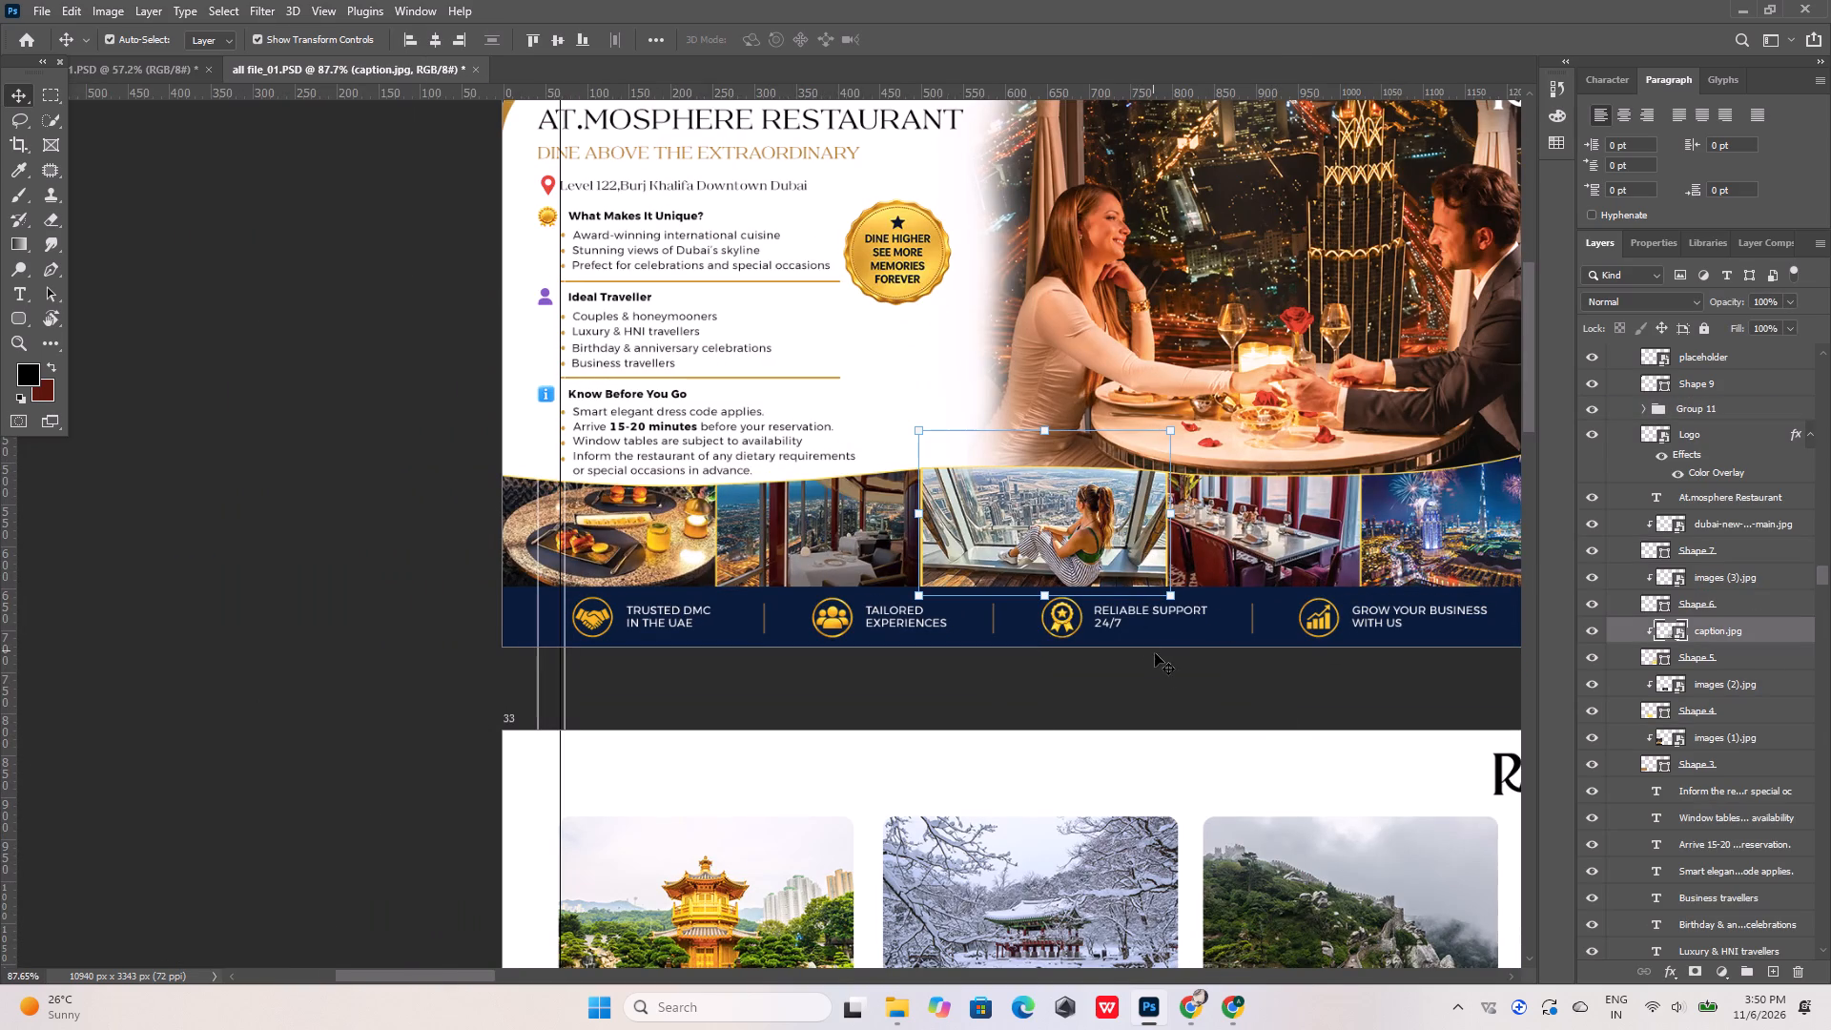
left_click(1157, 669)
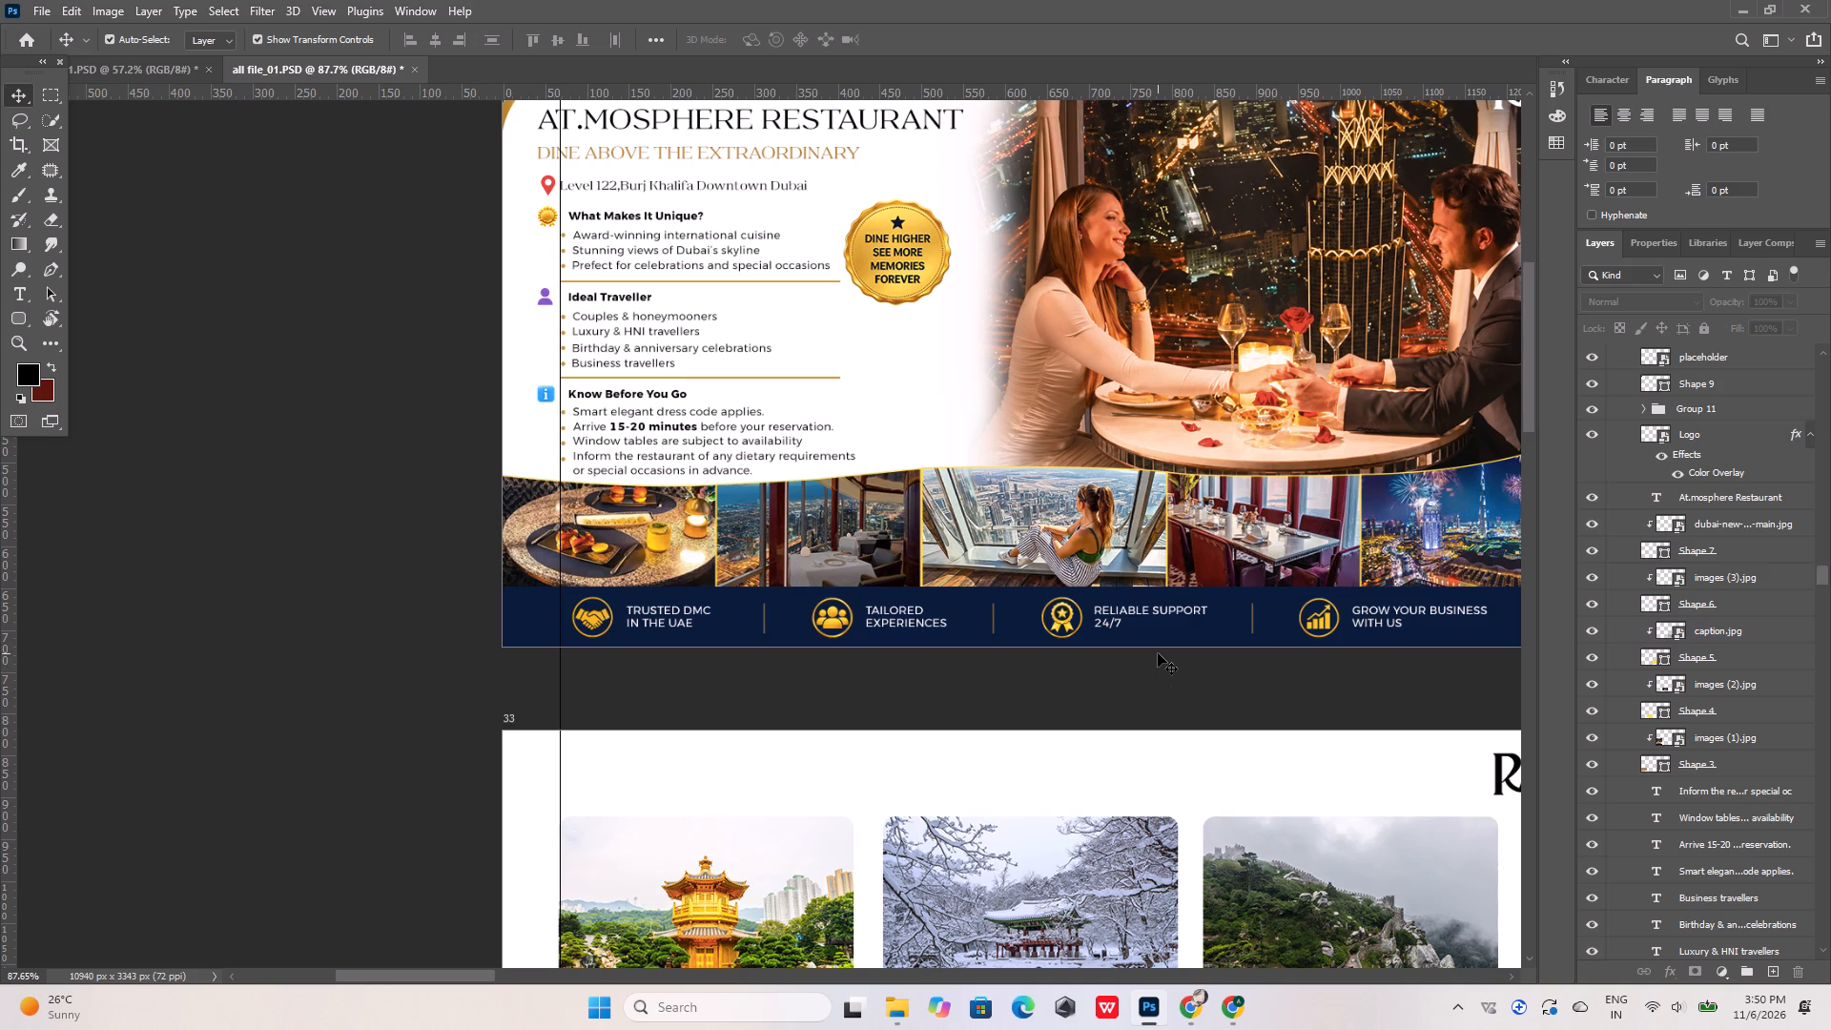
Reduce the navy footer band's height to 72 px by lowering its top edge.
left_click(1191, 621)
left_click(1231, 616)
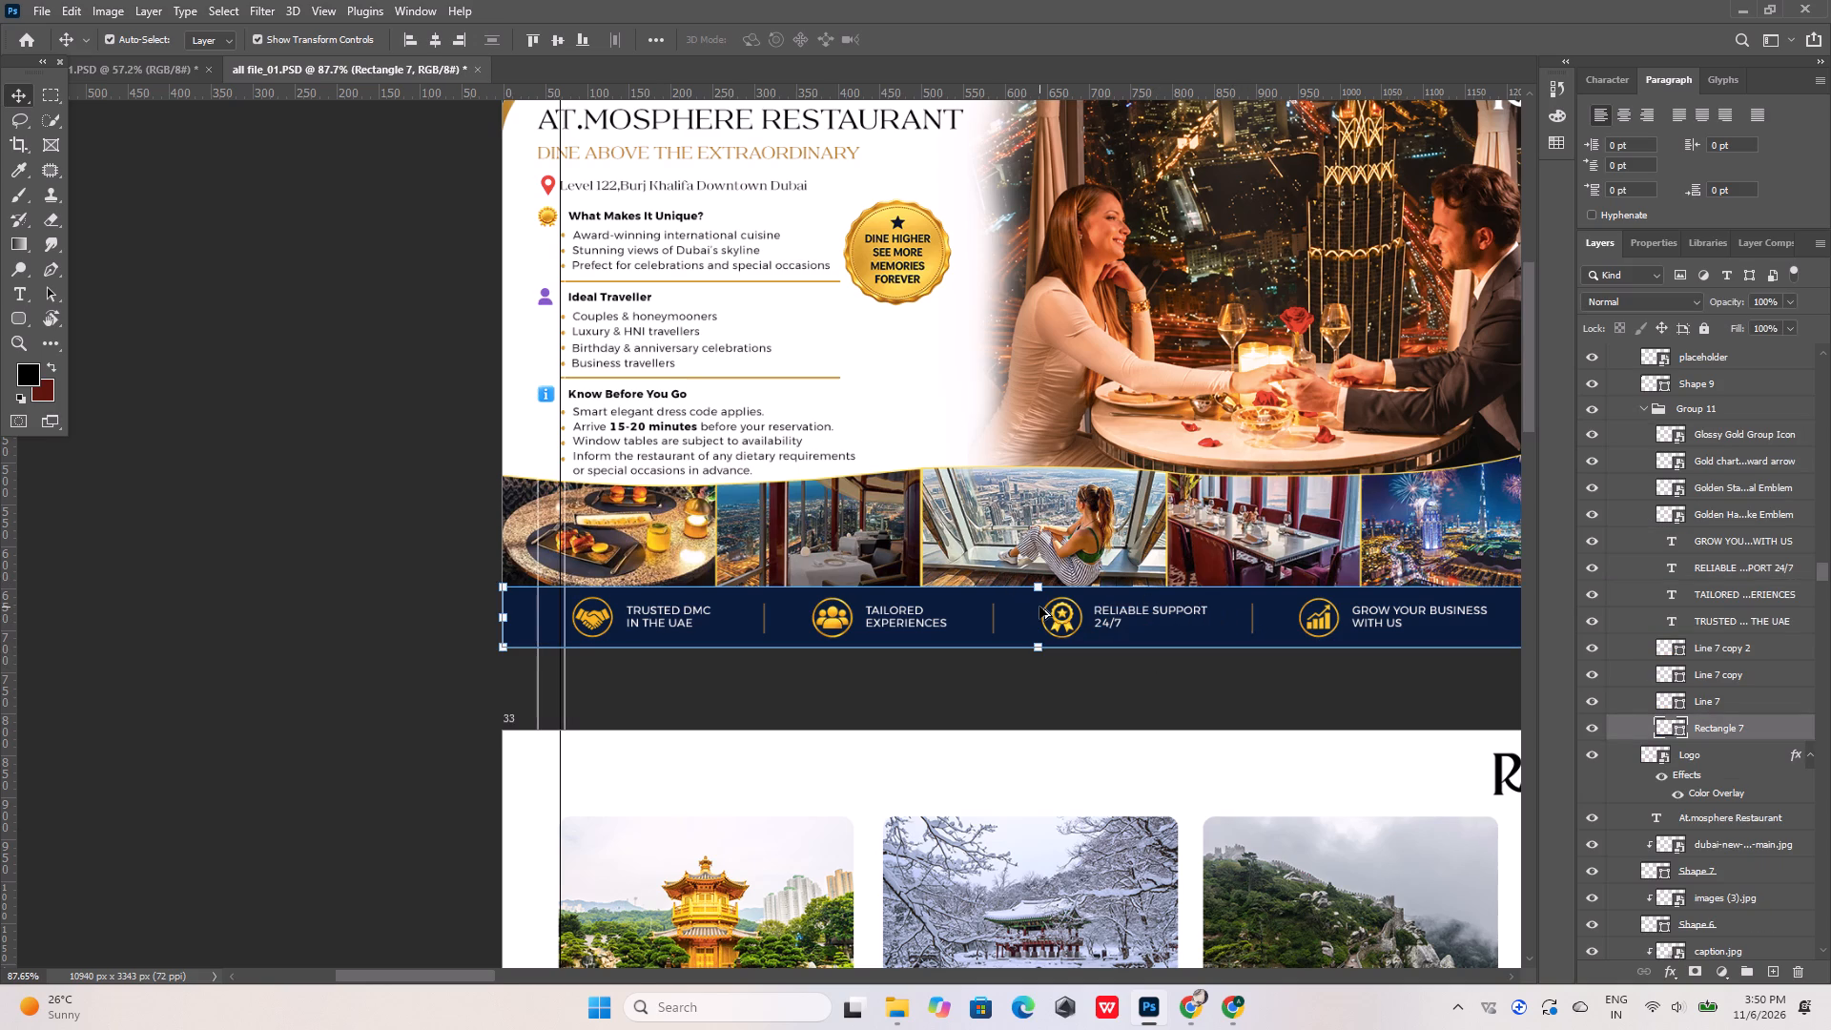
scroll(1039, 607, "up", 10, "alt")
left_click(1039, 559, "shift")
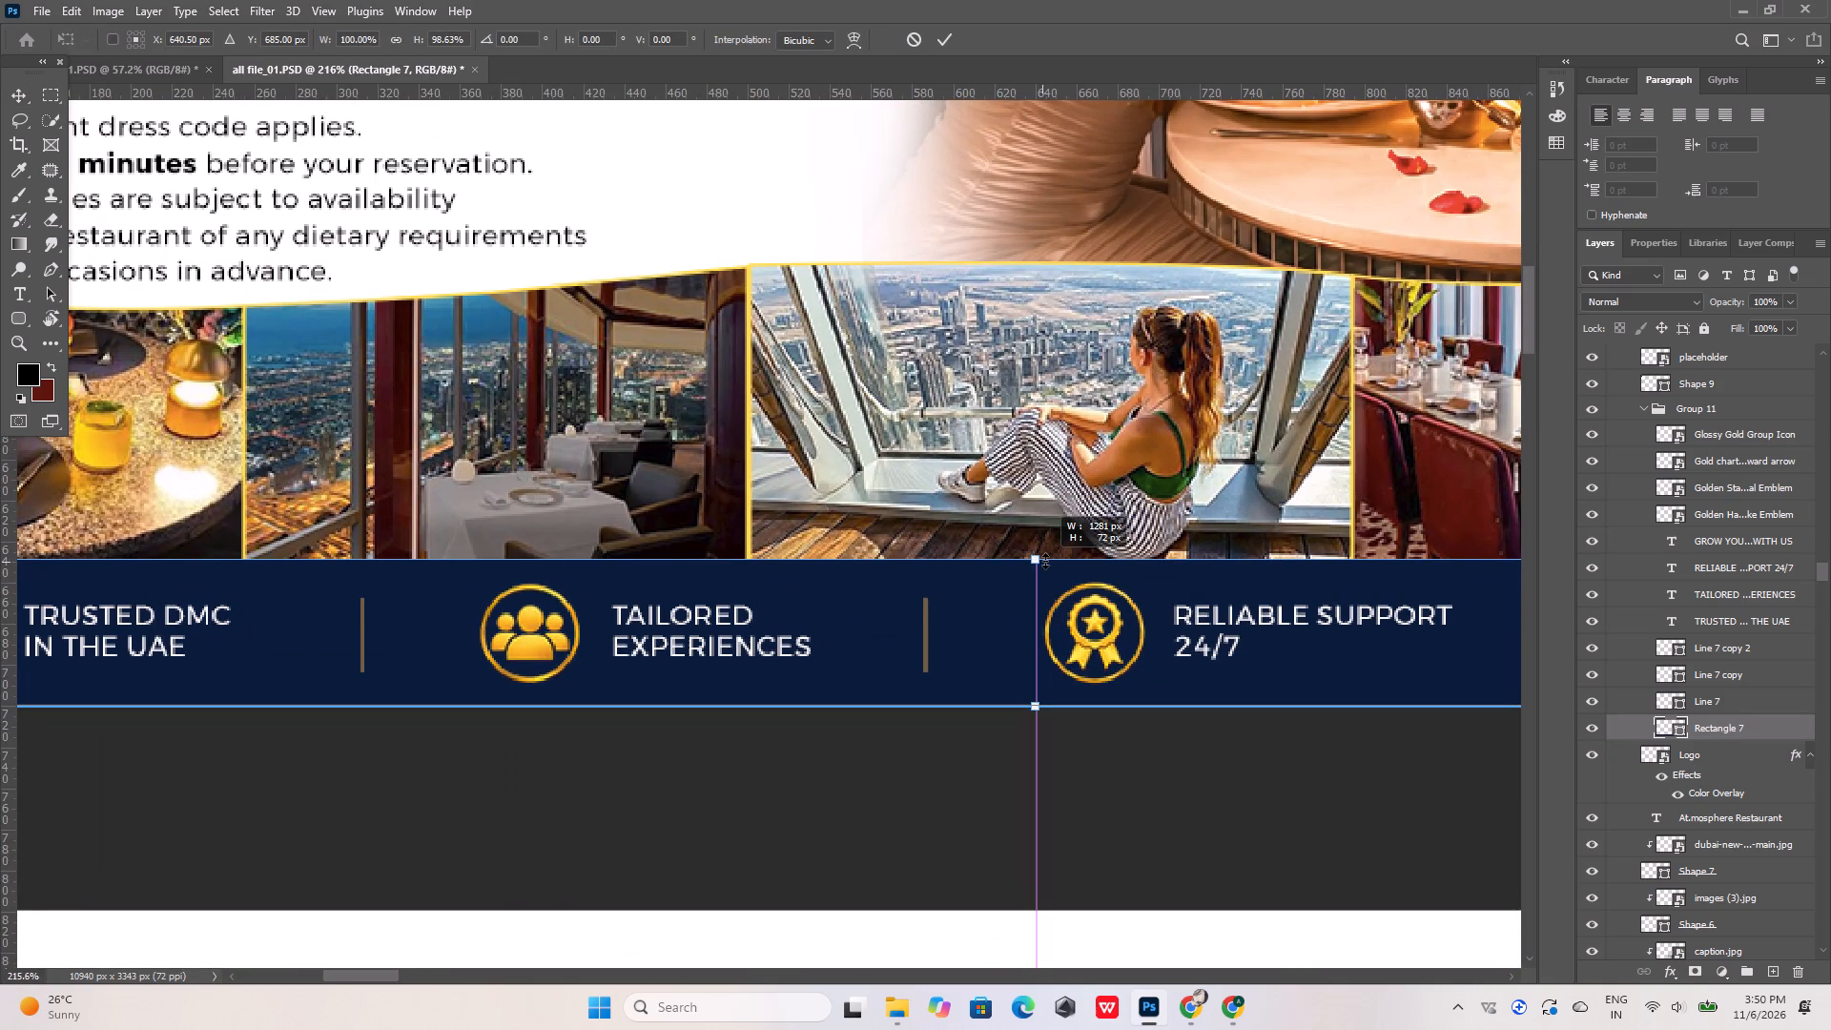
left_click(1086, 715)
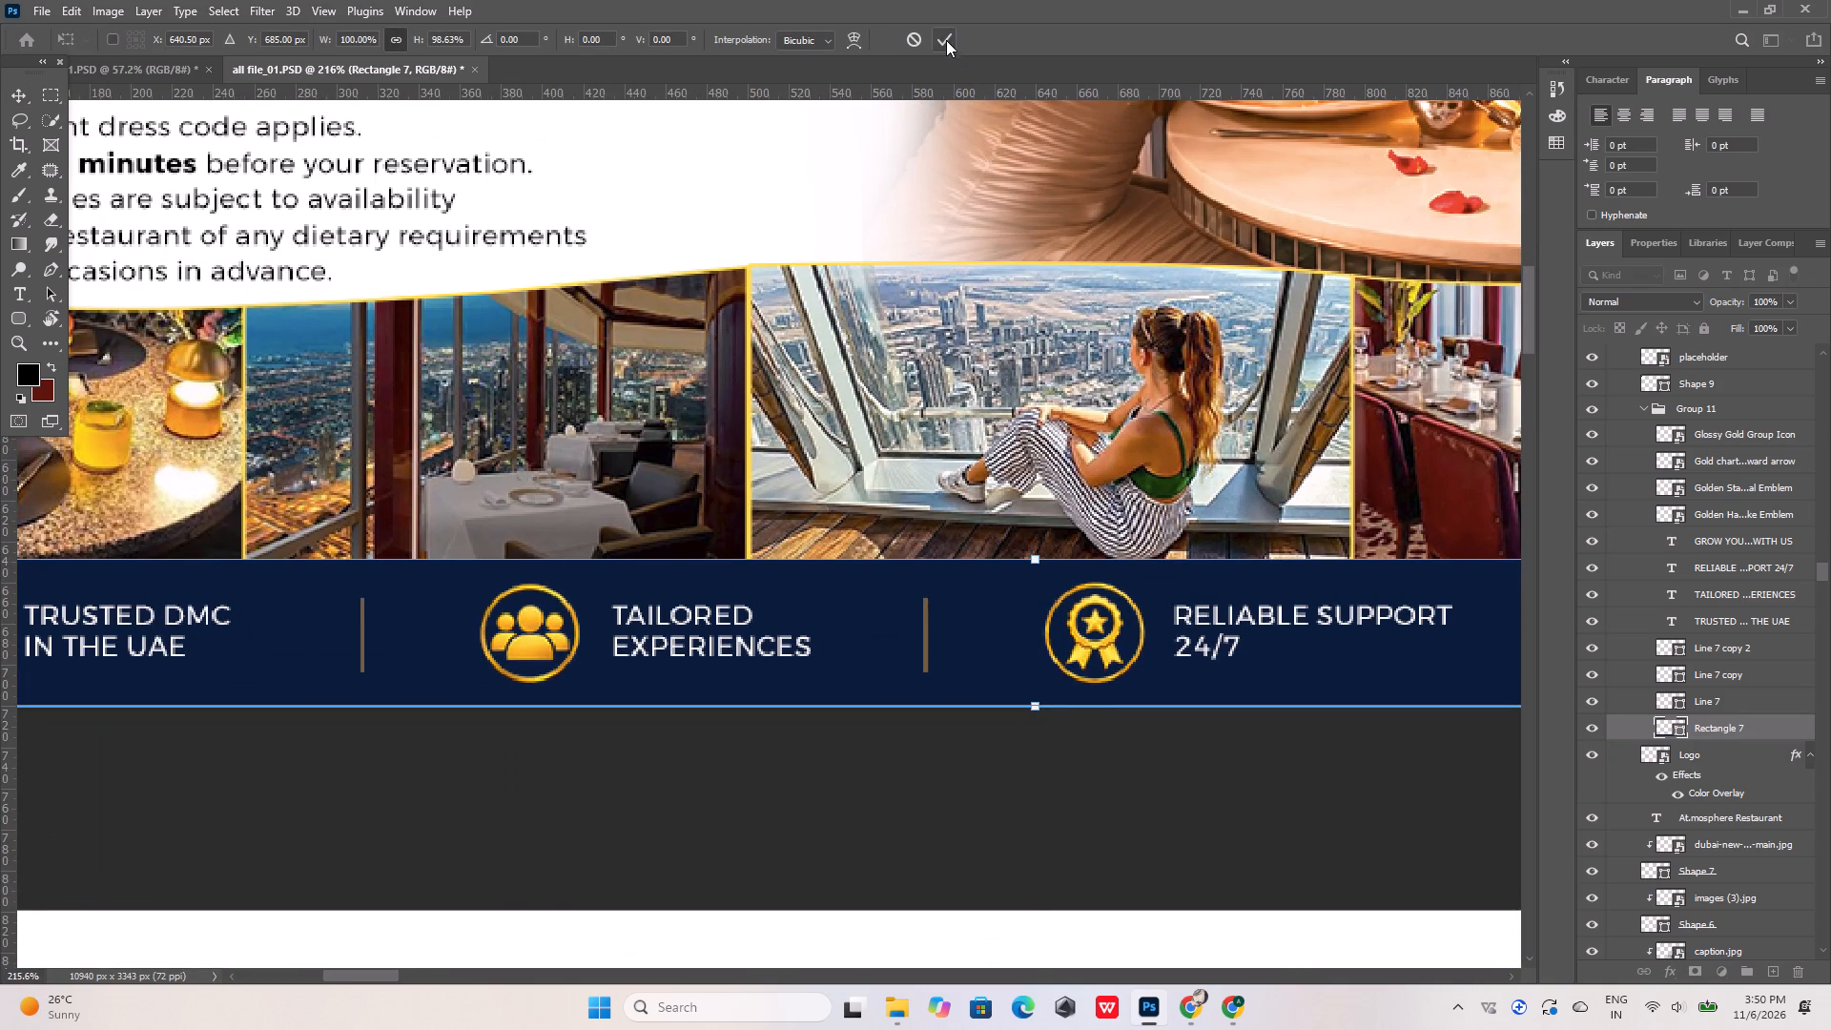
left_click(945, 37)
left_click(1025, 745)
Place a vertical guide at about X 1414 px, along the left edge of the T-rex Glamping slide's title and tagline.
scroll(688, 662, "down", 11, "alt")
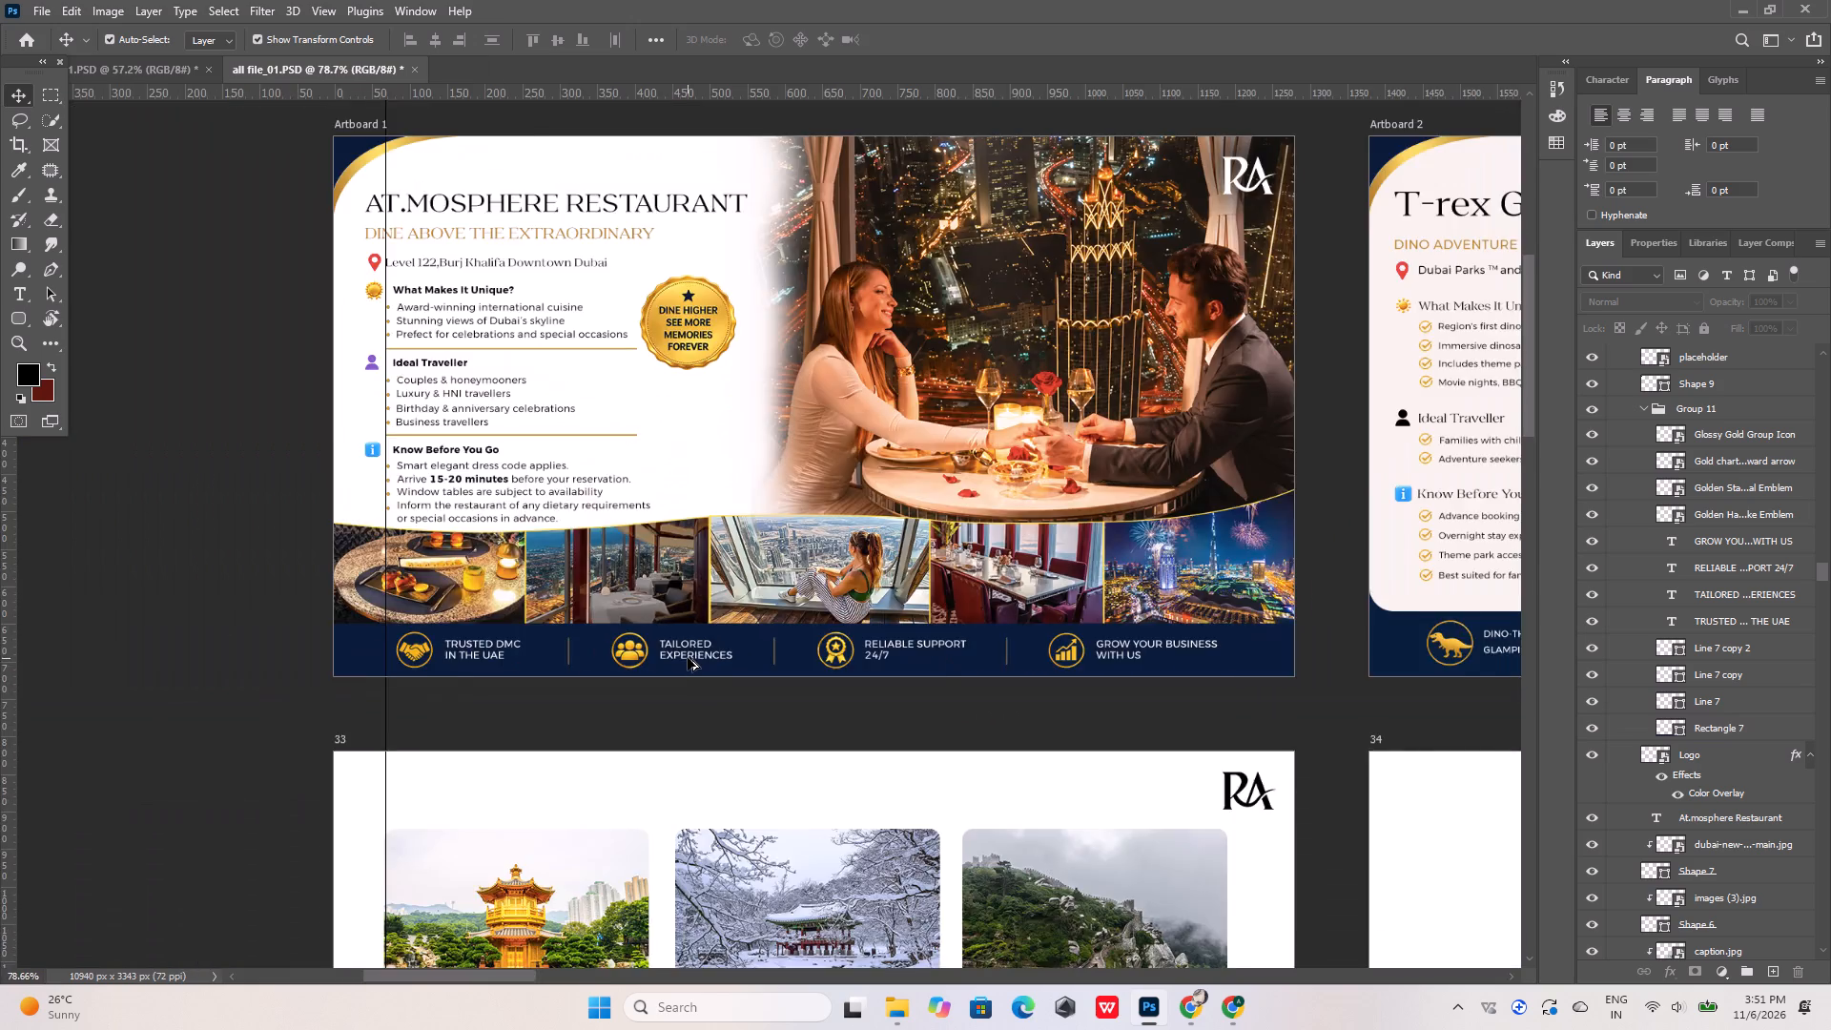
scroll(688, 658, "down", 5, "alt")
scroll(1313, 515, "up", 10, "alt")
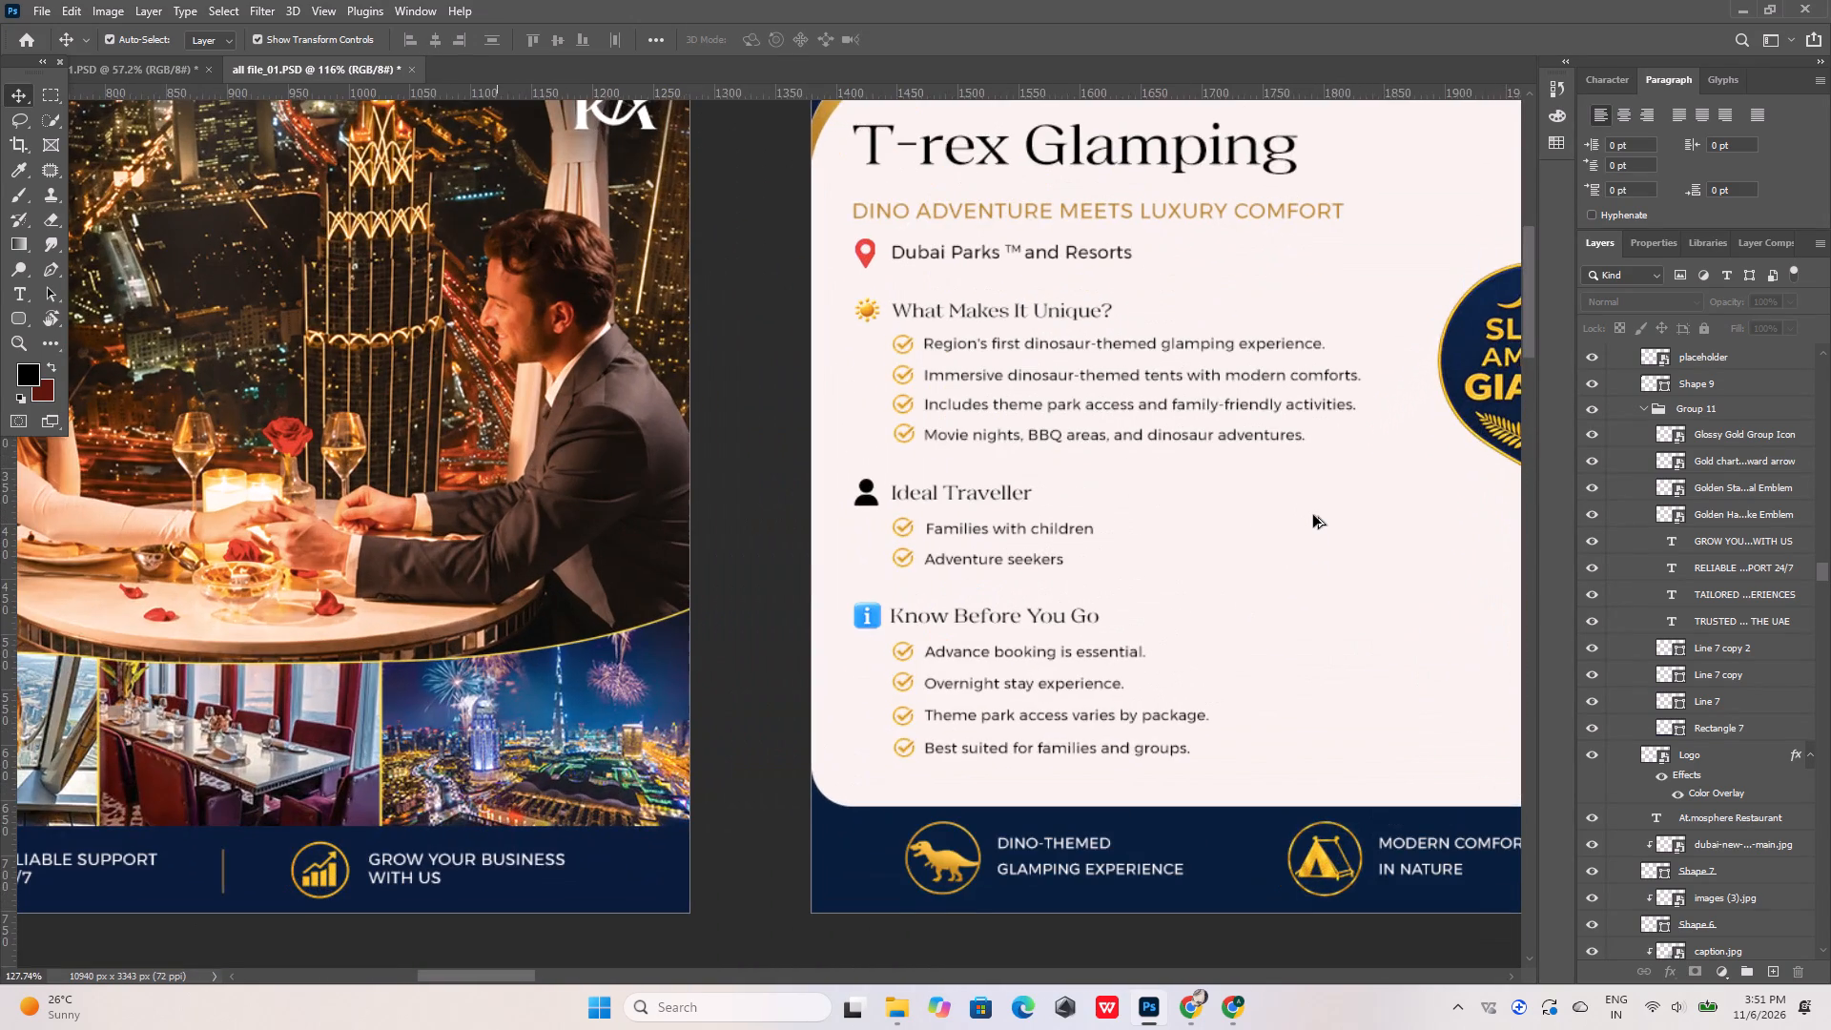
scroll(1313, 515, "up", 2, "alt")
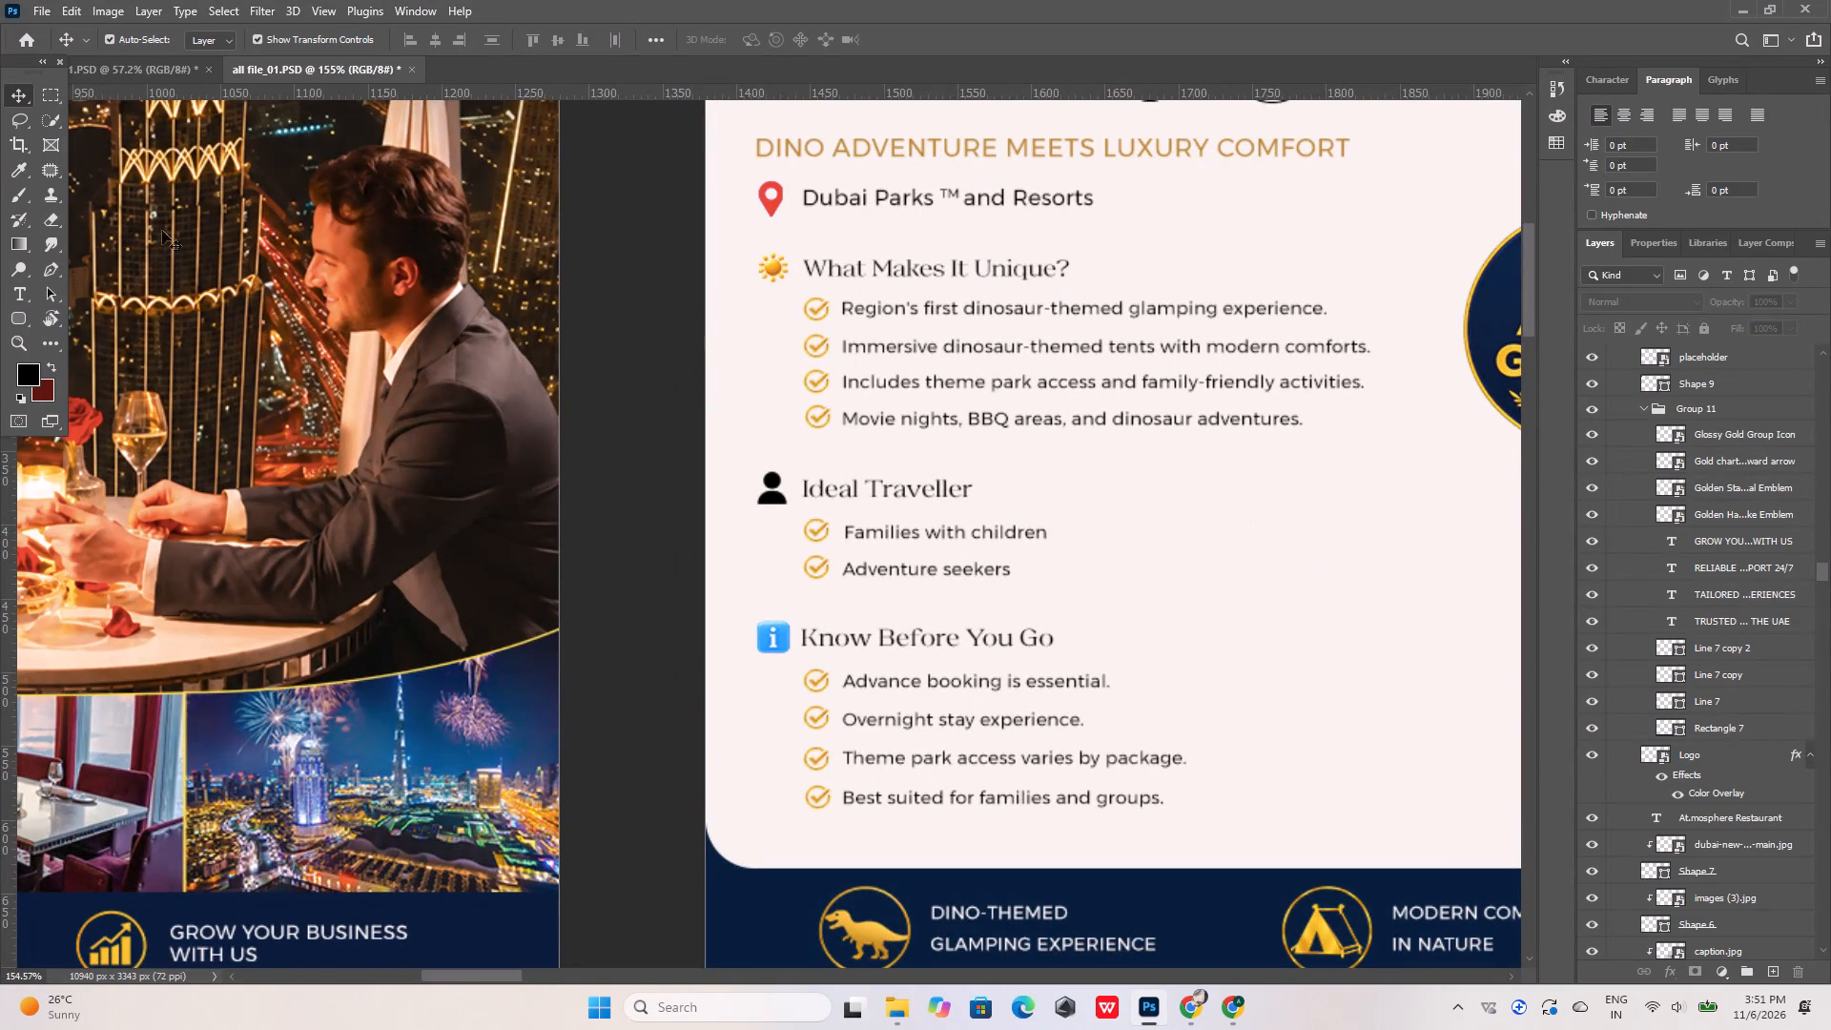
left_click_drag(2, 493, 26, 493)
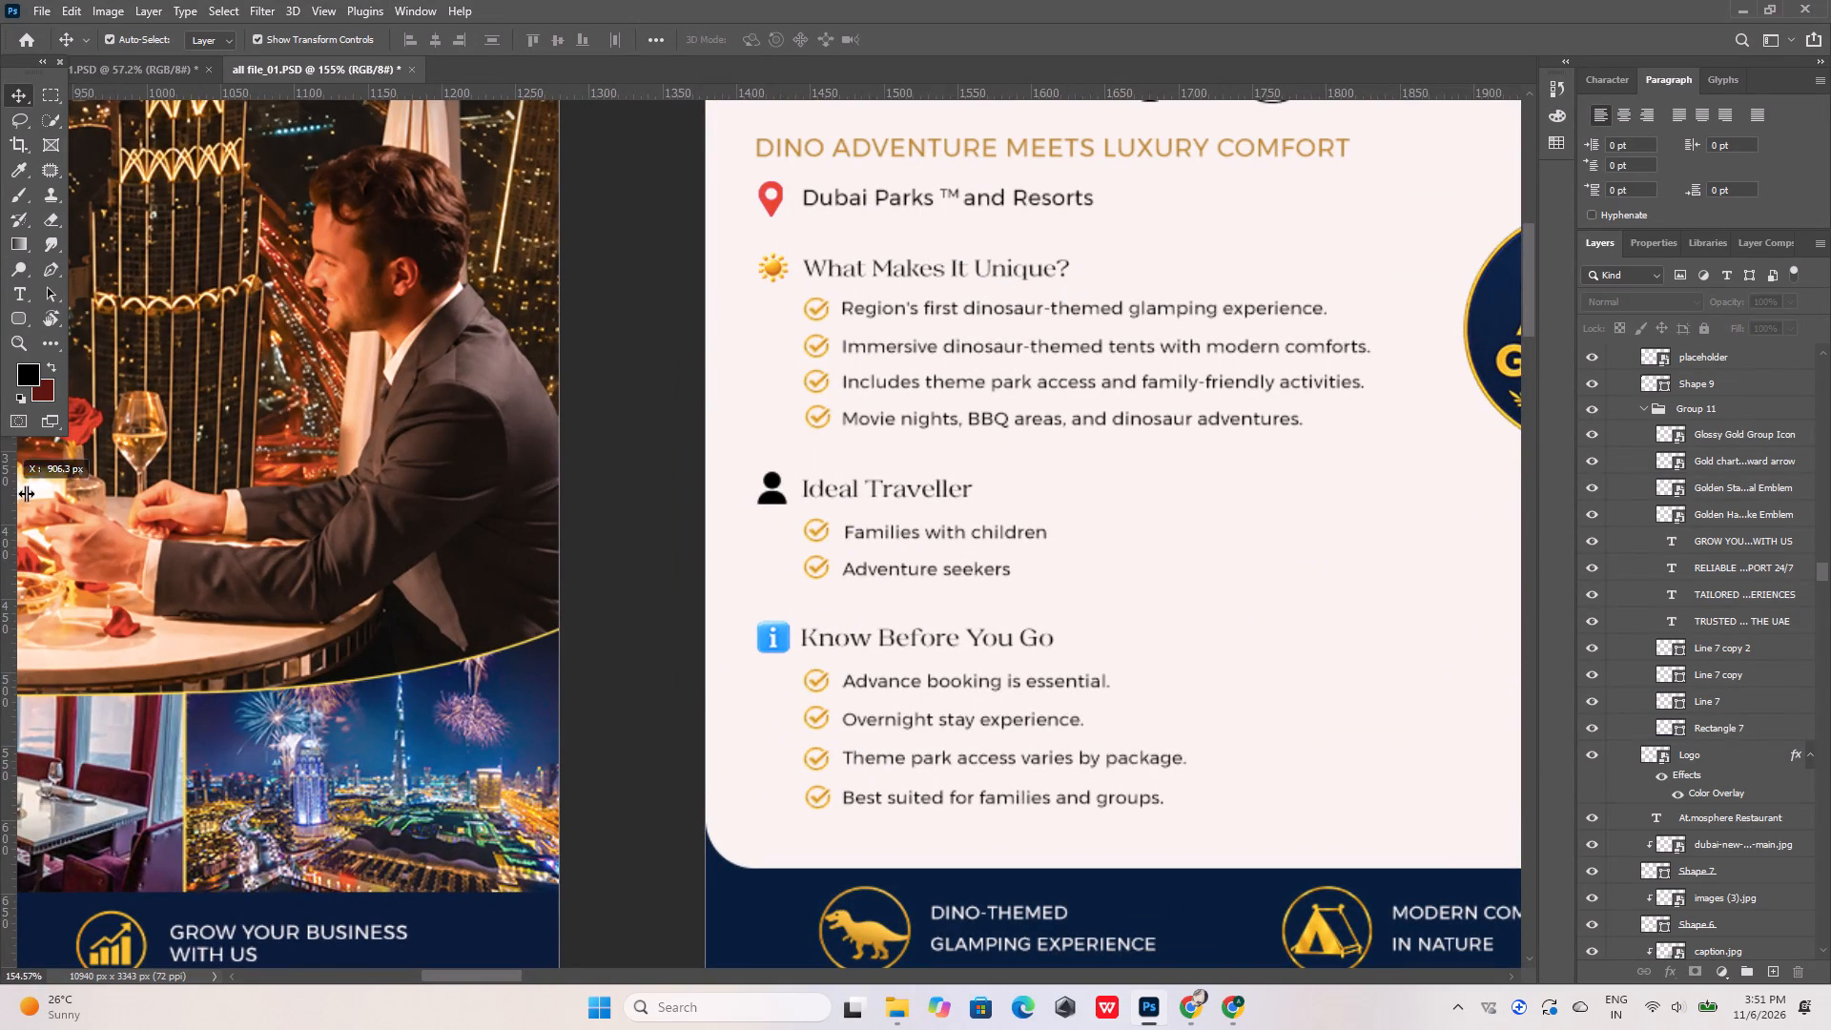
left_click_drag(26, 493, 678, 489)
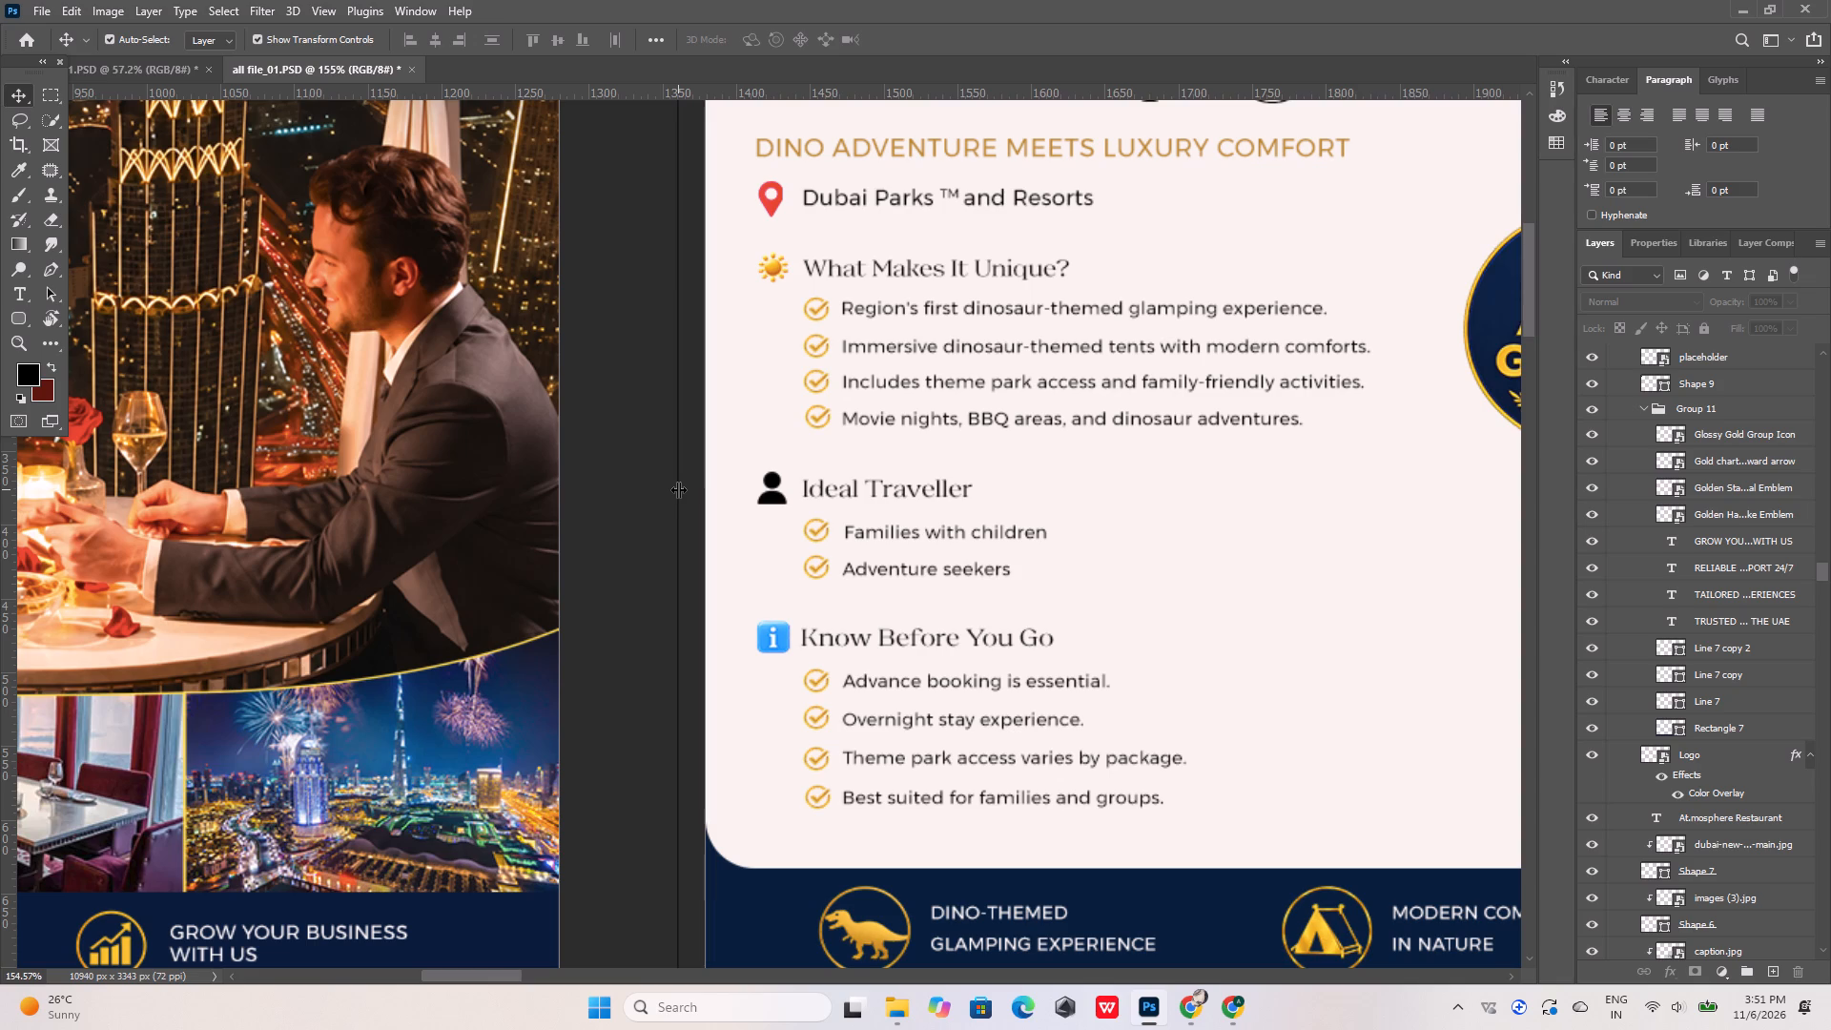
left_click_drag(678, 489, 753, 484)
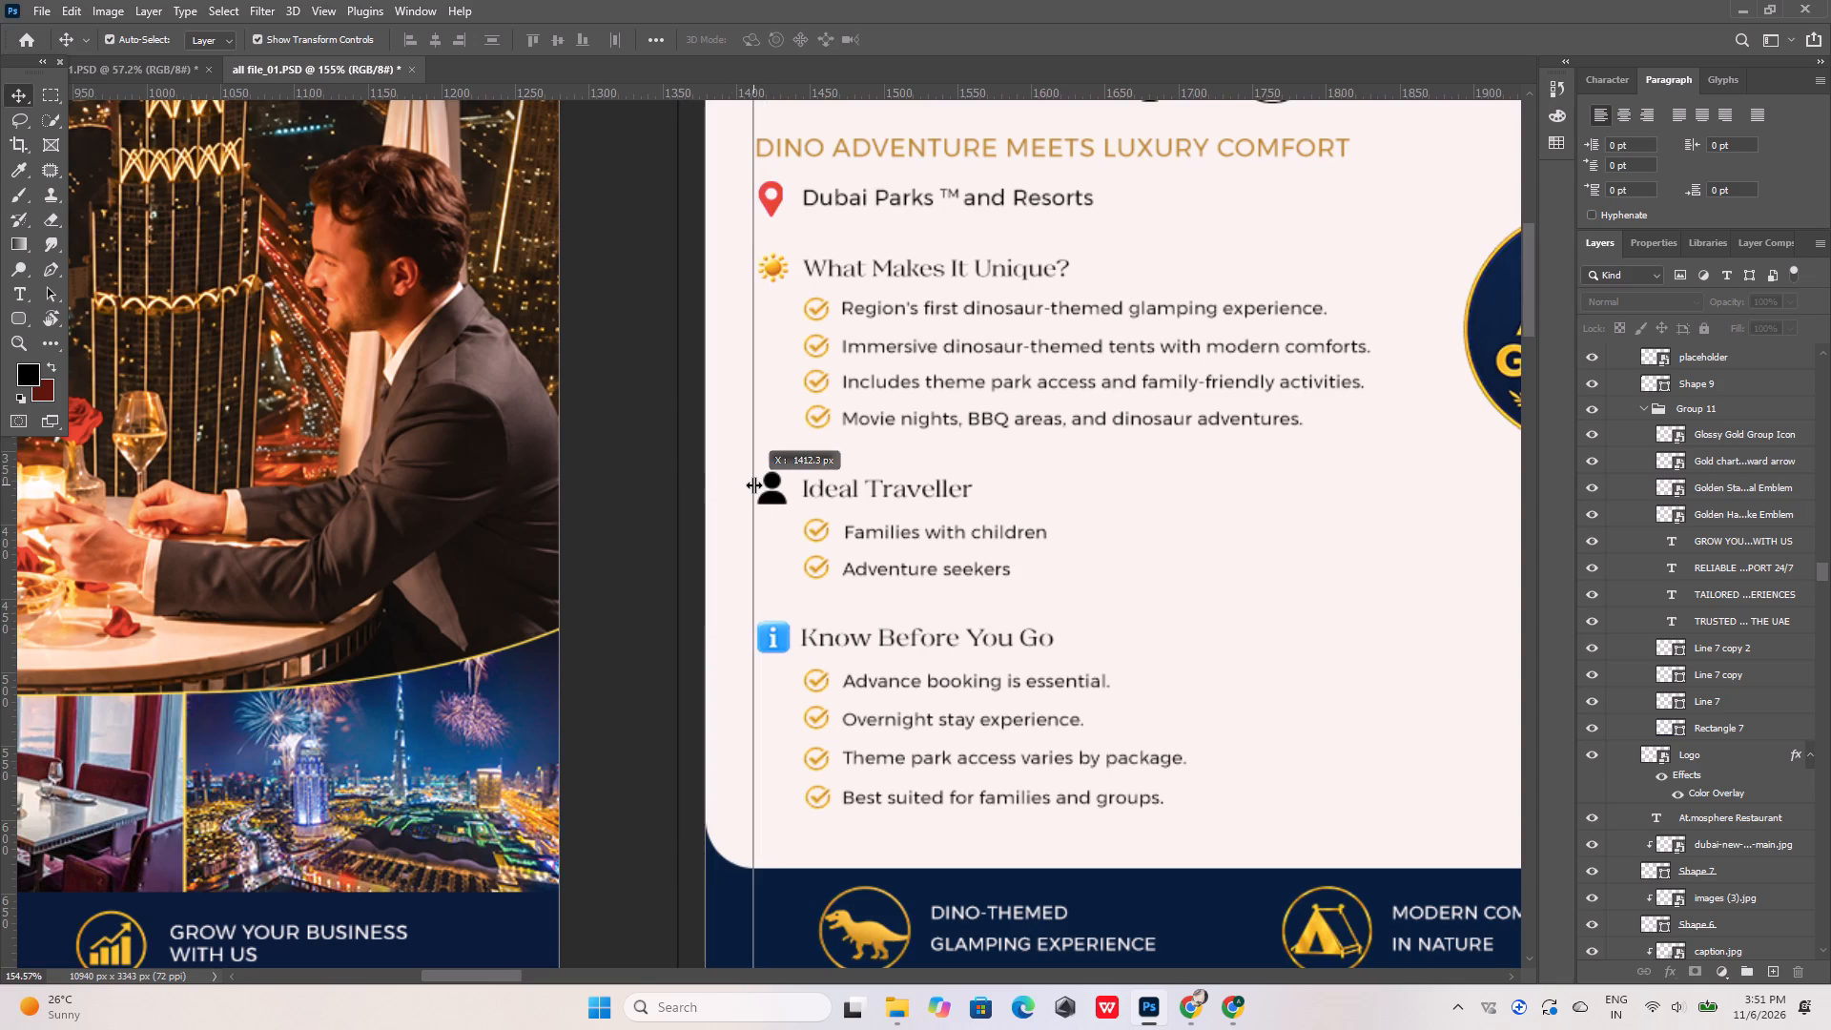
left_click_drag(753, 484, 756, 484)
scroll(756, 484, "up", 2)
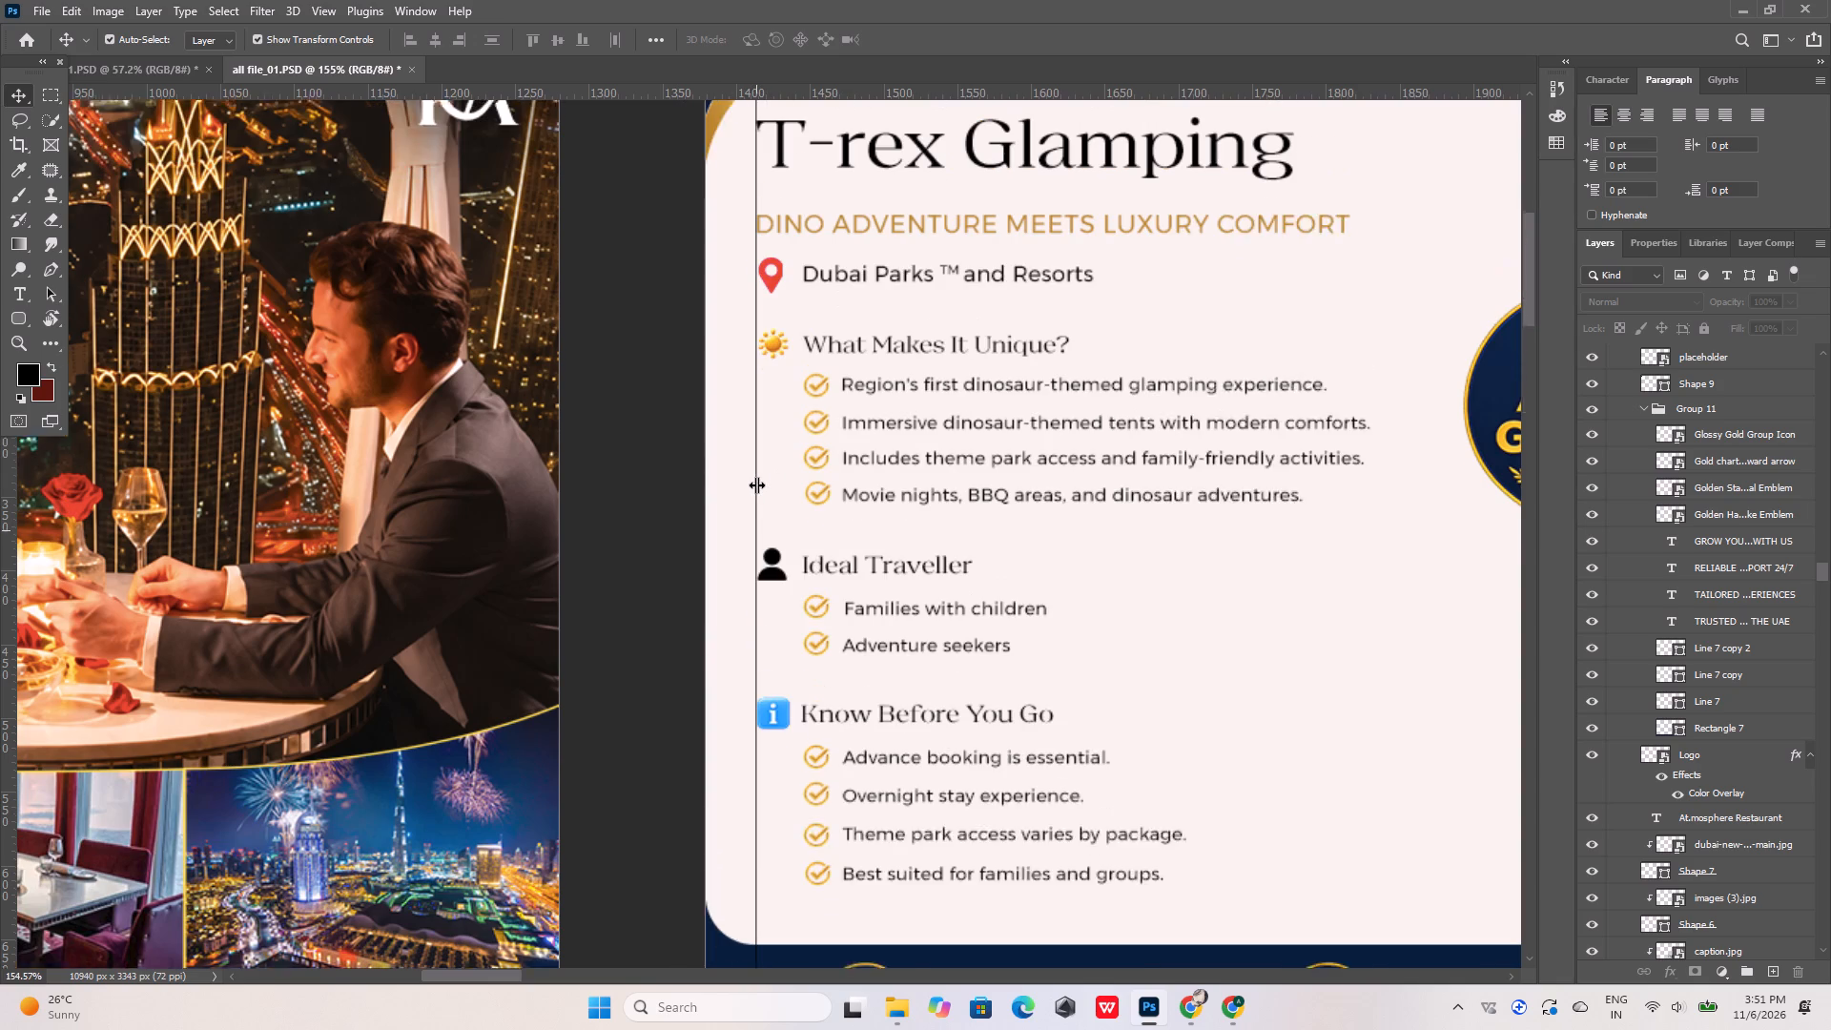
scroll(756, 484, "up", 14)
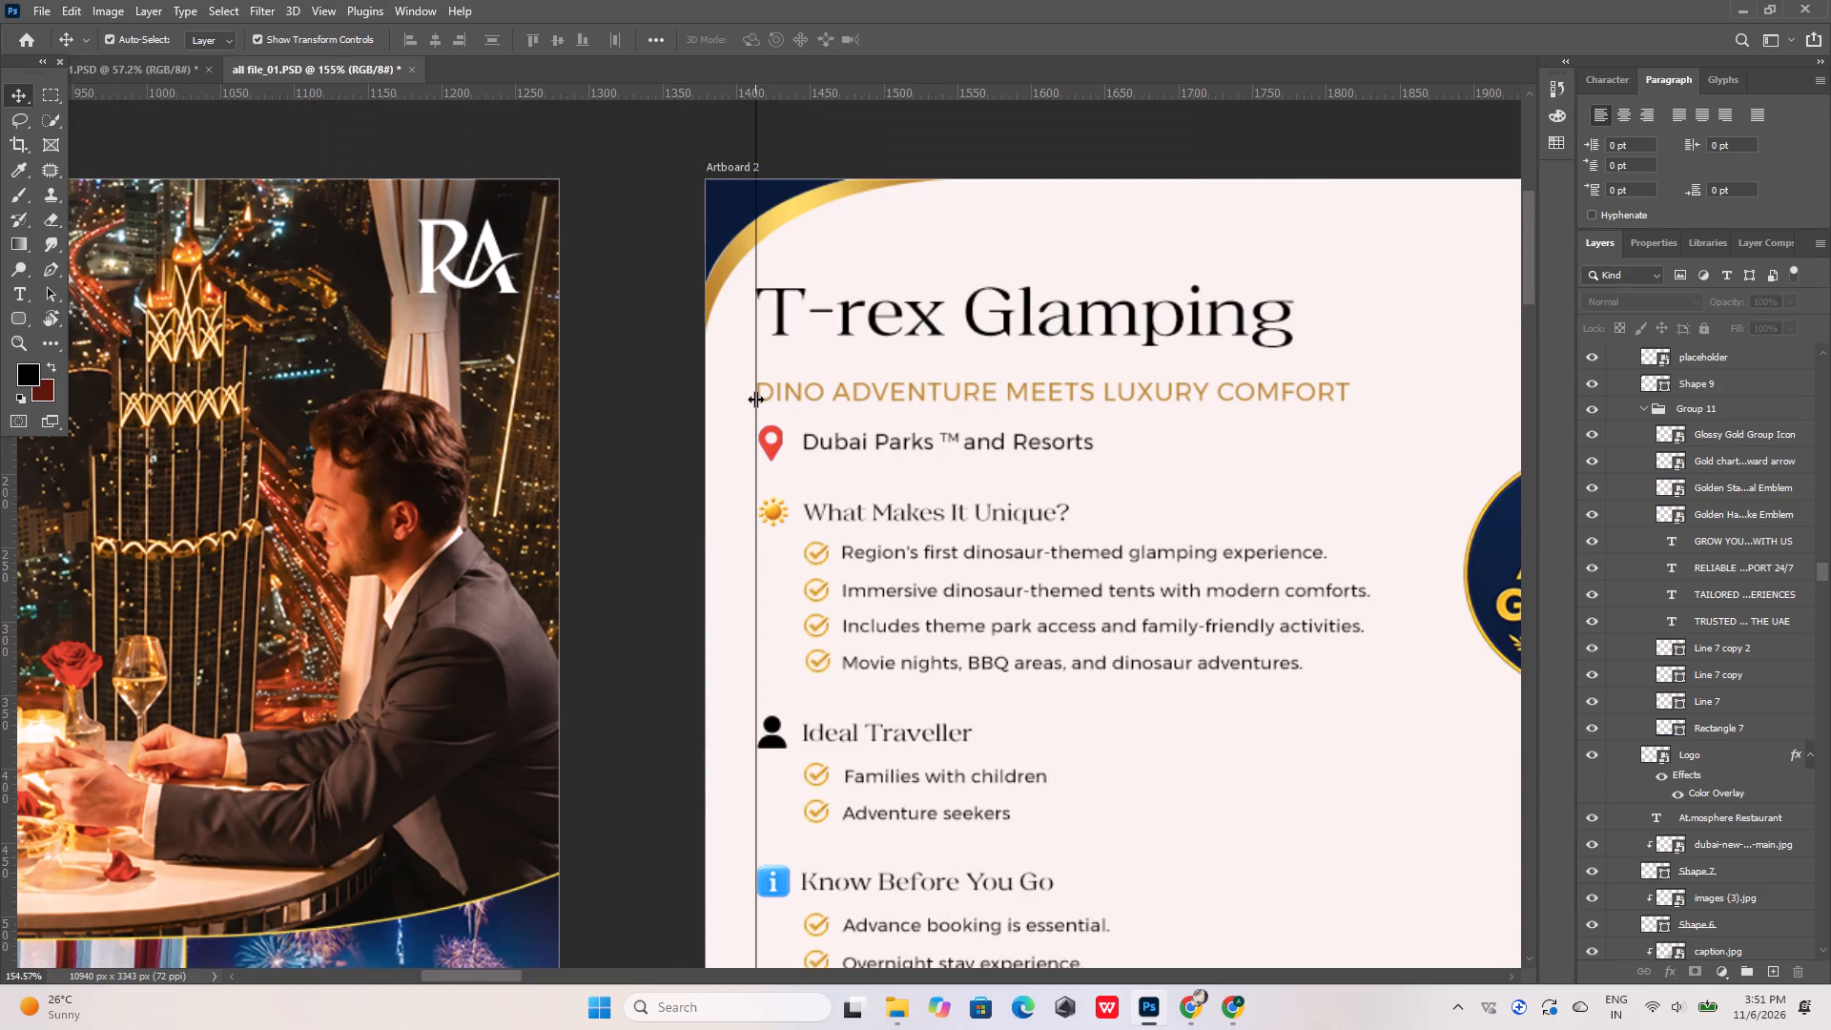
scroll(755, 398, "up", 10, "alt")
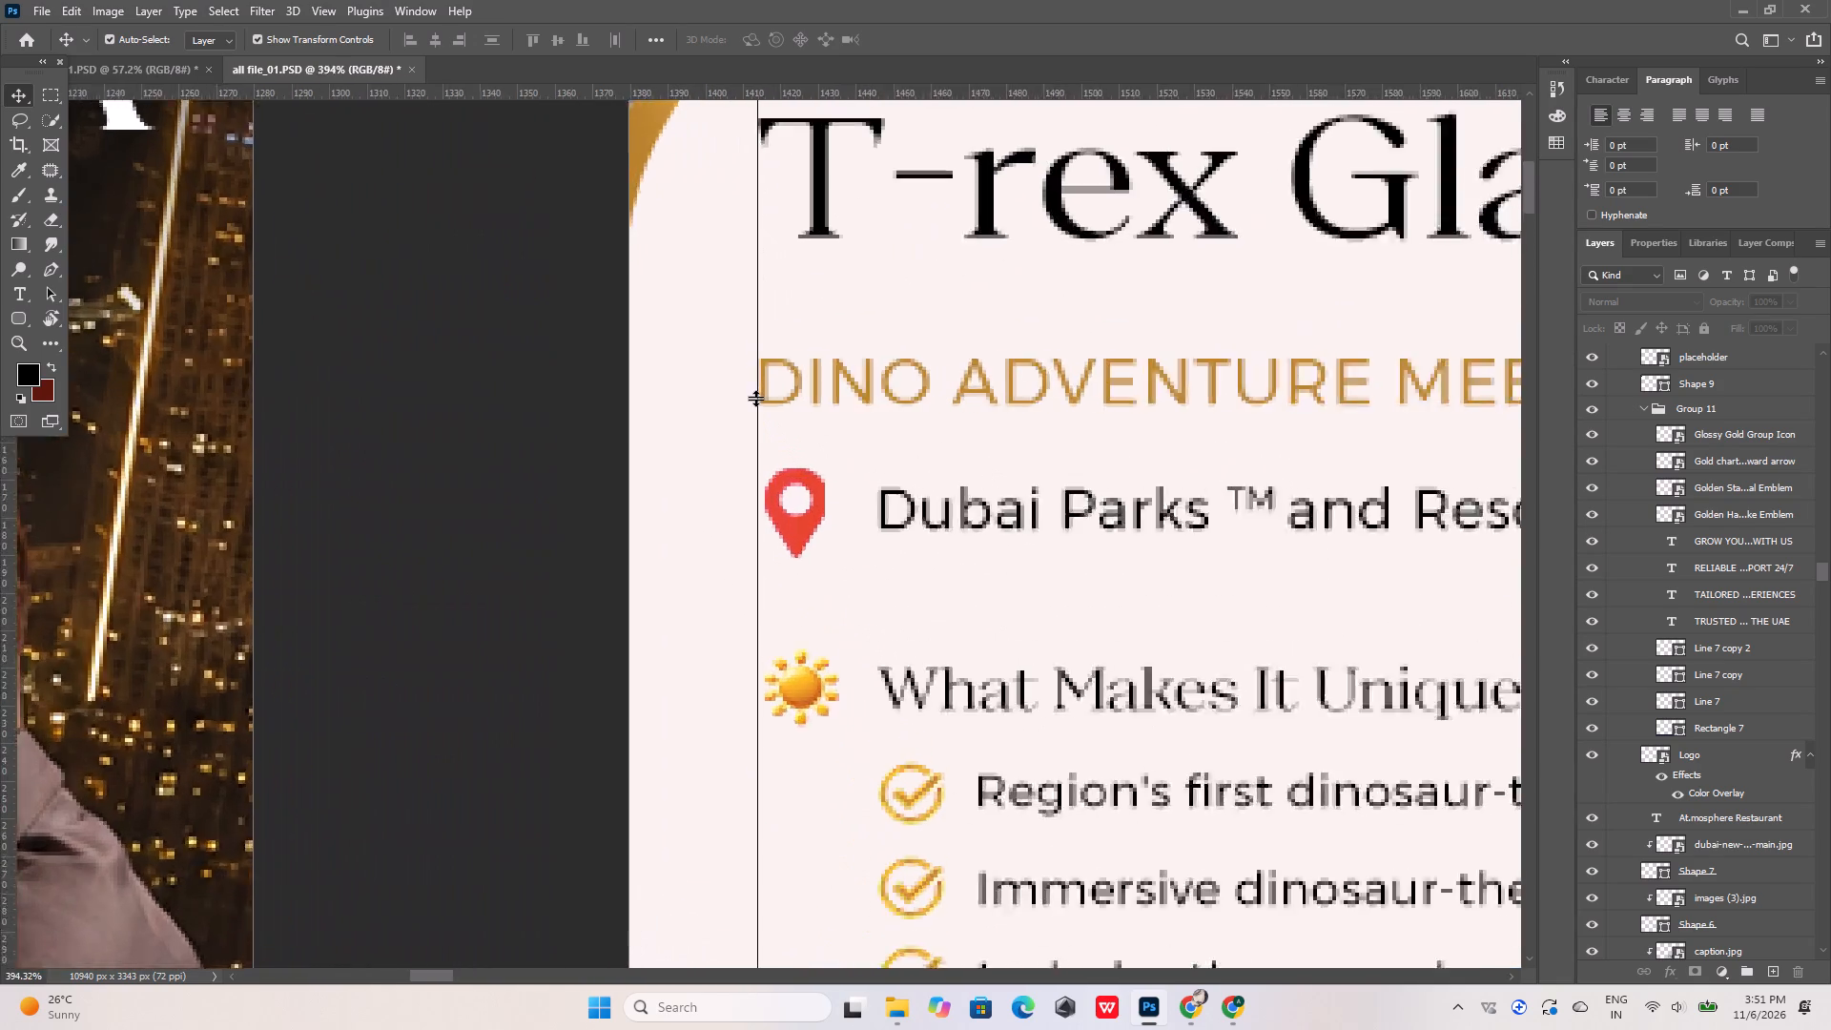
left_click(755, 398)
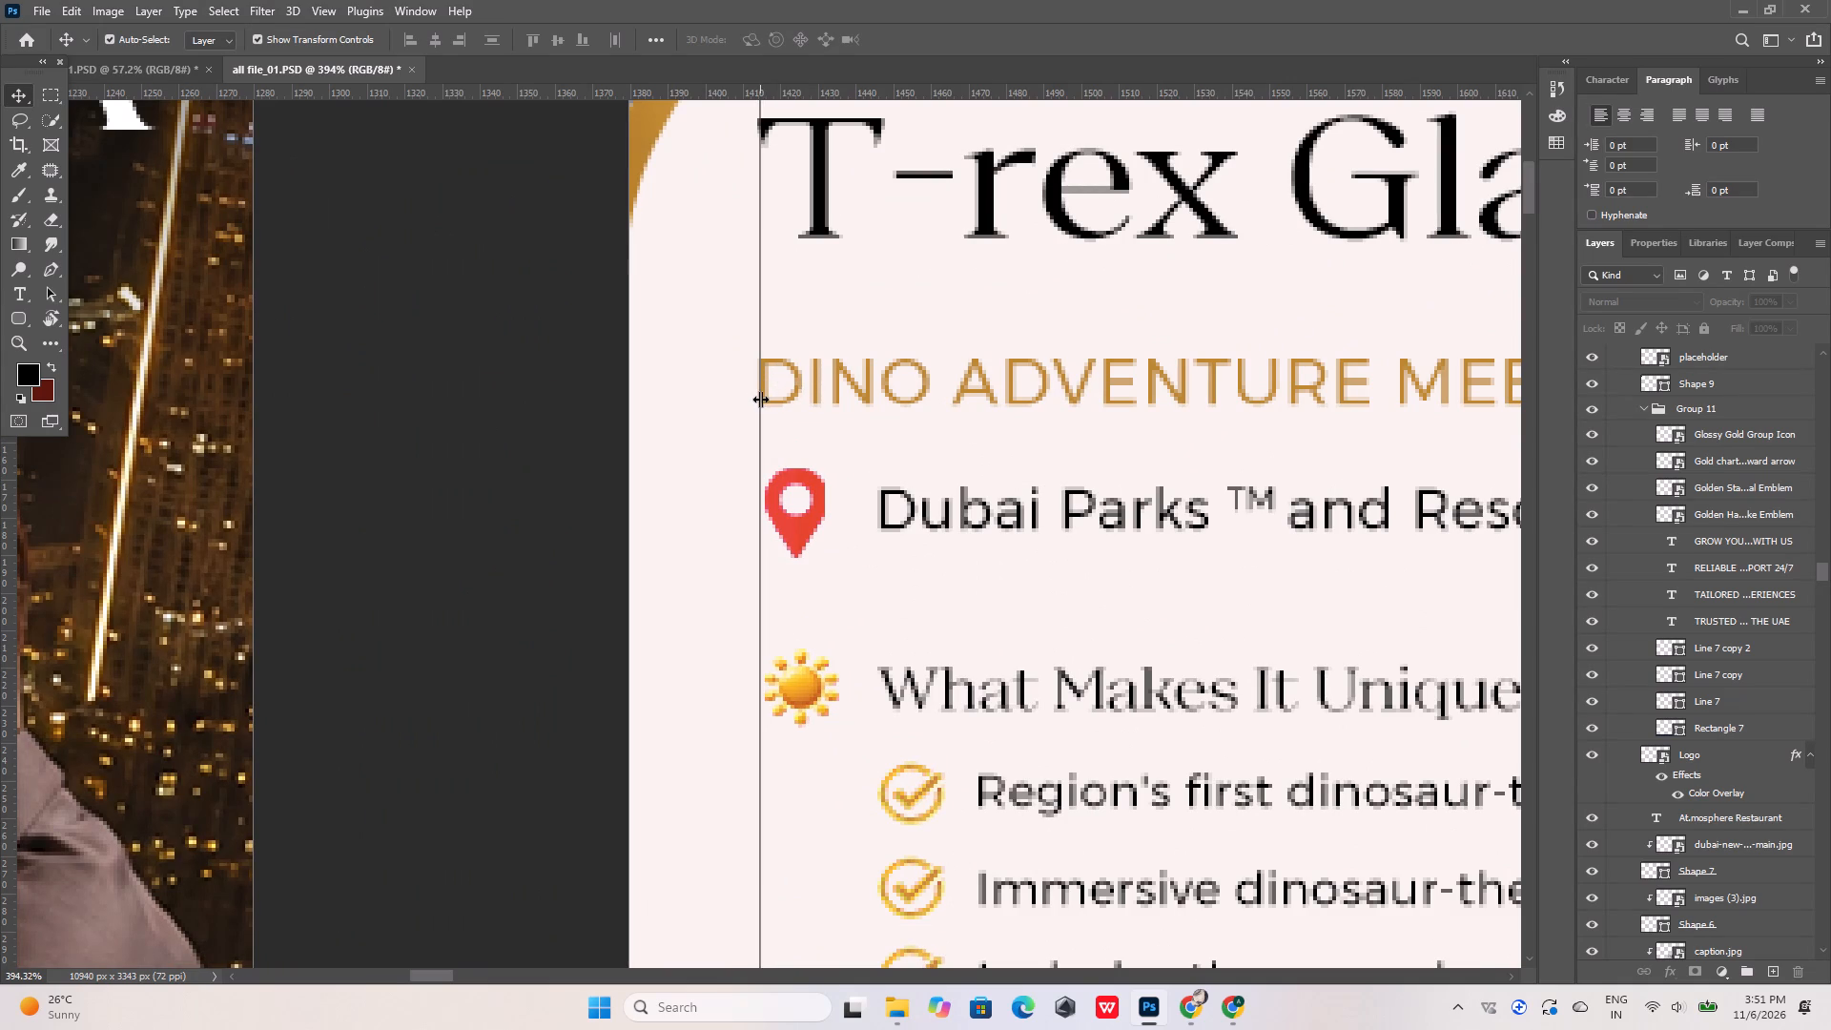
left_click(760, 399)
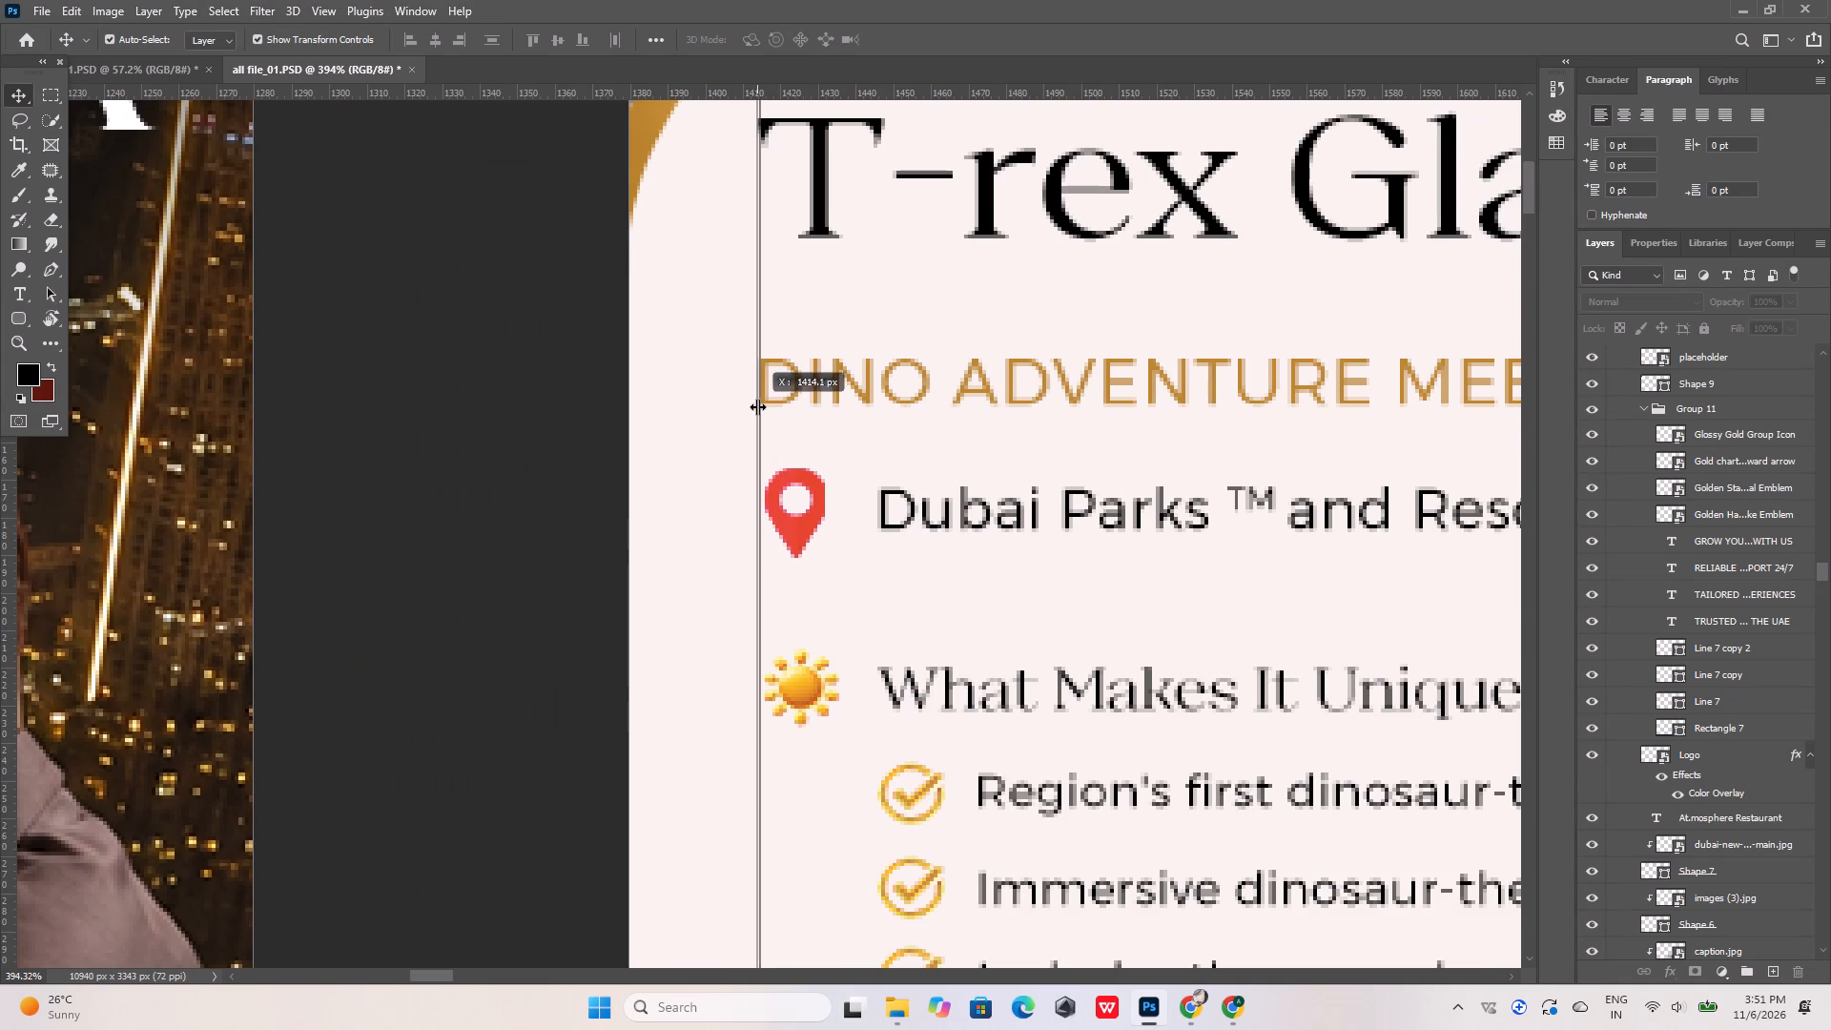
Nudge the gold tagline "DINO ADVENTURE MEETS LUXURY COMFORT" 1 px left against the vertical guide.
left_click(795, 385)
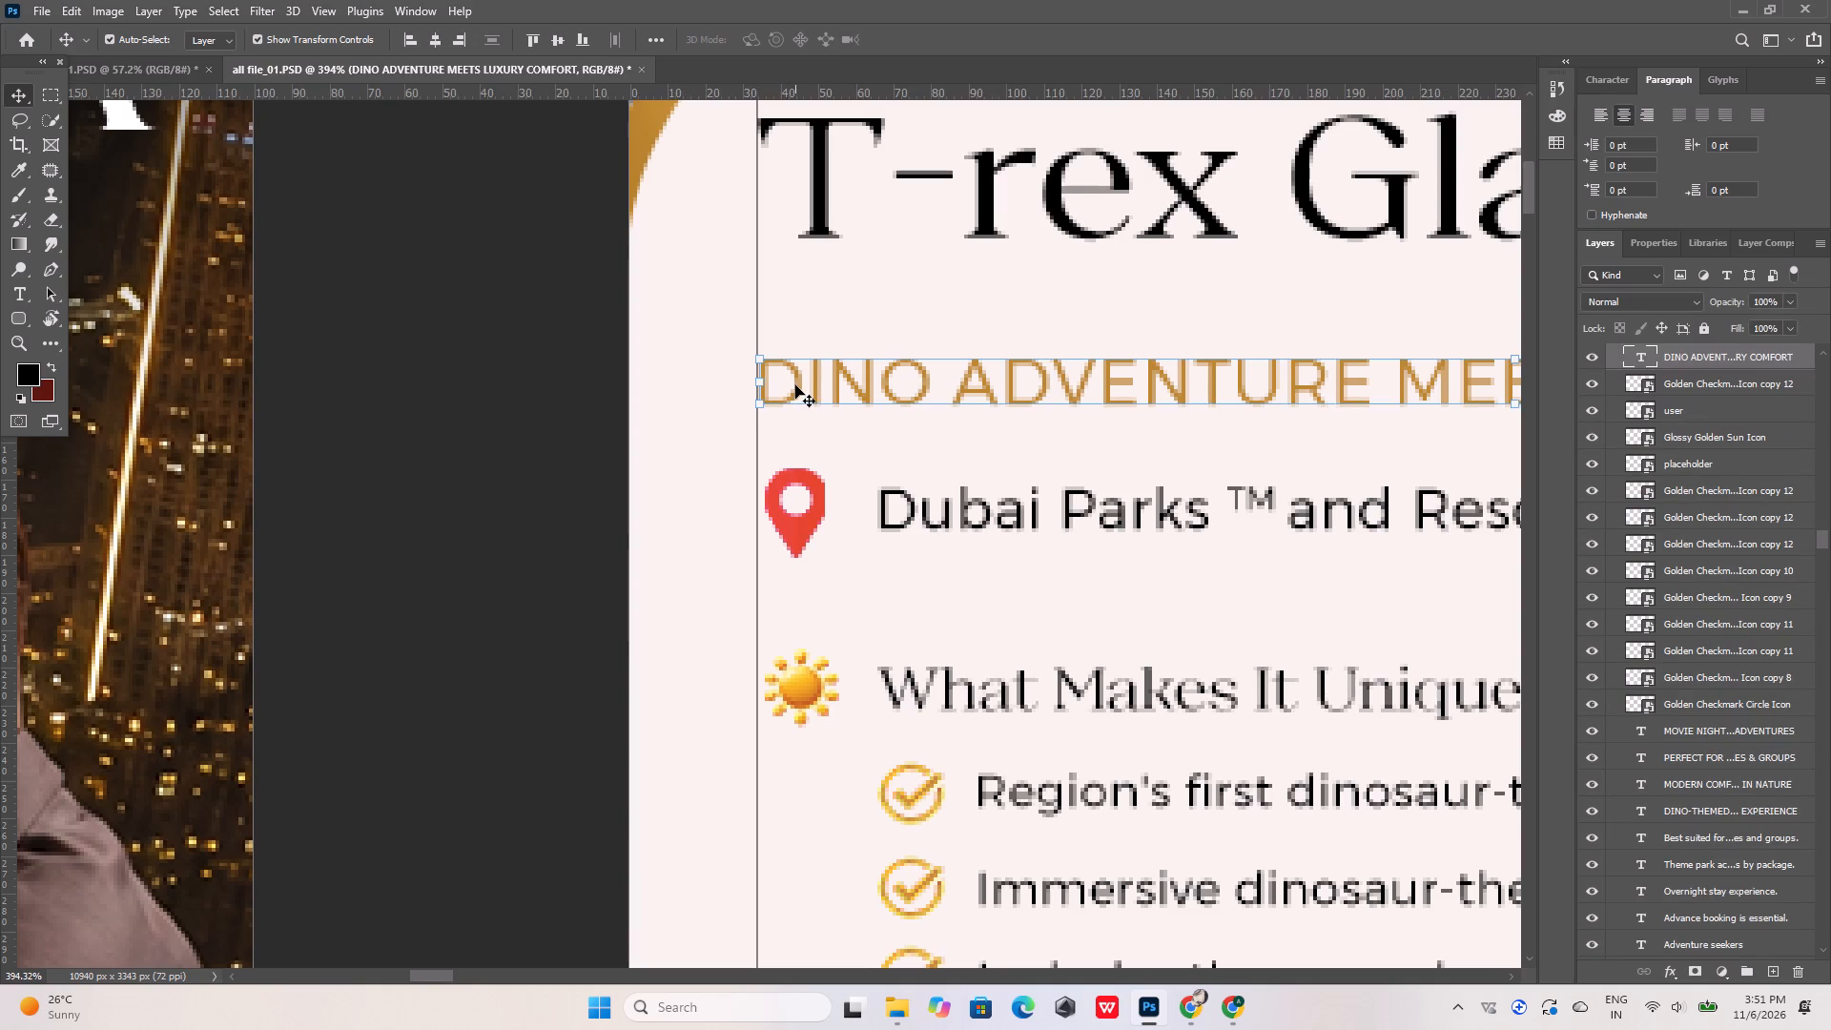
scroll(777, 384, "up", 12, "alt")
key("Left")
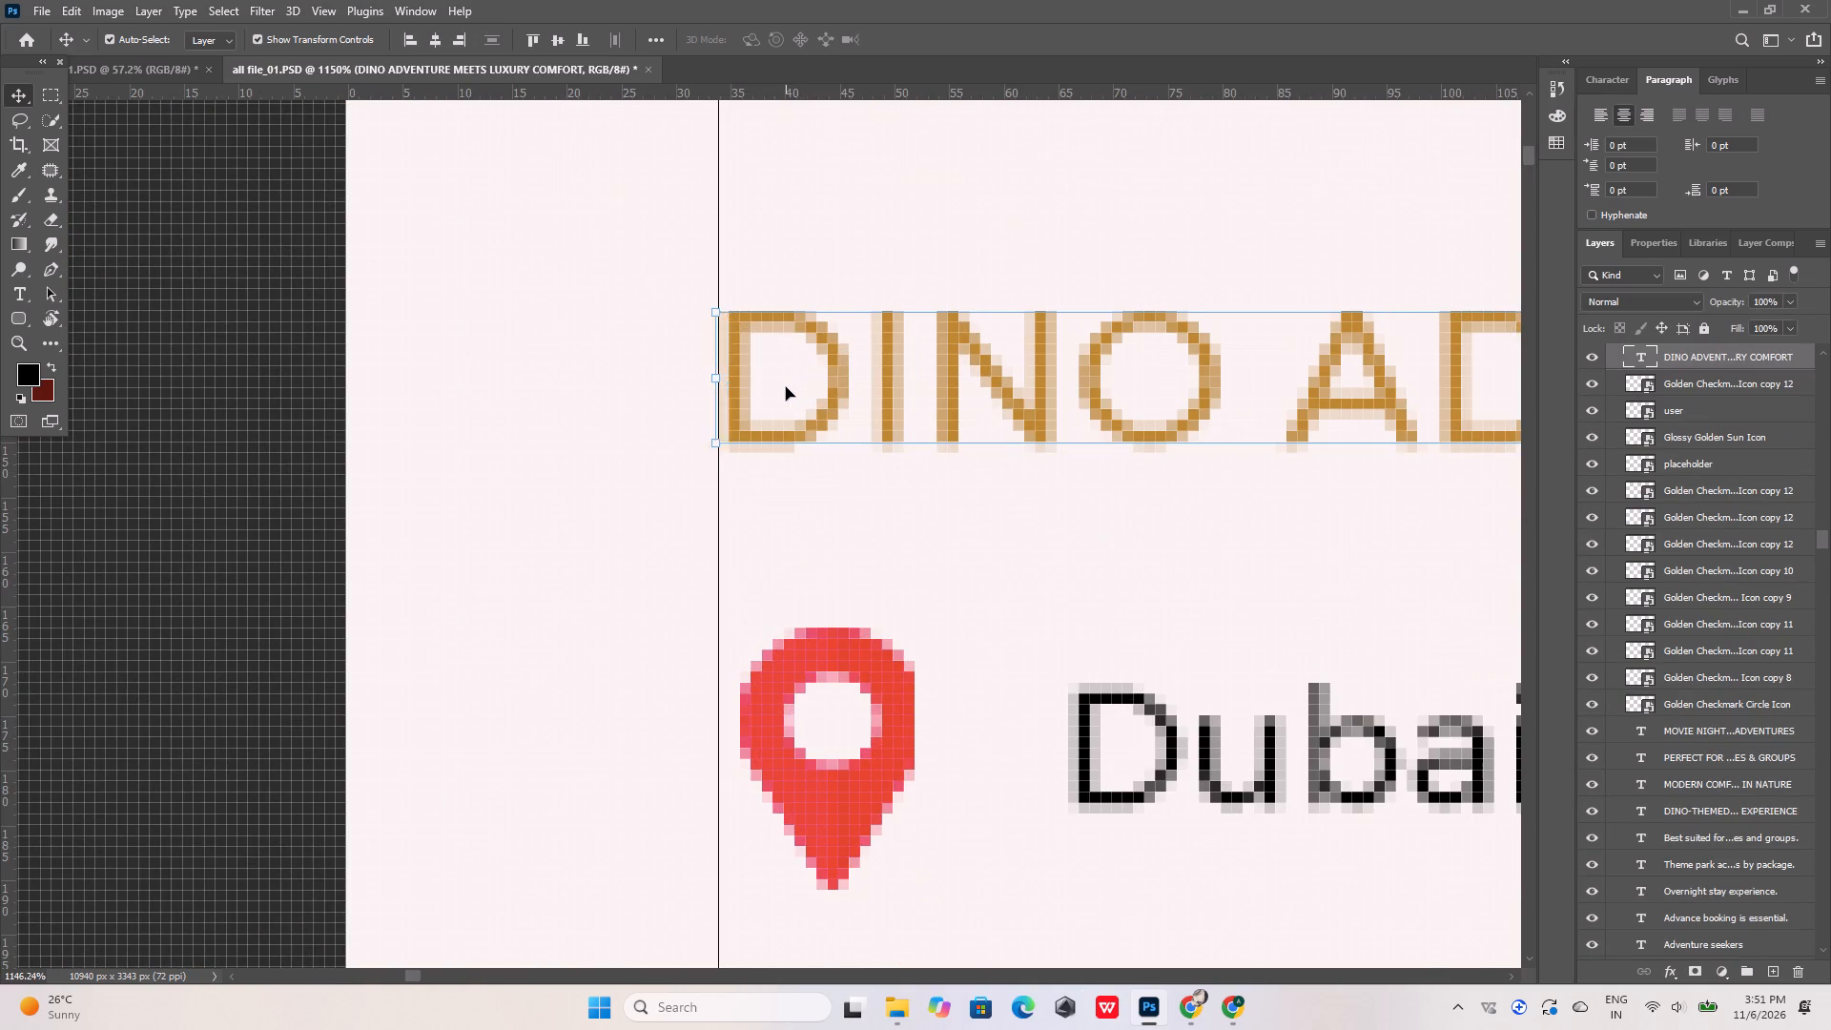
scroll(786, 387, "down", 17, "alt")
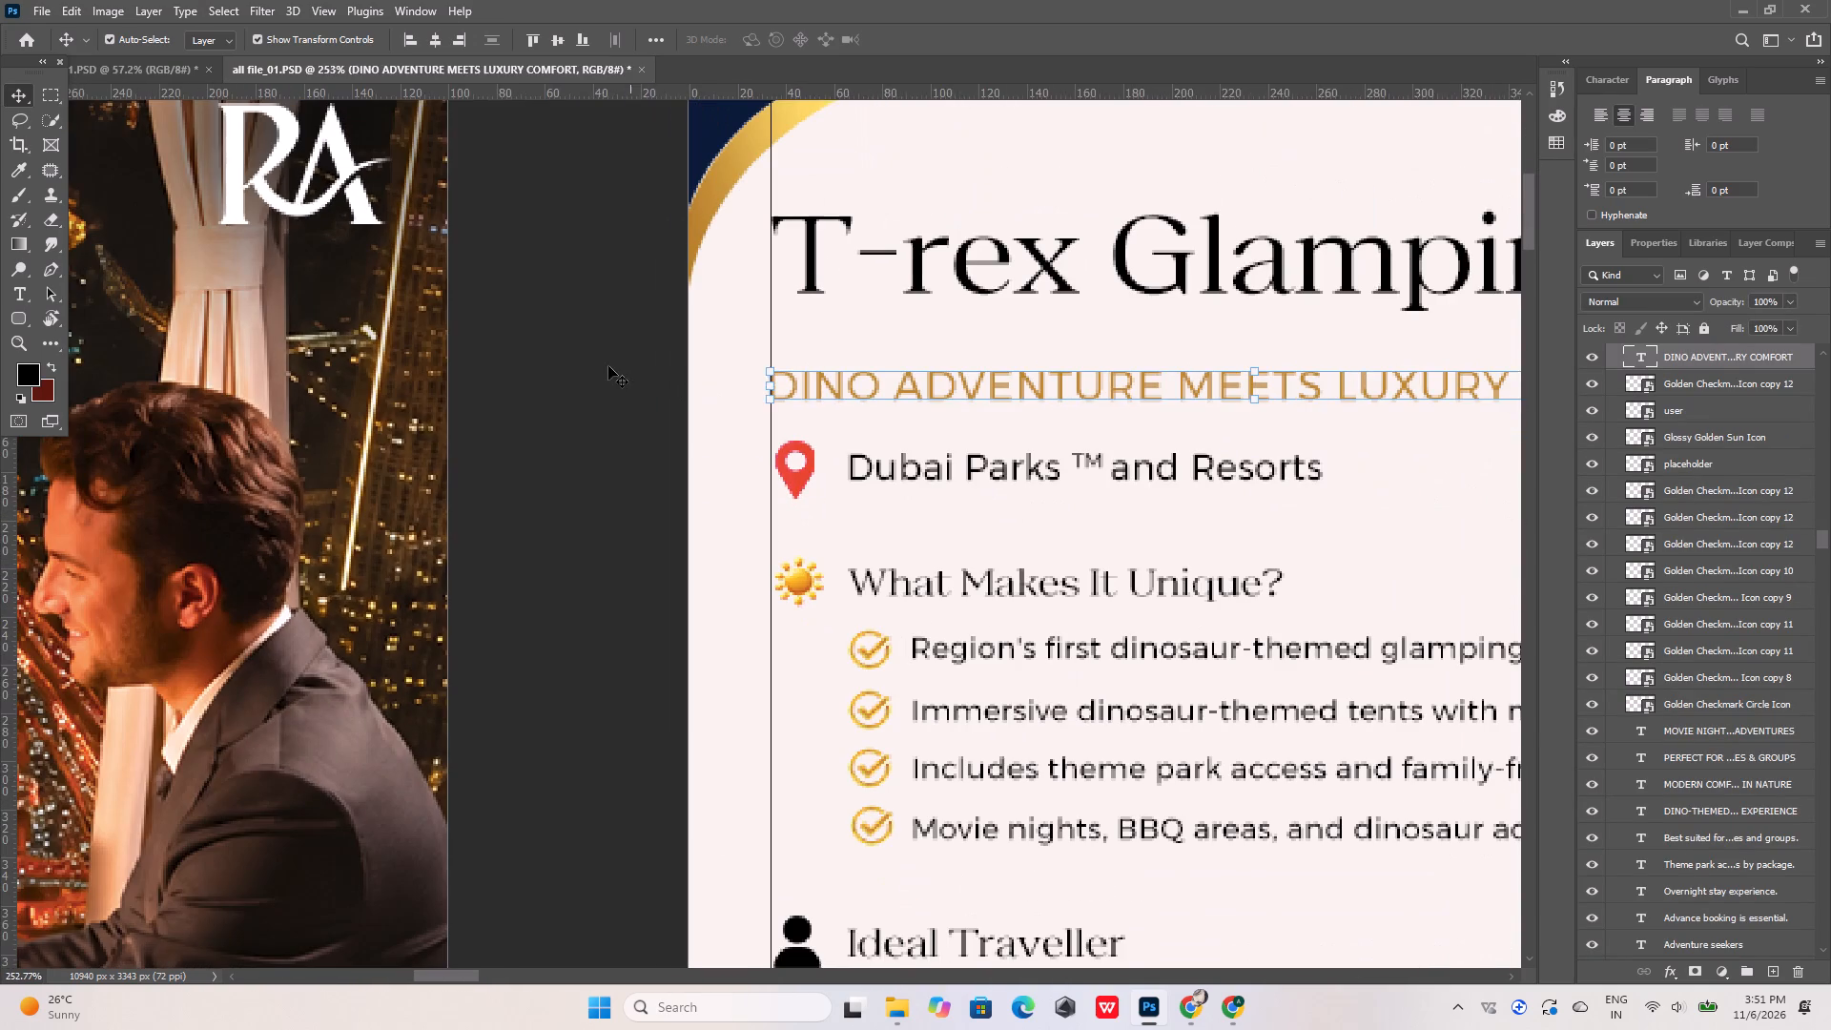
left_click(603, 366)
Add a second vertical guide at about X 66 px on the T-rex artboard, along the left edge of "Dubai Parks ™ and Resorts".
left_click(799, 475)
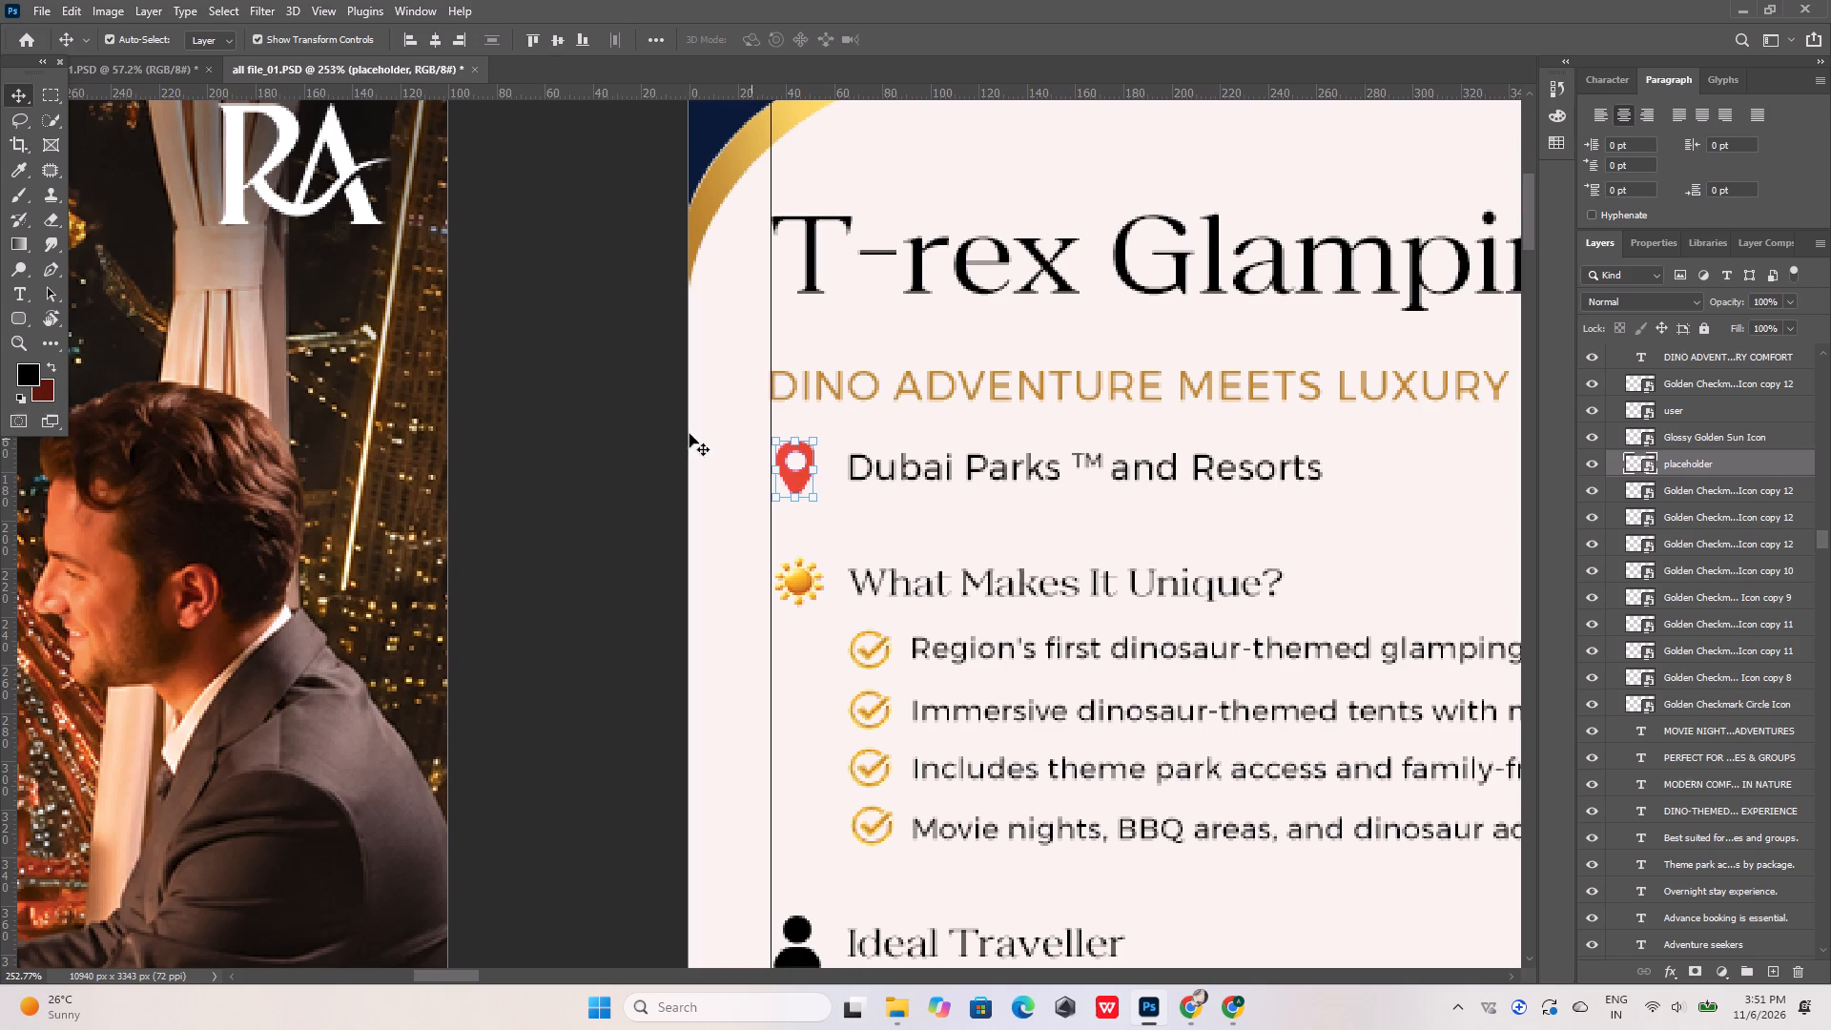
left_click_drag(6, 497, 863, 530)
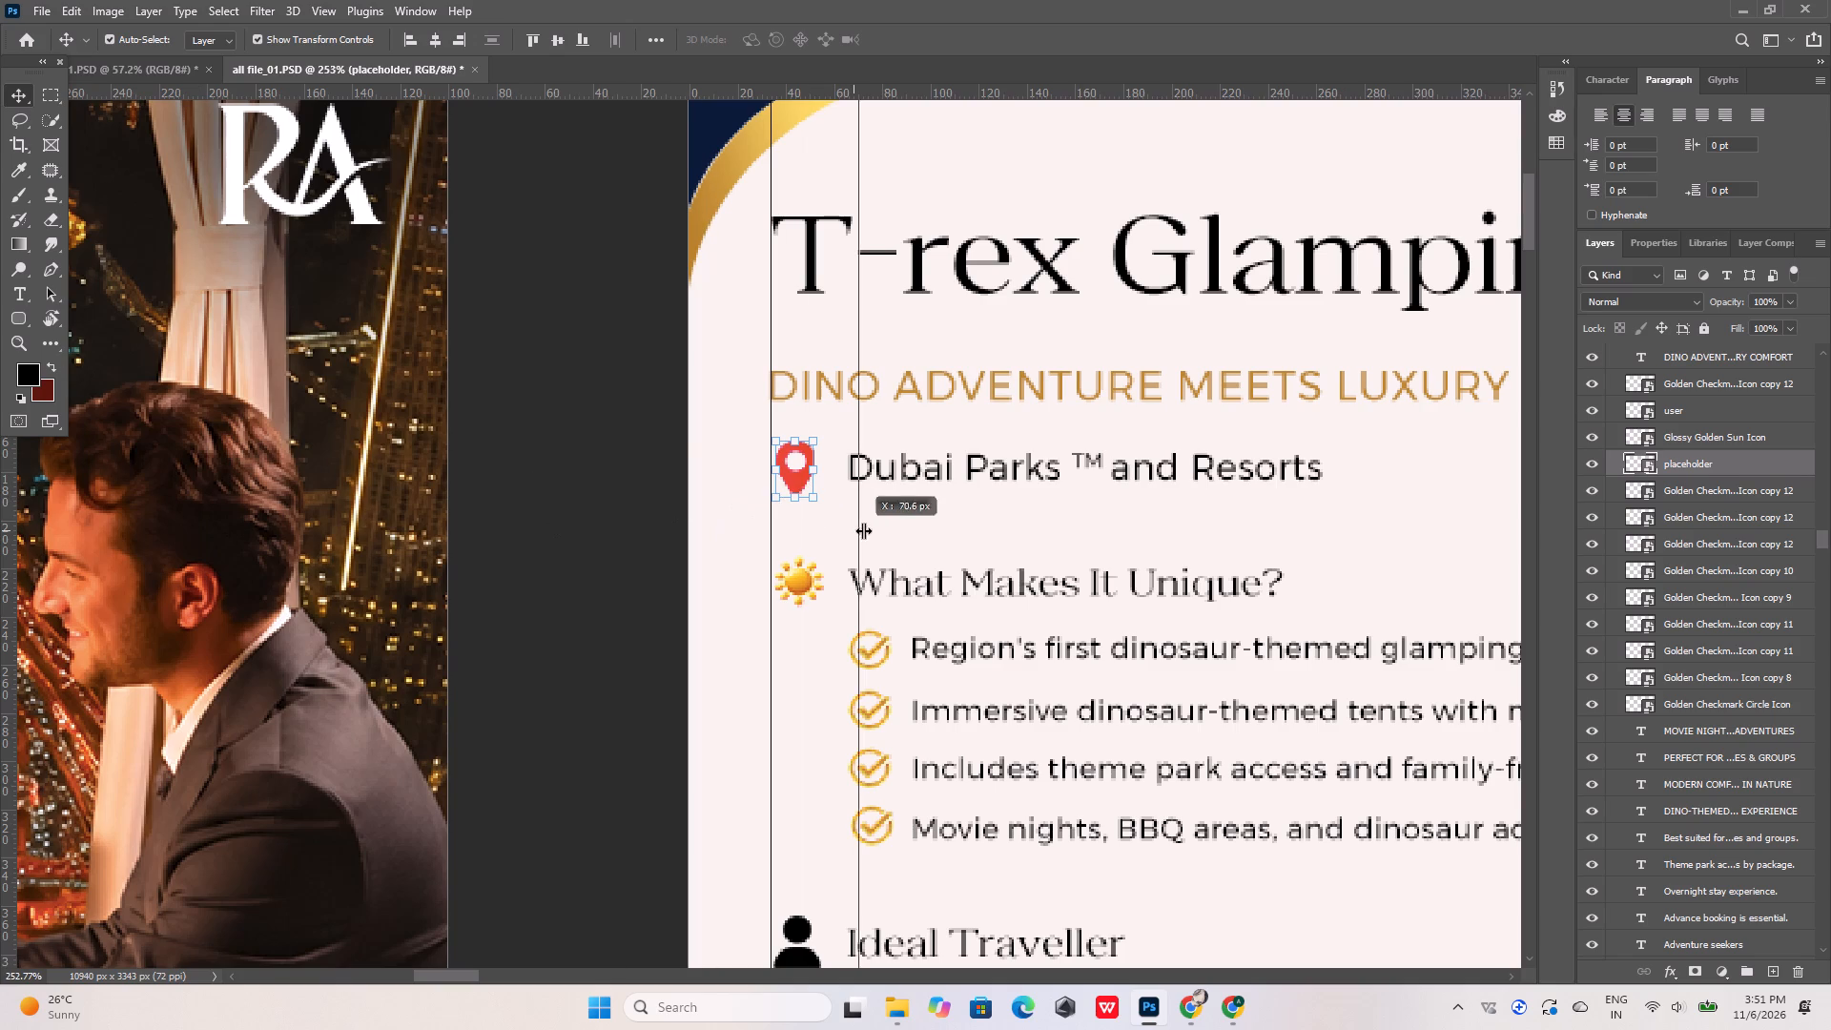
left_click_drag(863, 530, 852, 535)
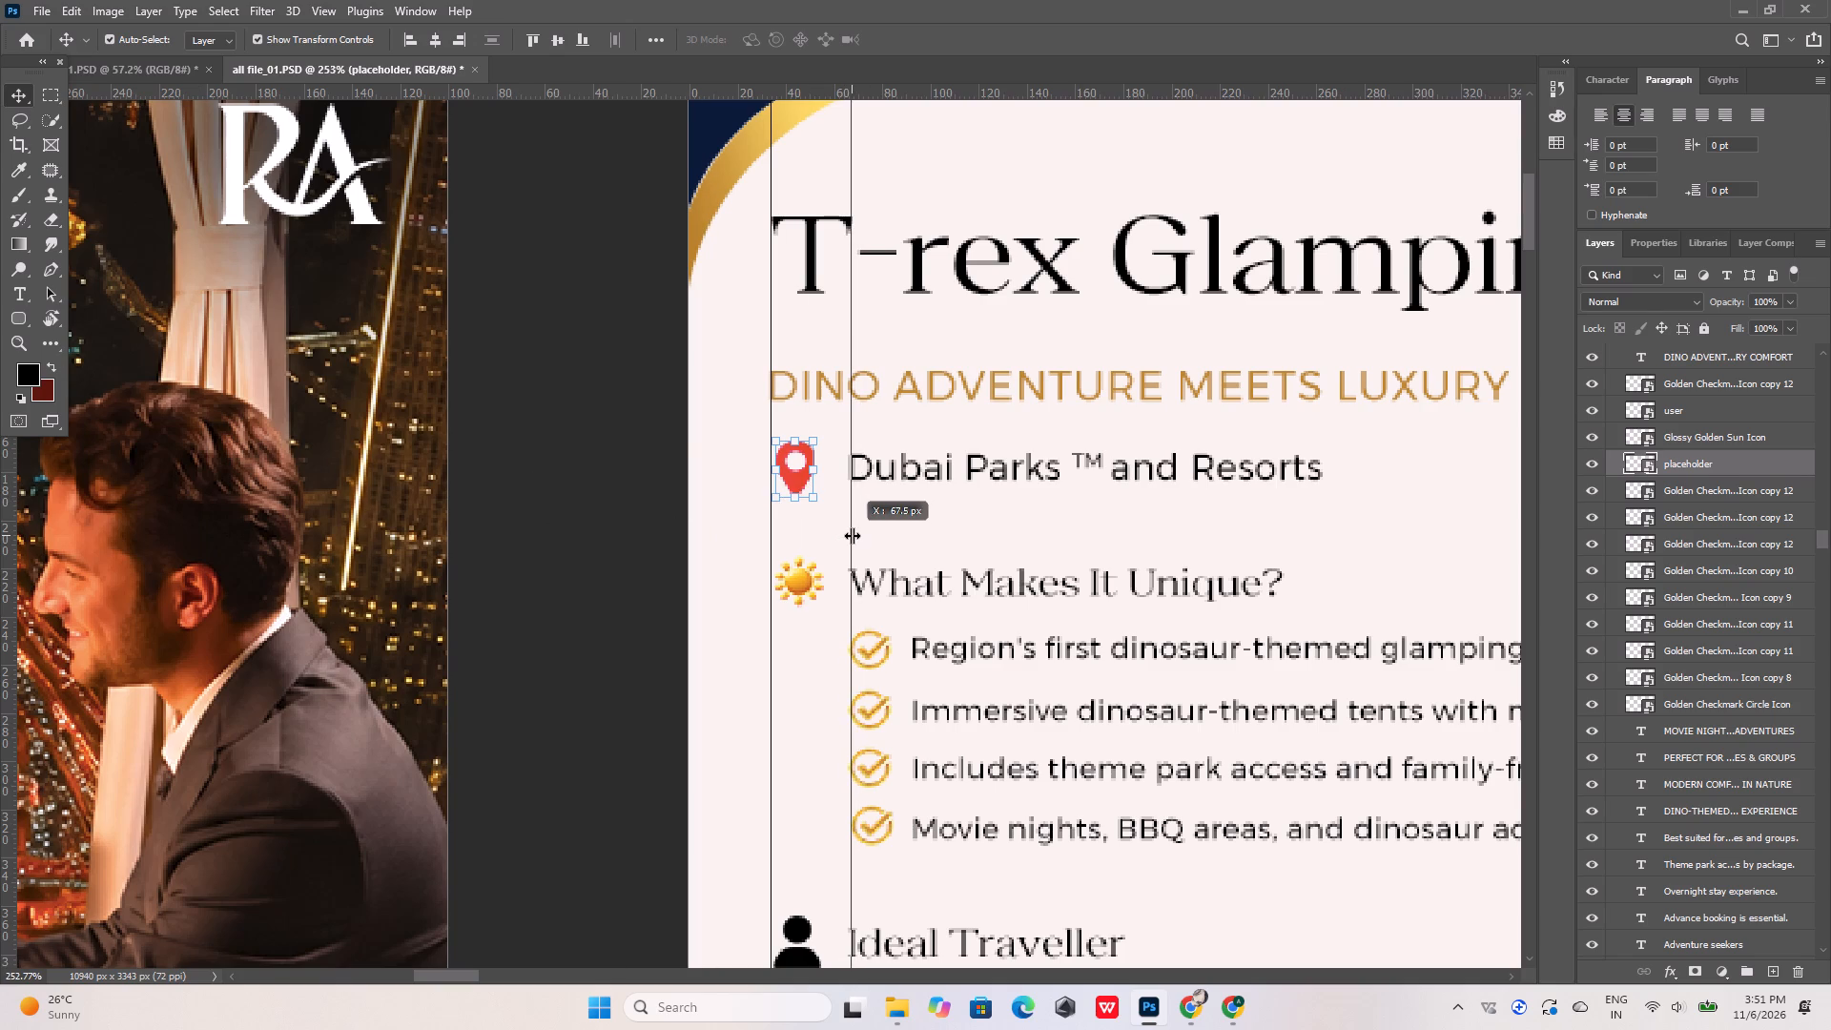
left_click_drag(852, 535, 849, 535)
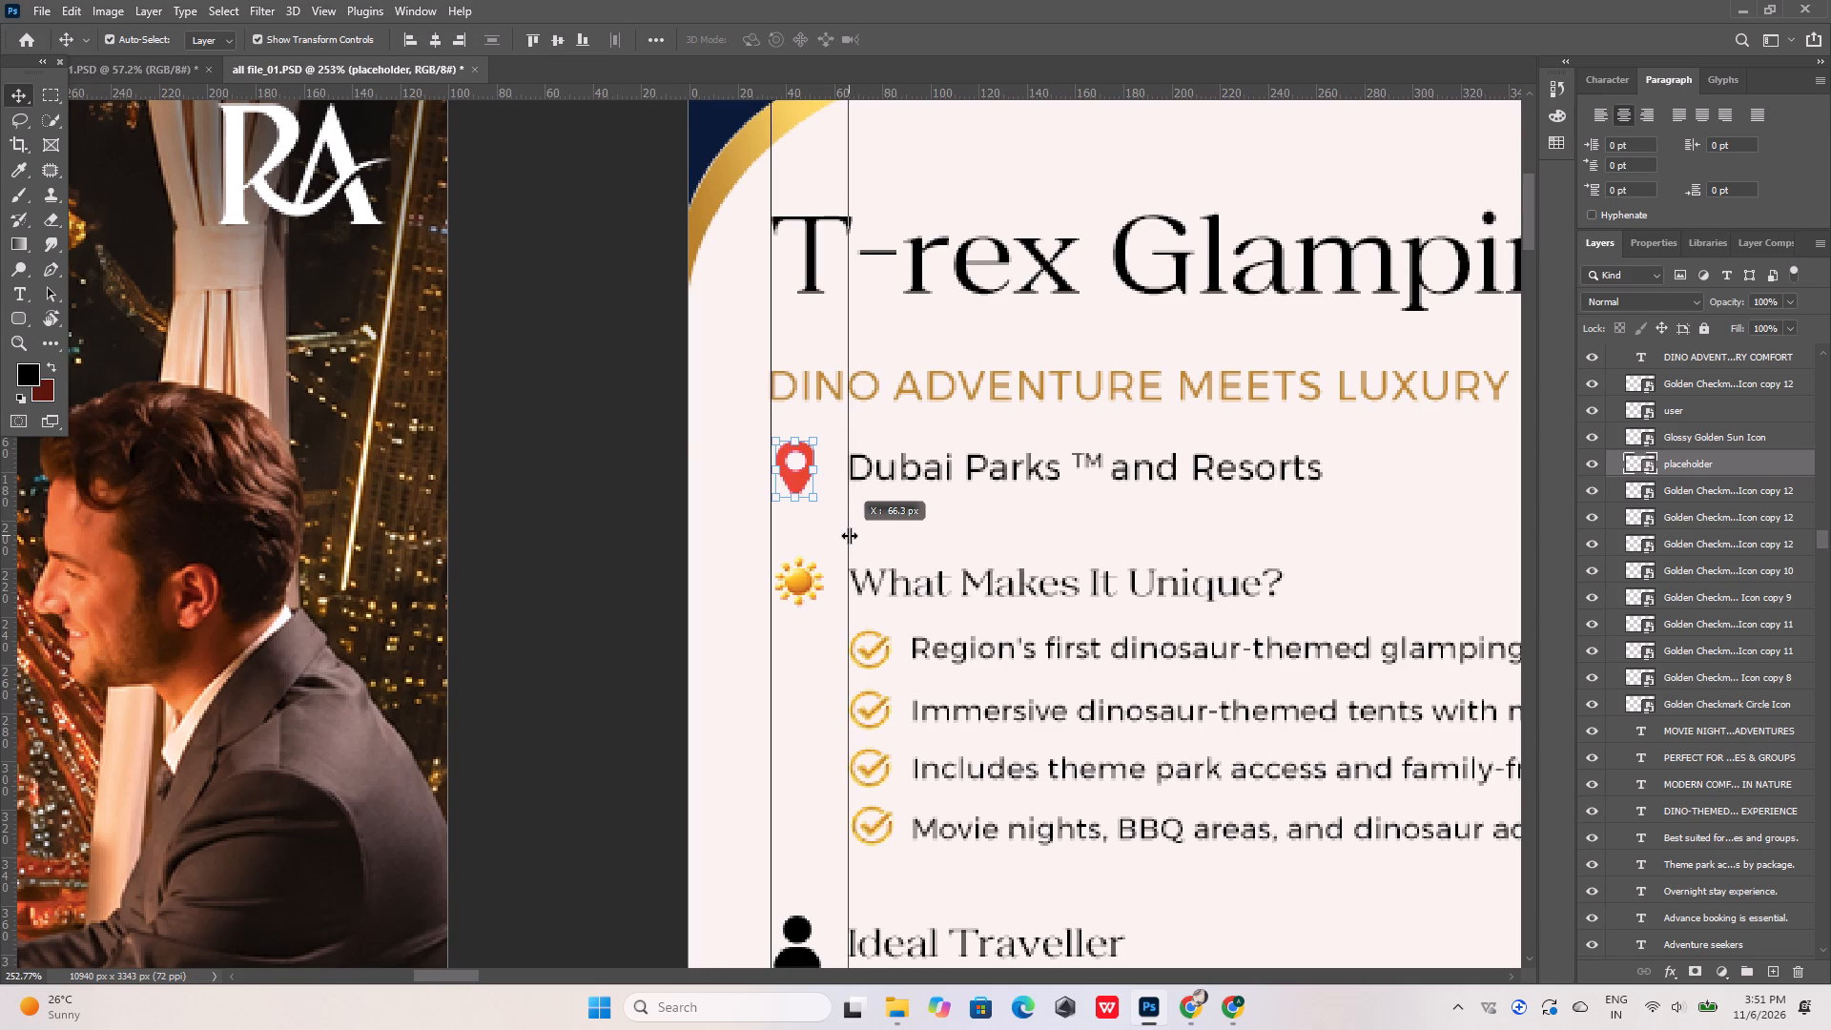
left_click_drag(849, 535, 852, 534)
scroll(851, 470, "up", 13, "alt")
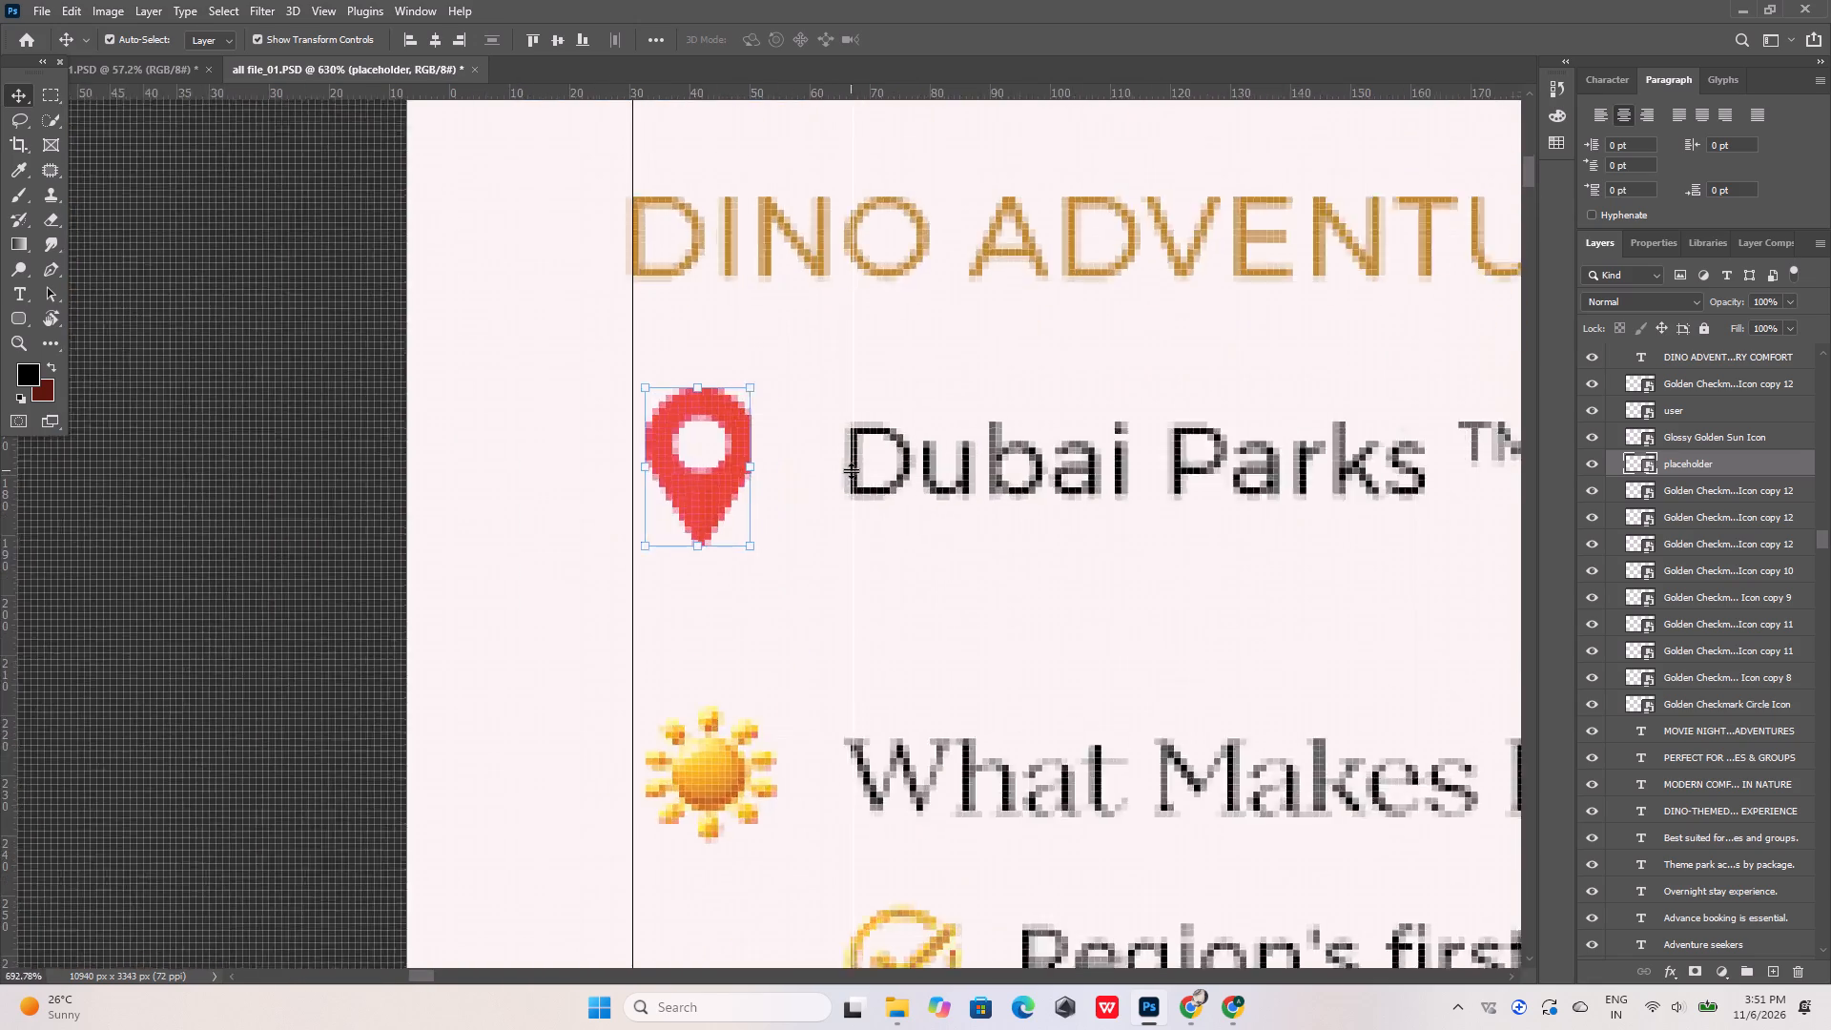
scroll(851, 470, "up", 2, "alt")
left_click(854, 462)
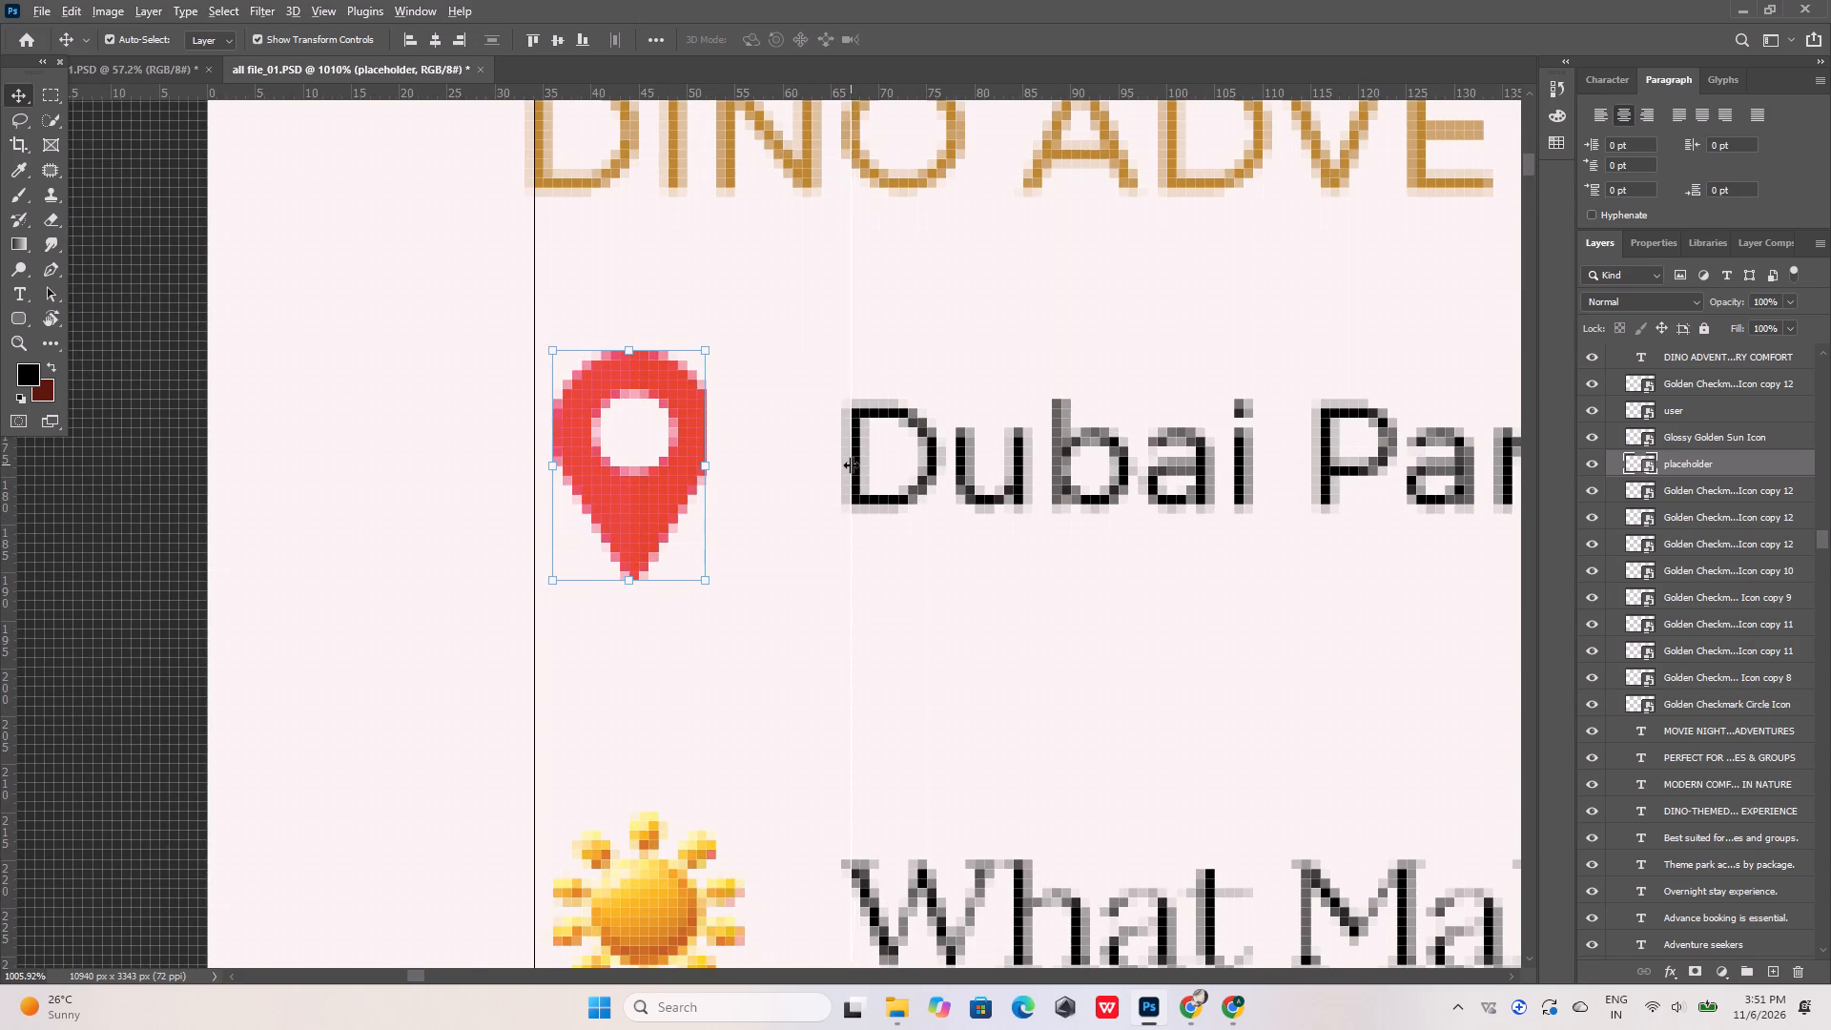
scroll(851, 464, "down", 12, "alt")
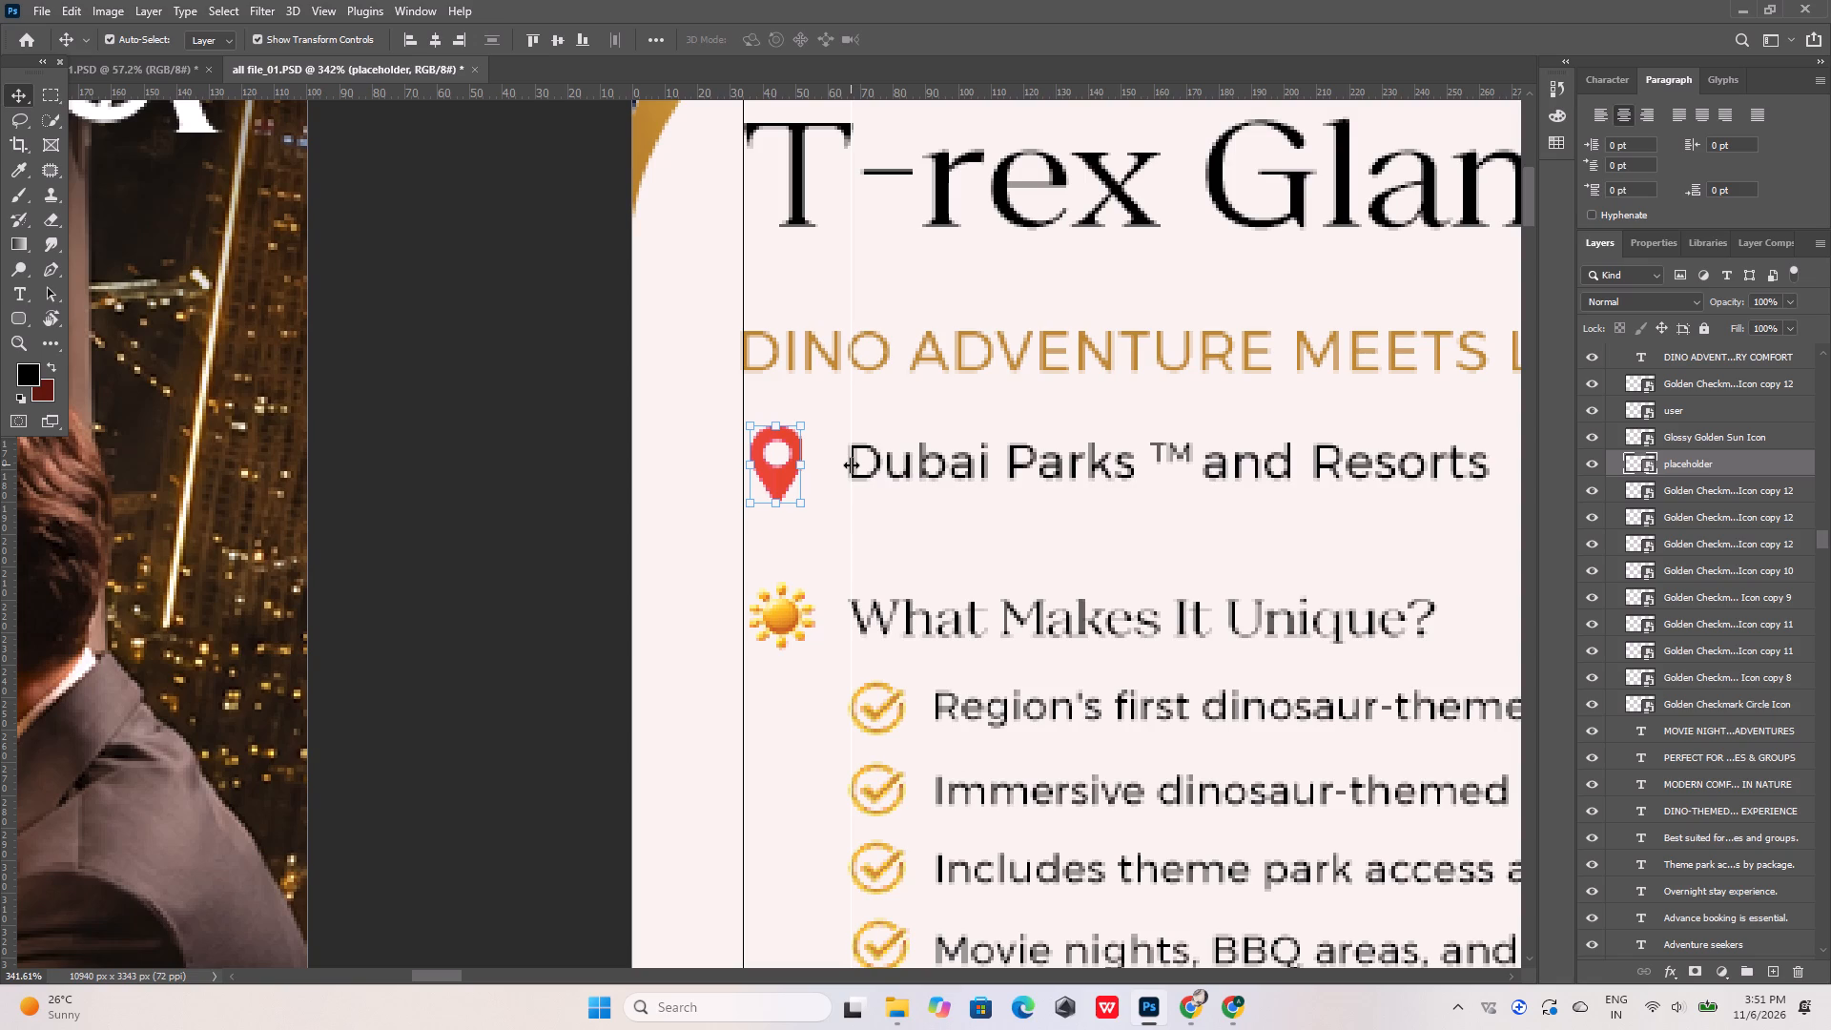
Set the active artboard guides' colour to black (000000).
double_click(851, 464)
left_click(1268, 225)
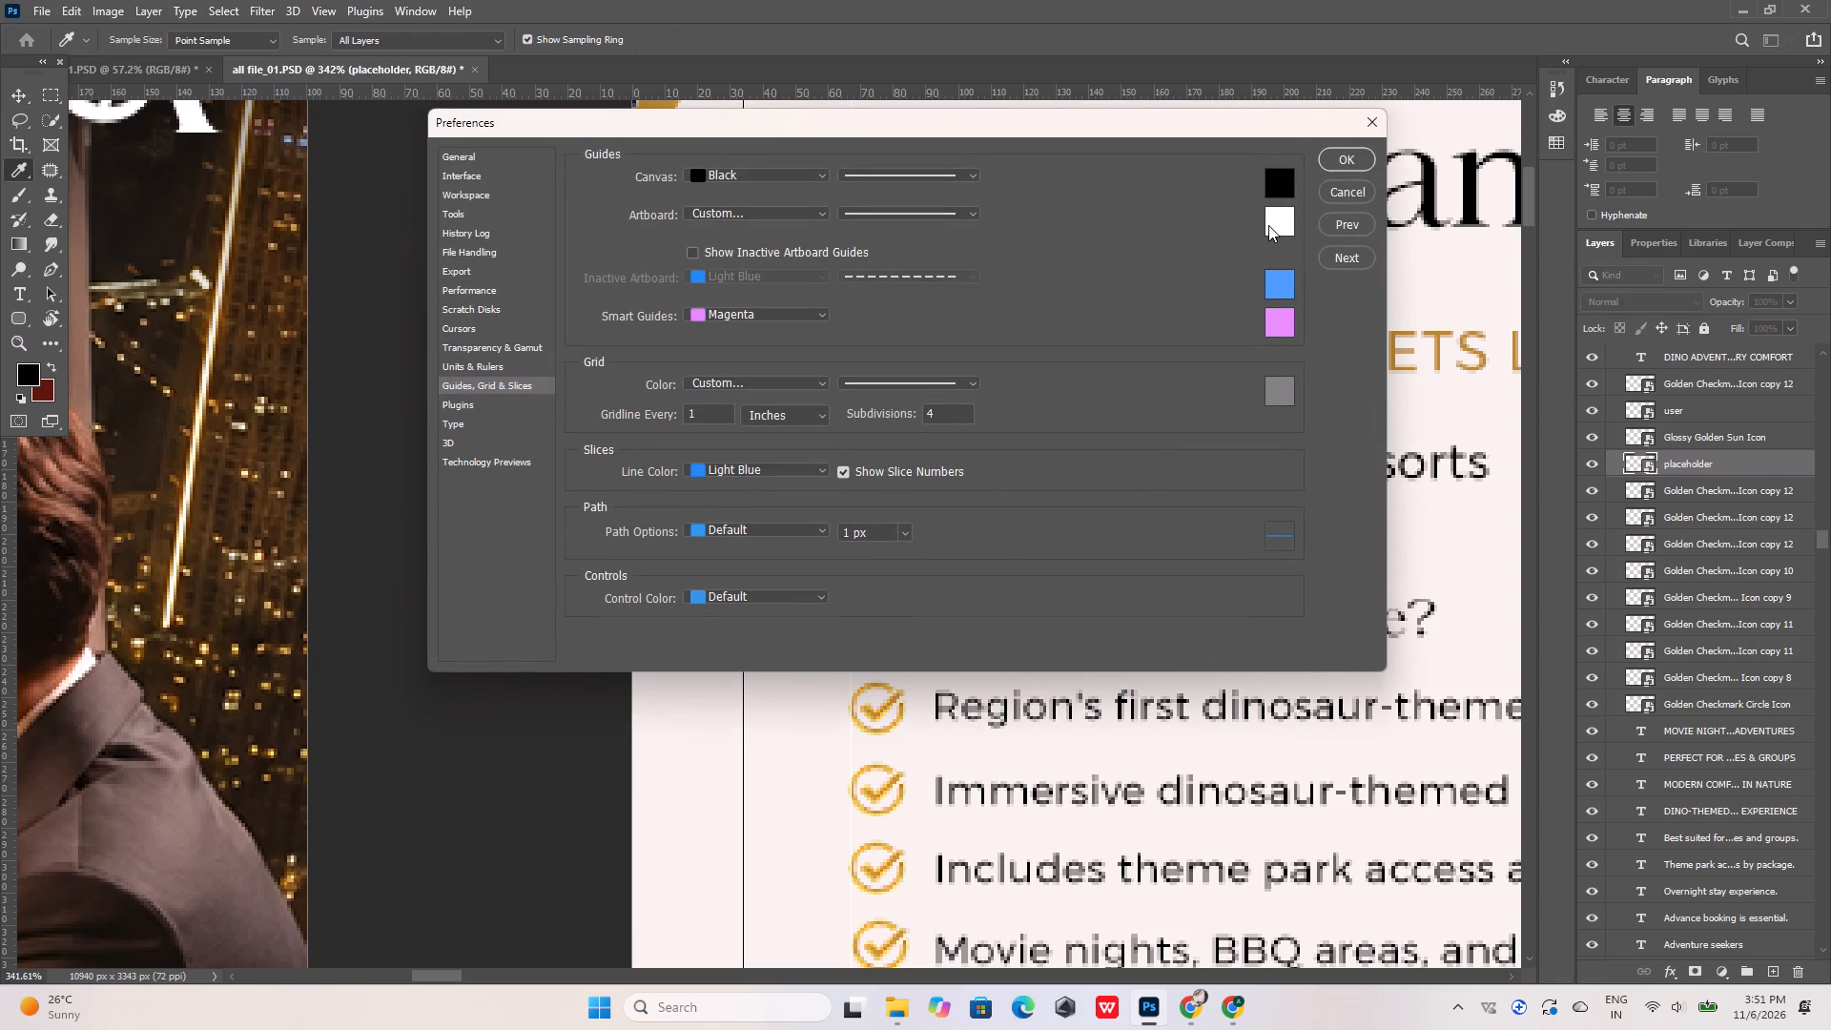
left_click_drag(1428, 603, 1312, 759)
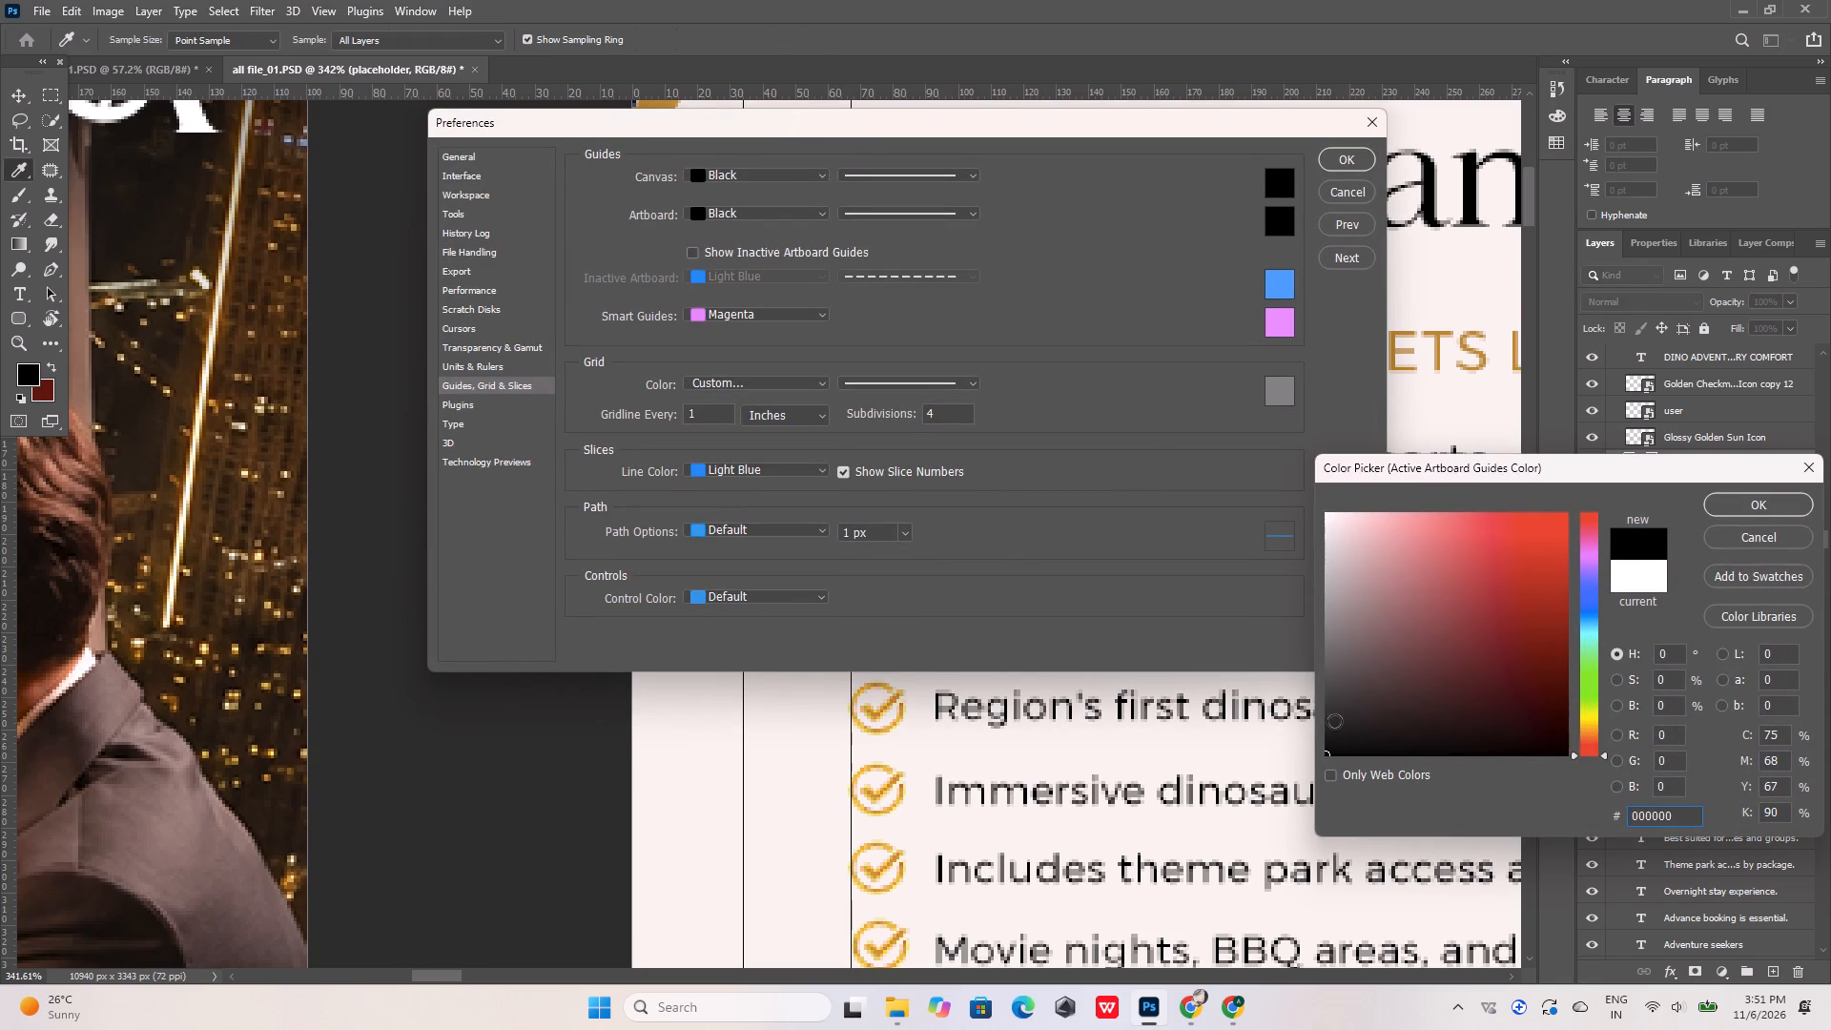
left_click(1743, 501)
left_click(1346, 160)
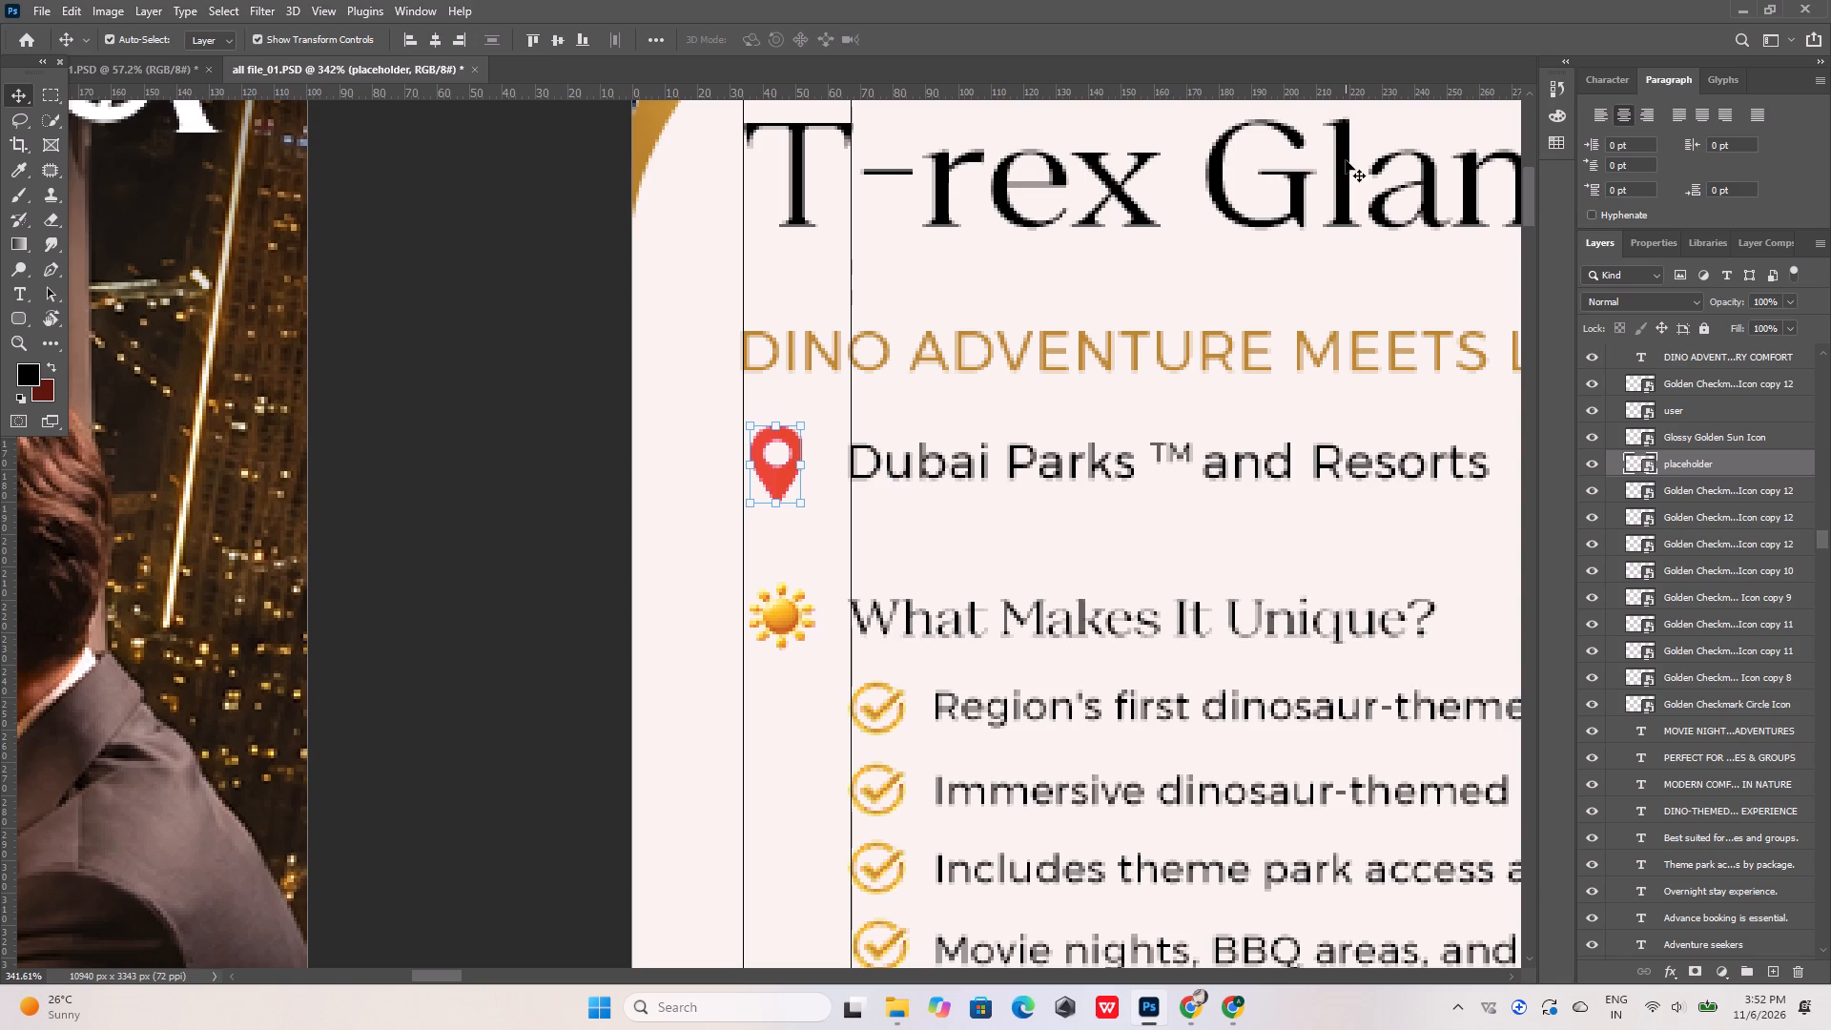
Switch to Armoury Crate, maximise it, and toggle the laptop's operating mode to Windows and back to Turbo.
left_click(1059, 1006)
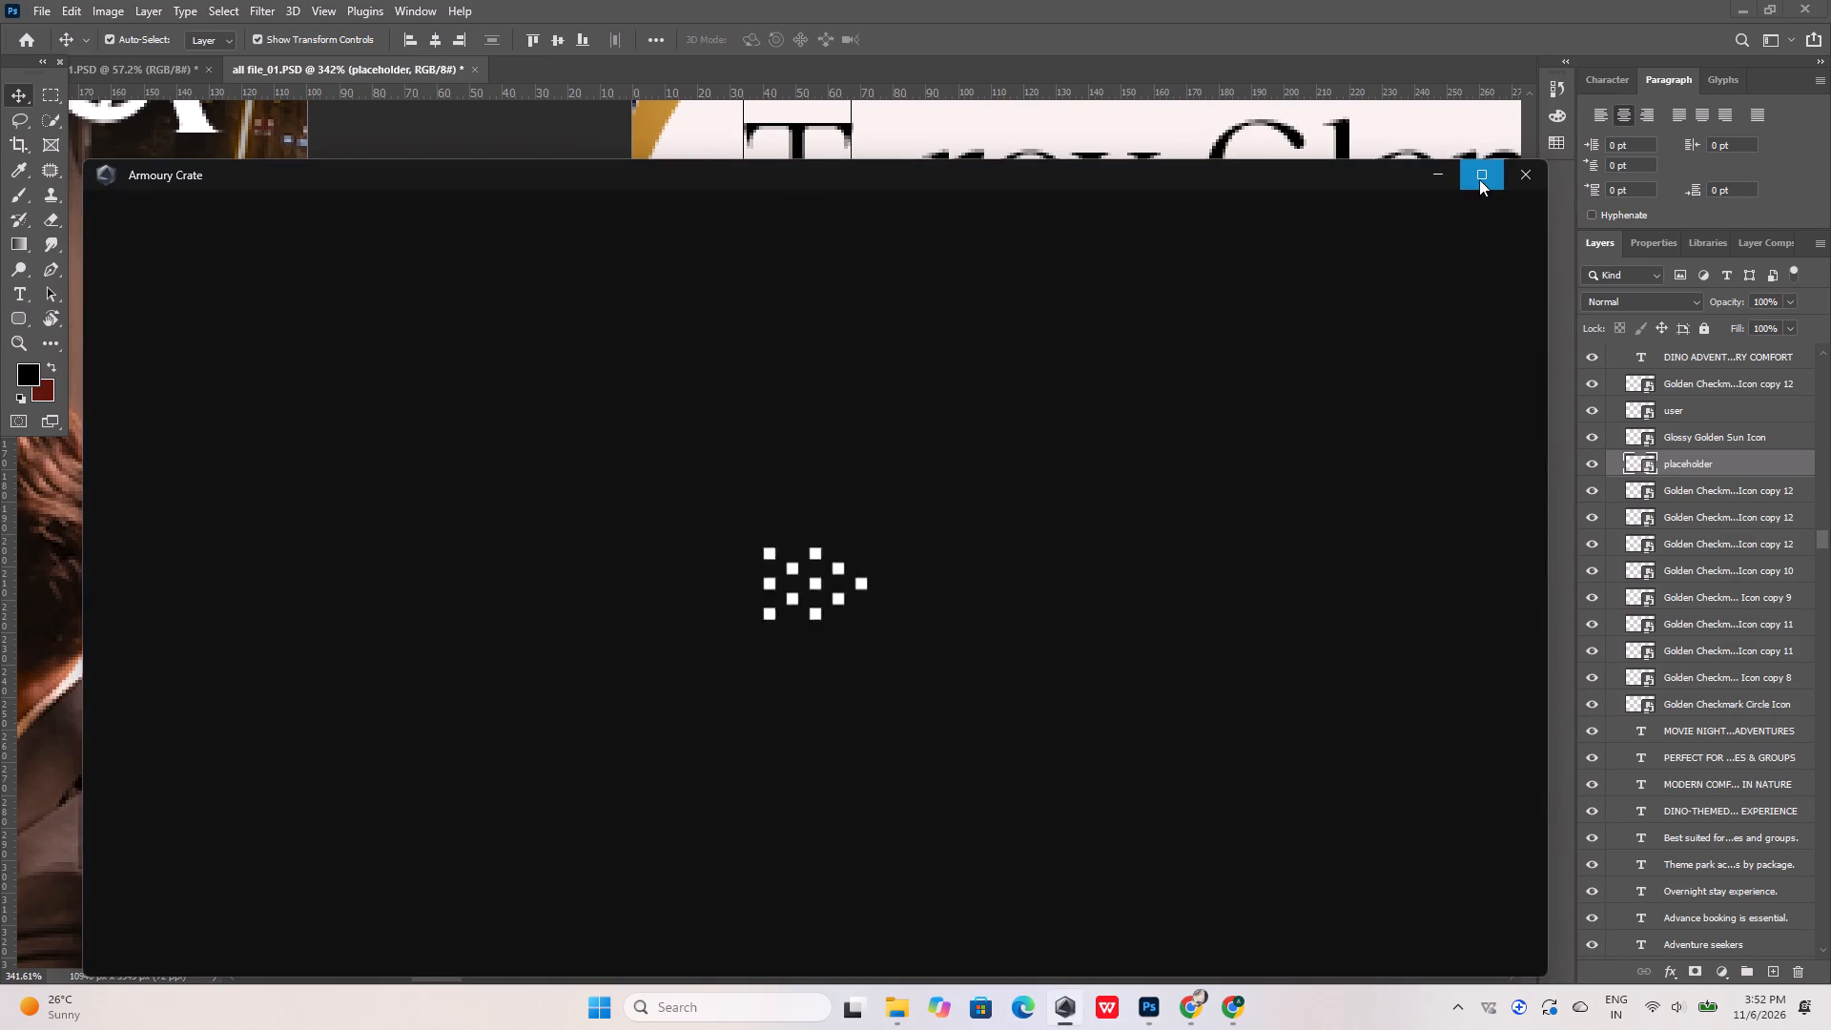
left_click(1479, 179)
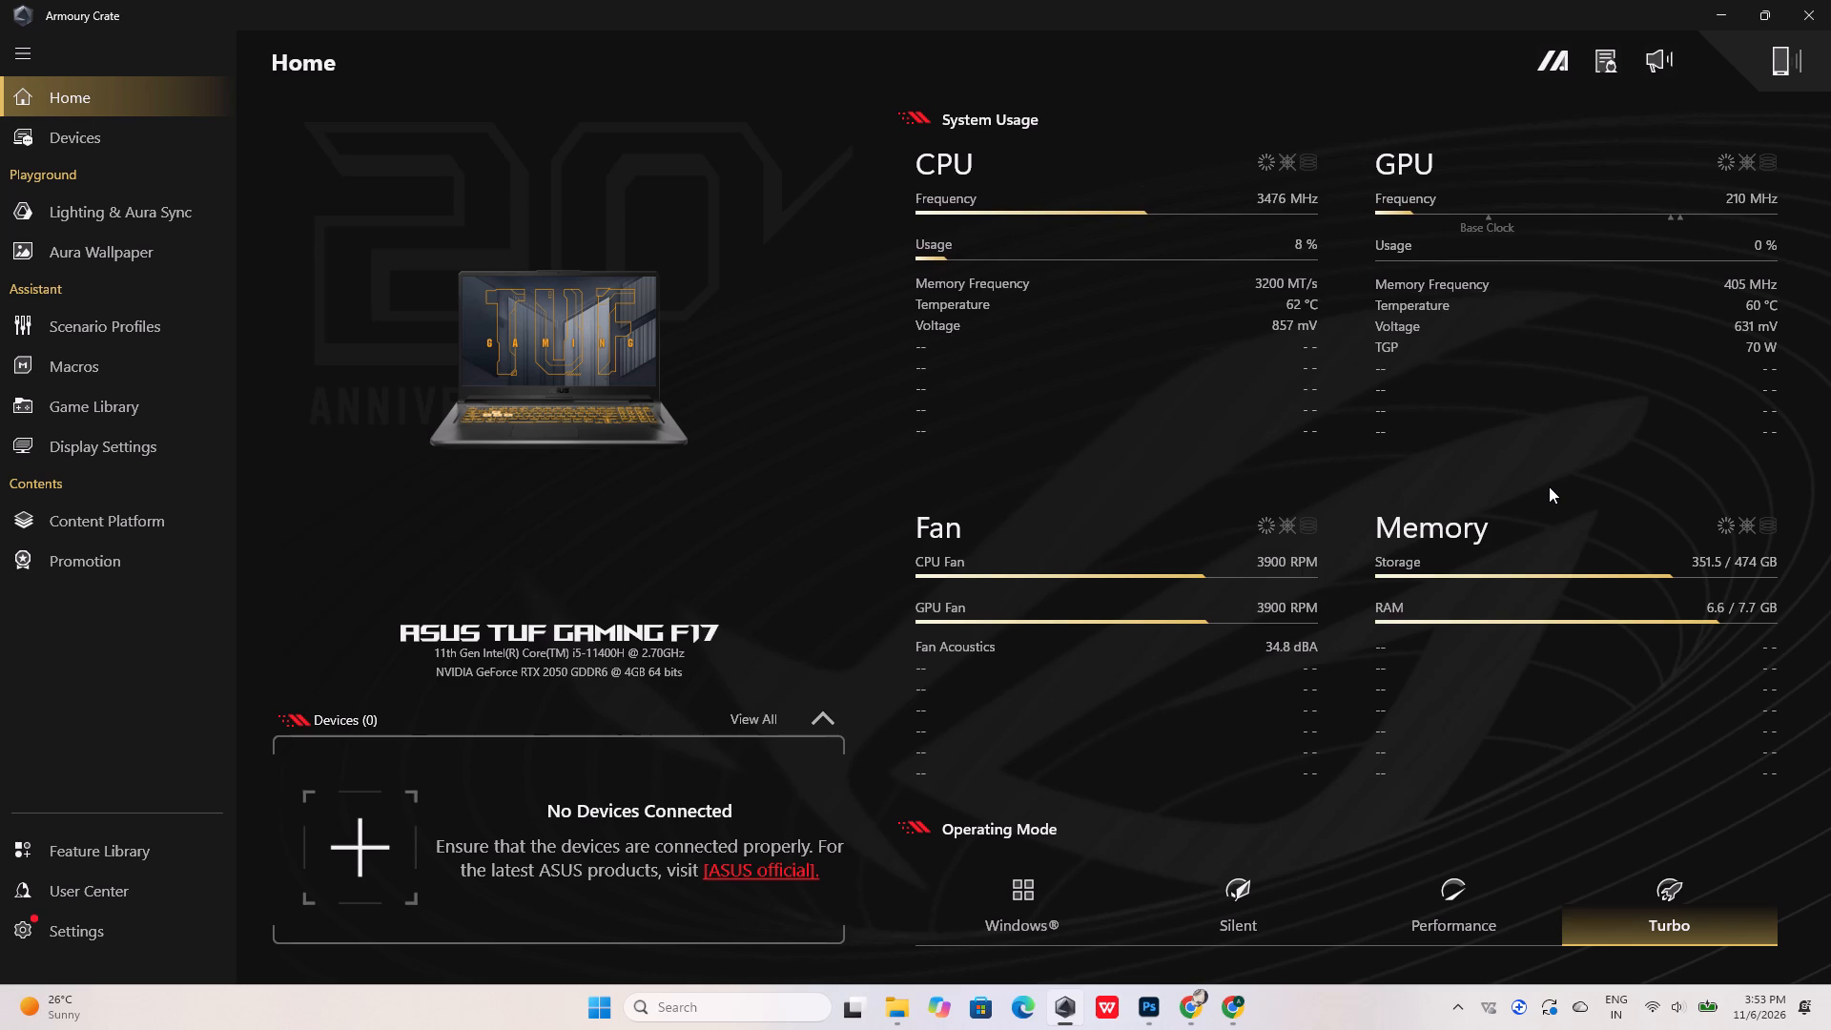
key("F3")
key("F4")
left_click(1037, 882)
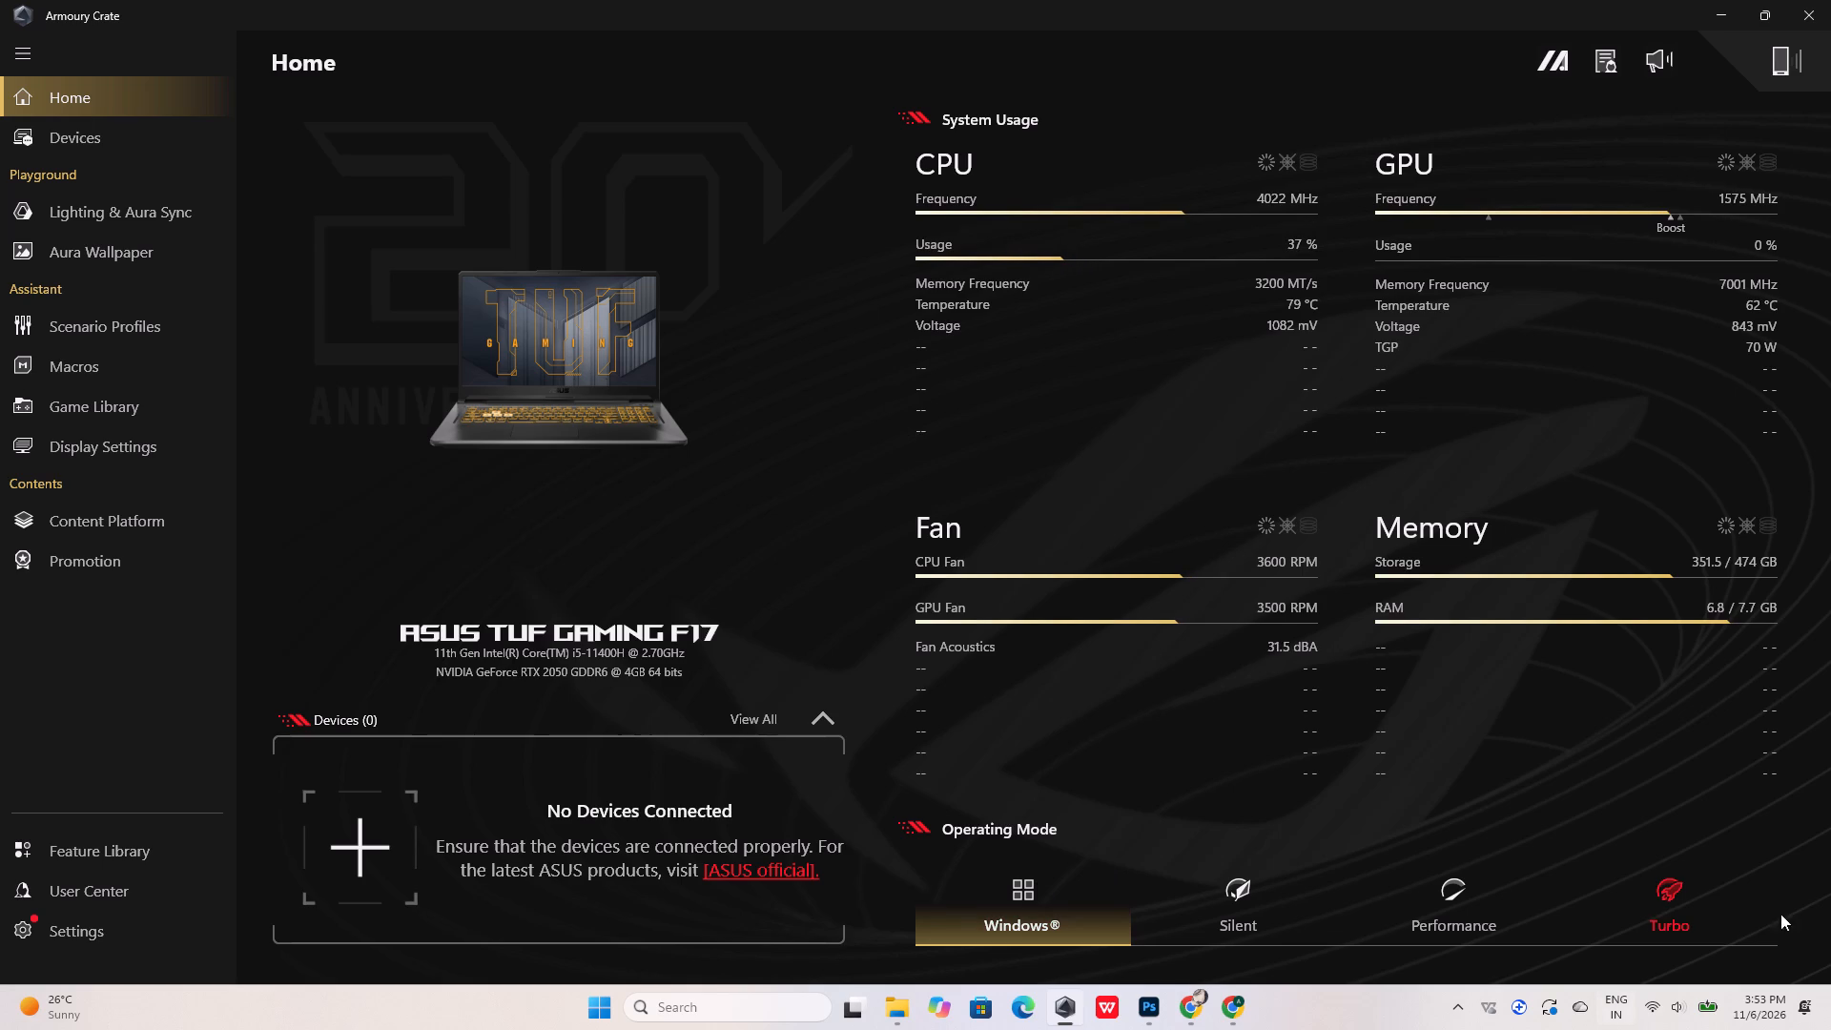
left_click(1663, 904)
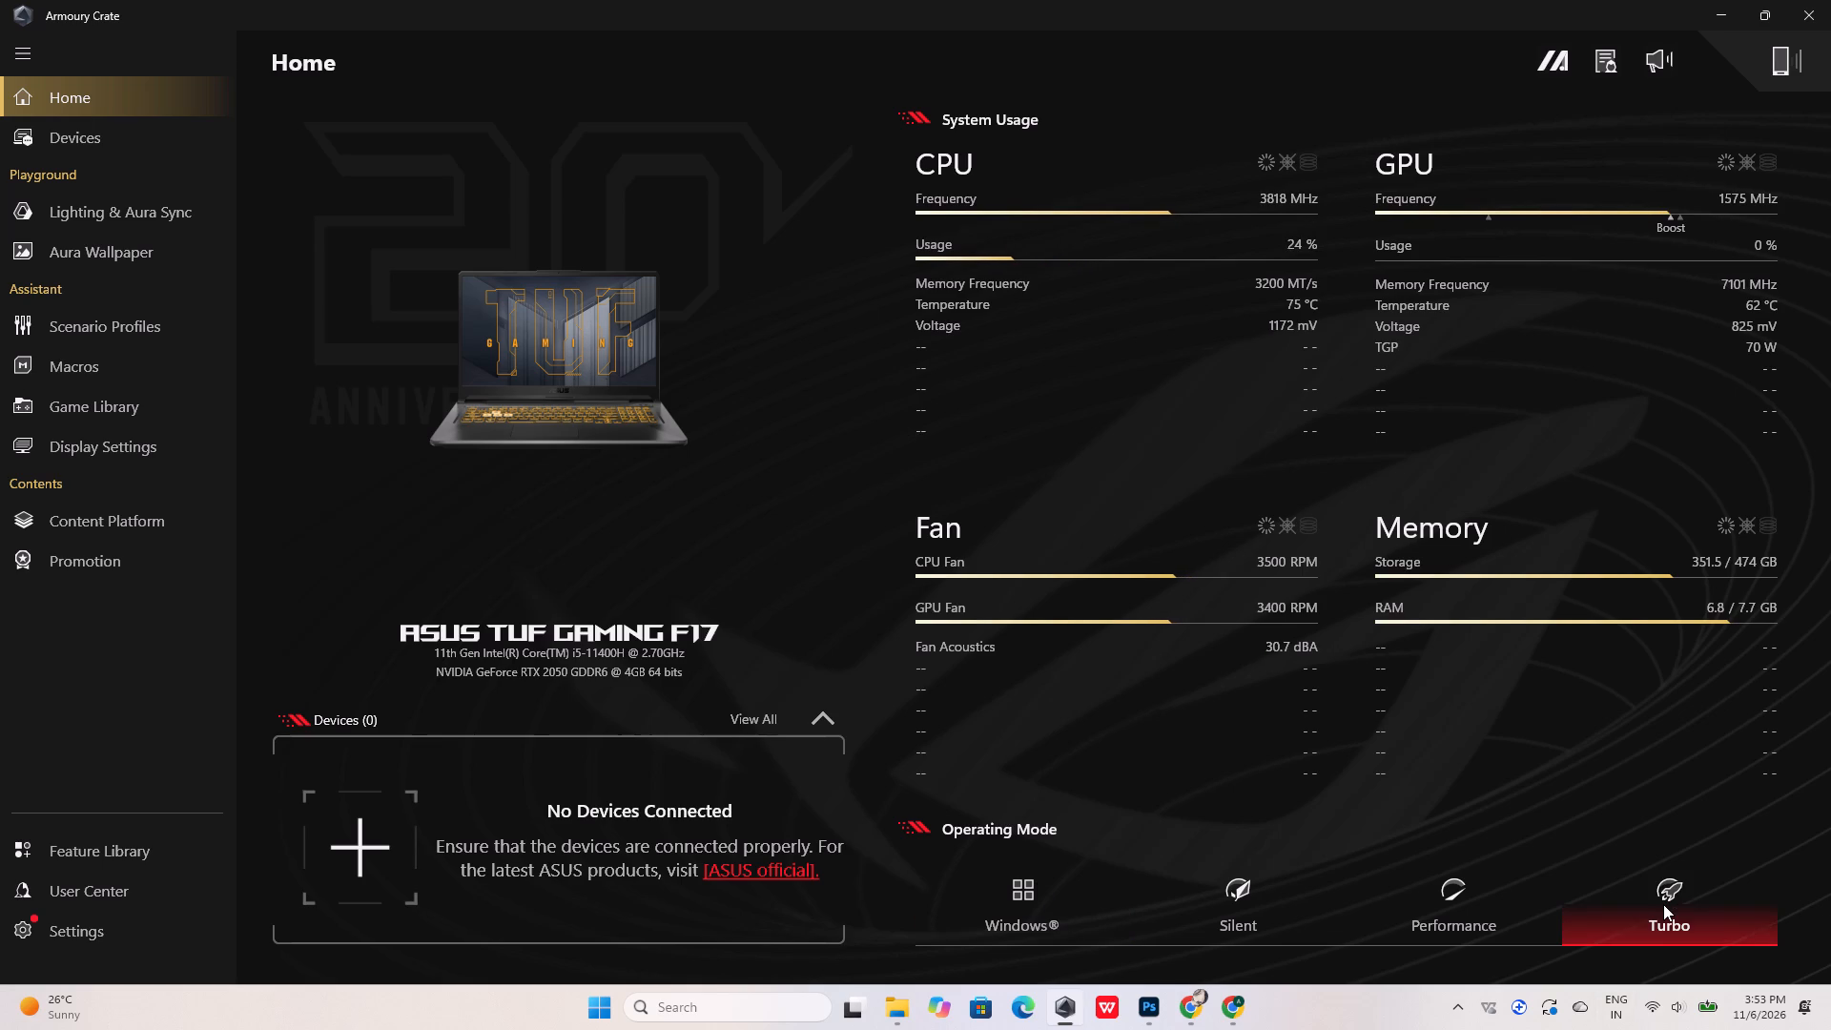
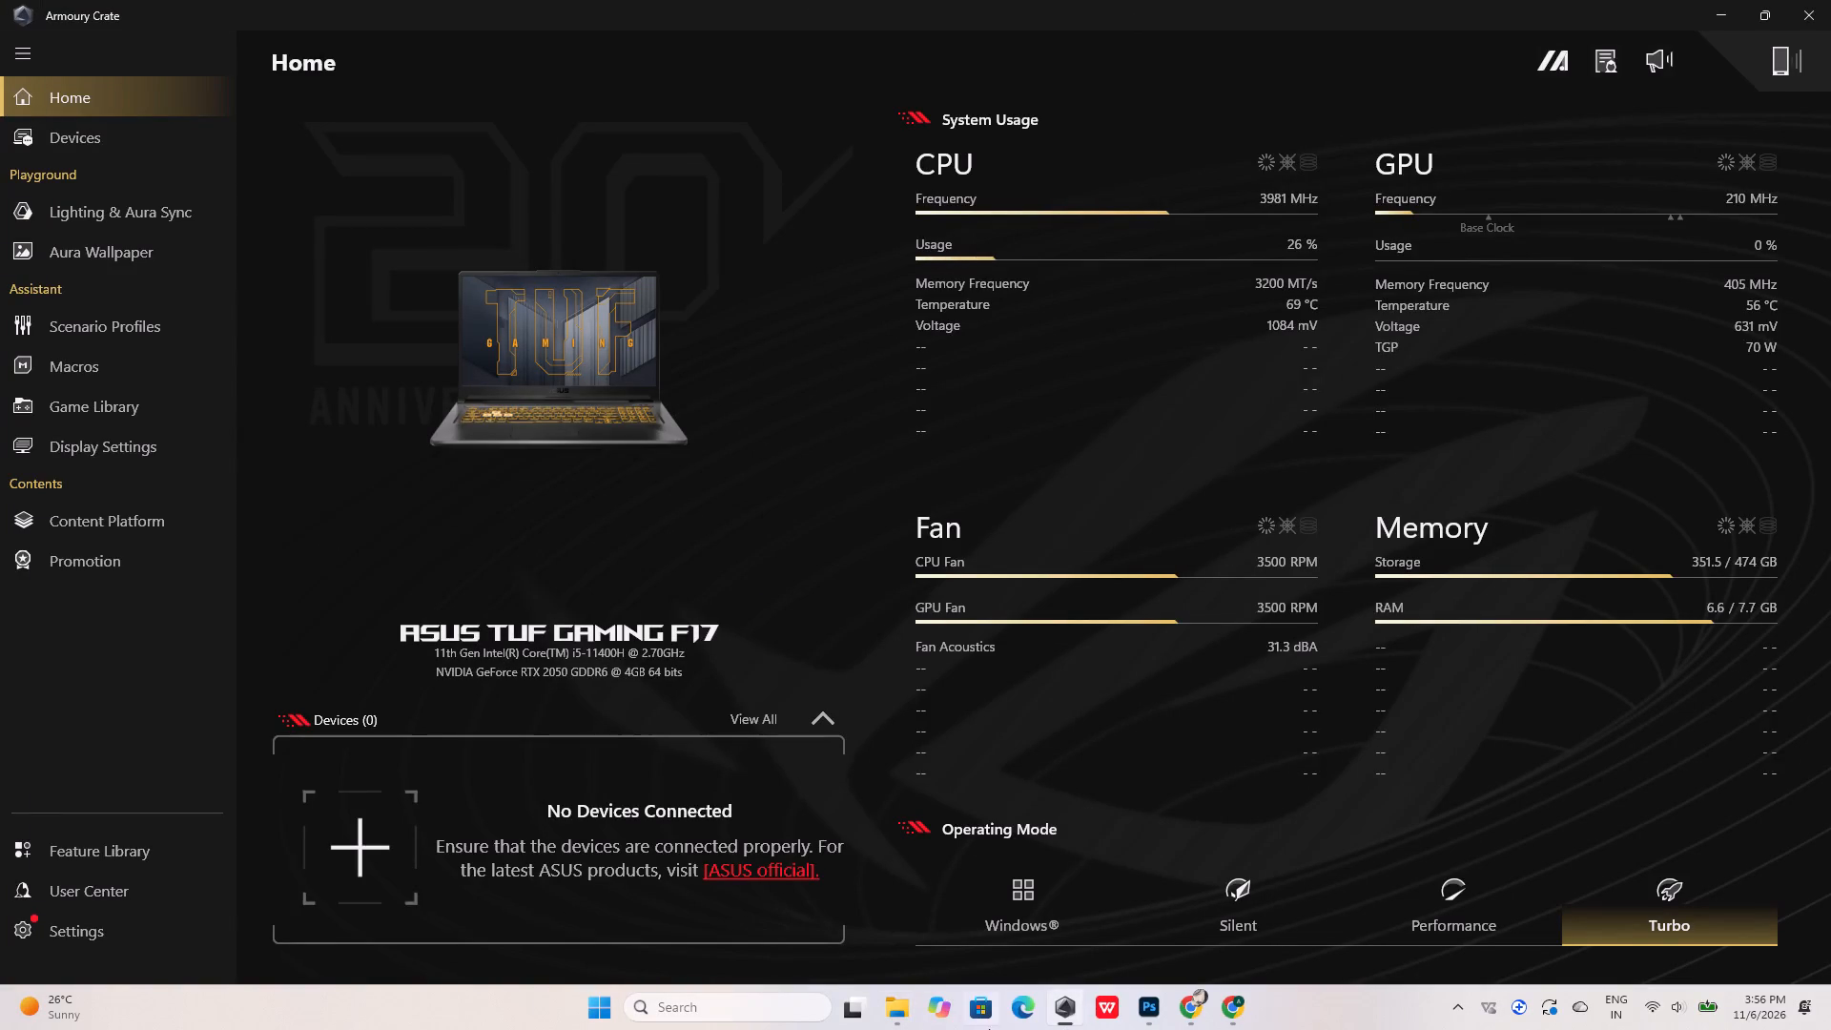
Return to Photoshop and review the T-rex Glamping artboard's icons and text against the two vertical guides.
left_click(1157, 1007)
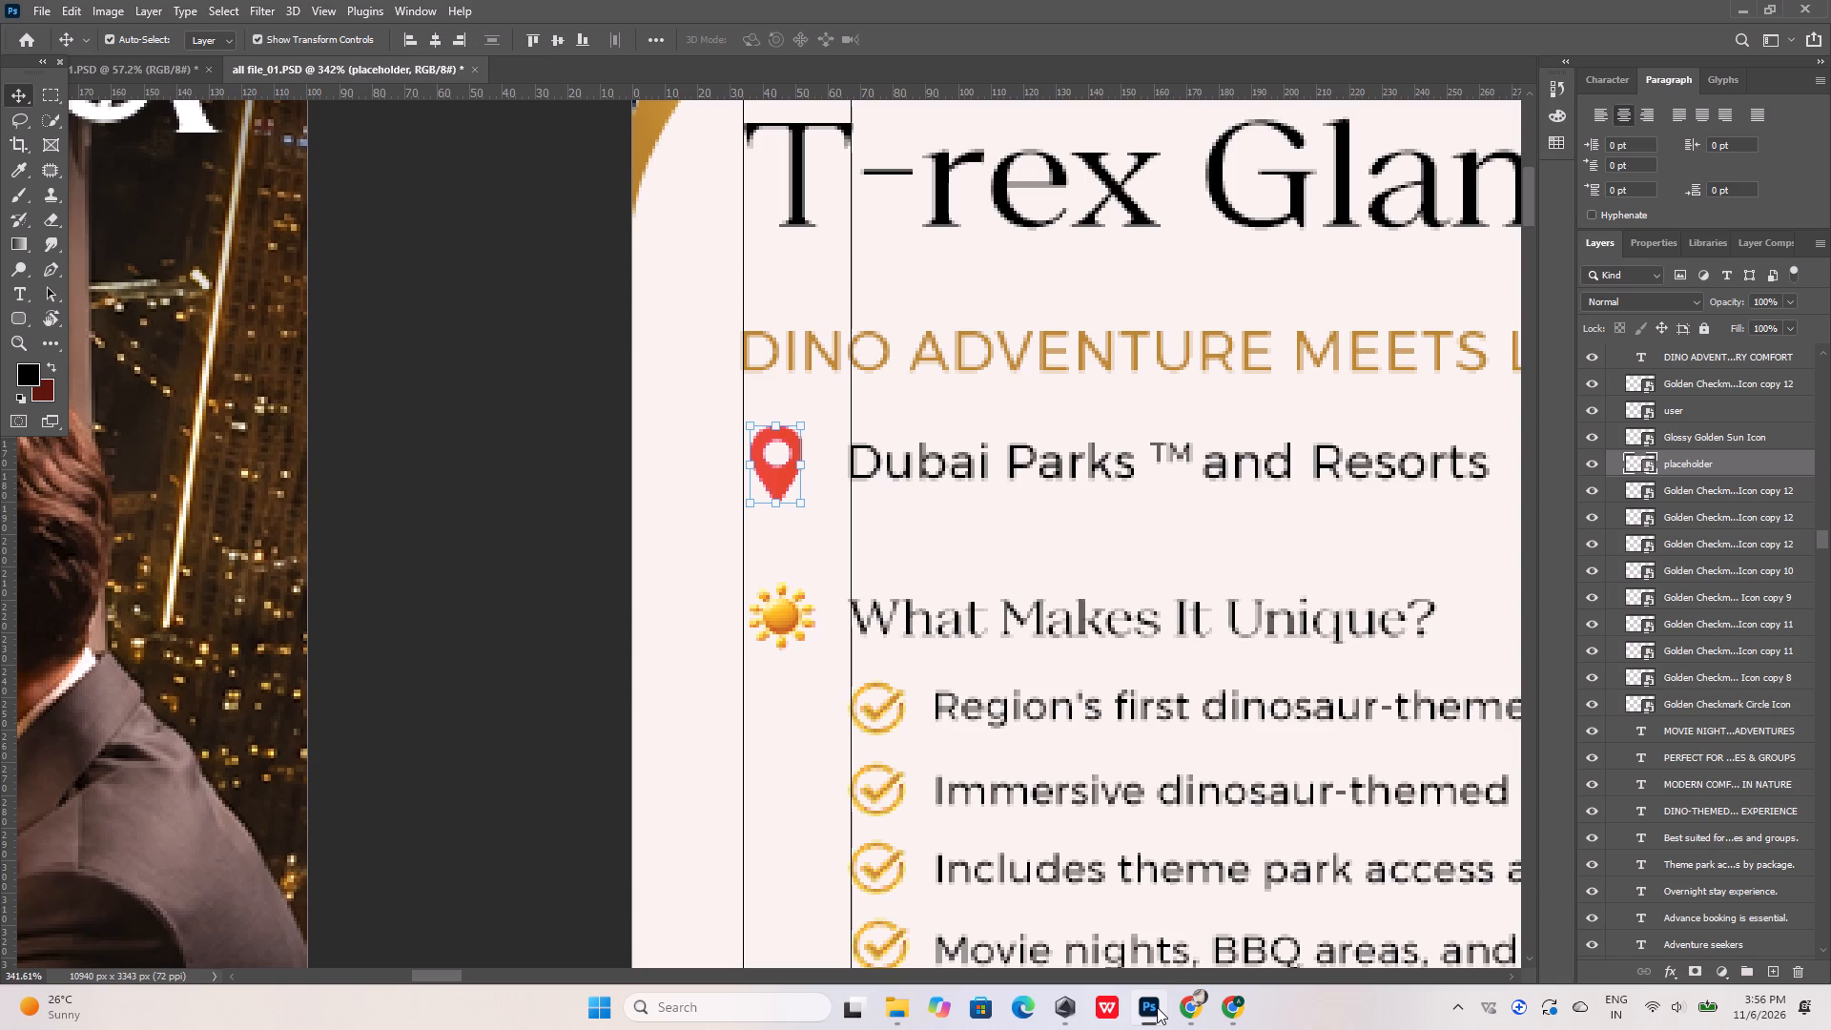
scroll(676, 537, "down", 5, "alt")
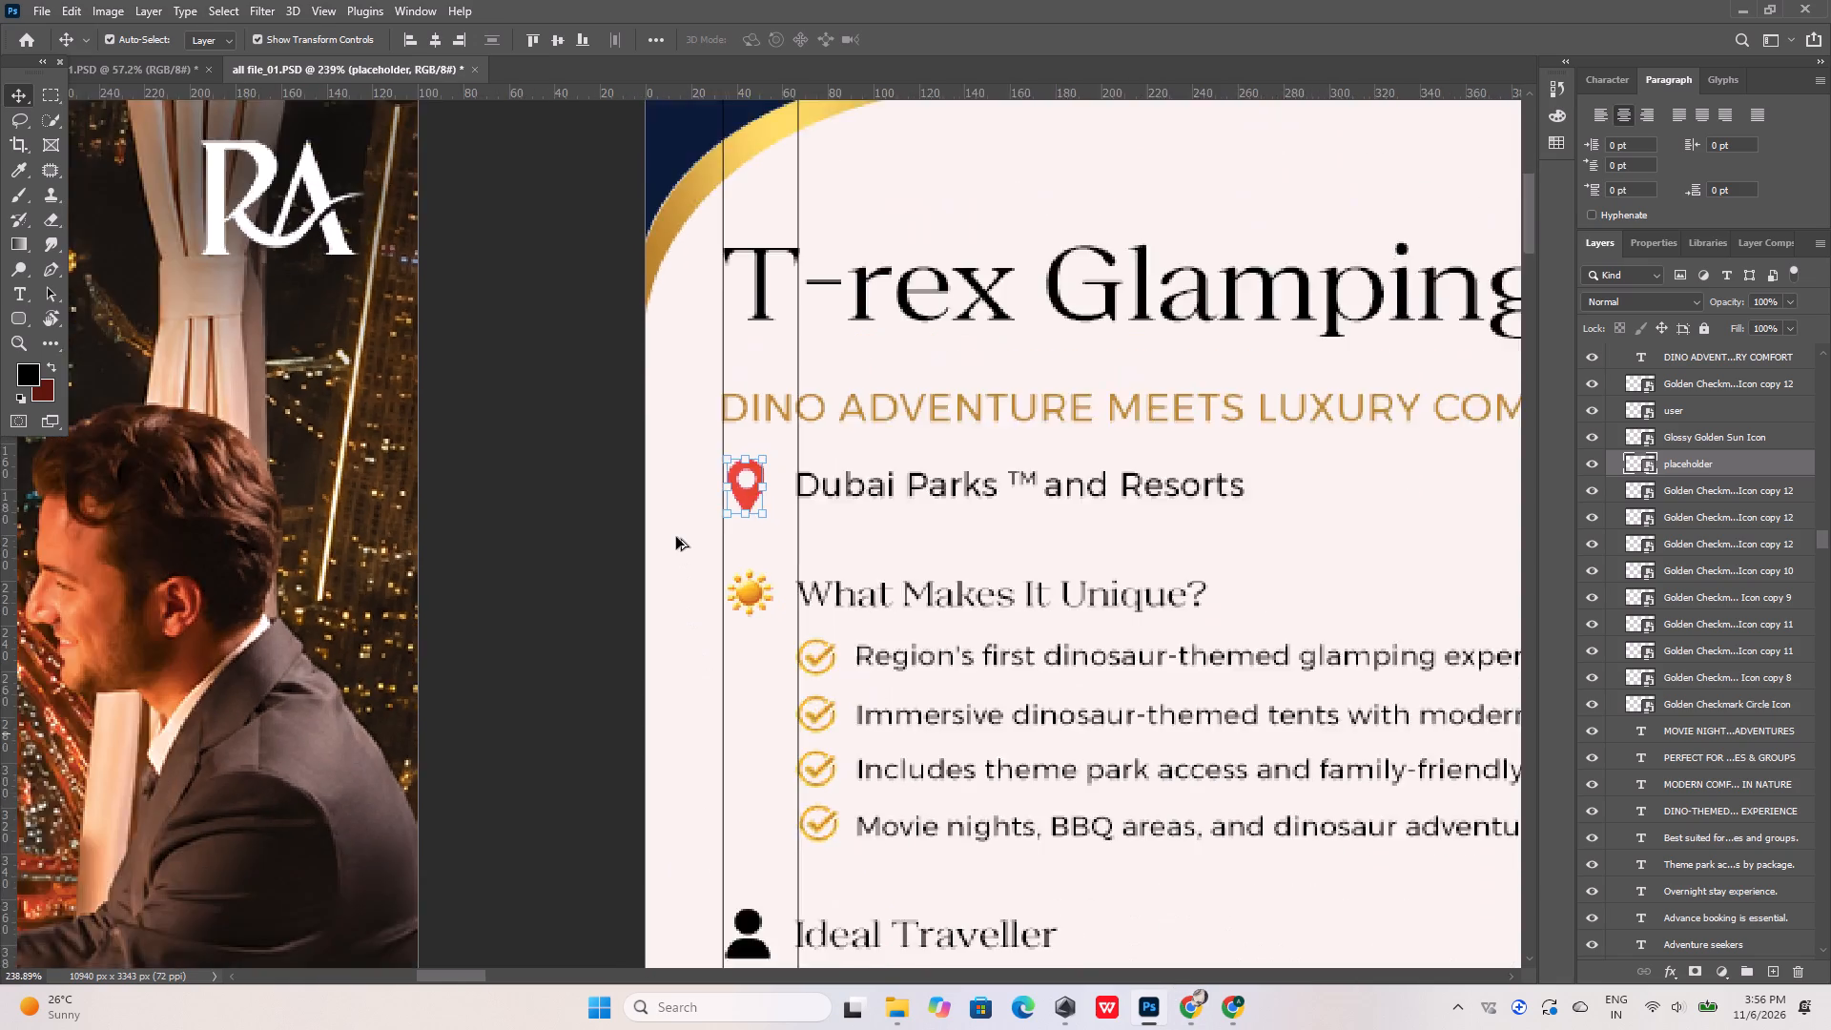
scroll(676, 537, "down", 8, "alt")
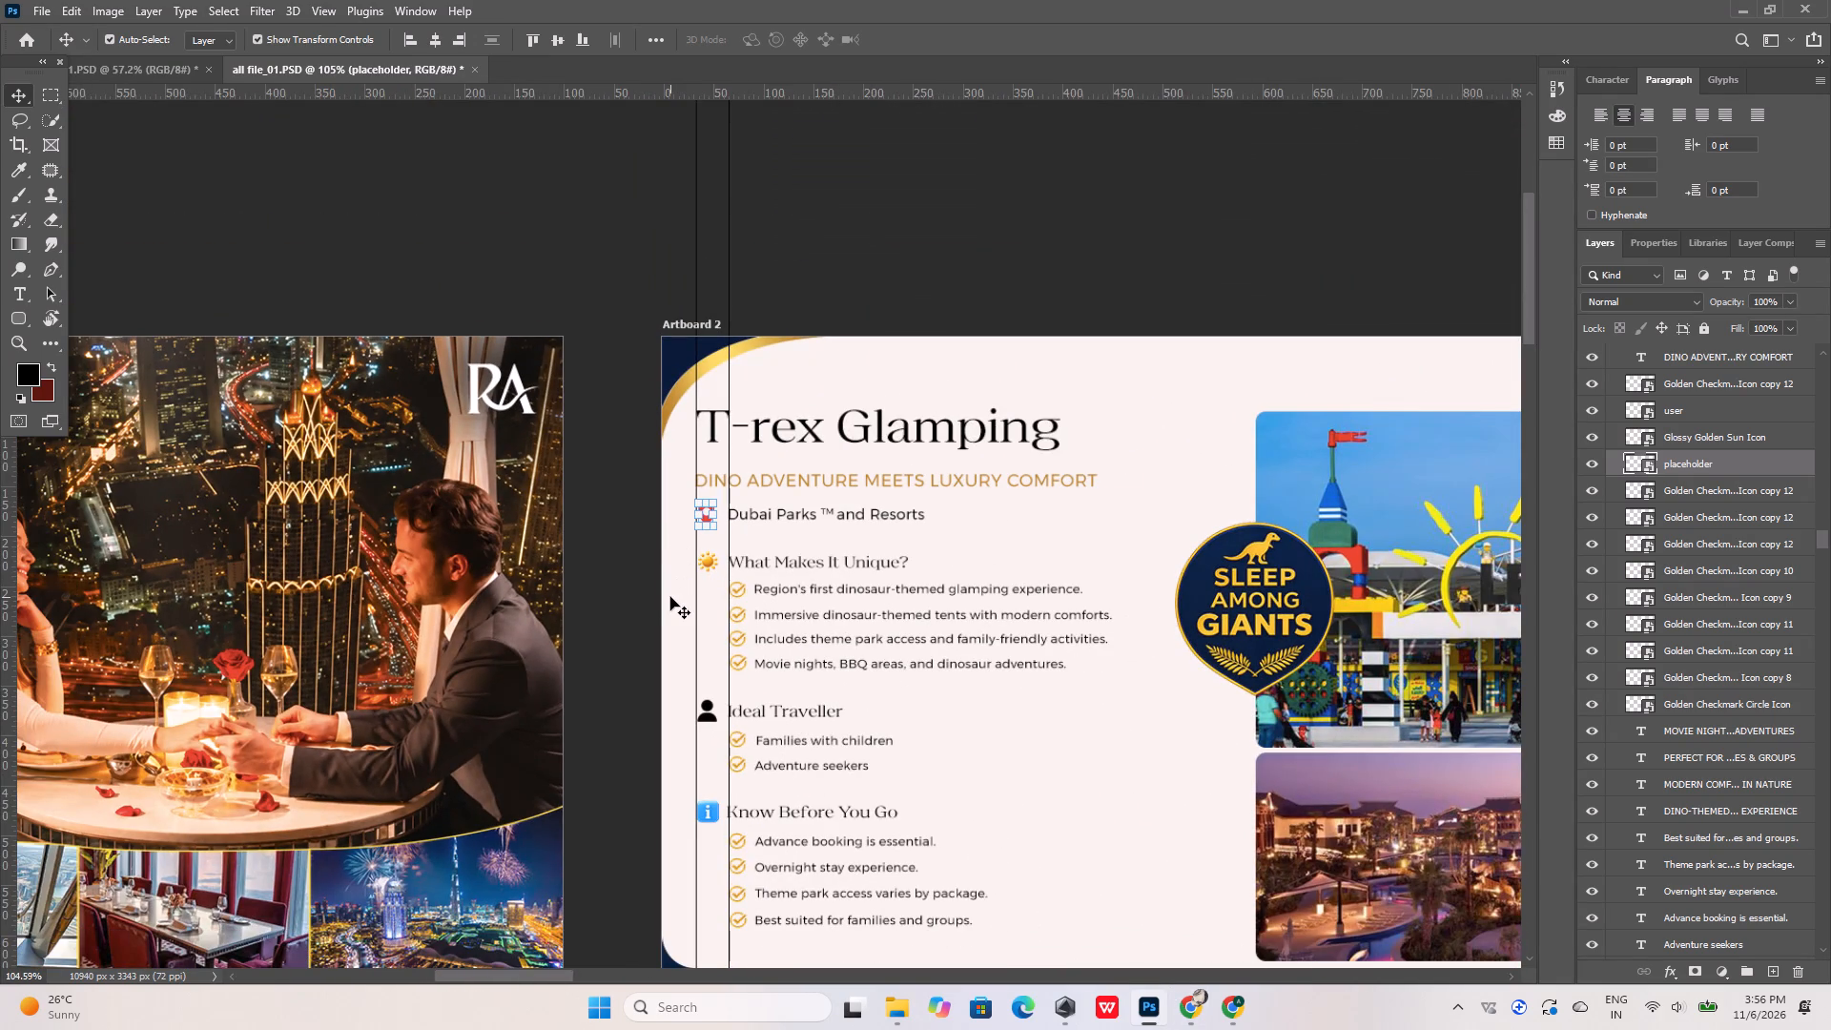
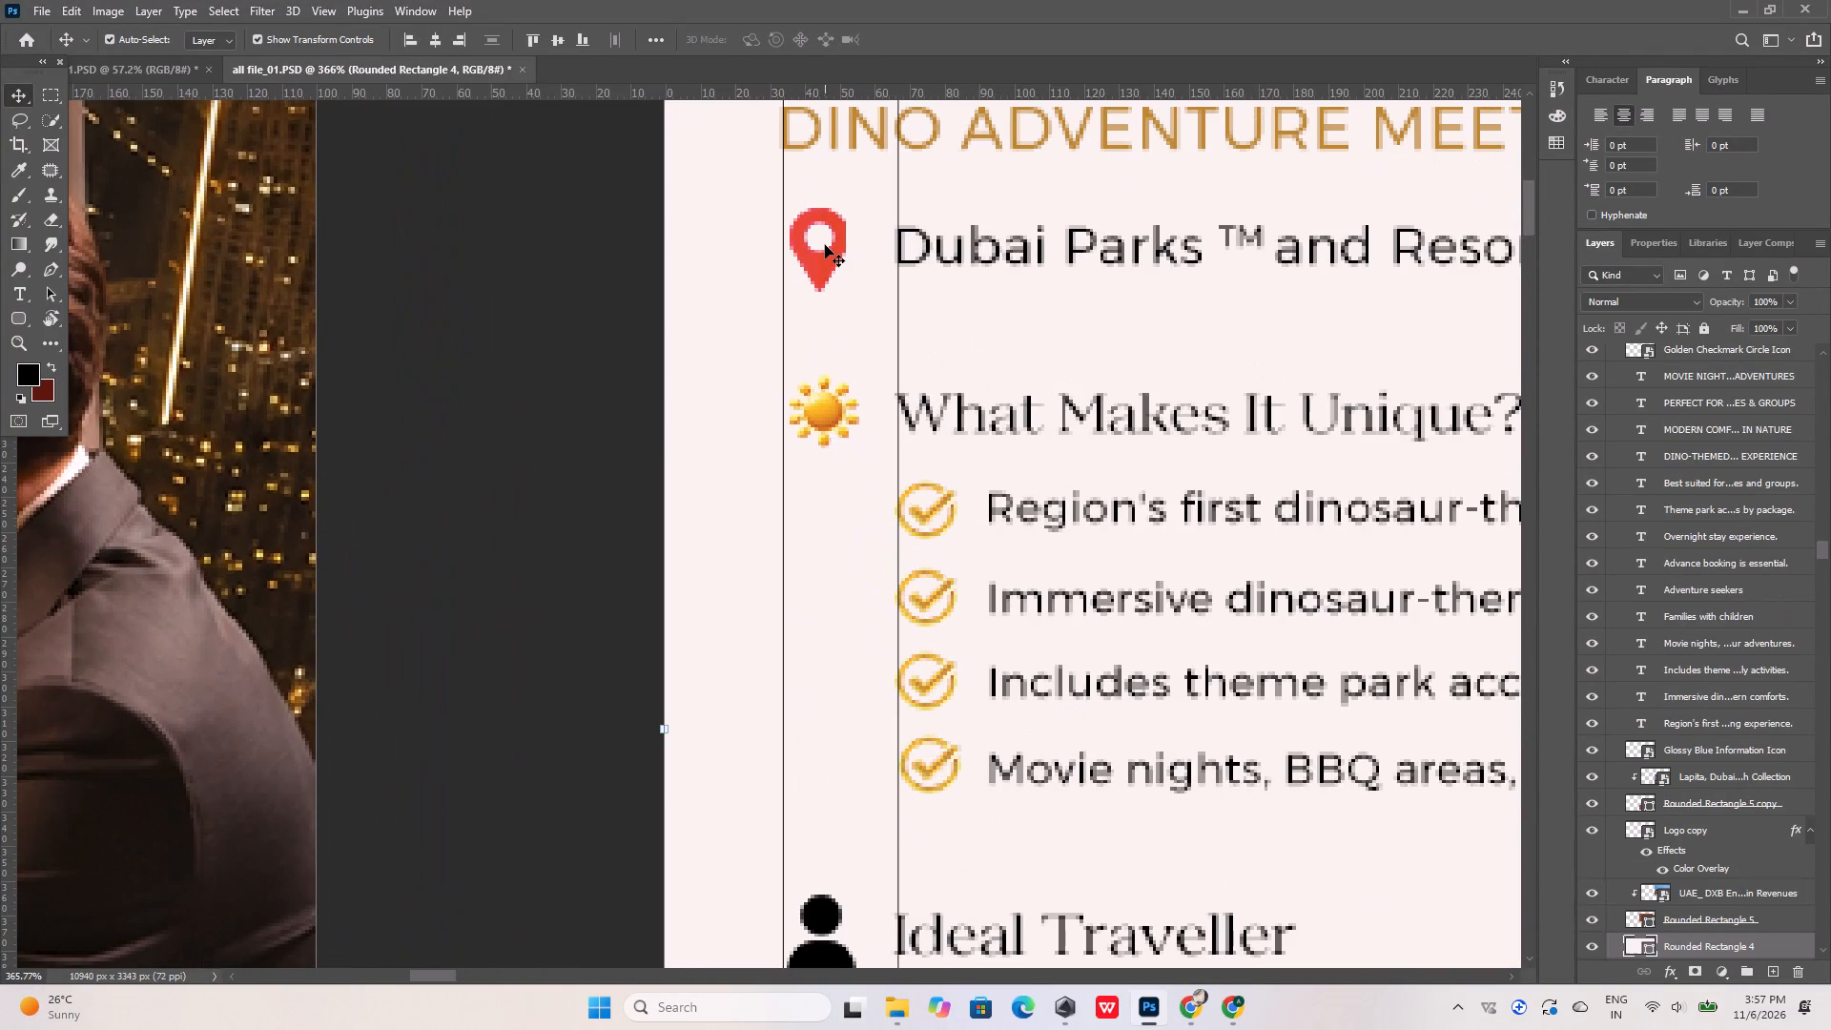
Nudge the red location pin icon beside "Dubai Parks ™ and Resorts" 1 px left towards the first vertical guide.
left_click(813, 254)
key("Left")
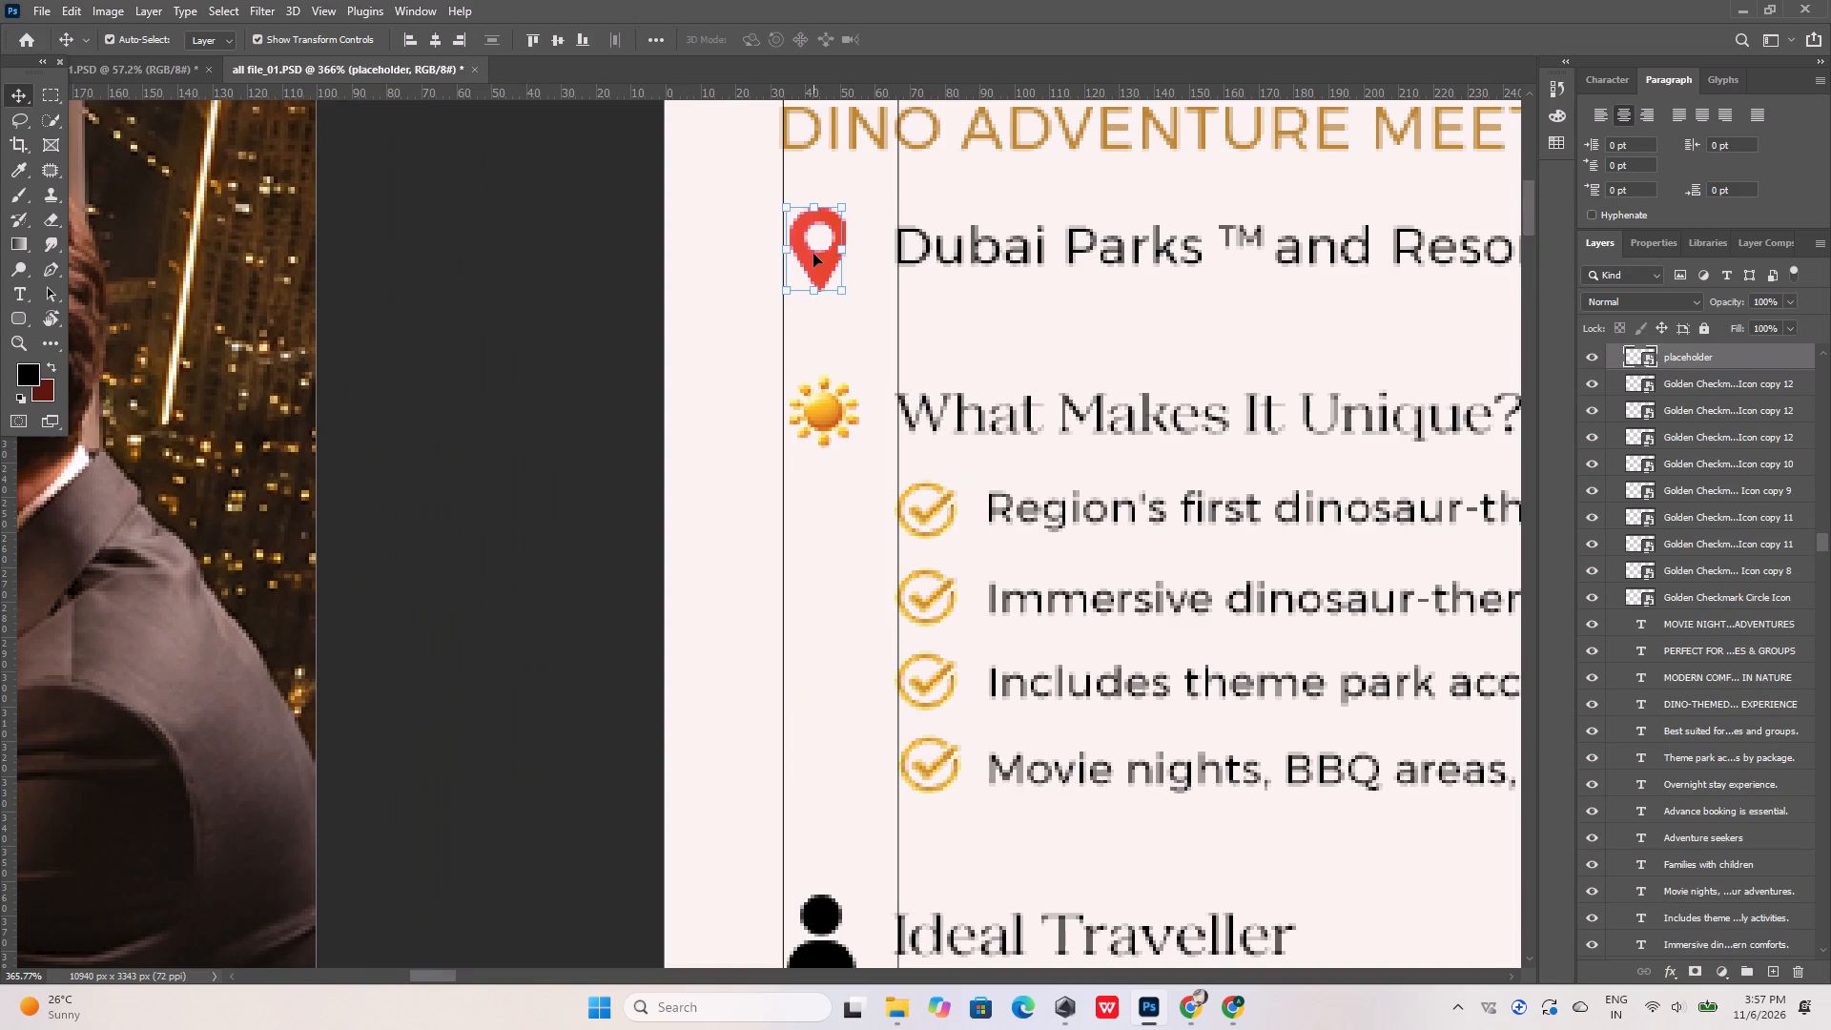
Nudge the red location pin 1 px and the golden sun icon 2 px left against the first vertical guide.
key("Left")
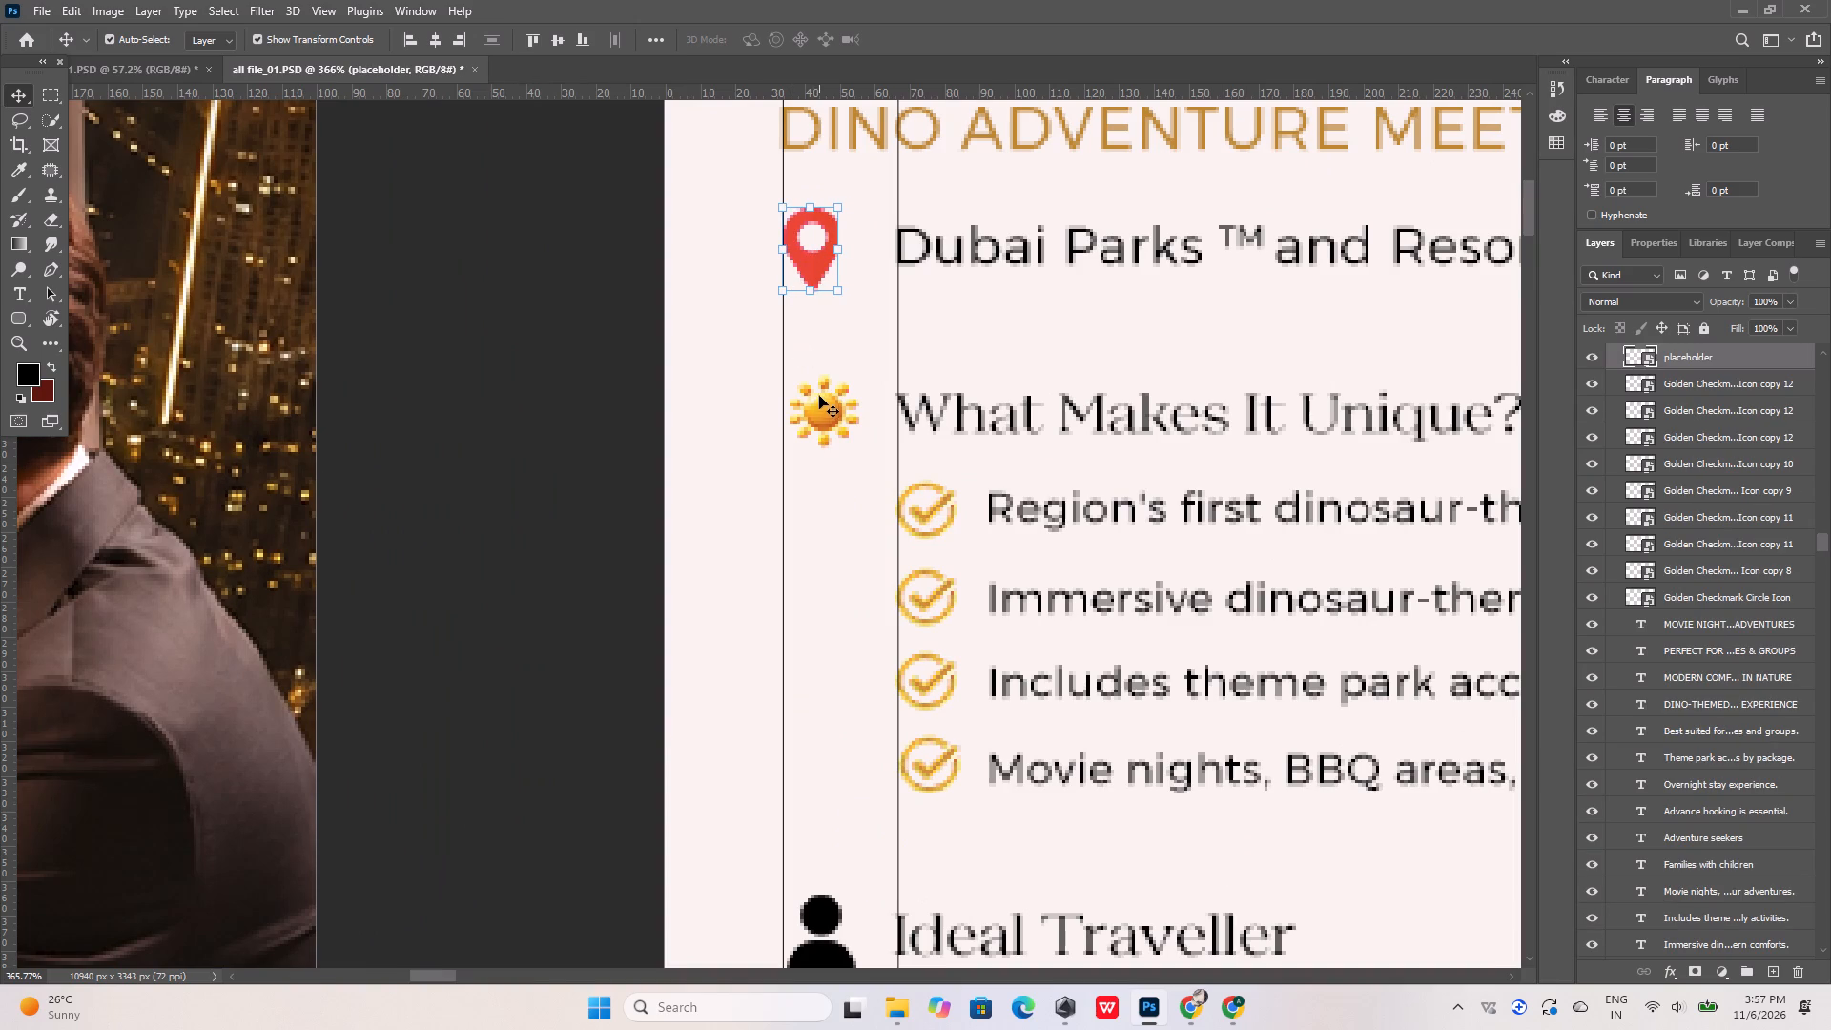
left_click(819, 400)
key("Left")
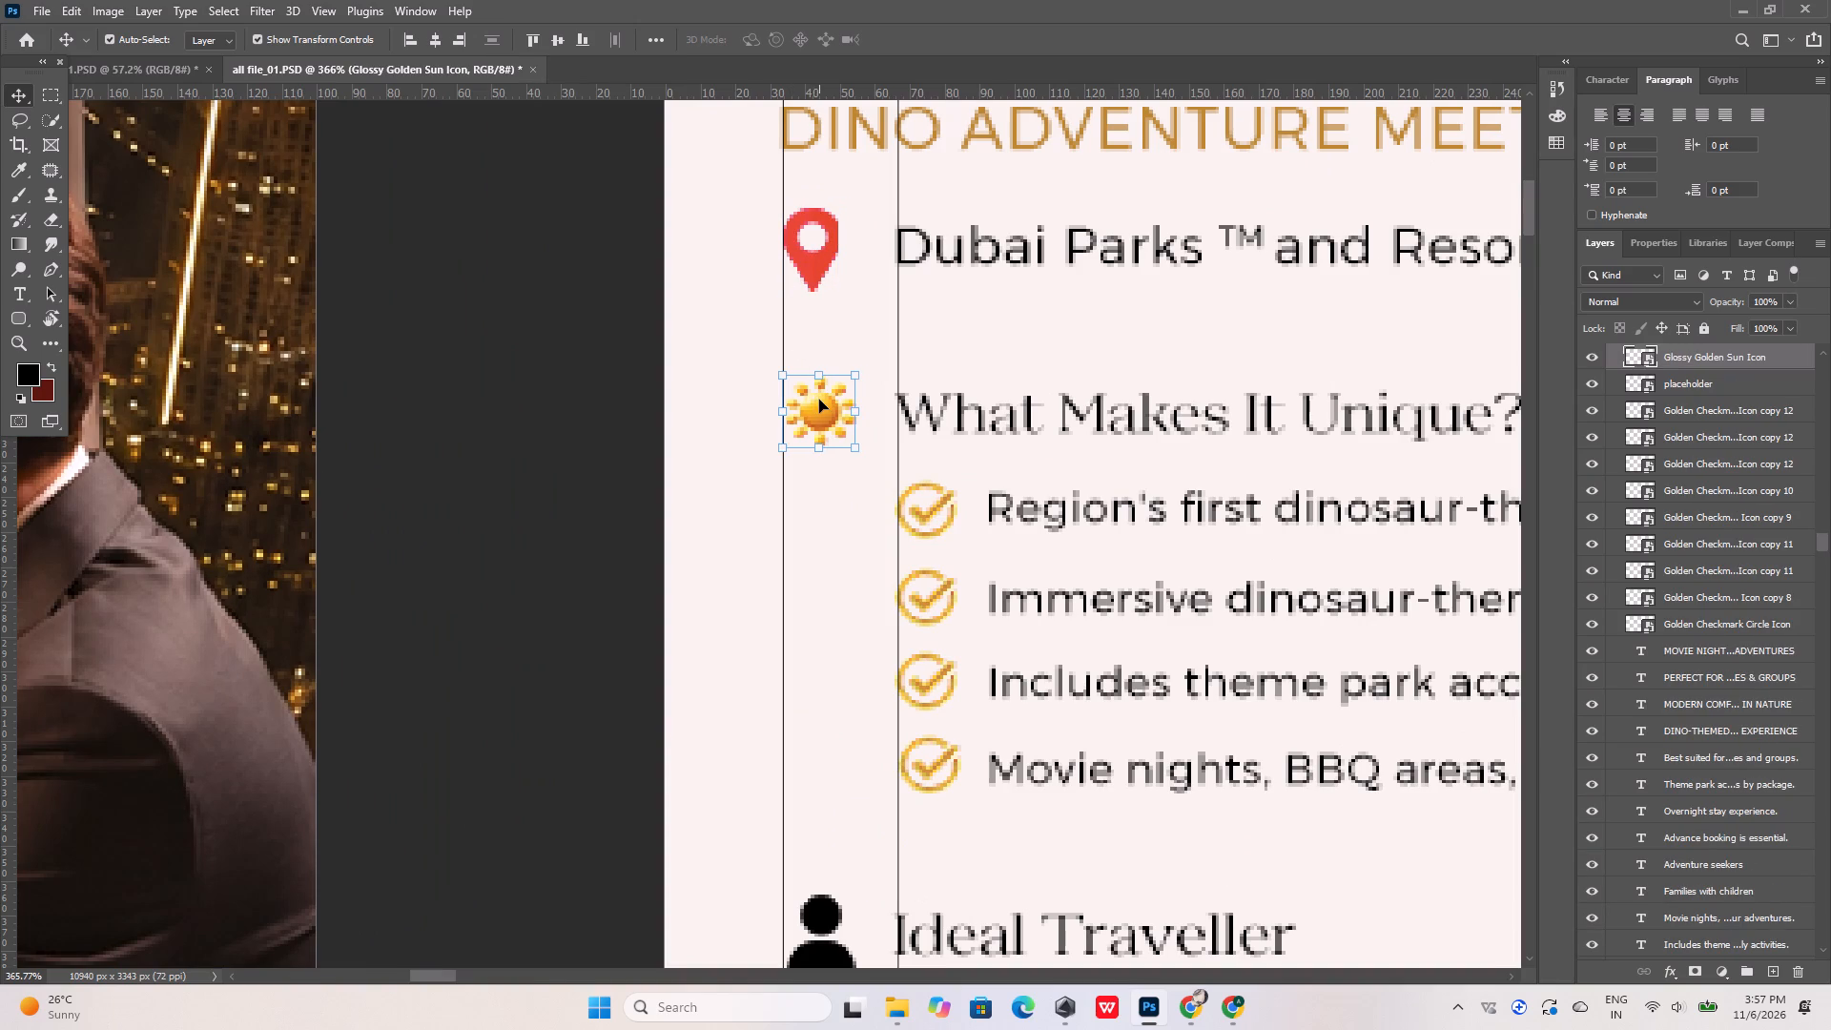
key("Left")
left_click(692, 404)
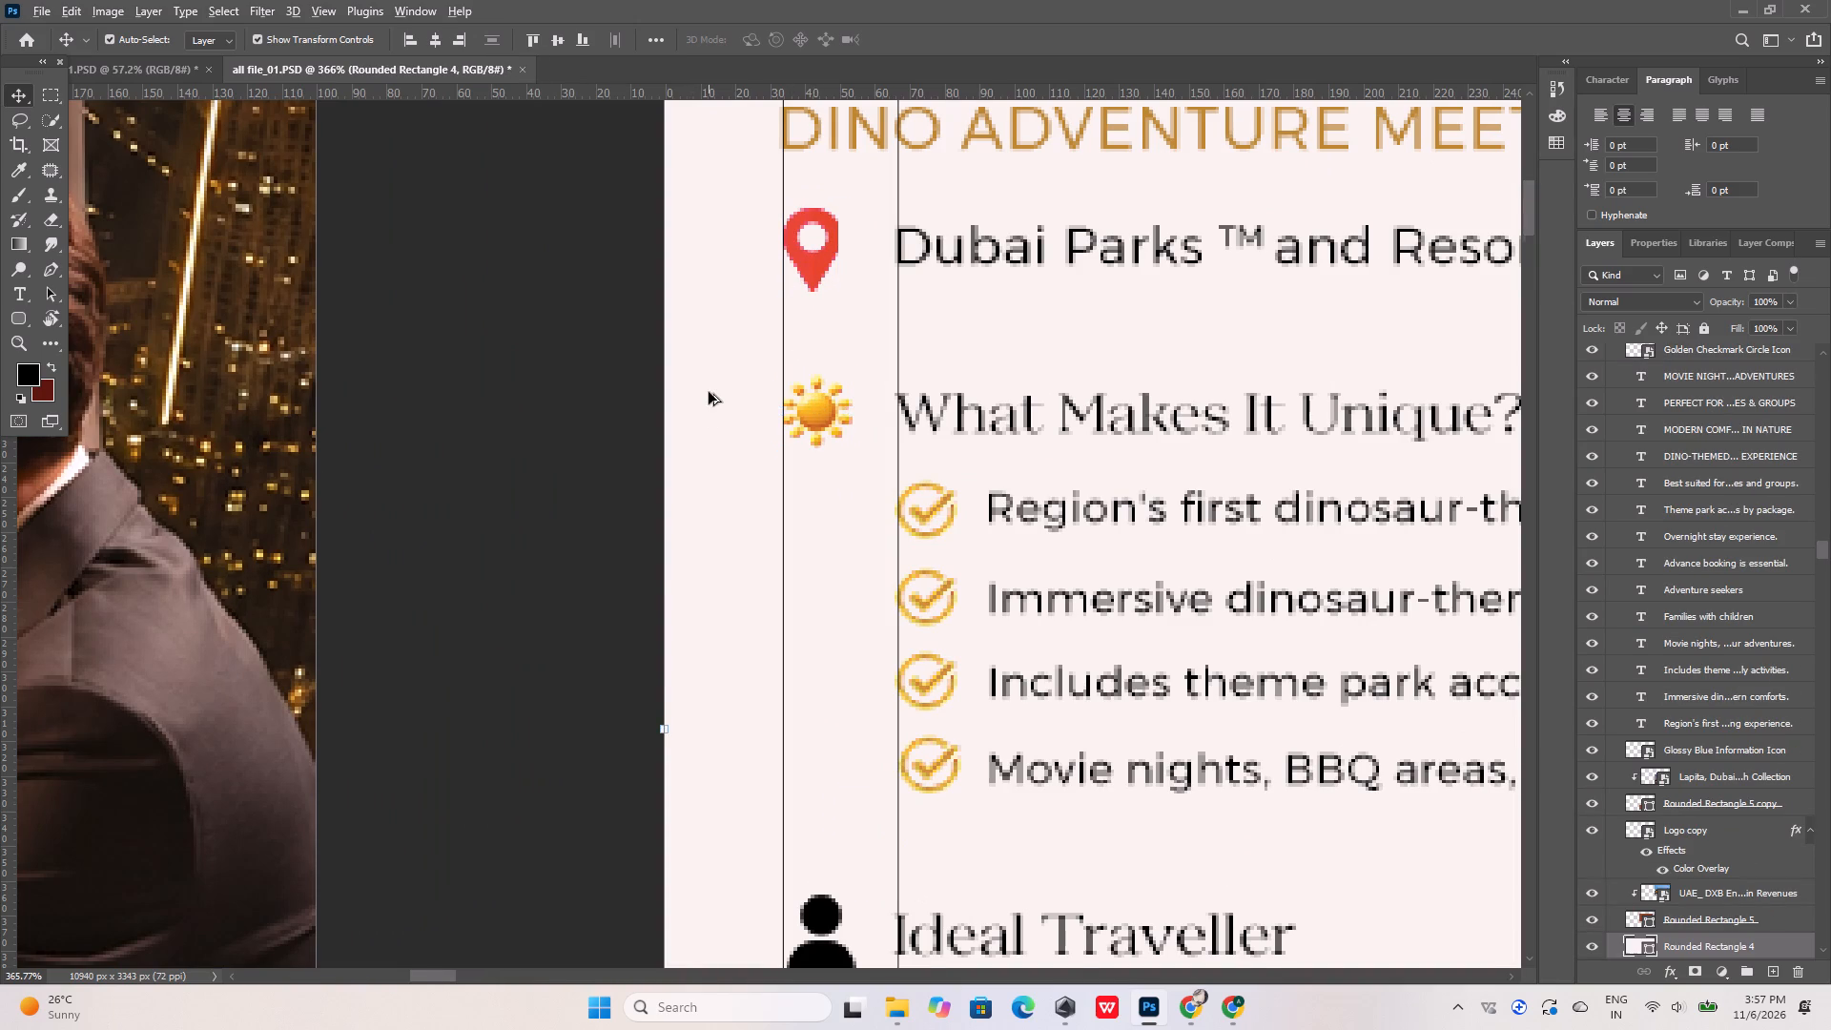
Move the second vertical guide to about X 93 px, along the left edge of the "What Makes It Unique?" bullet text.
scroll(709, 392, "down", 12, "alt")
scroll(824, 468, "up", 11, "alt")
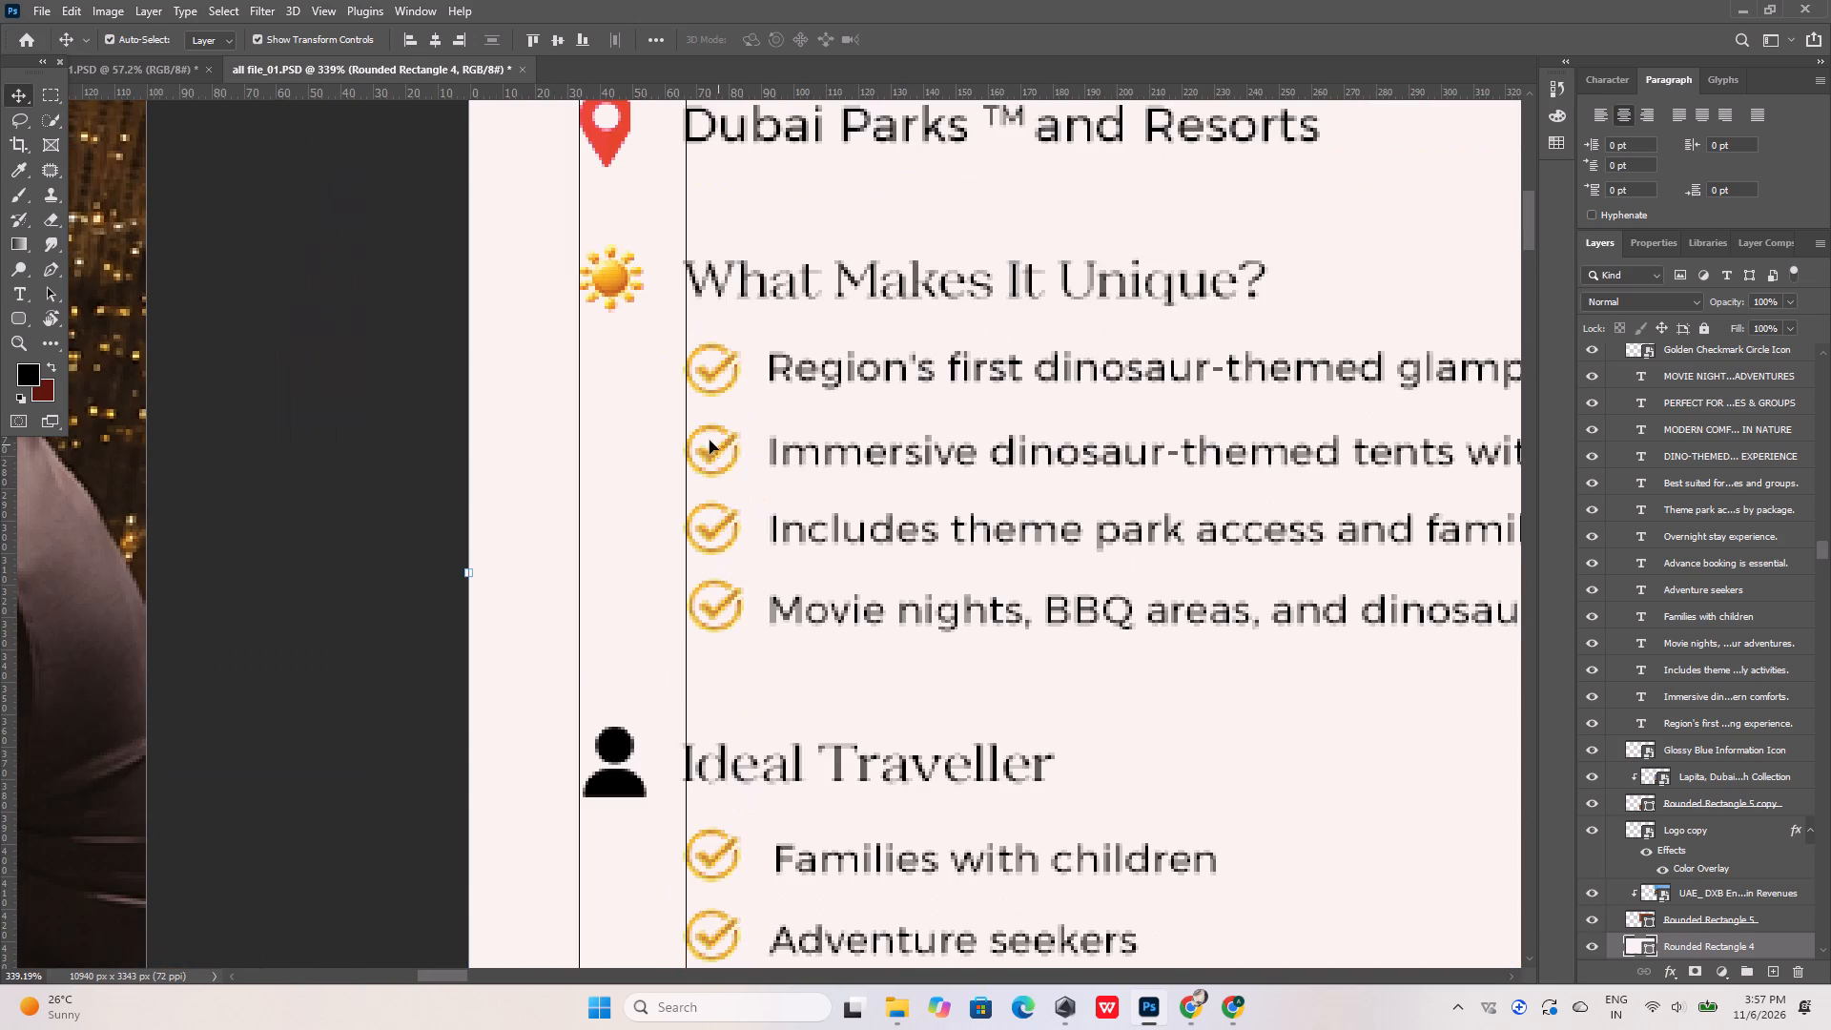
left_click_drag(688, 420, 771, 410)
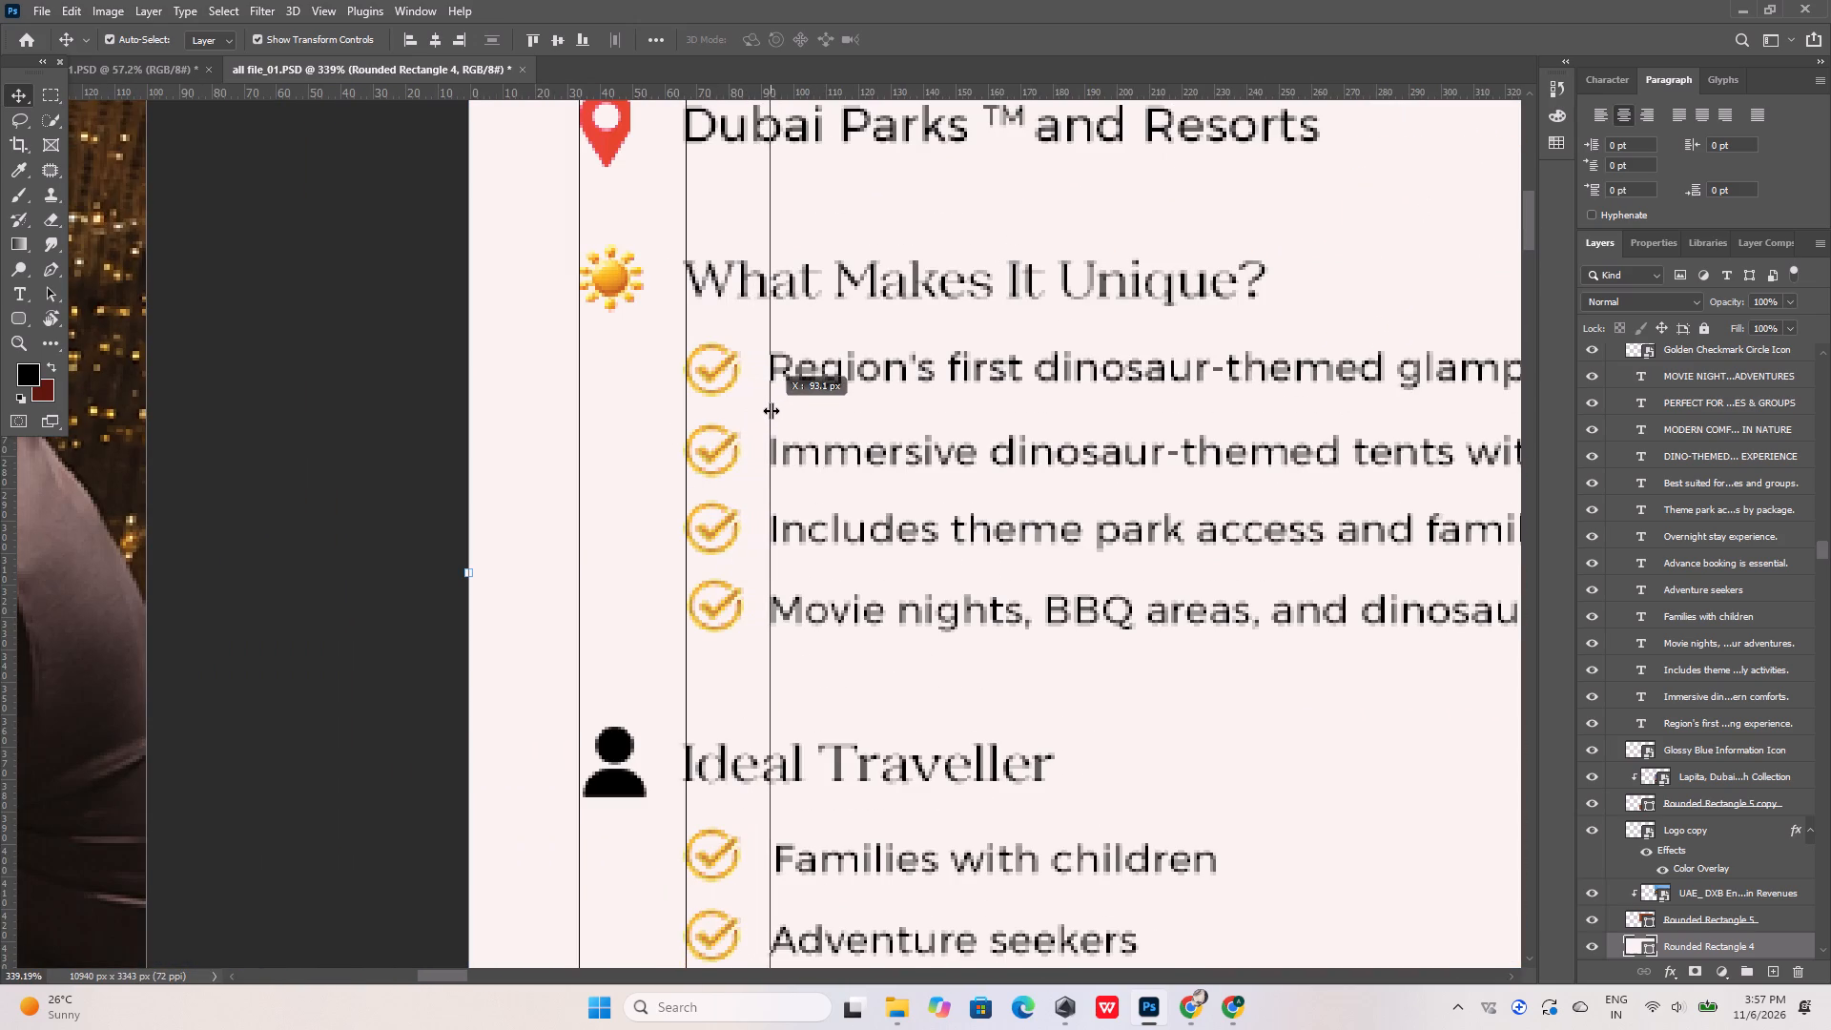
left_click_drag(771, 410, 770, 409)
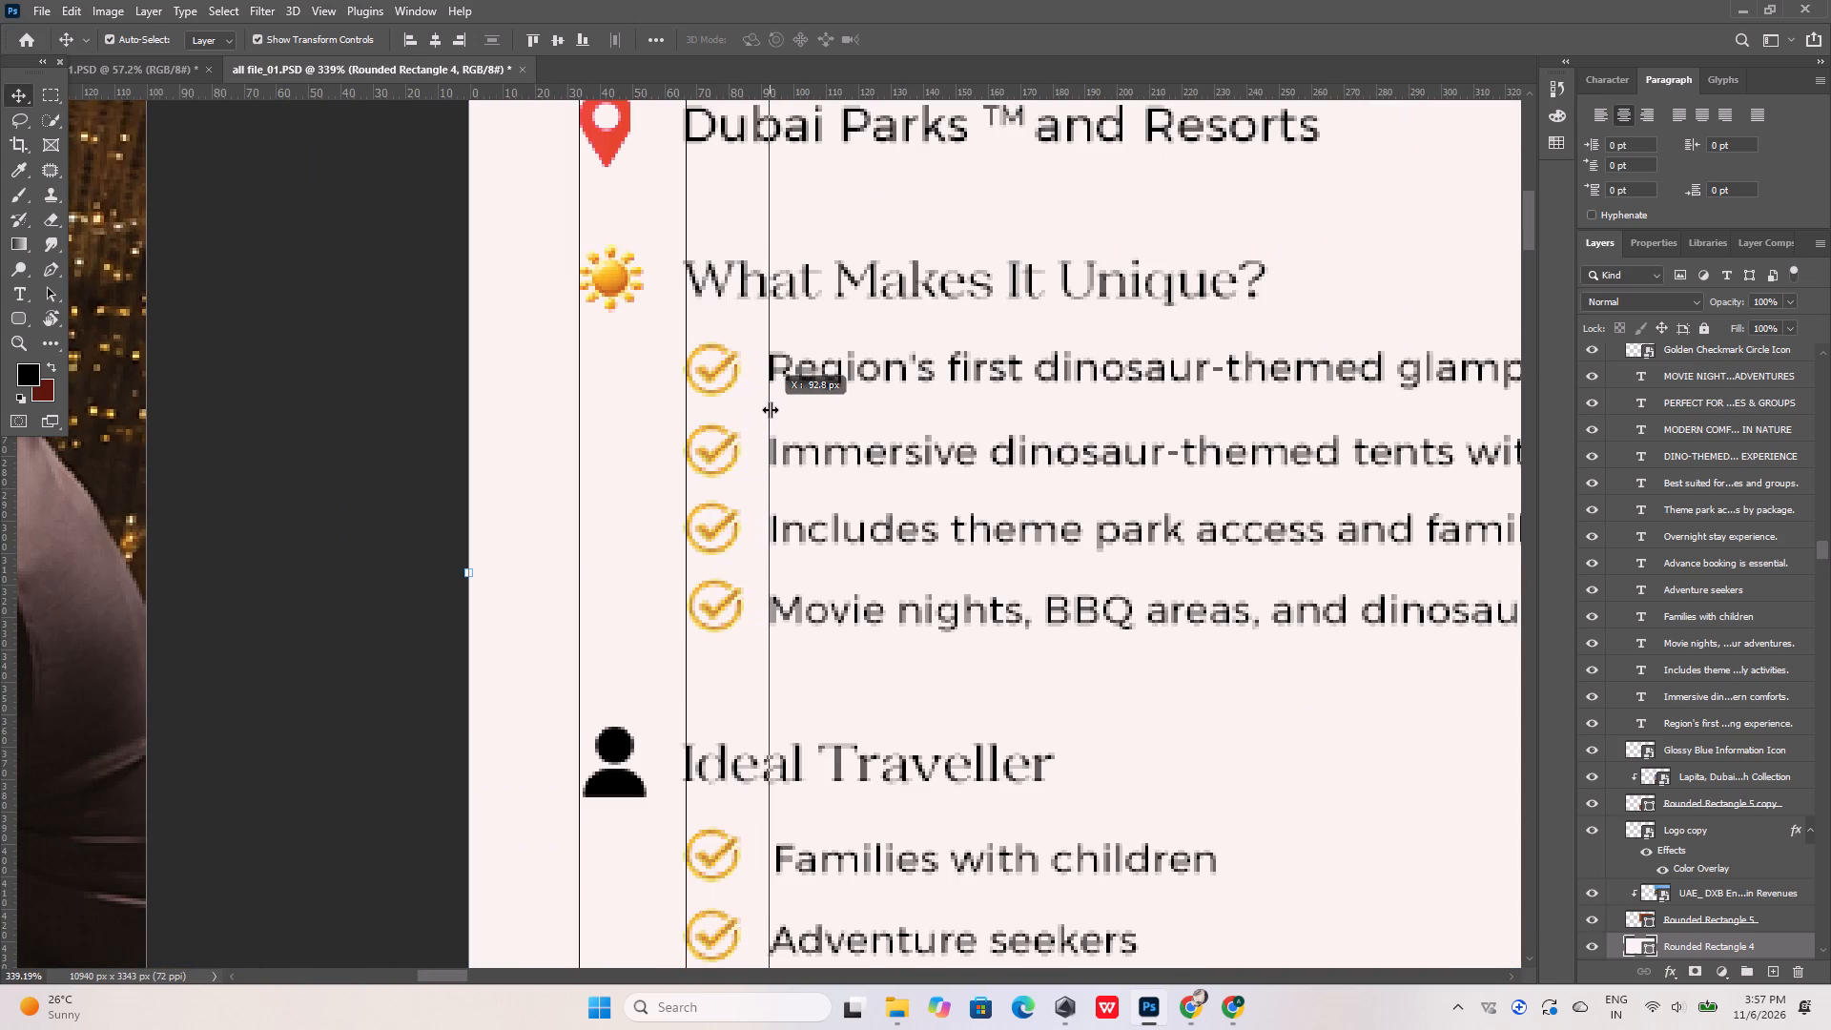
left_click_drag(770, 409, 771, 410)
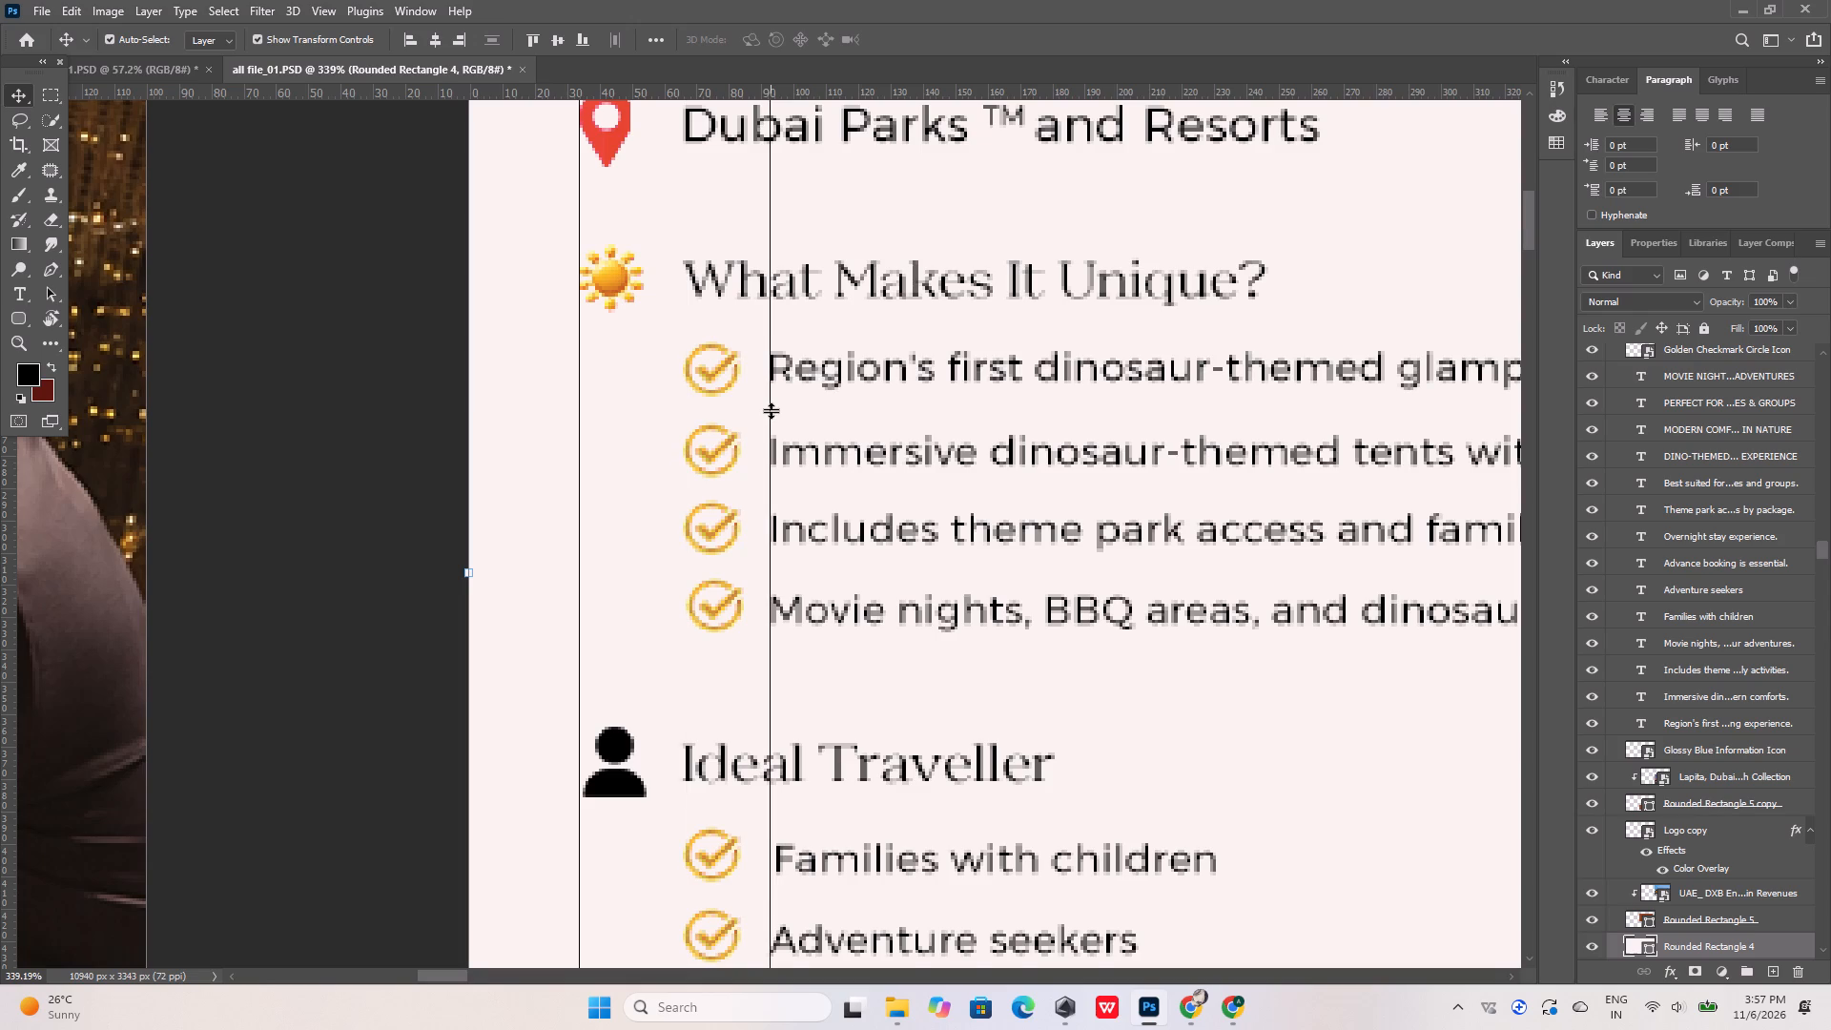
Nudge the "Families with children" text 2 px left against the second vertical guide.
scroll(771, 410, "up", 11, "alt")
scroll(771, 410, "down", 12, "alt")
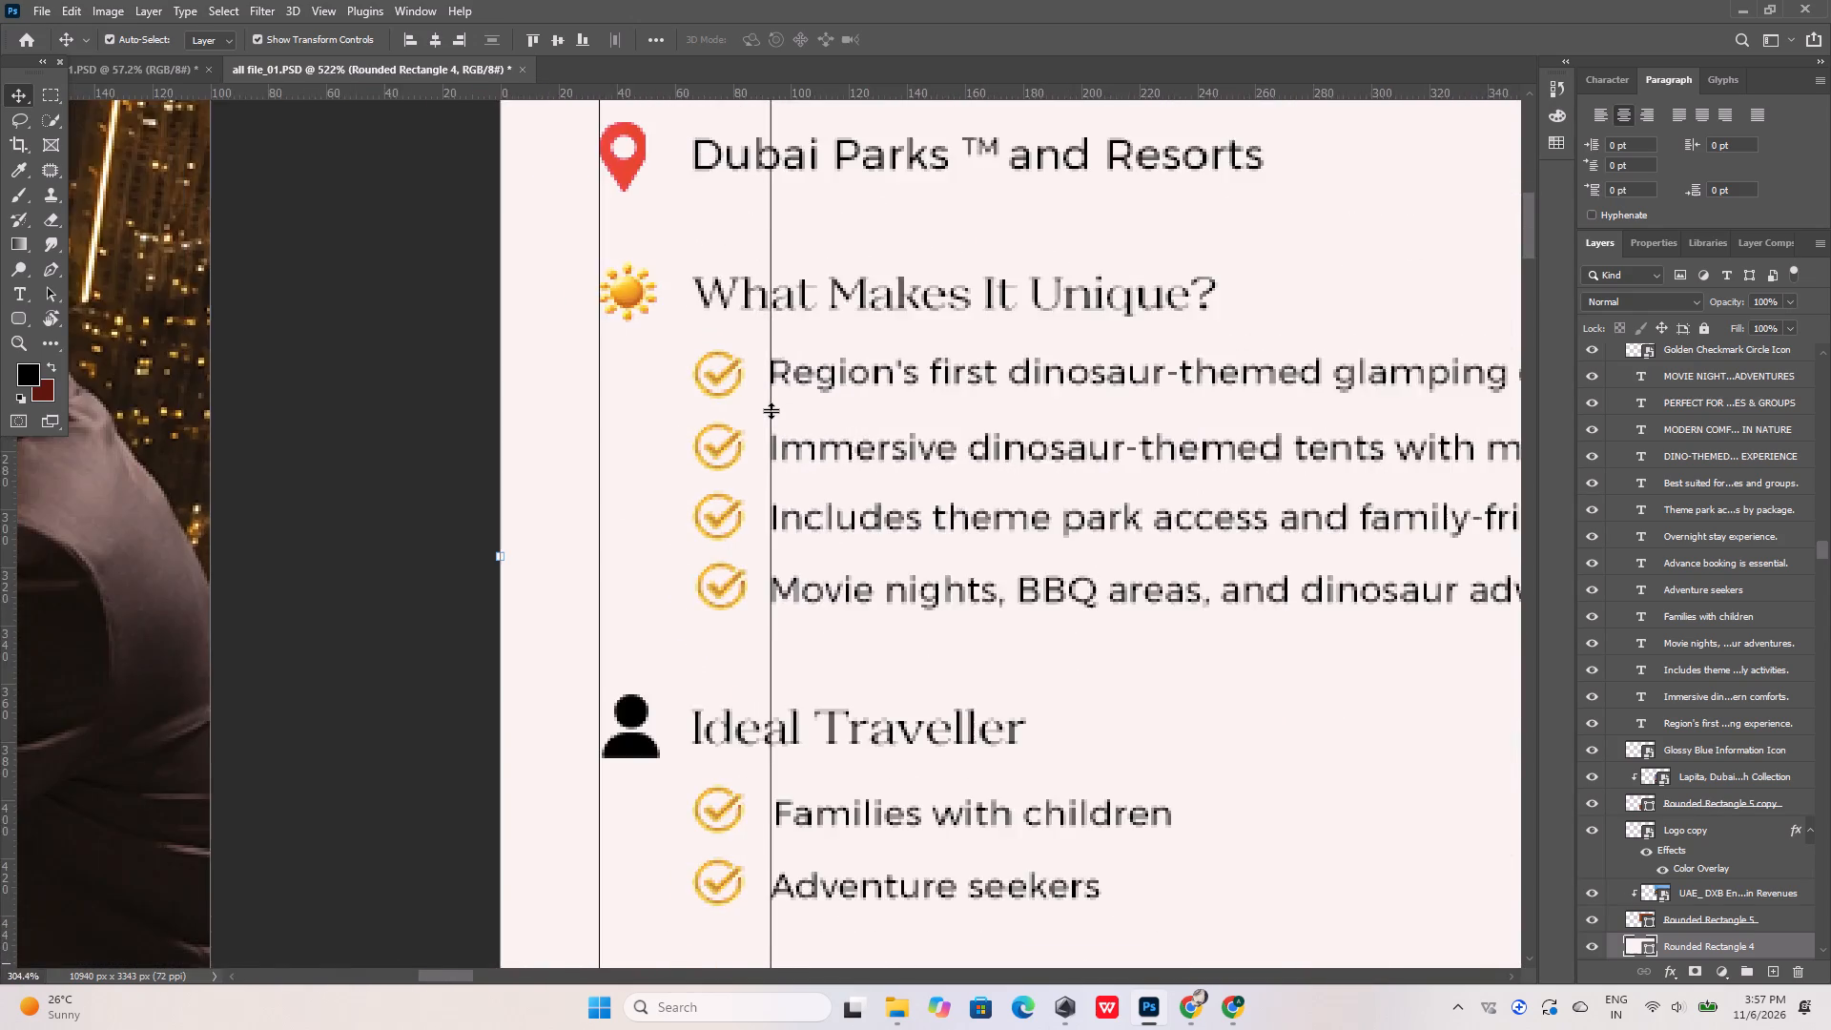
scroll(771, 410, "down", 6, "alt")
scroll(772, 632, "up", 18, "alt")
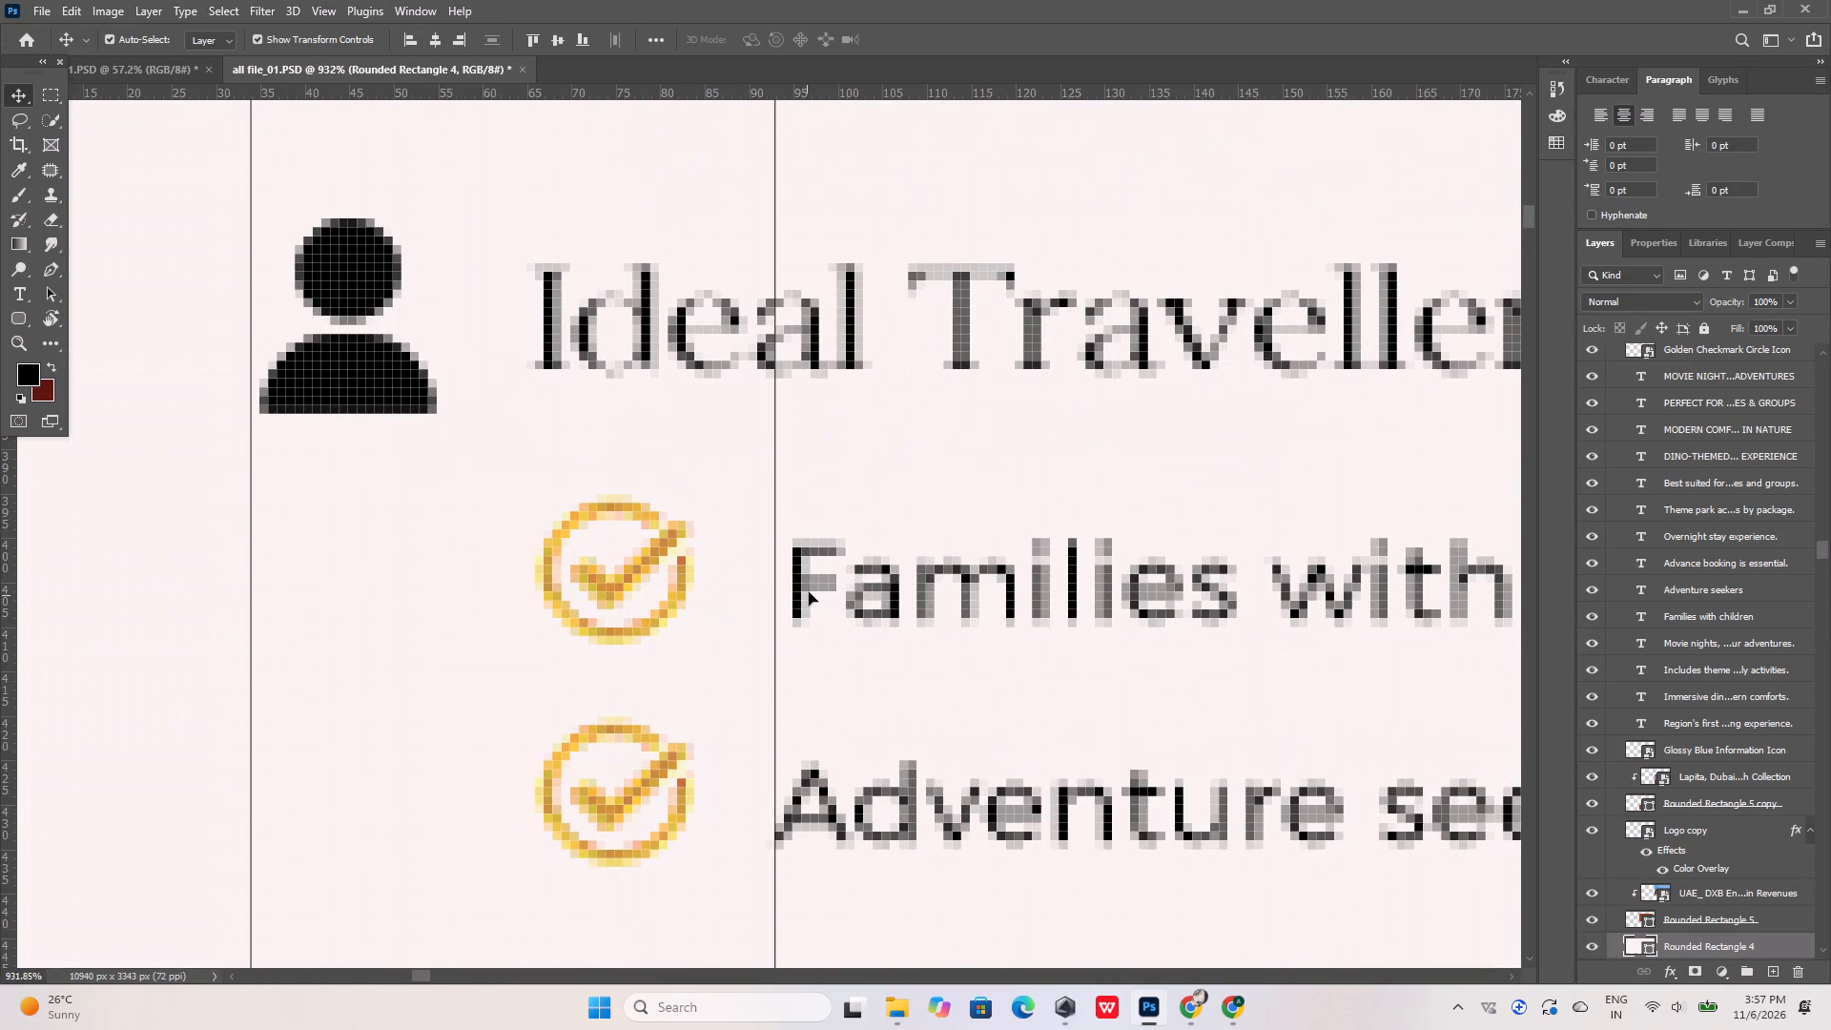
left_click(810, 589)
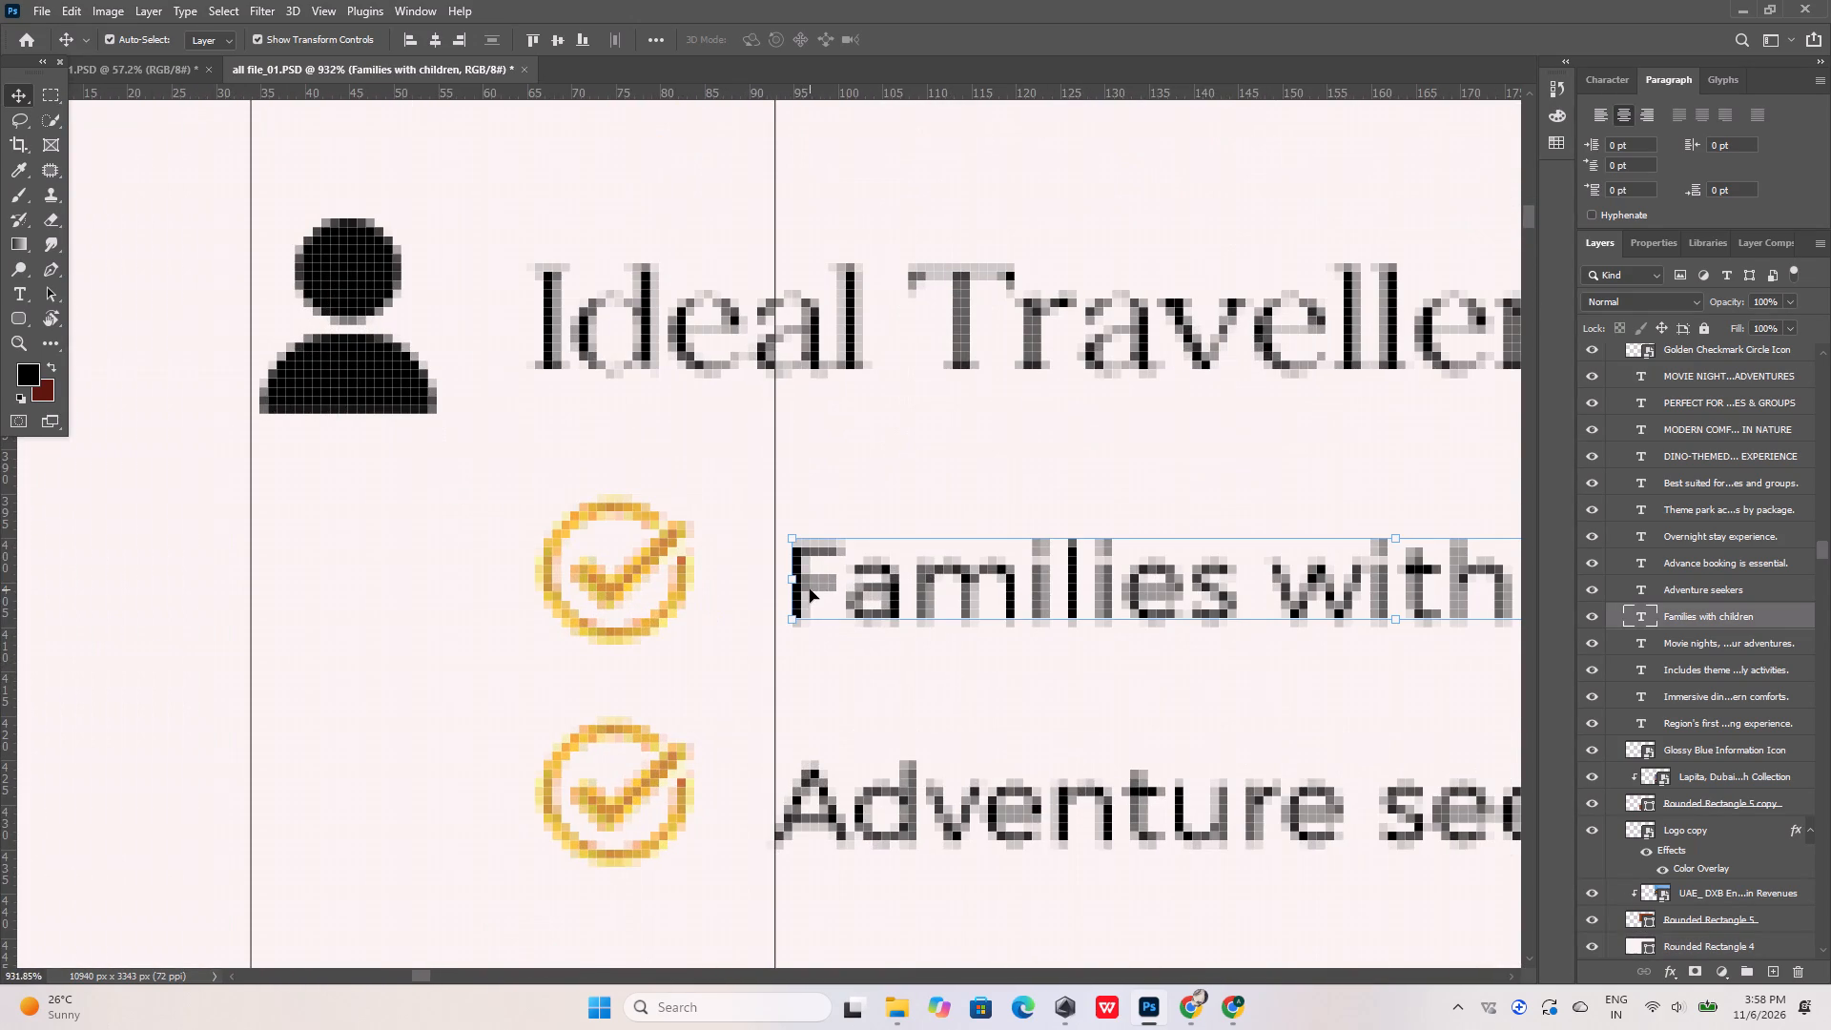
key("Left")
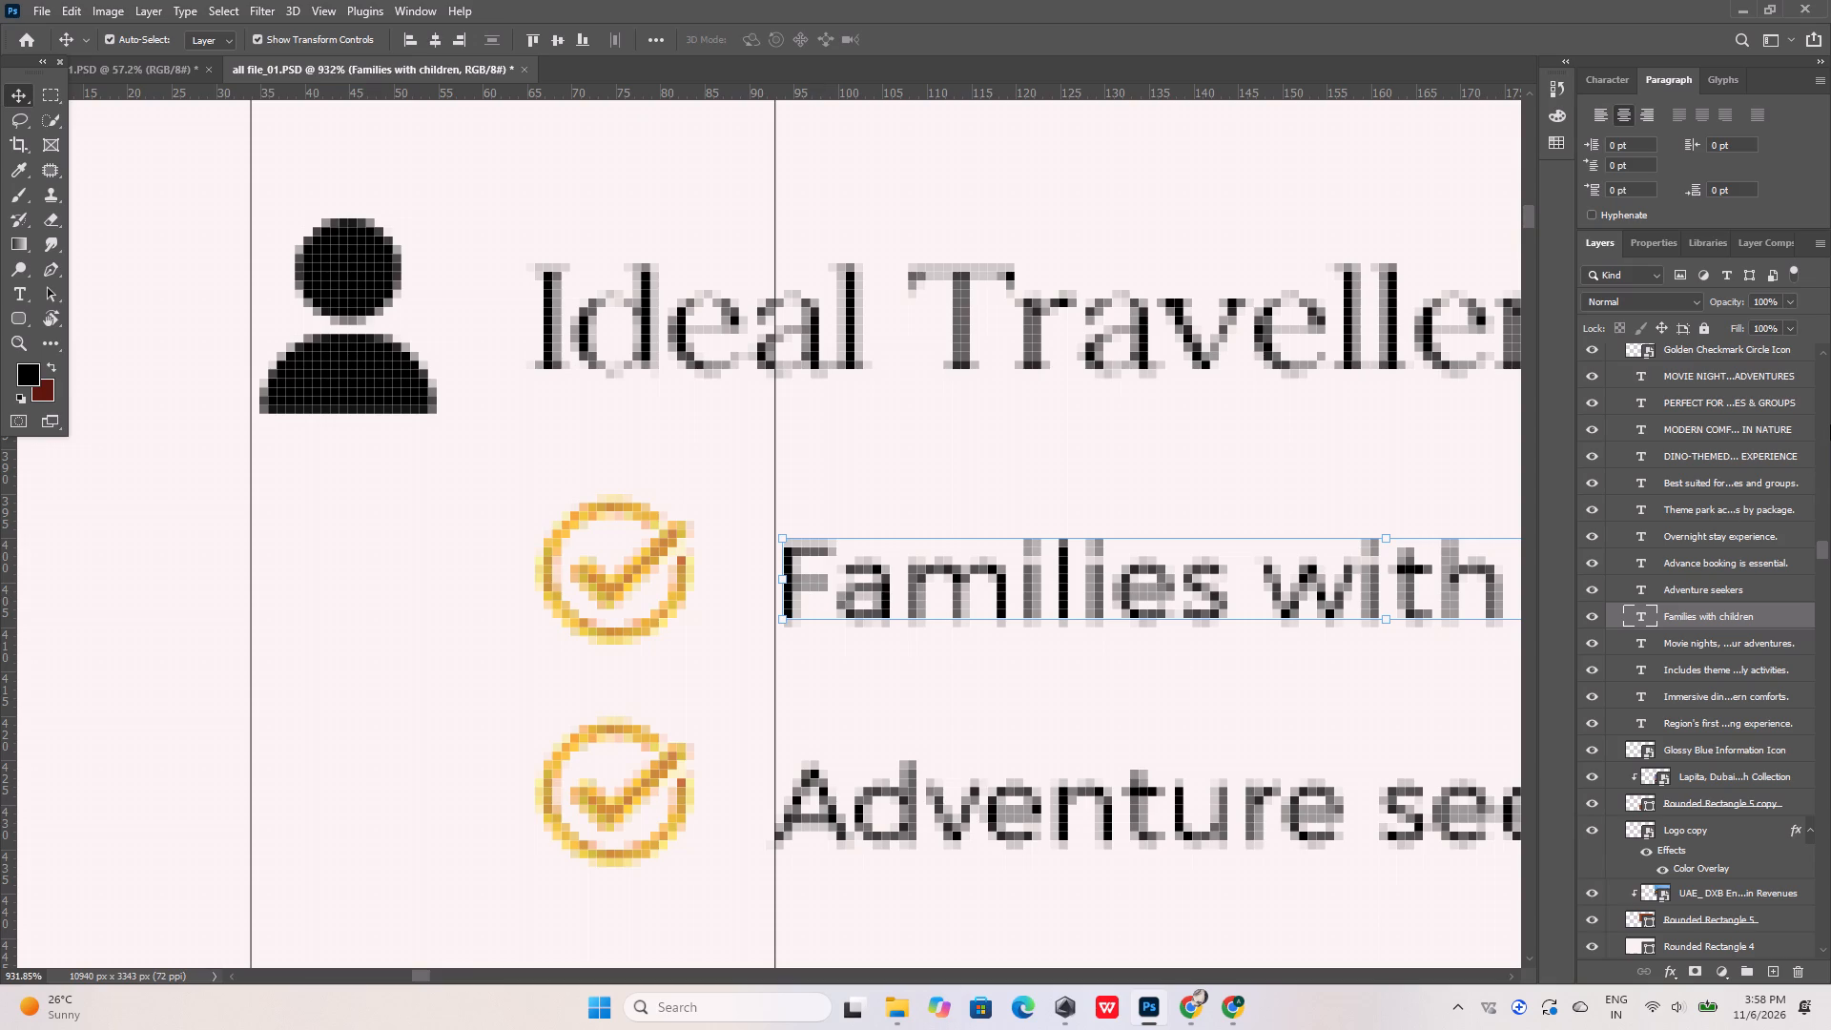
key("Left")
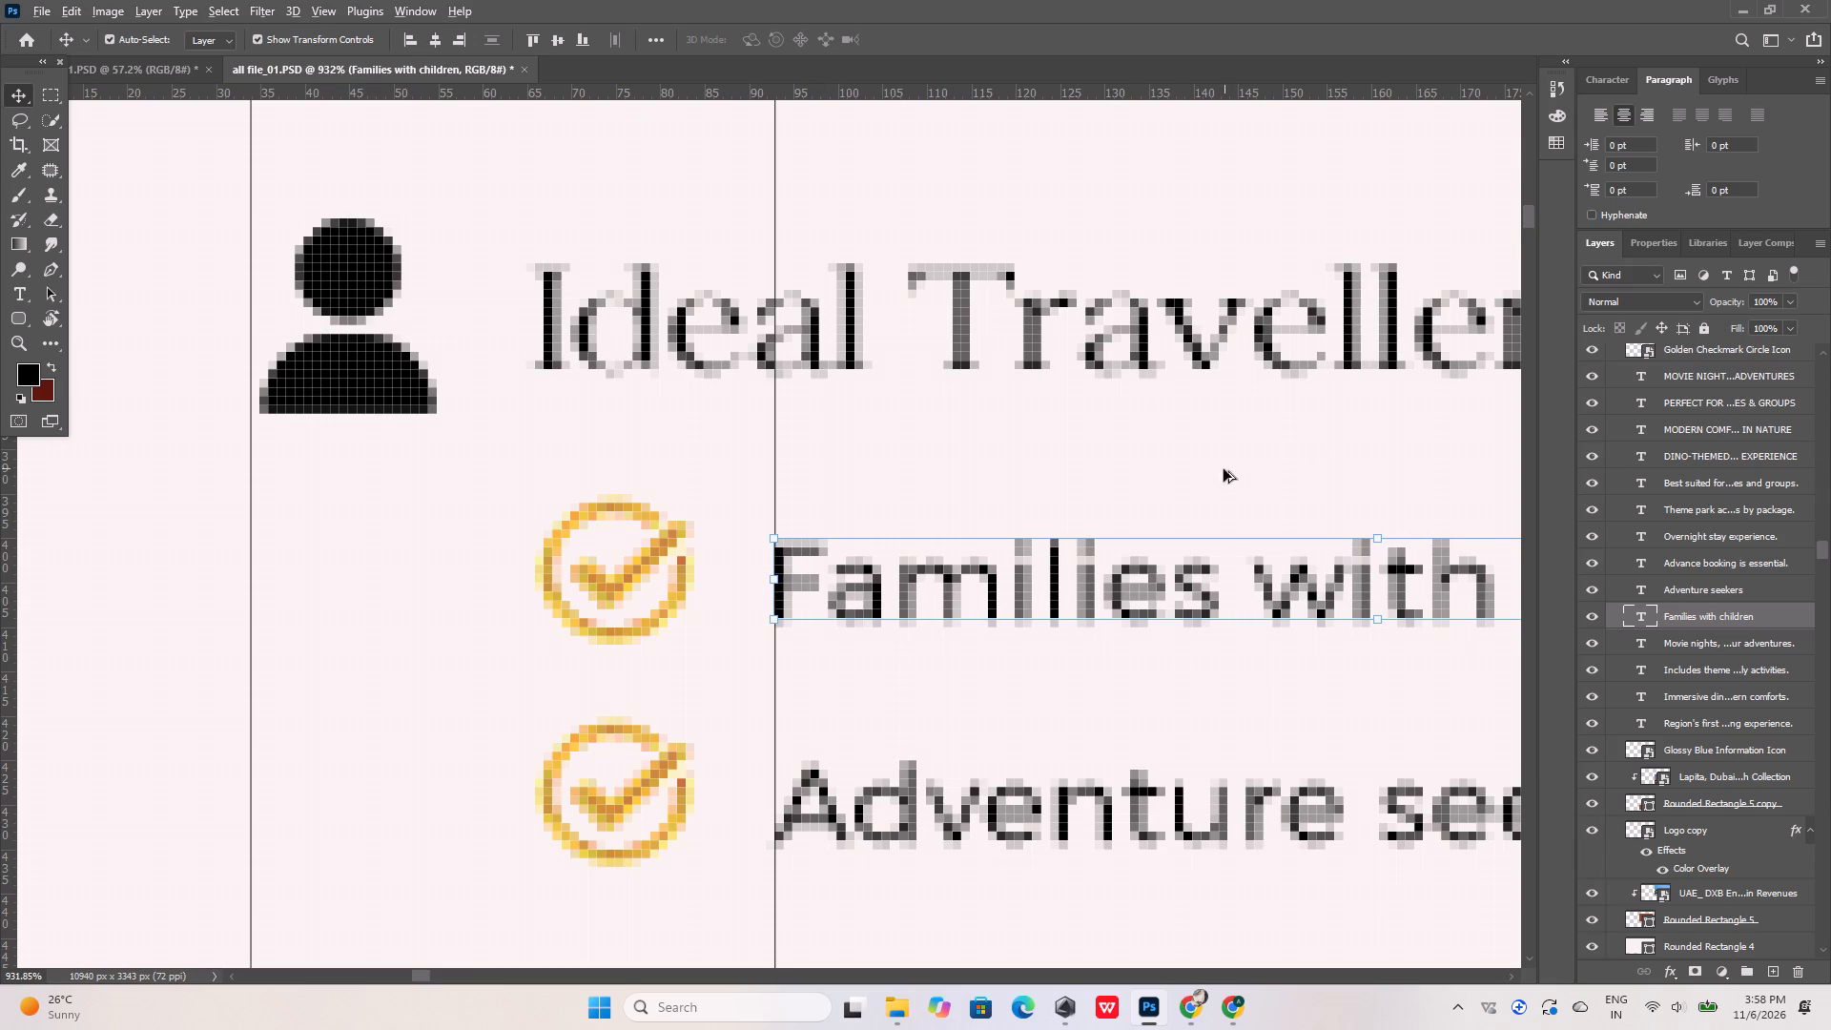
Move the second vertical guide back to about X 66 px, along the left edge of the golden checkmark icons.
scroll(1215, 457, "down", 11, "alt")
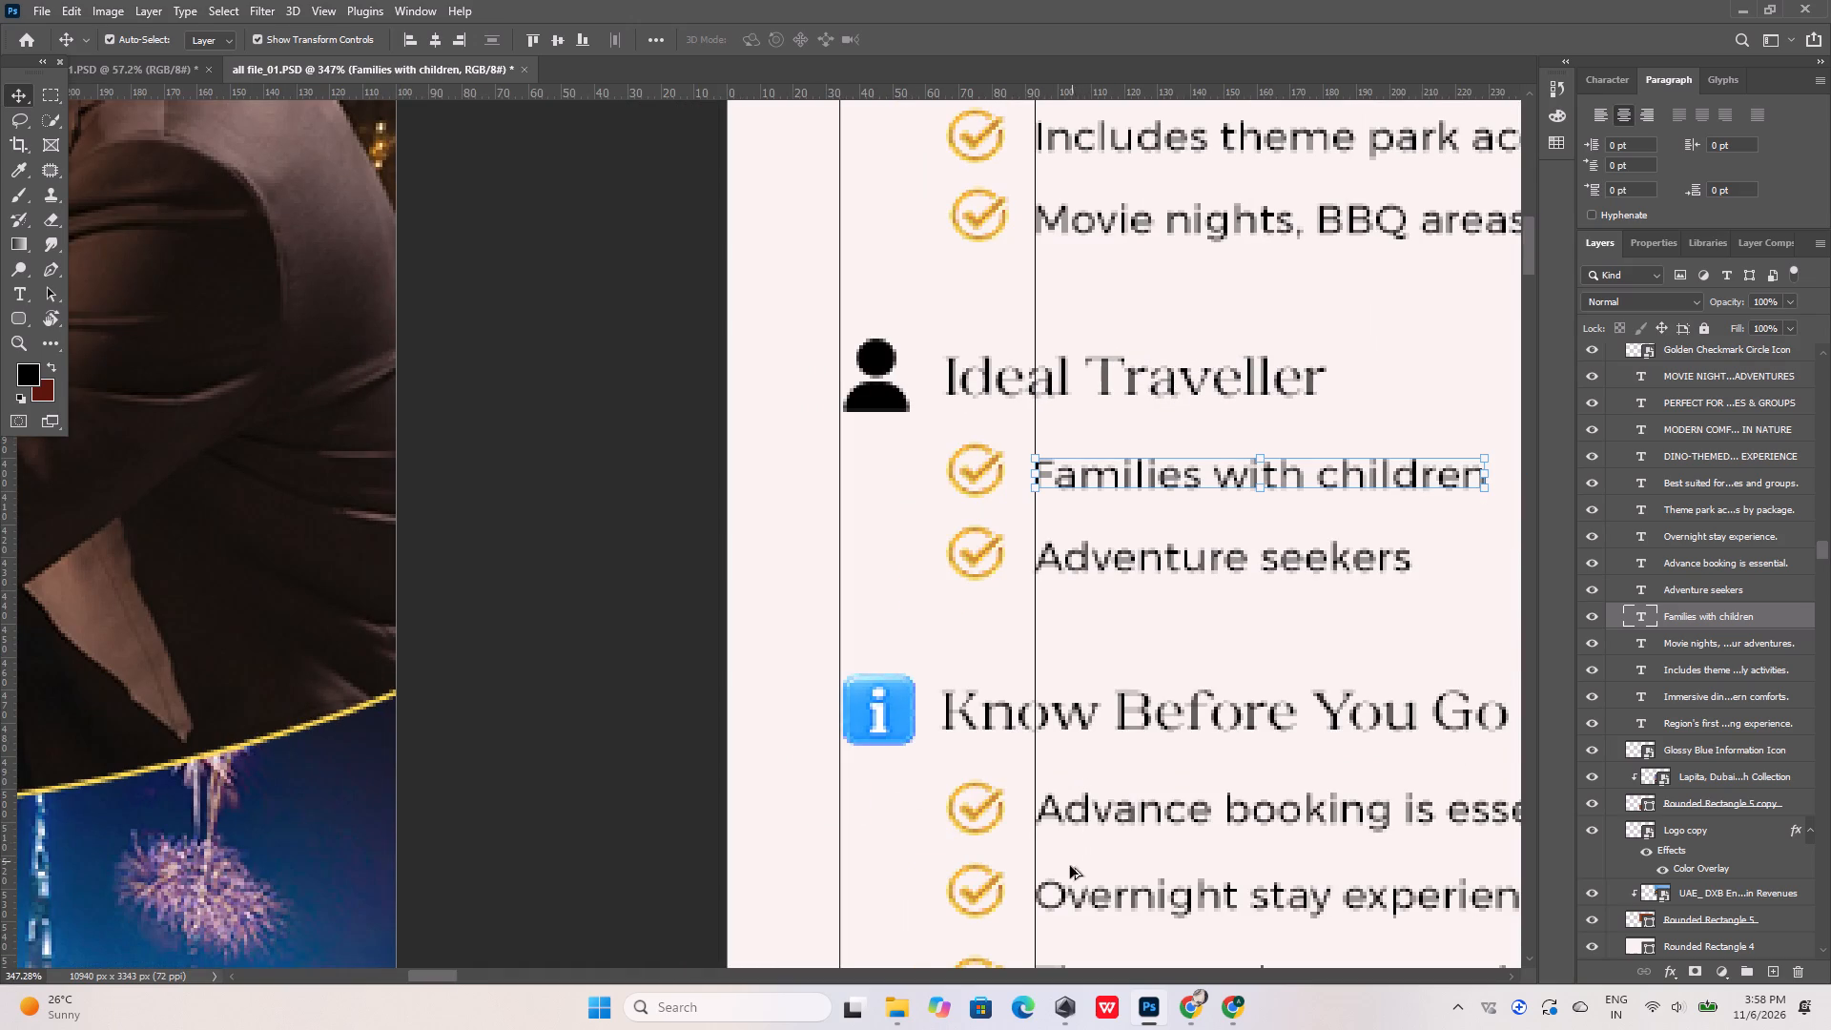
scroll(997, 566, "down", 10, "alt")
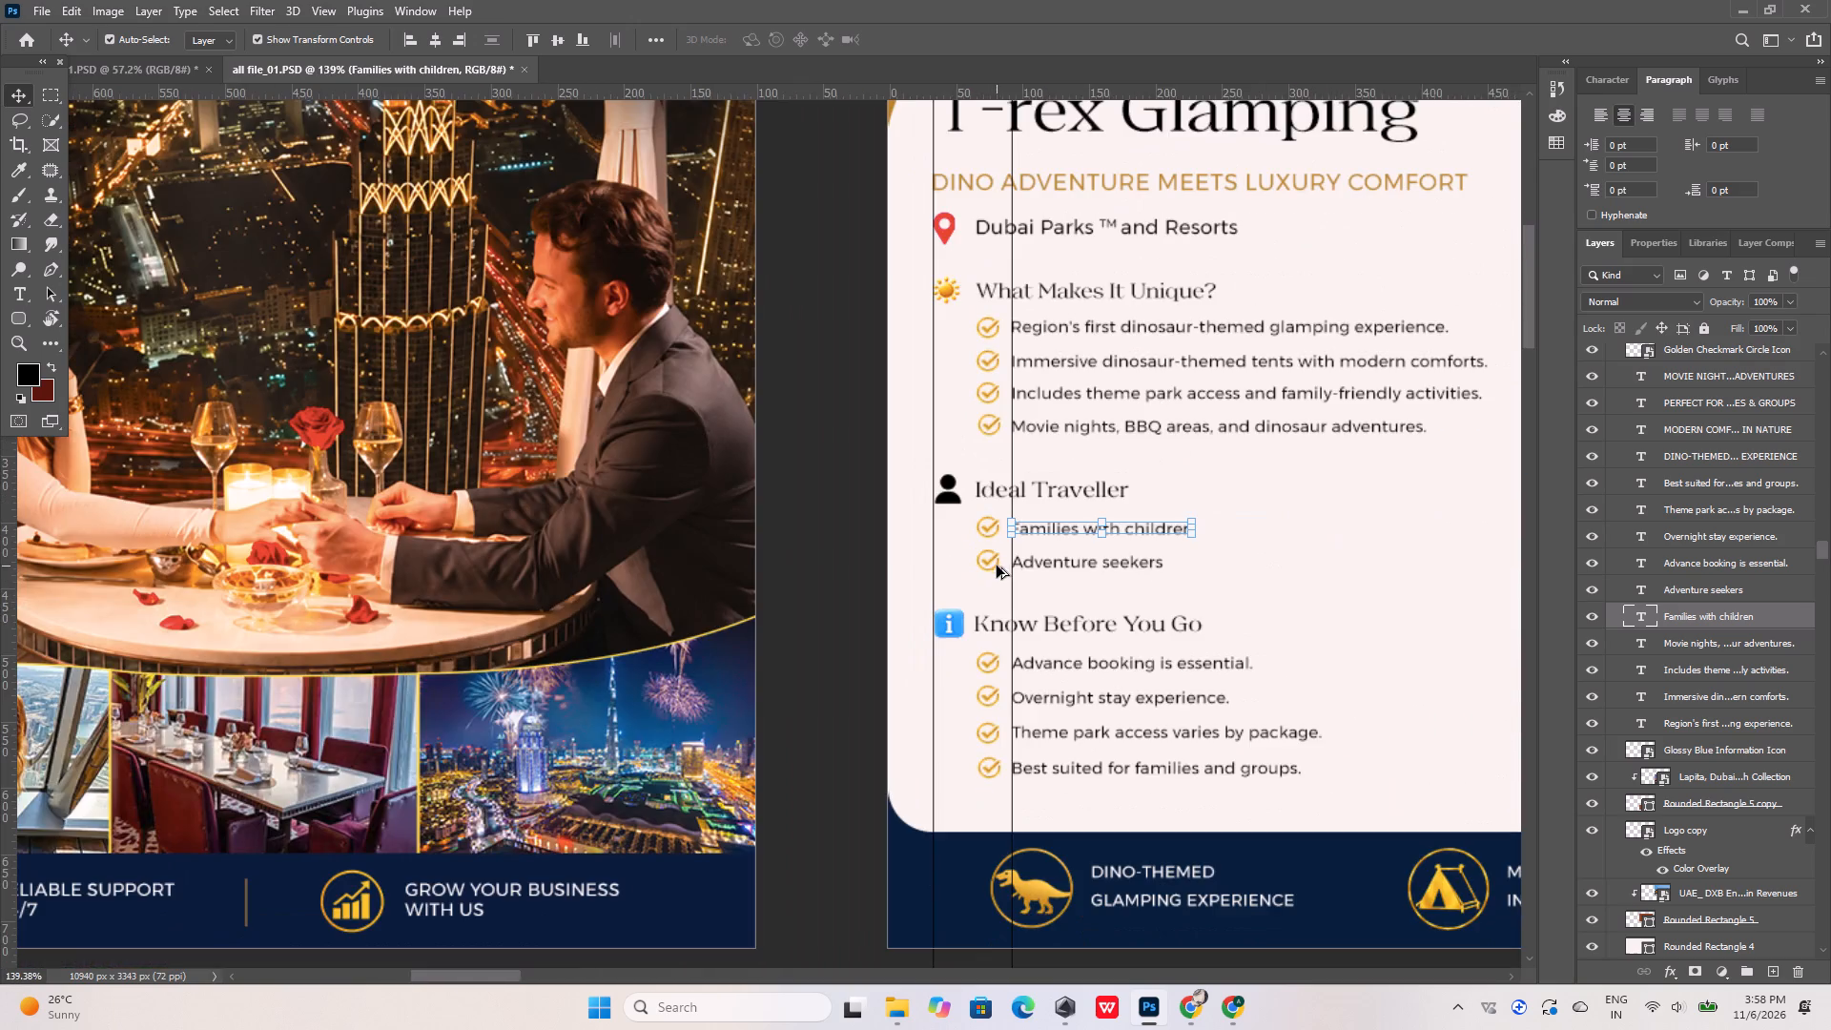
scroll(1008, 767, "up", 11, "alt")
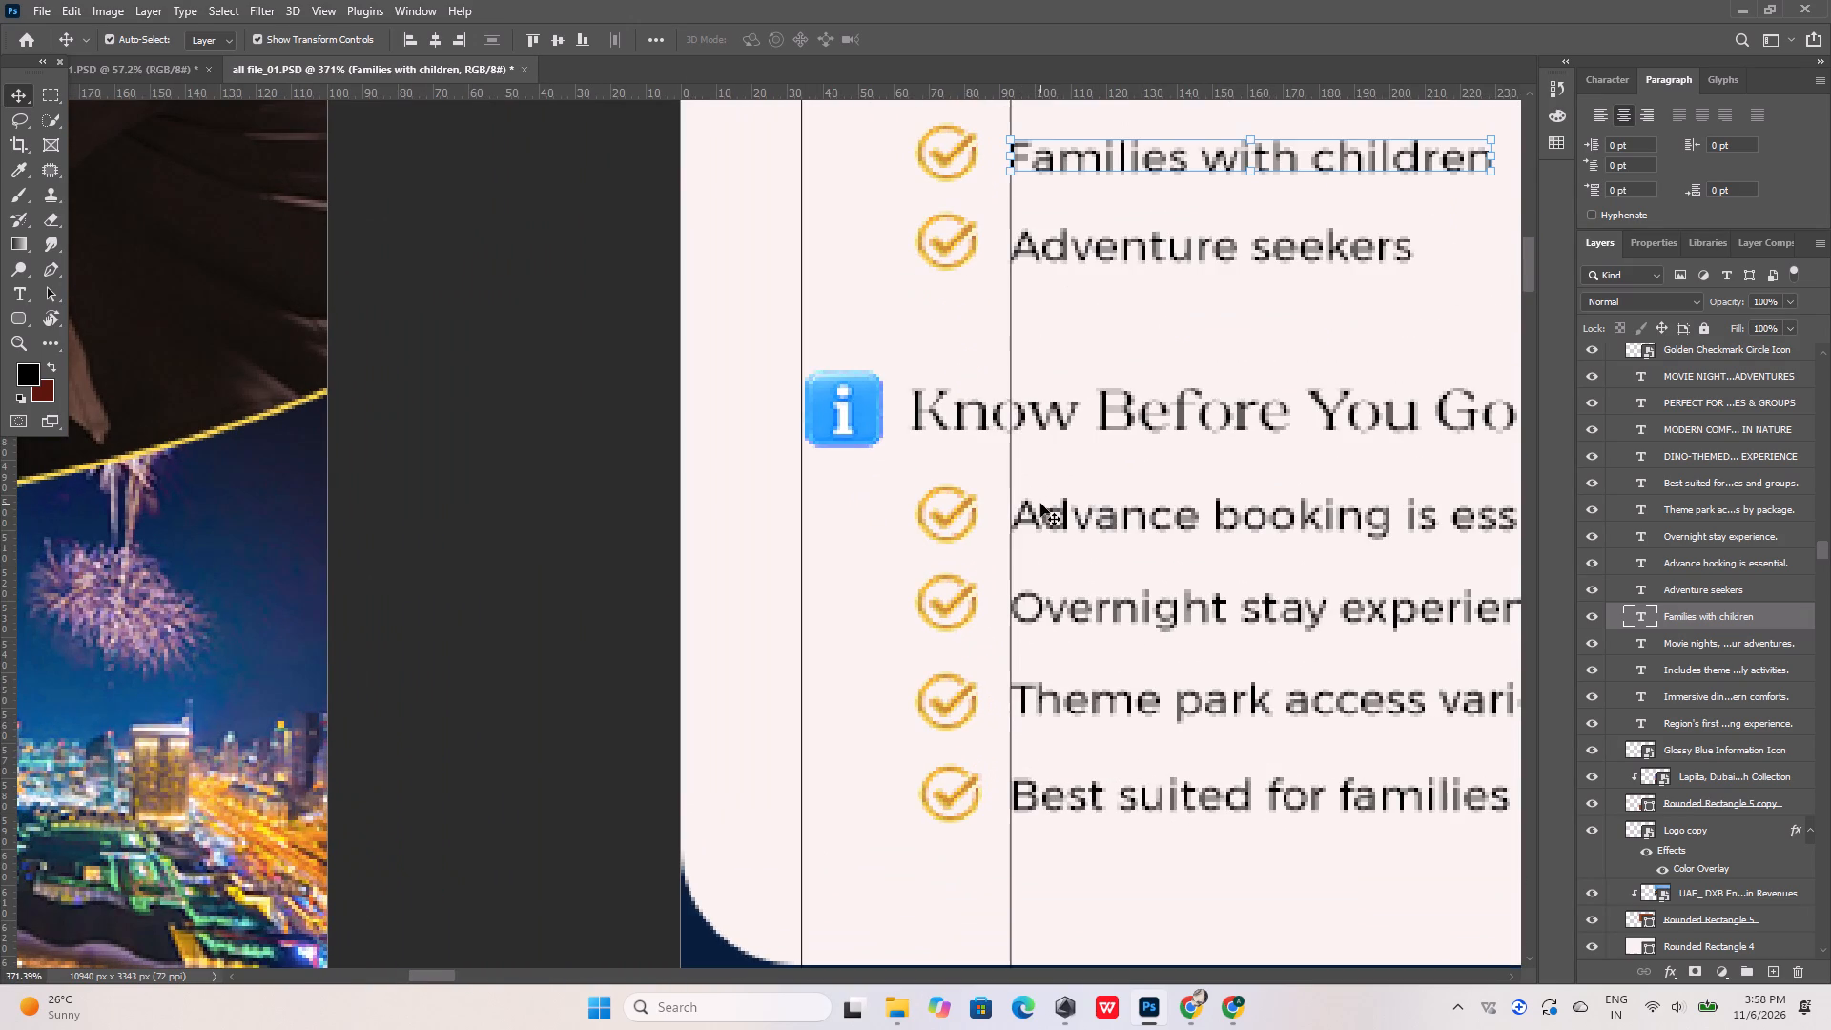
scroll(999, 595, "down", 9, "alt")
scroll(993, 412, "up", 8, "alt")
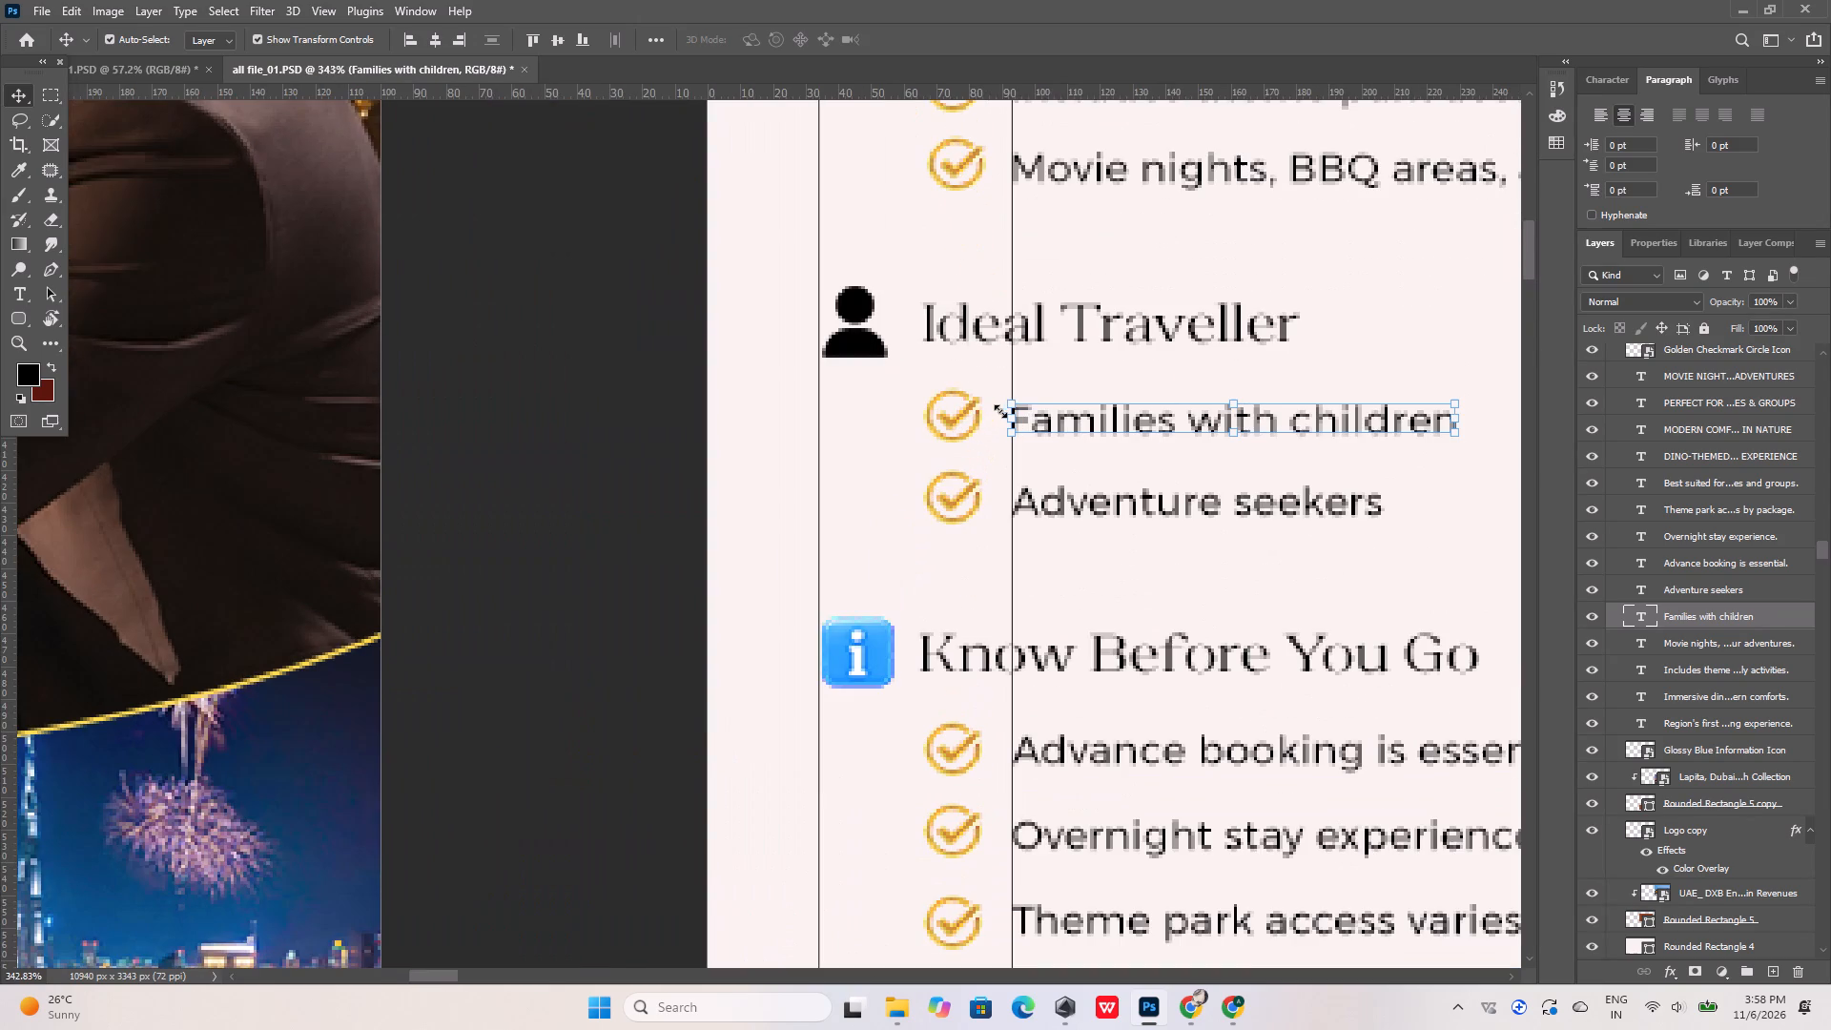
left_click_drag(1013, 364, 940, 370)
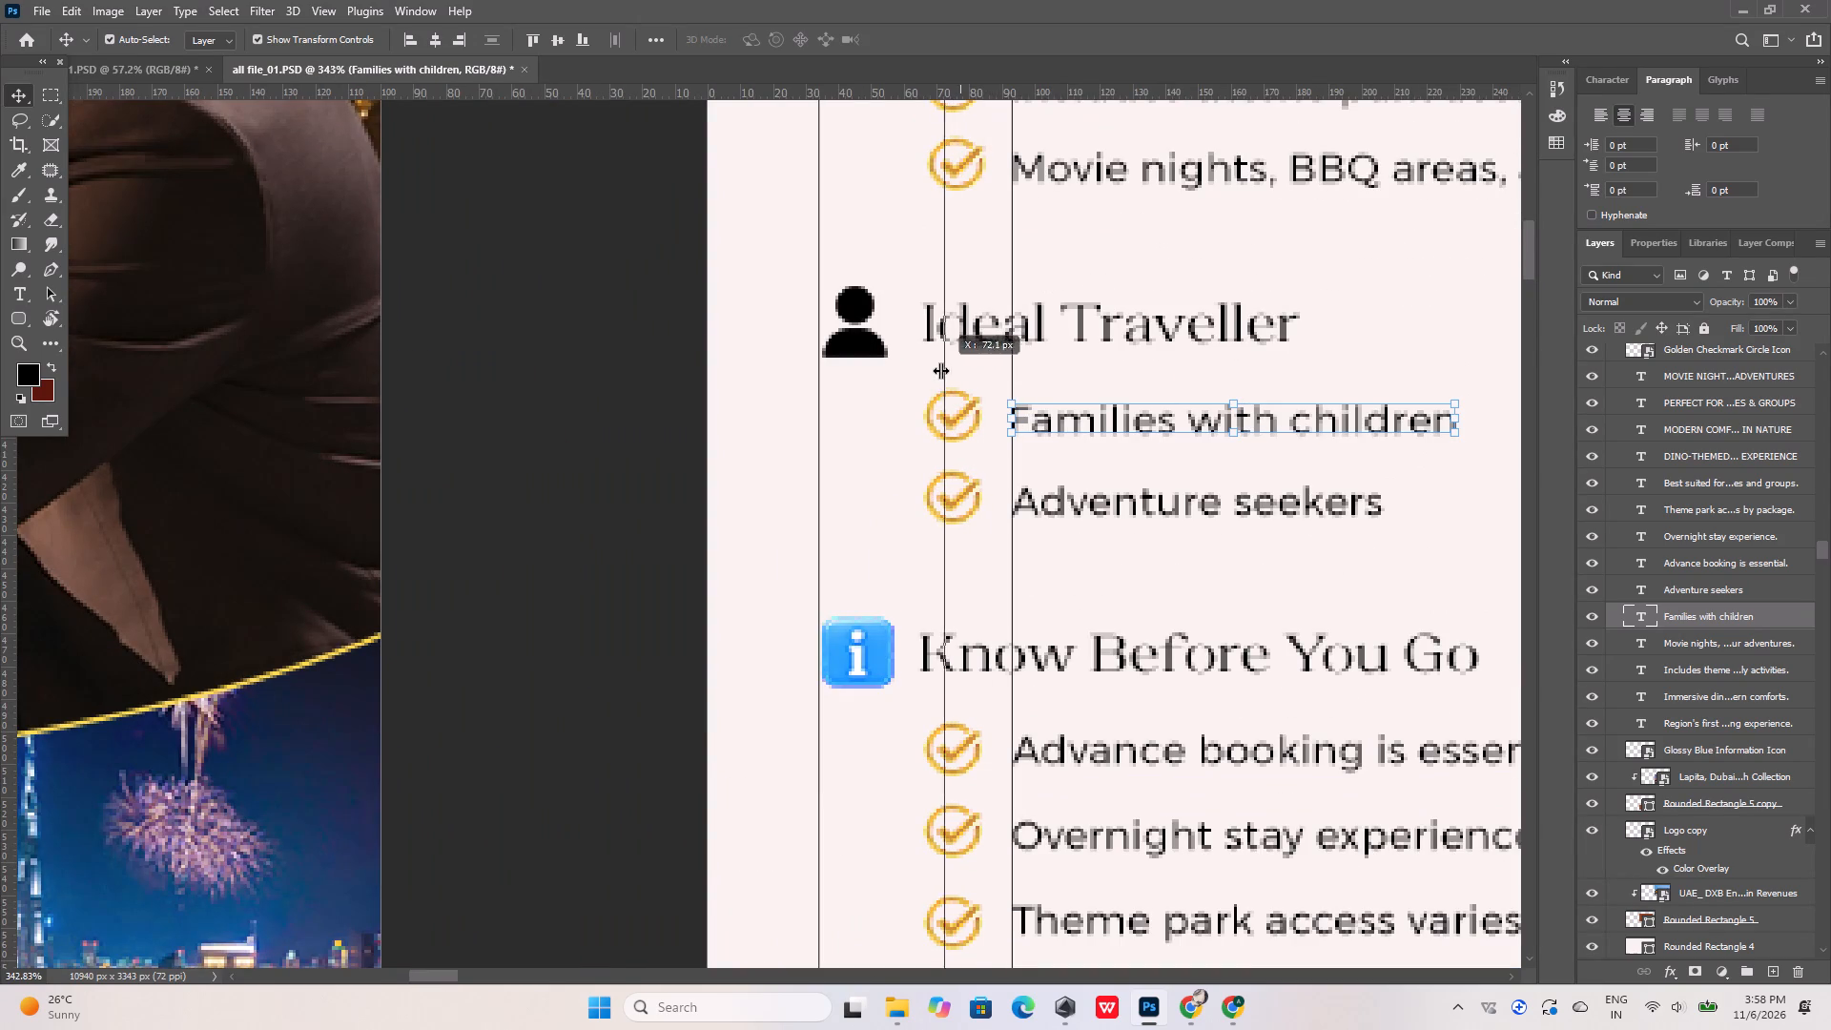
left_click_drag(940, 370, 922, 374)
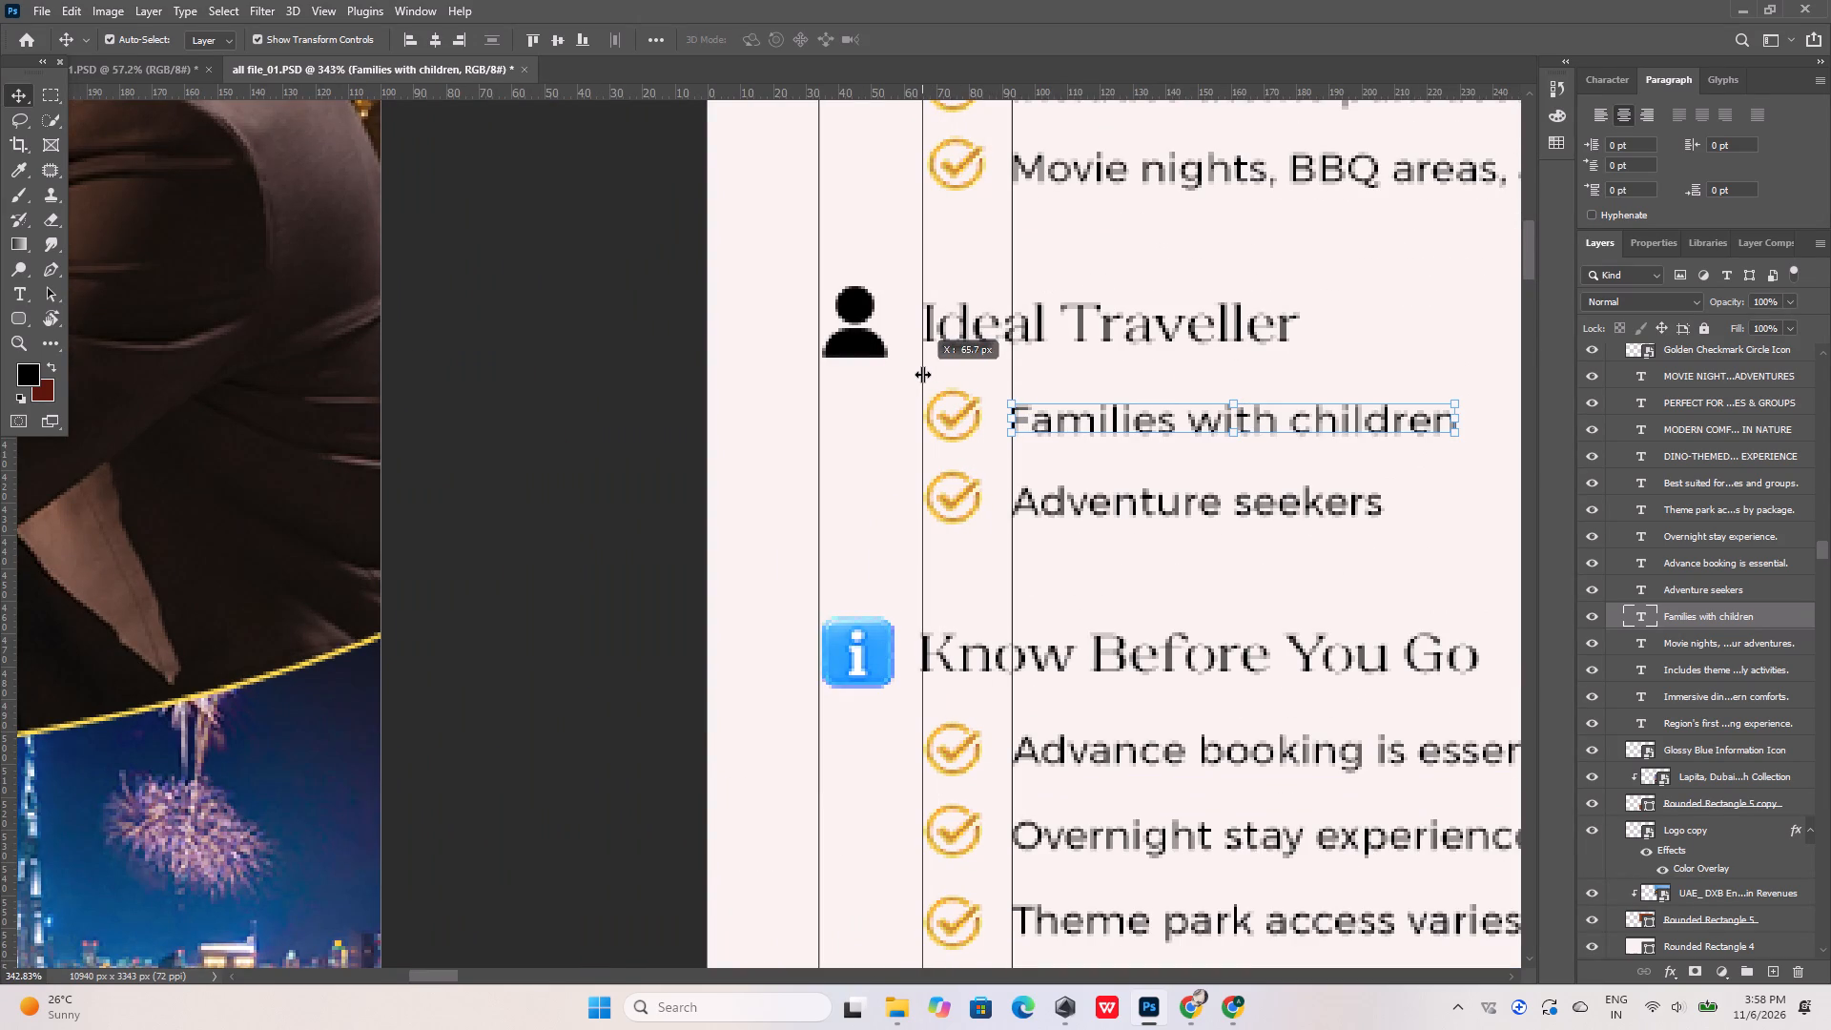
left_click_drag(922, 374, 923, 374)
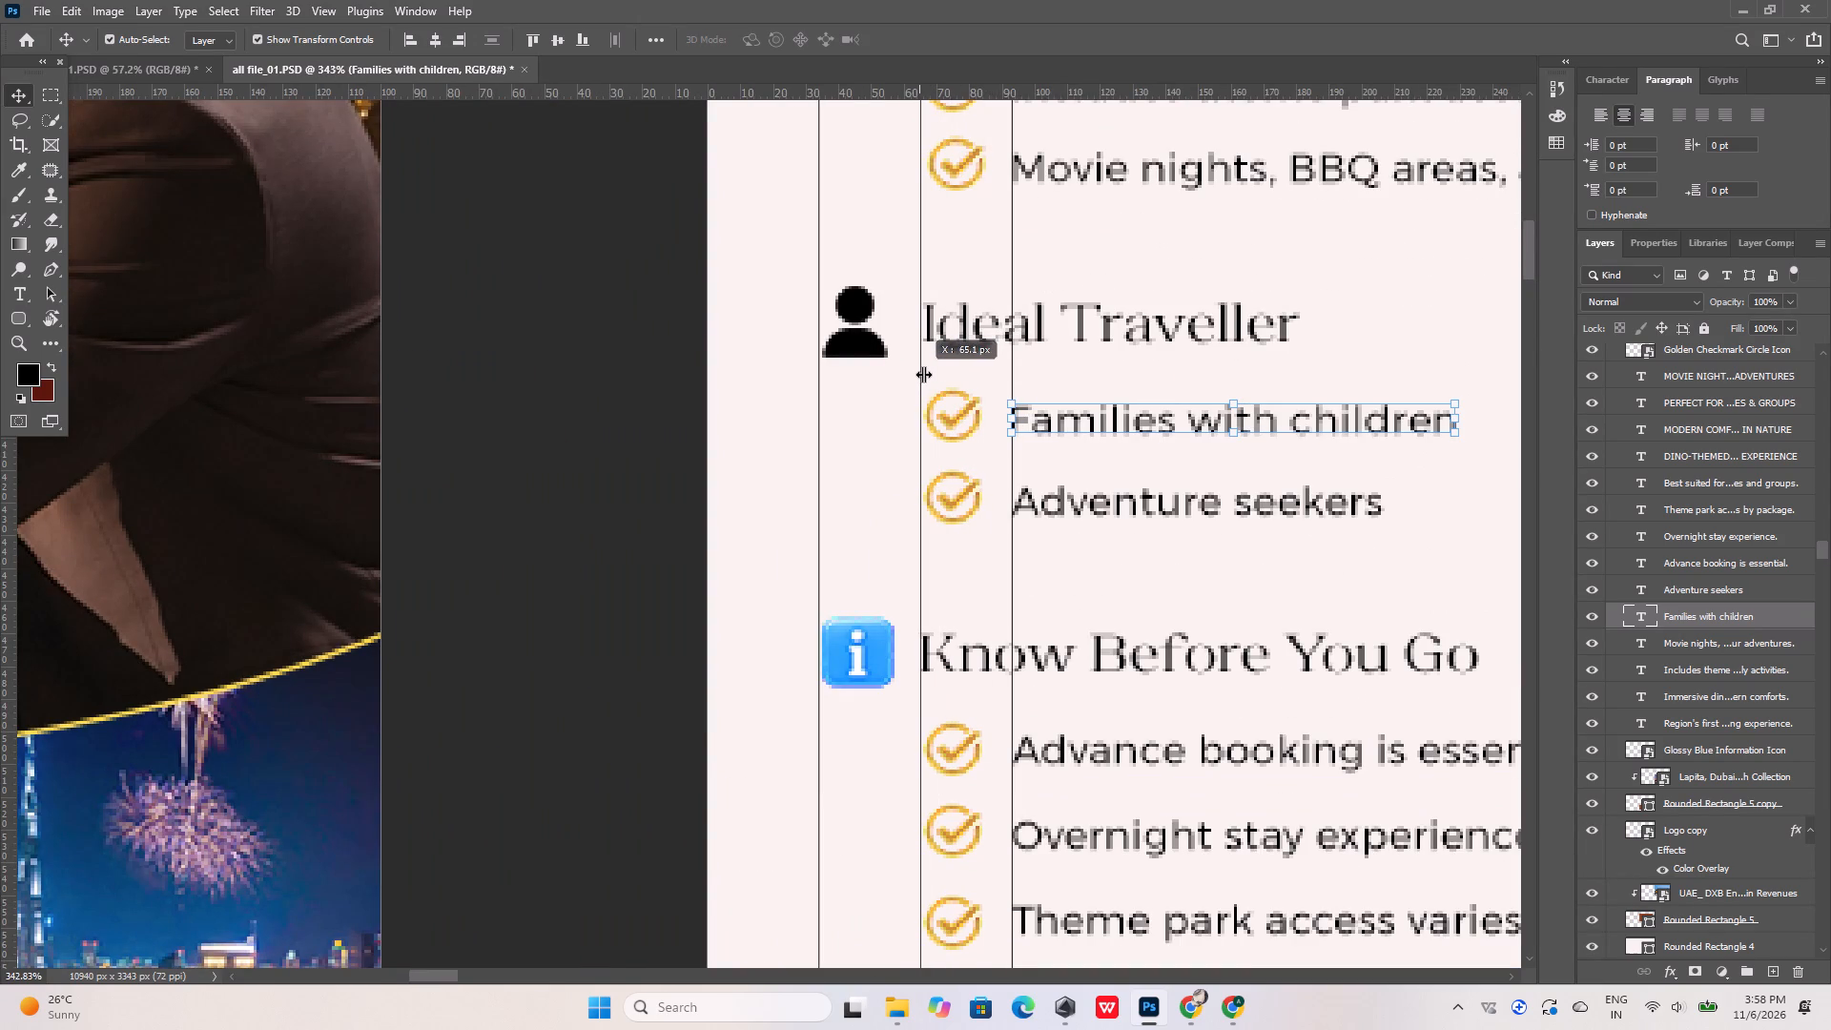
left_click_drag(923, 374, 929, 374)
scroll(929, 374, "down", 3, "alt")
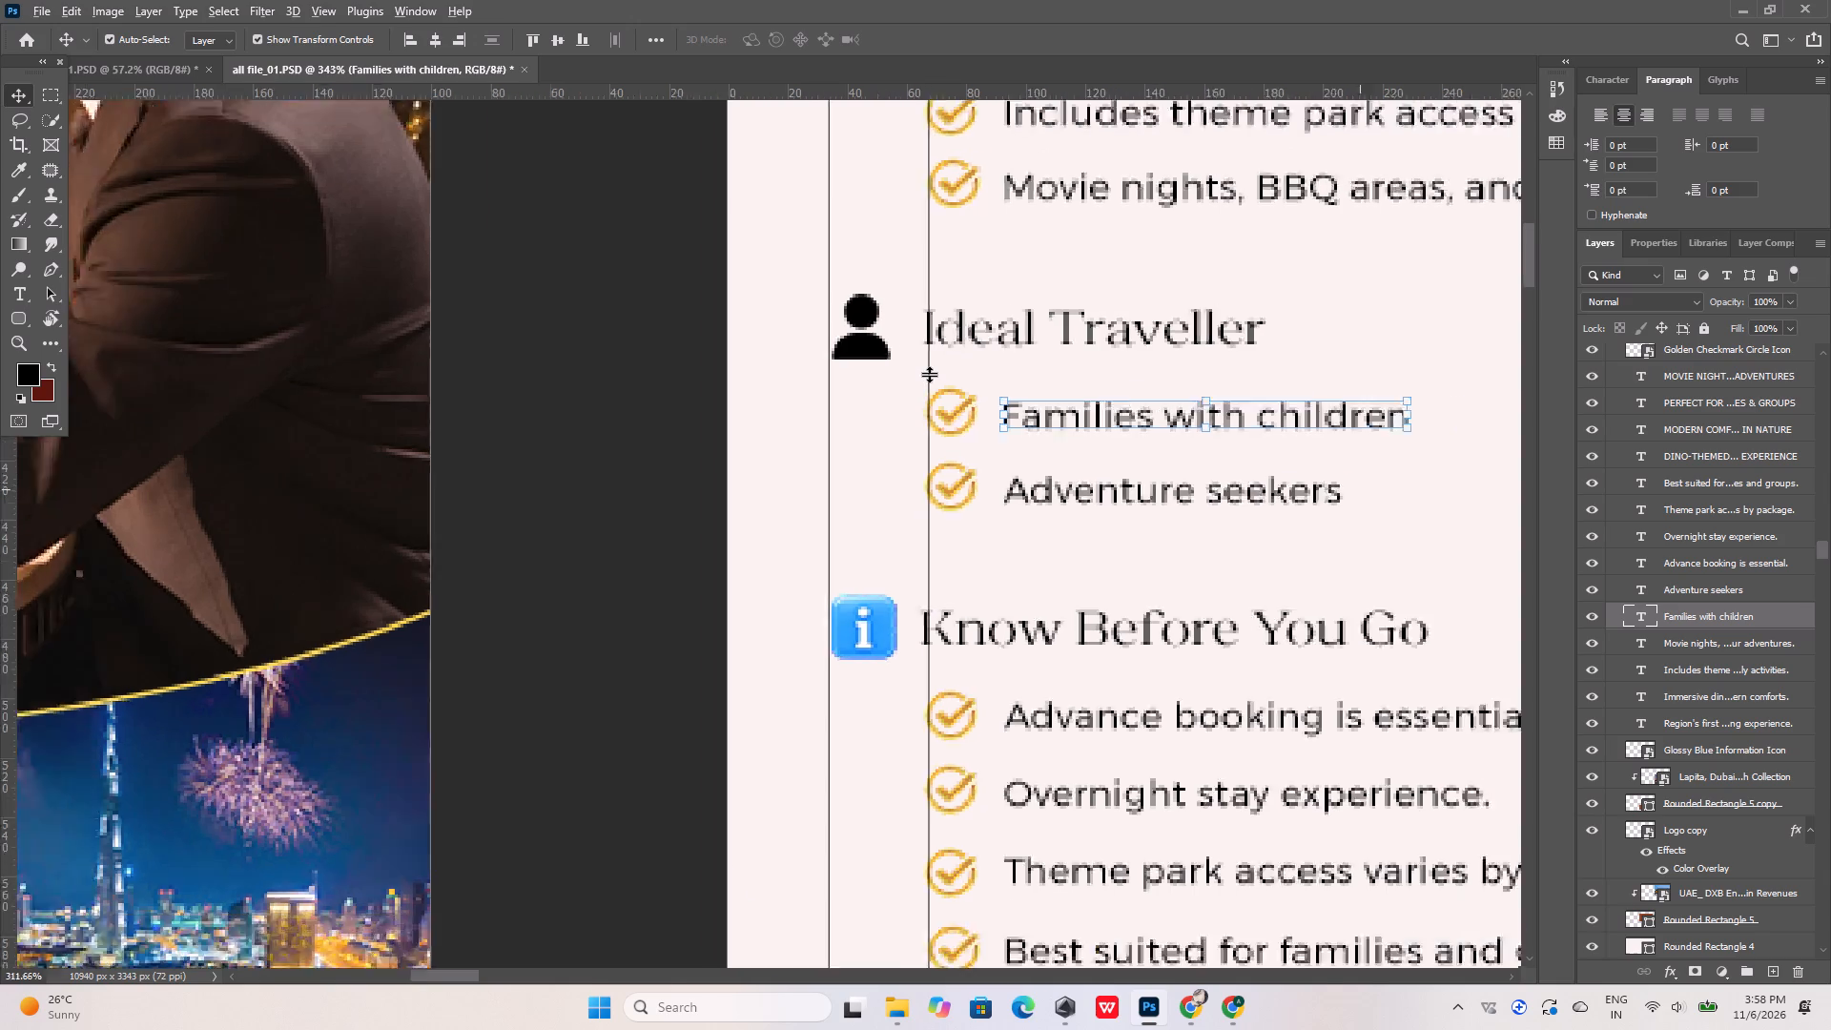
scroll(929, 374, "down", 12, "alt")
scroll(950, 241, "up", 17, "alt")
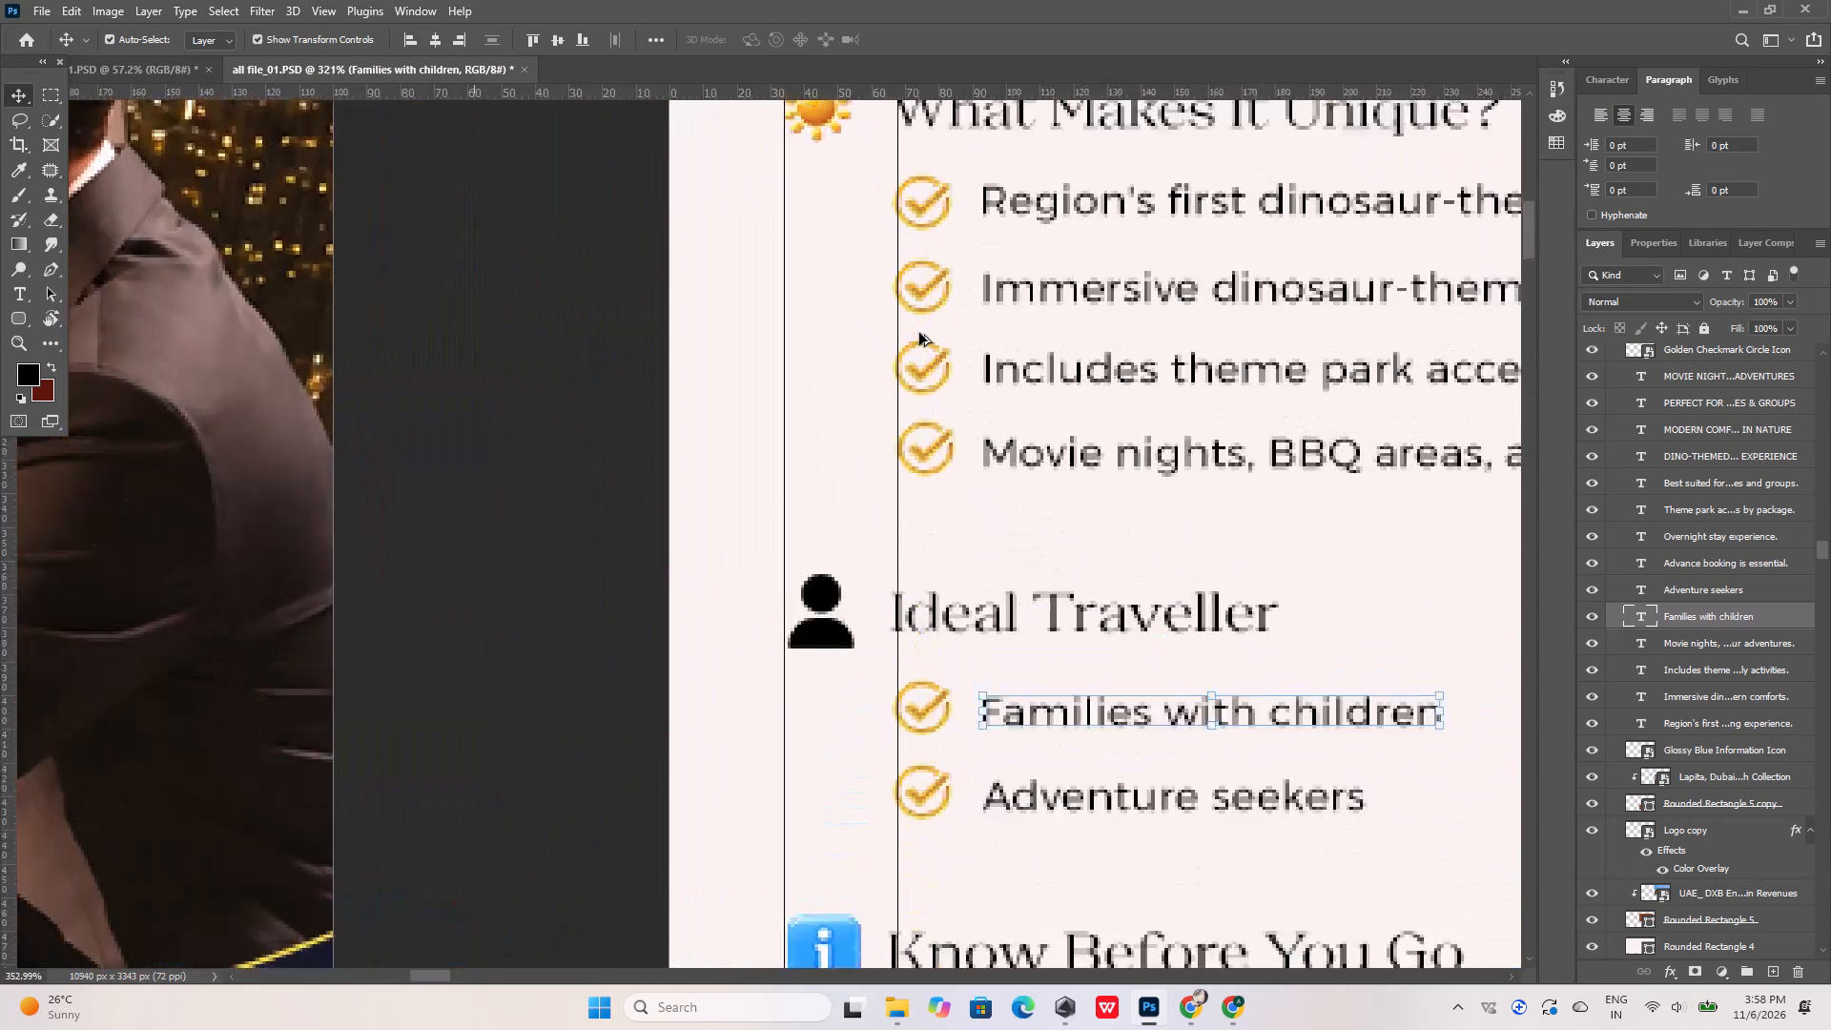
scroll(893, 216, "up", 4, "alt")
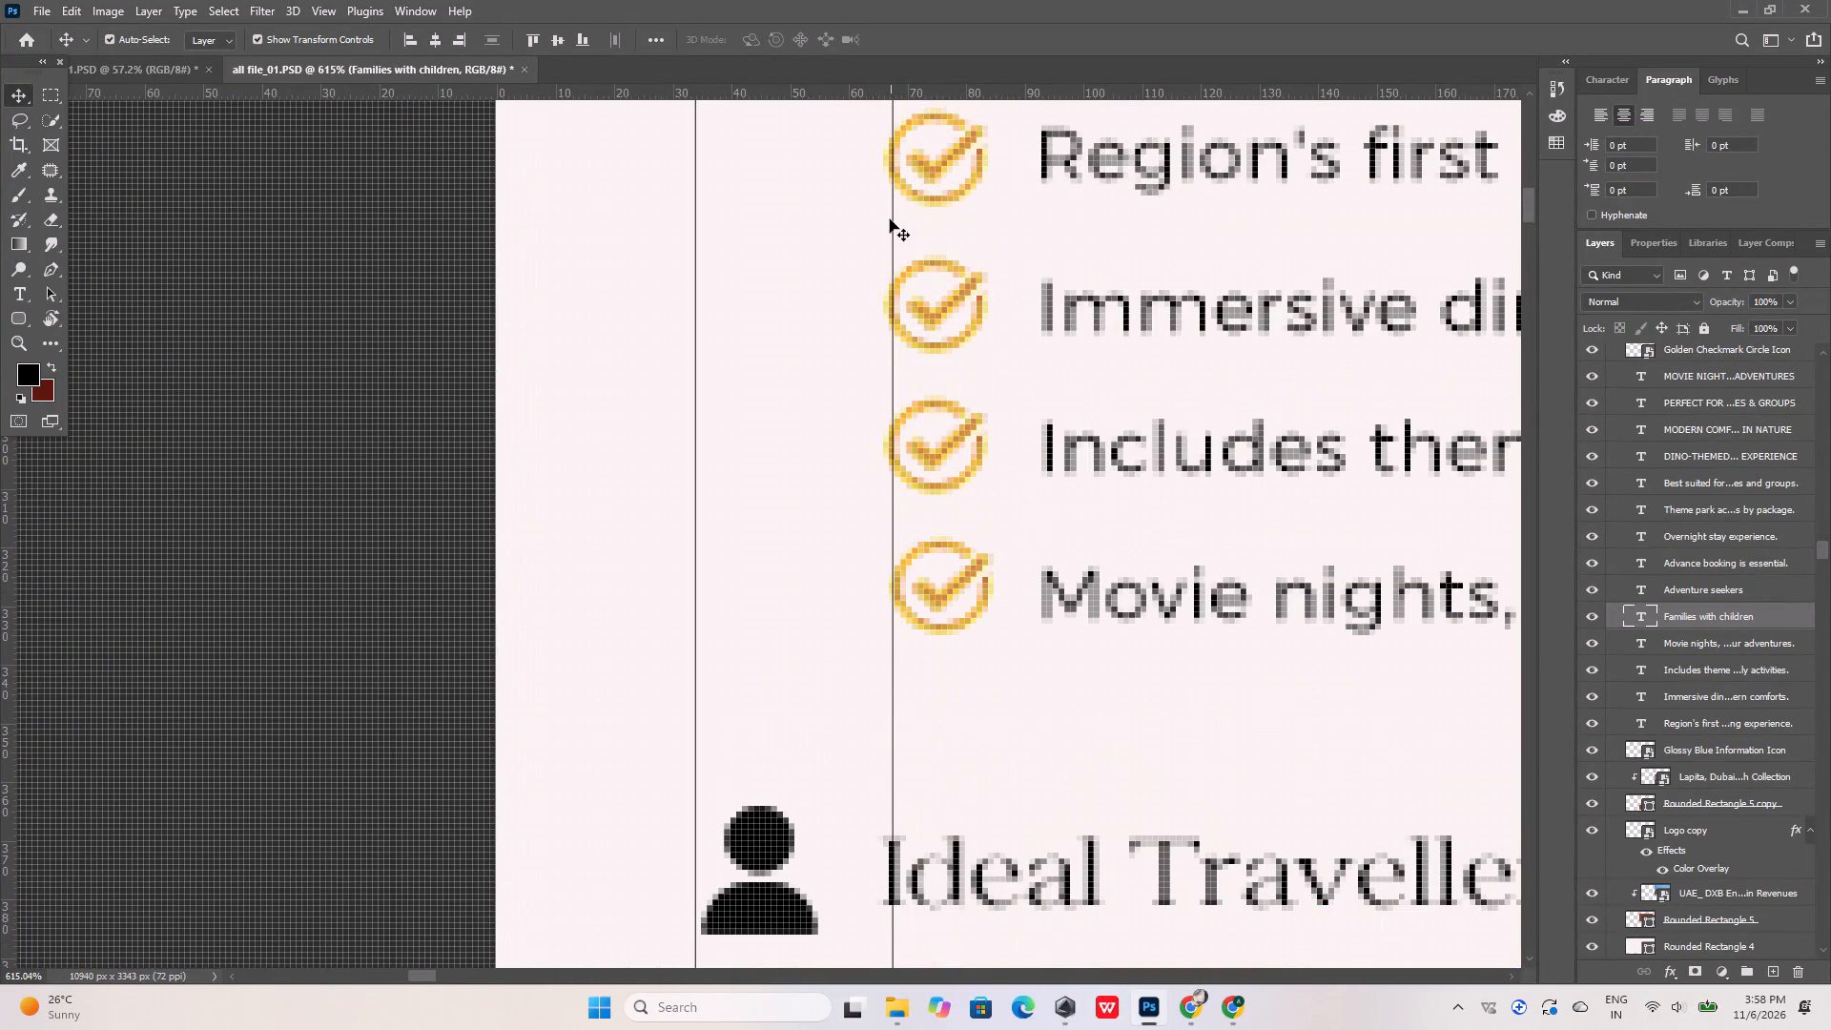
left_click(891, 219)
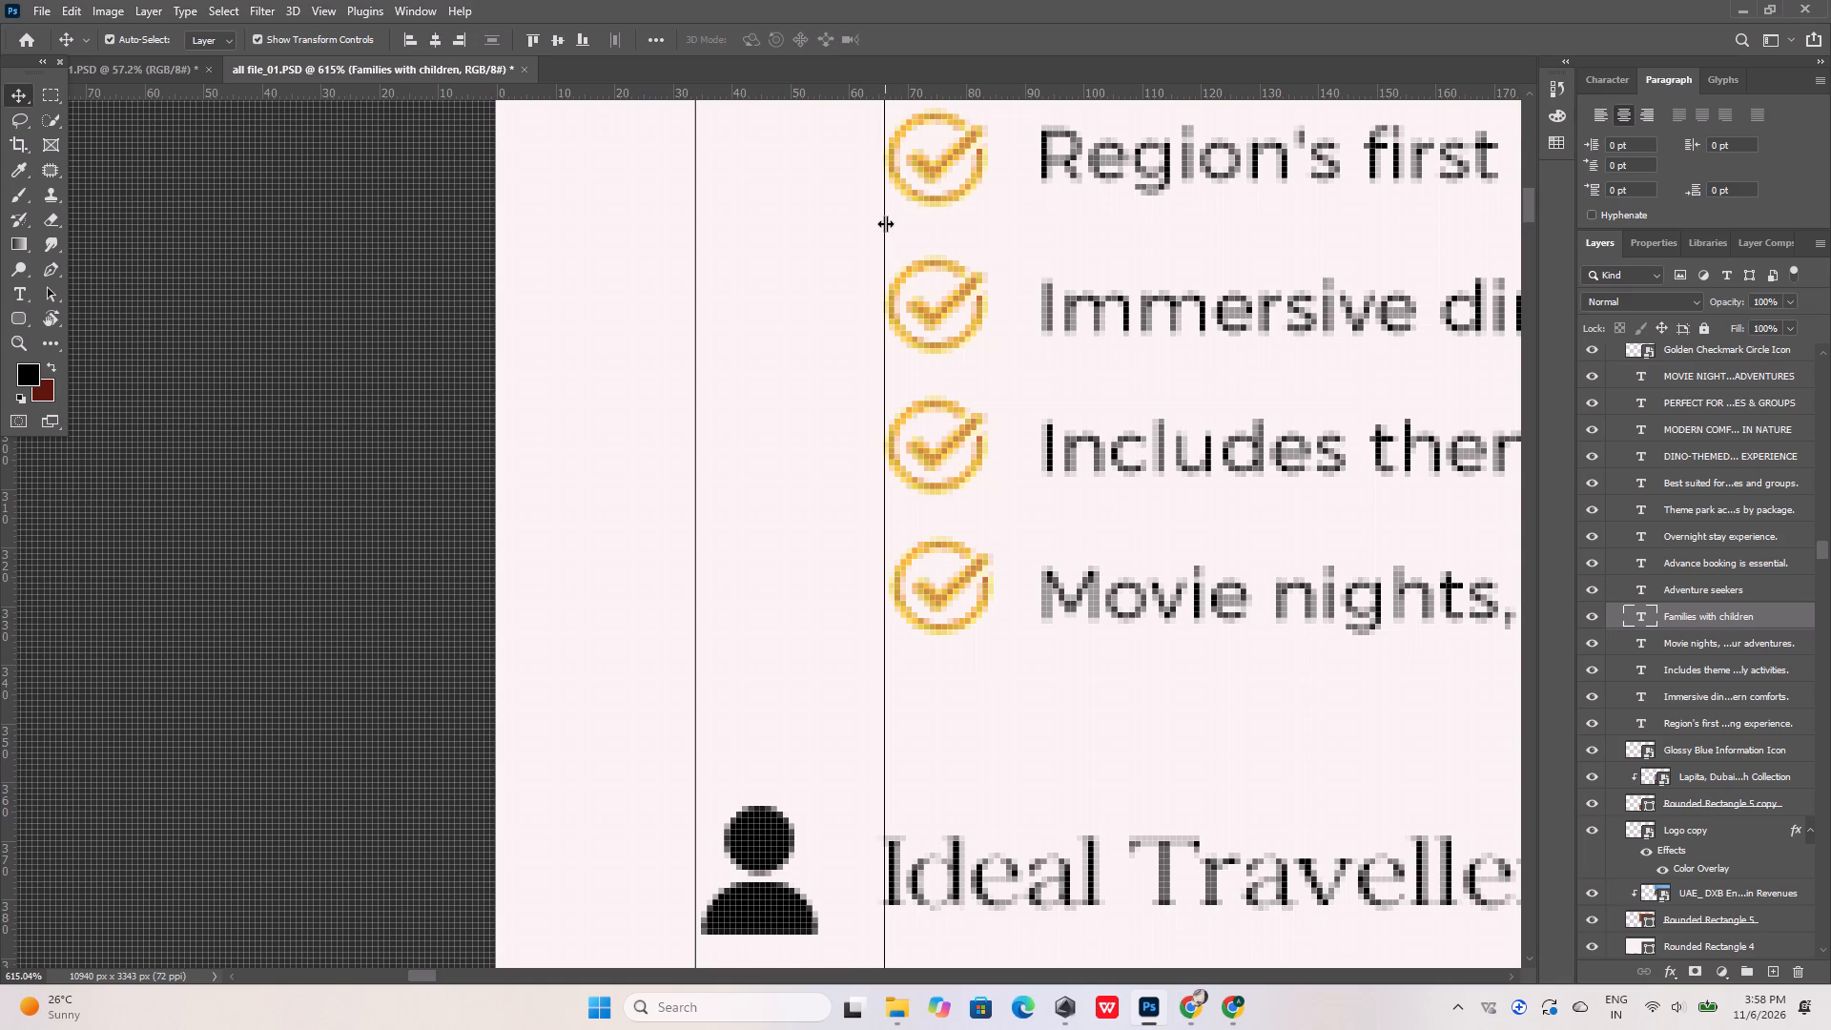
Nudge the golden checkmark icon beside "Movie nights, BBQ areas, and dinosaur adventures." 1 px left against the second guide.
scroll(893, 260, "down", 9, "alt")
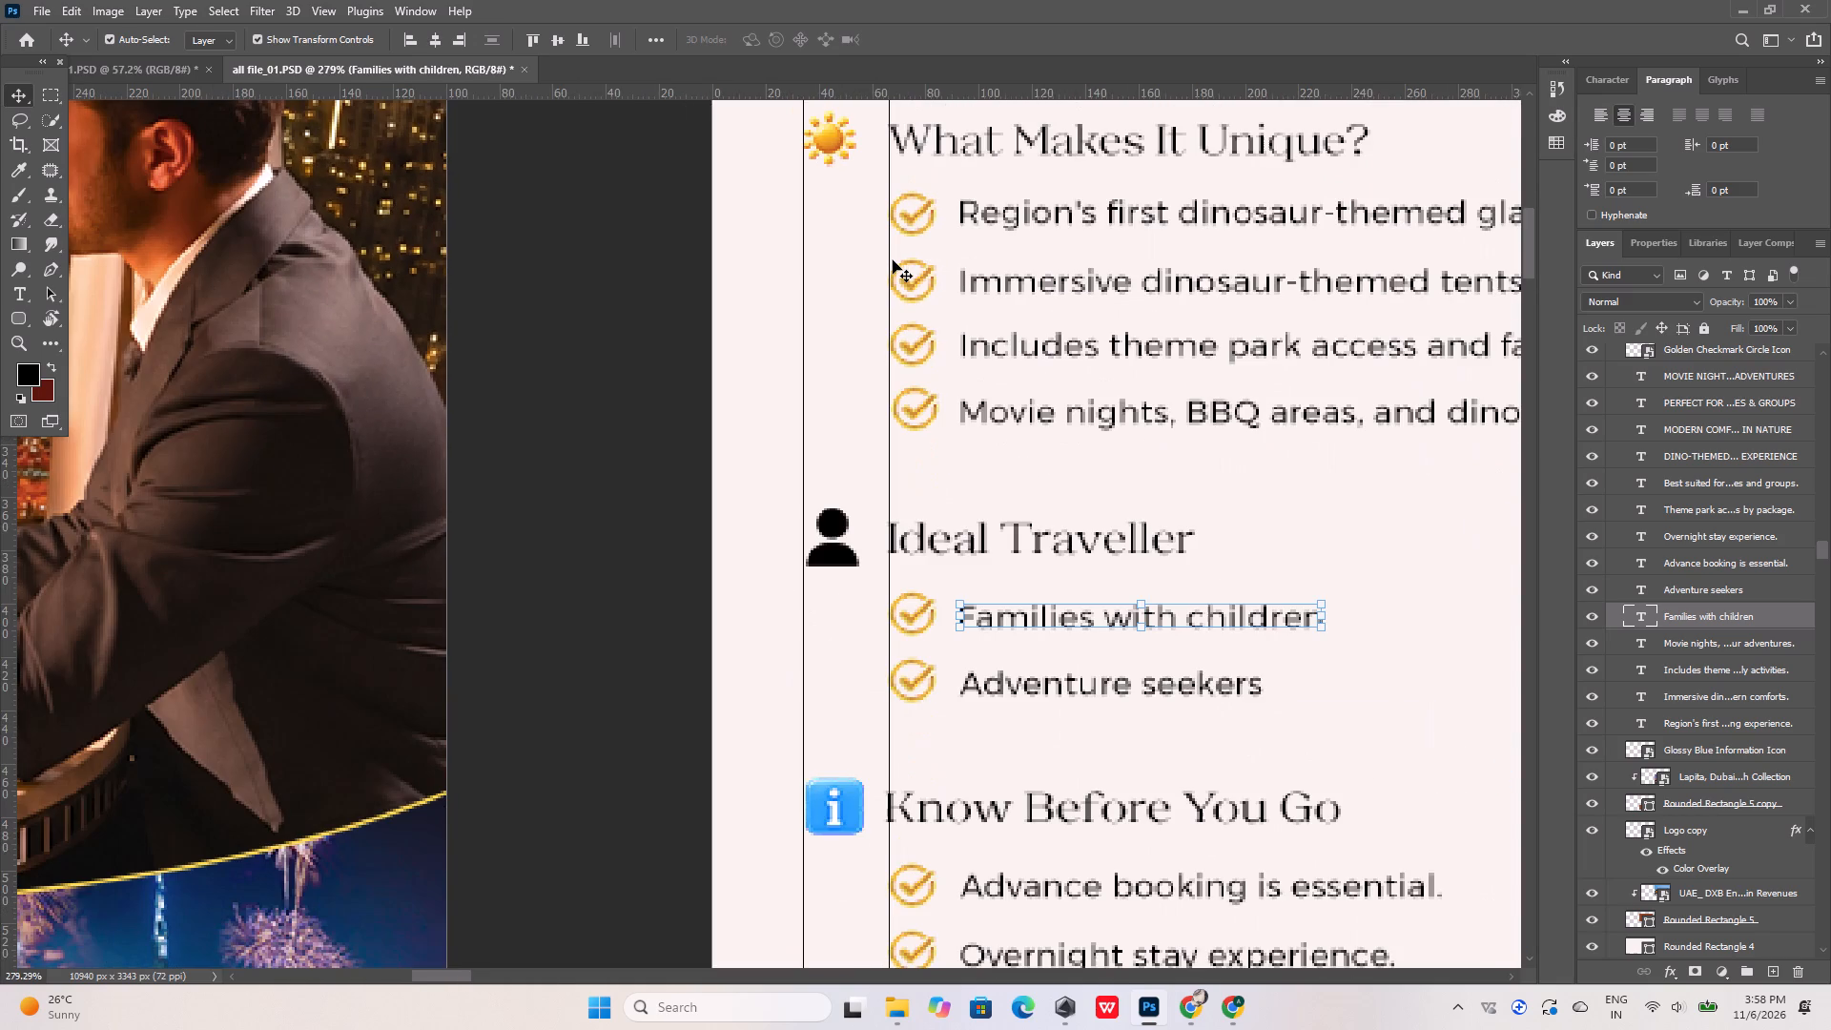
scroll(895, 496, "up", 6, "alt")
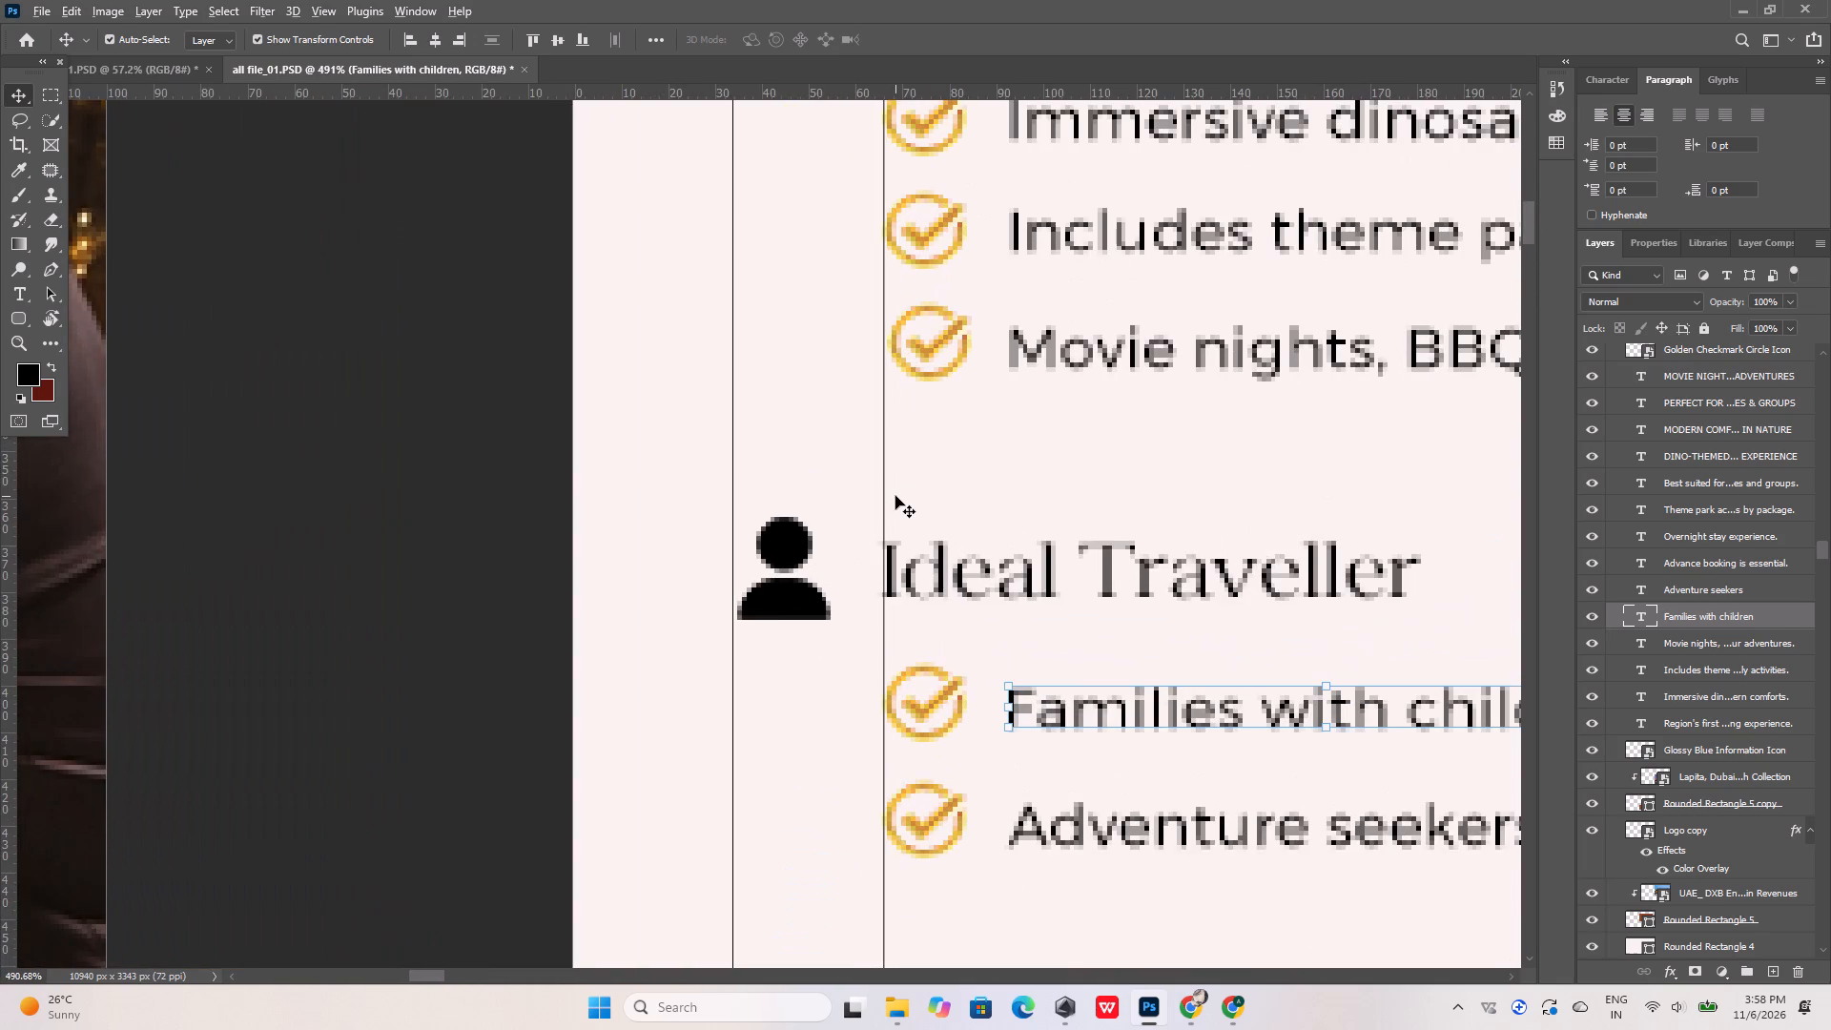
scroll(884, 364, "up", 5, "alt")
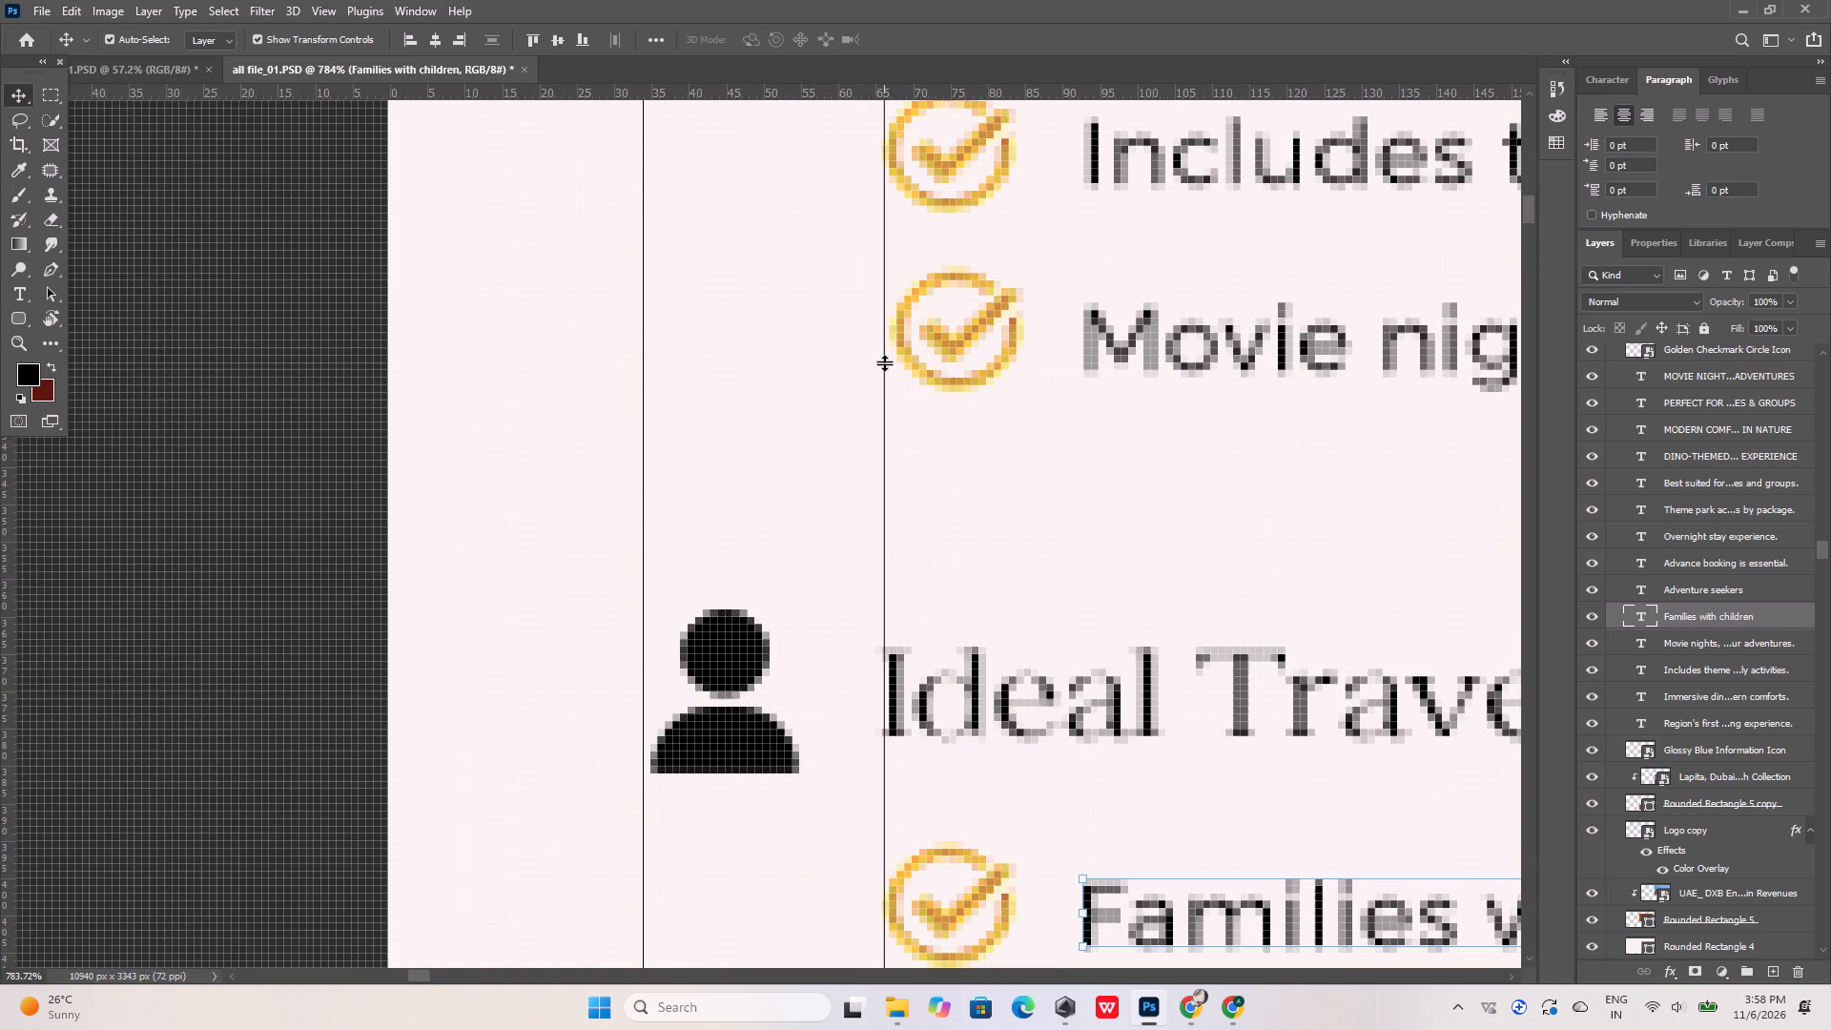
scroll(884, 362, "up", 5, "alt")
scroll(884, 362, "down", 6, "alt")
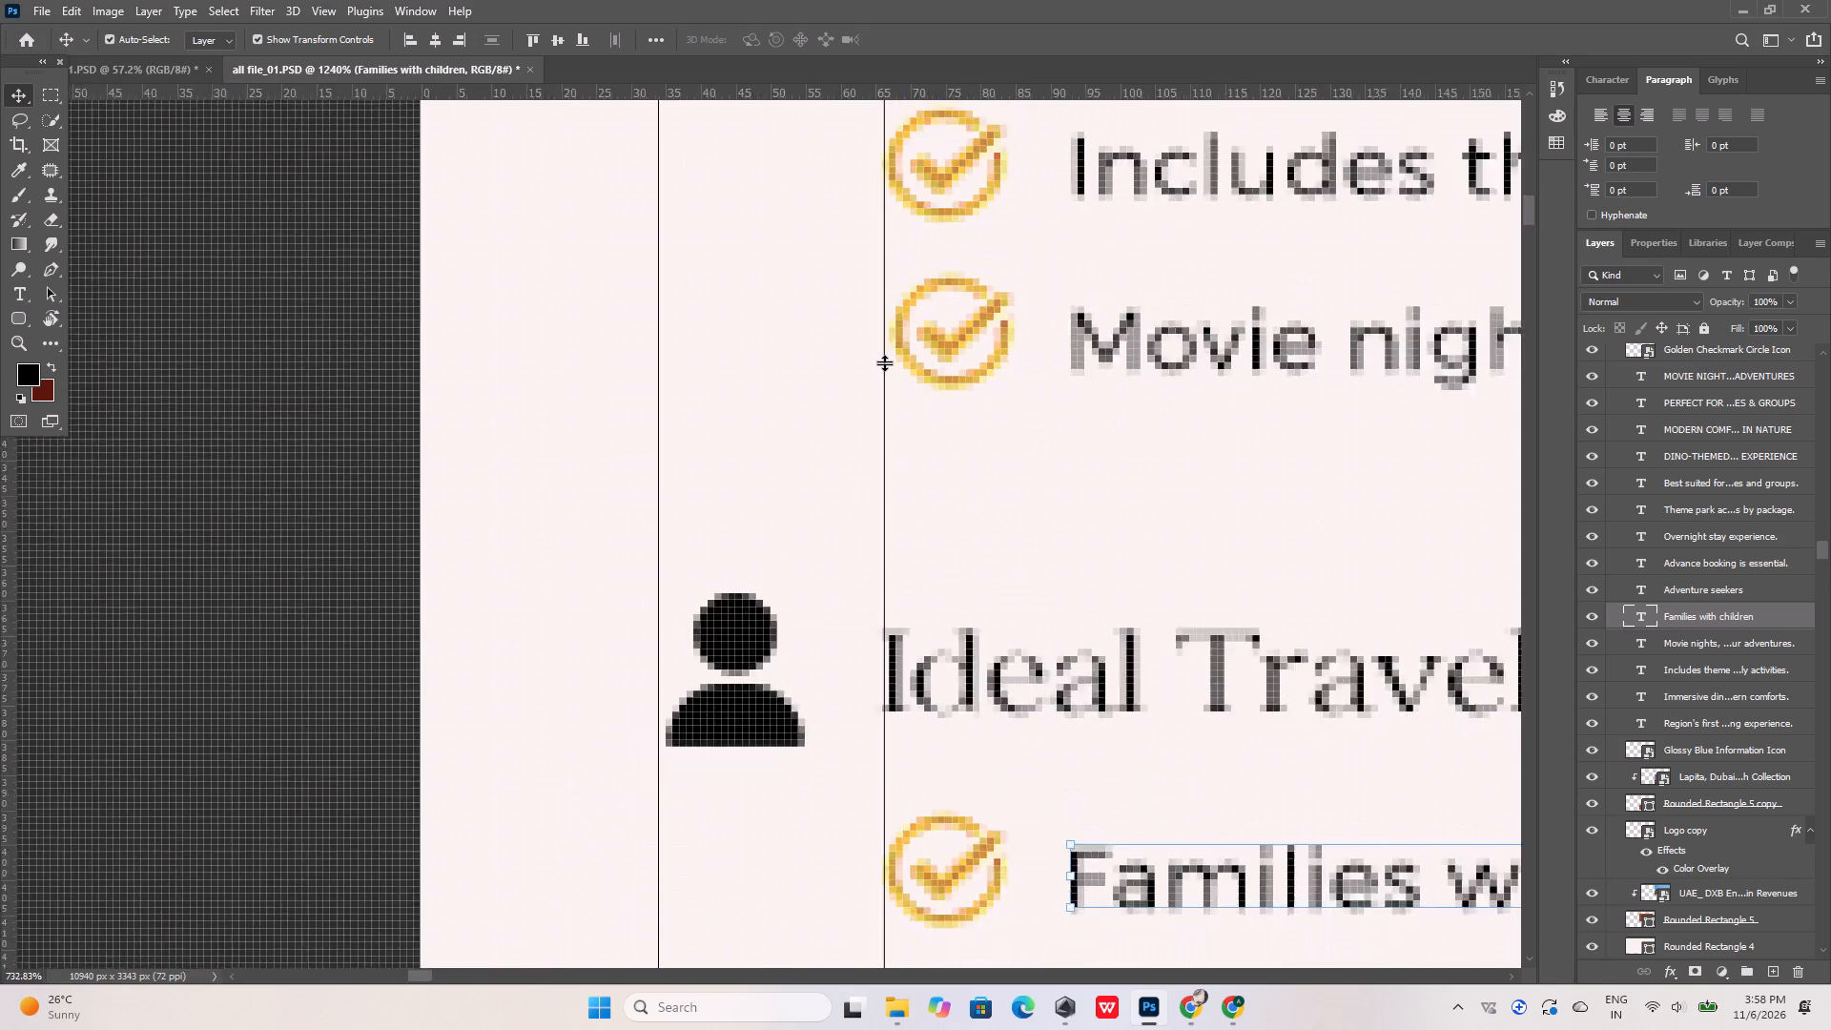
scroll(884, 362, "down", 20, "alt")
scroll(884, 362, "down", 3, "alt")
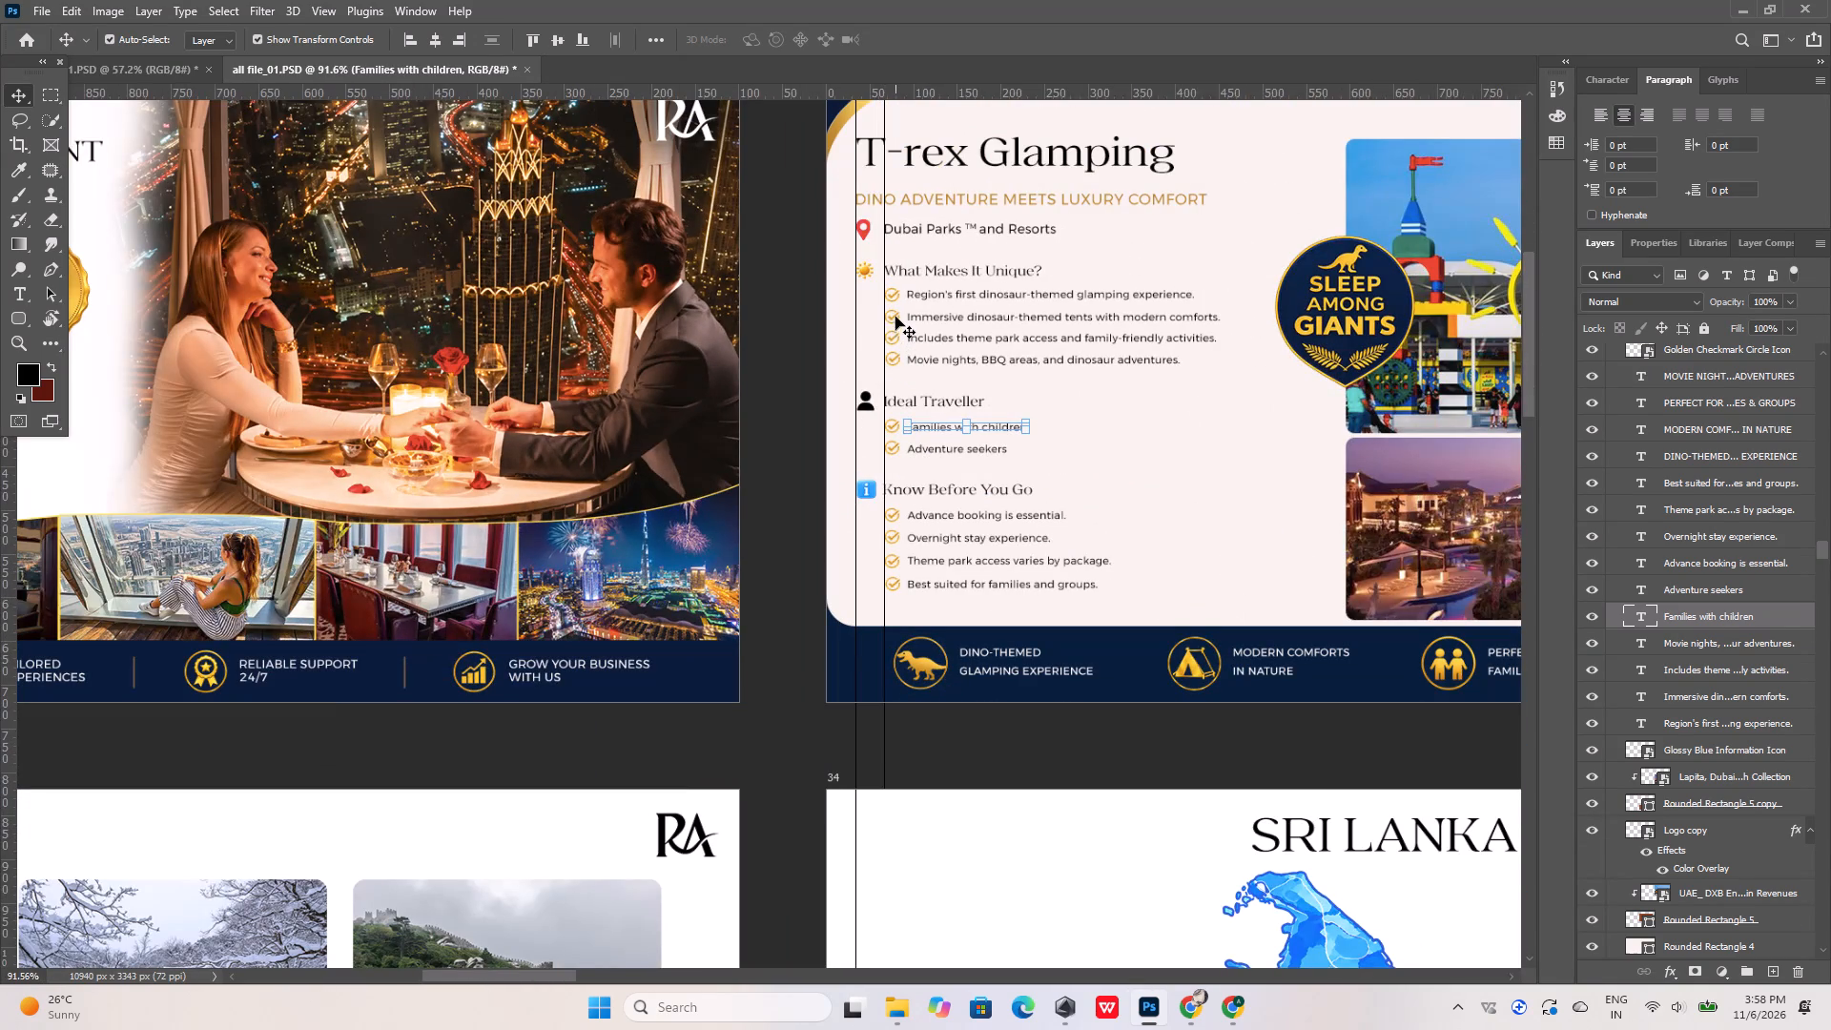
left_click(895, 317)
scroll(892, 317, "up", 9, "alt")
left_click(699, 340)
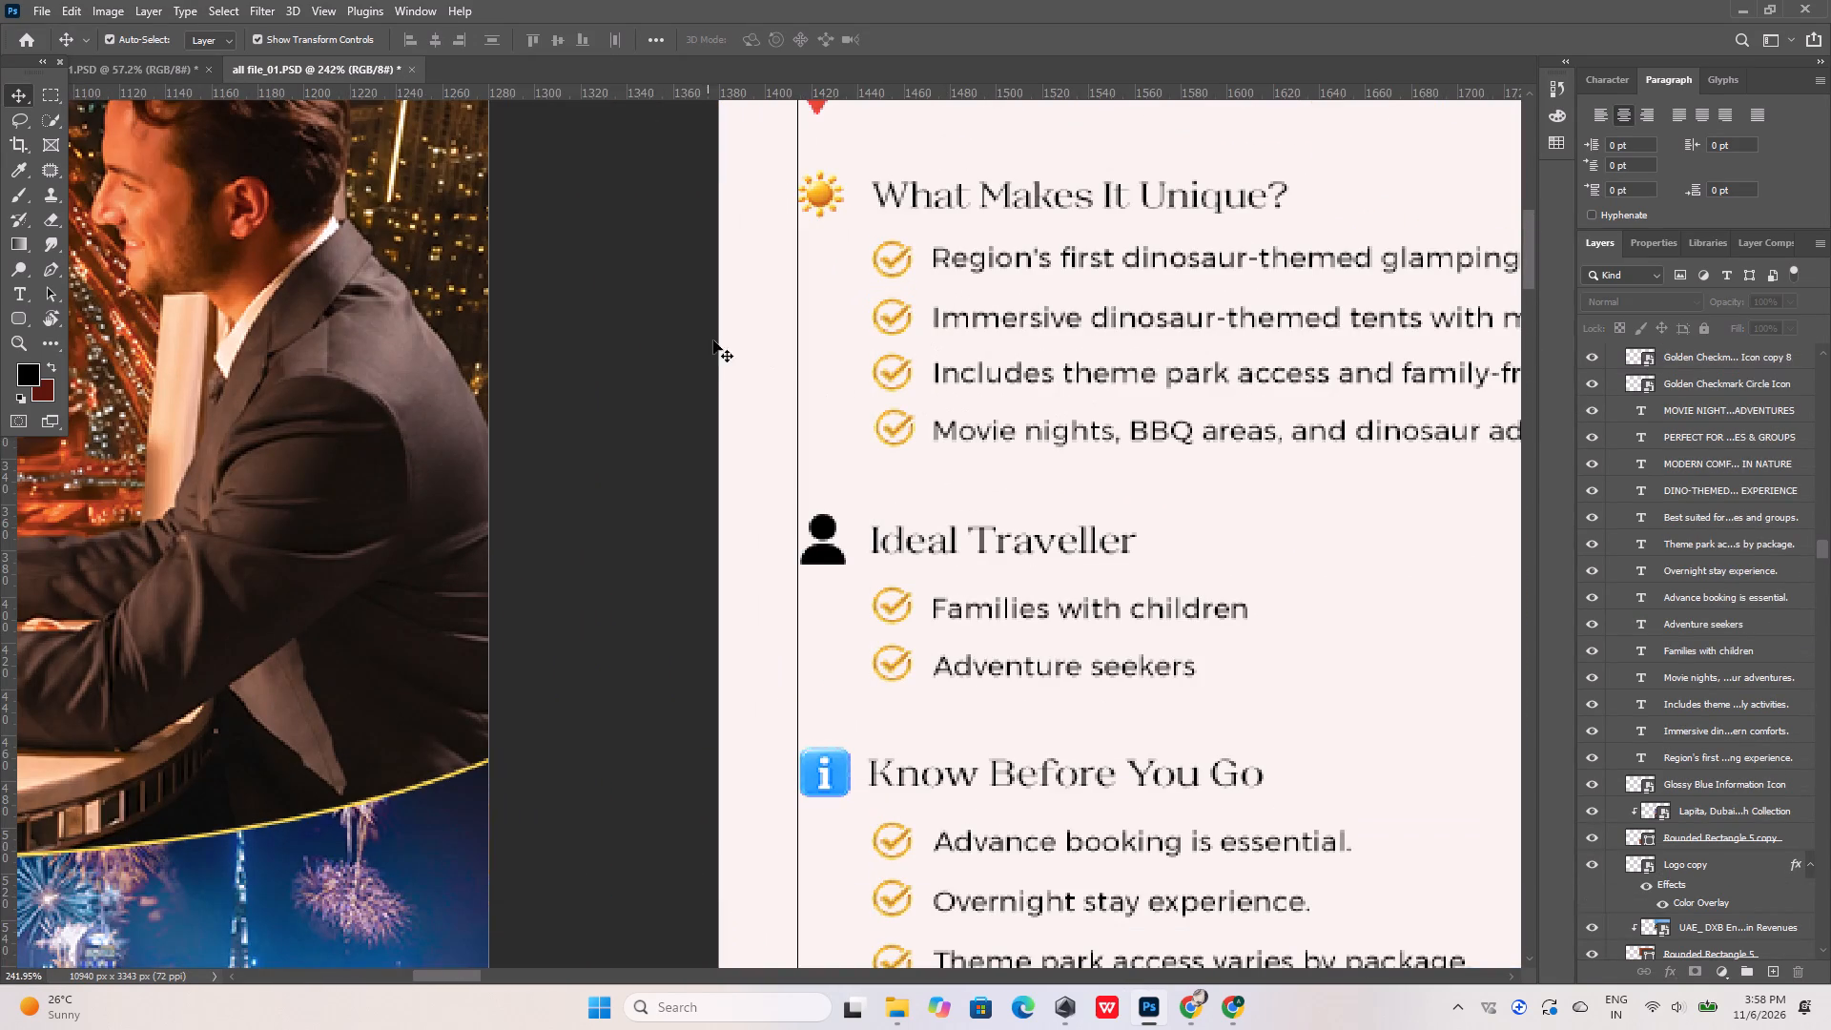
left_click(862, 348)
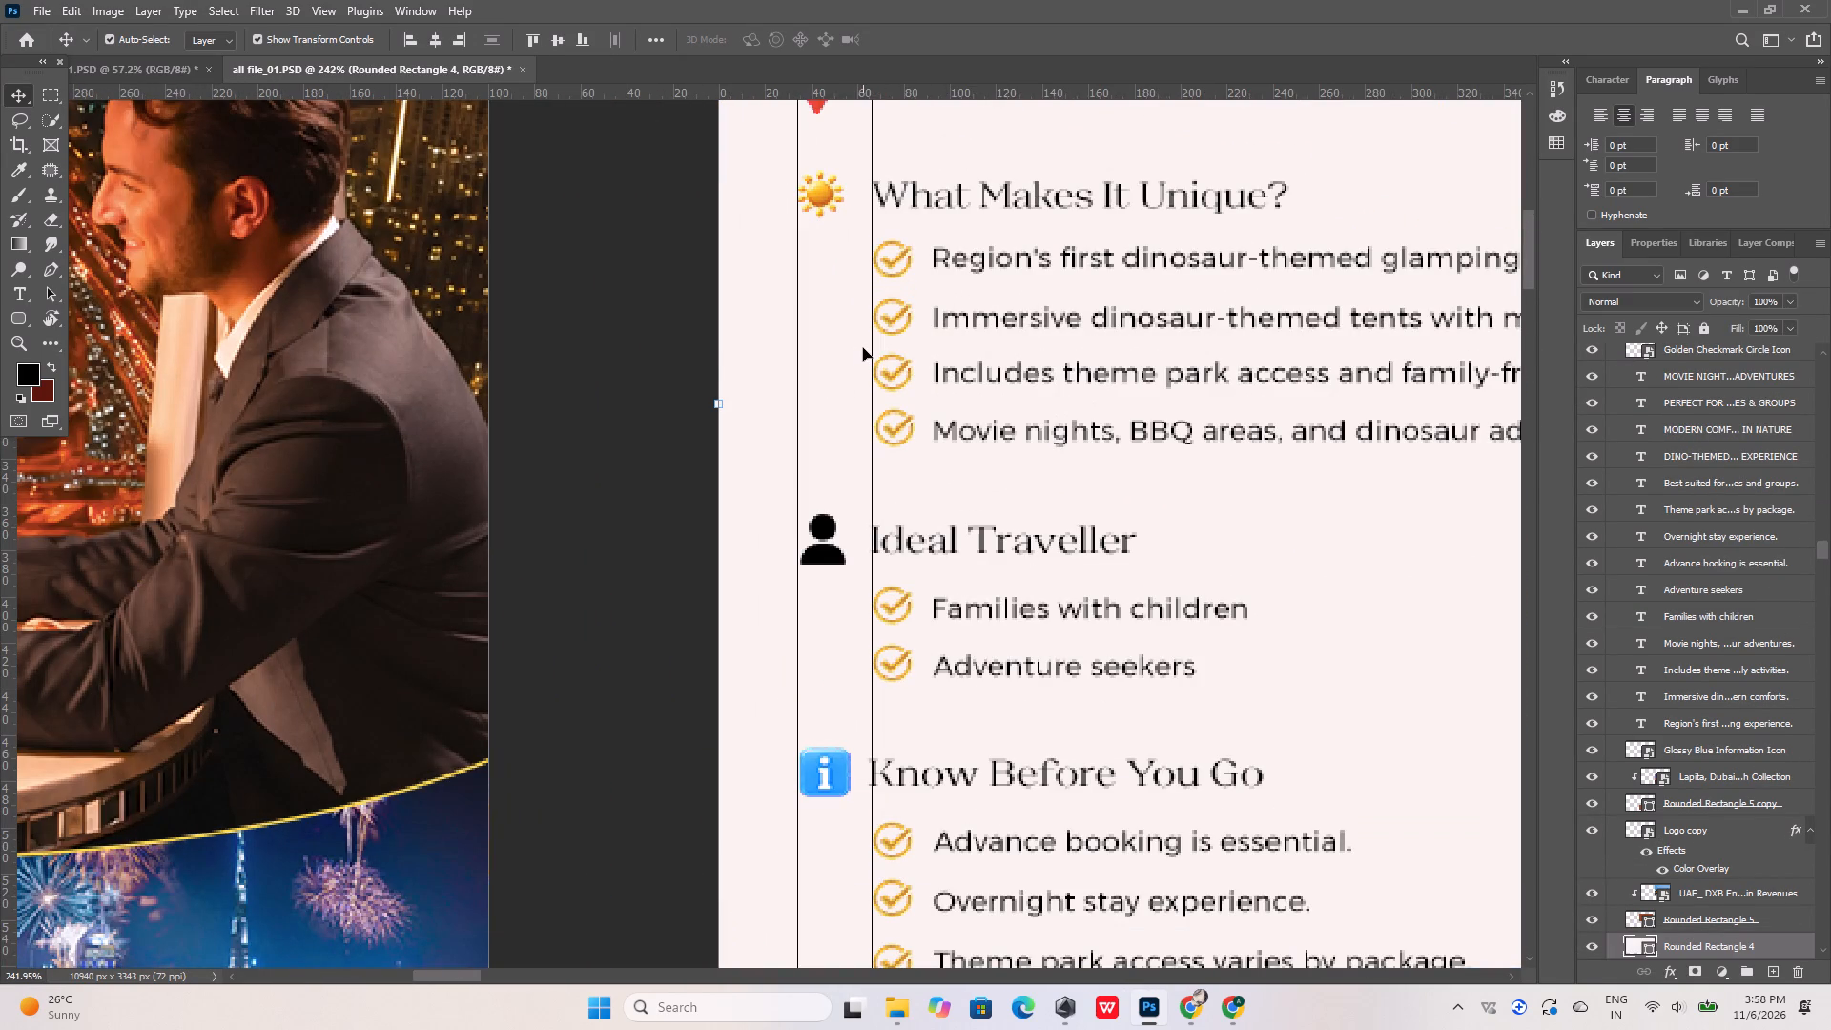
left_click(897, 430)
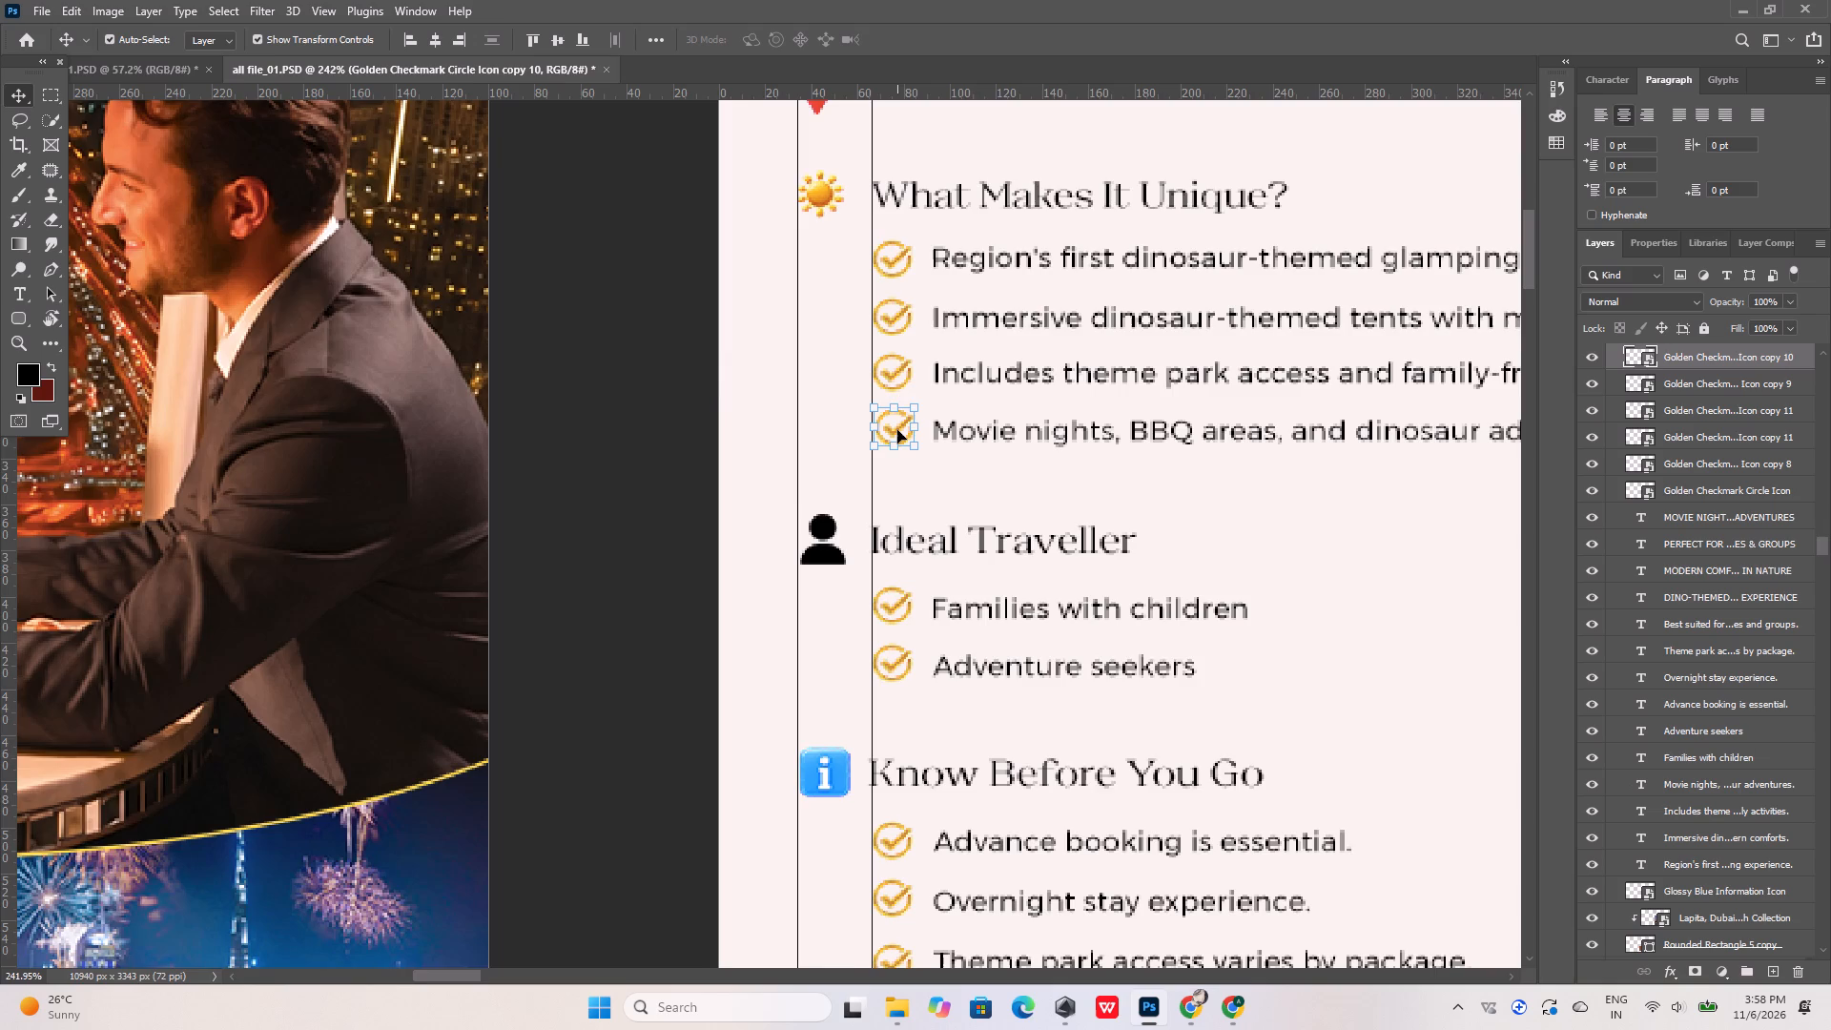
scroll(897, 430, "up", 13, "alt")
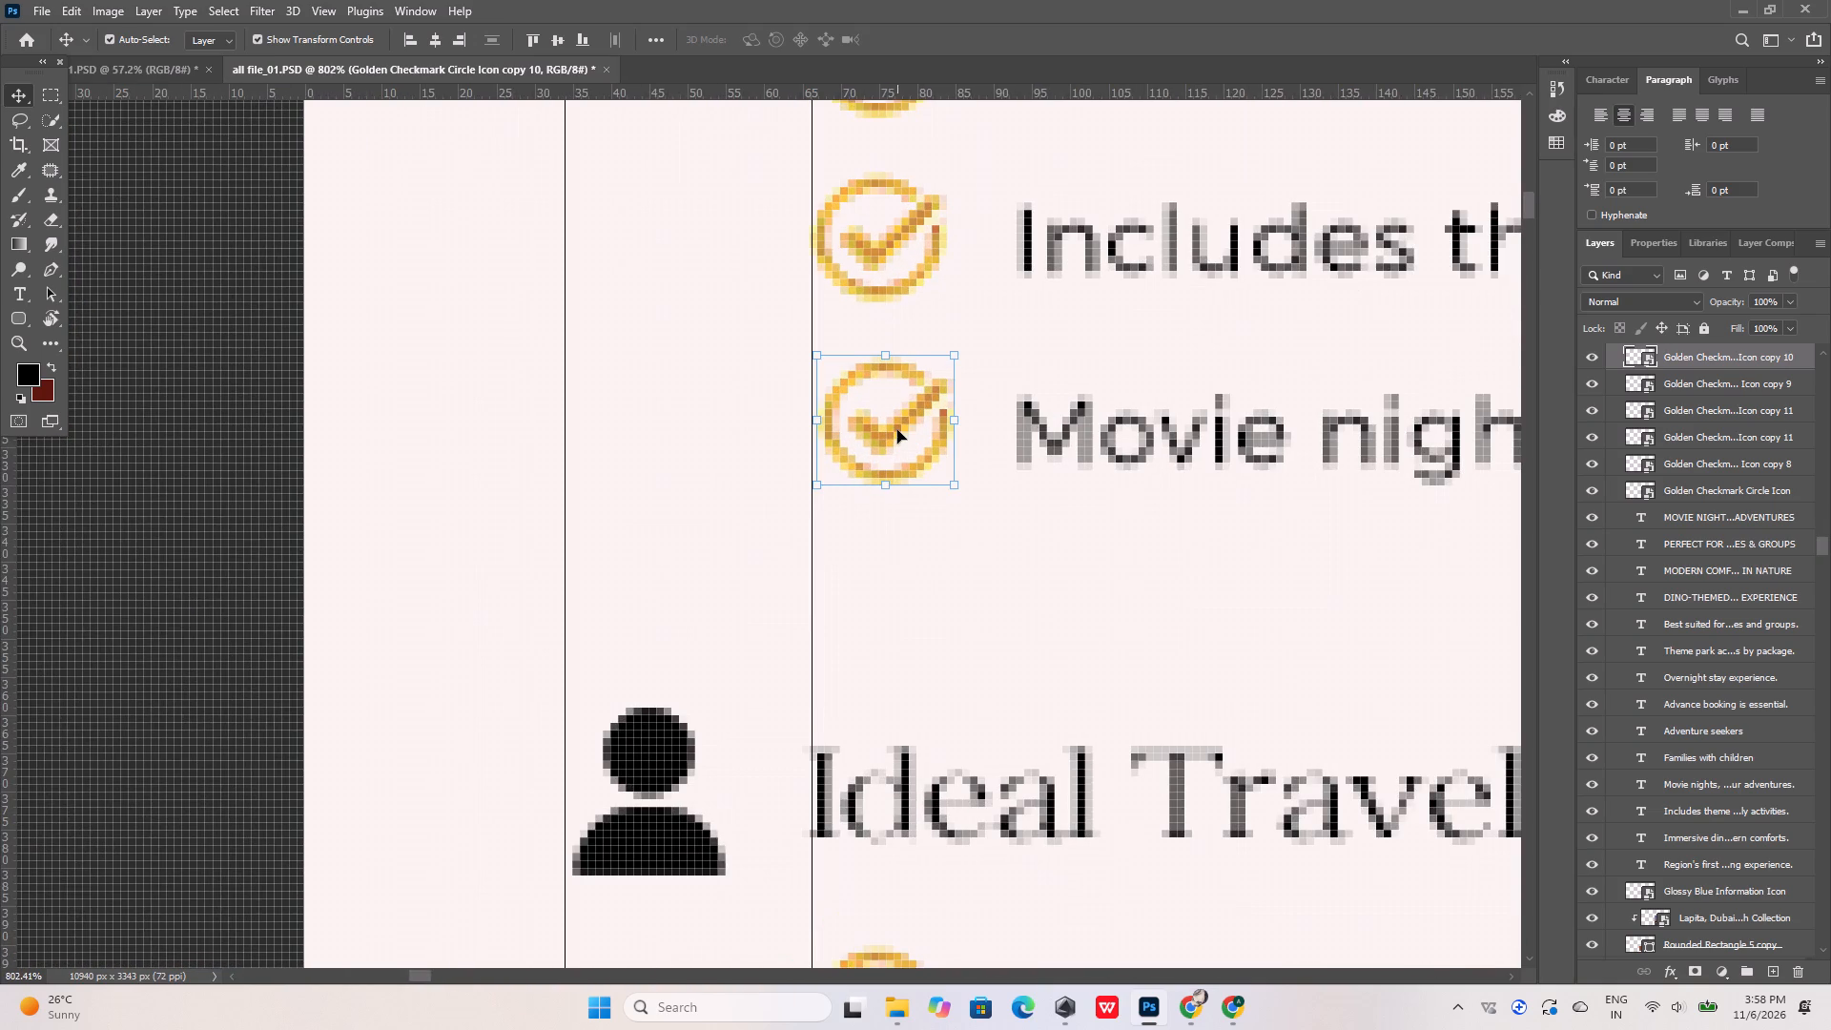
key("Left")
scroll(897, 430, "down", 13)
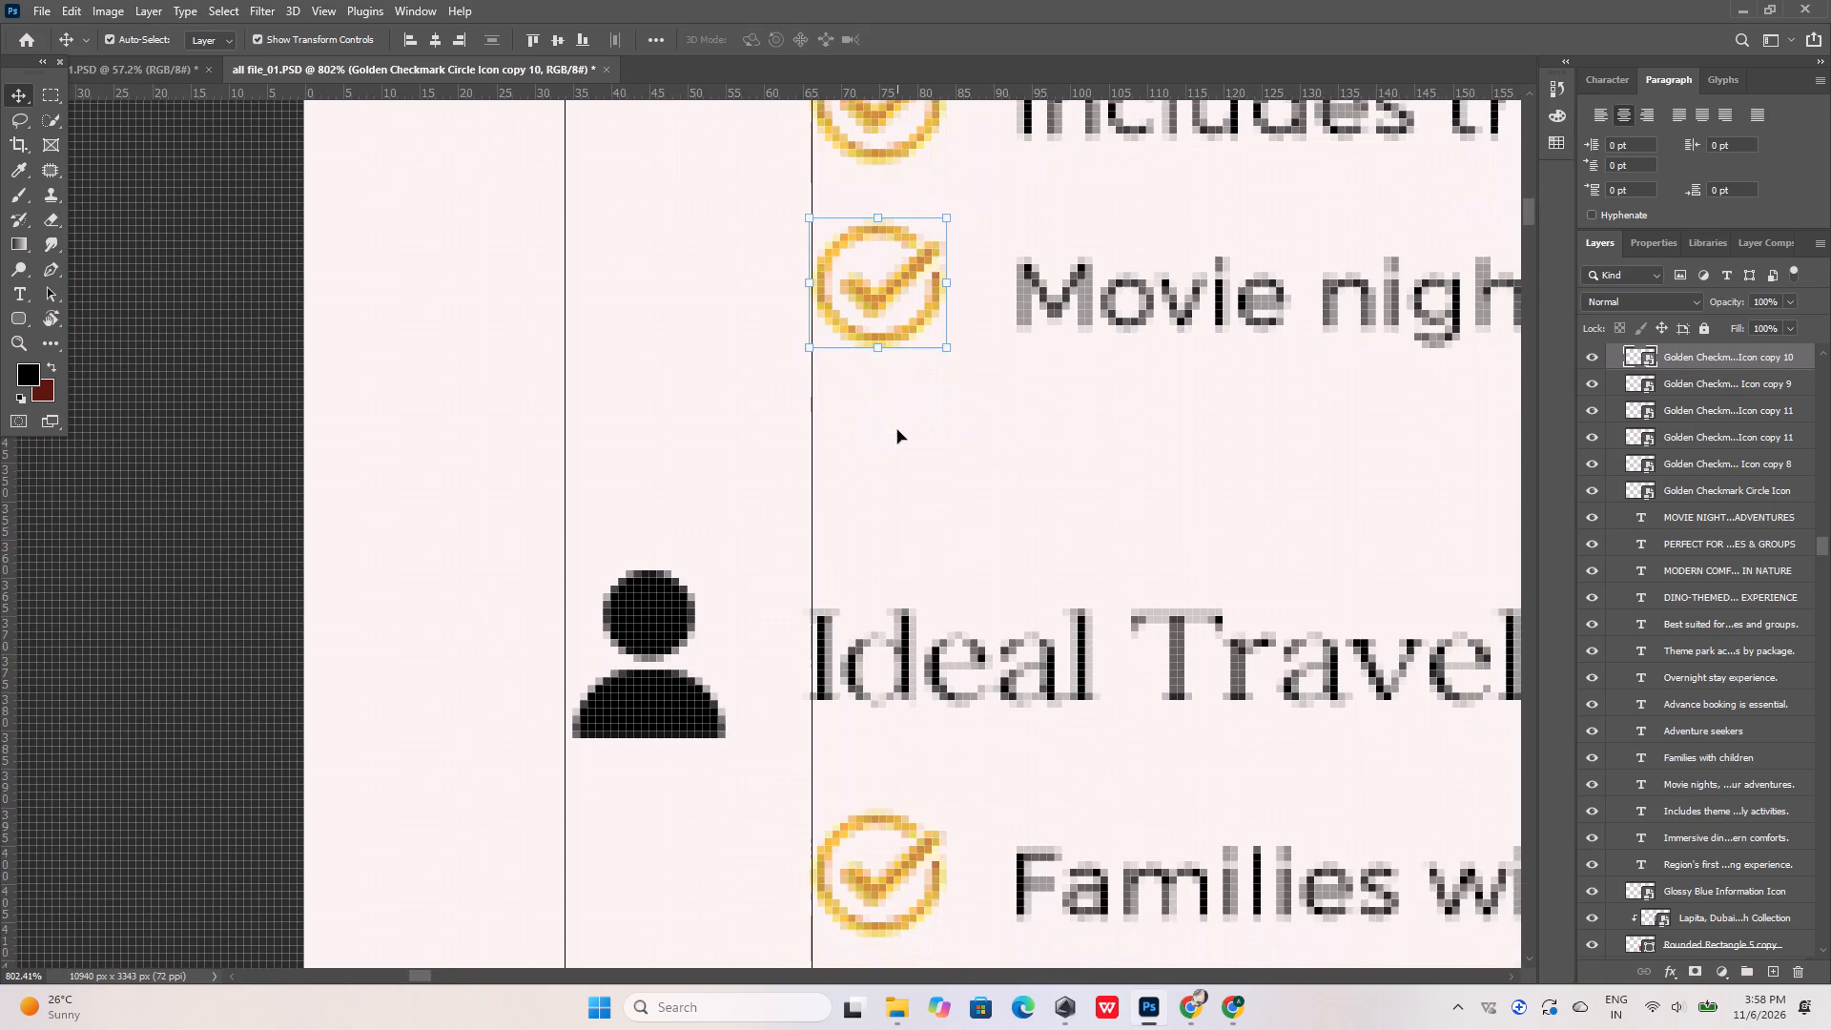
scroll(897, 430, "down", 13)
scroll(897, 430, "down", 19)
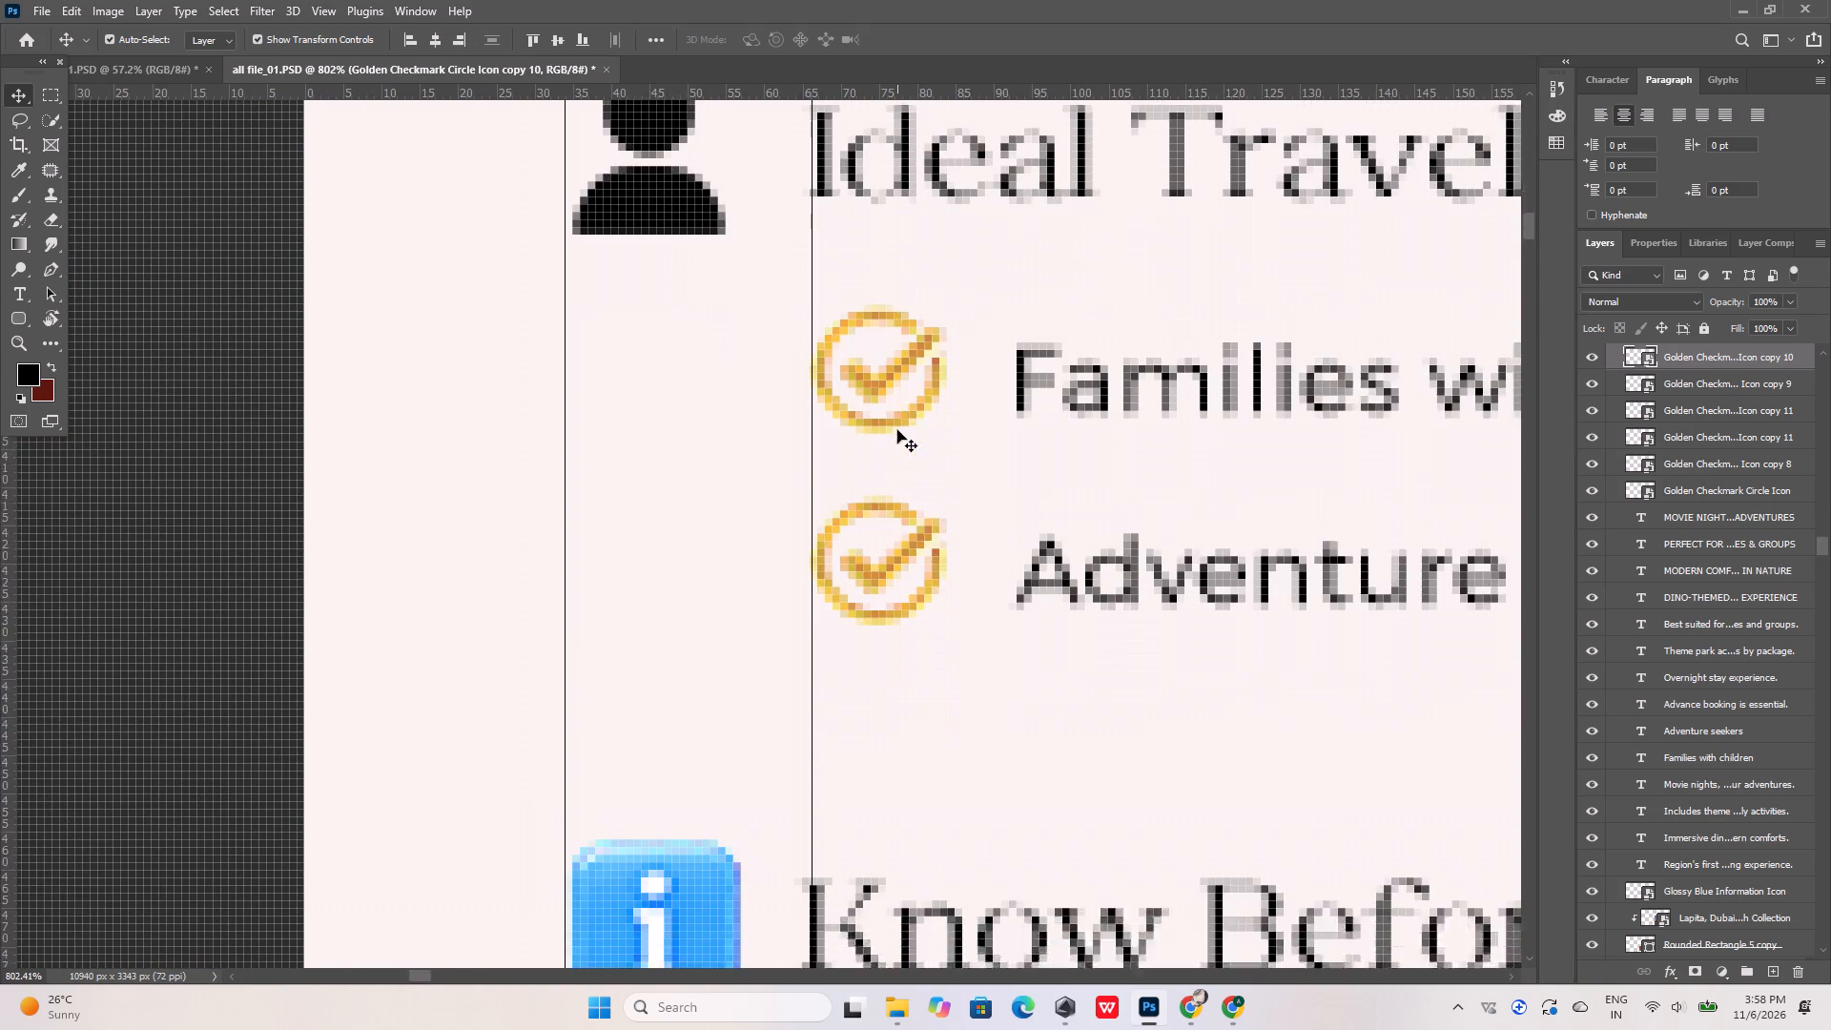
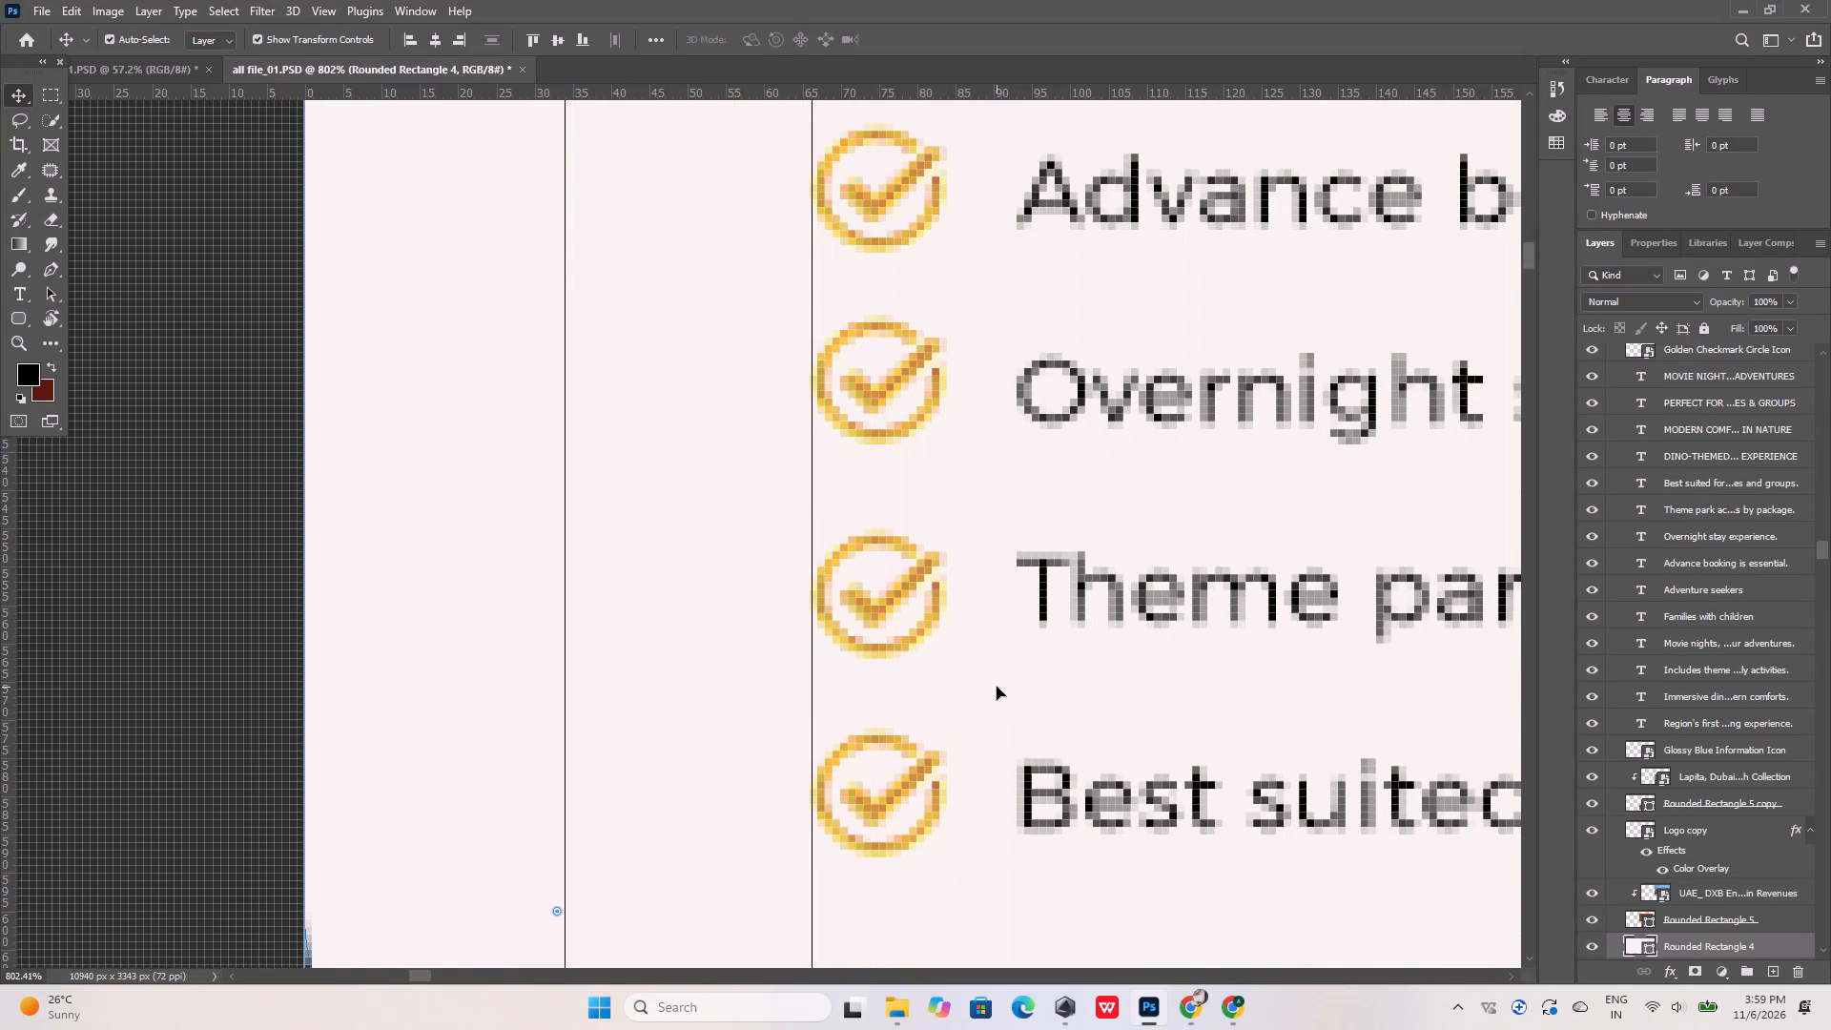
Set the "DINO-THEMED GLAMPING EXPERIENCE" footer text to 13.33 pt, copying the font size from "GROW YOUR BUSINESS WITH US".
scroll(997, 687, "down", 14)
scroll(997, 687, "down", 3, "alt")
middle_click(997, 687, "alt")
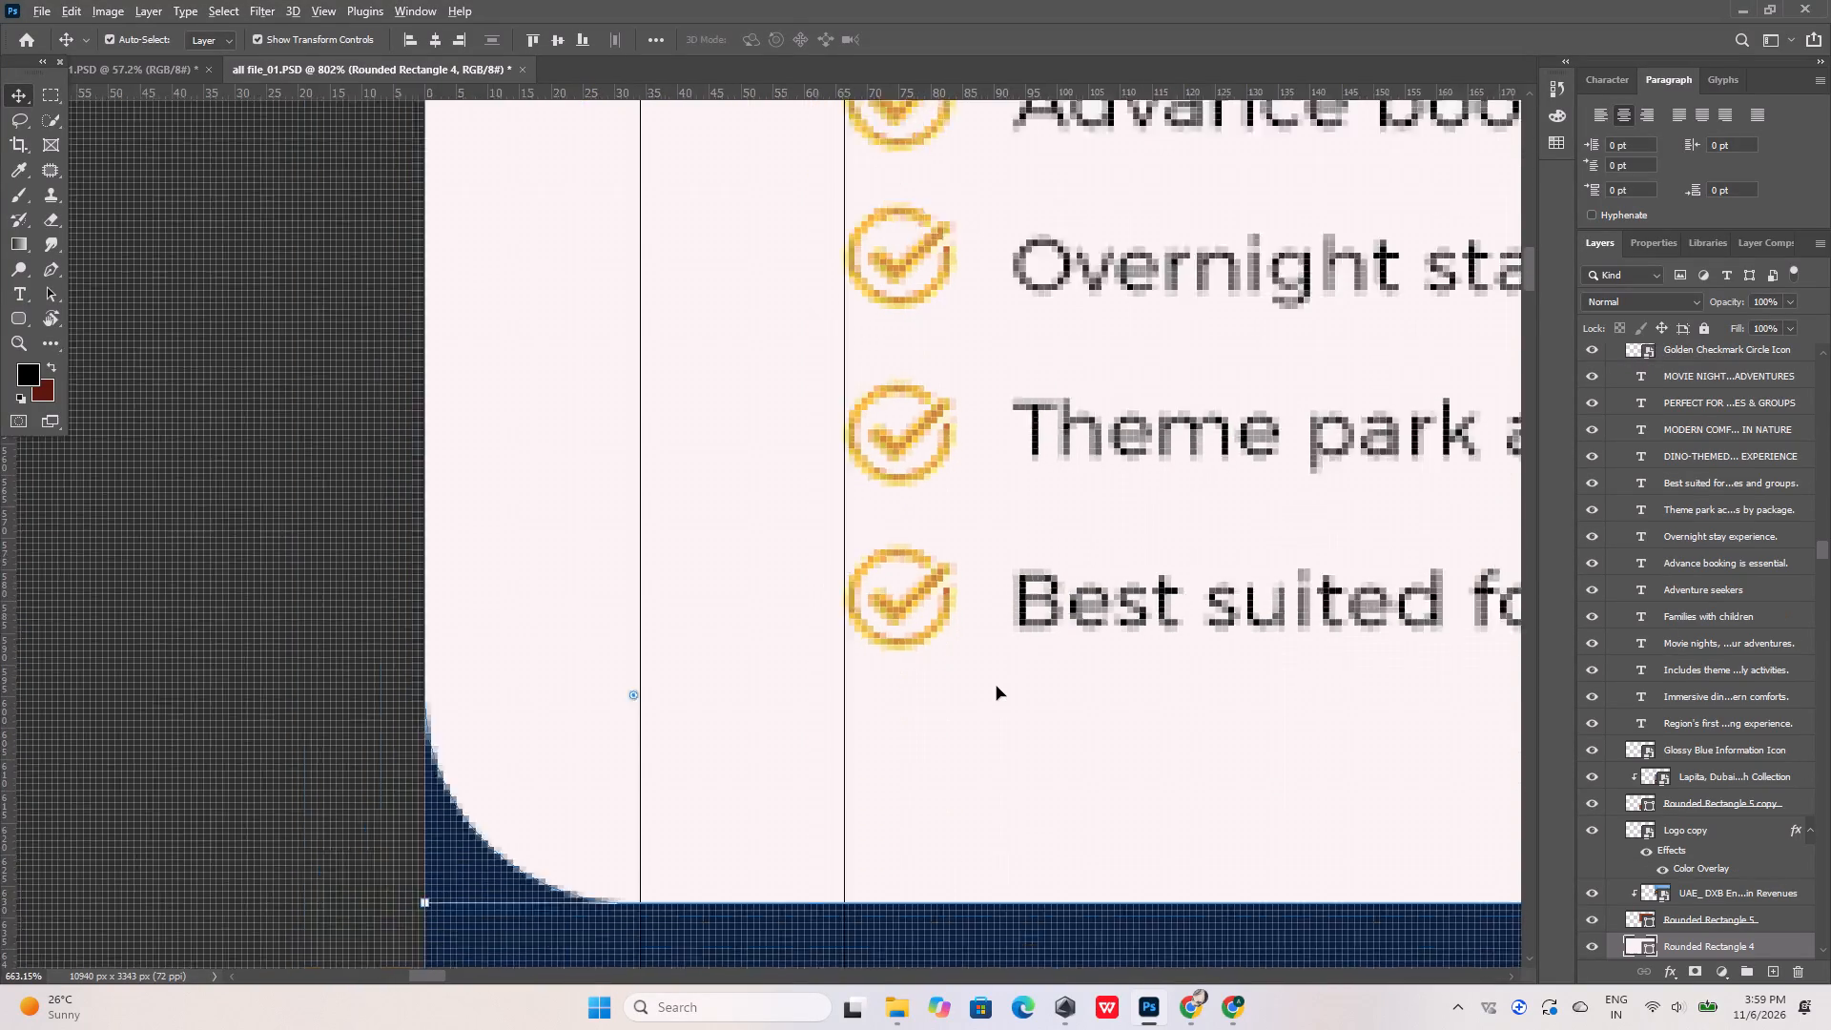
scroll(997, 687, "down", 20, "alt")
scroll(997, 687, "down", 8, "alt")
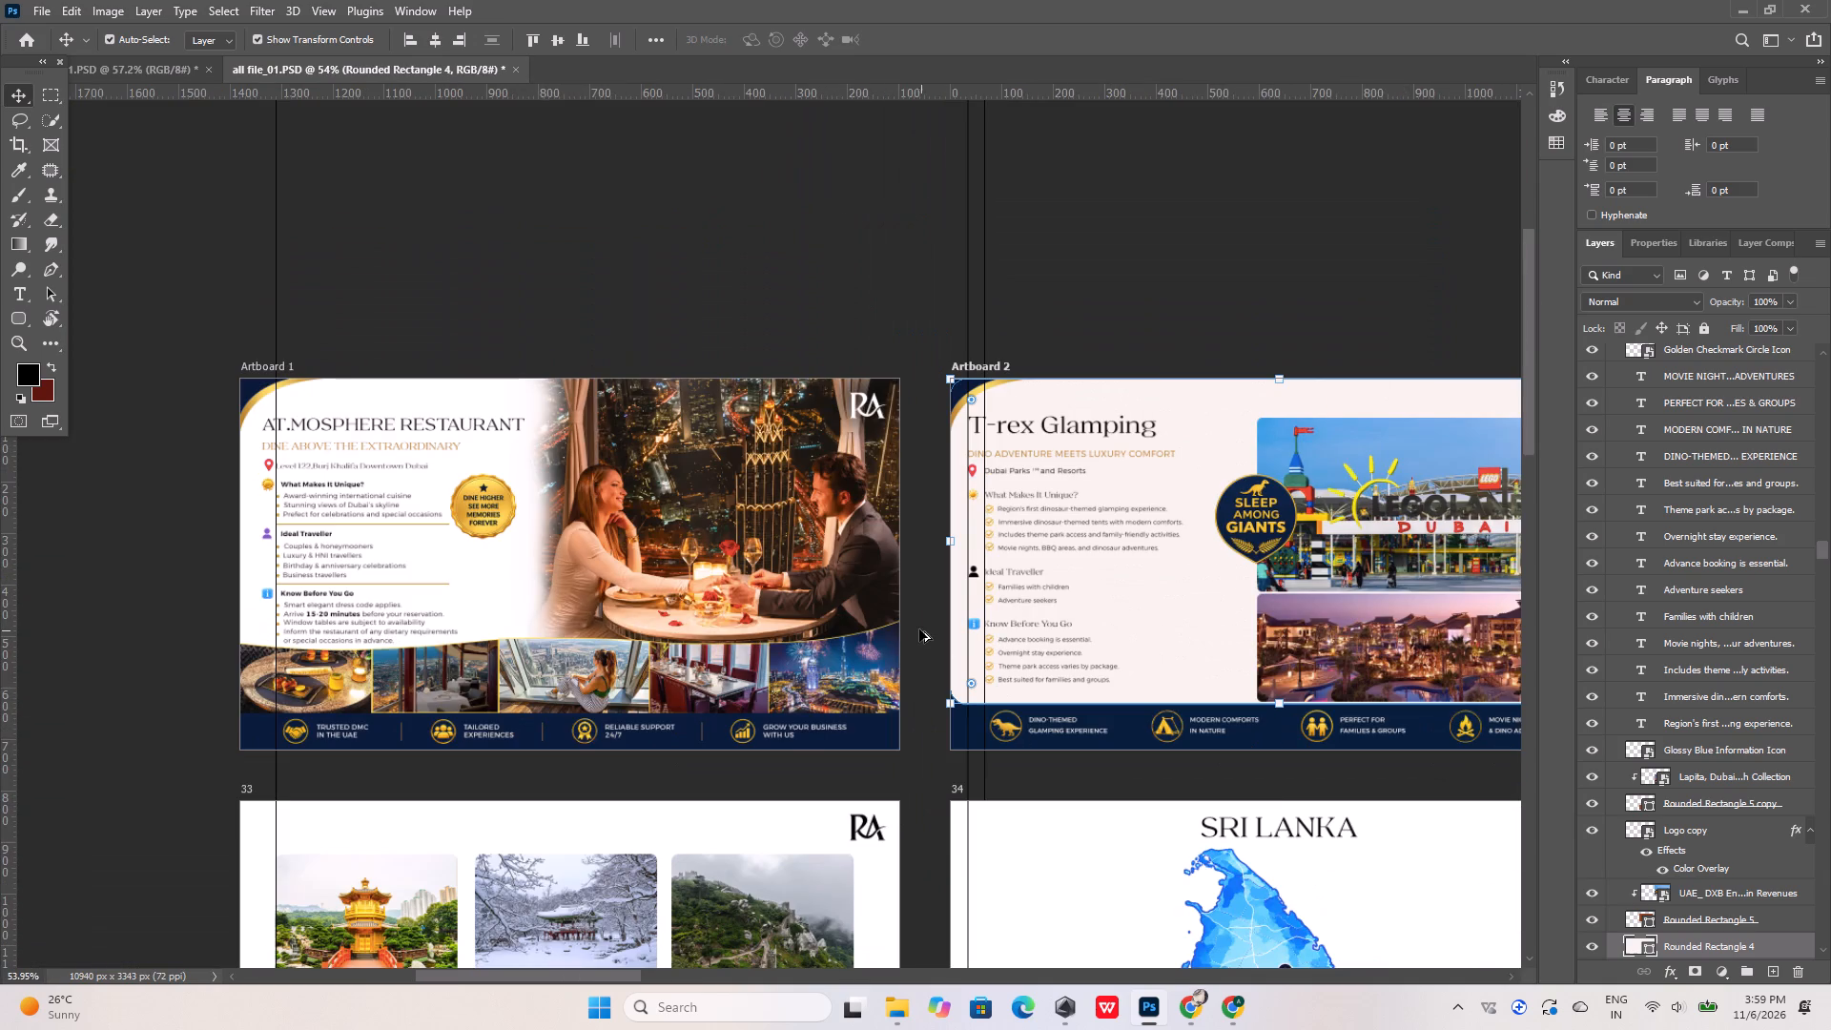
scroll(917, 628, "down", 6, "alt")
scroll(1039, 664, "up", 16, "alt")
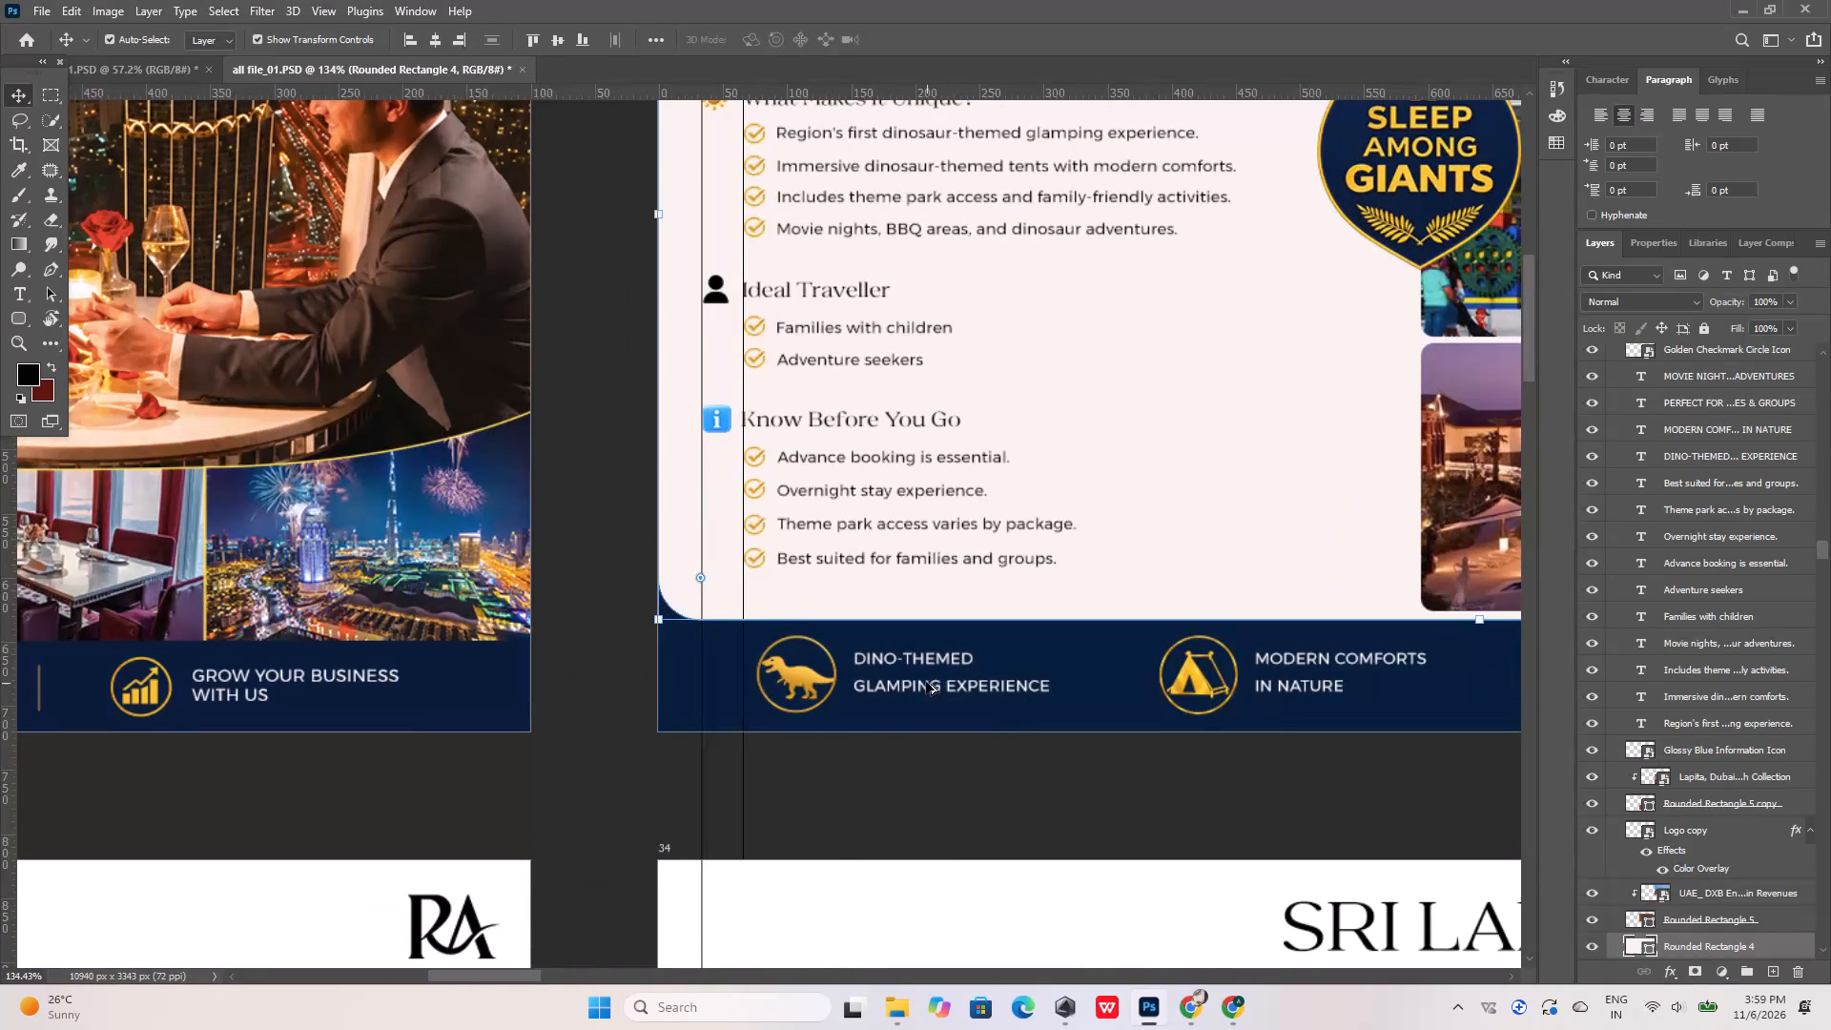
left_click(339, 677)
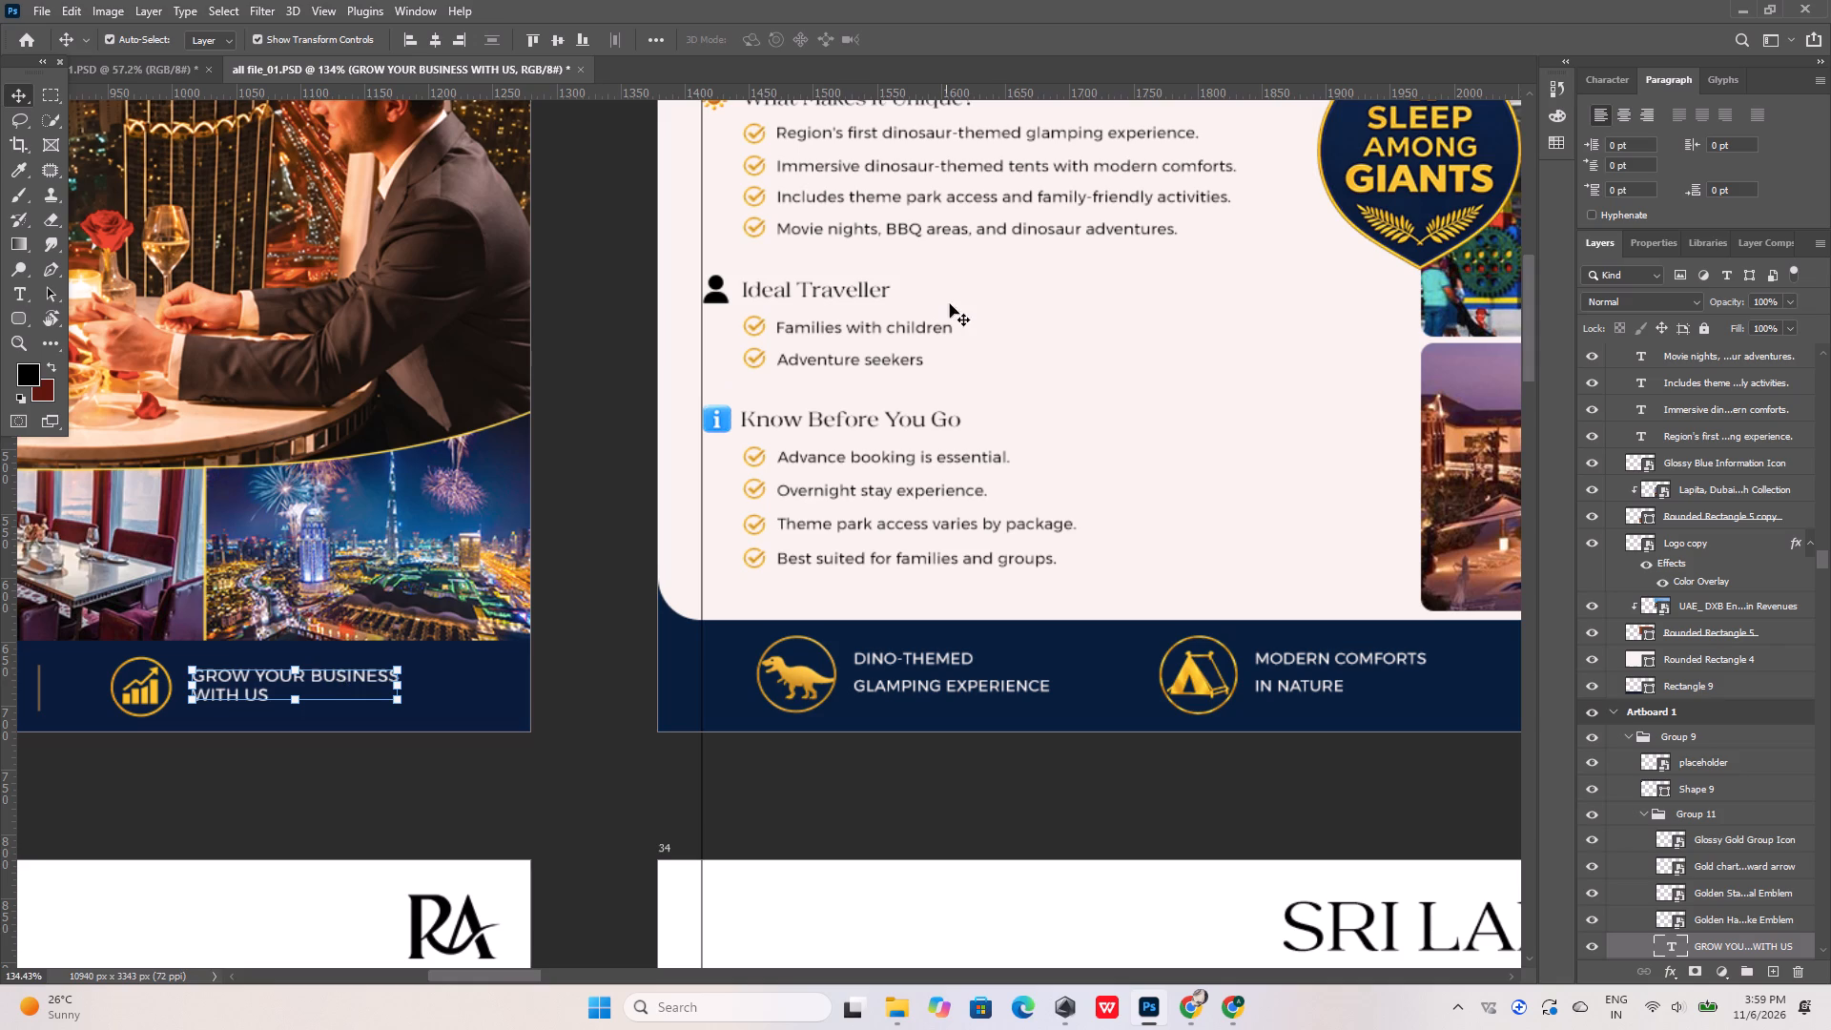
left_click(1659, 238)
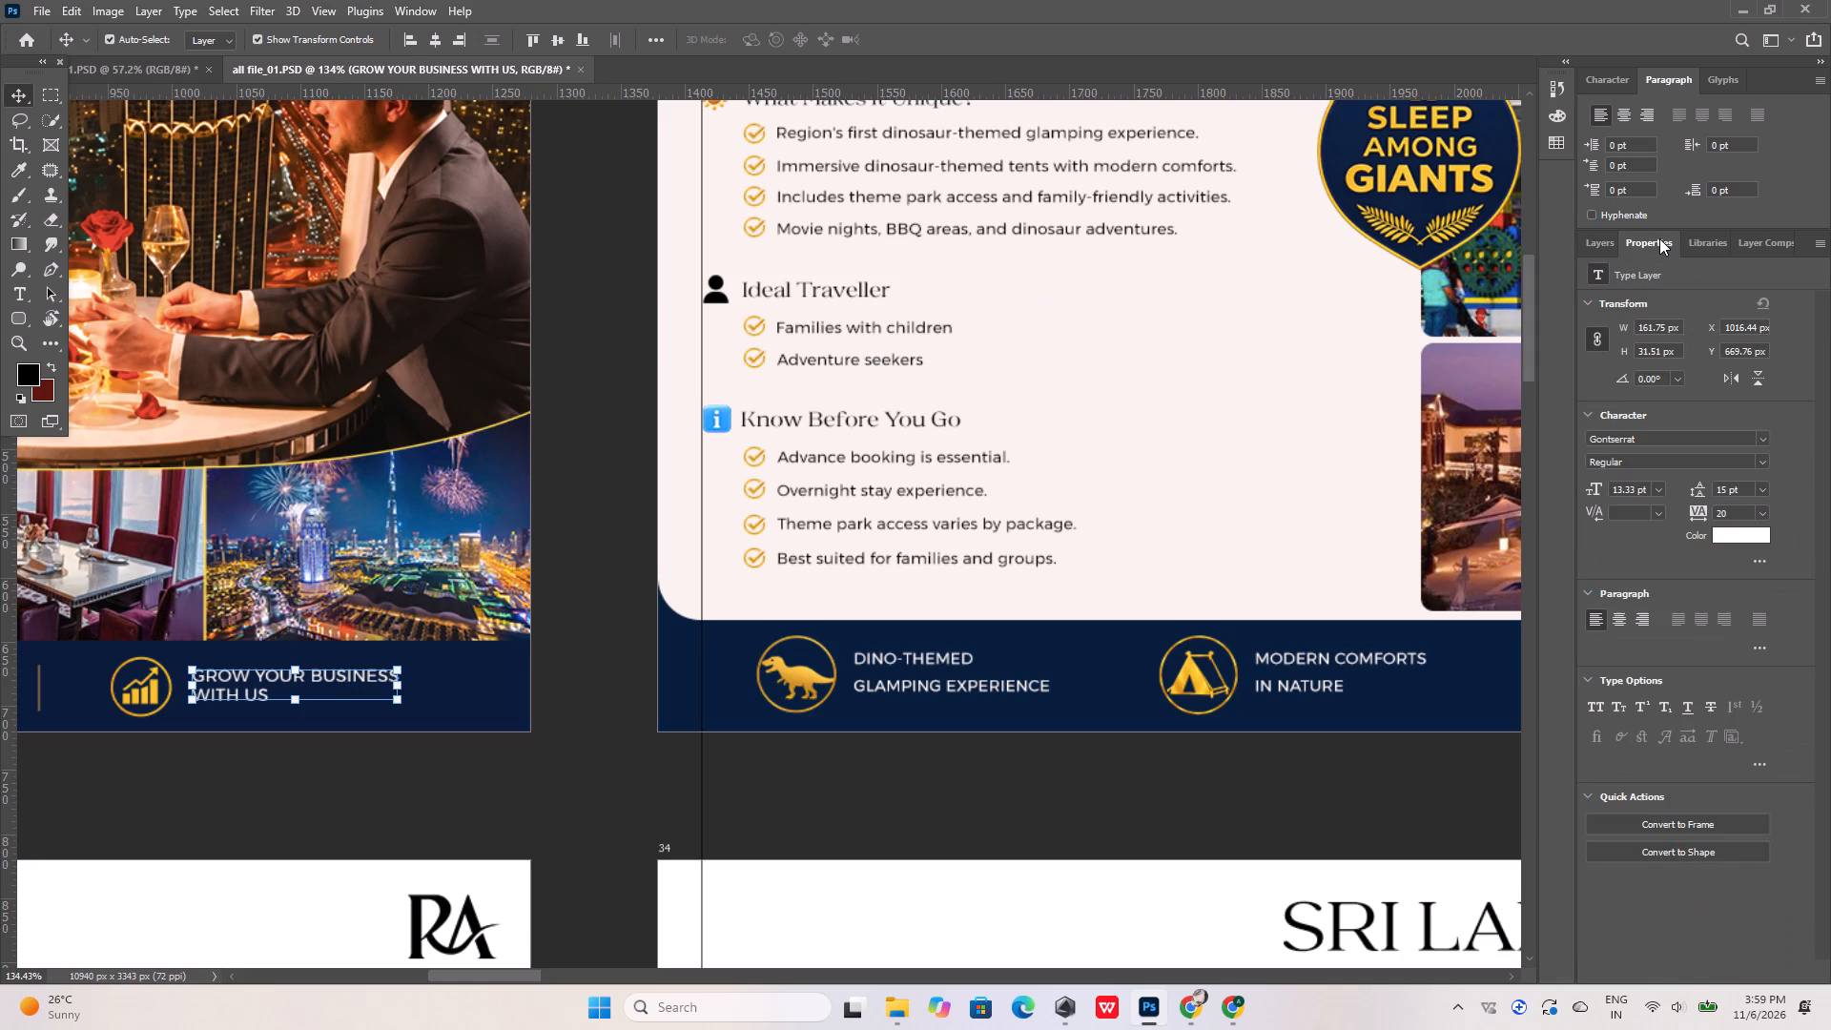
left_click(951, 663)
left_click(360, 679)
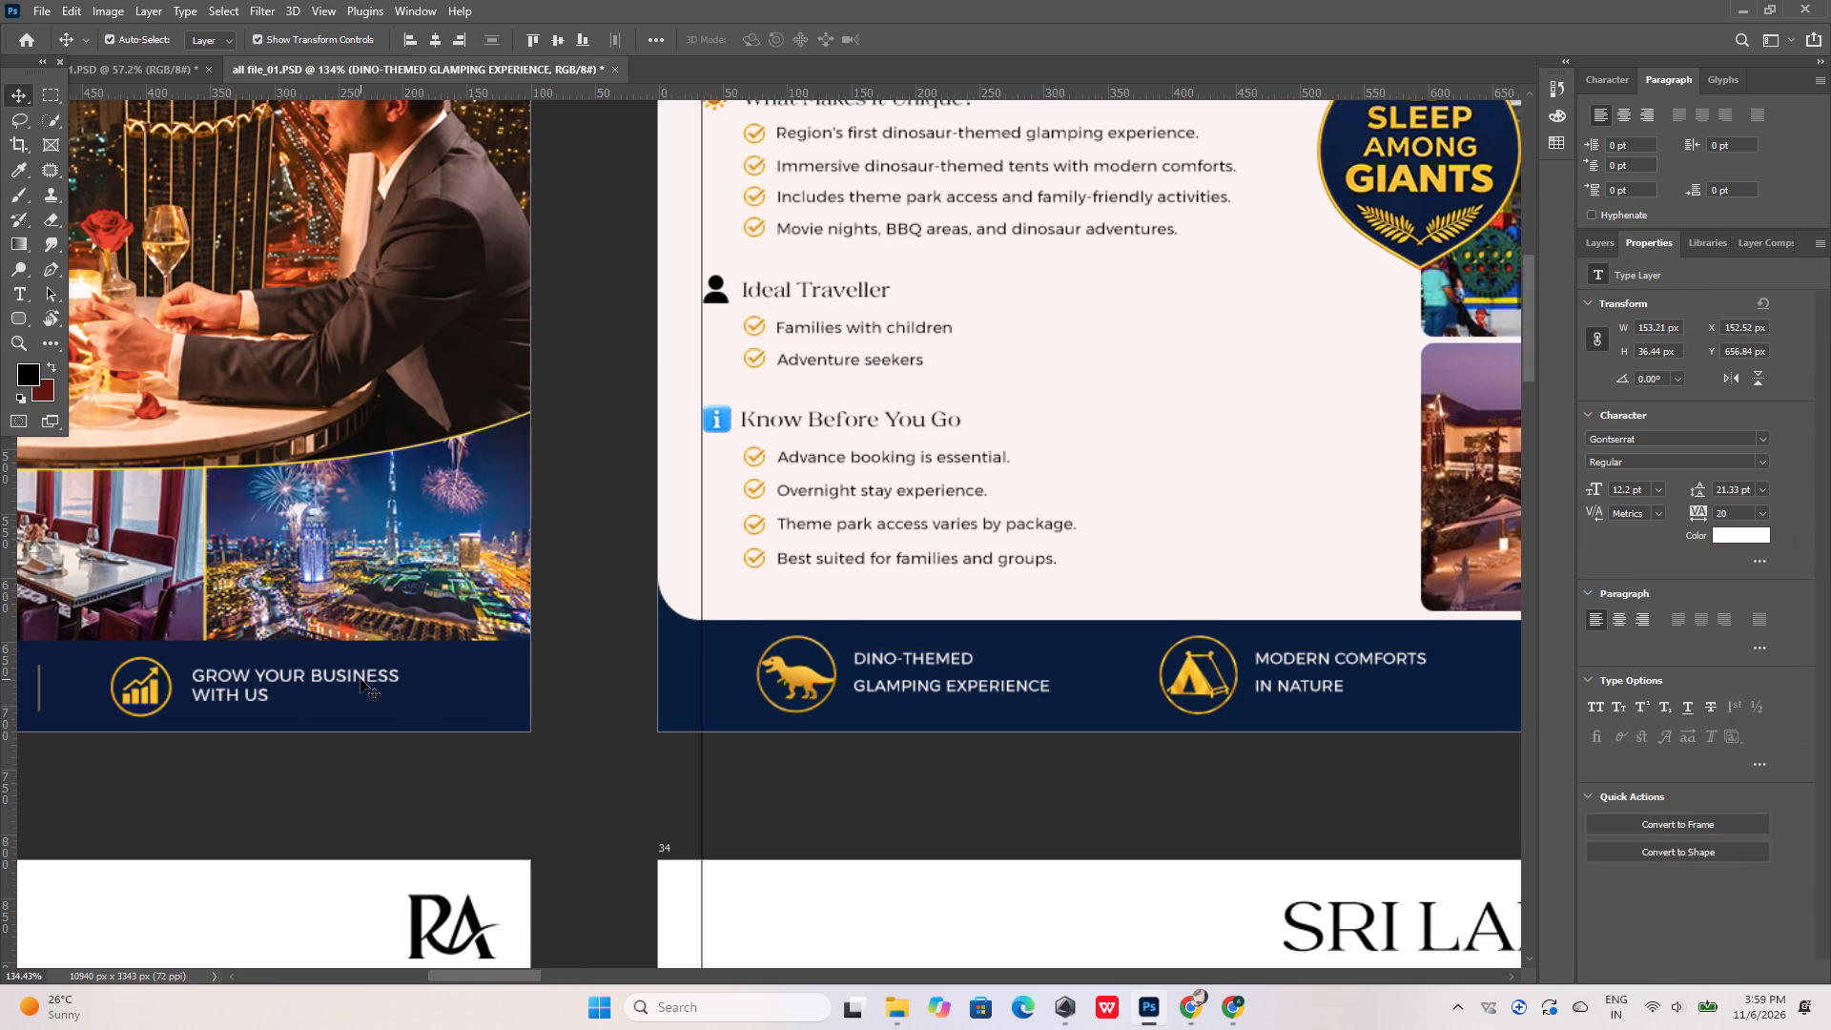
left_click(889, 667)
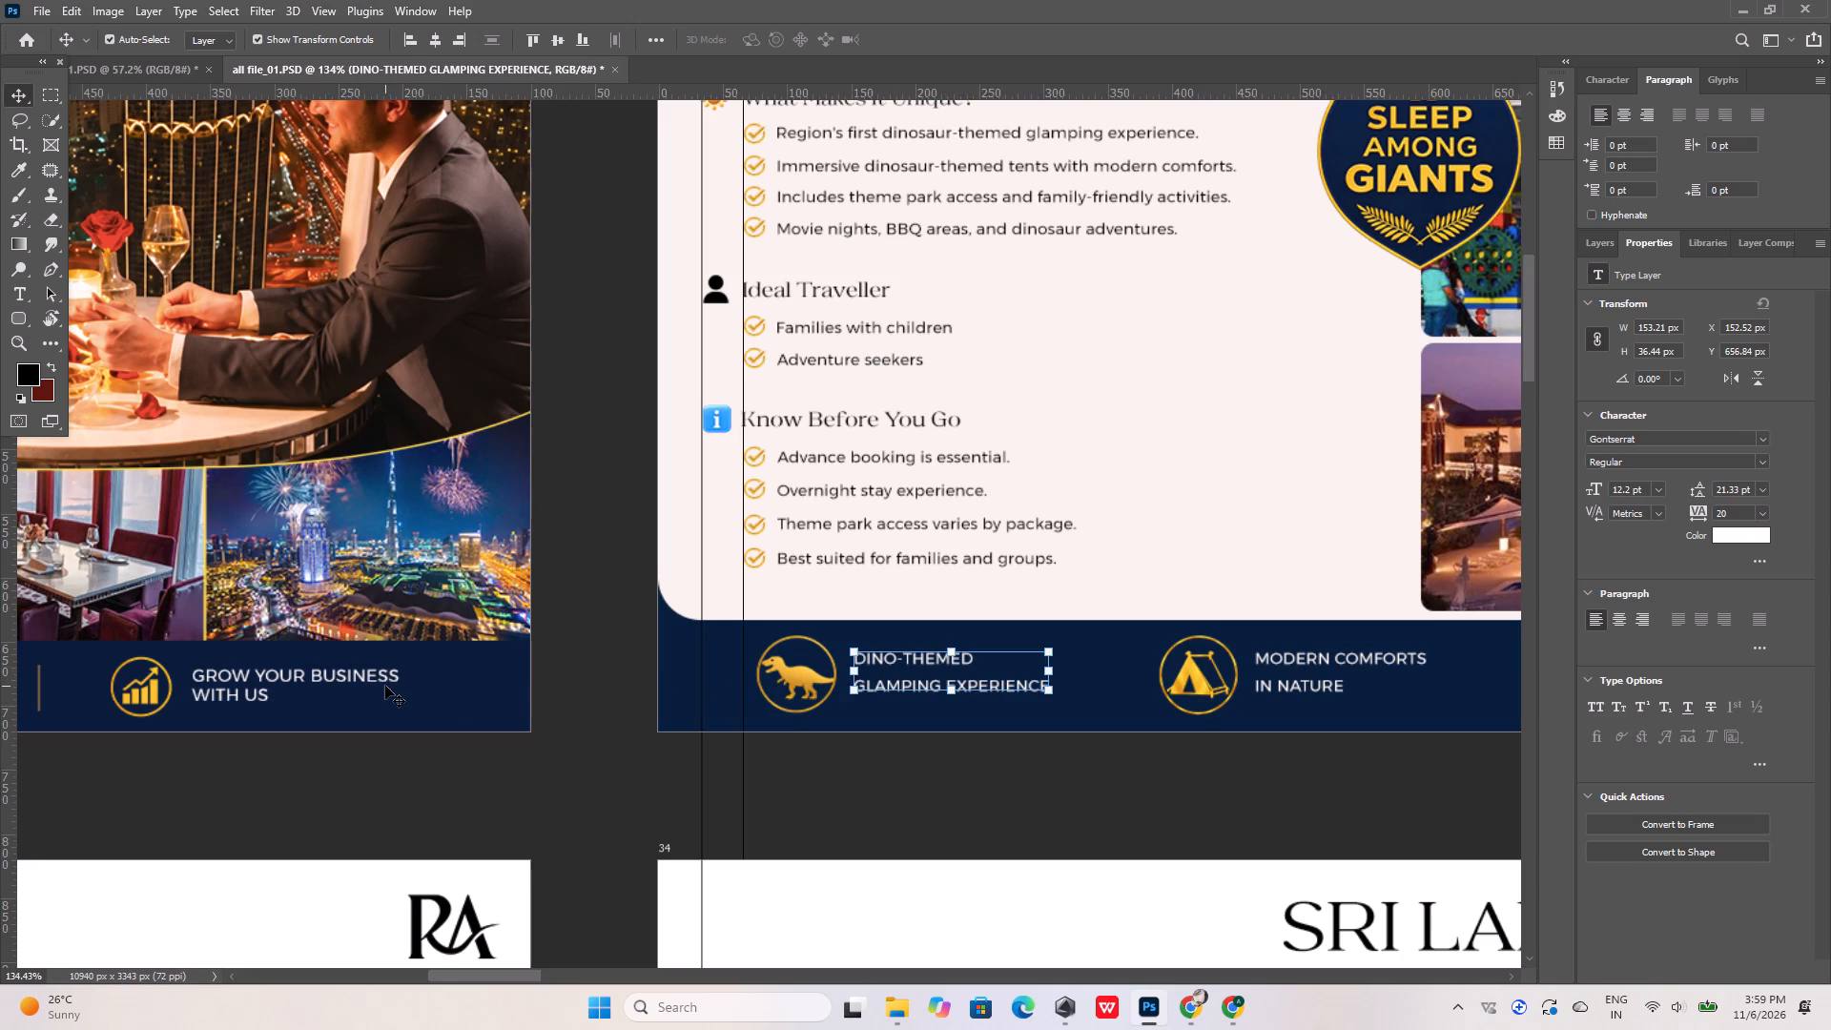
left_click(385, 685)
left_click_drag(1612, 489, 1615, 489)
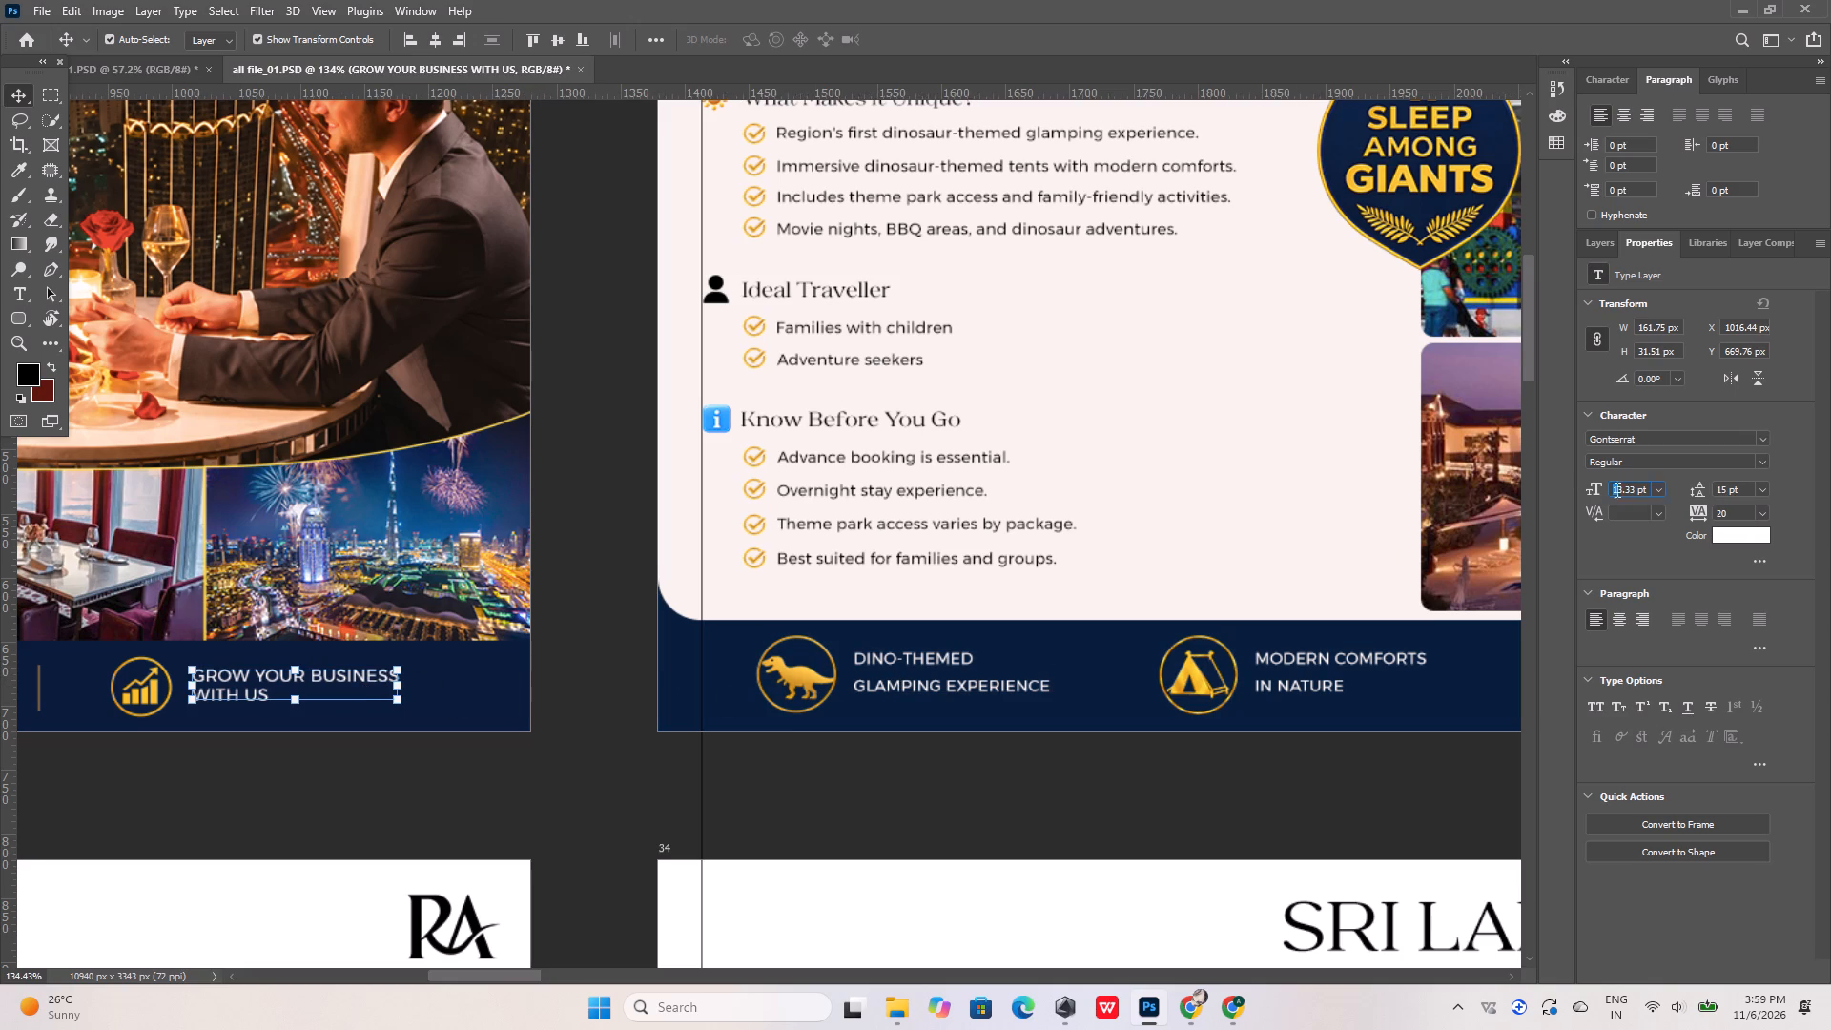
left_click_drag(1615, 489, 1661, 488)
key("ctrl+c")
left_click(961, 668)
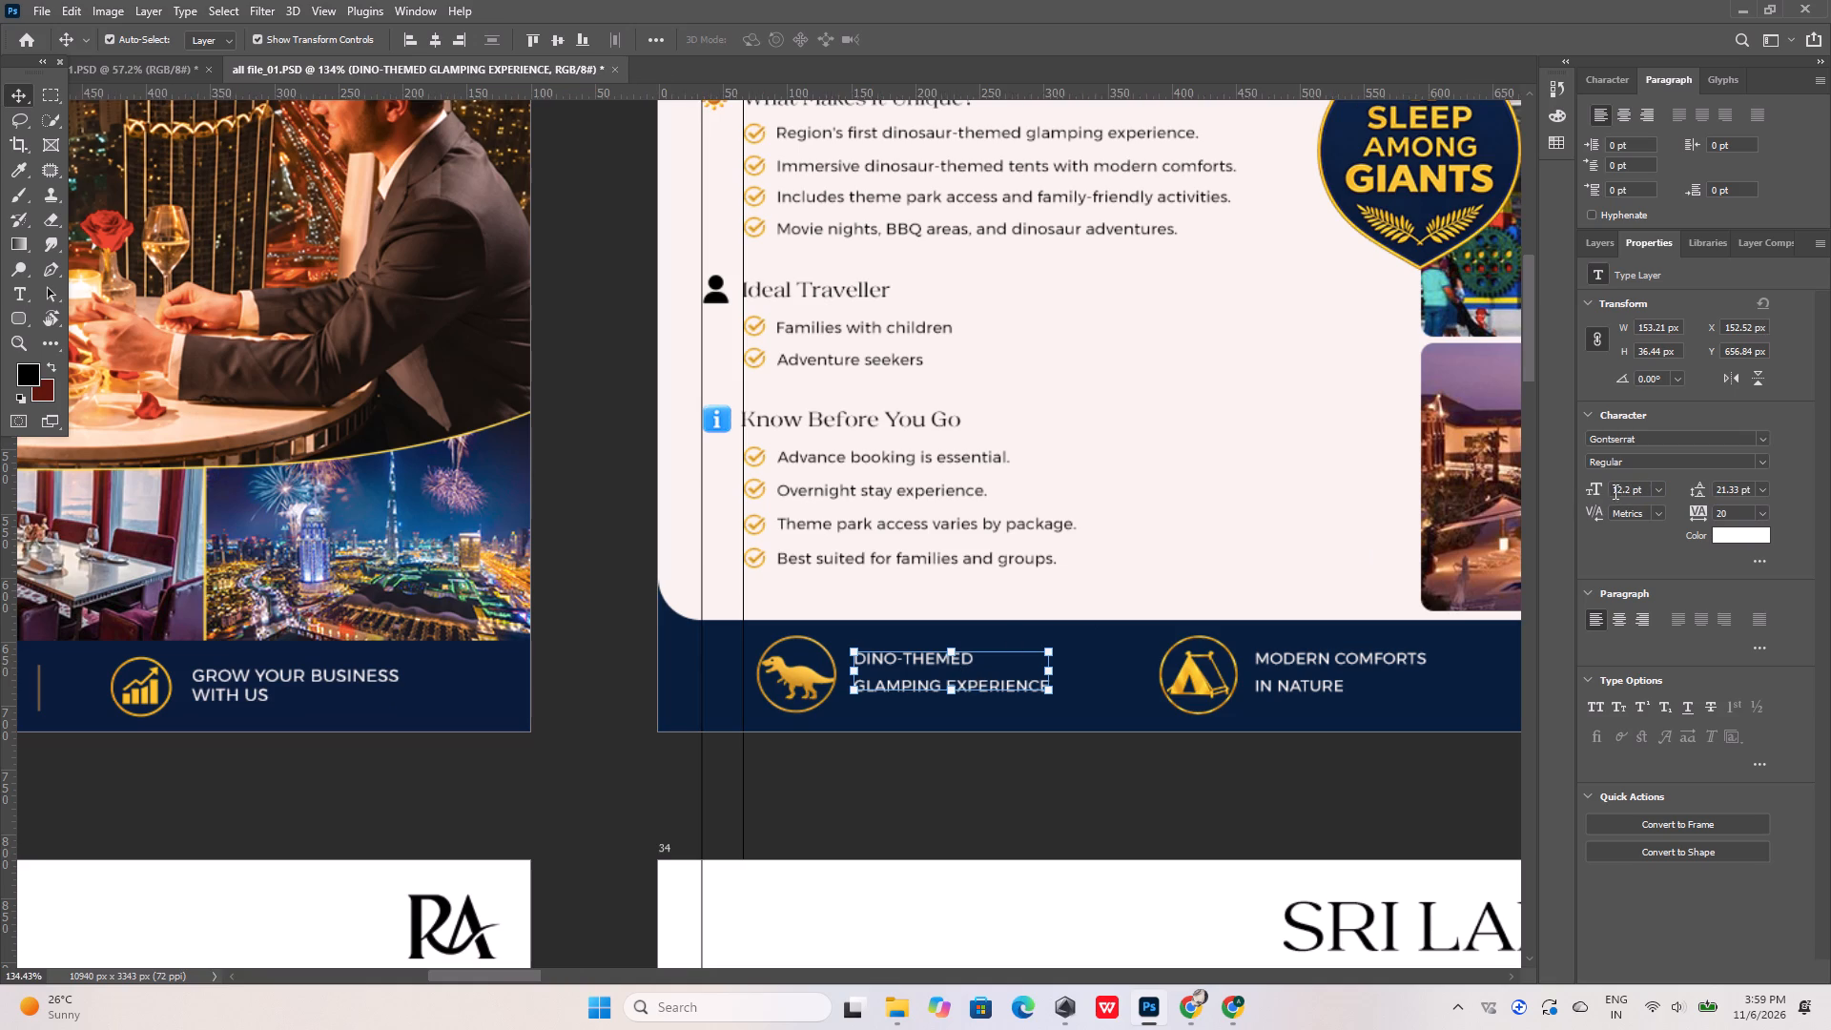
left_click_drag(1614, 491, 1654, 487)
key("ctrl+v")
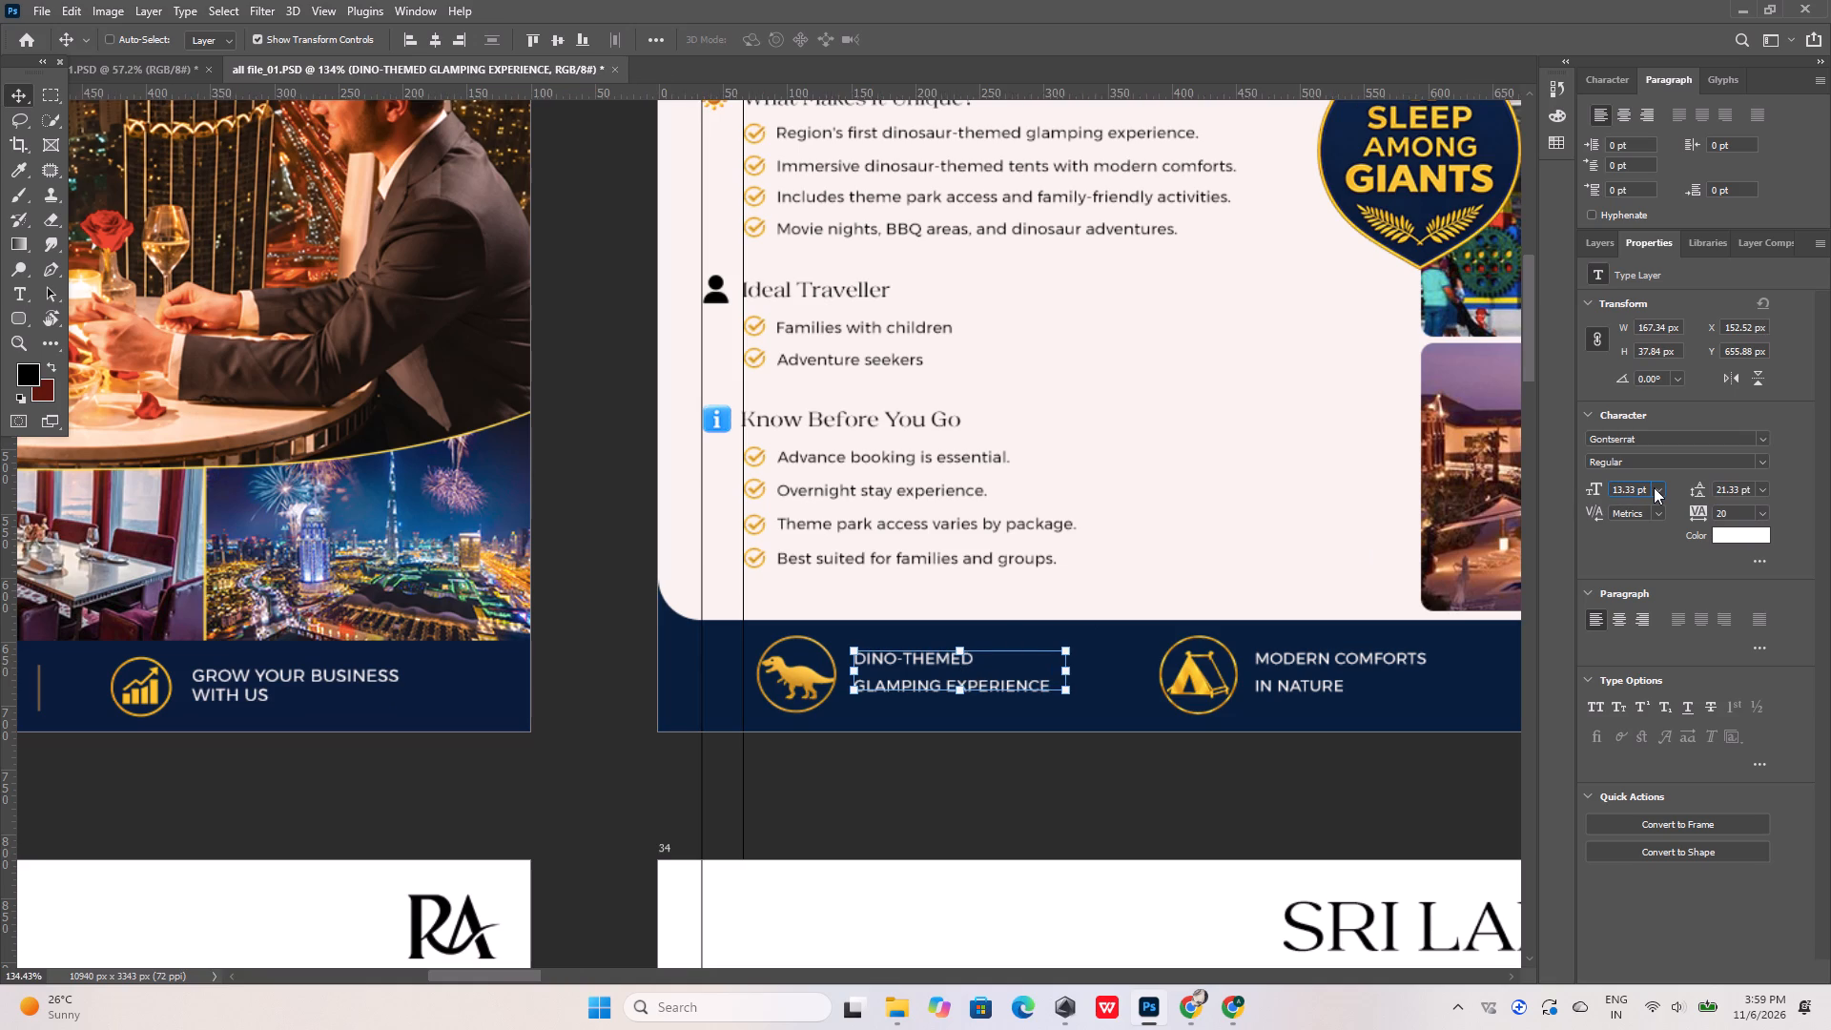
Set the leading of the "DINO-THEMED GLAMPING EXPERIENCE" text to 15 pt, matching "GROW YOUR BUSINESS WITH US".
left_click(391, 675)
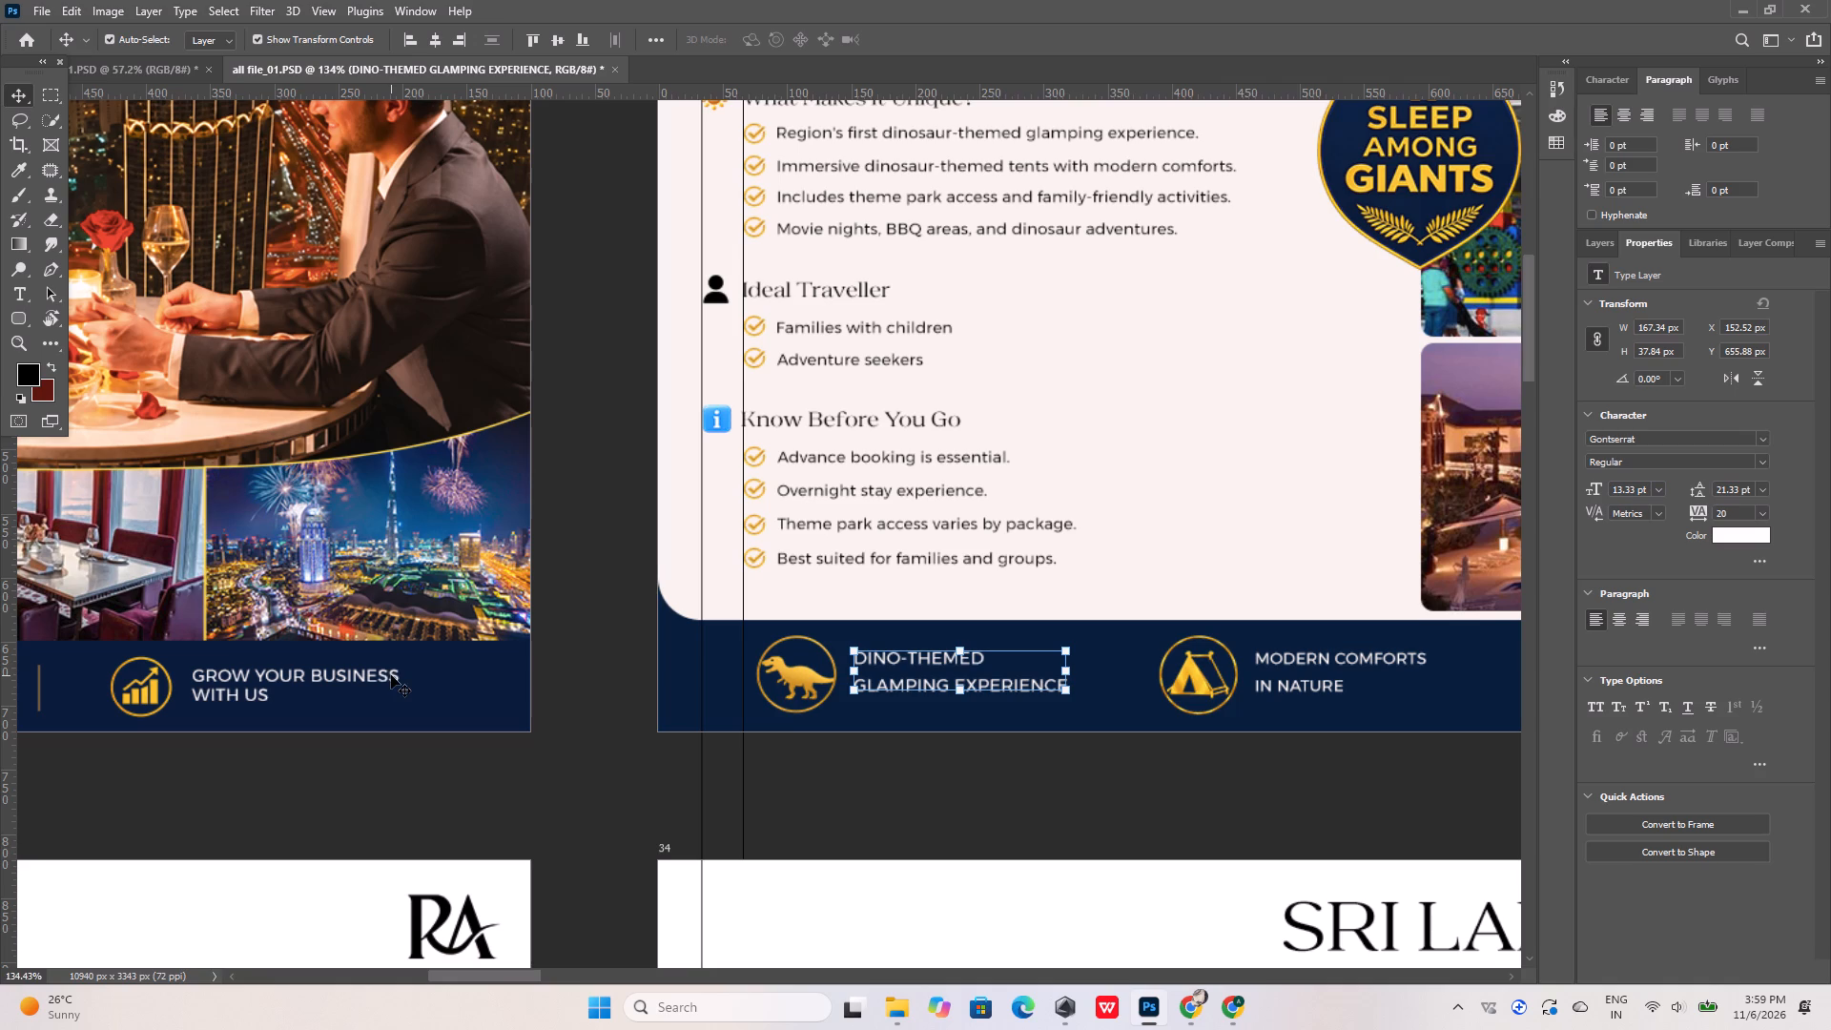
left_click(380, 679)
left_click(380, 679)
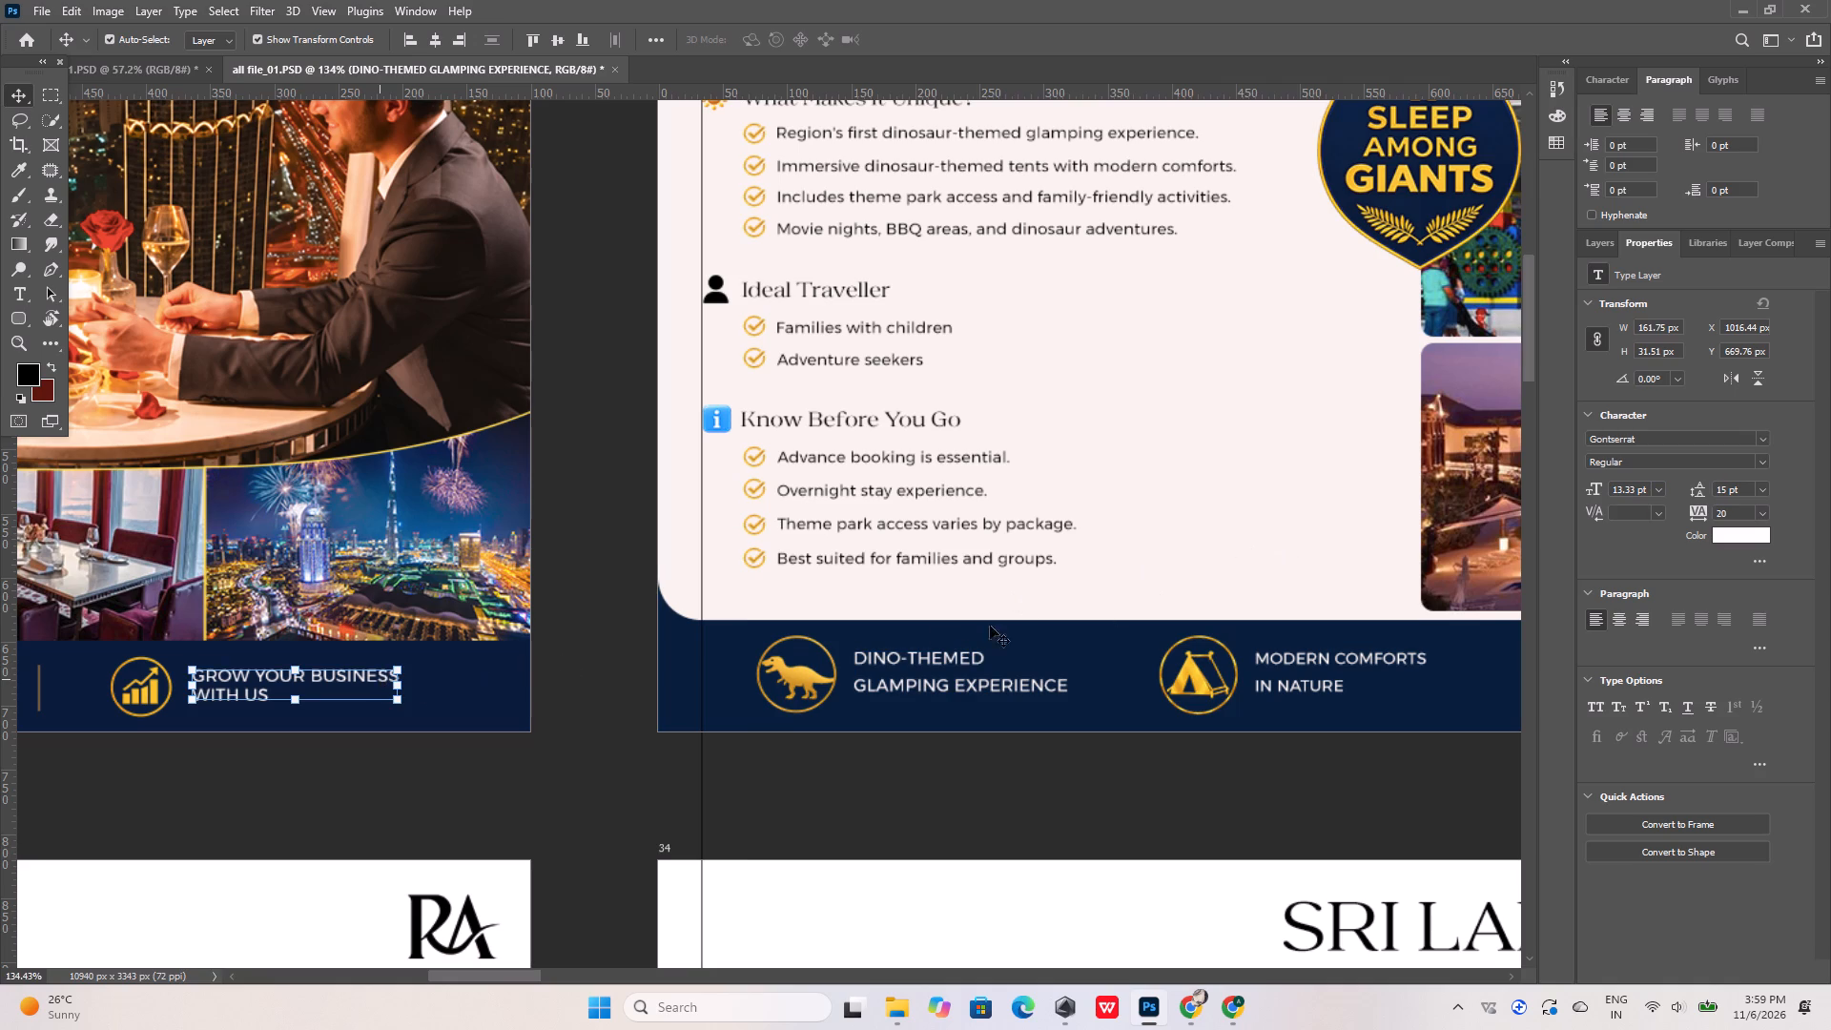
left_click(886, 660)
left_click(894, 661)
left_click(915, 753)
left_click(640, 497)
left_click(896, 657)
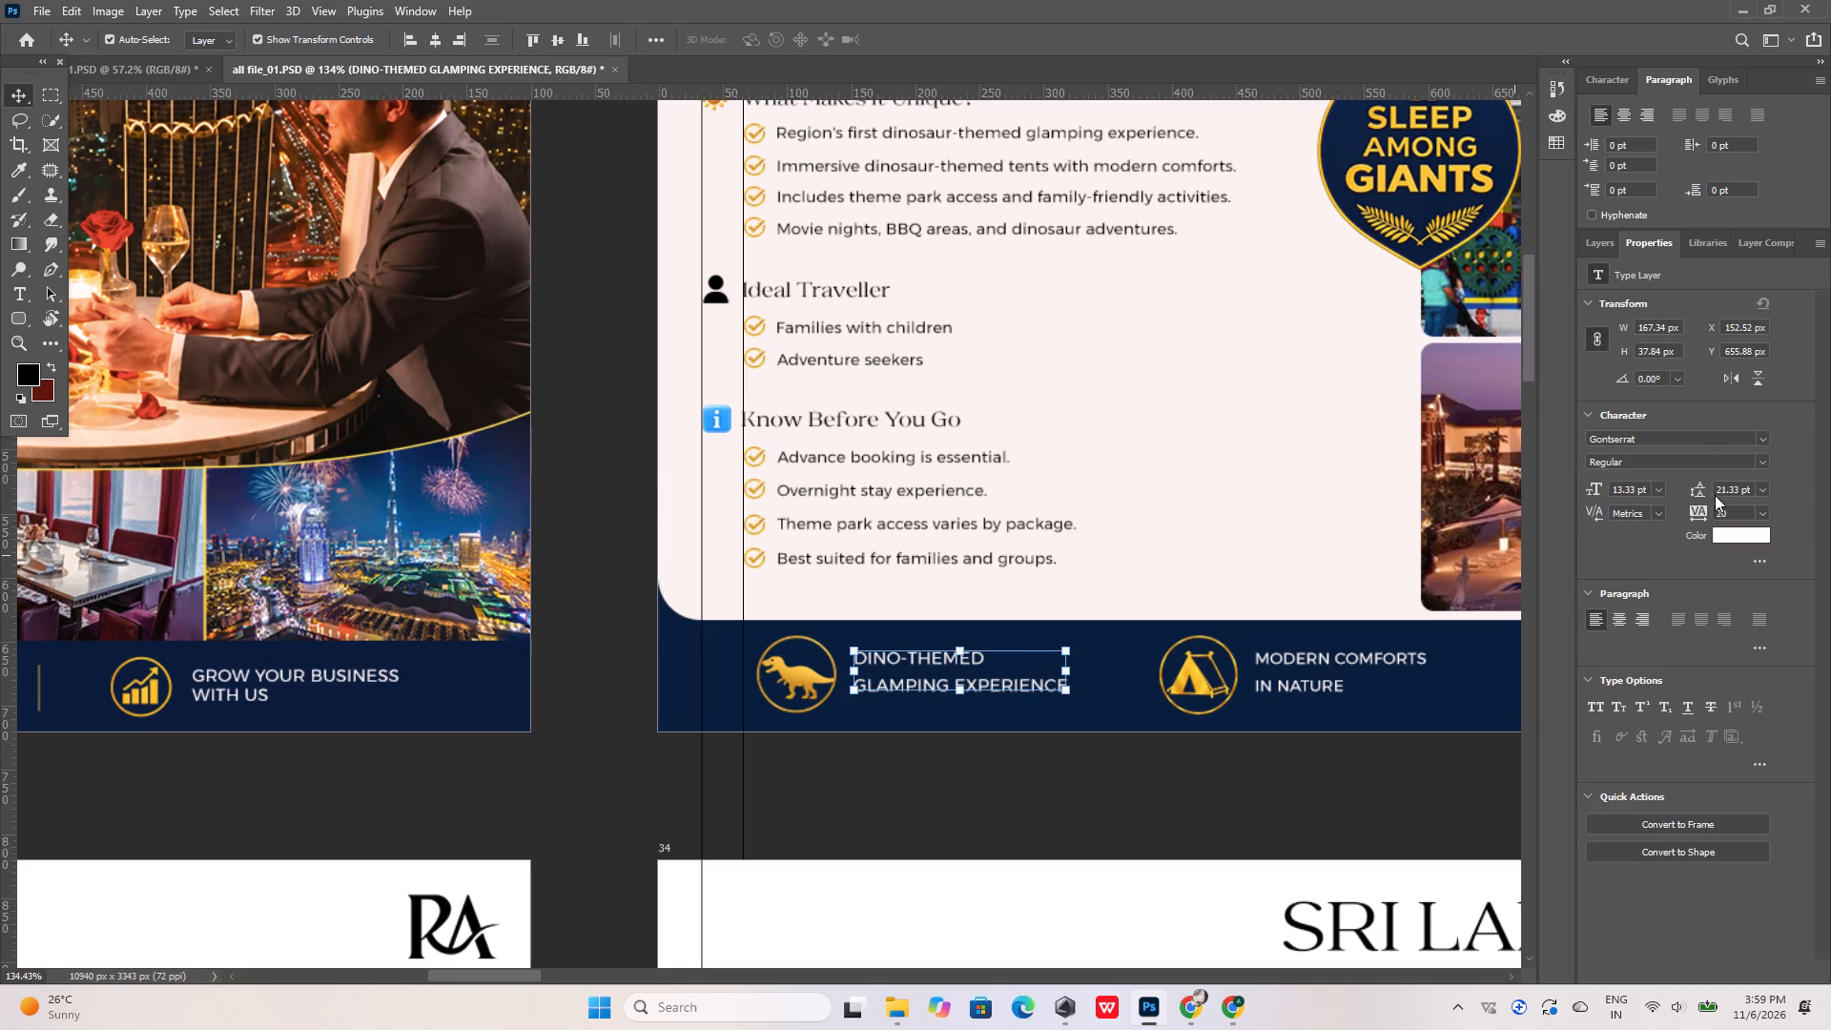
left_click_drag(1716, 490, 1789, 487)
type("15")
key("Return")
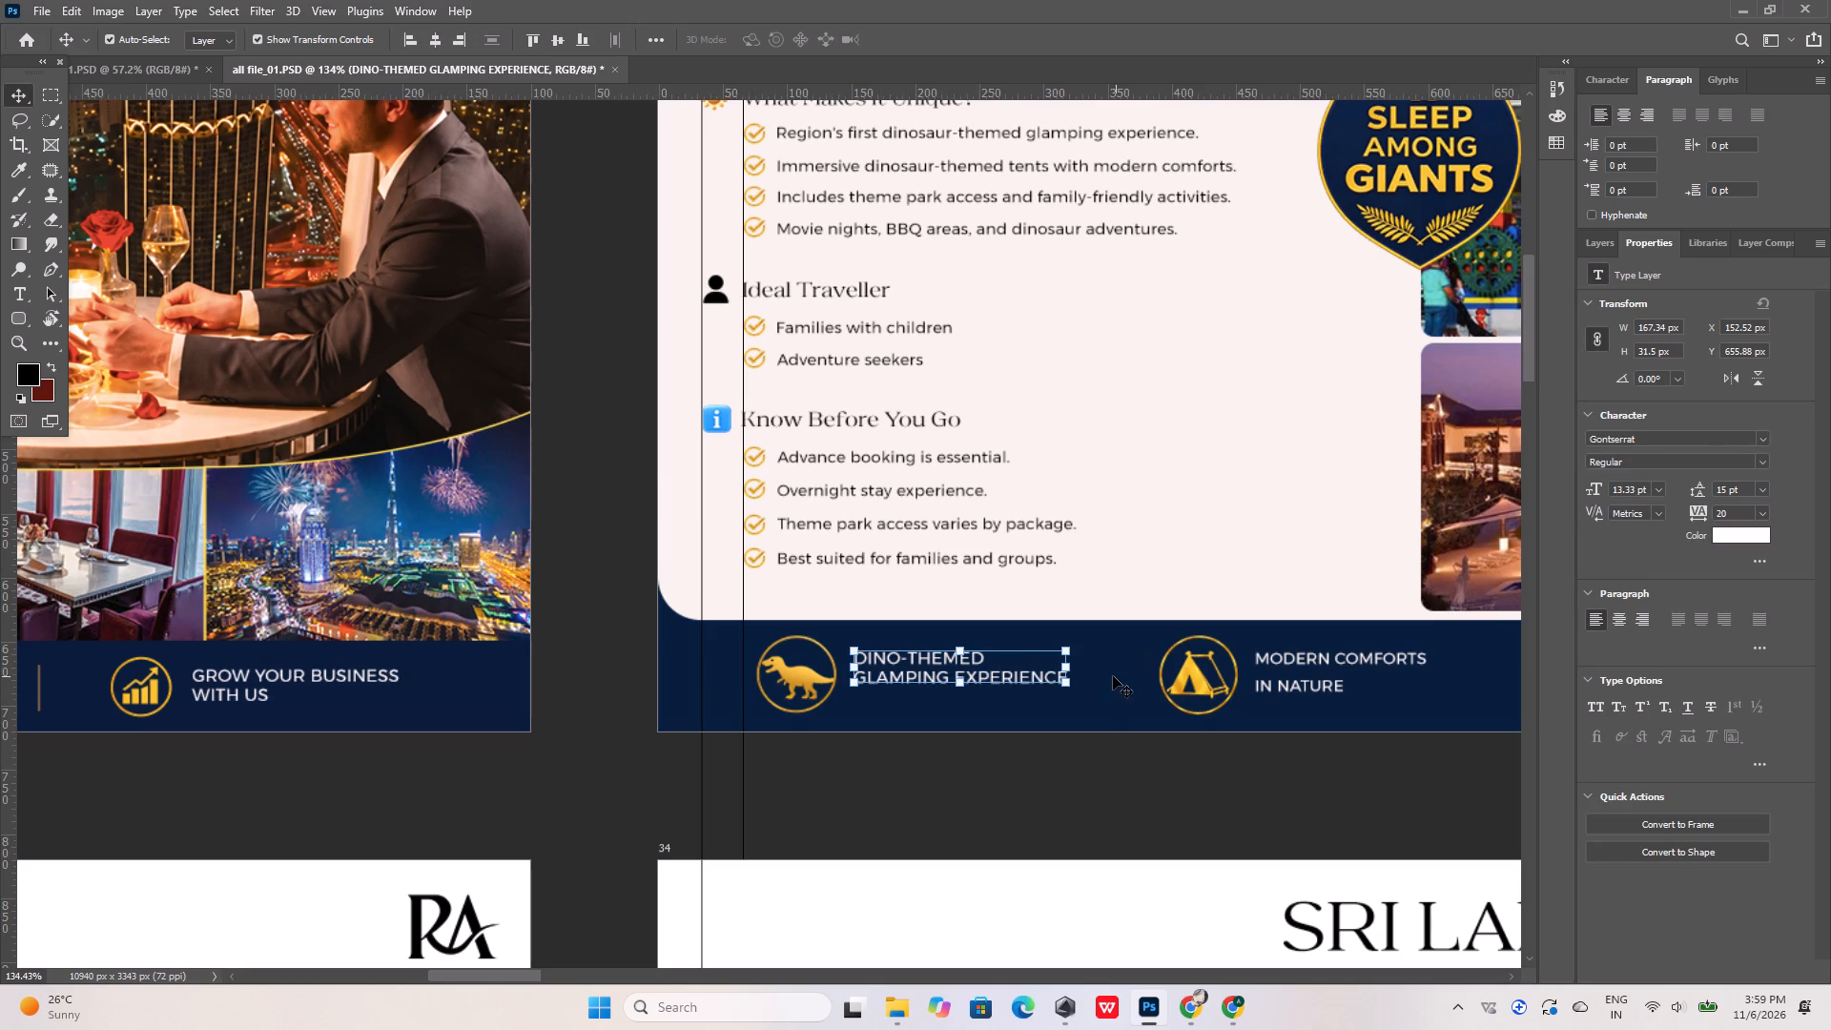
left_click(1111, 690, "shift")
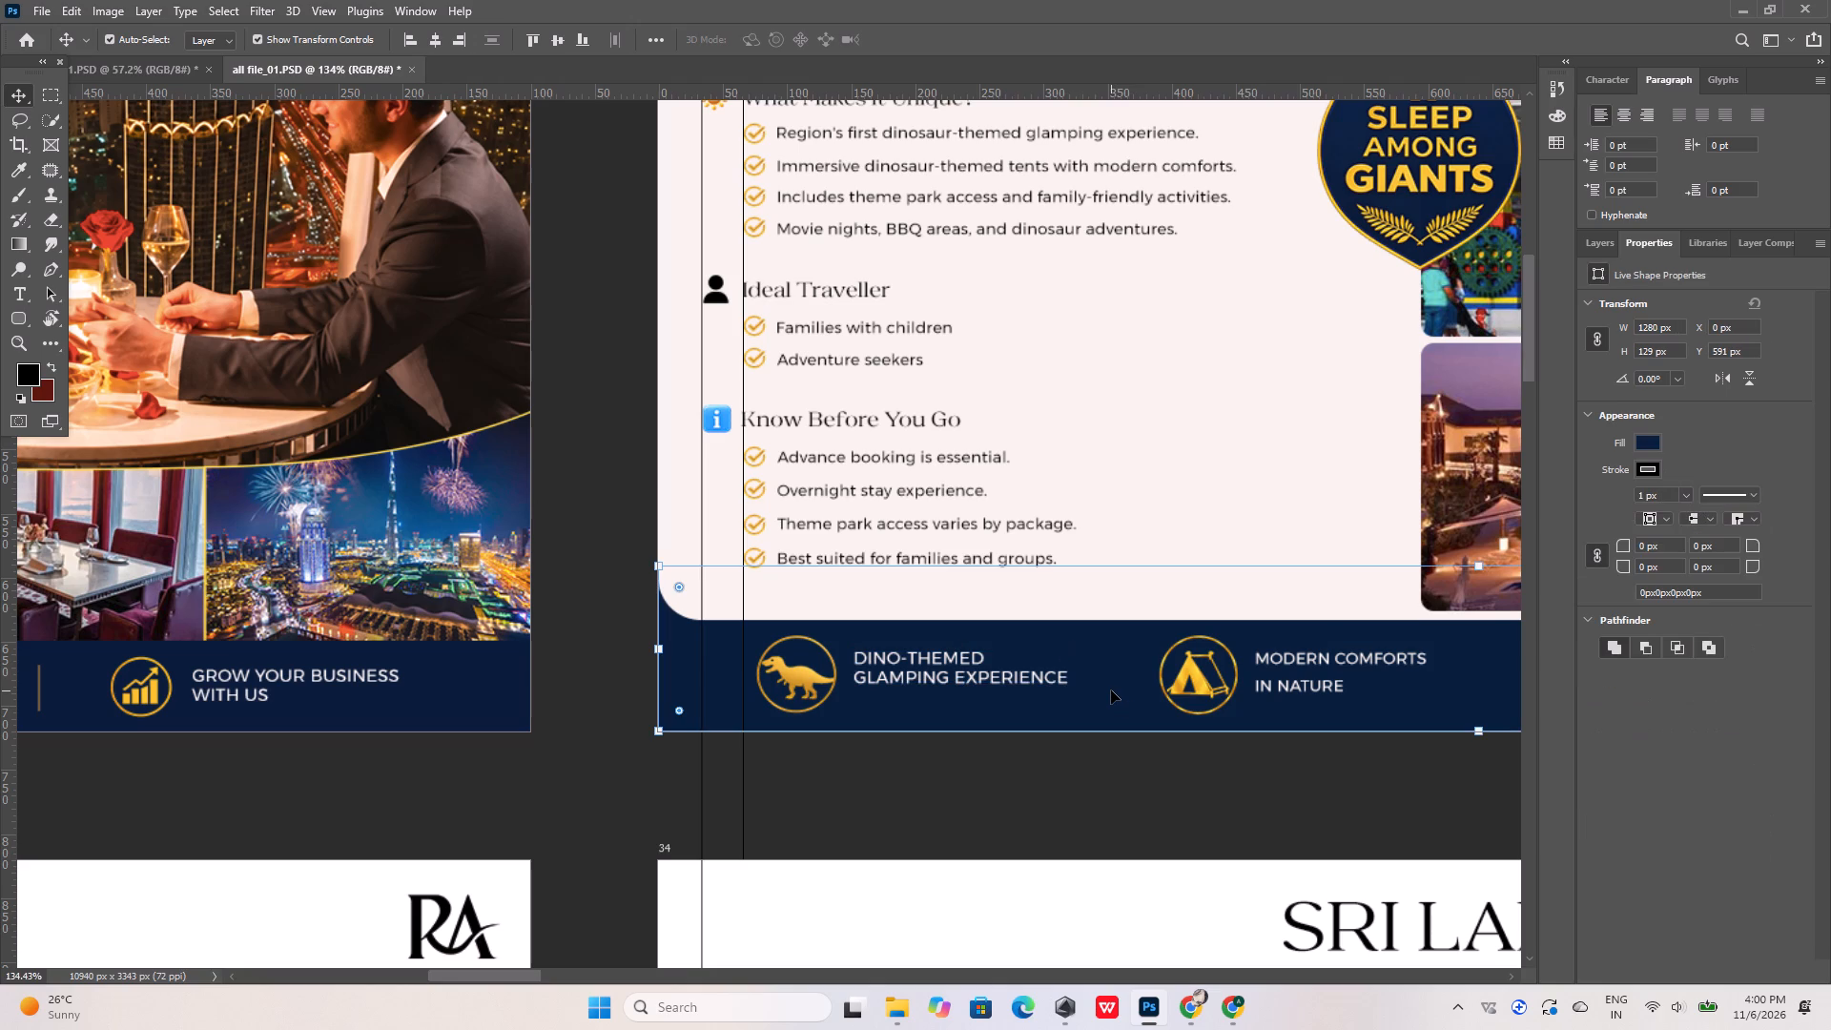
left_click(936, 670)
Place a horizontal canvas guide along the baseline of "GROW YOUR BUSINESS" in the first slide's footer.
left_click(566, 716)
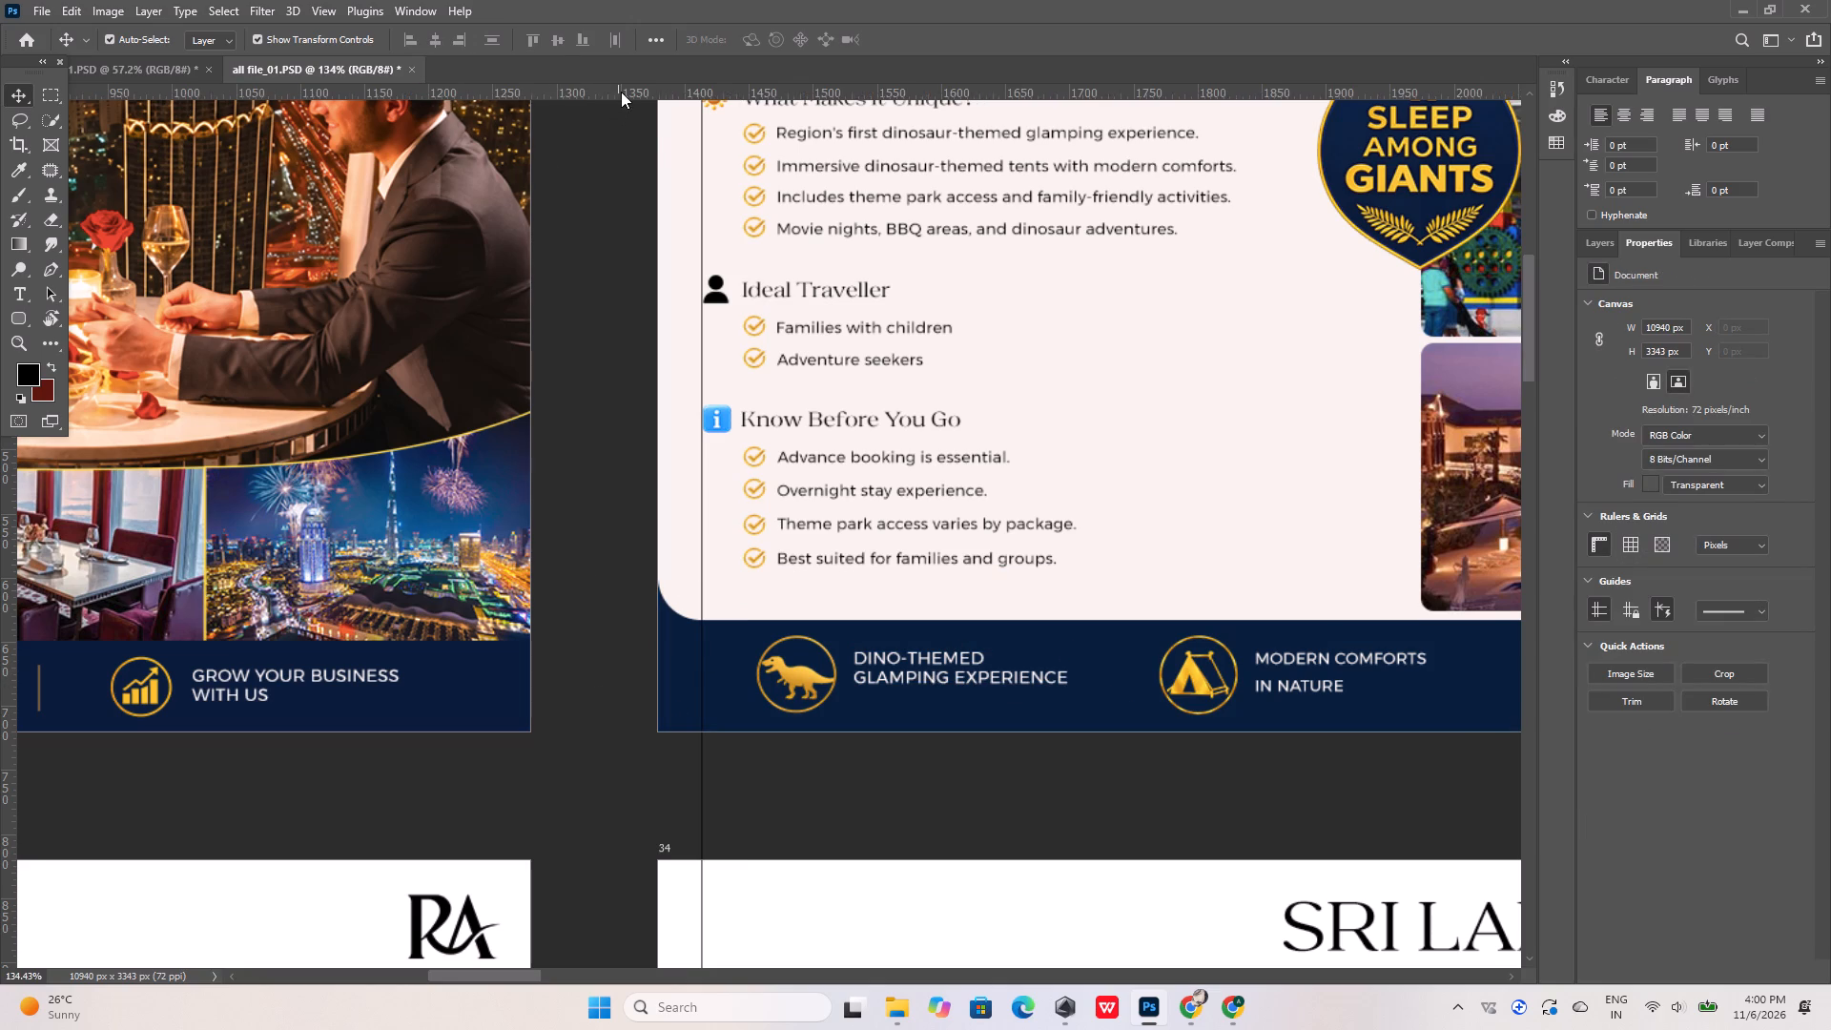
left_click_drag(621, 92, 547, 681)
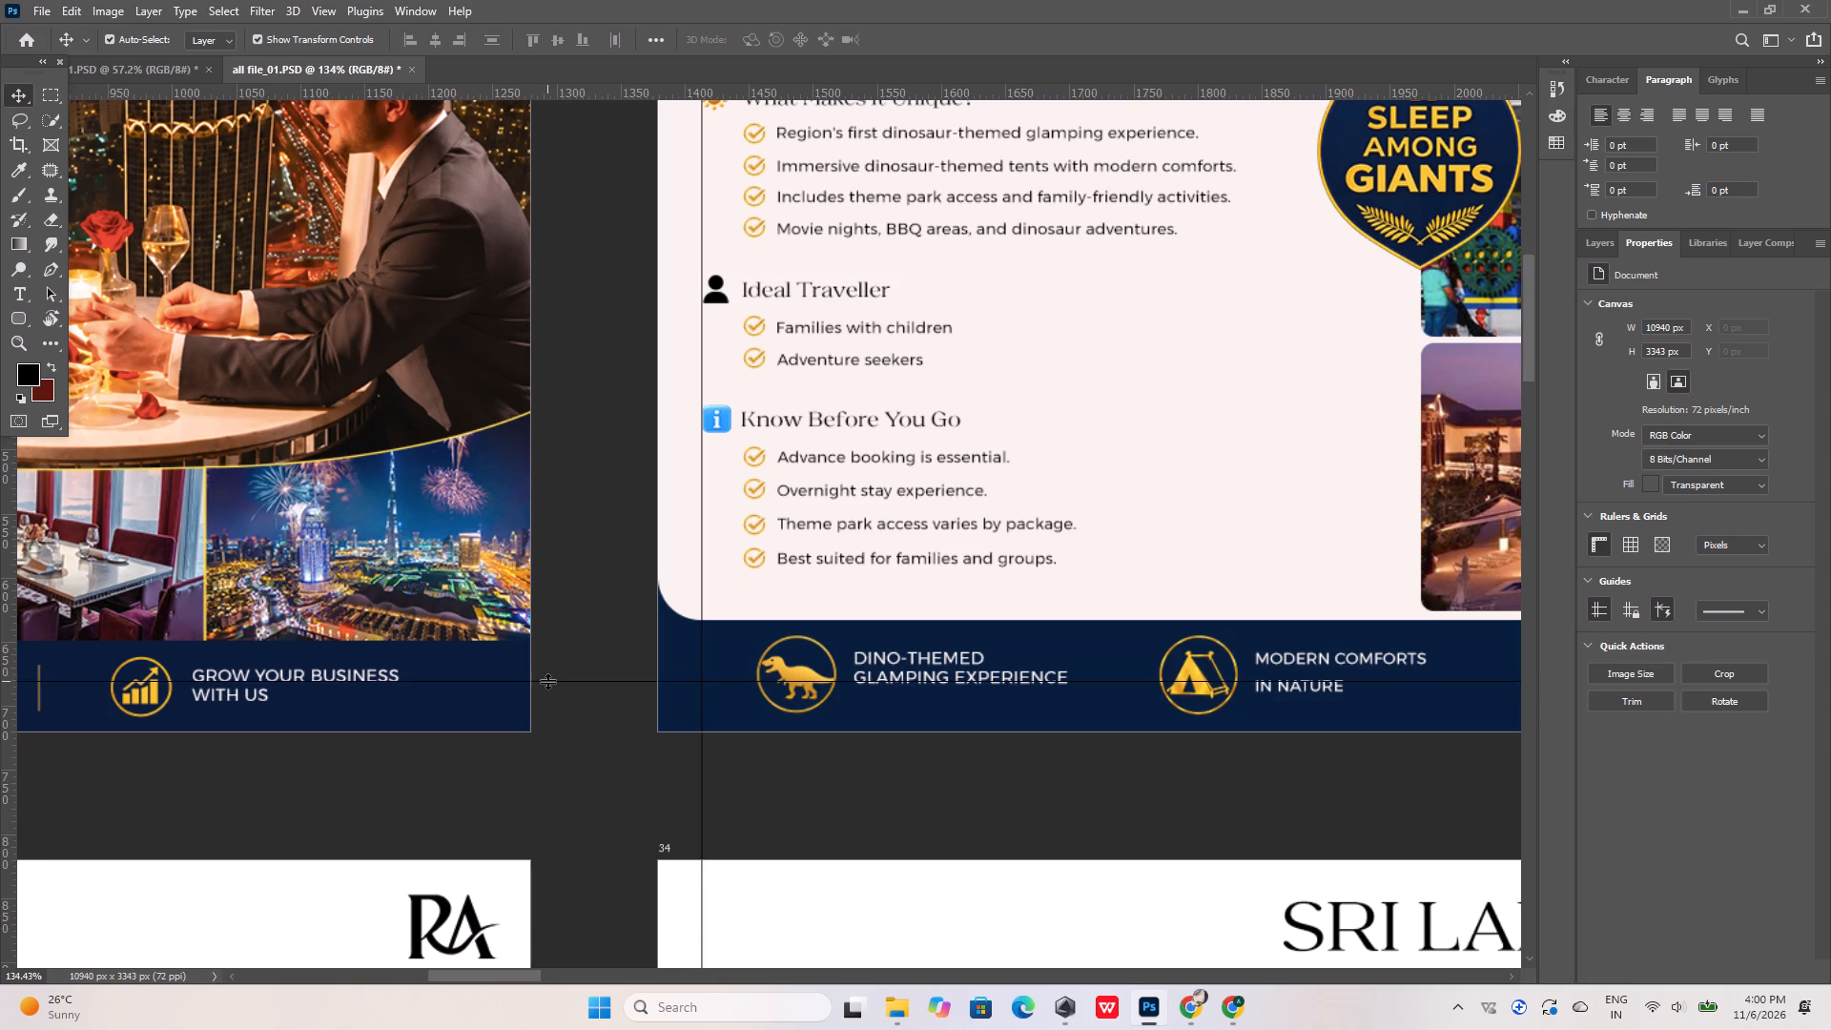
scroll(377, 703, "up", 13, "alt")
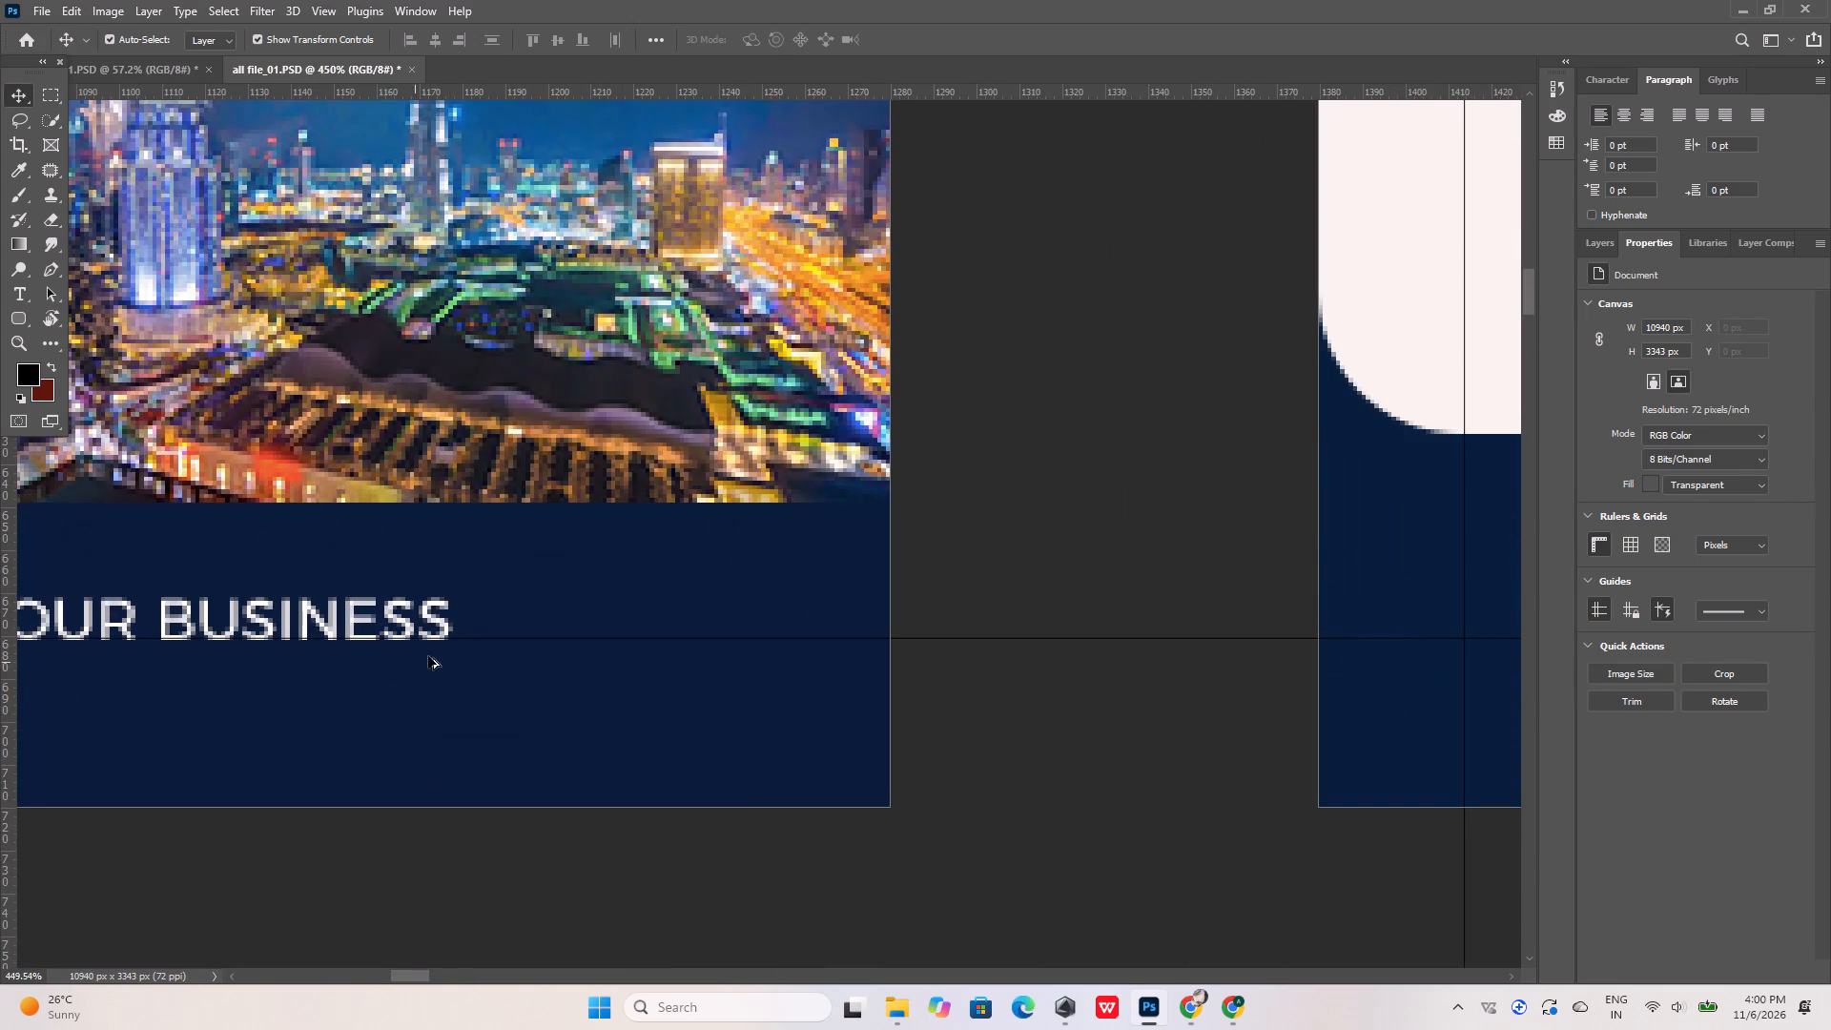
left_click(475, 640)
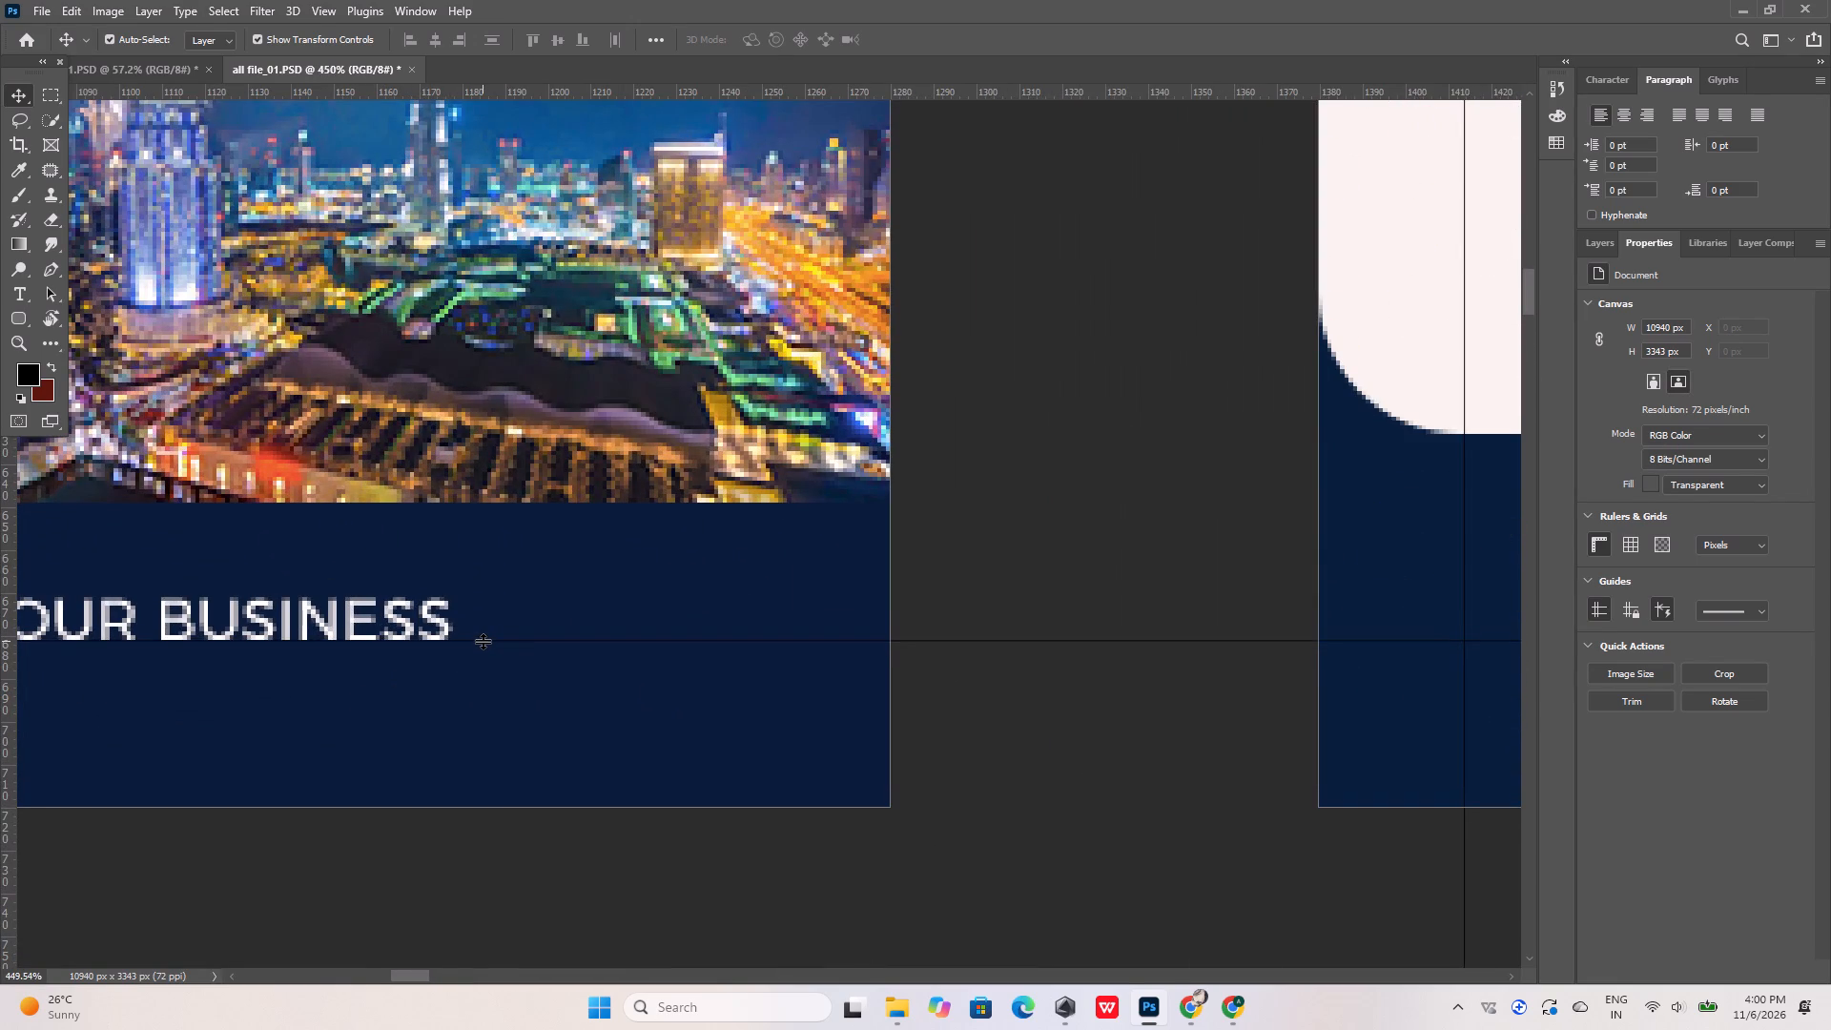
Place a second horizontal guide at about Y 696 px, along the baseline of "WITH US".
scroll(483, 641, "down", 10, "alt")
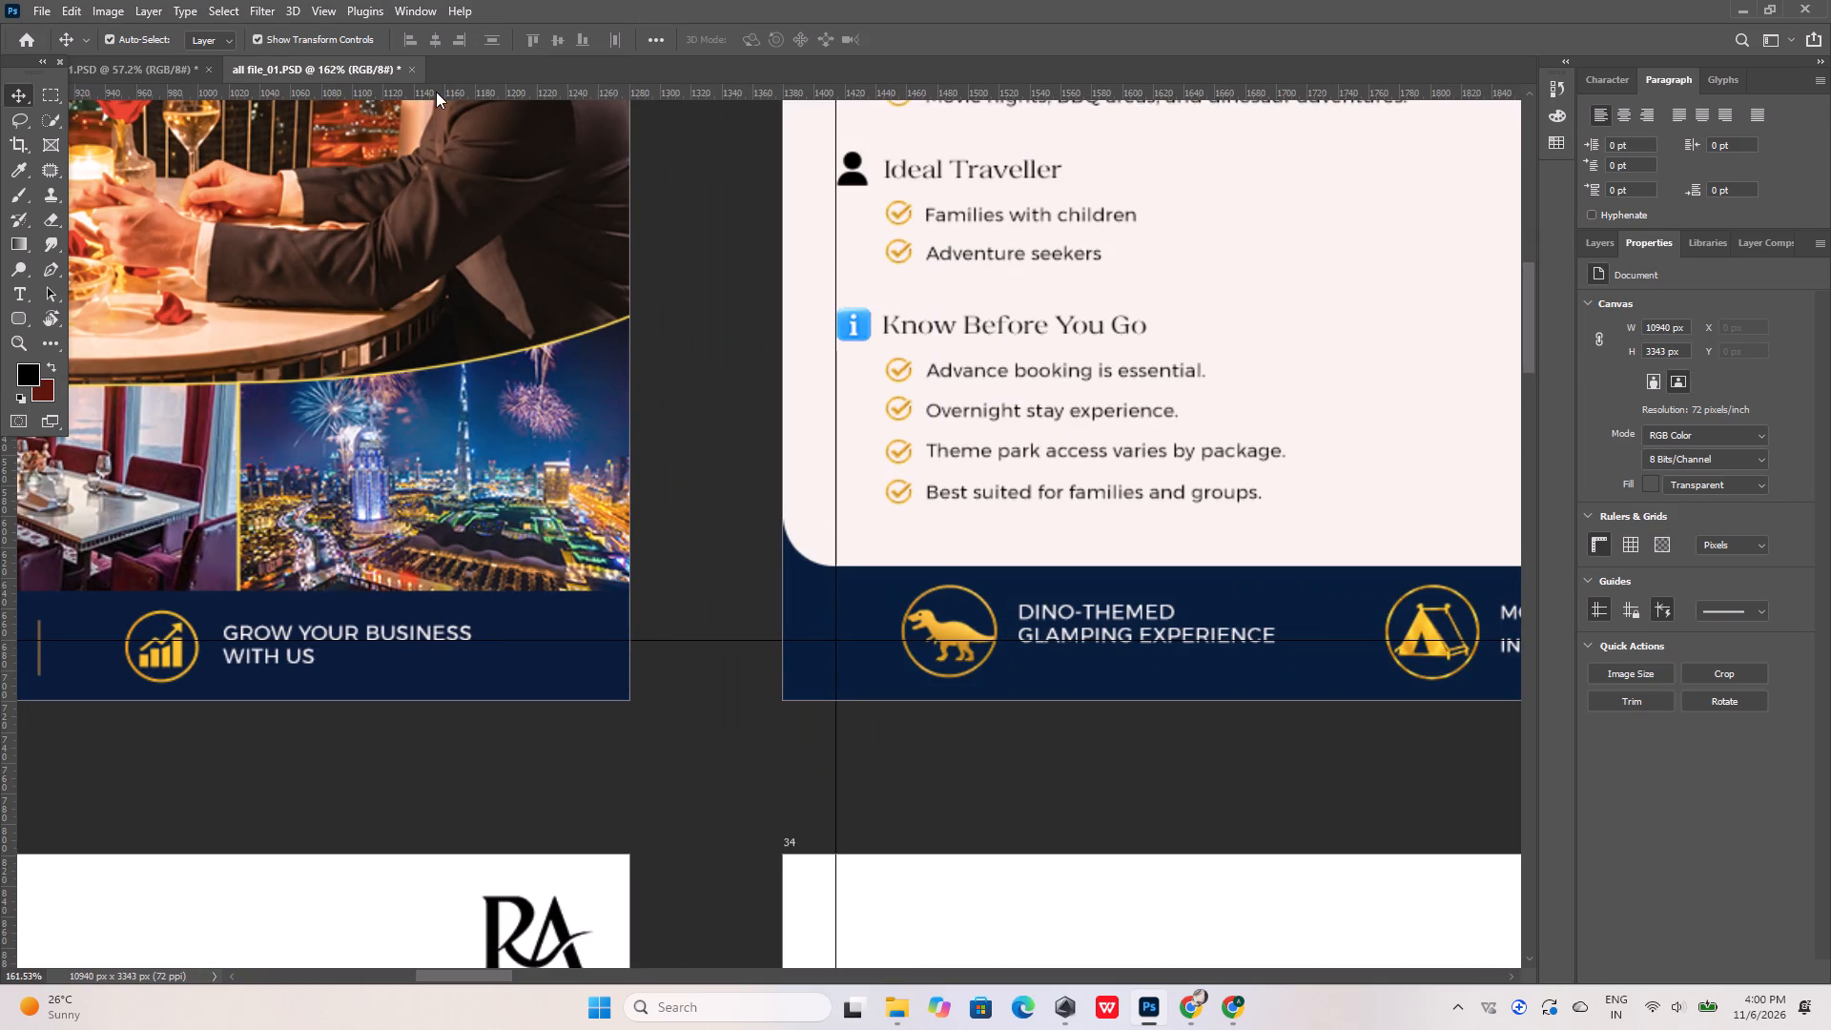
left_click_drag(436, 98, 342, 662)
scroll(270, 661, "up", 2, "alt")
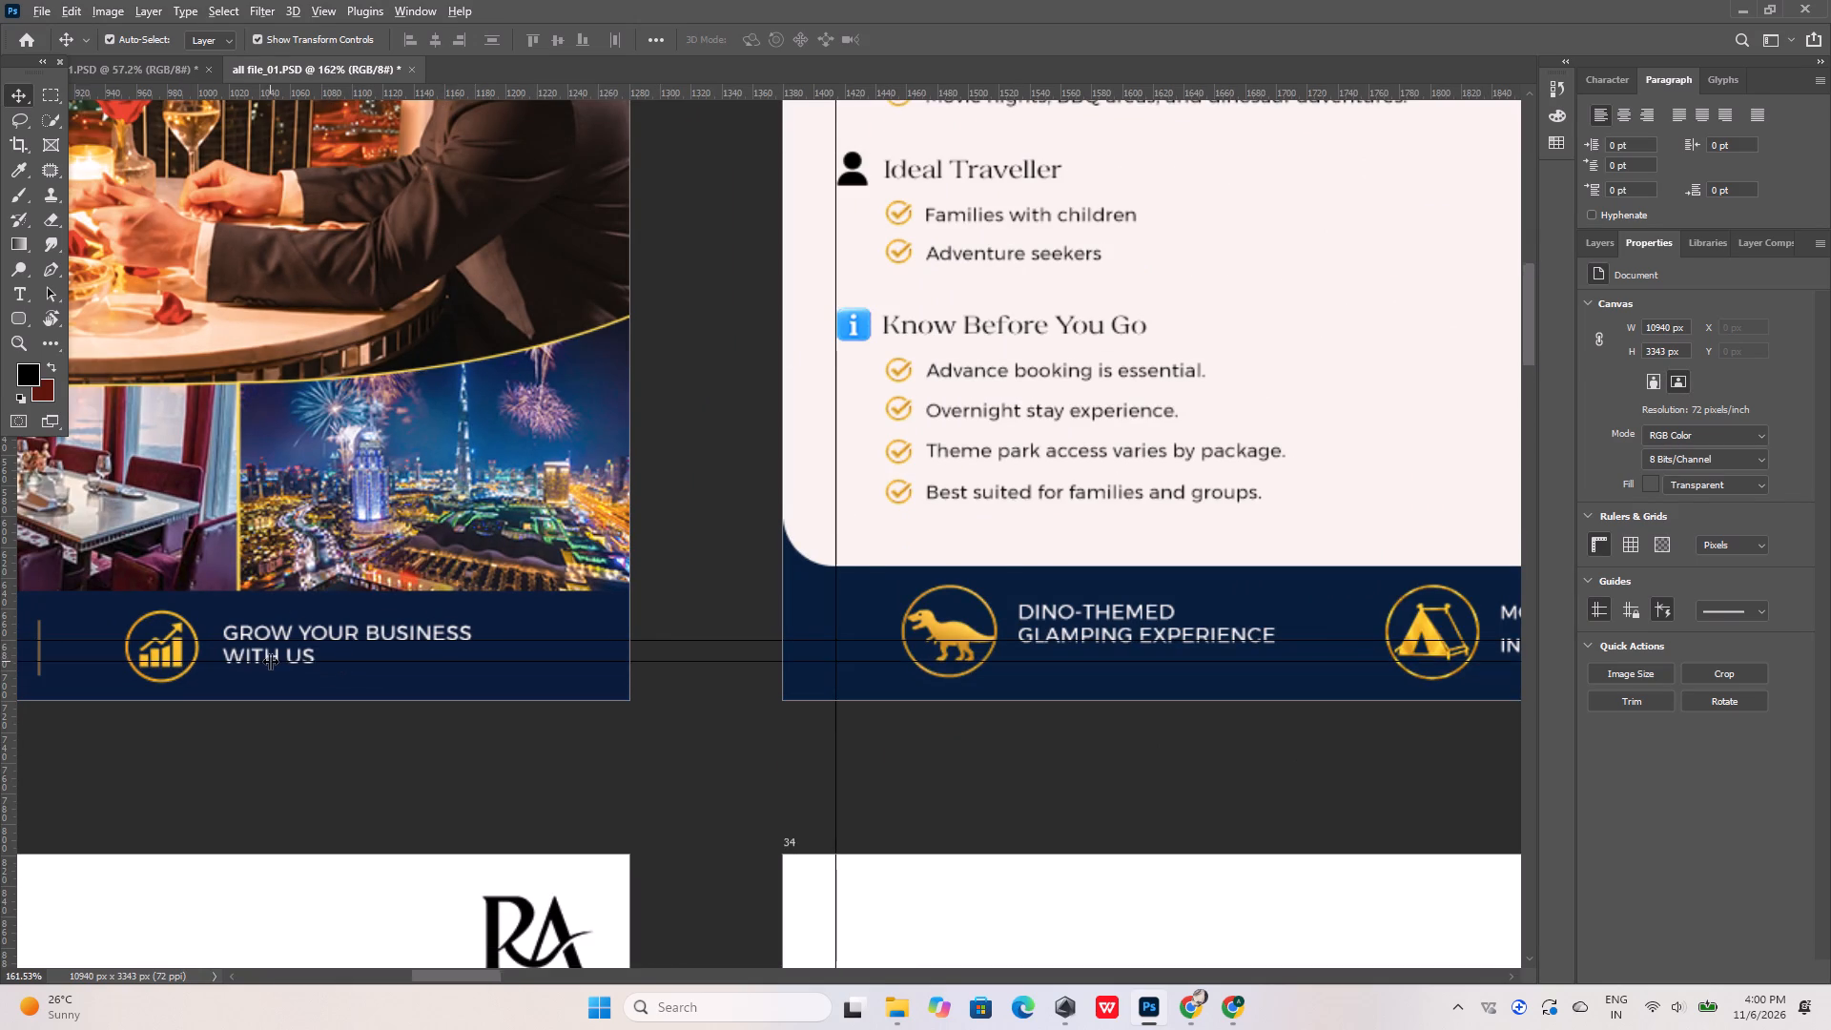
scroll(270, 661, "up", 12, "alt")
left_click(319, 667)
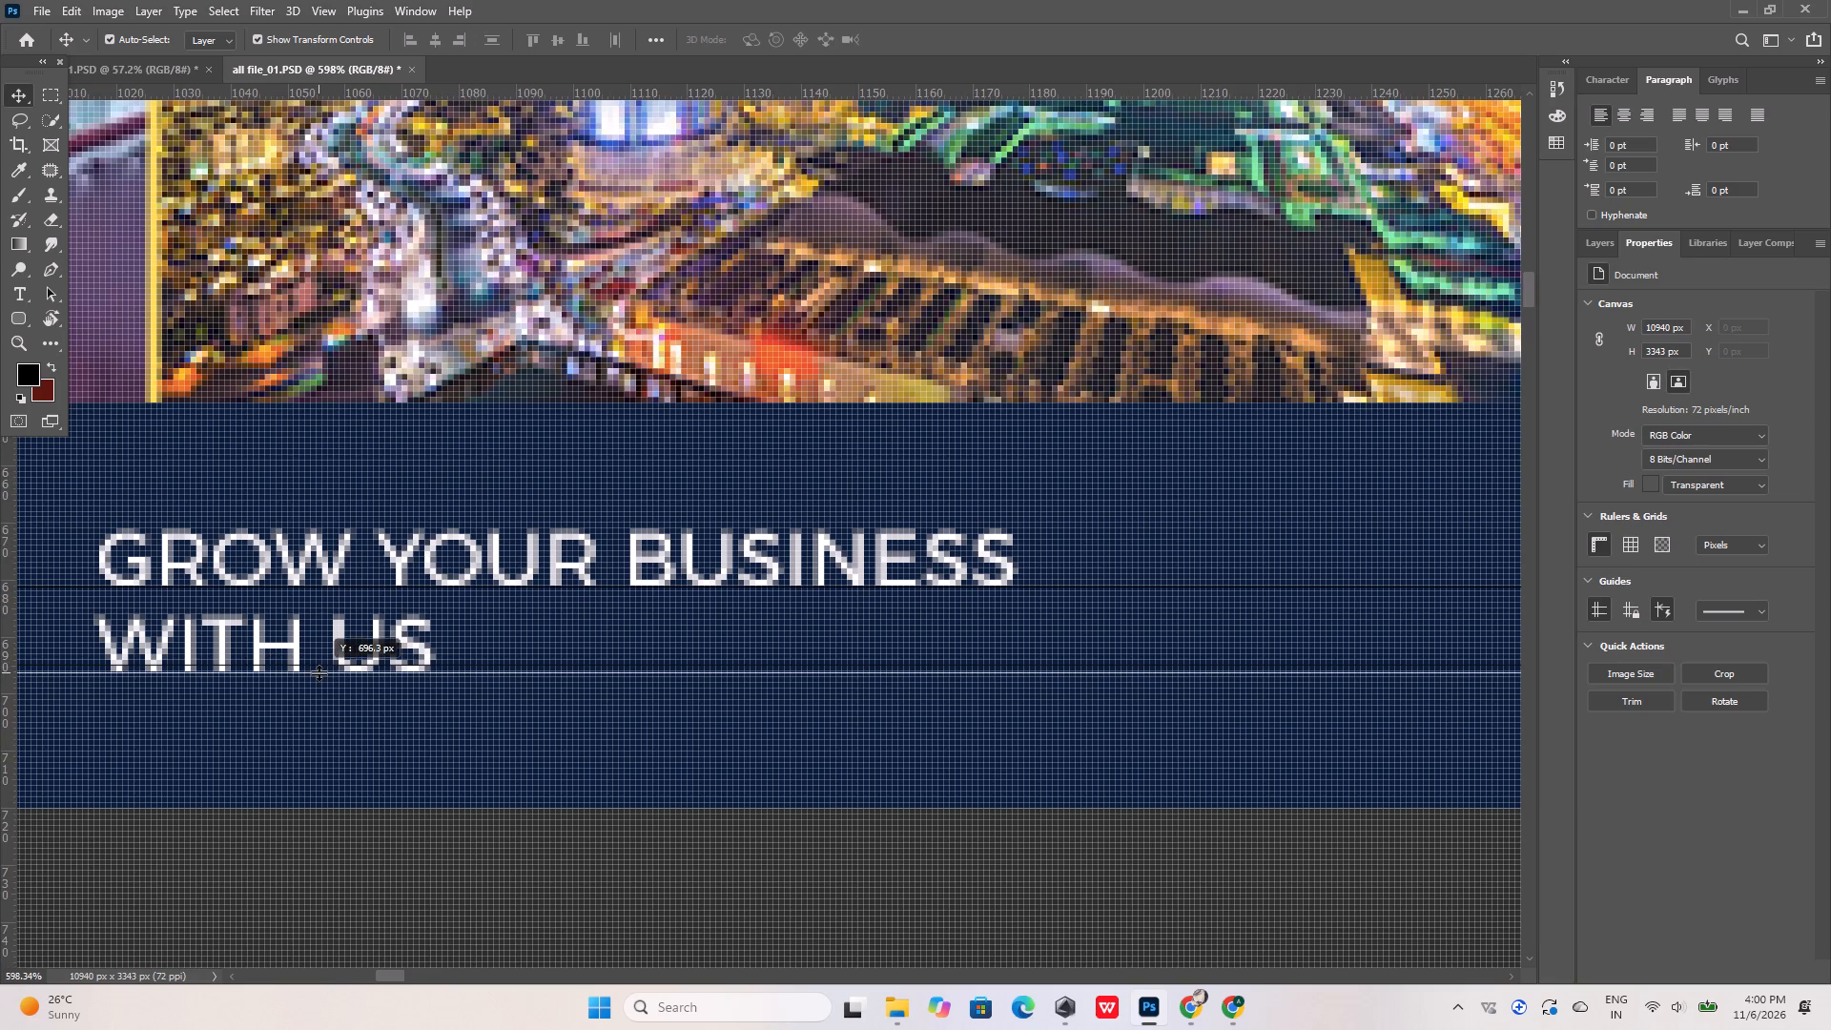
Nudge the "DINO-THEMED GLAMPING EXPERIENCE" text down 13 px to sit its two lines on the horizontal guides.
scroll(319, 672, "down", 6, "alt")
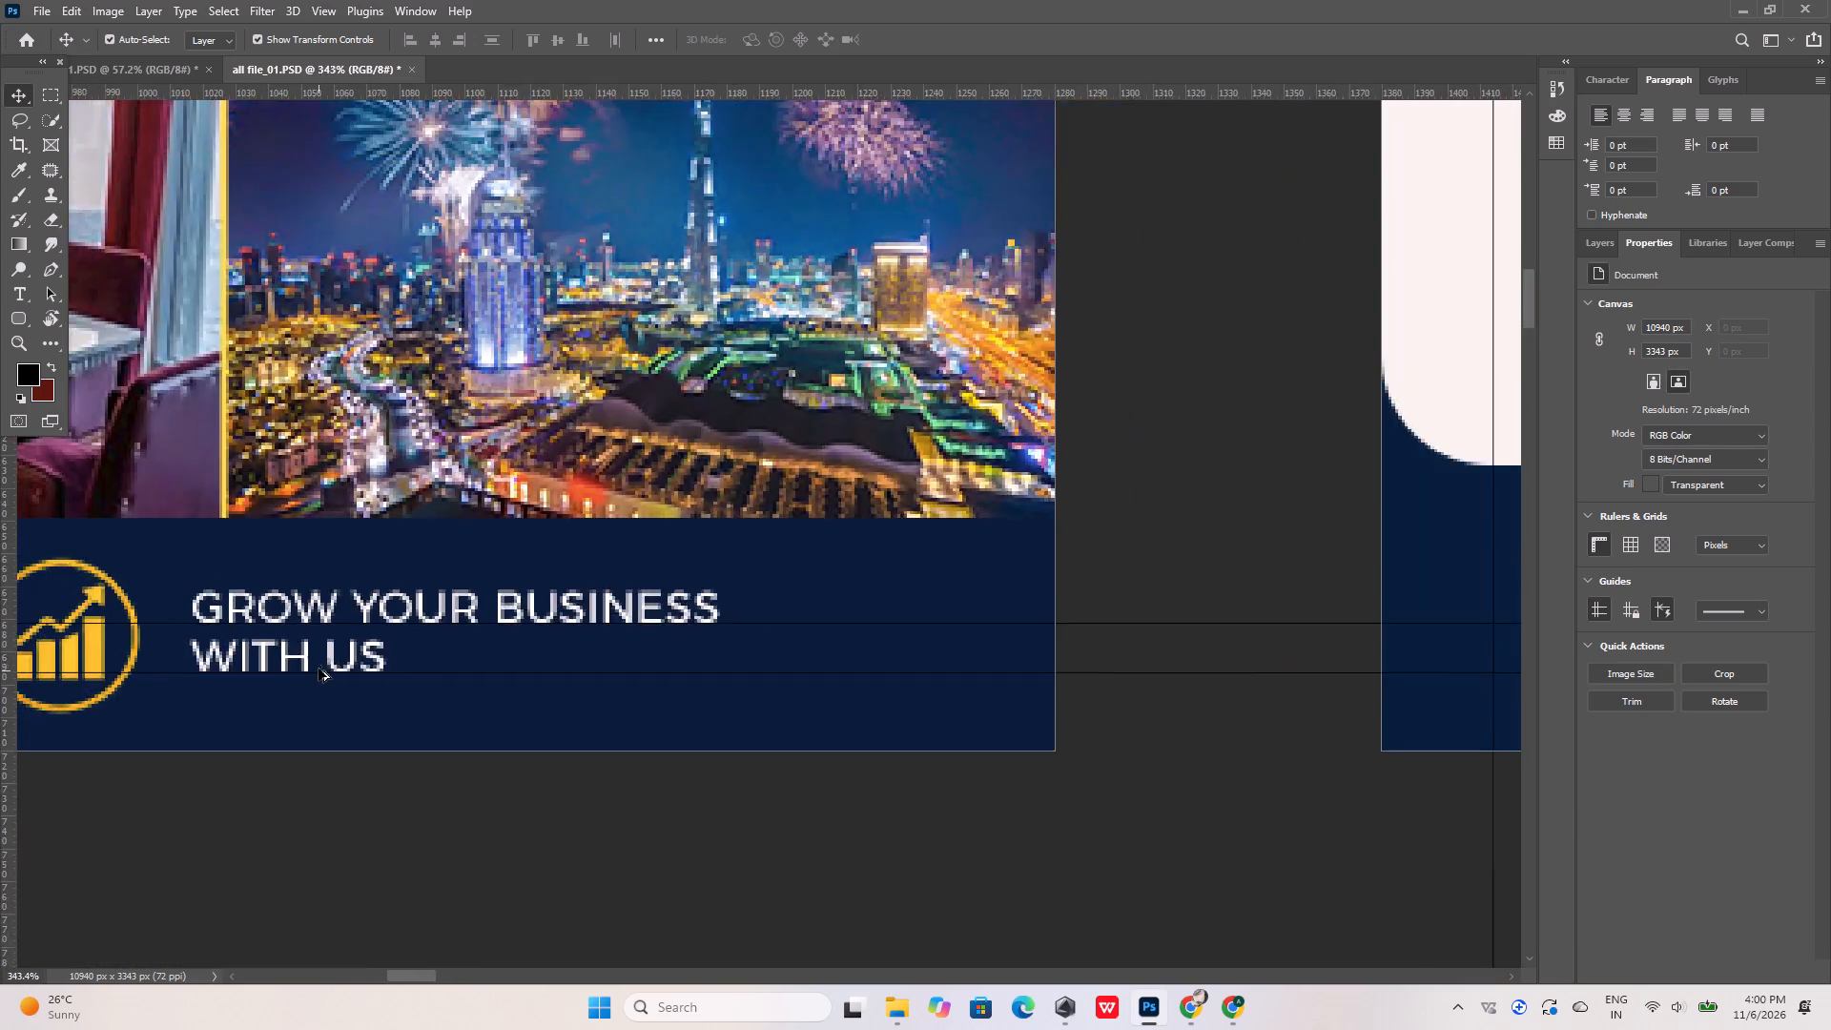
scroll(319, 669, "down", 12, "alt")
scroll(895, 662, "up", 9, "alt")
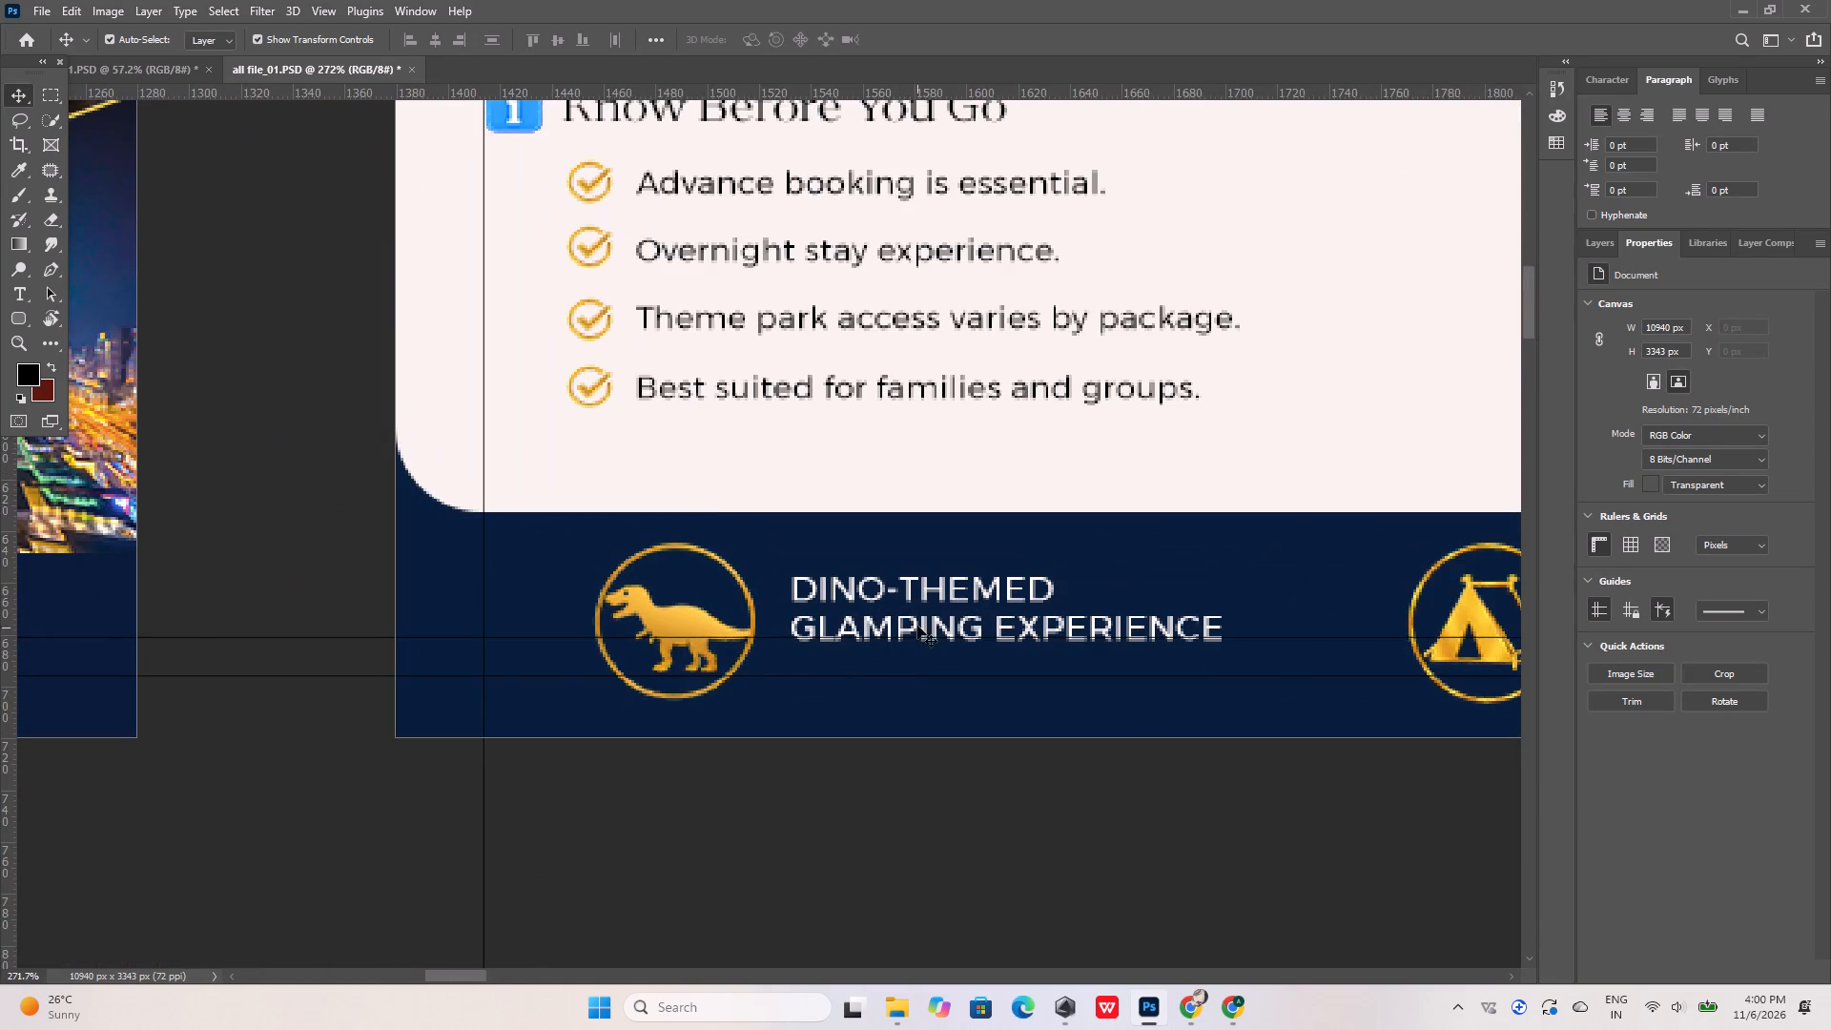
left_click(950, 596)
key("Down")
key("Down")
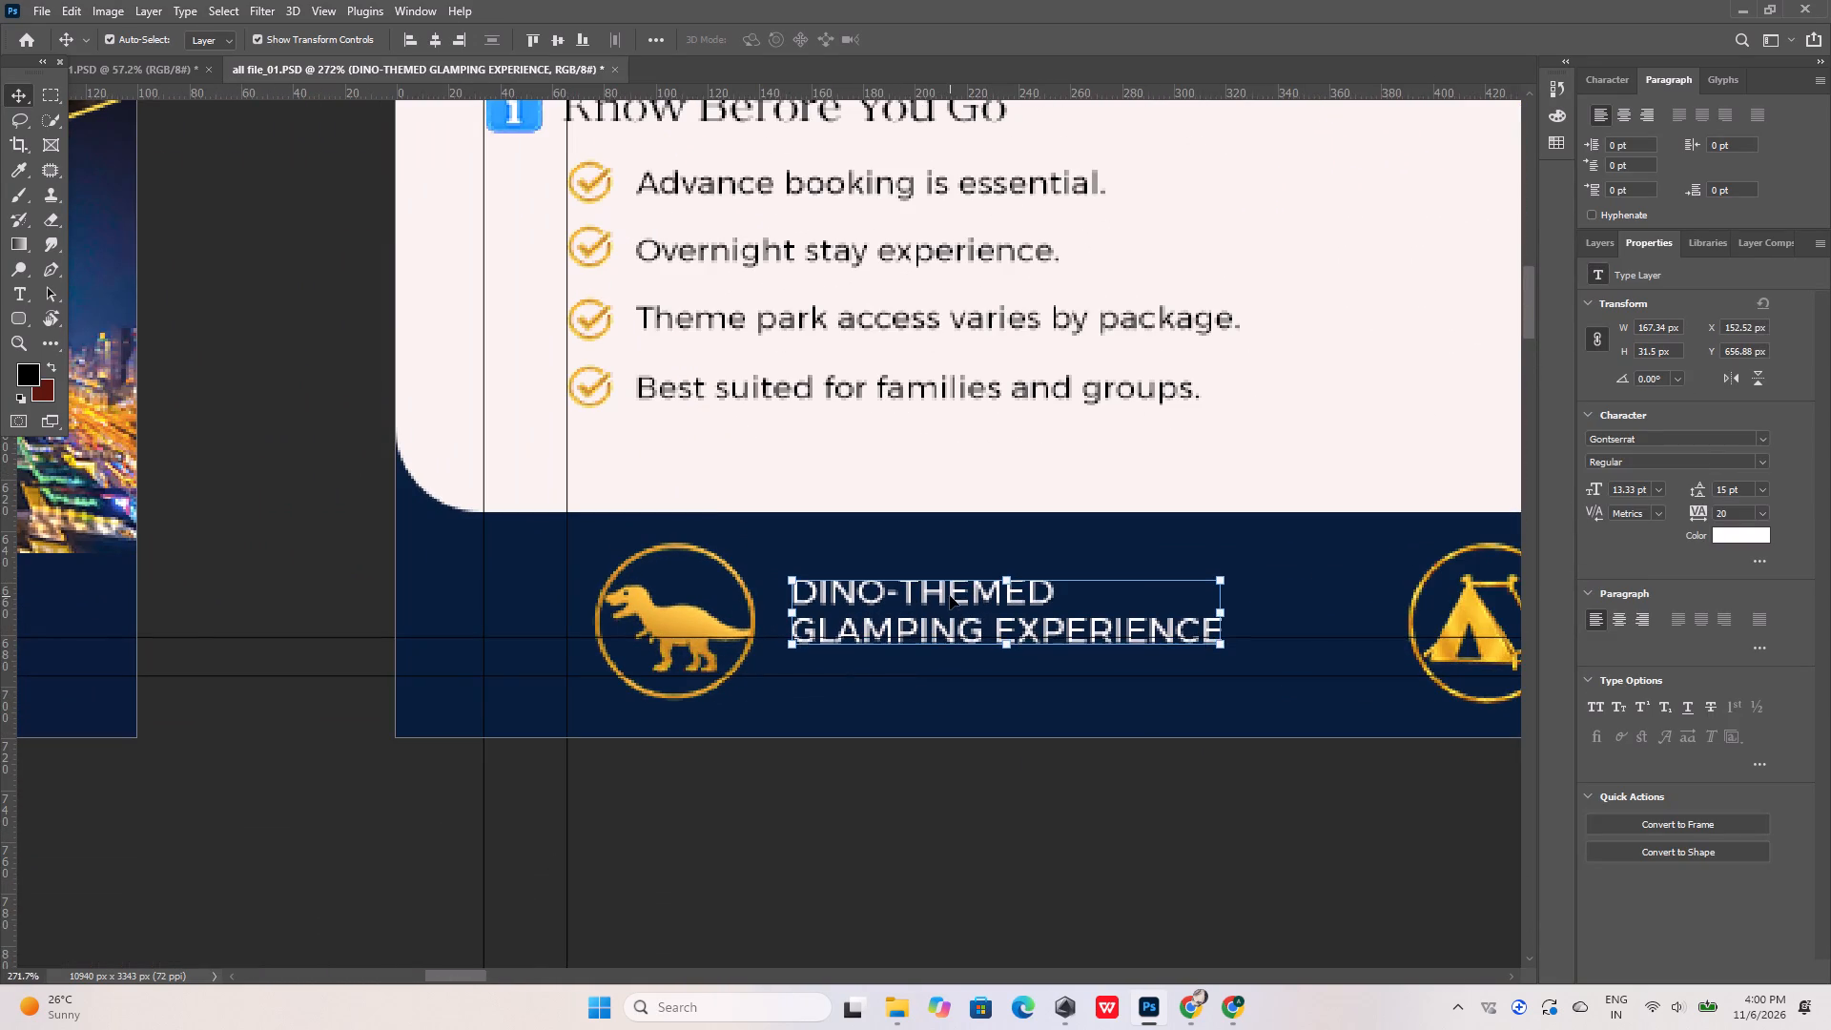
key("Down")
key("Down")
key("Down")
key("Down")
key("Down")
key("Down")
key("Down")
key("Down")
key("Down")
key("Down")
key("Down")
key("Down")
key("Down")
key("Down")
key("Down")
key("Down")
key("Down")
key("Down")
key("Down")
key("Down")
key("Down")
key("Down")
key("Down")
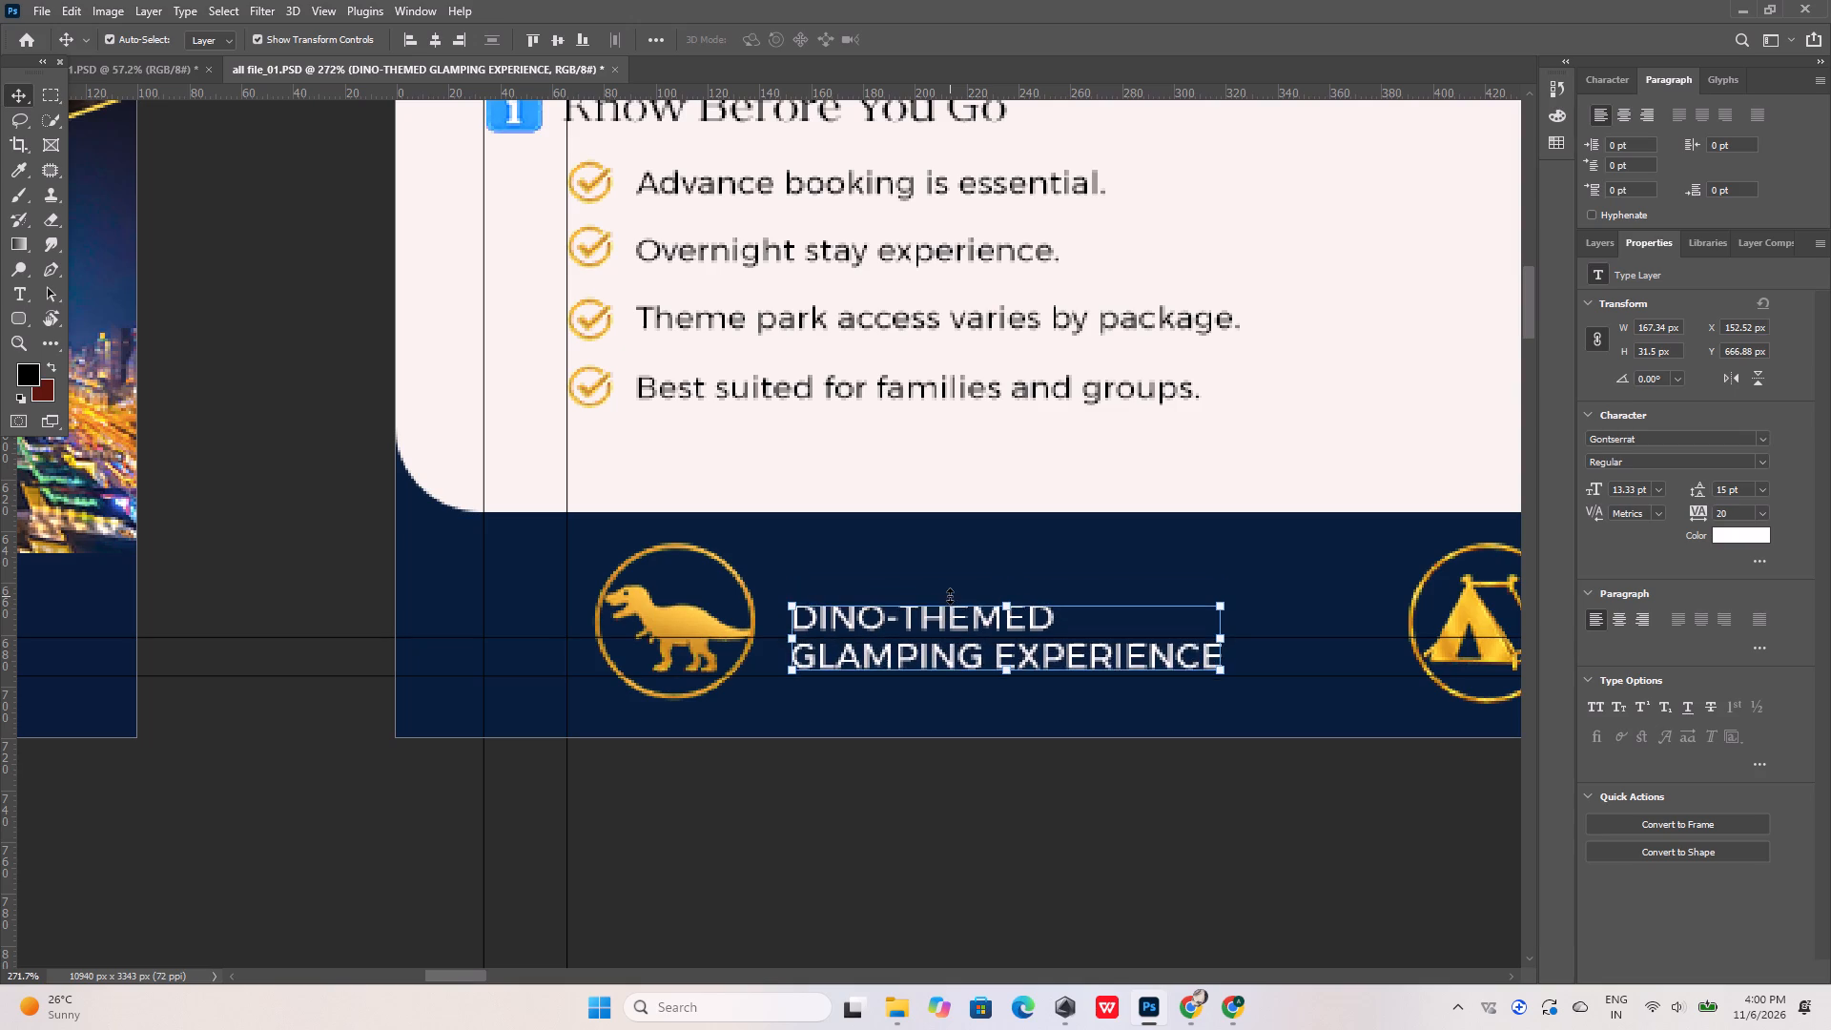
key("Down")
key("Down")
key("Up")
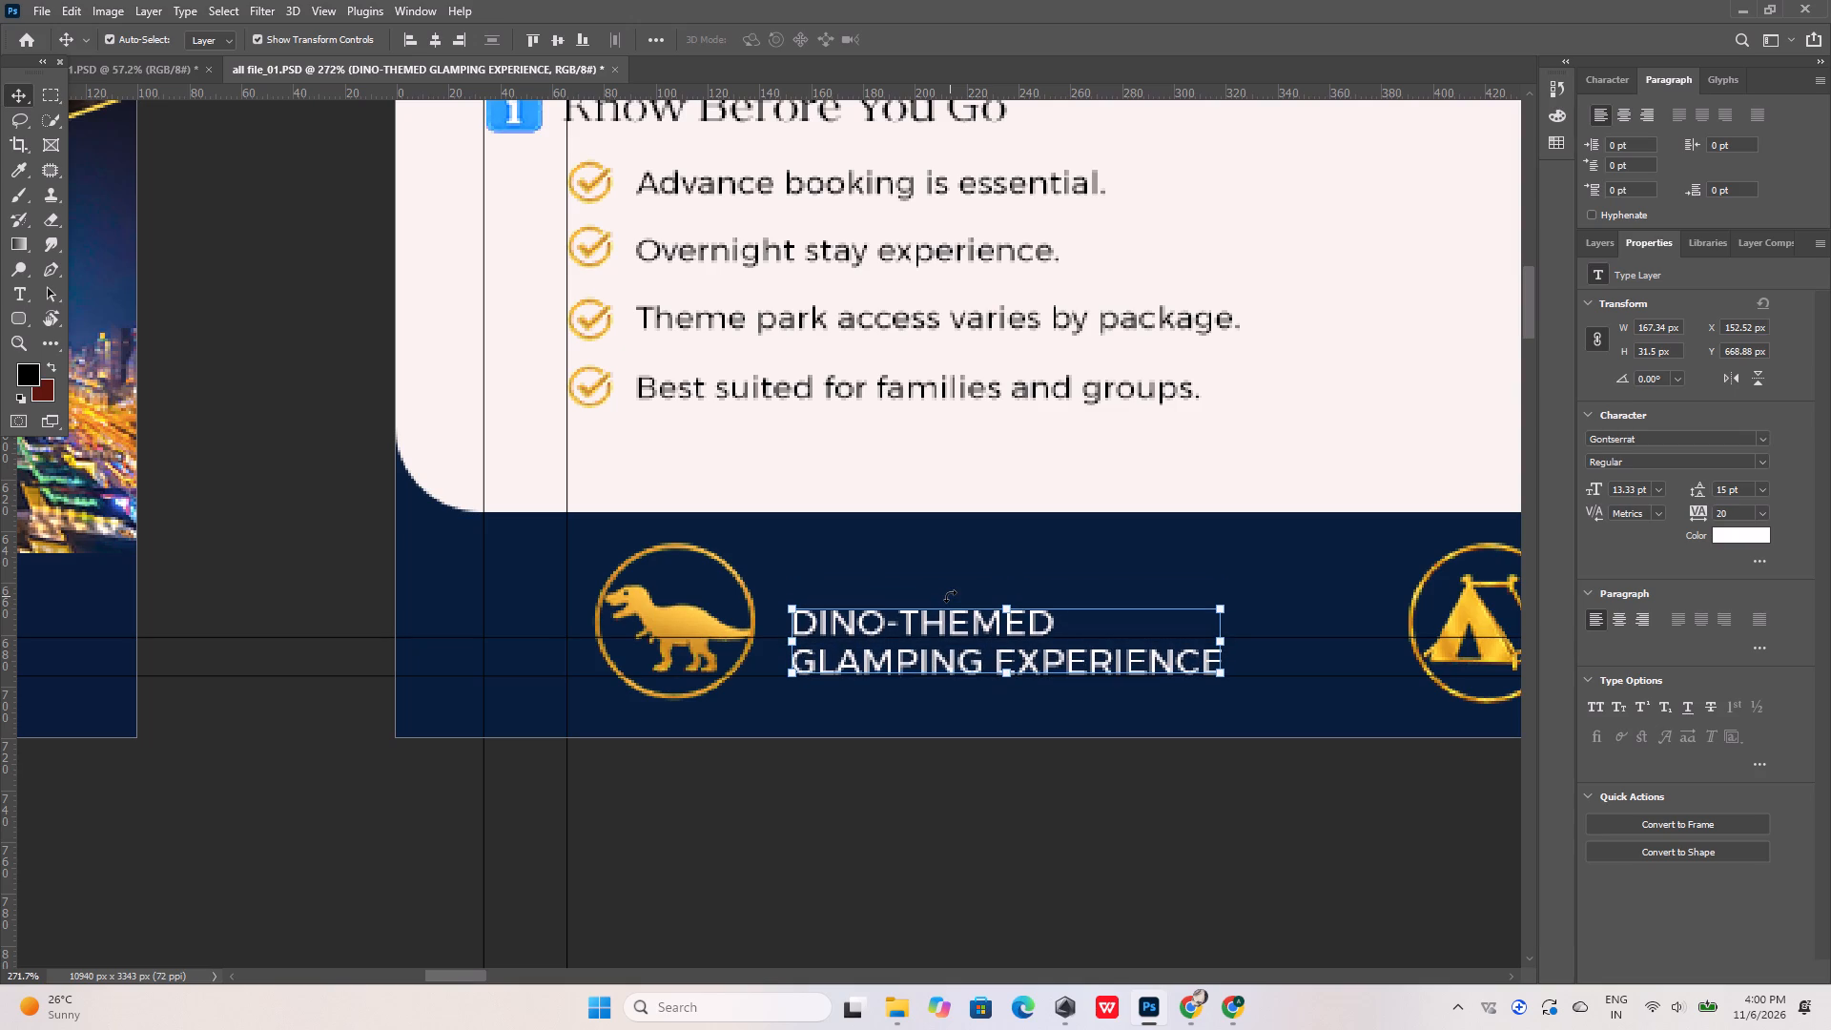
Change the canvas guides' colour to white (ffffff) so the guides show against the dark footer.
scroll(877, 649, "up", 5)
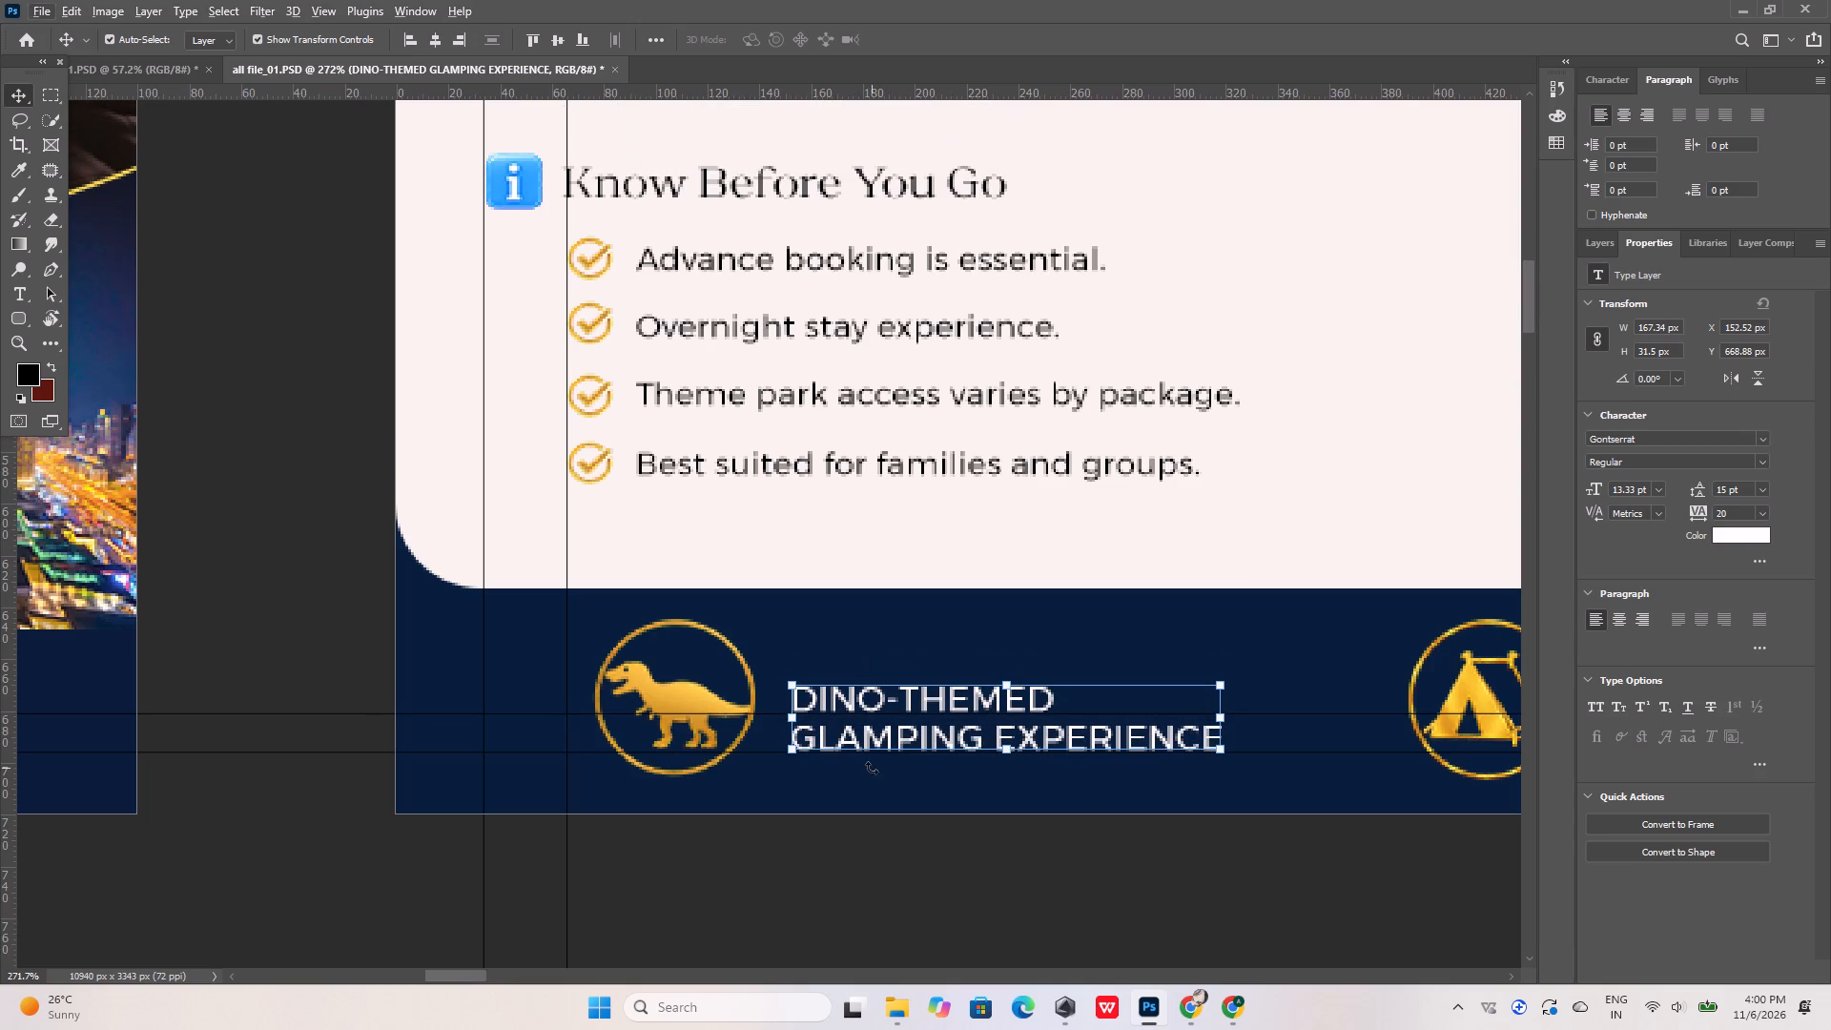
scroll(879, 768, "up", 14, "alt")
scroll(771, 634, "down", 9, "alt")
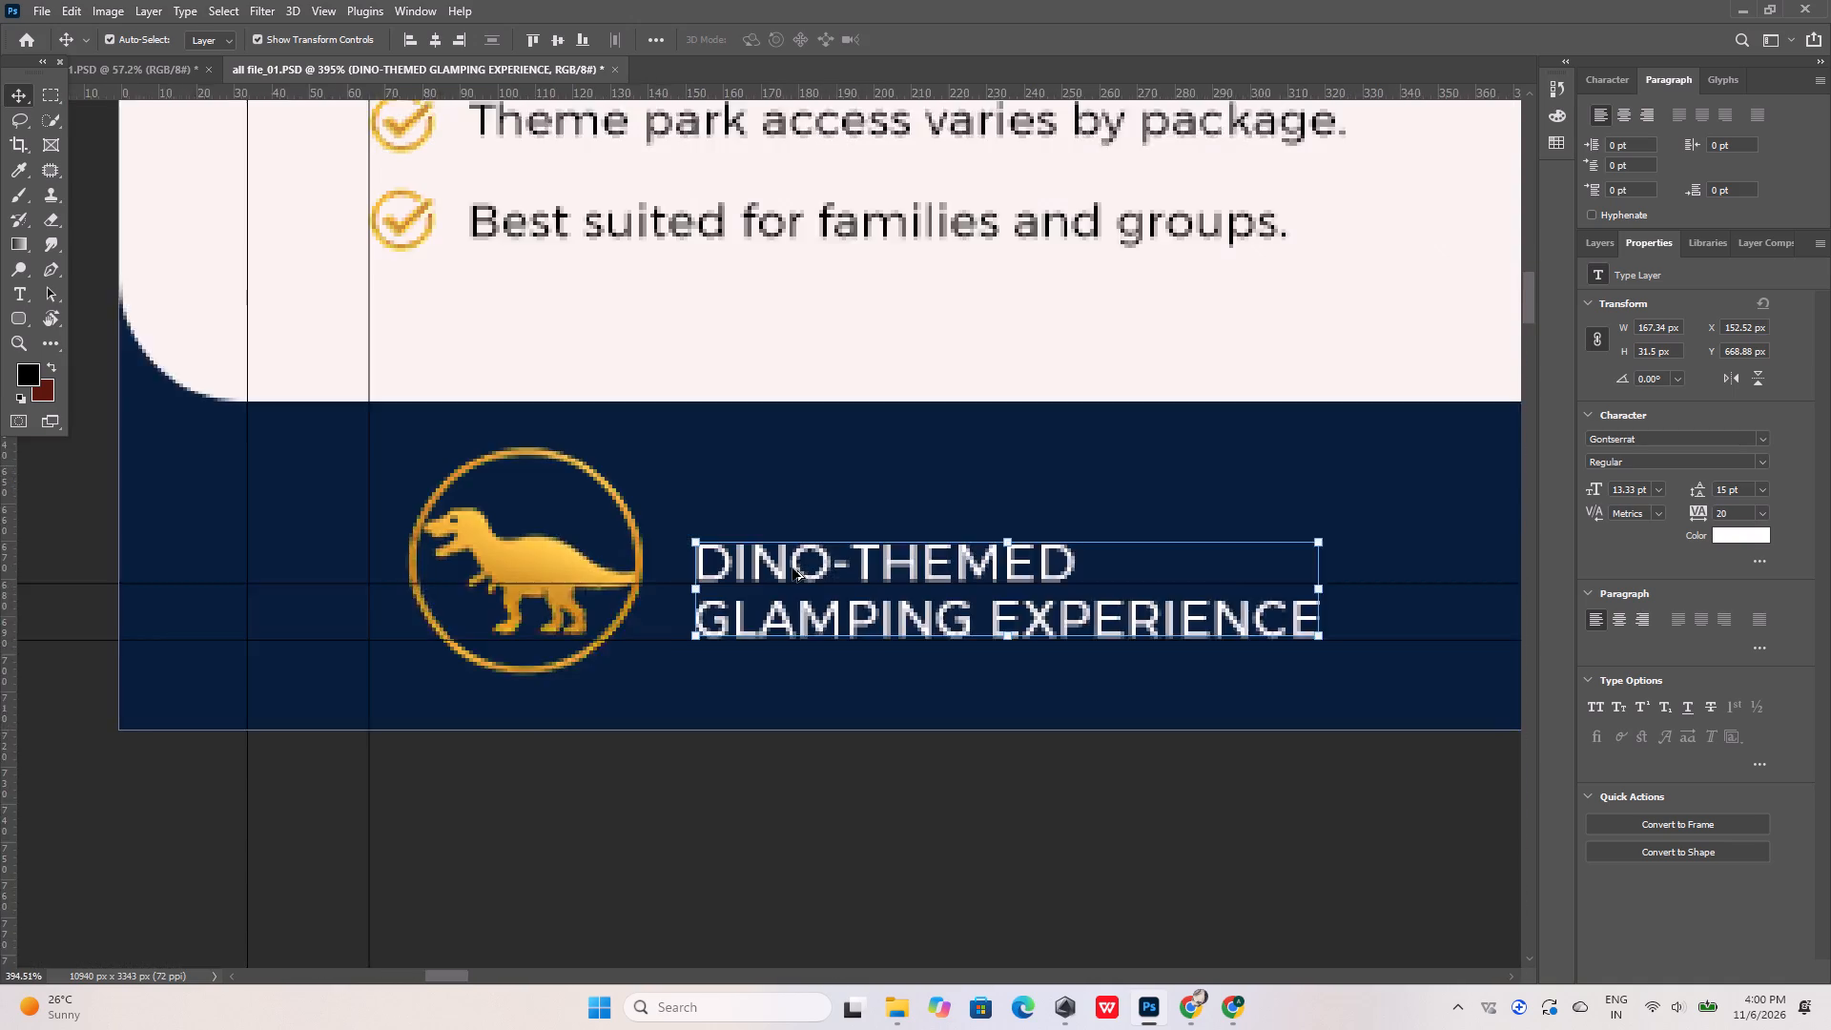
scroll(792, 568, "down", 4, "alt")
left_click(1314, 580)
double_click(1314, 580)
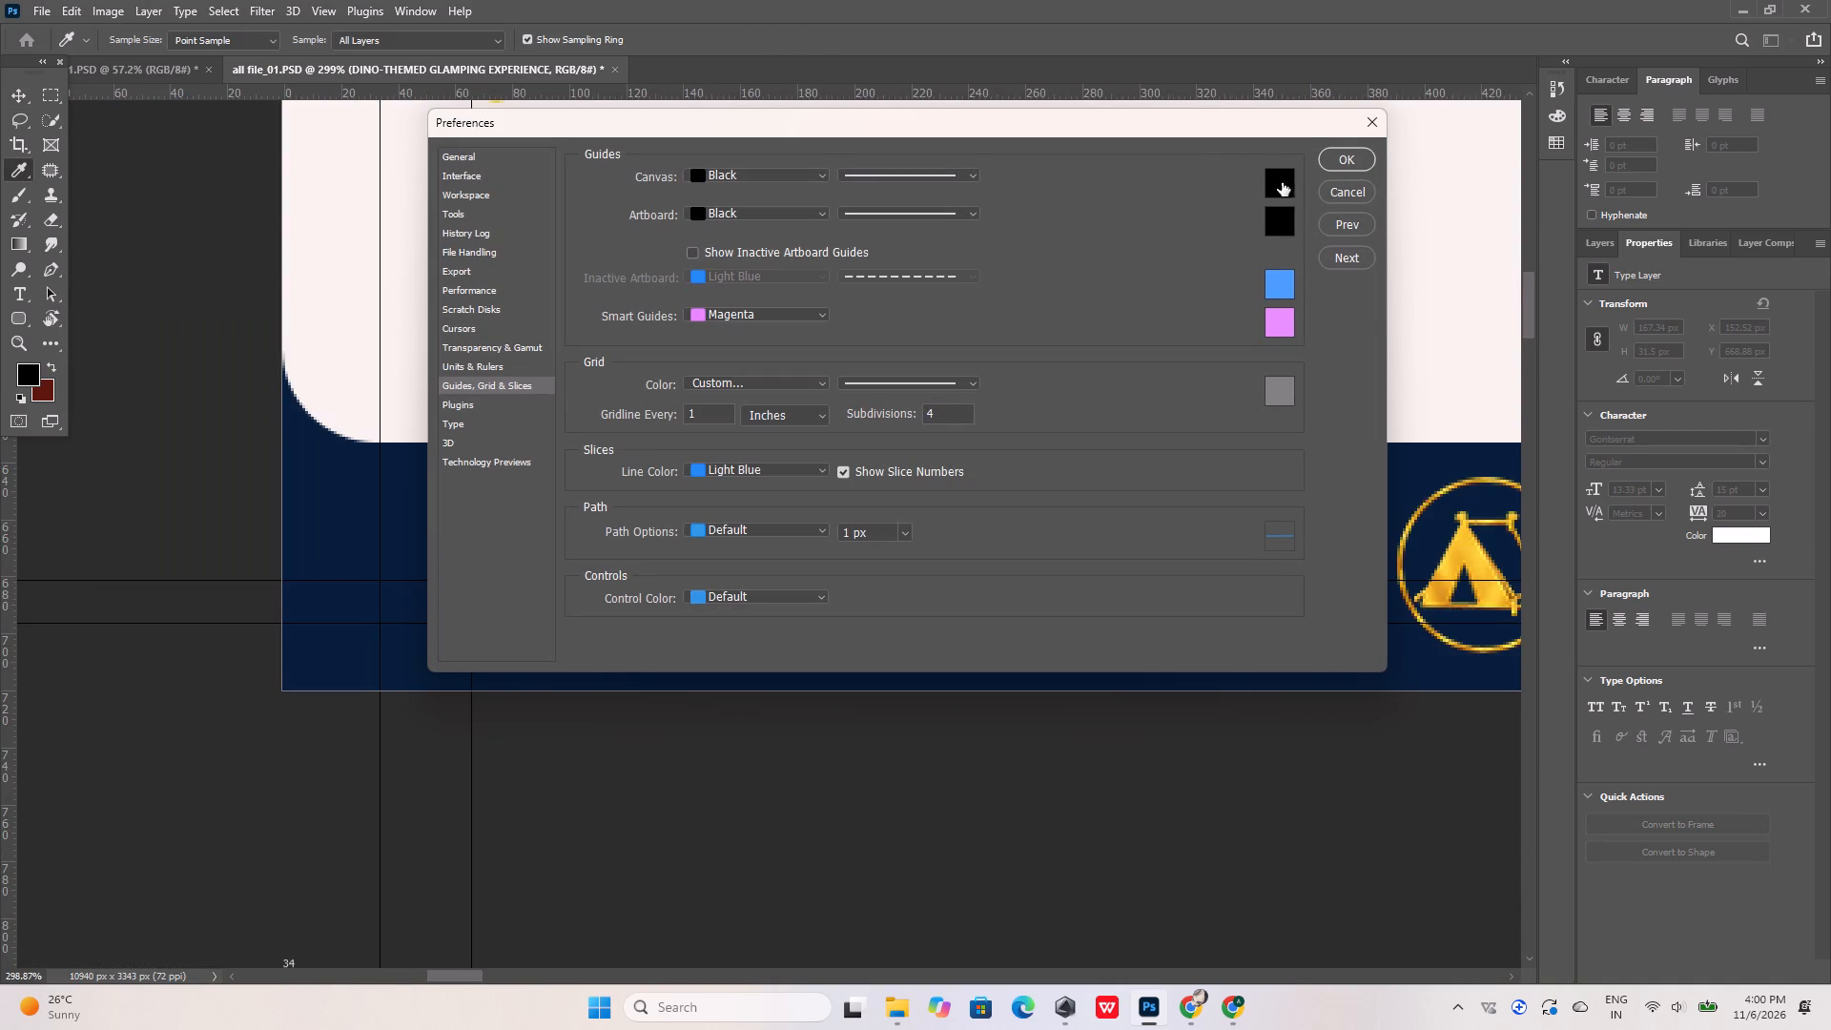
left_click(1282, 182)
left_click_drag(1386, 585, 1293, 460)
left_click(1752, 505)
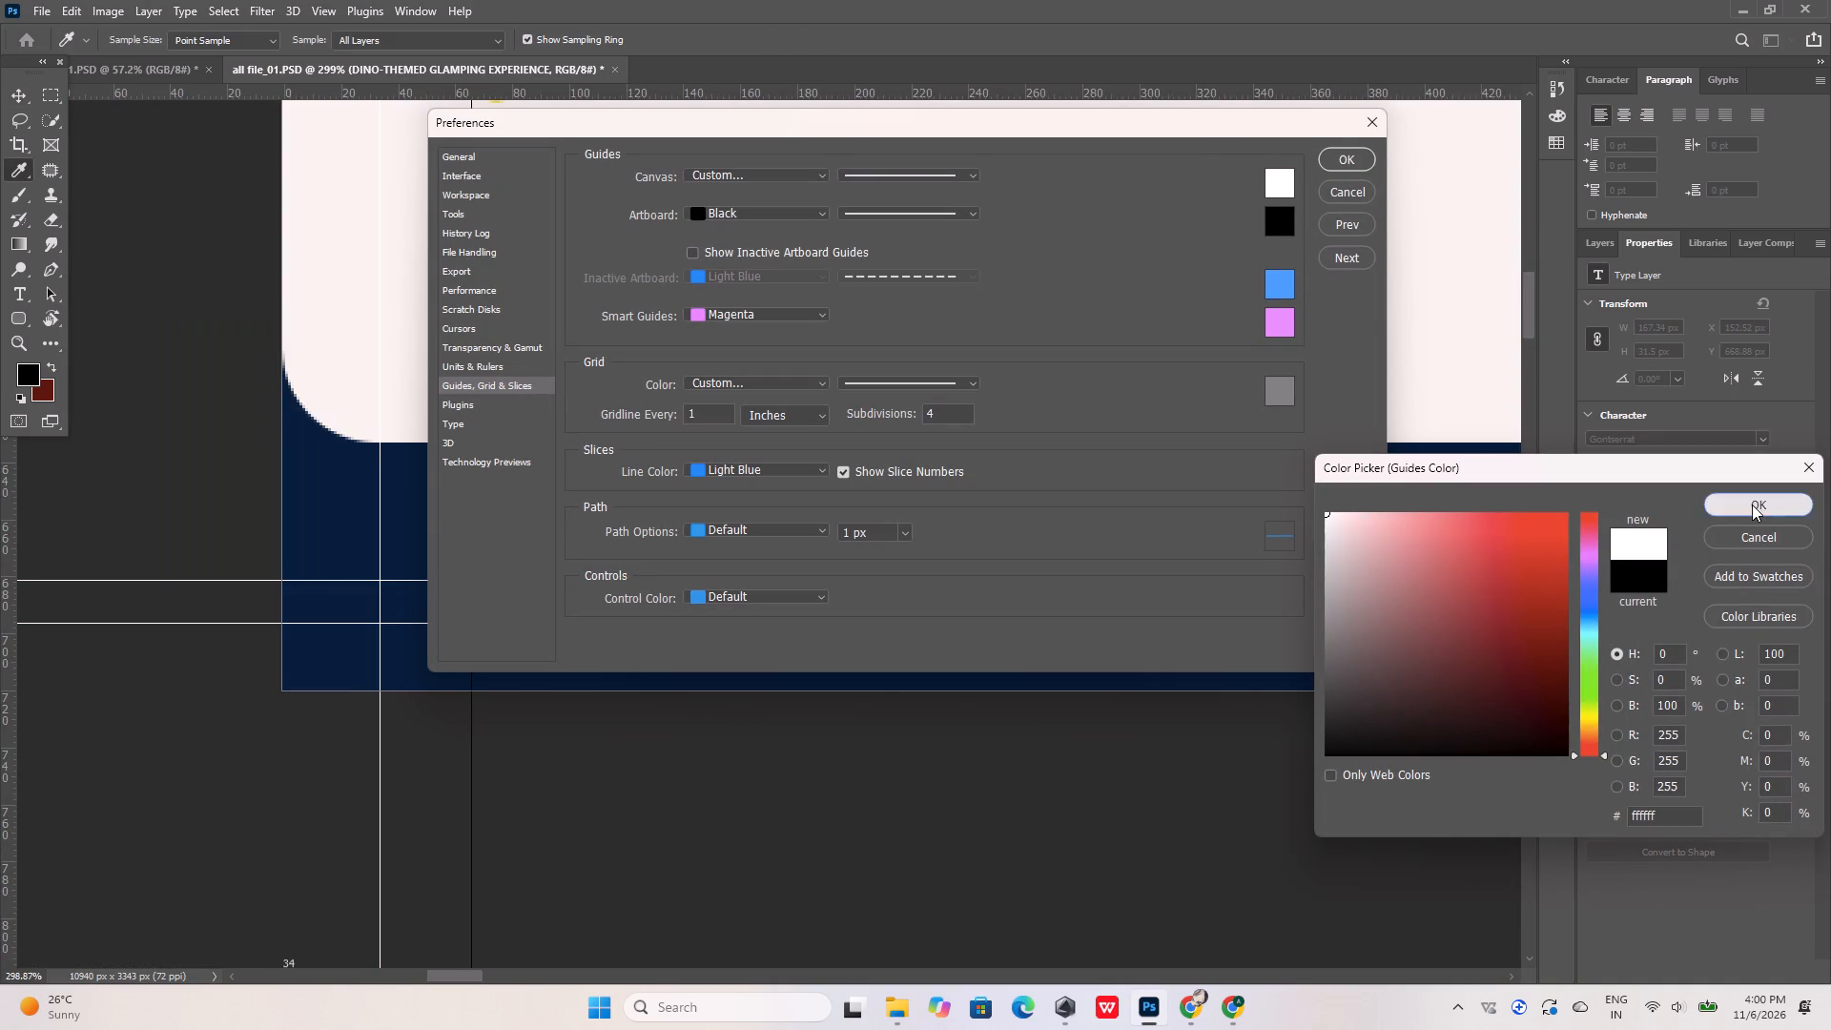
left_click(1345, 156)
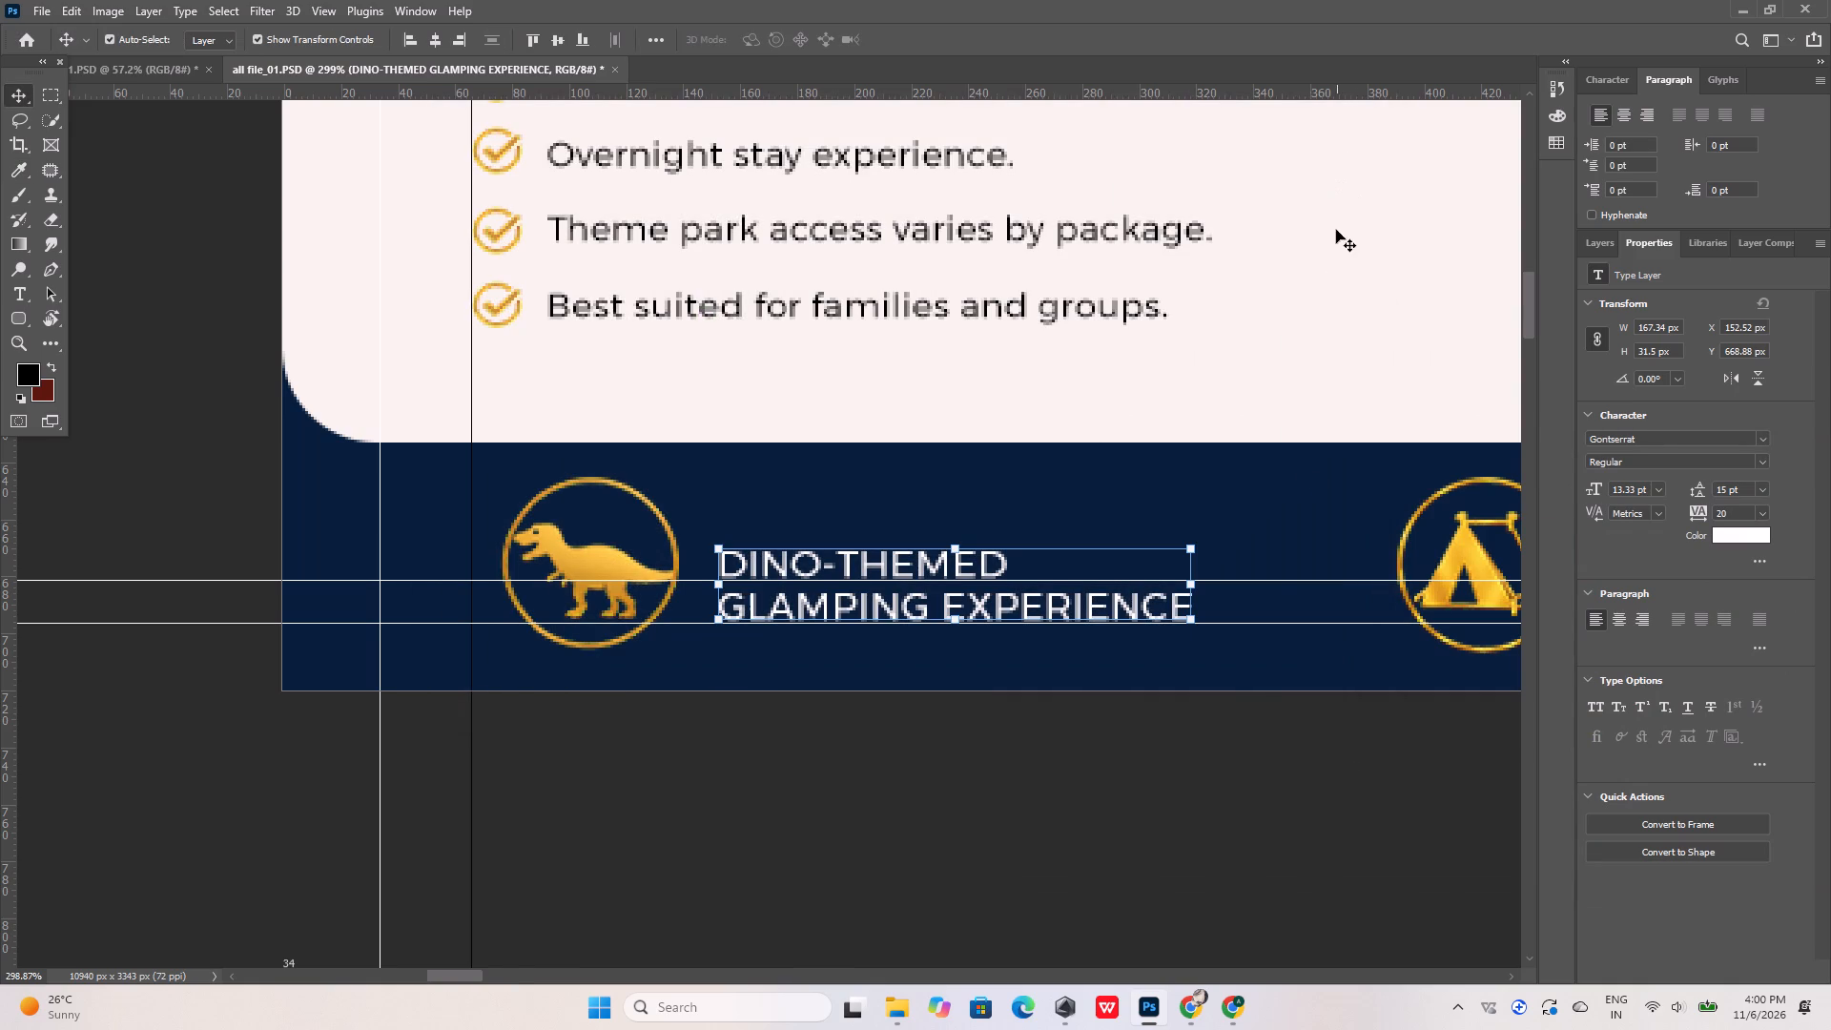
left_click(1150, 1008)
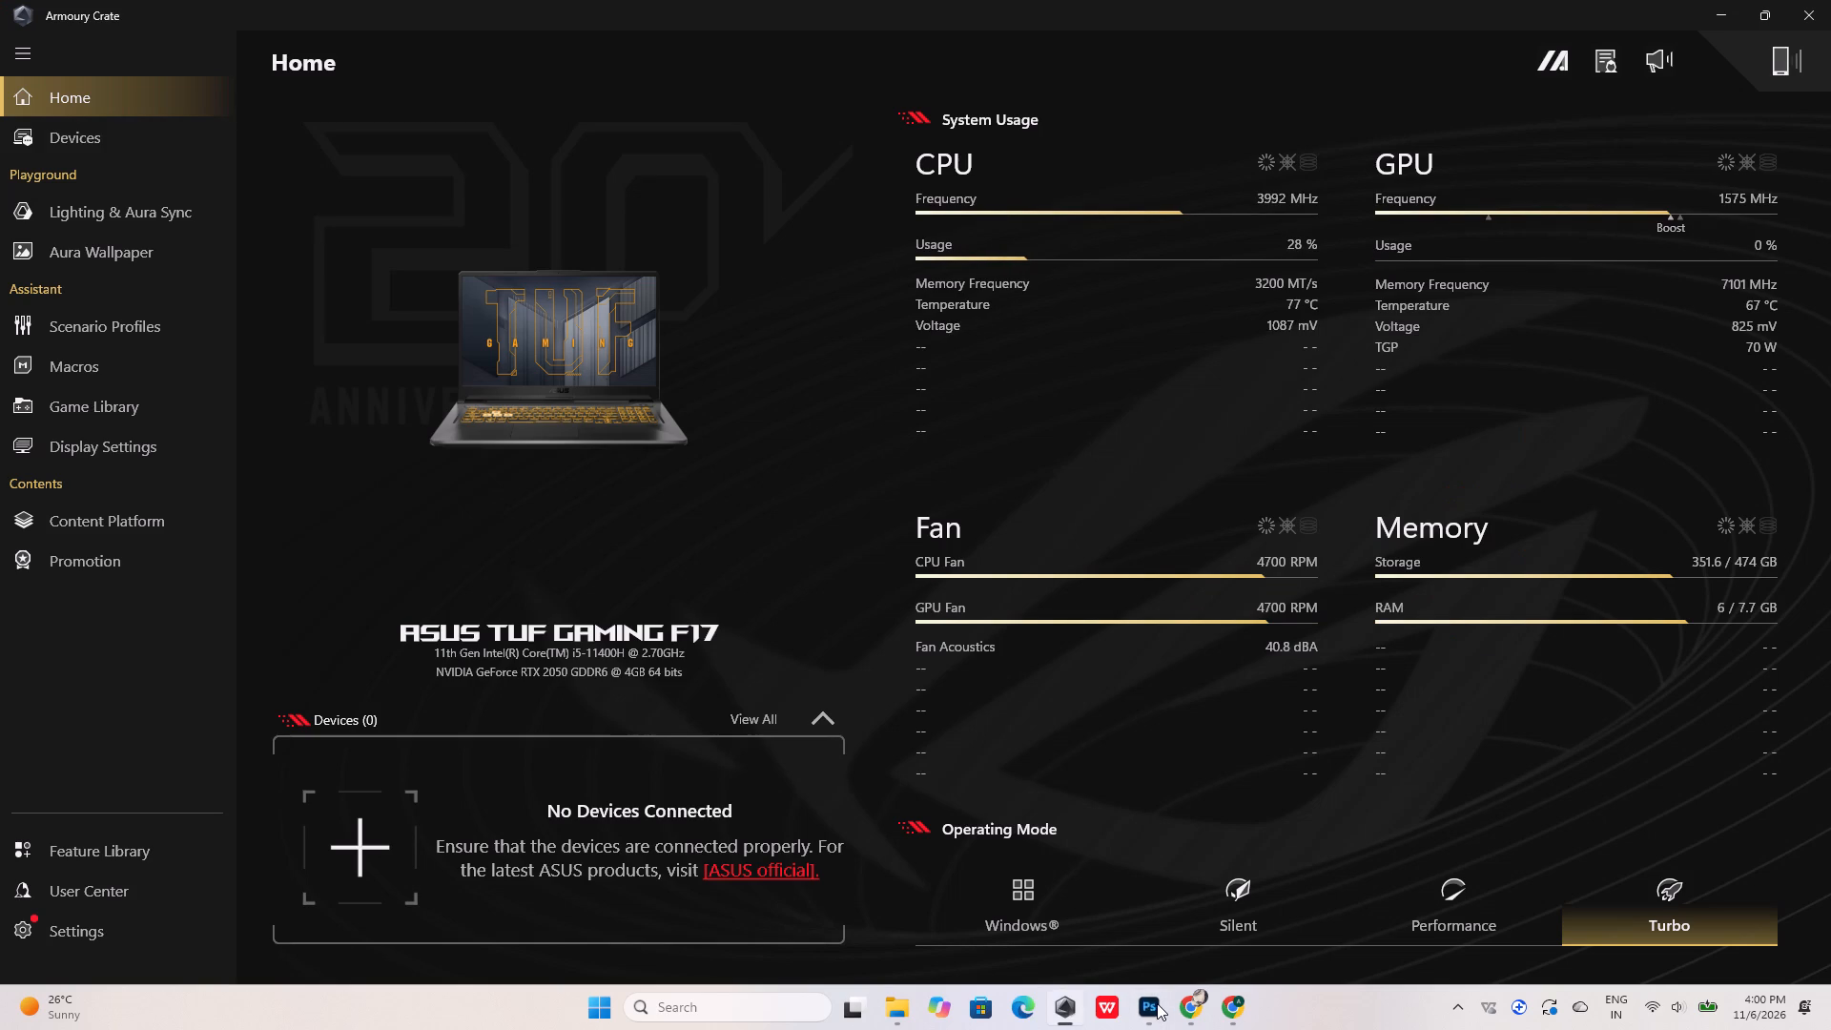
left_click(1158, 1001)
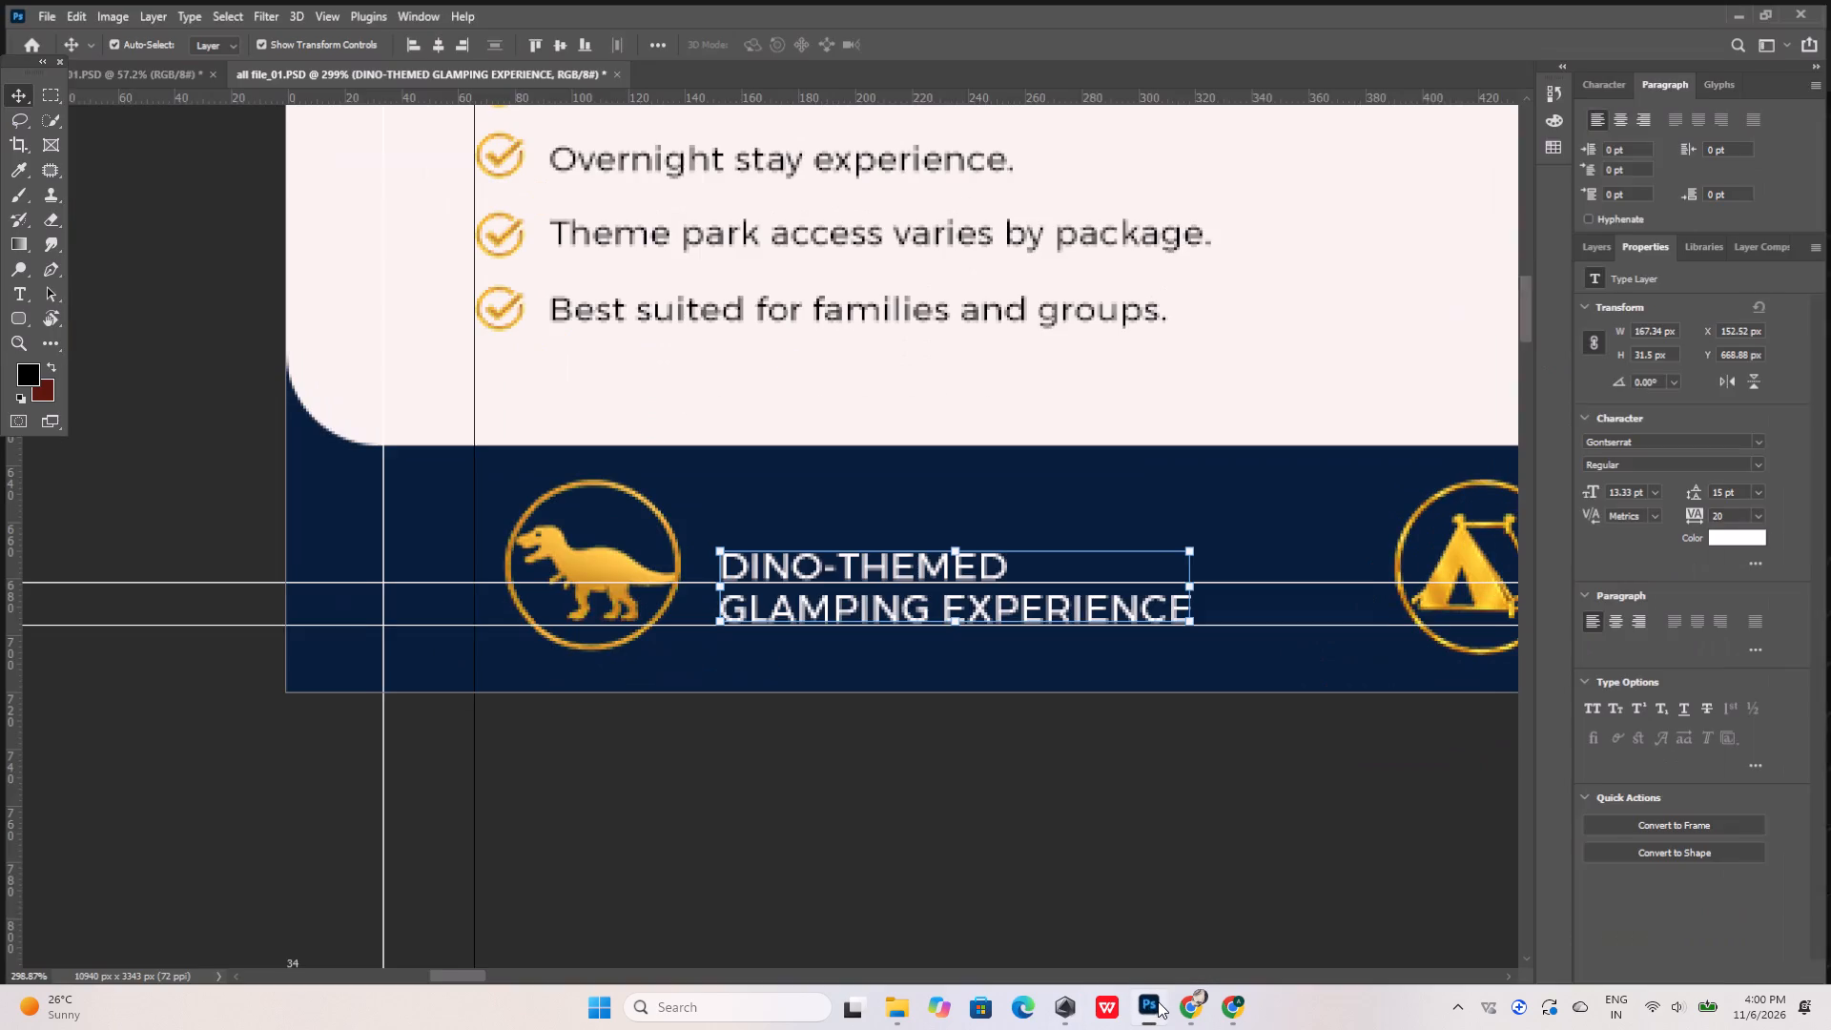
Save the QBurst document on the computer in Downloads > q as a Photoshop file, over the existing "qb 5nov c 01".
left_click(96, 70)
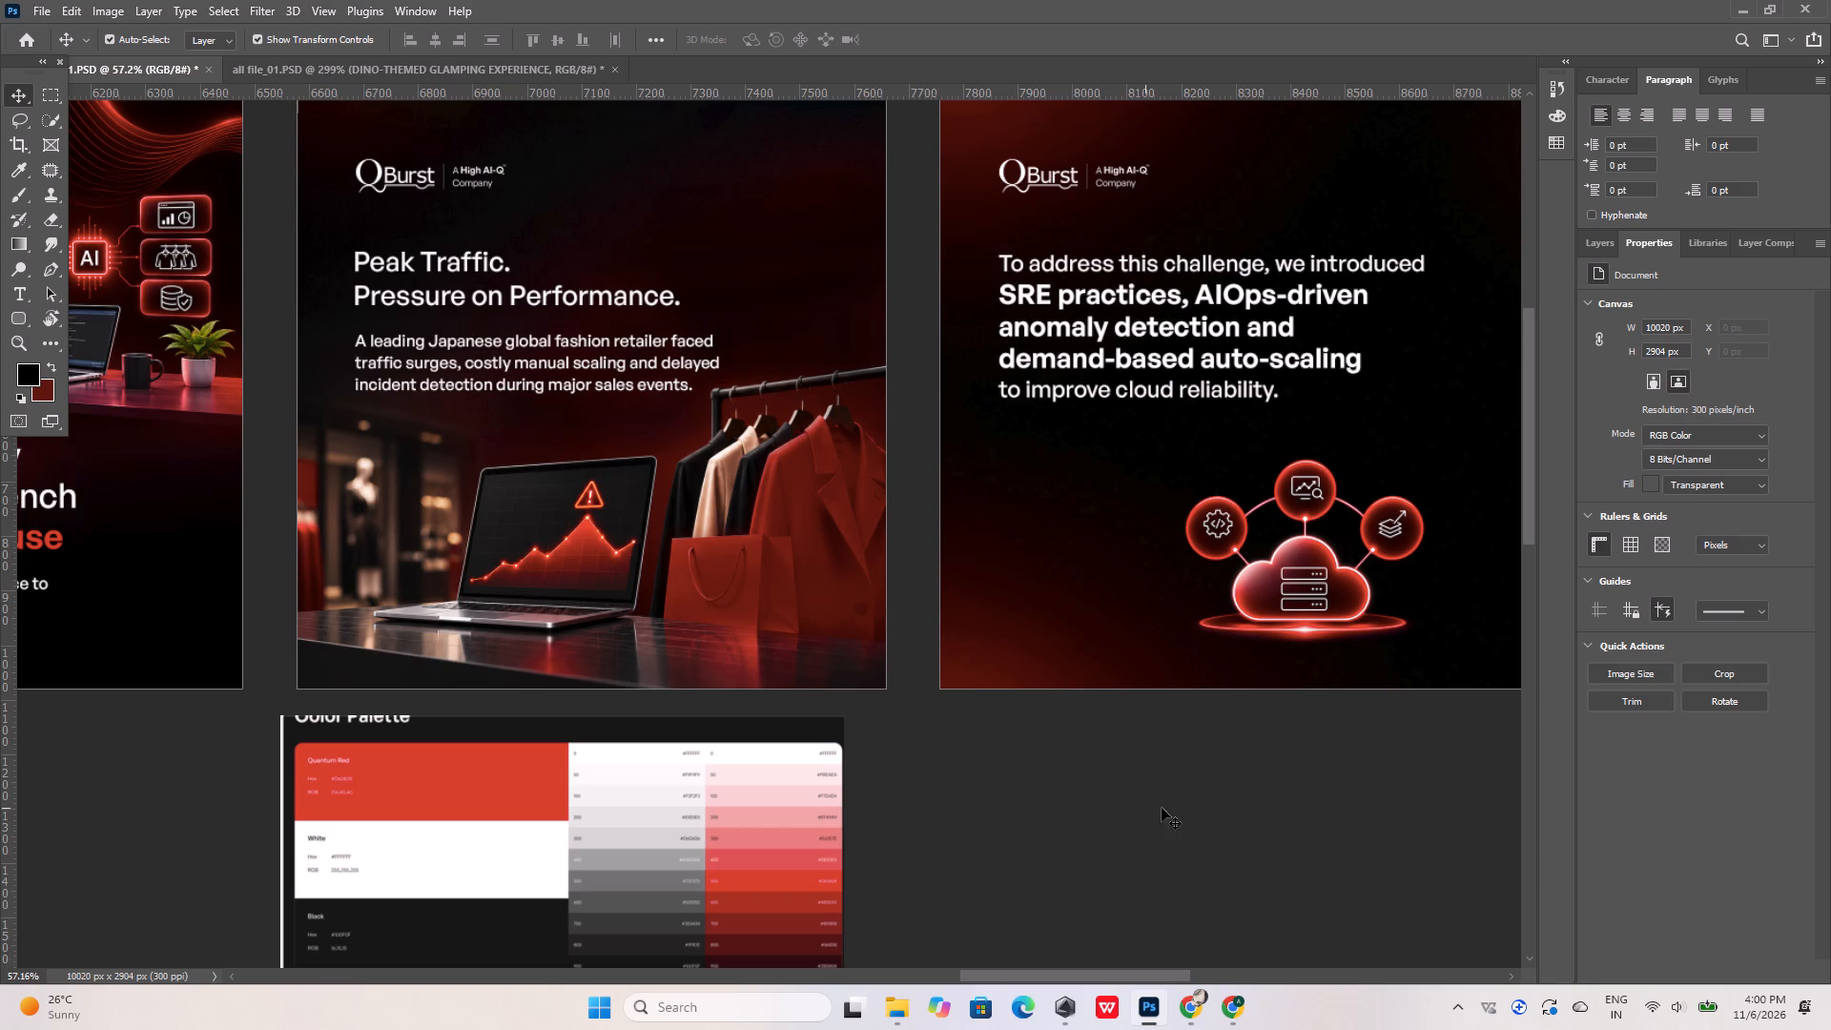
left_click(42, 1)
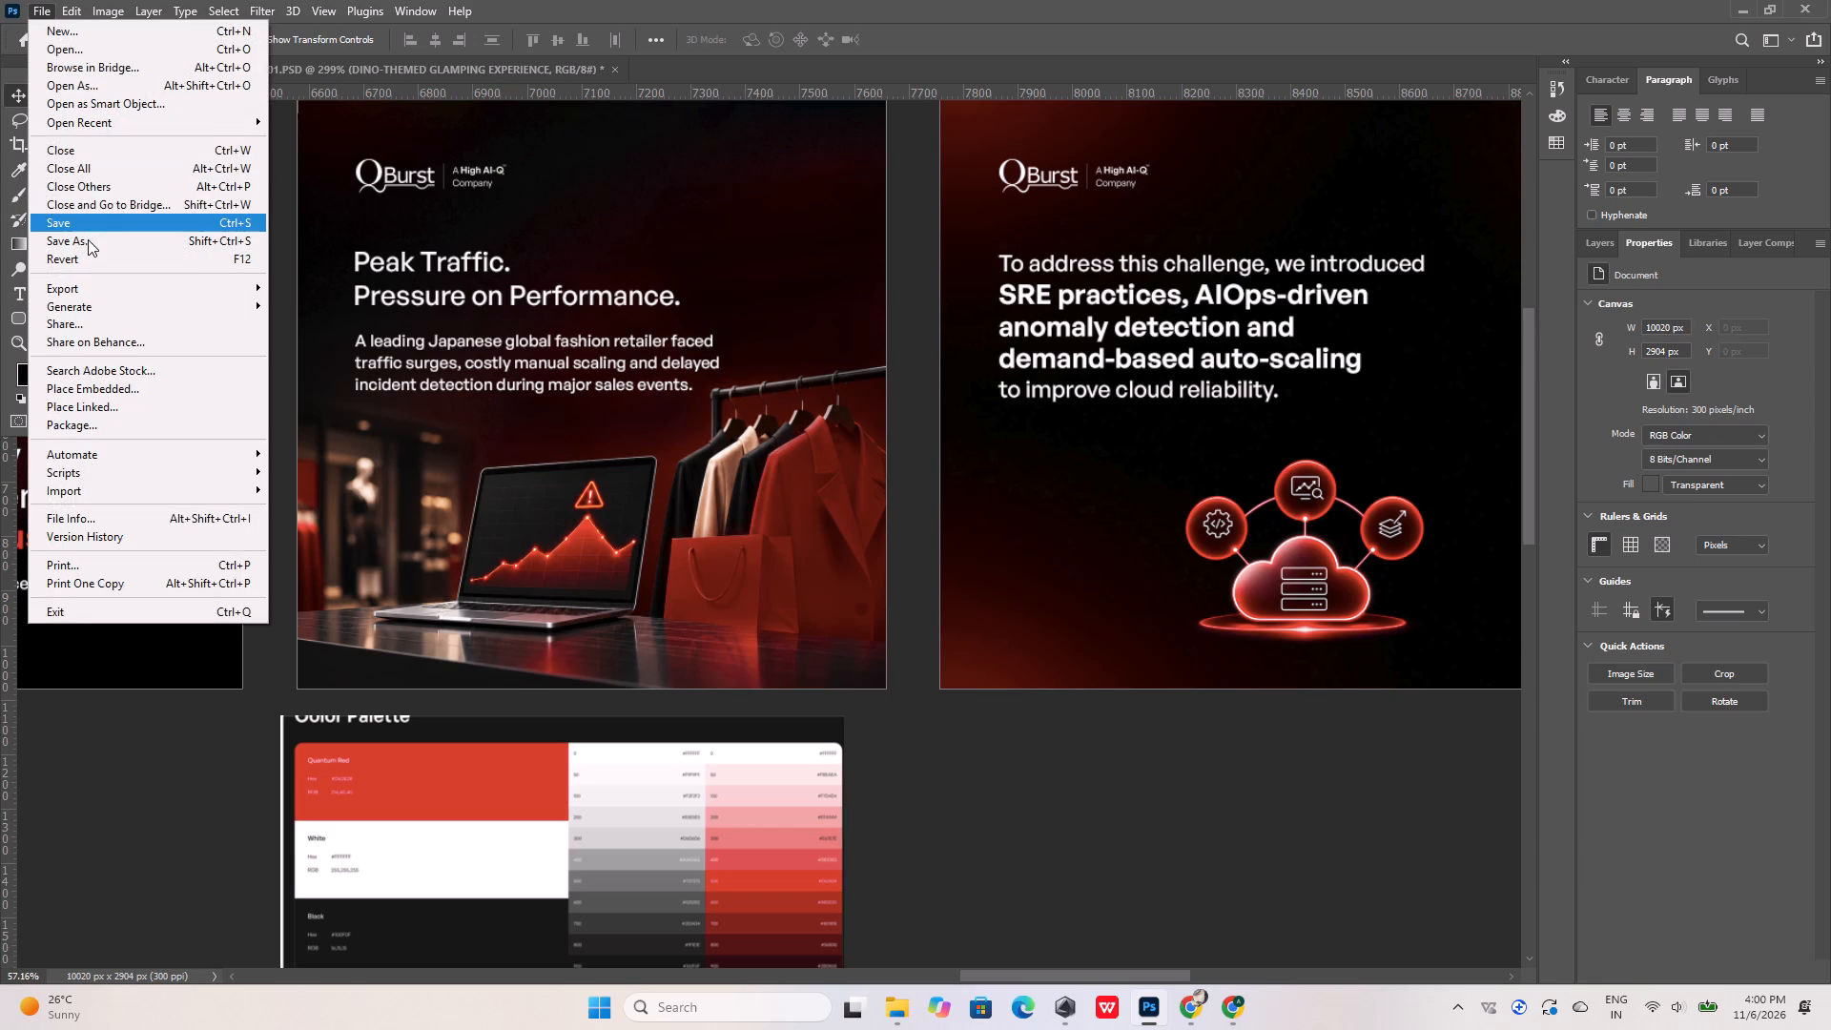
left_click(88, 239)
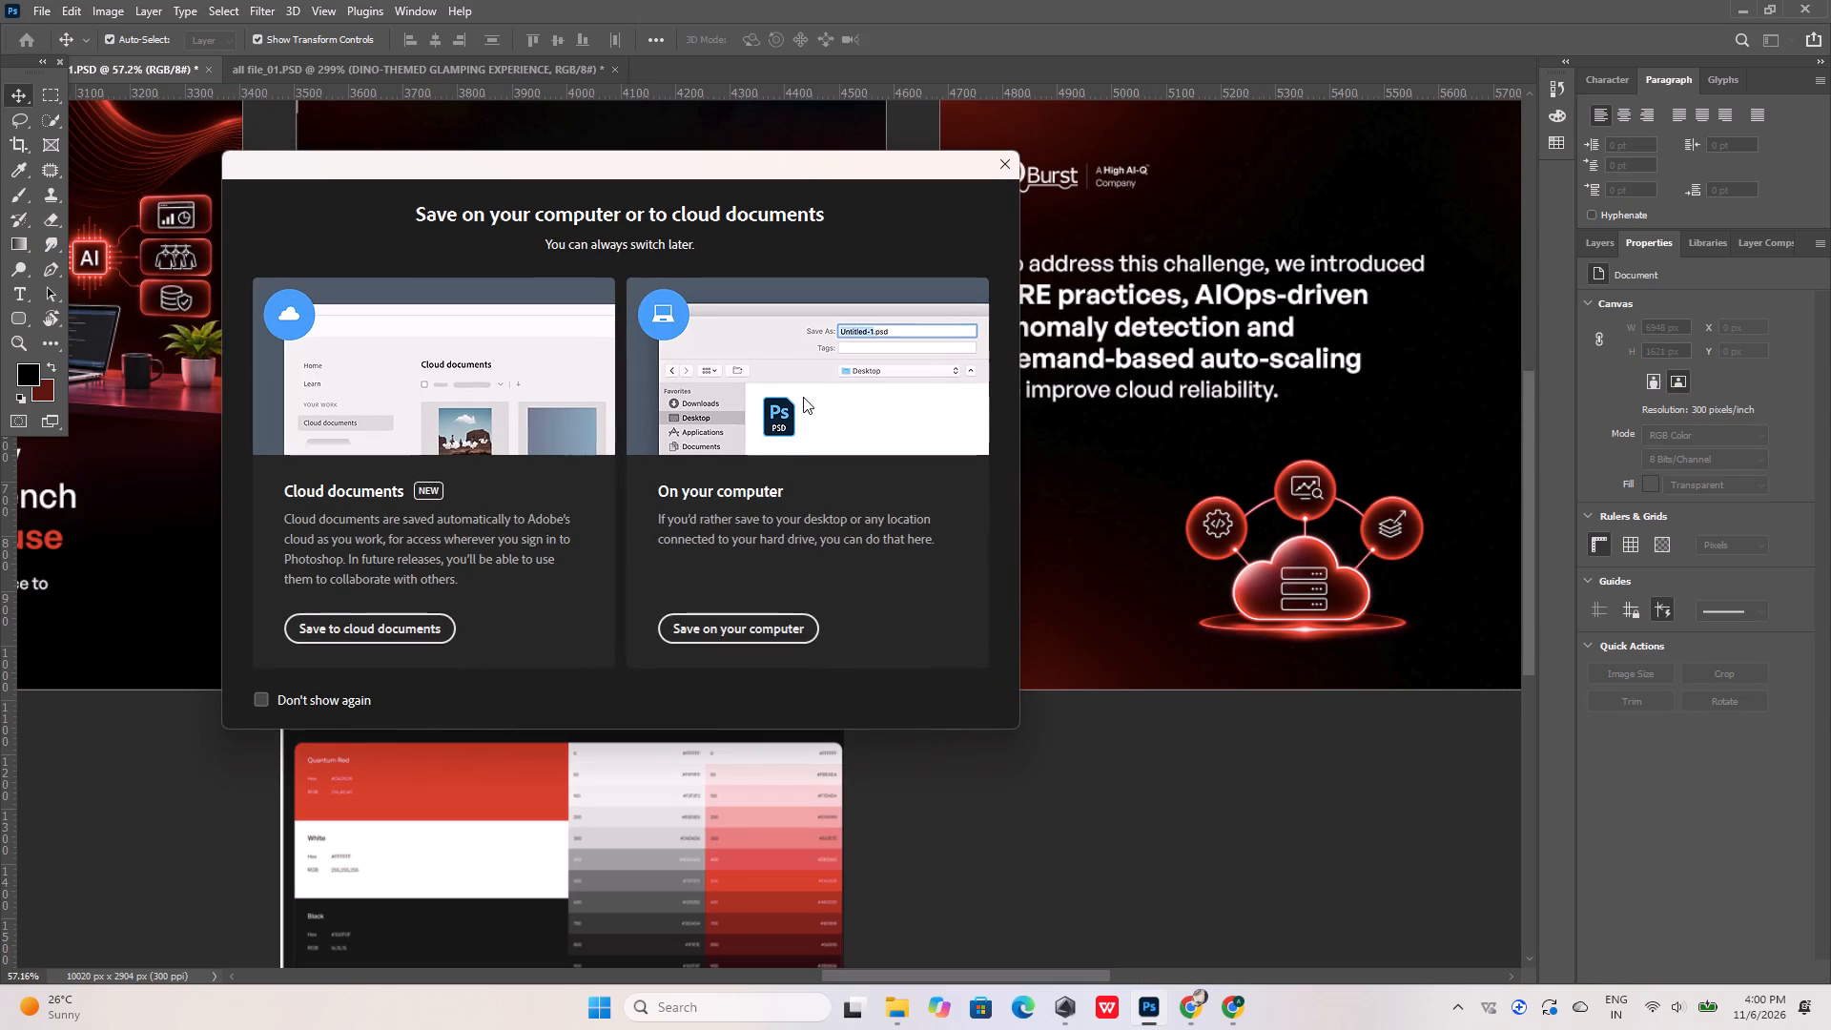
left_click(754, 625)
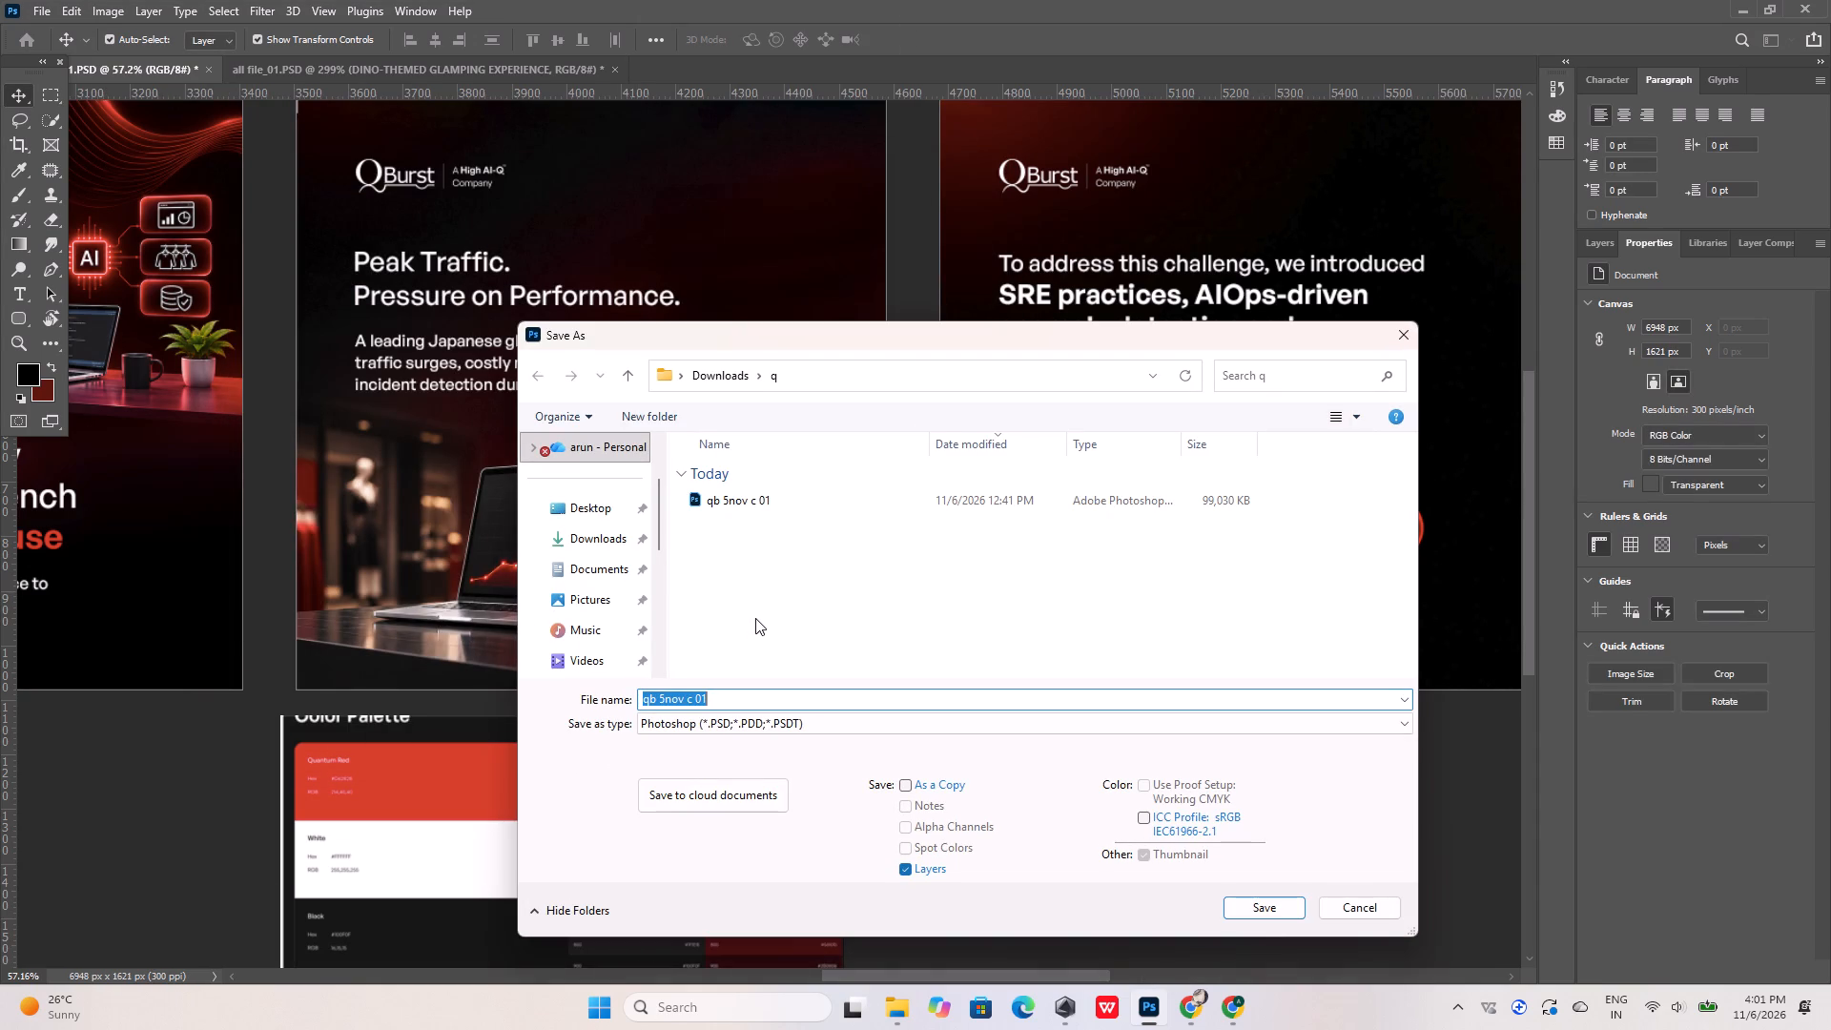
left_click(785, 494)
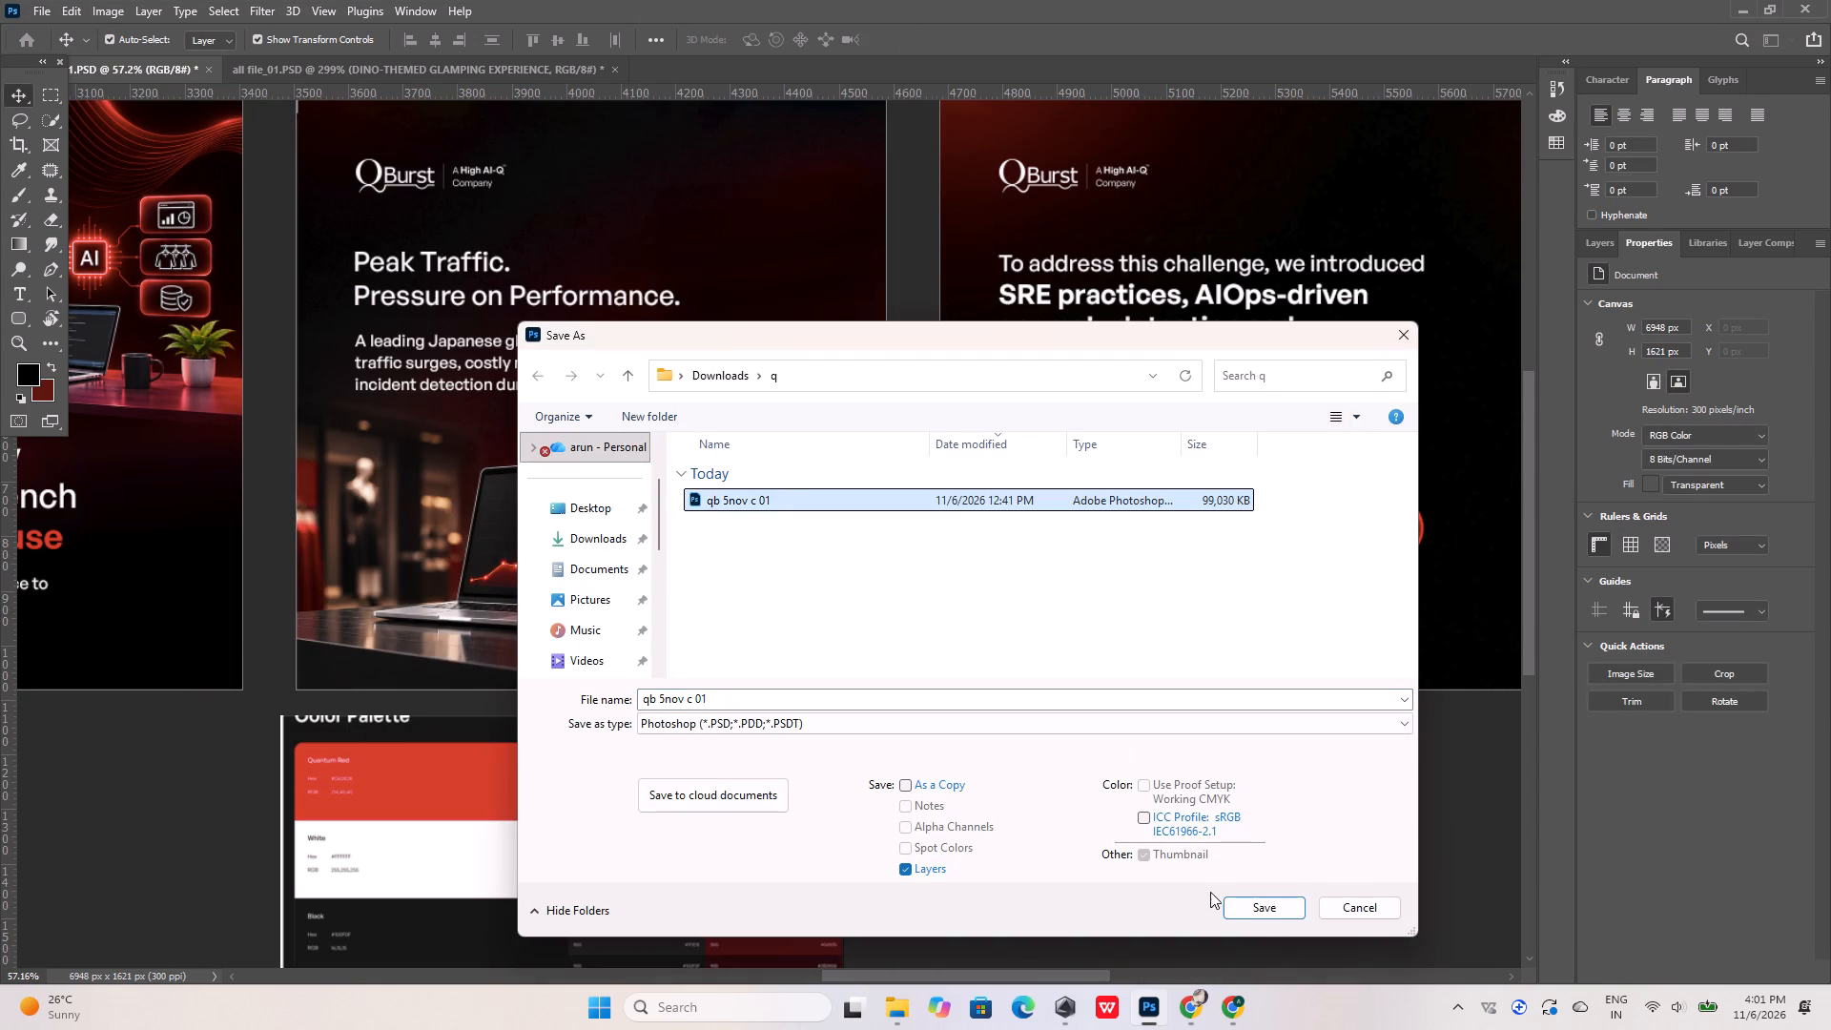
left_click(1234, 904)
left_click(967, 499)
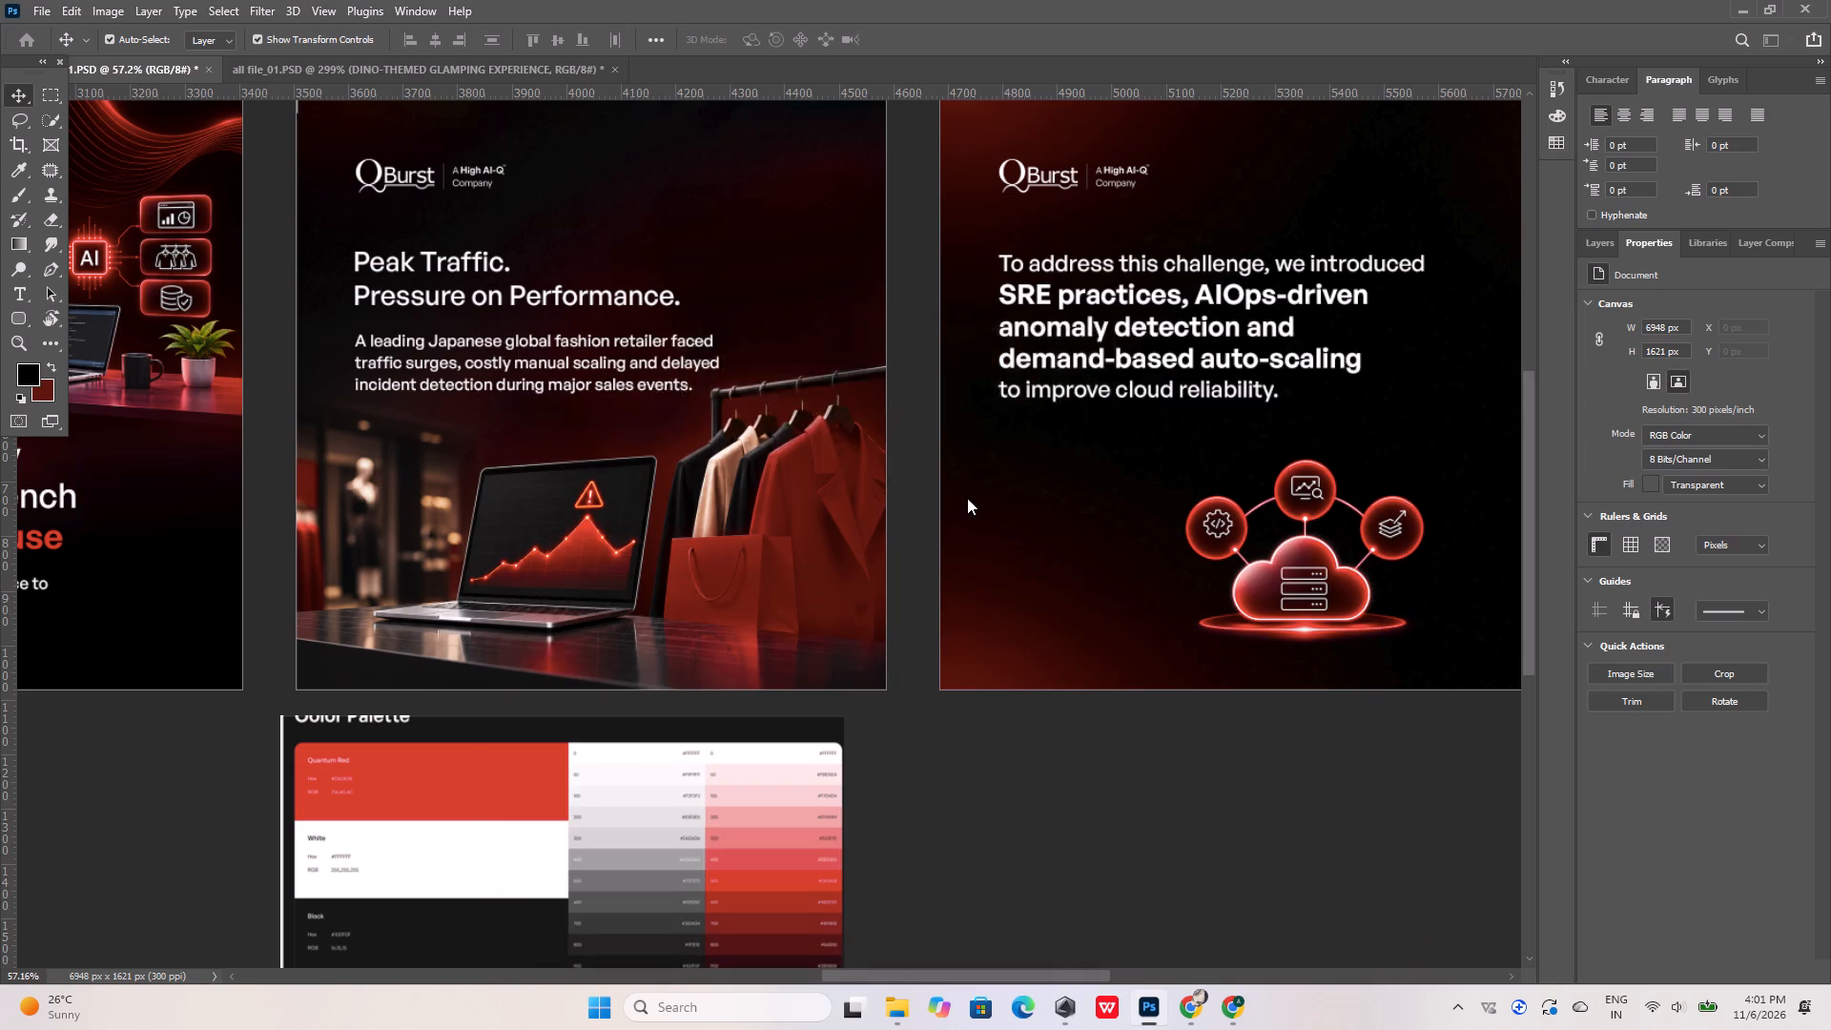
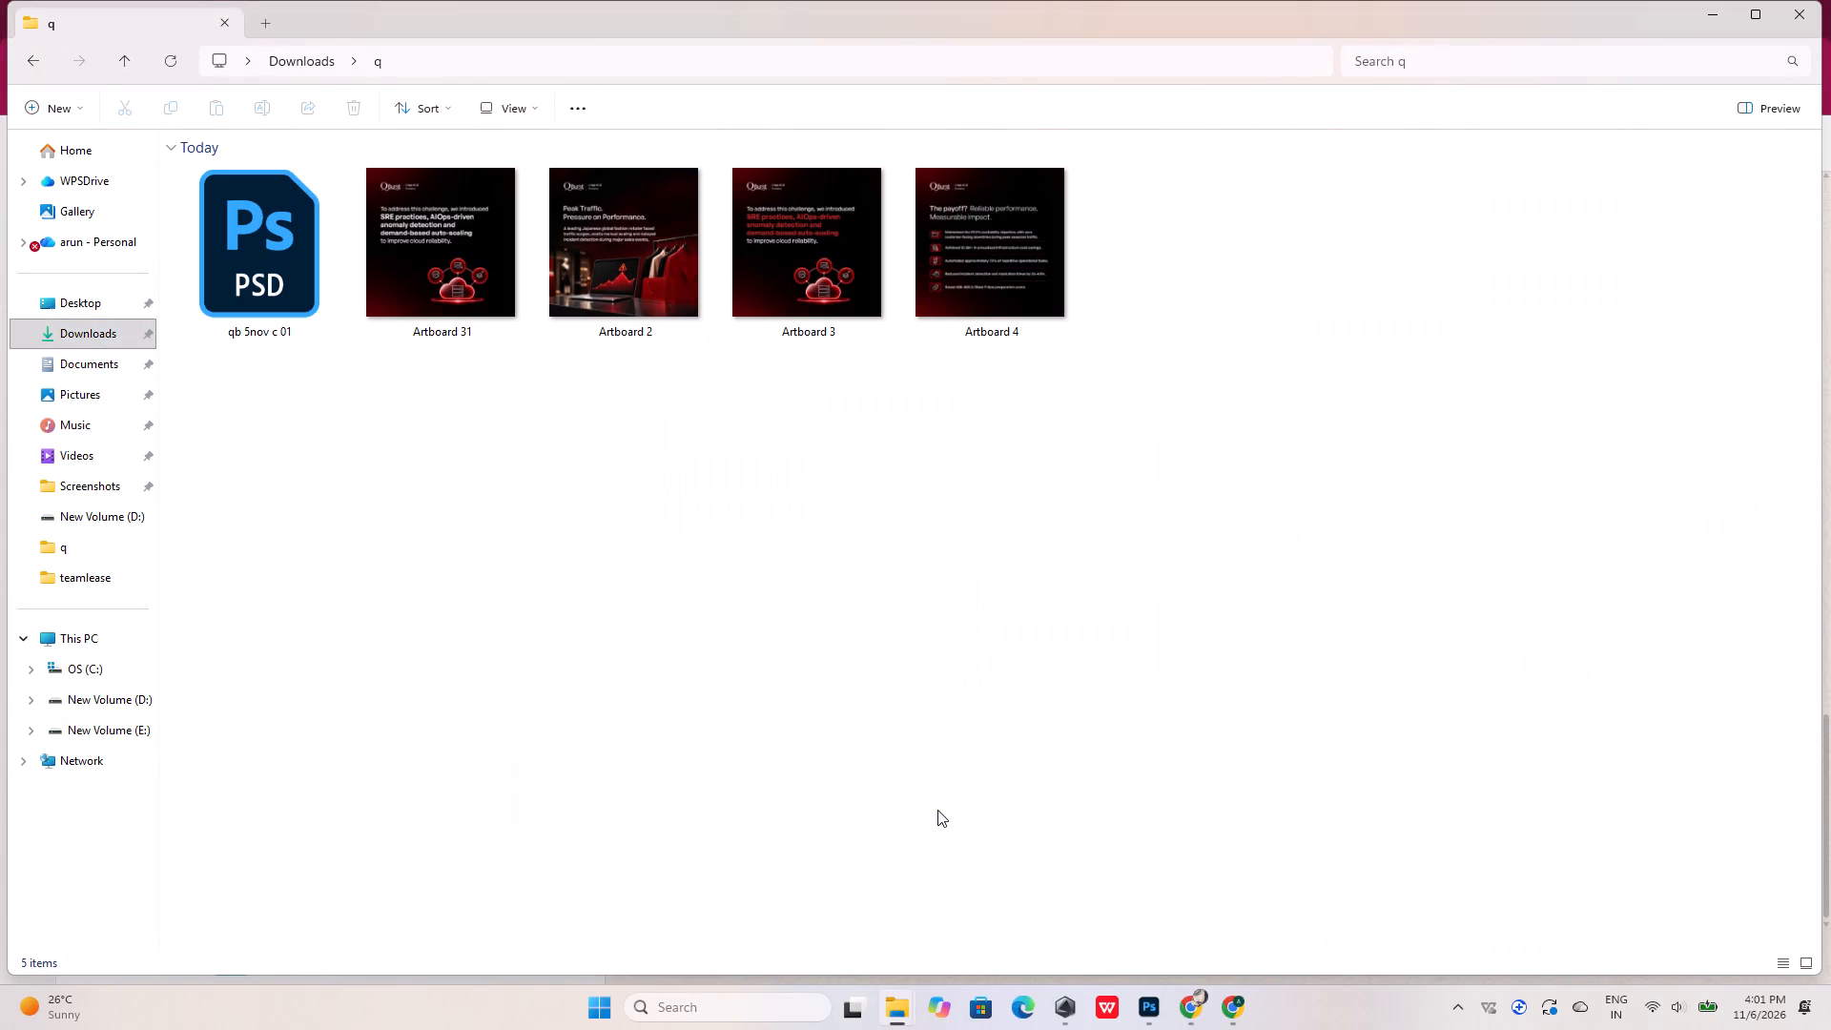
Switch the file listing of the Downloads > q folder to the Details view.
left_click(575, 107)
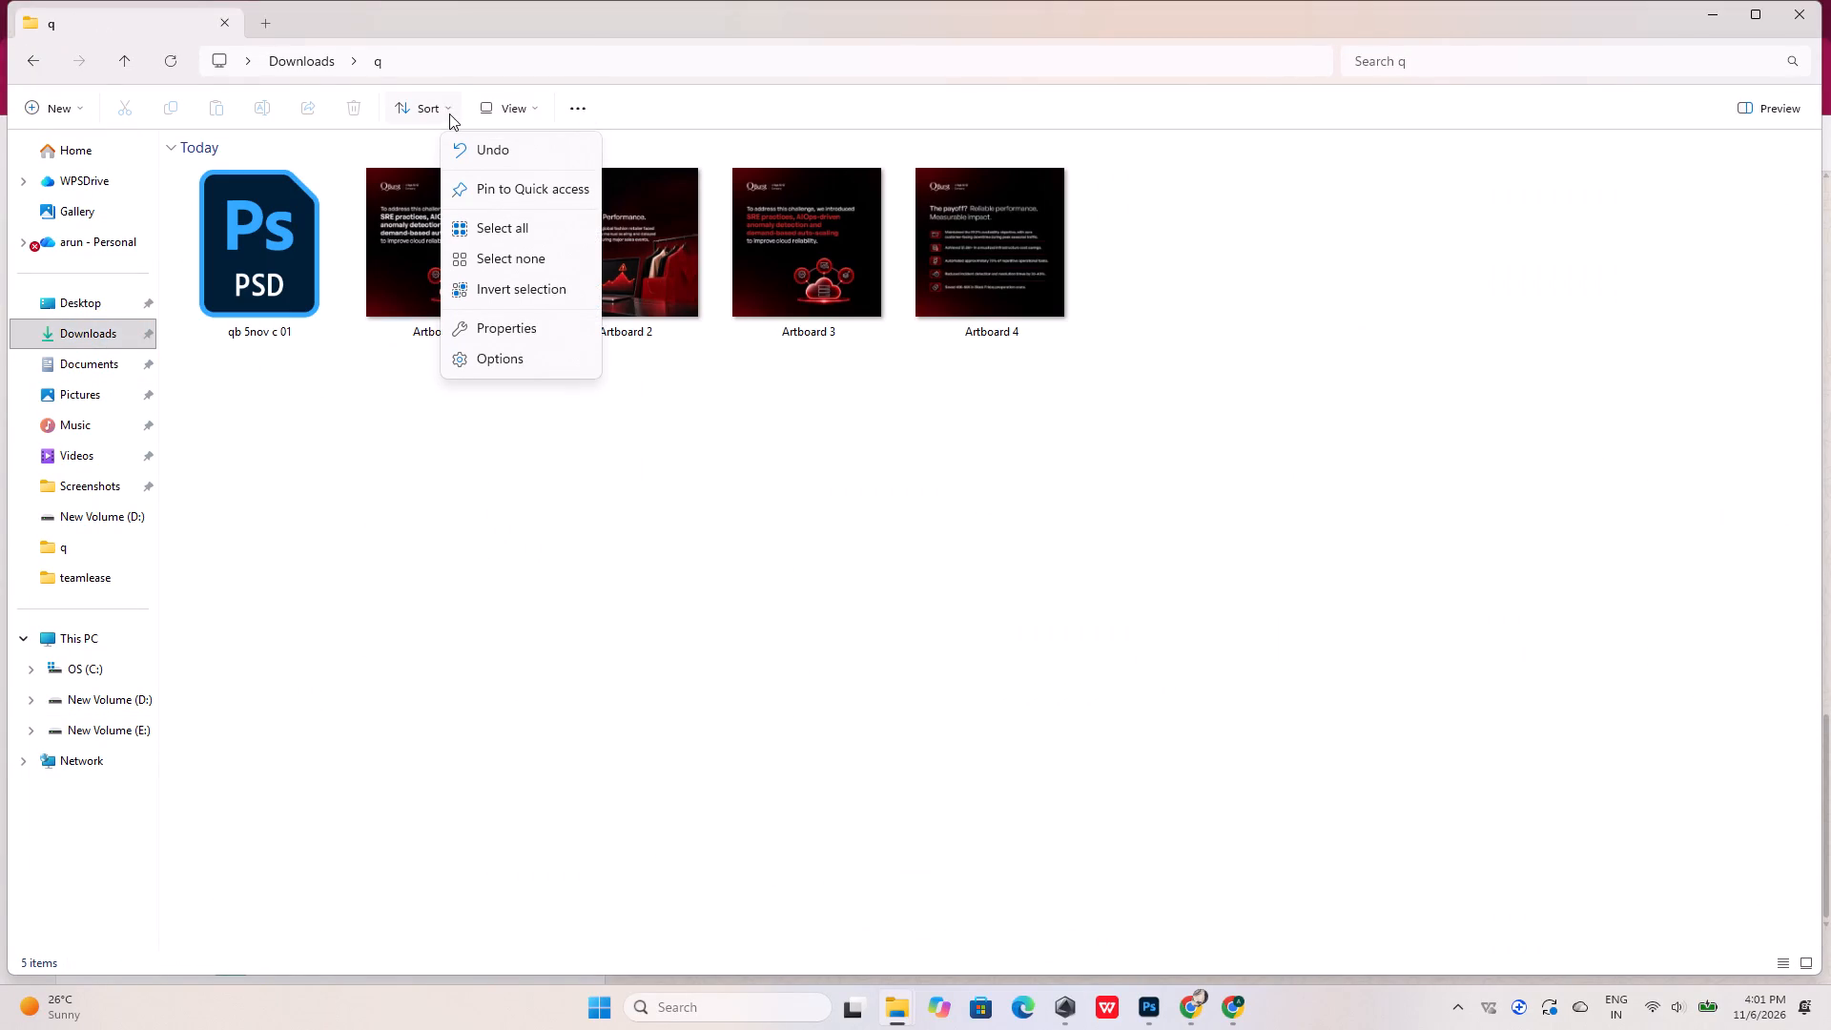
left_click(532, 104)
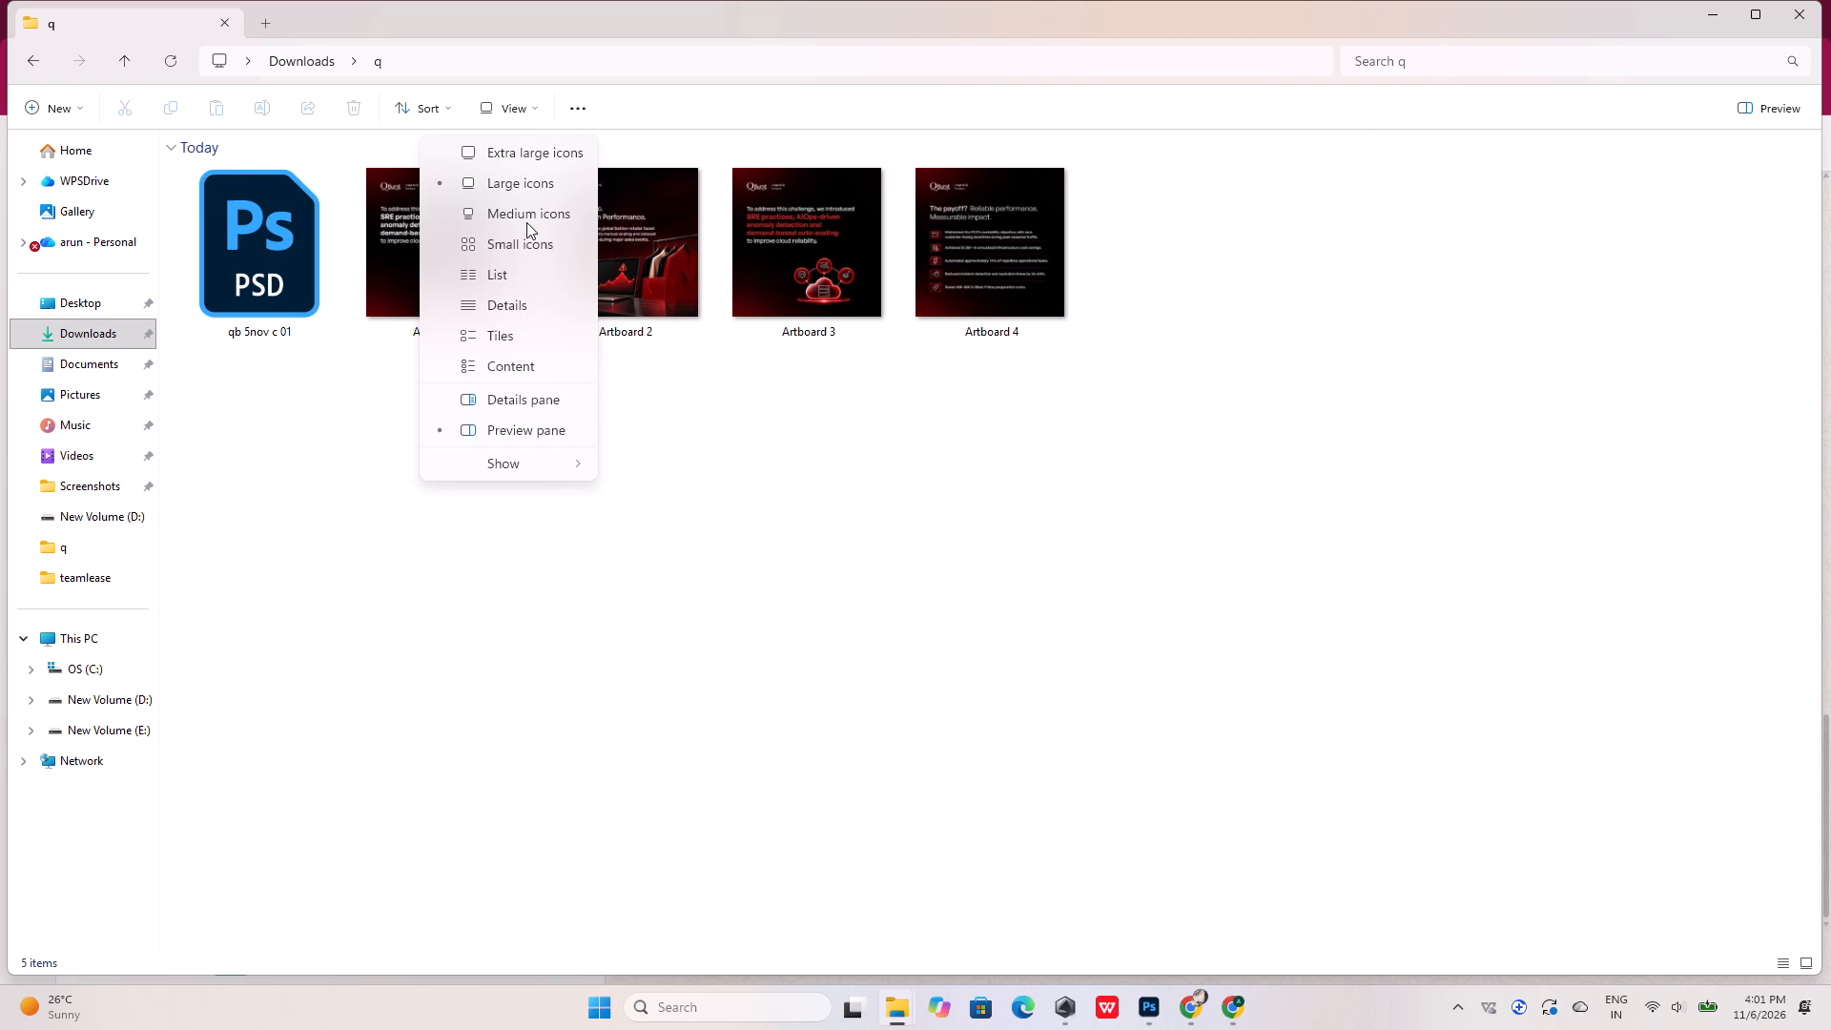
left_click(521, 303)
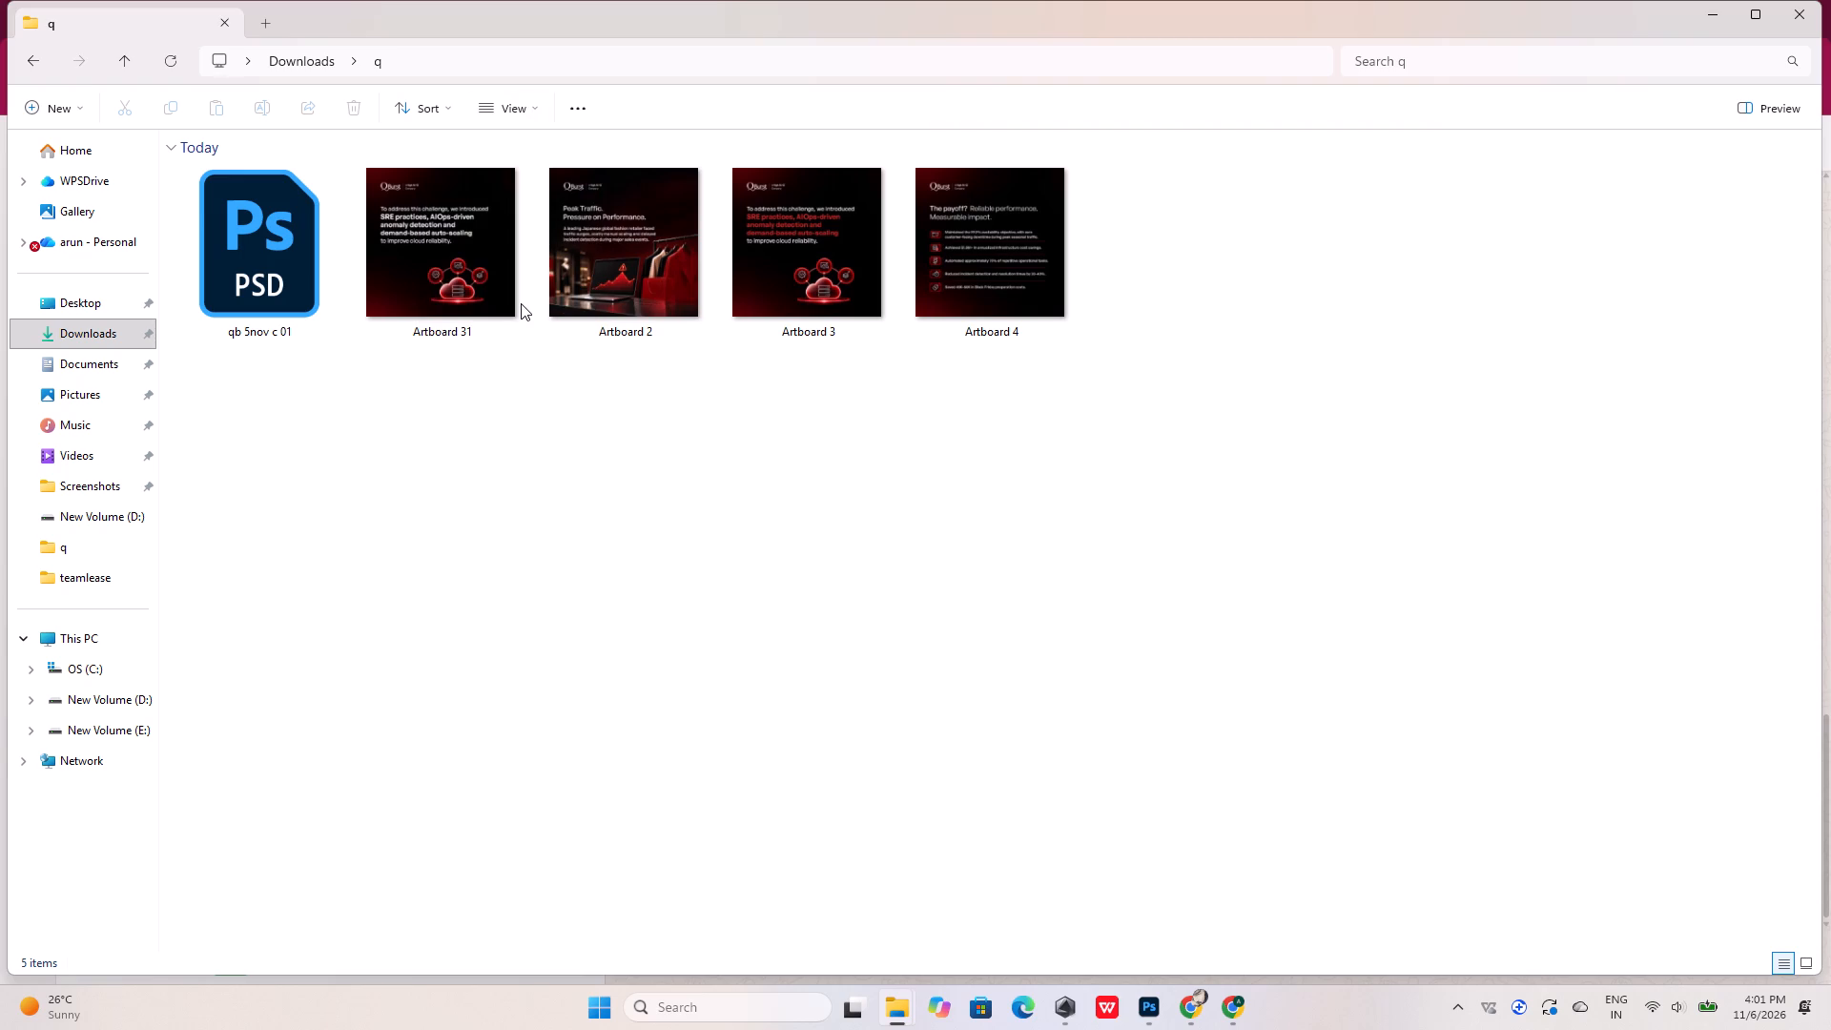
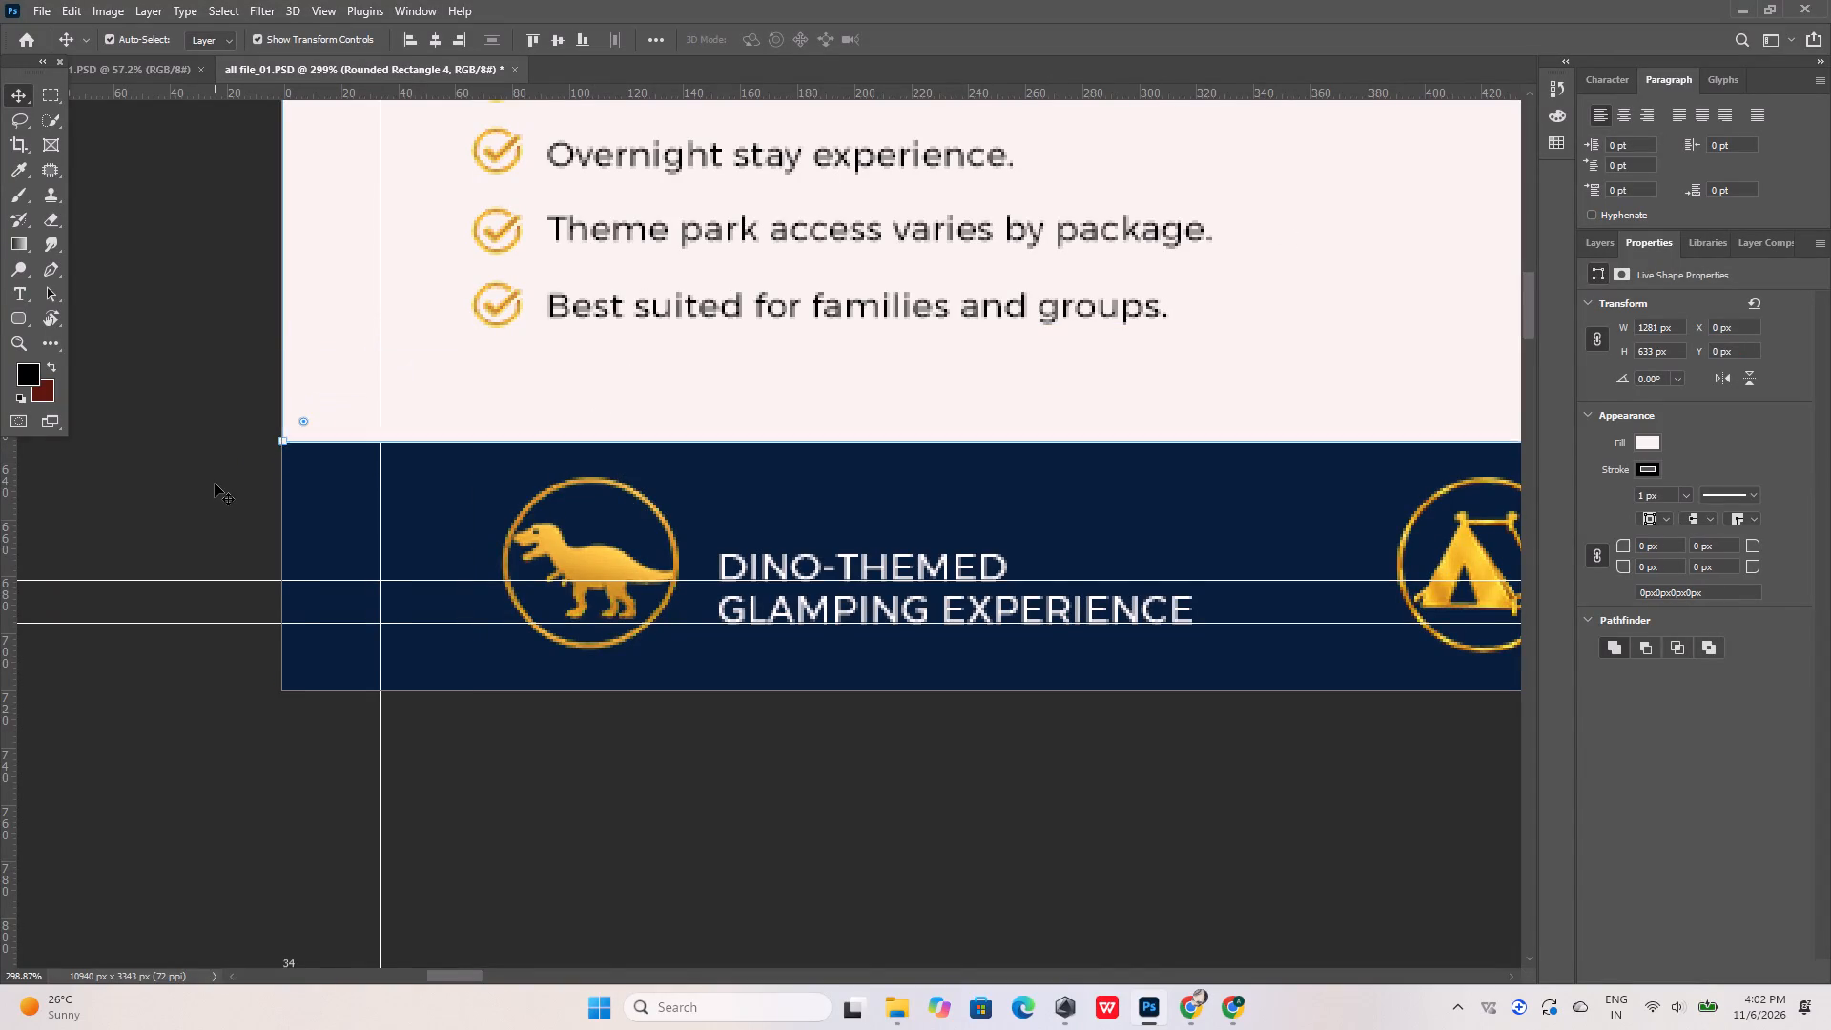
Lower the top edge of the T-rex Glamping slide's navy footer rectangle until it is 87 px high.
scroll(360, 608, "down", 14, "alt")
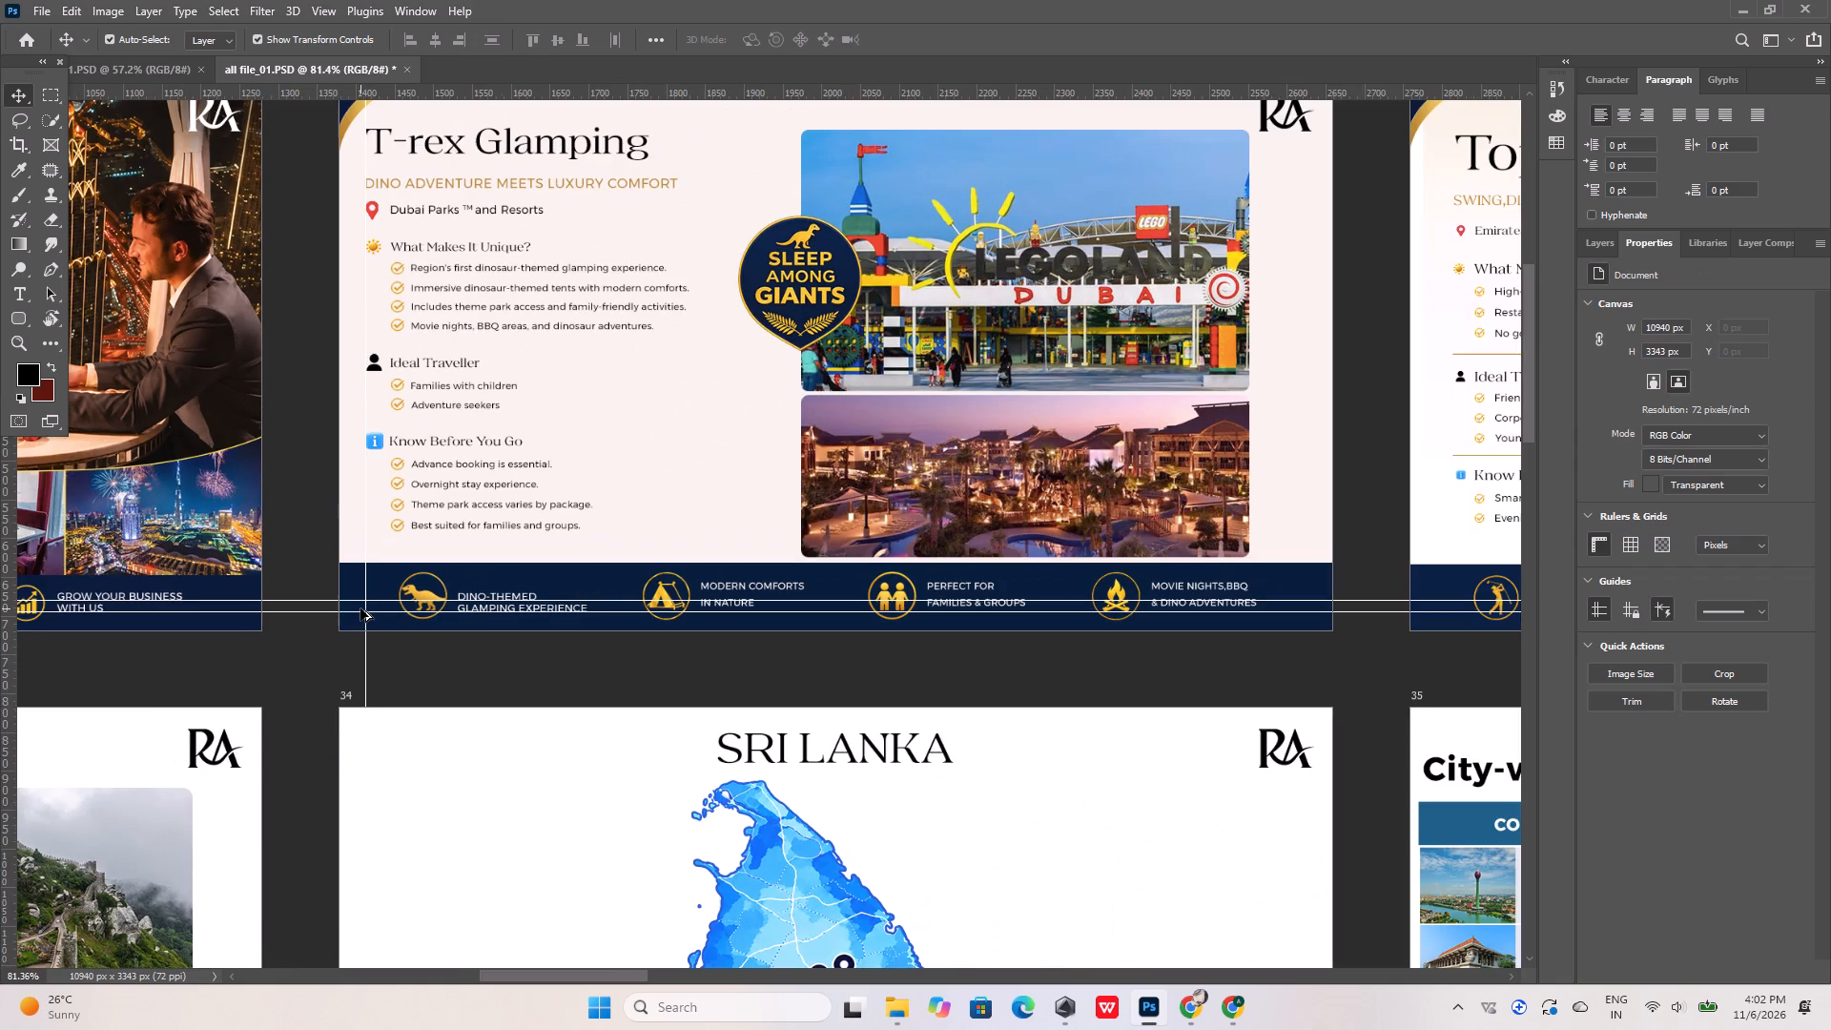
left_click(576, 587)
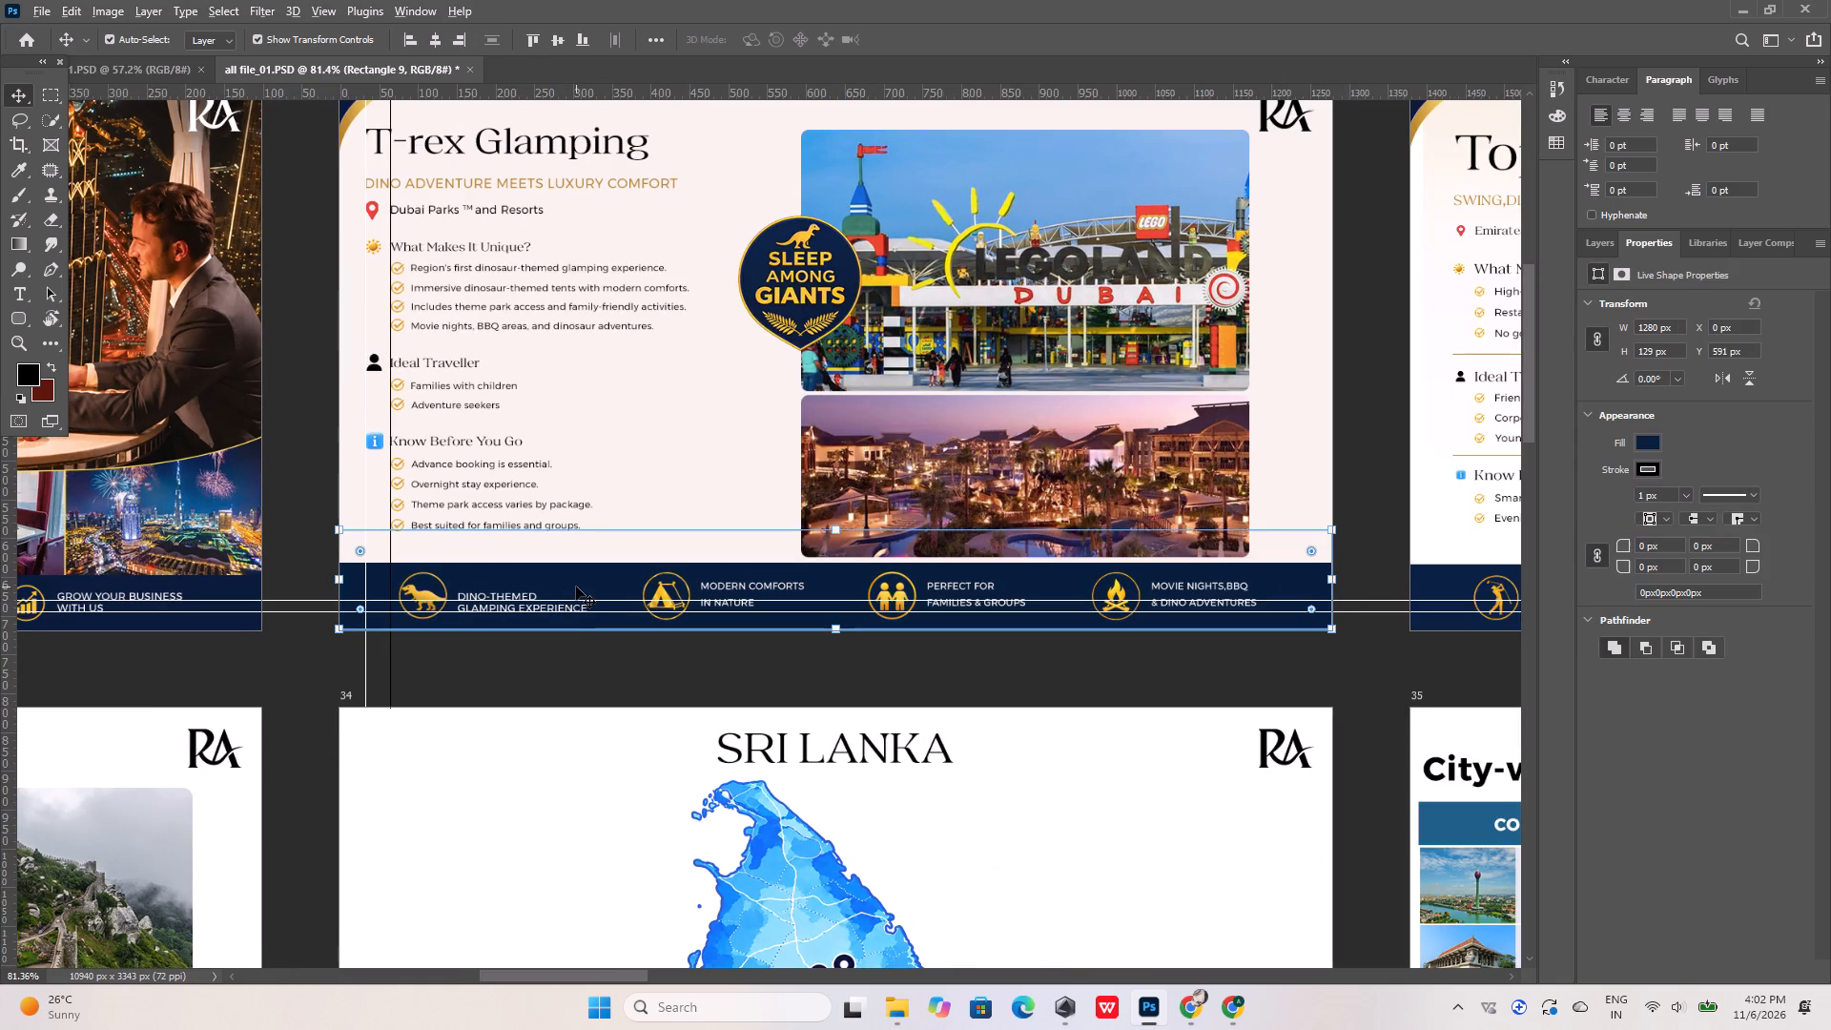
scroll(630, 637, "up", 9, "alt")
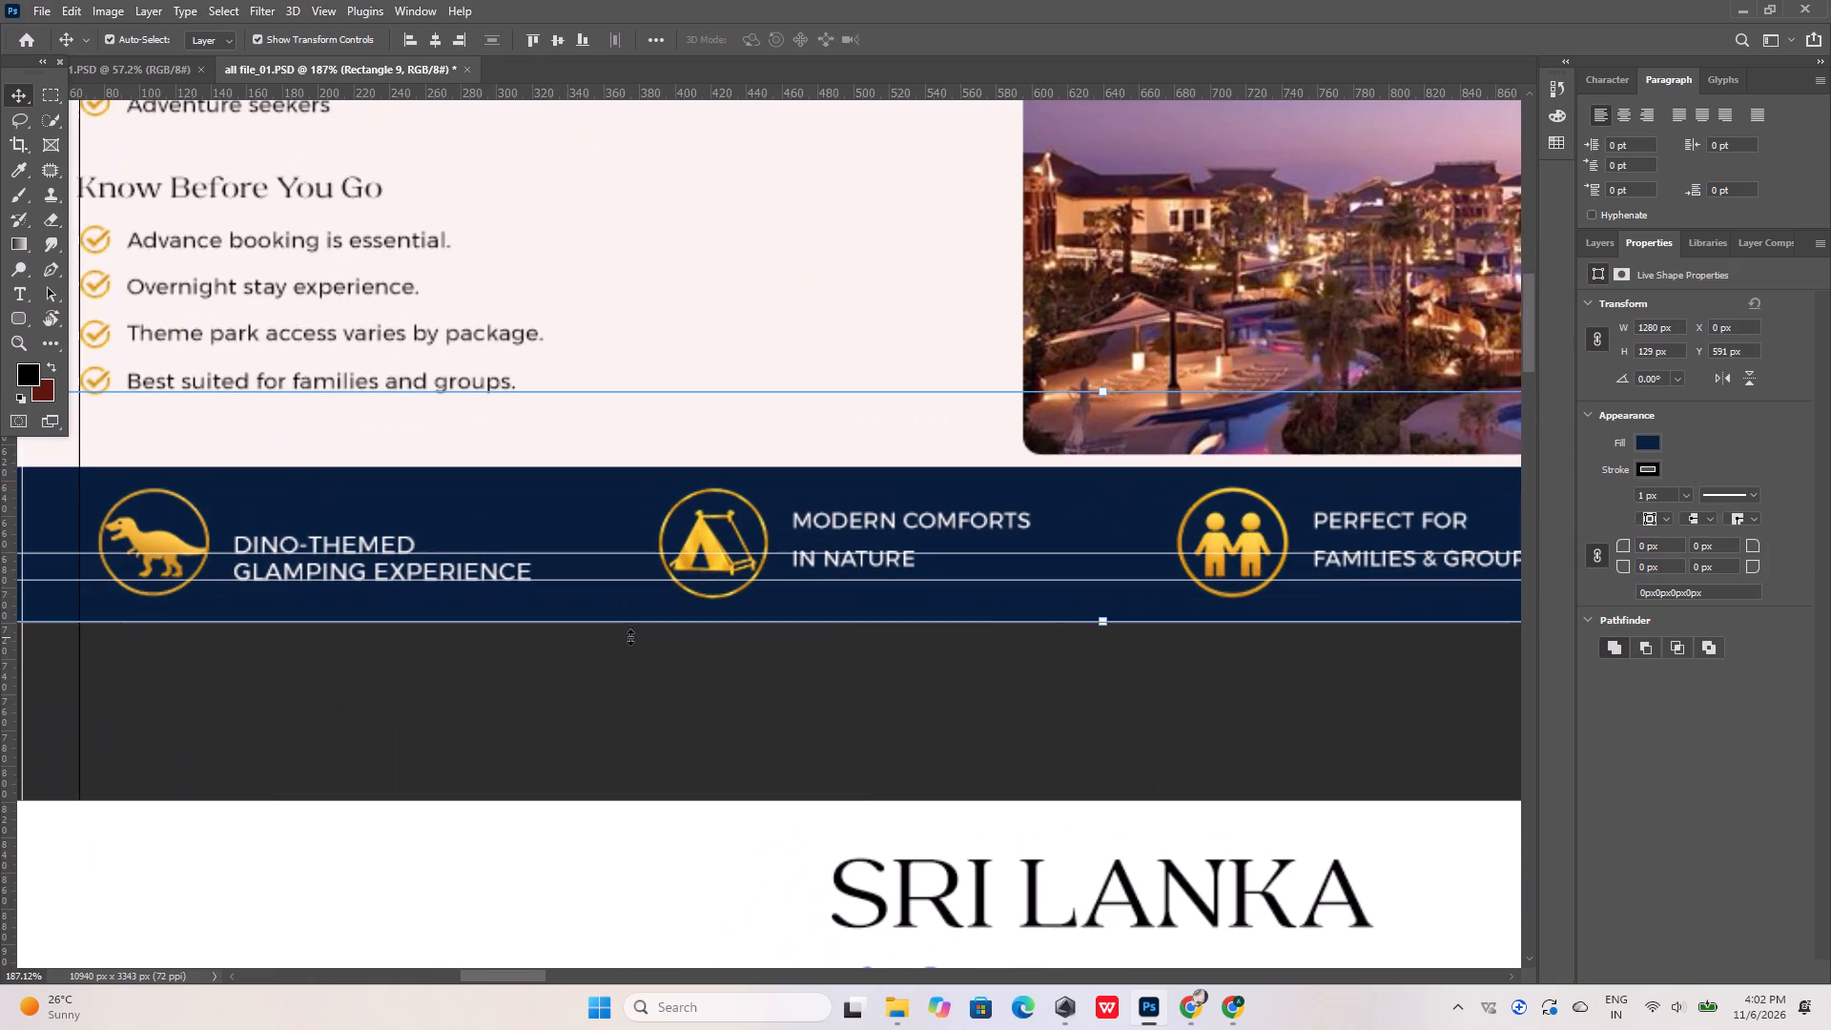
left_click_drag(1103, 390, 1104, 397, "shift")
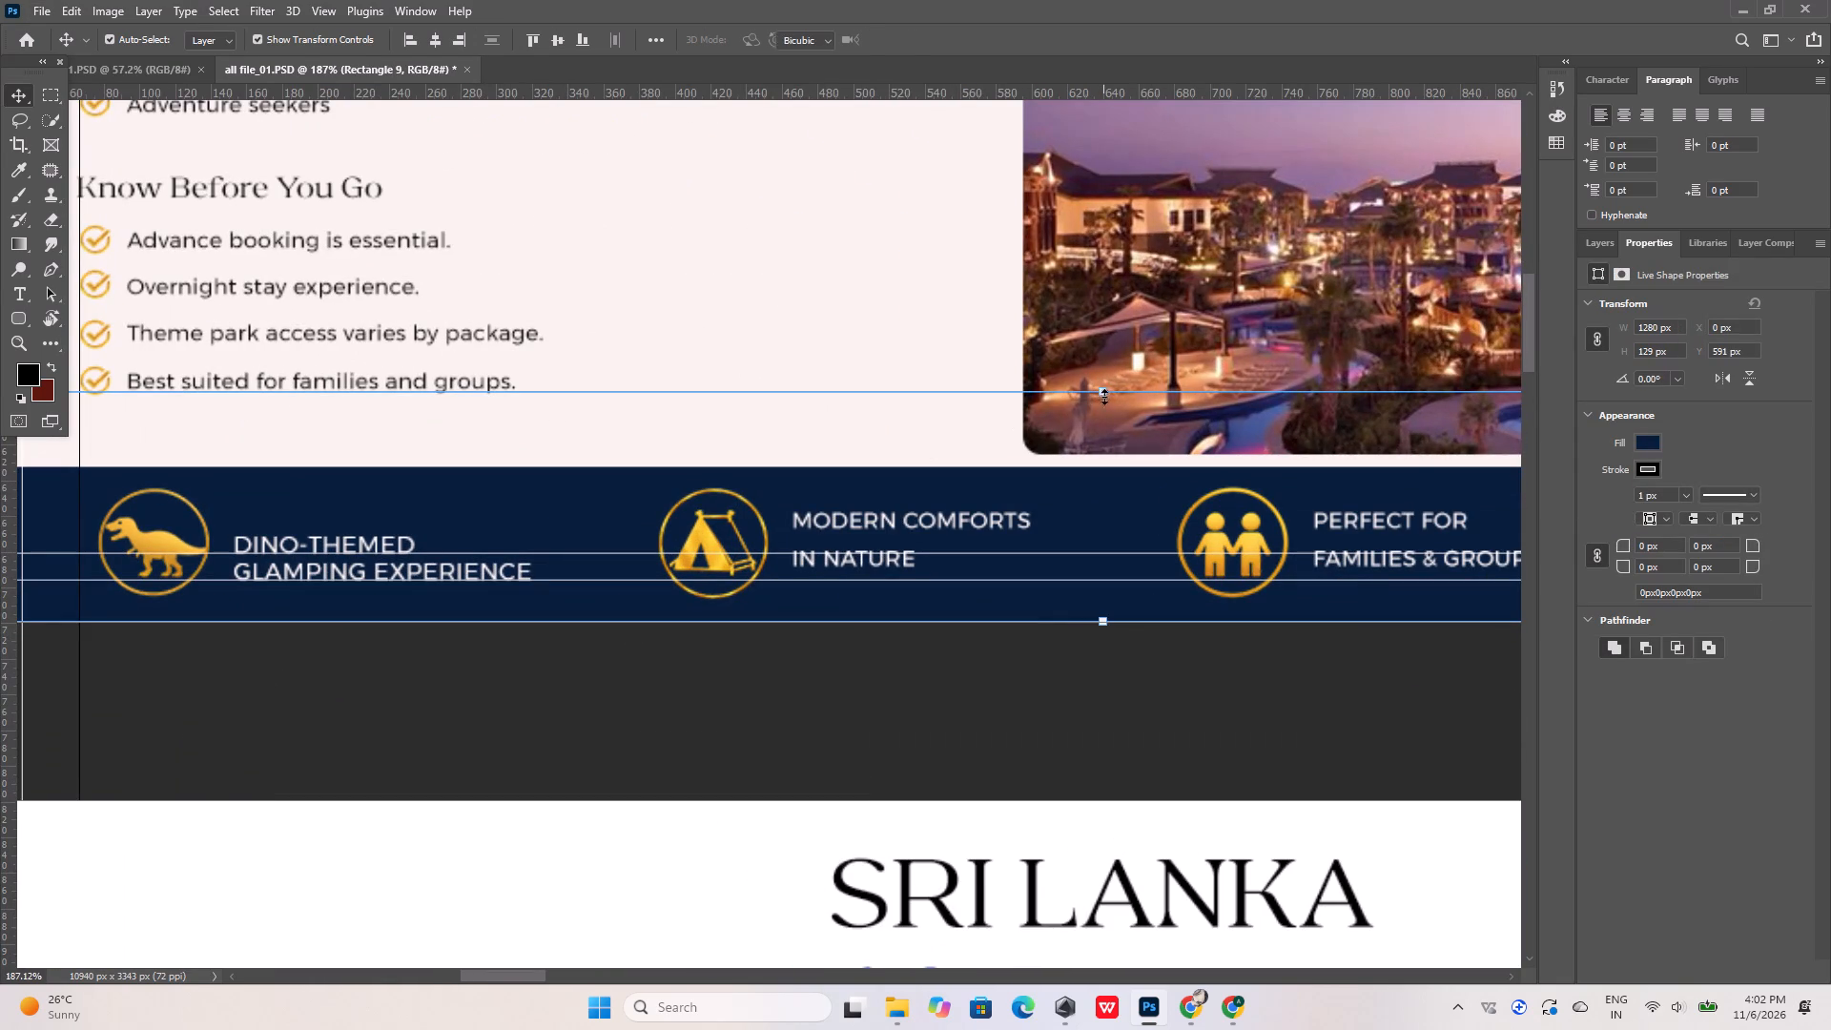
left_click_drag(1104, 397, 1108, 447, "shift")
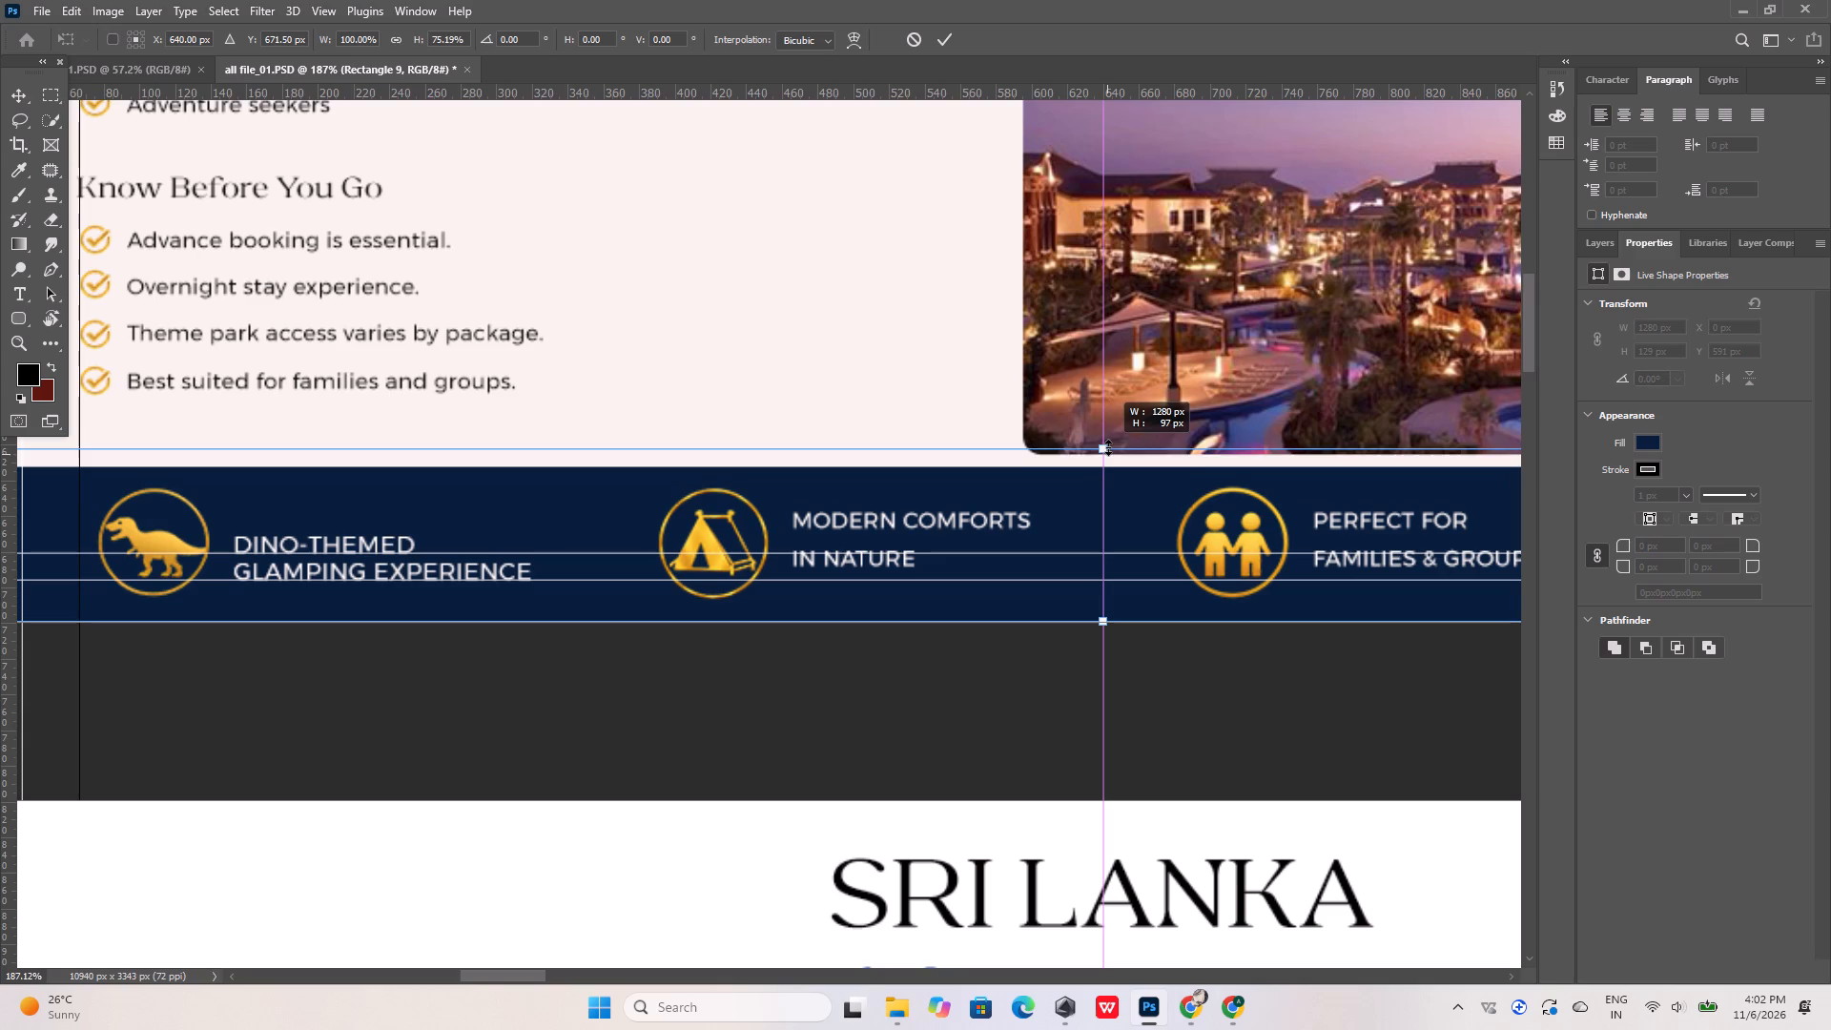
left_click_drag(1108, 447, 1106, 467, "shift")
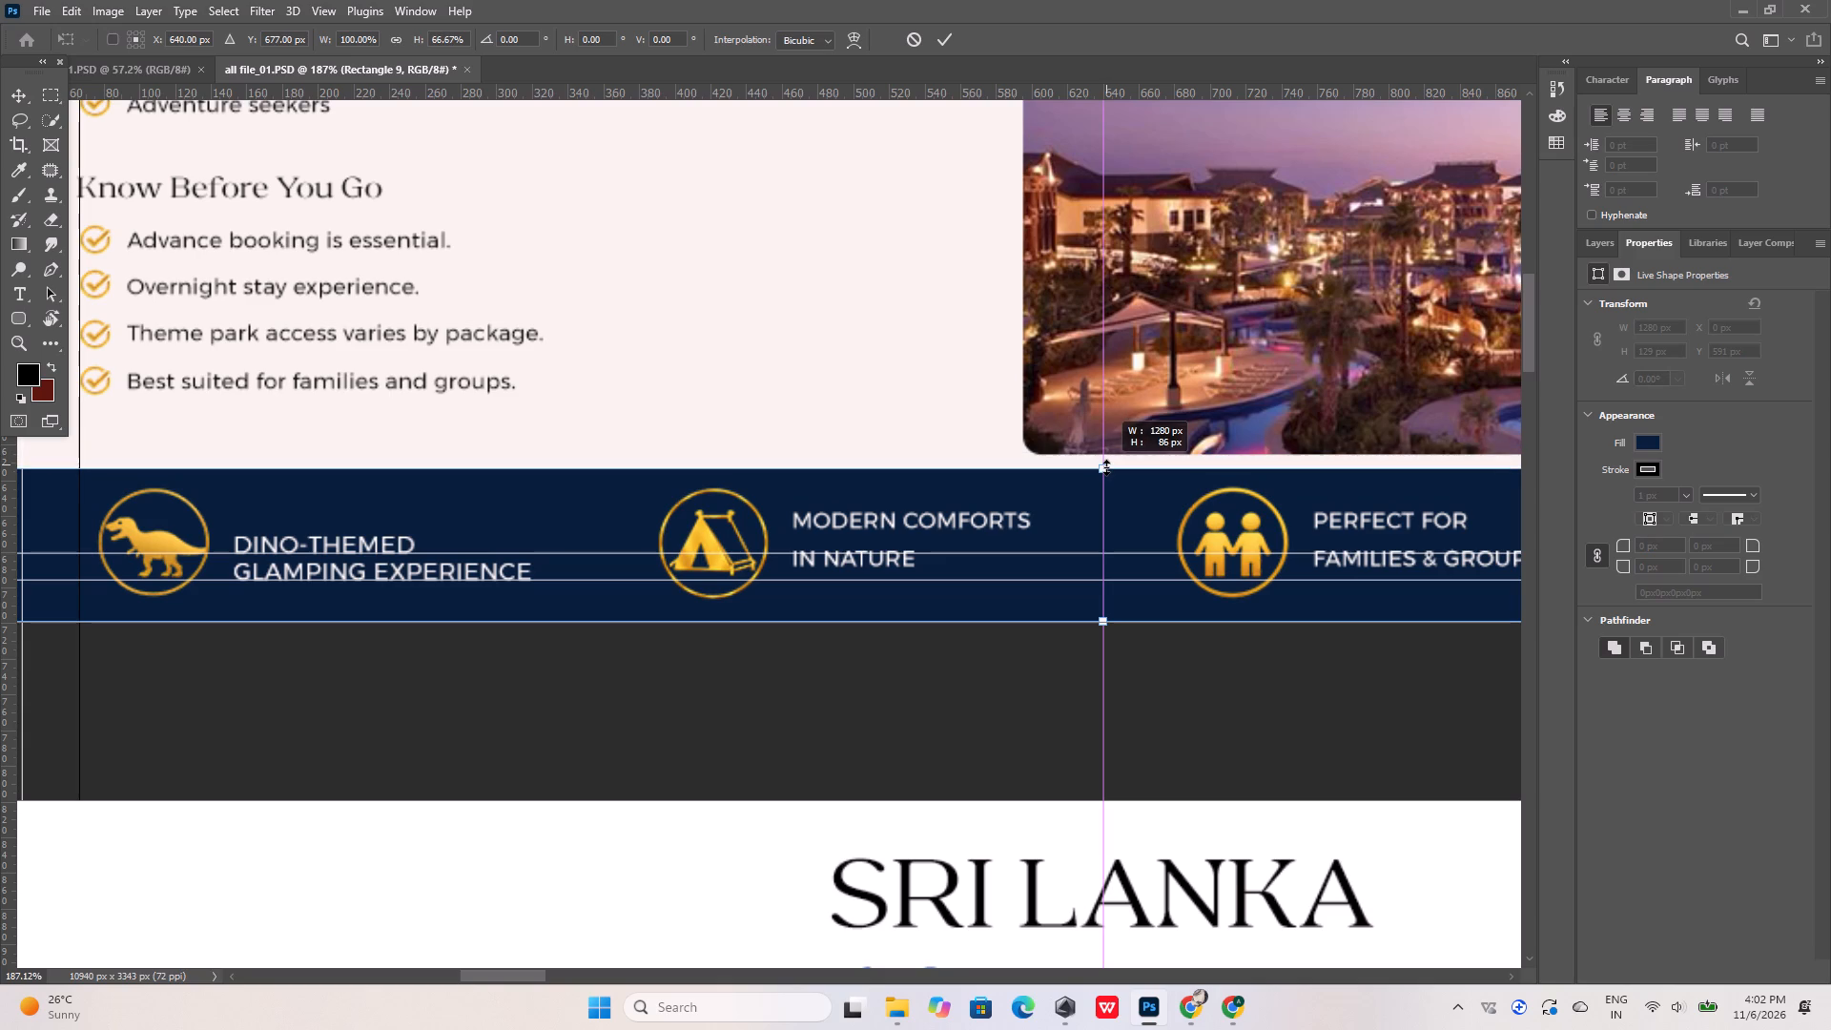
left_click_drag(1106, 467, 1106, 464, "shift")
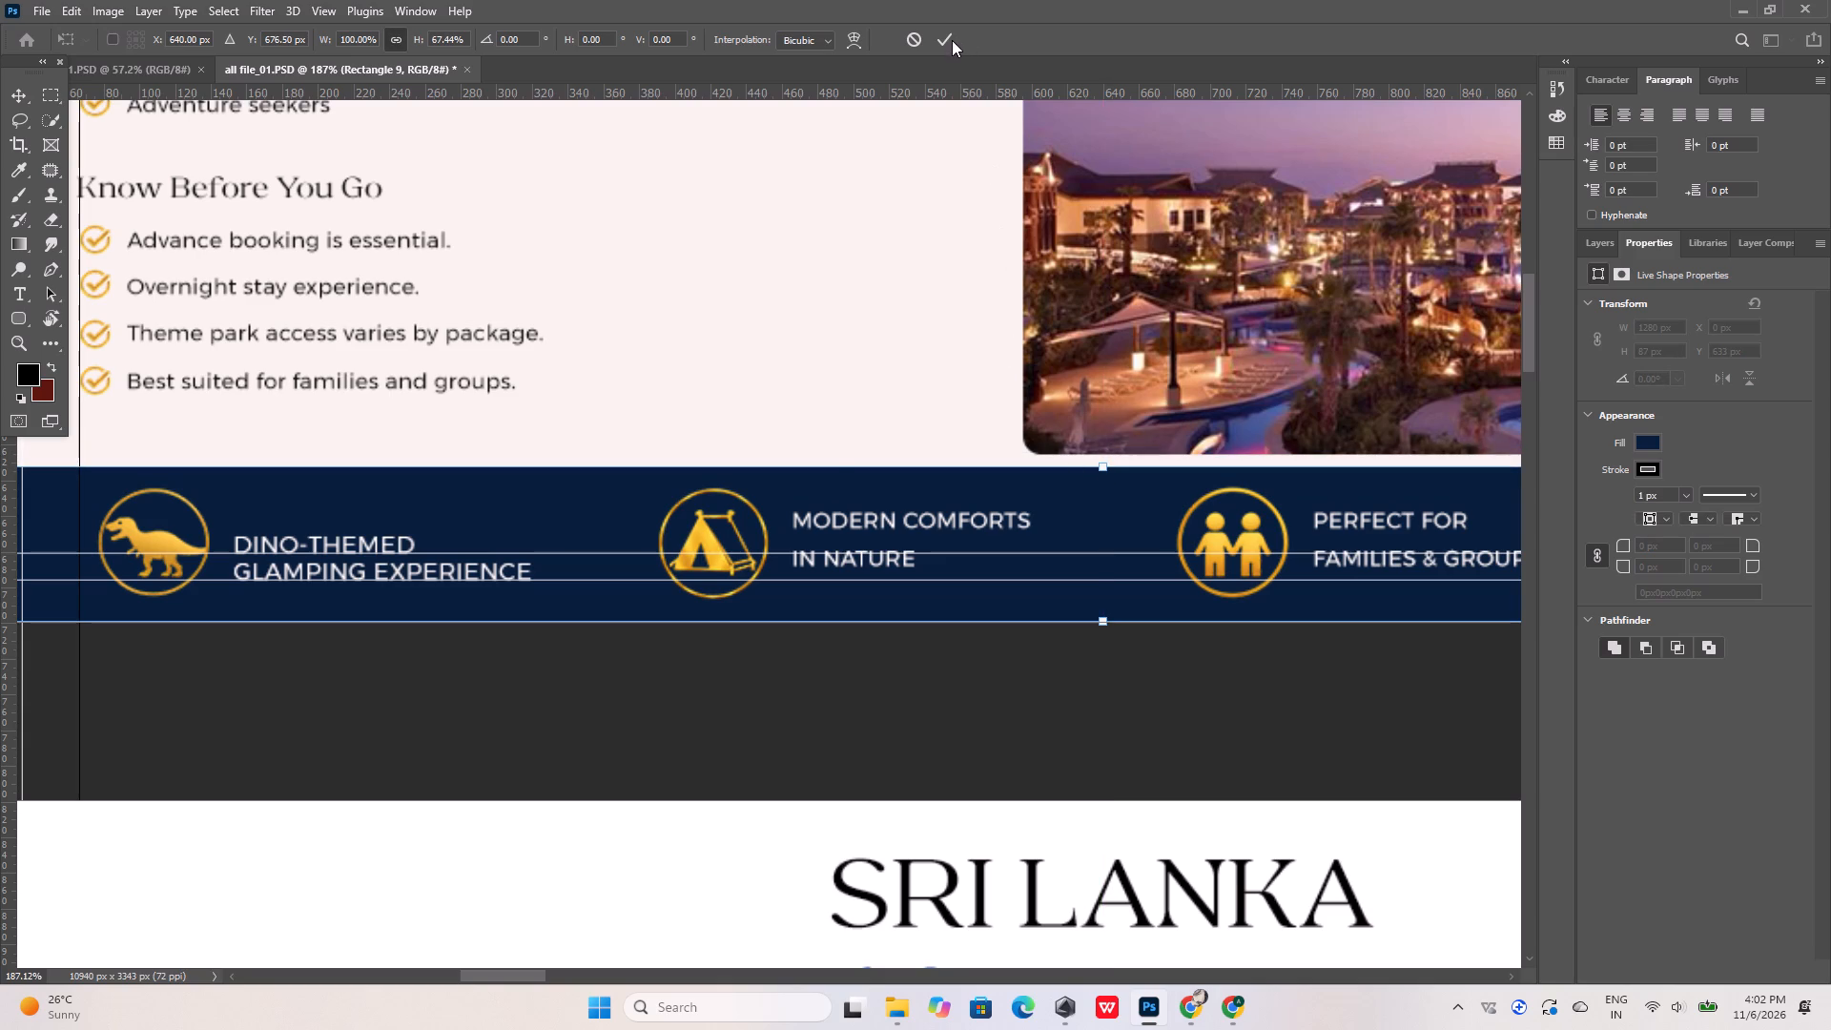
left_click(952, 40)
left_click(777, 678, "alt")
Align the DINO-THEMED GLAMPING EXPERIENCE text to the vertical centre of the T-rex Glamping slide's navy footer rectangle.
scroll(777, 678, "down", 2, "alt")
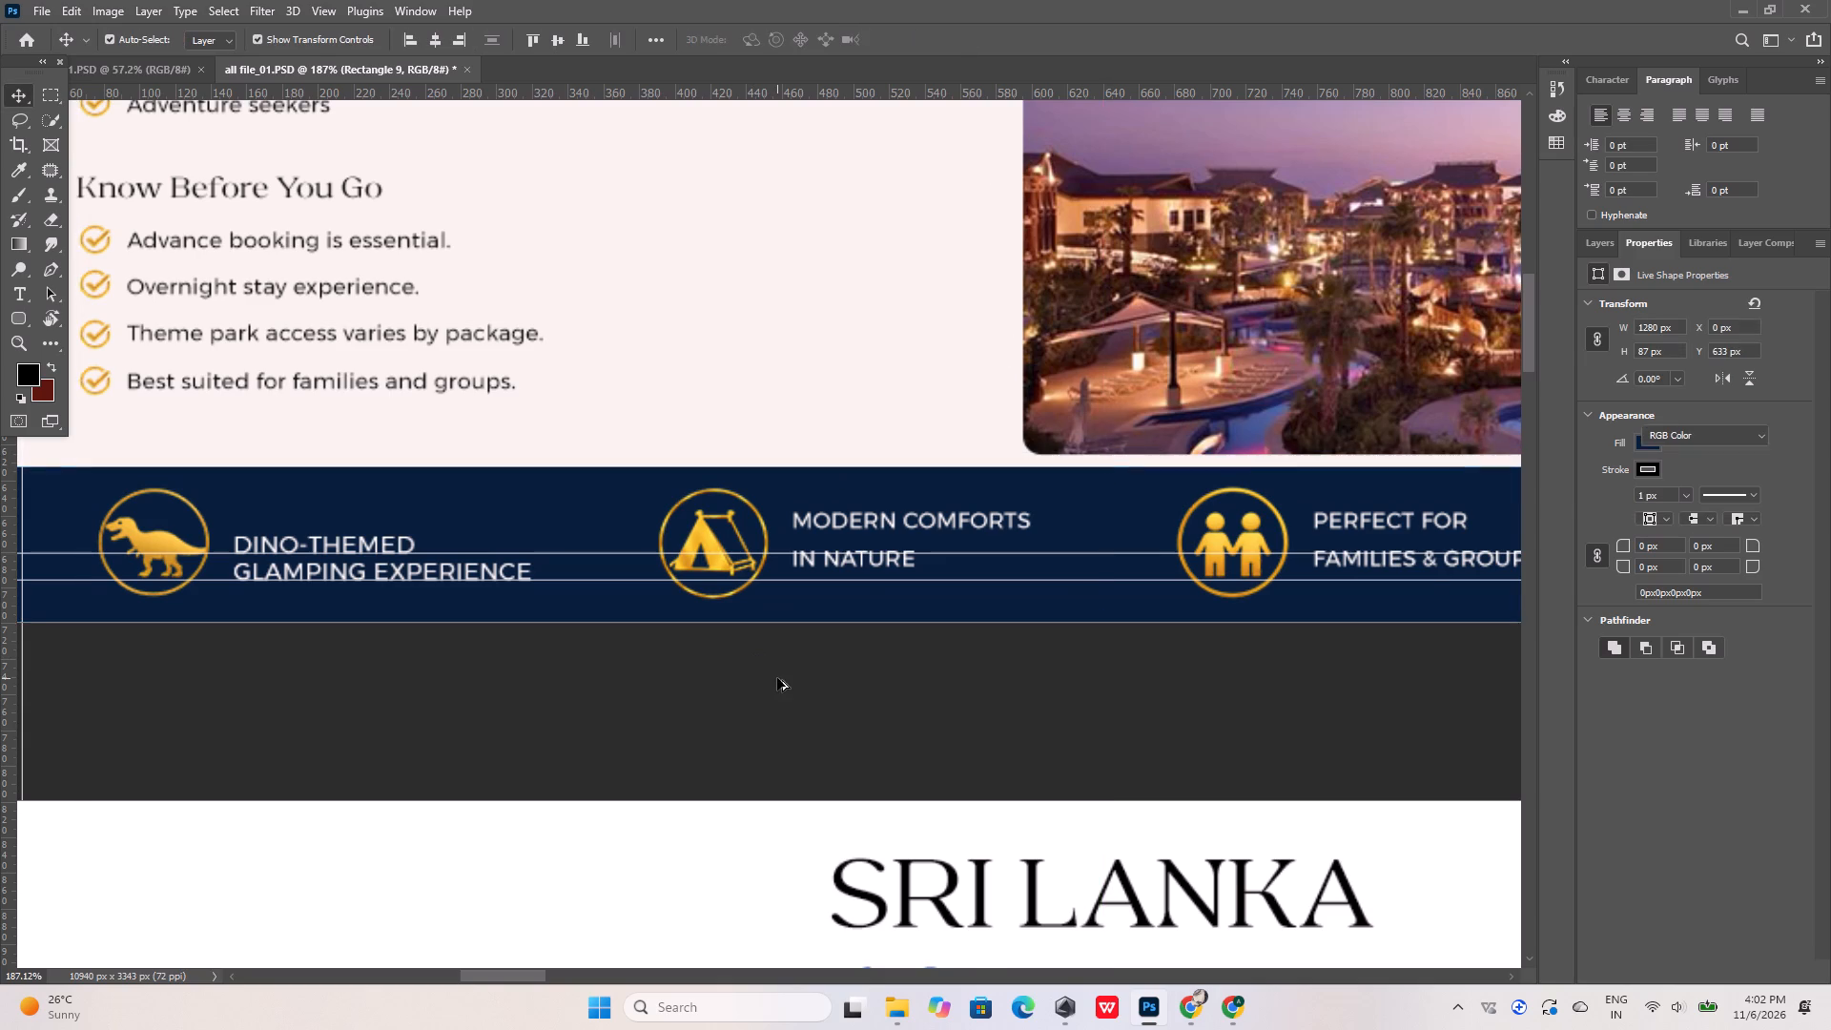
scroll(777, 678, "down", 6, "alt")
scroll(394, 623, "up", 9, "alt")
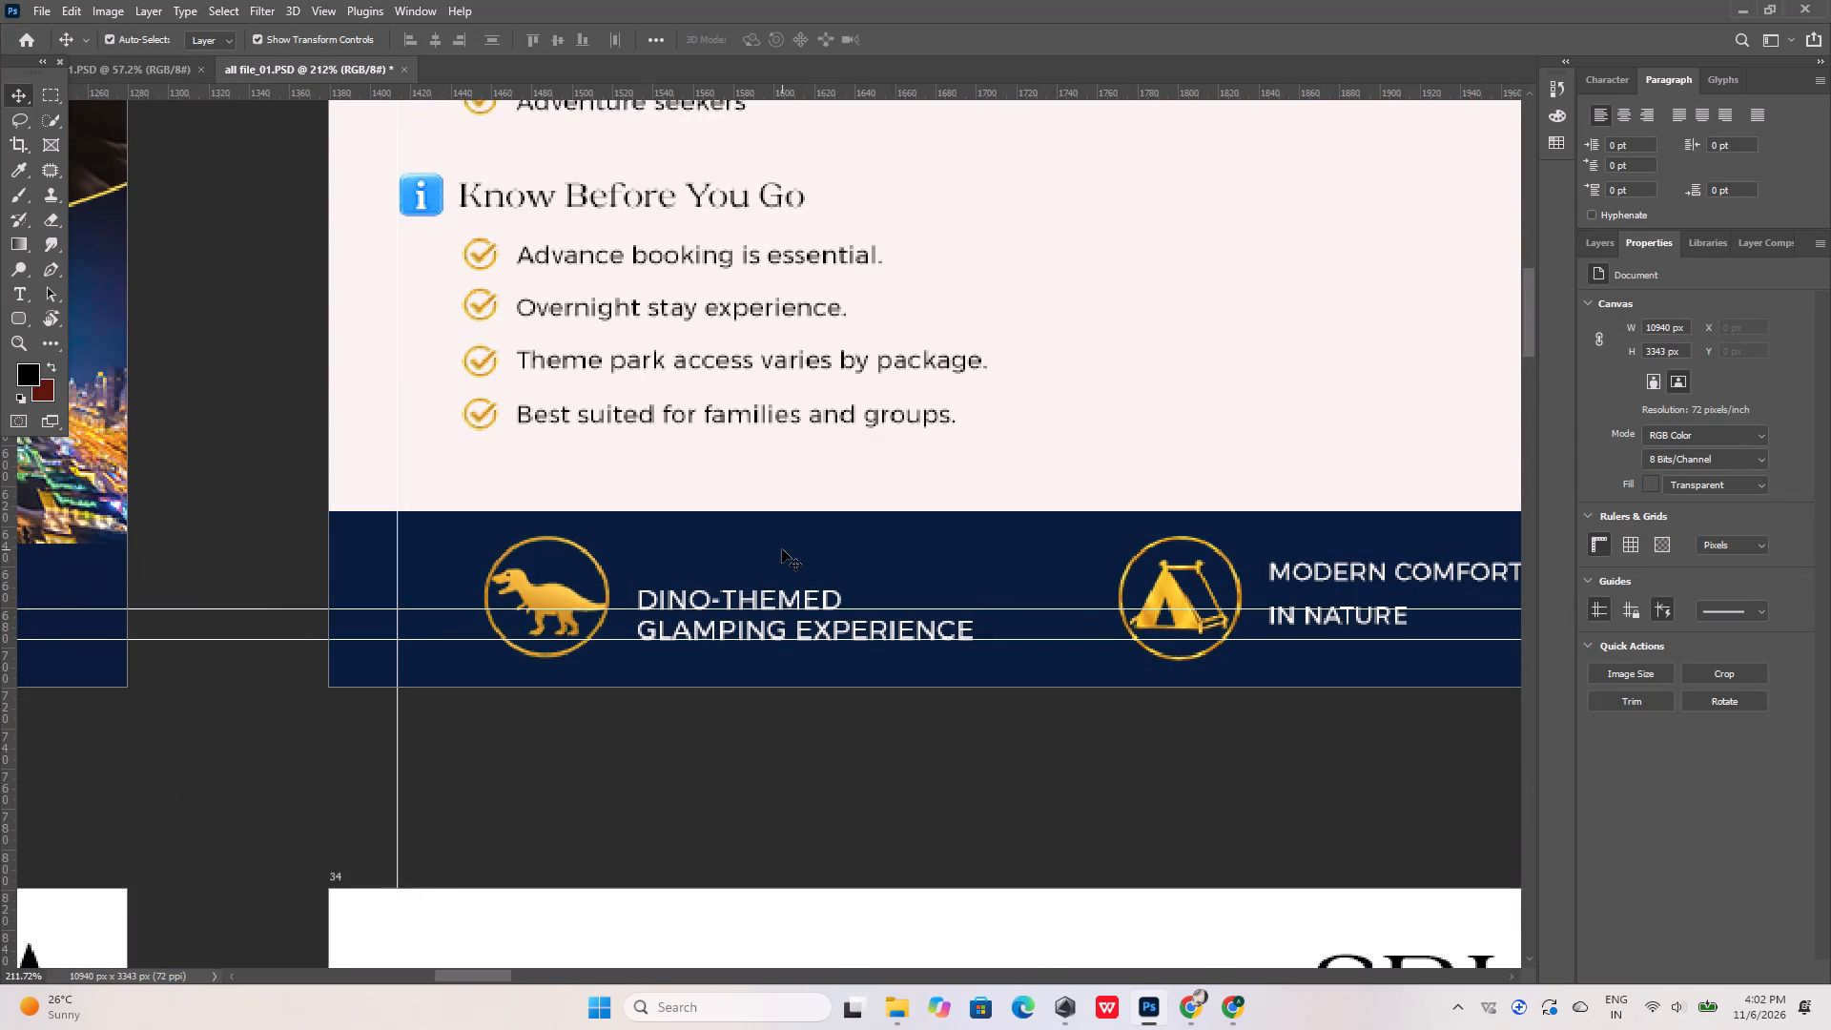
left_click(782, 549, "alt")
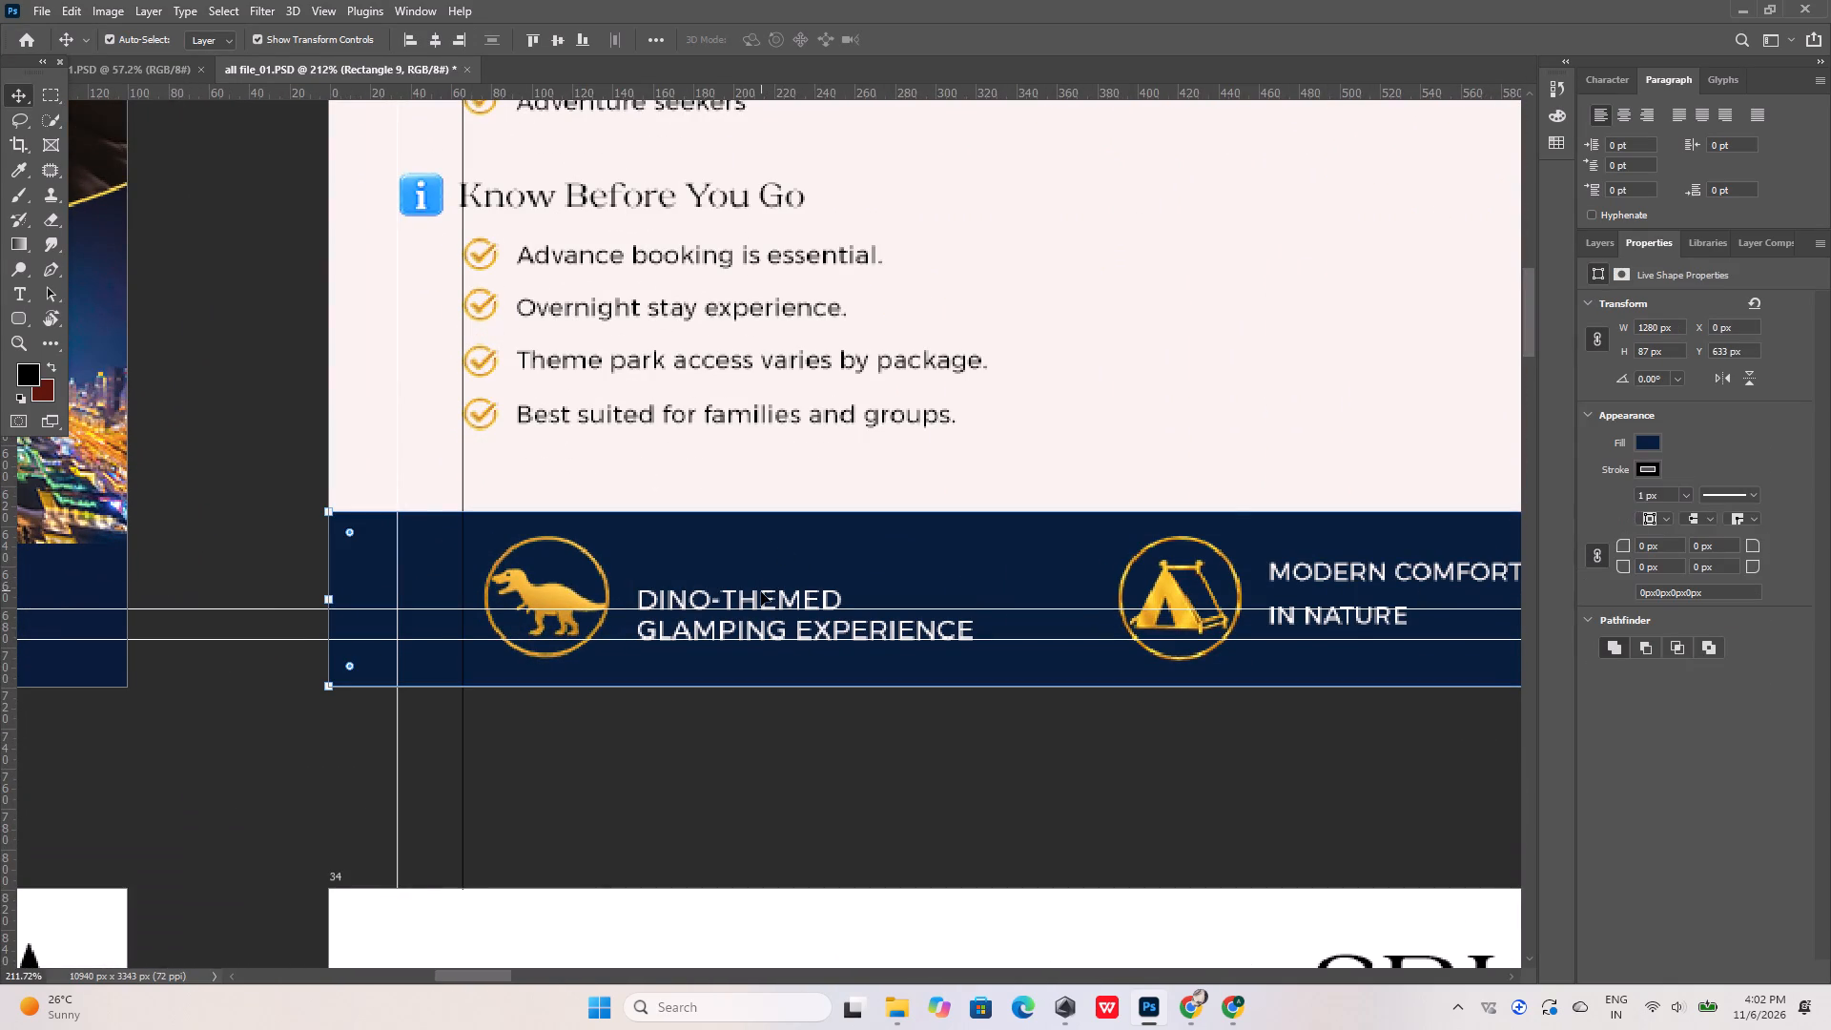
left_click(757, 603, "shift")
left_click(756, 591)
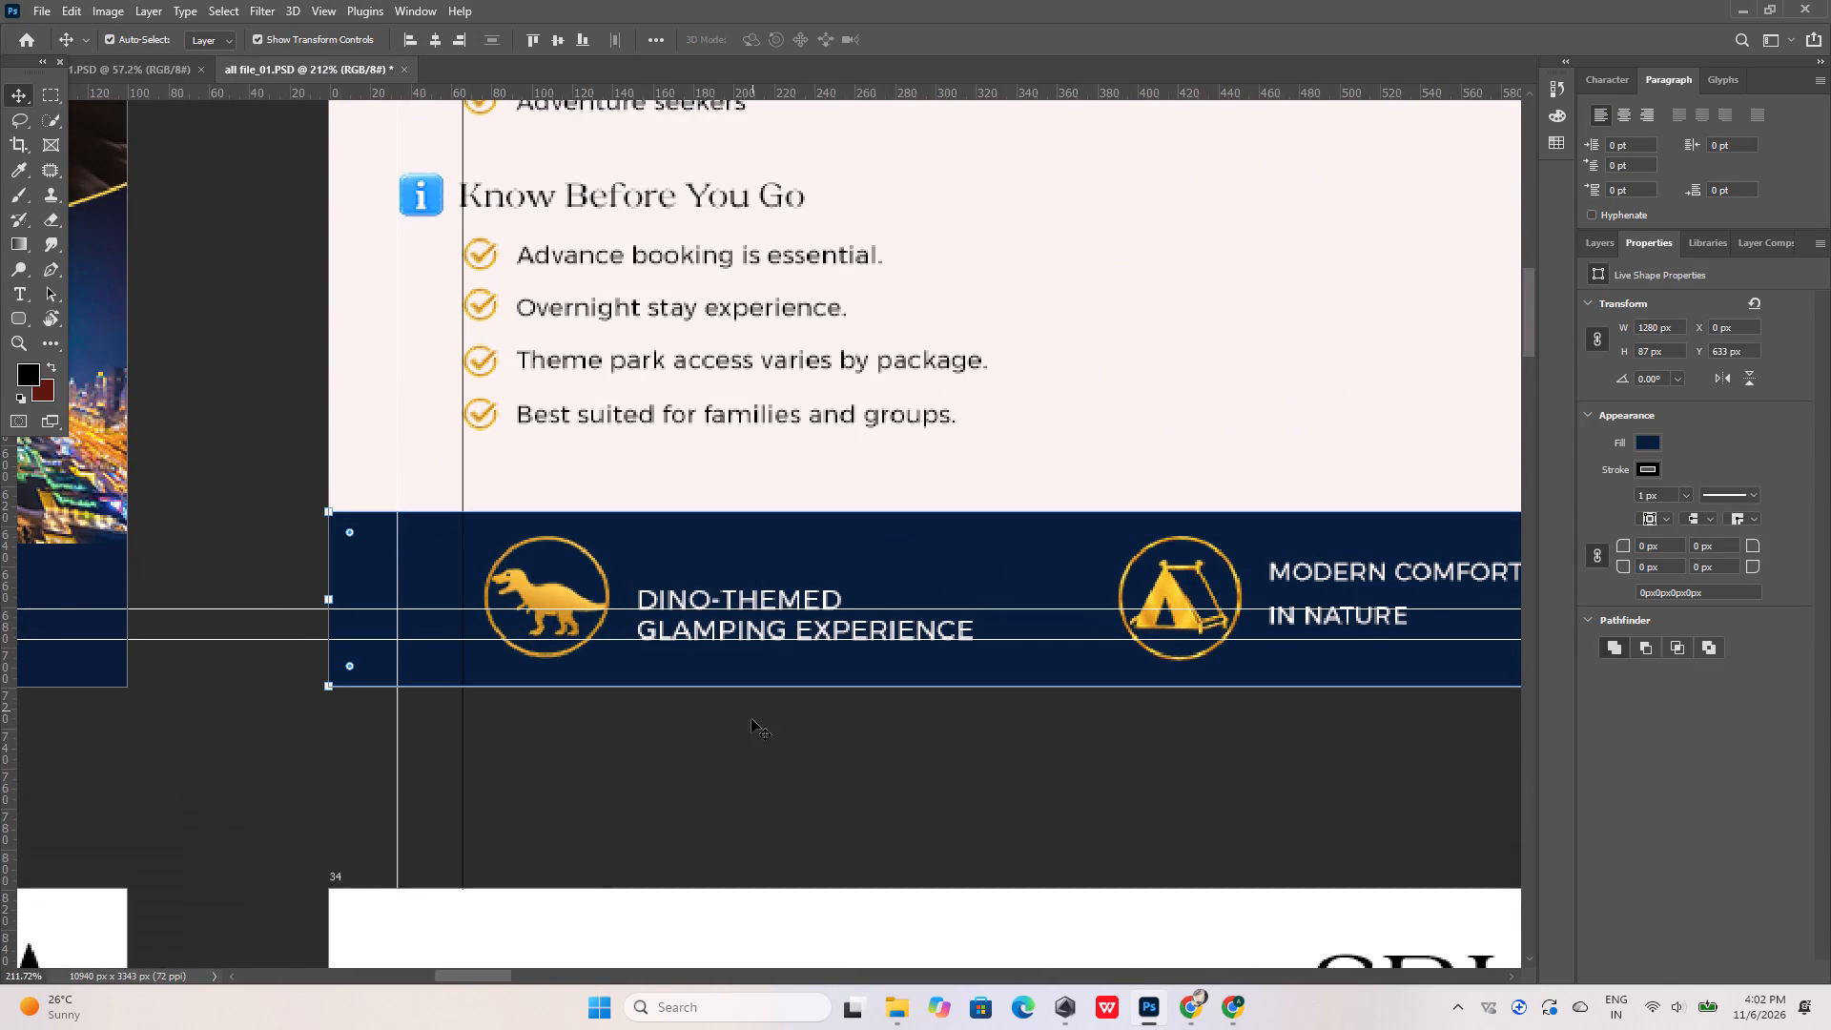
left_click(751, 724)
left_click(784, 600)
left_click(767, 550, "shift")
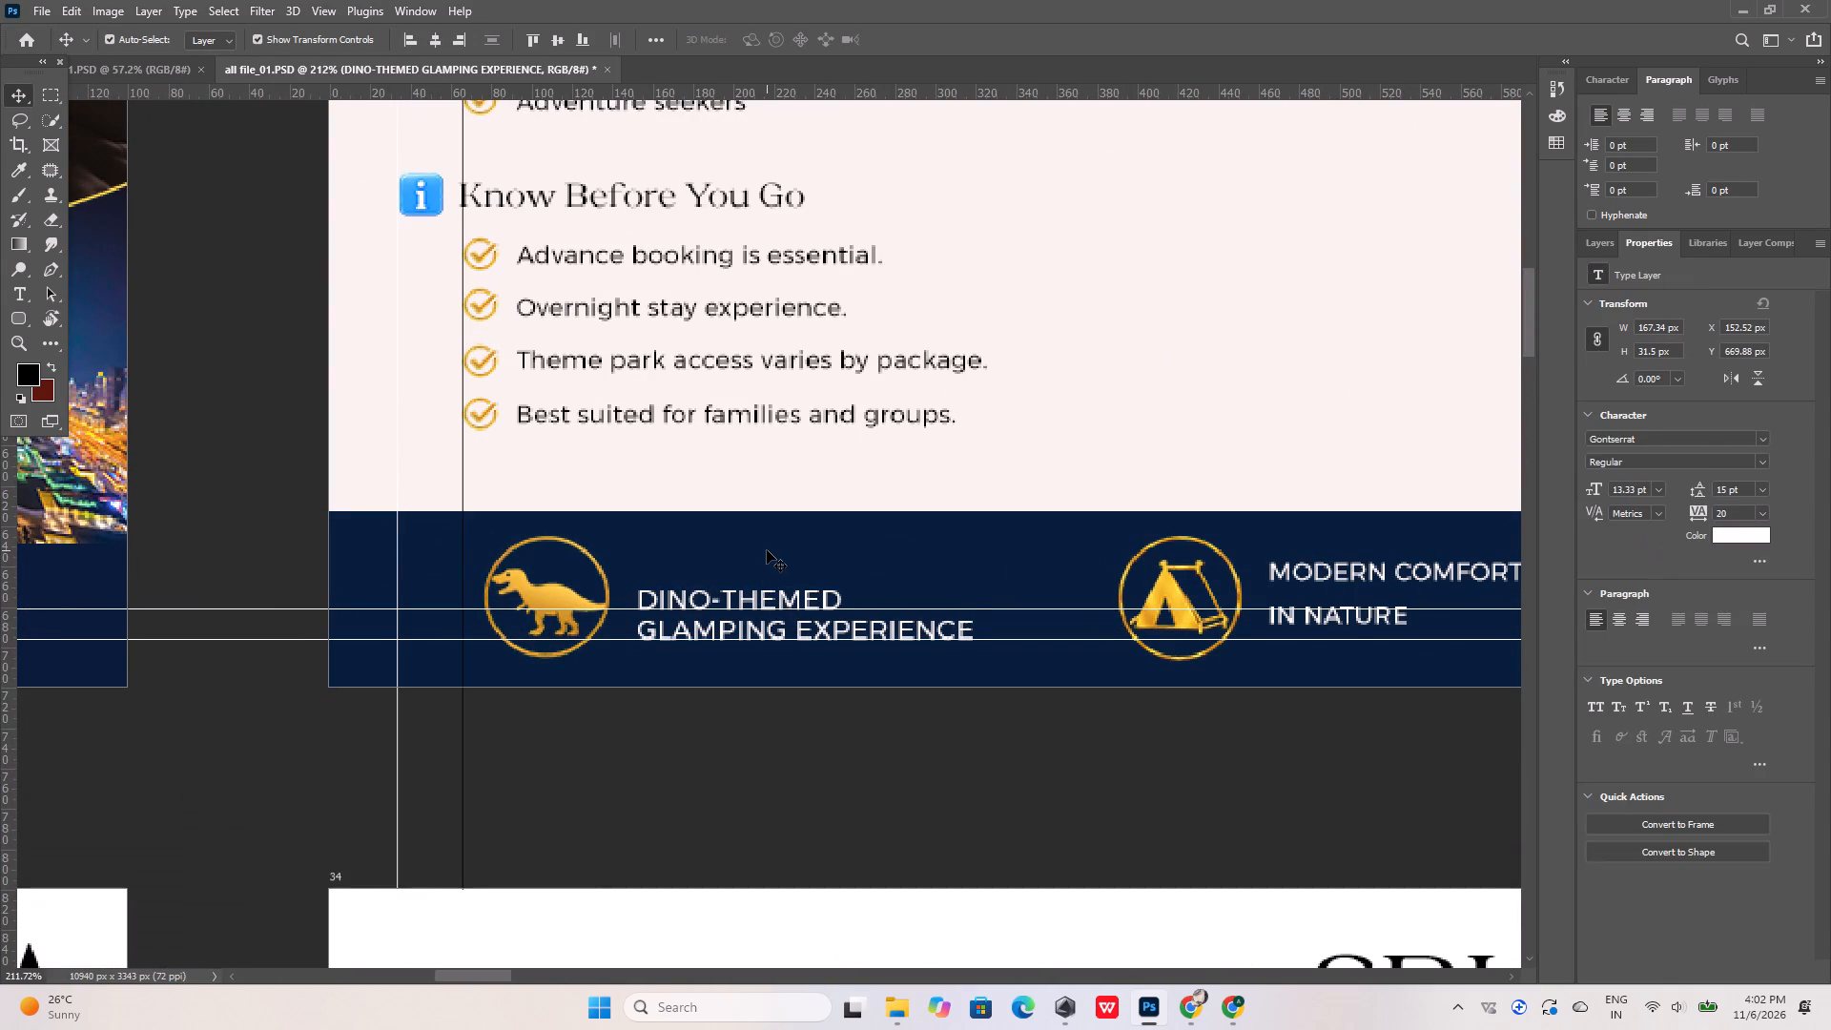
left_click(558, 40)
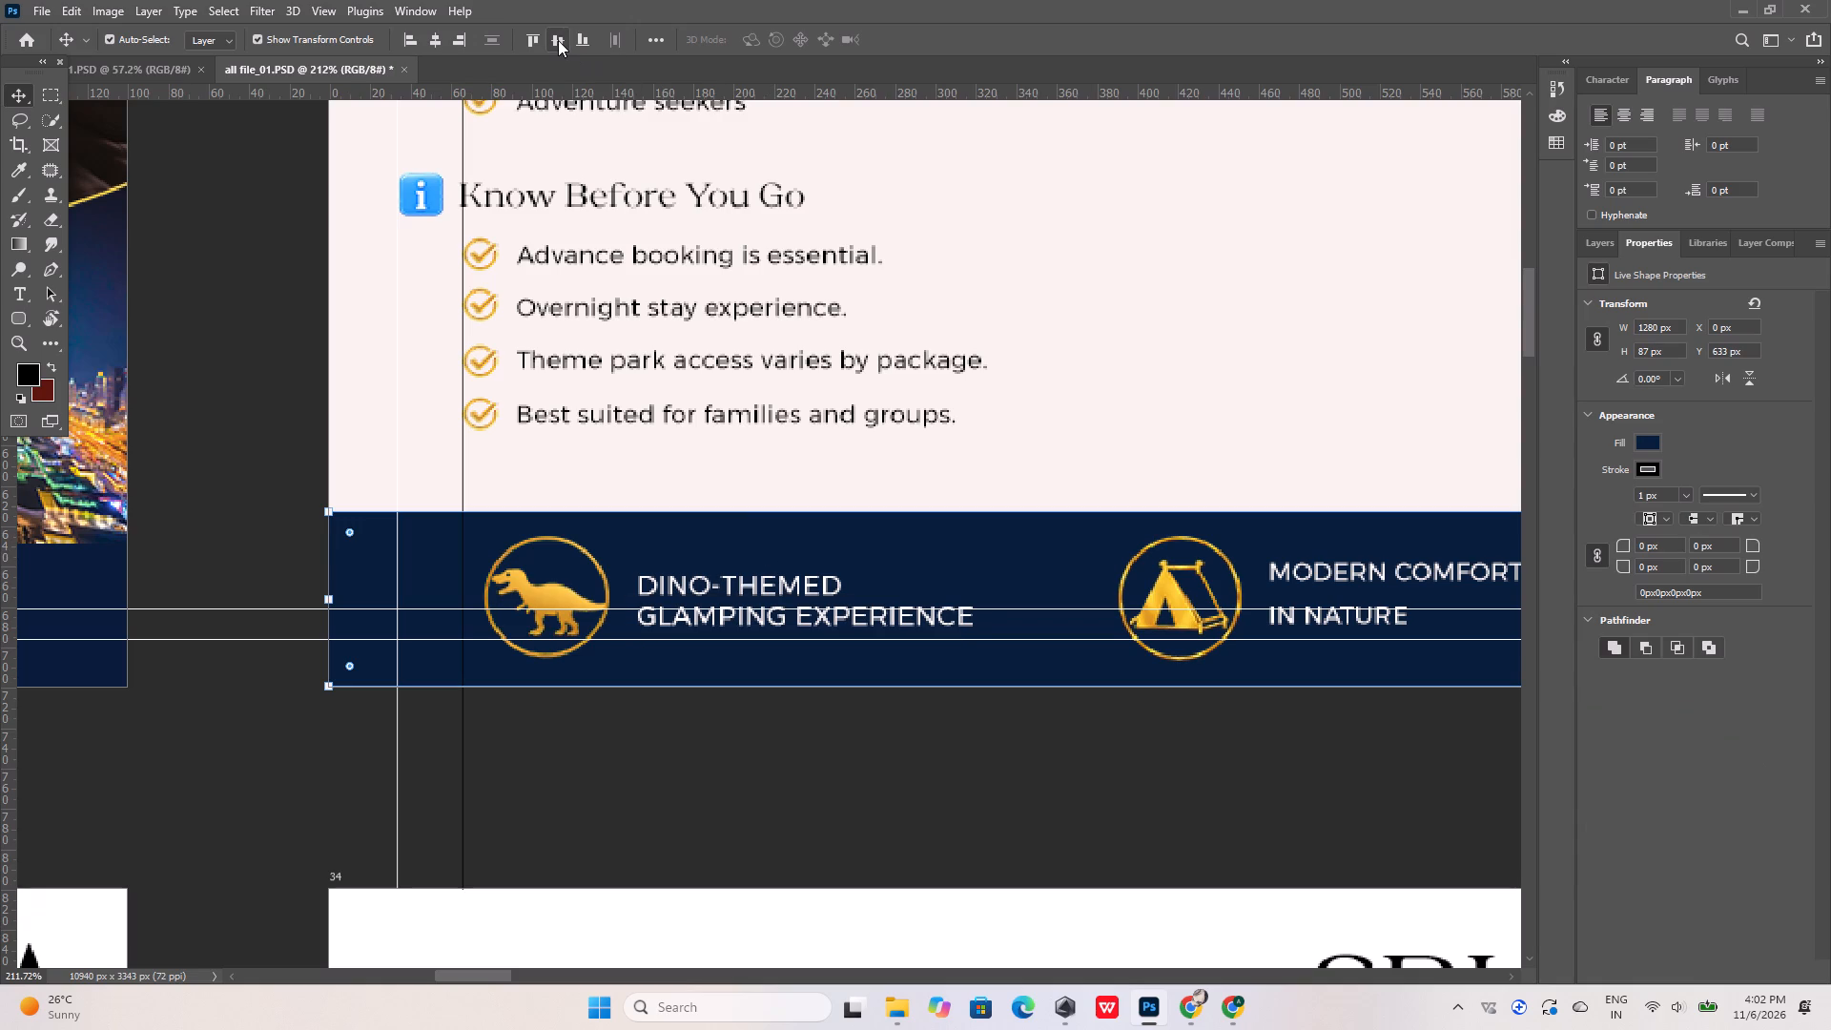
left_click(633, 733)
Align the golden dinosaur emblem to the vertical centre of the navy footer rectangle.
left_click(532, 598)
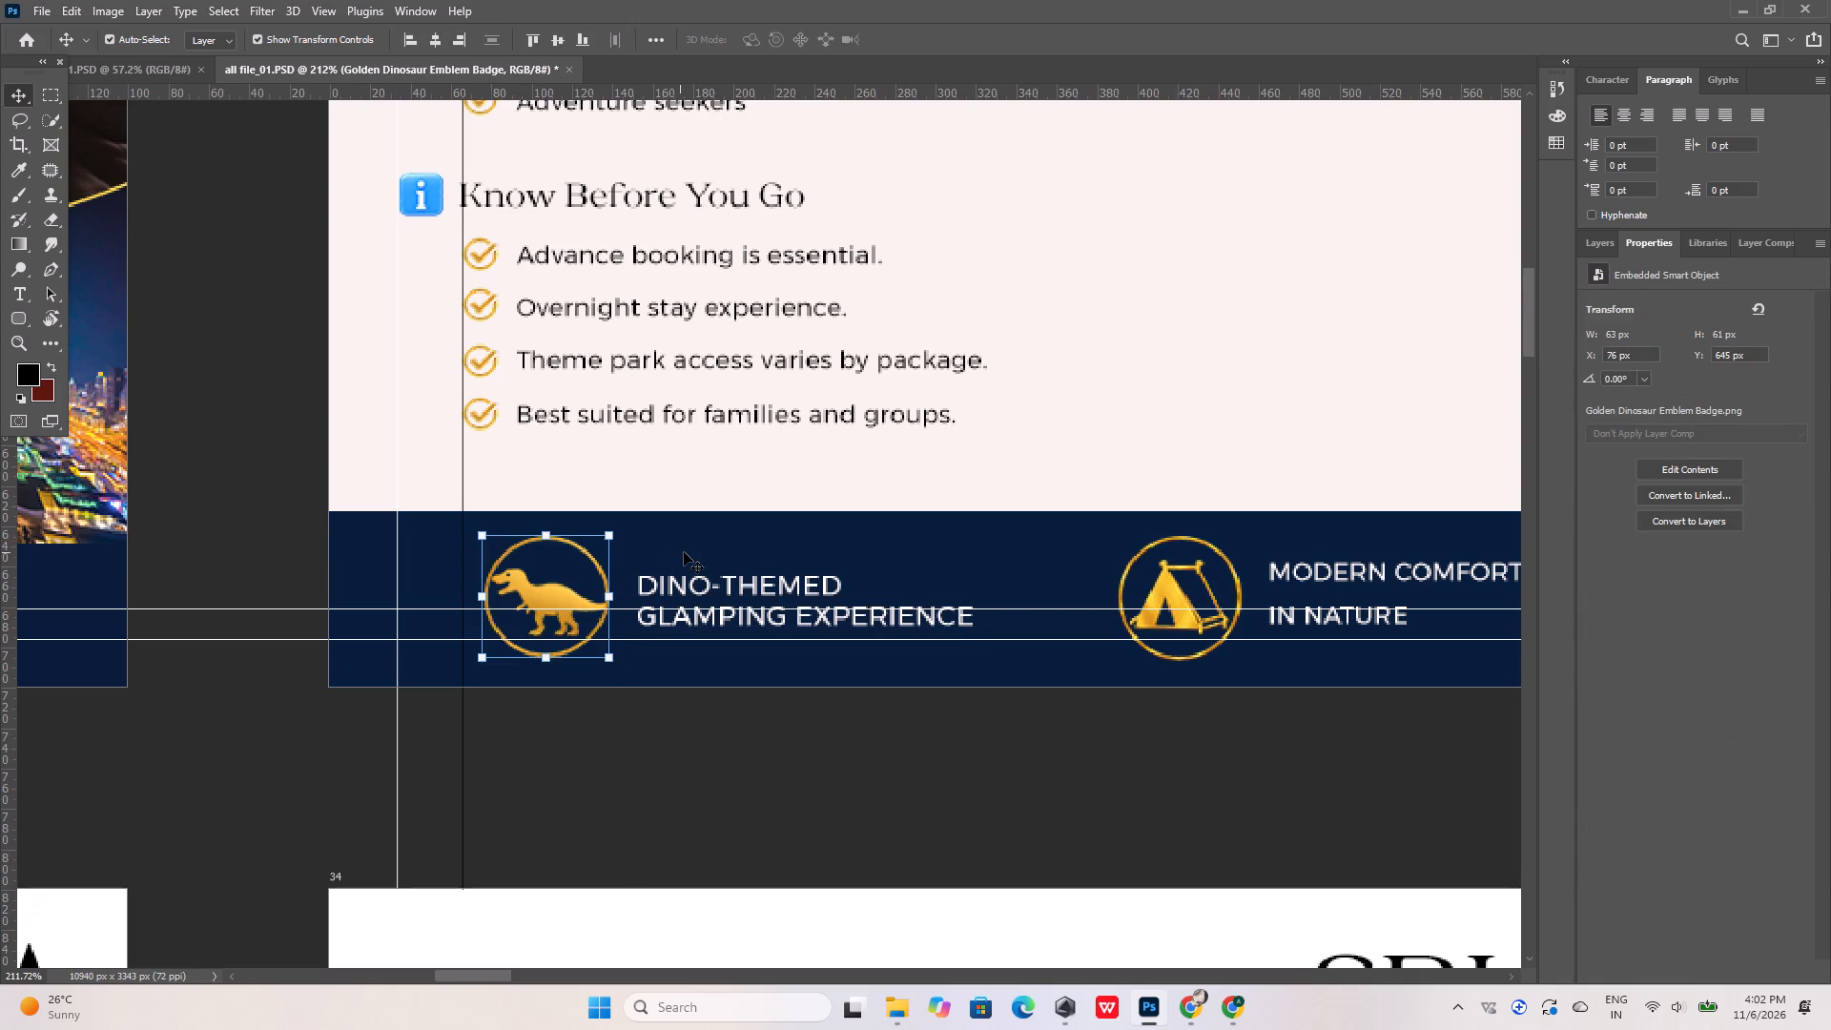
left_click(684, 552, "shift")
left_click(551, 38)
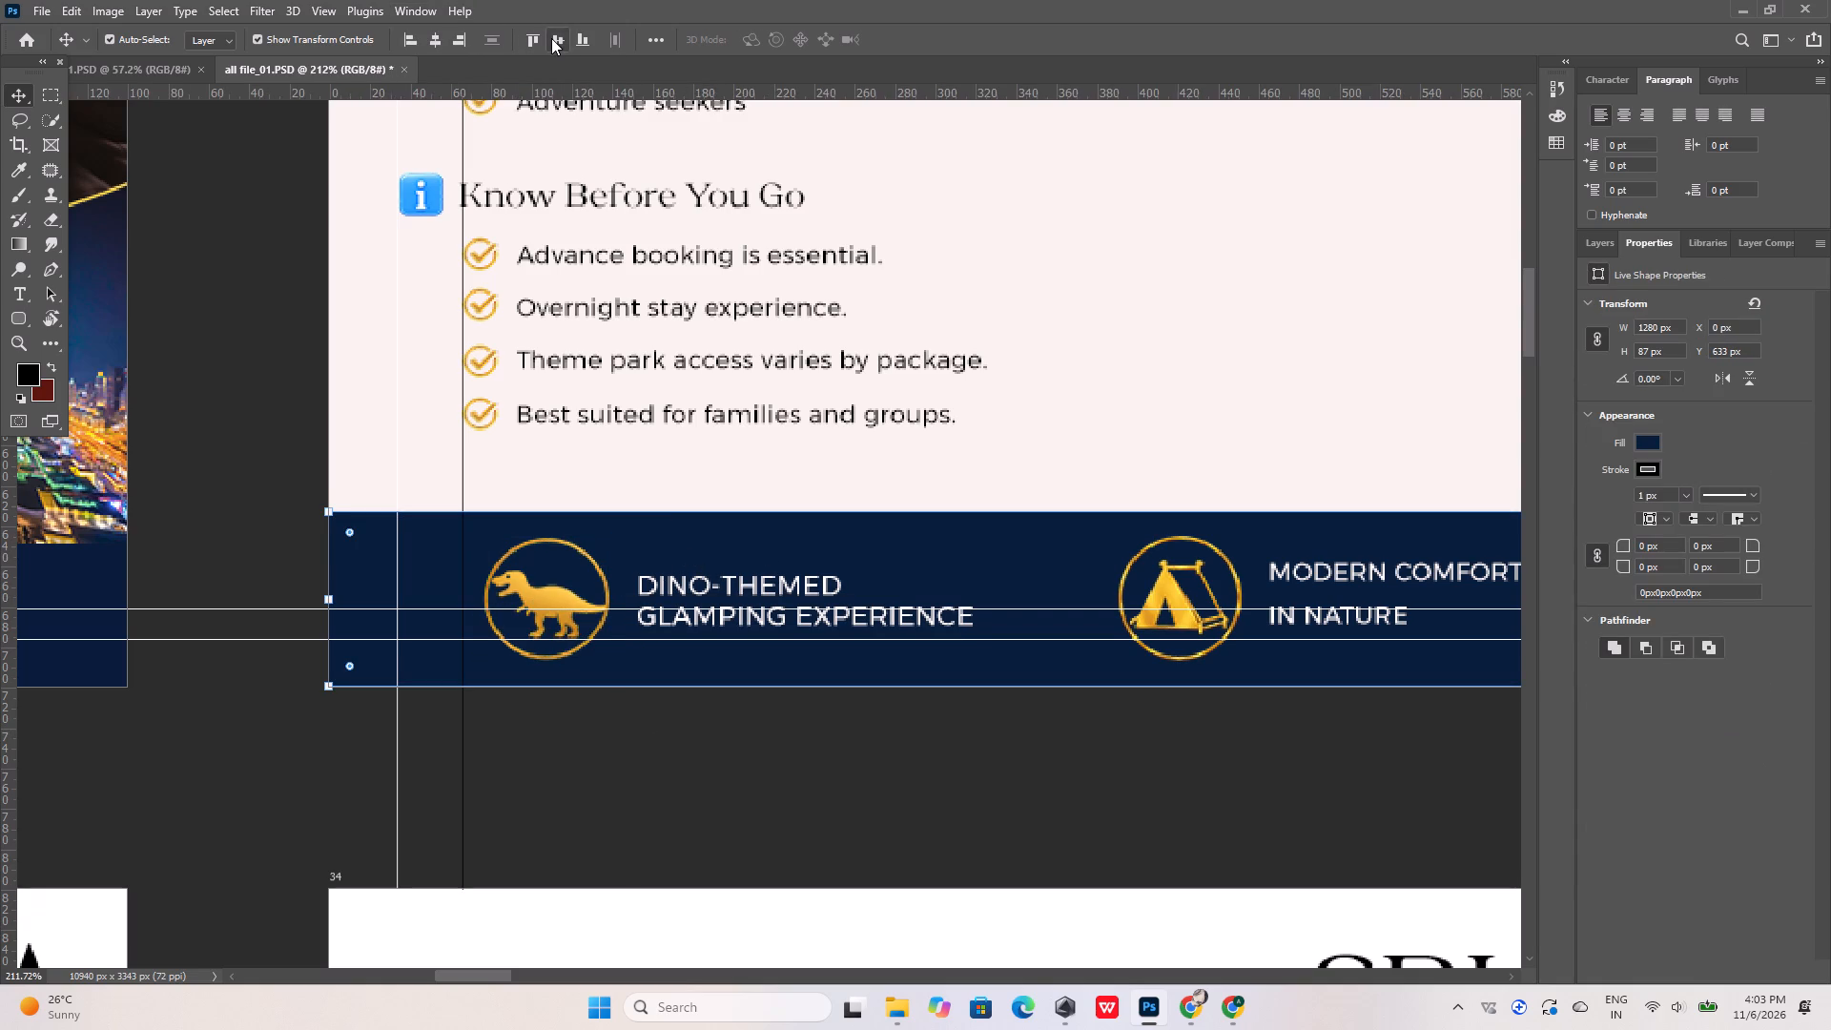
left_click(669, 743)
Align the golden camping tent emblem to the vertical centre of the navy footer rectangle.
scroll(436, 570, "down", 9, "alt")
scroll(731, 665, "up", 2, "alt")
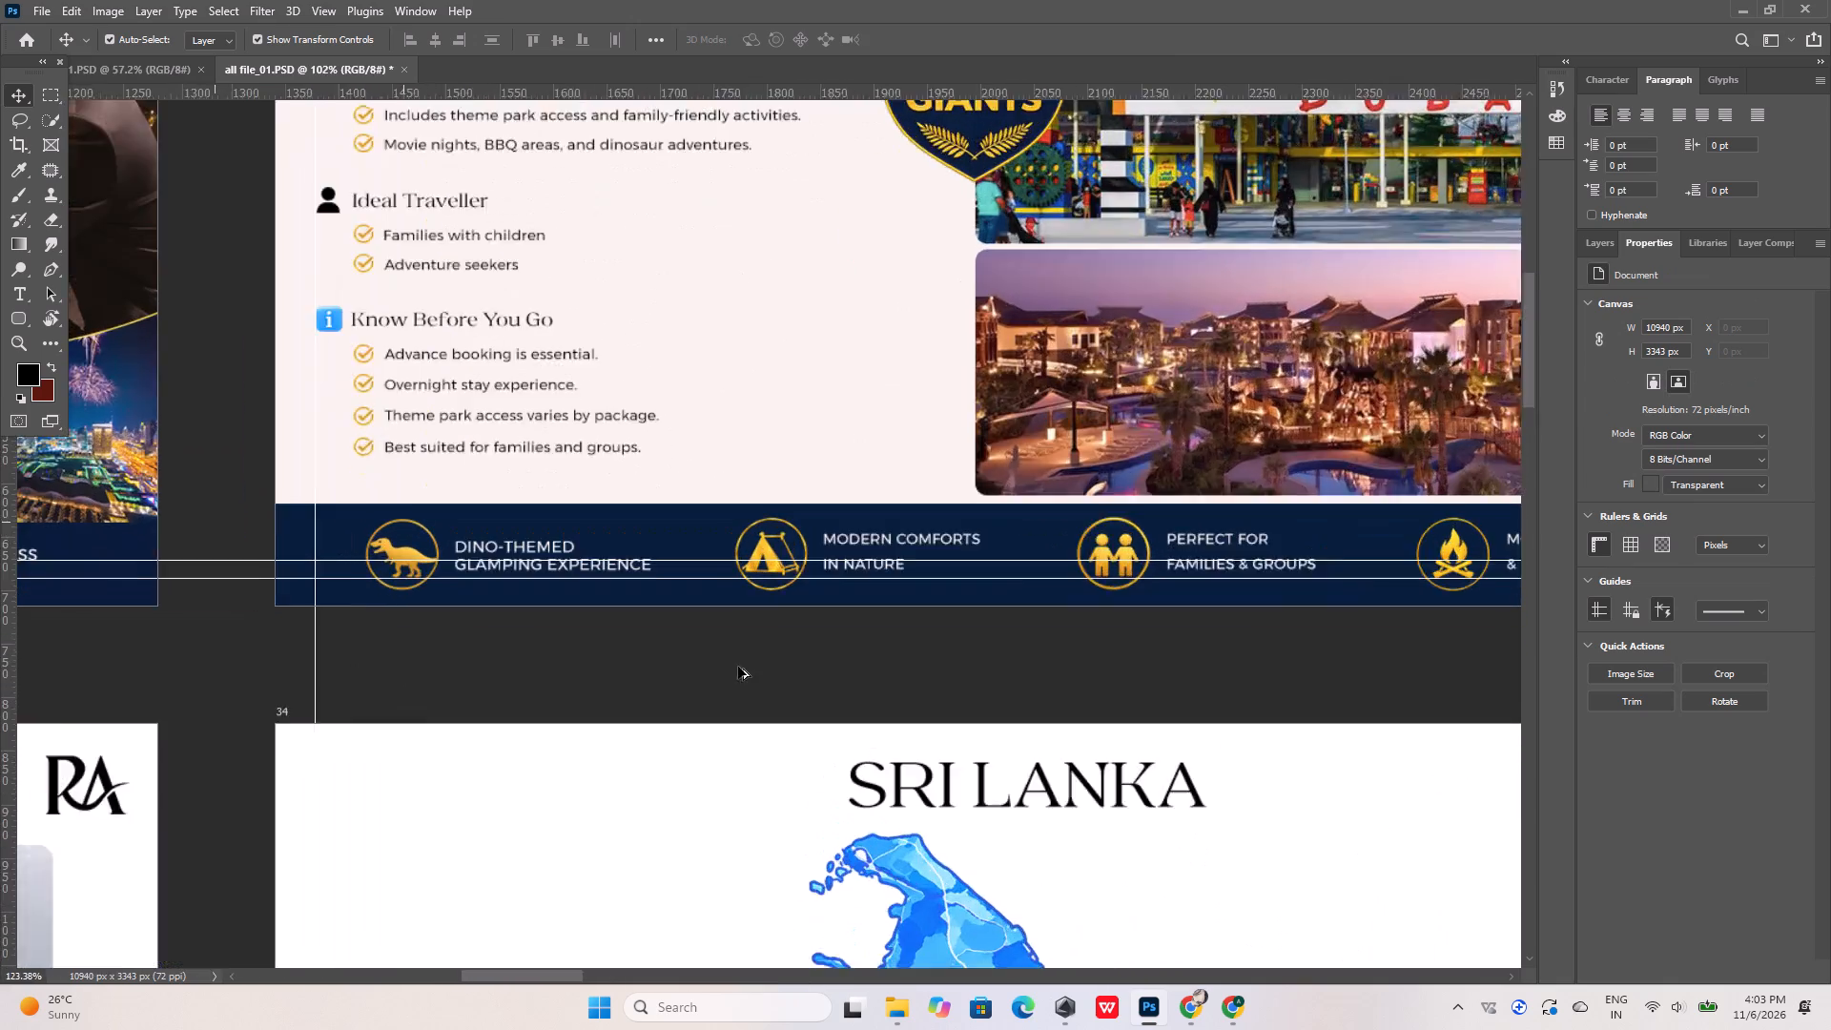
scroll(738, 667, "up", 7, "alt")
left_click(650, 434)
left_click(769, 481, "shift")
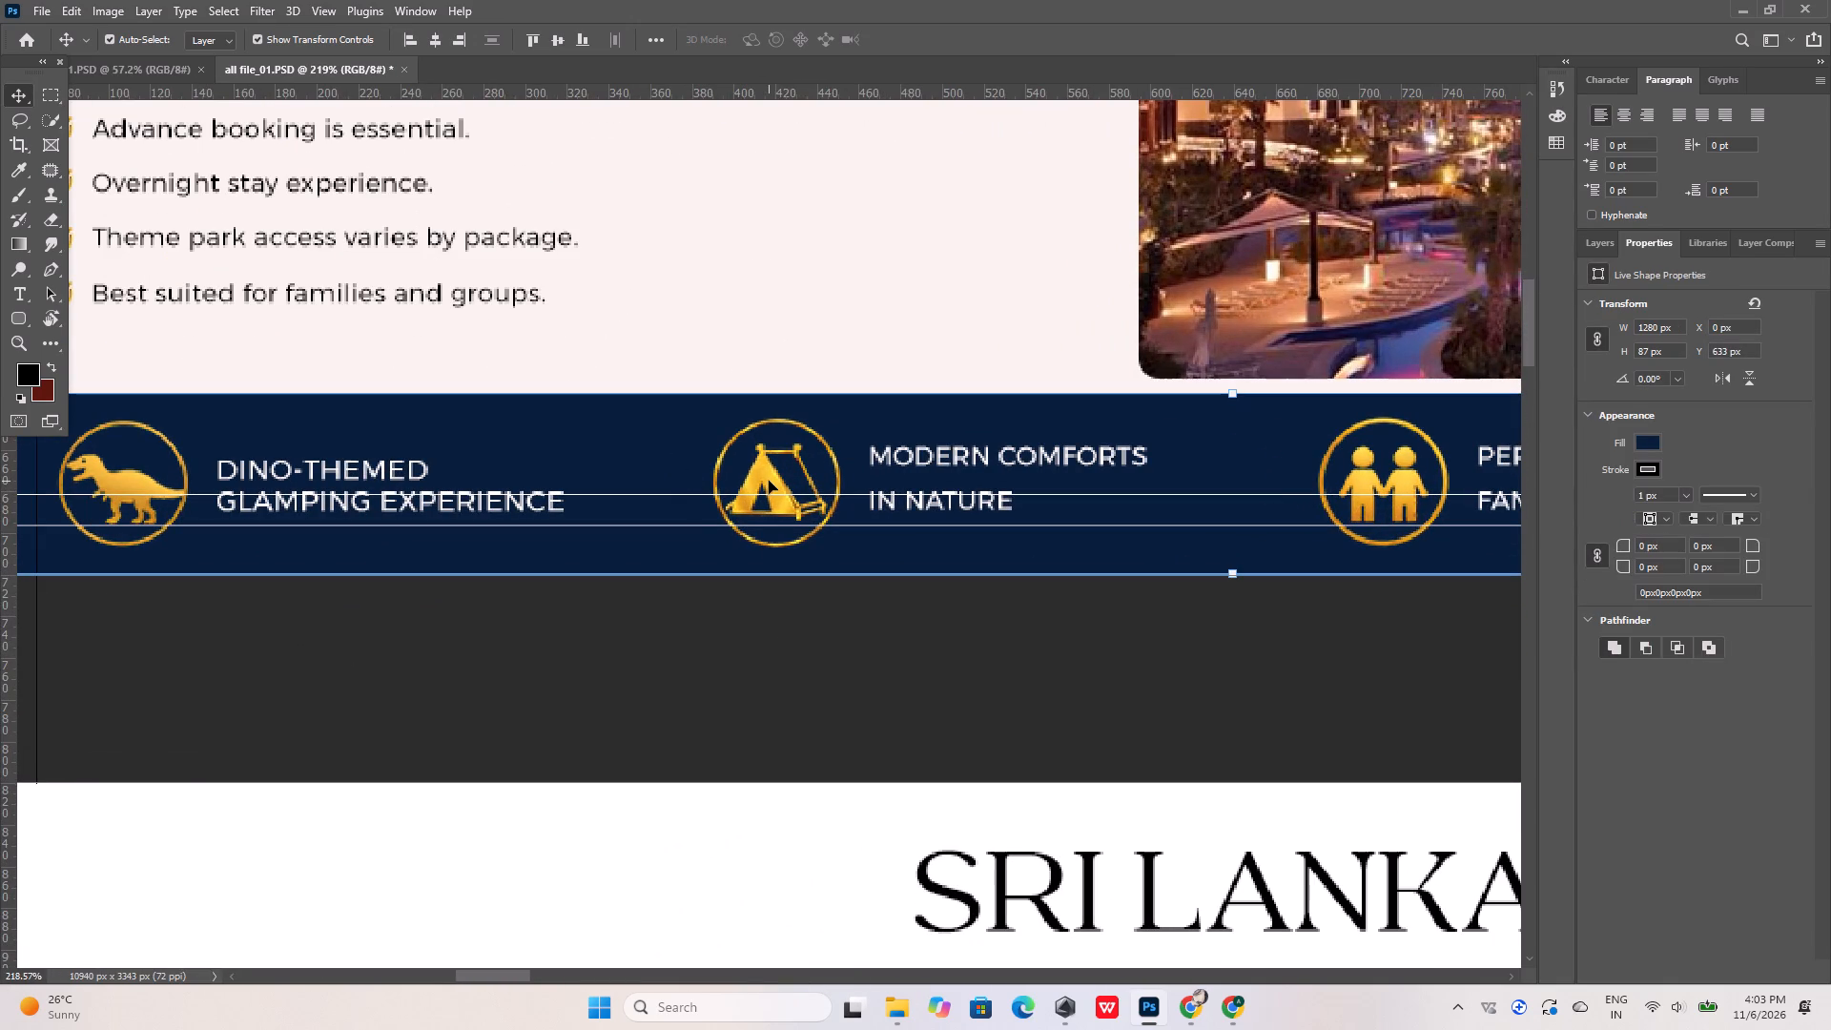
left_click(780, 674)
left_click(771, 471)
left_click(655, 450, "shift")
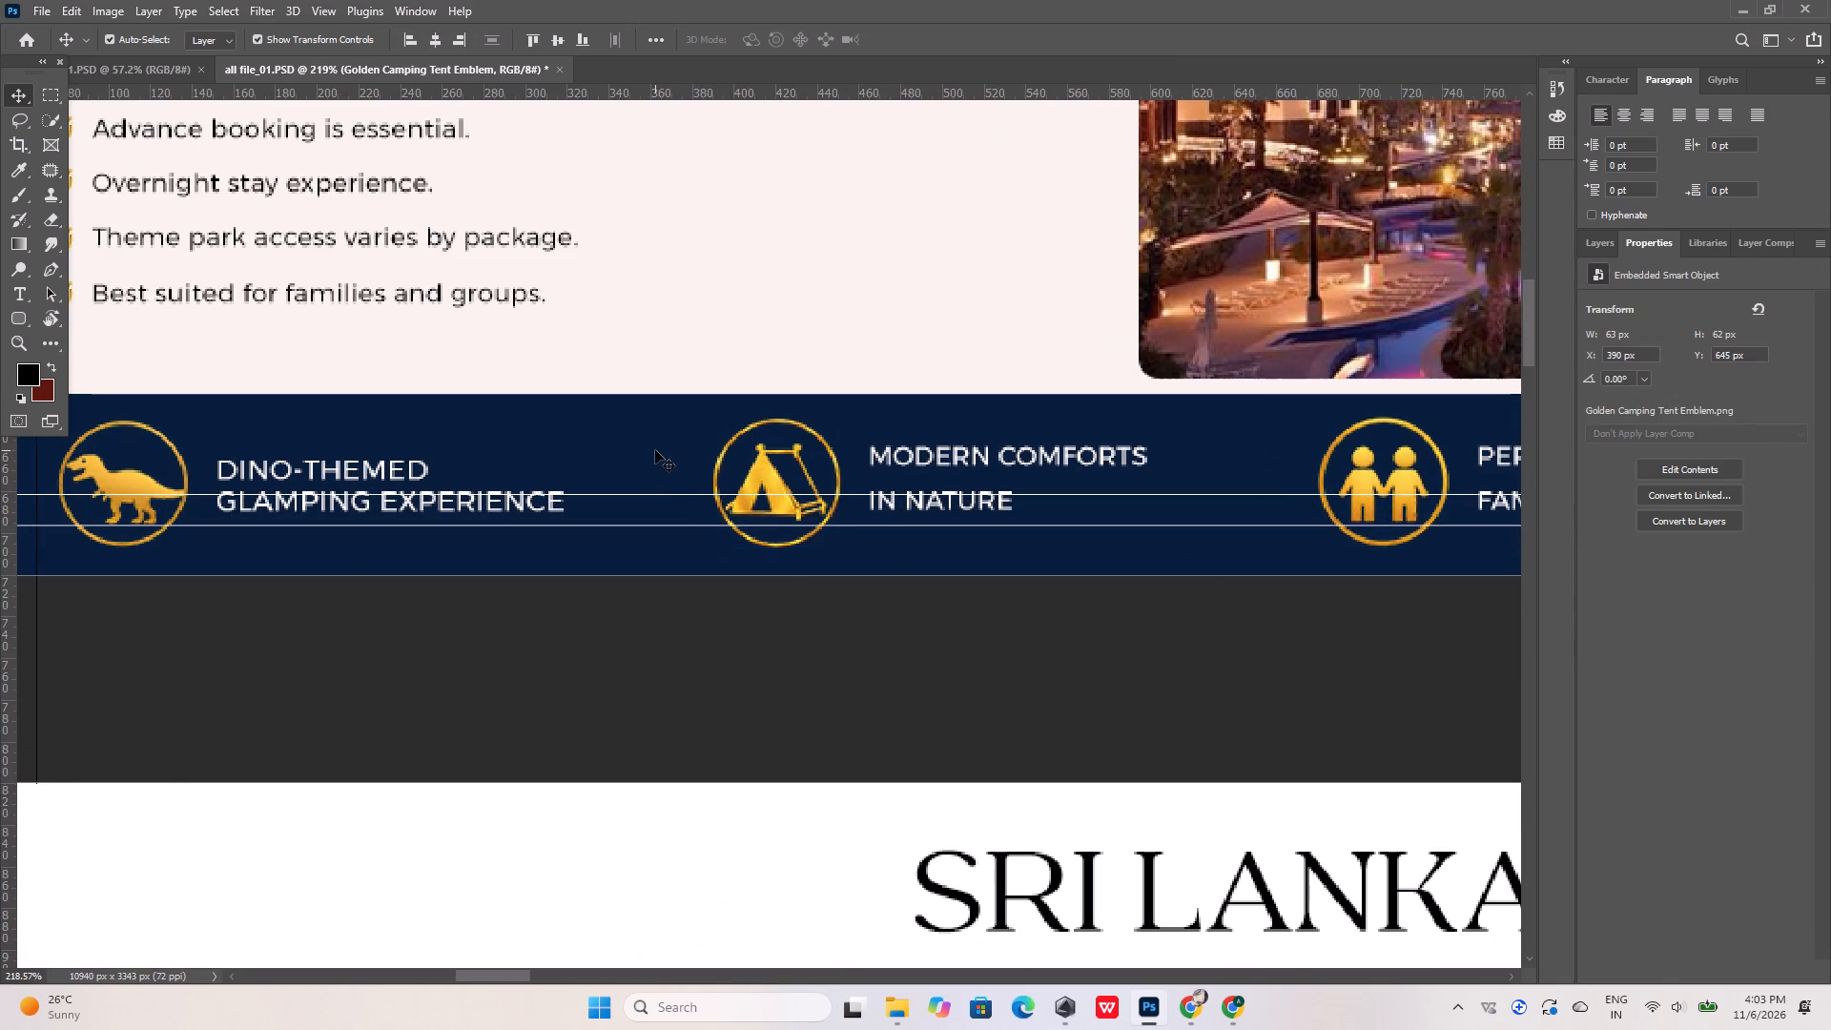
left_click(553, 39)
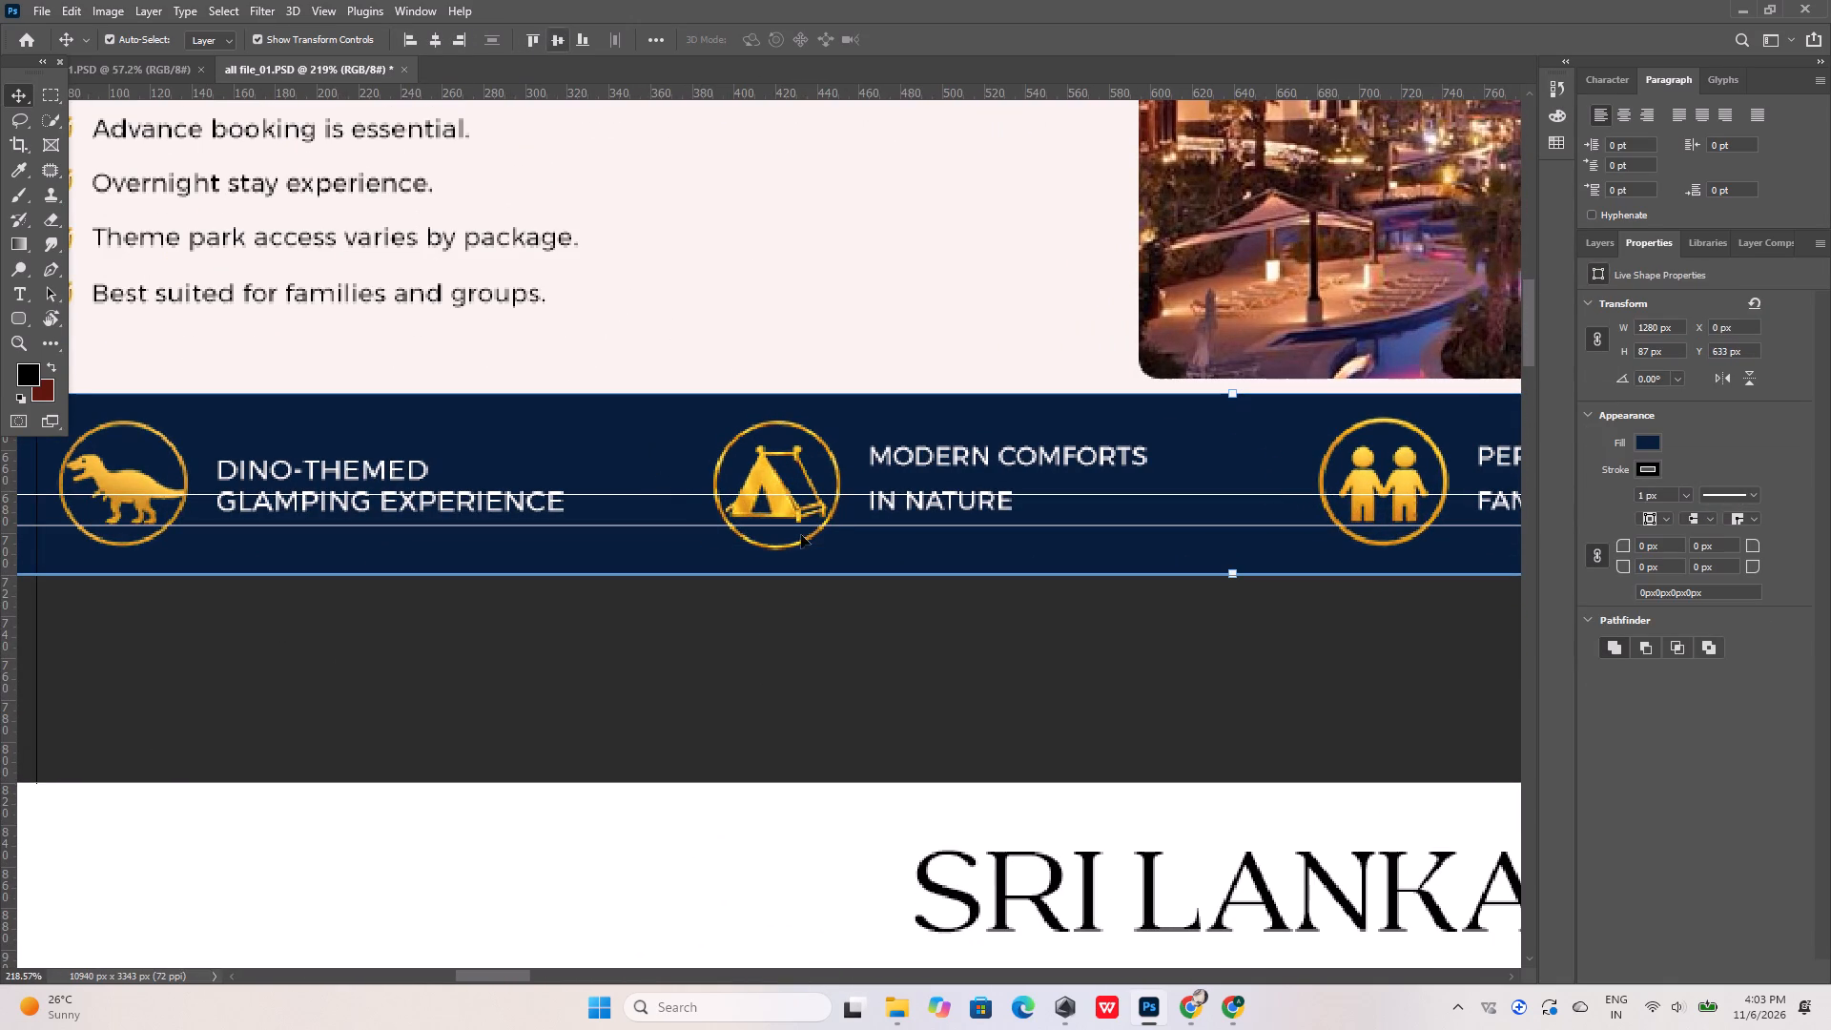
Copy the DINO-THEMED text's 167.34 px width and apply it as the width of the MODERN COMFORTS IN NATURE text.
left_click(337, 477)
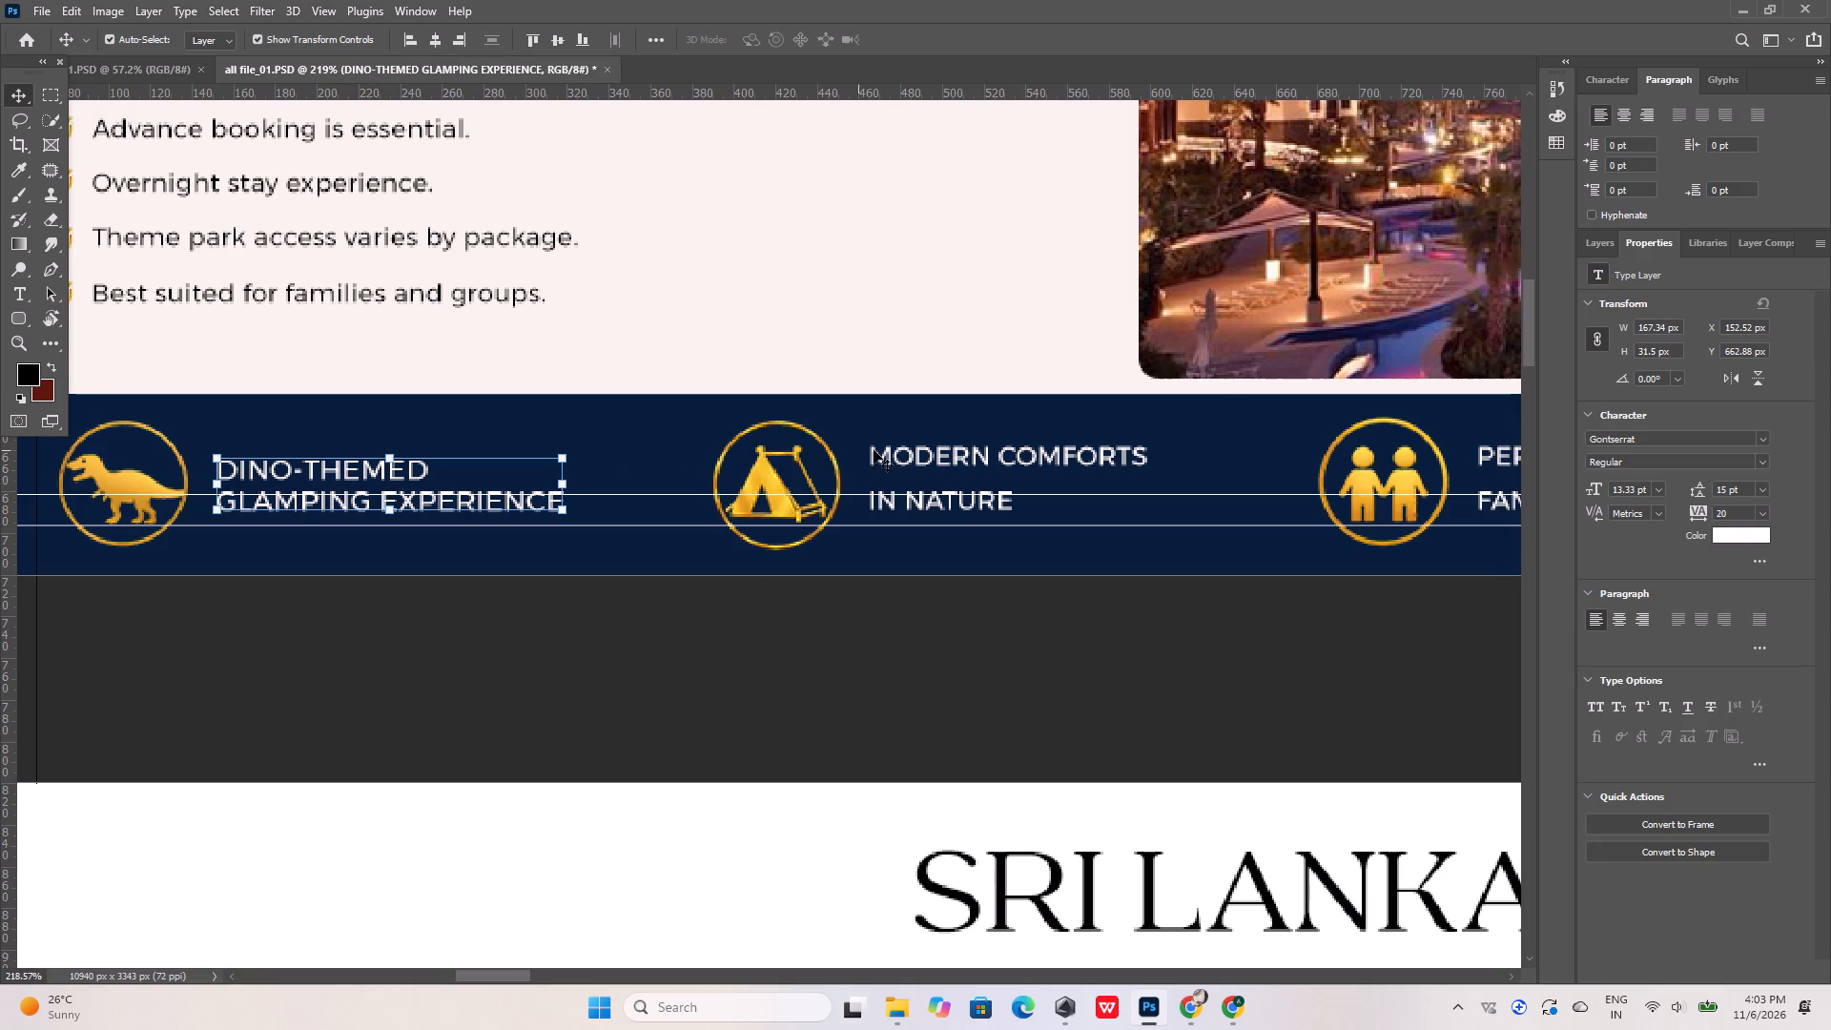
left_click(887, 453)
left_click(398, 473)
left_click_drag(1638, 331, 1697, 324)
key("ctrl+c")
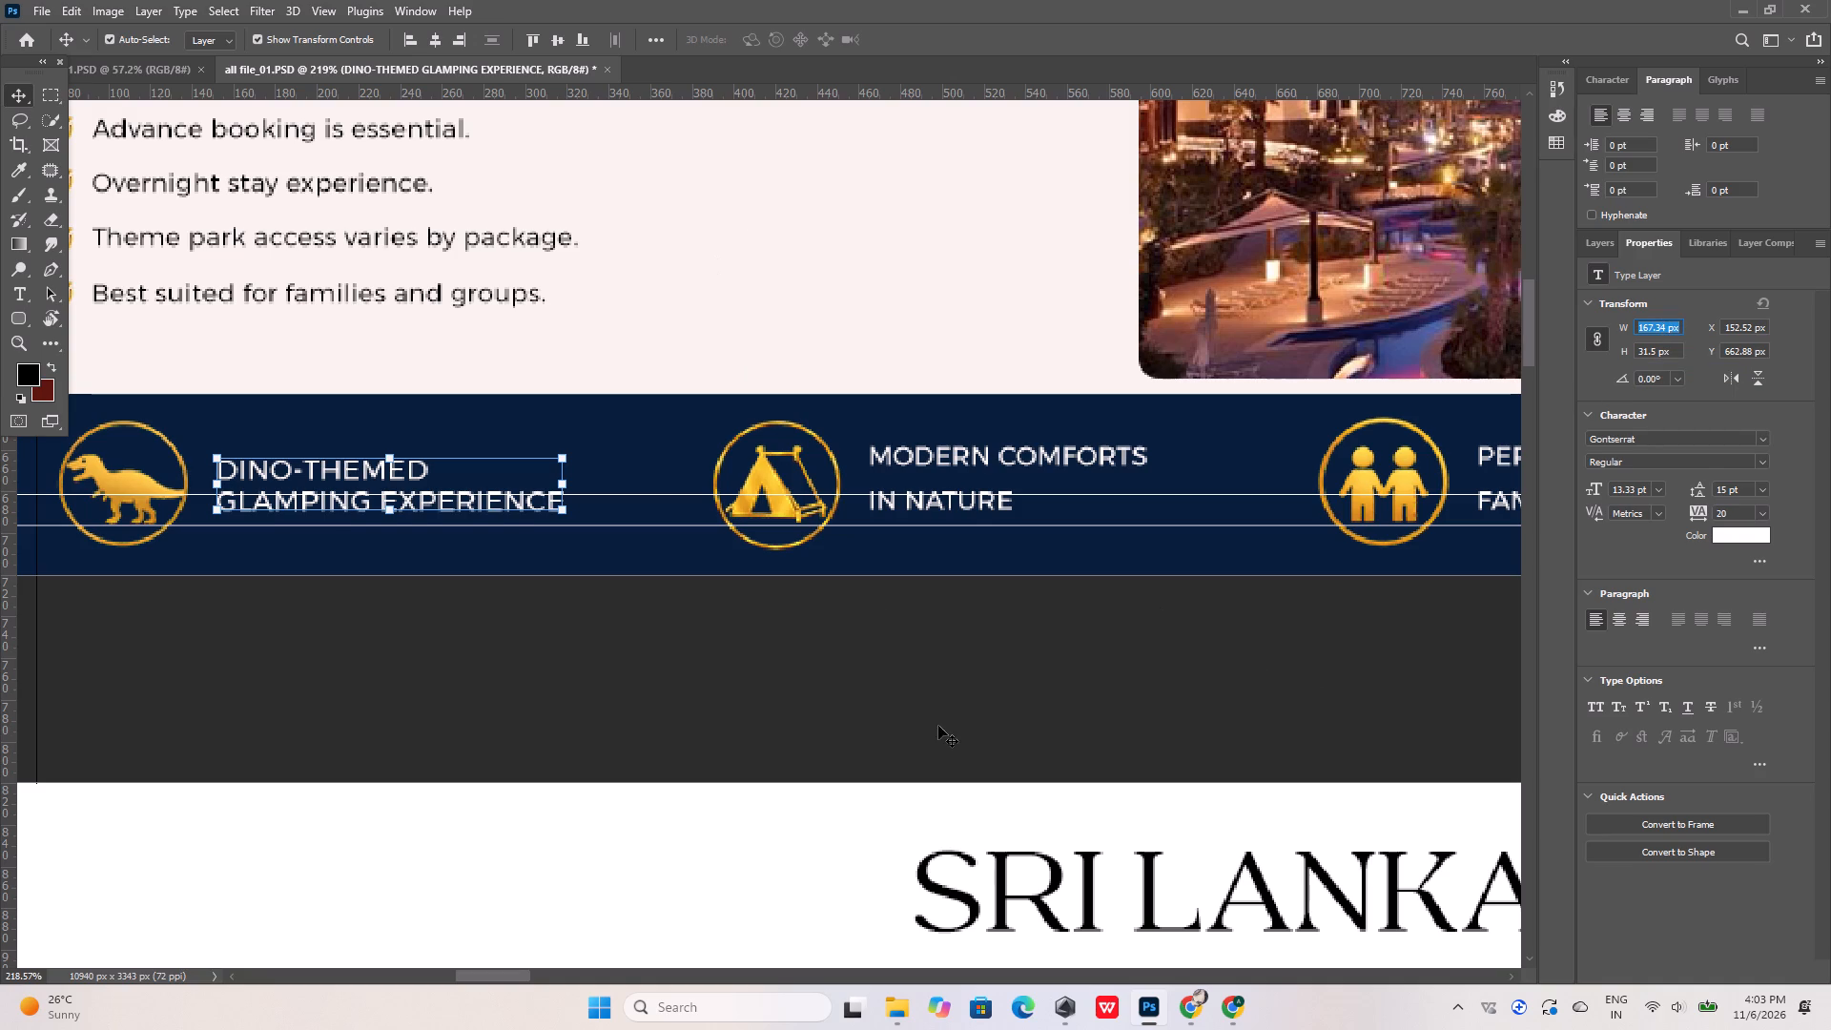
left_click(938, 726)
left_click(998, 453)
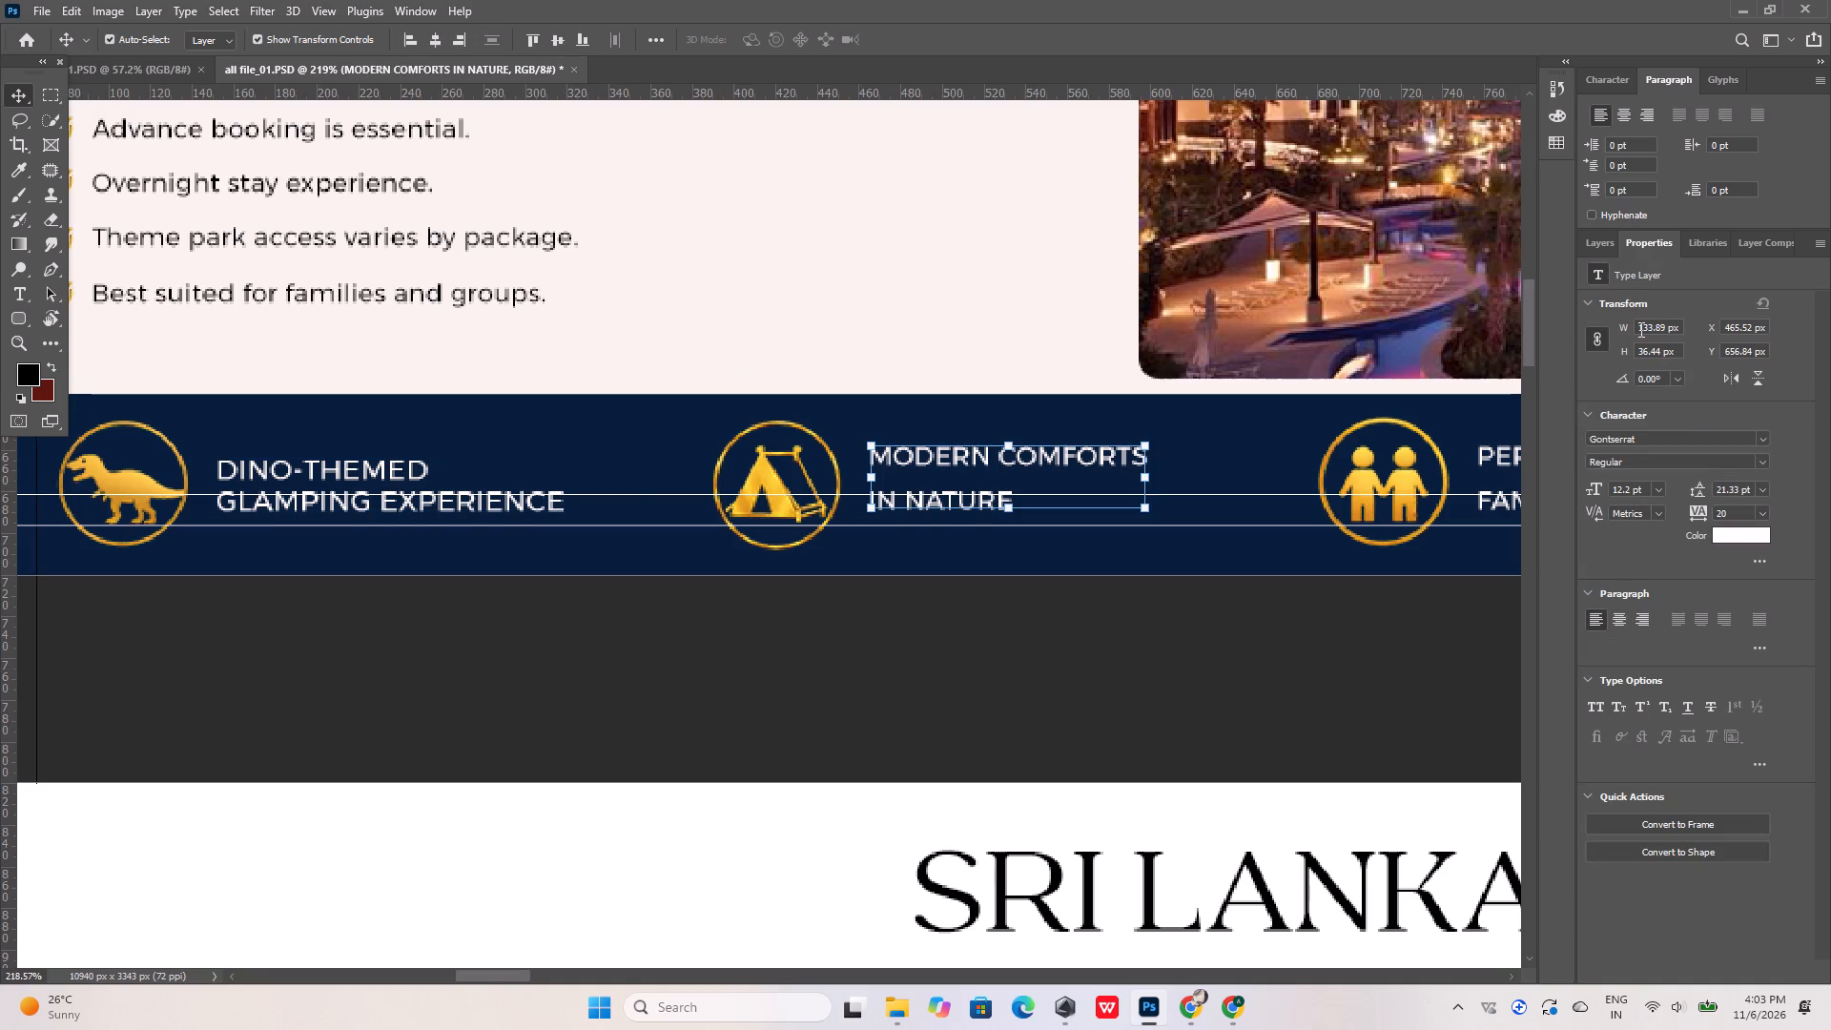
left_click_drag(1639, 329, 1698, 321)
key("ctrl+v")
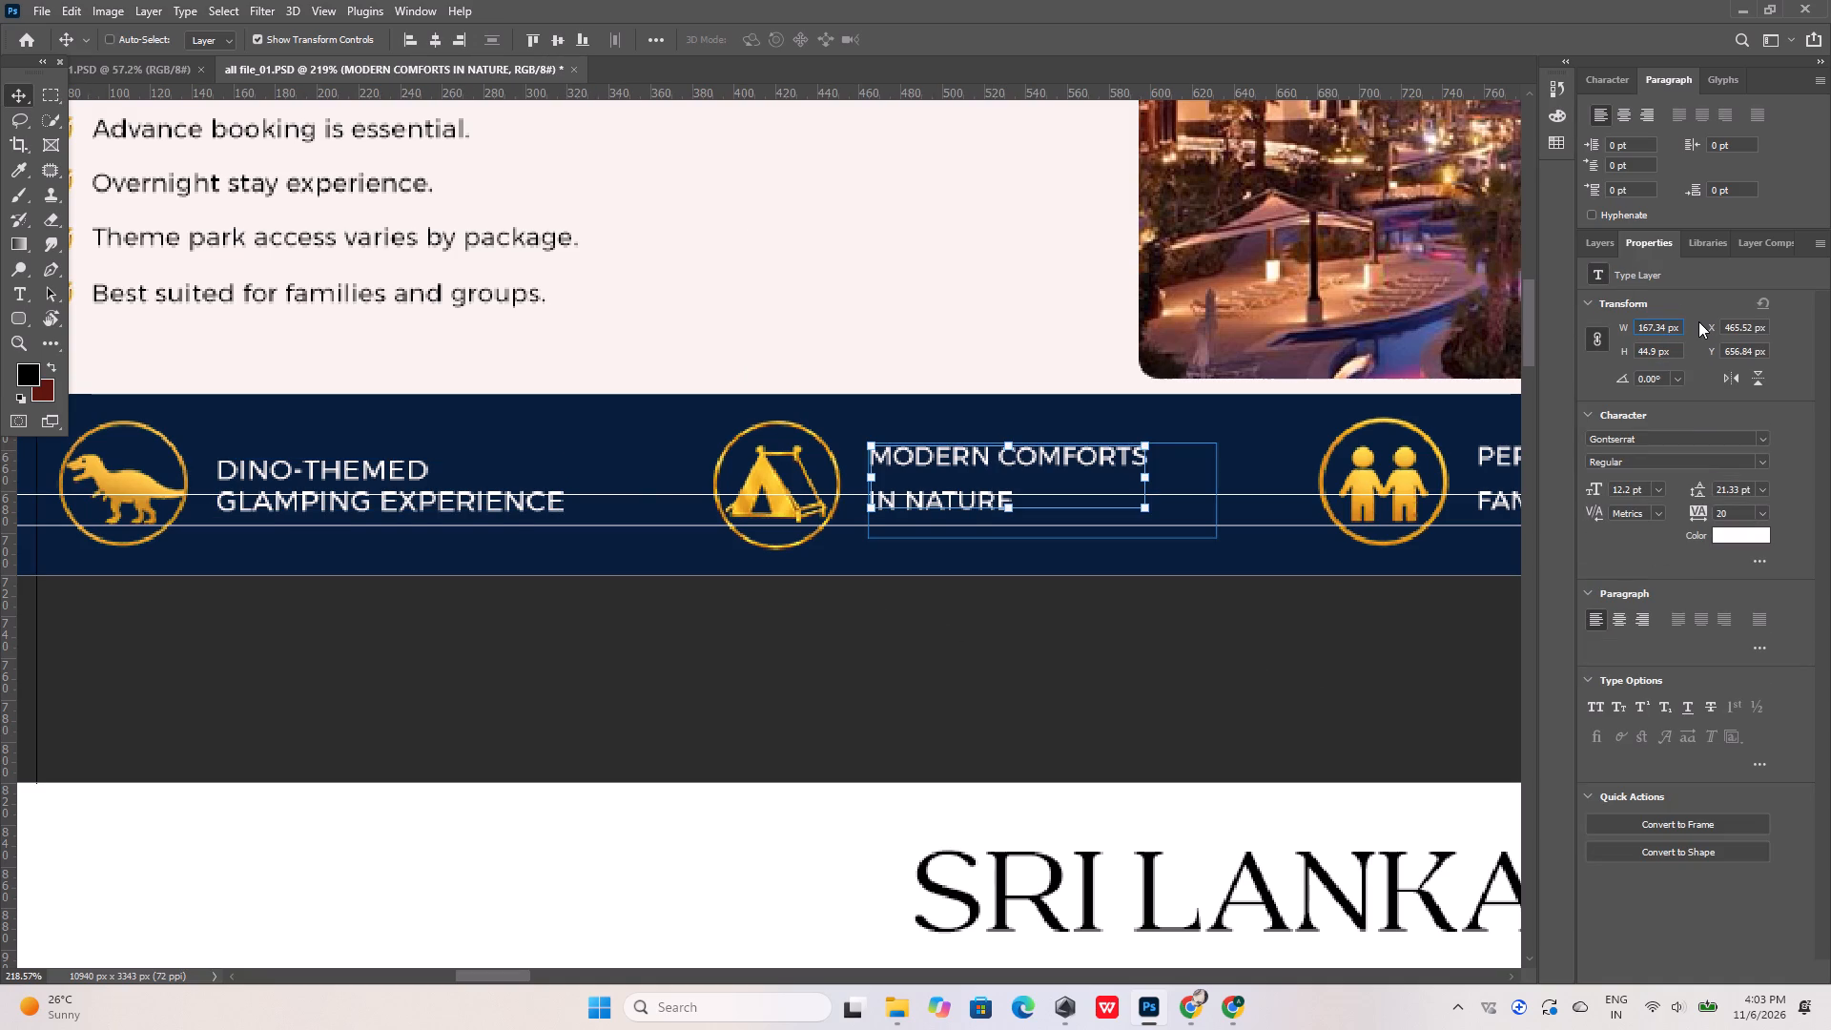
key("Return")
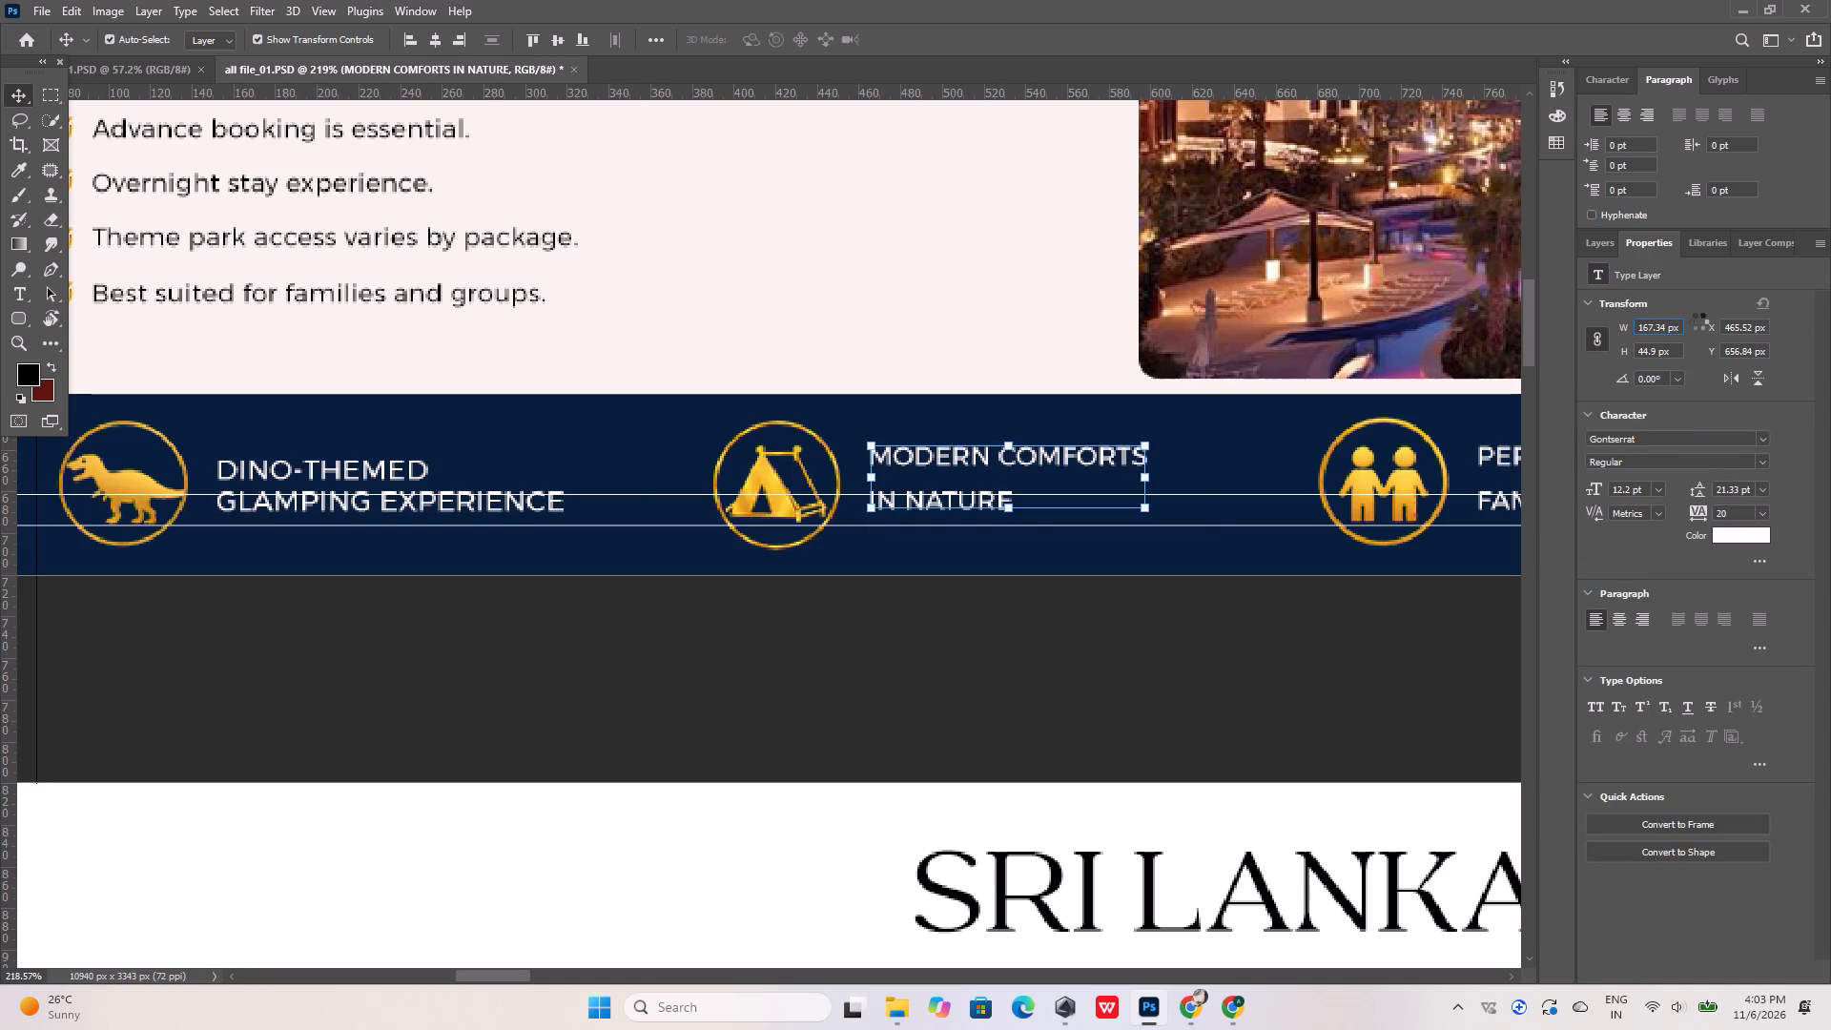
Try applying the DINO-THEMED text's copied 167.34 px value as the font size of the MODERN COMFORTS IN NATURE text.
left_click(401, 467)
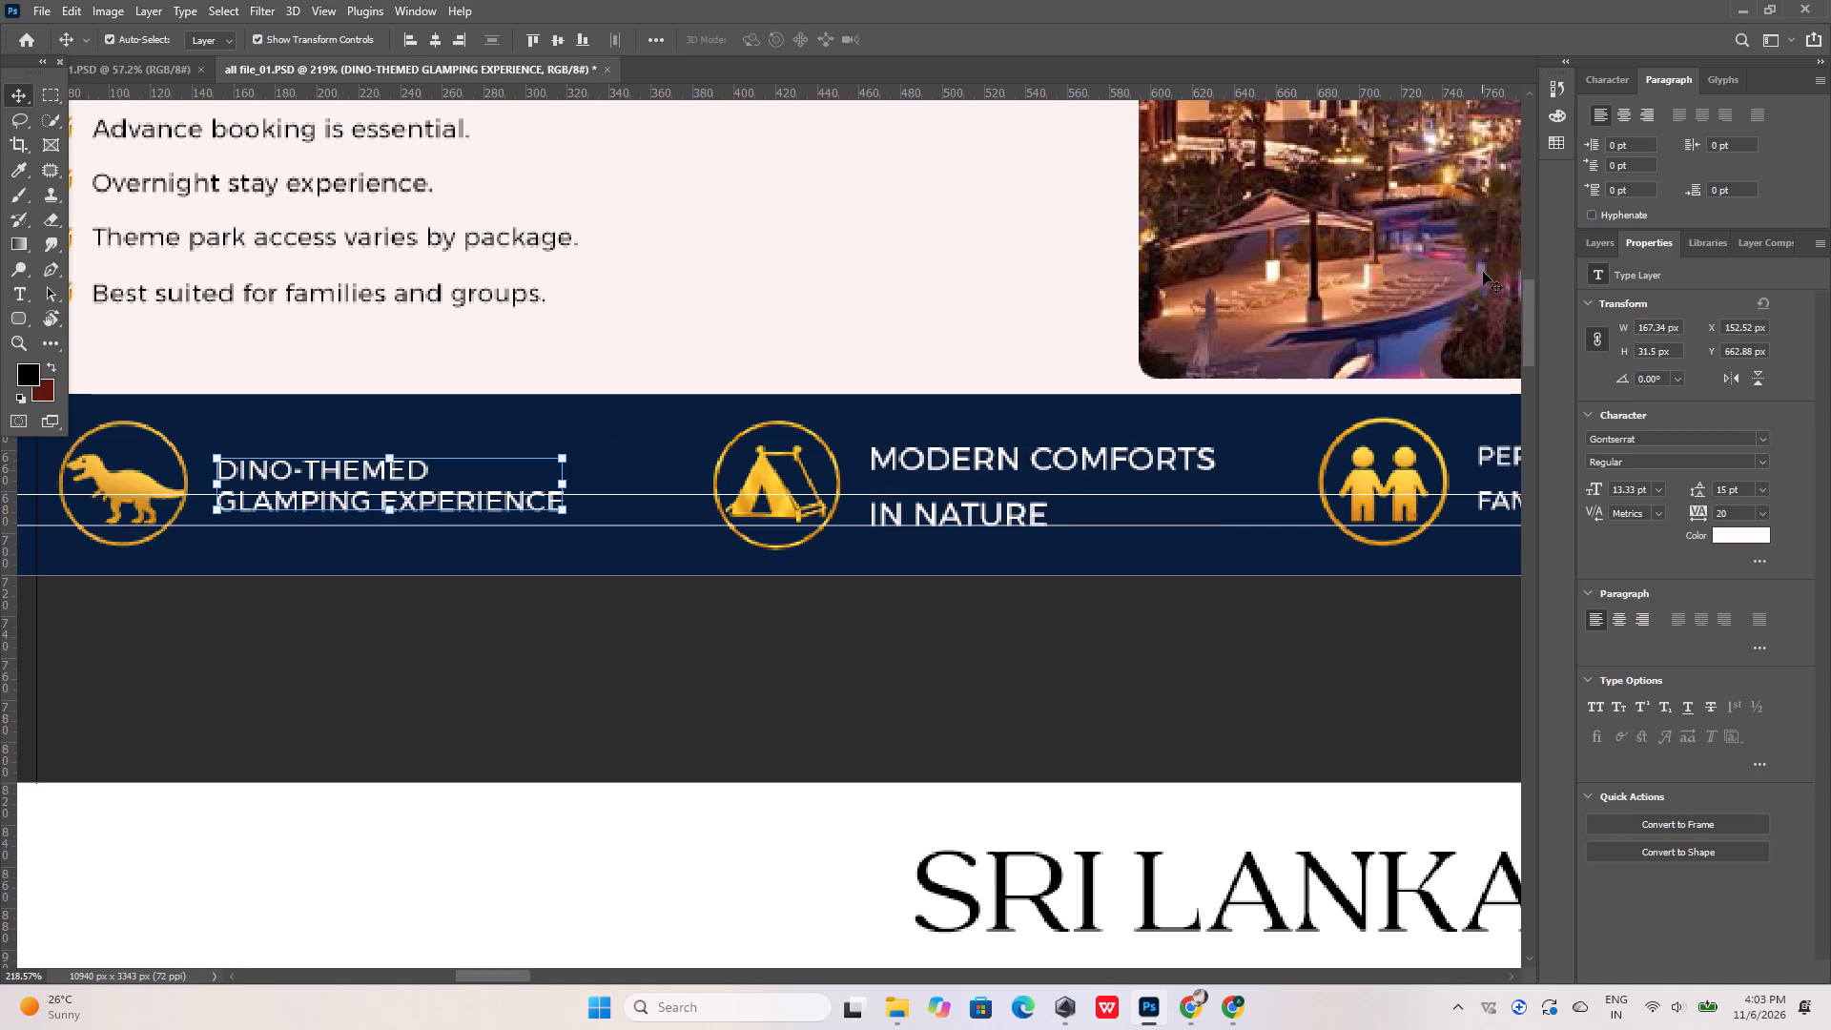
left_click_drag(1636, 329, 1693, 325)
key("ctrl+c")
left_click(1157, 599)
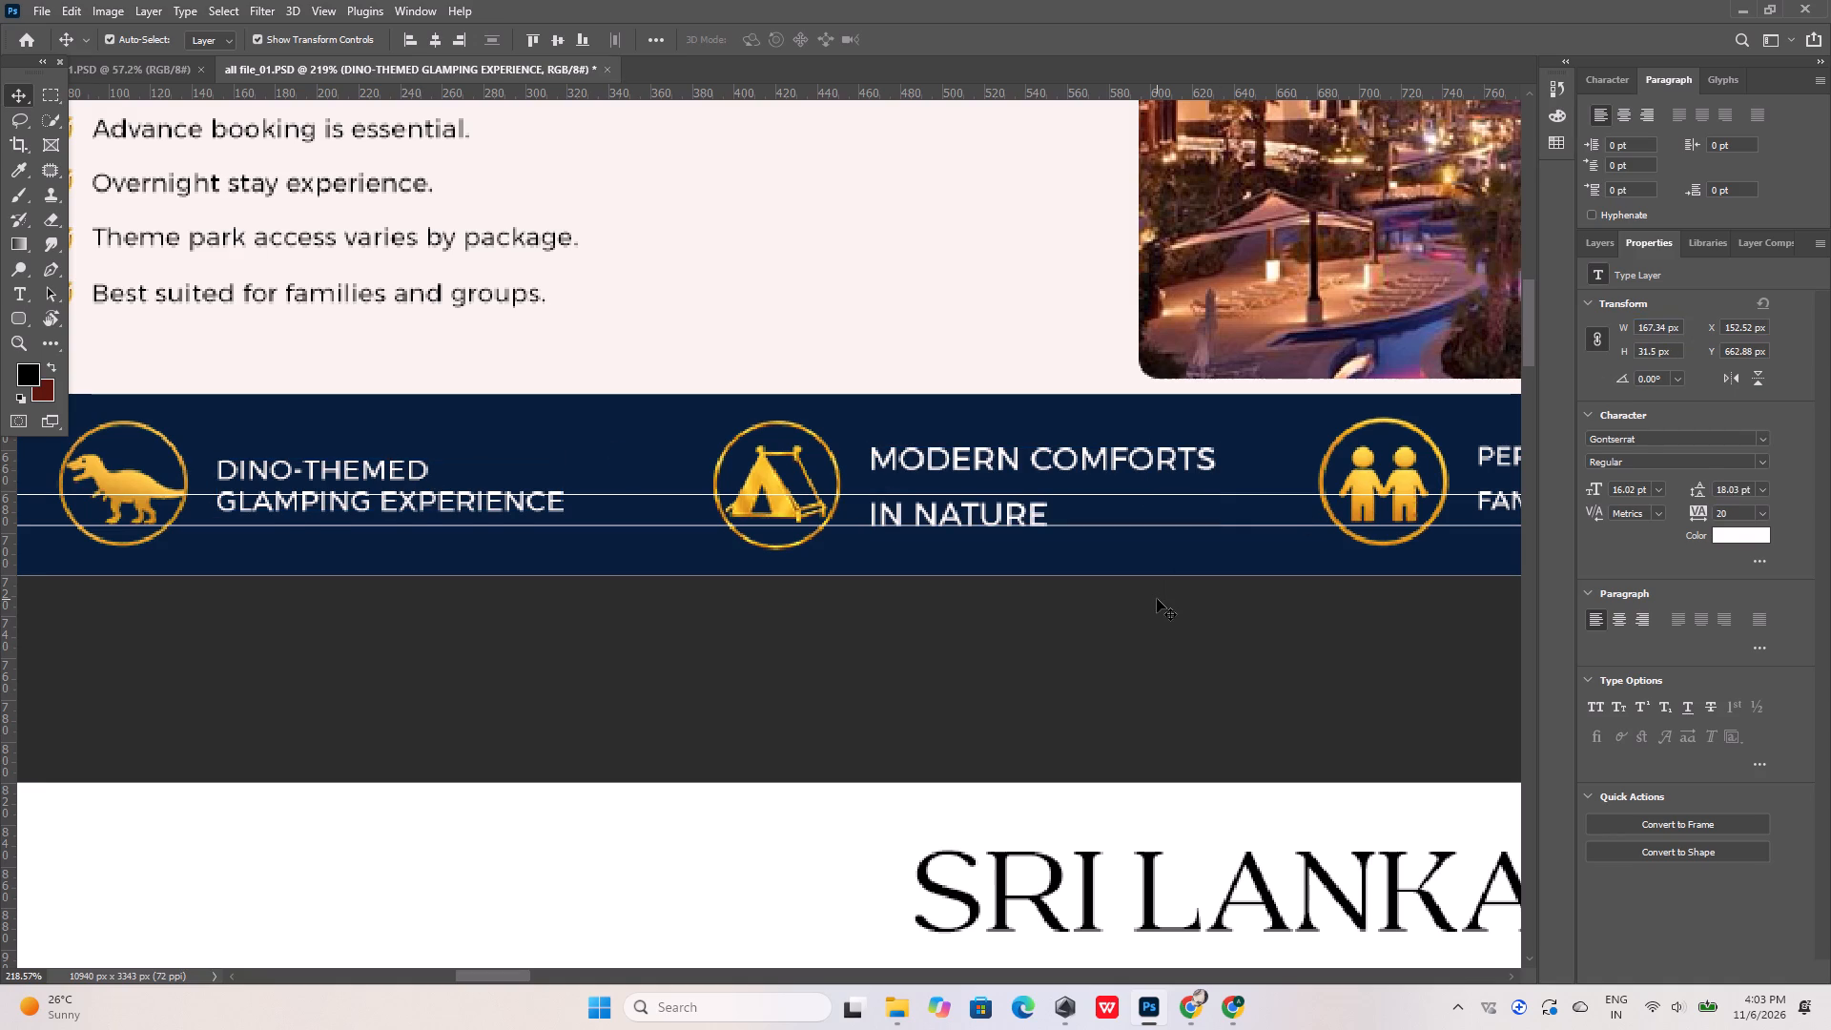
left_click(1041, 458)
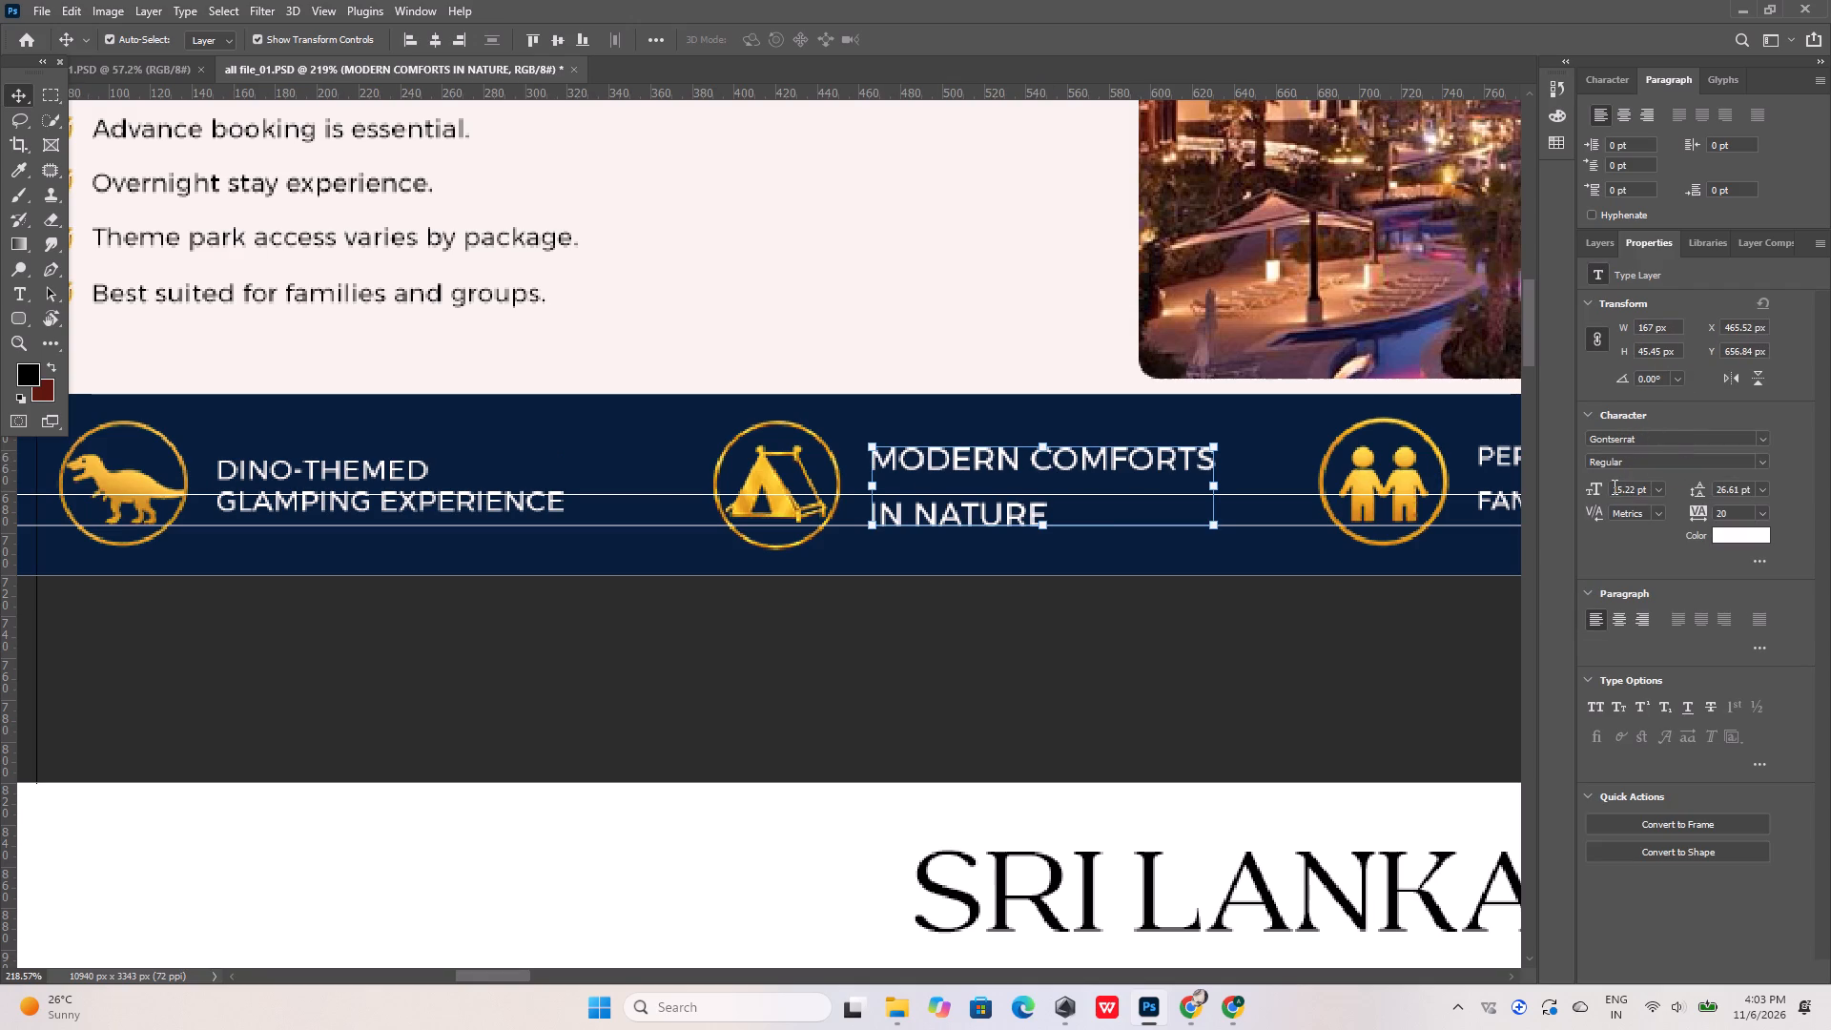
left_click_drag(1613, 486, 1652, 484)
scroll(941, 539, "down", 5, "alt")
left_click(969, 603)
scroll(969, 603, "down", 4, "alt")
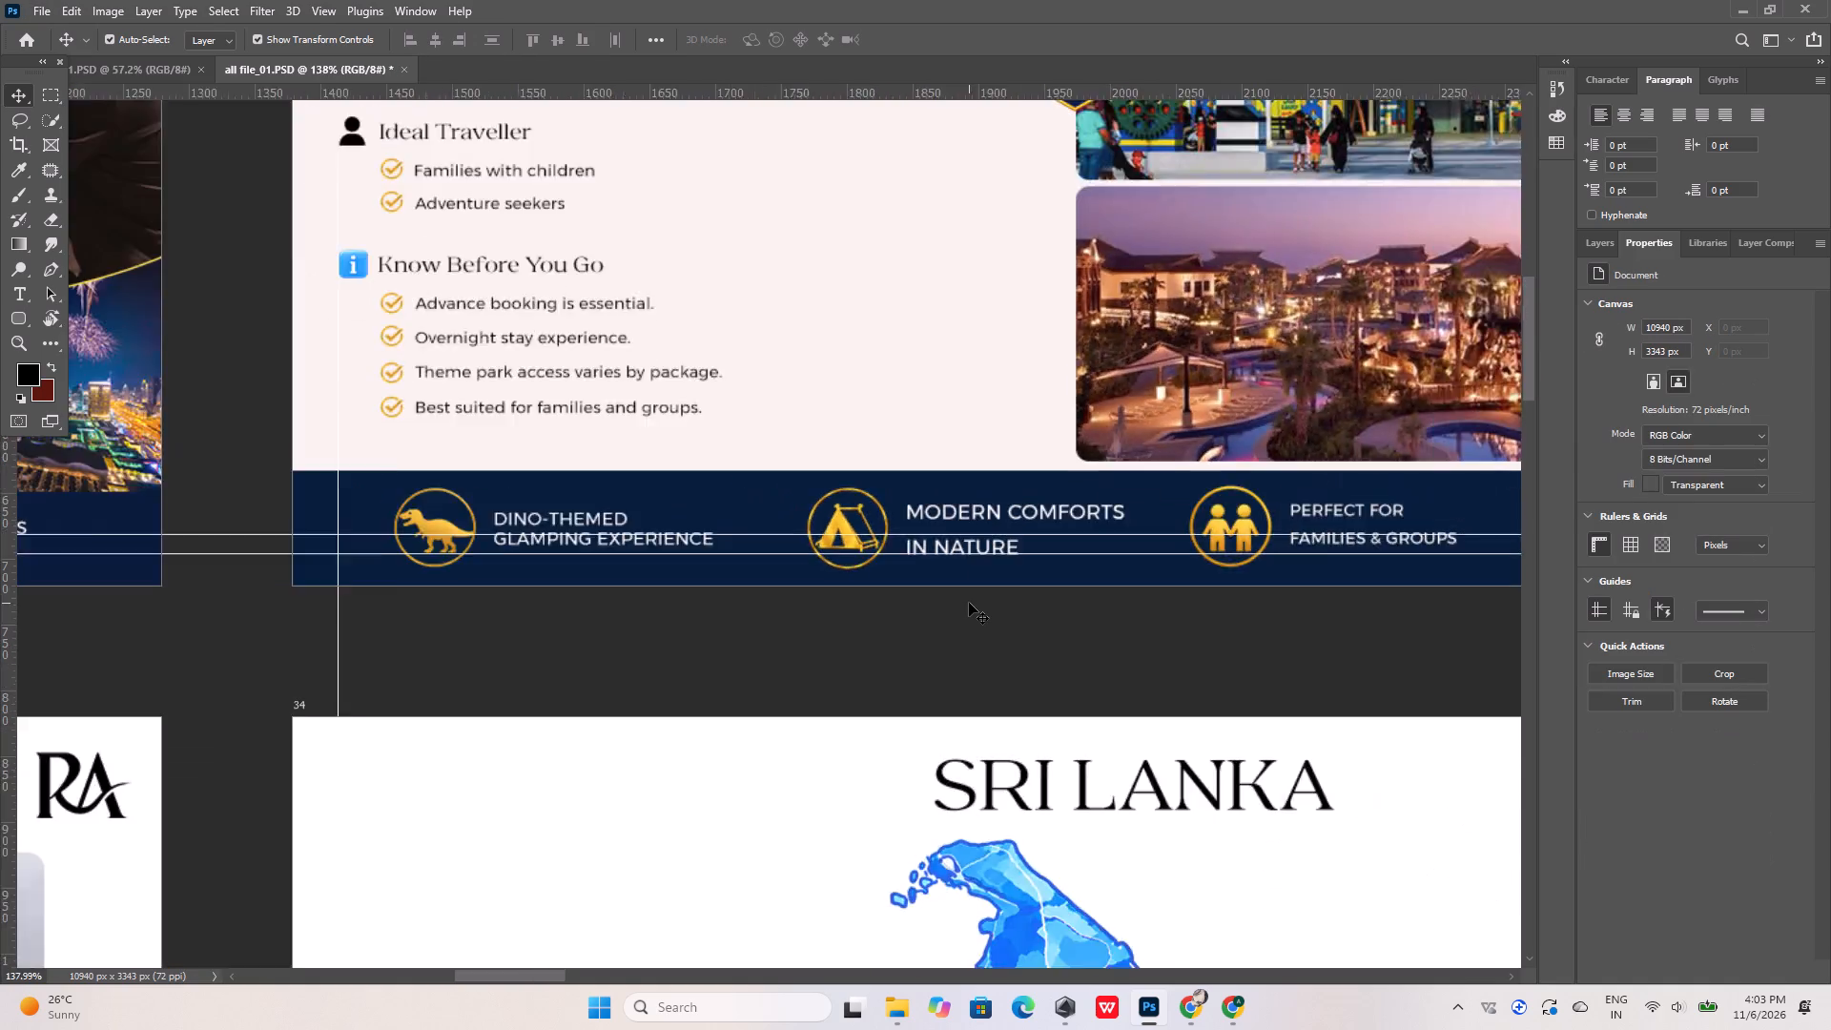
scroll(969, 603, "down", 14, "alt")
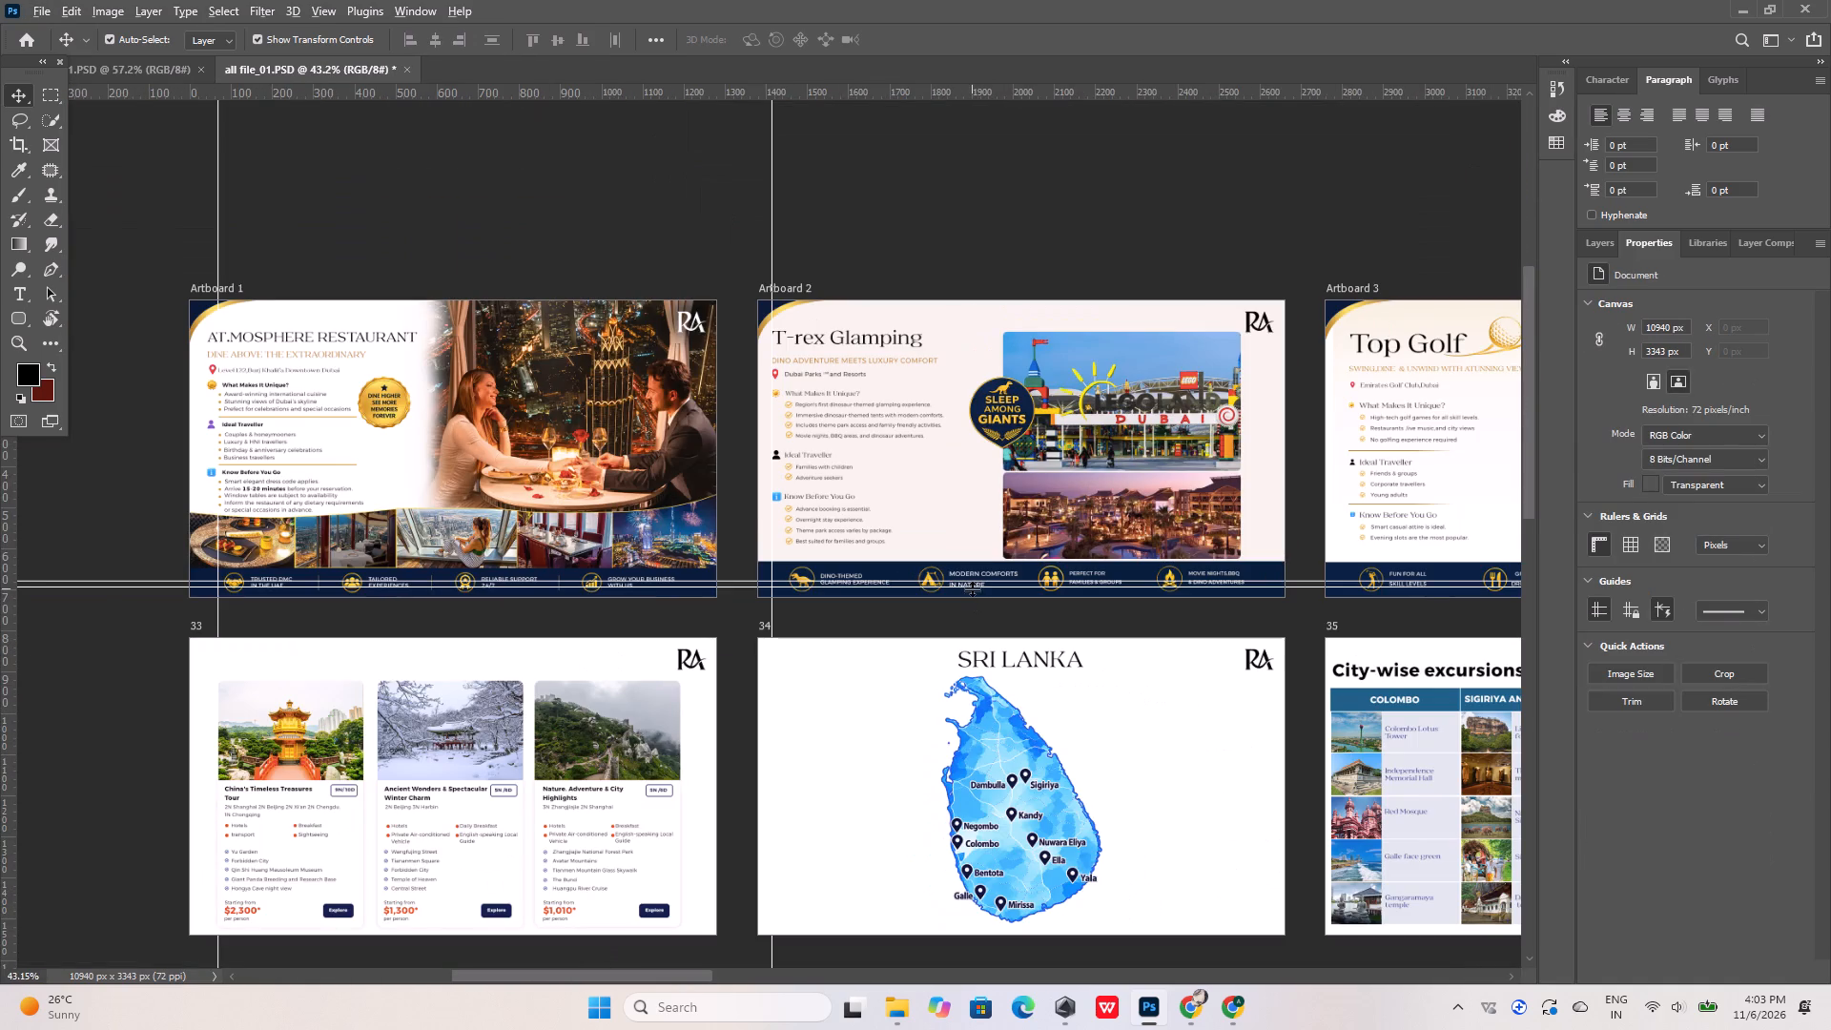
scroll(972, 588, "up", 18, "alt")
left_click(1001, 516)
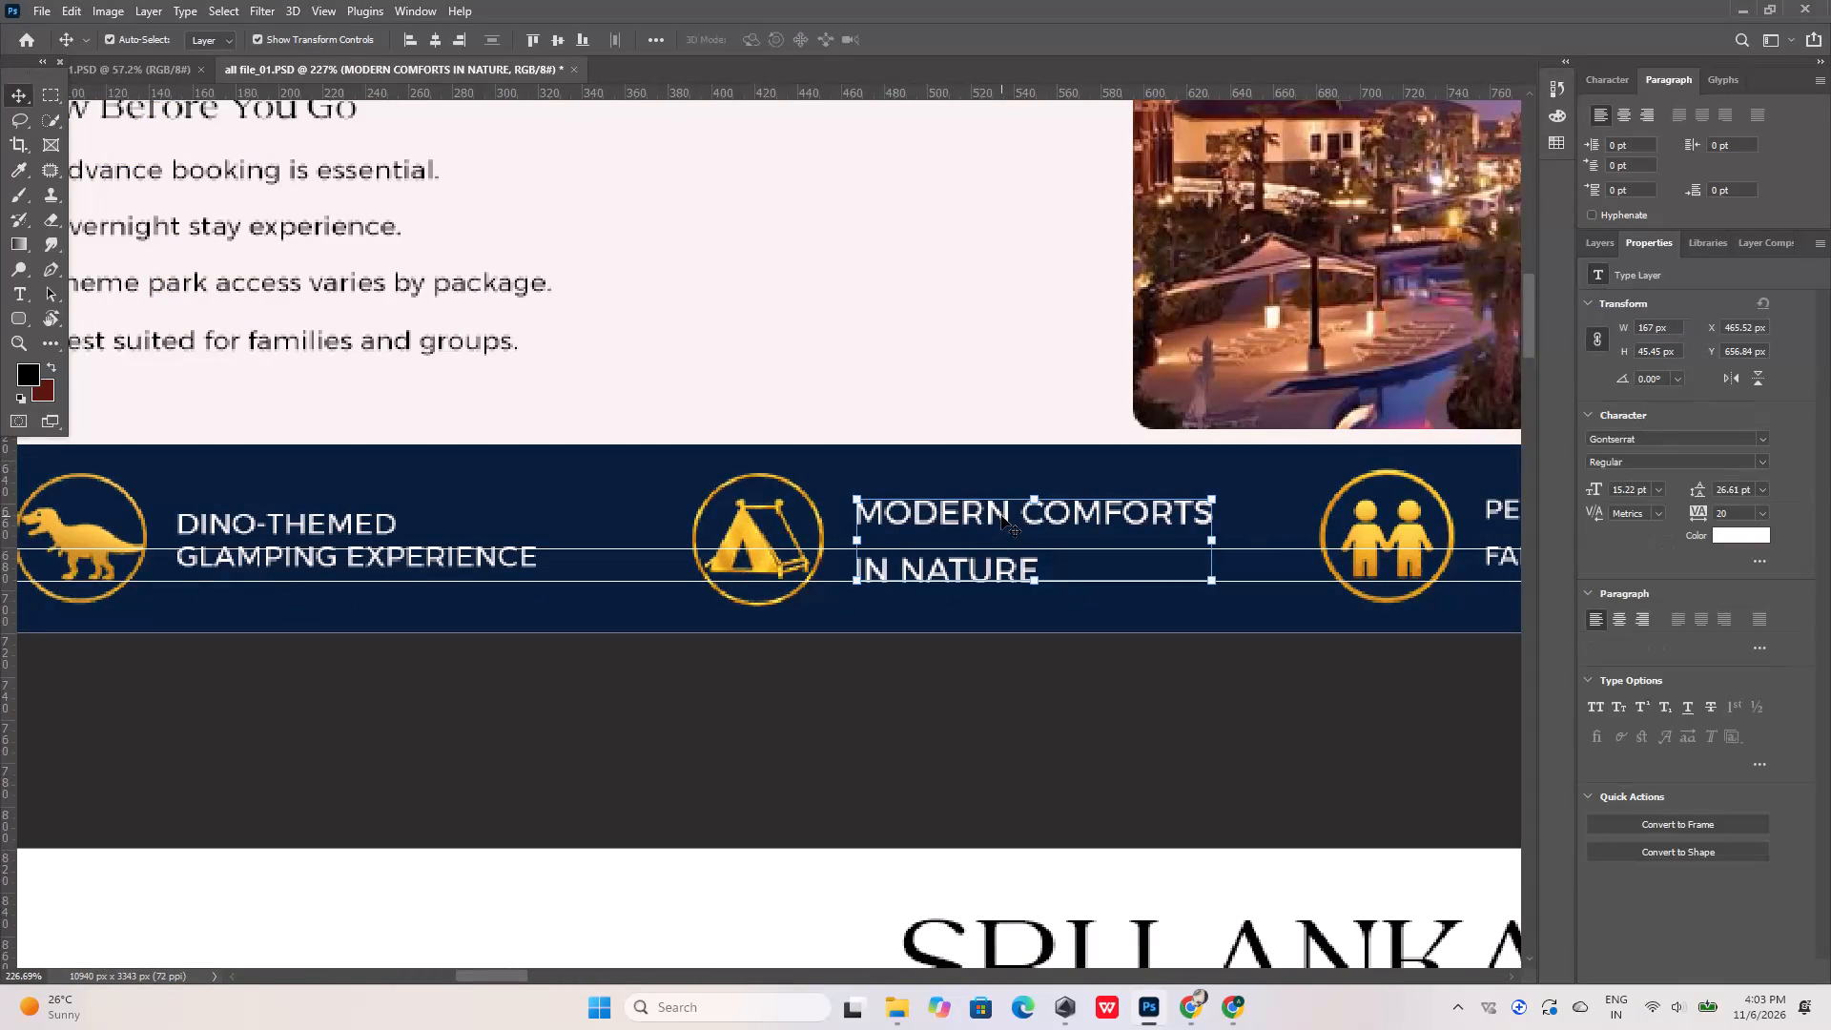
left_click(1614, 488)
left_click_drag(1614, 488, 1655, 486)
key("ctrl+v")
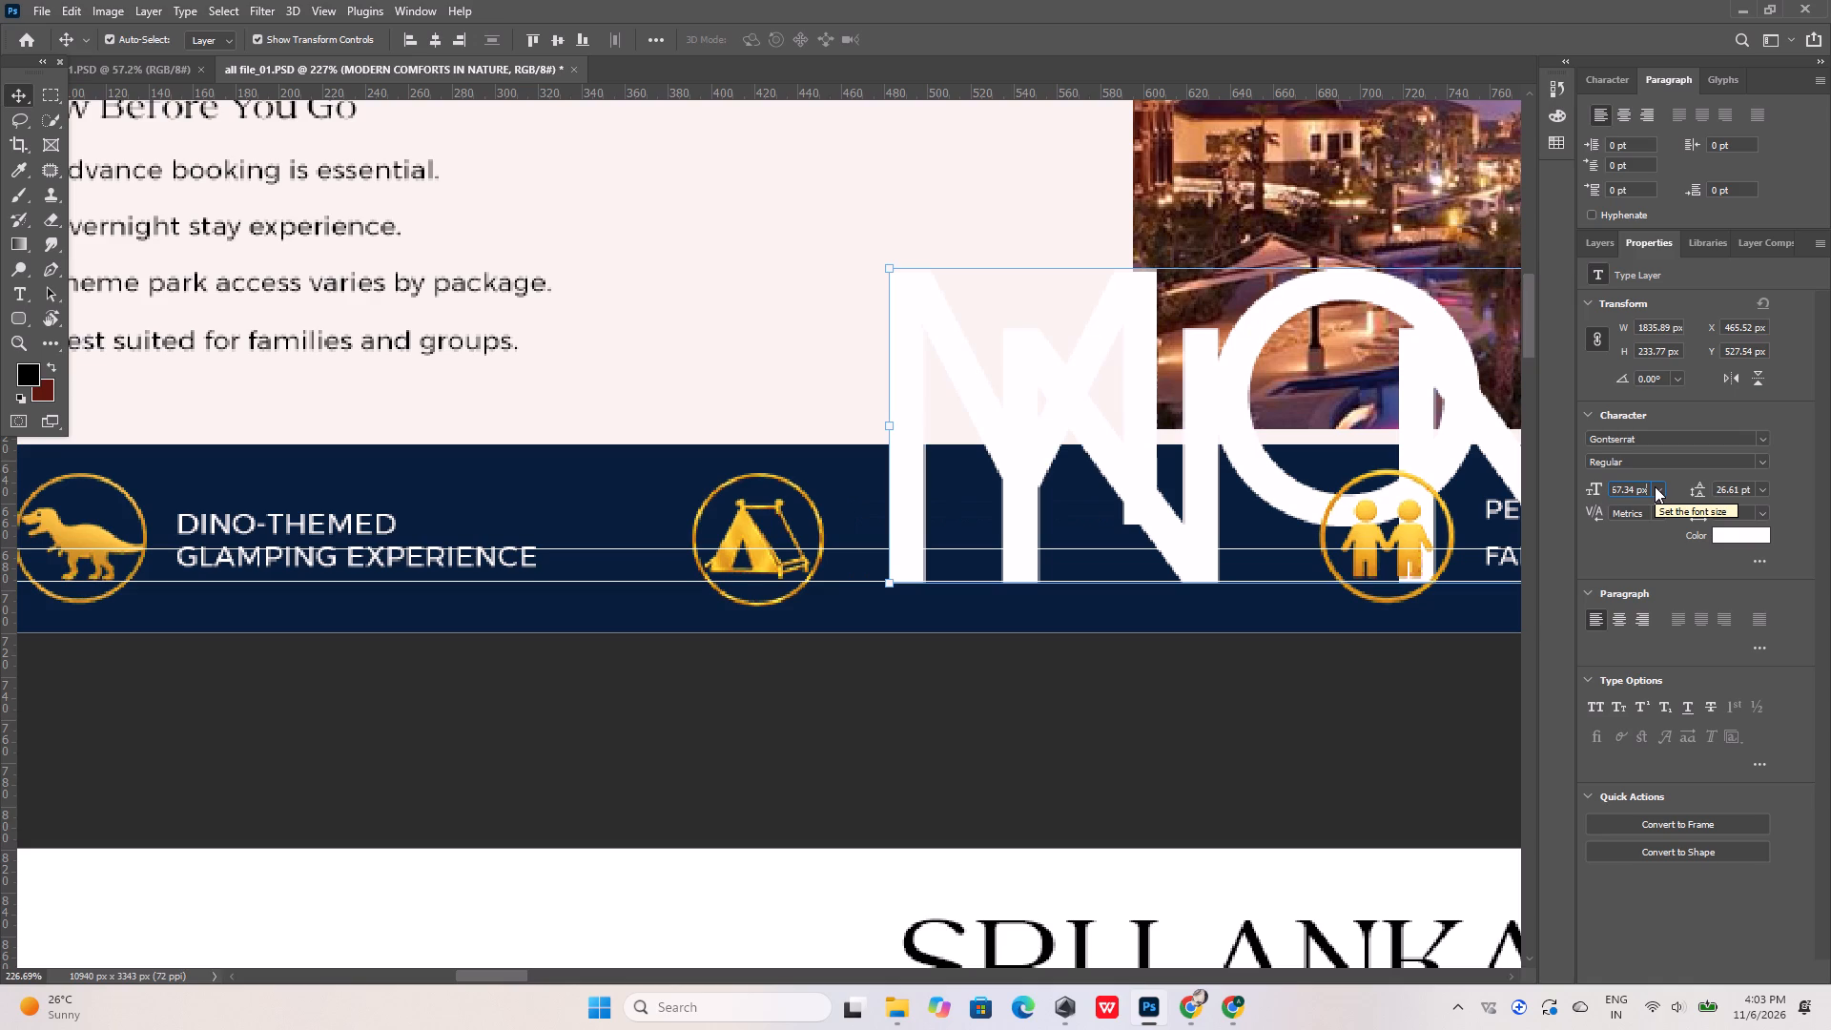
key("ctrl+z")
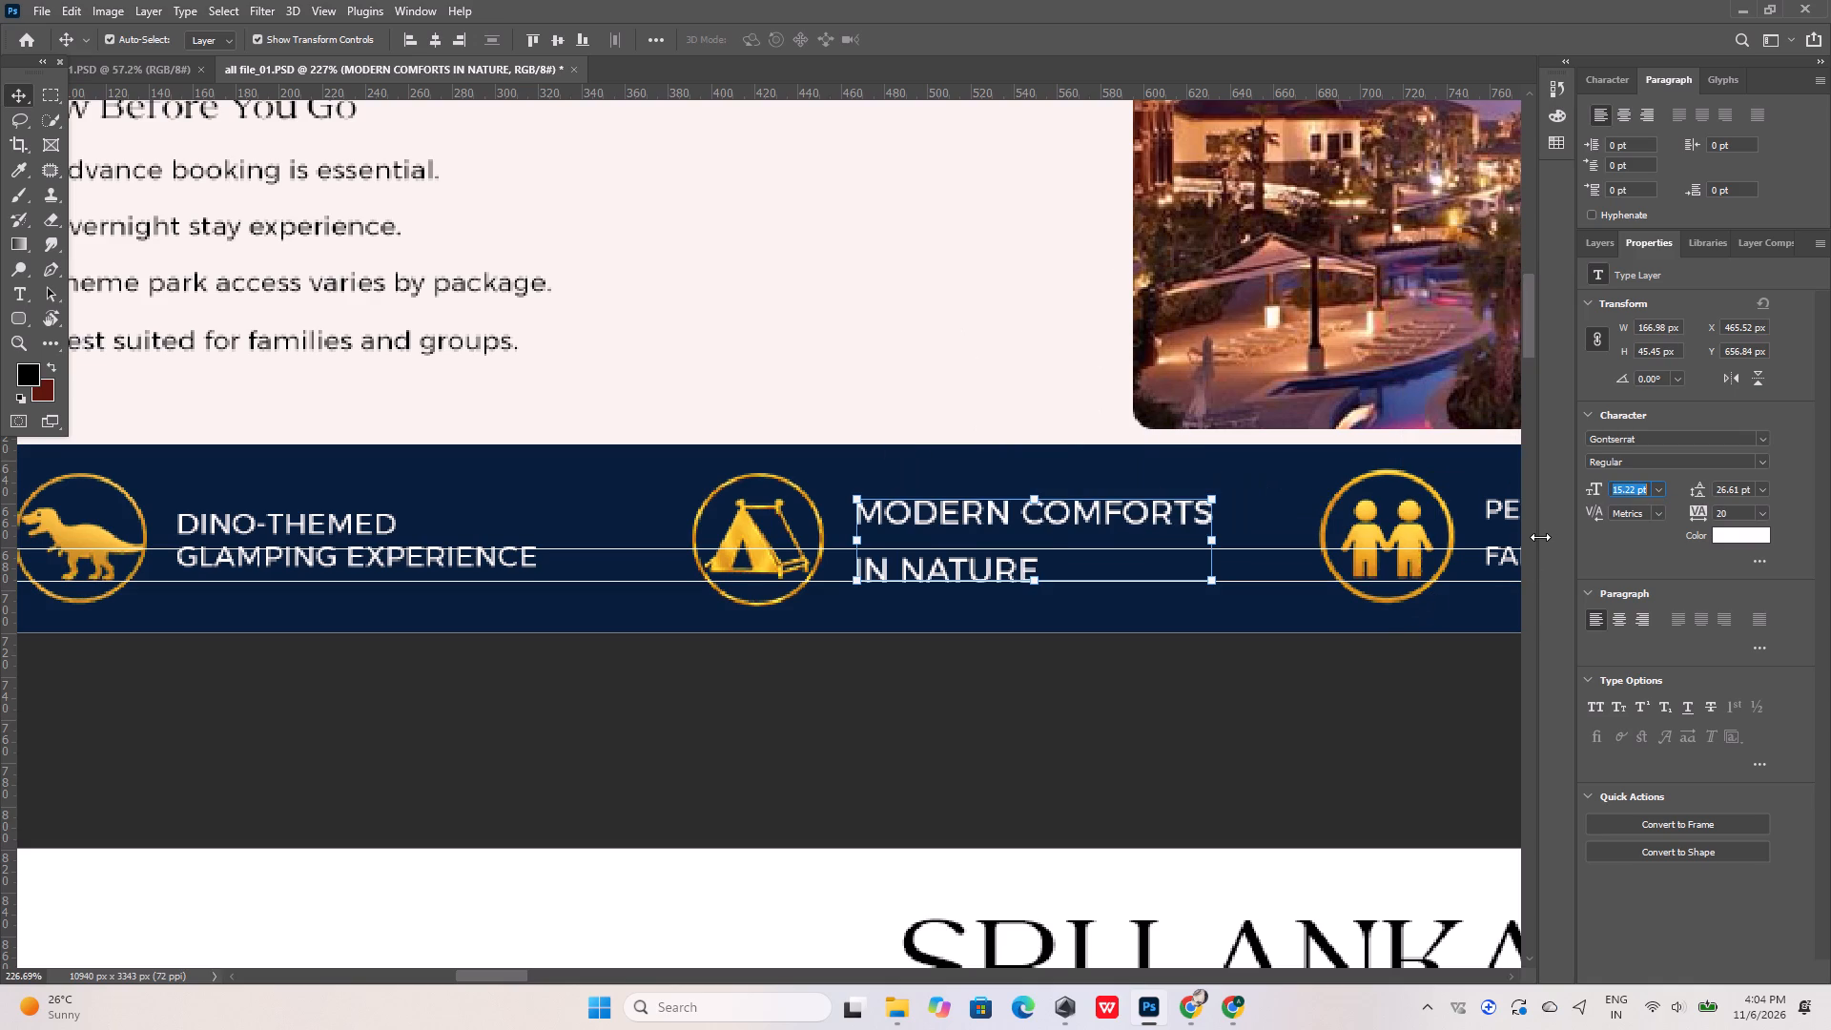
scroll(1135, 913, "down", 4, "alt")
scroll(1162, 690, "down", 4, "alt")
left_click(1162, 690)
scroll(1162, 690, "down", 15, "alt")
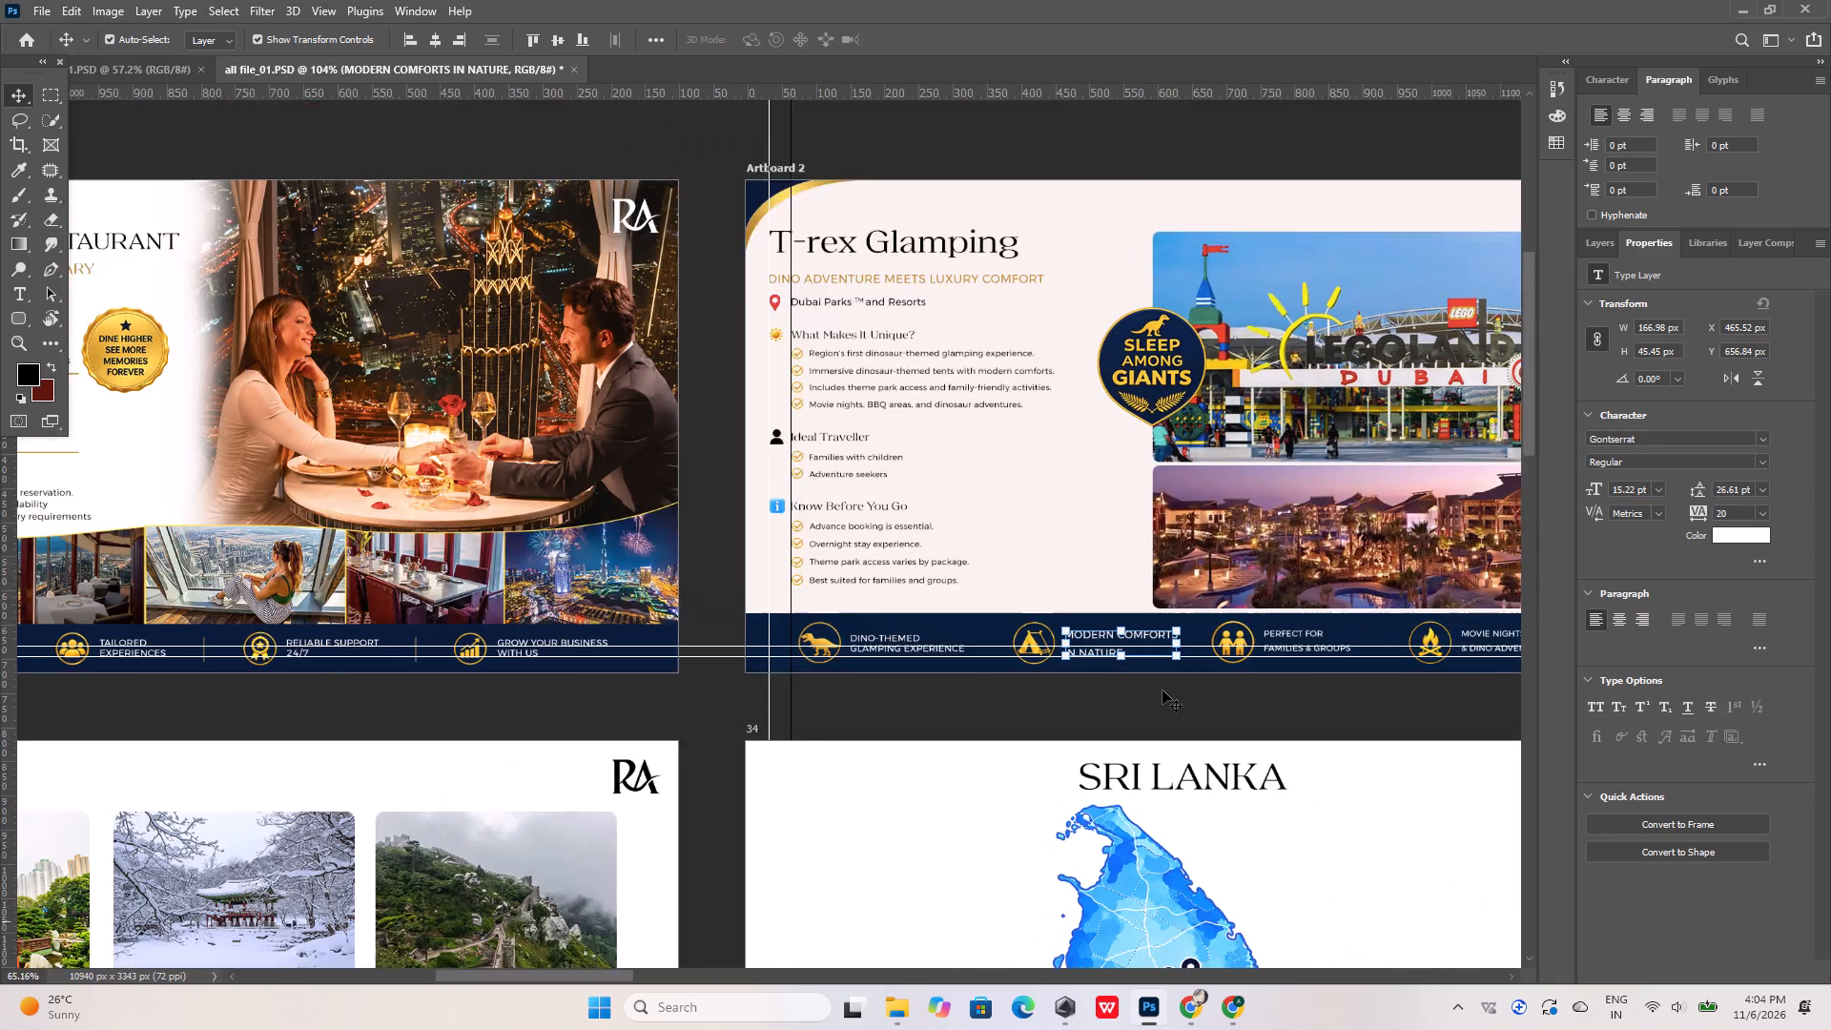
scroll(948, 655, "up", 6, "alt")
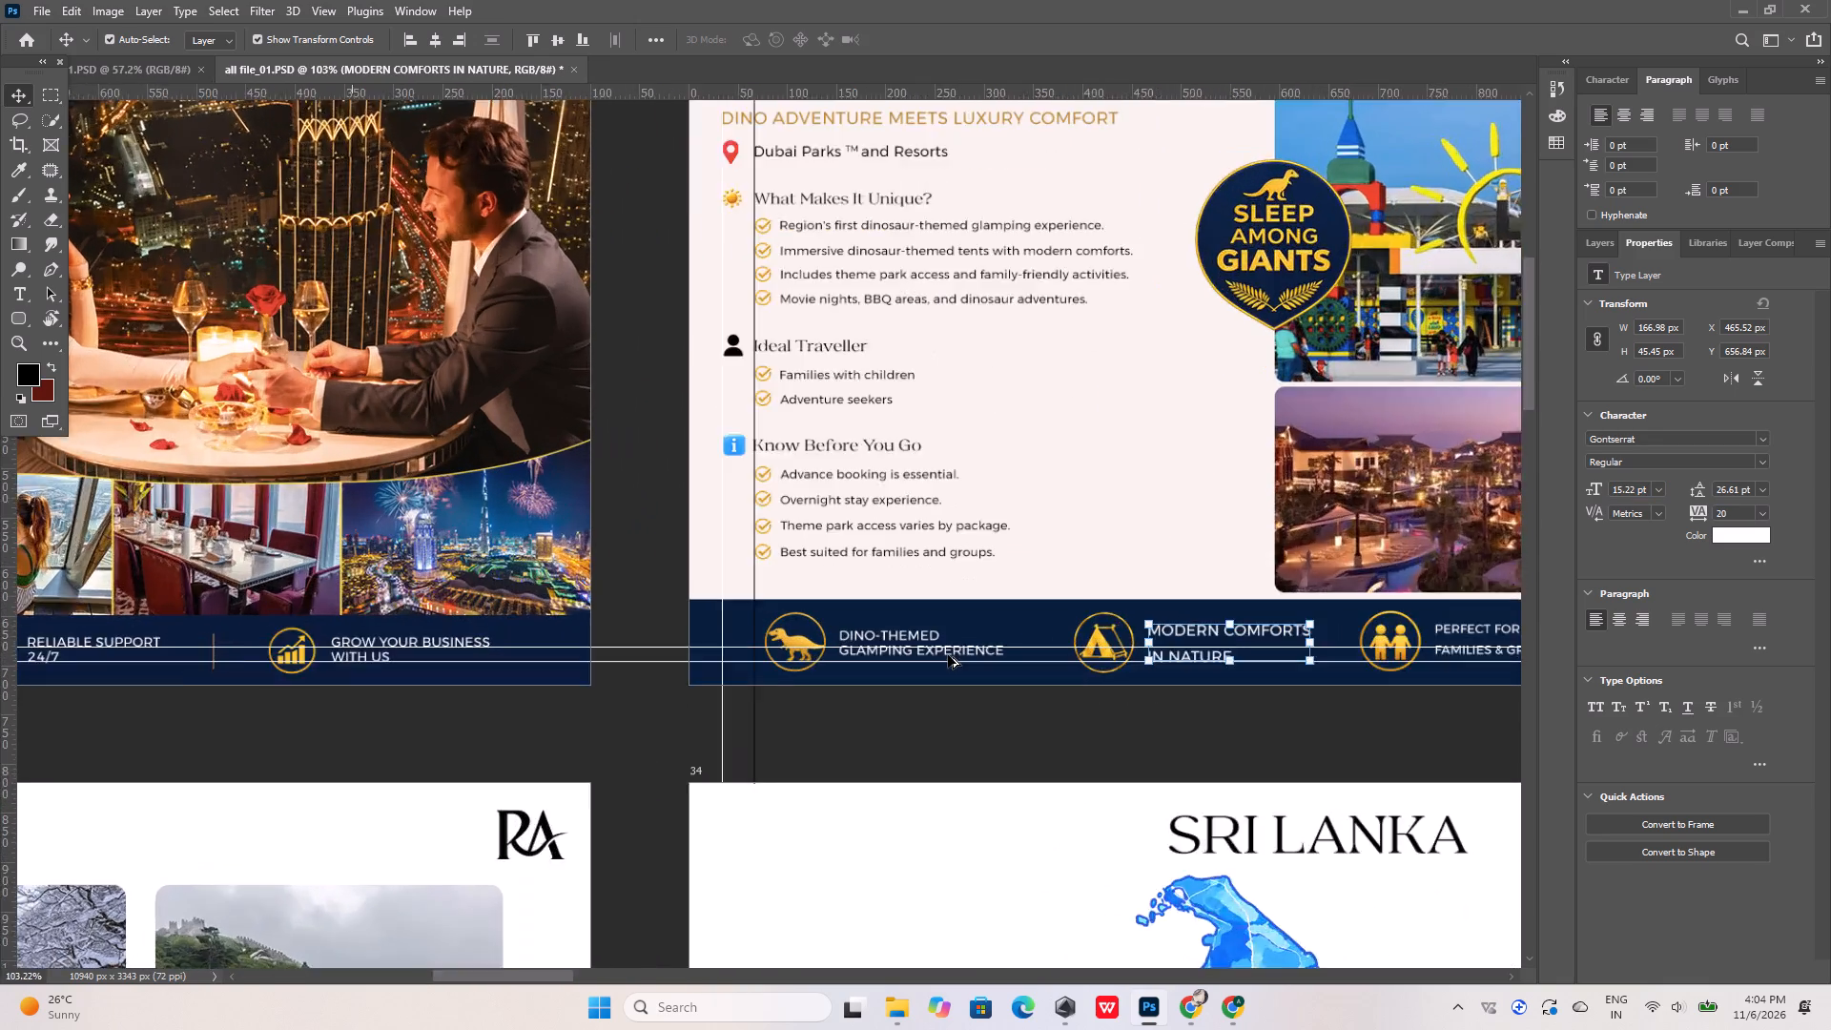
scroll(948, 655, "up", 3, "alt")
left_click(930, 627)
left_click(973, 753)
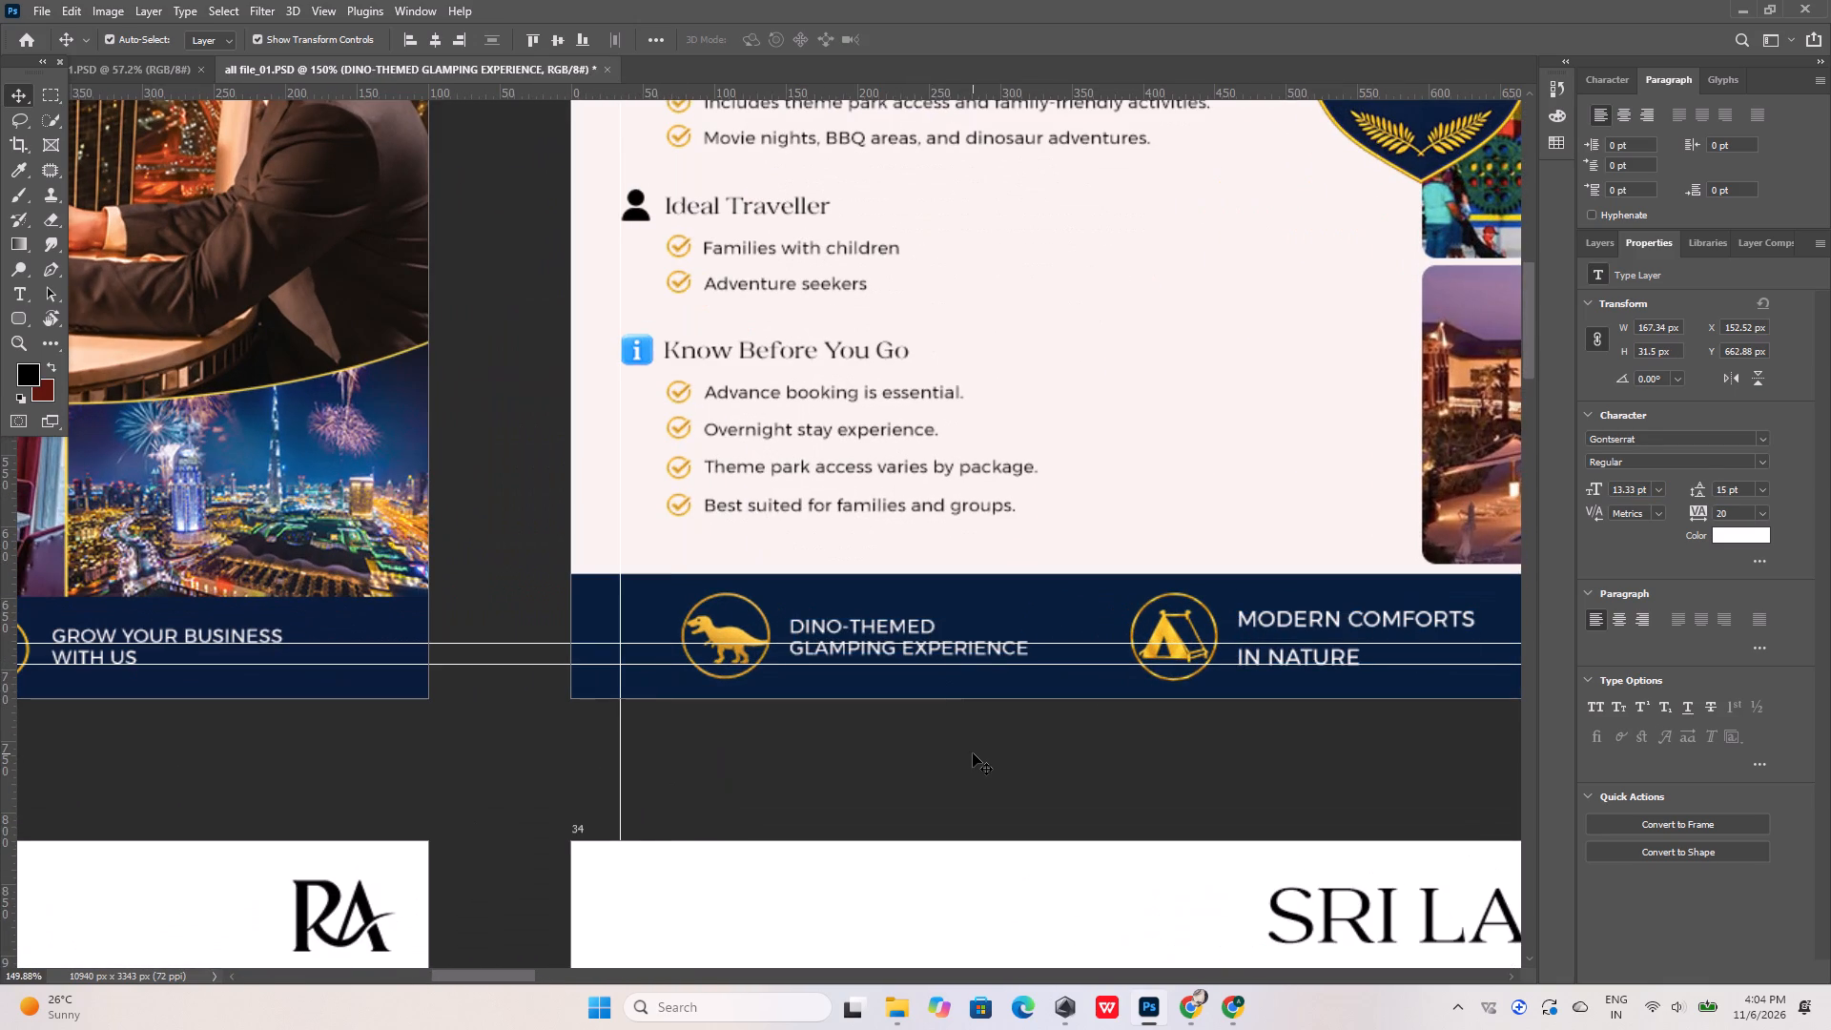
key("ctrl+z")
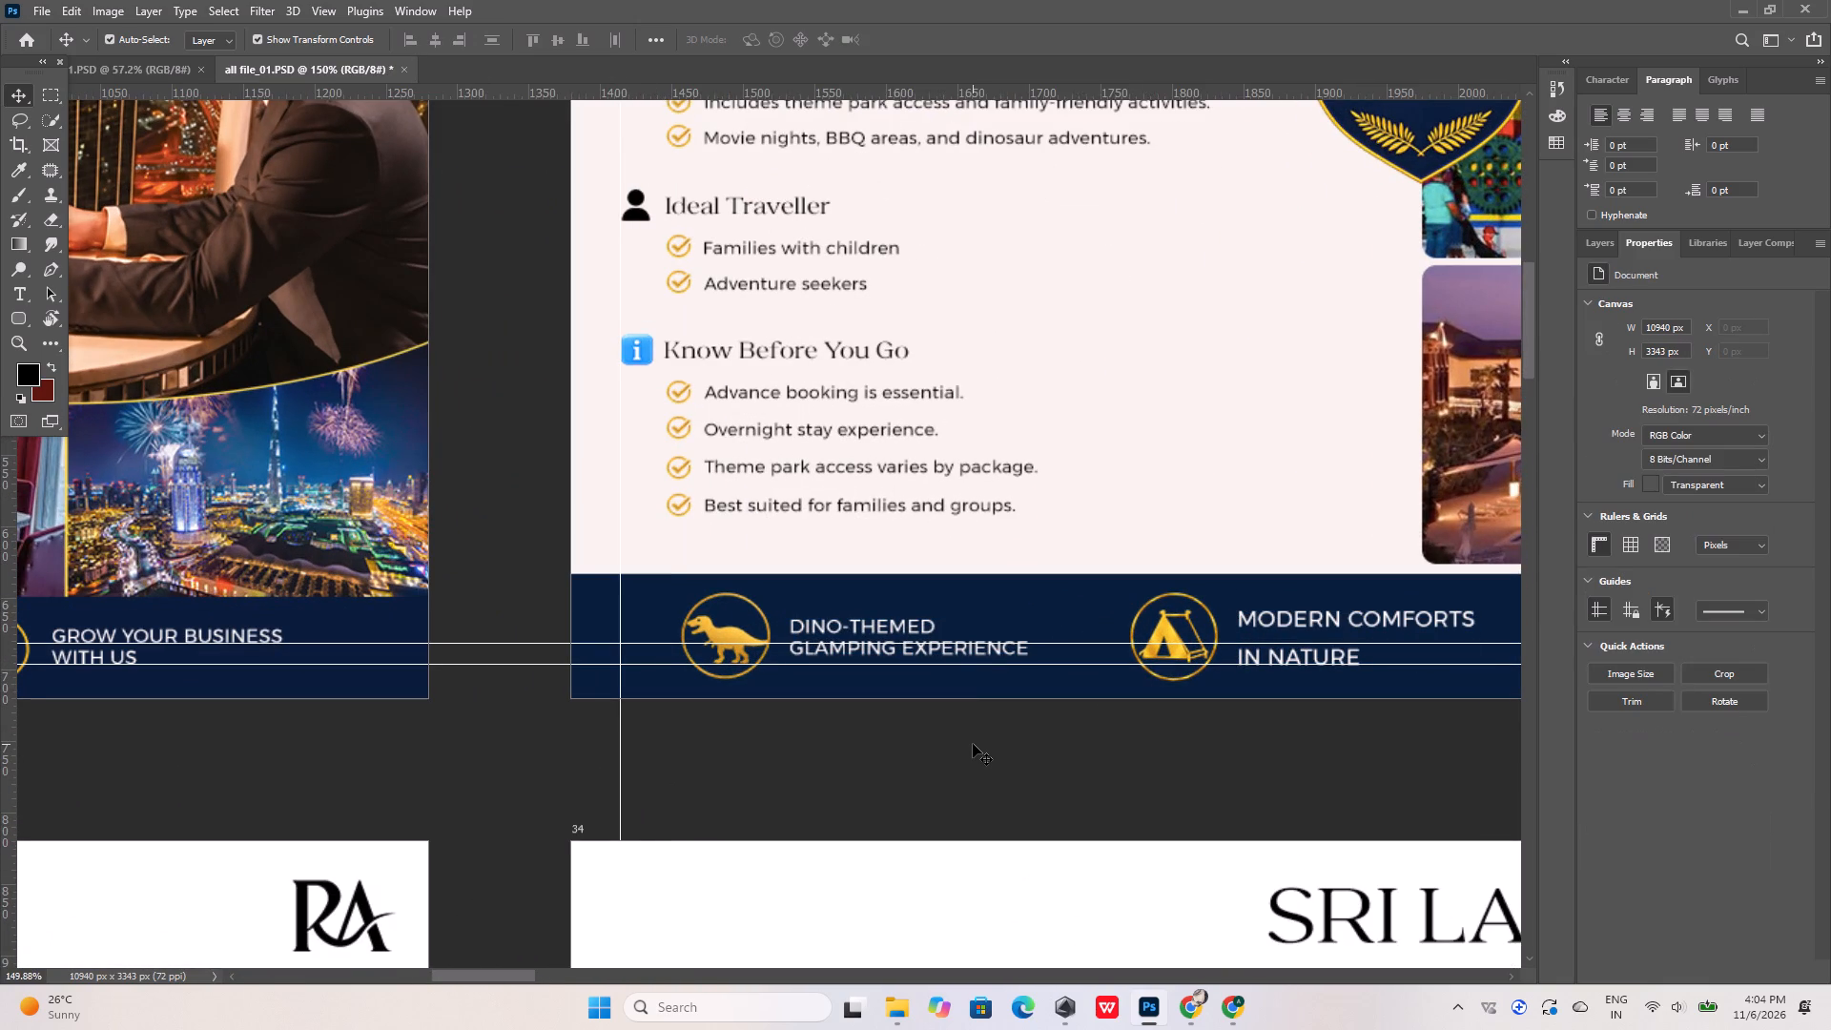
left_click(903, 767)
Copy the DINO-THEMED text's 13.33 pt font size and apply it to the MODERN COMFORTS IN NATURE text.
left_click(923, 628)
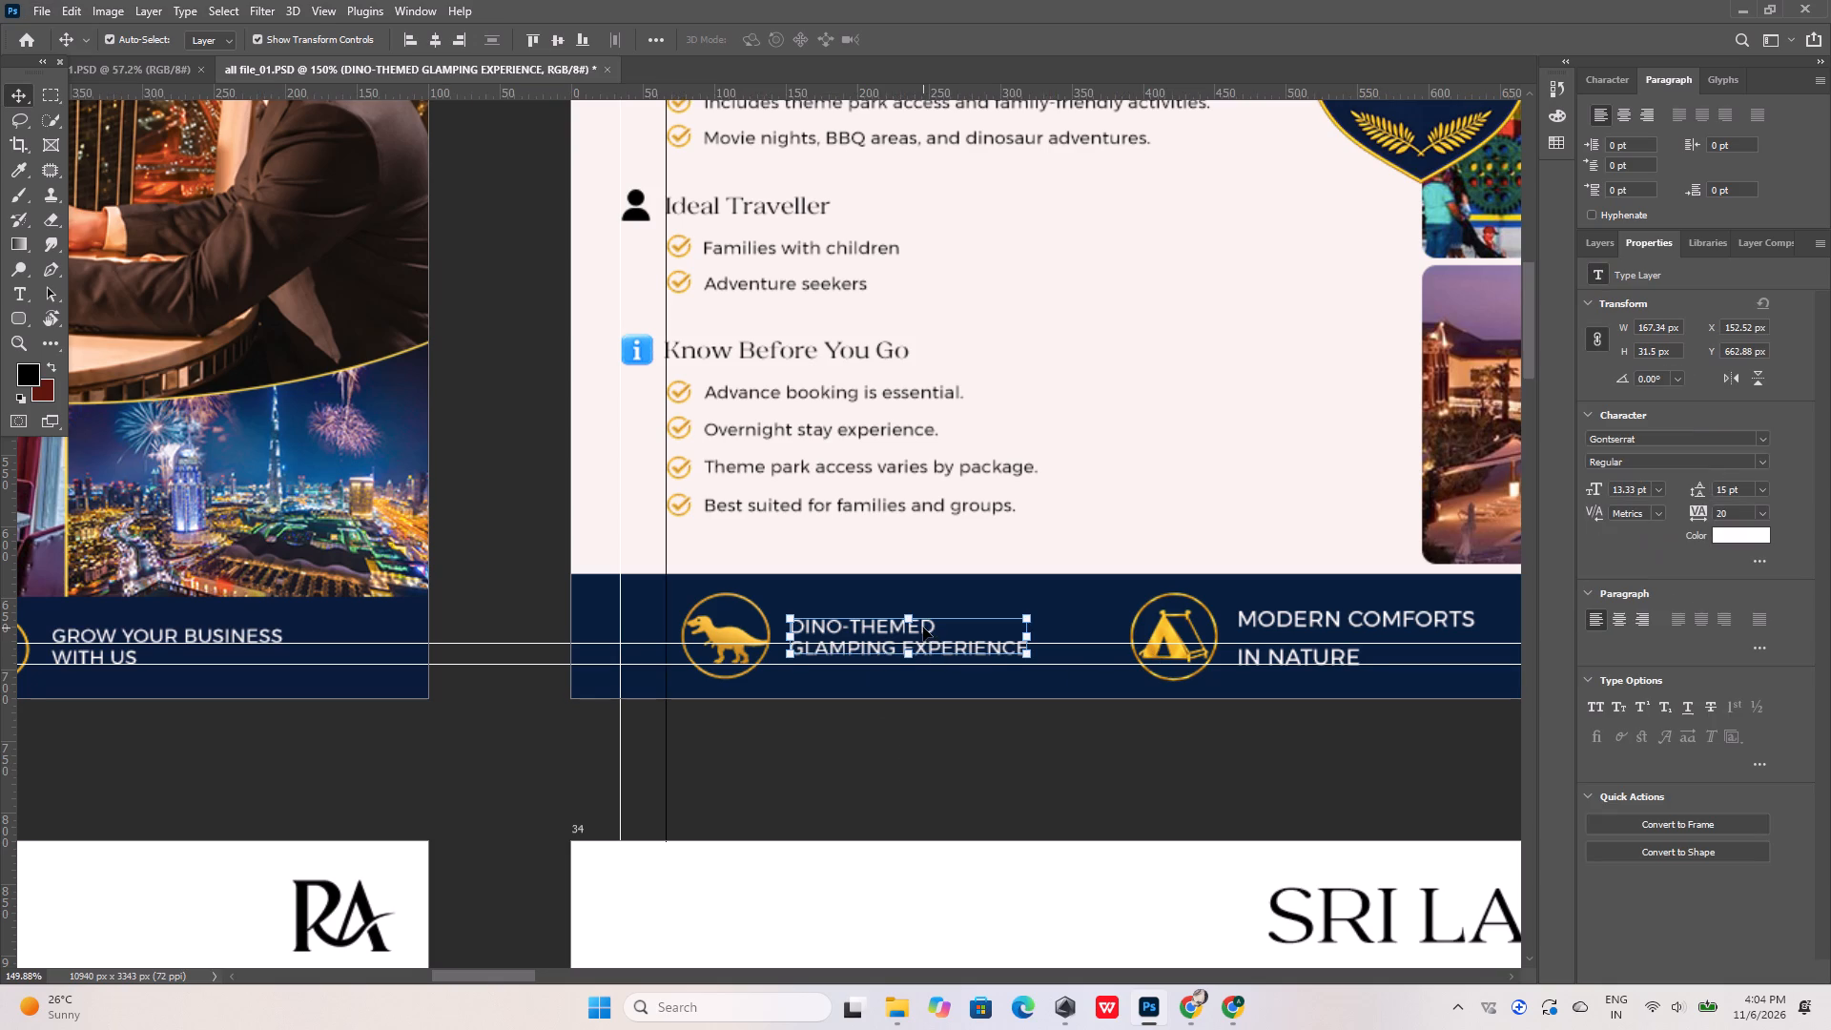
double_click(1640, 492)
left_click_drag(1645, 491, 1593, 491)
key("ctrl+c")
left_click(1461, 735)
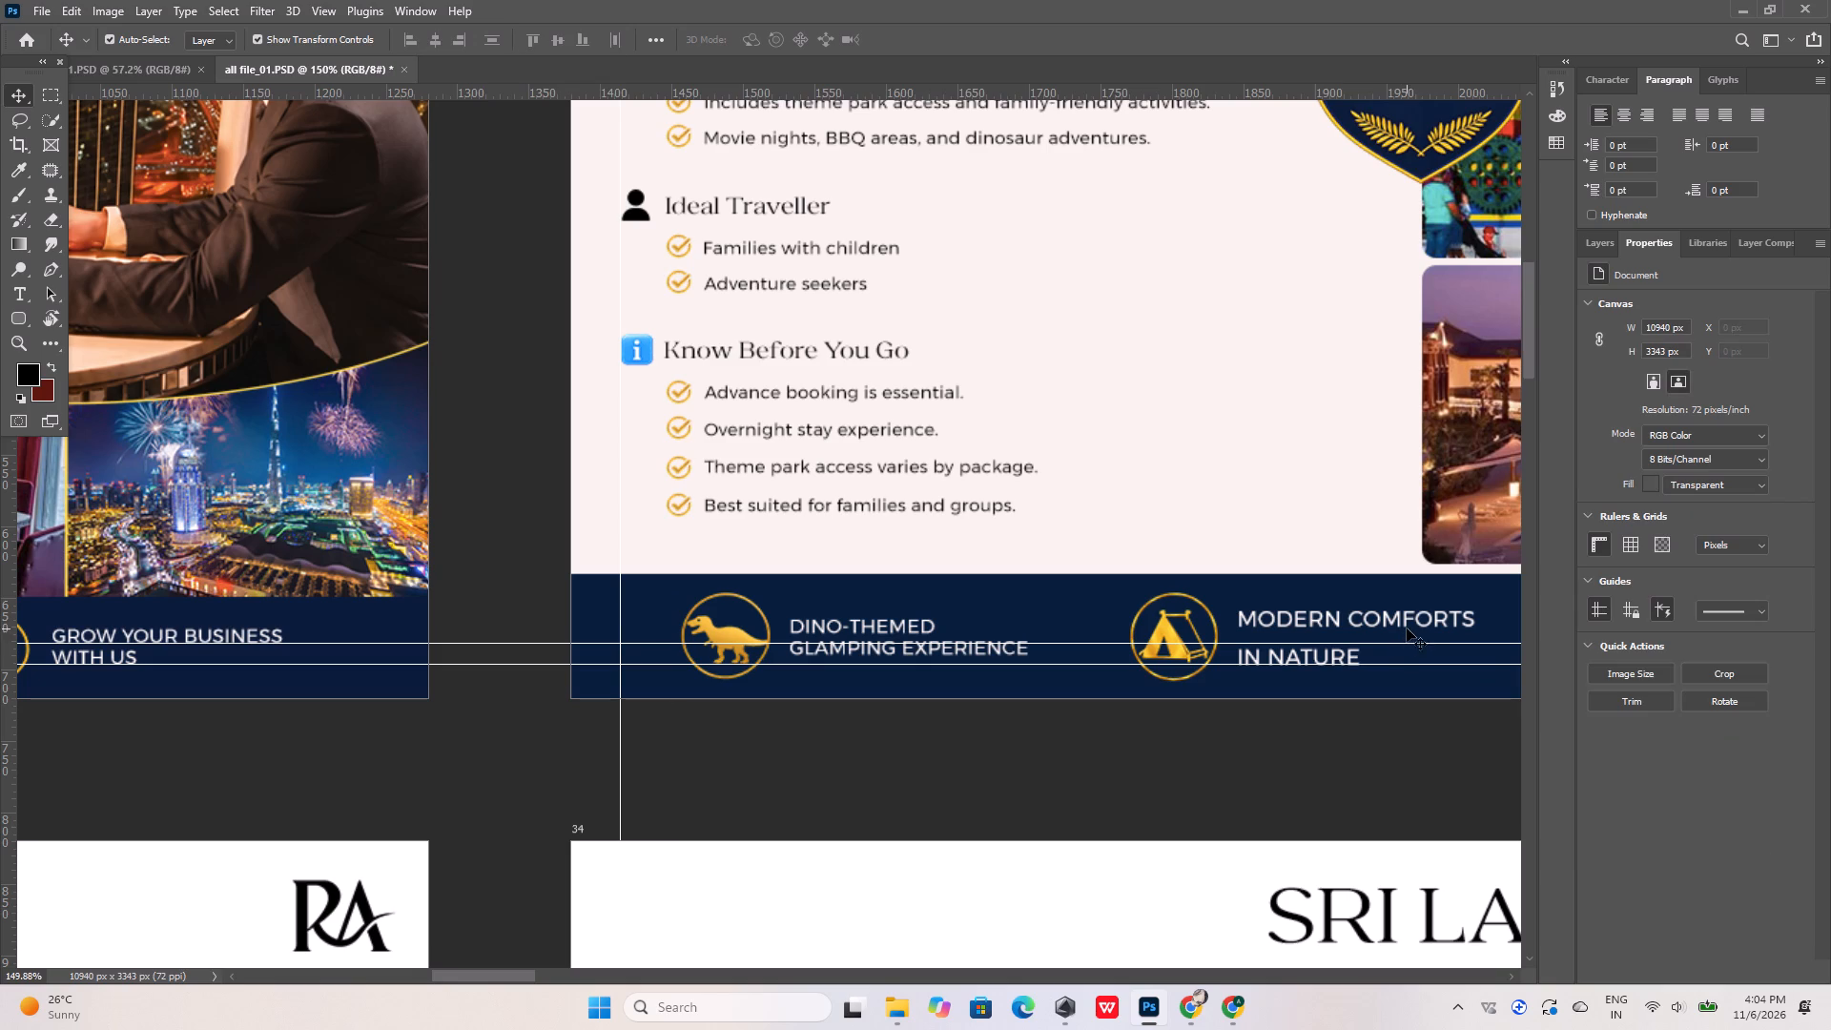
left_click(1409, 627)
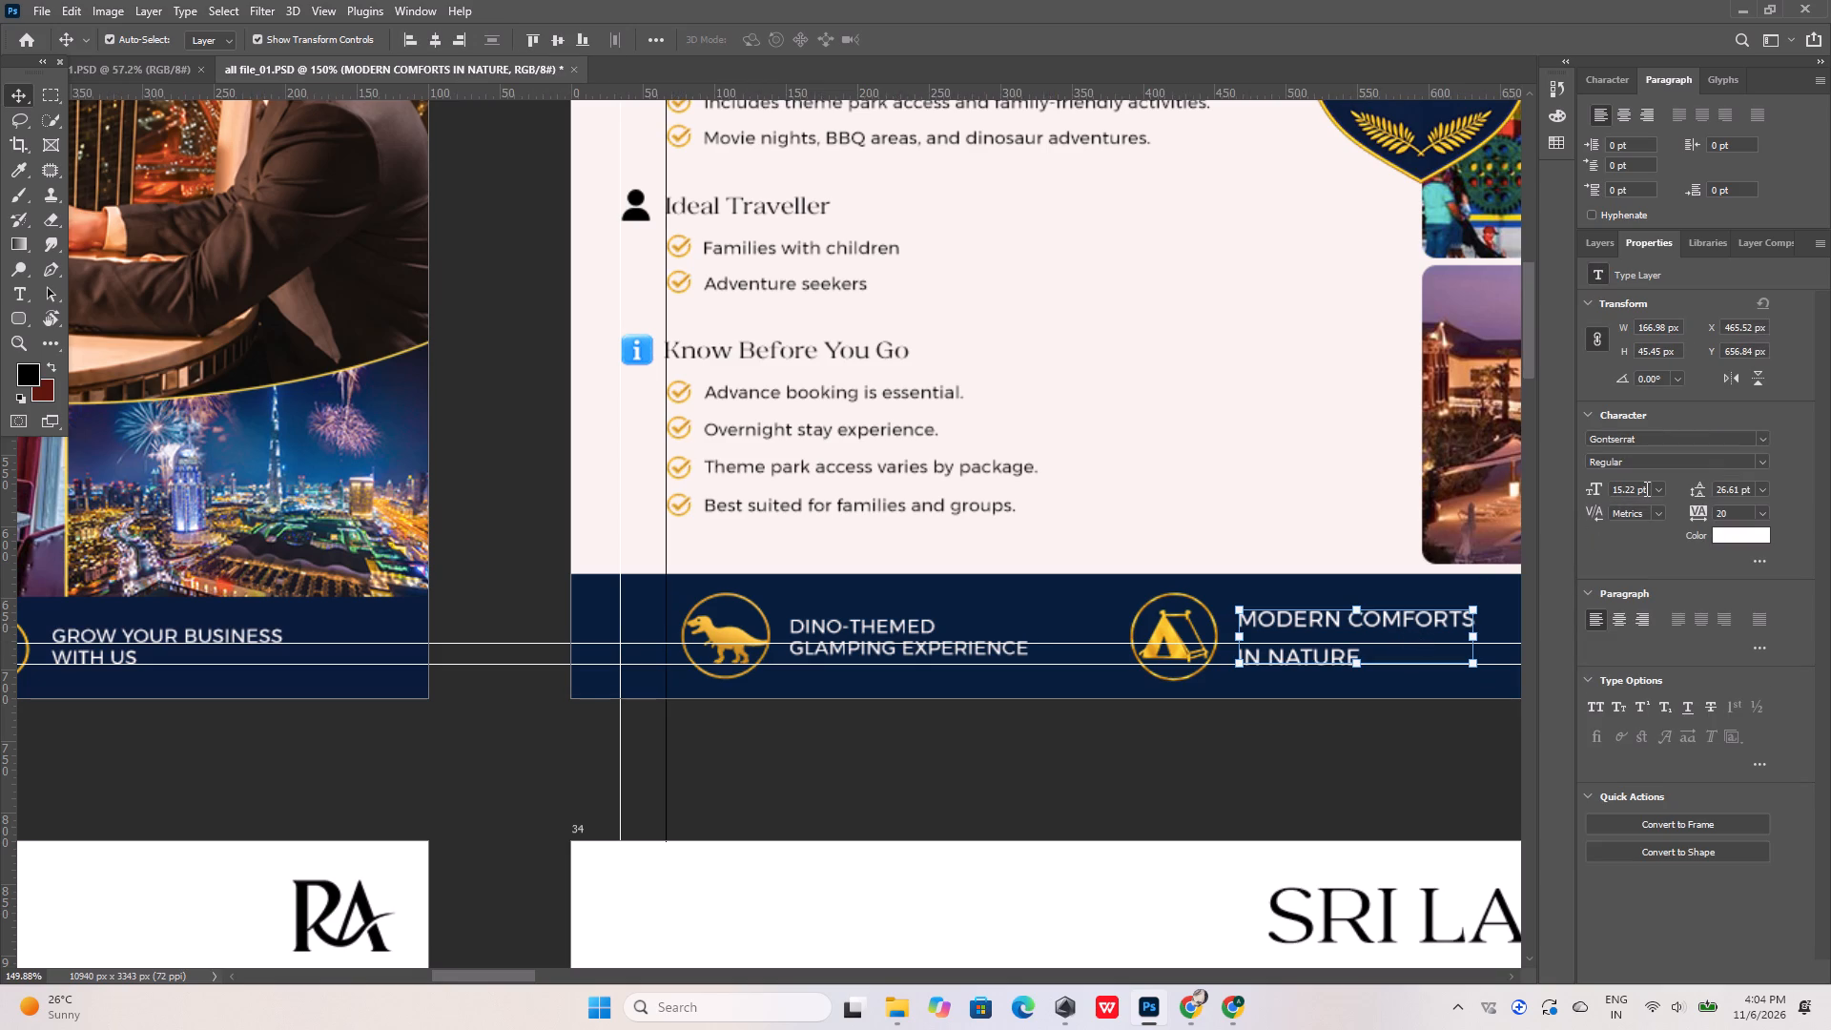
left_click_drag(1645, 488, 1574, 488)
key("ctrl+v")
key("Return")
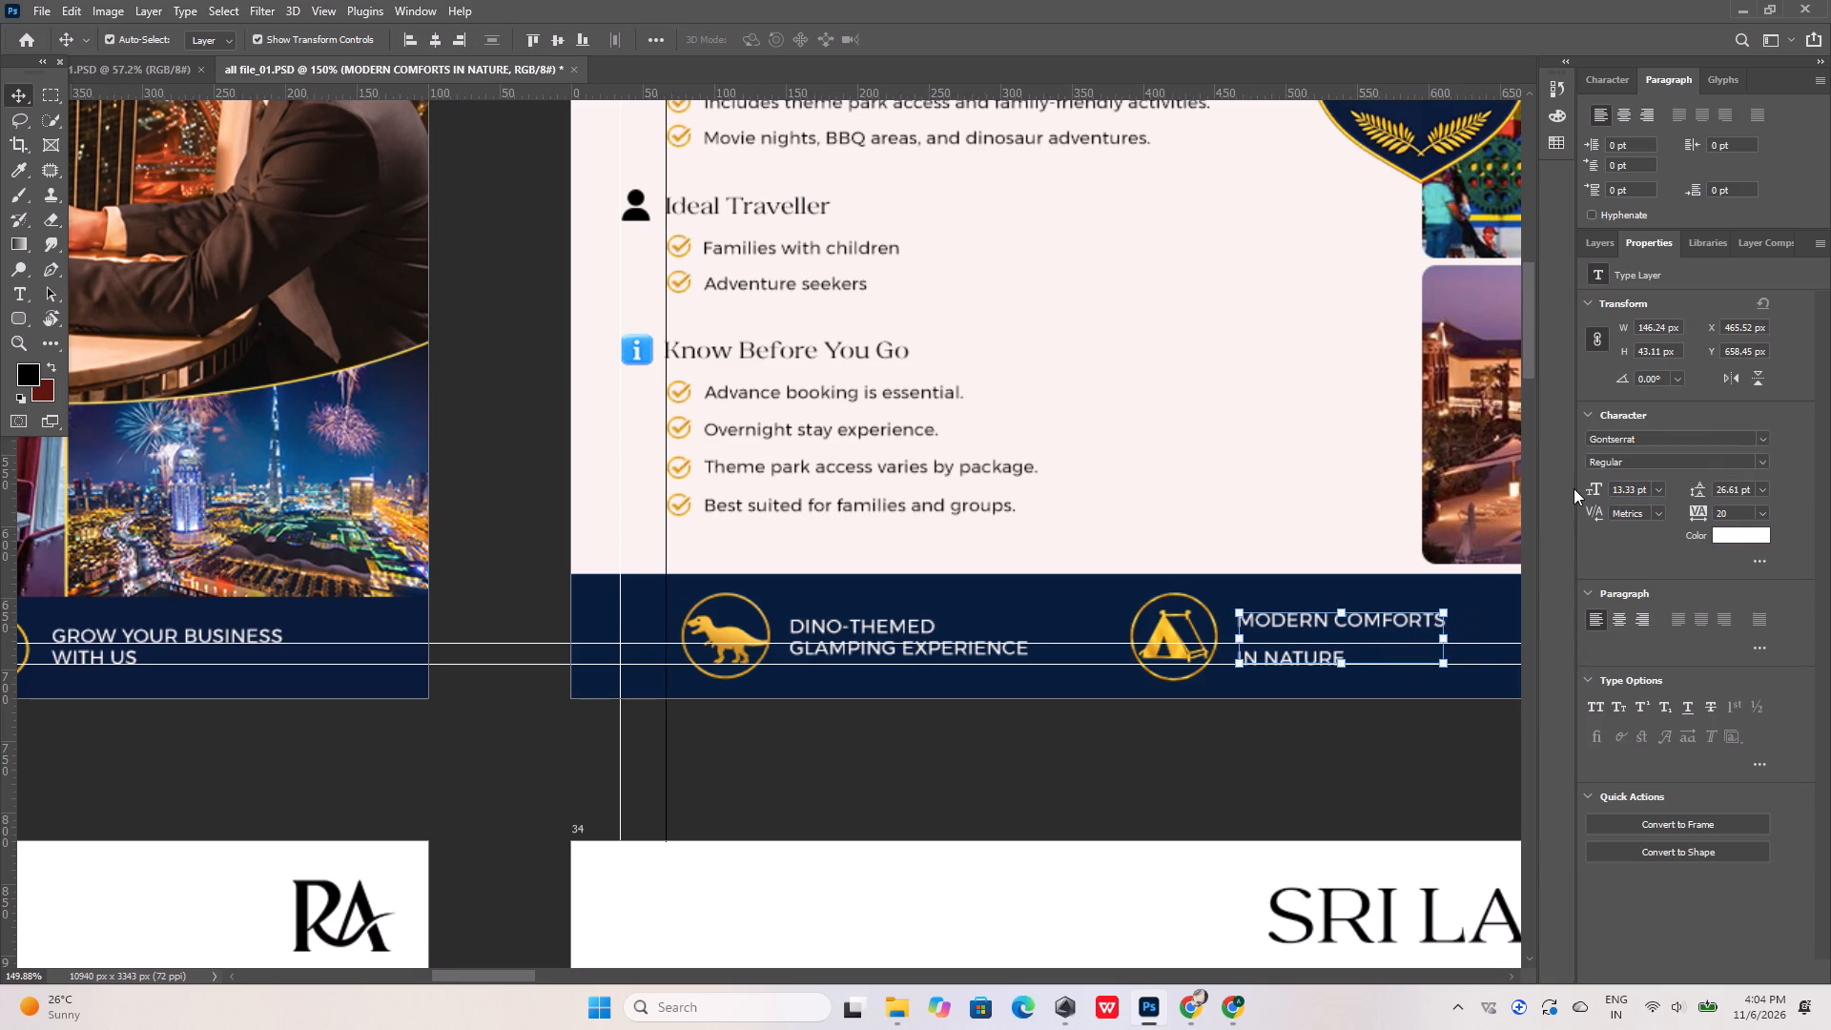
Set the line spacing of the MODERN COMFORTS IN NATURE text to 15 pt.
left_click(887, 625)
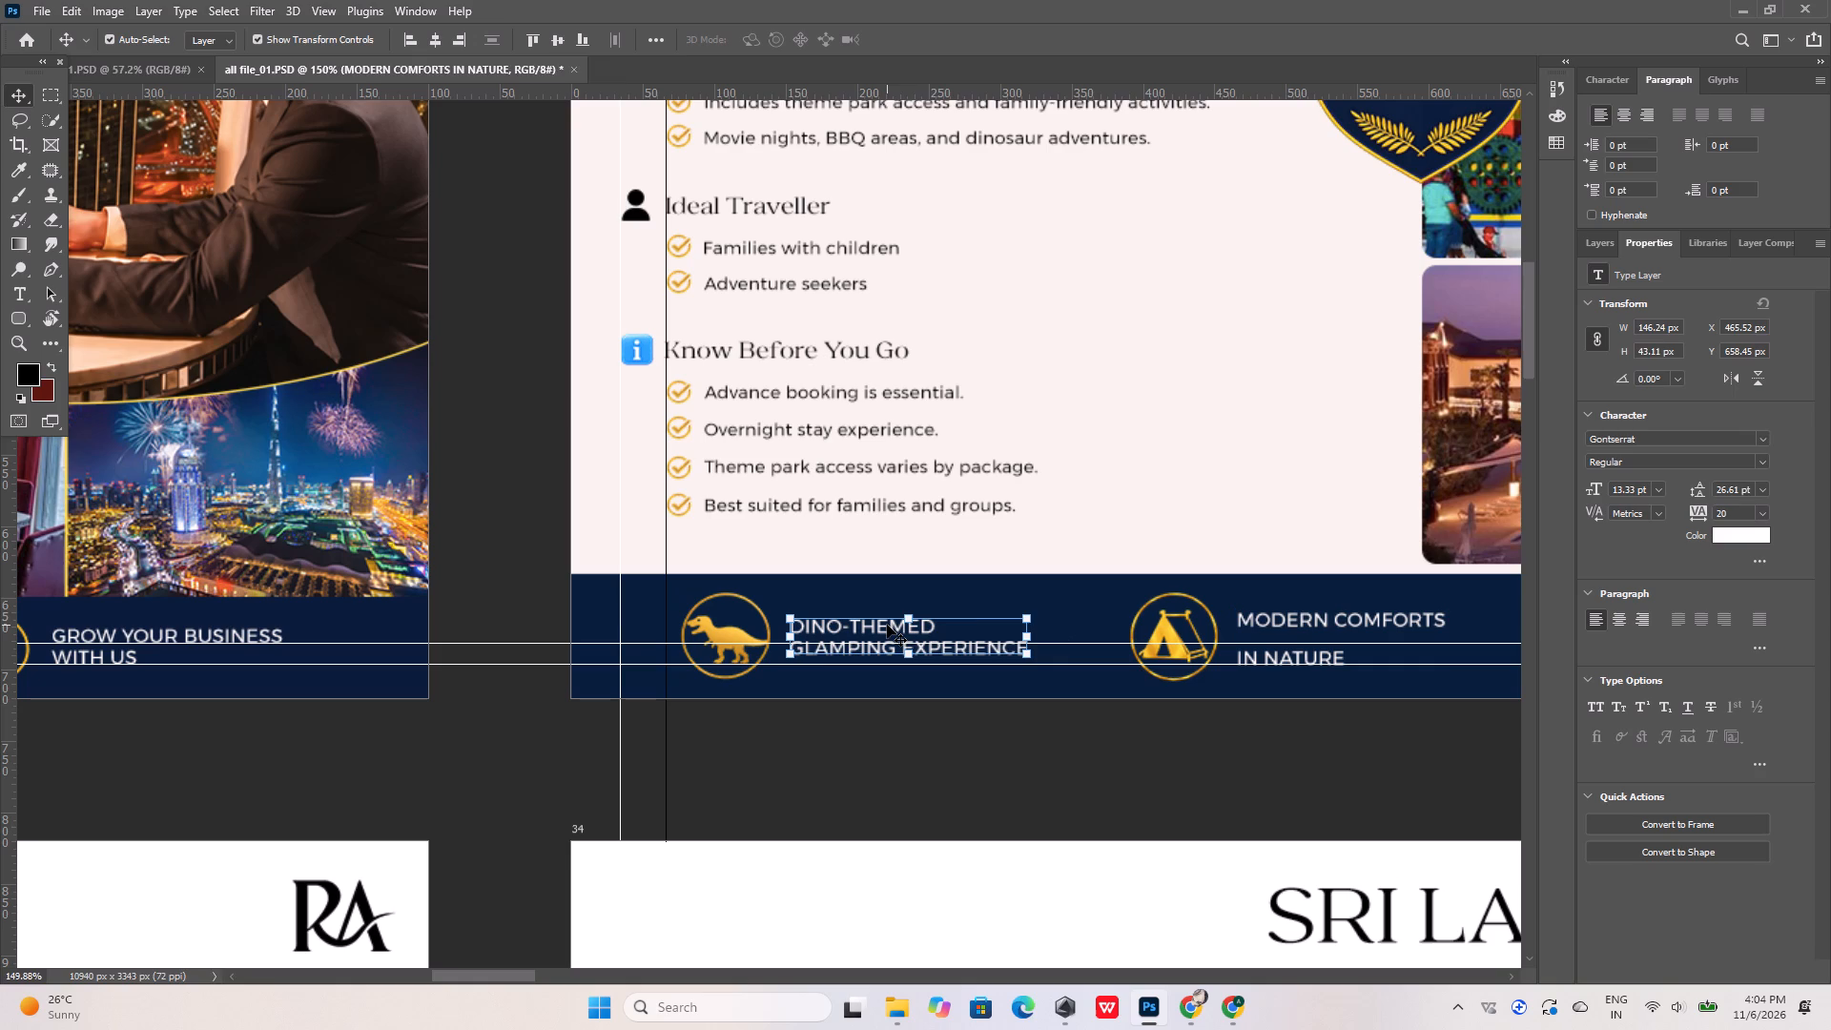
left_click(1292, 617)
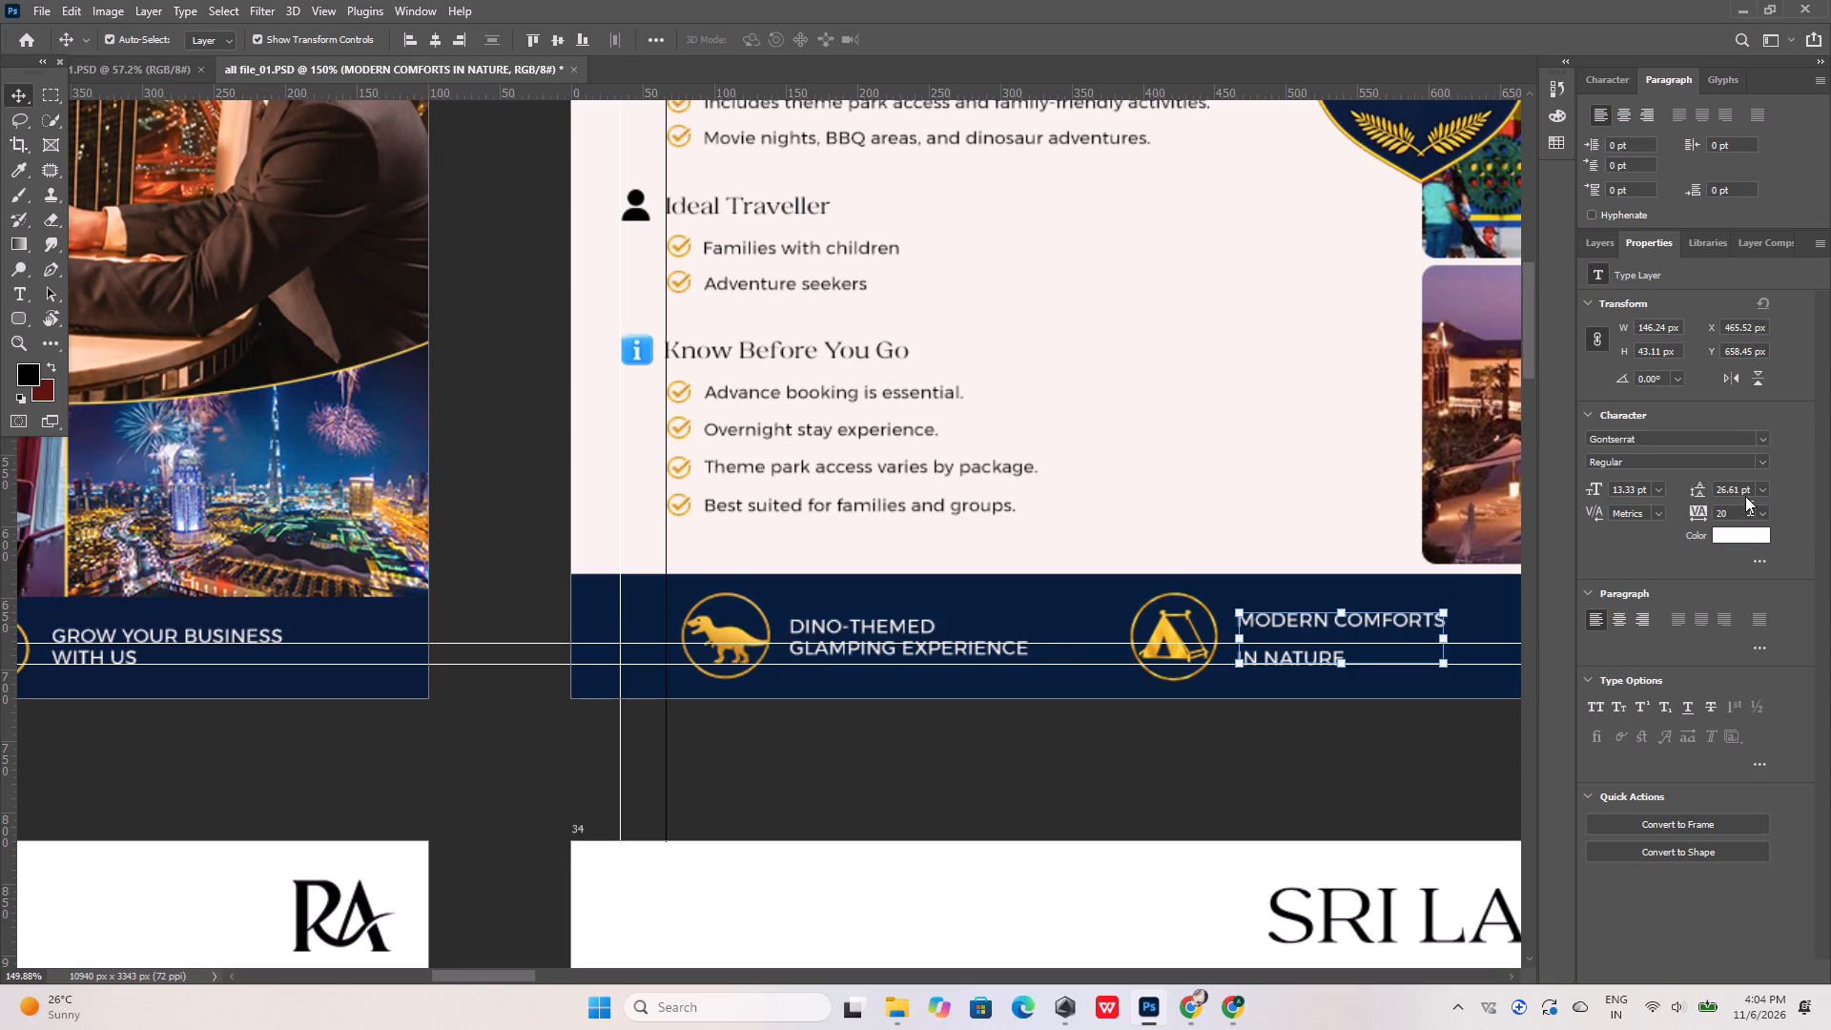
double_click(1744, 491)
left_click_drag(1749, 488, 1689, 487)
left_click_drag(1689, 487, 1687, 487)
type("15")
key("Return")
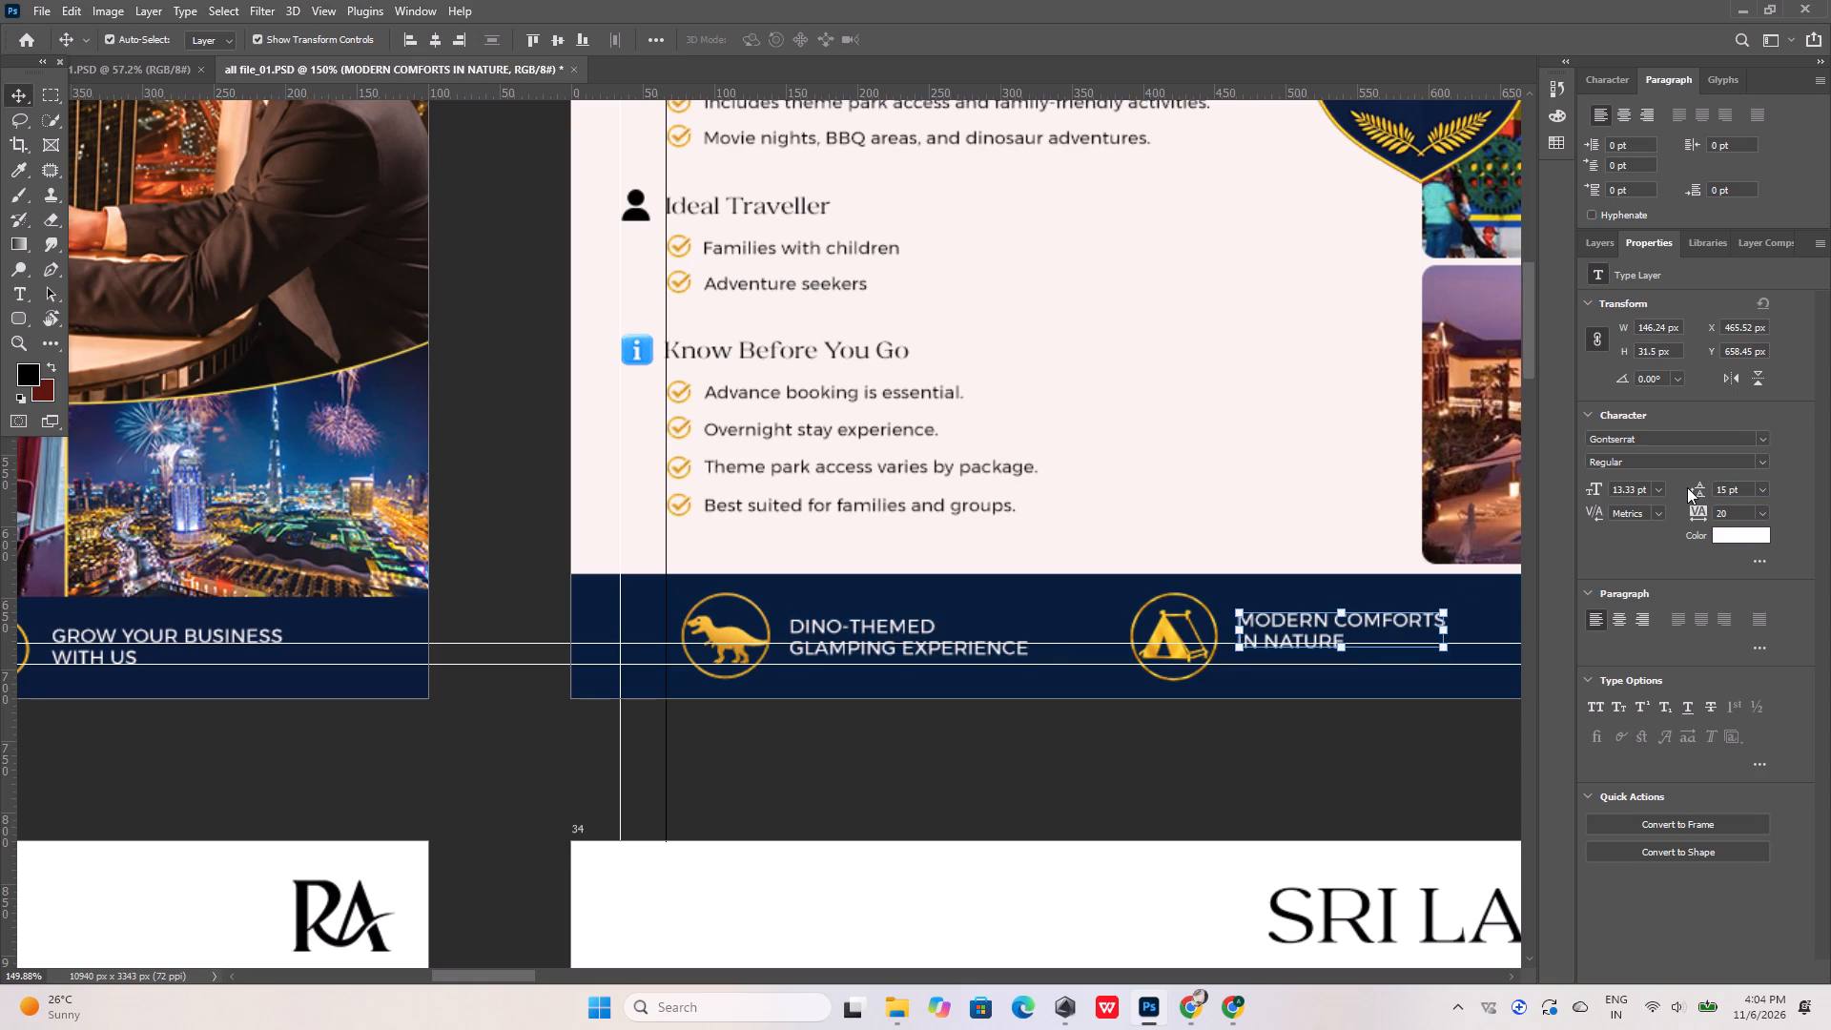
Align the MODERN COMFORTS IN NATURE text to the vertical centre of the navy footer rectangle.
left_click(1050, 619, "shift")
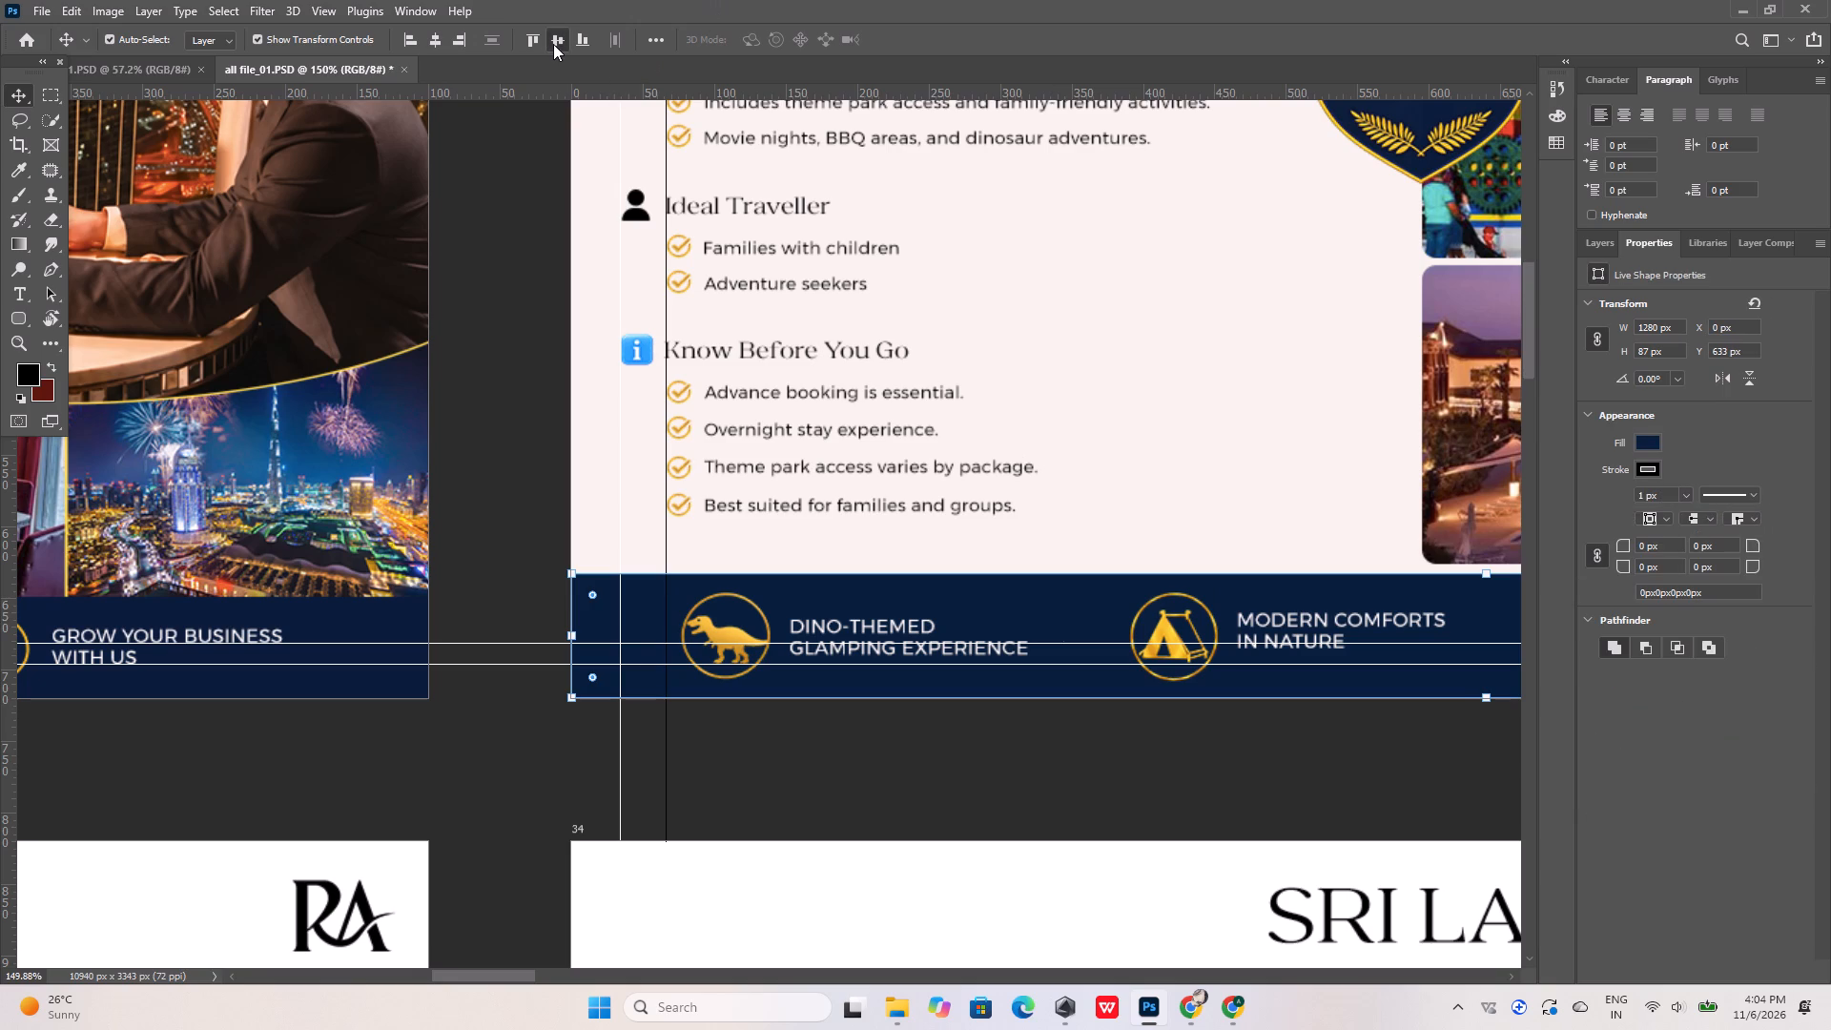
left_click(553, 44)
Align the golden camping tent emblem to the vertical centre of the navy footer rectangle again.
left_click(1173, 635)
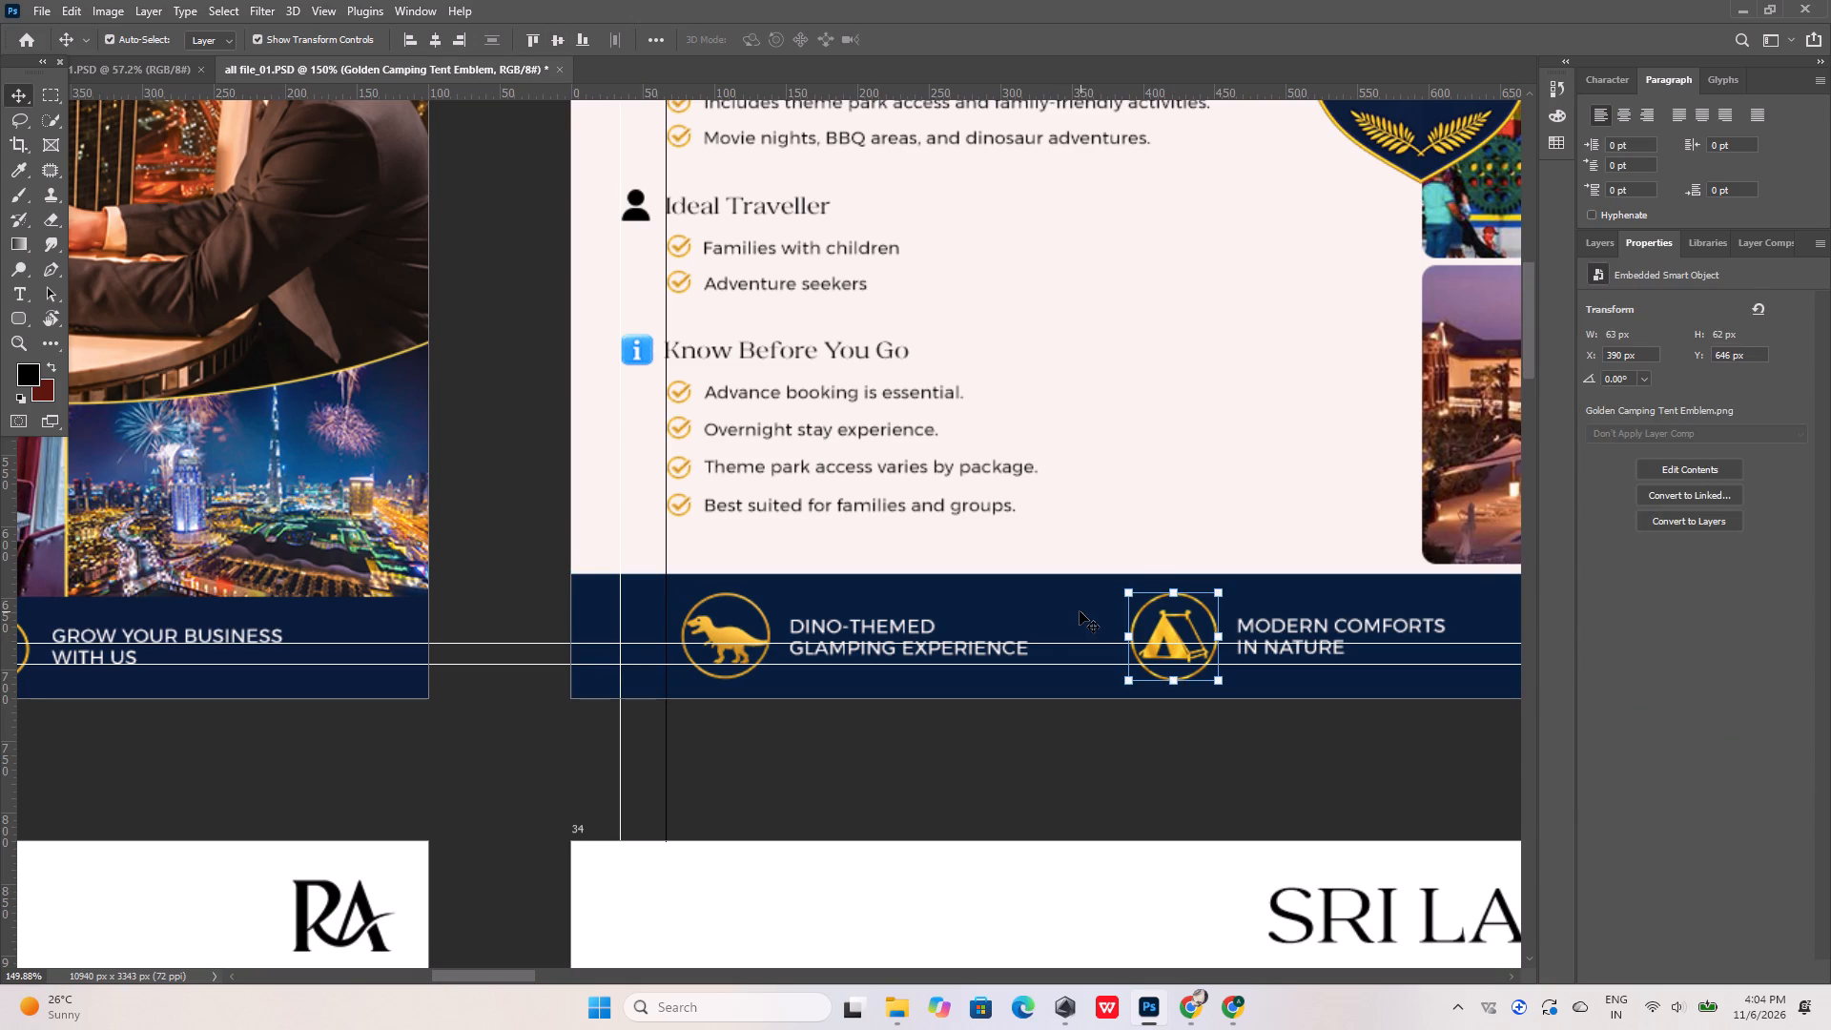
left_click(1077, 611, "shift")
left_click(555, 41)
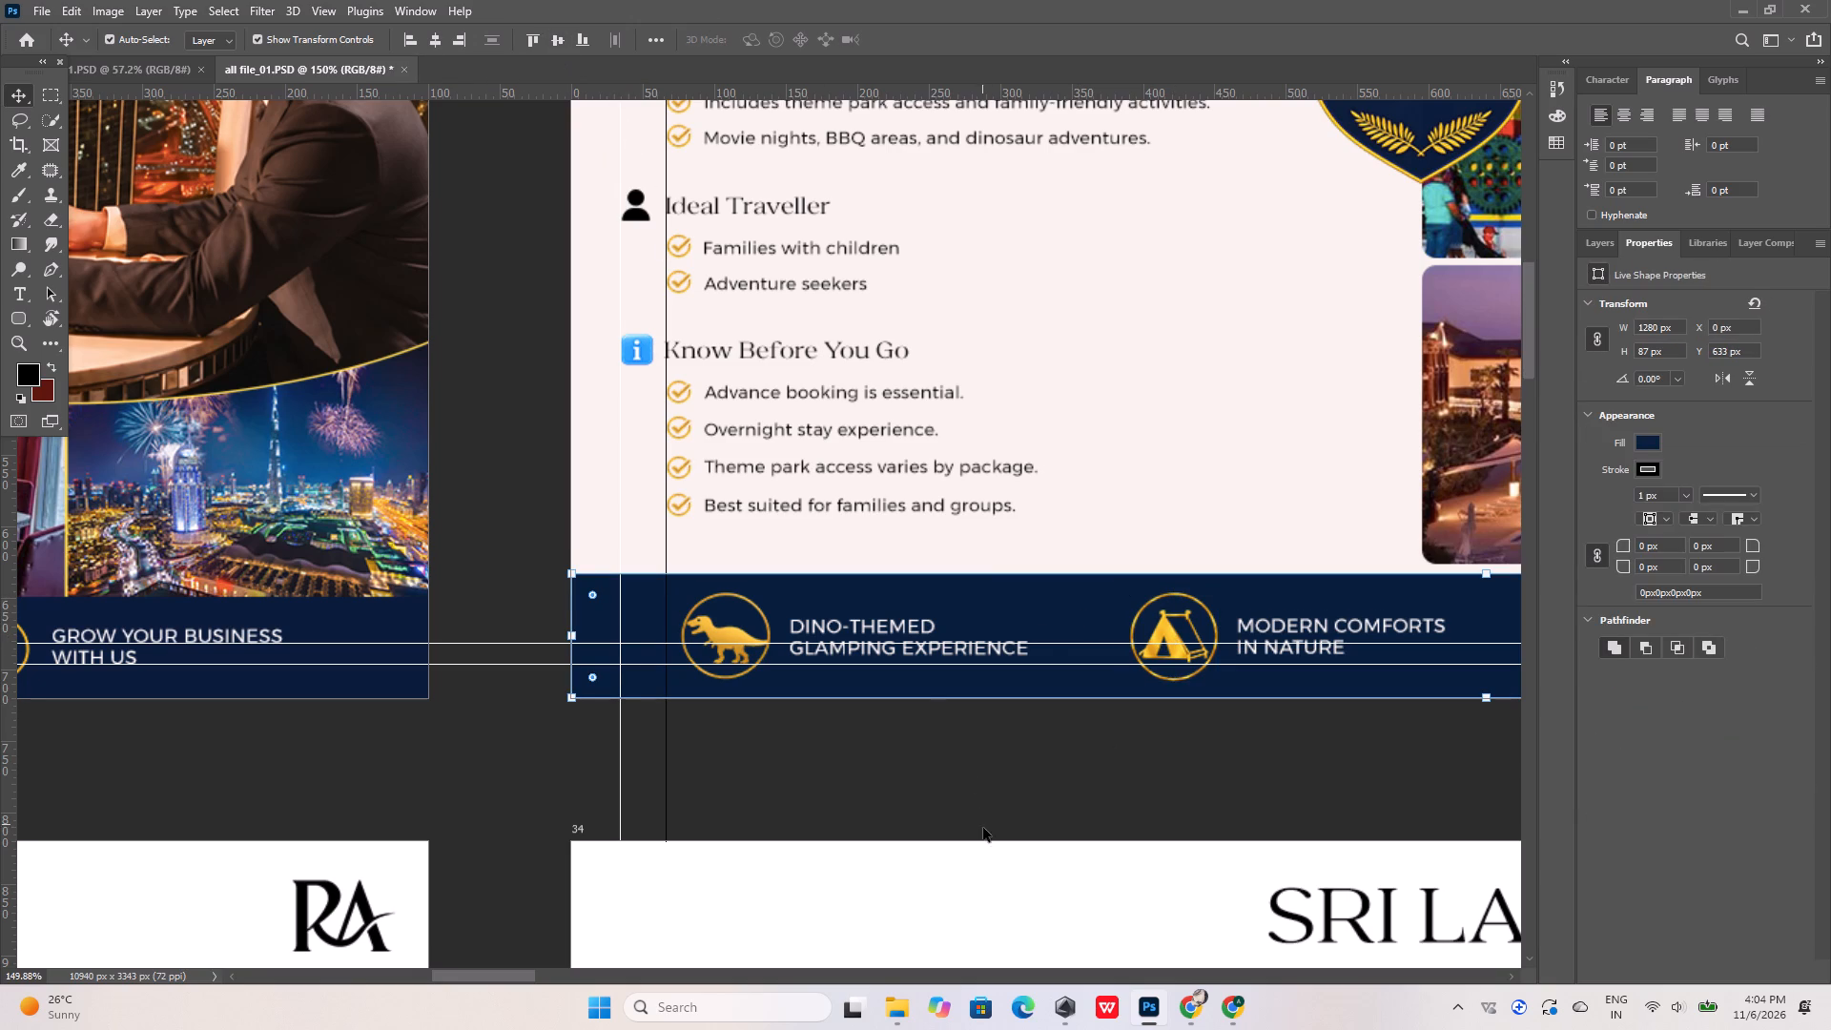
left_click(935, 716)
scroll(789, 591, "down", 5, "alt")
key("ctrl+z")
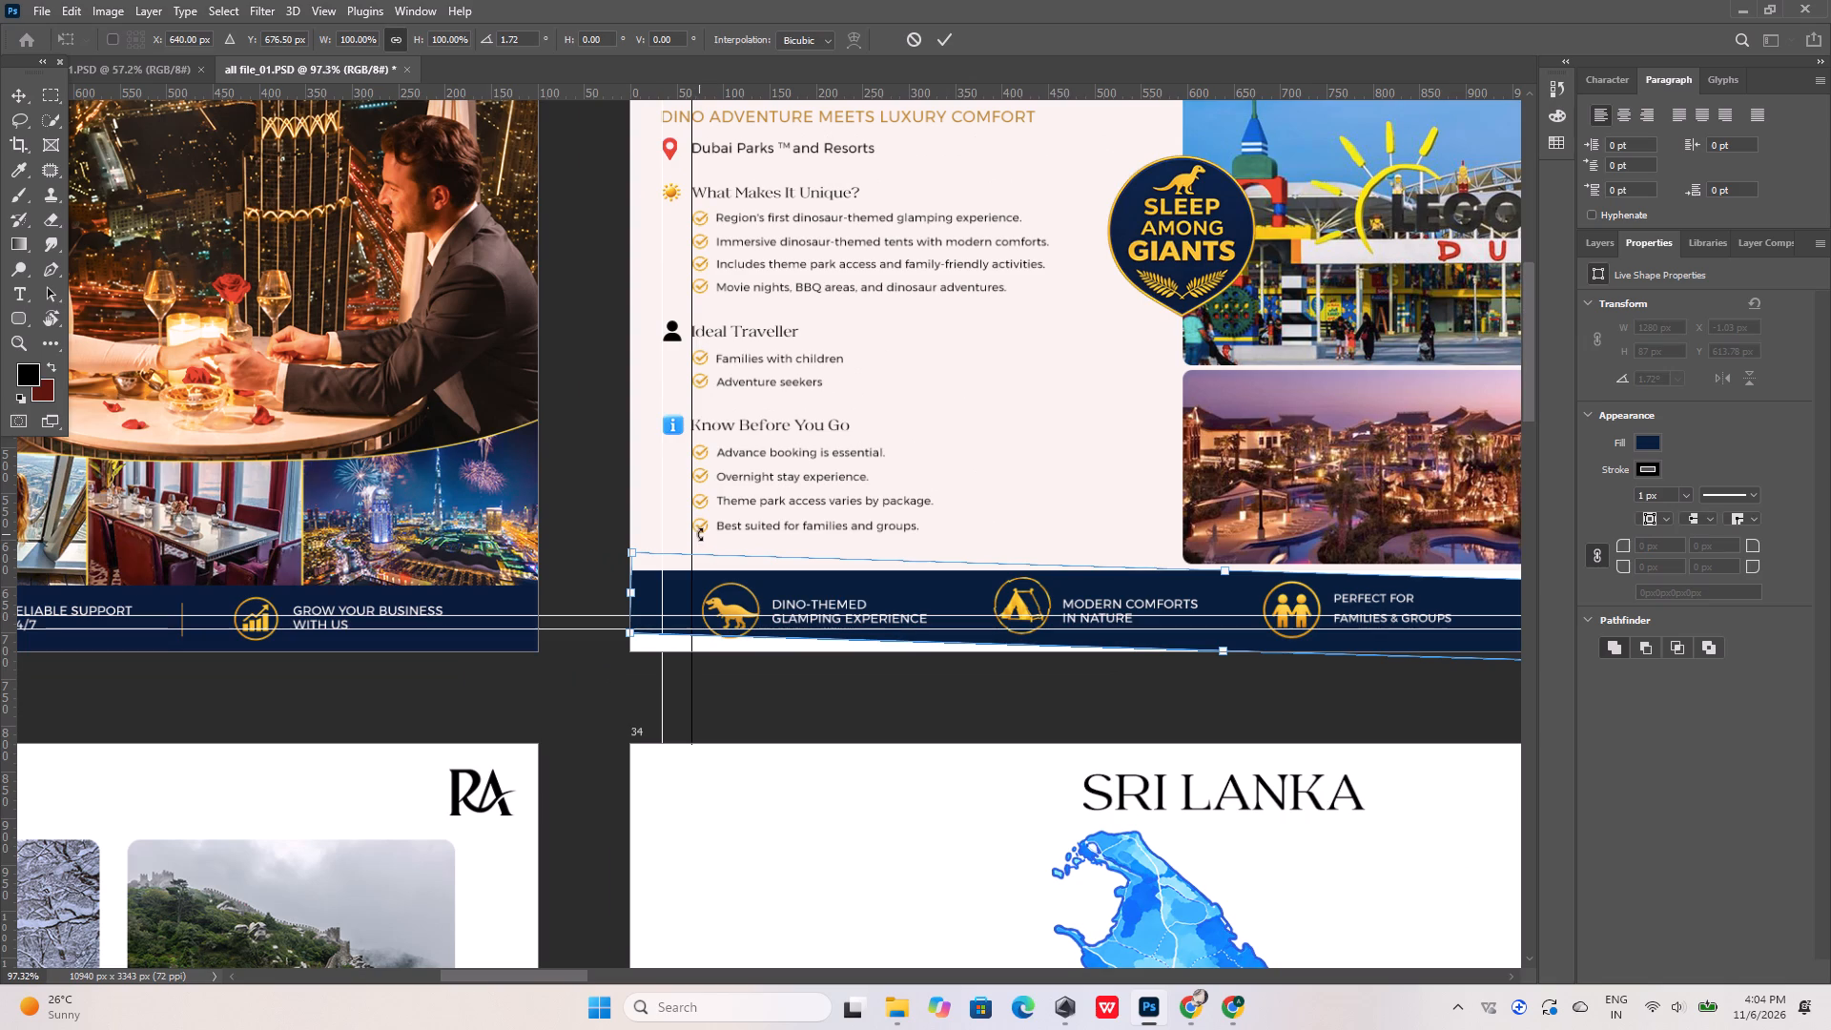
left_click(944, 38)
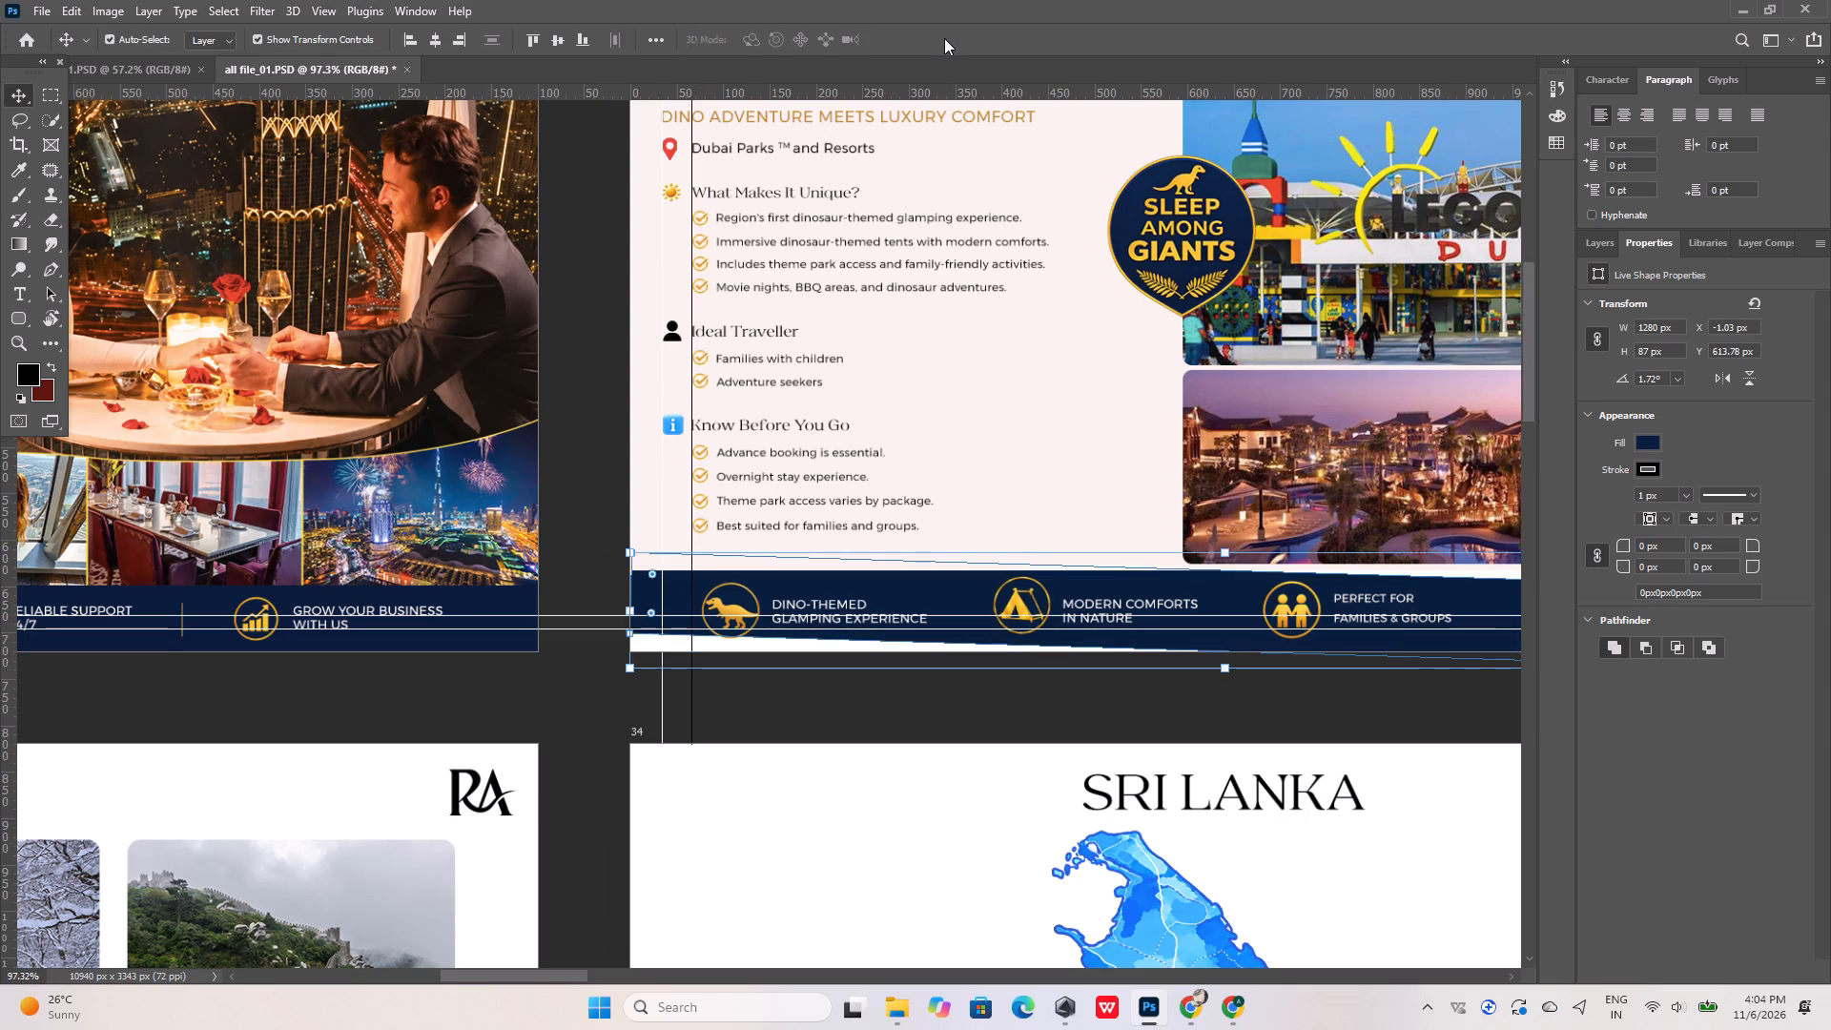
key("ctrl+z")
Align the golden figures holding hands emblem to the vertical centre of the navy footer rectangle.
scroll(768, 566, "down", 10, "alt")
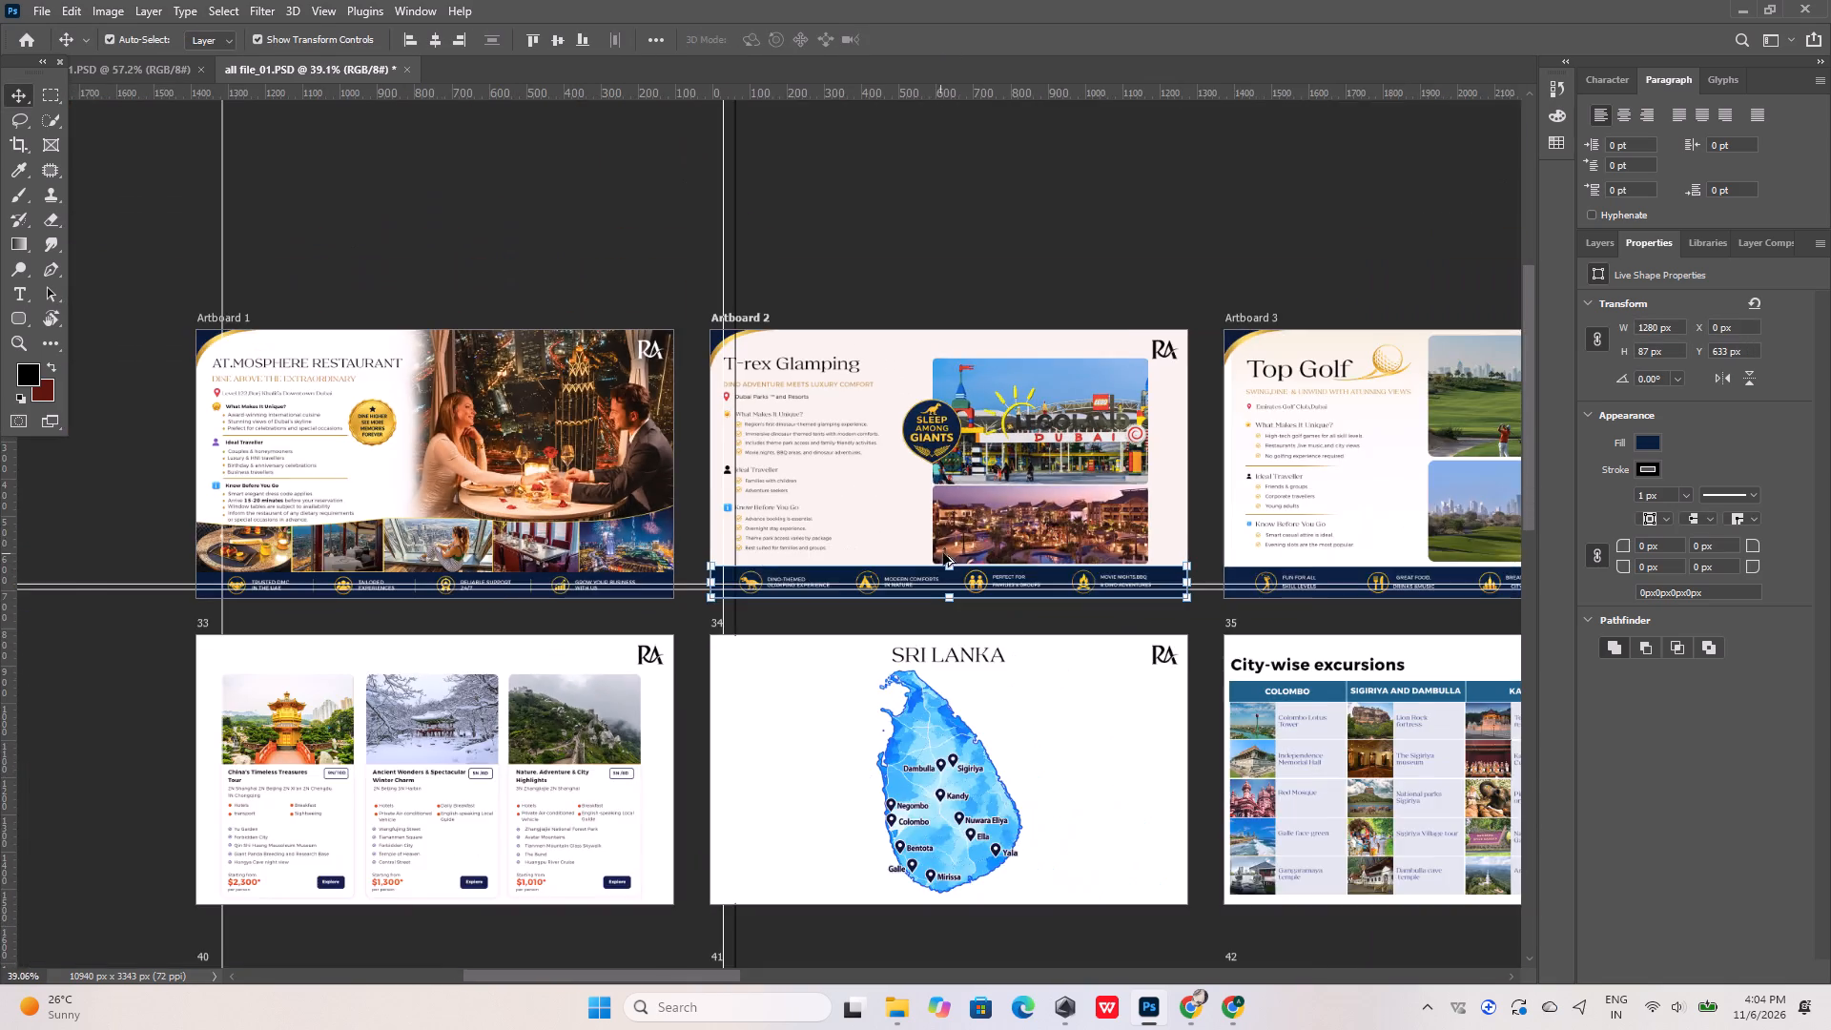
scroll(944, 554, "up", 18, "alt")
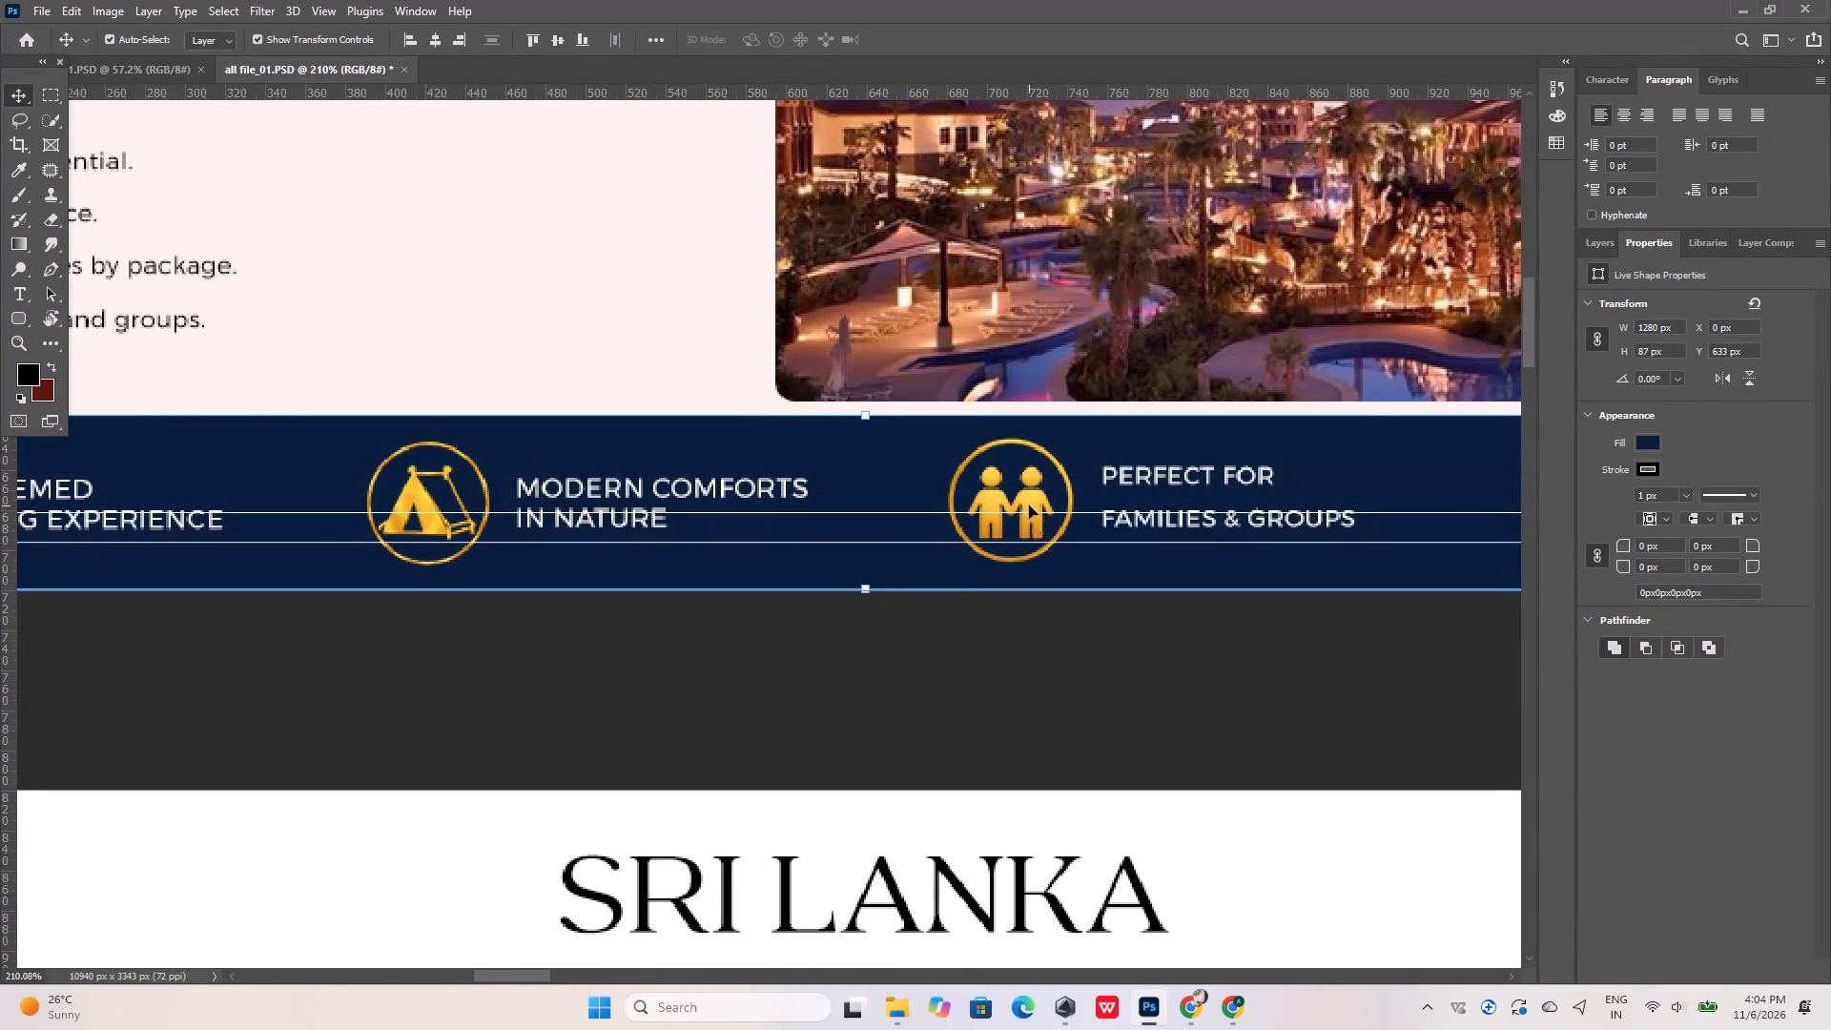
left_click(1029, 505, "shift")
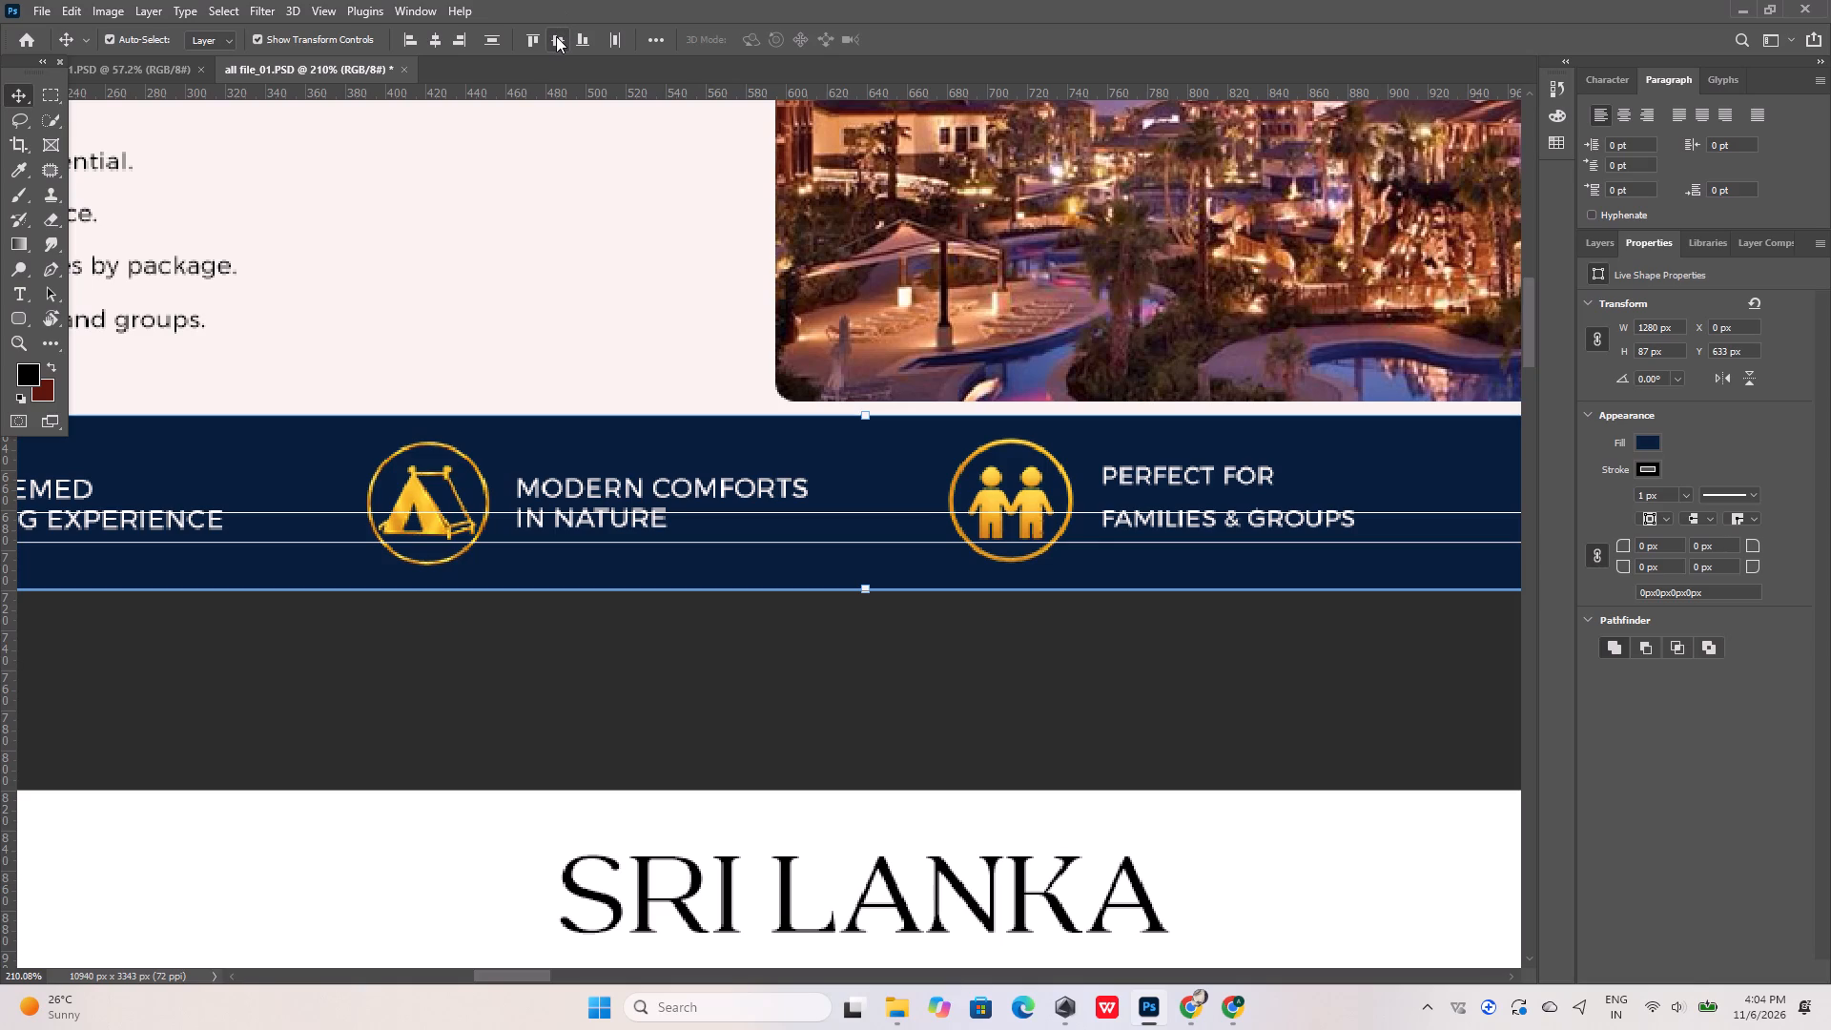
left_click(556, 36)
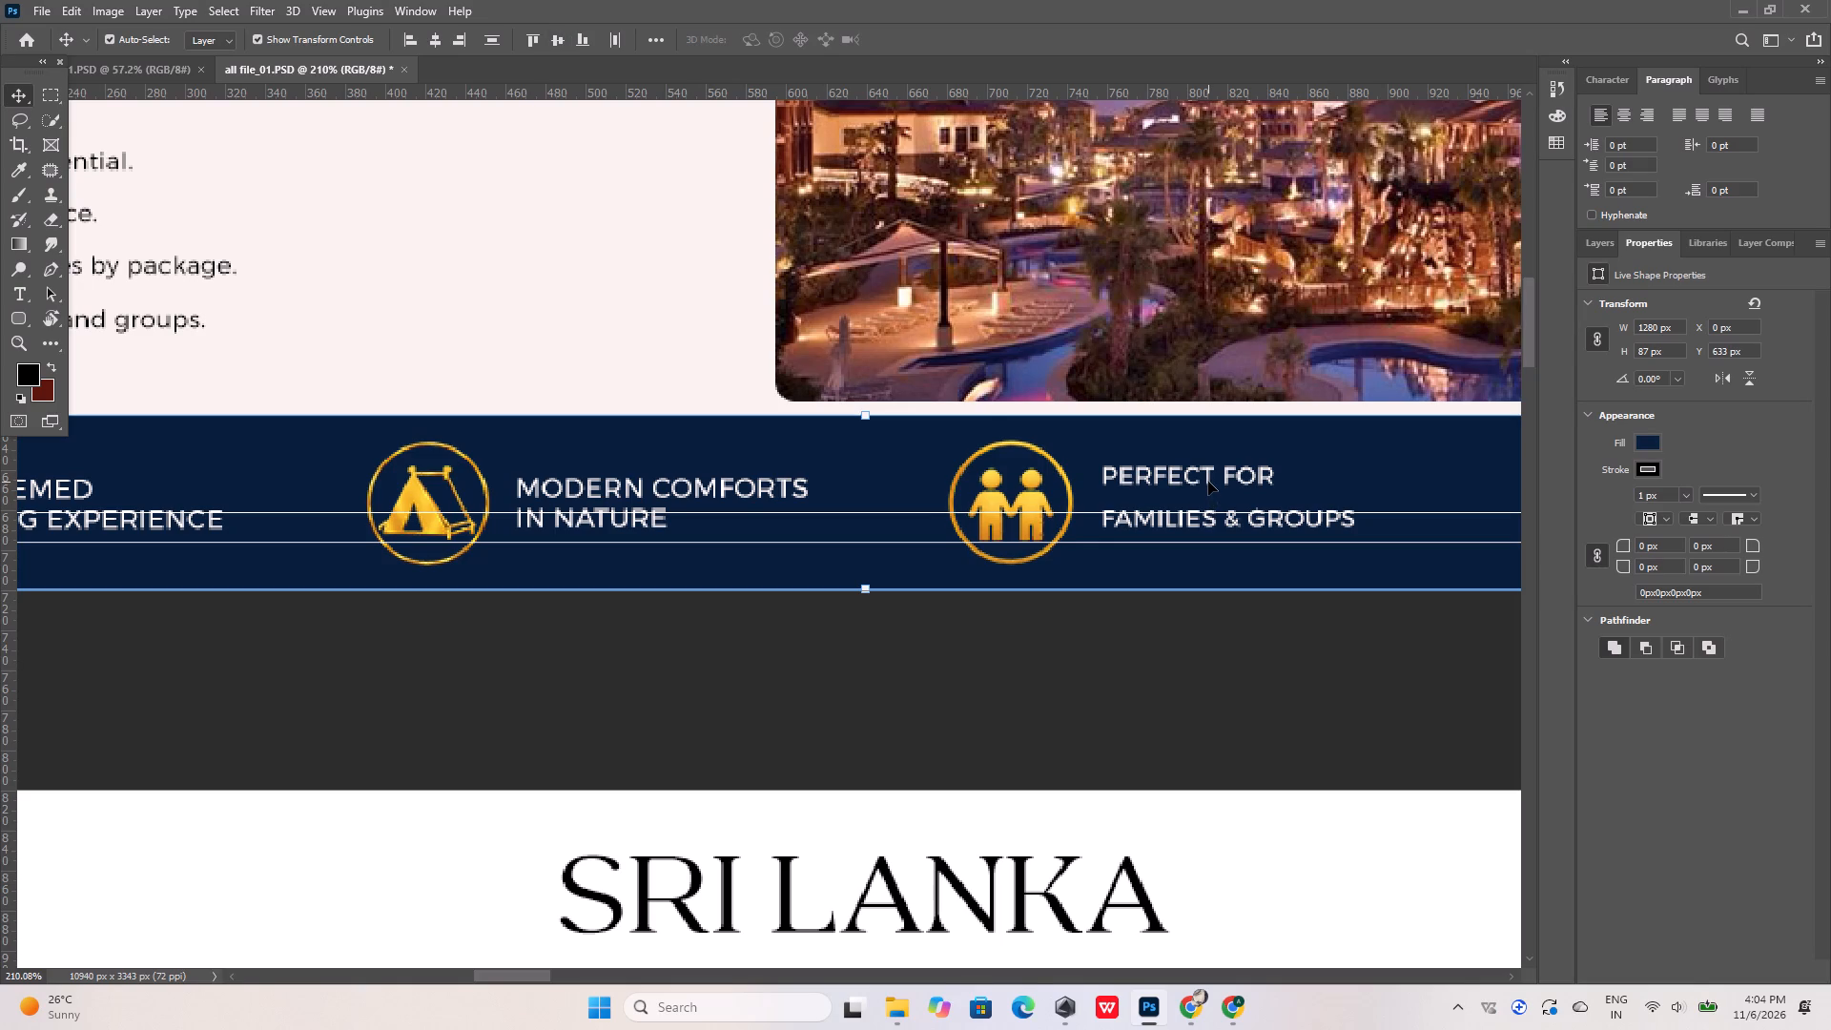
Copy the MODERN COMFORTS IN NATURE text's 13.33 pt font size and apply it to the PERFECT FOR FAMILIES & GROUPS text.
left_click(735, 490)
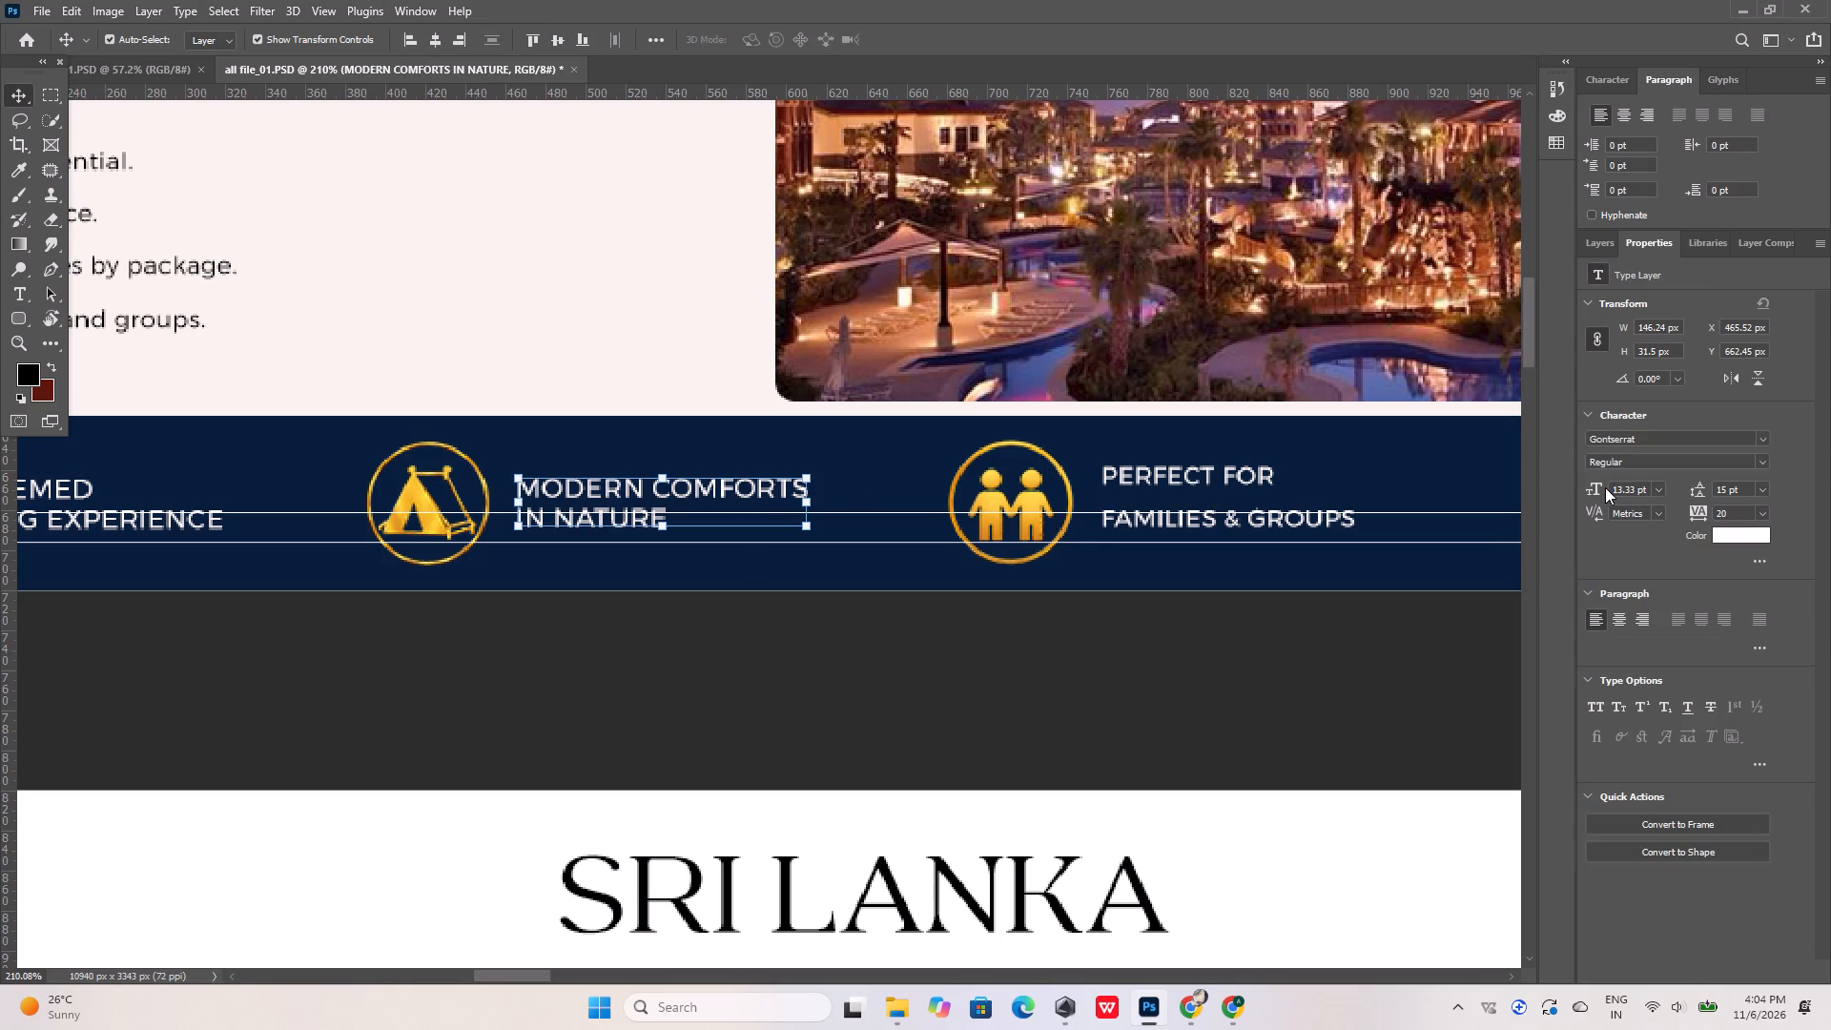
left_click_drag(1614, 487, 1661, 484)
key("ctrl+c")
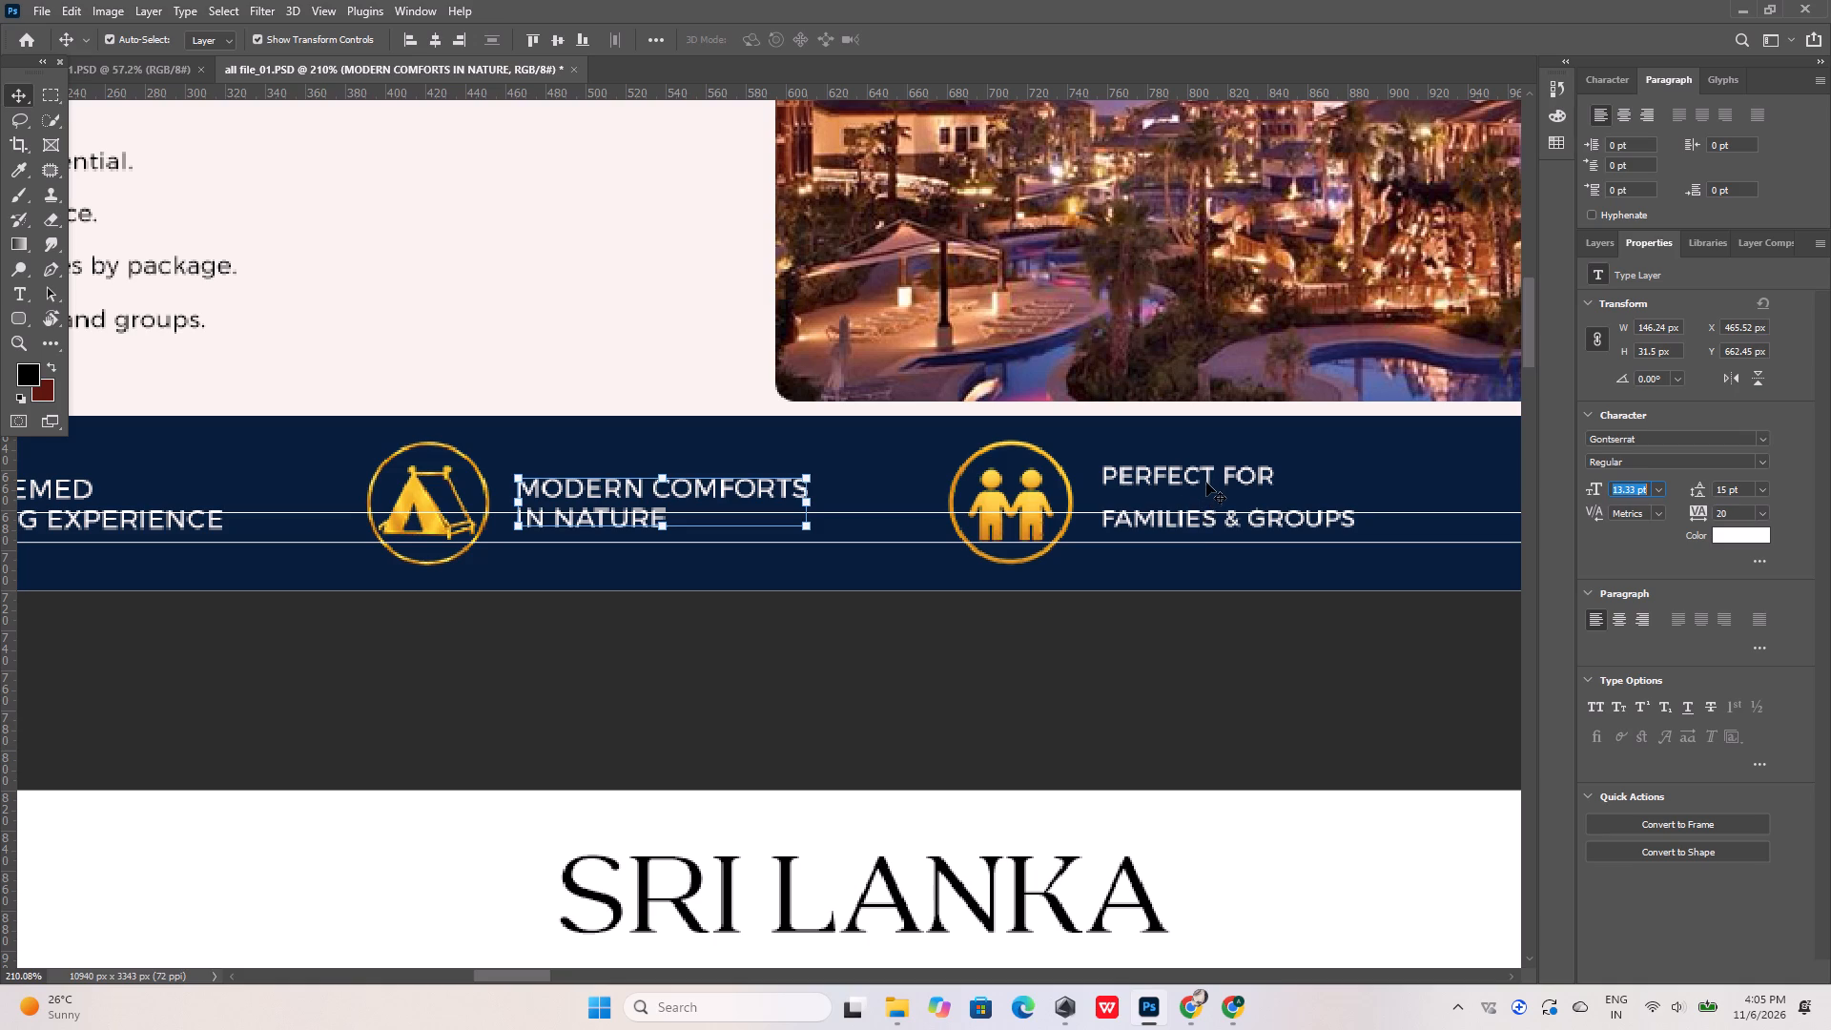
left_click(1207, 482)
left_click_drag(1613, 493, 1653, 488)
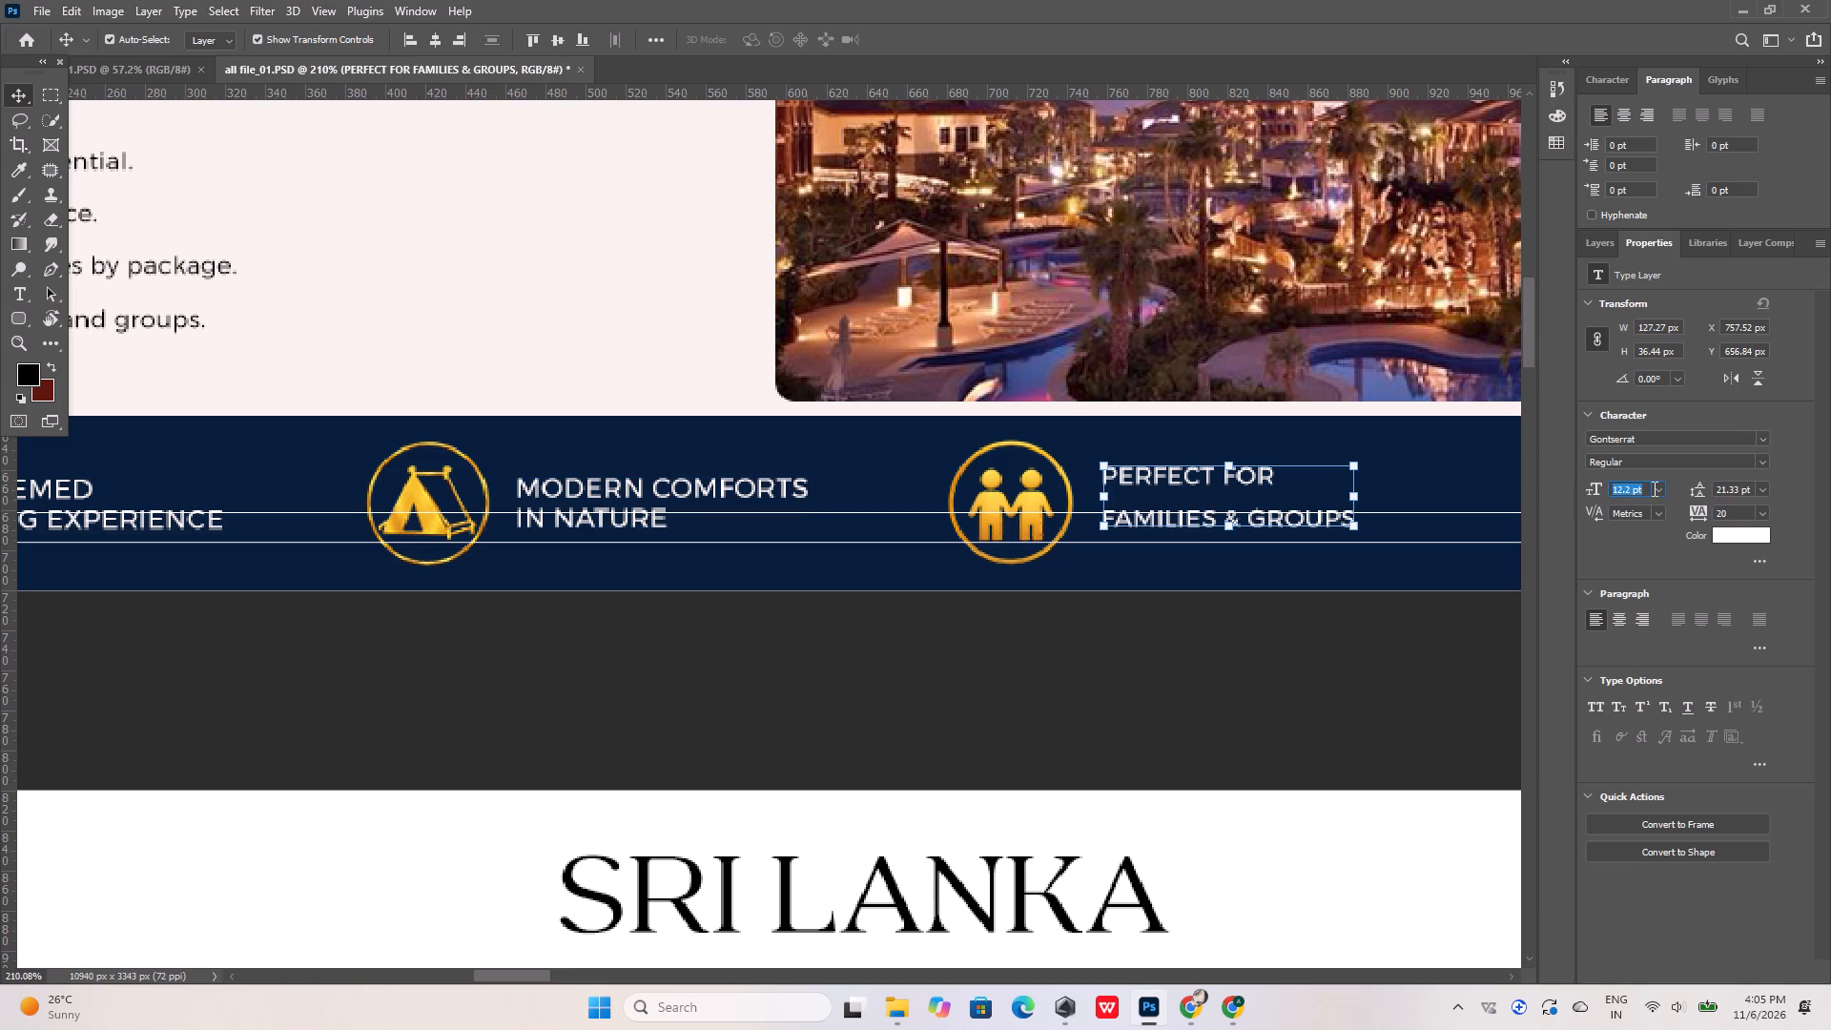
left_click_drag(1653, 488, 1655, 488)
key("ctrl+v")
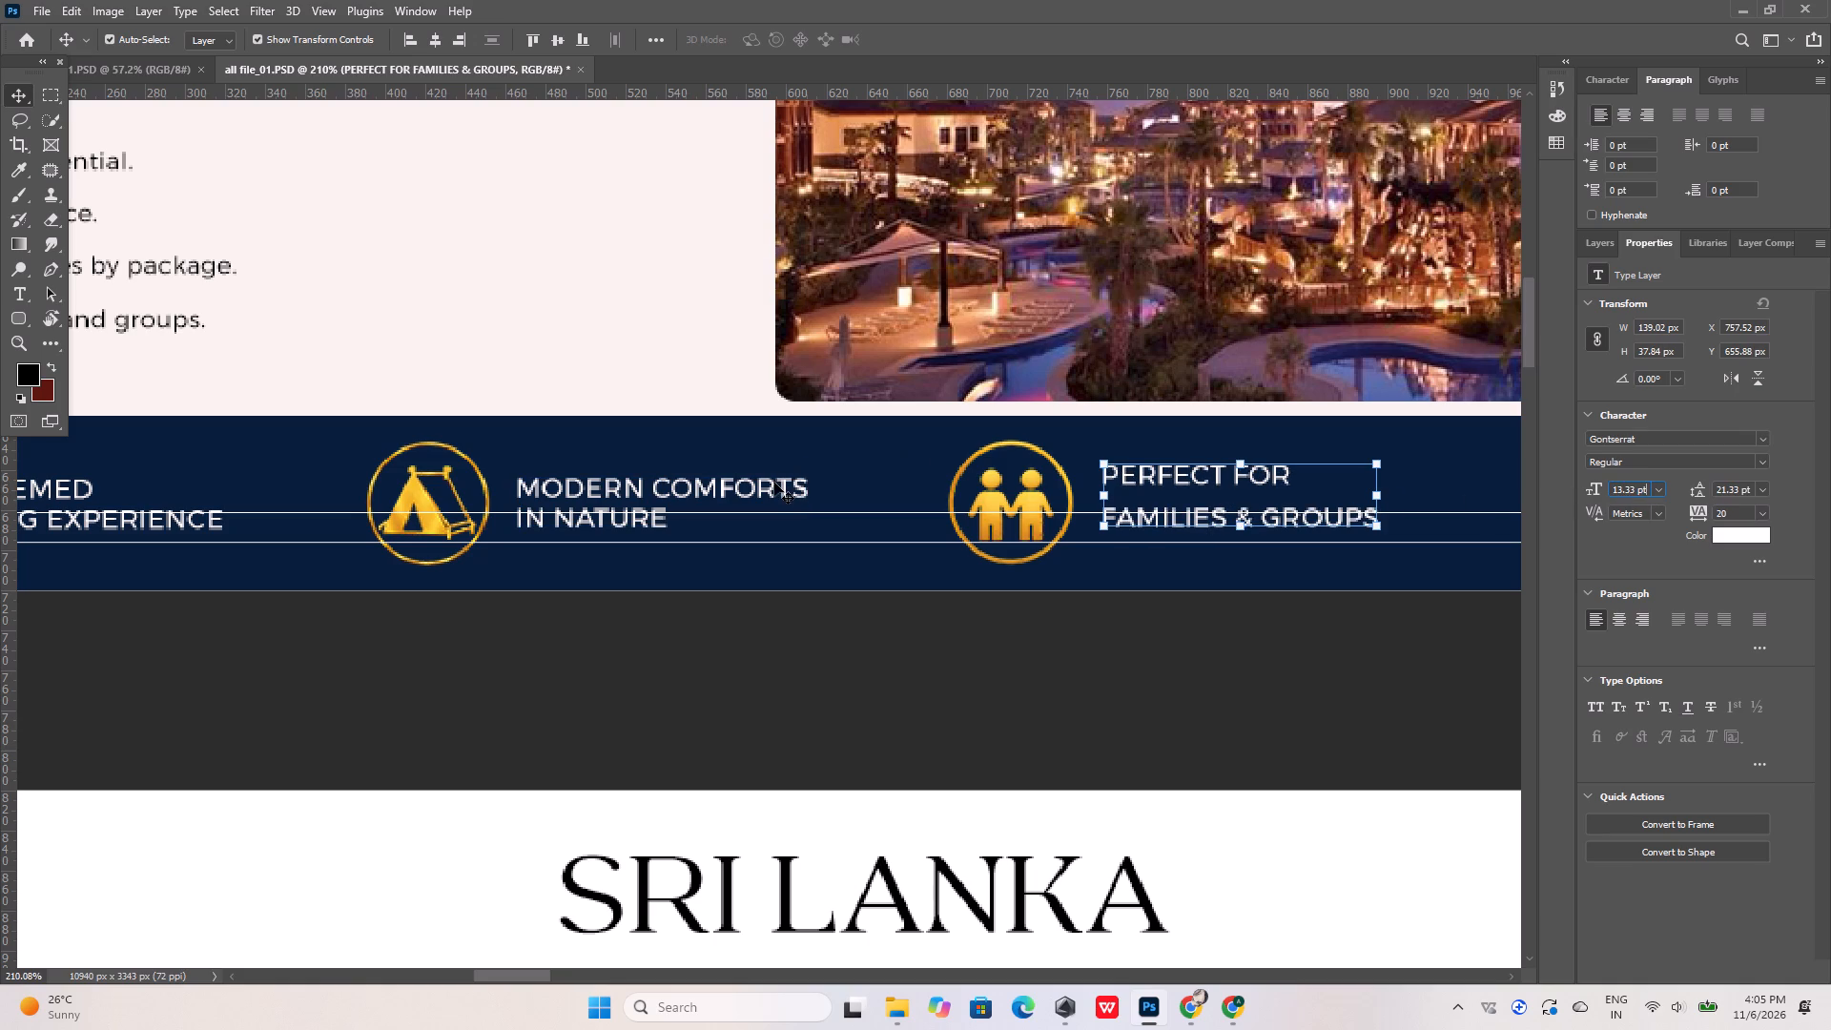
Set the line spacing of the PERFECT FOR FAMILIES & GROUPS text to 15 pt.
left_click(774, 483)
left_click(784, 494)
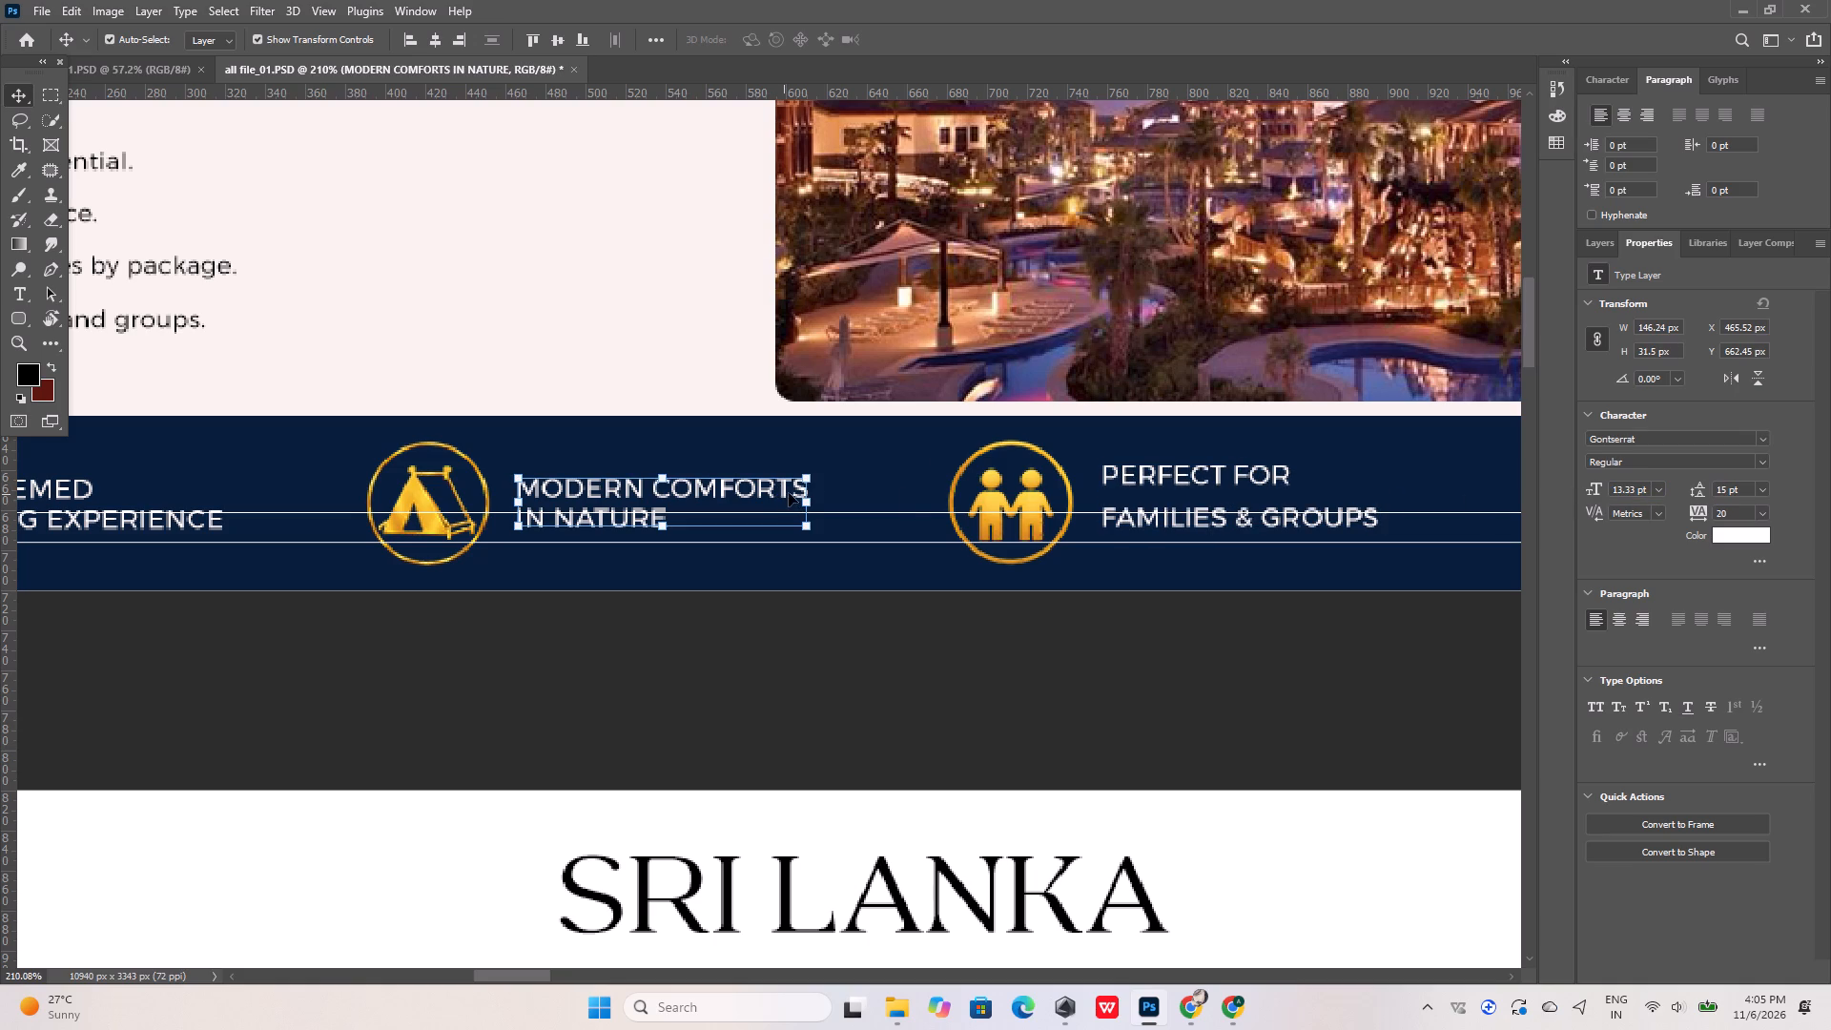
left_click(1228, 474)
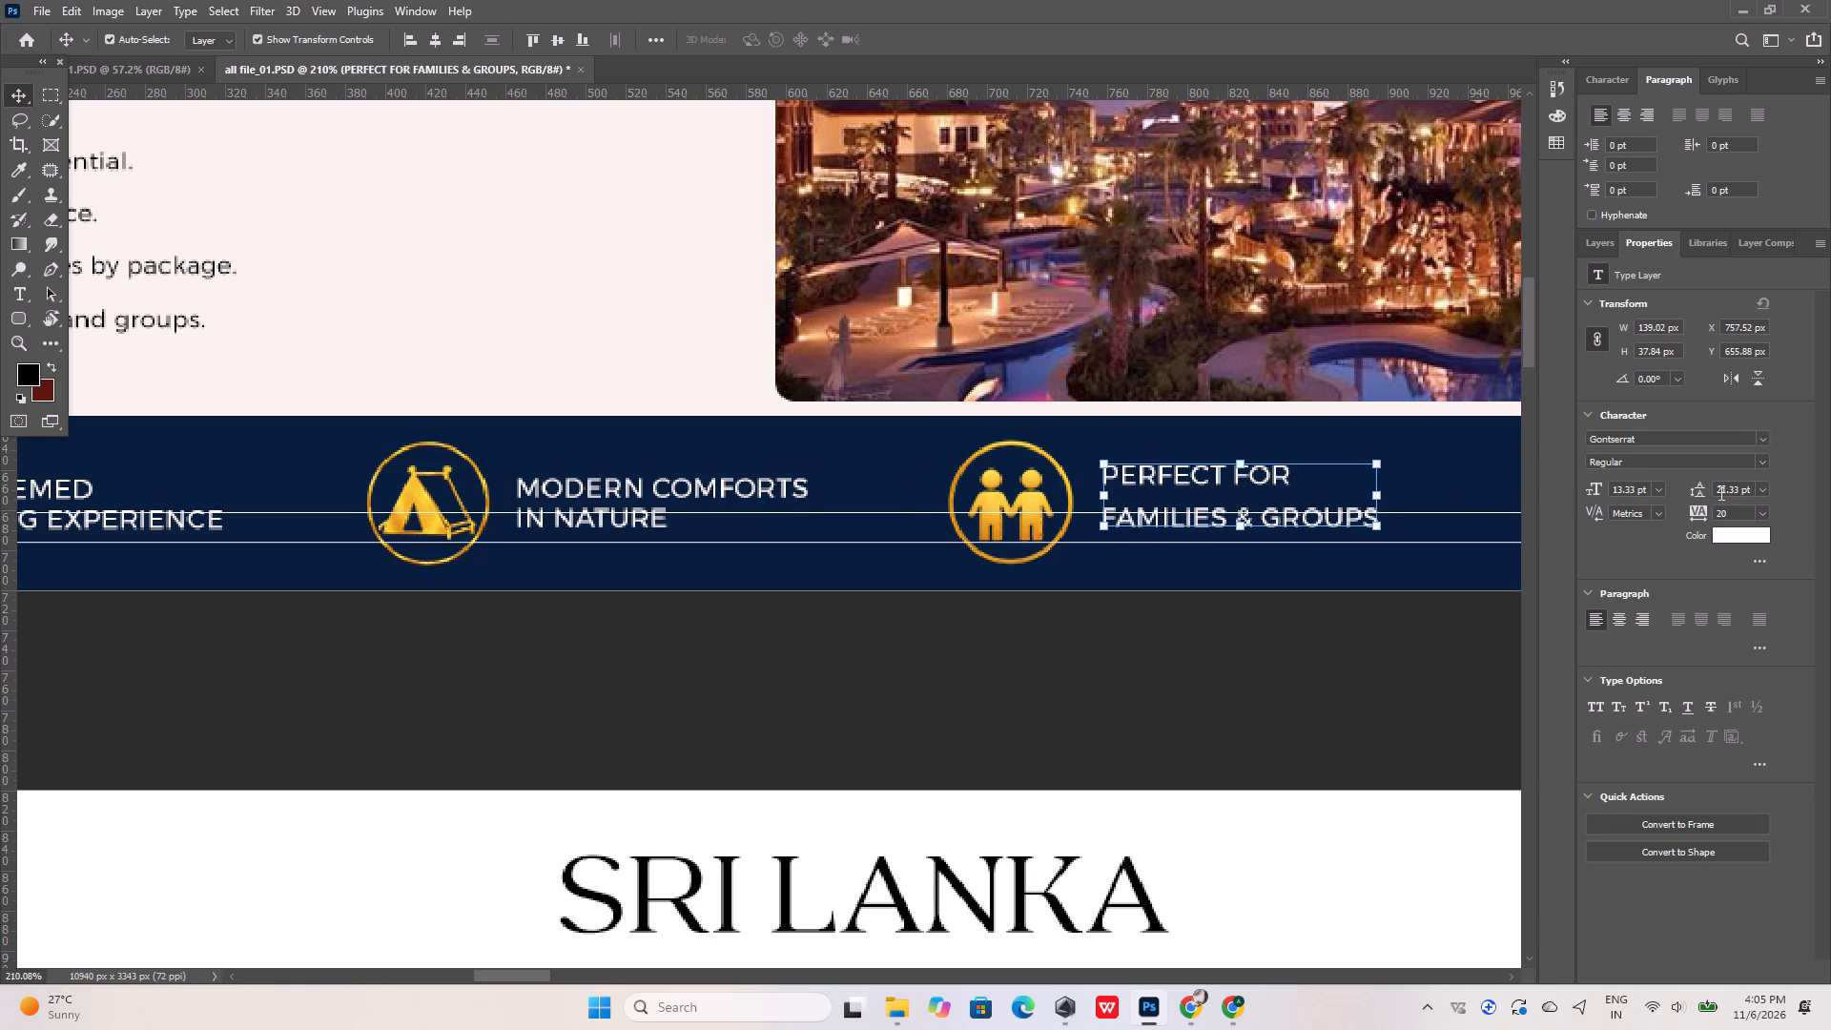
left_click_drag(1715, 489, 1767, 484)
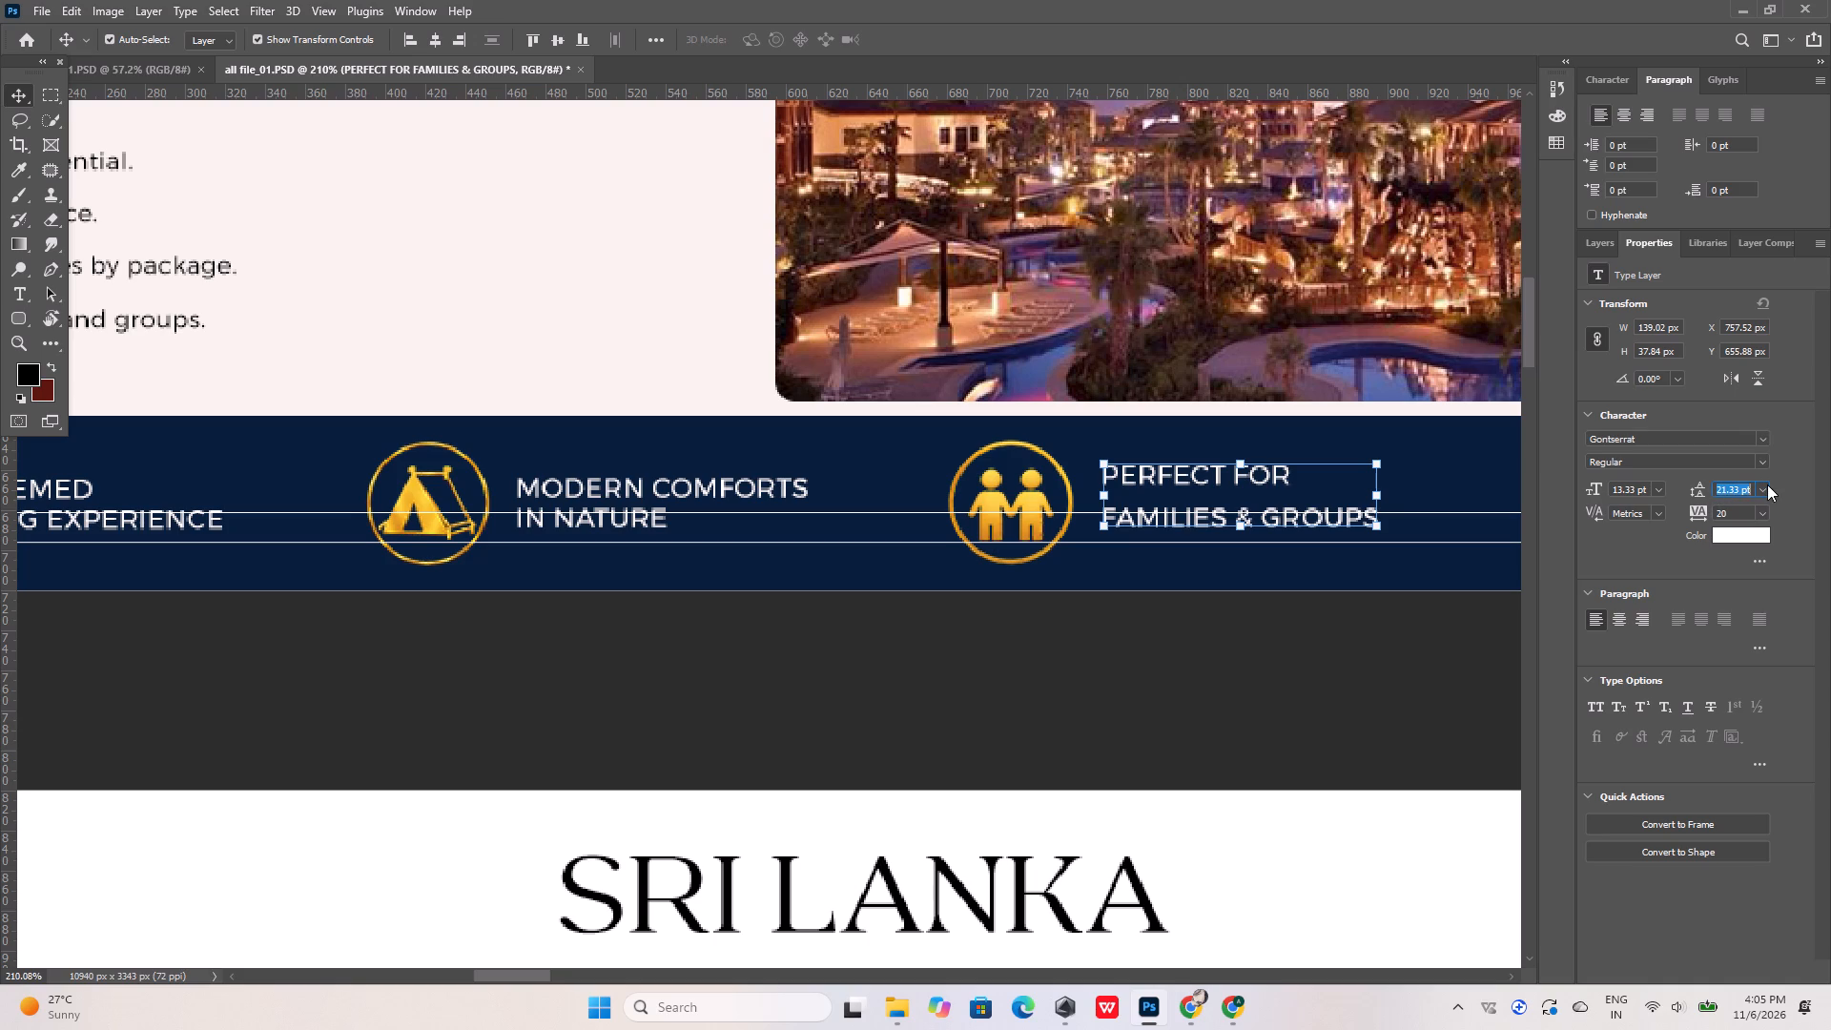
type("15")
key("Return")
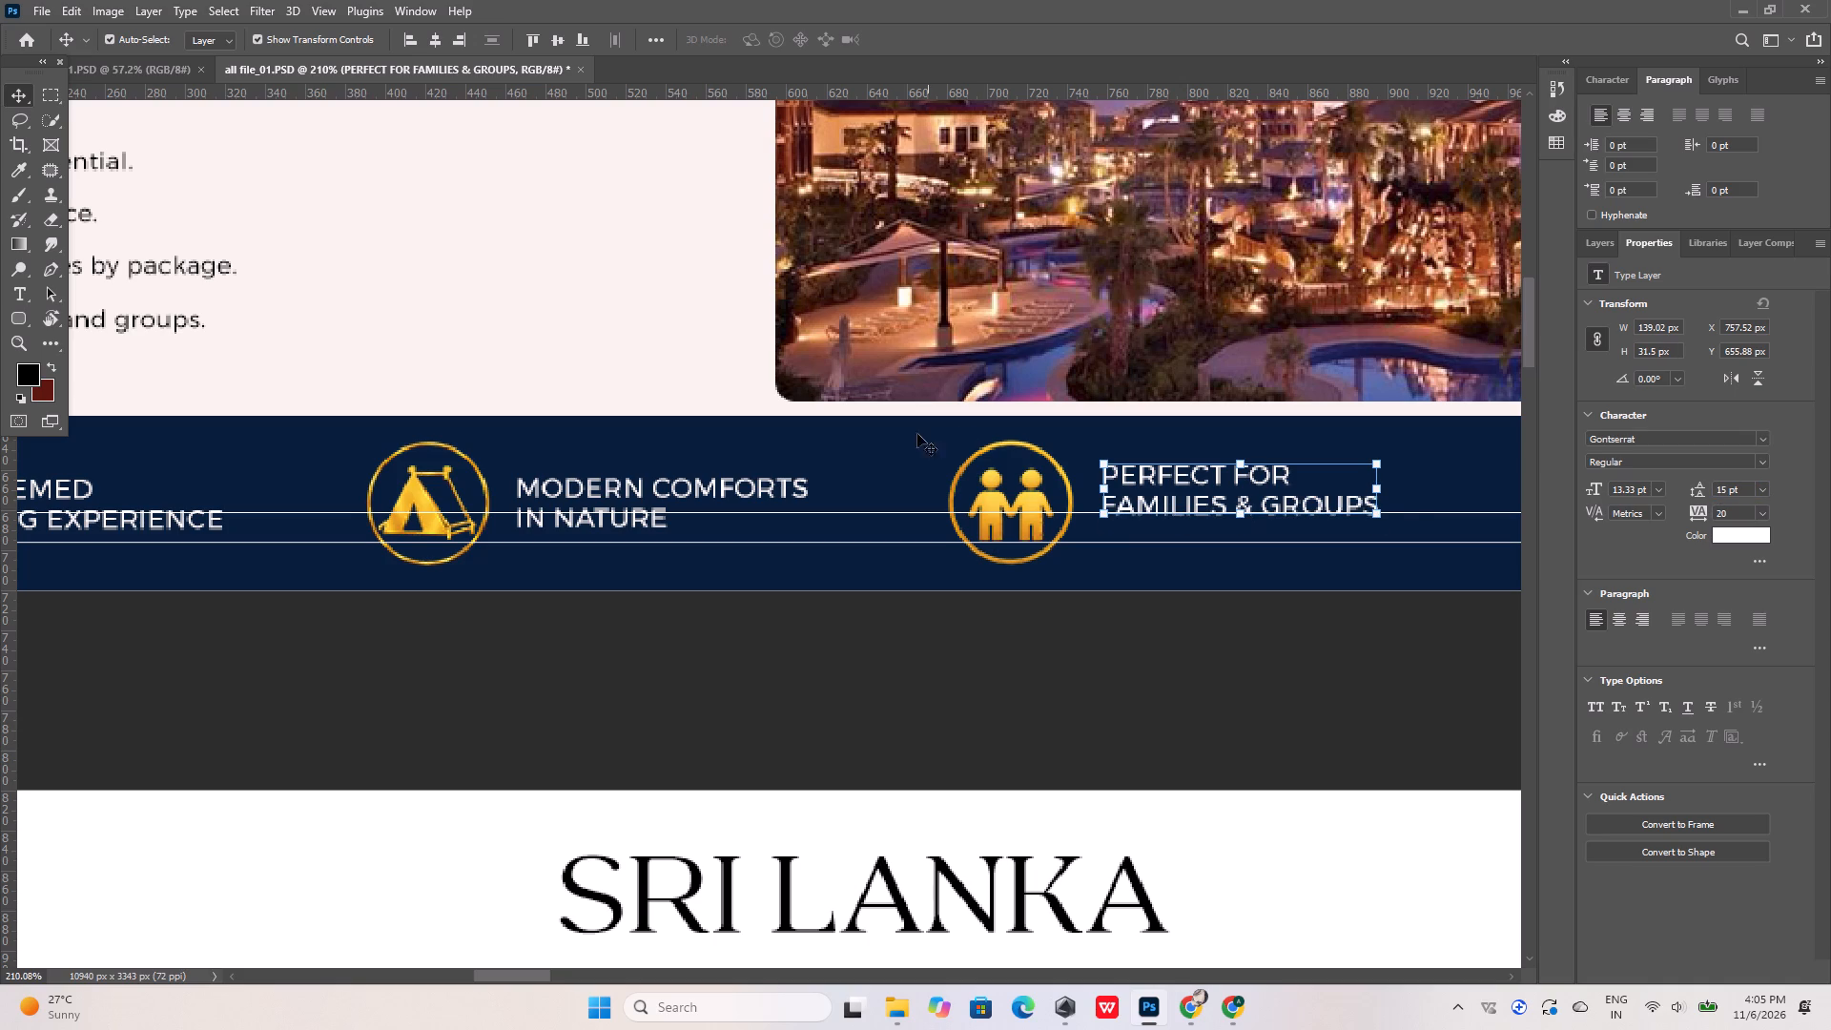
Align the PERFECT FOR FAMILIES & GROUPS text to the vertical centre of the navy footer rectangle.
left_click(889, 461, "shift")
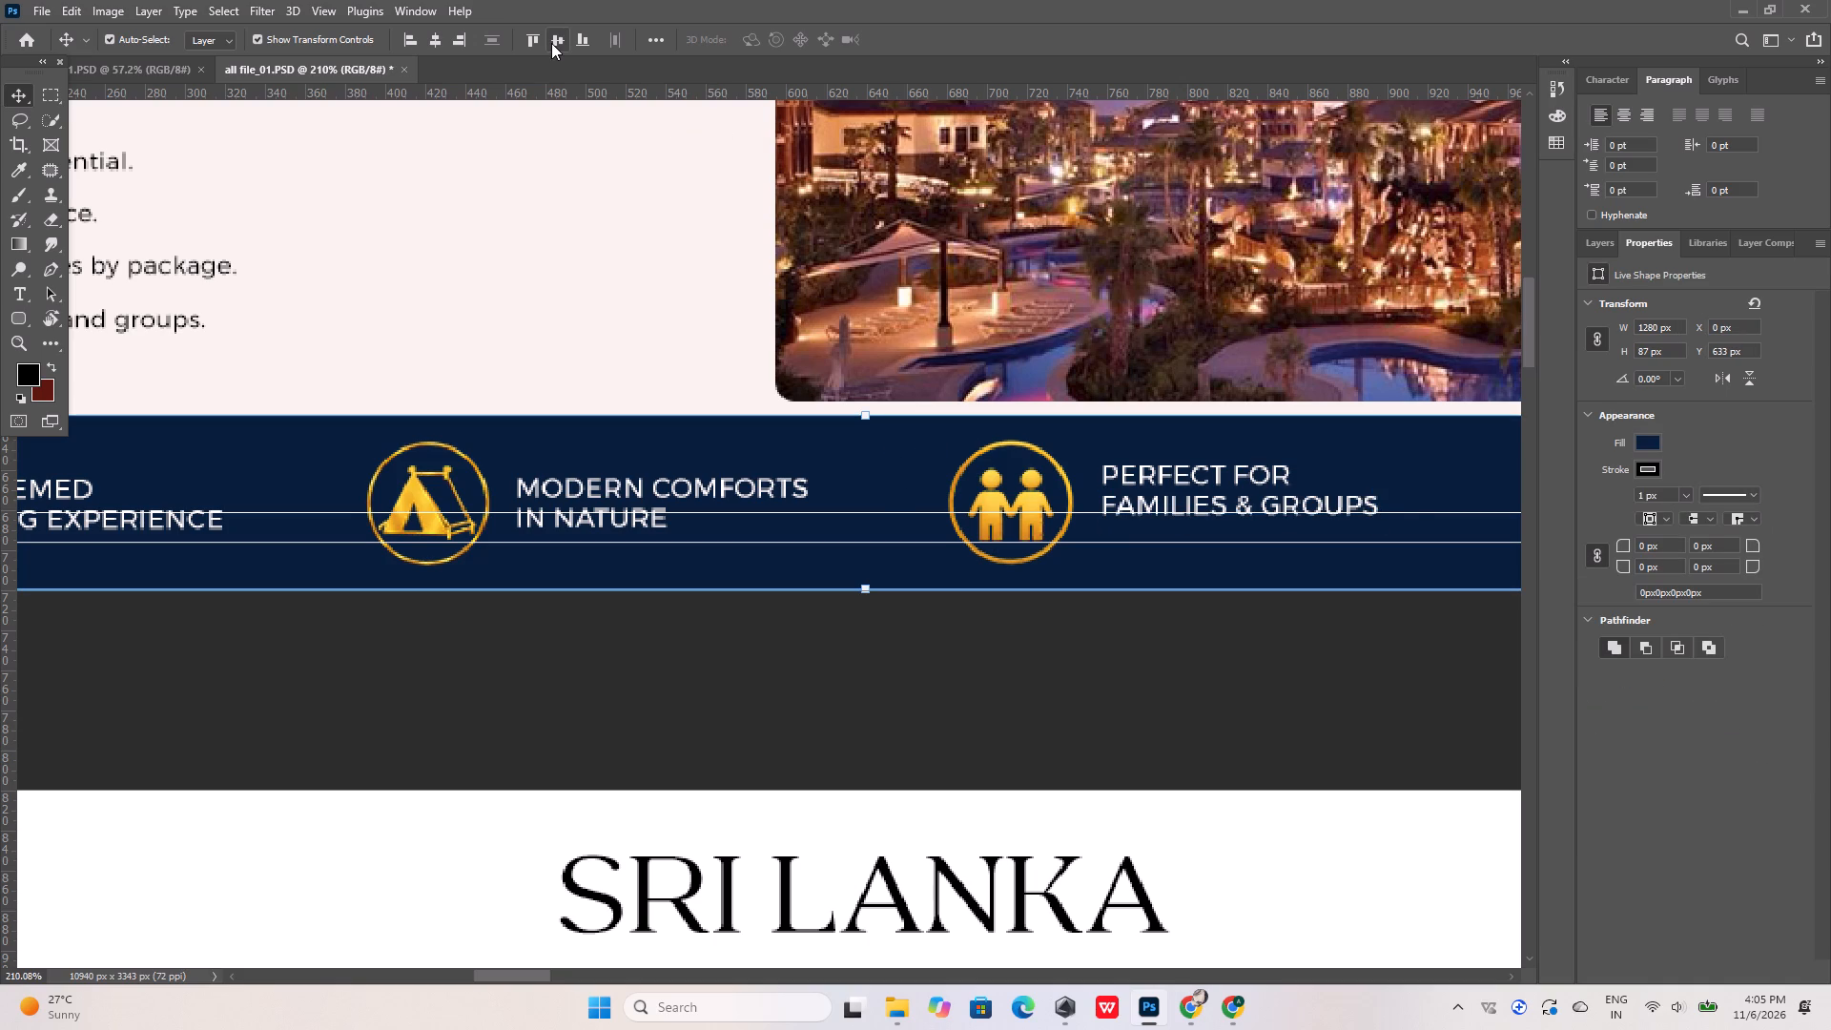
left_click(551, 43)
left_click(718, 639)
Align the golden figures holding hands emblem to the vertical centre of the navy footer rectangle again.
scroll(623, 534, "down", 10, "alt")
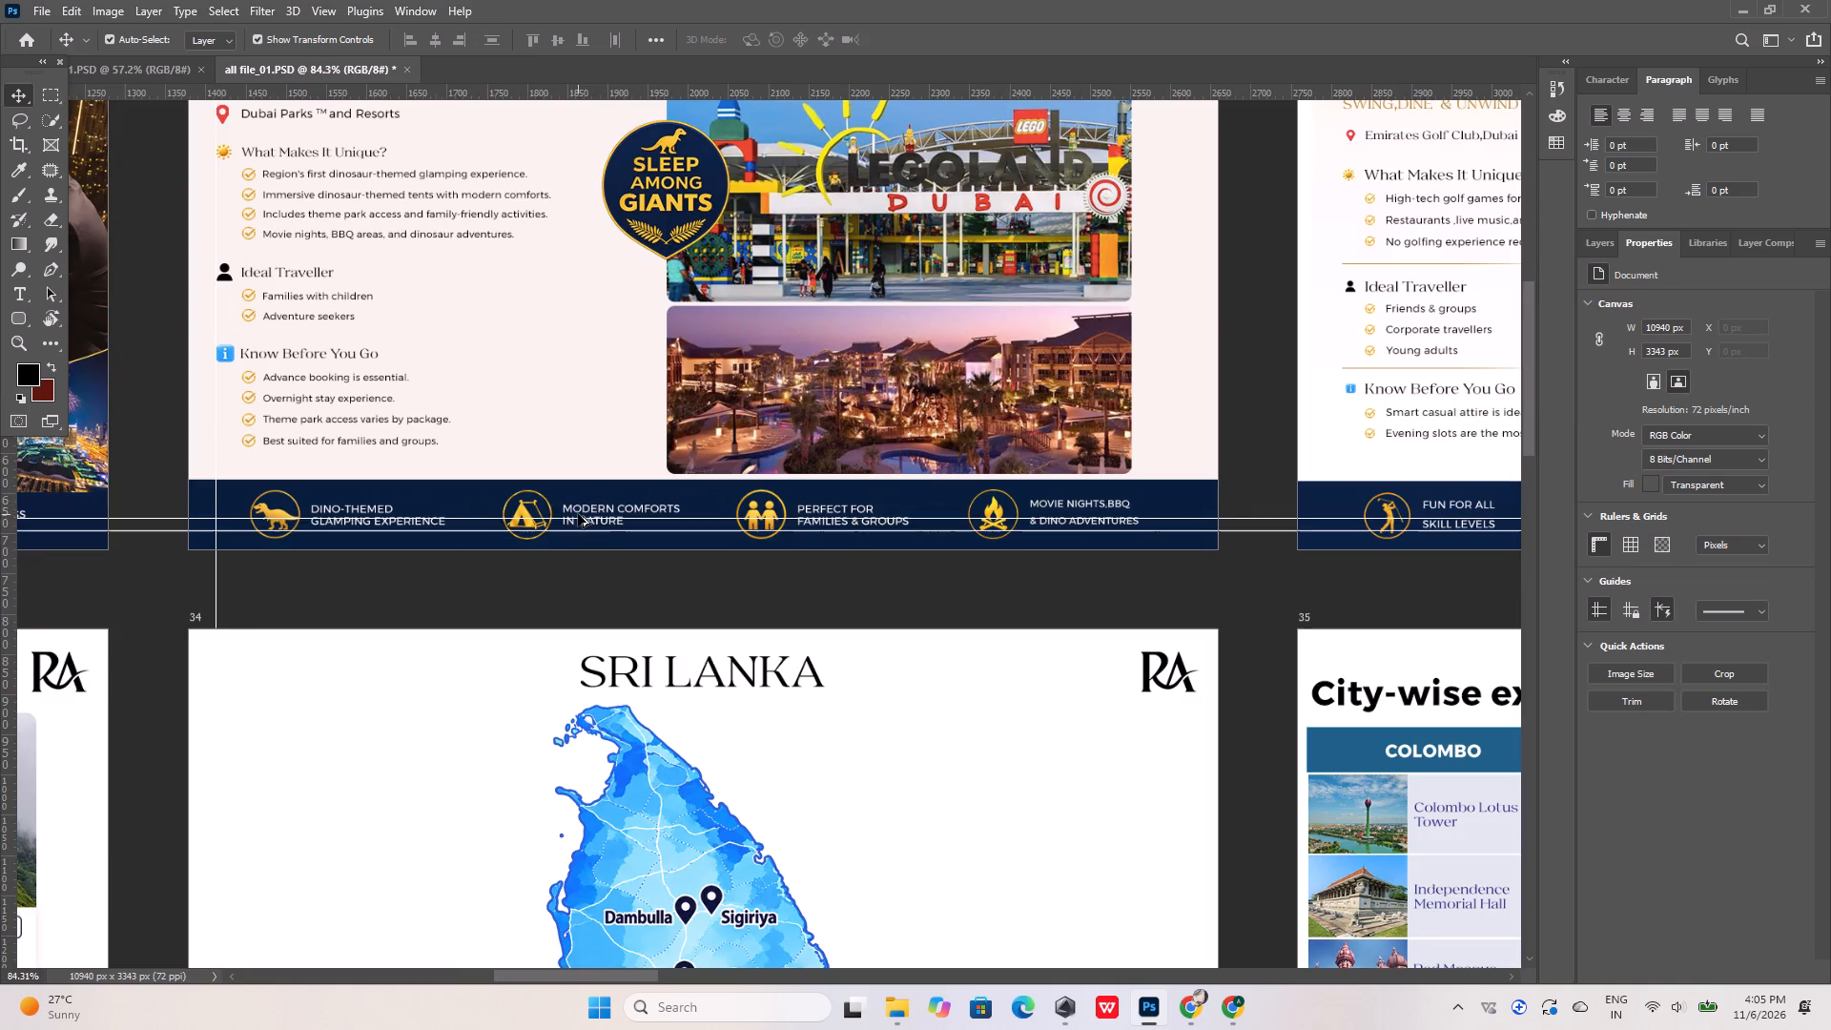
scroll(1022, 544, "up", 6, "alt")
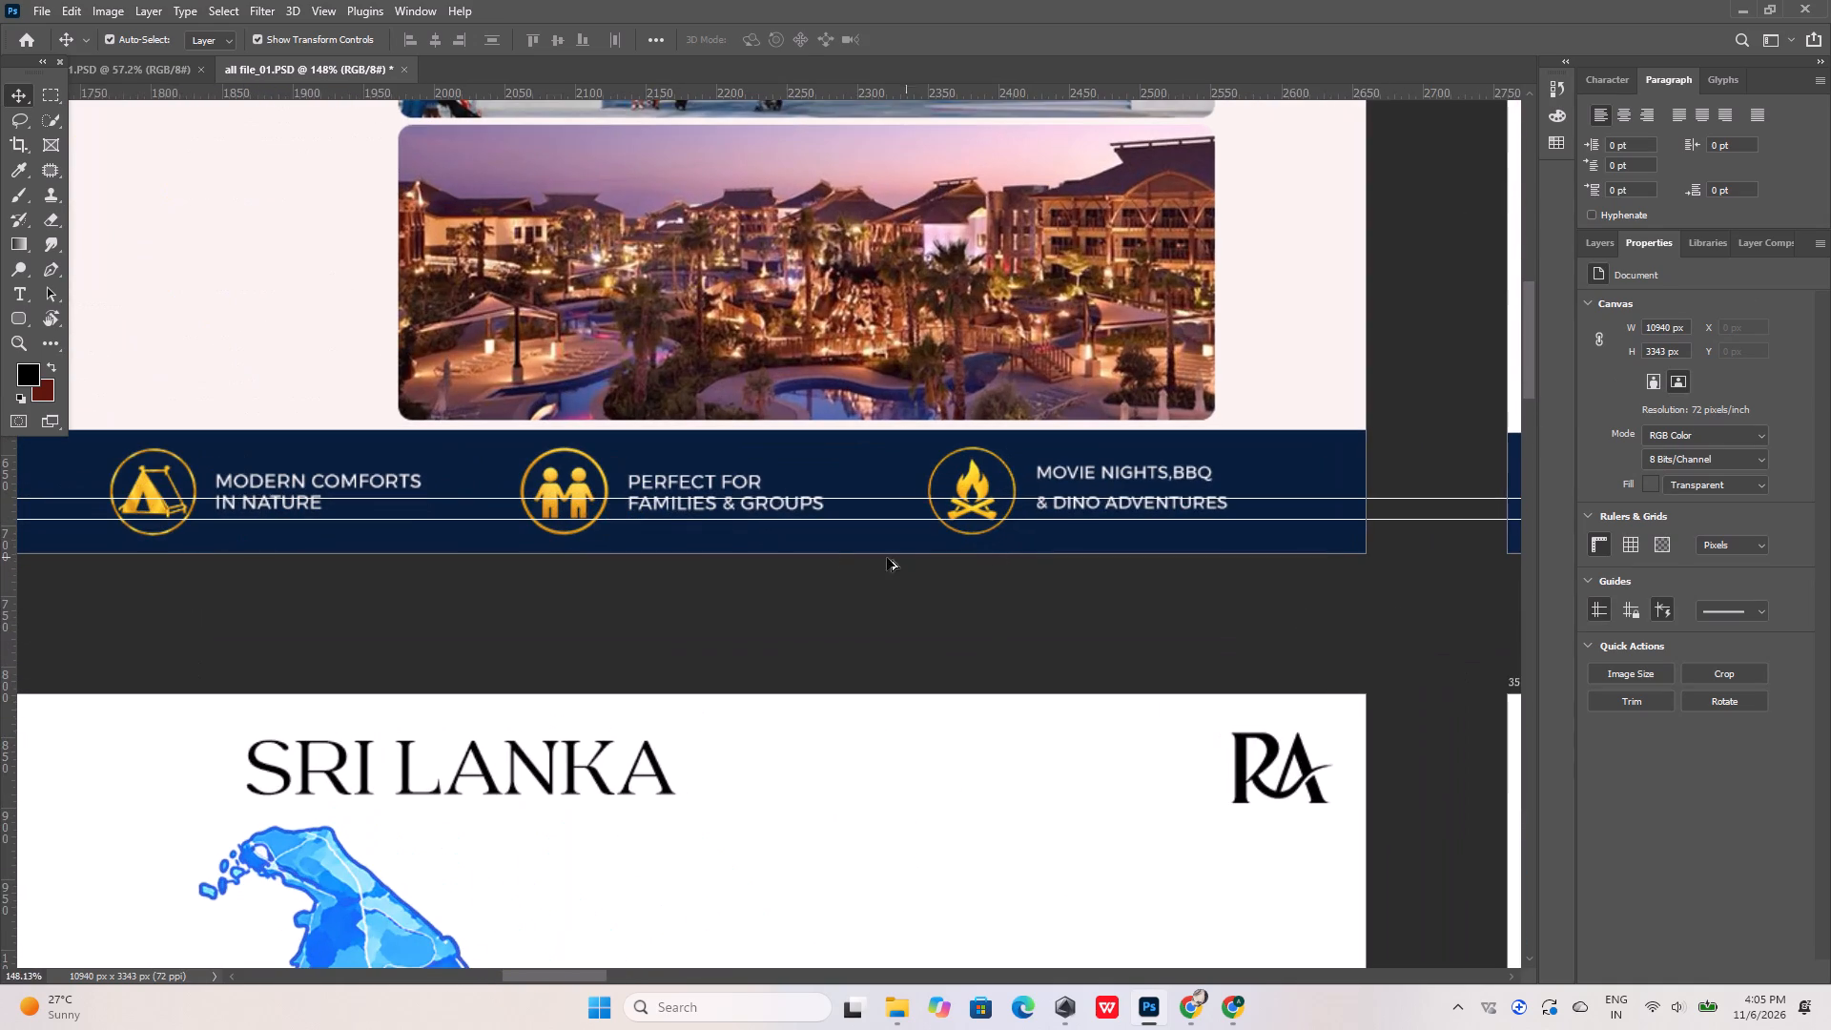
scroll(562, 491, "up", 3, "alt")
left_click(581, 489)
left_click(693, 447, "shift")
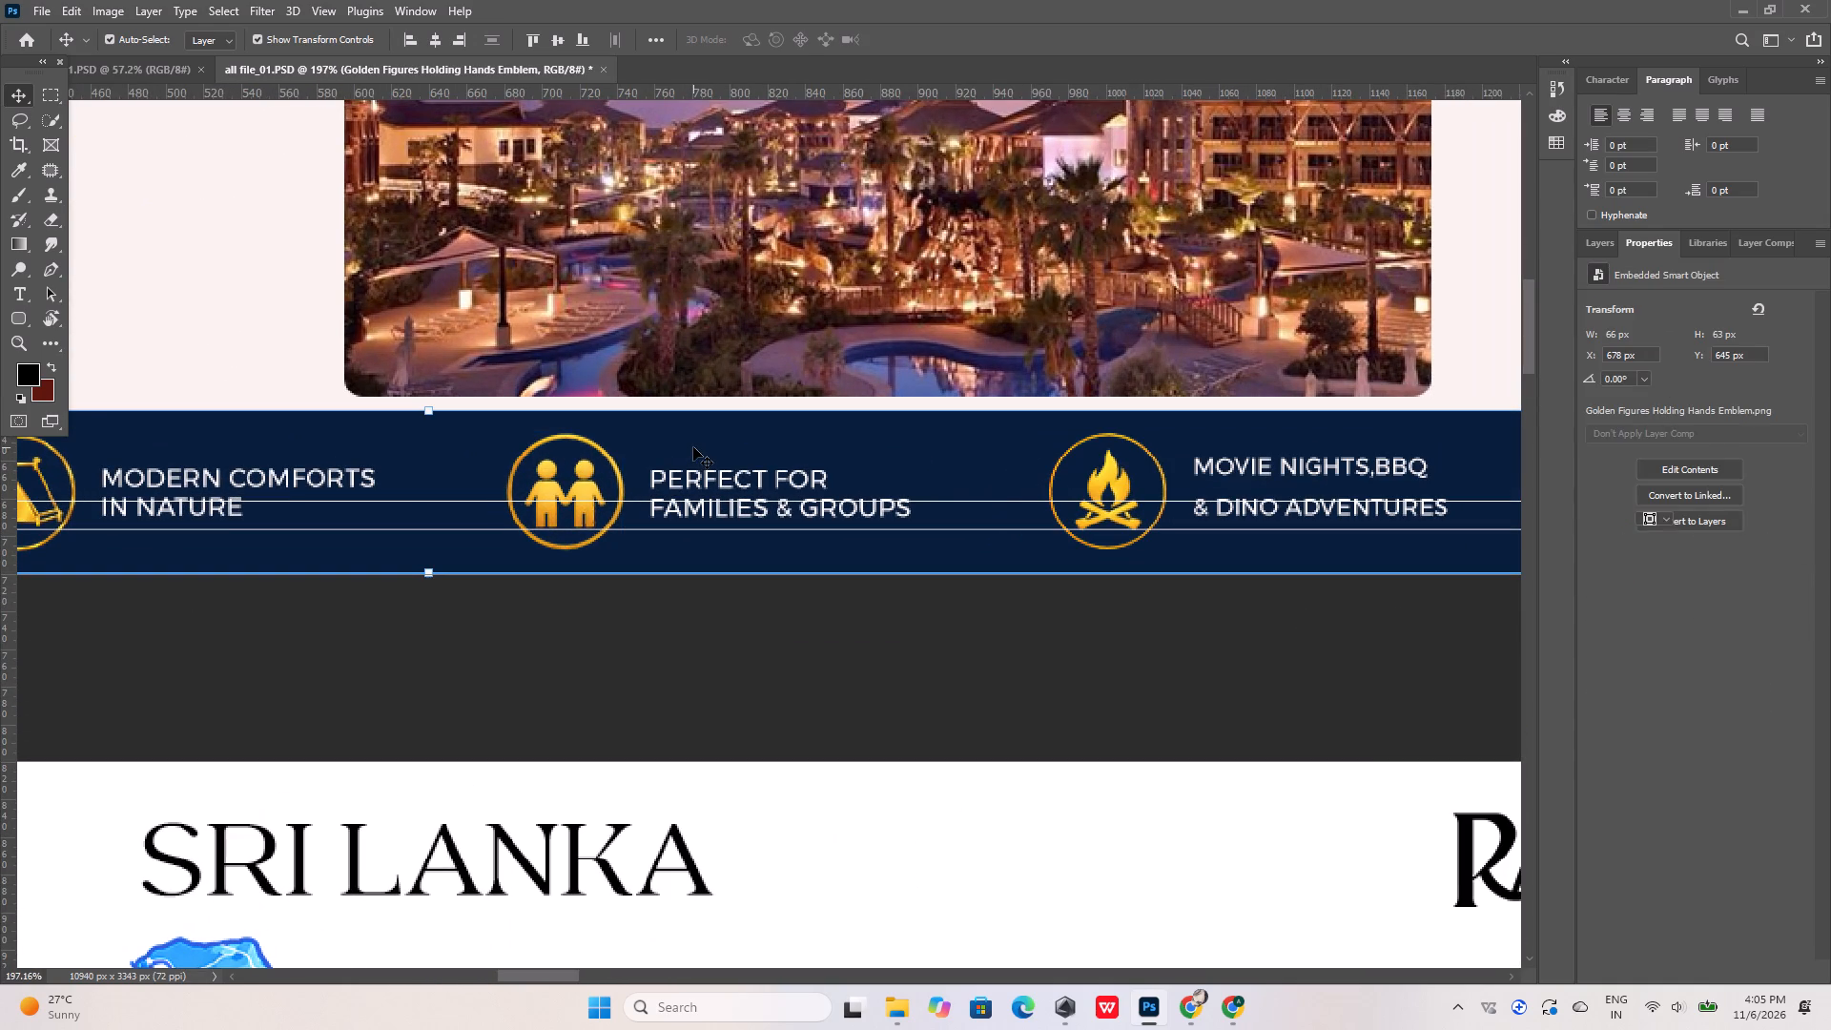
left_click(565, 37)
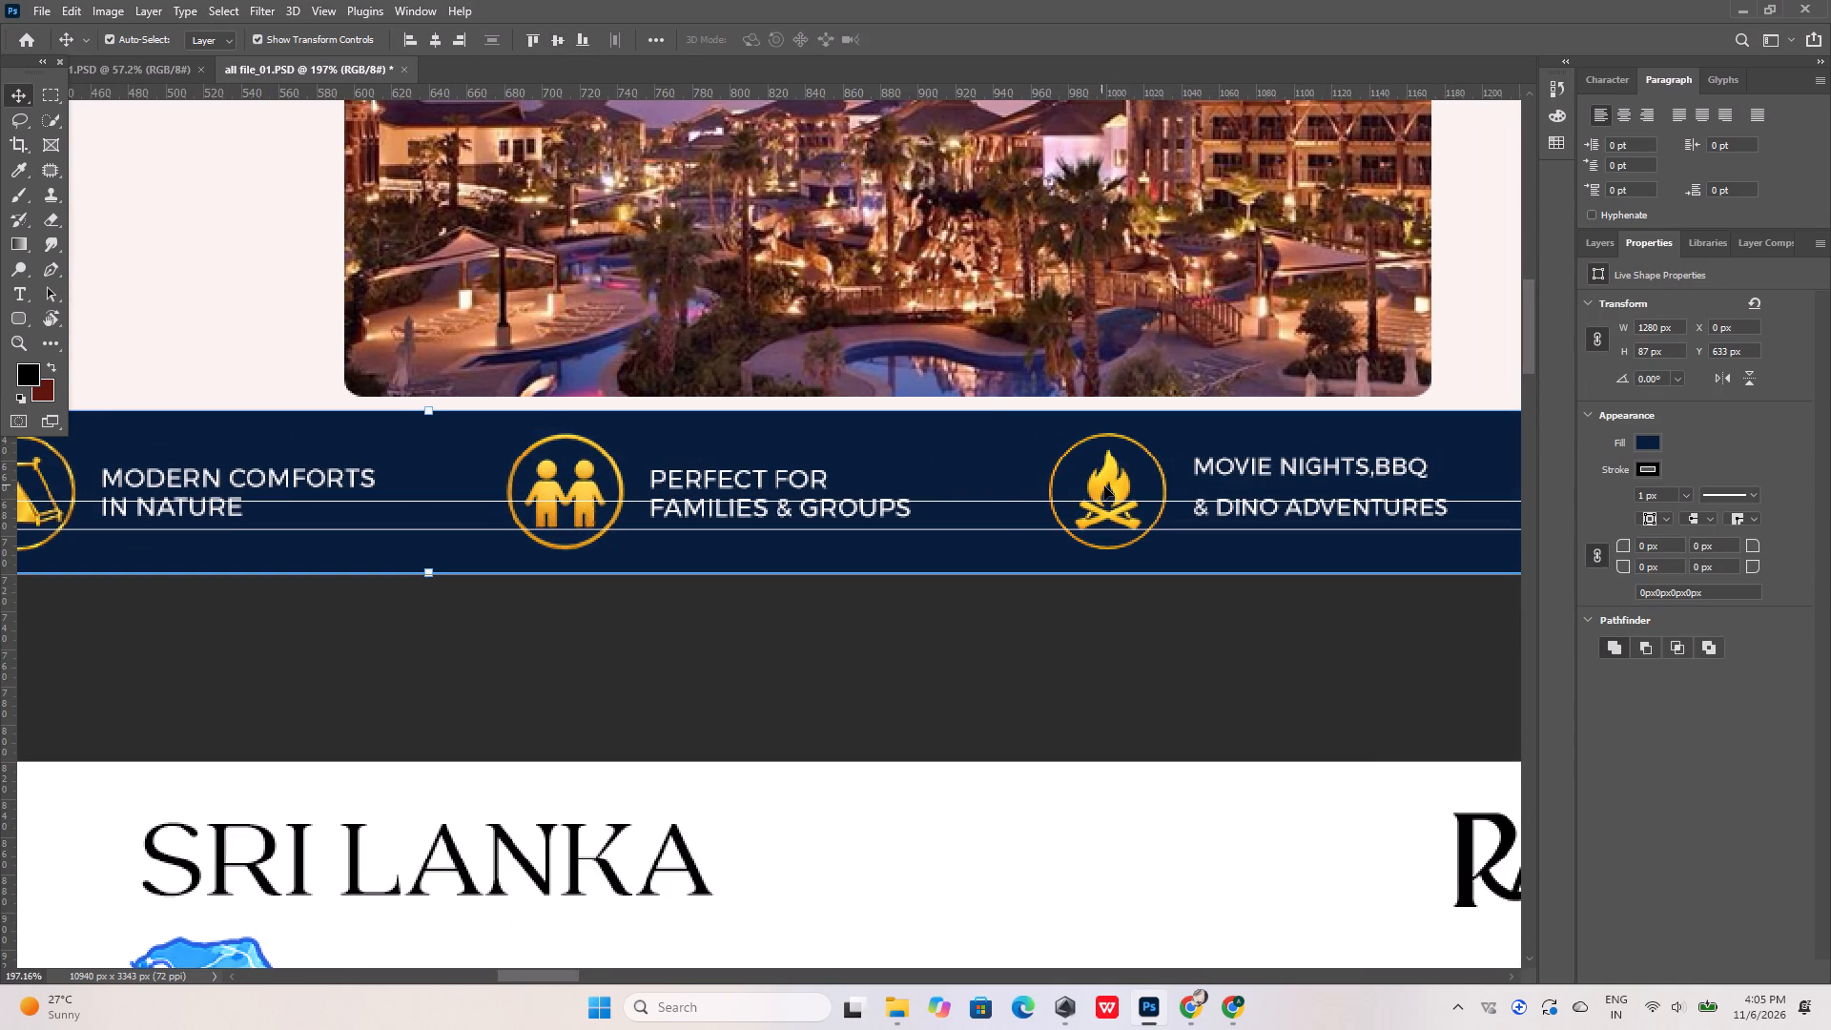
Align the golden campfire emblem to the vertical centre of the navy footer rectangle.
left_click(1114, 488)
left_click(997, 452, "shift")
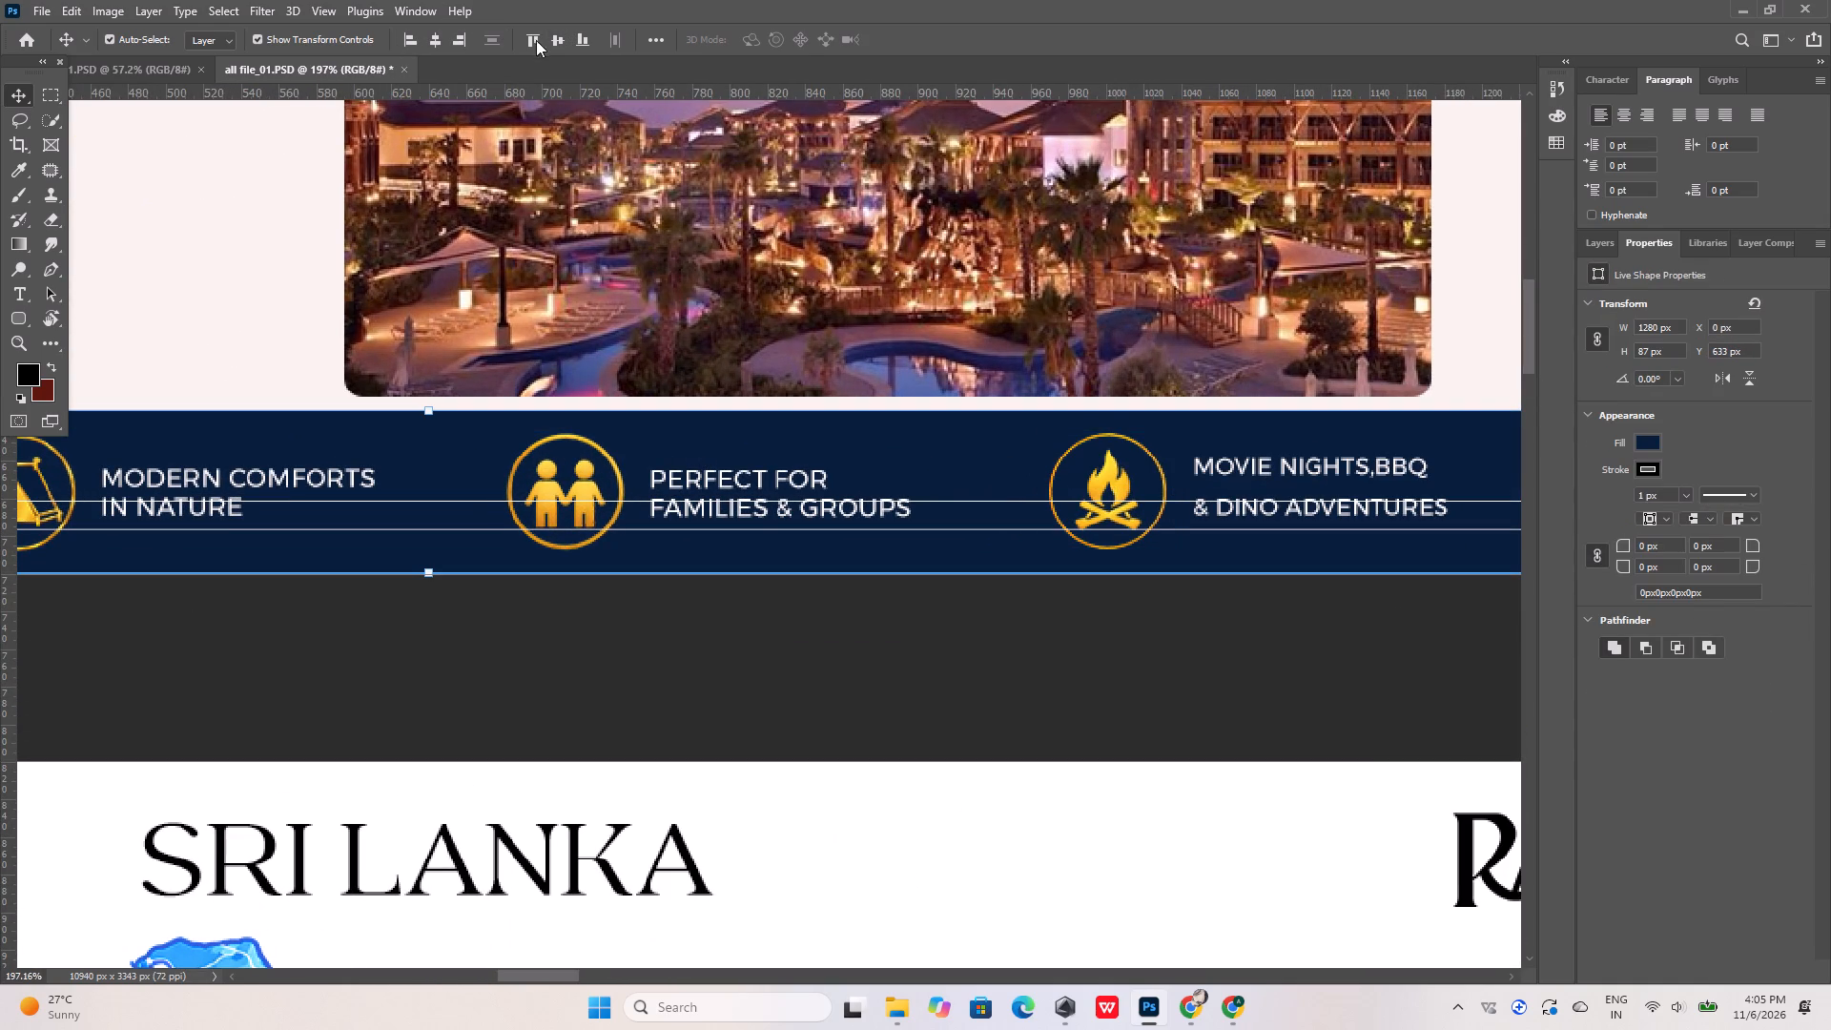
left_click(555, 41)
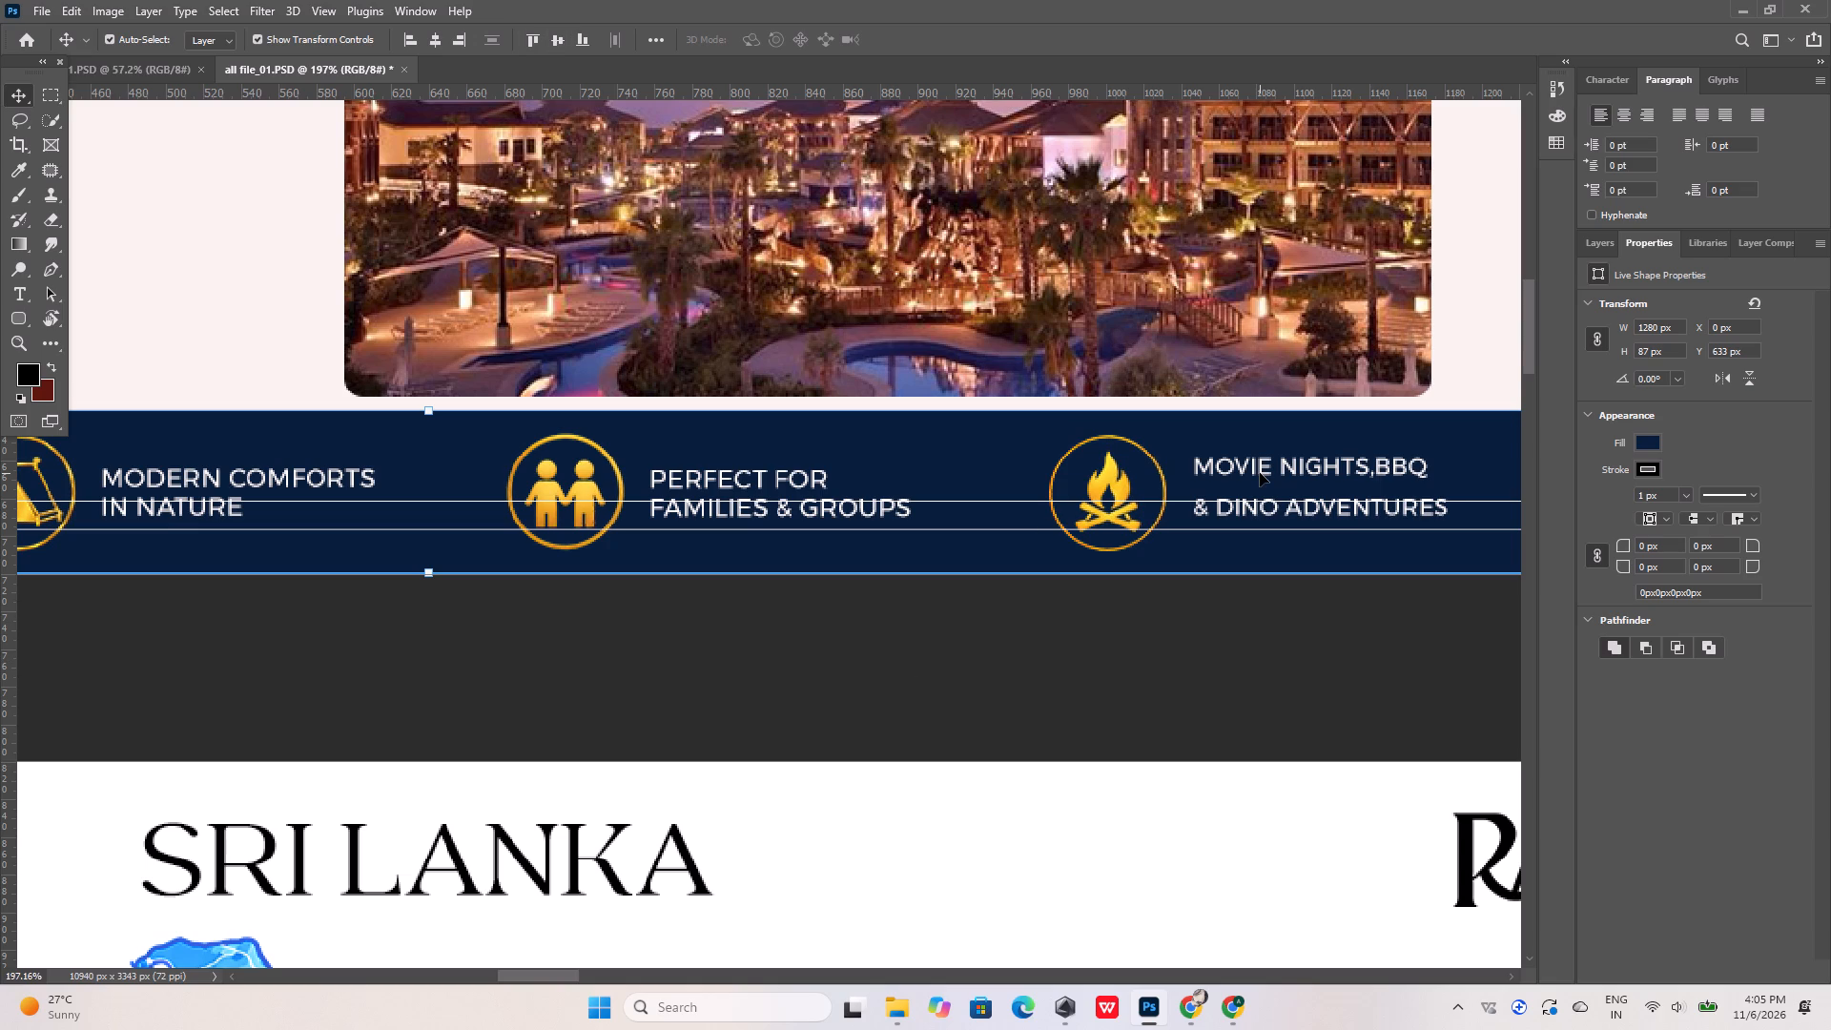
Apply the copied 13.33 pt font size to the MOVIE NIGHTS,BBQ & DINO ADVENTURES text.
left_click(1260, 473)
left_click(799, 482)
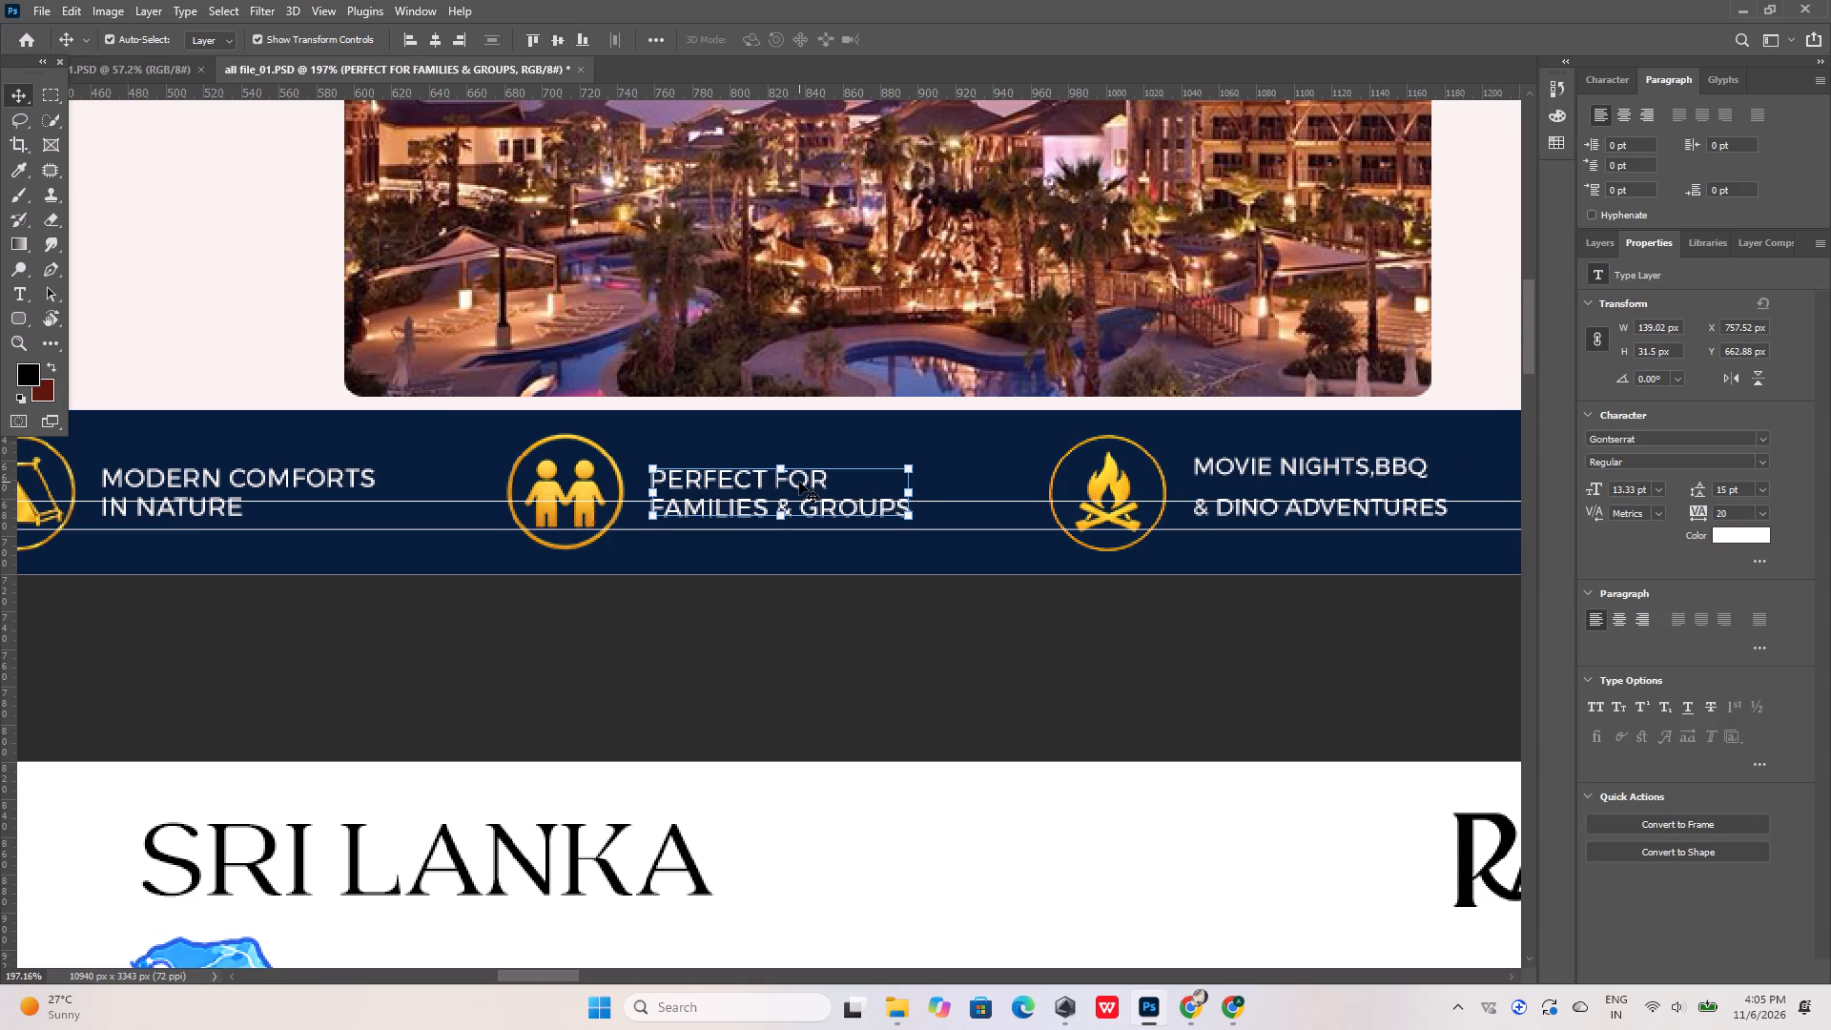
left_click(1241, 468)
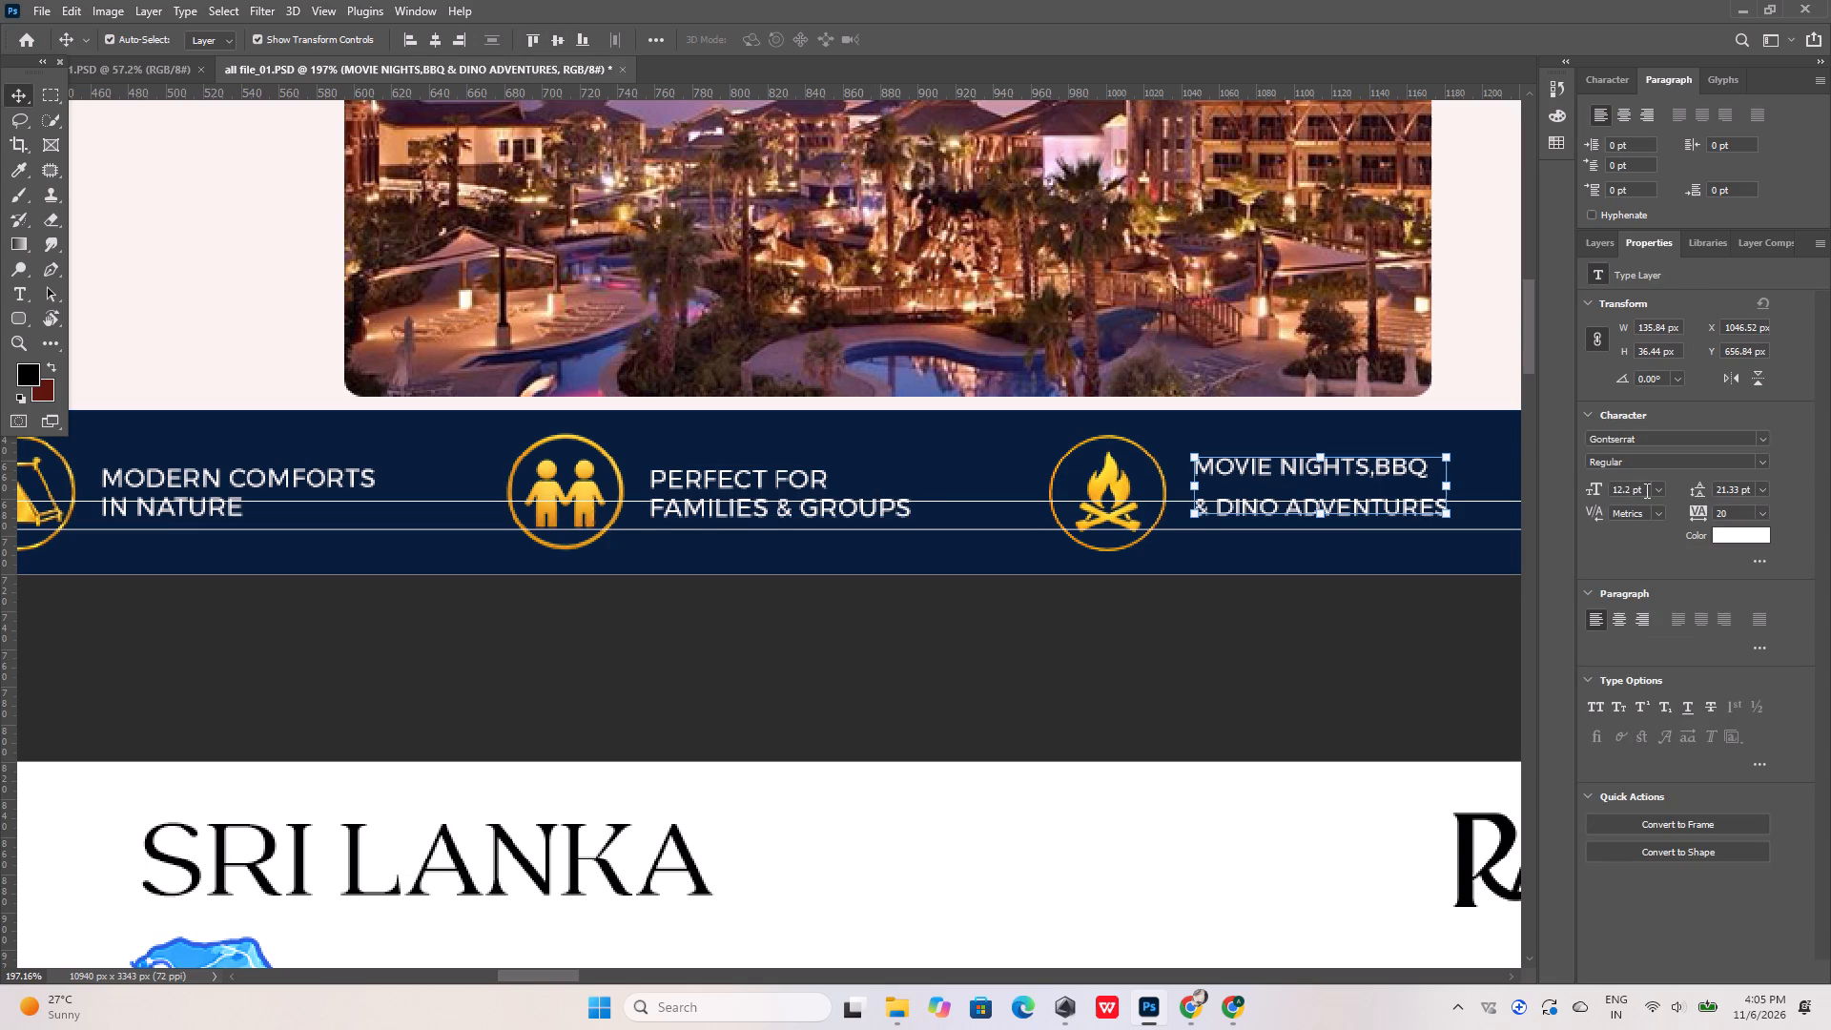
left_click_drag(1645, 489, 1580, 495)
key("ctrl+v")
key("Return")
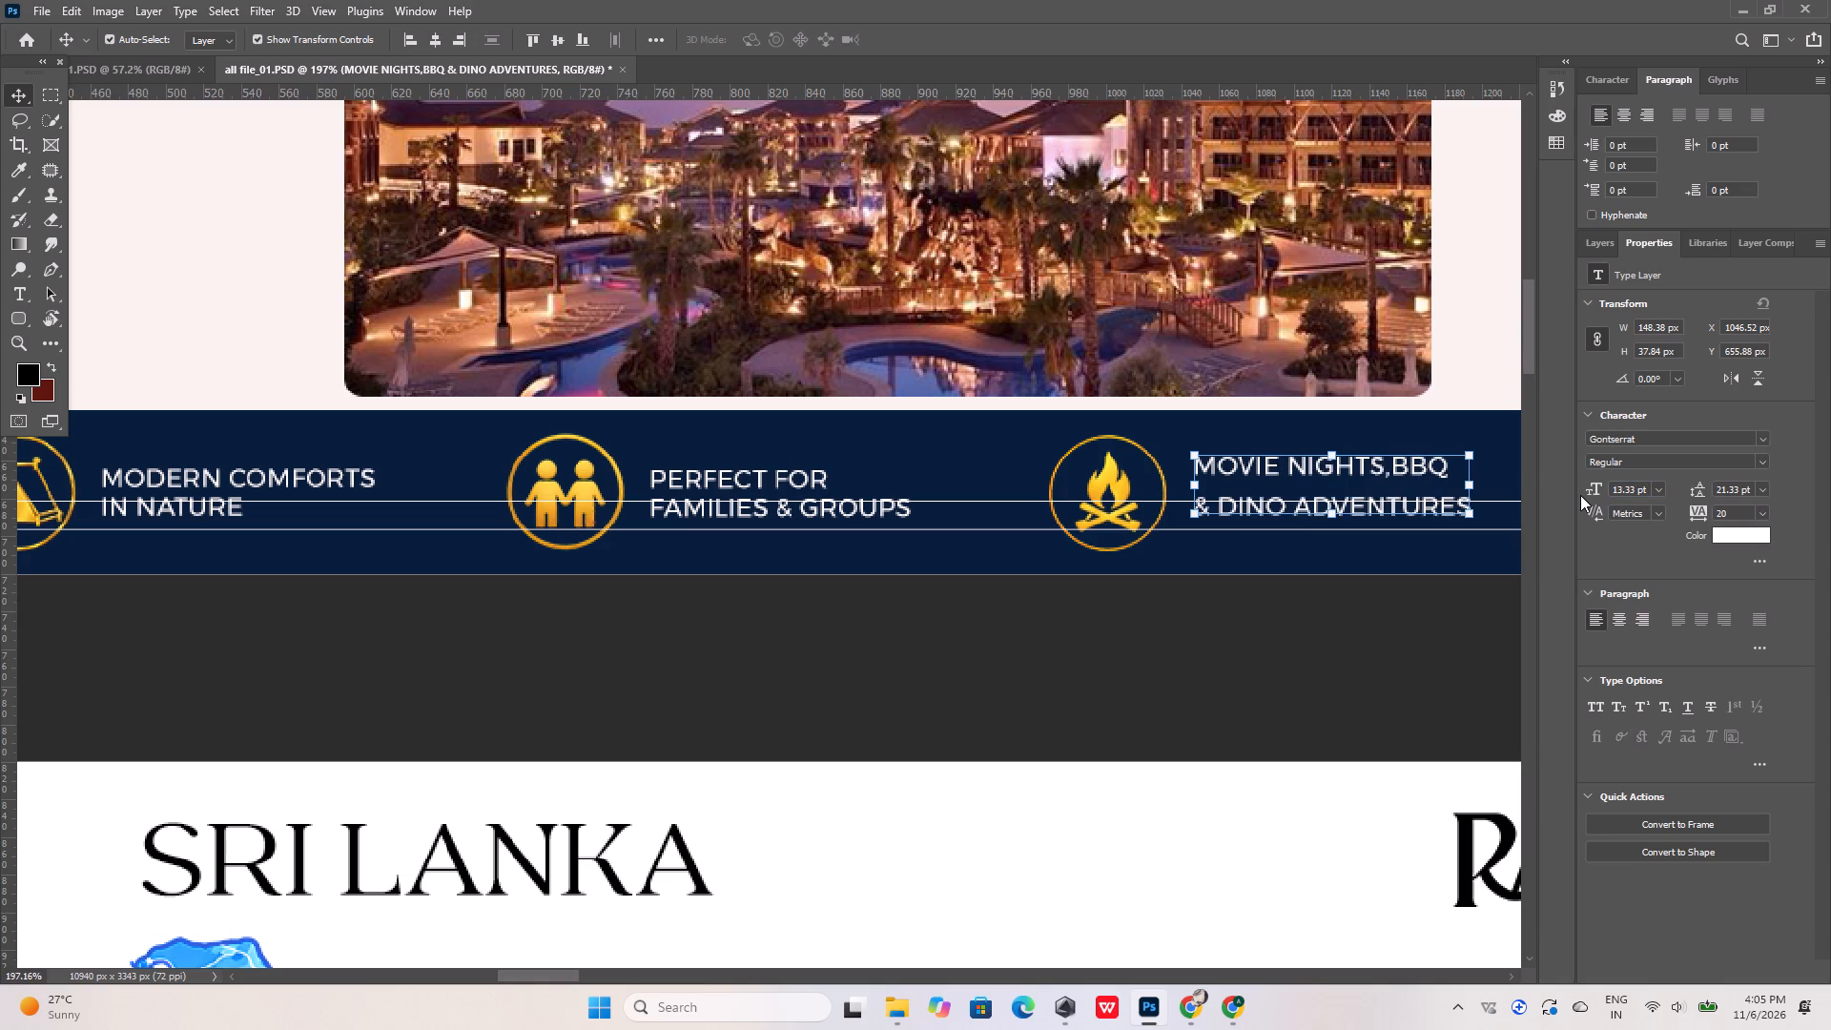
Set the line spacing of the MOVIE NIGHTS,BBQ & DINO ADVENTURES text to 15 pt.
double_click(1726, 492)
type("15")
key("Return")
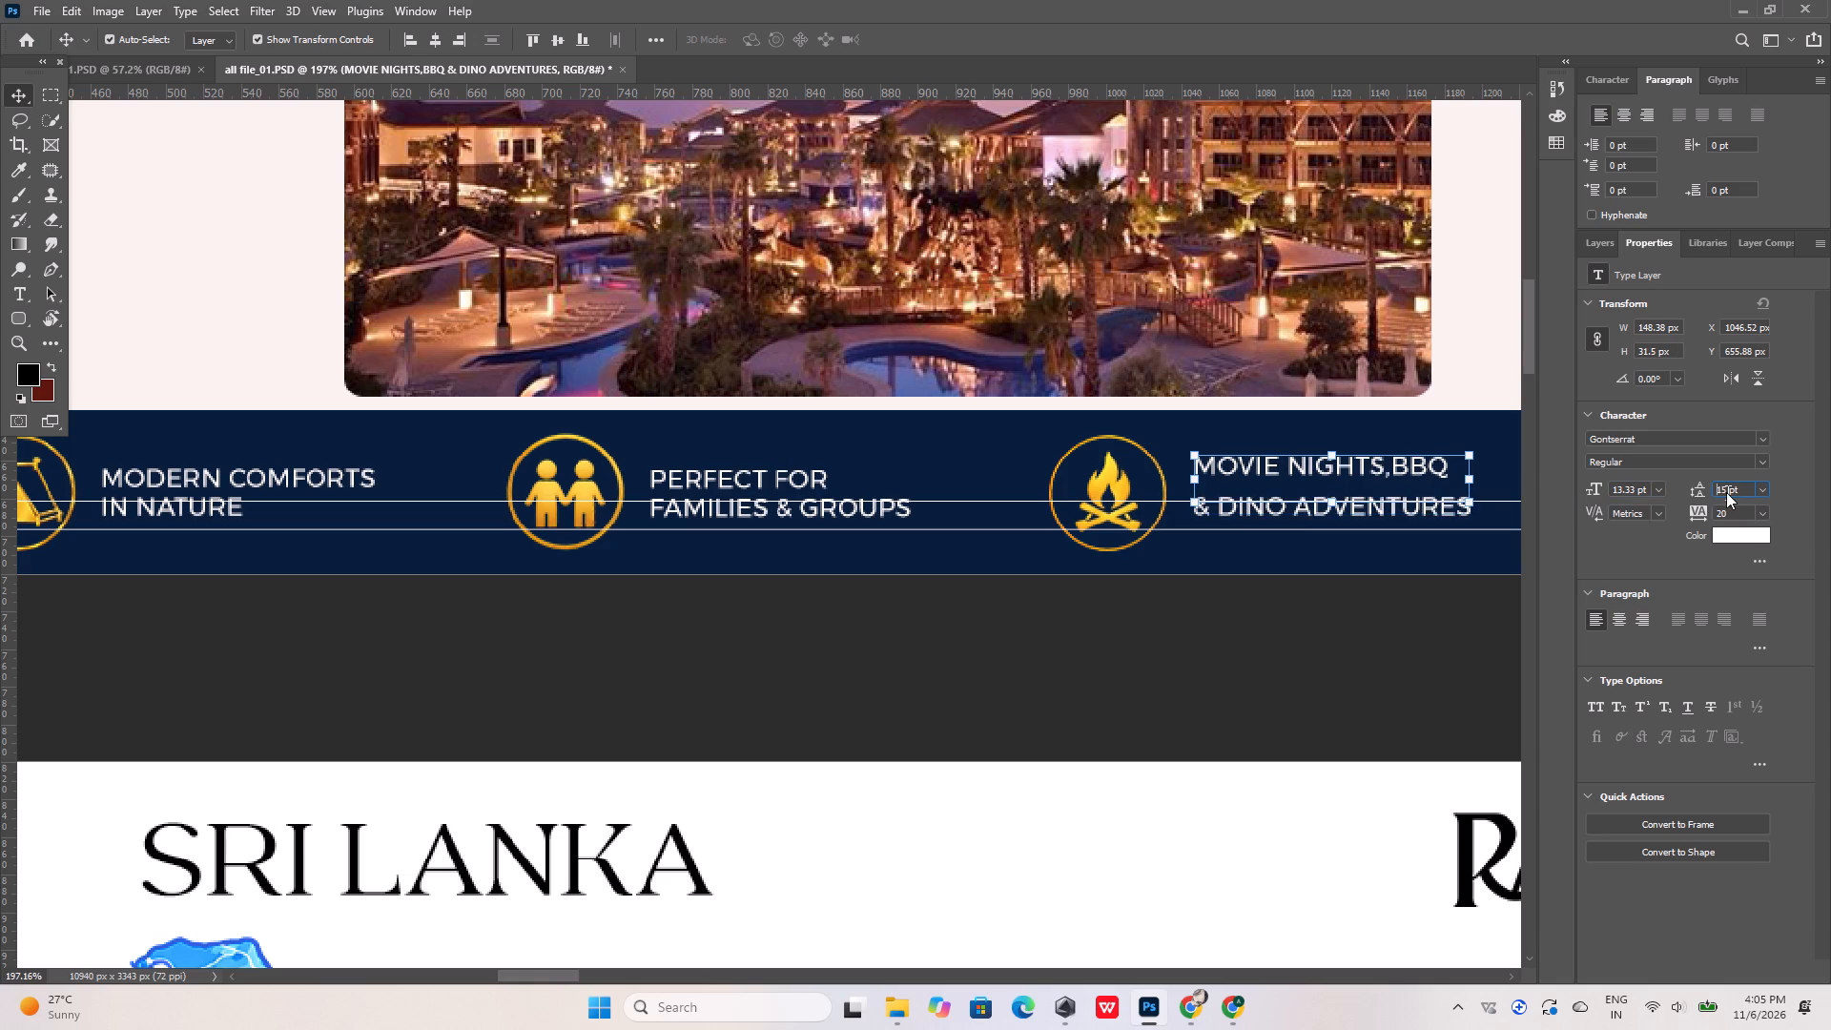
Align the MOVIE NIGHTS,BBQ & DINO ADVENTURES text to the vertical centre of the navy footer rectangle.
left_click(931, 453, "shift")
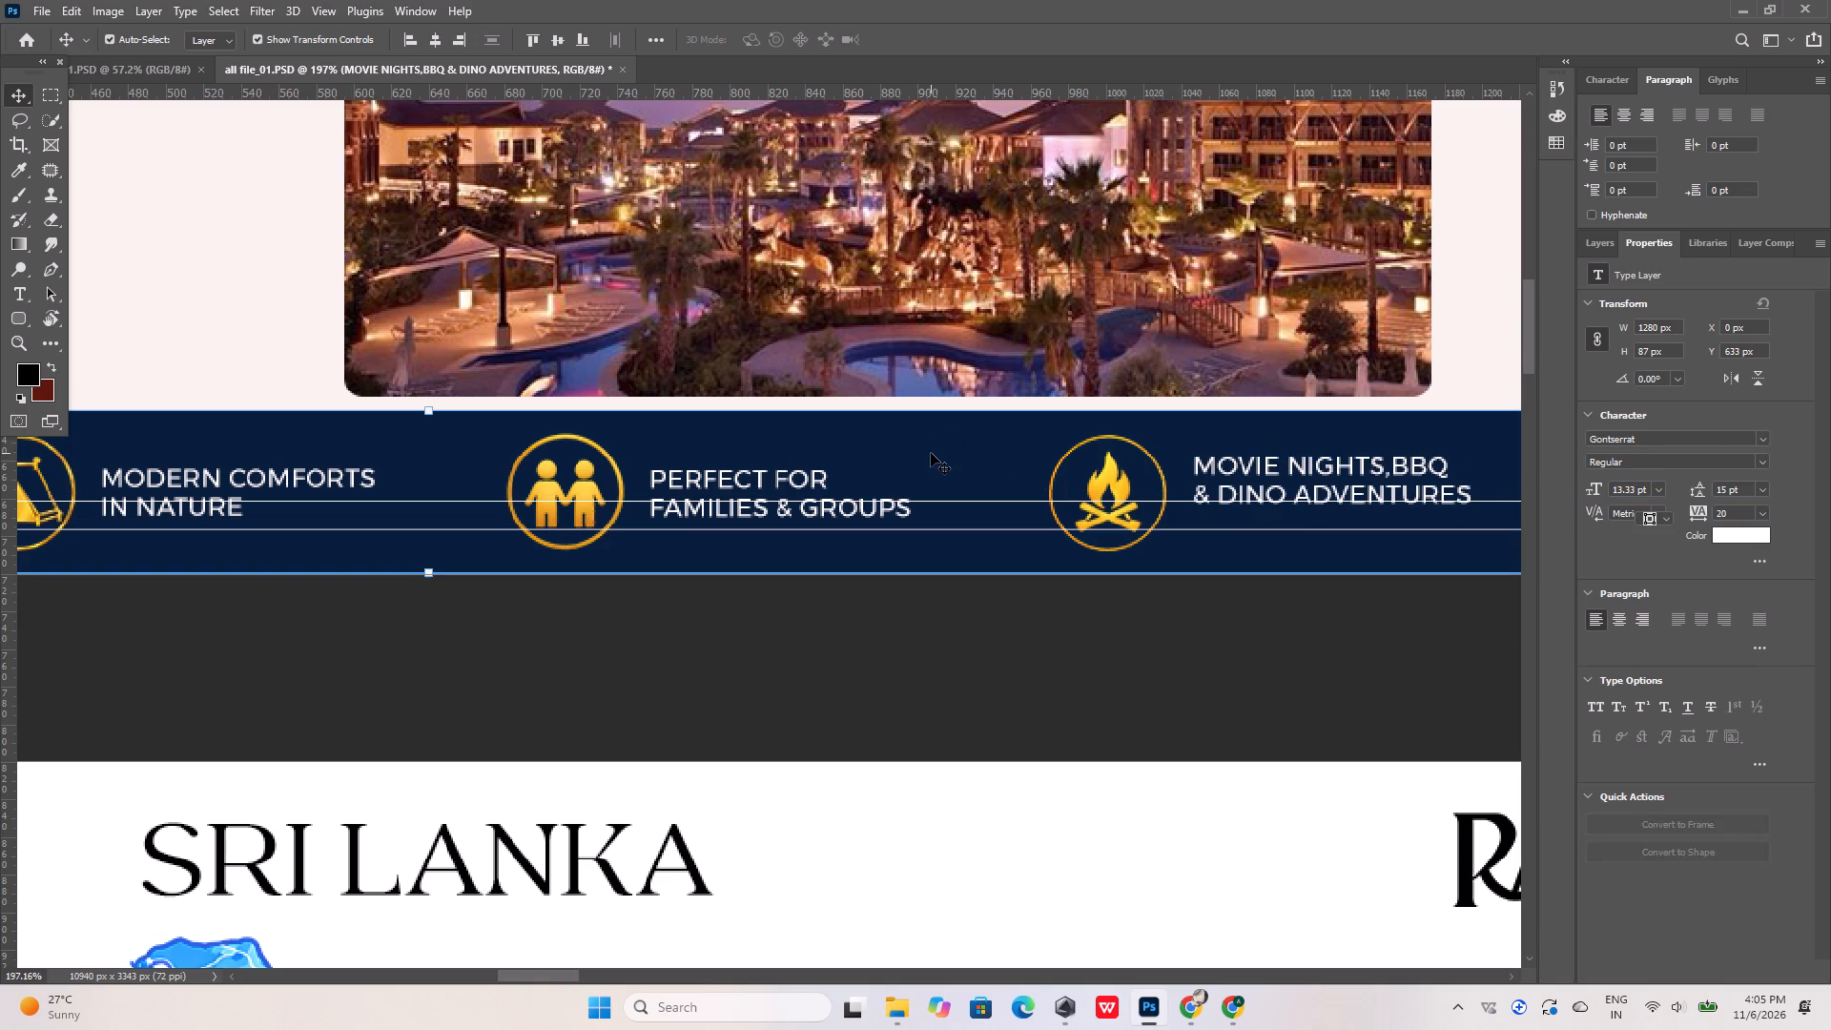
left_click(559, 45)
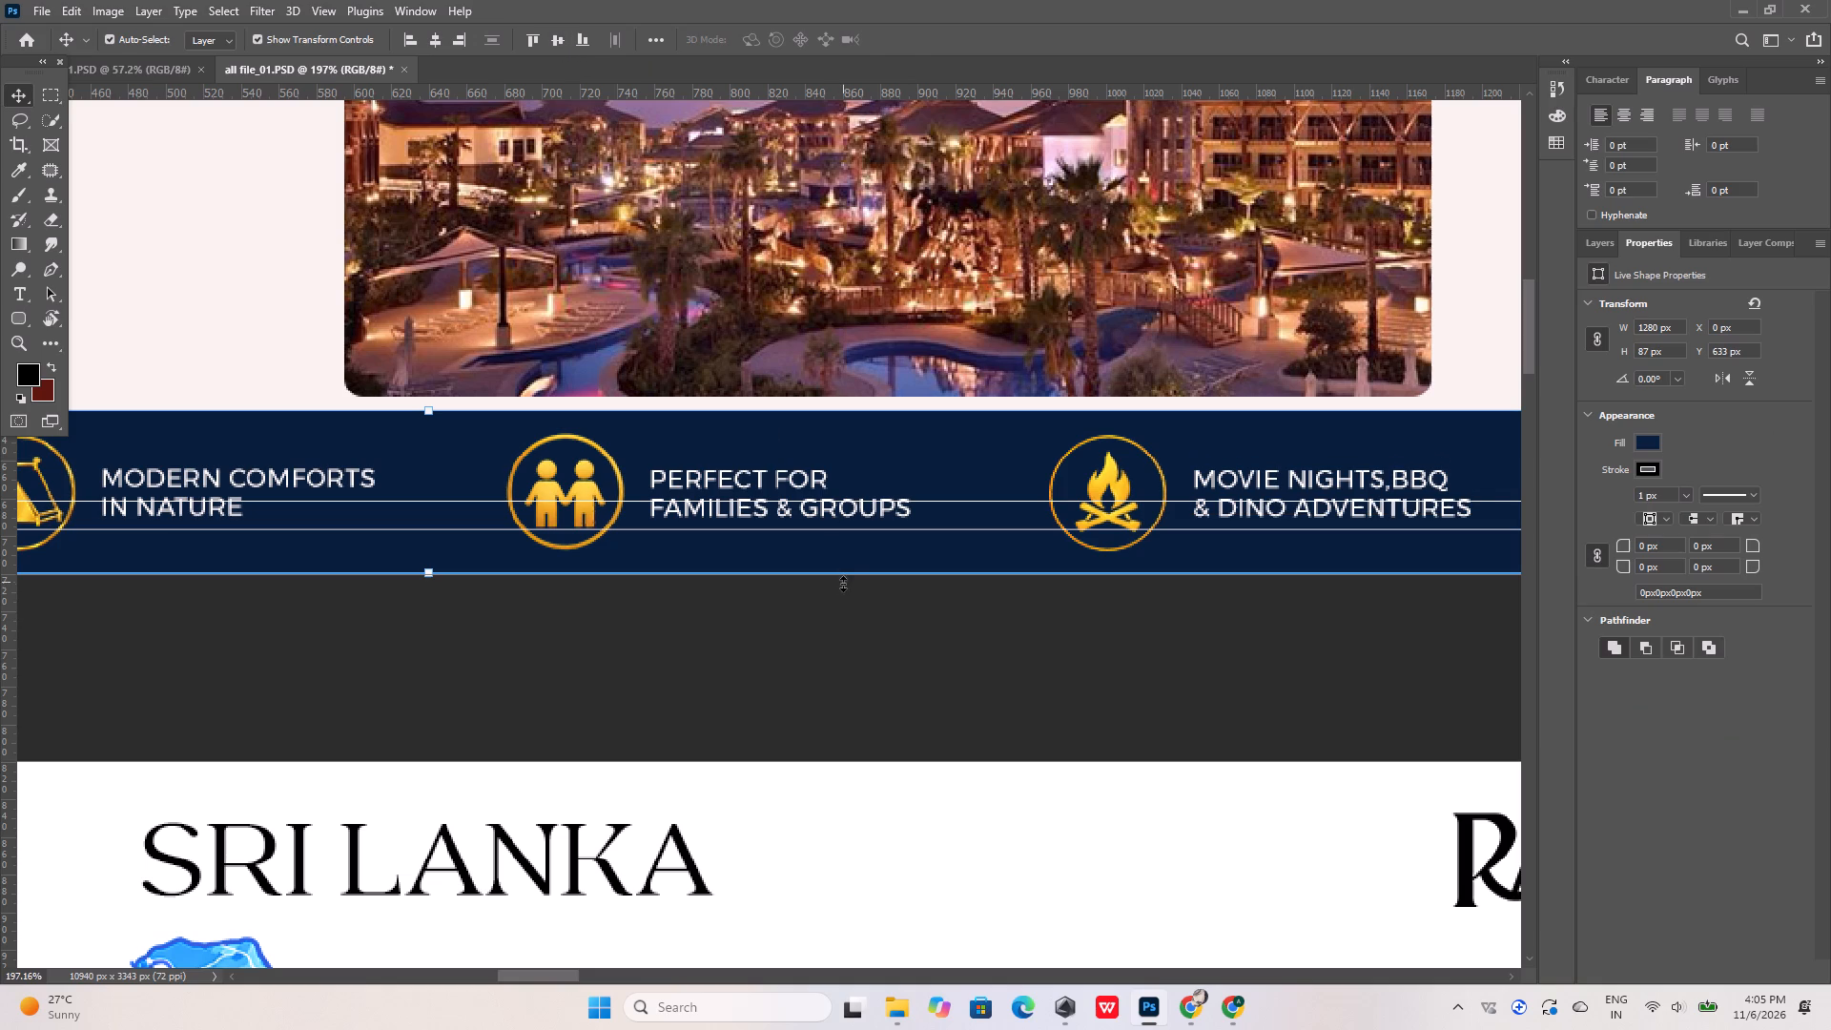
Scale the T-rex Glamping slide's navy footer rectangle slightly, to 100.58% in width and height.
left_click(843, 584)
scroll(818, 593, "down", 11, "alt")
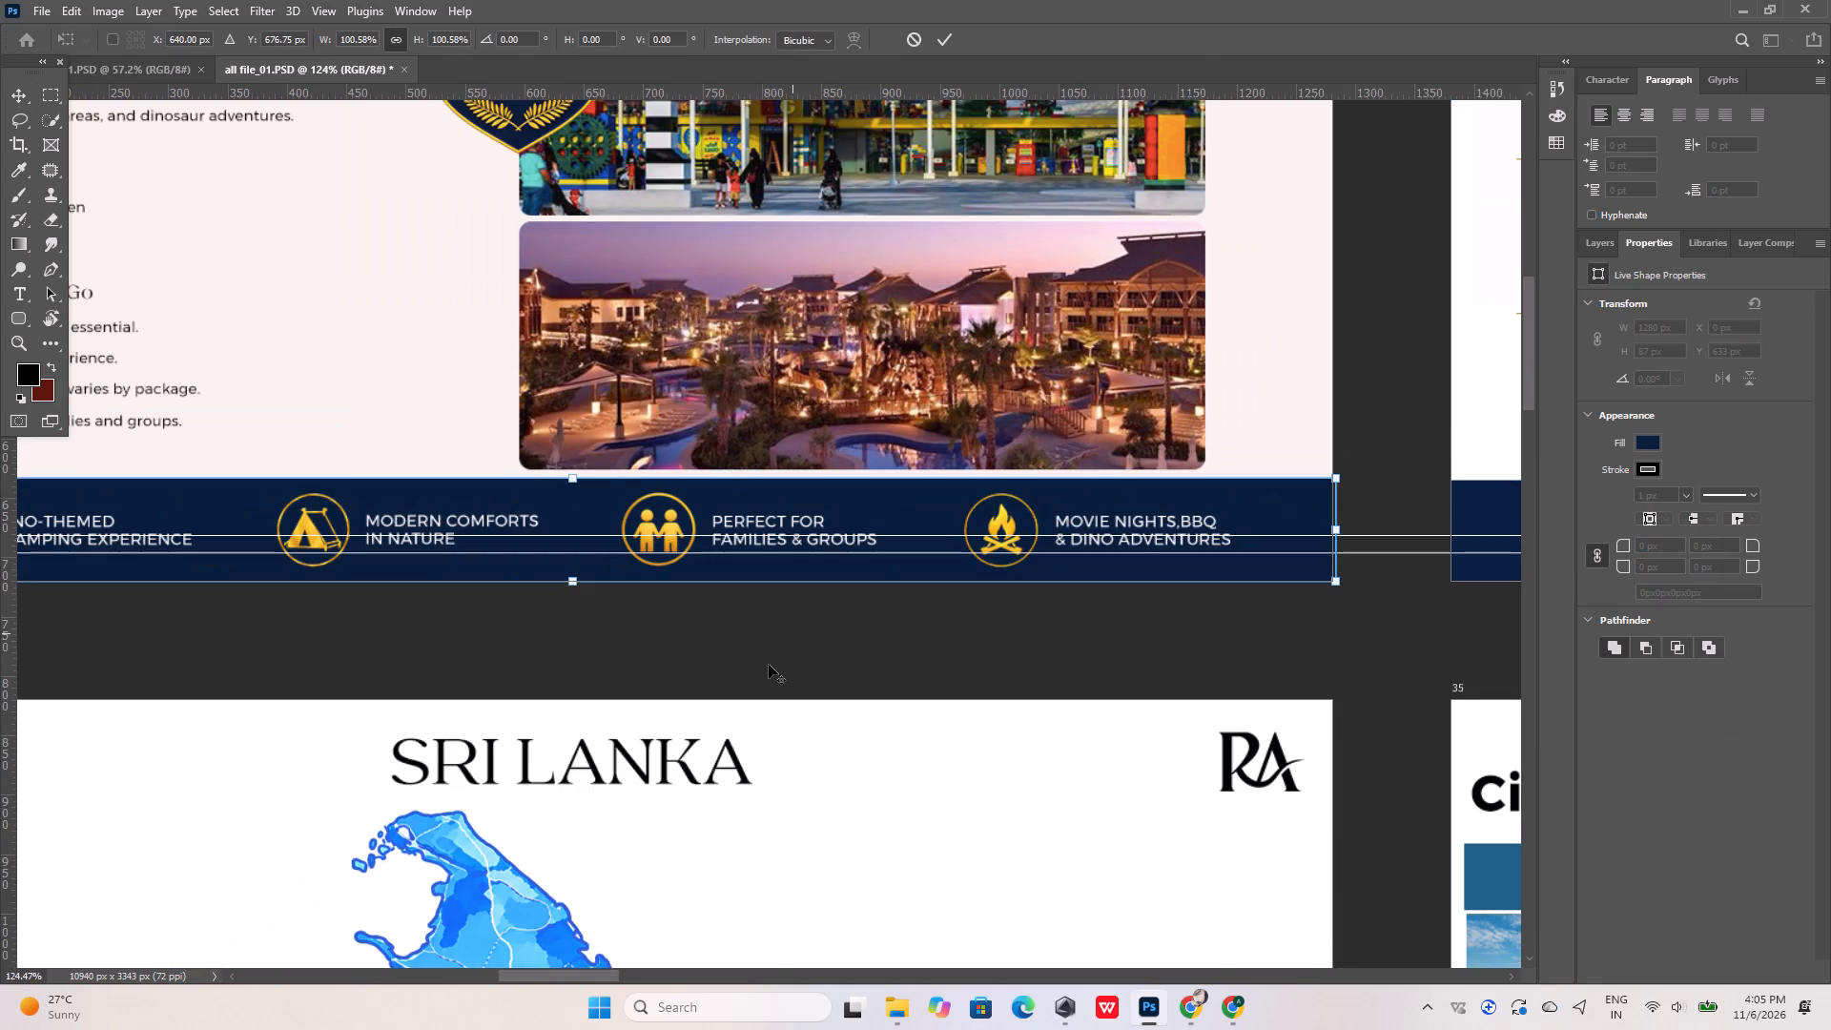
scroll(769, 665, "down", 5, "alt")
left_click(939, 35)
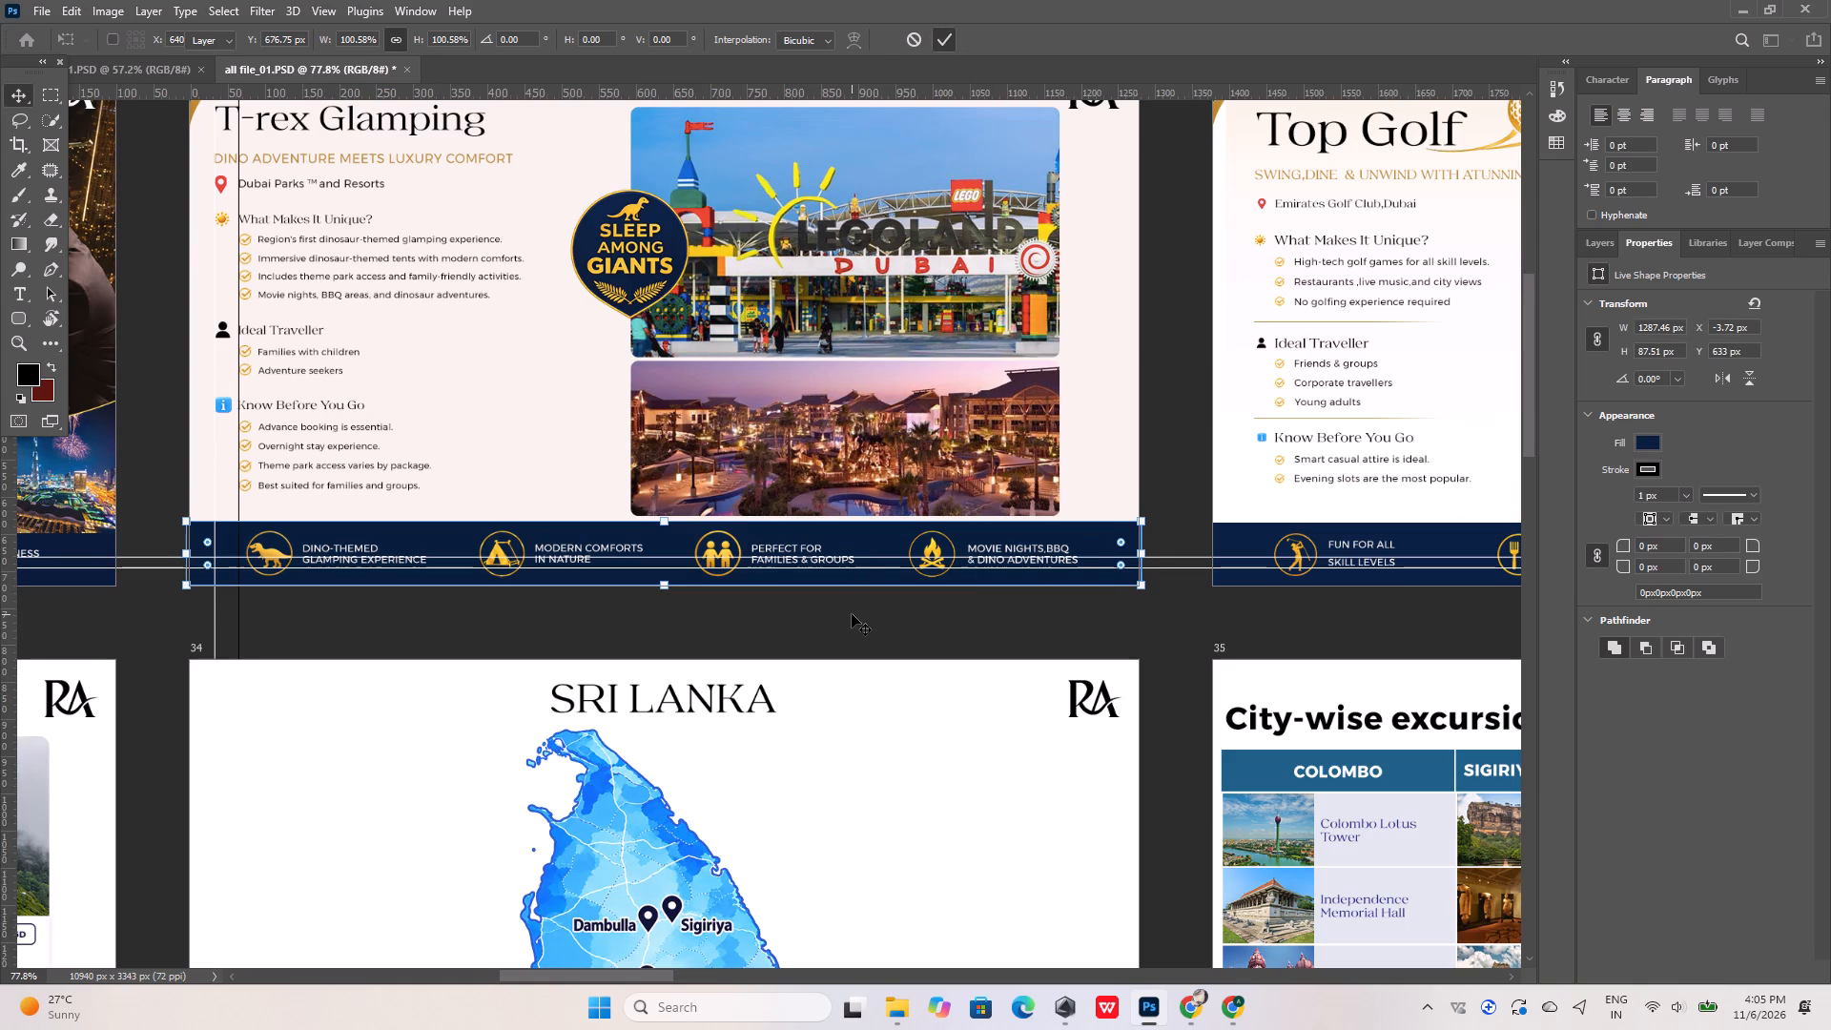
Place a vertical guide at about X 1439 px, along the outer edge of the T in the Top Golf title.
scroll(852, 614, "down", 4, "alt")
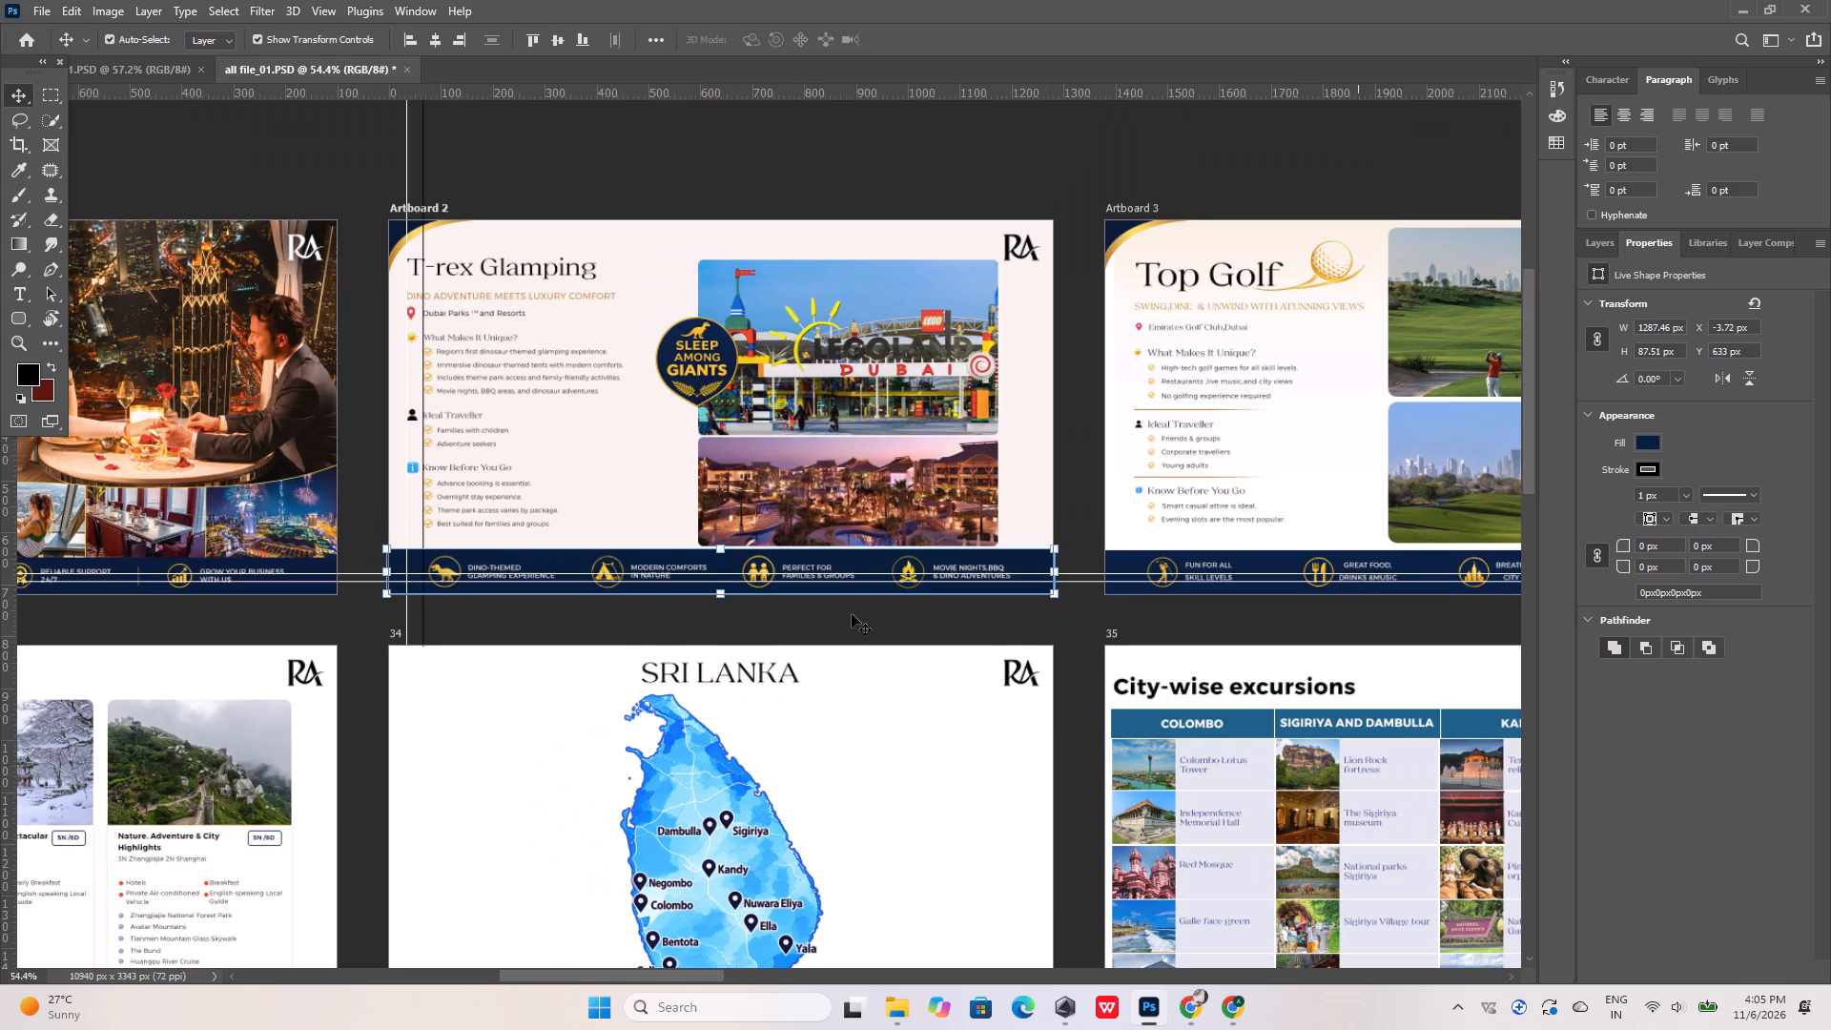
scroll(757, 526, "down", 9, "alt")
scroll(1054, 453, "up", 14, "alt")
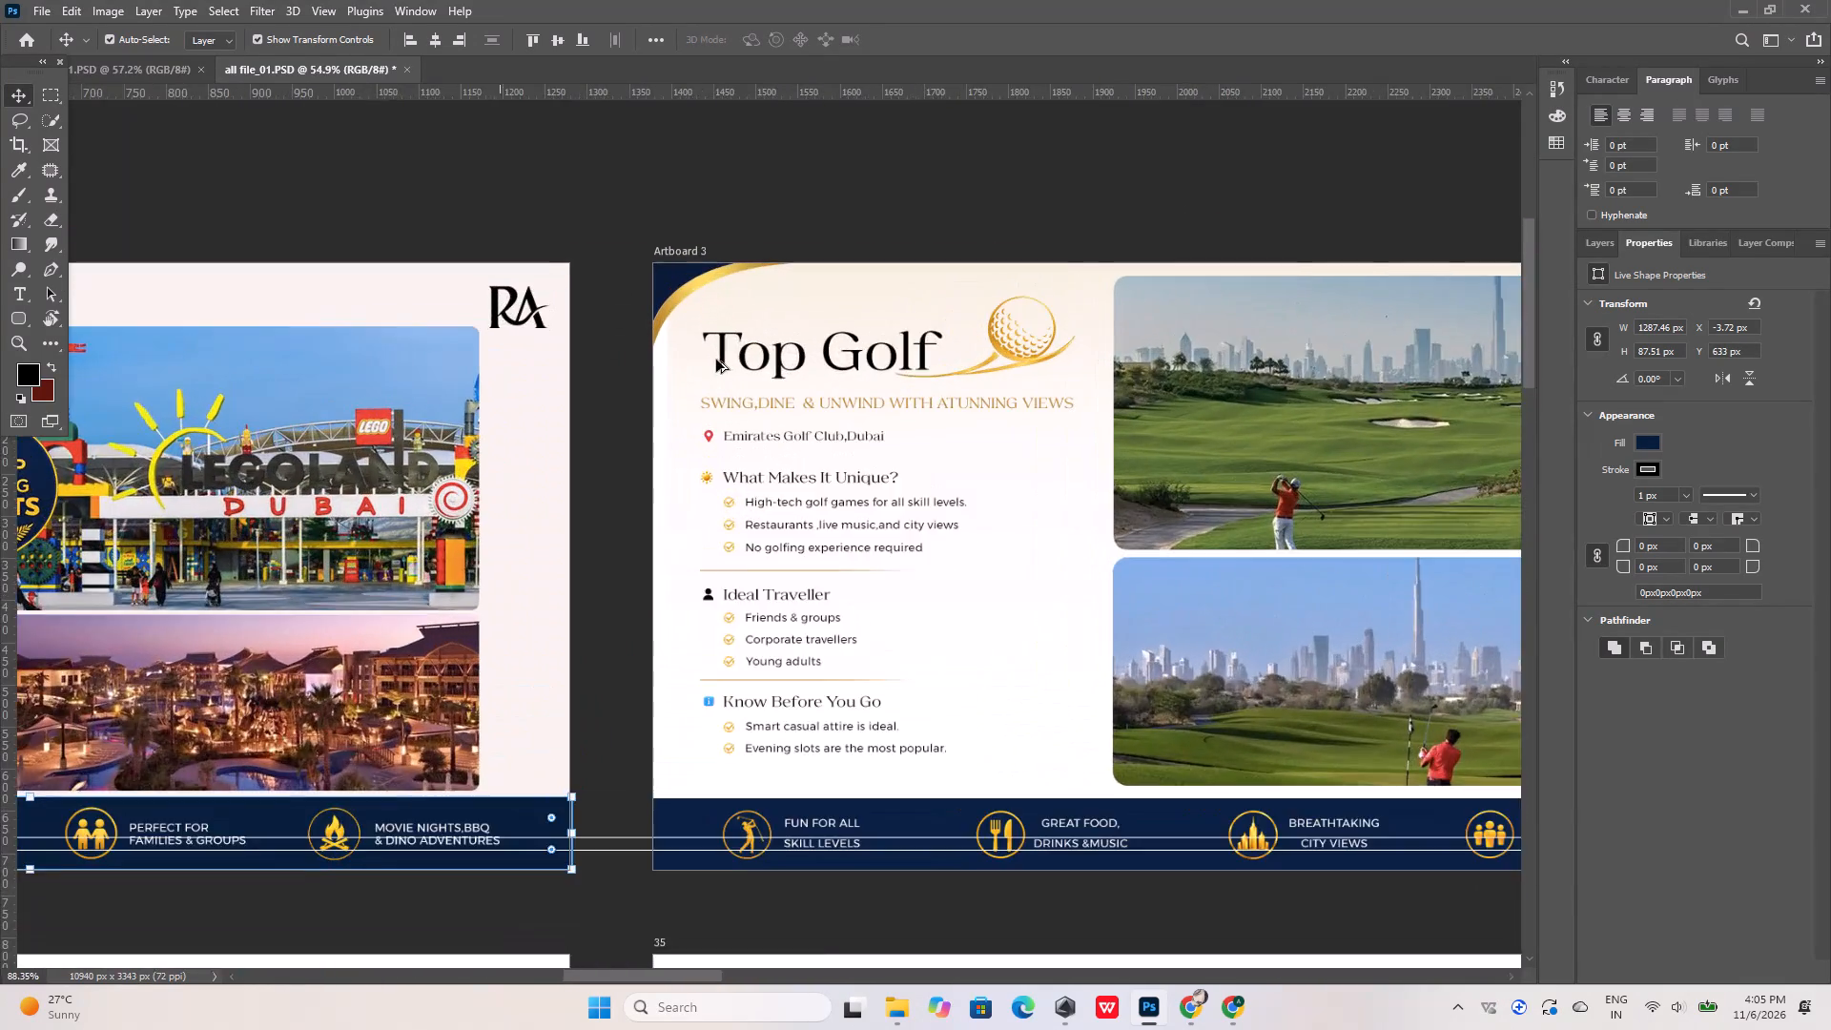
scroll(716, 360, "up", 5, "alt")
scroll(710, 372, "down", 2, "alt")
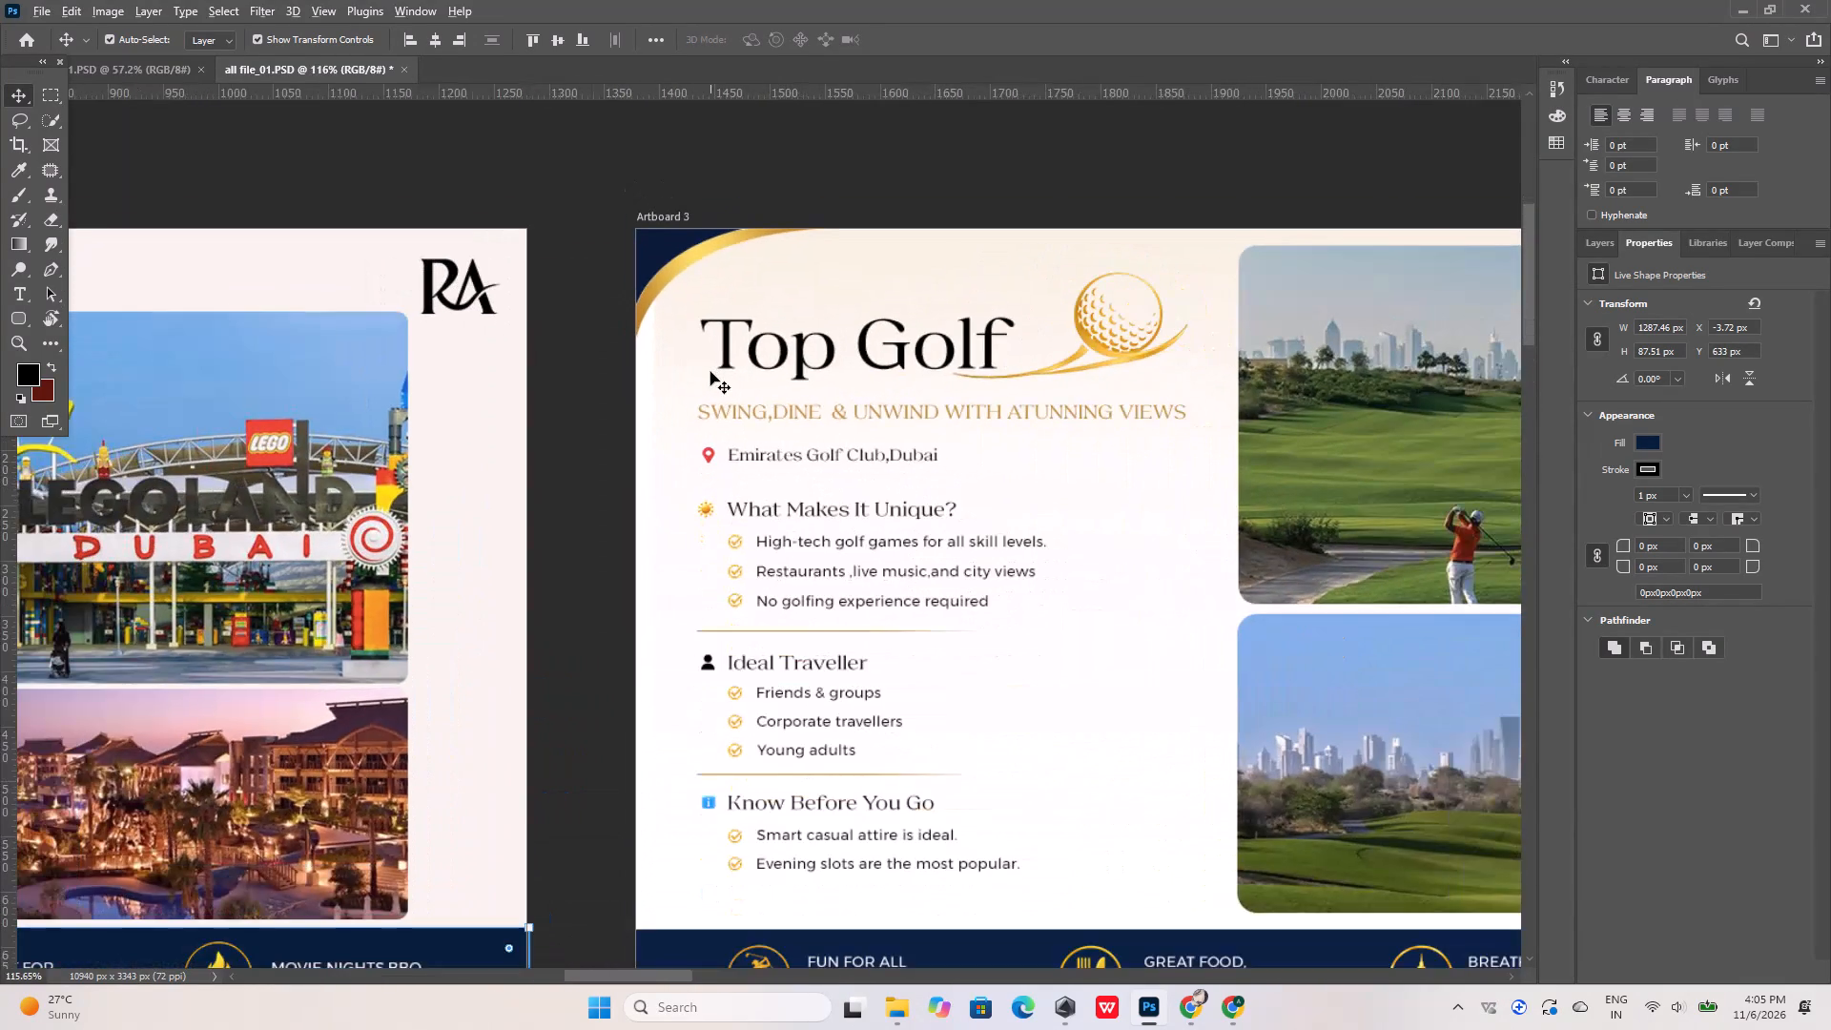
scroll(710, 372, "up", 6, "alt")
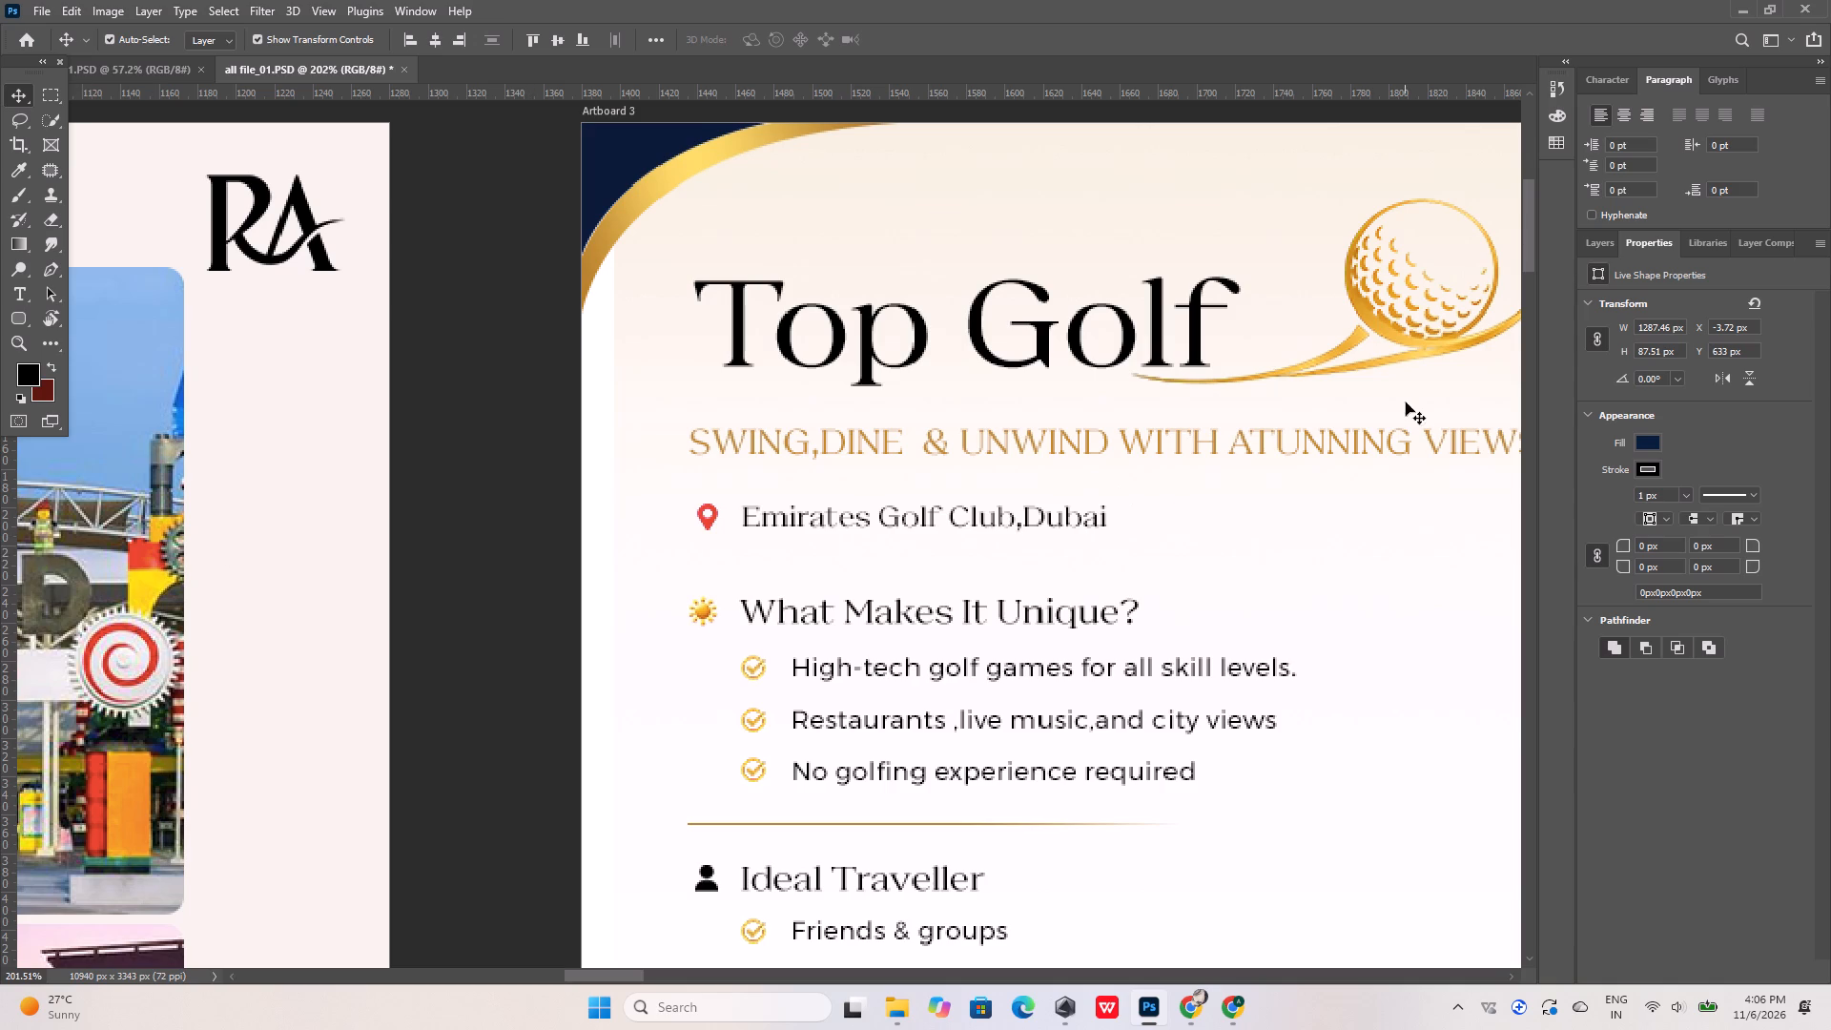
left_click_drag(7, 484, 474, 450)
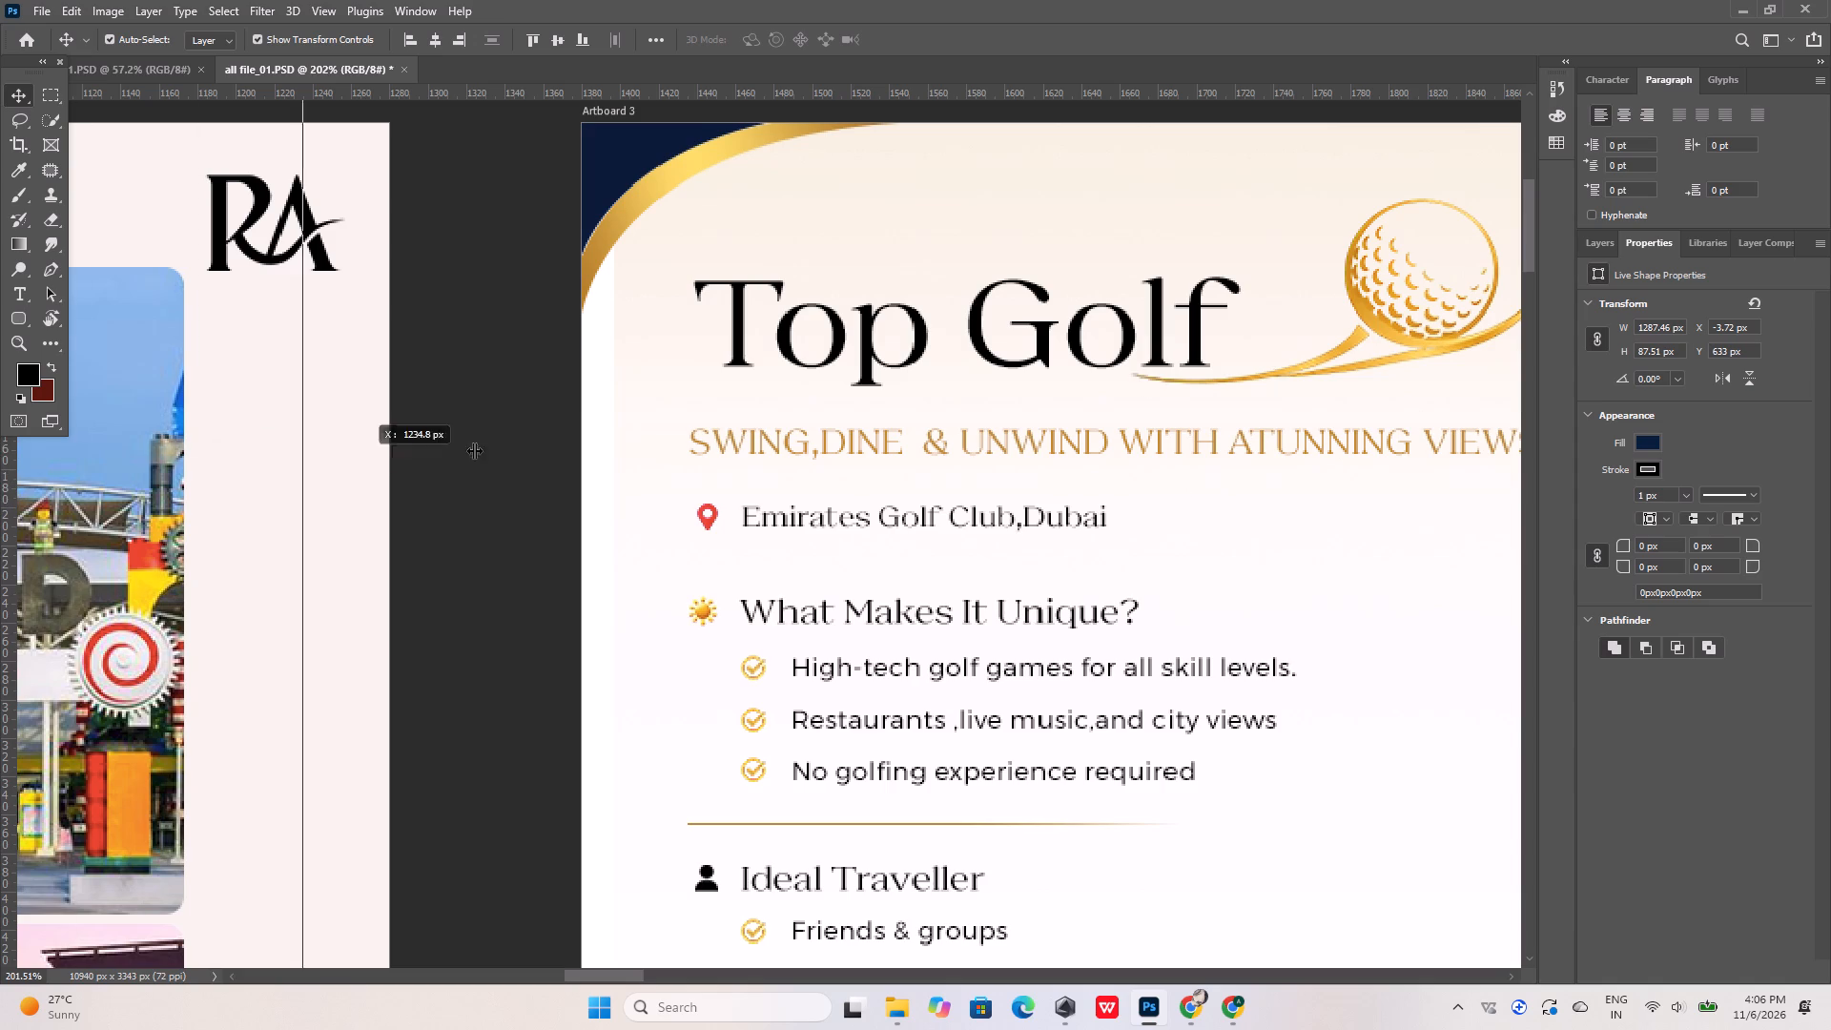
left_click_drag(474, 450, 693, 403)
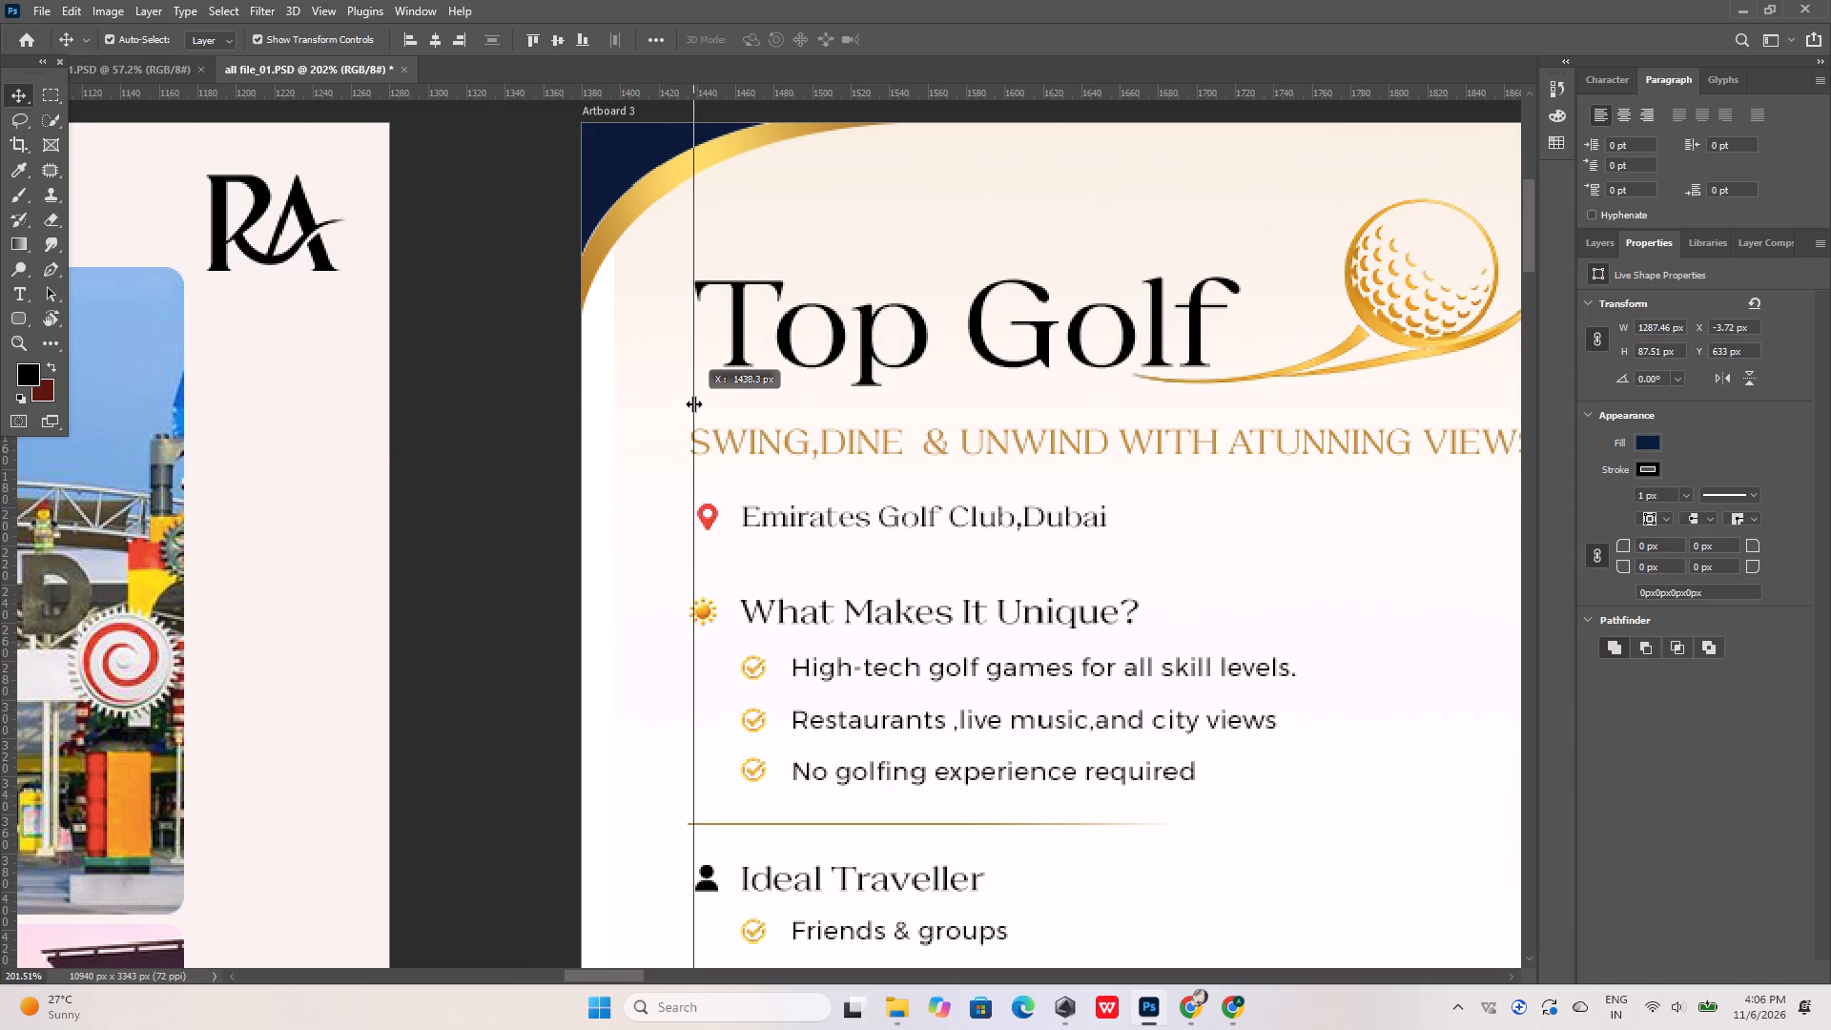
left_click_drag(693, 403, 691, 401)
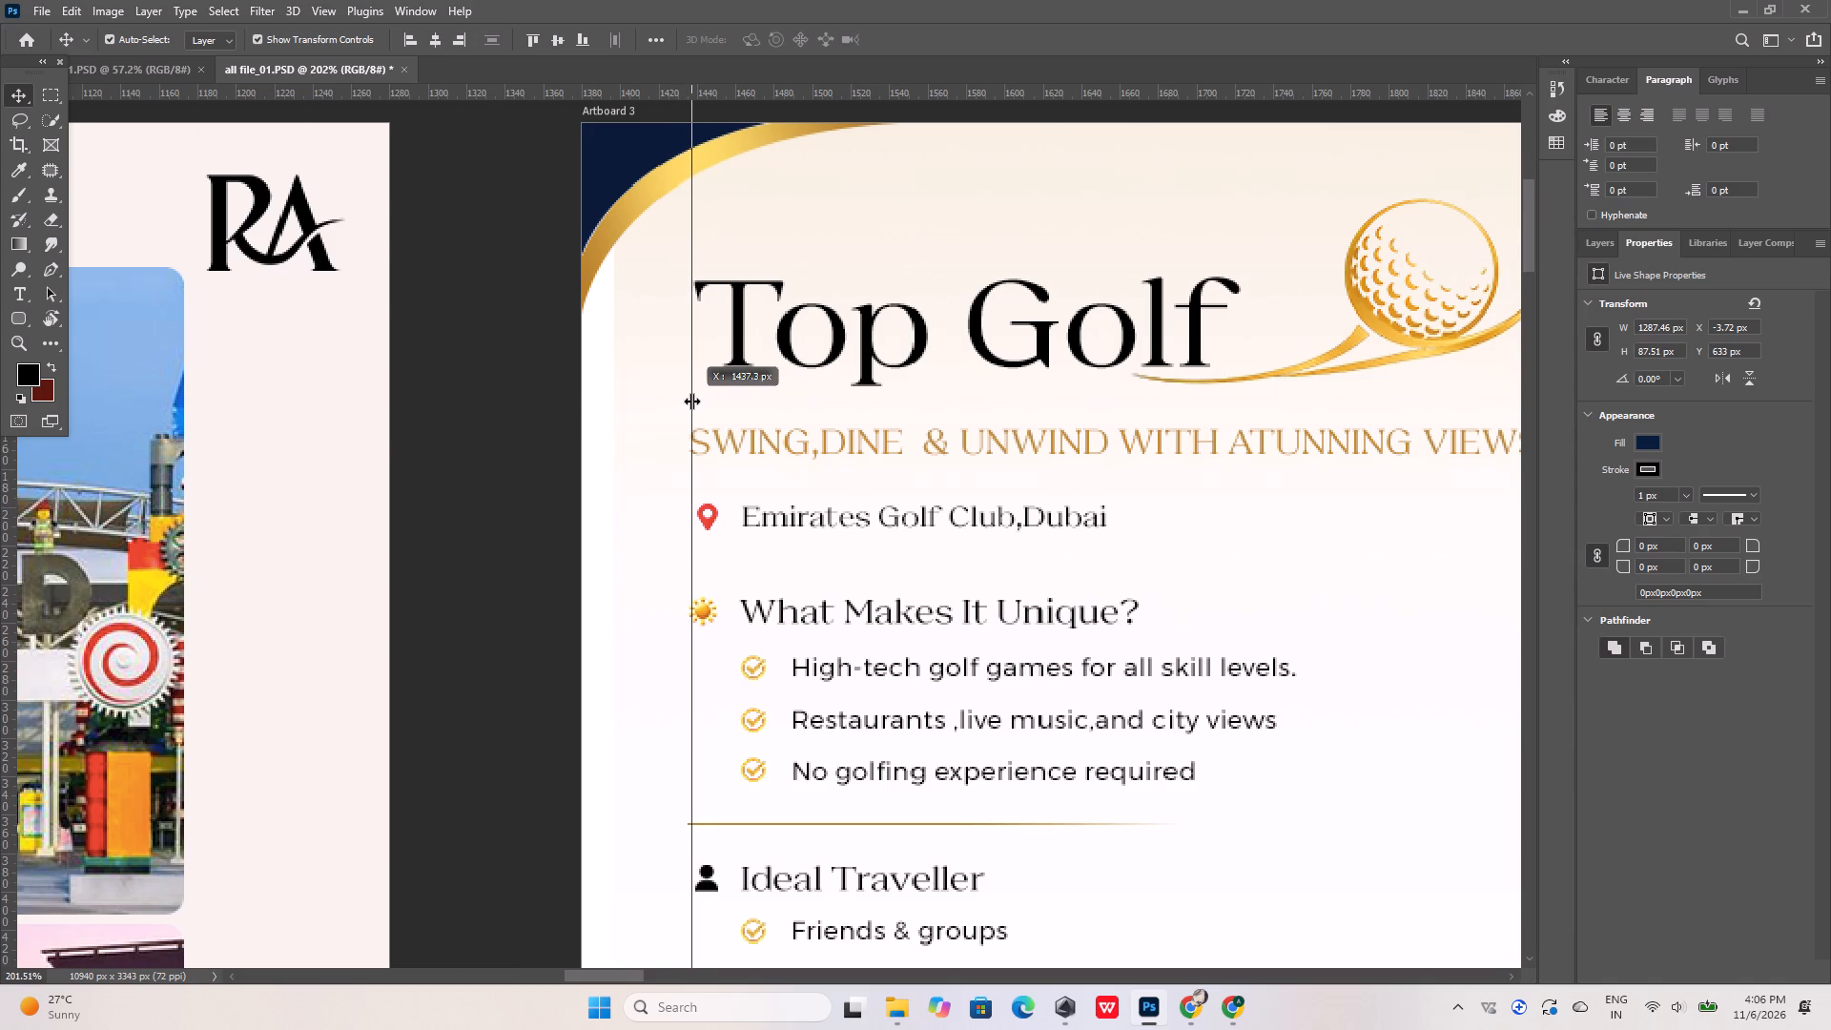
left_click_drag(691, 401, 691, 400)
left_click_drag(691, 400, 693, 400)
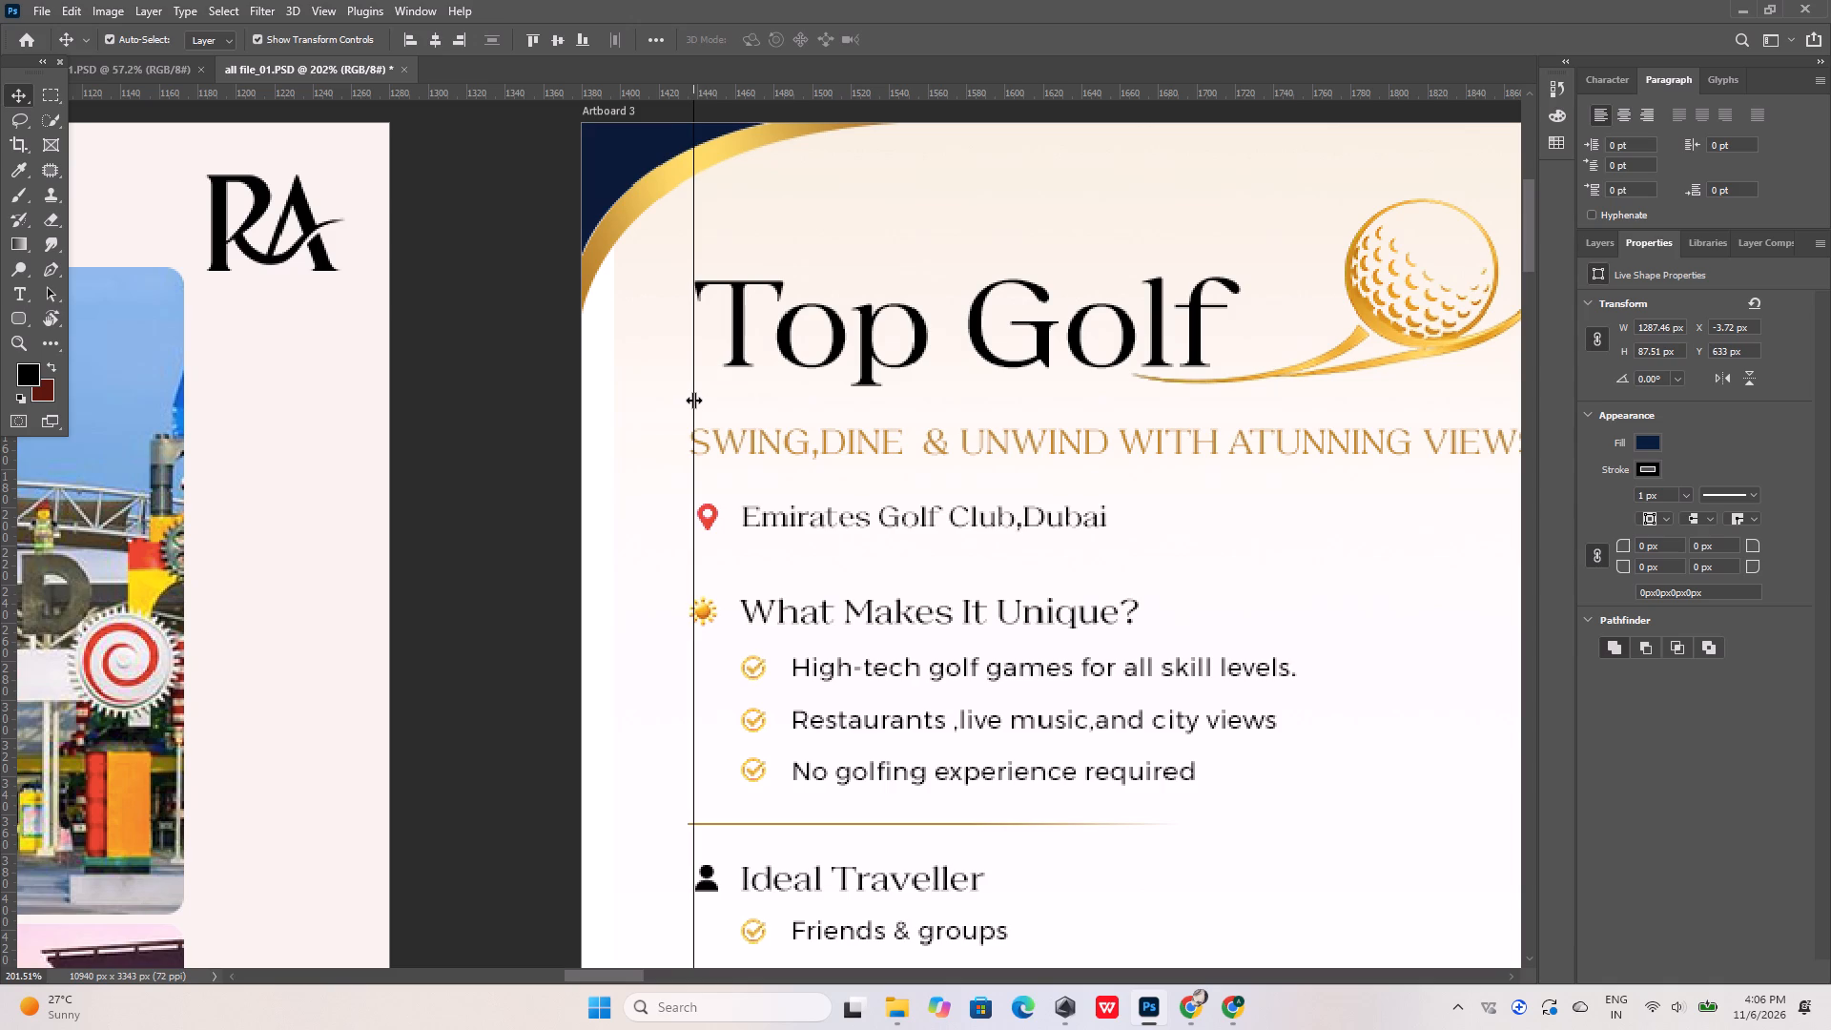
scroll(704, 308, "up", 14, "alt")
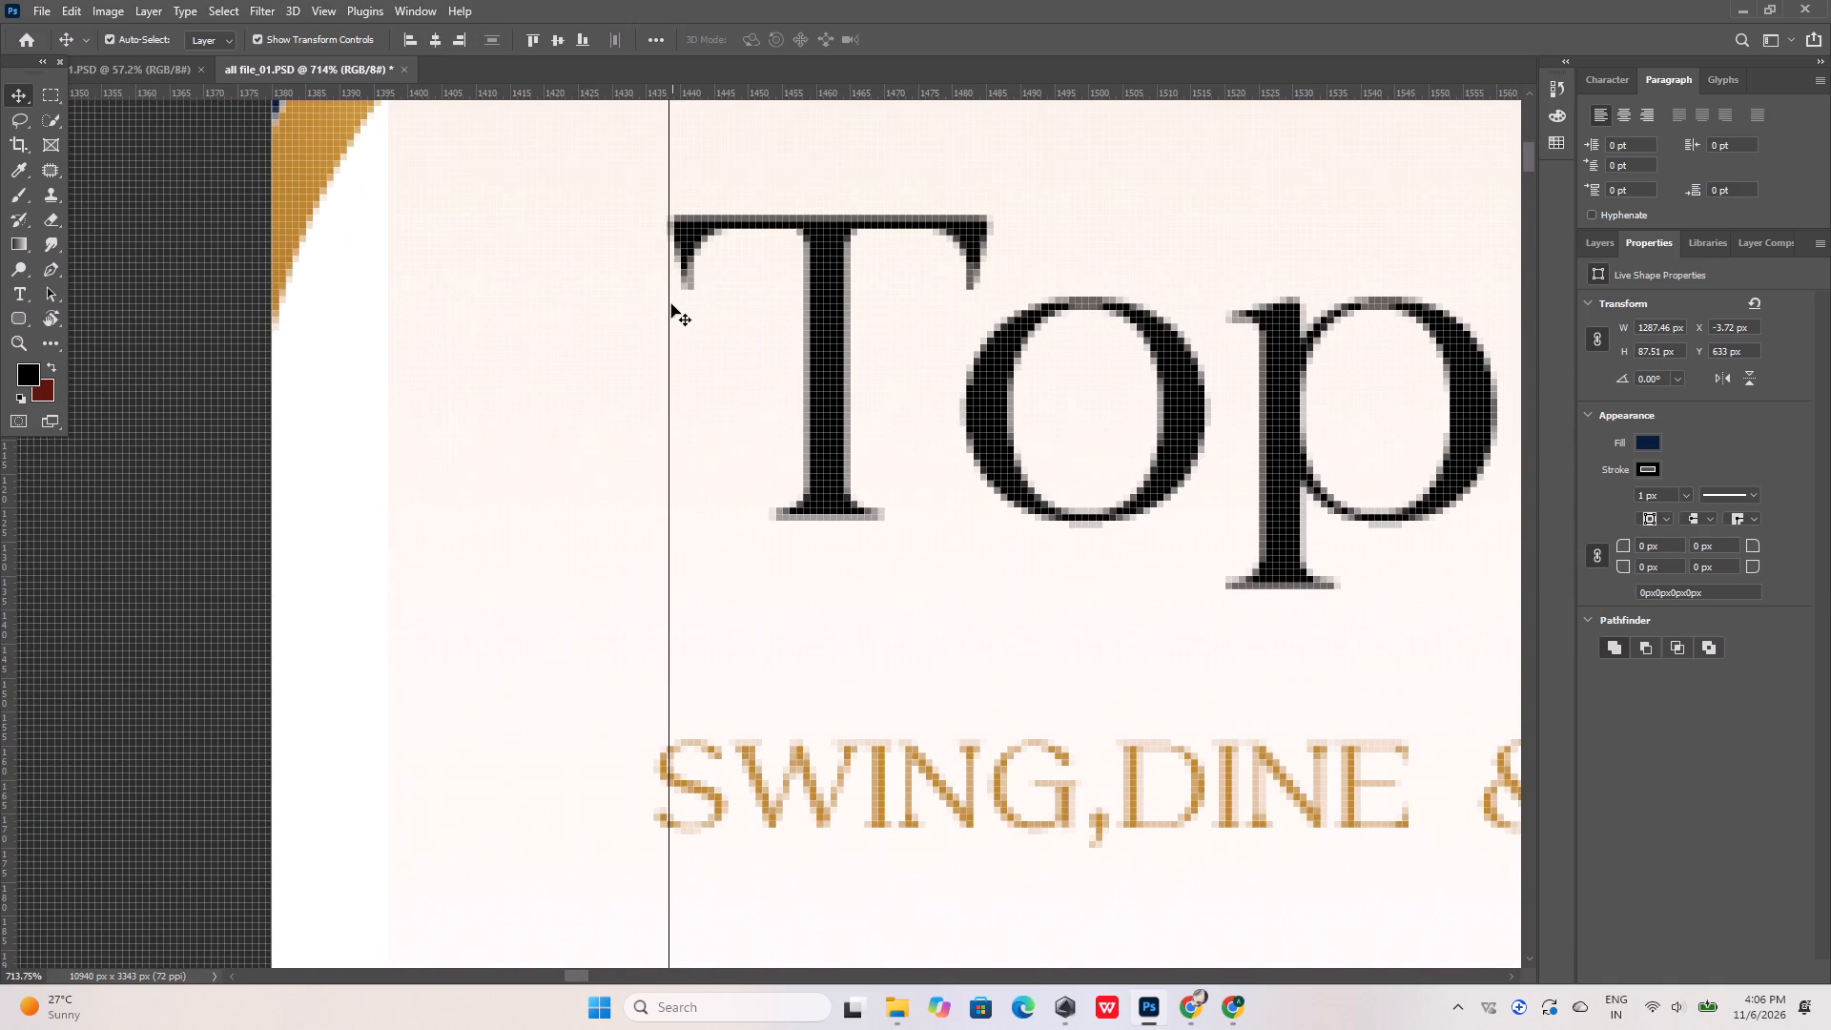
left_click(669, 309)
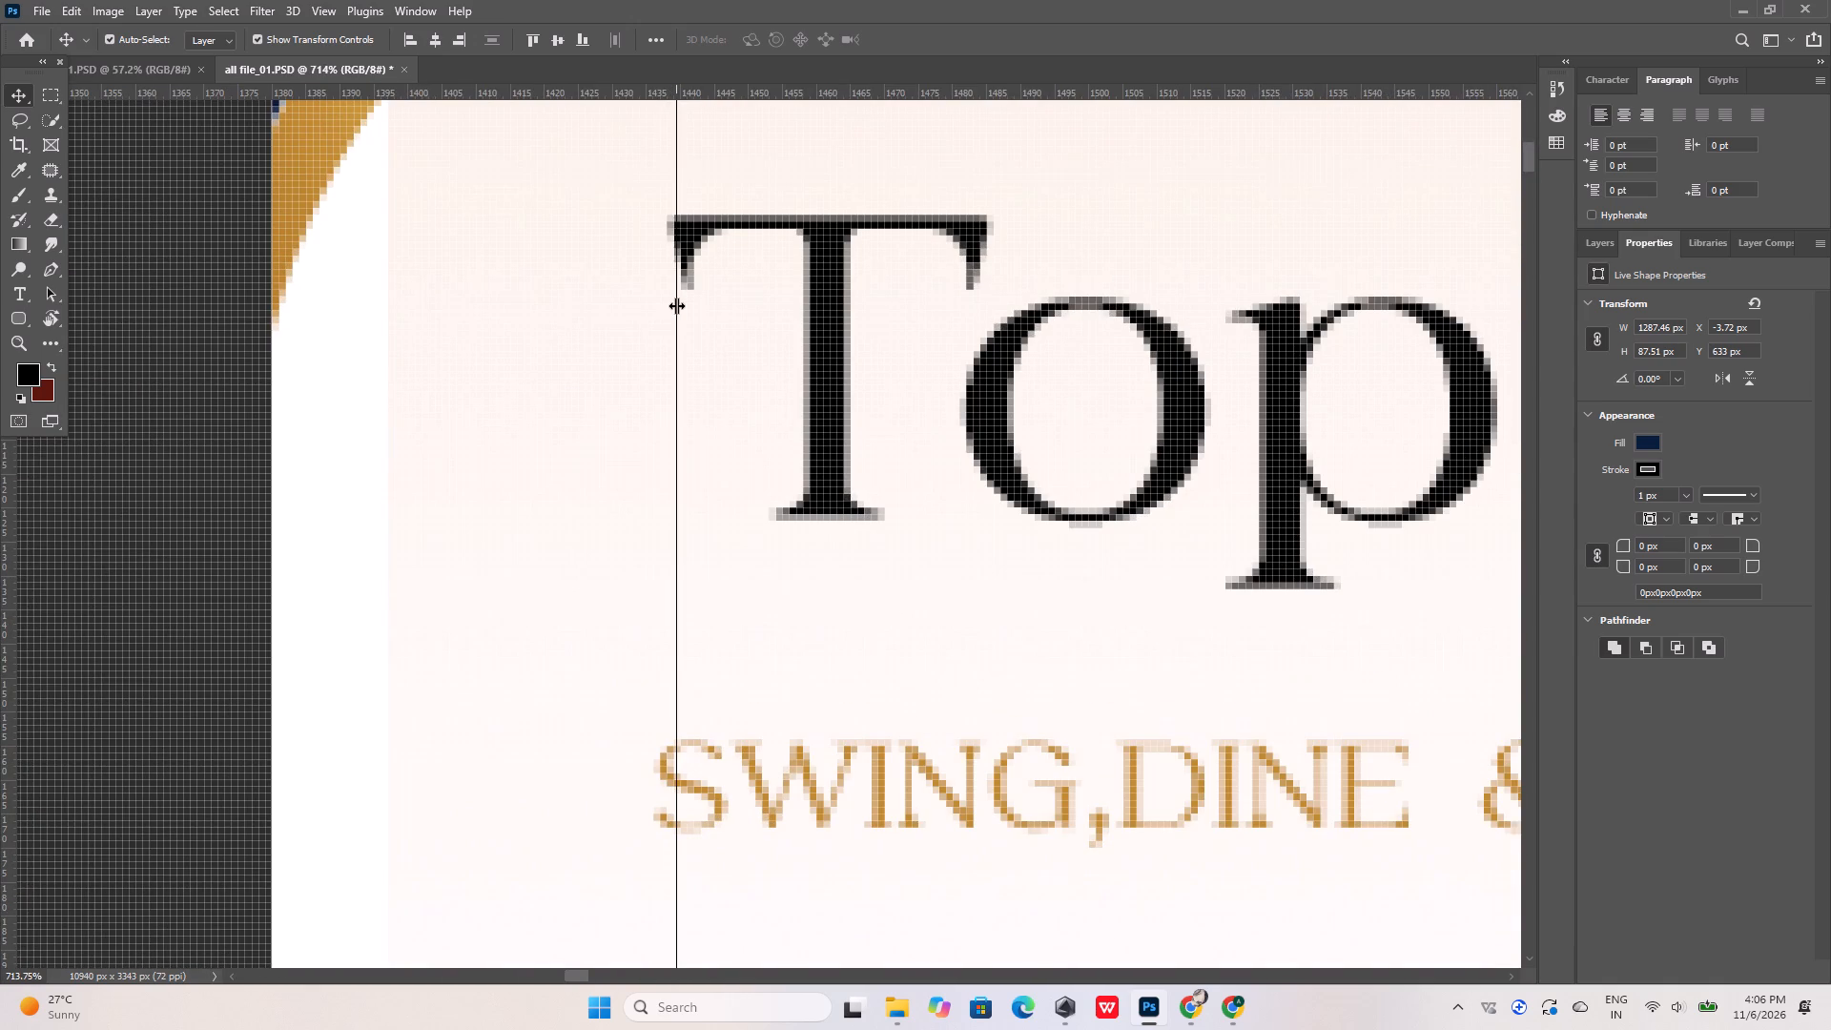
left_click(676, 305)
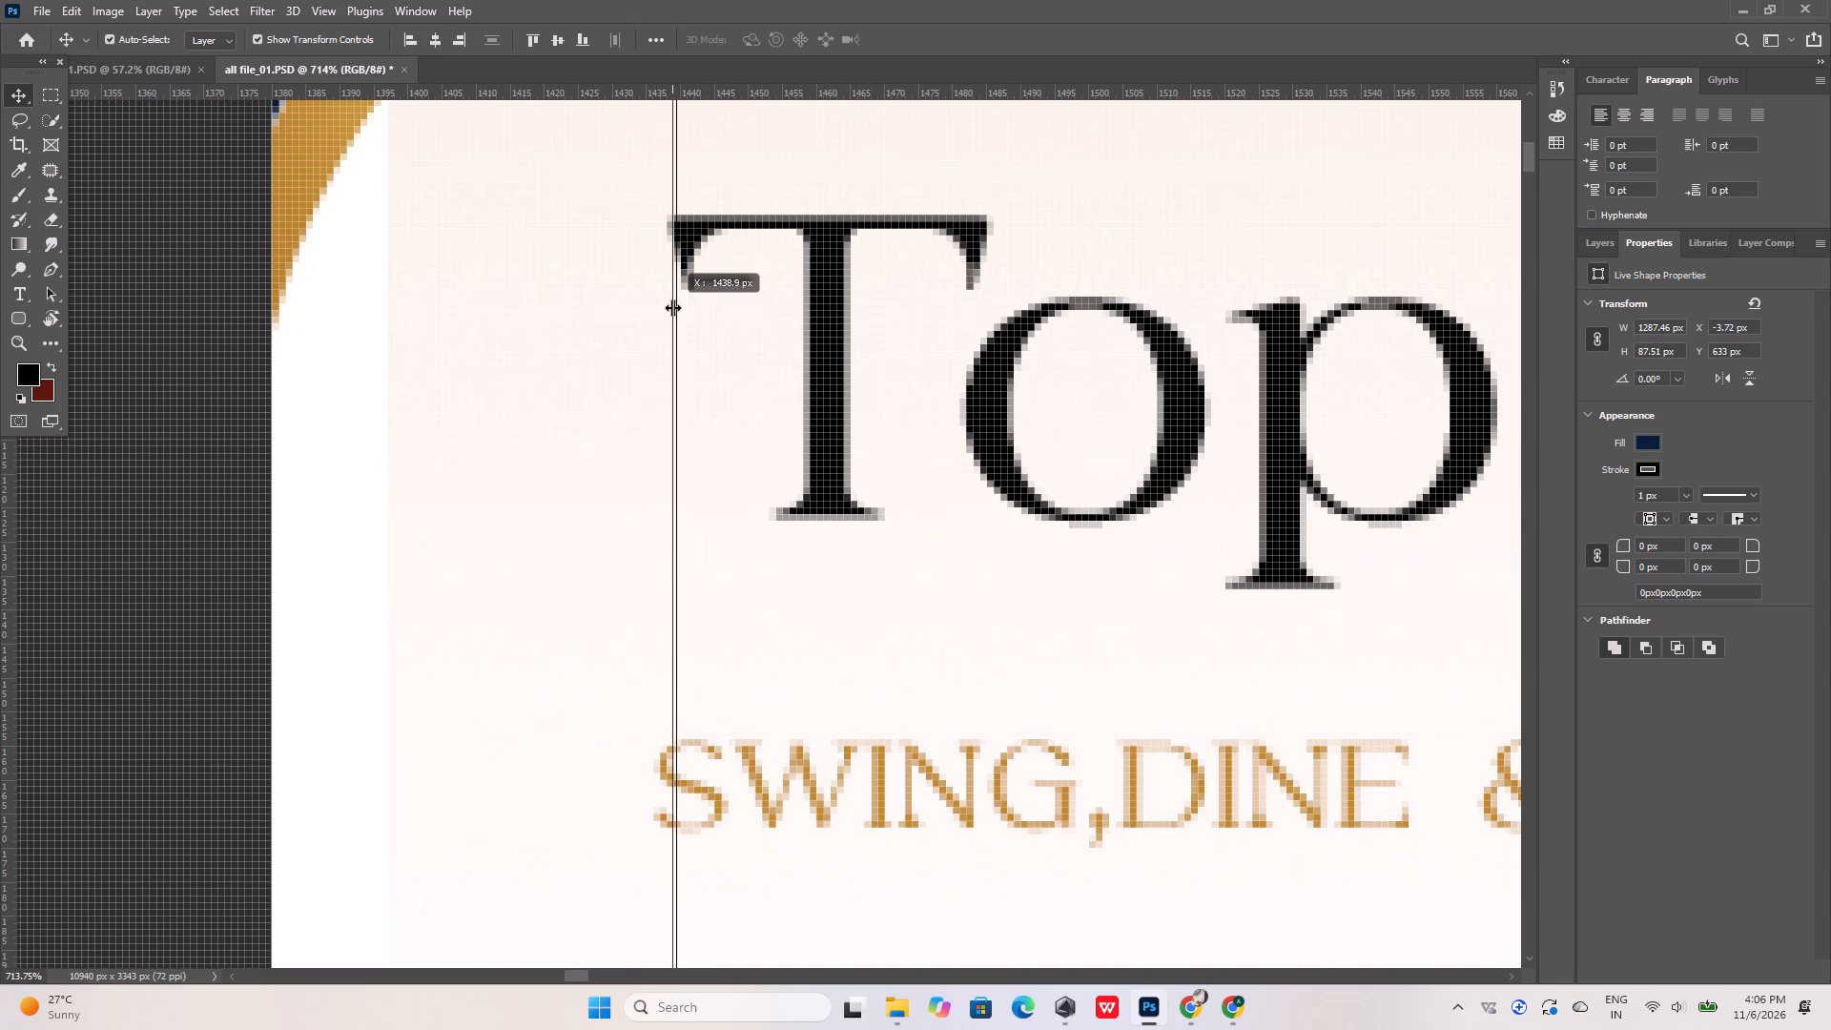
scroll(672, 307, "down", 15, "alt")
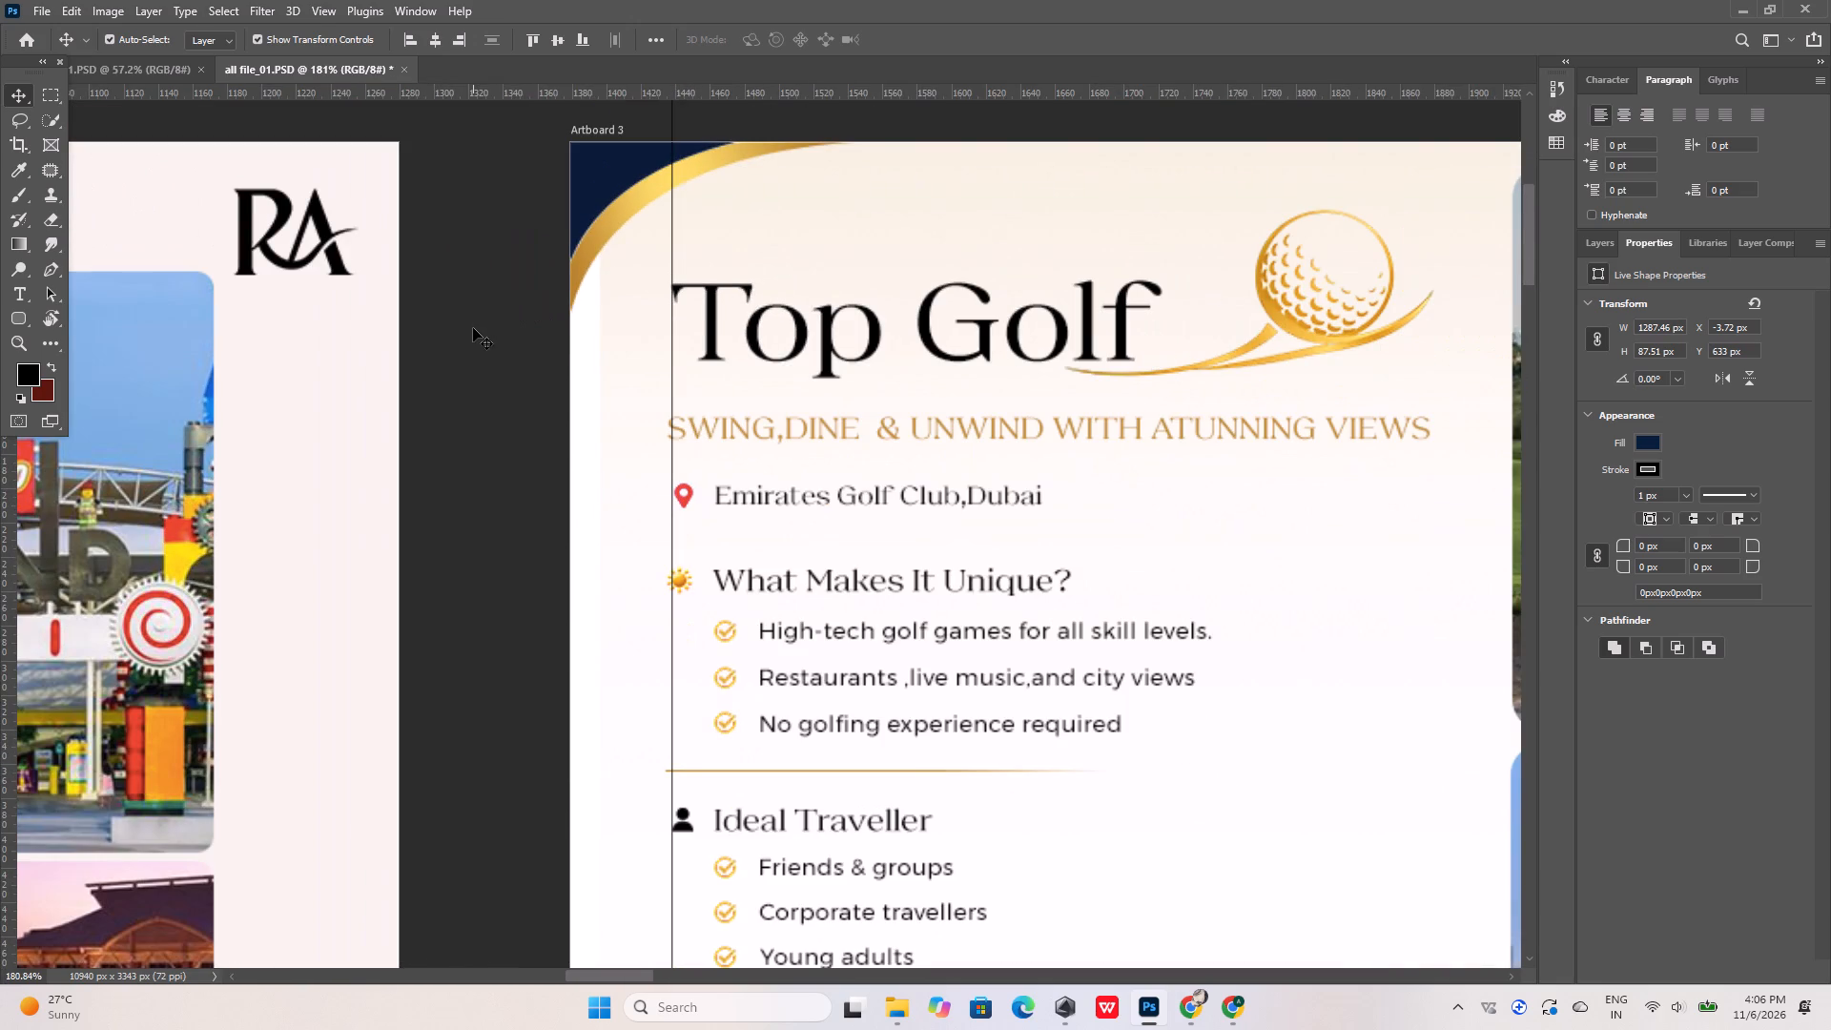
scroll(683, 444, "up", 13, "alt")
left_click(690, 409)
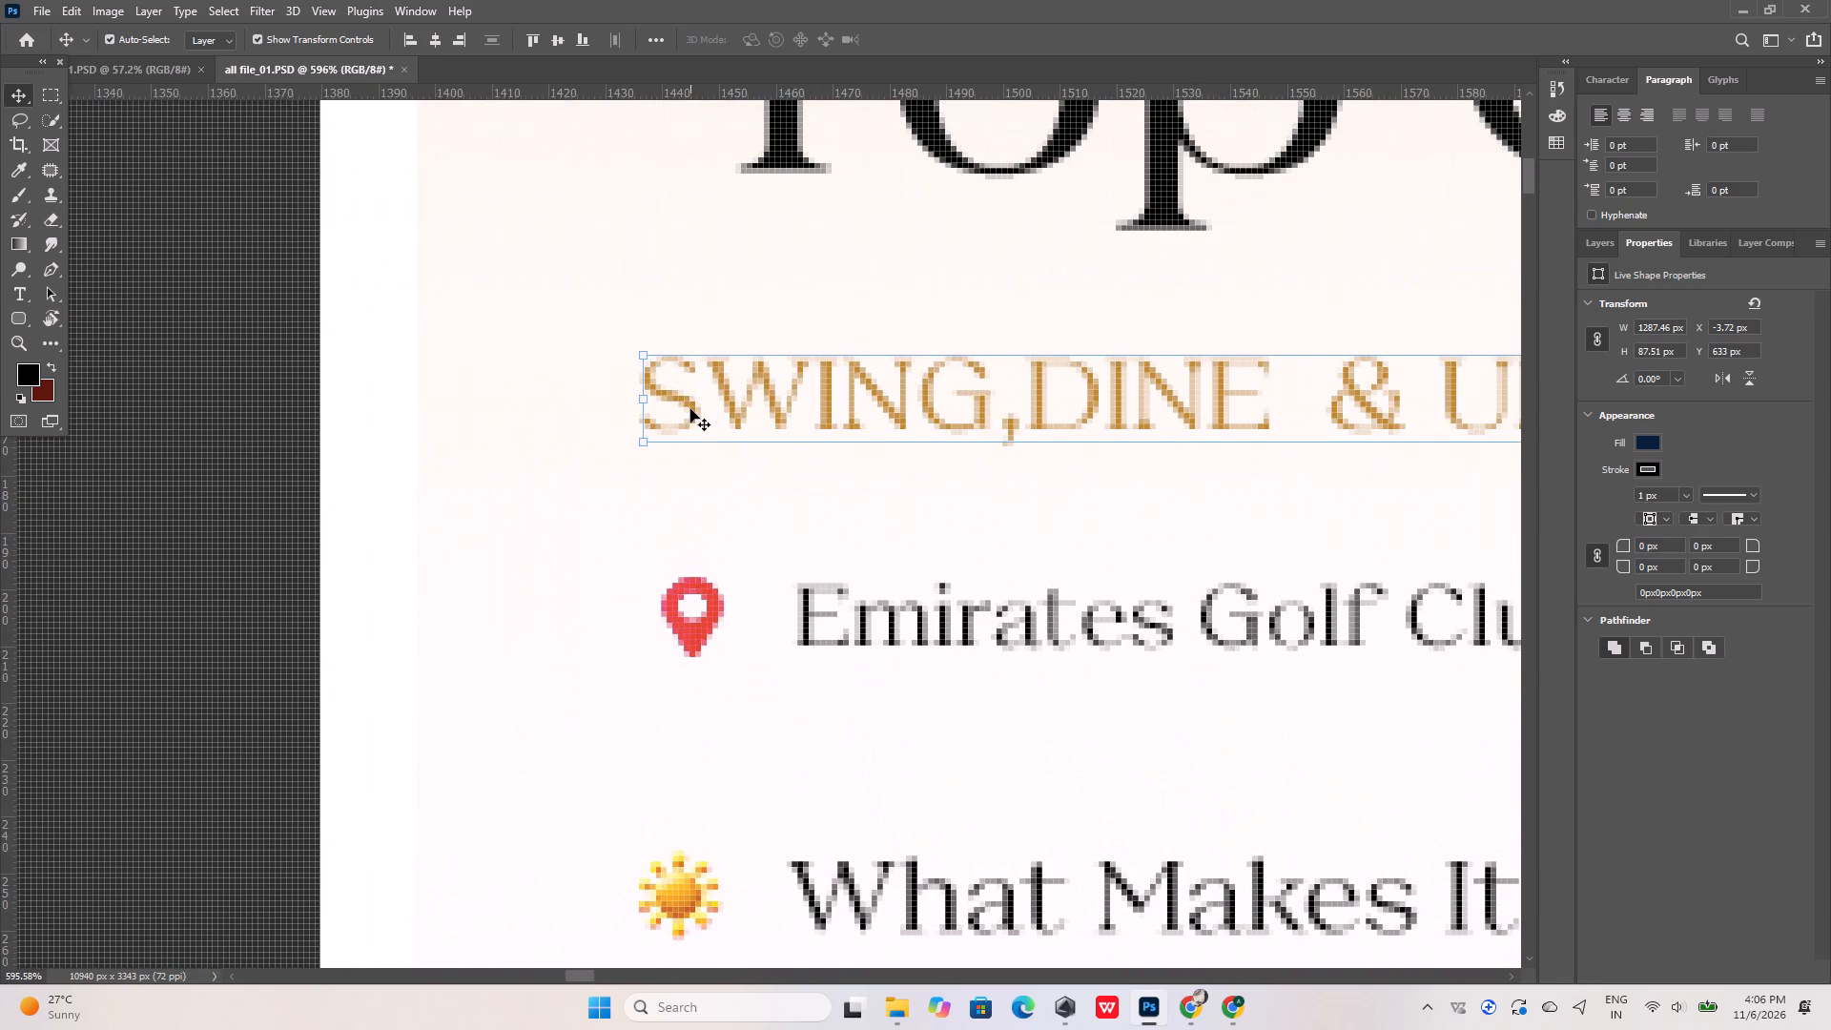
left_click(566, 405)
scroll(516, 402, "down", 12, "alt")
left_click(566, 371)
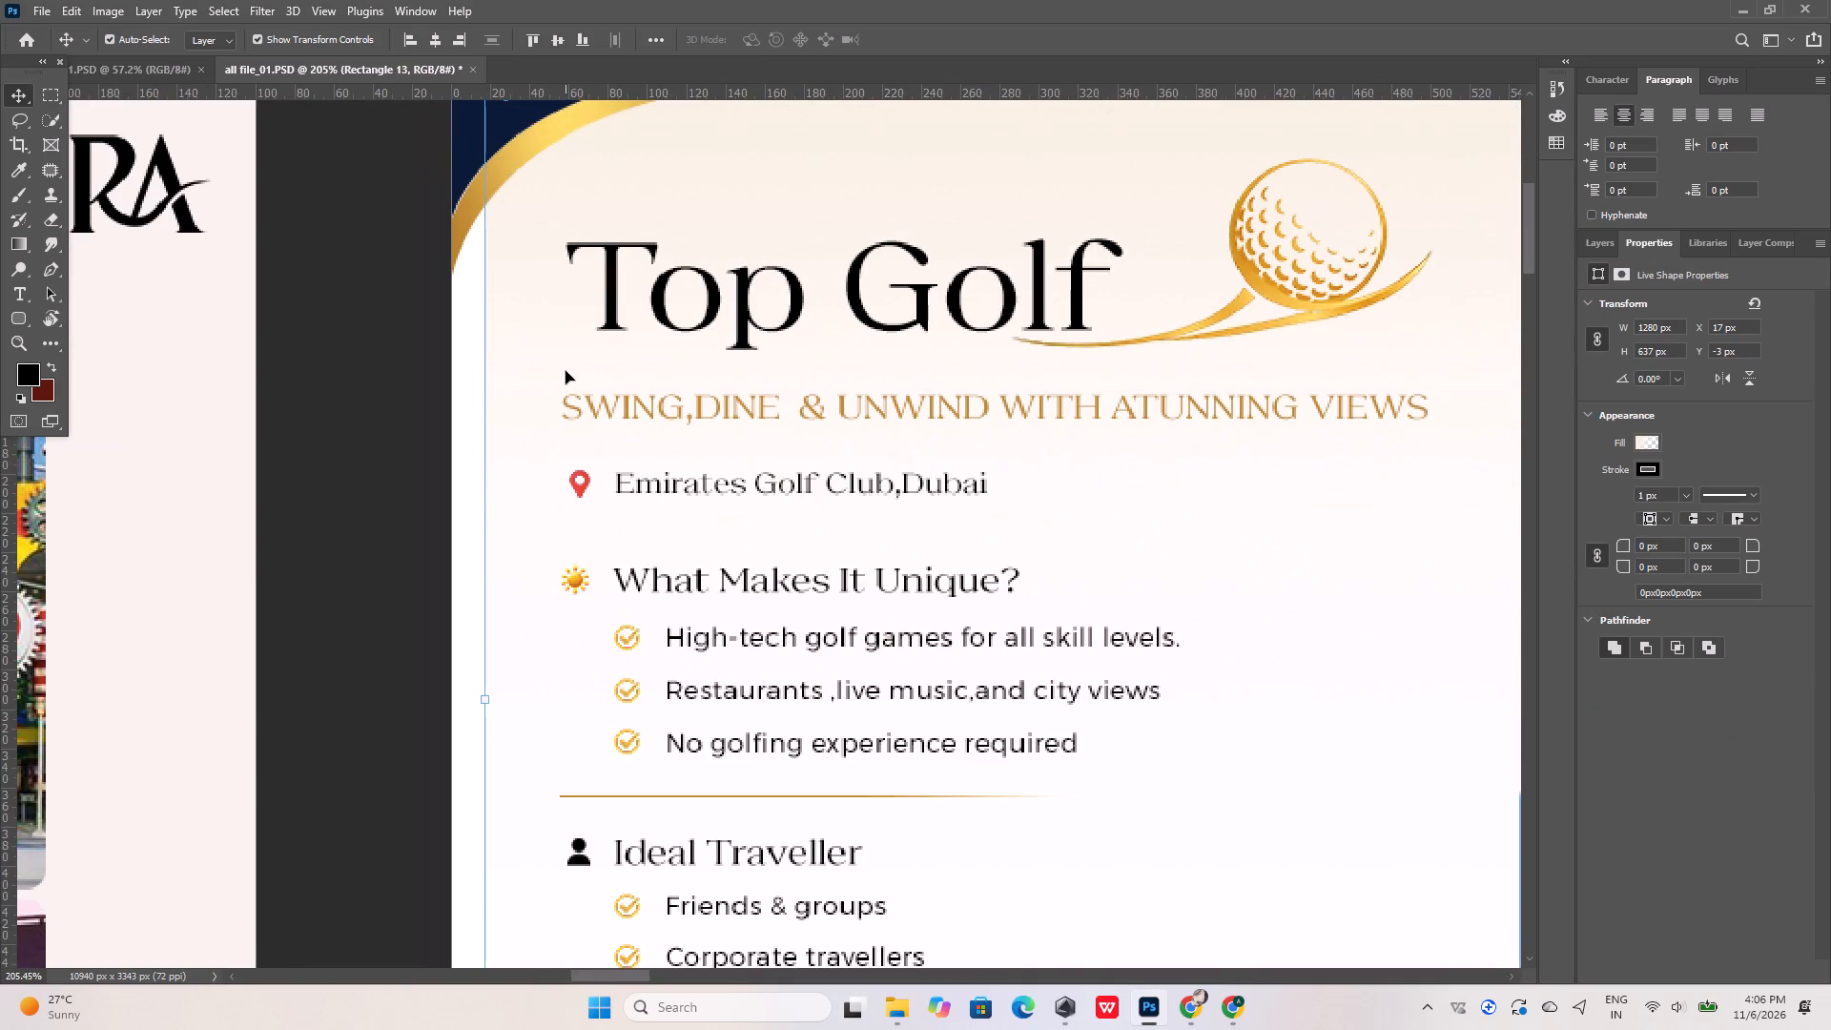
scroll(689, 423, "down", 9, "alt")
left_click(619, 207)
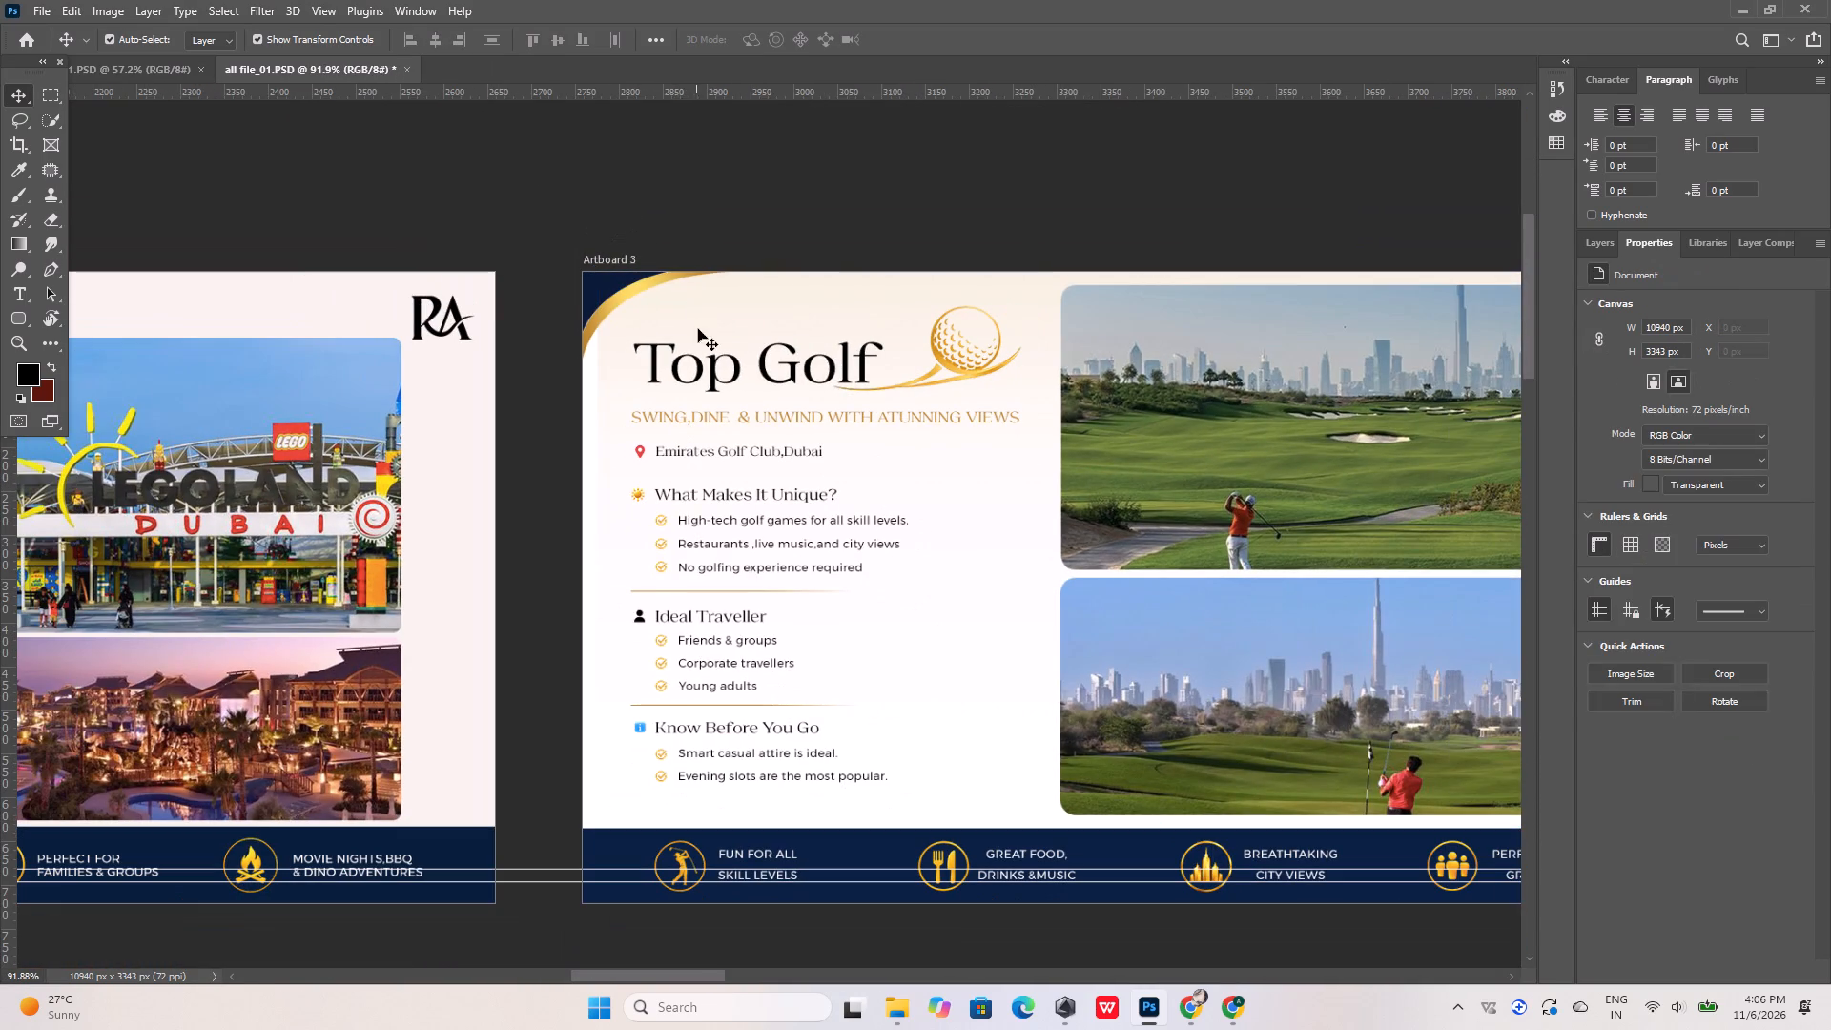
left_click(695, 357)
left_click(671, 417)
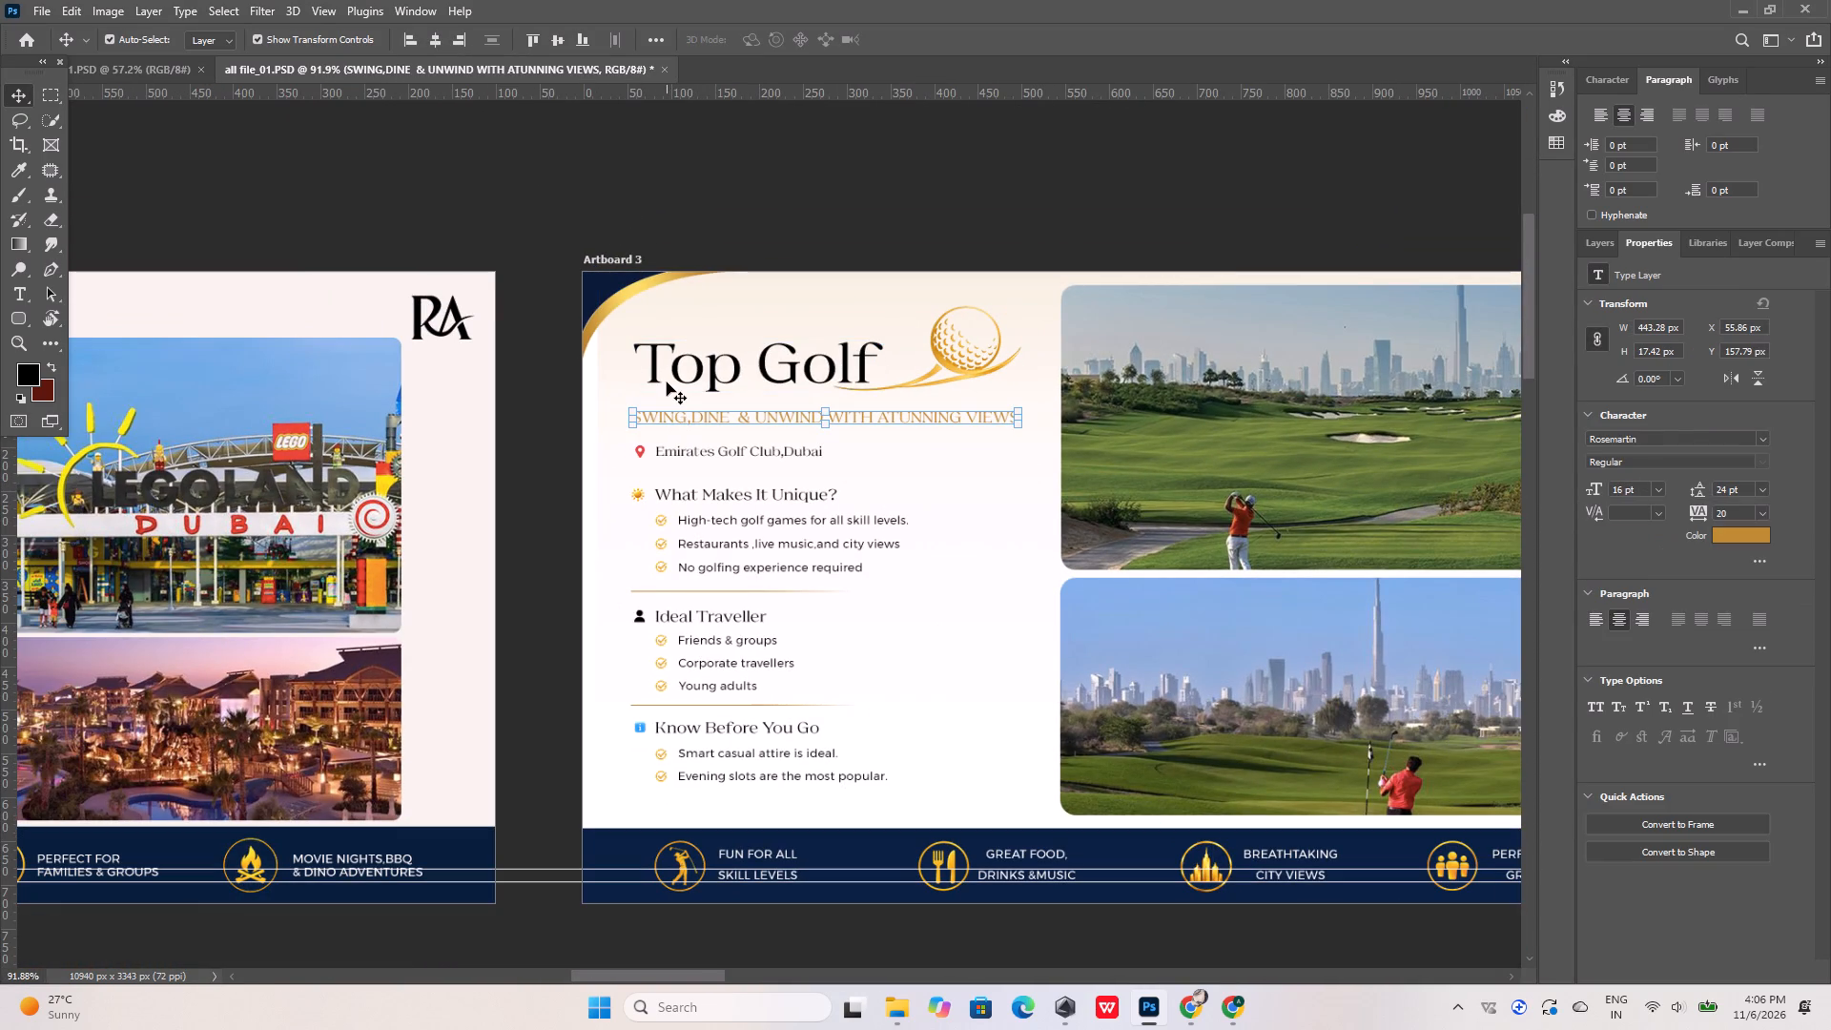
With nothing selected, place a vertical canvas guide at about X 2820 px, beside the start of the Top Golf title.
scroll(667, 382, "up", 9, "alt")
left_click(436, 379)
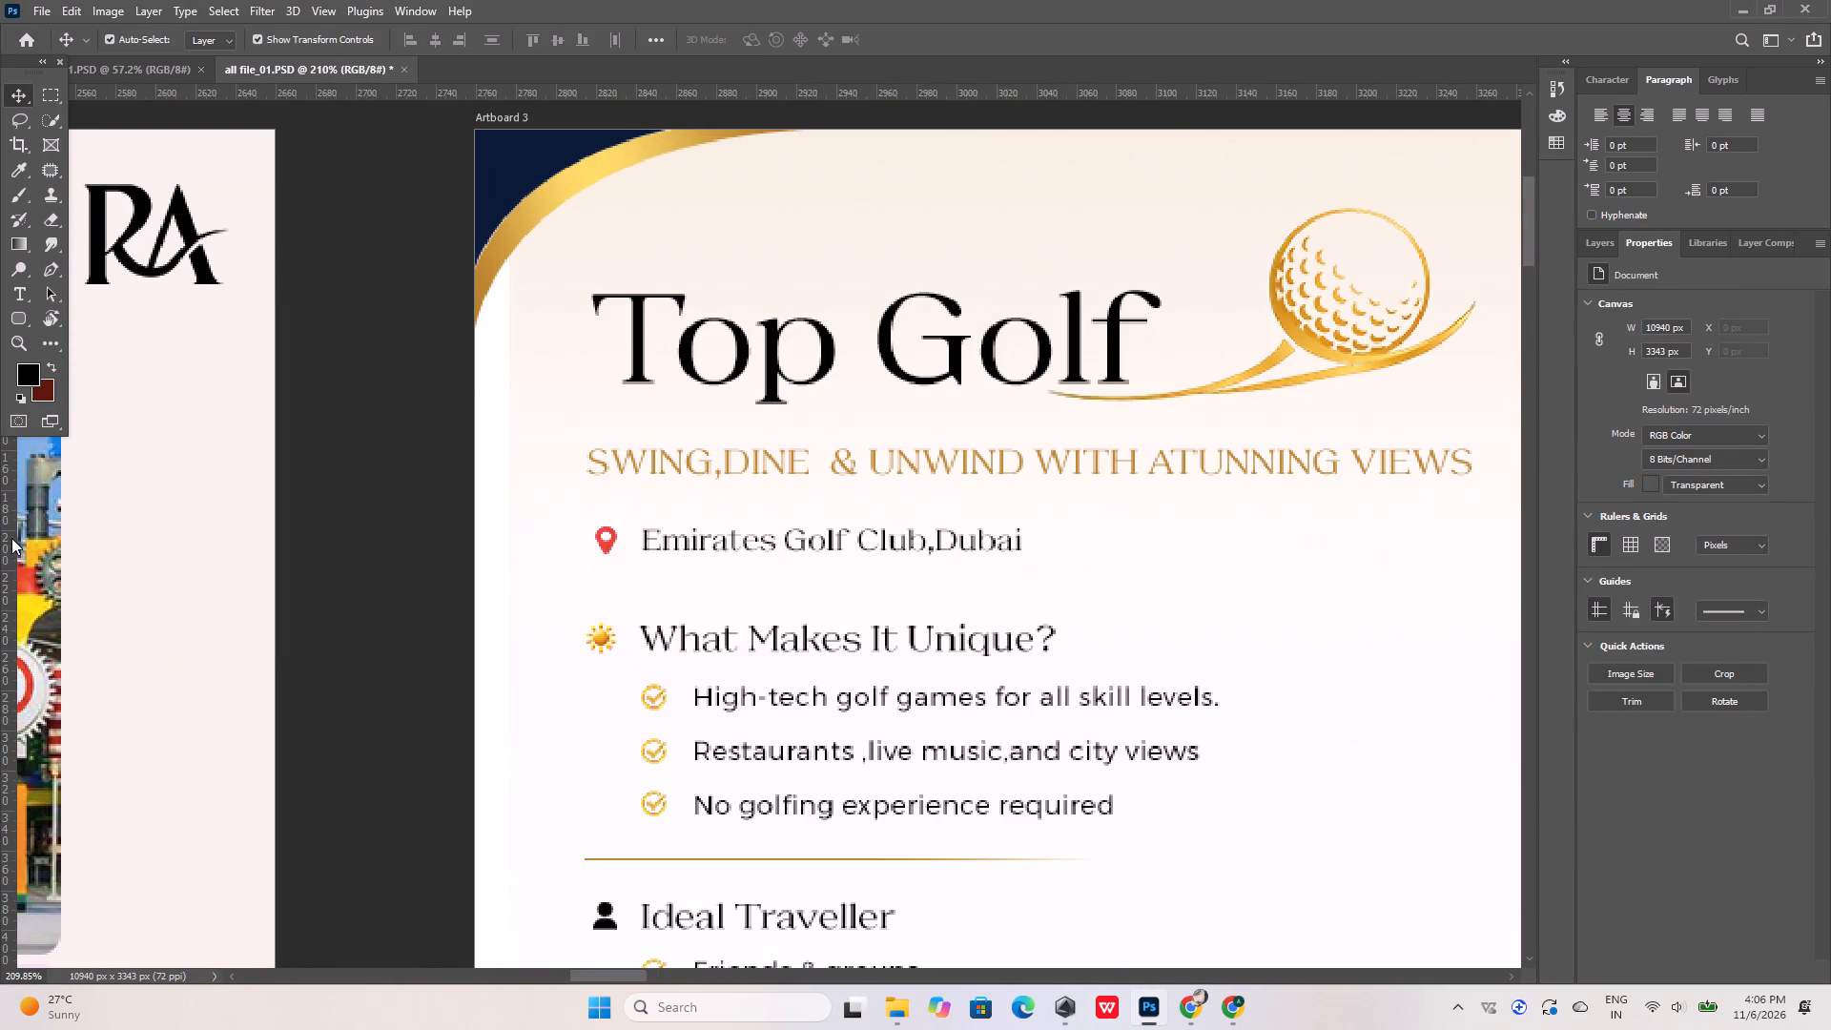
left_click_drag(9, 529, 595, 389)
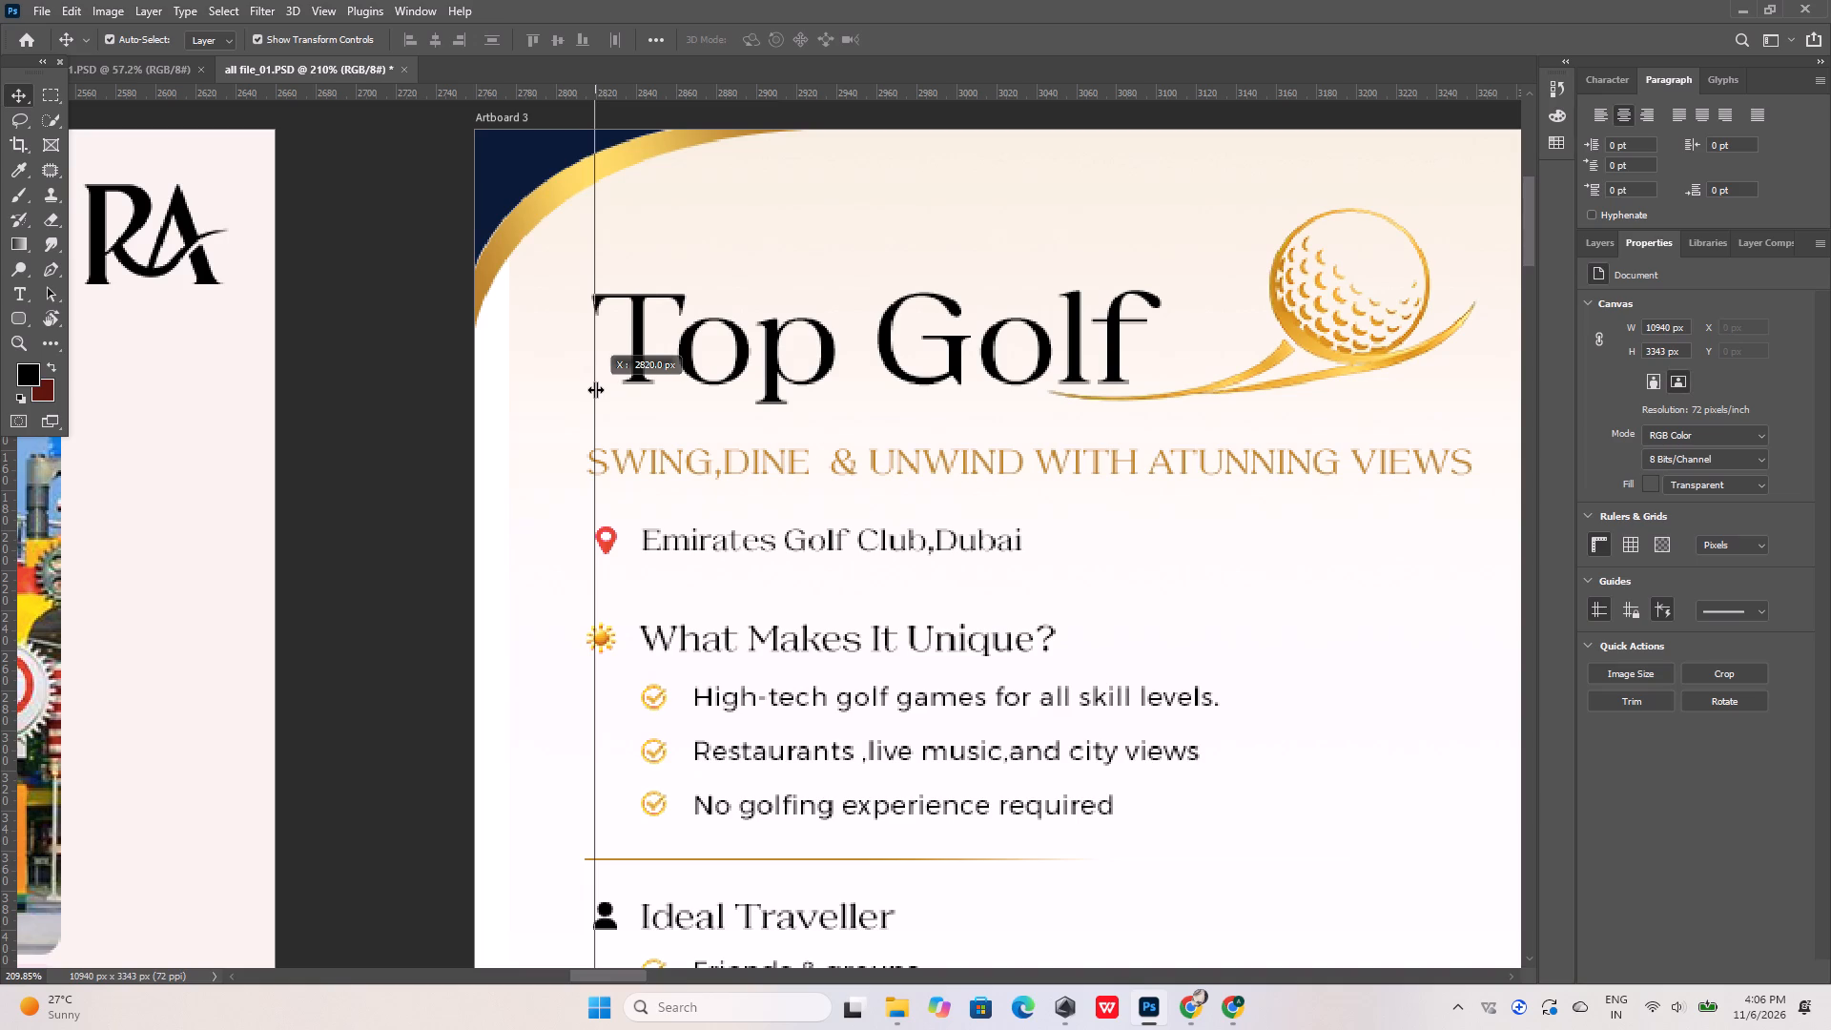
left_click_drag(595, 389, 593, 392)
Set the canvas guide colour to black in the guide preferences.
scroll(585, 299, "up", 2, "alt")
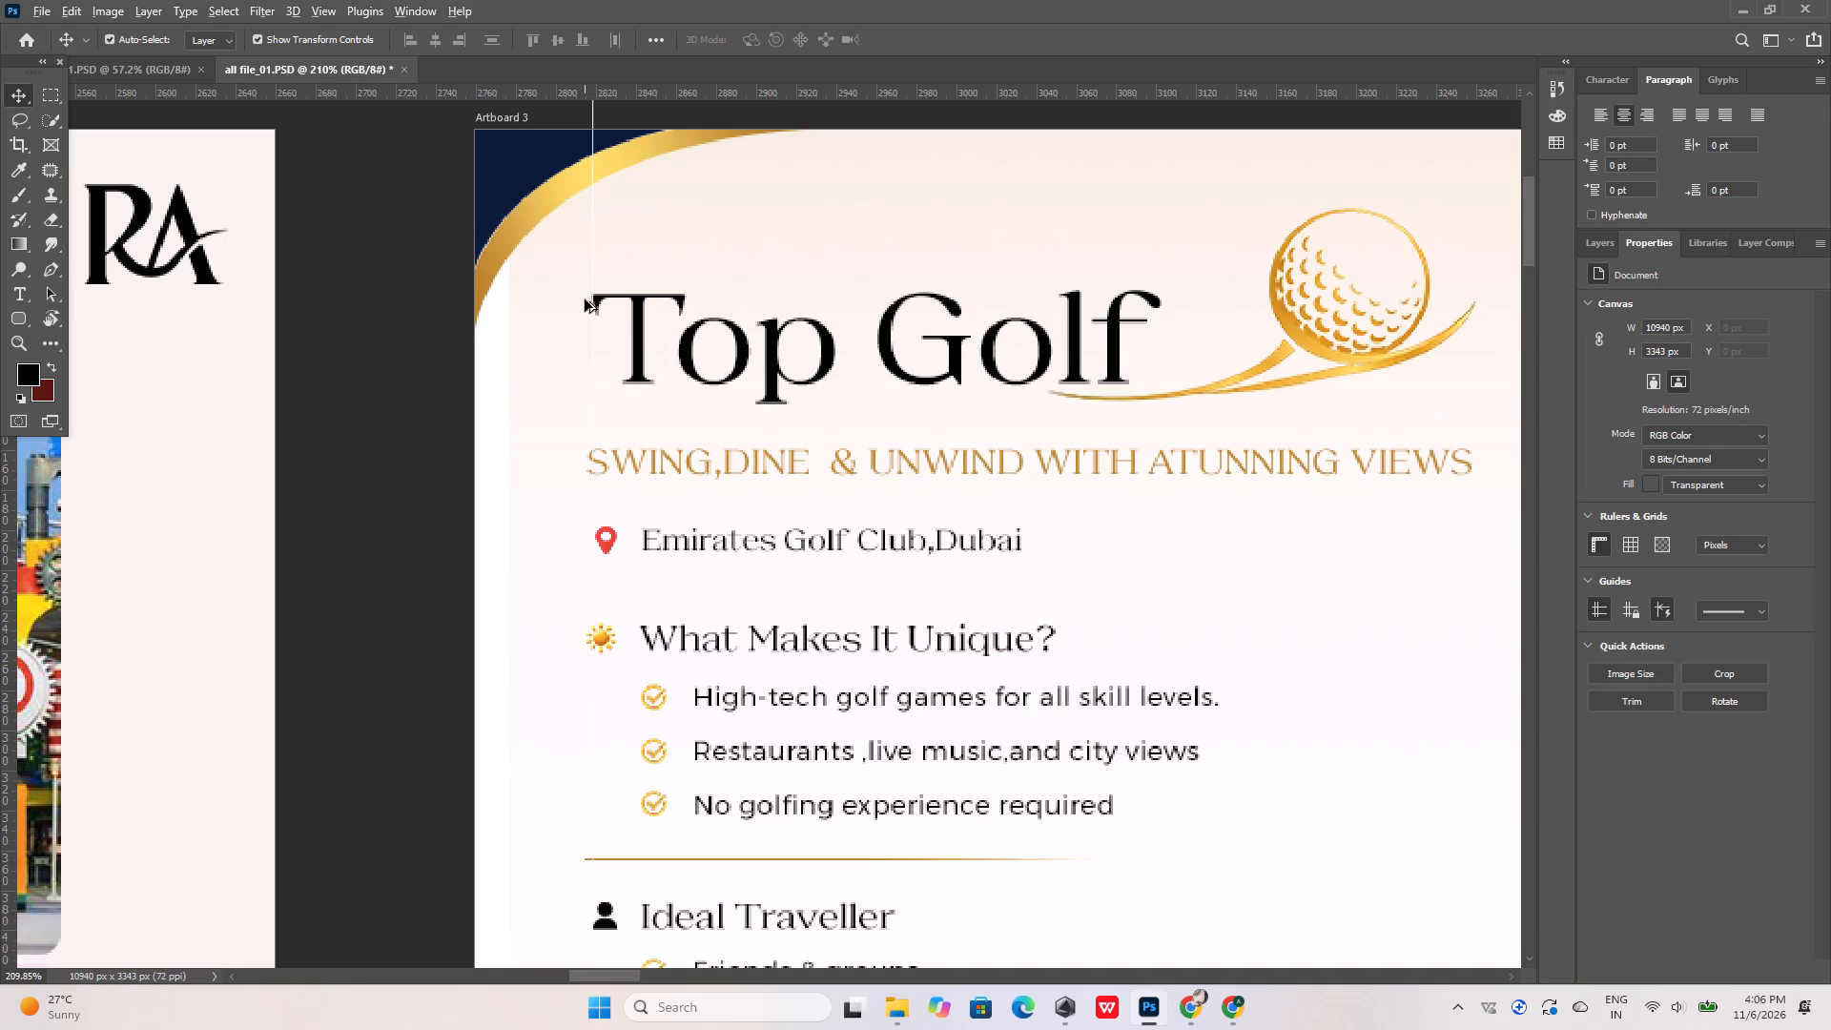
scroll(585, 299, "up", 3, "alt")
double_click(601, 259)
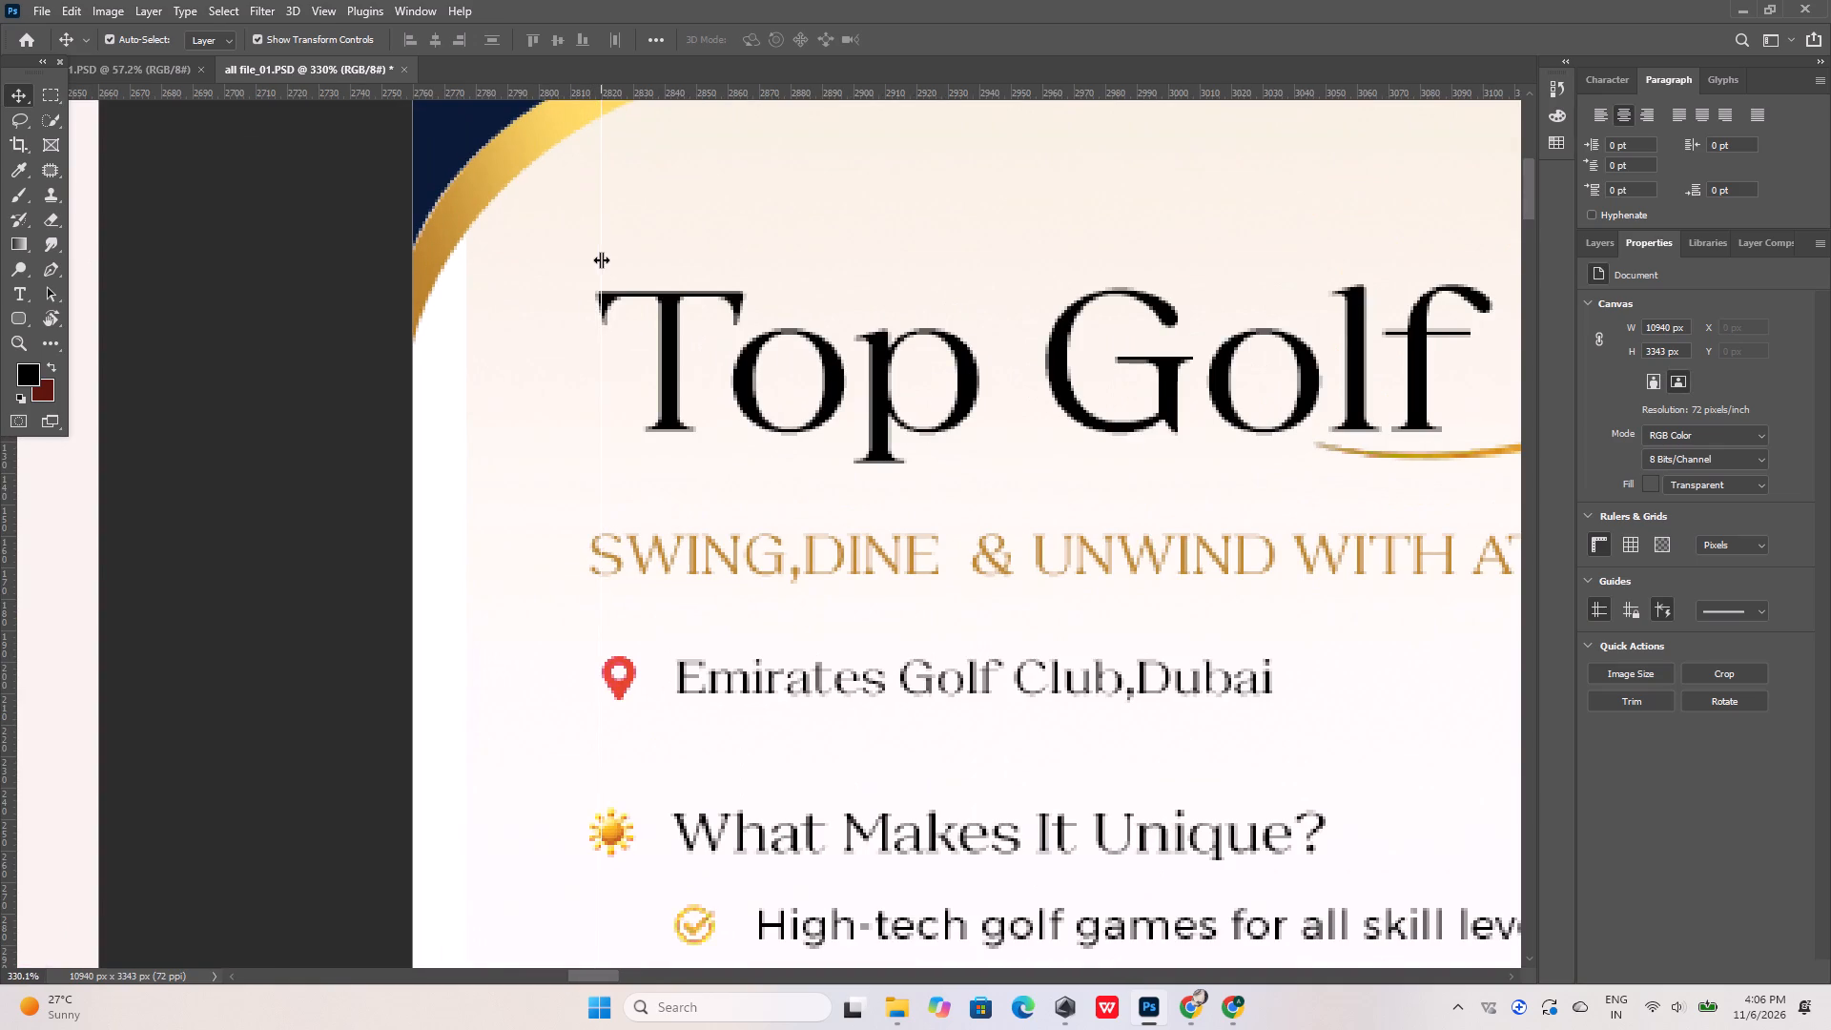
left_click(1269, 182)
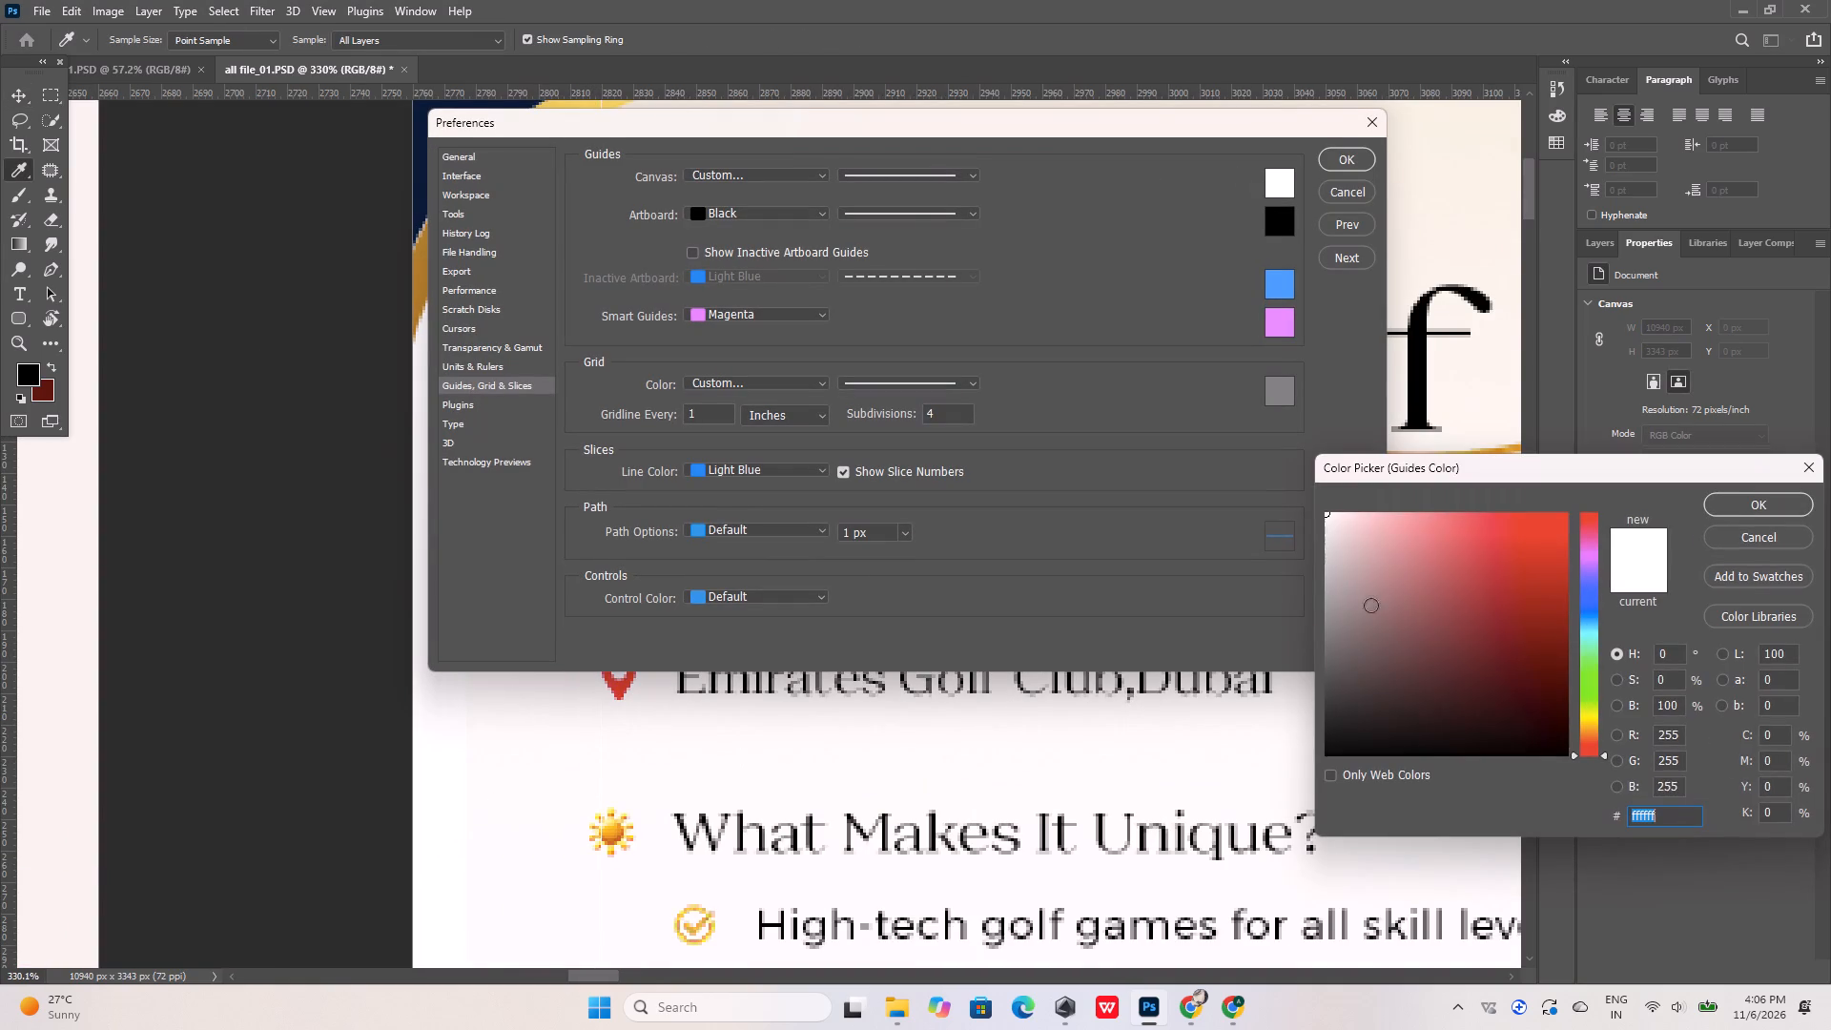
left_click_drag(1365, 646, 1328, 787)
left_click(1727, 499)
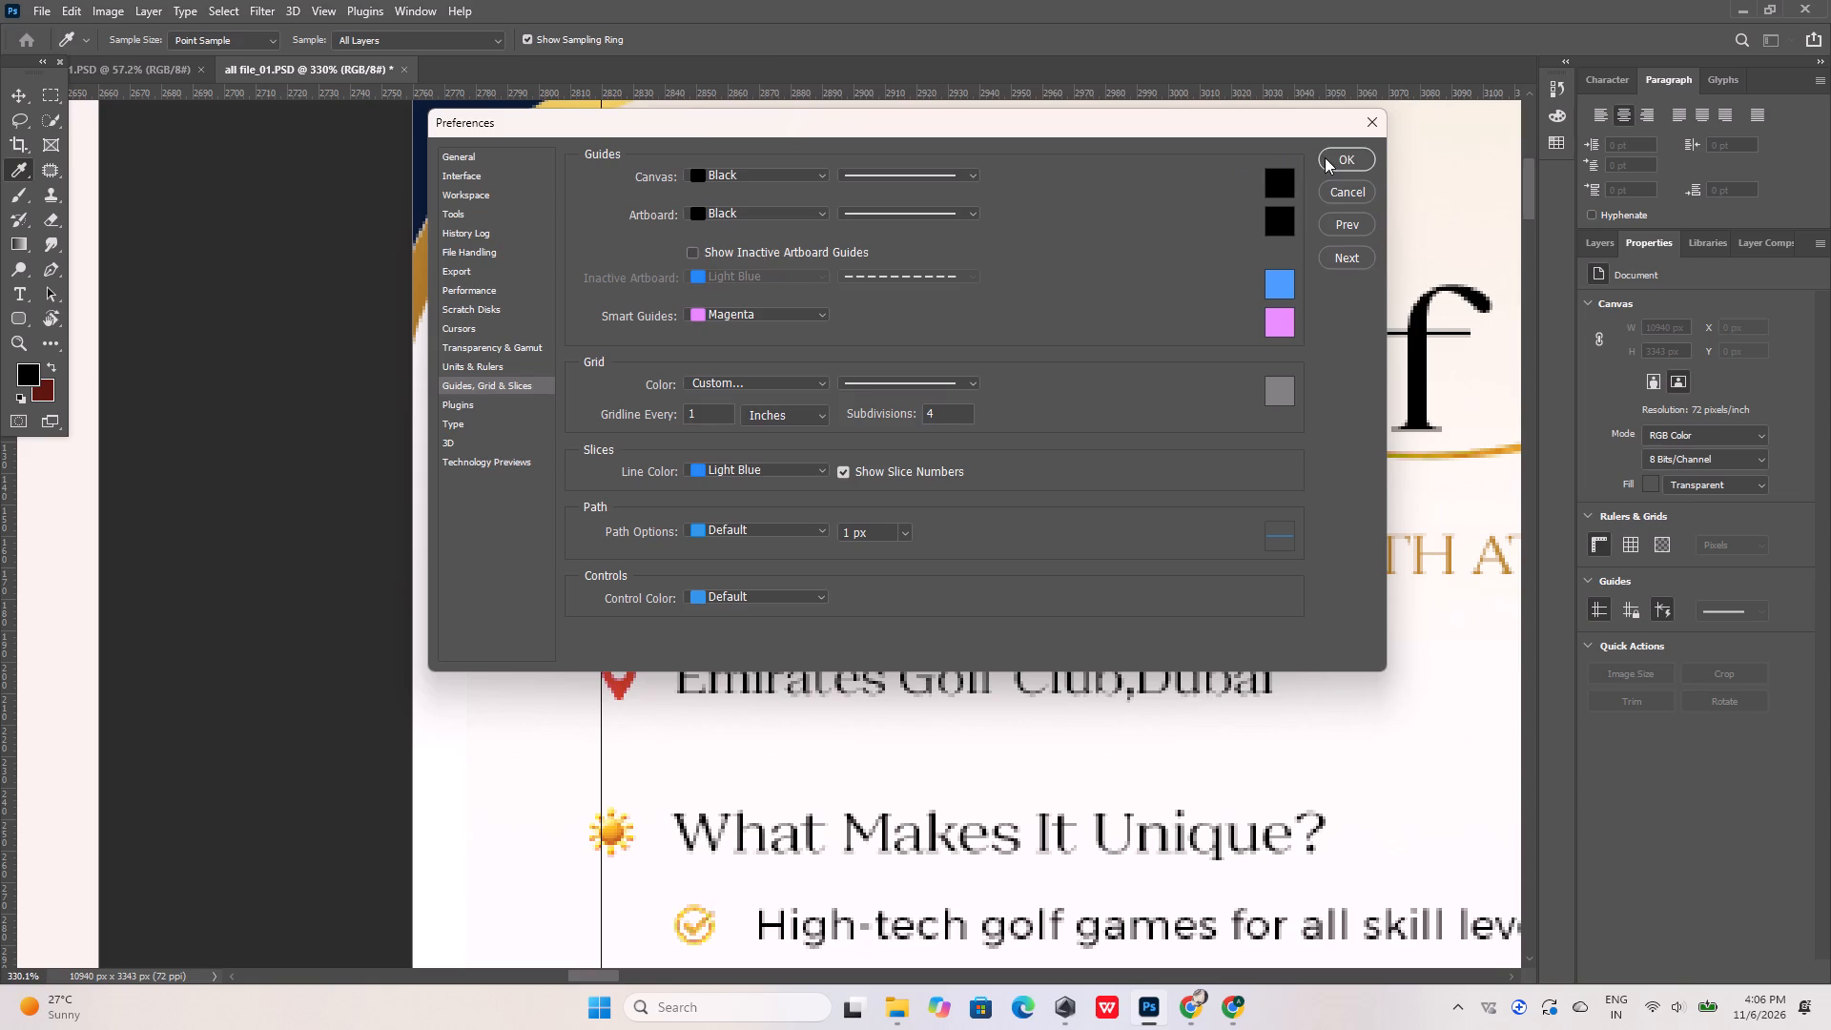
left_click(1325, 157)
Fine-tune the vertical canvas guide so it meets the outer edge of the T in the Top Golf title.
scroll(588, 280, "up", 6, "alt")
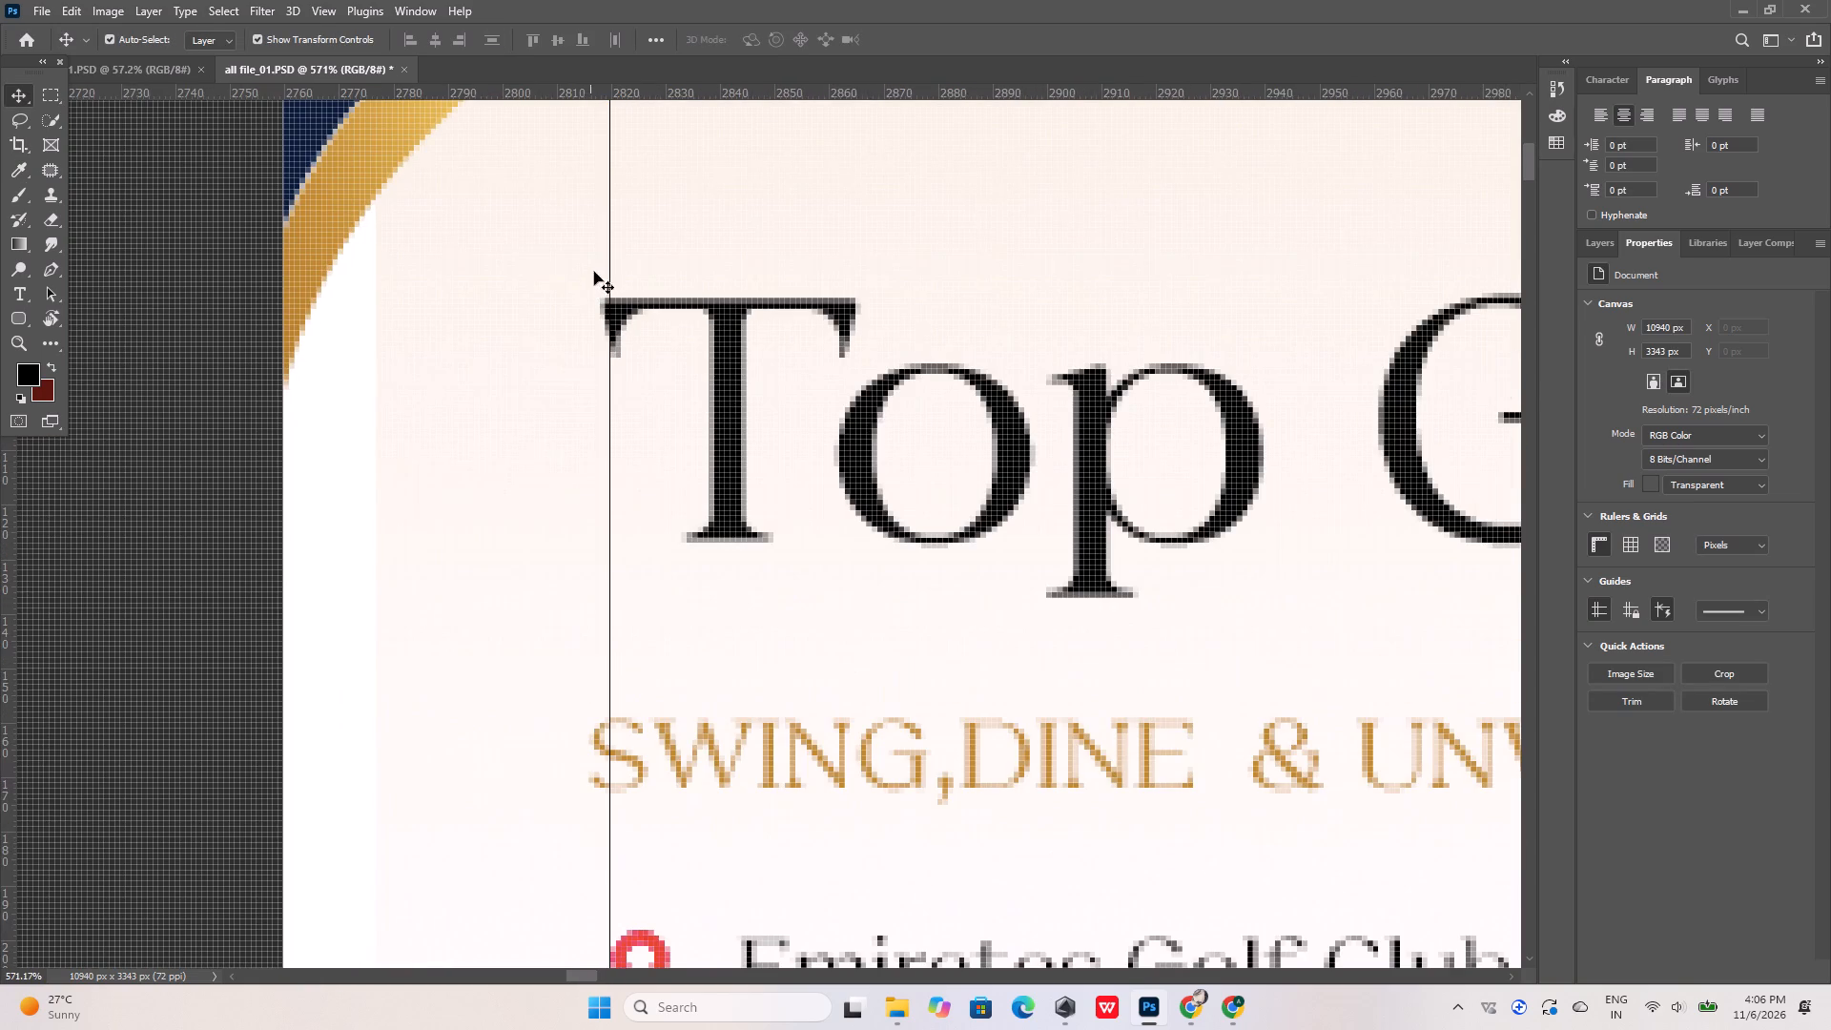
left_click_drag(611, 256, 606, 264)
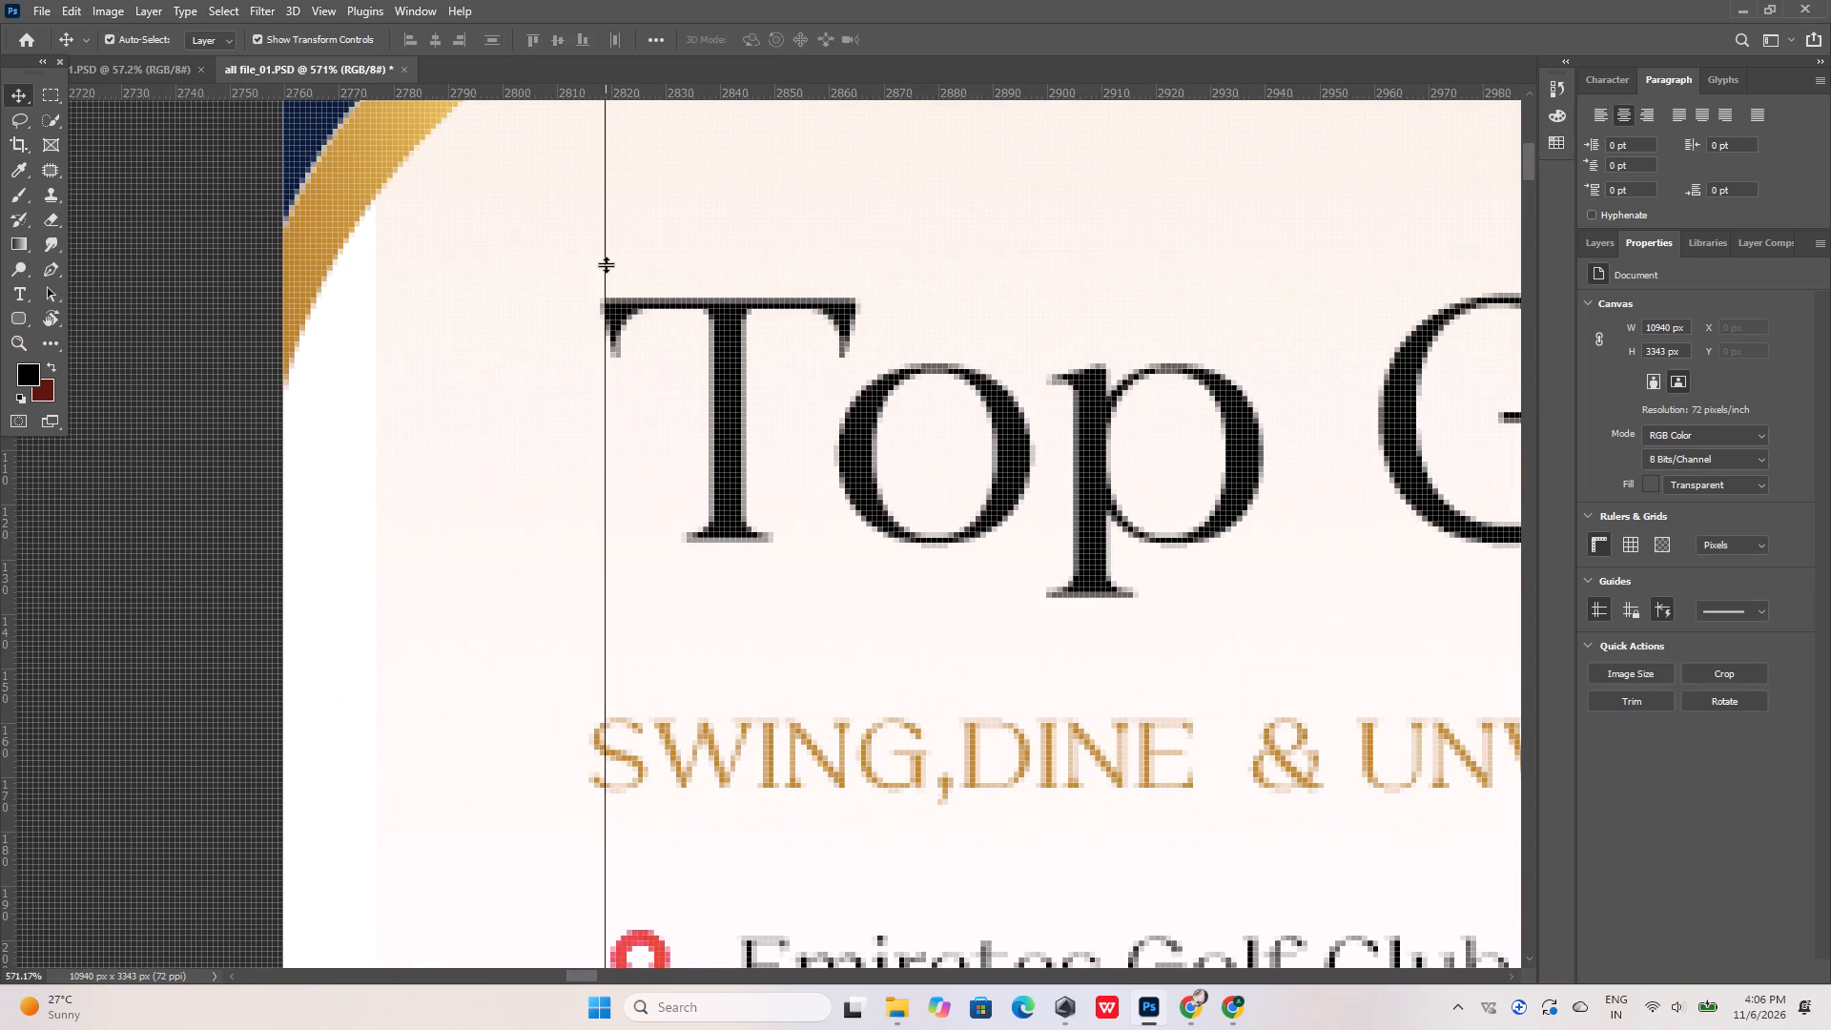
Nudge the SWING,DINE & UNWIND subtitle 2 px right to X 57.86 px so its start meets the vertical guide.
scroll(606, 264, "down", 15, "alt")
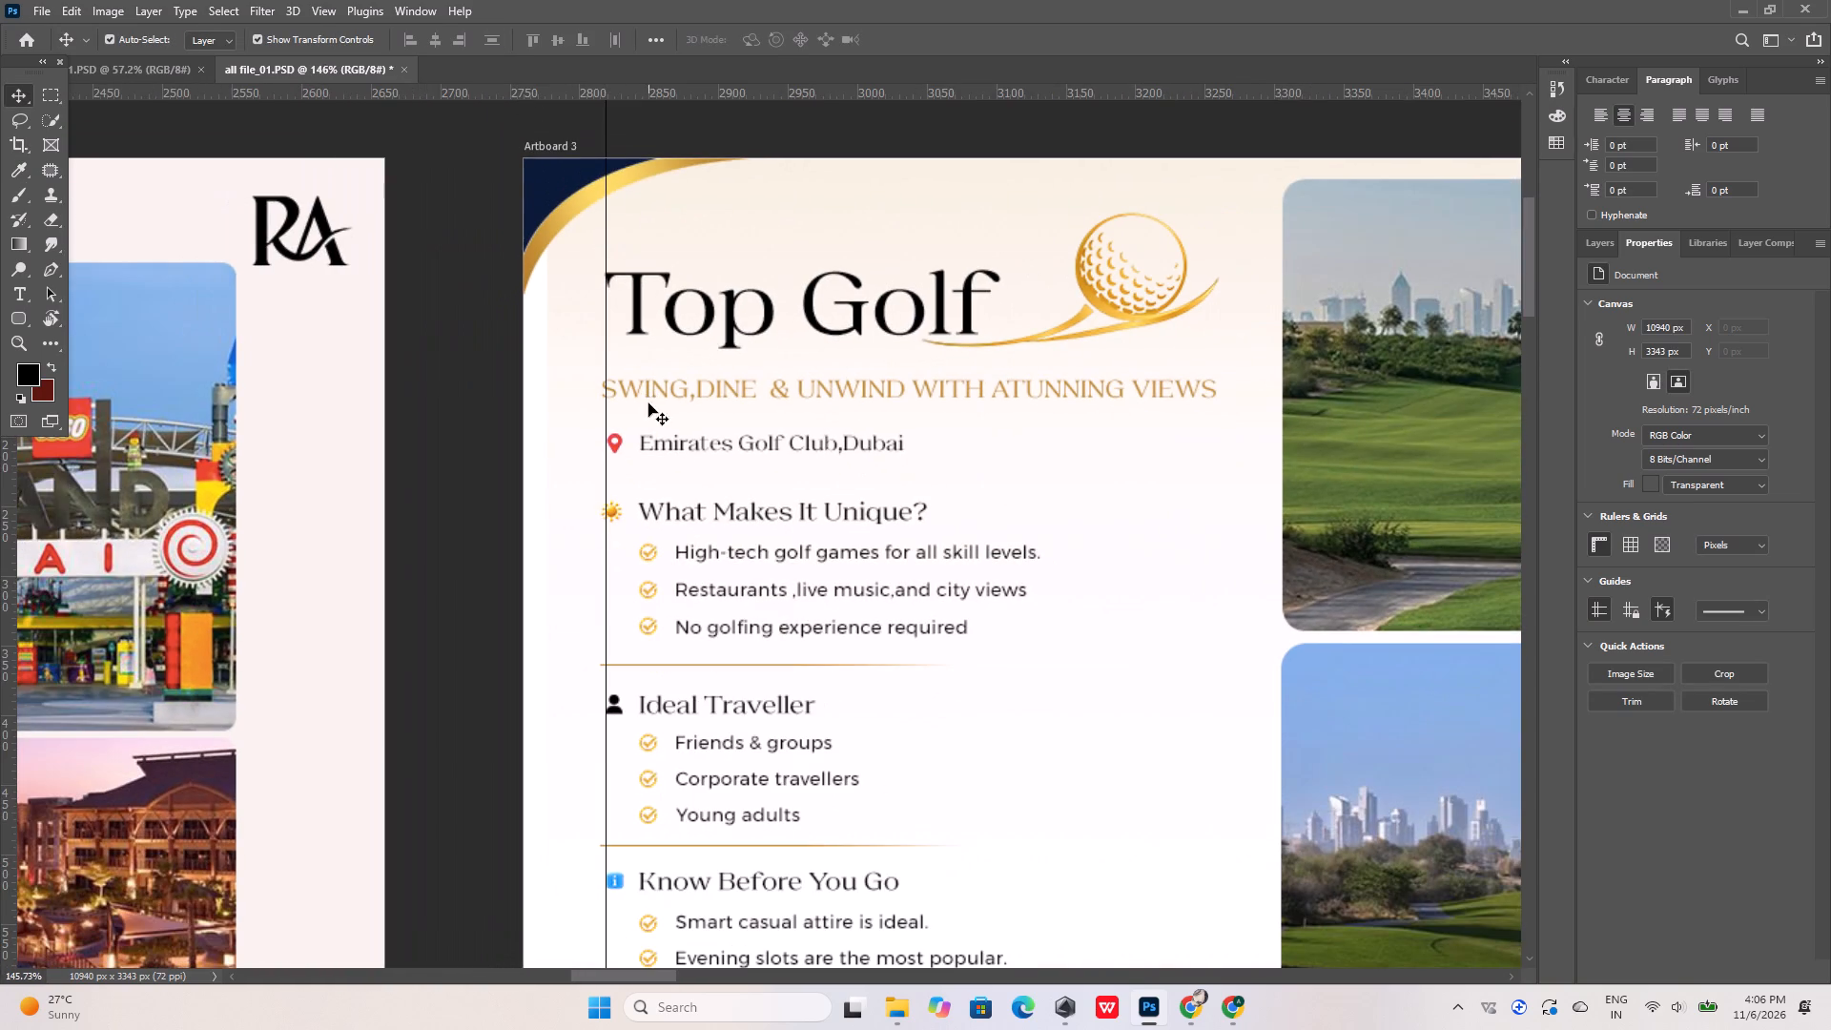
scroll(588, 391, "up", 6, "alt")
left_click(654, 399)
scroll(589, 392, "up", 4, "alt")
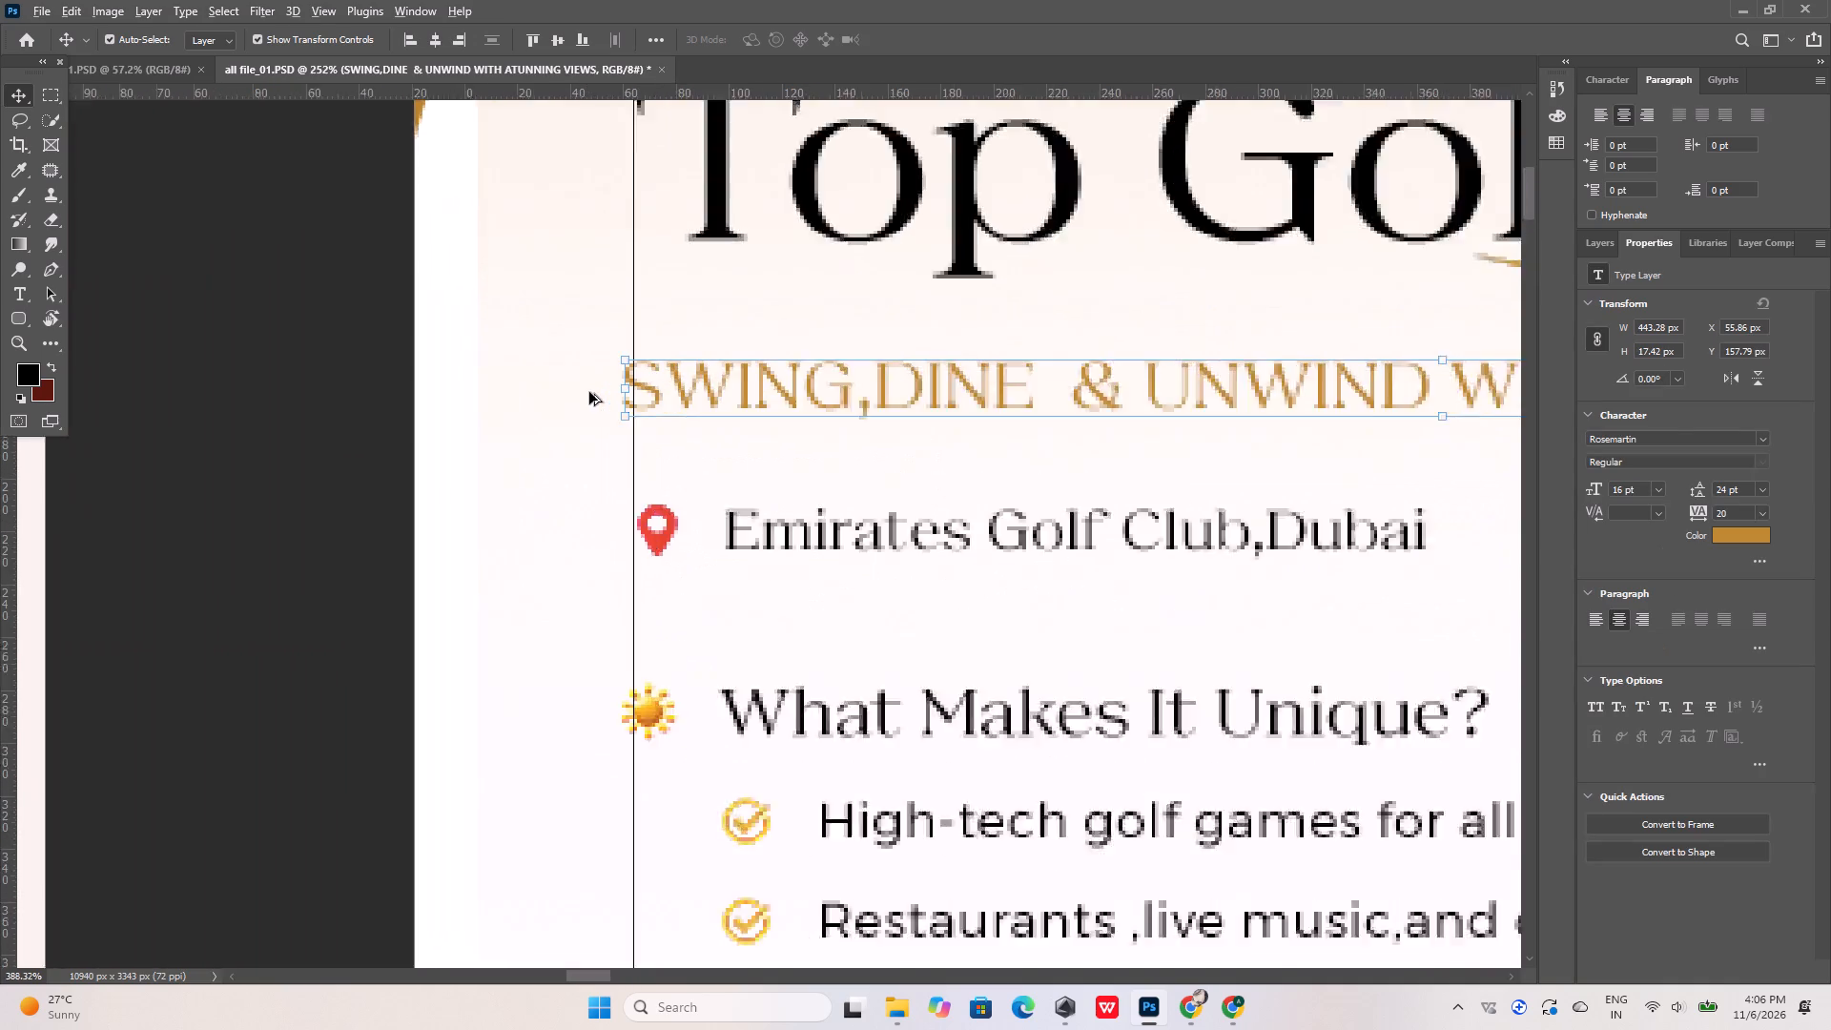
scroll(589, 392, "up", 6, "alt")
key("Right")
key("Right")
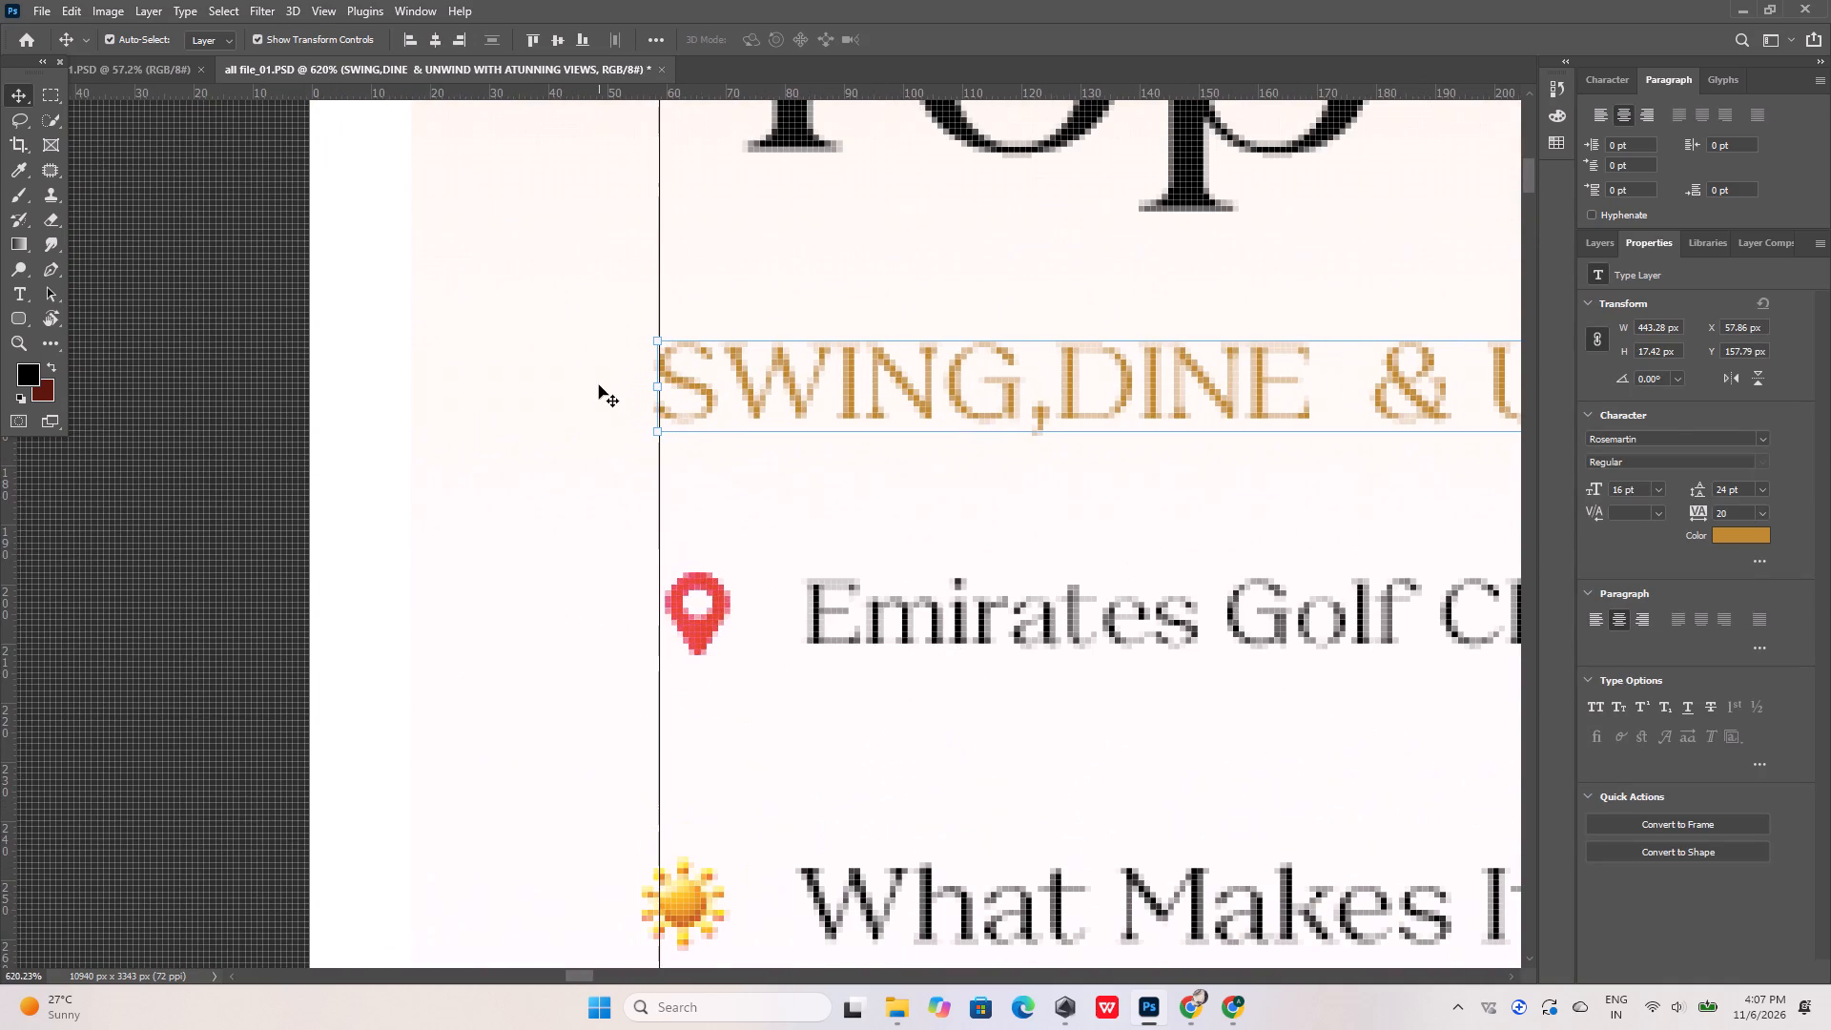
key("Right")
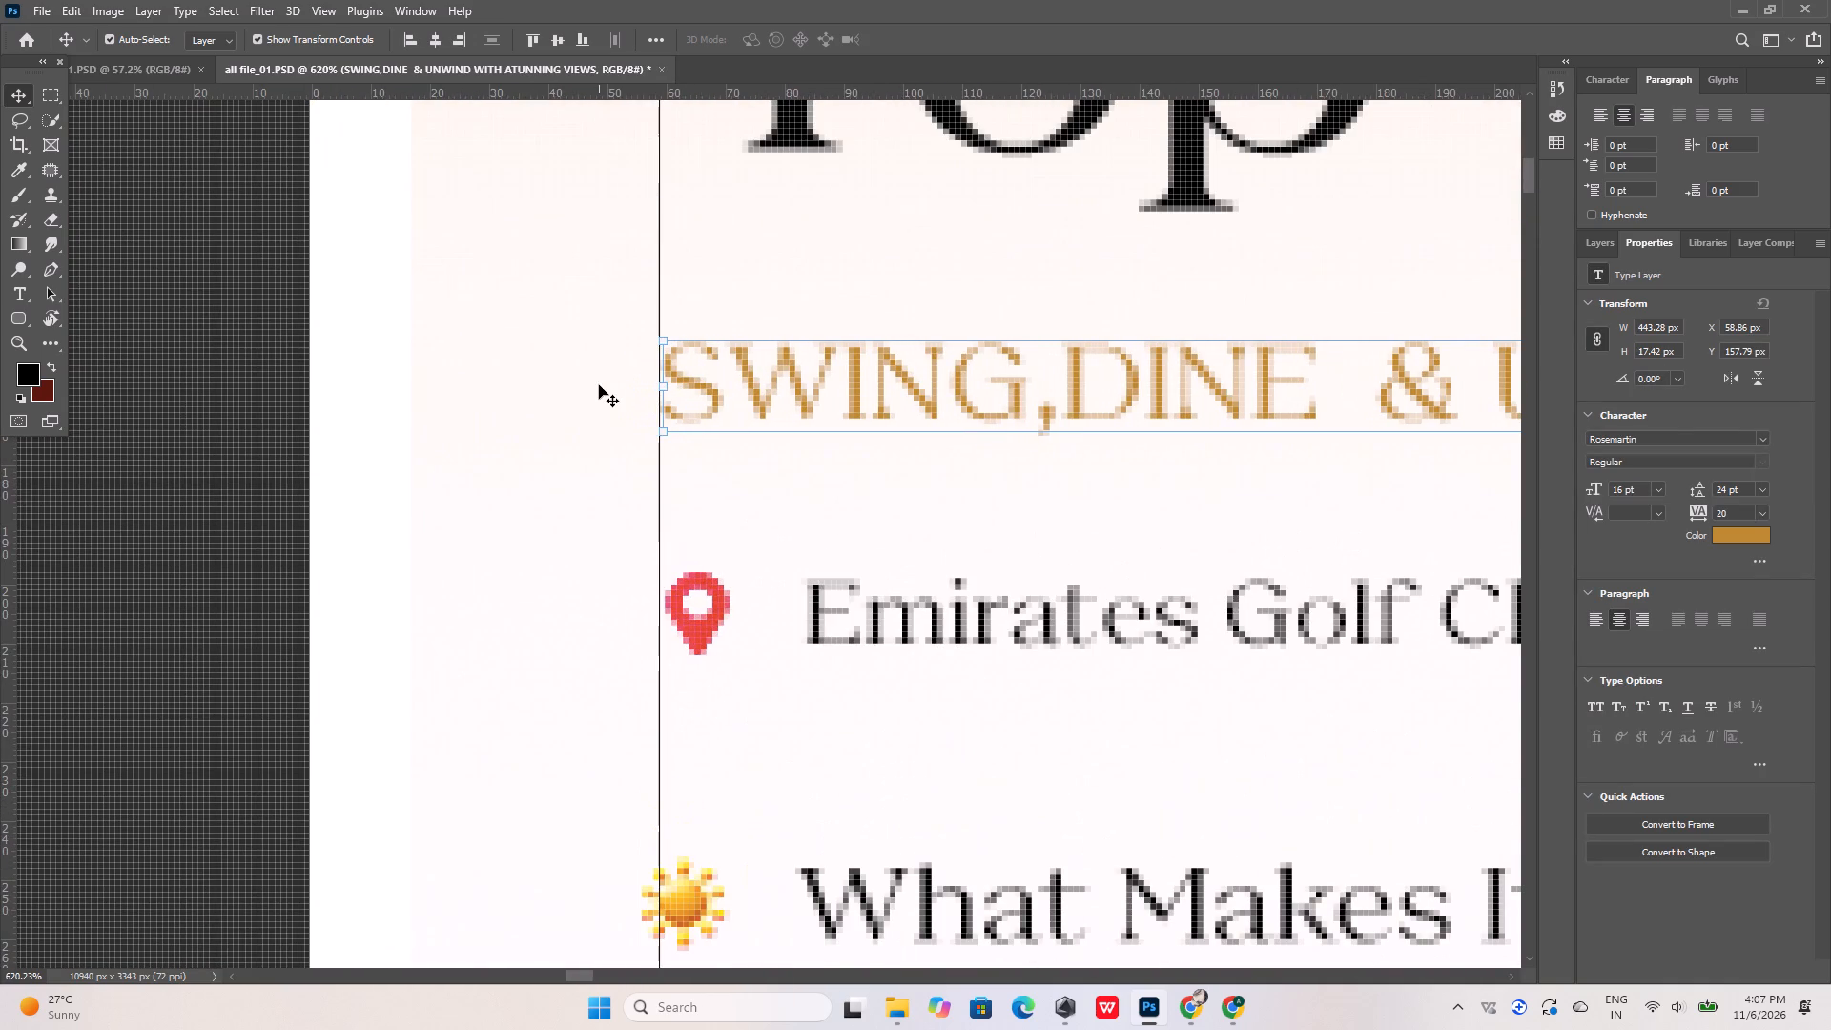
key("Left")
left_click(599, 385)
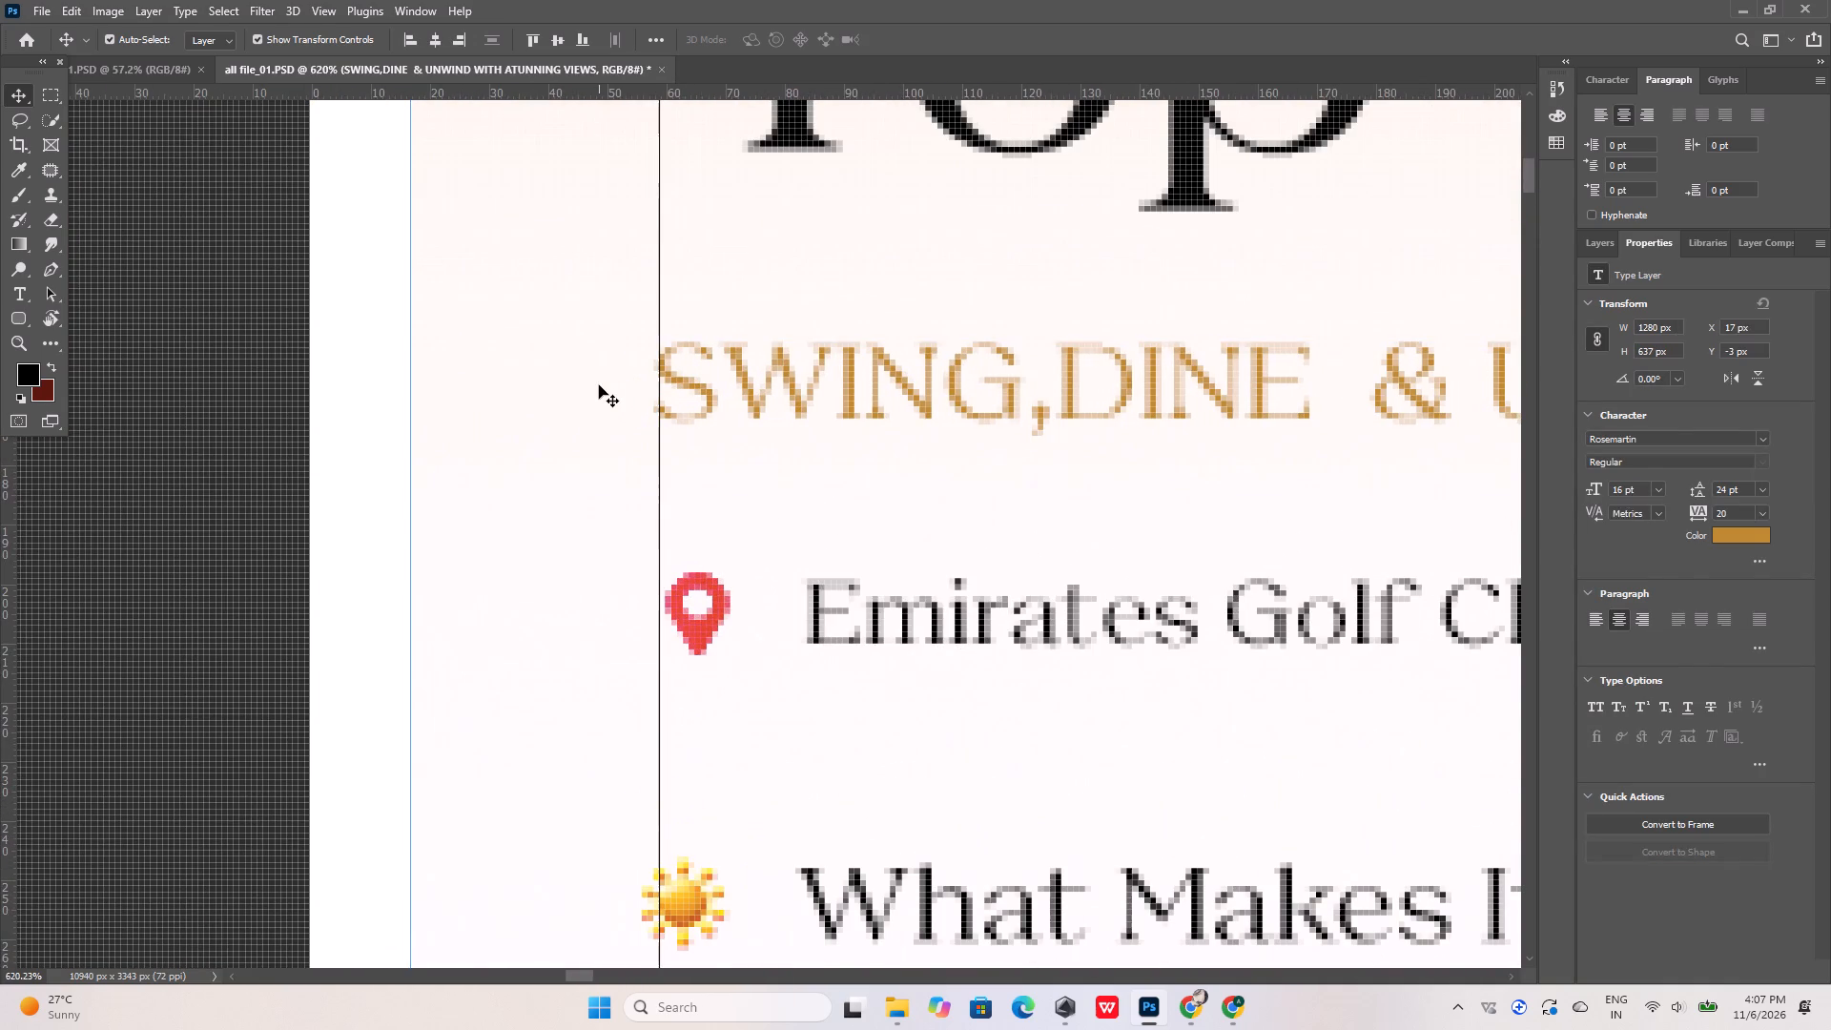
Nudge the sun icon beside What Makes It Unique? 4 px right to X 59 px, aligning it with the vertical guide.
scroll(599, 385, "down", 11, "alt")
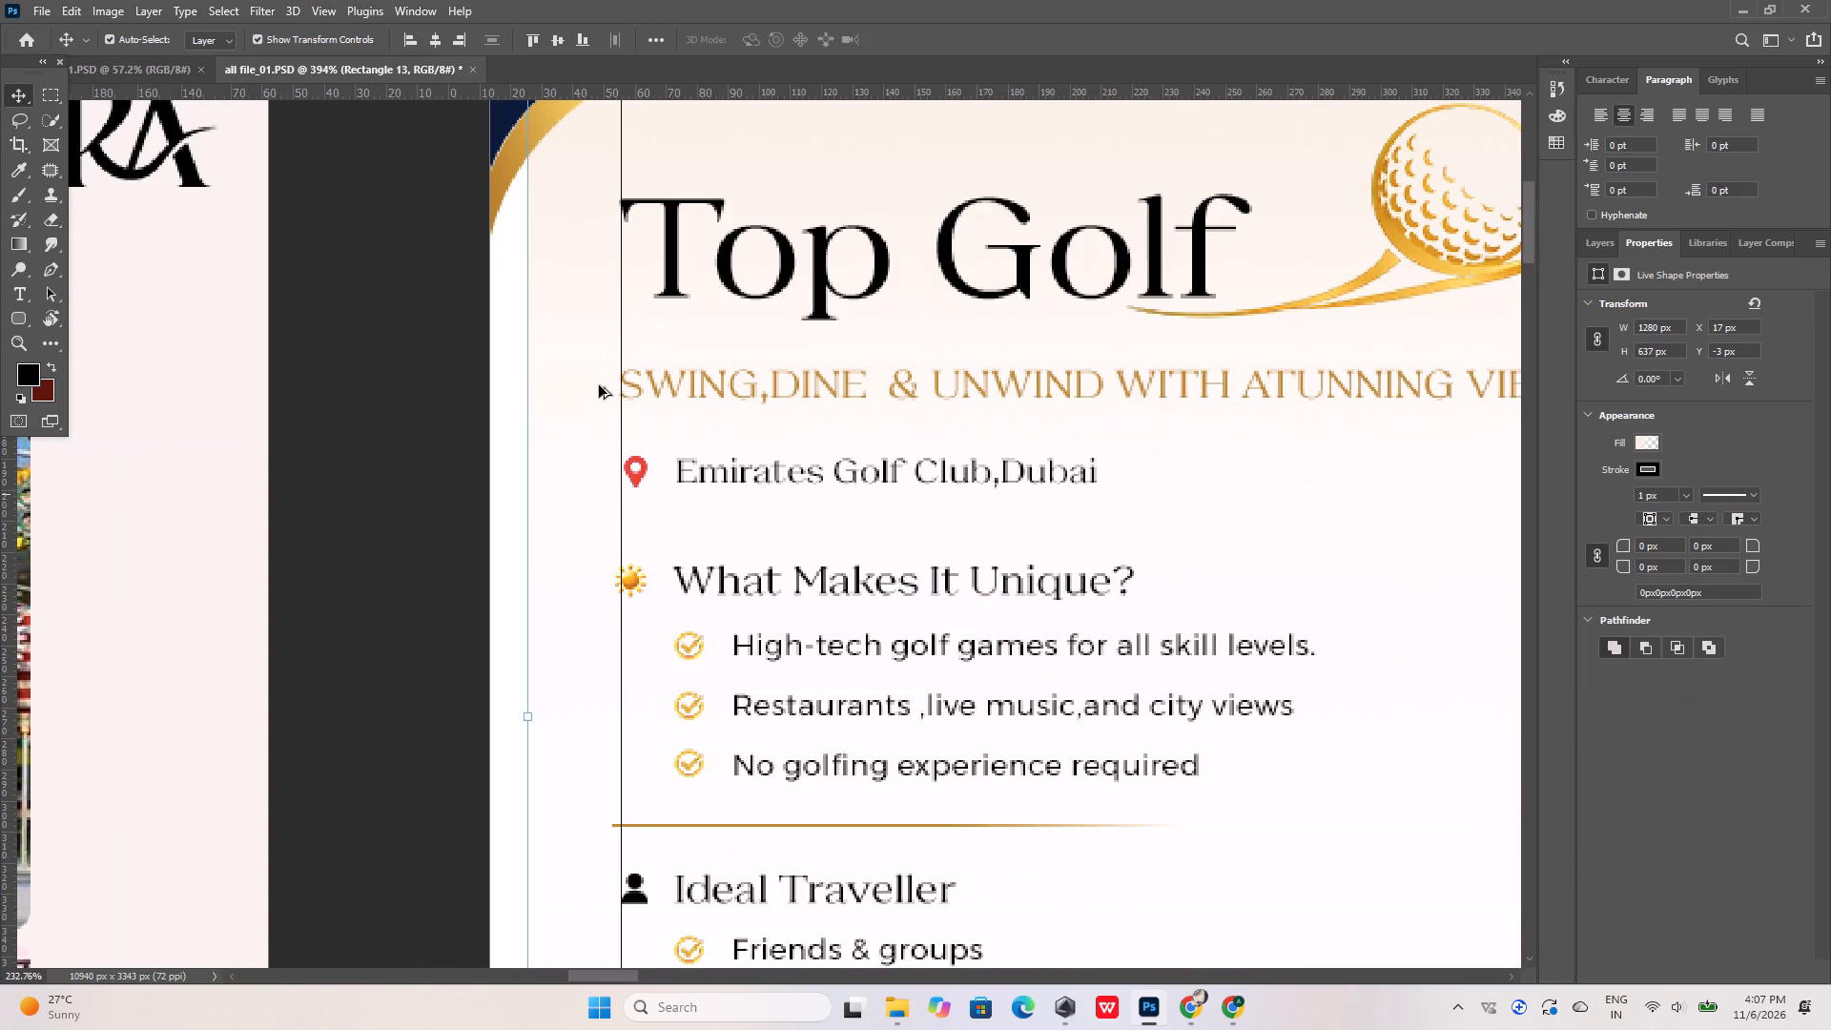
scroll(599, 385, "down", 5, "alt")
scroll(606, 515, "up", 13, "alt")
left_click(658, 494)
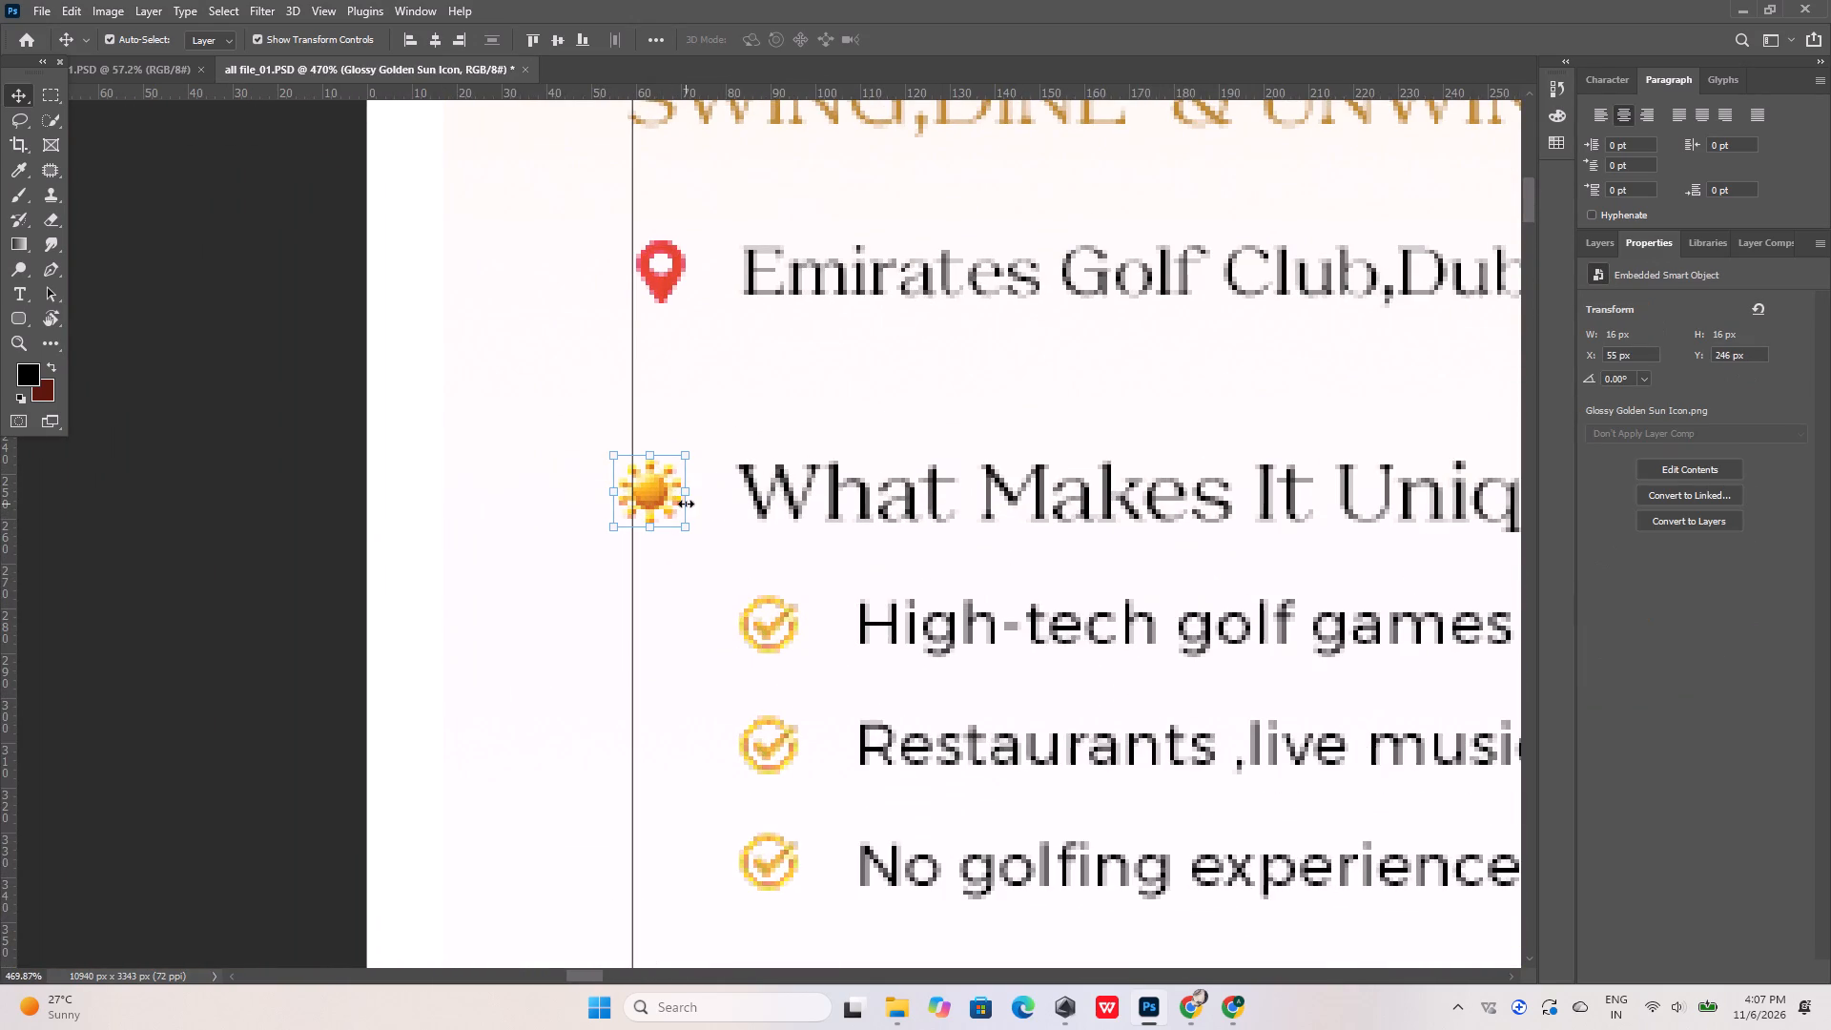
key("Right")
key("Right")
key("Right")
key("Right")
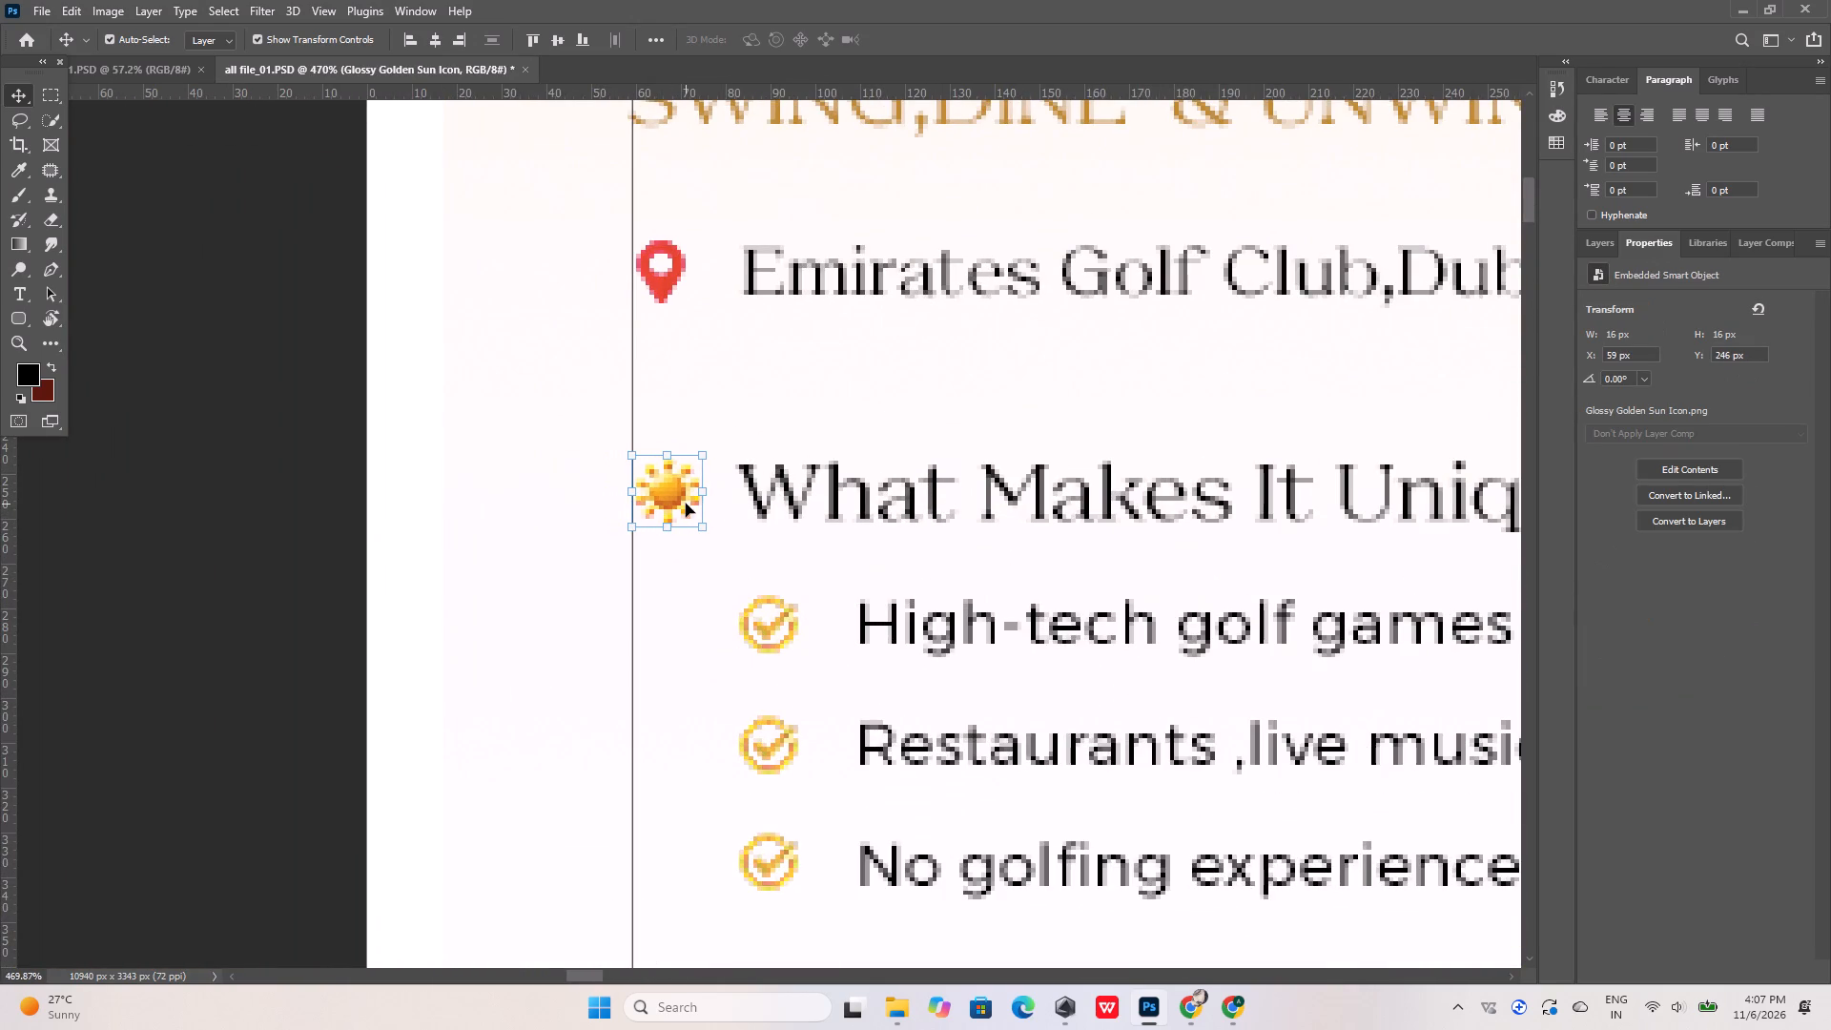
scroll(566, 365, "down", 6, "alt")
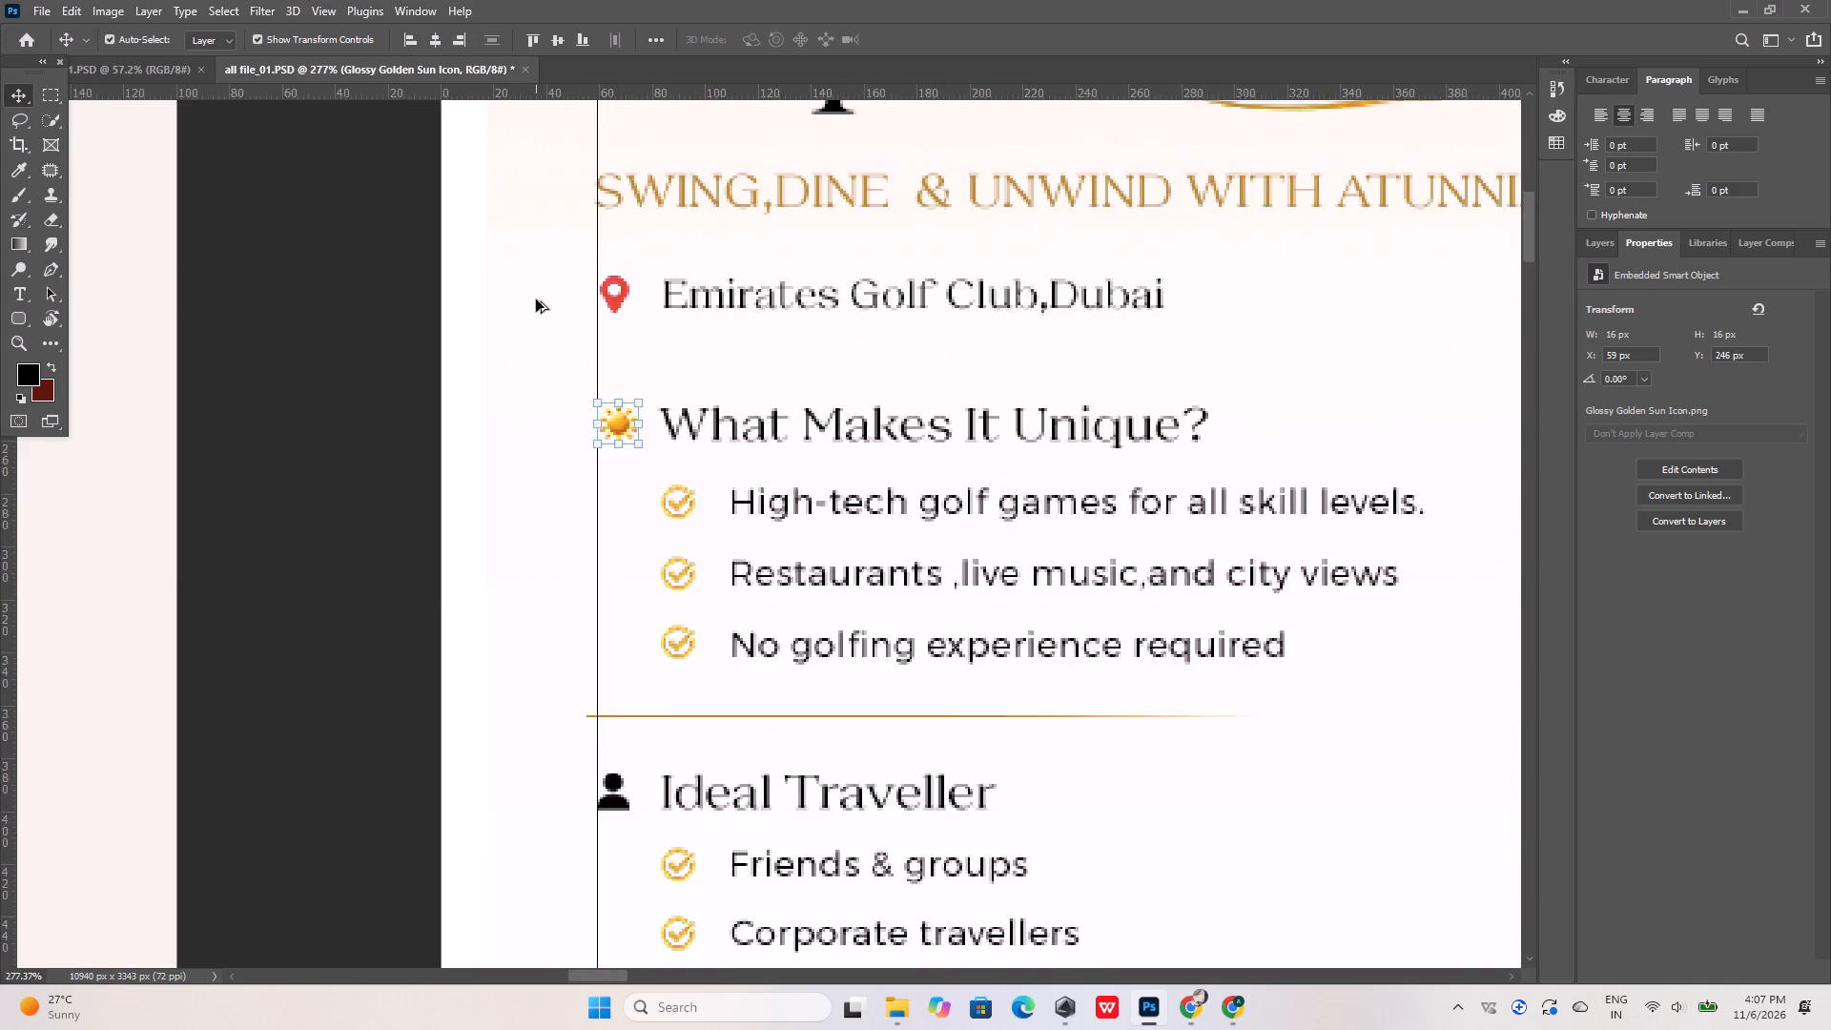
scroll(536, 299, "down", 4, "alt")
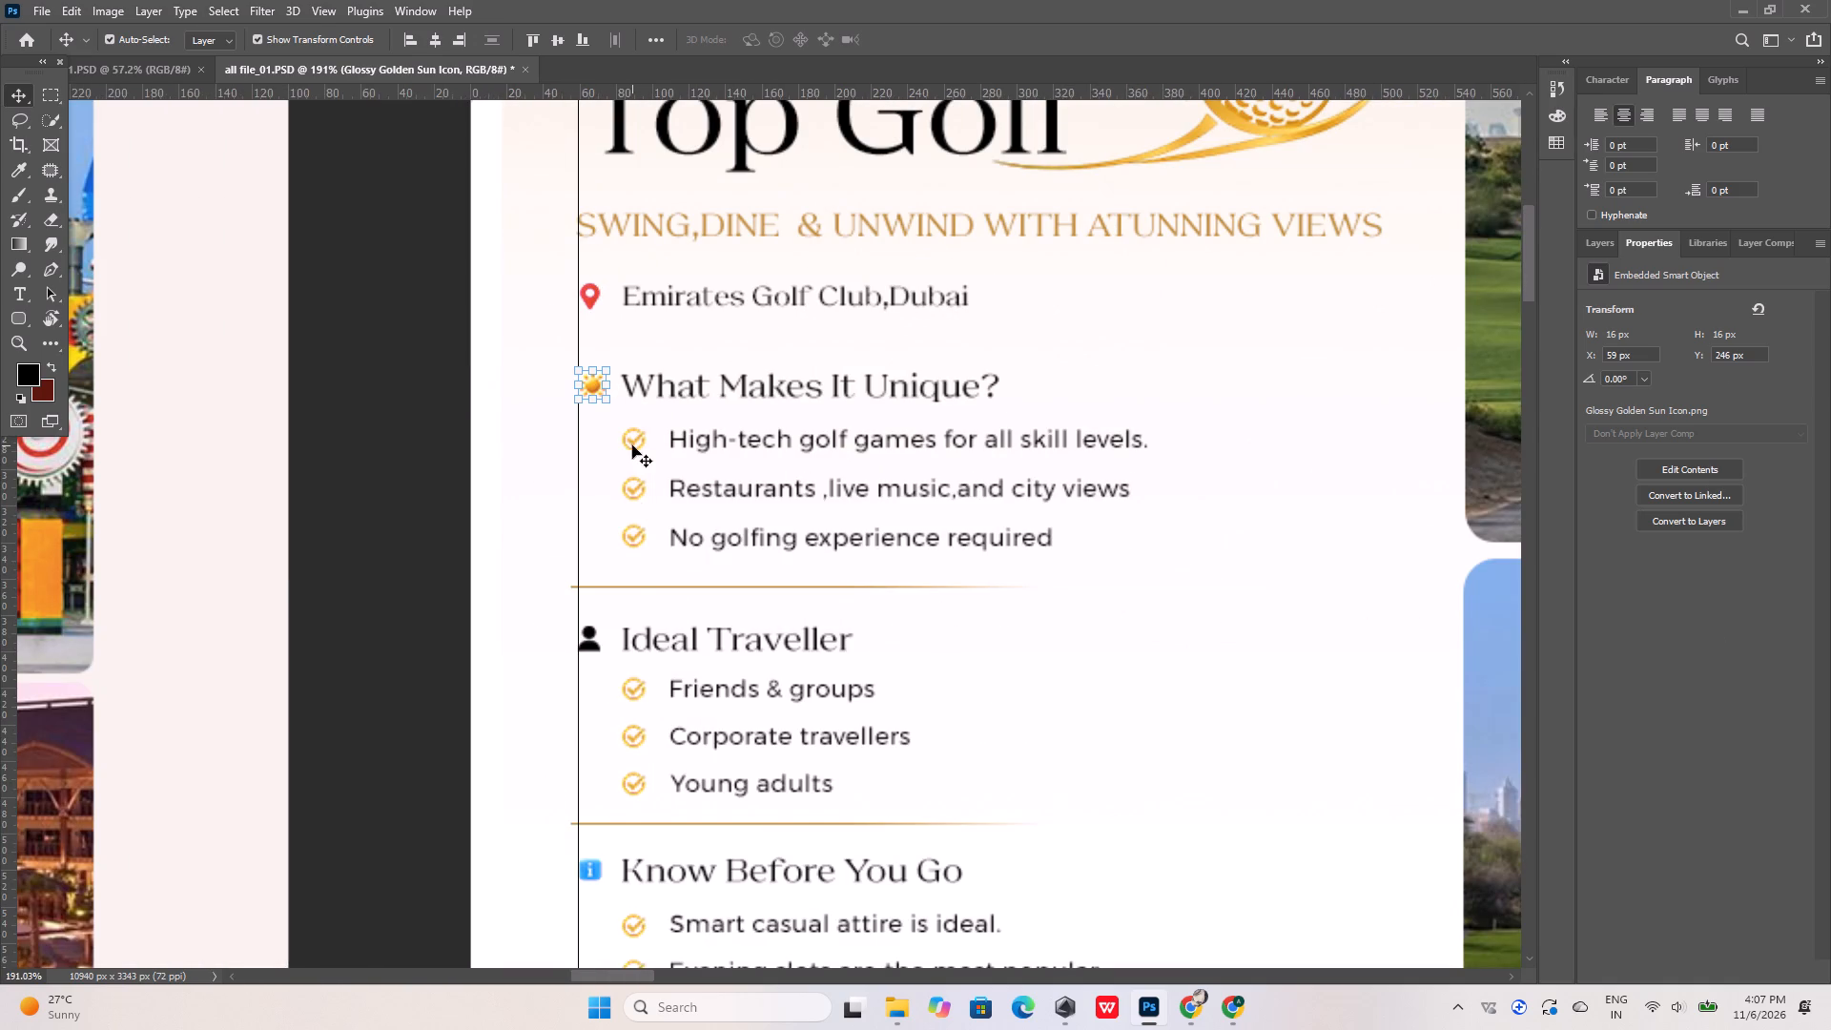
Add a second vertical guide at the start of the Emirates Golf Club,Dubai text, at about 83 px.
scroll(696, 318, "up", 14, "alt")
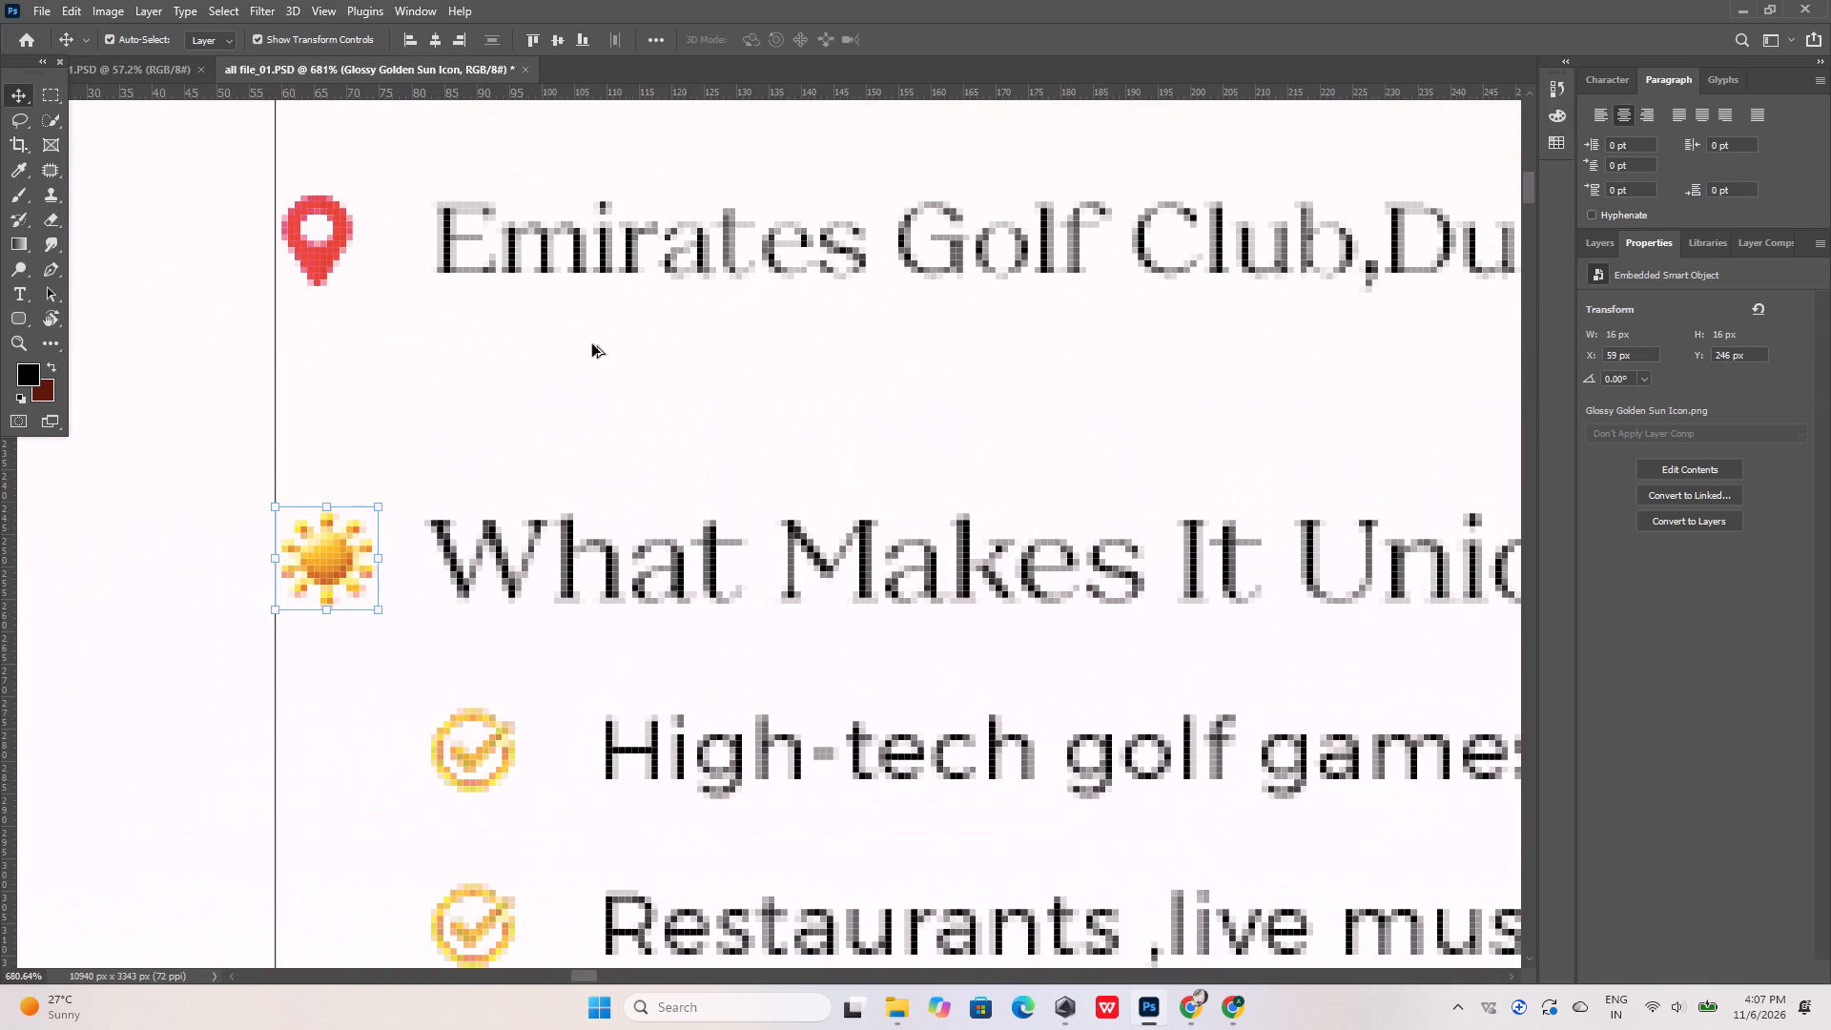
left_click_drag(12, 524, 436, 444)
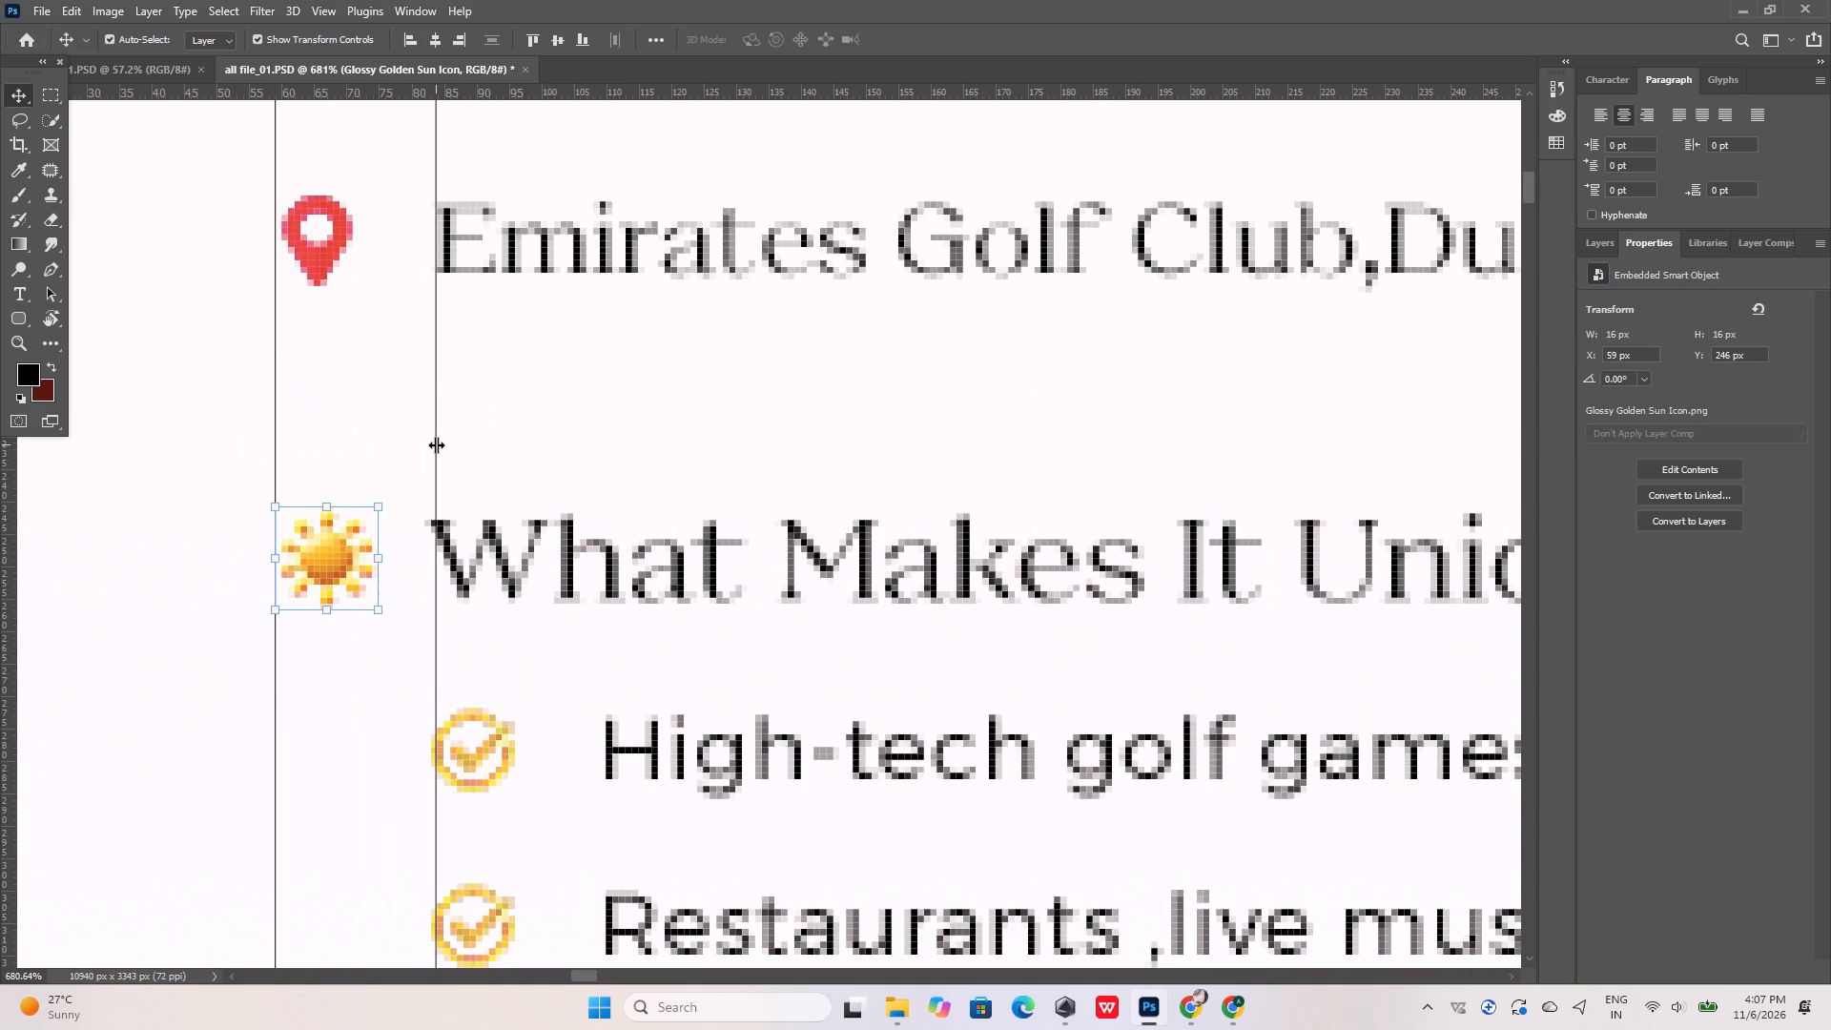
Nudge the What Makes It Unique? heading right so its W meets the second vertical guide.
left_click(473, 571)
key("Right")
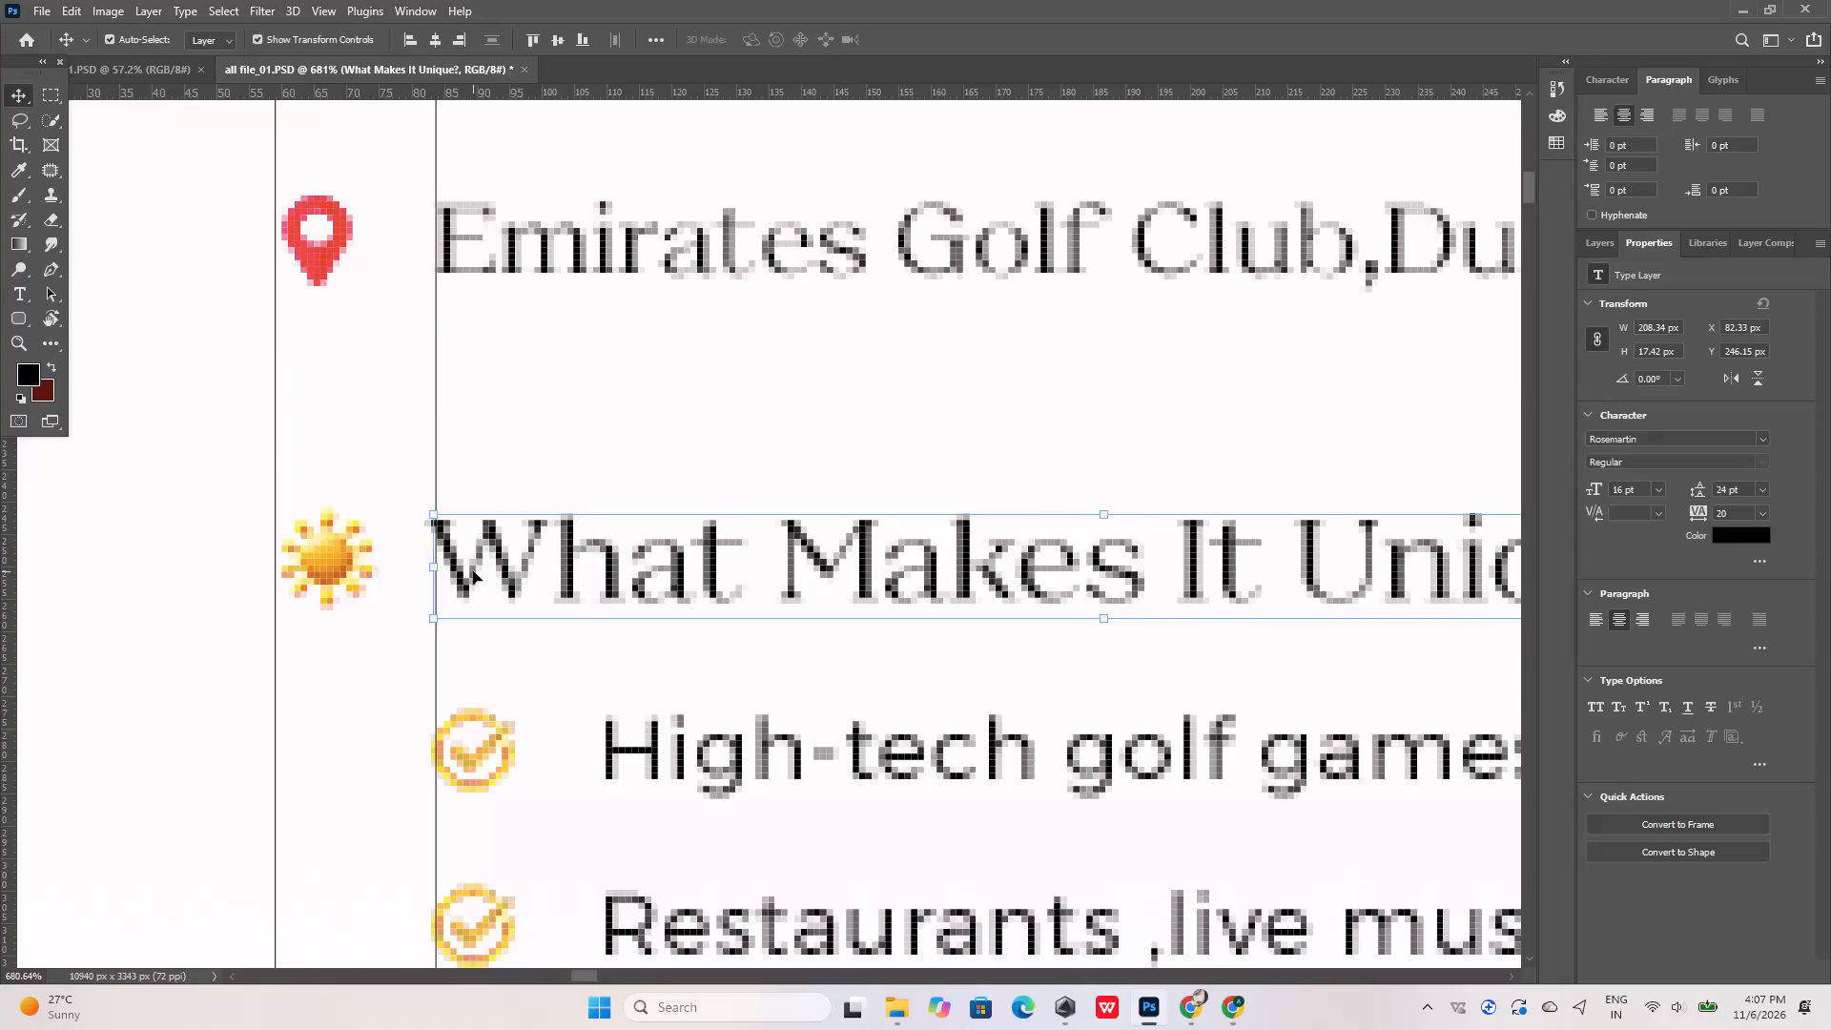
key("Right")
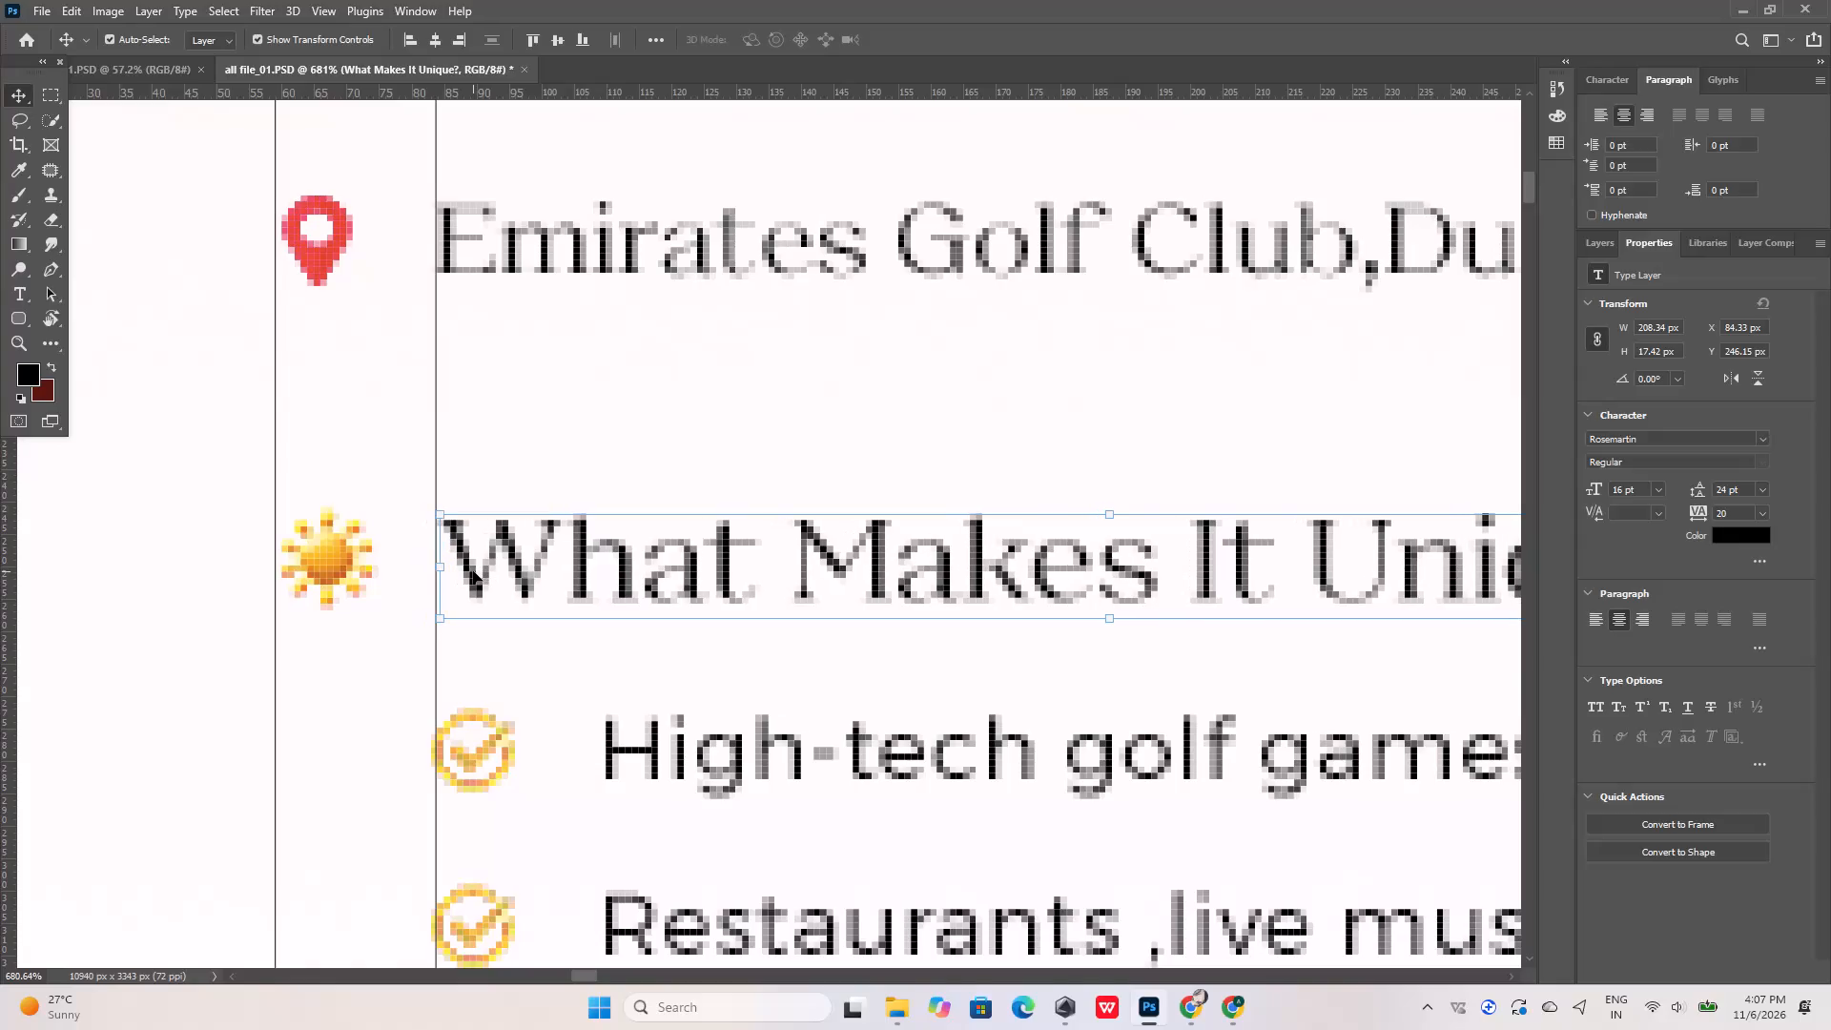
key("Left")
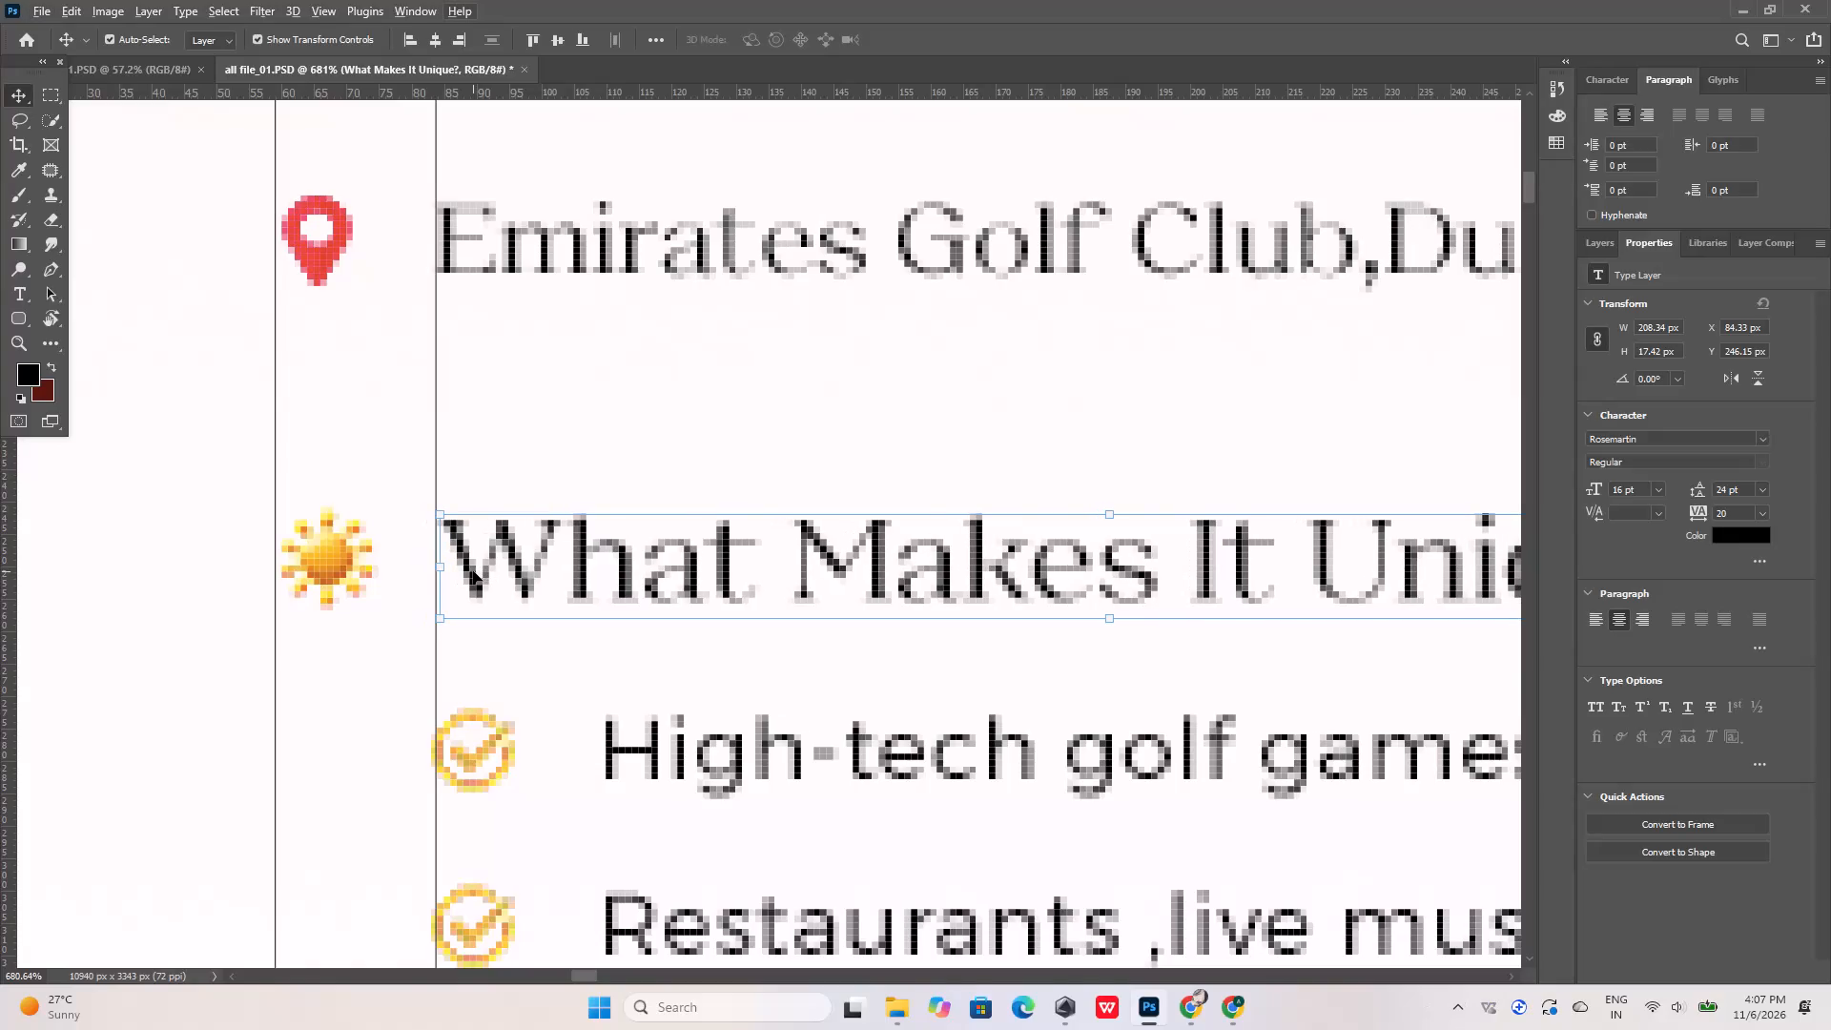
key("Left")
key("Left")
left_click(540, 428)
left_click(535, 570)
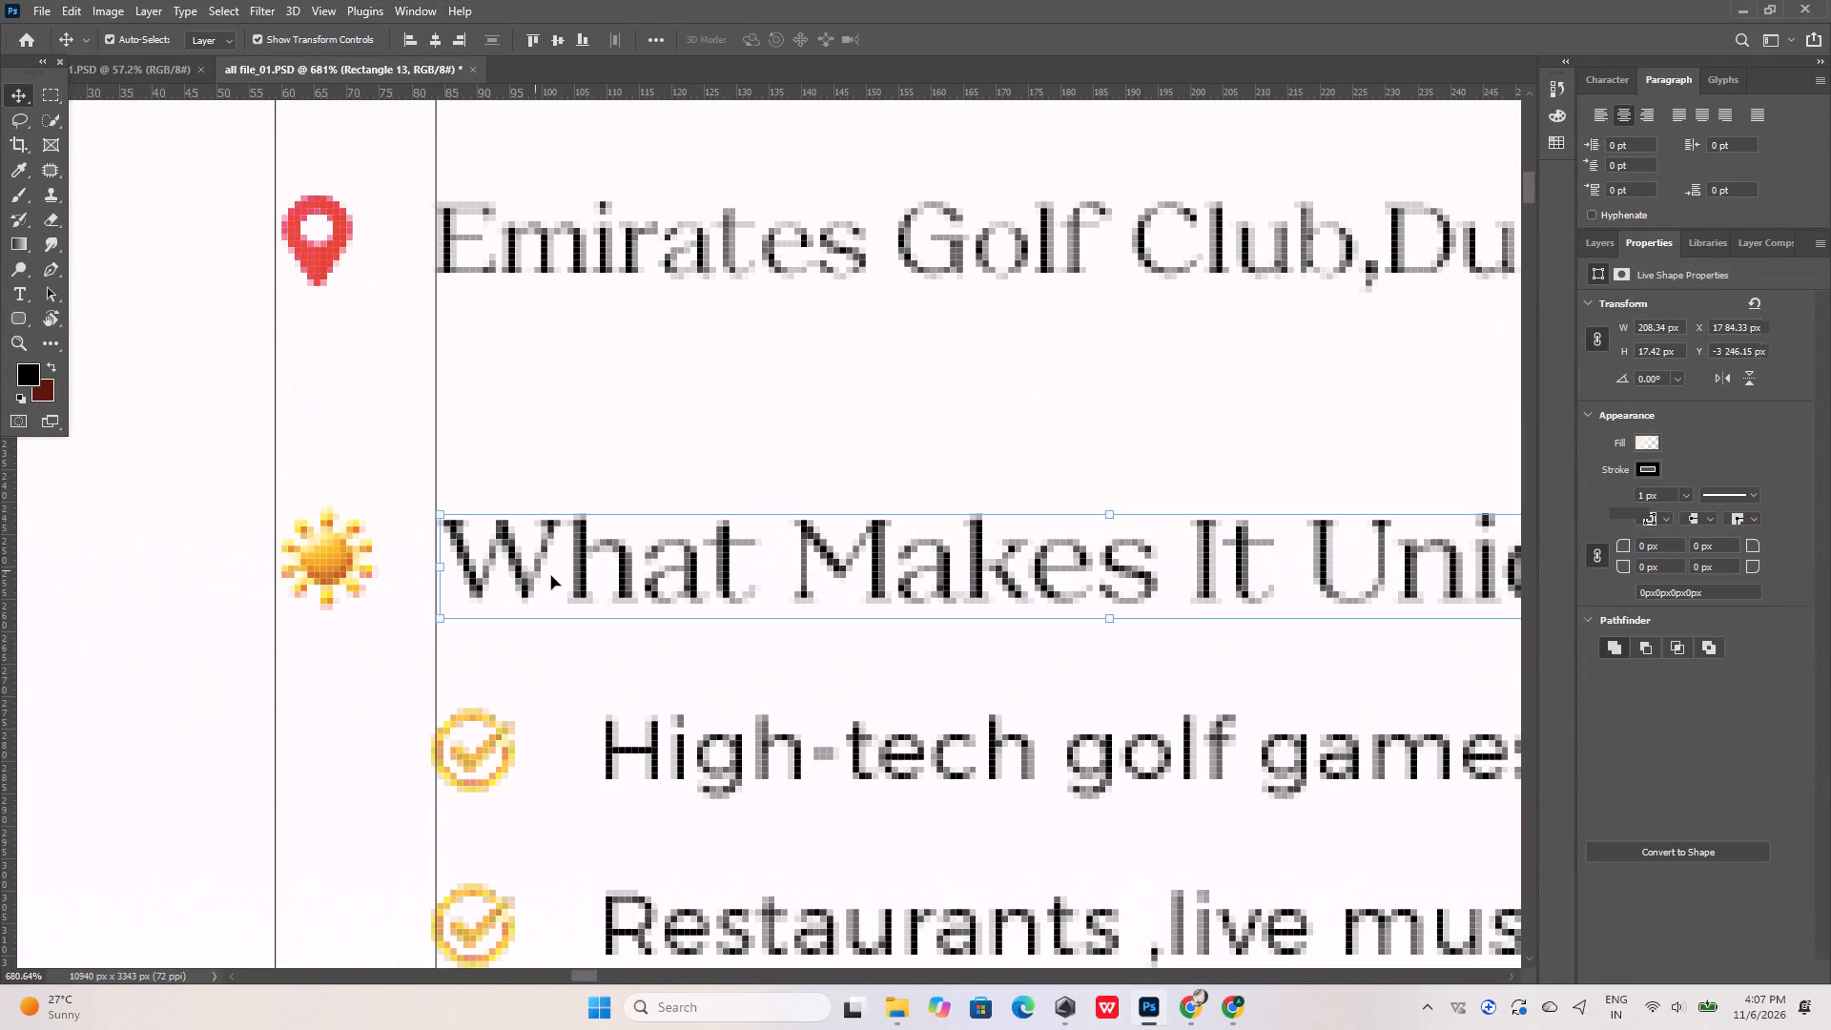
key("Left")
left_click(578, 452)
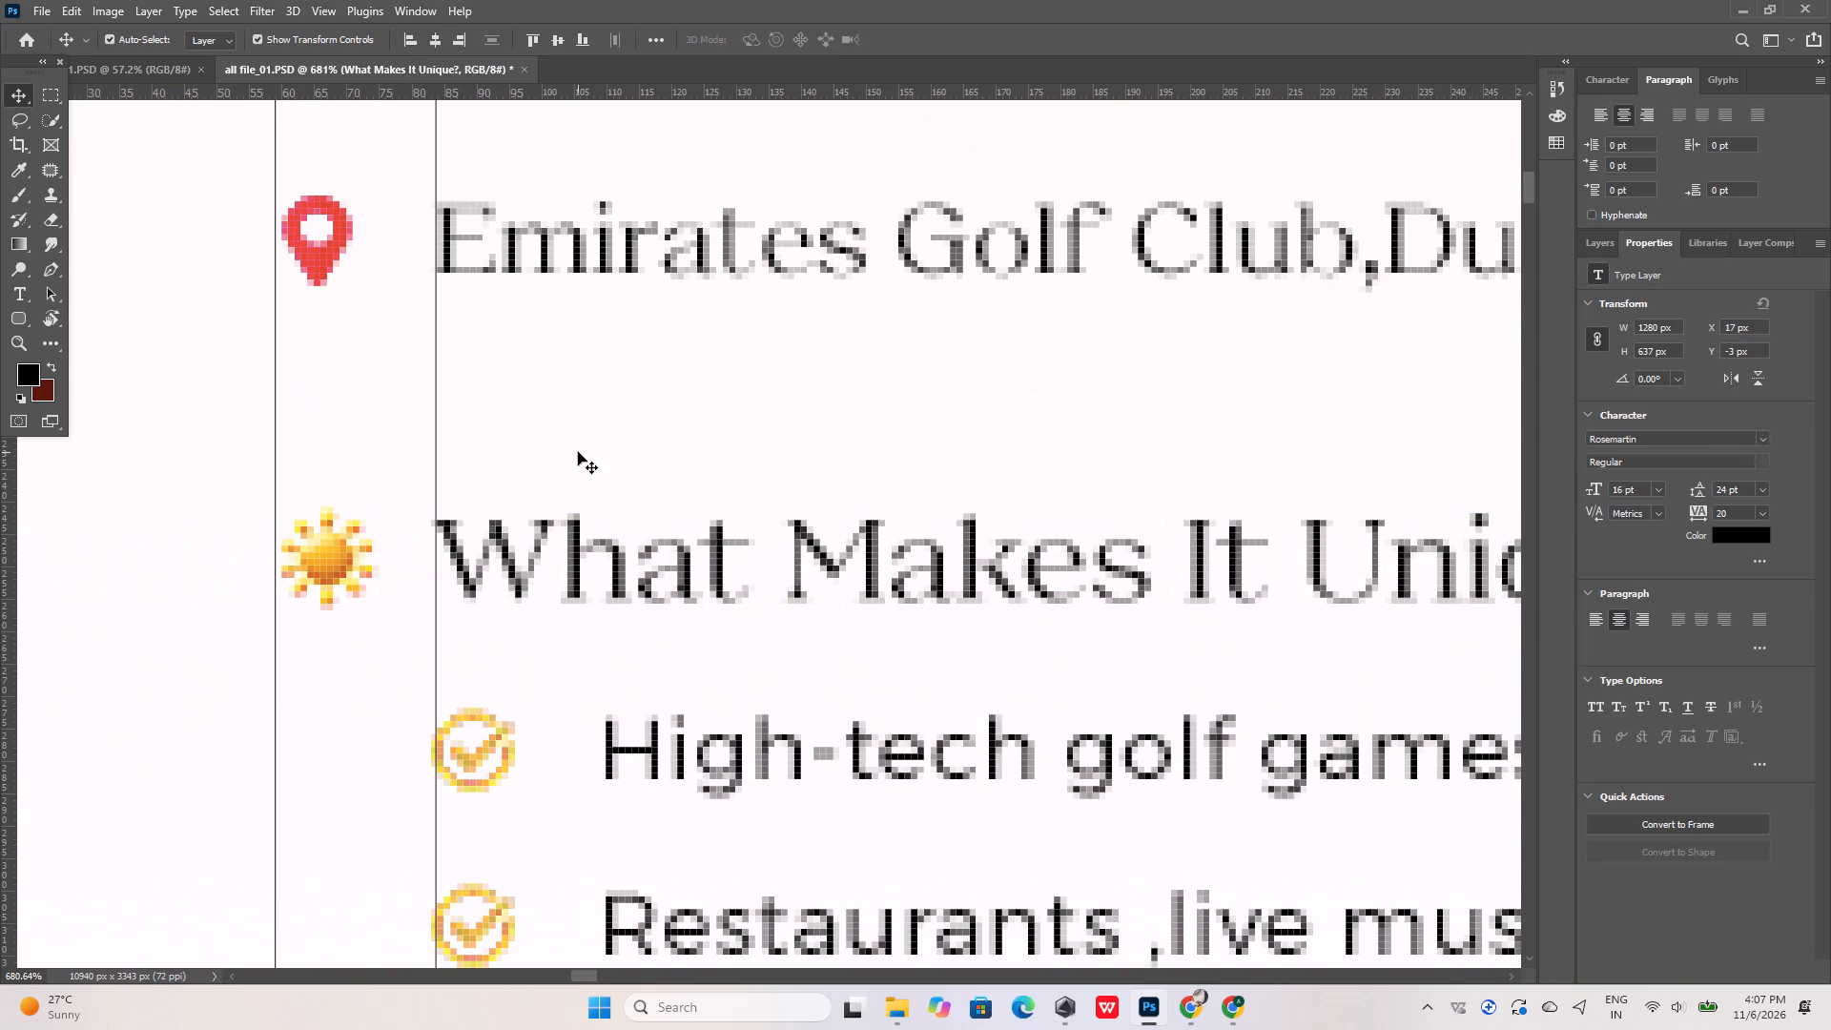
Nudge the Know Before You Go heading 1 px right to X 83.7 px, aligning its K with the second vertical guide.
scroll(578, 452, "down", 16, "alt")
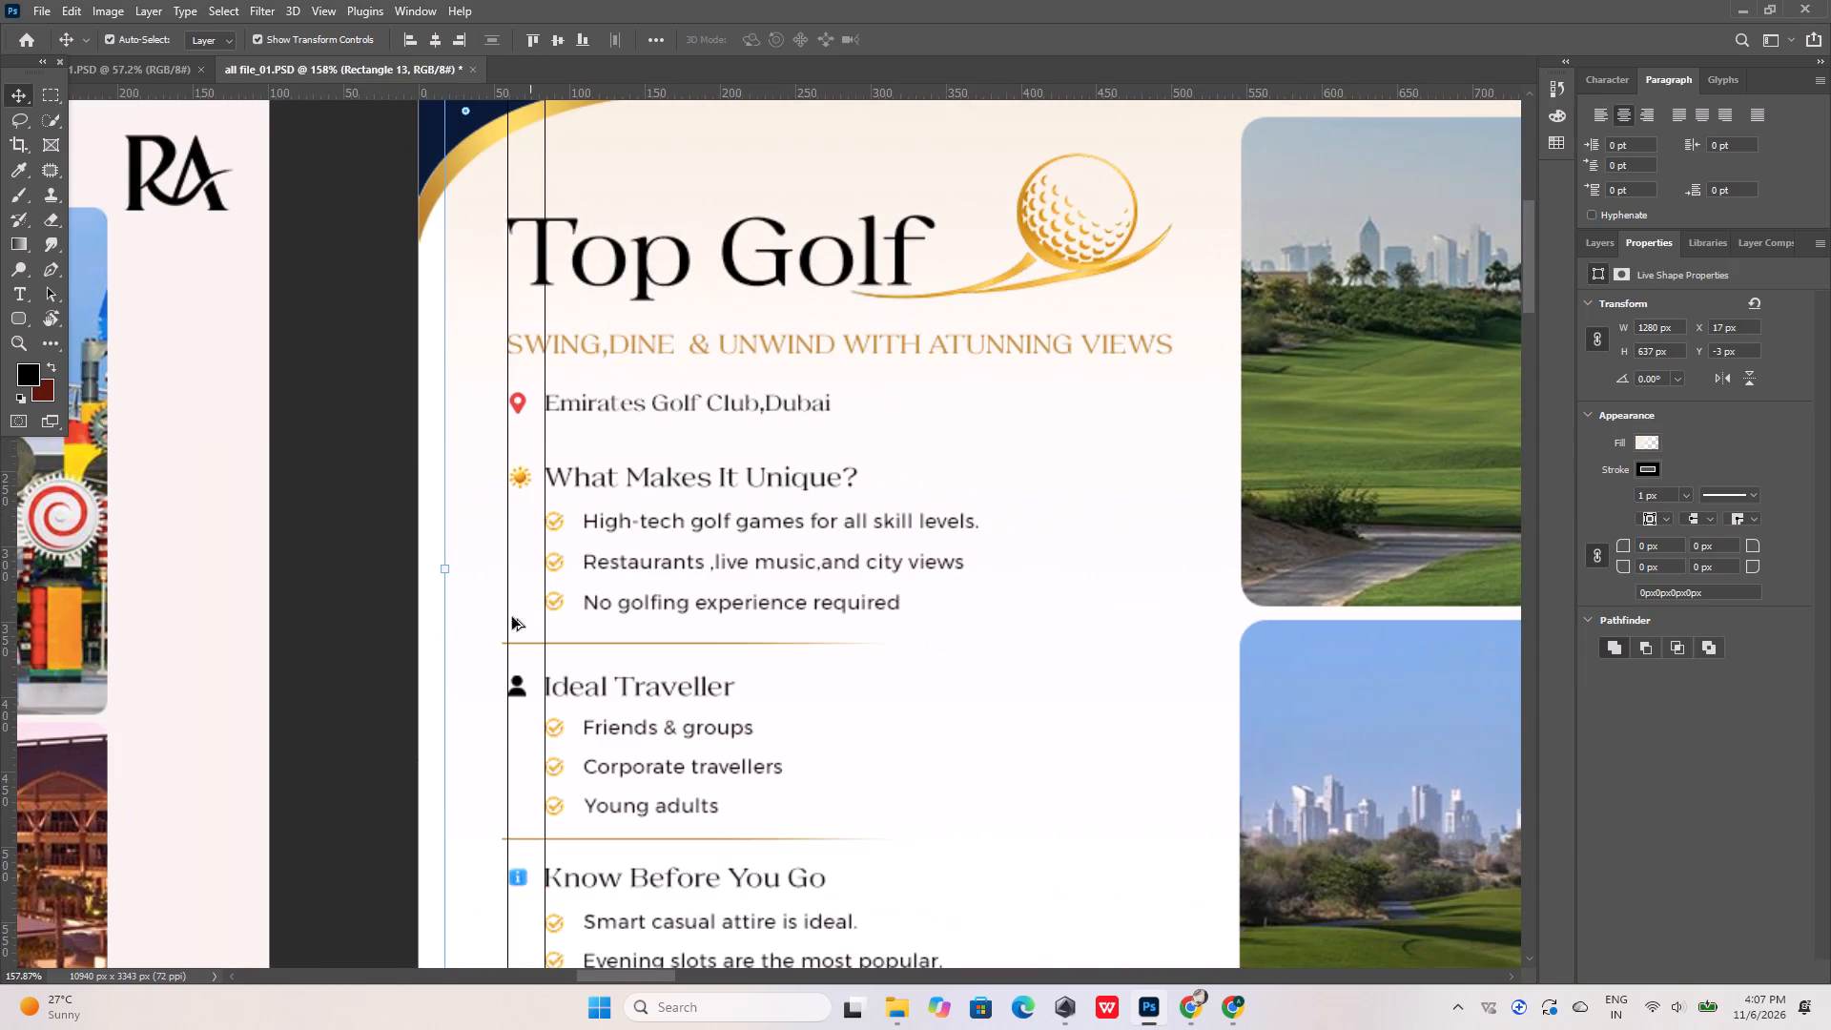
scroll(499, 696, "up", 11, "alt")
scroll(589, 478, "down", 9, "alt")
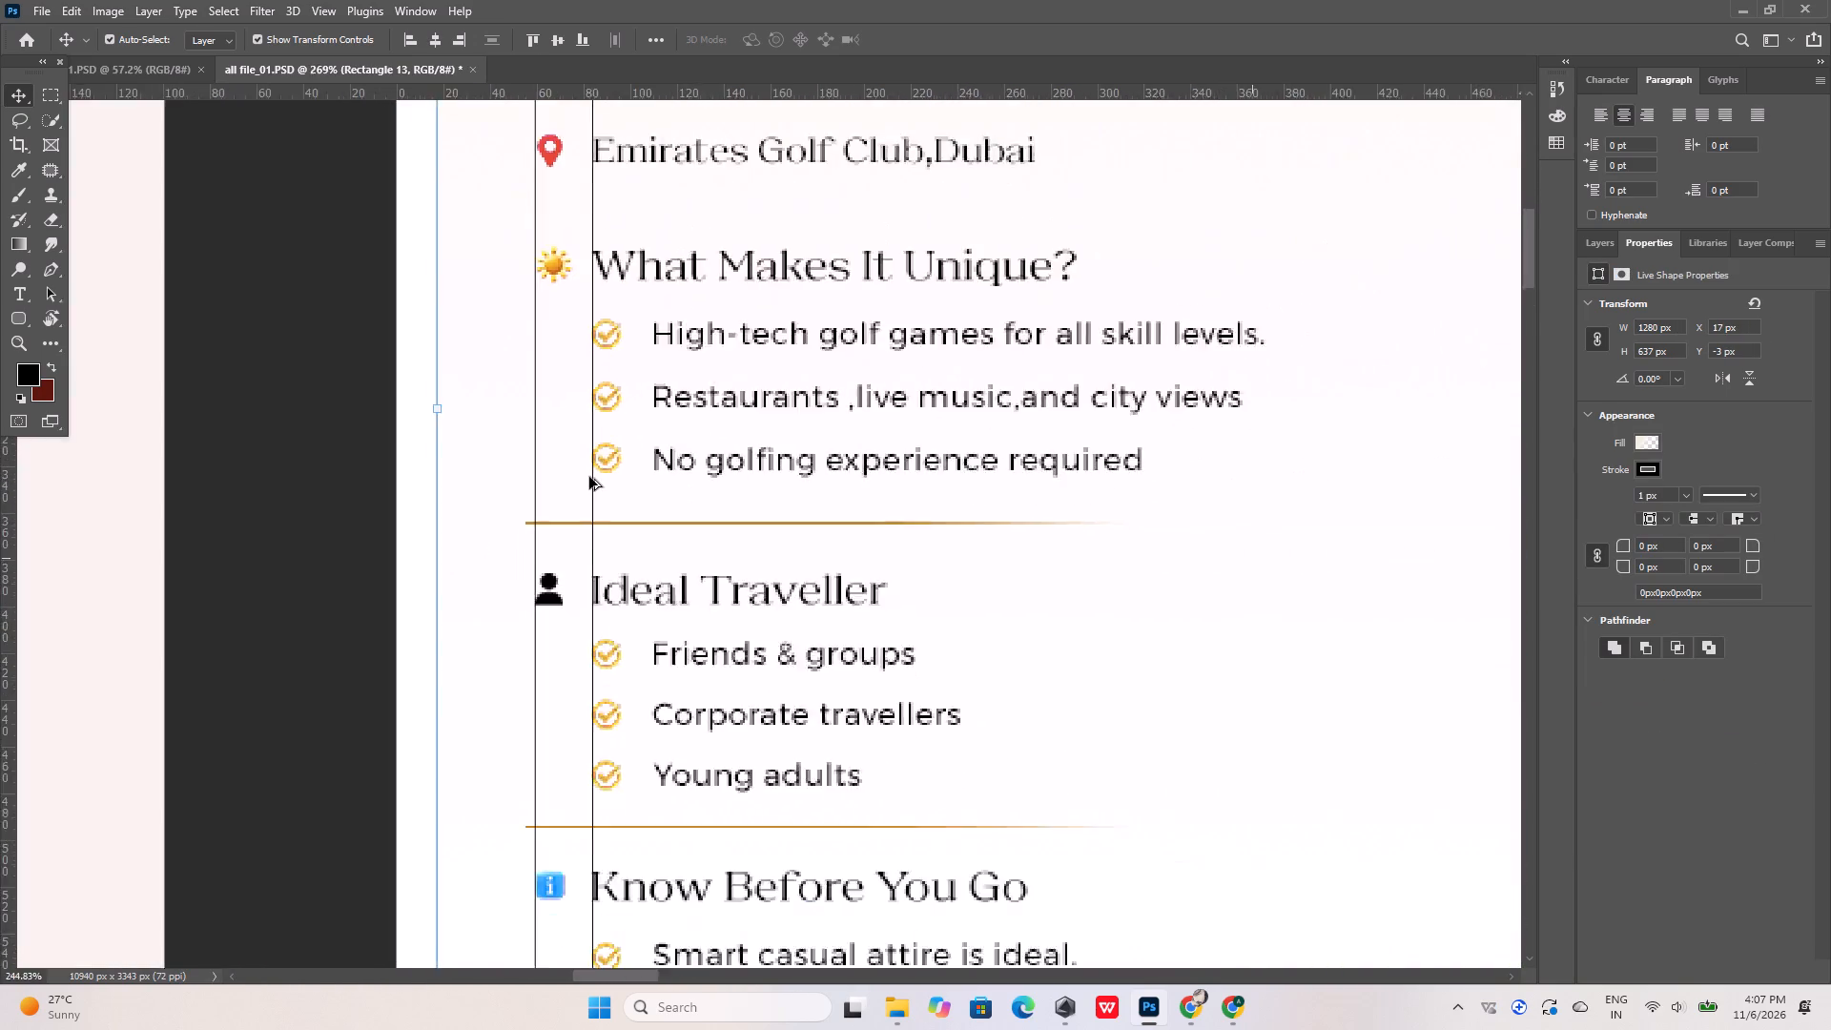
scroll(589, 477, "down", 2, "alt")
scroll(607, 751, "up", 17, "alt")
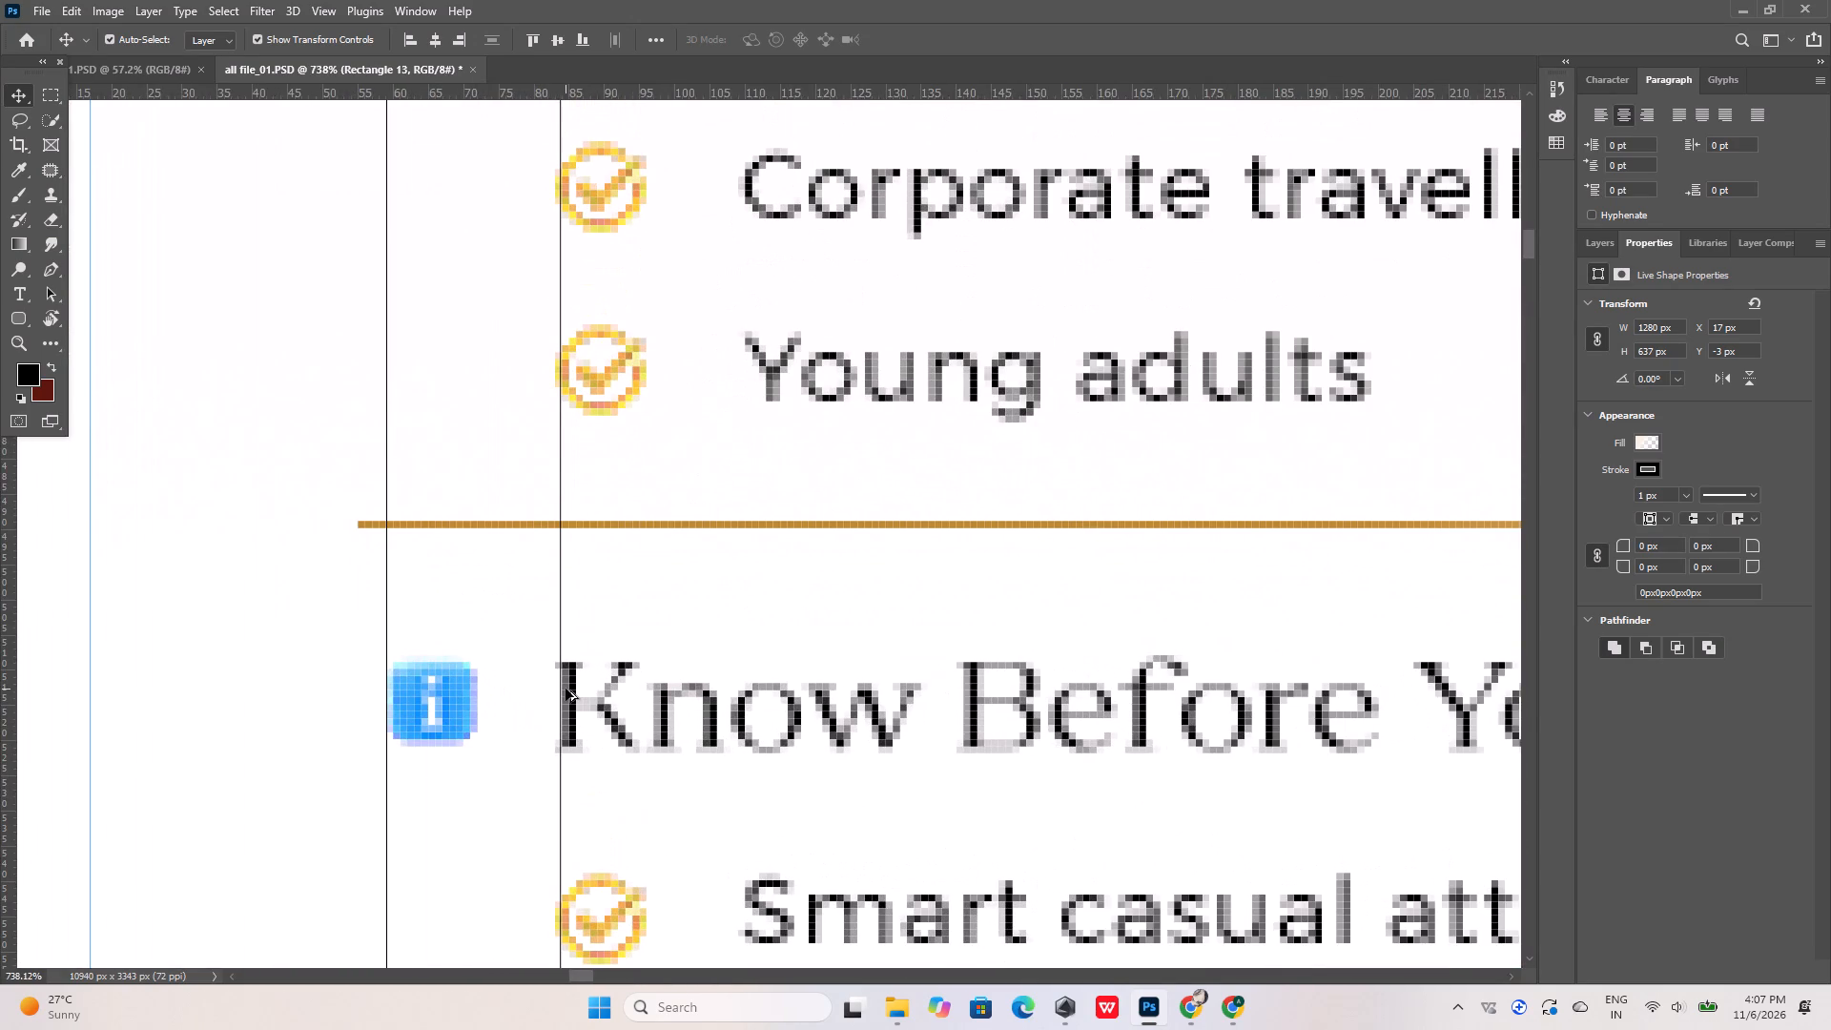
left_click(587, 701)
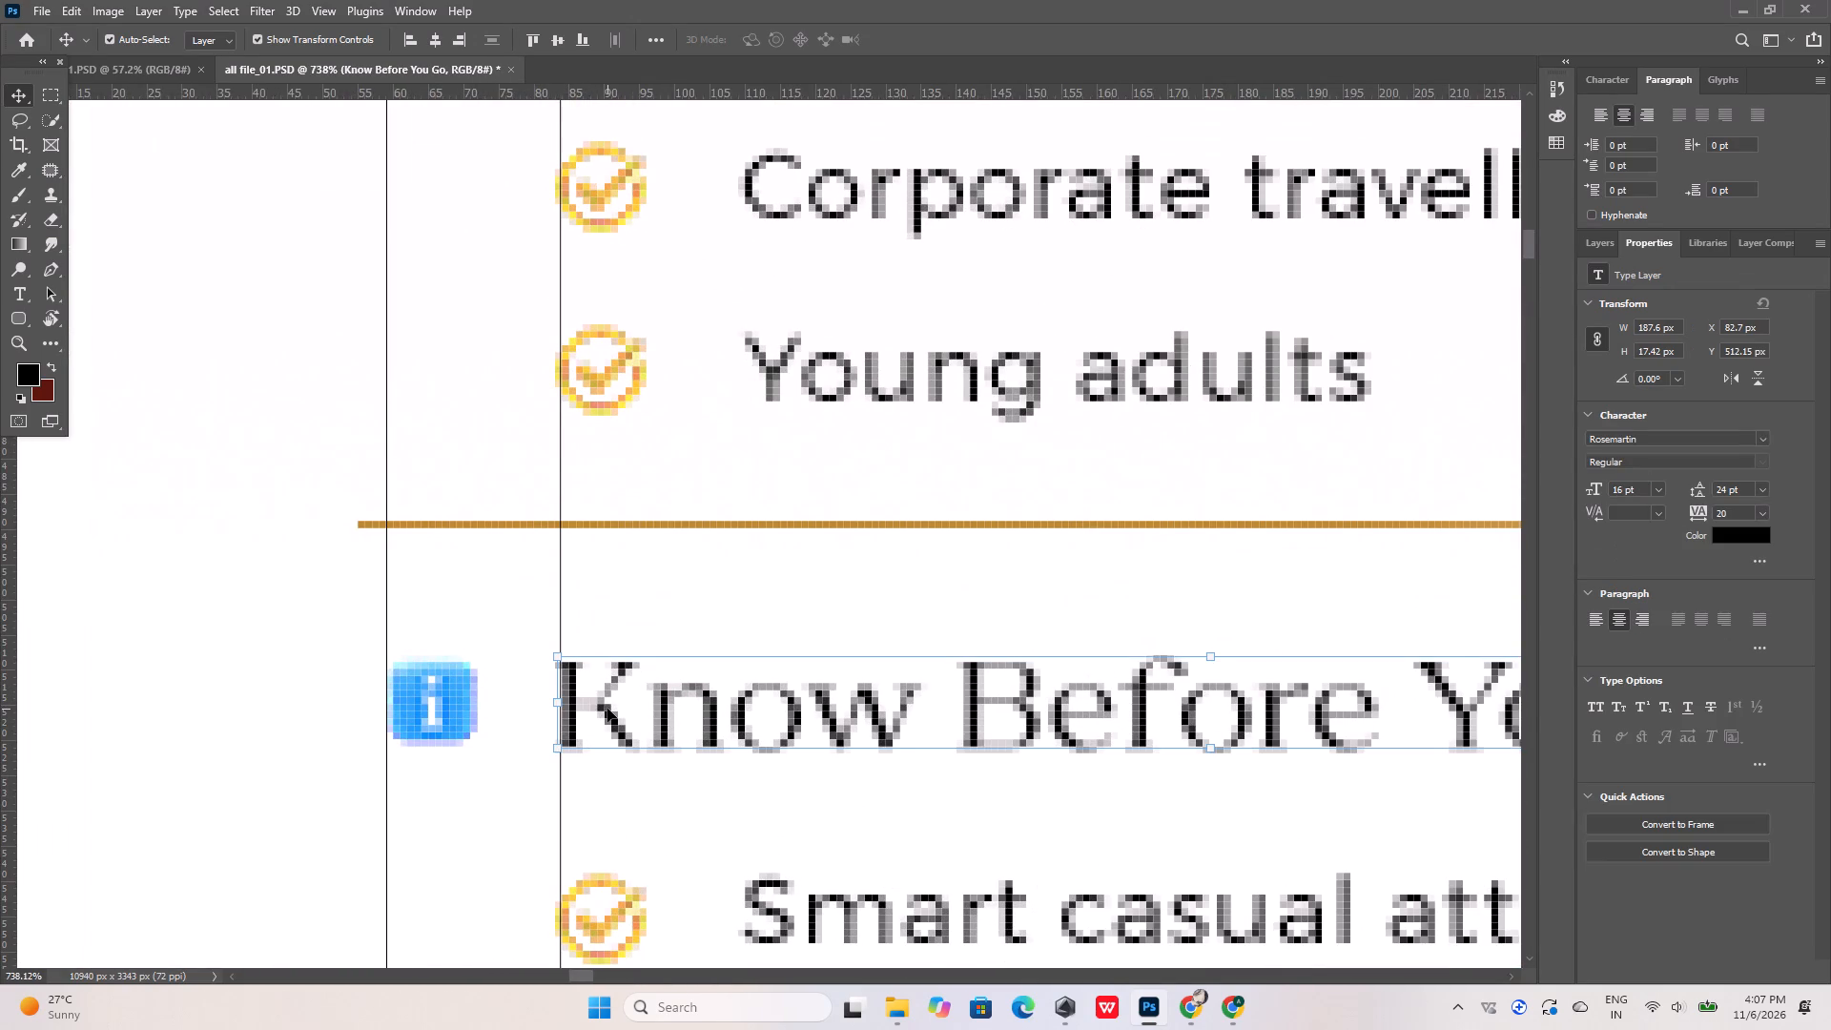
key("Right")
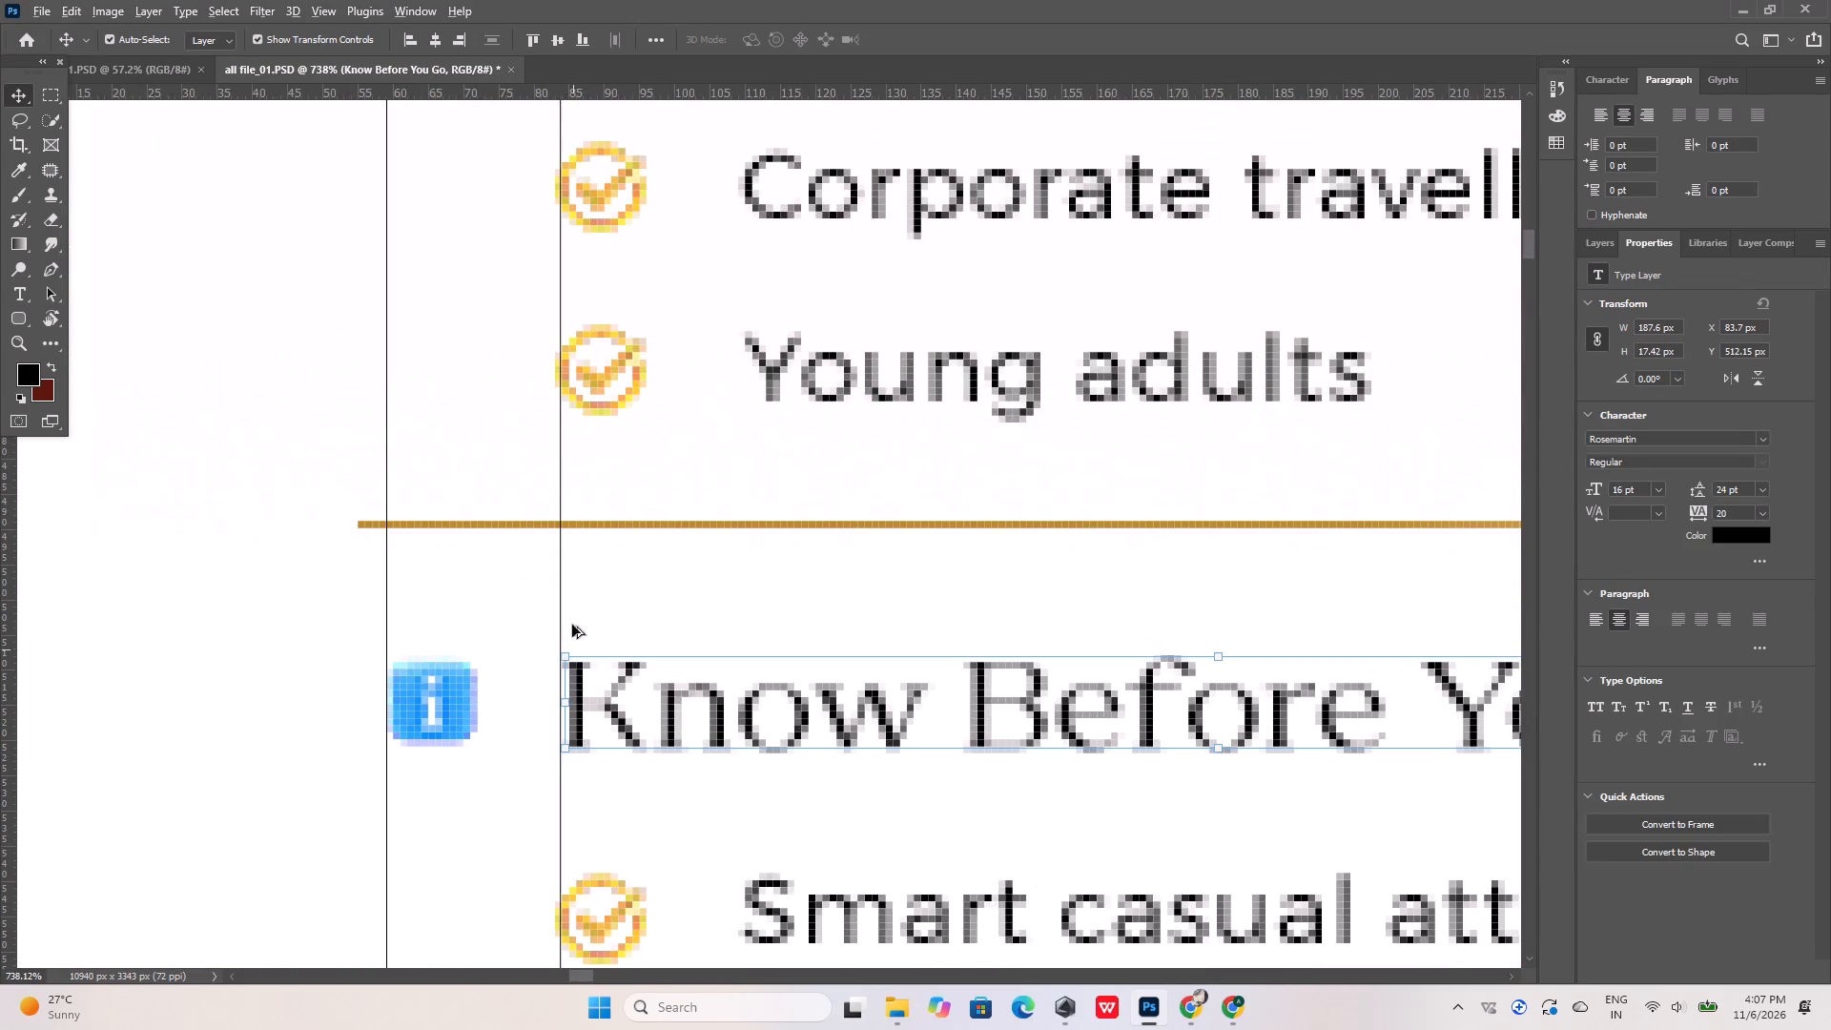
left_click(612, 594)
Add a third vertical guide at the start of the High-tech golf games bullet text, at about 109 px.
scroll(612, 594, "down", 16, "alt")
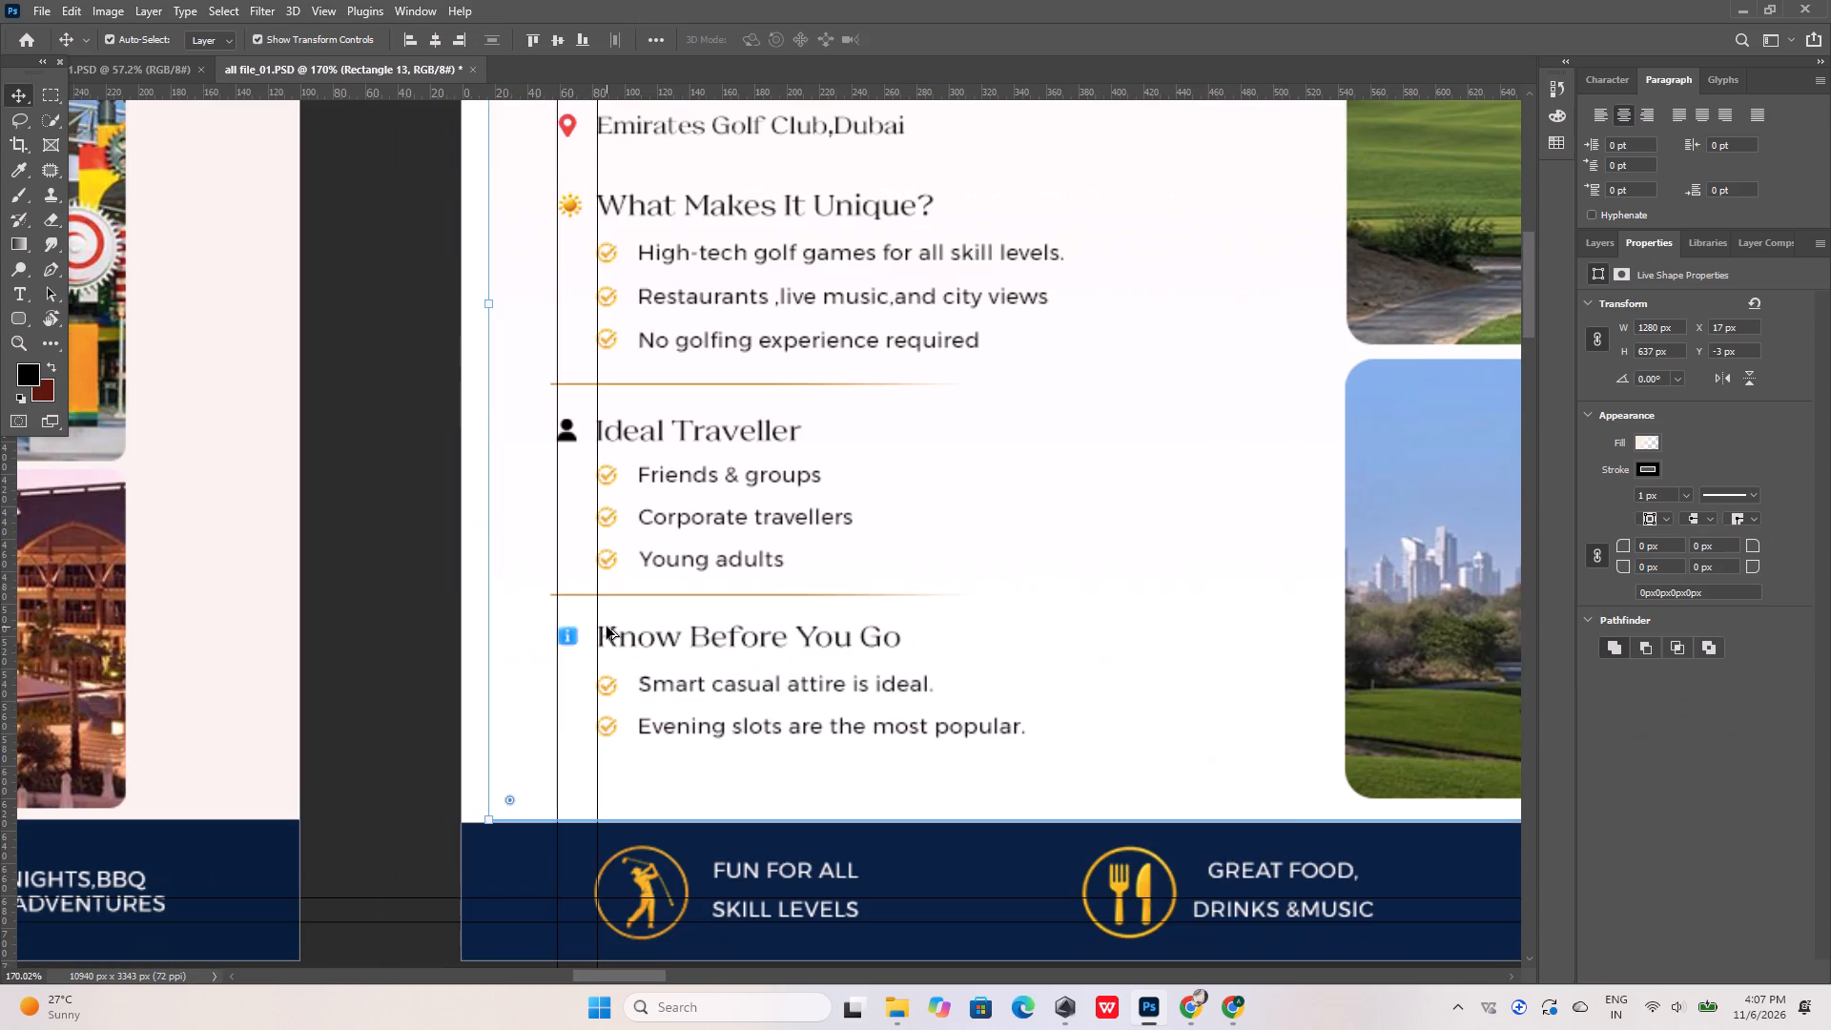
scroll(736, 447, "up", 19)
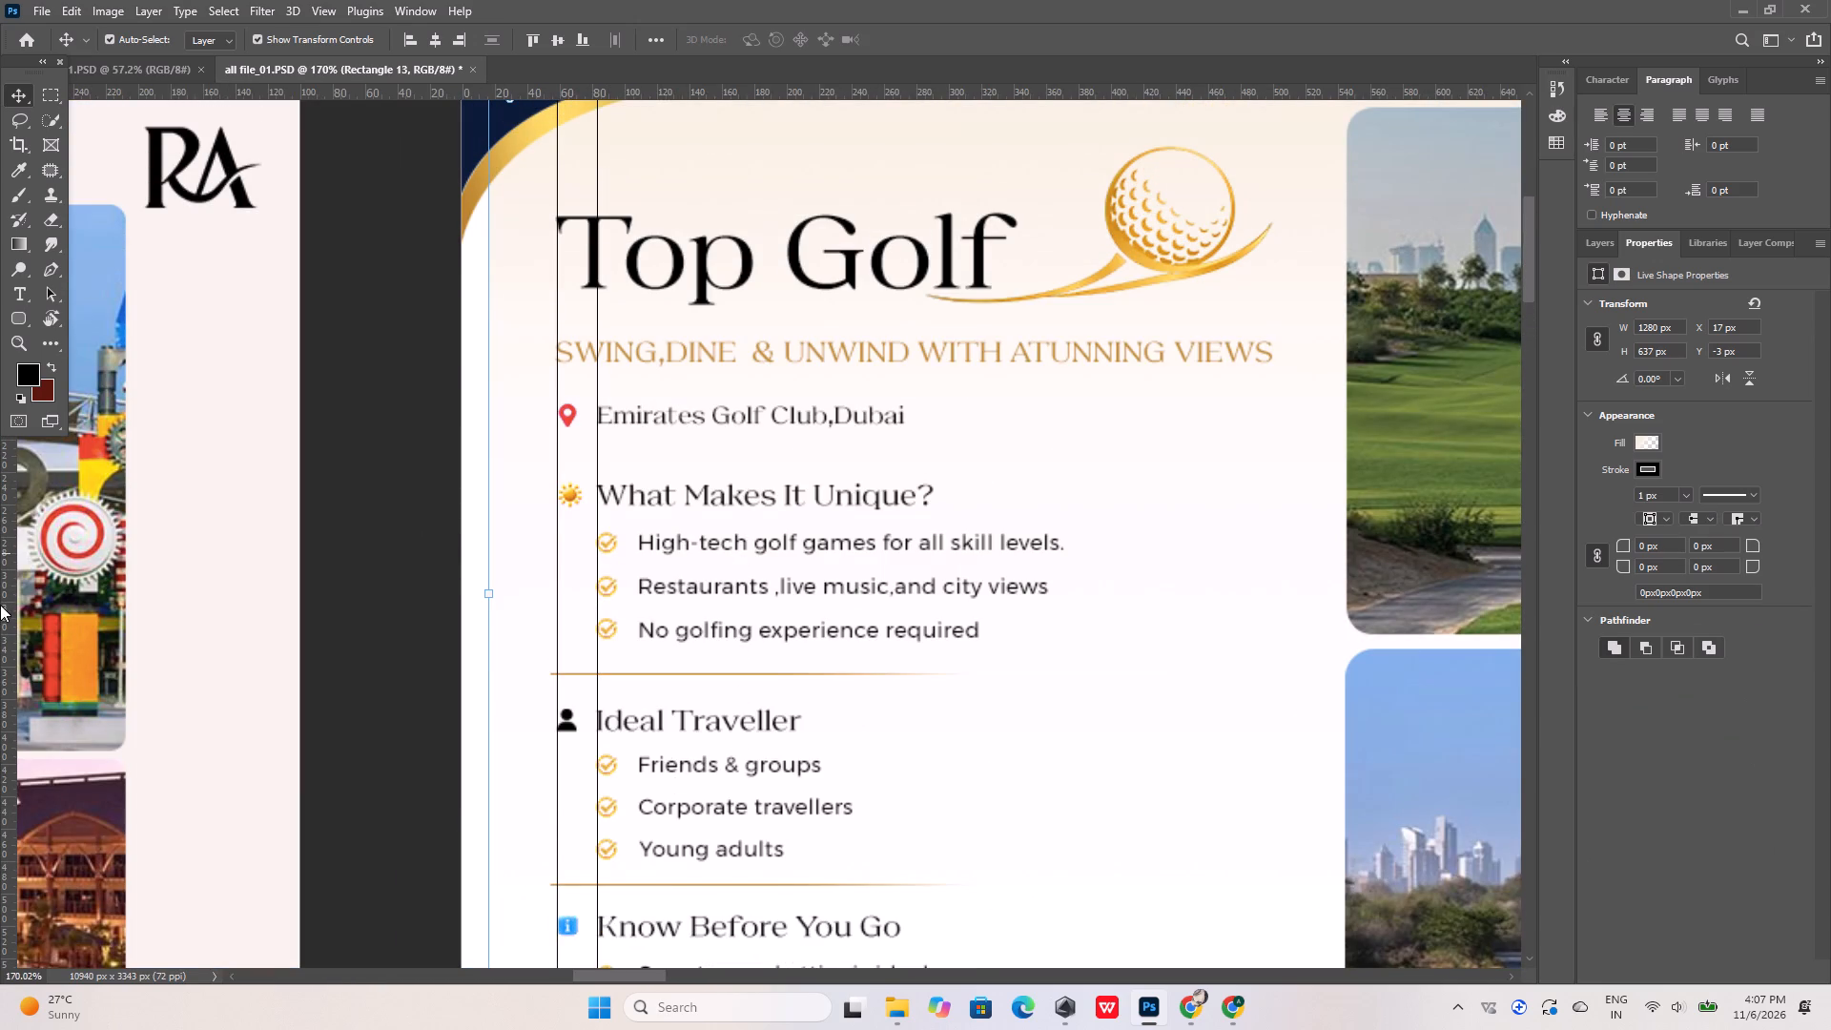
left_click_drag(2, 602, 635, 555)
scroll(635, 552, "up", 19, "alt")
left_click_drag(636, 546, 663, 545)
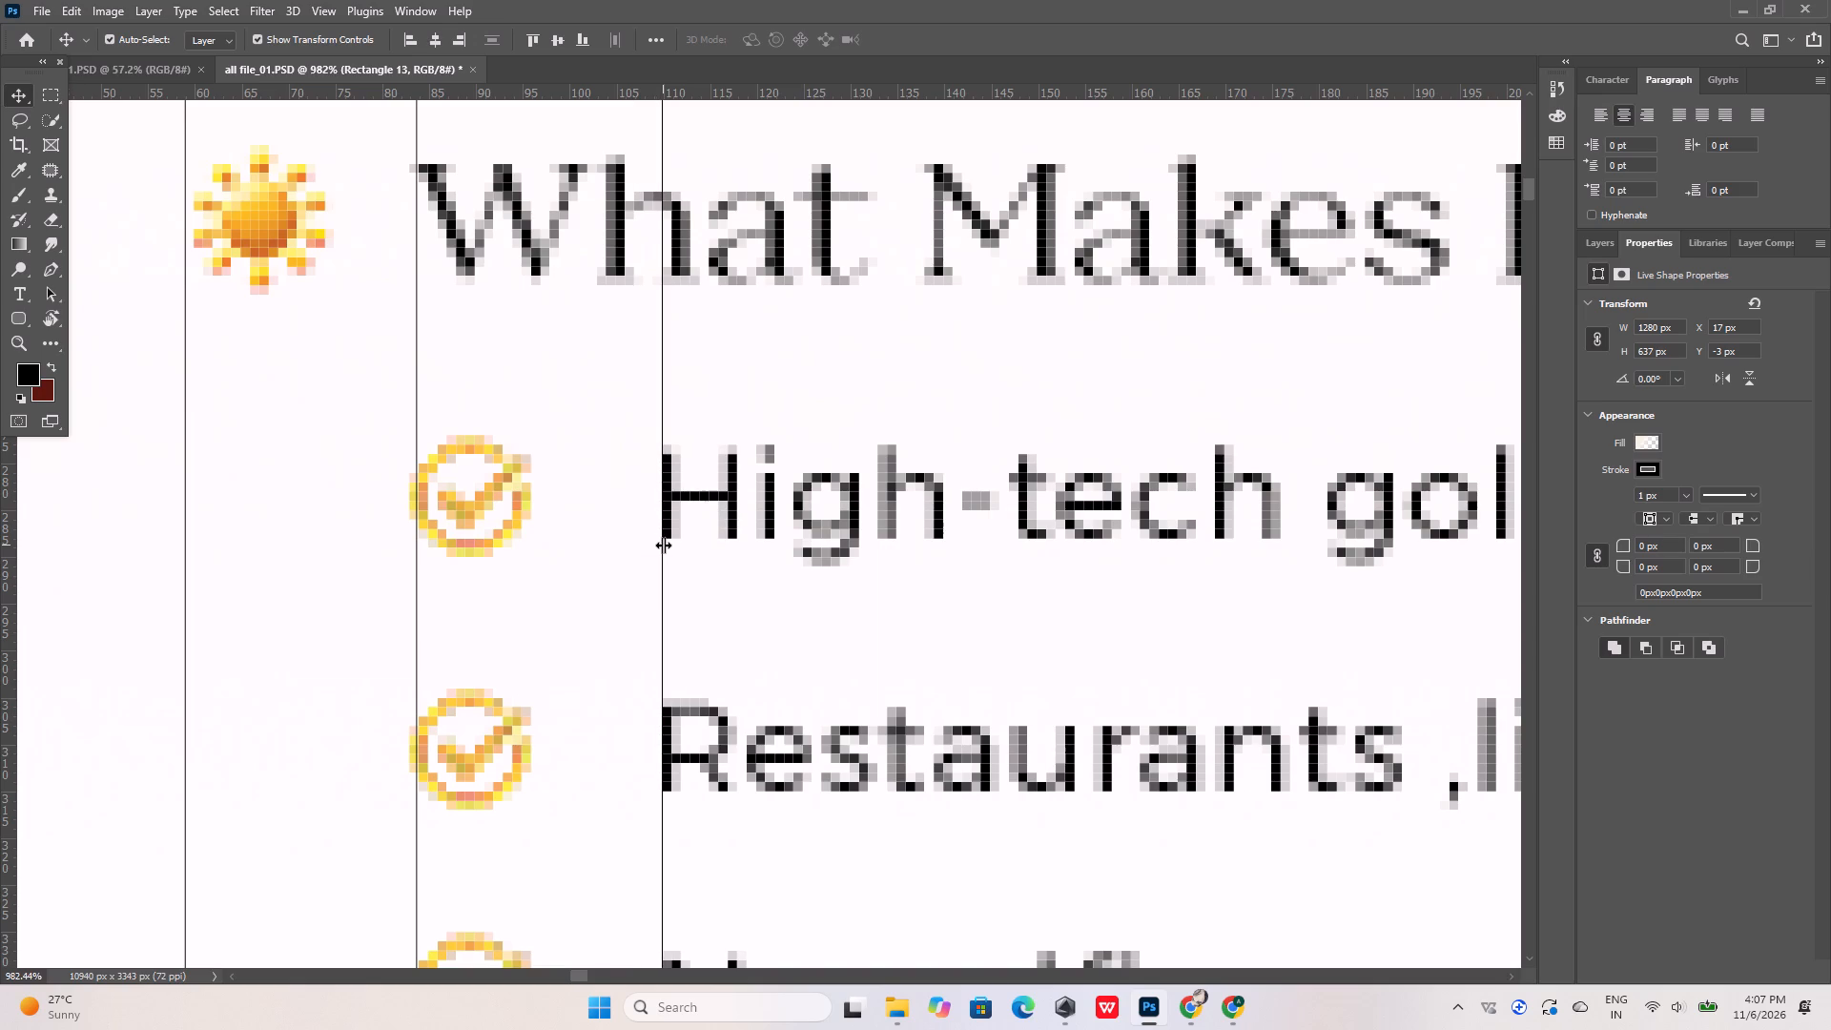
Check the bullet text in all Top Golf sections against the third vertical guide.
scroll(663, 545, "down", 19, "alt")
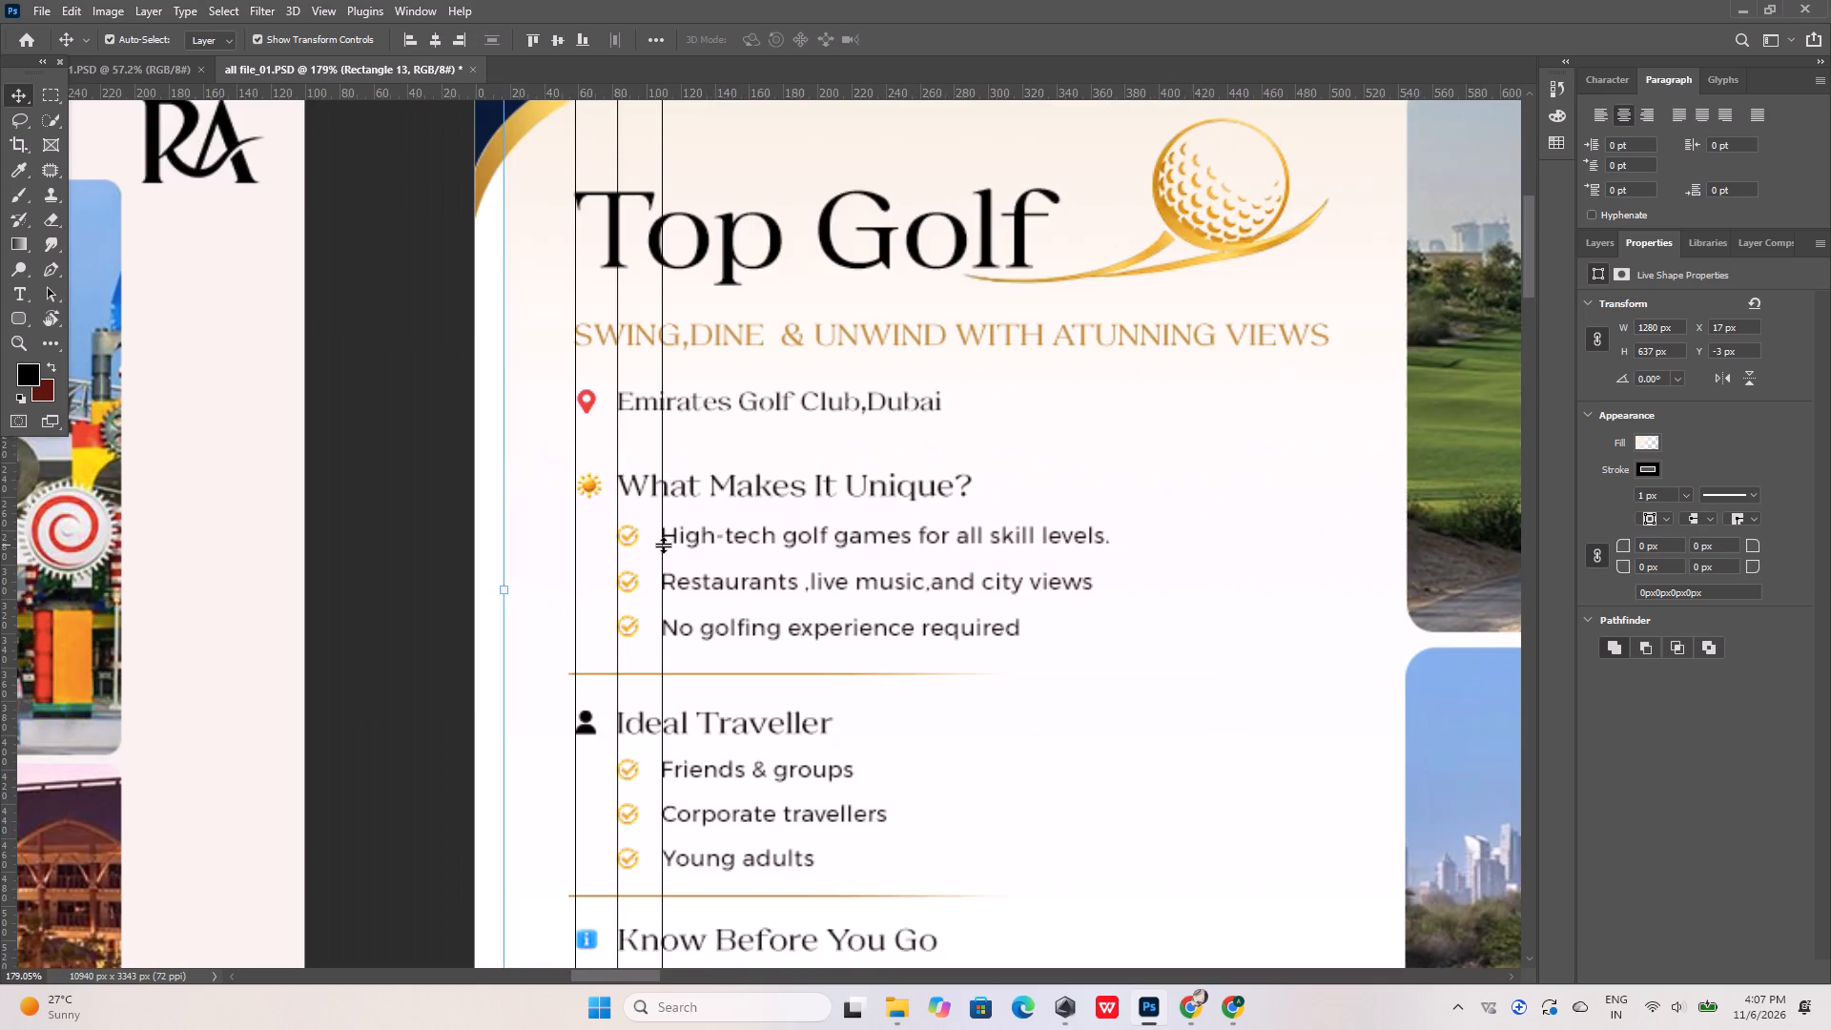
scroll(667, 547, "down", 10, "alt")
scroll(685, 707, "up", 17, "alt")
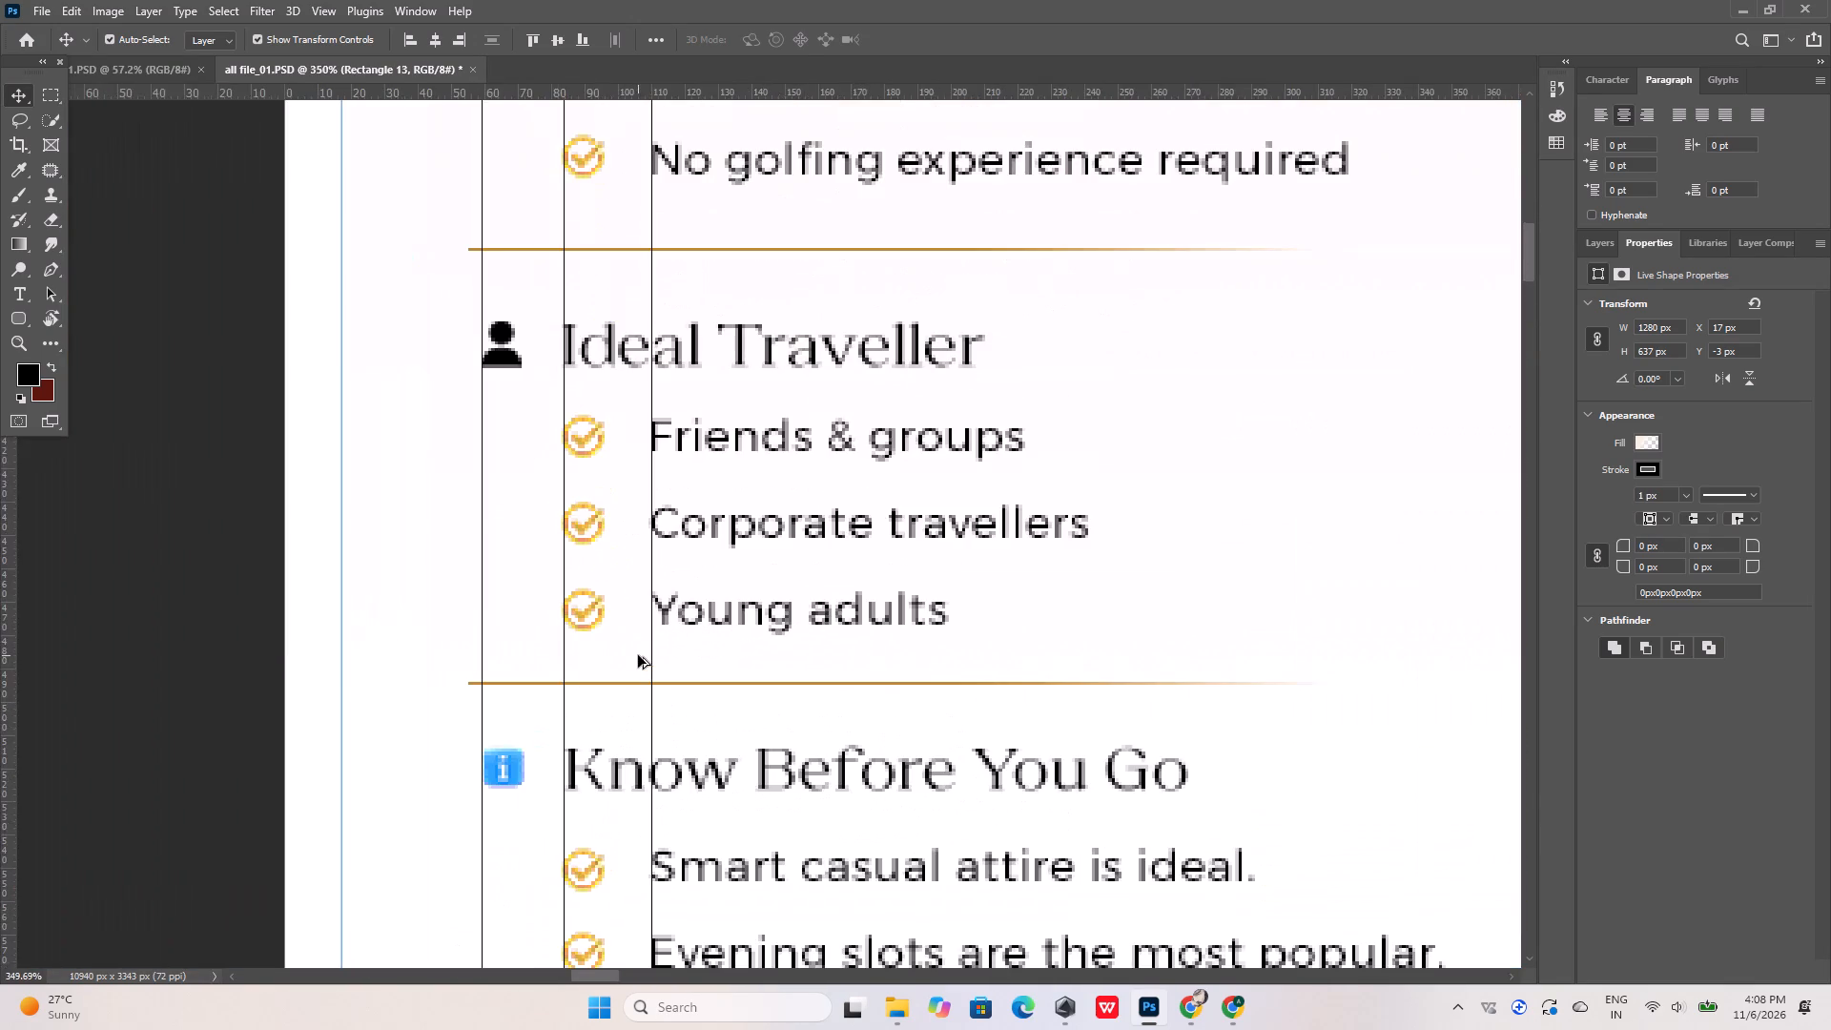
scroll(638, 655, "down", 5, "alt")
scroll(660, 827, "up", 5, "alt")
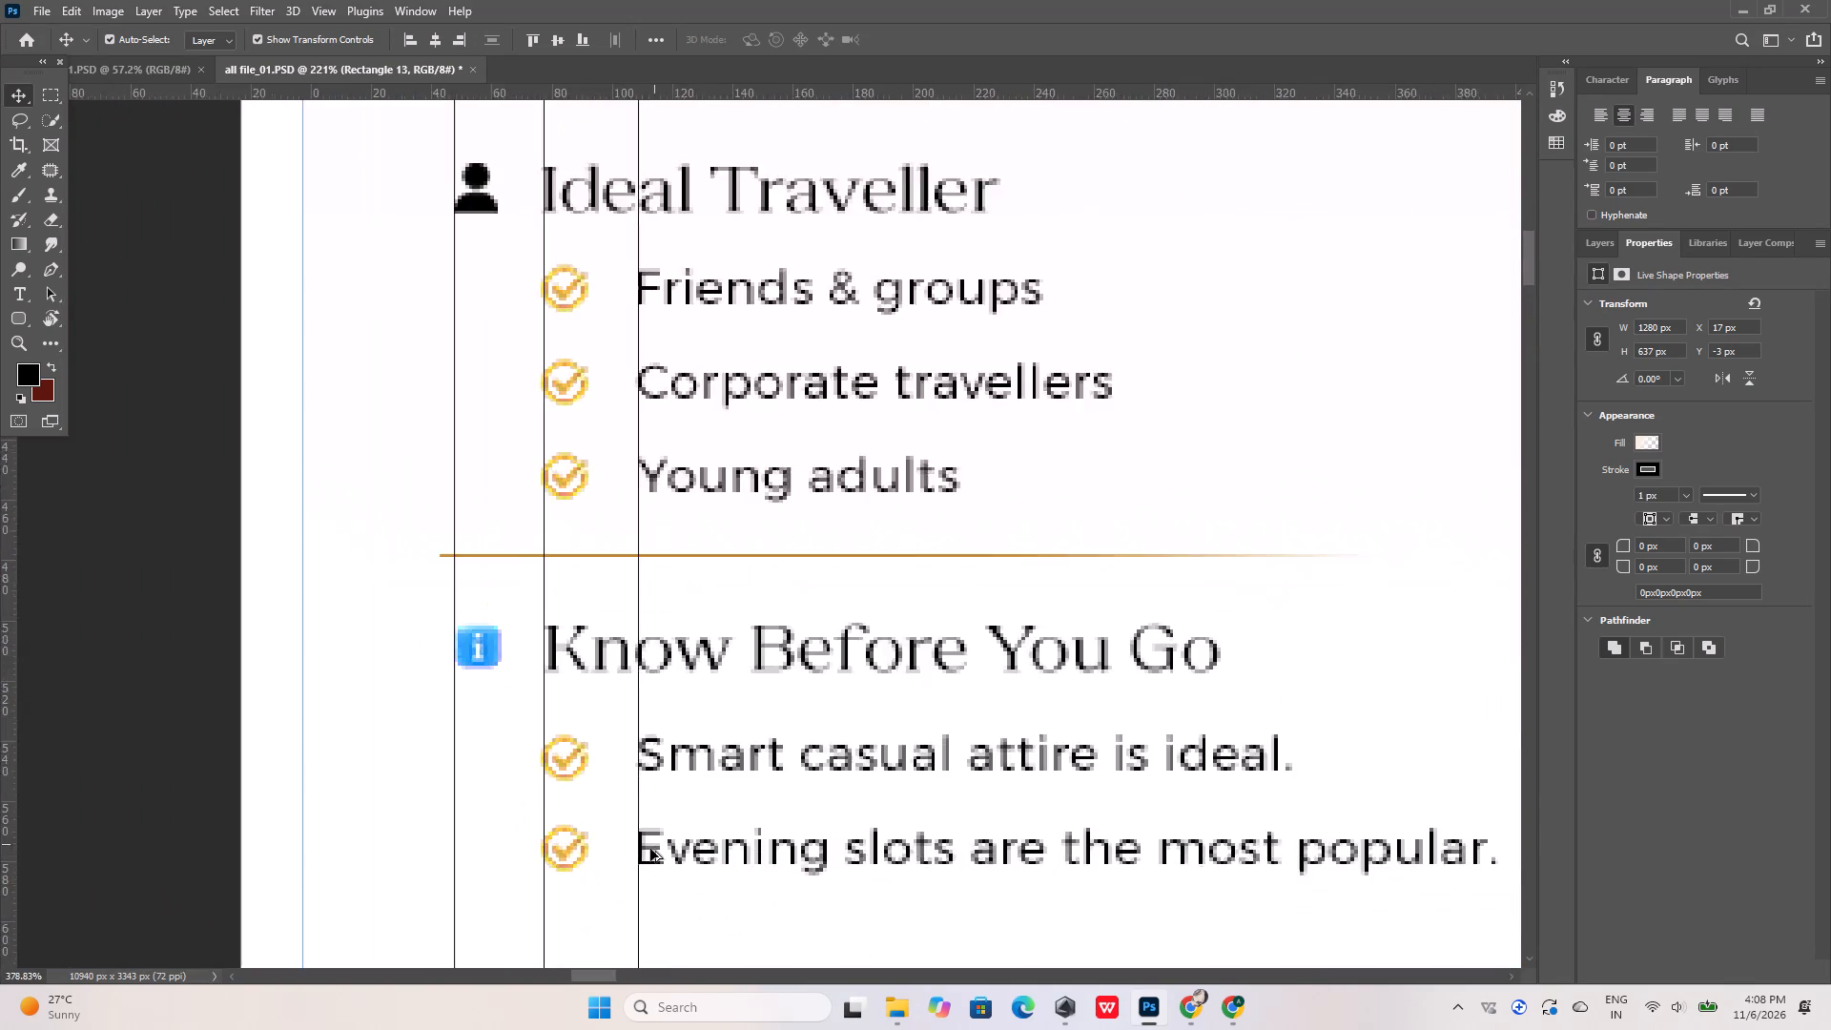
scroll(650, 849, "up", 6, "alt")
scroll(557, 604, "down", 20, "alt")
scroll(557, 604, "down", 4, "alt")
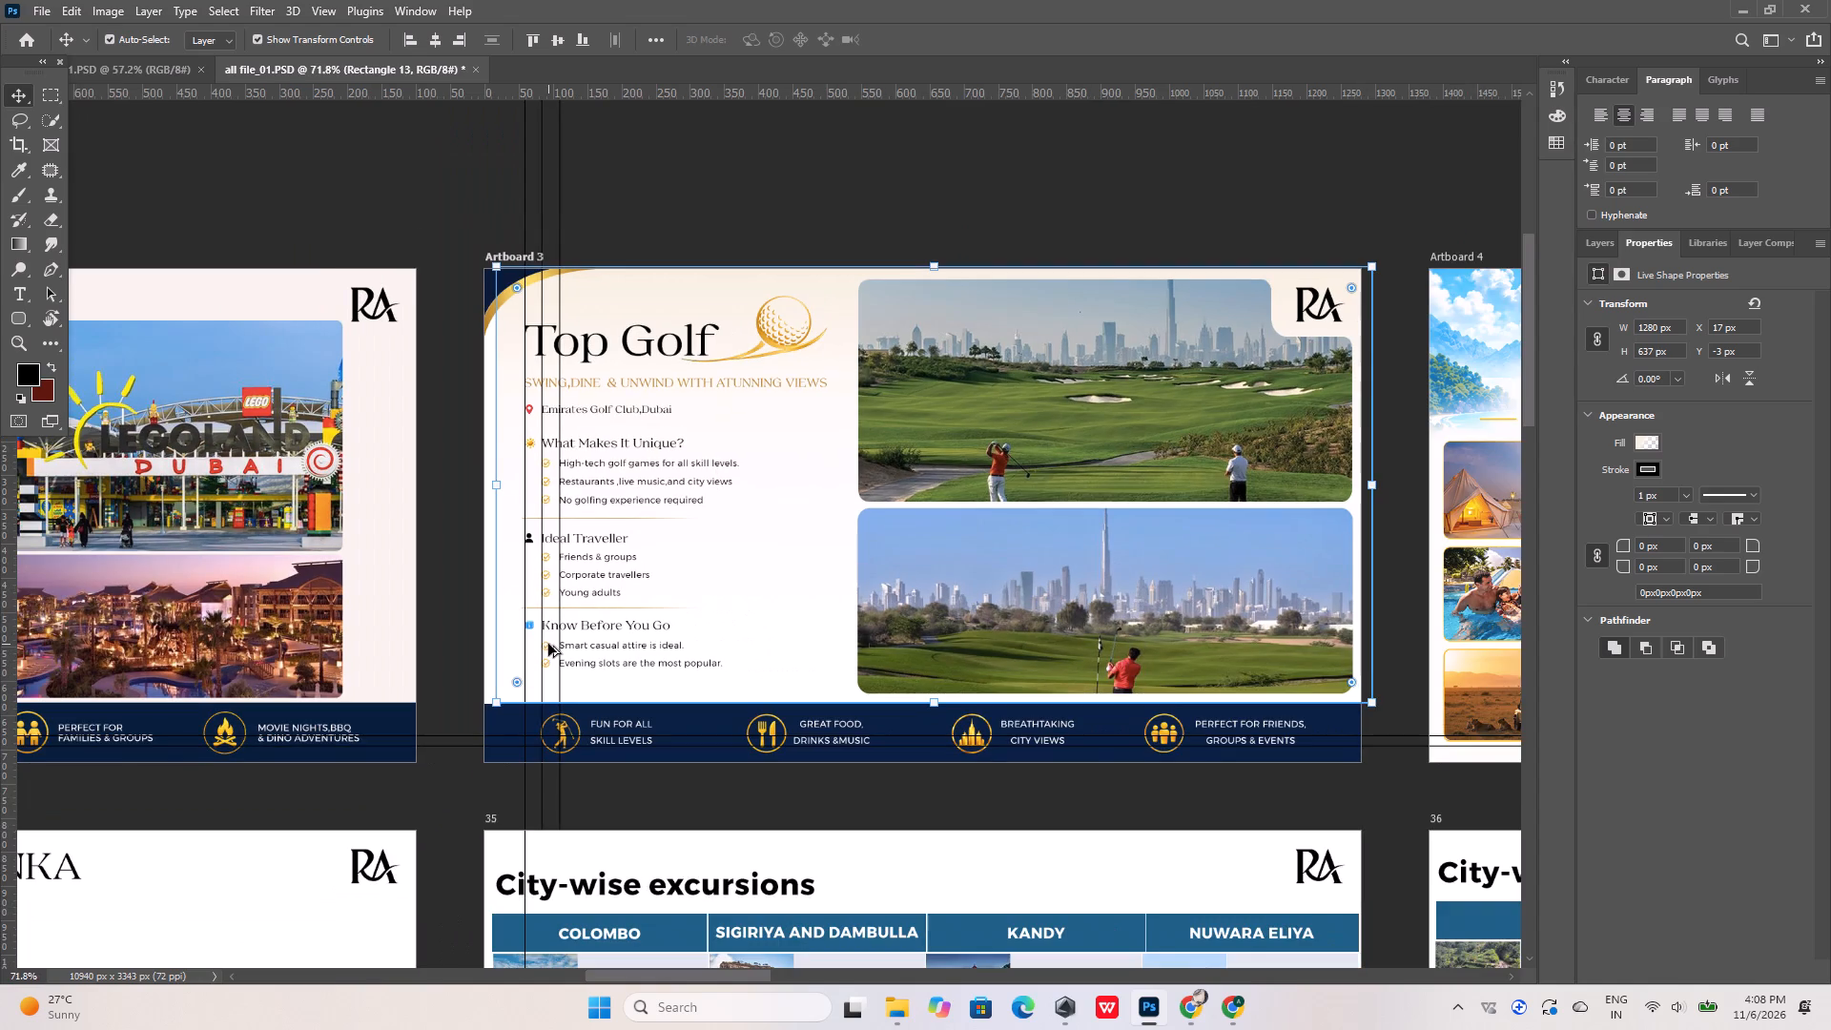
Copy the 13.41 pt font size from the MOVIE NIGHTS,BBQ & DINO ADVENTURES footer text on the LEGOLAND slide.
scroll(550, 764, "up", 15, "alt")
left_click(795, 611)
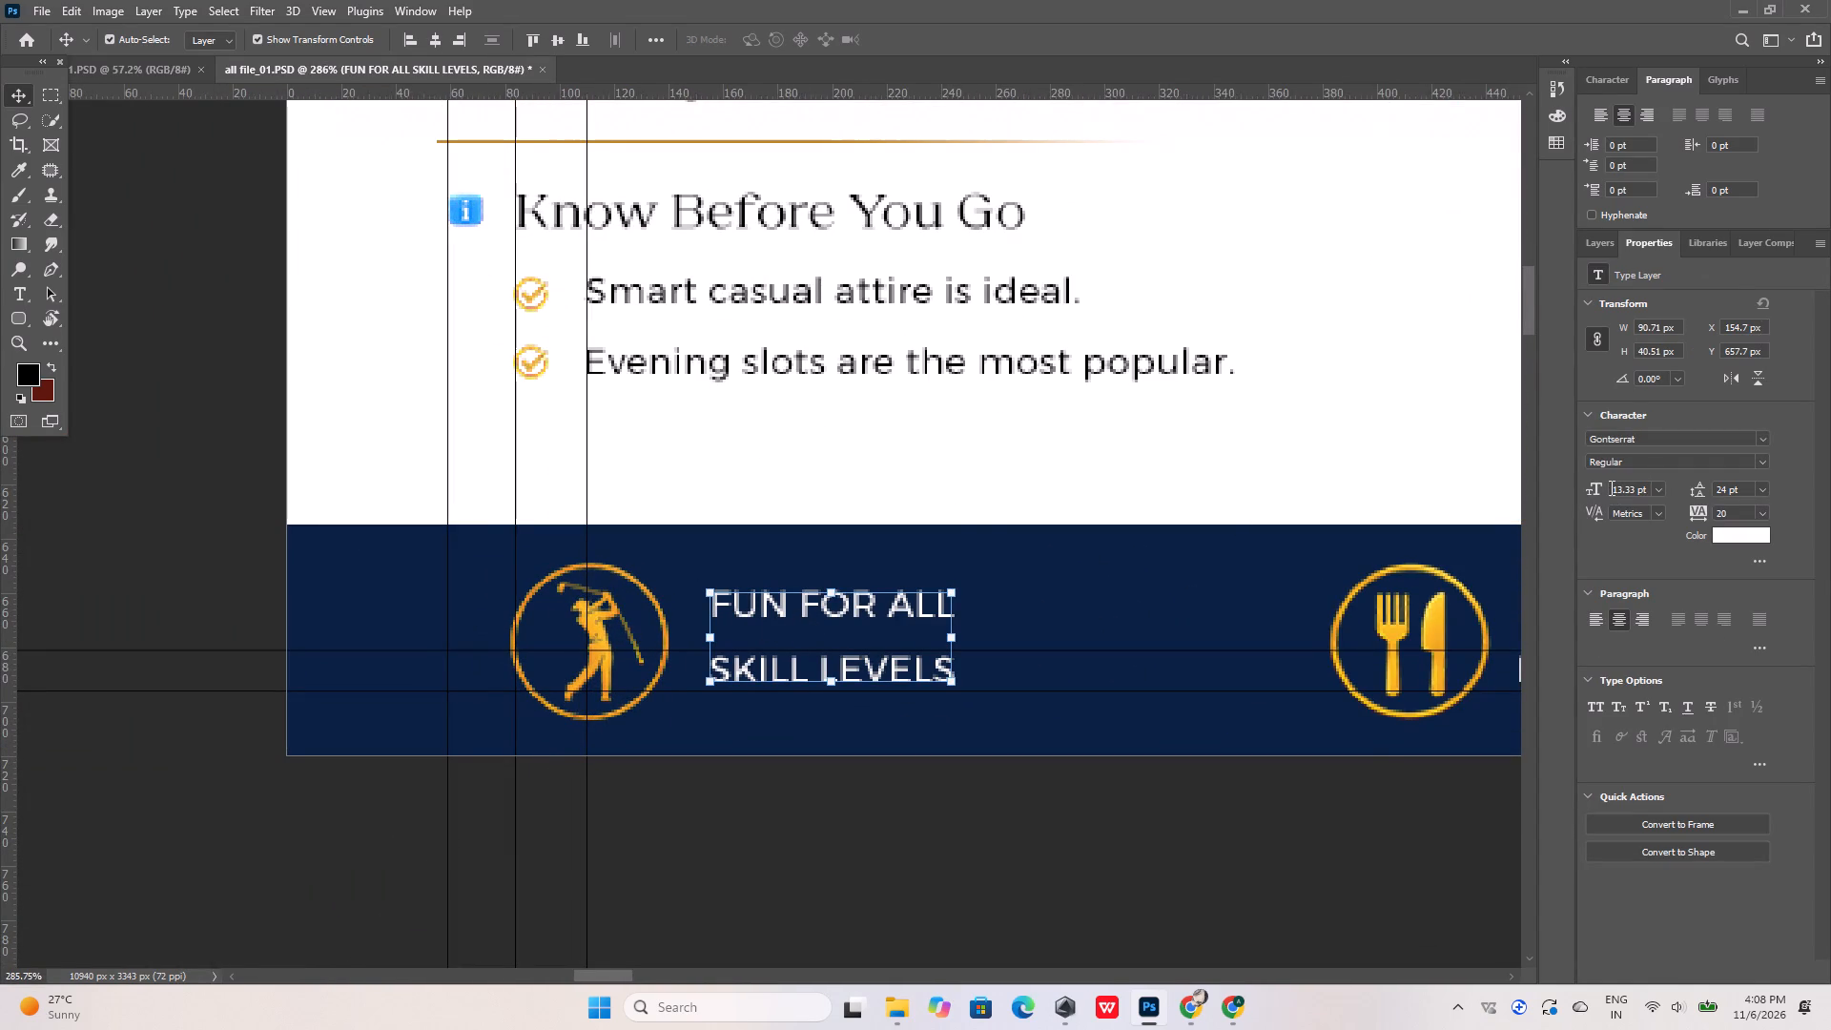
scroll(799, 585, "down", 11, "alt")
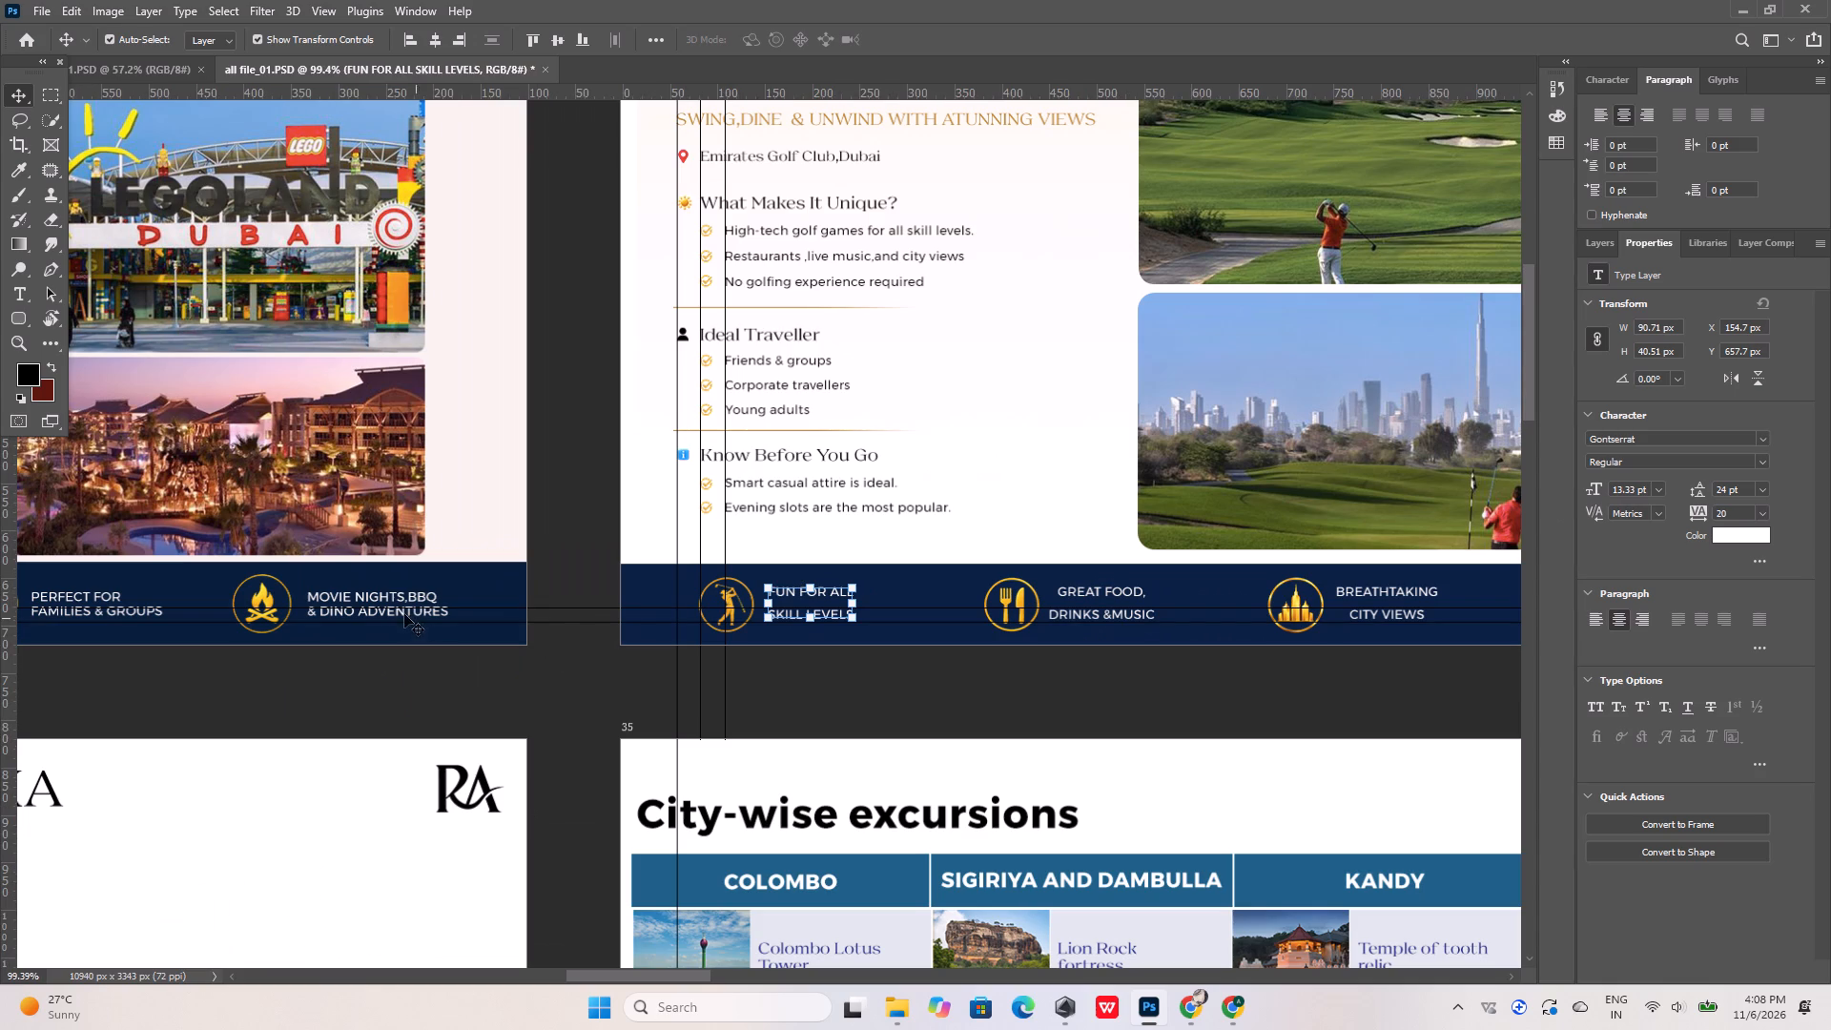
left_click(392, 597)
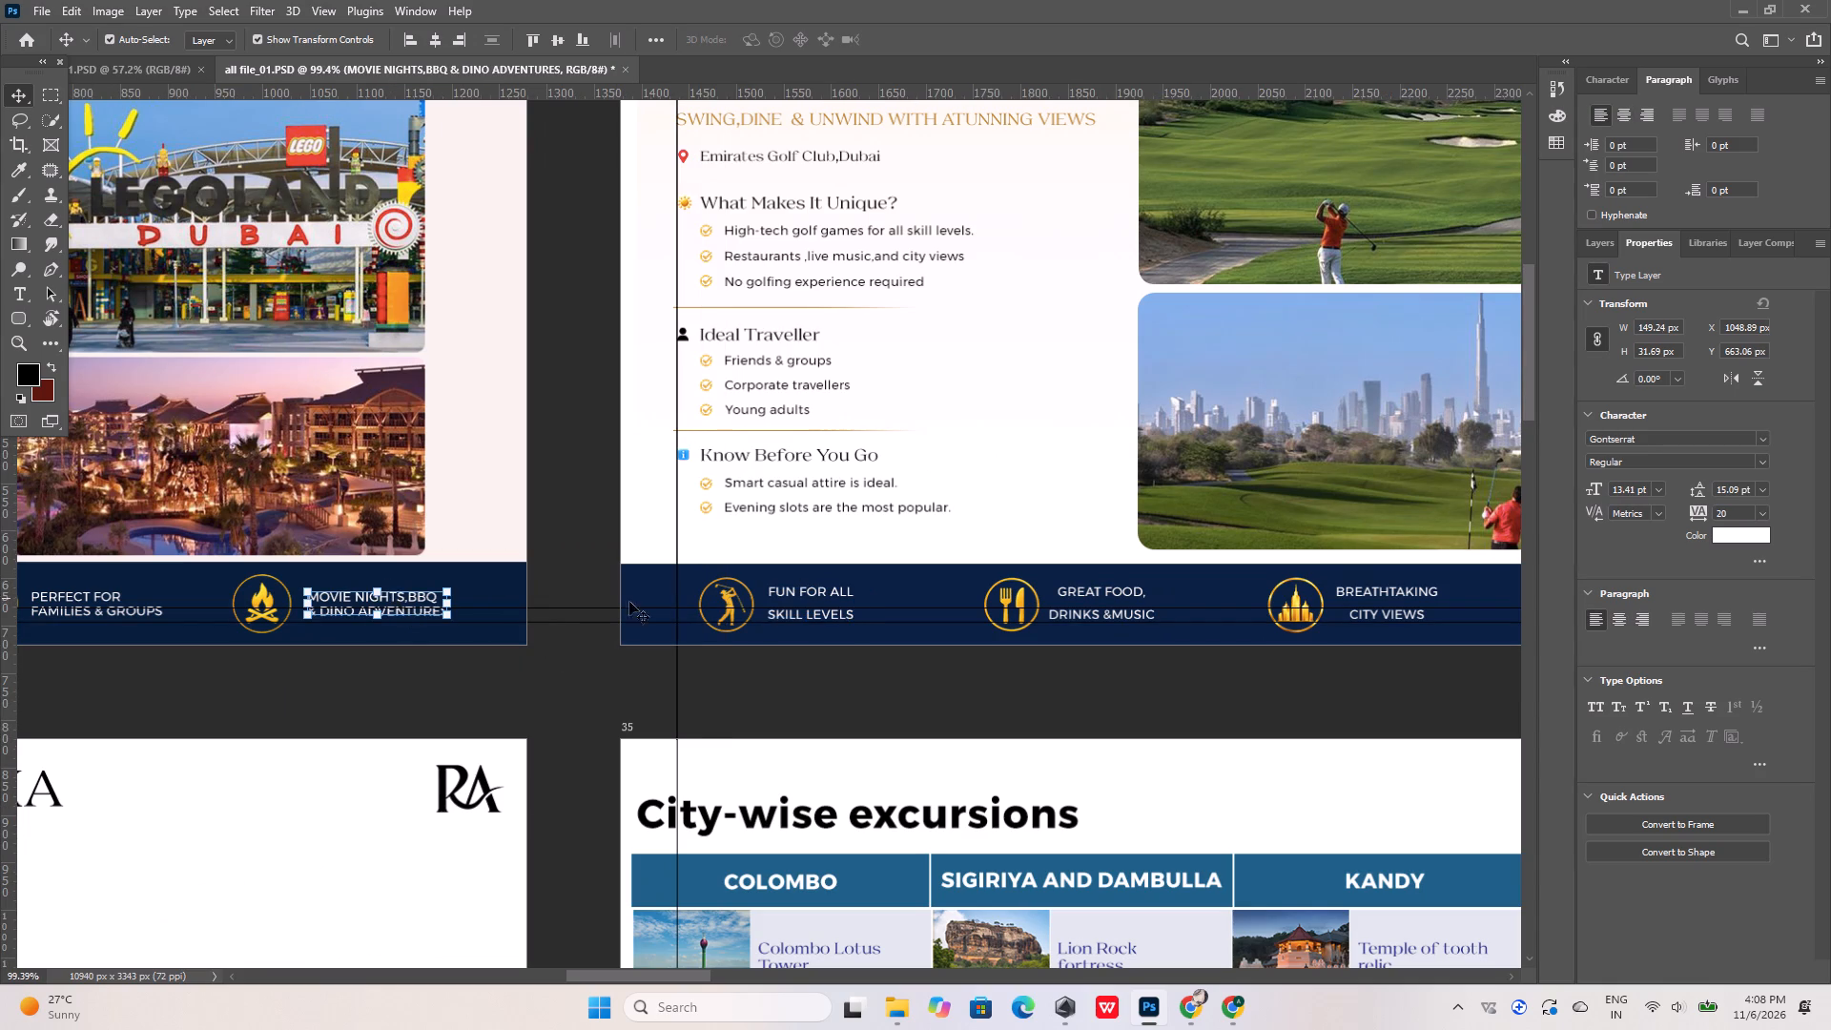
left_click(844, 593)
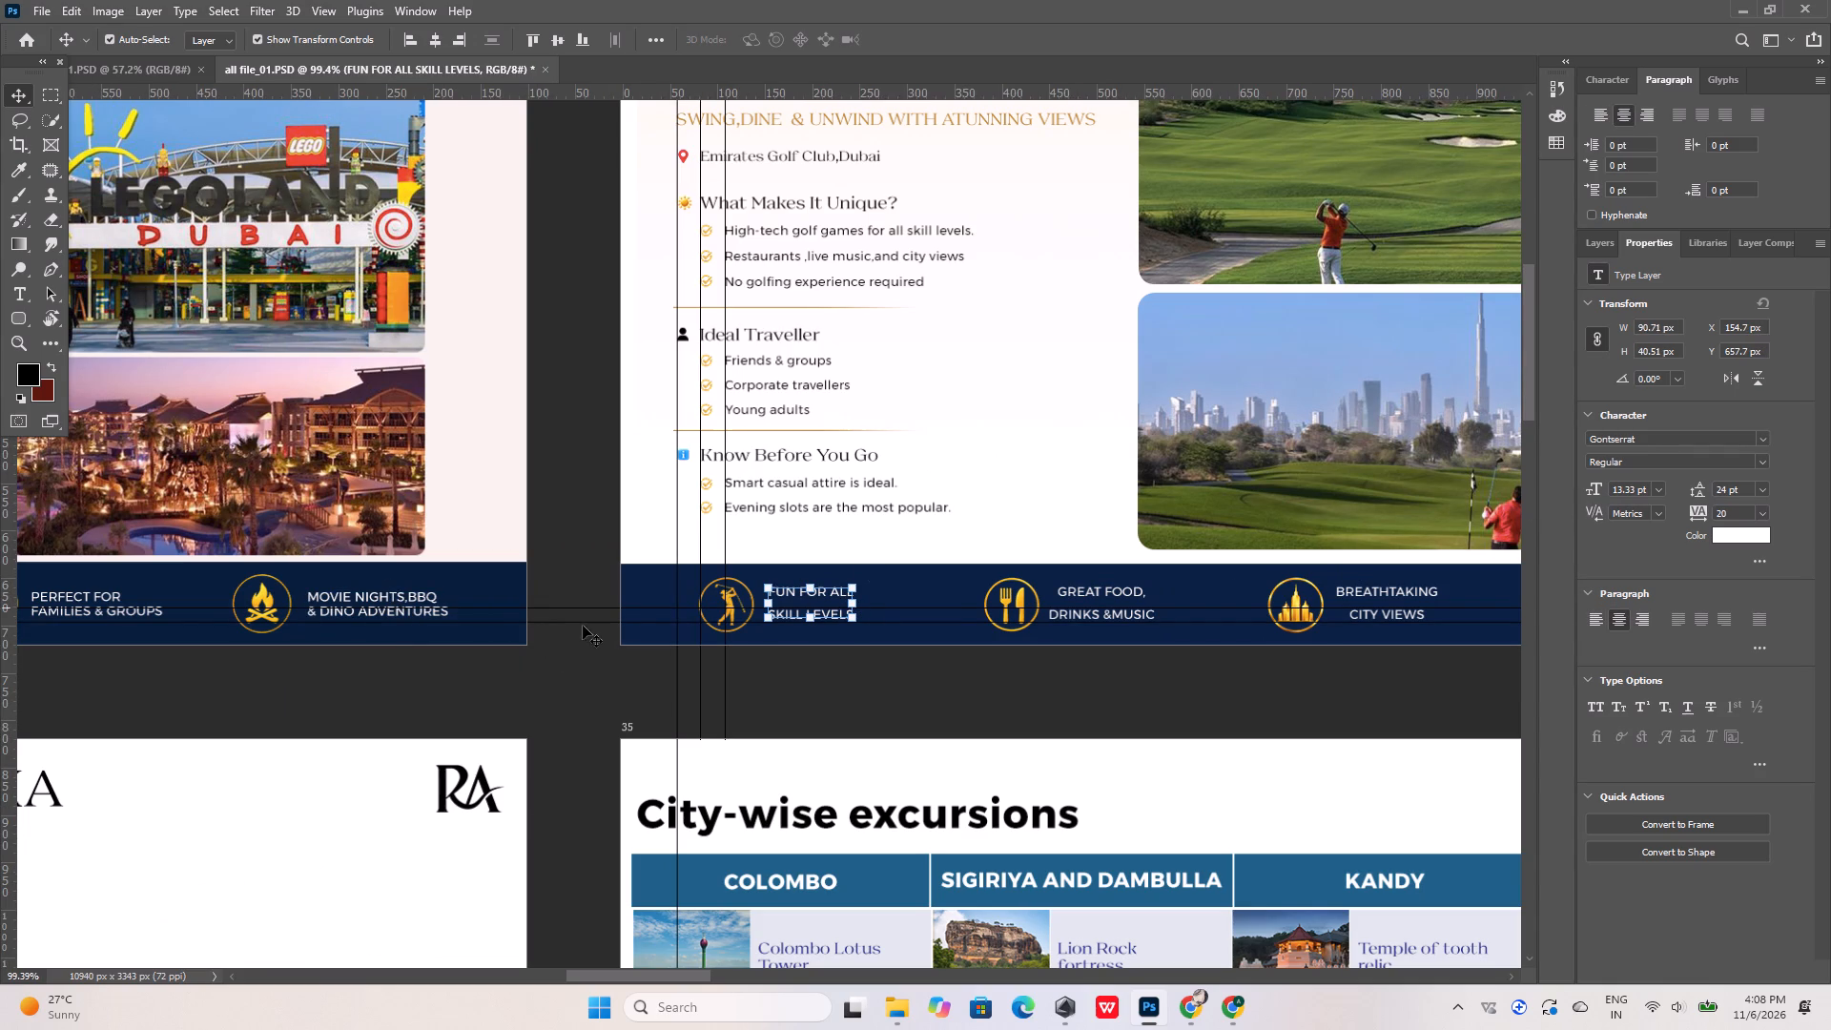
left_click(416, 593)
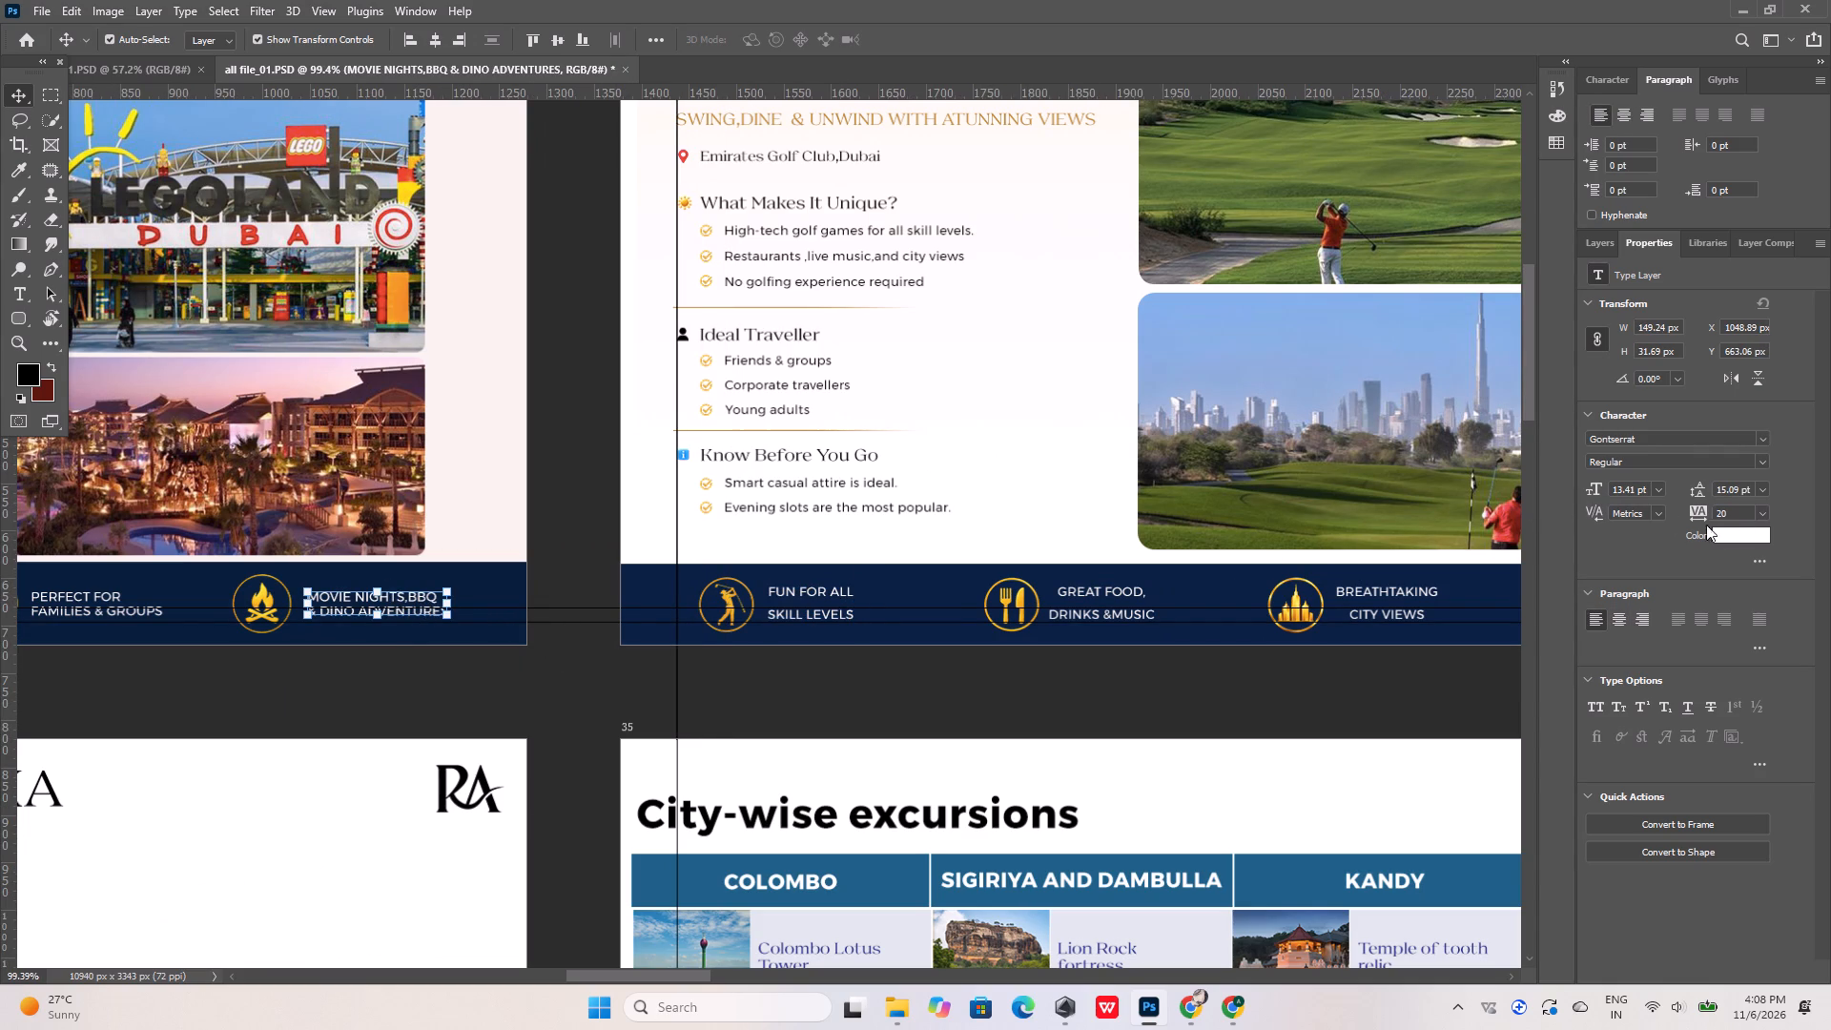
left_click_drag(1611, 493, 1655, 489)
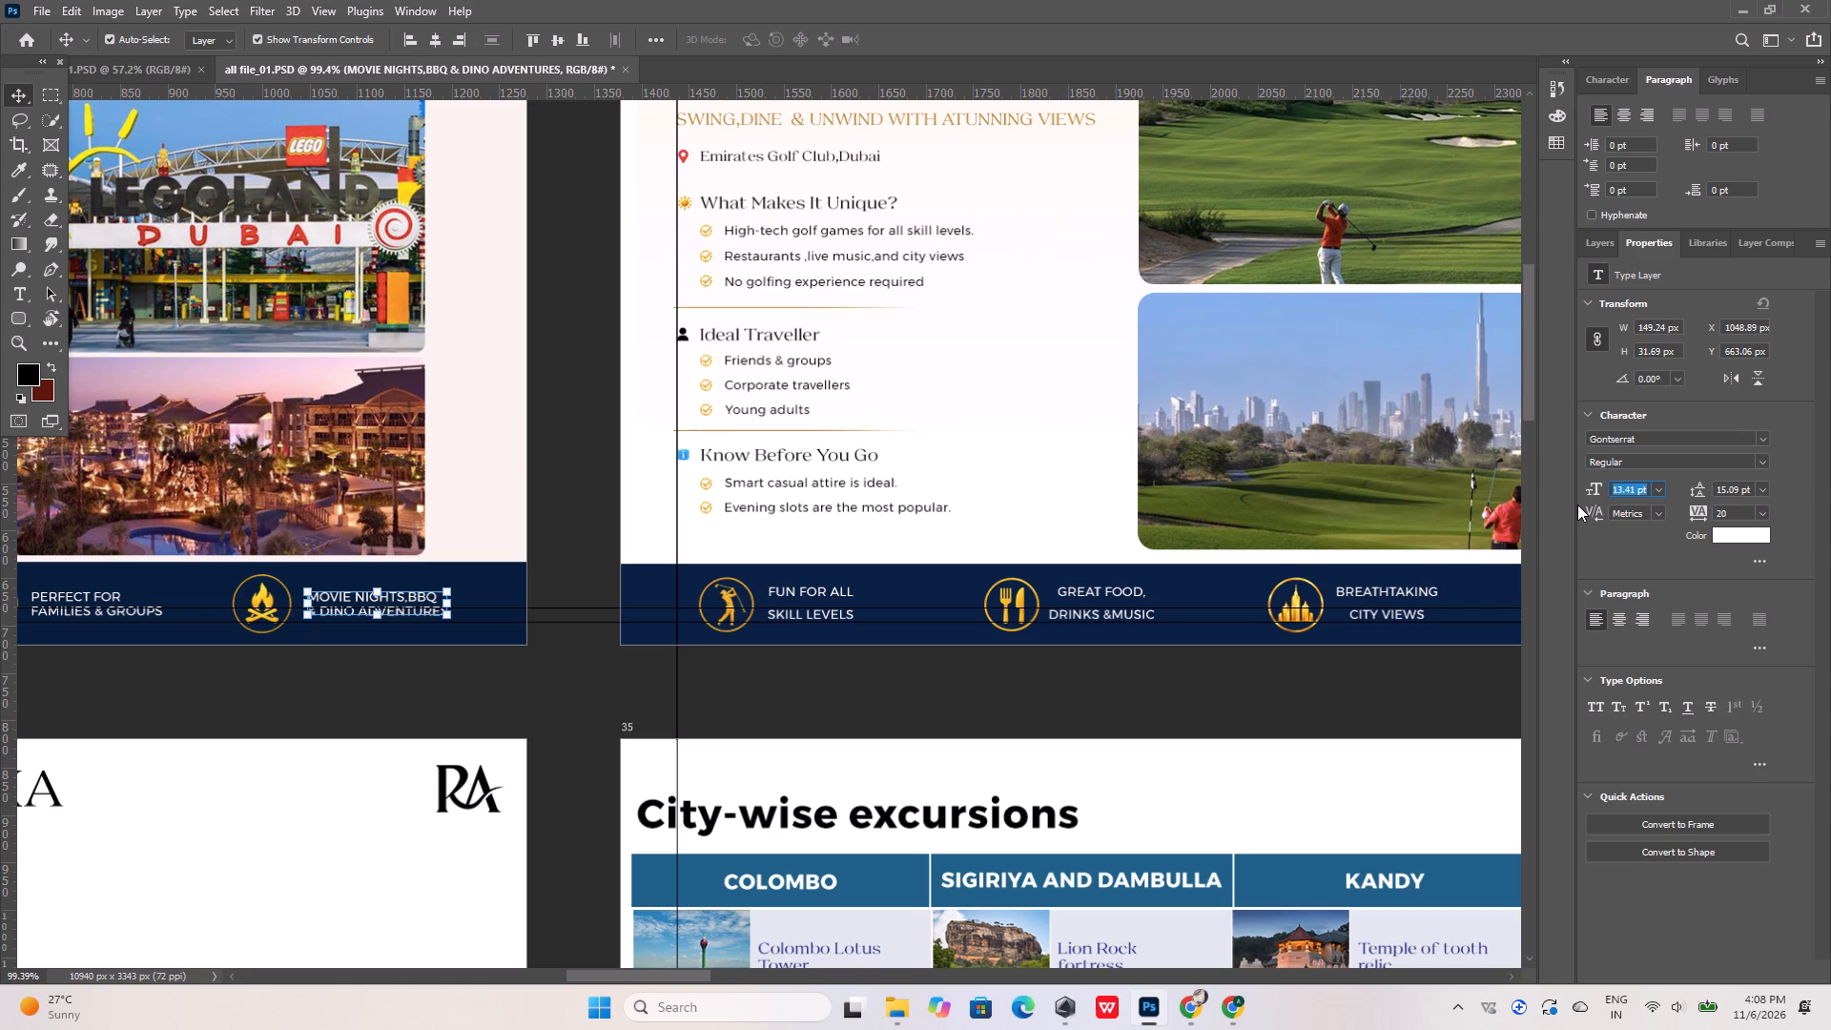
key("ctrl+c")
Set the font size of the FUN FOR ALL SKILL LEVELS footer text on the Top Golf slide to 13.41 pt.
left_click(833, 588)
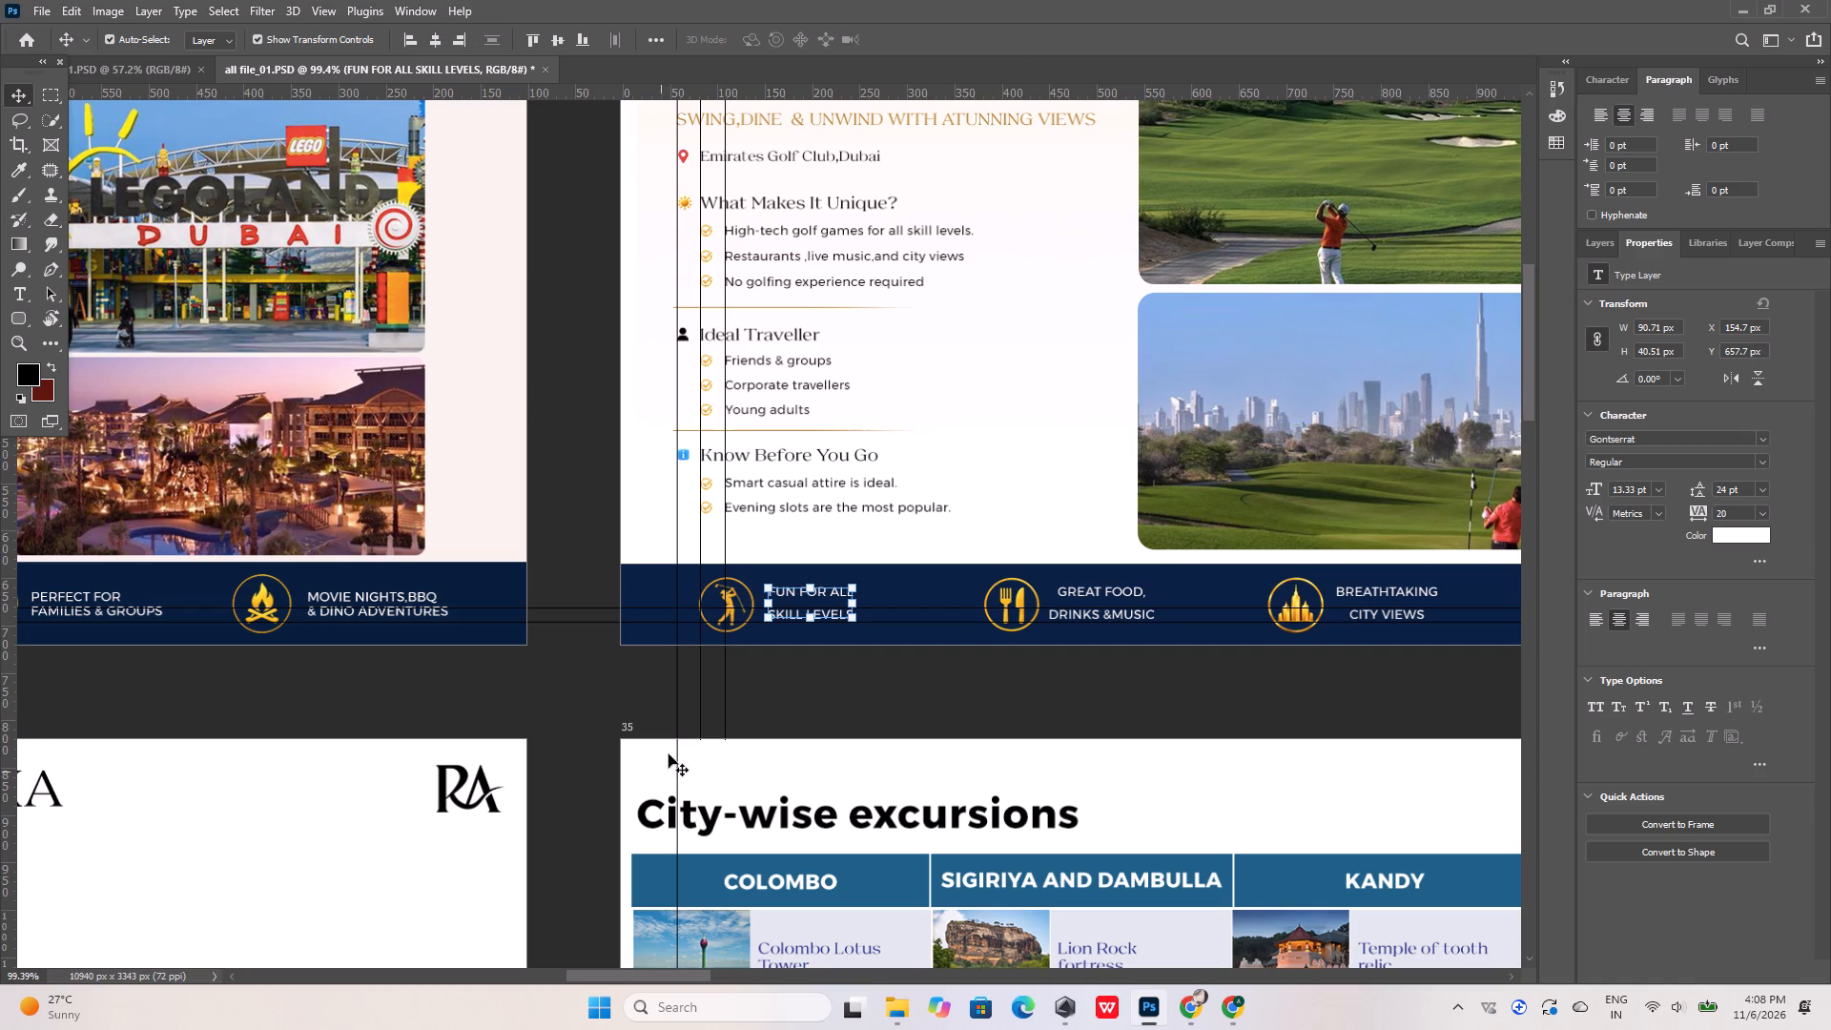
scroll(1646, 500, "up", 8, "alt")
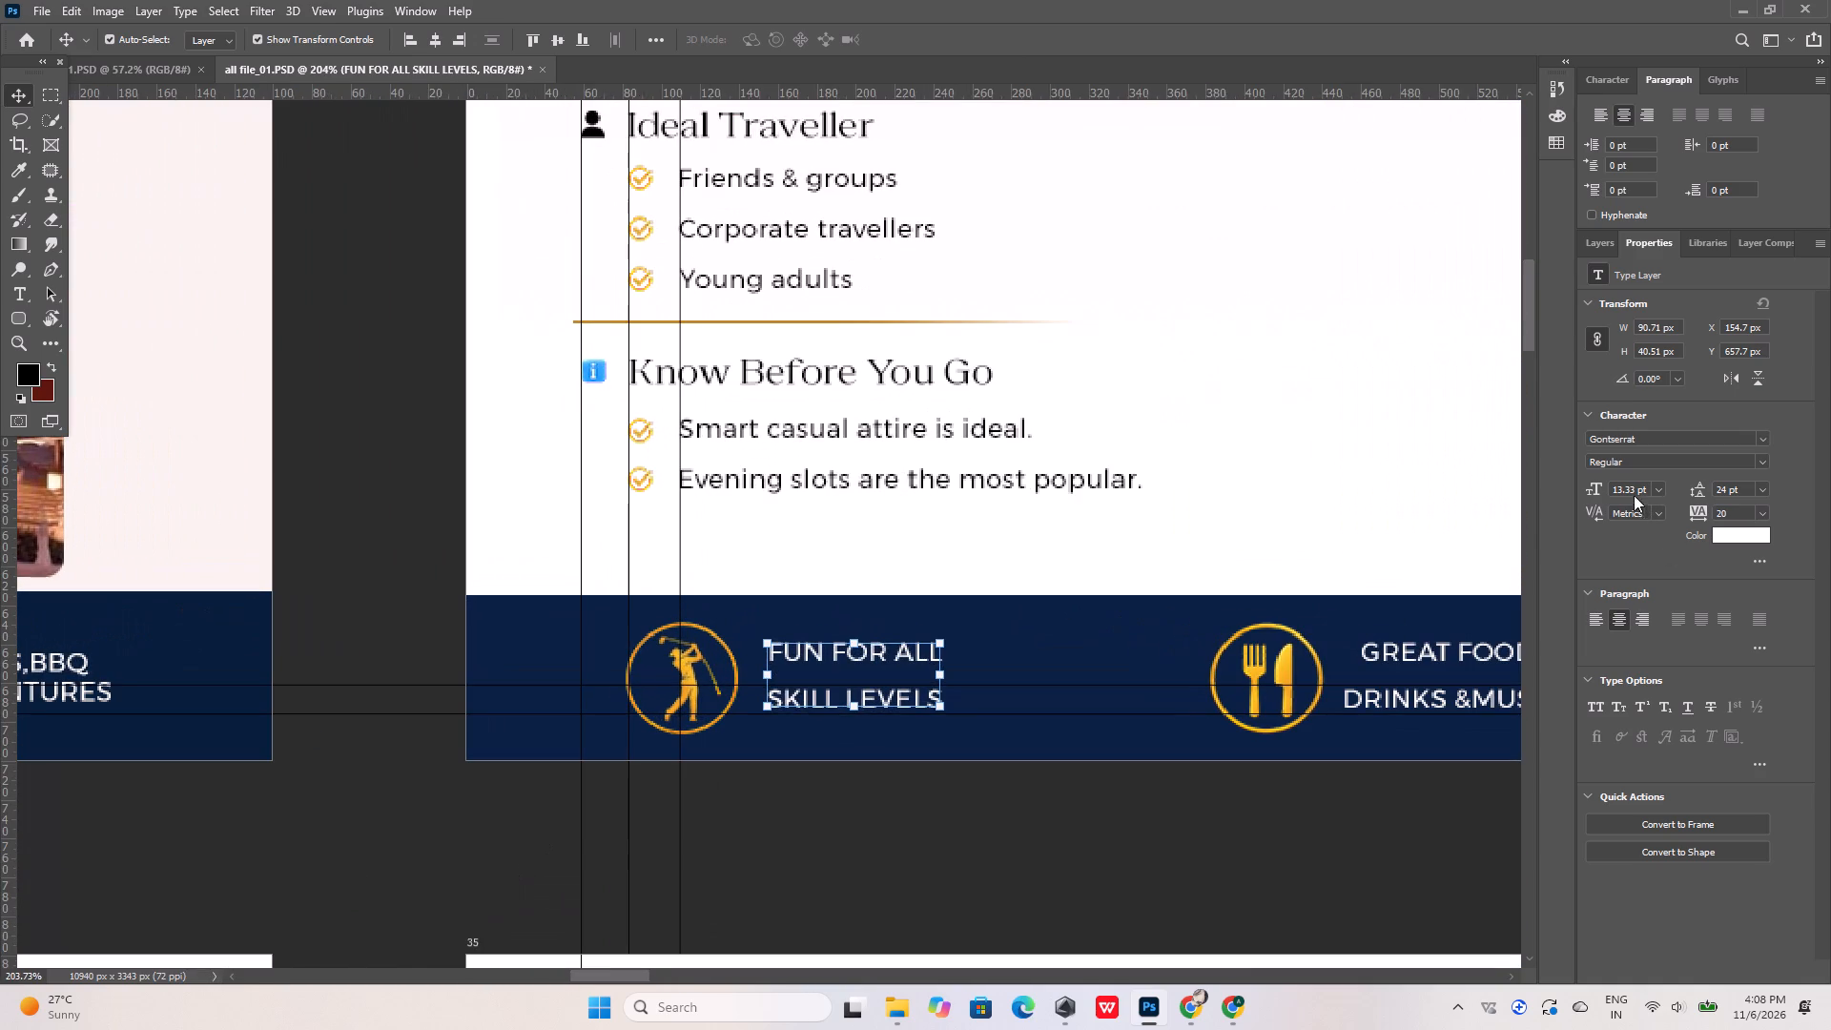
double_click(1622, 493)
key("ctrl+v")
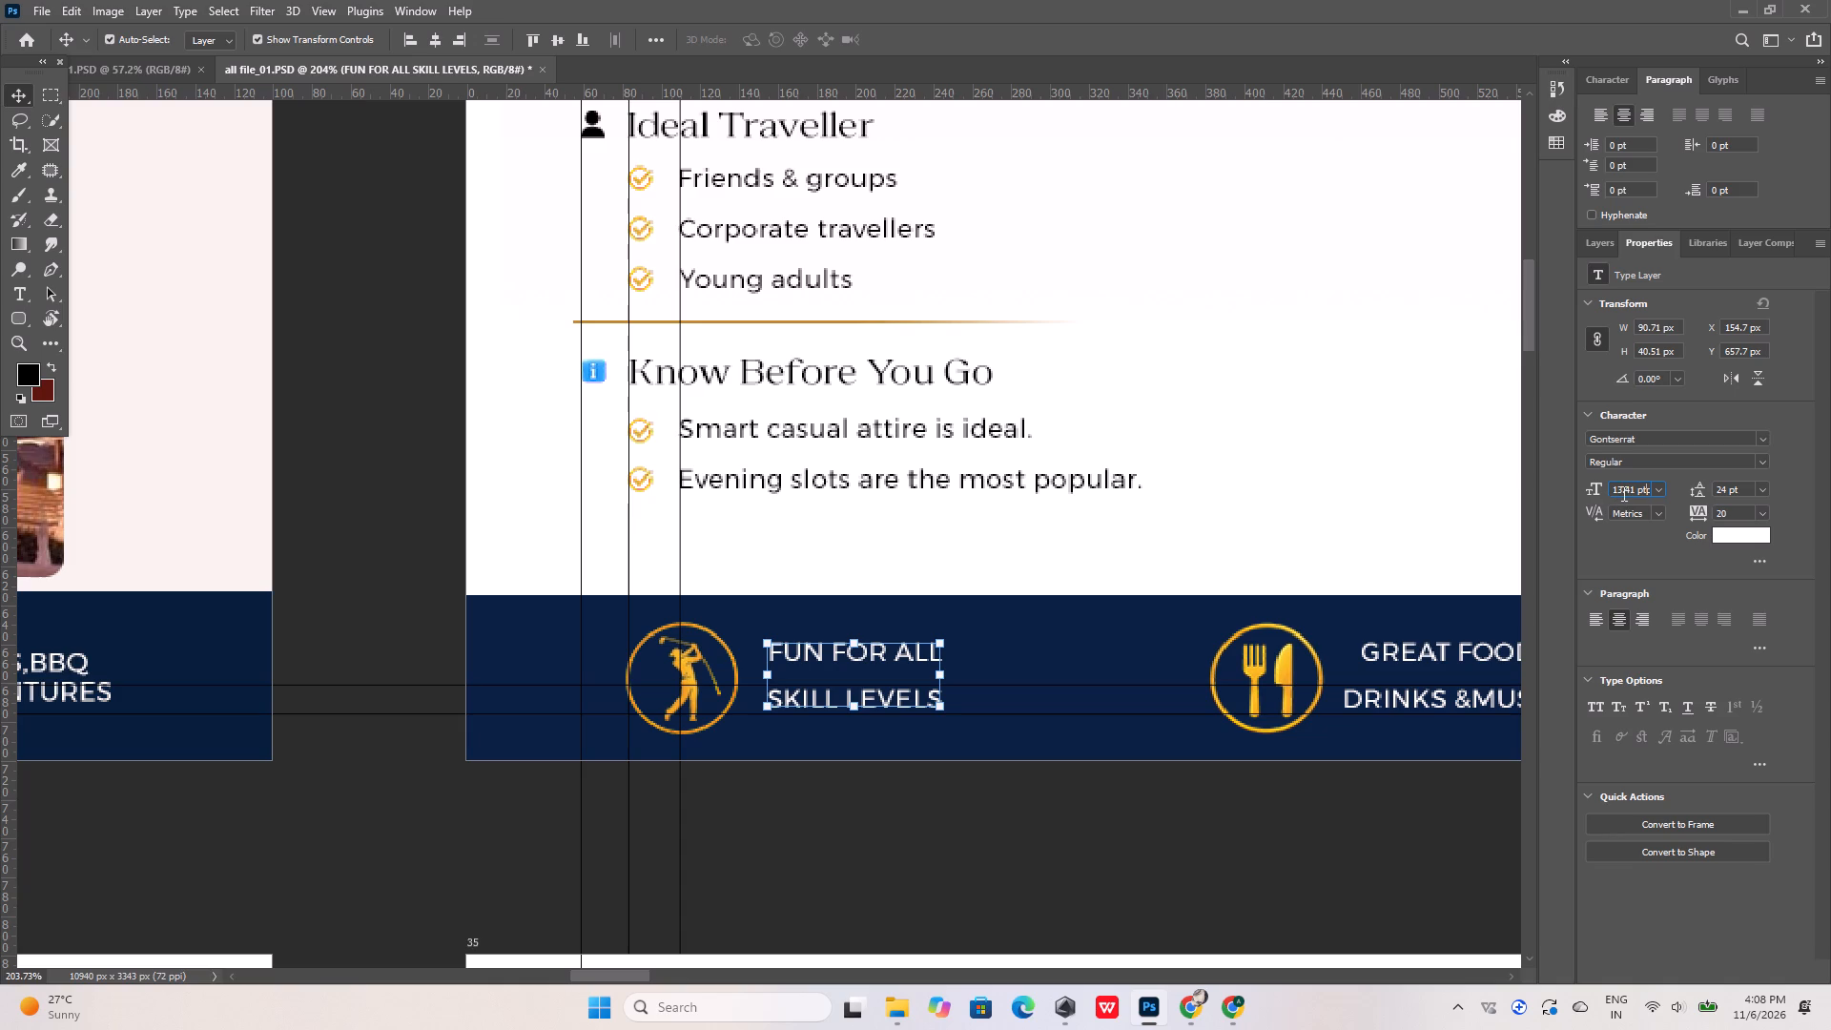
key("Right")
key("Right")
key("Right")
key("Right")
key("BackSpace")
key("BackSpace")
key("Return")
left_click(1094, 837)
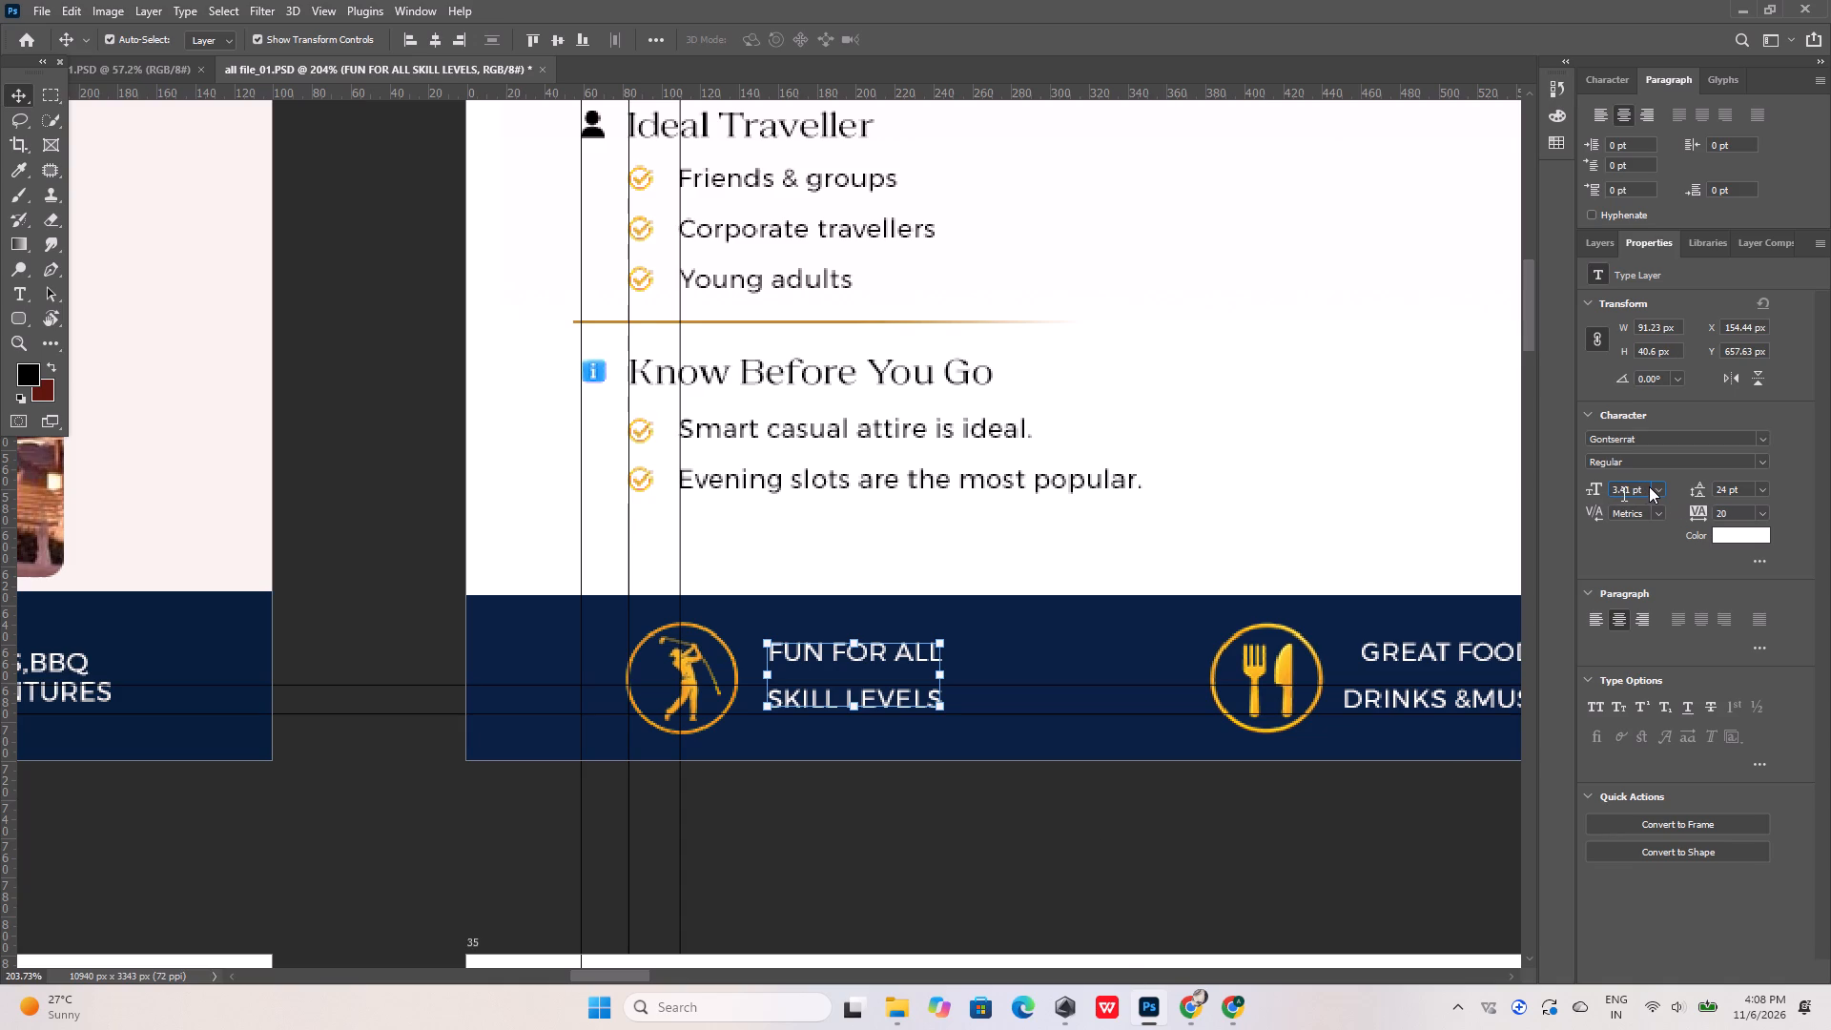
left_click(1645, 488)
double_click(1646, 492)
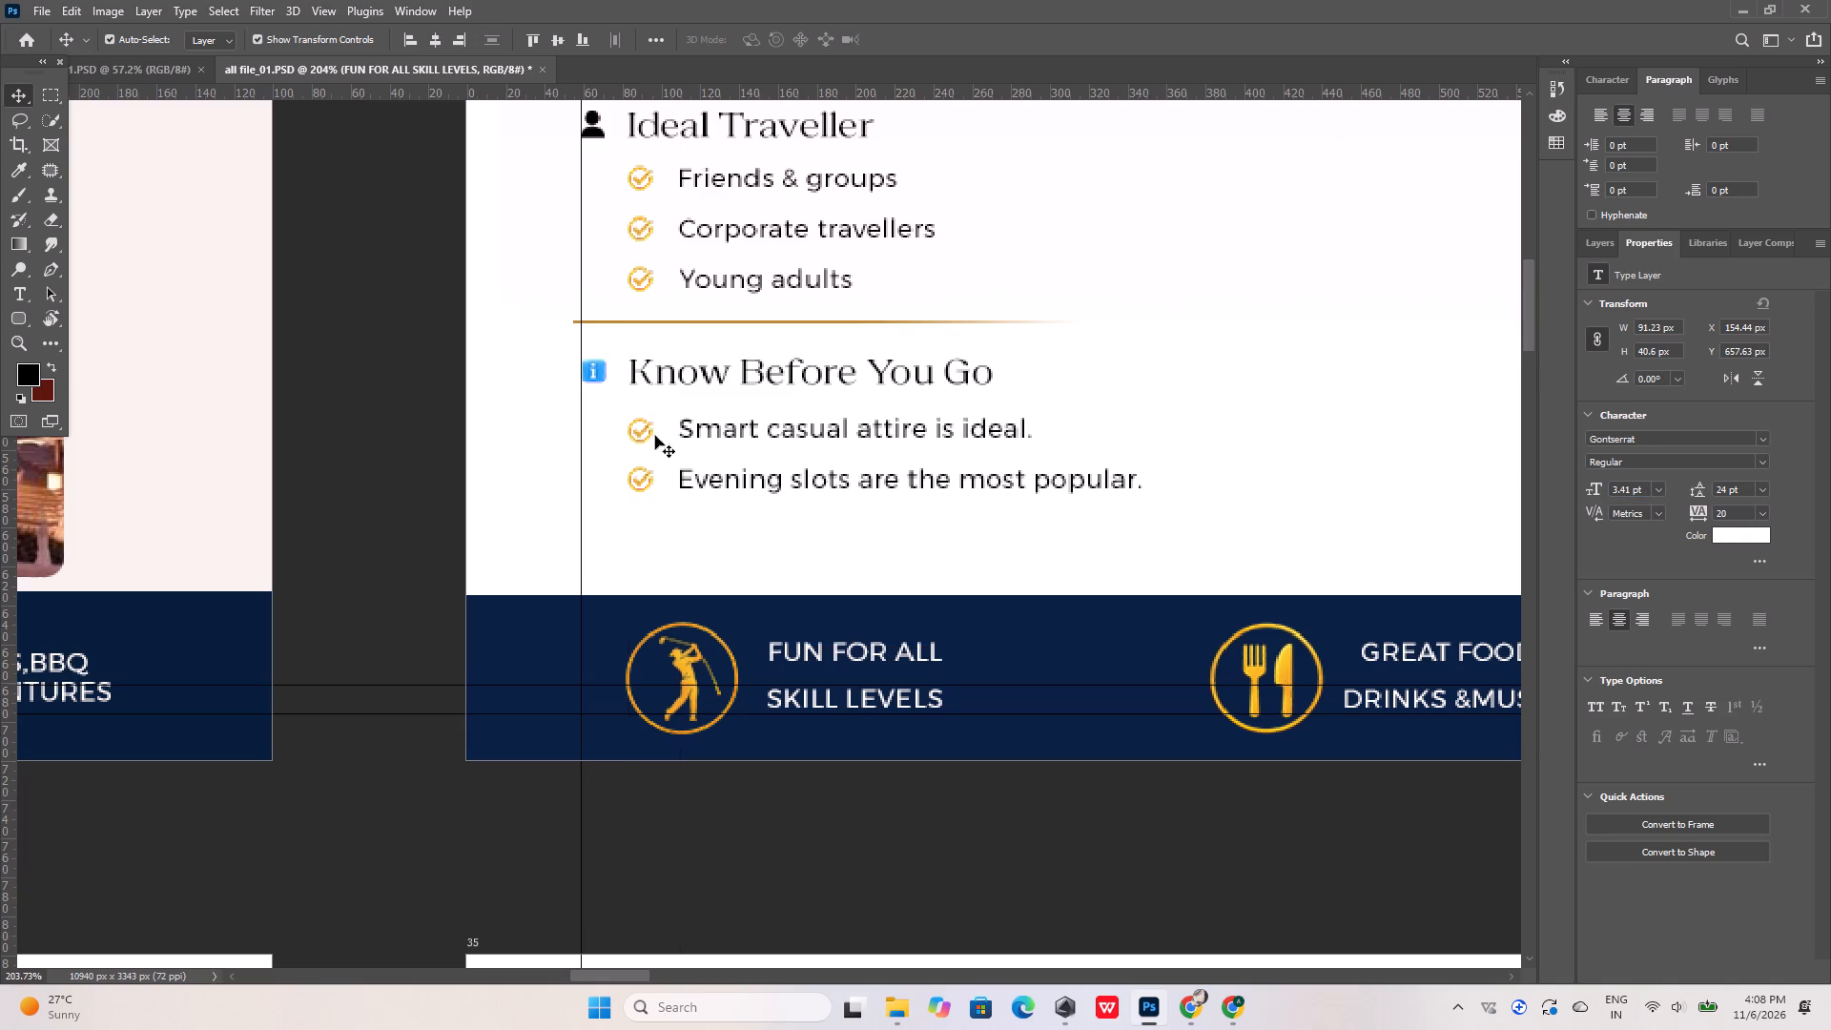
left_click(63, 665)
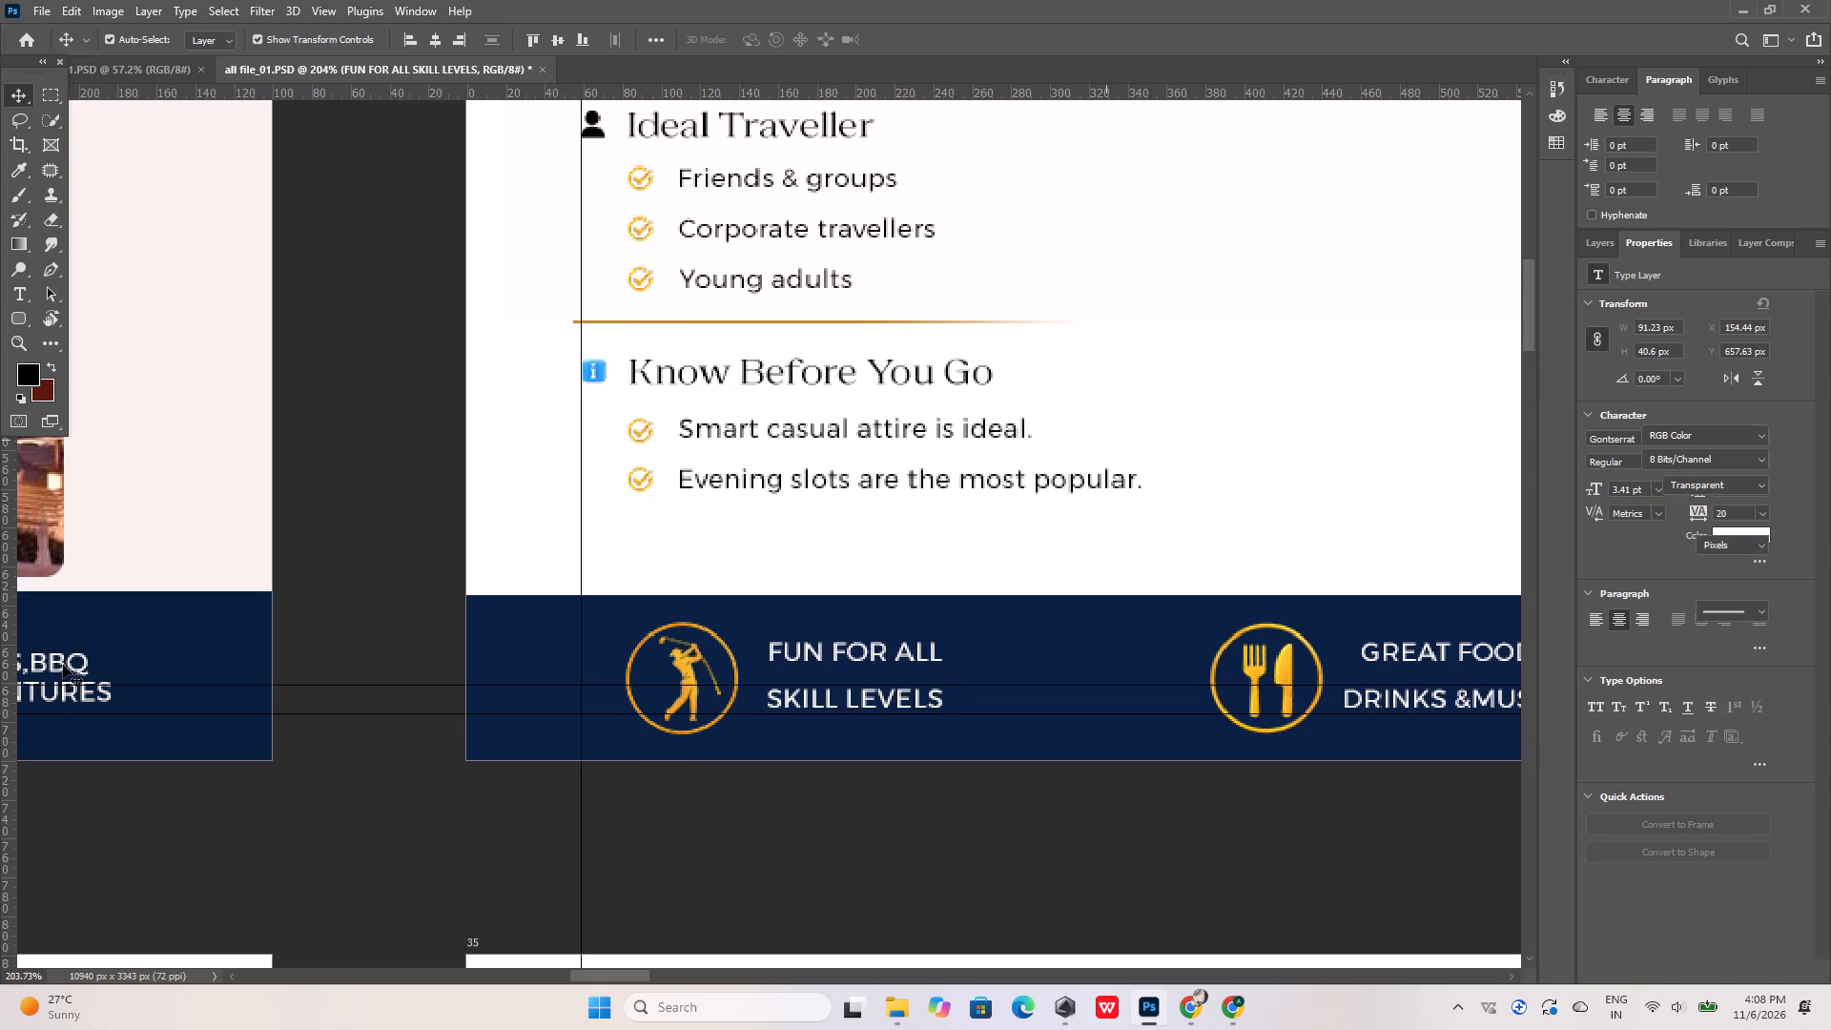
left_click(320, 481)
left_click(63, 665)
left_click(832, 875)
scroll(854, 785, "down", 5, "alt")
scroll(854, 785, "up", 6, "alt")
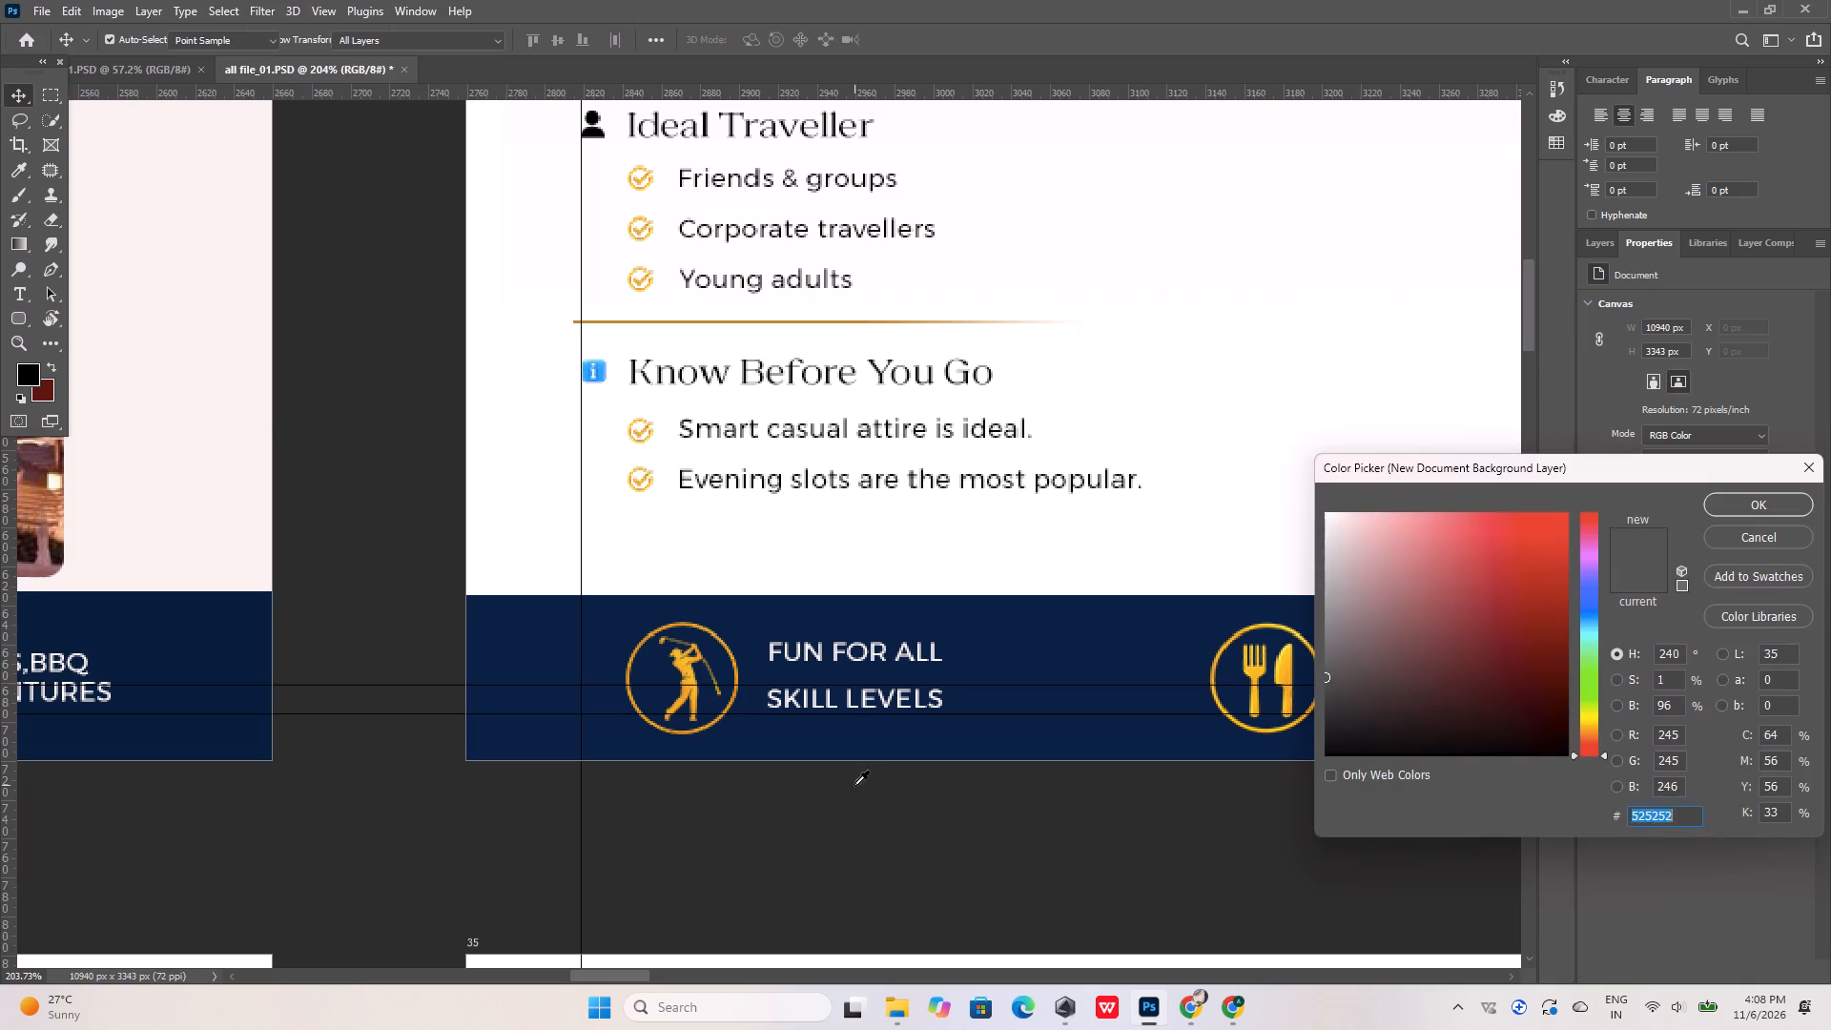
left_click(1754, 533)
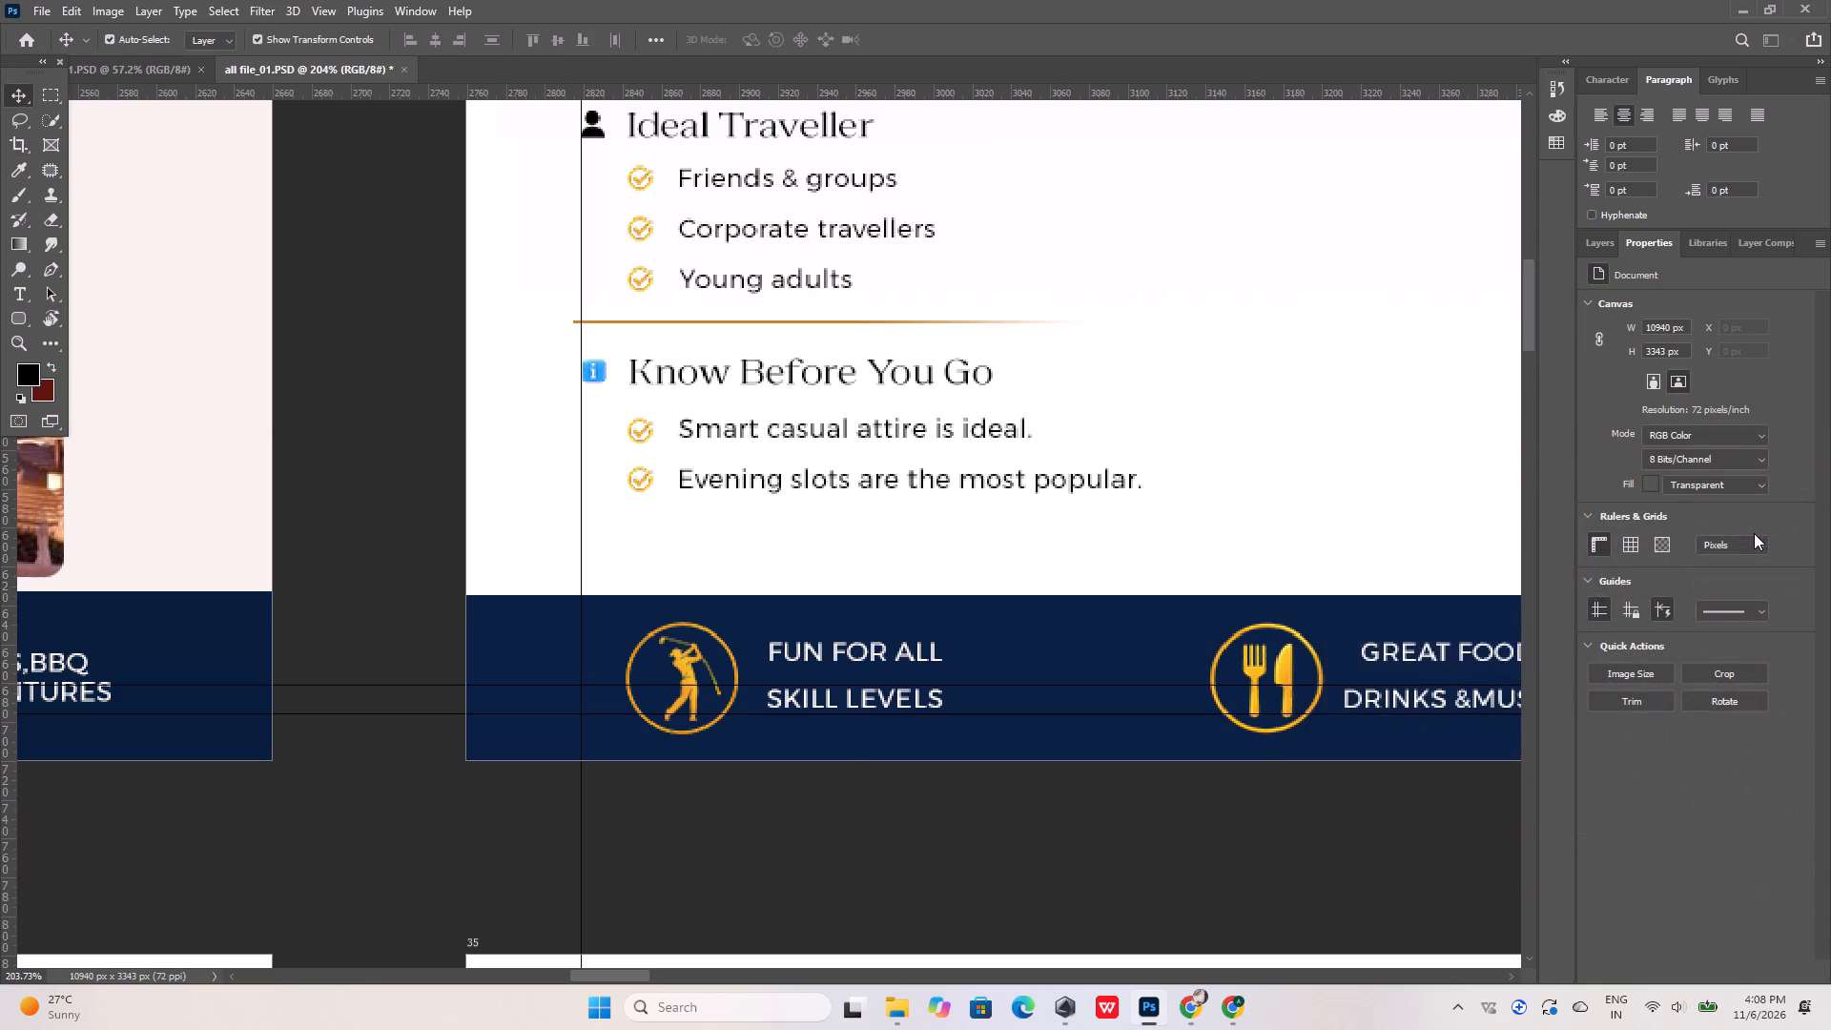
Copy the 13.41 pt font size from the MOVIE NIGHTS,BBQ & DINO ADVENTURES footer text on the LEGOLAND slide.
left_click(39, 657)
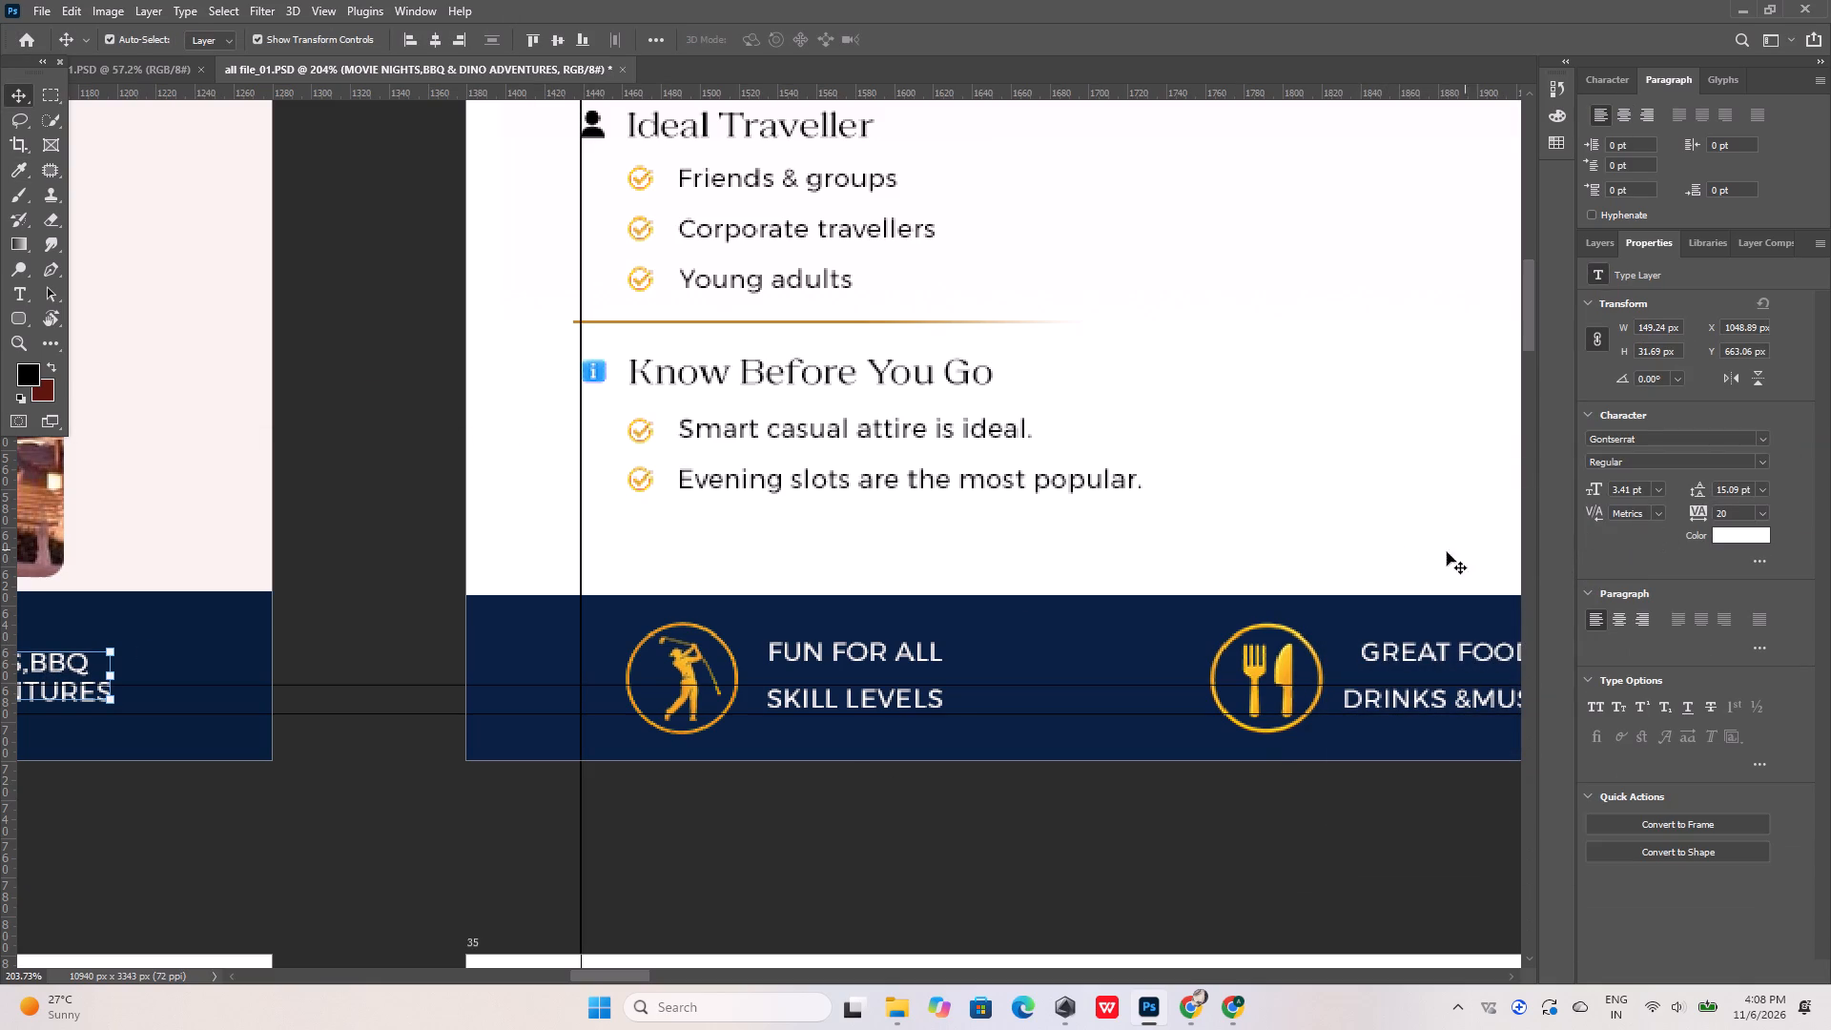
scroll(1152, 560, "down", 12, "alt")
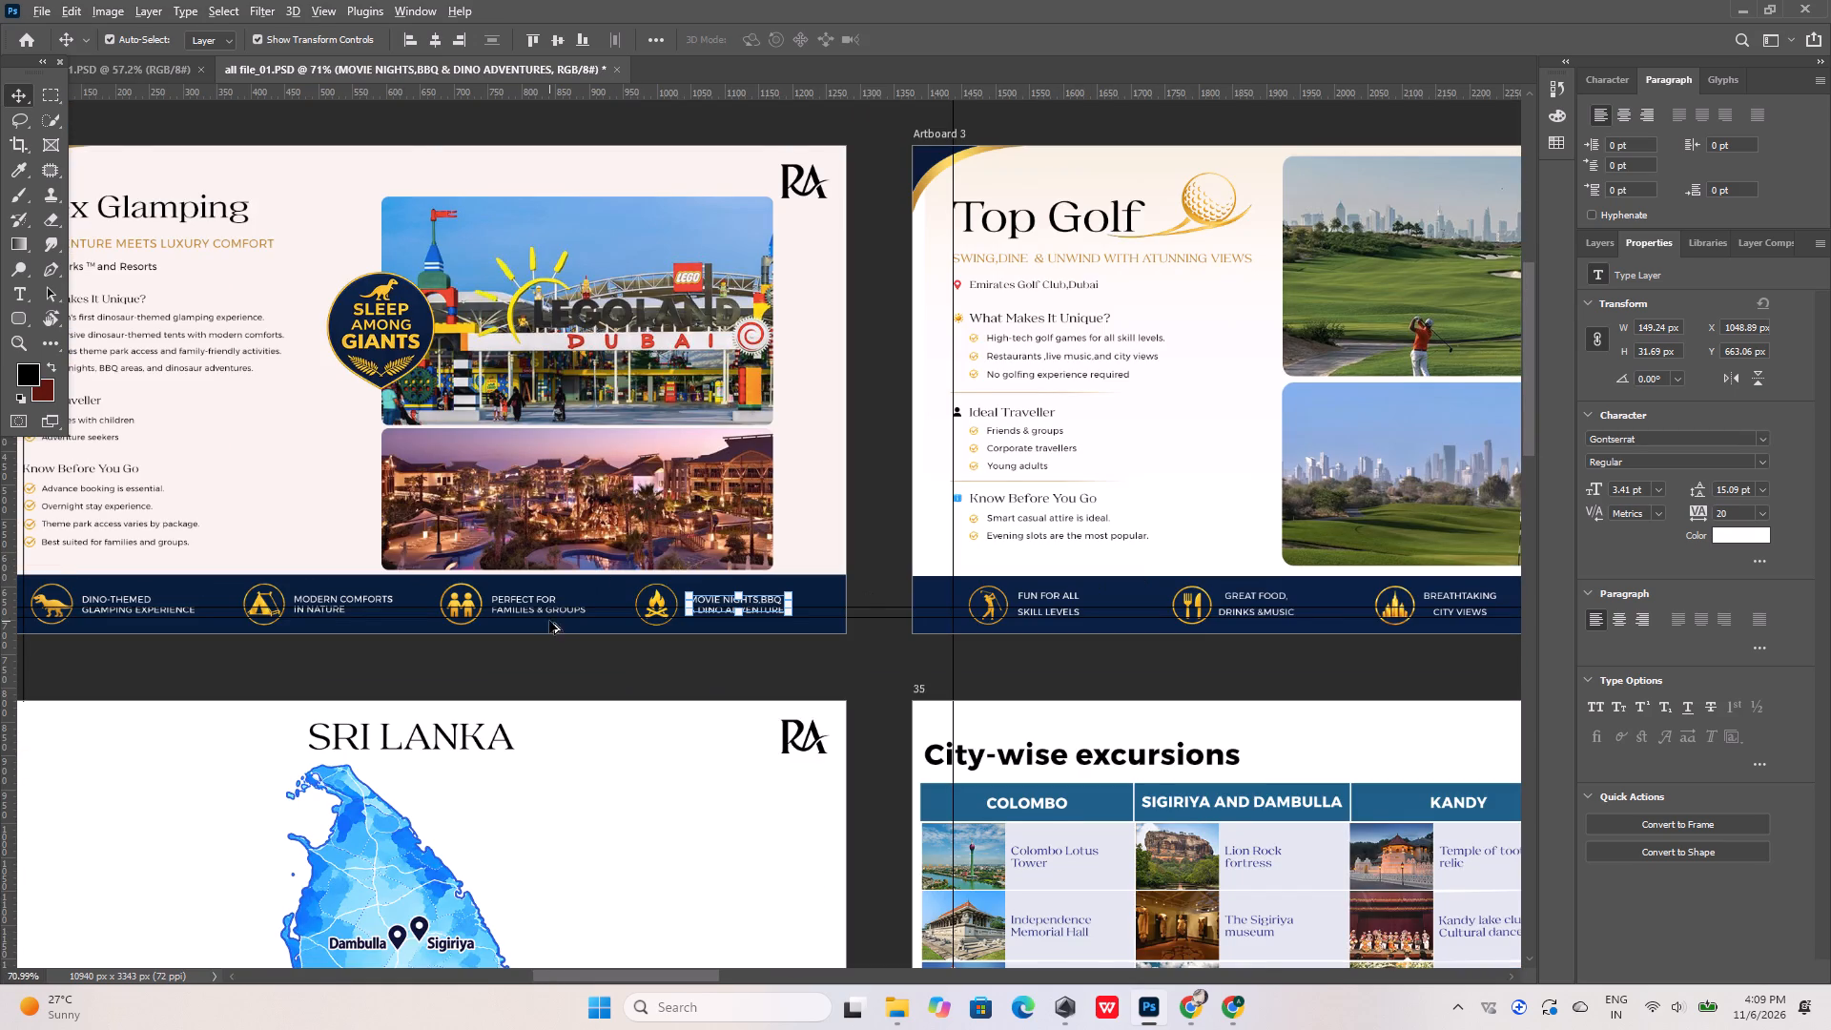
scroll(549, 615, "up", 6, "alt")
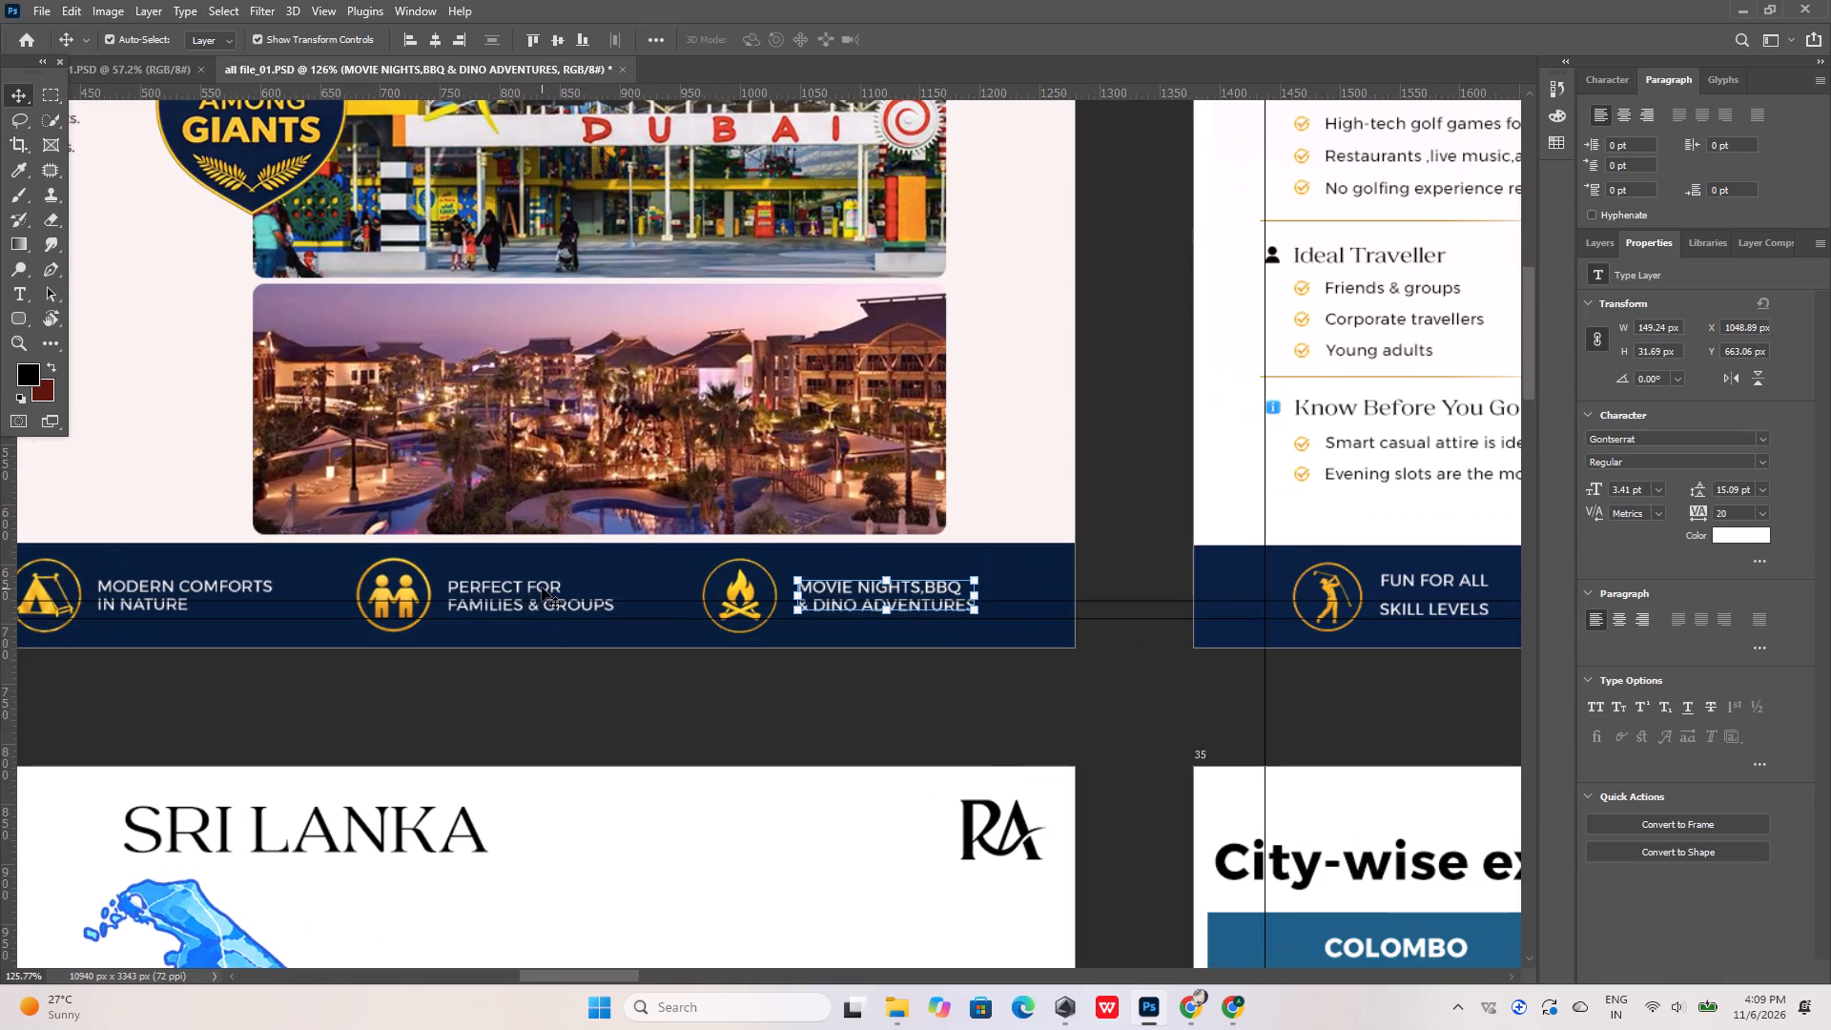
left_click(542, 587)
left_click(840, 590)
left_click_drag(1612, 493, 1662, 487)
key("ctrl+c")
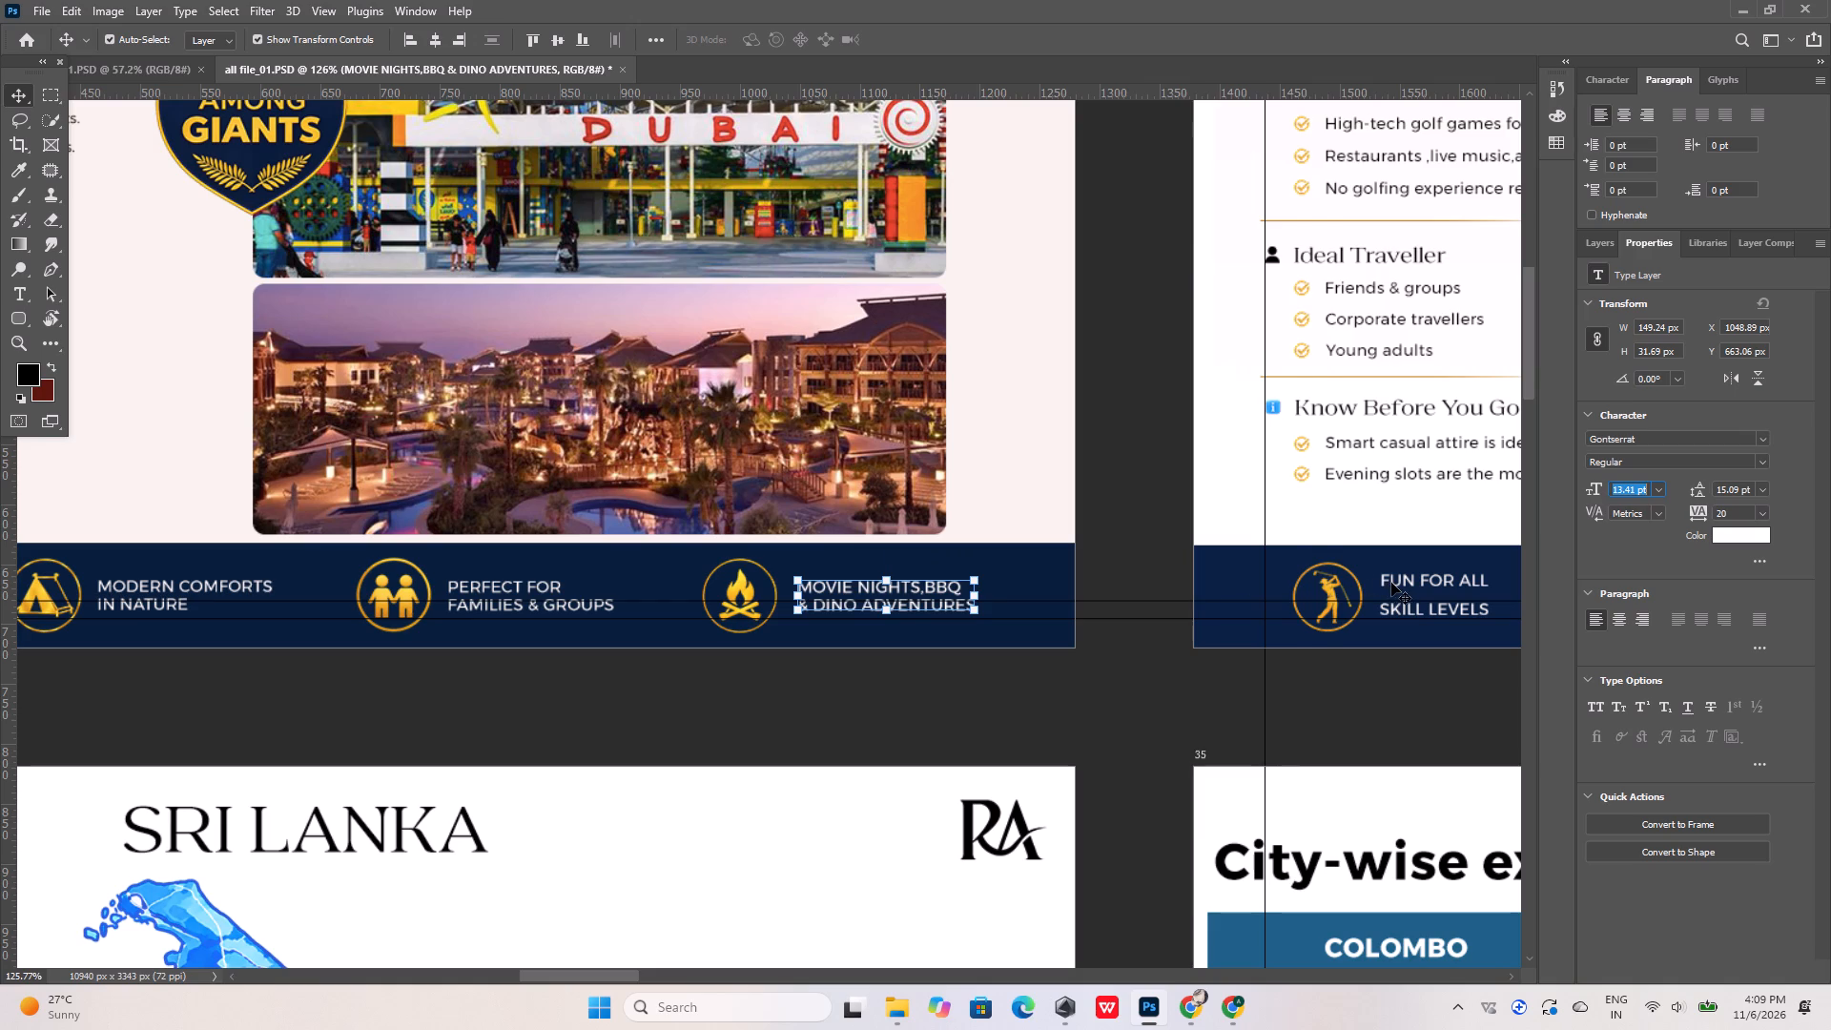
Set the FUN FOR ALL SKILL LEVELS footer text on the Top Golf slide to 13.41 pt with 15 pt leading.
left_click(1391, 583)
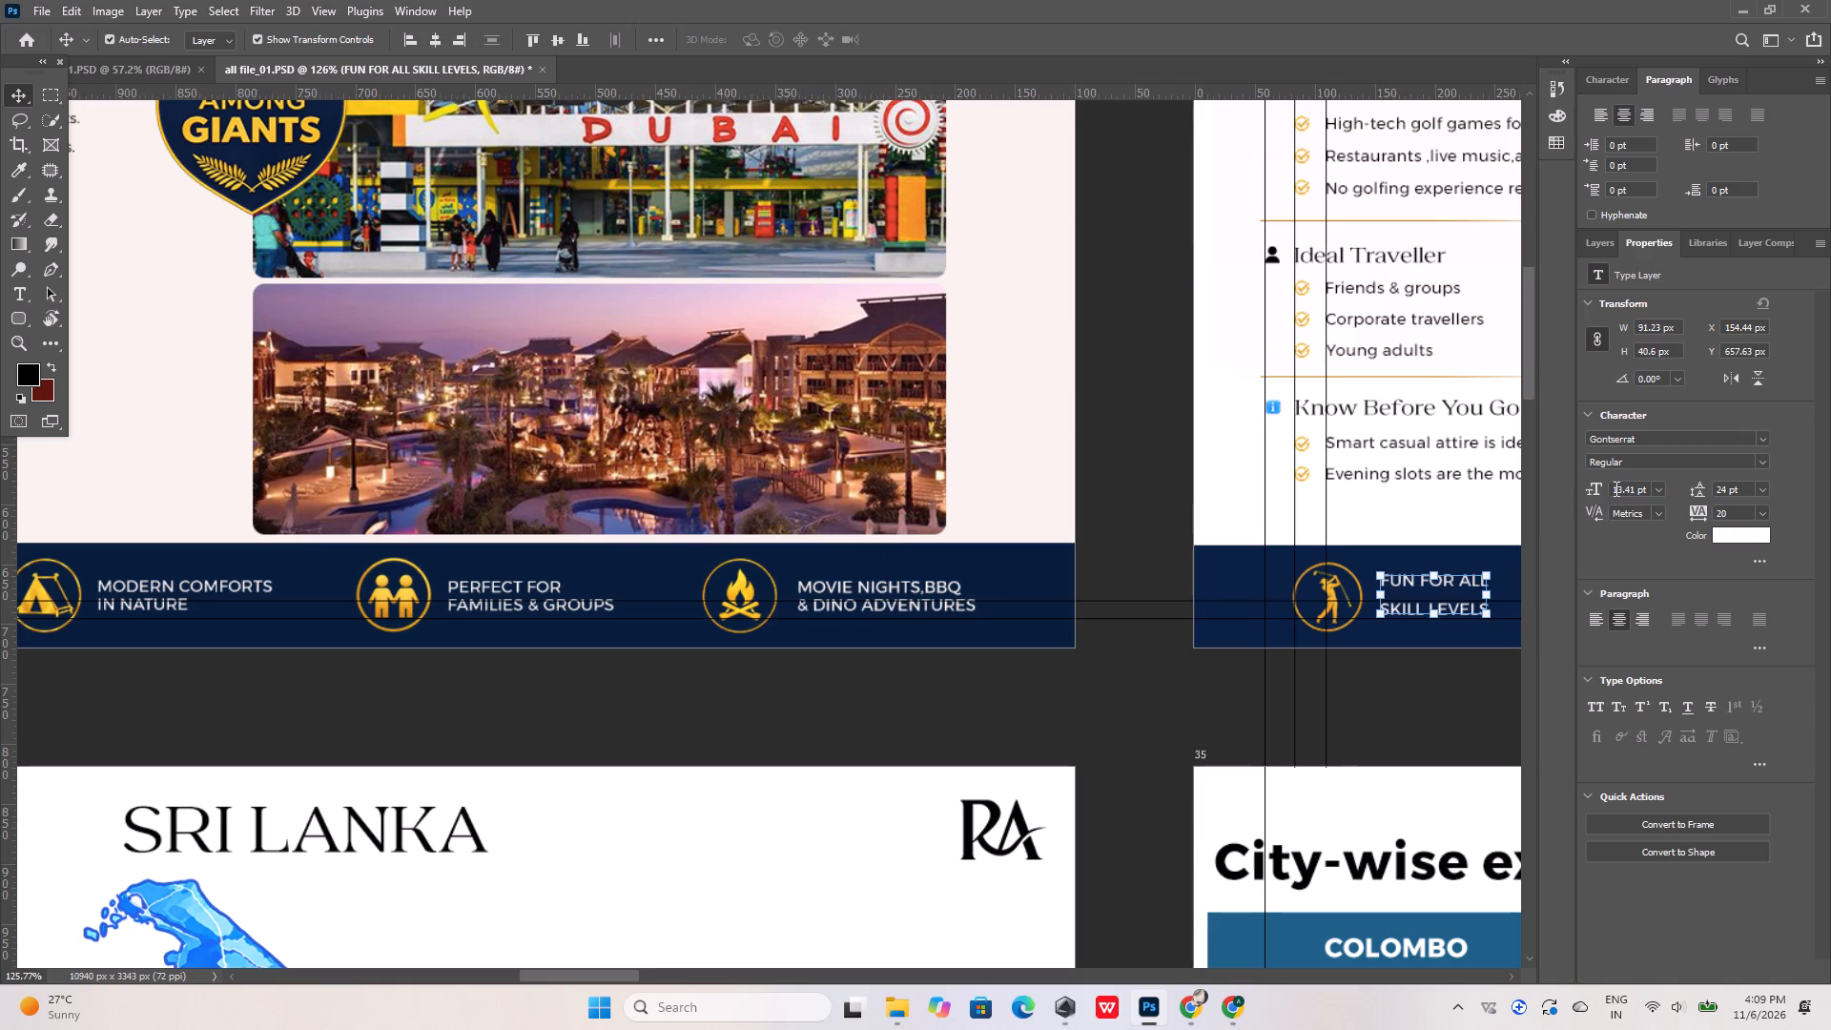
left_click_drag(1613, 488, 1653, 486)
key("ctrl+v")
left_click_drag(1746, 488, 1705, 486)
type("15")
key("Return")
left_click(1122, 484)
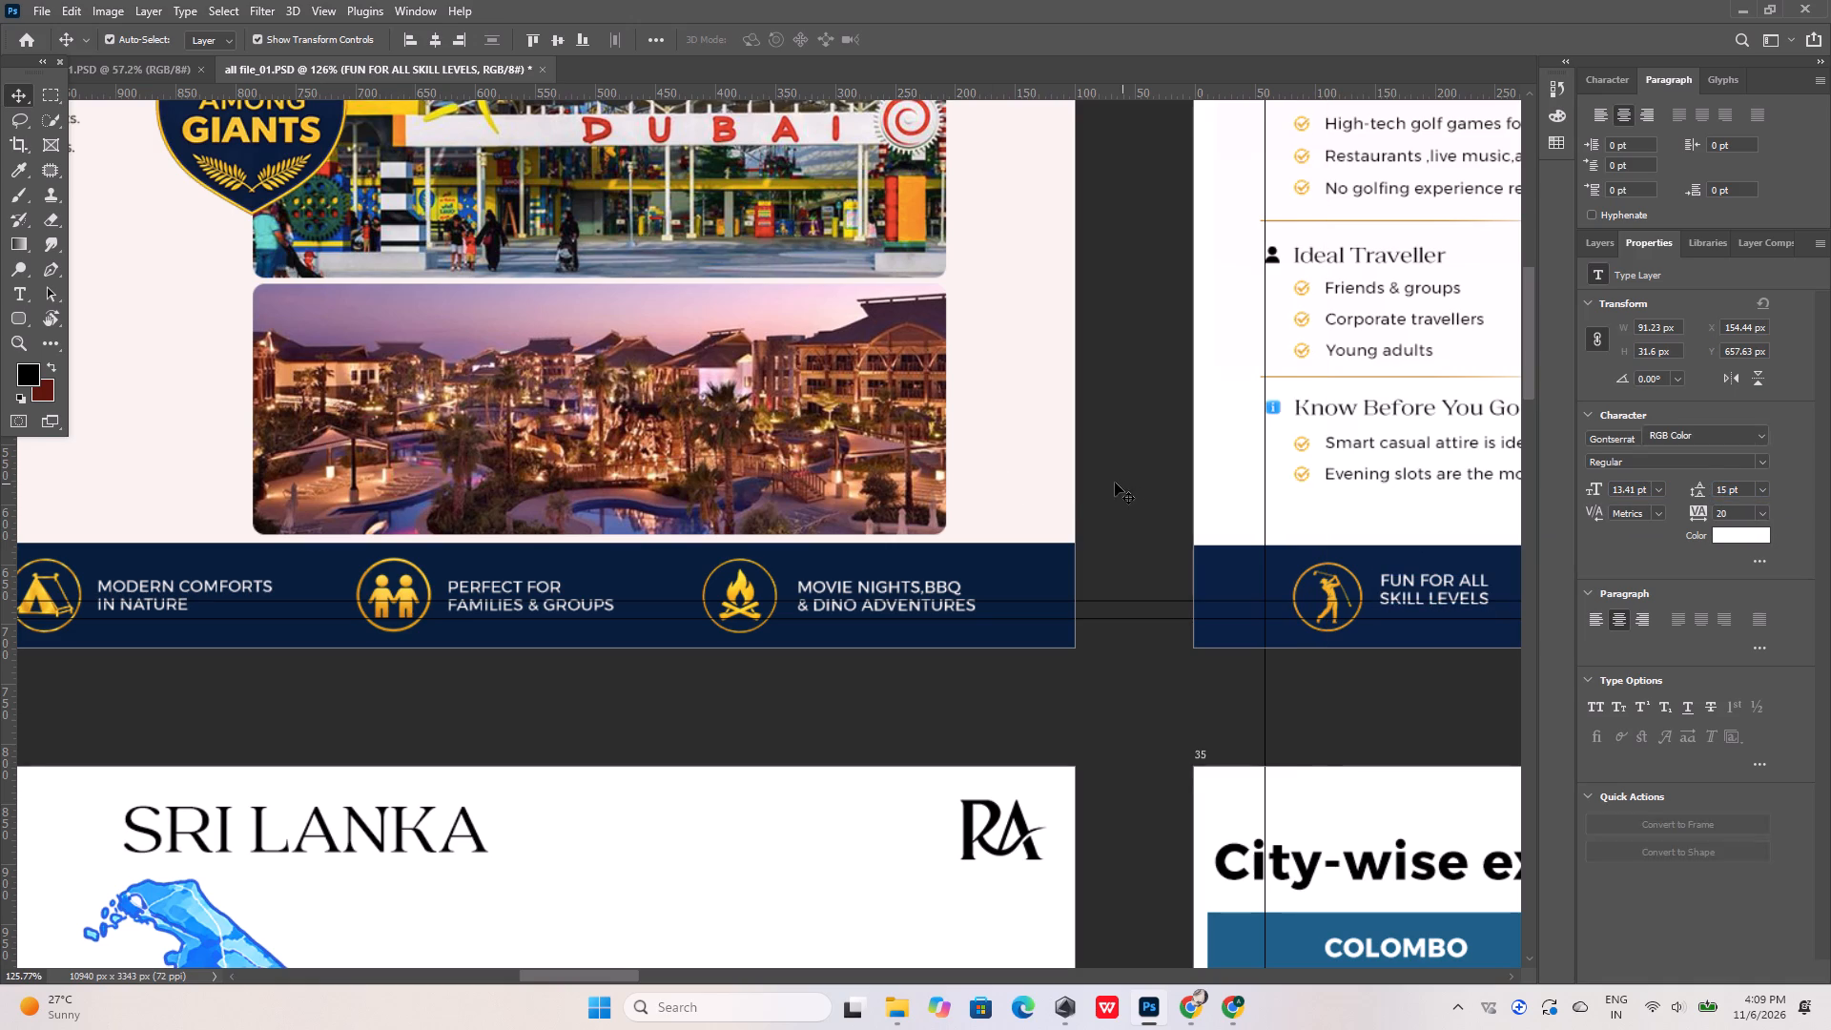
Set the GREAT FOOD, DRINKS &MUSIC footer text to 13.41 pt with 15 pt leading.
scroll(585, 388, "down", 11, "alt")
scroll(1075, 491, "up", 13, "alt")
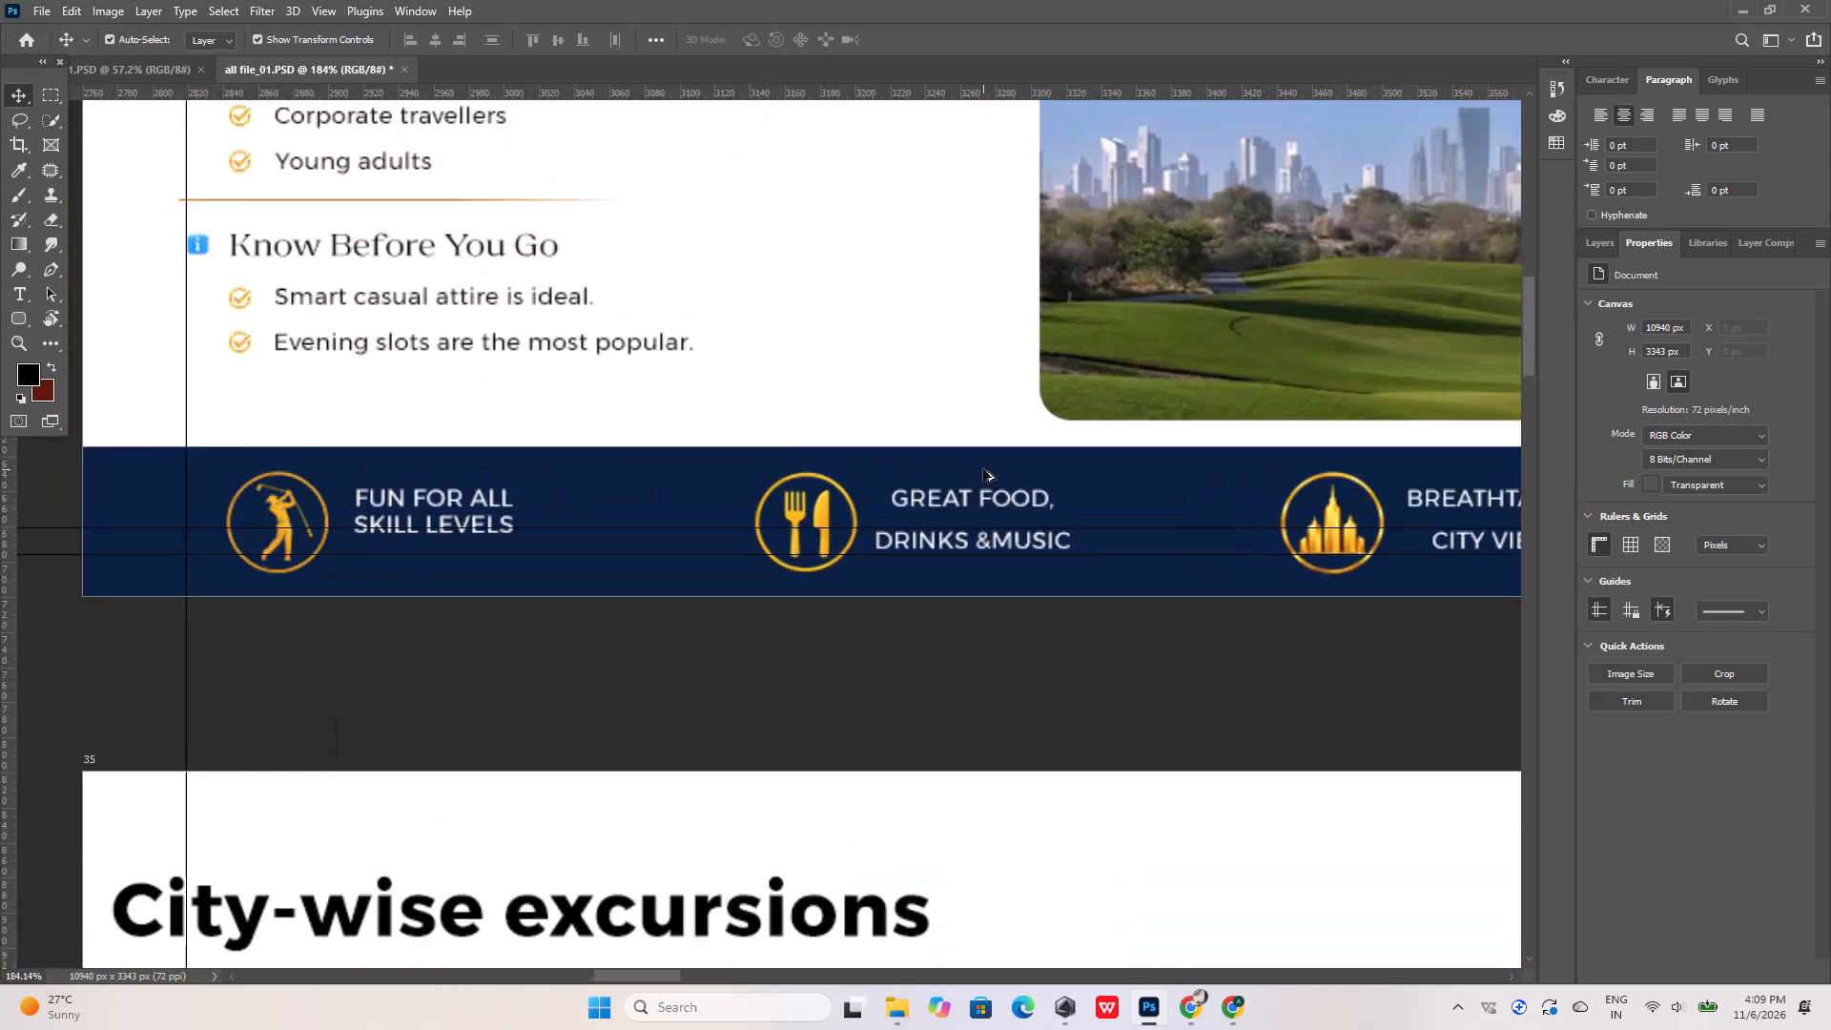
scroll(983, 469, "up", 4, "alt")
left_click(981, 507)
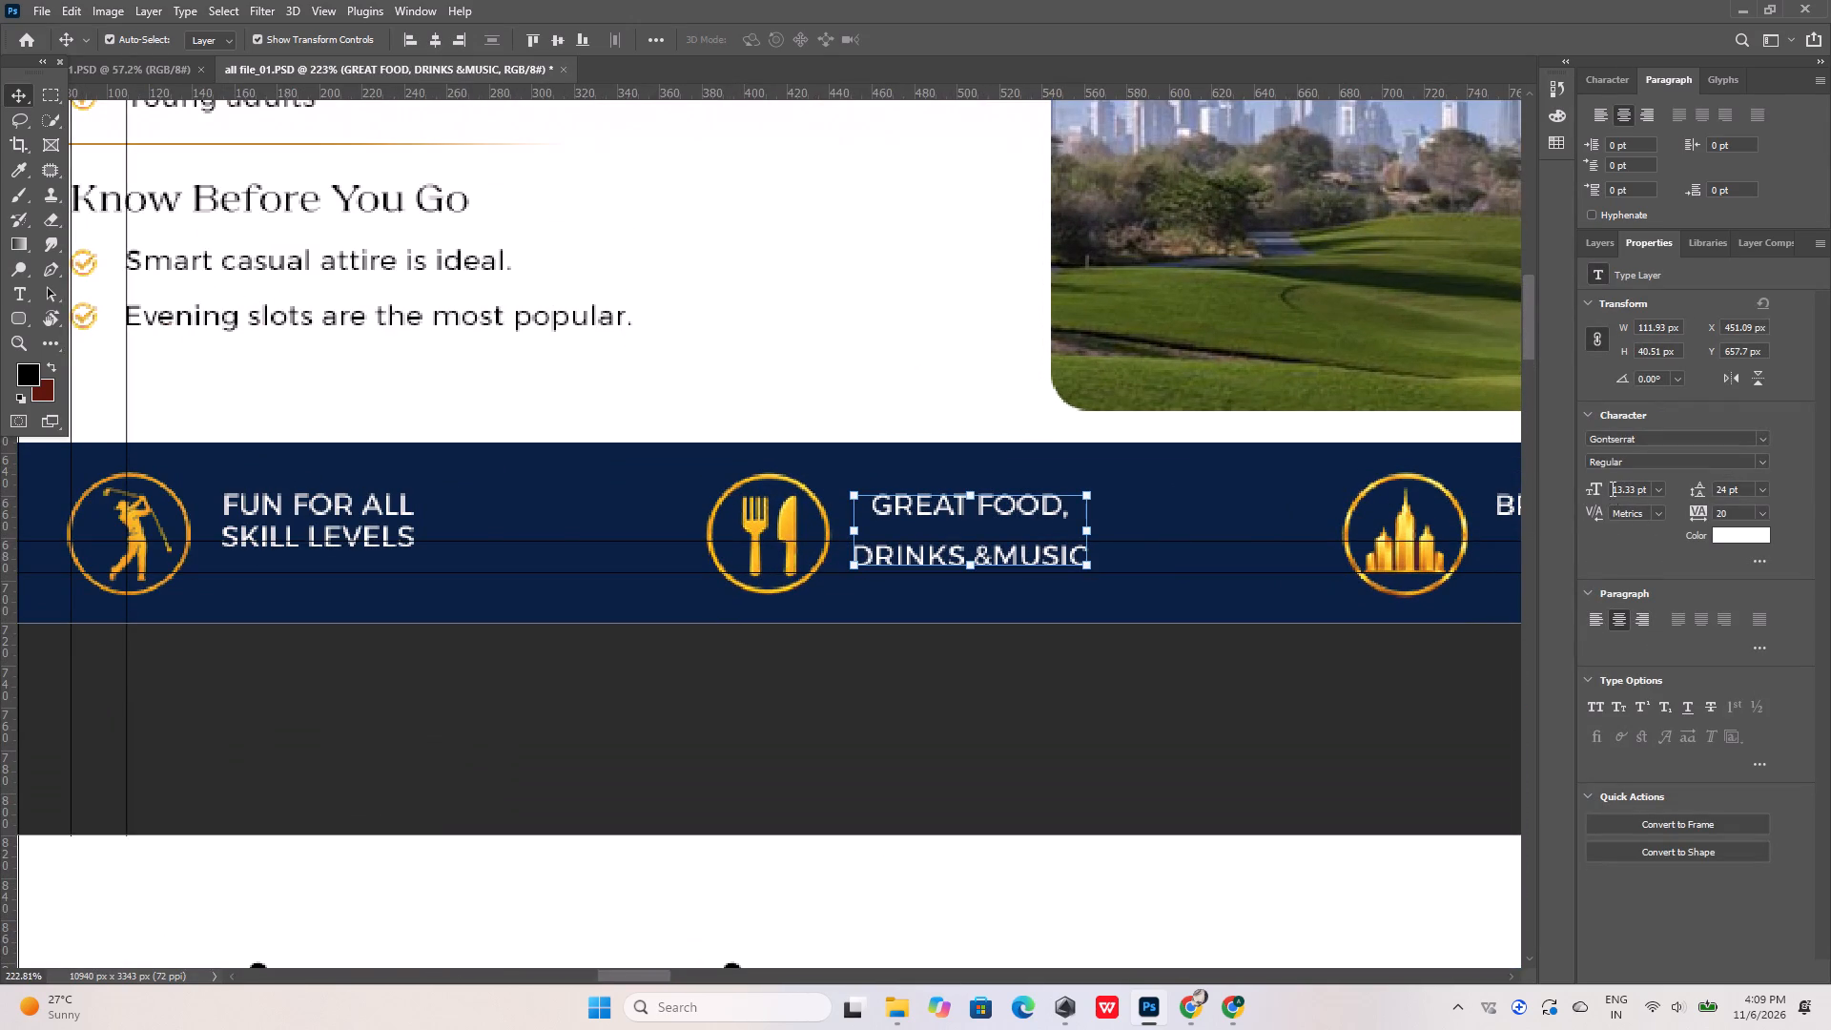
left_click_drag(1612, 489, 1665, 488)
key("ctrl+v")
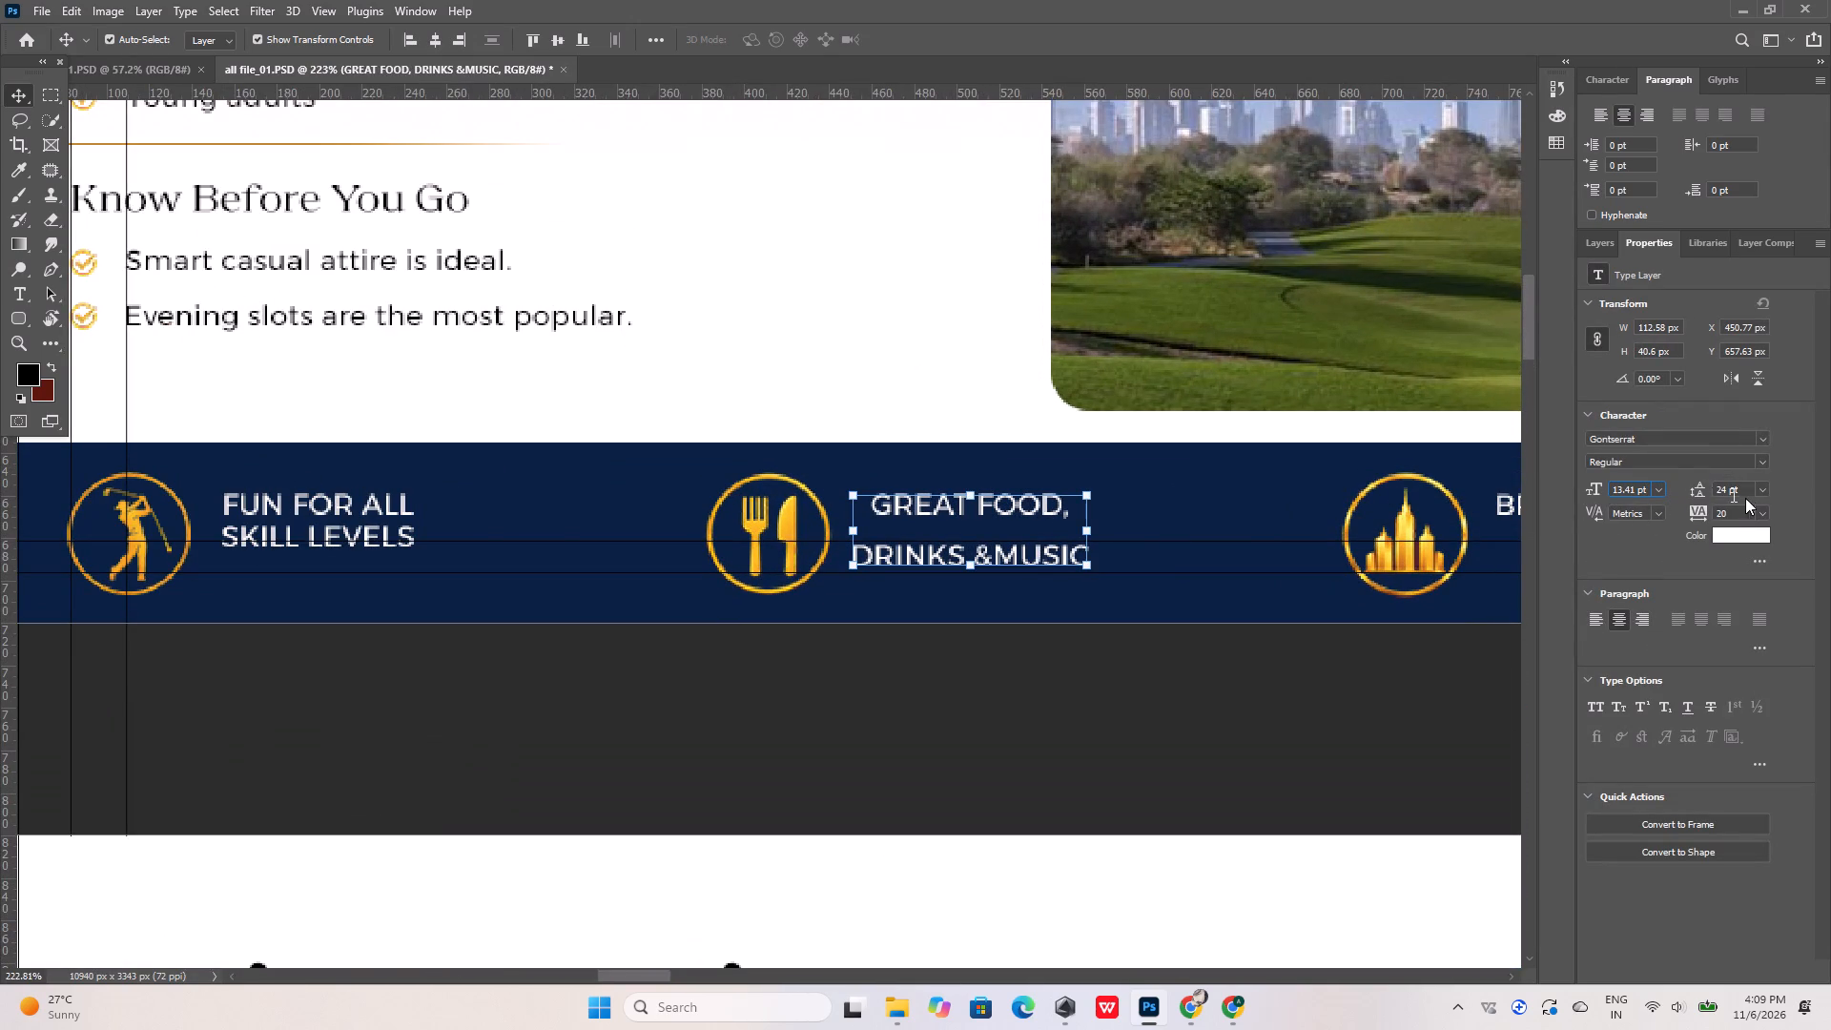
left_click_drag(1747, 489, 1697, 489)
type("15")
key("Return")
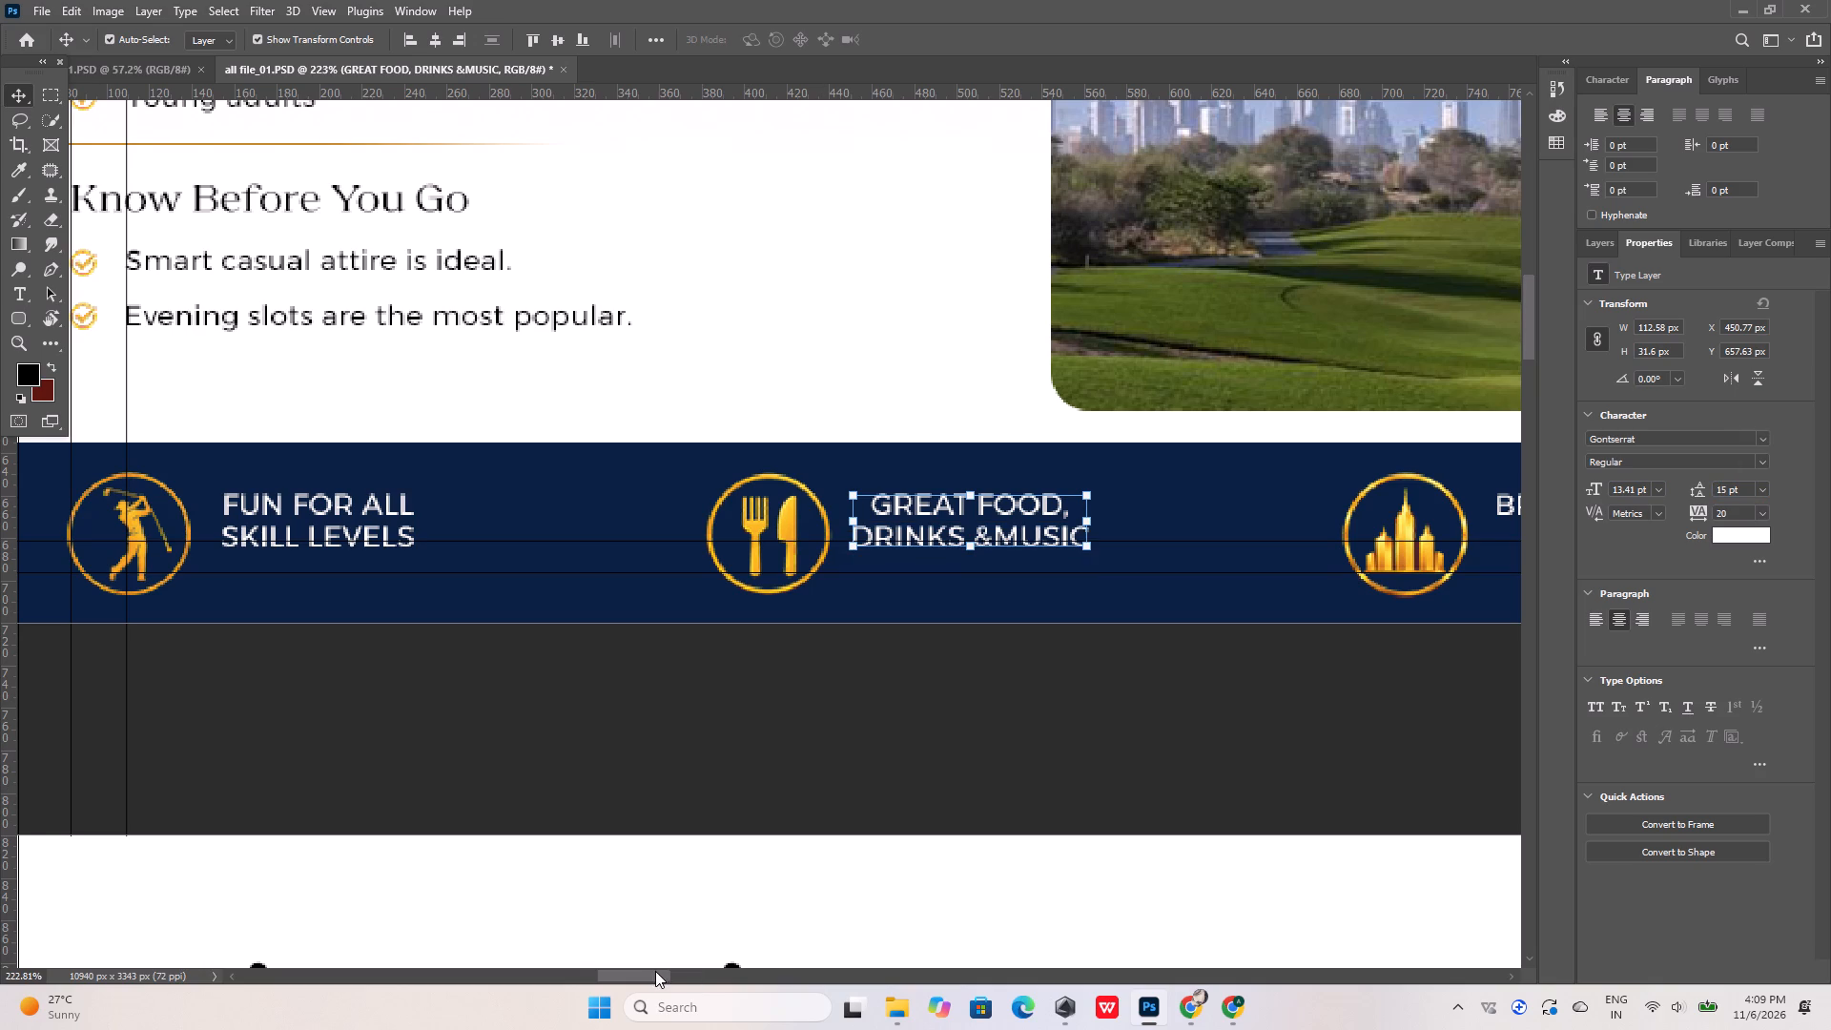
Set the BREATHTAKING CITY VIEWS footer text to 13.41 pt with 15 pt leading.
left_click_drag(655, 971, 703, 965)
left_click(693, 518)
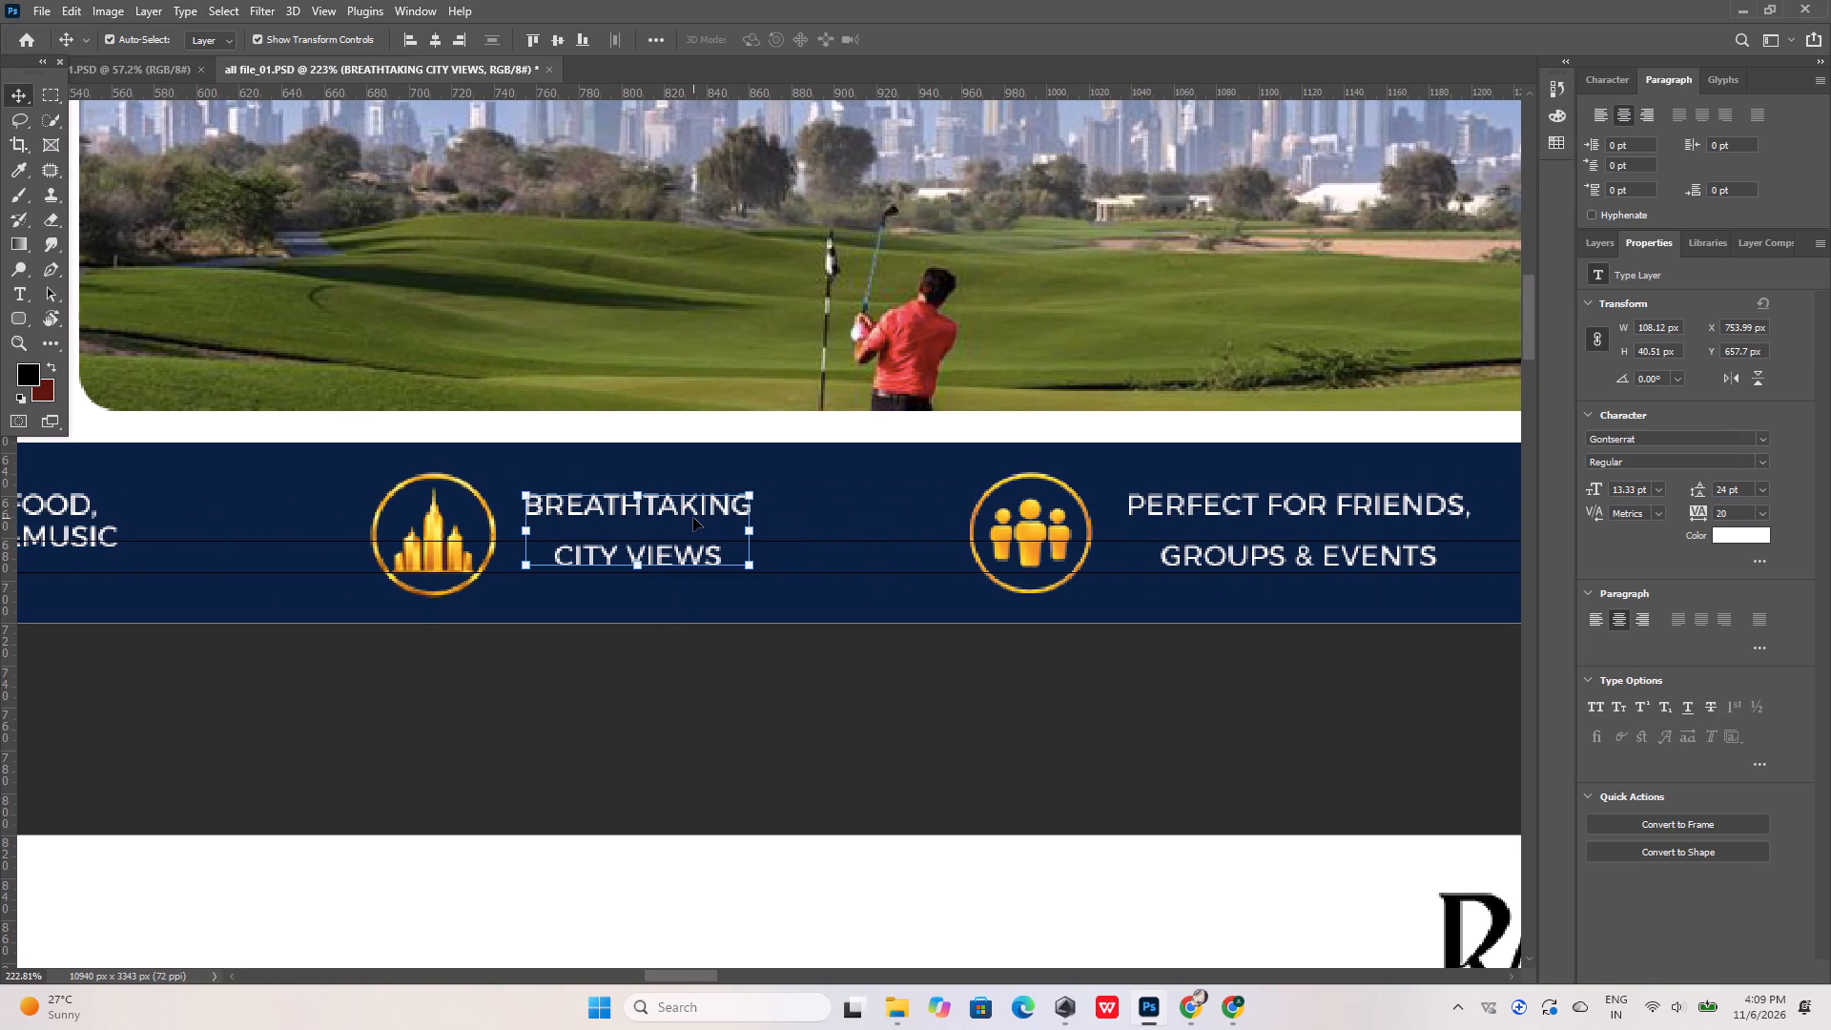
left_click_drag(1614, 489, 1665, 481)
key("ctrl+v")
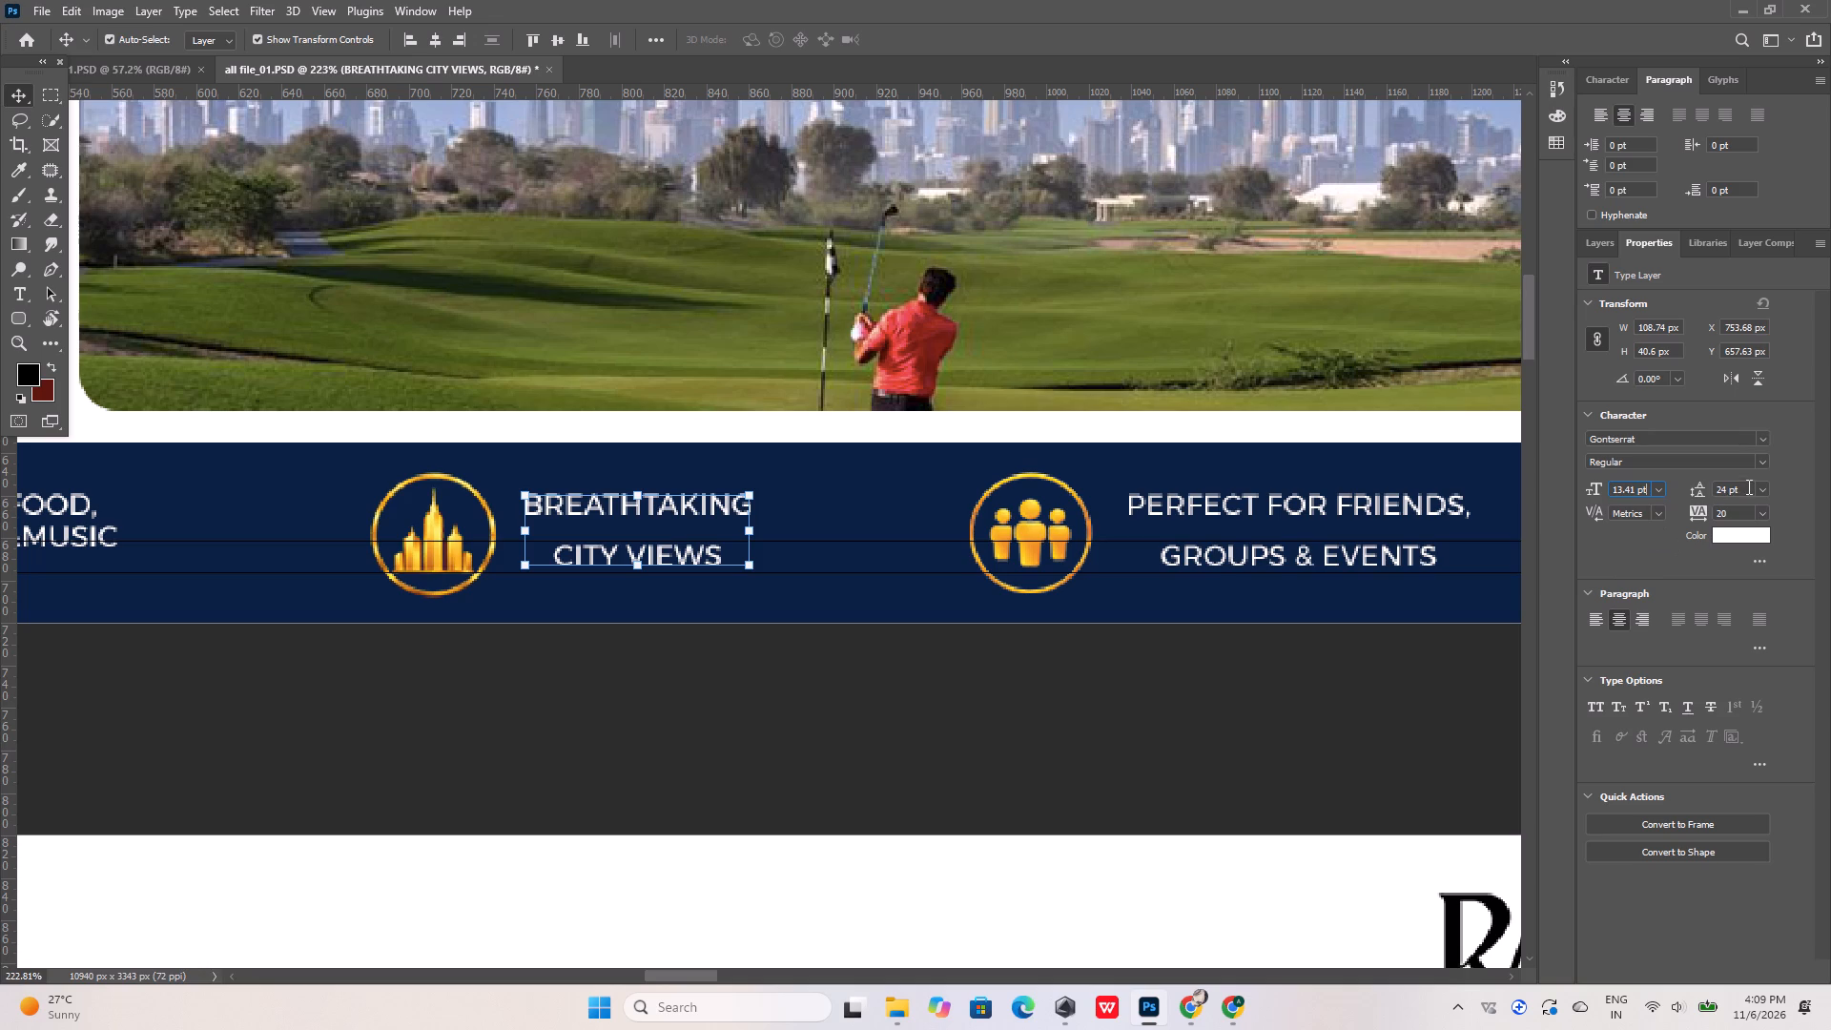
left_click_drag(1745, 485, 1686, 495)
type("156")
key("BackSpace")
key("Return")
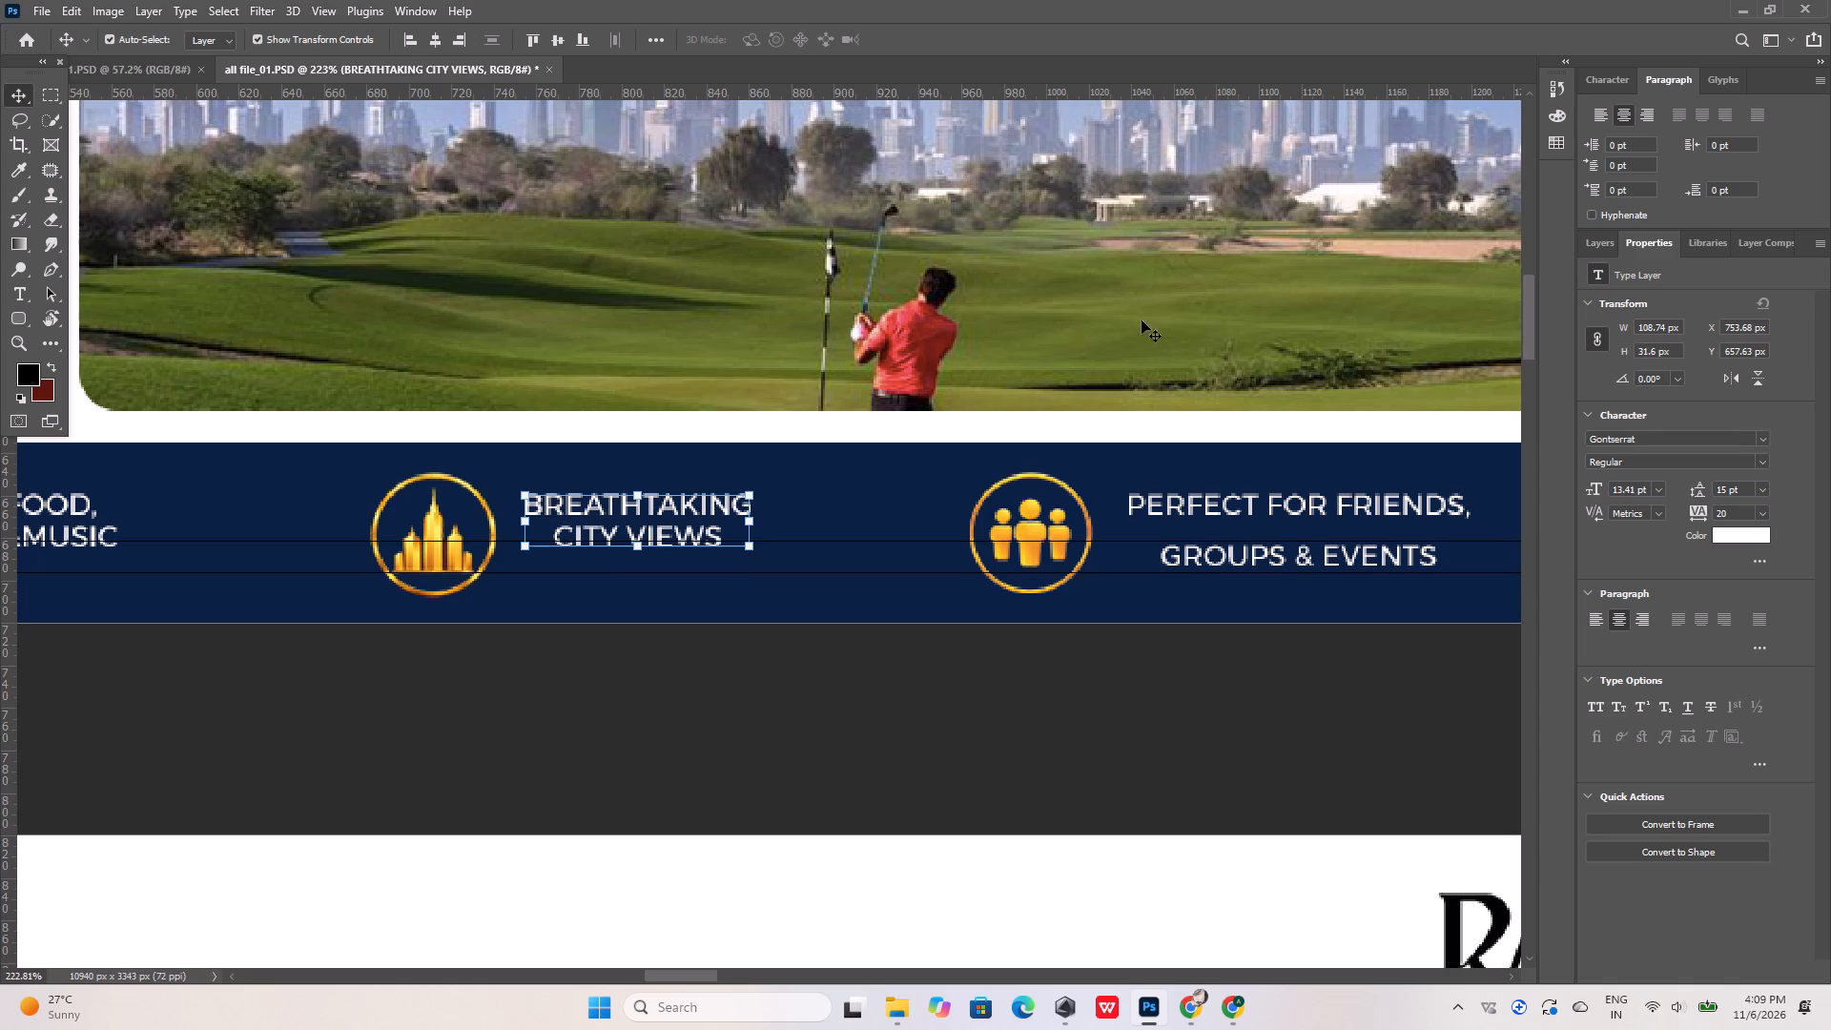
Set the PERFECT FOR FRIENDS, GROUPS & EVENTS footer text to 13.41 pt with 15 pt leading.
scroll(634, 443, "down", 10, "alt")
scroll(1043, 443, "up", 4, "alt")
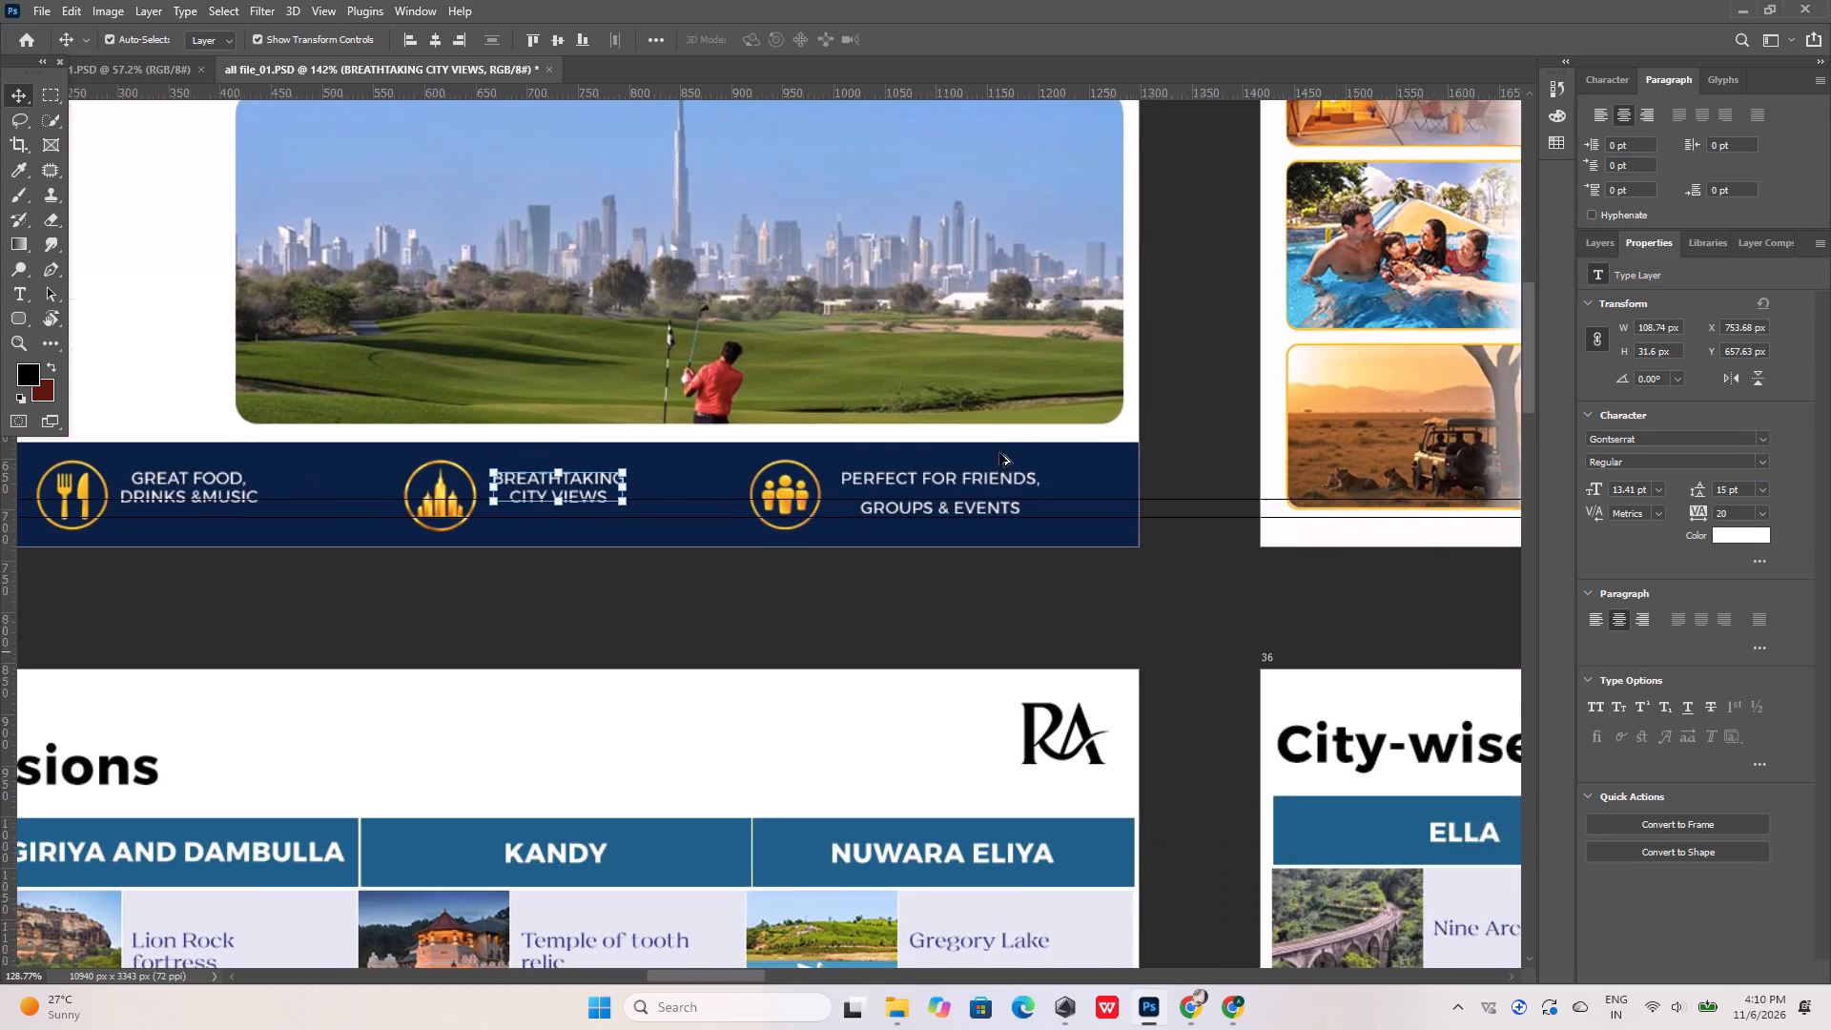
scroll(999, 453, "up", 6, "alt")
left_click(986, 484)
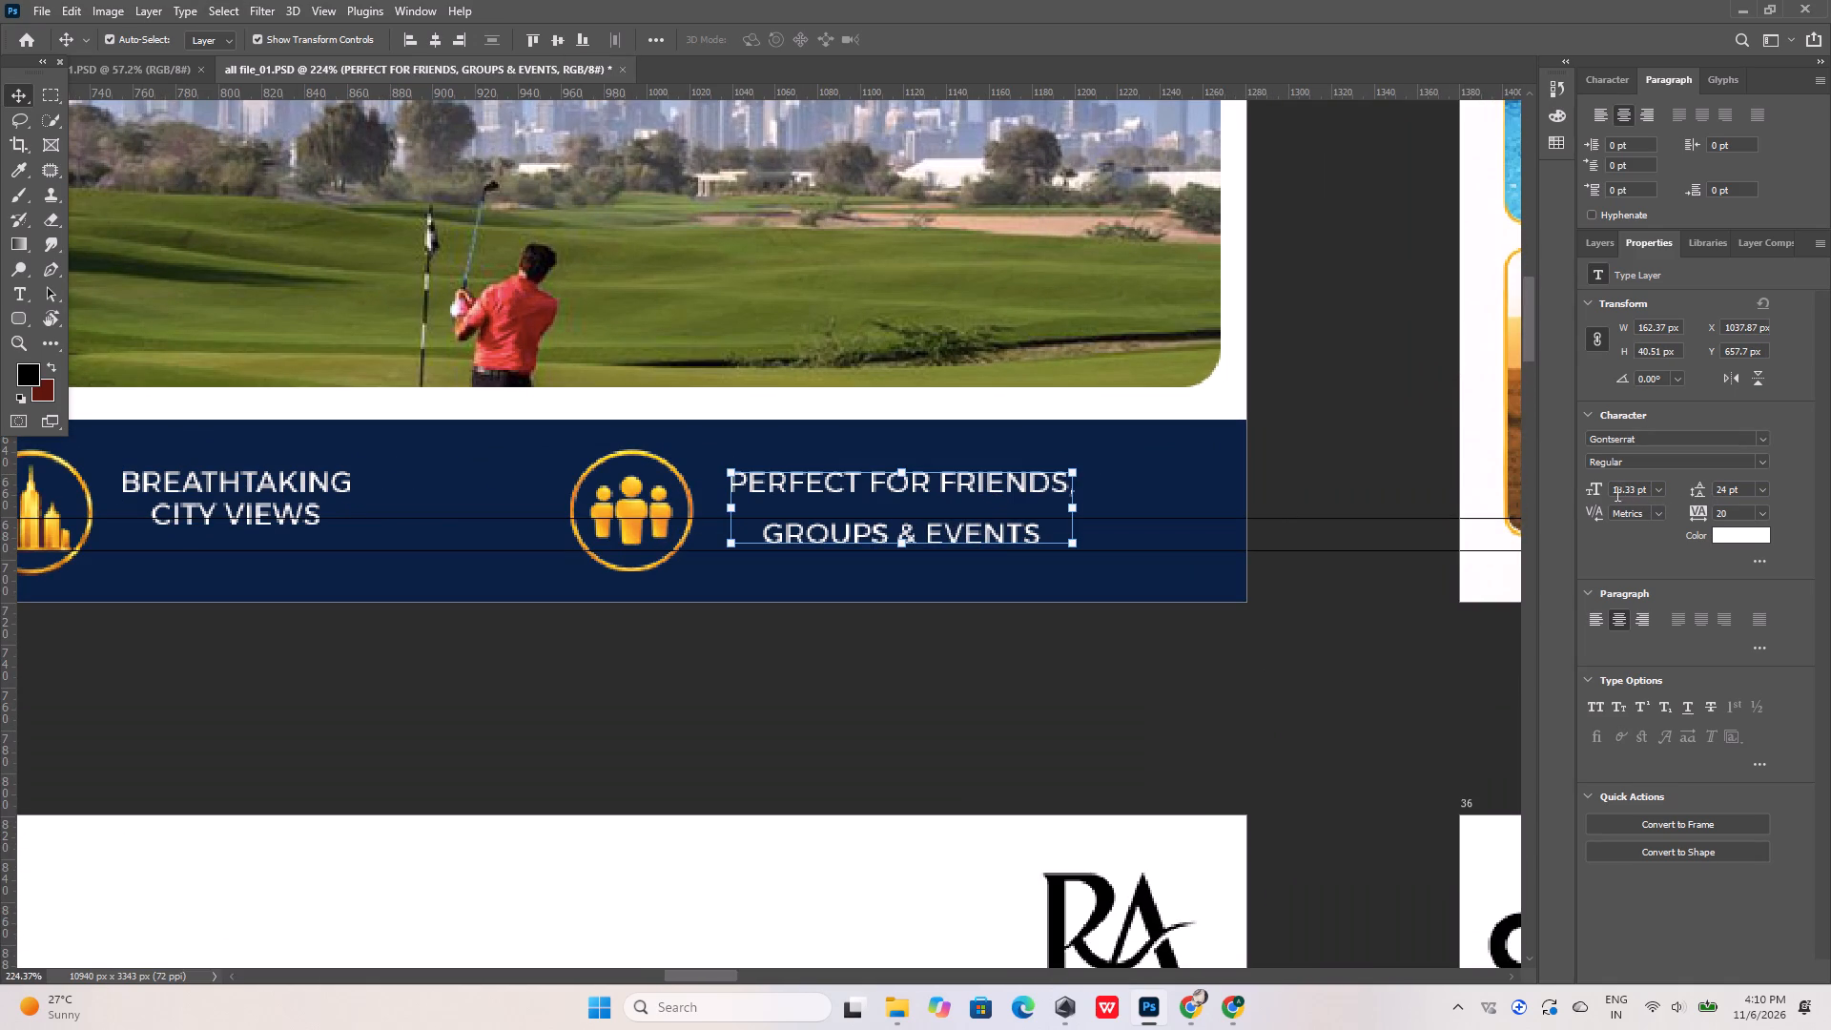
left_click_drag(1611, 490, 1657, 484)
key("ctrl+v")
left_click_drag(1745, 490, 1692, 483)
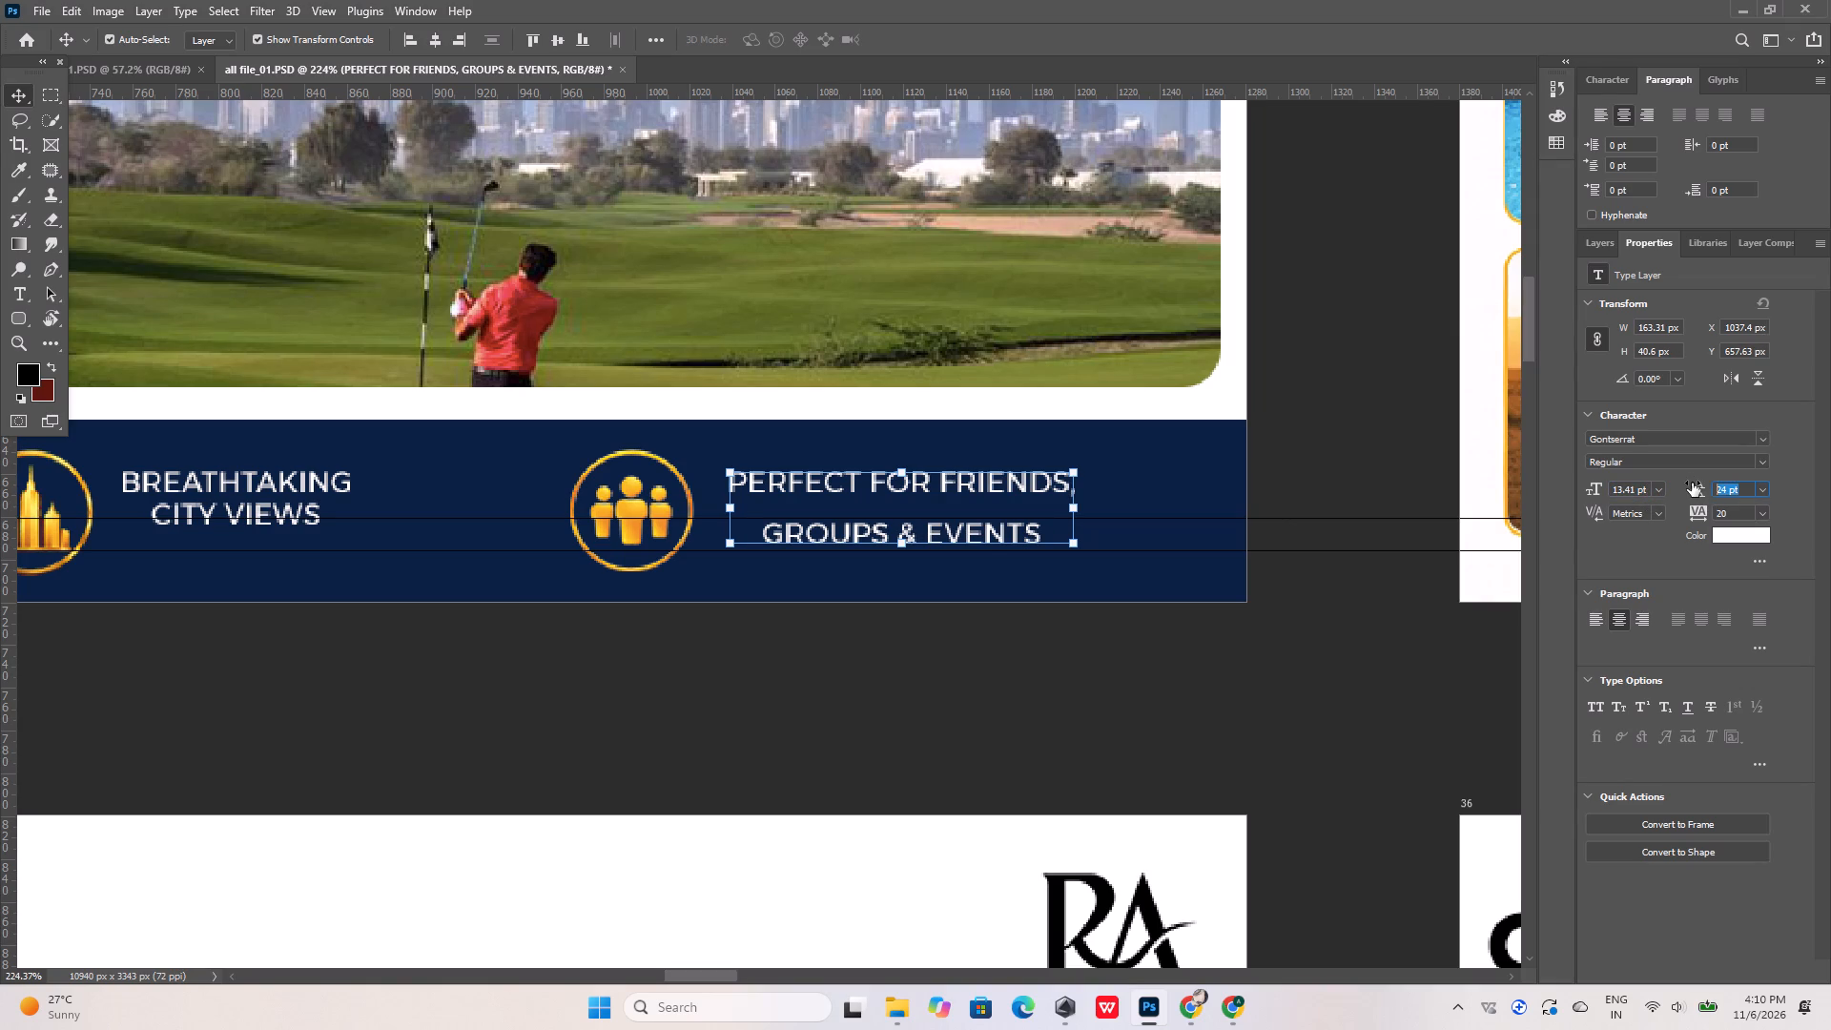
type("15")
key("Return")
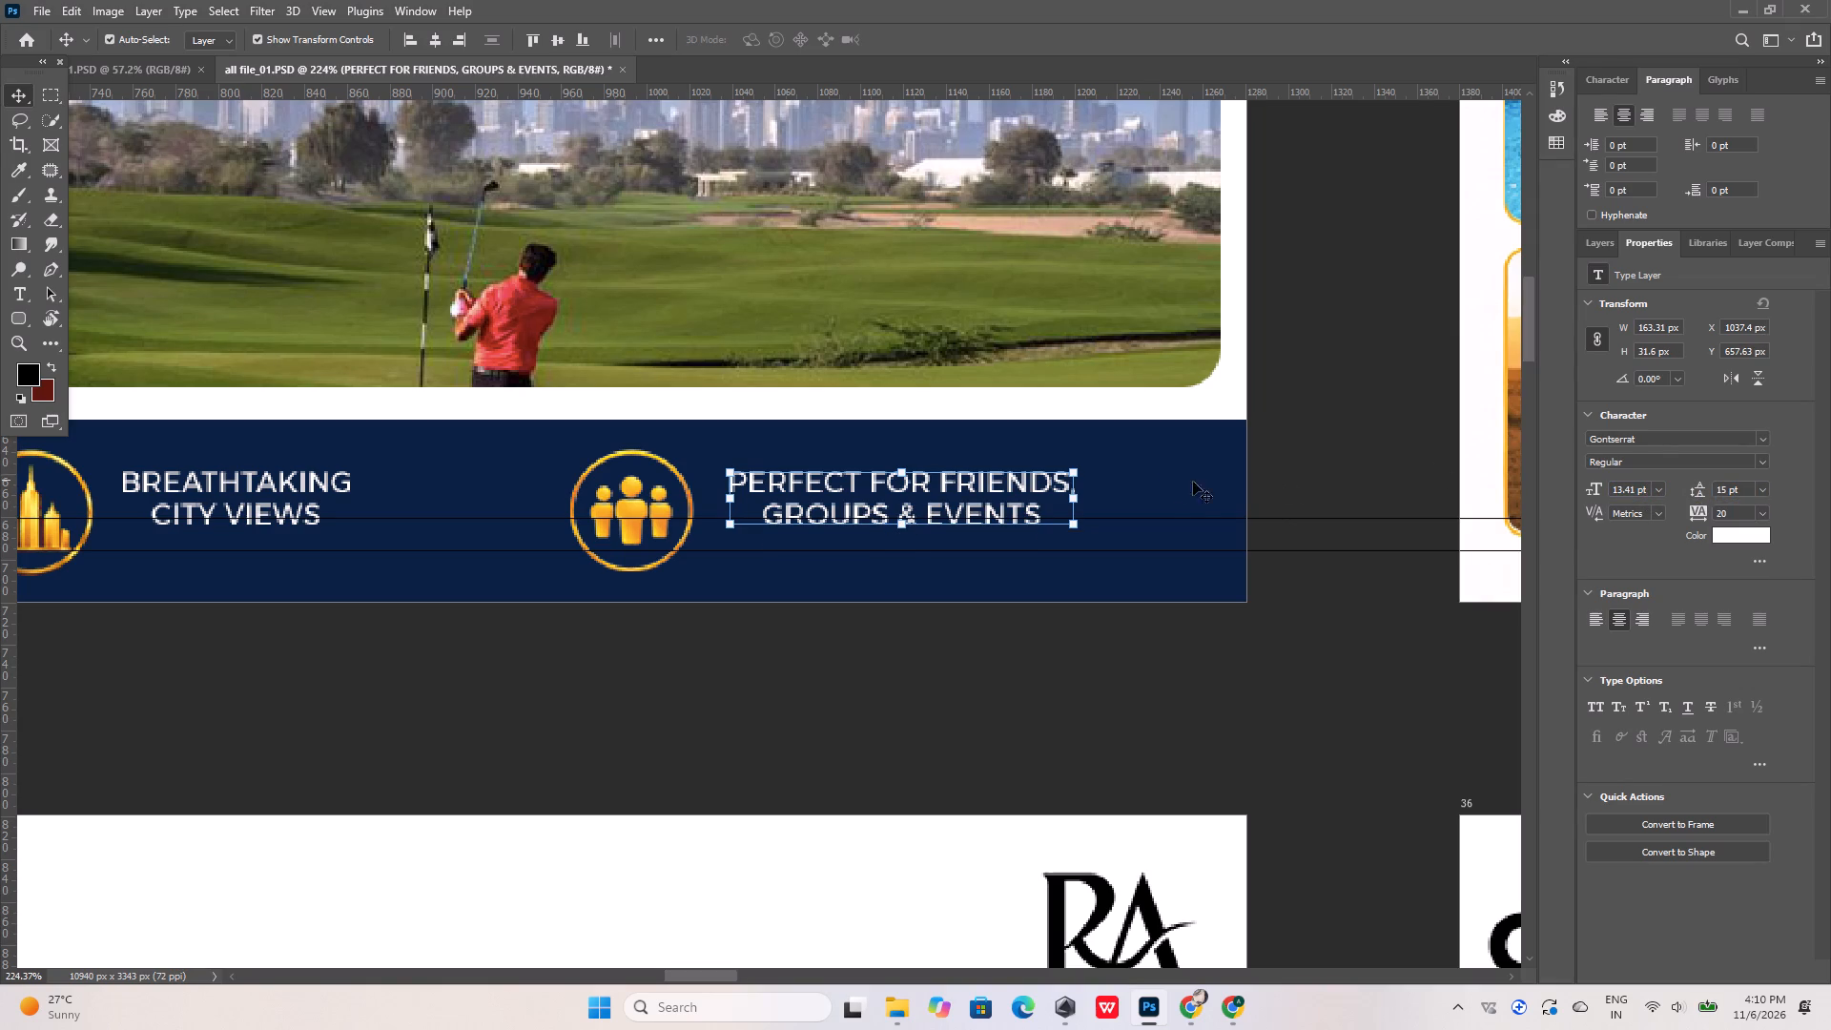
Align the PERFECT FOR FRIENDS, GROUPS & EVENTS text to the vertical center of the navy footer bar.
left_click(1170, 471)
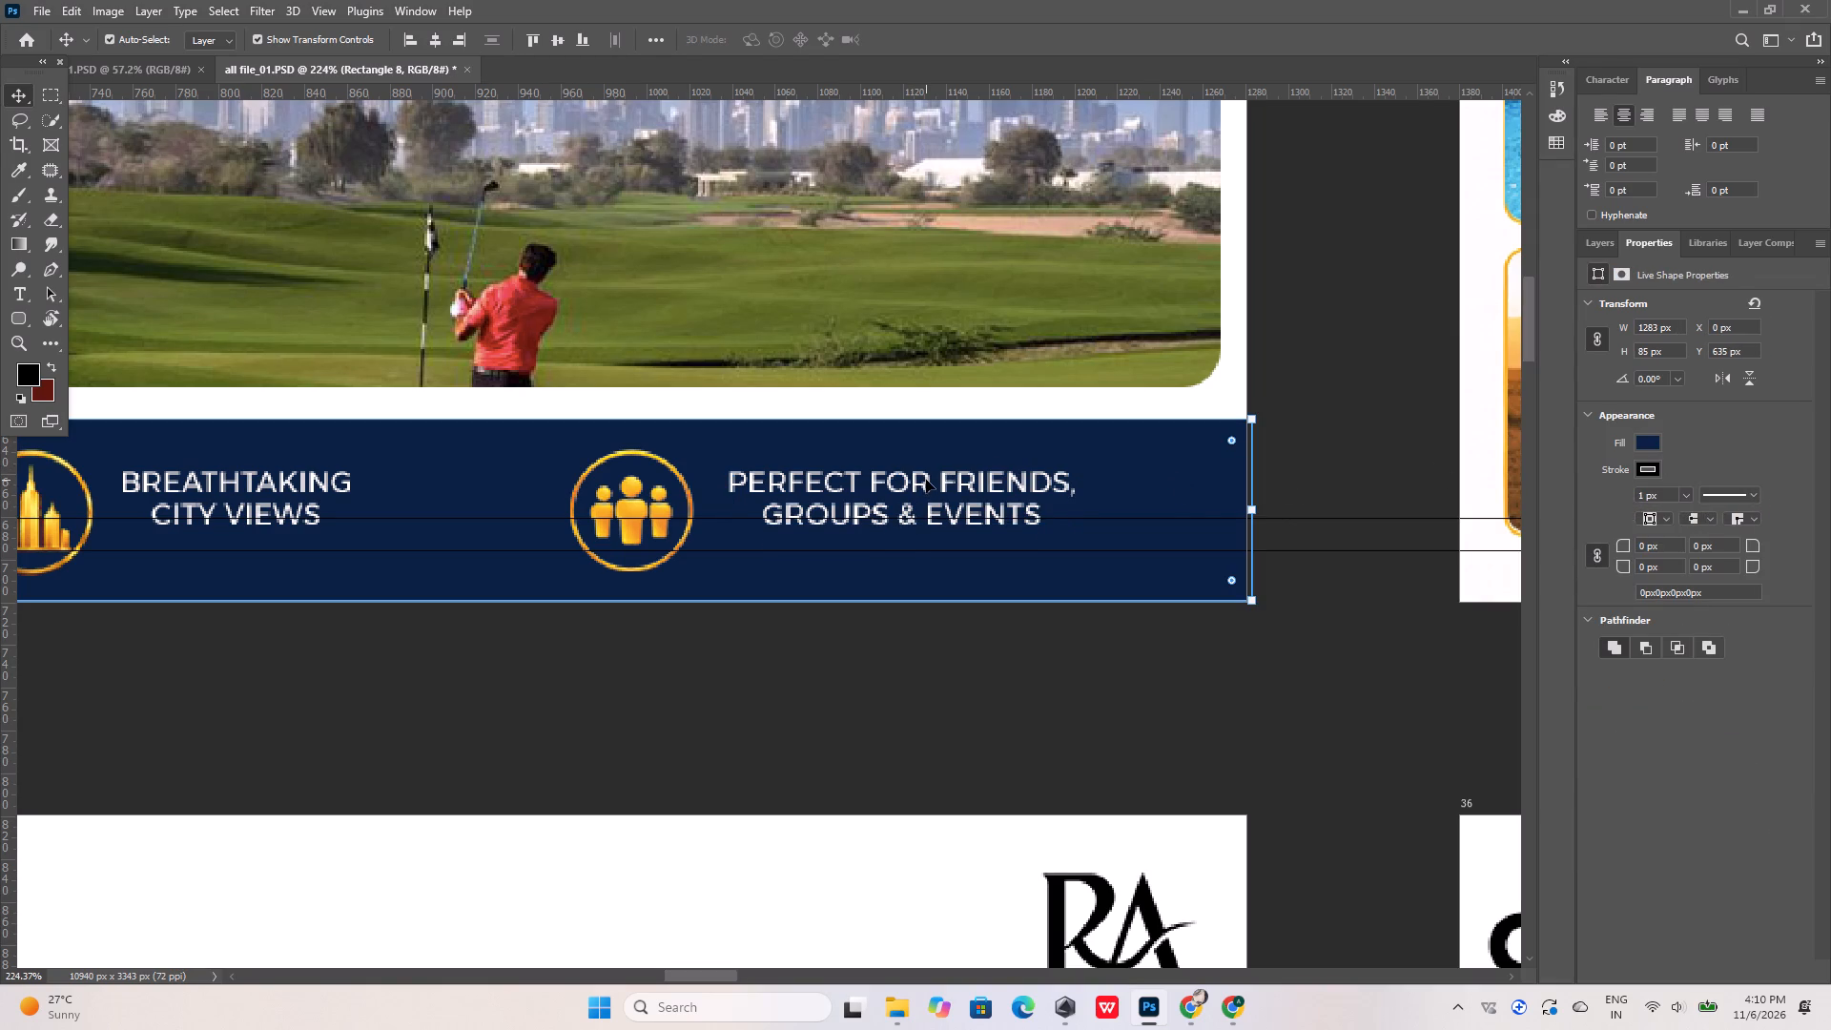
left_click(926, 480, "shift")
left_click(561, 43)
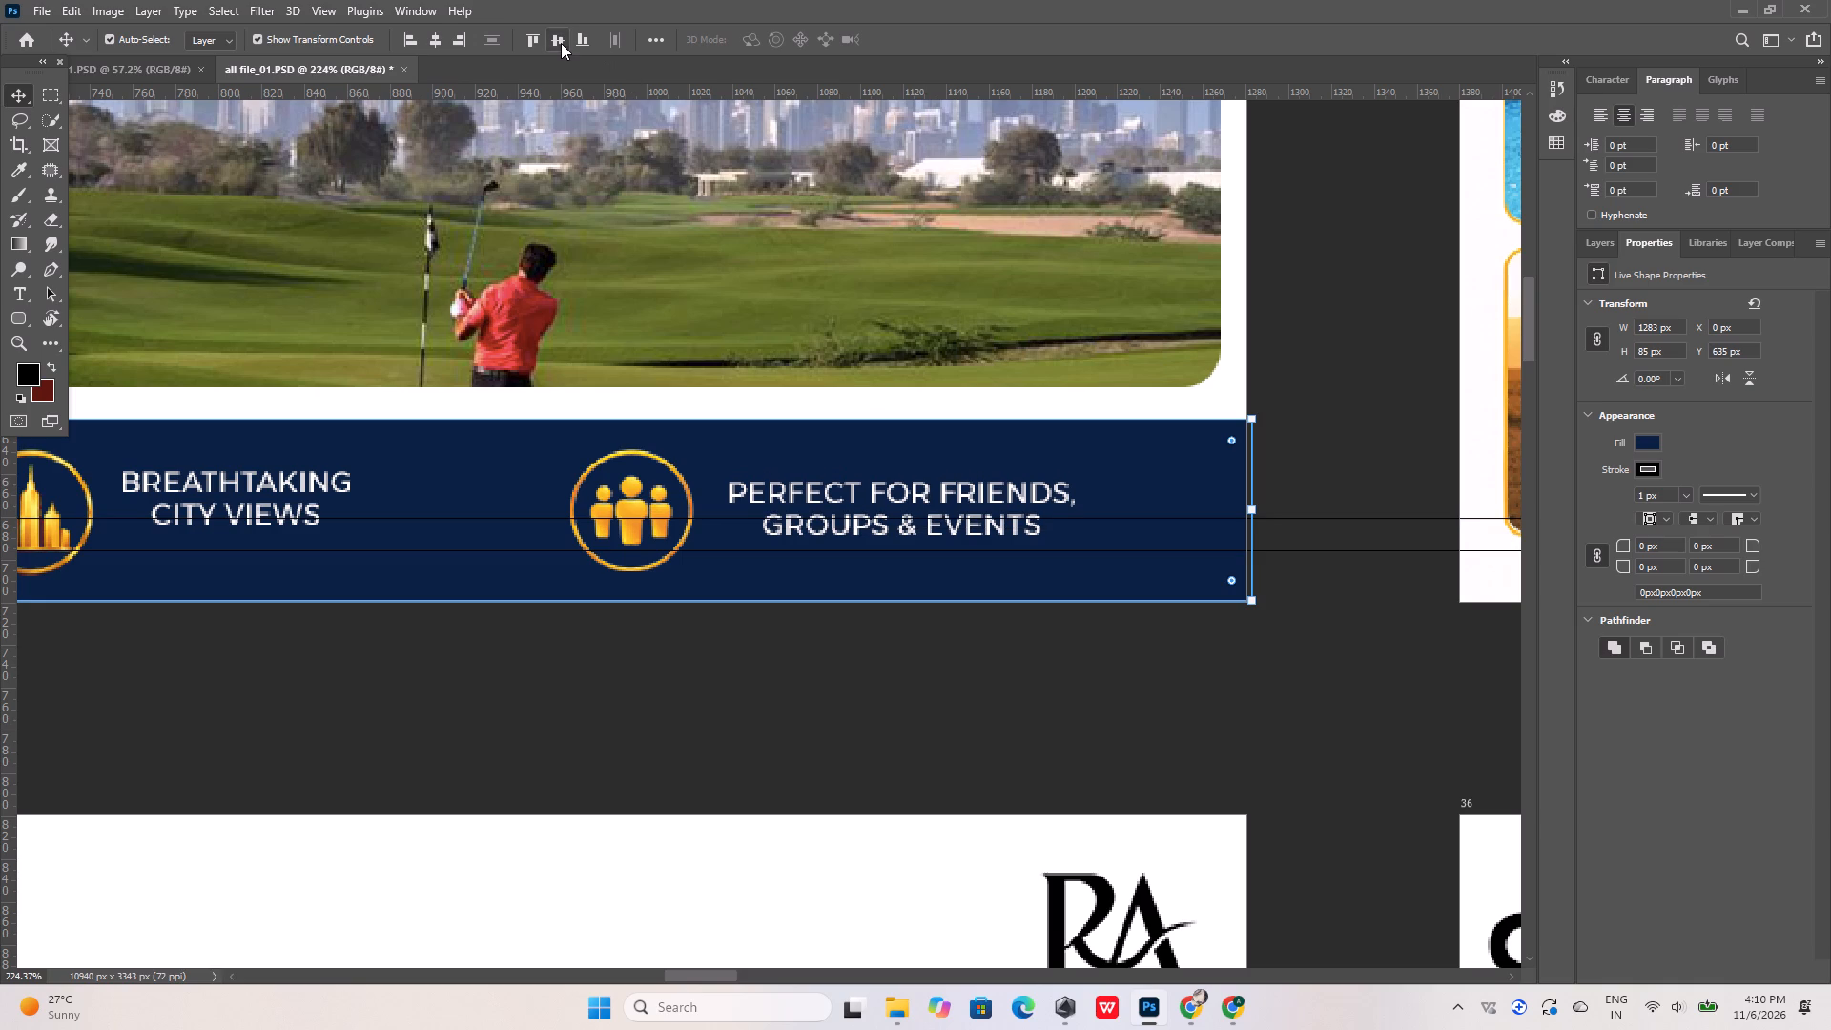
Align the golden people icon to the vertical center of the navy footer bar on the Top Golf slide.
left_click(626, 495)
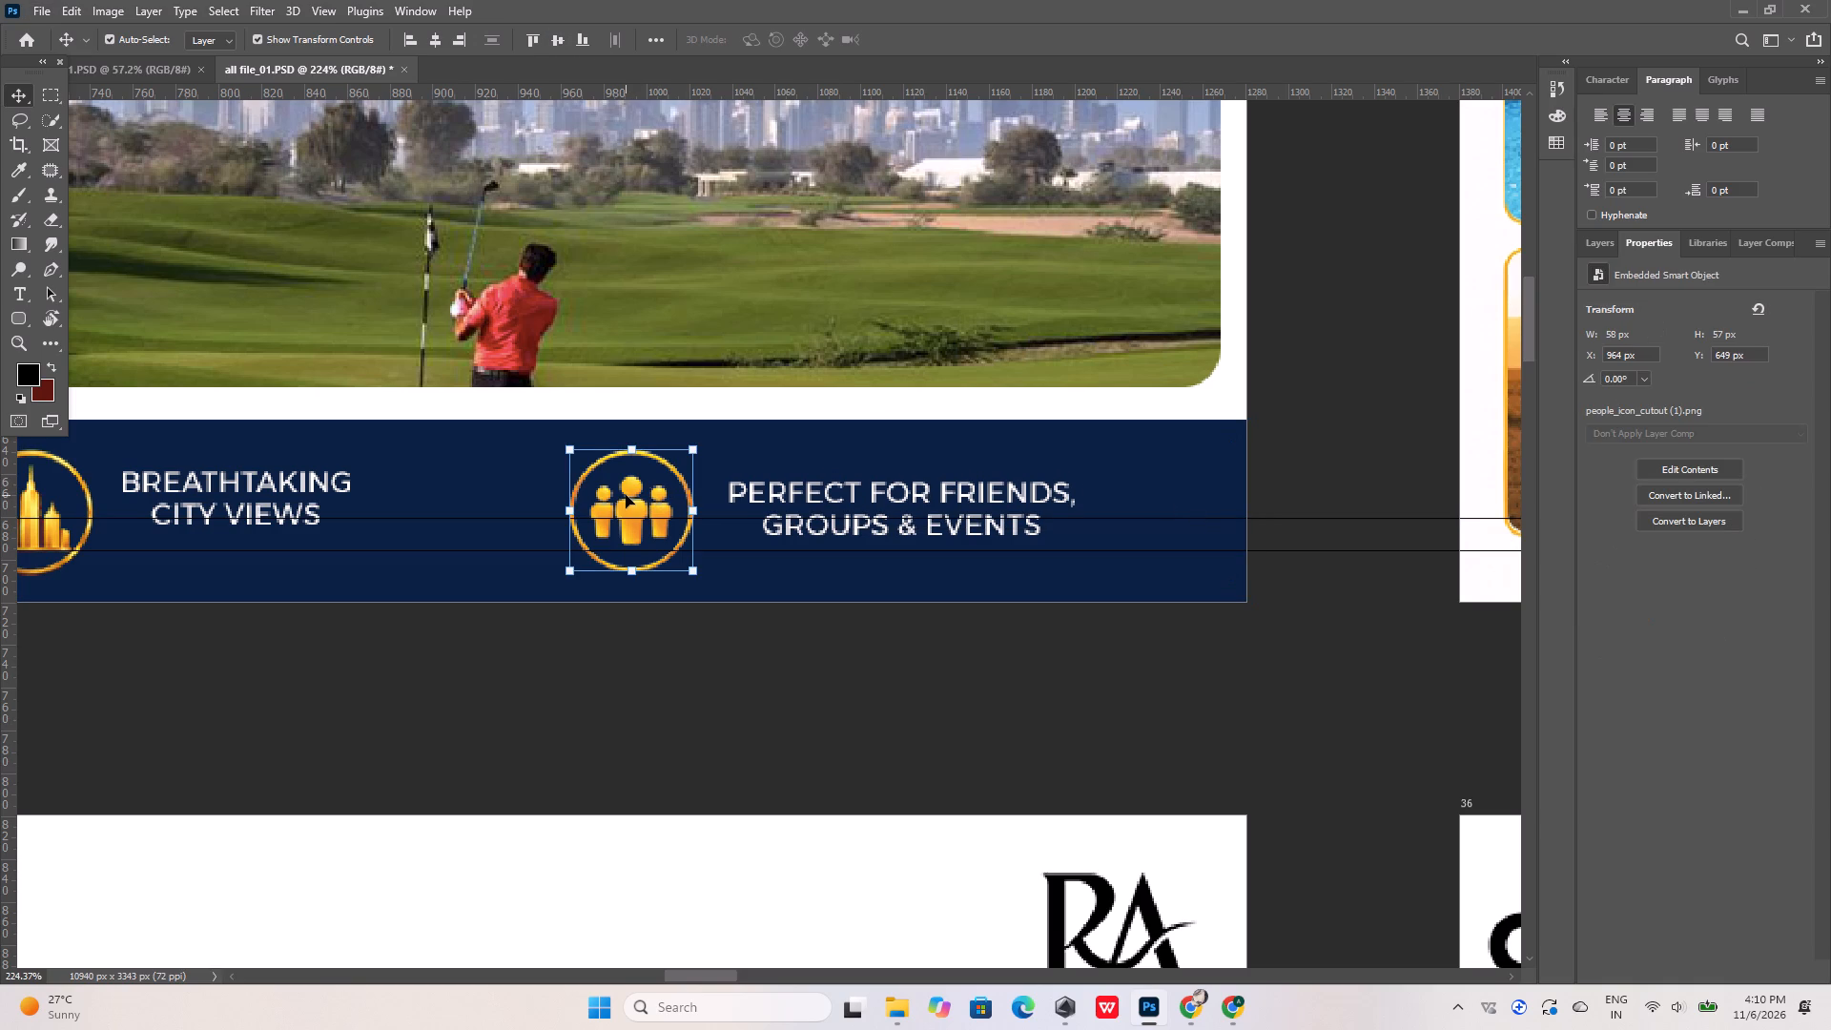
left_click(756, 452, "shift")
left_click(559, 36)
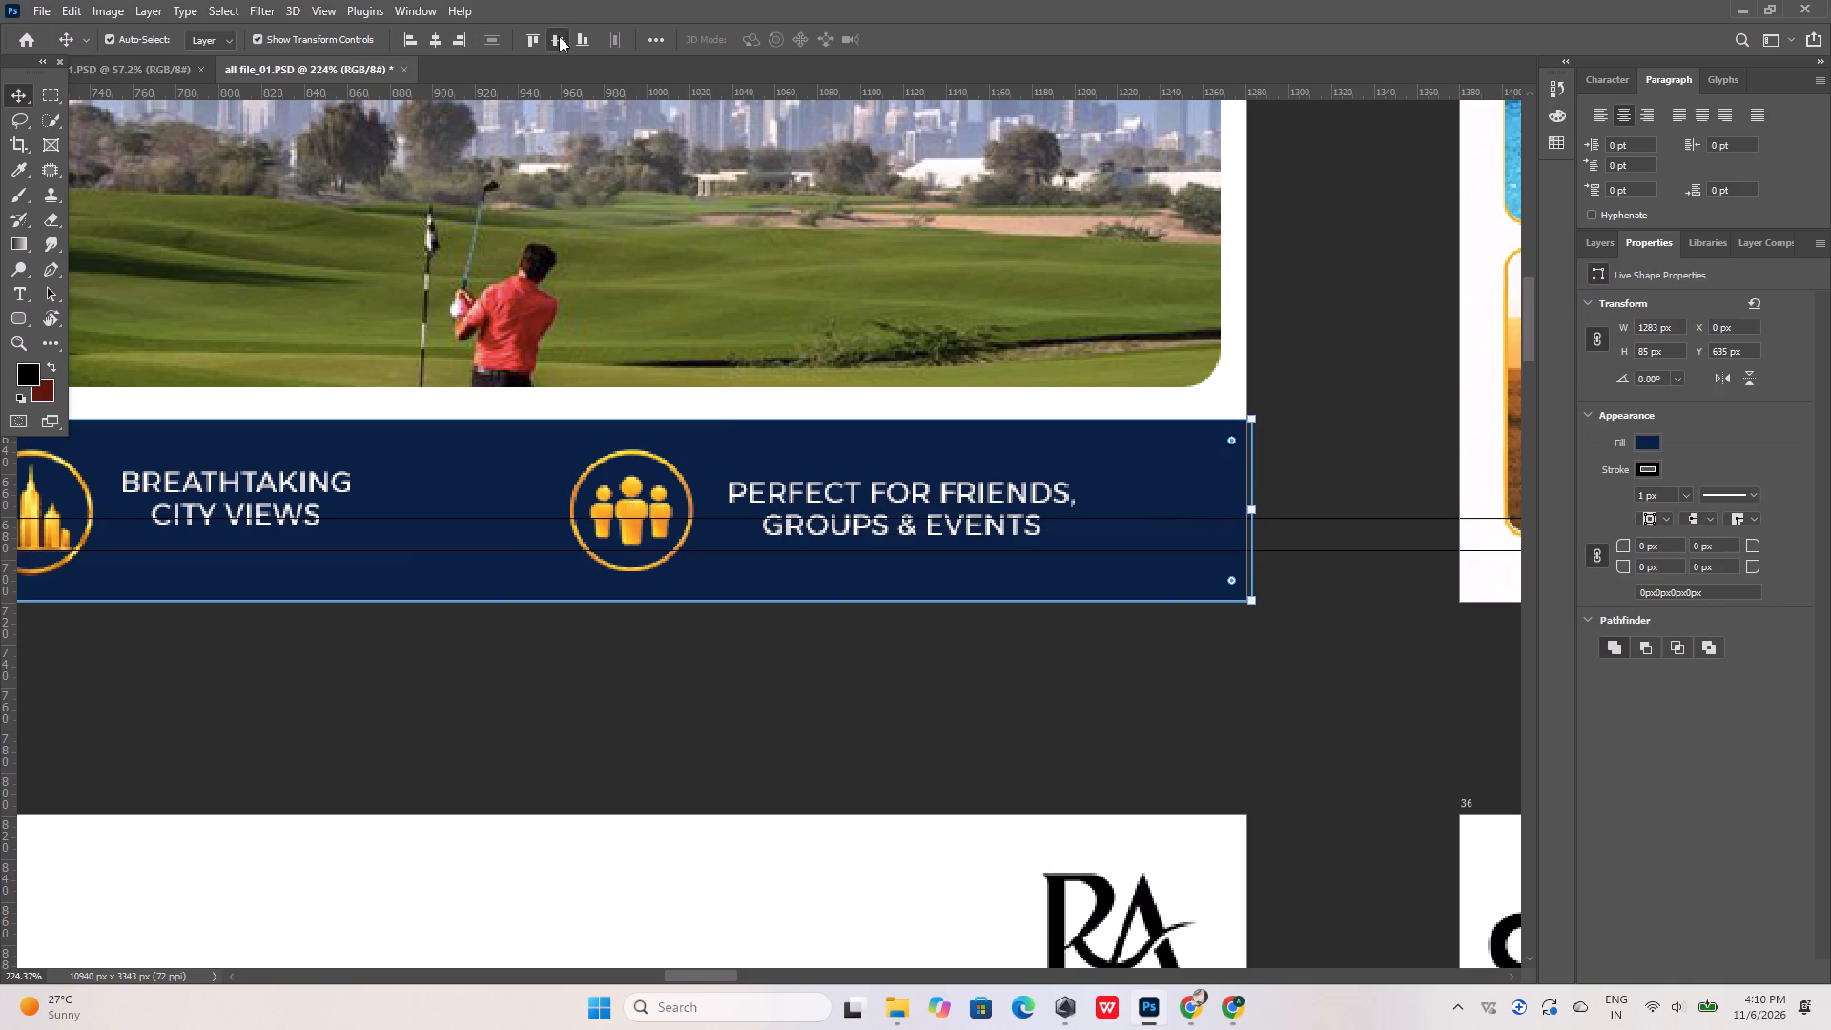
left_click(559, 39)
scroll(997, 636, "down", 9, "alt")
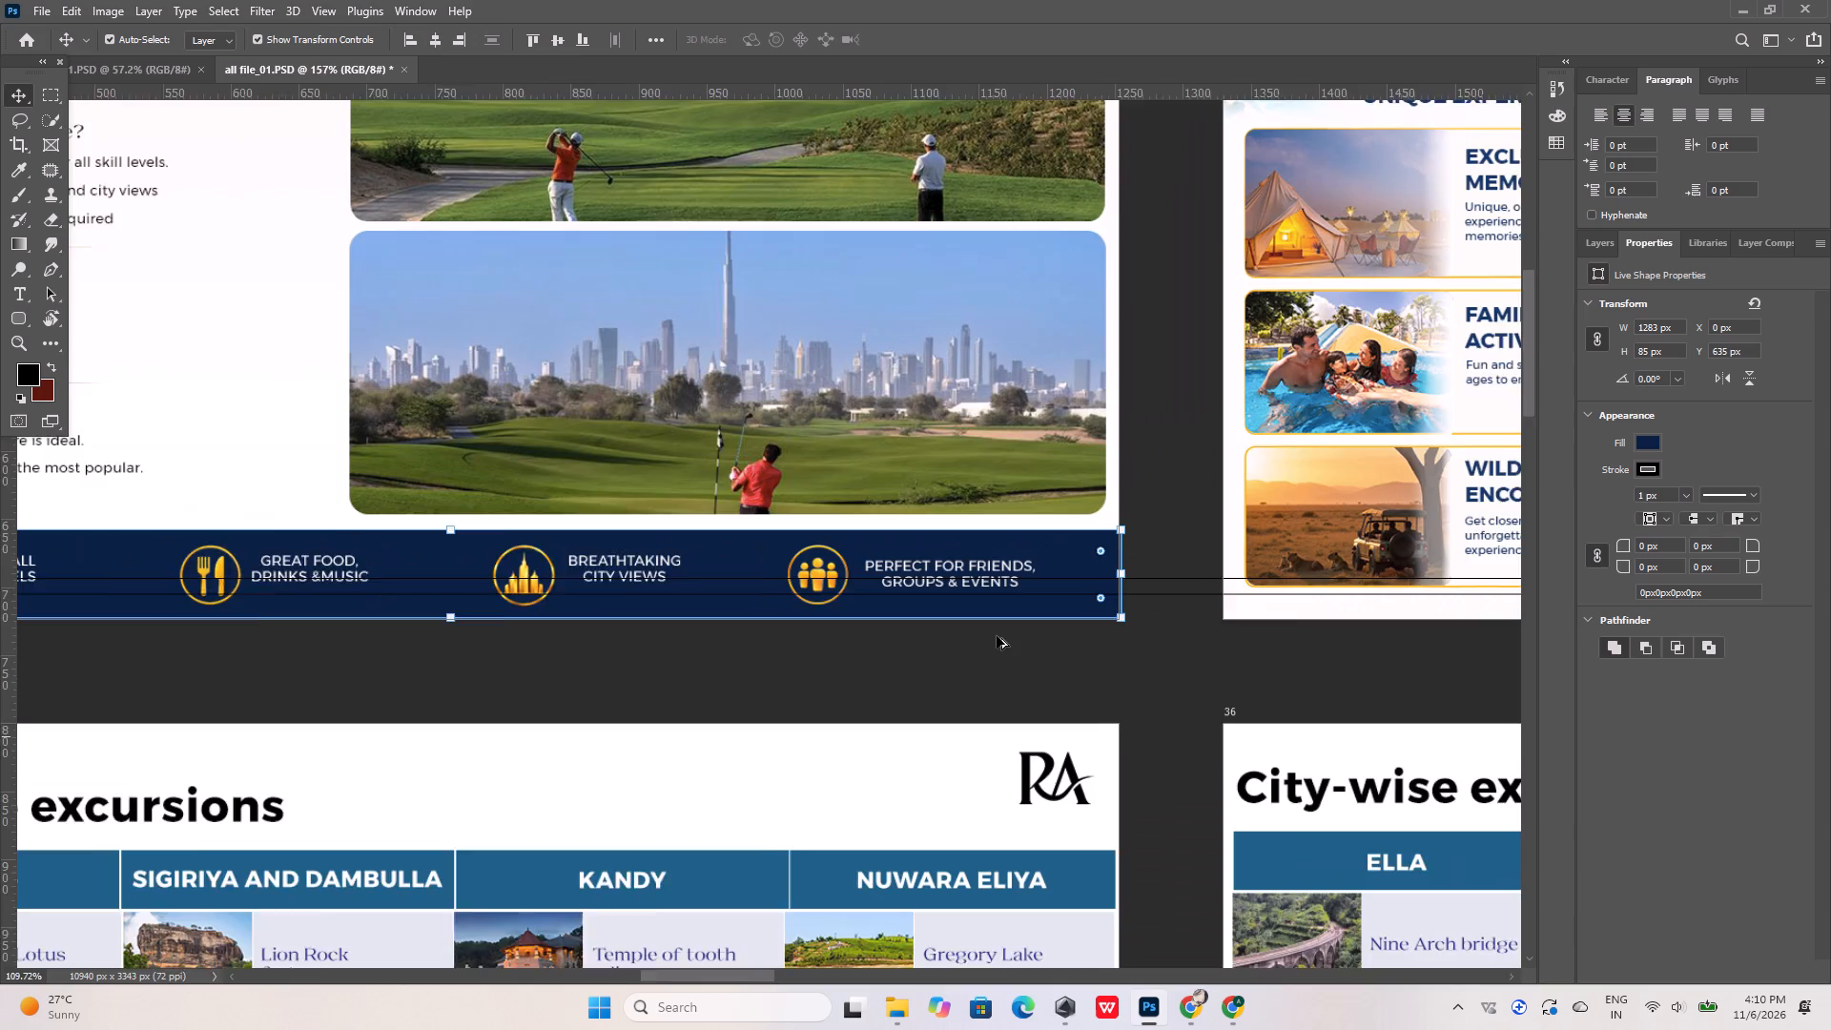
scroll(505, 586, "up", 14, "alt")
left_click(806, 721)
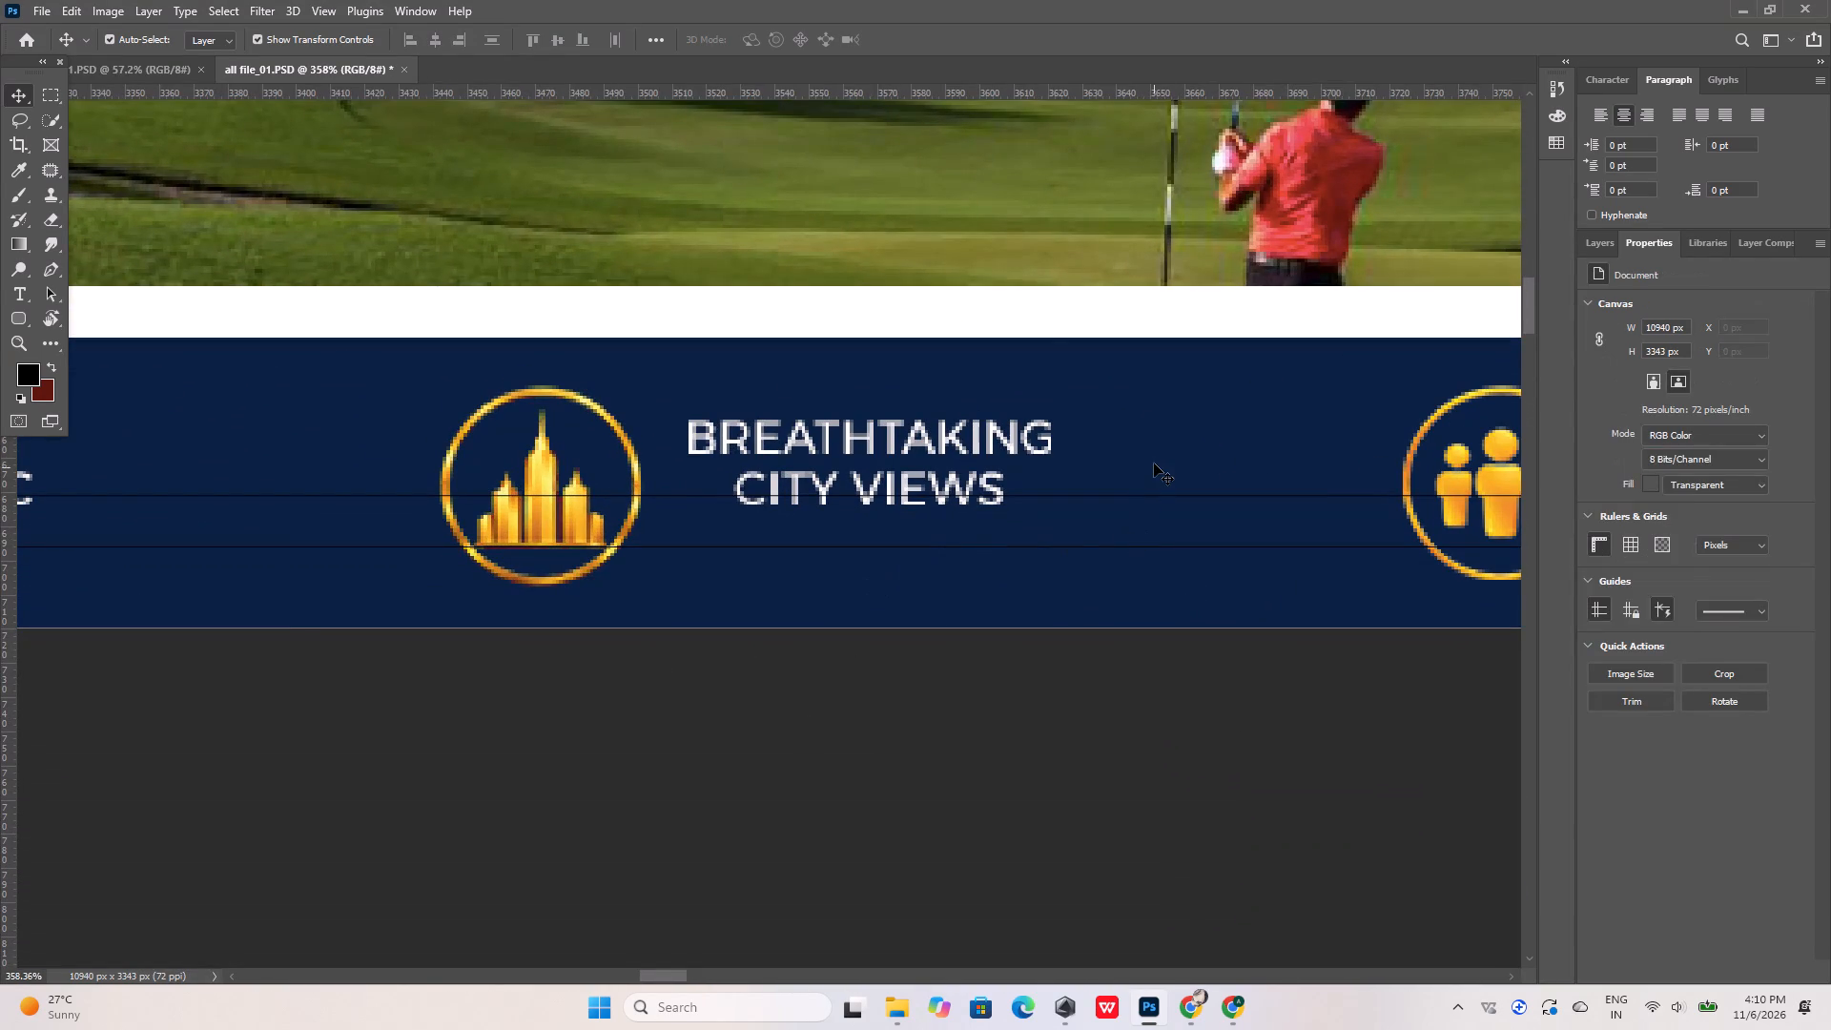
Align the BREATHTAKING CITY VIEWS text to the vertical center of the navy footer bar.
left_click(1154, 461)
left_click(1011, 441, "shift")
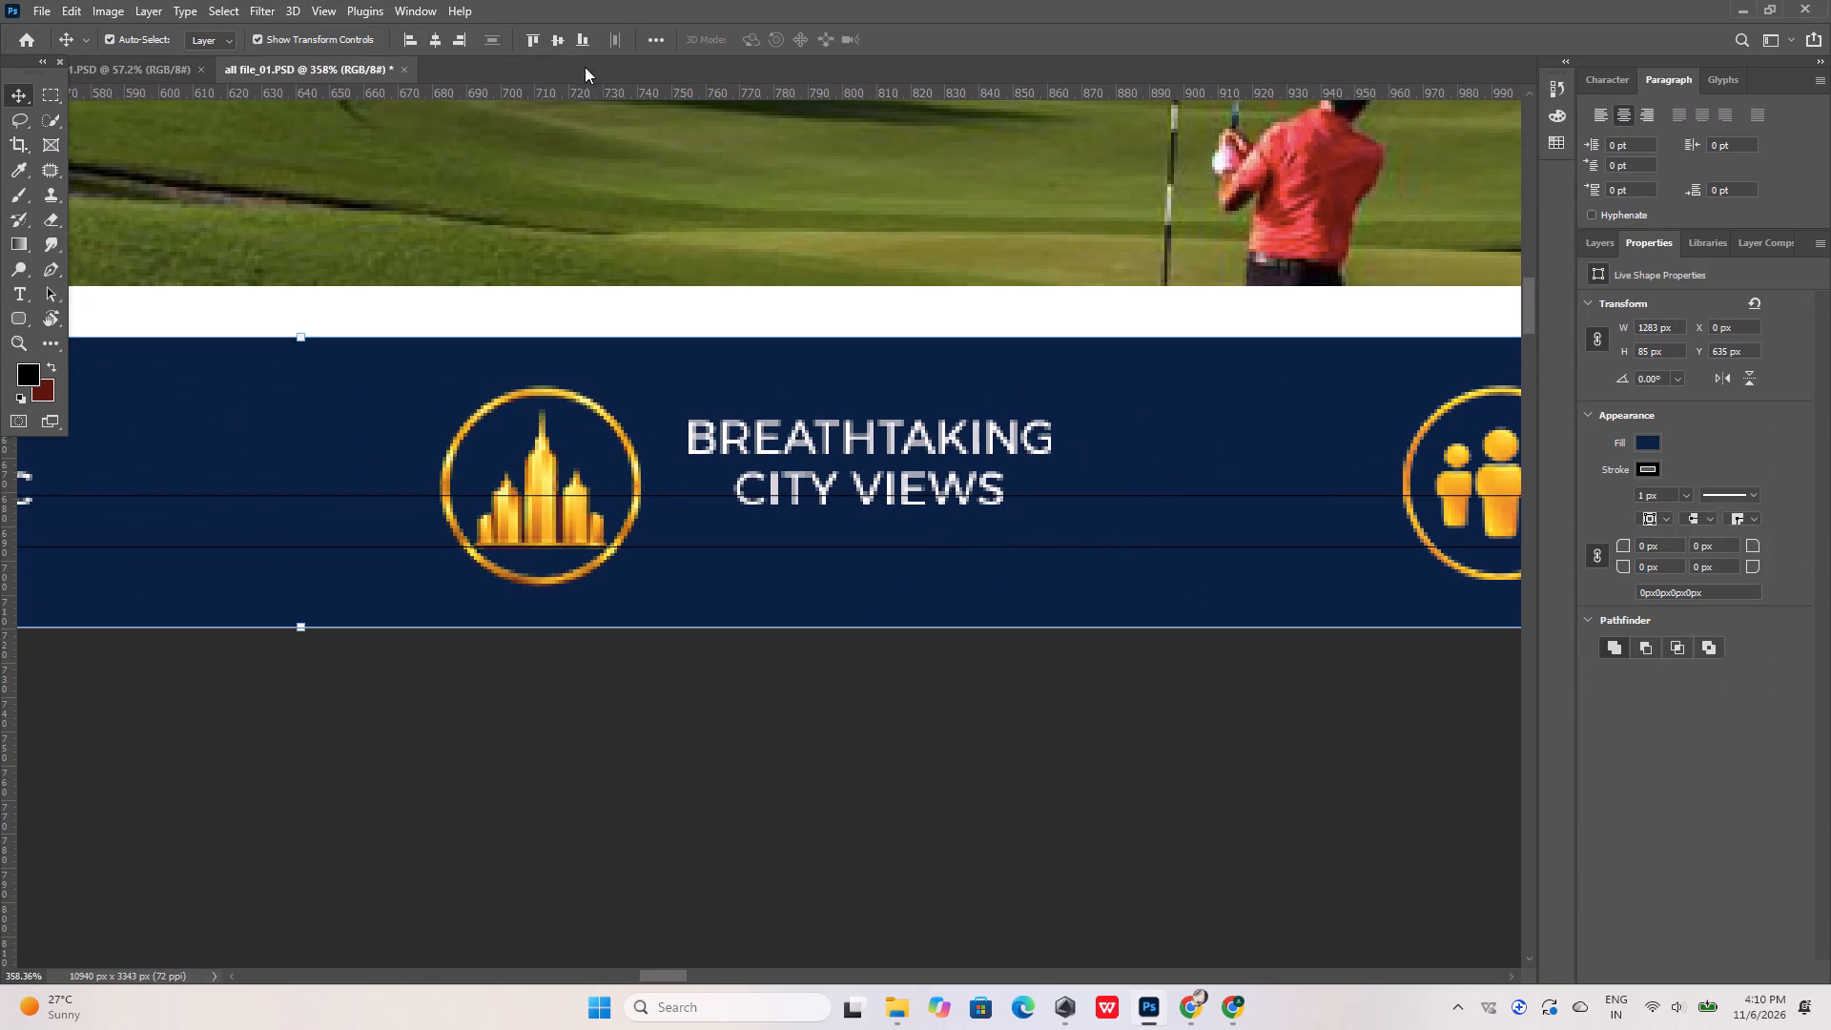
left_click(557, 37)
Align the golden city skyline icon to the vertical center of the navy footer bar.
left_click(542, 476)
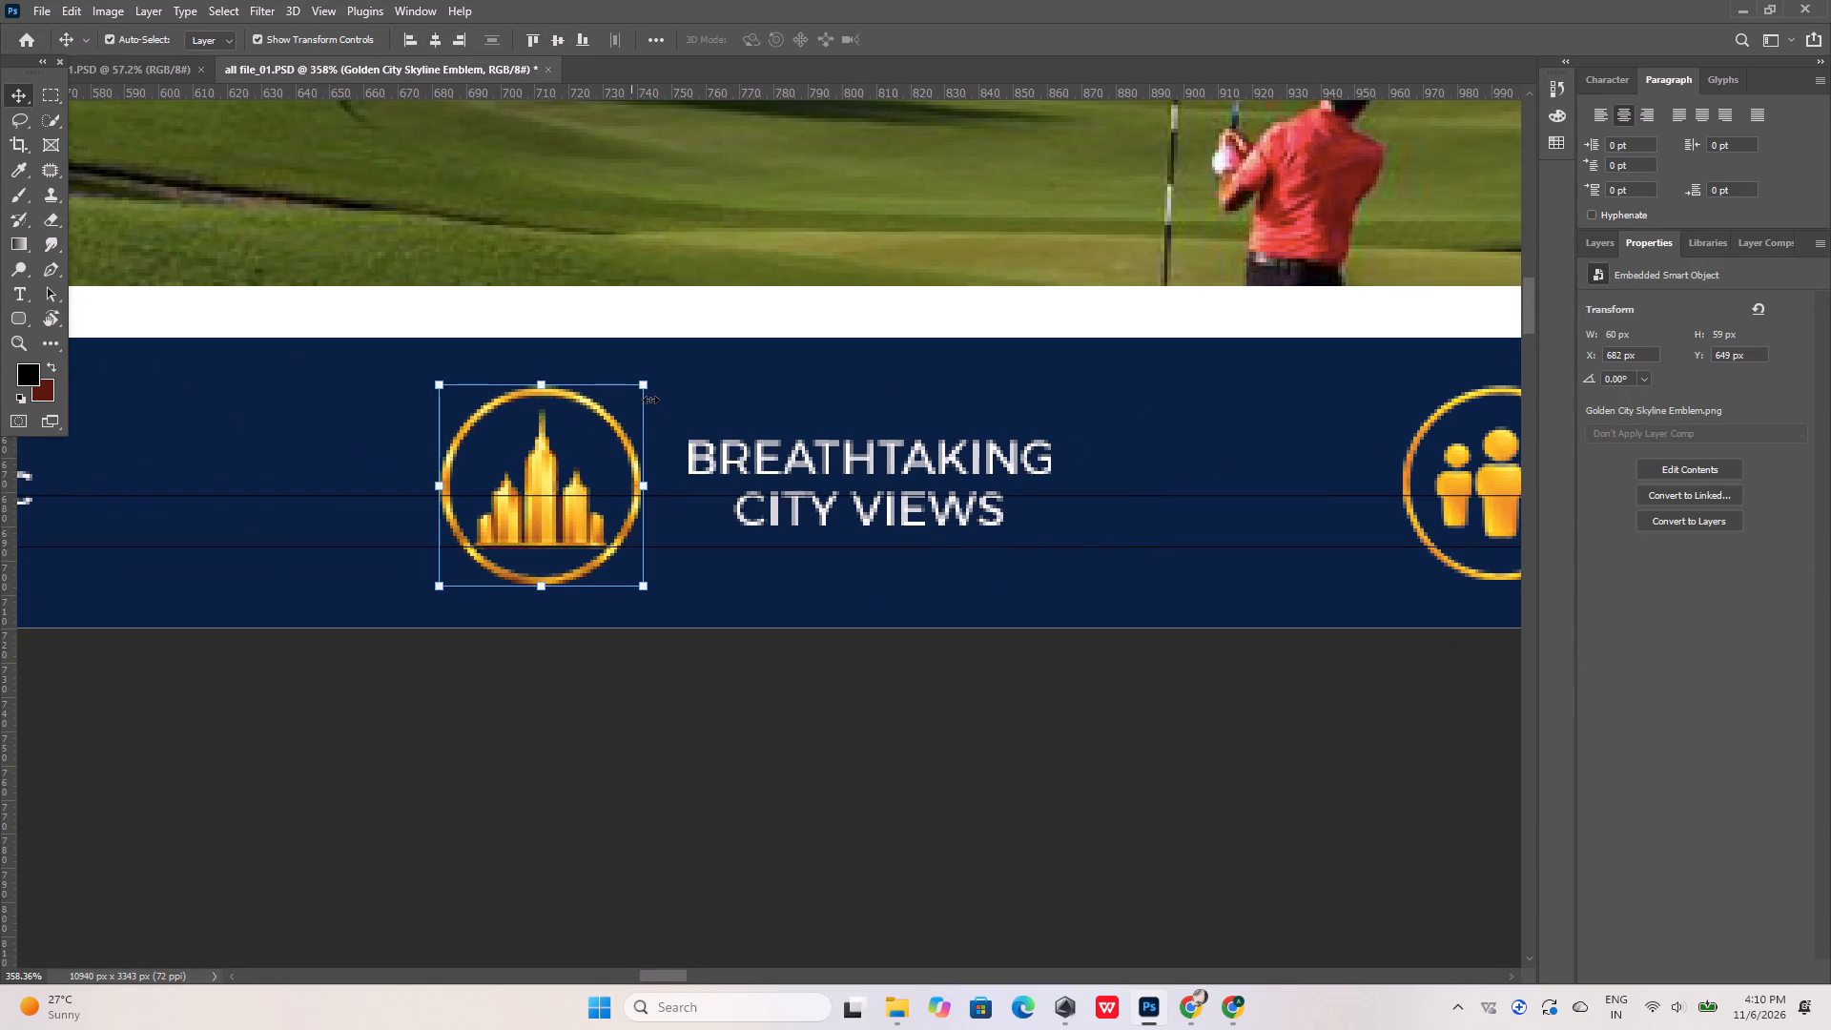
left_click(715, 382, "shift")
left_click(561, 42)
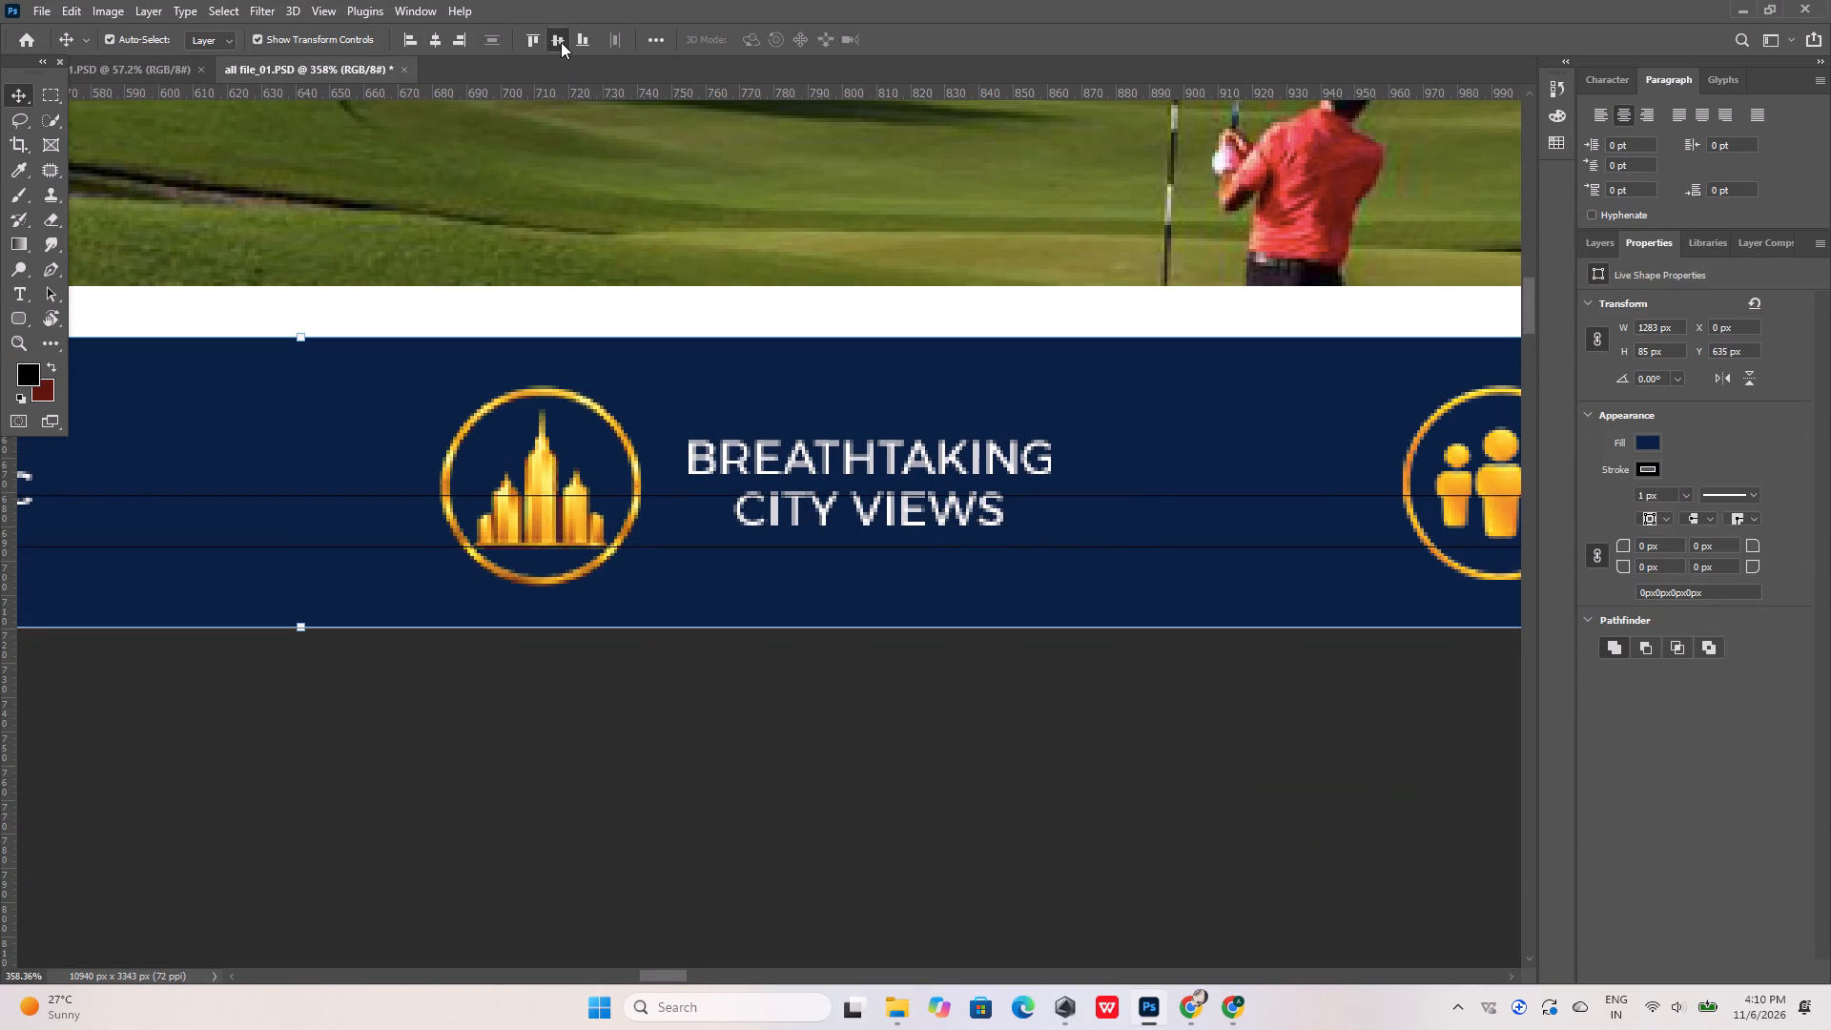
Align the GREAT FOOD, DRINKS &MUSIC text to the vertical center of the navy footer bar.
scroll(998, 538, "down", 12, "alt")
scroll(647, 530, "up", 5, "alt")
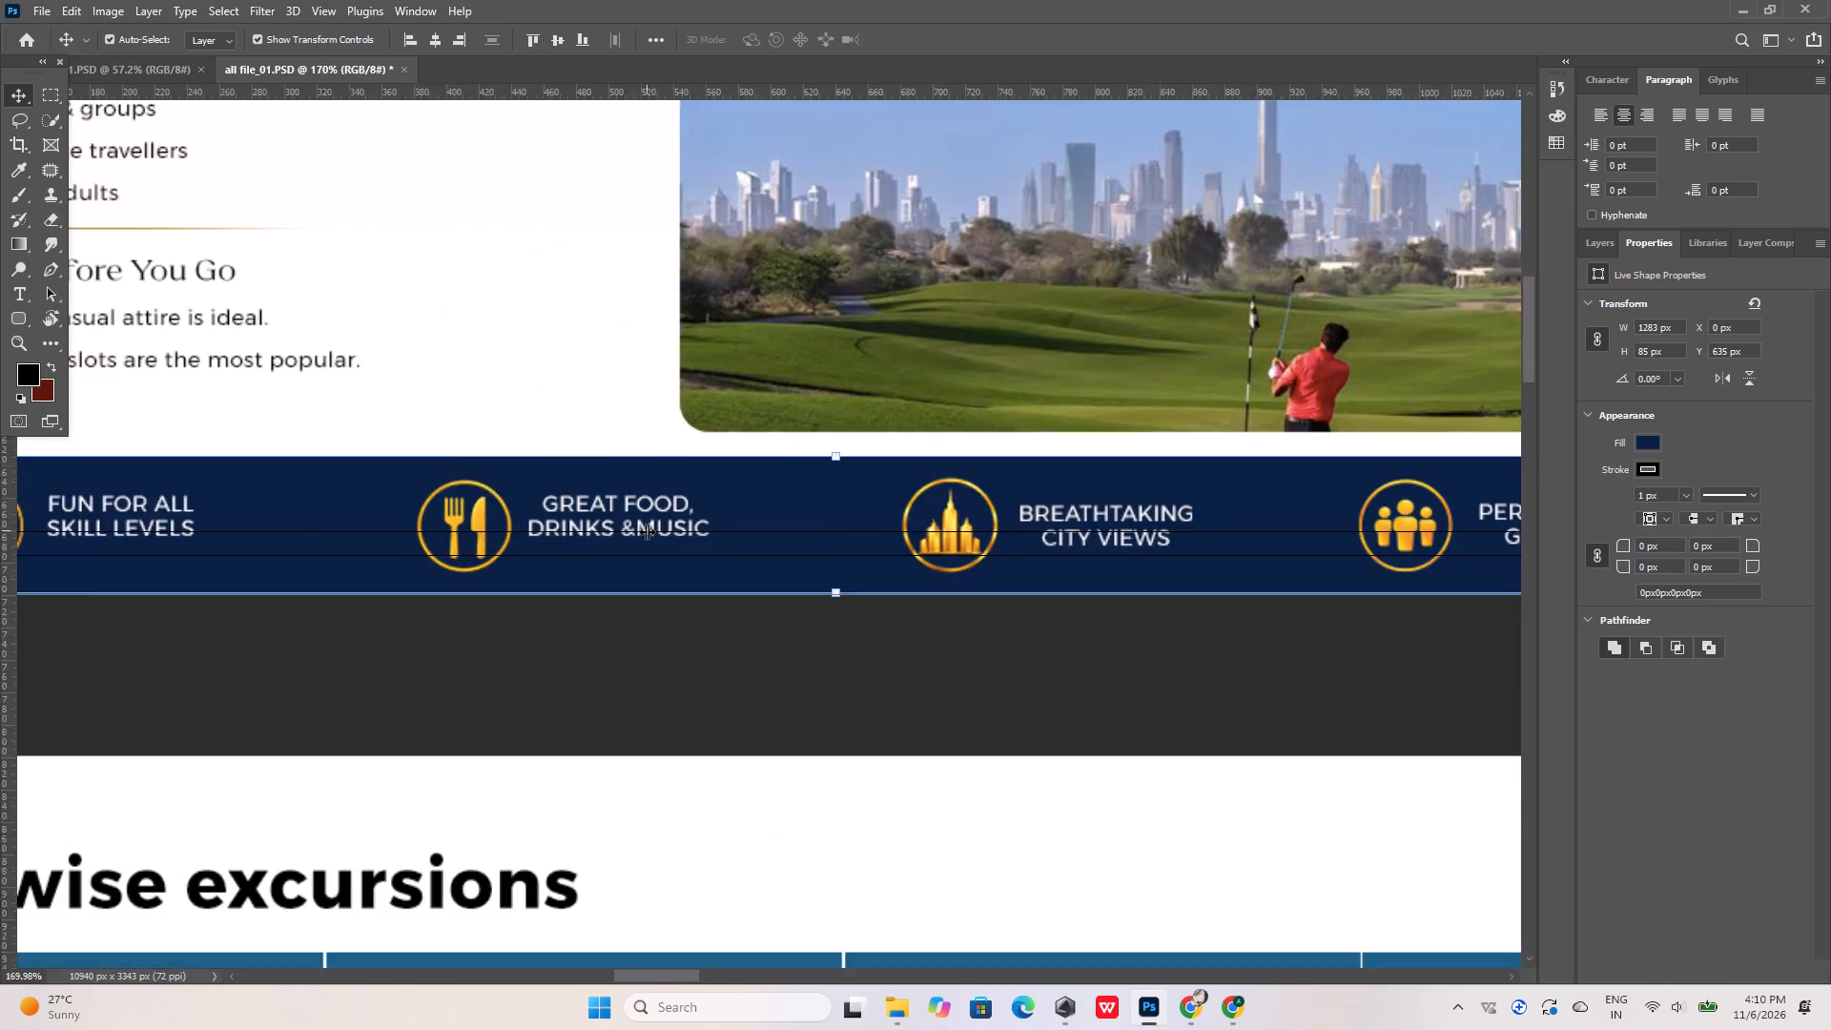
scroll(647, 531, "up", 6, "alt")
left_click(689, 484)
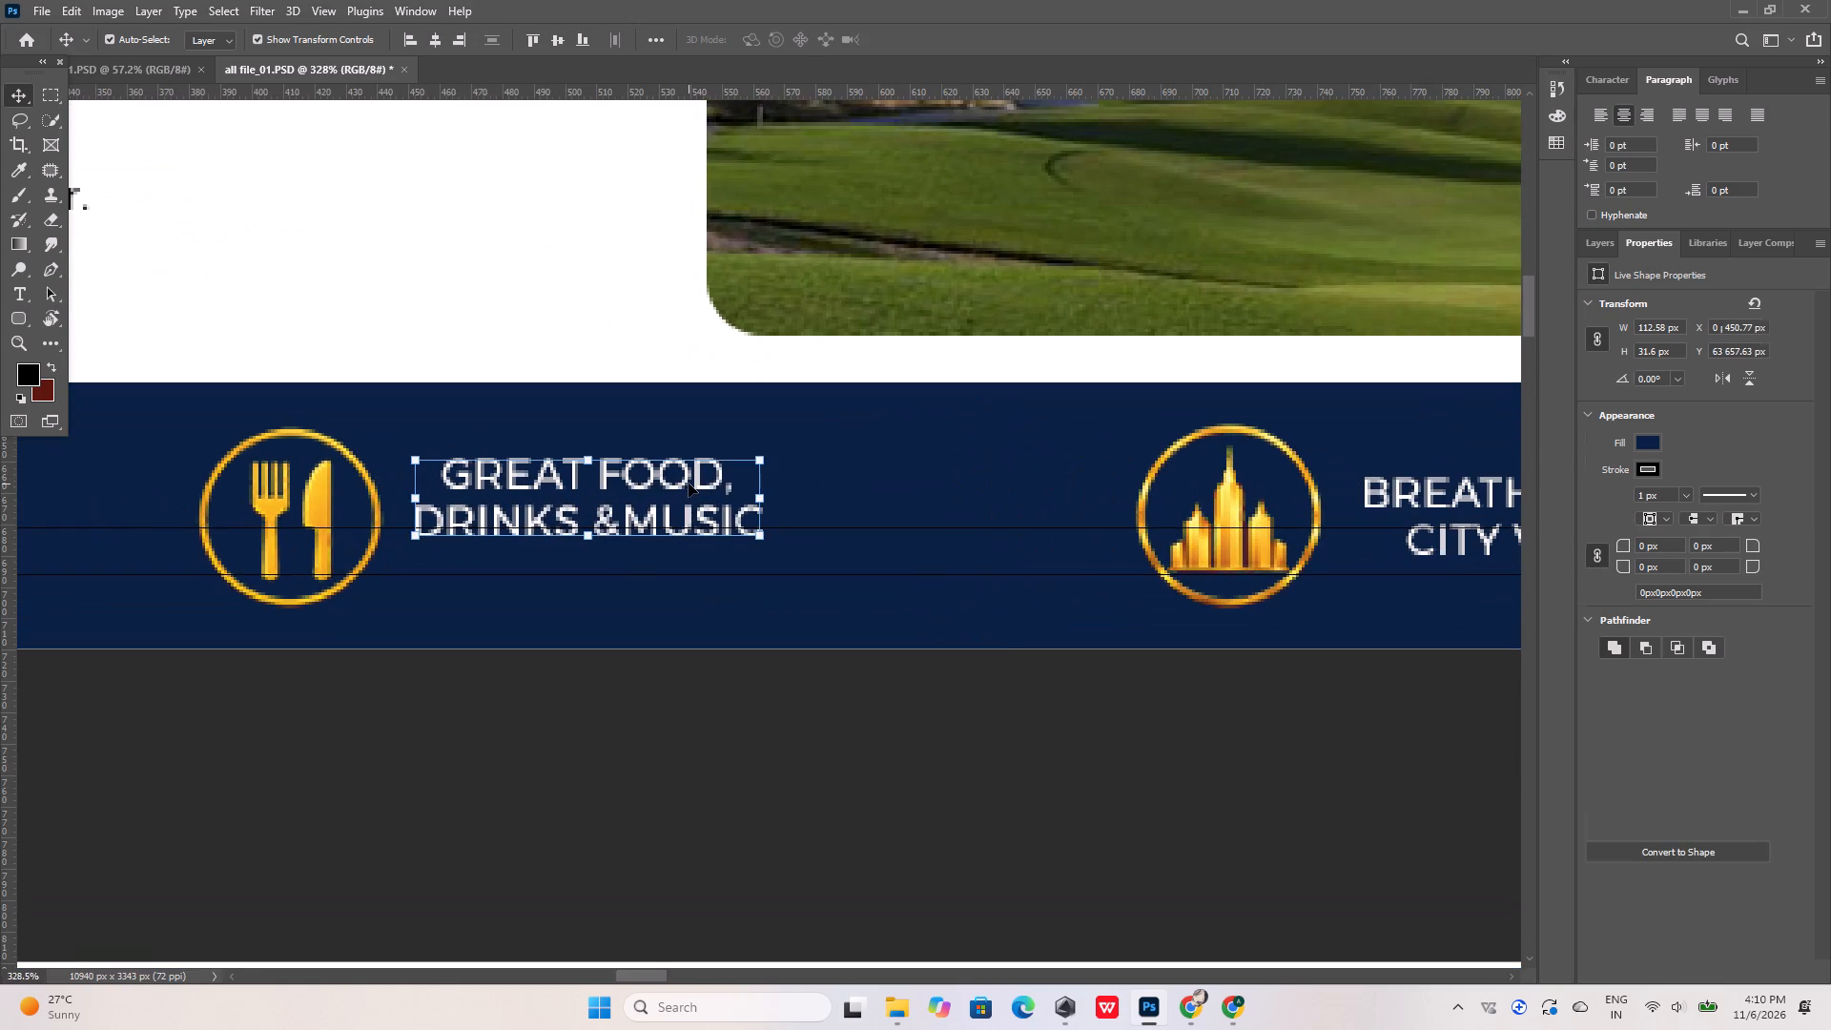
left_click(844, 479, "shift")
left_click(566, 46)
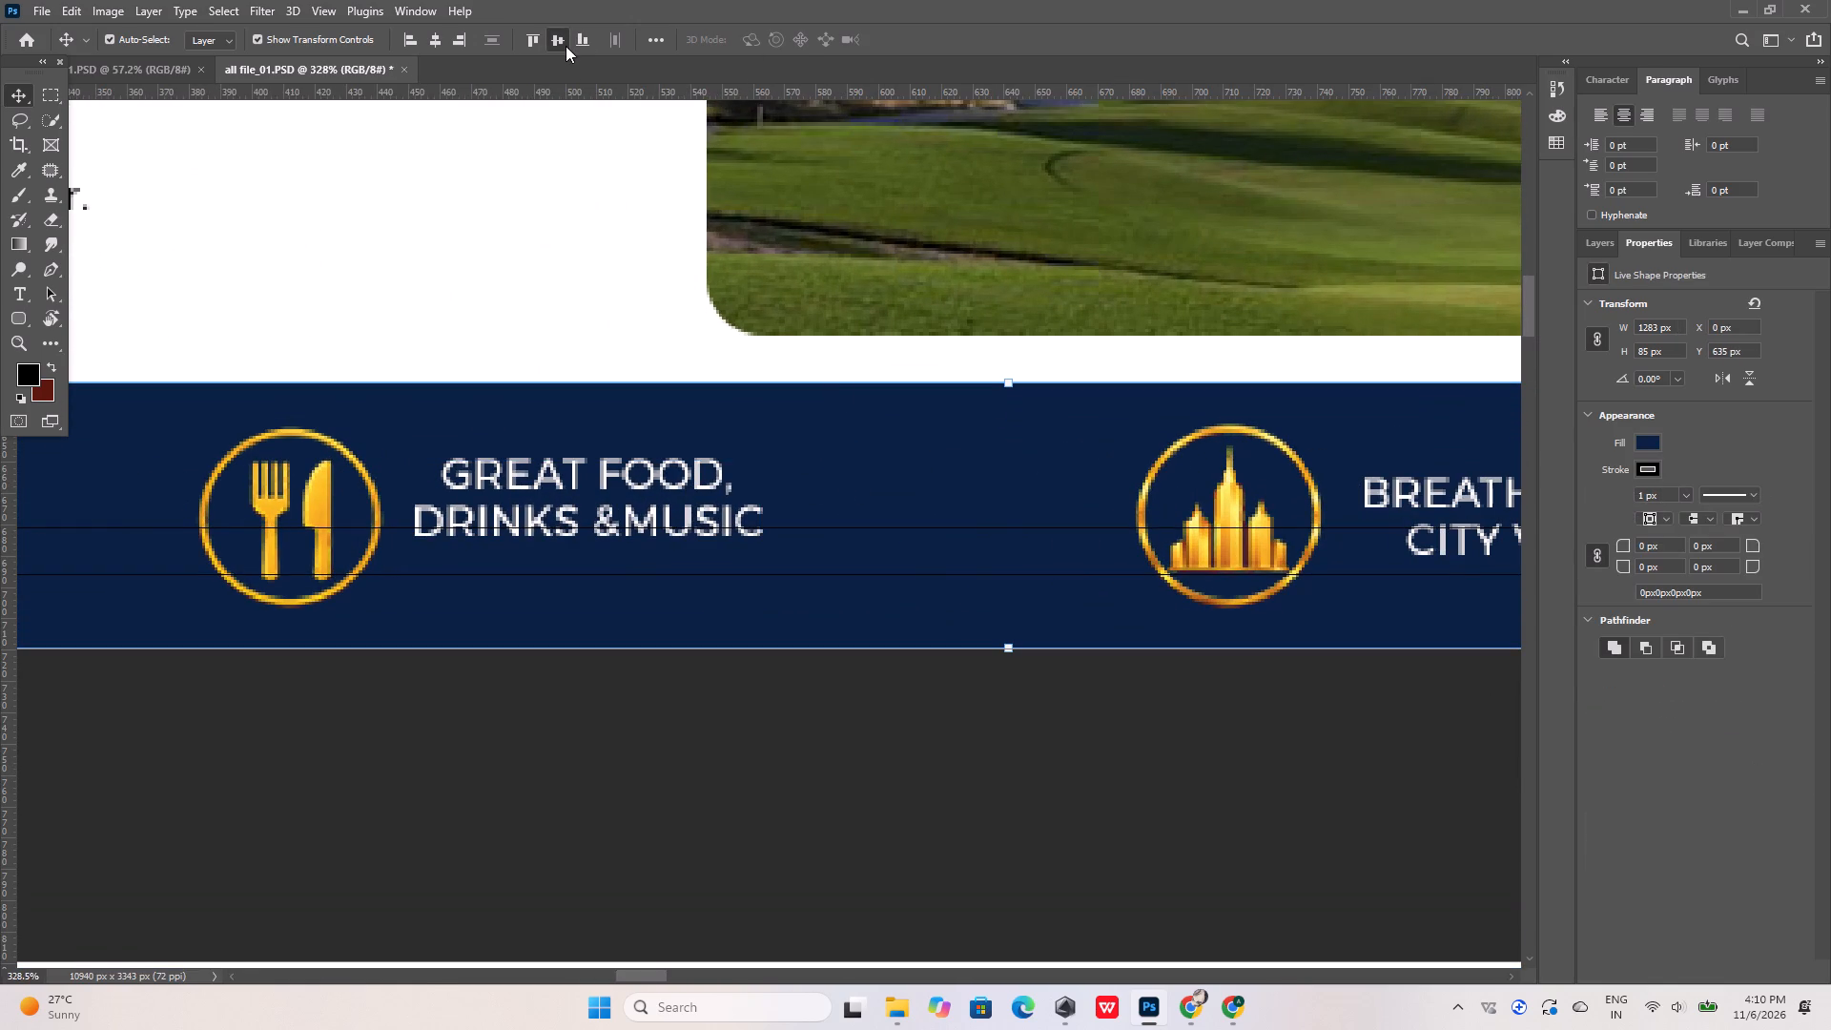
Center the large Rectangle 13 shape behind the Top Golf content vertically on its artboard.
left_click(326, 484)
left_click(669, 437, "shift")
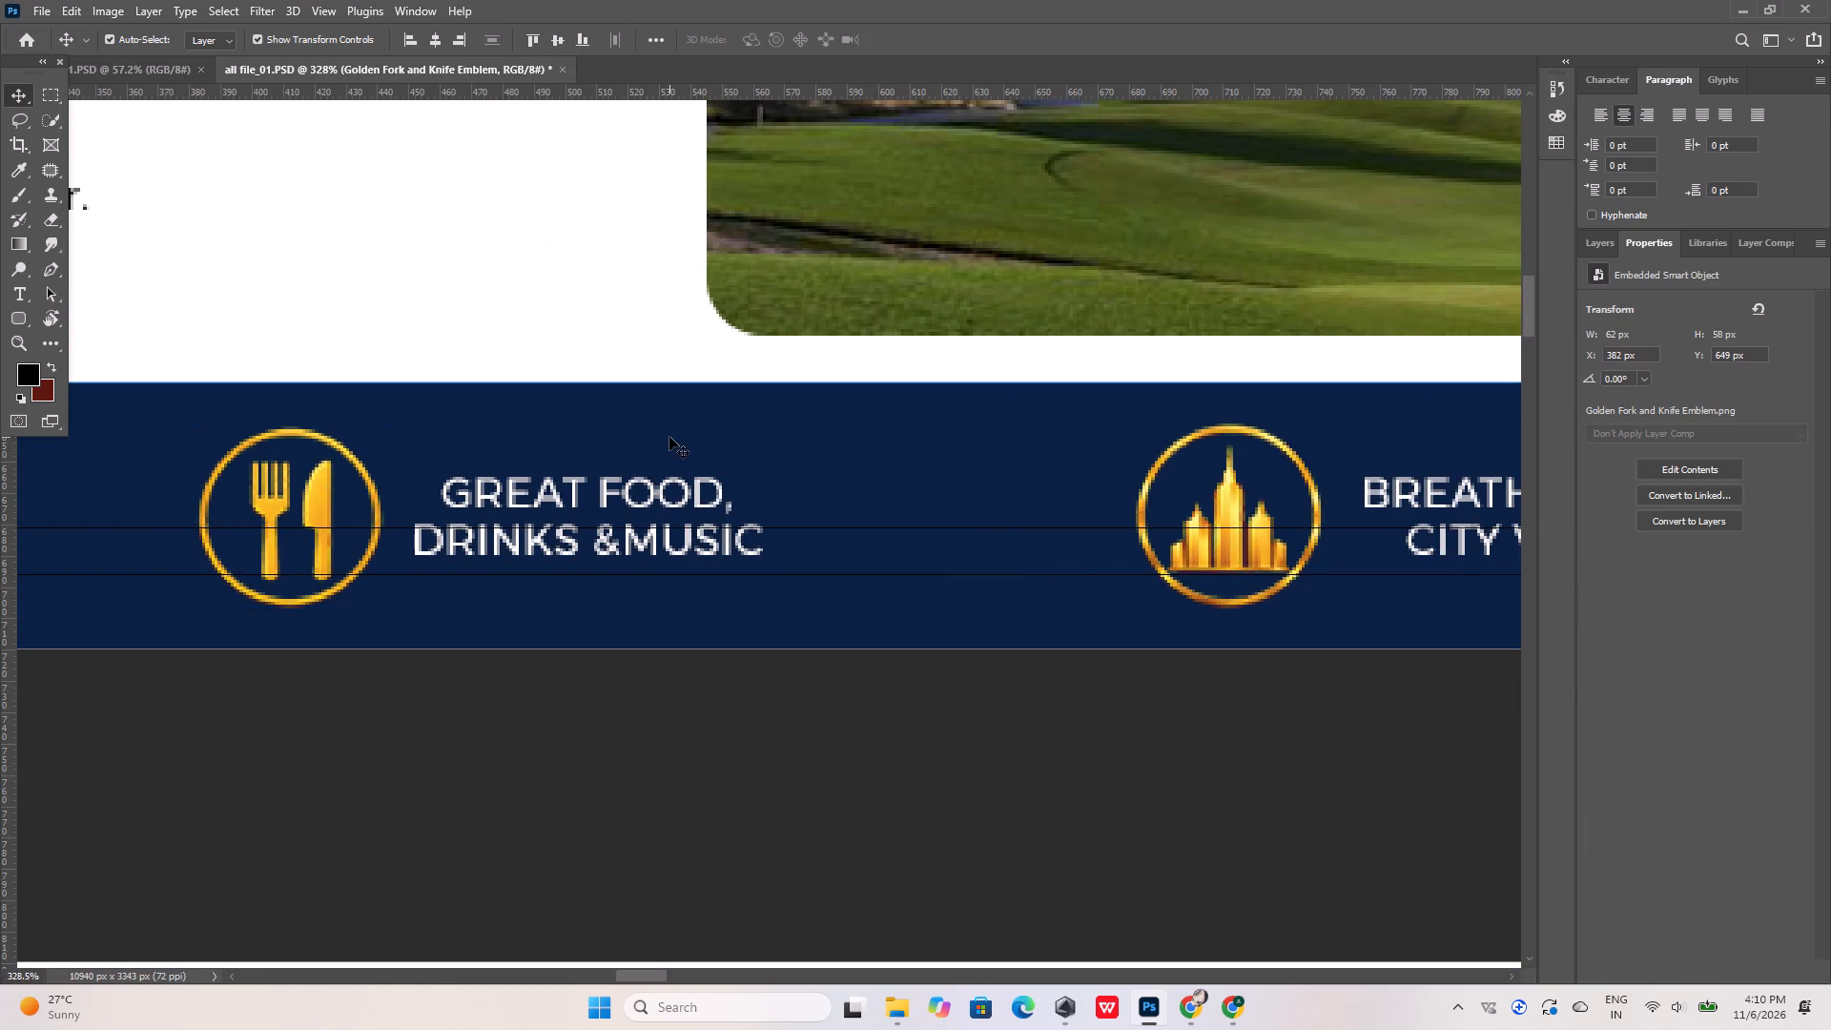
left_click_drag(585, 322, 430, 53)
double_click(543, 36)
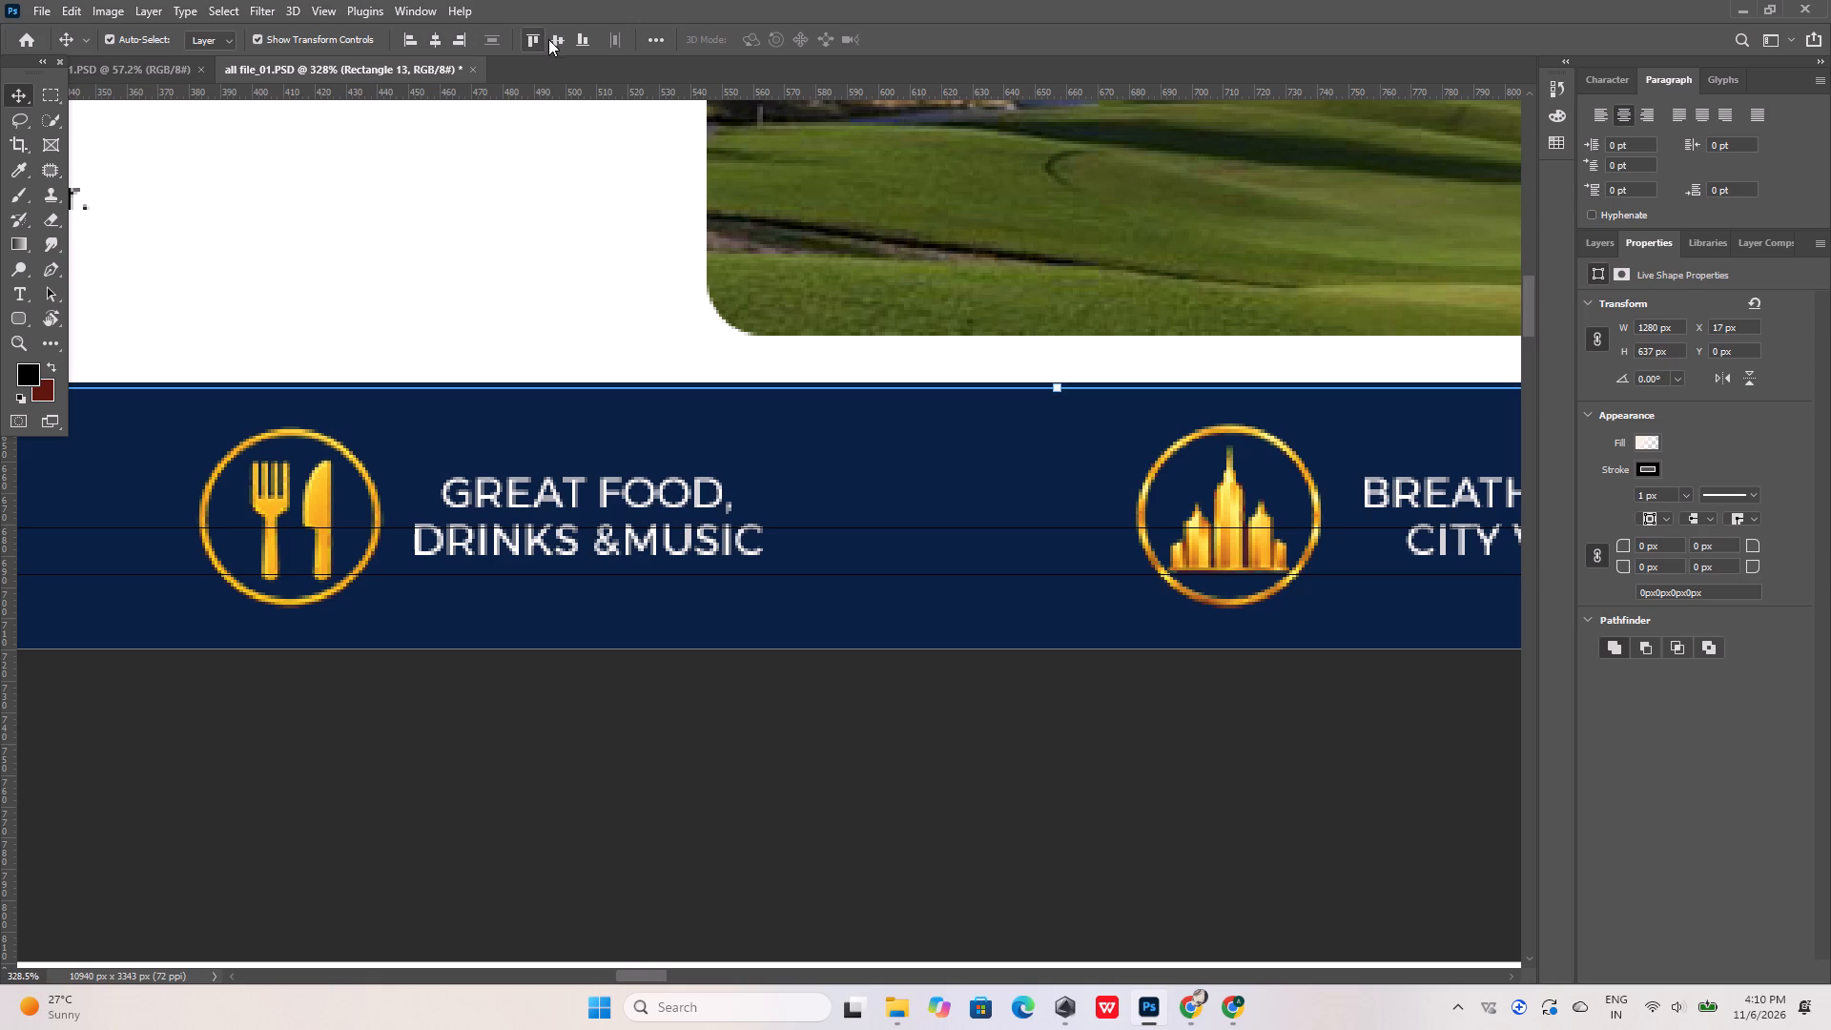
triple_click(563, 36)
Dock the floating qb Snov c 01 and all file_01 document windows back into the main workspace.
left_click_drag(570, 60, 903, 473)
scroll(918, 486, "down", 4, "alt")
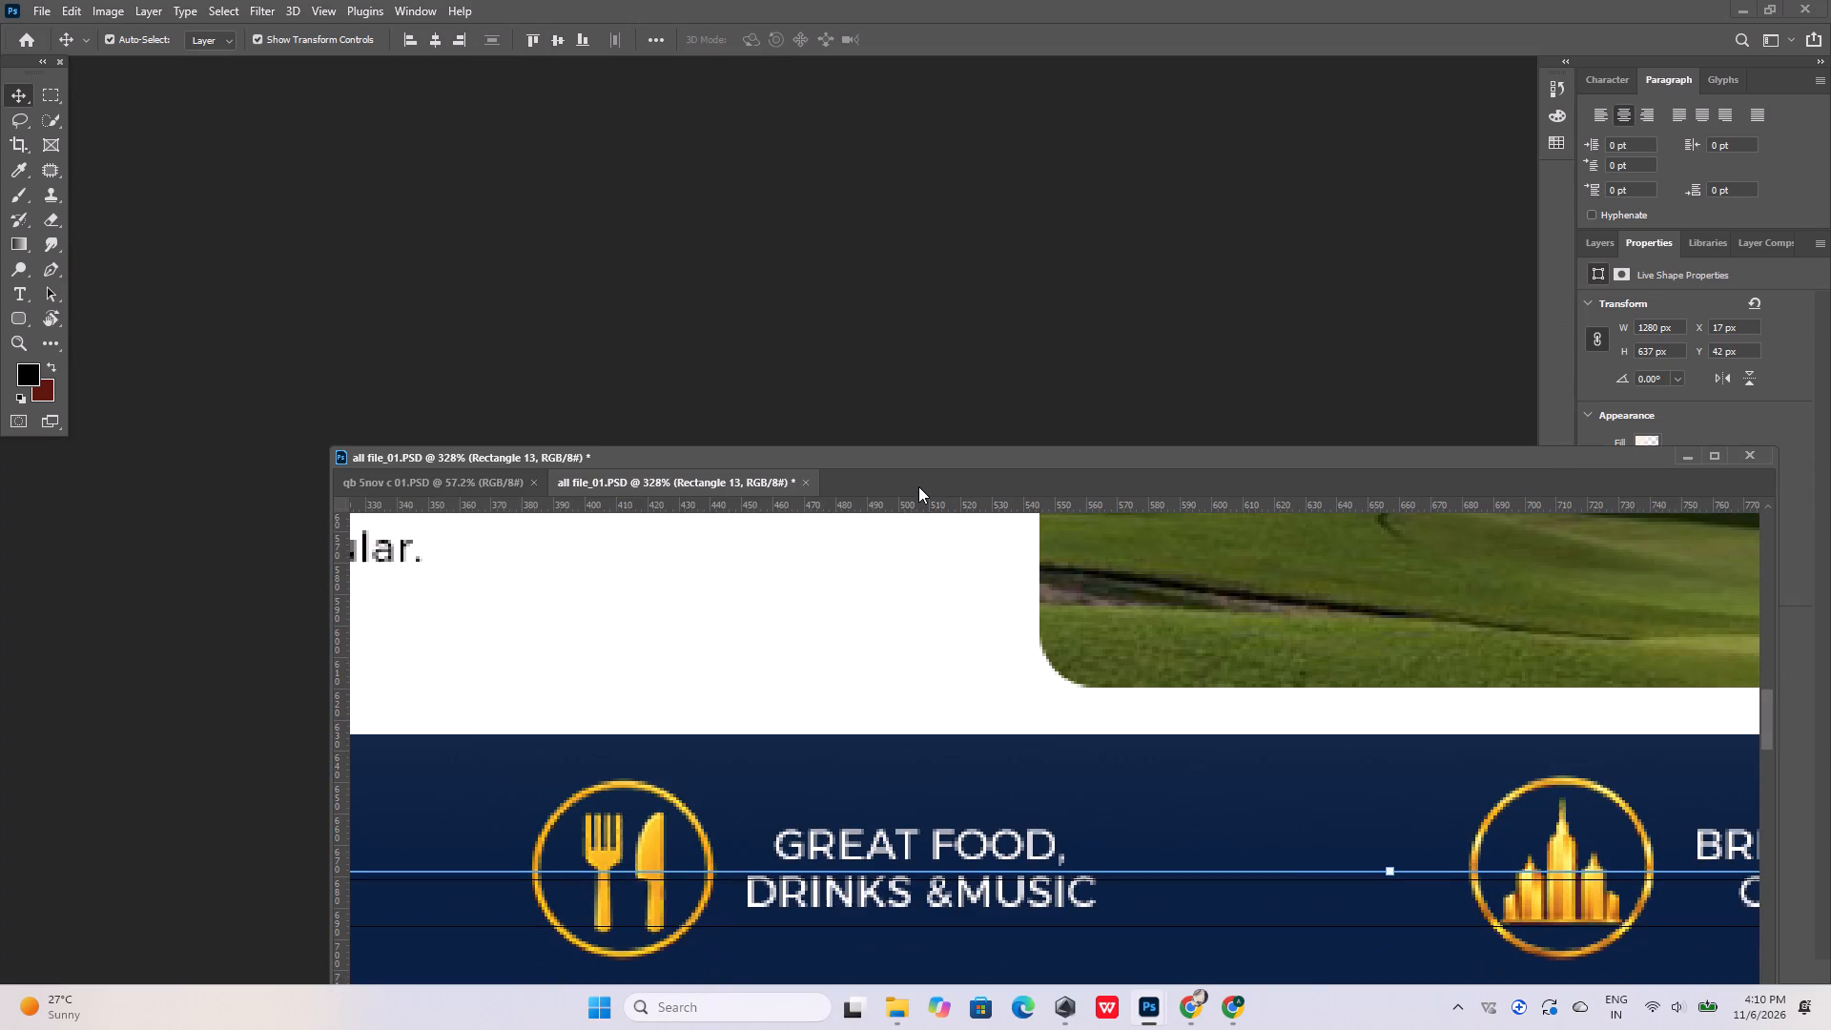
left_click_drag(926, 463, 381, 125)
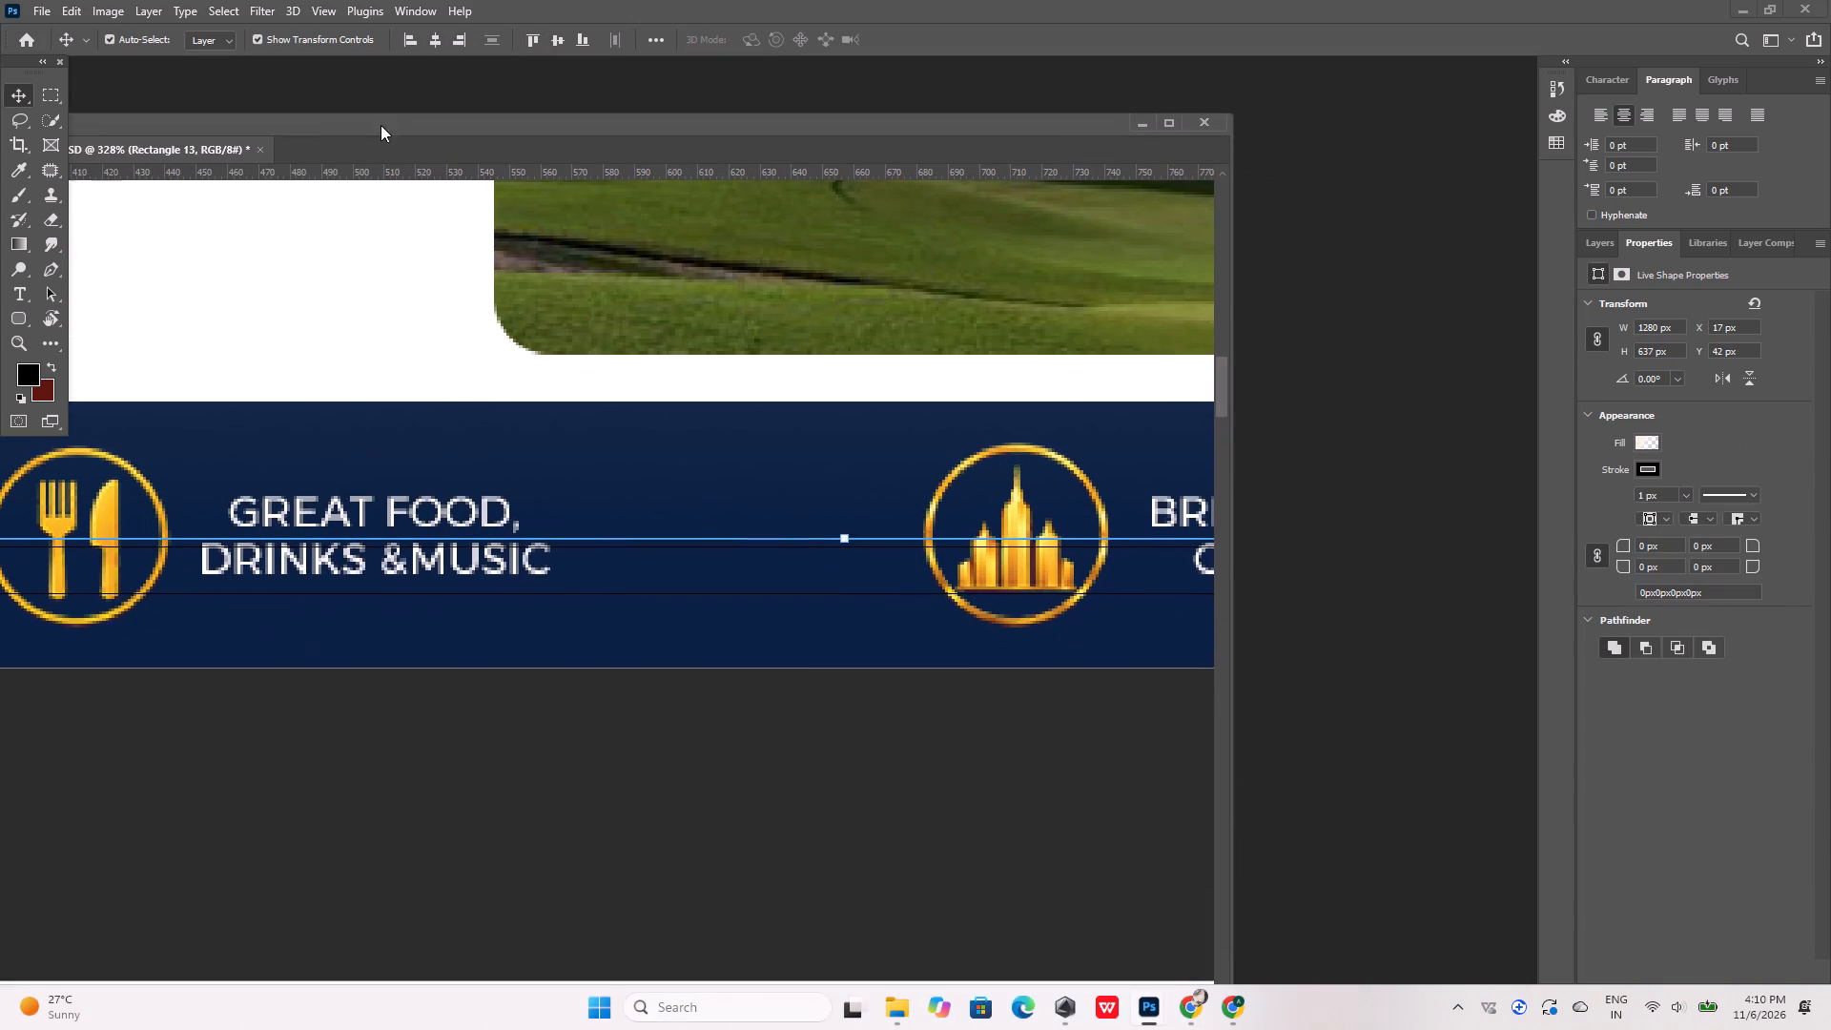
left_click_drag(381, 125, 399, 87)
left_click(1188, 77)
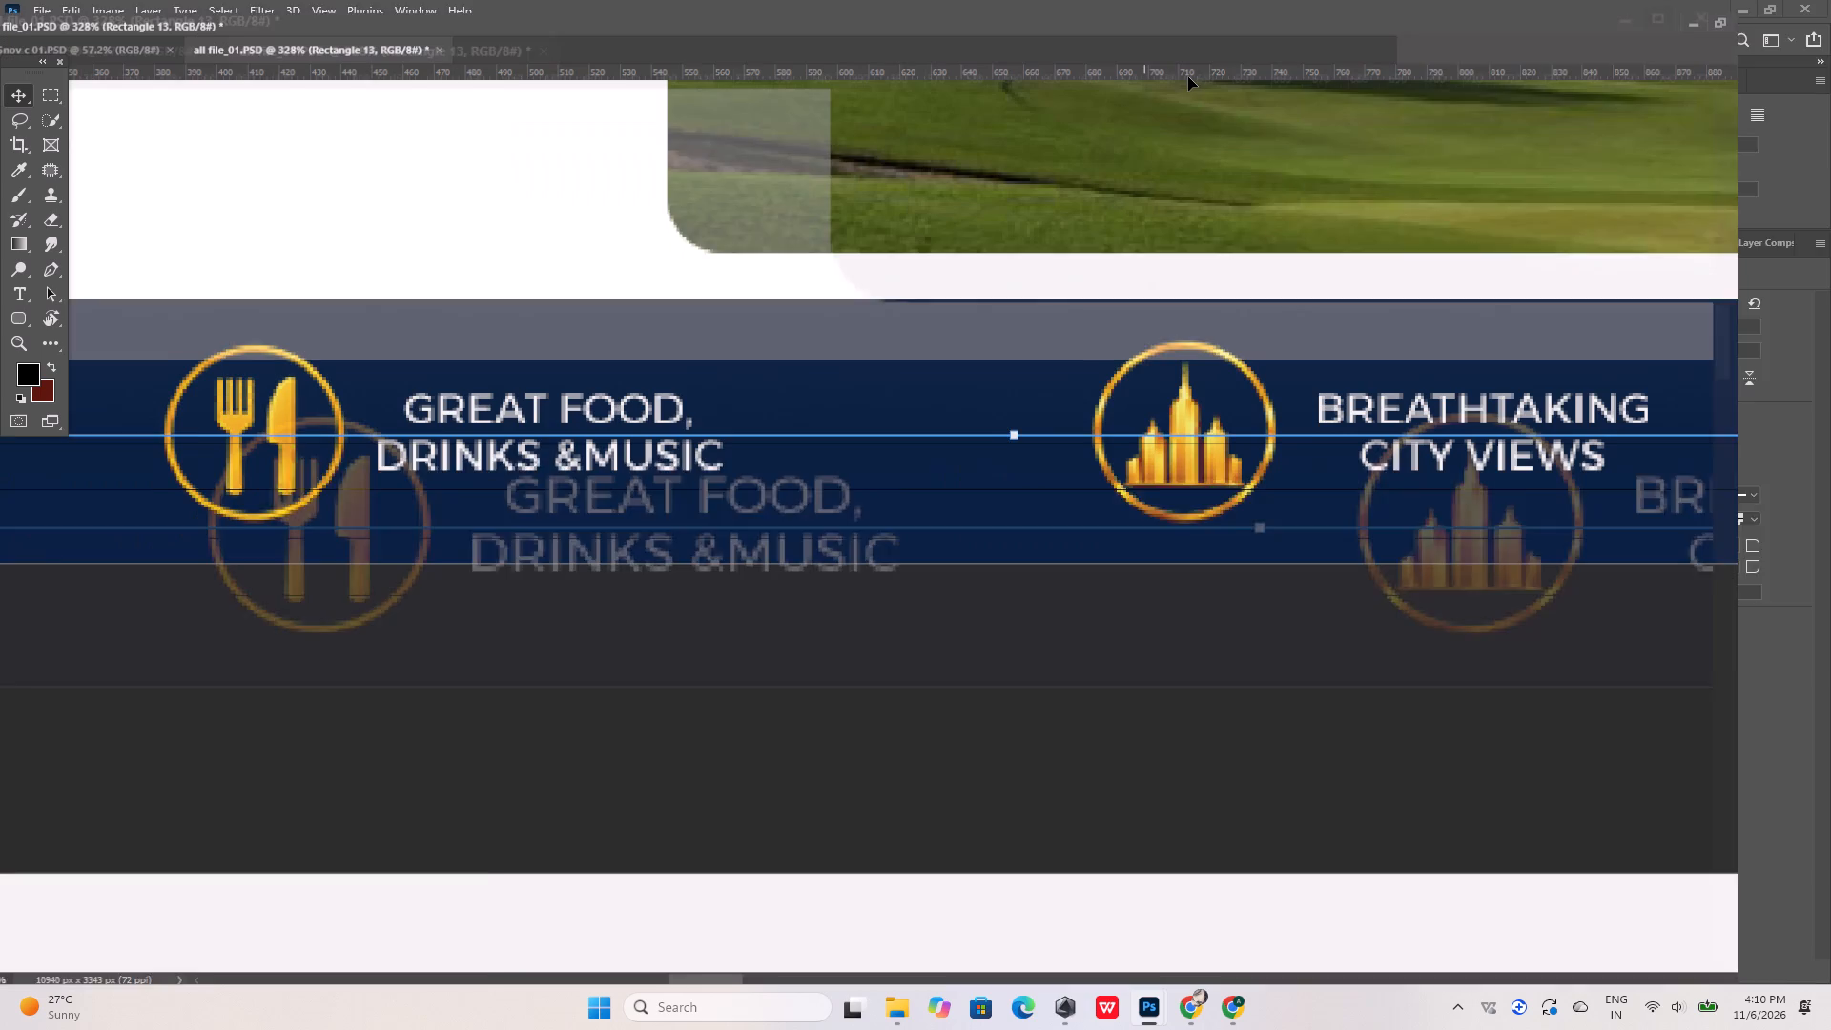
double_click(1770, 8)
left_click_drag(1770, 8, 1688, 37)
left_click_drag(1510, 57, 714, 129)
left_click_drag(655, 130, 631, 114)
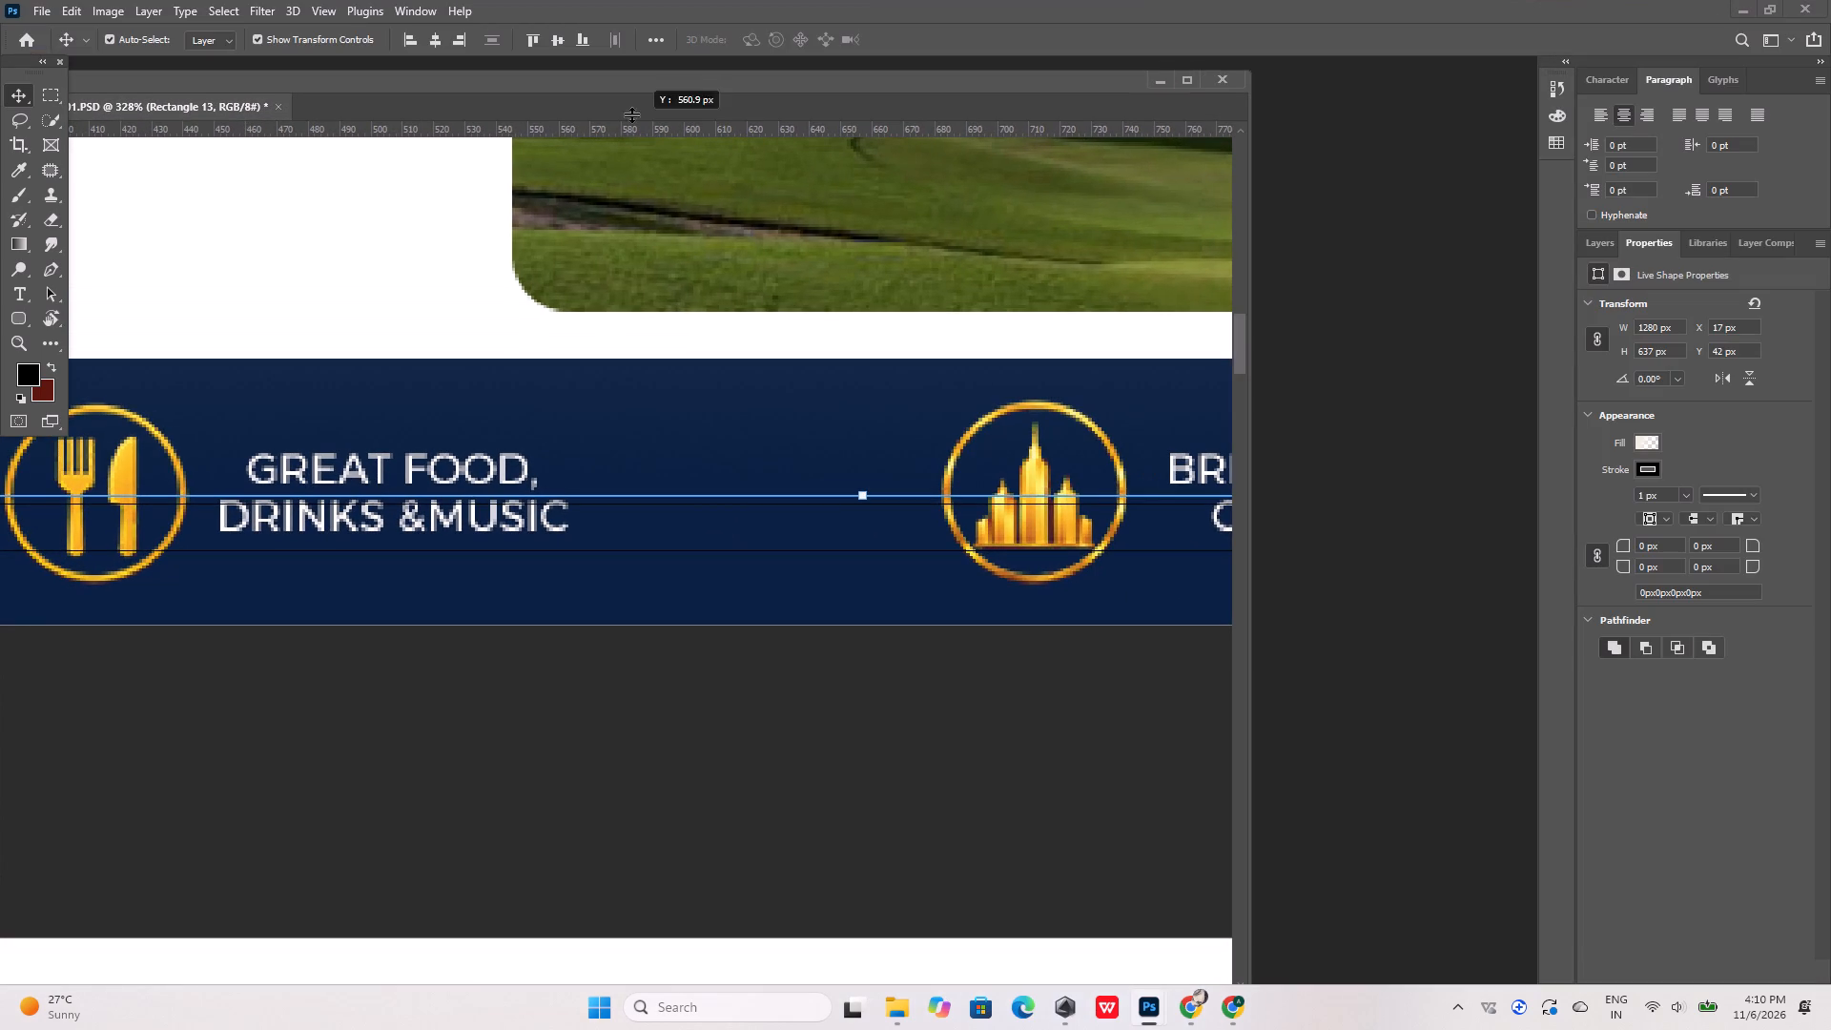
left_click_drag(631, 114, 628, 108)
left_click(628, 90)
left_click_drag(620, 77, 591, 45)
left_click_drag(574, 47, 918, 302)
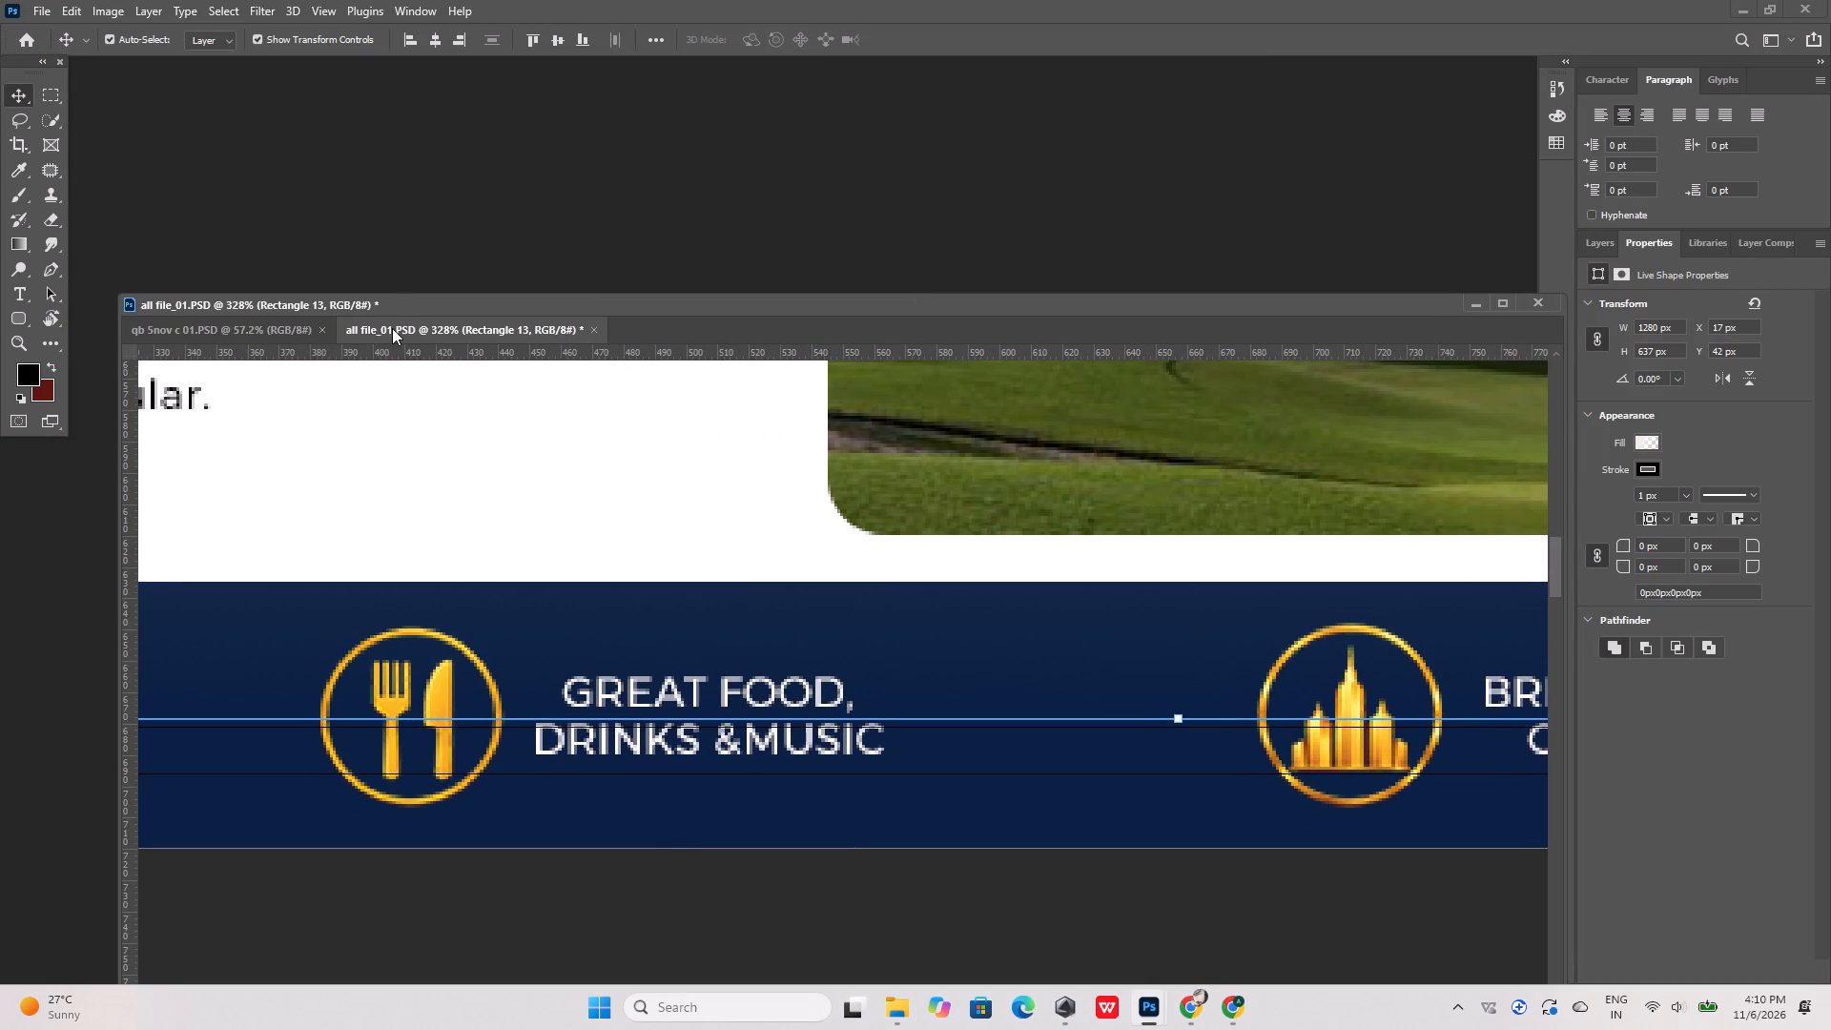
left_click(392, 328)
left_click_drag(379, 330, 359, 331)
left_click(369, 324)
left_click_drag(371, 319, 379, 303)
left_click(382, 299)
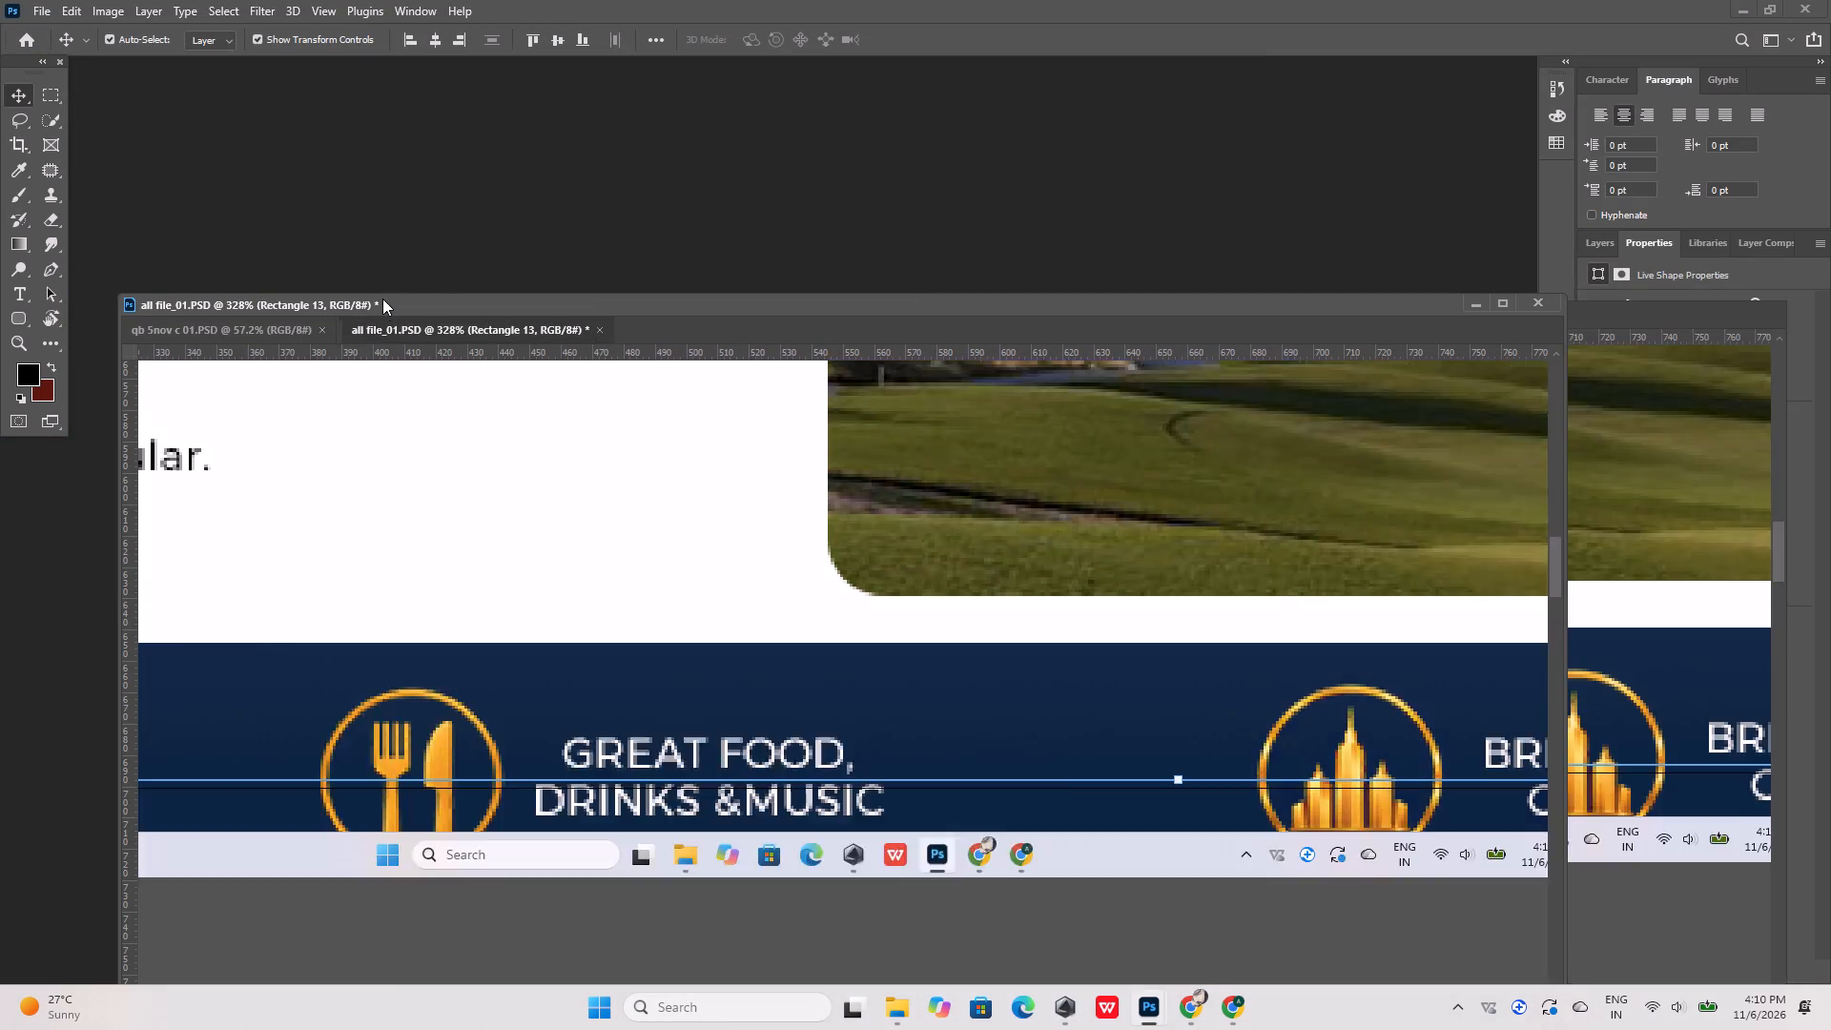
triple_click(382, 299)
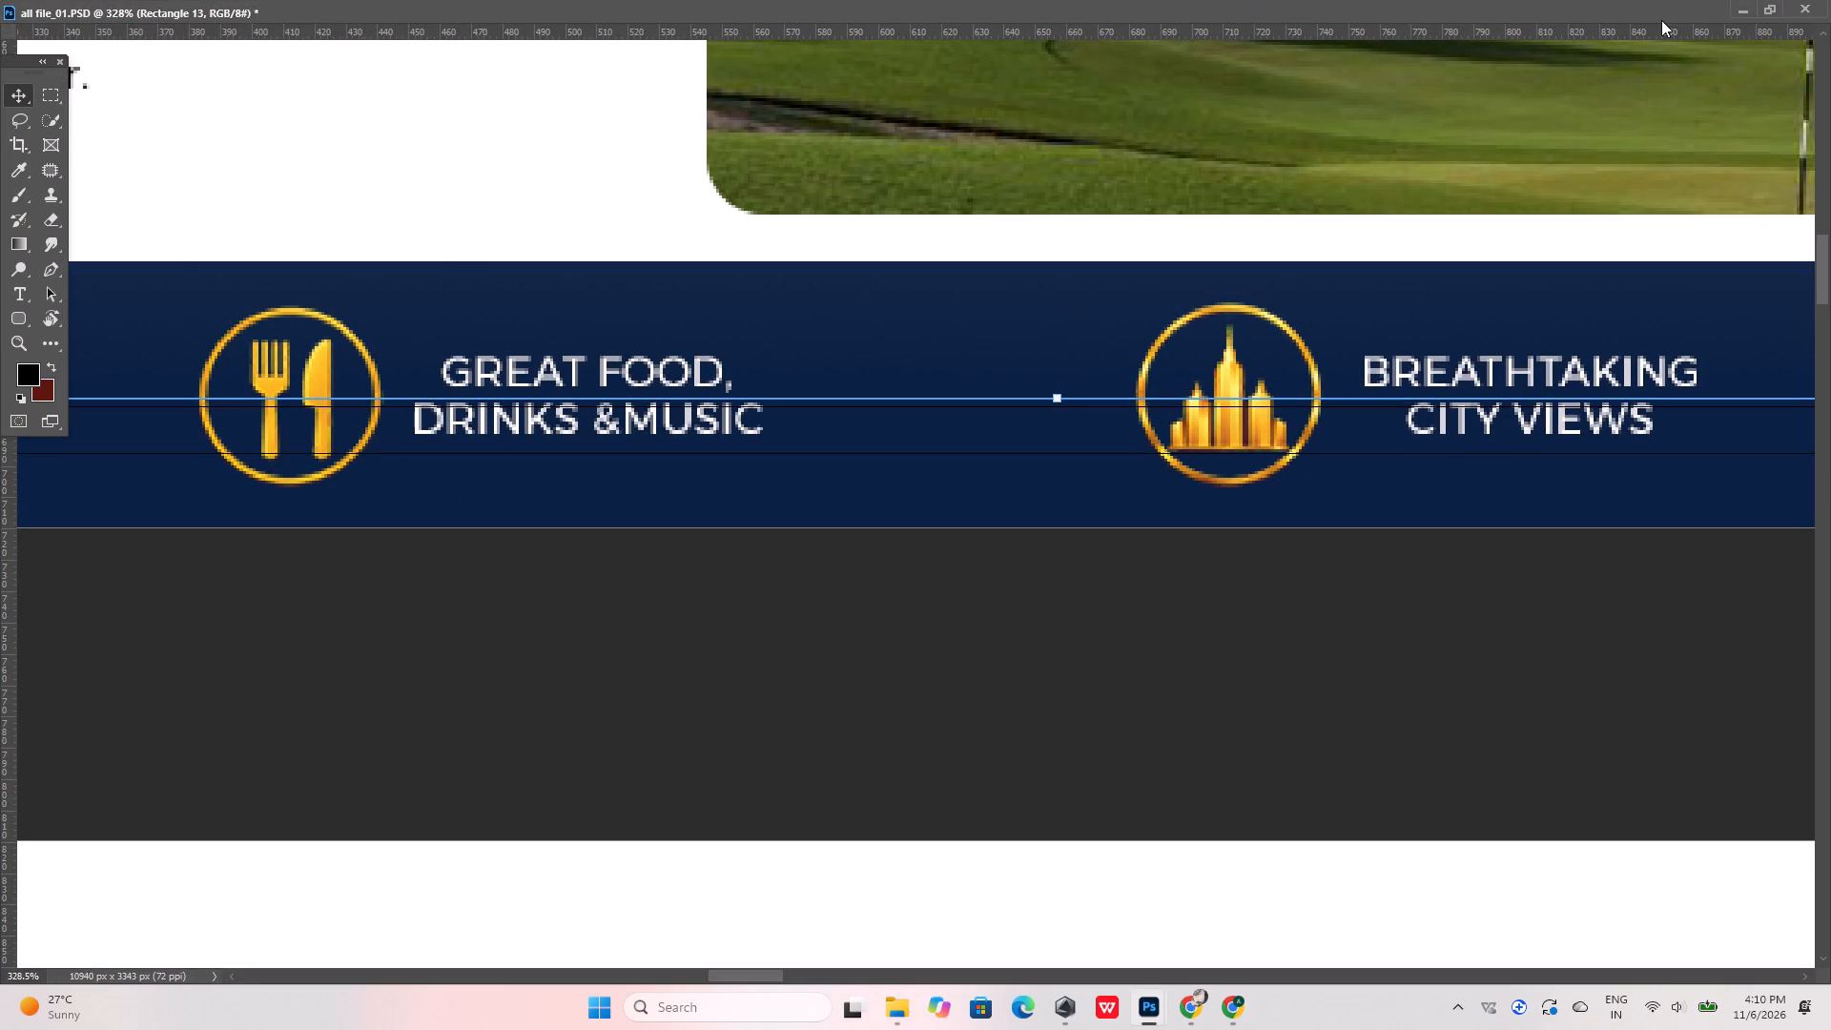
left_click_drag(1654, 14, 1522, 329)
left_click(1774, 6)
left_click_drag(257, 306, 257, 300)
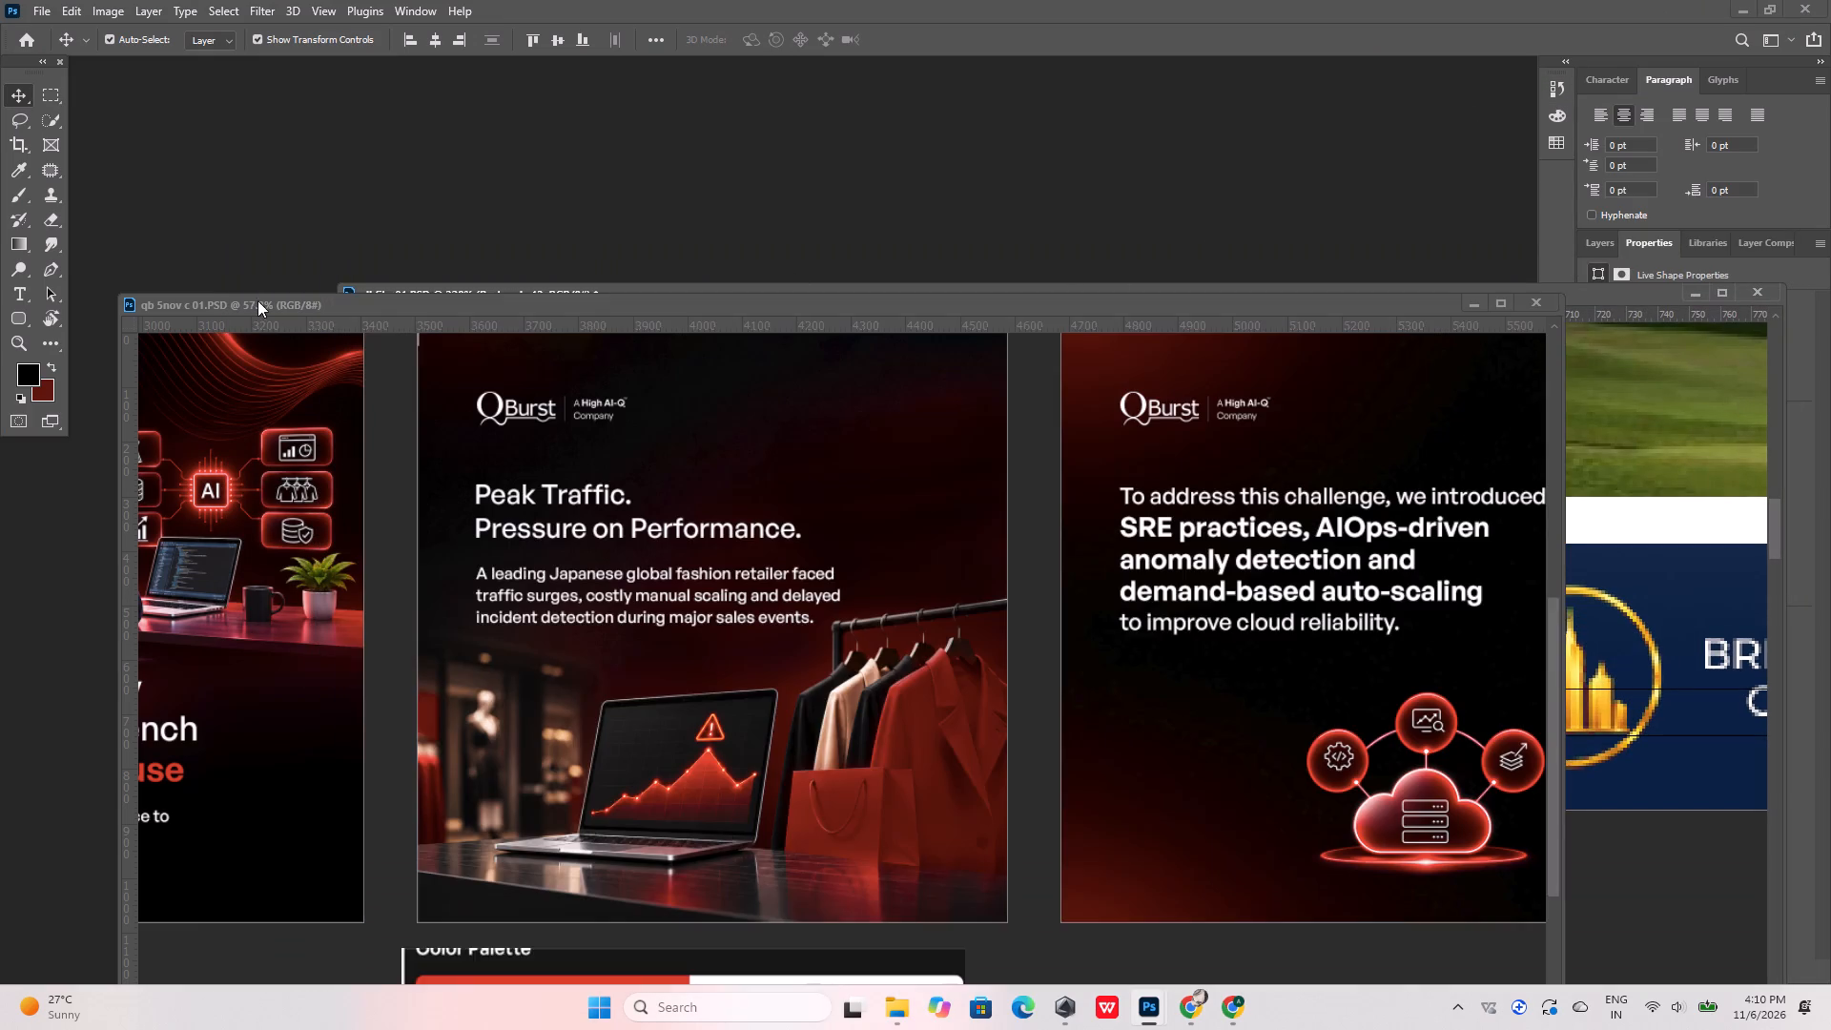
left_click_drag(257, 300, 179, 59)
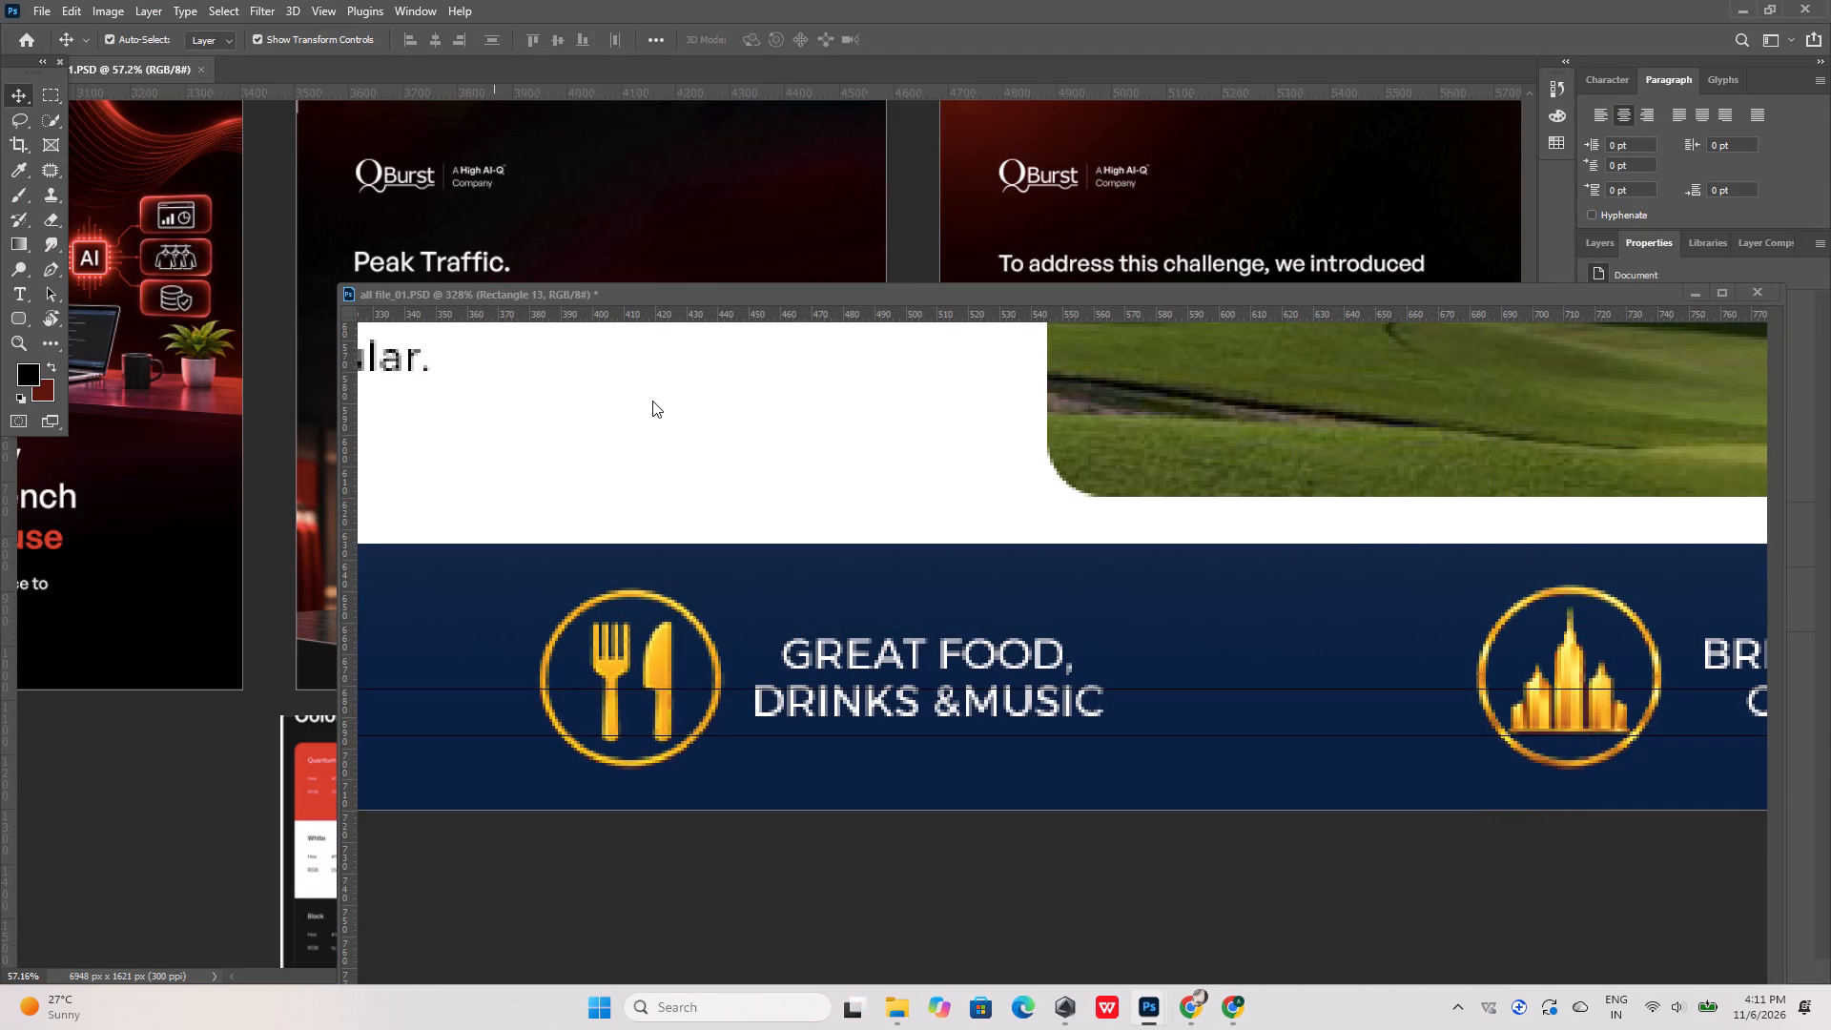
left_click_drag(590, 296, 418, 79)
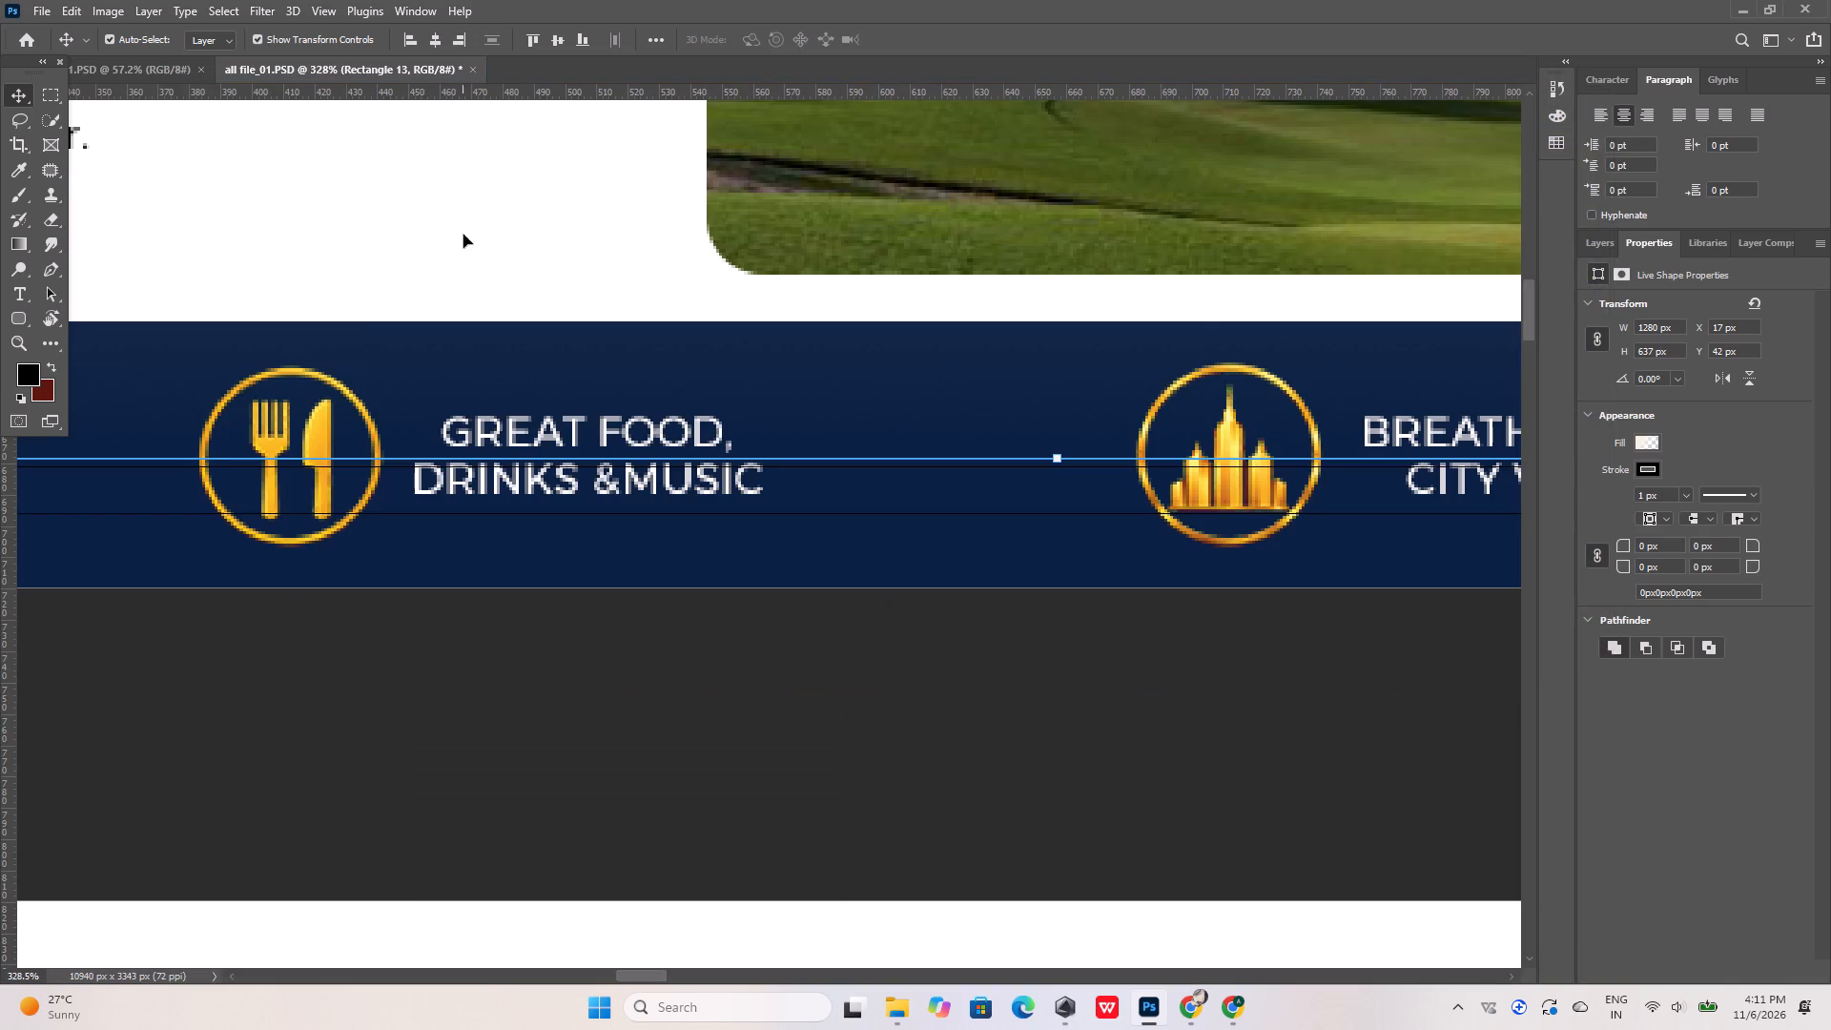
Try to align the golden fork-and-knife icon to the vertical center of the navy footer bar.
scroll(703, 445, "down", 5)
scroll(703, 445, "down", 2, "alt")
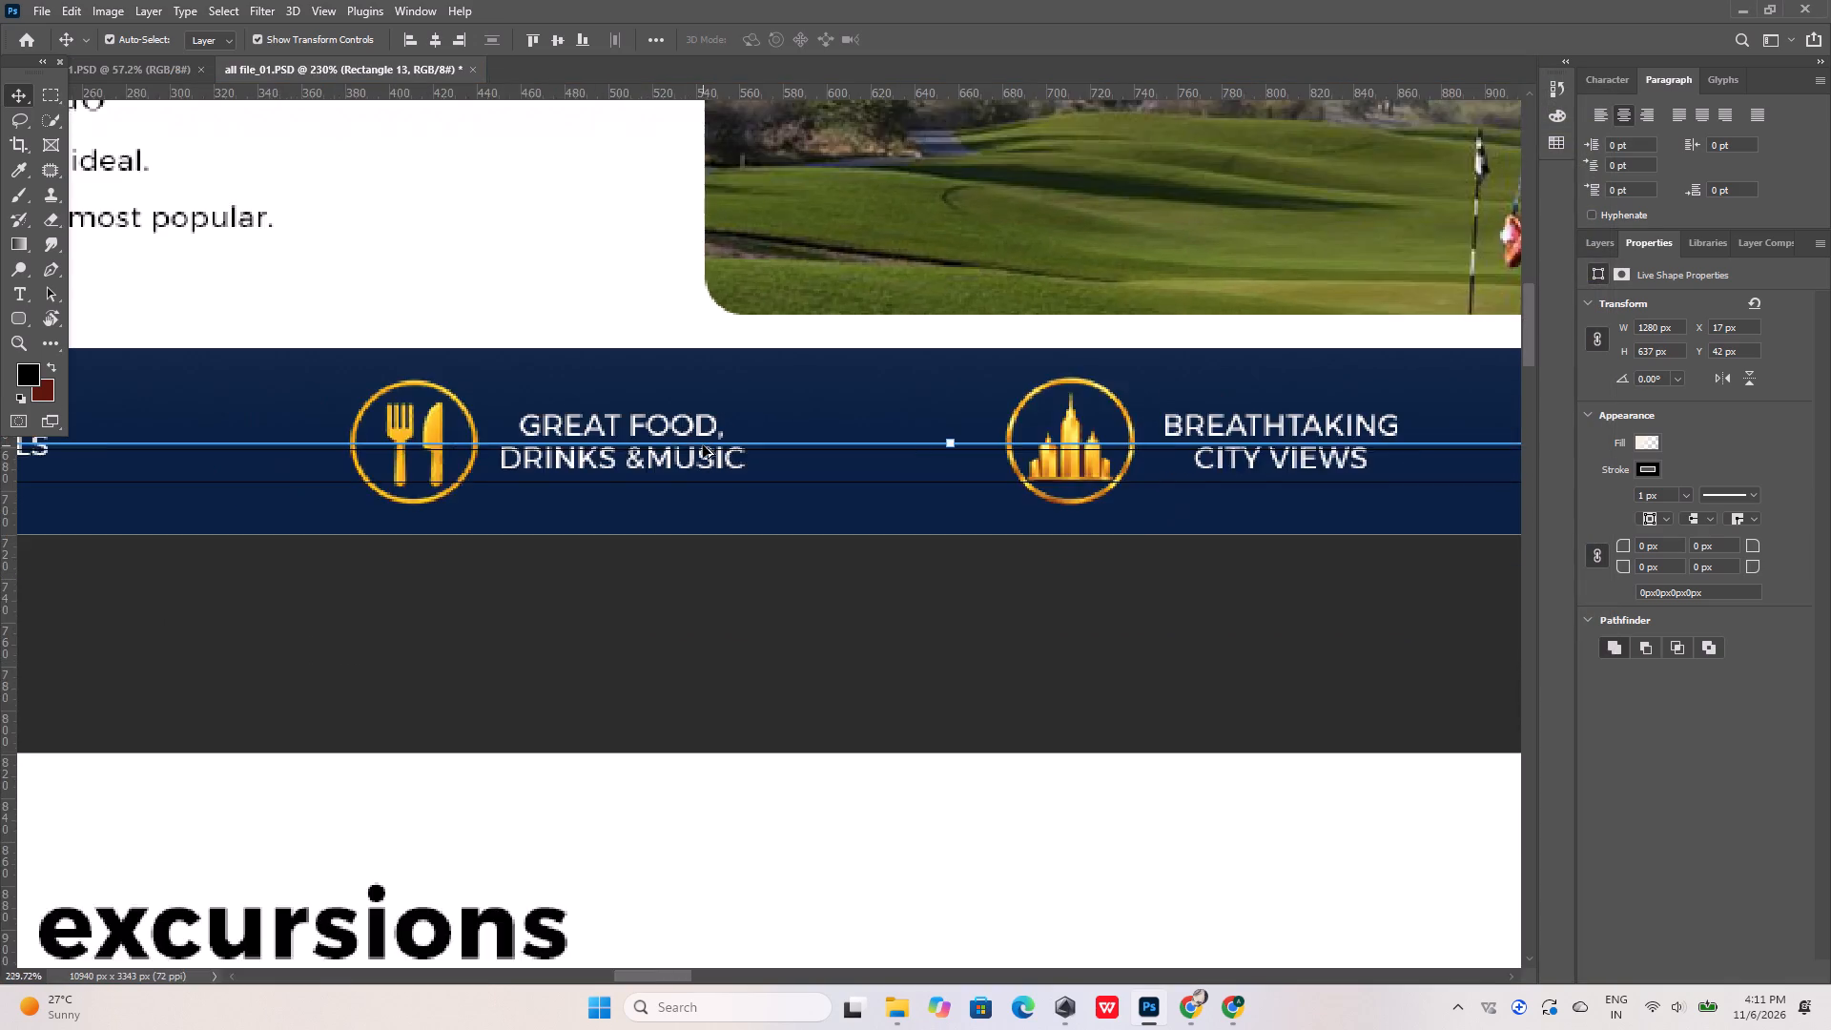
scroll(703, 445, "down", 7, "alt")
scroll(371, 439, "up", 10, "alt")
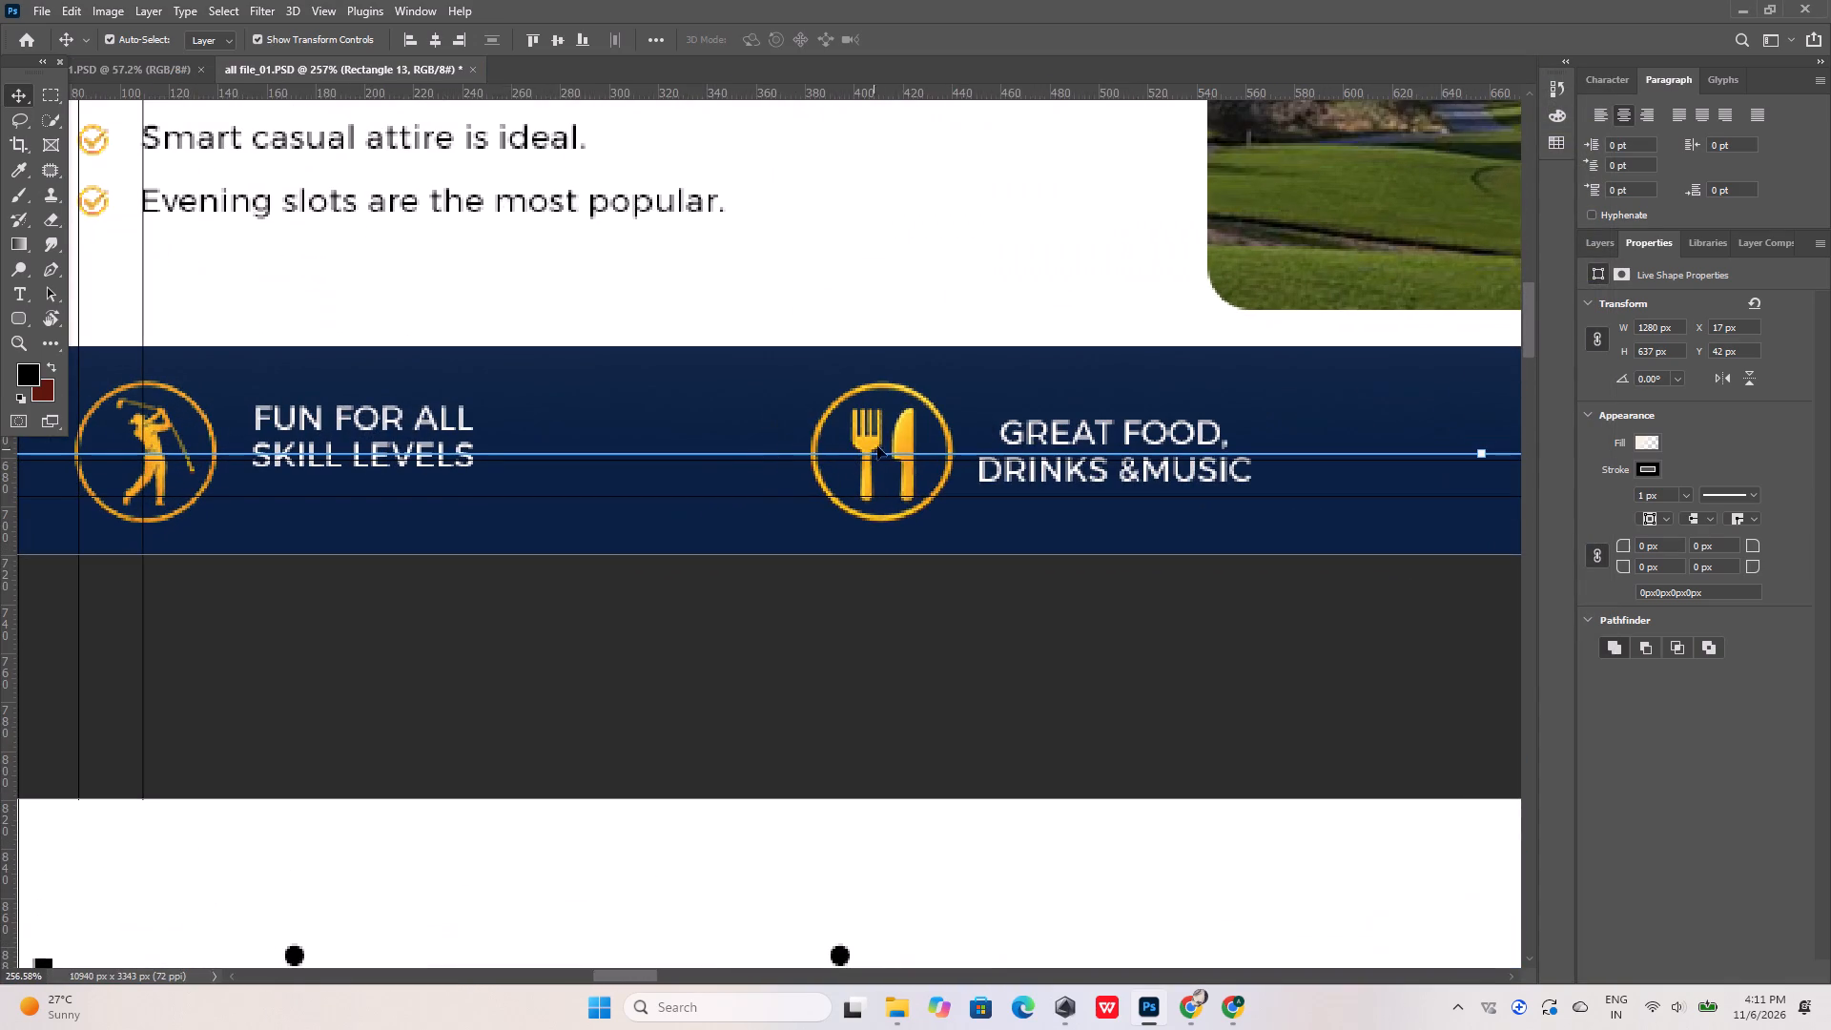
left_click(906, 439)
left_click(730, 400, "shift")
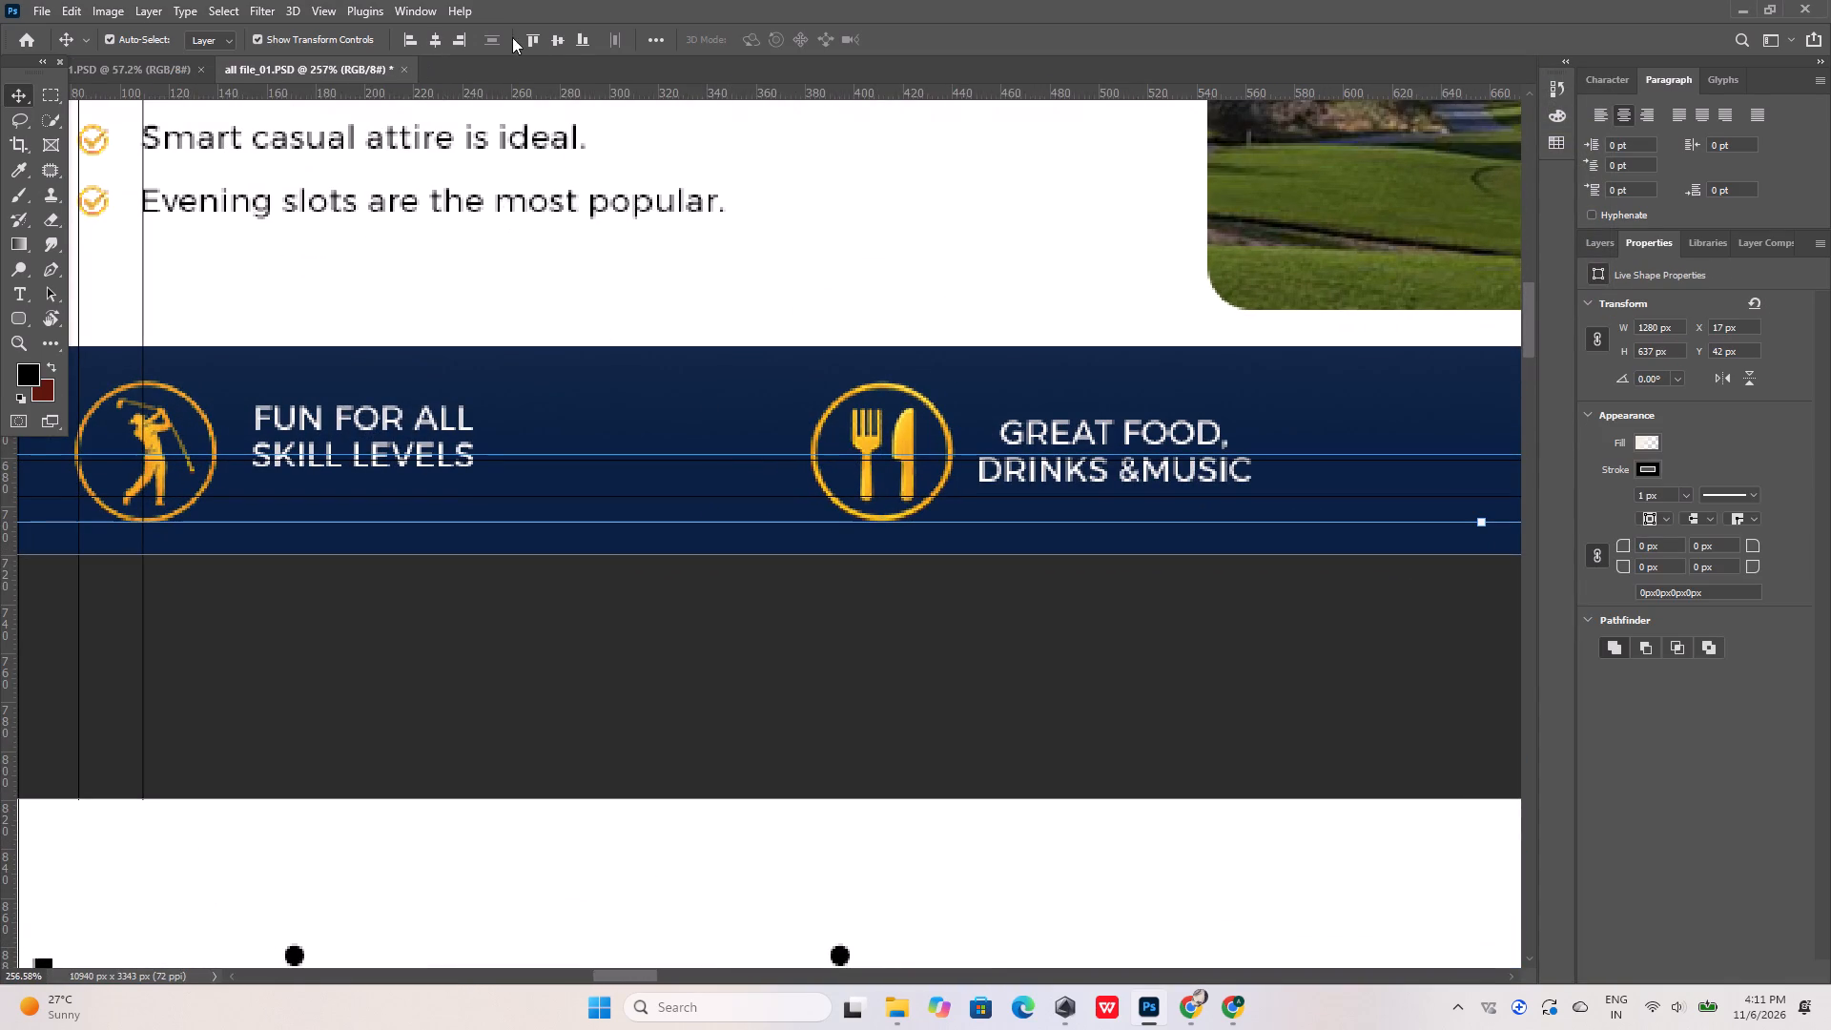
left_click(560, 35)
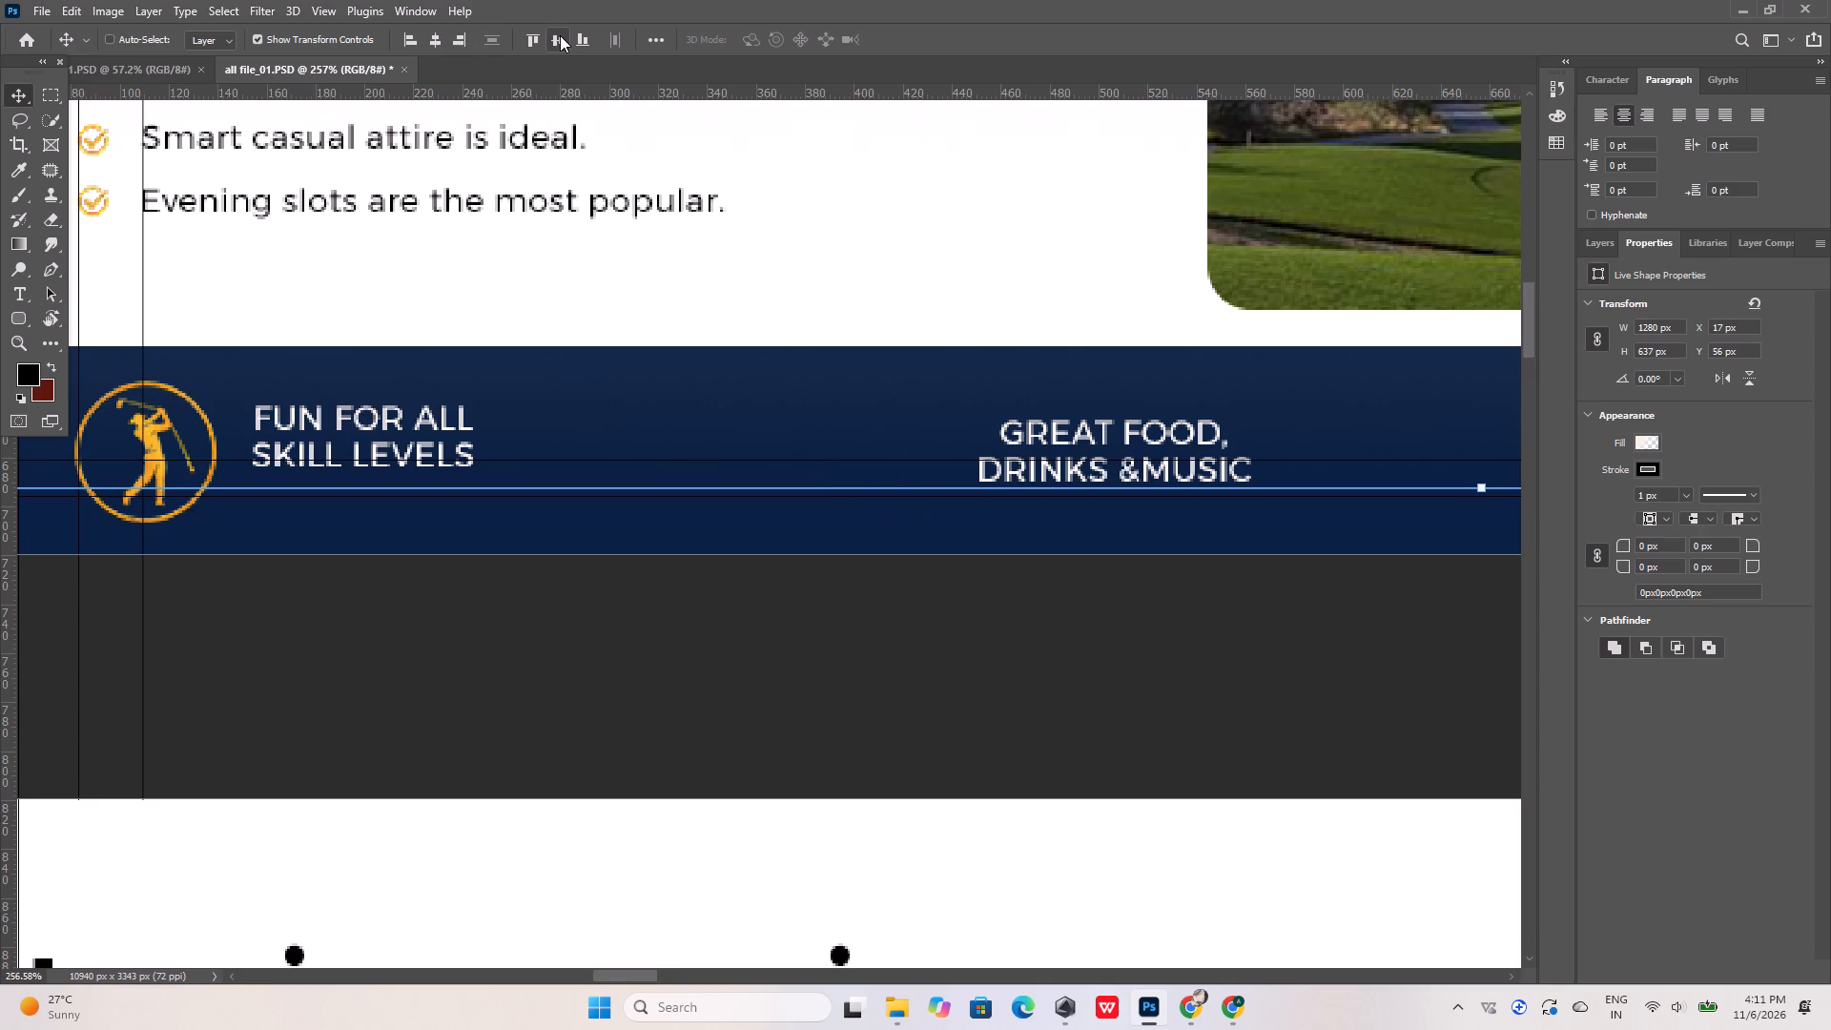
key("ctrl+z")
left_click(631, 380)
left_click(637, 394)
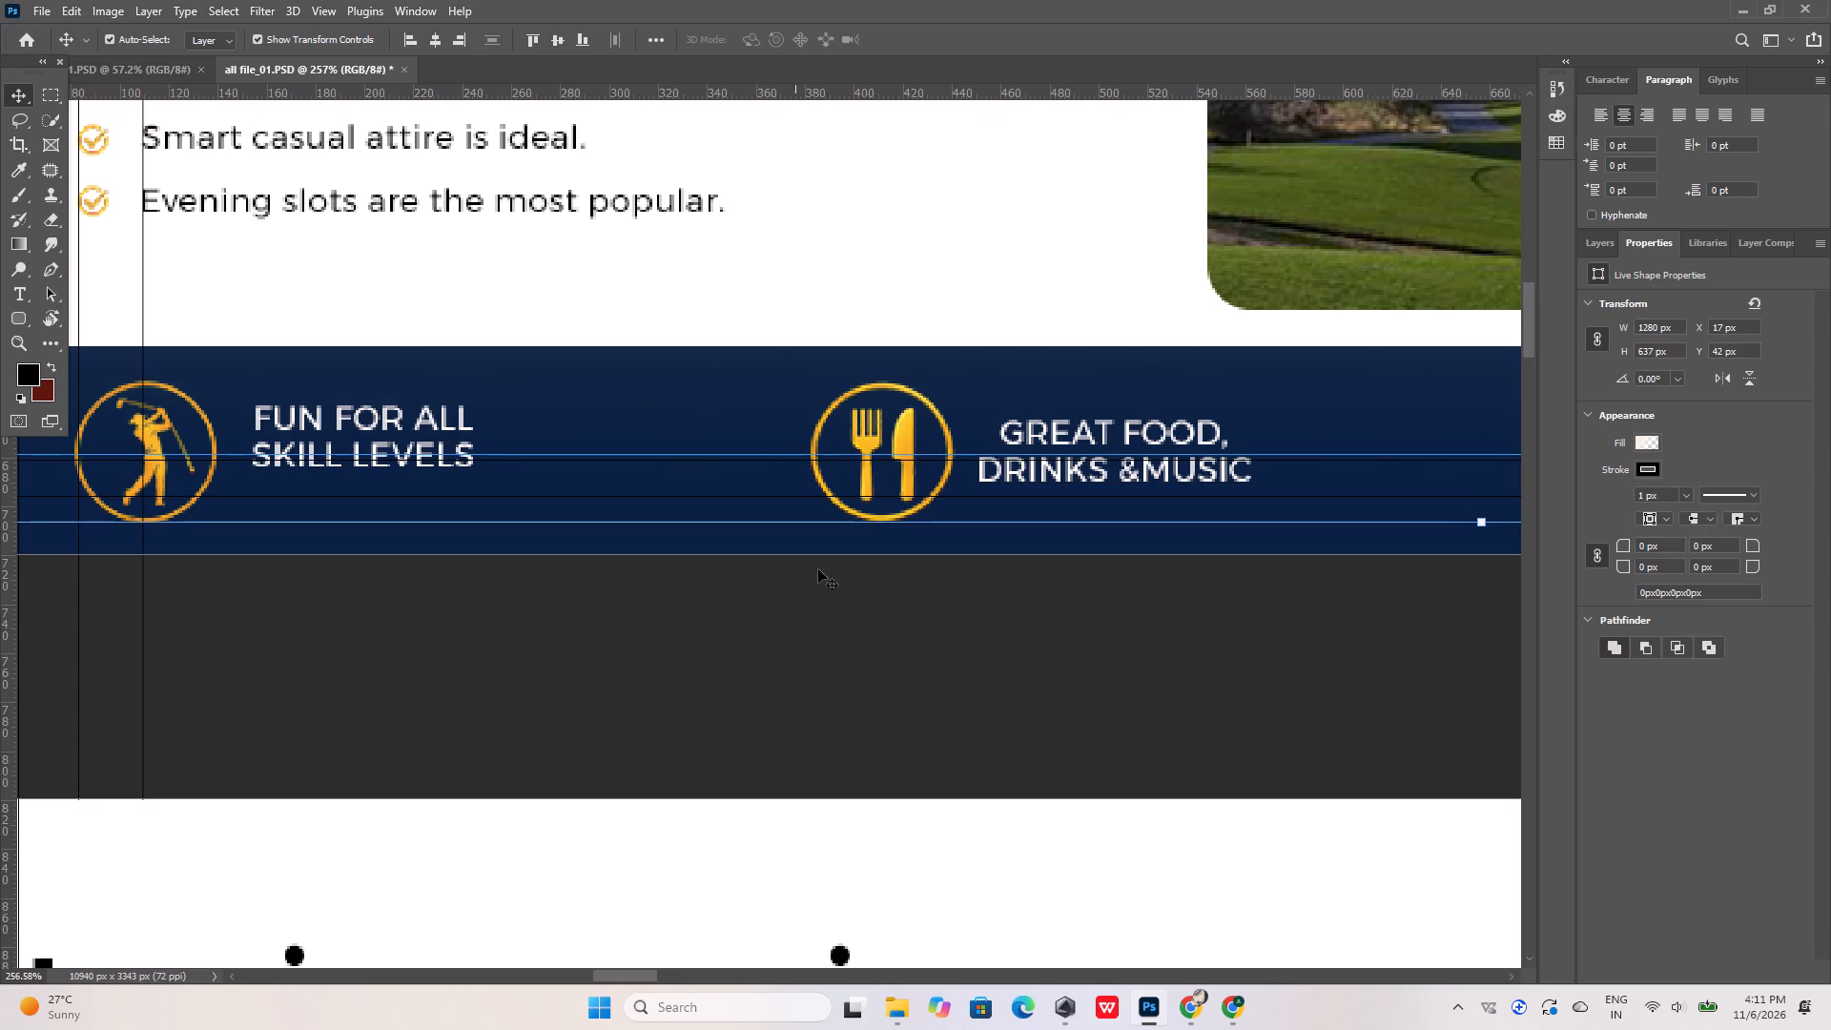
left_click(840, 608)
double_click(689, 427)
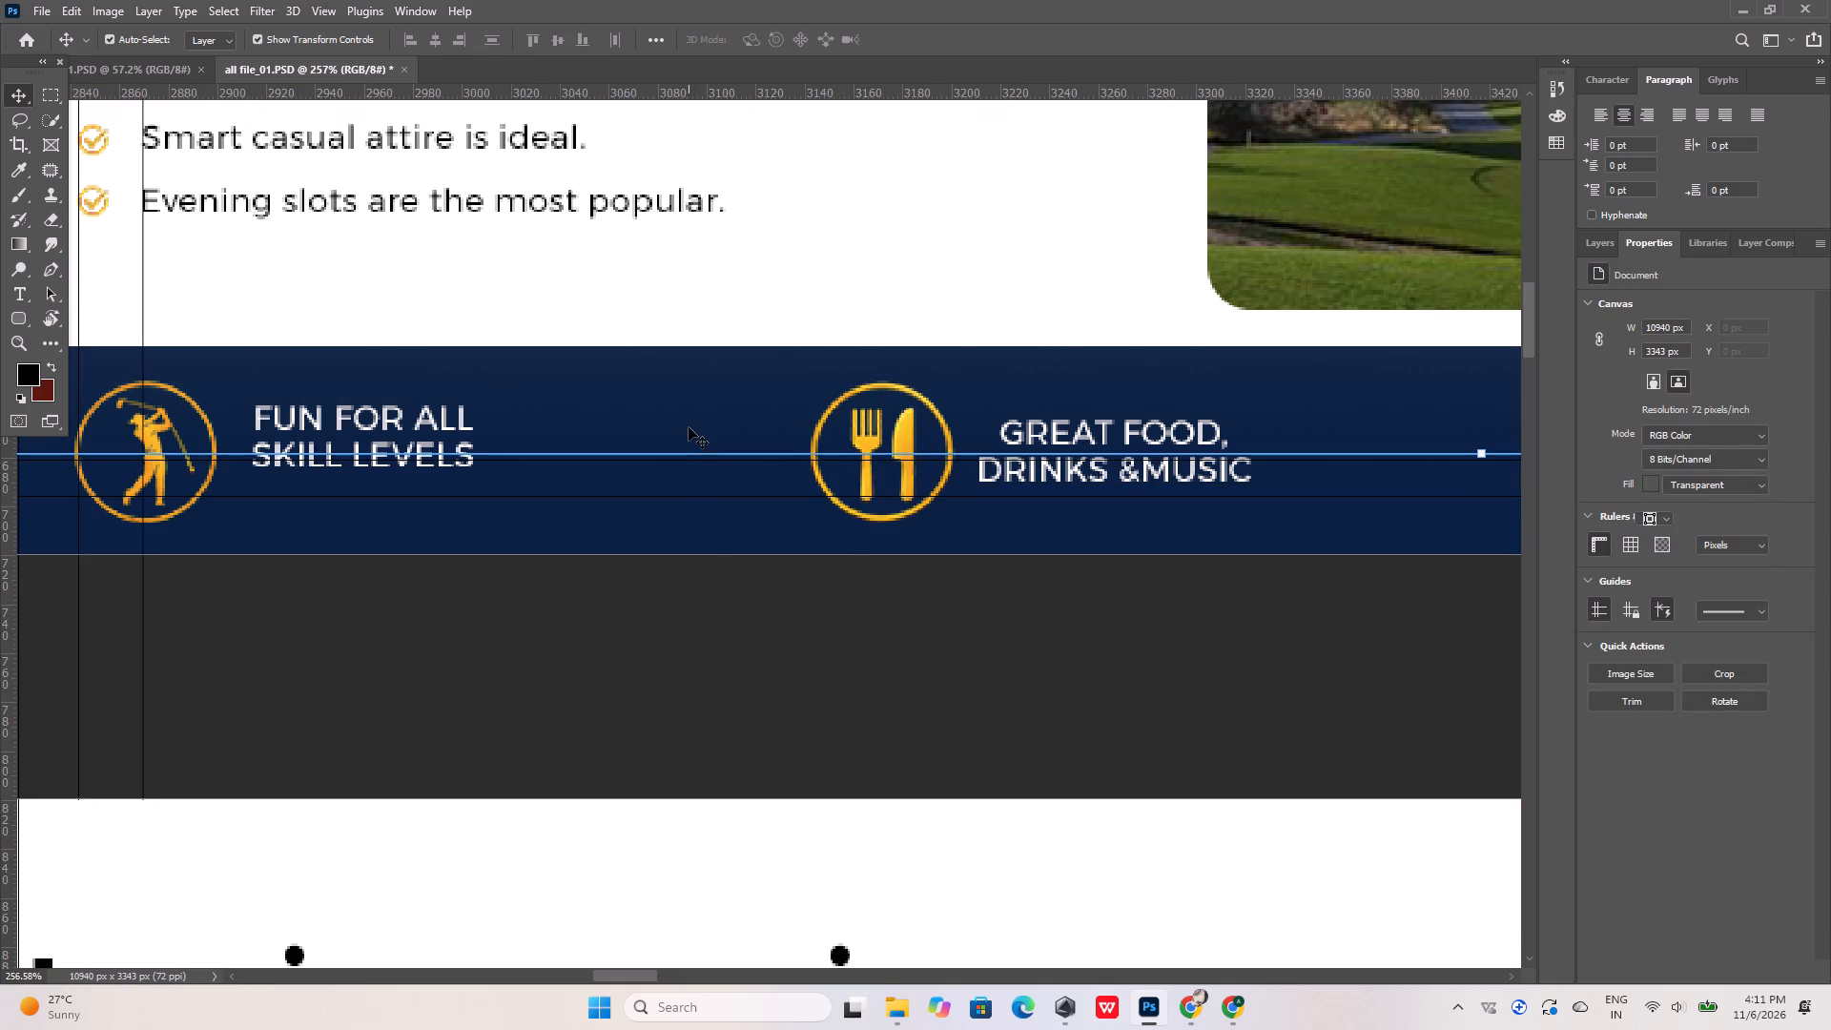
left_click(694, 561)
Align the golden fork-and-knife icon to the vertical center of the navy footer bar on the Top Golf slide.
scroll(695, 546, "down", 16, "alt")
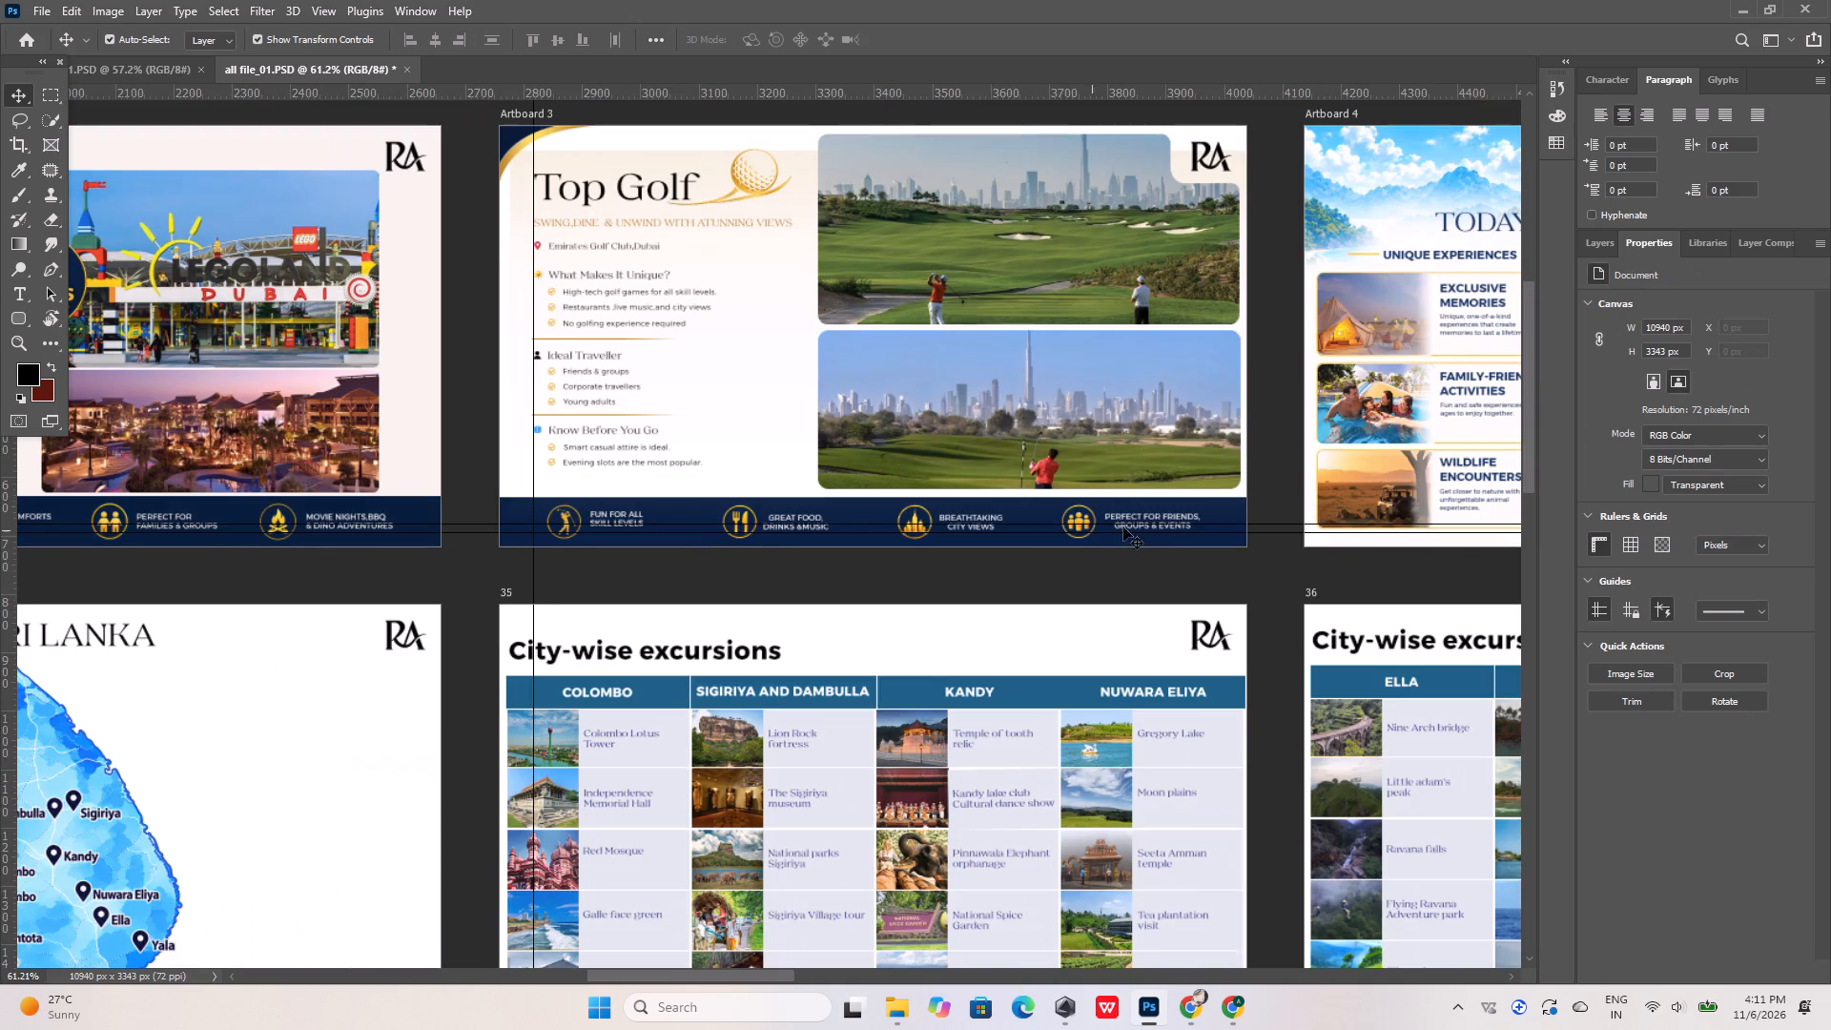
left_click(1228, 507)
scroll(1205, 535, "up", 2, "alt")
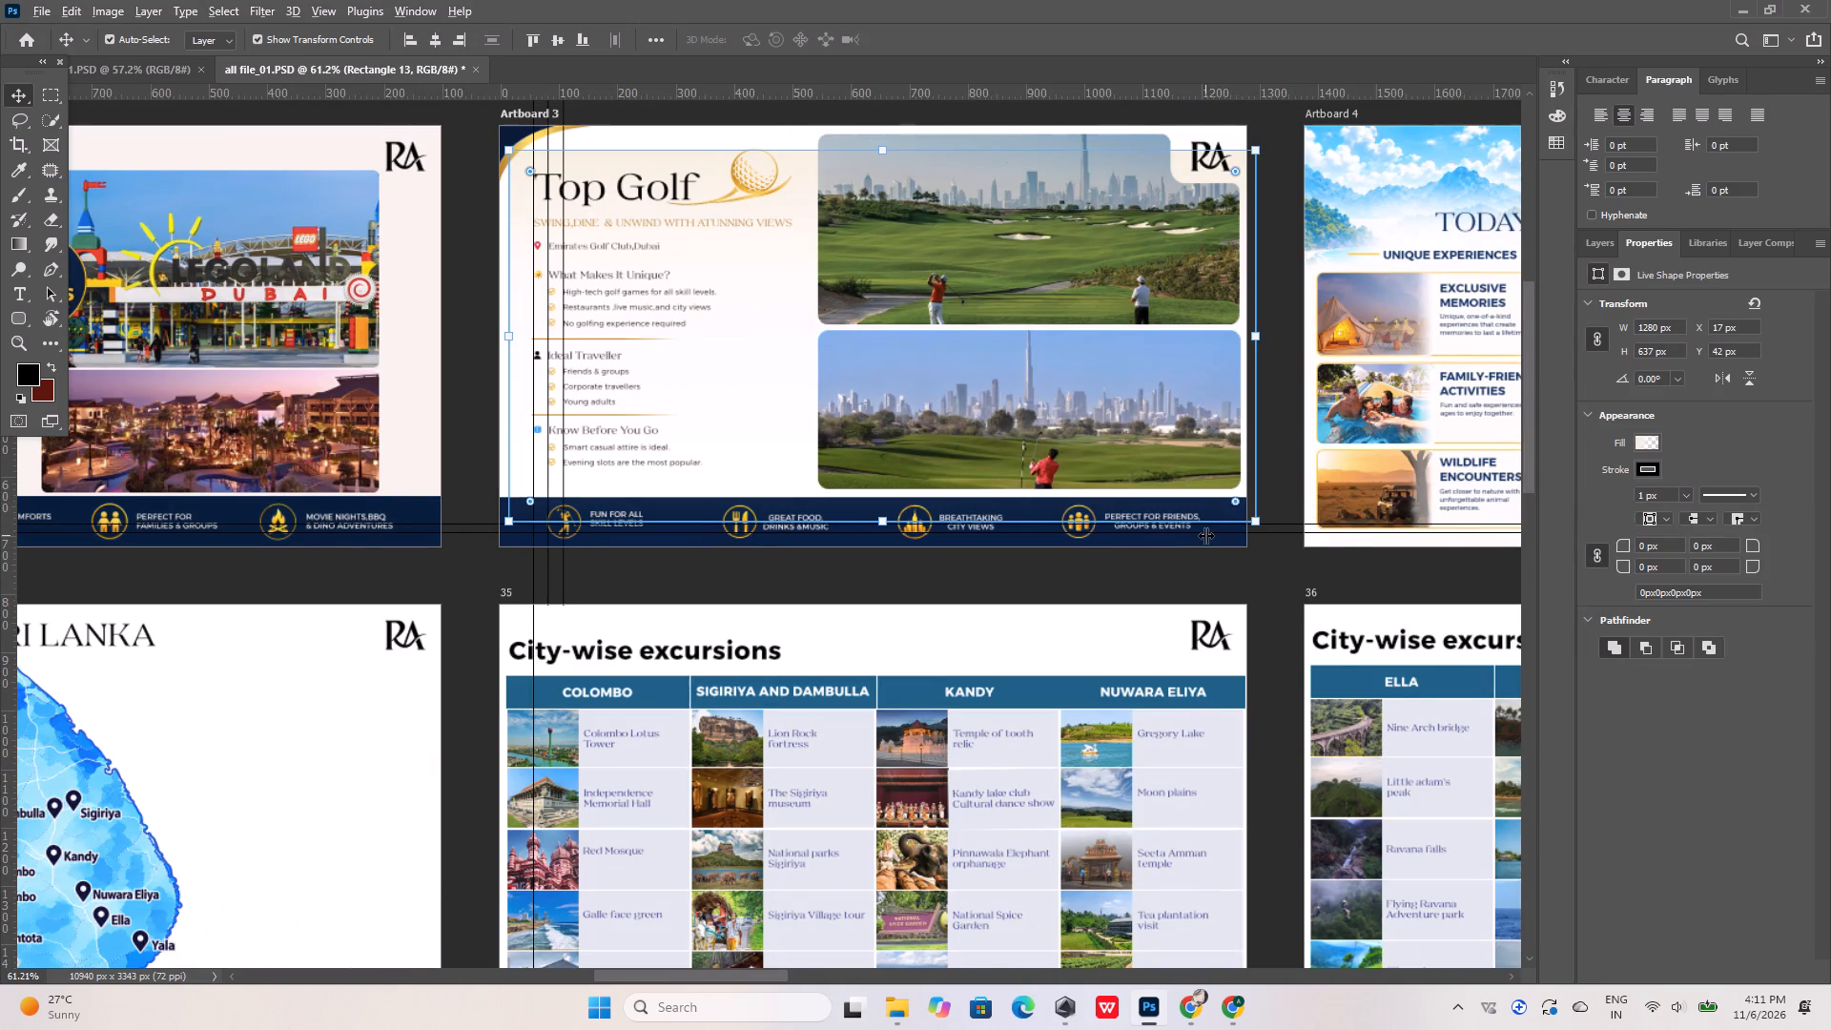
scroll(1205, 535, "up", 9, "alt")
left_click(1216, 587)
left_click(1241, 555)
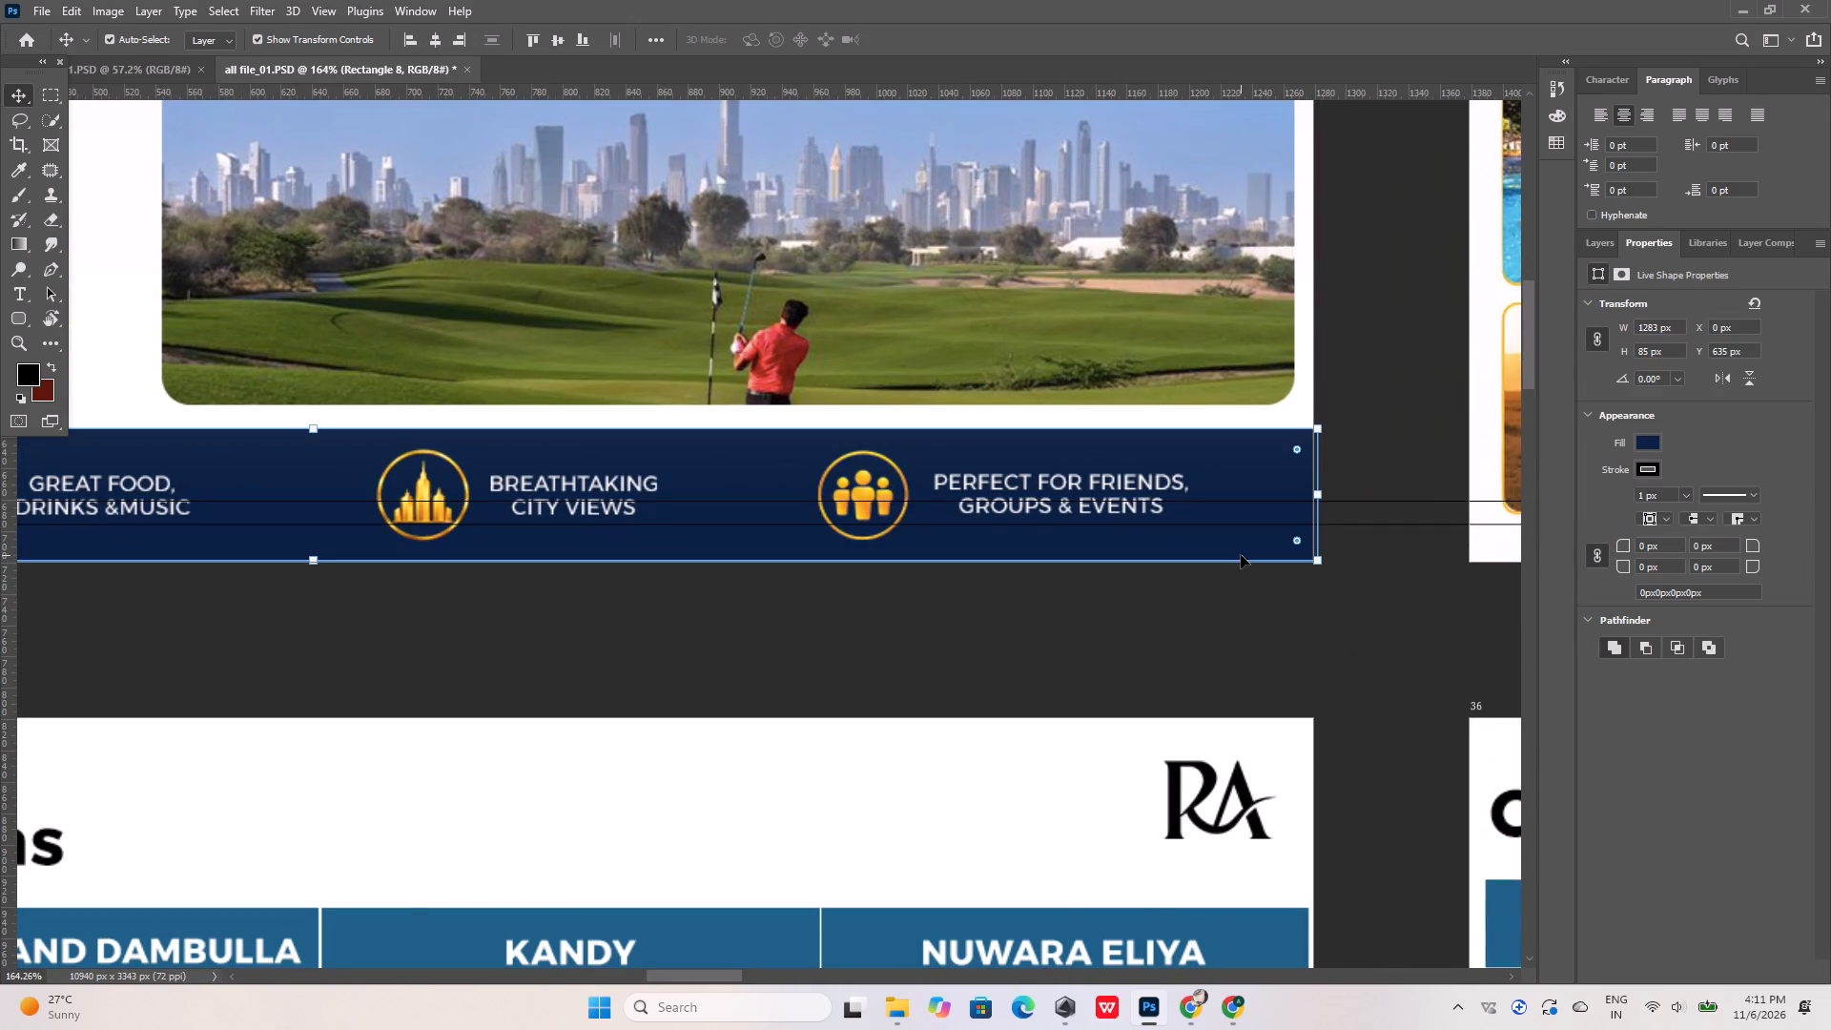
scroll(1311, 608, "down", 10, "alt")
scroll(724, 546, "up", 10, "alt")
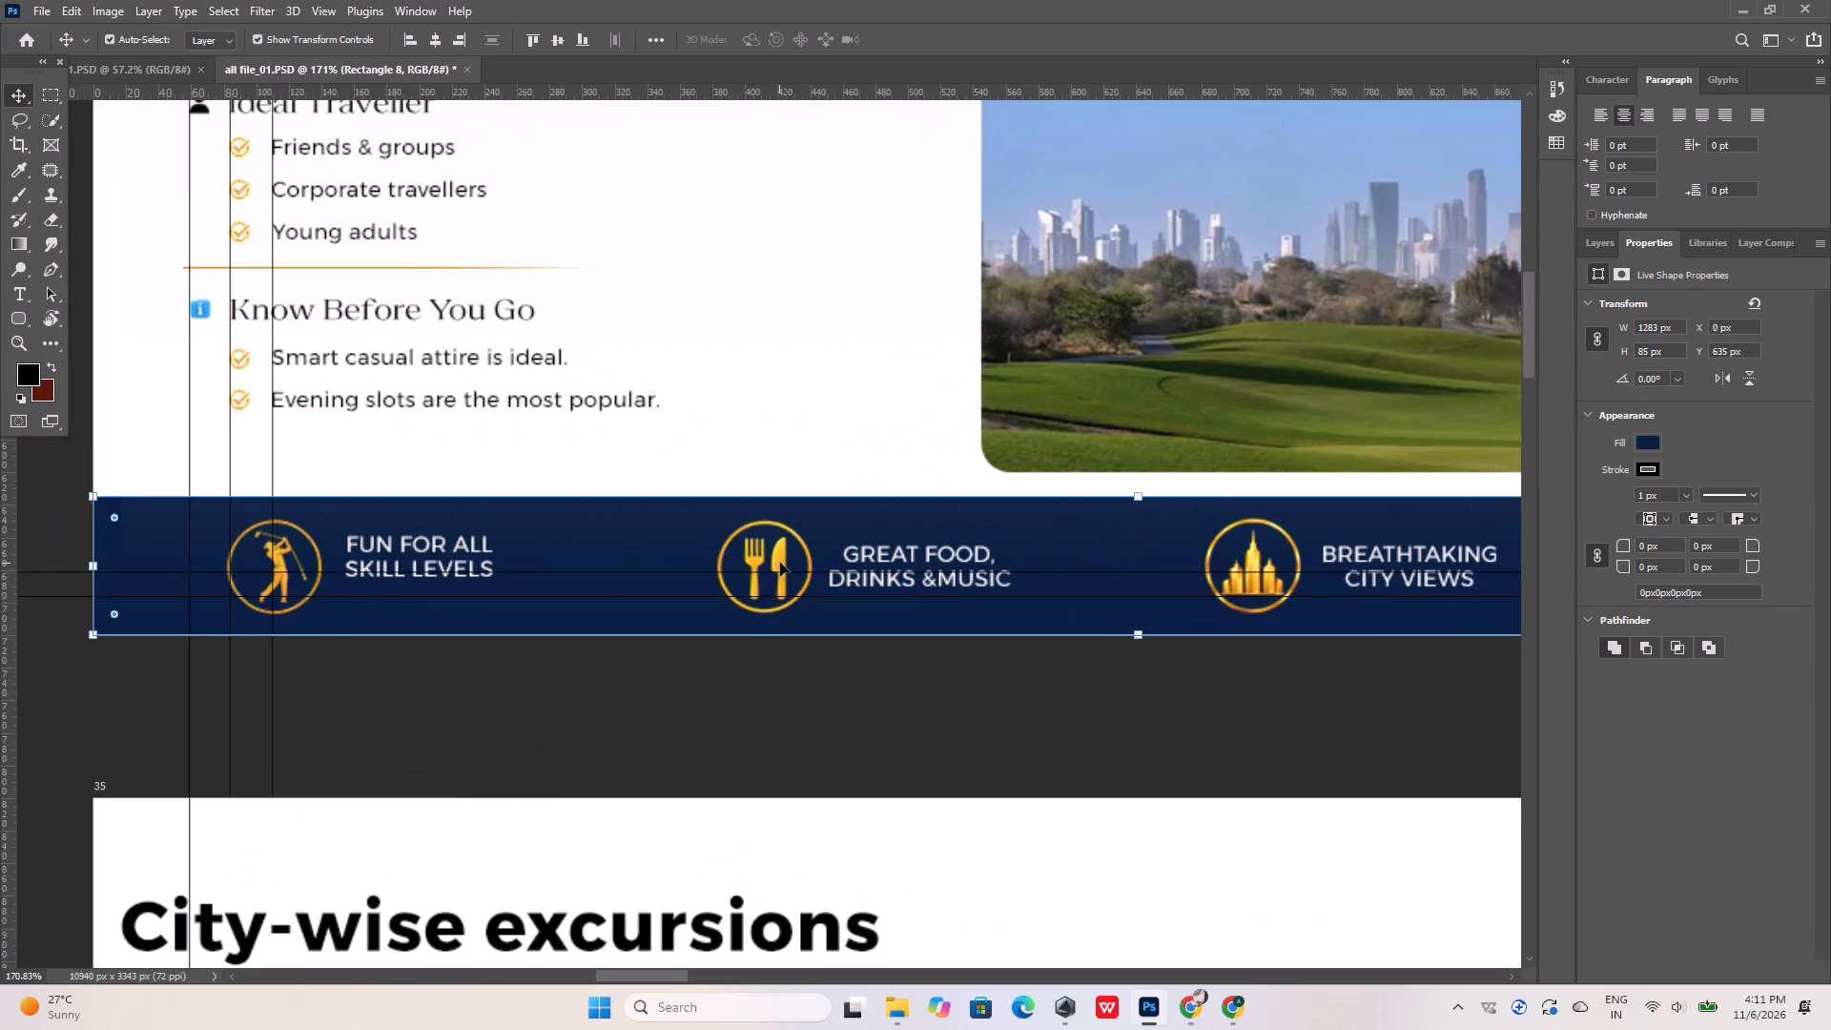
left_click(780, 563, "shift")
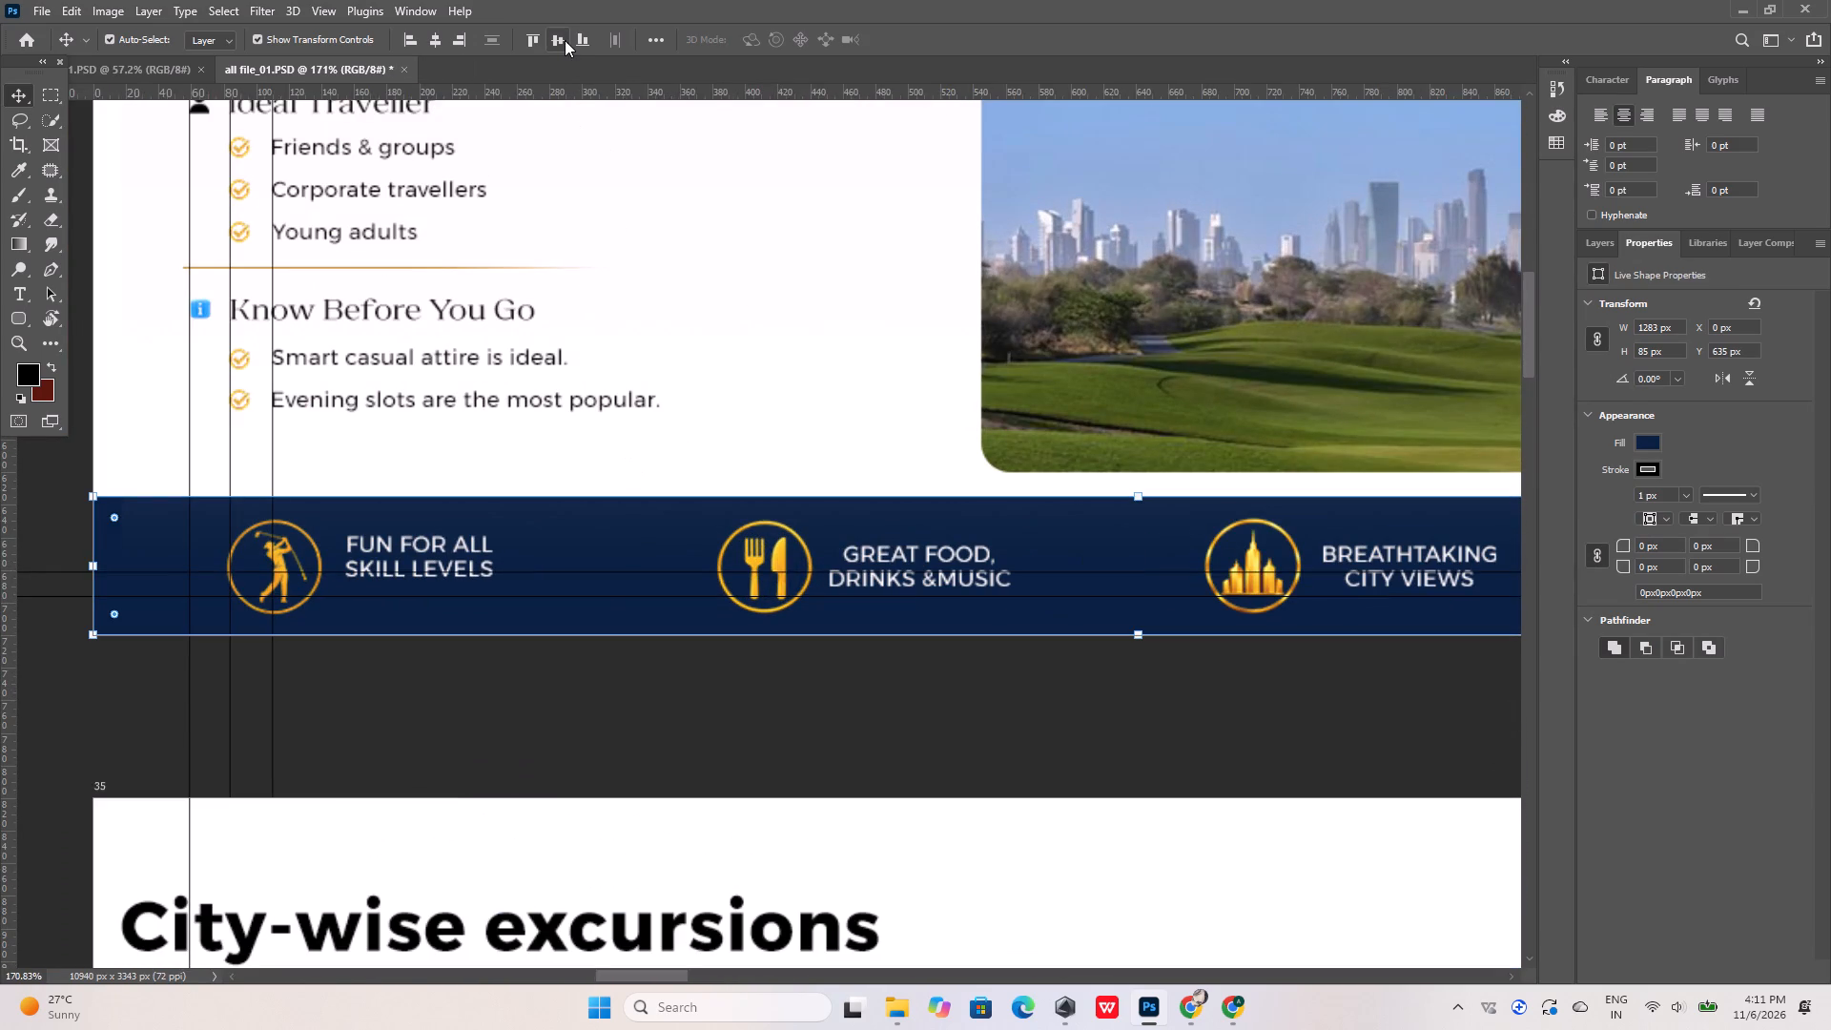
left_click(555, 40)
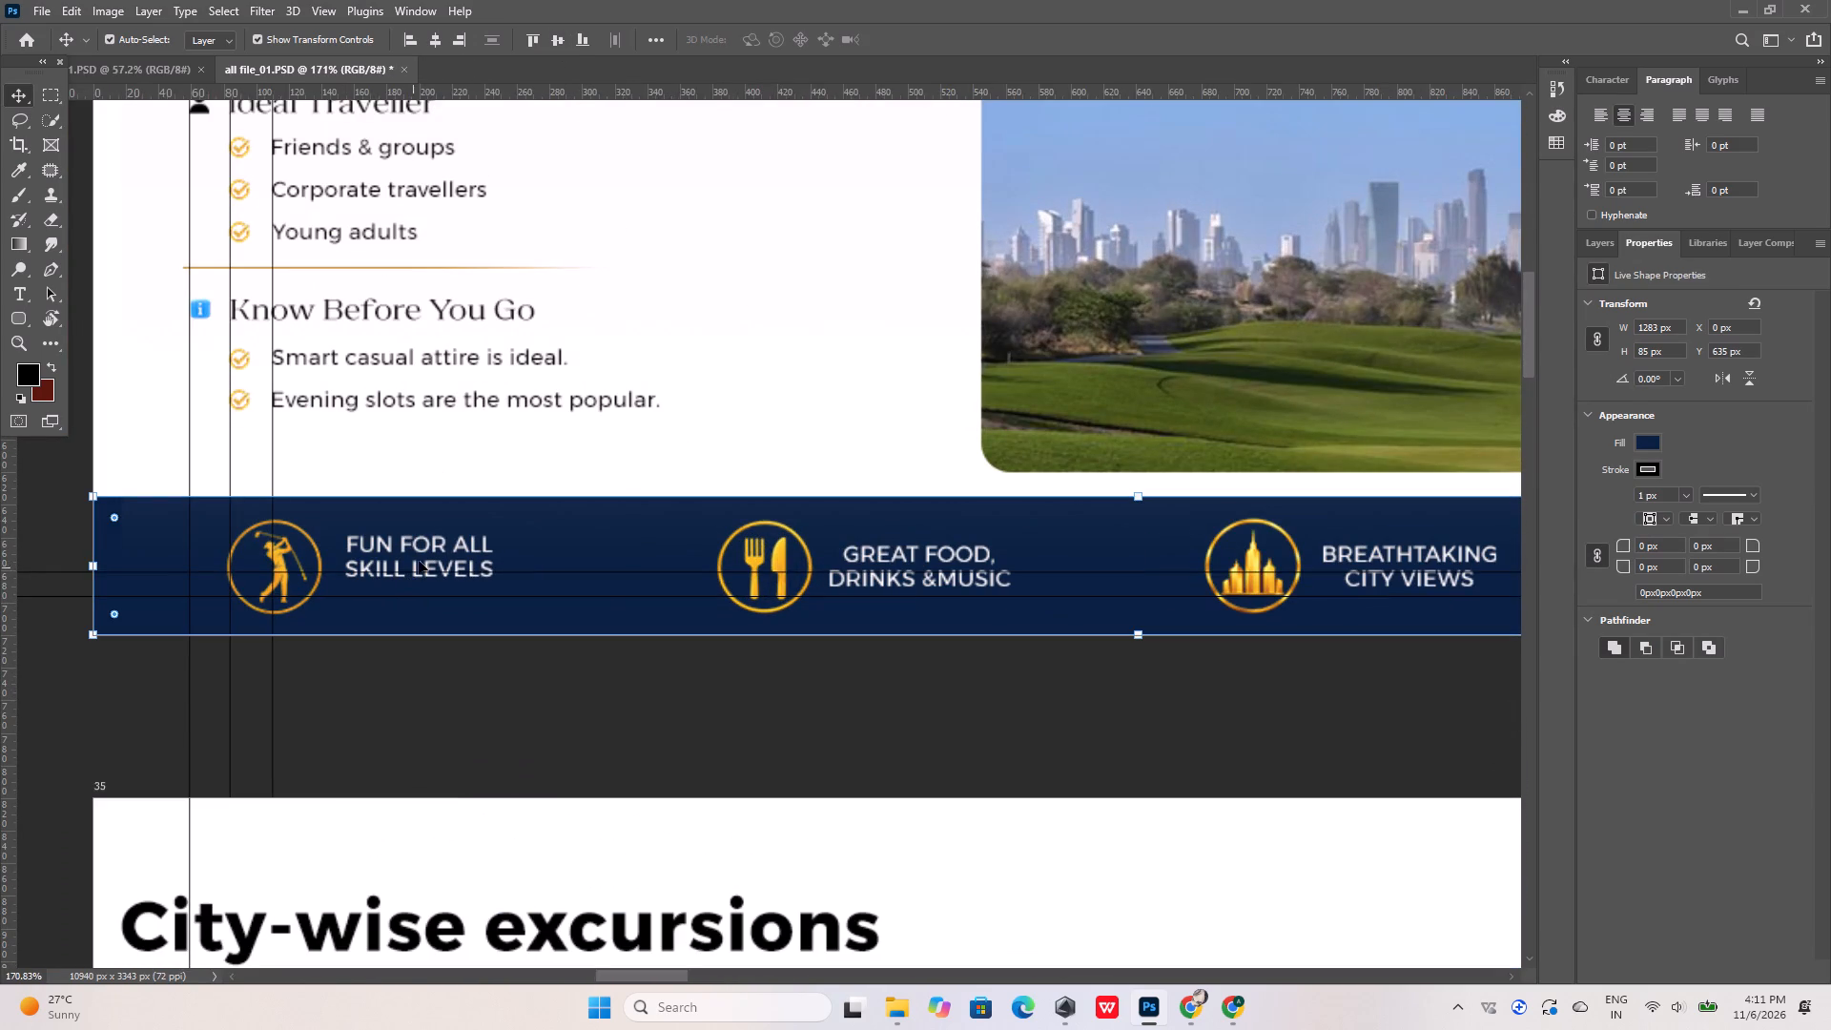
Align the FUN FOR ALL SKILL LEVELS text to the vertical center of the navy footer bar.
left_click(428, 551)
left_click(636, 552, "shift")
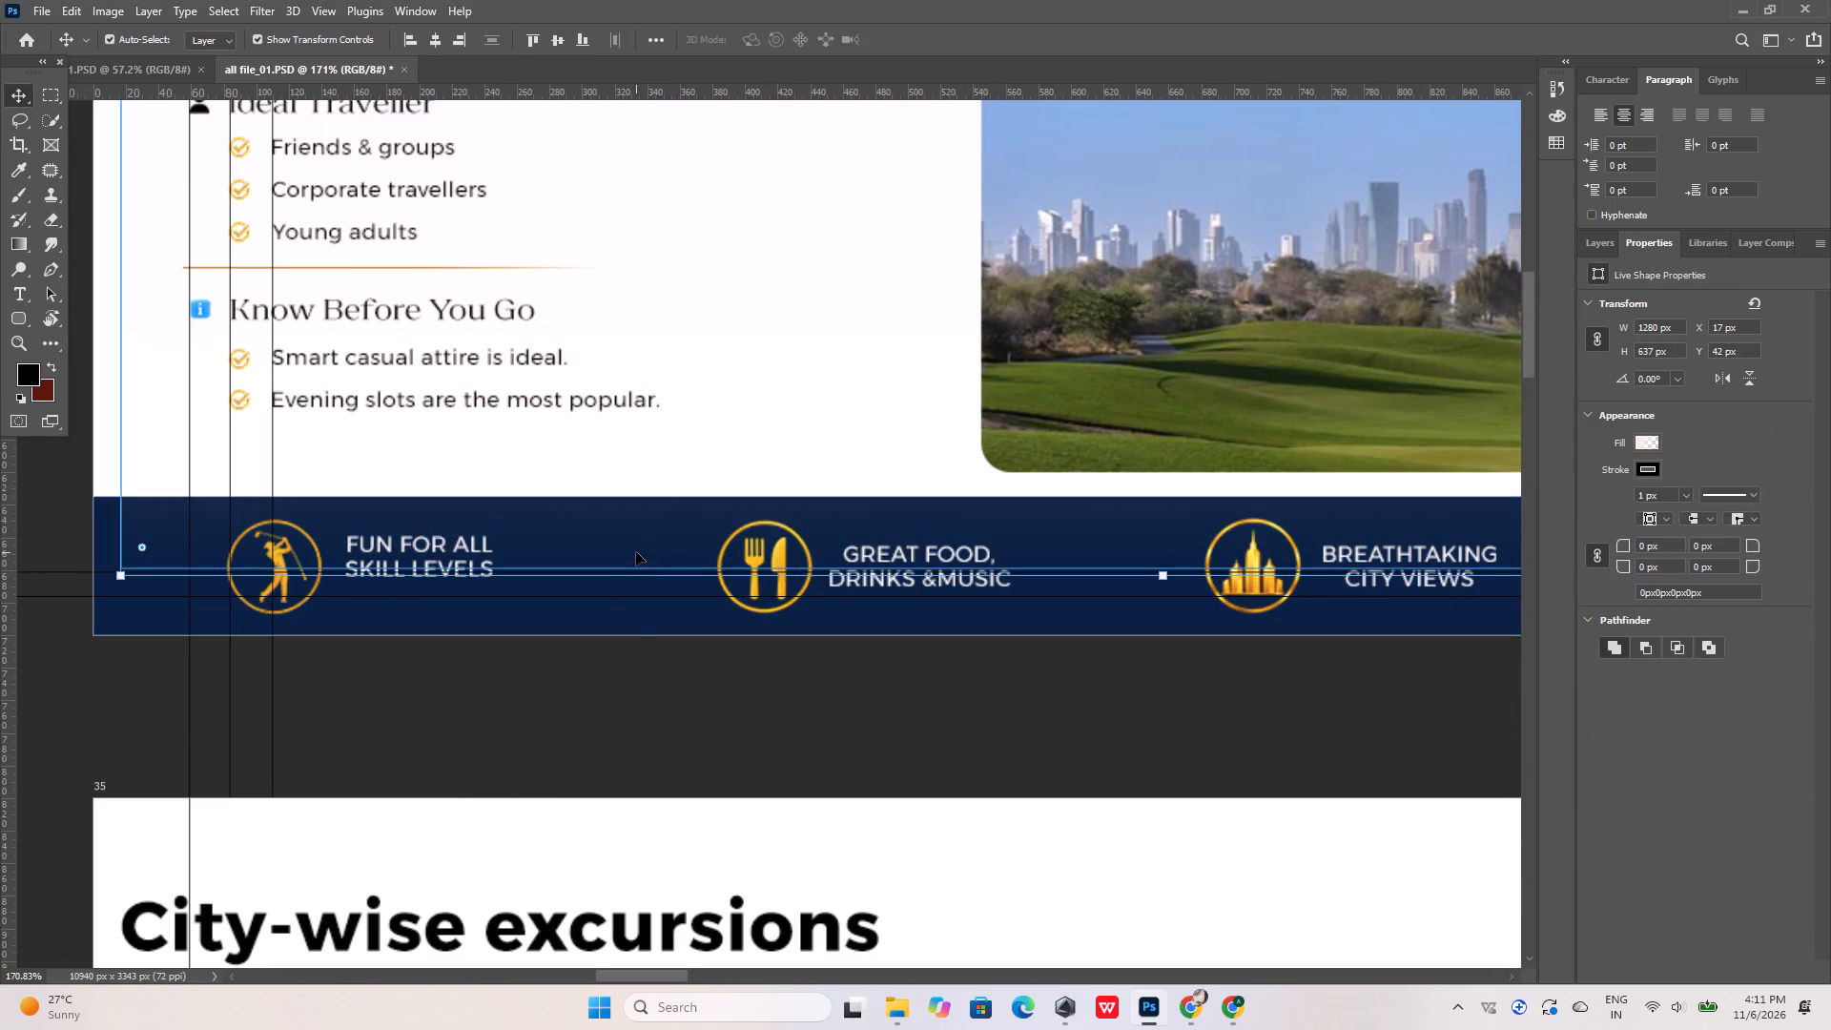
left_click(614, 617)
left_click(461, 549, "shift")
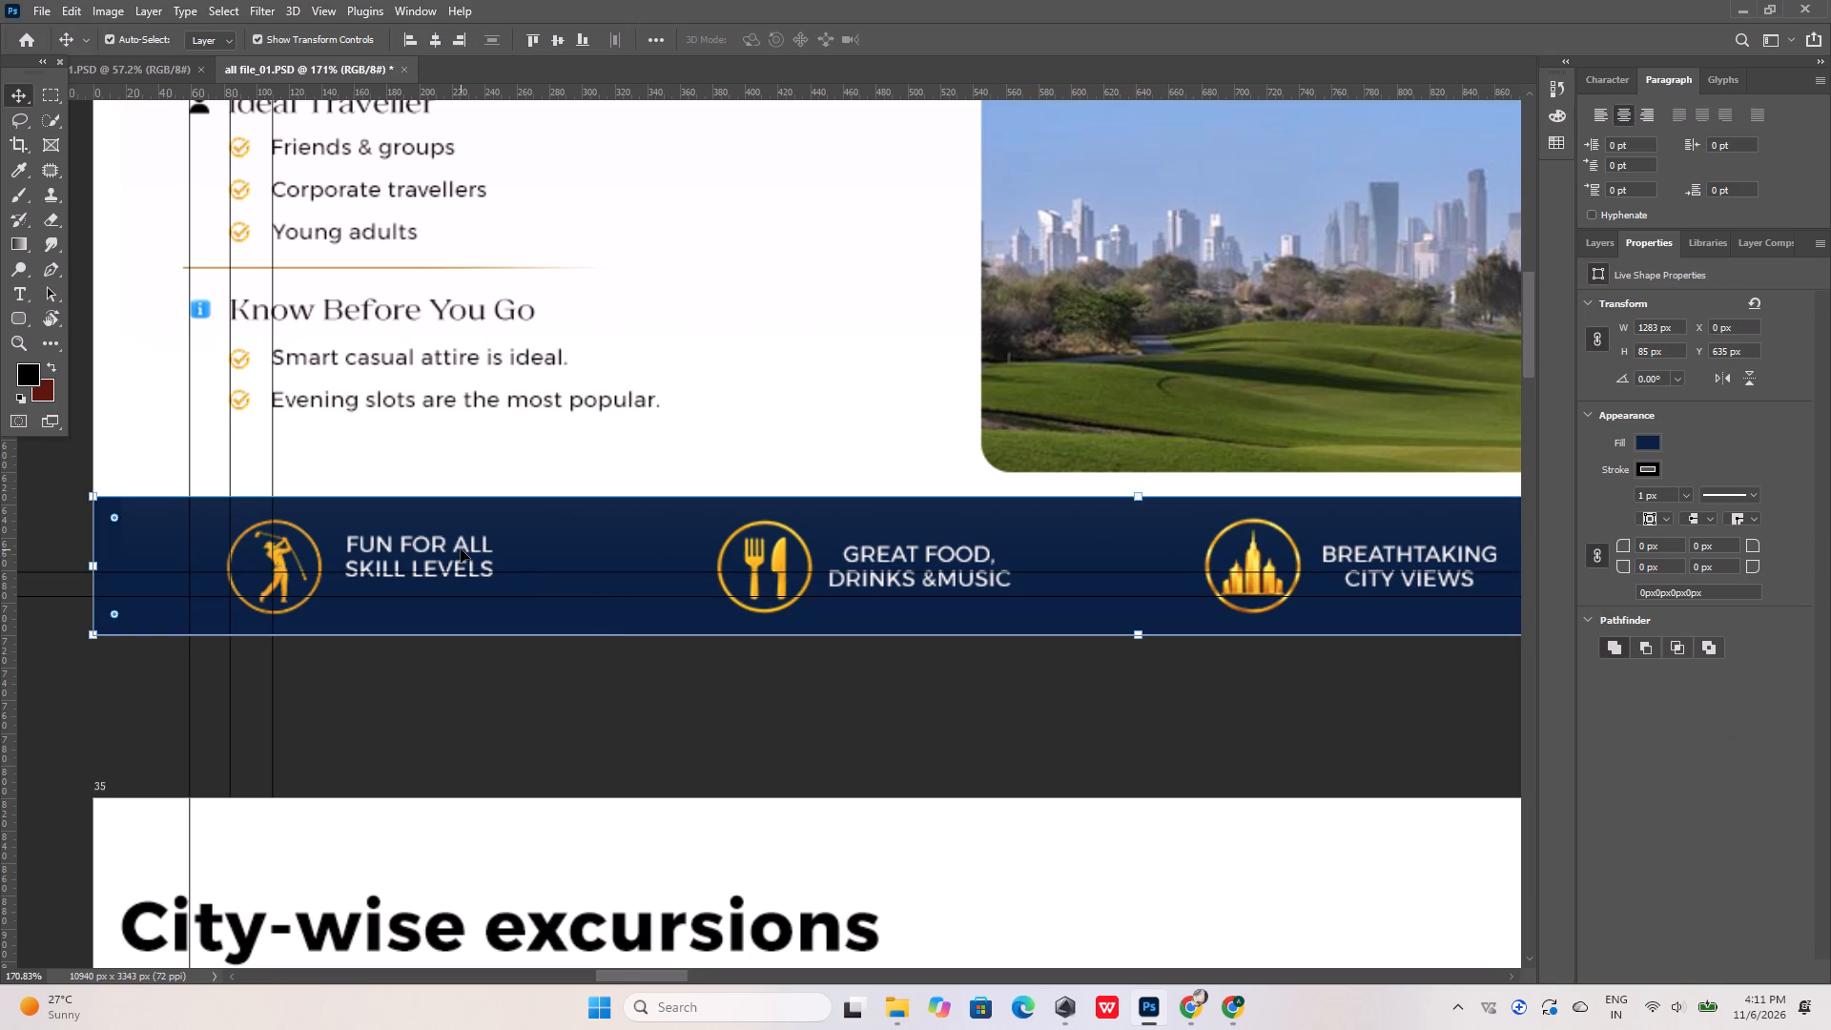
left_click(554, 43)
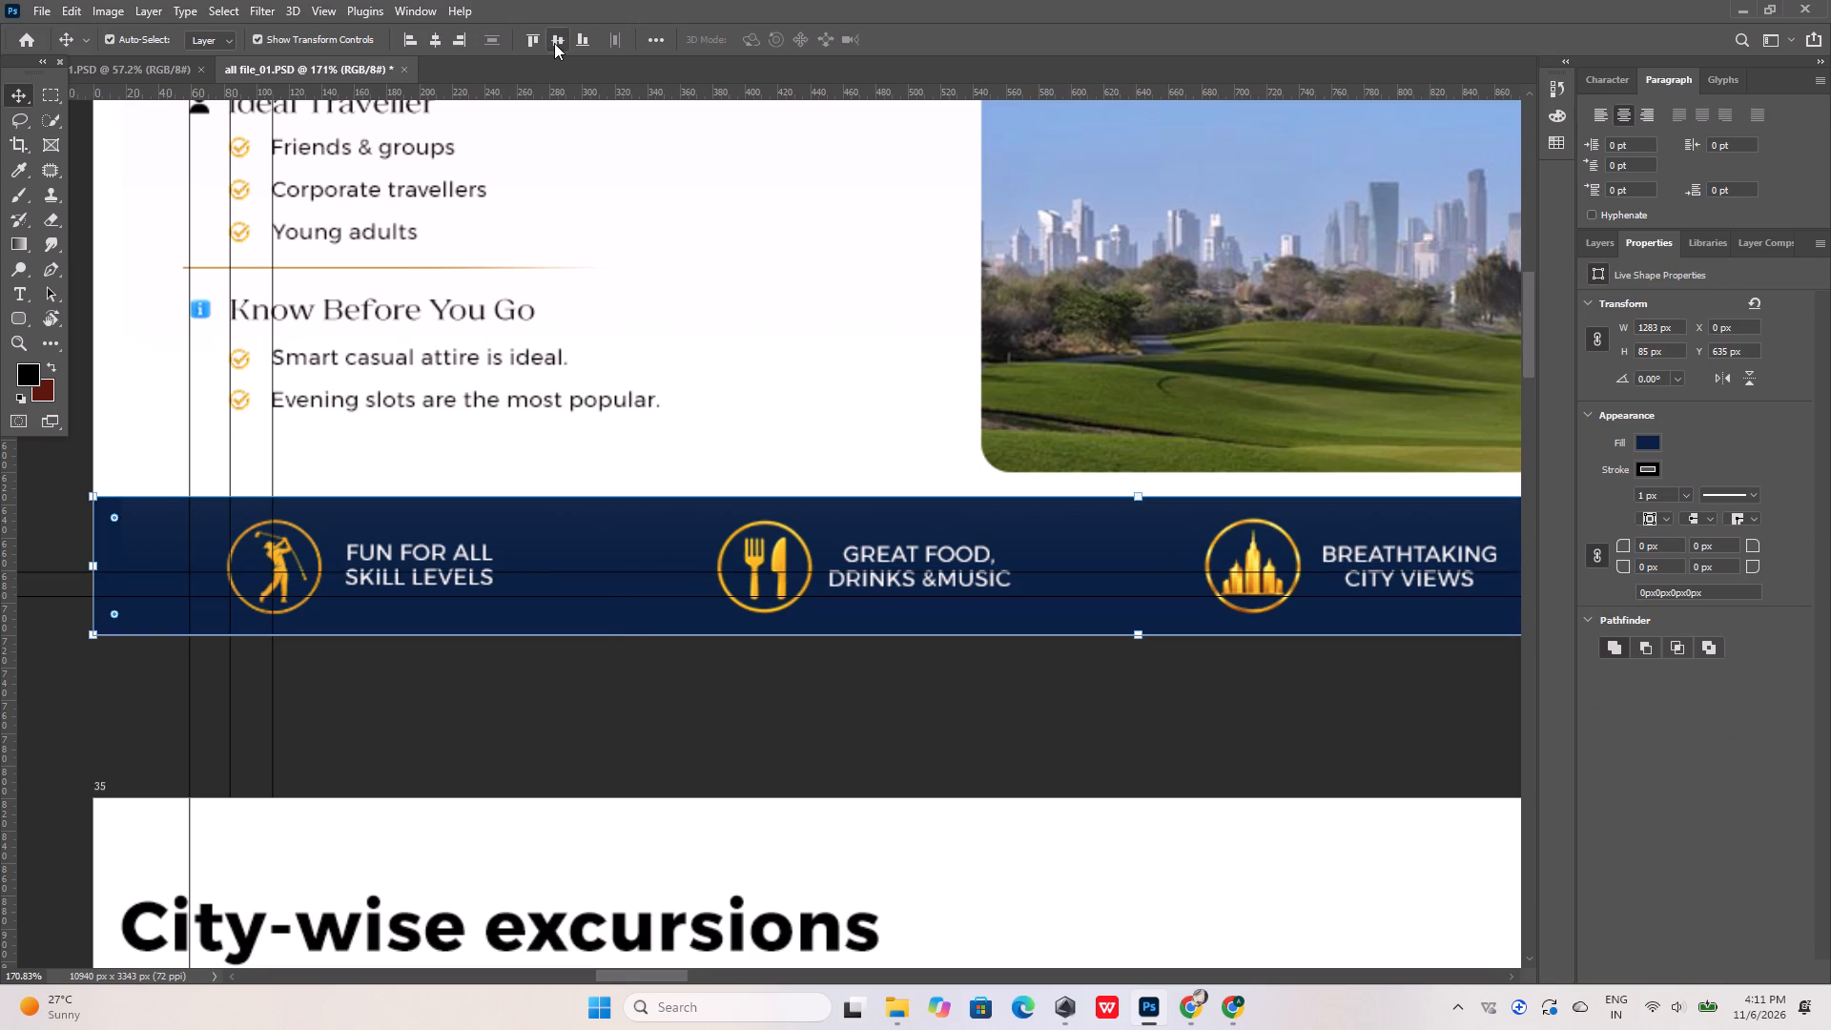
left_click(339, 671)
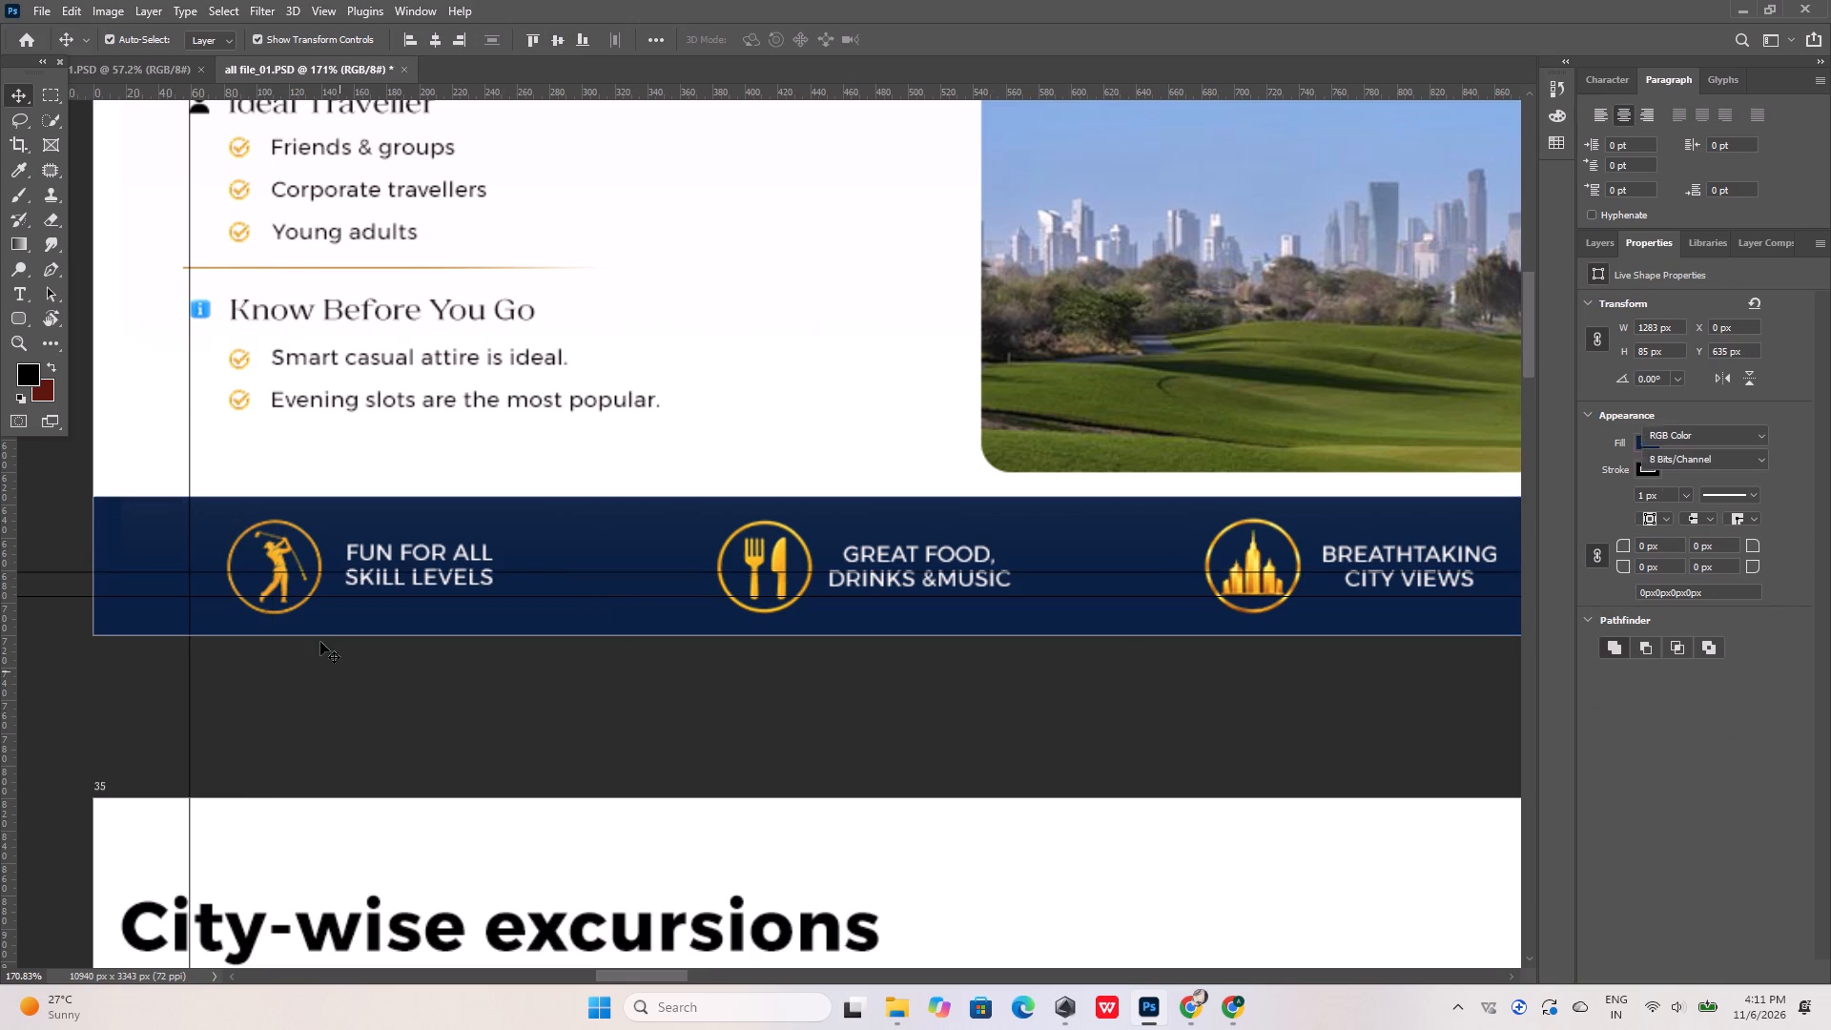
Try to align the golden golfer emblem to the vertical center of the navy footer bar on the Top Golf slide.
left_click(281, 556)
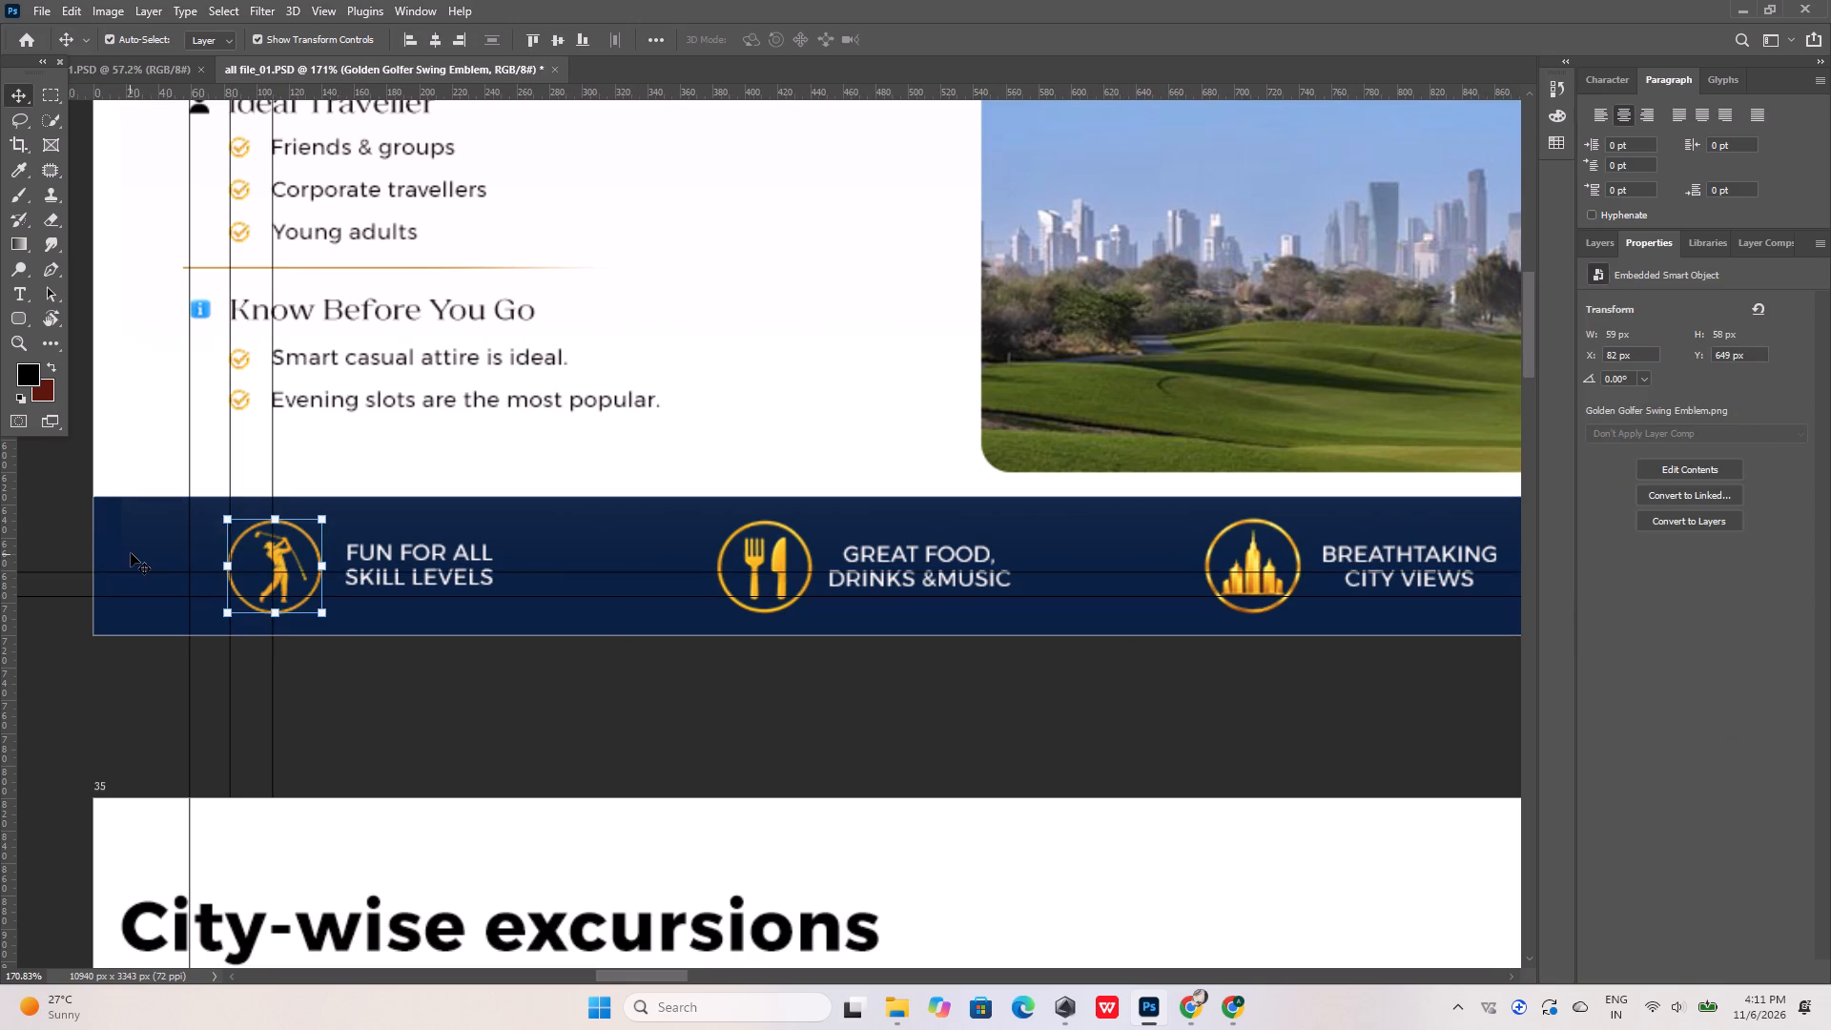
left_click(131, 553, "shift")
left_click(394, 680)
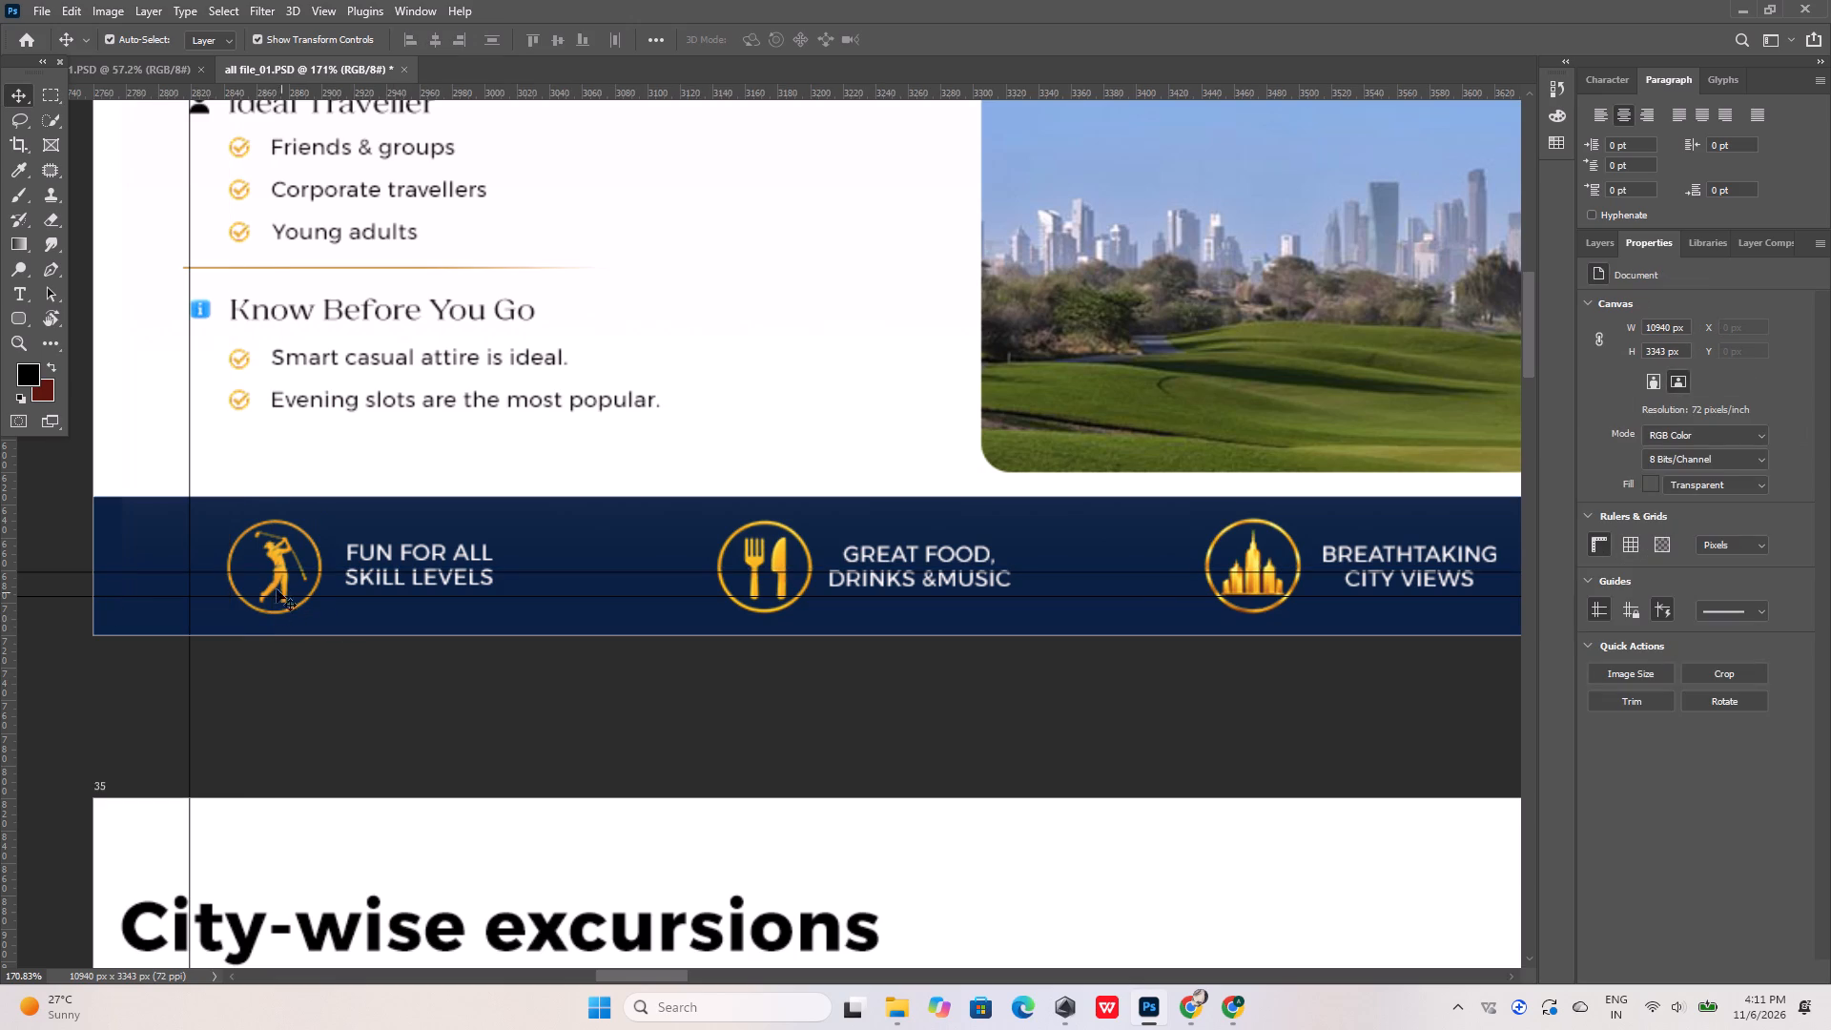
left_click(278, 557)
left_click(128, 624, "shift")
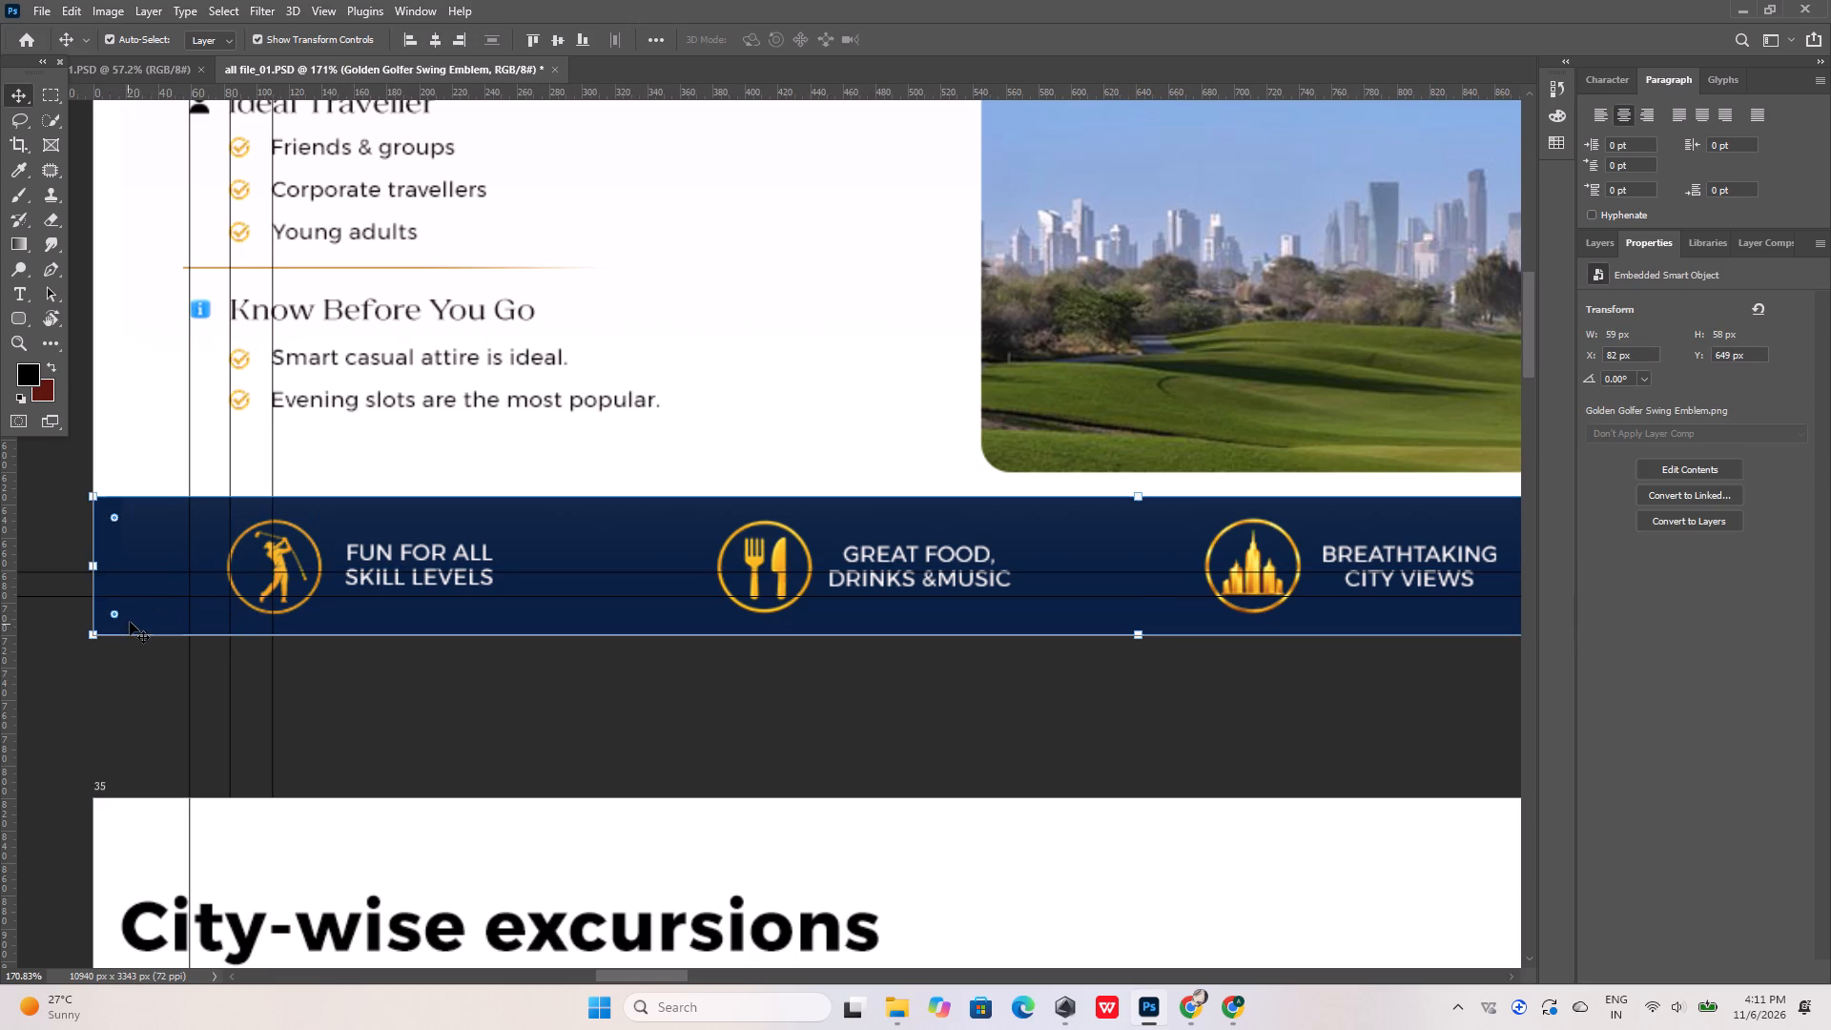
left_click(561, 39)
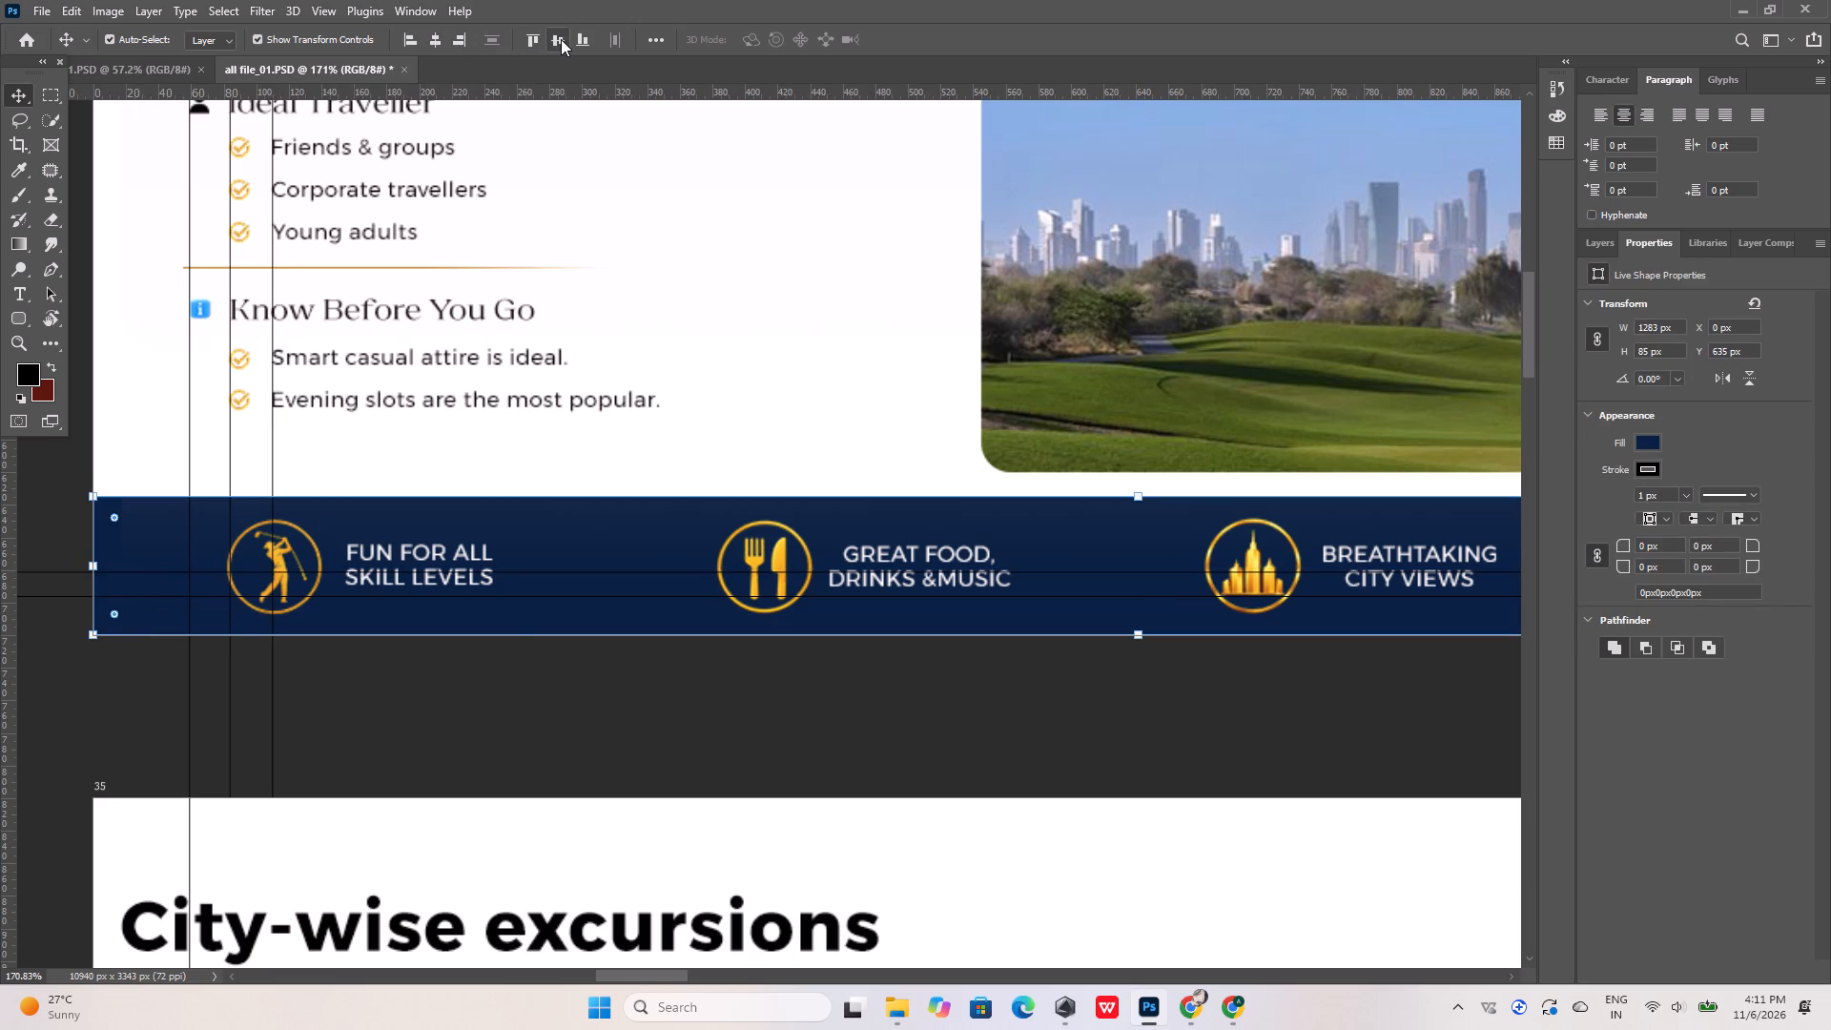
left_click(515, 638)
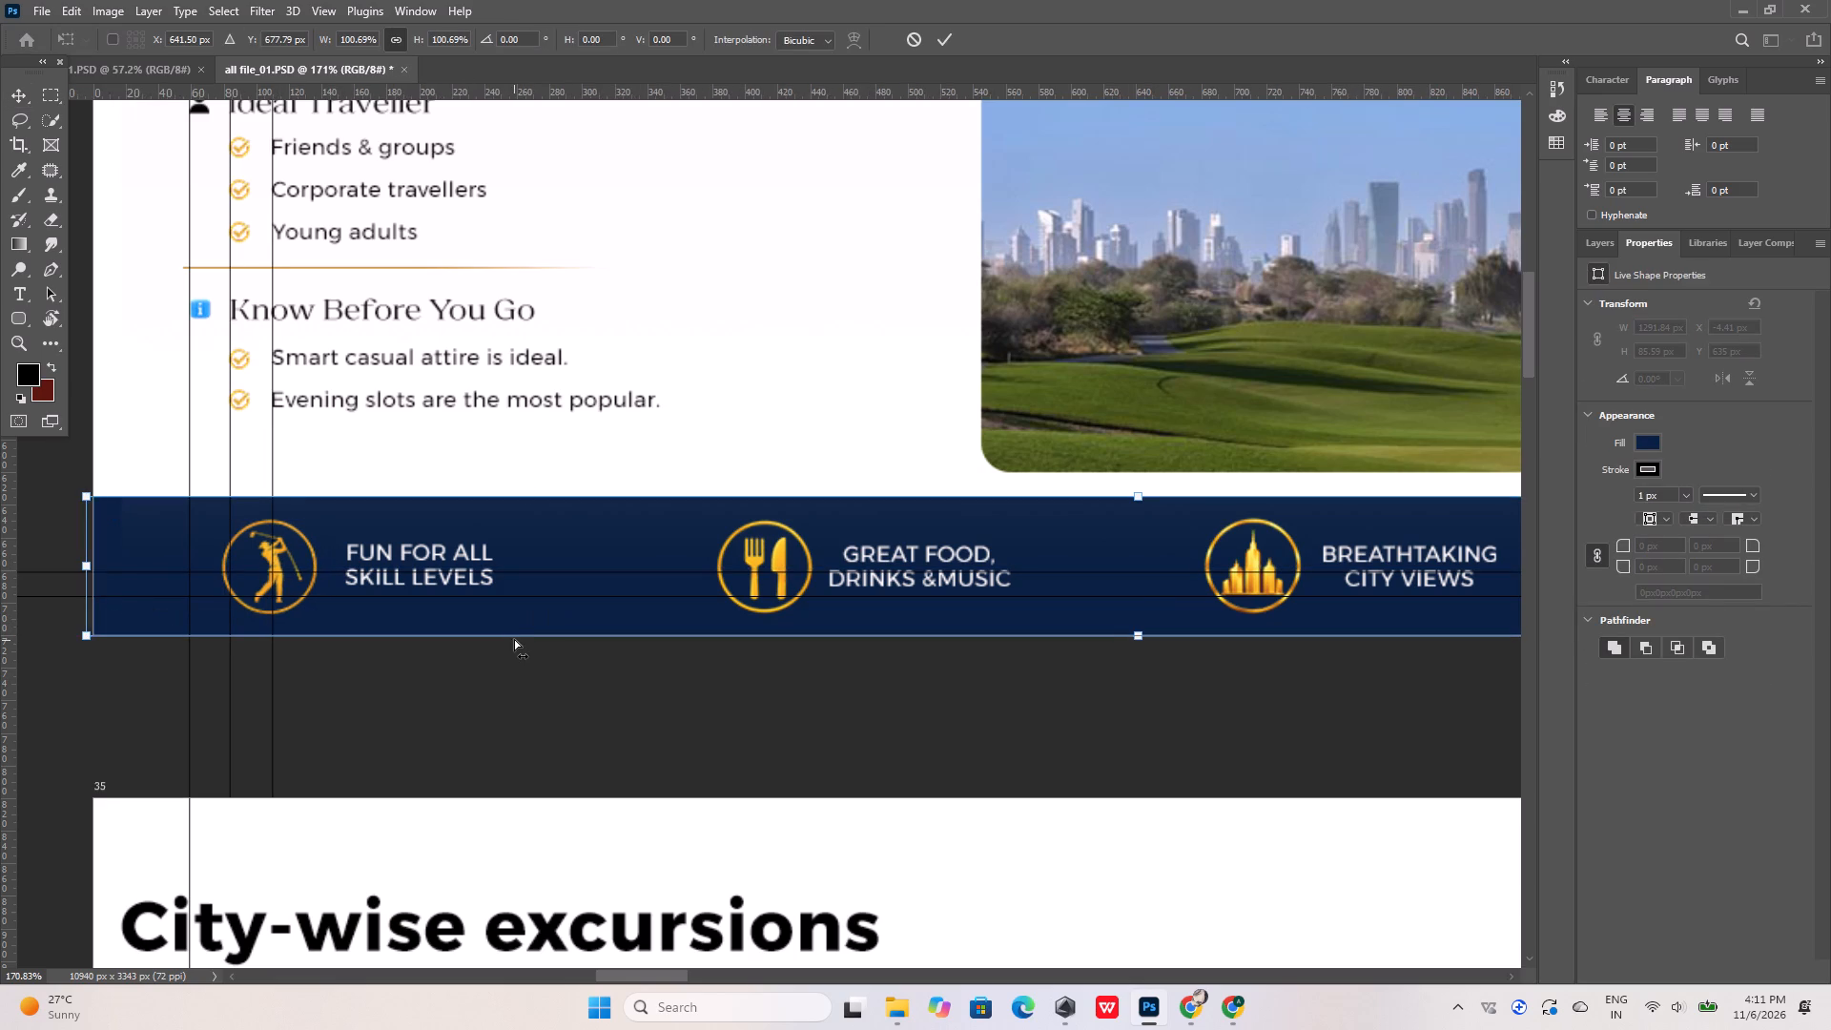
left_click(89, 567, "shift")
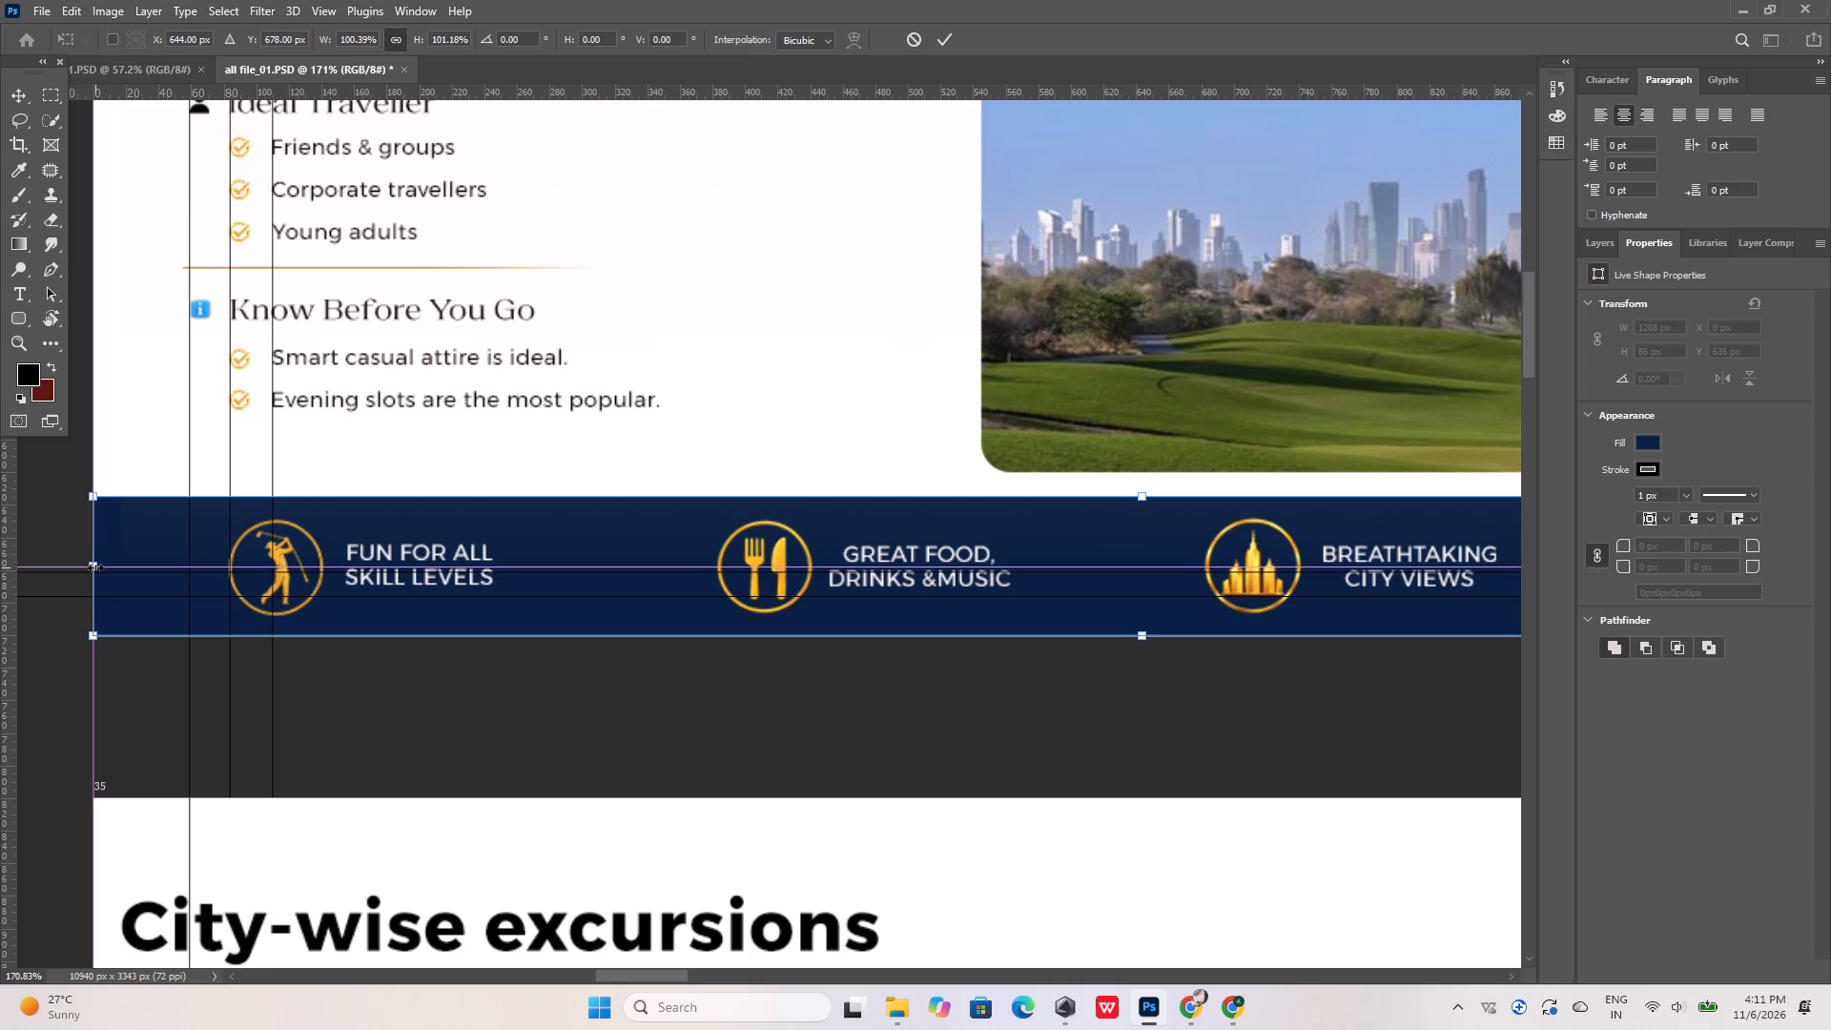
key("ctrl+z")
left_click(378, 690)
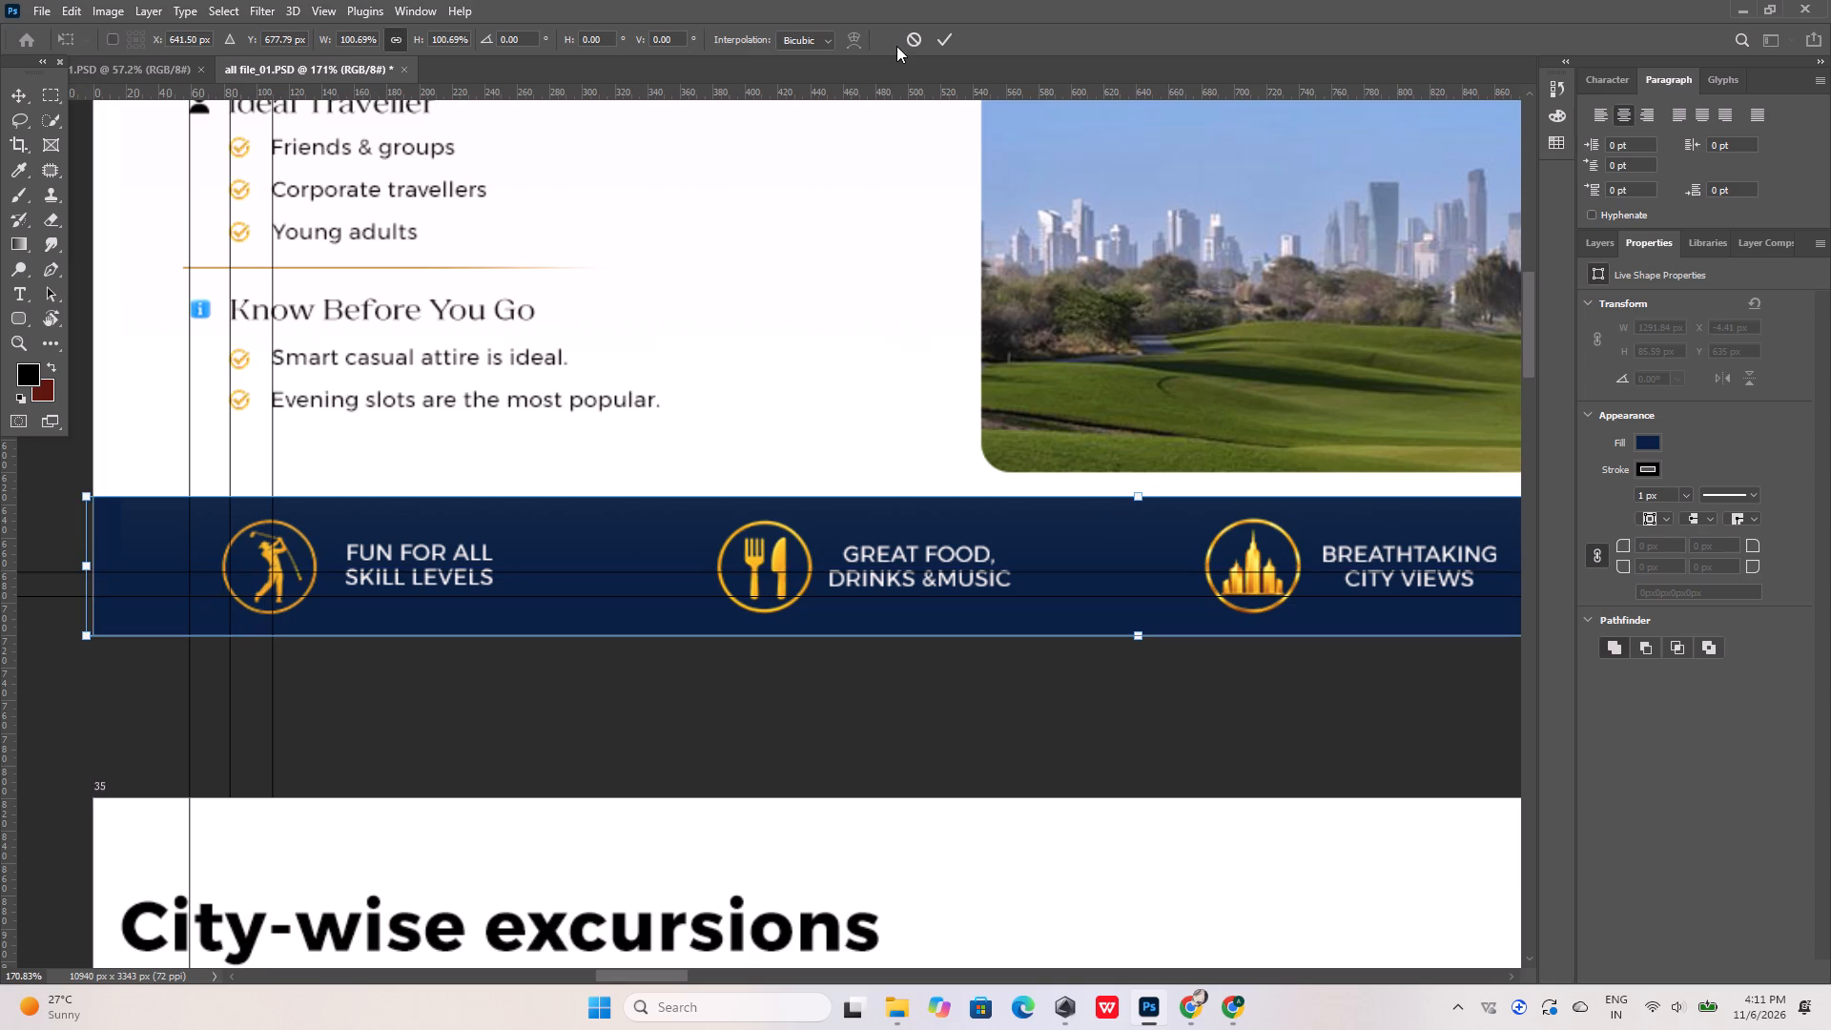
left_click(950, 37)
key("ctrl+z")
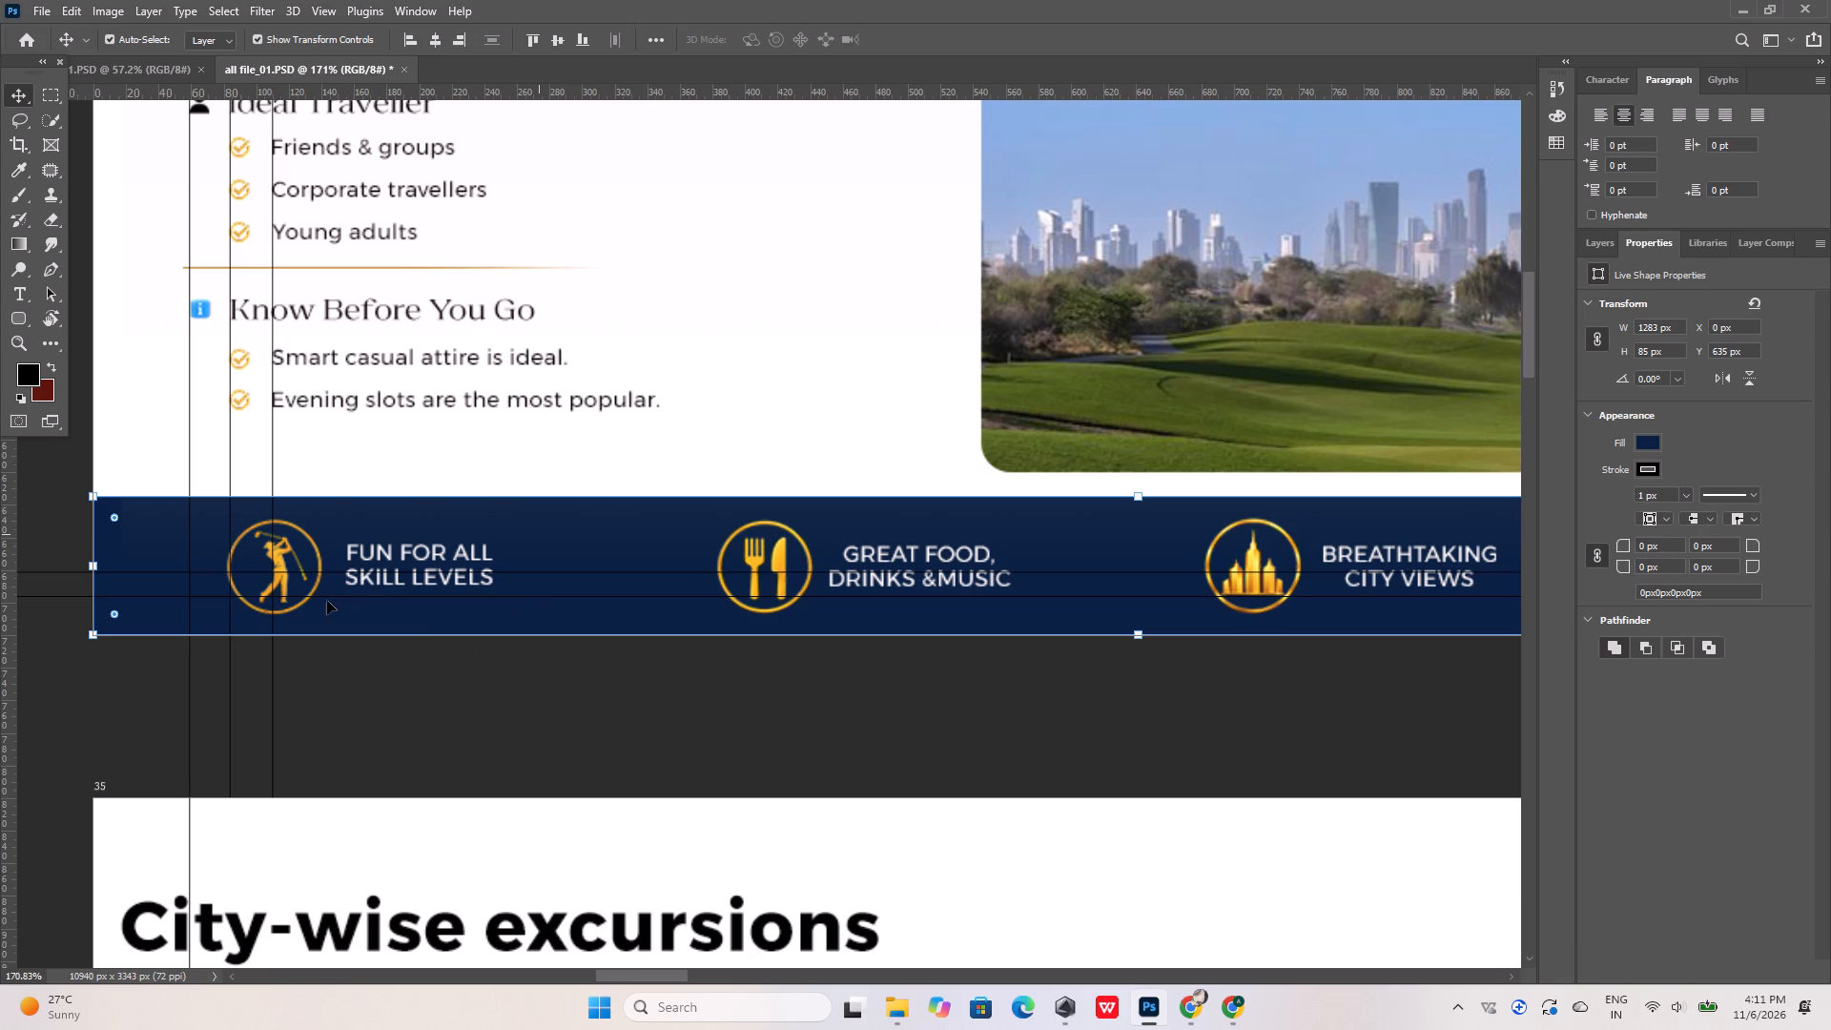
Align the golden golfer emblem to the vertical center of the navy footer bar on the Top Golf slide.
left_click(307, 652)
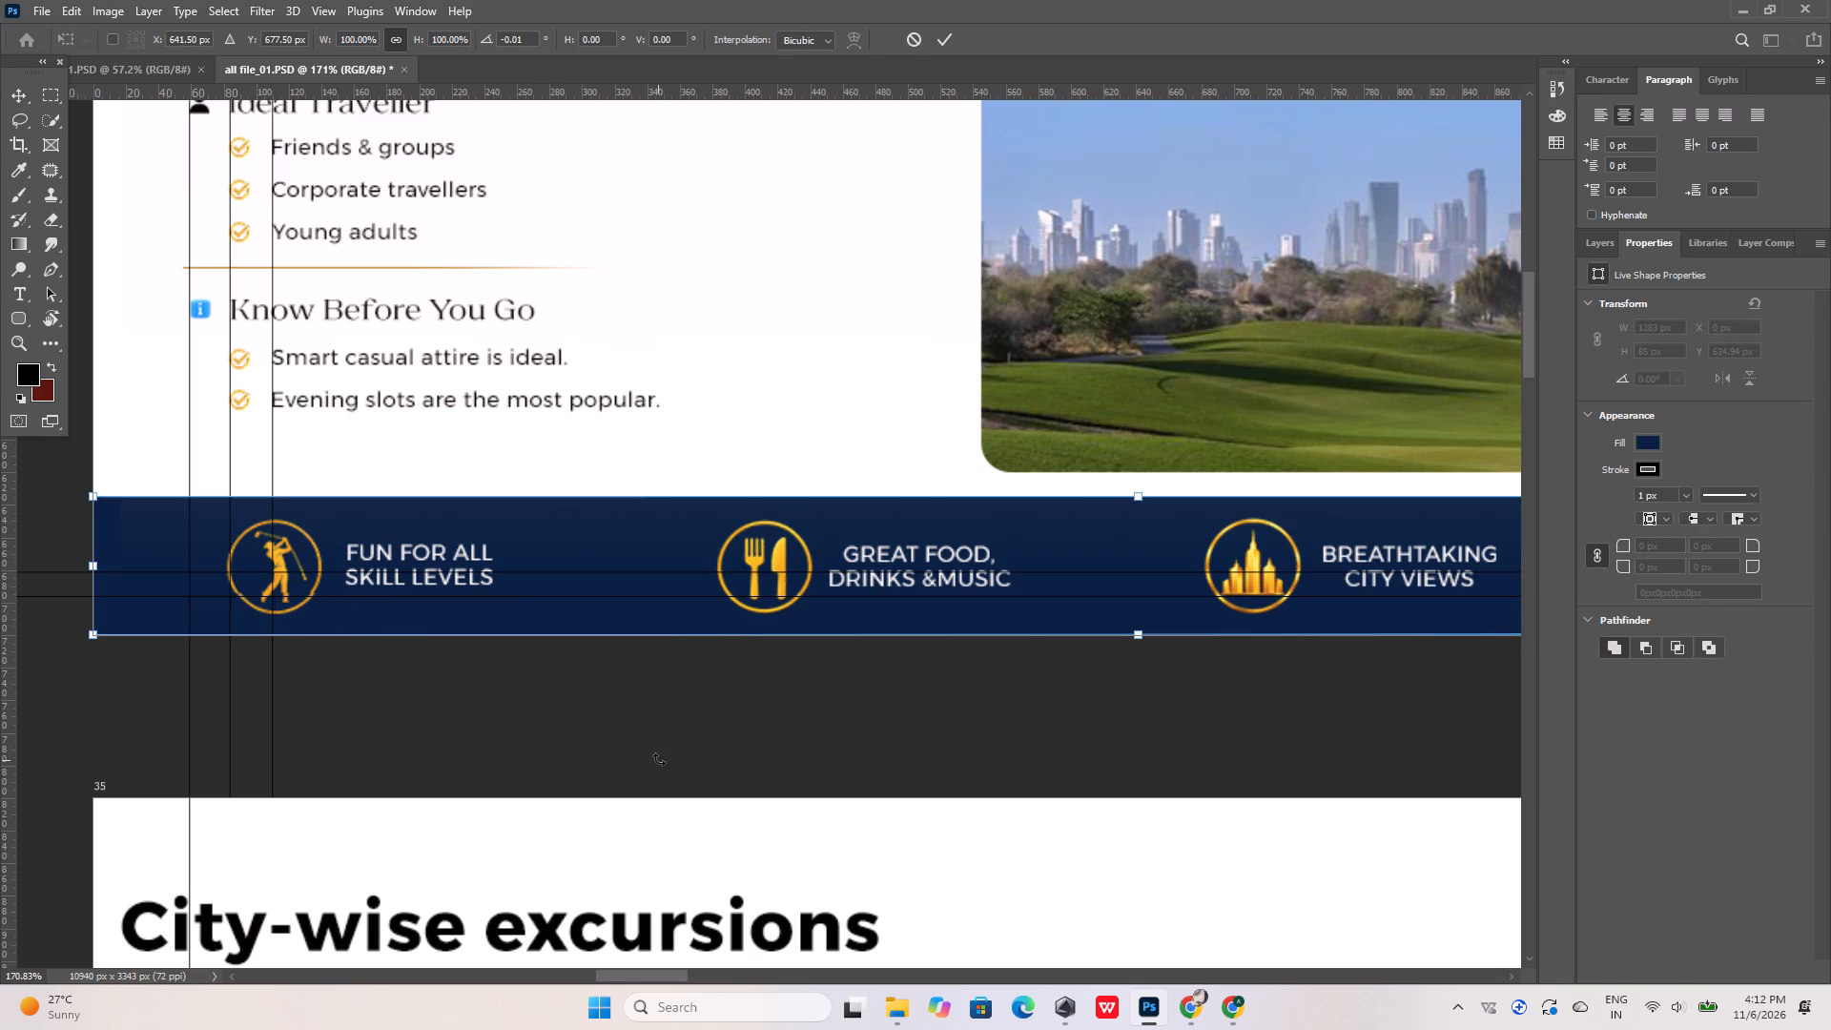
left_click(945, 40)
left_click(295, 710)
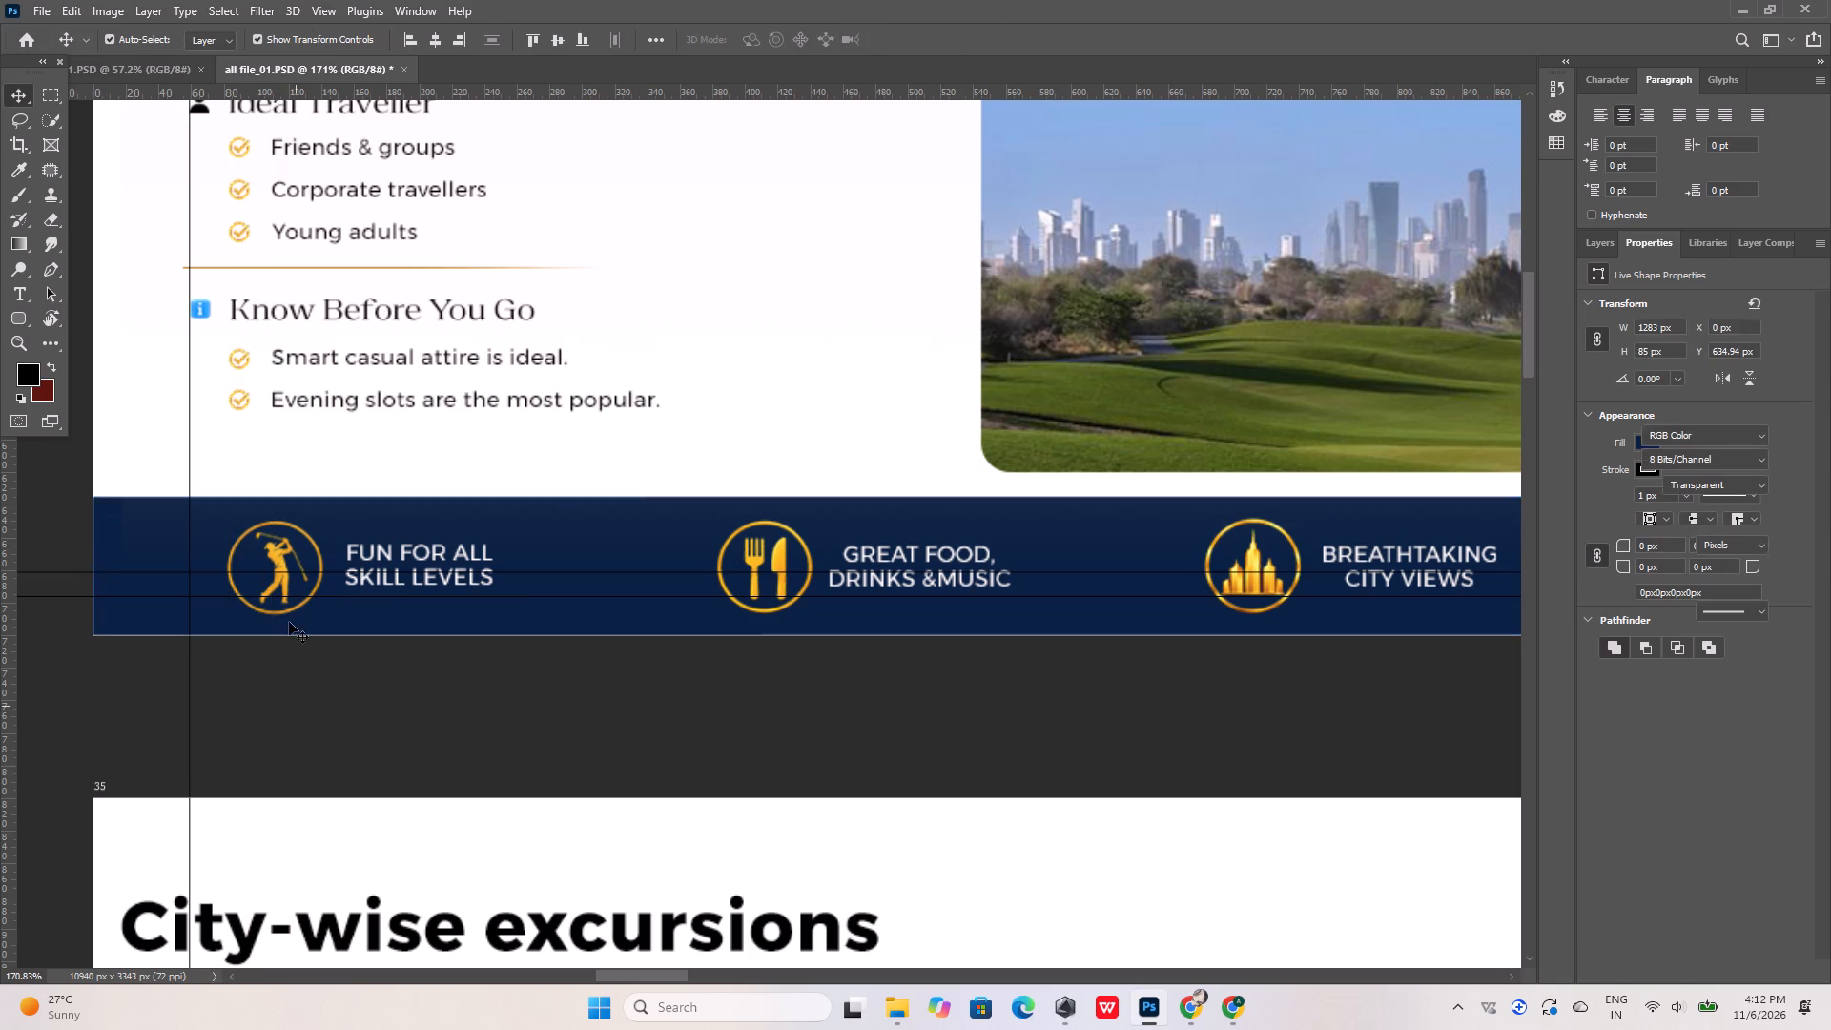
left_click(280, 551)
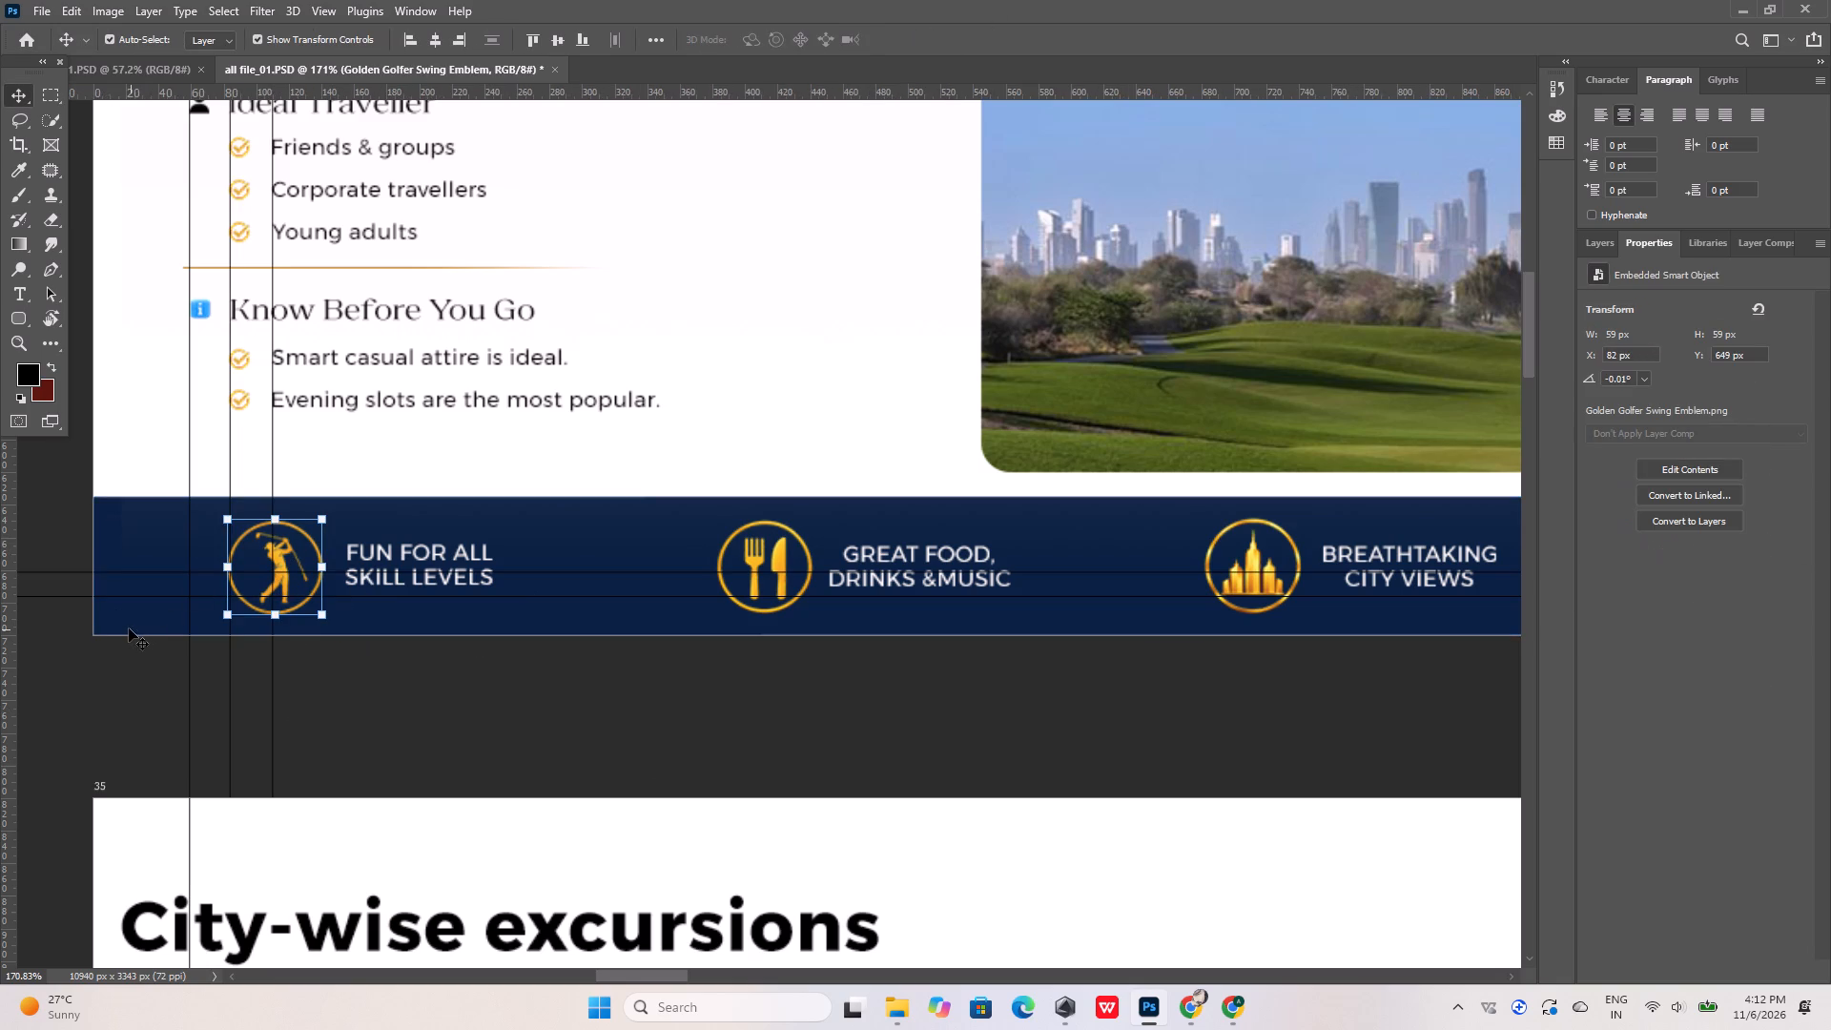
left_click(129, 628, "shift")
left_click(555, 35)
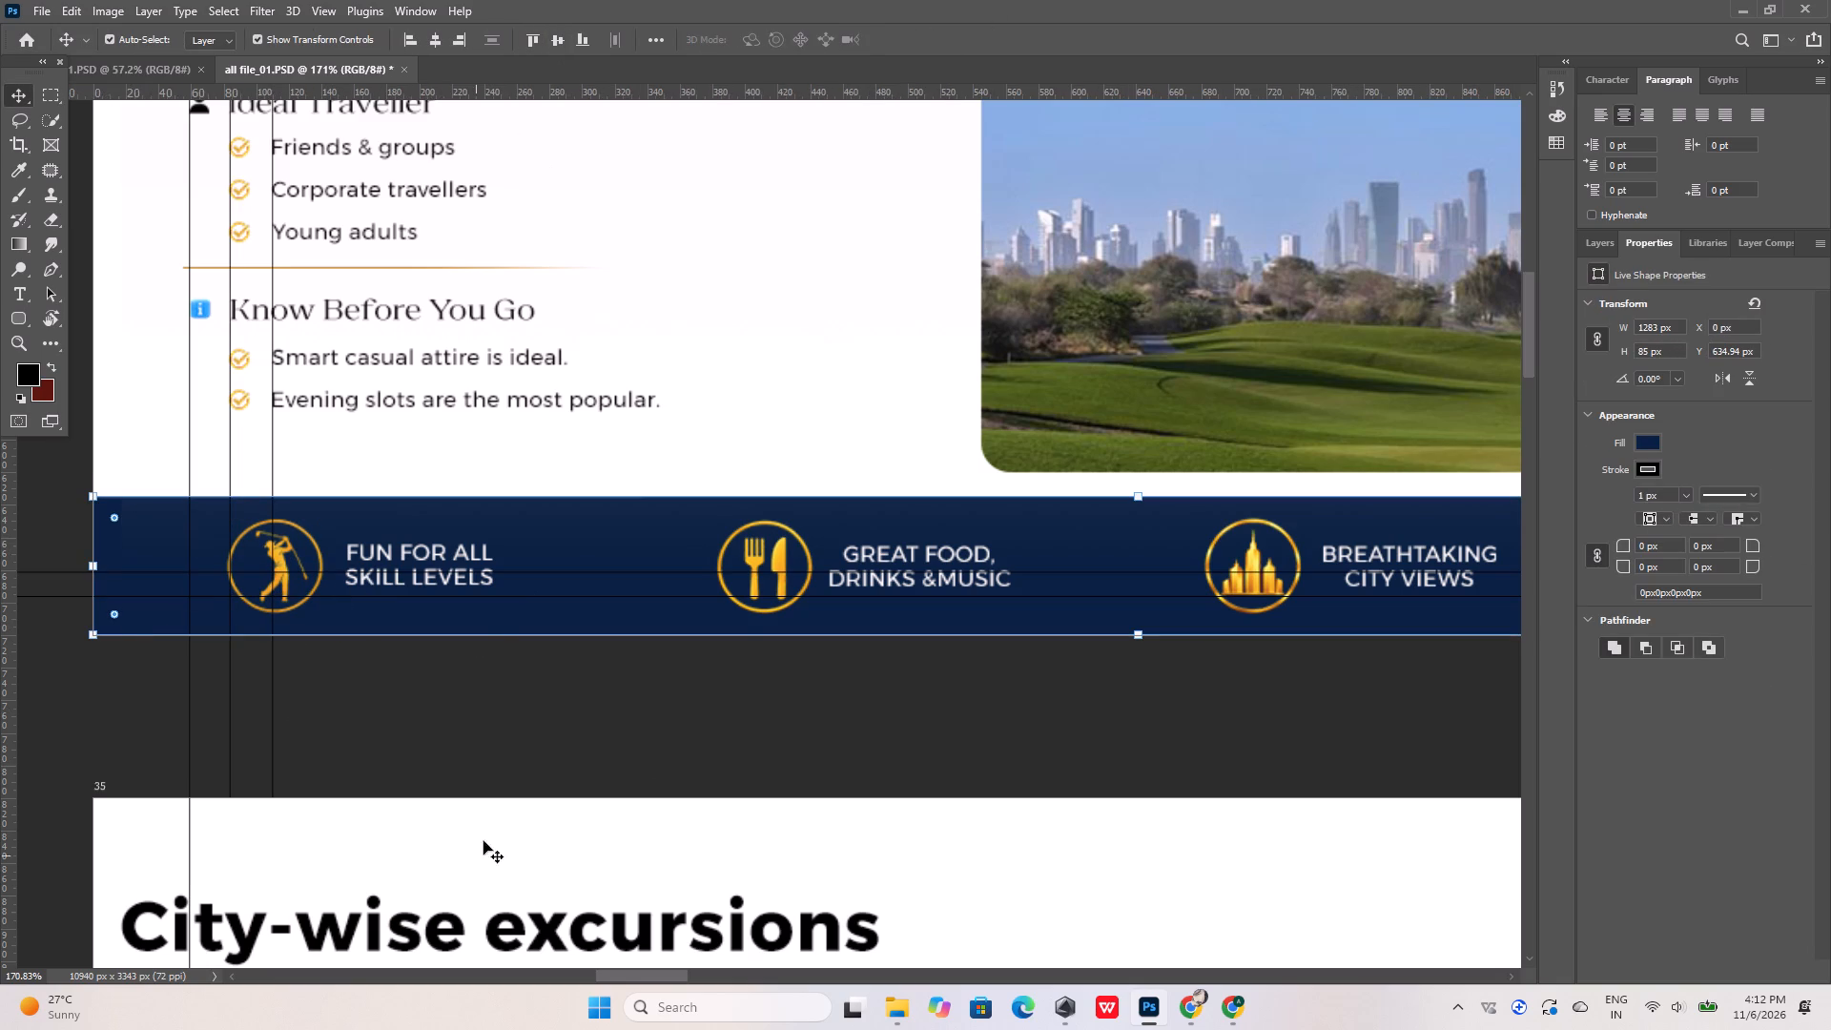
left_click(530, 718)
Copy the vertical divider line before GROW YOUR BUSINESS WITH US and paste it in place into the T-rex Glamping slide's footer bar.
scroll(603, 690, "down", 14, "alt")
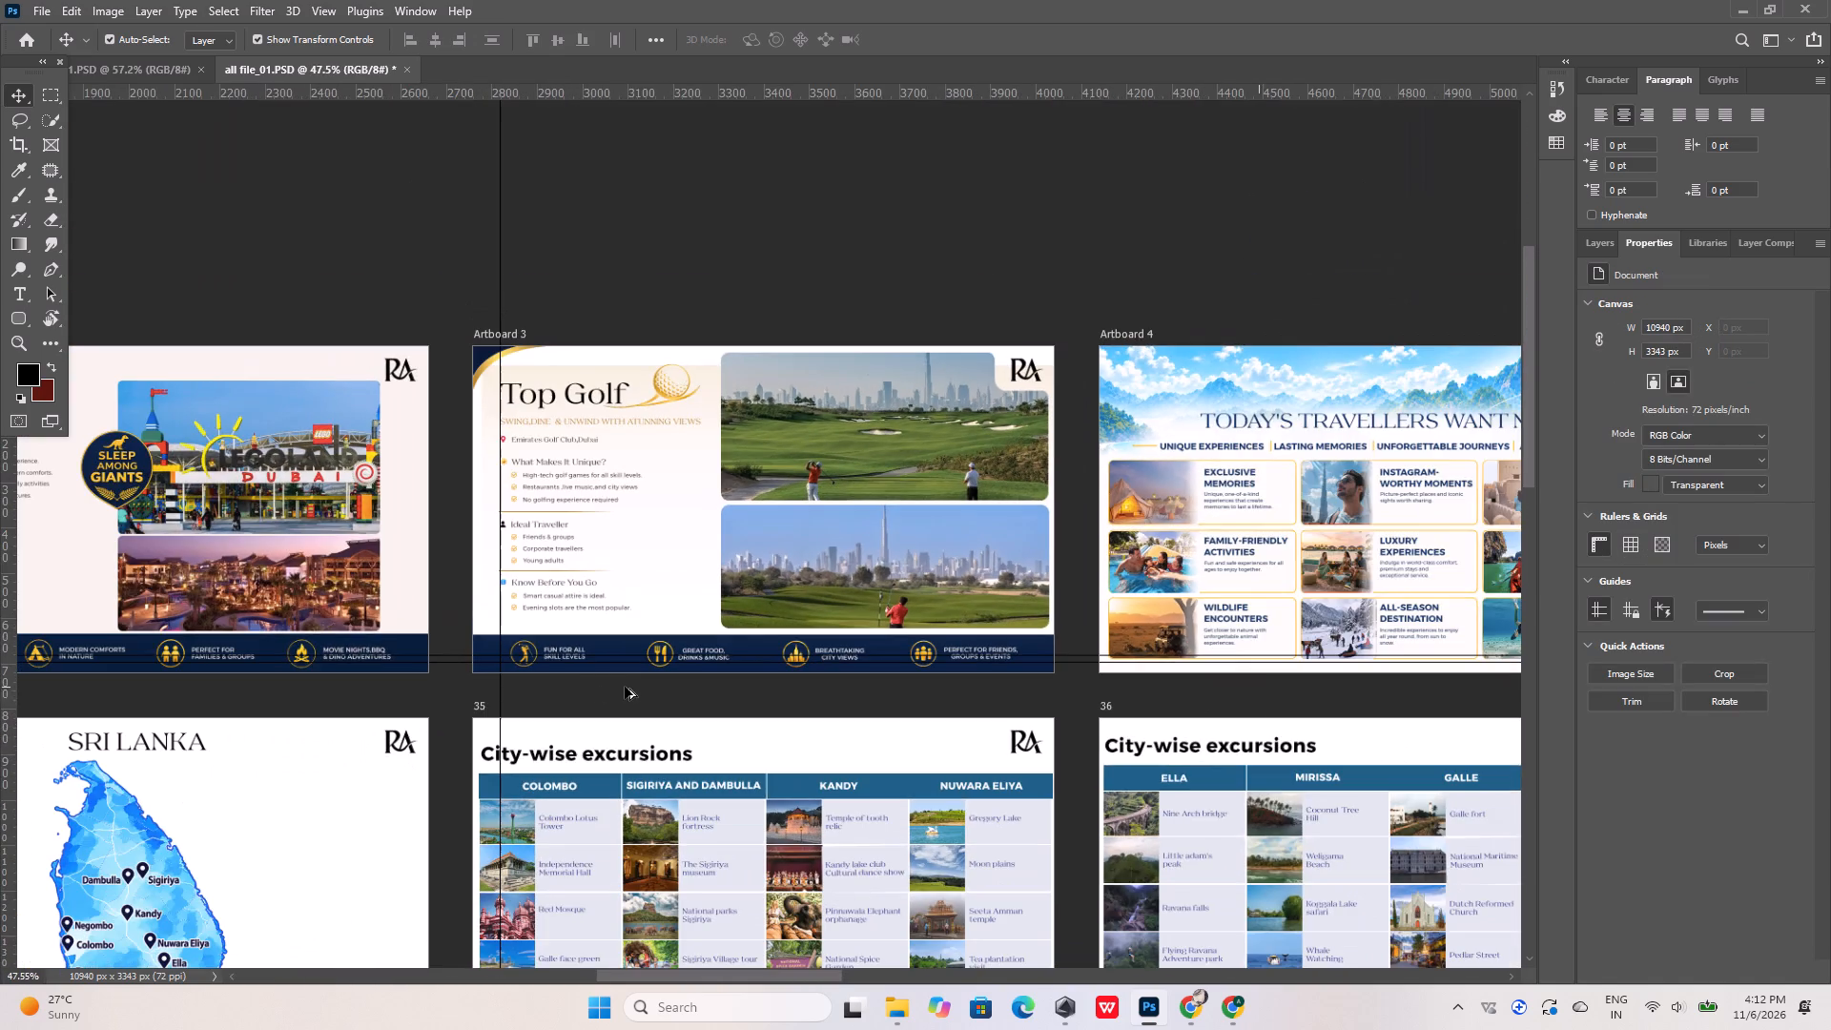
scroll(250, 667, "up", 15, "alt")
scroll(717, 690, "down", 12, "alt")
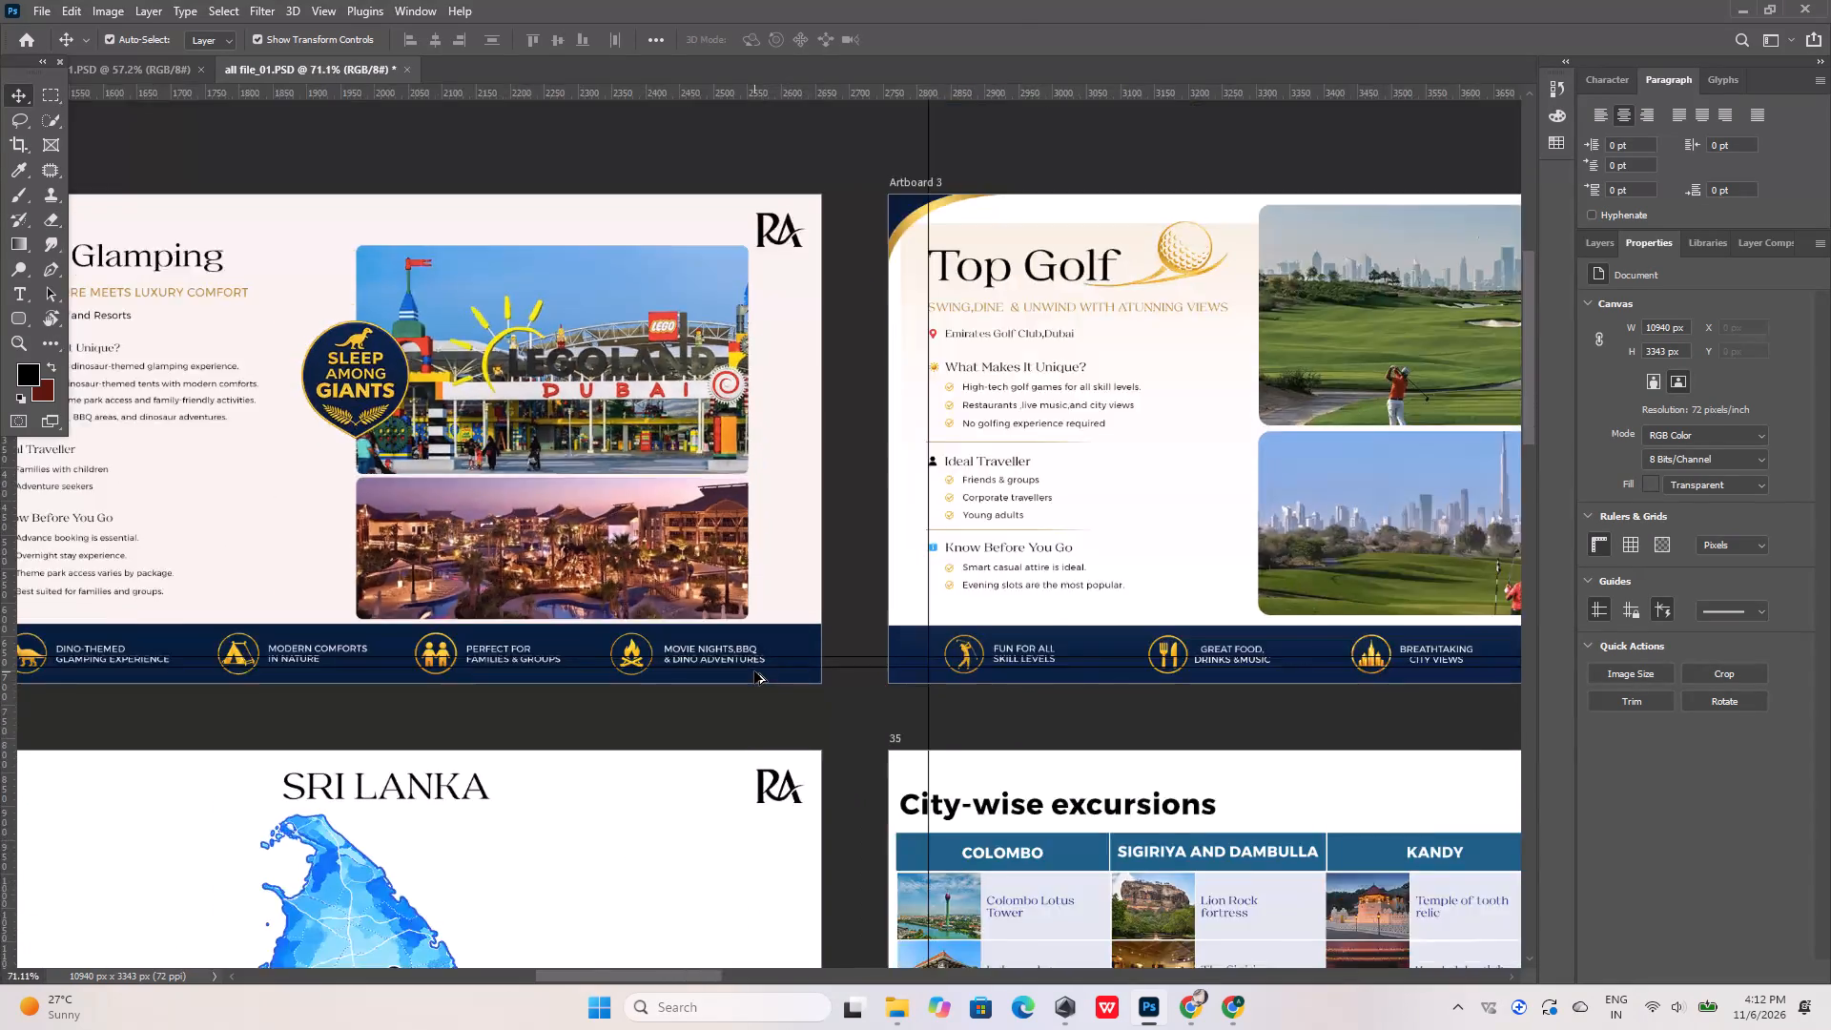
scroll(754, 671, "down", 8, "alt")
scroll(254, 671, "up", 20, "alt")
scroll(254, 671, "up", 4, "alt")
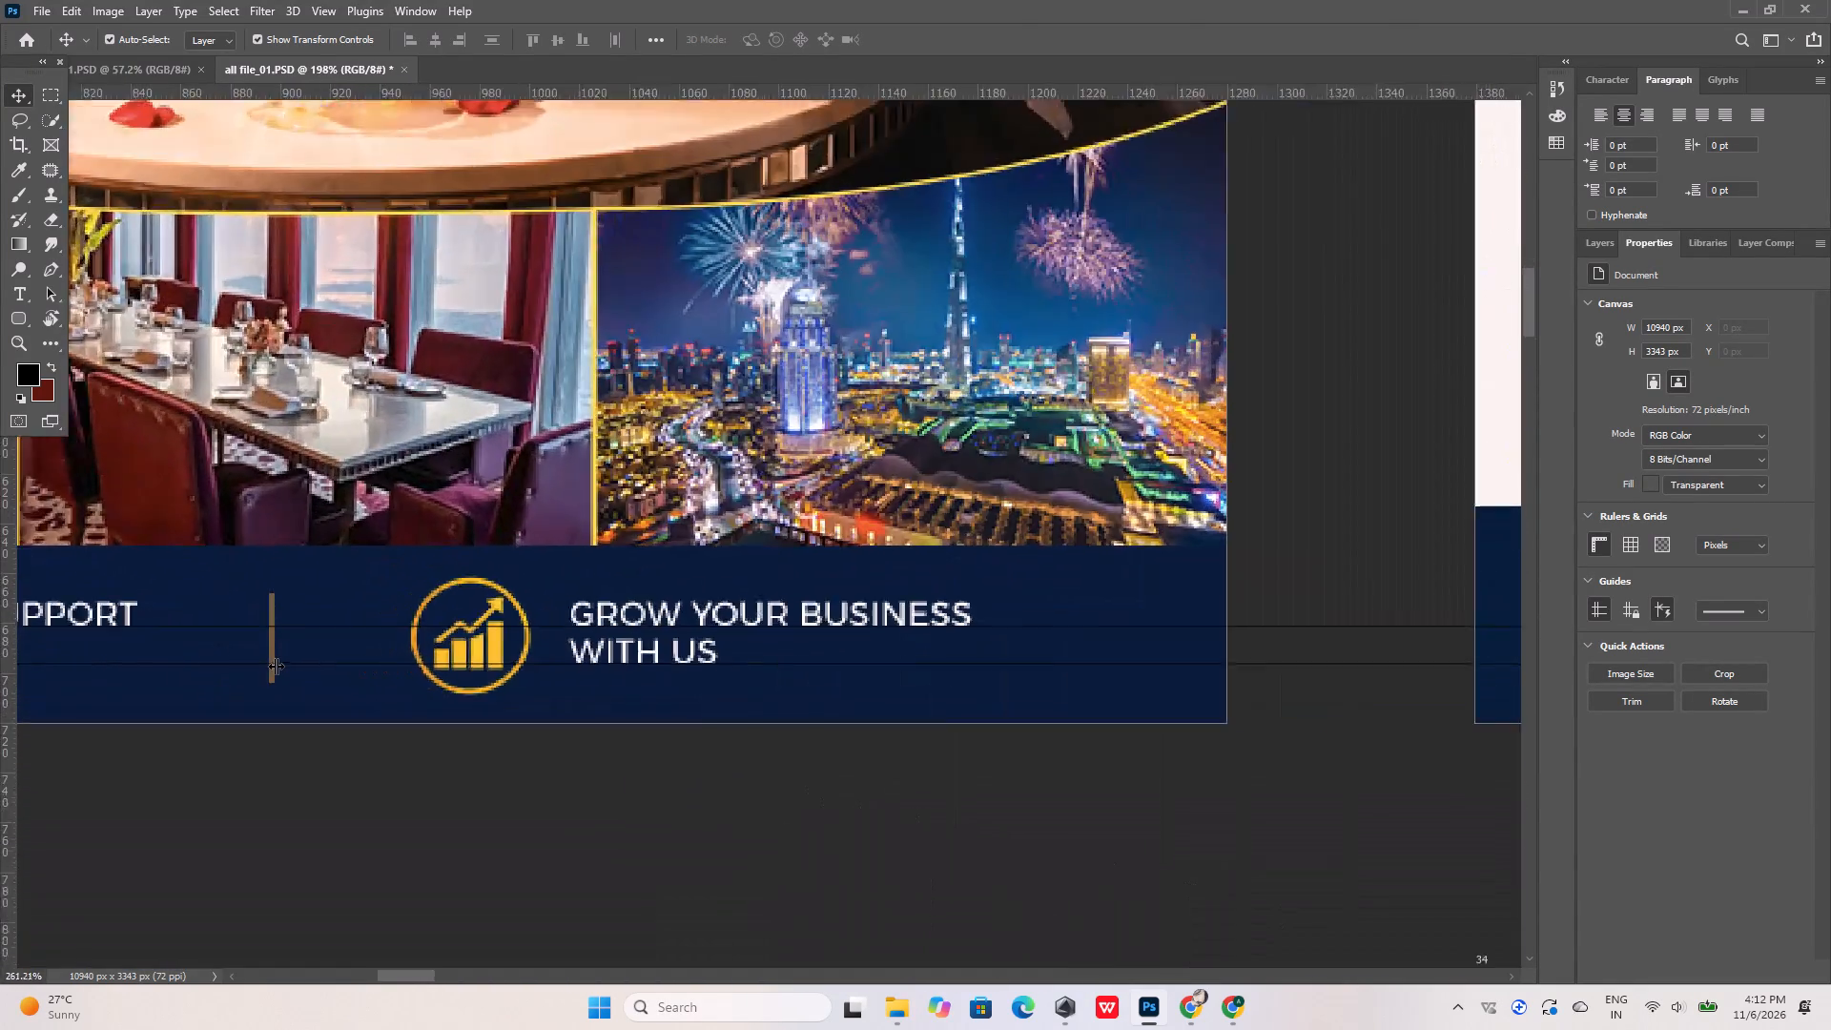
scroll(276, 666, "up", 6, "alt")
left_click(271, 622)
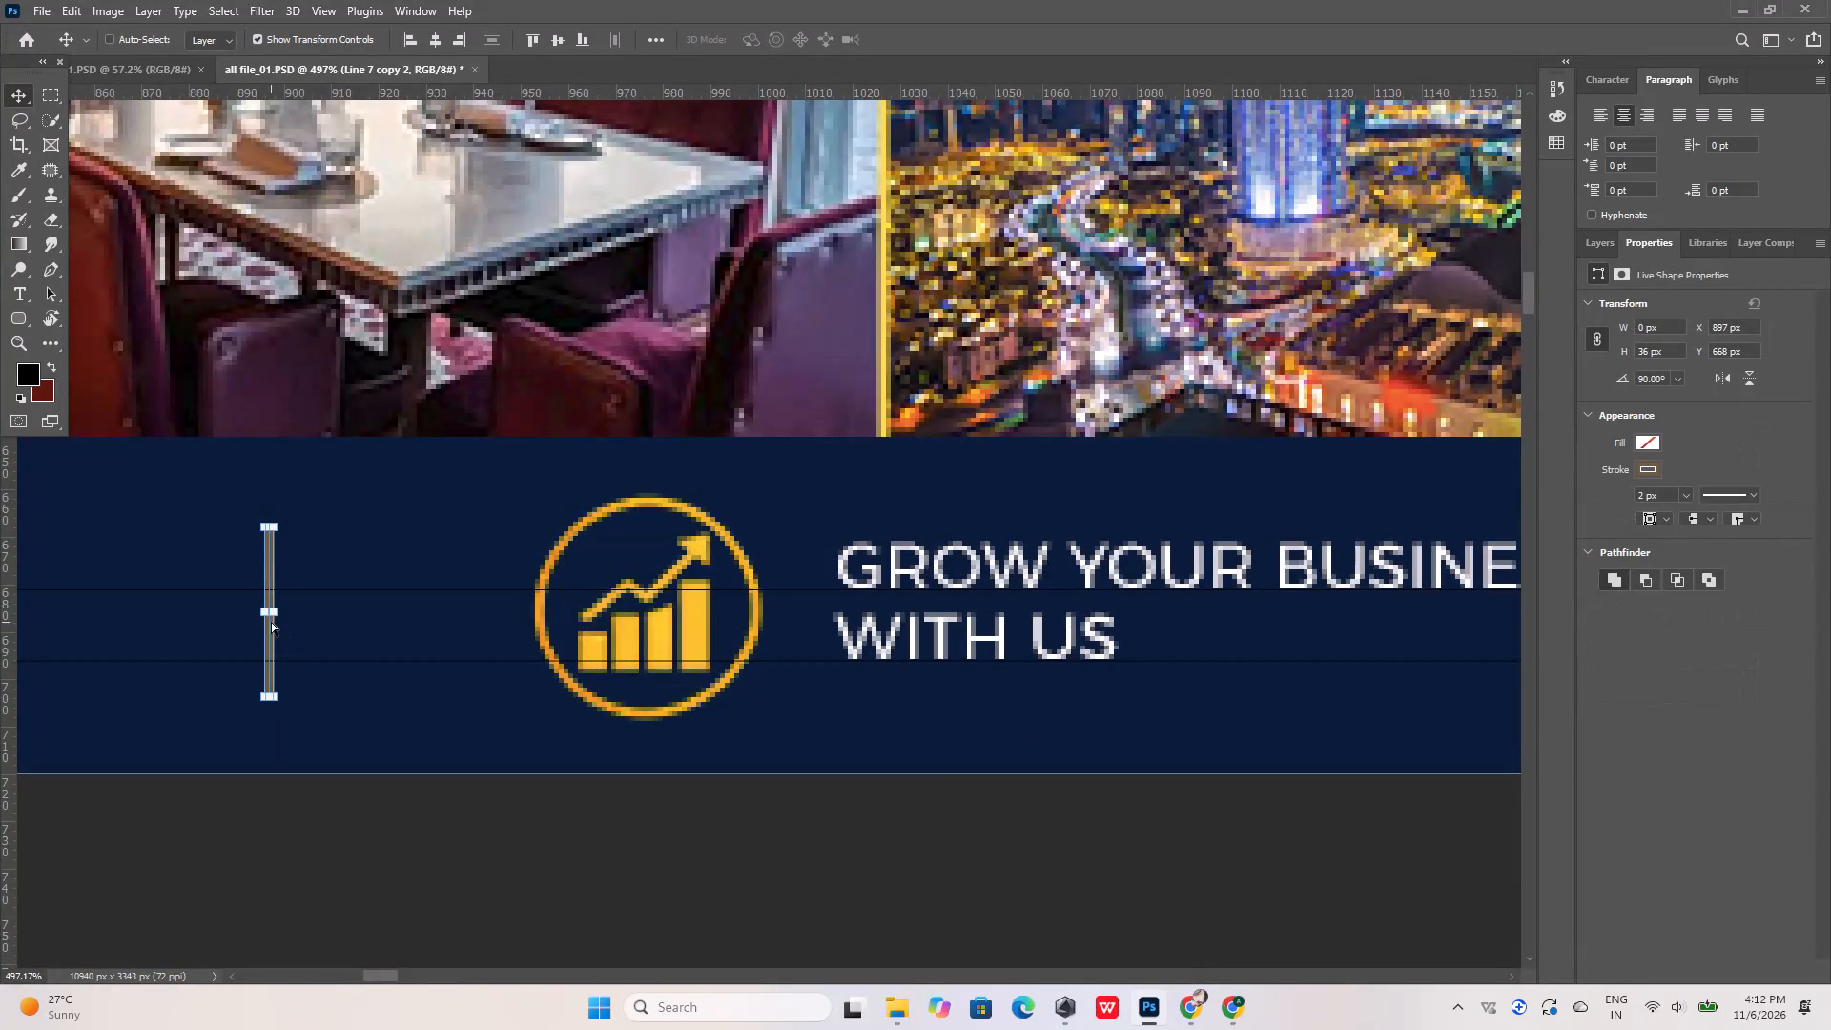
key("ctrl+c")
scroll(276, 628, "down", 2, "alt")
scroll(276, 628, "down", 20, "alt")
scroll(276, 628, "down", 7, "alt")
scroll(694, 634, "up", 7, "alt")
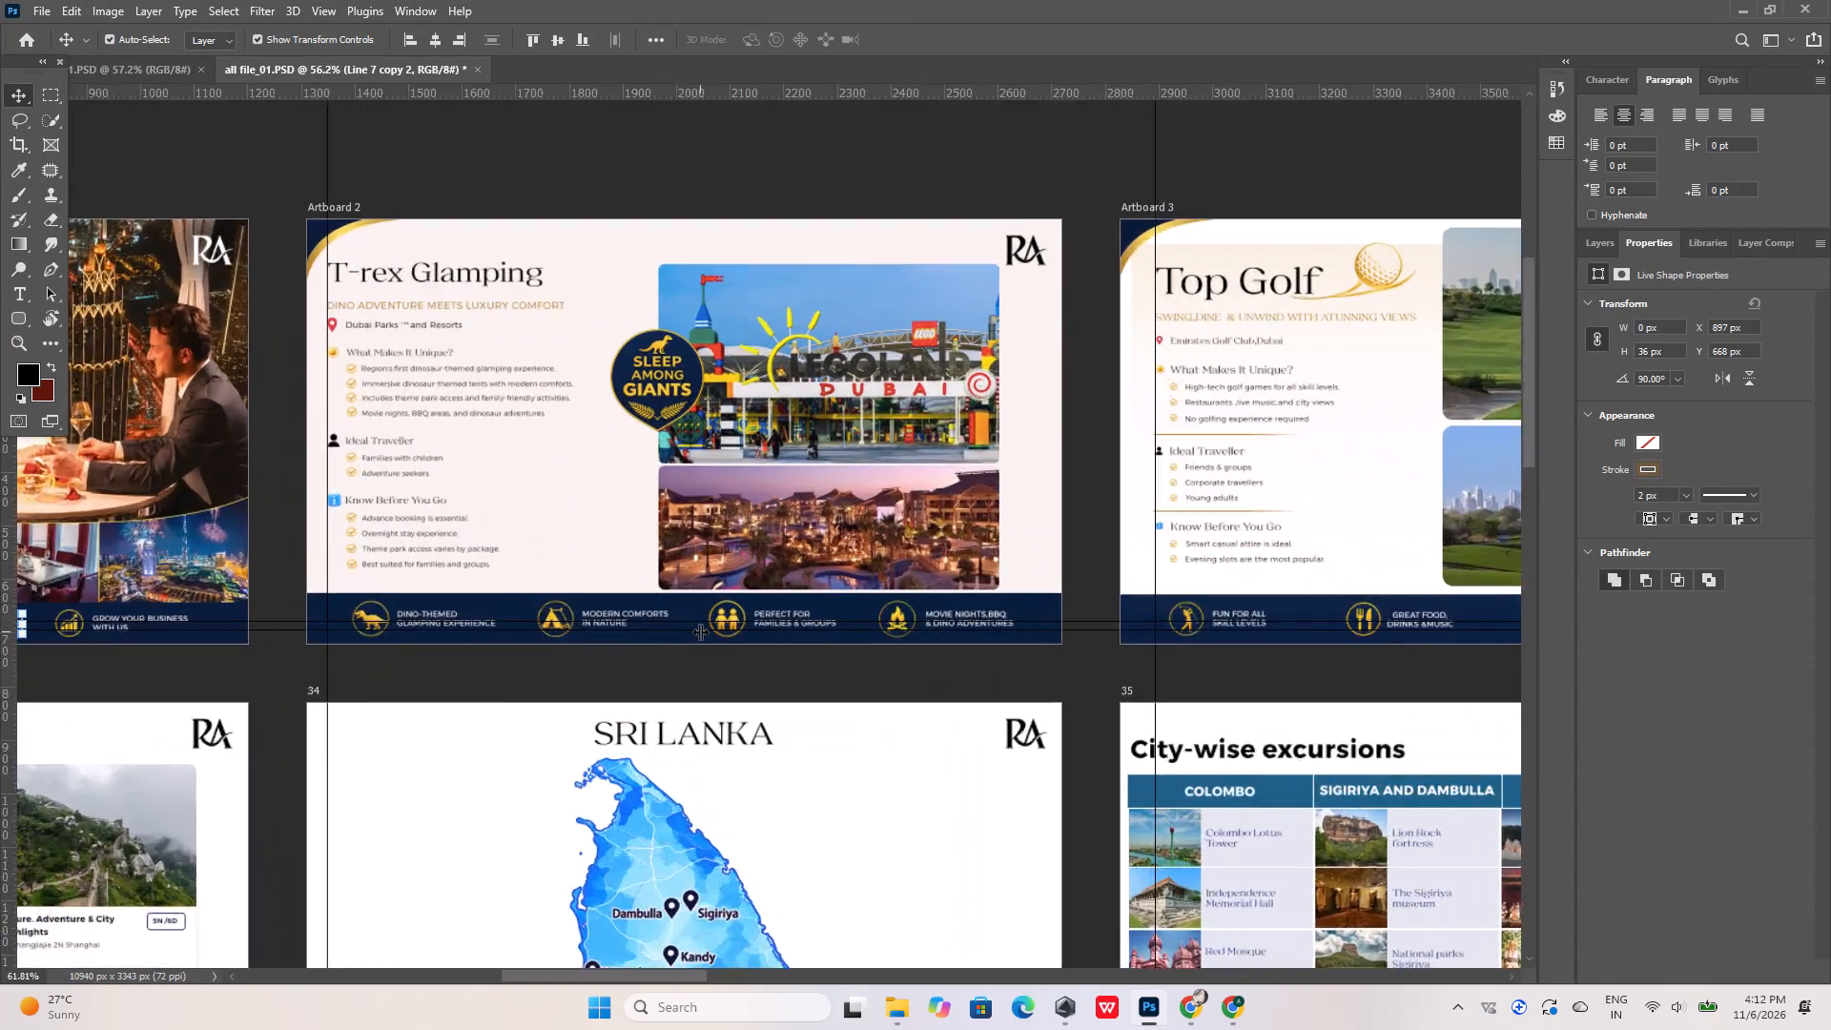
scroll(700, 631, "up", 2, "alt")
left_click(680, 604)
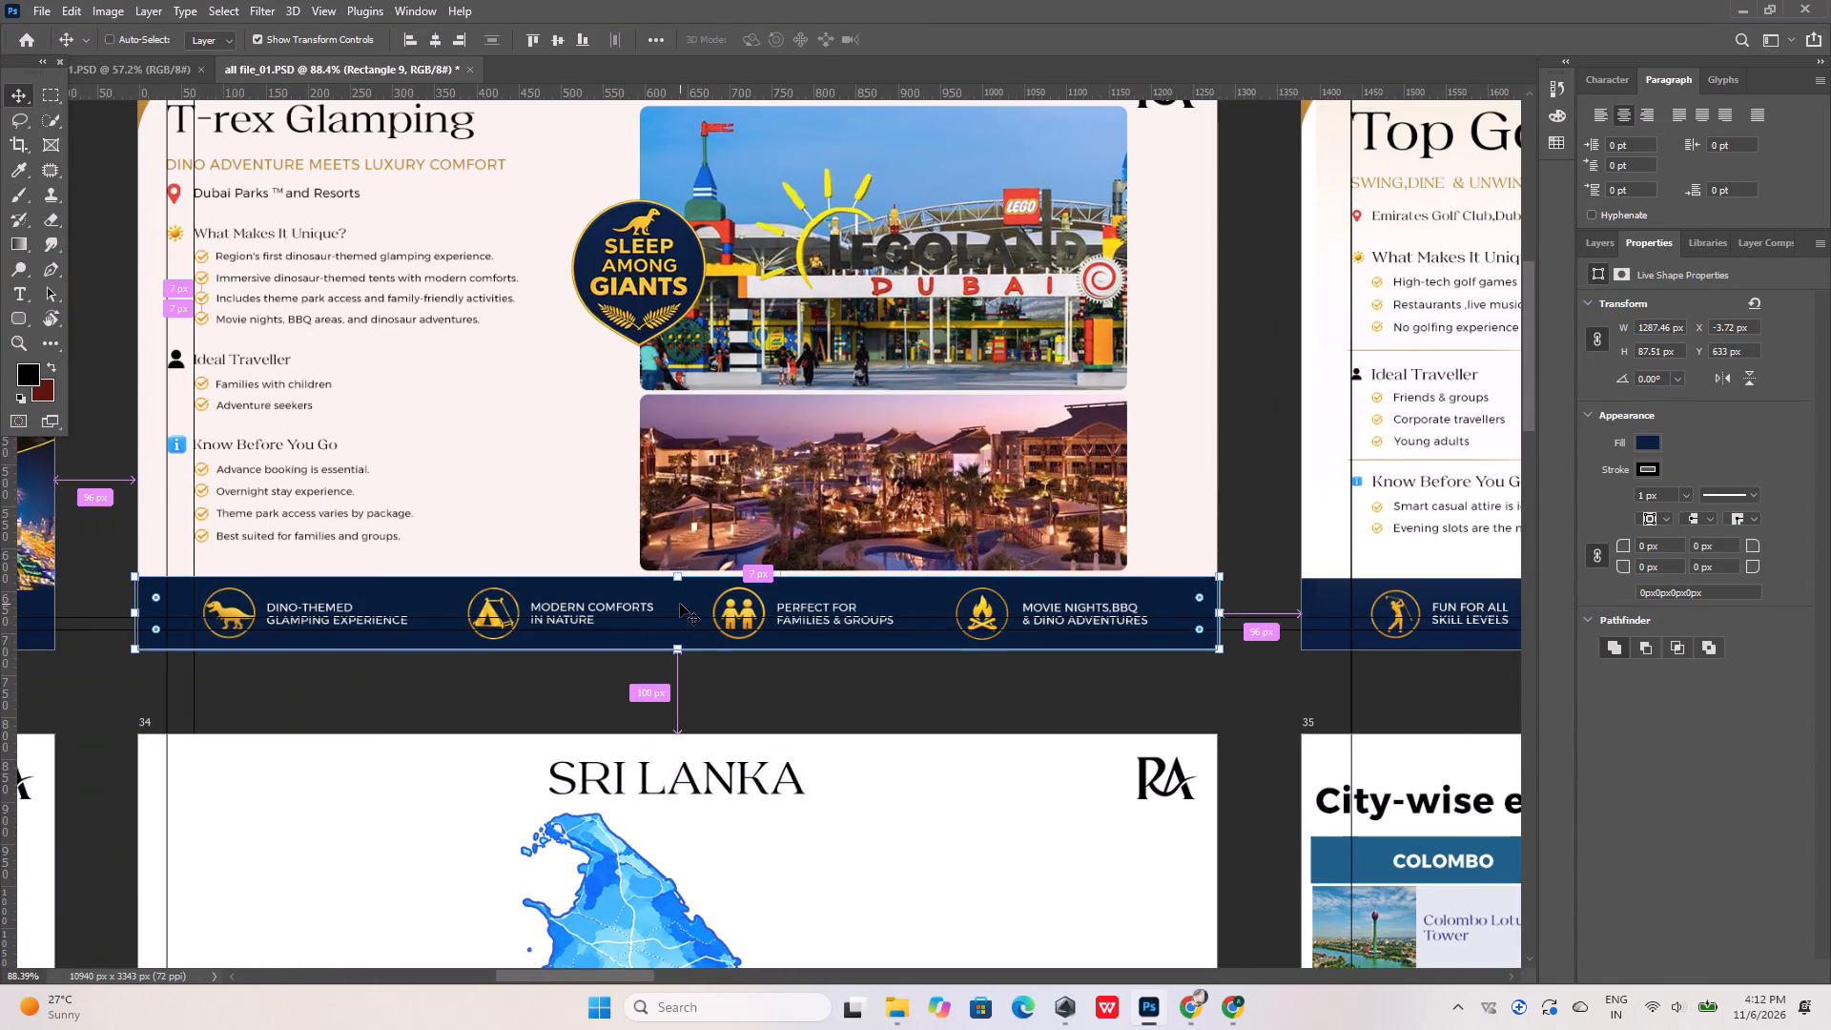
key("ctrl+shift+v")
scroll(902, 621, "up", 8, "alt")
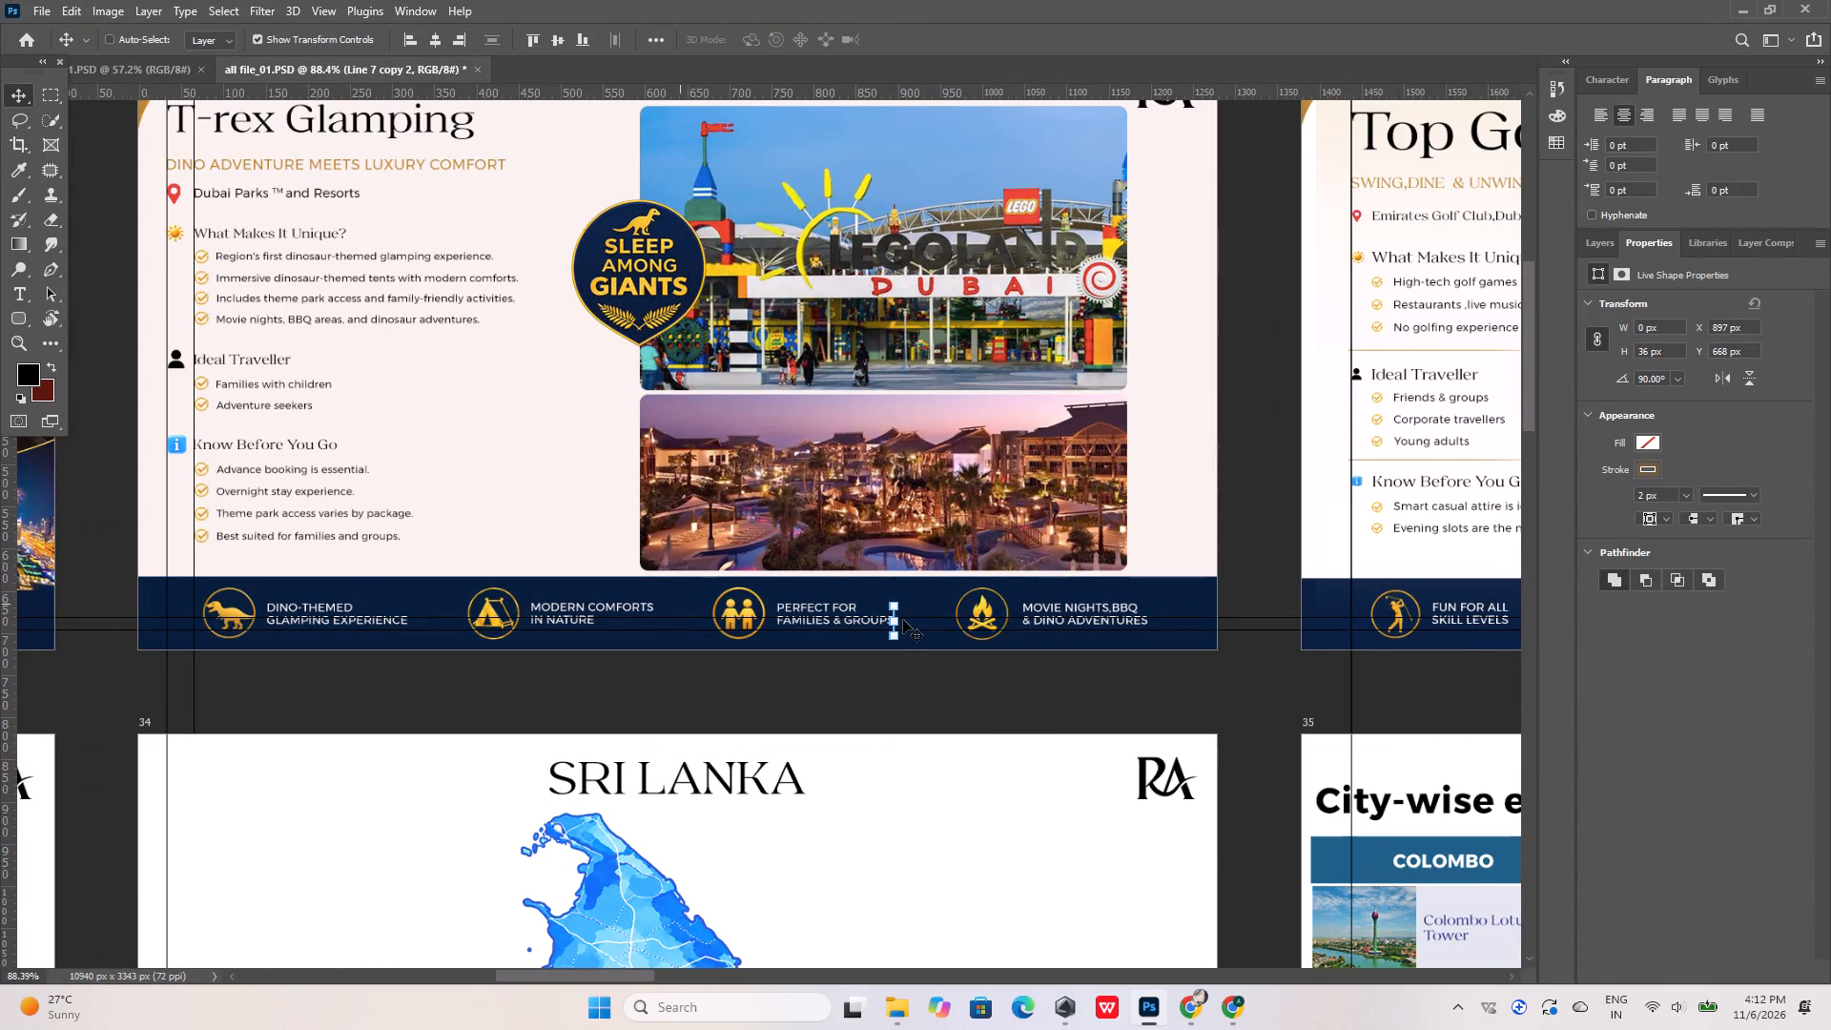
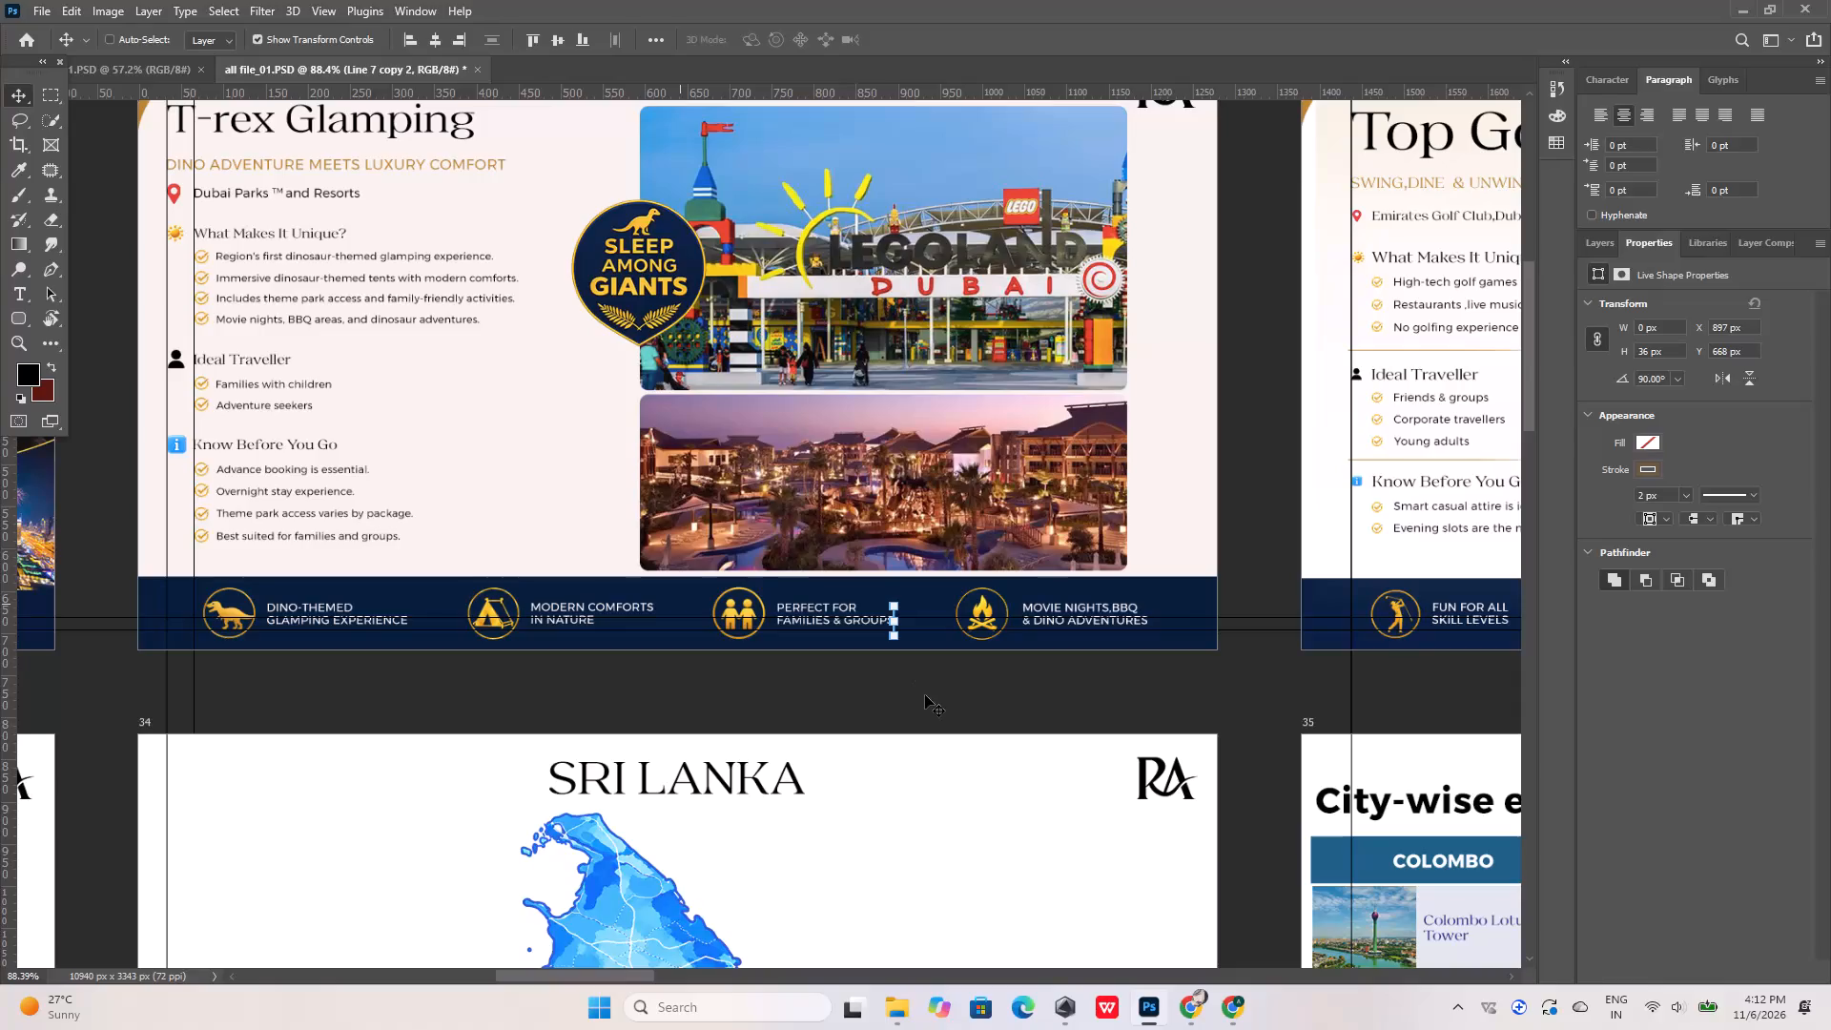
Move the pasted divider line to X 929 px, Y 660 px, between PERFECT FOR FAMILIES & GROUPS and the campfire emblem.
left_click(925, 695)
left_click(925, 695)
left_click(1235, 385)
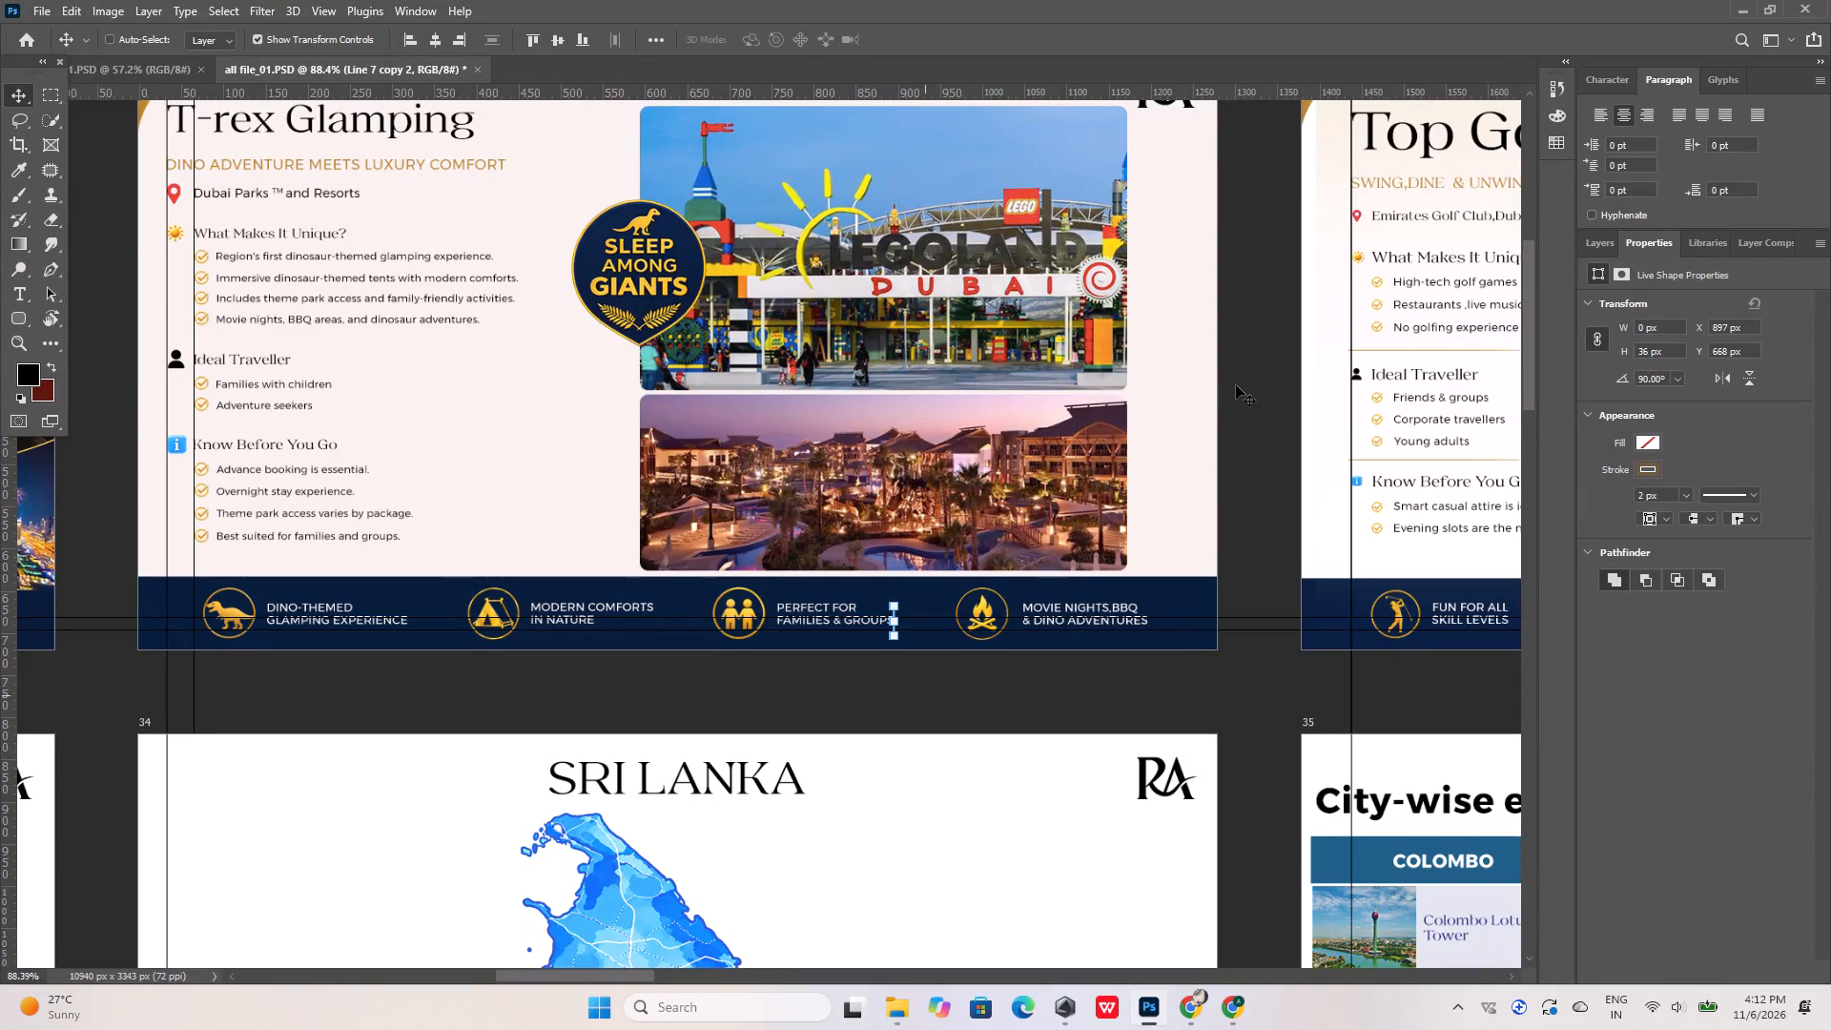
scroll(840, 567, "down", 5, "alt")
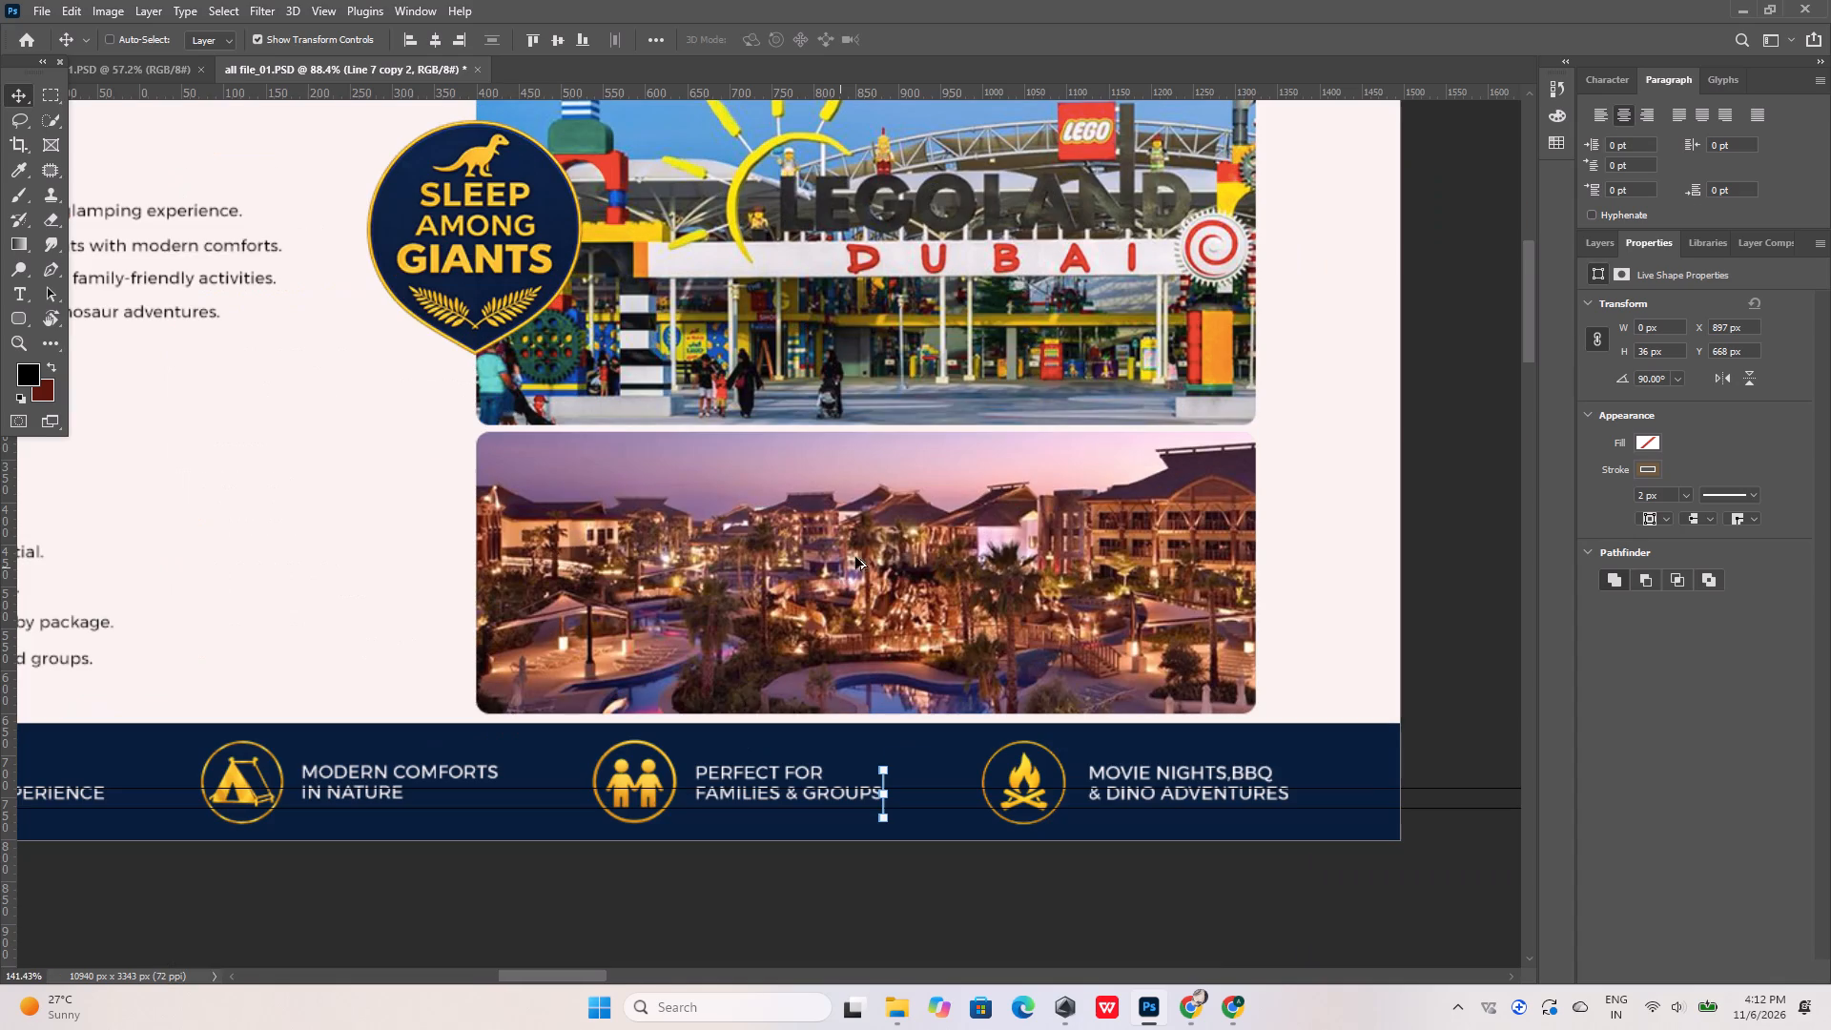
scroll(881, 470, "down", 10, "alt")
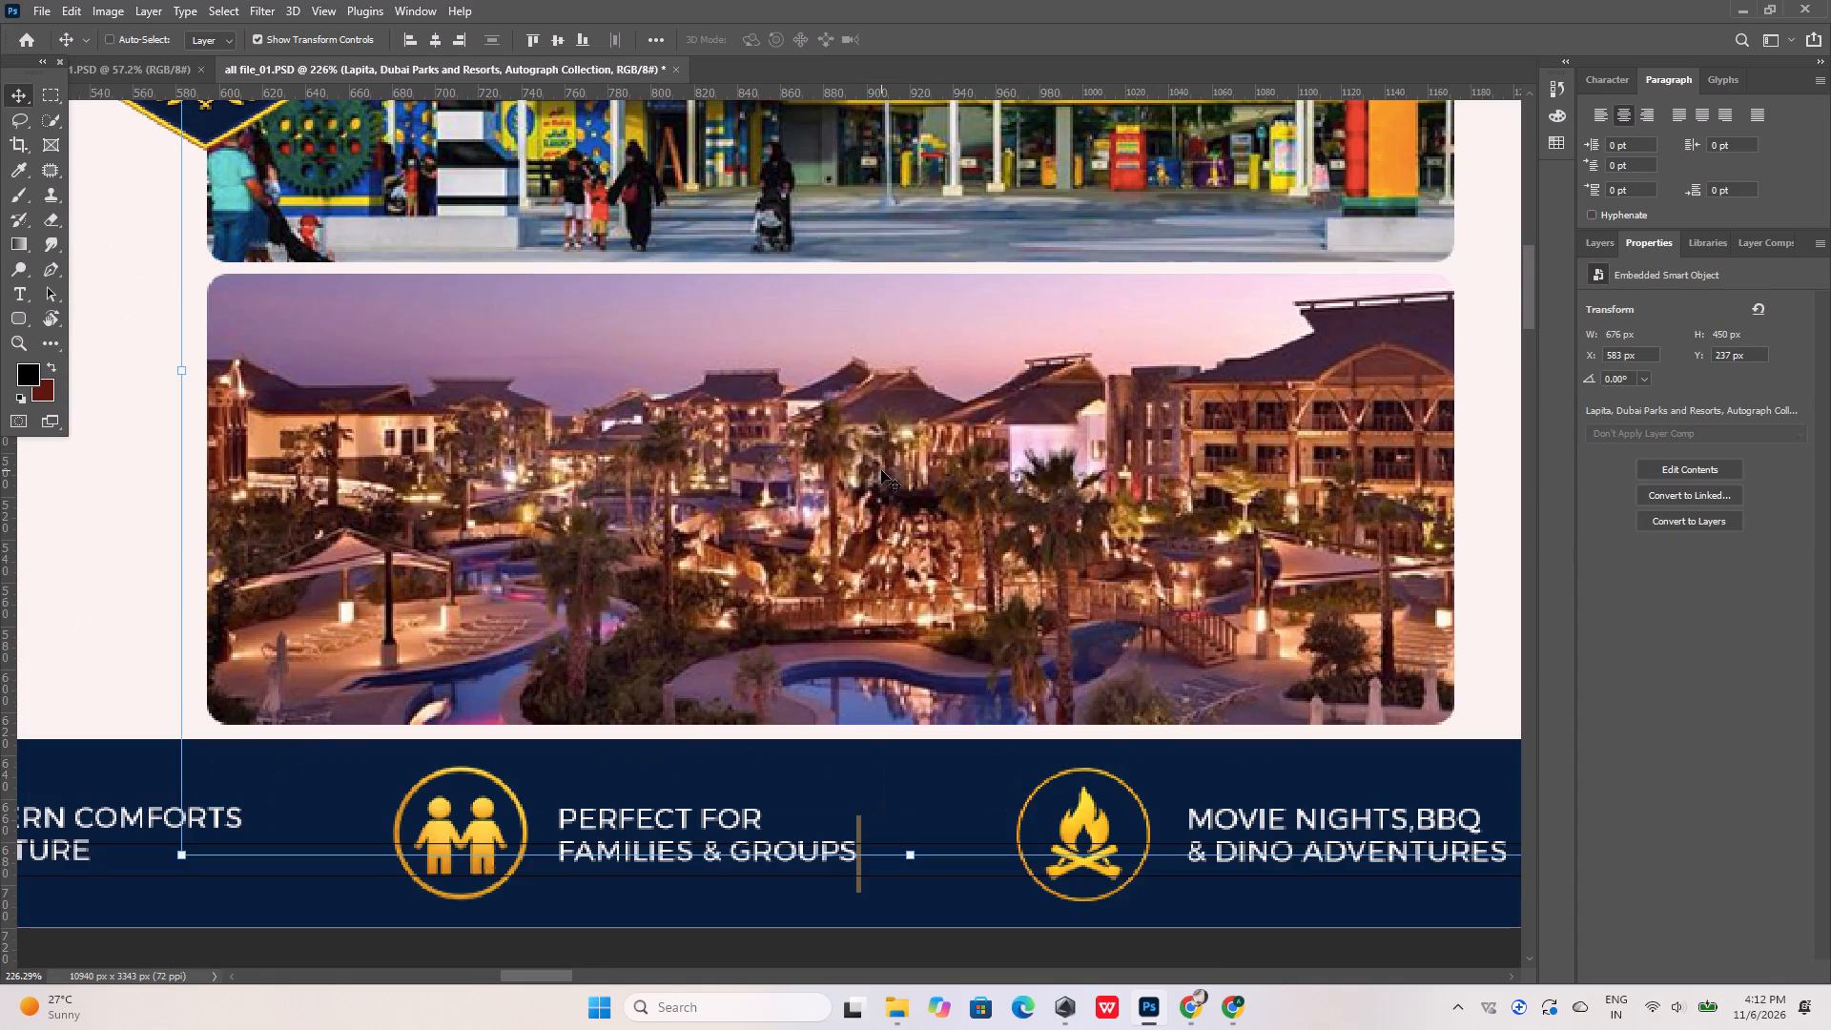
scroll(881, 470, "down", 13, "alt")
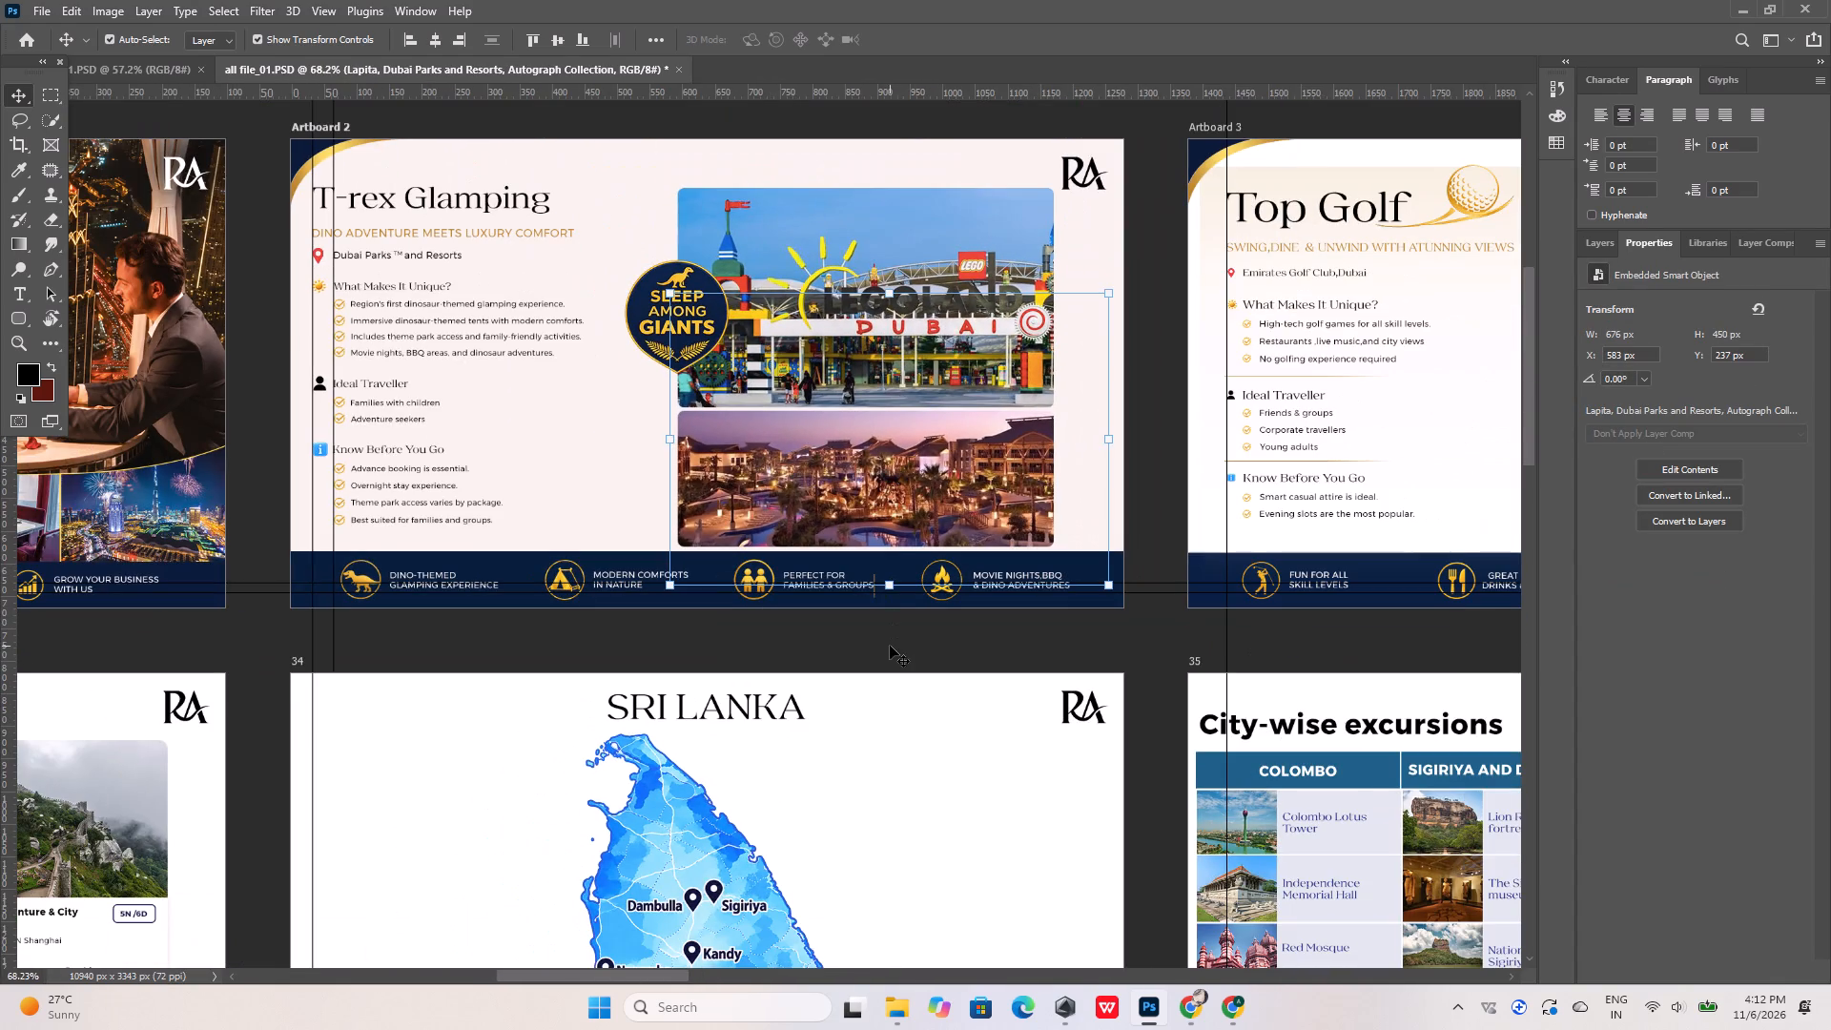
left_click(890, 646)
scroll(879, 591, "up", 20, "alt")
scroll(879, 591, "up", 4, "alt")
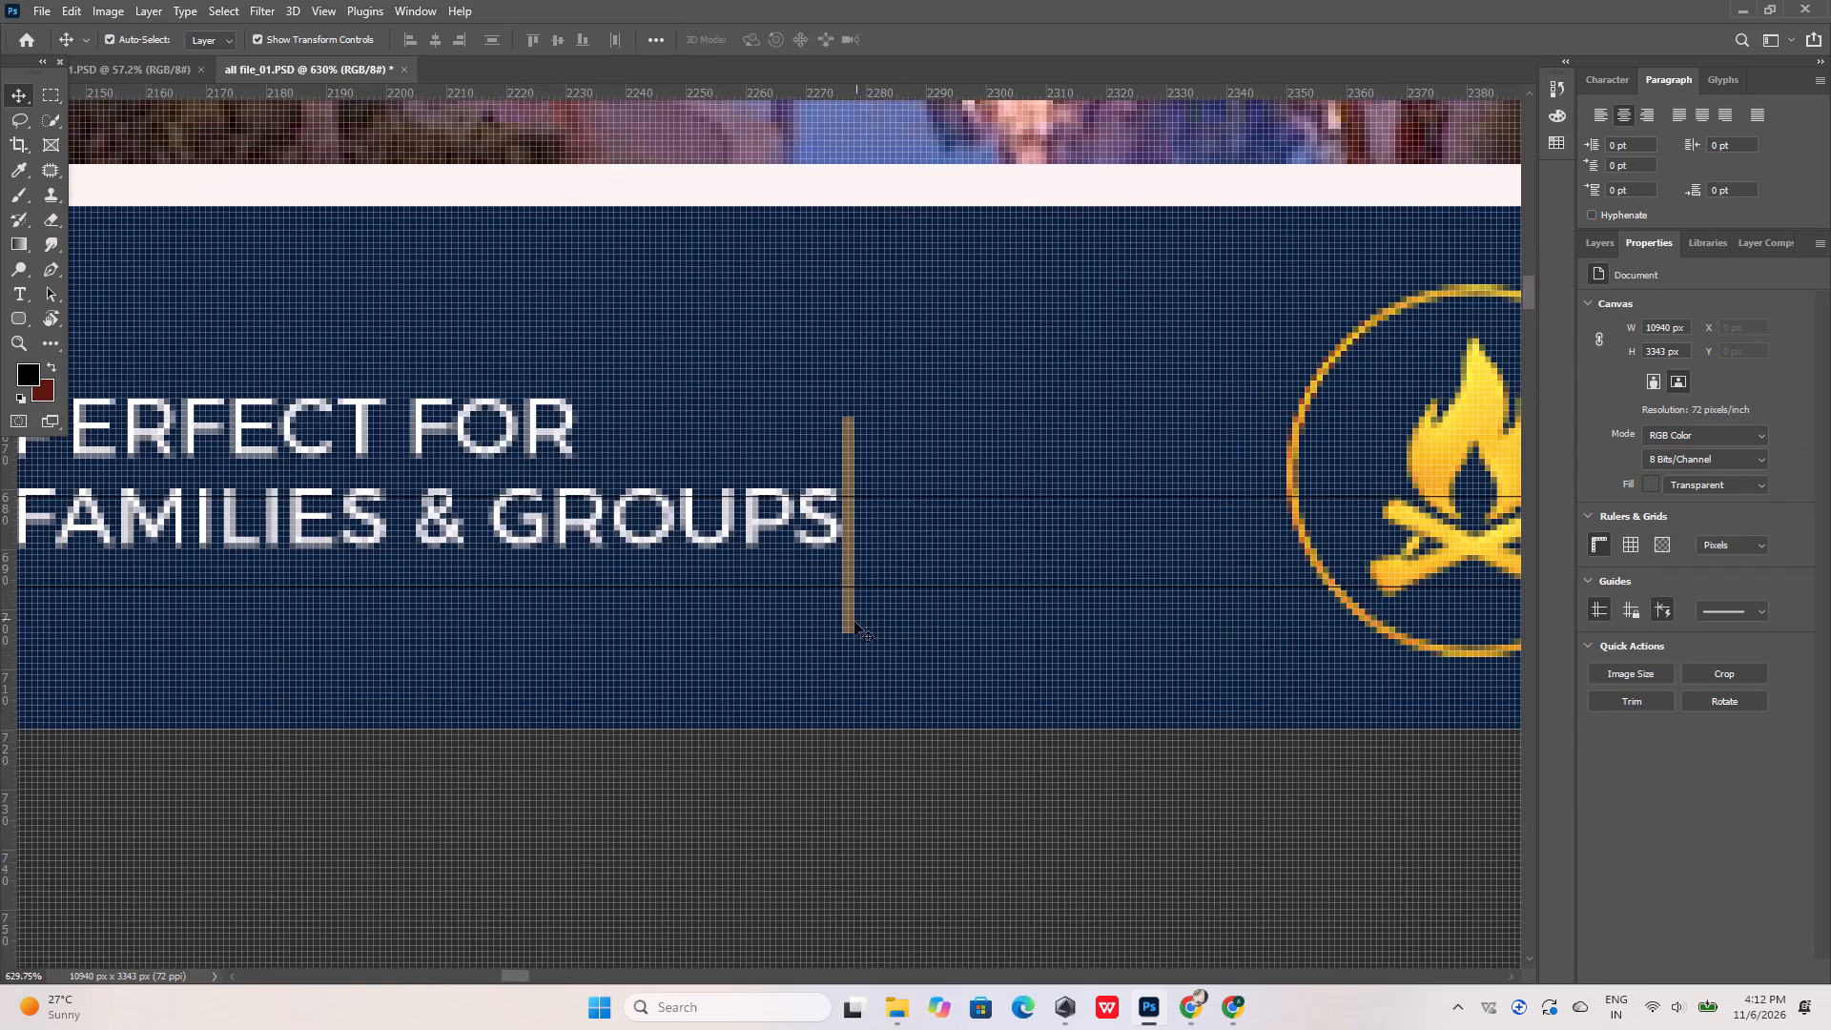
left_click(848, 625)
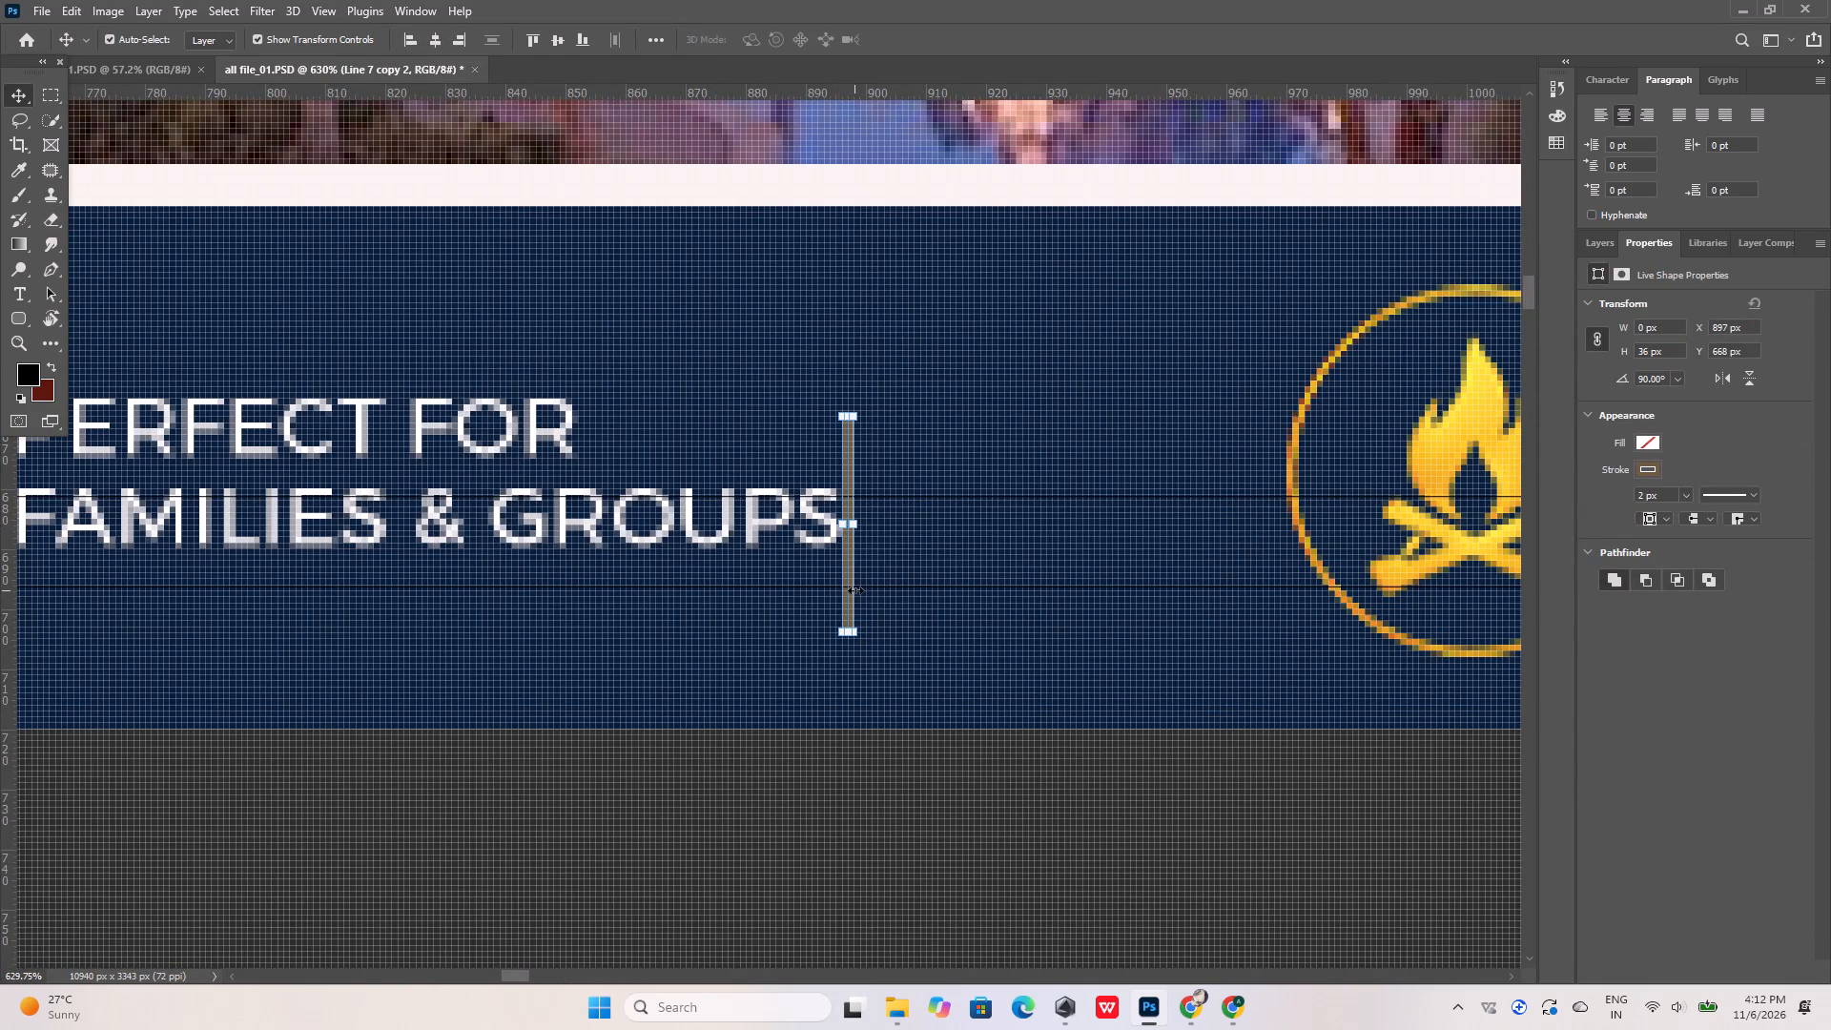
key("shift+Right")
key("shift+Right")
key("shift+Right")
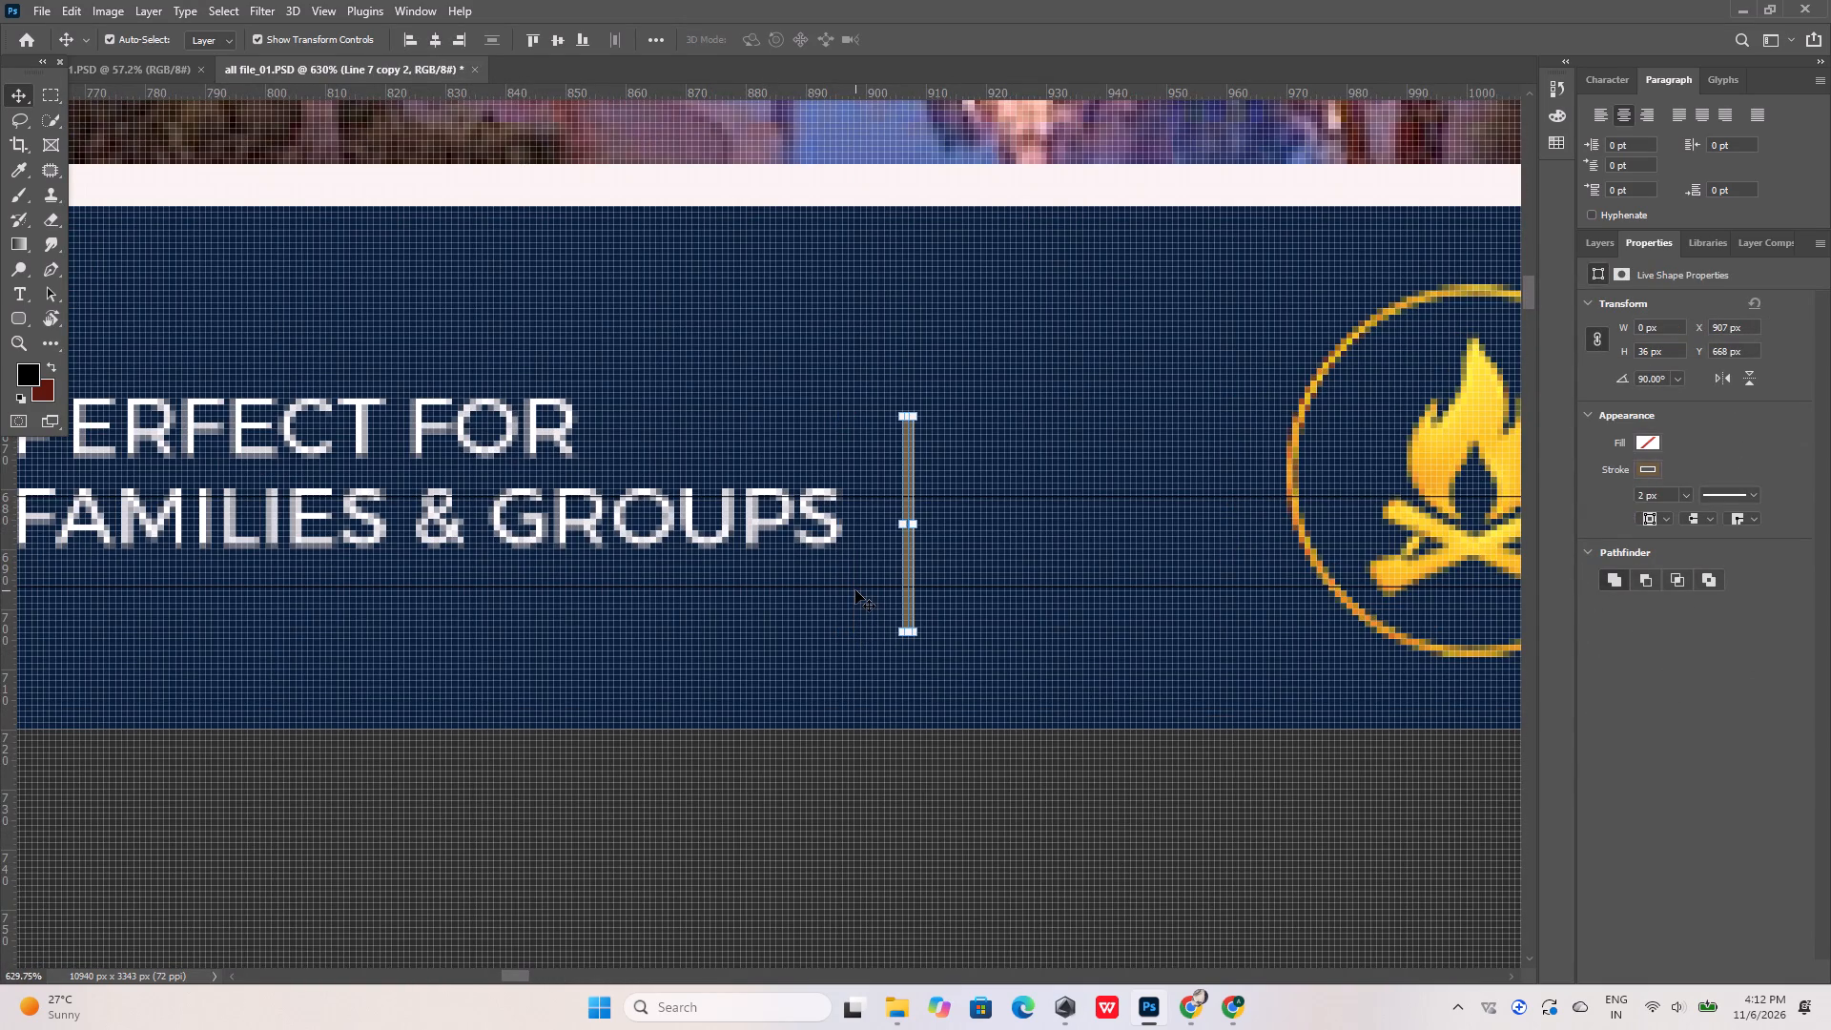
key("shift+Right")
key("shift+Right")
key("Up")
key("Up")
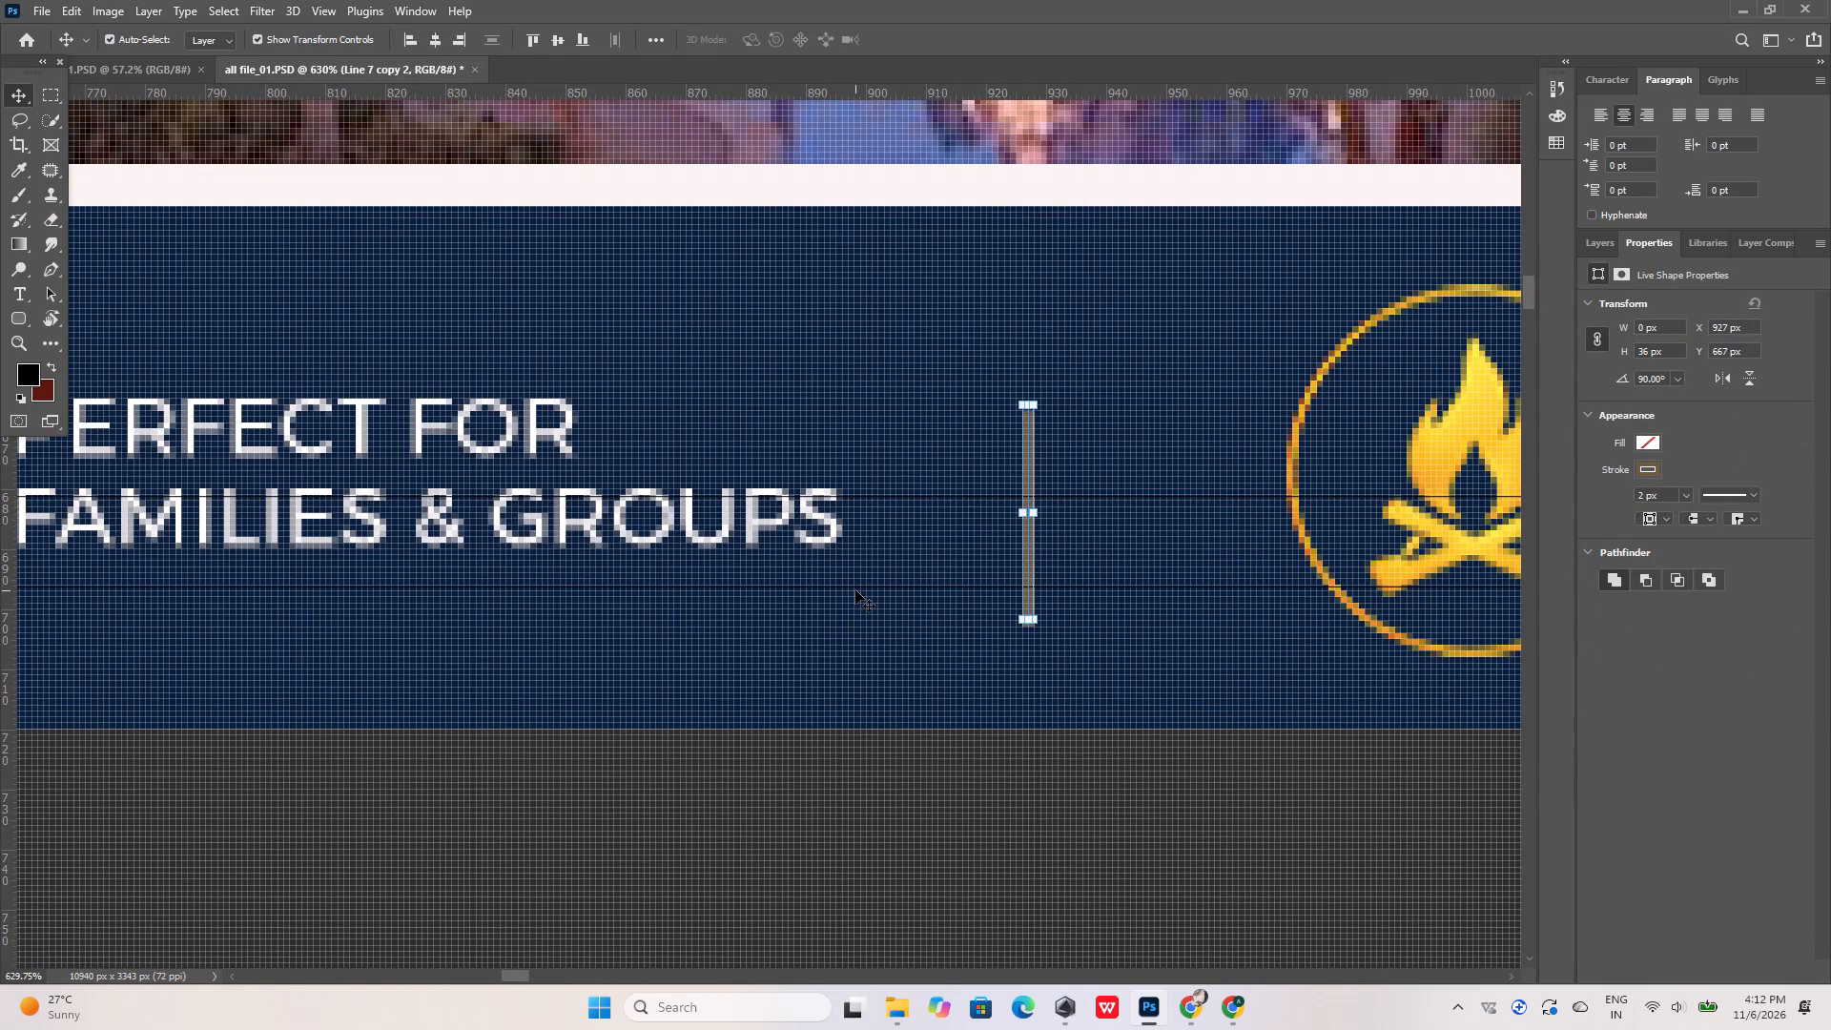
key("Up")
key("Up")
key("Up")
key("Up")
key("Up")
key("Up")
key("Up")
key("Up")
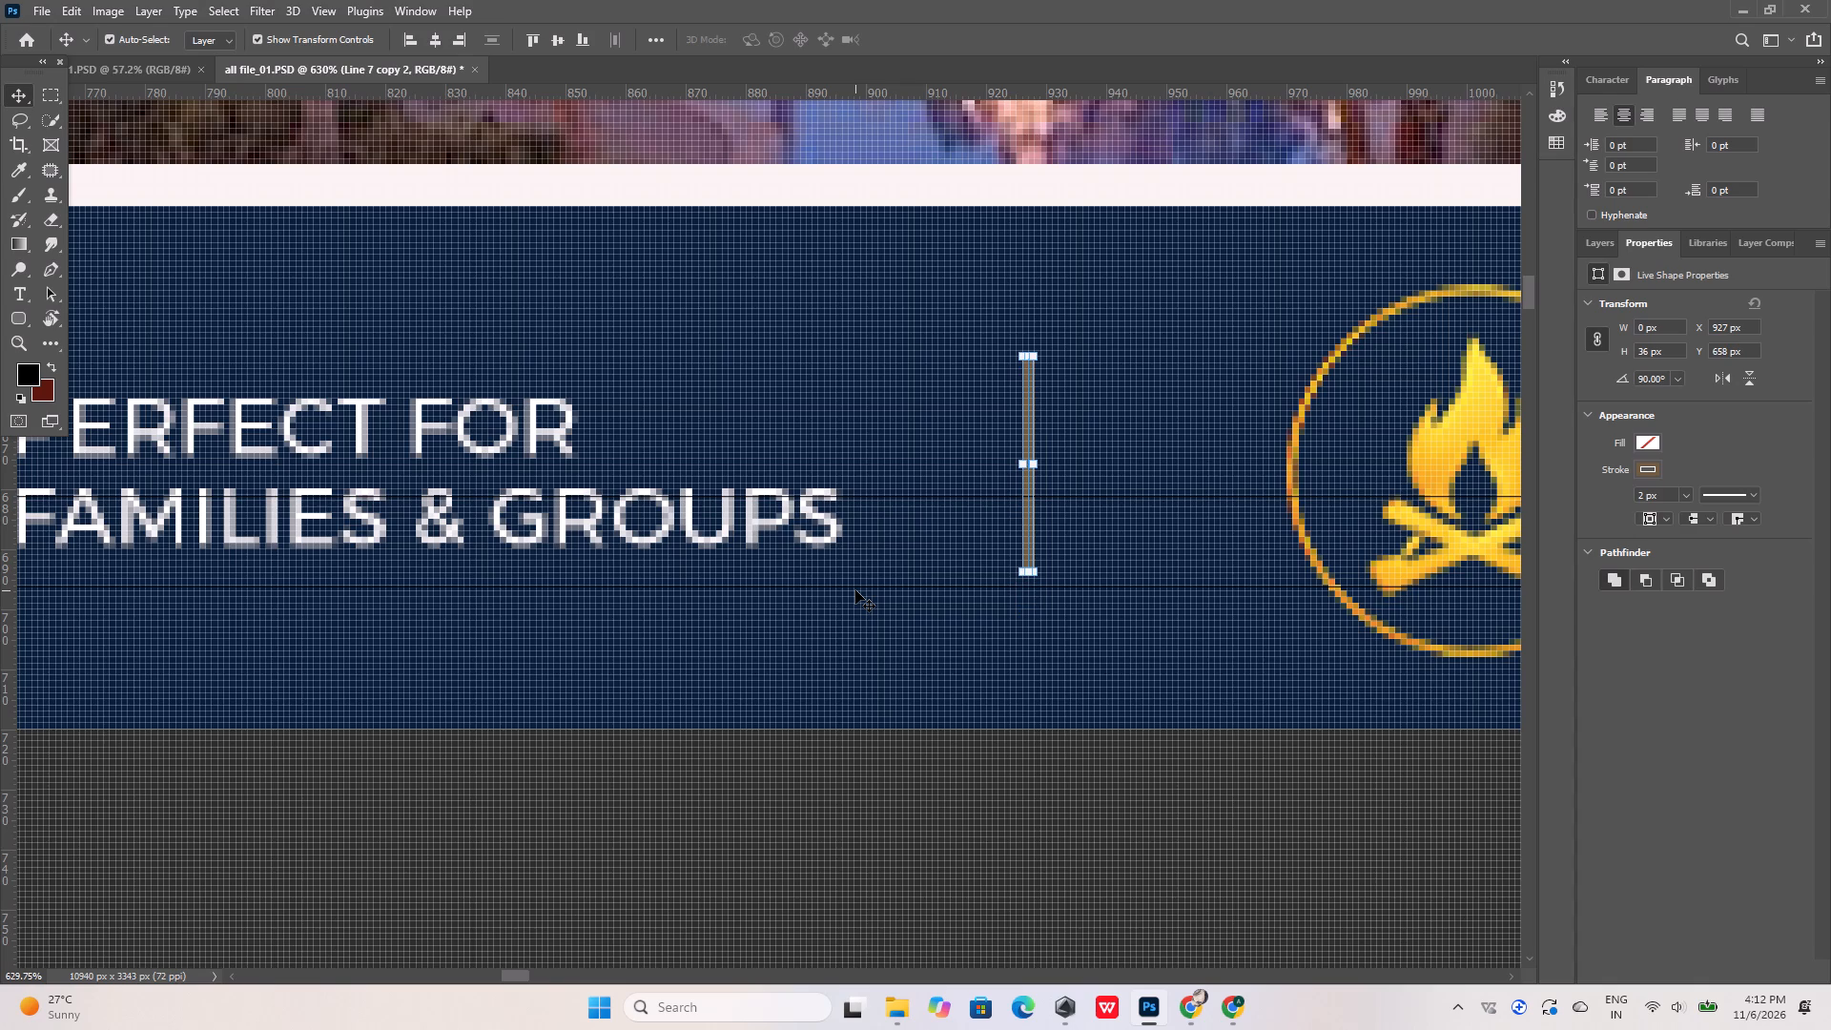
key("Down")
key("Down")
key("Right")
key("Right")
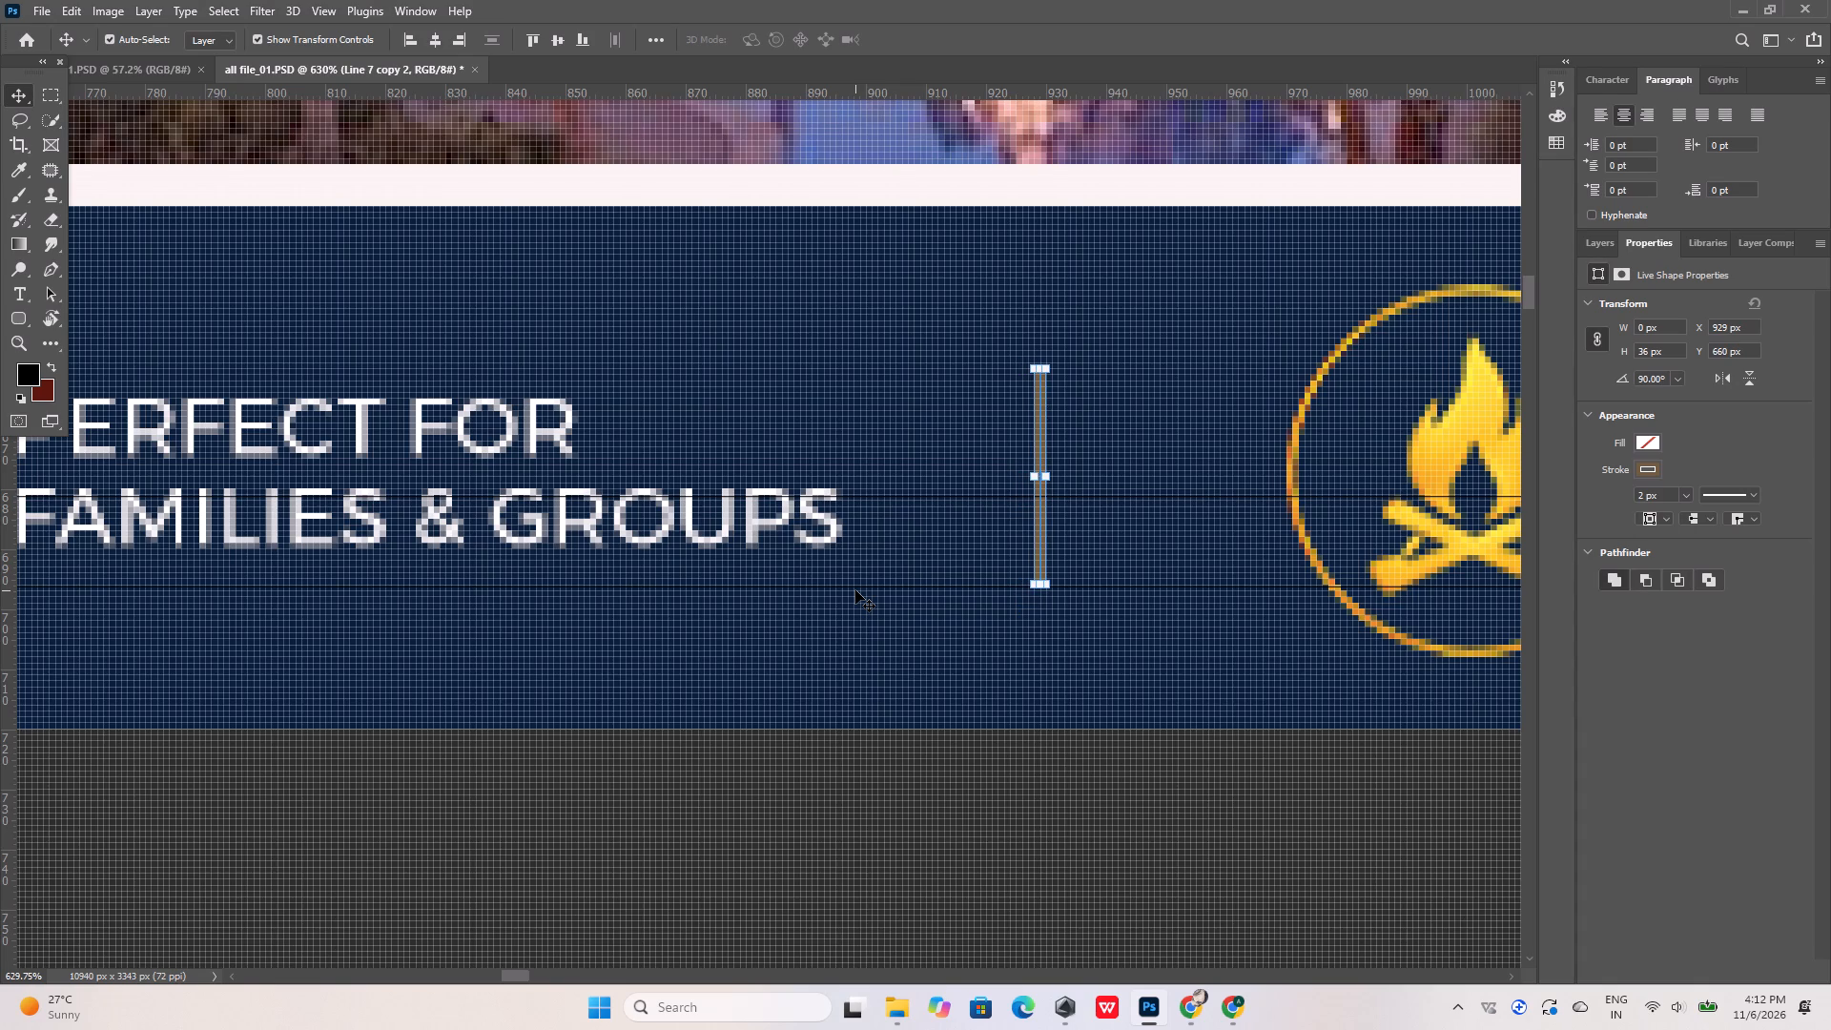
left_click(836, 762)
Nudge the divider line before the campfire emblem to X 931 px to center it in the gap.
scroll(836, 762, "down", 14, "alt")
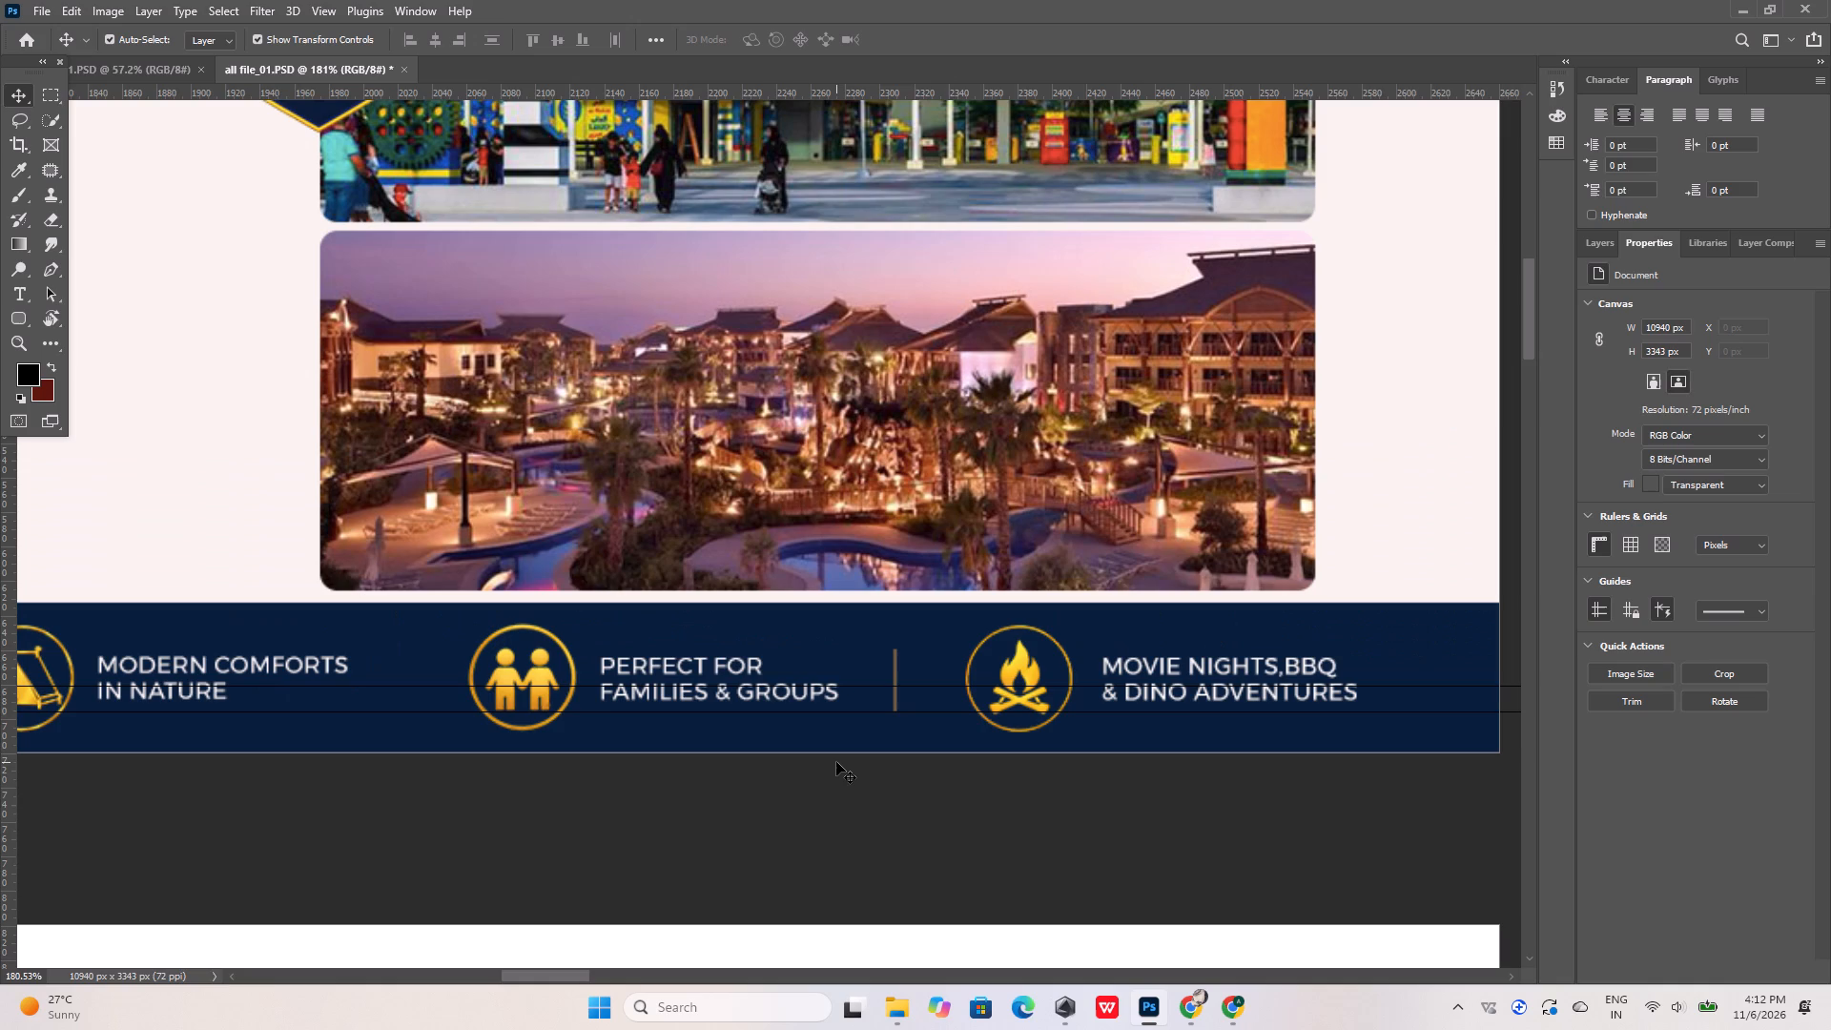
scroll(911, 708, "up", 10, "alt")
left_click(866, 696)
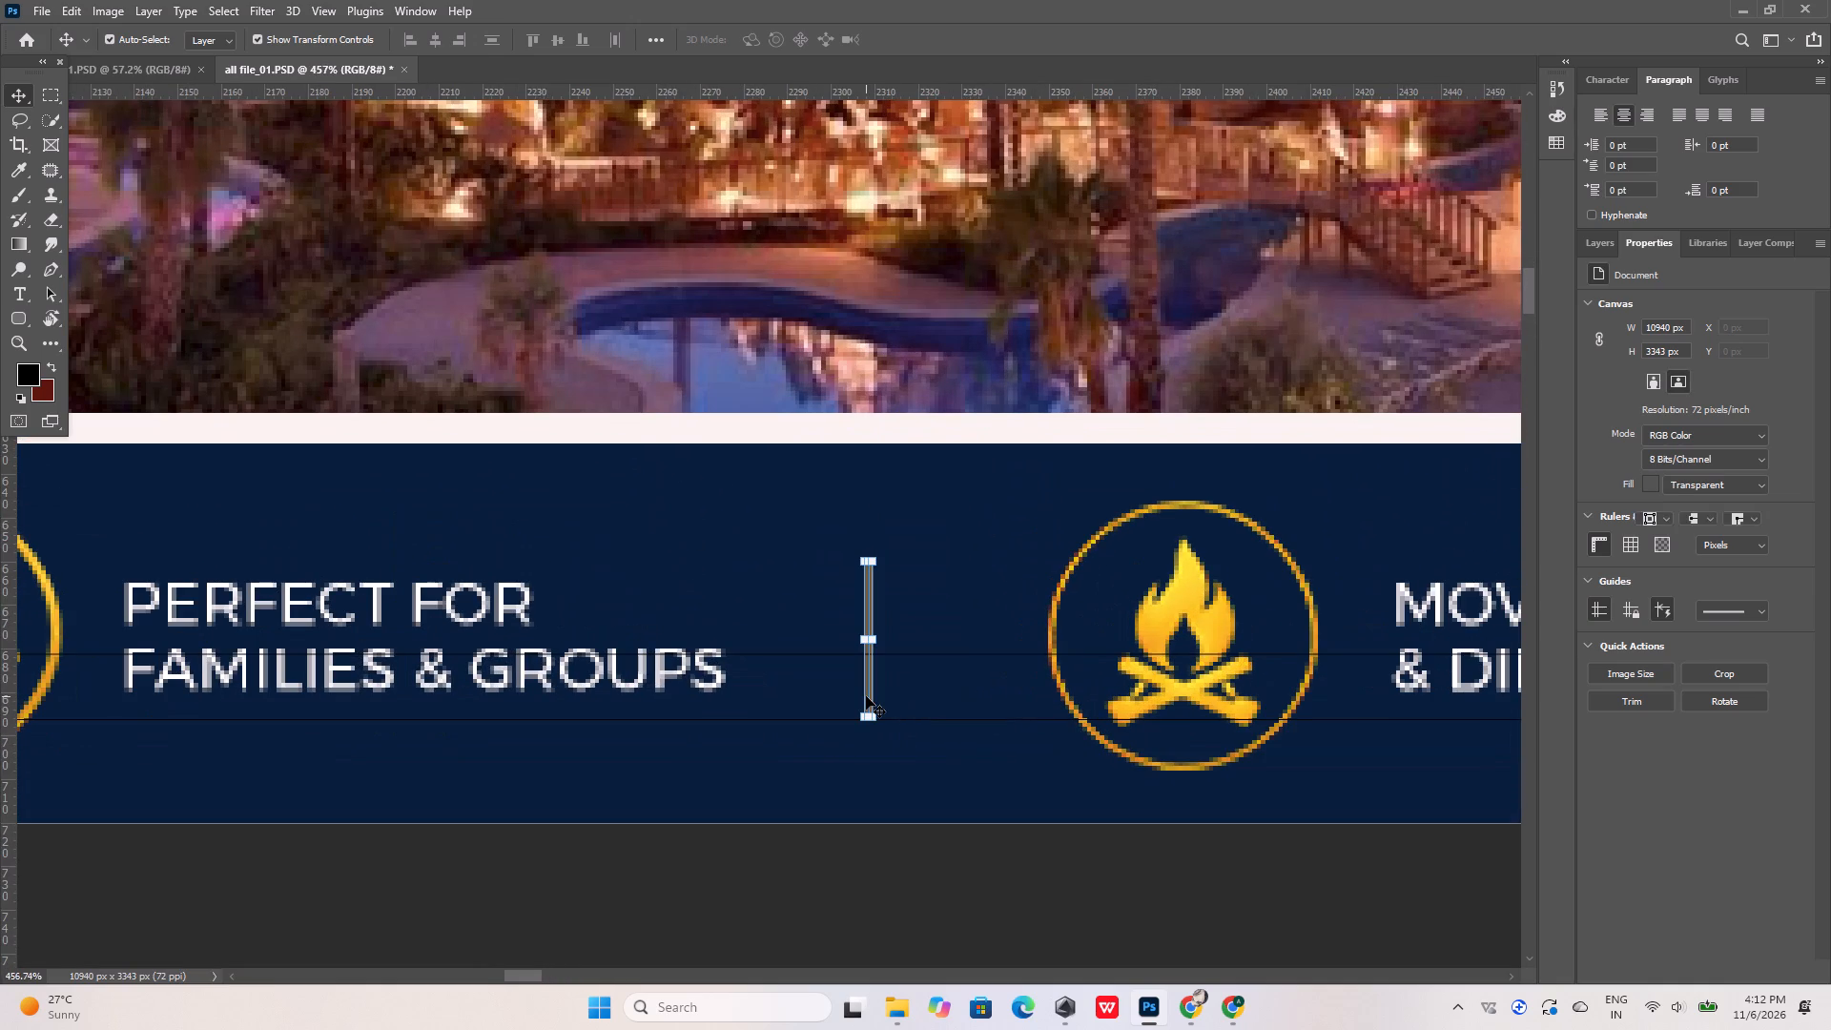
key("Right")
key("Right")
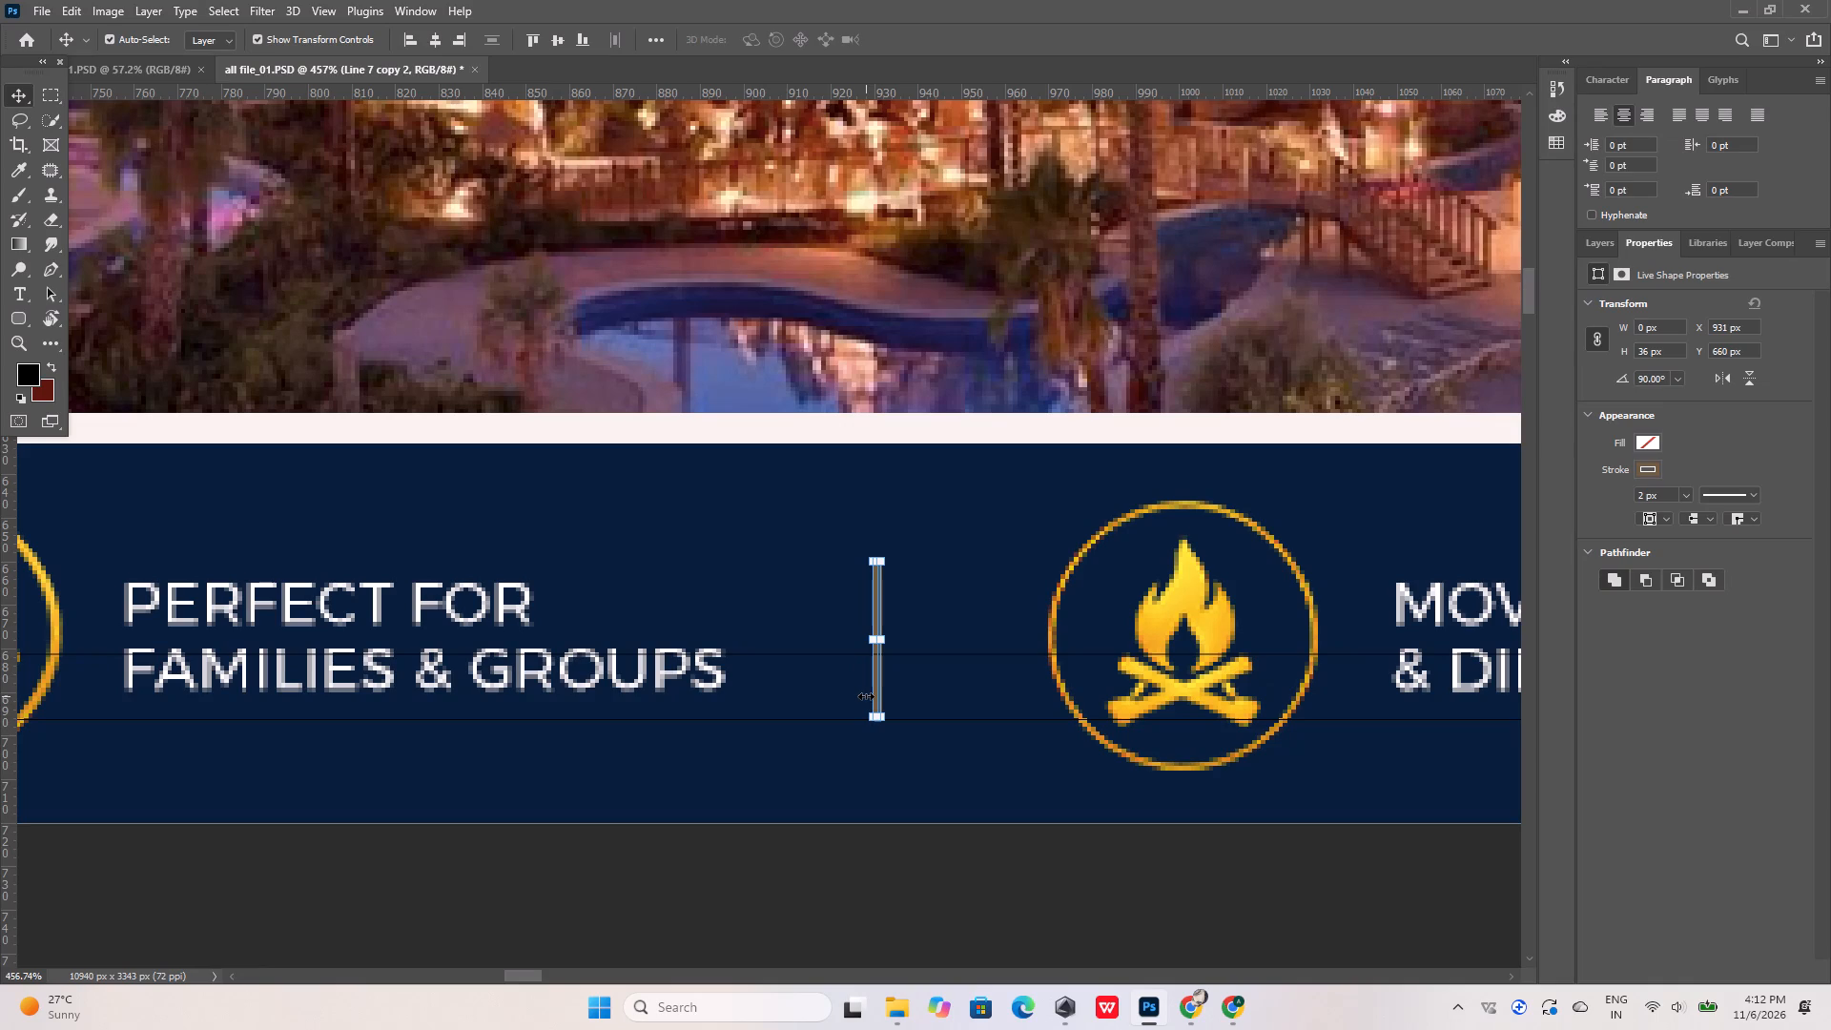
Duplicate the divider line and move the copy to X 649 px, between MODERN COMFORTS IN NATURE and the families emblem.
key("ctrl+j")
scroll(1065, 655, "down", 6, "alt")
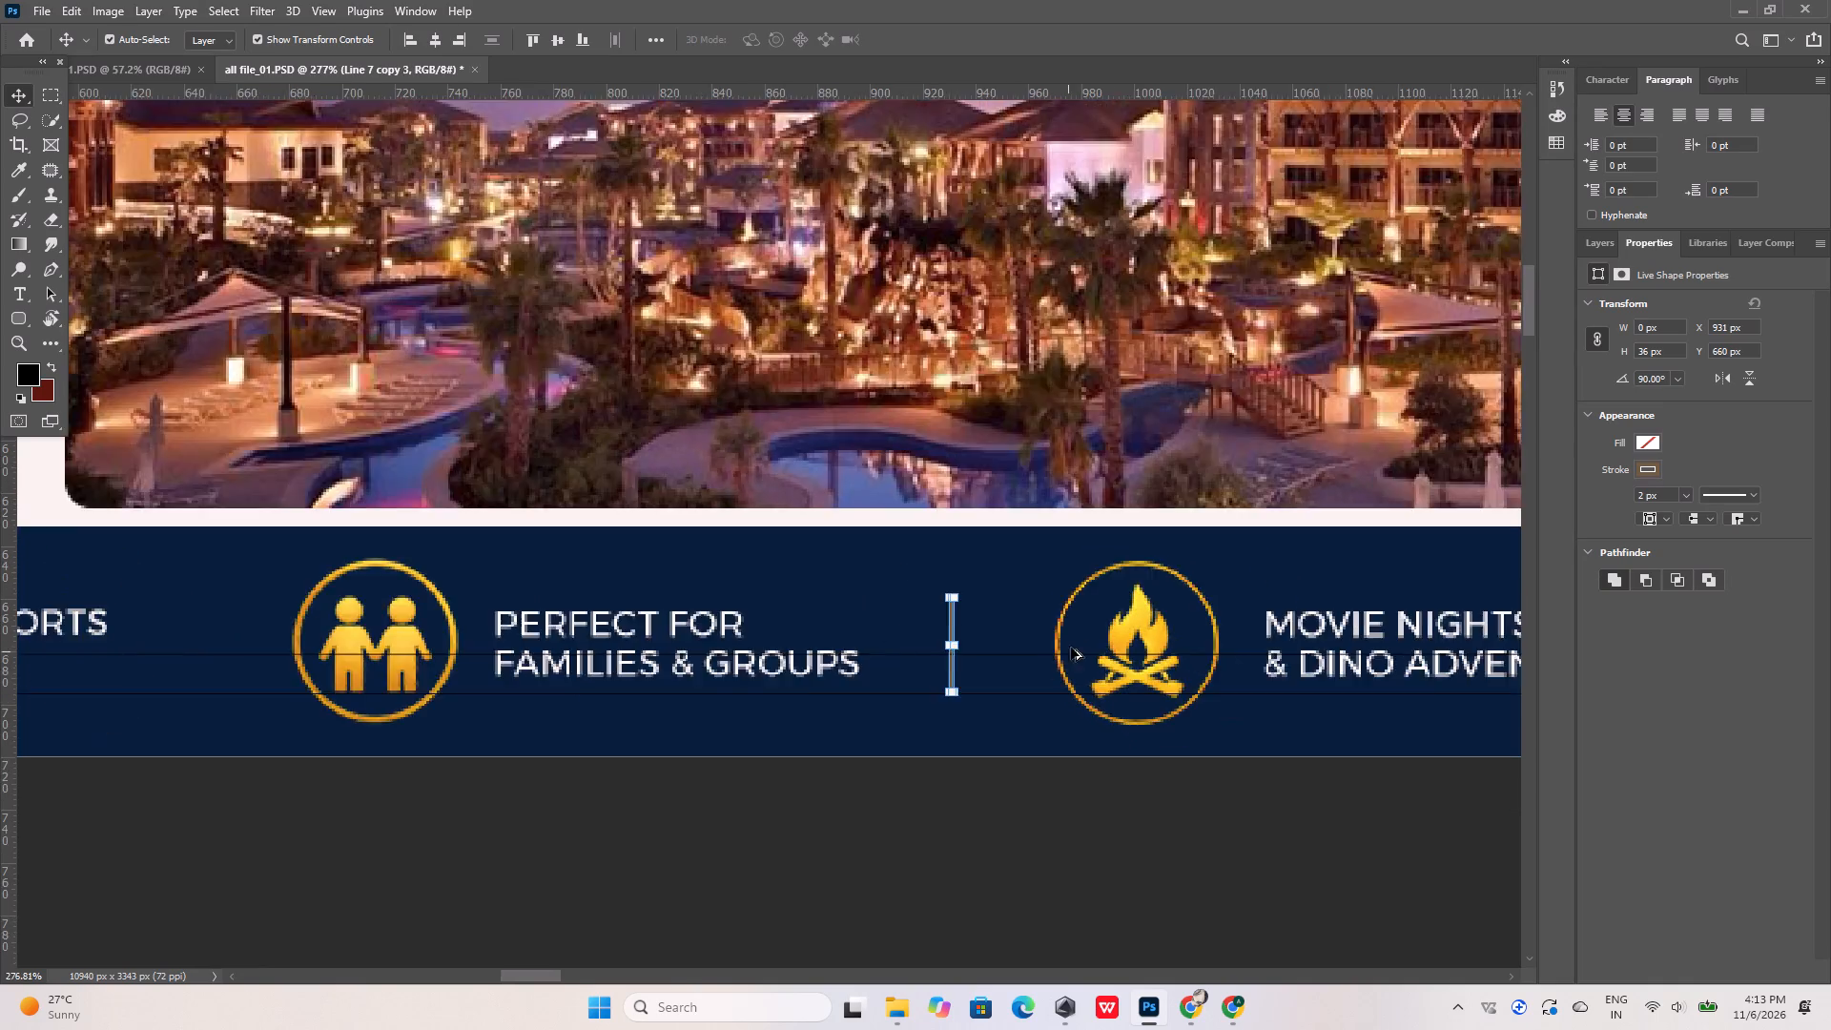
scroll(1071, 648, "down", 6, "alt")
key("shift+Left")
key("shift+Left")
key("shift+Left")
key("shift+Left")
key("shift+Left")
key("shift+Left")
key("shift+Left")
key("shift+Left")
key("shift+Left")
key("shift+Left")
key("shift+Left")
key("shift+Left")
key("shift+Left")
key("shift+Left")
key("shift+Left")
key("shift+Left")
key("shift+Left")
key("shift+Left")
key("shift+Left")
key("shift+Left")
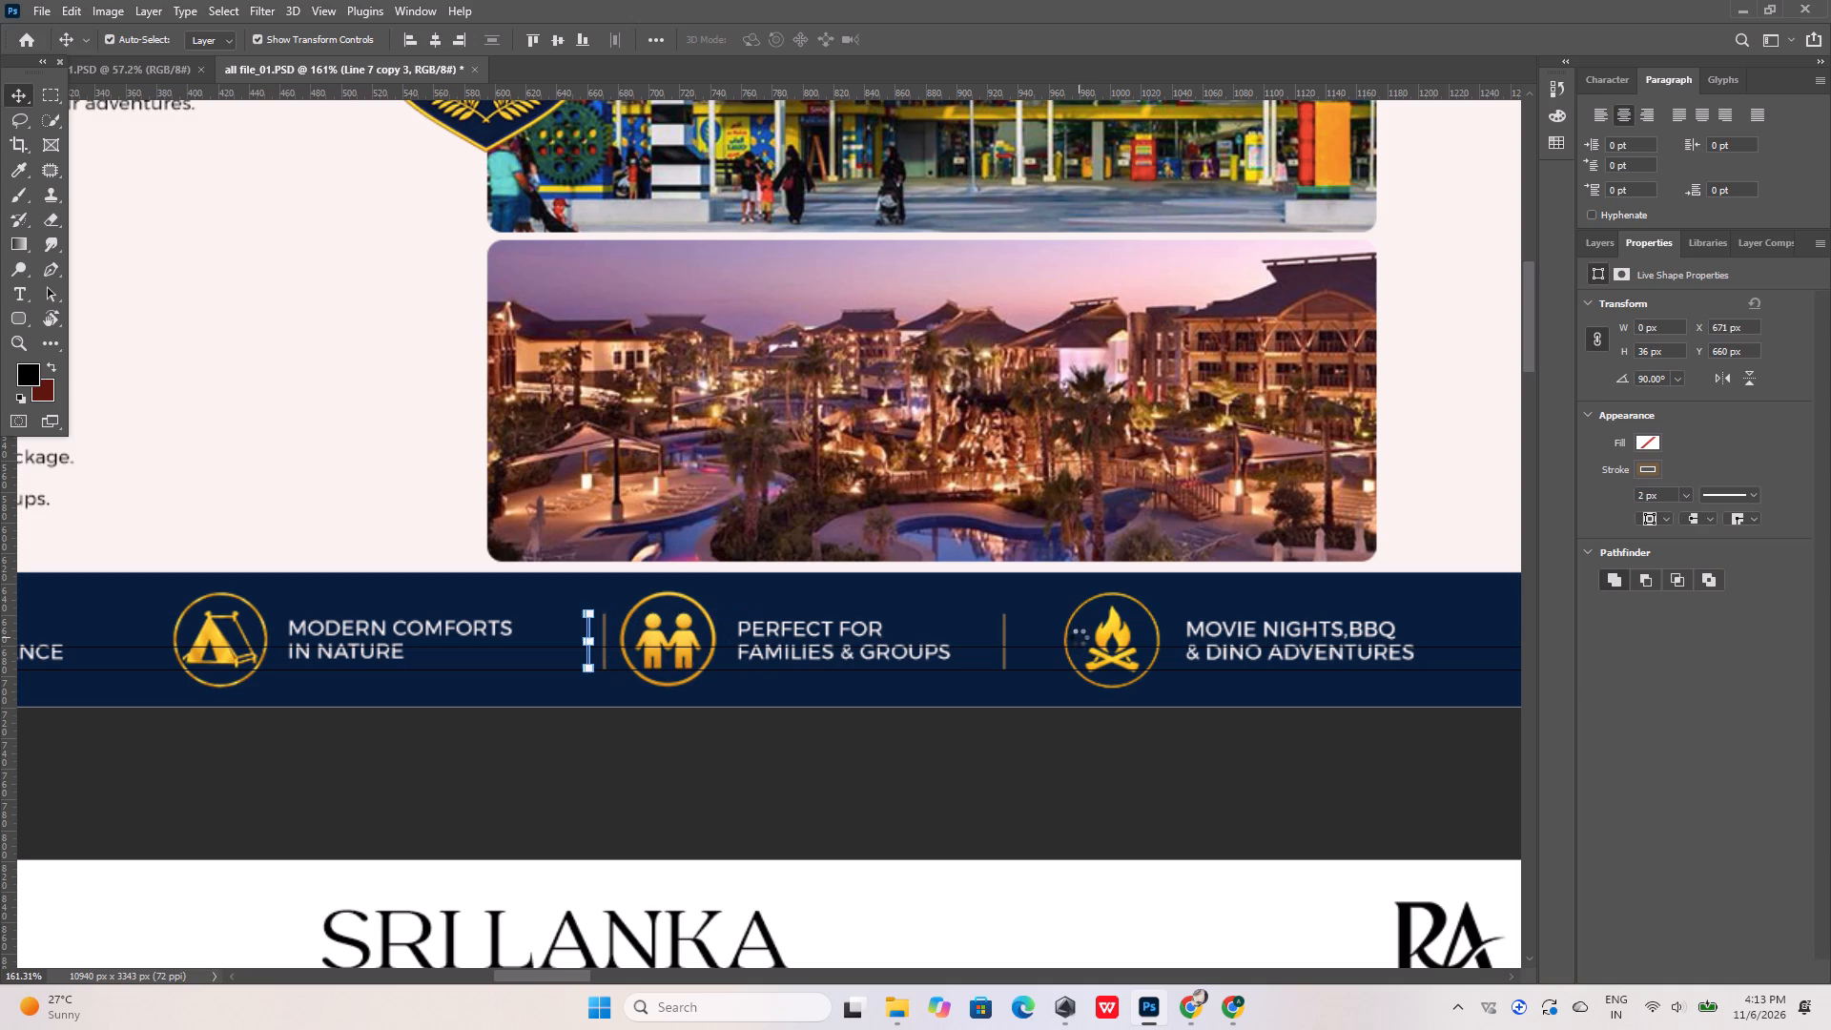
key("Left")
key("Left")
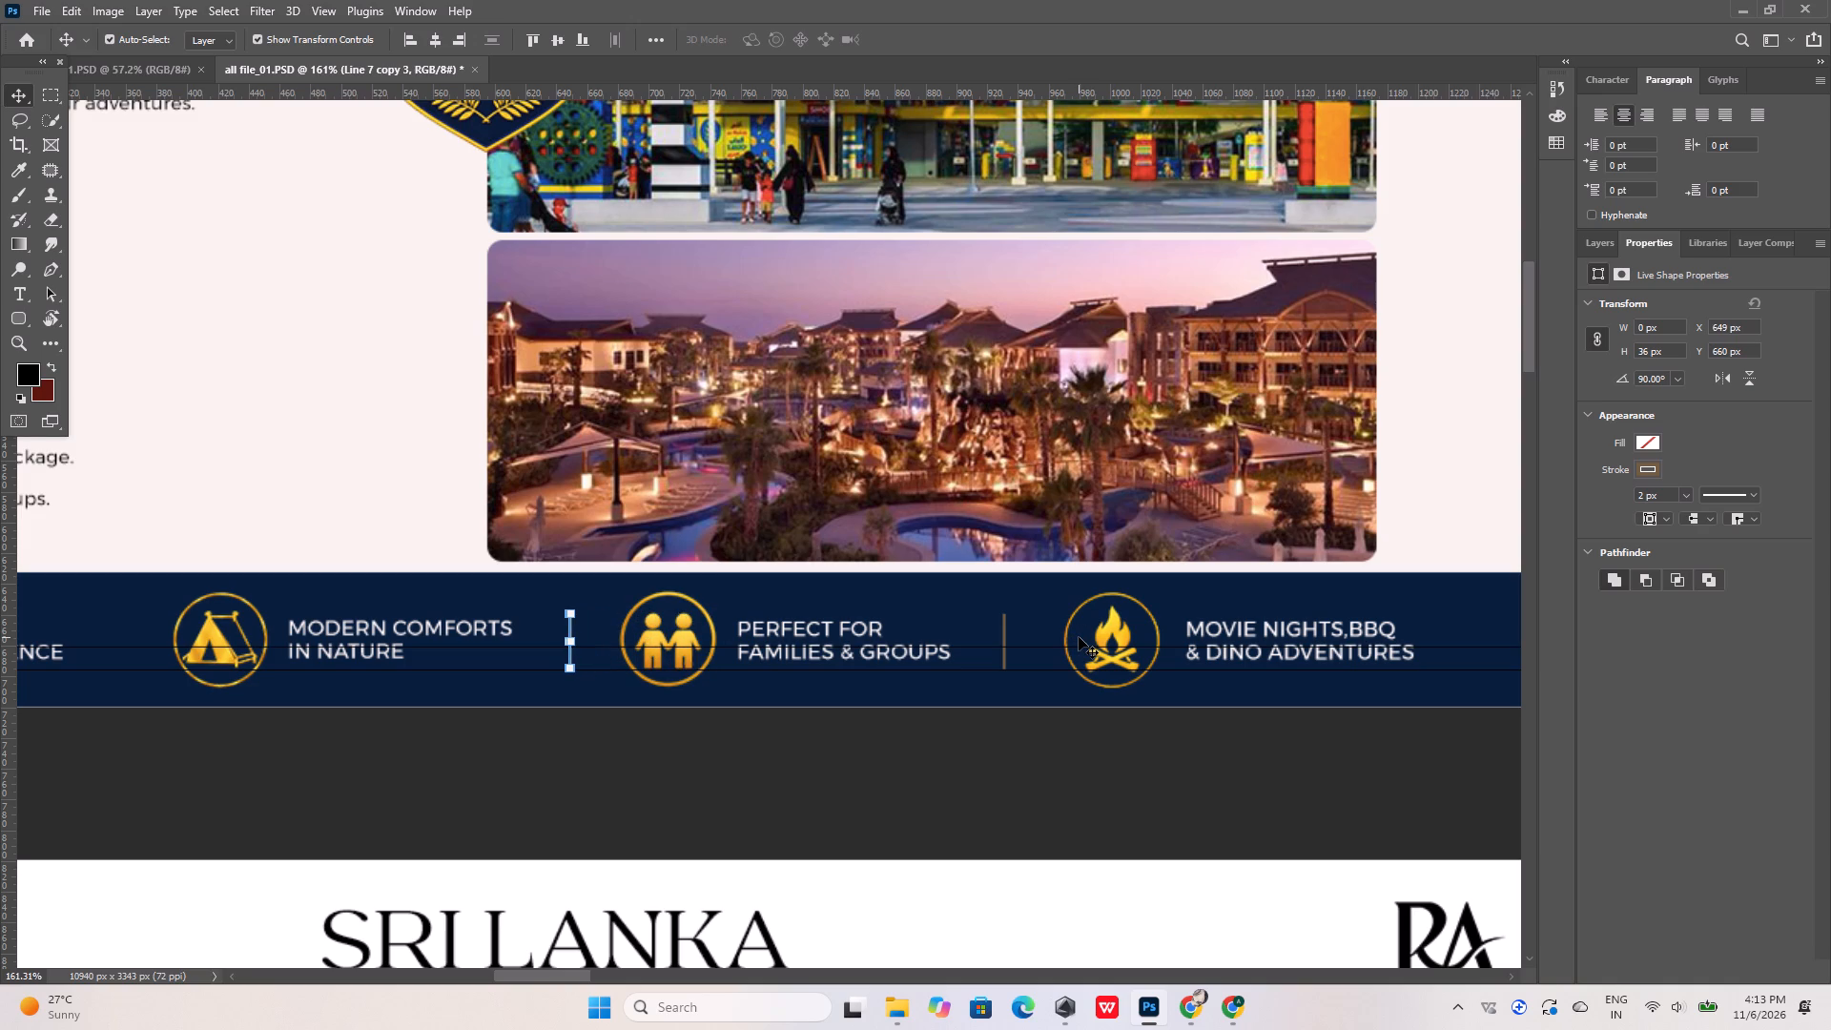
Duplicate the divider line again and move the copy to X 363 px, just before the tent emblem.
key("ctrl+j")
key("shift+Left")
key("shift+Left")
key("shift+Left")
key("shift+Left")
key("shift+Left")
key("shift+Left")
key("shift+Left")
key("shift+Left")
key("shift+Left")
key("shift+Left")
key("shift+Left")
key("shift+Left")
key("shift+Left")
key("shift+Left")
key("shift+Left")
key("shift+Left")
key("shift+Left")
key("shift+Left")
key("shift+Left")
key("shift+Left")
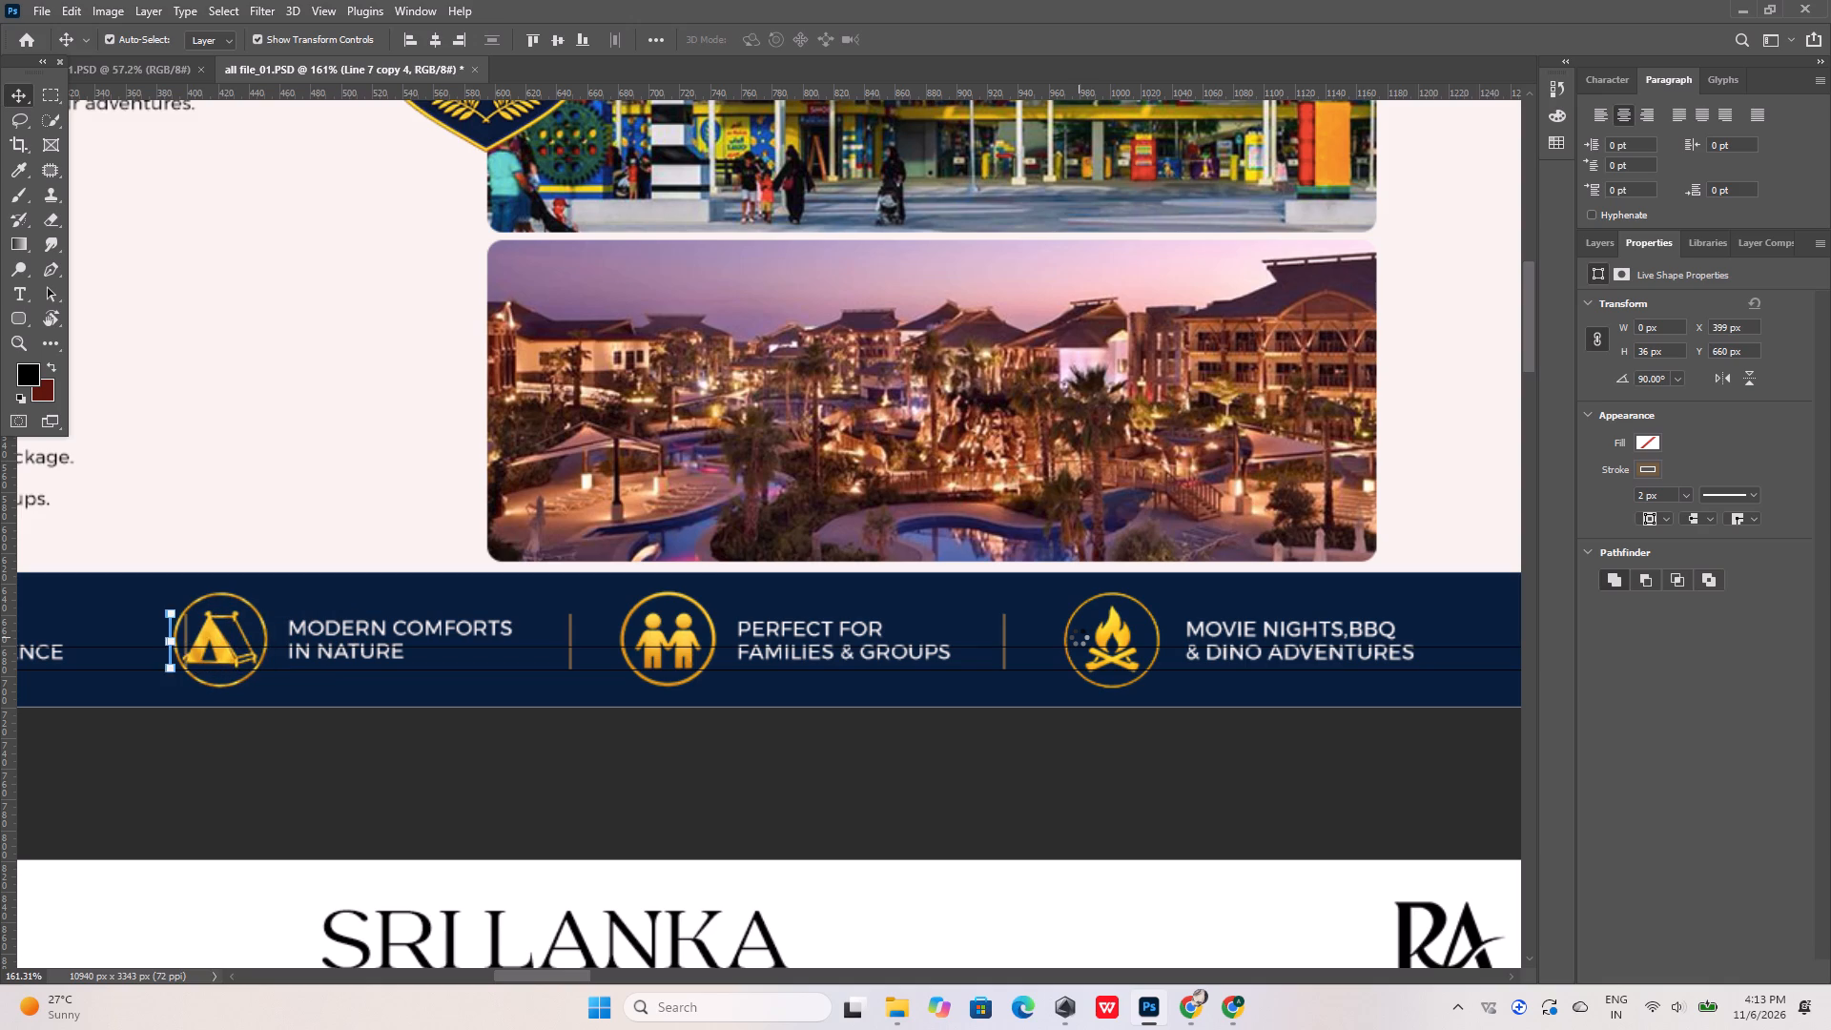
key("Left")
key("Left")
key("Left")
key("Left")
key("Left")
key("Left")
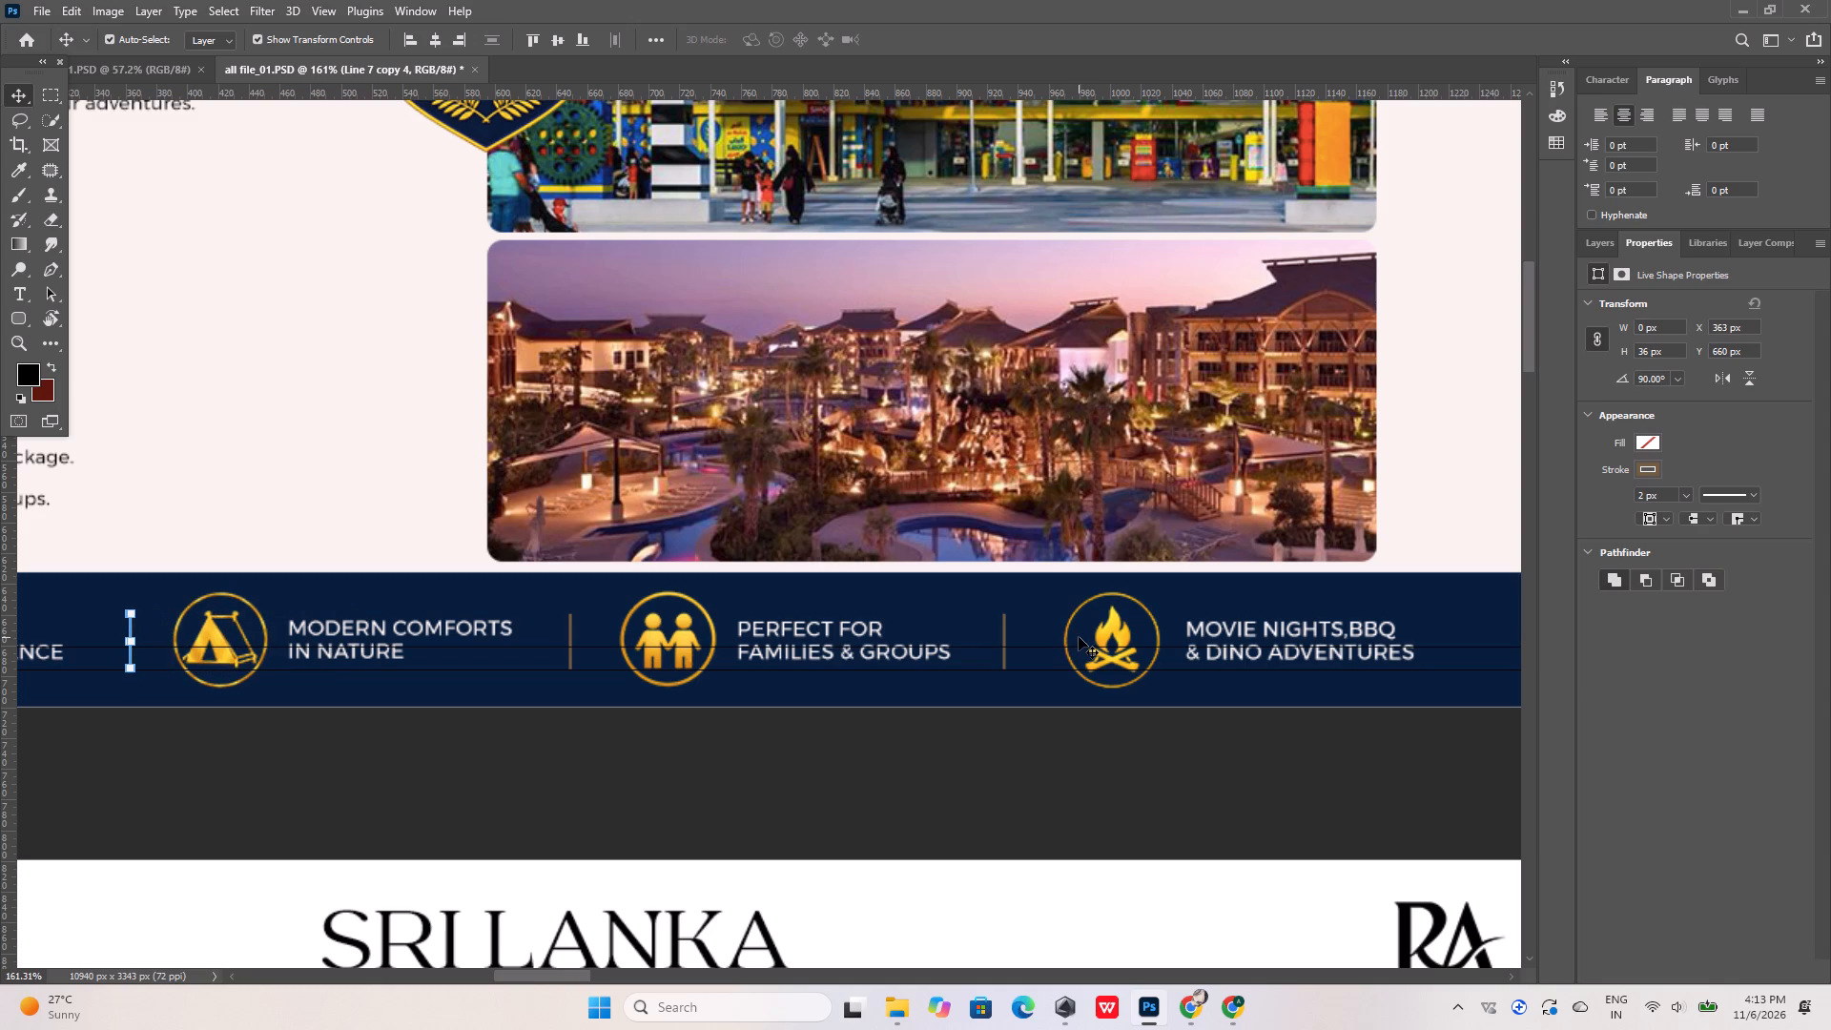
Shift the divider line before the tent emblem to X 349 px, closer to DINO-THEMED GLAMPING EXPERIENCE.
scroll(1071, 827, "down", 10, "alt")
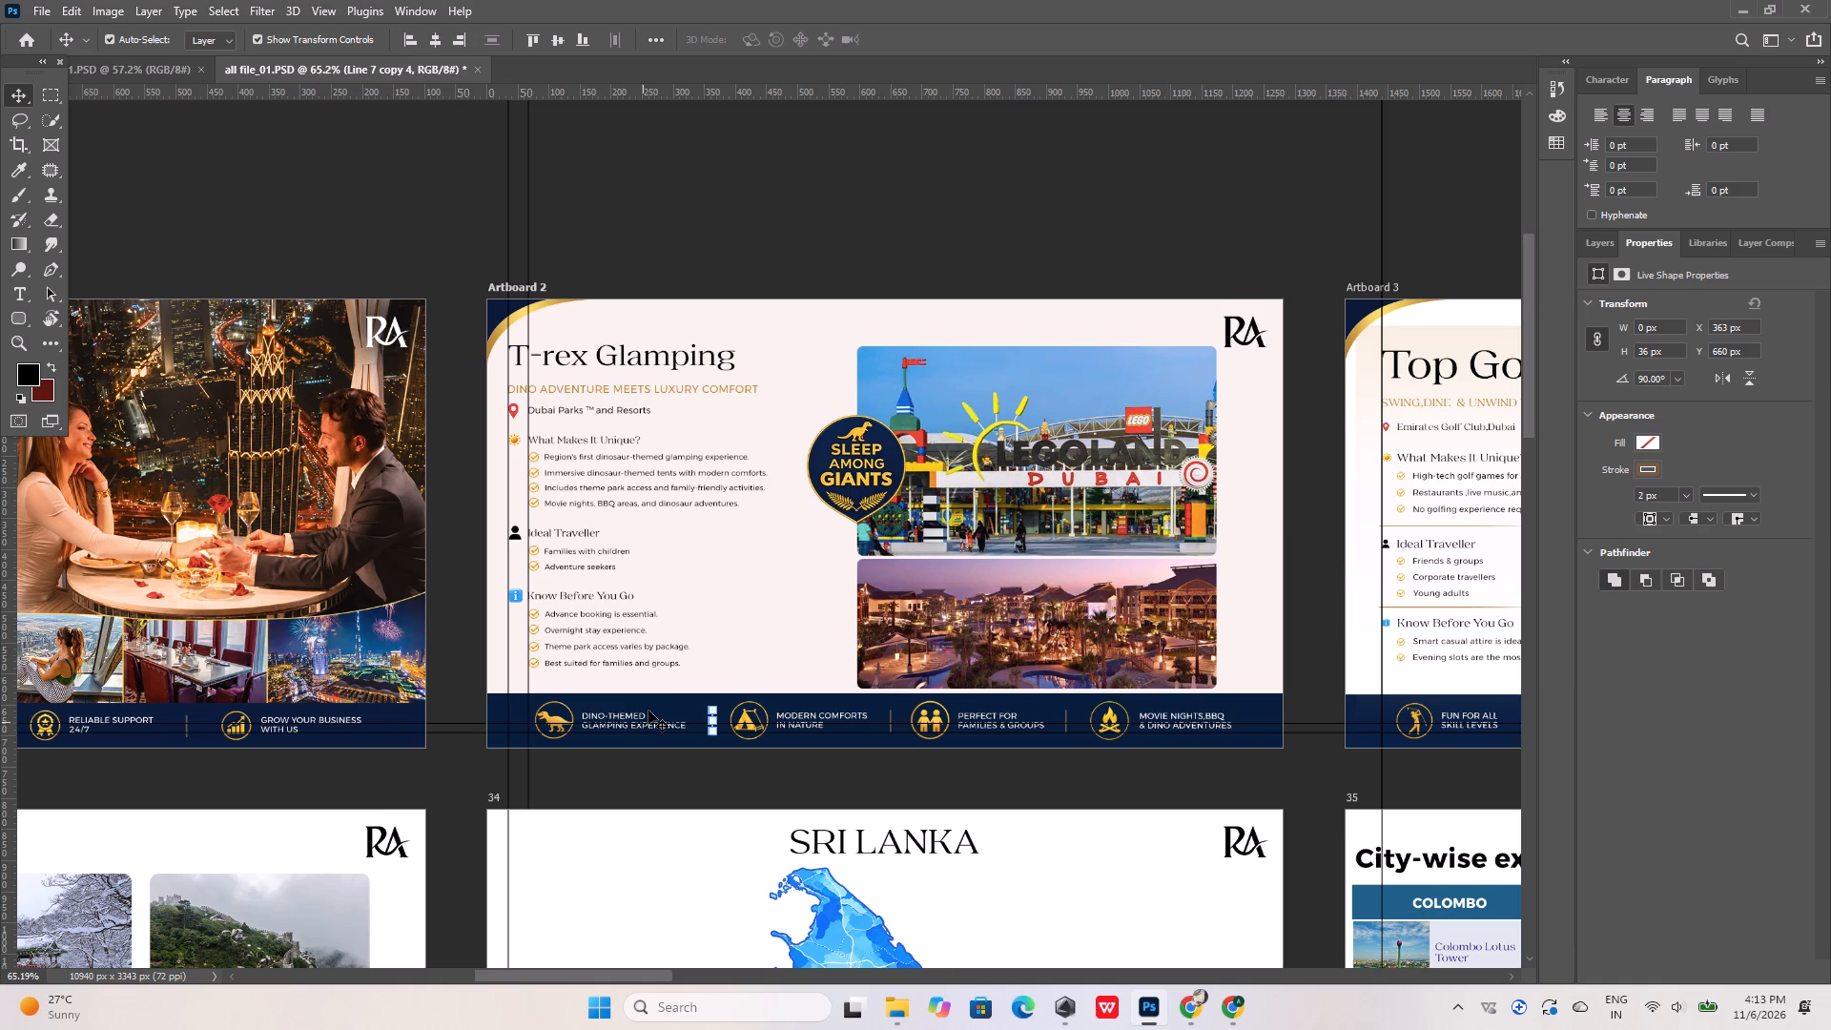
key("Left")
key("Left")
key("Left")
key("Left")
key("Left")
key("Left")
key("Left")
scroll(749, 669, "up", 15, "alt")
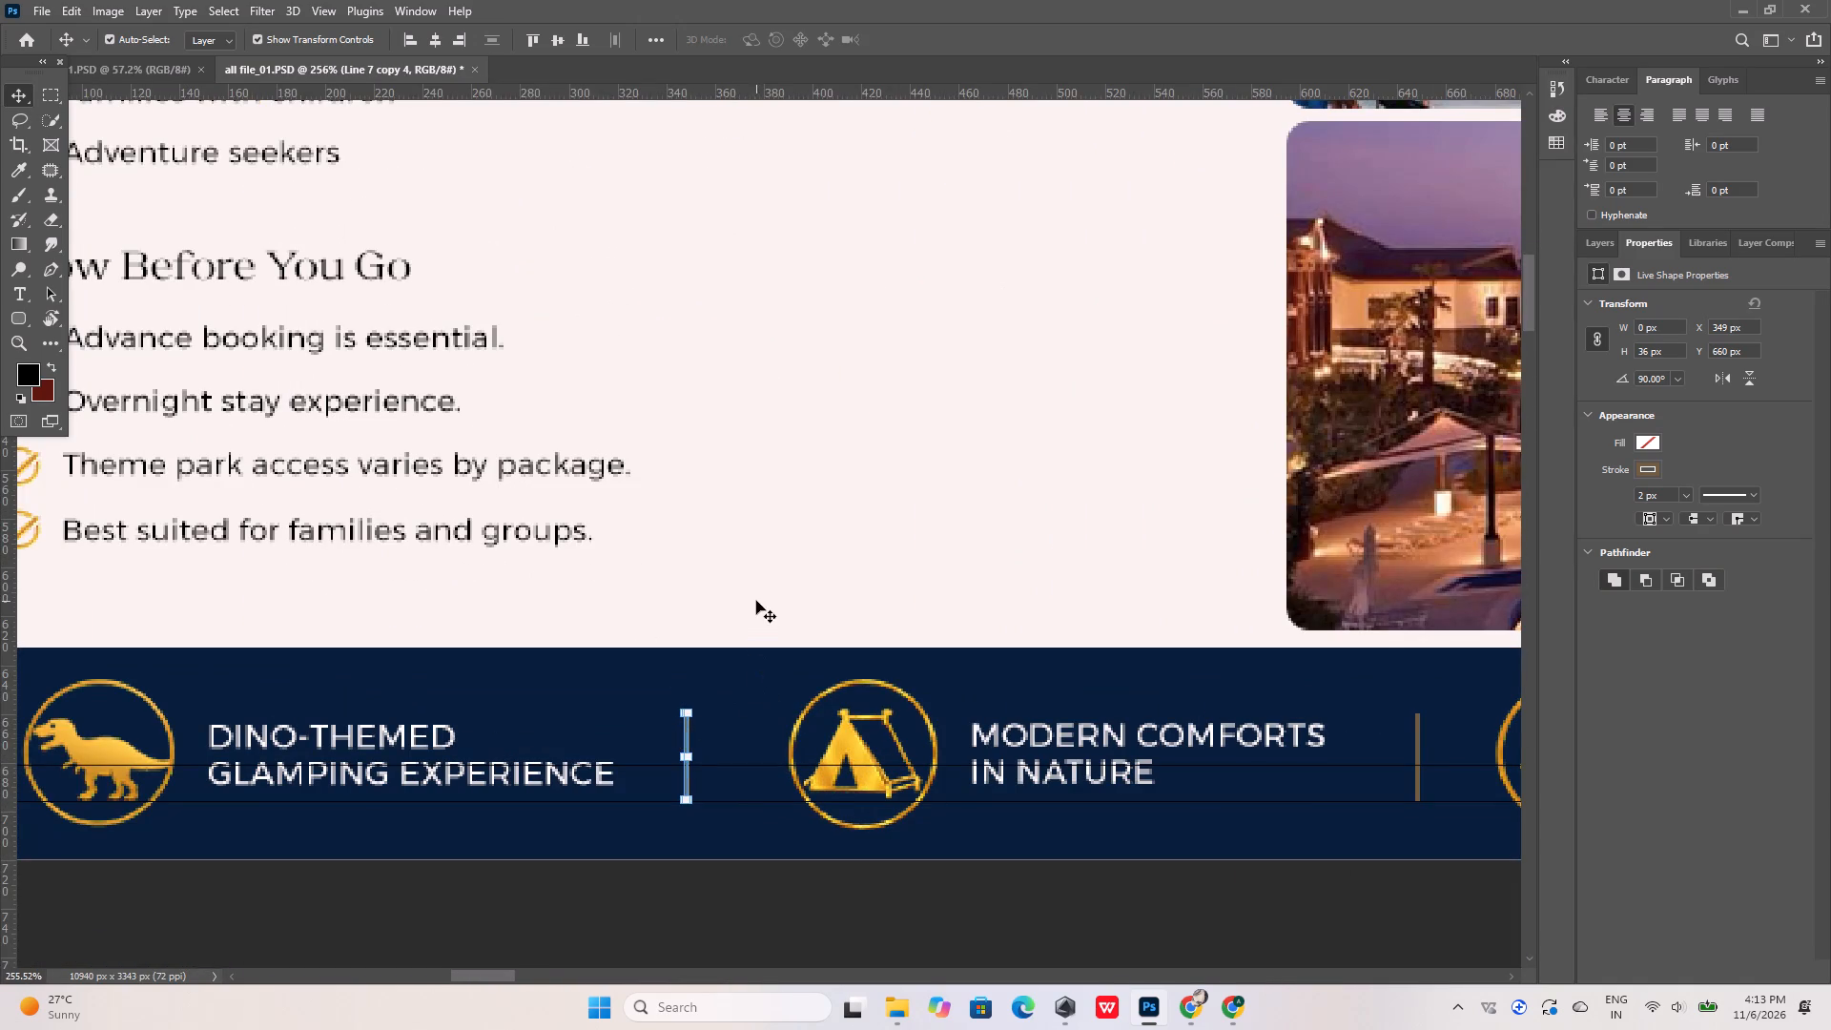
left_click(756, 601)
Copy the divider line before the campfire emblem and paste it in place into the Top Golf slide's footer bar.
scroll(652, 515, "down", 16, "alt")
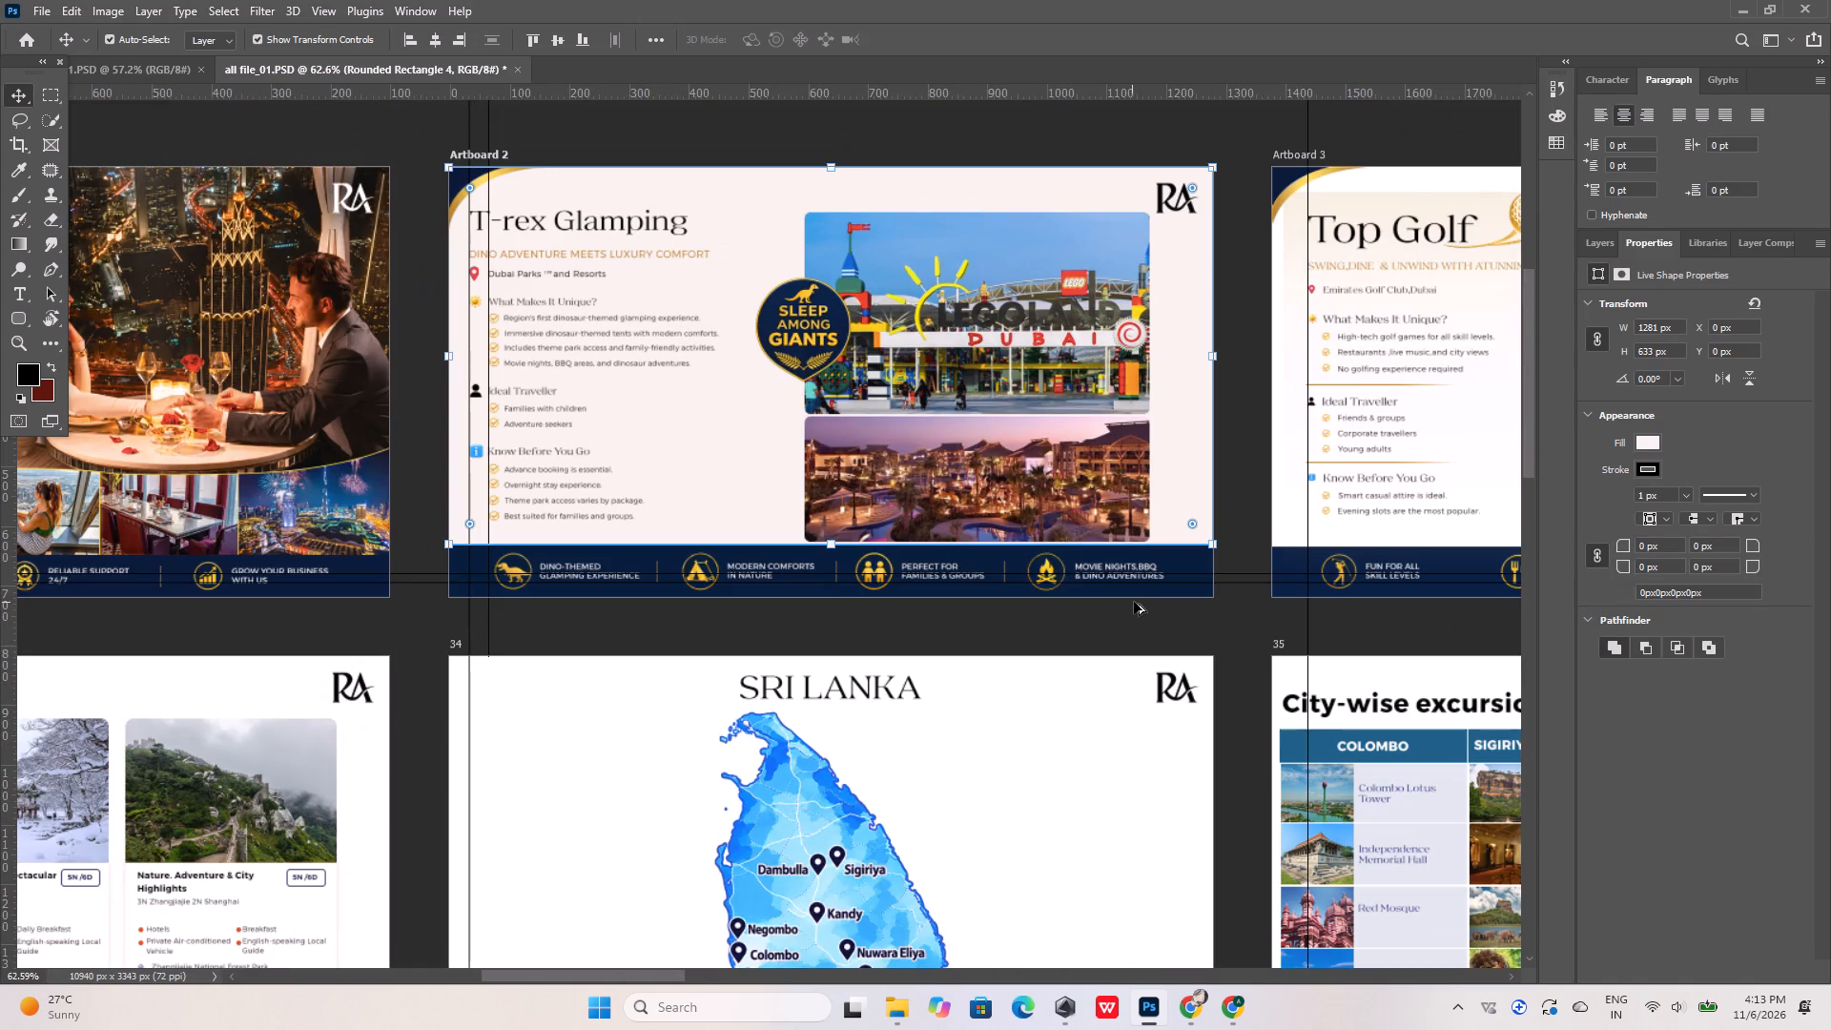
scroll(1045, 568, "up", 18, "alt")
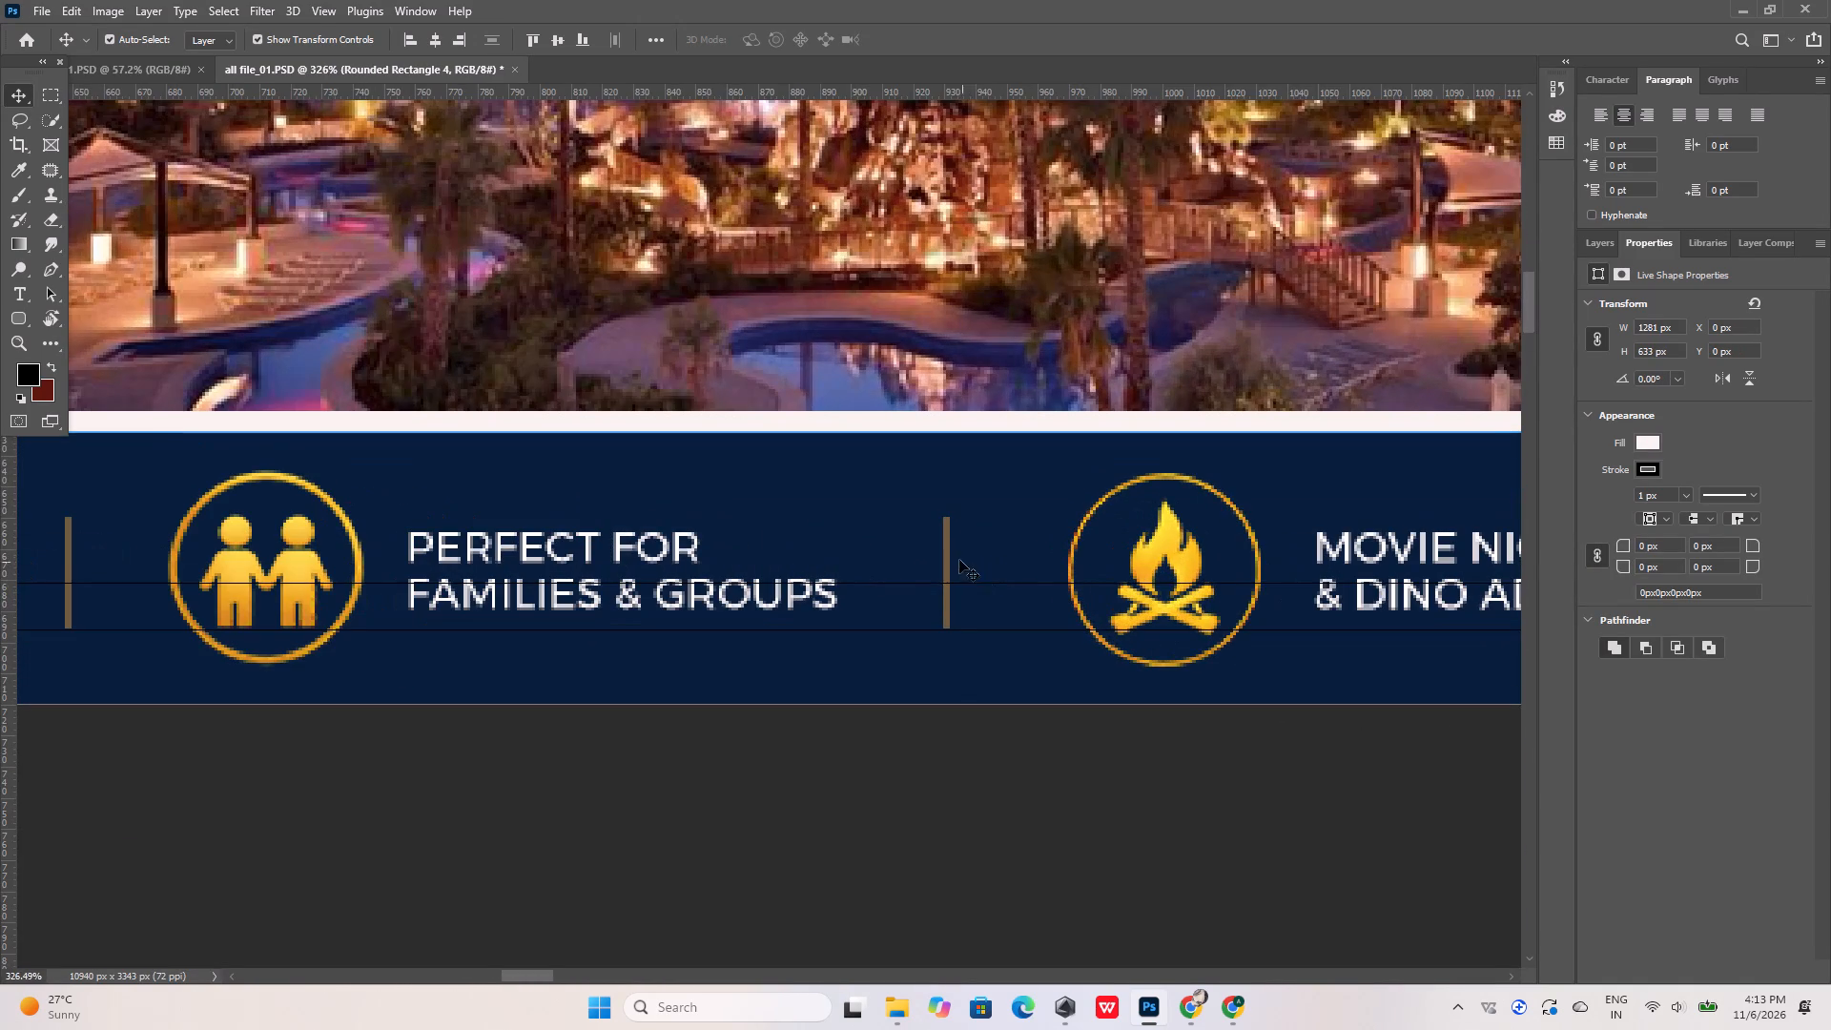
left_click(948, 553)
key("ctrl+c")
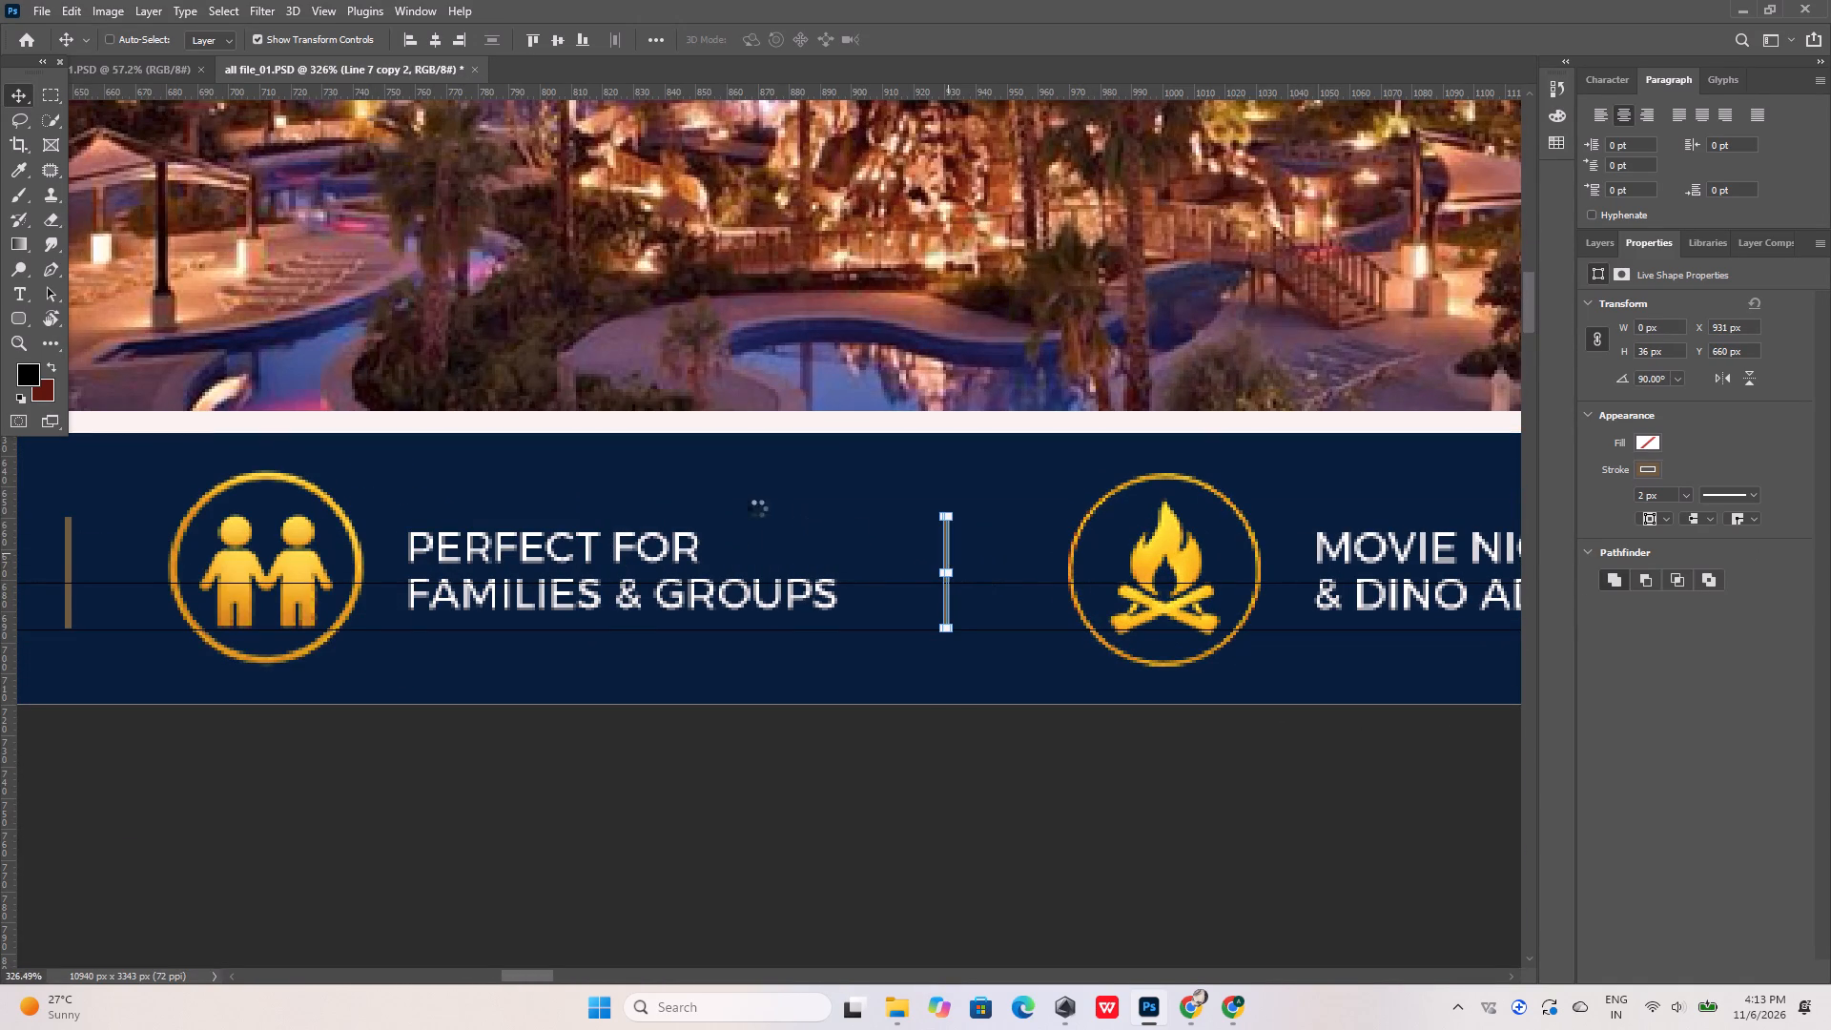
scroll(681, 492, "down", 18, "alt")
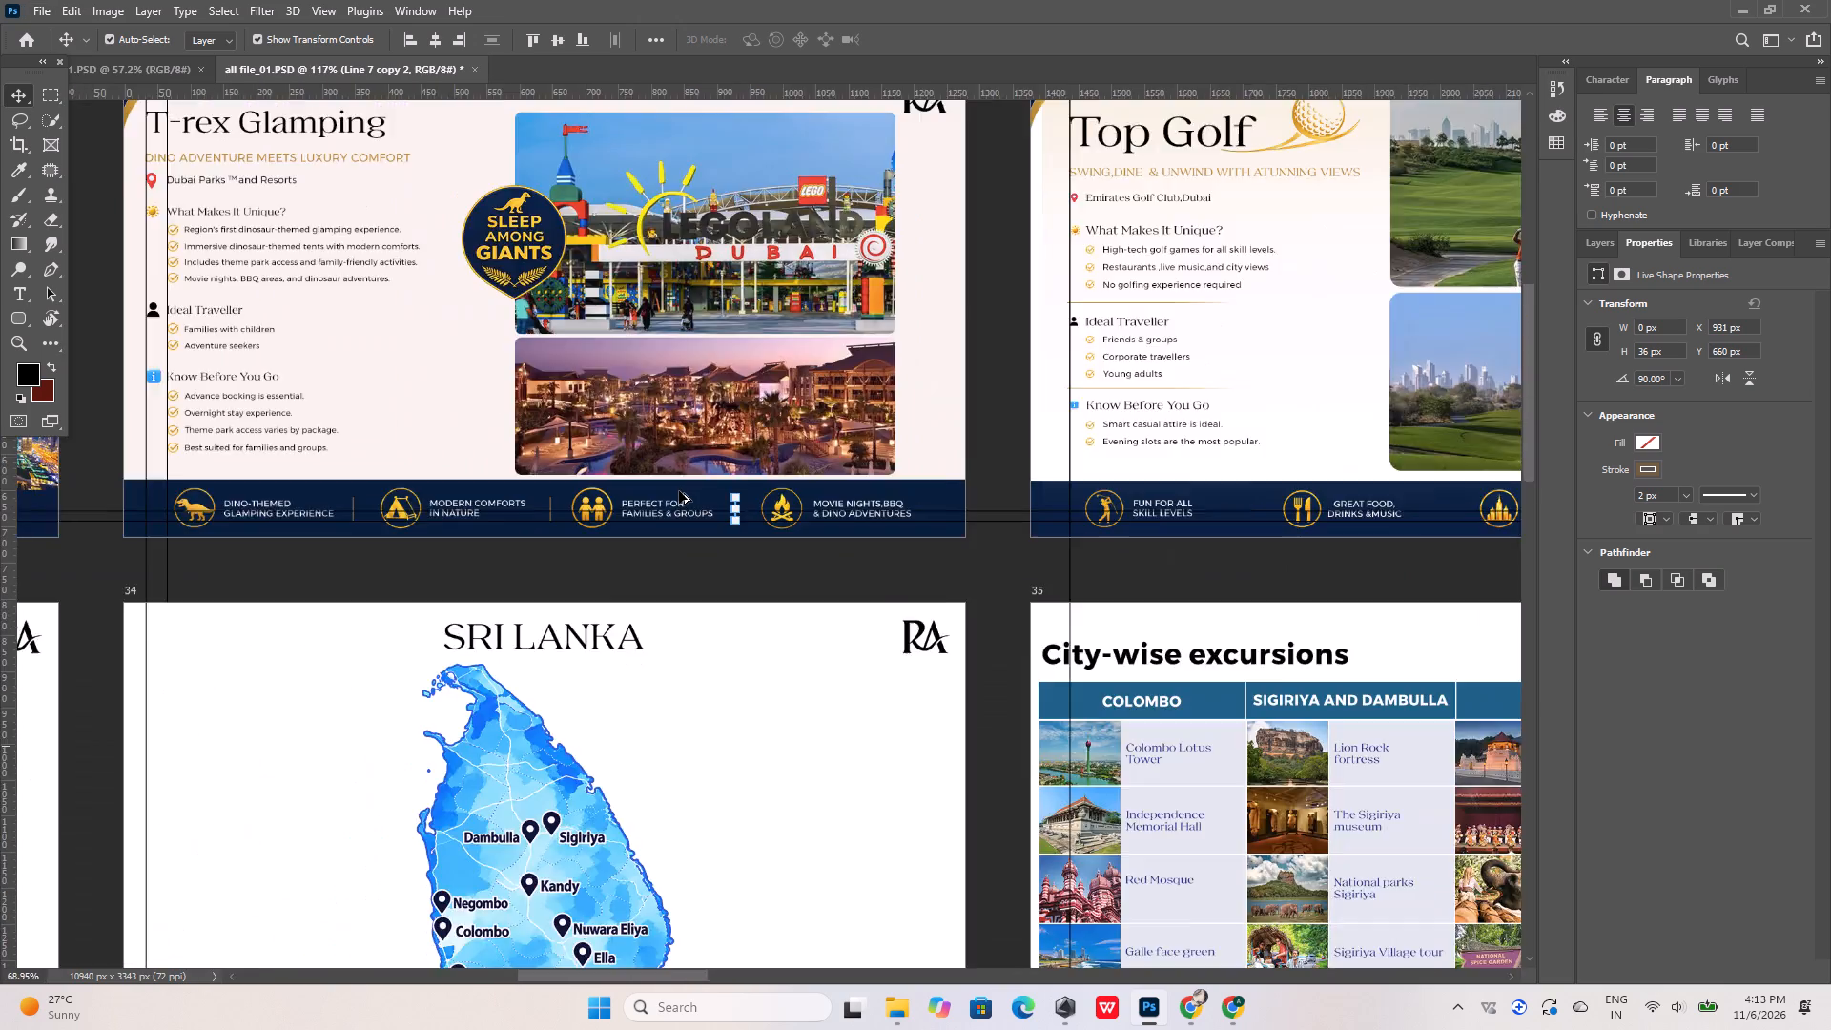
scroll(679, 491, "down", 11, "alt")
scroll(986, 501, "up", 18, "alt")
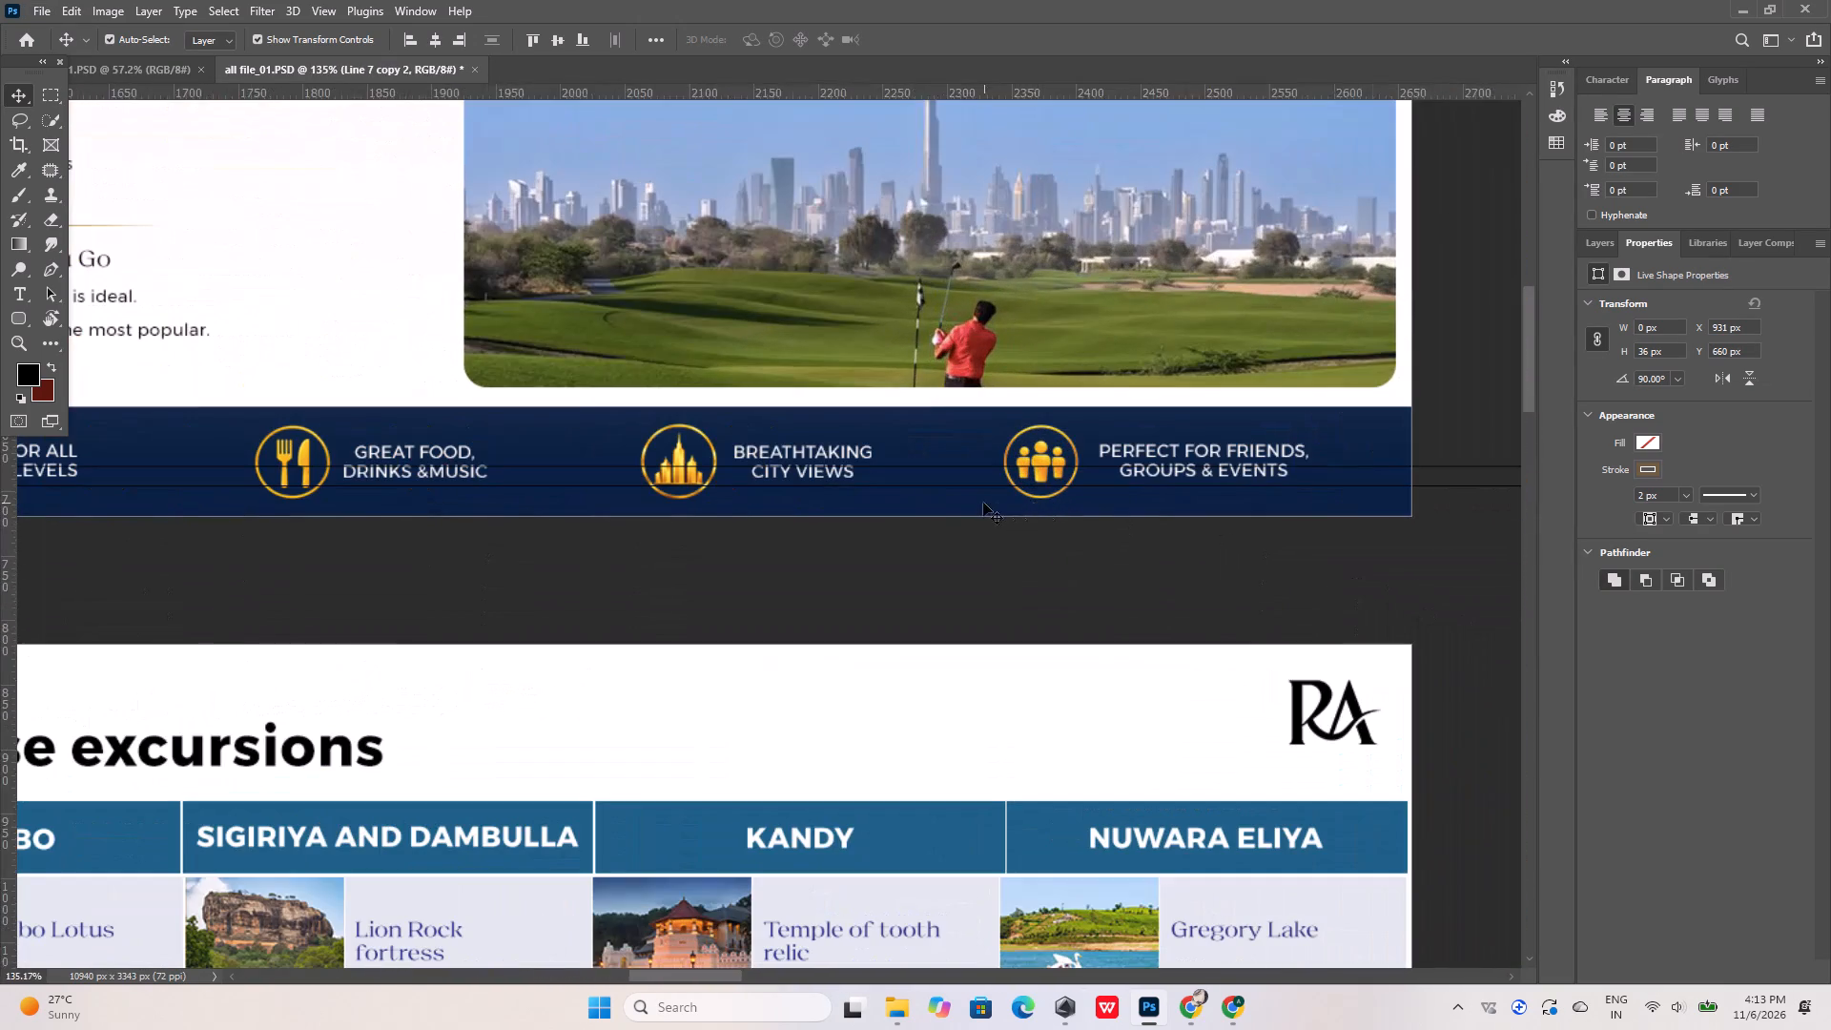
left_click(983, 503)
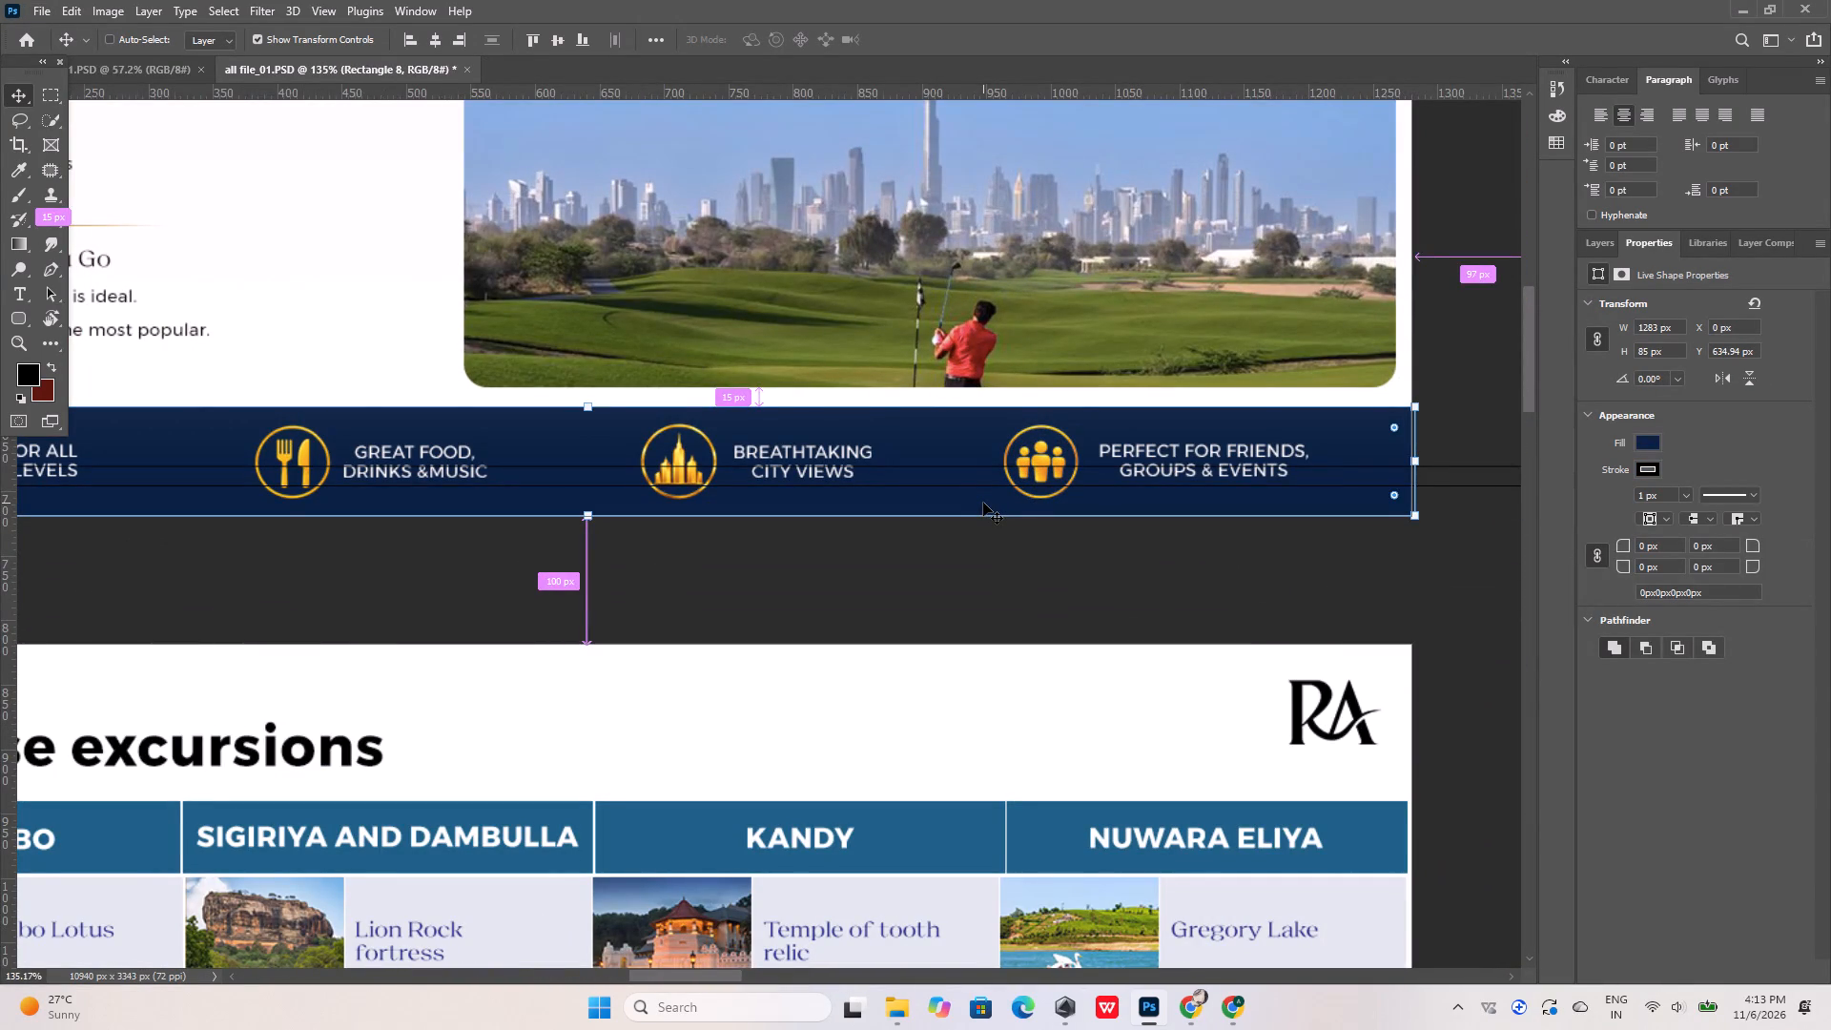
key("ctrl+shift+v")
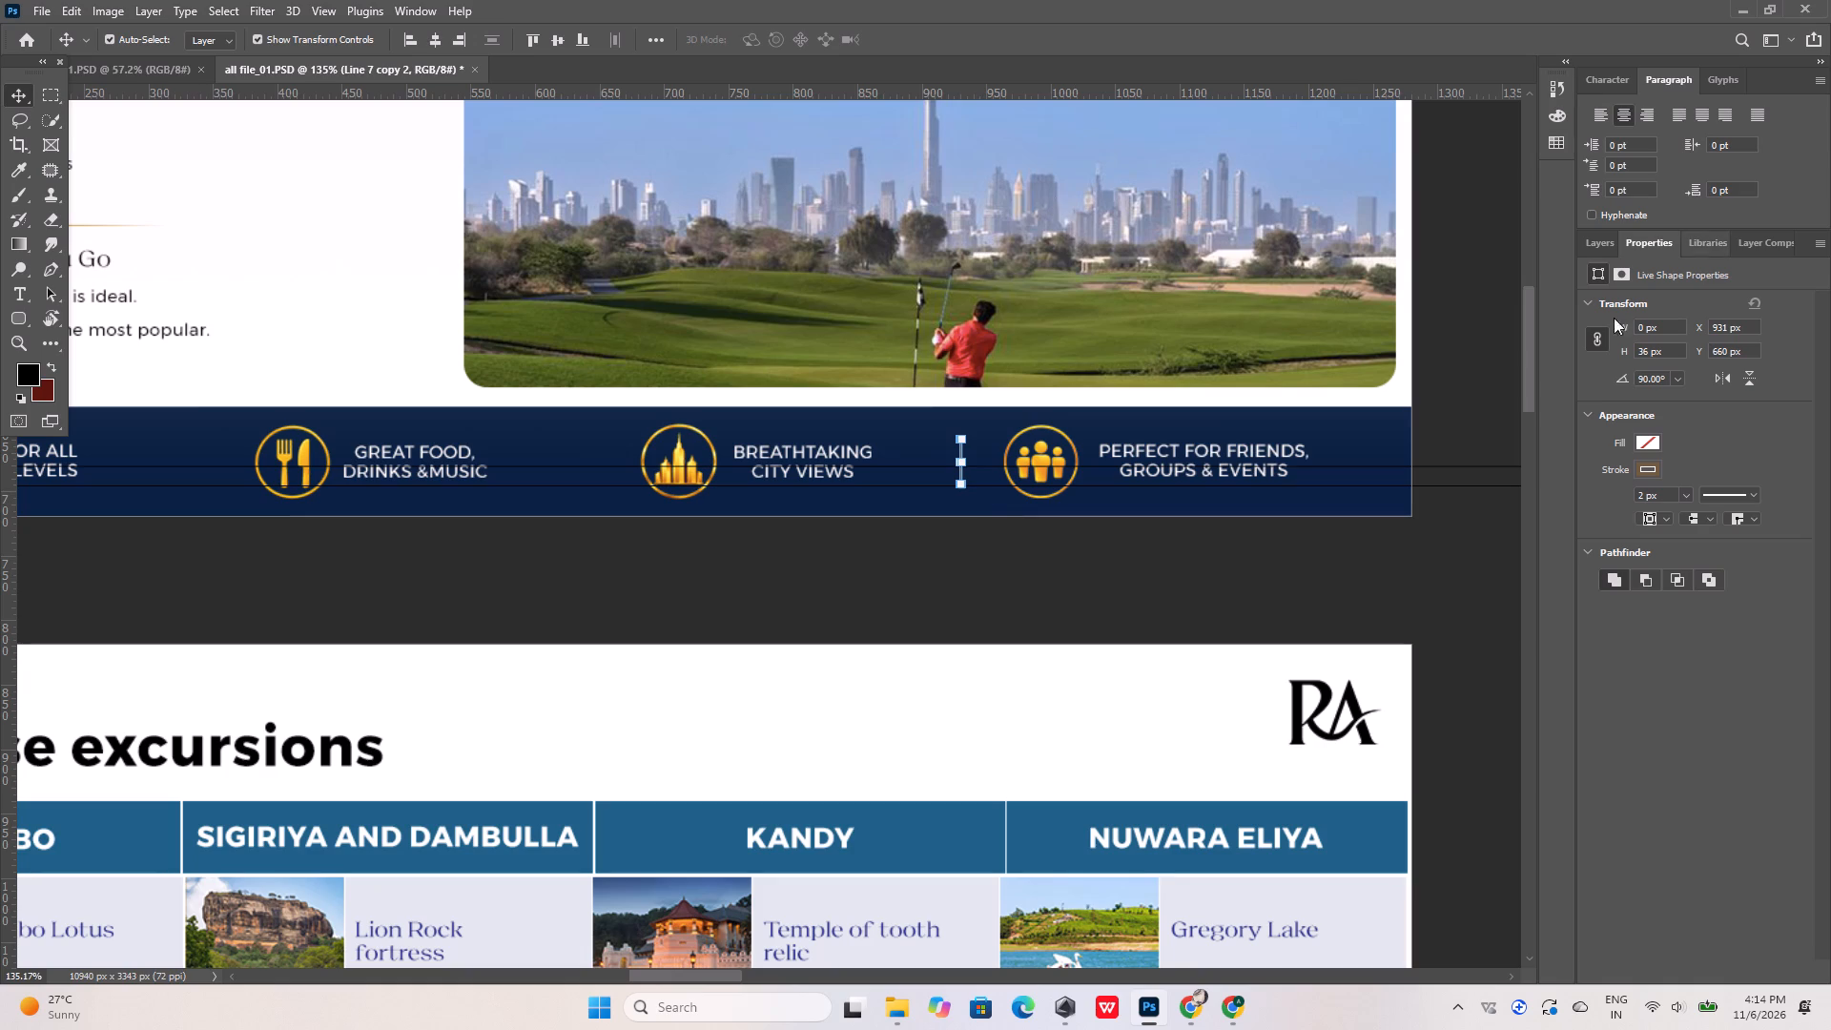
Move the pasted divider line to X 913 px, midway between BREATHTAKING CITY VIEWS and the group emblem.
scroll(972, 468, "up", 8, "alt")
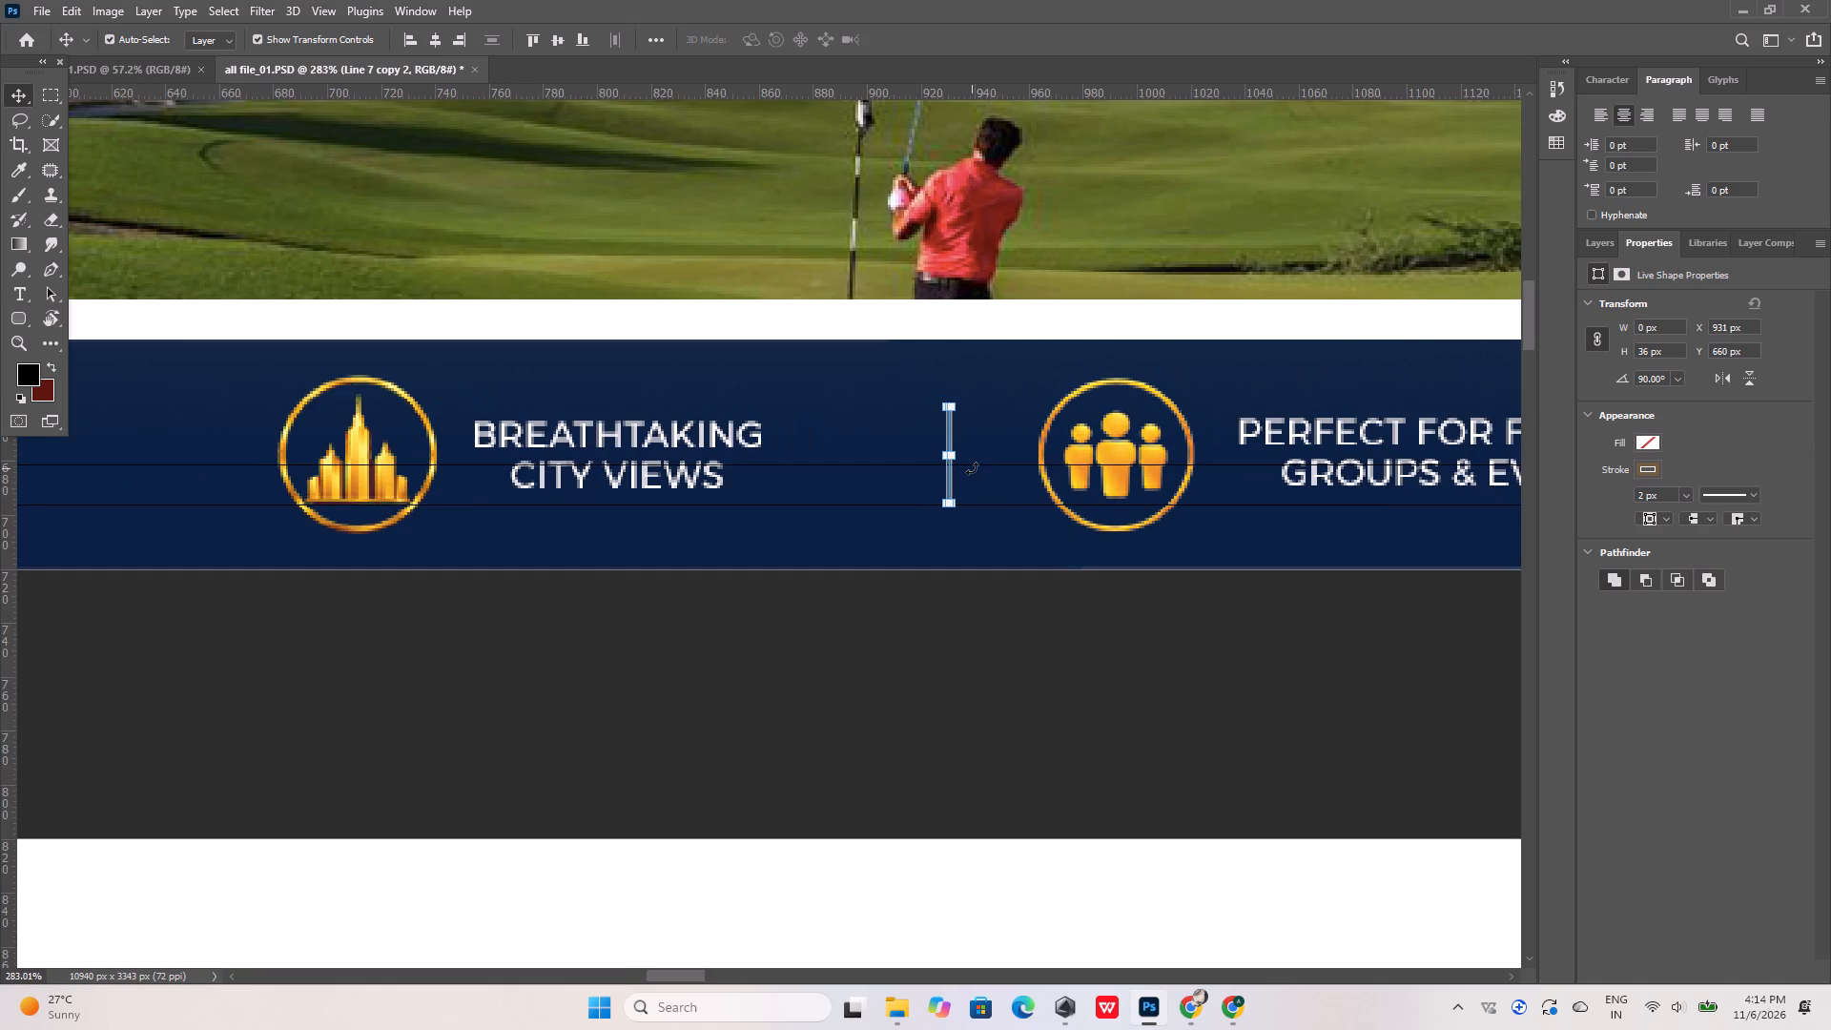
key("shift+Left")
key("Left")
key("Left")
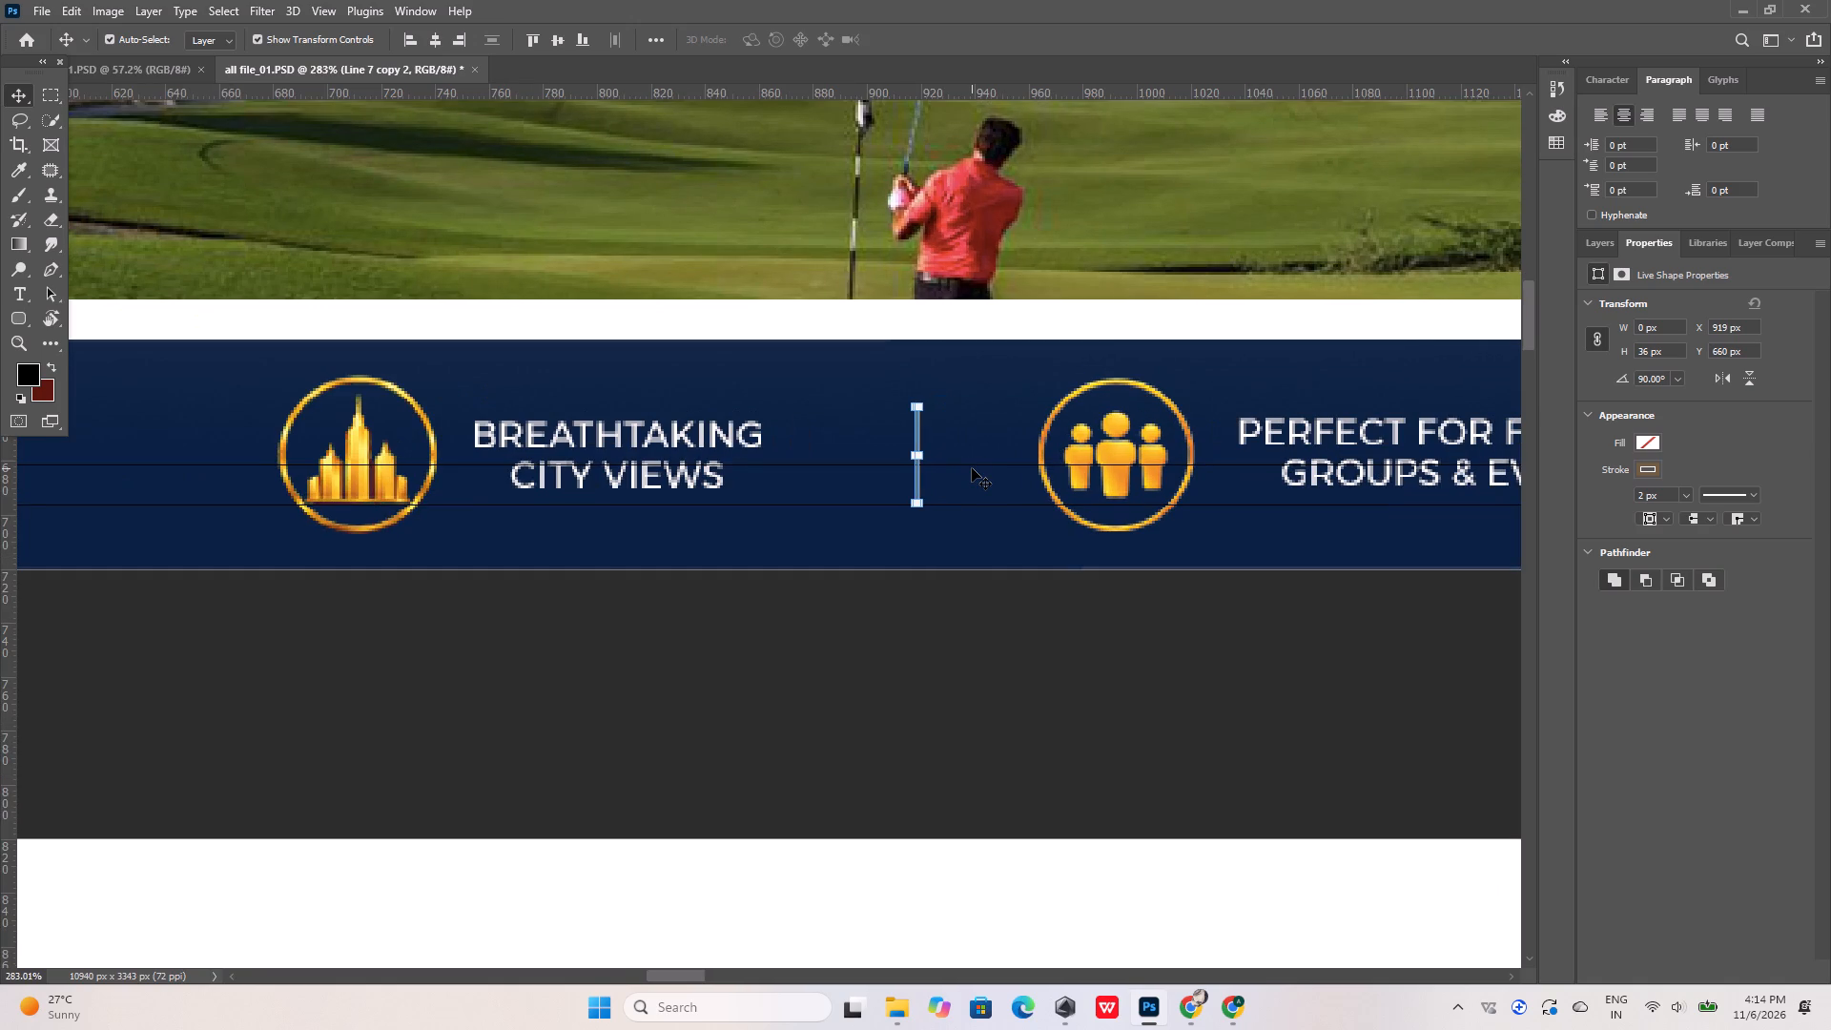
key("Left")
key("Left")
key("Left")
key("Left")
key("Left")
key("Left")
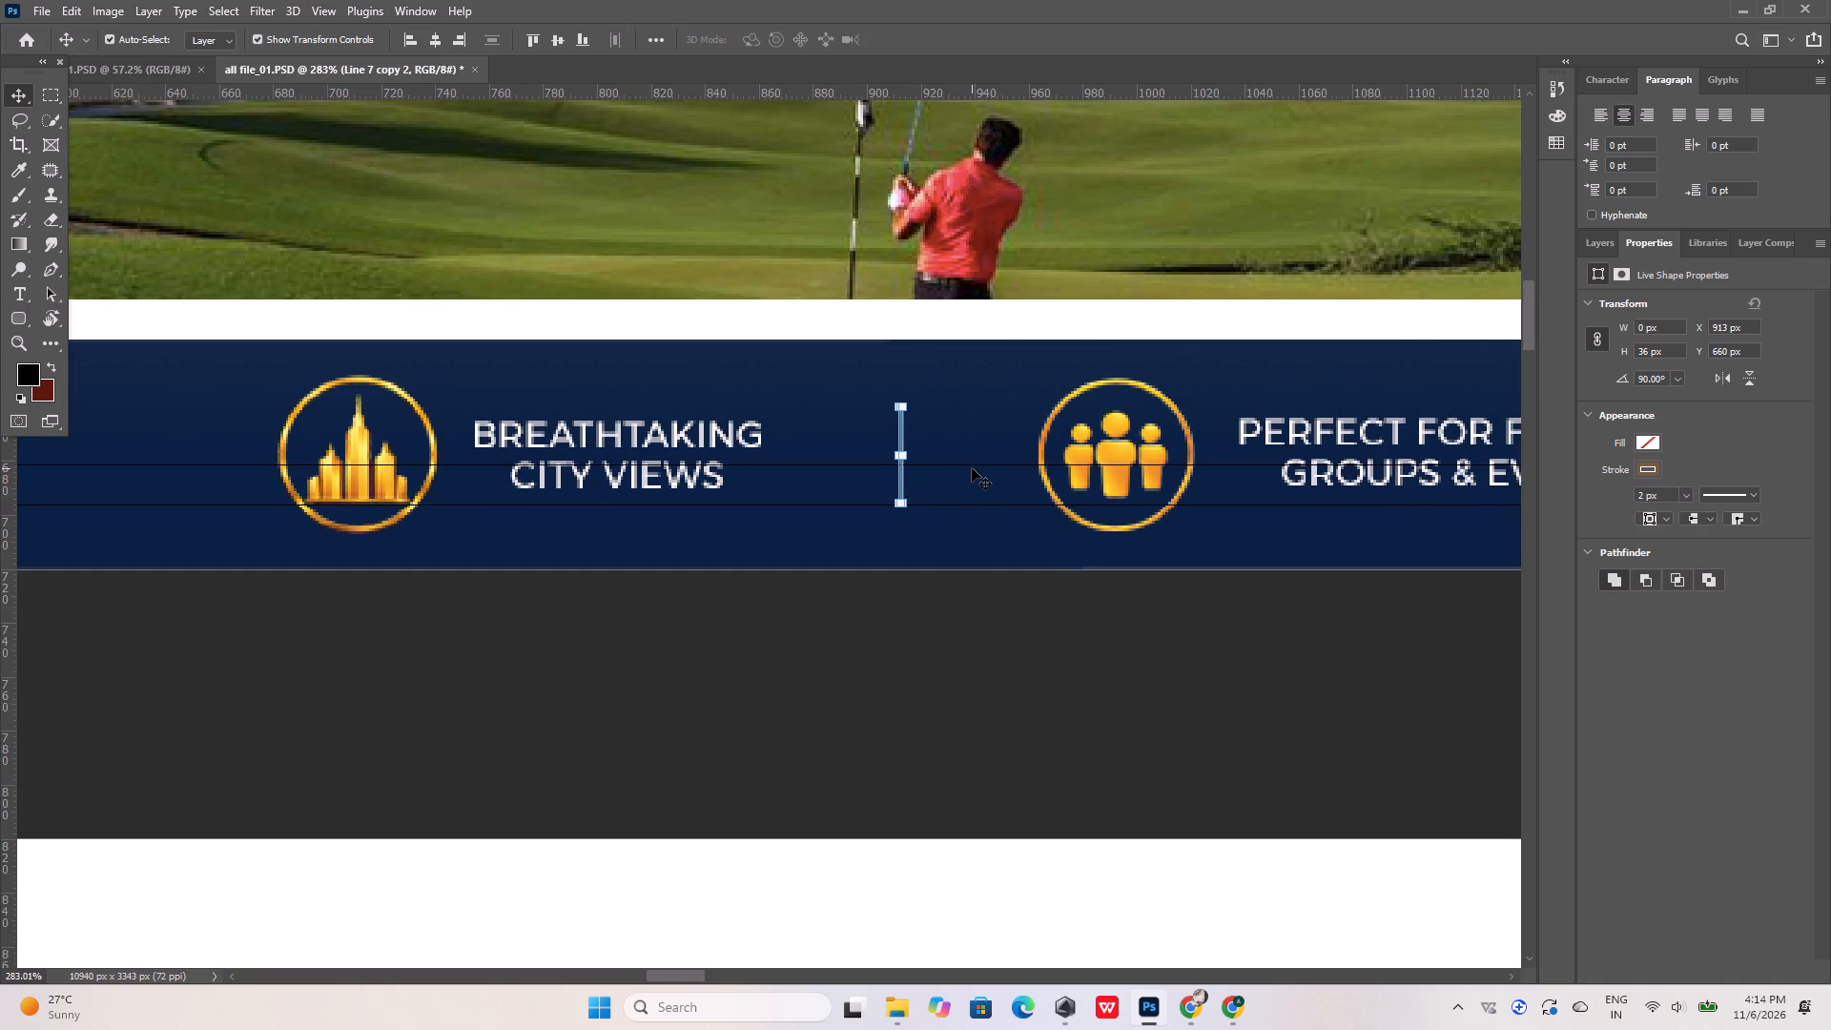
Duplicate the Top Golf divider line and move the copy to X 623 px, between GREAT FOOD, DRINKS & MUSIC and the skyline emblem.
key("ctrl+j")
scroll(1198, 593, "down", 10, "alt")
scroll(565, 566, "up", 5, "alt")
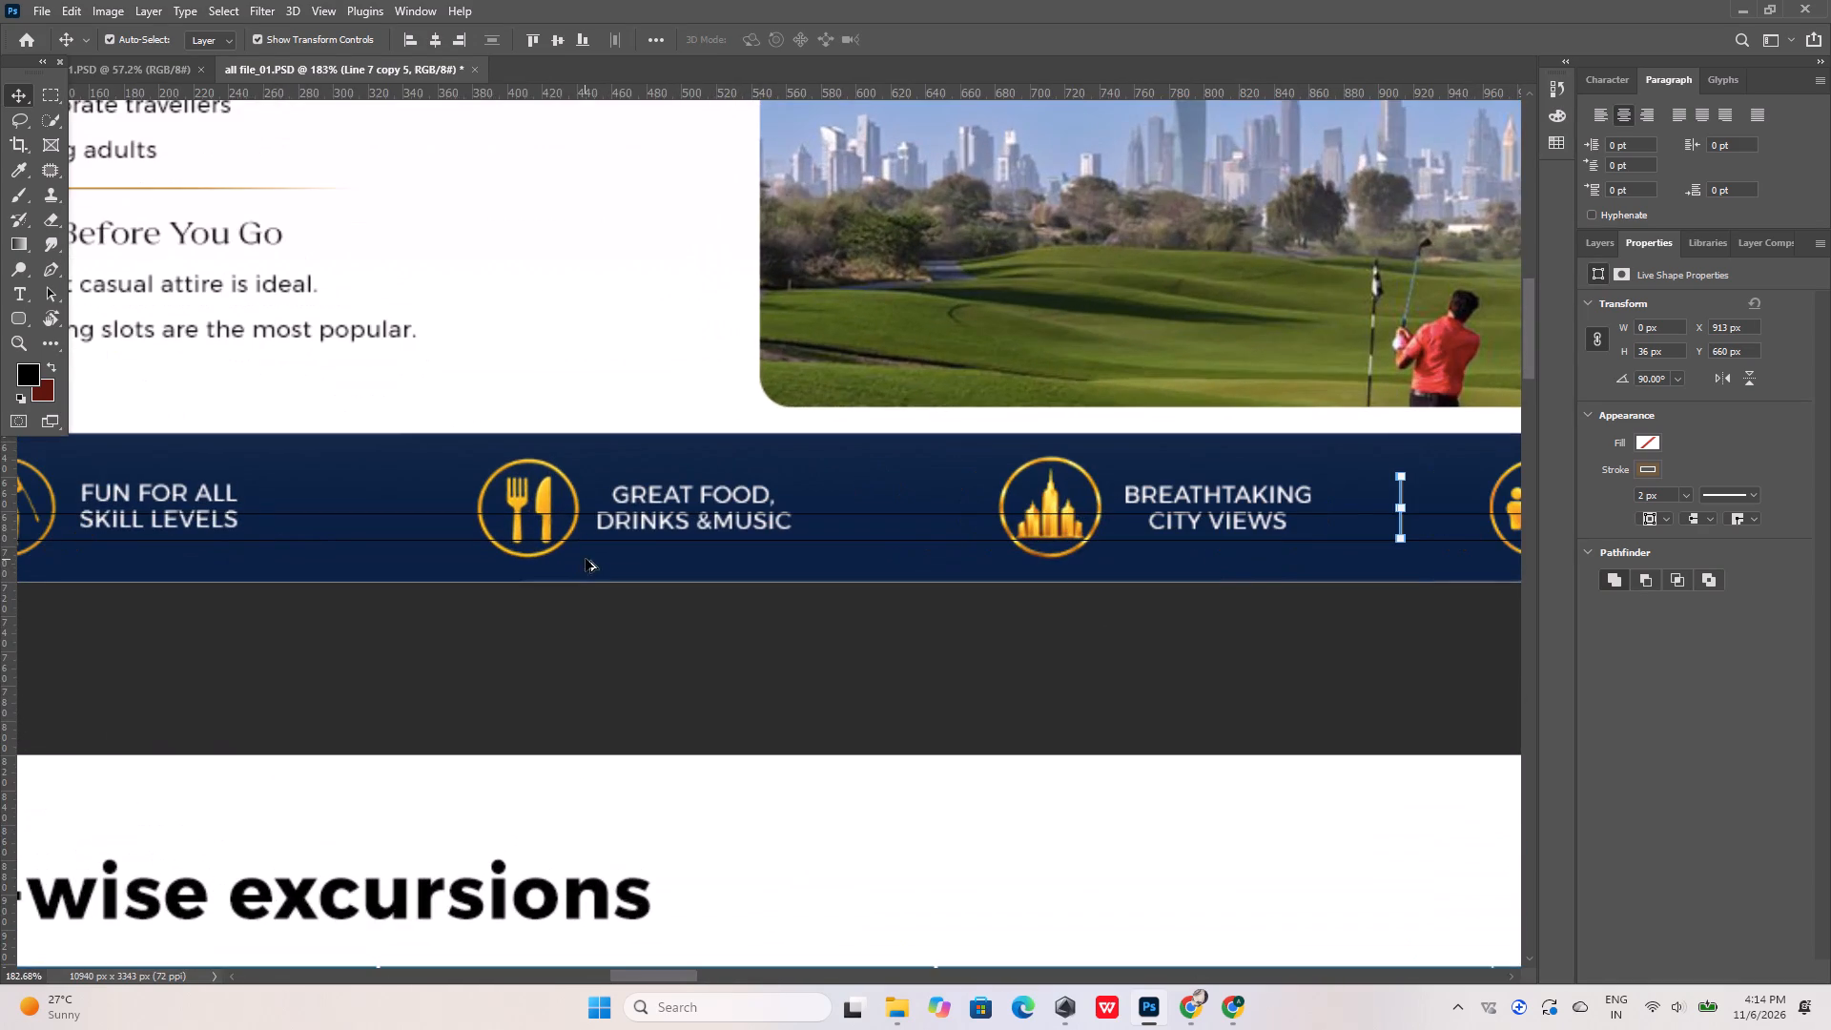
key("shift+Left")
key("shift+Left")
key("shift+Left")
key("shift+Left")
key("shift+Left")
key("shift+Left")
key("shift+Left")
key("shift+Left")
key("shift+Left")
key("shift+Left")
key("shift+Left")
key("shift+Left")
key("shift+Left")
key("shift+Left")
key("shift+Left")
key("shift+Left")
key("shift+Left")
key("shift+Left")
key("shift+Left")
key("shift+Left")
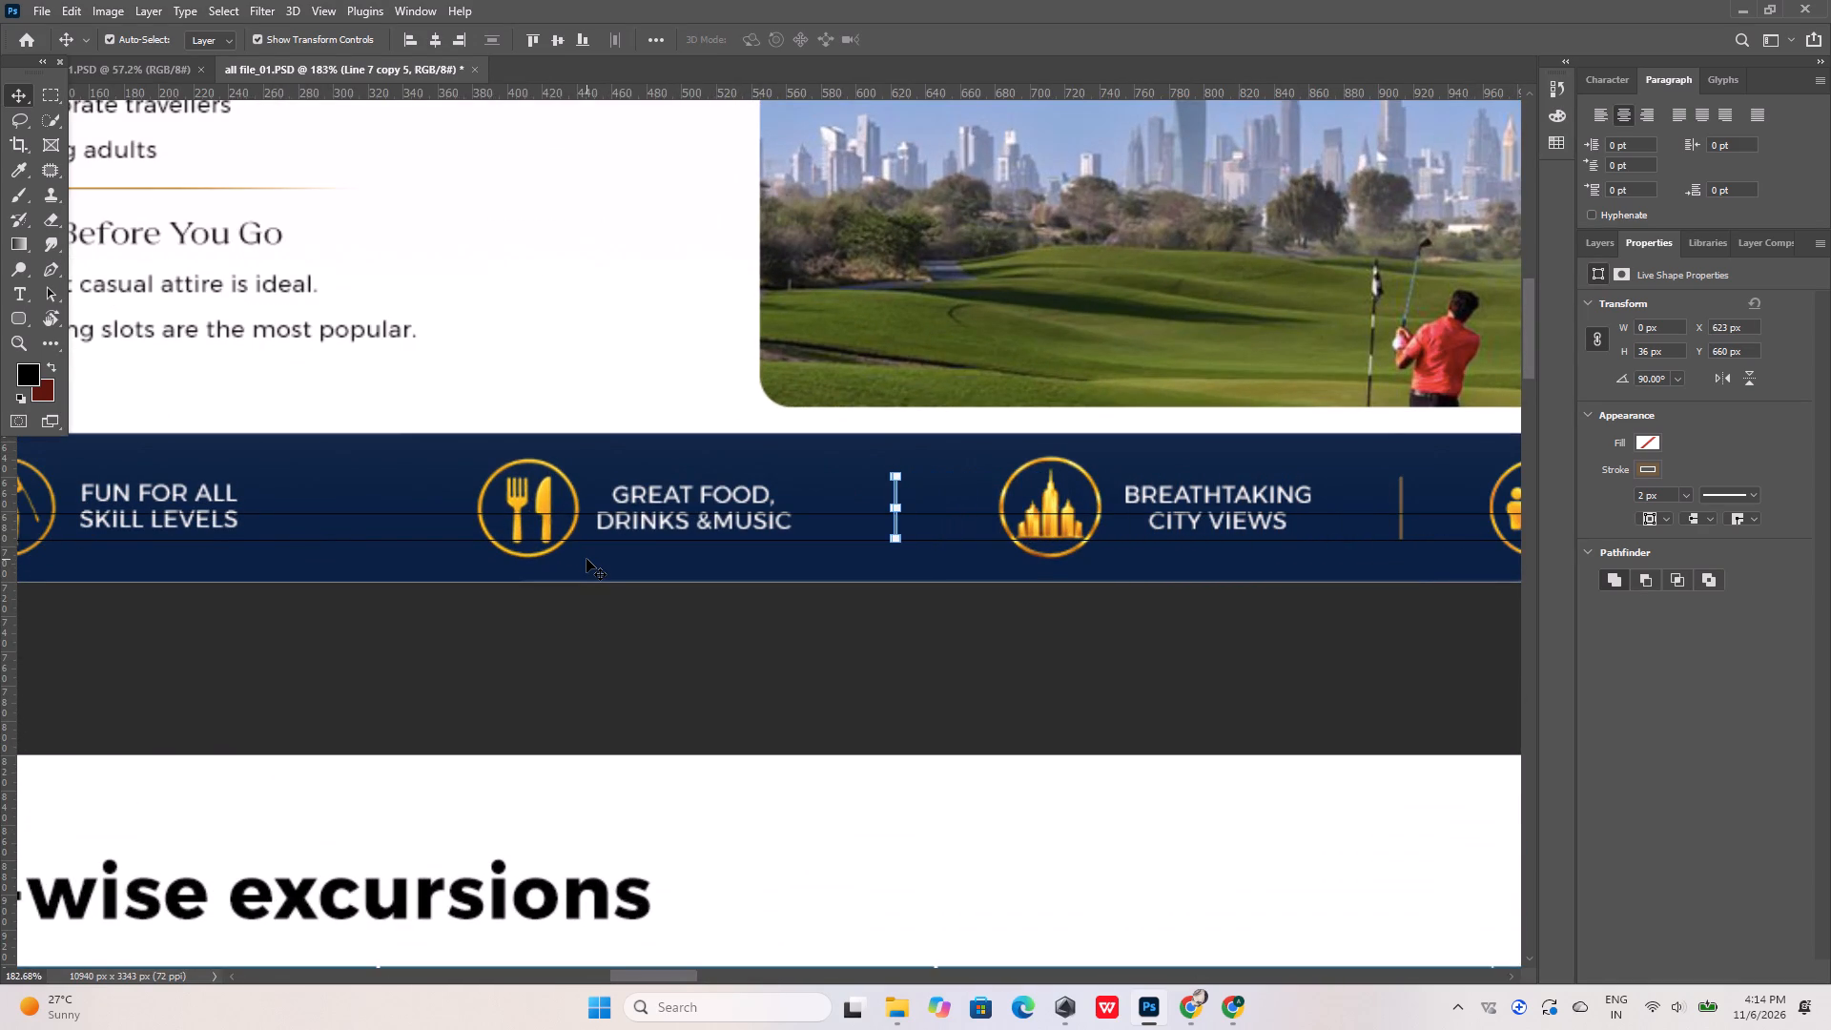
Duplicate the Top Golf divider line before the skyline emblem and move the copy to X 317 px, between FUN FOR ALL SKILL LEVELS and the cutlery emblem.
left_click(758, 680)
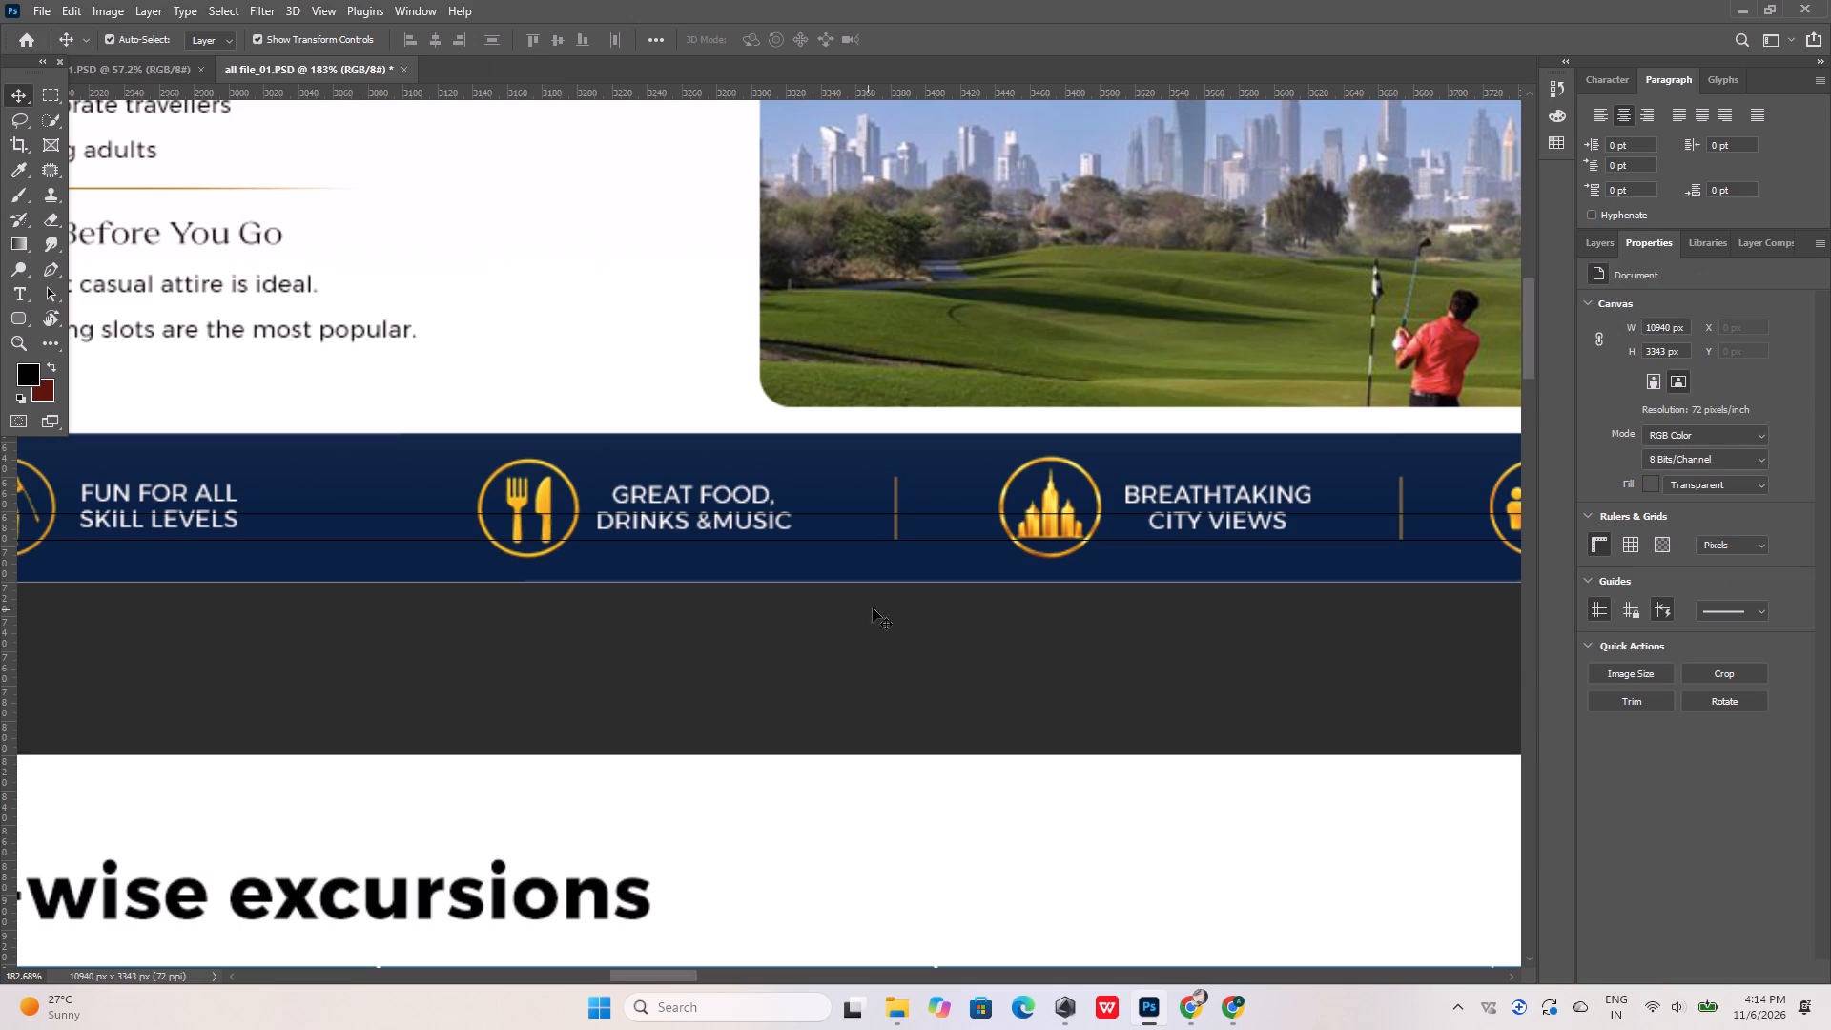
left_click(896, 505)
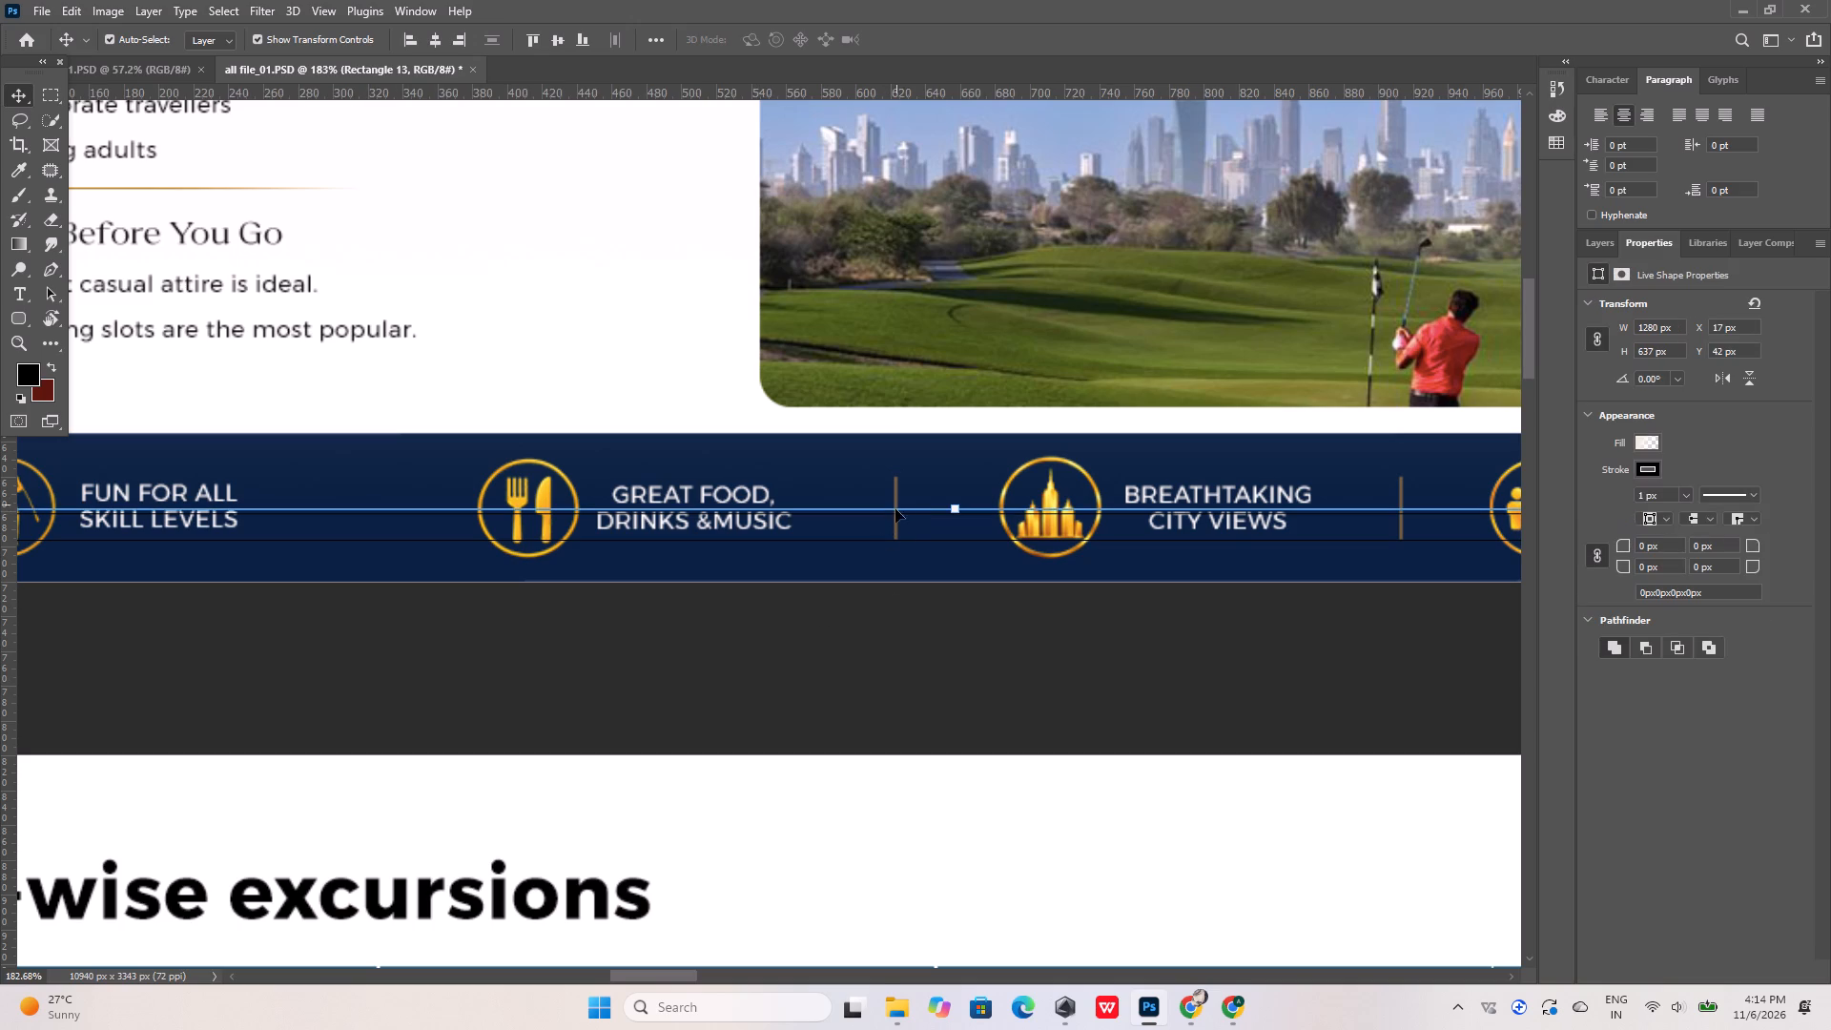
left_click(896, 533)
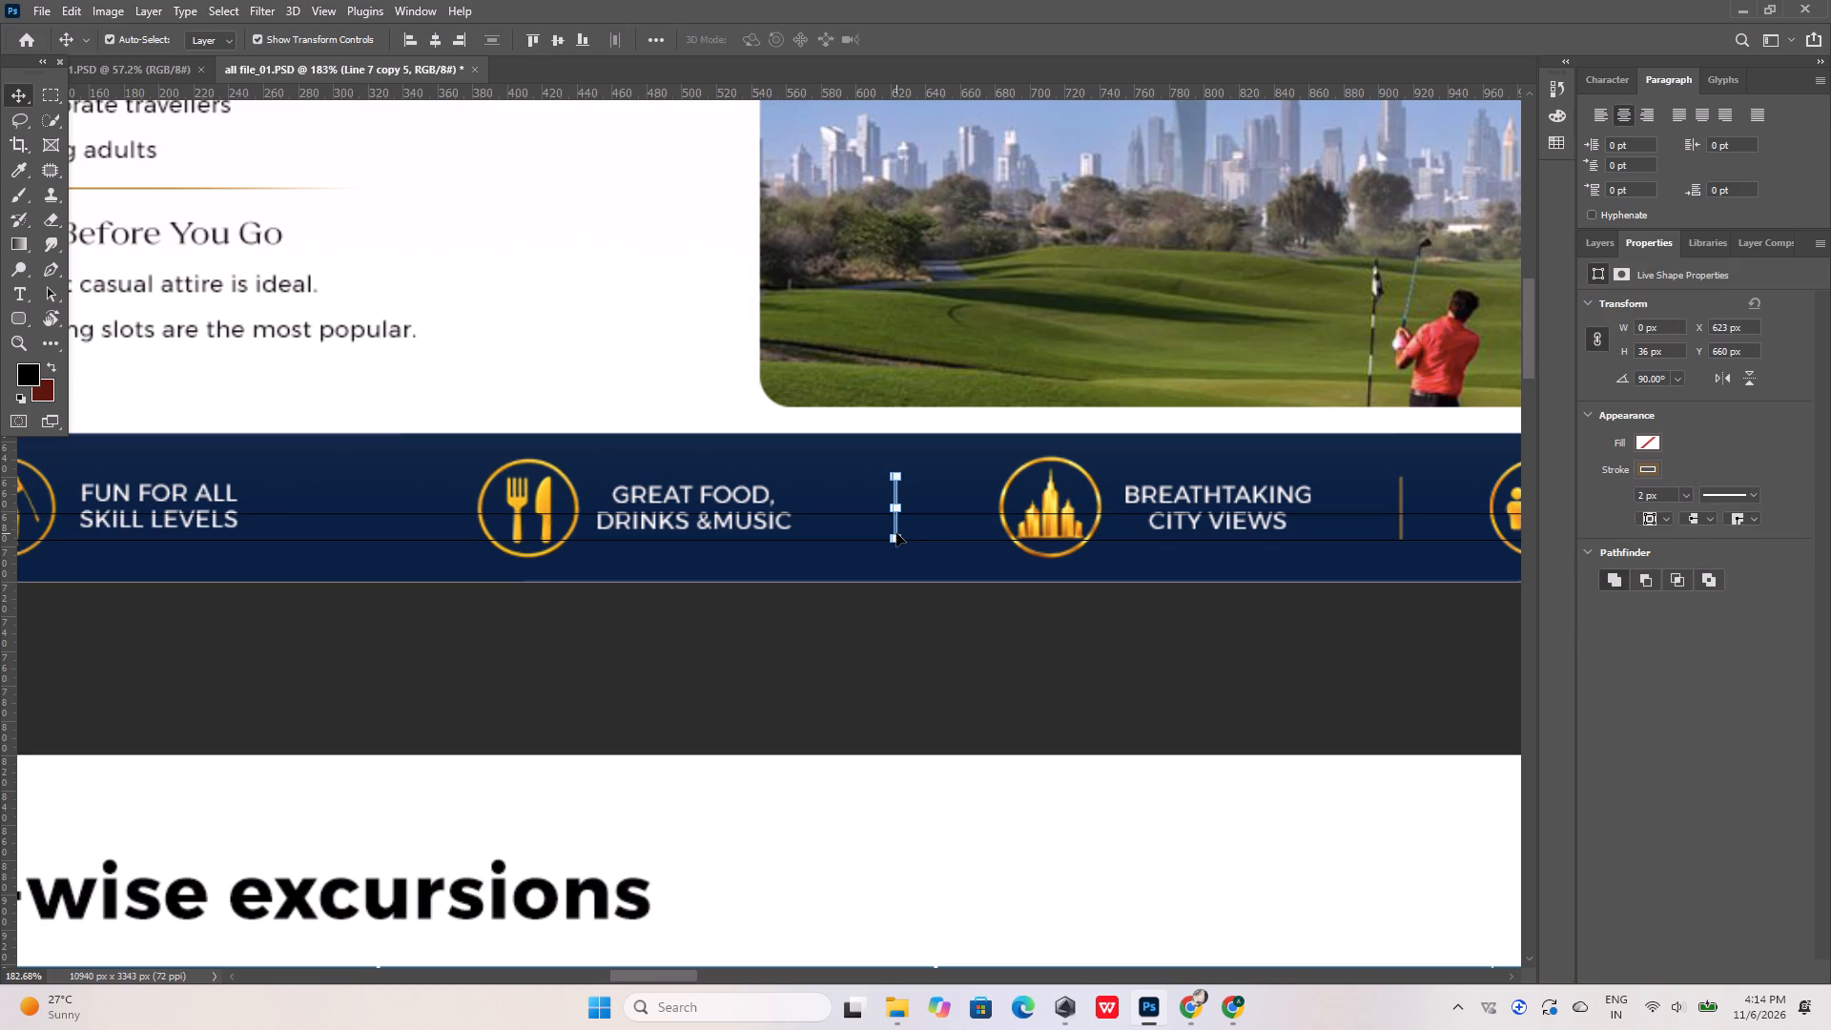
key("ctrl+j")
key("shift+Left")
key("shift+Left")
key("shift+Left")
key("shift+Left")
key("shift+Left")
key("shift+Left")
key("shift+Left")
key("shift+Left")
key("shift+Left")
key("shift+Left")
key("shift+Left")
key("shift+Left")
key("shift+Left")
key("shift+Left")
key("shift+Left")
key("shift+Left")
key("shift+Left")
key("shift+Left")
key("shift+Left")
key("shift+Left")
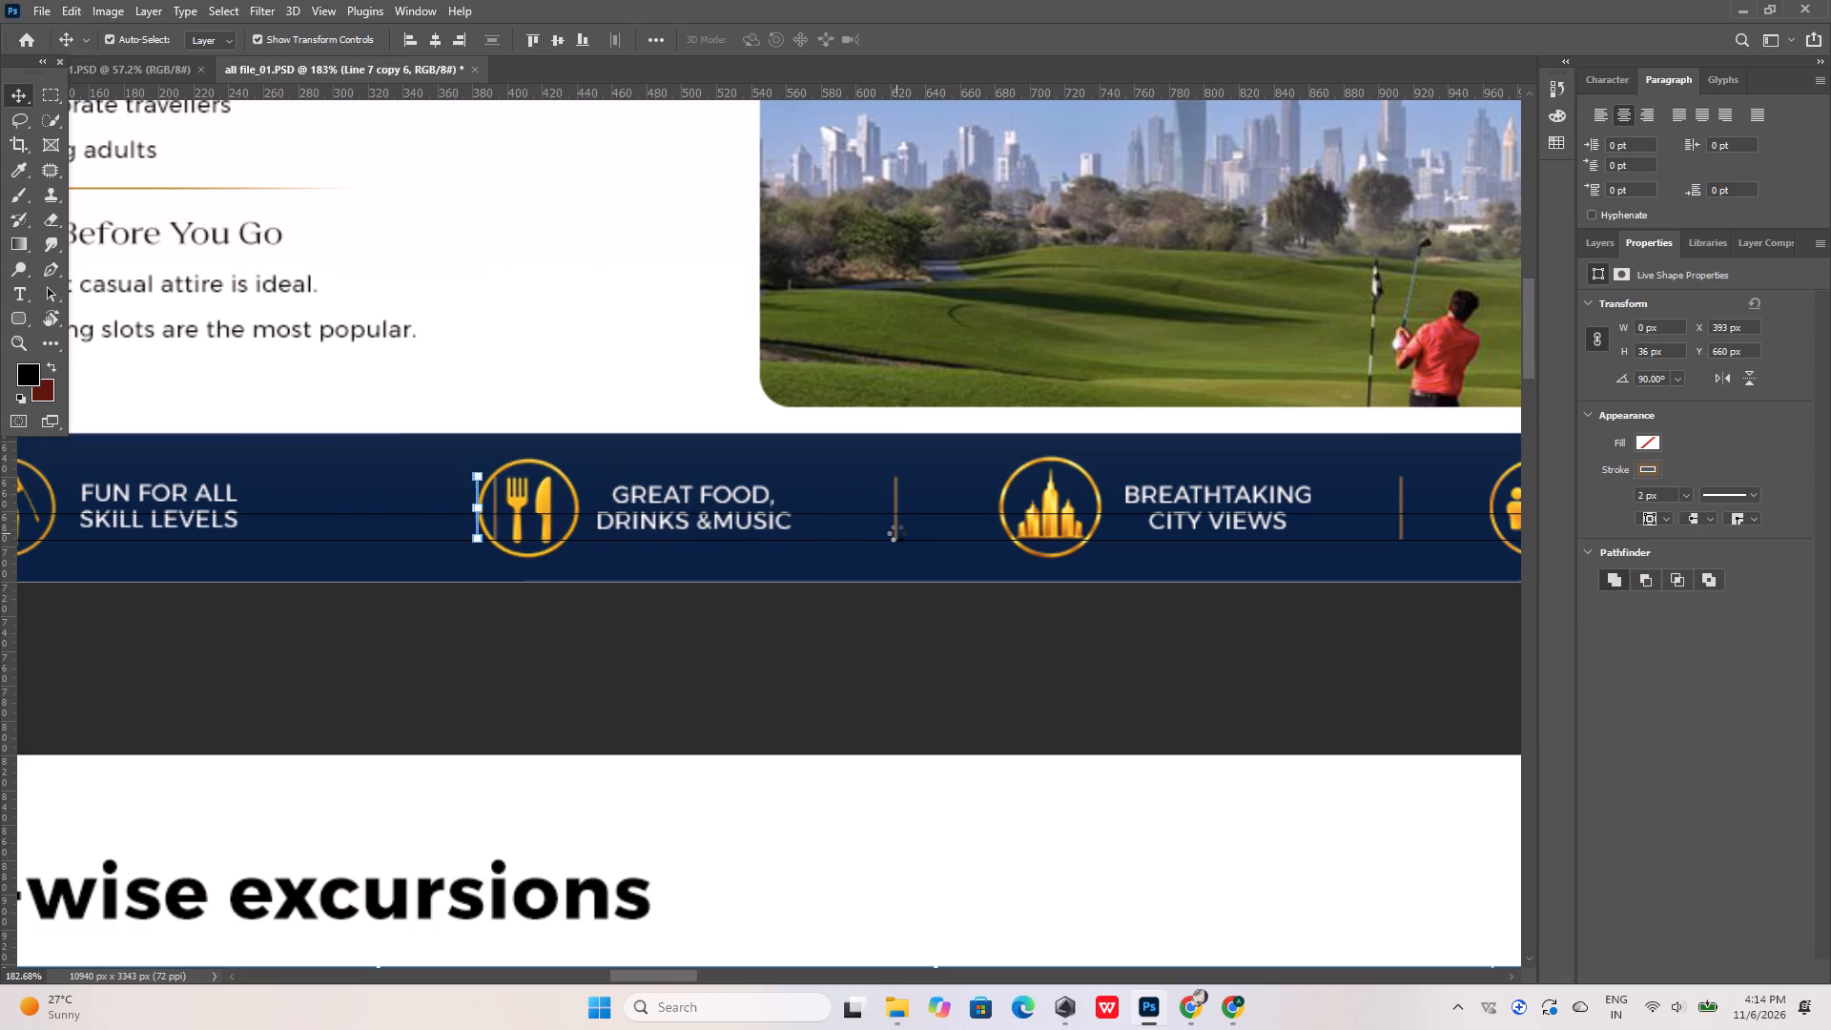
key("Left")
key("Left")
key("Left")
key("Left")
key("Left")
key("Left")
key("Left")
key("Left")
key("Left")
key("Left")
key("Left")
key("Left")
key("Left")
key("Left")
key("Left")
key("Left")
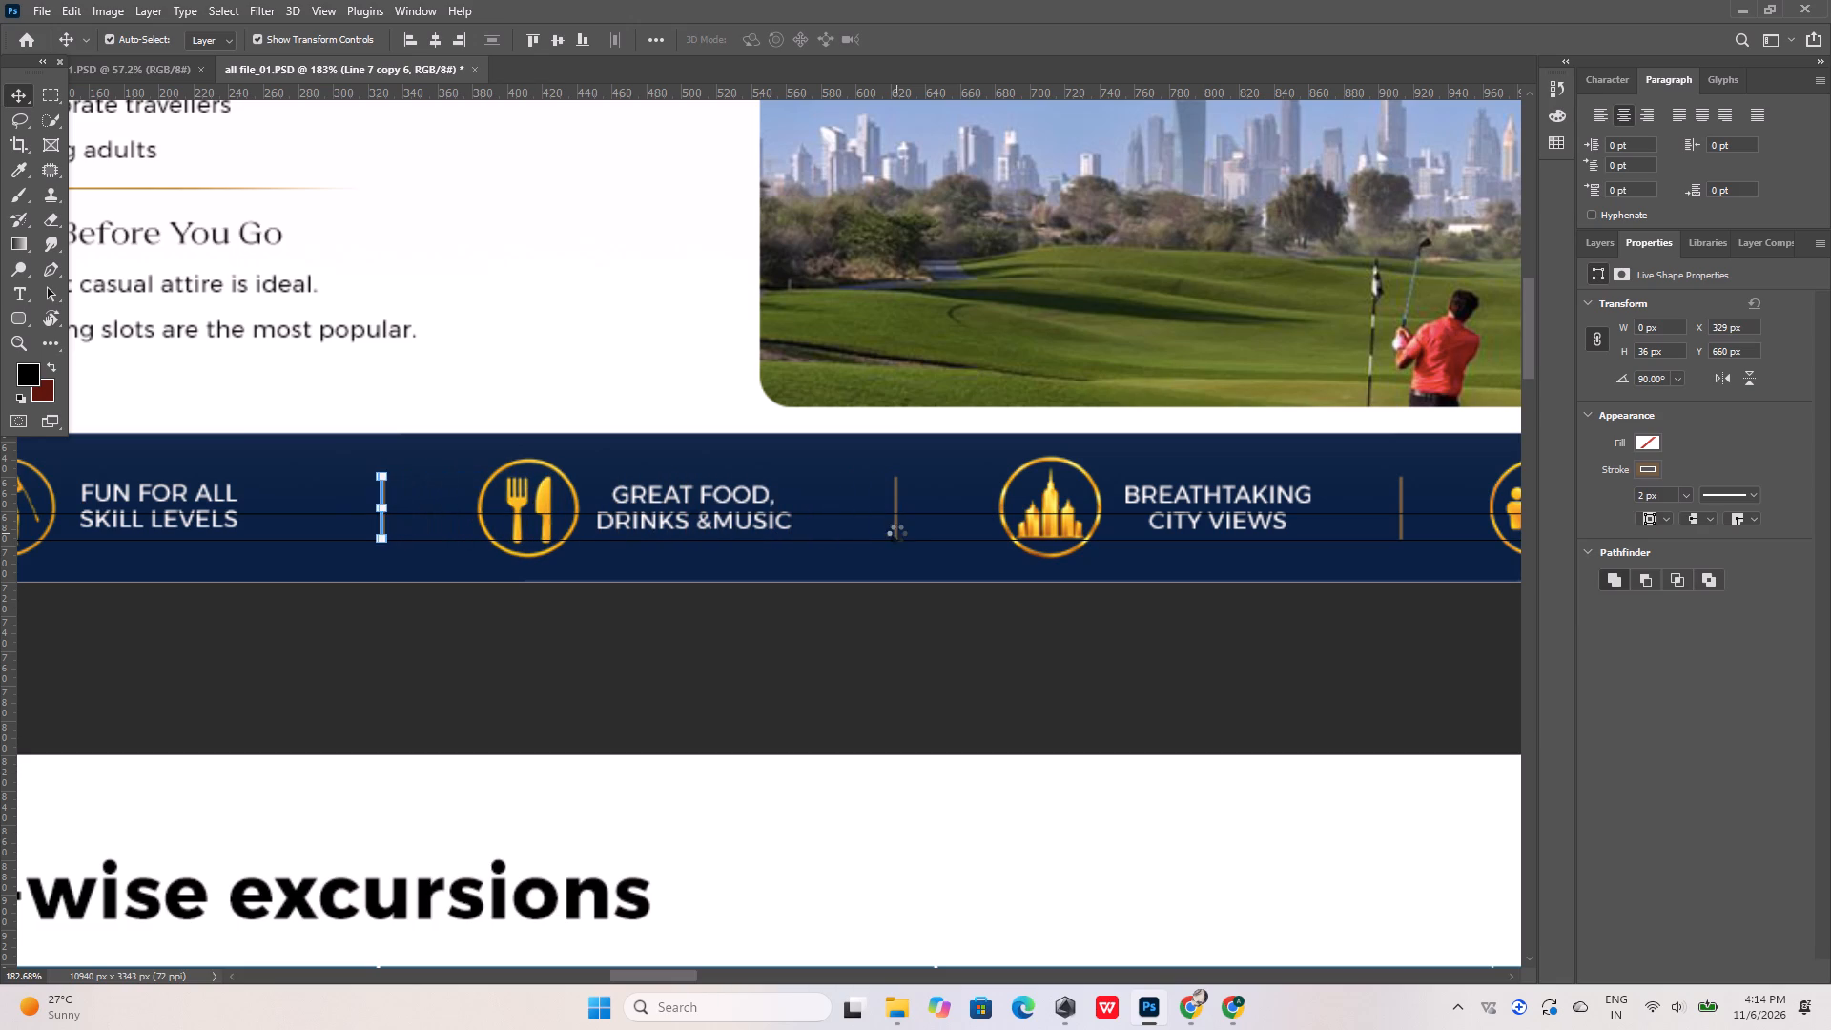
key("Left")
key("Left")
key("Left")
key("Left")
key("Left")
key("Left")
key("Left")
key("Left")
key("Left")
key("Left")
key("Left")
key("Left")
key("Left")
key("Left")
key("Left")
key("Left")
key("Left")
key("Left")
key("Left")
key("Left")
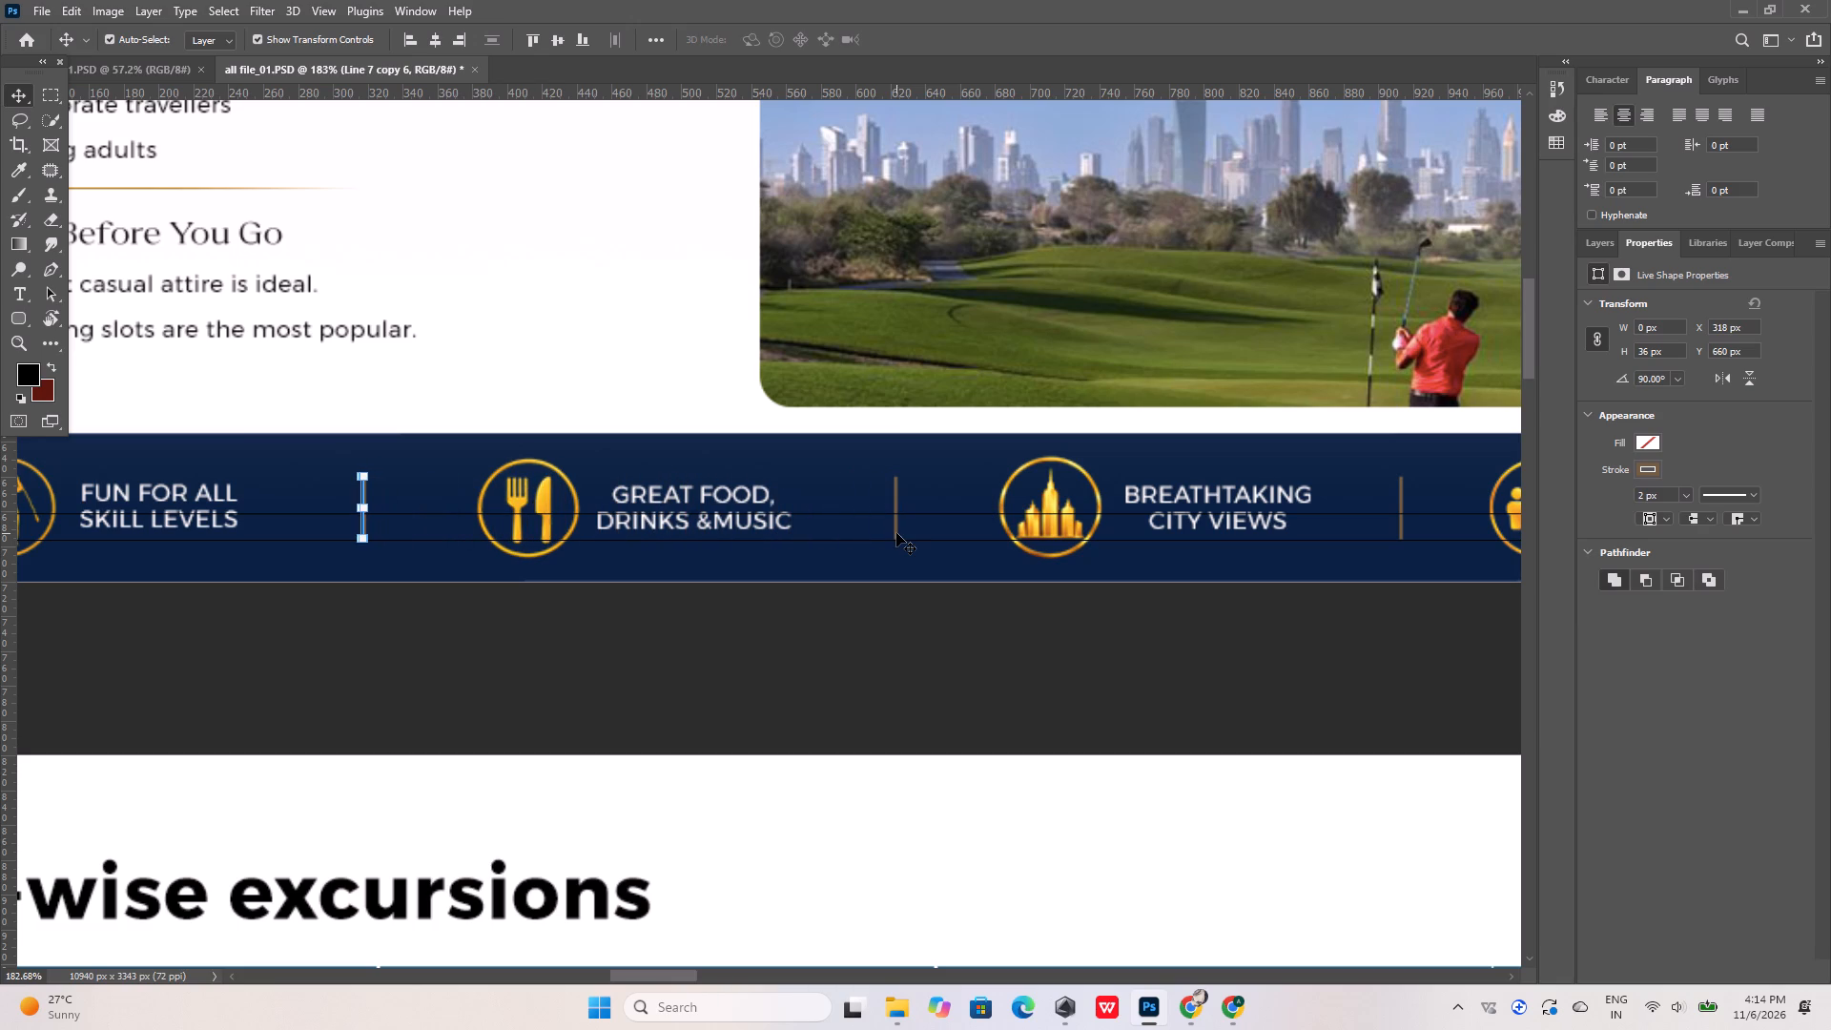
scroll(1118, 744, "down", 3, "alt")
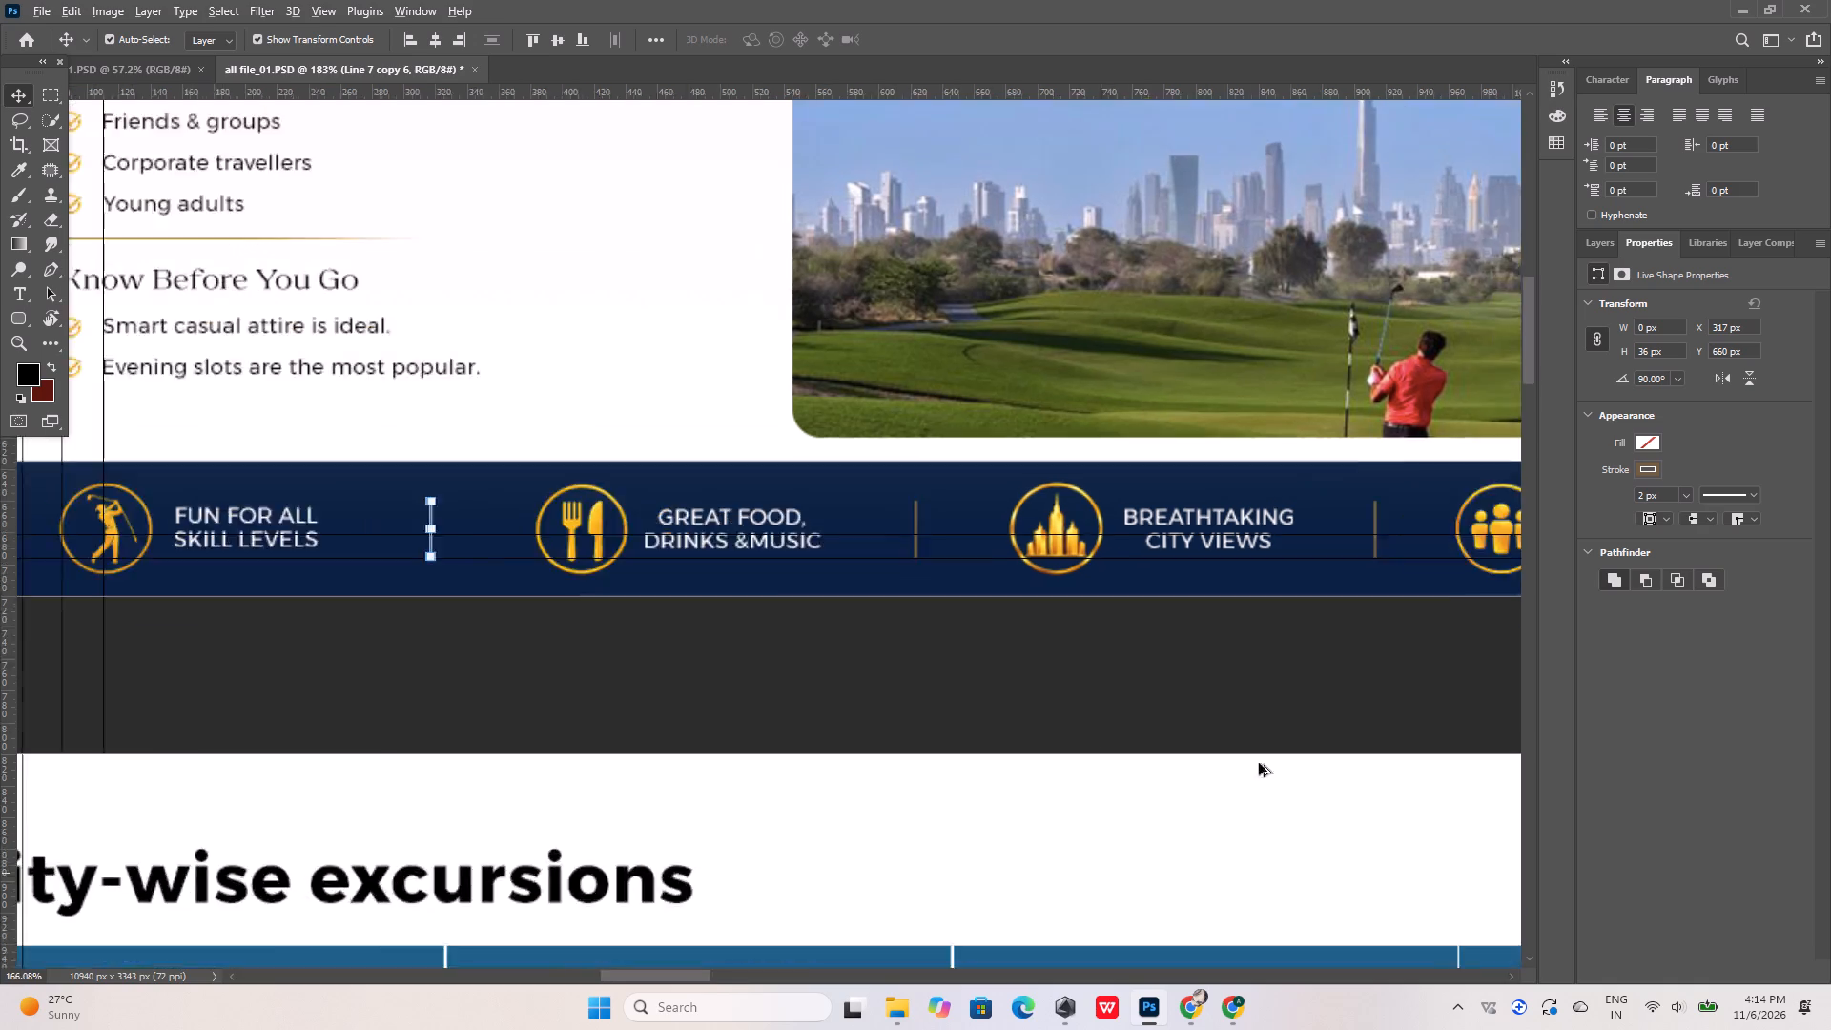
scroll(1259, 763, "down", 6, "alt")
scroll(785, 671, "up", 7, "alt")
left_click(851, 682)
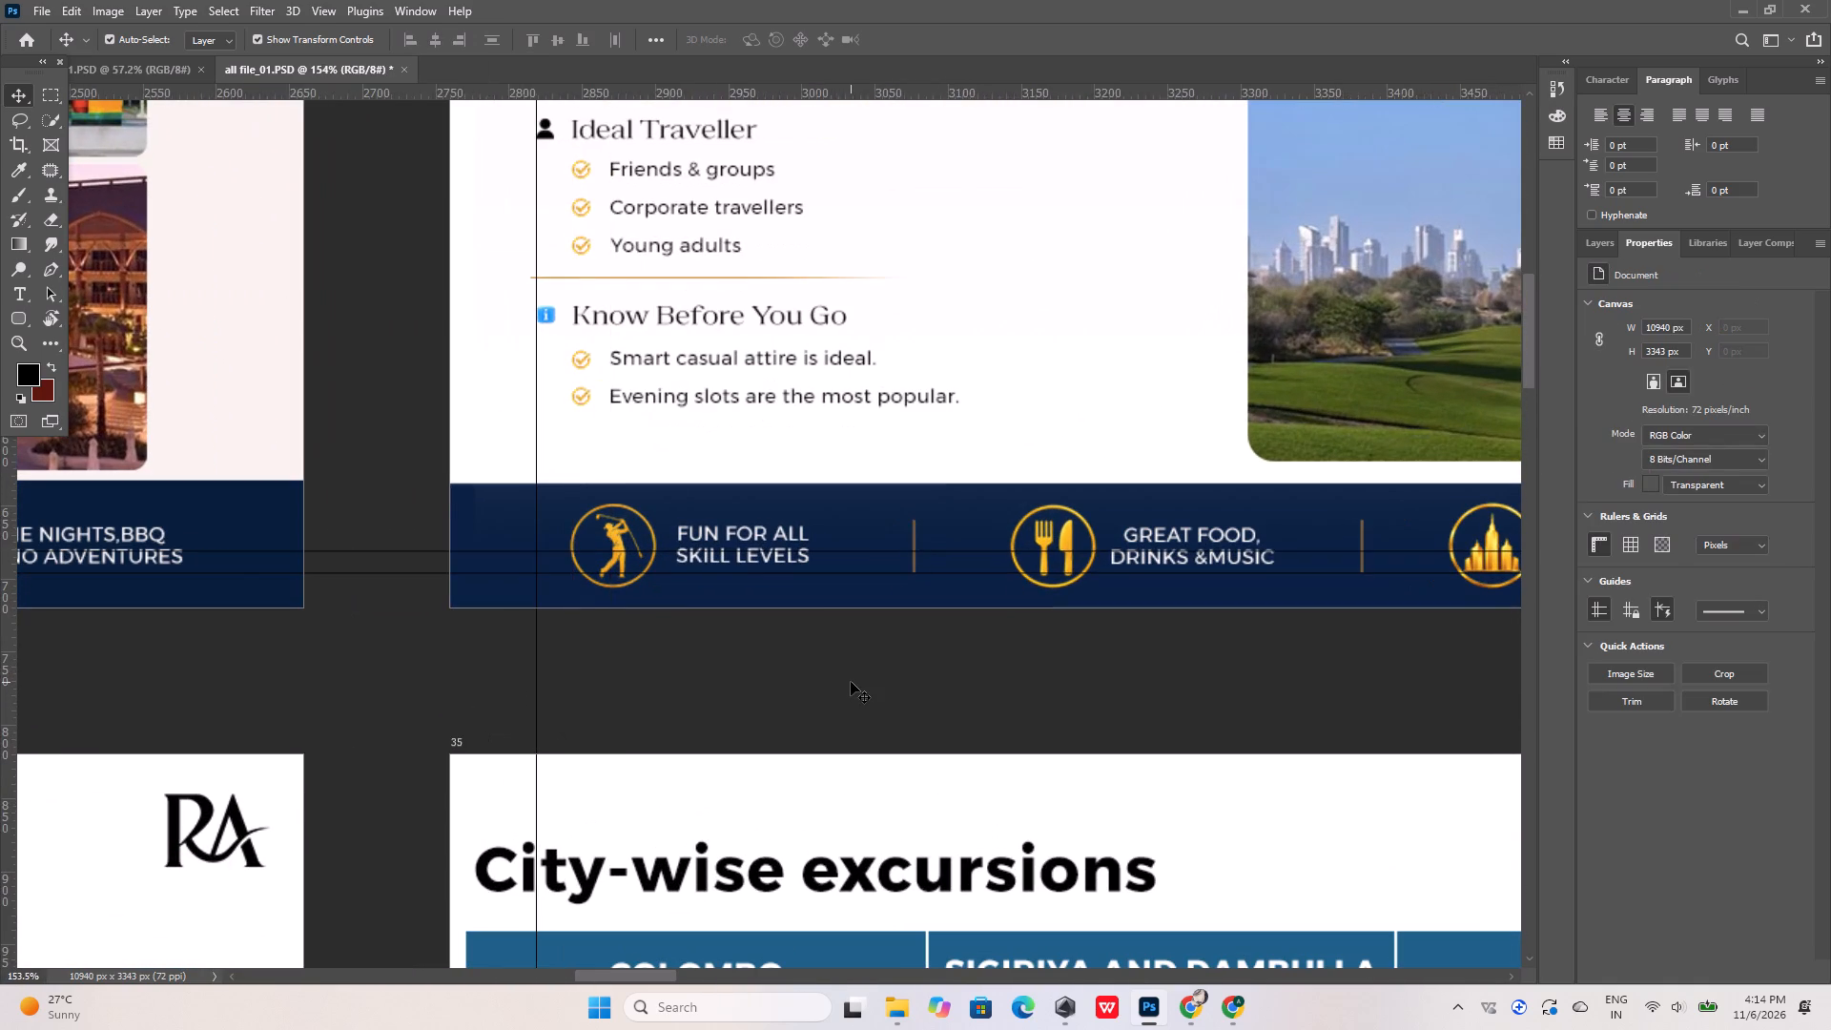
Move the Top Golf slide's vertical guide to about X 2843 px, flush with the start of the section headings such as Ideal Traveller.
scroll(811, 590, "down", 16, "alt")
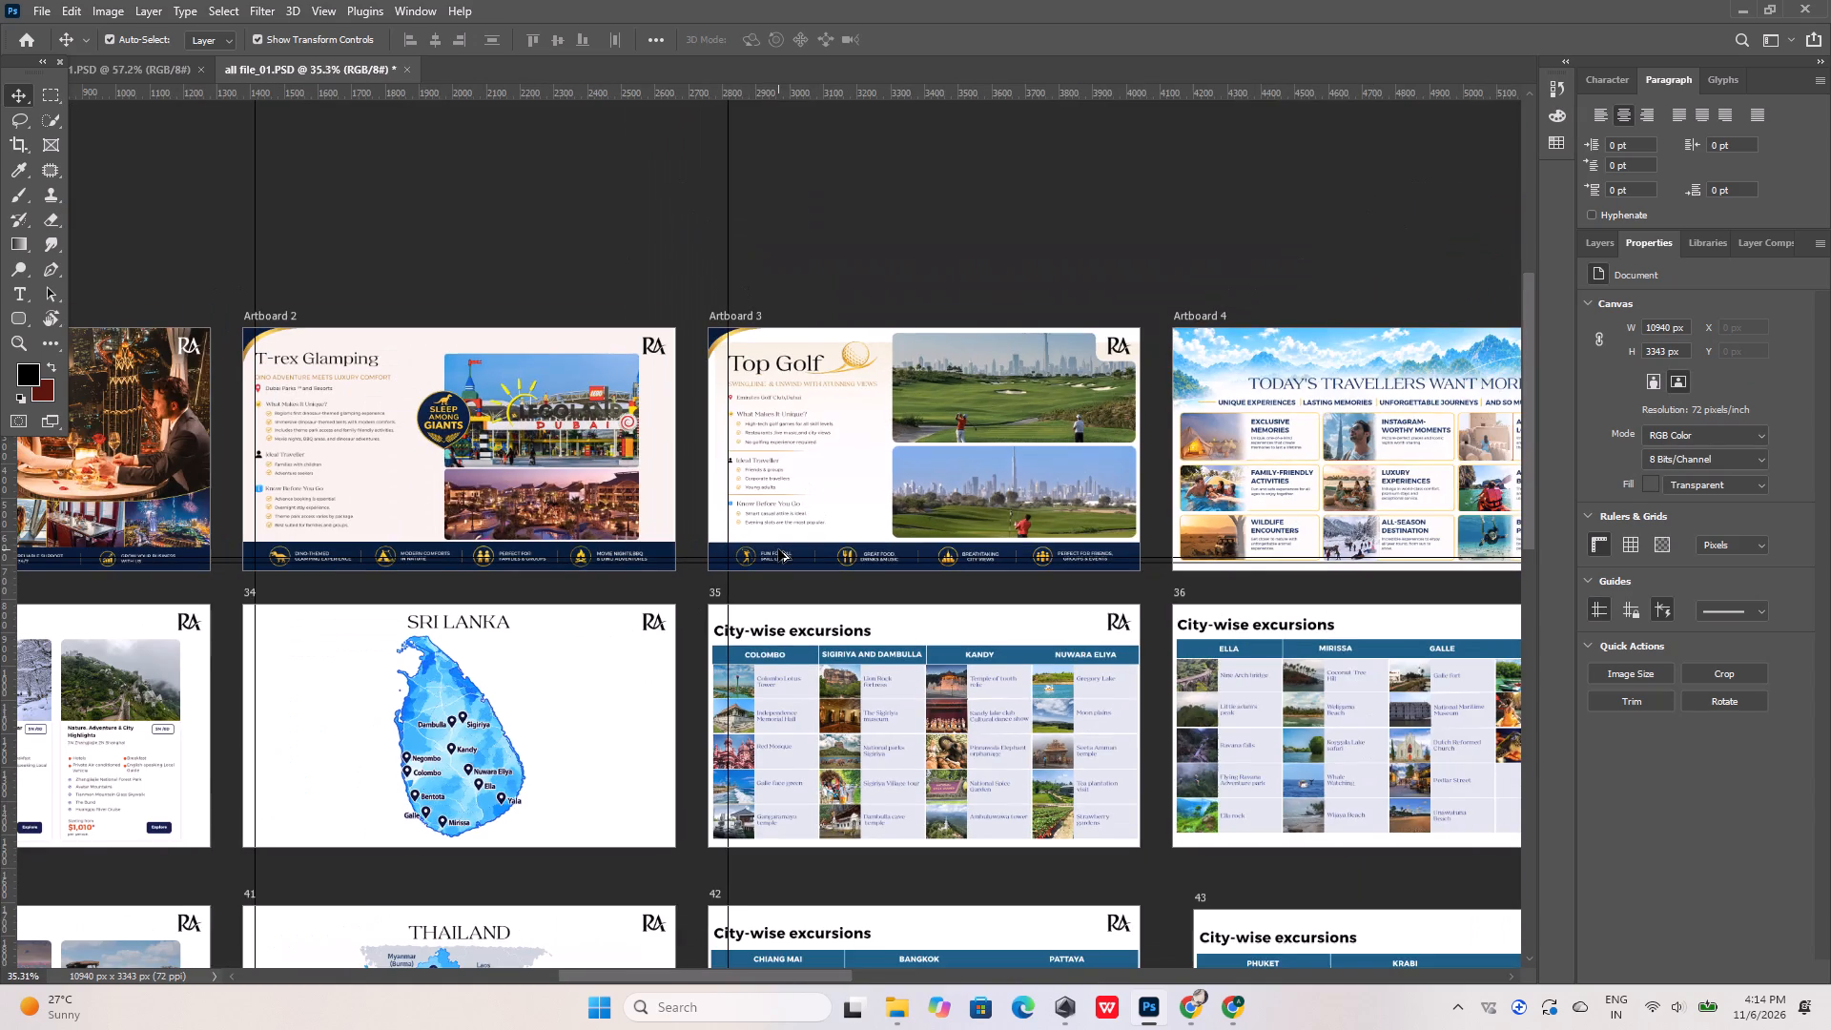
scroll(712, 424, "up", 4, "alt")
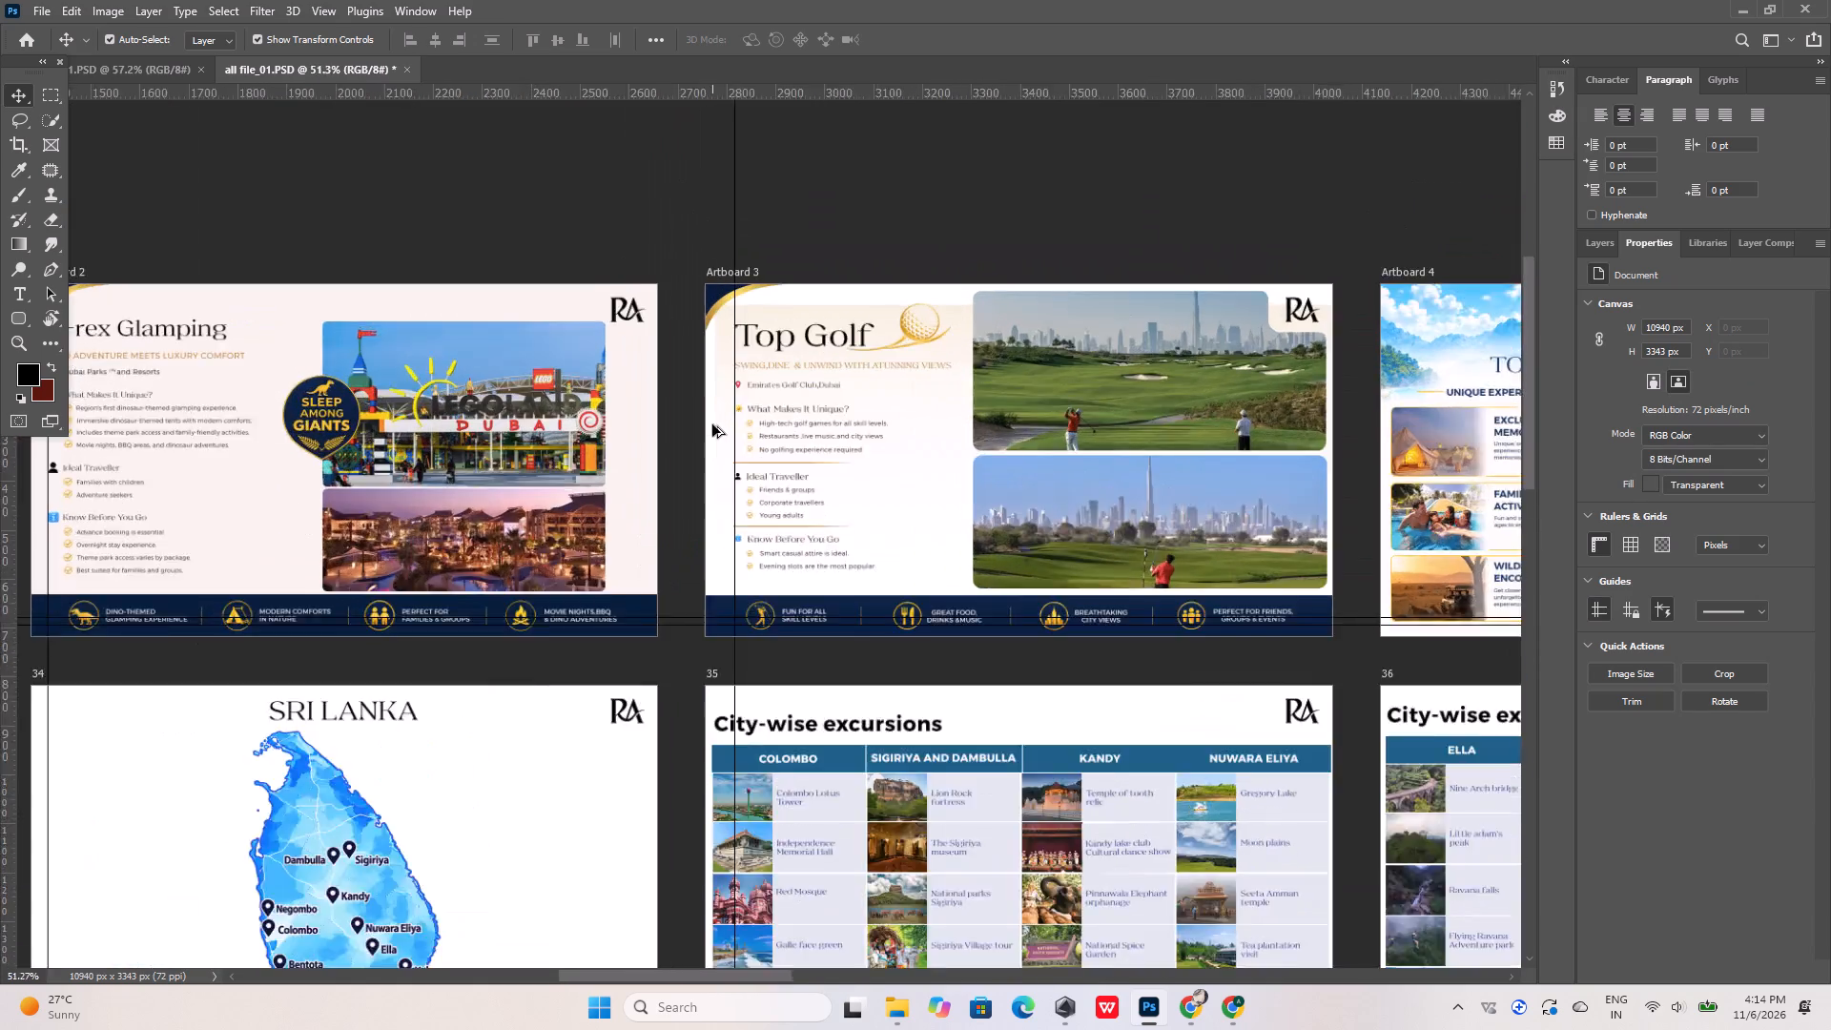
scroll(712, 424, "up", 12, "alt")
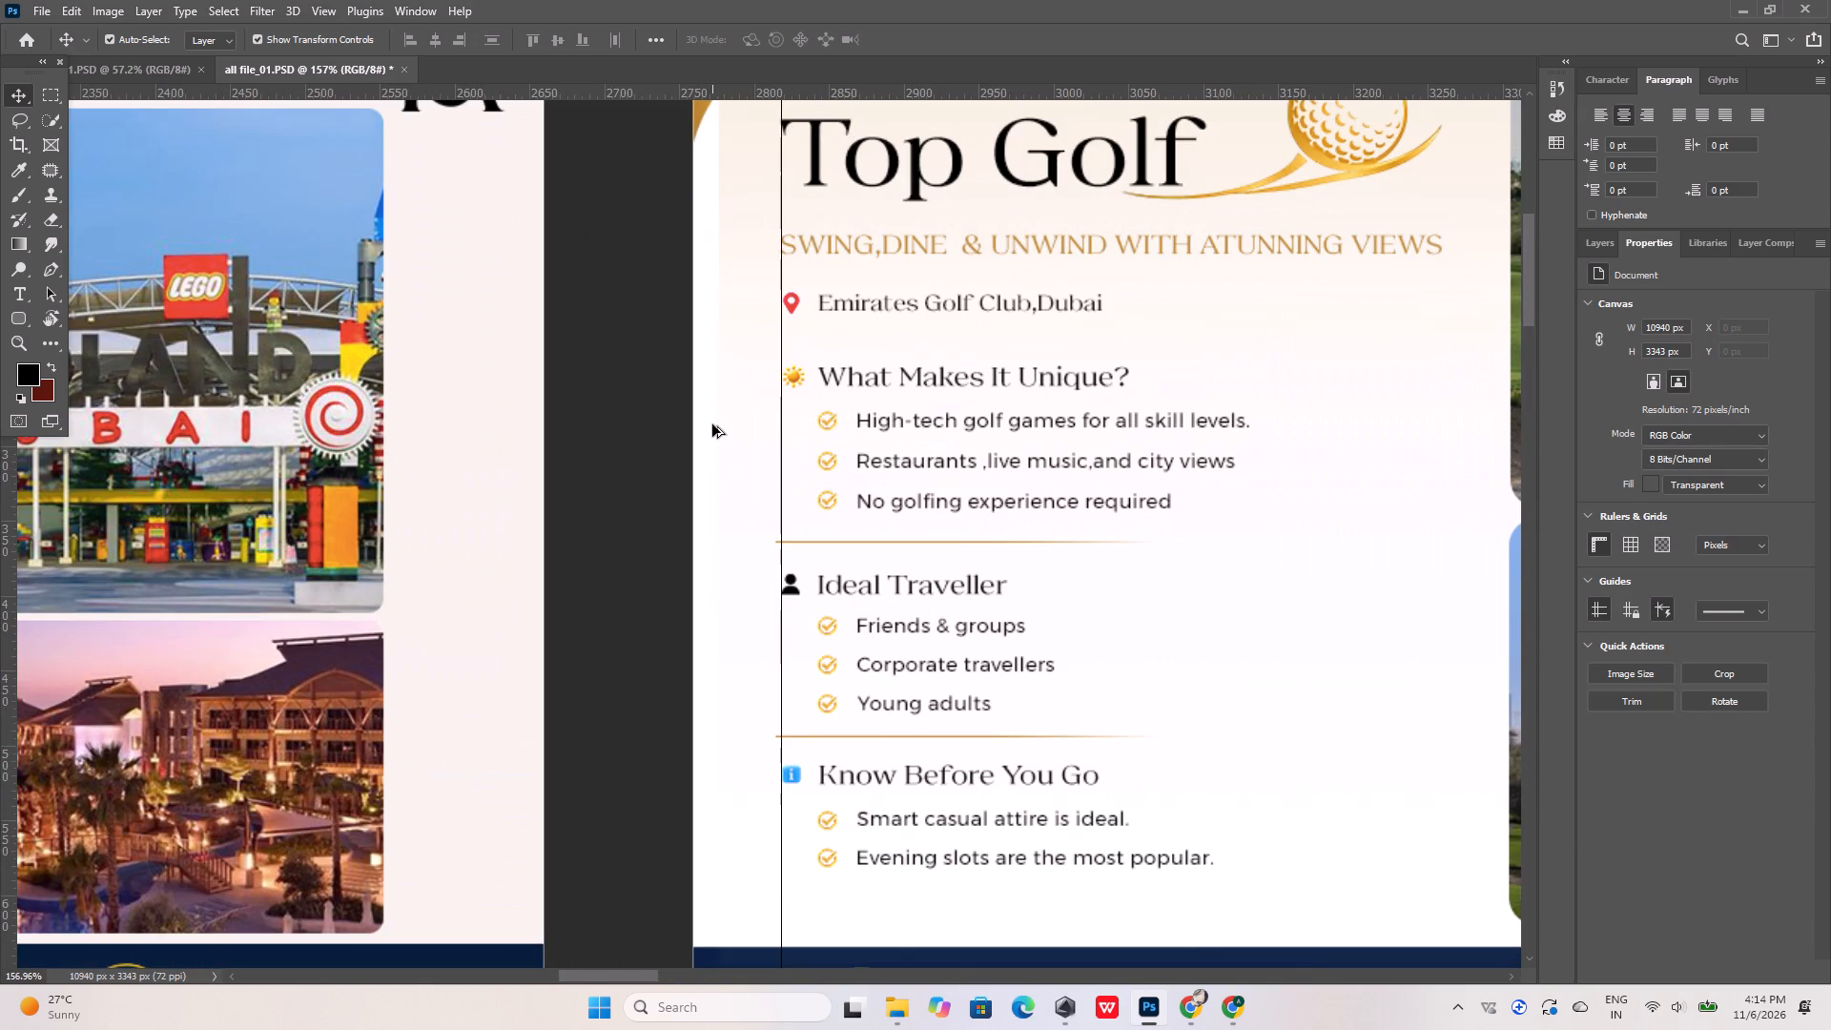
scroll(868, 402, "up", 5, "alt")
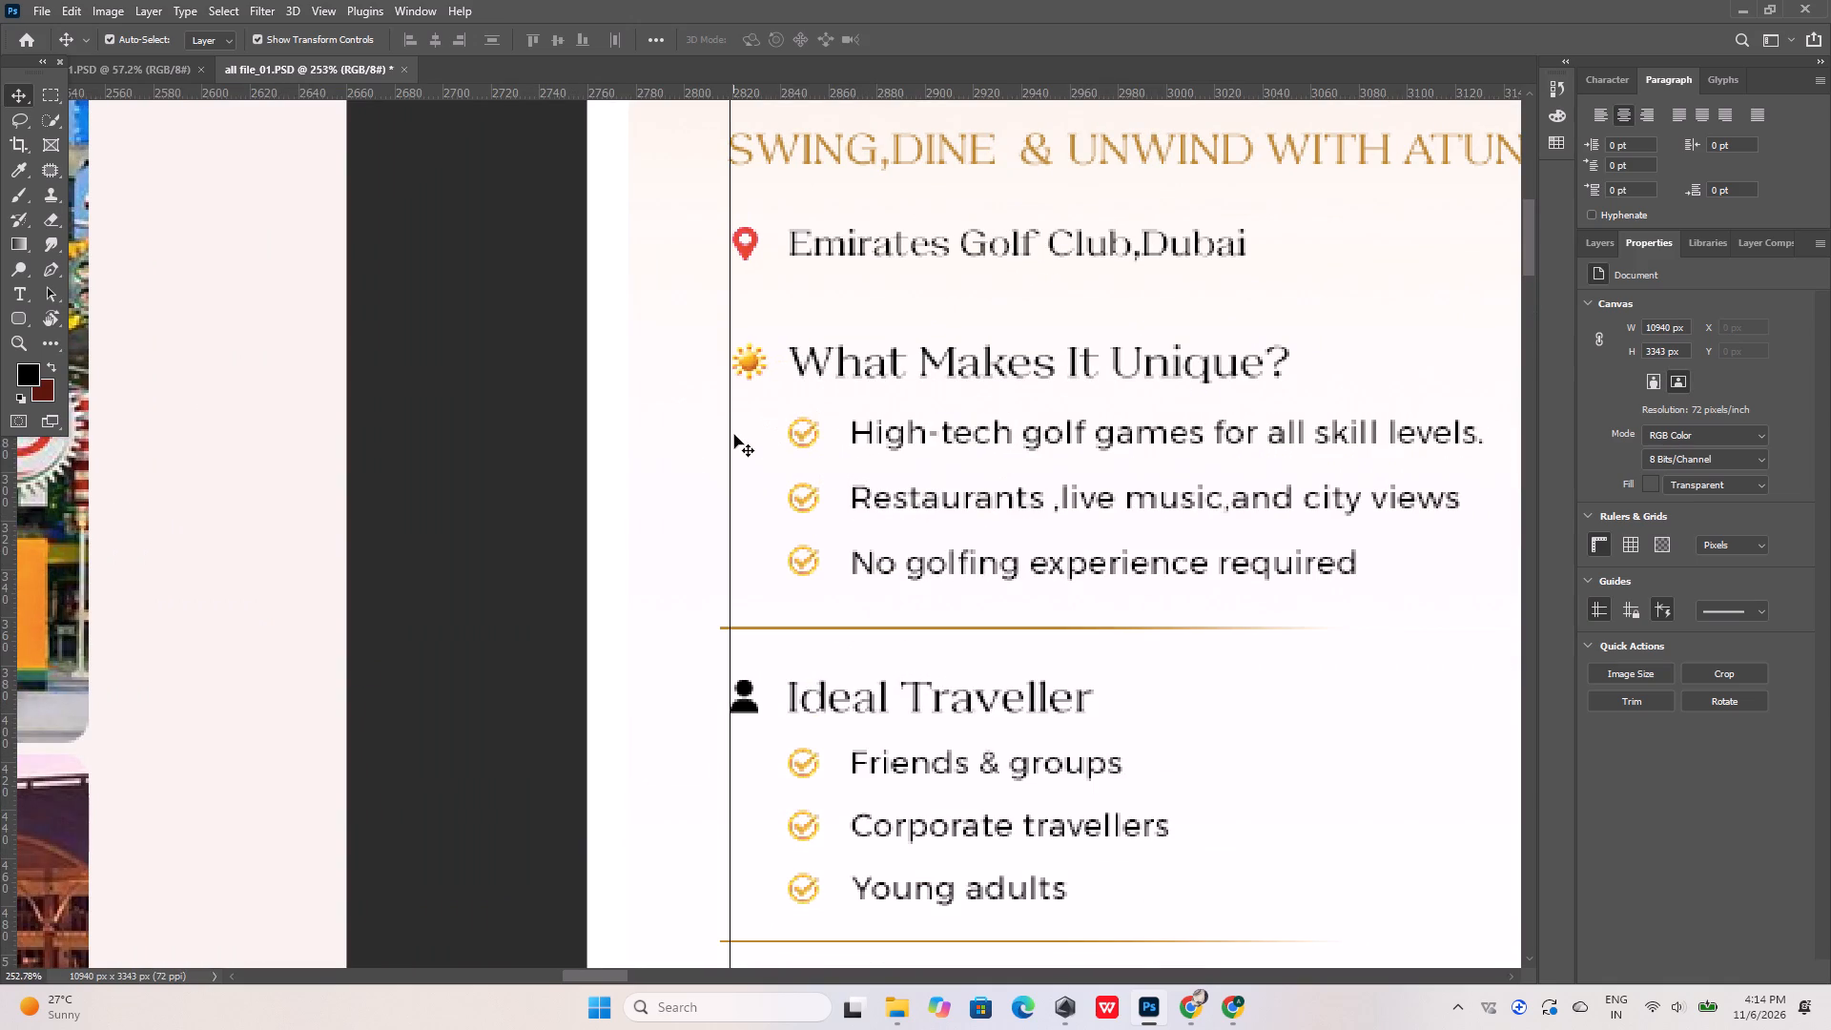
left_click_drag(730, 436, 774, 425)
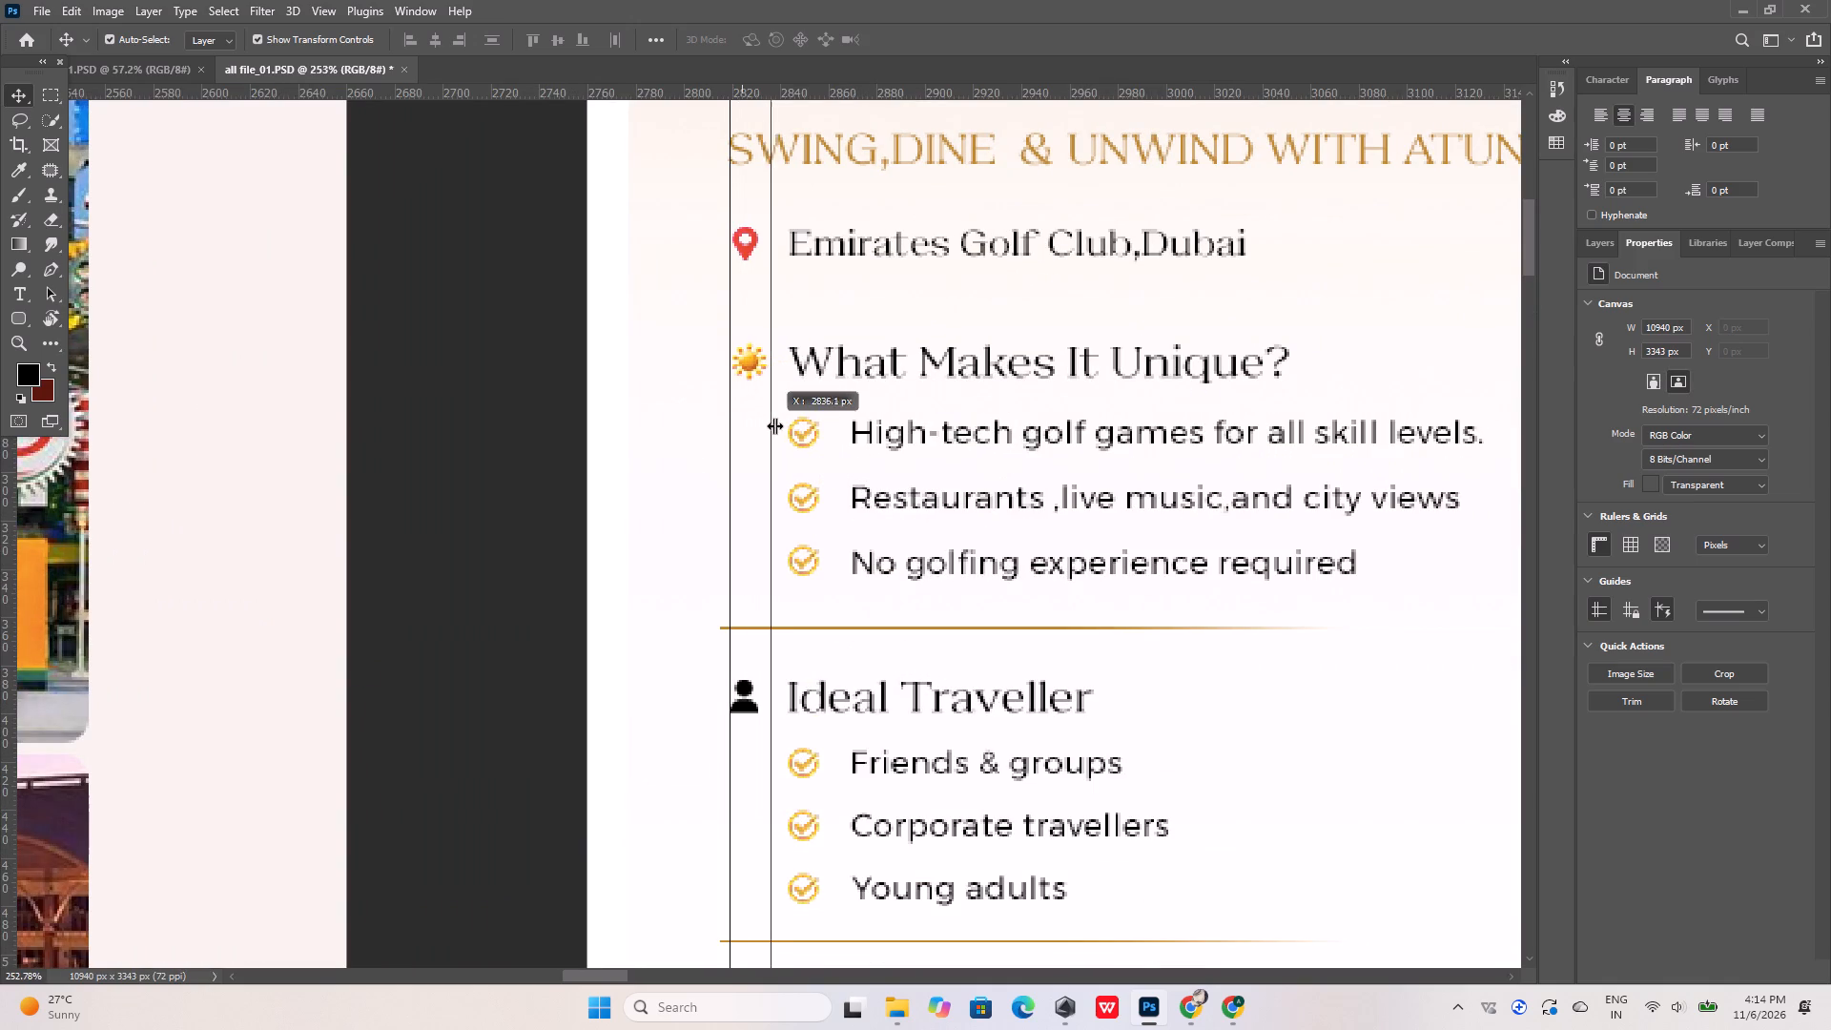
left_click_drag(774, 425, 788, 421)
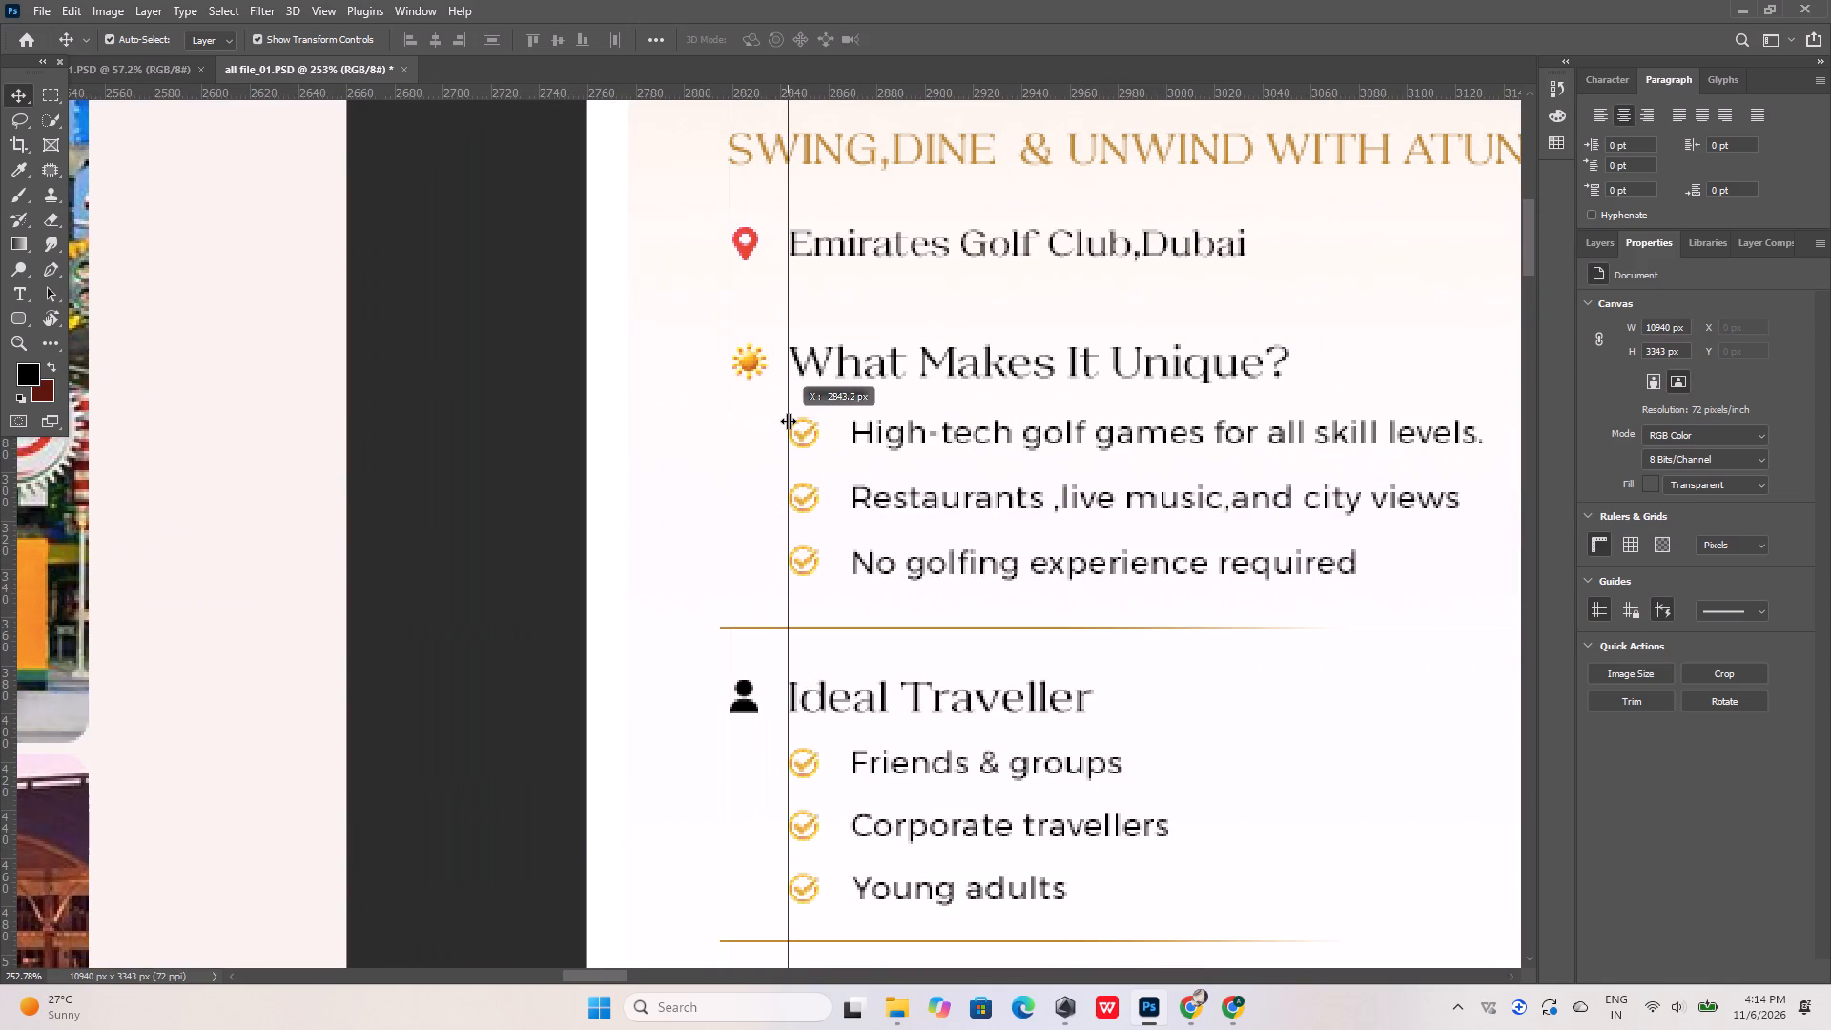
left_click_drag(788, 421, 788, 420)
left_click_drag(788, 420, 790, 419)
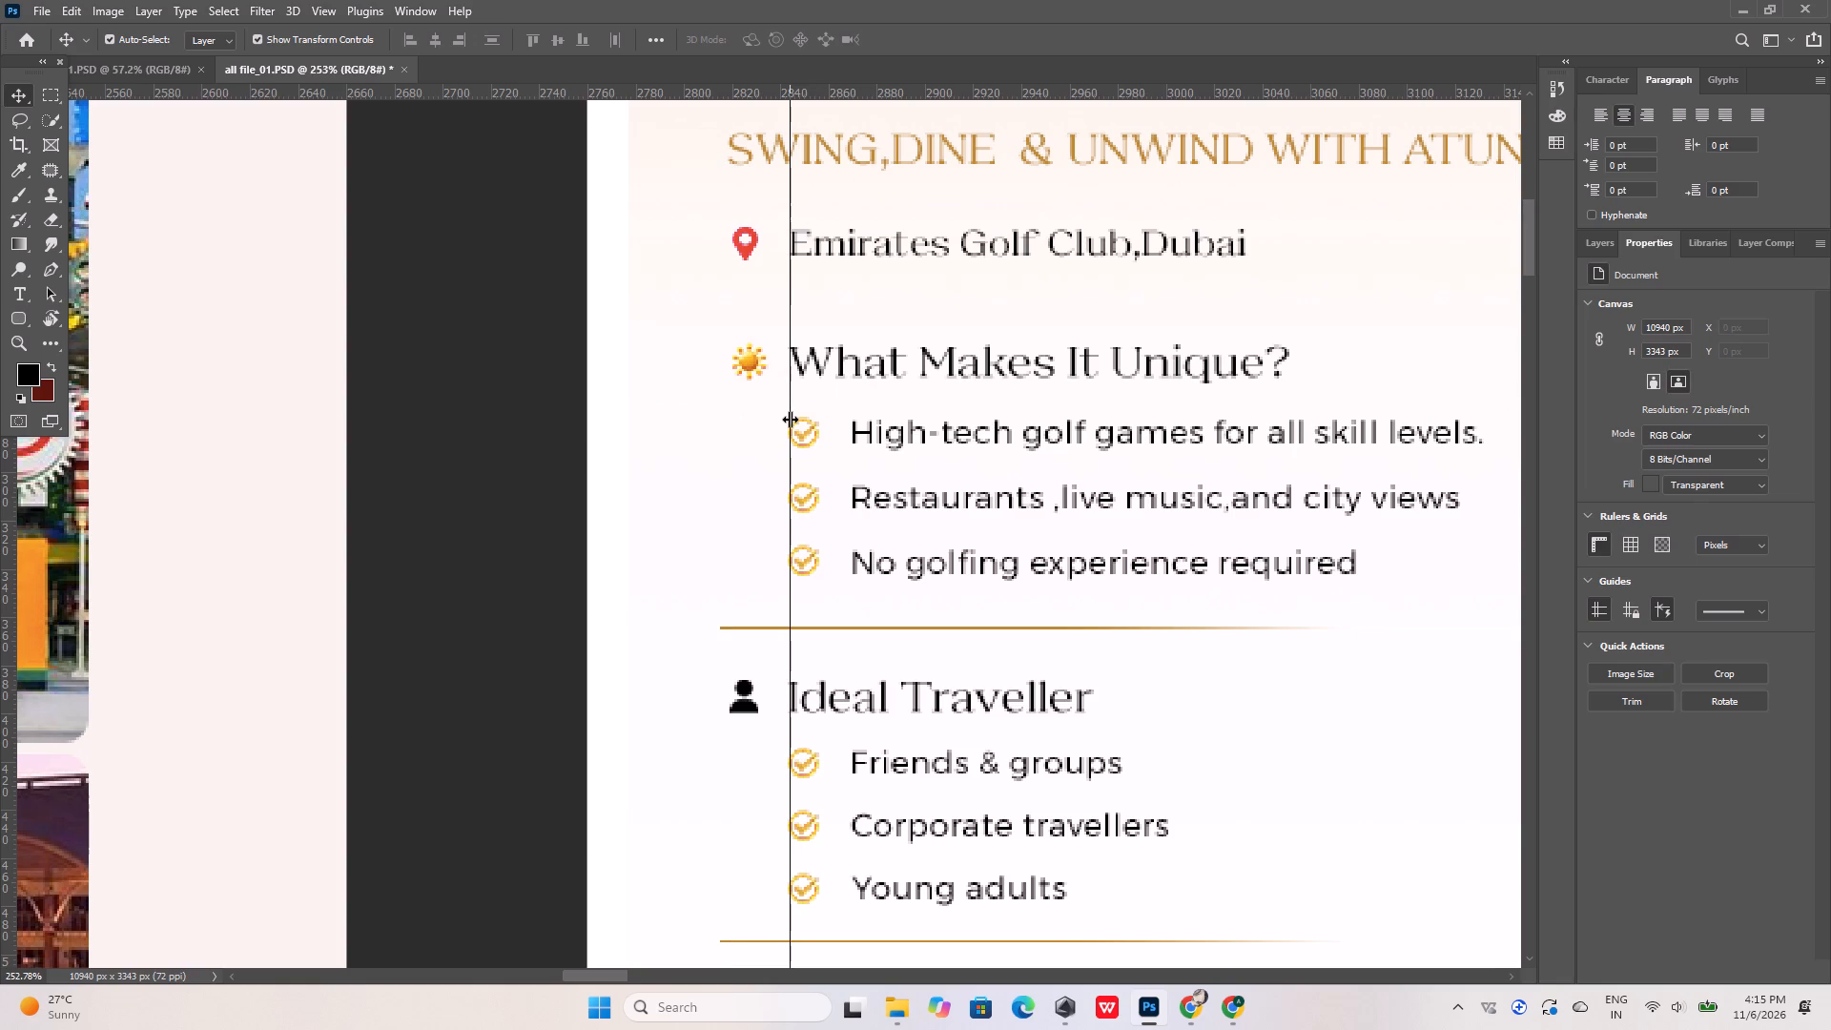
scroll(808, 708, "up", 4, "alt")
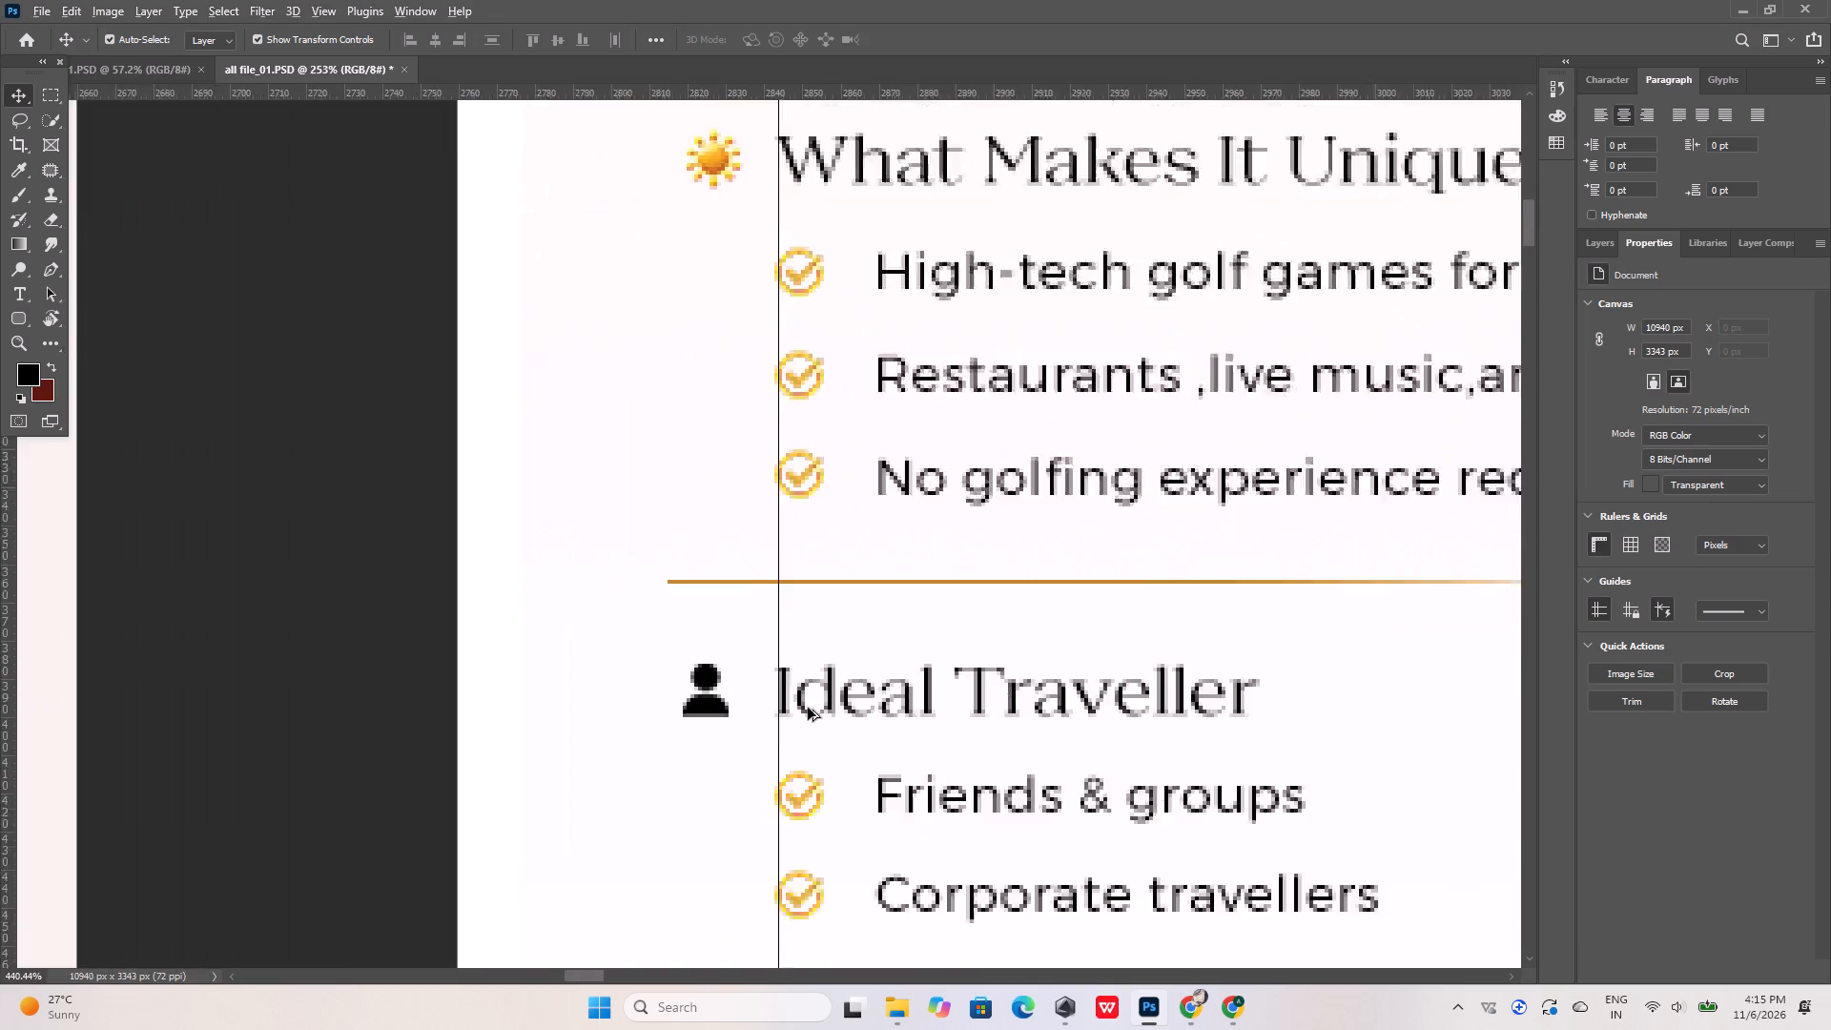
scroll(808, 708, "up", 11, "alt")
scroll(757, 649, "up", 6, "alt")
left_click_drag(768, 605, 754, 605)
scroll(822, 614, "down", 7, "alt")
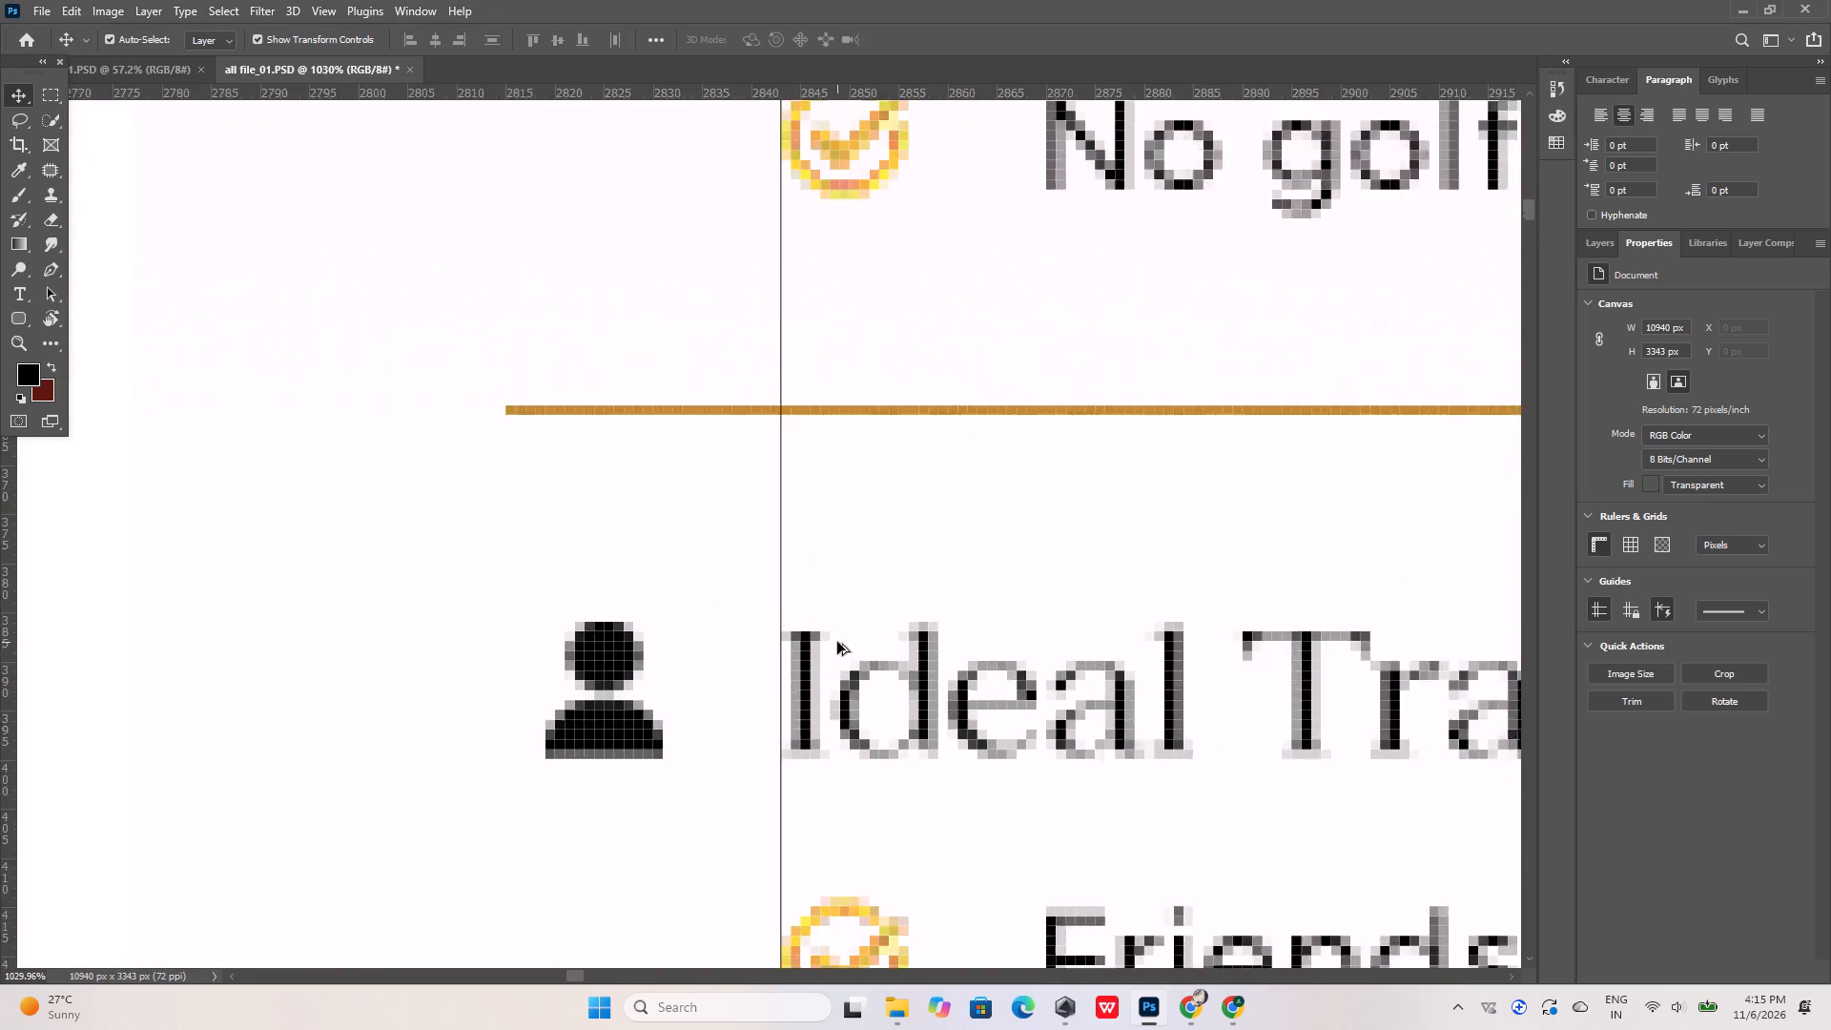
scroll(837, 642, "down", 9, "alt")
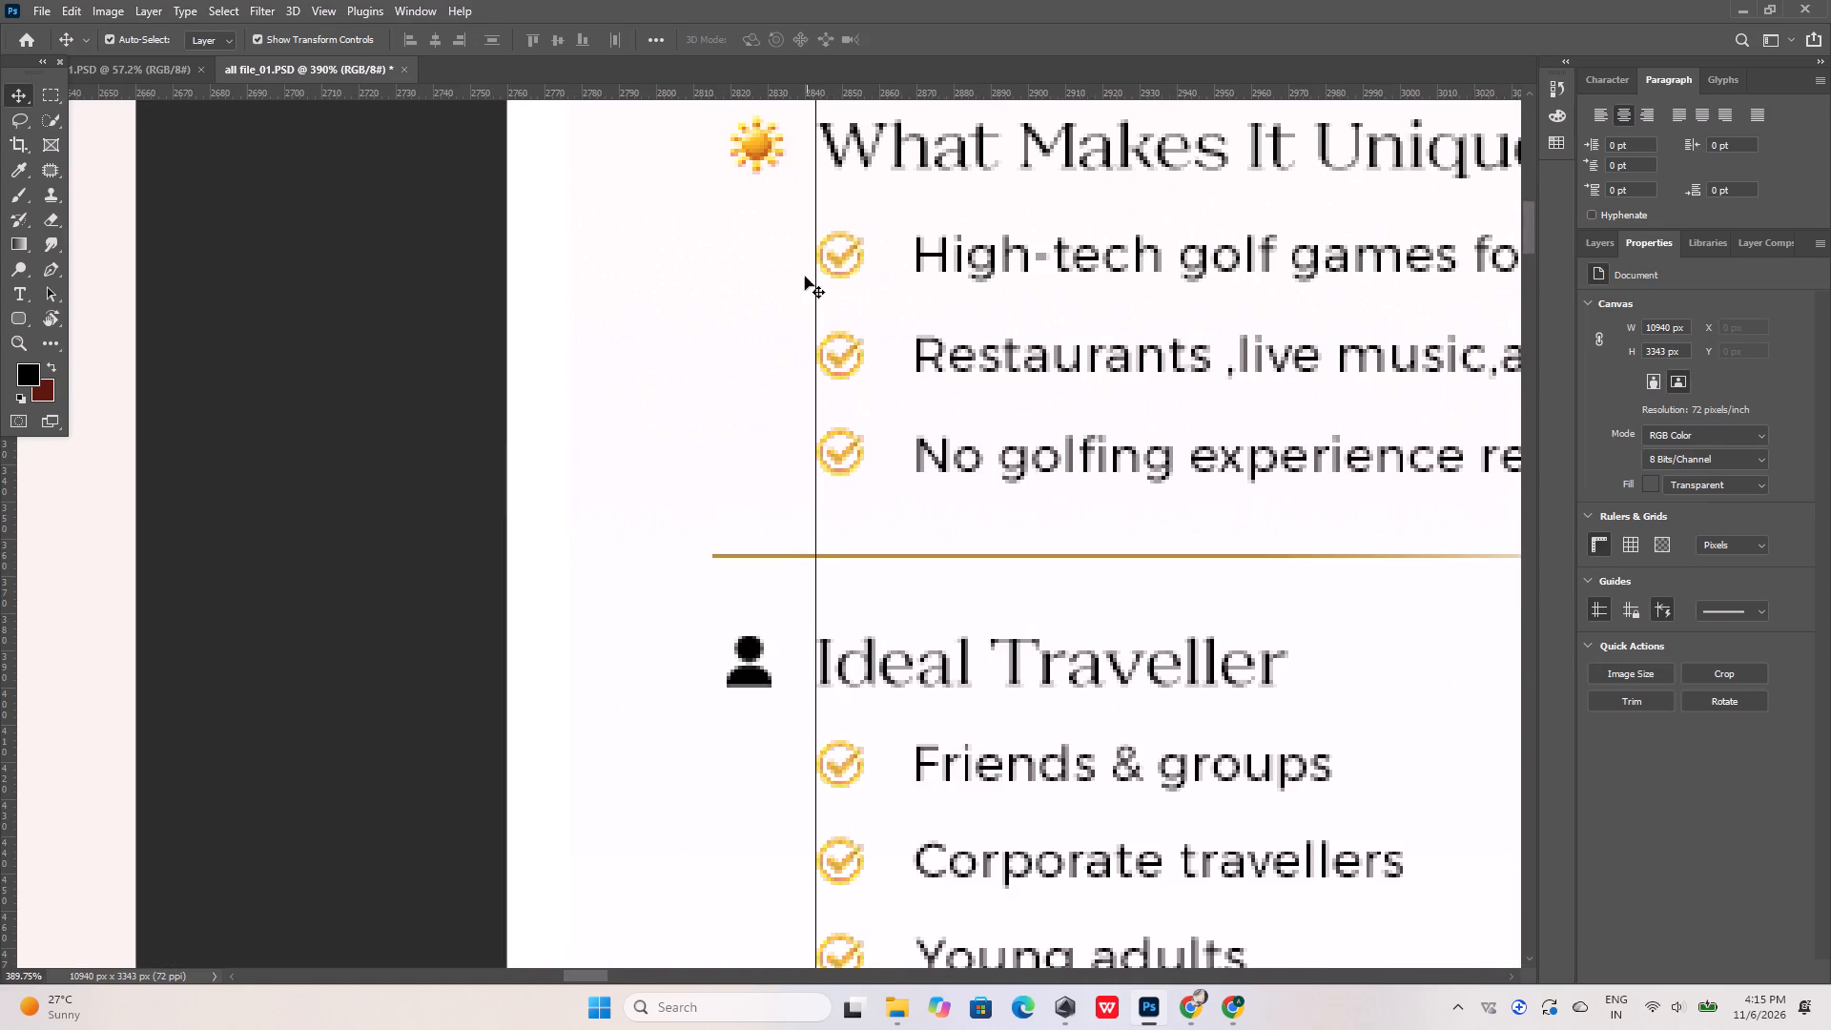
Check the alignment of the What Makes It Unique? and Know Before You Go headings and their tick icons against the guide.
scroll(821, 104, "up", 13, "alt")
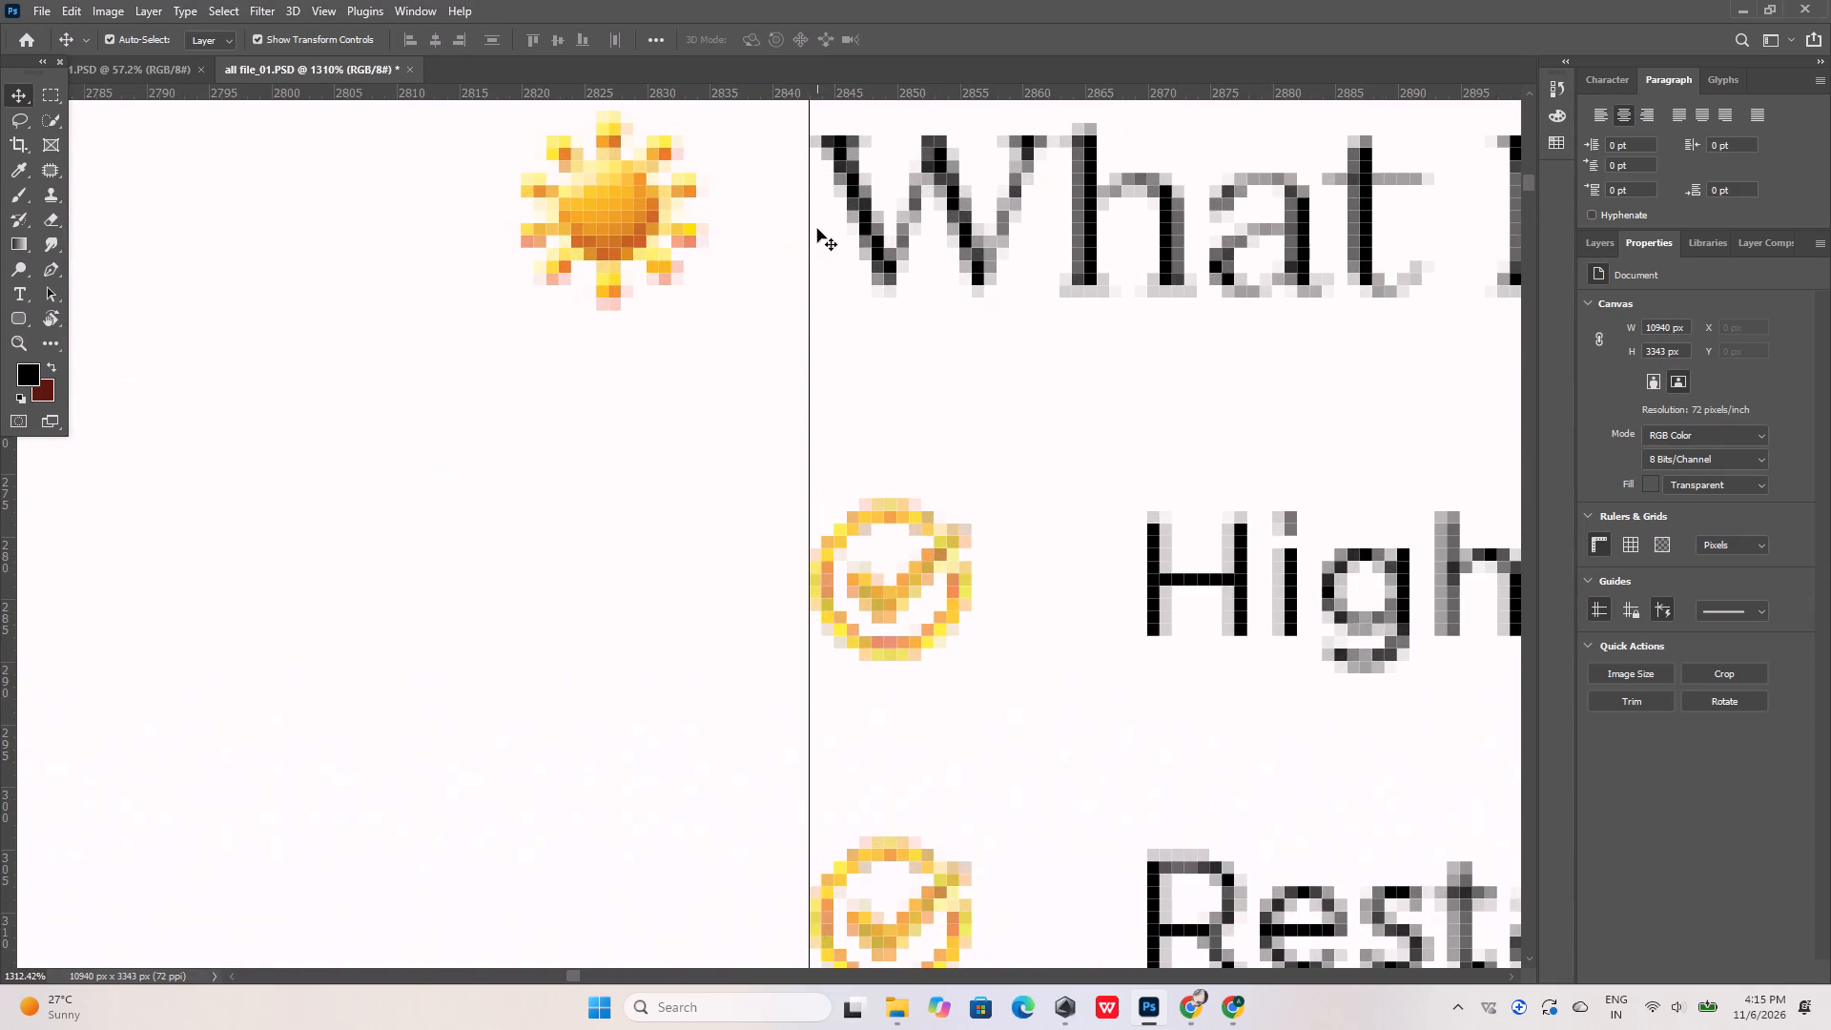
scroll(838, 286, "down", 17, "alt")
scroll(928, 381, "down", 5, "alt")
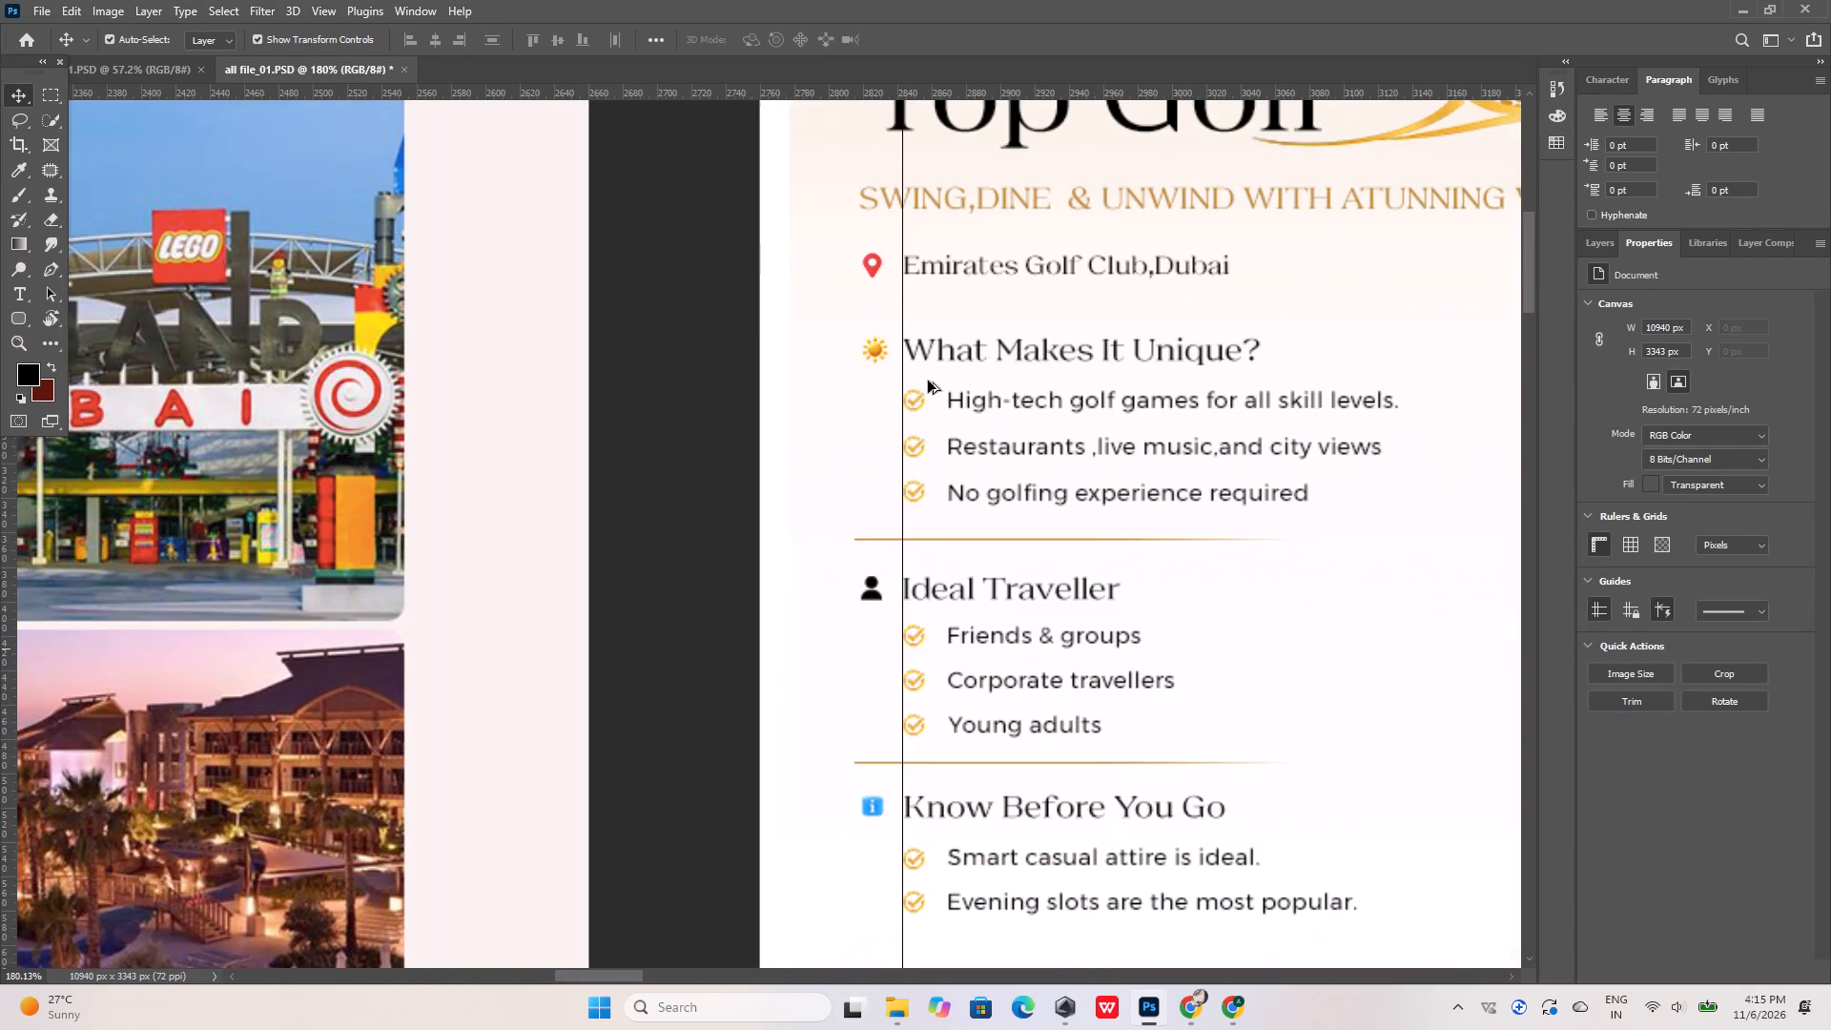
scroll(928, 381, "down", 6, "alt")
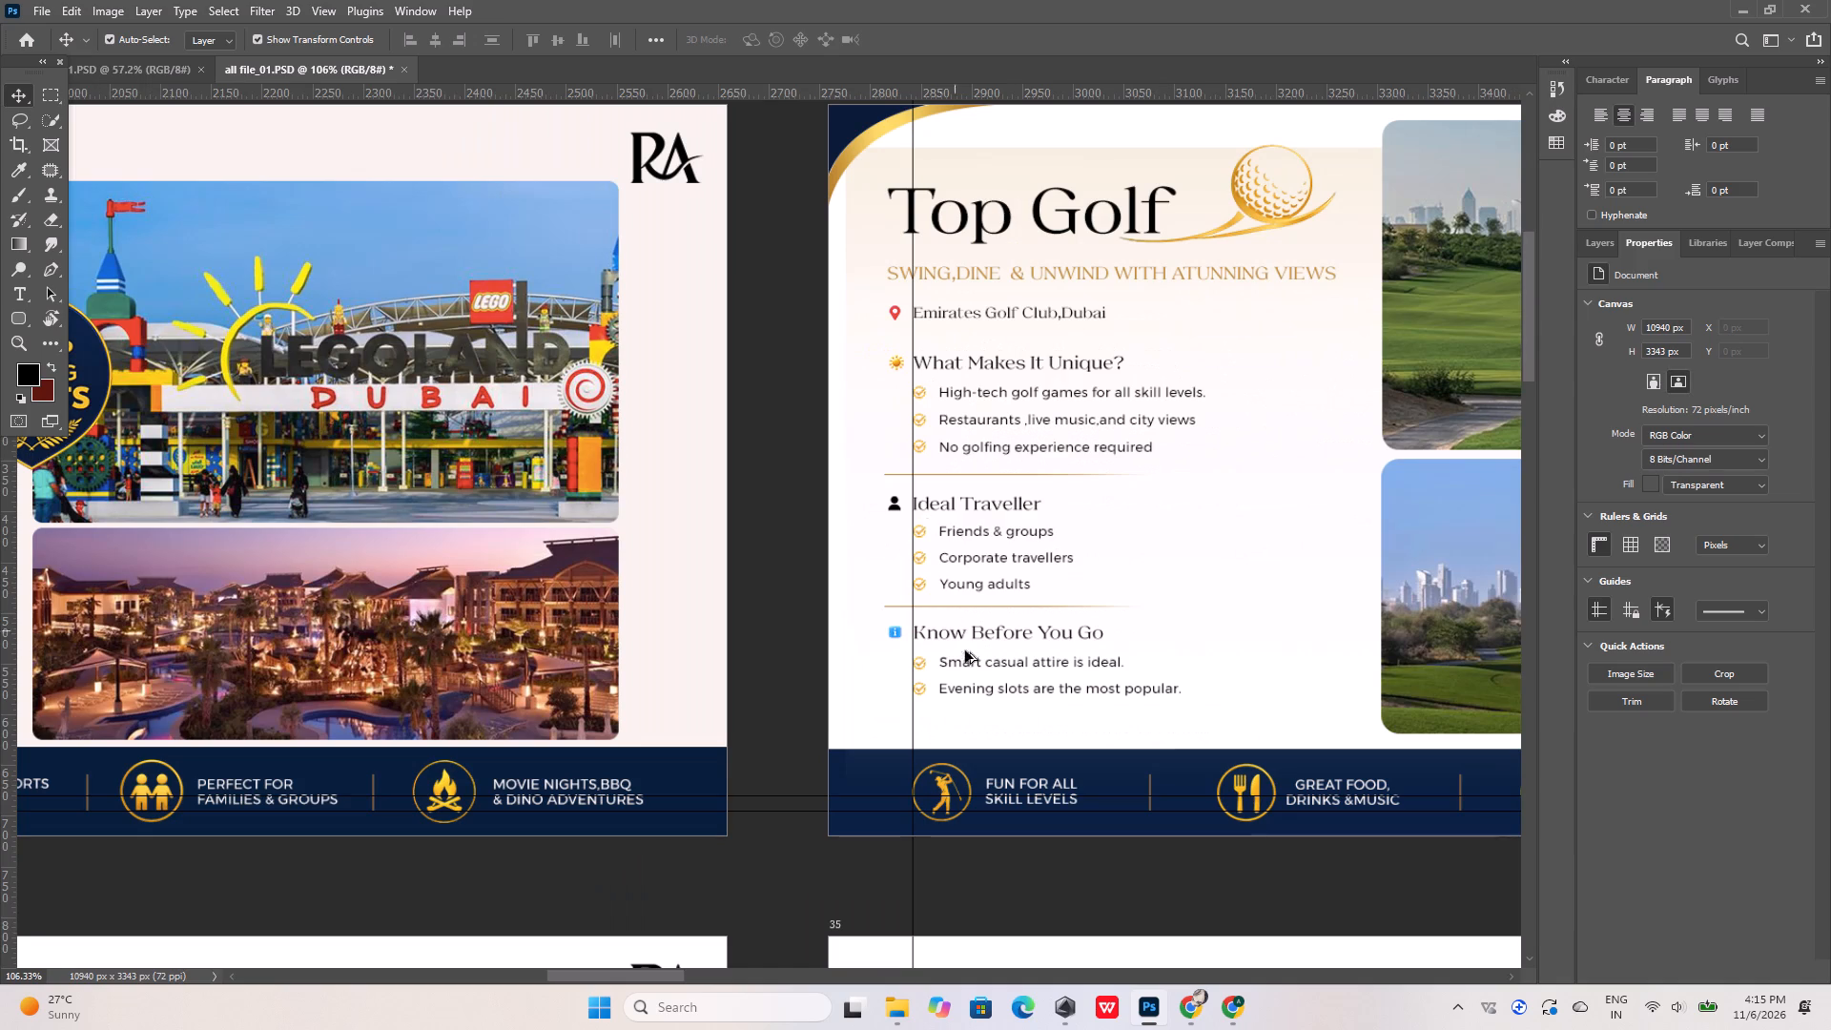
scroll(972, 658, "up", 12, "alt")
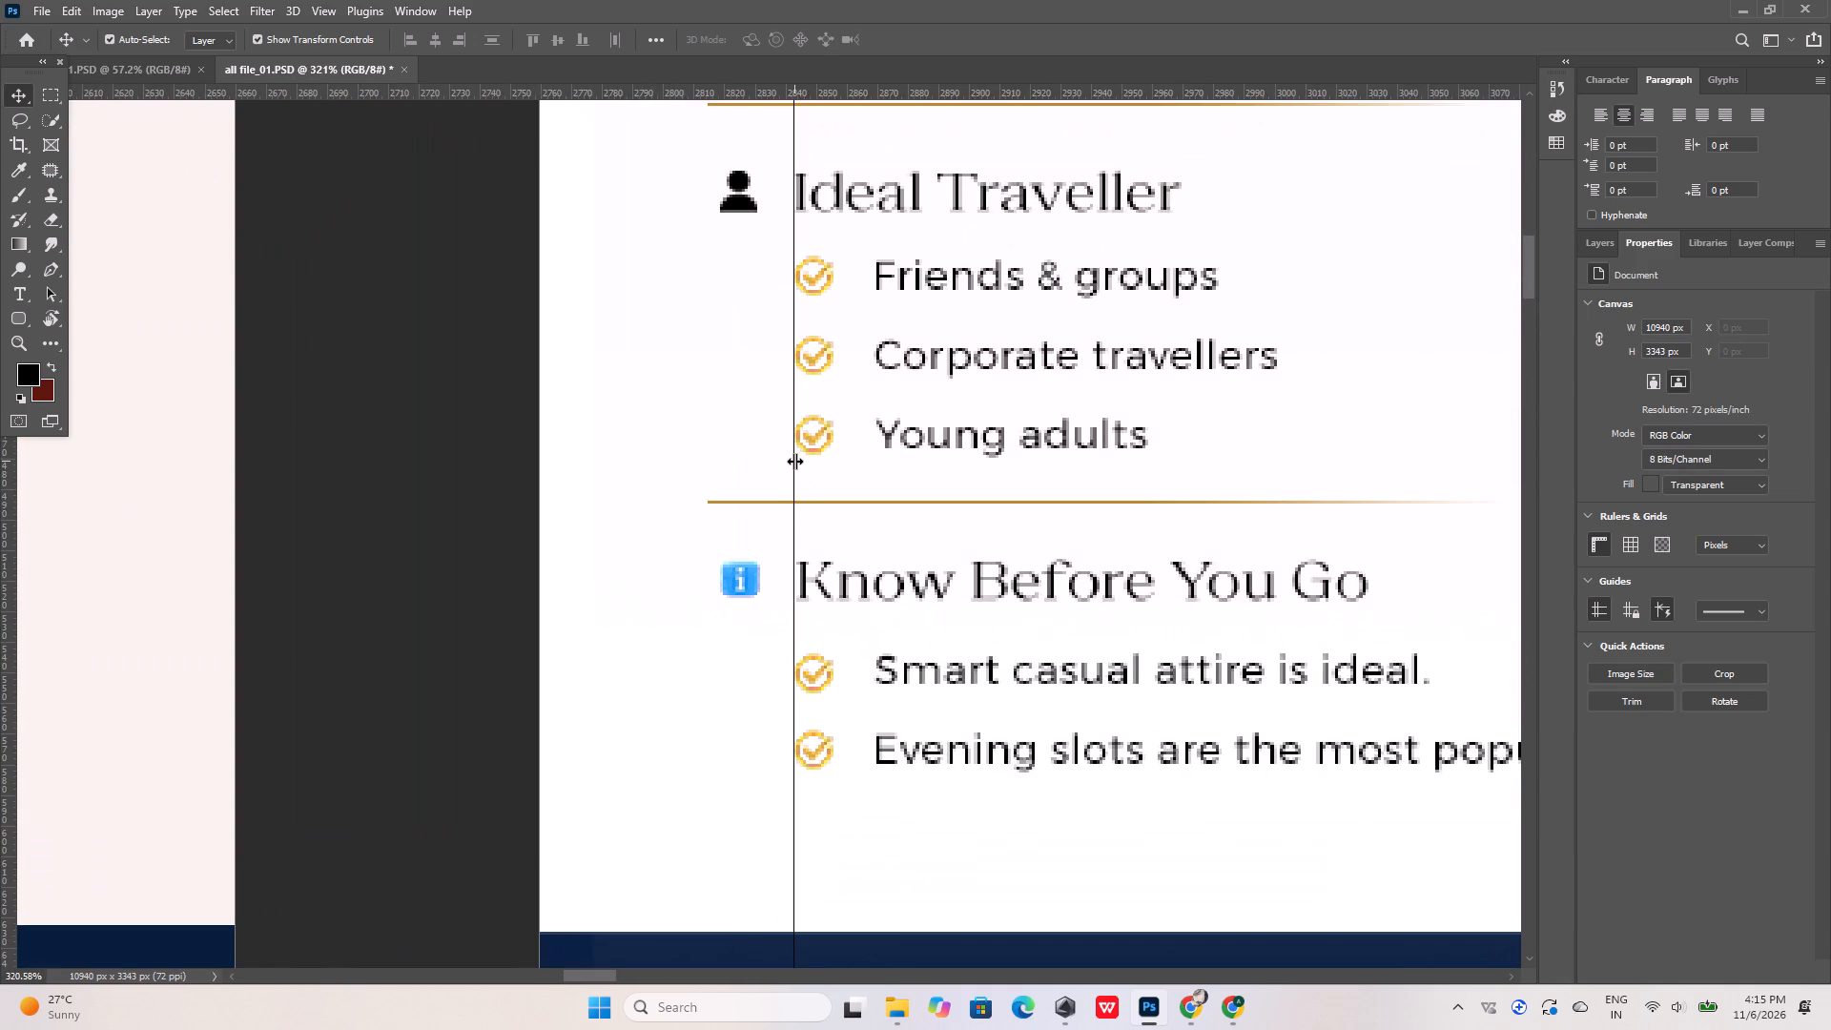
scroll(926, 598, "down", 11, "alt")
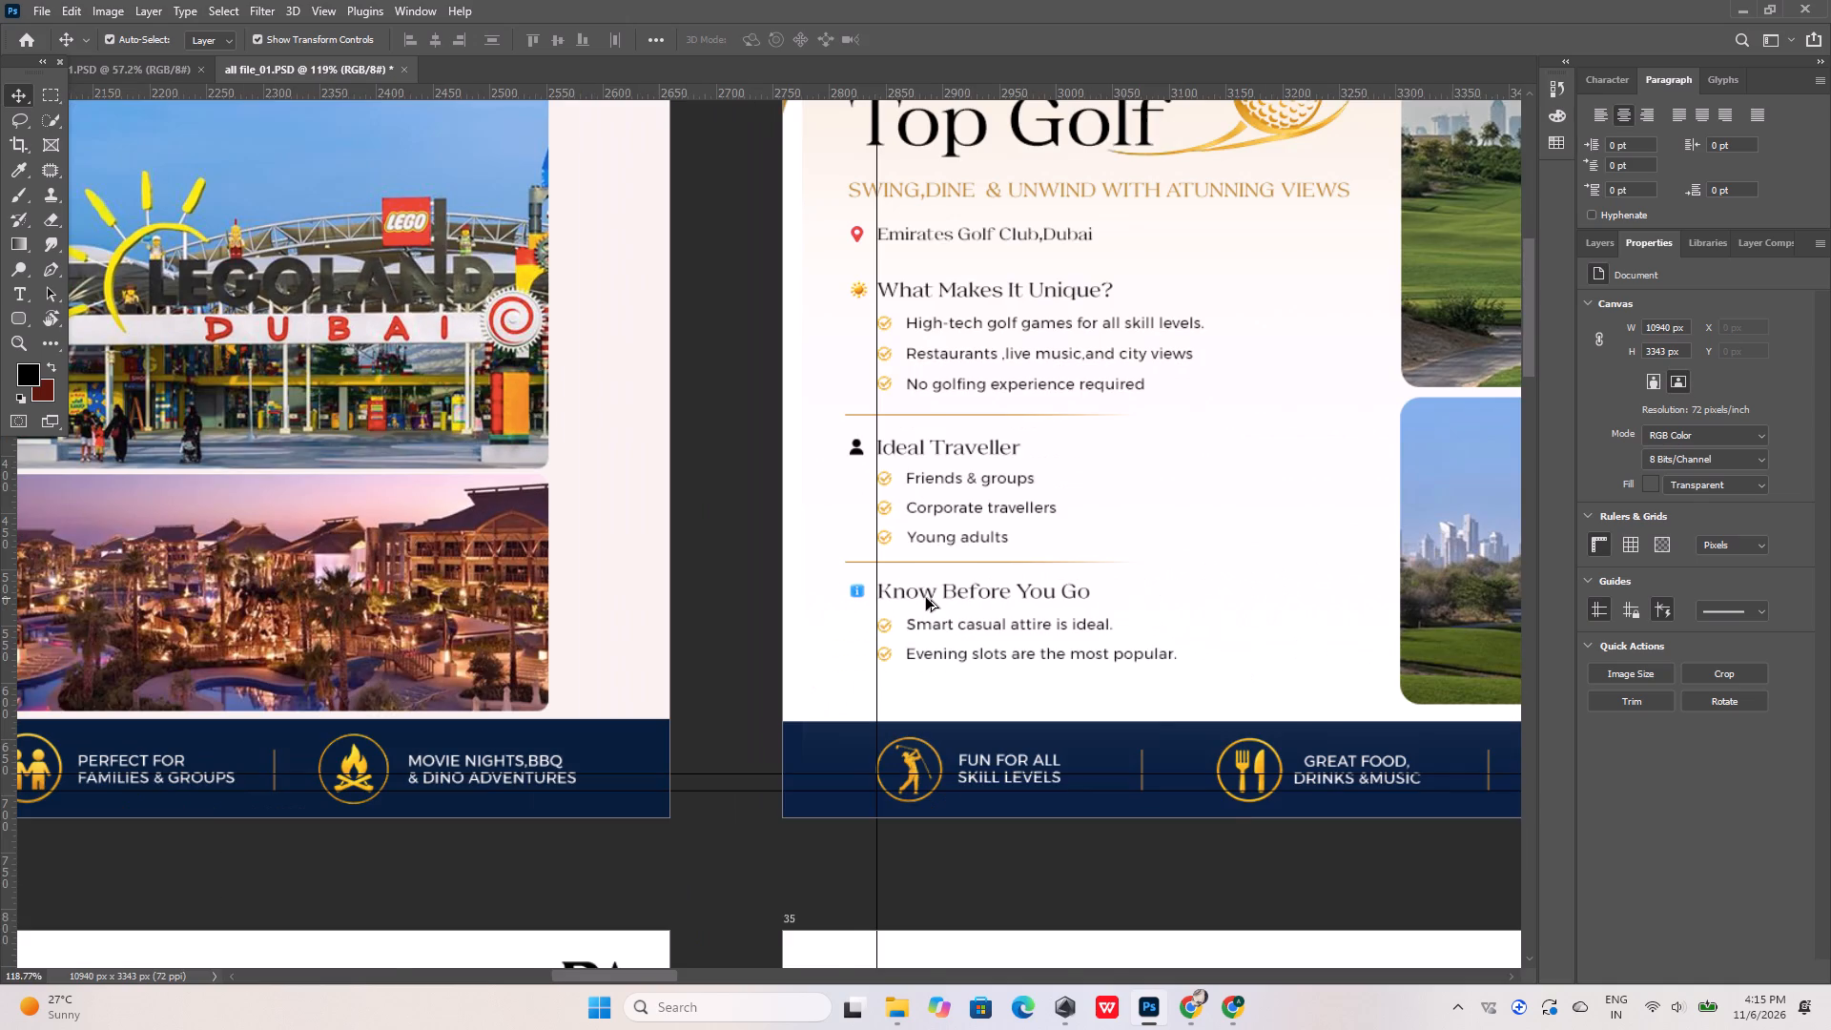
scroll(926, 598, "down", 18, "alt")
Place a vertical guide at about X 5160 px on the Today's Travellers Want More slide, where the AUTHENTIC LOCAL CULTURE text begins.
scroll(1389, 580, "up", 20, "alt")
scroll(1389, 580, "up", 3, "alt")
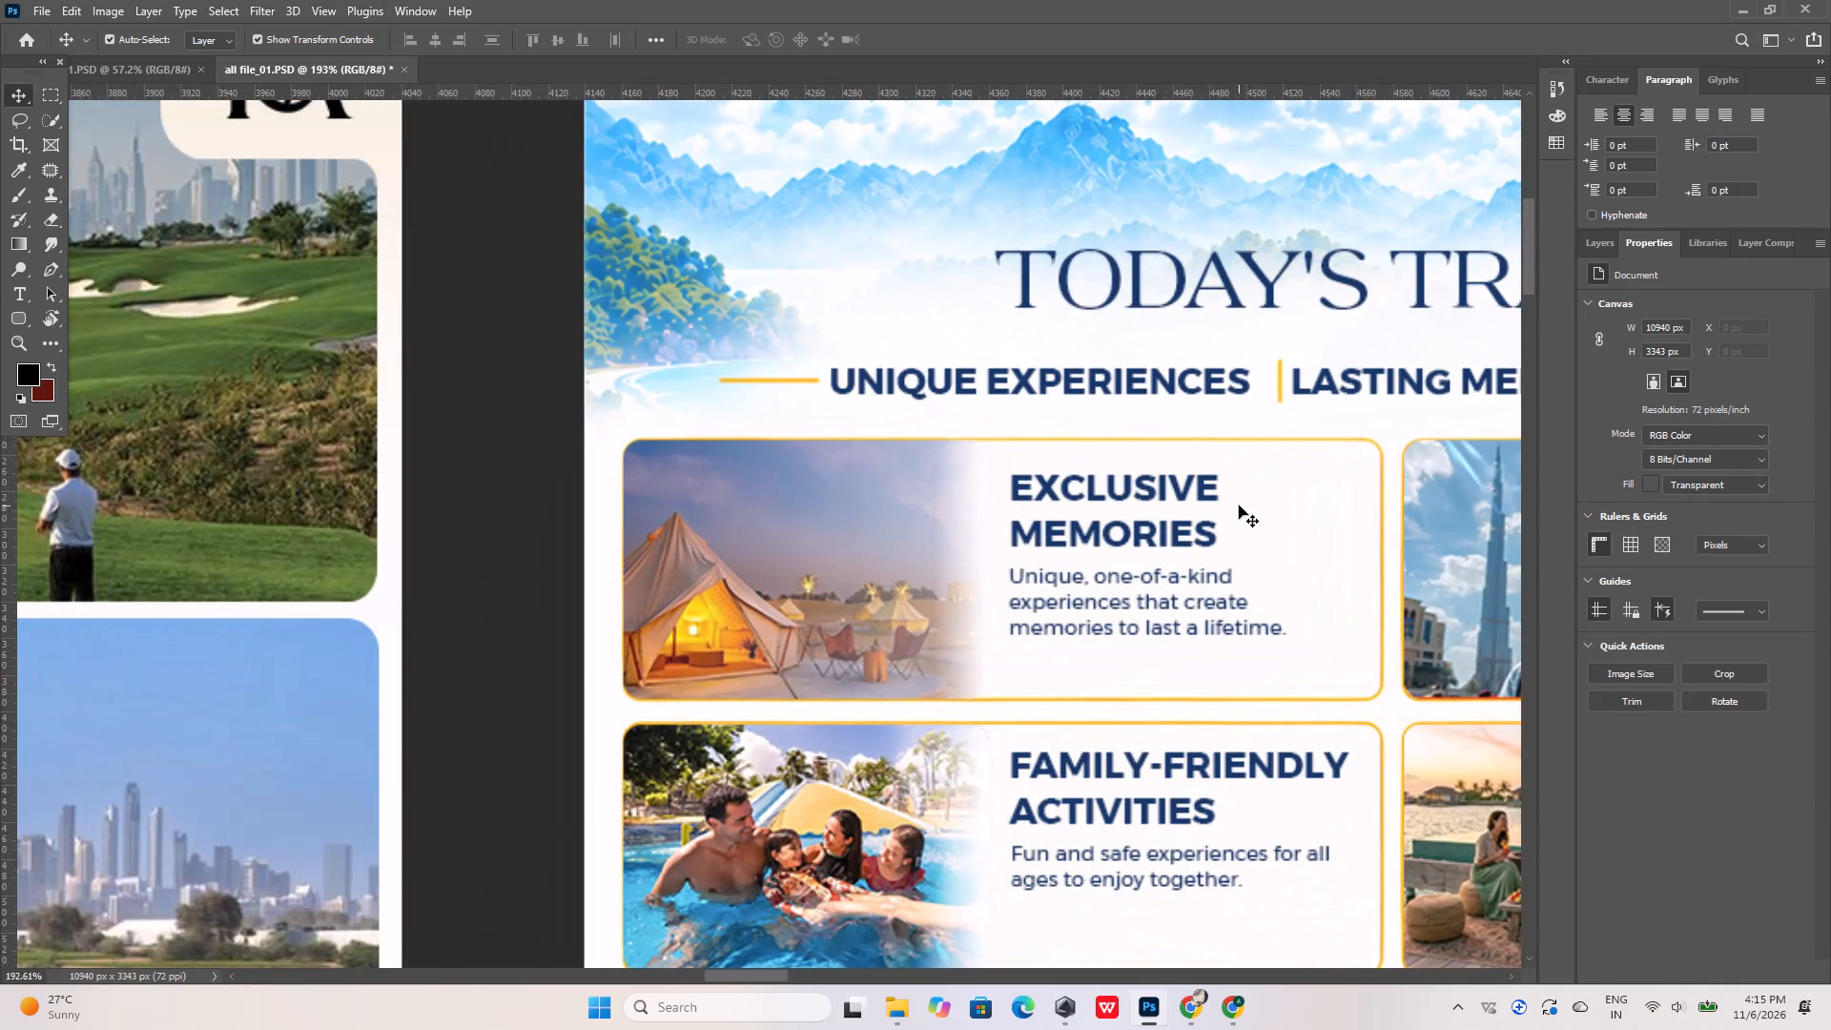
scroll(875, 323, "down", 9, "alt")
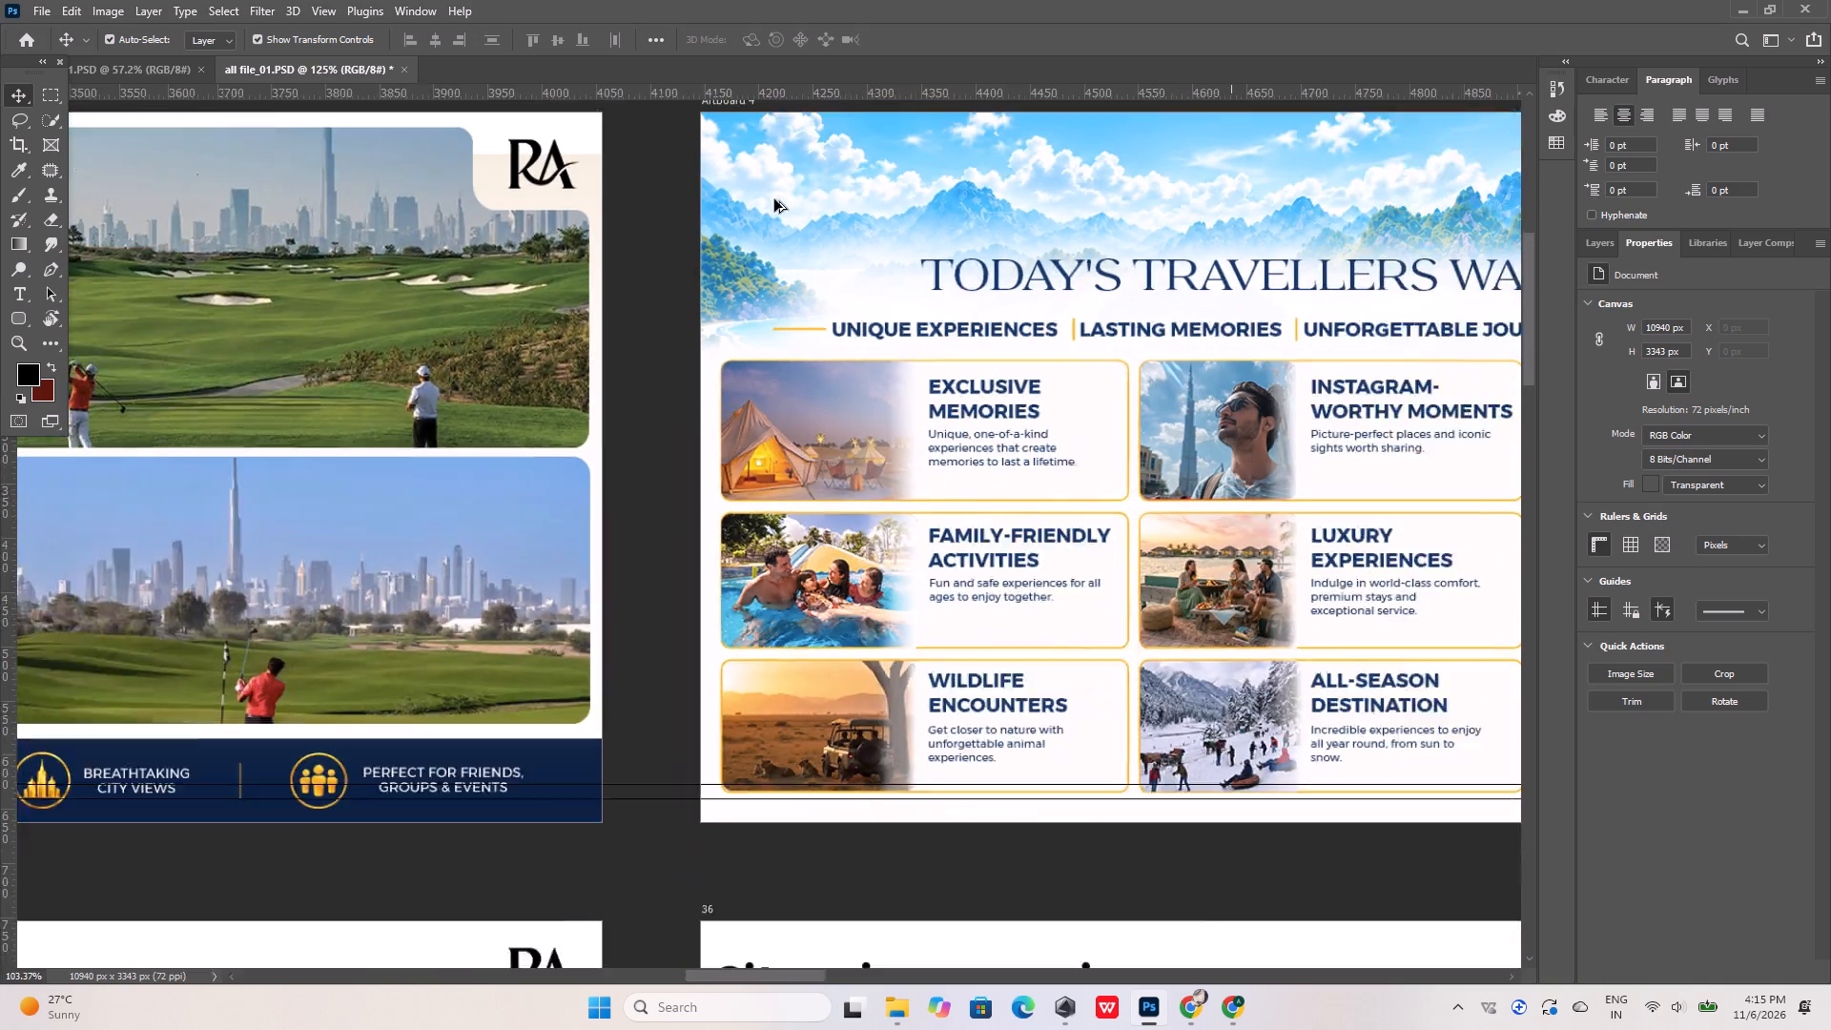
scroll(774, 199, "down", 1, "alt")
scroll(689, 268, "down", 11, "alt")
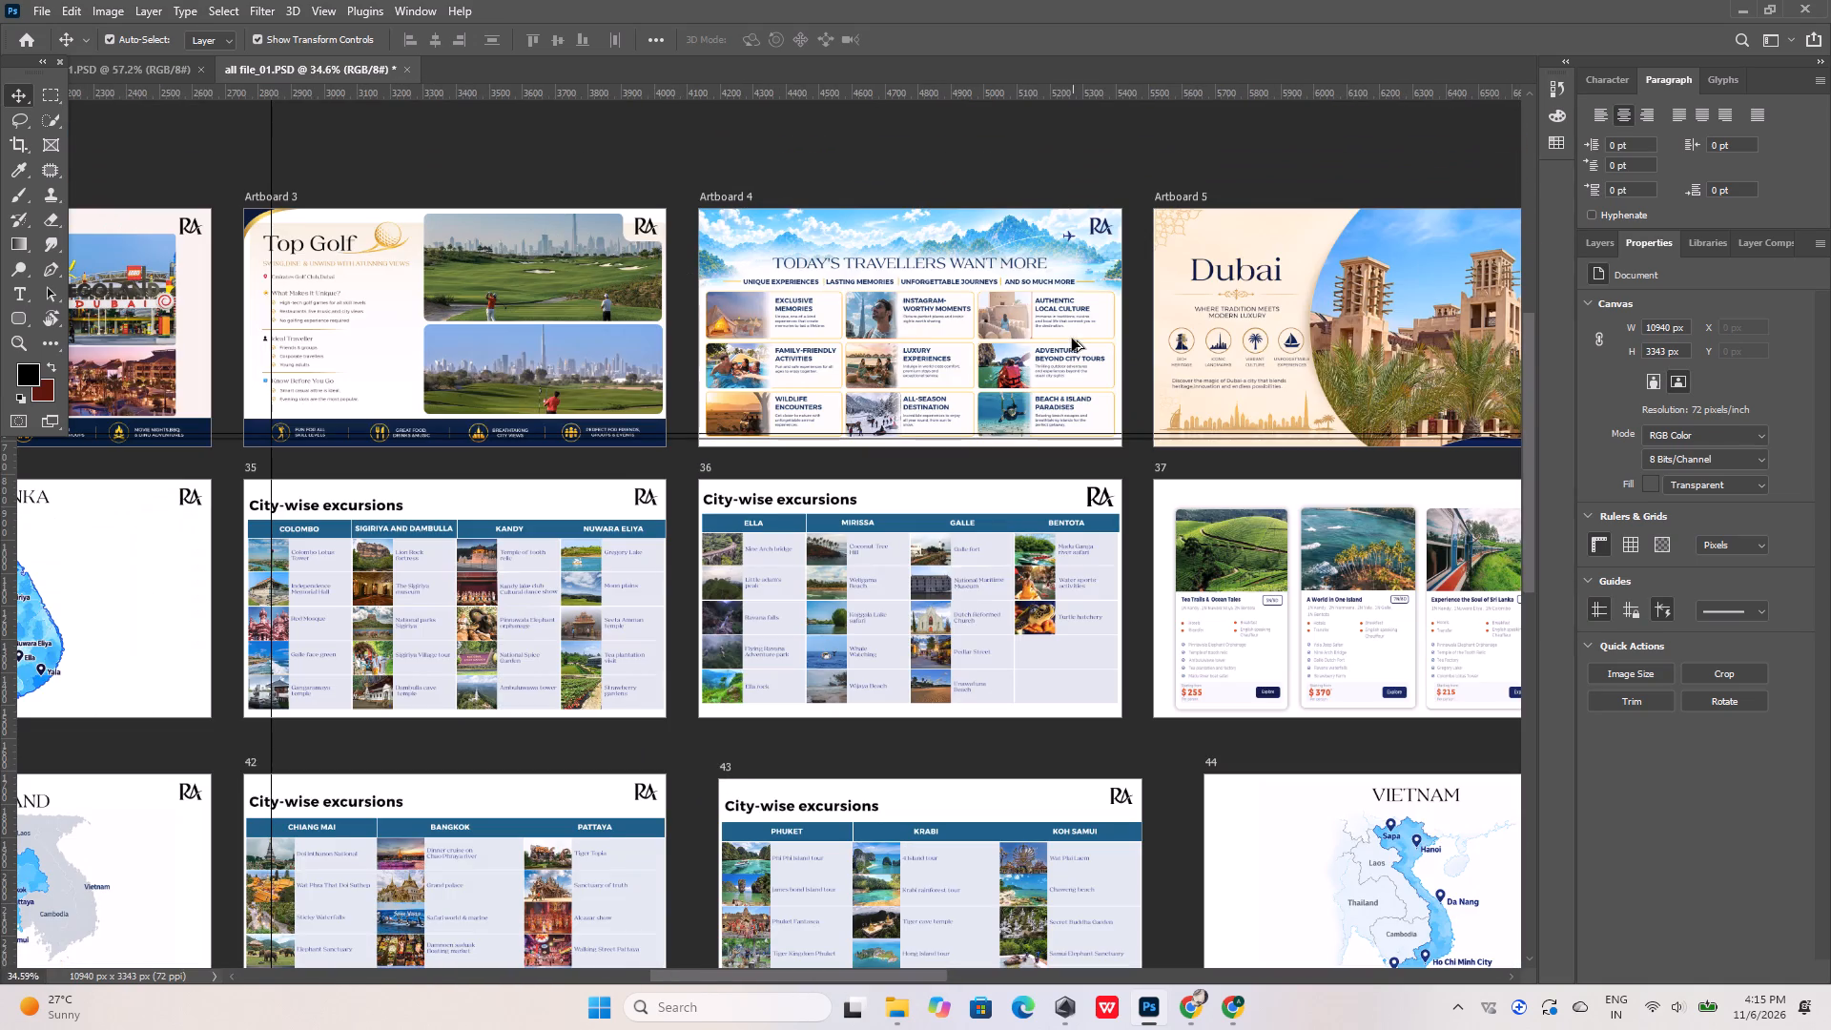
scroll(1071, 339, "up", 14, "alt")
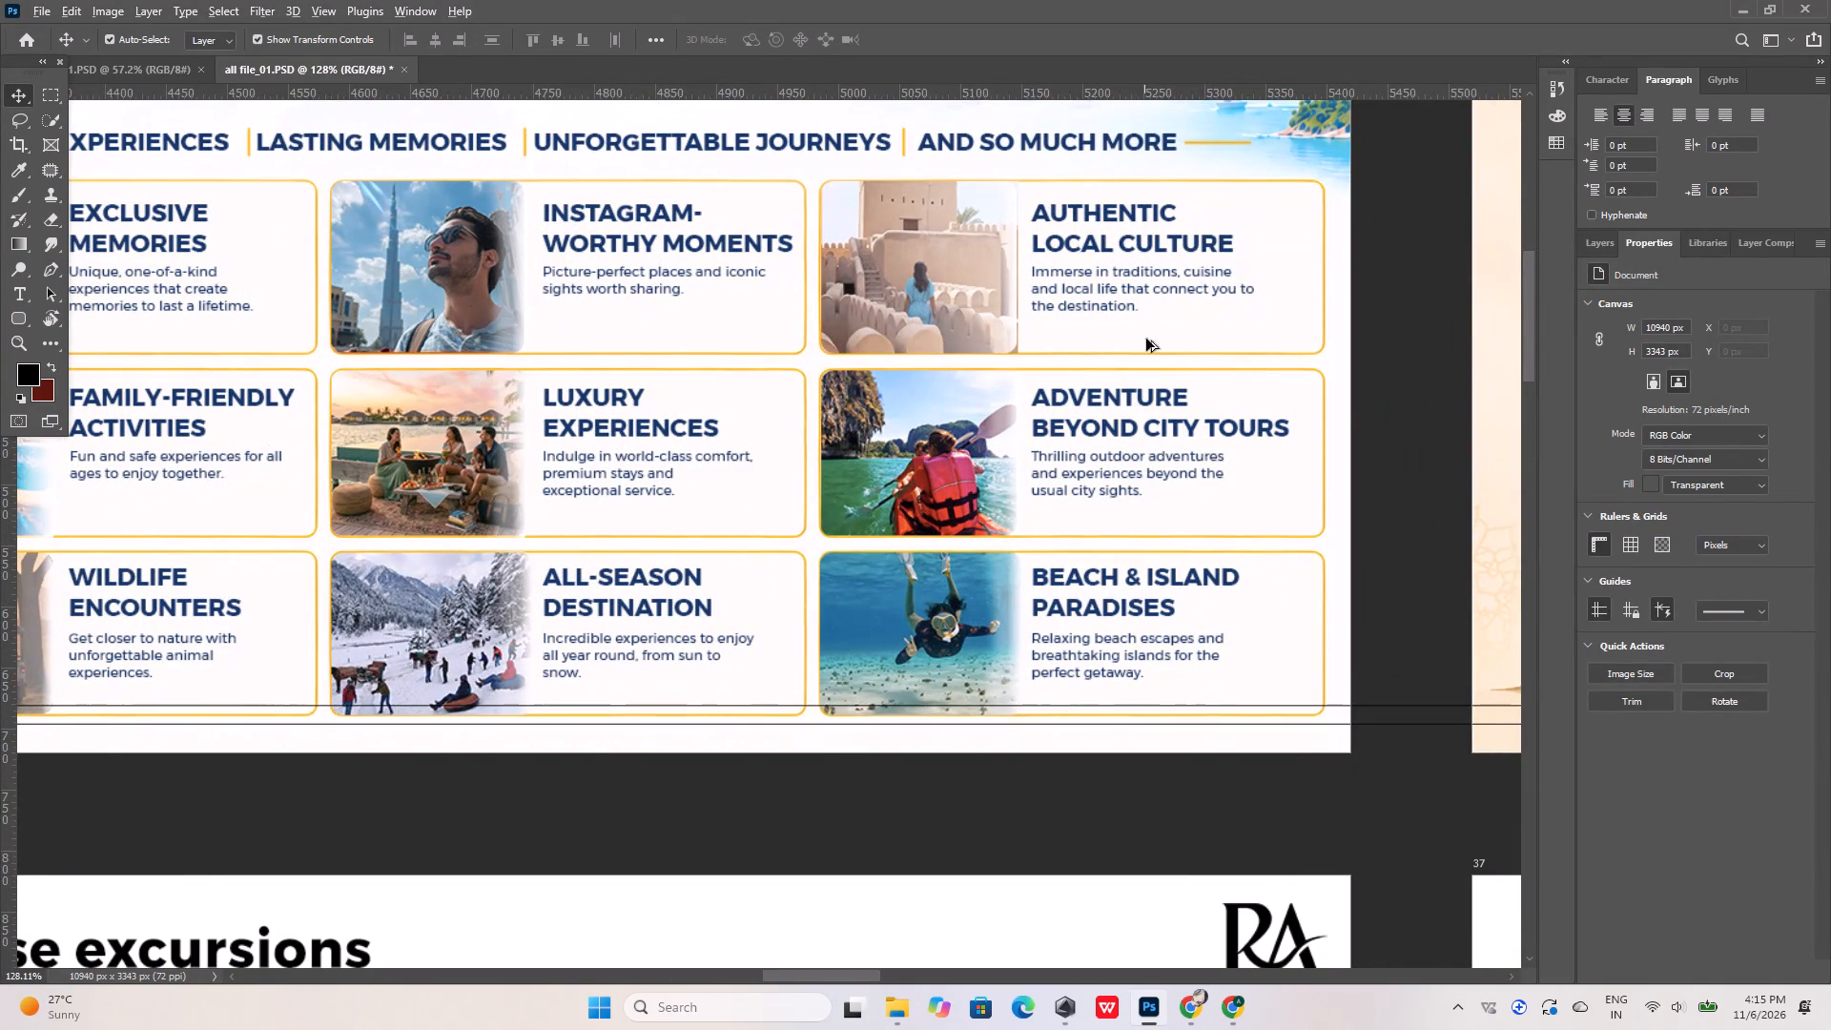
scroll(1157, 319, "up", 5, "alt")
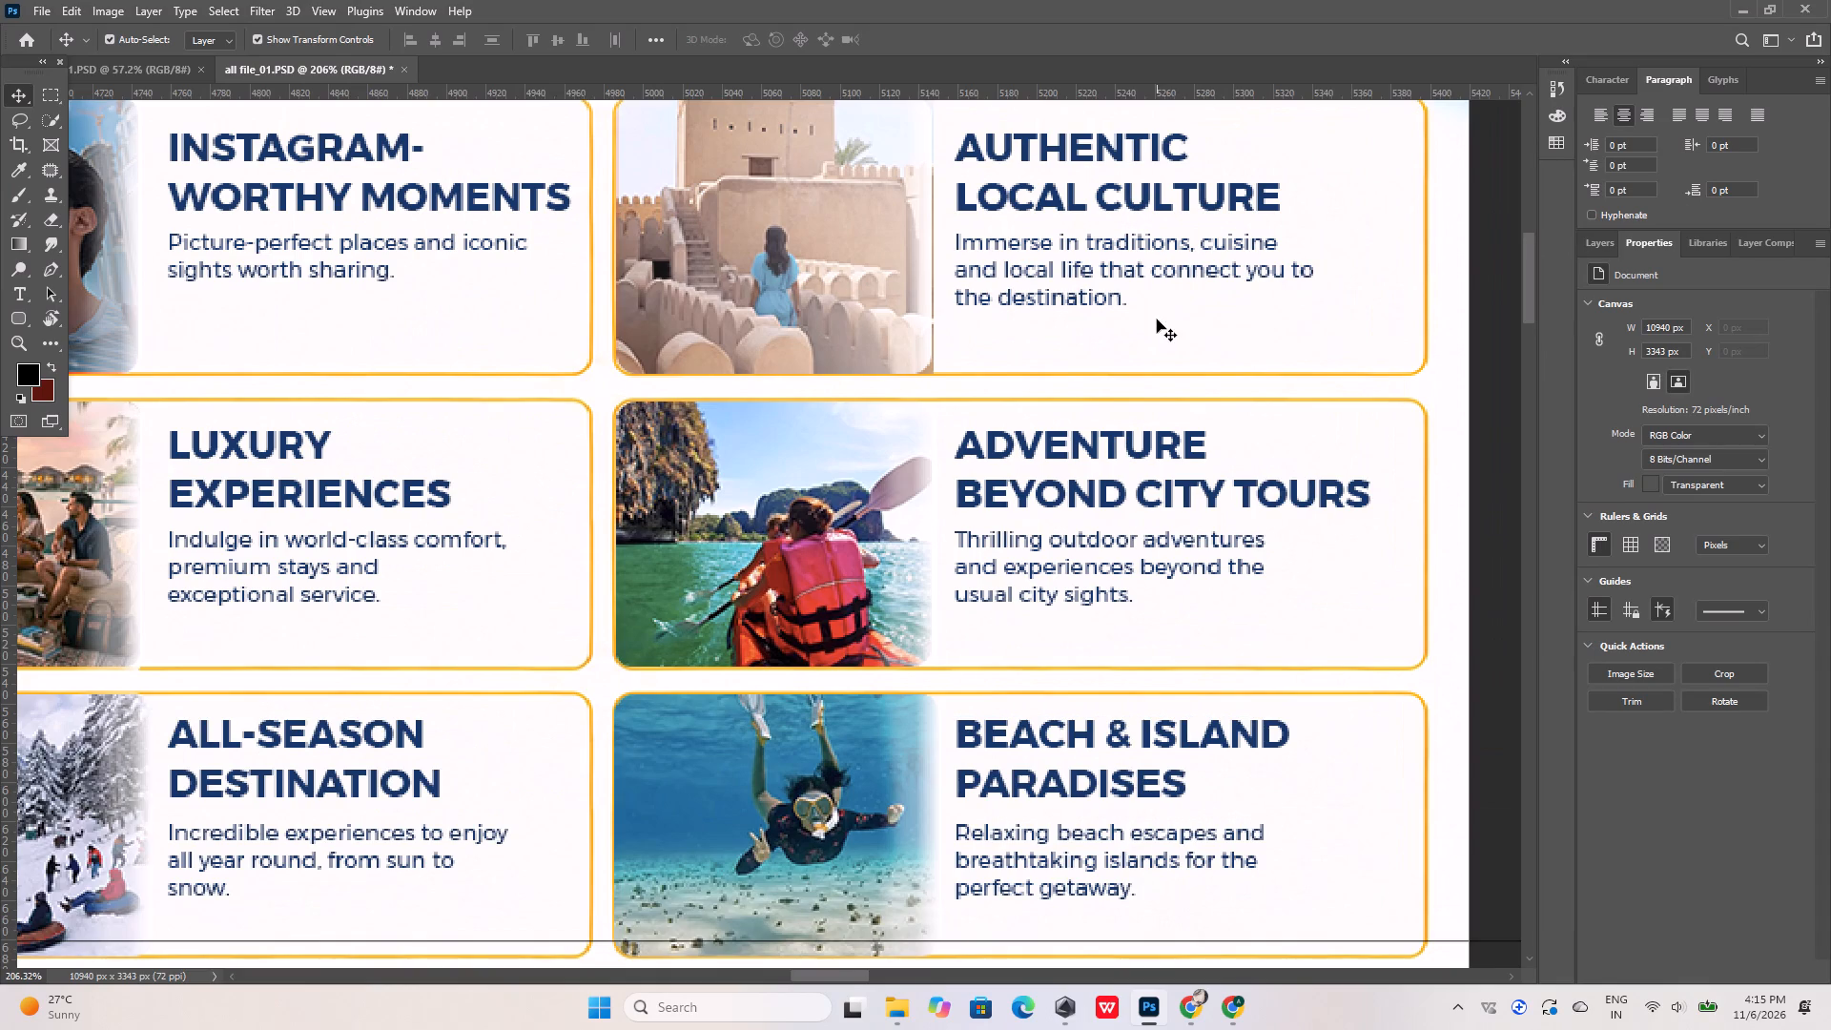
scroll(1157, 319, "up", 9)
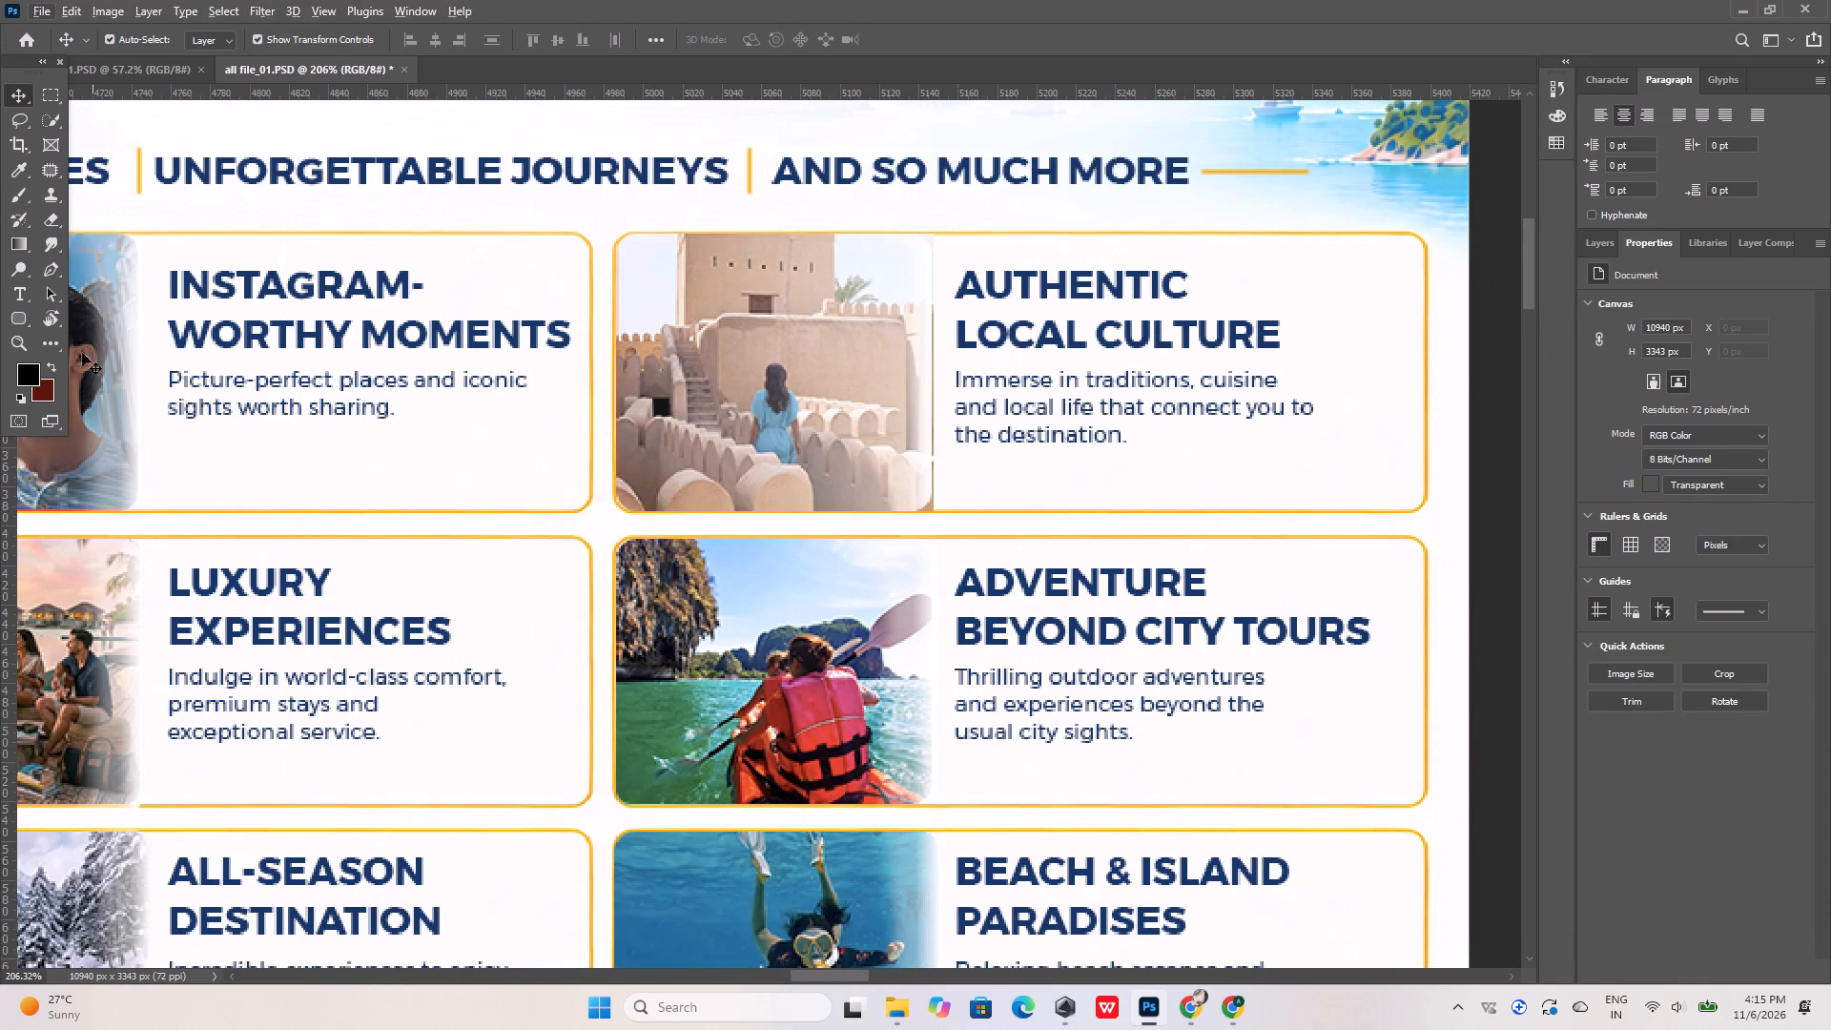
left_click_drag(7, 469, 954, 449)
scroll(956, 289, "up", 12, "alt")
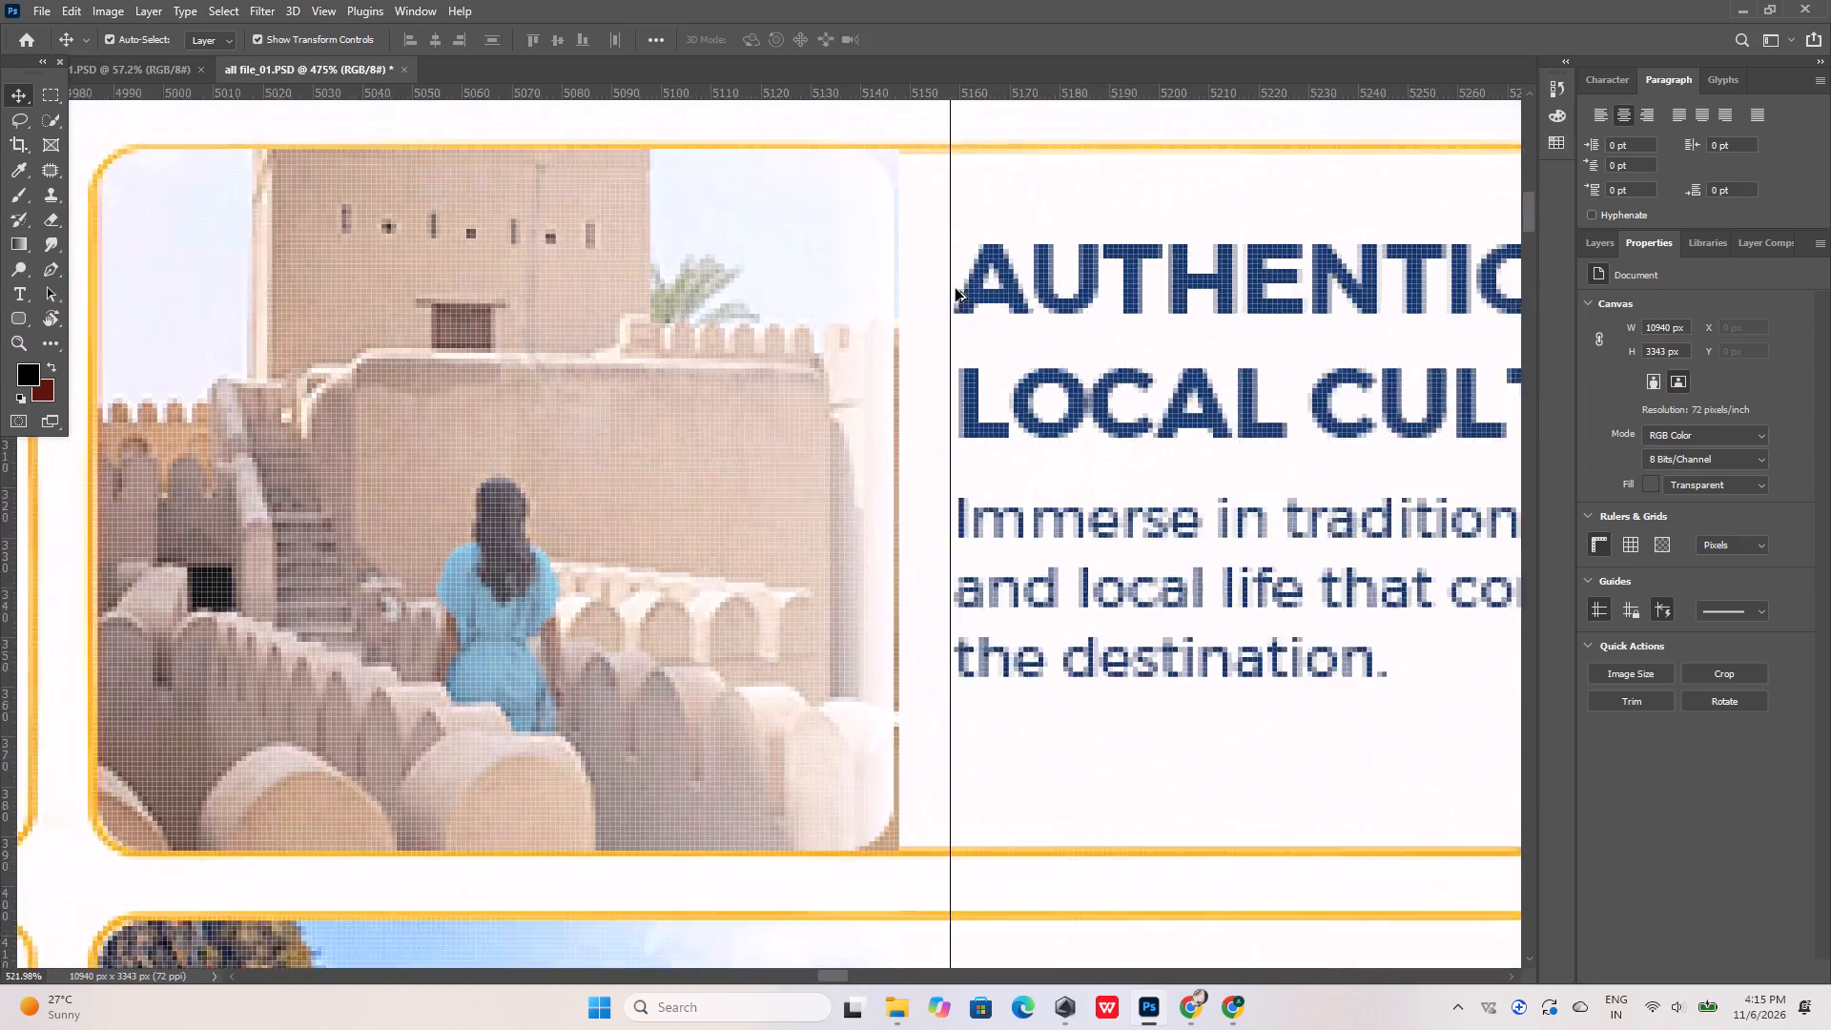
scroll(956, 289, "up", 2, "alt")
left_click(946, 366)
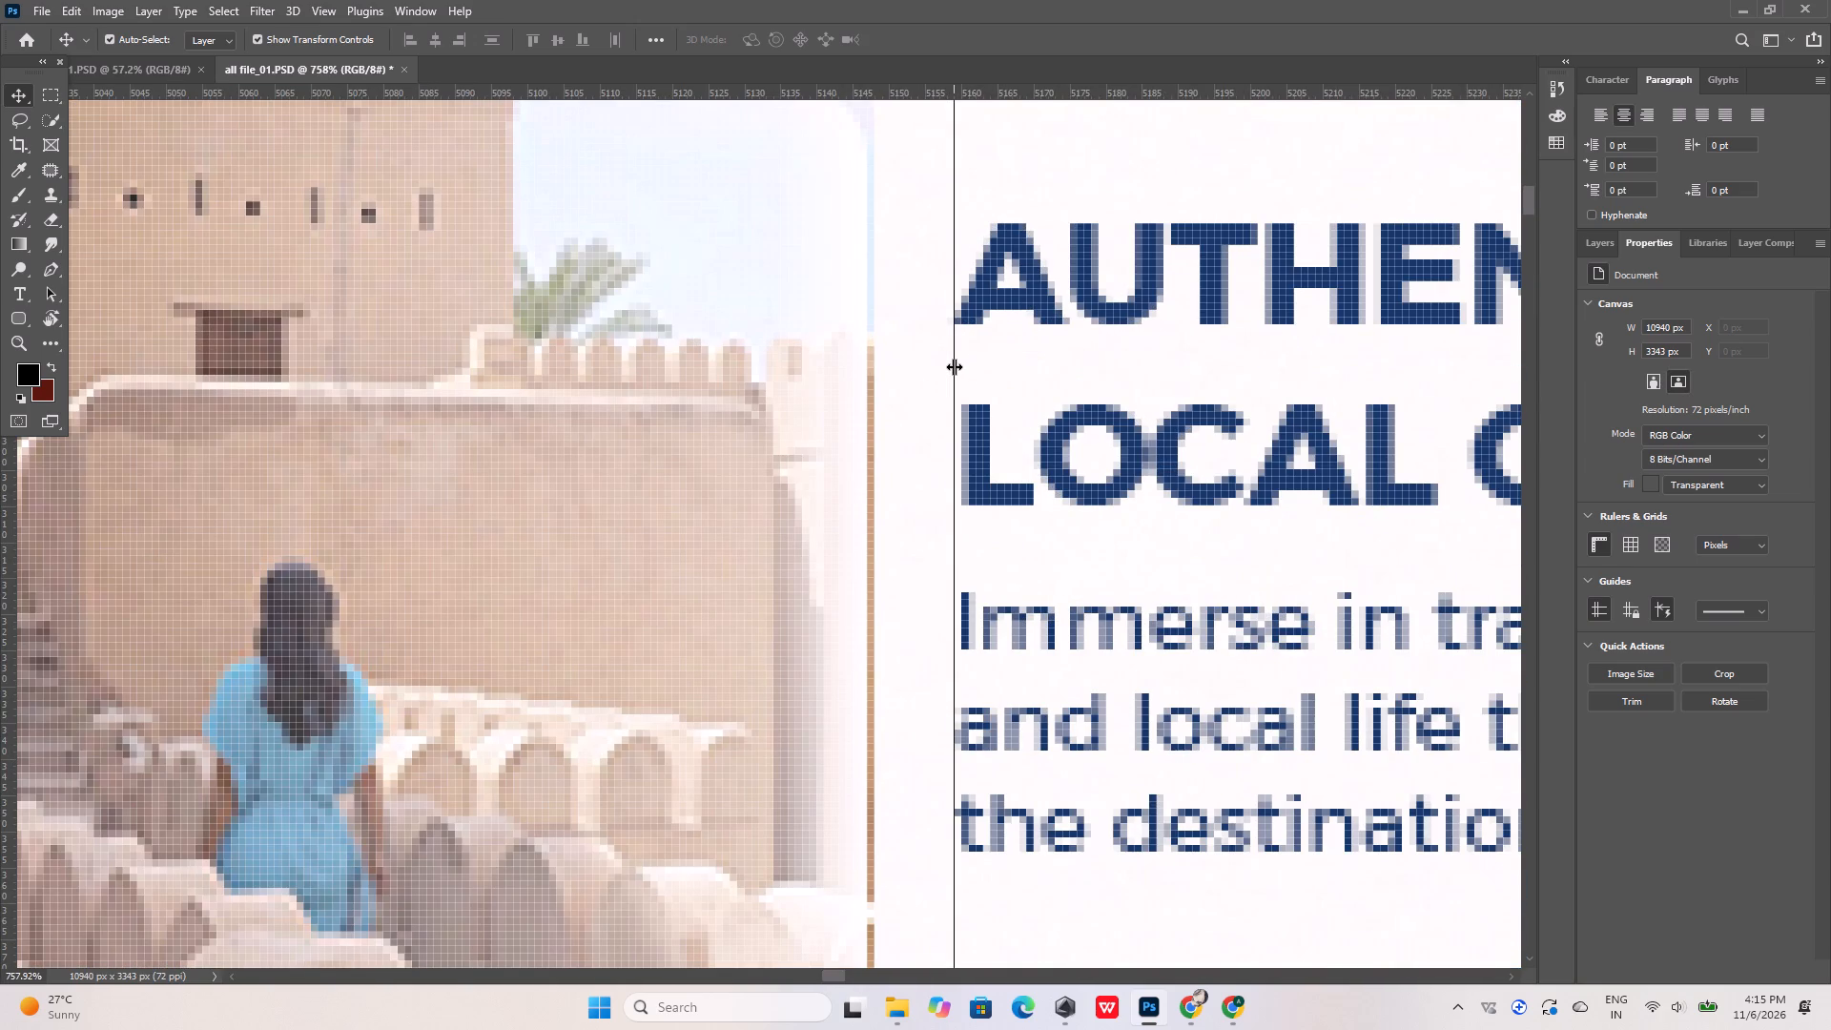
left_click(954, 366)
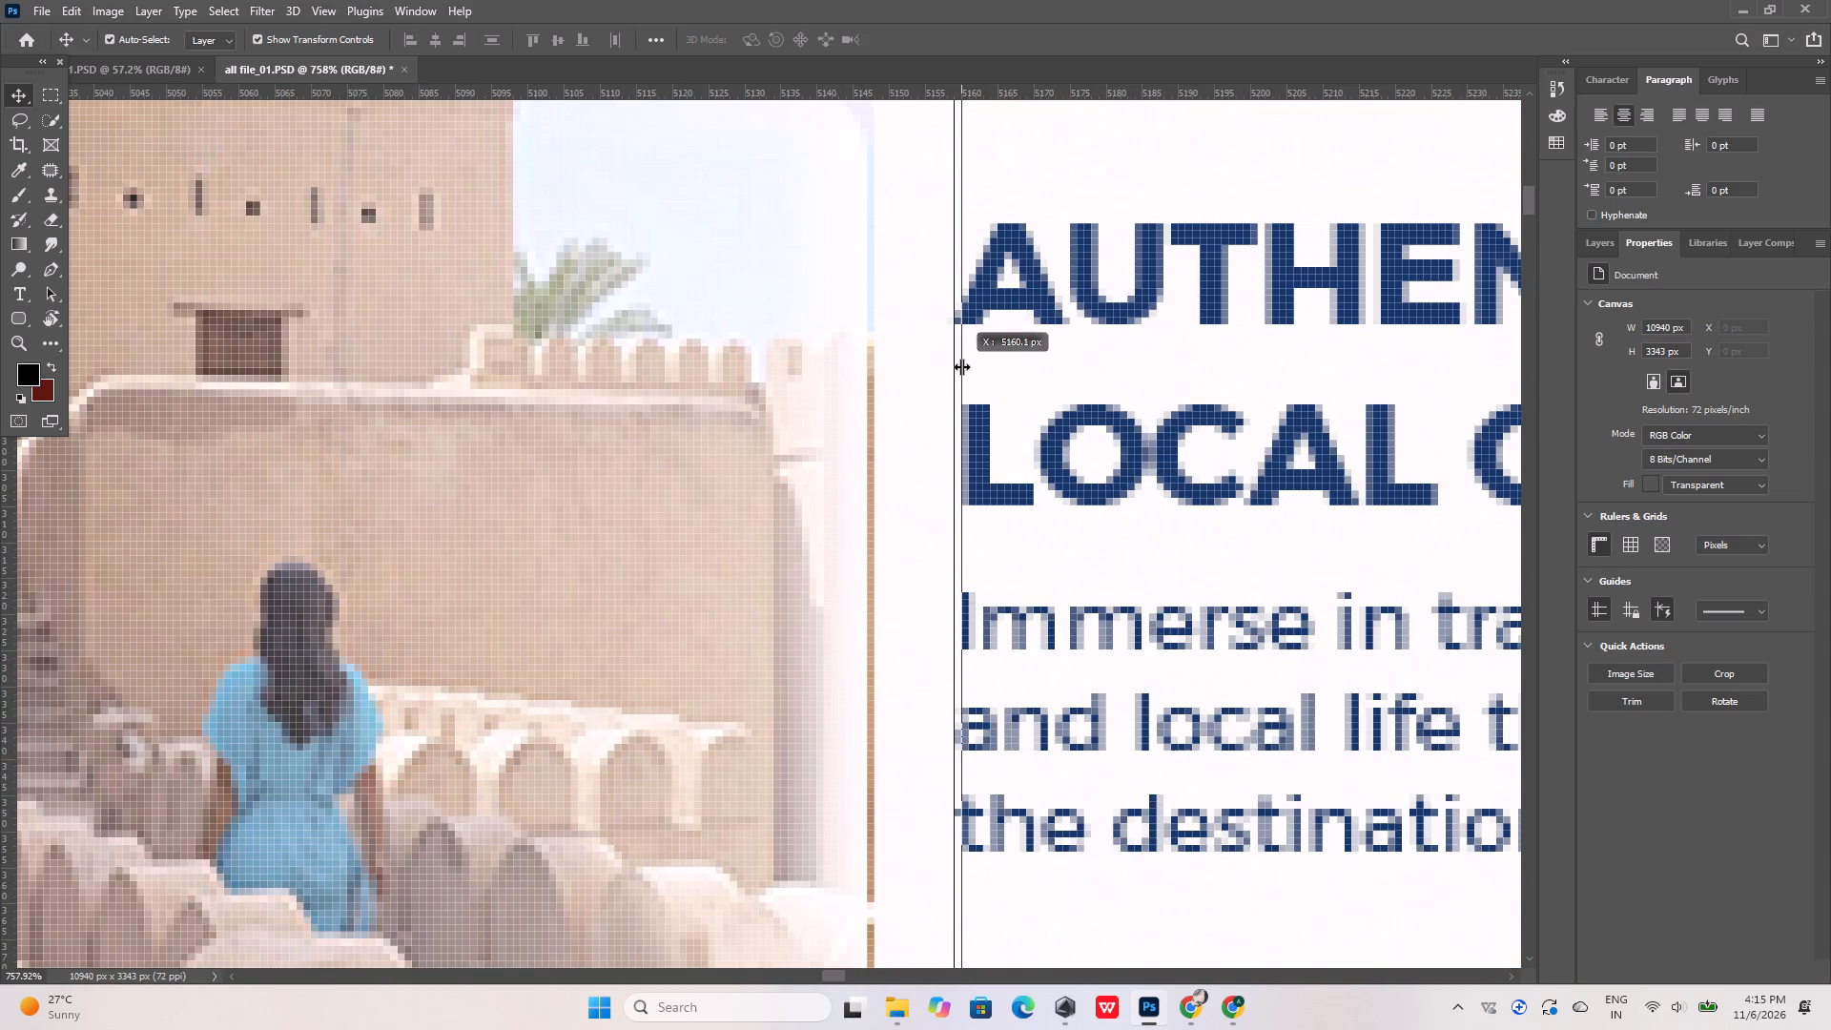
left_click(961, 366)
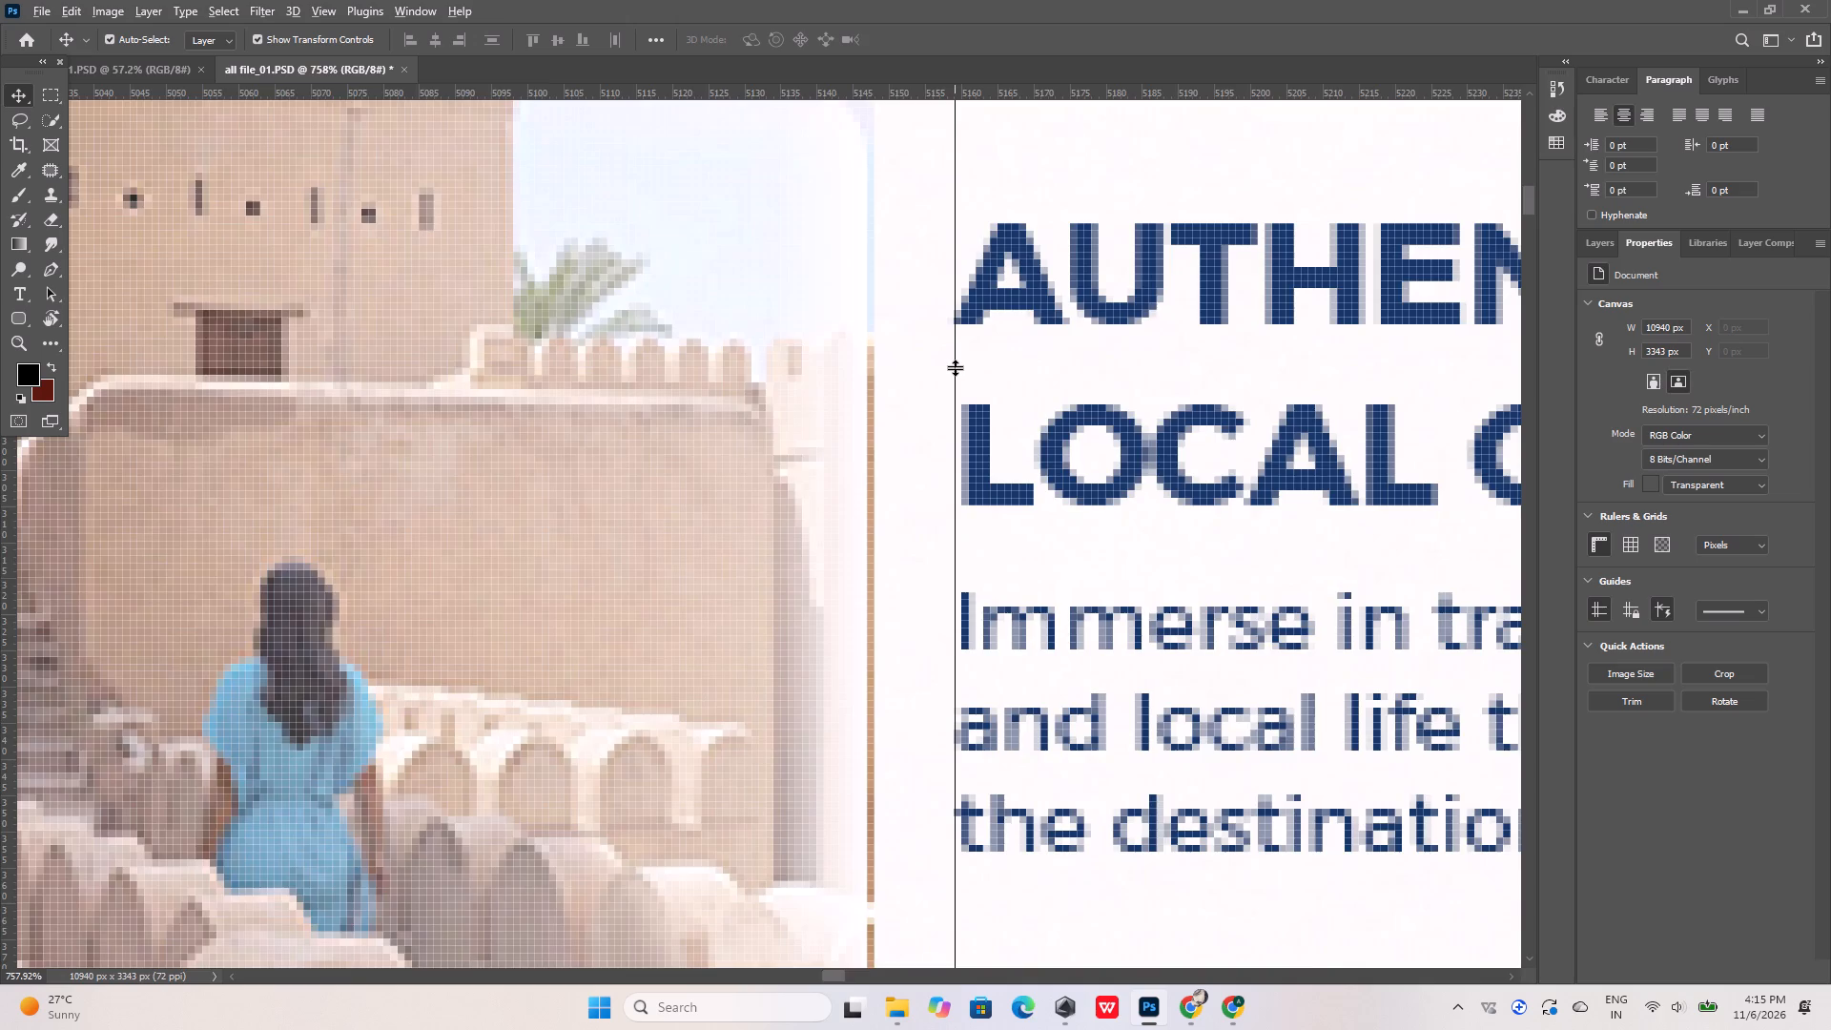
Place a horizontal guide at about Y 285 px on the Today's Travellers Want More slide, along the base of the word EXCLUSIVE.
scroll(955, 367, "down", 12, "alt")
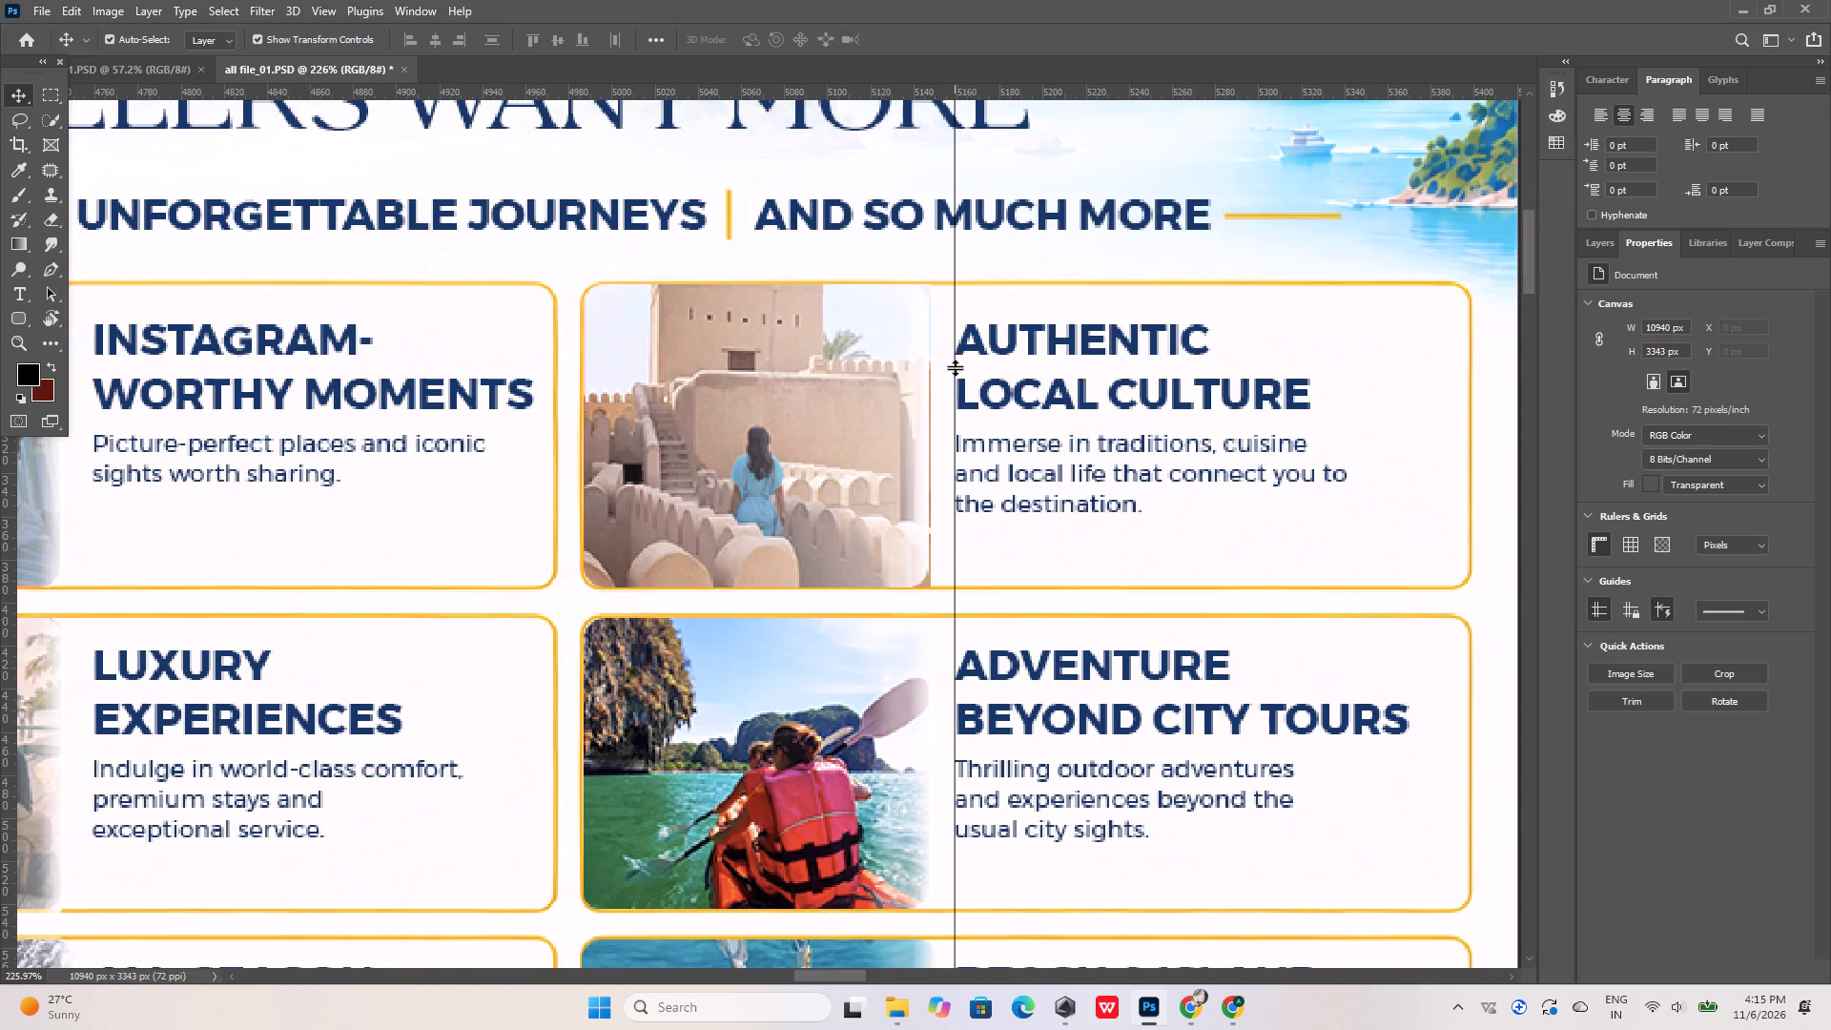
scroll(955, 367, "down", 10, "alt")
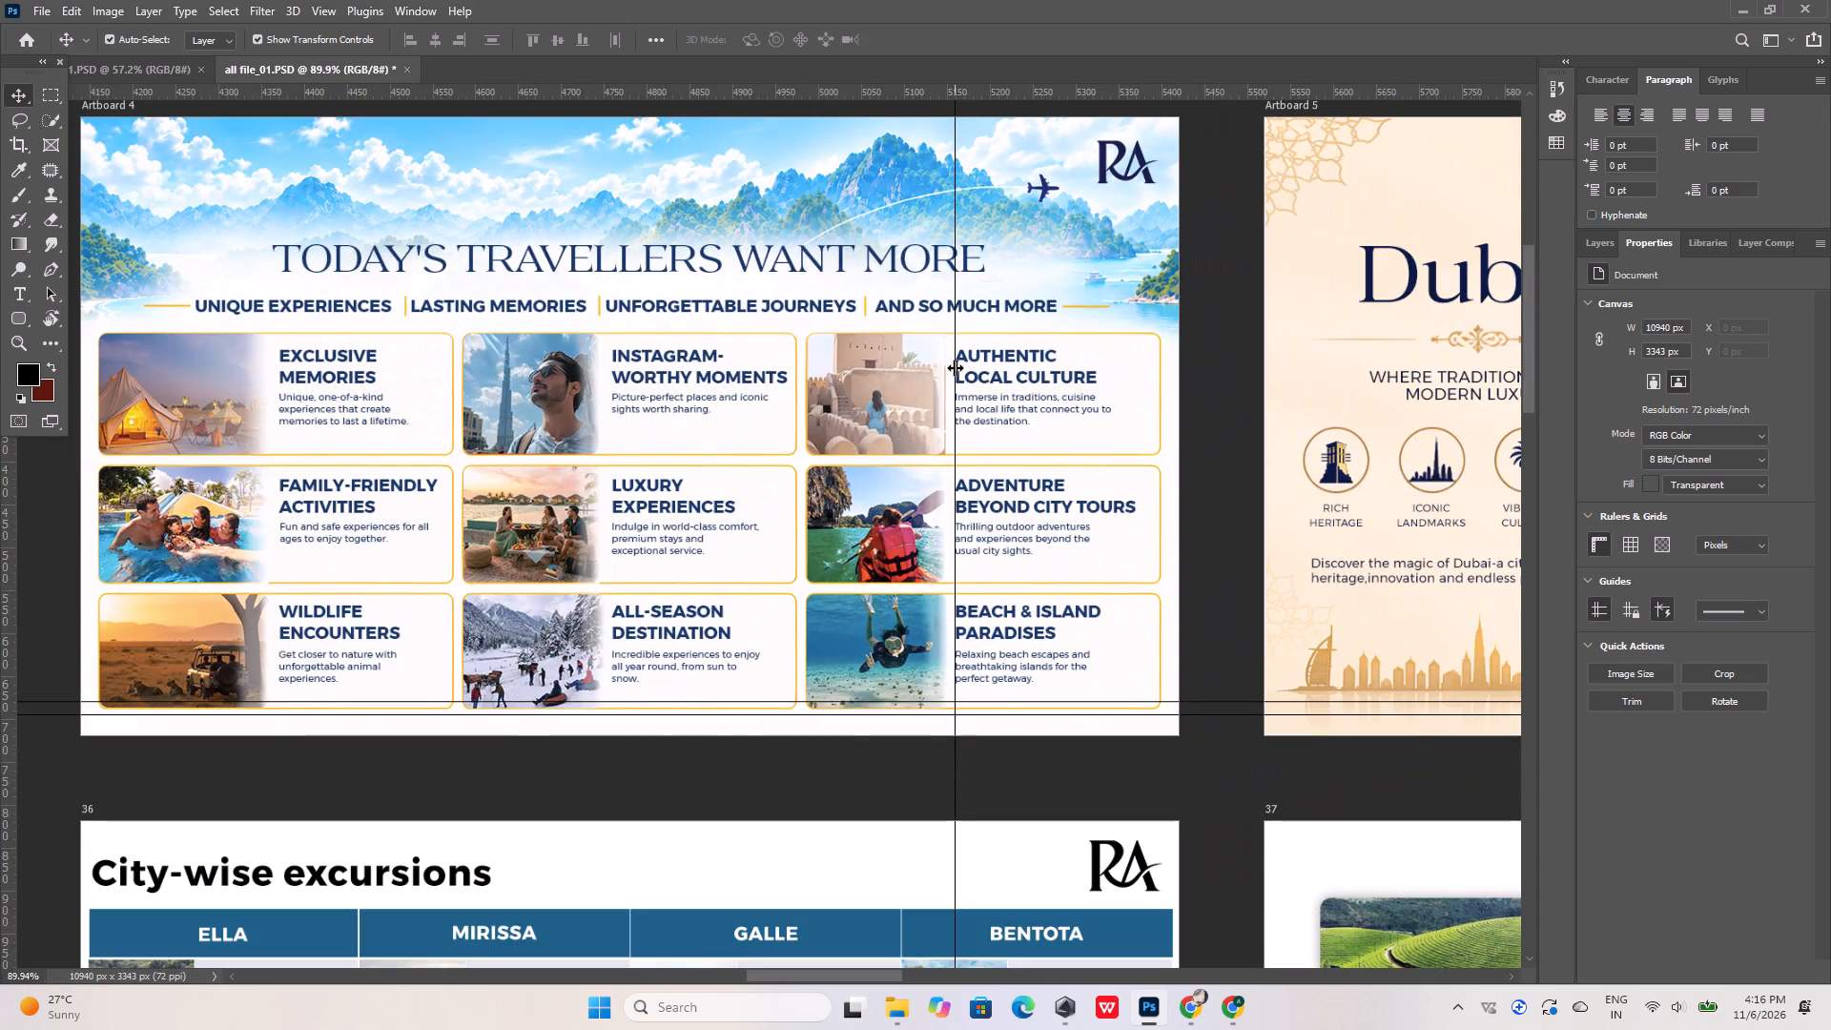
scroll(966, 367, "up", 10, "alt")
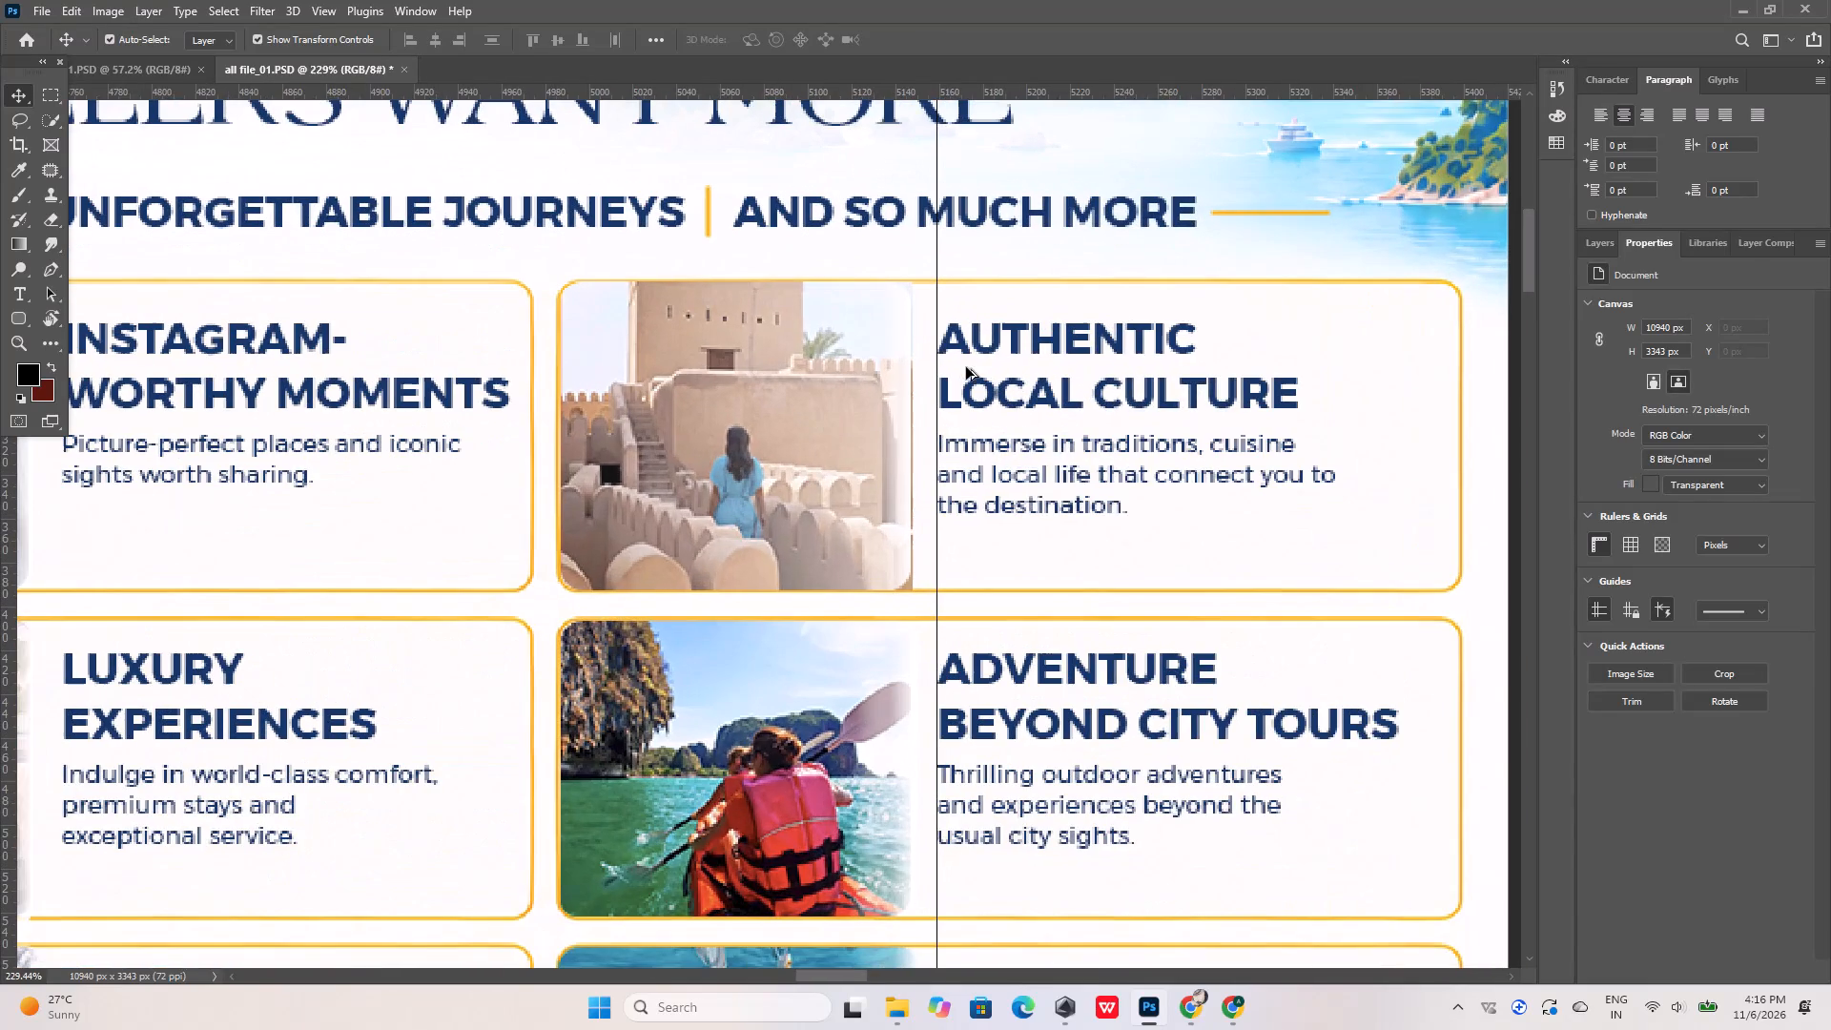
scroll(970, 368, "down", 10, "alt")
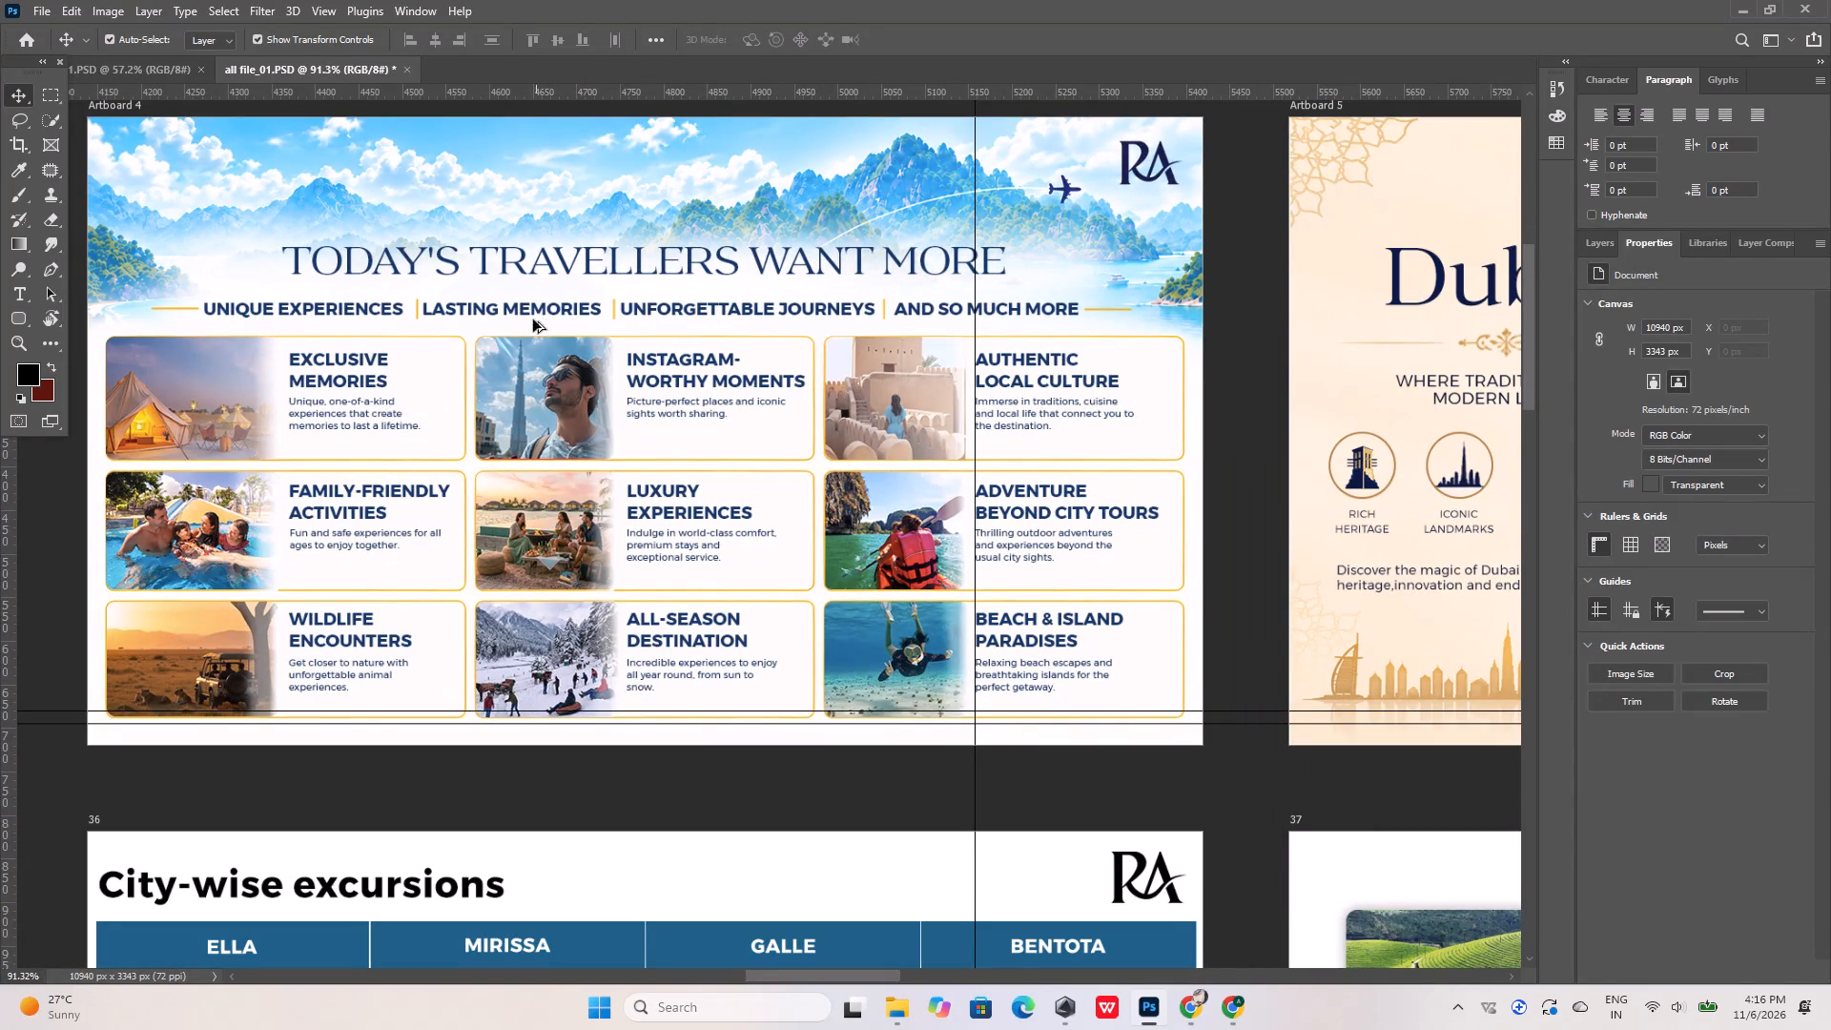
scroll(315, 363, "up", 14, "alt")
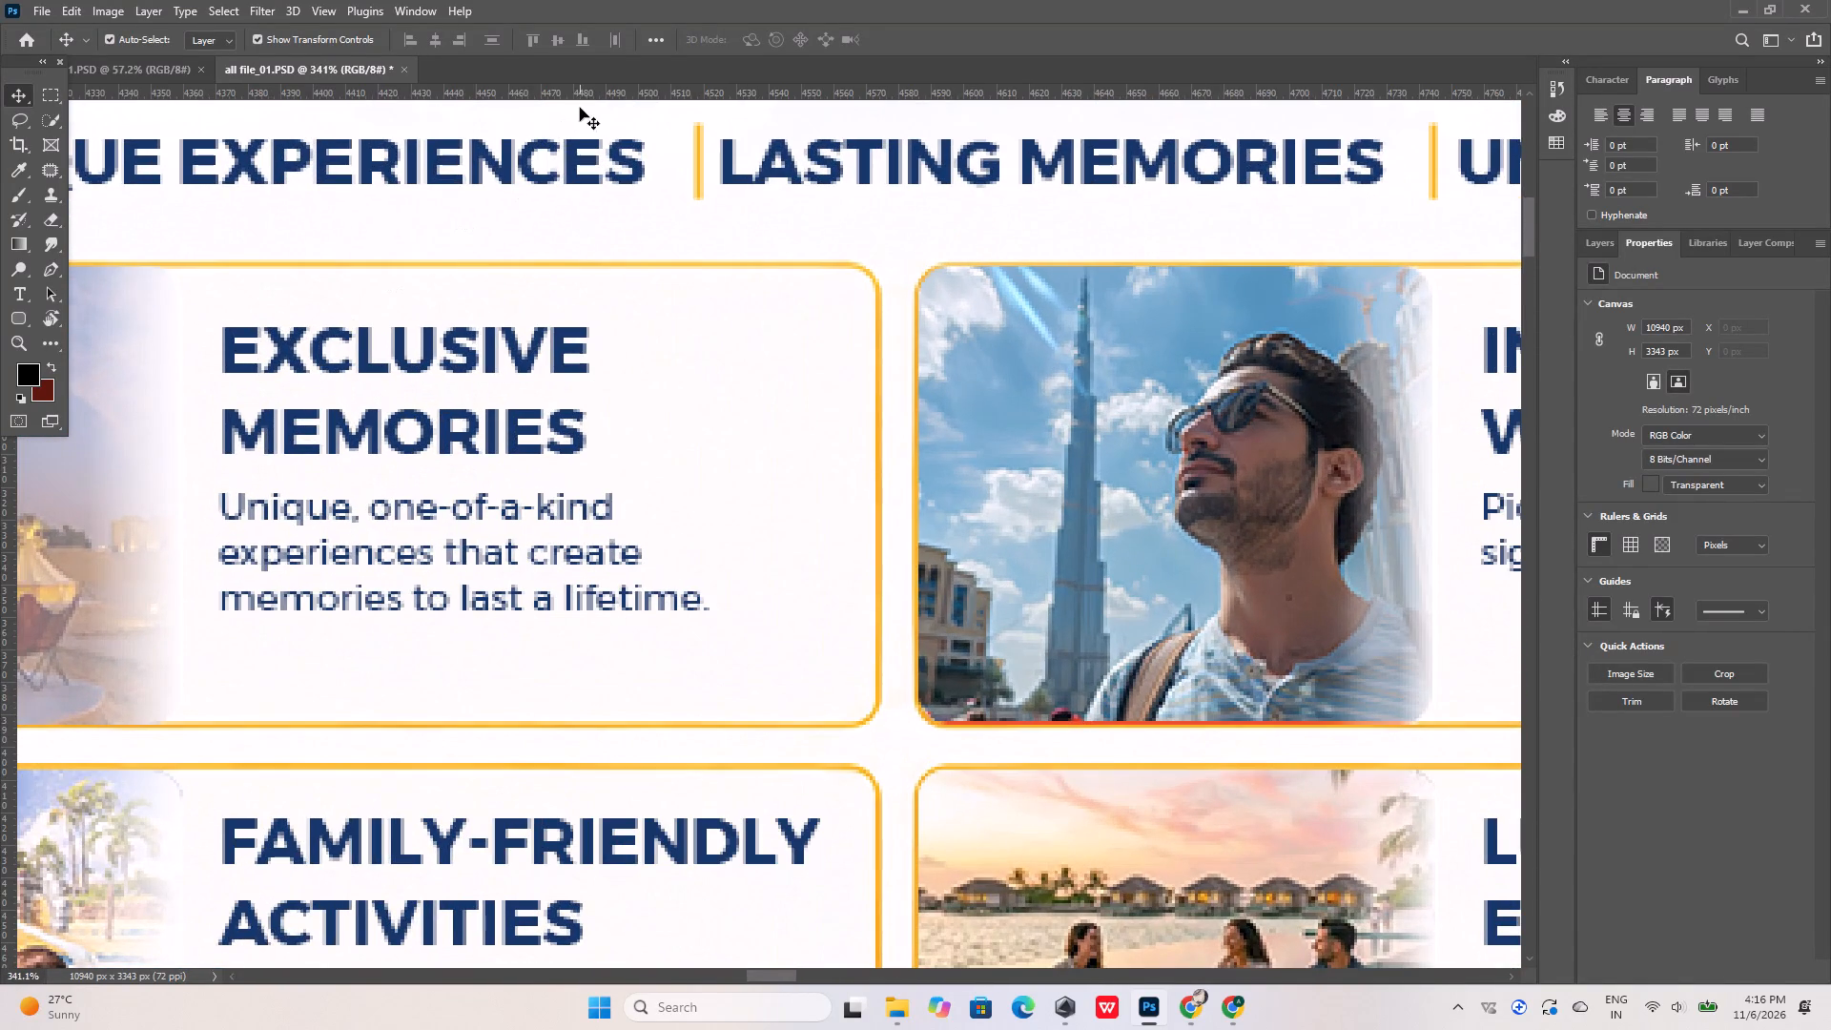
left_click_drag(599, 98, 570, 374)
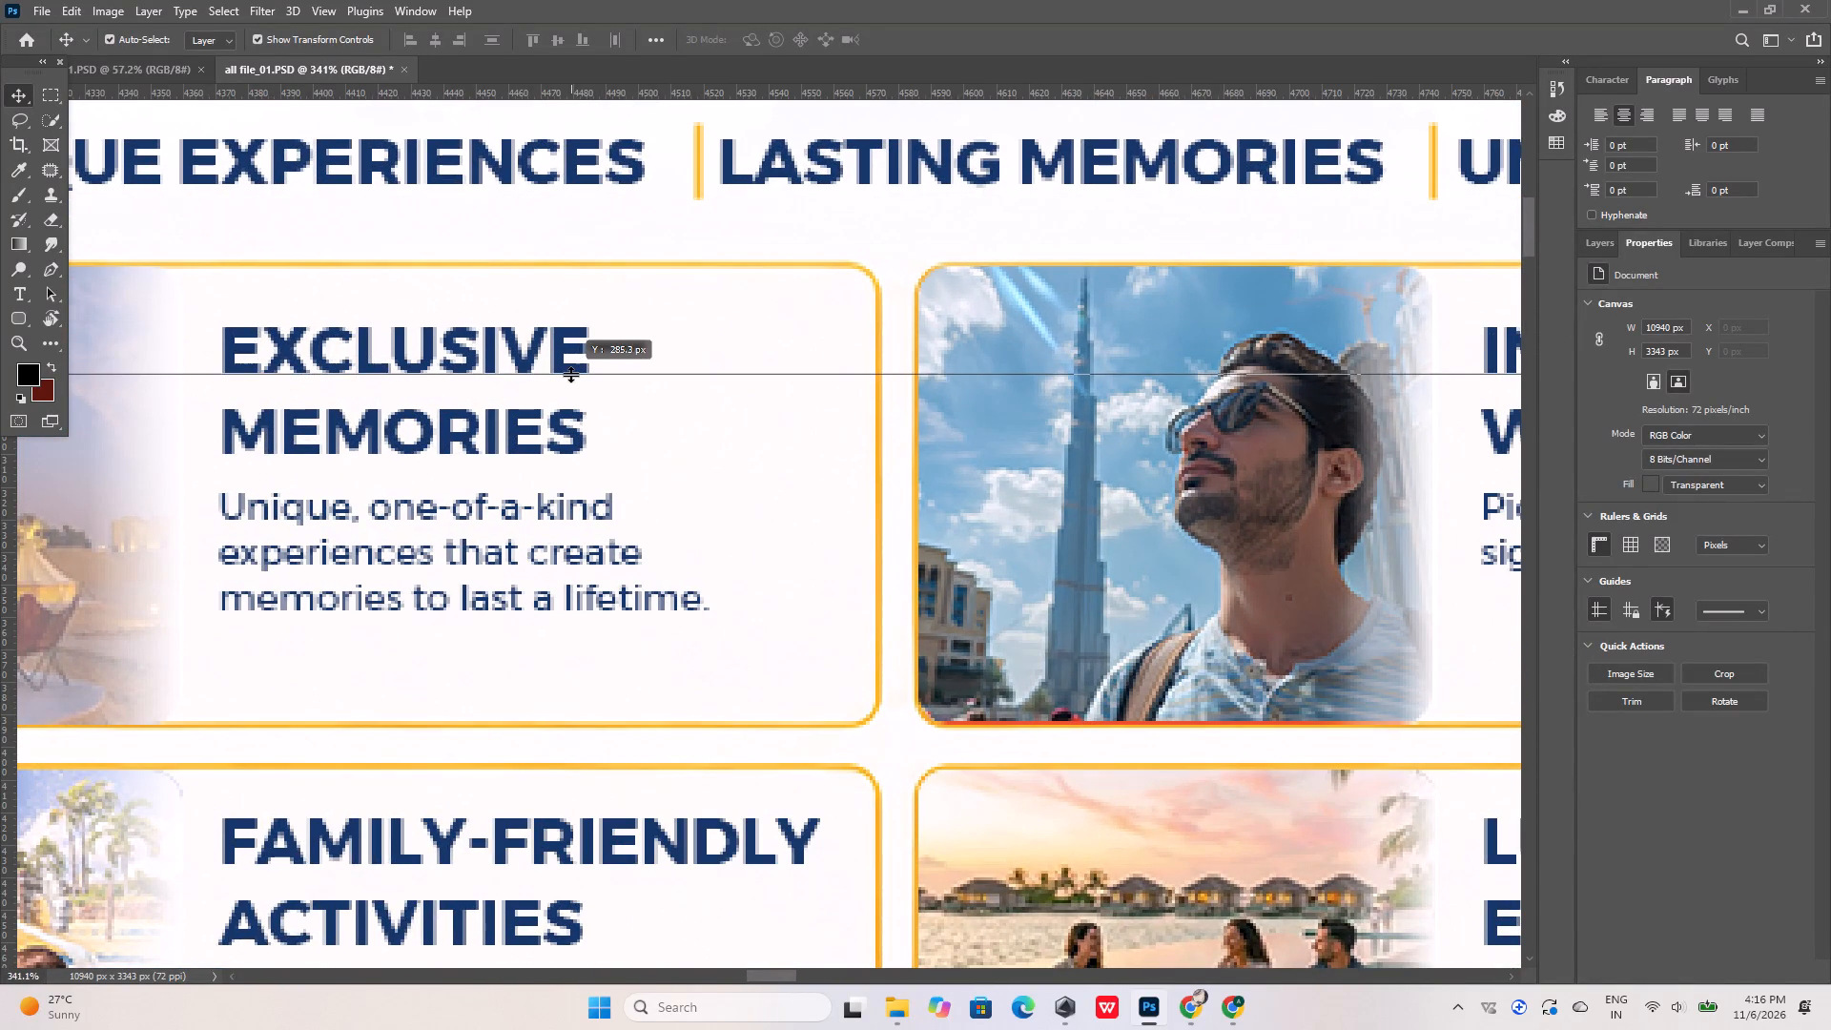
left_click_drag(570, 374, 572, 373)
Place a vertical guide at about X 4760 px, where the INSTAGRAM-WORTHY MOMENTS and LUXURY EXPERIENCES text begins.
scroll(572, 369, "down", 12, "alt")
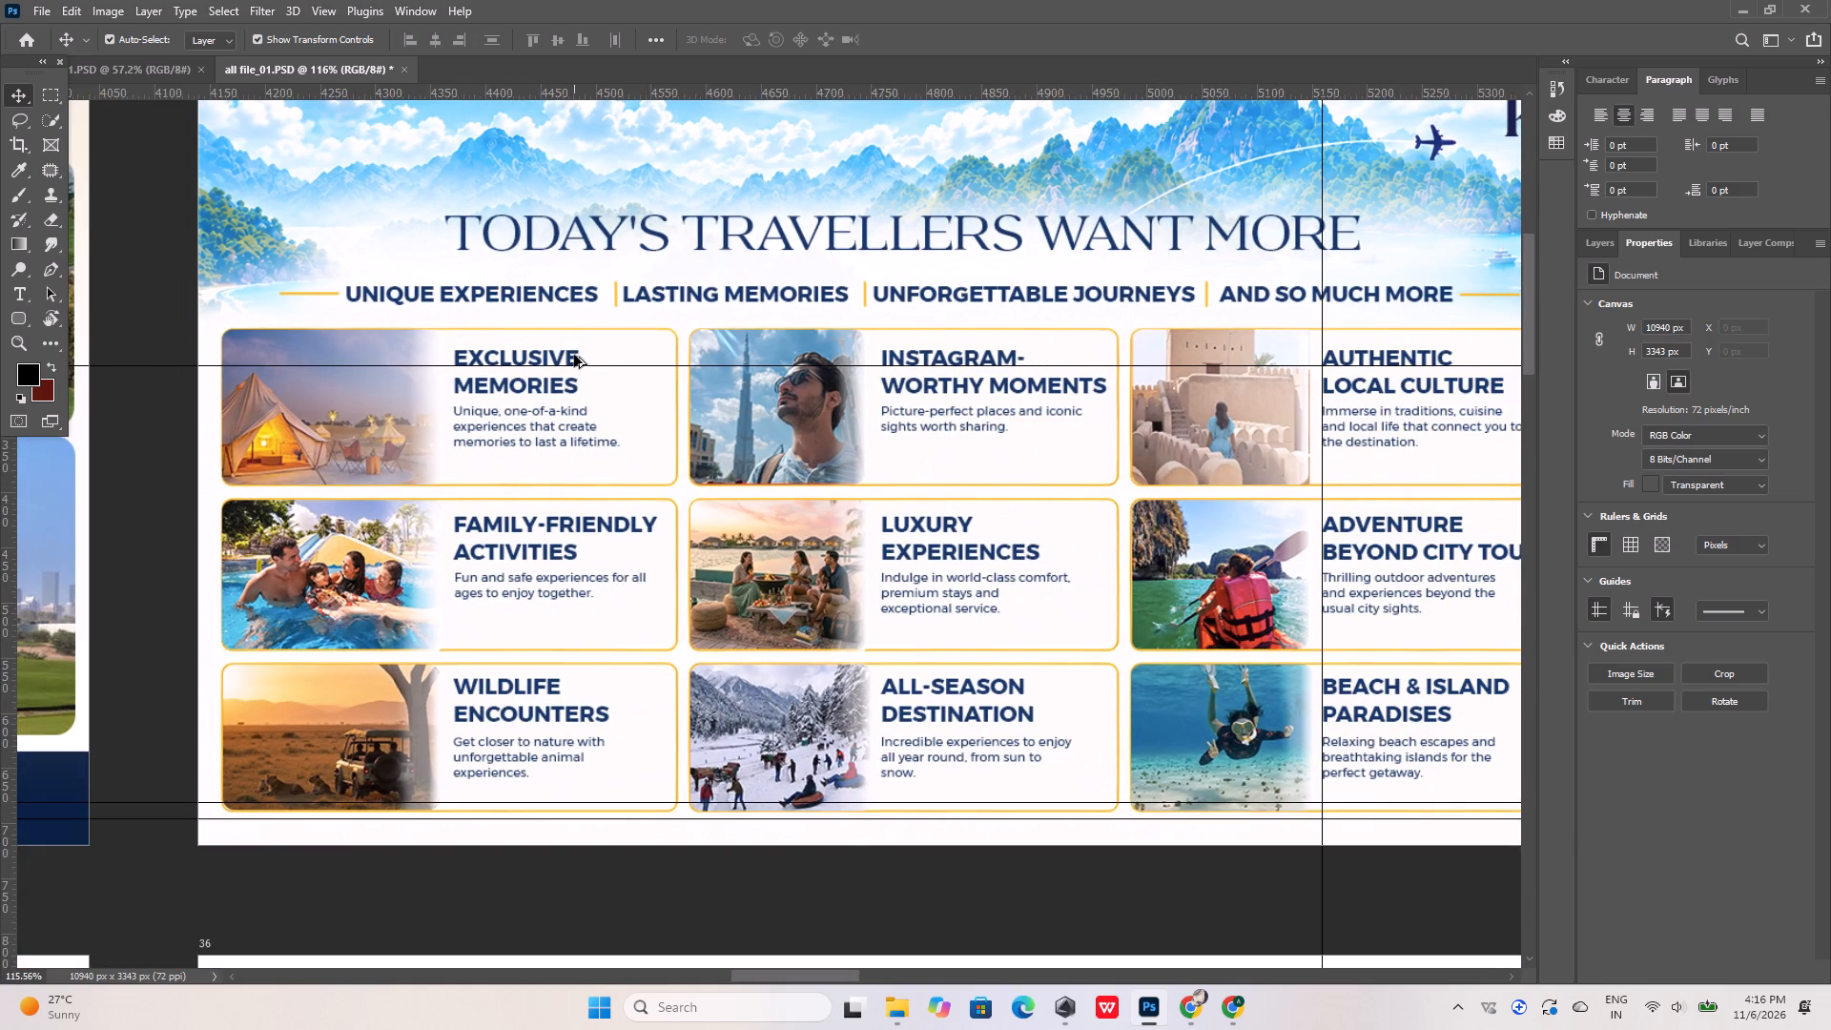
scroll(936, 343, "up", 9, "alt")
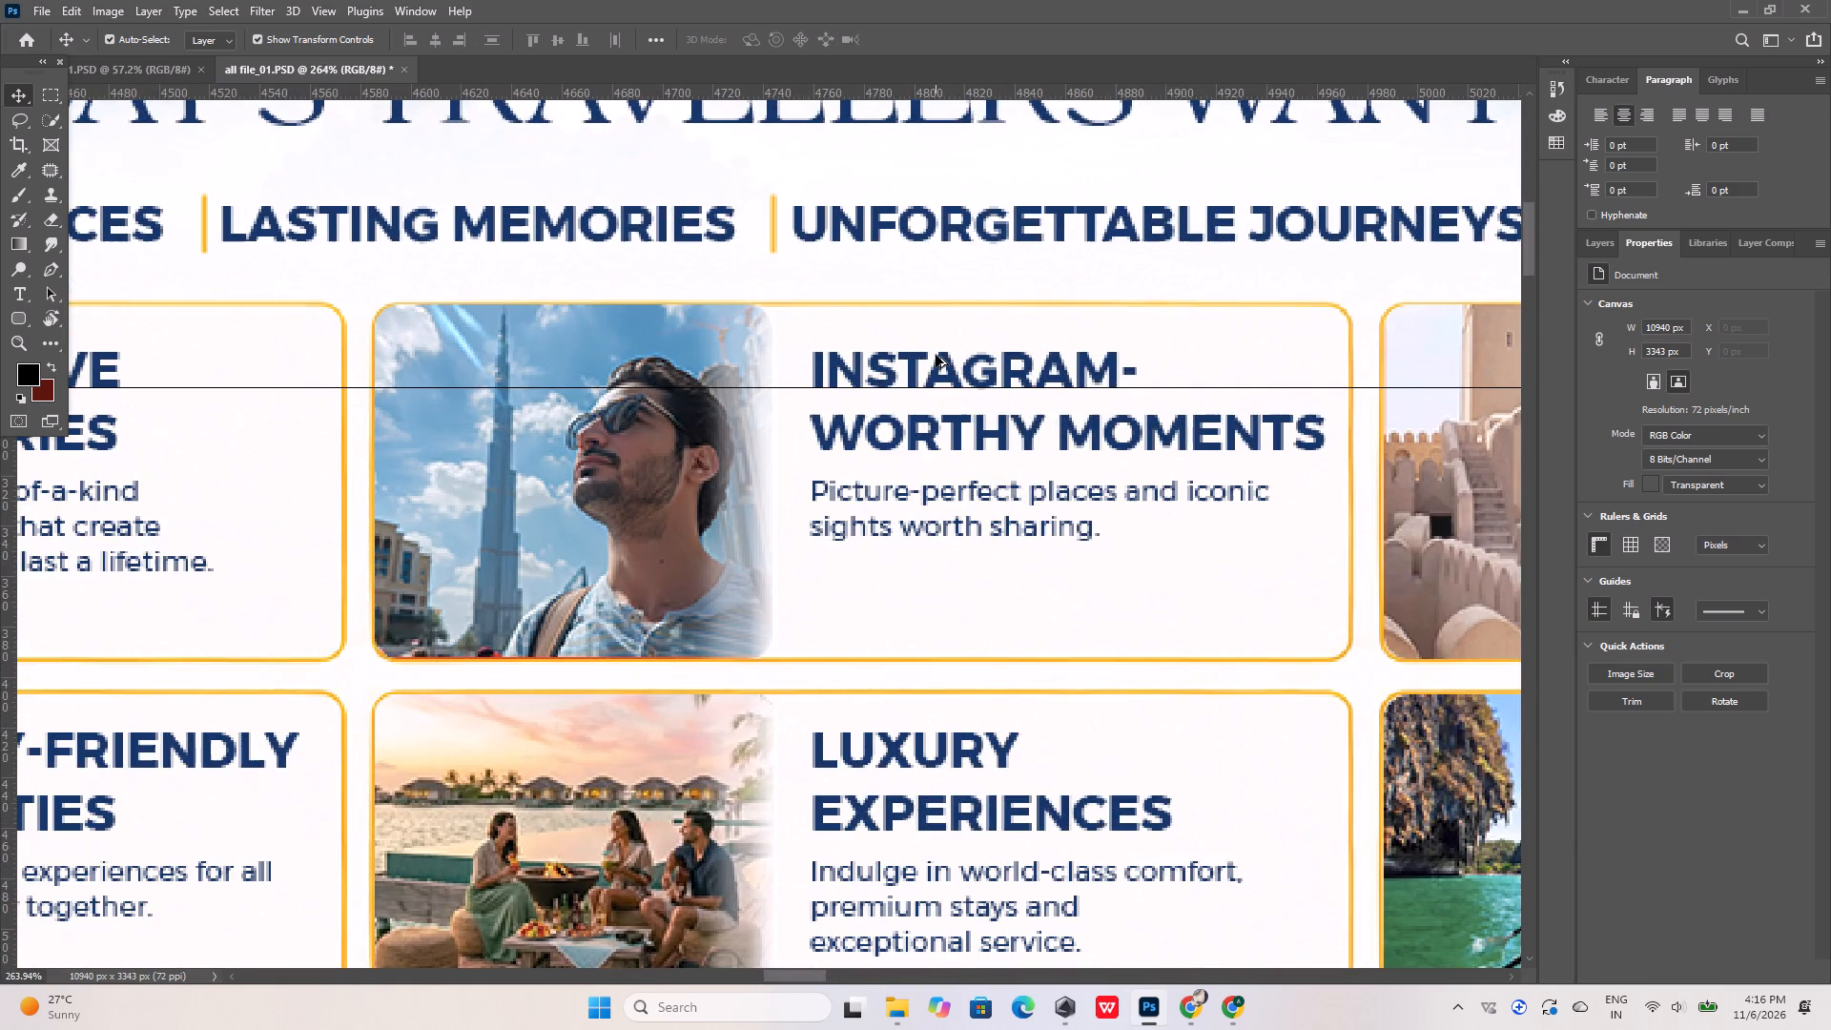
scroll(936, 355, "down", 12, "alt")
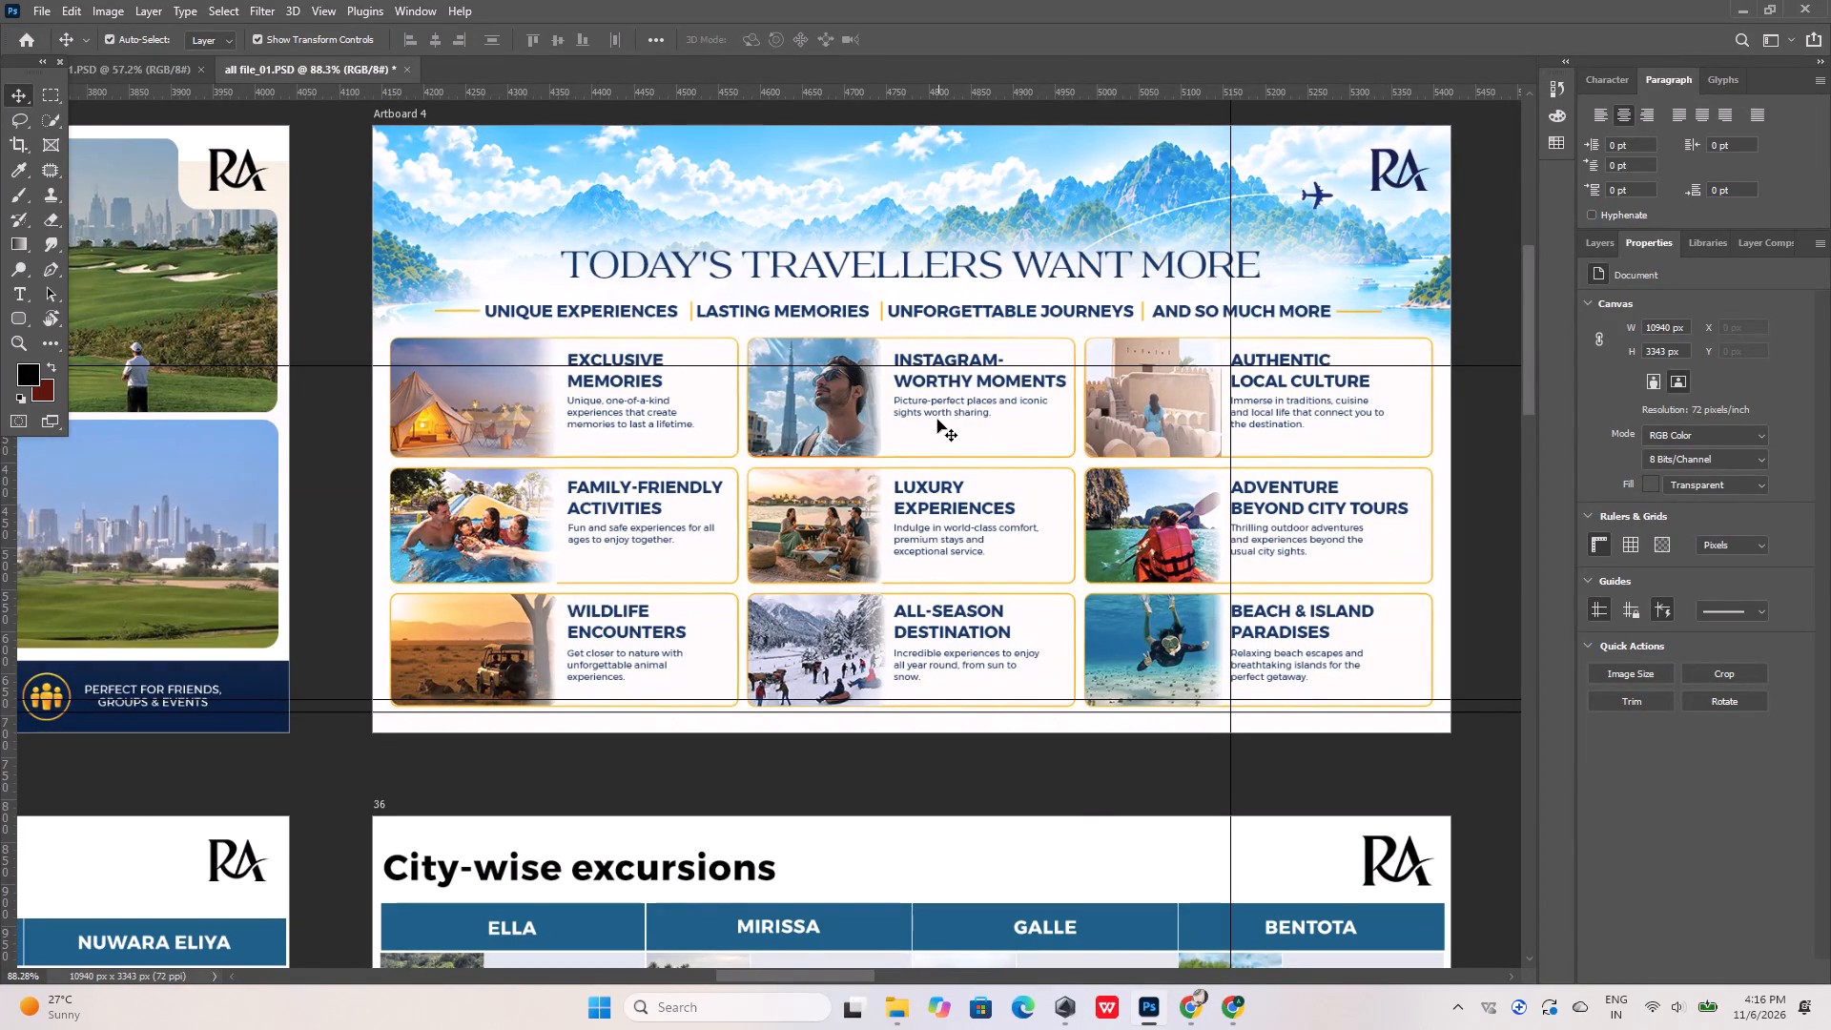
scroll(937, 420, "up", 12, "alt")
left_click_drag(3, 455, 810, 464)
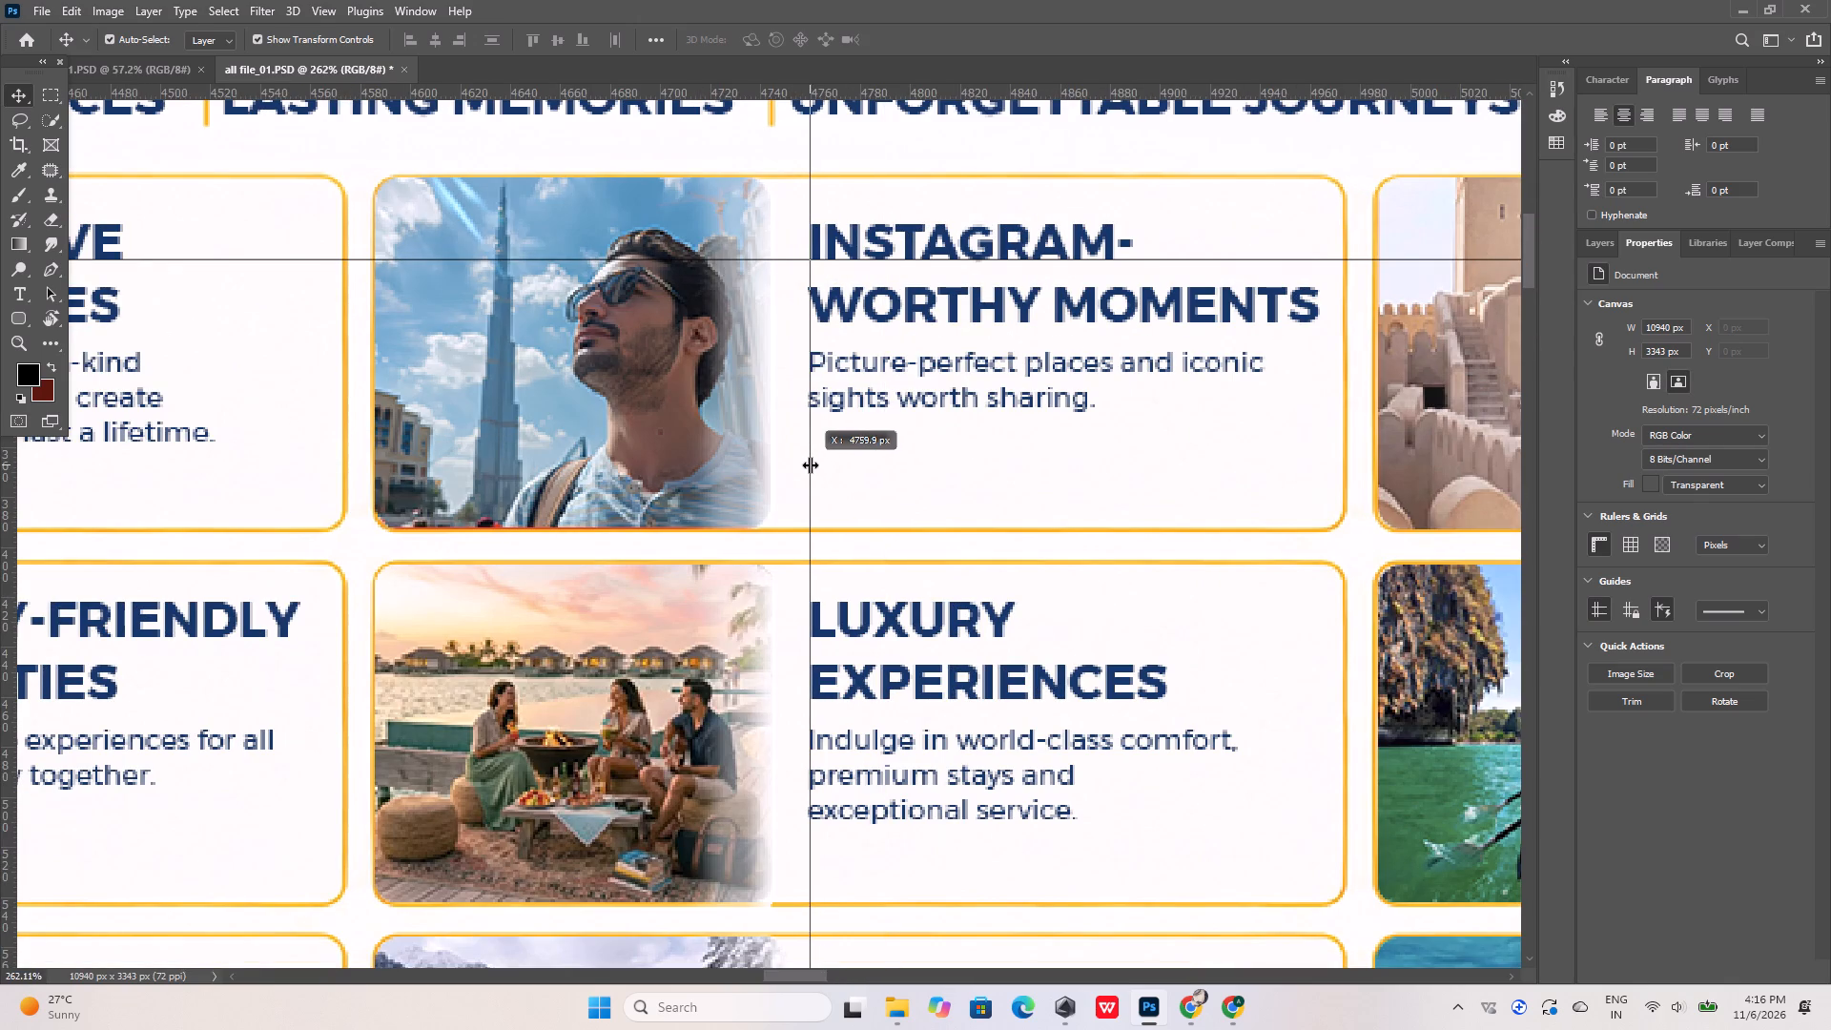
Position the vertical guide at about X 4760 px, where the INSTAGRAM-WORTHY MOMENTS and LUXURY EXPERIENCES text begins.
left_click_drag(810, 464, 811, 464)
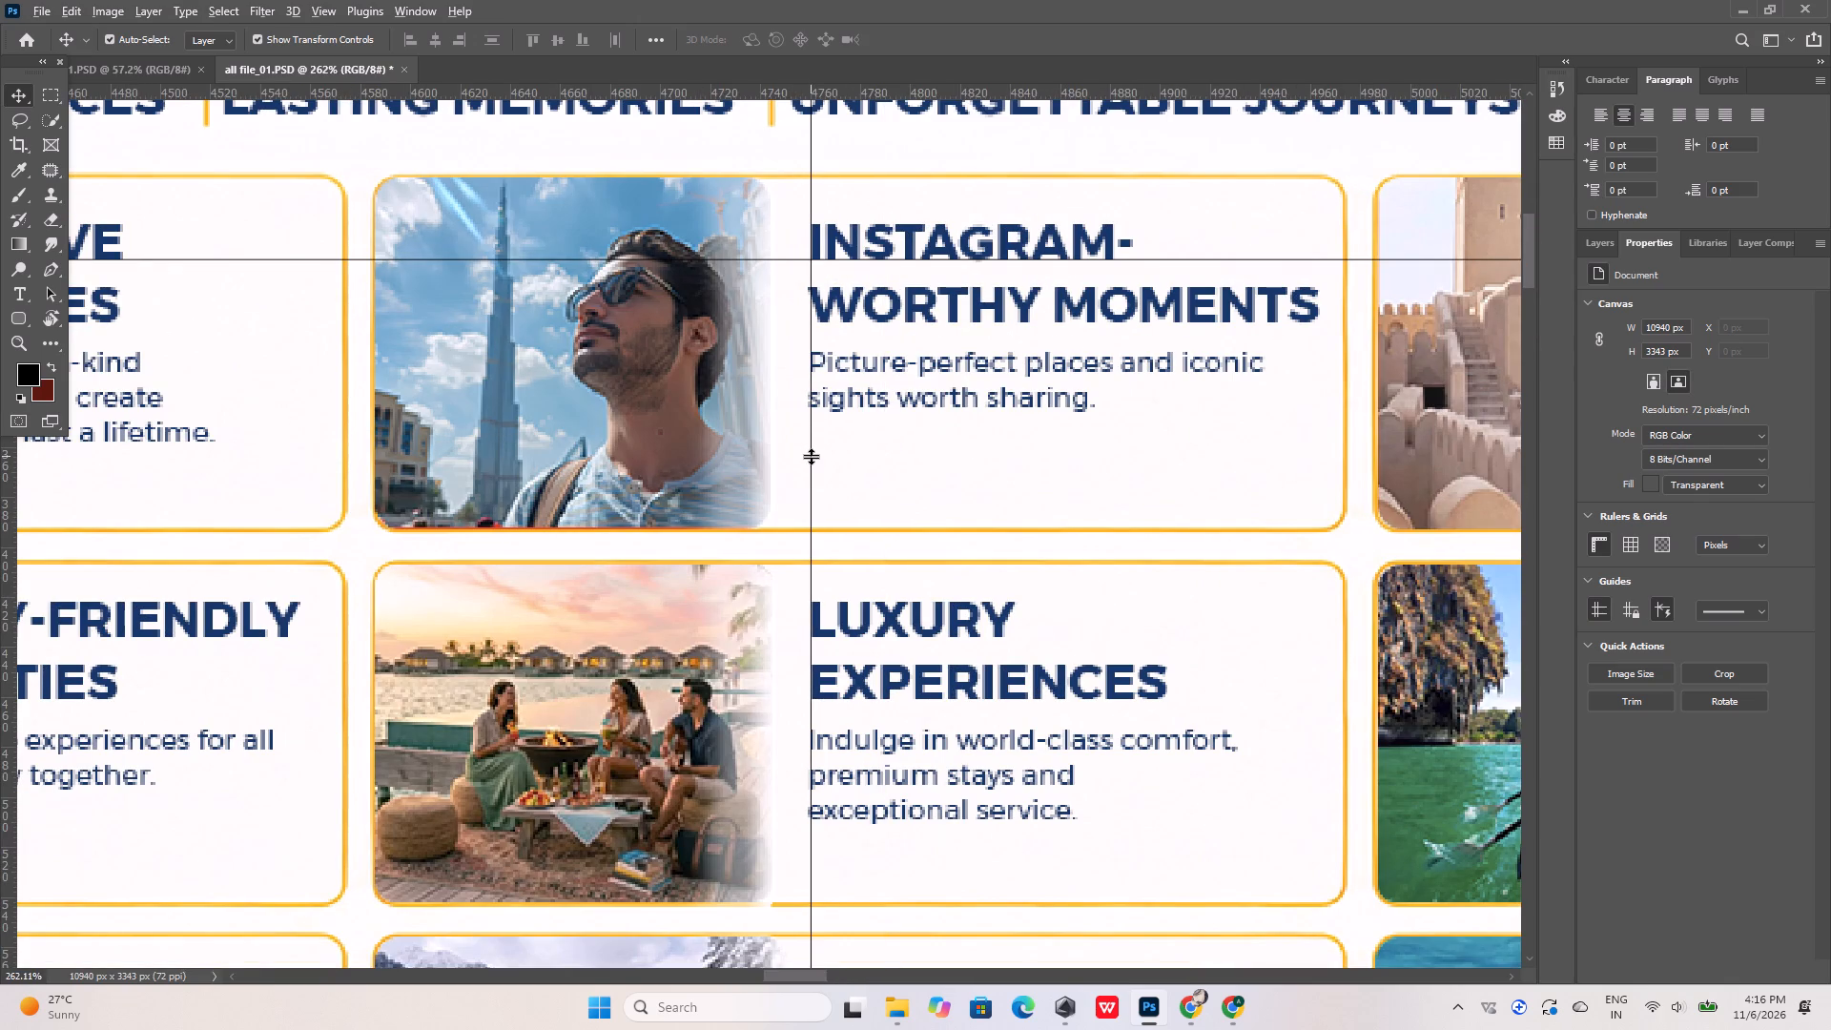
Place a vertical guide at about X 4370 px, where the EXCLUSIVE MEMORIES heading text begins.
scroll(811, 456, "down", 13, "alt")
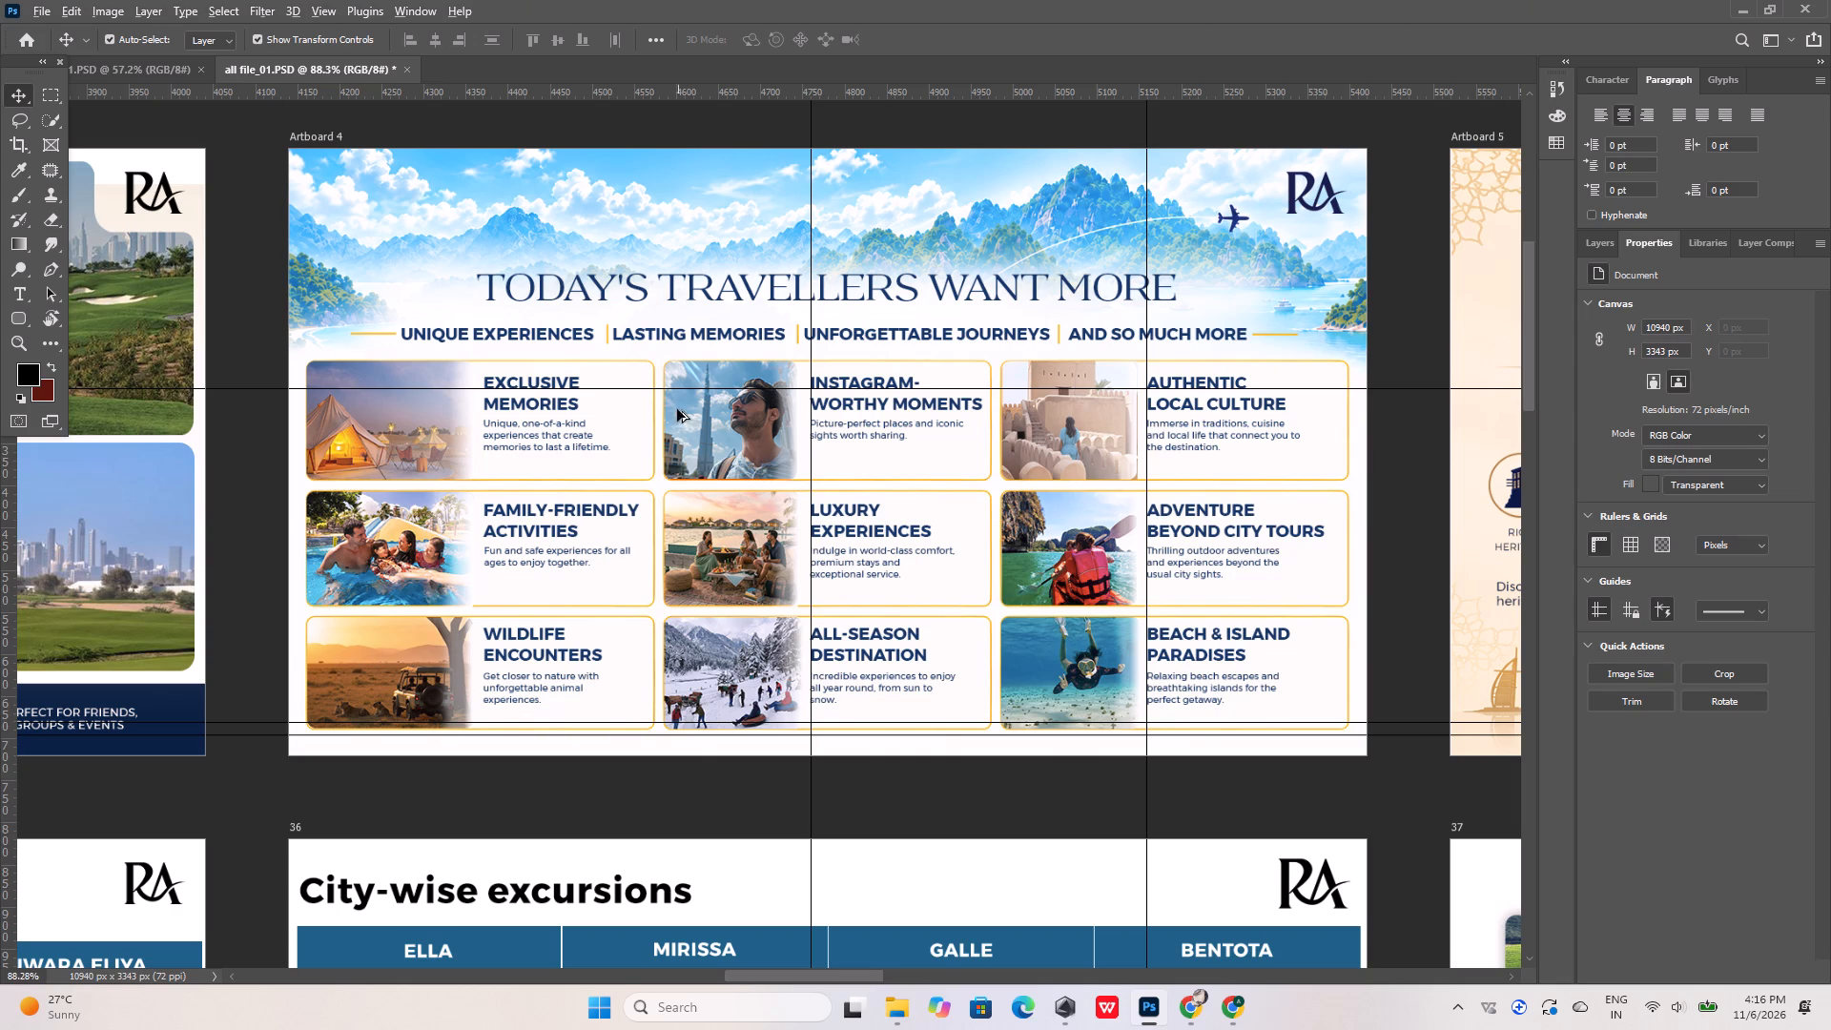
scroll(449, 388, "up", 9, "alt")
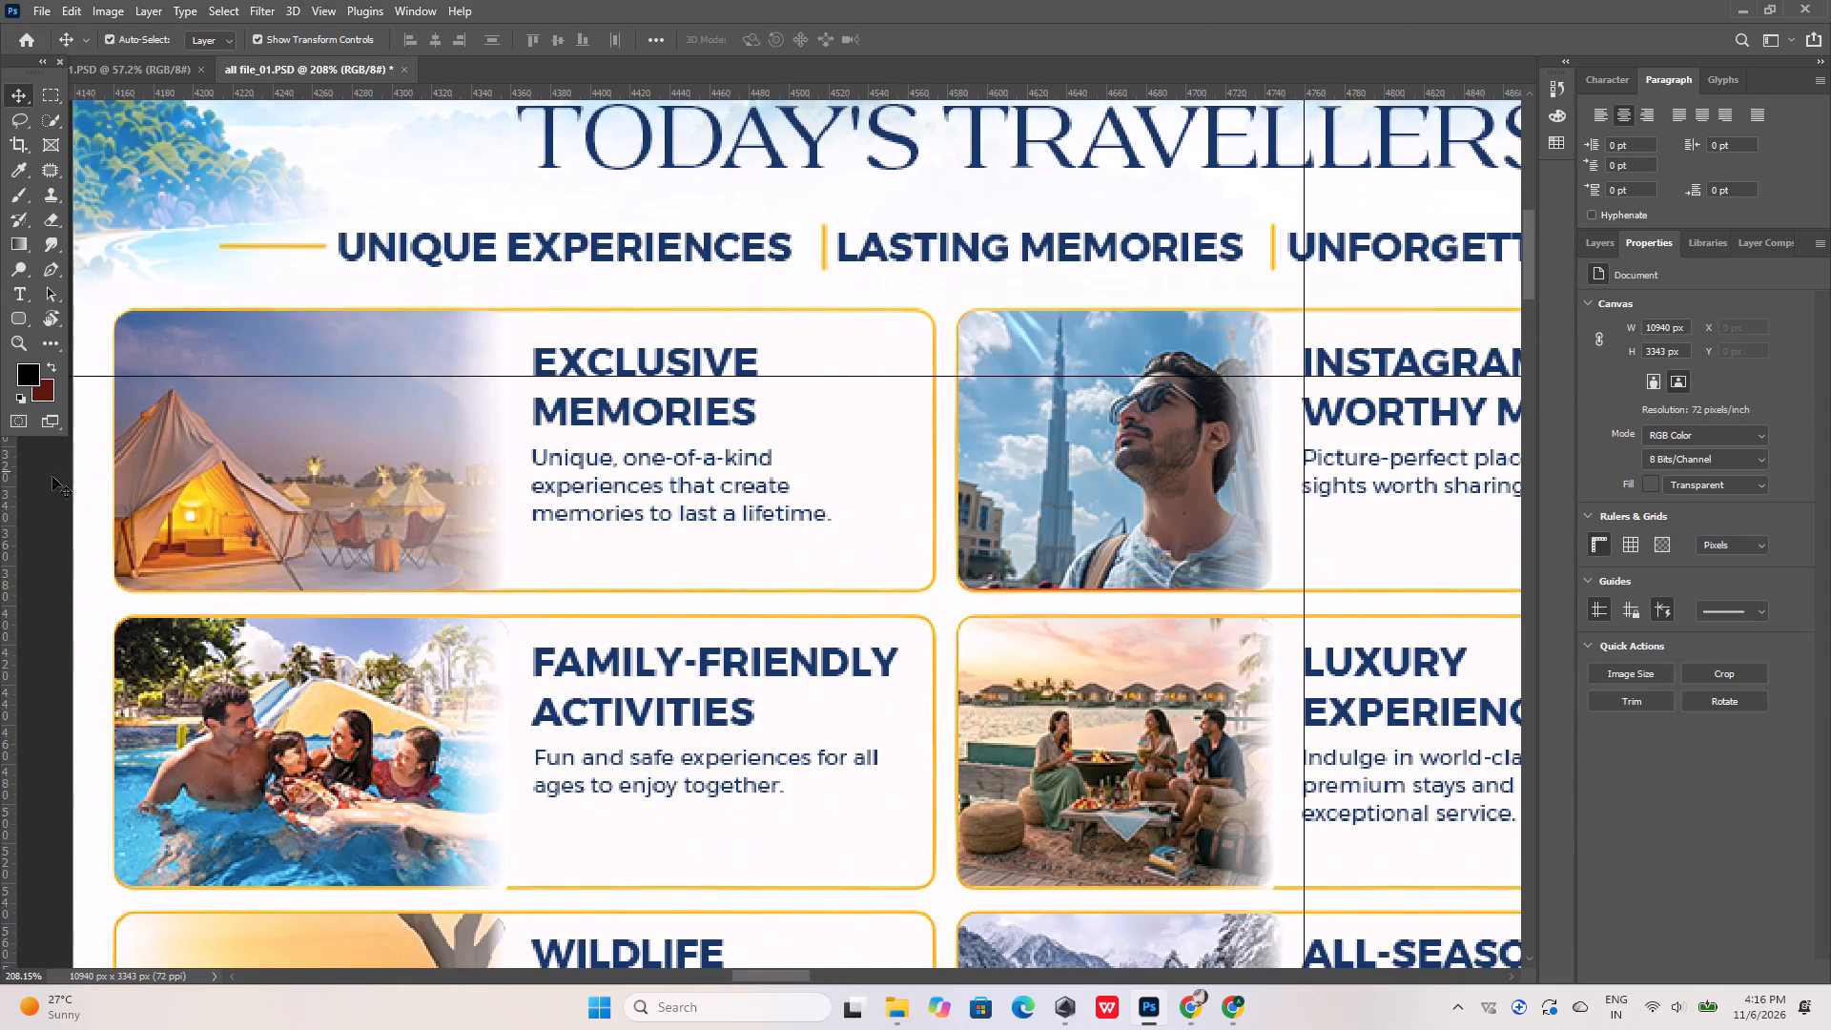
left_click_drag(10, 508, 534, 491)
scroll(515, 356, "up", 9, "alt")
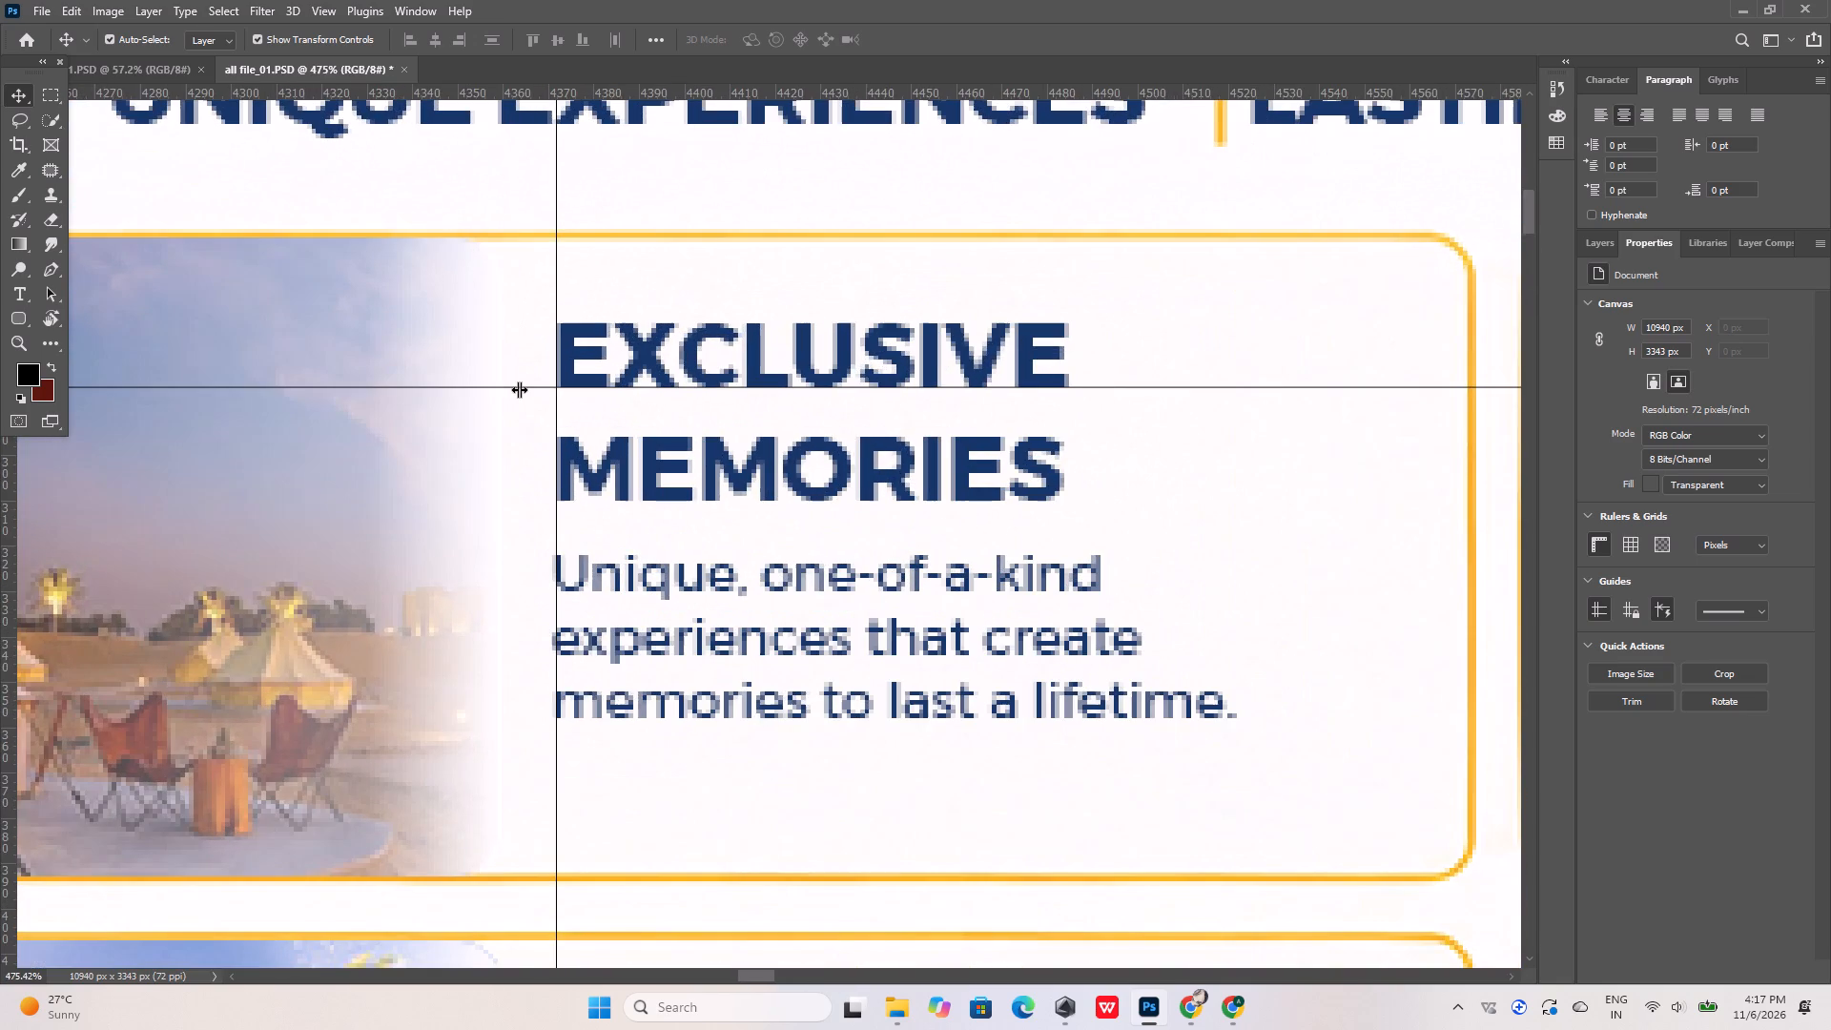
Check the Family-Friendly Activities and Wildlife Encounters text against the first-column guide, and review the other card columns against theirs.
scroll(533, 340, "down", 14, "alt")
scroll(525, 713, "up", 3, "alt")
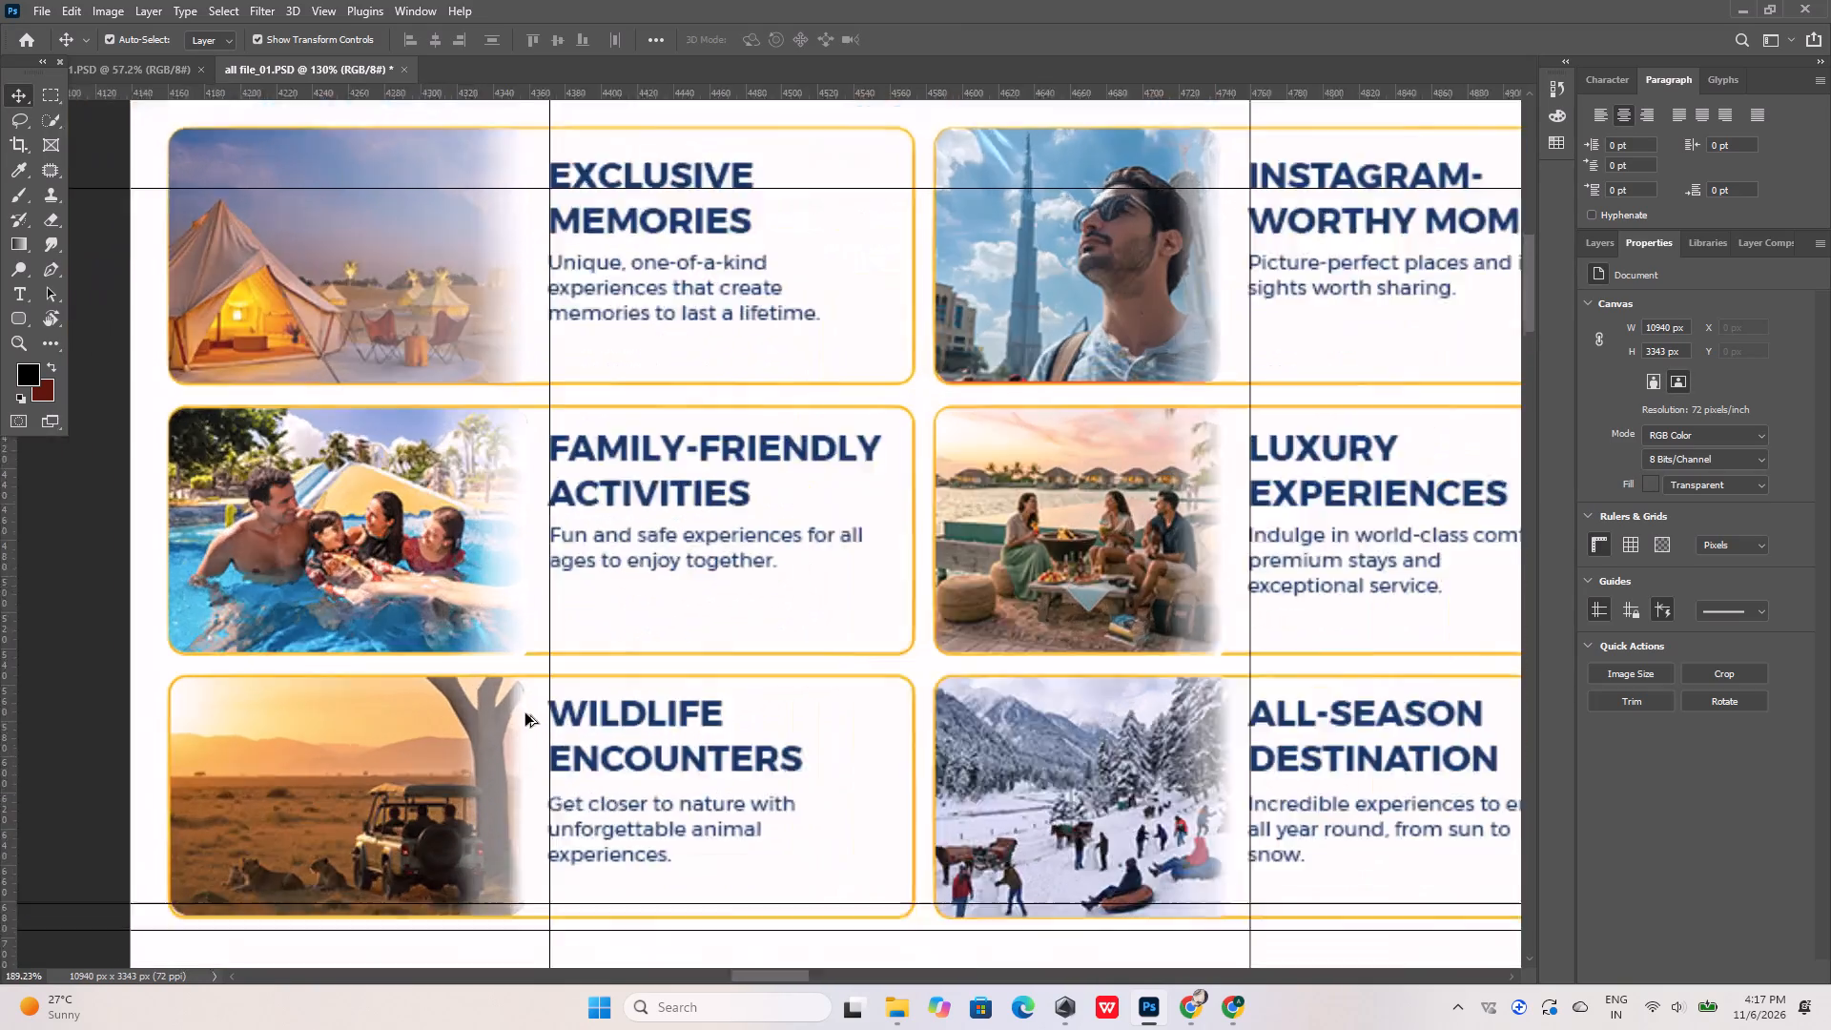
scroll(525, 713, "up", 16, "alt")
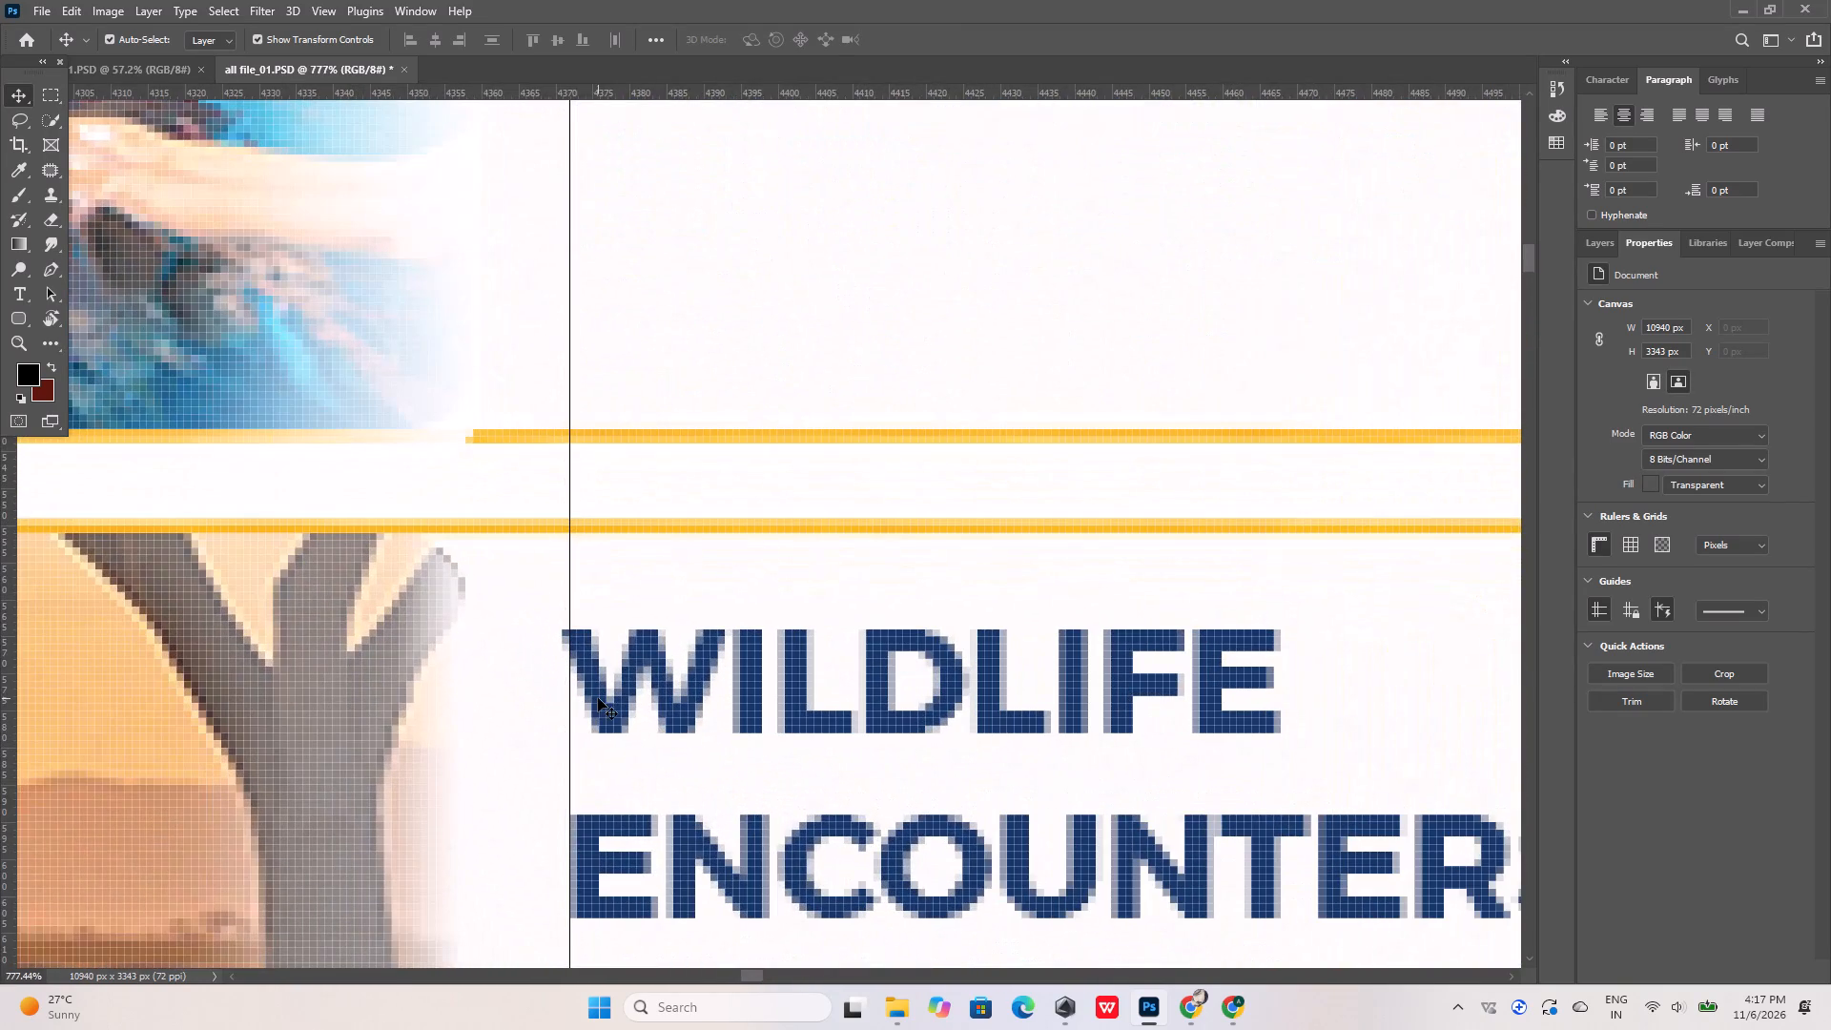
scroll(598, 698, "down", 15, "alt")
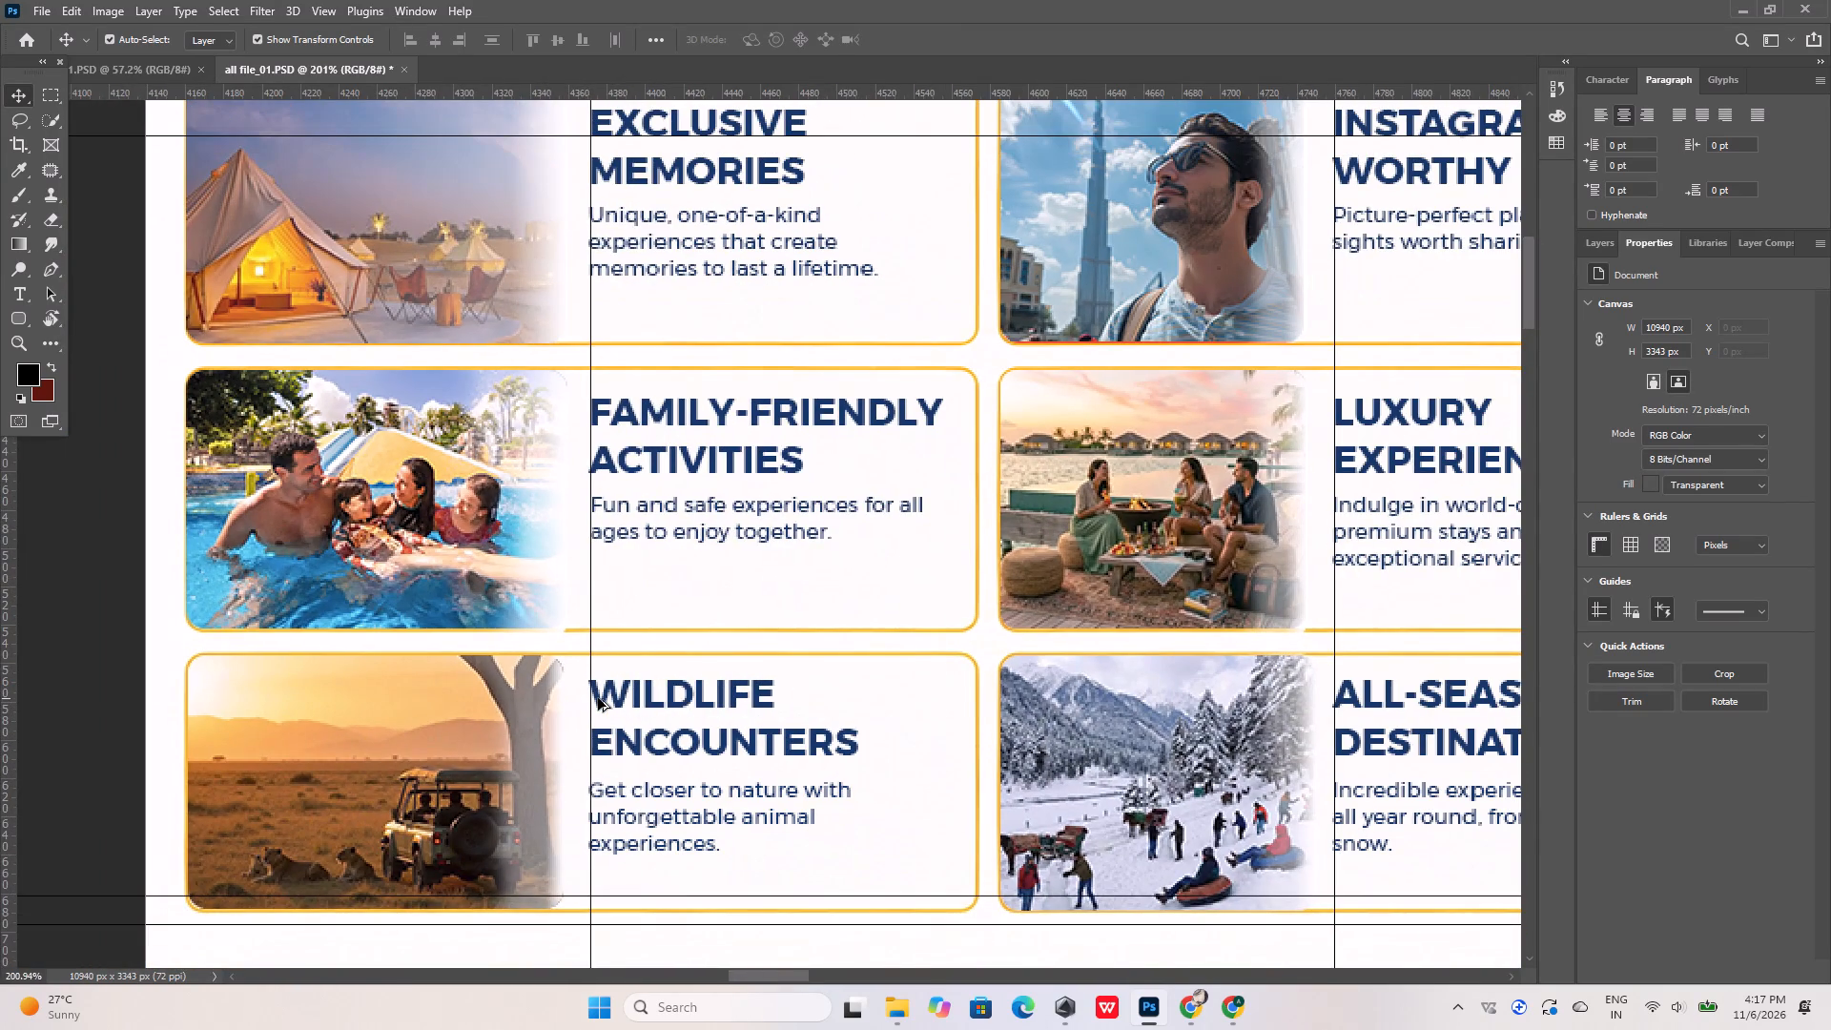
scroll(752, 648, "down", 11, "alt")
scroll(982, 719, "down", 5, "alt")
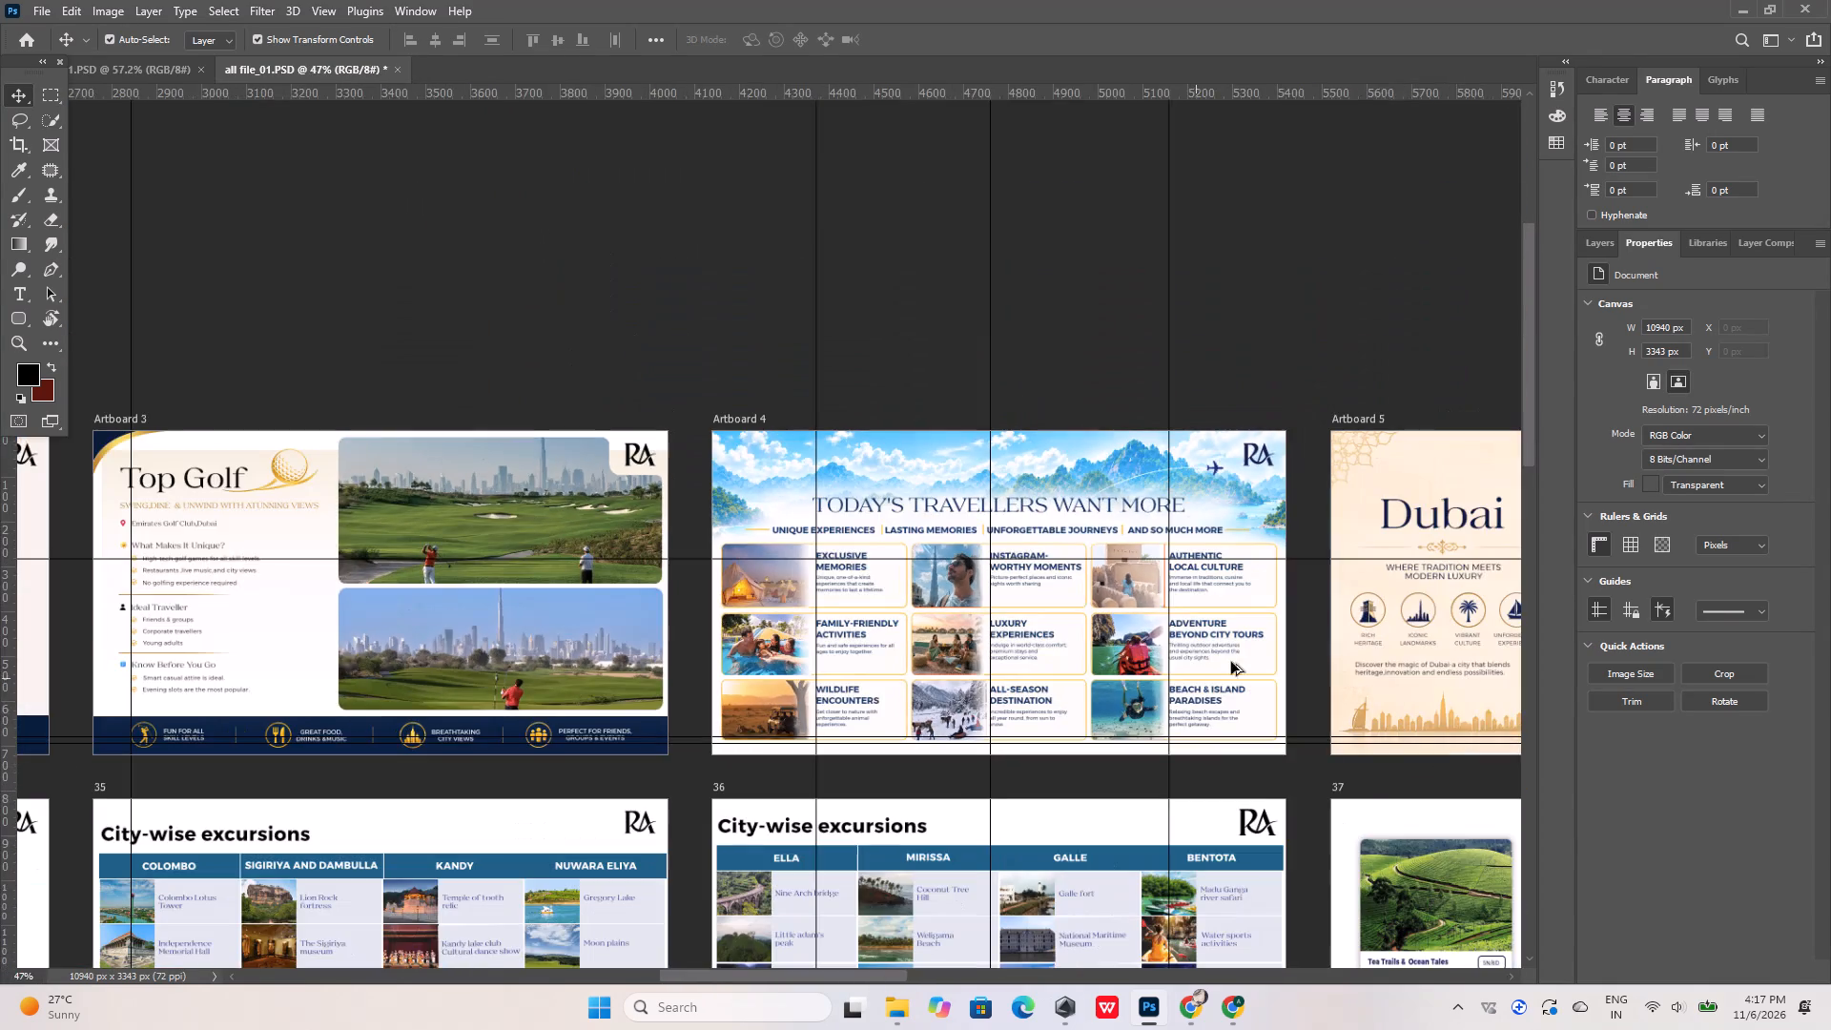
scroll(1227, 666, "up", 9, "alt")
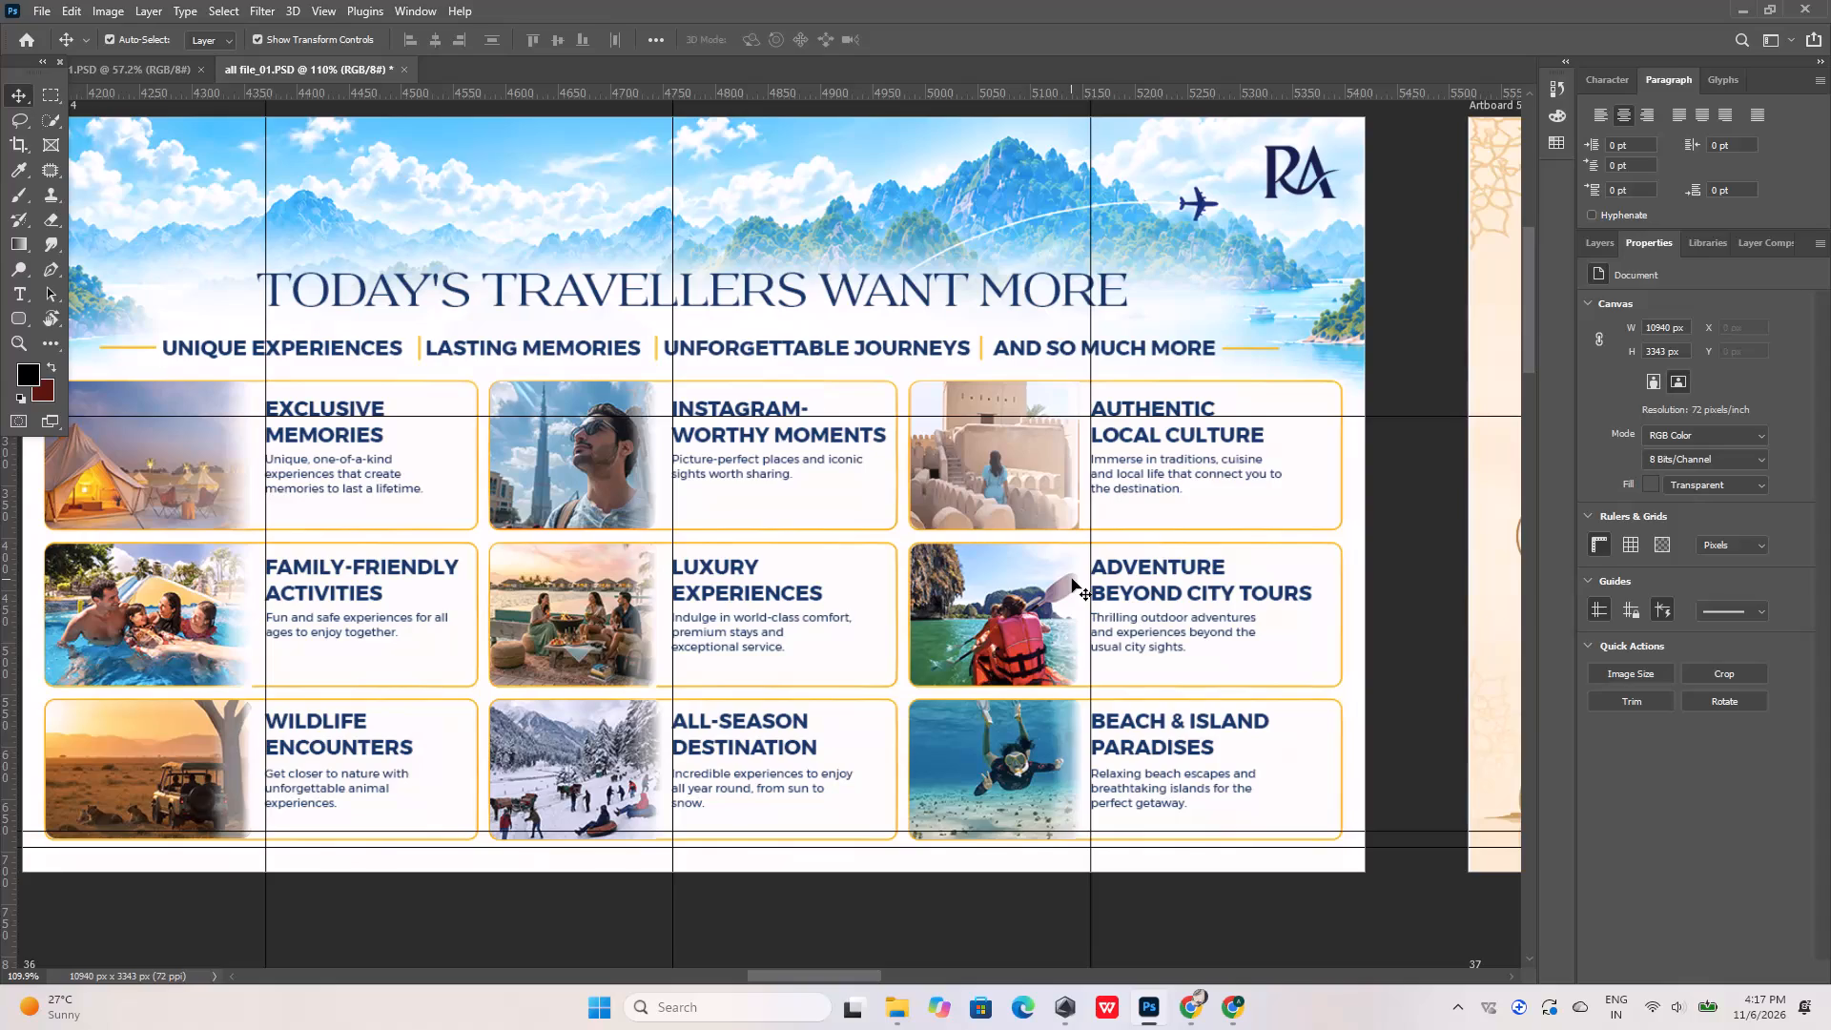
Add a vertical guide at about X 4350 px, along the faded right edge of the first-column card photos.
left_click_drag(6, 504, 31, 504)
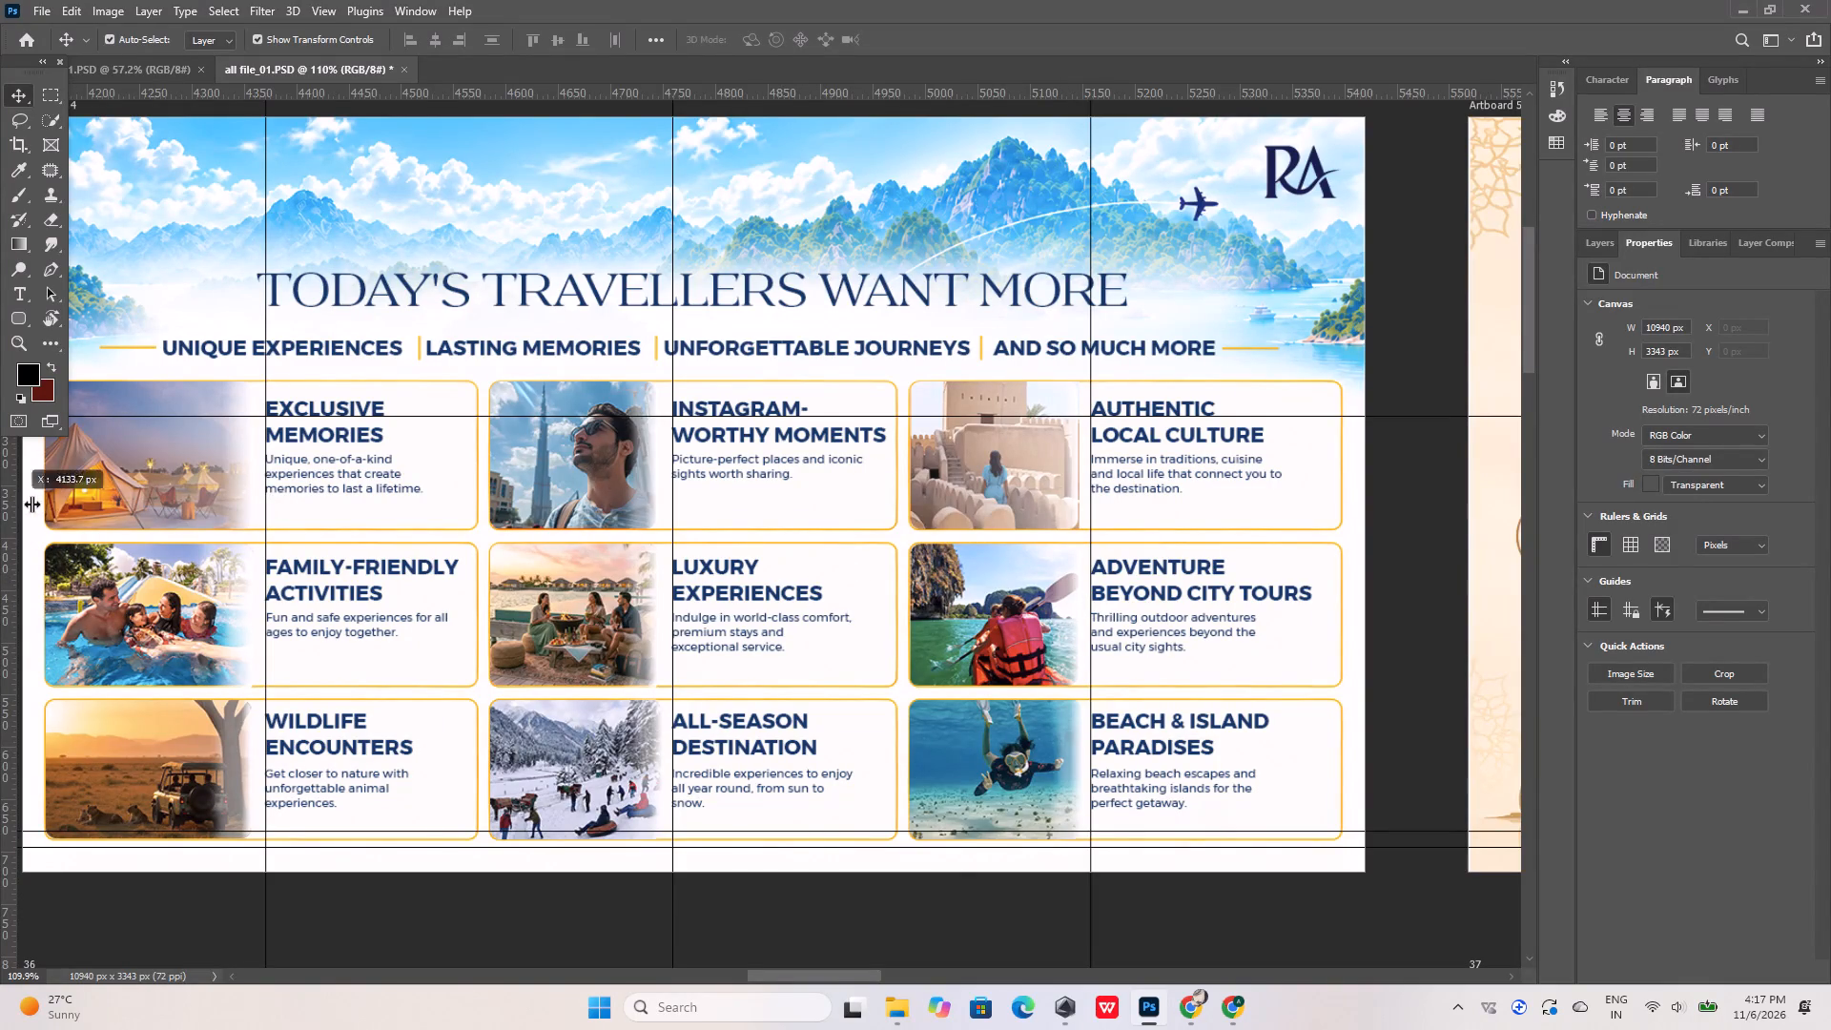
left_click_drag(31, 504, 233, 492)
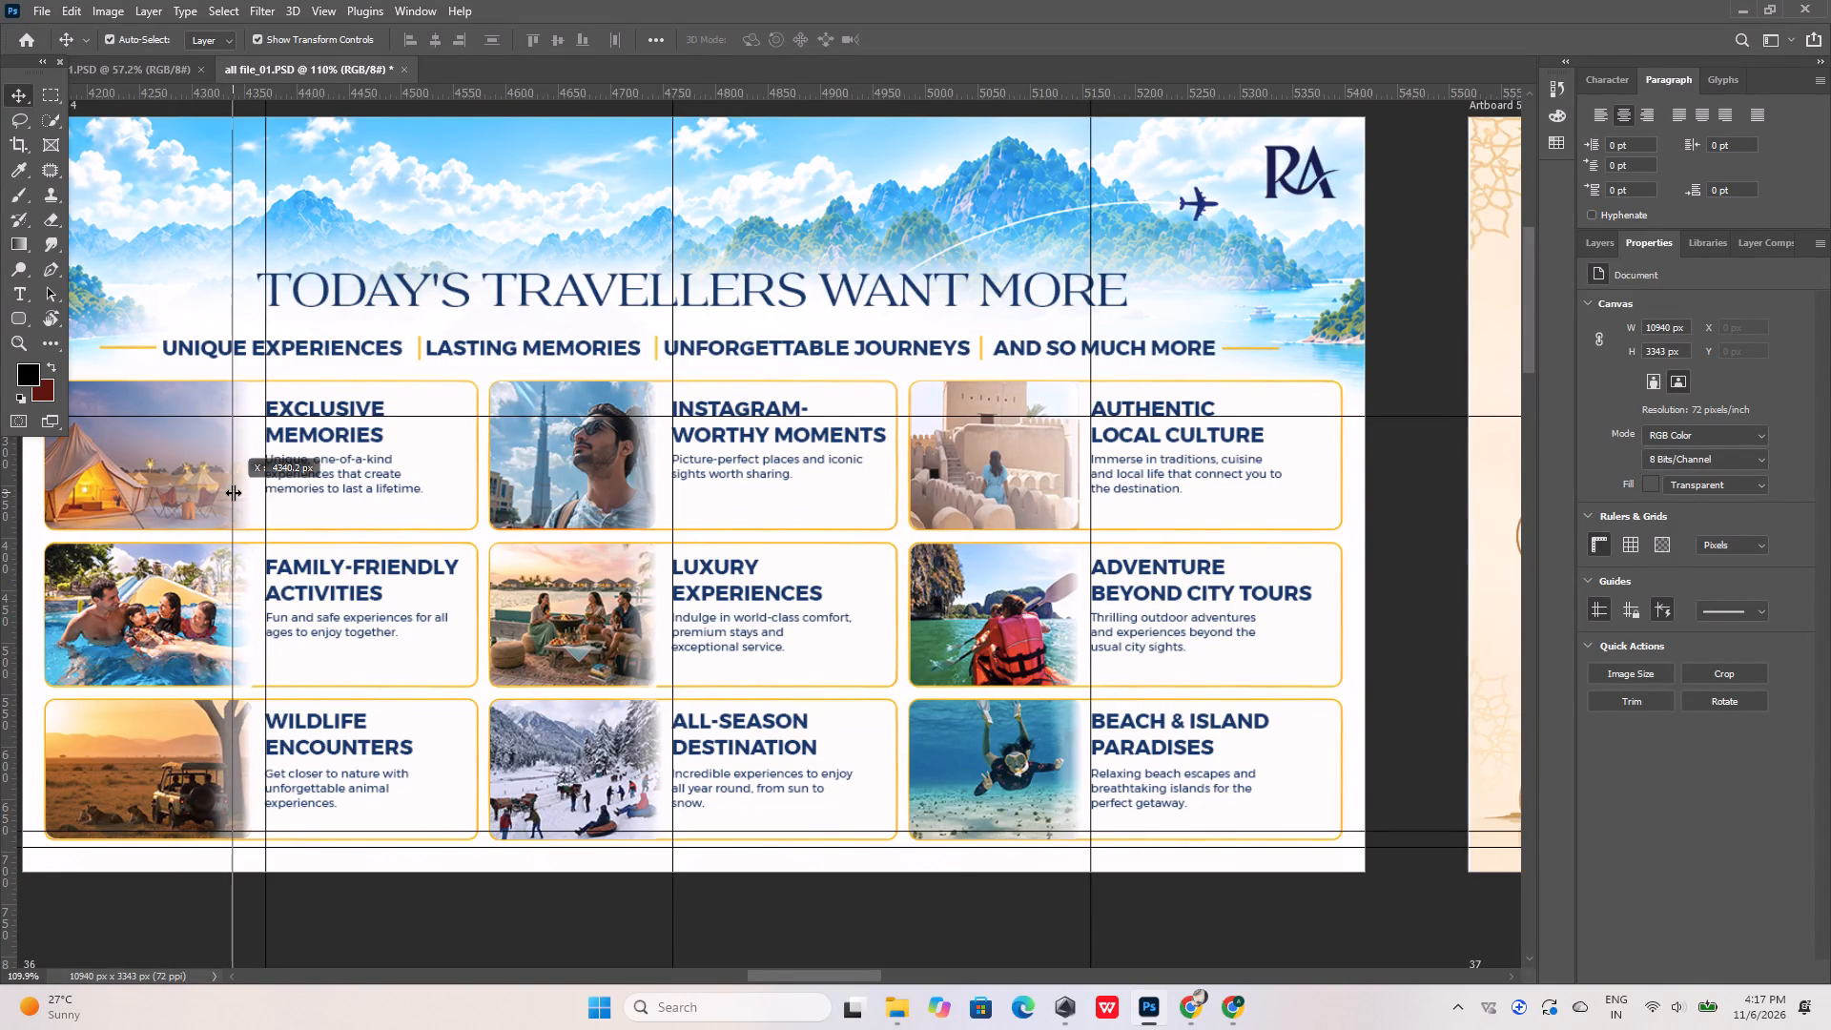
left_click_drag(233, 492, 237, 491)
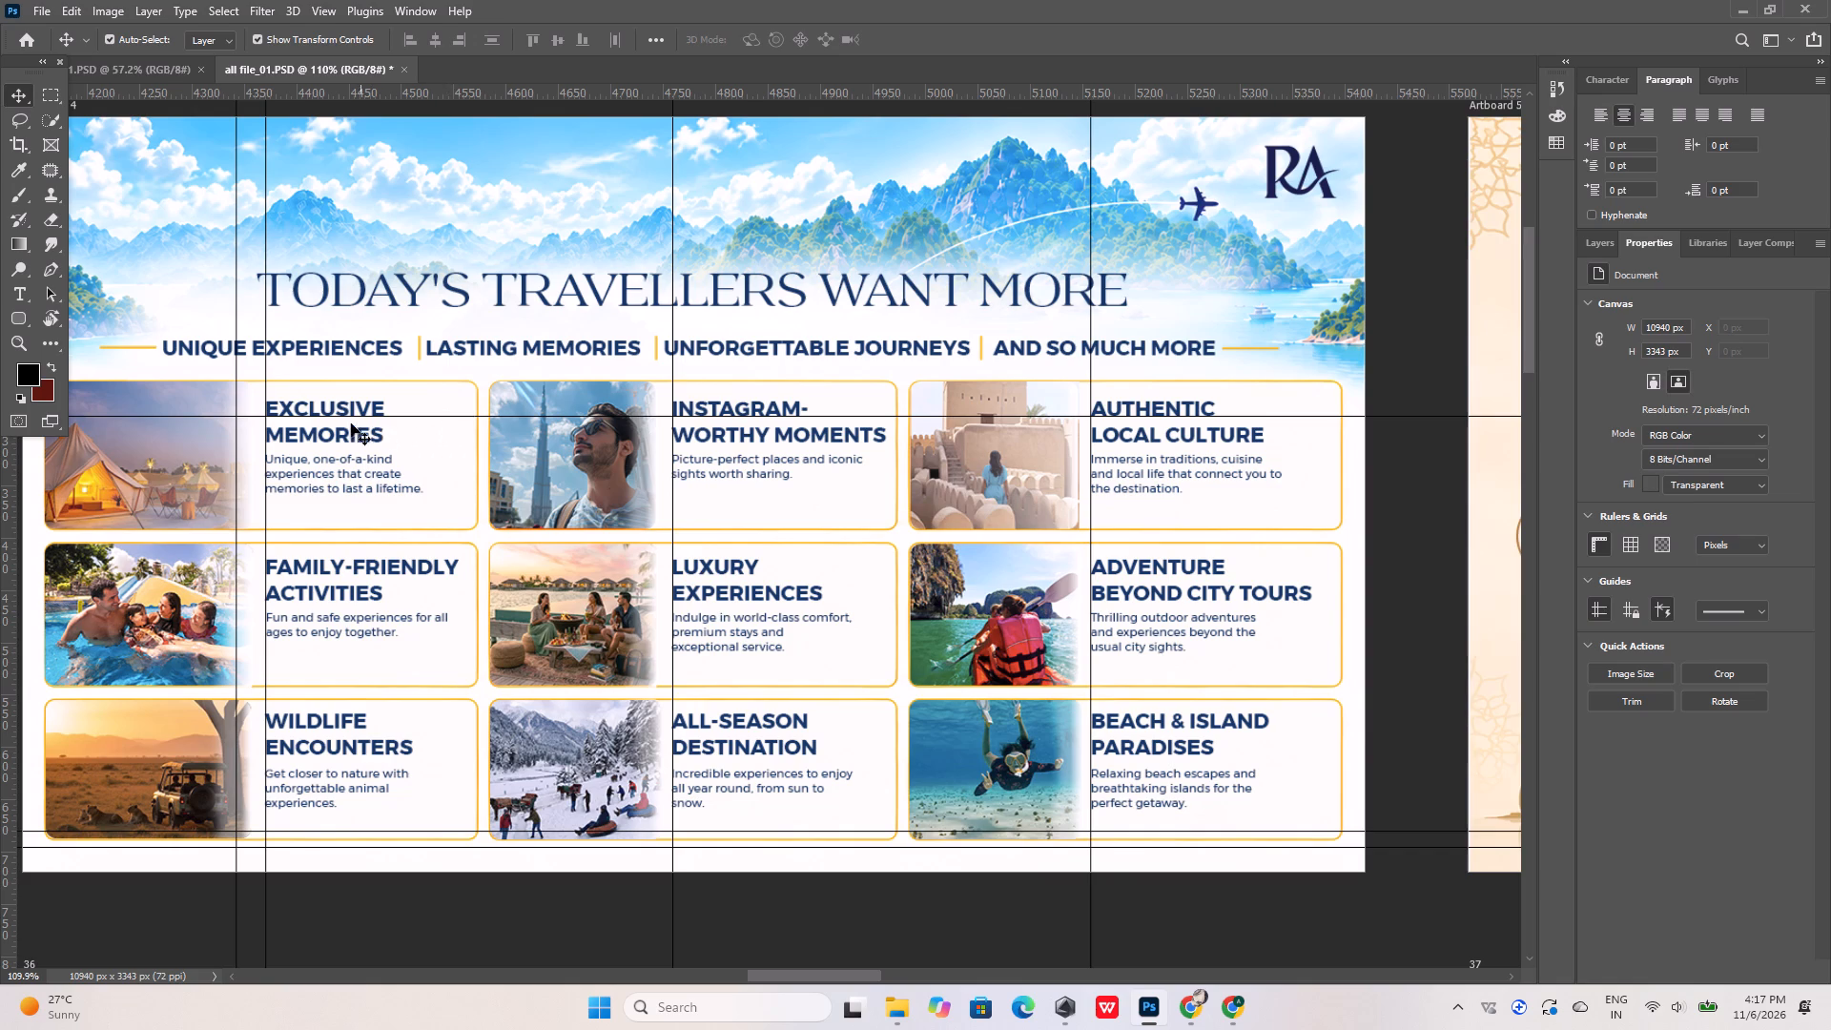
scroll(540, 505, "down", 4, "alt")
scroll(300, 443, "up", 6, "alt")
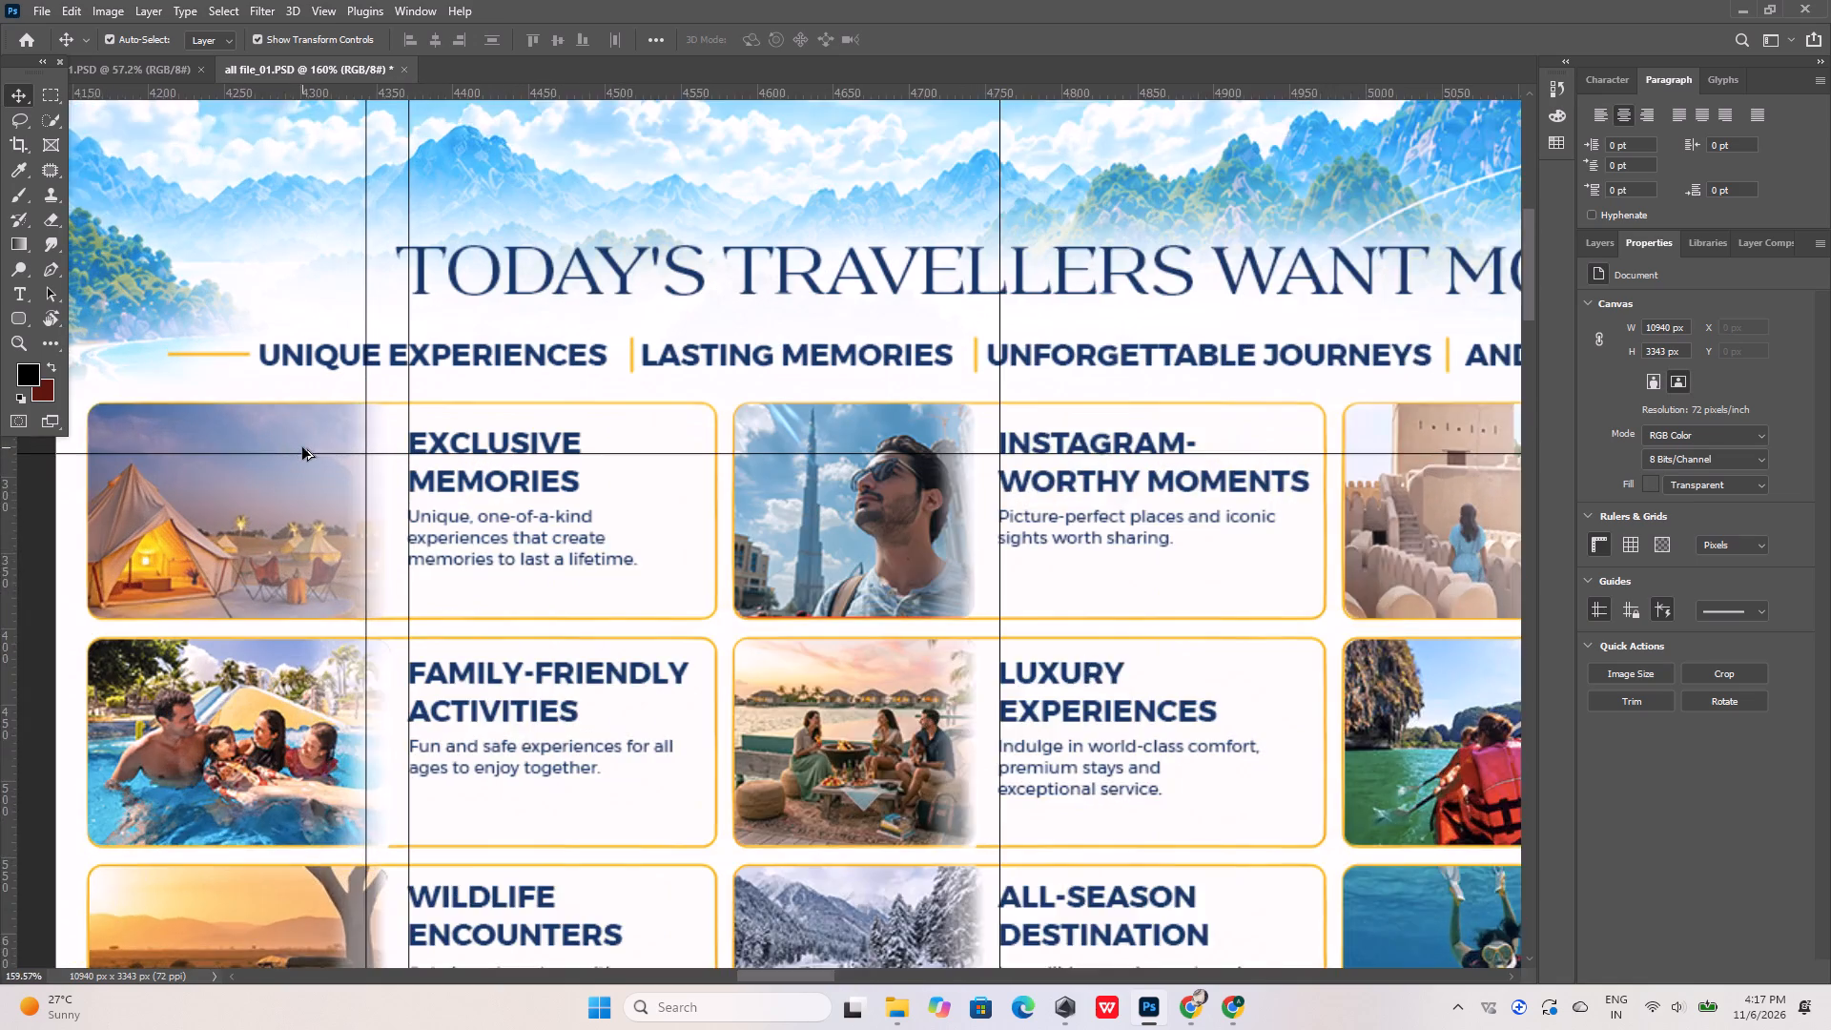
scroll(302, 447, "up", 4, "alt")
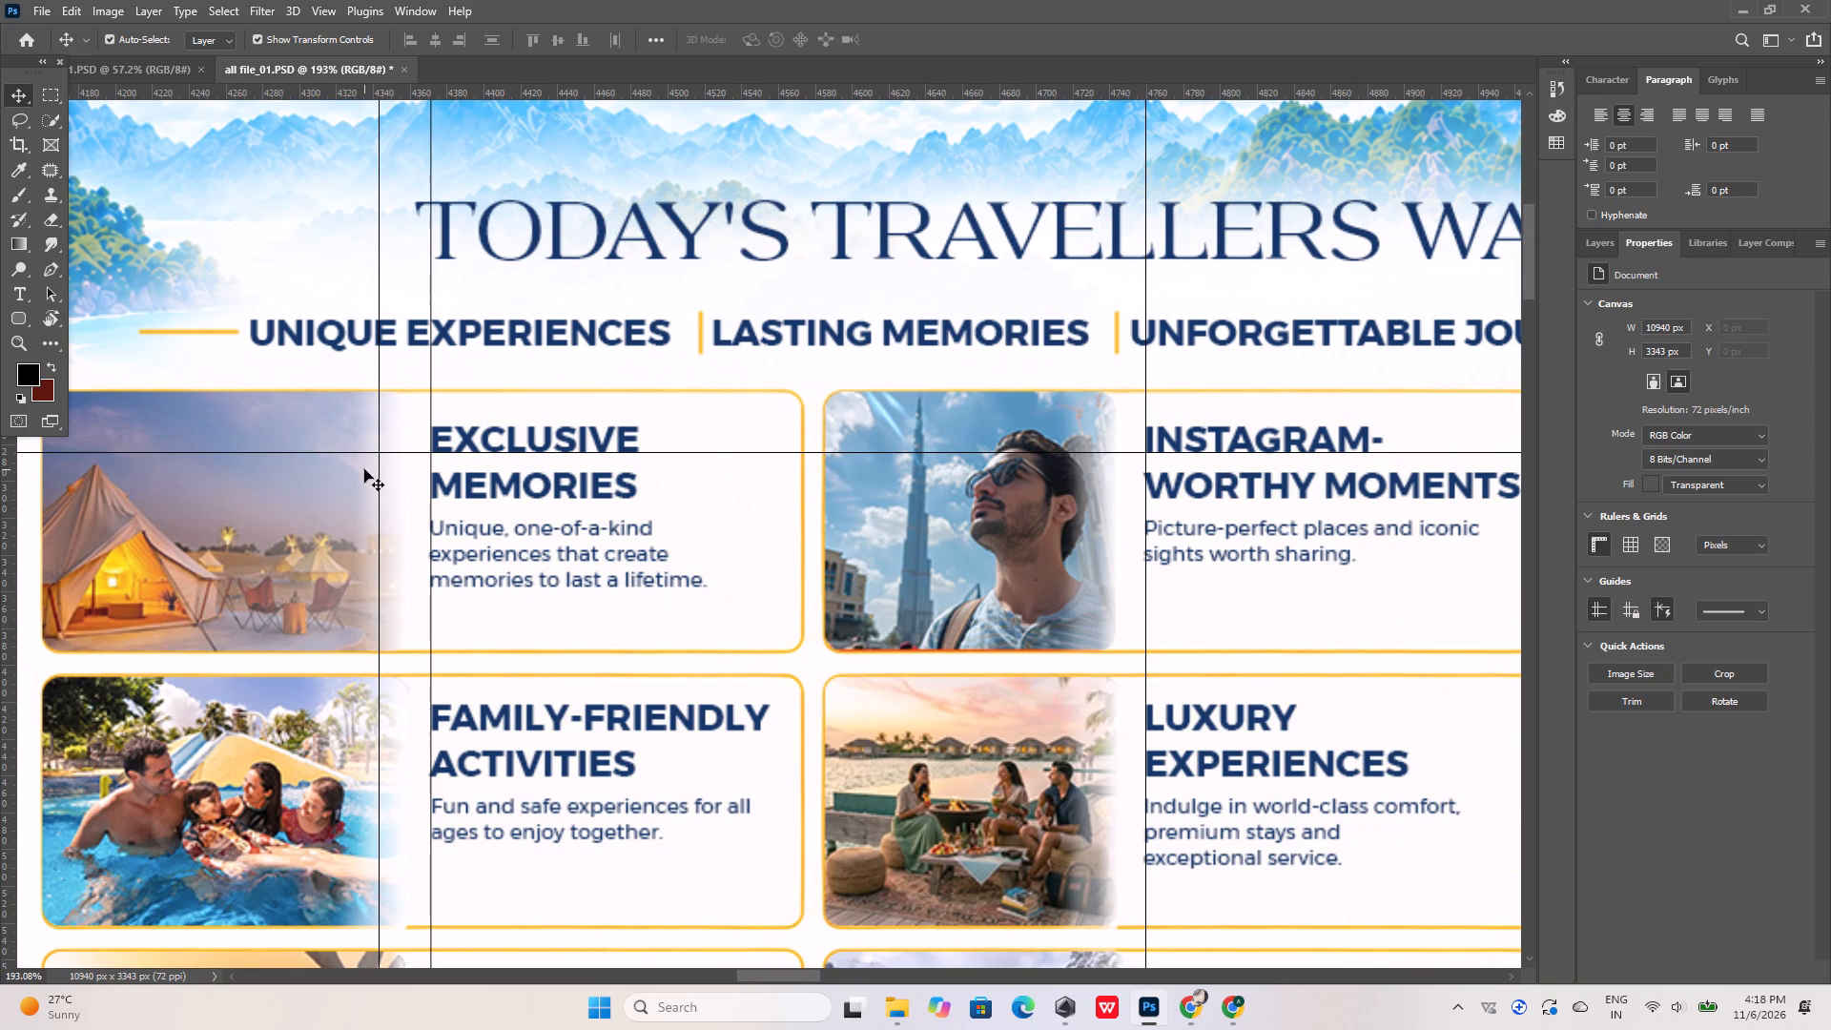
left_click_drag(379, 468, 390, 468)
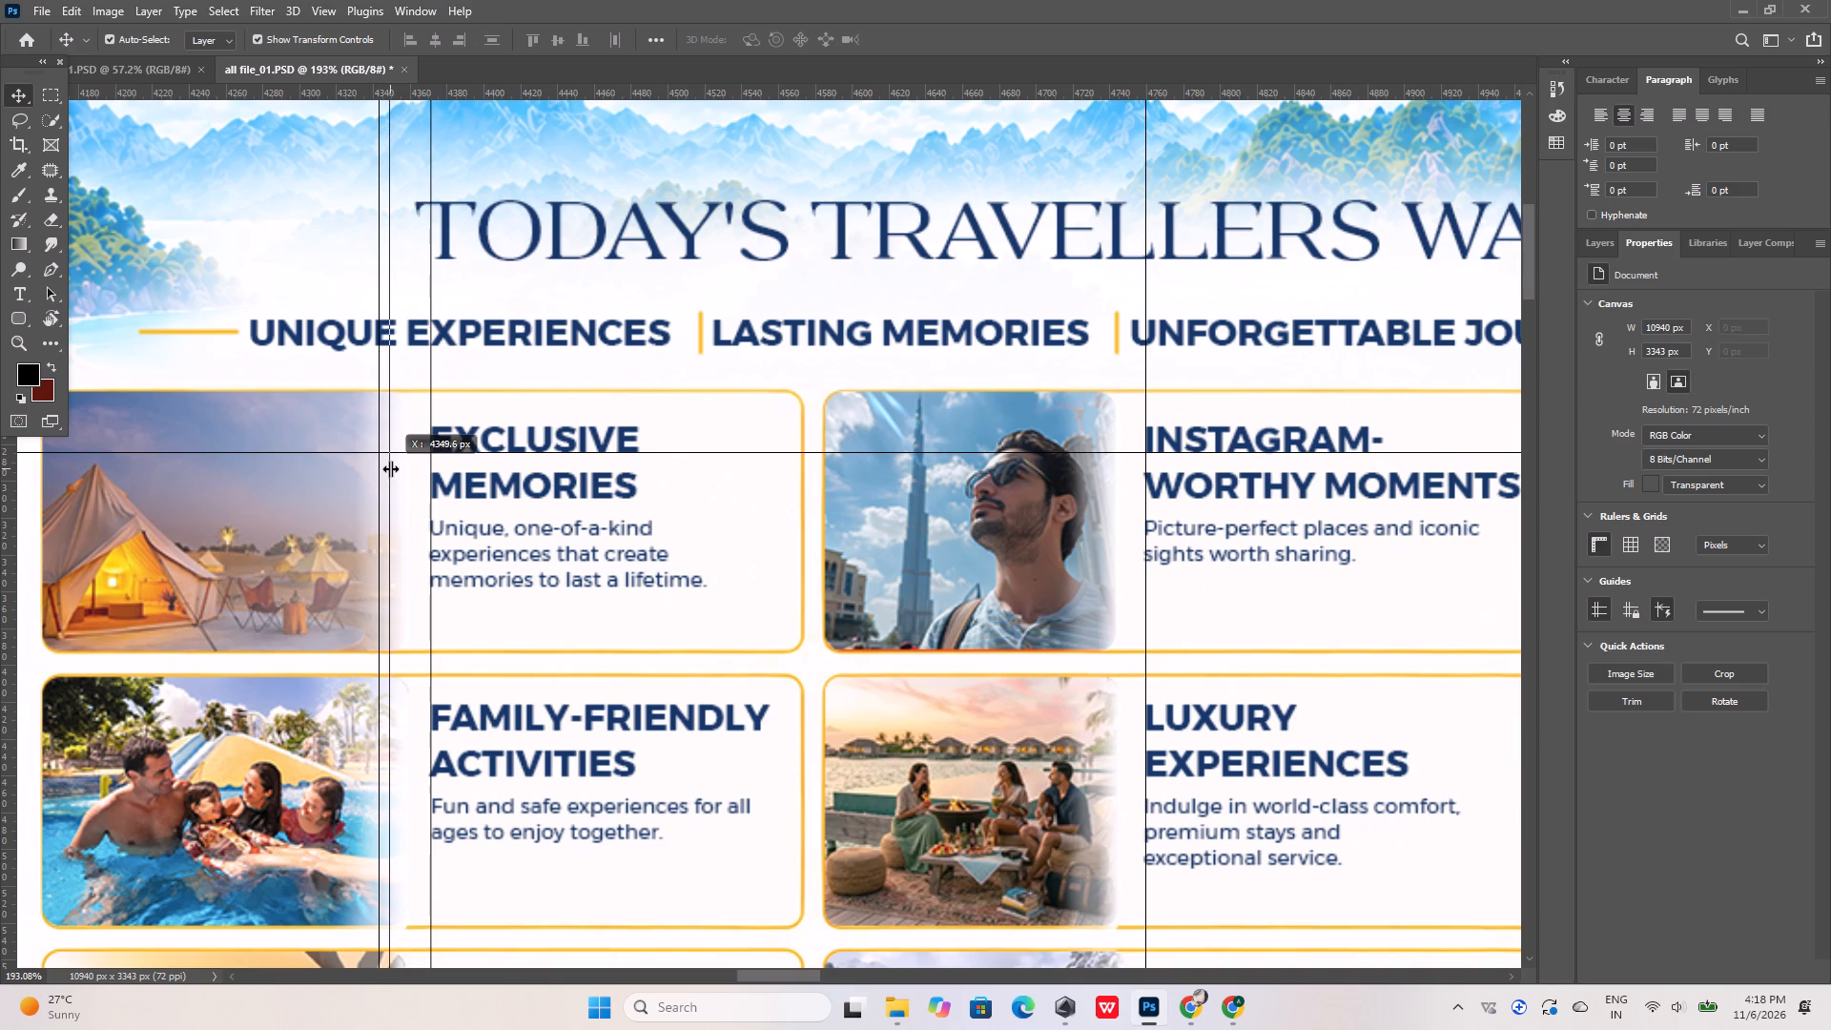
left_click_drag(390, 468, 393, 468)
Move the headings and descriptions of all three third-column cards, from Authentic Local Culture to Beach & Island Paradises, together to X 1029 px.
scroll(229, 504, "down", 9, "alt")
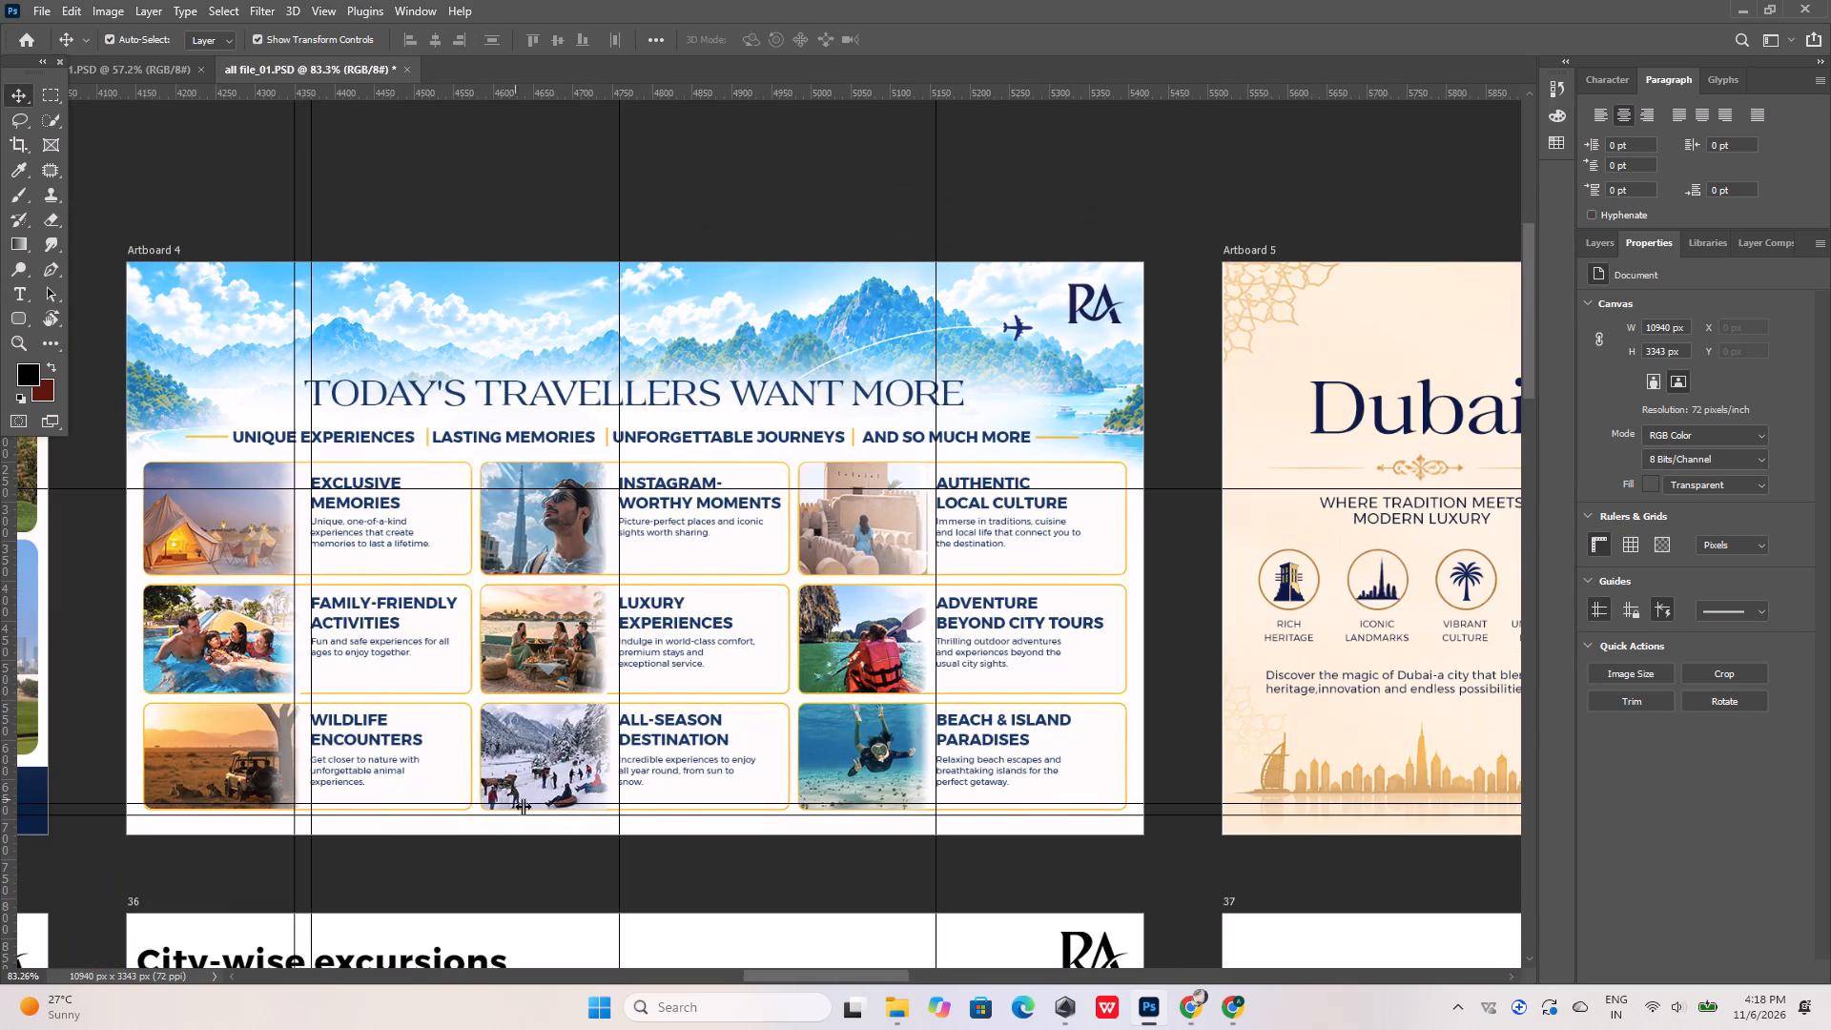
scroll(1002, 492, "up", 11, "alt")
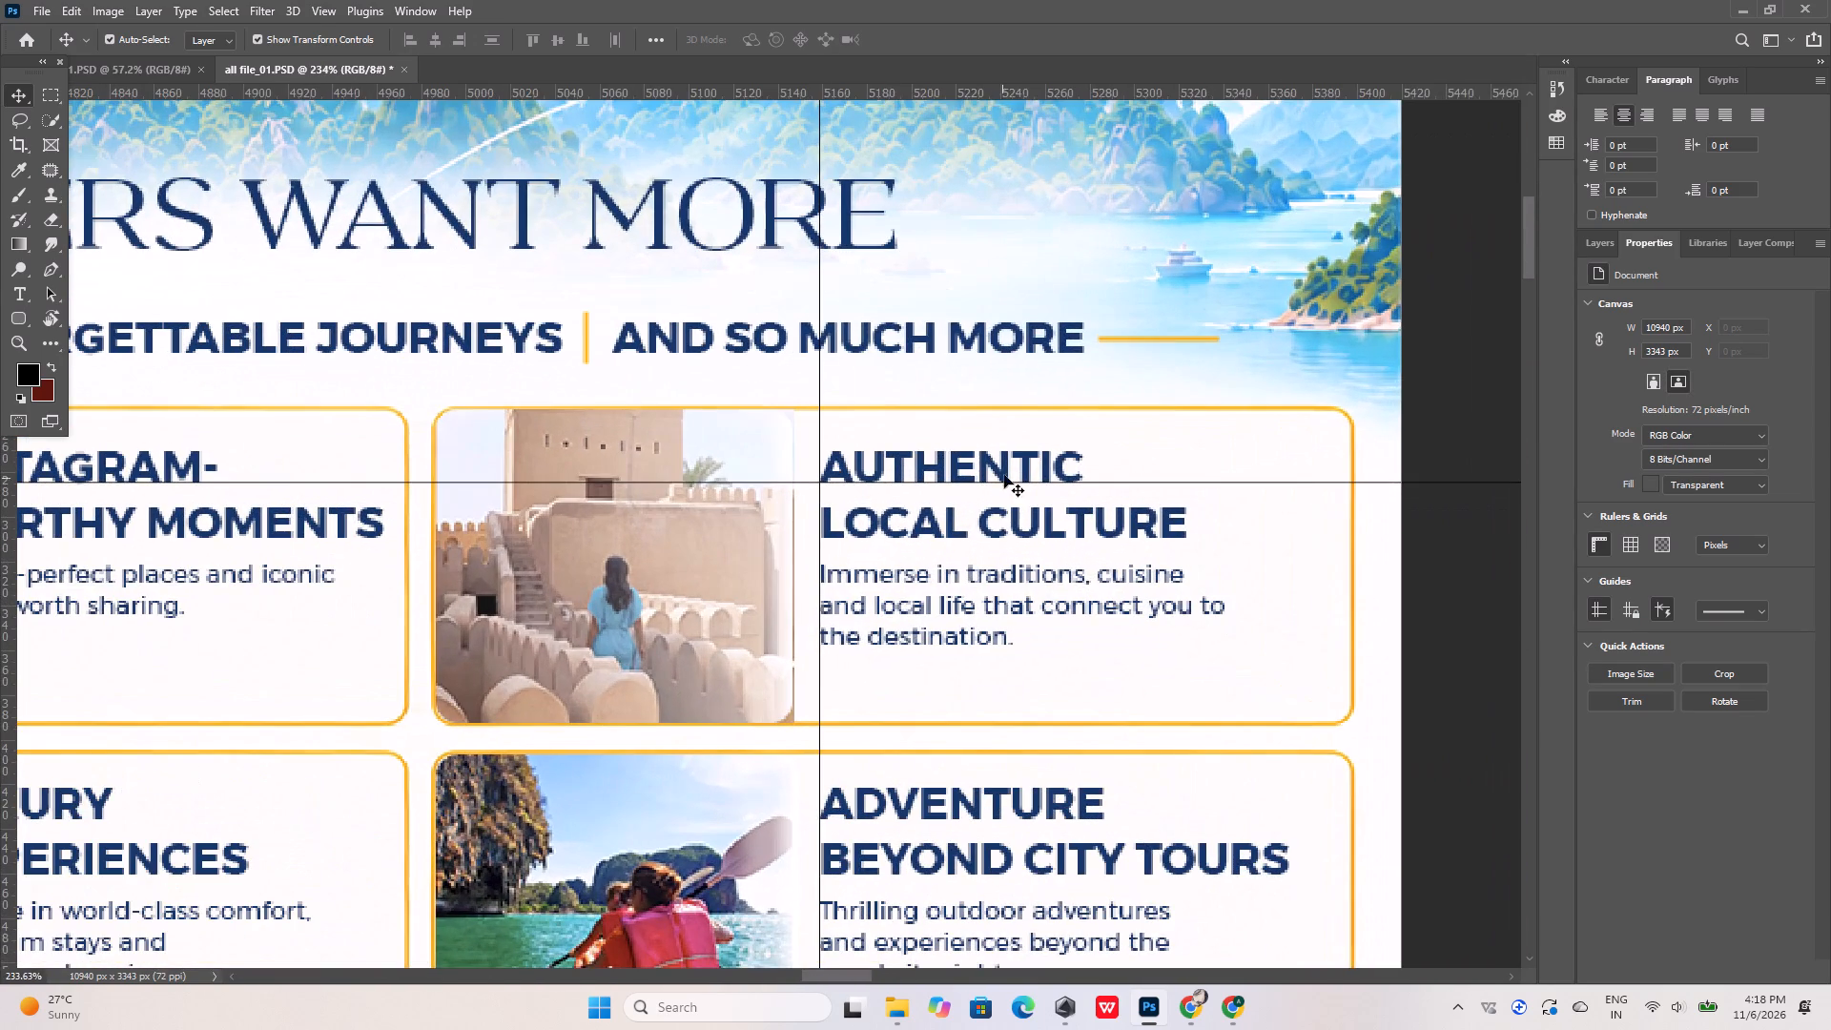
left_click(1008, 465)
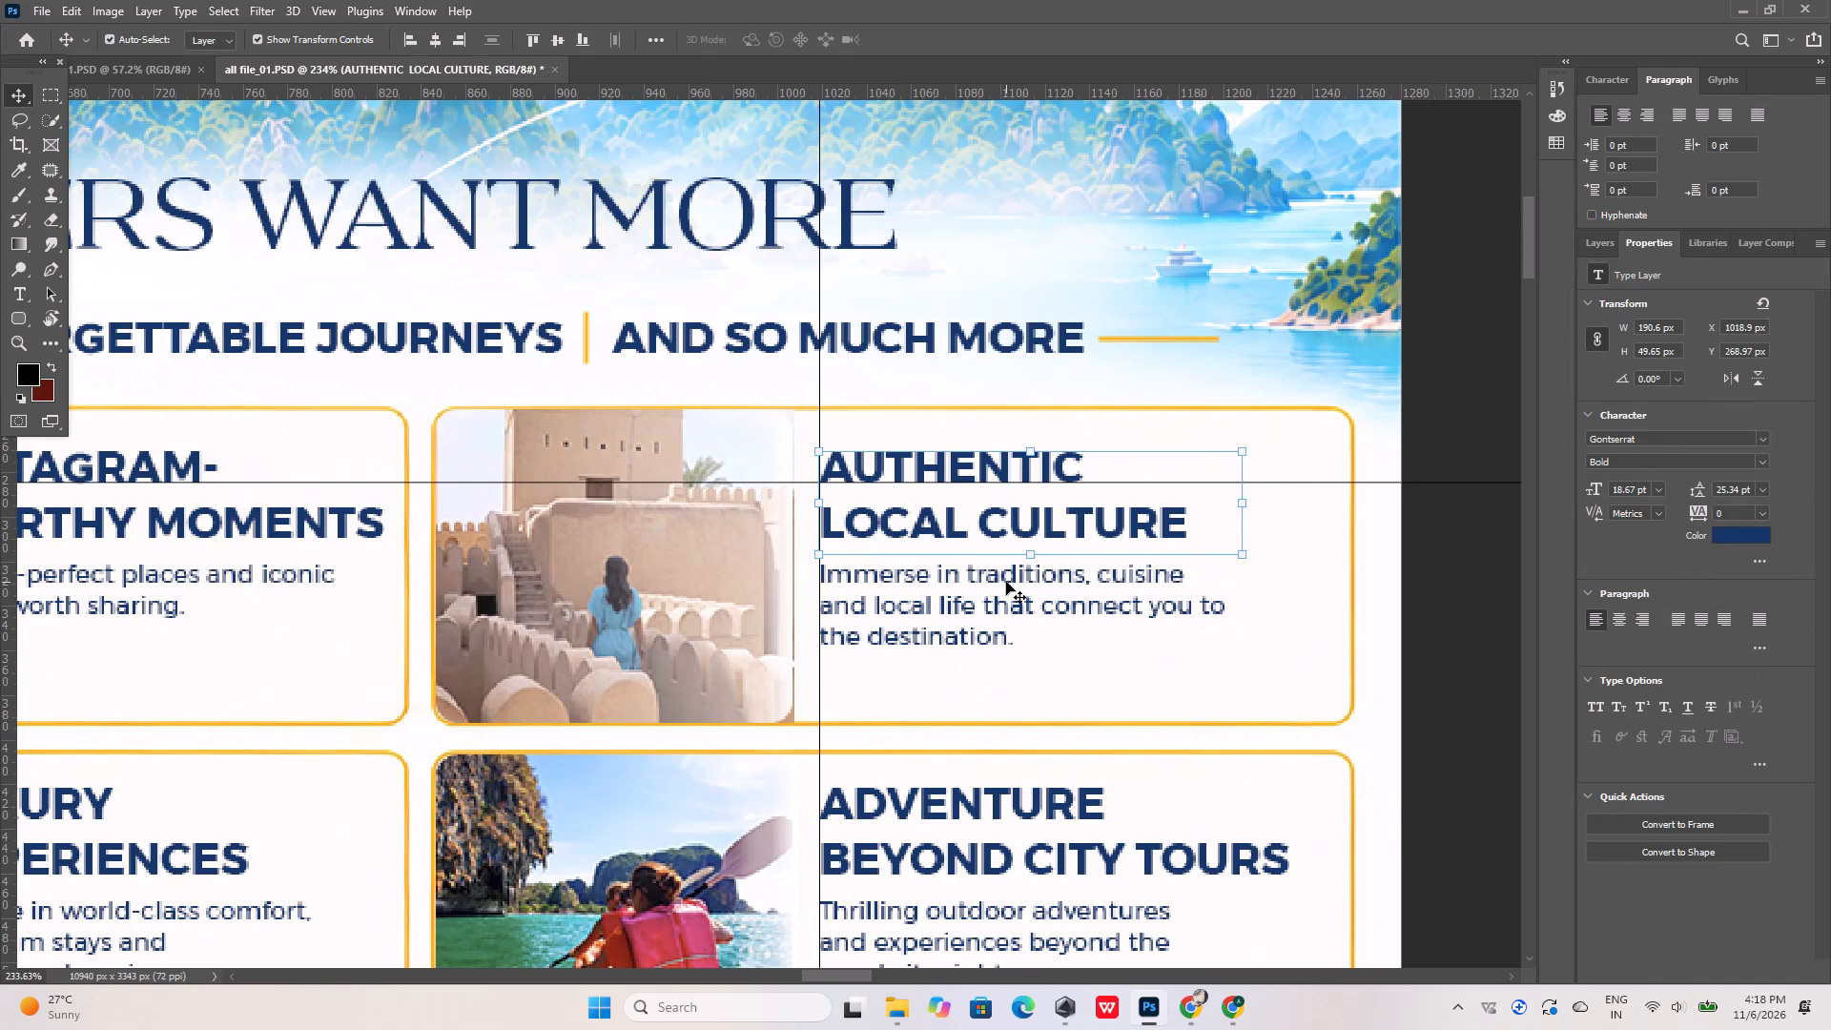
left_click(1006, 582, "shift")
left_click(1037, 806, "shift")
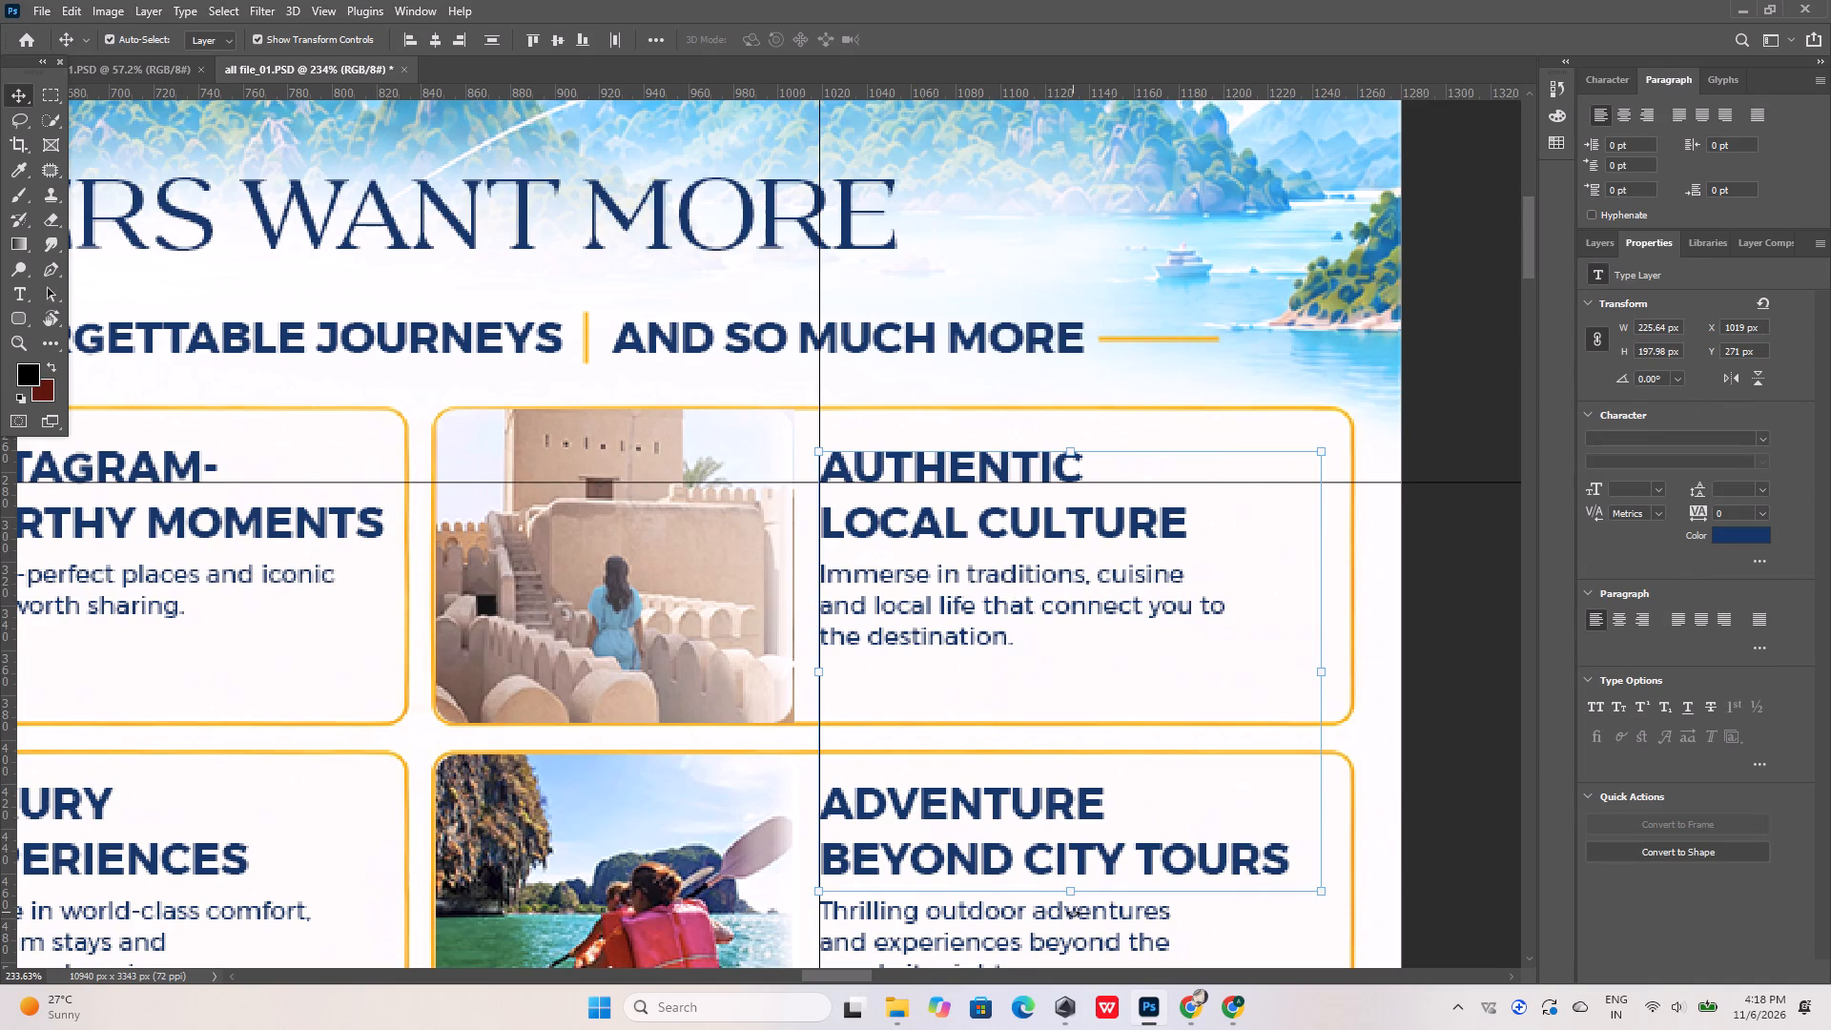
left_click(1069, 913, "shift")
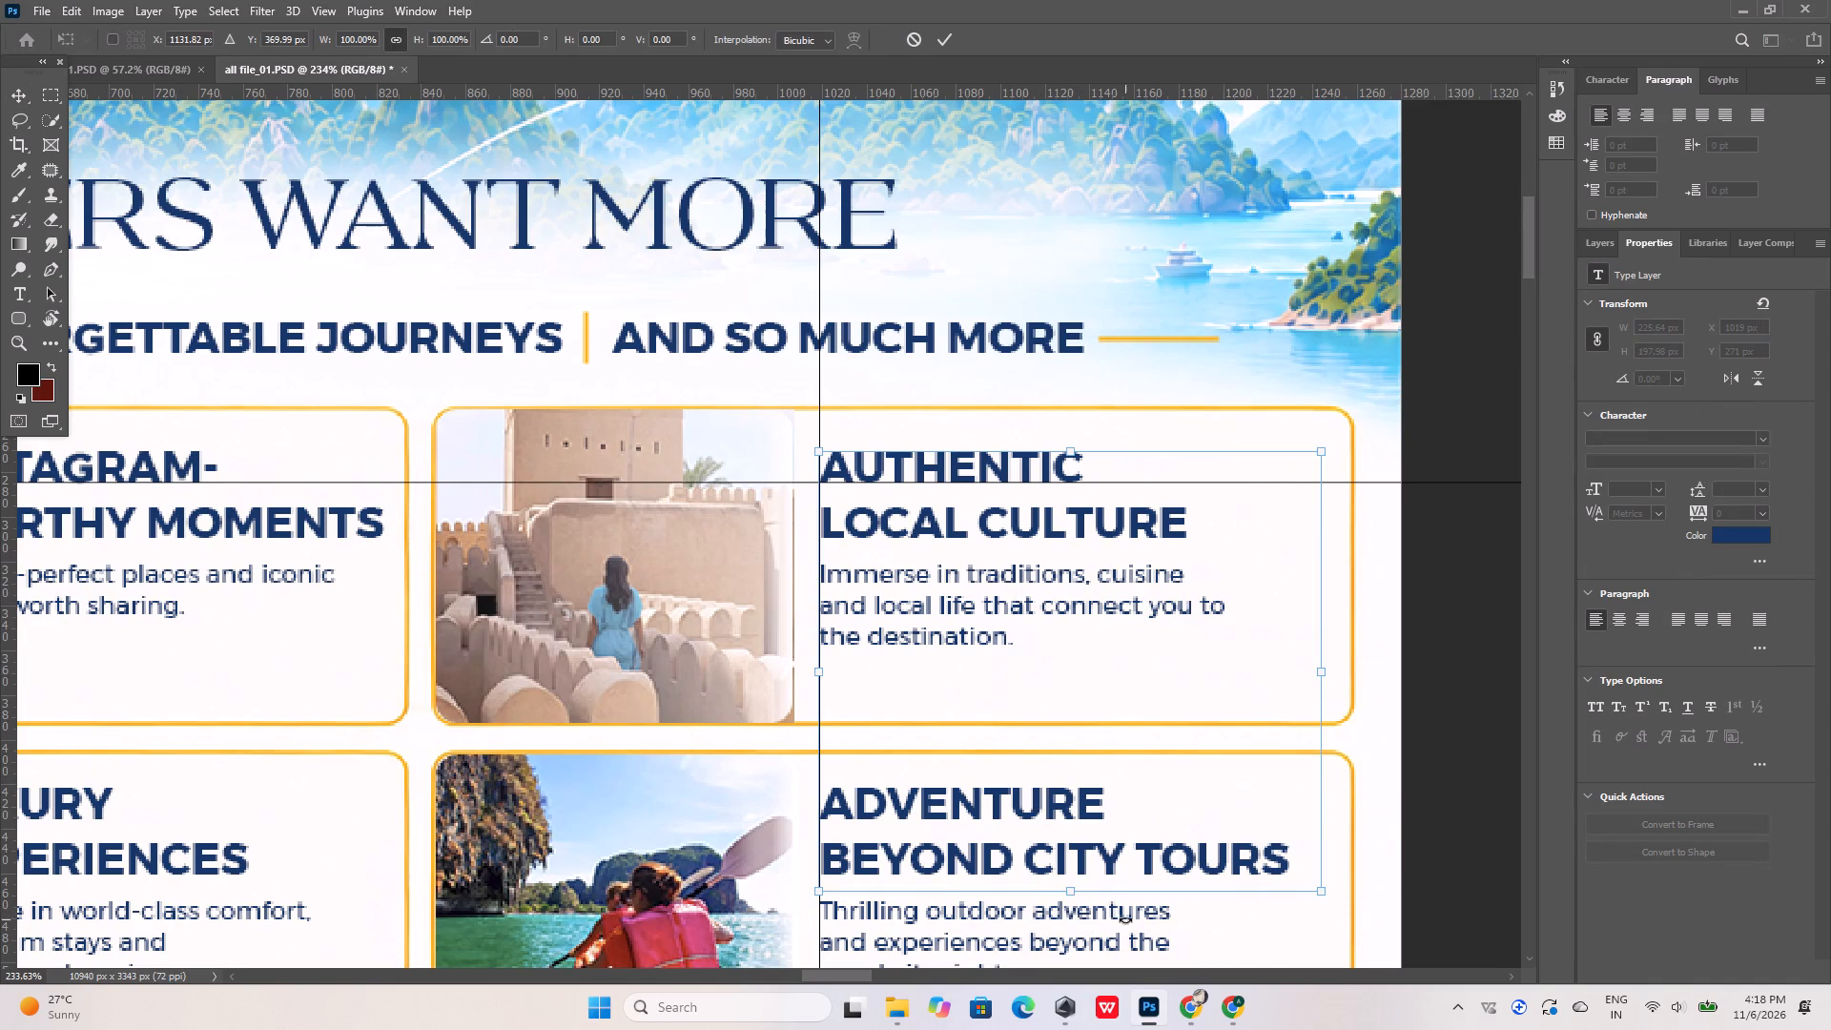
left_click(940, 38)
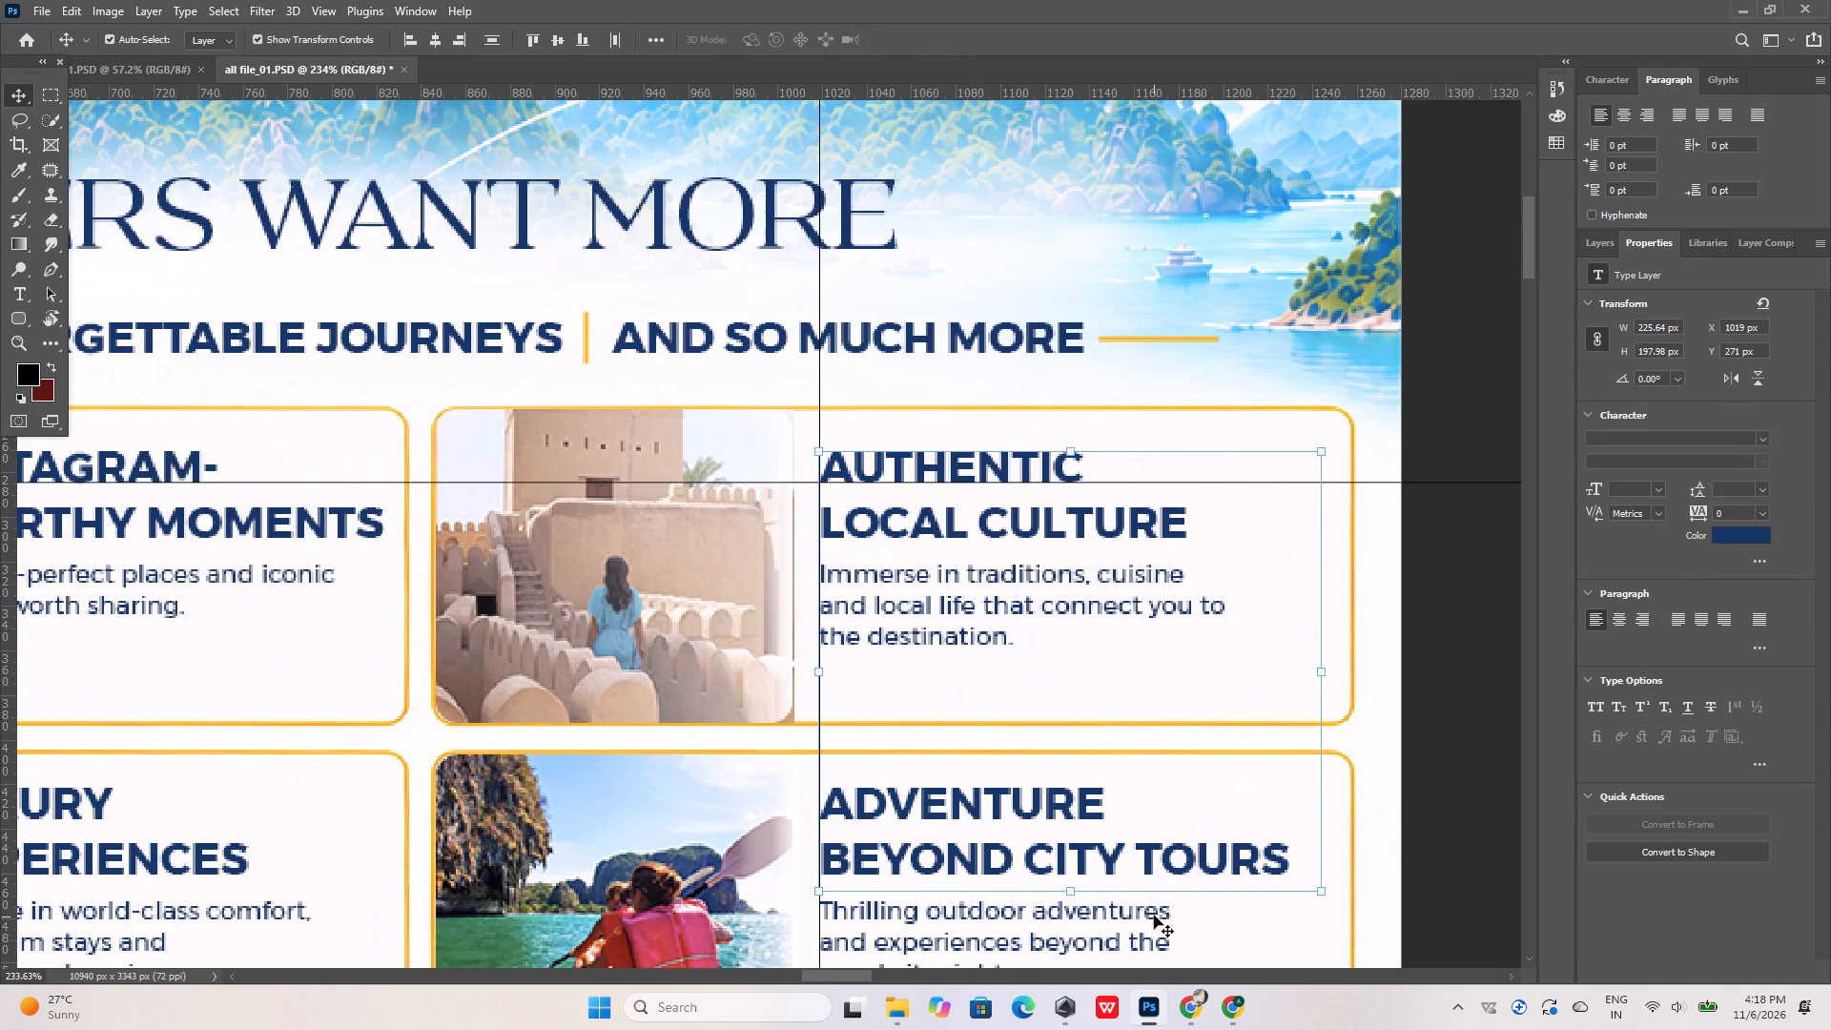
left_click(1154, 916, "shift")
scroll(1004, 410, "down", 11, "alt")
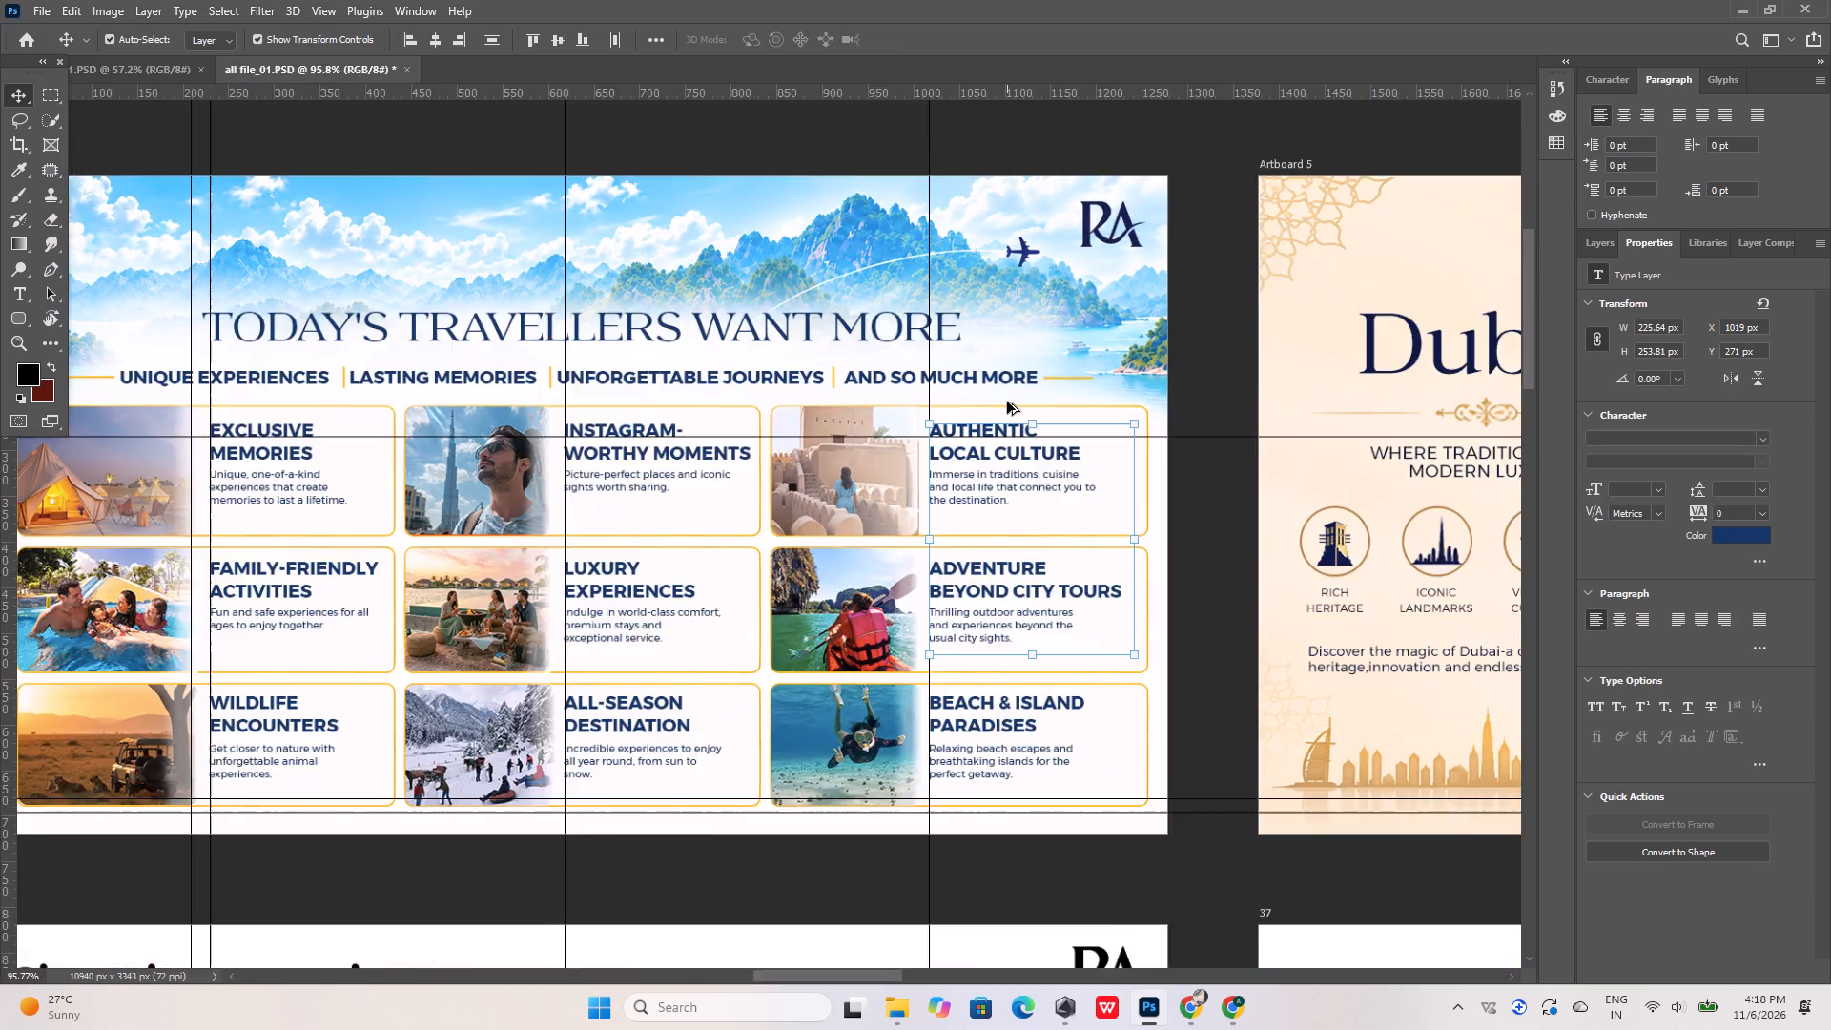
scroll(1007, 402, "down", 2, "alt")
scroll(1036, 628, "up", 13, "alt")
left_click(1011, 605, "shift")
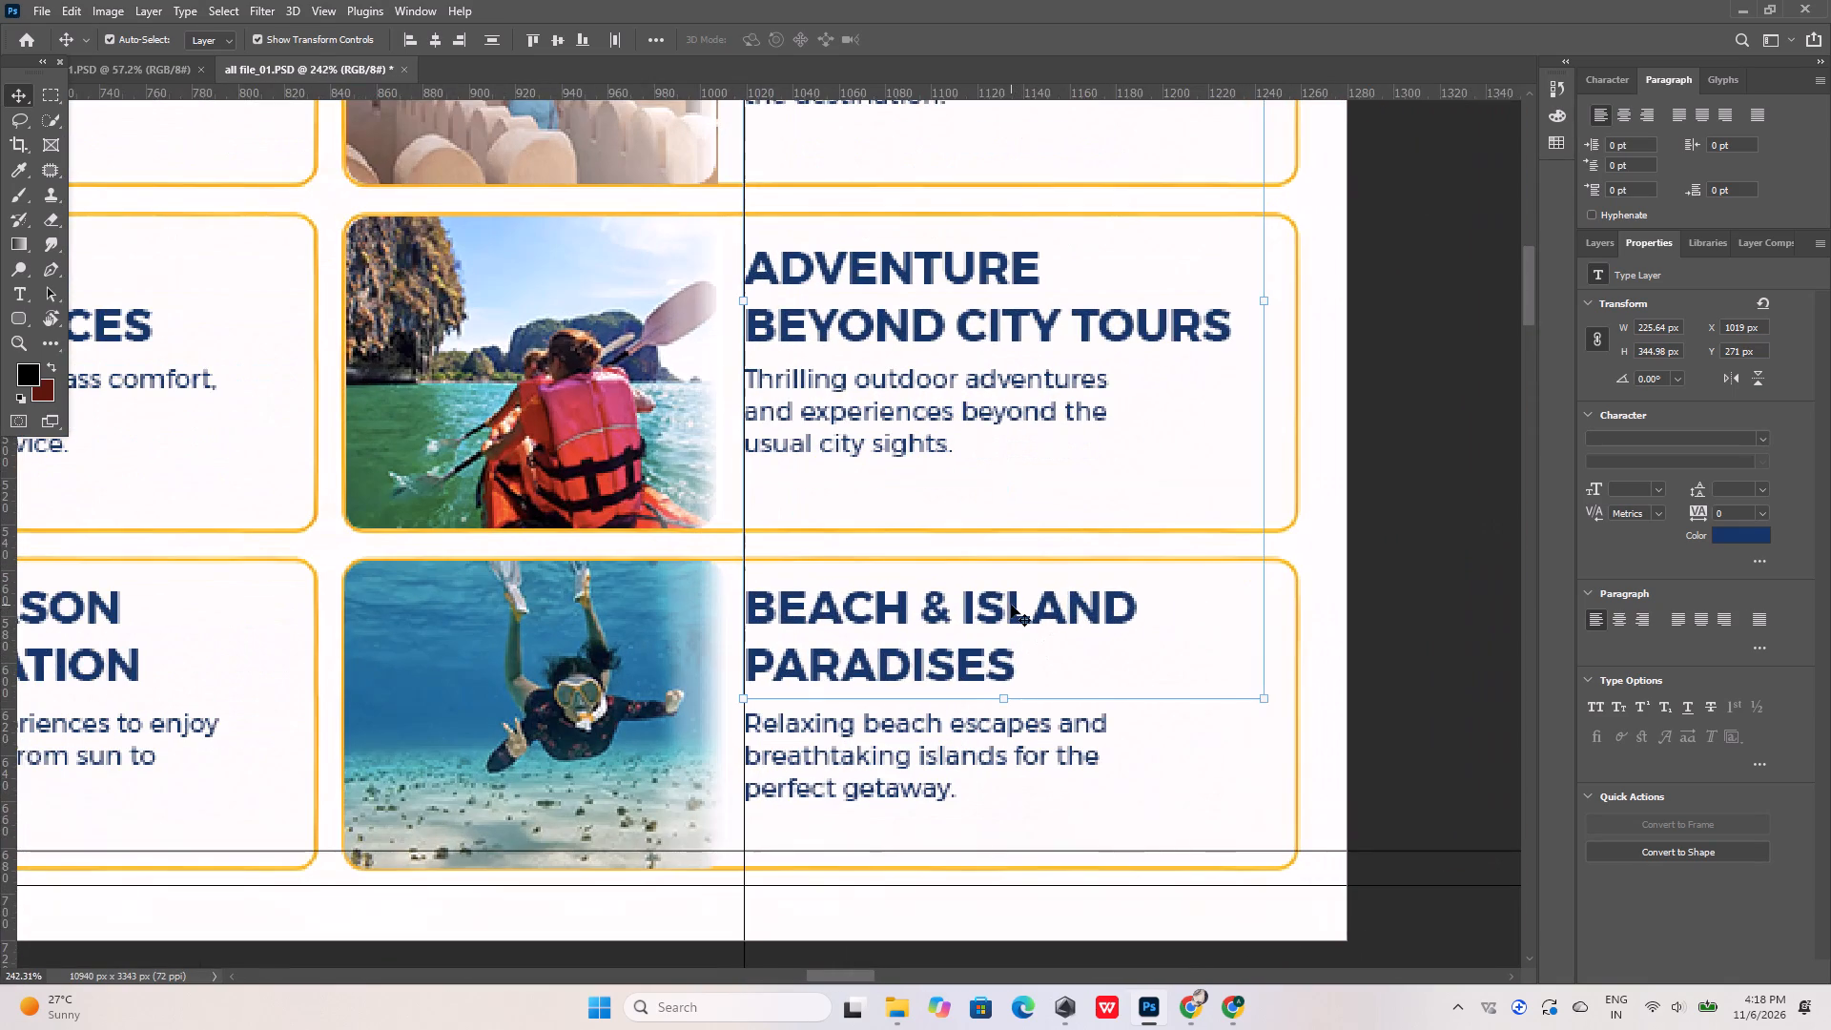
left_click(1009, 729, "shift")
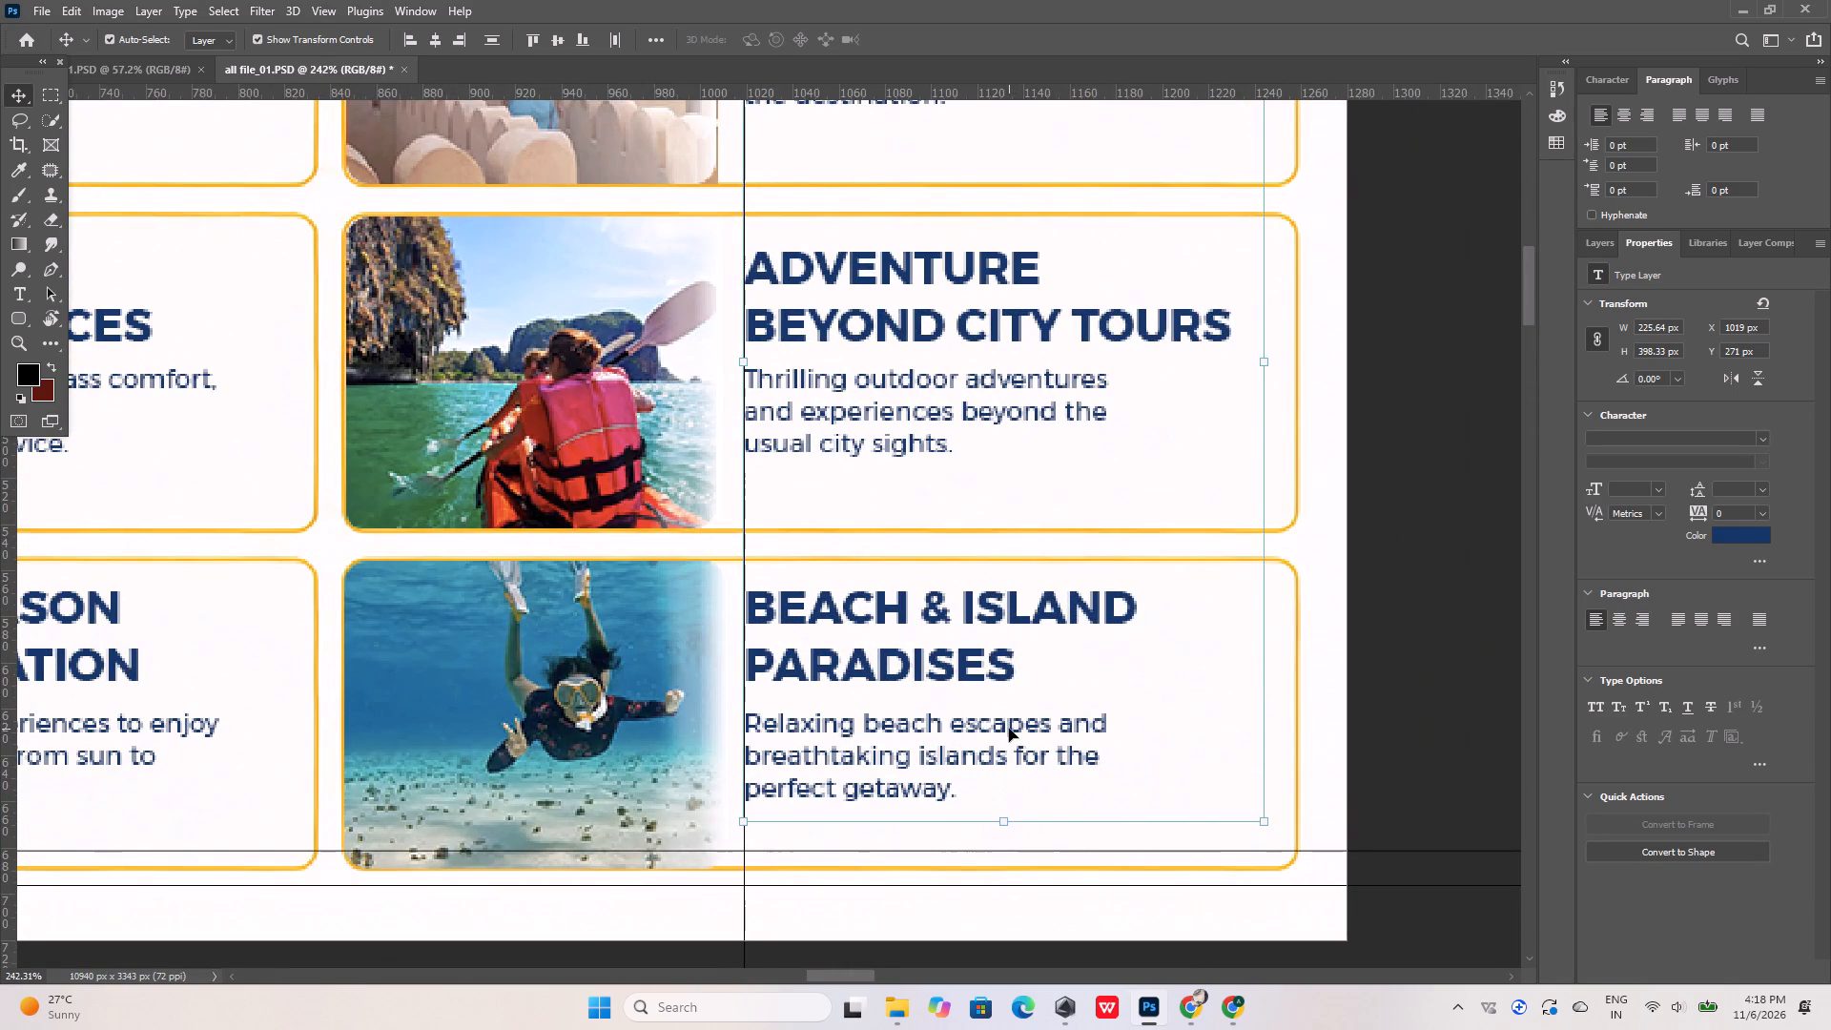
key("Right")
key("Right")
key("Right")
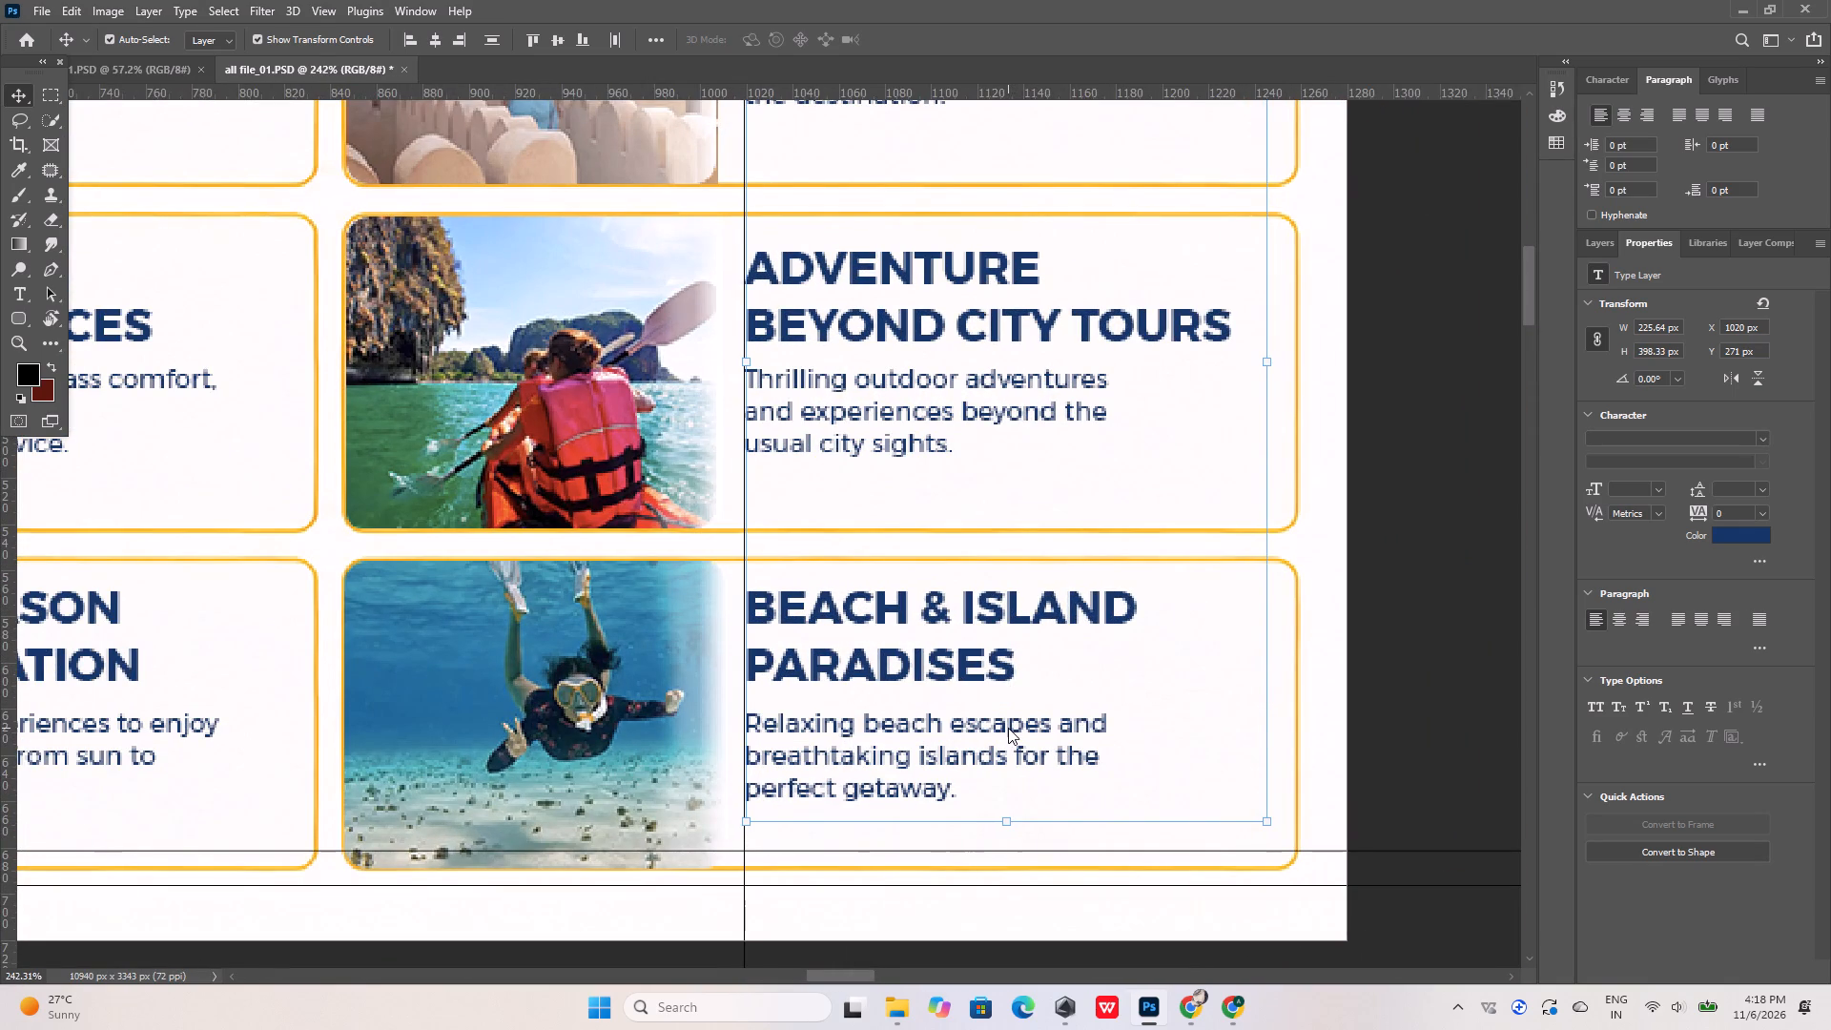
key("Right")
key("Right")
key("shift+Right")
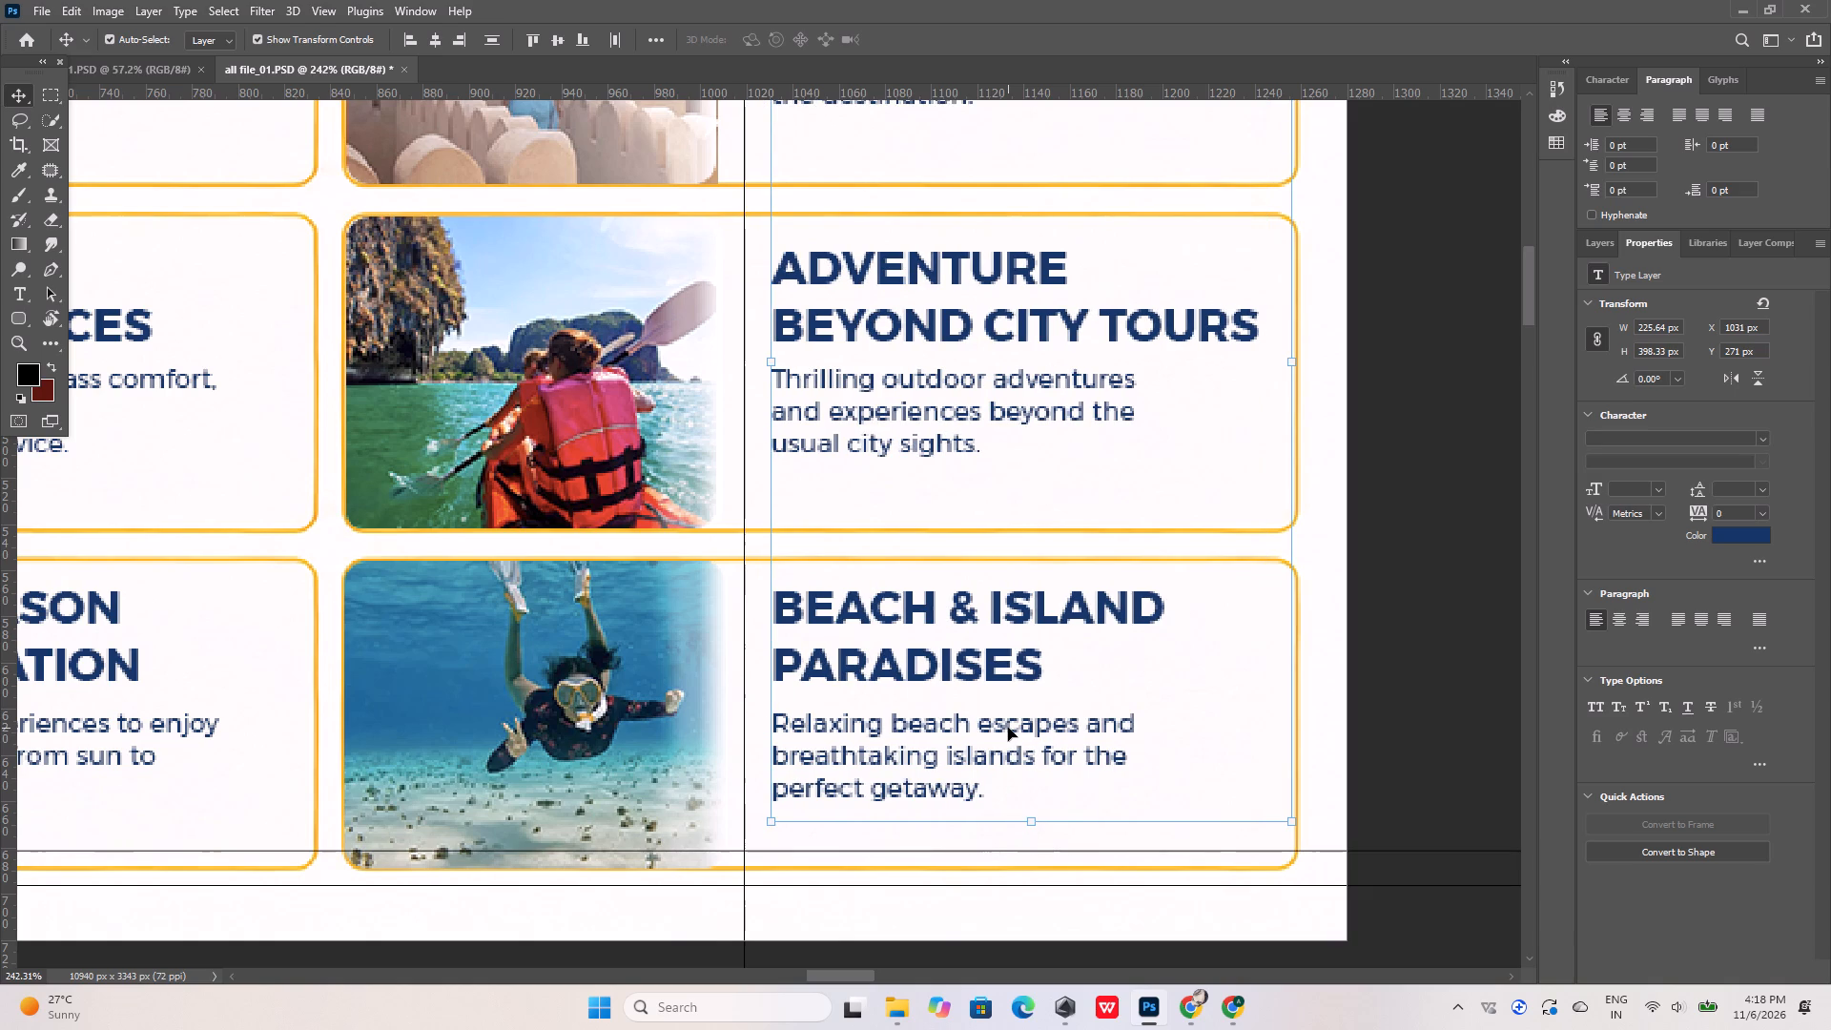
scroll(1028, 746, "down", 9, "alt")
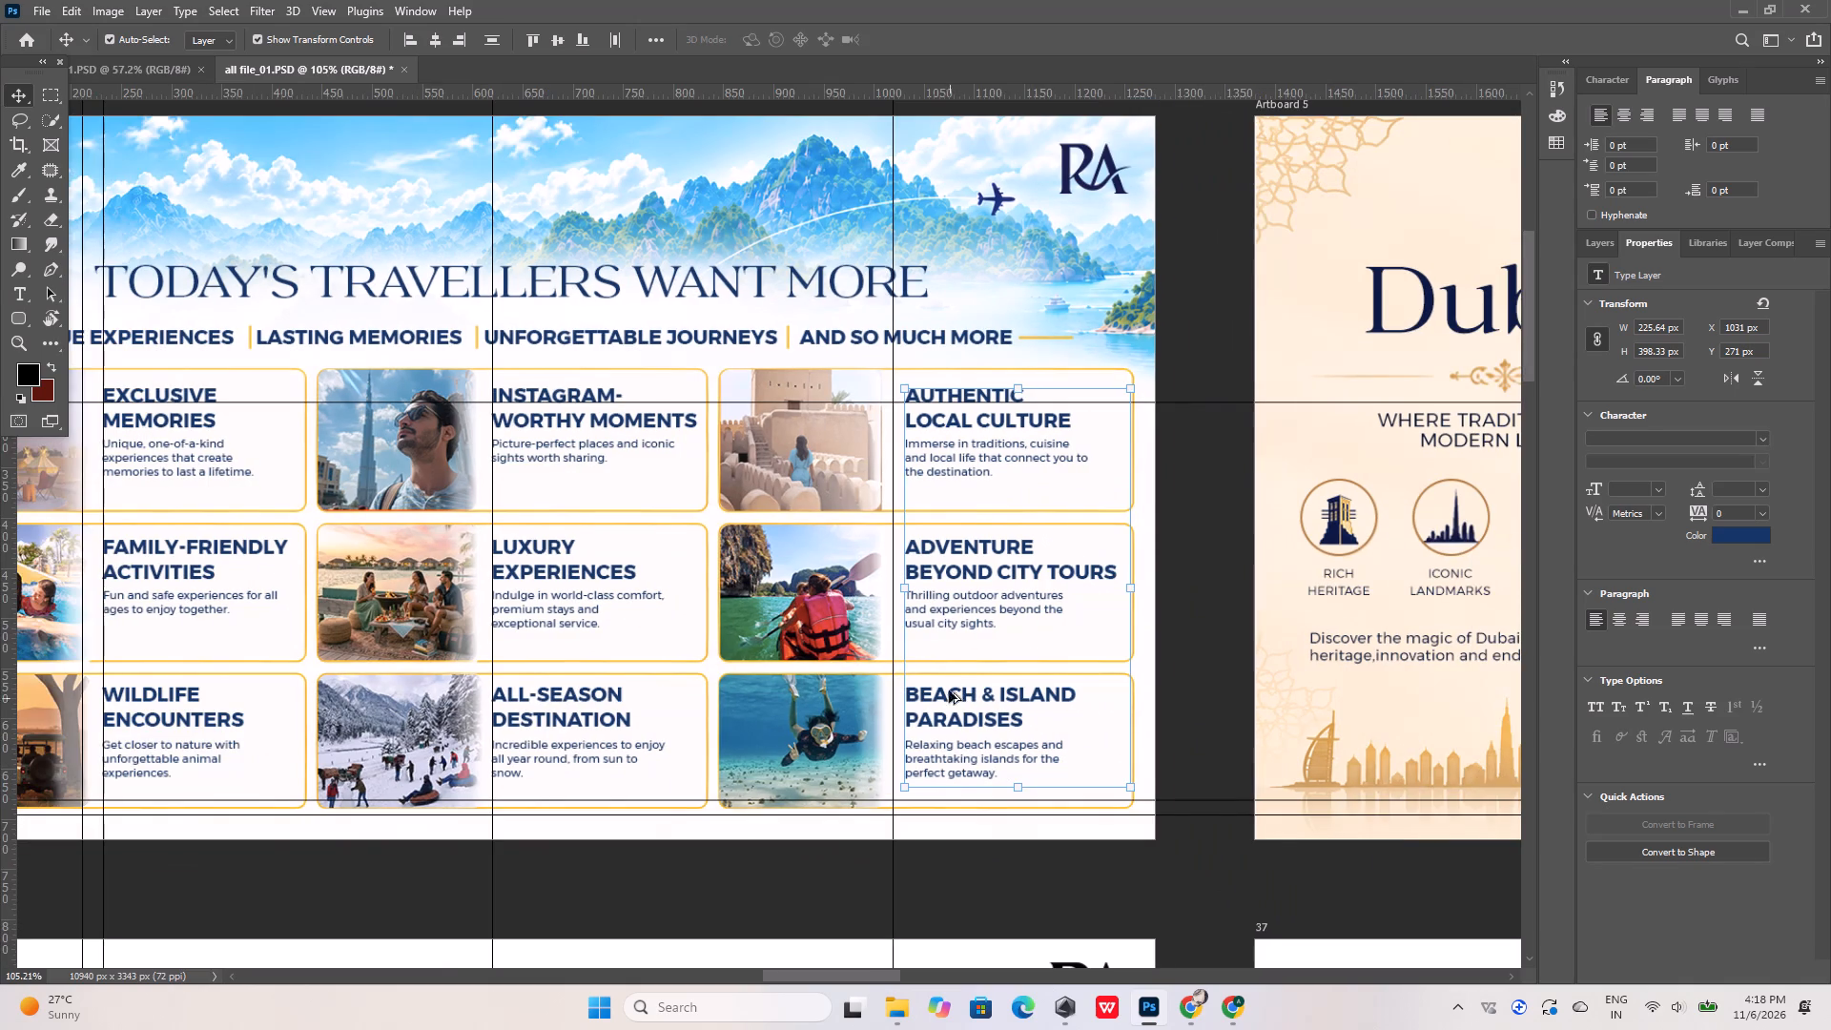
scroll(945, 633, "up", 2, "alt")
key("Left")
key("Left")
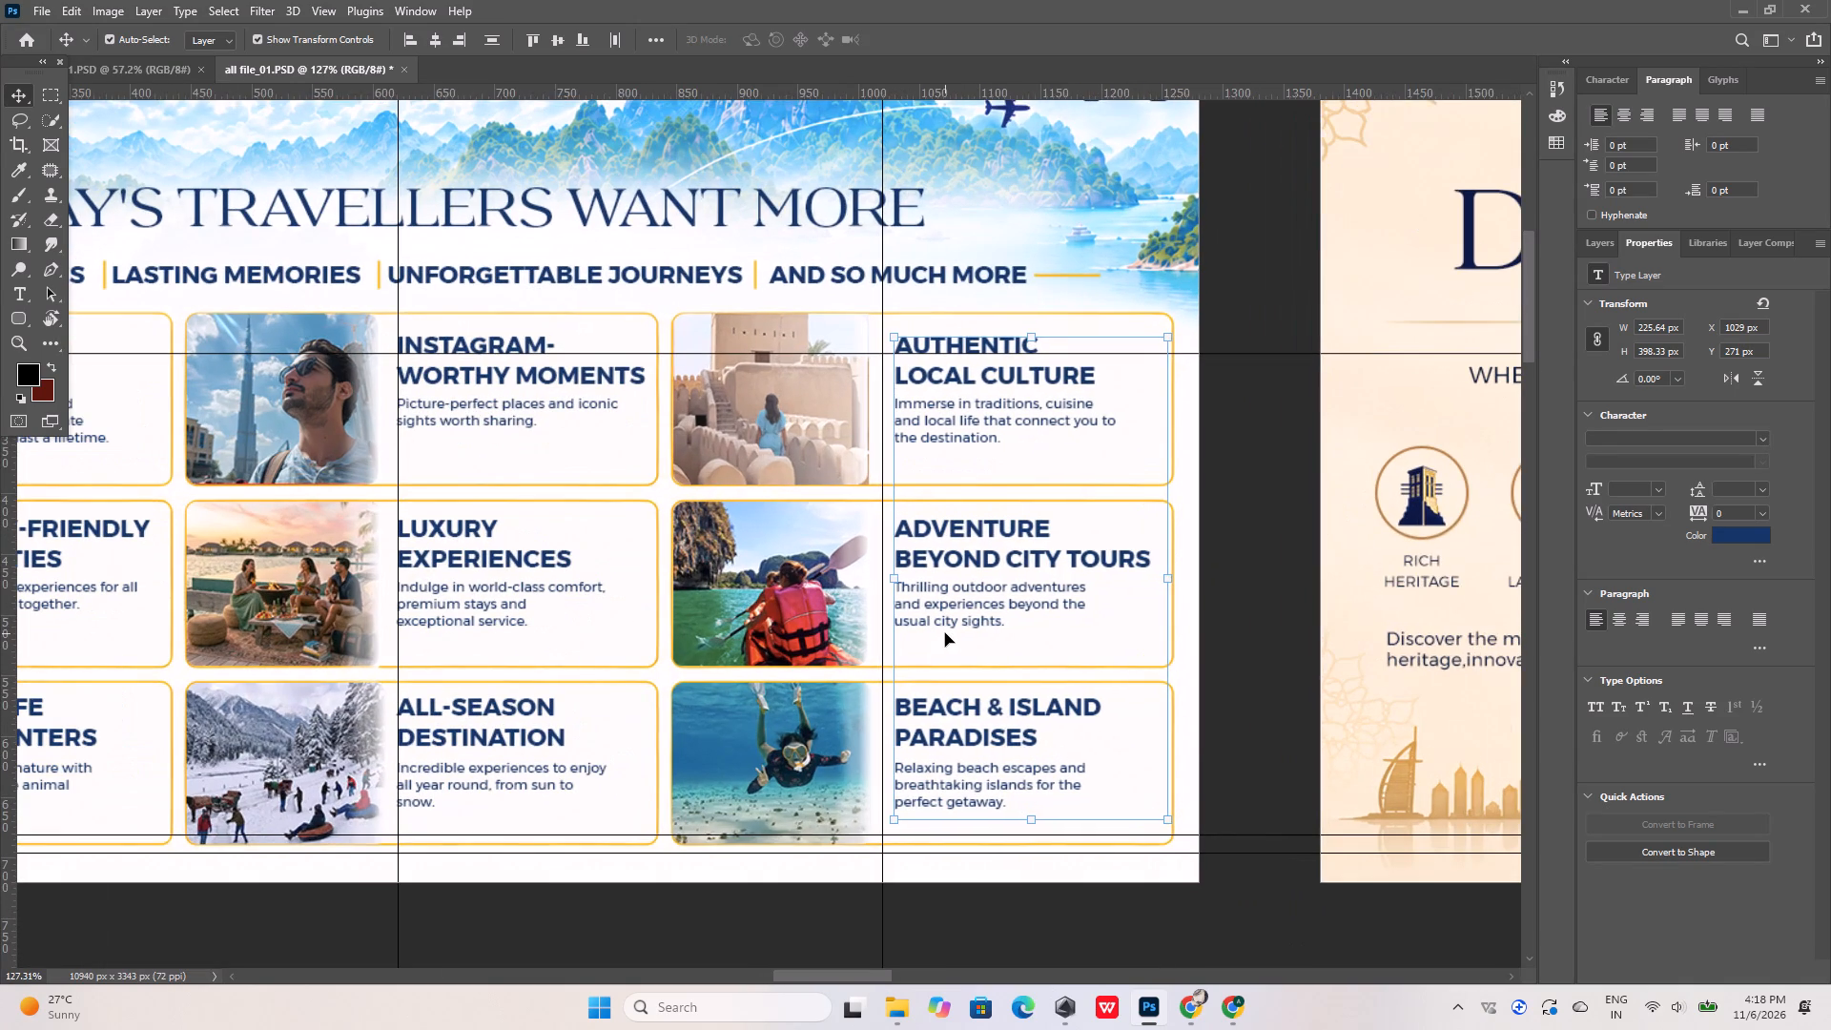
left_click(1253, 582)
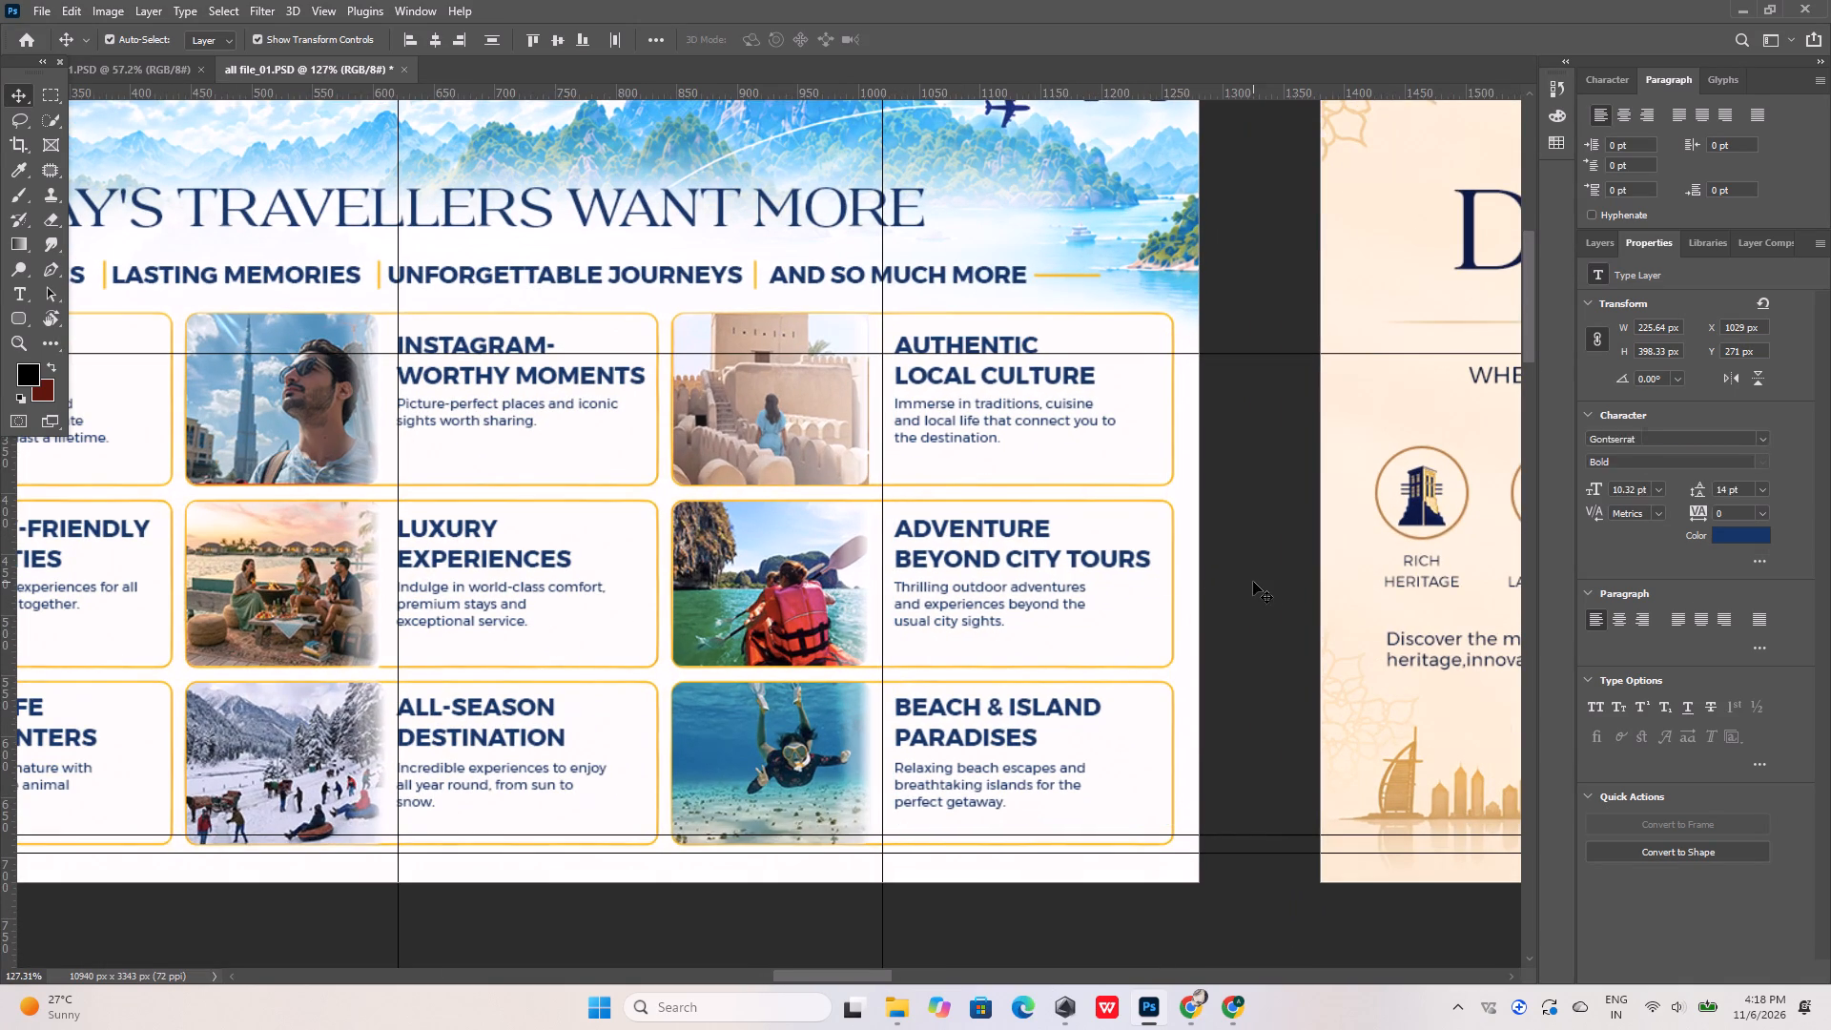
Scale the gold ornament divider beneath the Dubai title on Artboard 5 down to about 86% of its size.
scroll(838, 546, "down", 14, "alt")
scroll(1151, 493, "up", 2, "alt")
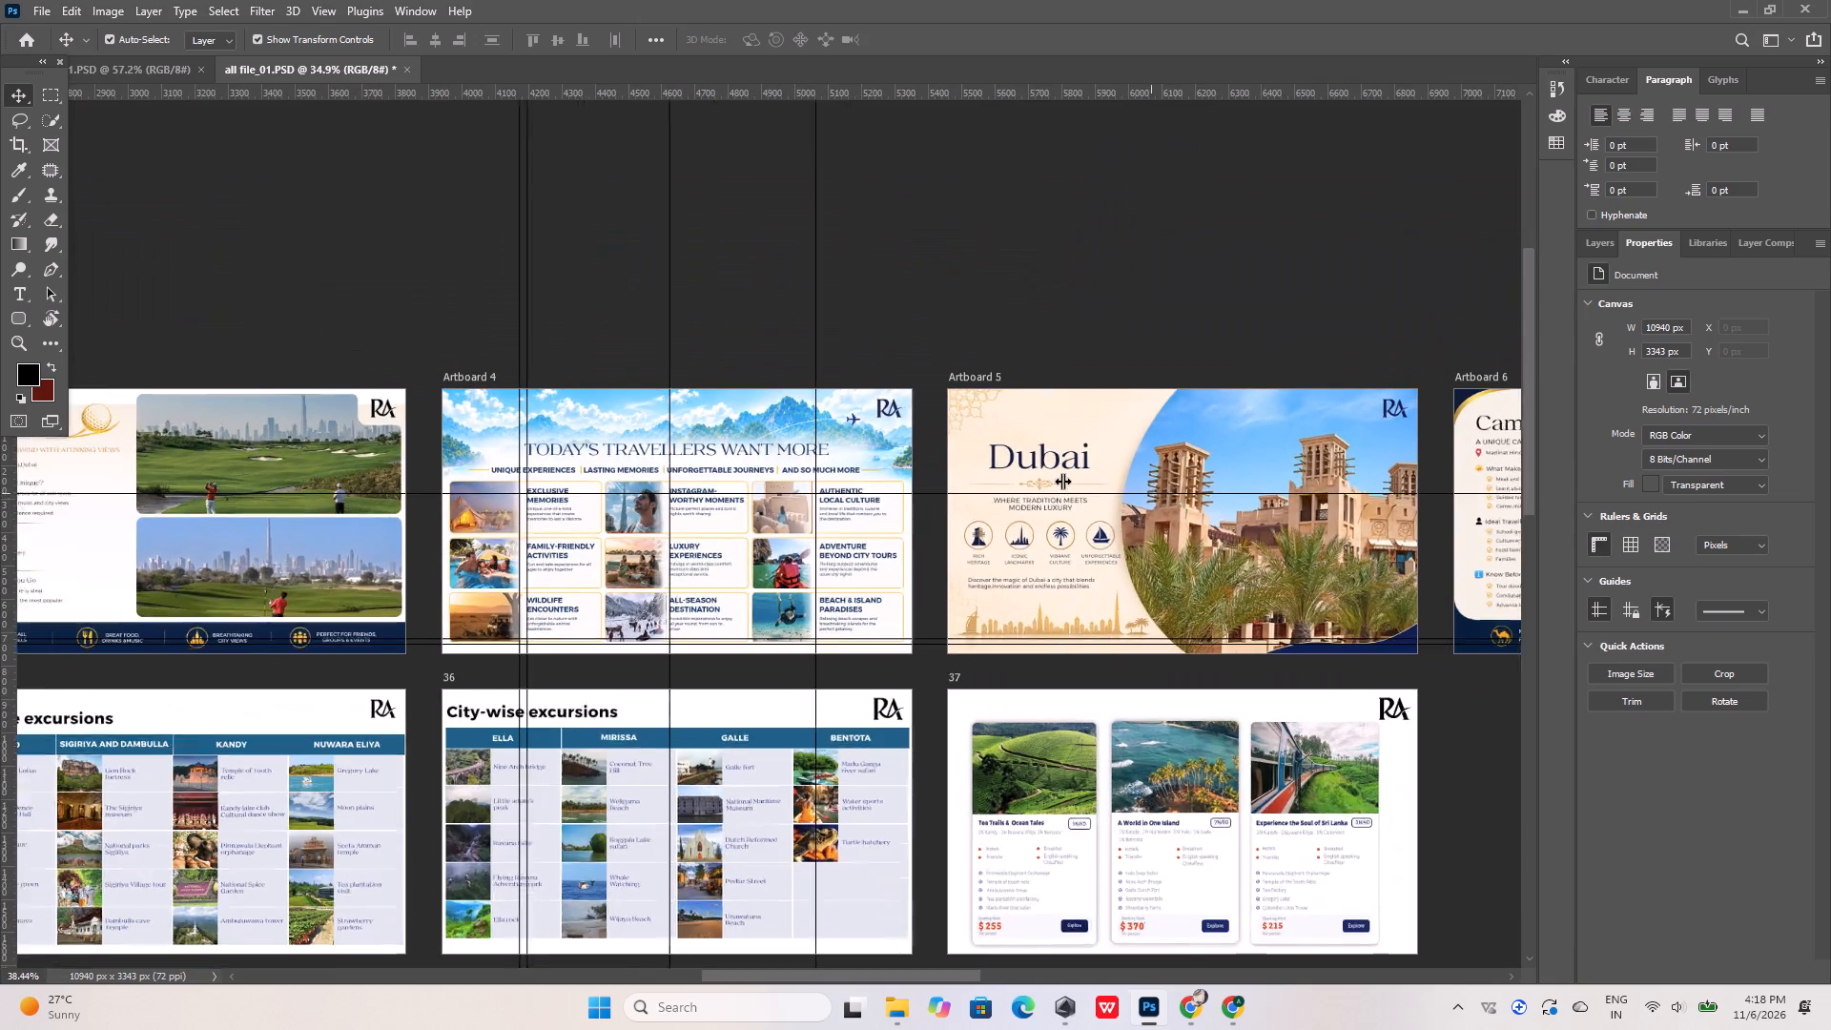
scroll(1062, 481, "up", 10, "alt")
scroll(977, 505, "up", 7, "alt")
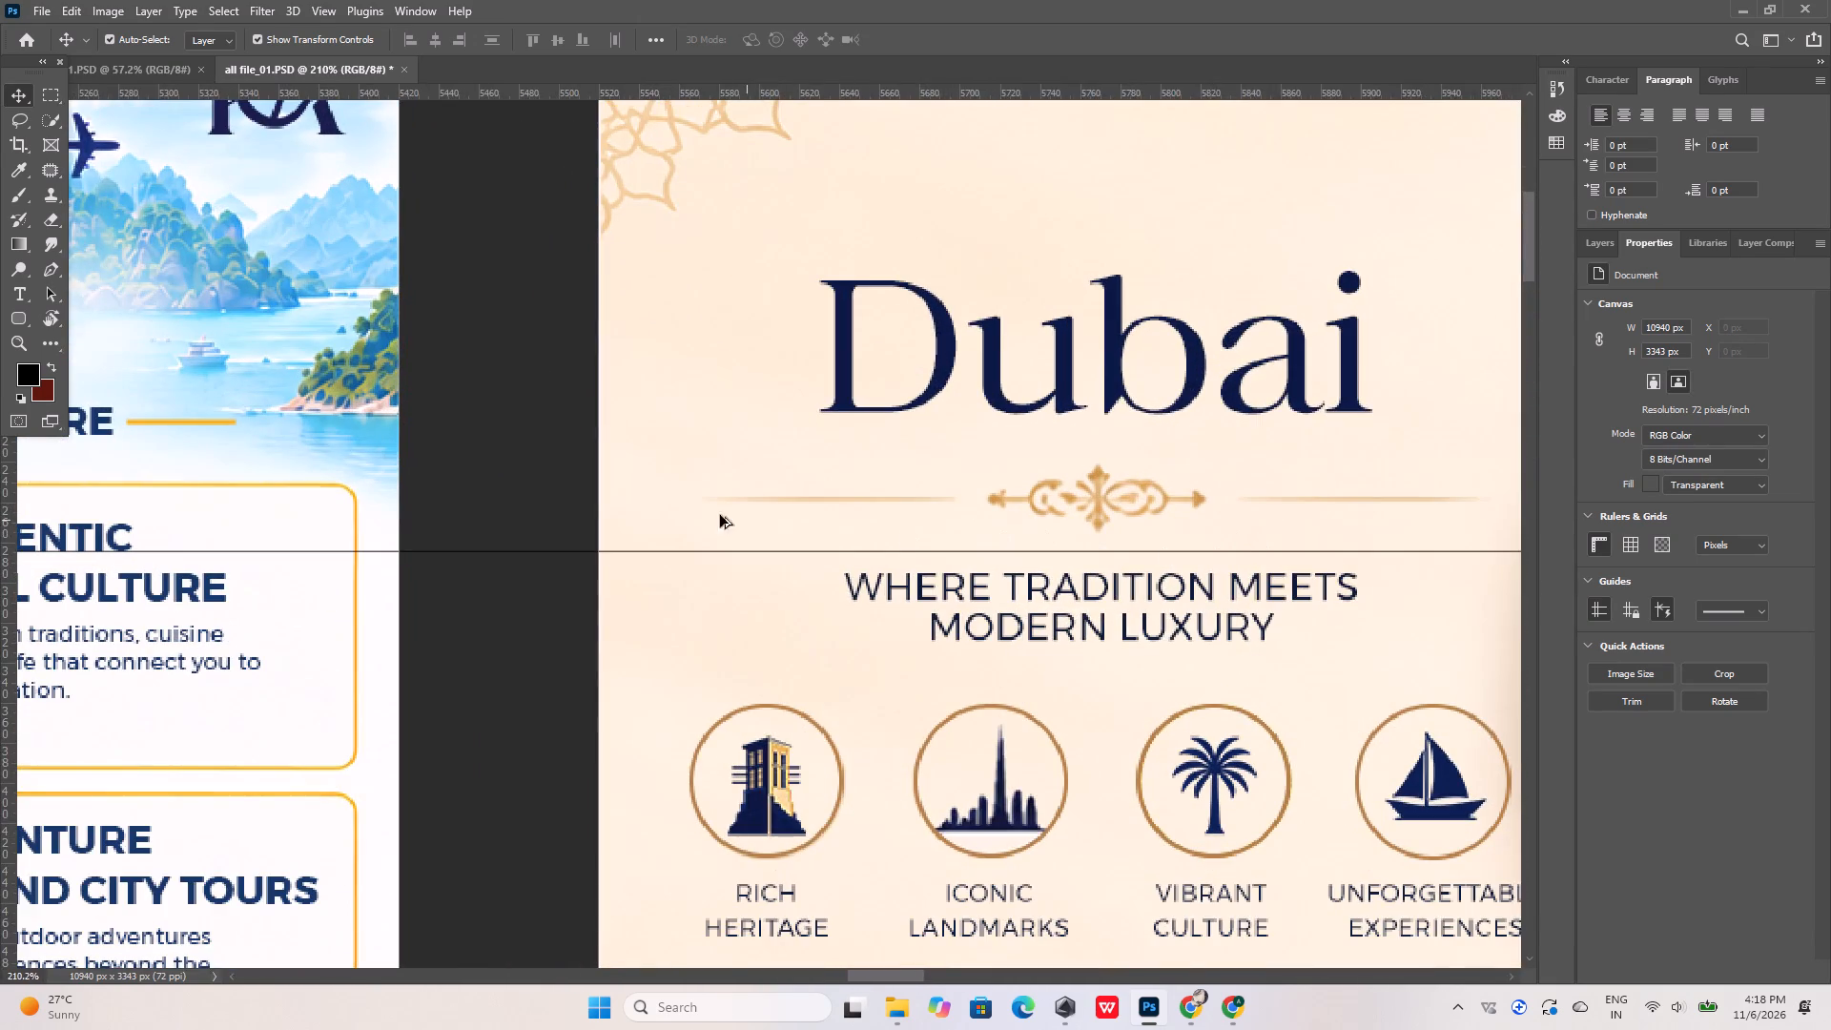
scroll(598, 495, "down", 12, "alt")
scroll(762, 486, "up", 15, "alt")
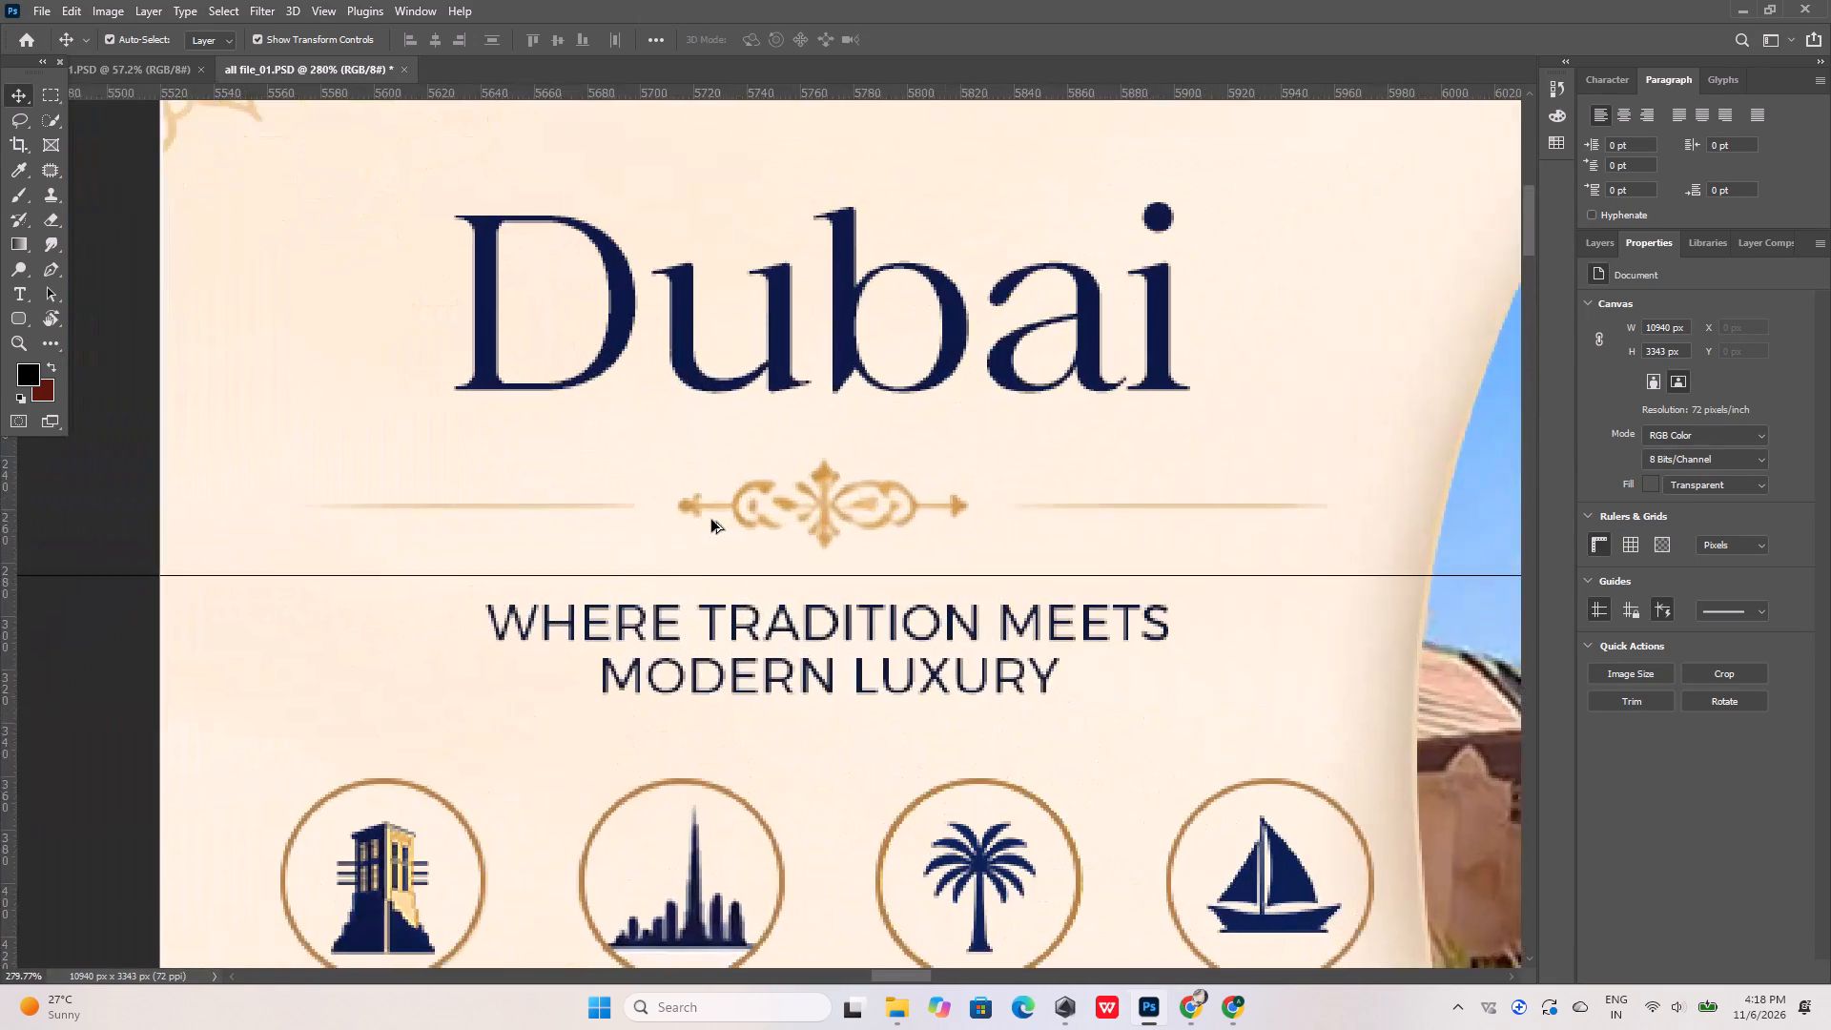
left_click(811, 502)
left_click(819, 506)
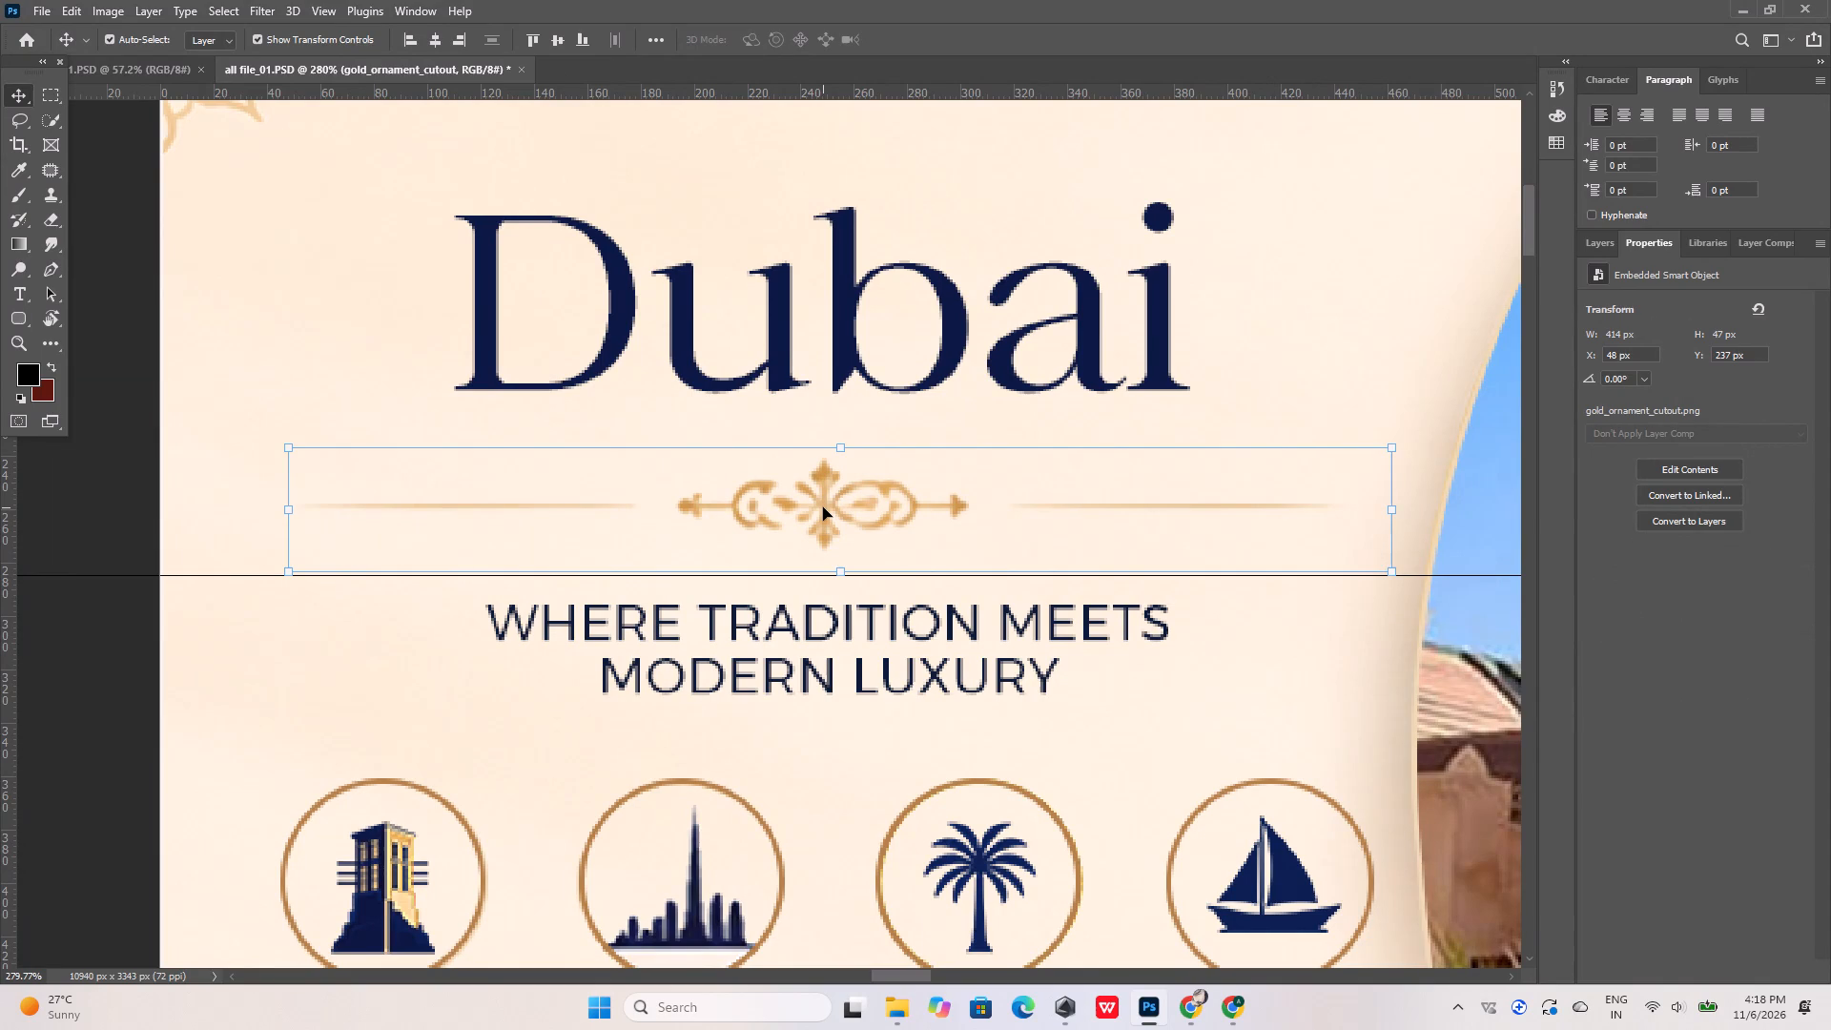
scroll(704, 422, "down", 10, "alt")
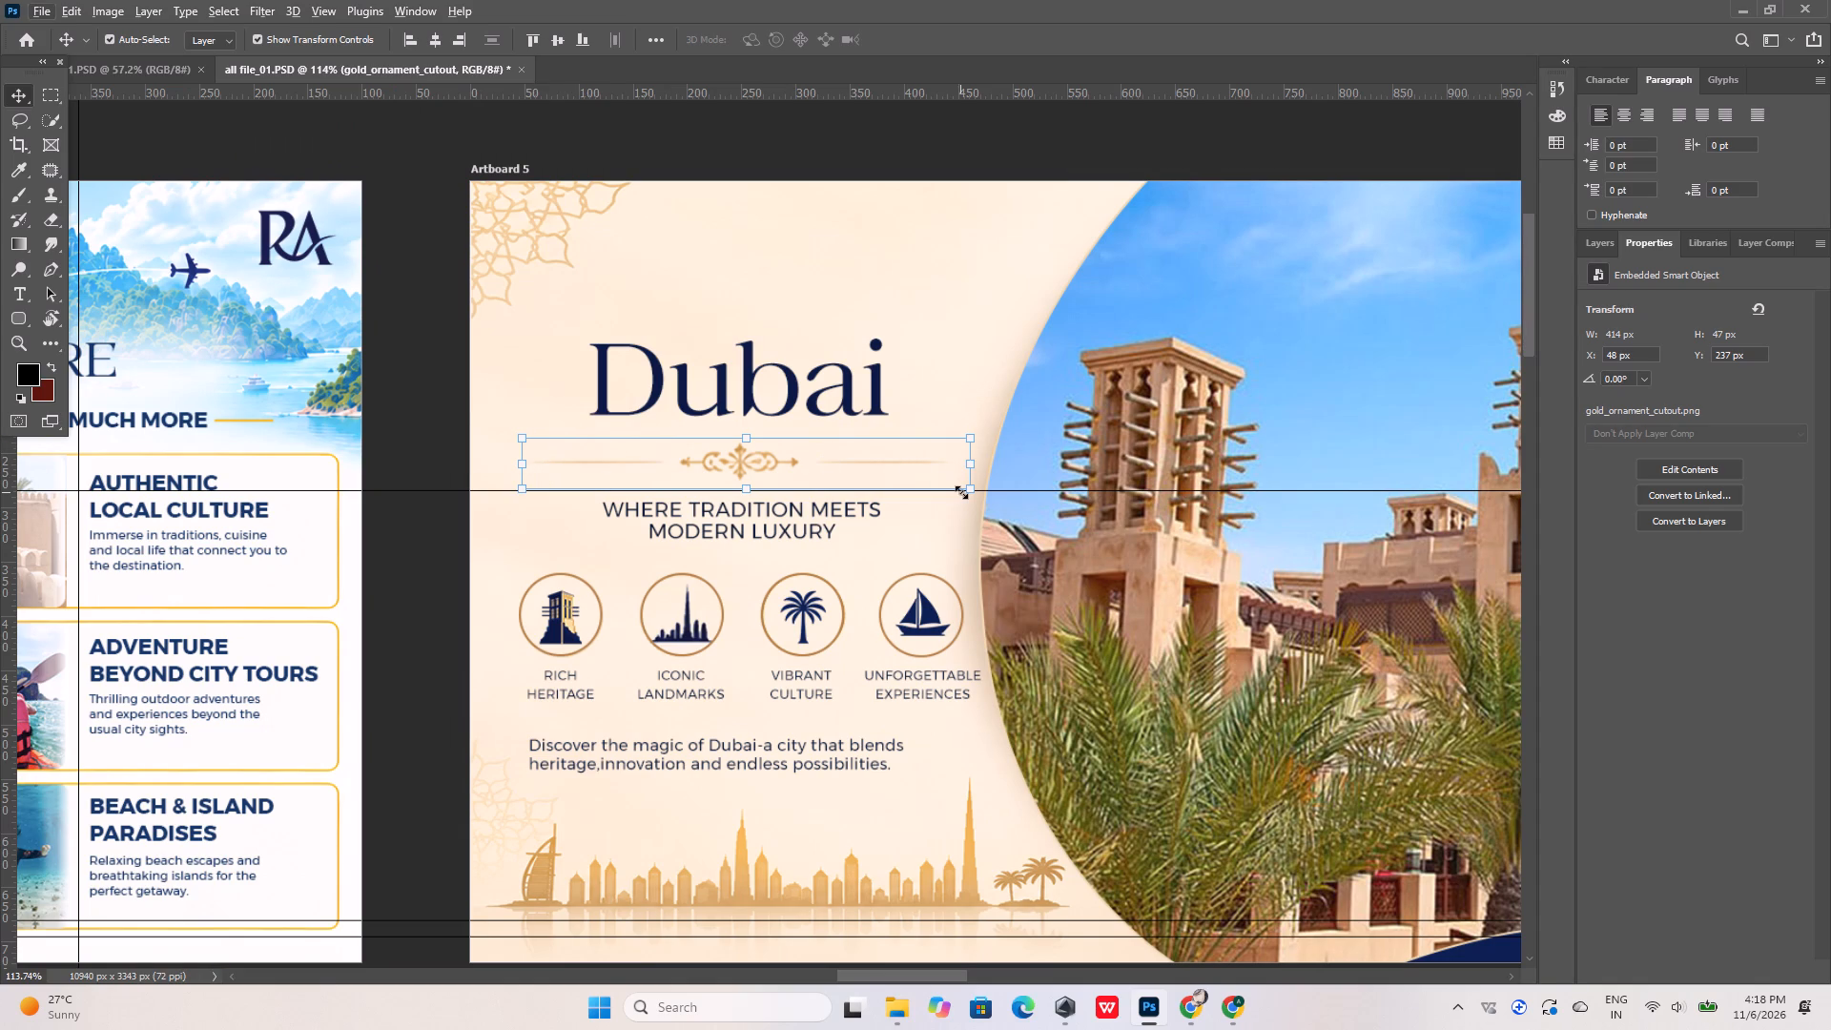
left_click_drag(973, 490, 935, 469)
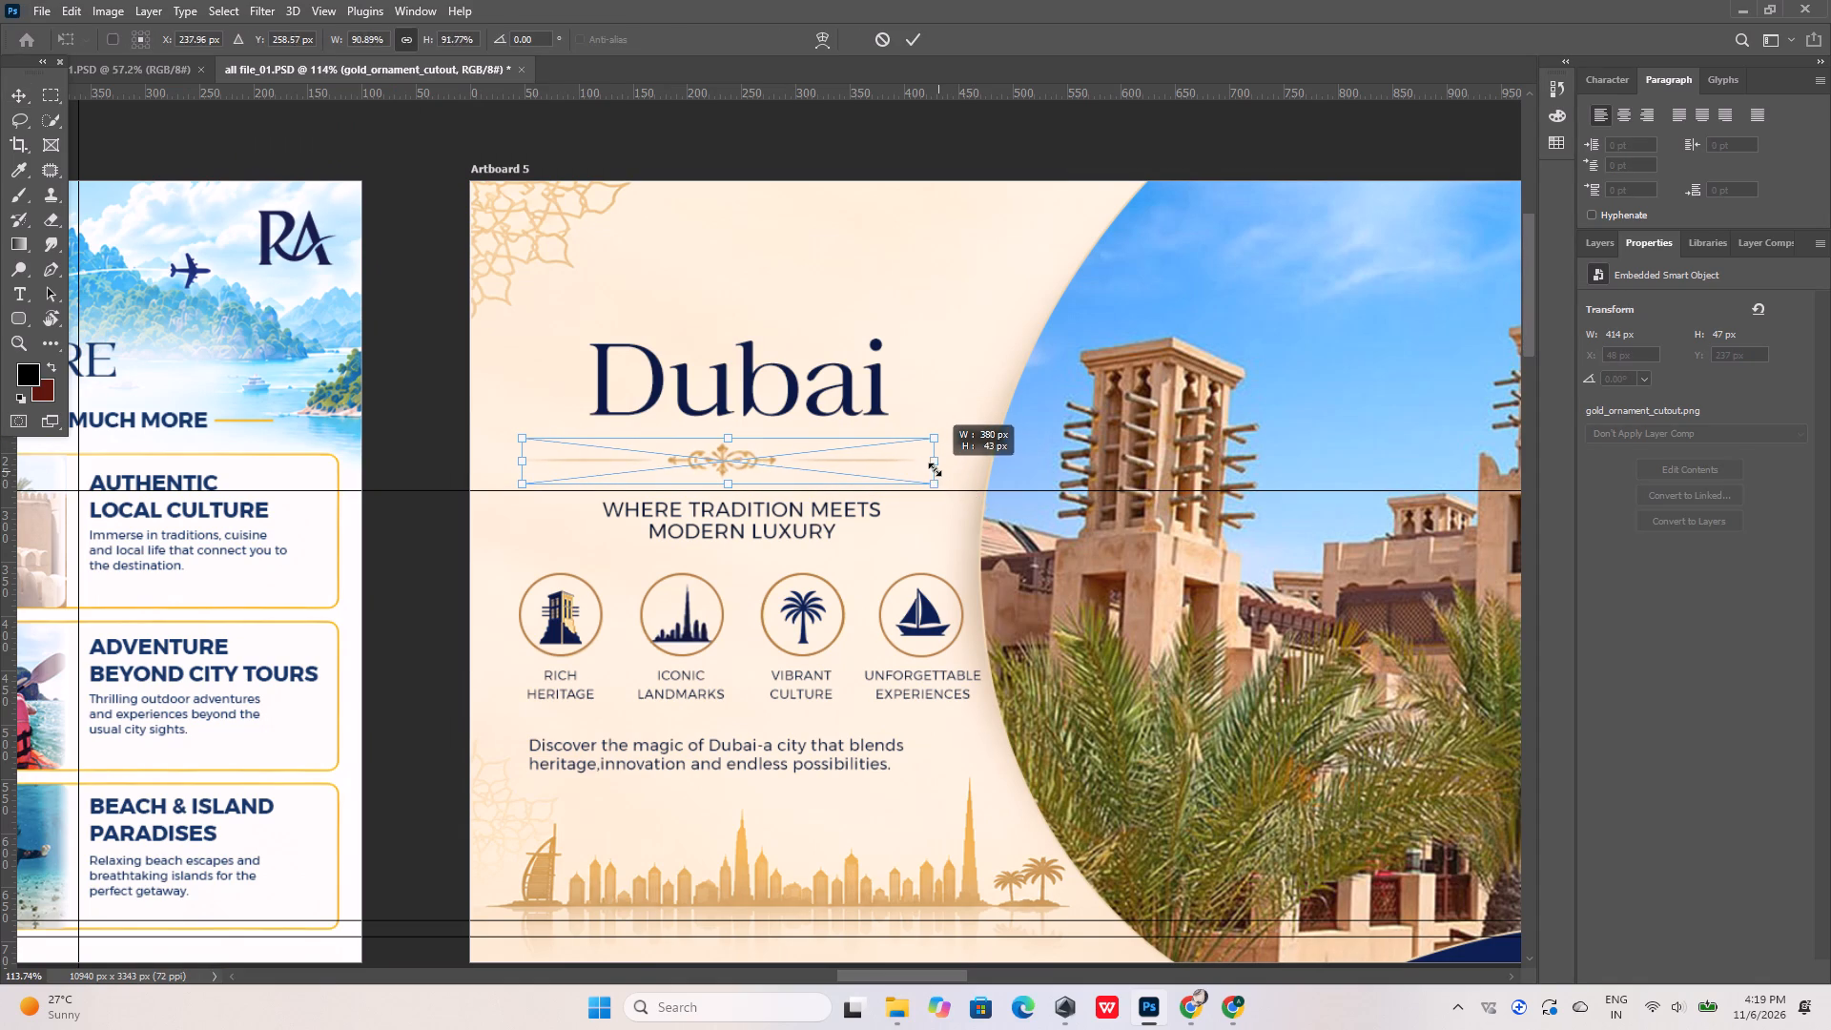
left_click_drag(935, 469, 915, 463)
left_click(911, 44)
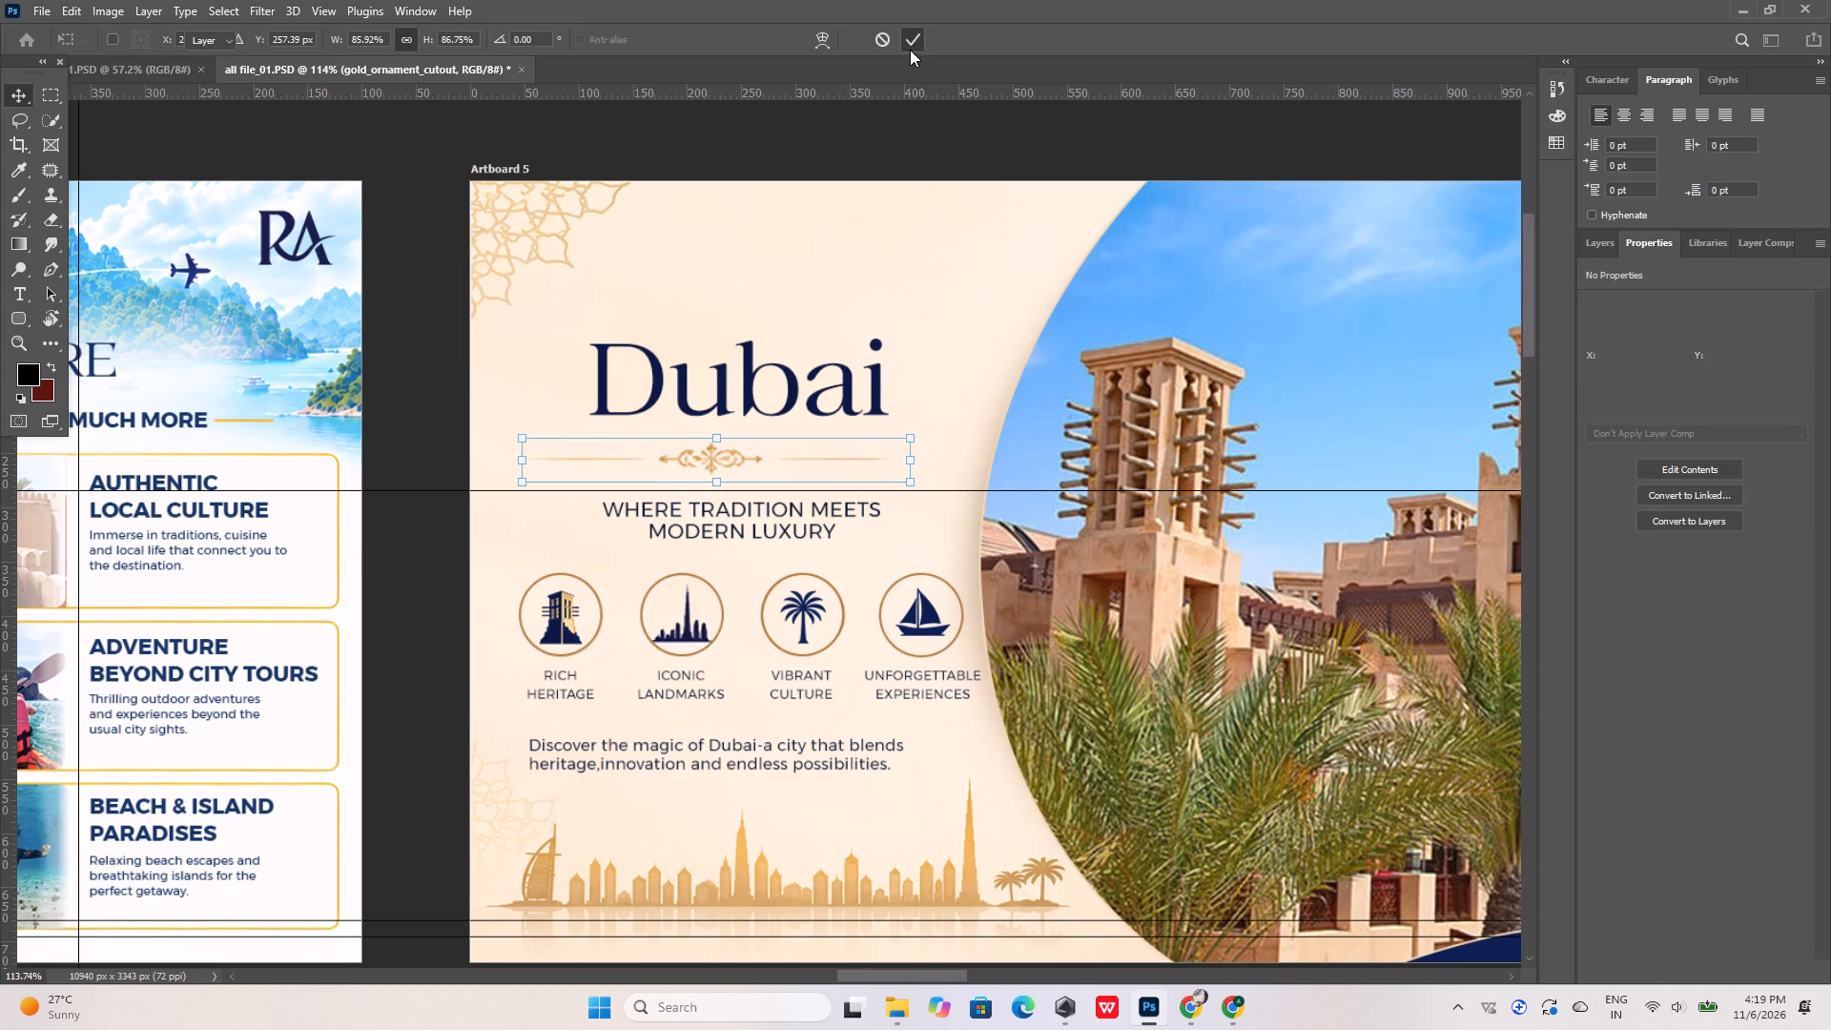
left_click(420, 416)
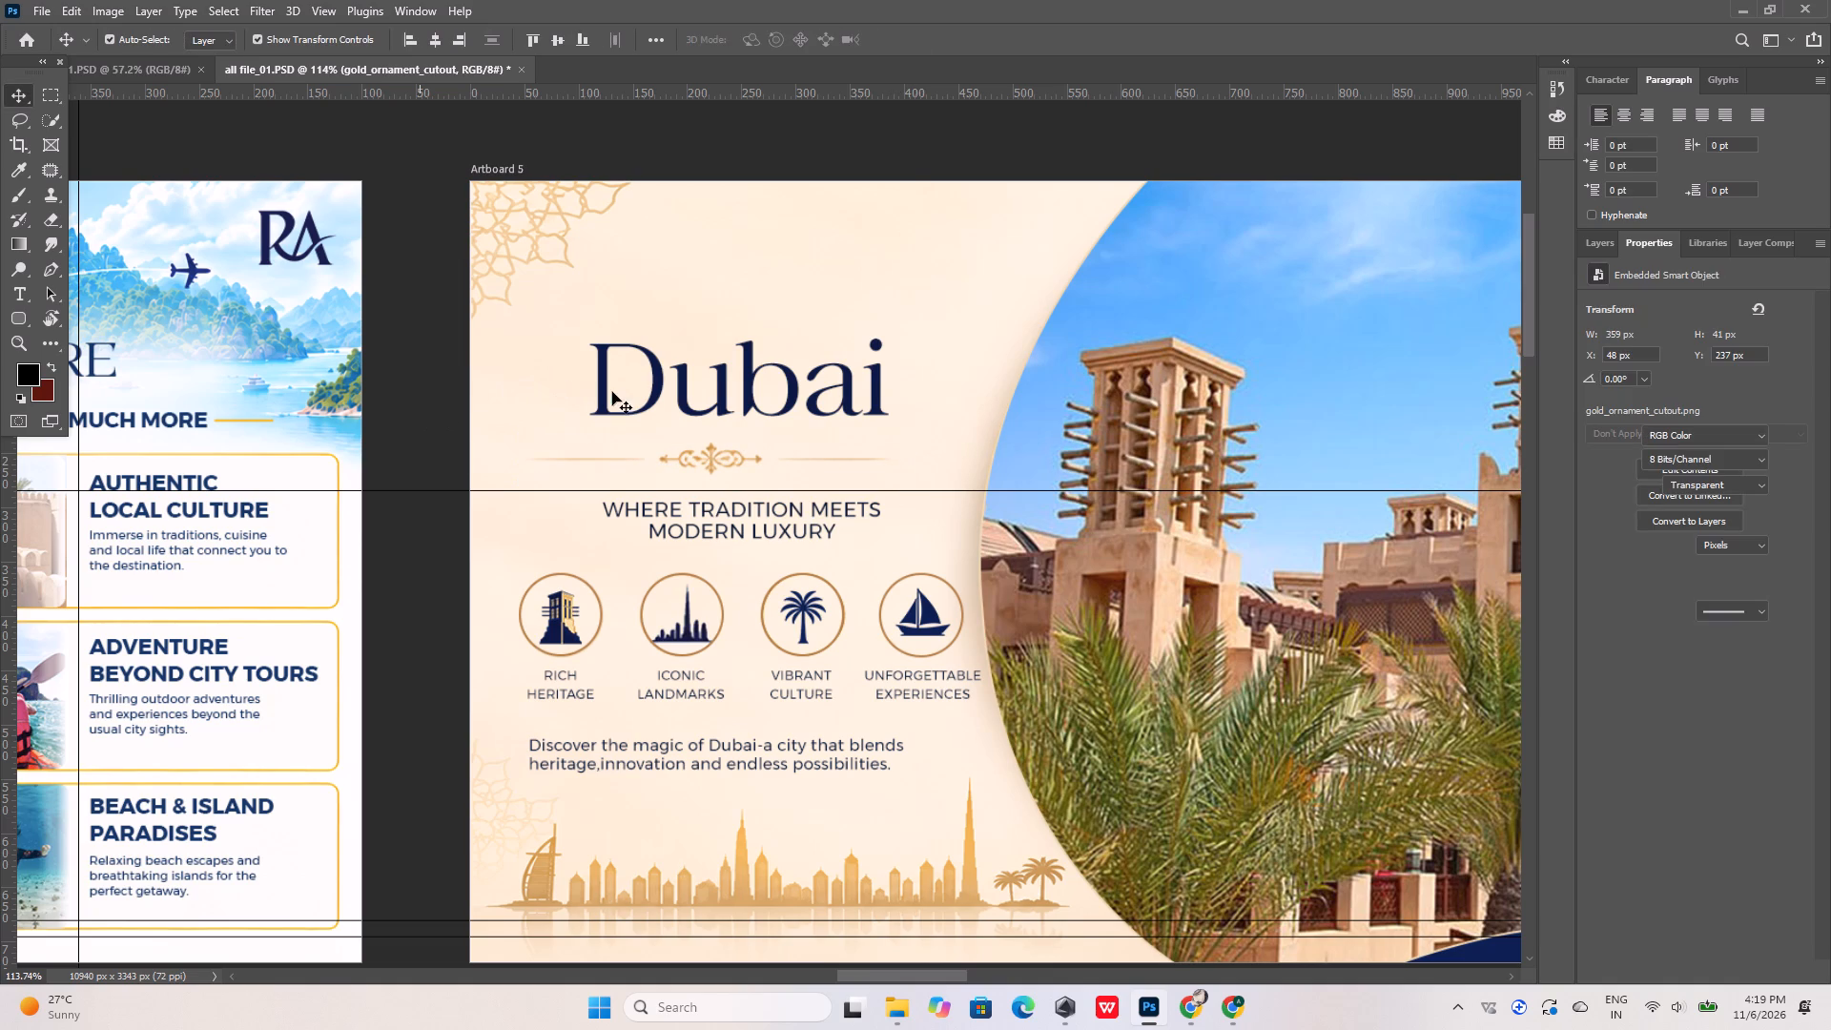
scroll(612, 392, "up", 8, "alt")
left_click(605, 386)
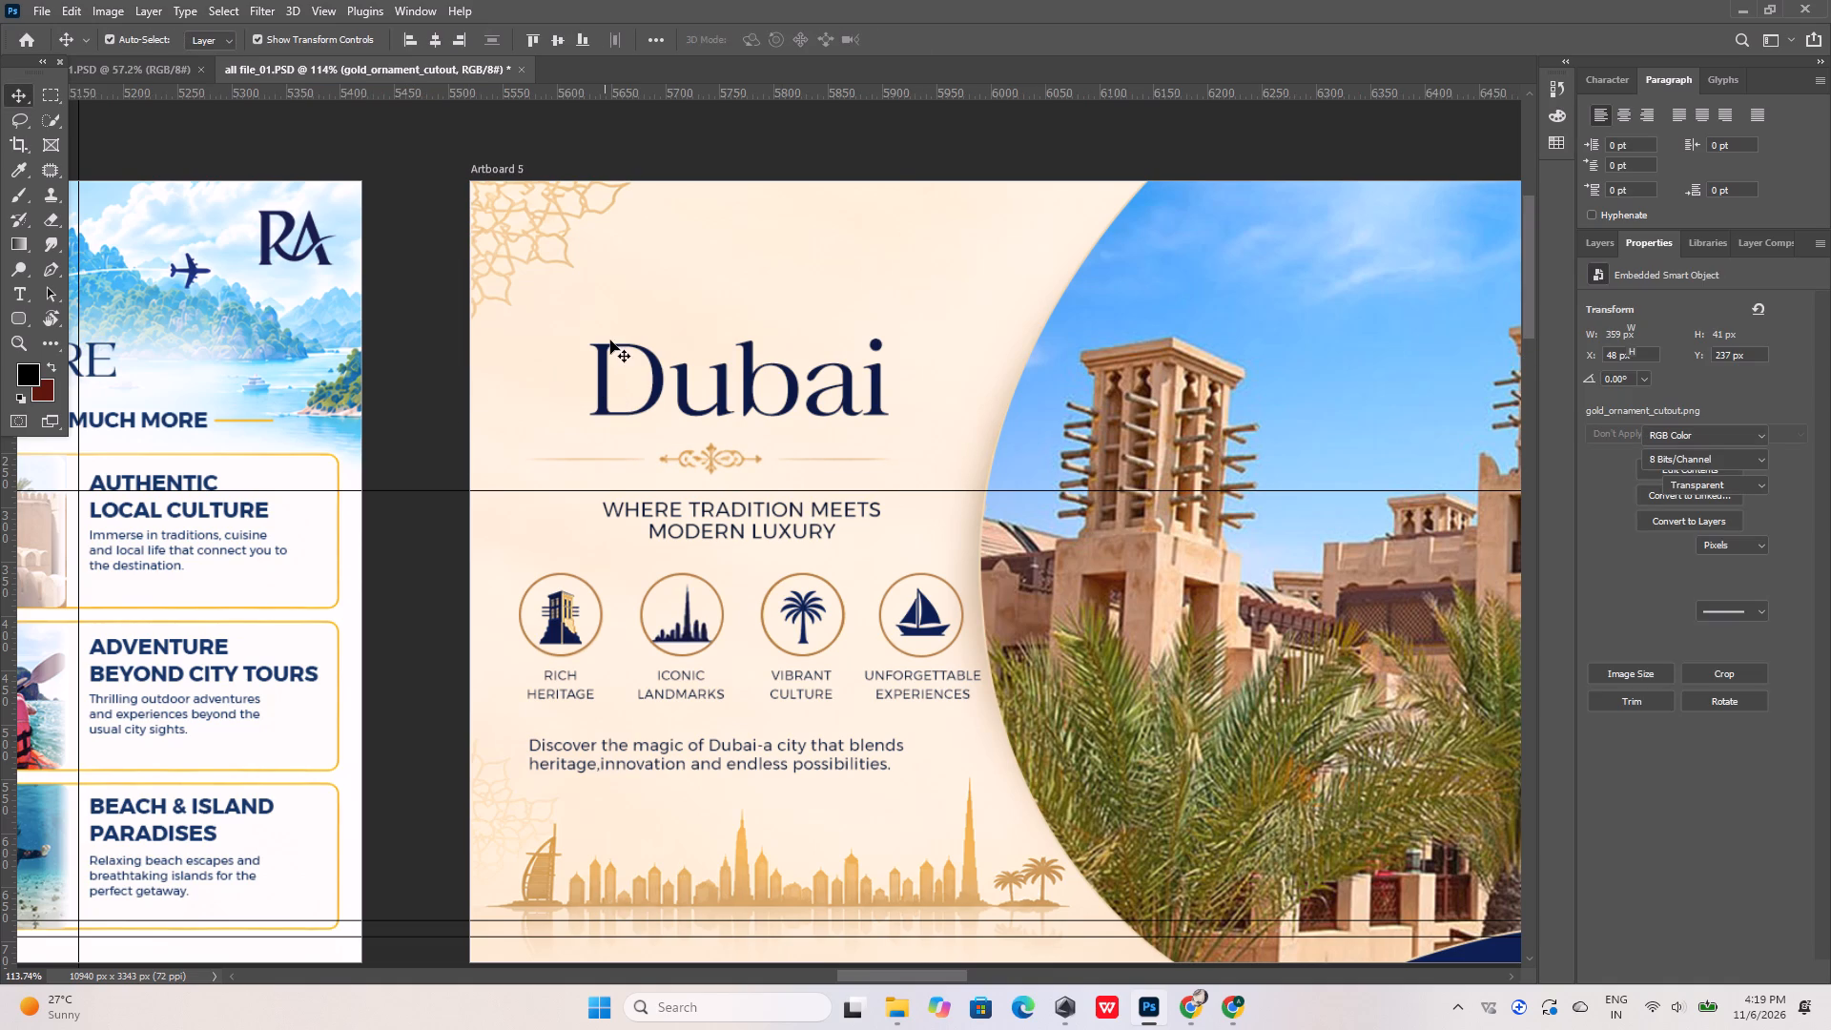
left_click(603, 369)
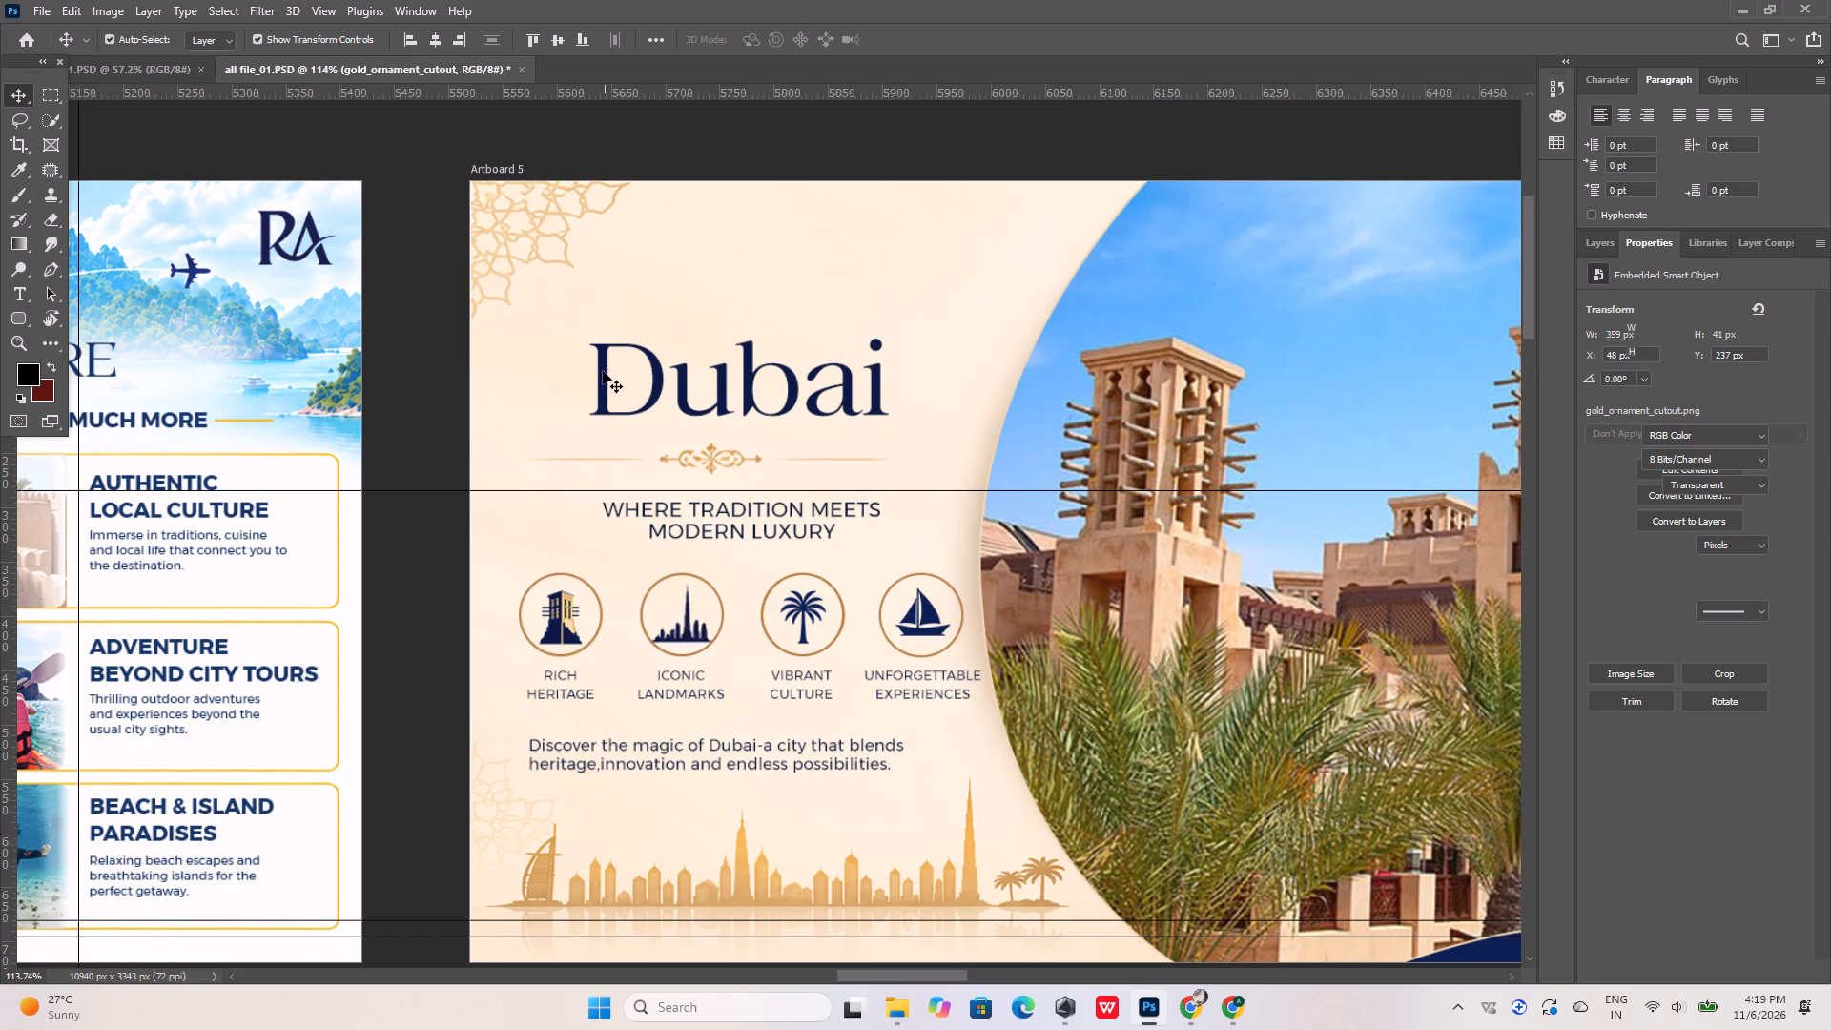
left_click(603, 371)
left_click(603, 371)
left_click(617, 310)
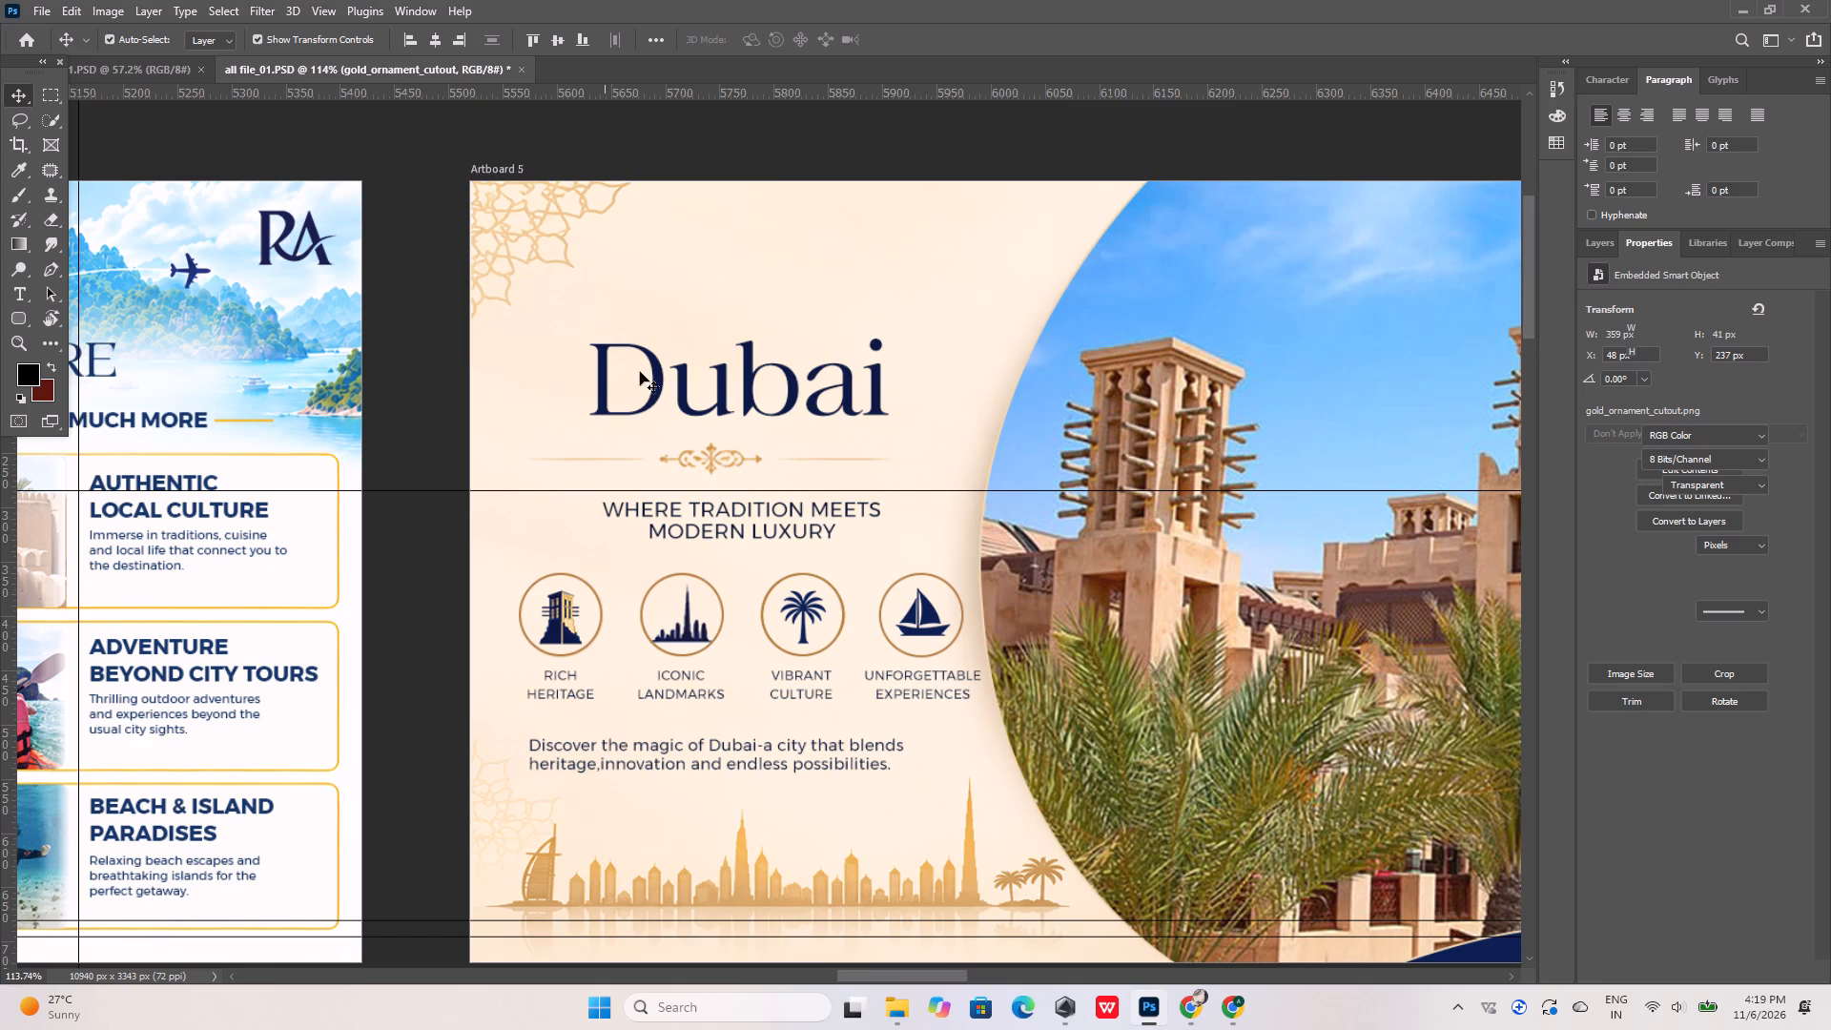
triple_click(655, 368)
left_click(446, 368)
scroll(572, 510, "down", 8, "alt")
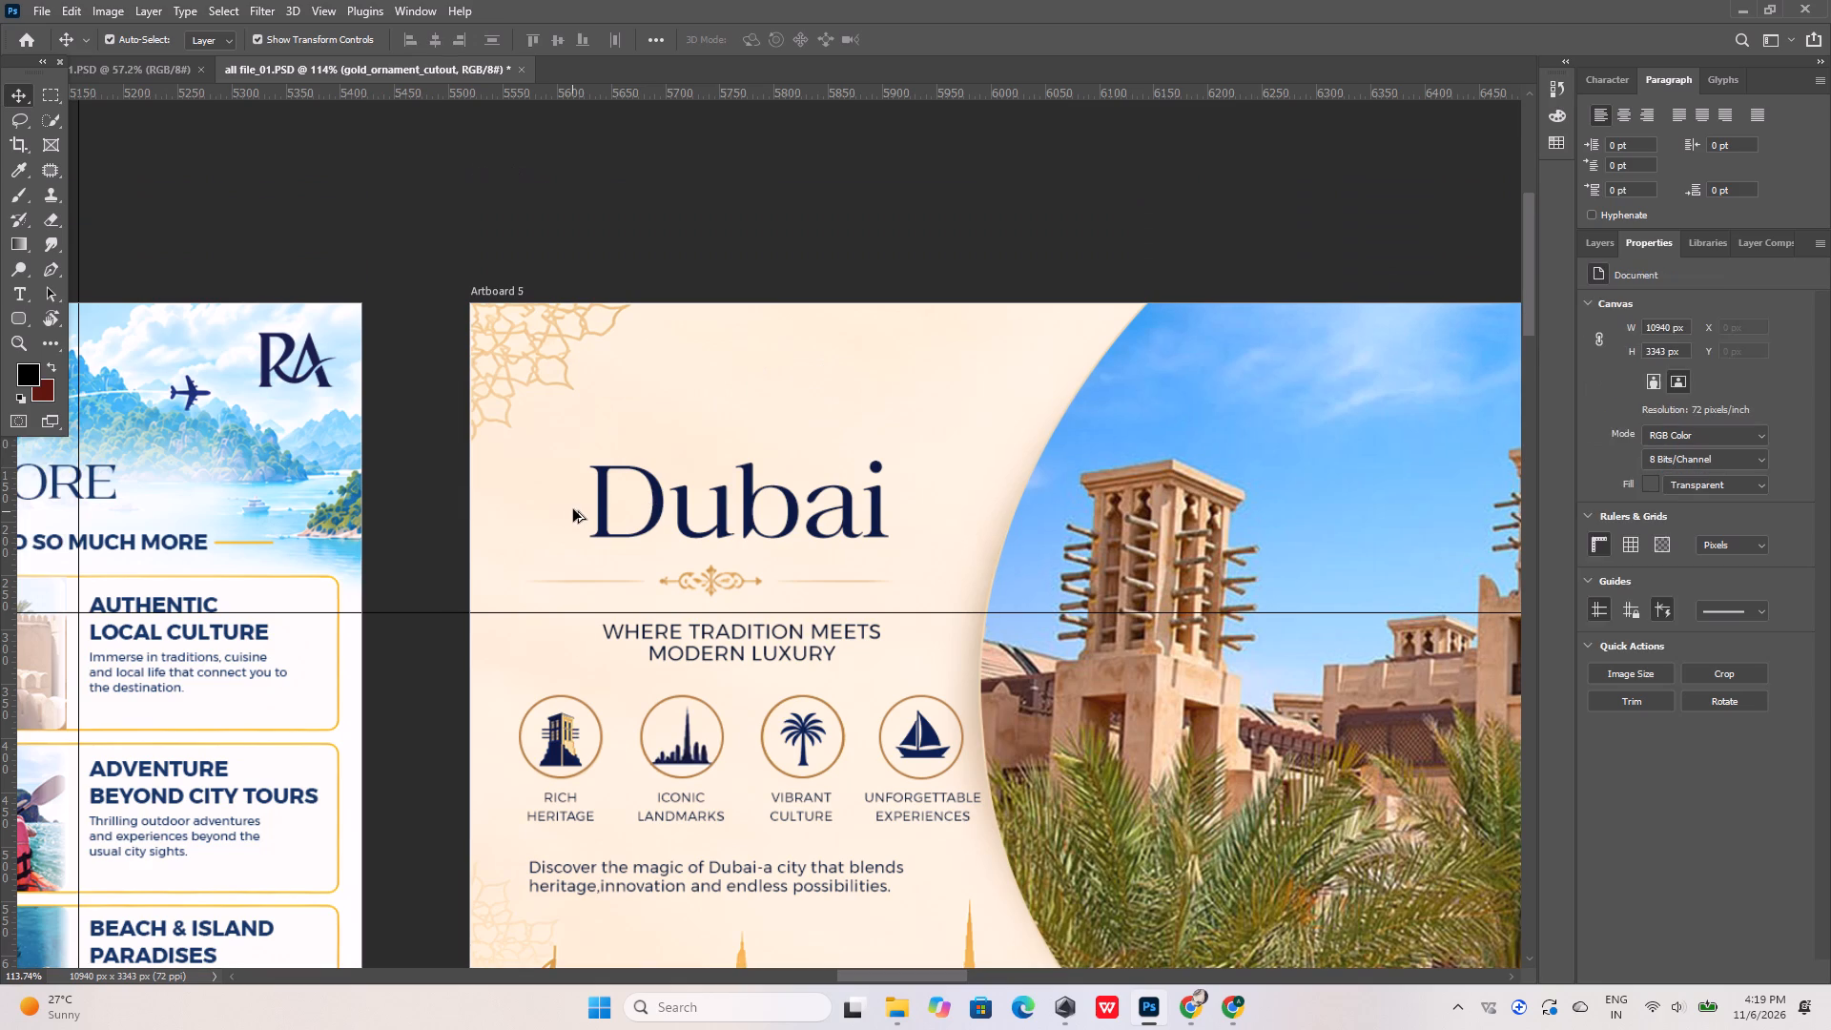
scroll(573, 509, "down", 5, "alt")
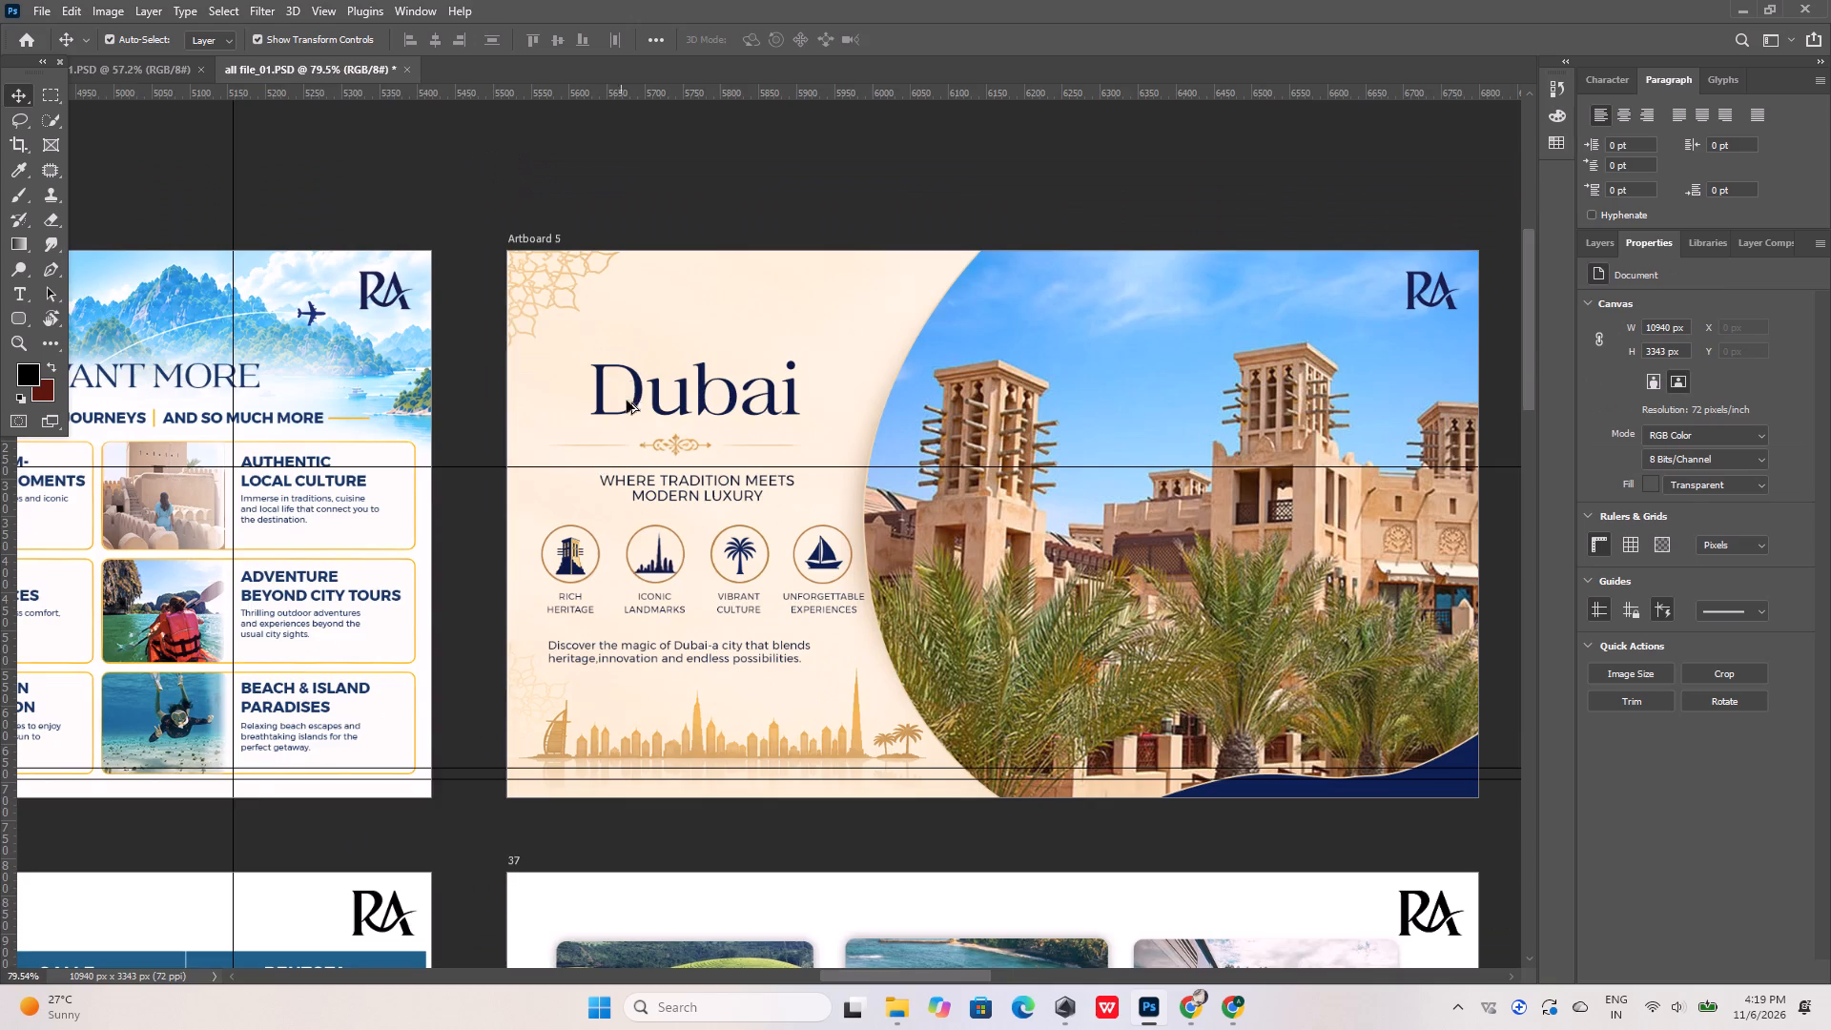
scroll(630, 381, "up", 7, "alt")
Add a vertical guide at about X 44 px on Artboard 5, along the outer edge of the Rich Heritage icon circle.
left_click(648, 390)
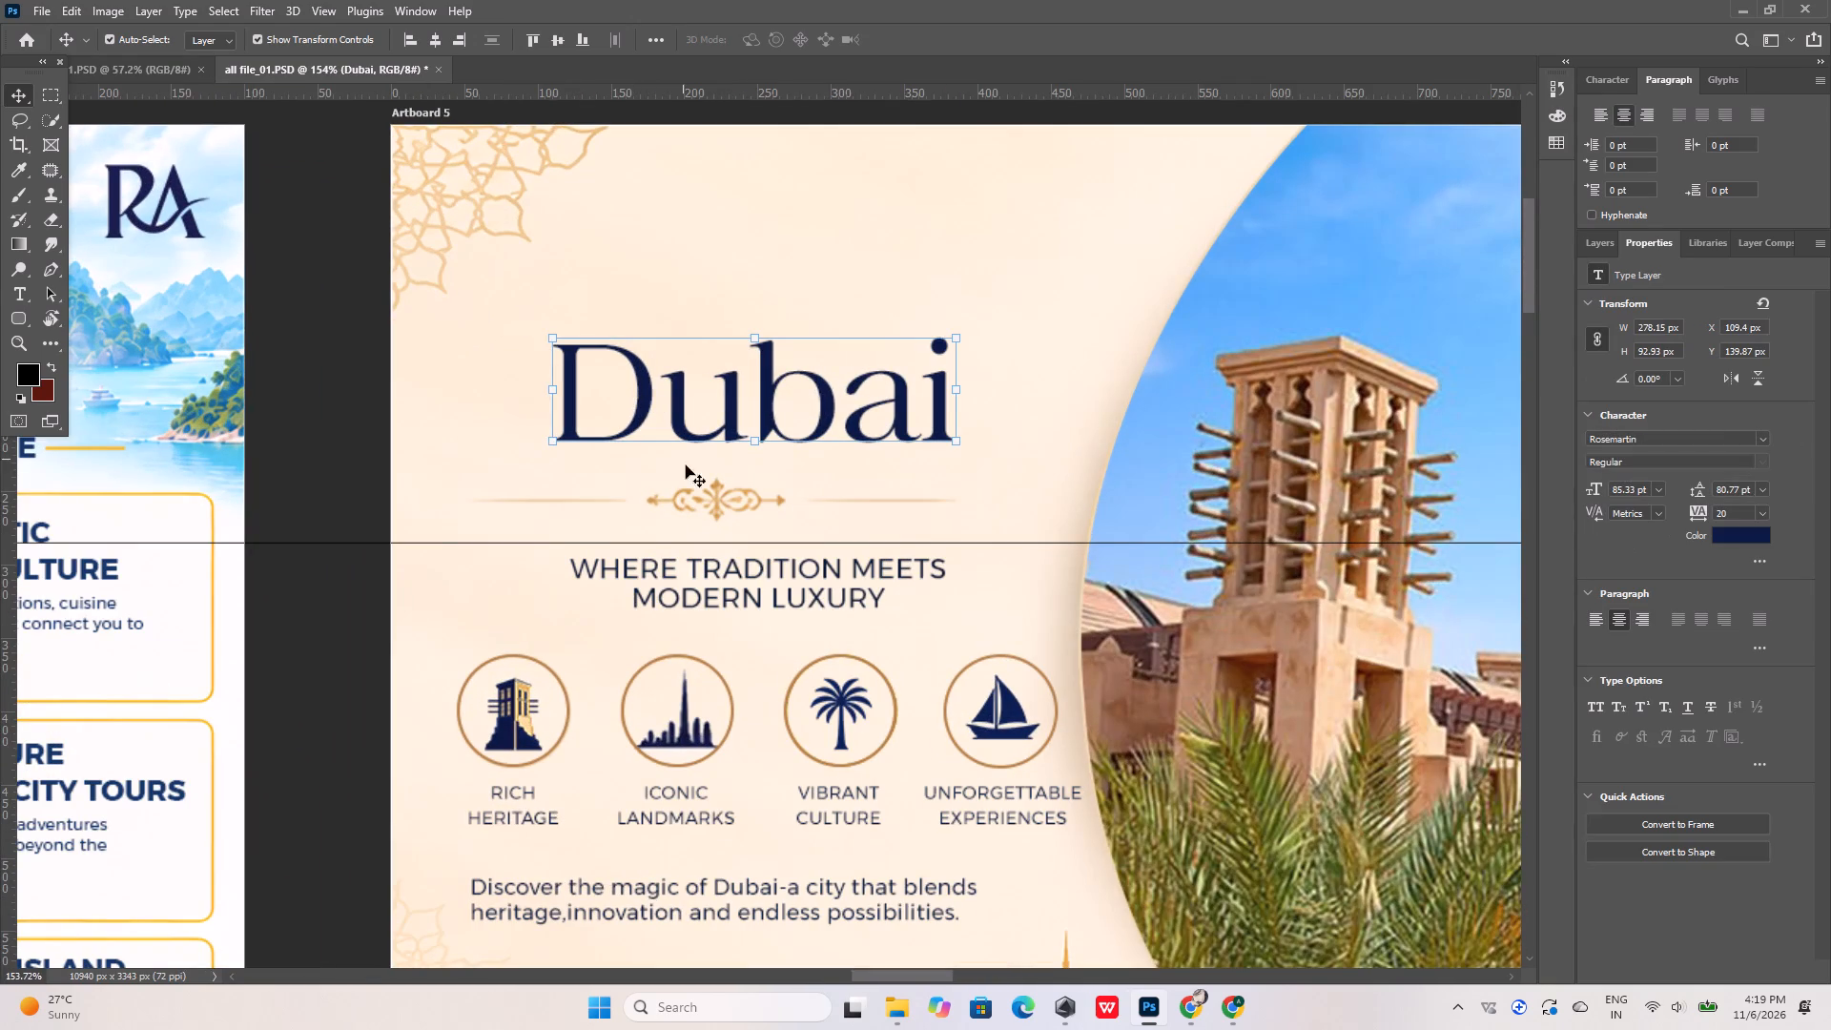
scroll(493, 484, "up", 7, "alt")
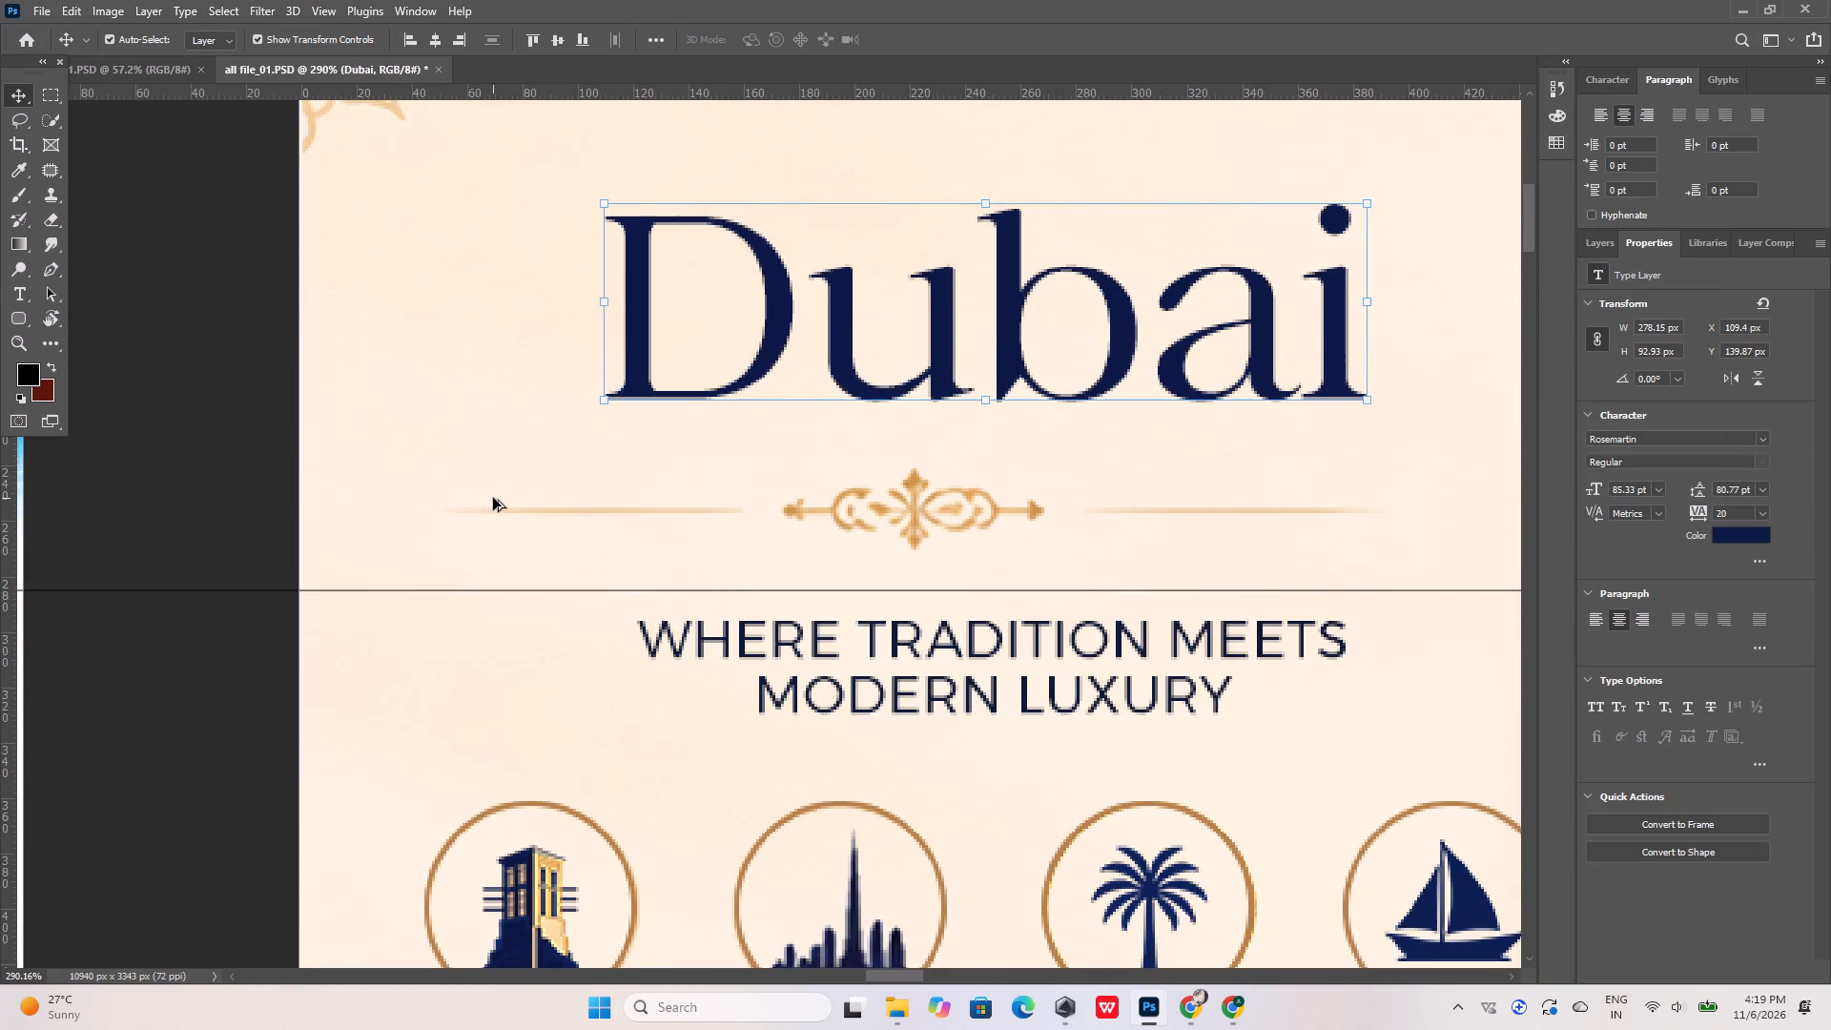
left_click(10, 589)
left_click_drag(0, 540, 57, 580)
left_click_drag(57, 580, 14, 644)
left_click_drag(3, 653, 173, 669)
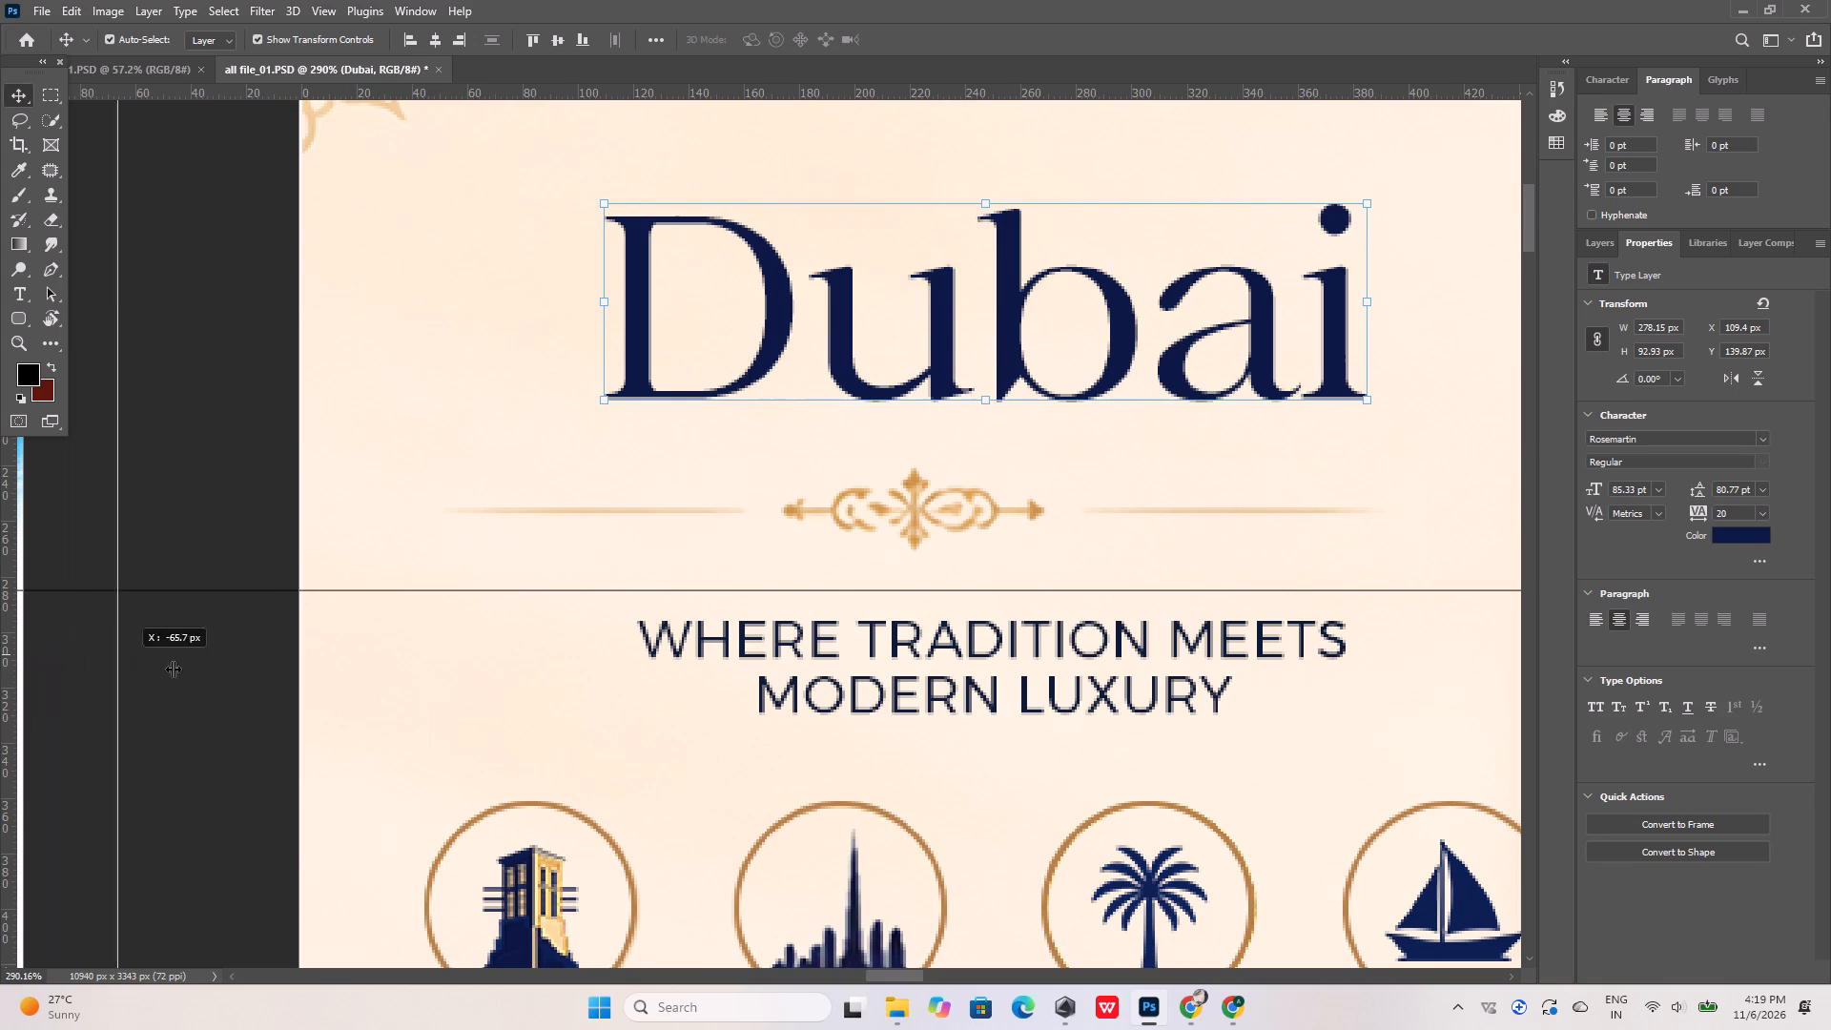
left_click_drag(173, 669, 424, 673)
scroll(463, 467, "down", 12, "alt")
middle_click(511, 594, "alt")
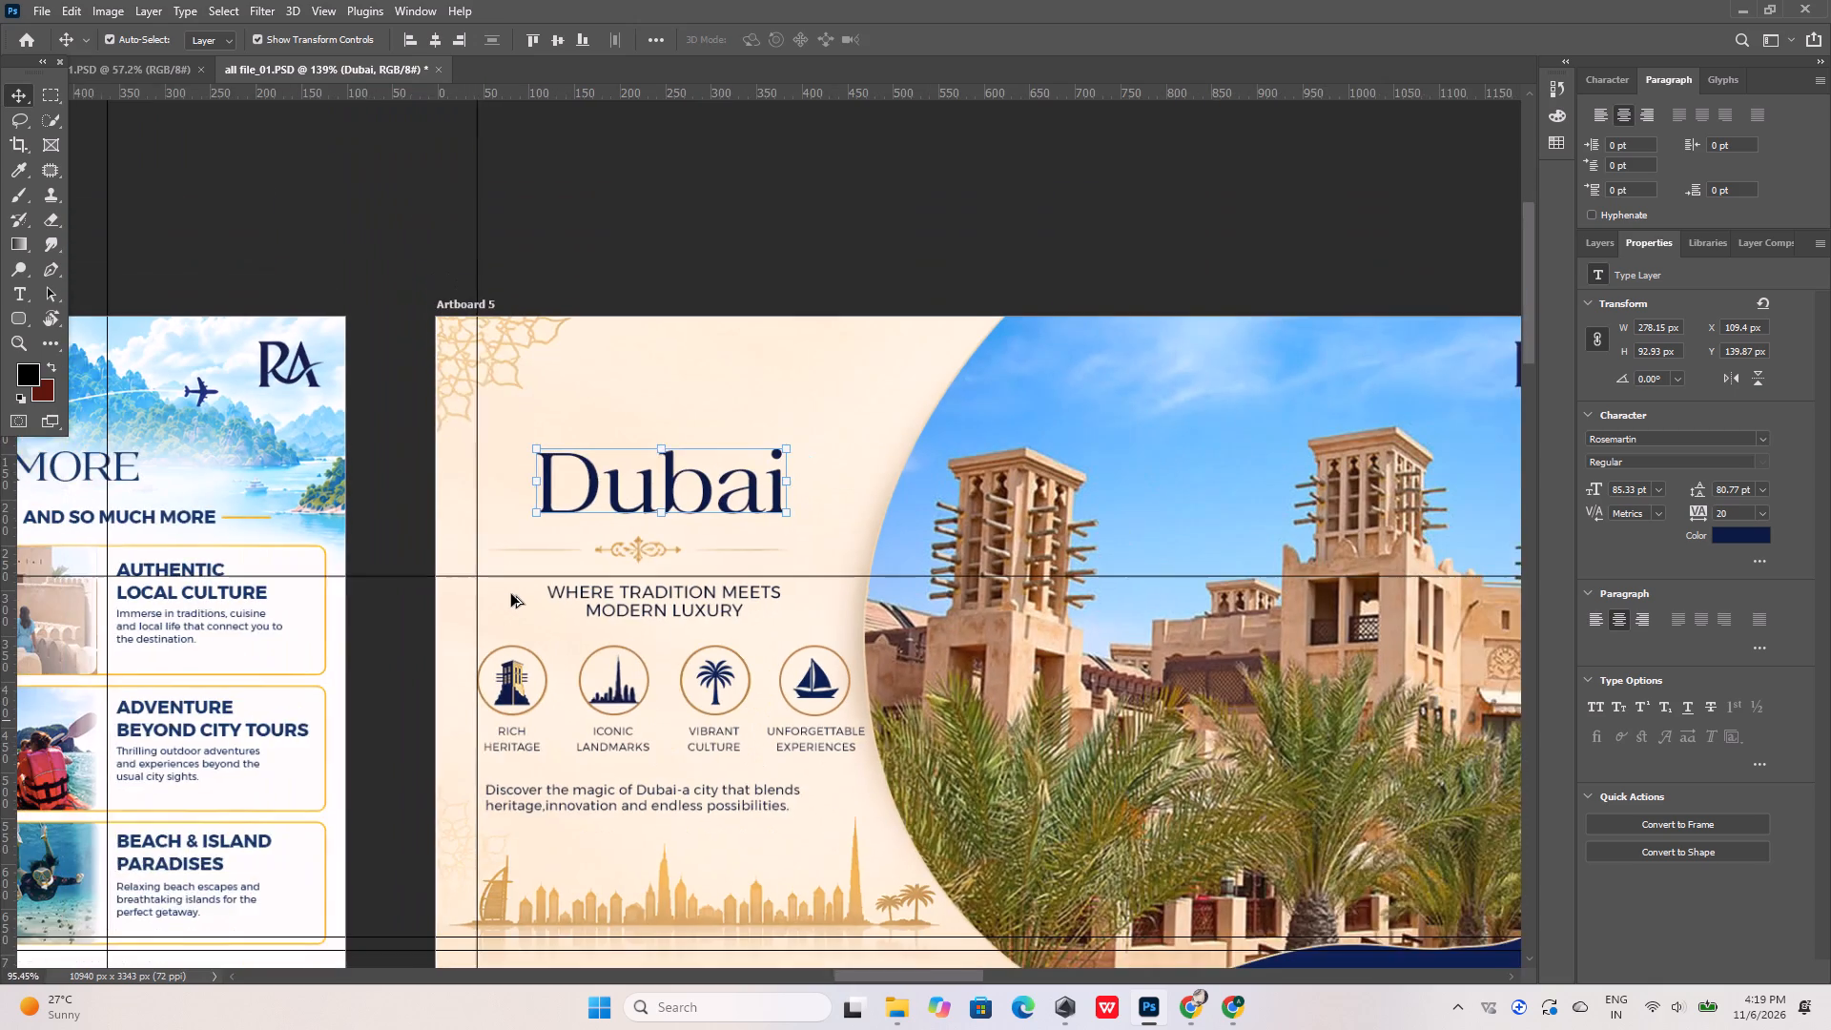
scroll(511, 594, "down", 1, "alt")
scroll(414, 690, "up", 8, "alt")
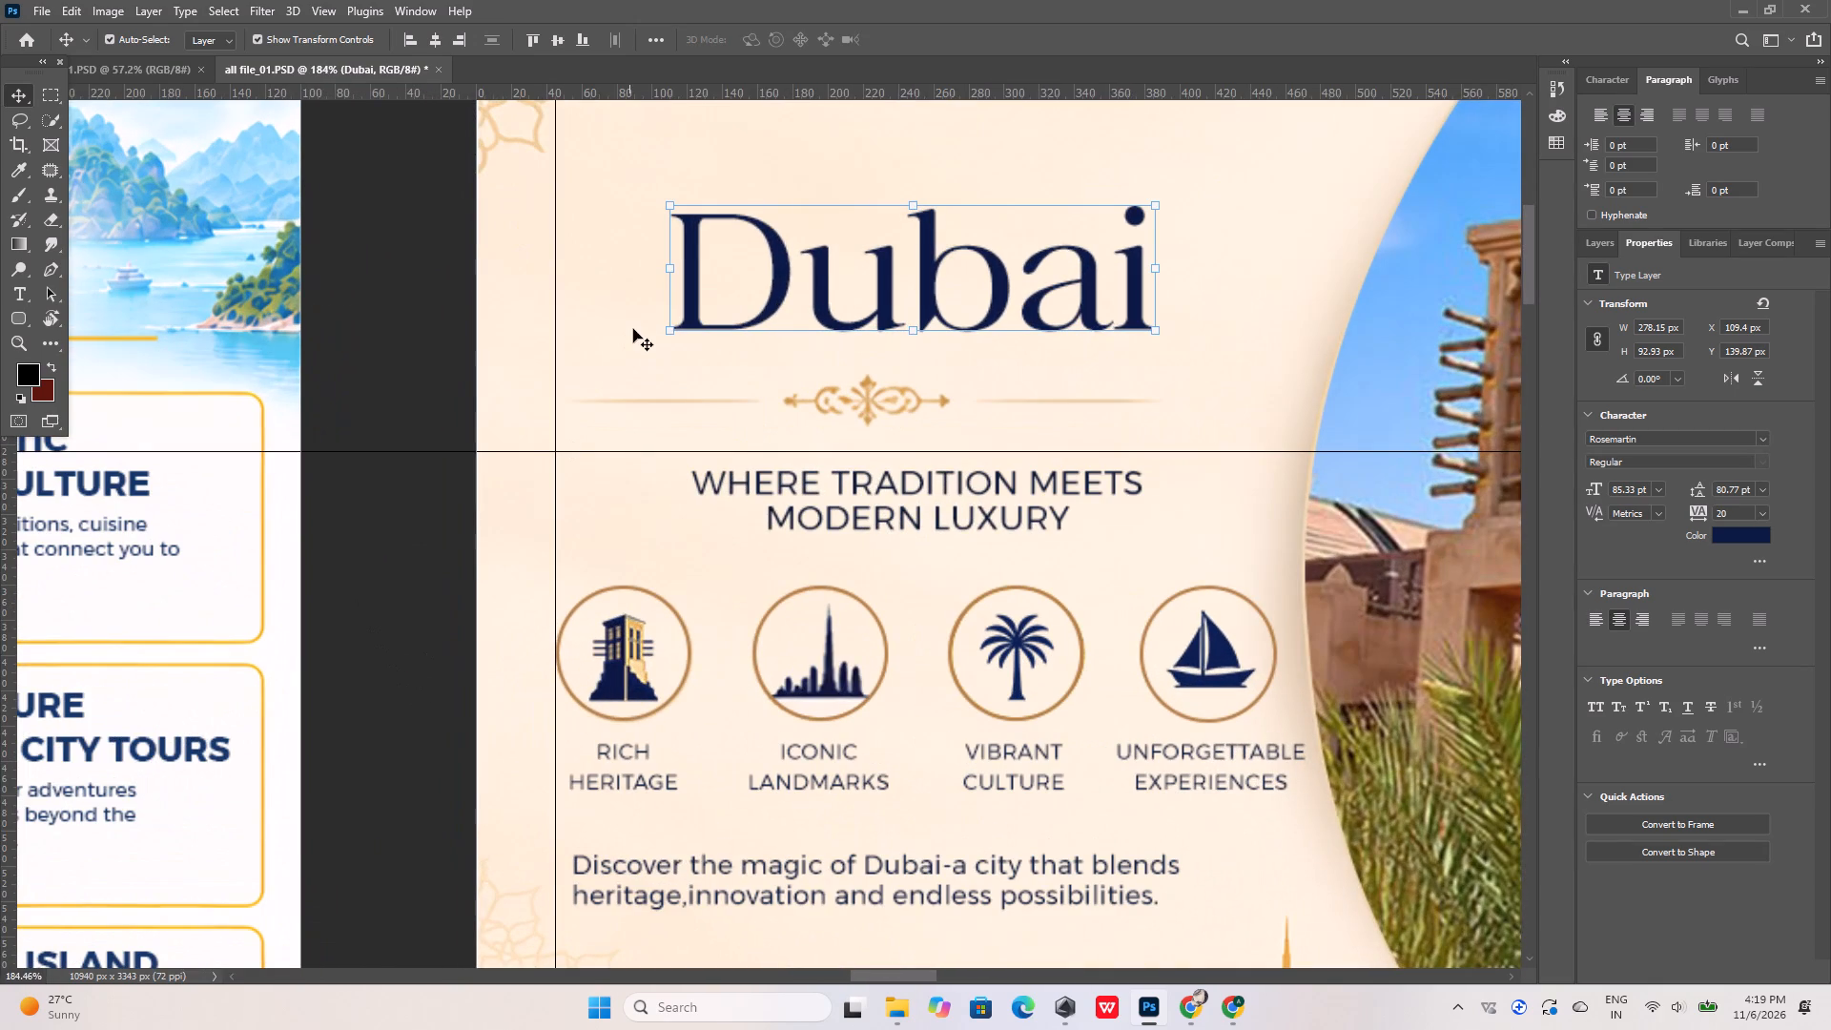
Move the Dubai title horizontally to X 44.4 px so it starts on the new vertical guide.
key("shift+Left")
key("shift+Left")
key("shift+Left")
key("shift+Left")
key("shift+Left")
key("shift+Left")
key("Left")
key("Left")
key("Left")
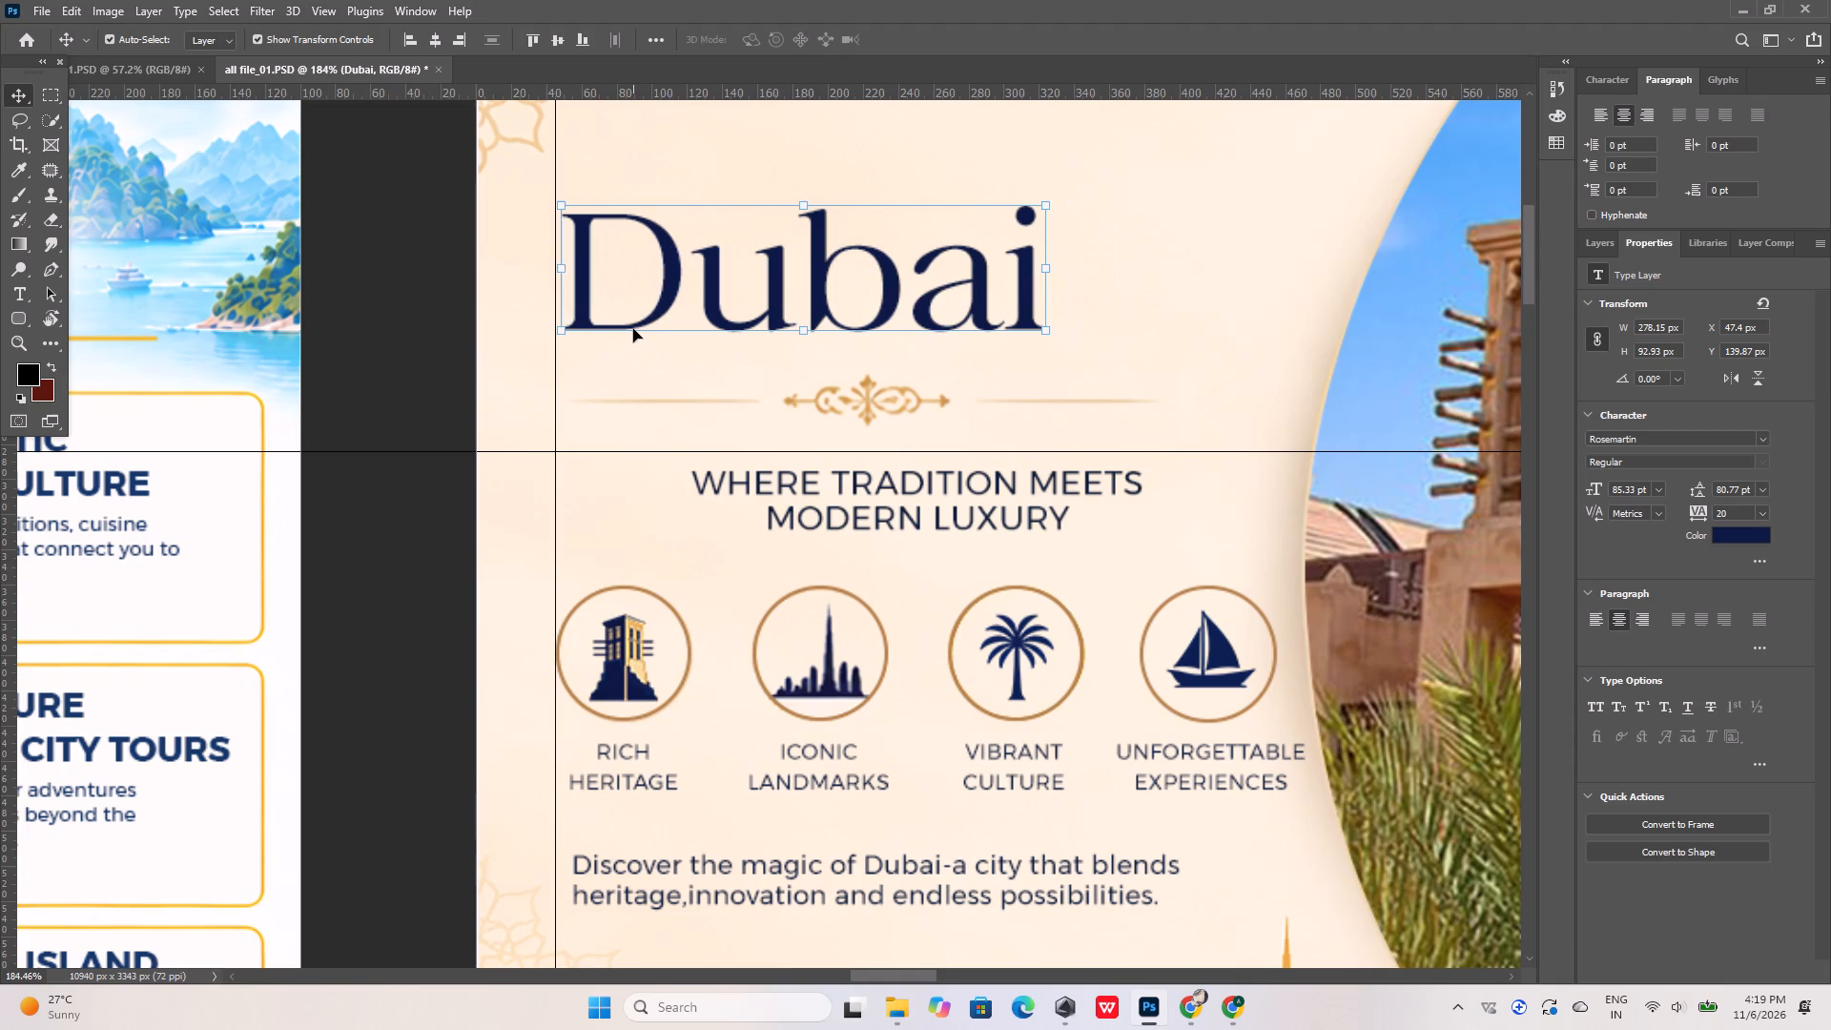
key("Left")
key("Left")
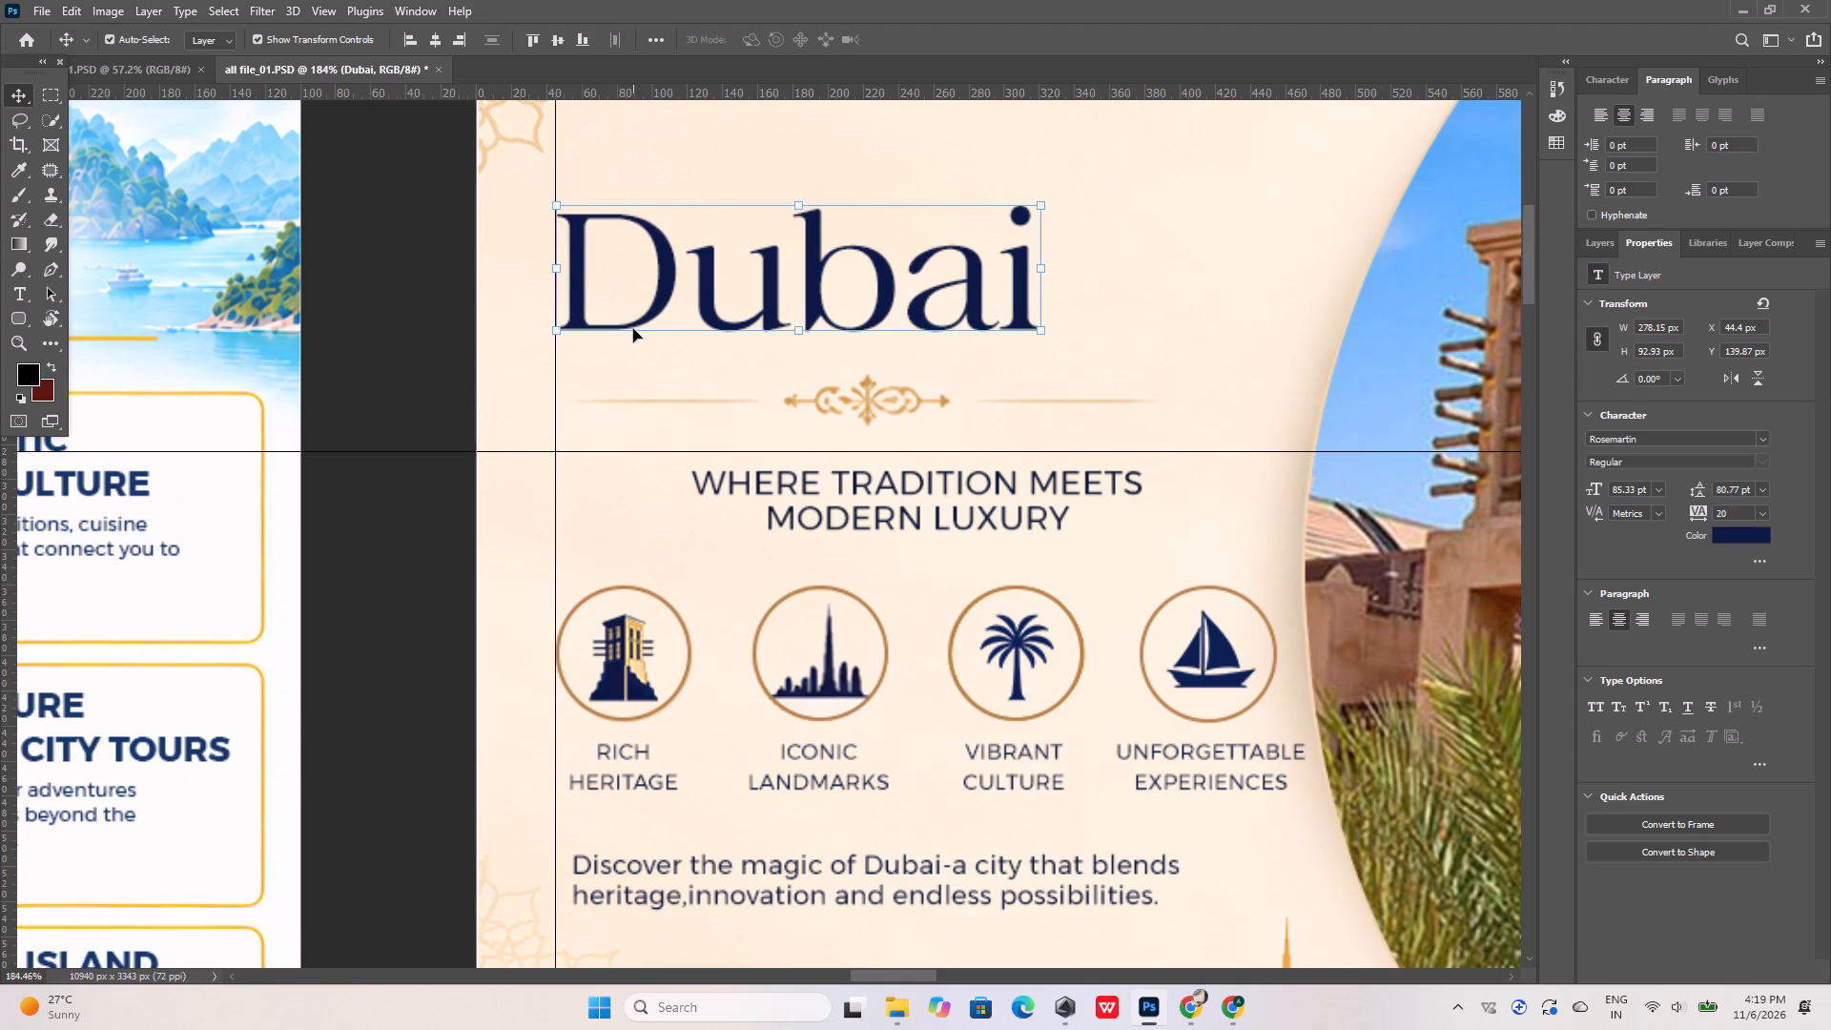
Align the gold ornament divider to the guide at X 45 px and scale it to about 278 × 32 px, close to the Dubai title's width.
left_click(859, 395)
key("Left")
key("Left")
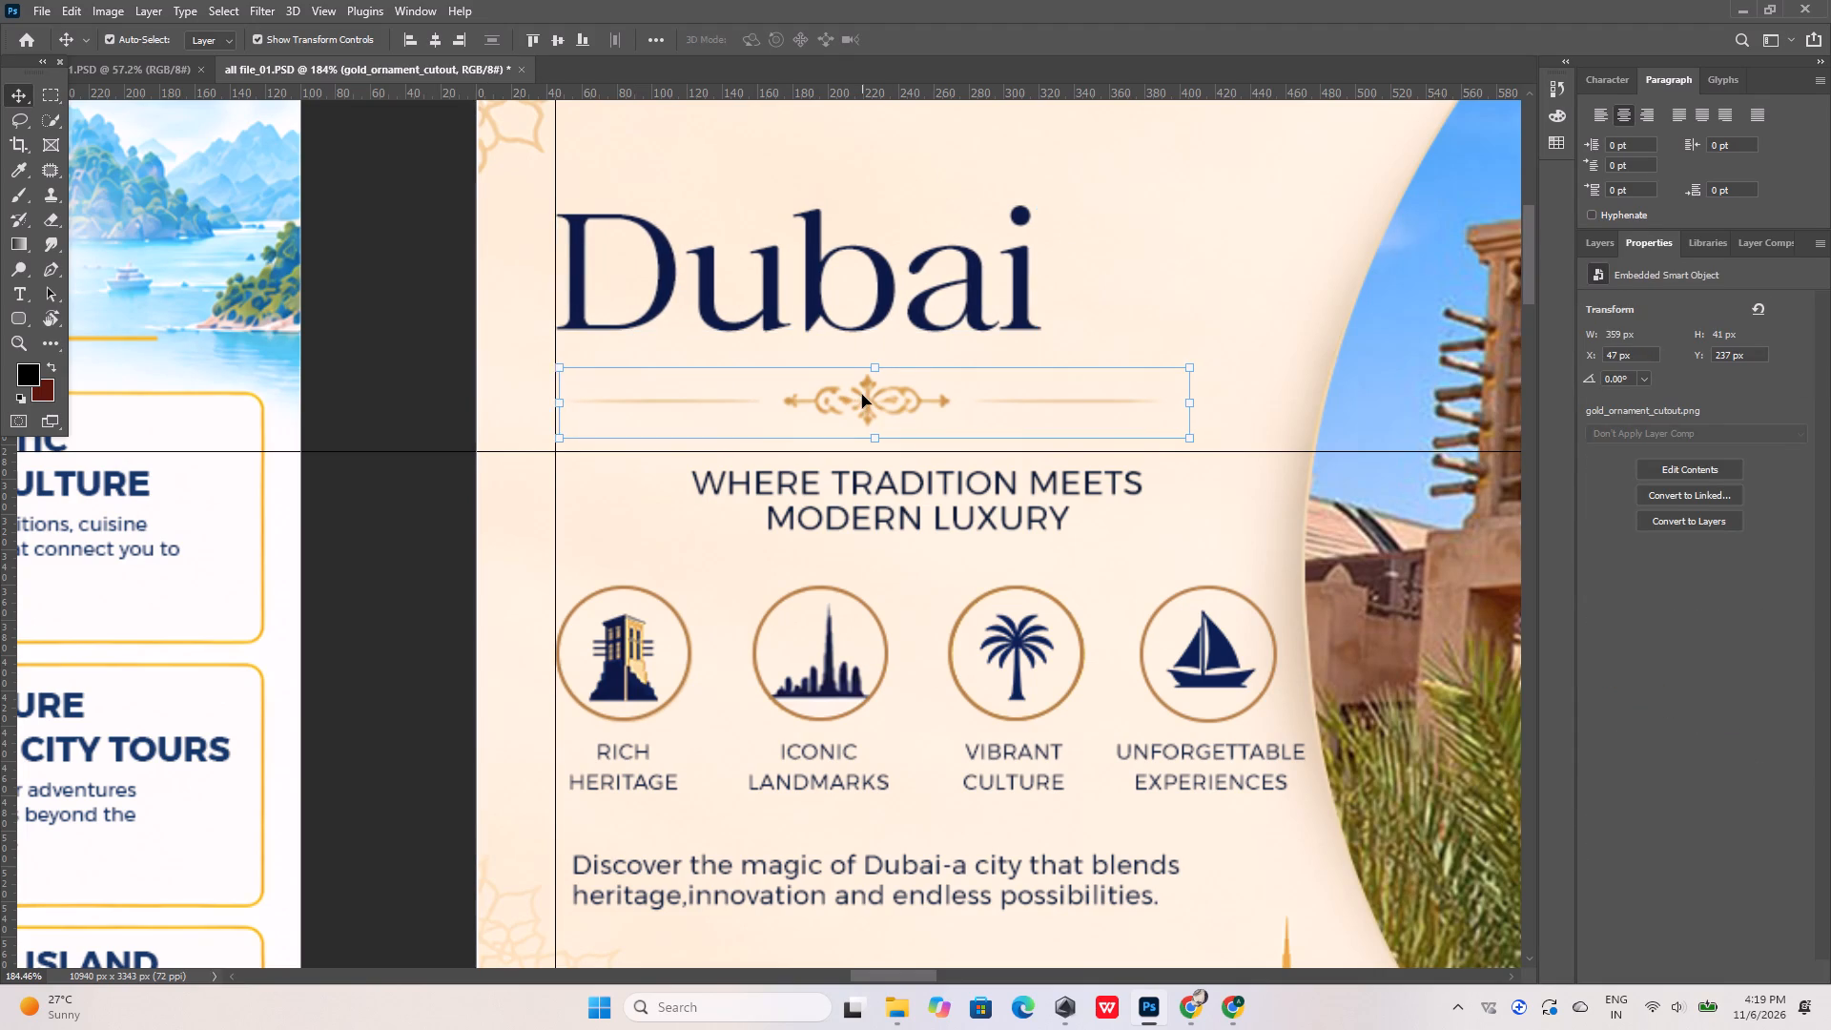
key("Left")
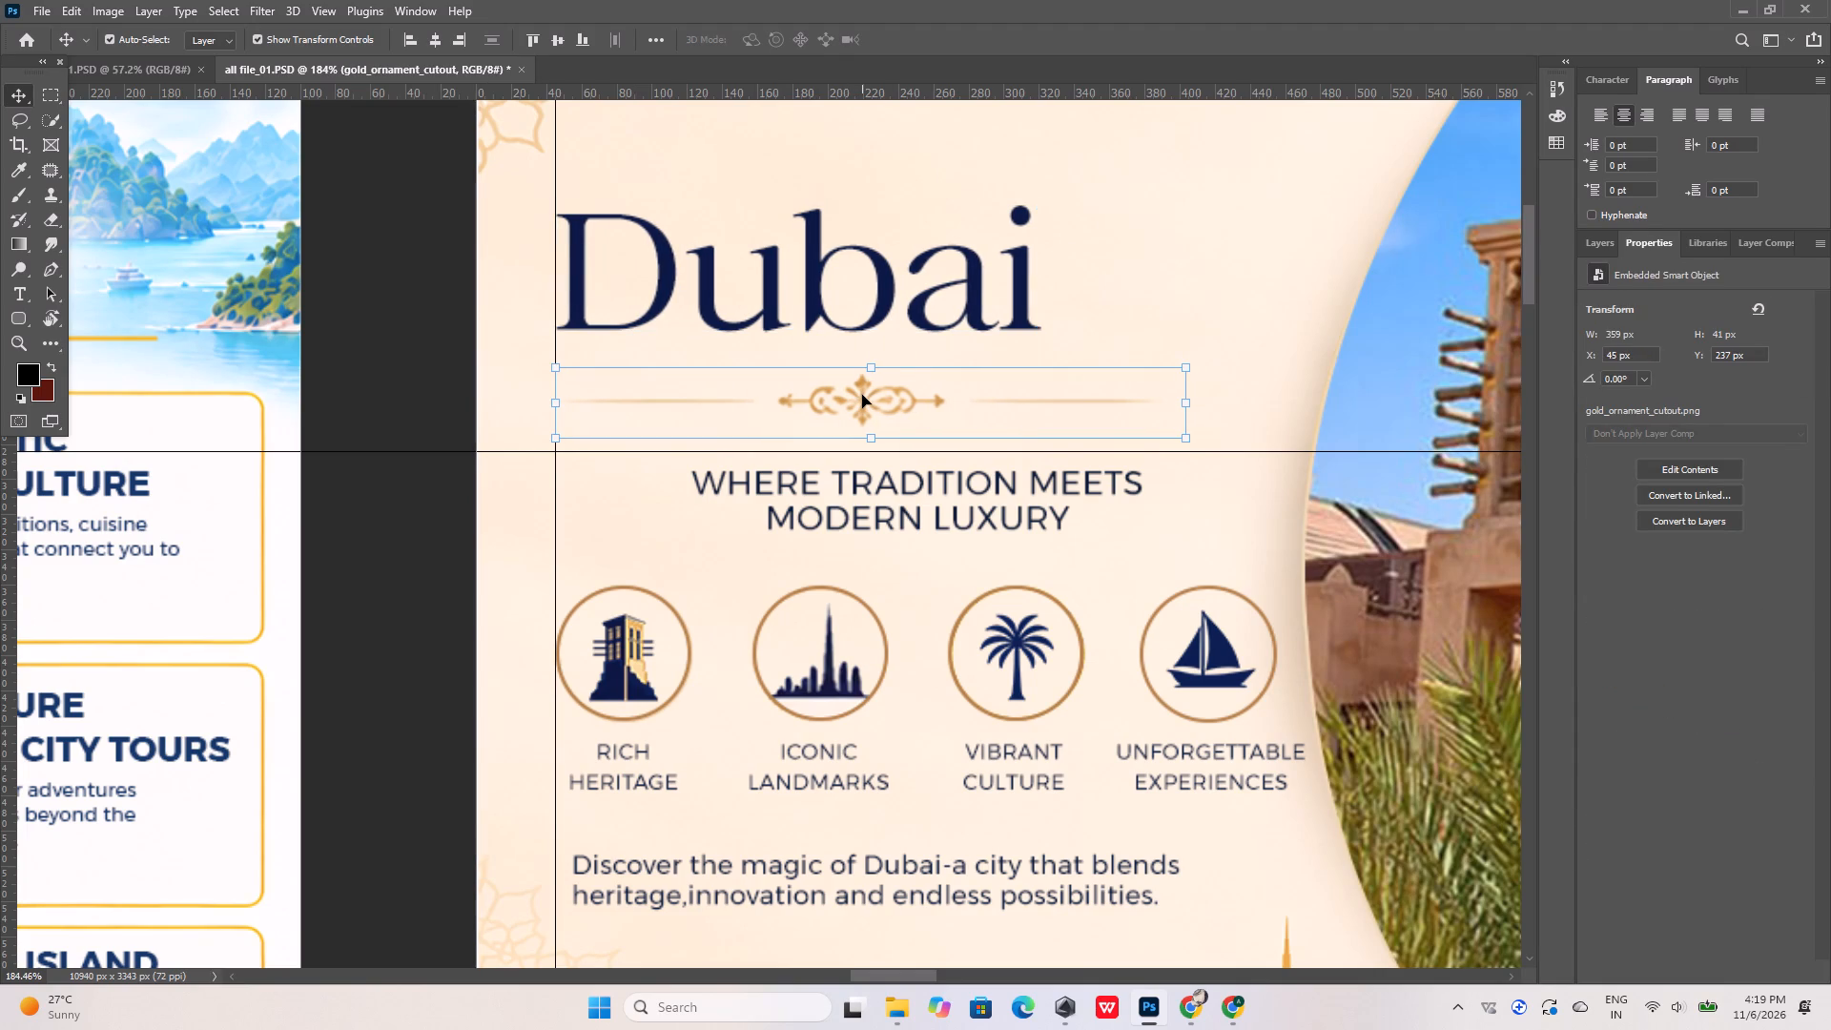
left_click_drag(1185, 442, 1050, 412)
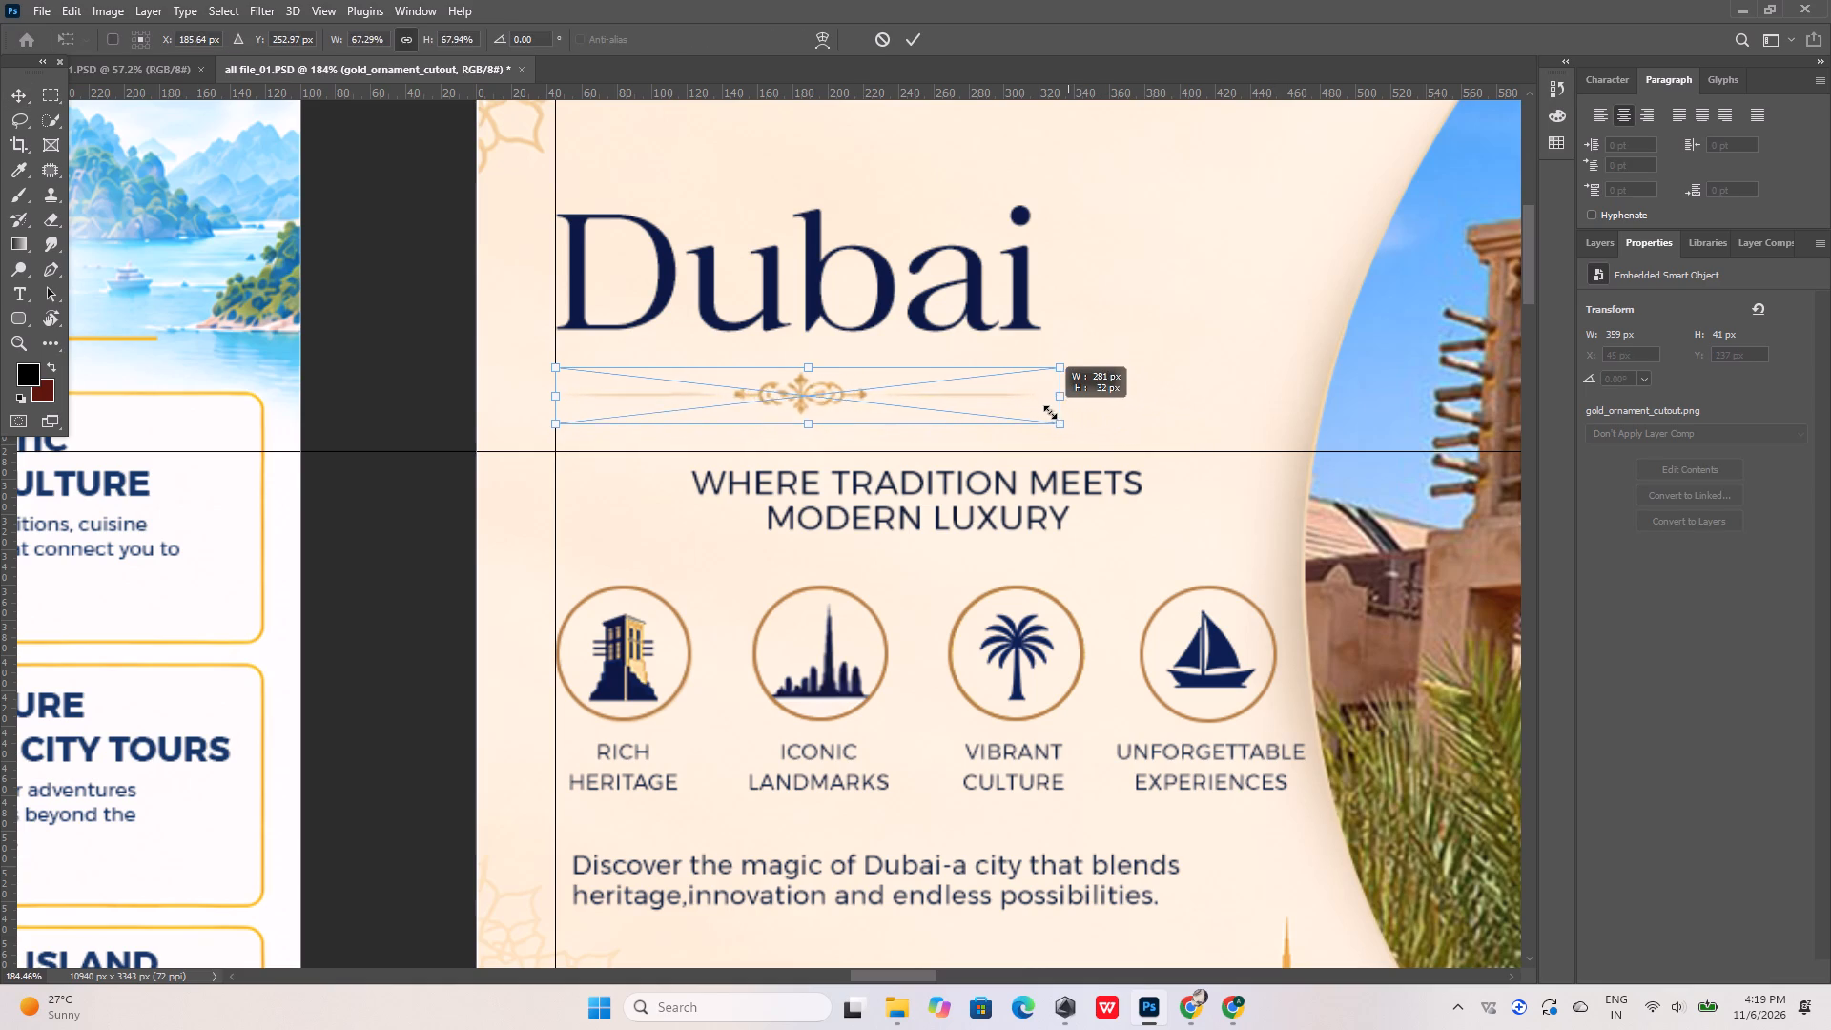
left_click_drag(1050, 412, 1044, 415)
left_click(923, 53)
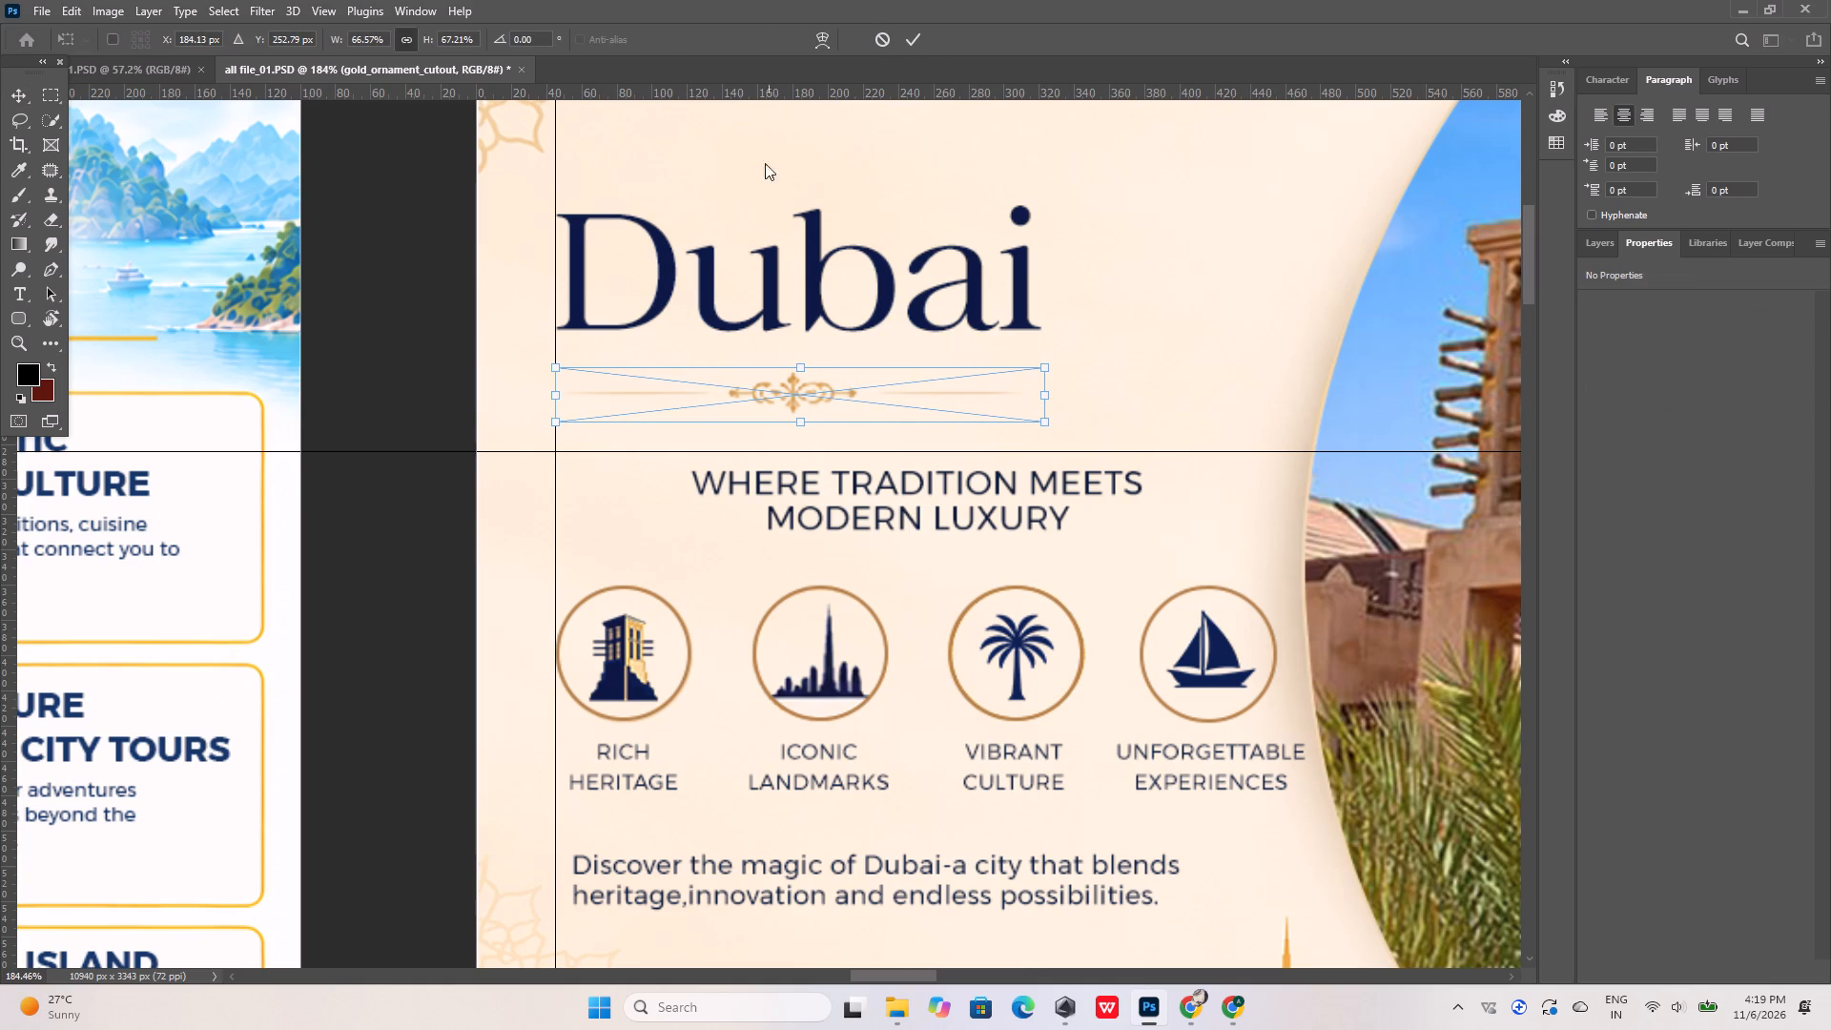
left_click(916, 39)
left_click(470, 251)
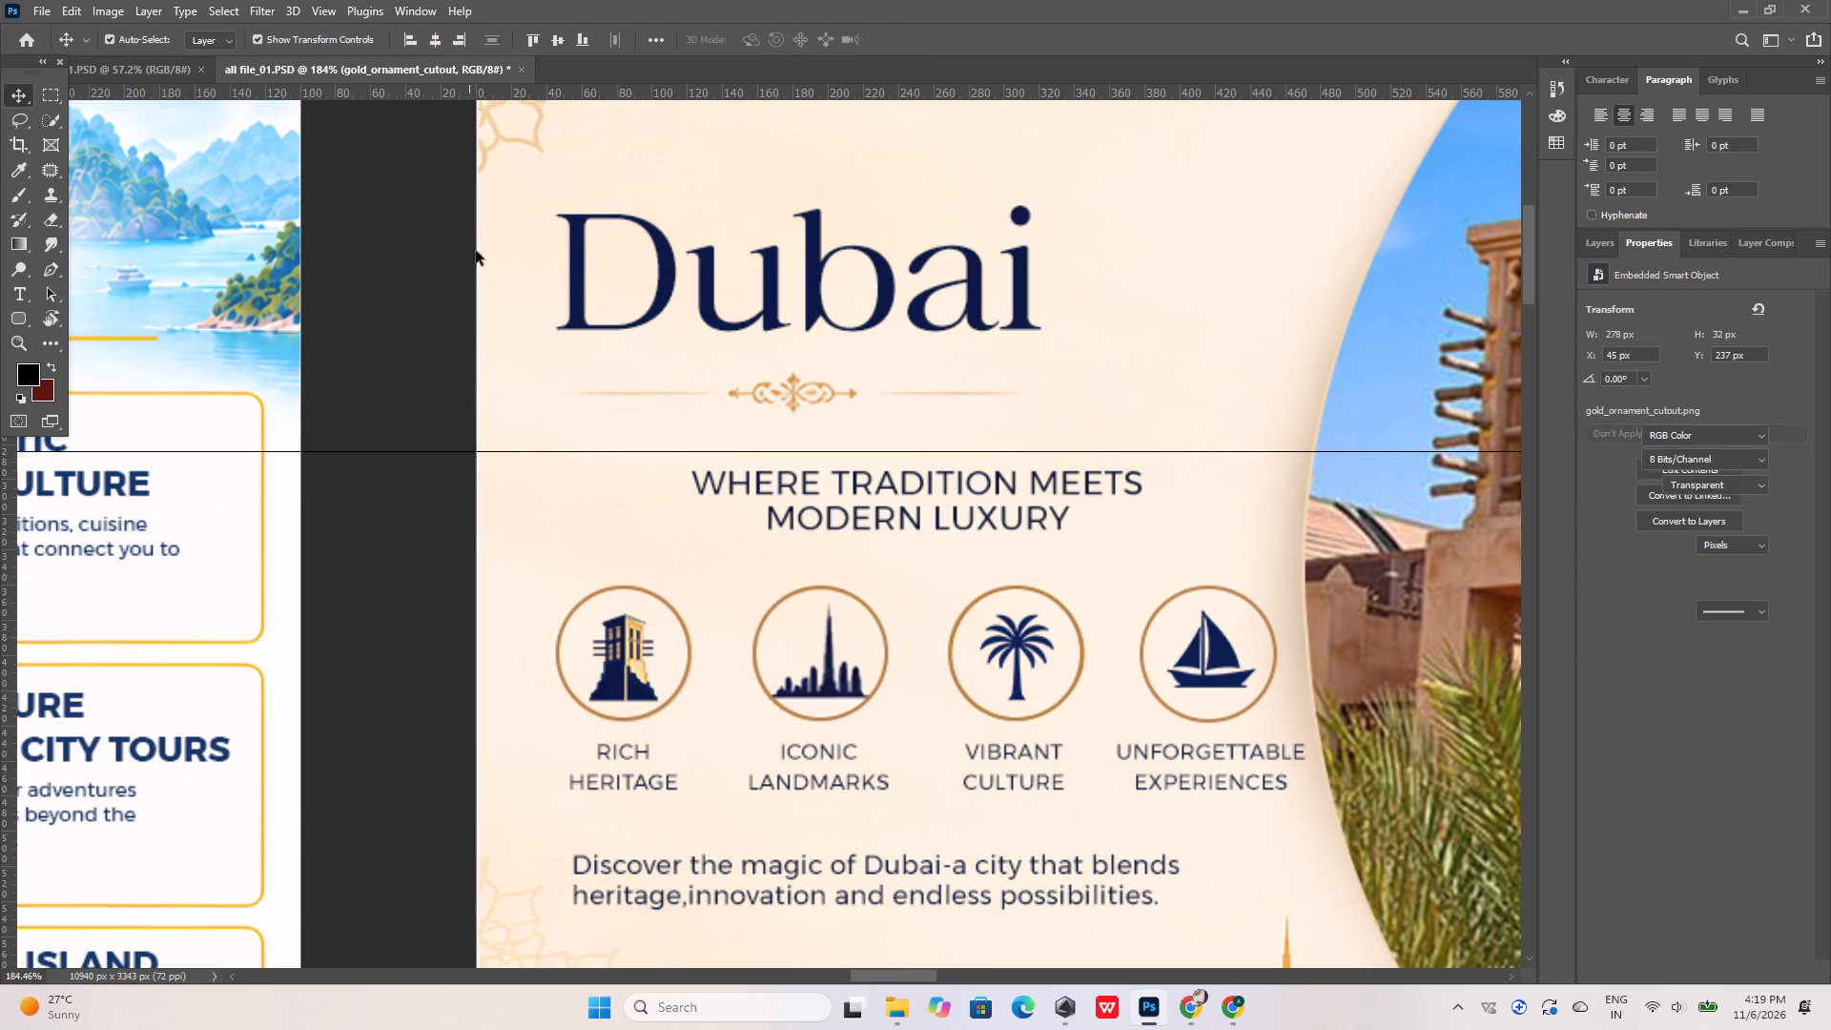
Set the leading of the Where Tradition Meets Modern Luxury tagline to 22 pt and left-align its text.
left_click(783, 491)
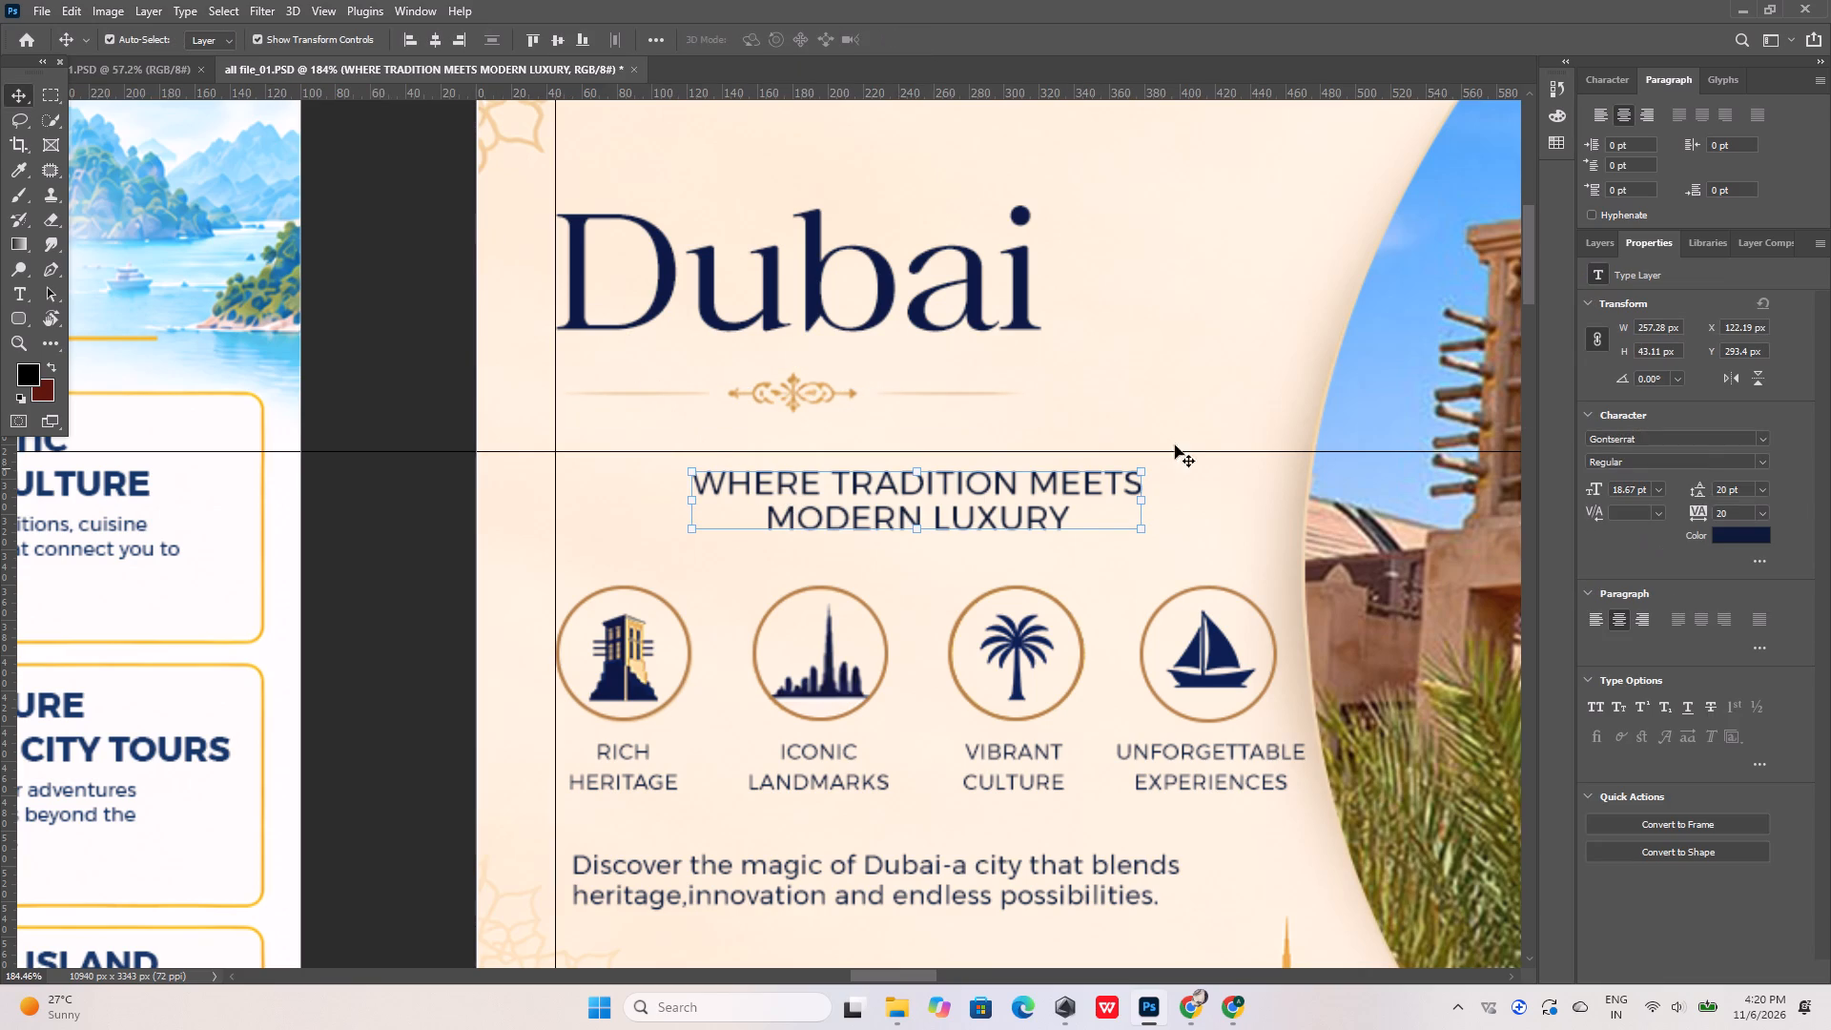
left_click_drag(1739, 491, 1677, 490)
type("22")
key("Return")
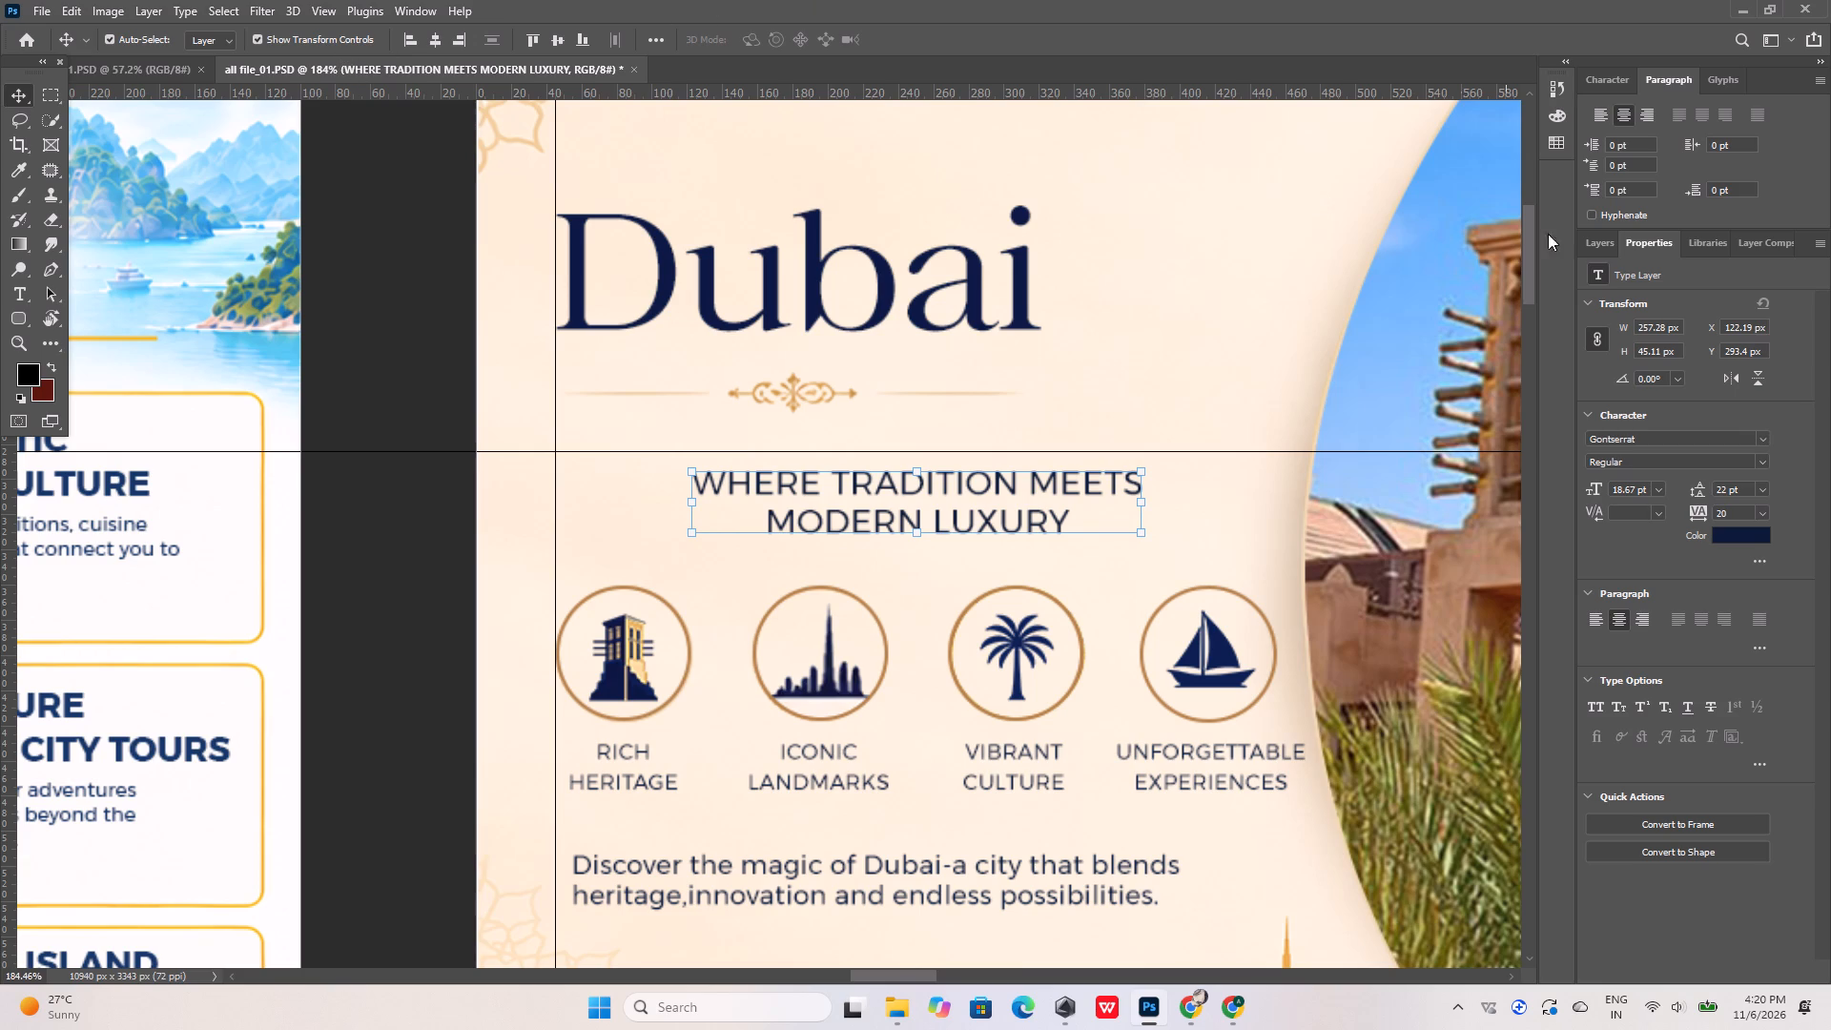
left_click(1593, 620)
Move the Where Tradition Meets Modern Luxury tagline to X 44.45 px, flush with the vertical guide.
key("shift+Left")
key("shift+Left")
key("shift+Left")
key("shift+Left")
key("shift+Left")
key("shift+Left")
key("shift+Left")
key("shift+Left")
key("shift+Left")
key("shift+Left")
key("shift+Left")
key("shift+Left")
key("shift+Left")
key("shift+Left")
key("shift+Left")
key("shift+Left")
key("shift+Left")
key("shift+Left")
key("shift+Left")
key("shift+Left")
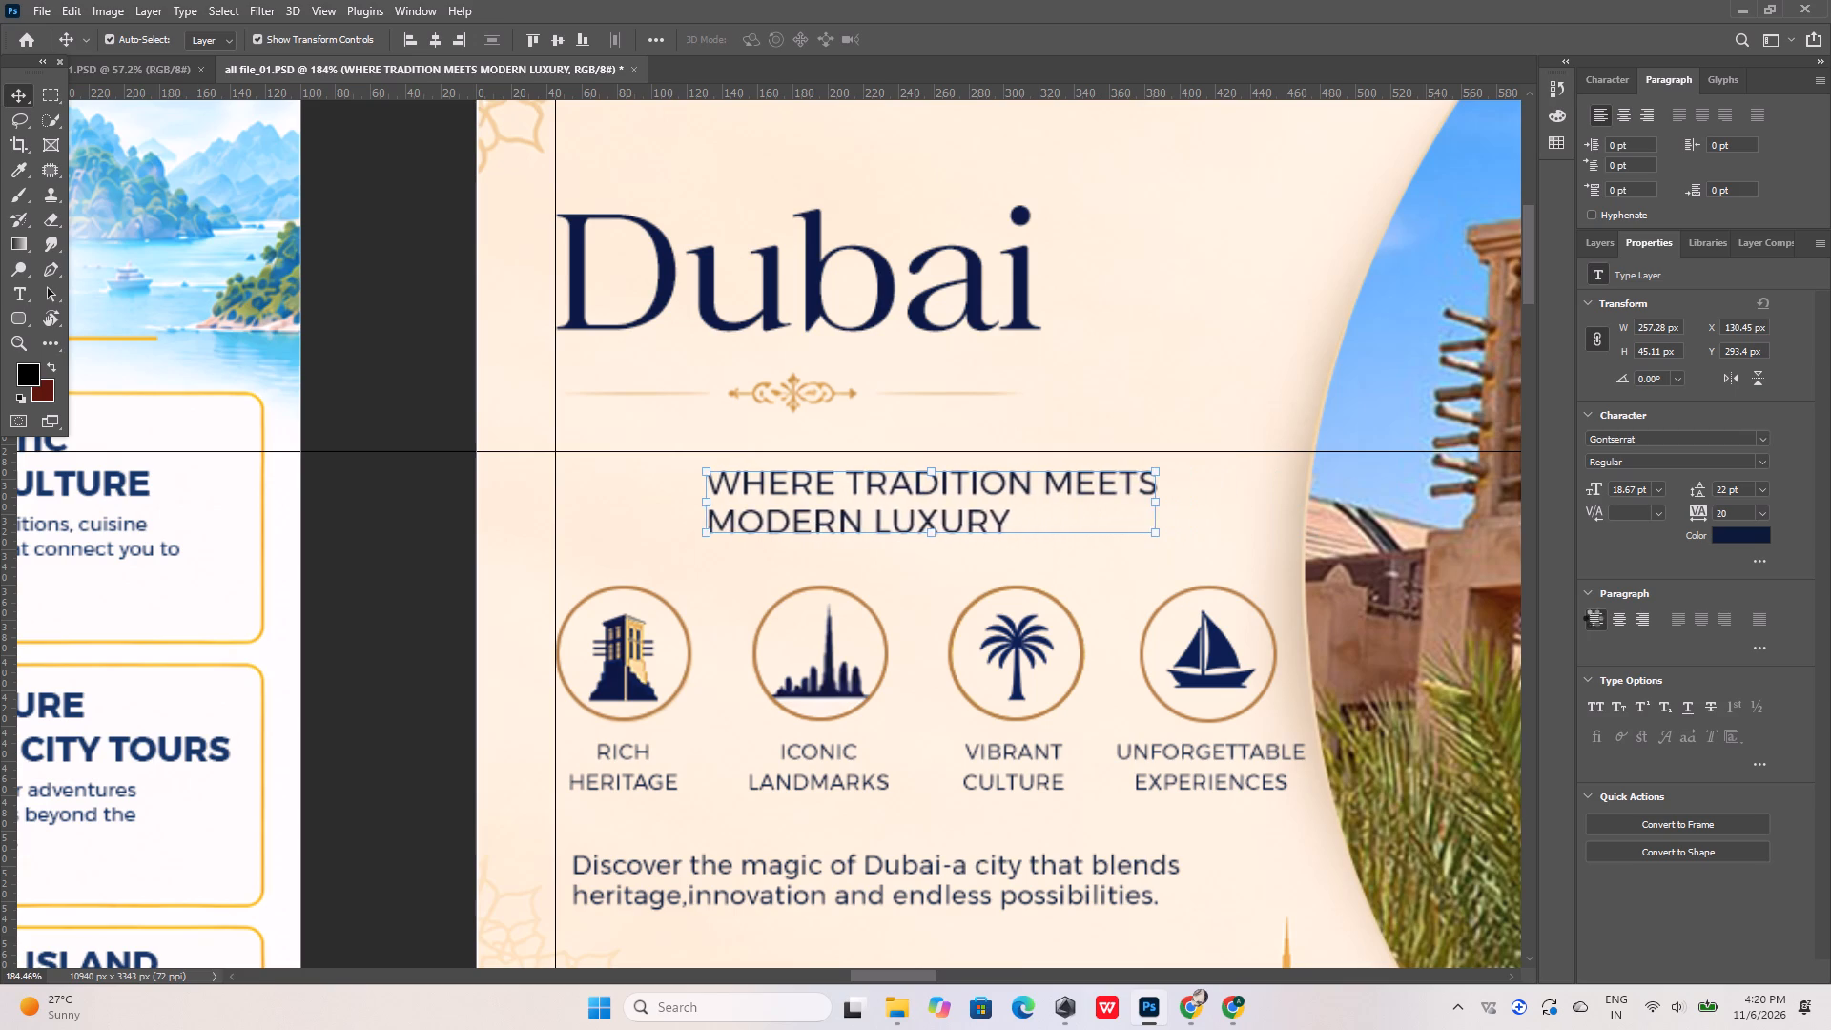
key("shift+Left")
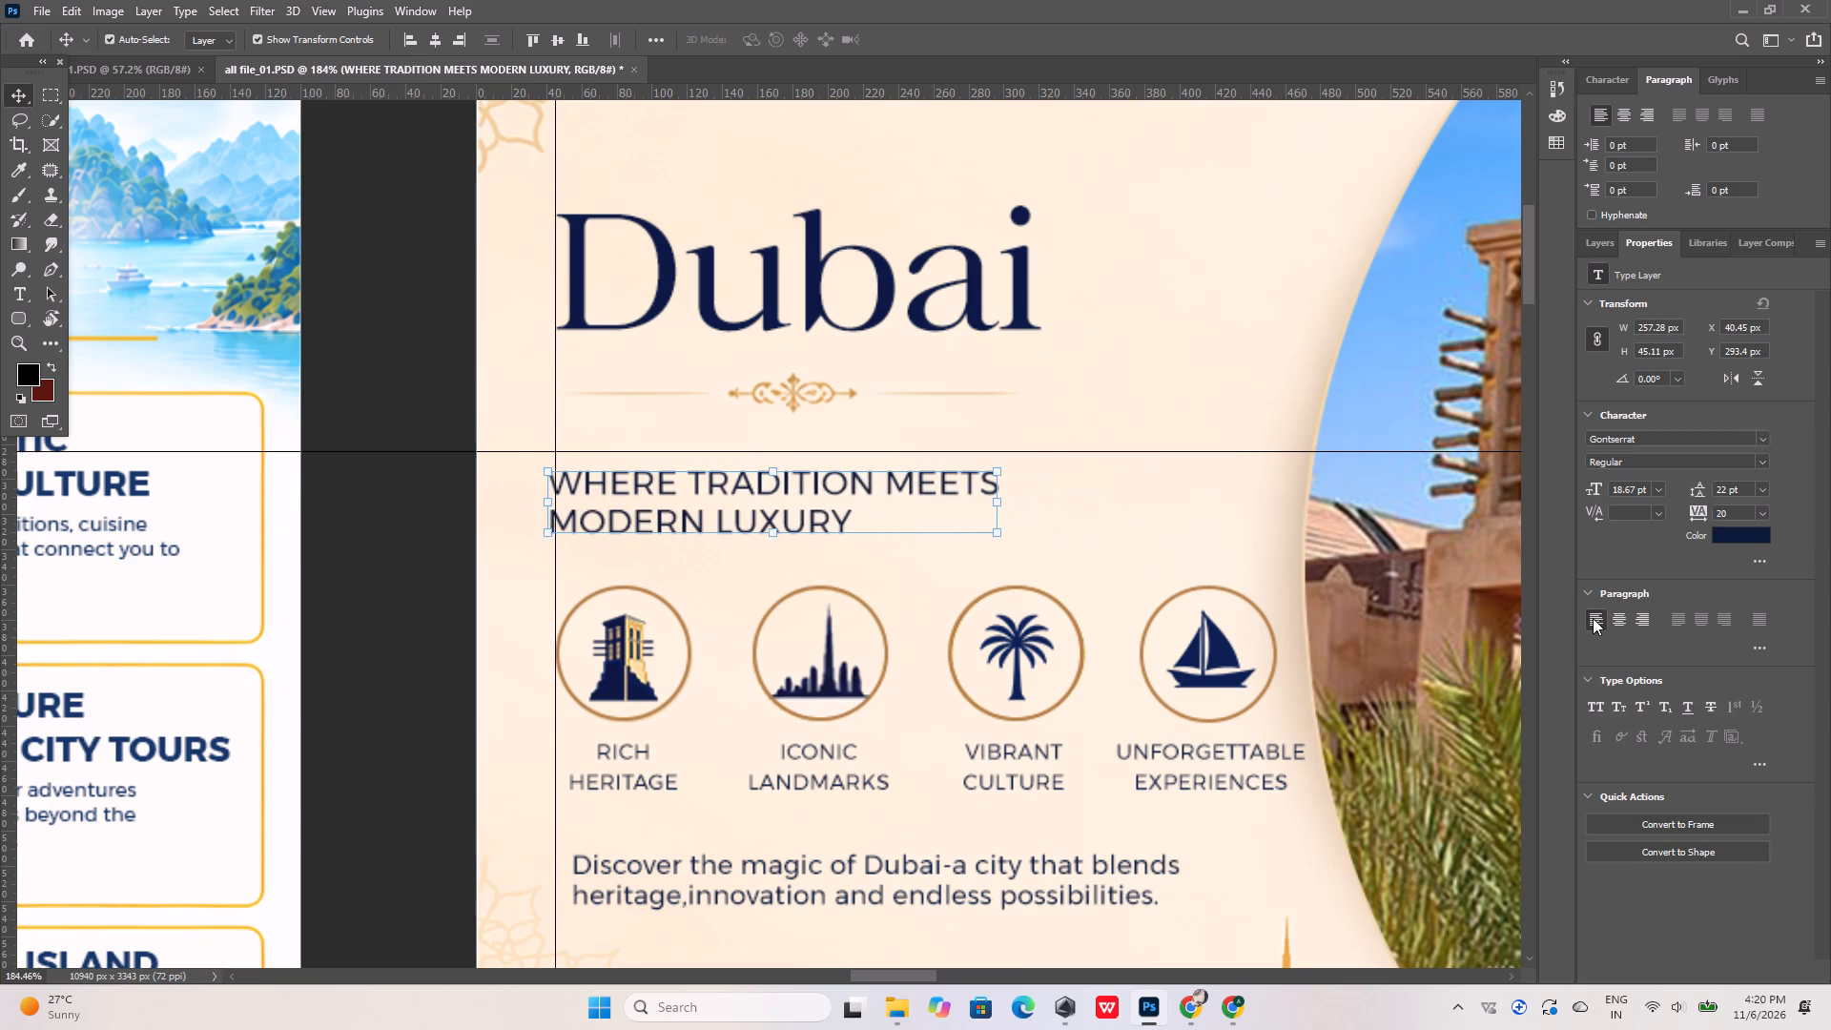
key("Right")
key("Right")
key("Right")
key("Right")
key("Right")
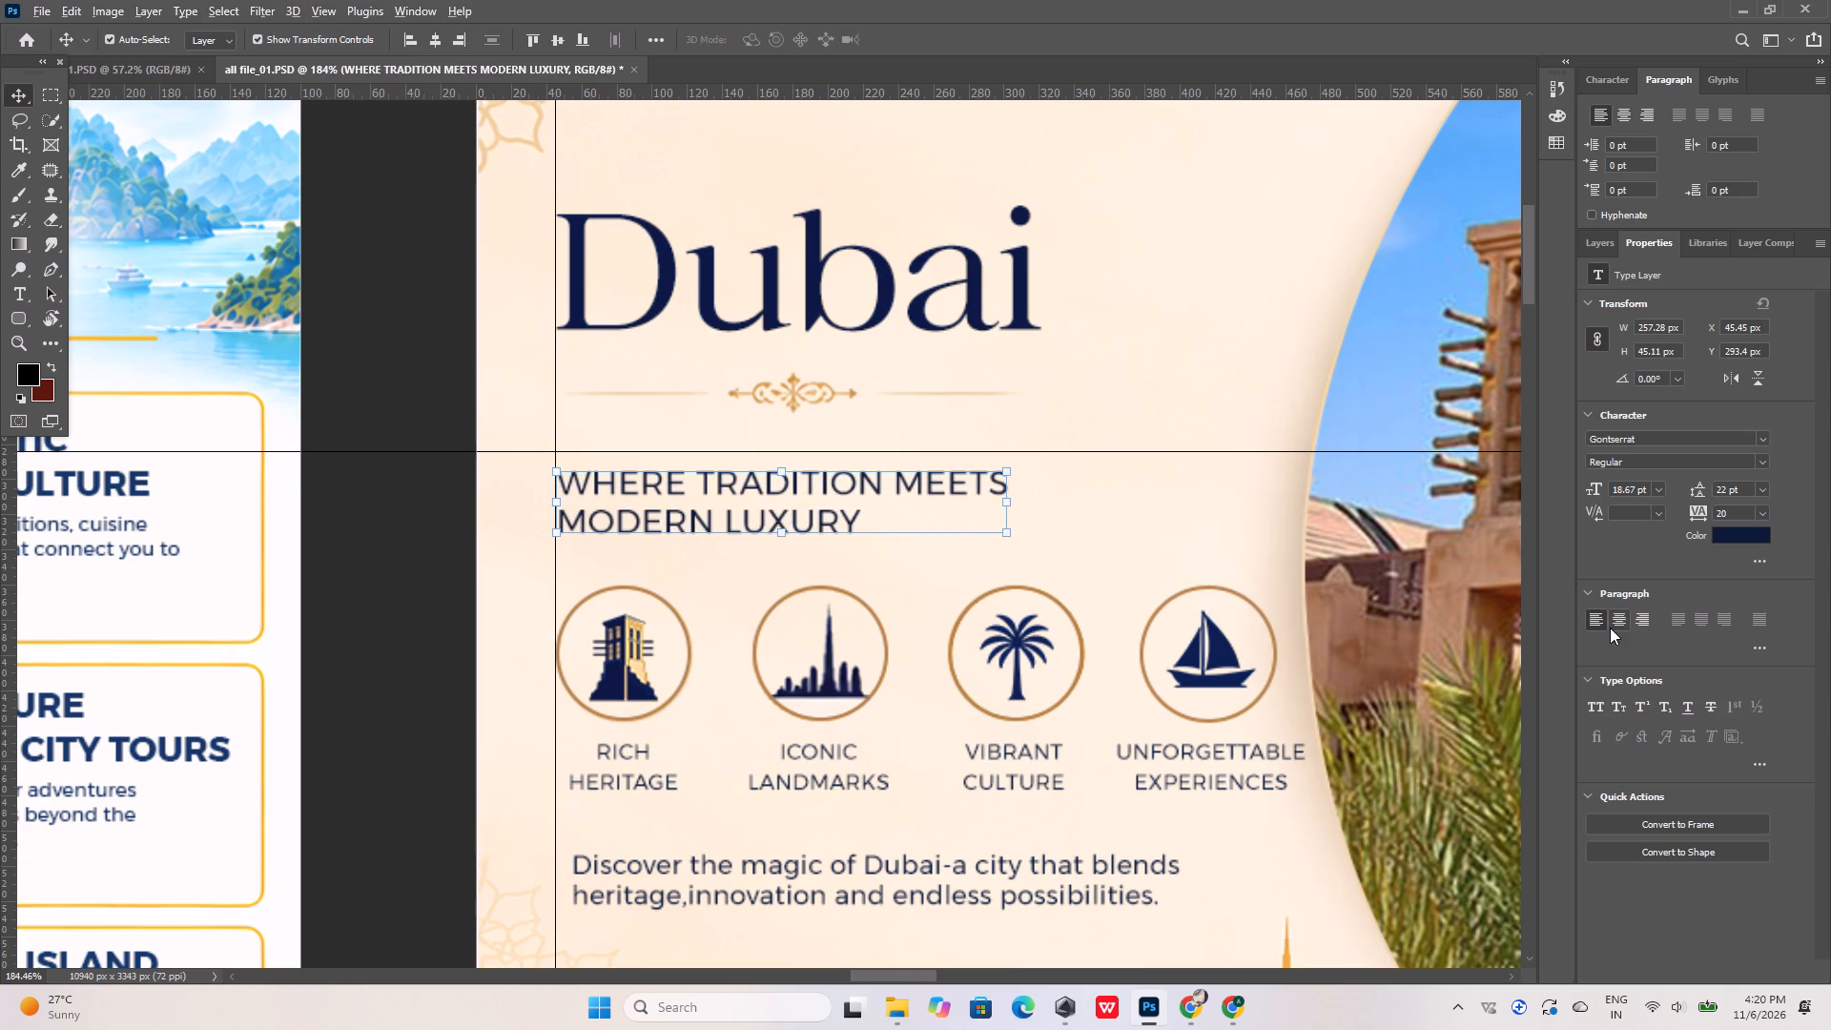
scroll(566, 448, "up", 20, "alt")
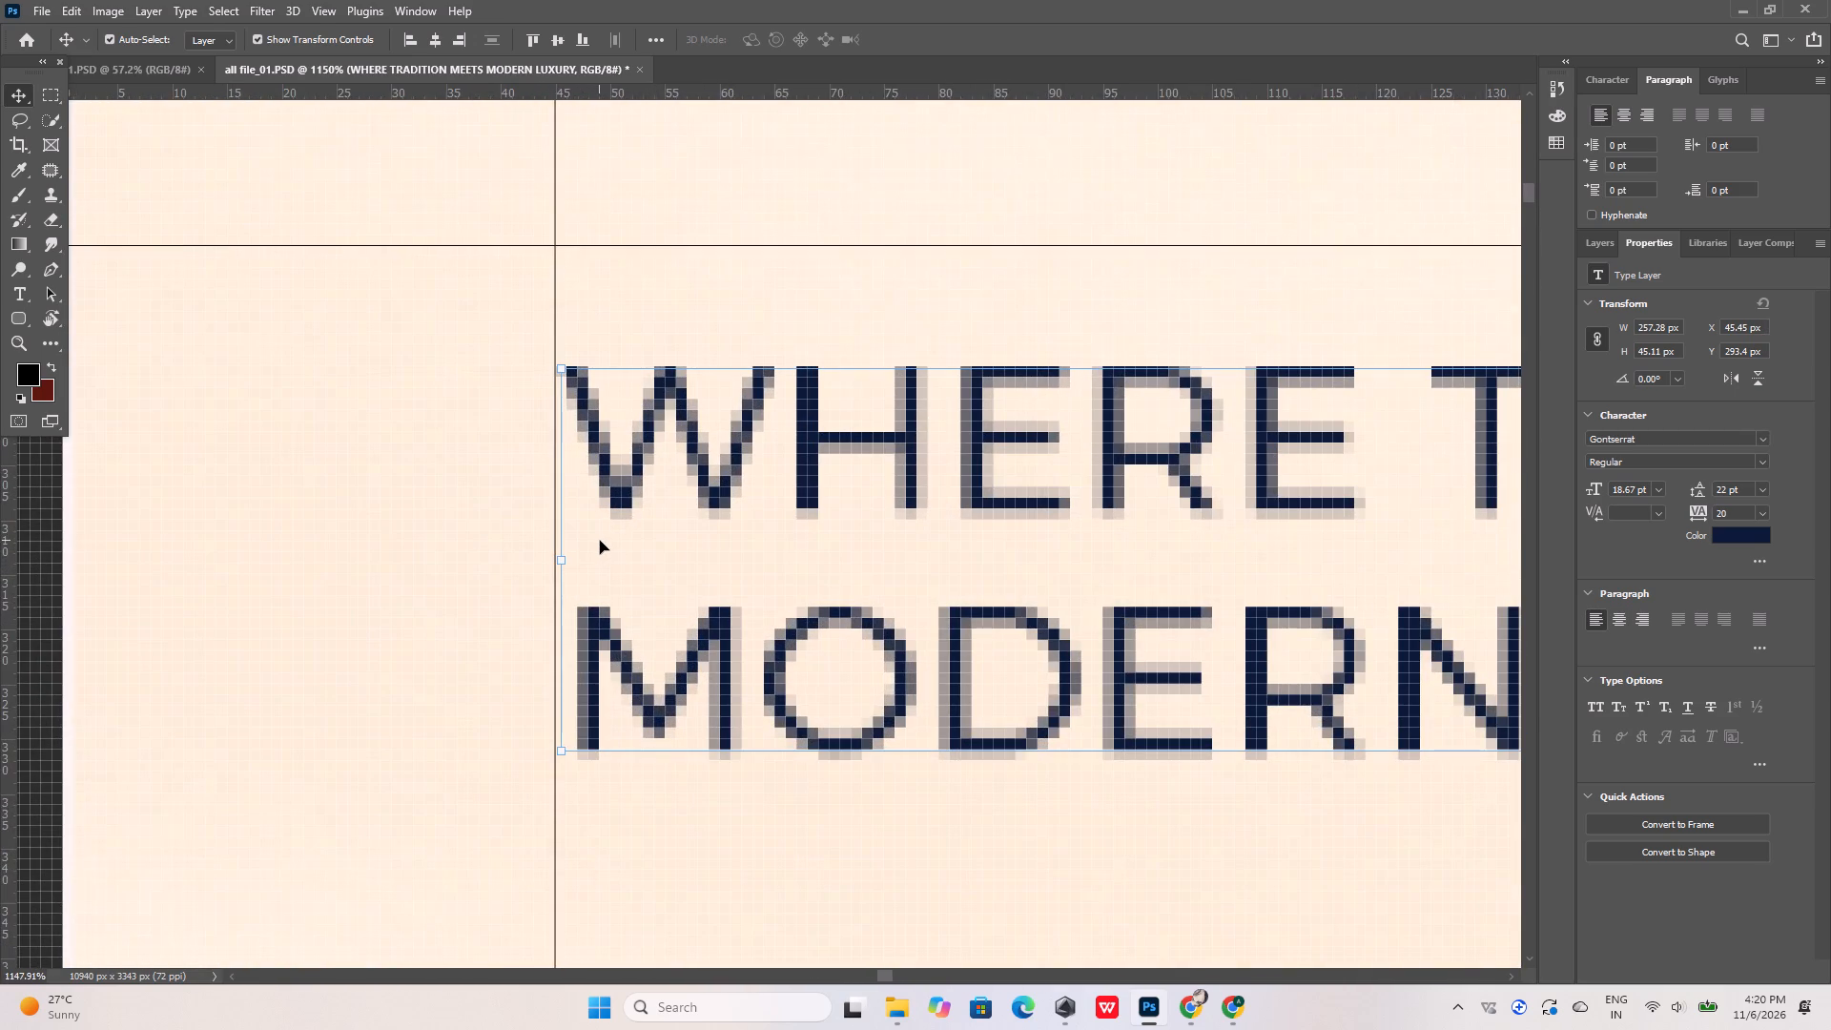
key("Left")
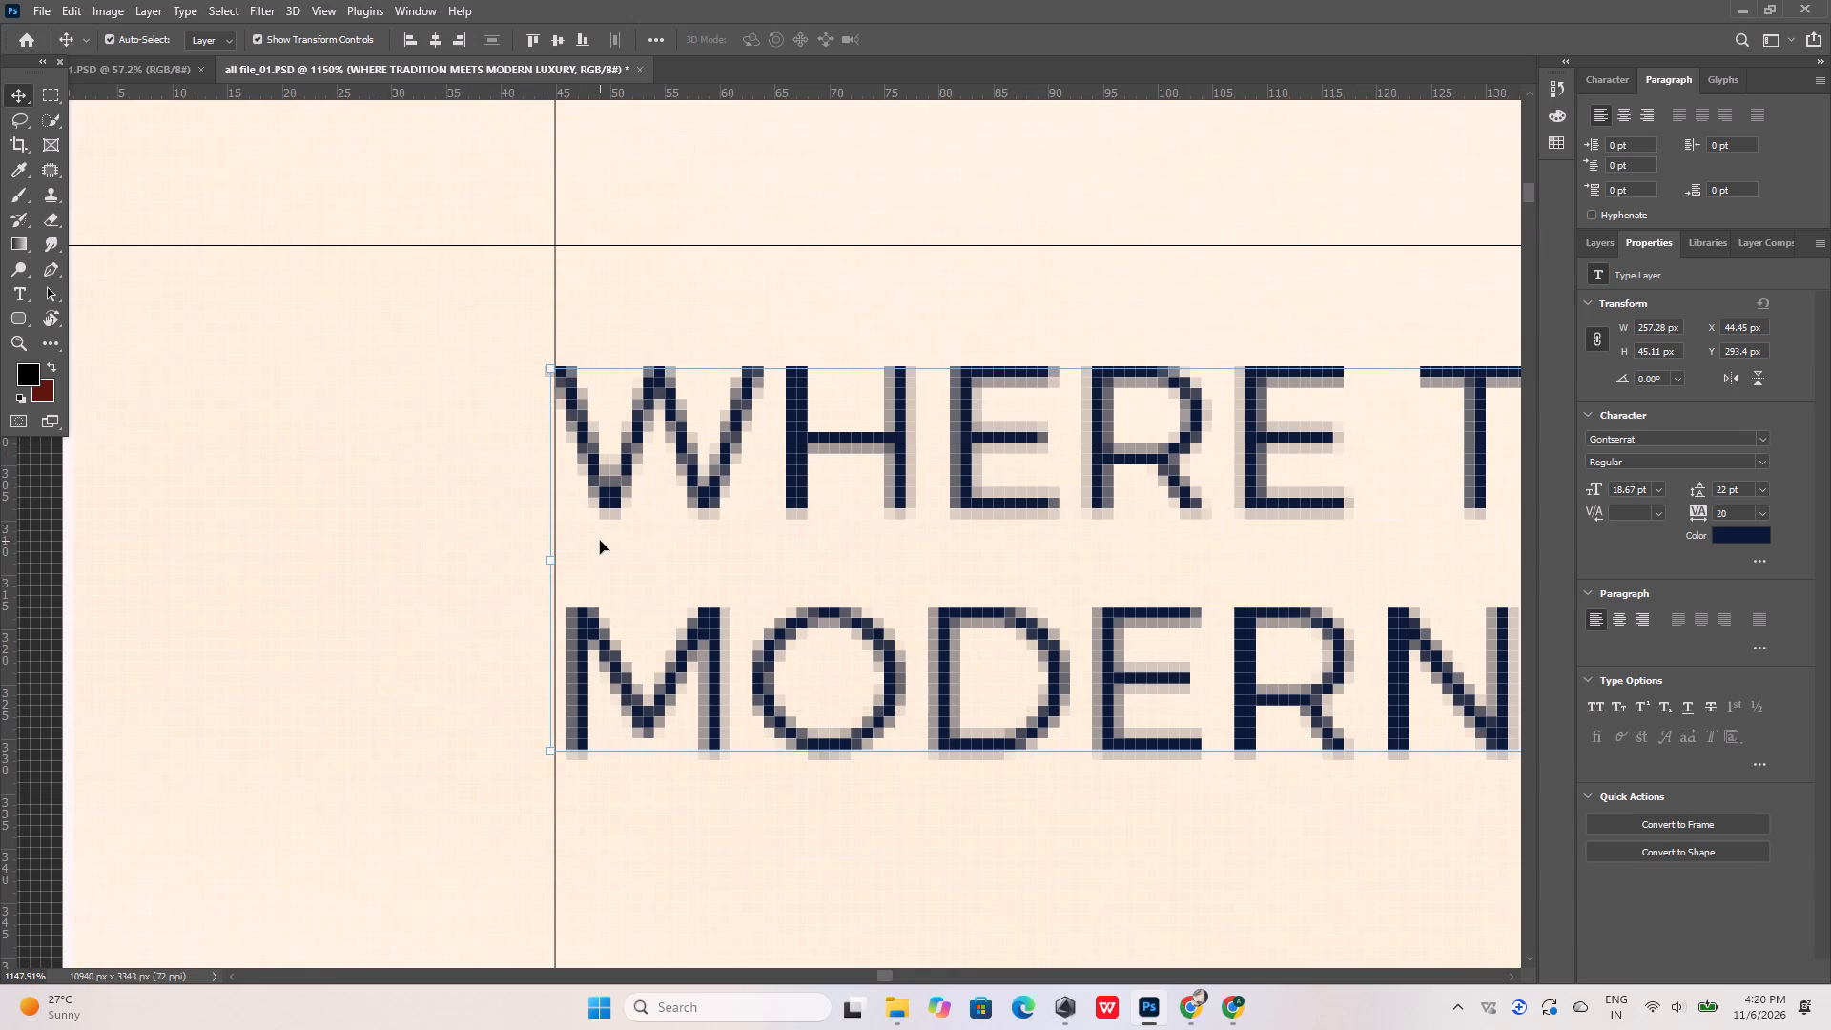
scroll(697, 569, "down", 20, "alt")
scroll(697, 569, "down", 3, "alt")
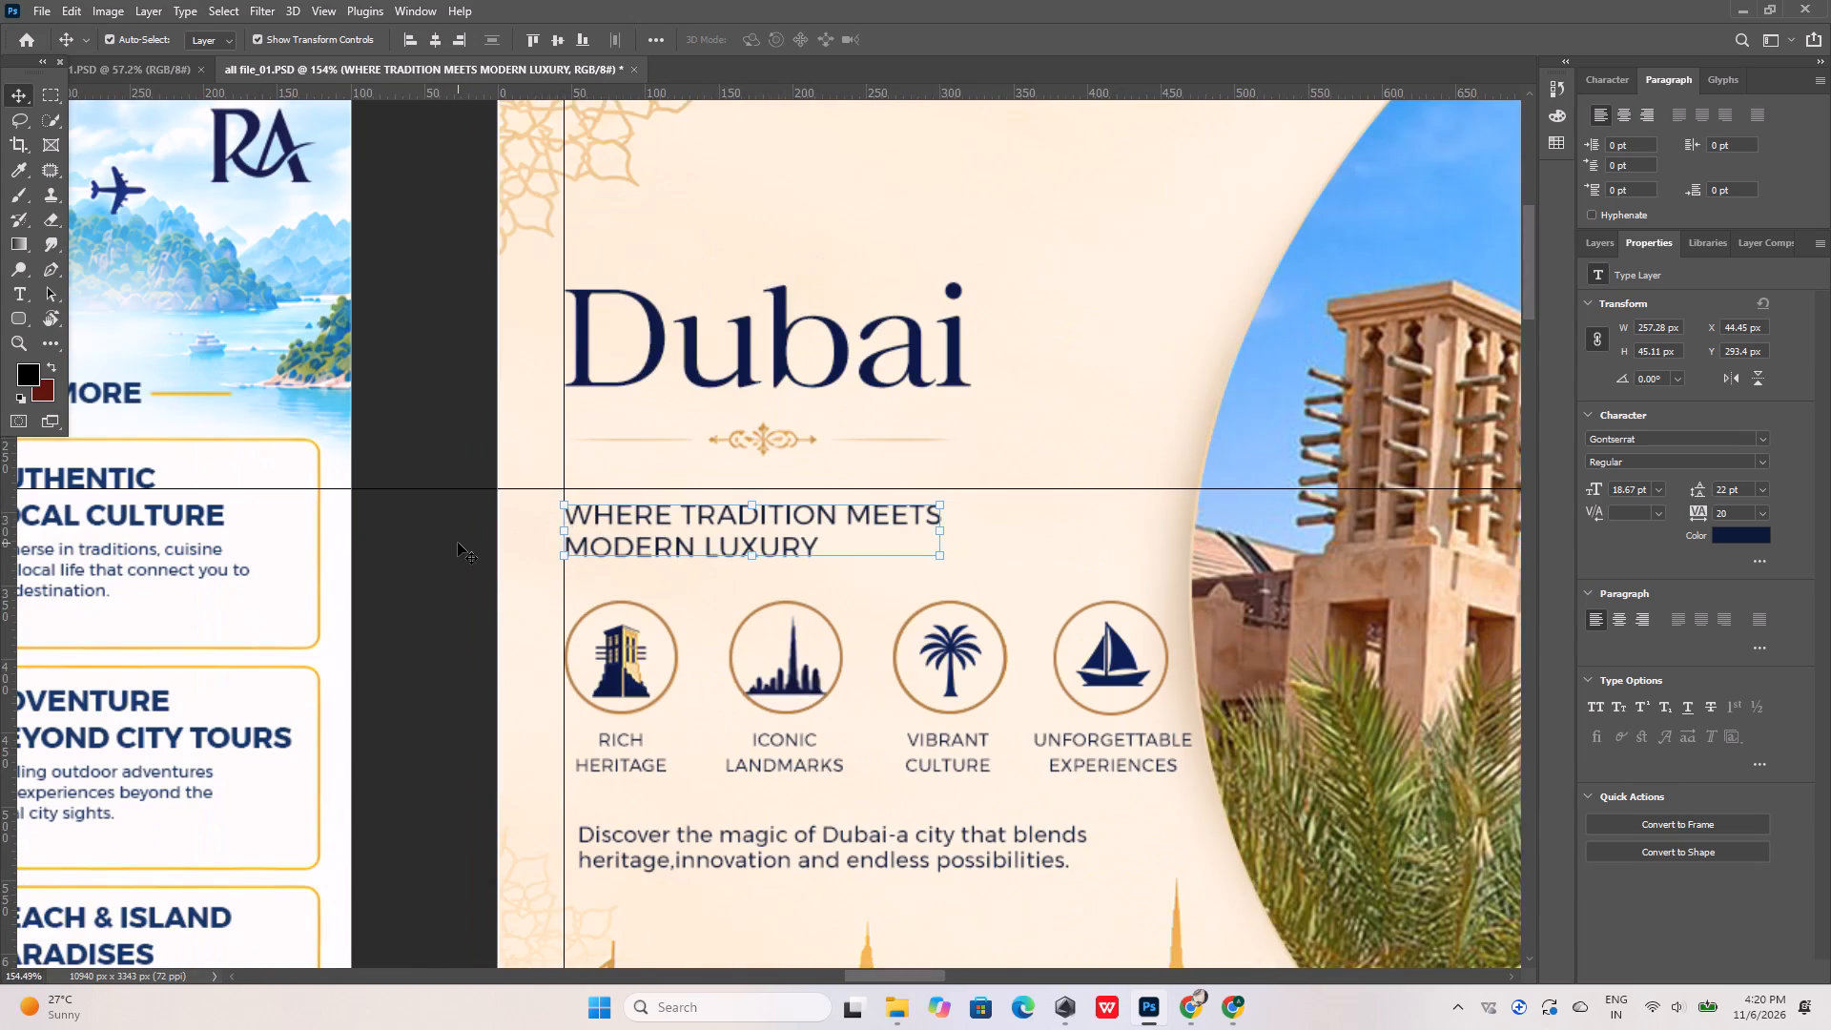
left_click(457, 543)
Move the Discover the magic of Dubai description to X 44.1 px, flush with the vertical guide.
scroll(511, 357, "down", 10, "alt")
scroll(559, 575, "up", 1, "alt")
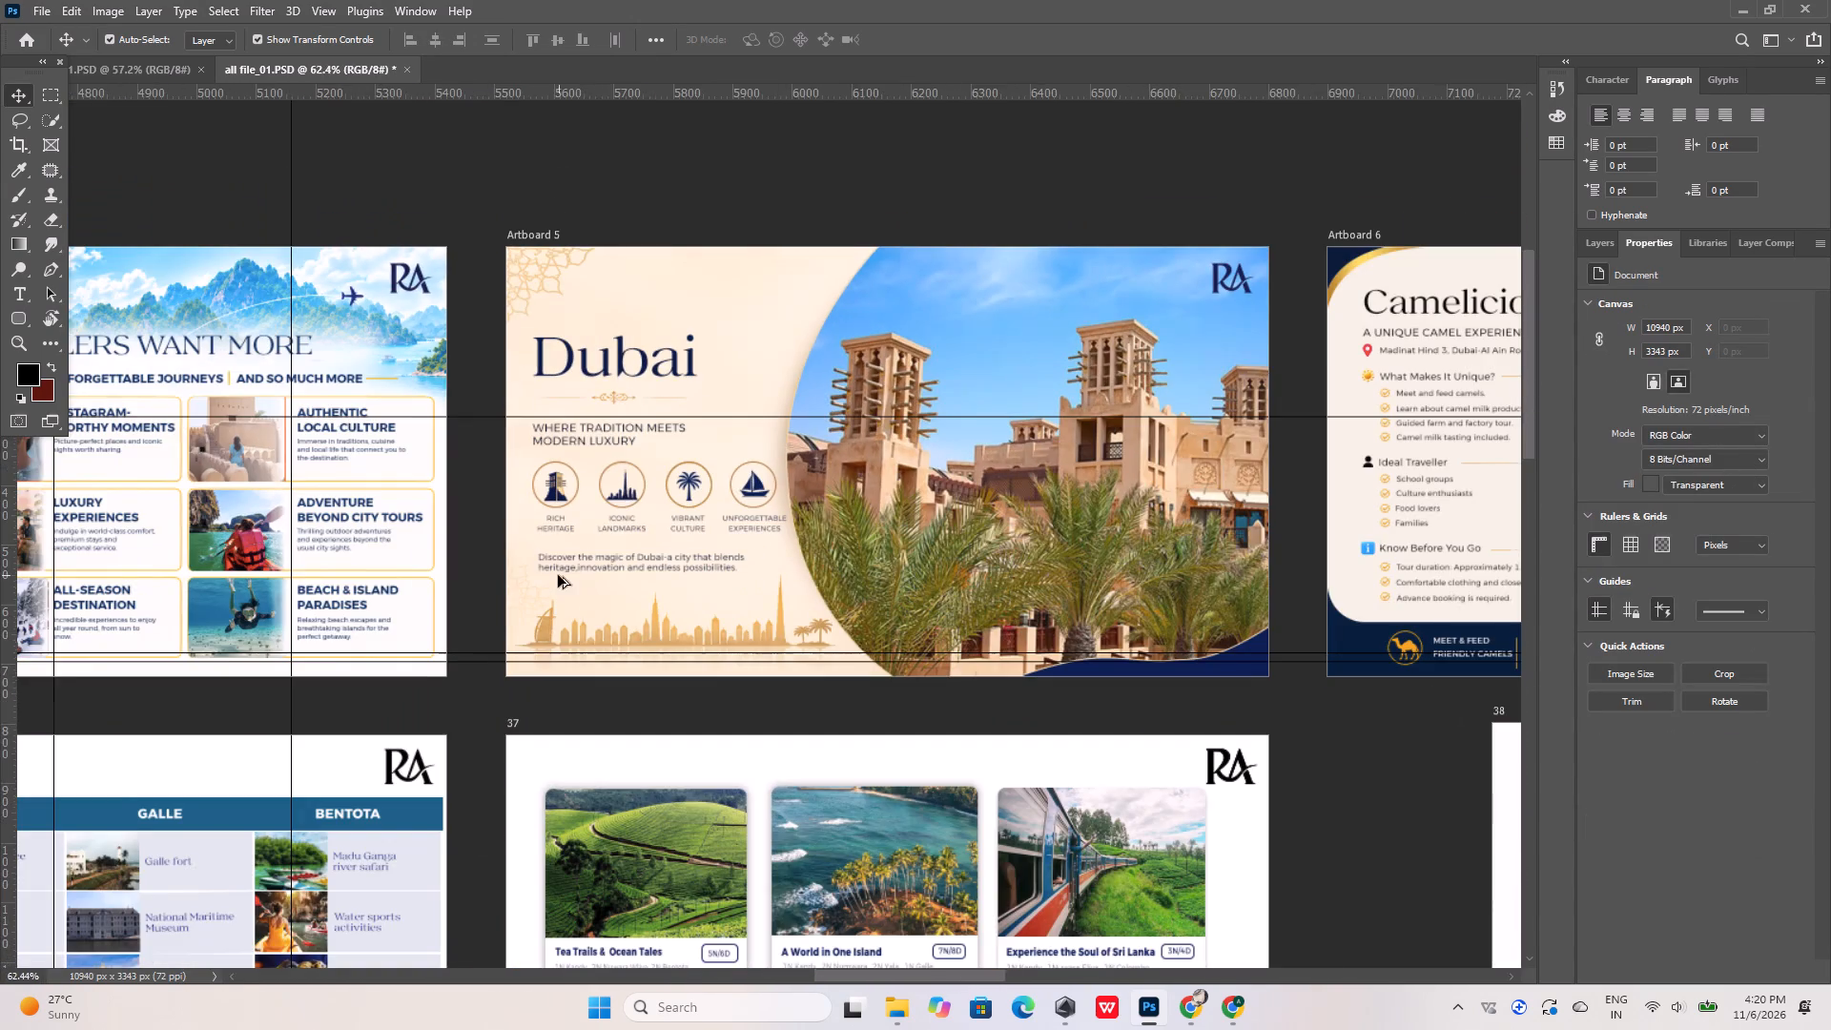
scroll(558, 575, "up", 12, "alt")
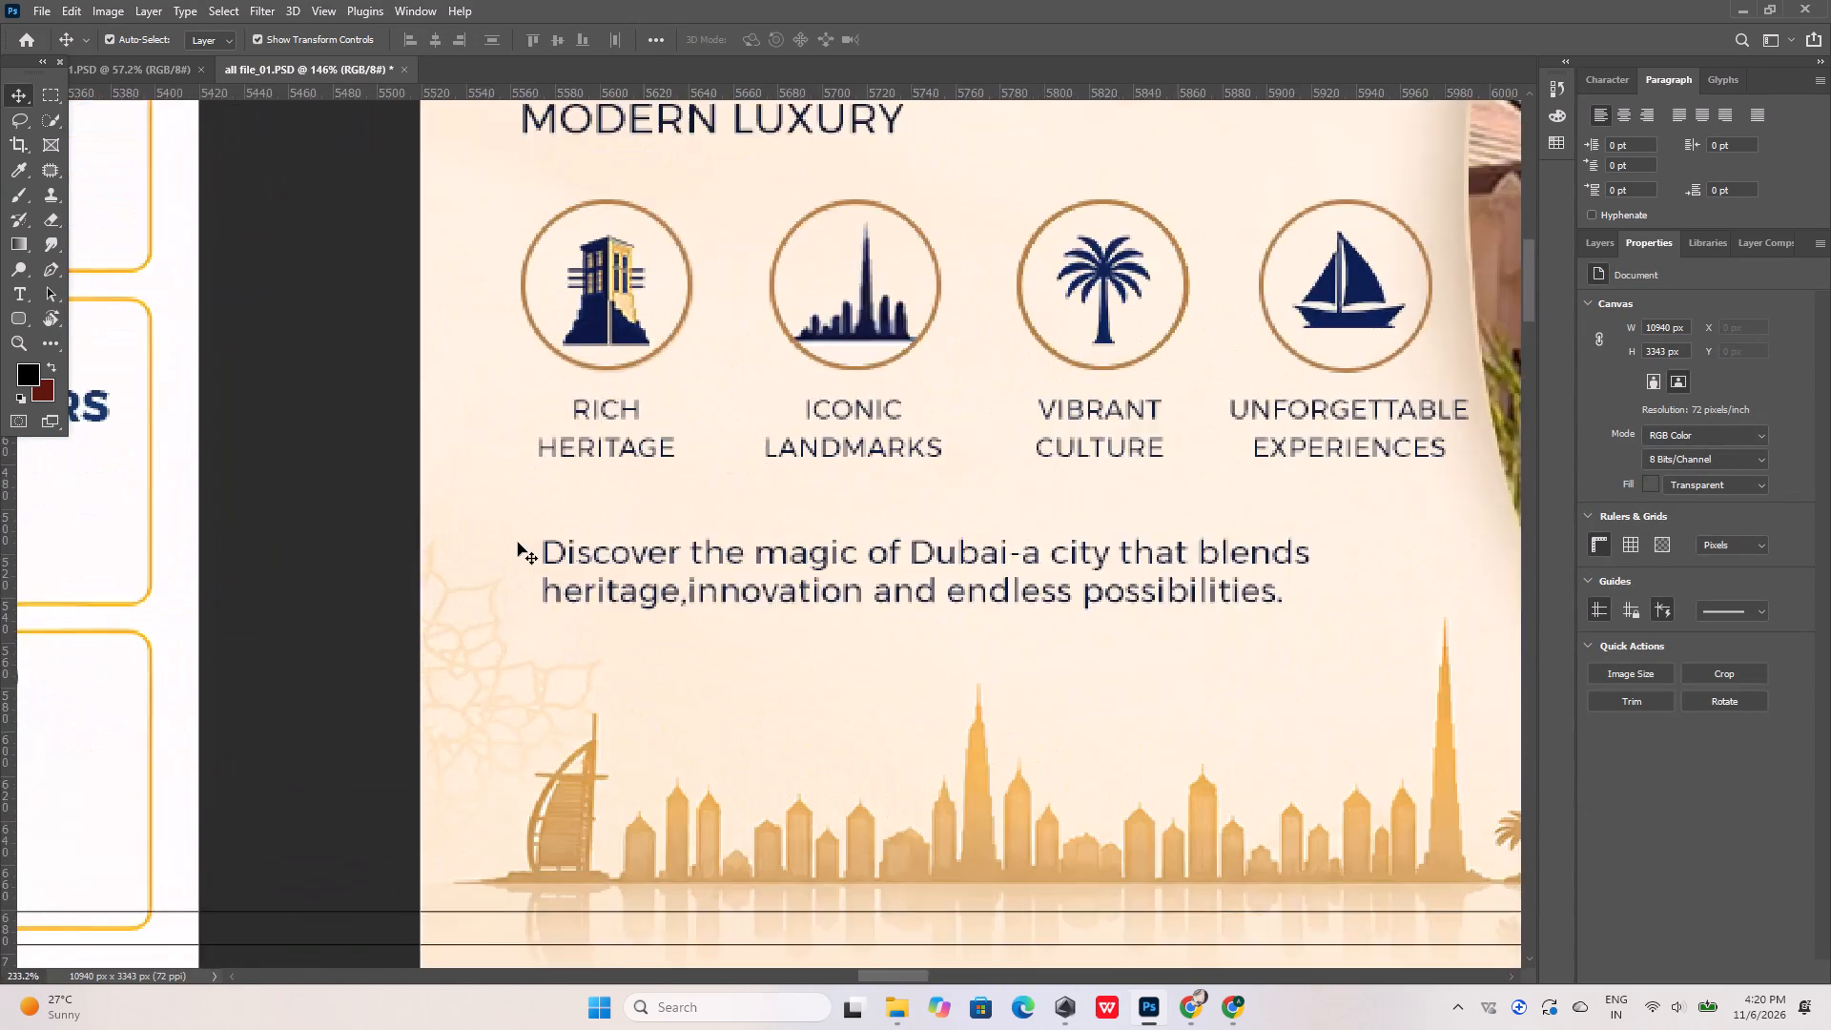
scroll(518, 543, "up", 5, "alt")
left_click(533, 504)
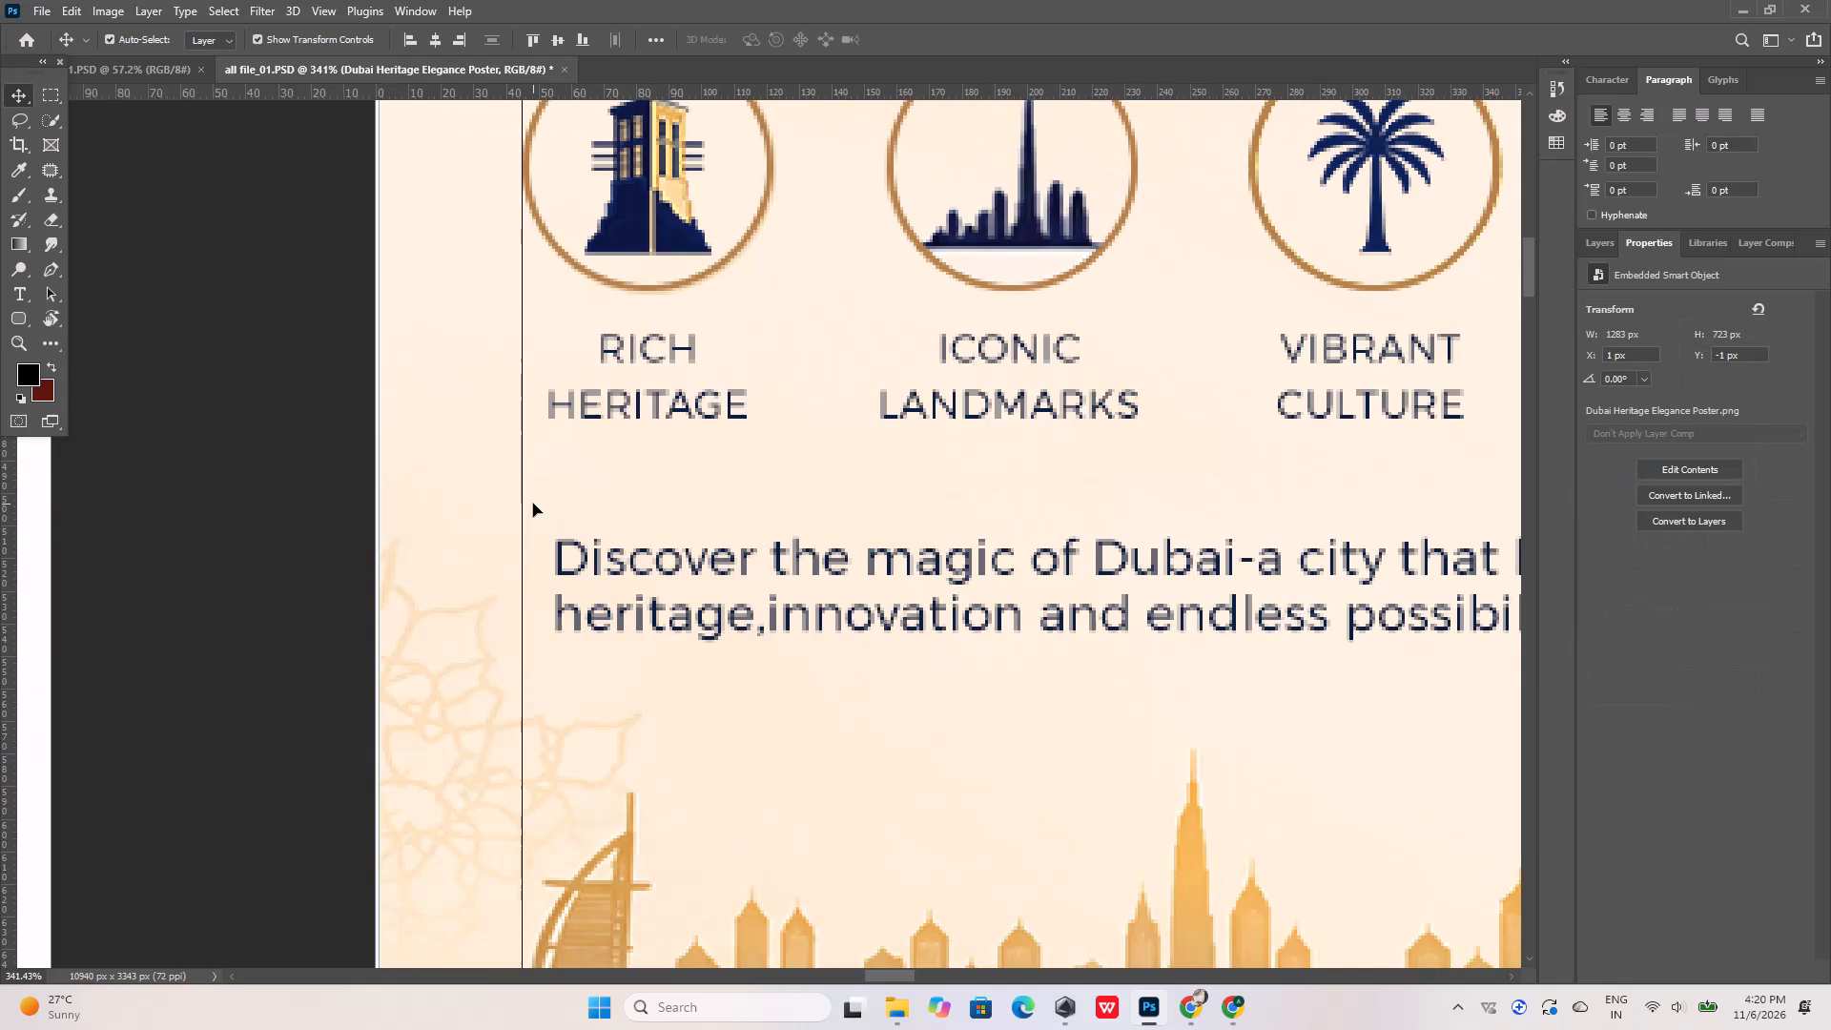
left_click(559, 553)
scroll(537, 559, "up", 6, "alt")
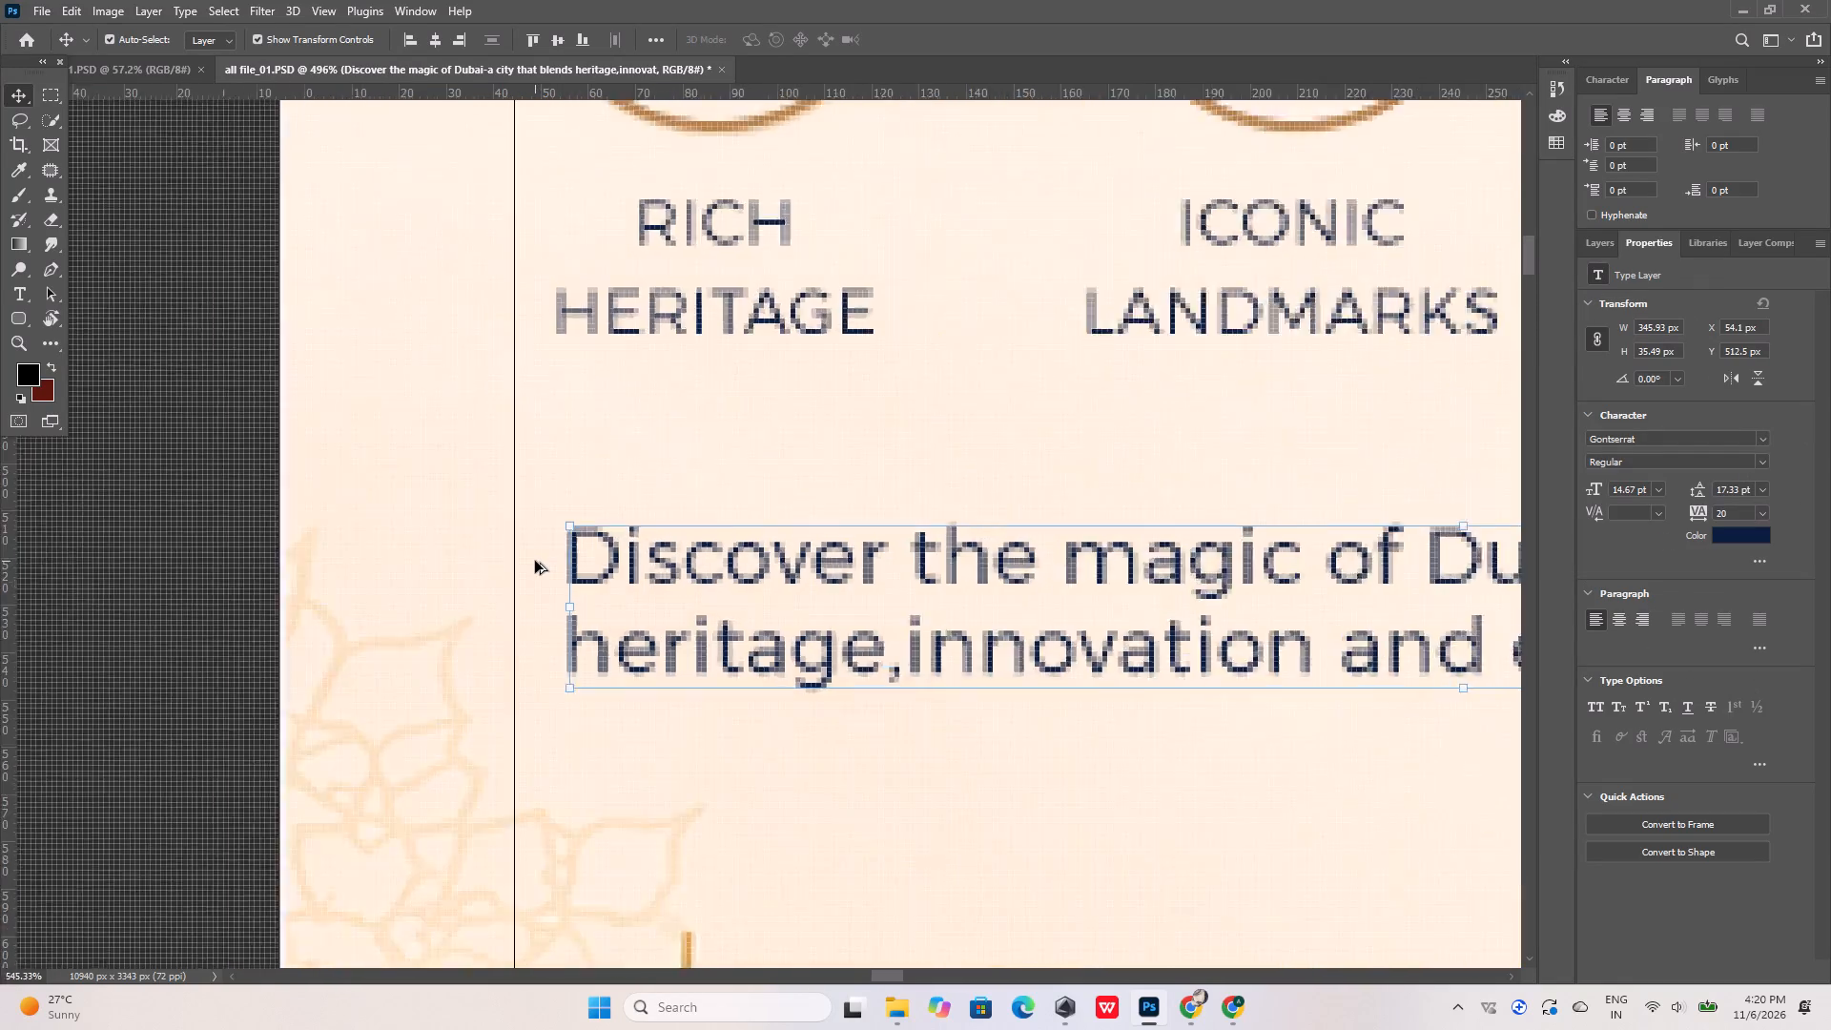
scroll(535, 561, "up", 2, "alt")
key("shift+Left")
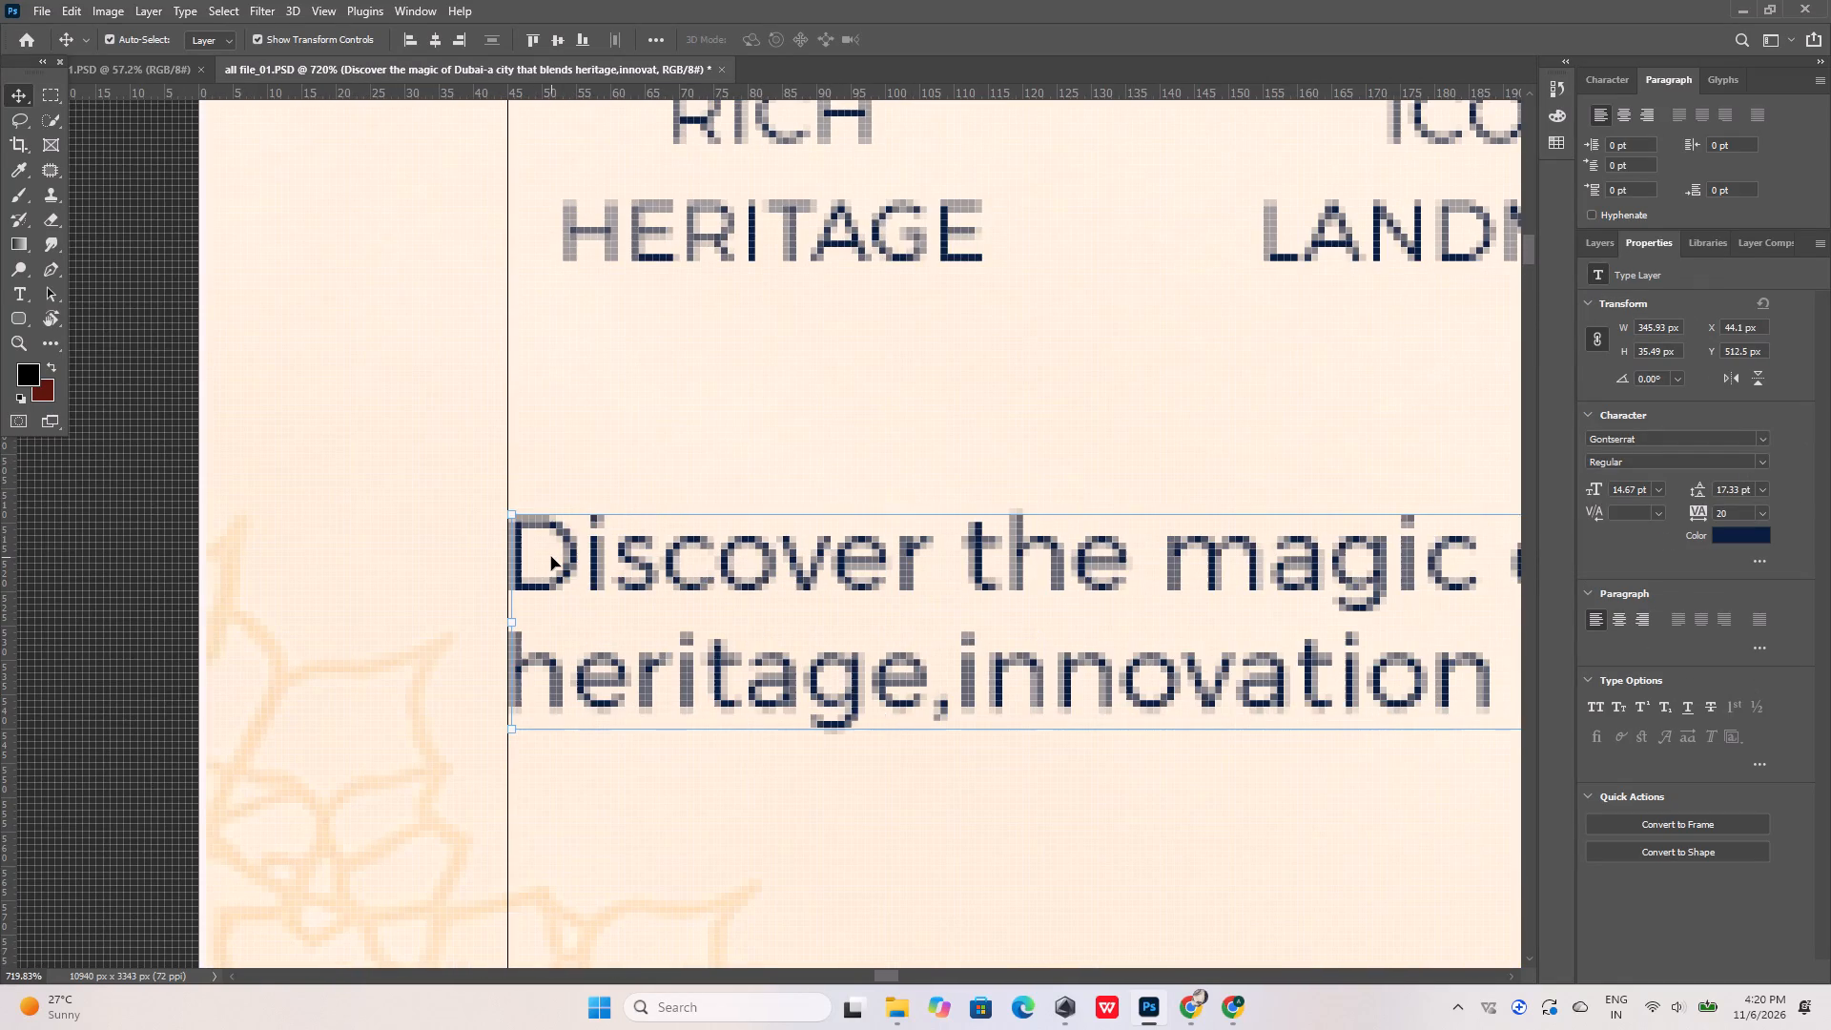
Add a vertical guide on Artboard 6 flush with the left edge of the Camelicious title's C.
left_click(409, 509)
scroll(528, 577, "down", 6, "alt")
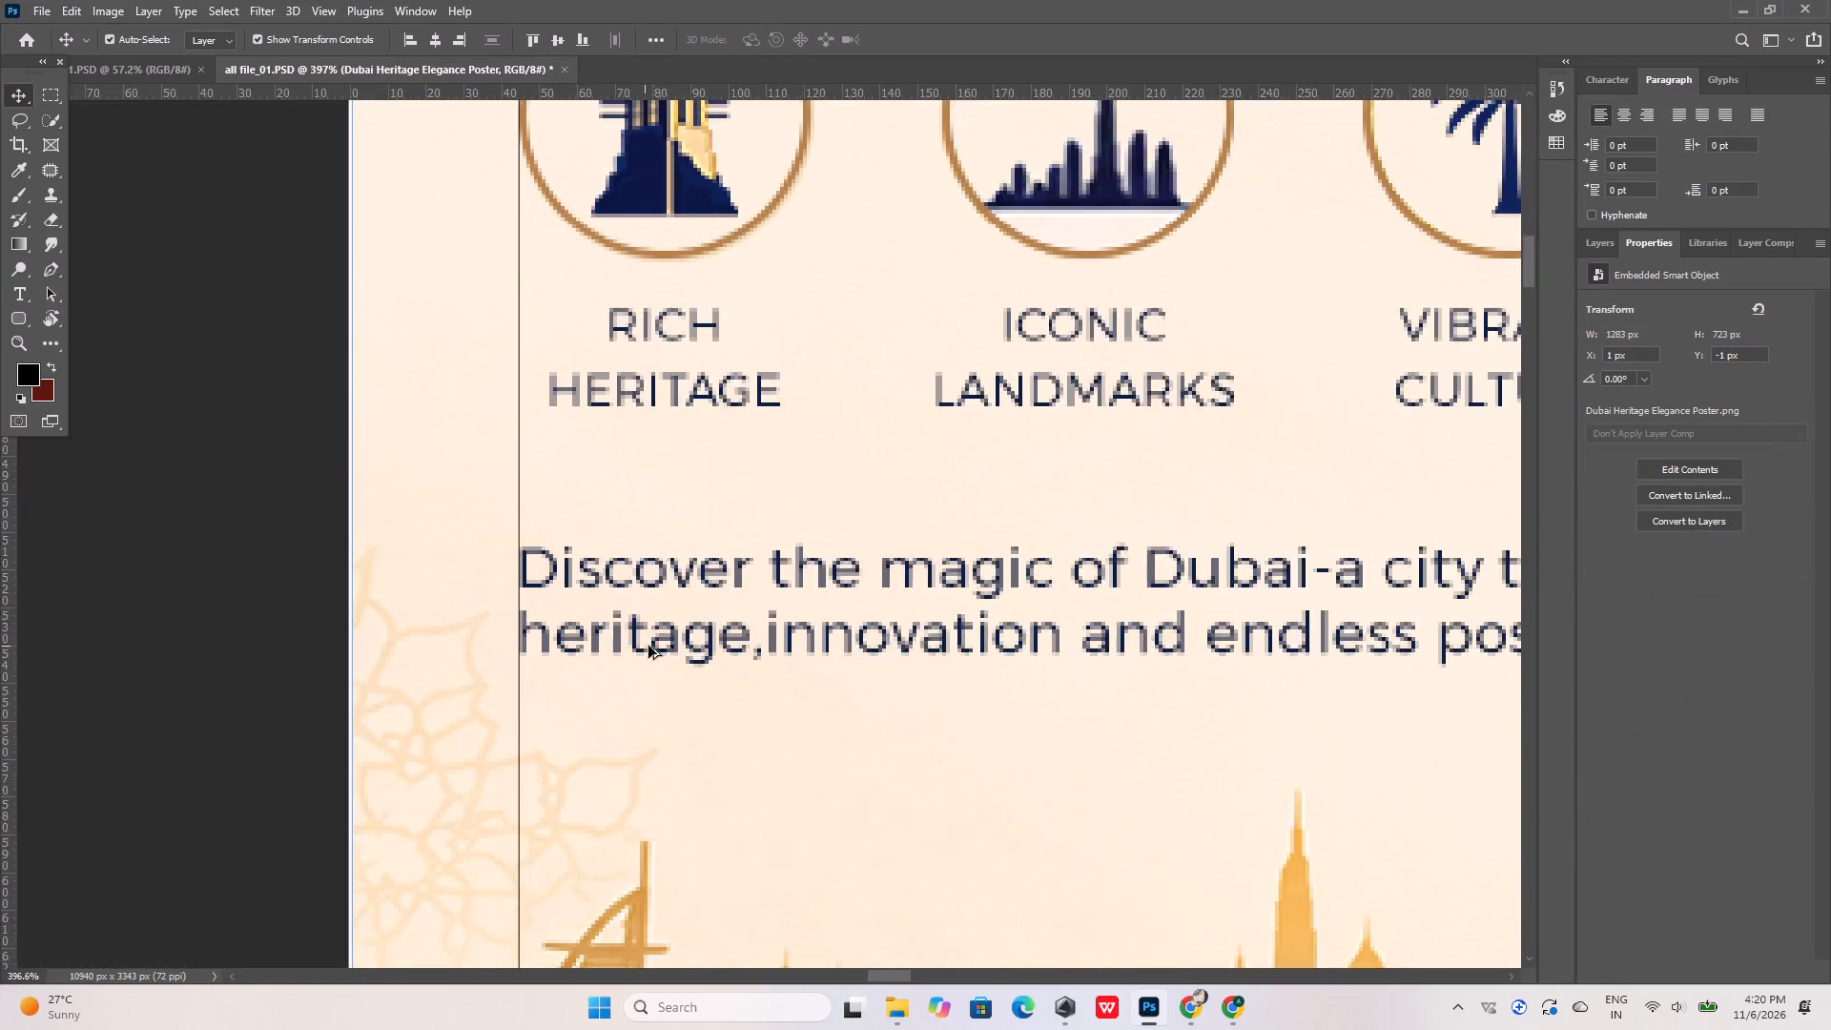
scroll(648, 646, "down", 17, "alt")
left_click(569, 549)
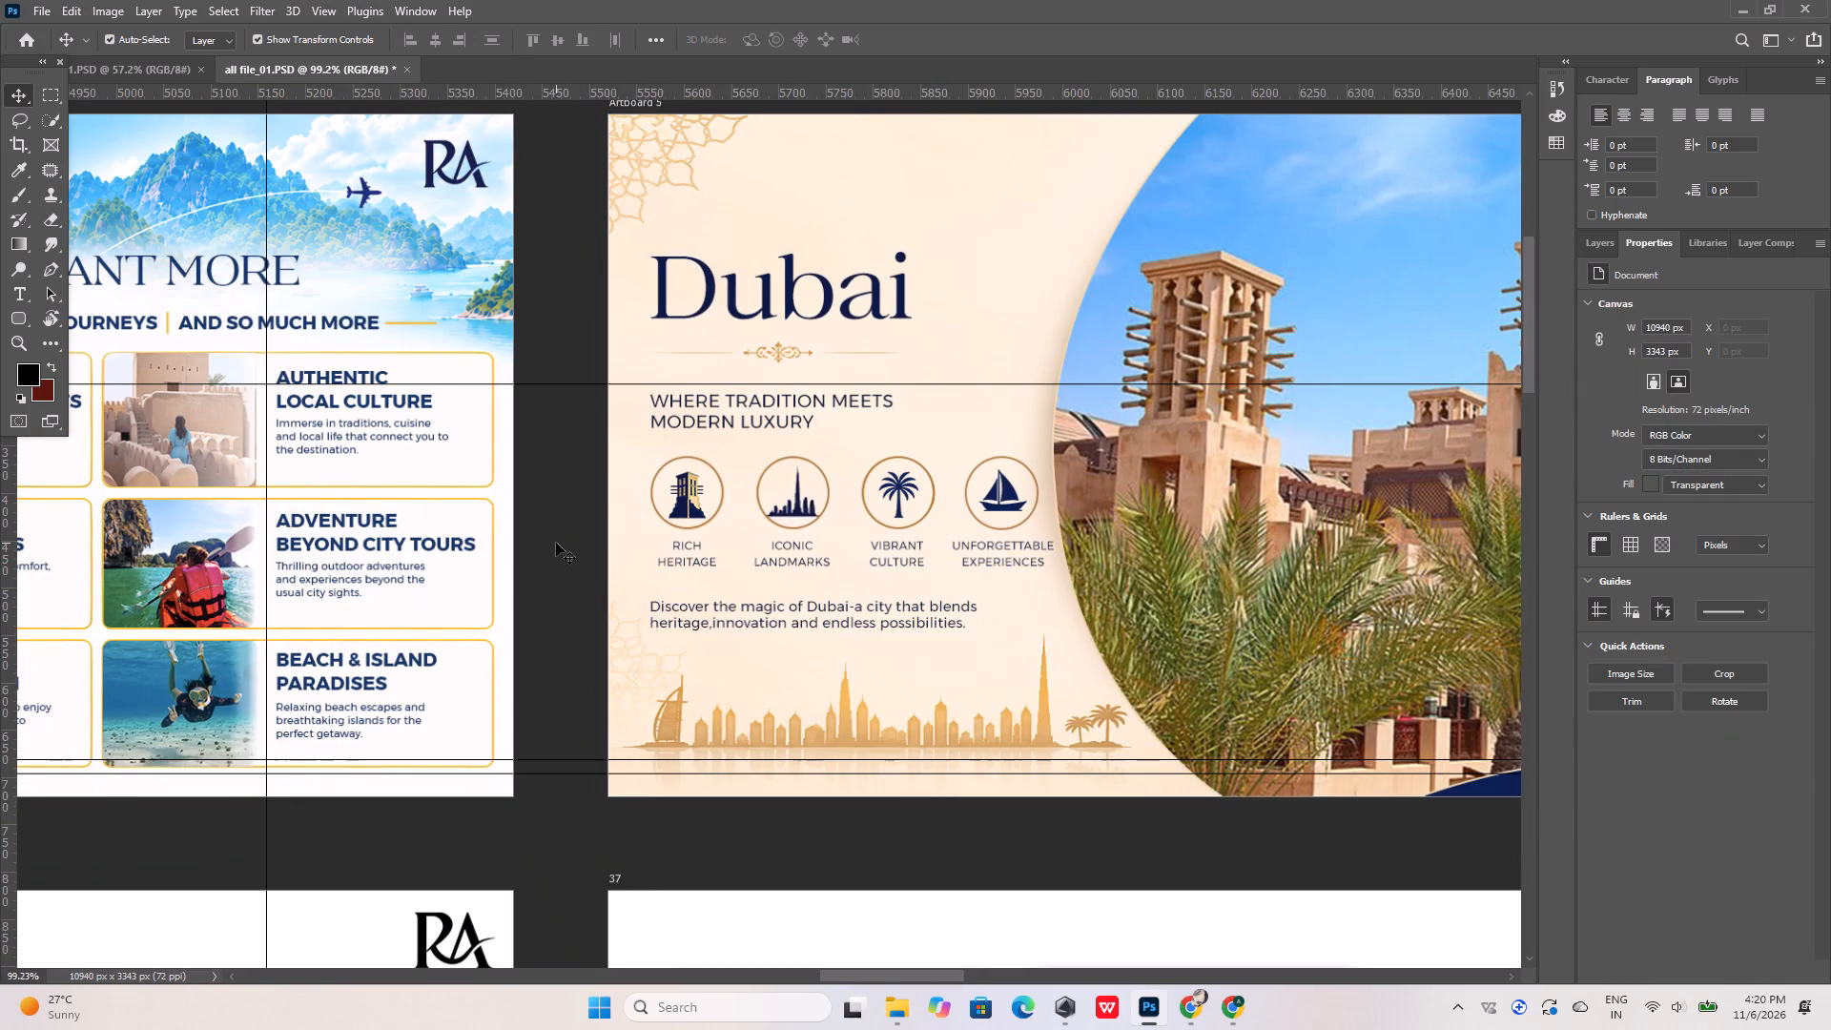
scroll(529, 498, "down", 15, "alt")
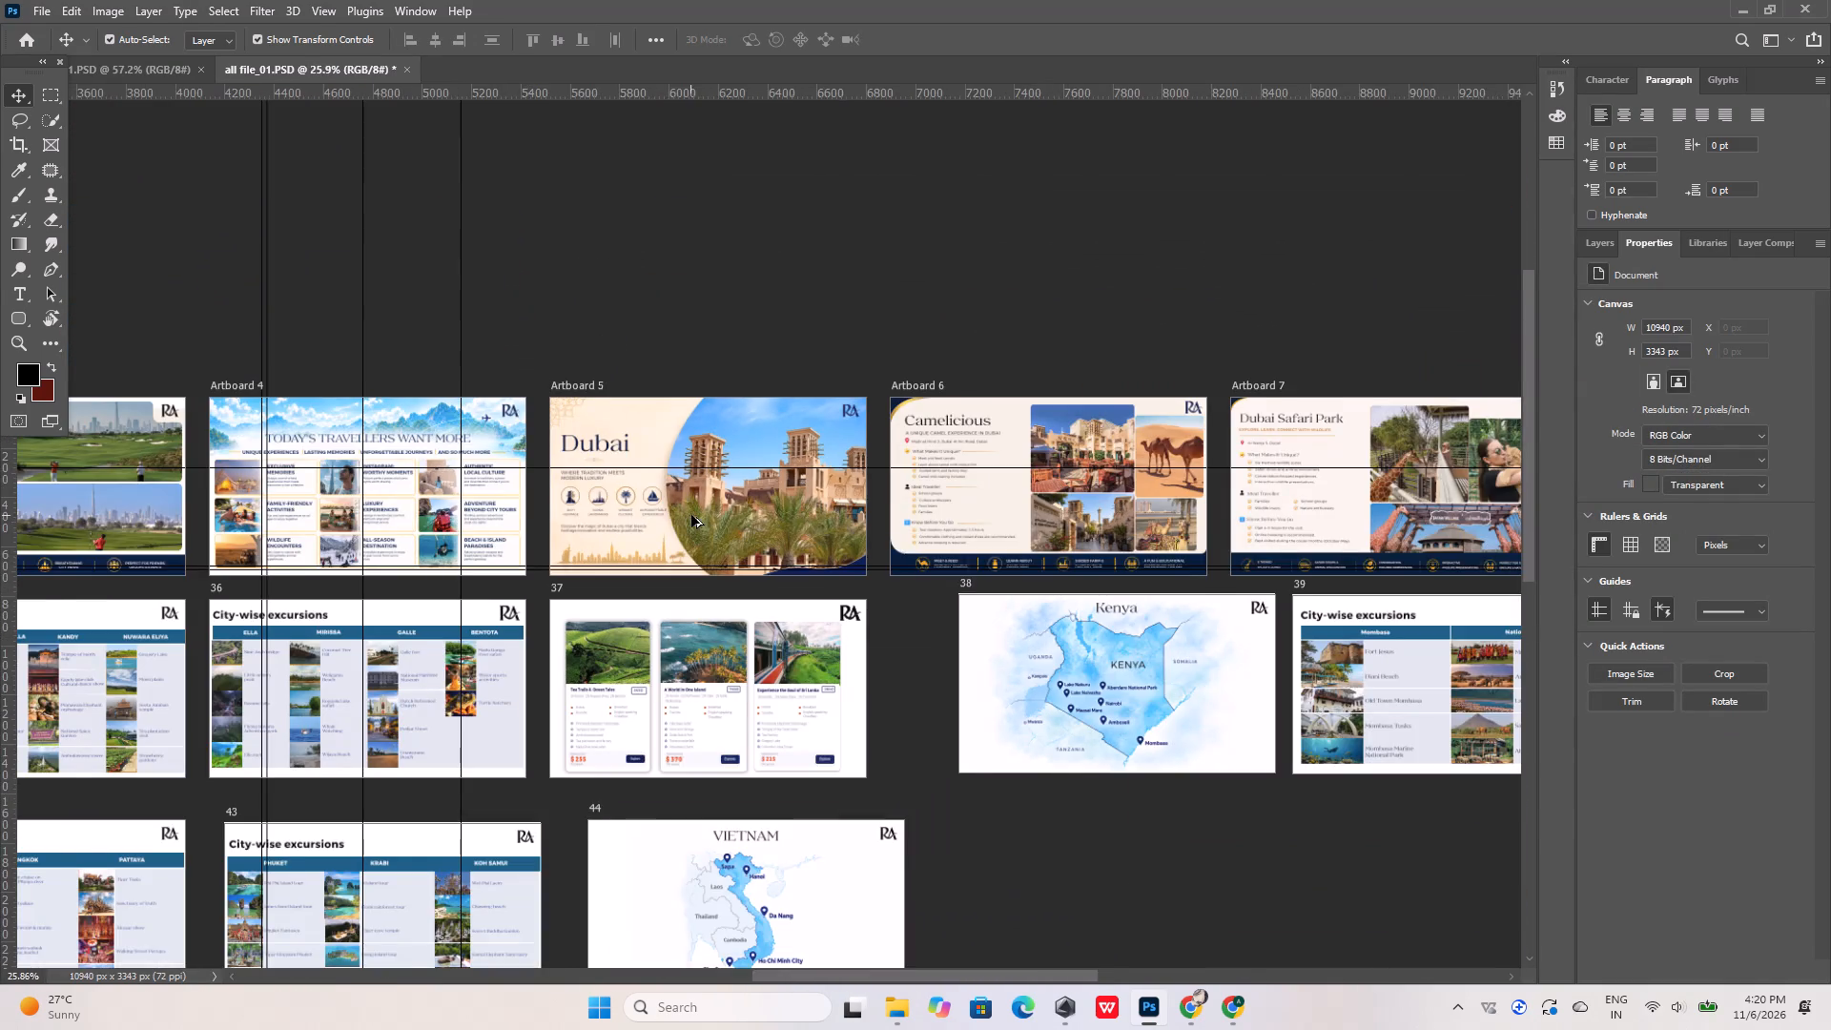
scroll(691, 515, "down", 4, "alt")
scroll(867, 454, "up", 14, "alt")
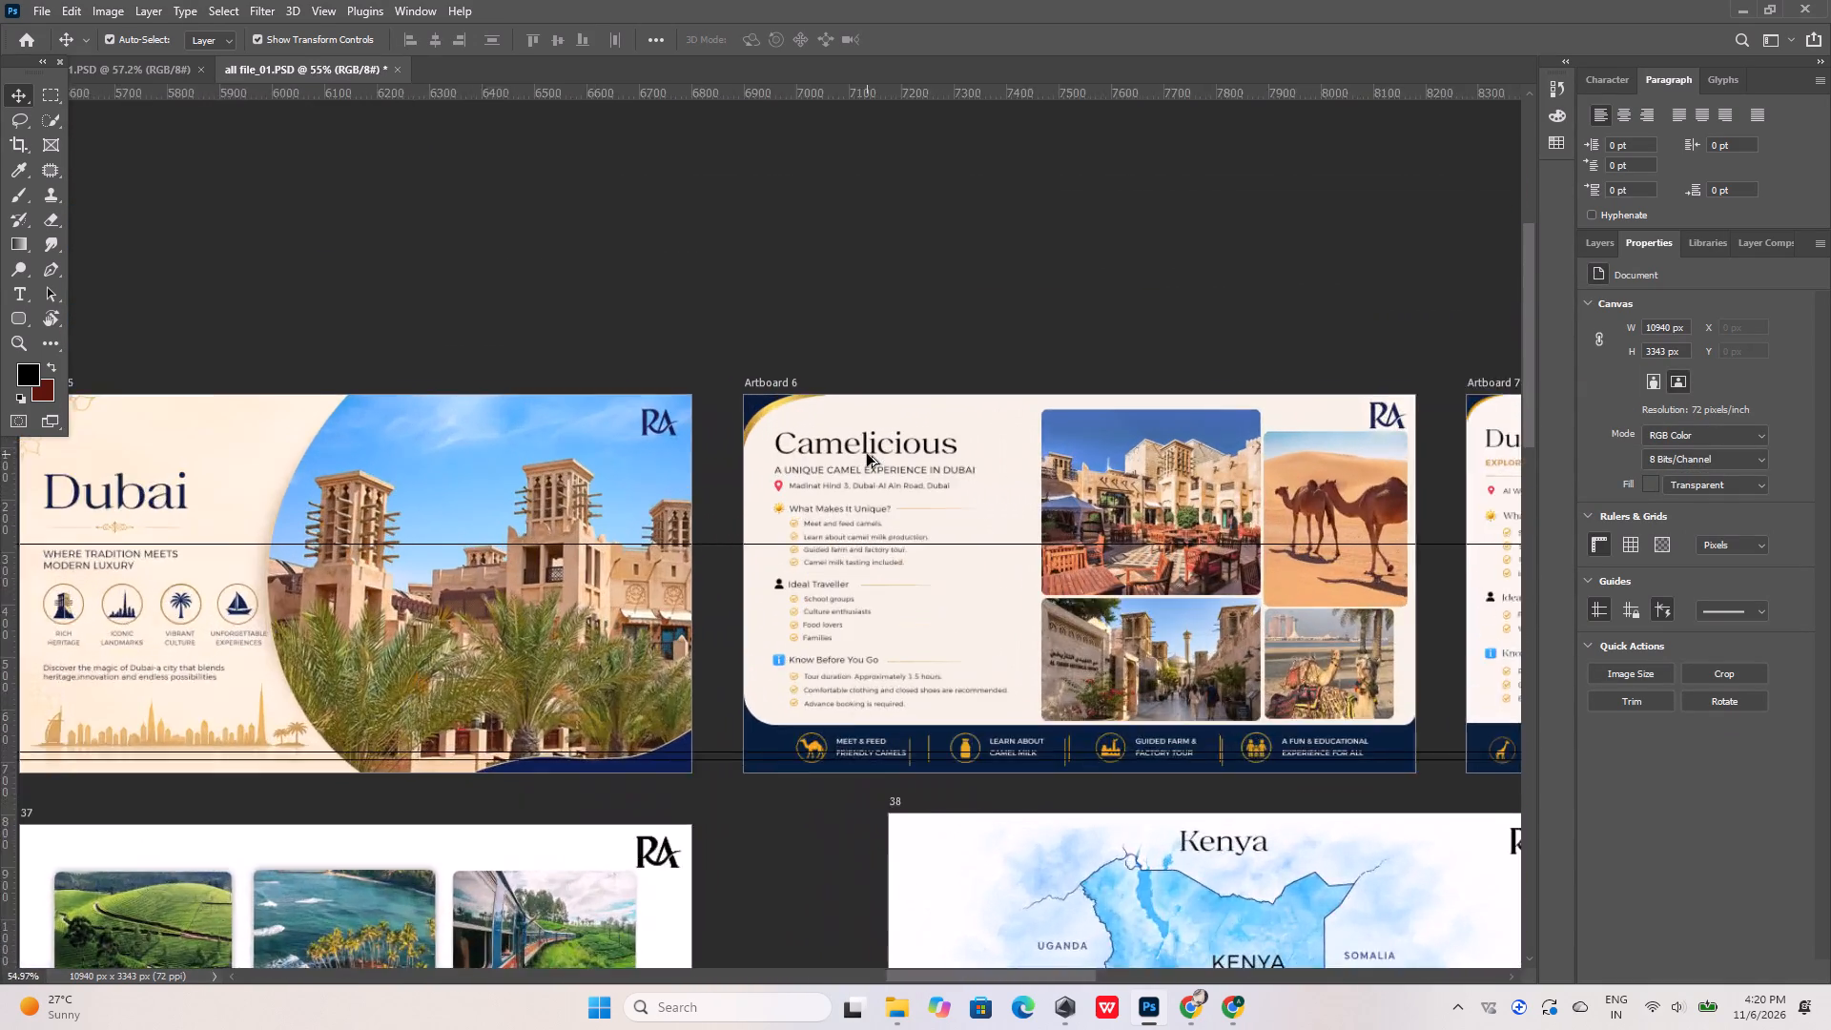
scroll(867, 454, "up", 5, "alt")
scroll(648, 377, "down", 9)
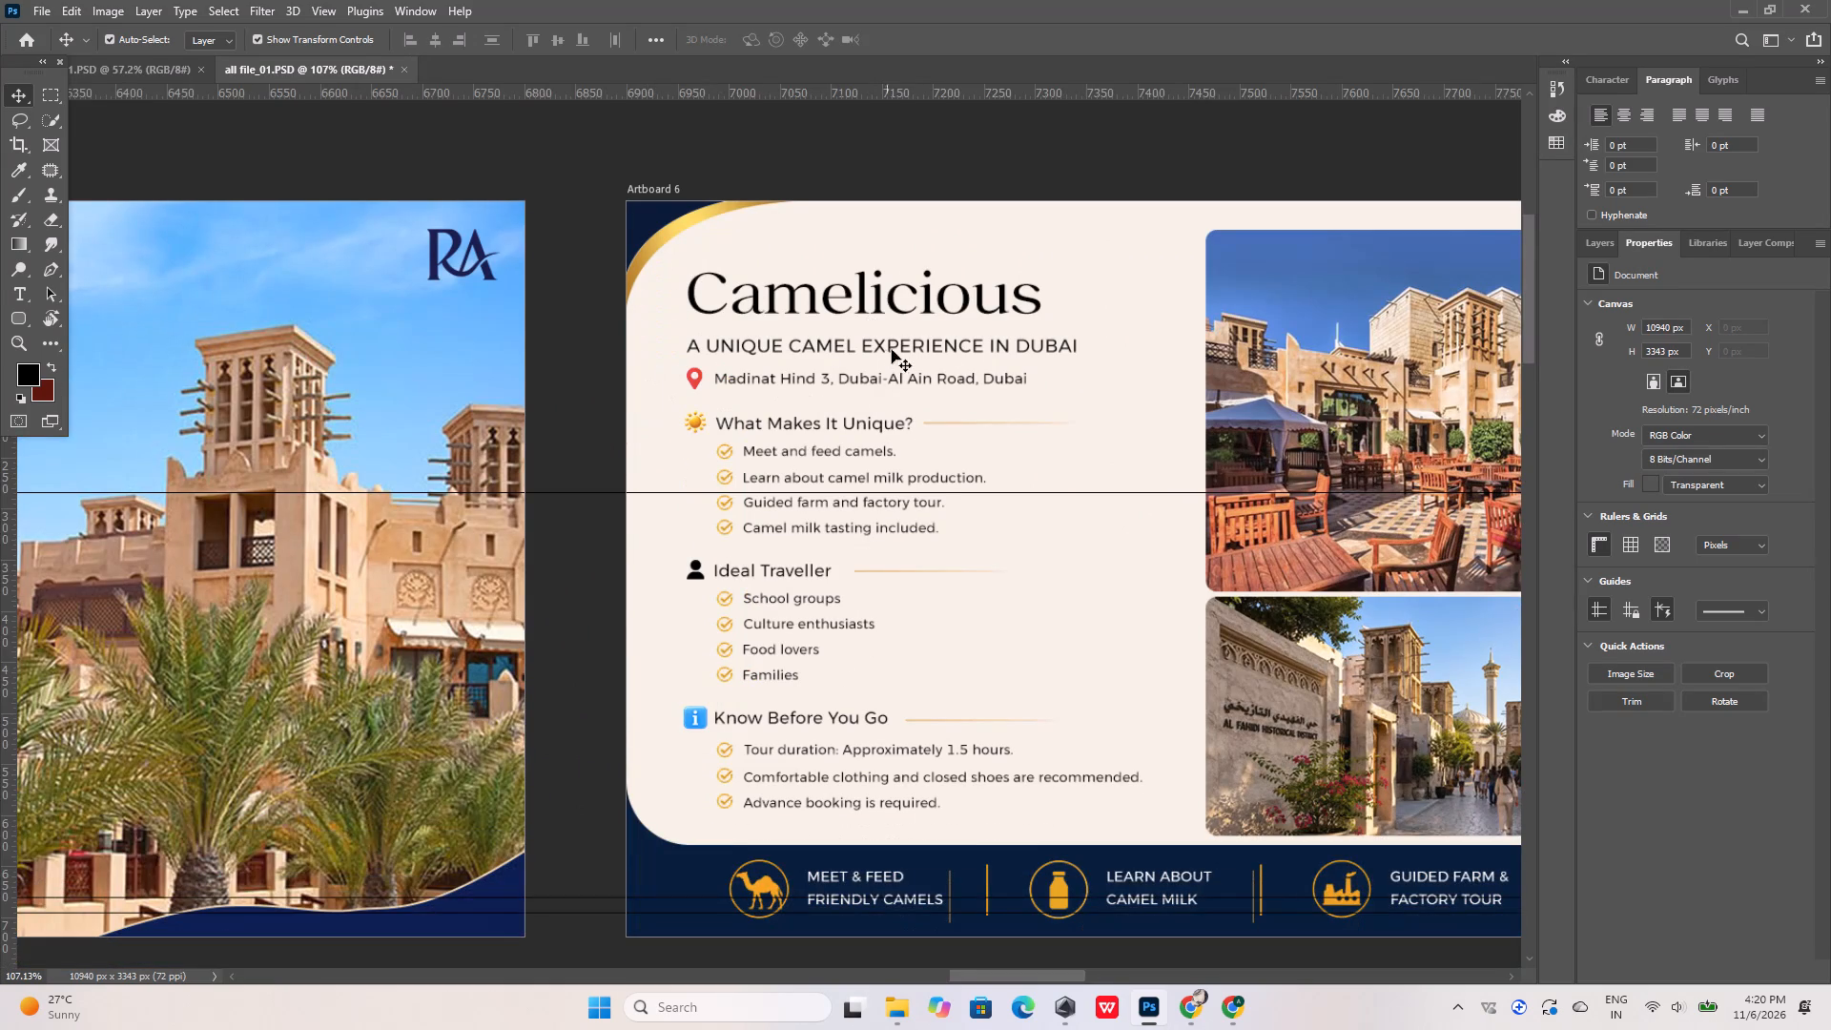
scroll(1044, 346, "up", 7, "alt")
scroll(461, 227, "down", 7, "alt")
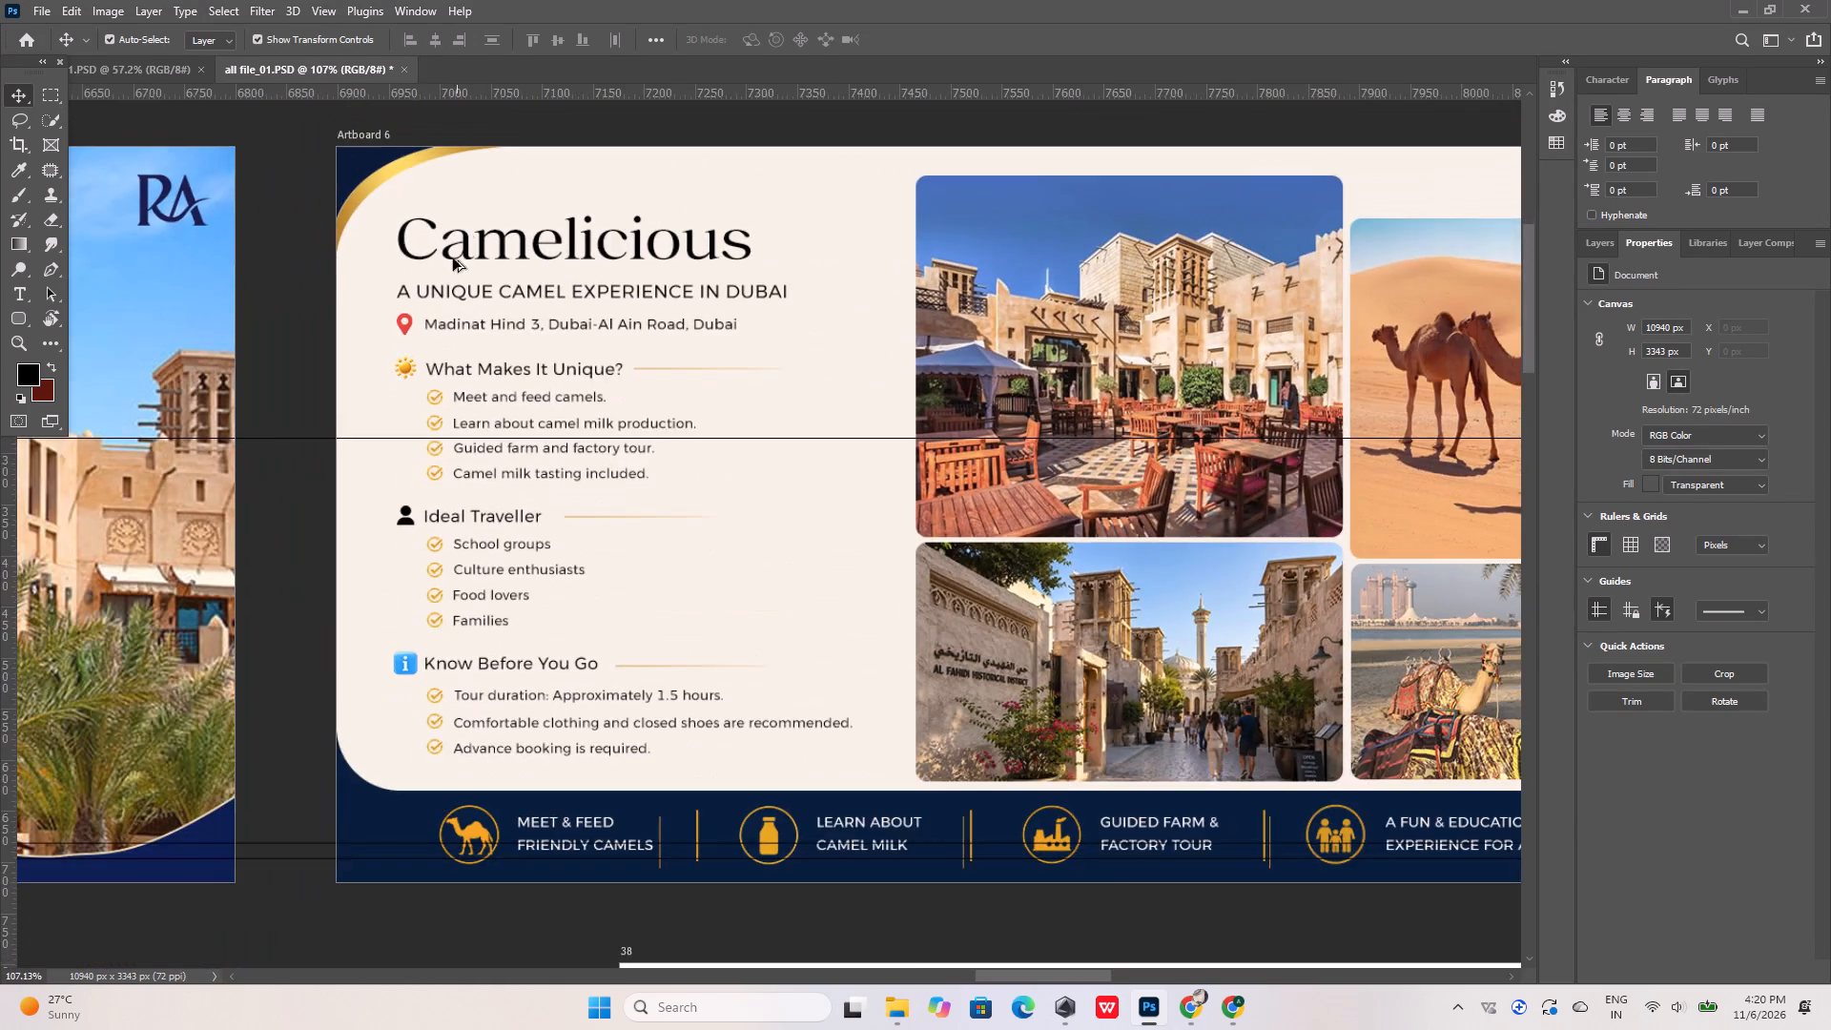
scroll(446, 272, "up", 7, "alt")
left_click_drag(7, 486, 336, 349)
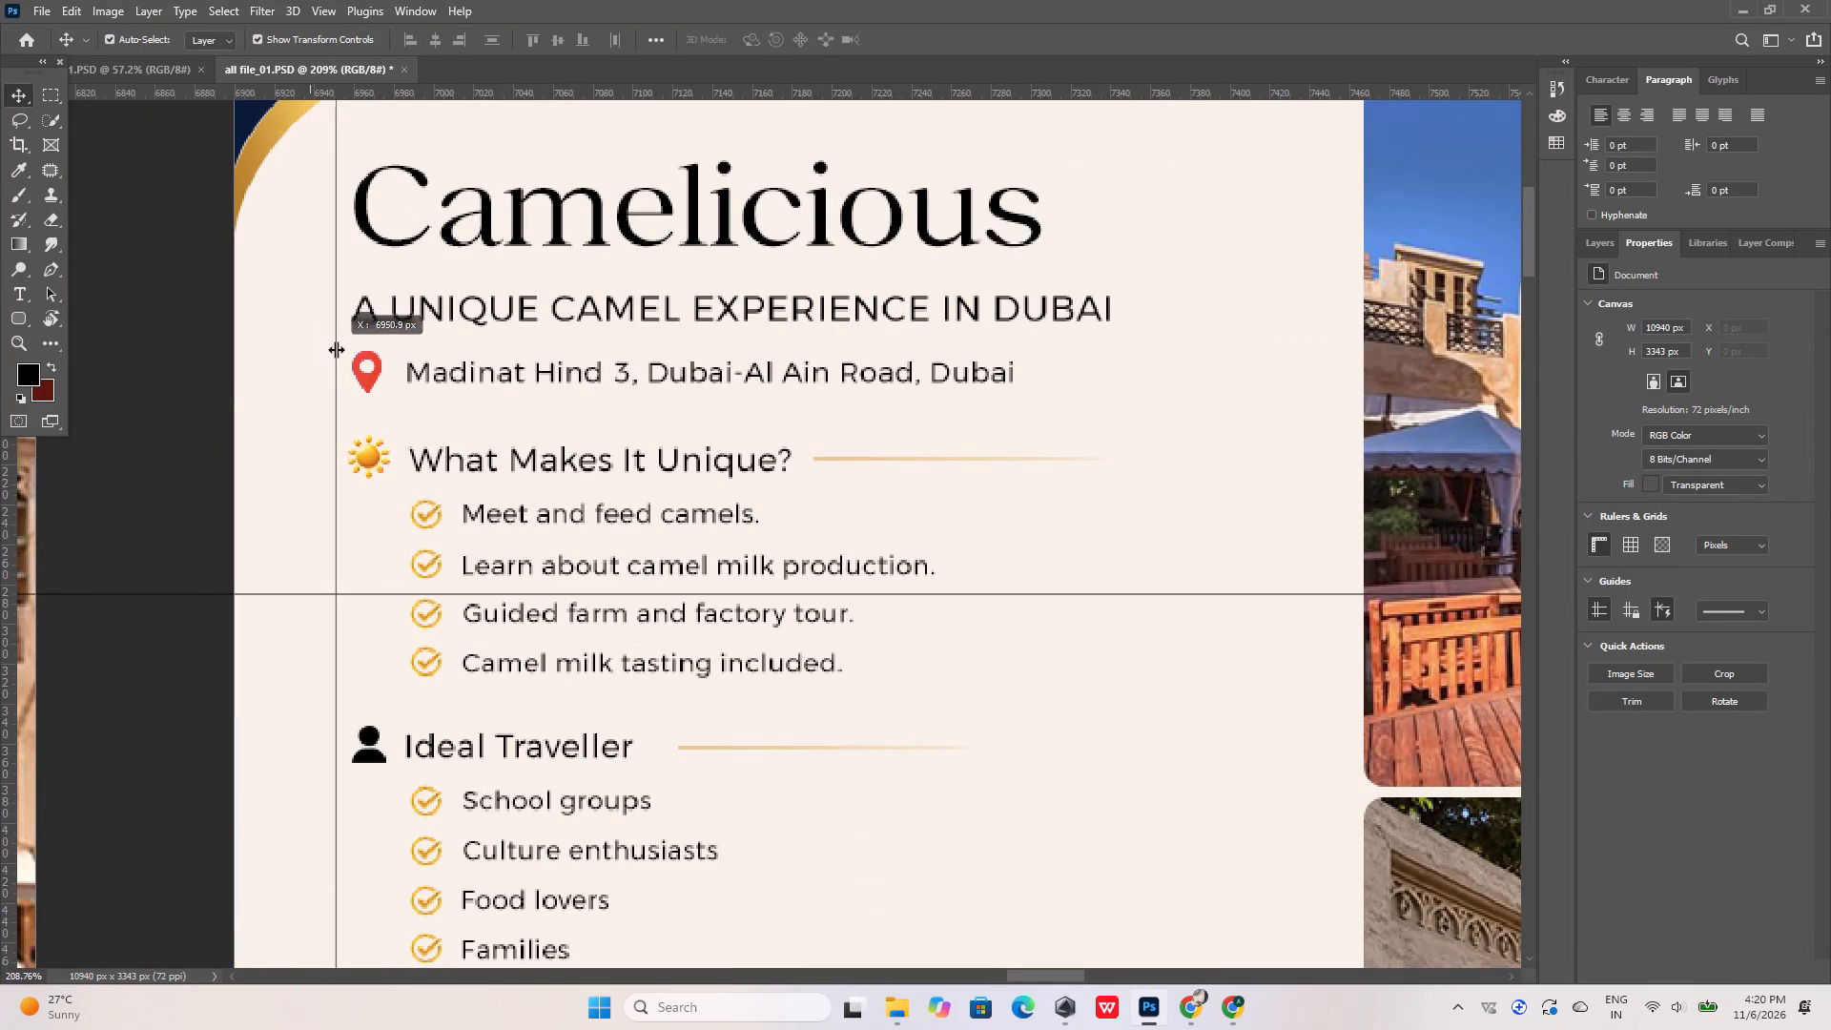
left_click_drag(336, 349, 353, 339)
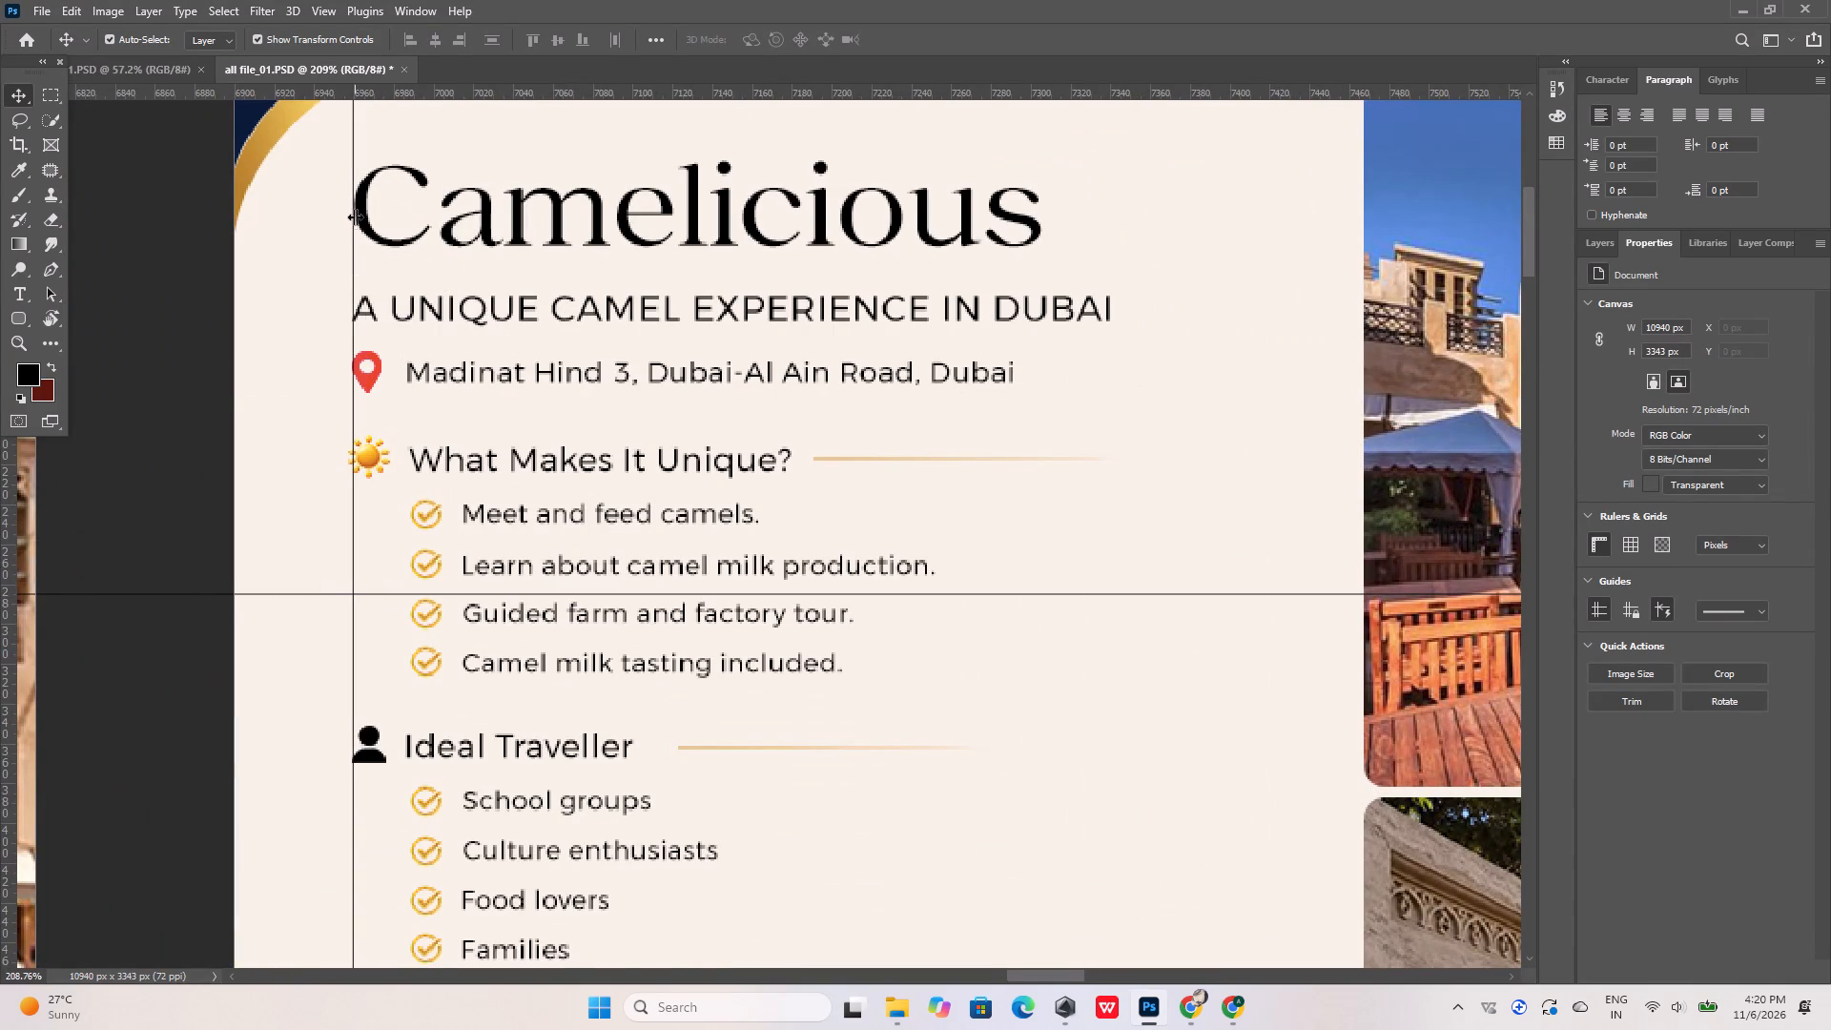
scroll(355, 206, "up", 16)
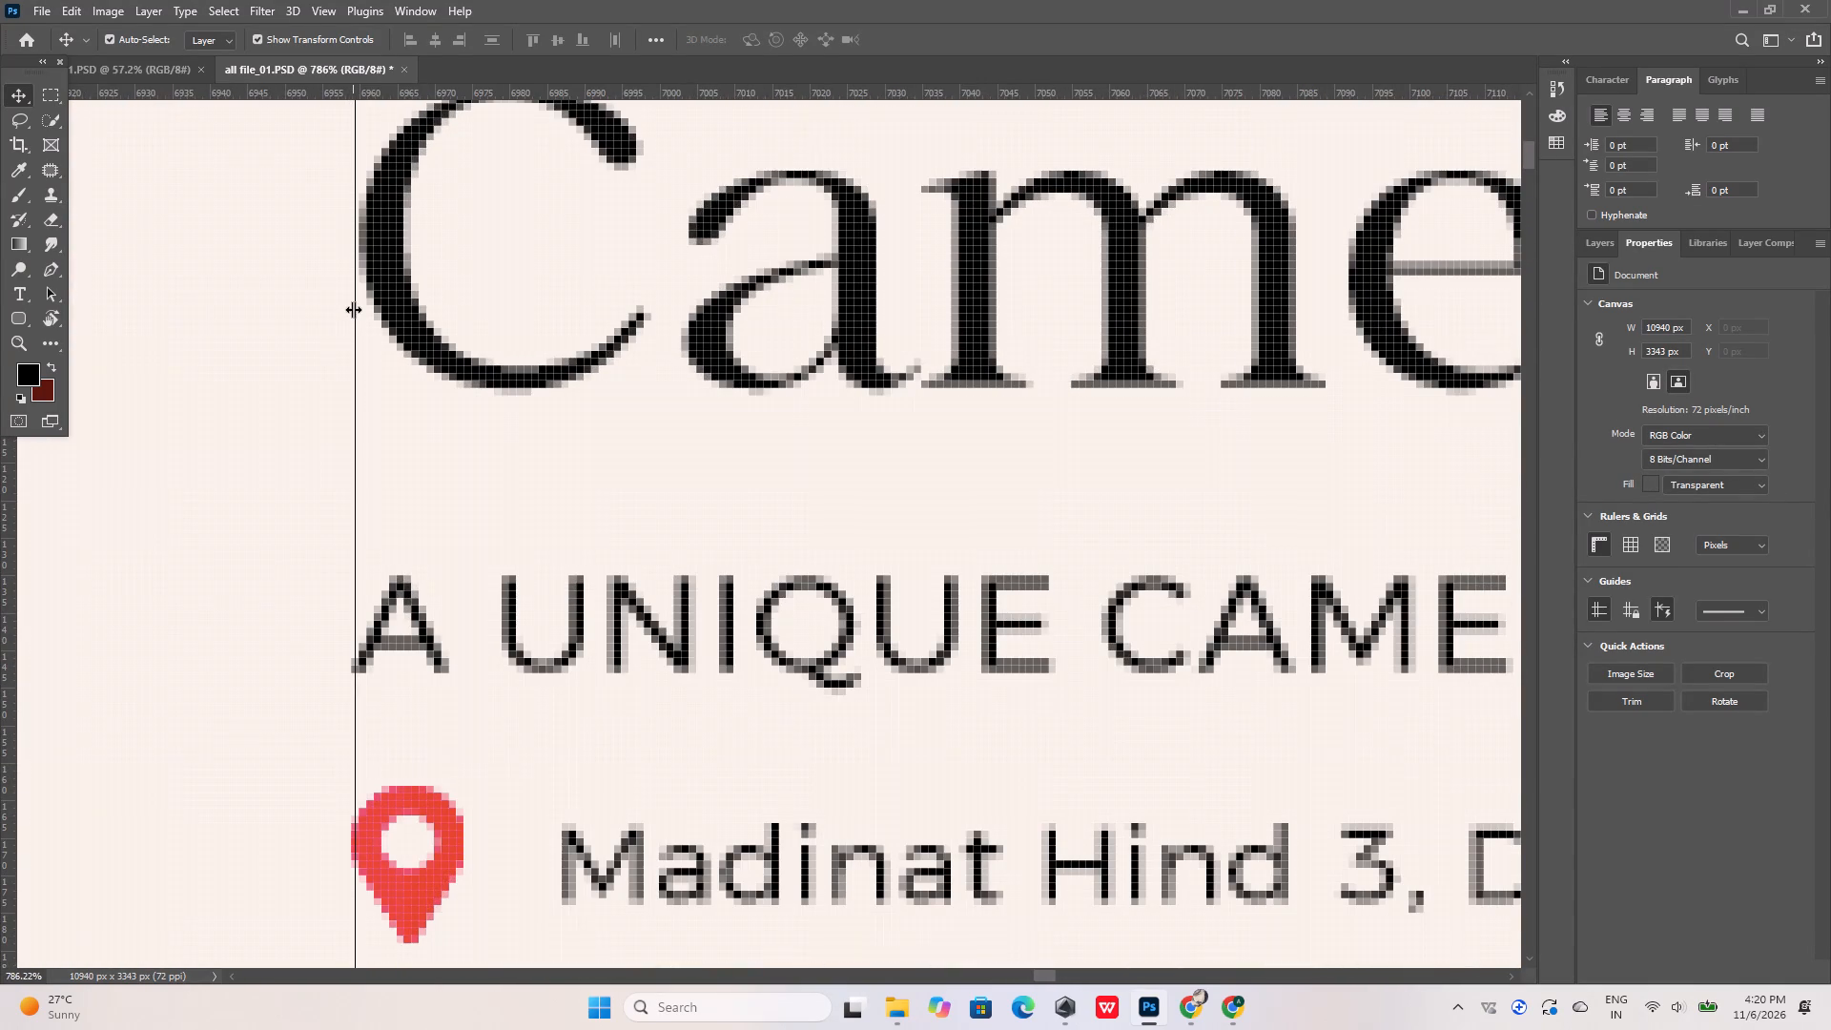
left_click(353, 309)
Nudge the A Unique Camel Experience in Dubai subtitle to X 60.09 px, flush with the vertical guide.
scroll(360, 306, "down", 3, "alt")
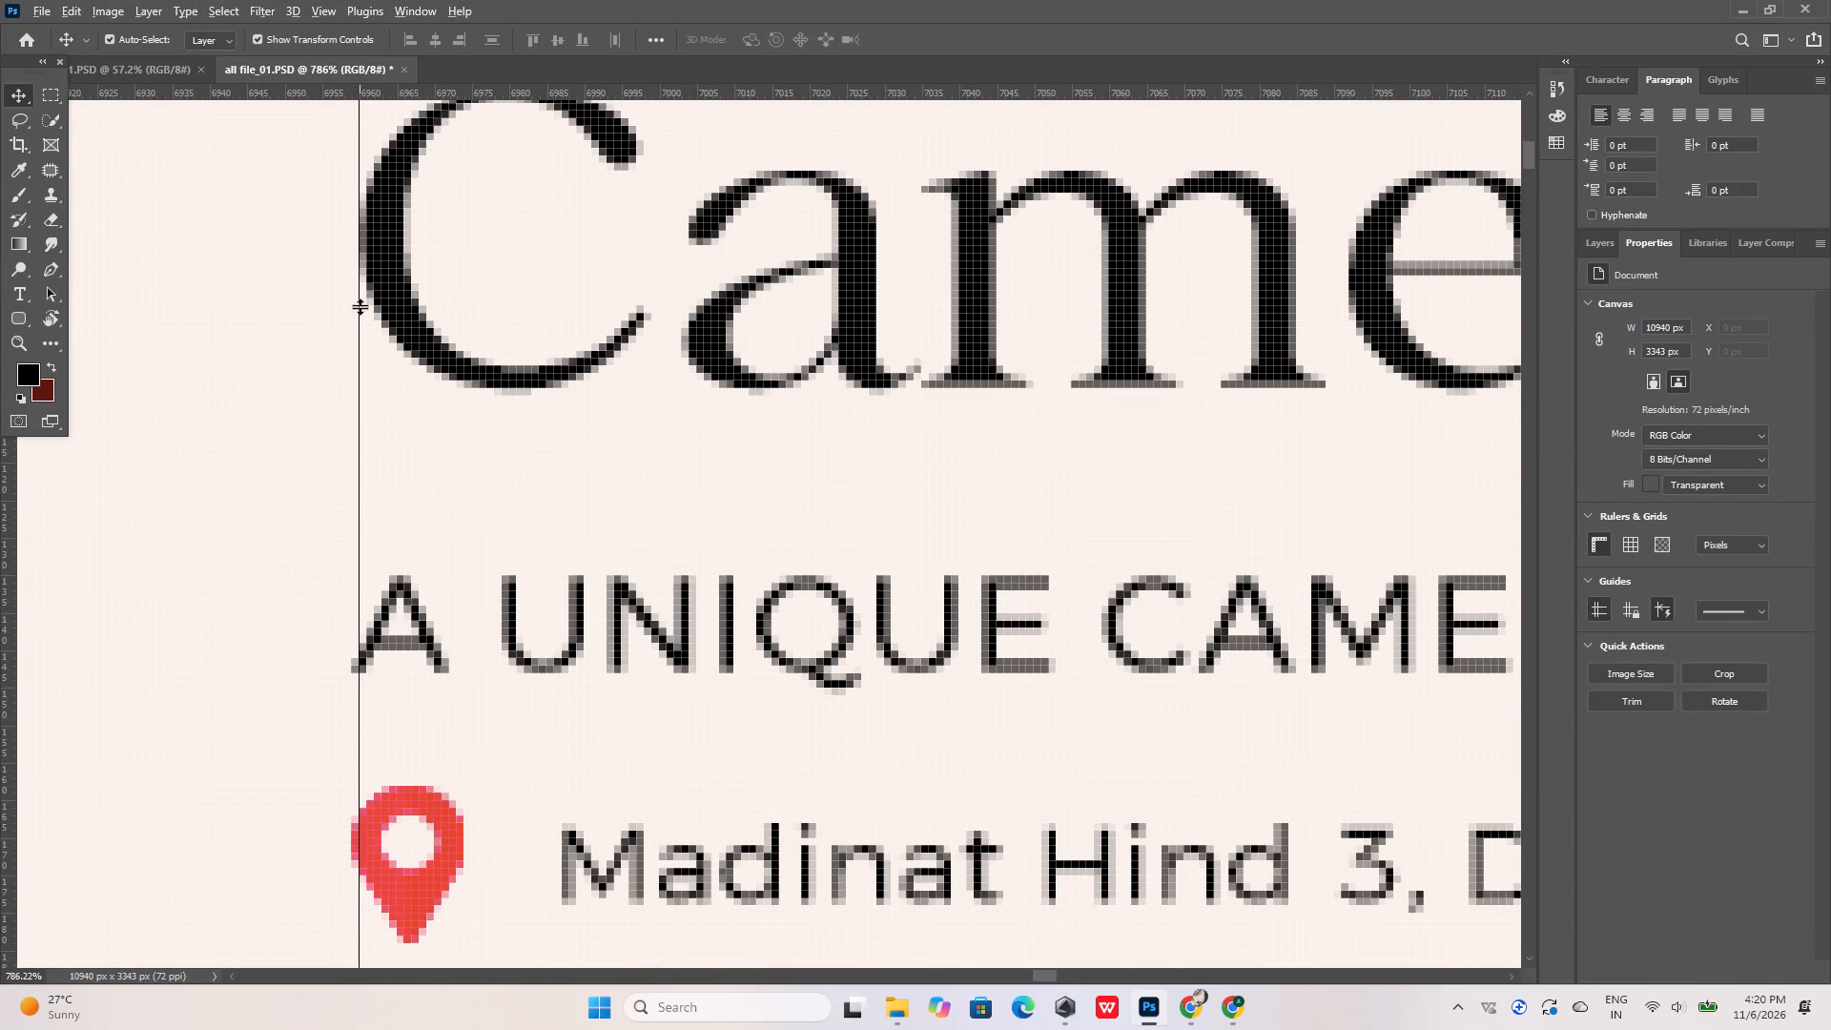
scroll(360, 306, "down", 2, "alt")
left_click(395, 511)
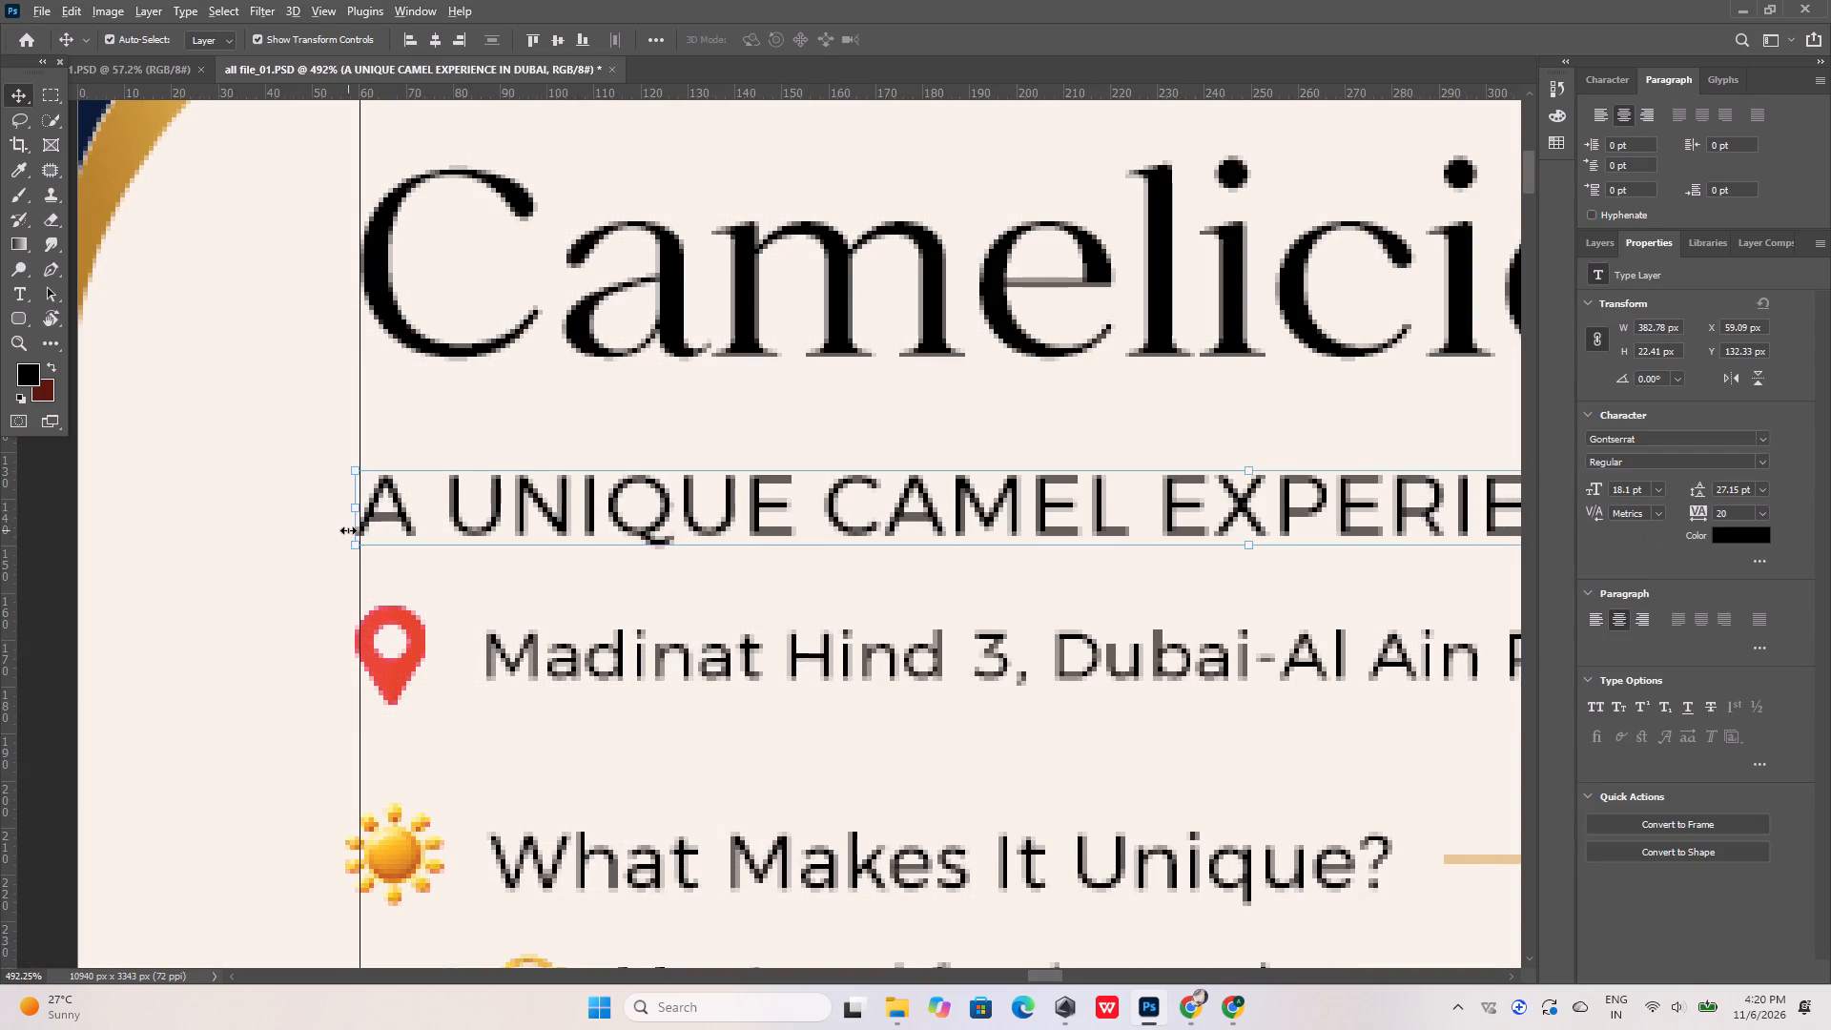
scroll(347, 530, "up", 10, "alt")
key("Right")
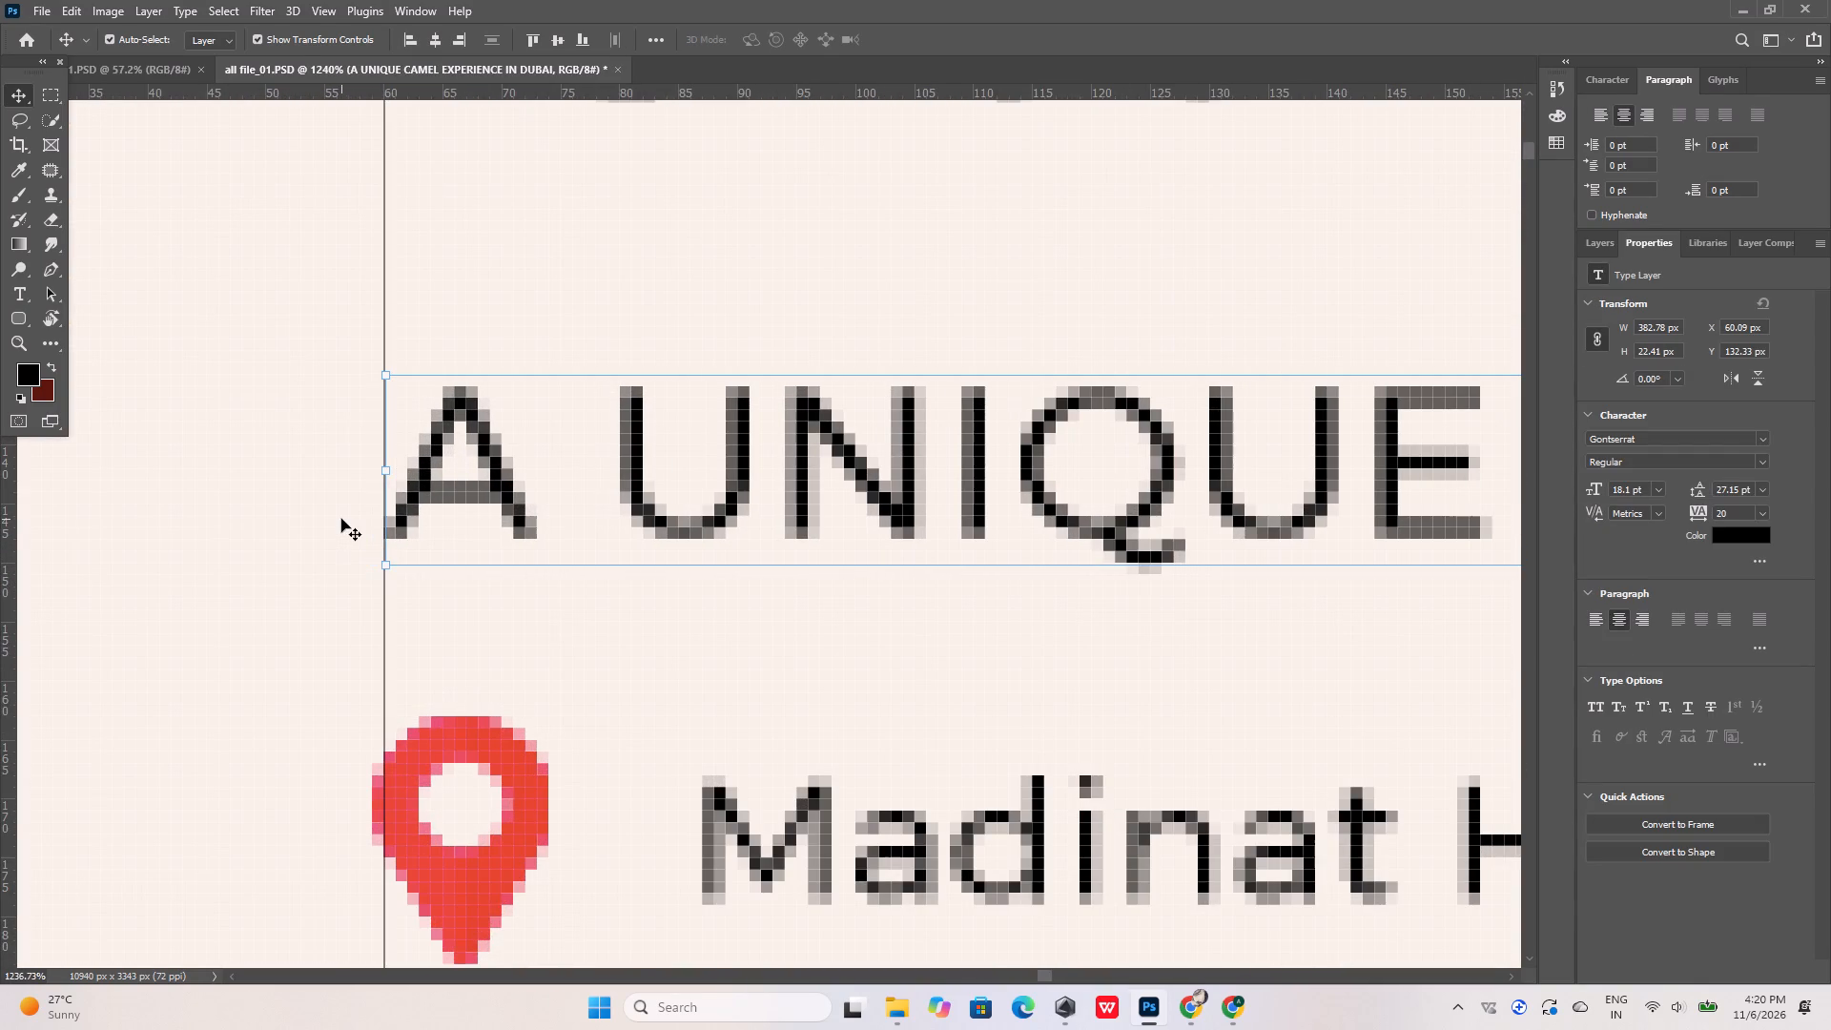
Nudge the red location pin icon to X 60 px so its left edge meets the guide.
left_click(516, 785)
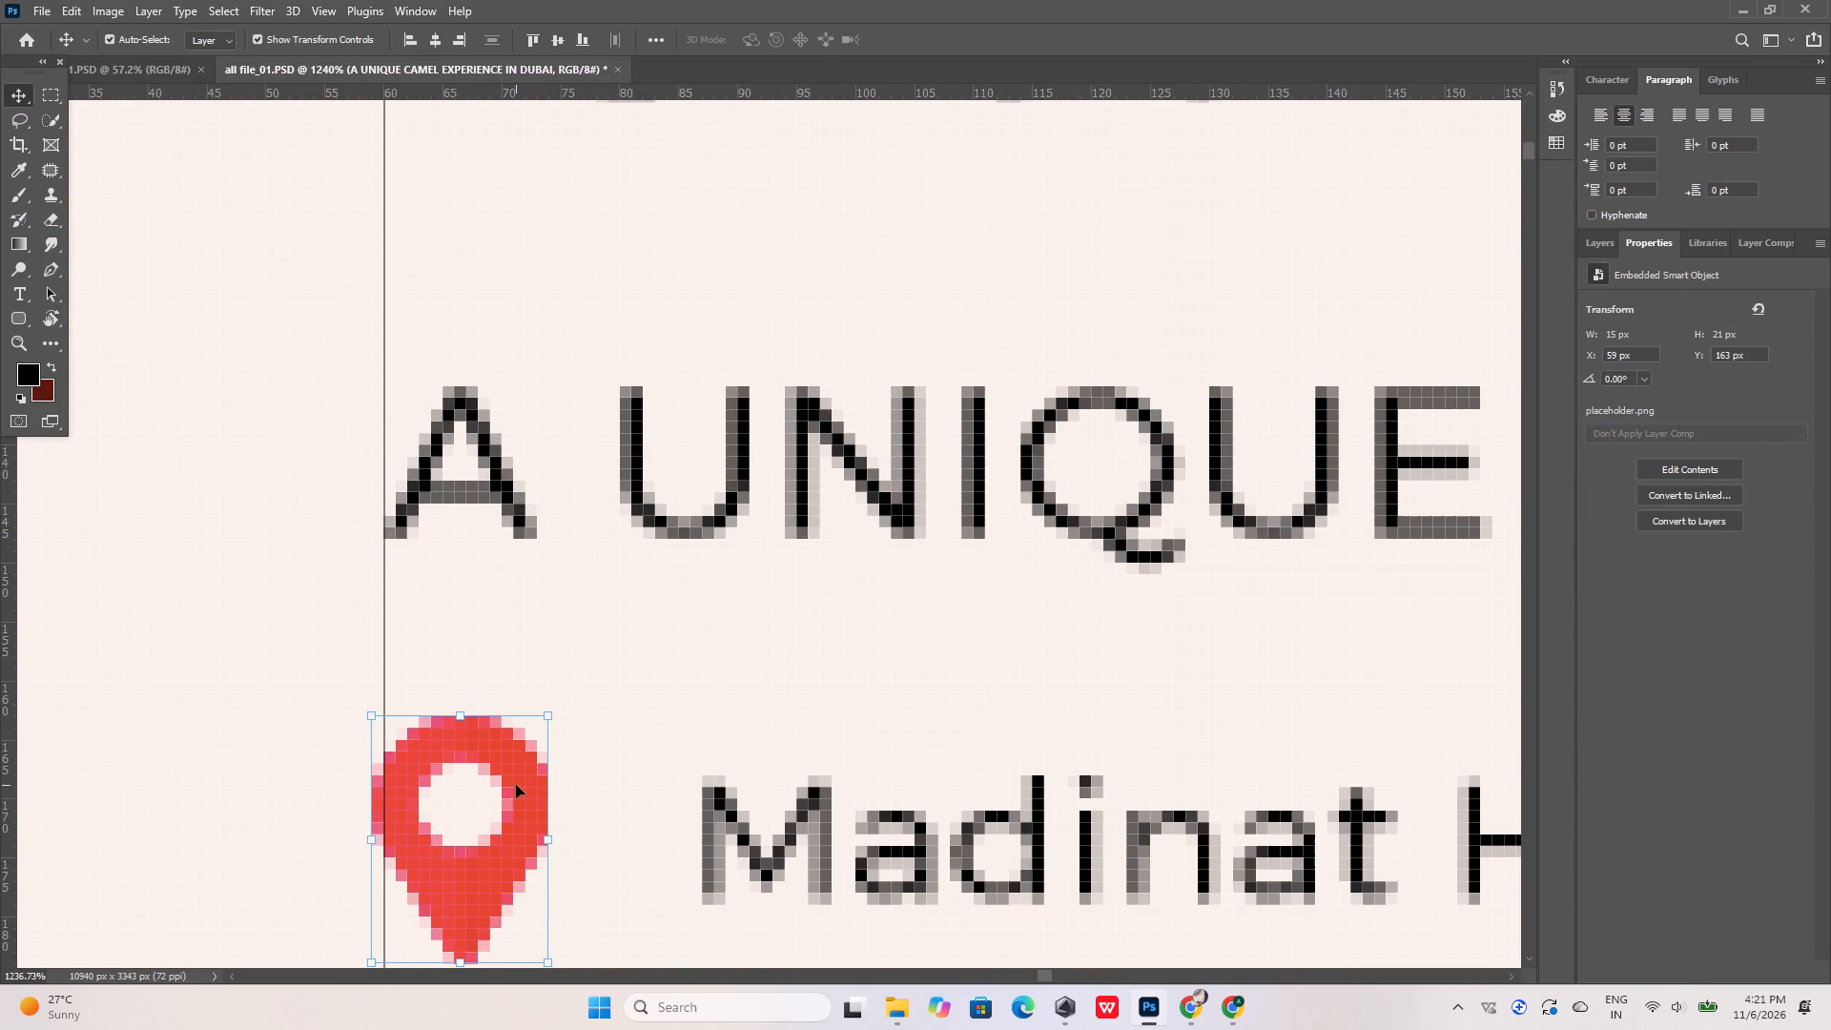
key("Right")
Nudge the sun icon beside What Makes It Unique? to X 60 px, flush with the vertical guide.
scroll(445, 450, "down", 9, "alt")
middle_click_drag(445, 450, 454, 450, "alt")
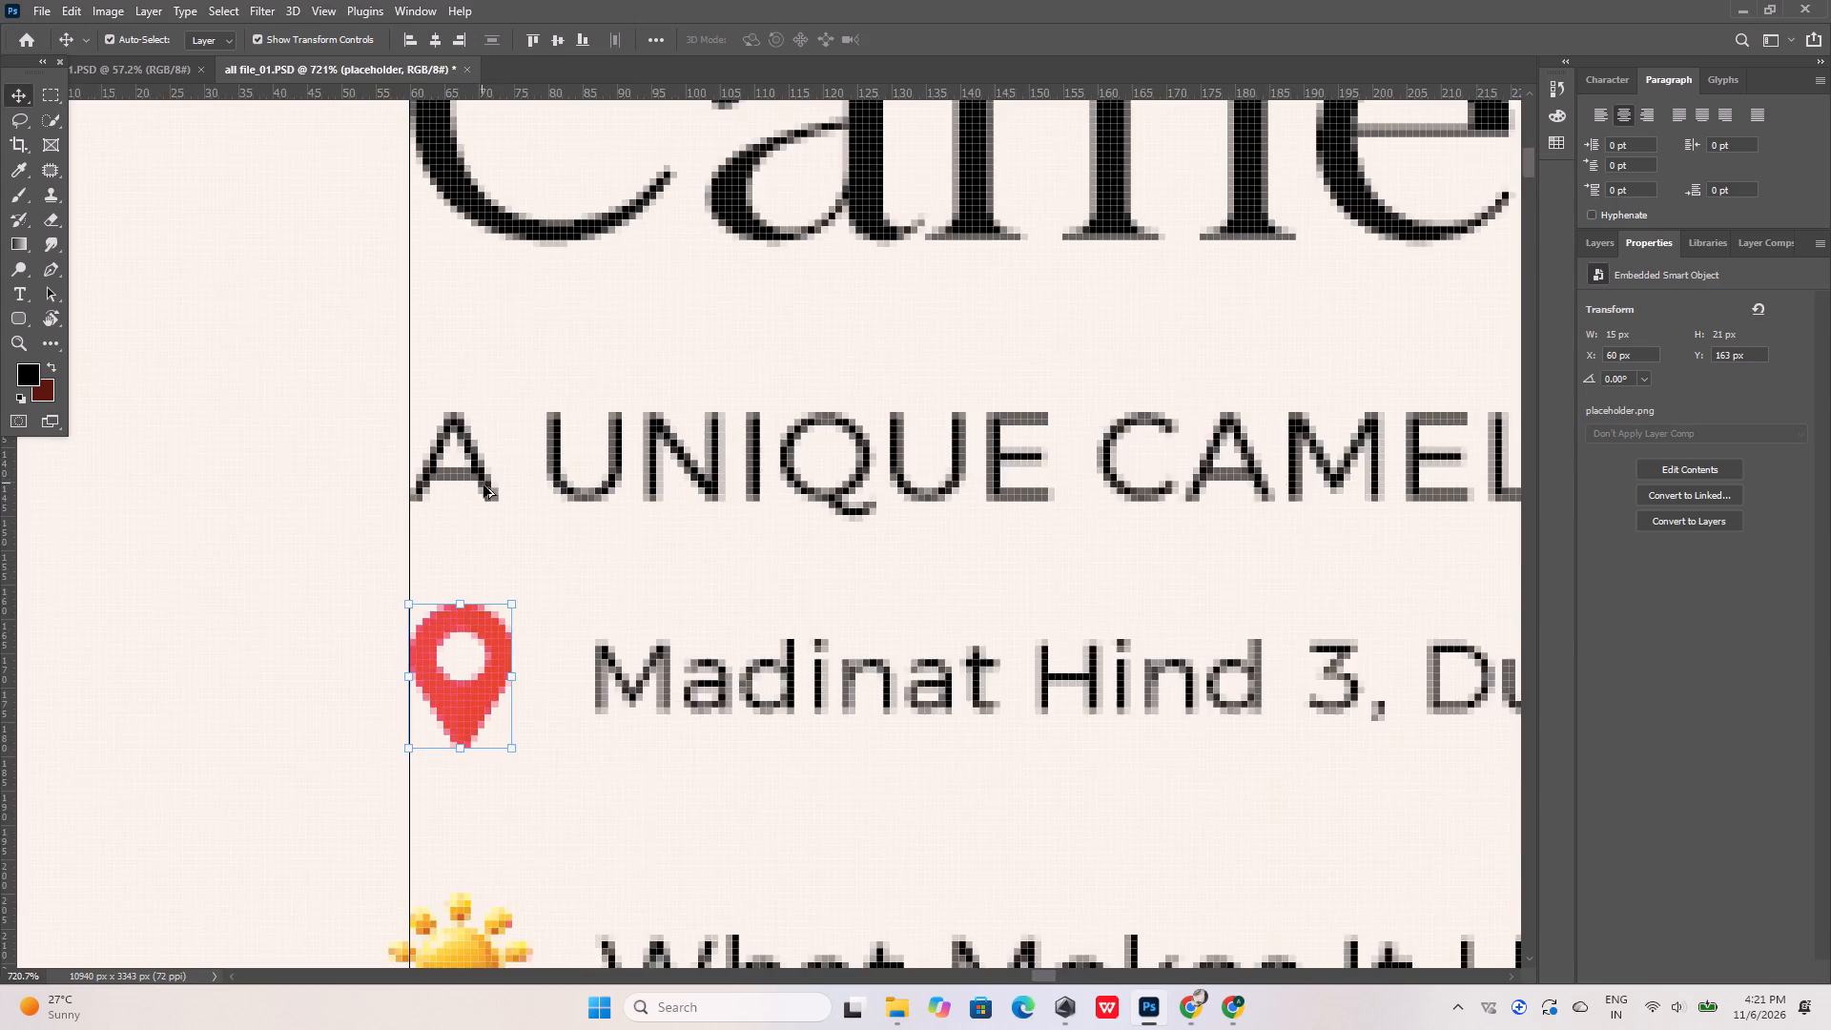
scroll(483, 485, "down", 8, "alt")
scroll(508, 650, "up", 15, "alt")
left_click(467, 653)
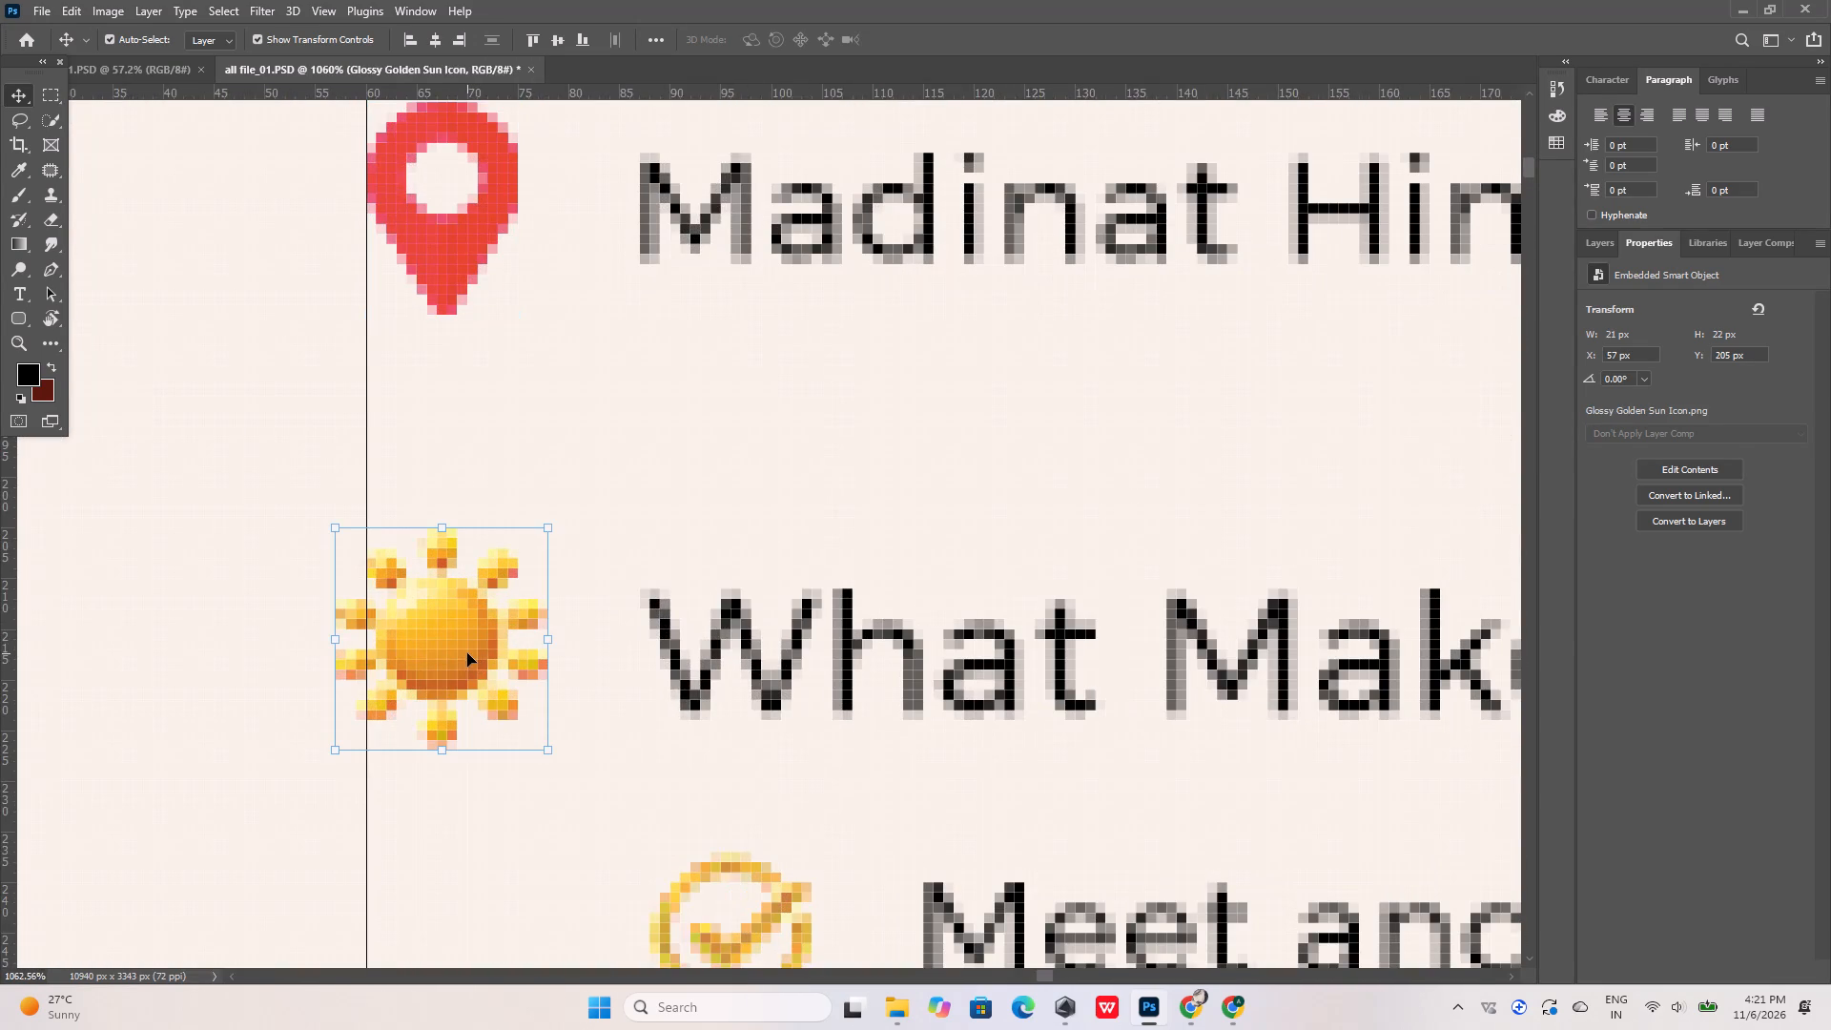
key("Right")
key("Right")
key("Right")
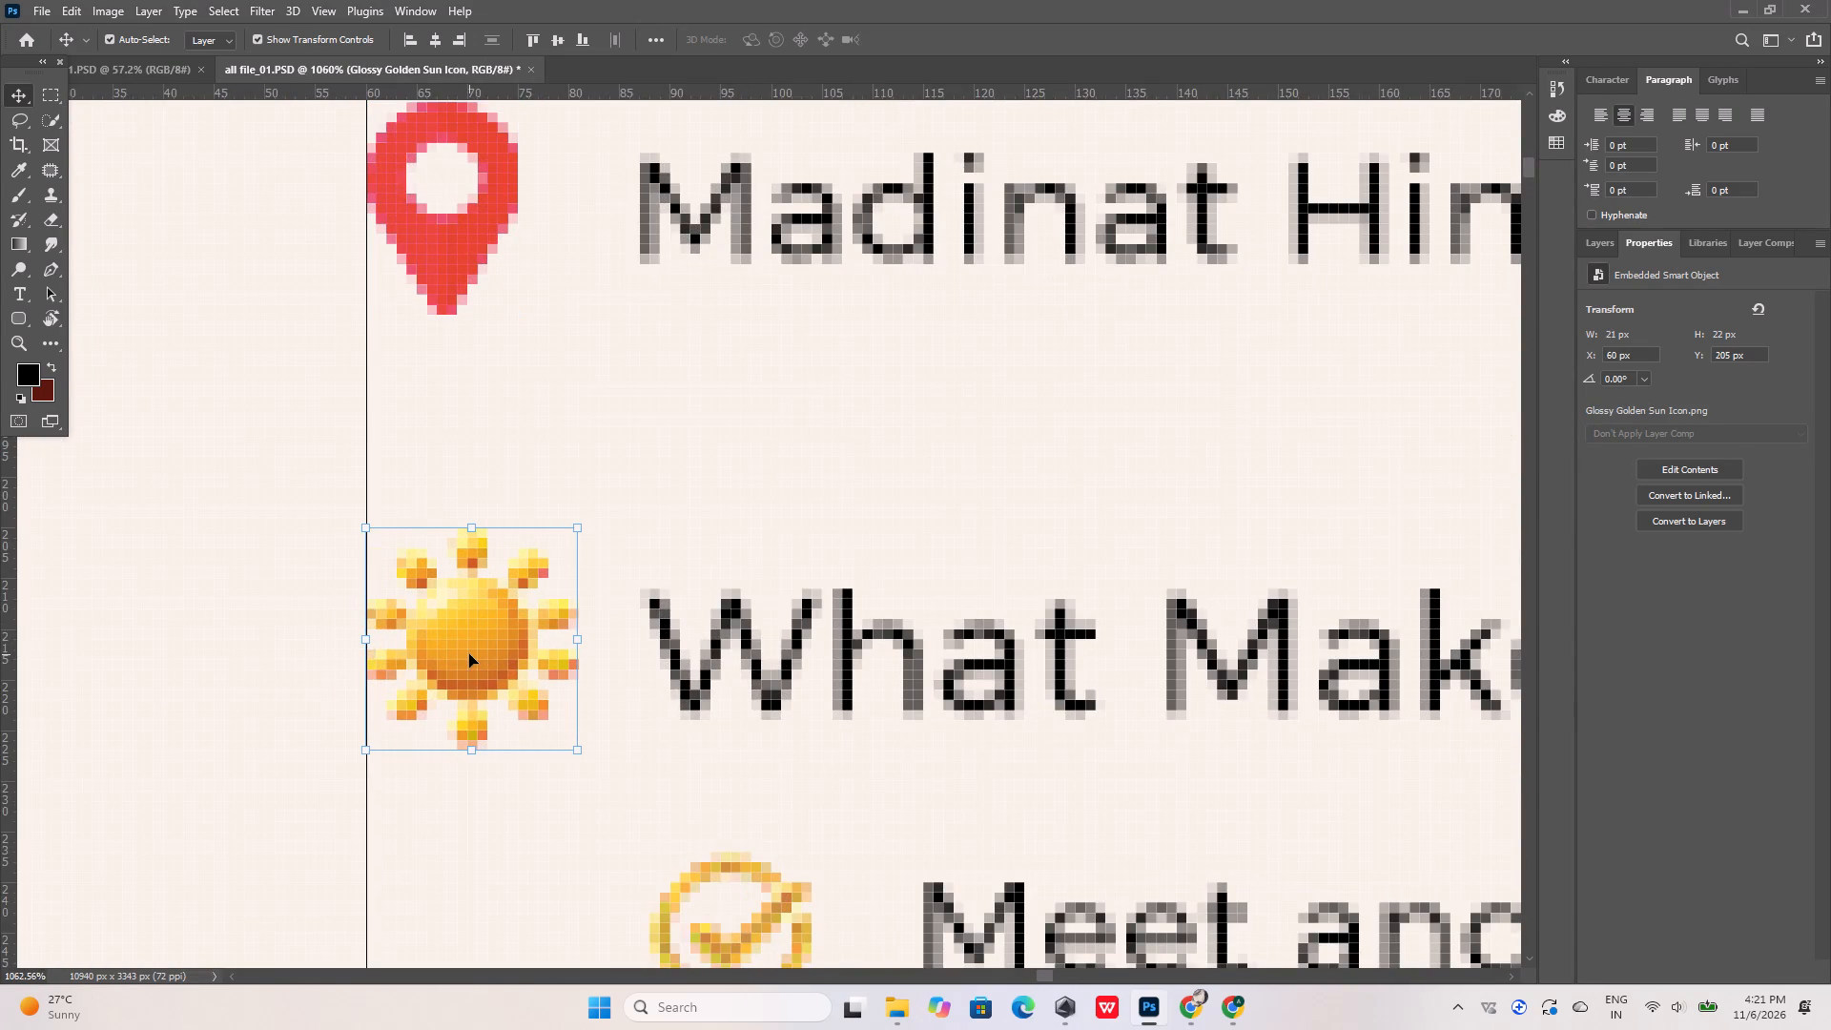
Nudge the black person icon beside Ideal Traveller to X 60 px, flush with the vertical guide.
scroll(470, 654, "down", 20, "alt")
scroll(470, 654, "down", 5, "alt")
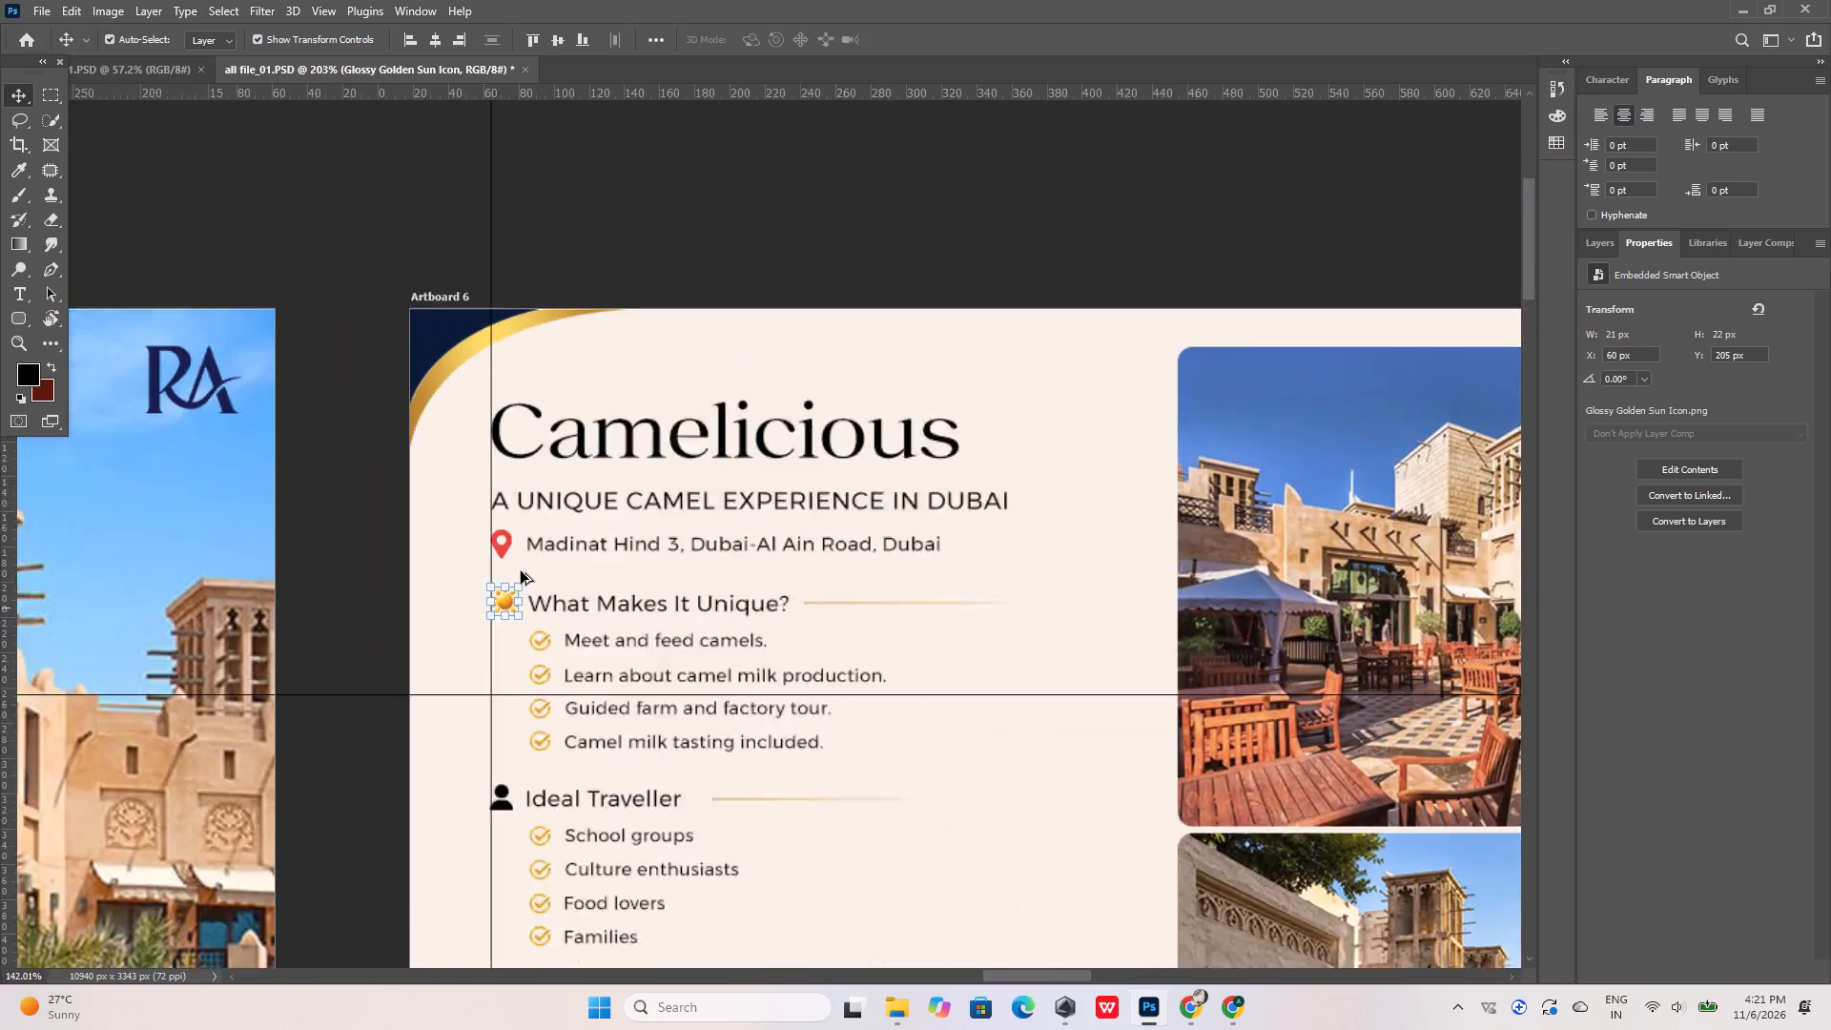
scroll(521, 805, "up", 13, "alt")
scroll(484, 542, "down", 4, "alt")
scroll(469, 638, "up", 3, "alt")
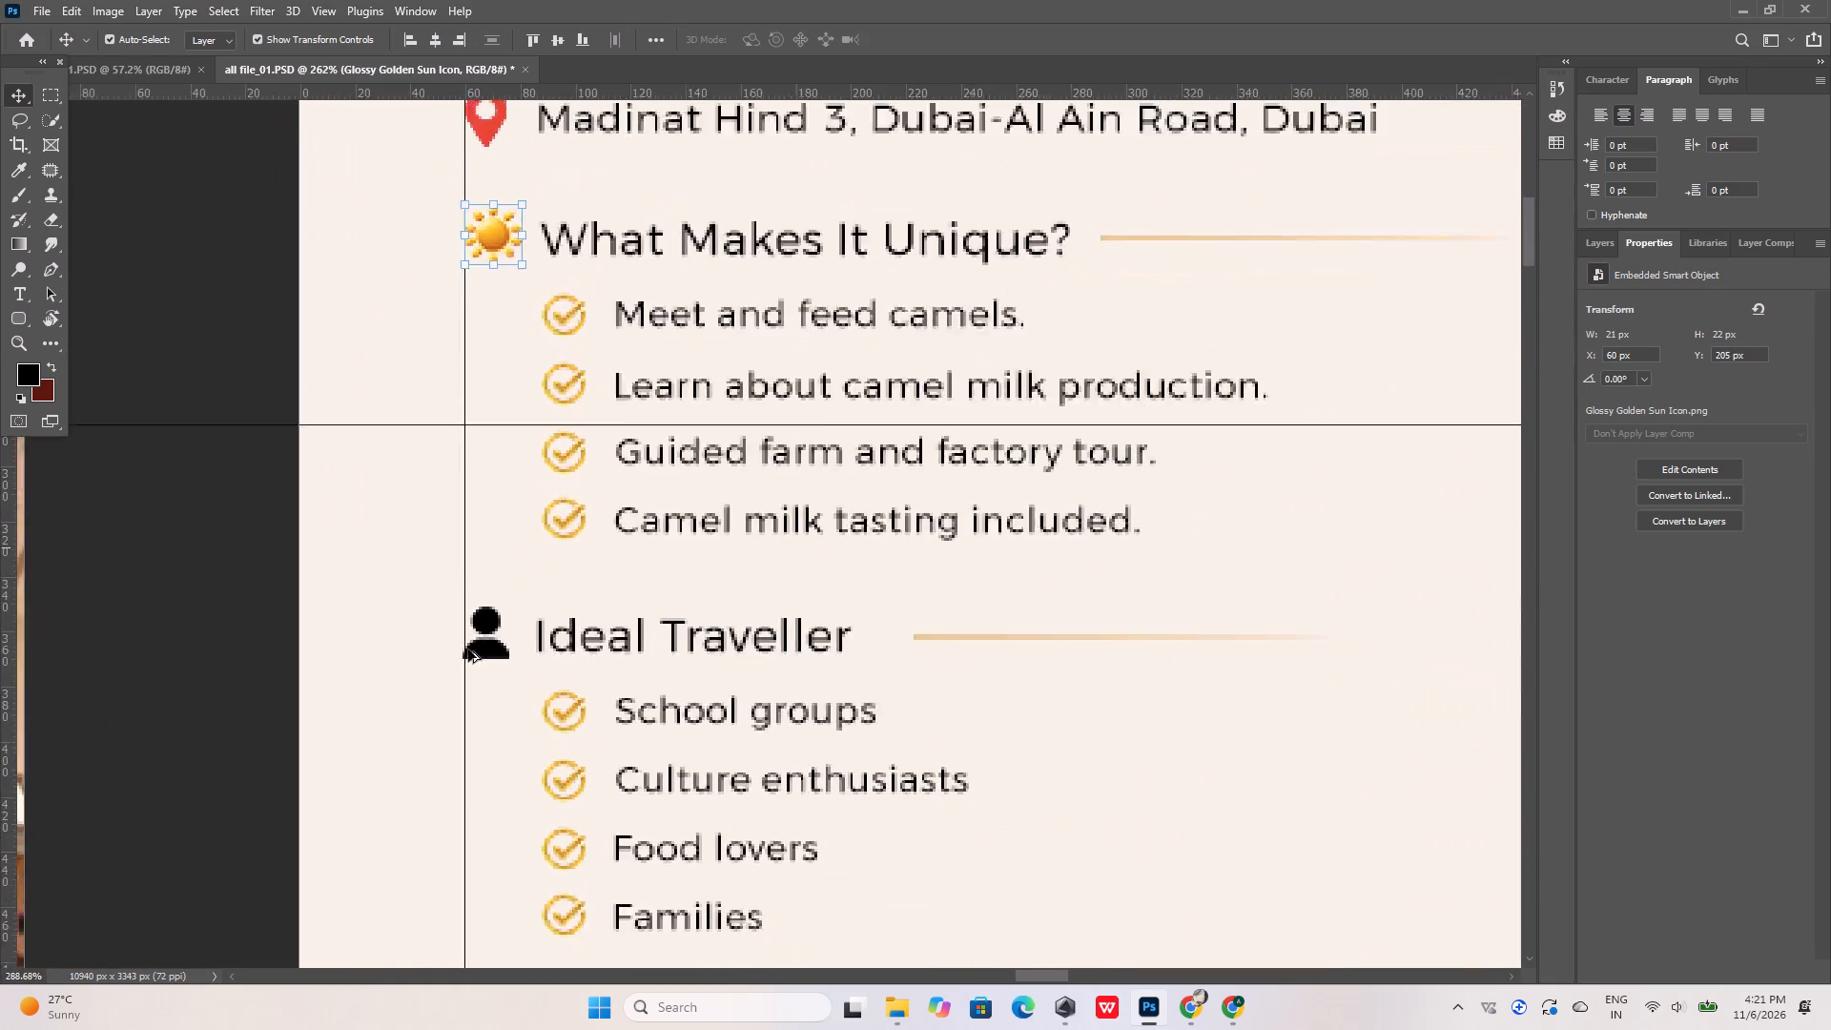
scroll(468, 649, "up", 11, "alt")
left_click(520, 633)
key("Right")
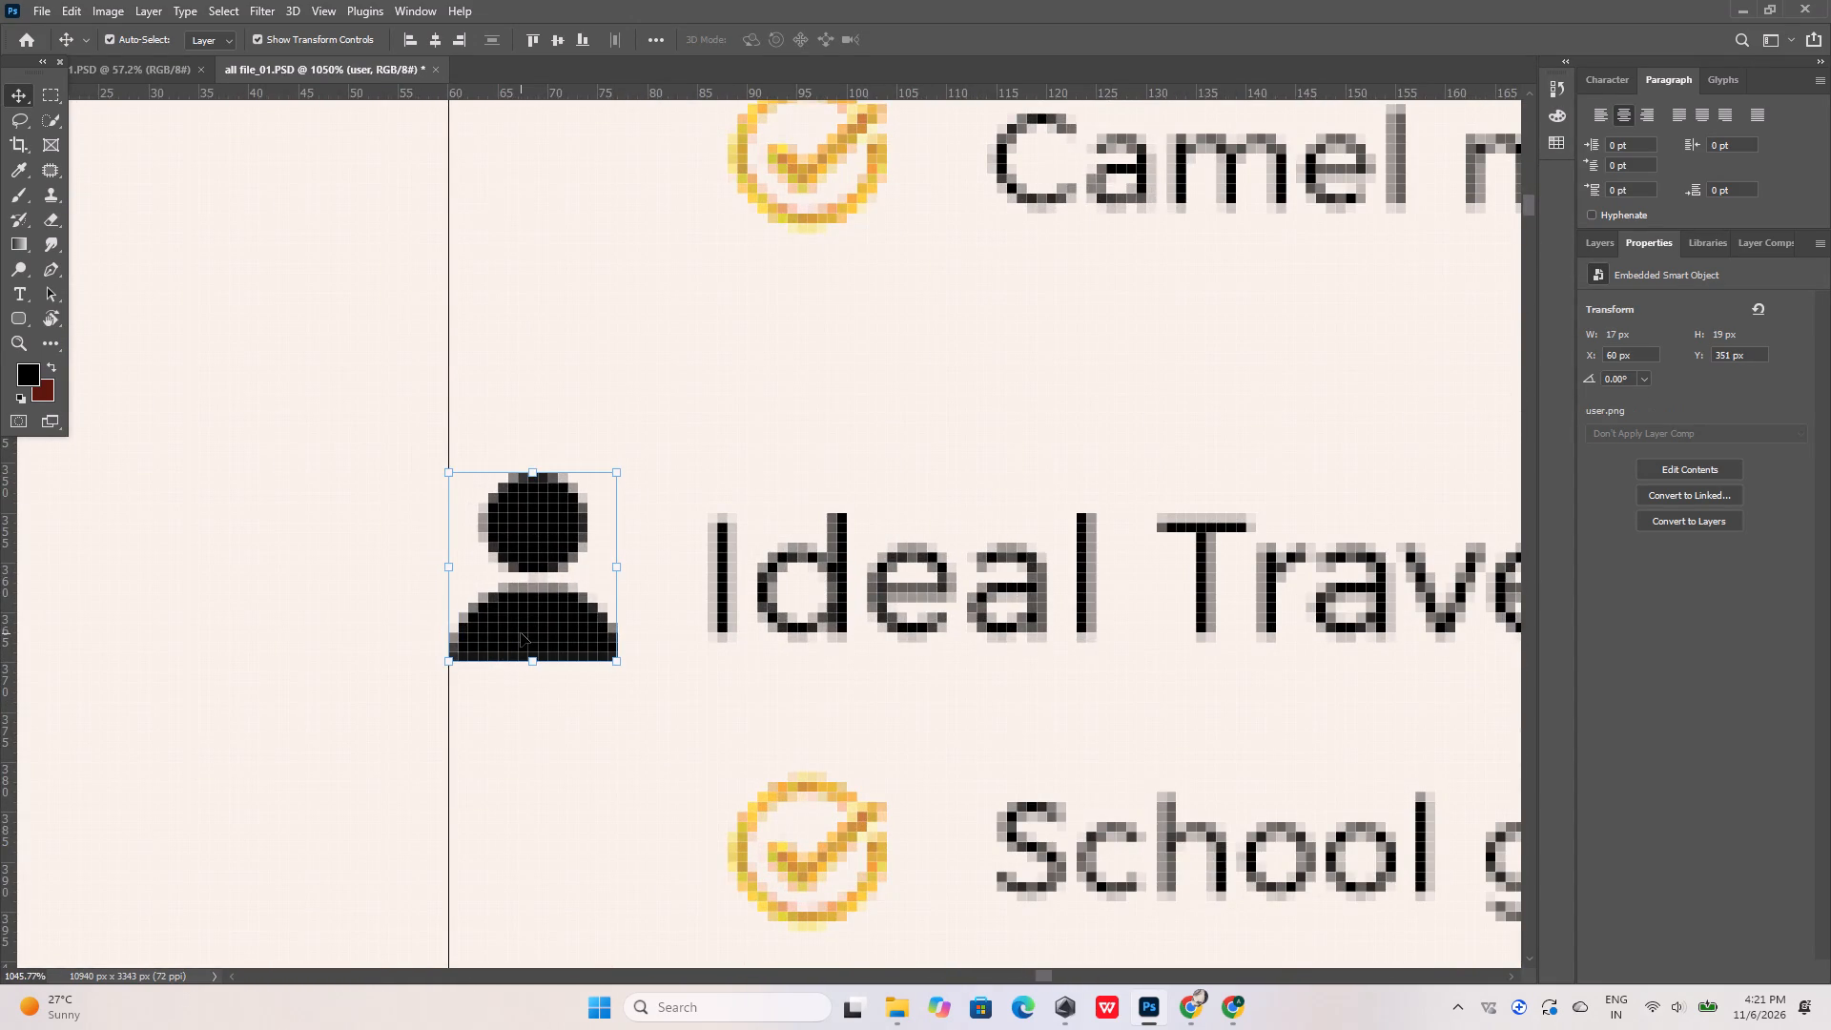
Nudge the blue information icon beside Know Before You Go to X 60 px, flush with the vertical guide.
scroll(561, 247, "down", 16, "alt")
scroll(508, 752, "up", 2, "alt")
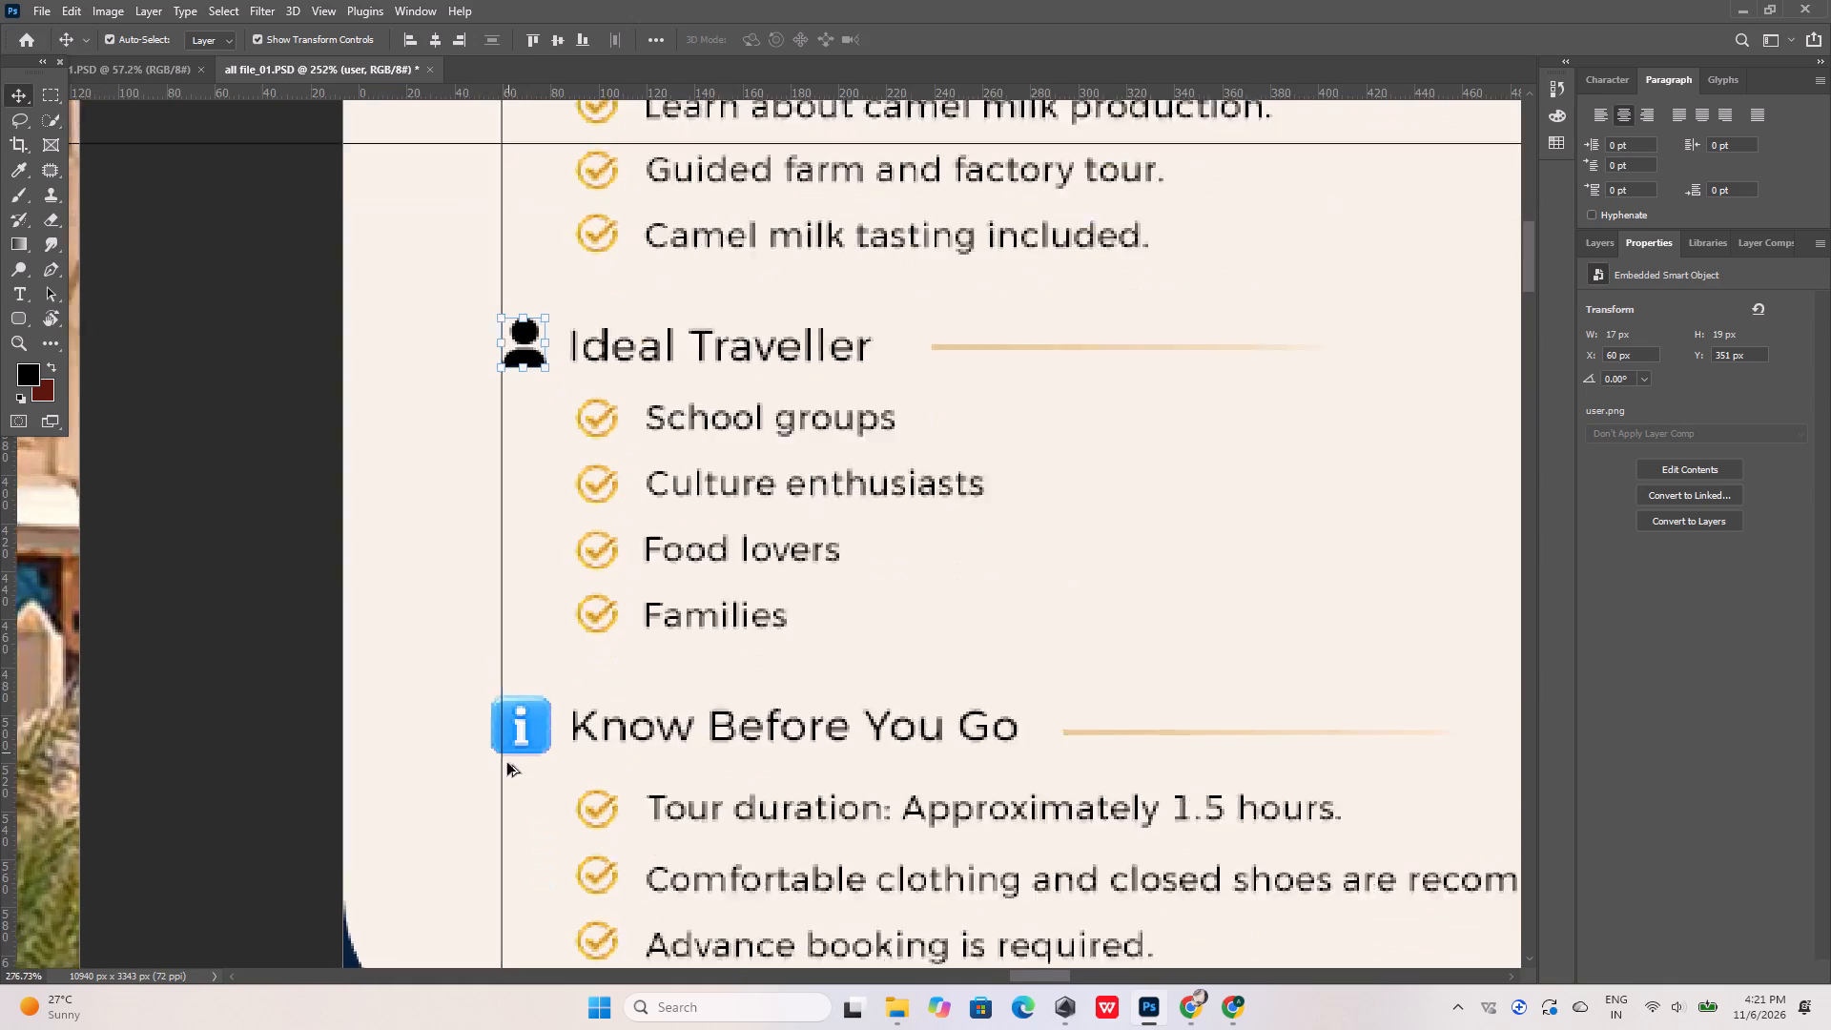
scroll(507, 763, "up", 8, "alt")
left_click(537, 694)
key("Right")
key("Right")
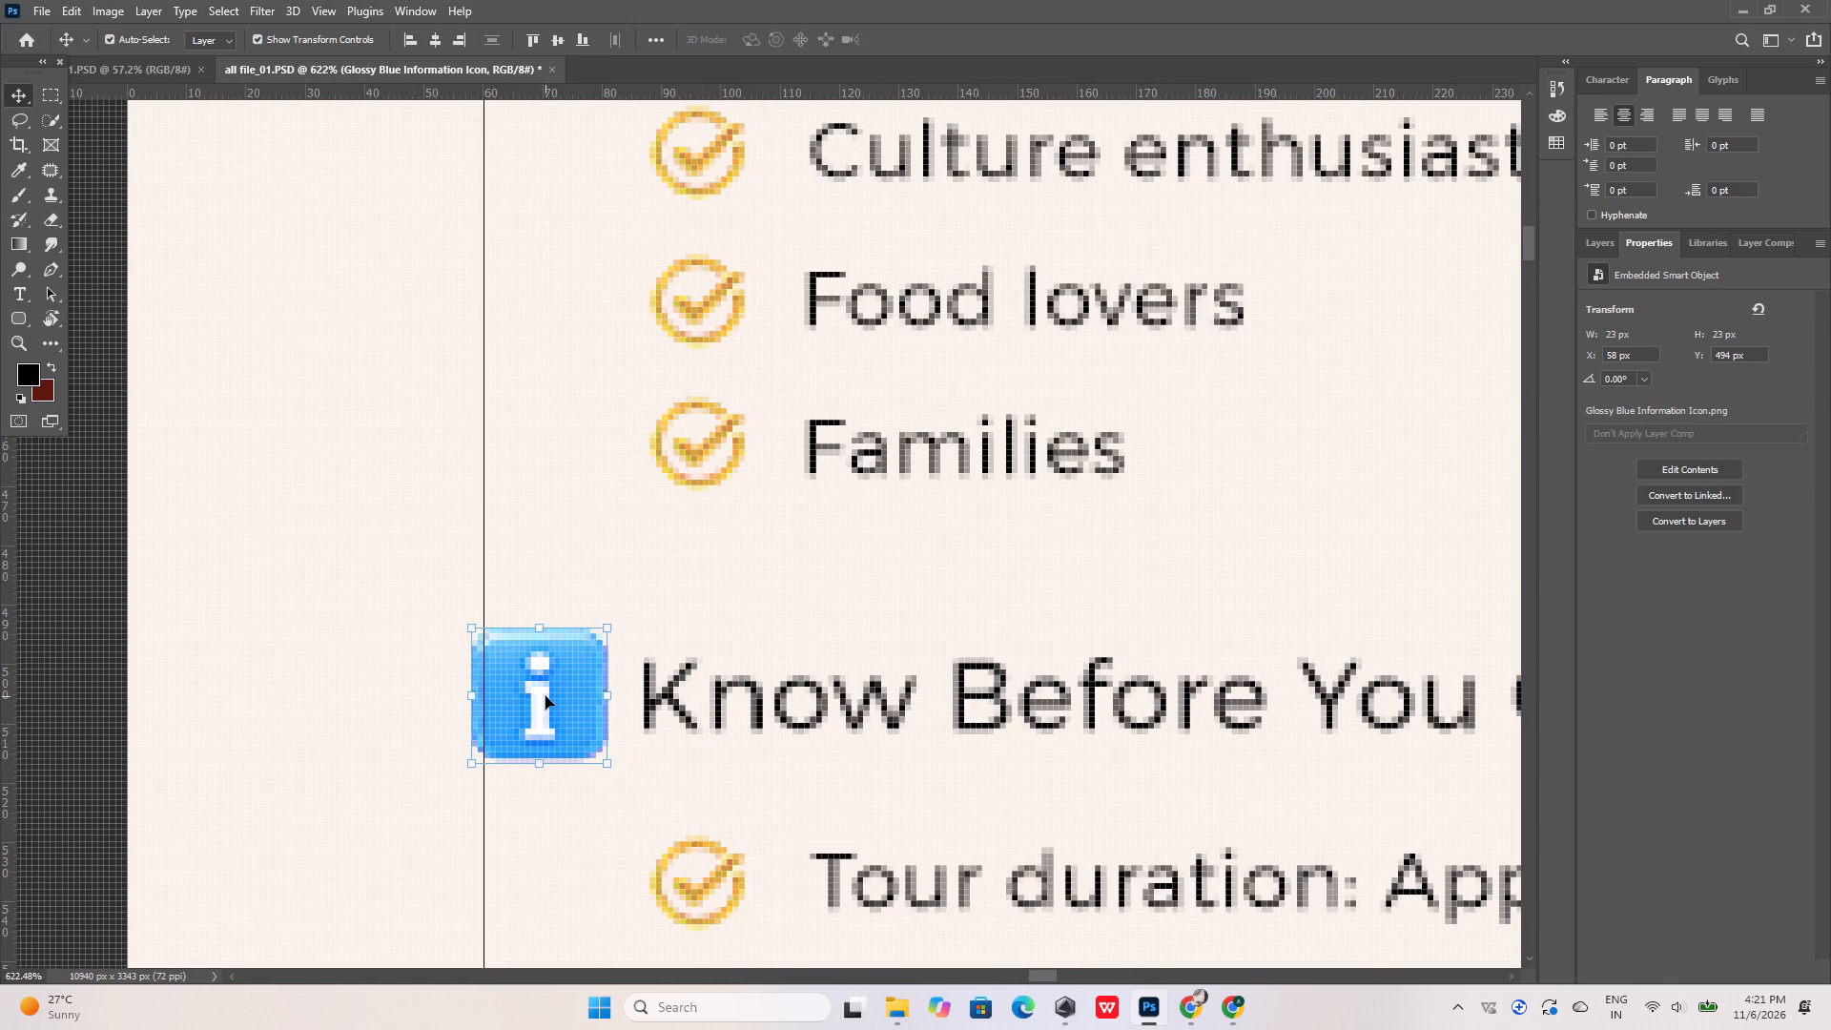
key("Right")
key("Right")
Nudge the Camelicious address, section headings, checklists and gold divider lines together away from the icons, putting the lines at X 230 px.
scroll(545, 696, "down", 10, "alt")
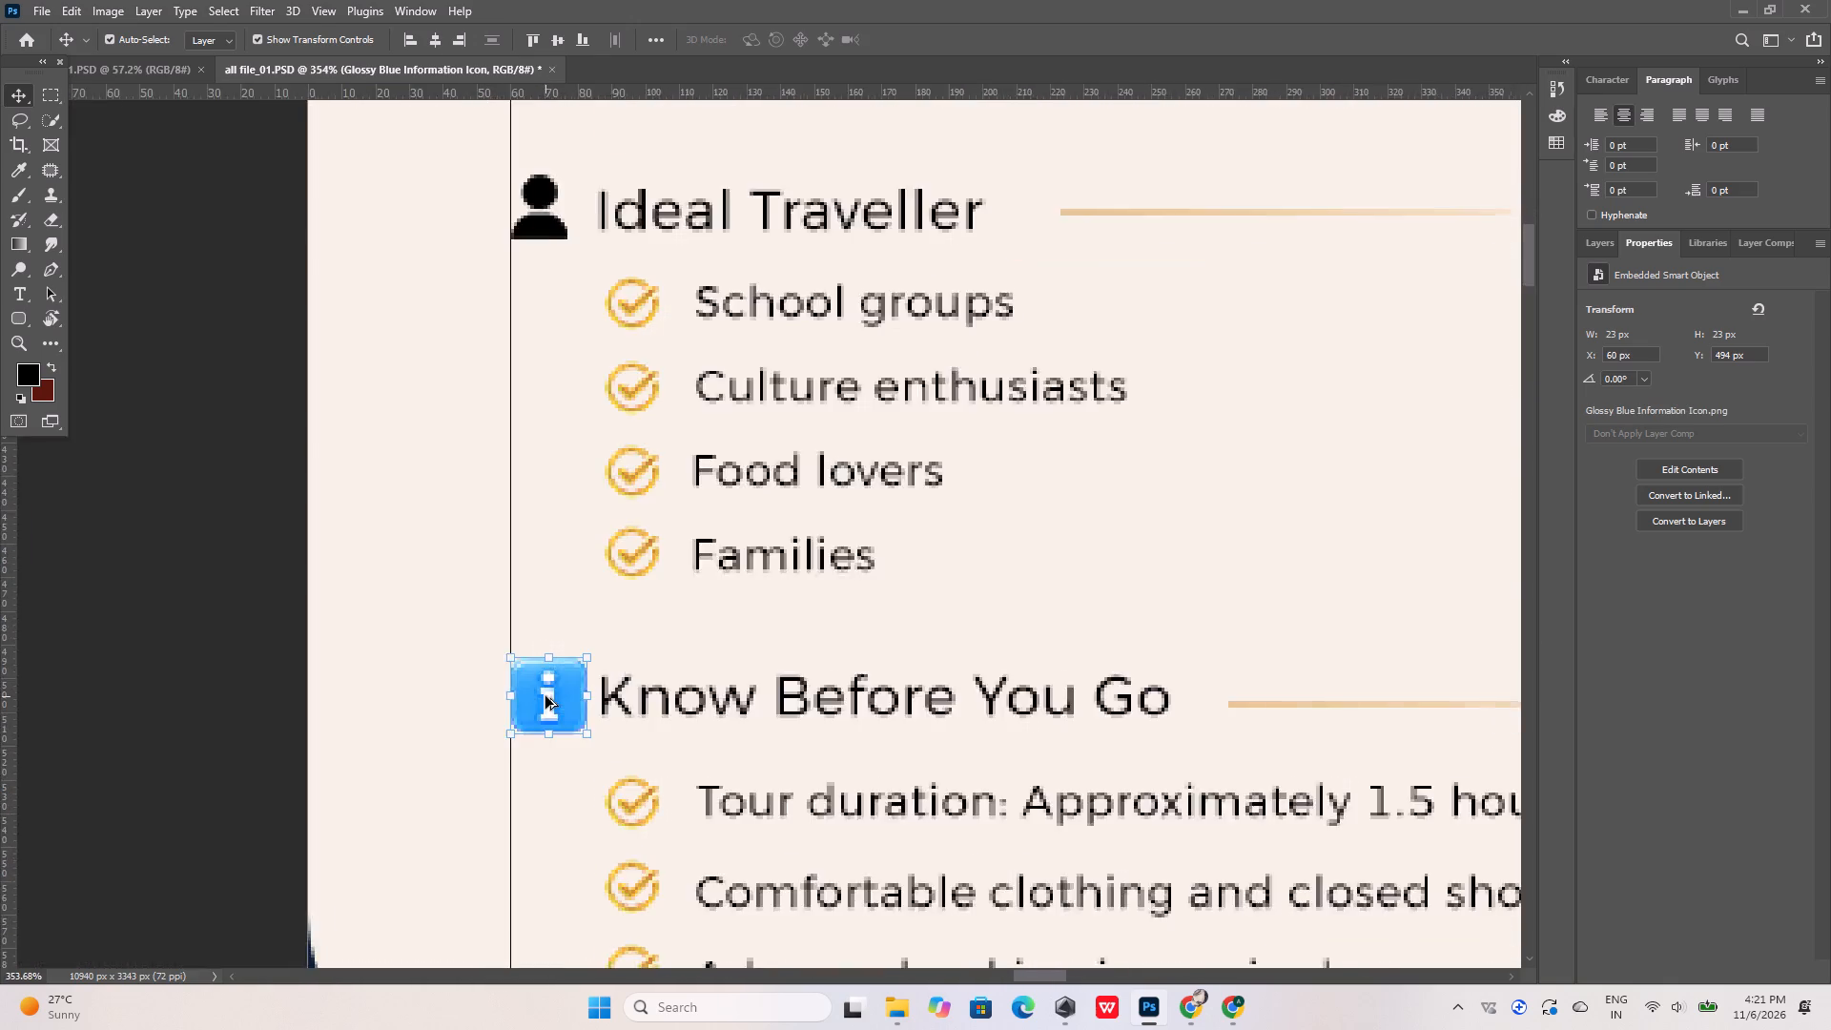
scroll(545, 696, "down", 10, "alt")
scroll(561, 329, "up", 6)
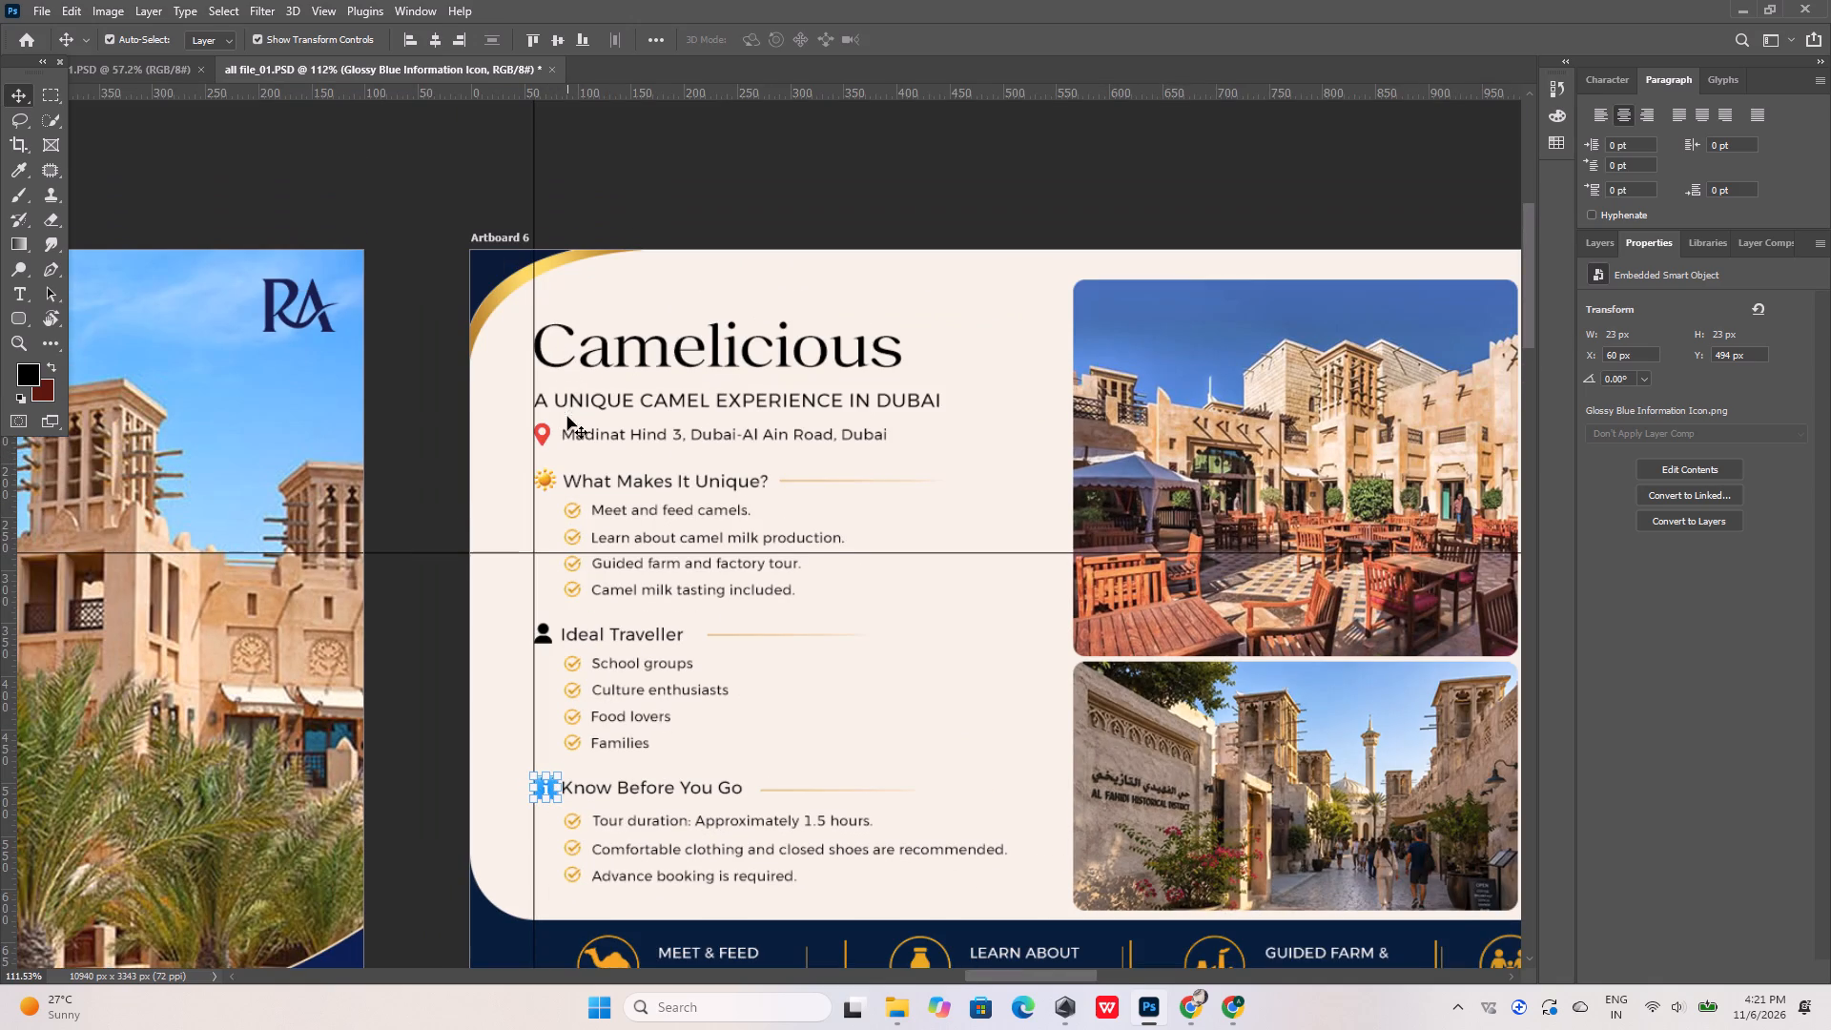
scroll(567, 447, "up", 14, "alt")
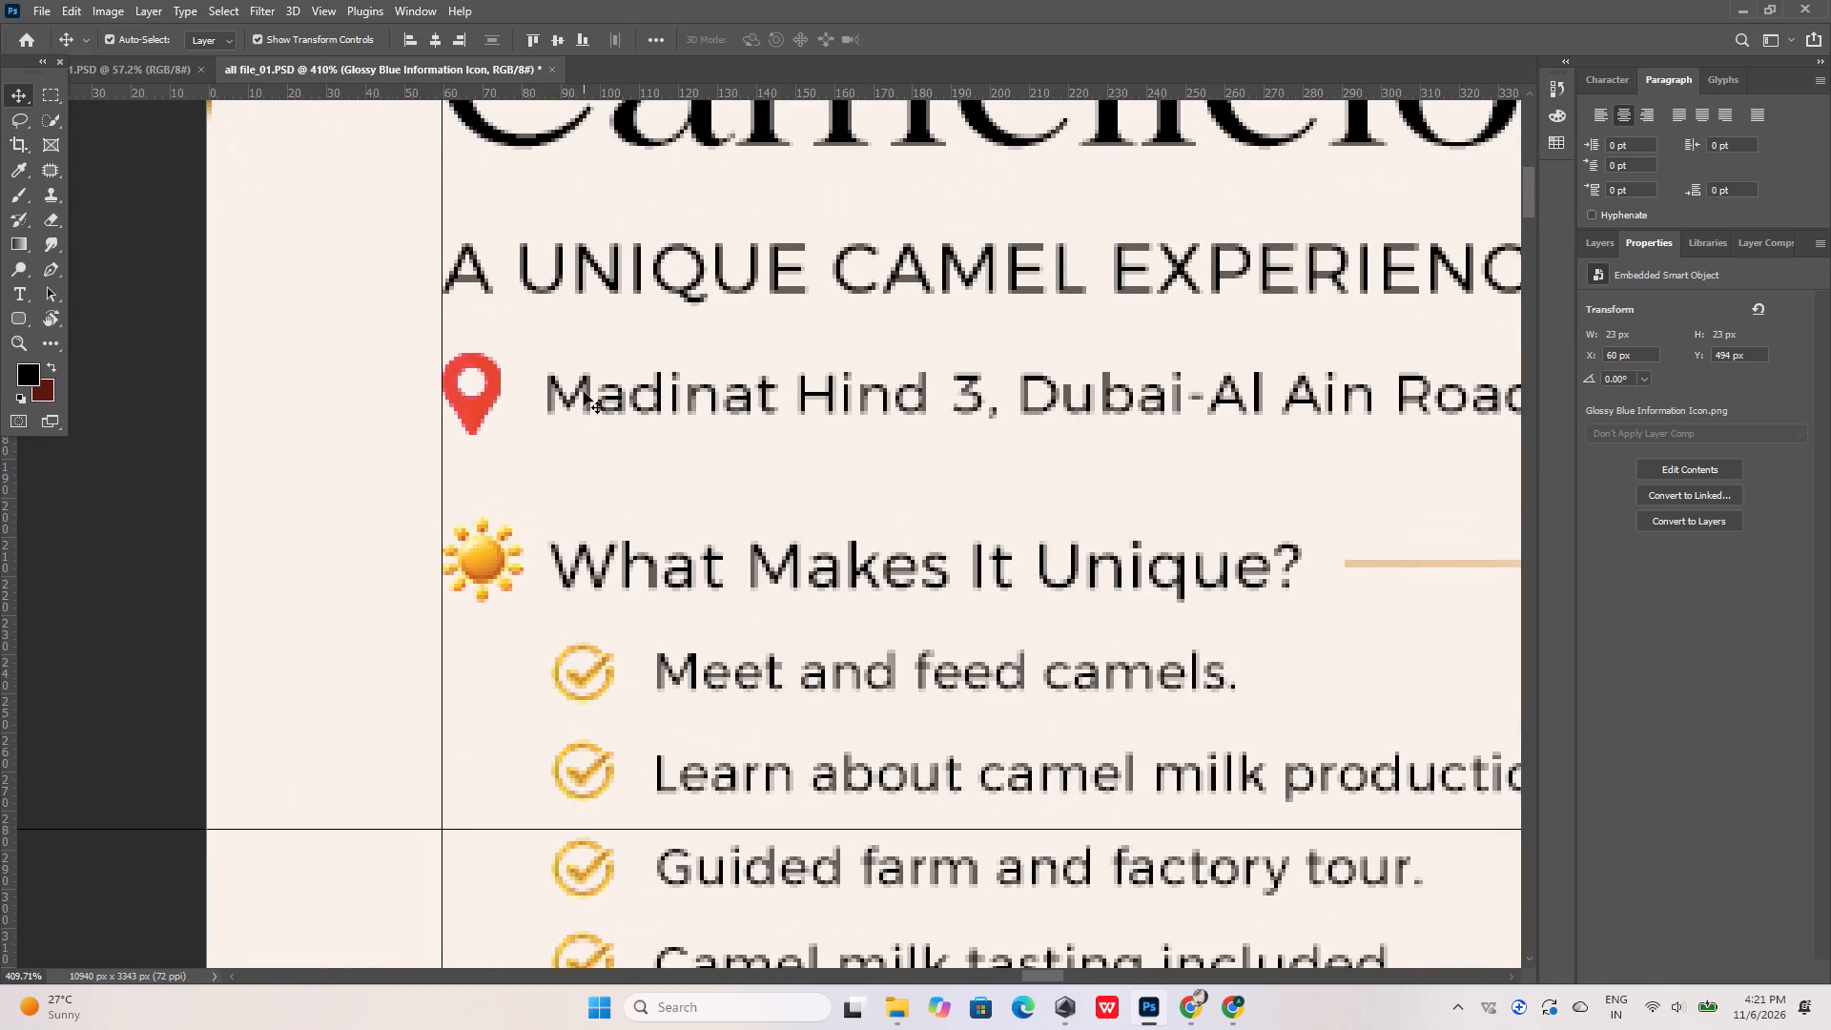
left_click(584, 391)
left_click(592, 574, "shift")
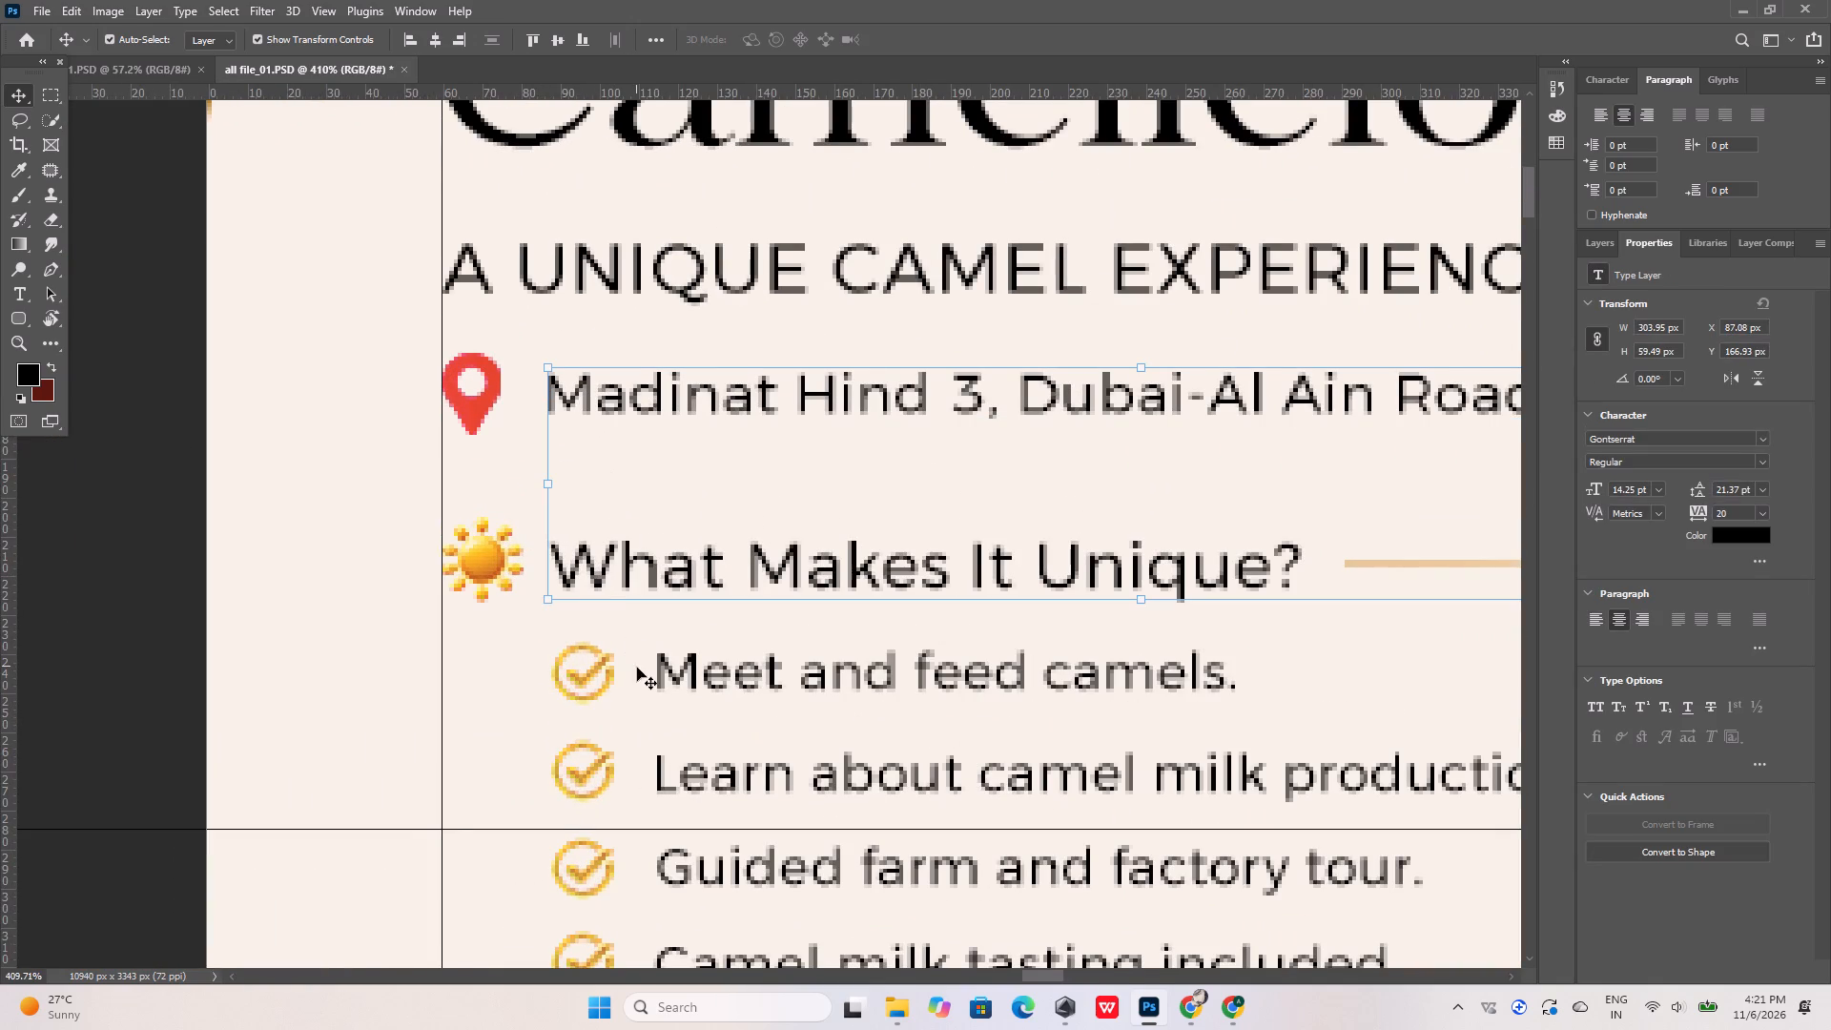
left_click(669, 669, "shift")
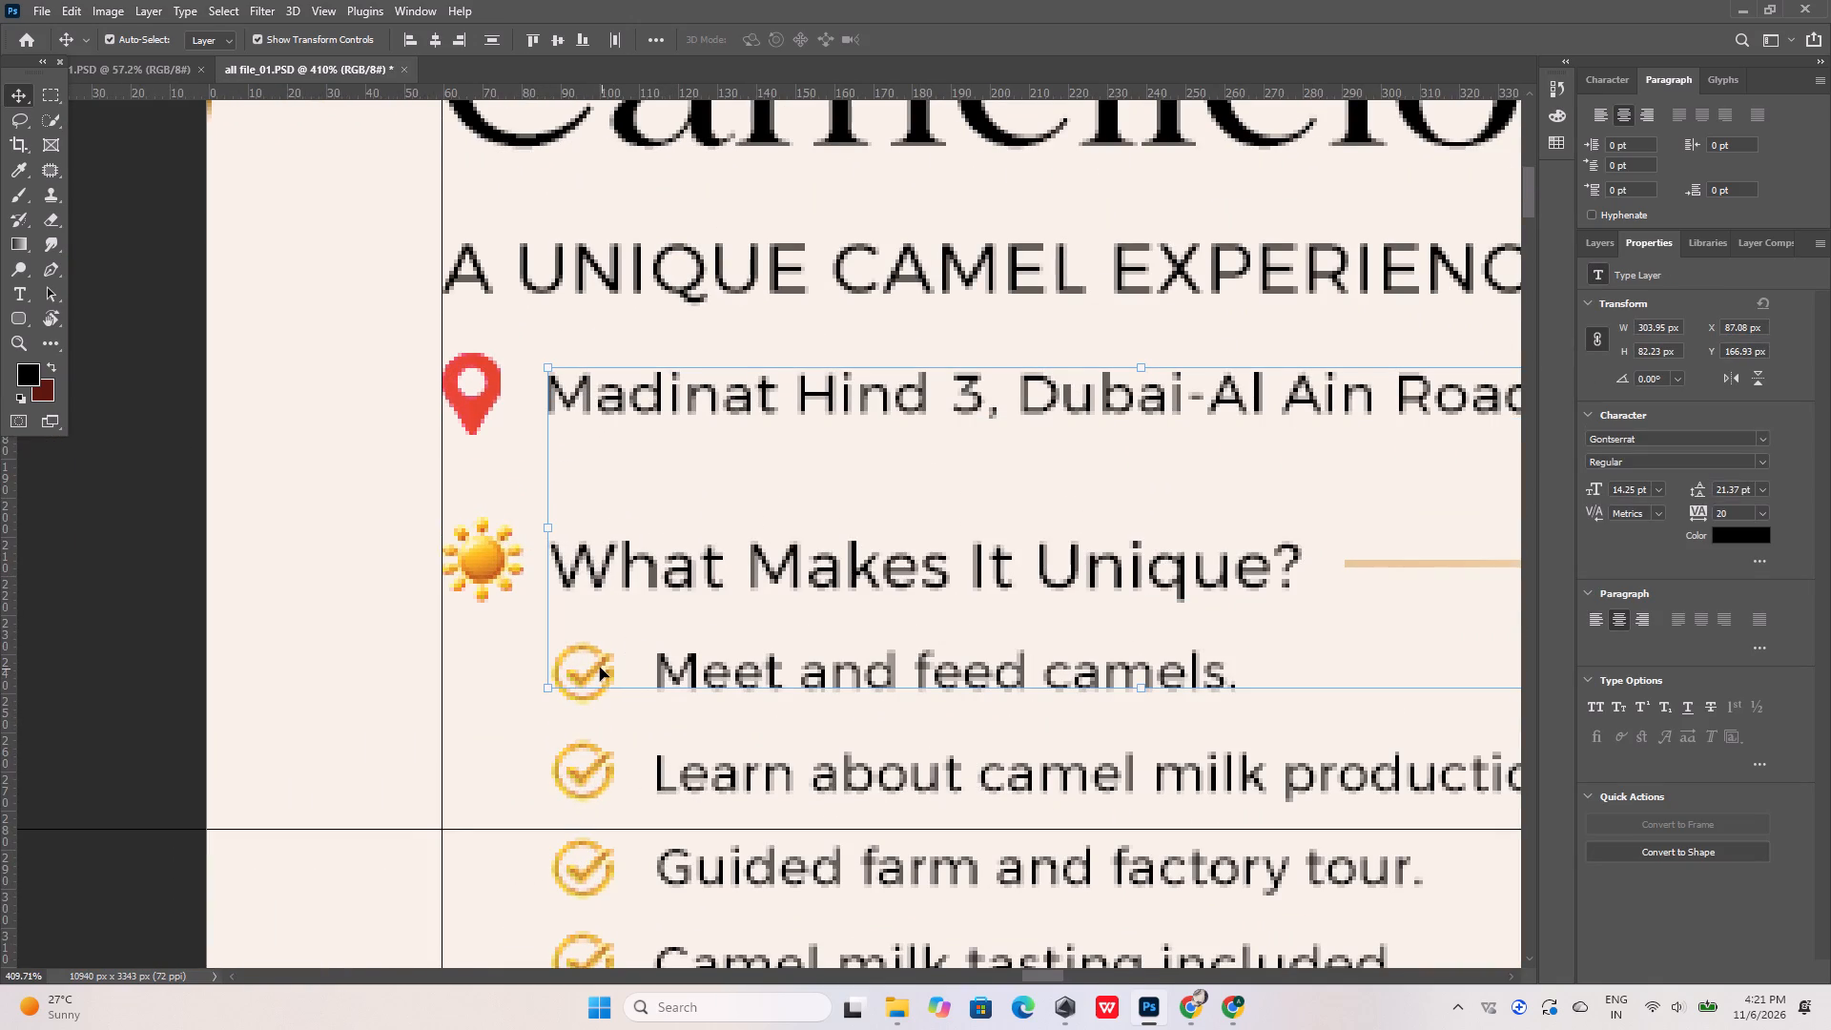
left_click(600, 668, "shift")
left_click(596, 765, "shift")
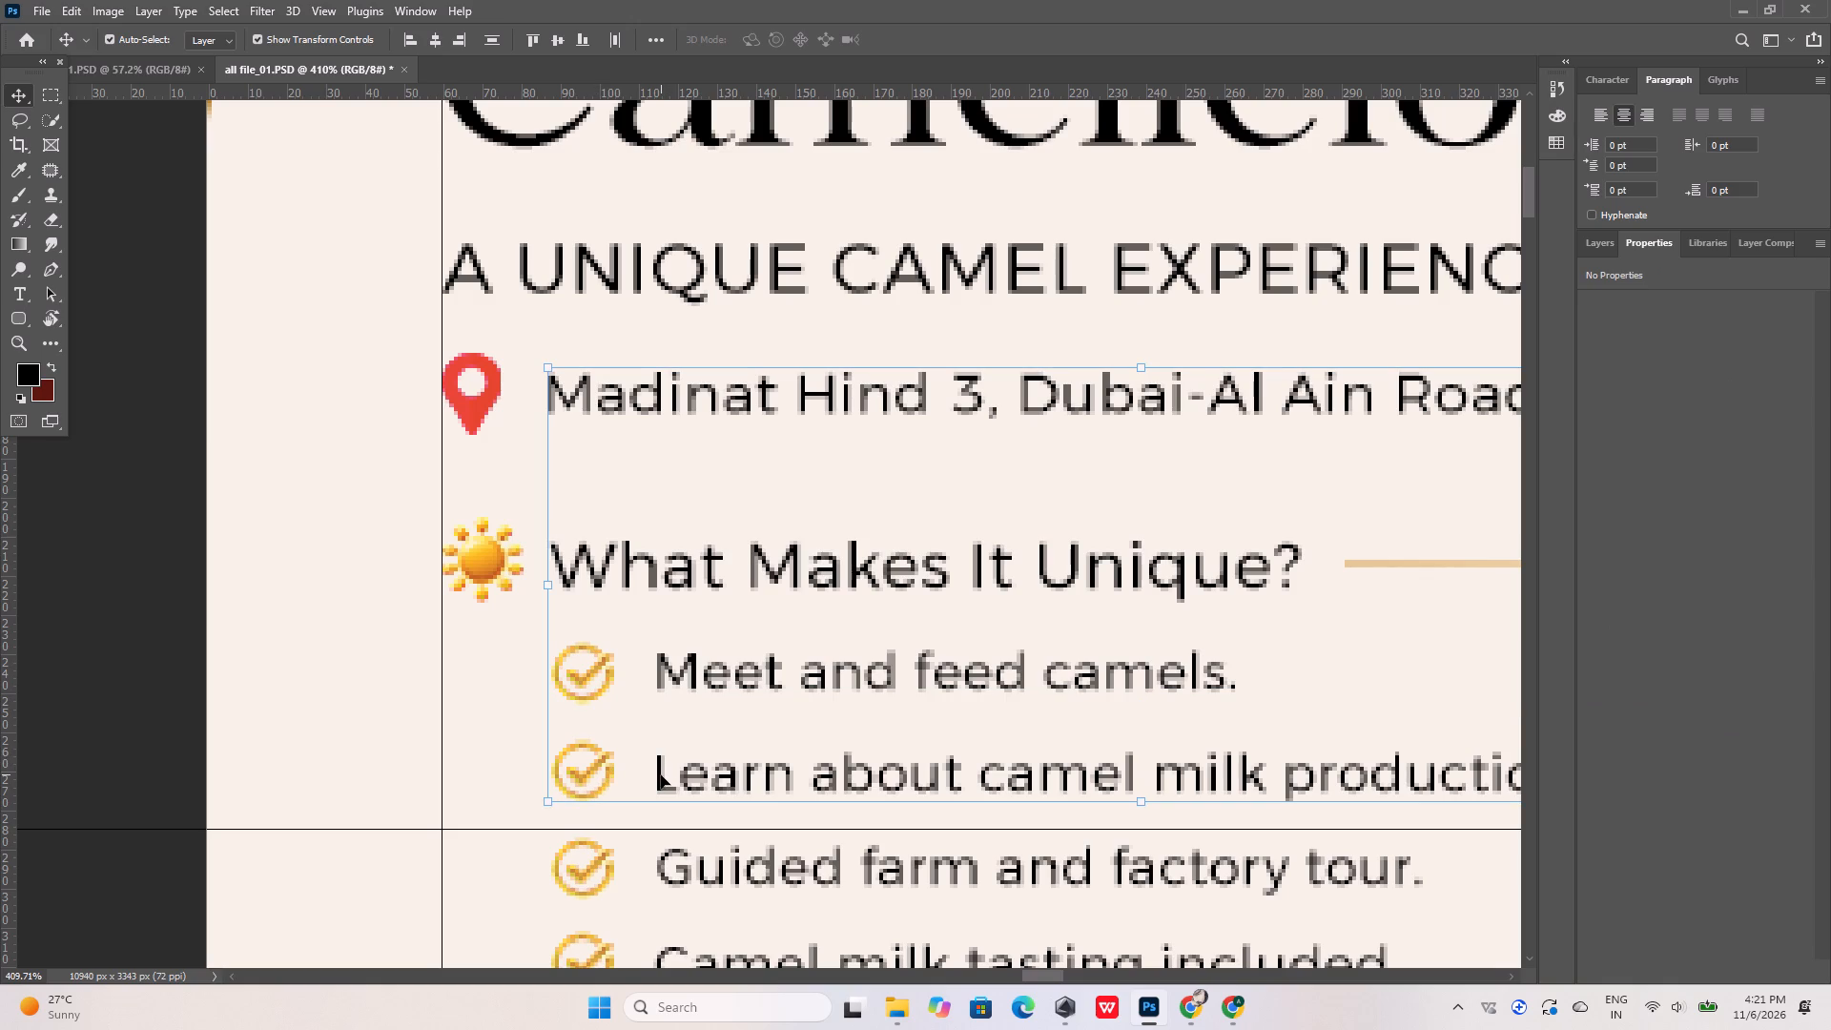
left_click(660, 775, "shift")
scroll(590, 535, "down", 10)
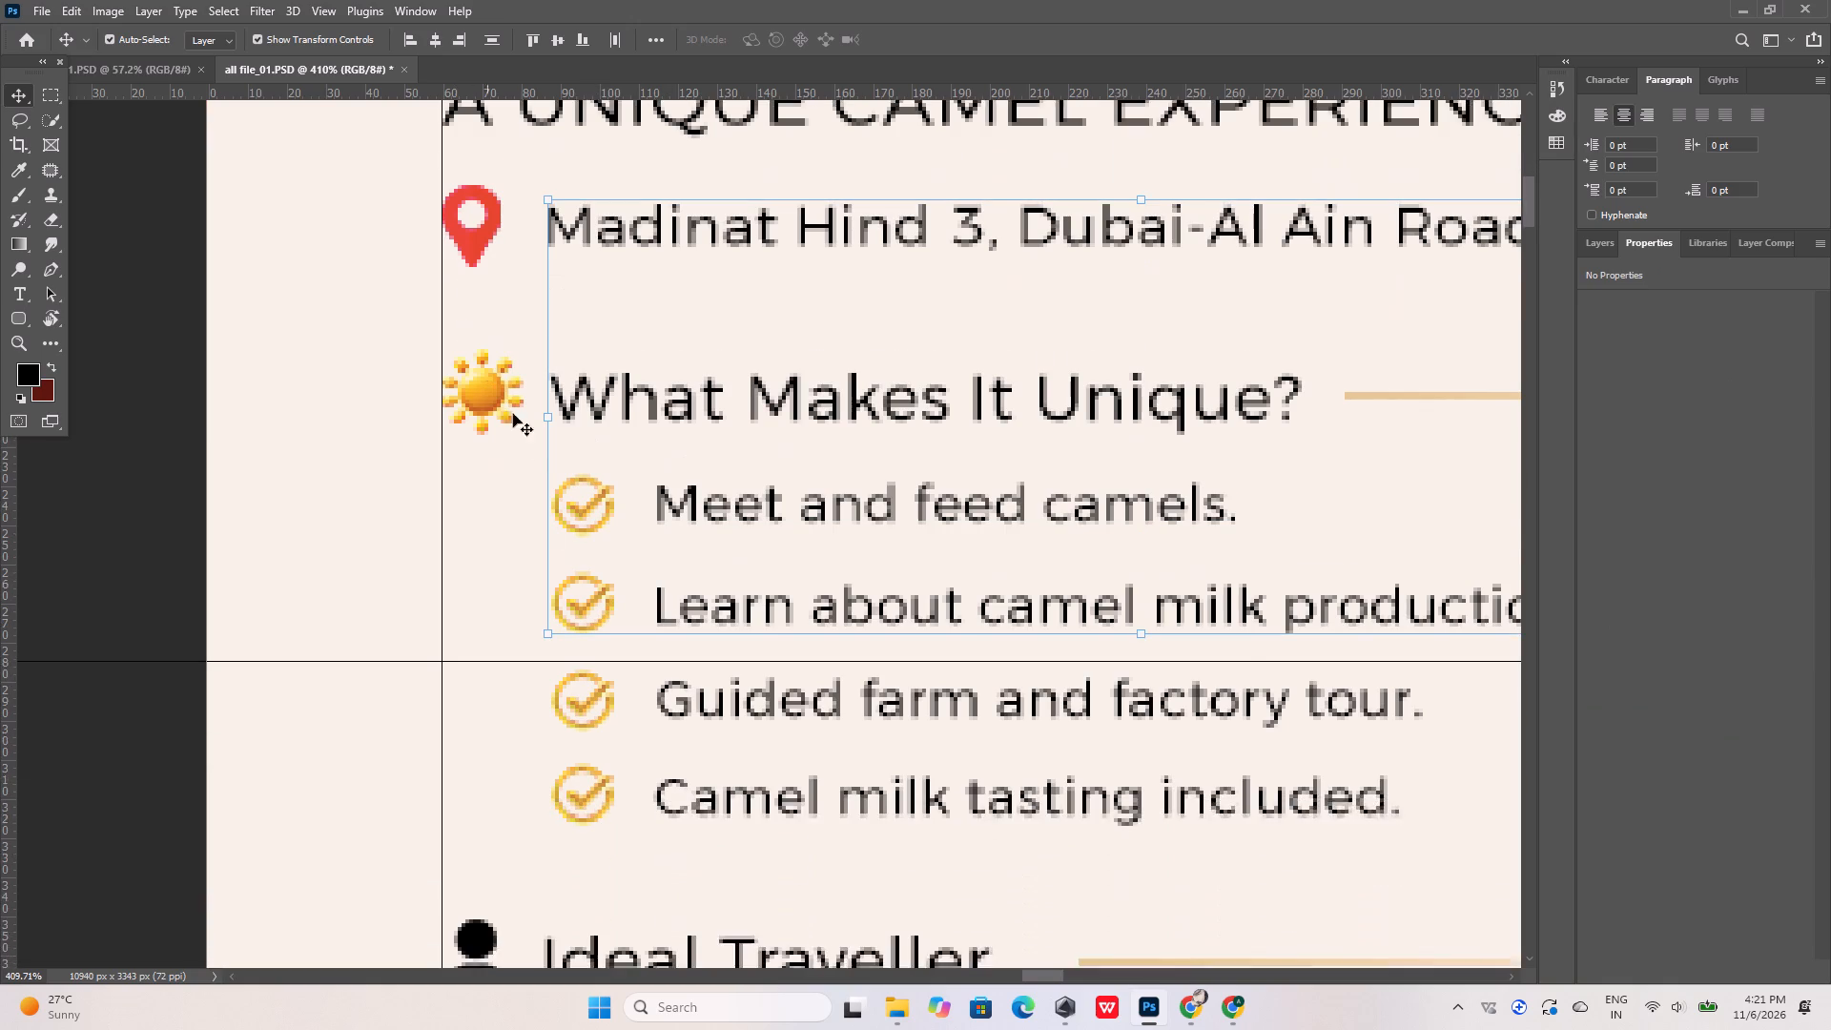
scroll(513, 414, "down", 14)
left_click(583, 507, "shift")
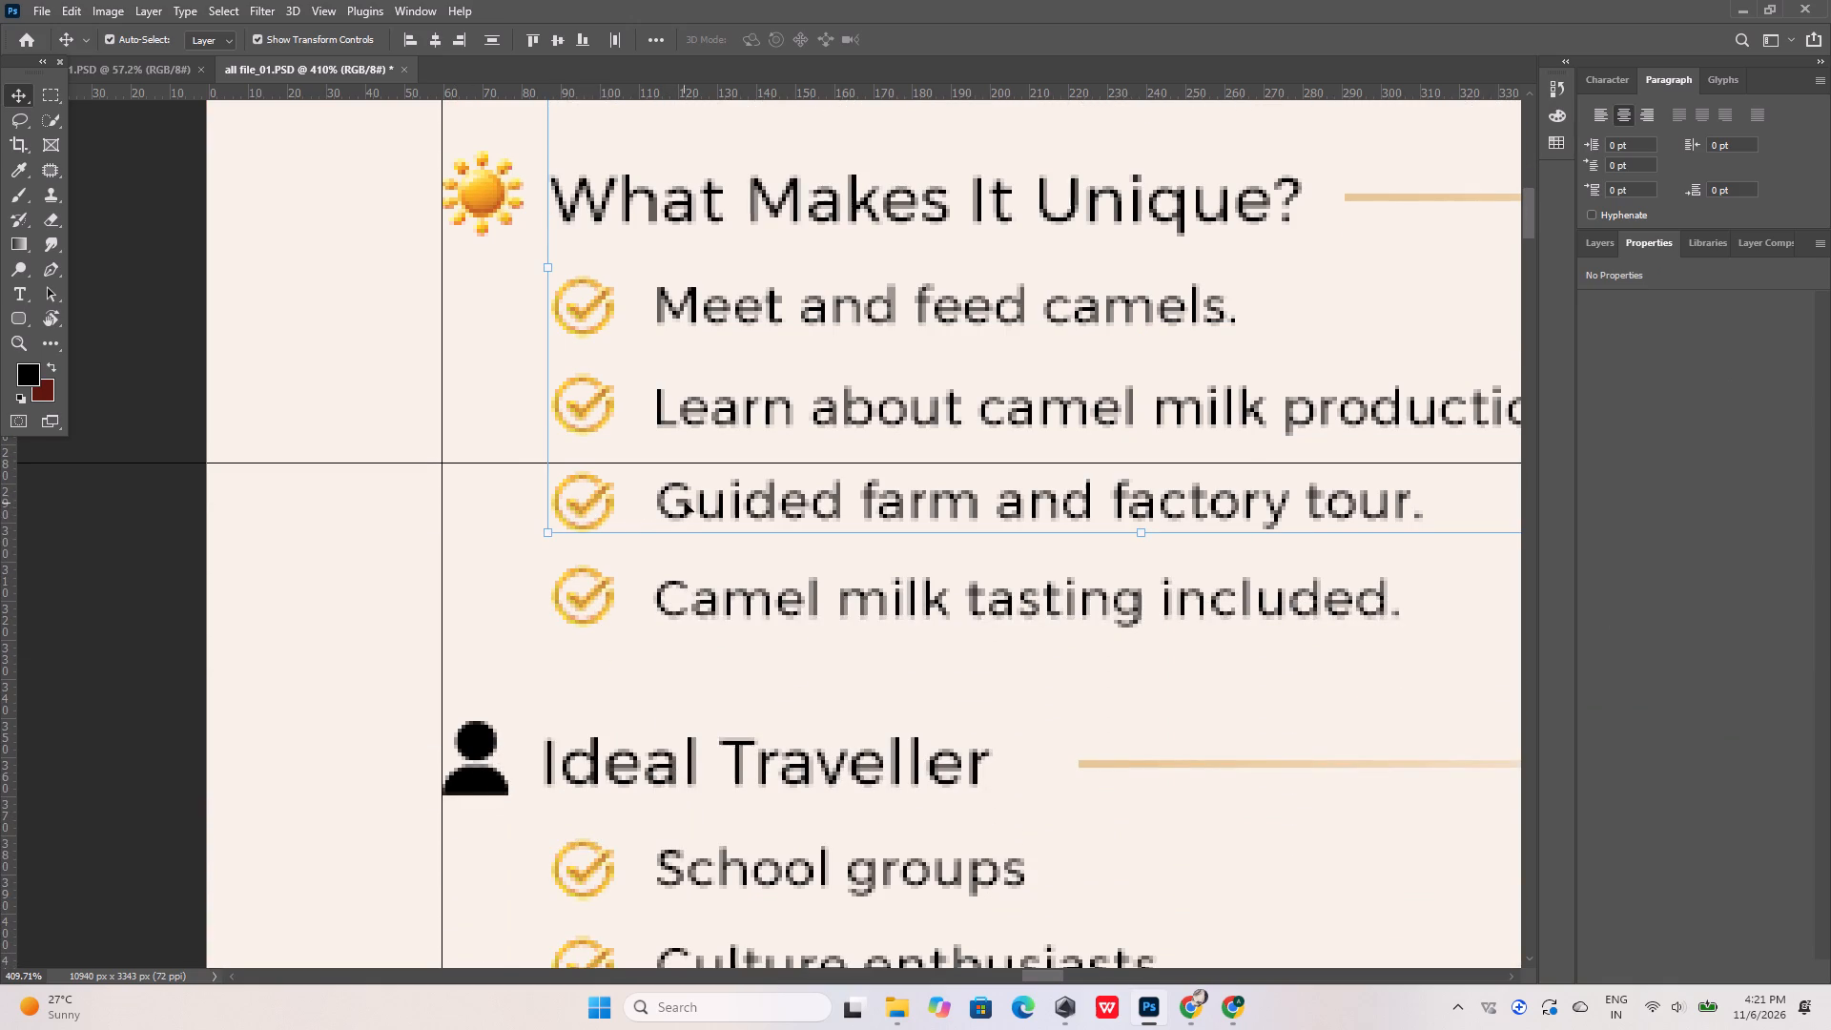
left_click(689, 504, "shift")
left_click(602, 588, "shift")
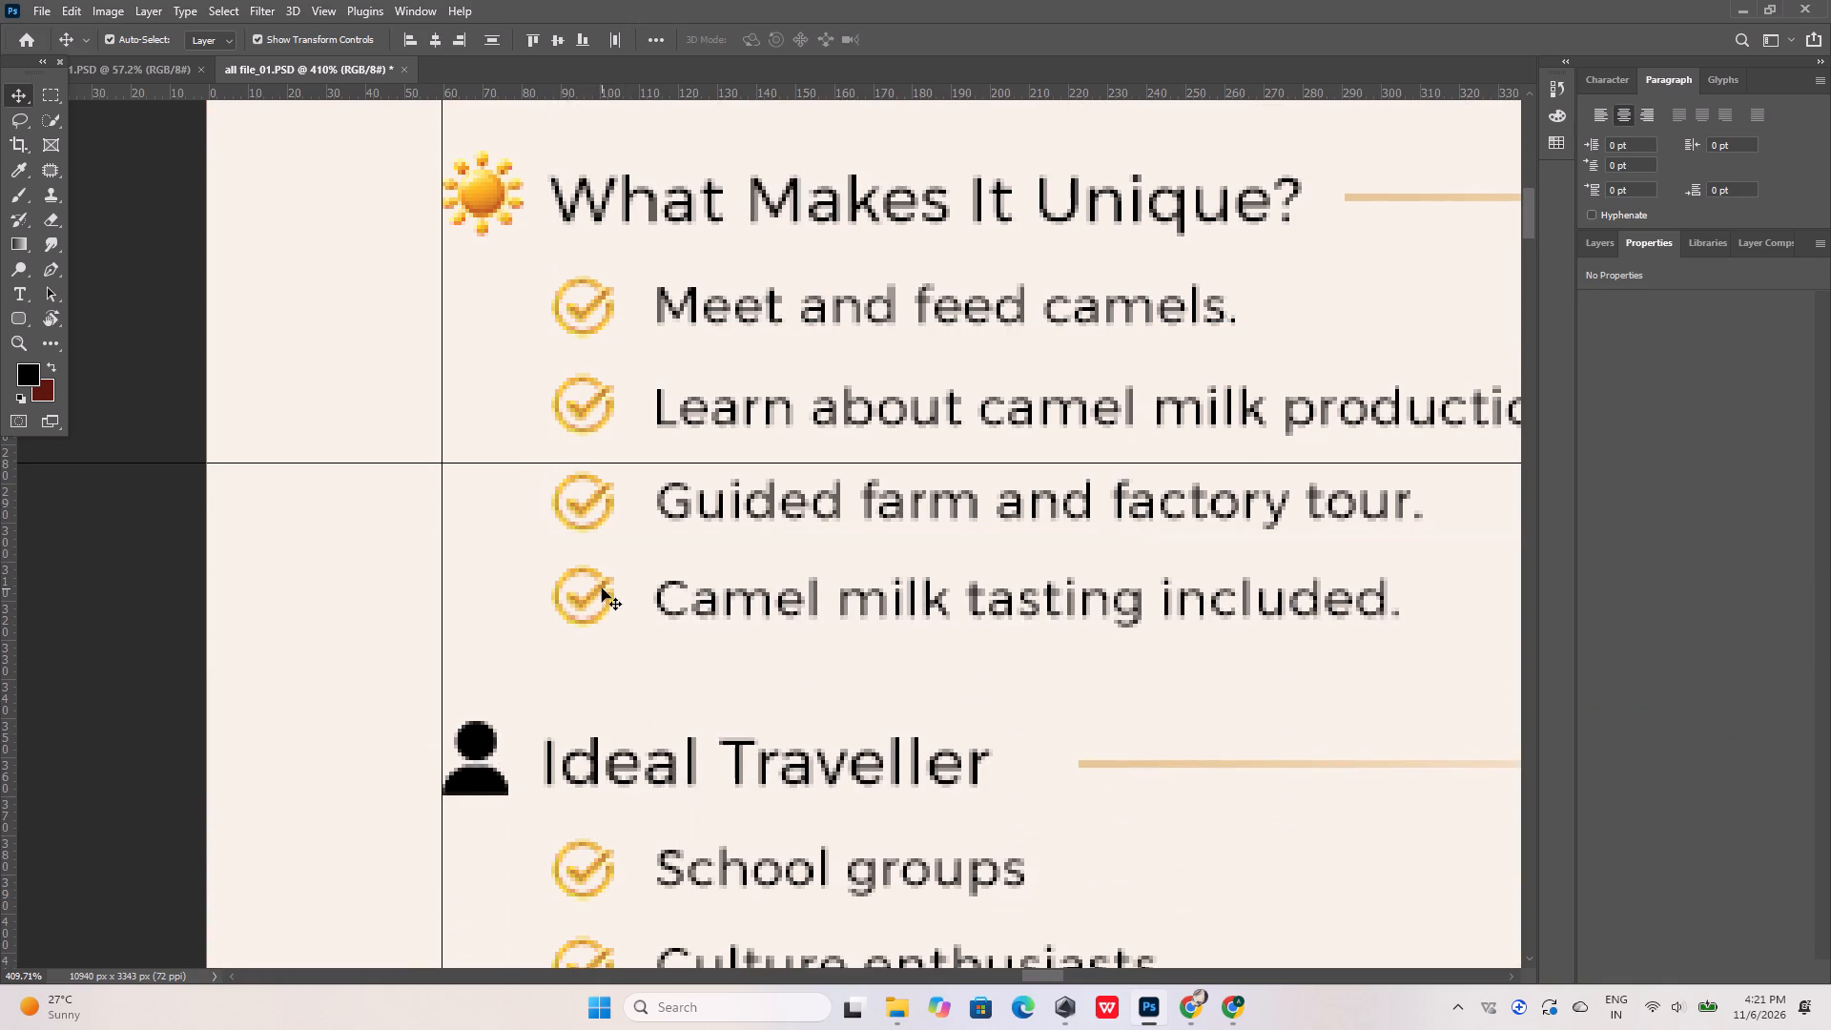
left_click(663, 590, "shift")
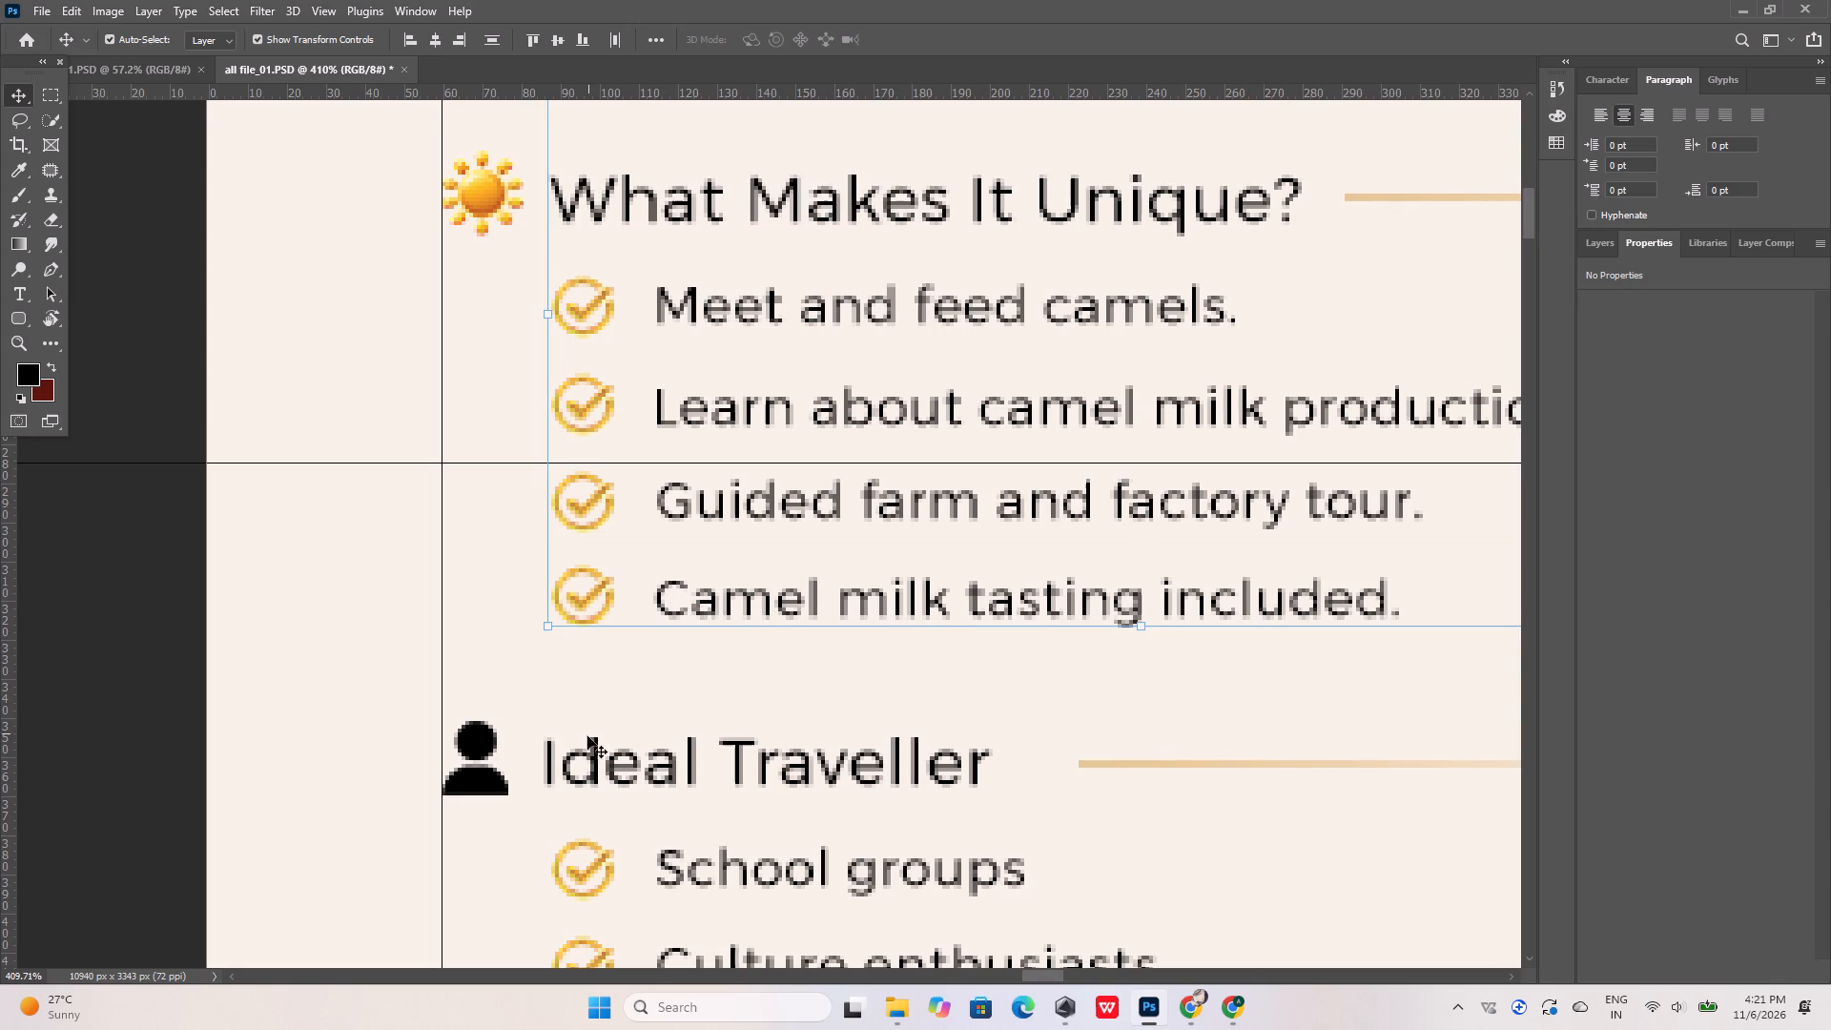
left_click(596, 751, "shift")
left_click(590, 867, "shift")
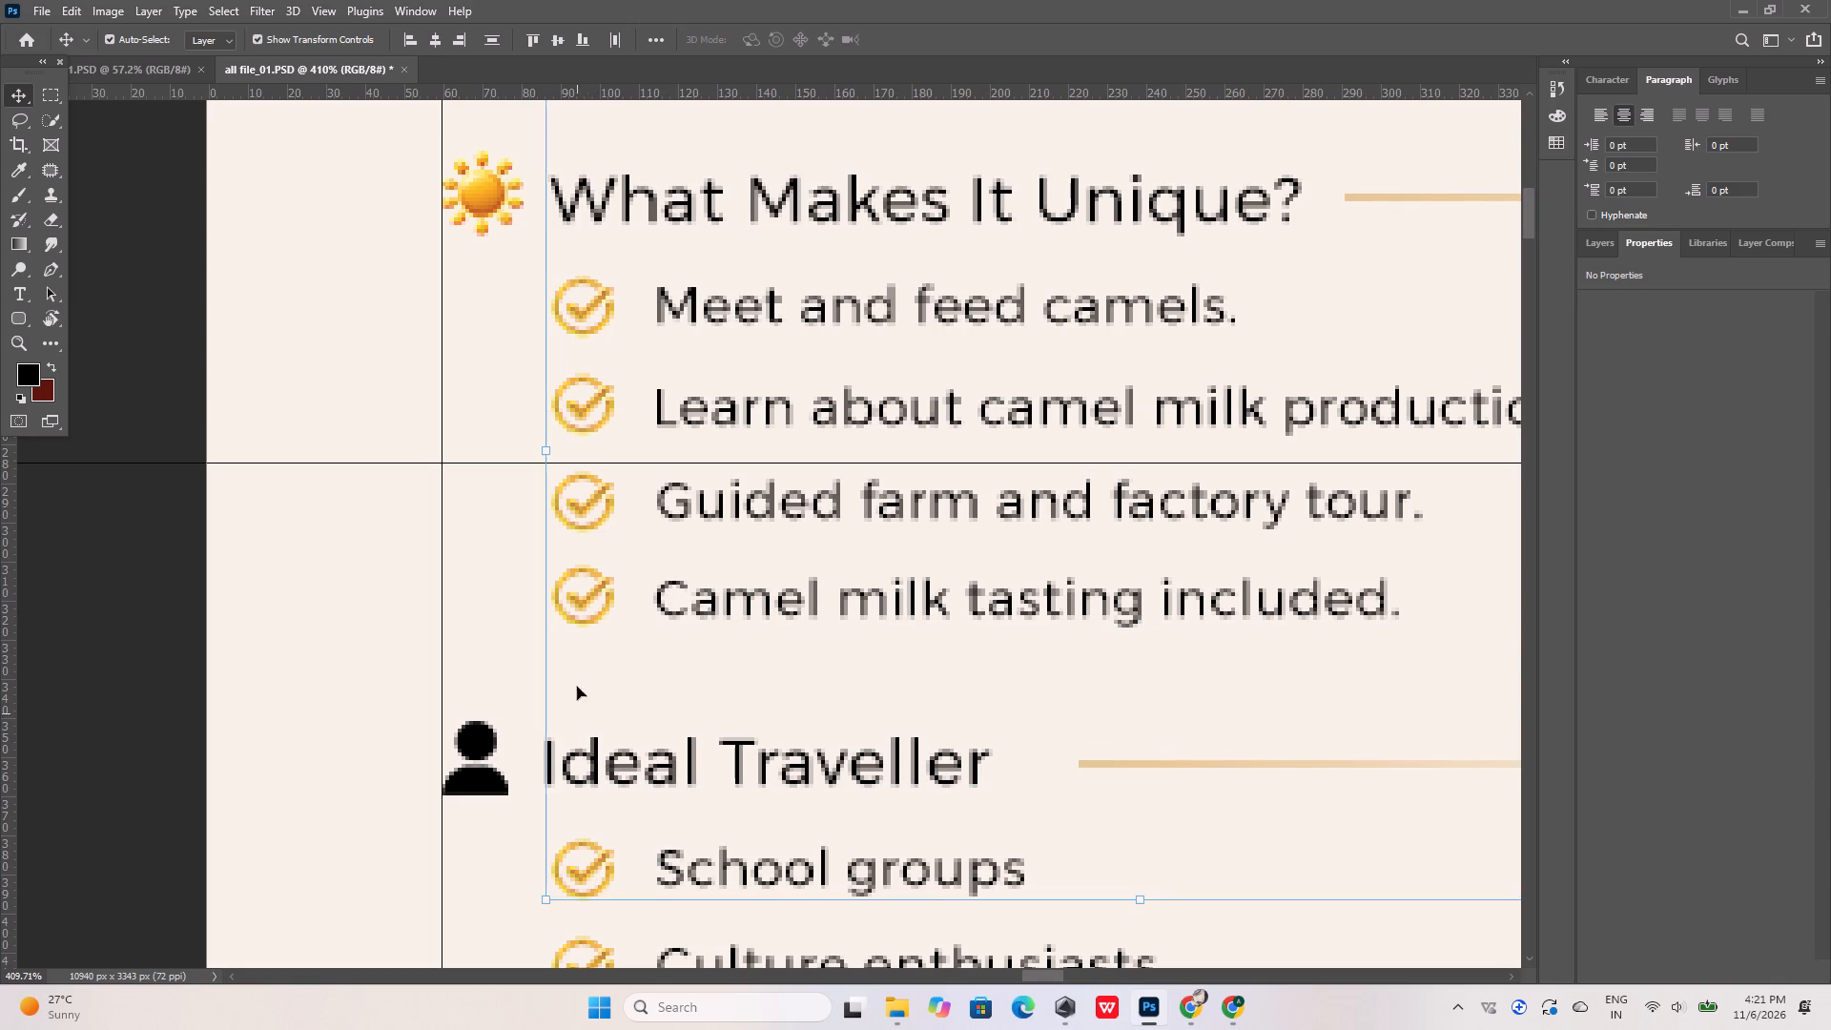
scroll(573, 642, "down", 20)
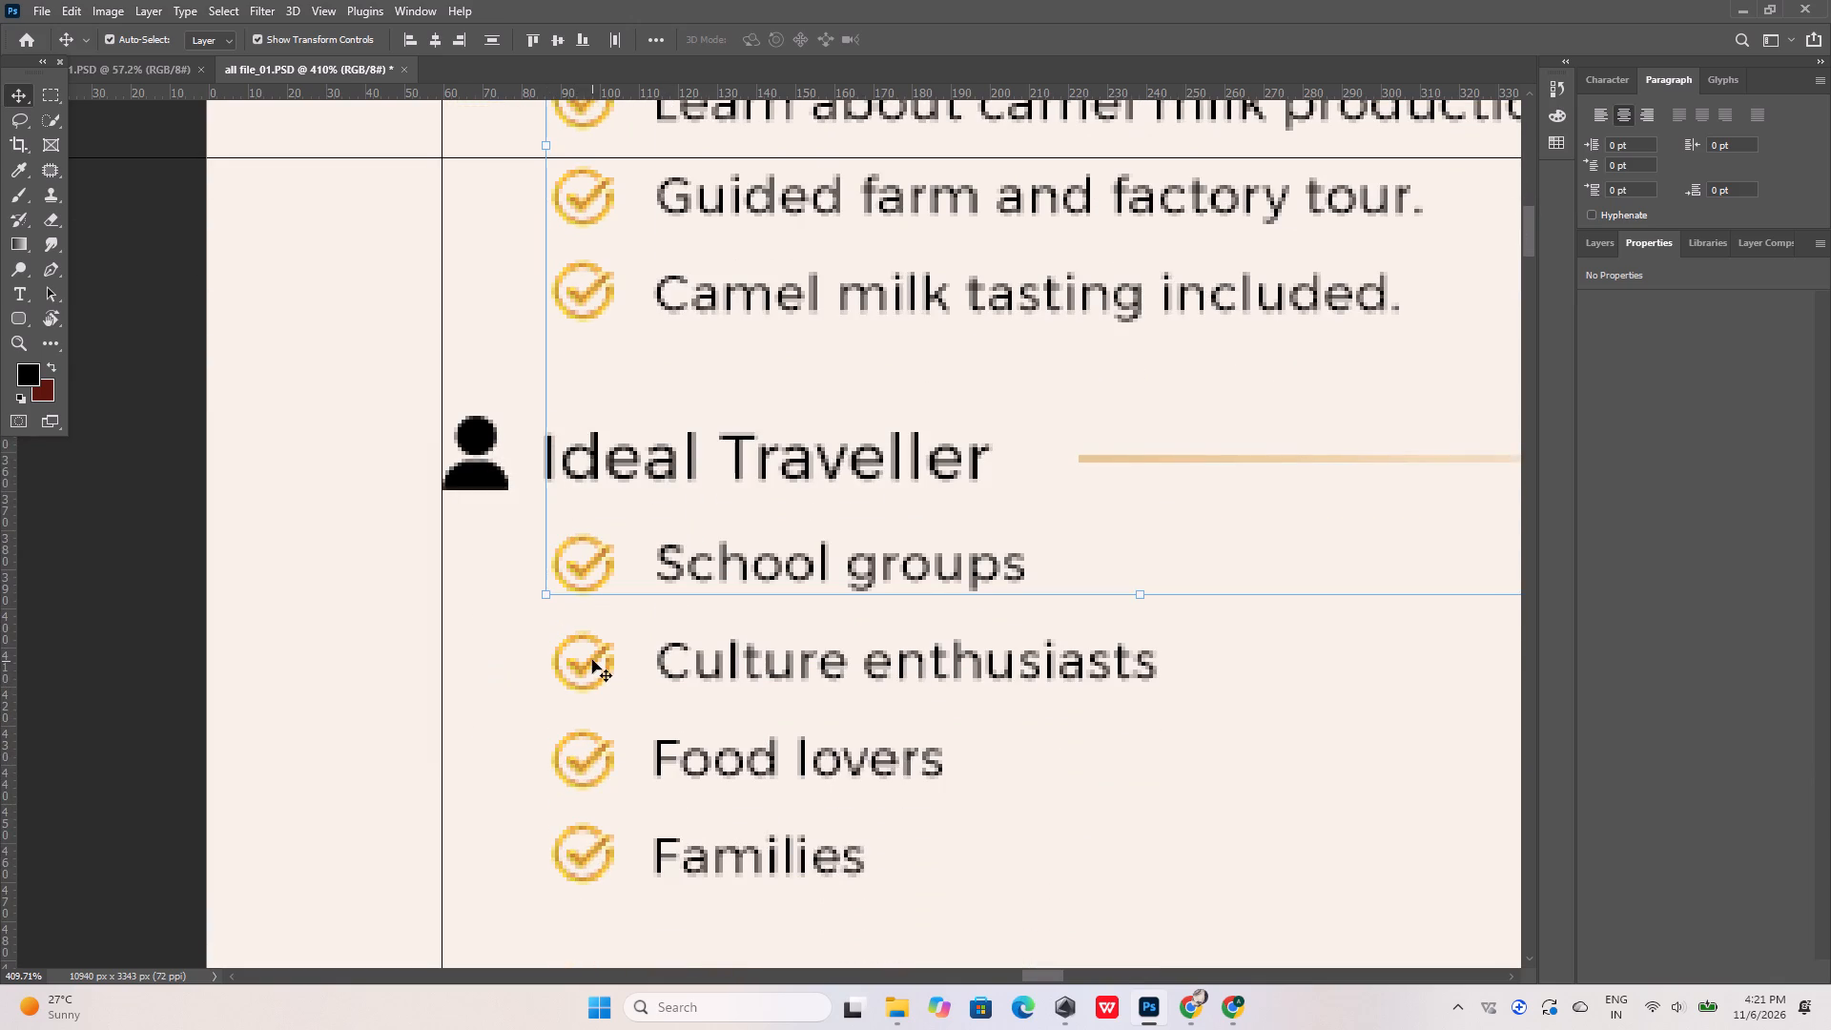
left_click(589, 659, "shift")
left_click(584, 767, "shift")
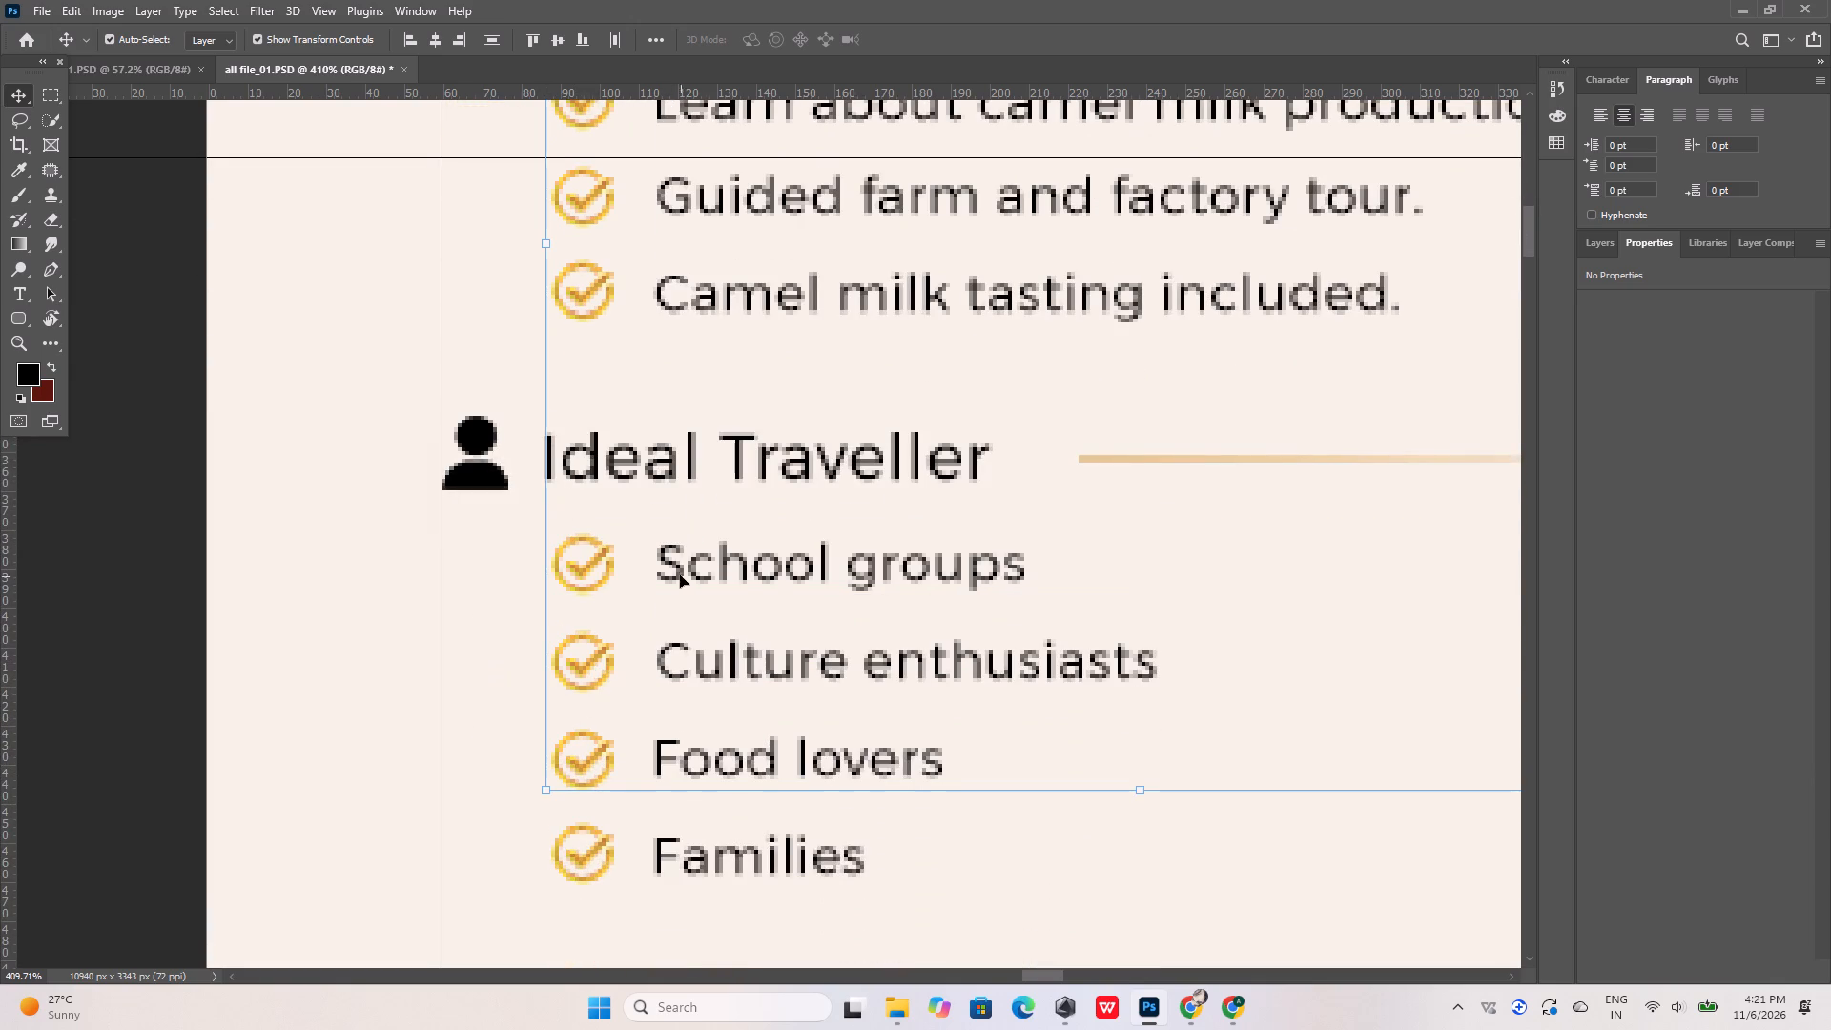
left_click(678, 569, "shift")
left_click(675, 645, "shift")
left_click(665, 758, "shift")
scroll(618, 509, "down", 14)
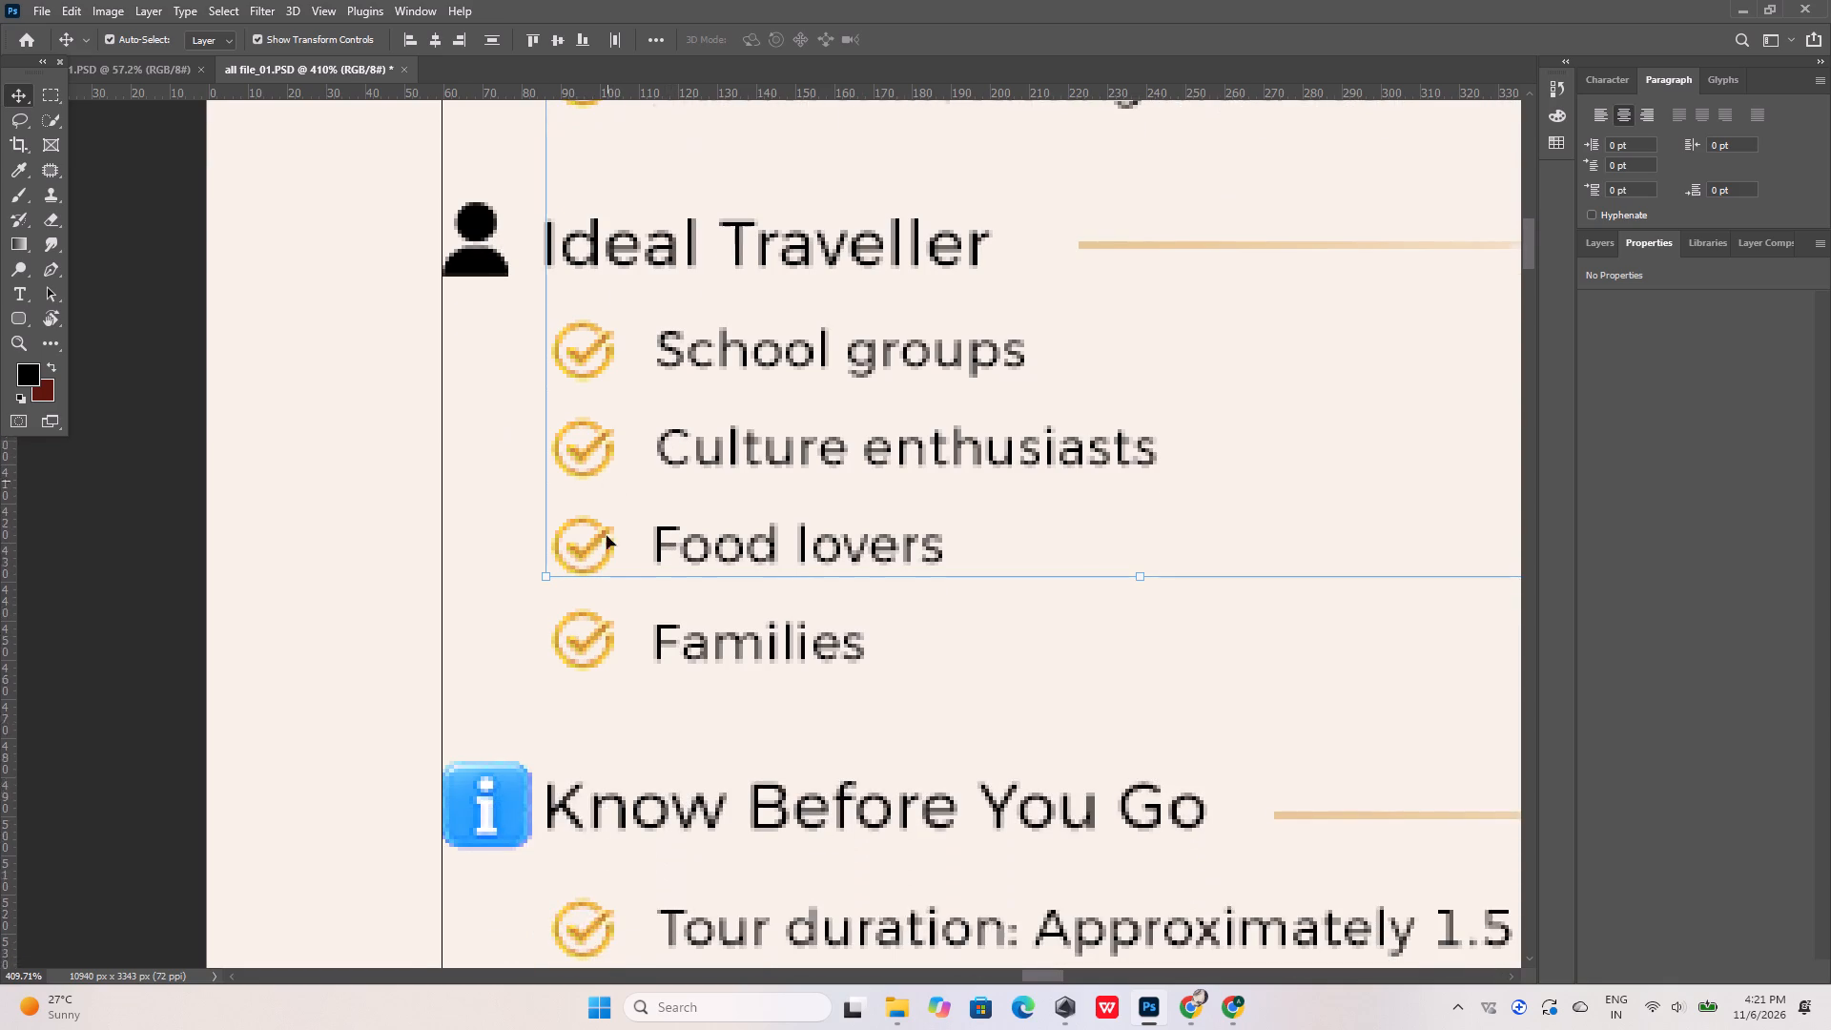
left_click(592, 637, "shift")
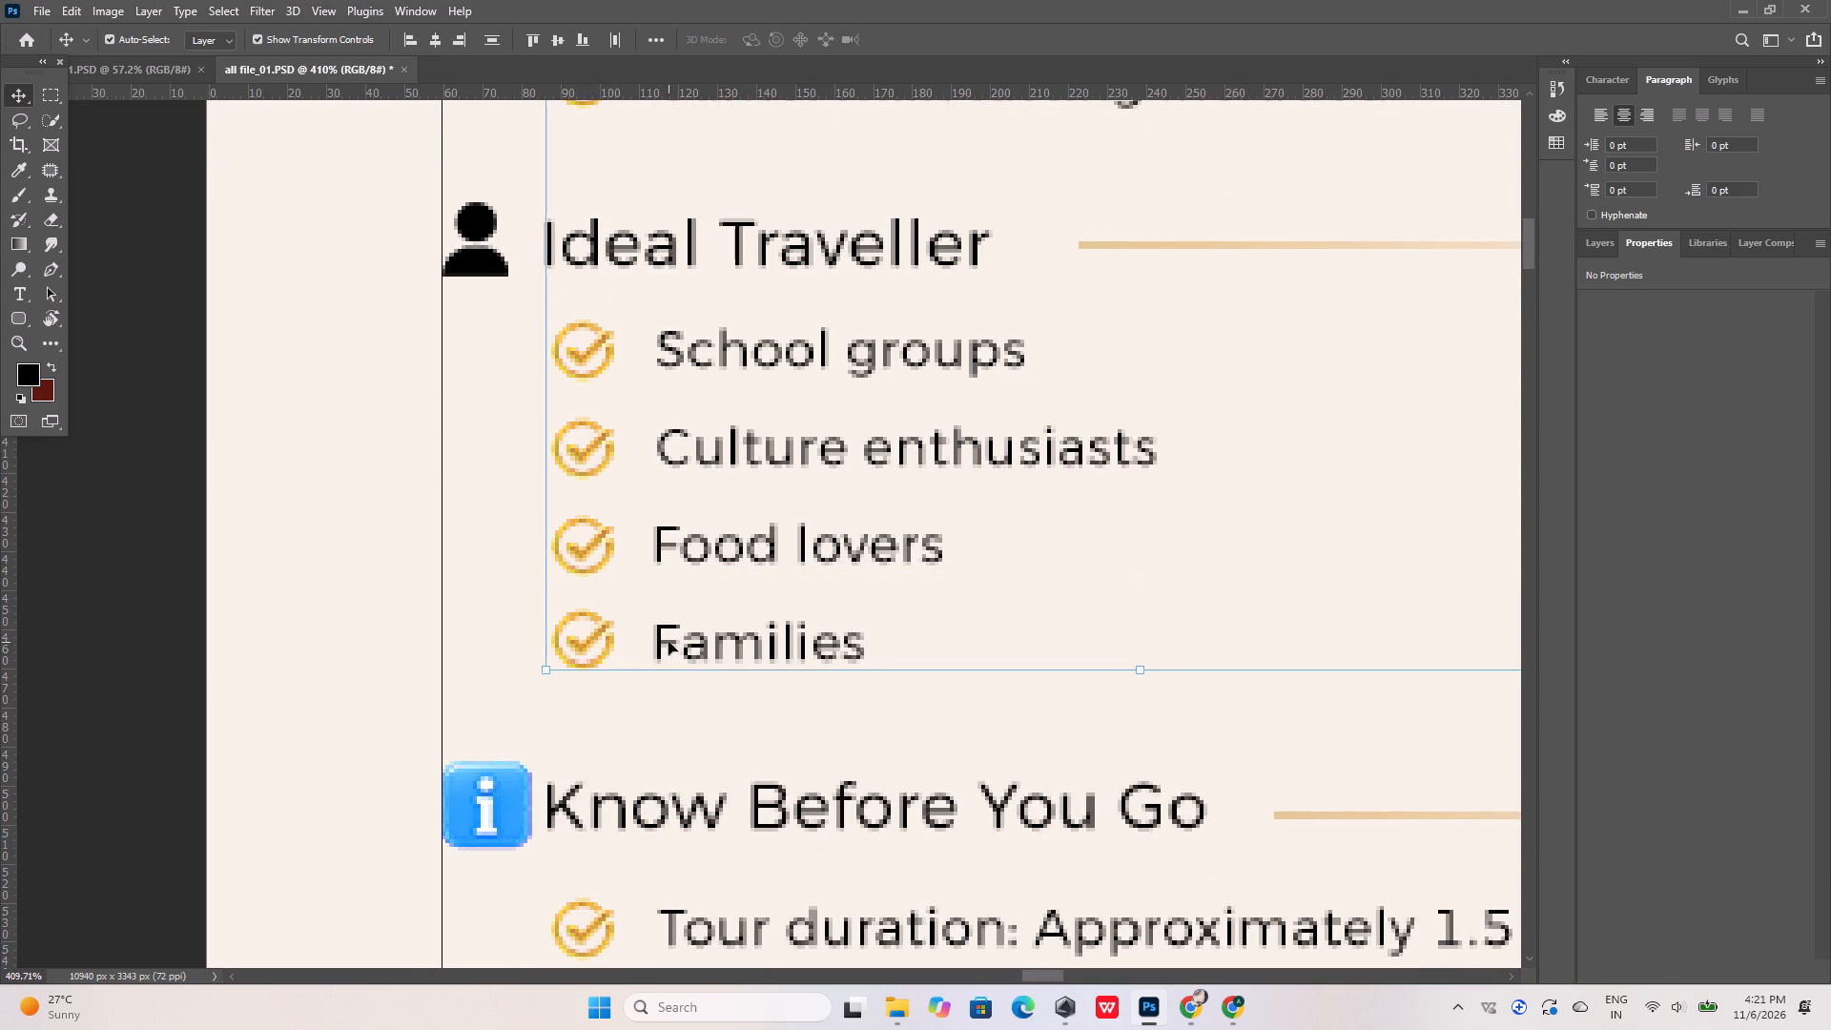
left_click(668, 643, "shift")
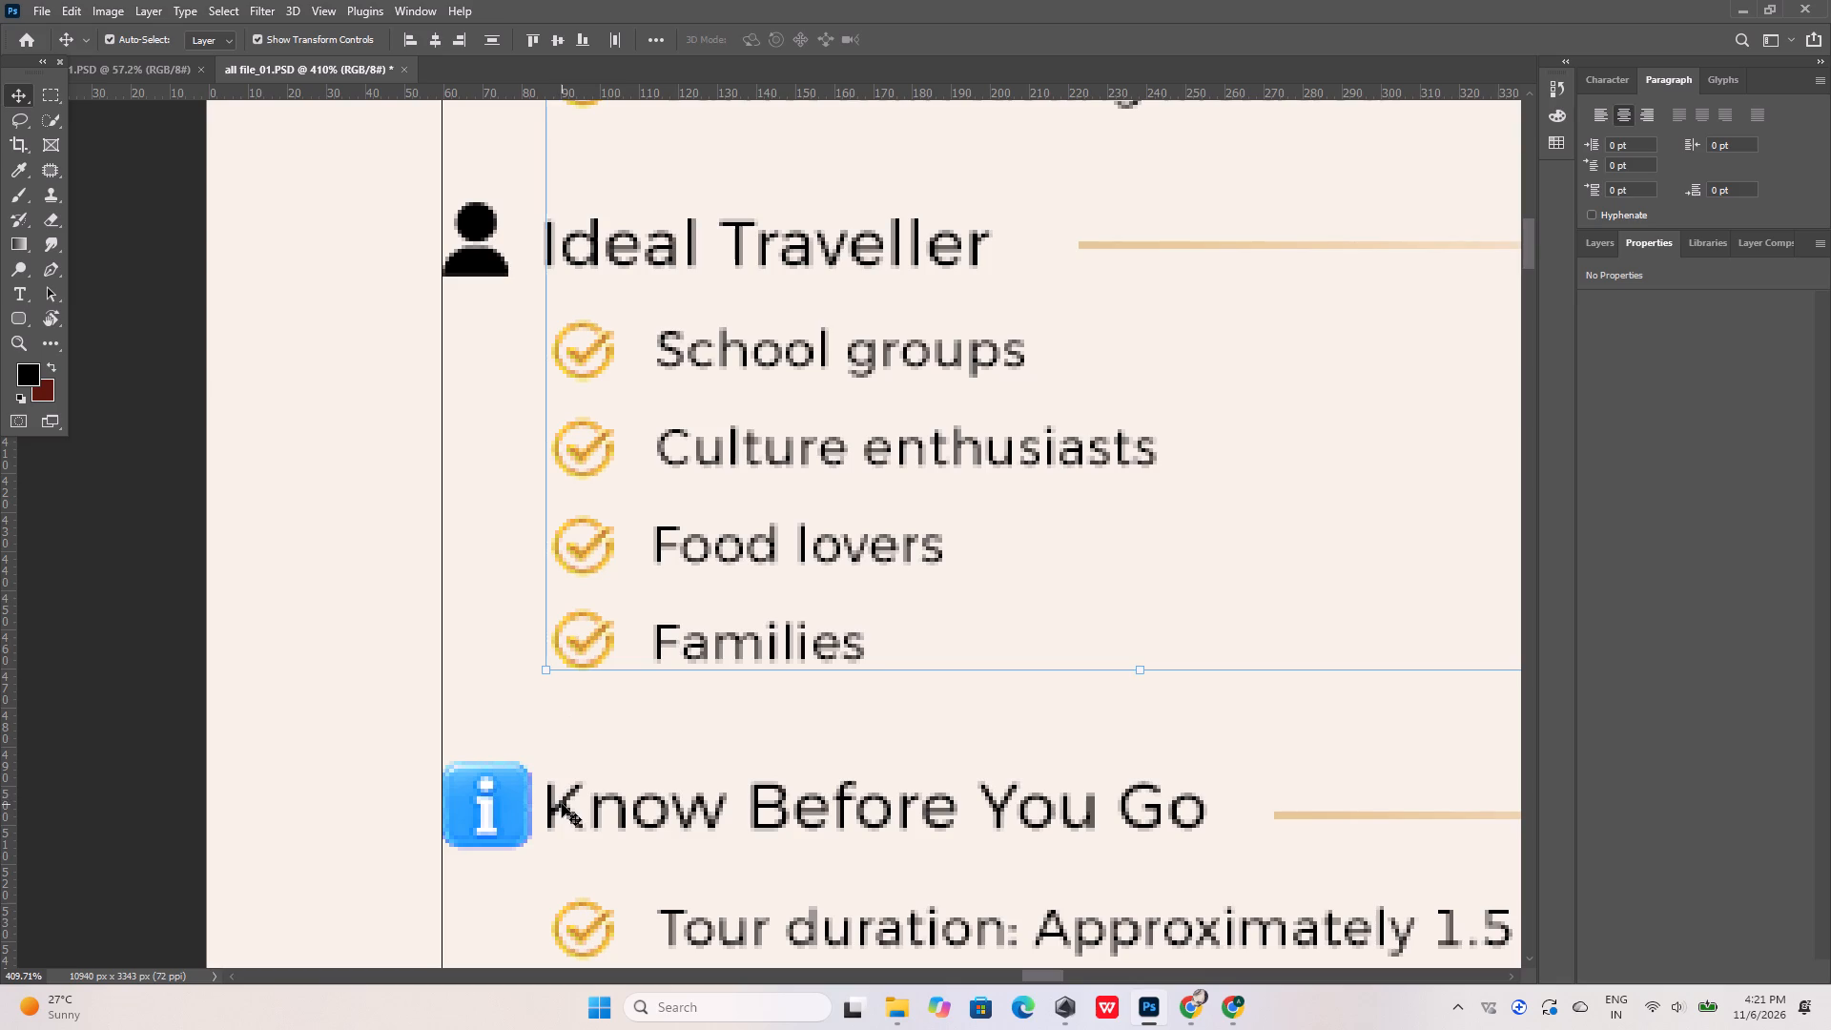
left_click(562, 804, "shift")
scroll(612, 493, "down", 20)
scroll(612, 493, "down", 2)
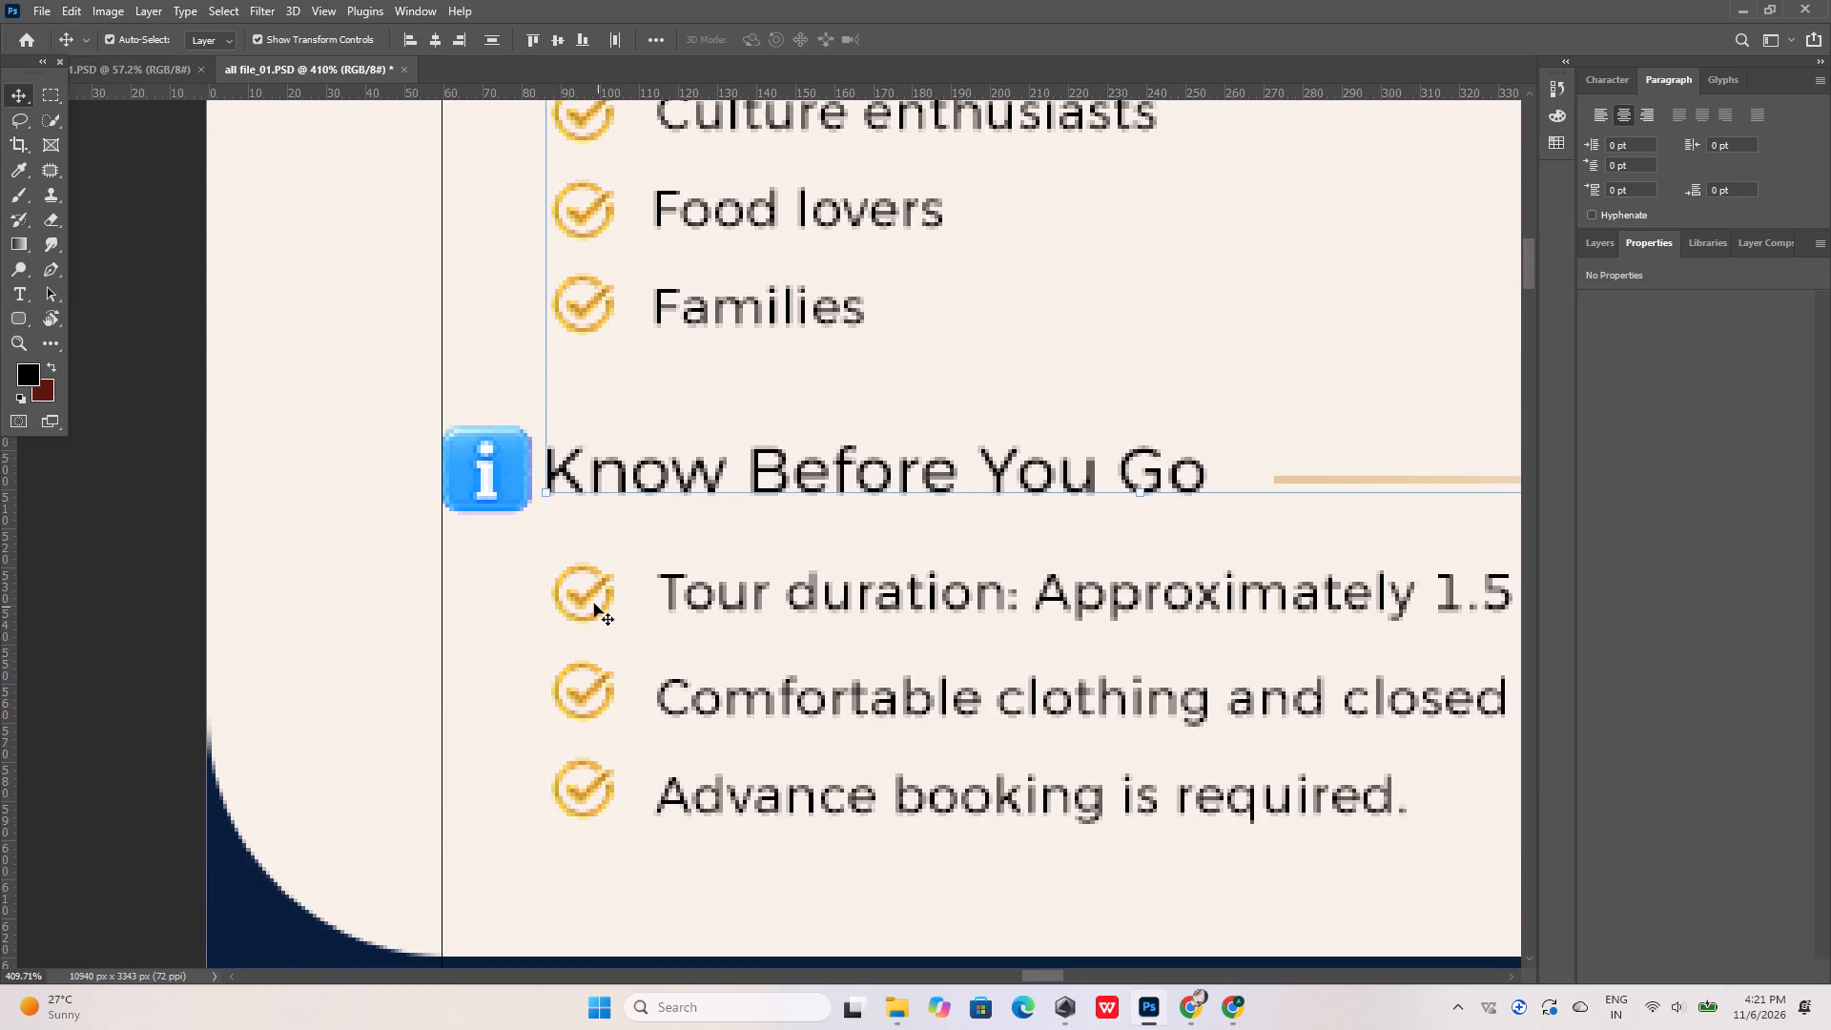
left_click(587, 599, "shift")
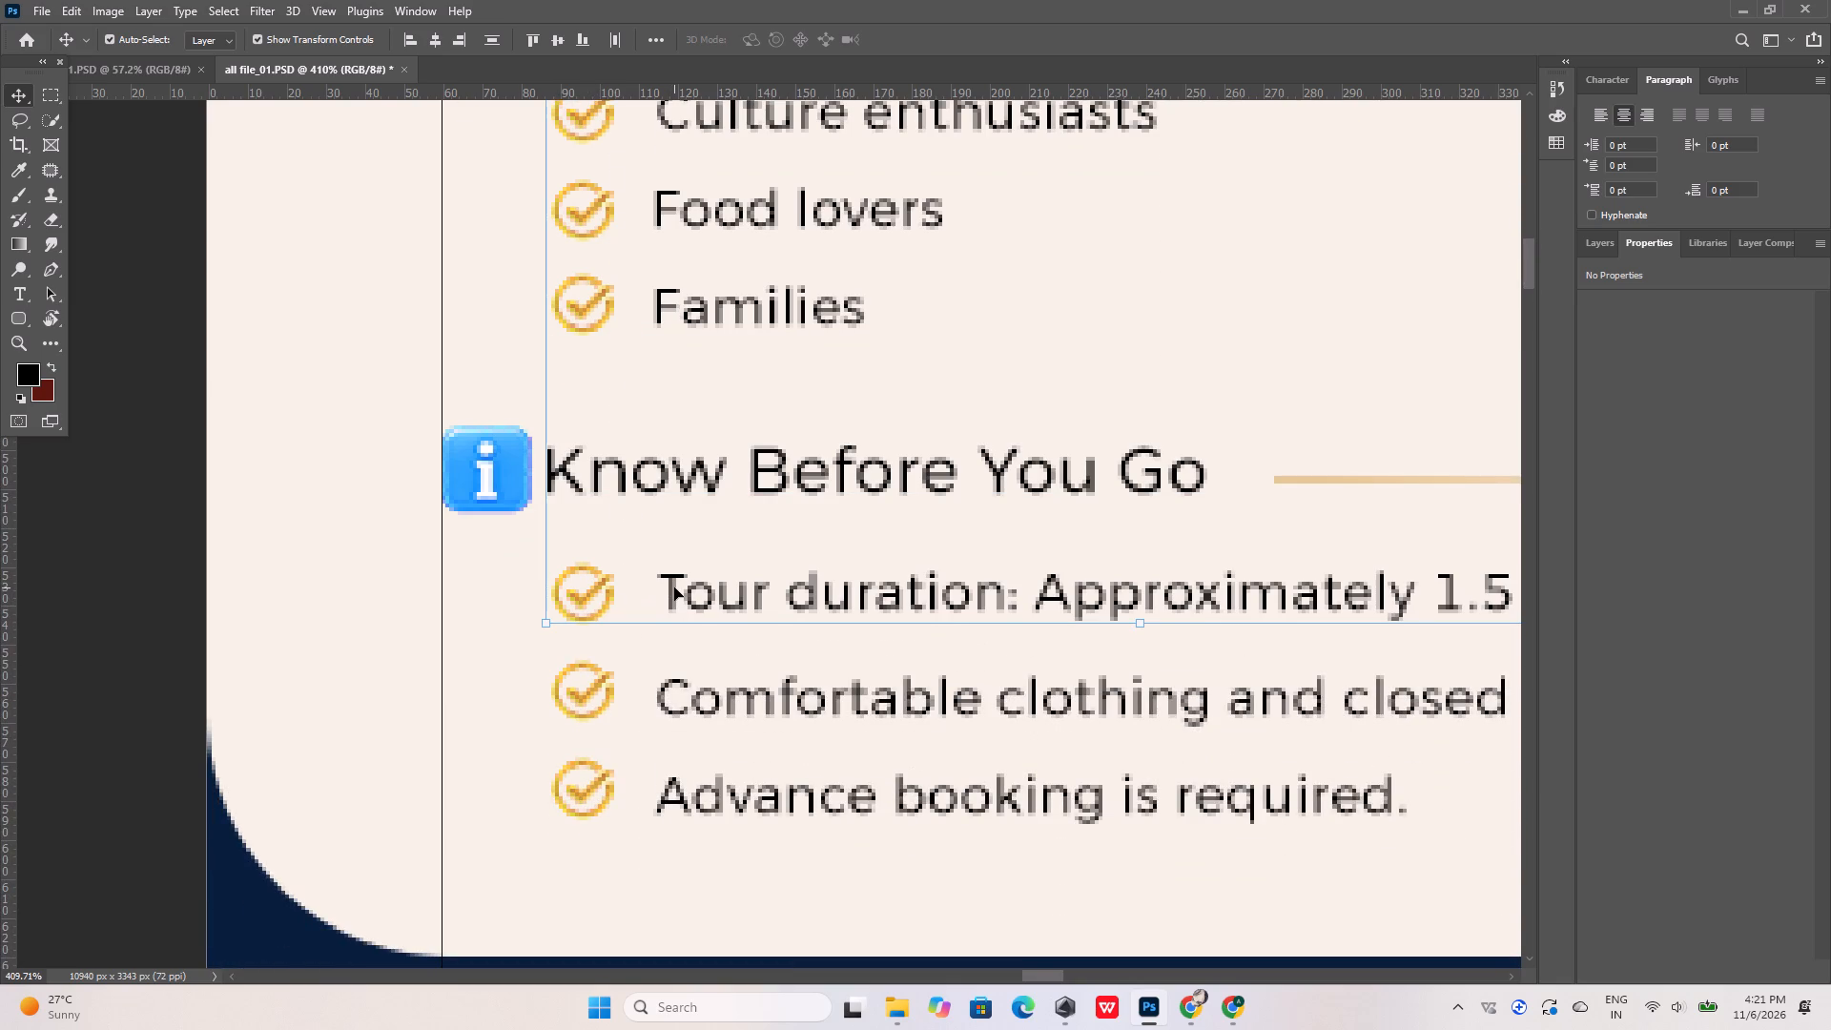
left_click(674, 587, "shift")
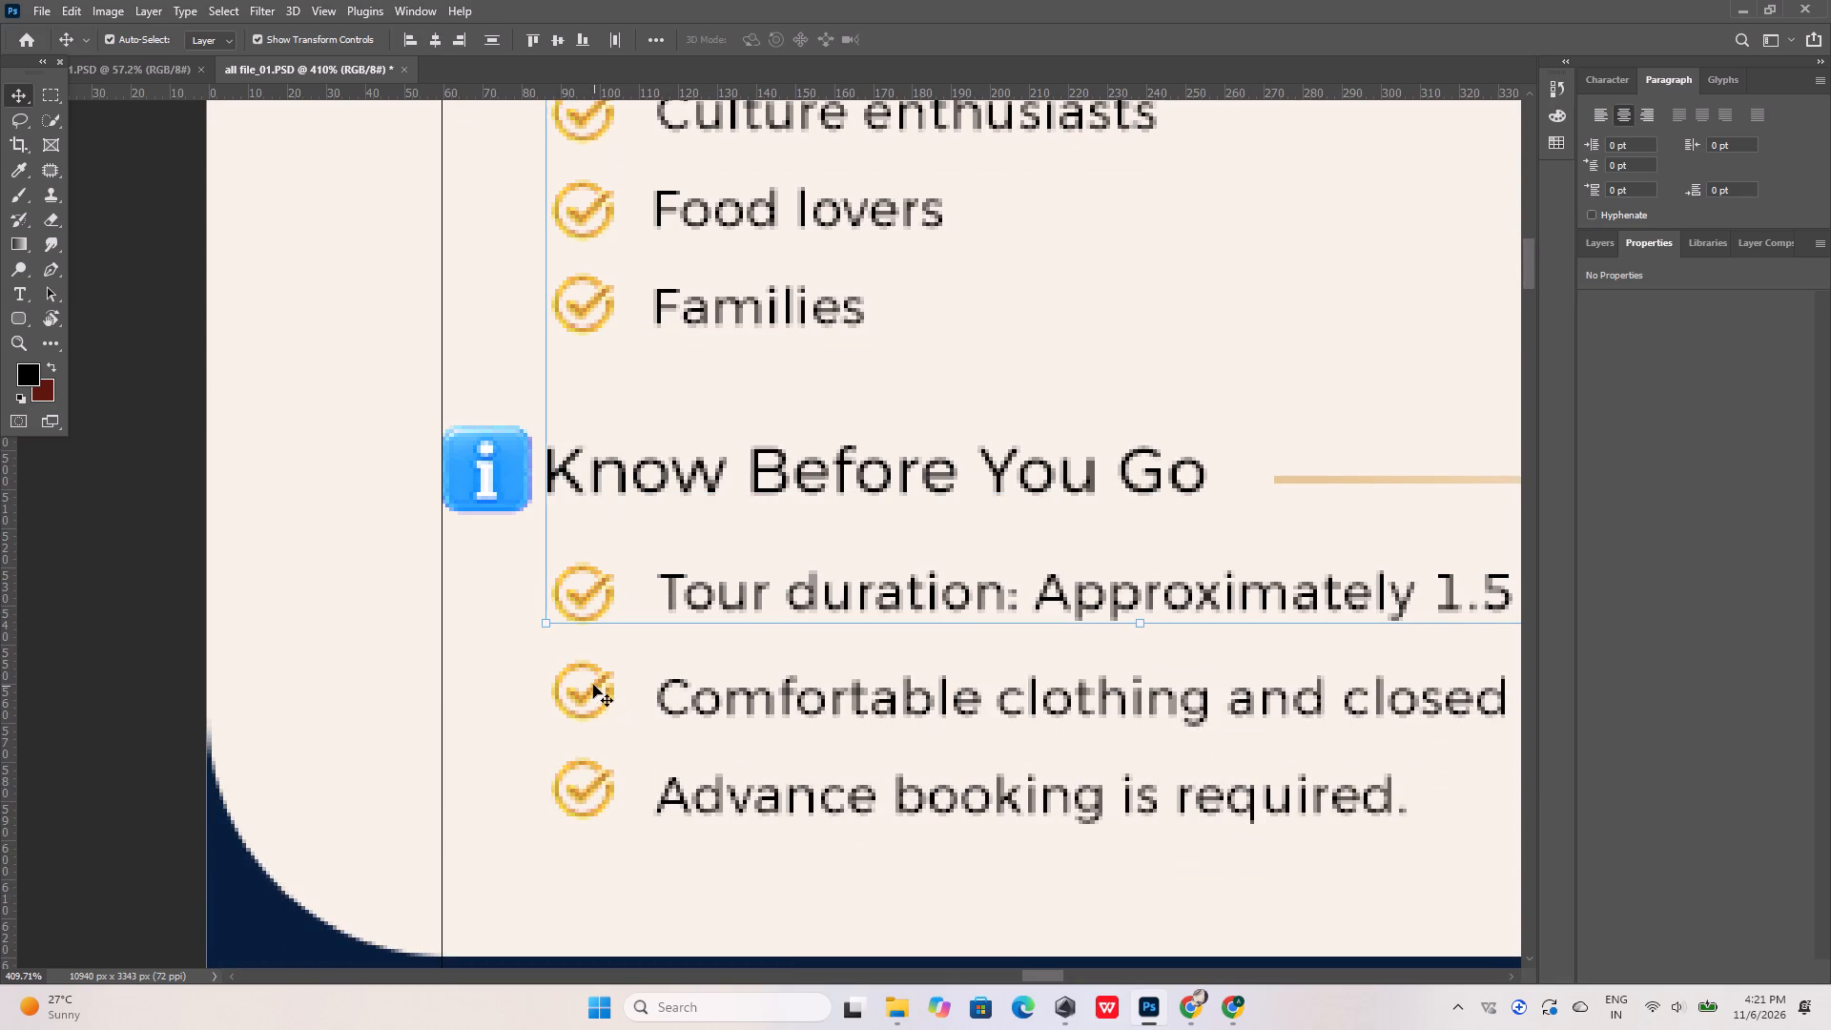
left_click(593, 689, "shift")
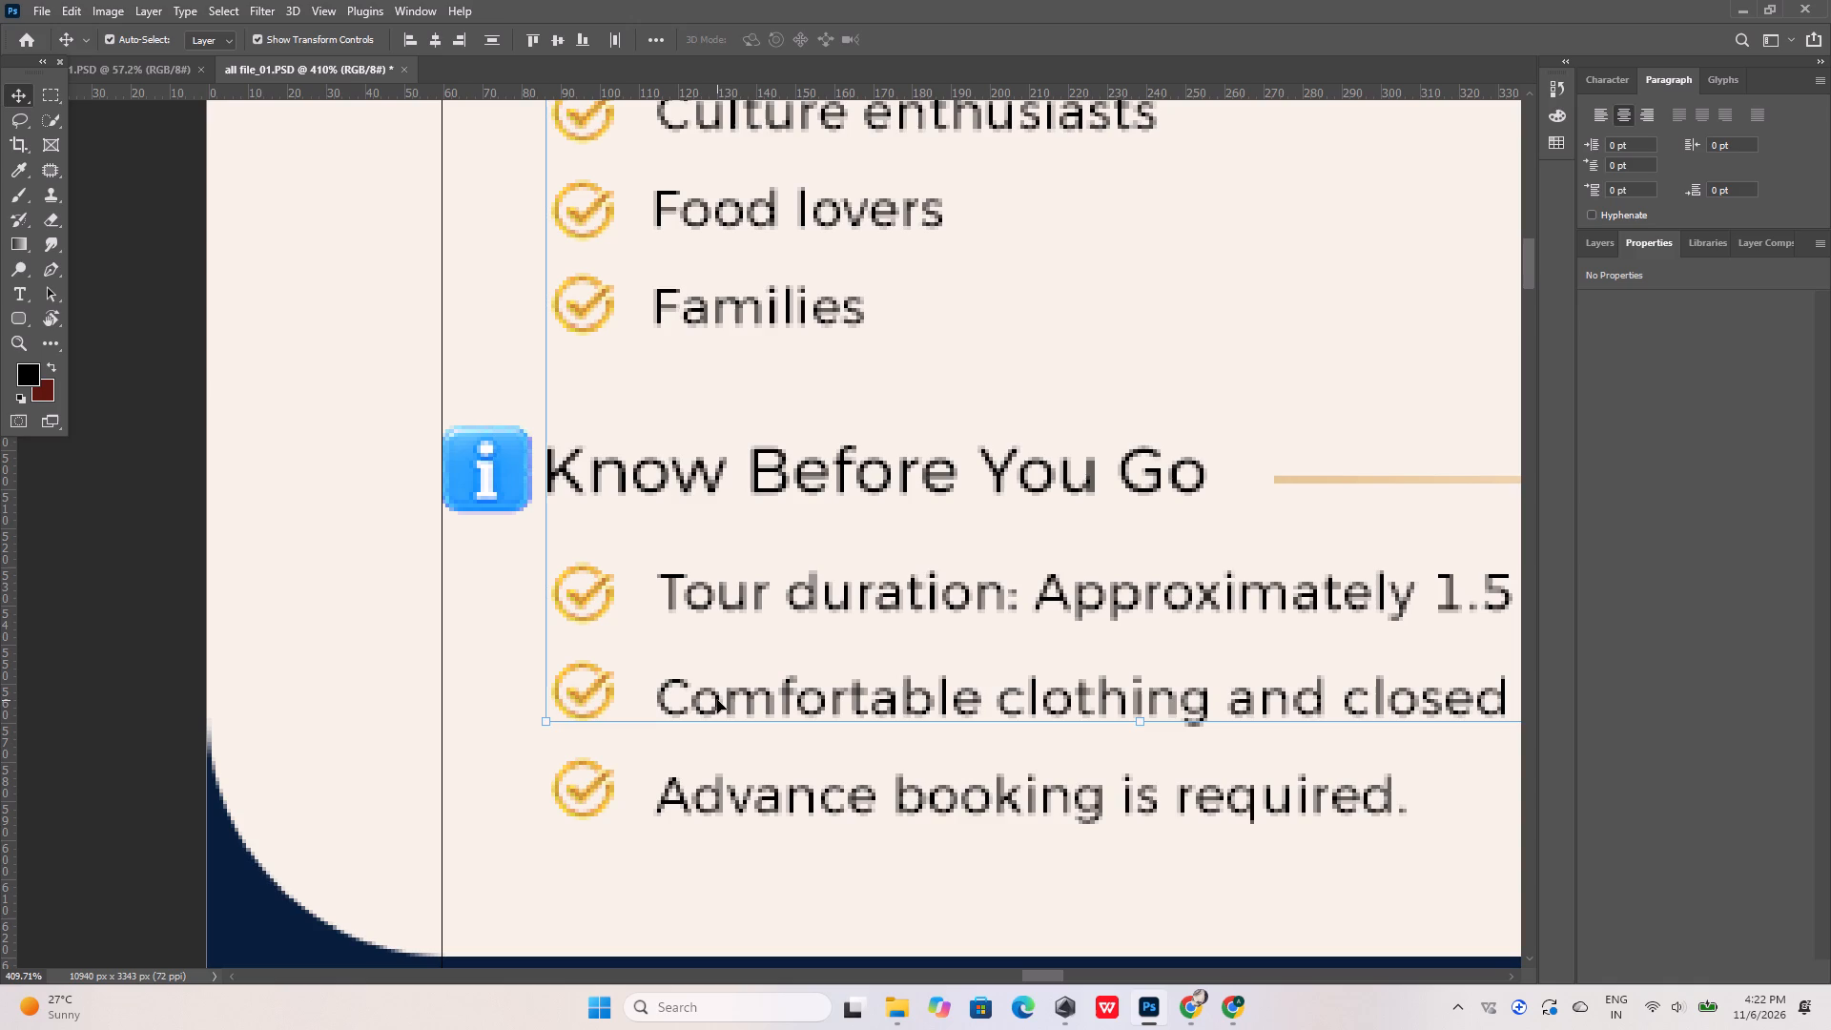
left_click(717, 700, "shift")
left_click(595, 786, "shift")
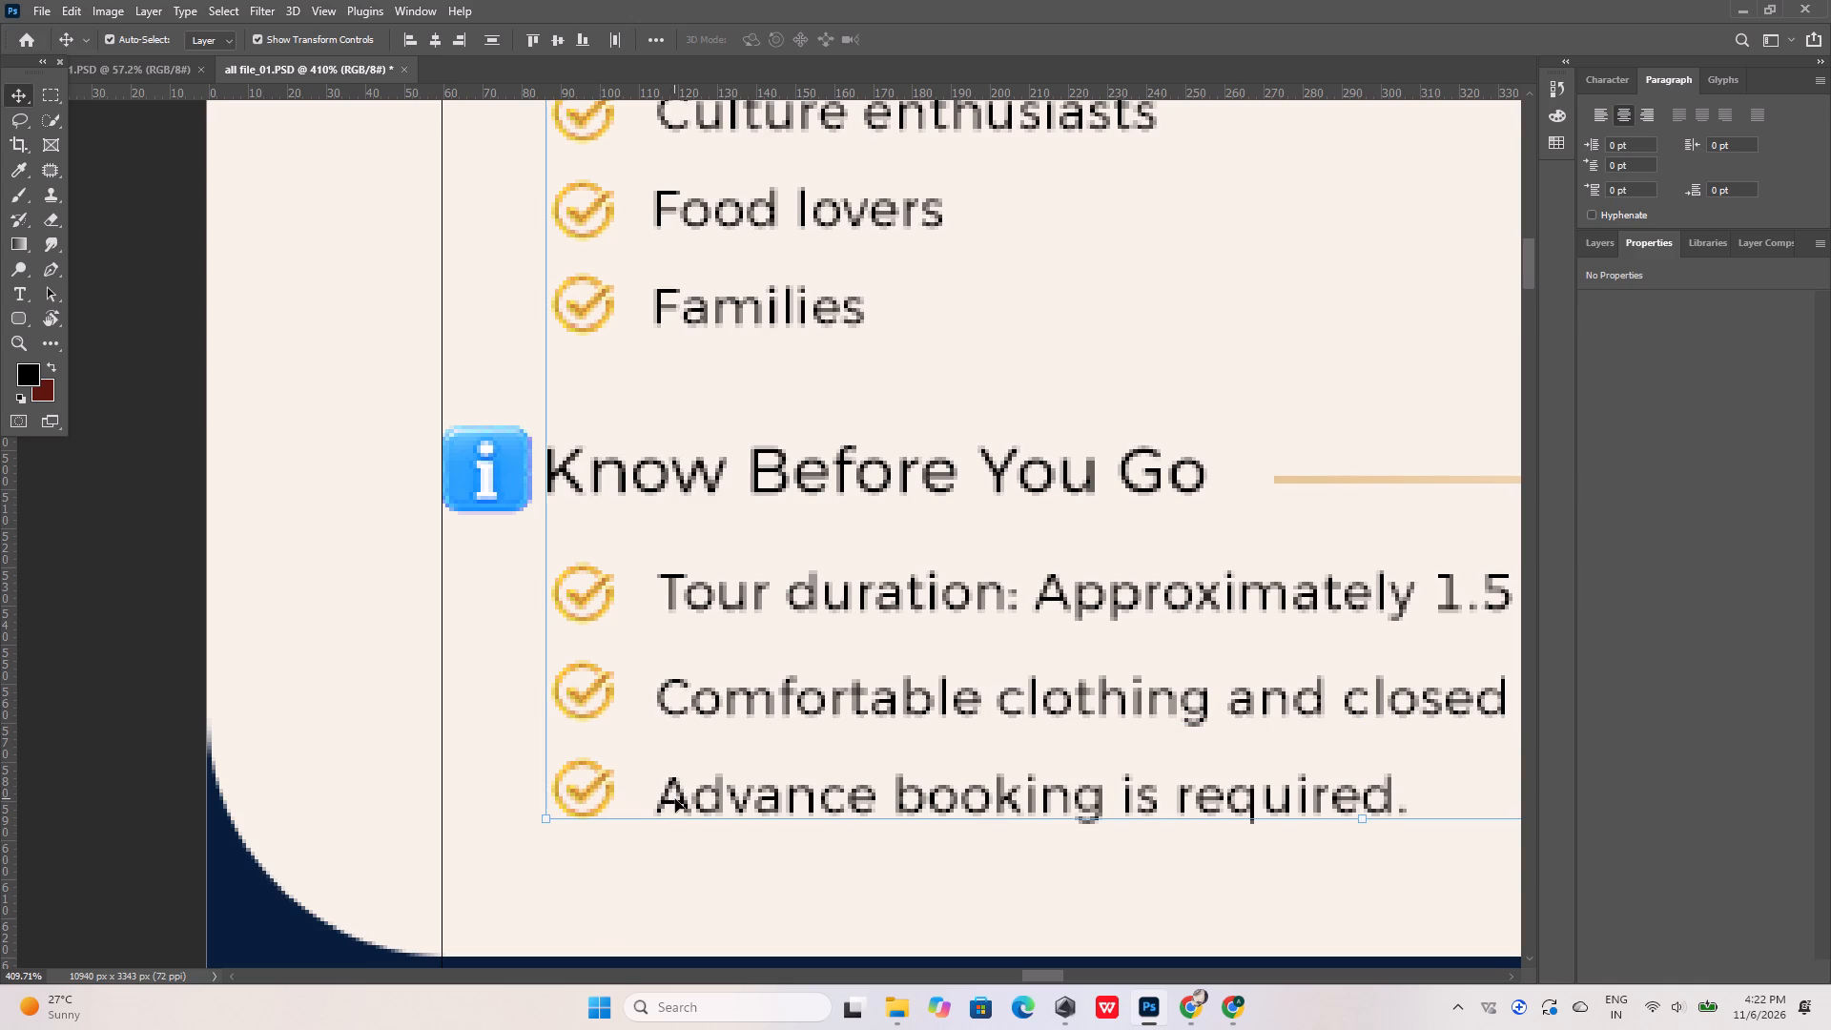
left_click(682, 800, "shift")
scroll(564, 731, "down", 10, "alt")
scroll(936, 648, "up", 6, "alt")
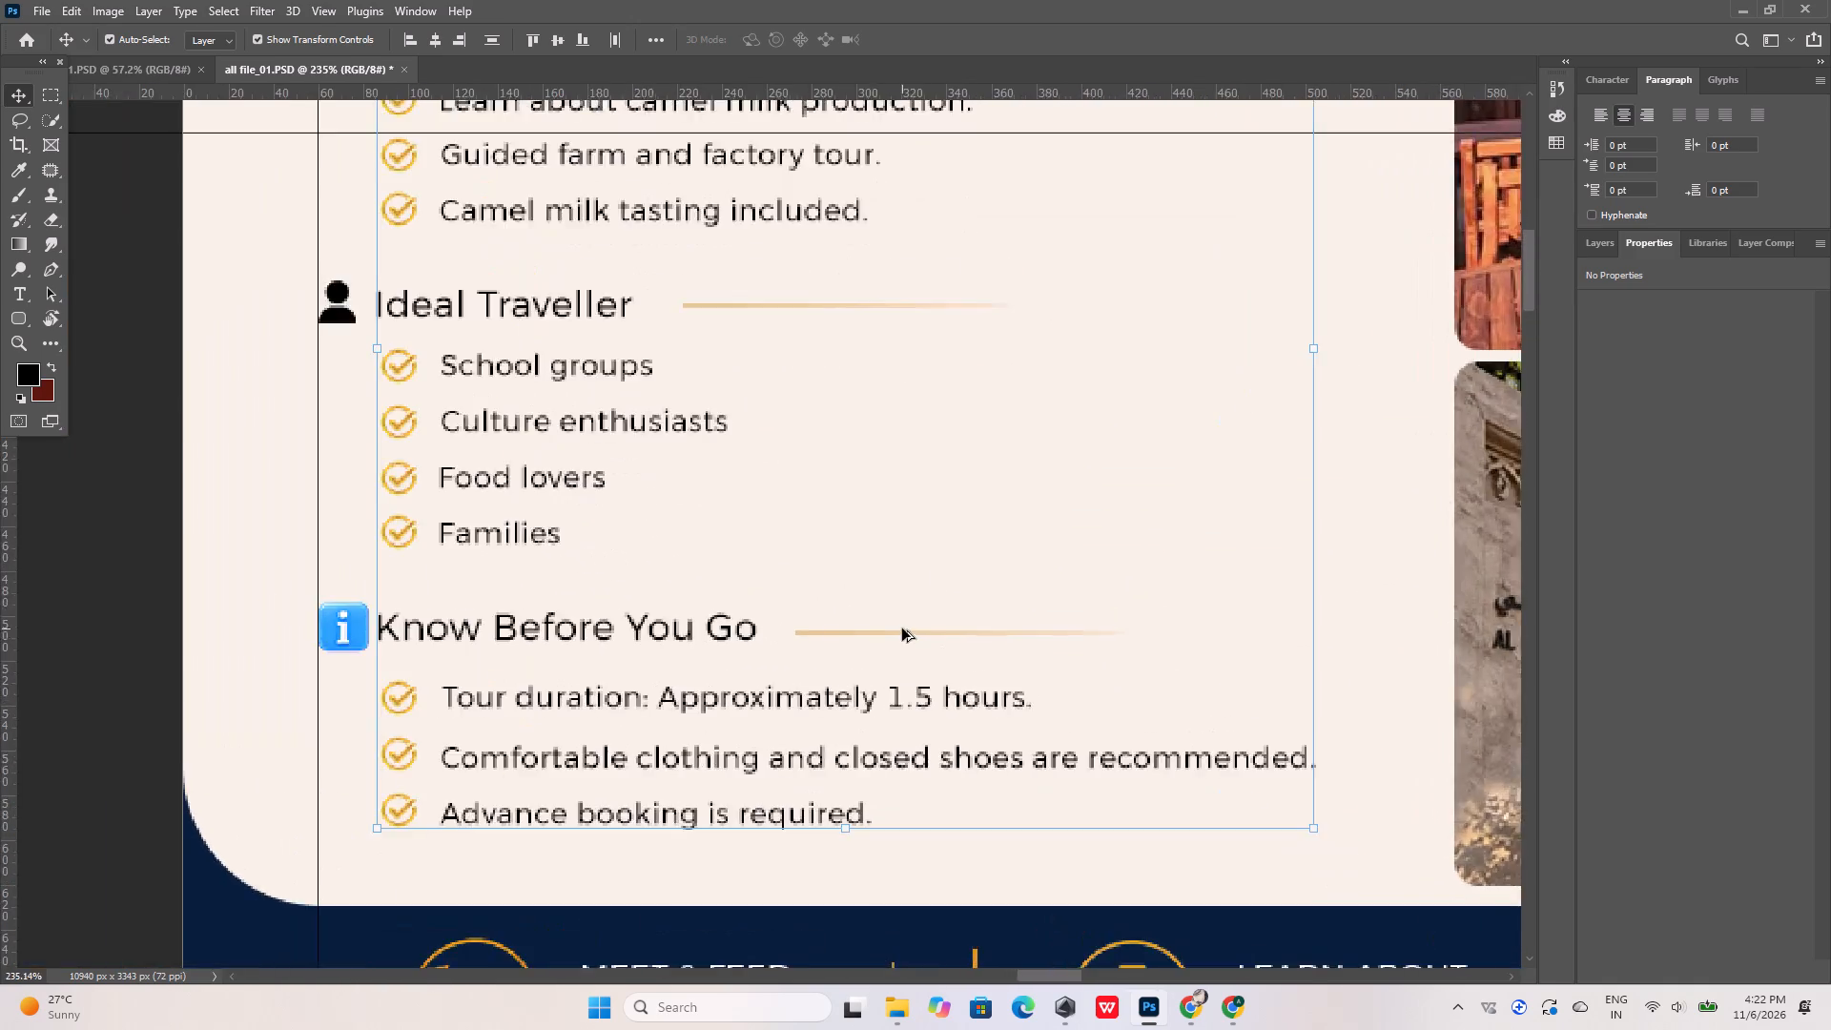
scroll(902, 628, "up", 2, "alt")
left_click(872, 634, "shift")
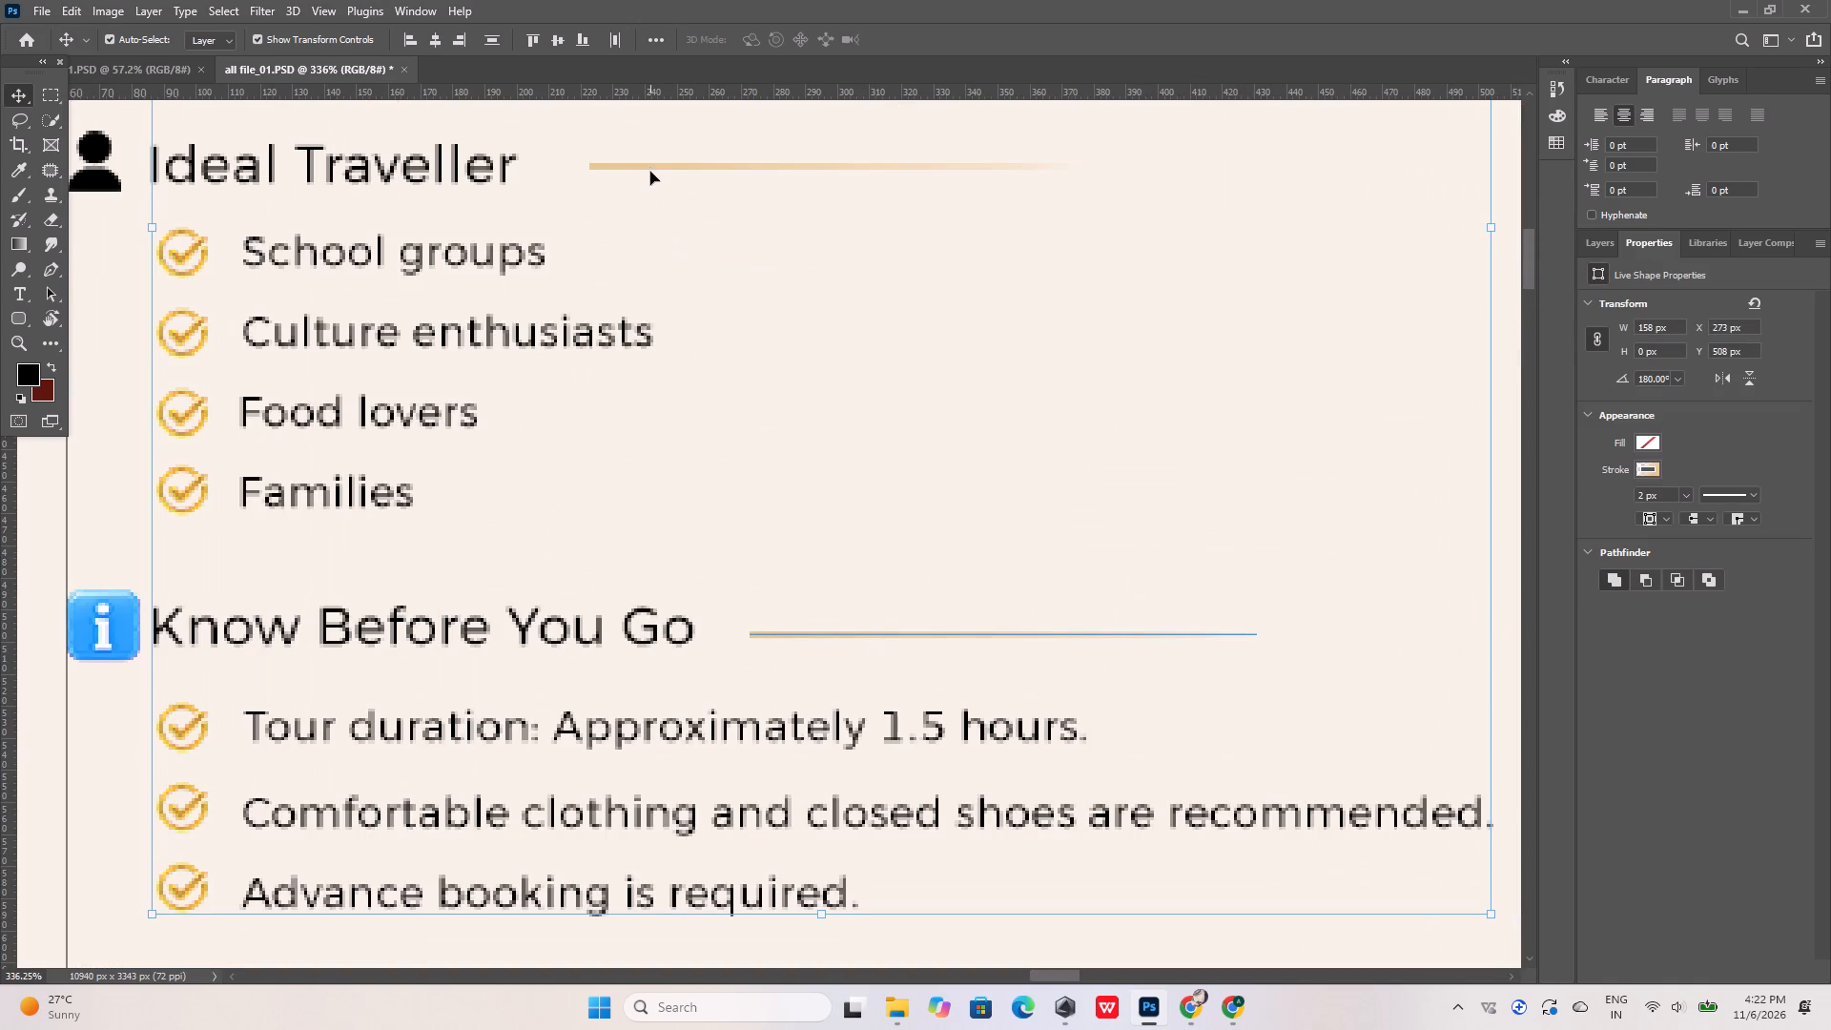
left_click(651, 164, "shift")
scroll(692, 422, "down", 15, "alt")
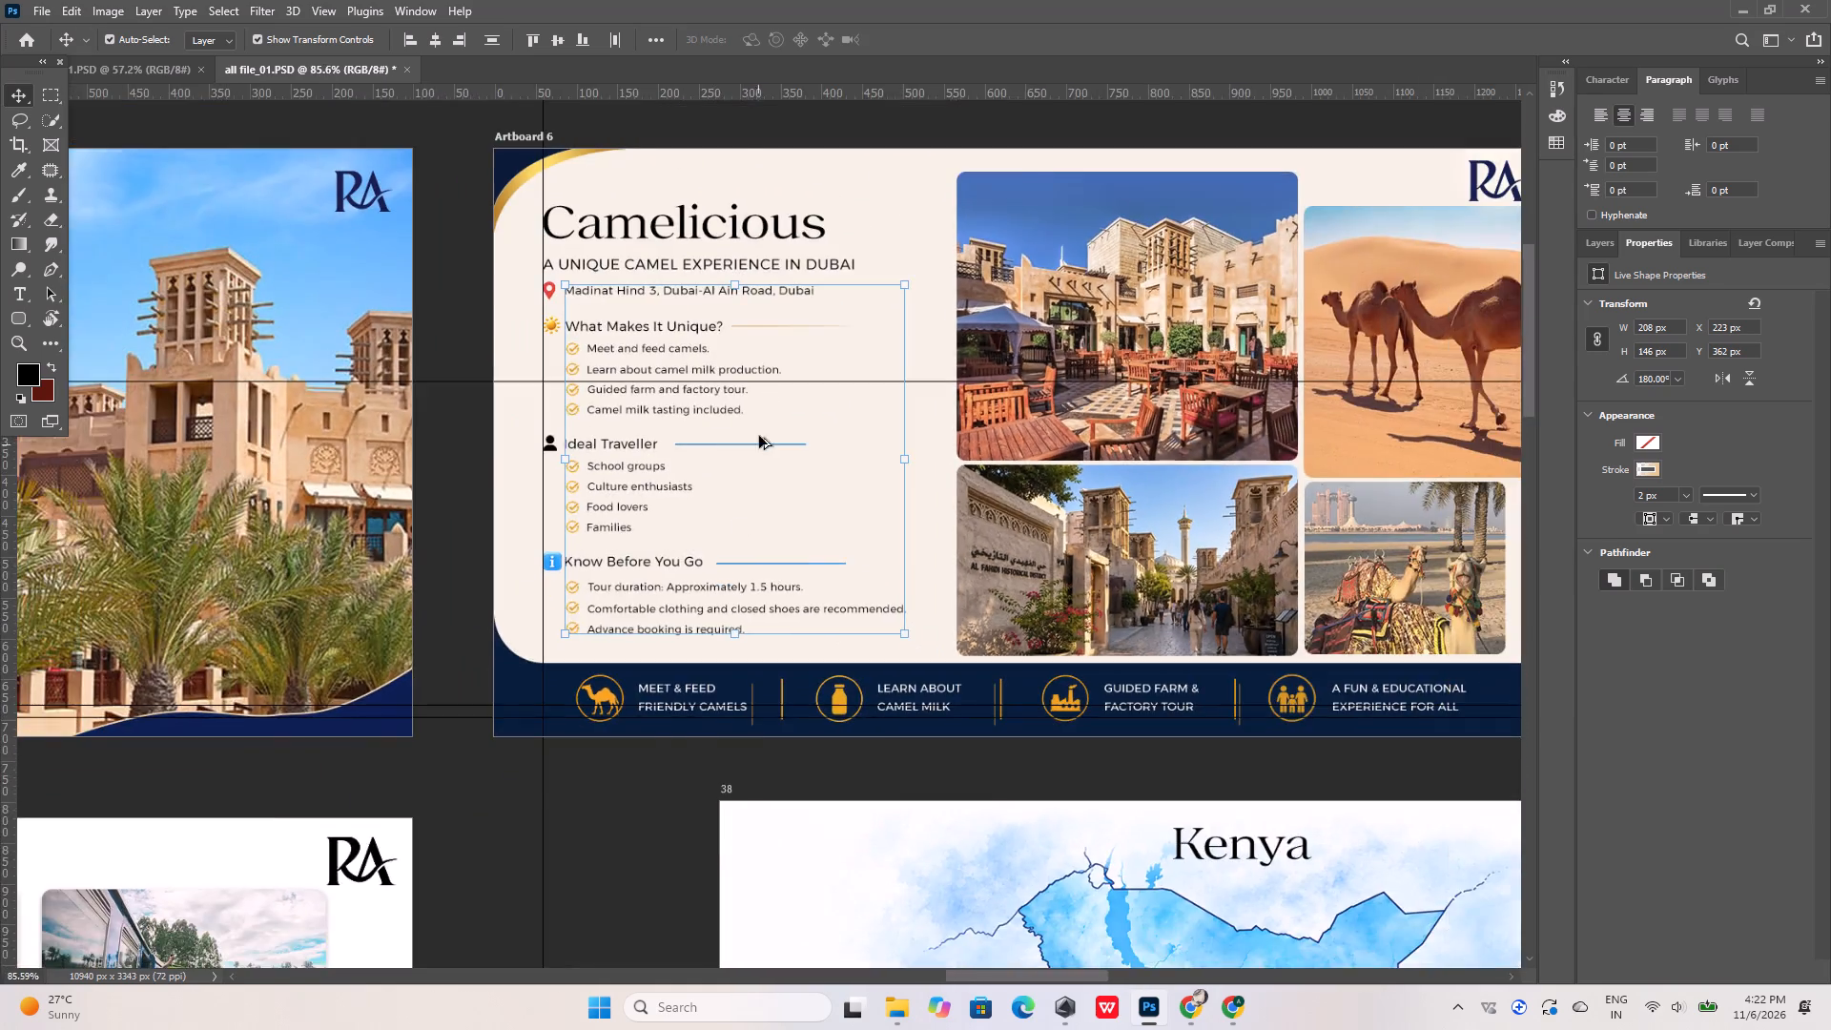
scroll(759, 342, "up", 12, "alt")
left_click(737, 344, "shift")
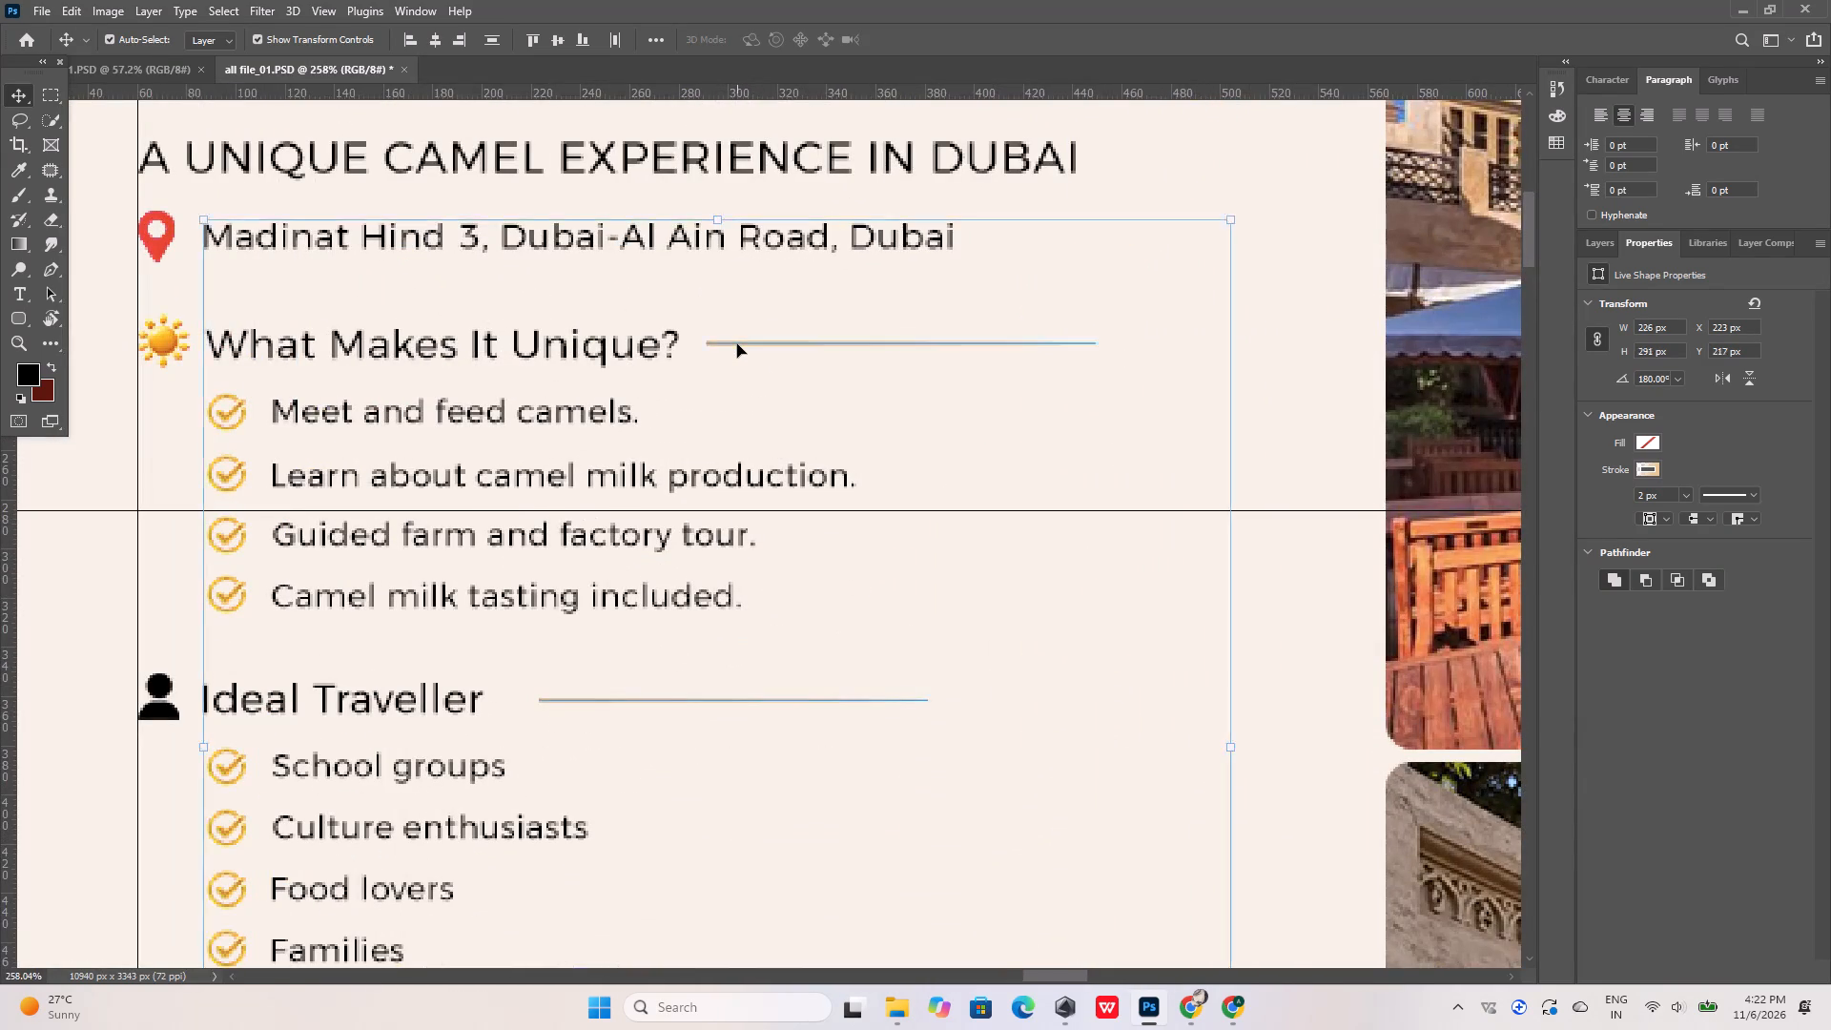
scroll(737, 344, "down", 5, "alt")
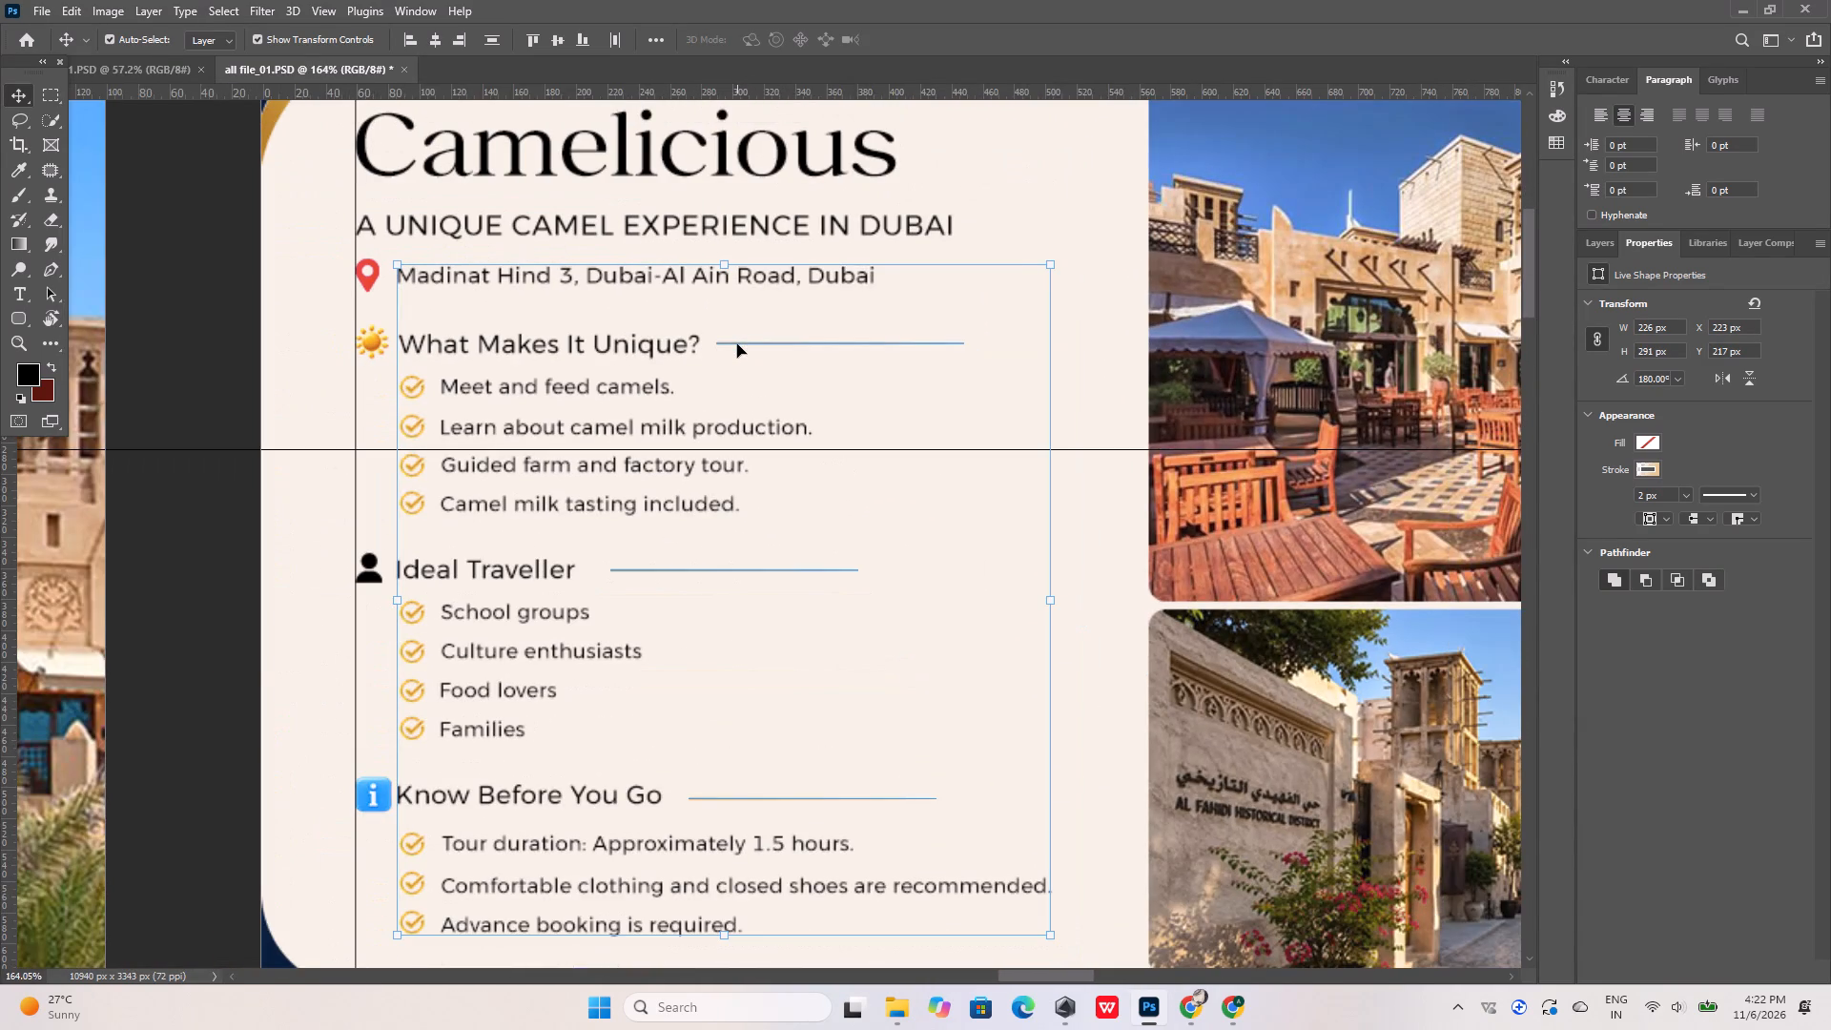
key("Right")
key("Right")
key("Right")
key("Right")
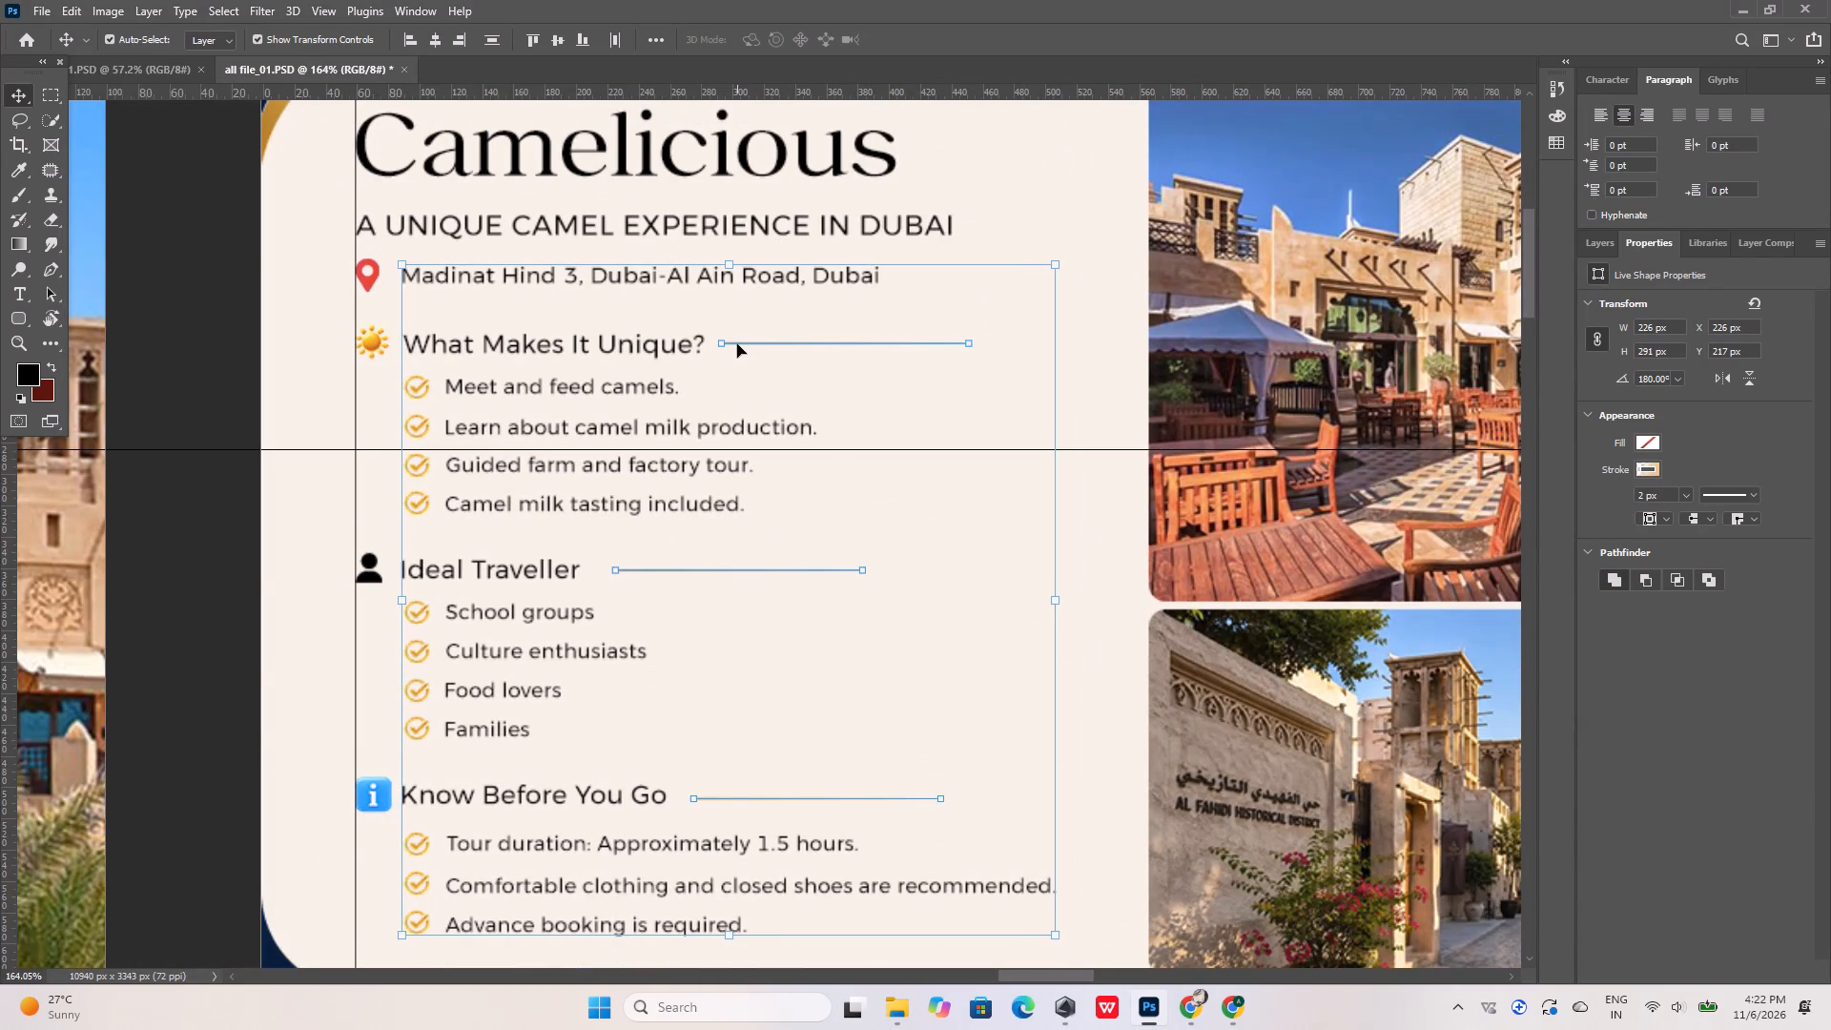
key("Right")
key("Right")
key("Right")
key("Right")
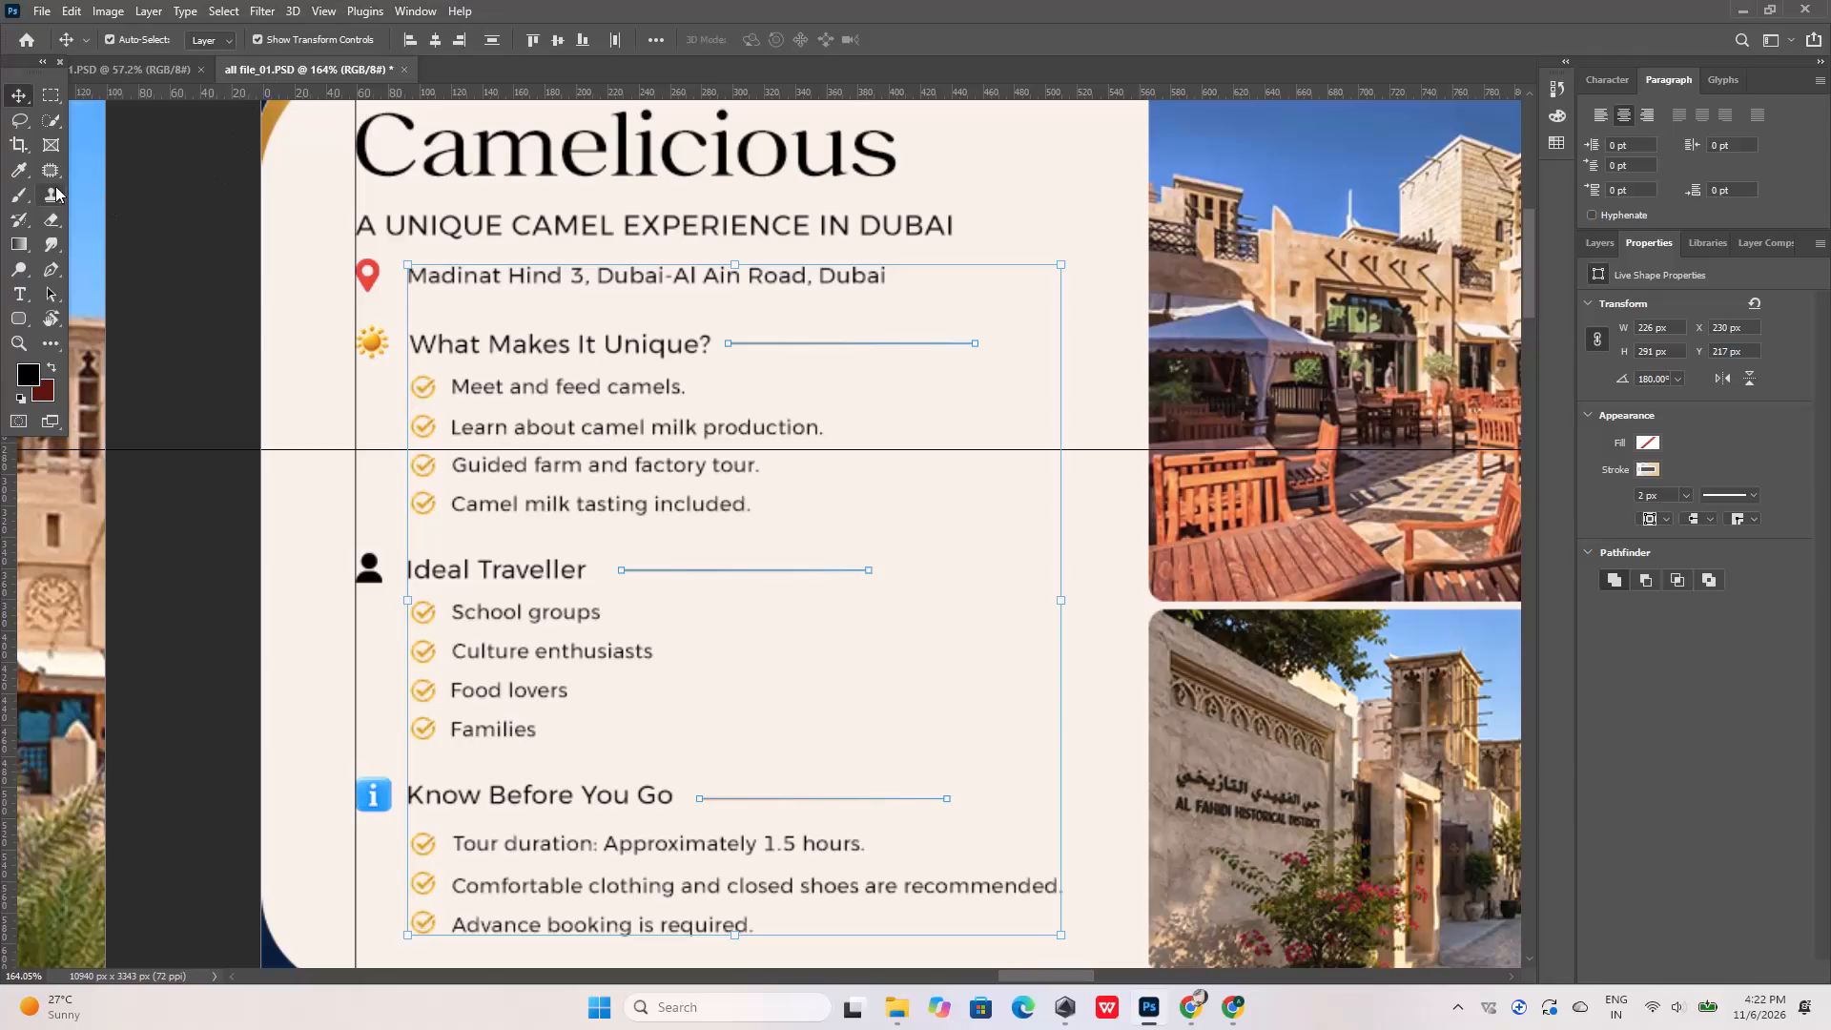
Nudge the red location pin icon to X 63 px.
scroll(250, 254, "up", 10, "alt")
left_click(524, 314)
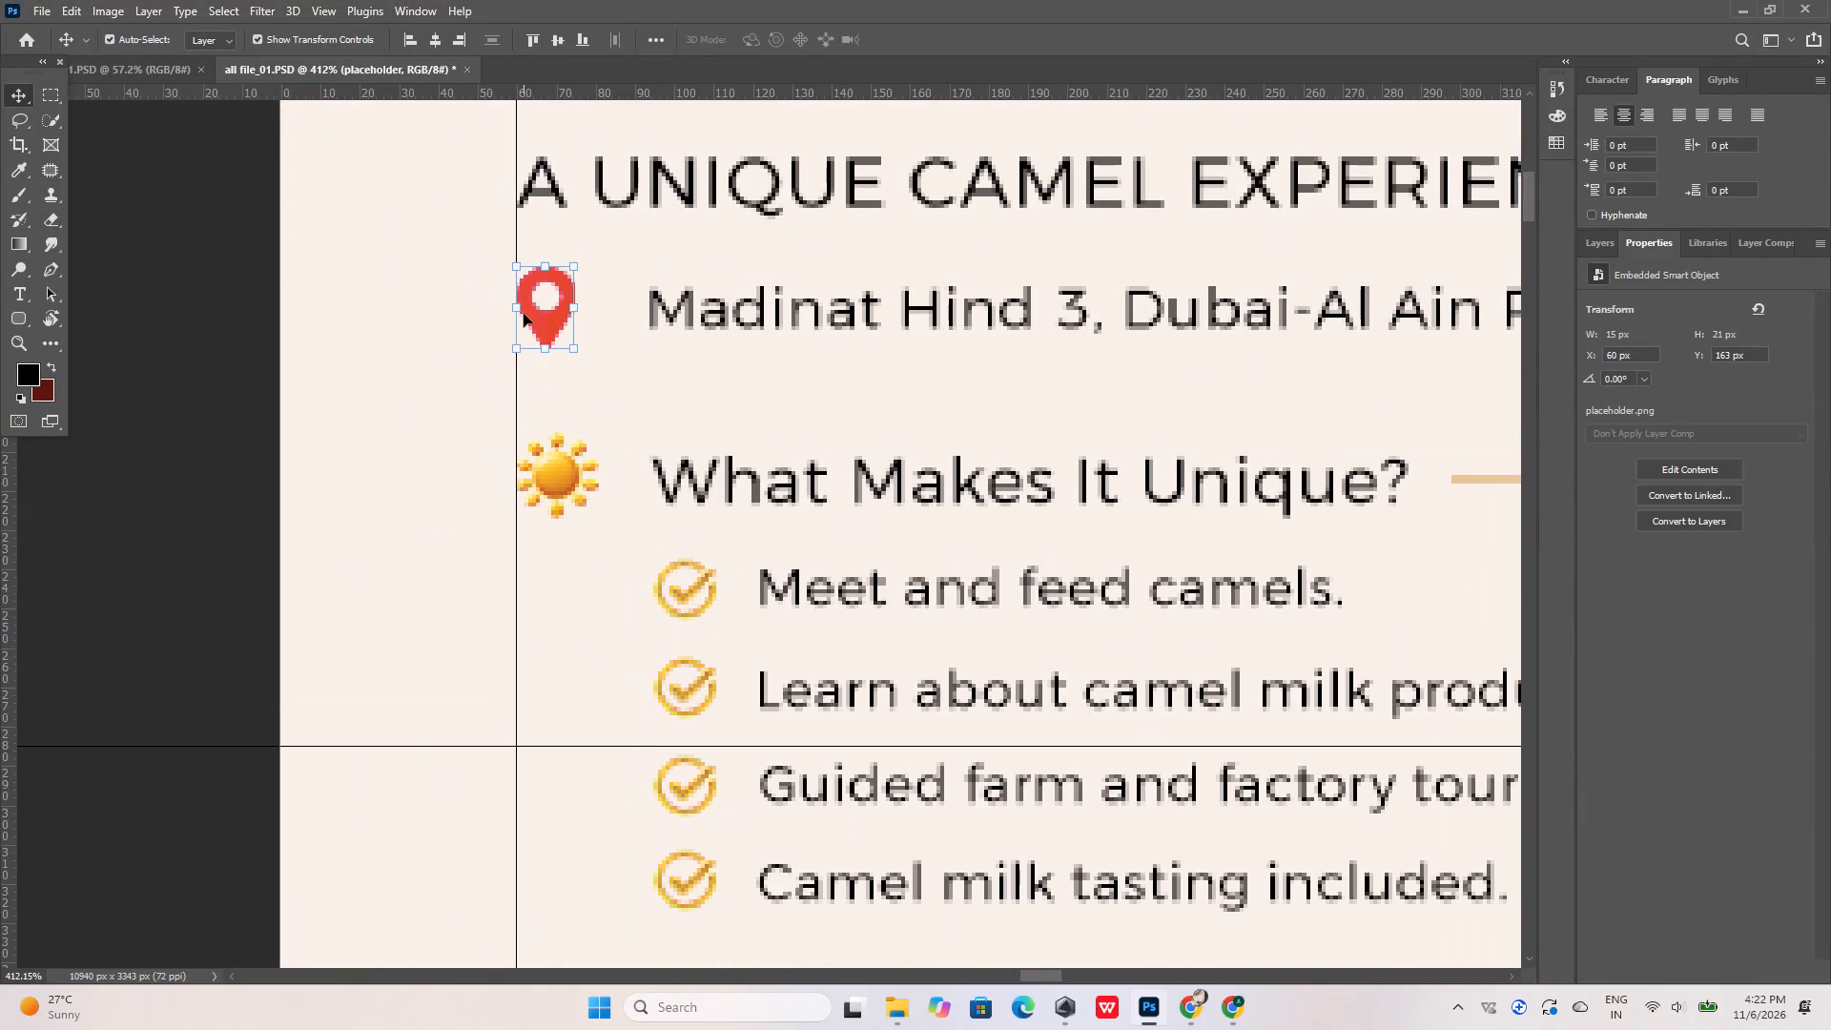
key("Right")
key("Right")
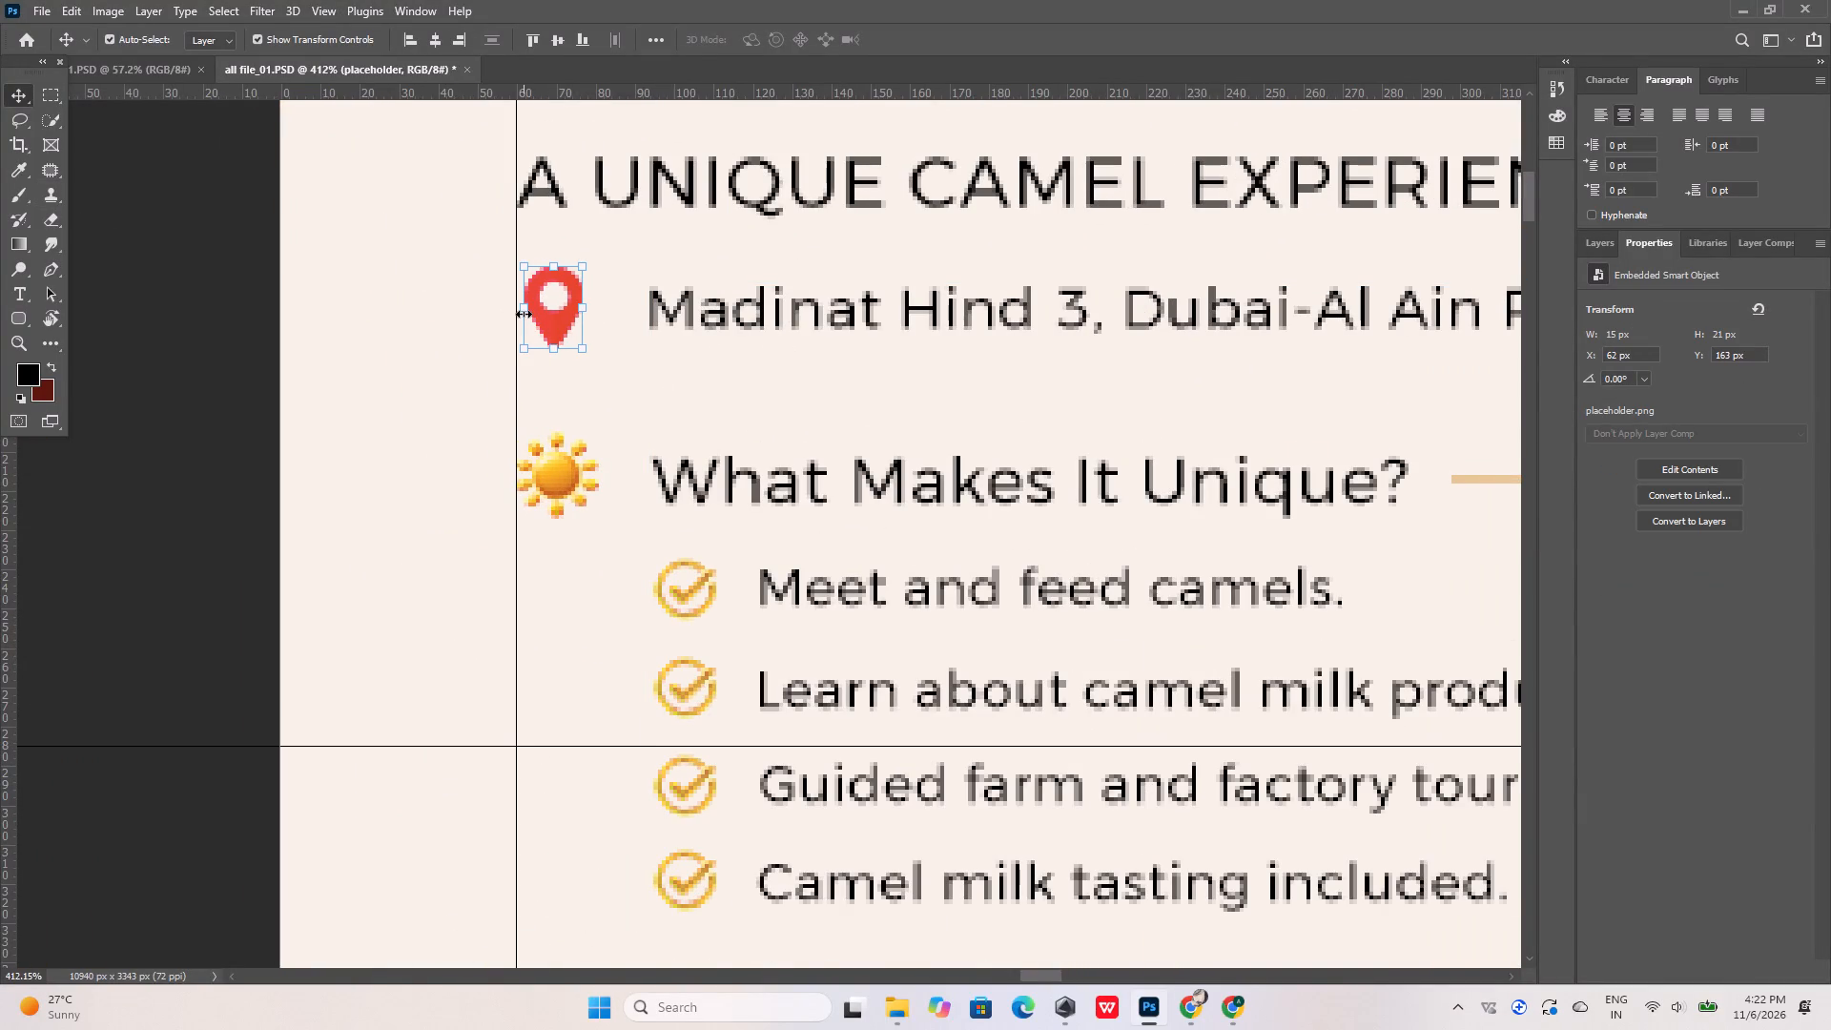
key("Right")
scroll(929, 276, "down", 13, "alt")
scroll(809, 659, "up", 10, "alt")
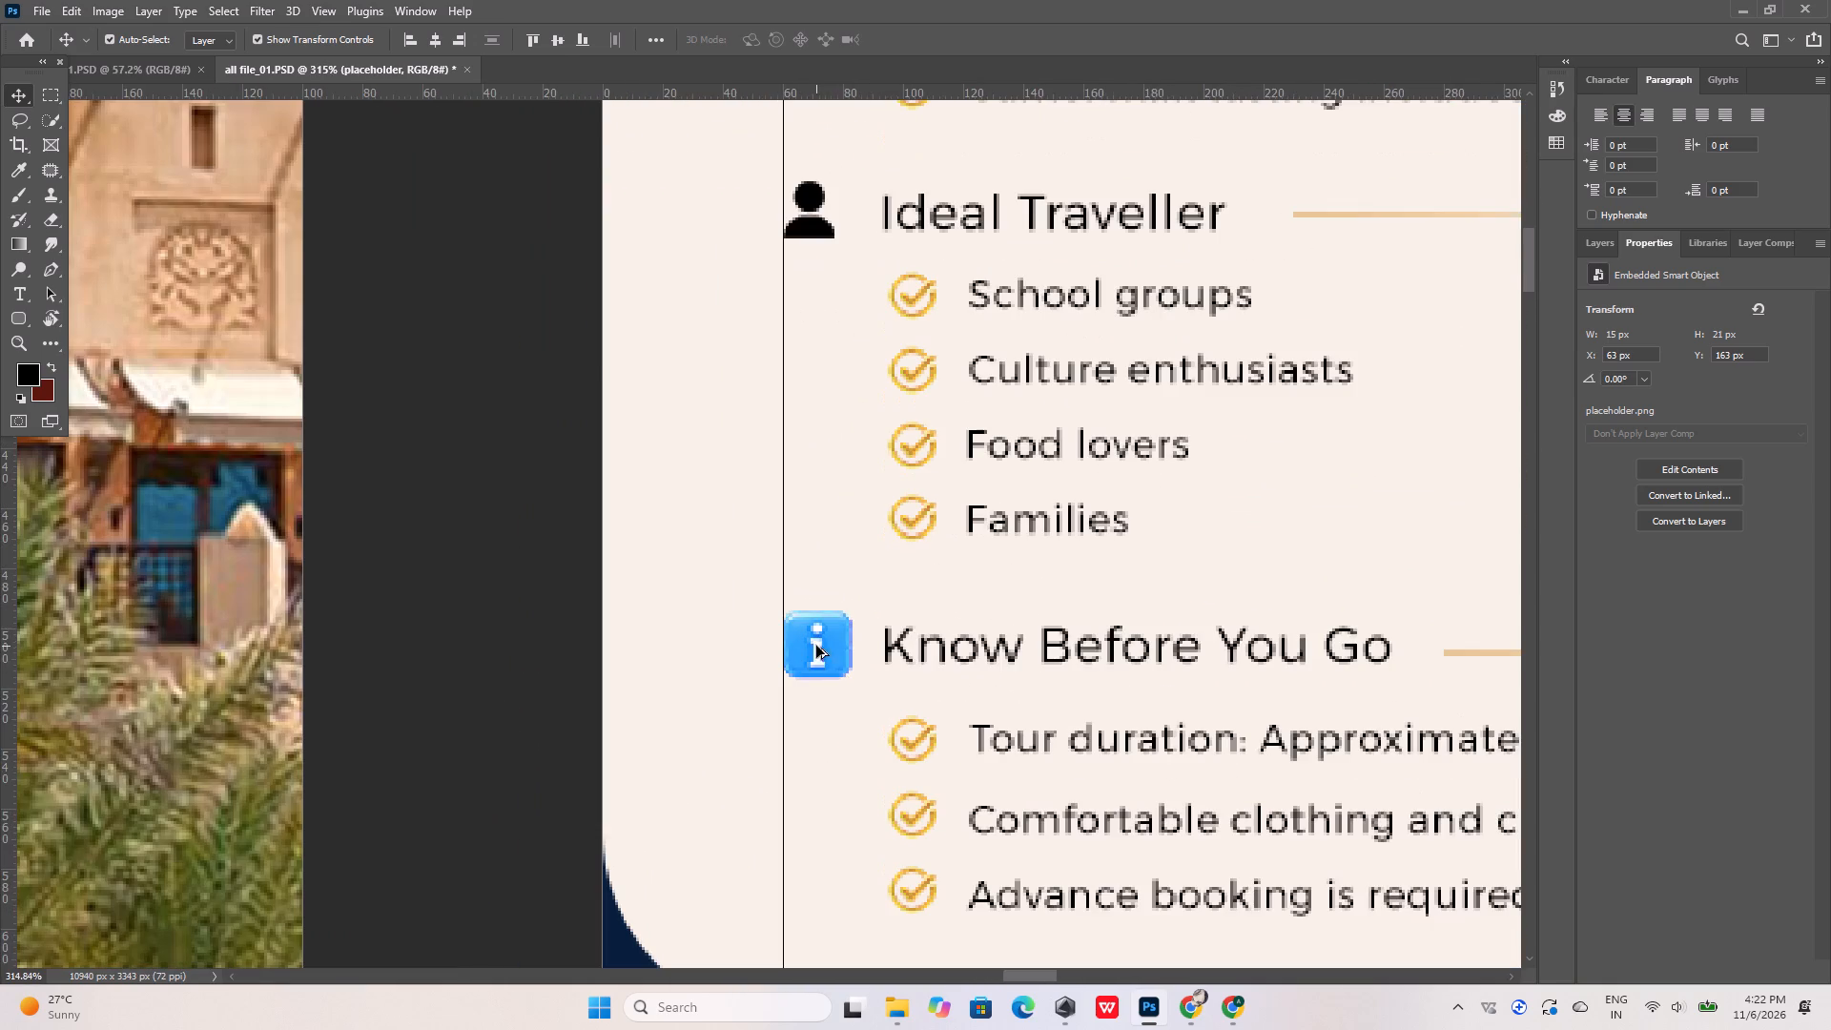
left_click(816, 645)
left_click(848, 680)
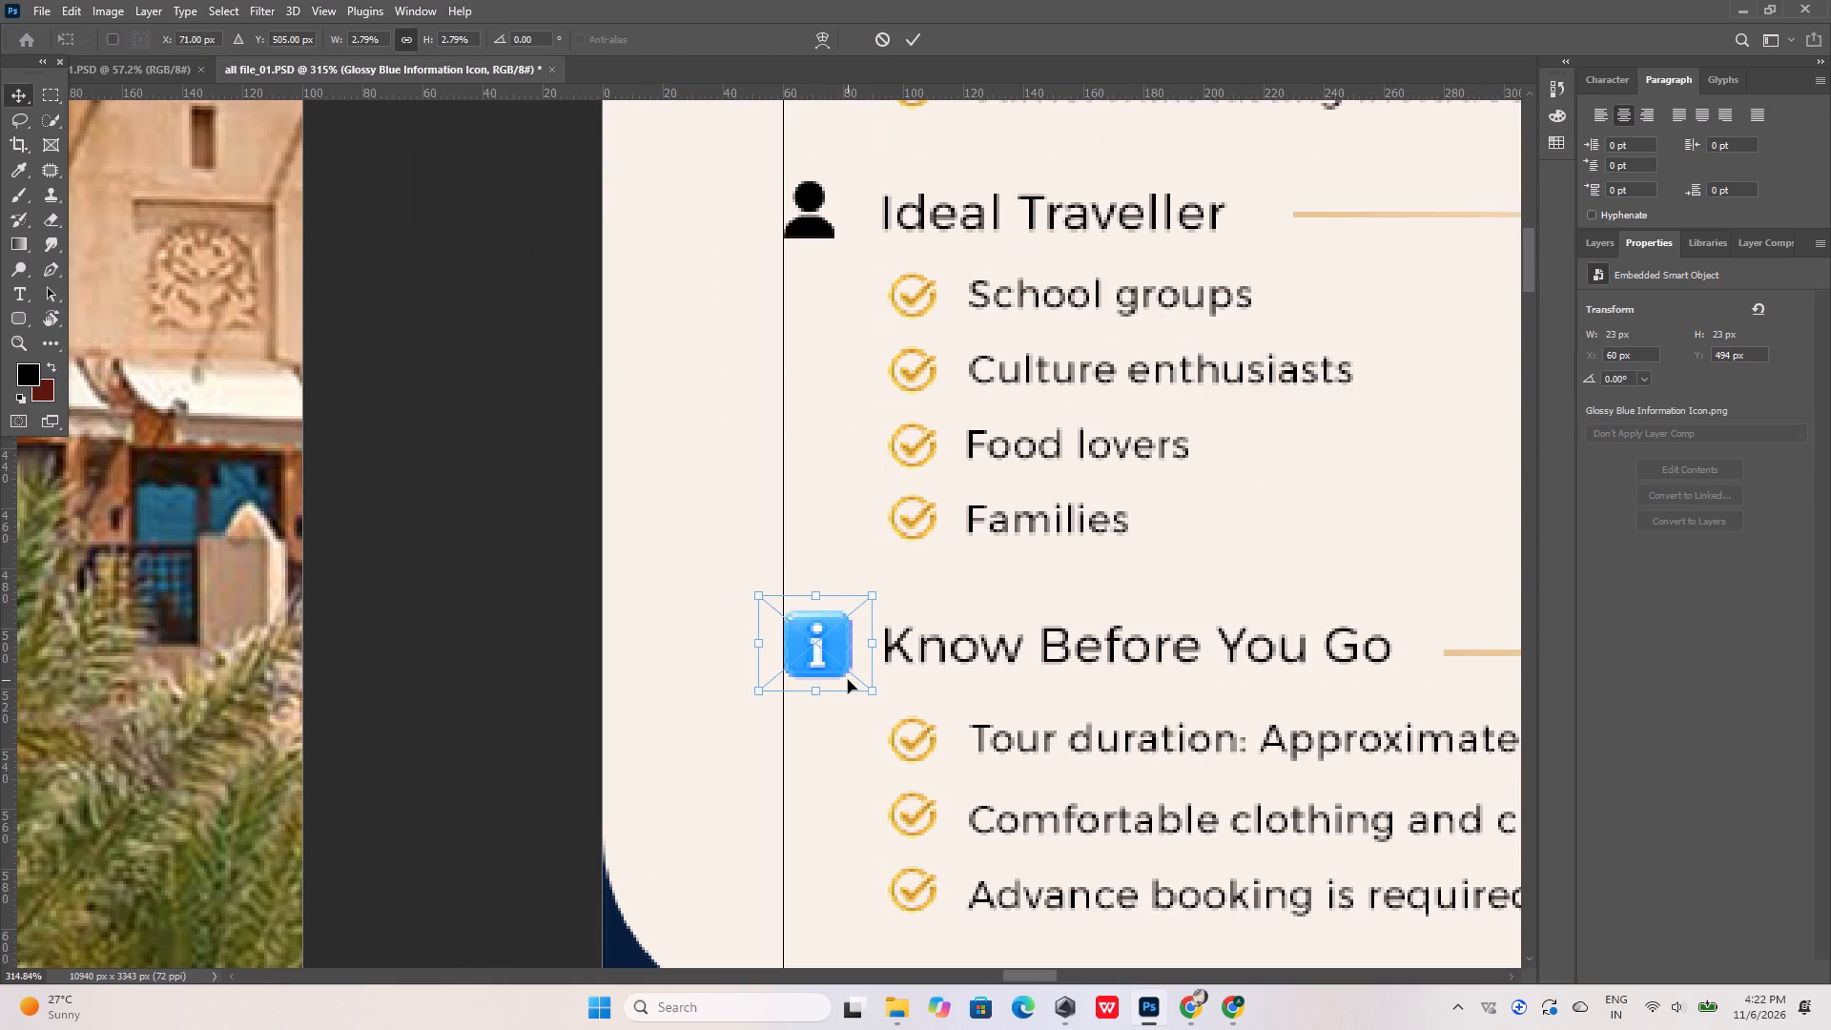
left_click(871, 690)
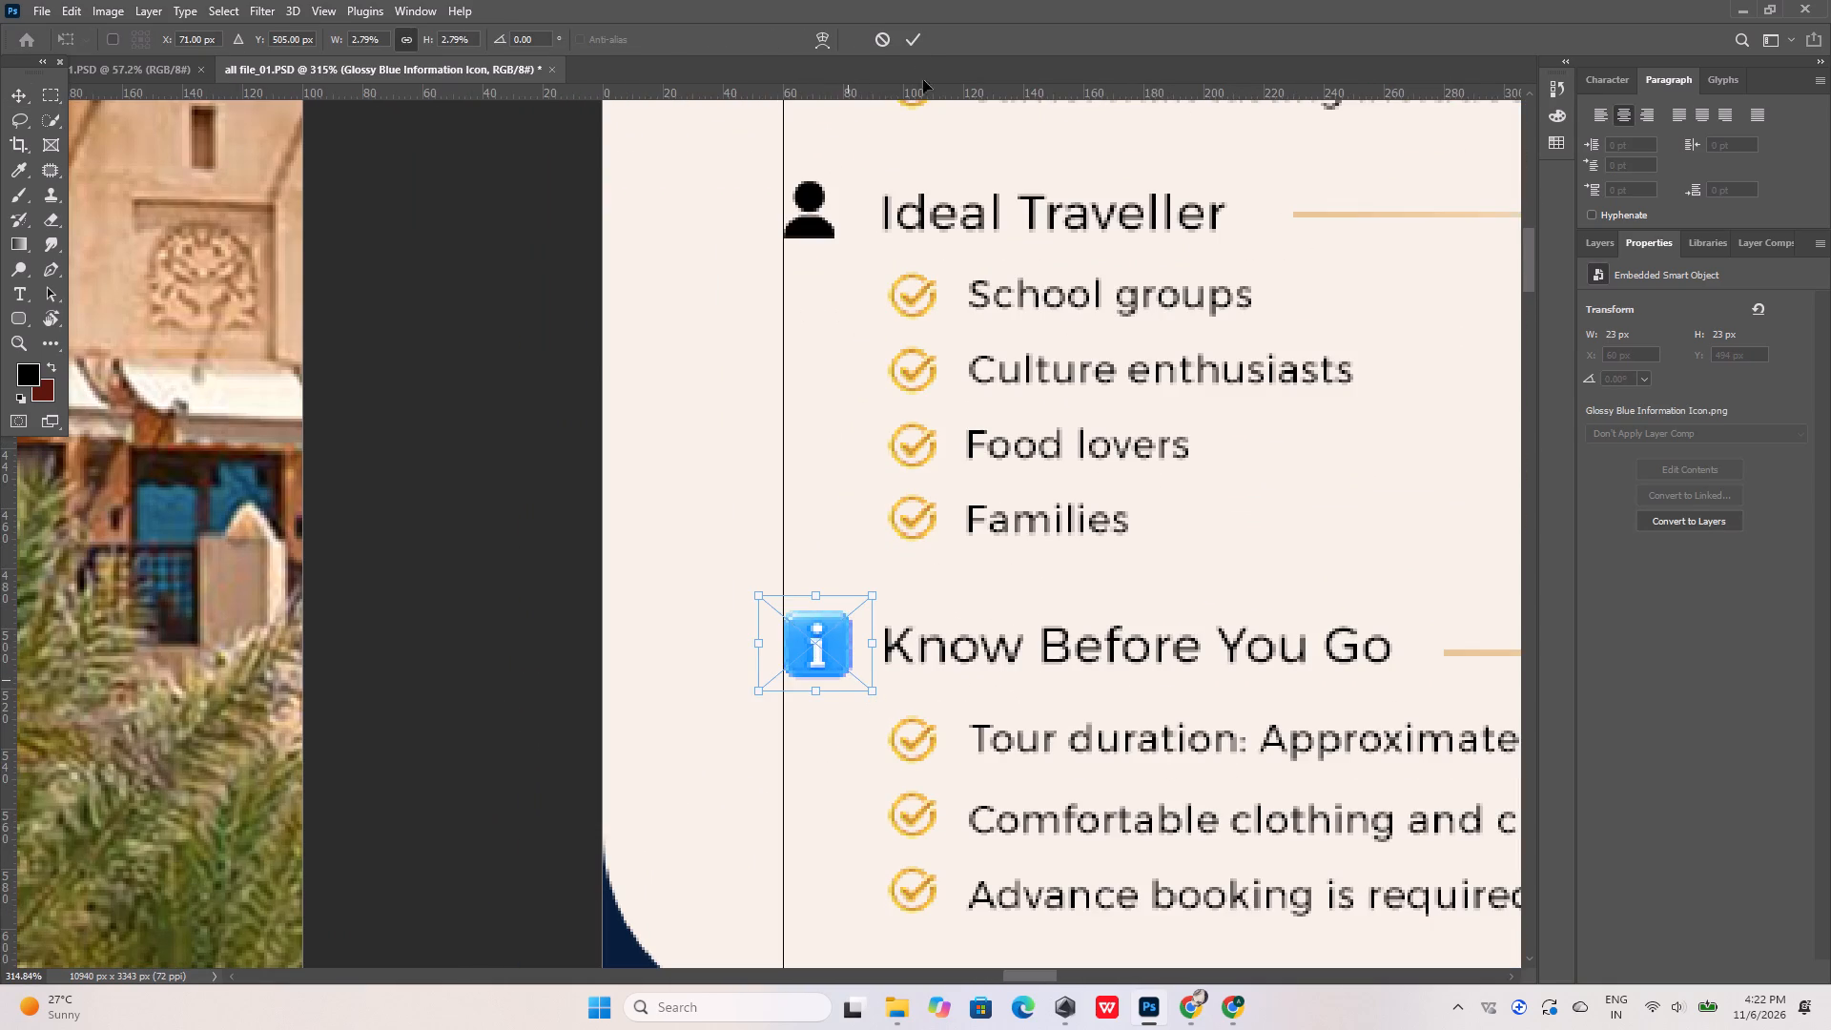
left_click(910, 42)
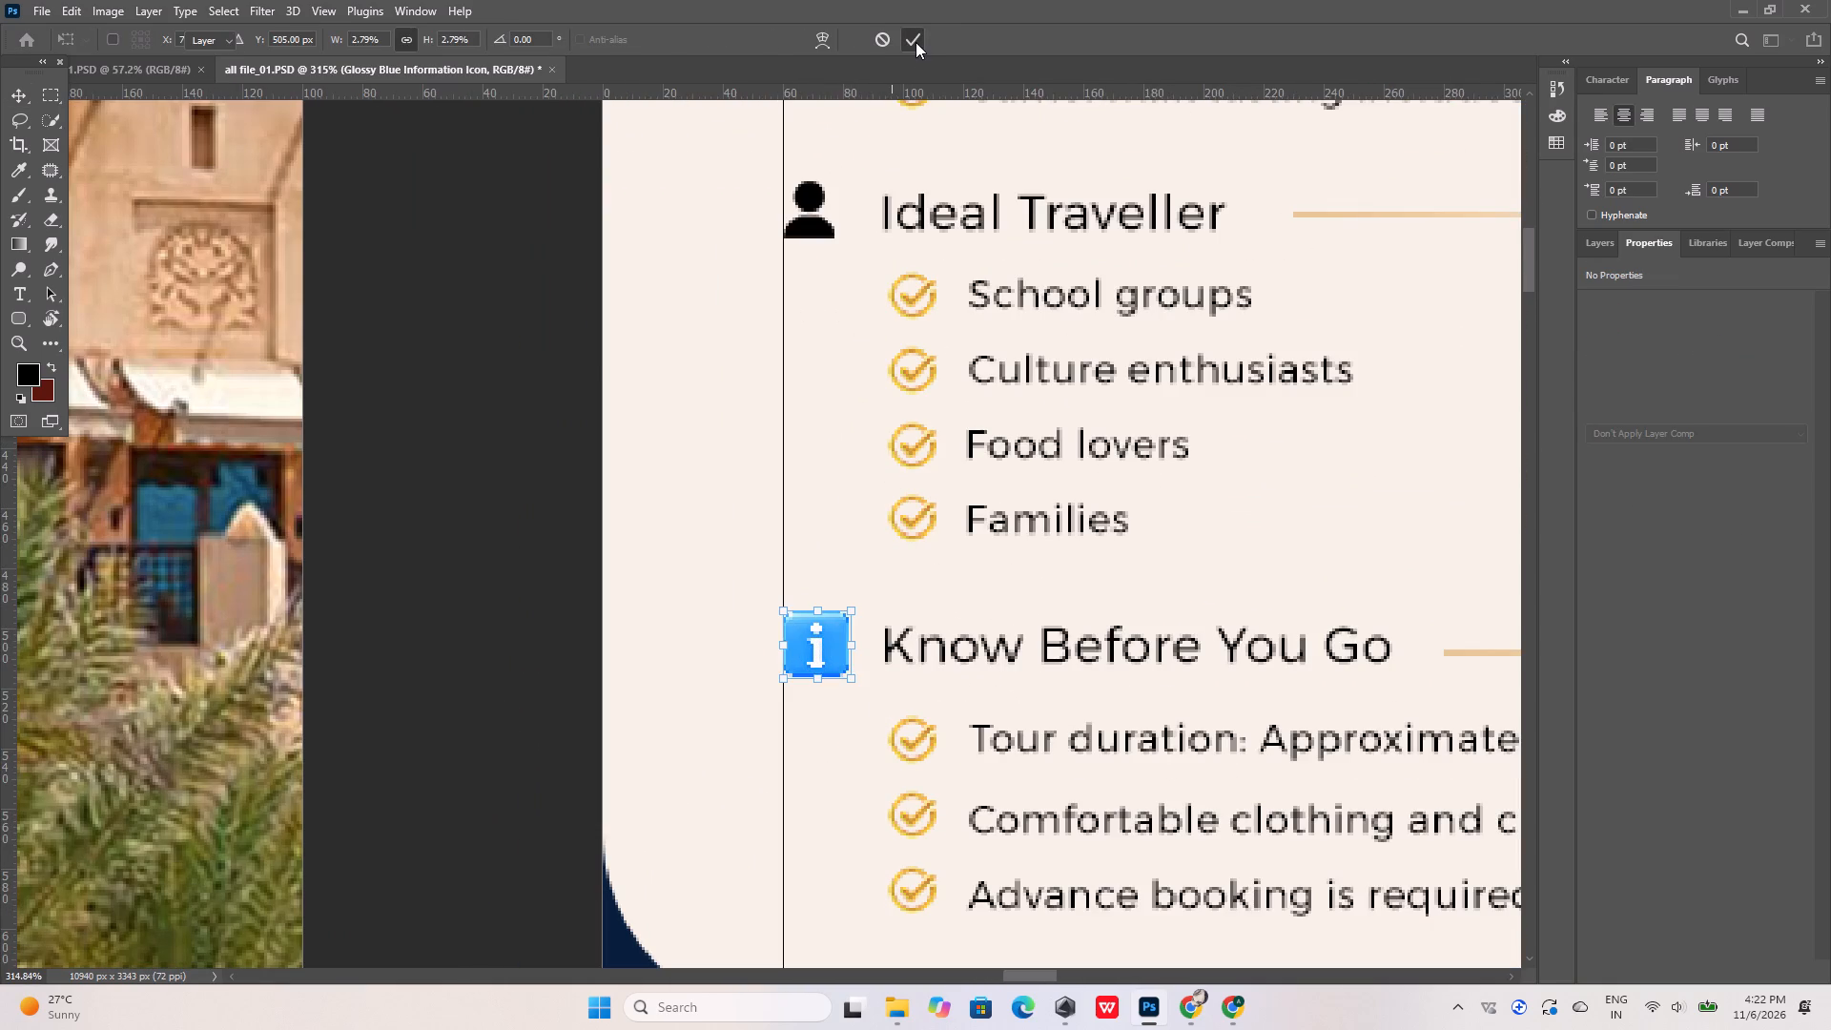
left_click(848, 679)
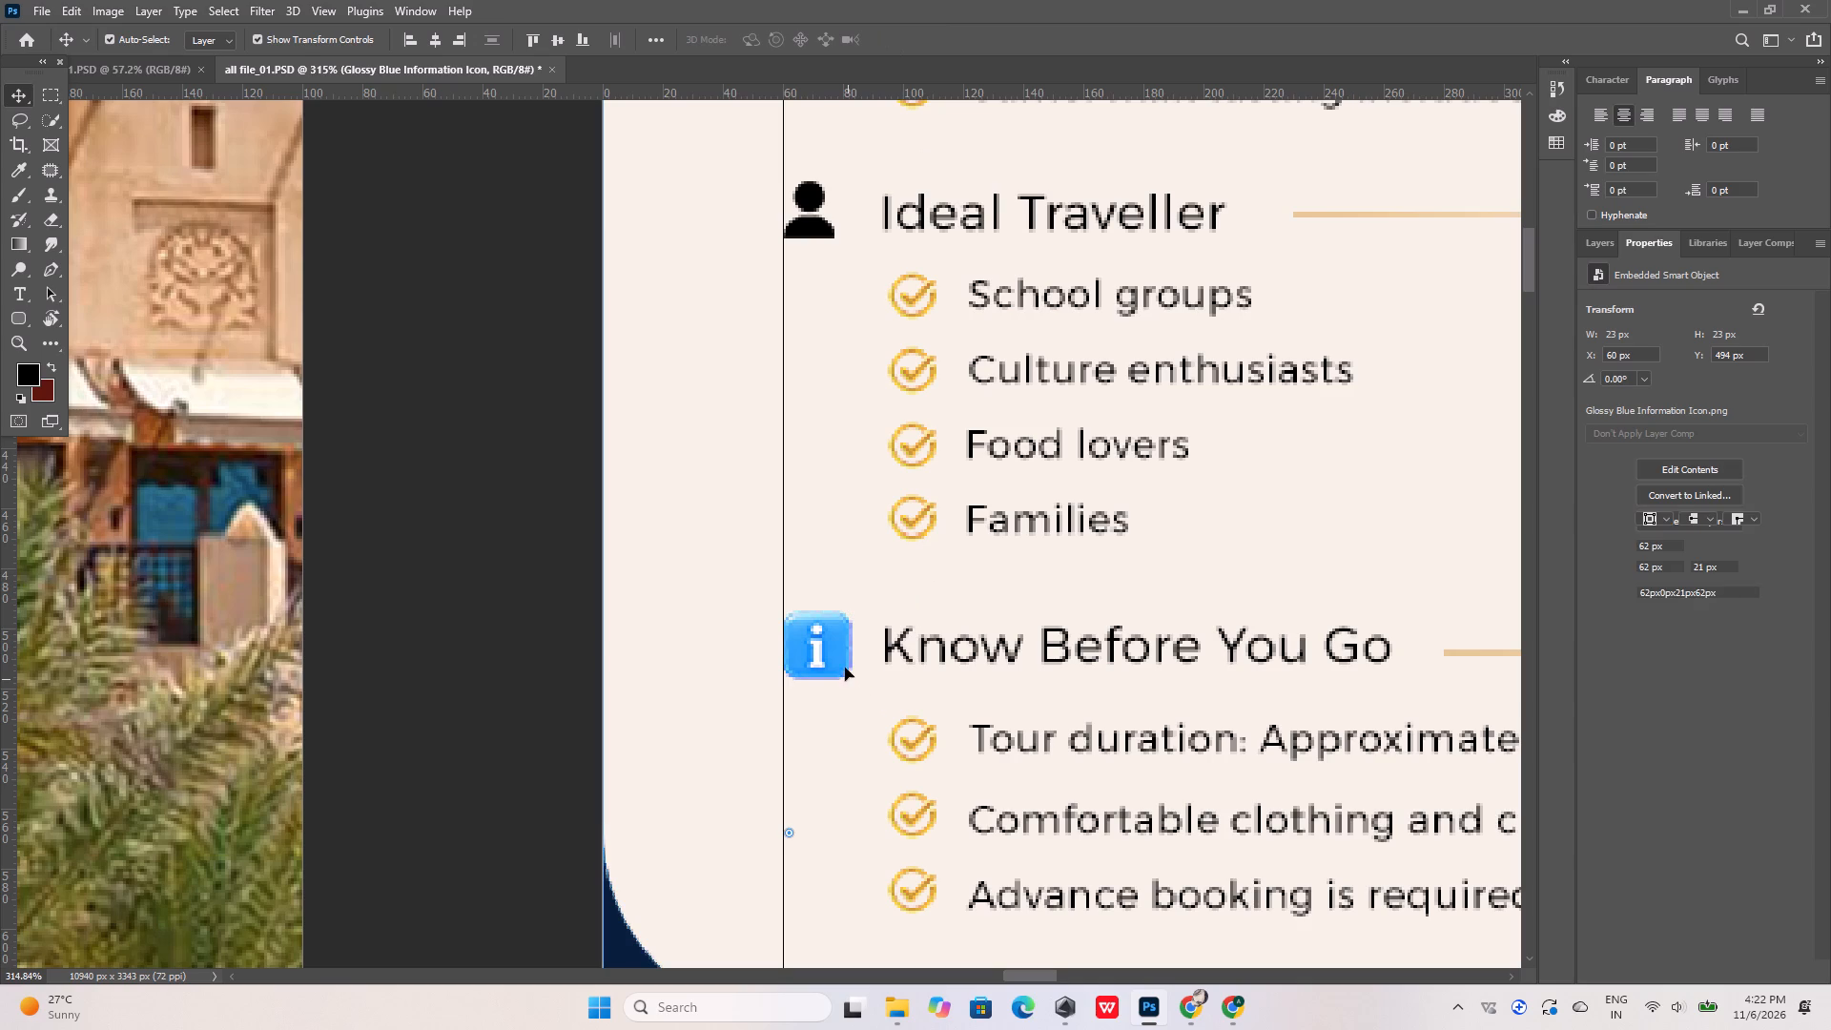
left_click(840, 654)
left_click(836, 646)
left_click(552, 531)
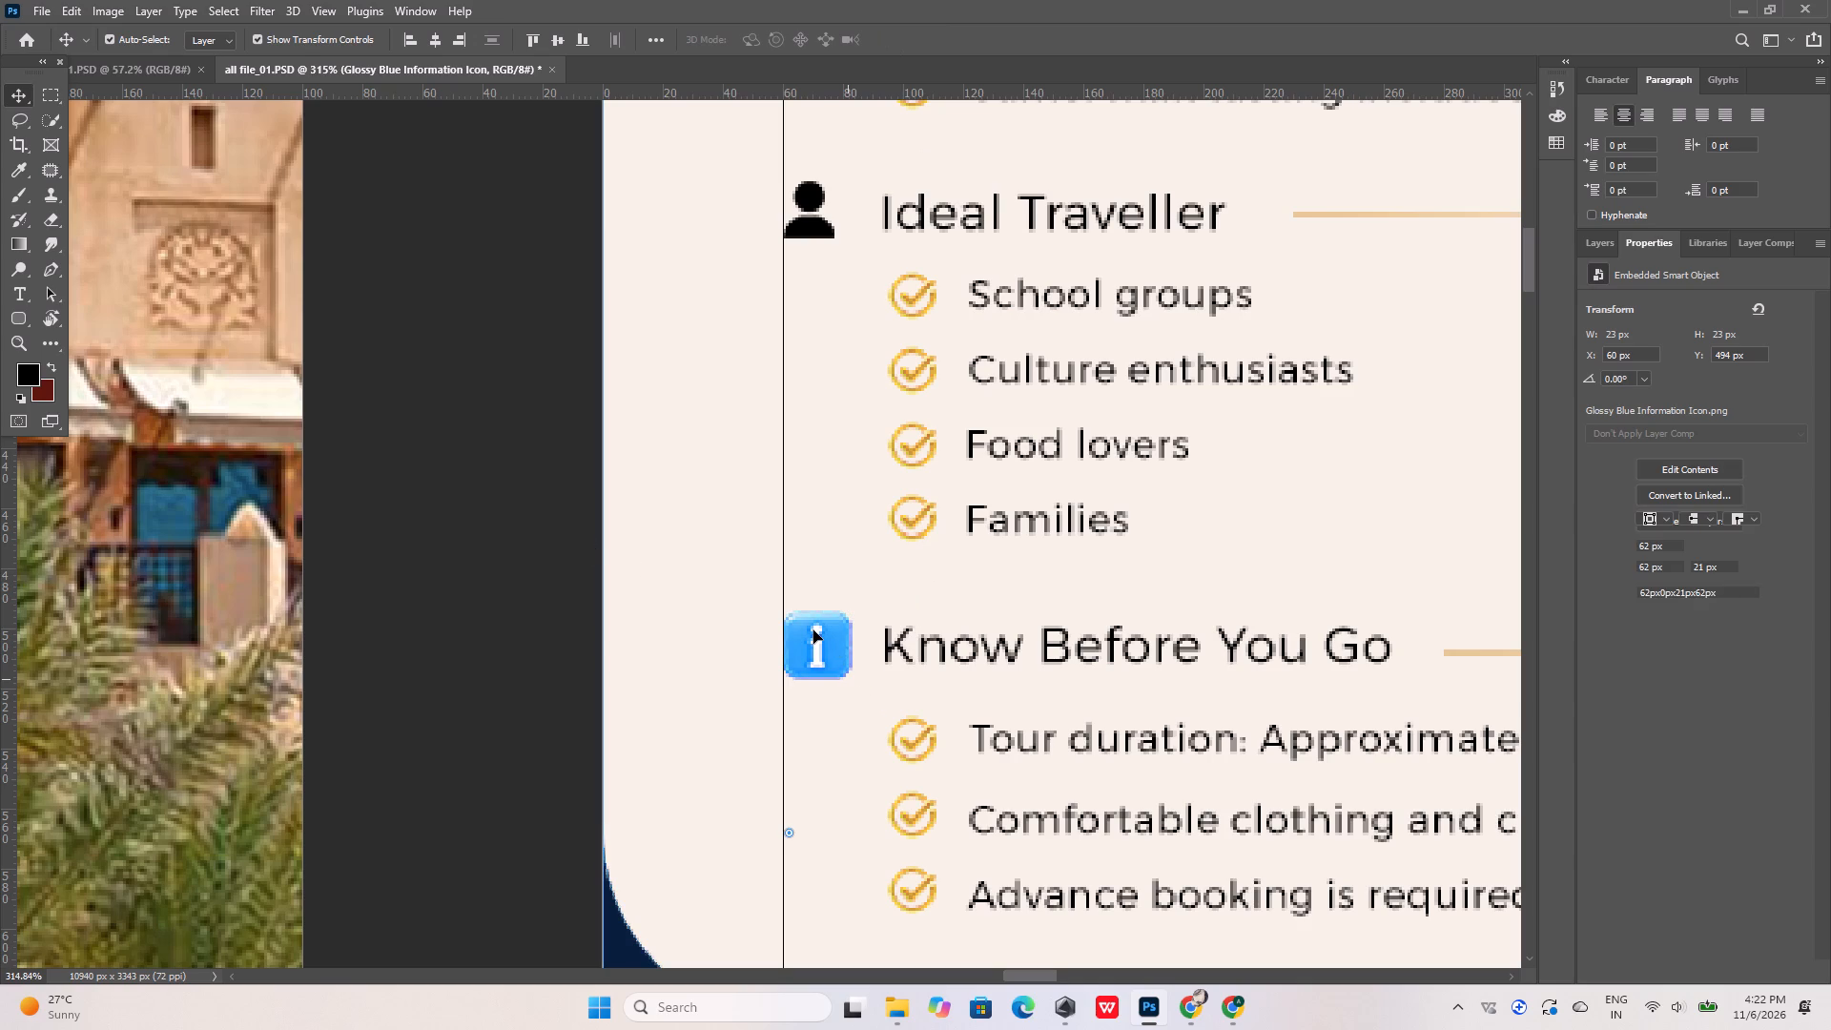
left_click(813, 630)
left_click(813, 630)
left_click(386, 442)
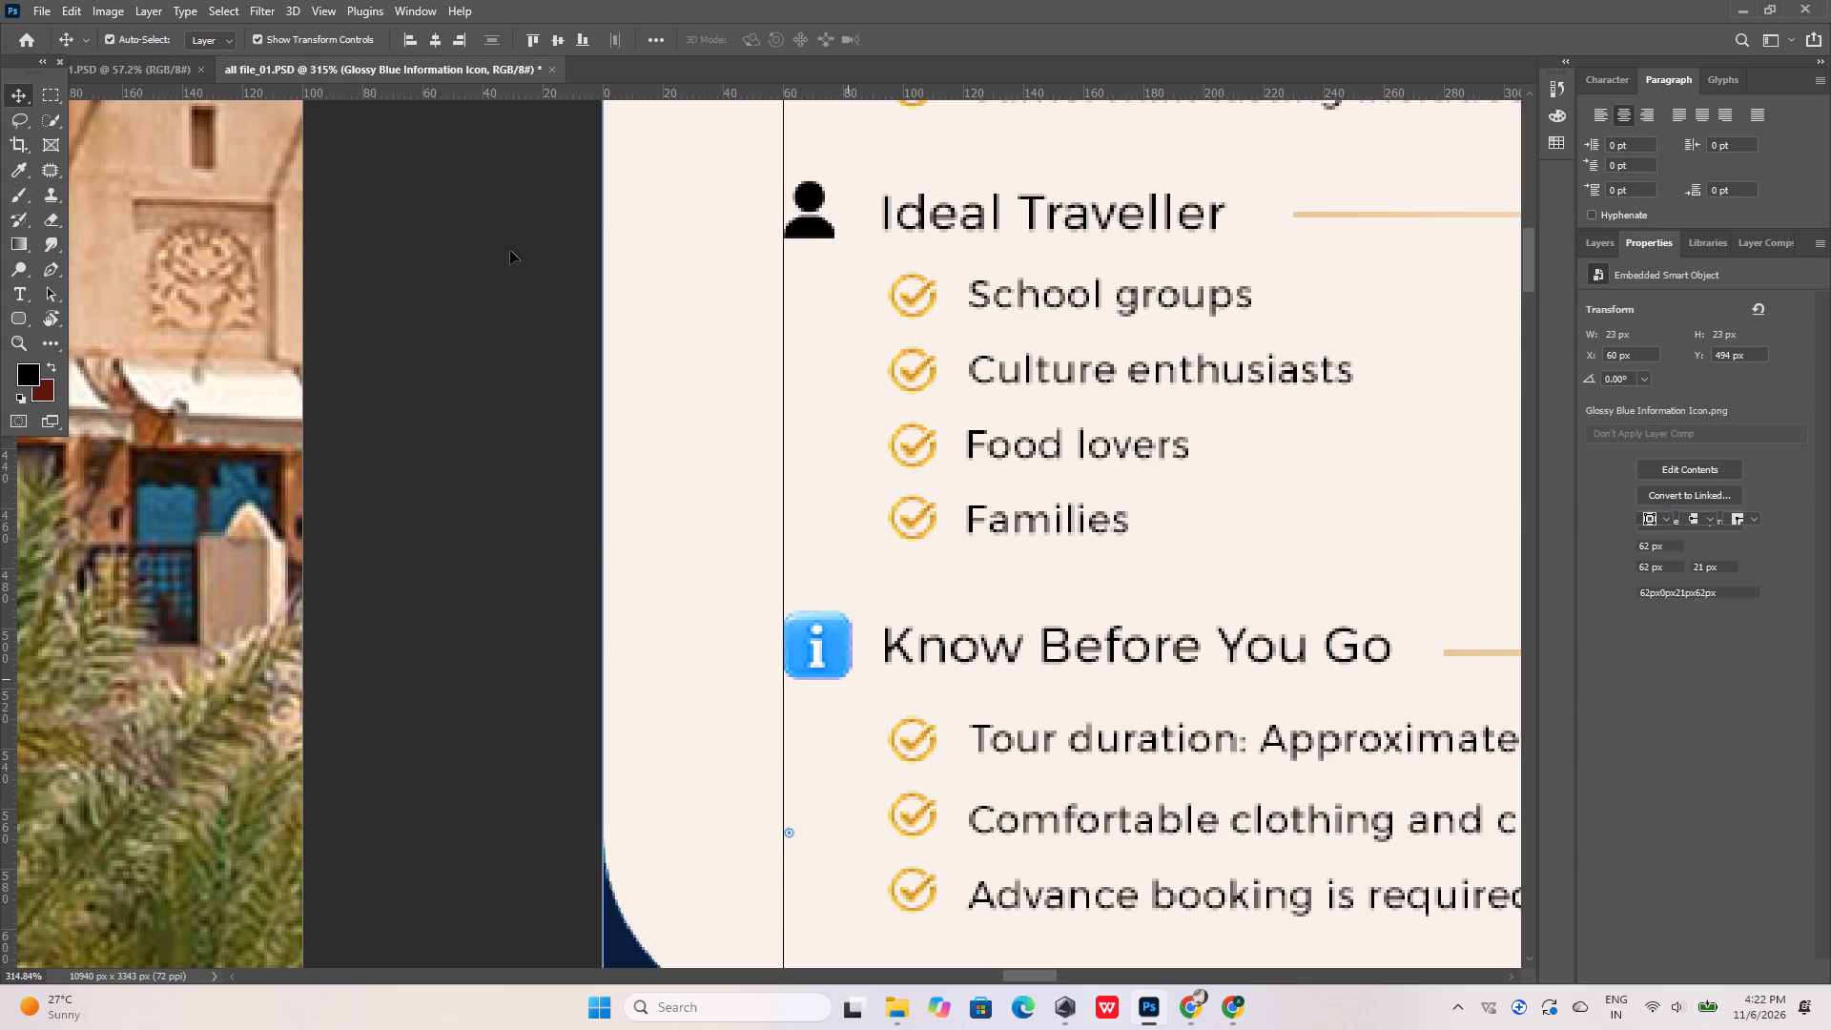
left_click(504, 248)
Scale the blue information icon beside Know Before You Go down to 20 × 20 px and nudge it down level with the heading.
left_click(833, 649)
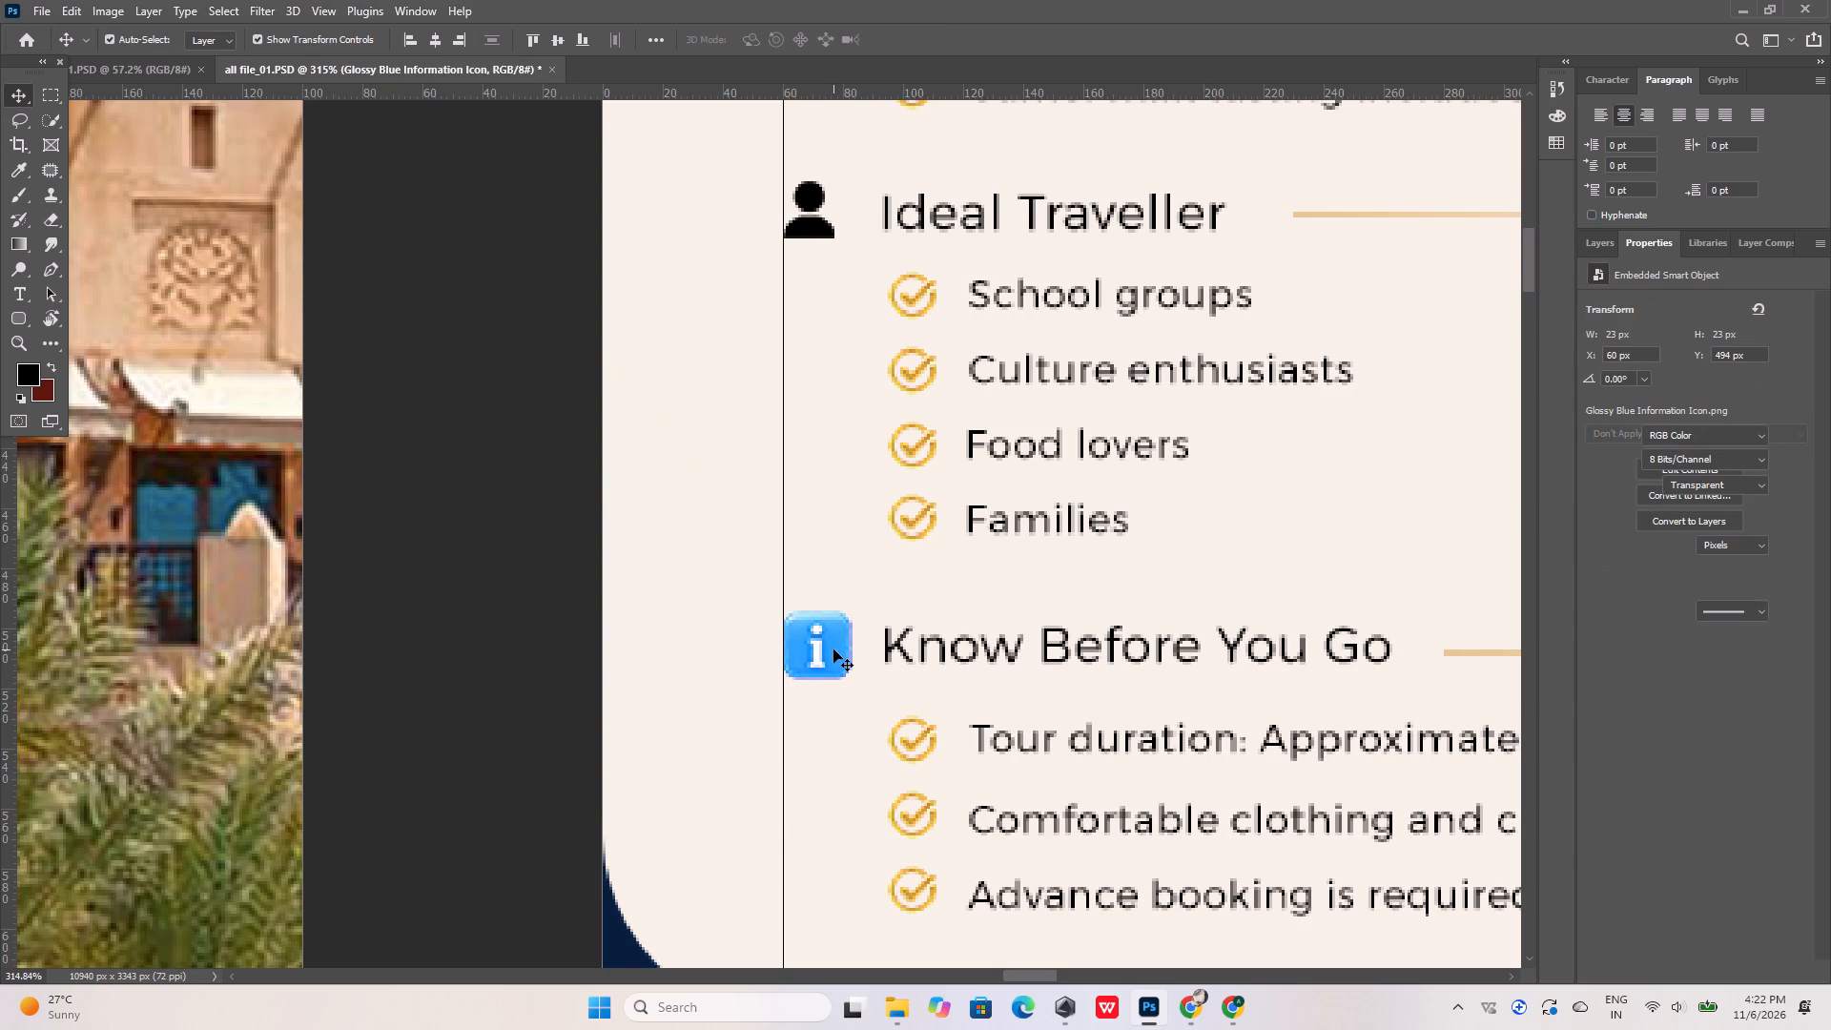
left_click(833, 649)
left_click(830, 643)
triple_click(830, 634)
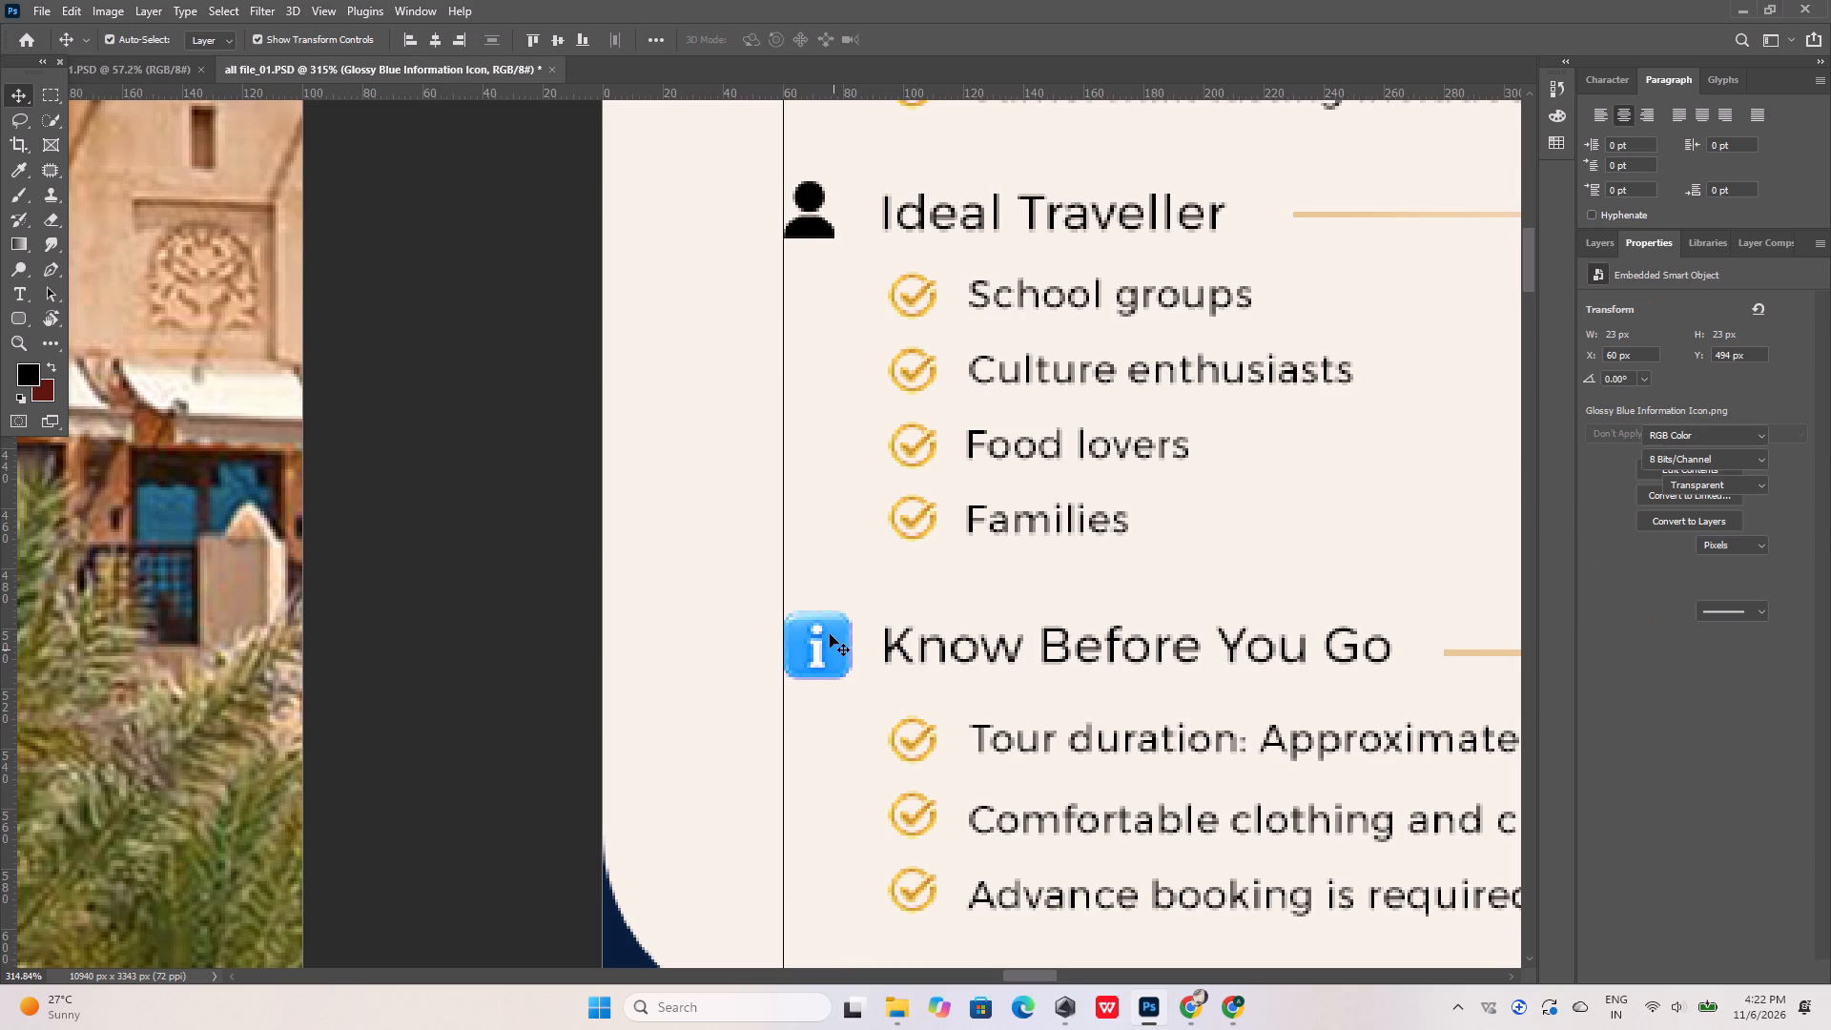
left_click(830, 634)
left_click(830, 634)
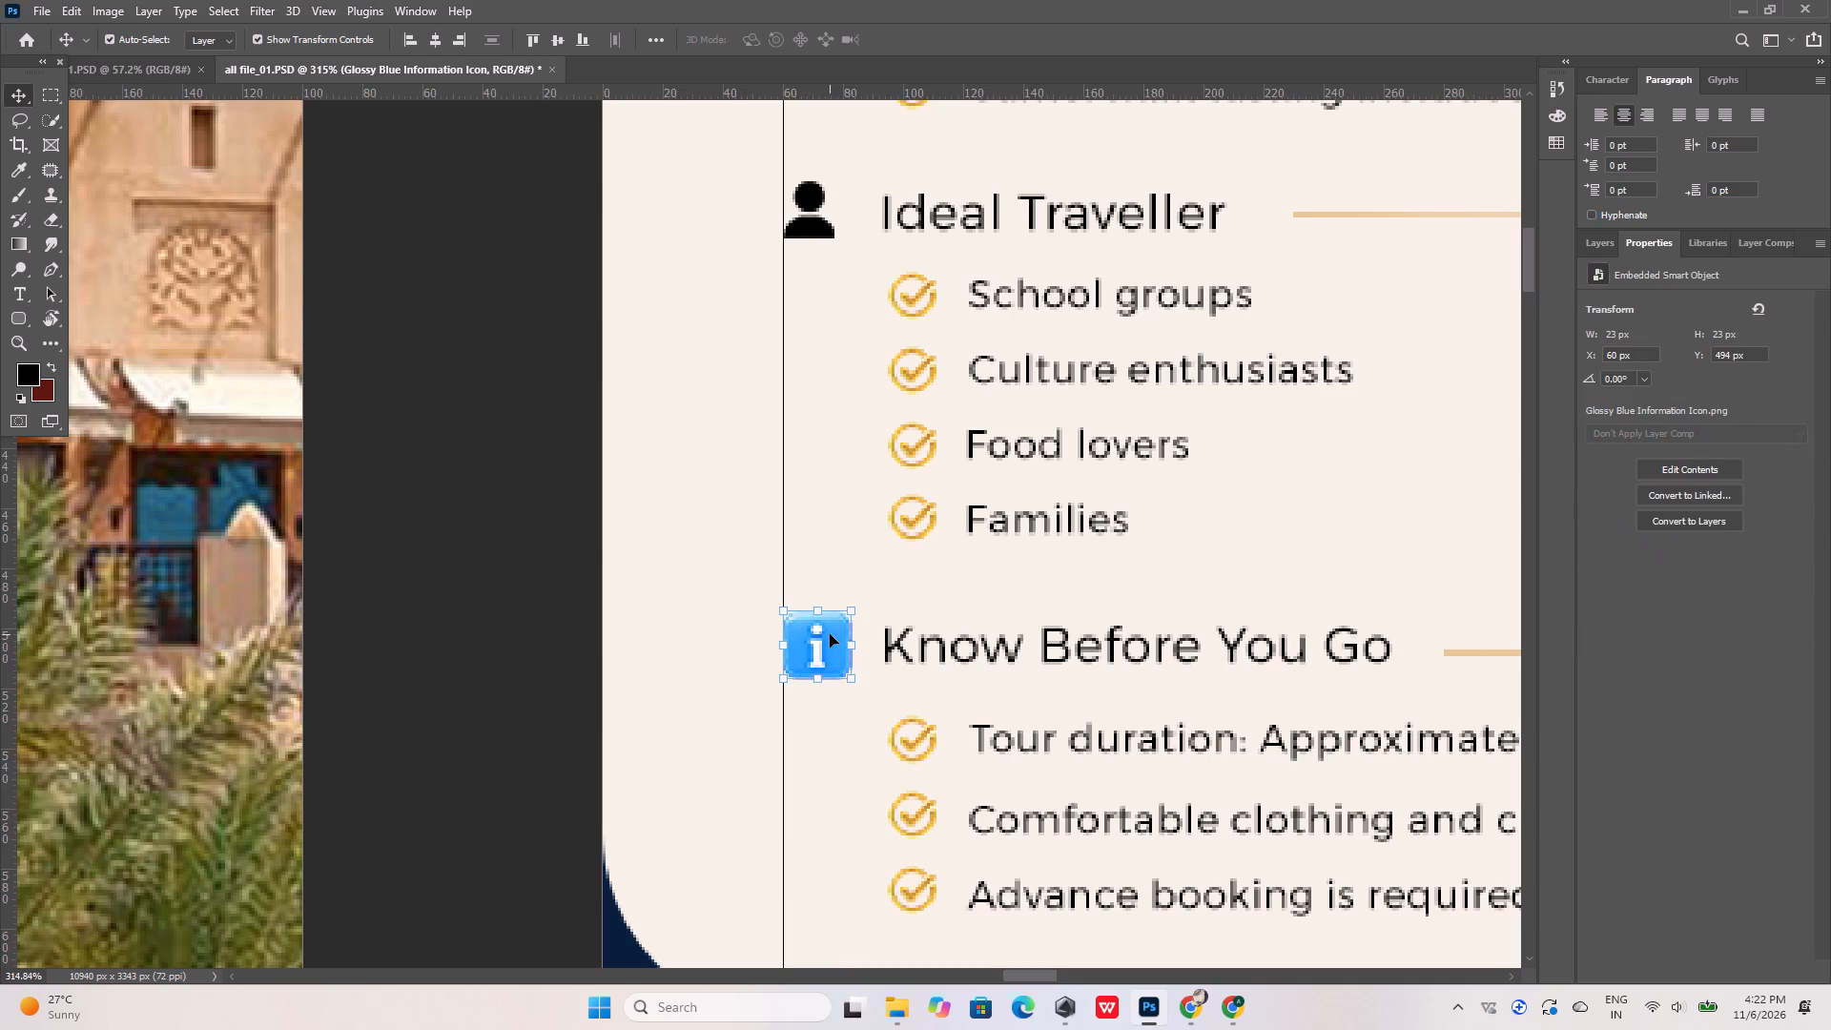
left_click(851, 683)
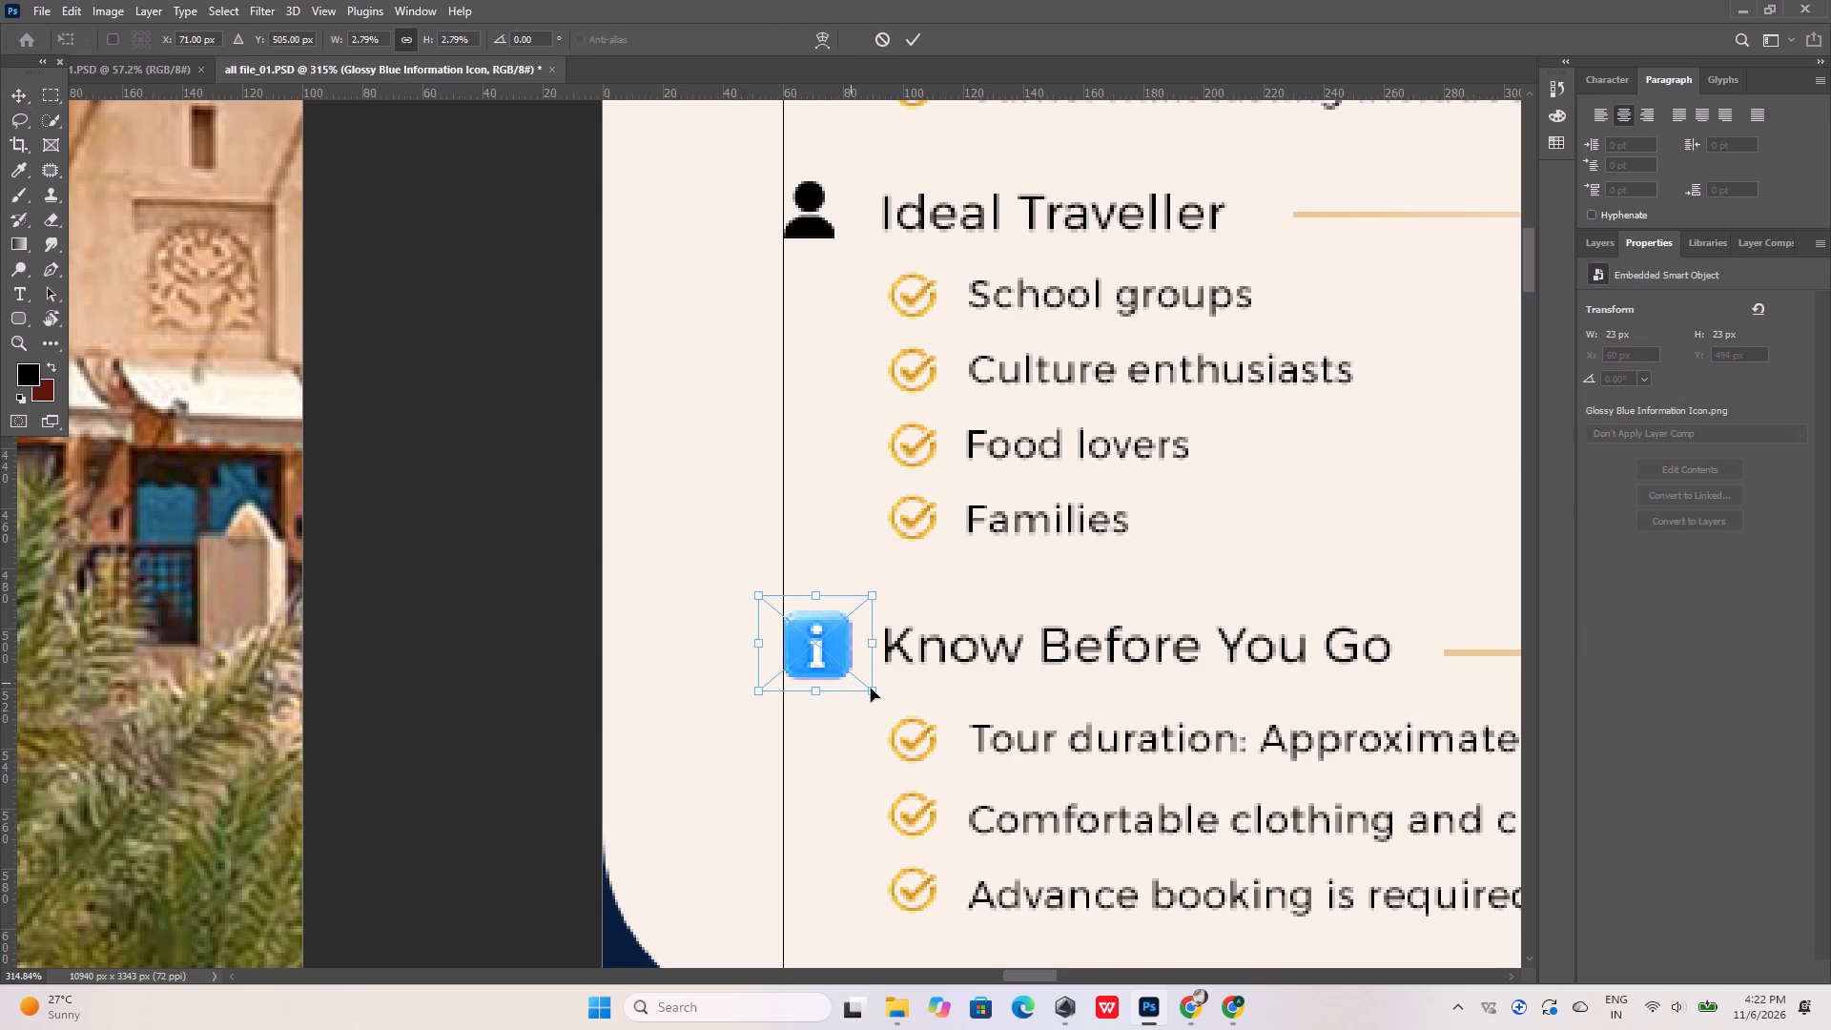
left_click(871, 689)
left_click_drag(873, 694, 862, 687)
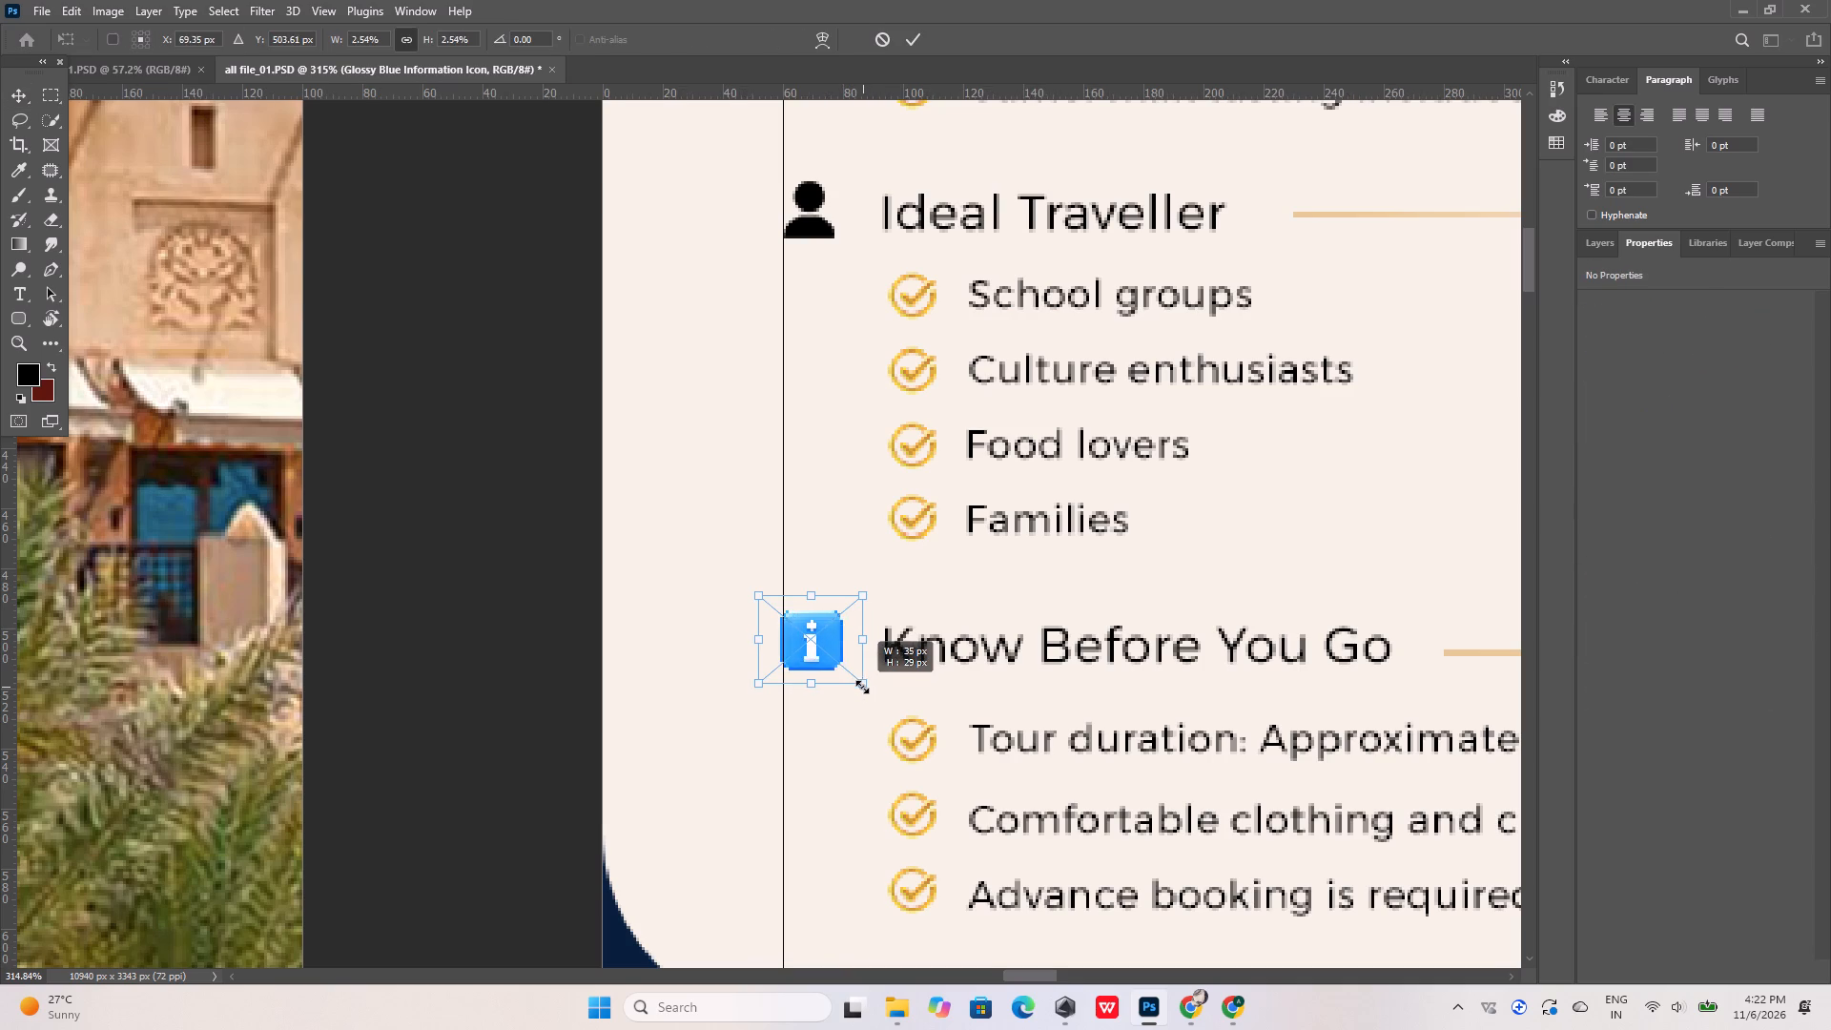
left_click_drag(862, 687, 855, 684)
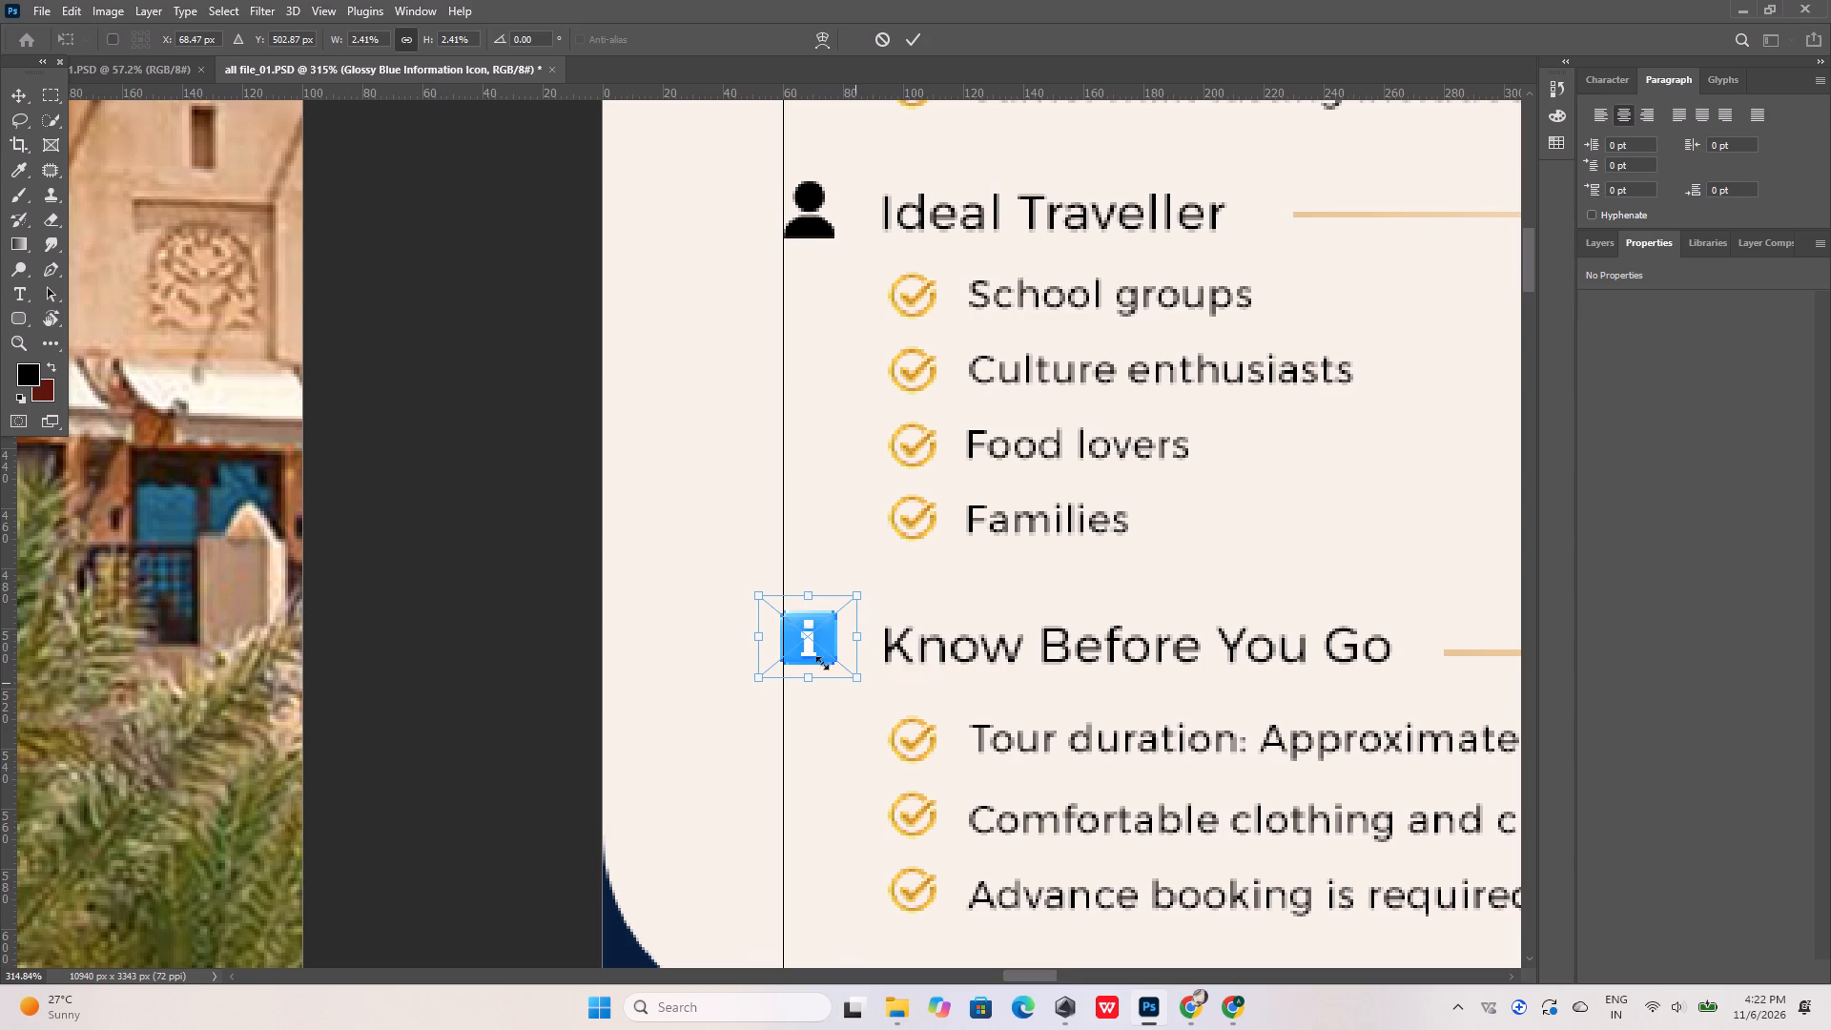
left_click(916, 41)
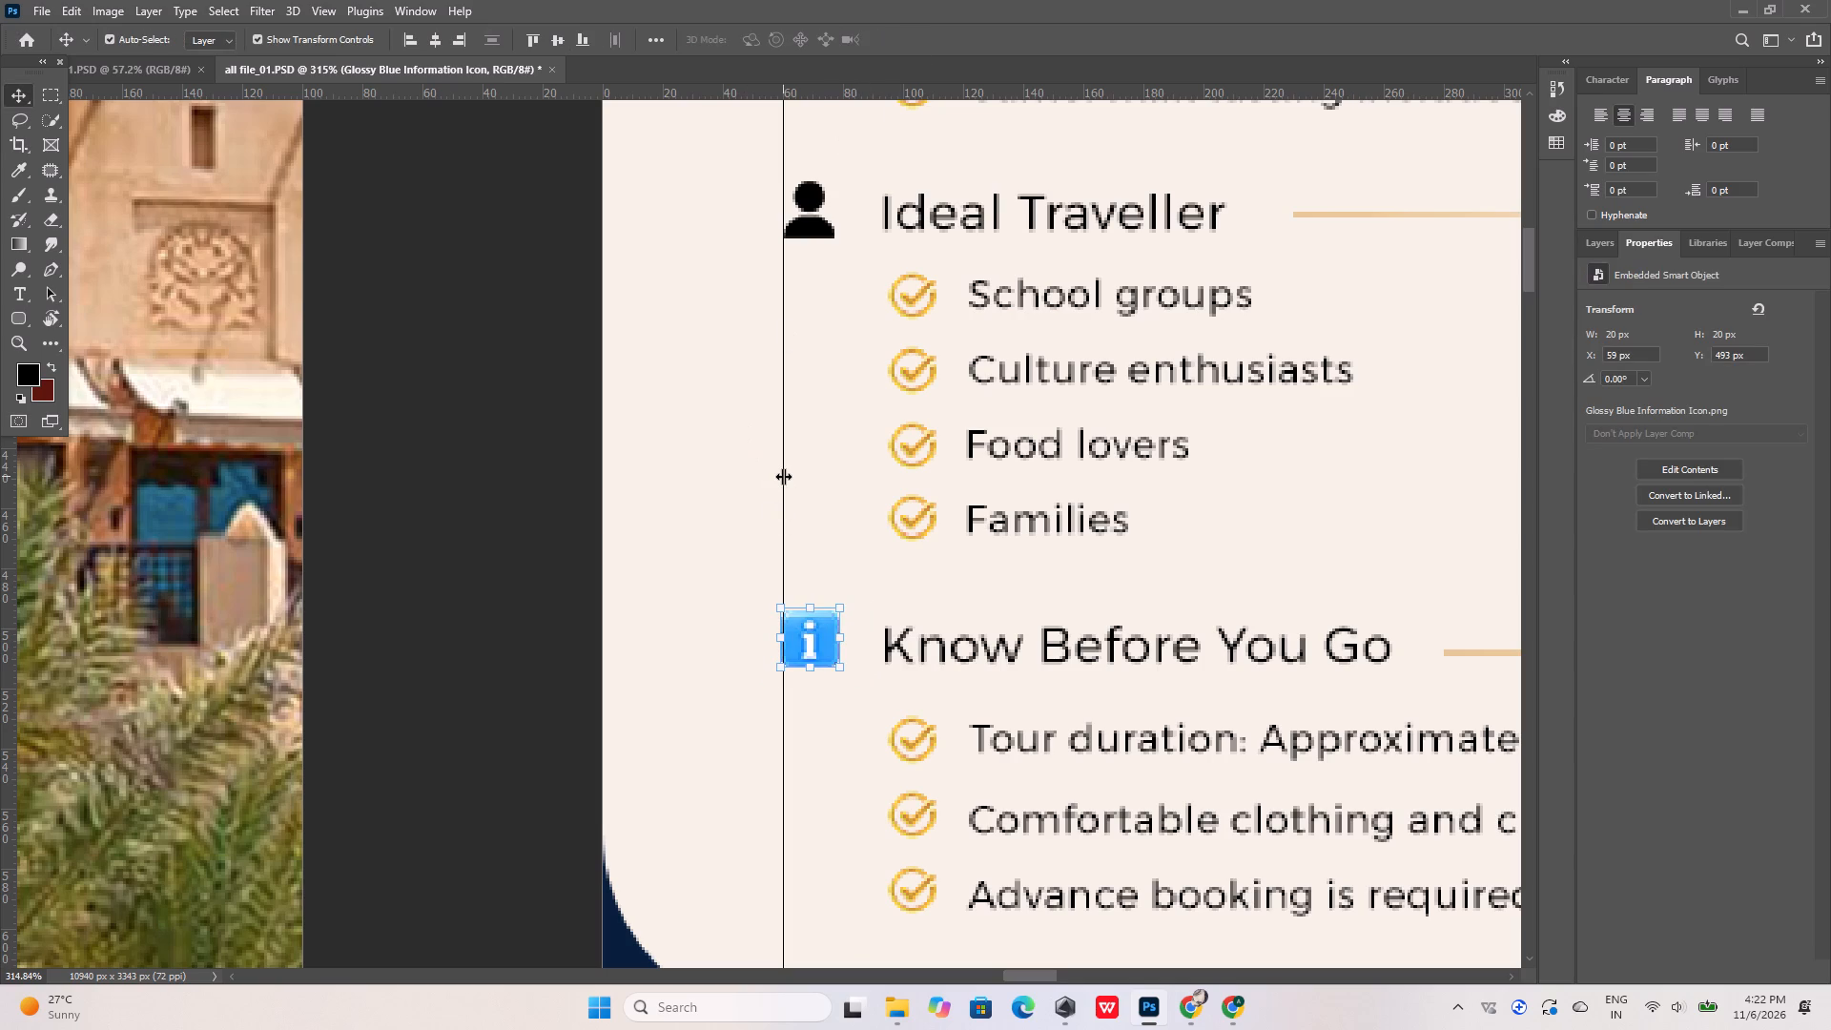
key("Down")
key("Down")
left_click(457, 507)
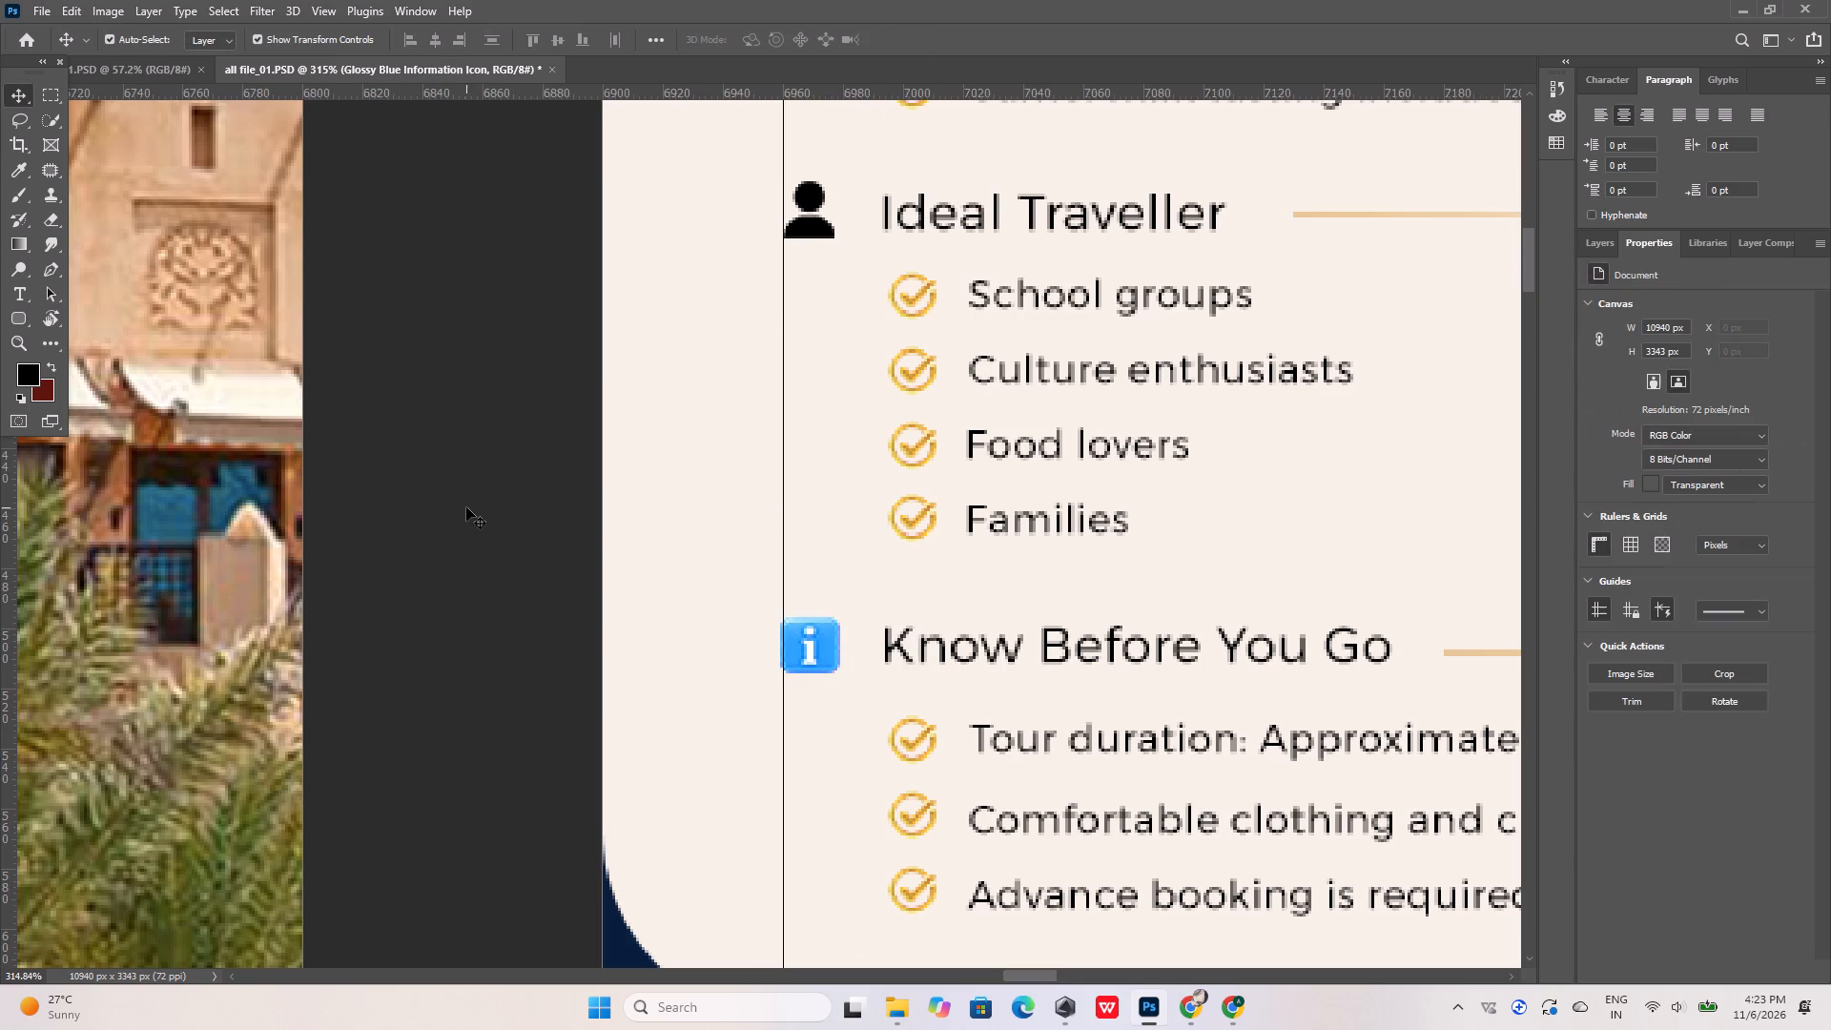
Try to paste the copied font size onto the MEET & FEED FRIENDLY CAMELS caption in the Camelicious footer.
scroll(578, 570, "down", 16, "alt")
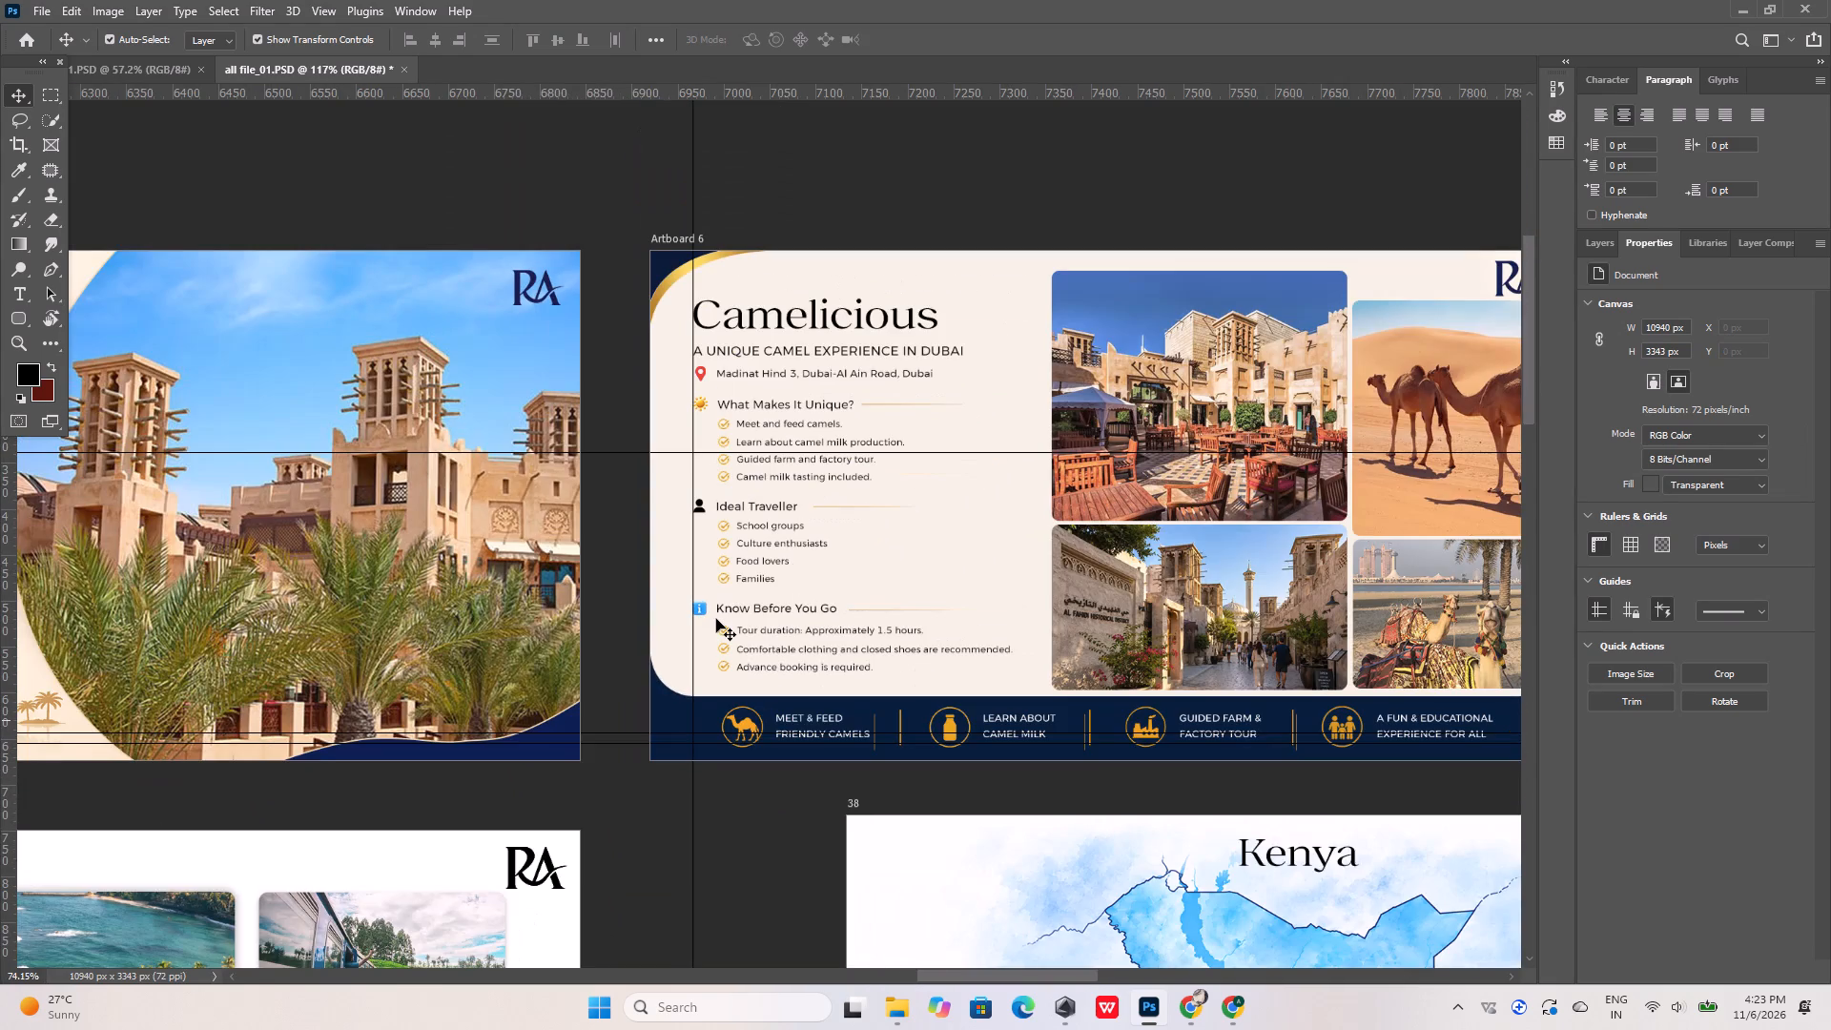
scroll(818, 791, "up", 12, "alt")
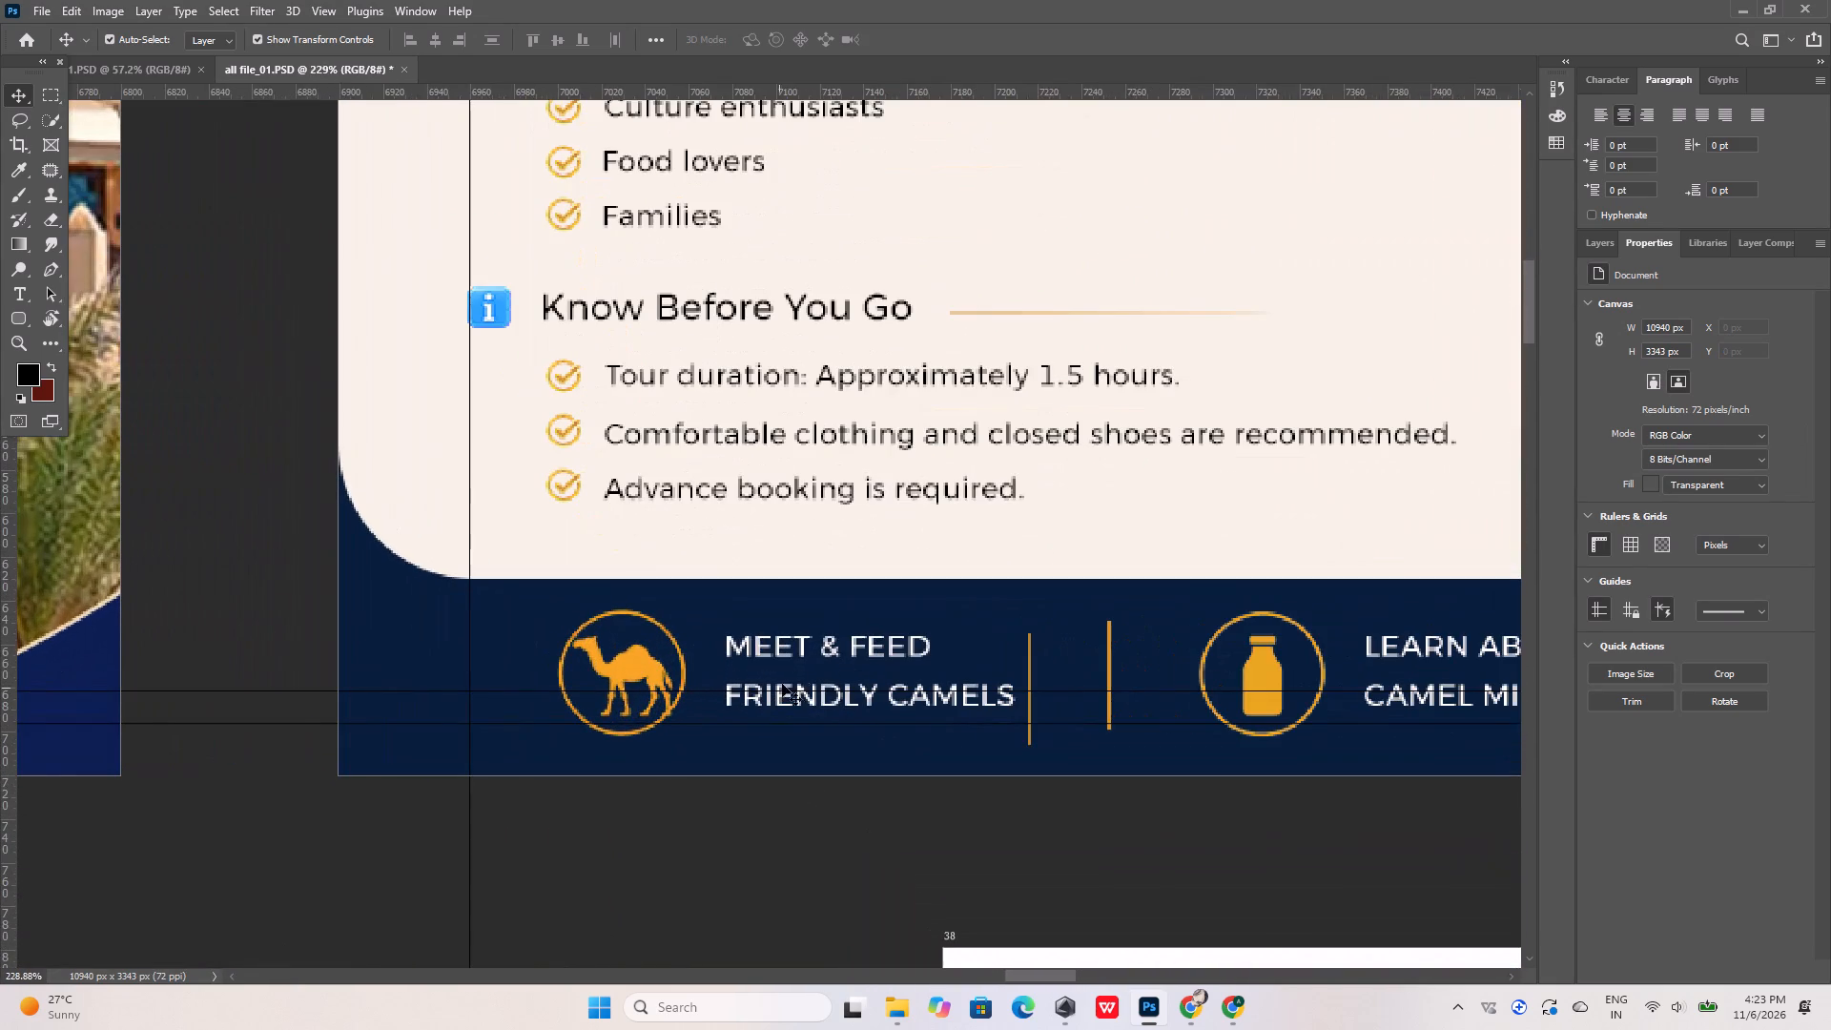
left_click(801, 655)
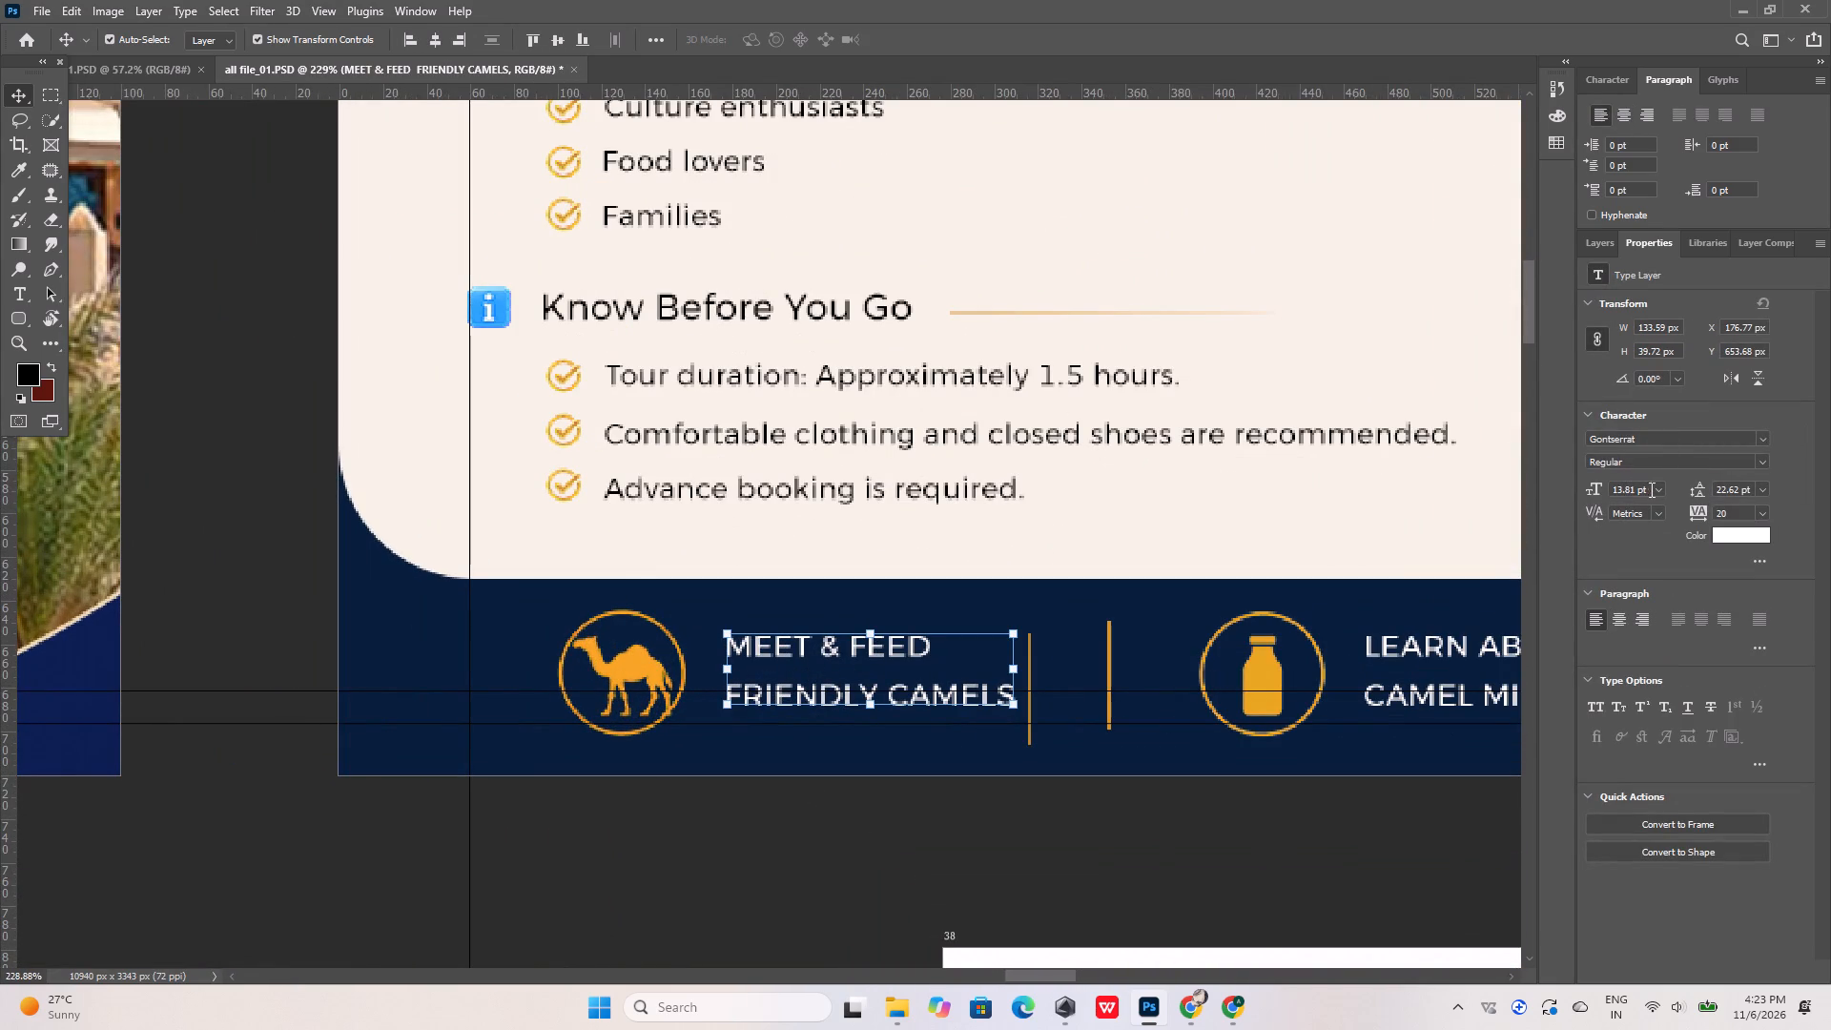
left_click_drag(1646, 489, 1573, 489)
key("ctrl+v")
Copy the font size value of the PERFECT FOR FRIENDS, GROUPS & EVENTS caption in the Top Golf slide's footer.
scroll(1127, 574, "down", 5, "alt")
left_click_drag(1051, 977, 998, 977)
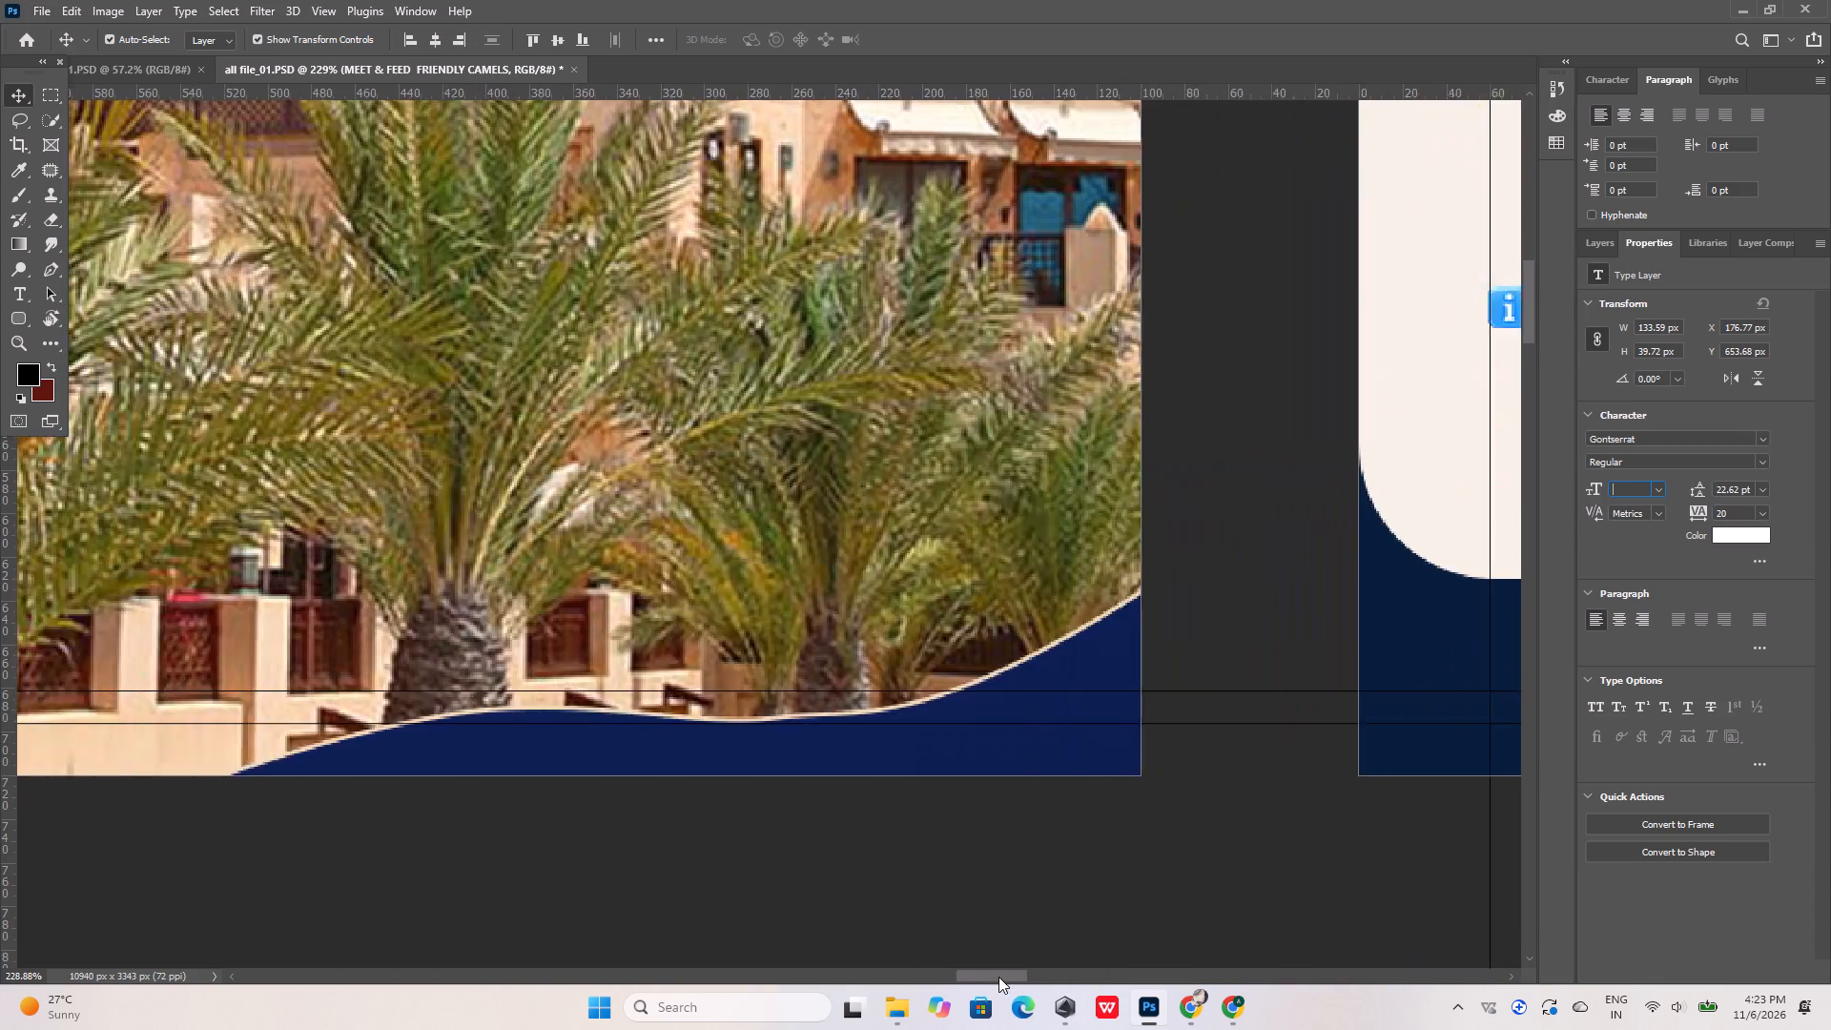
left_click_drag(998, 977, 942, 978)
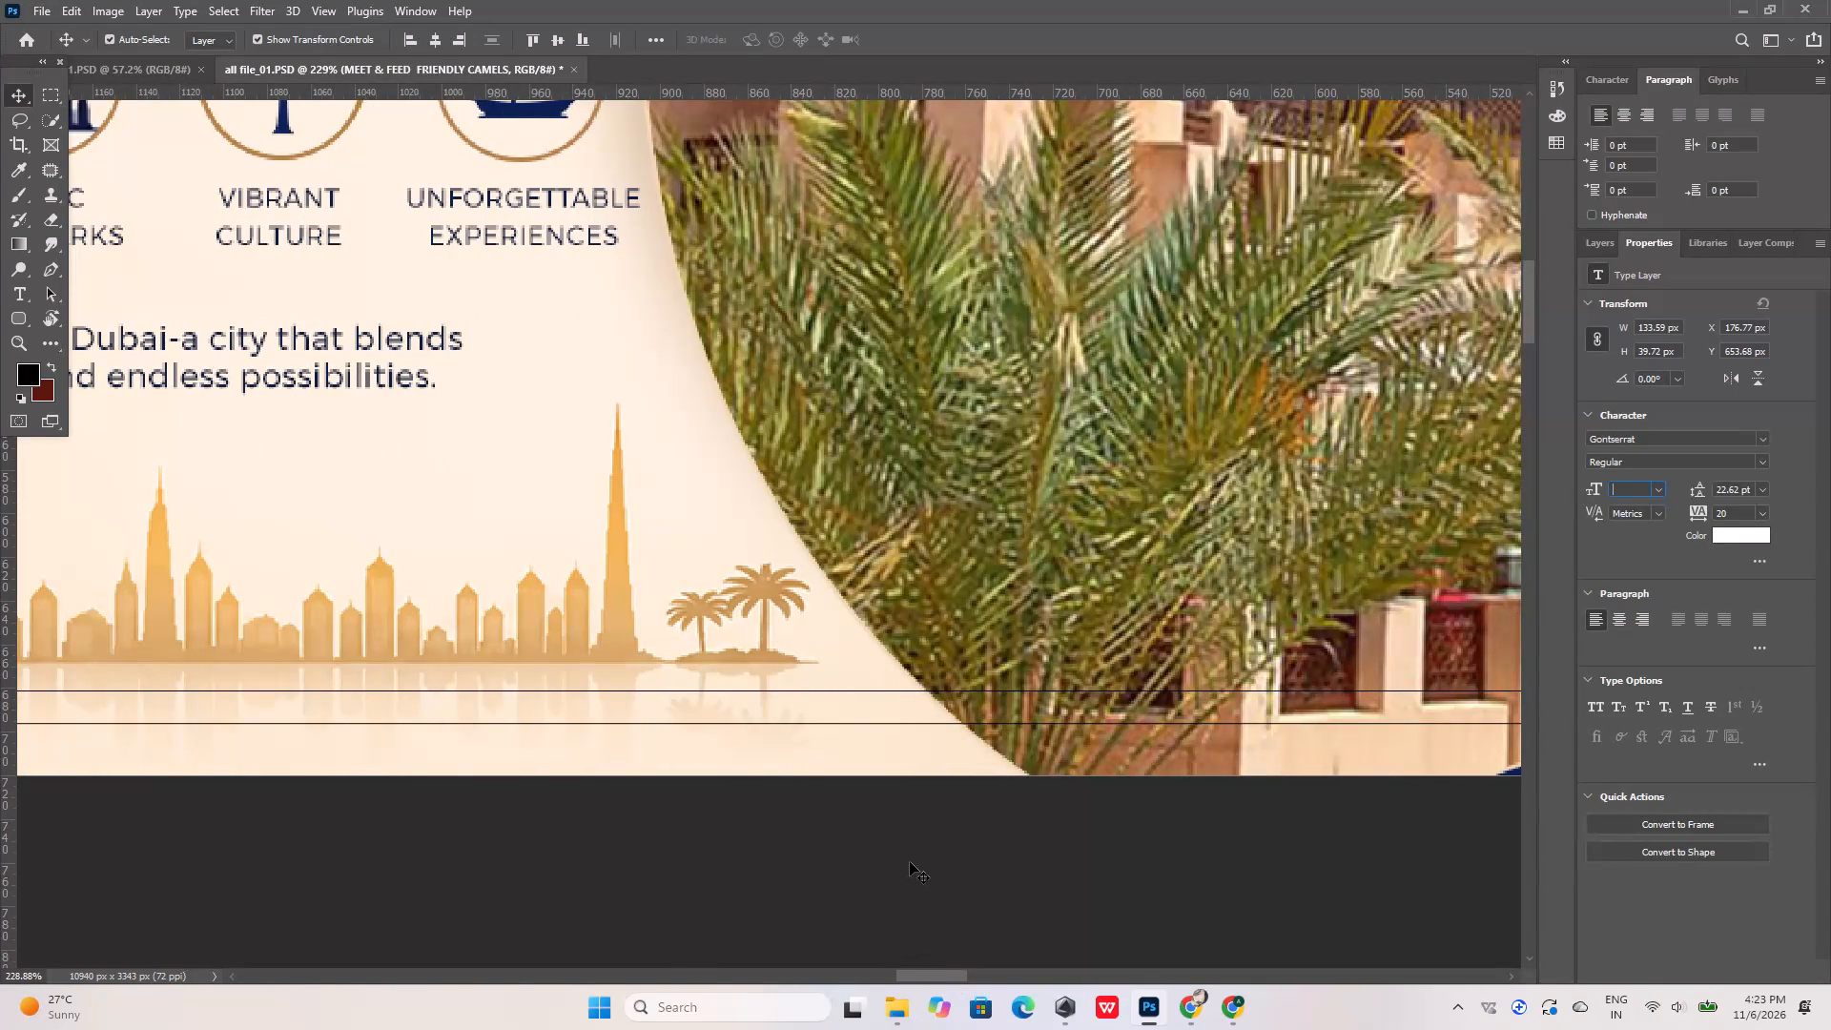
scroll(800, 731, "down", 8, "alt")
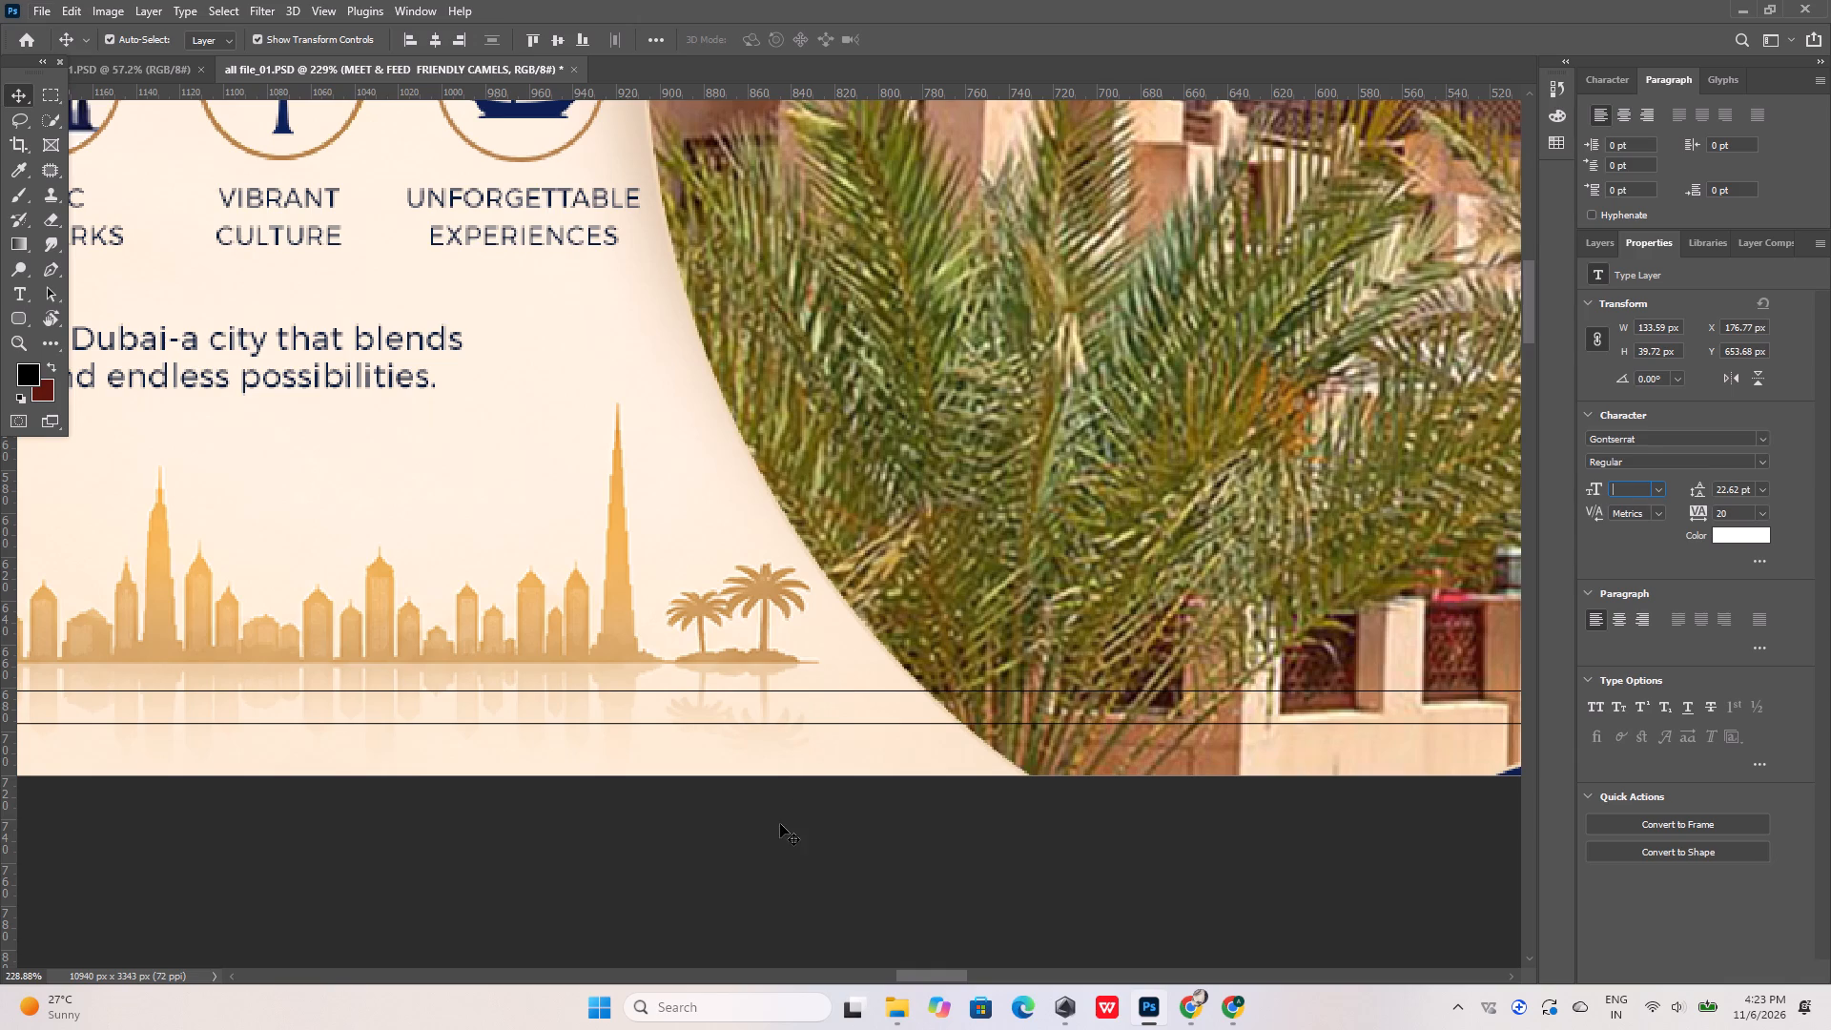
left_click(780, 824)
scroll(833, 731, "down", 20, "alt")
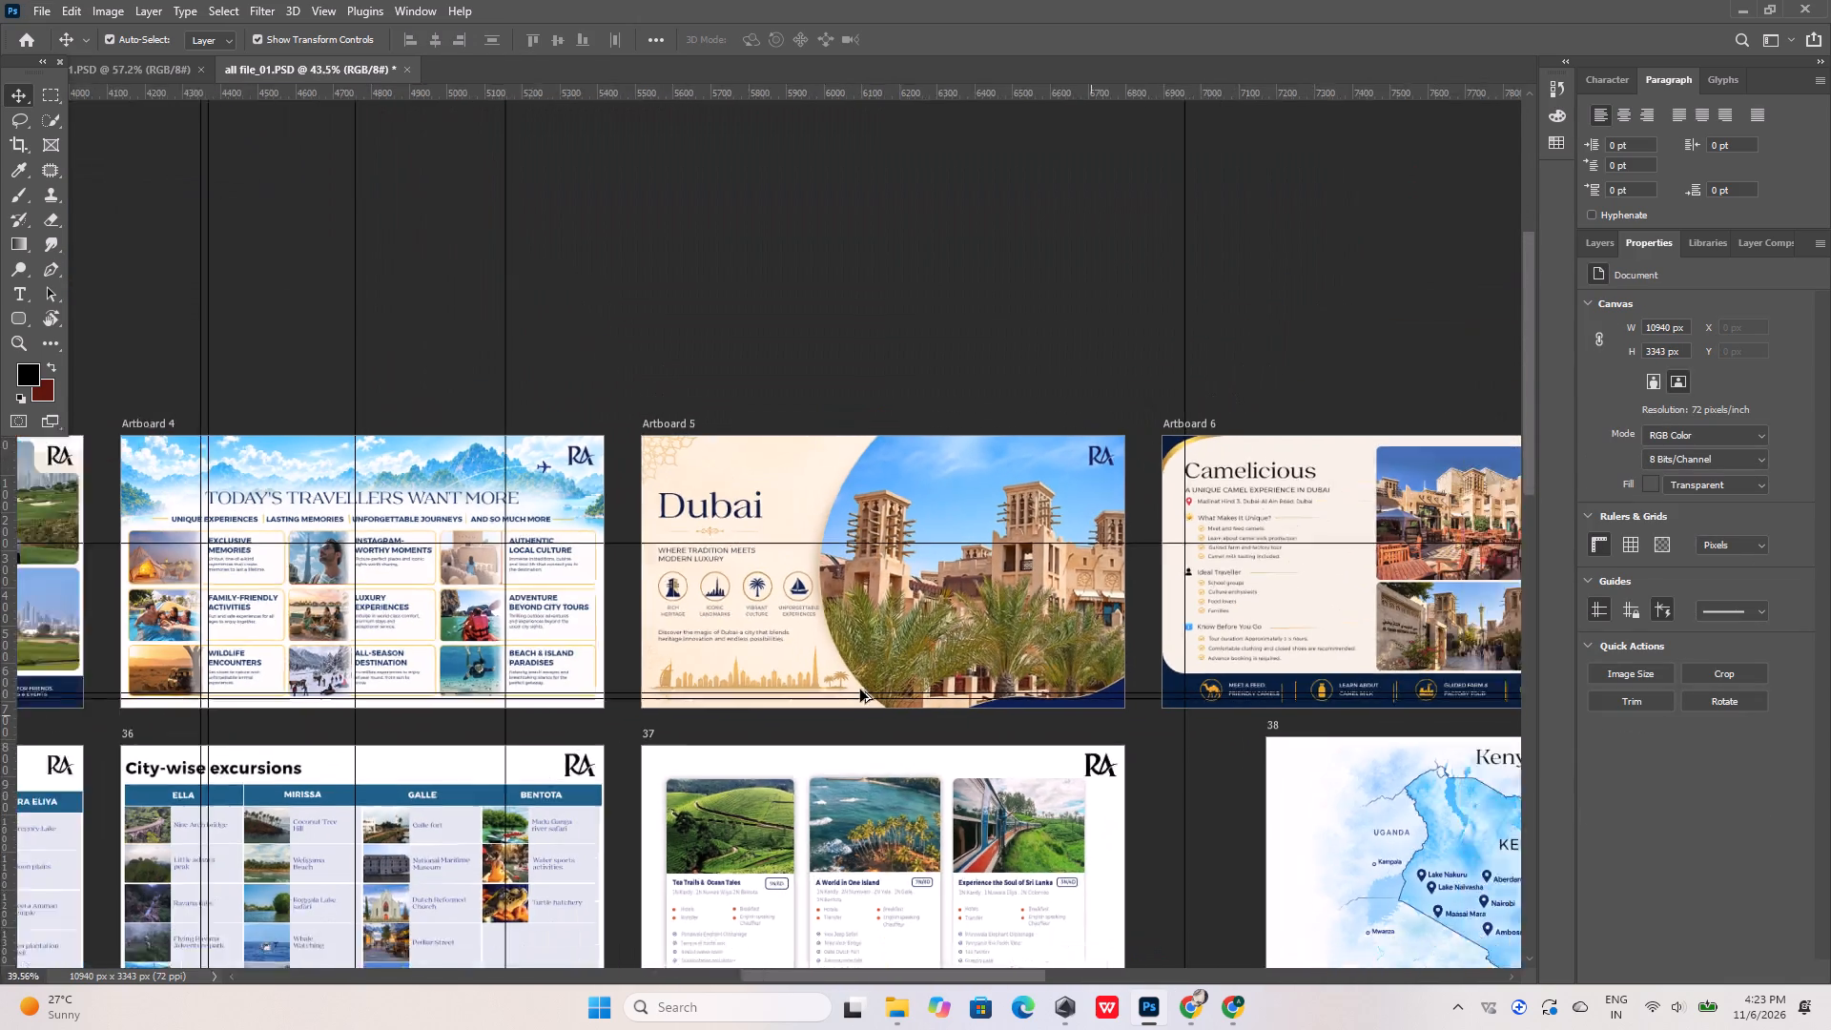
scroll(860, 690, "down", 7, "alt")
scroll(525, 709, "up", 19, "alt")
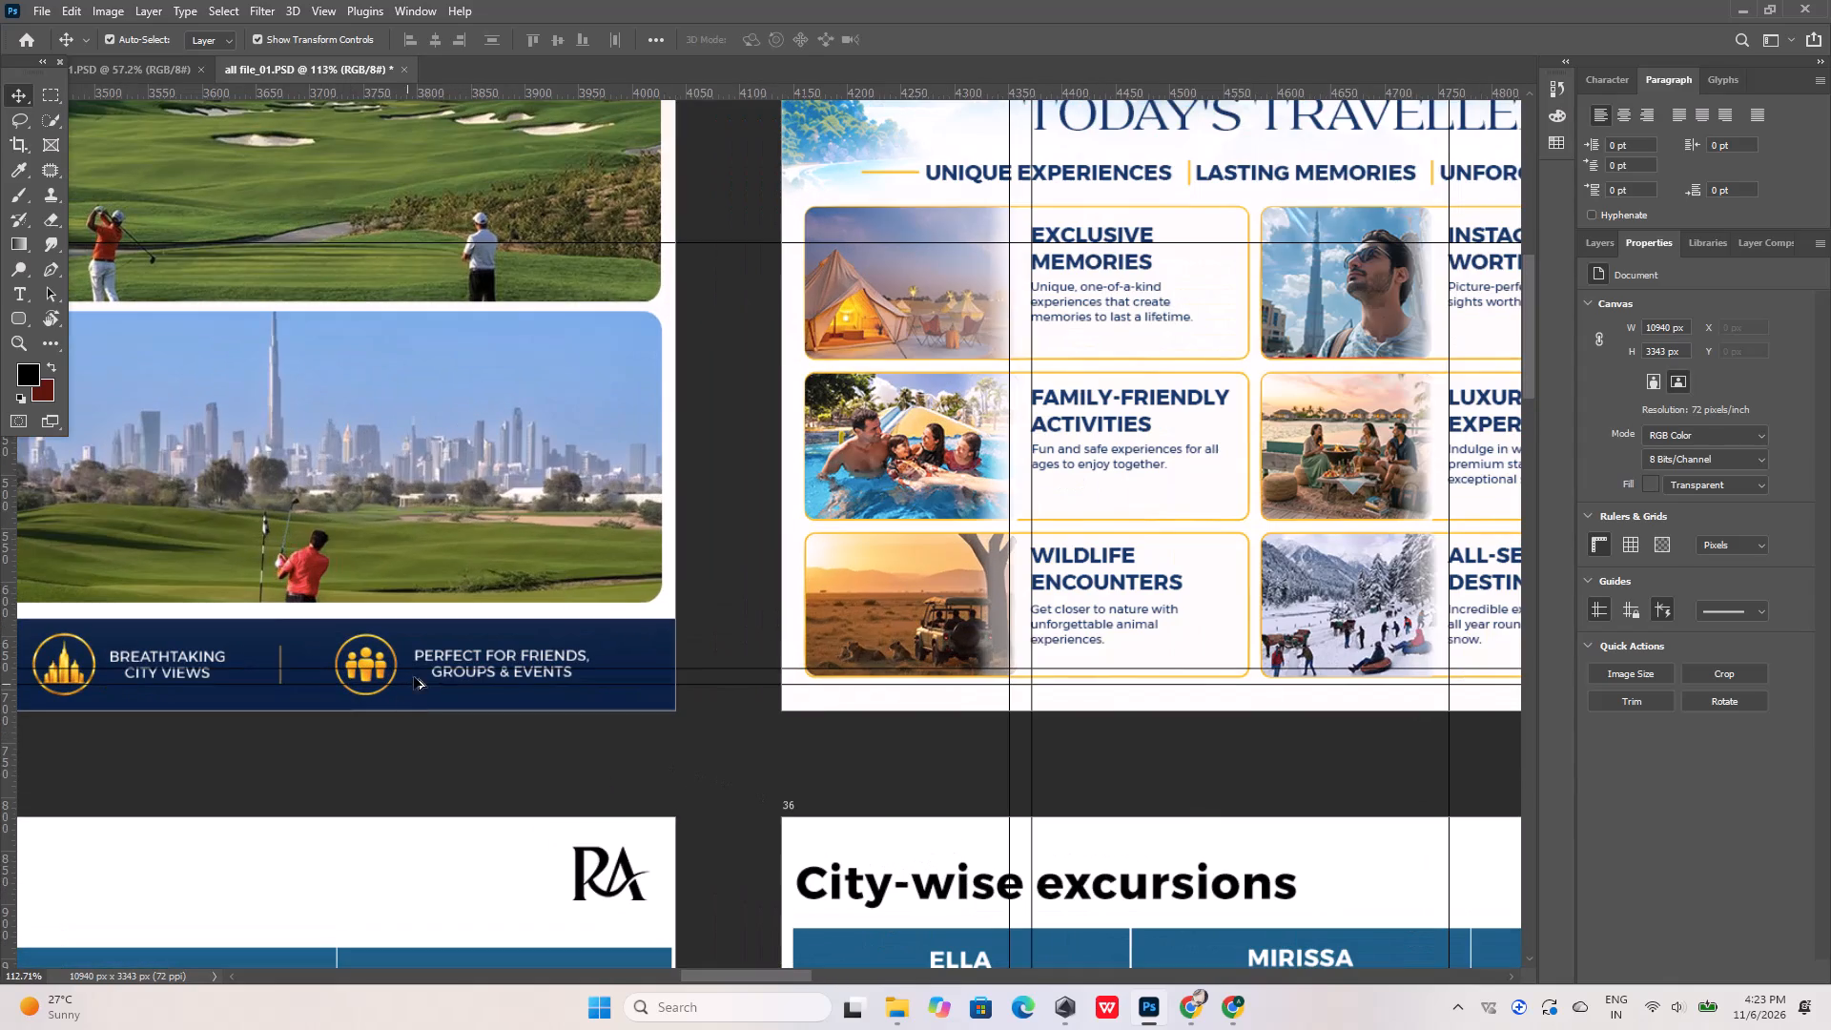
left_click(476, 650)
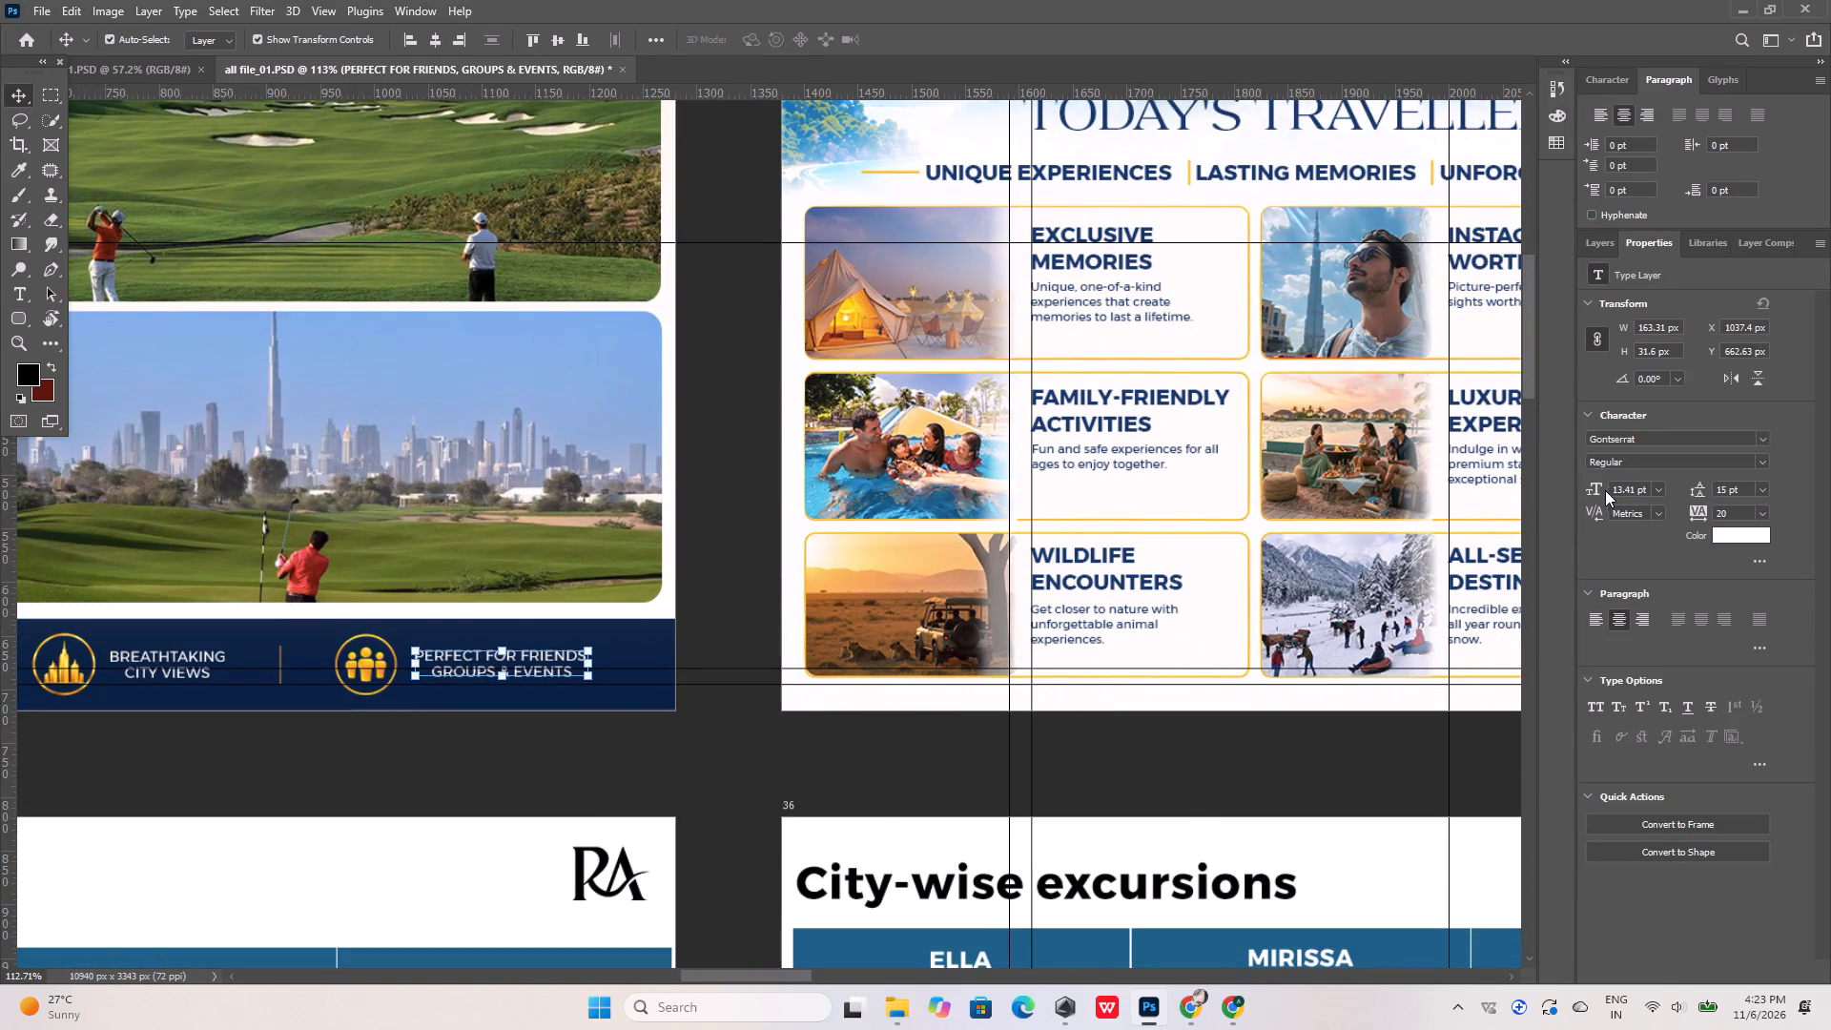
left_click_drag(1610, 488, 1652, 487)
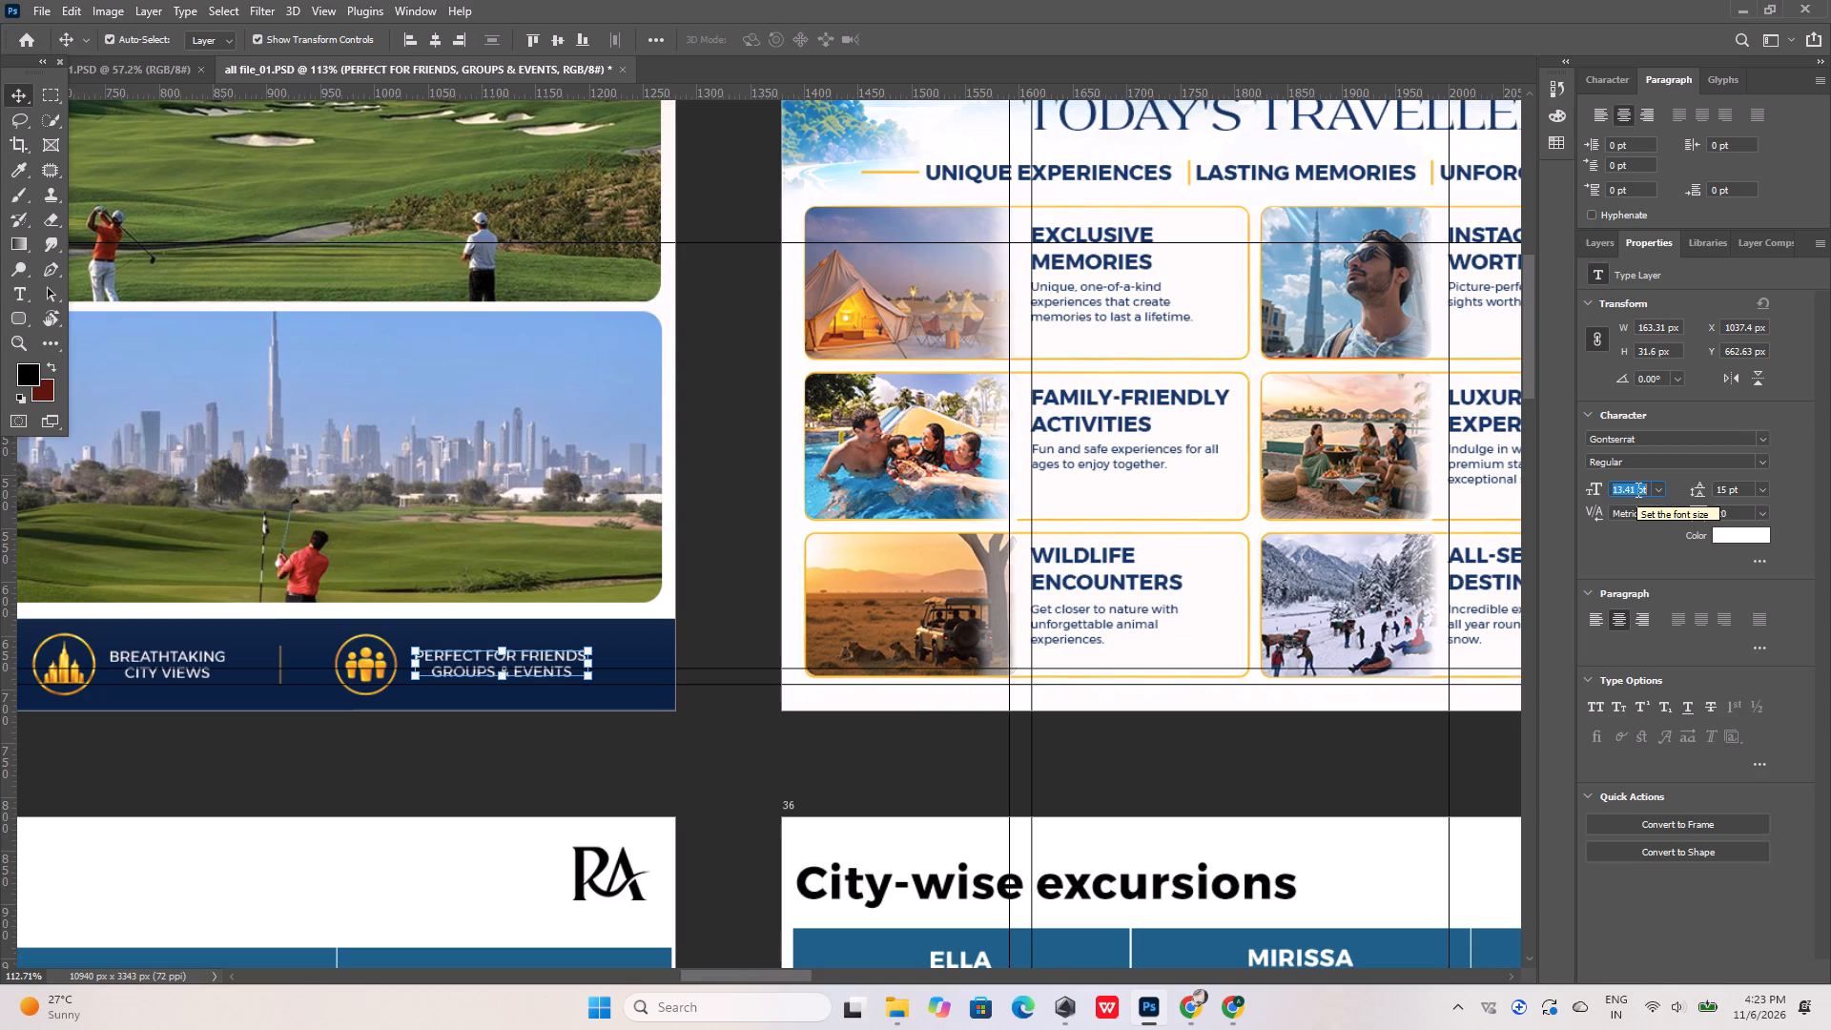
key("ctrl+c")
Set the MEET & FEED FRIENDLY CAMELS caption in the Camelicious footer to 13.41 pt font size and 15 pt leading.
scroll(756, 490, "down", 4, "alt")
left_click(755, 460)
scroll(755, 460, "down", 15, "alt")
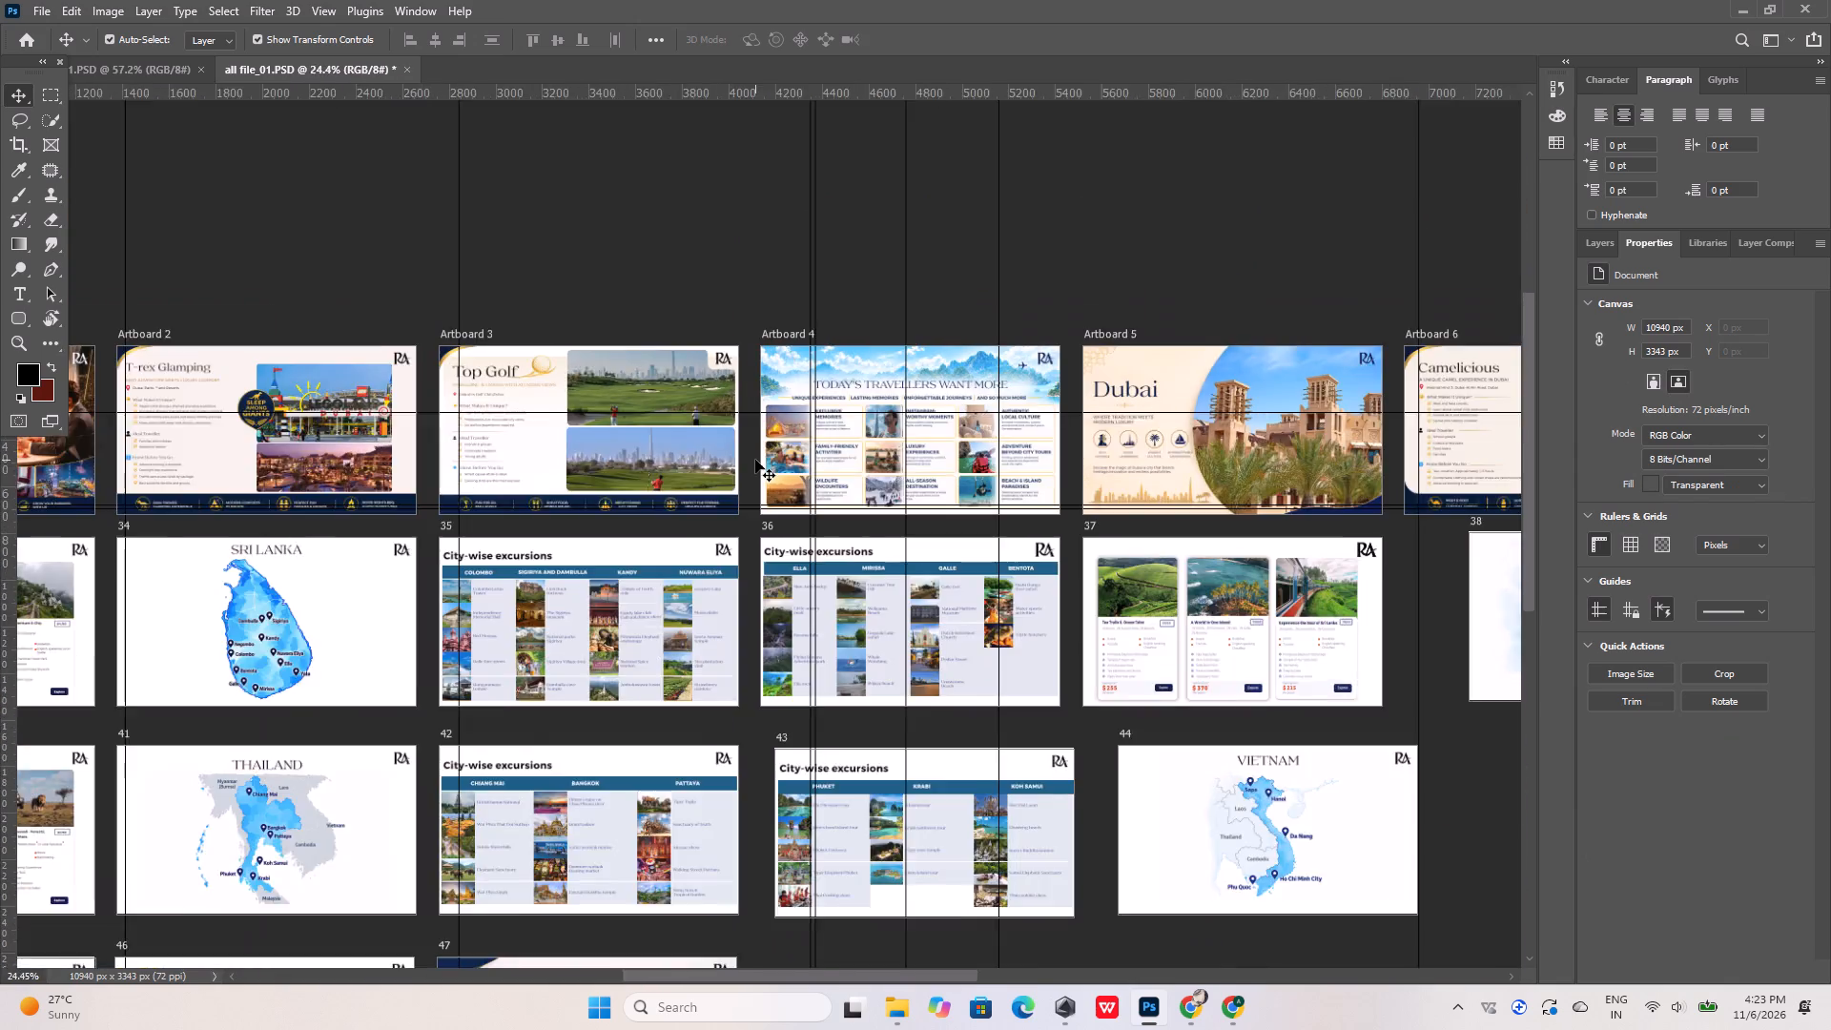
scroll(755, 460, "down", 6, "alt")
scroll(1202, 462, "up", 20, "alt")
scroll(1202, 462, "up", 7, "alt")
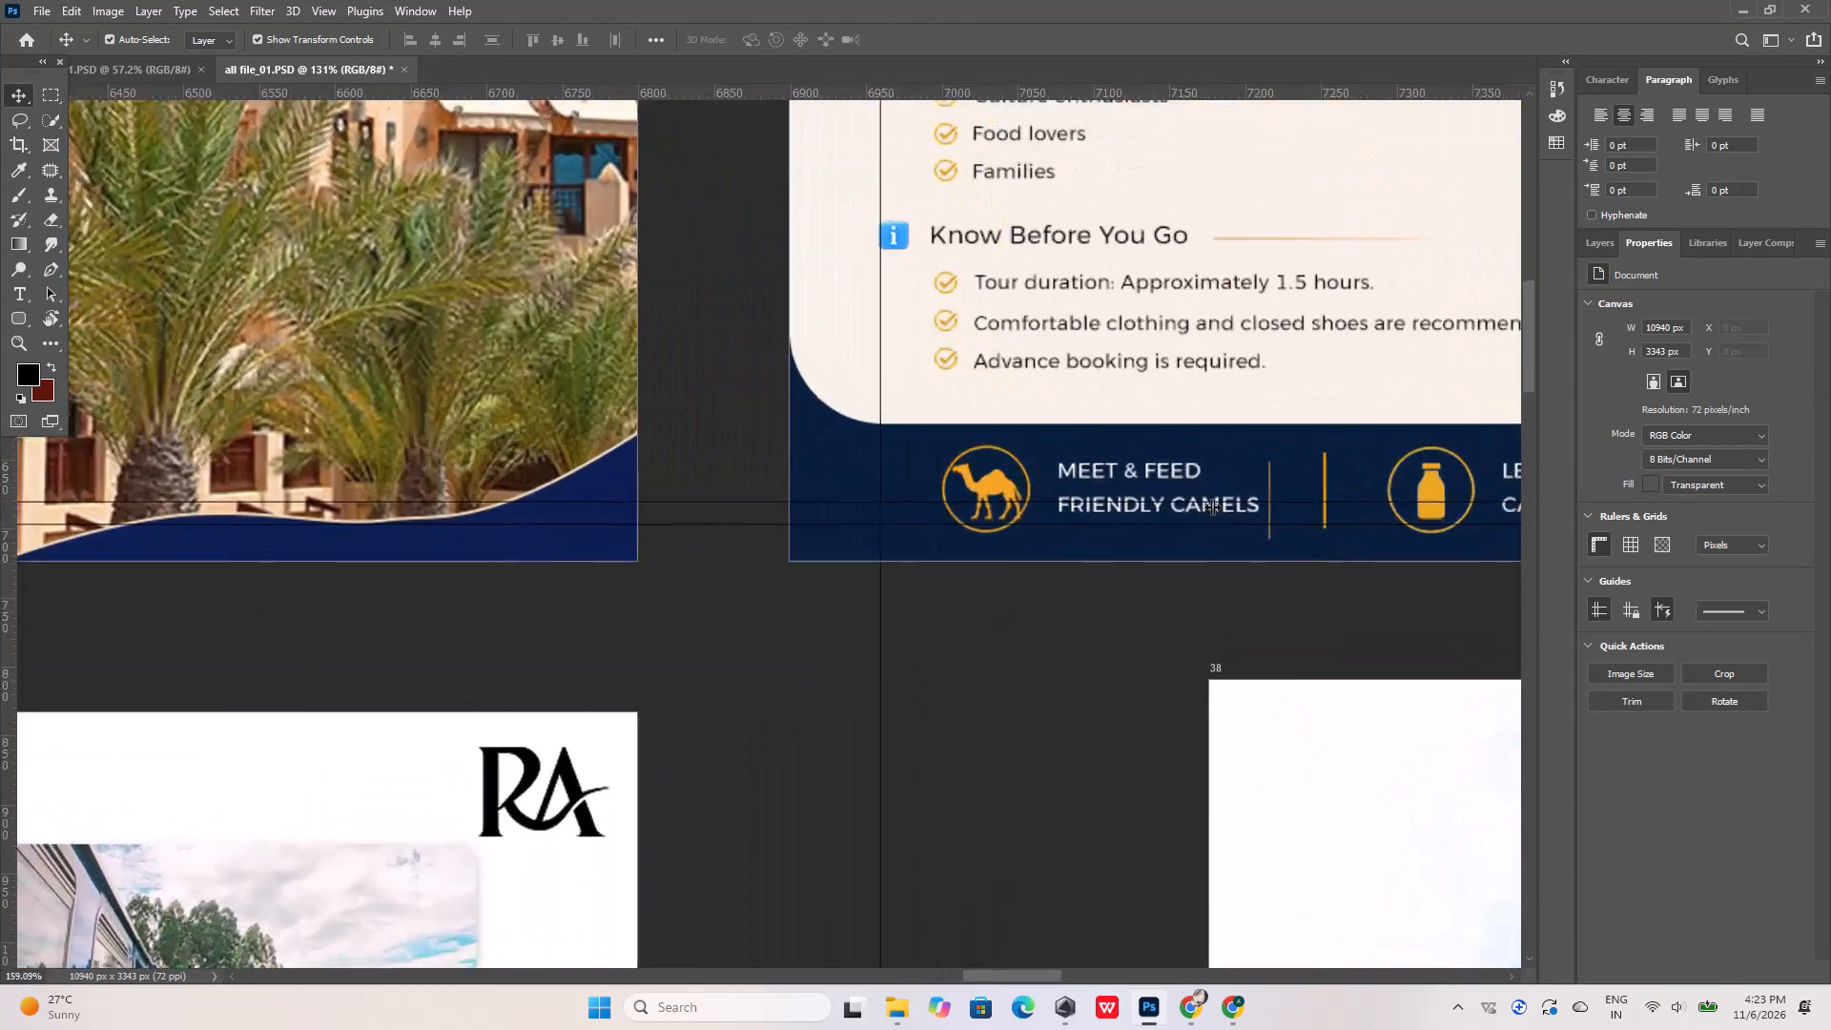
left_click(1171, 470)
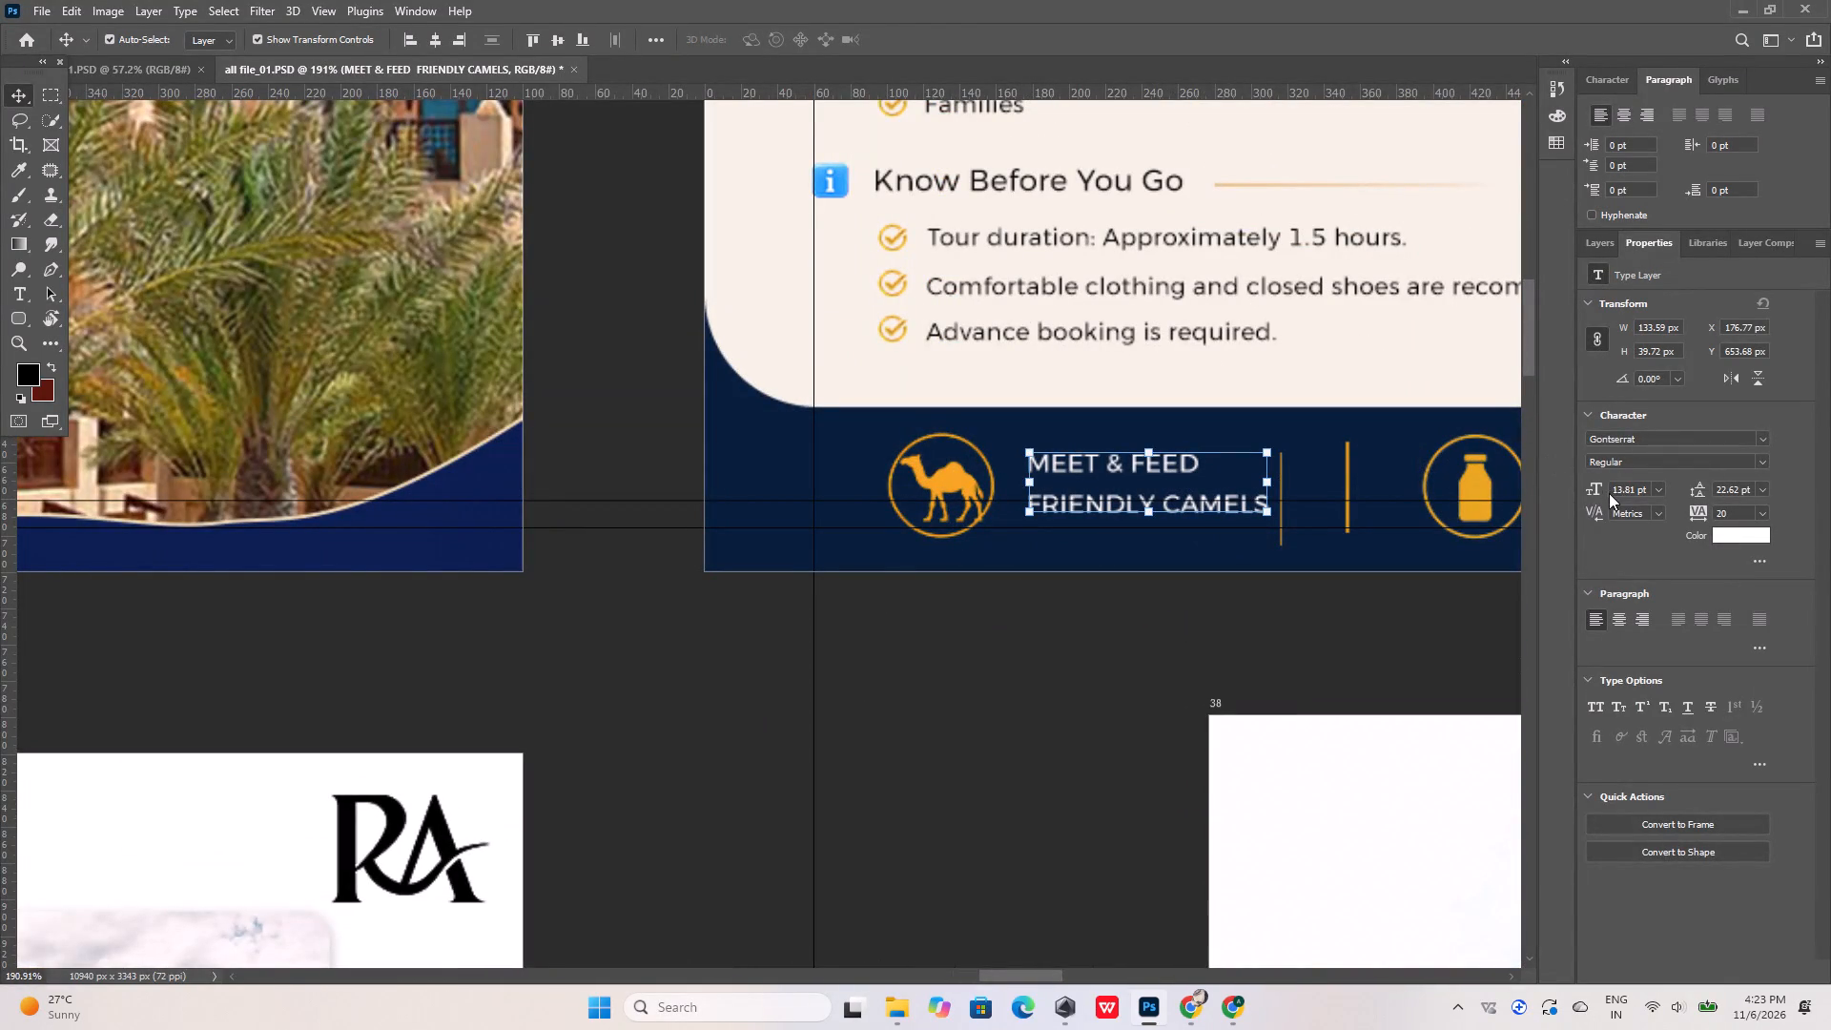
left_click_drag(1611, 487, 1650, 488)
key("ctrl+v")
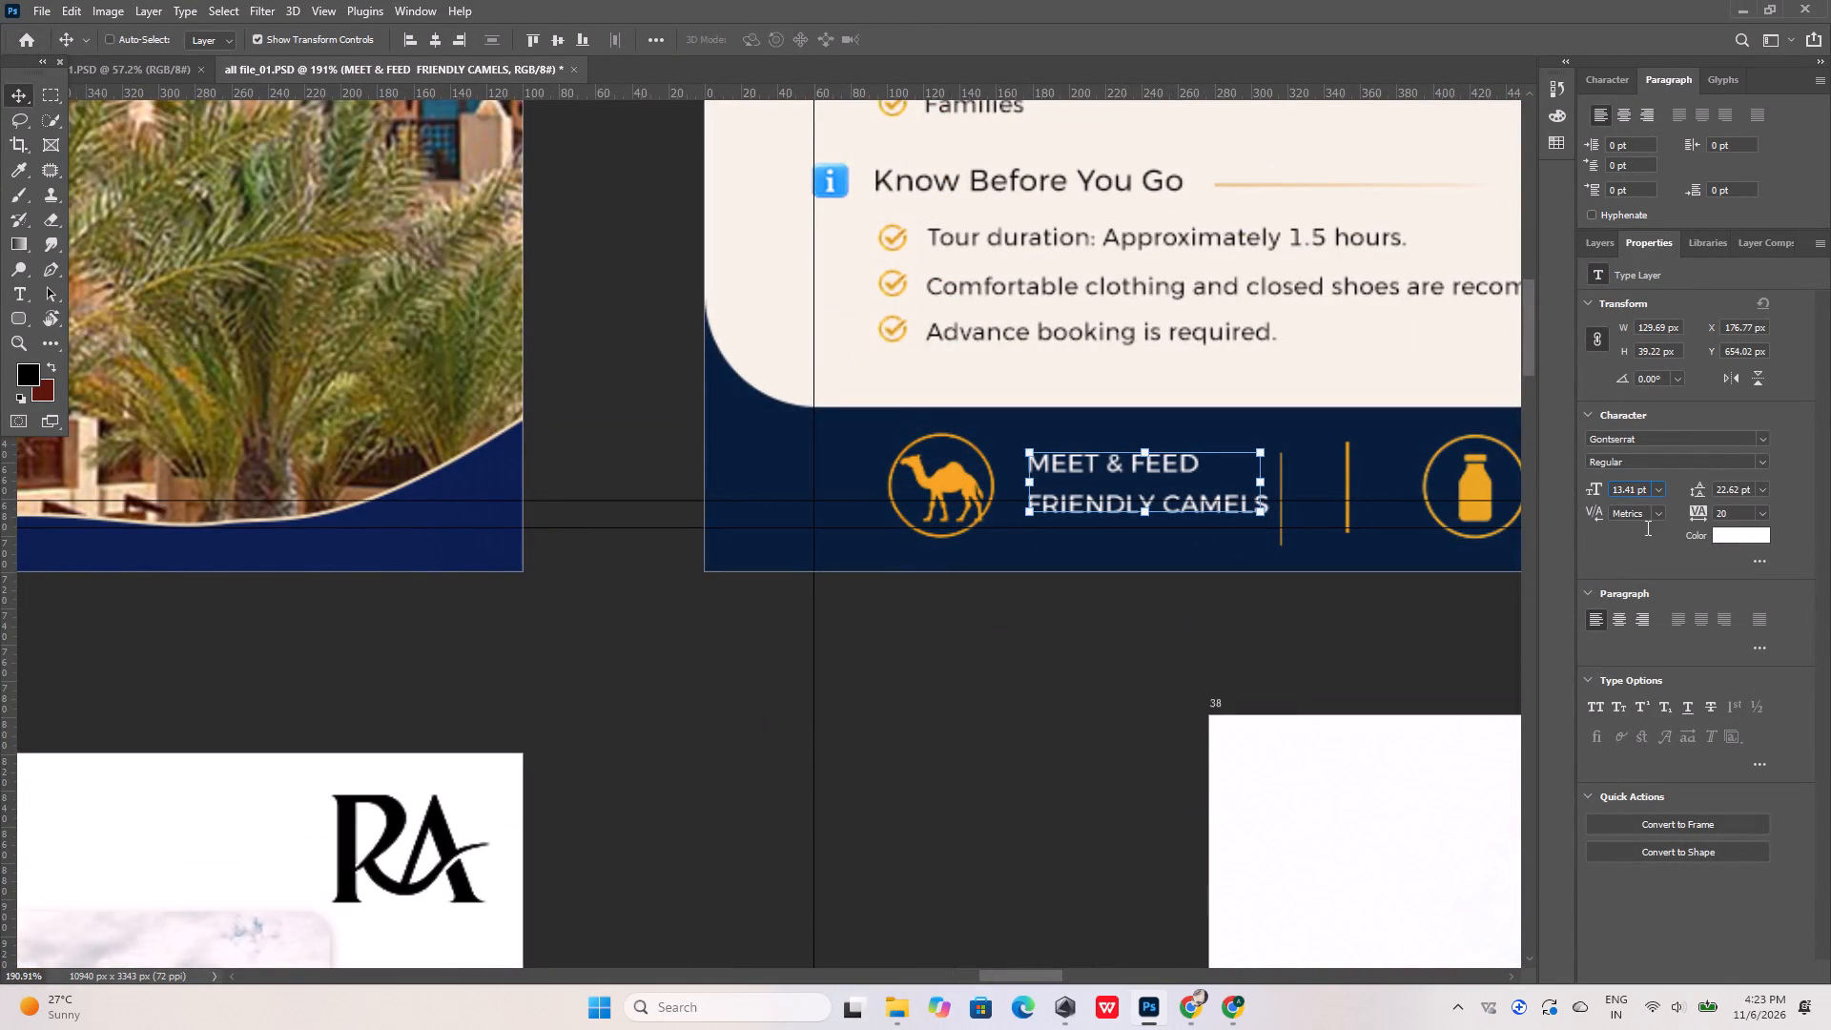
left_click_drag(1716, 494, 1765, 494)
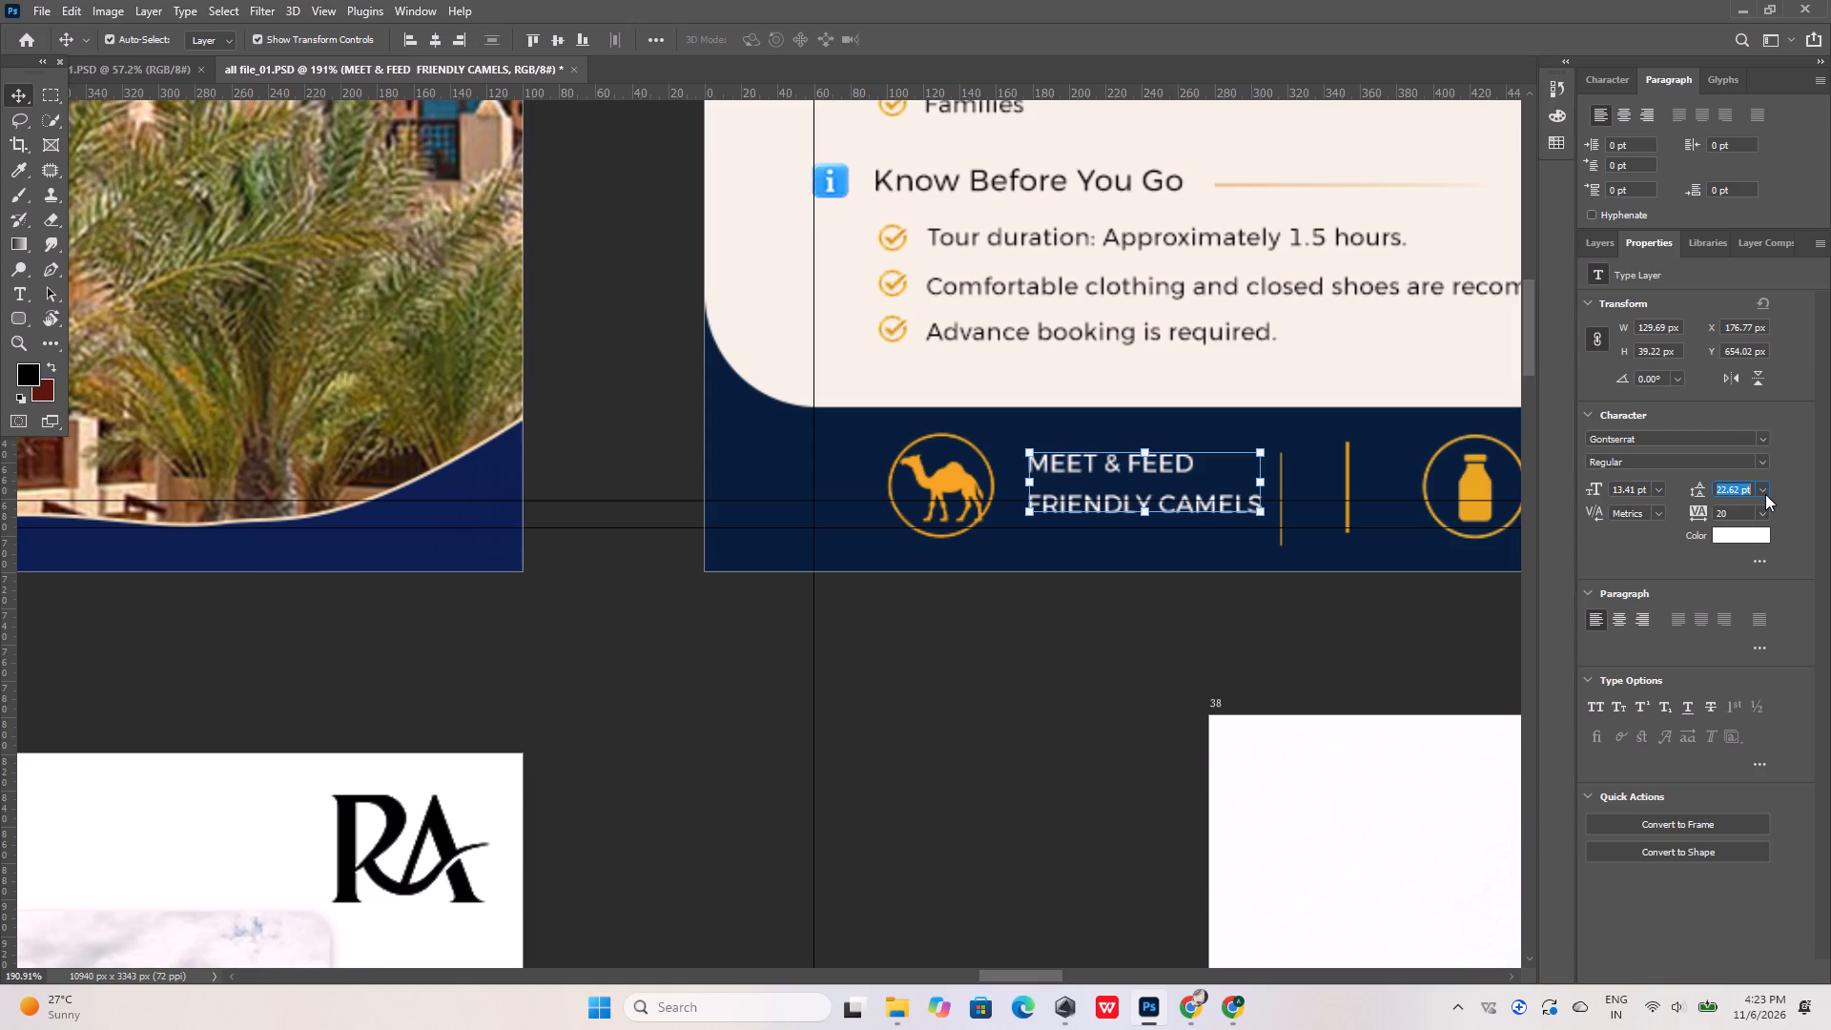
type("15")
key("Return")
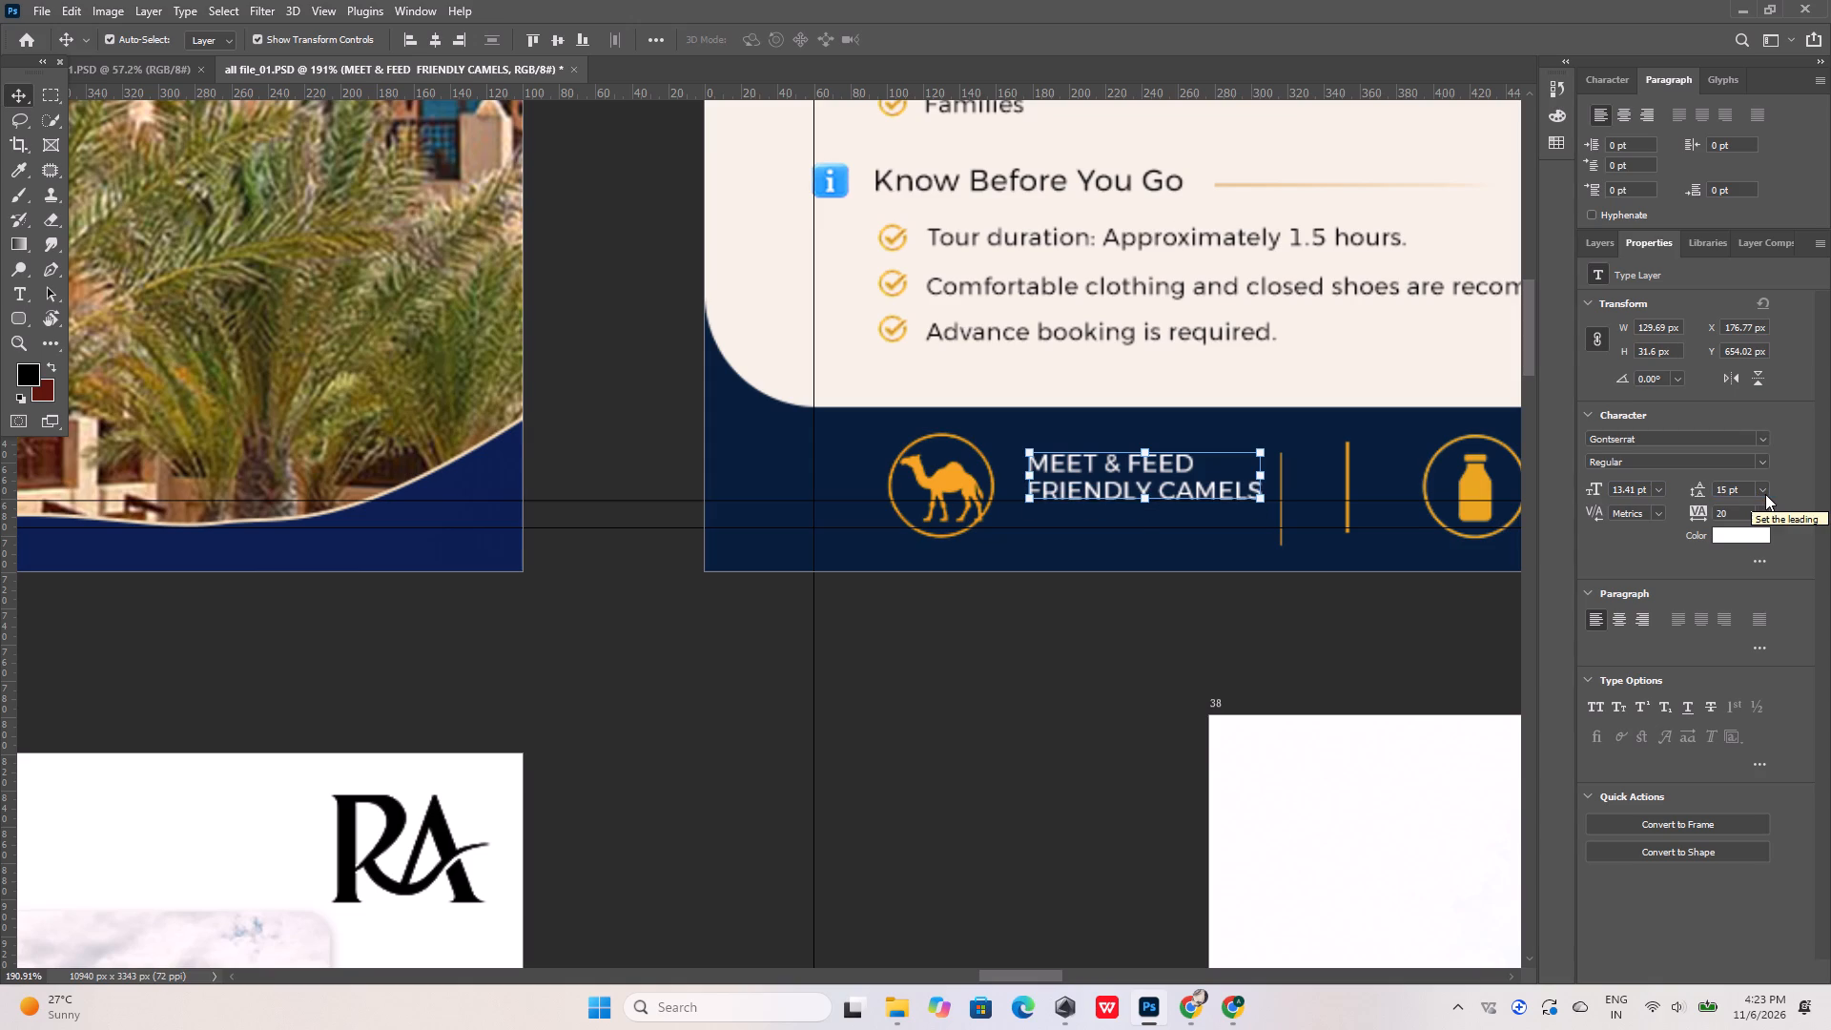
left_click(788, 452)
left_click(865, 386)
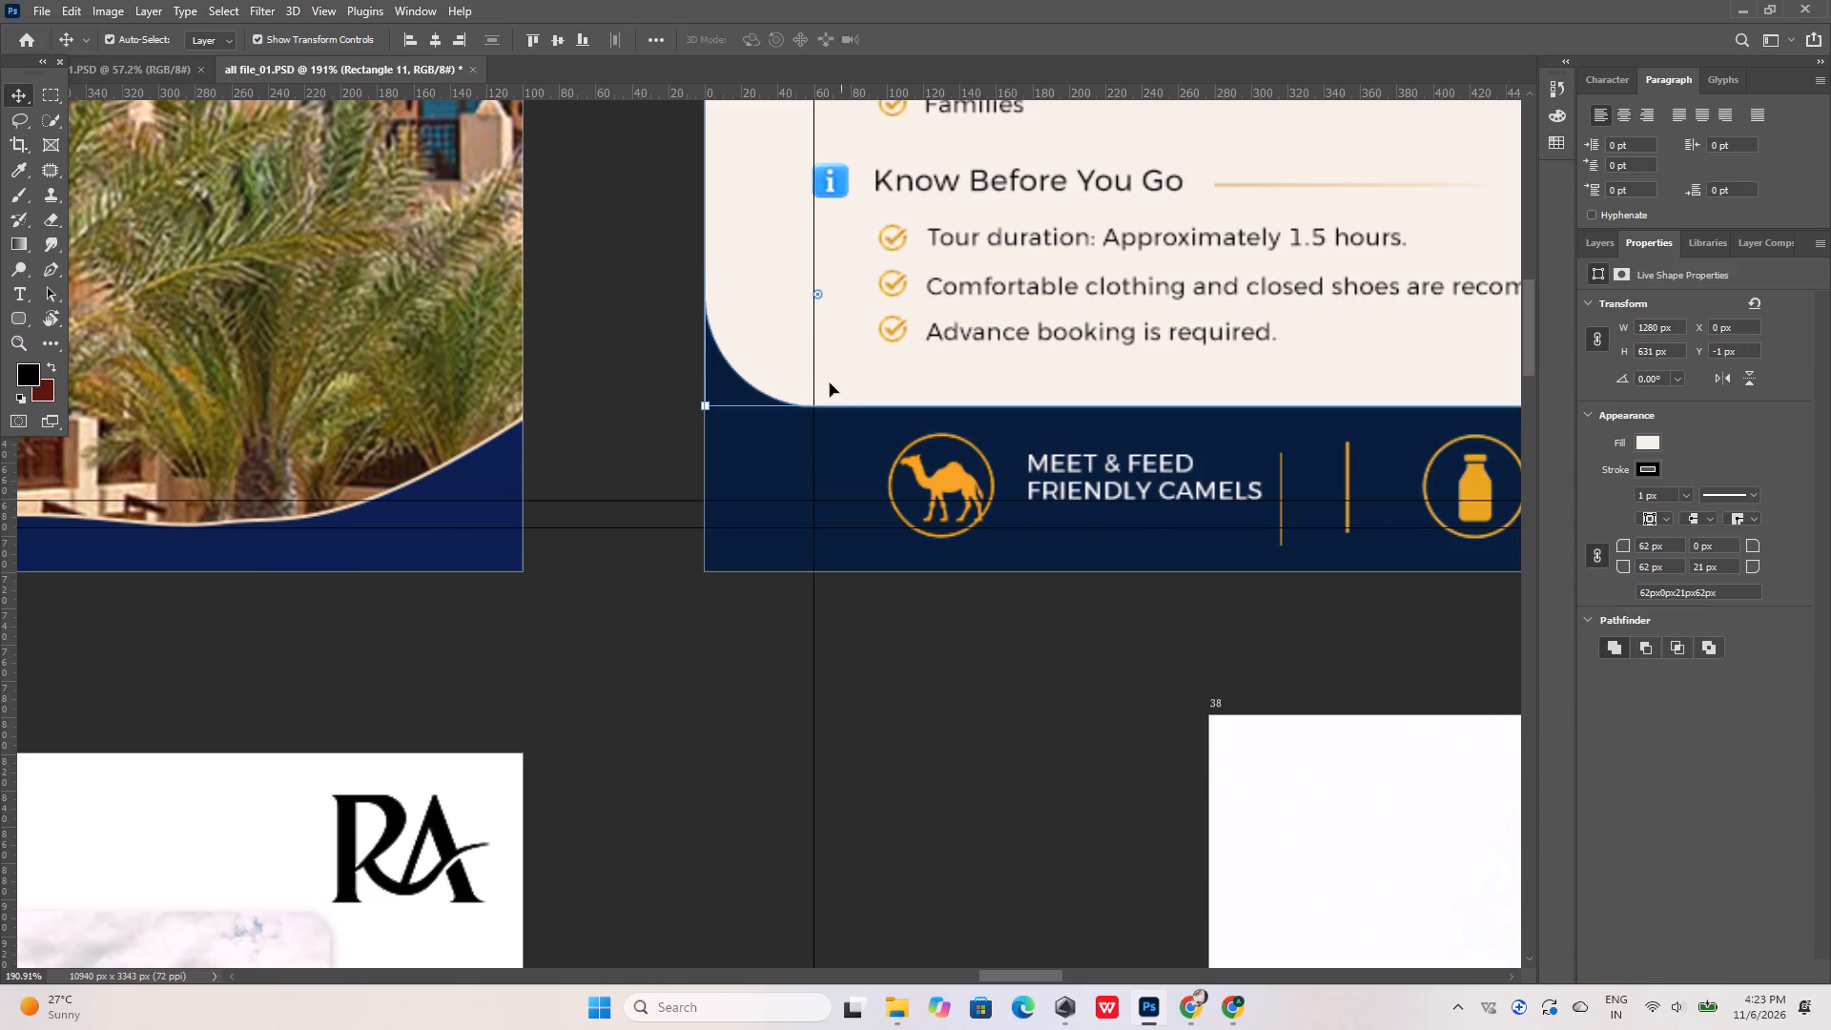
Square off the rounded lower corner of the cream content panel above the Camelicious footer.
left_click_drag(819, 293, 547, 492)
Shorten the navy footer rectangle from its top edge to 91 px high so it meets the cream panel's lower edge.
left_click(743, 457)
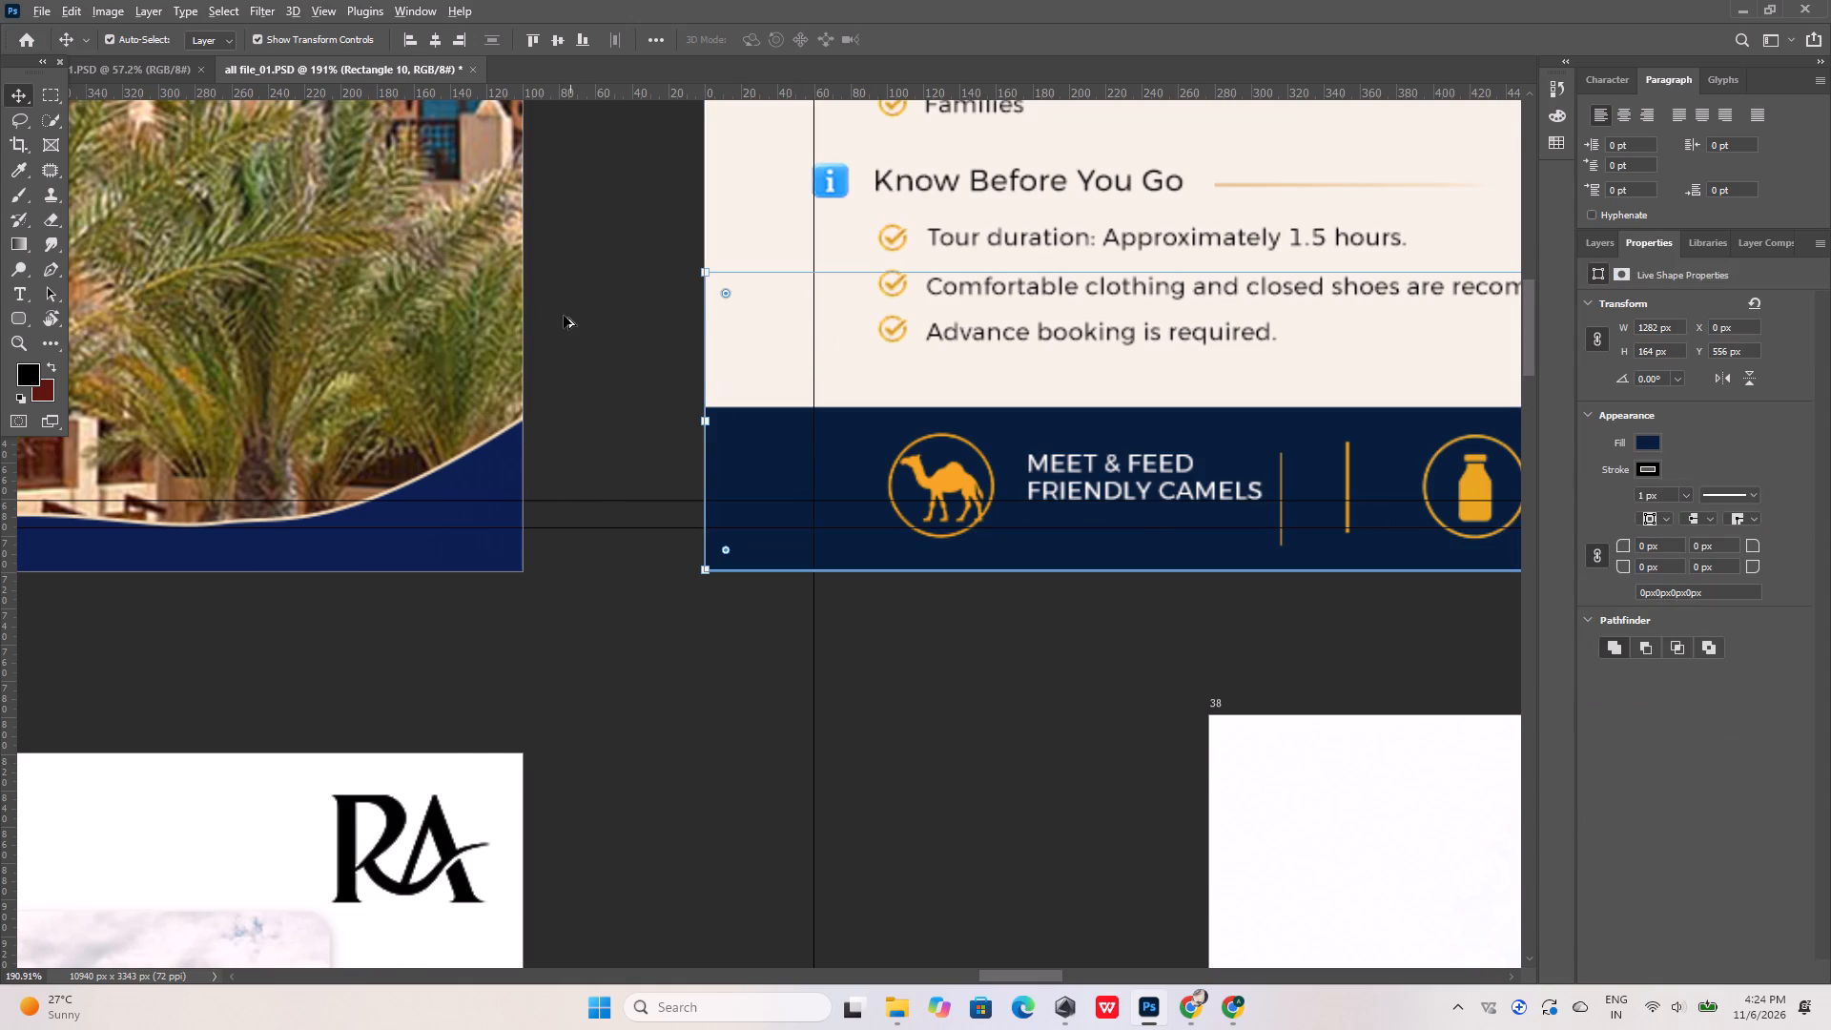
scroll(565, 315, "down", 12, "alt")
scroll(962, 301, "up", 4, "alt")
left_click_drag(1019, 302, 1020, 366, "shift")
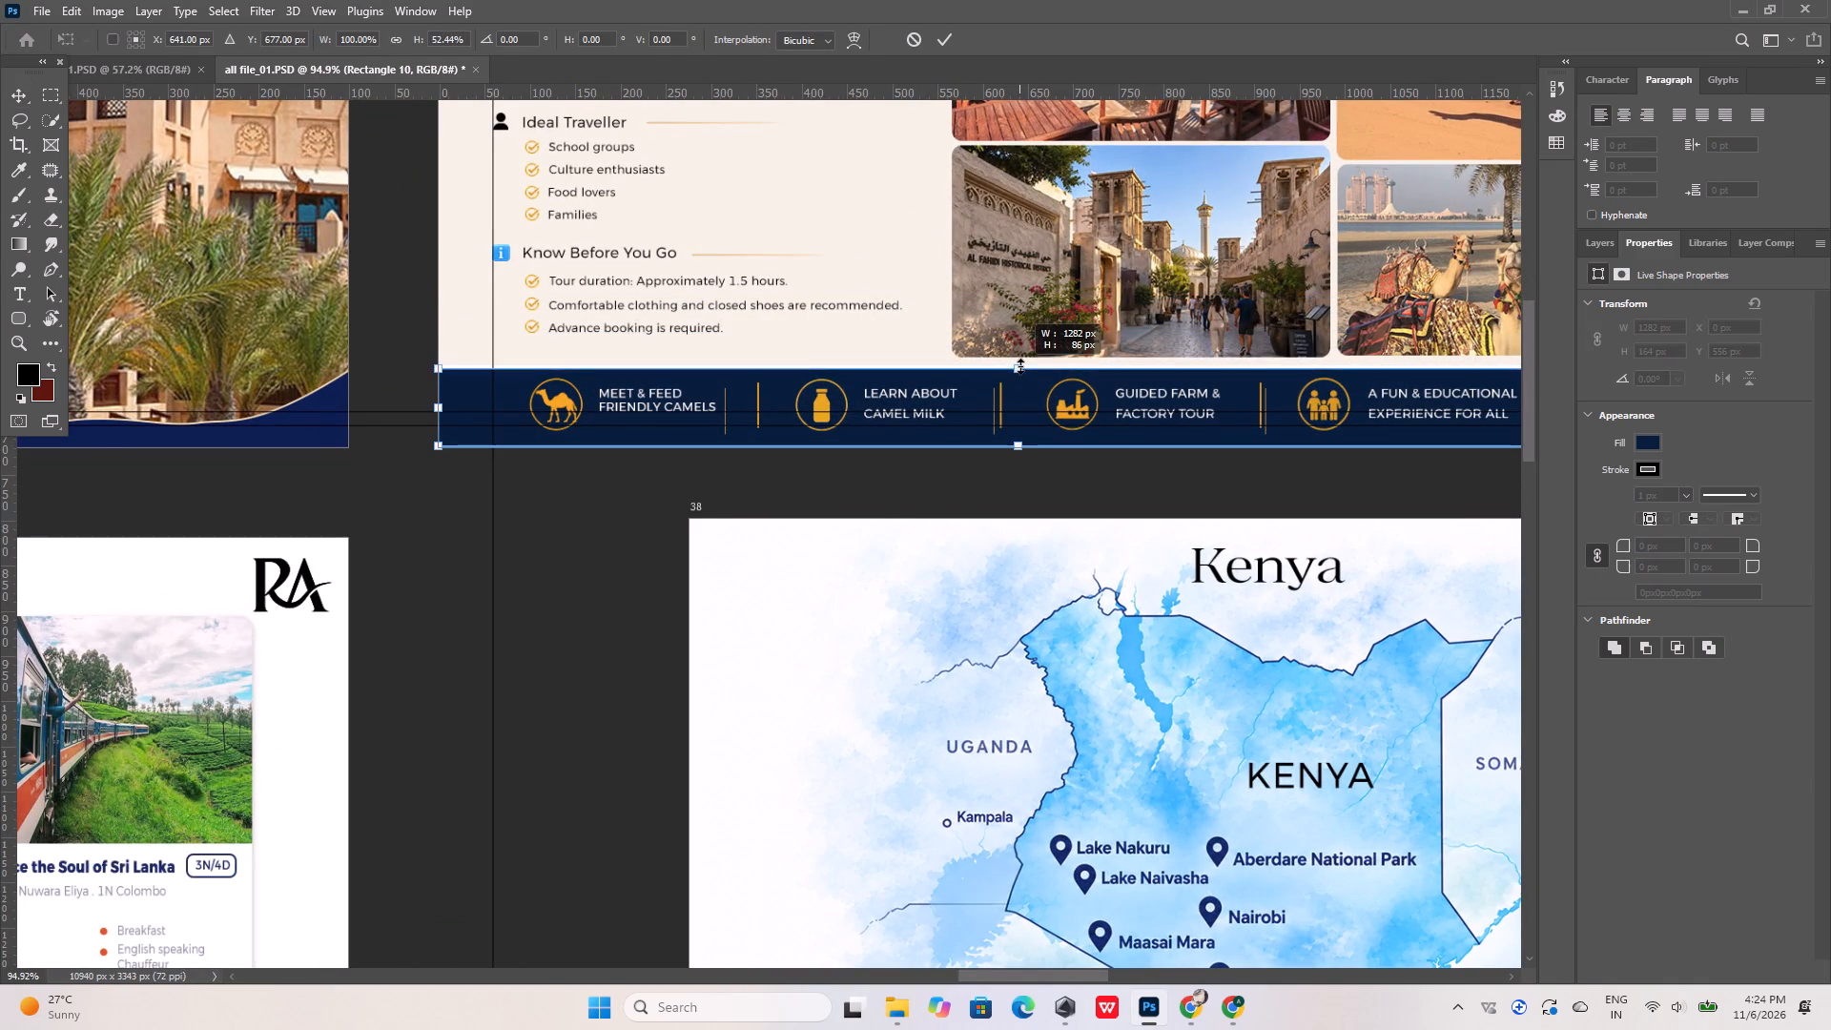
left_click_drag(1020, 366, 1020, 367, "shift")
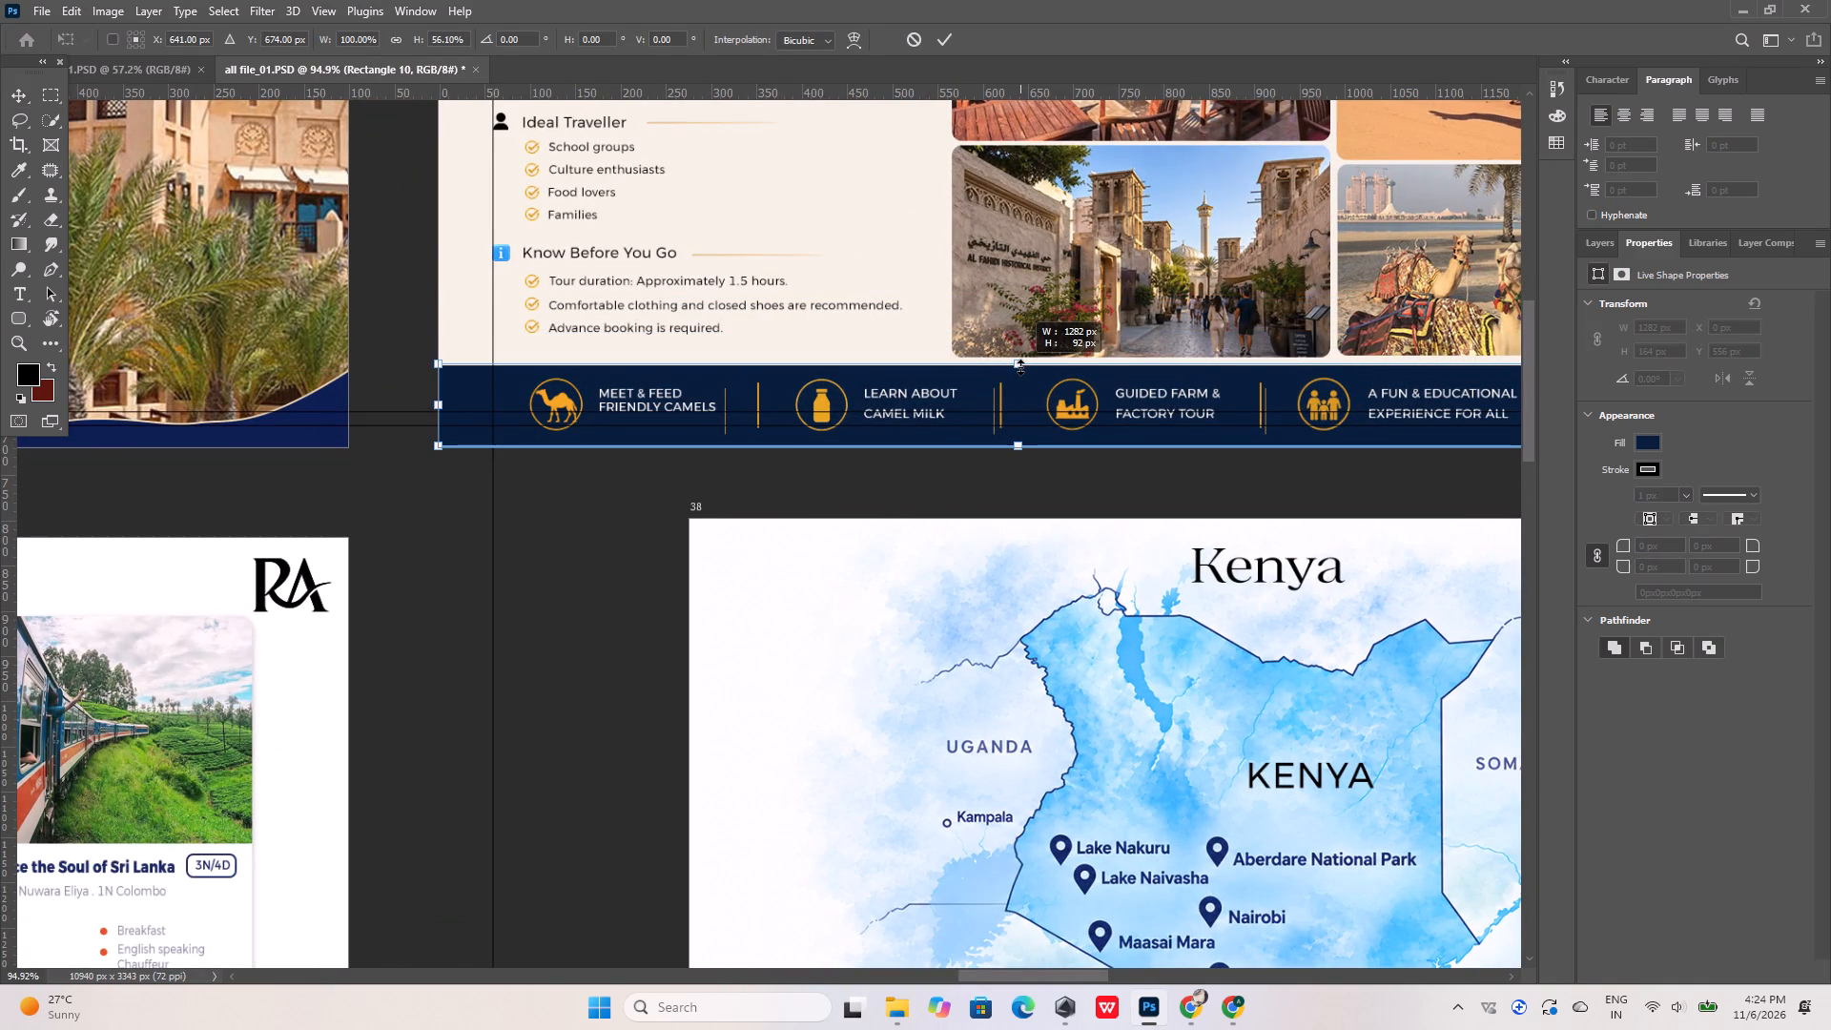
left_click_drag(1020, 367, 1025, 361, "shift")
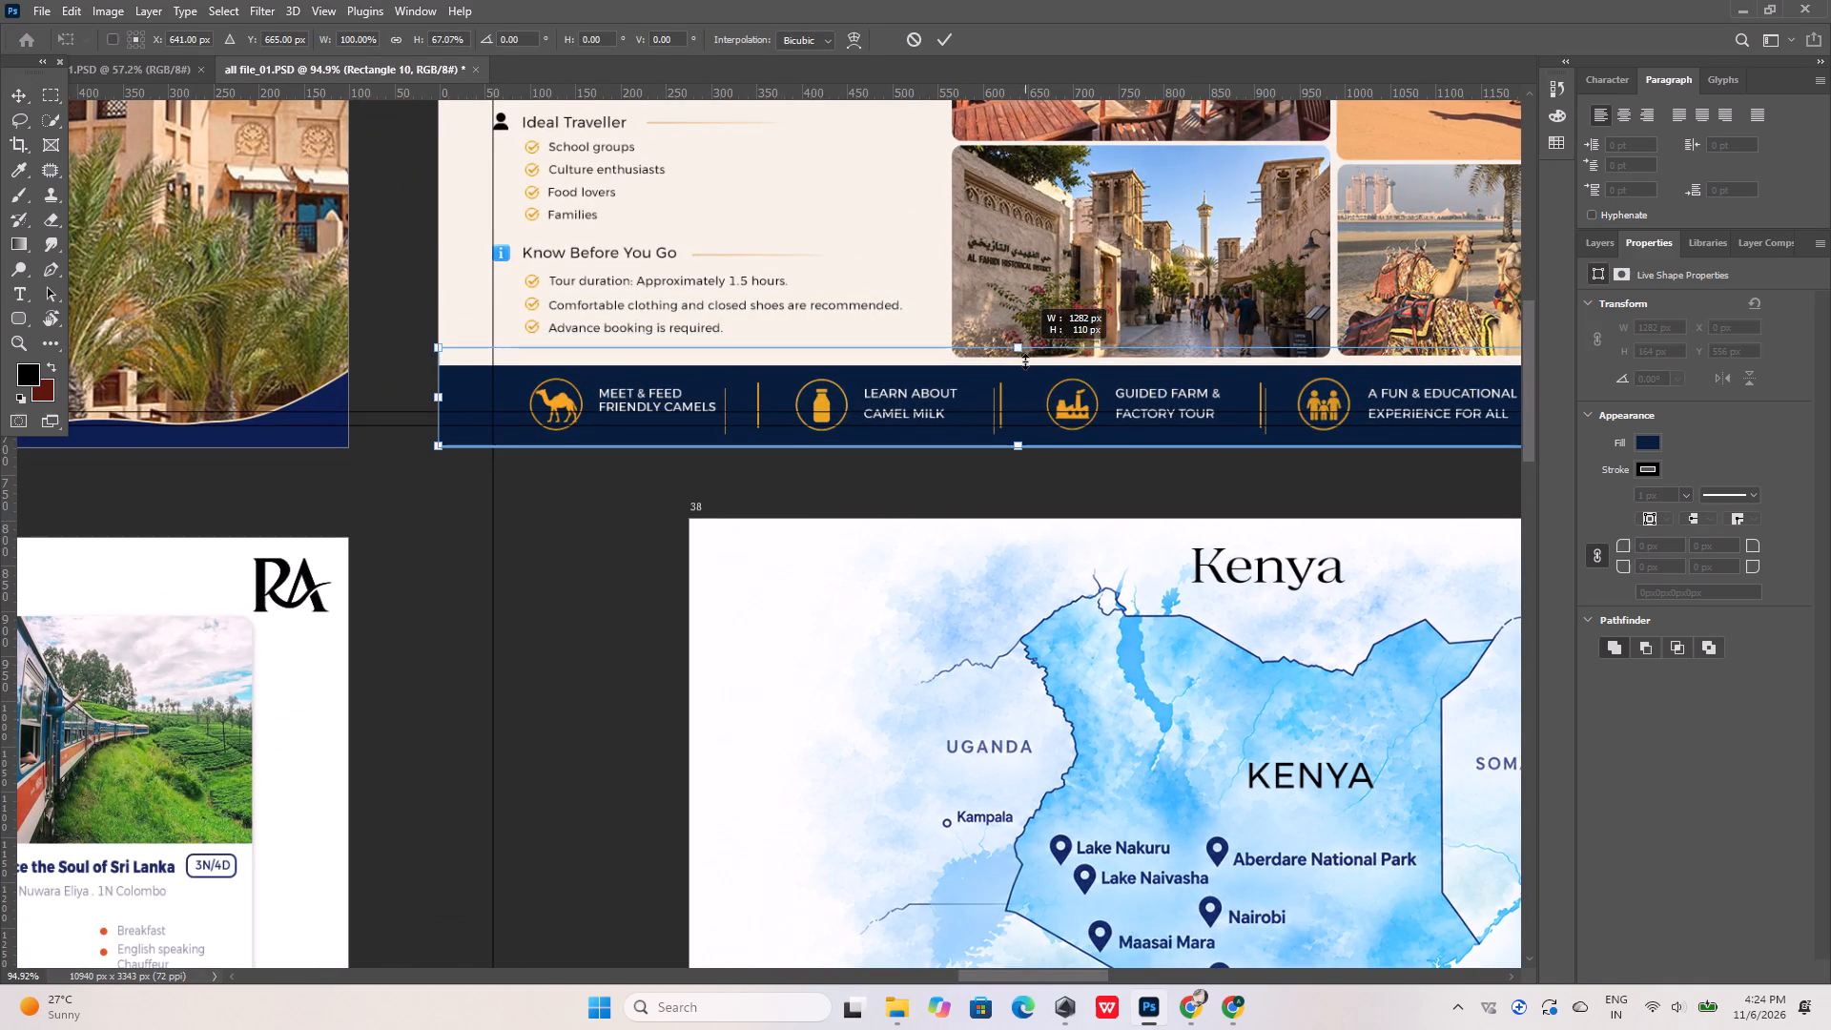
left_click_drag(1025, 361, 1027, 368, "shift")
left_click(935, 37)
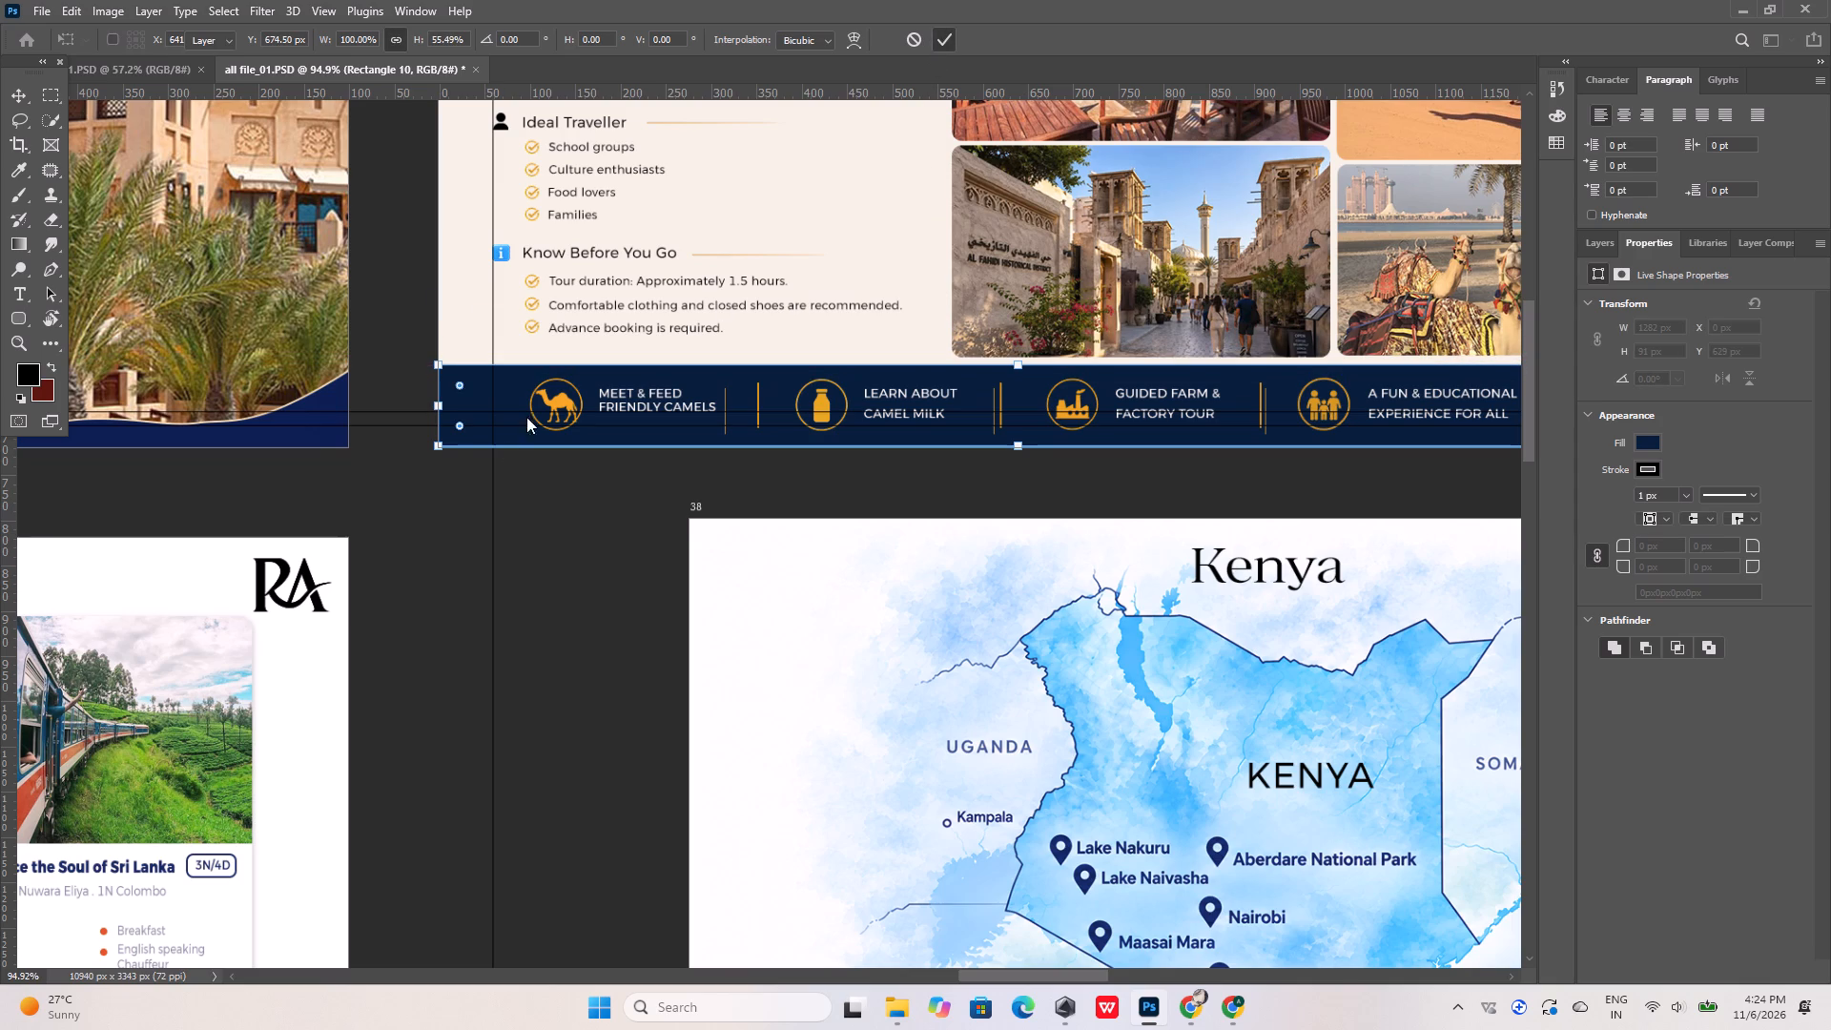
left_click(499, 463)
scroll(588, 393, "up", 11, "alt")
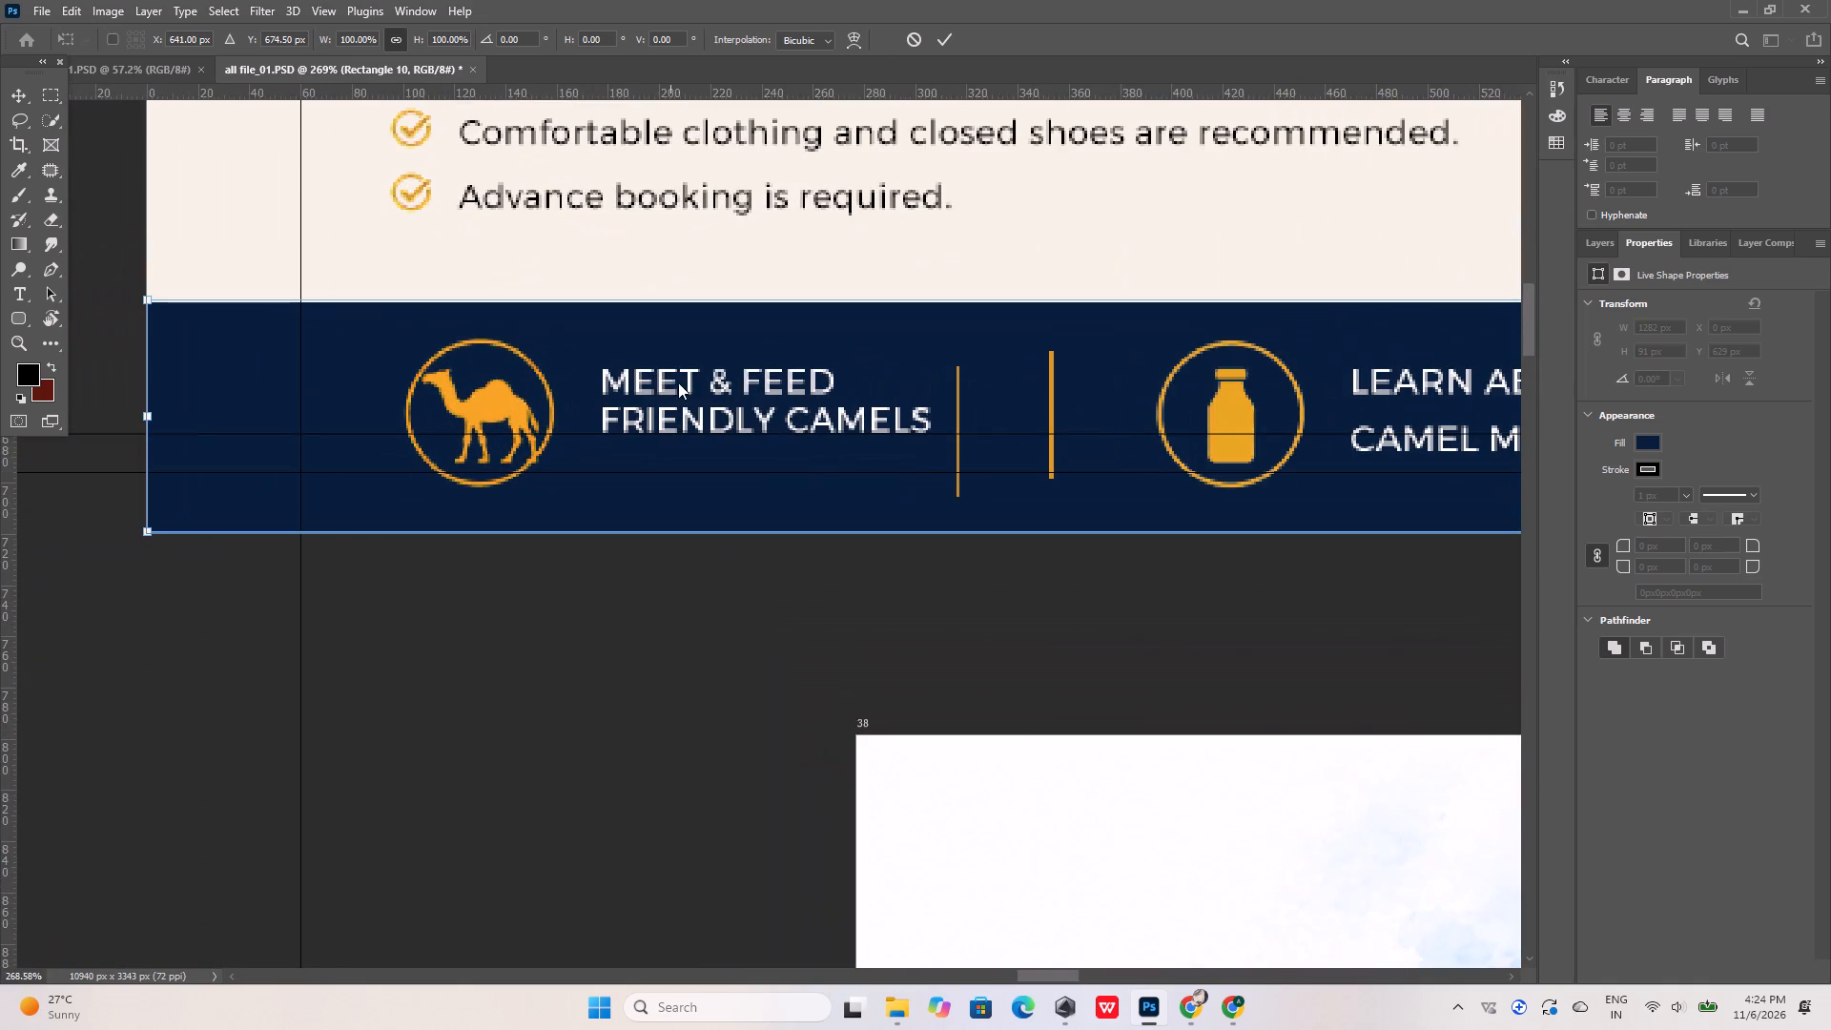
left_click(724, 344)
left_click(730, 385)
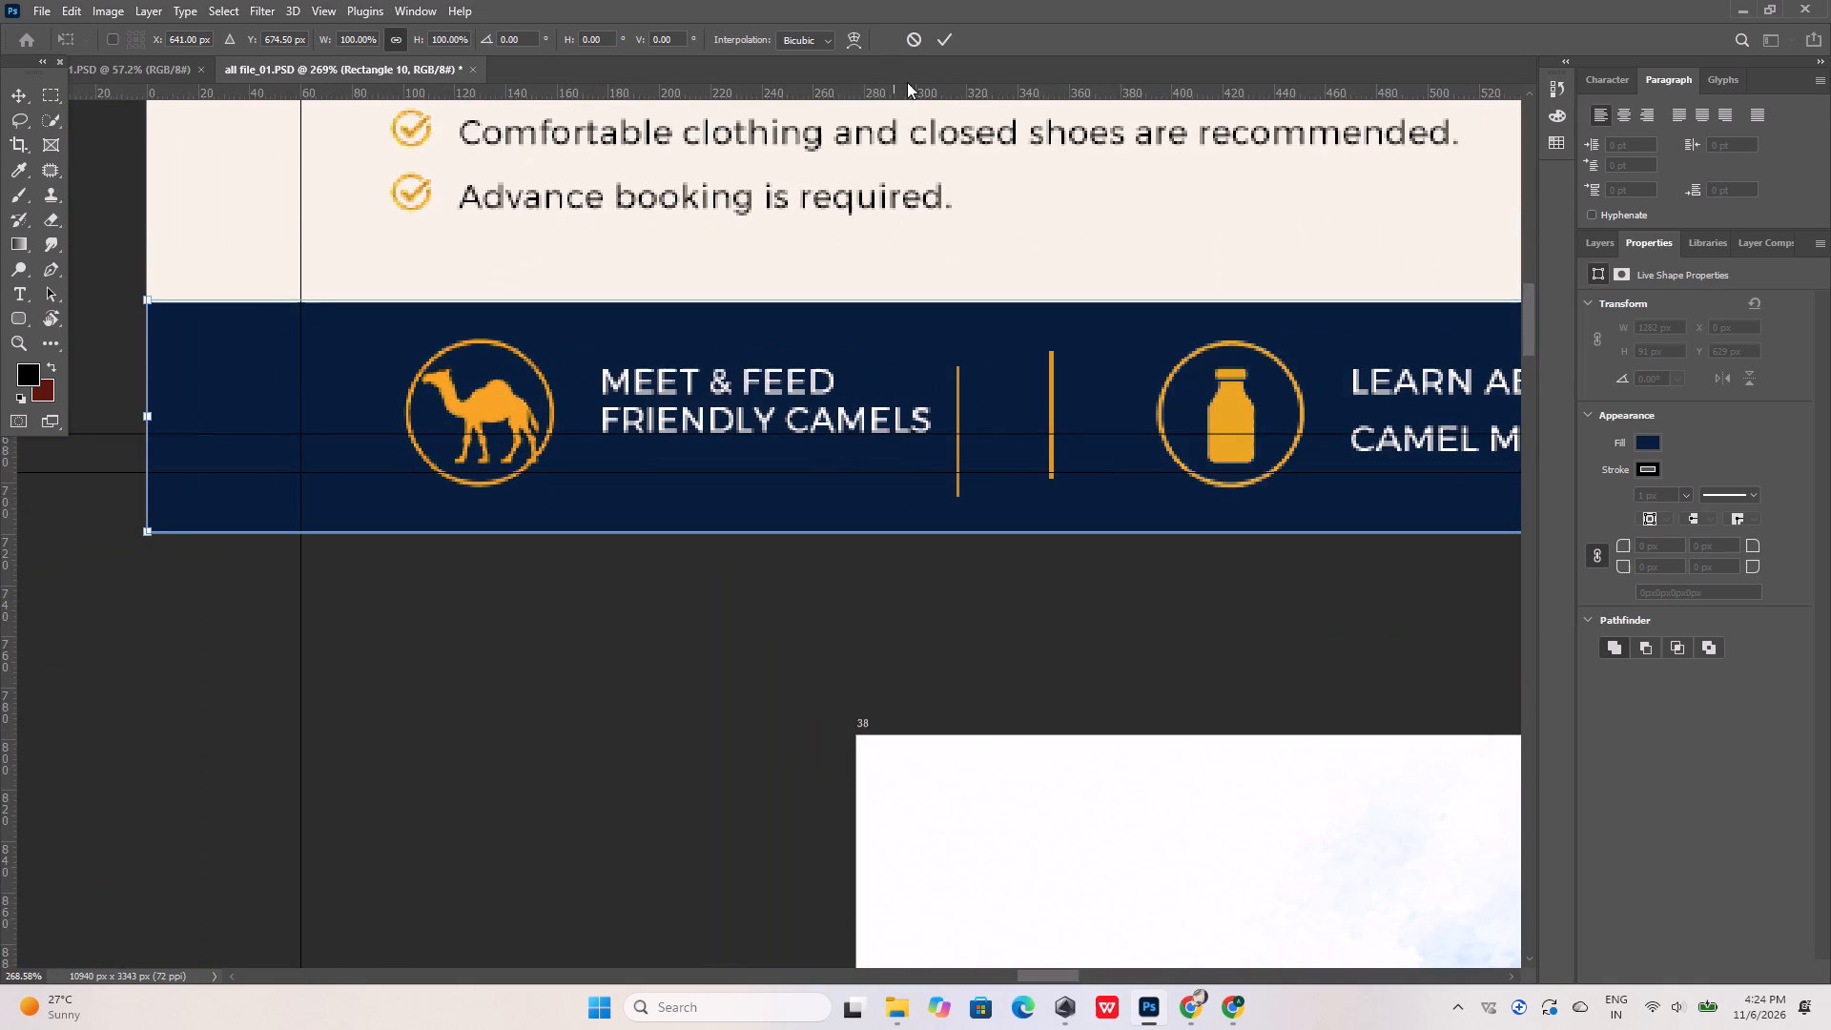
left_click(944, 34)
left_click(868, 590)
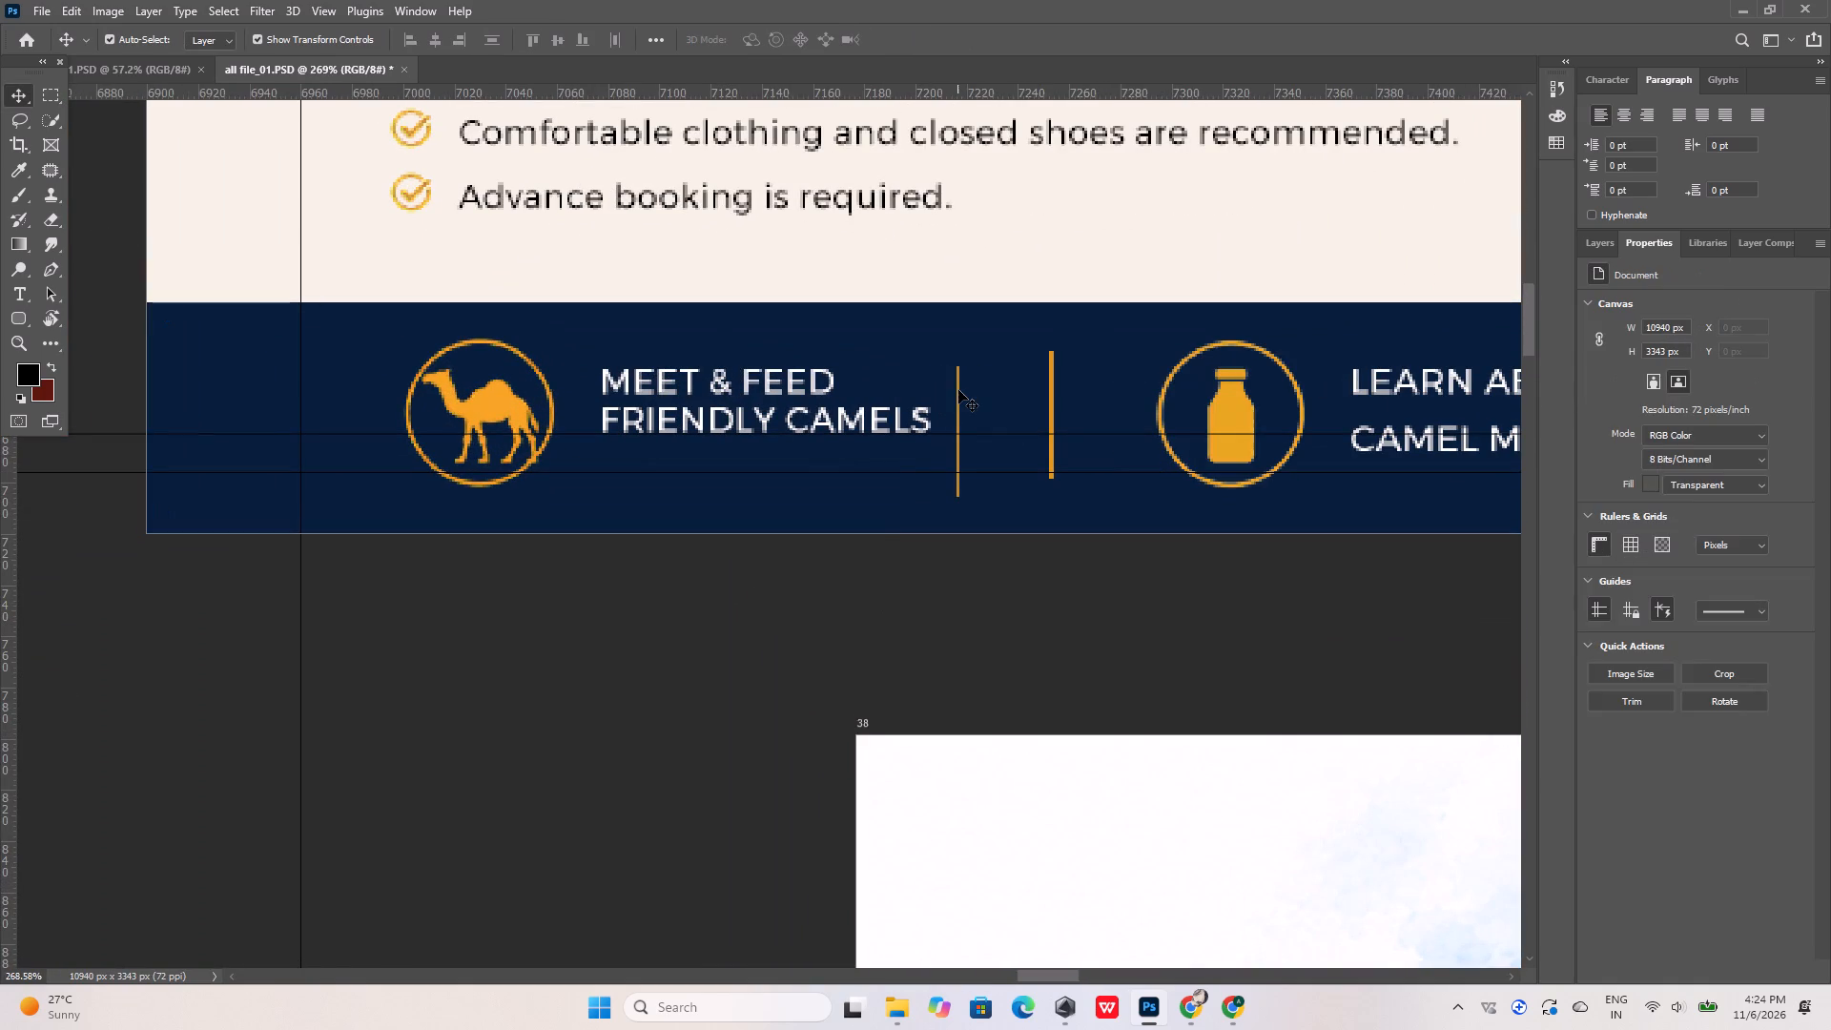
Delete the thin extra divider line directly after the MEET & FEED FRIENDLY CAMELS caption.
left_click(958, 390)
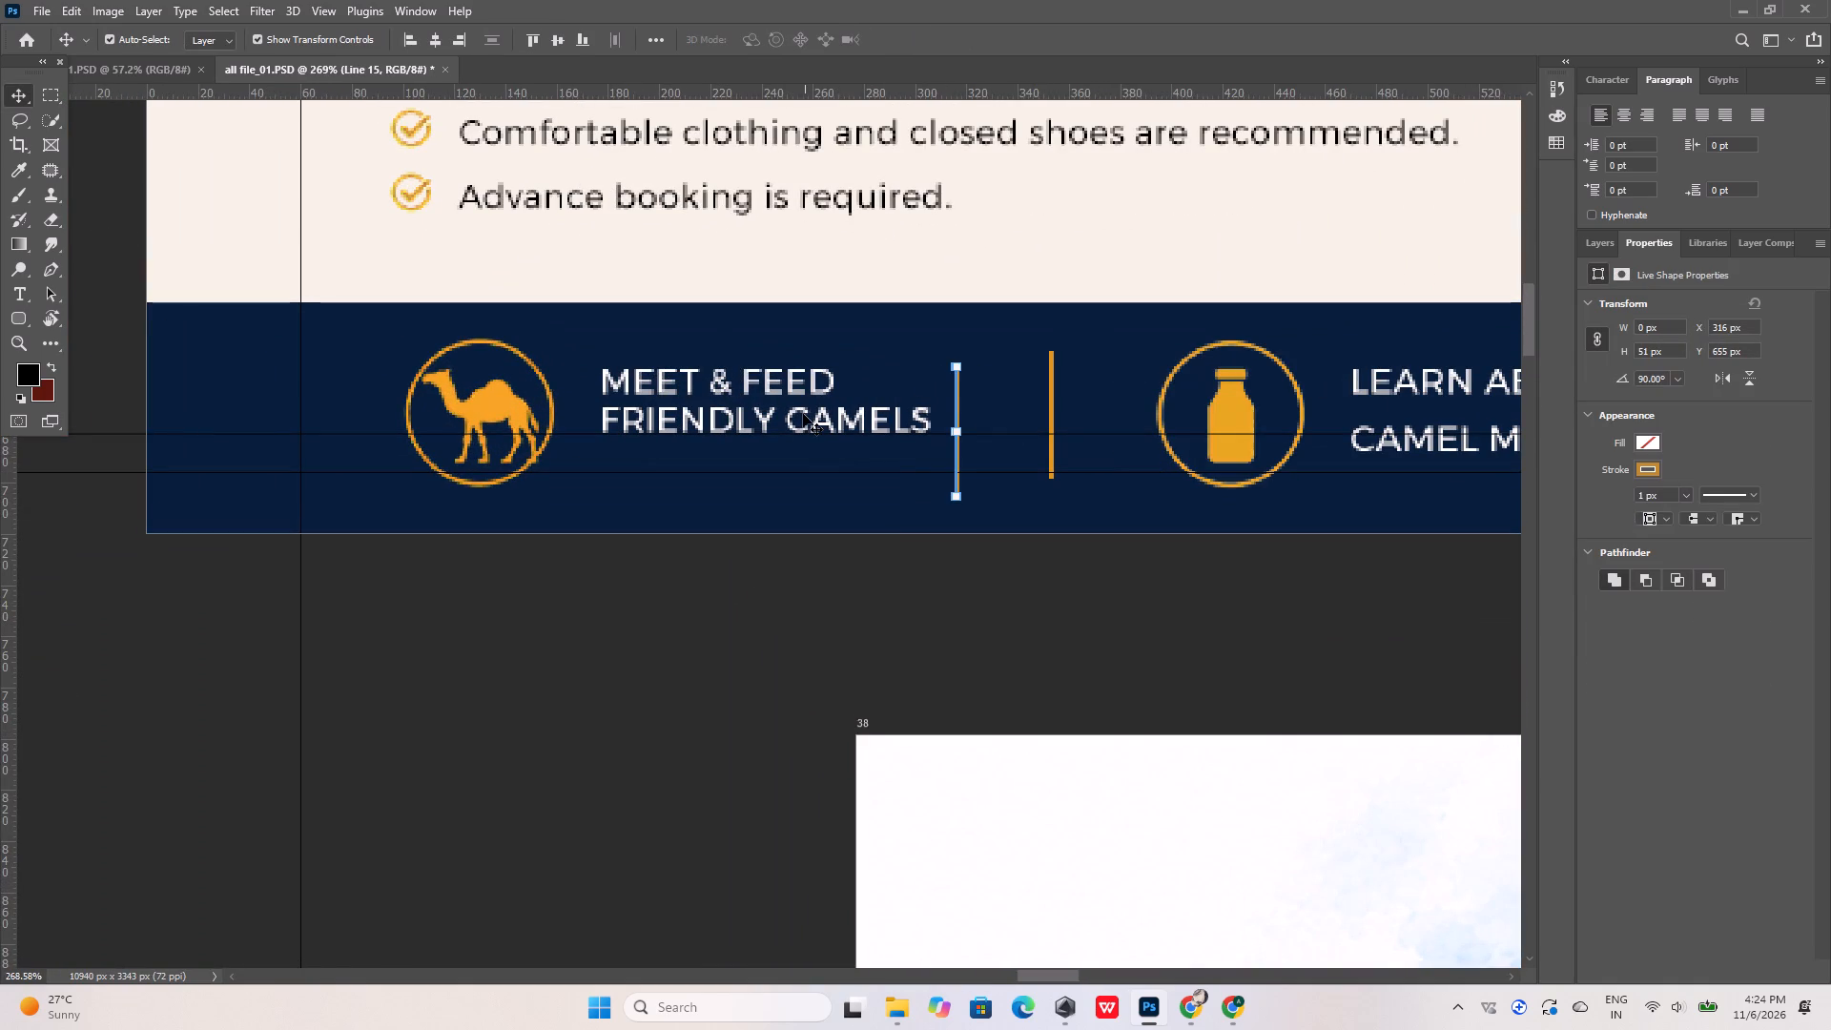
key("Delete")
Align the MEET & FEED FRIENDLY CAMELS caption and the camel icon to the vertical centre of the navy footer bar.
left_click(820, 390)
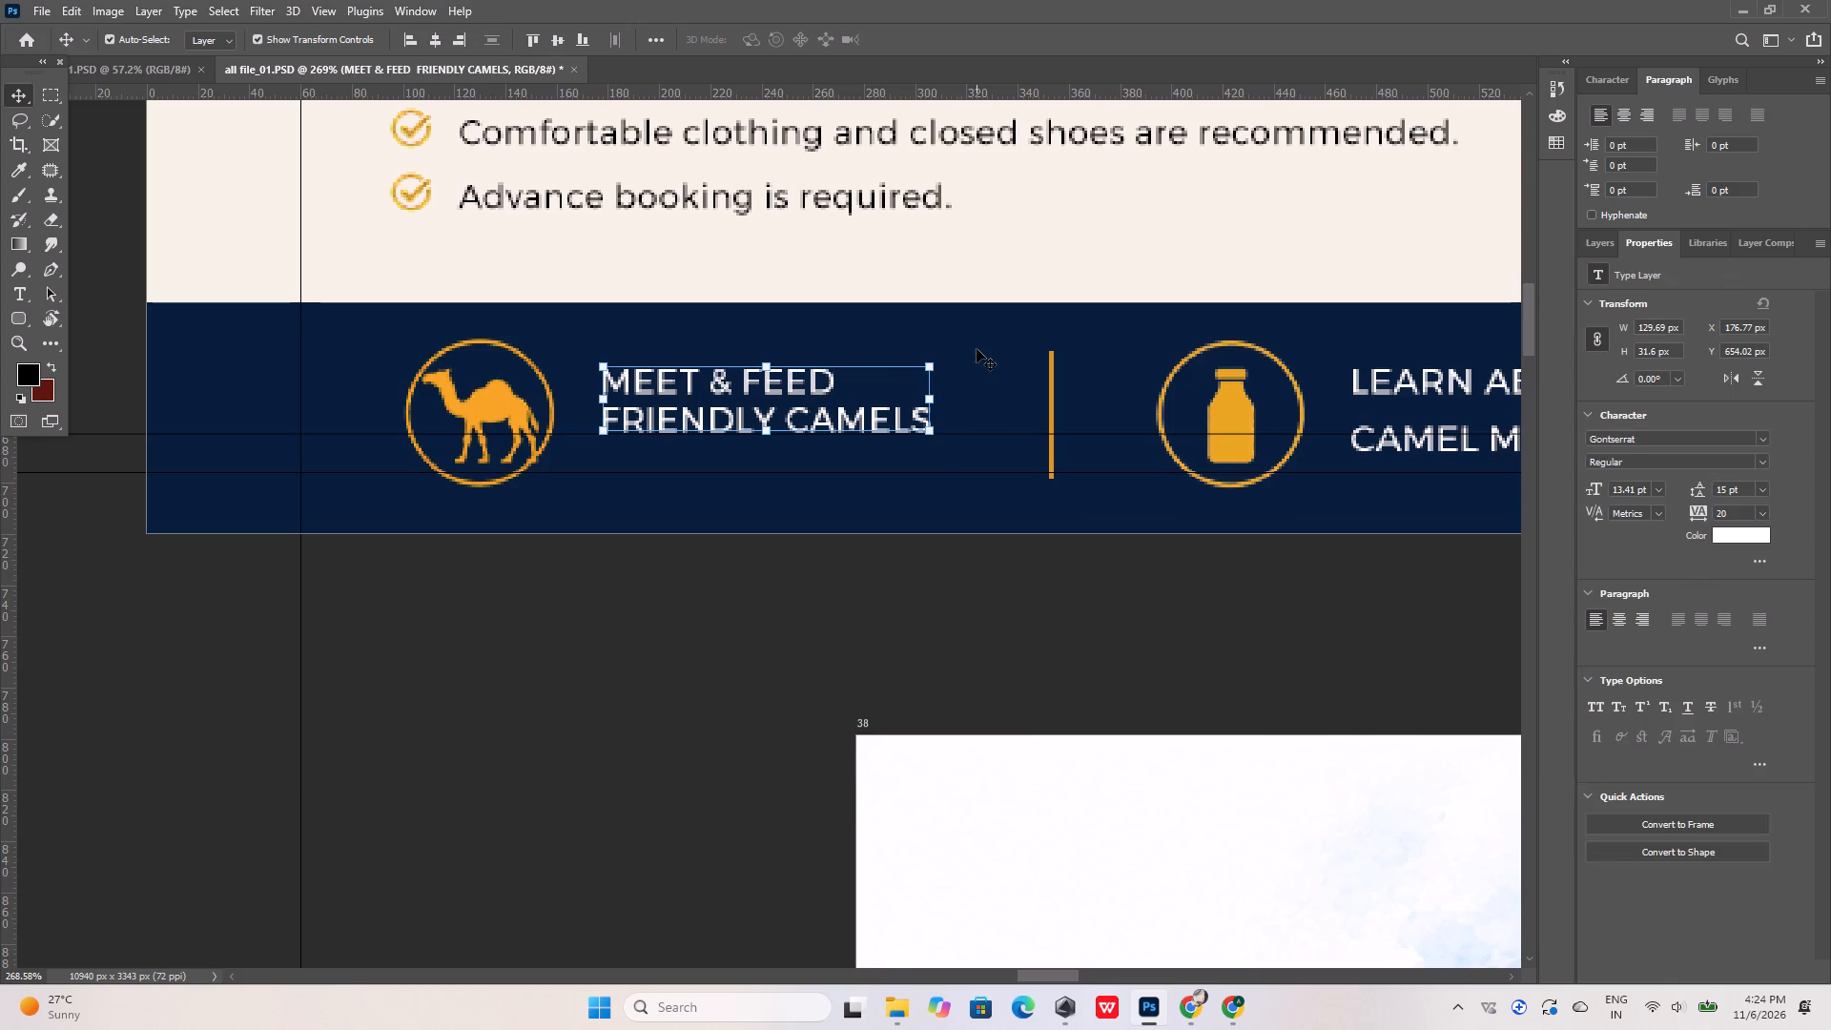
left_click(977, 349, "shift")
left_click(558, 43)
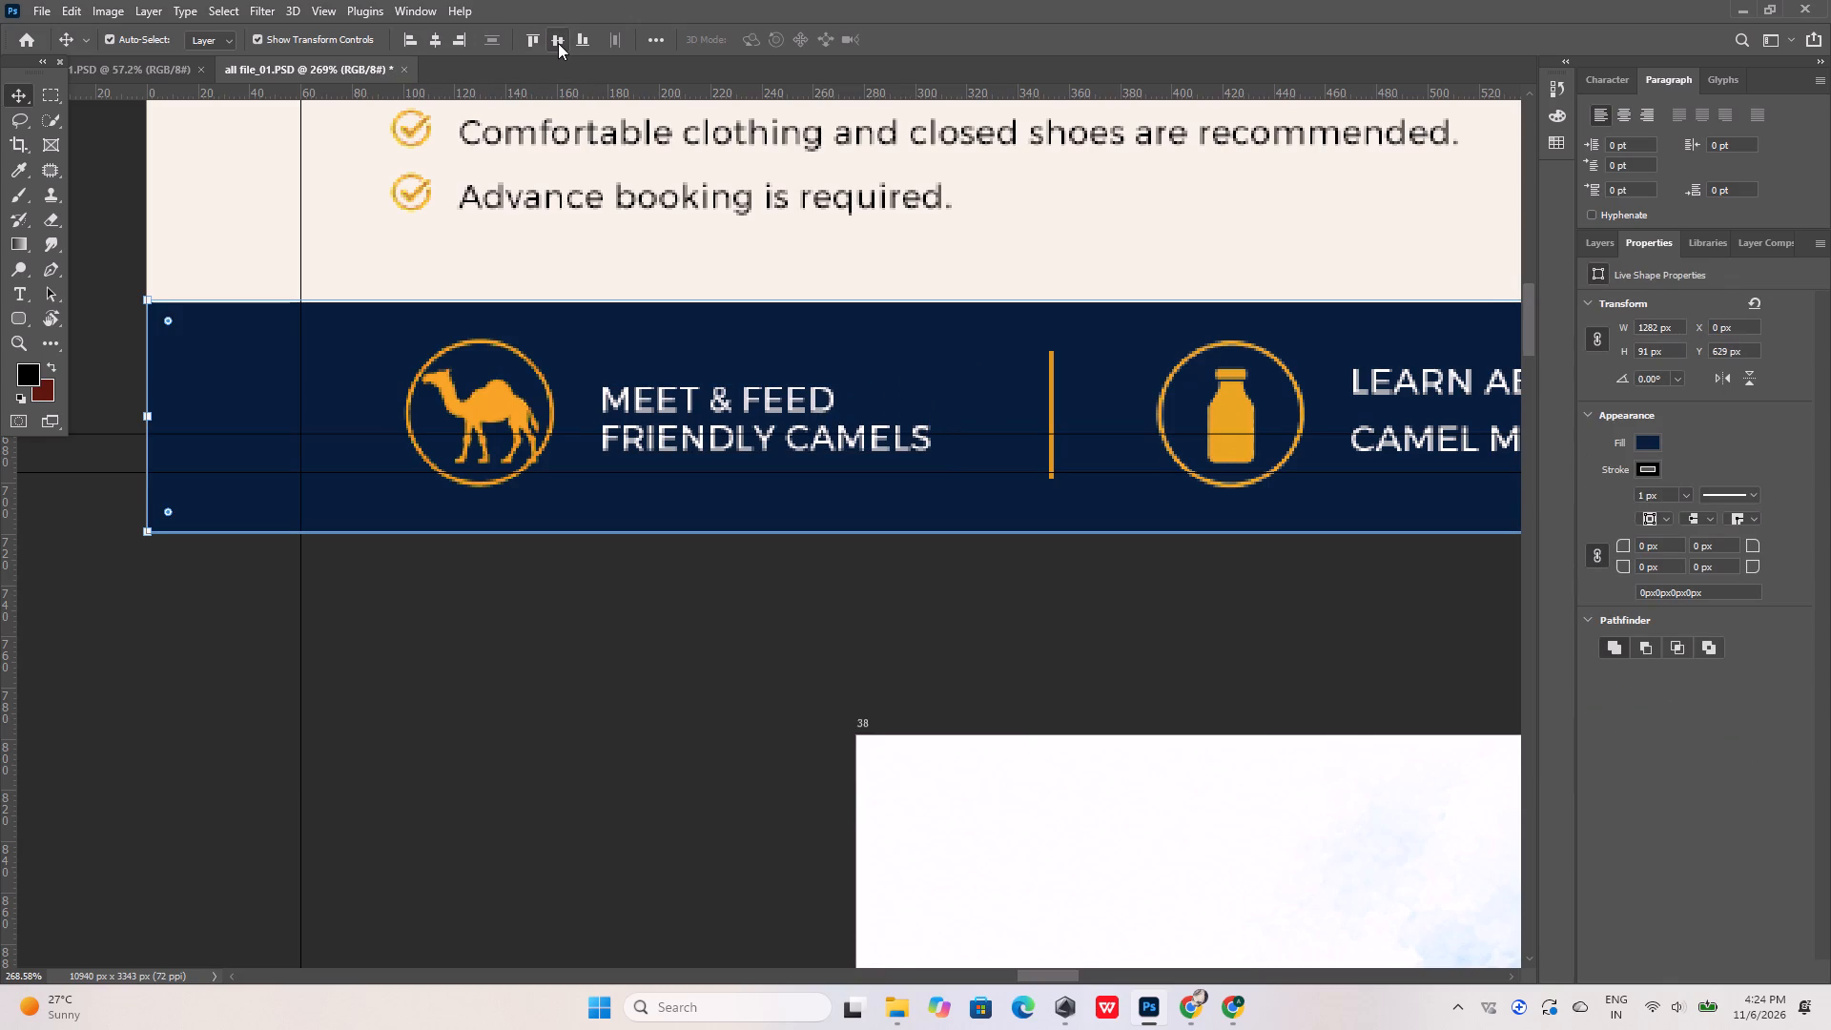
left_click(480, 403)
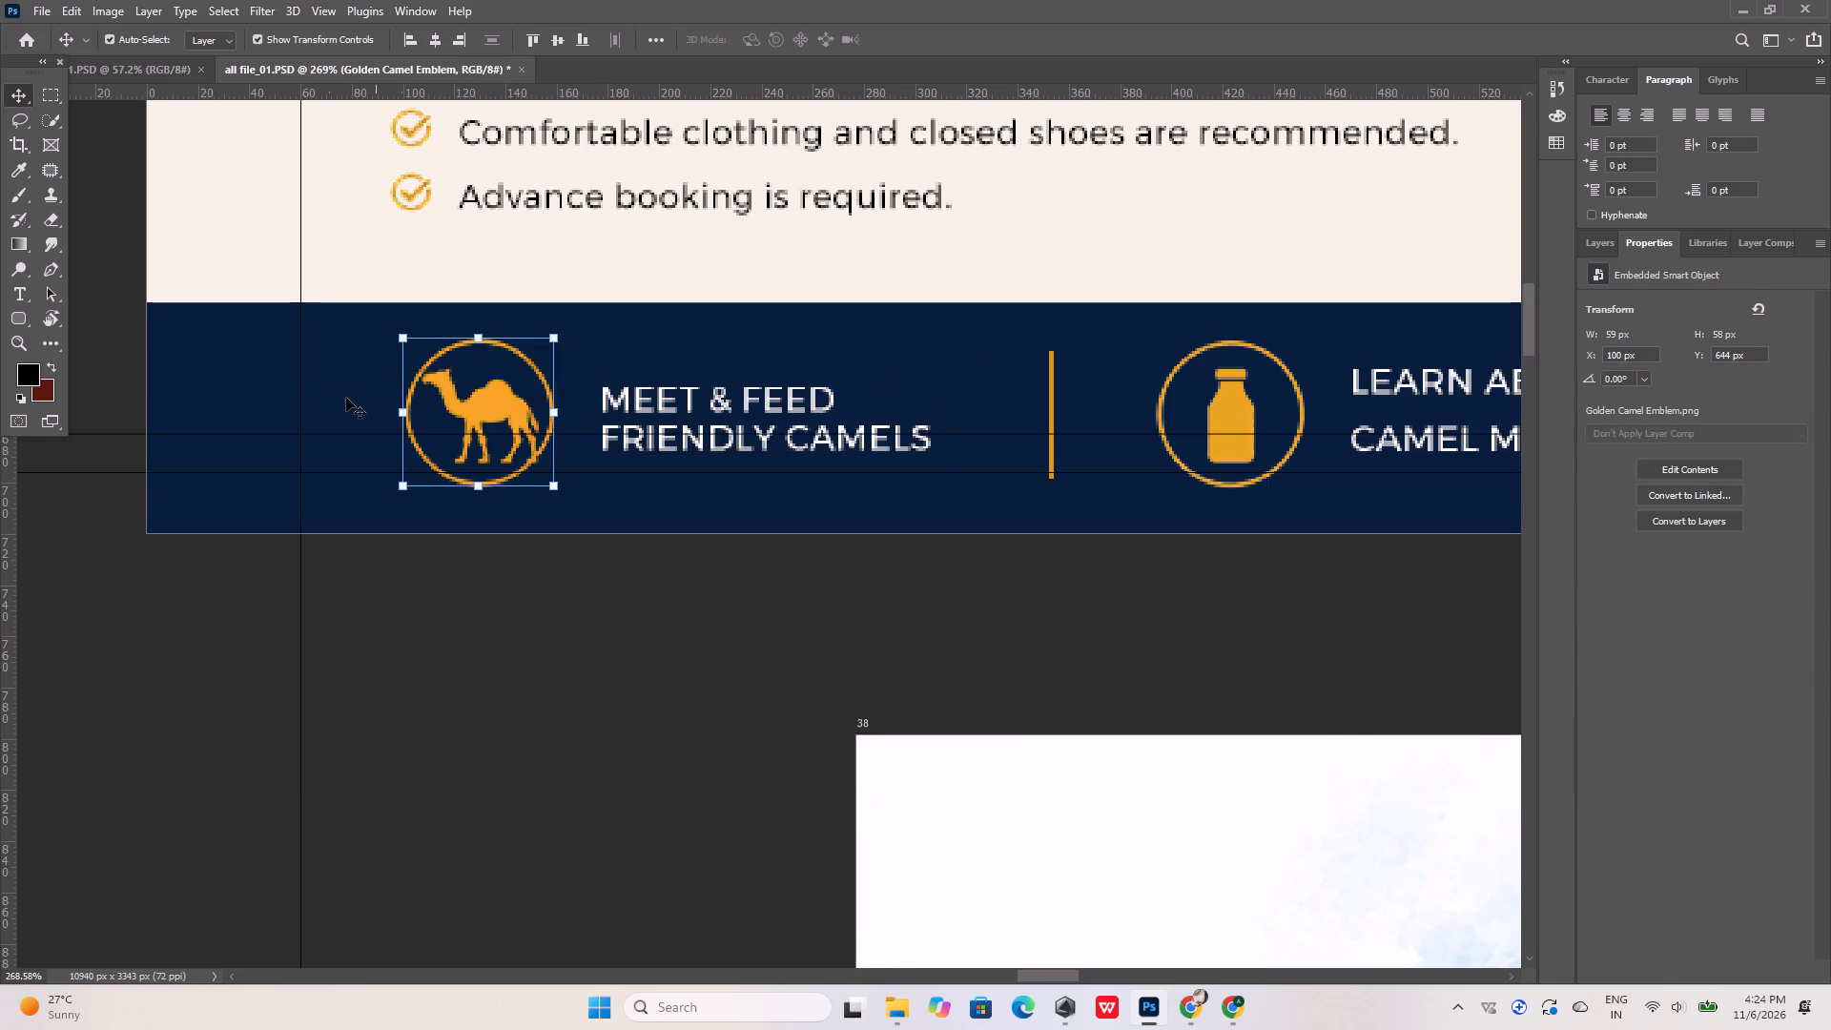
left_click(347, 391, "shift")
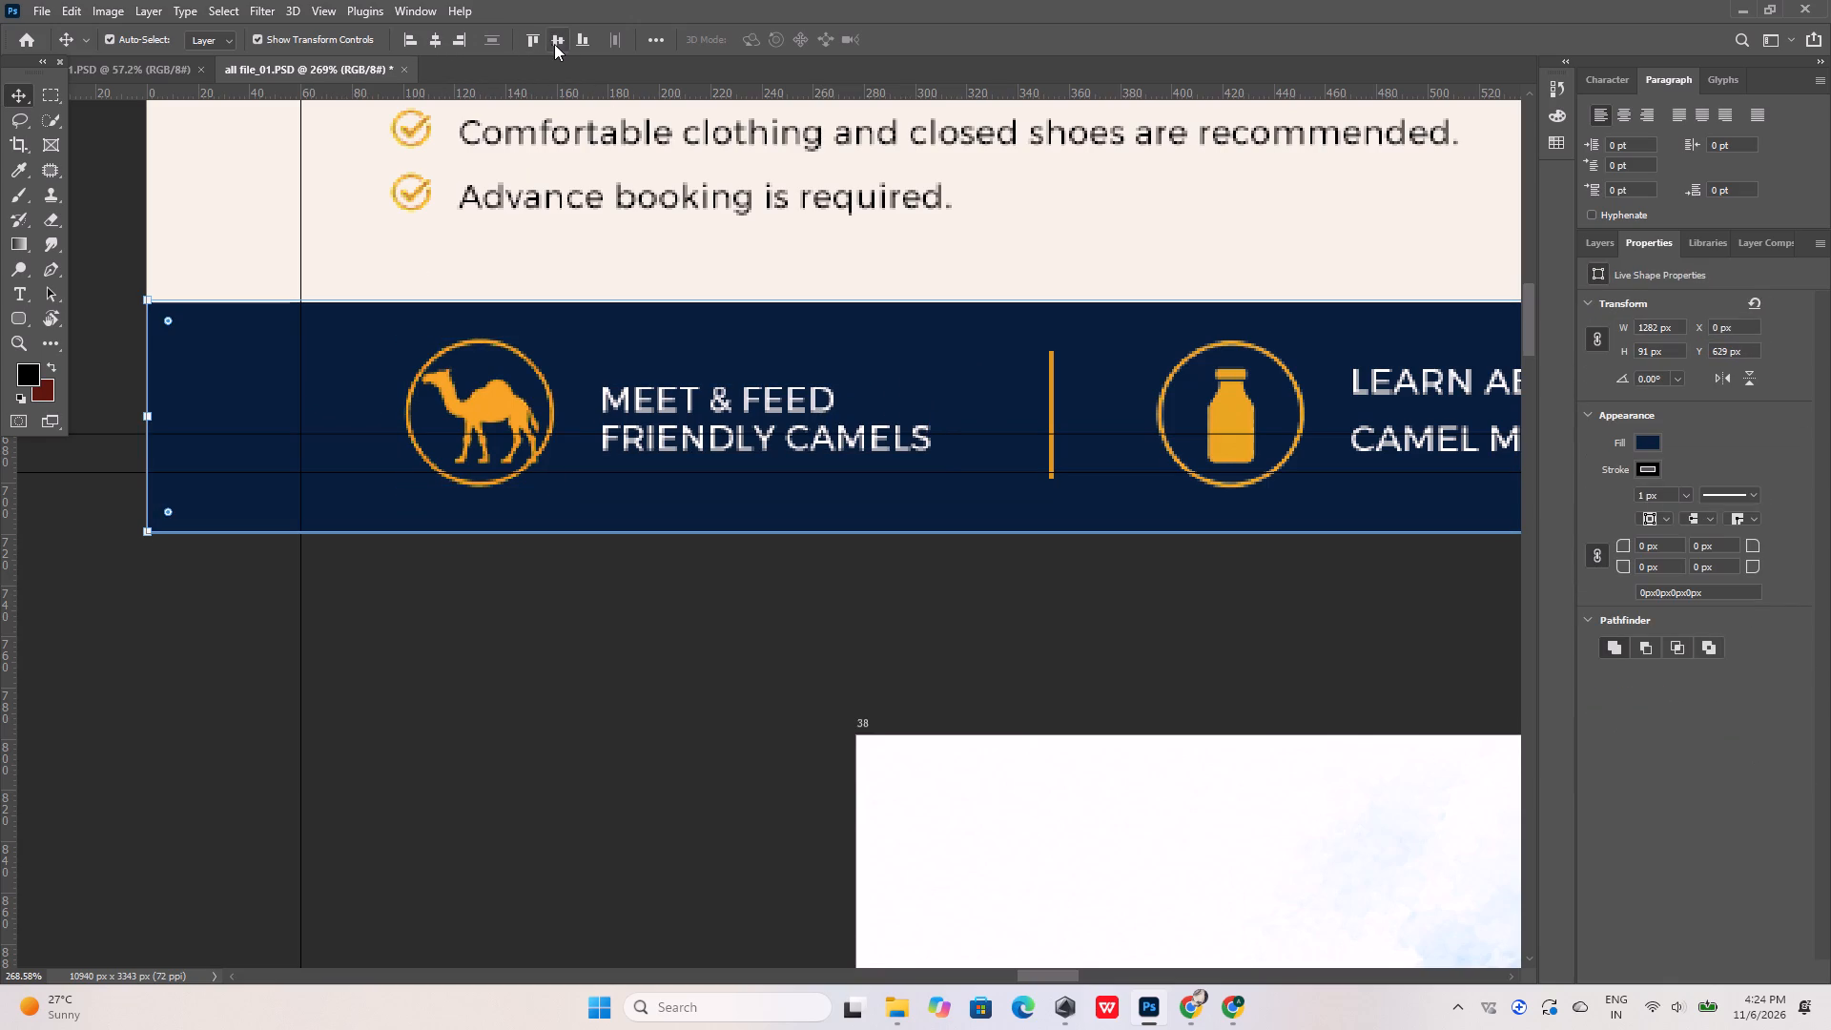
left_click(556, 43)
left_click(487, 574)
Delete the thin duplicate divider lines between the bottle and factory sections and between the factory and family sections of the footer.
scroll(219, 374, "down", 10, "alt")
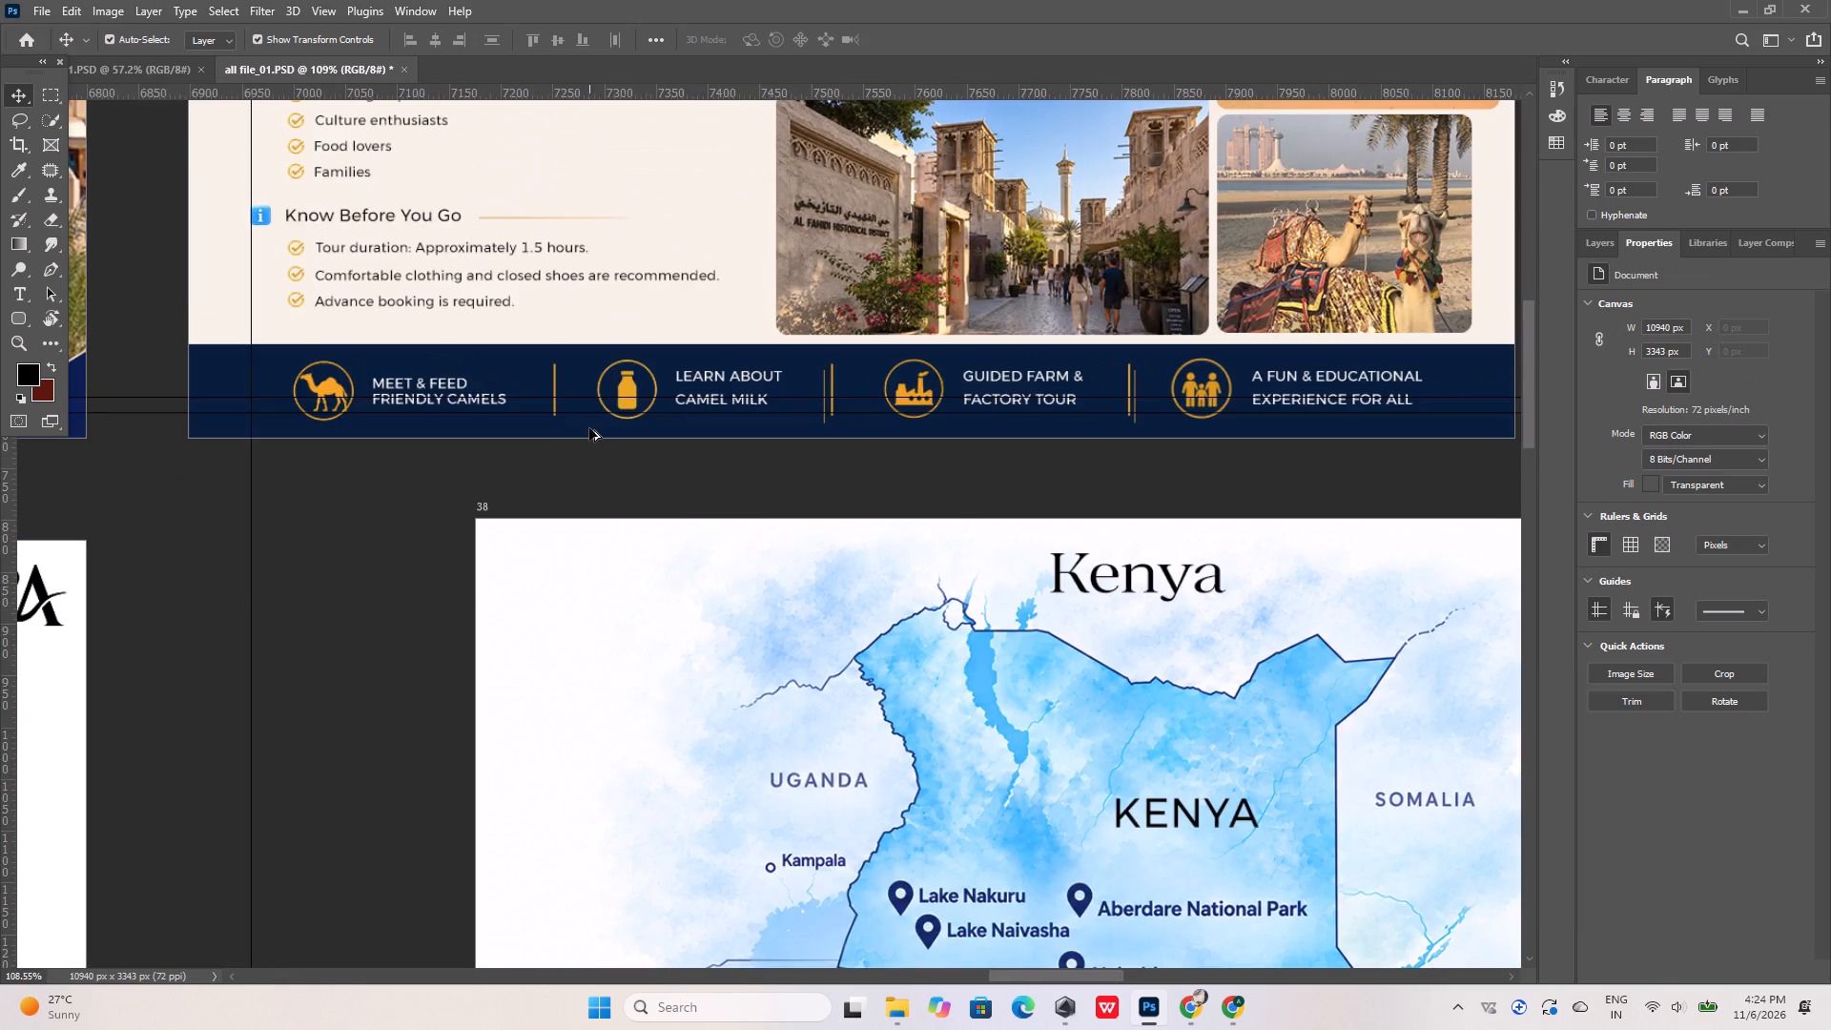
scroll(606, 412, "up", 7, "alt")
left_click(1005, 376)
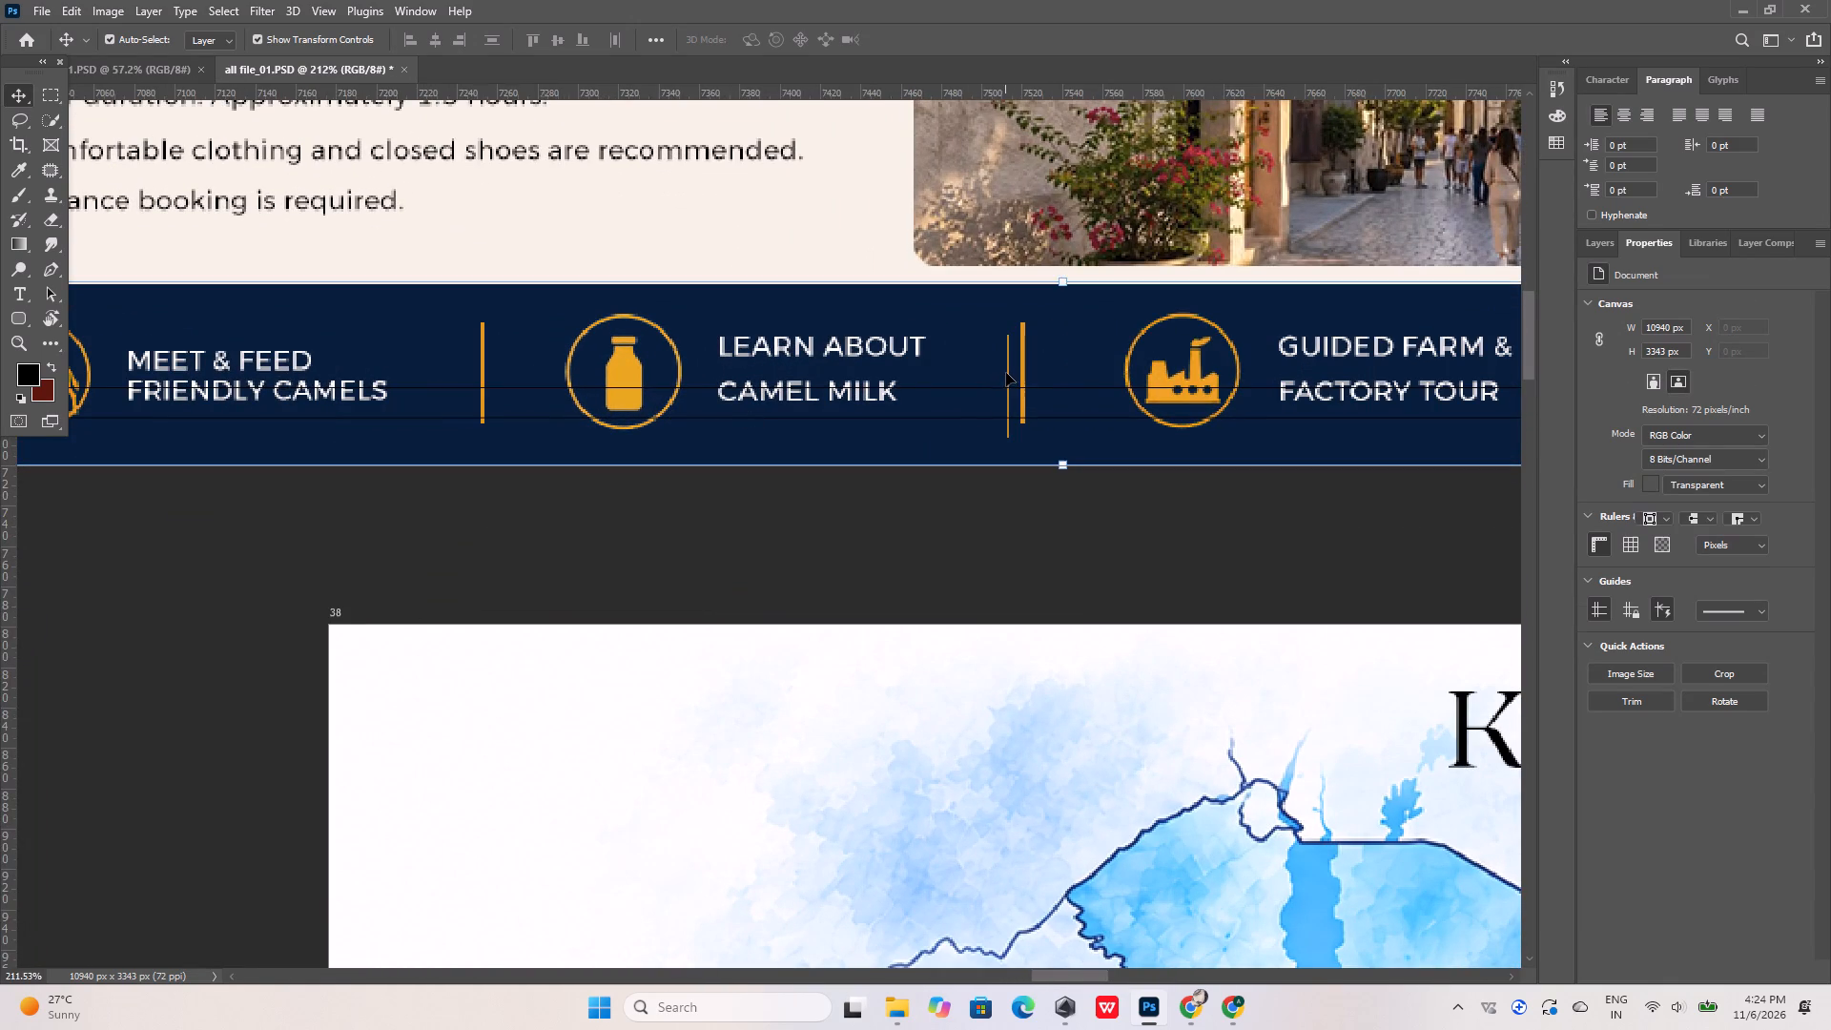
left_click(1008, 372)
key("Delete")
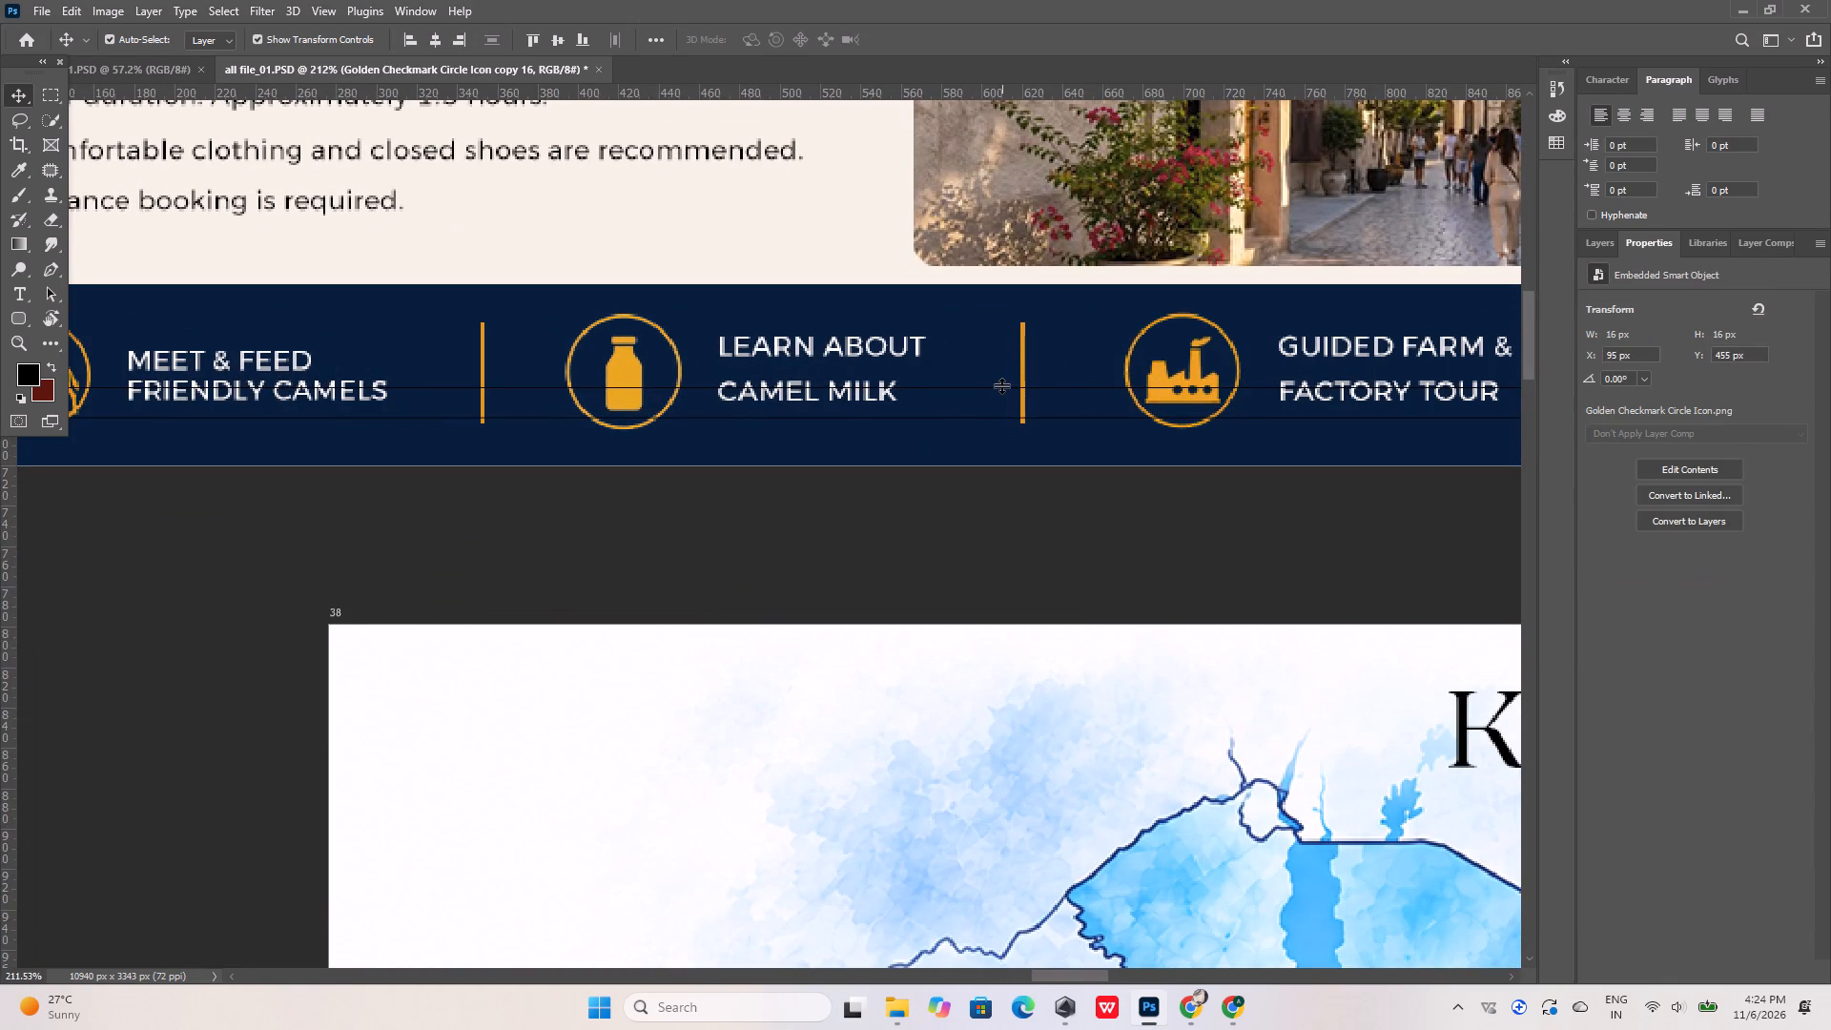
scroll(631, 466, "down", 10, "alt")
scroll(1080, 426, "up", 6, "alt")
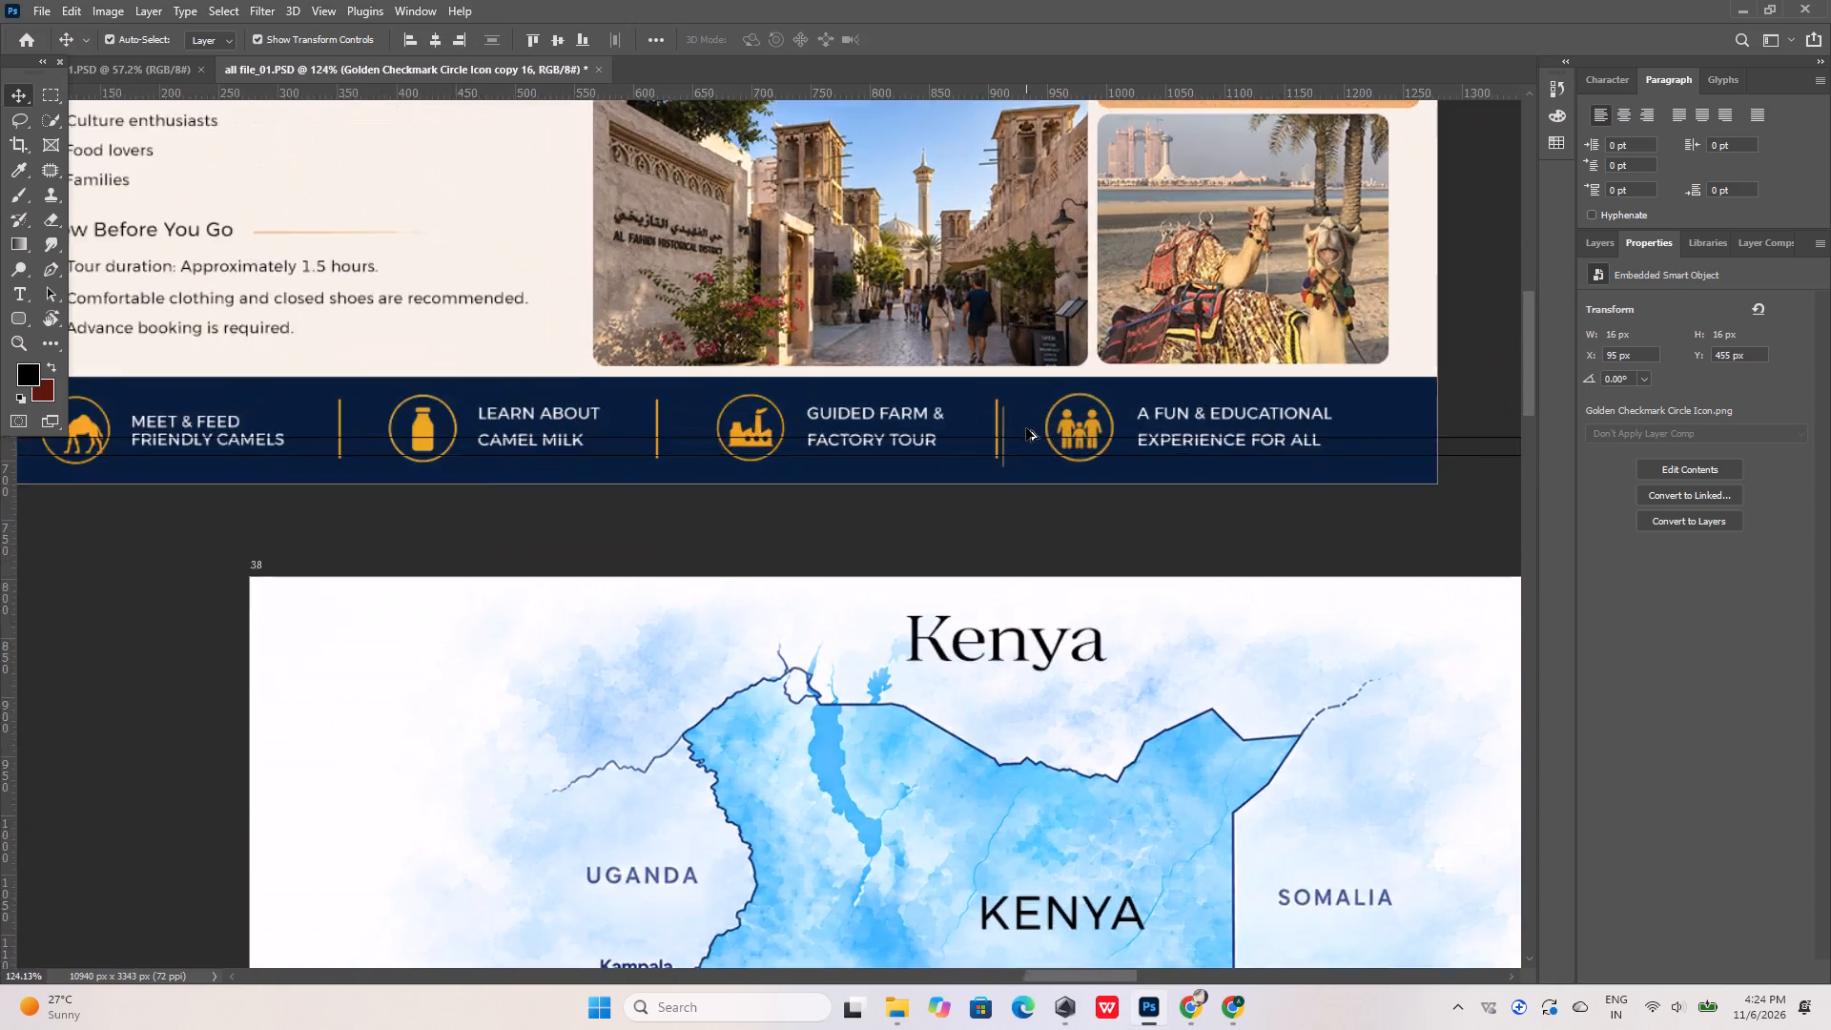
scroll(1026, 428, "up", 7, "alt")
left_click(980, 424)
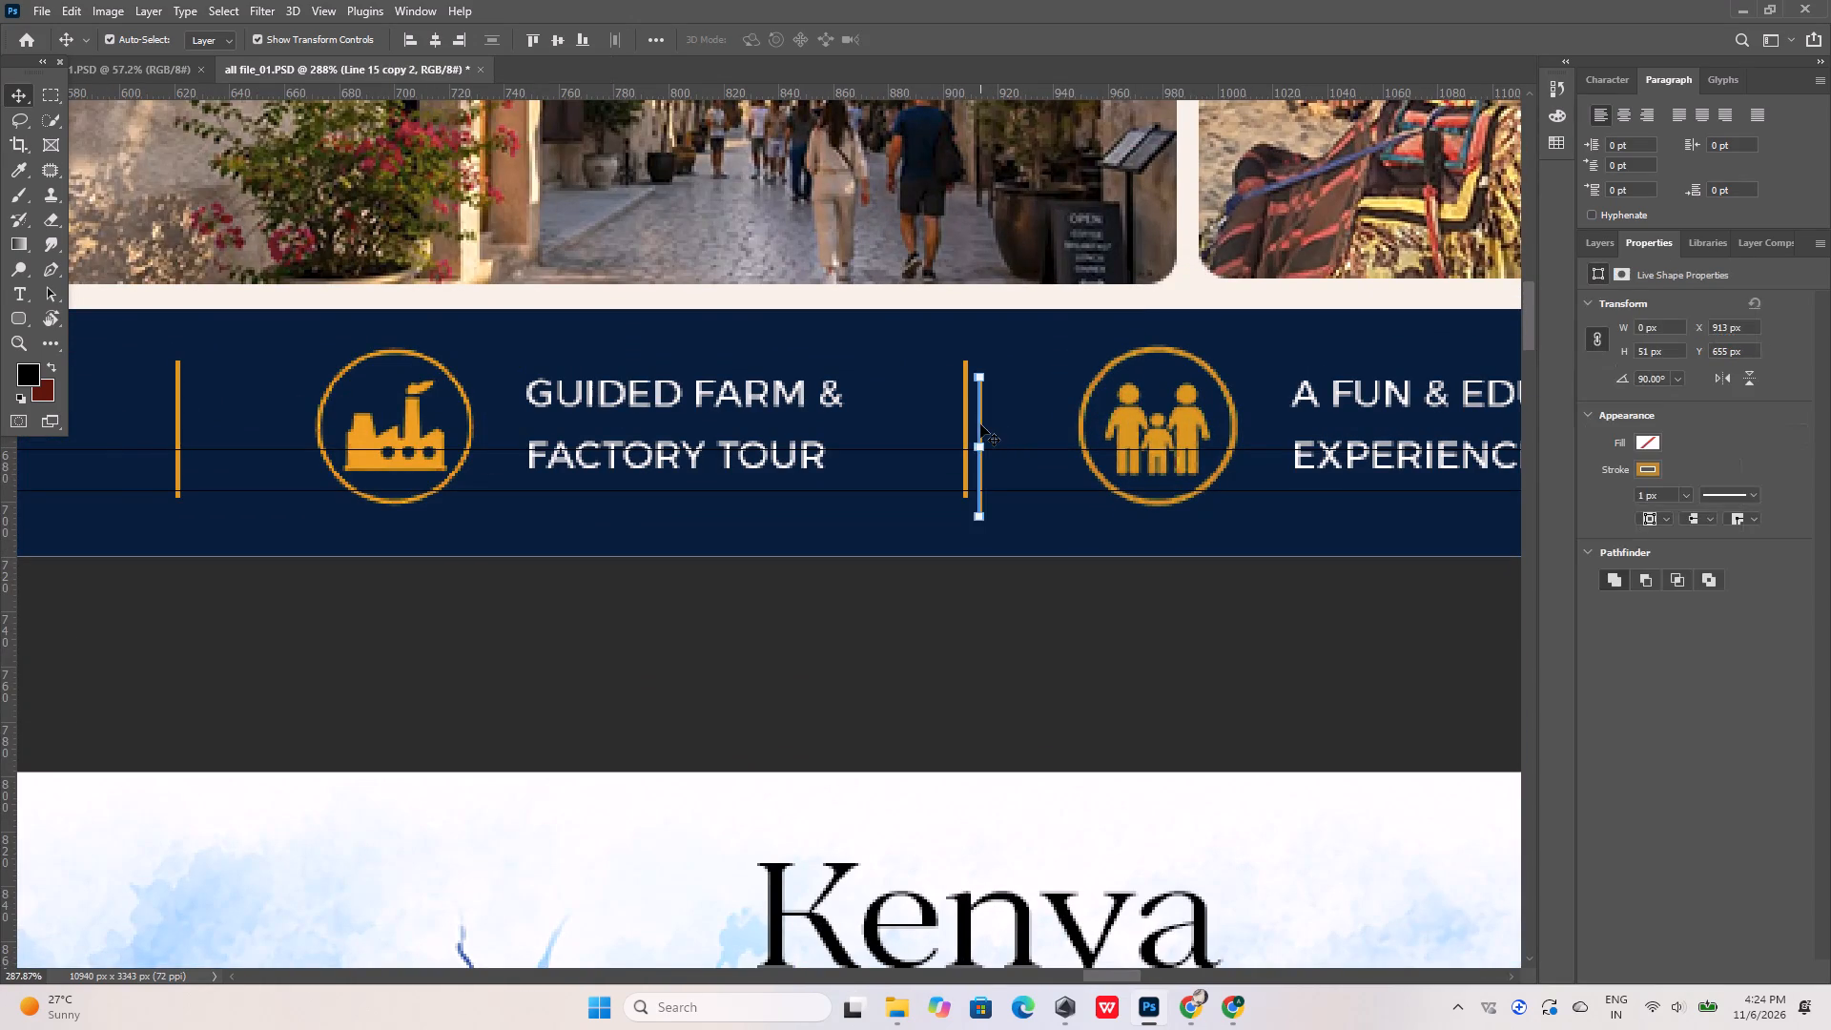
key("Delete")
left_click(1026, 616, "alt")
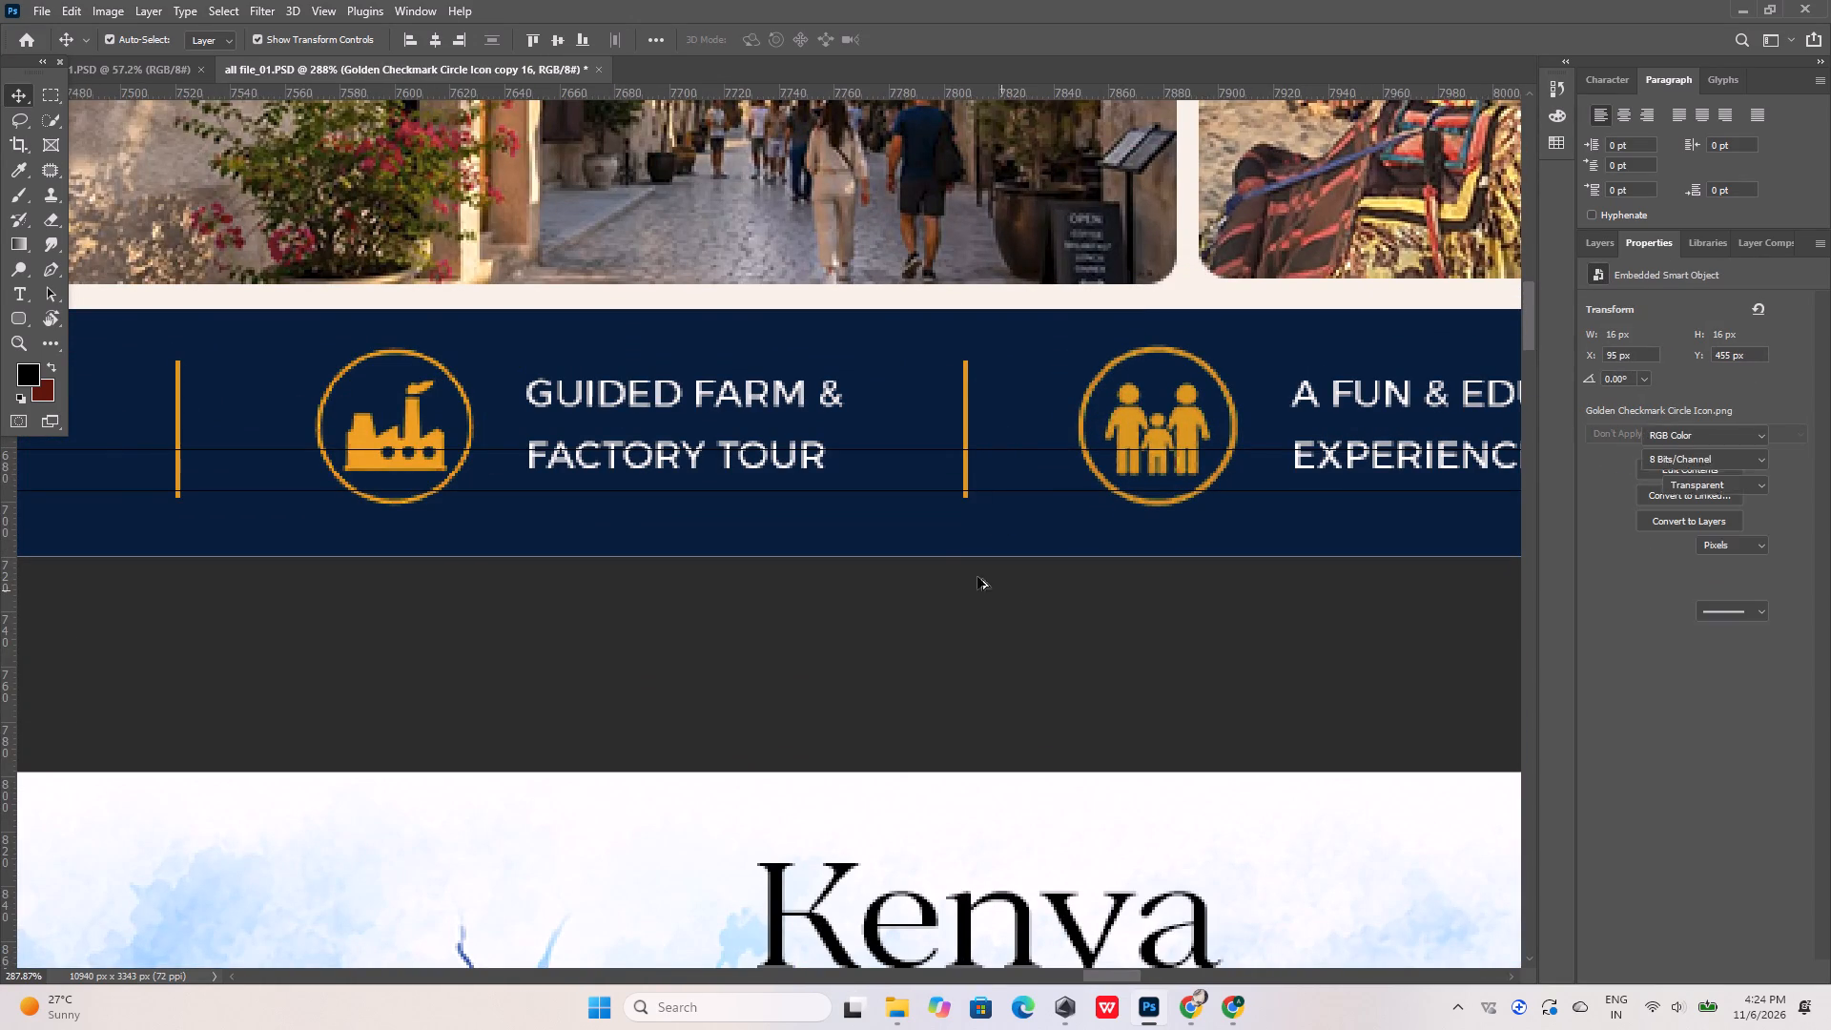
Set the LEARN ABOUT CAMEL MILK caption to 13.41 pt font size and 15 pt leading.
scroll(754, 445, "down", 14, "alt")
scroll(487, 460, "up", 9, "alt")
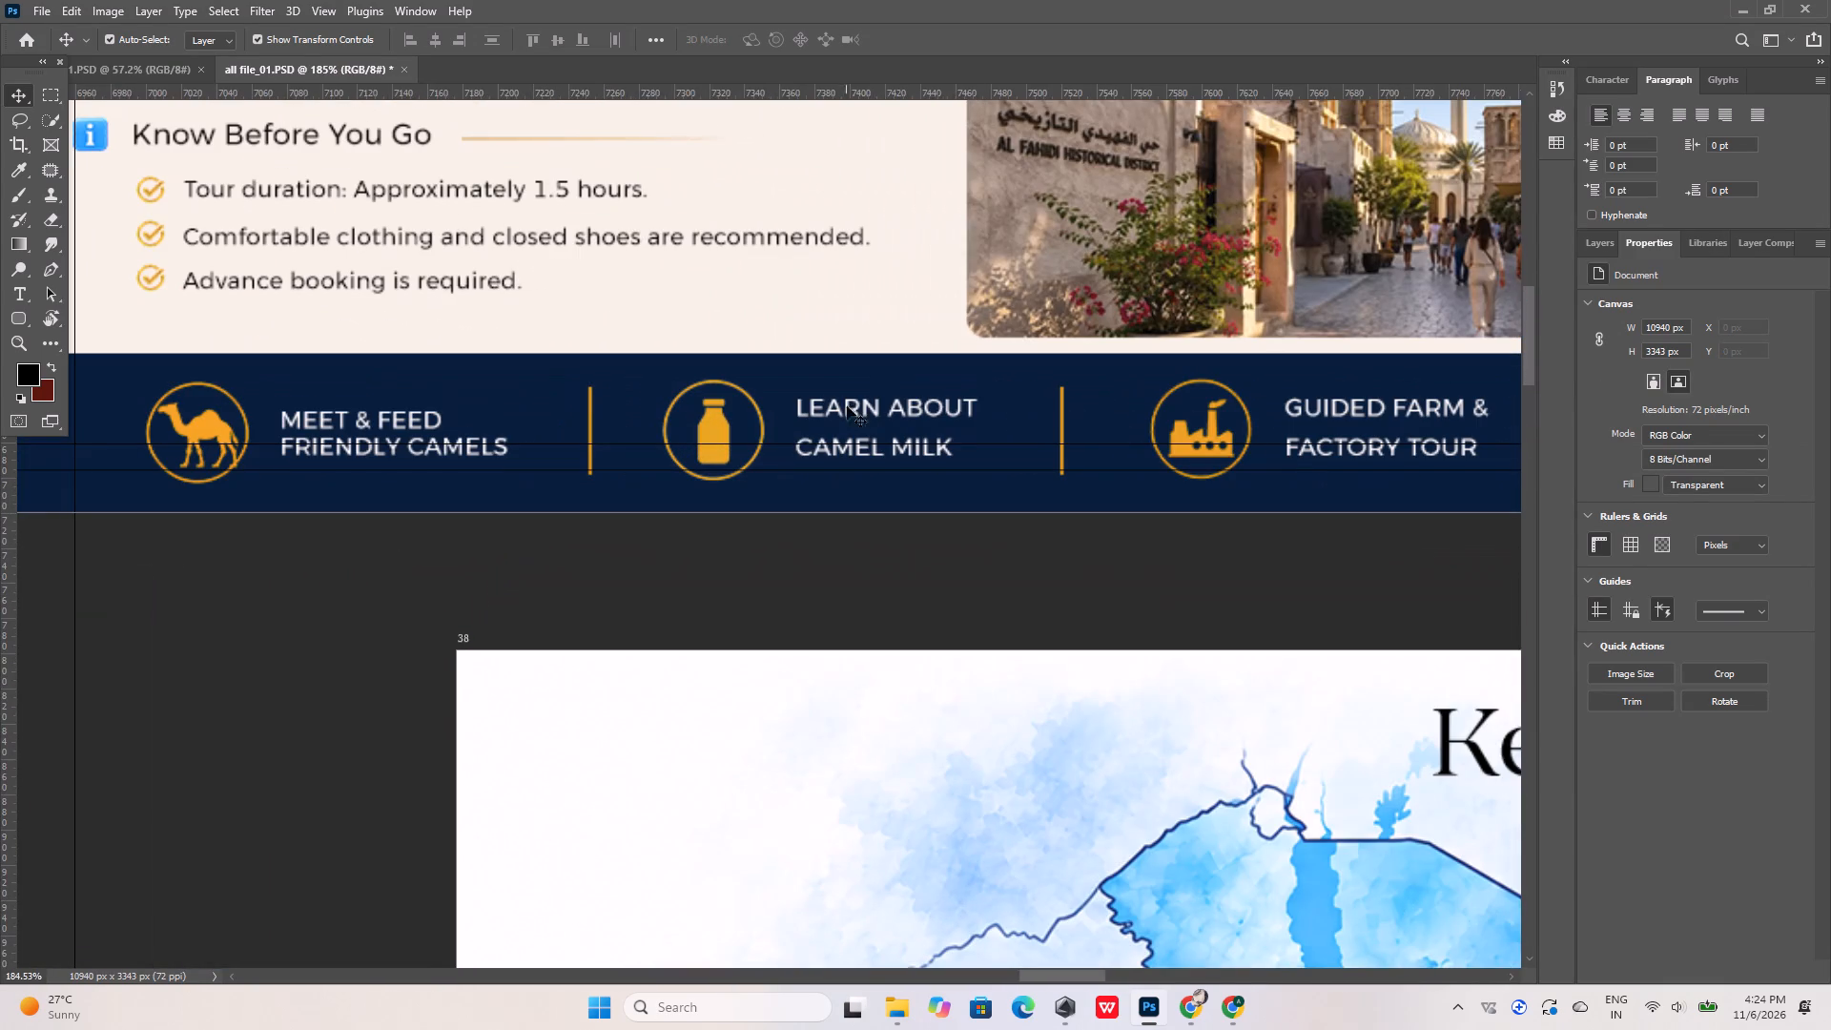
left_click(854, 404)
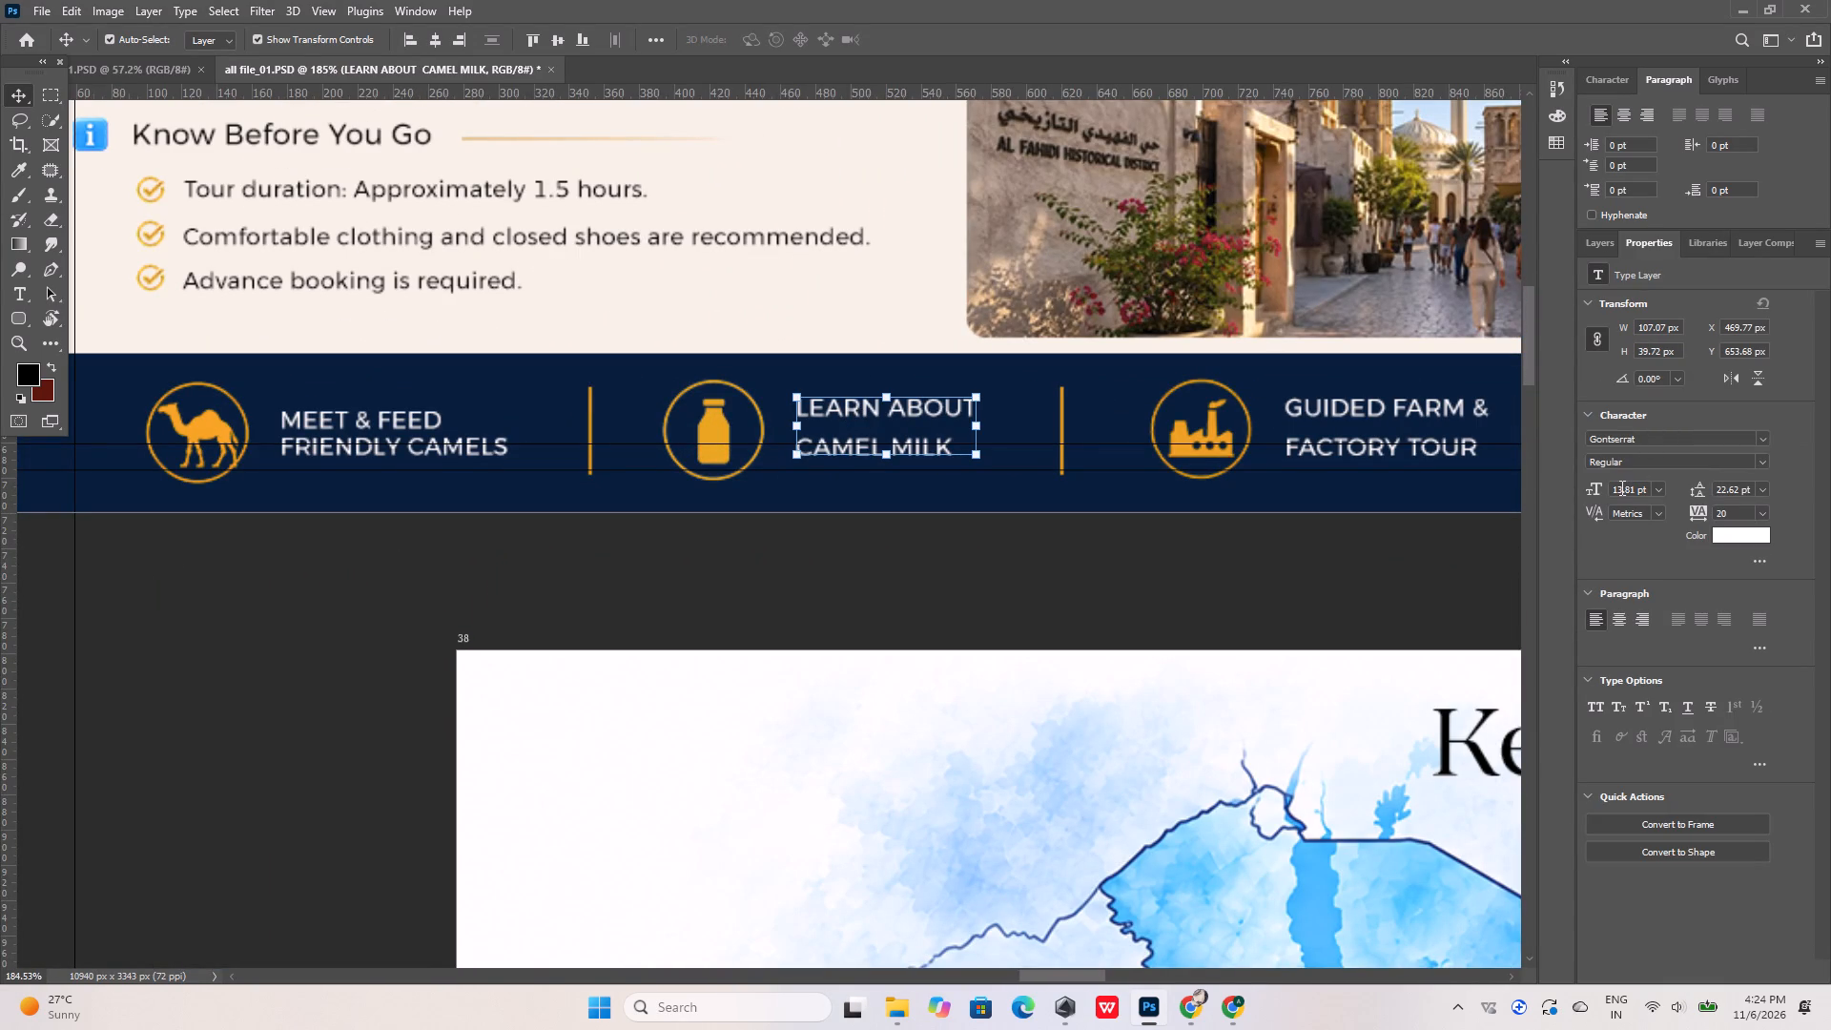
left_click_drag(1613, 488, 1653, 488)
key("ctrl+v")
left_click(1713, 489)
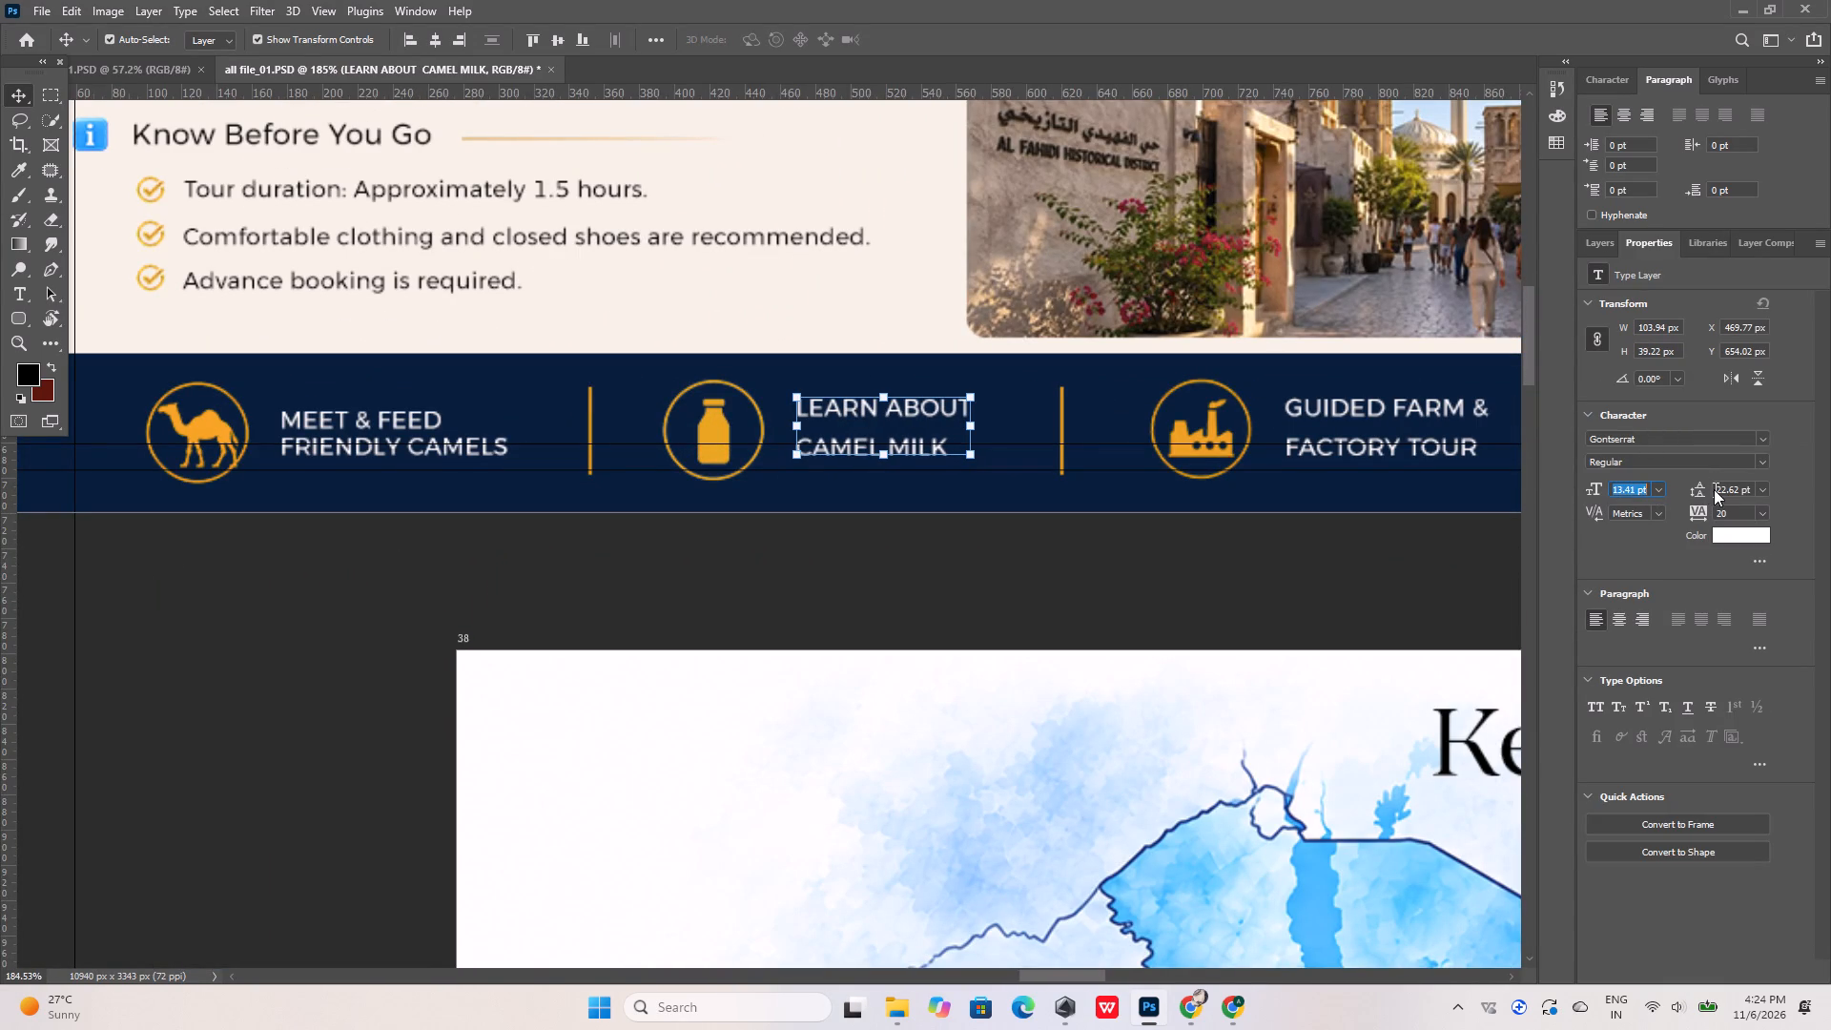
left_click(1715, 489)
left_click_drag(1716, 489, 1754, 484)
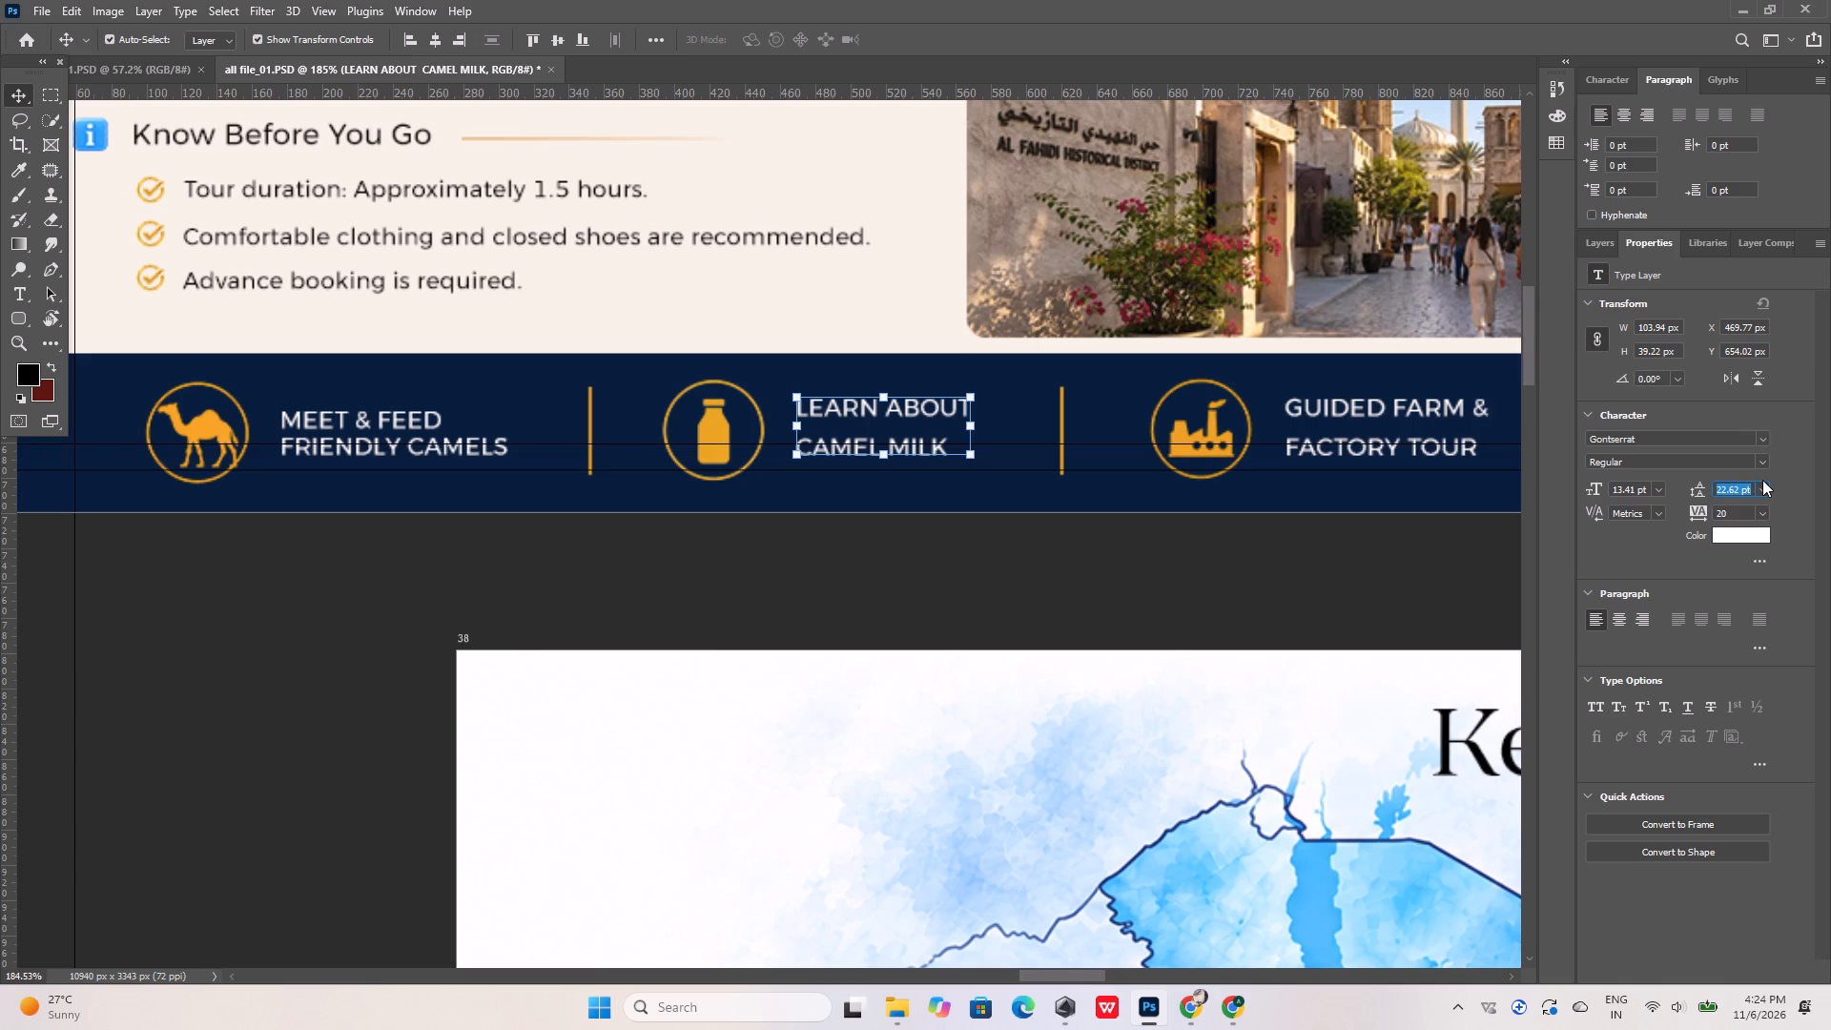
type("15")
key("Return")
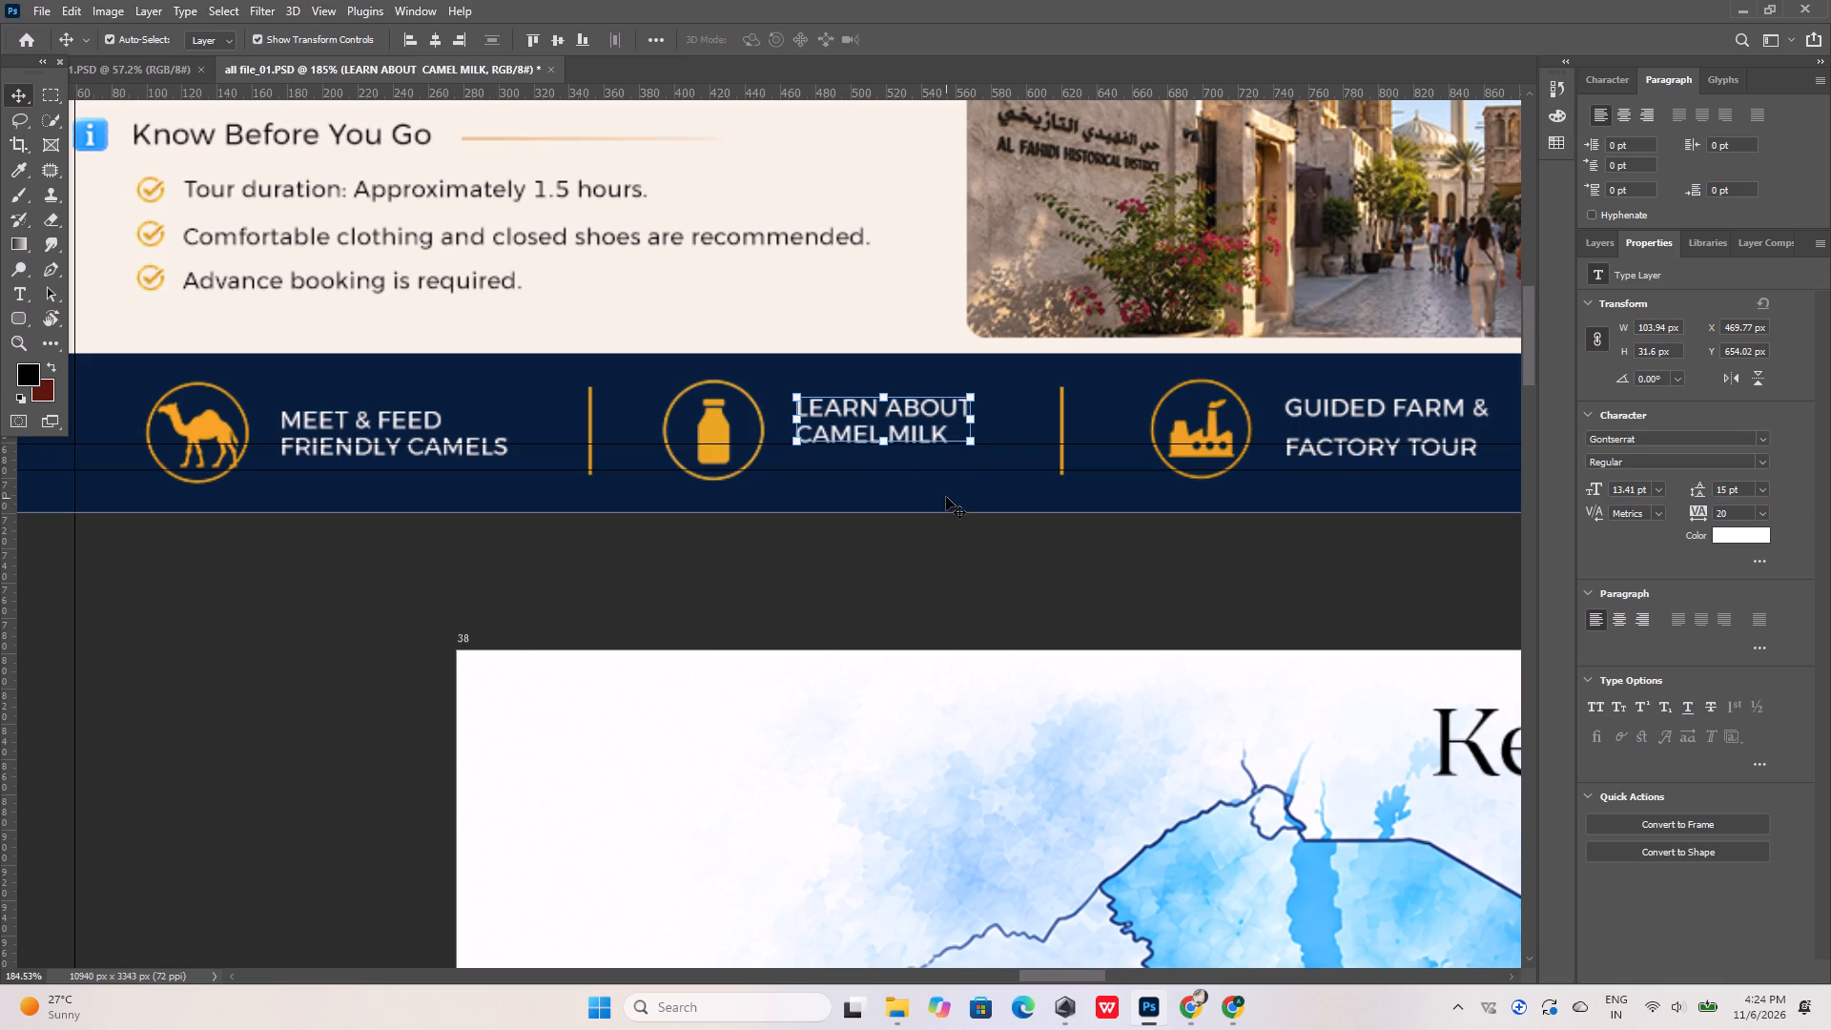
Align the LEARN ABOUT CAMEL MILK caption and the bottle icon to the vertical centre of the navy footer bar.
left_click(946, 495, "shift")
left_click(558, 35)
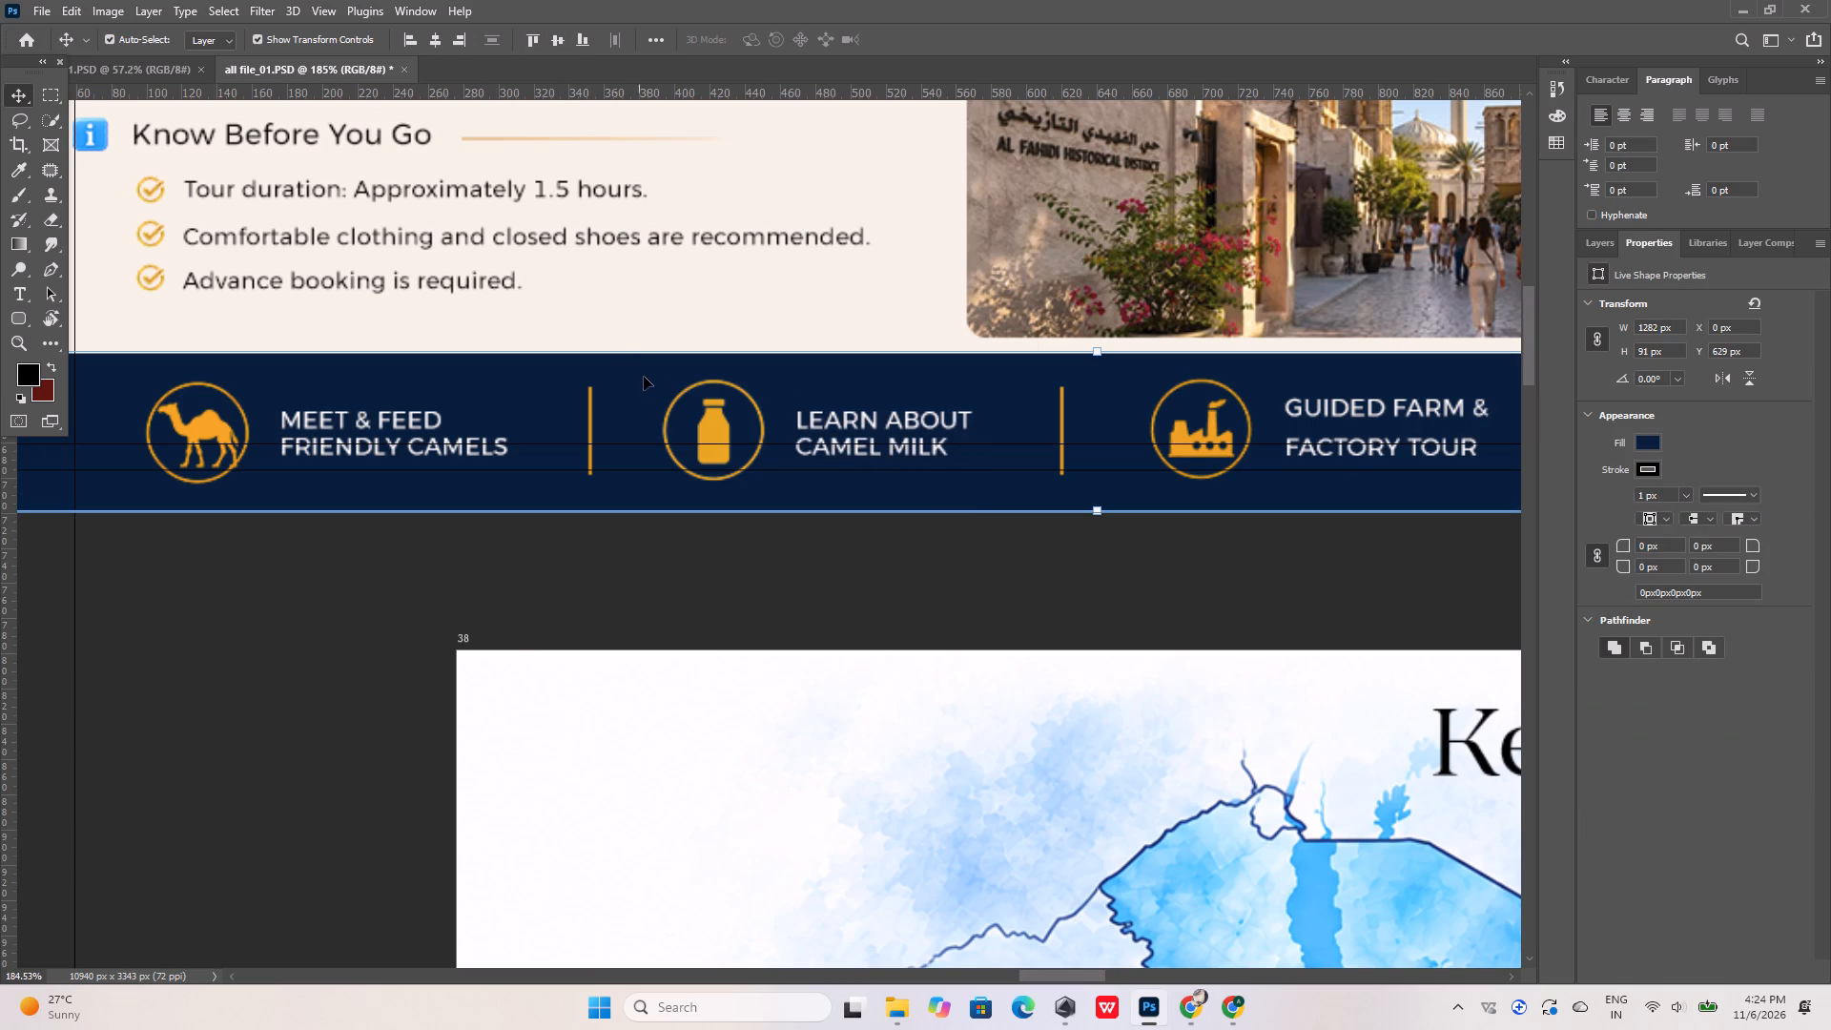
left_click(710, 423)
left_click(832, 393, "shift")
left_click(555, 41)
left_click(641, 559)
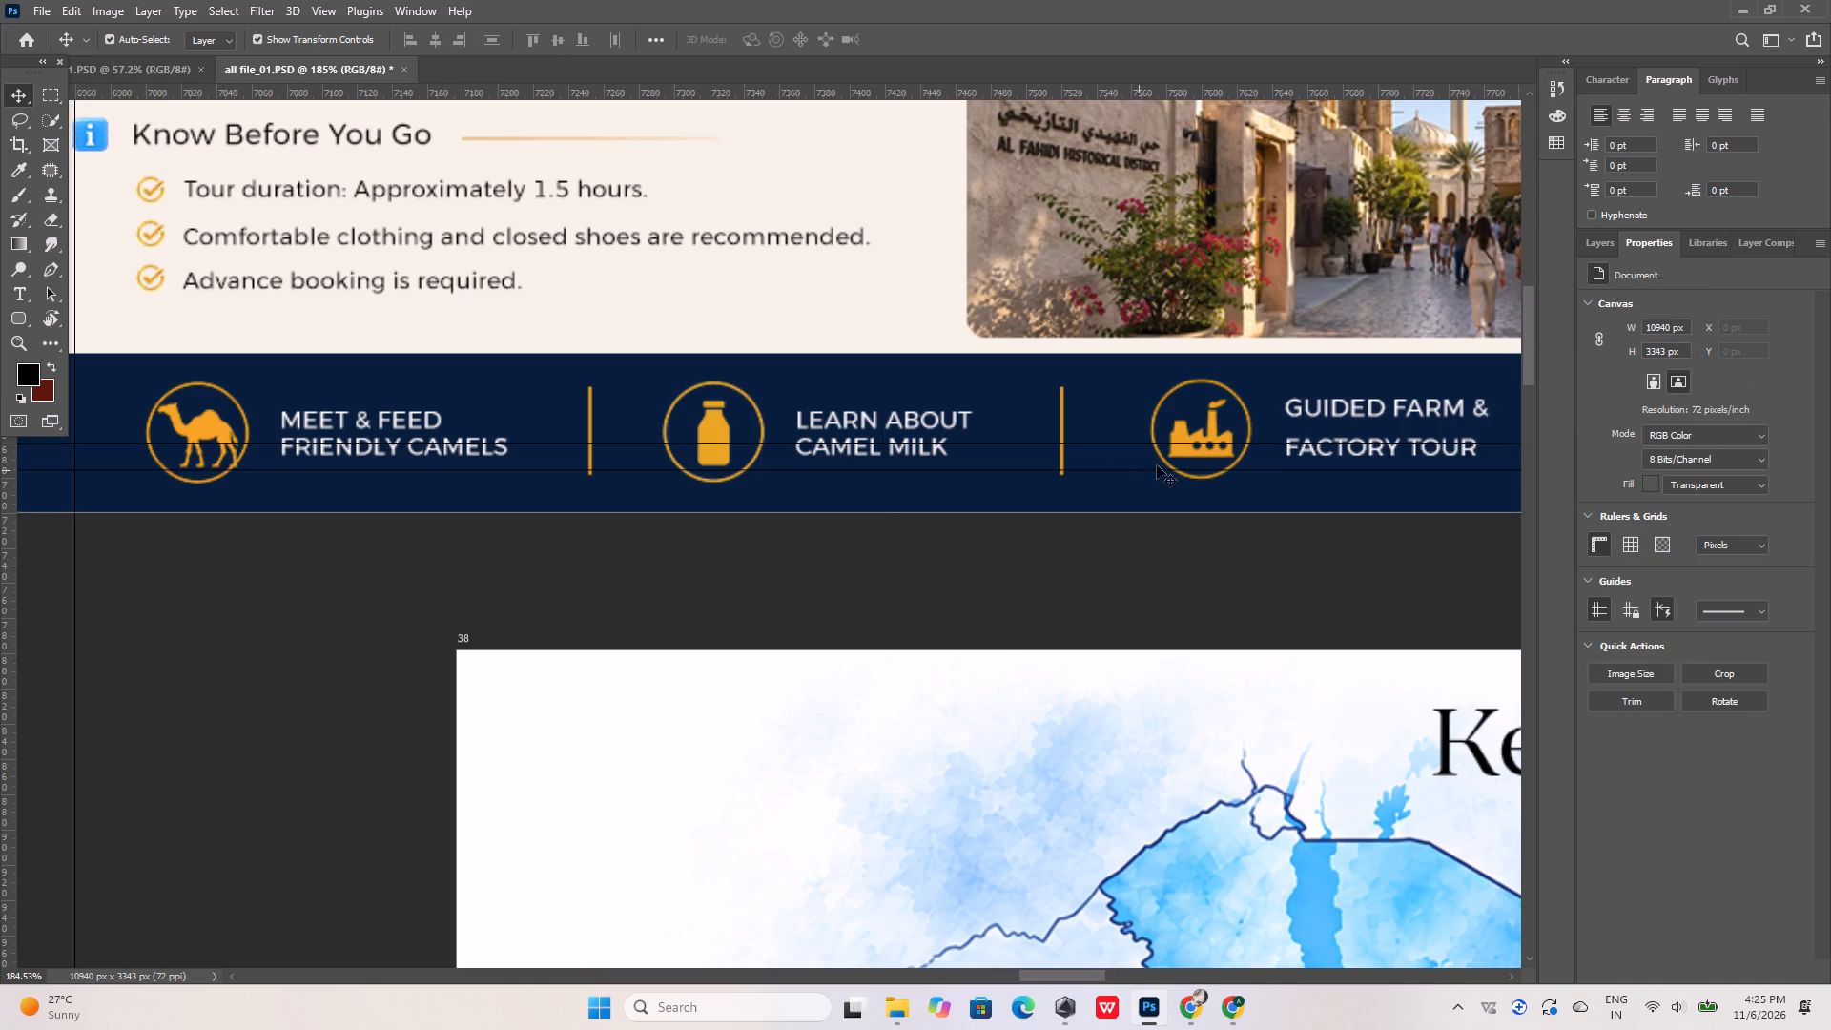
Align the factory icon to the vertical centre of the navy footer bar.
left_click(1206, 428)
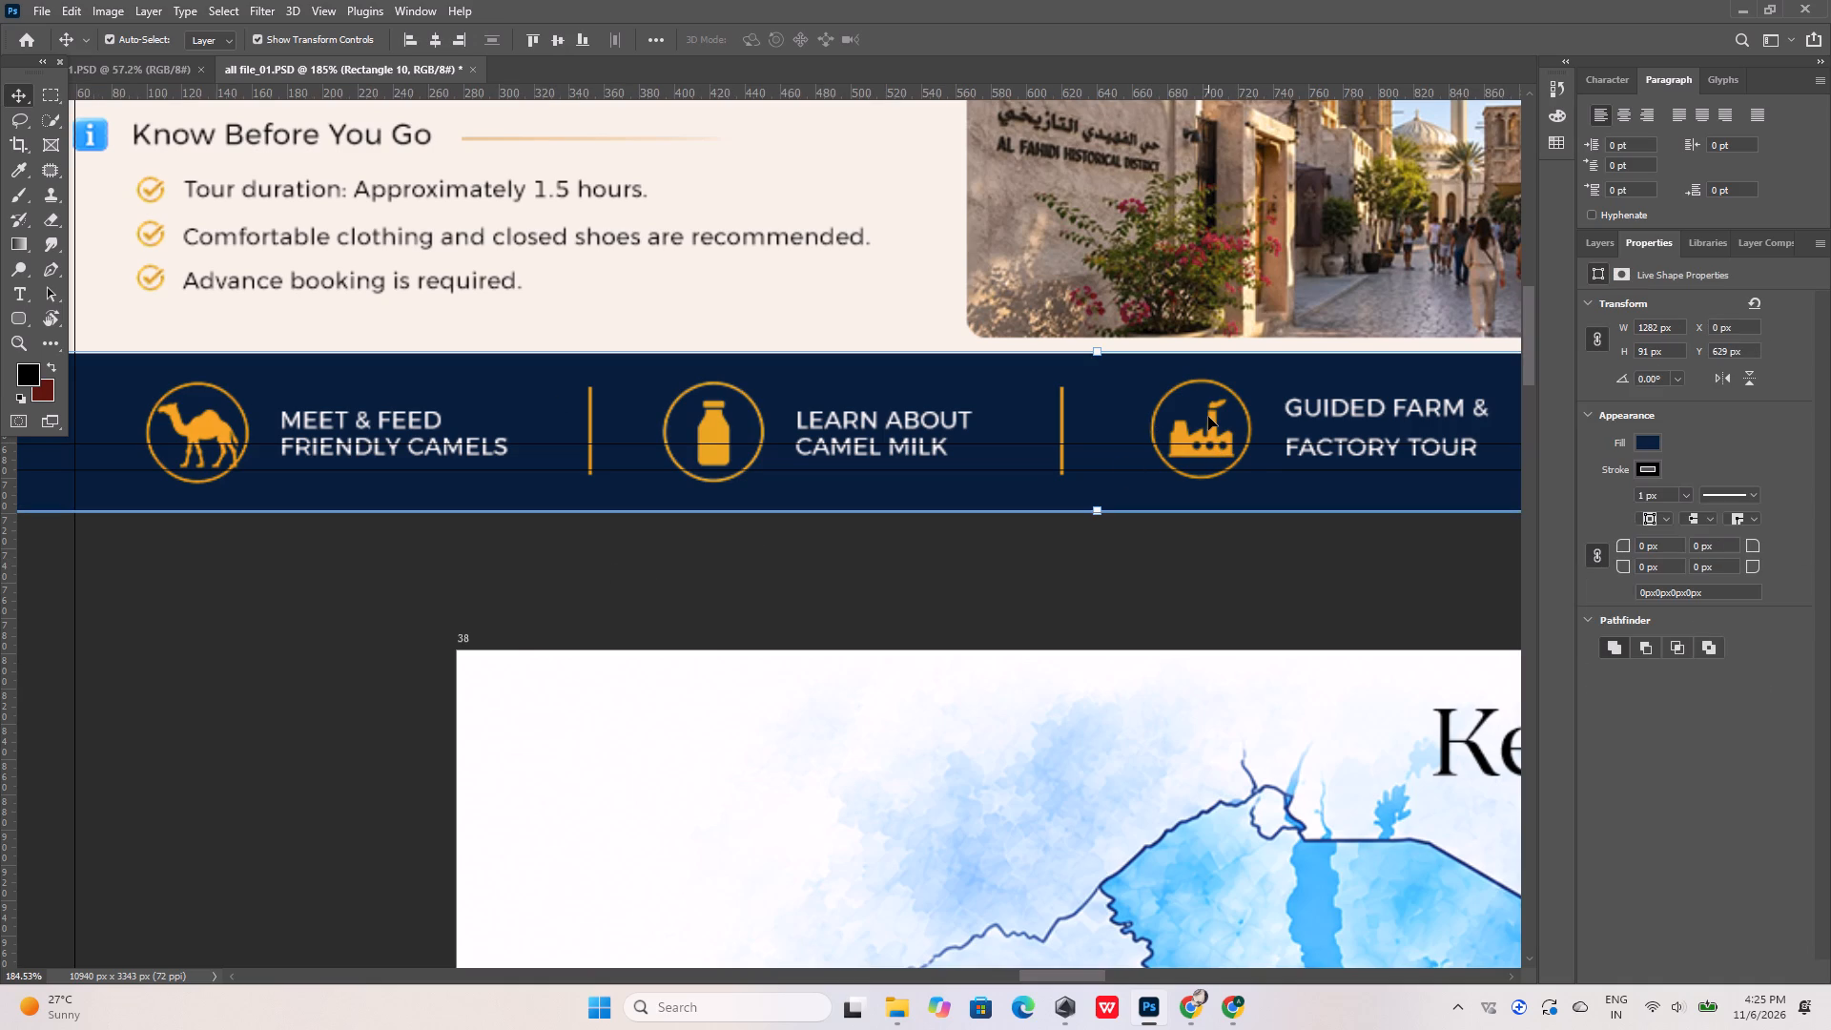
left_click(1208, 417)
left_click(1093, 408, "shift")
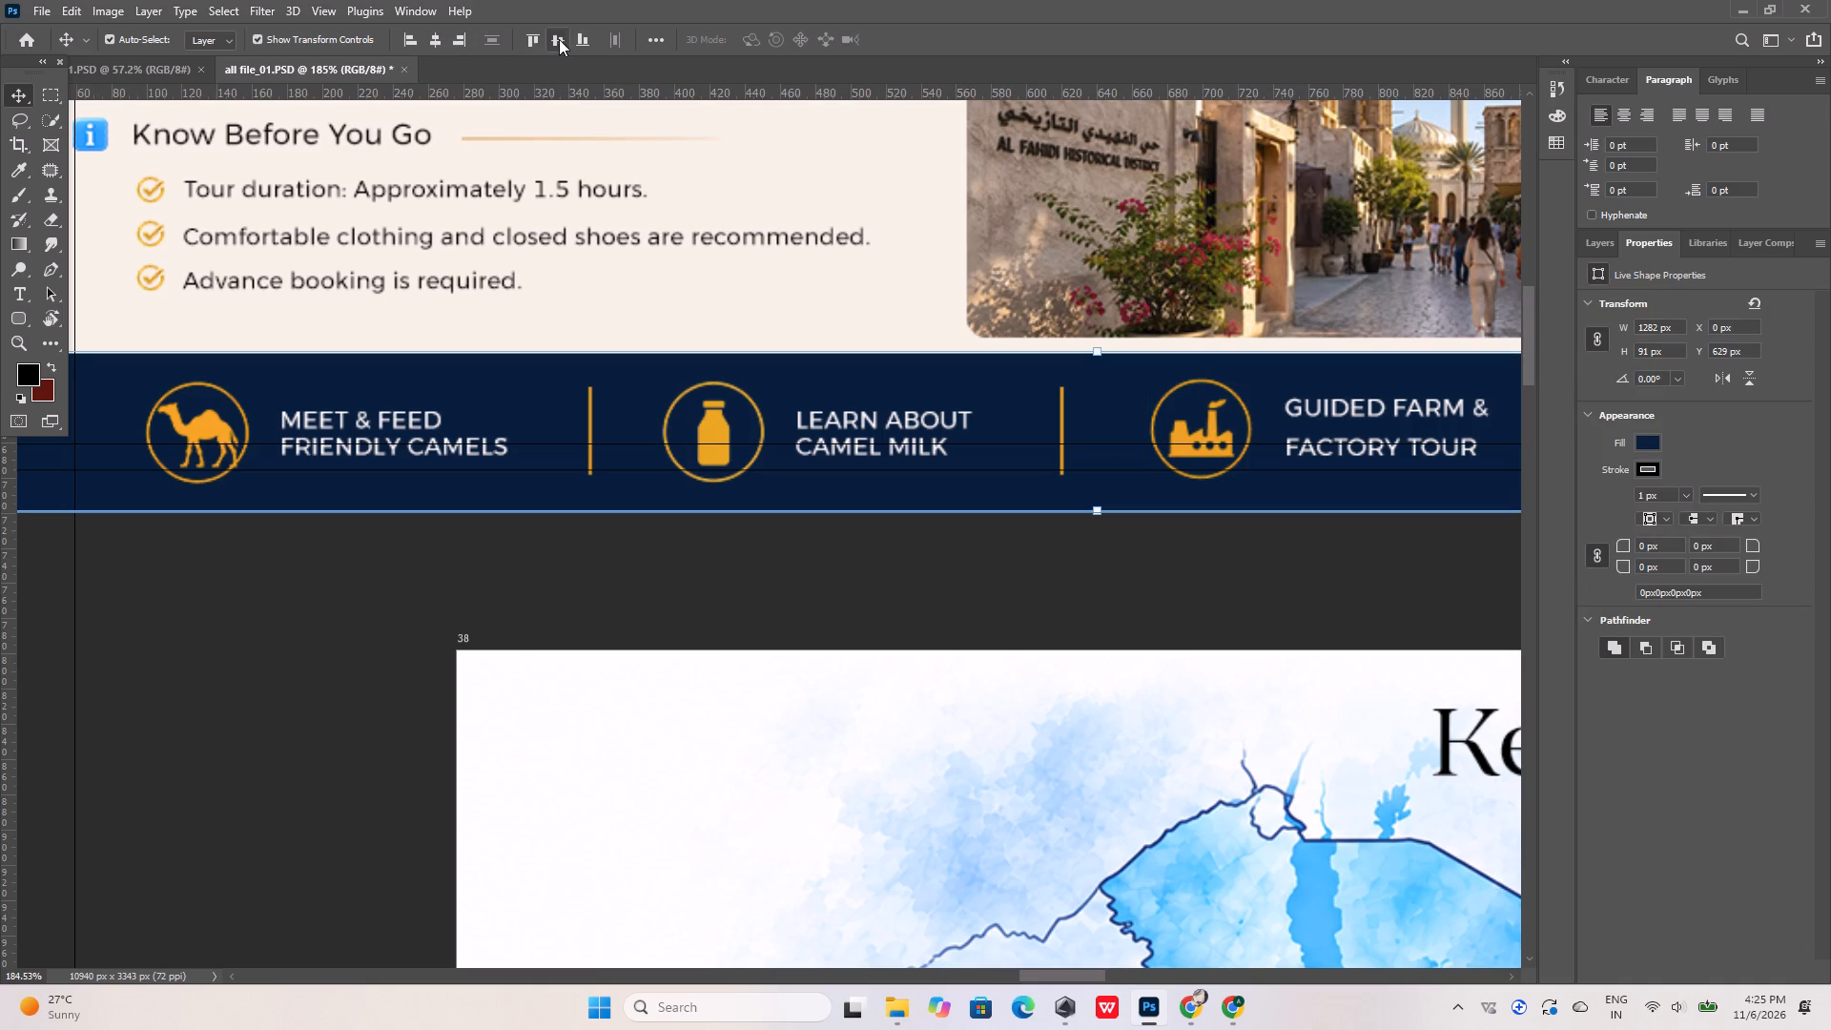
left_click(559, 39)
left_click(683, 549)
Set the GUIDED FARM & FACTORY TOUR caption to 13.41 pt font size and 15 pt leading.
scroll(334, 404, "down", 9, "alt")
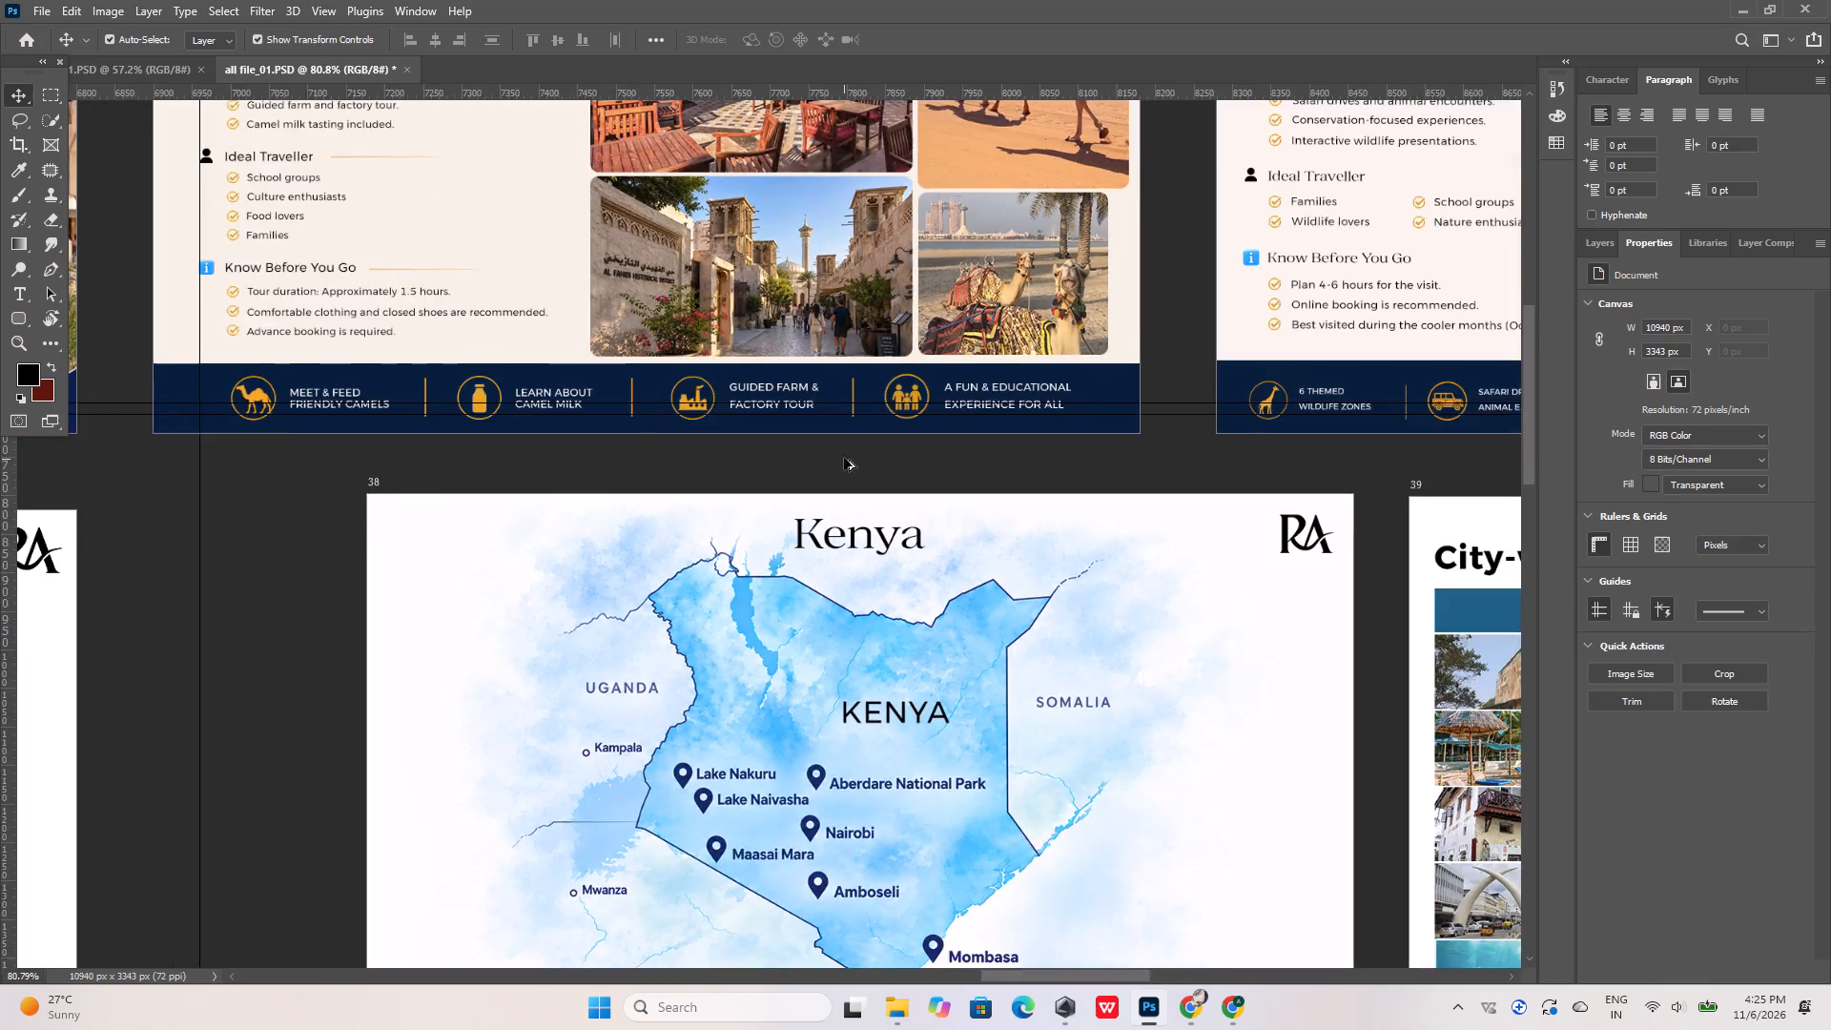
scroll(845, 450, "up", 7, "alt")
left_click(742, 369)
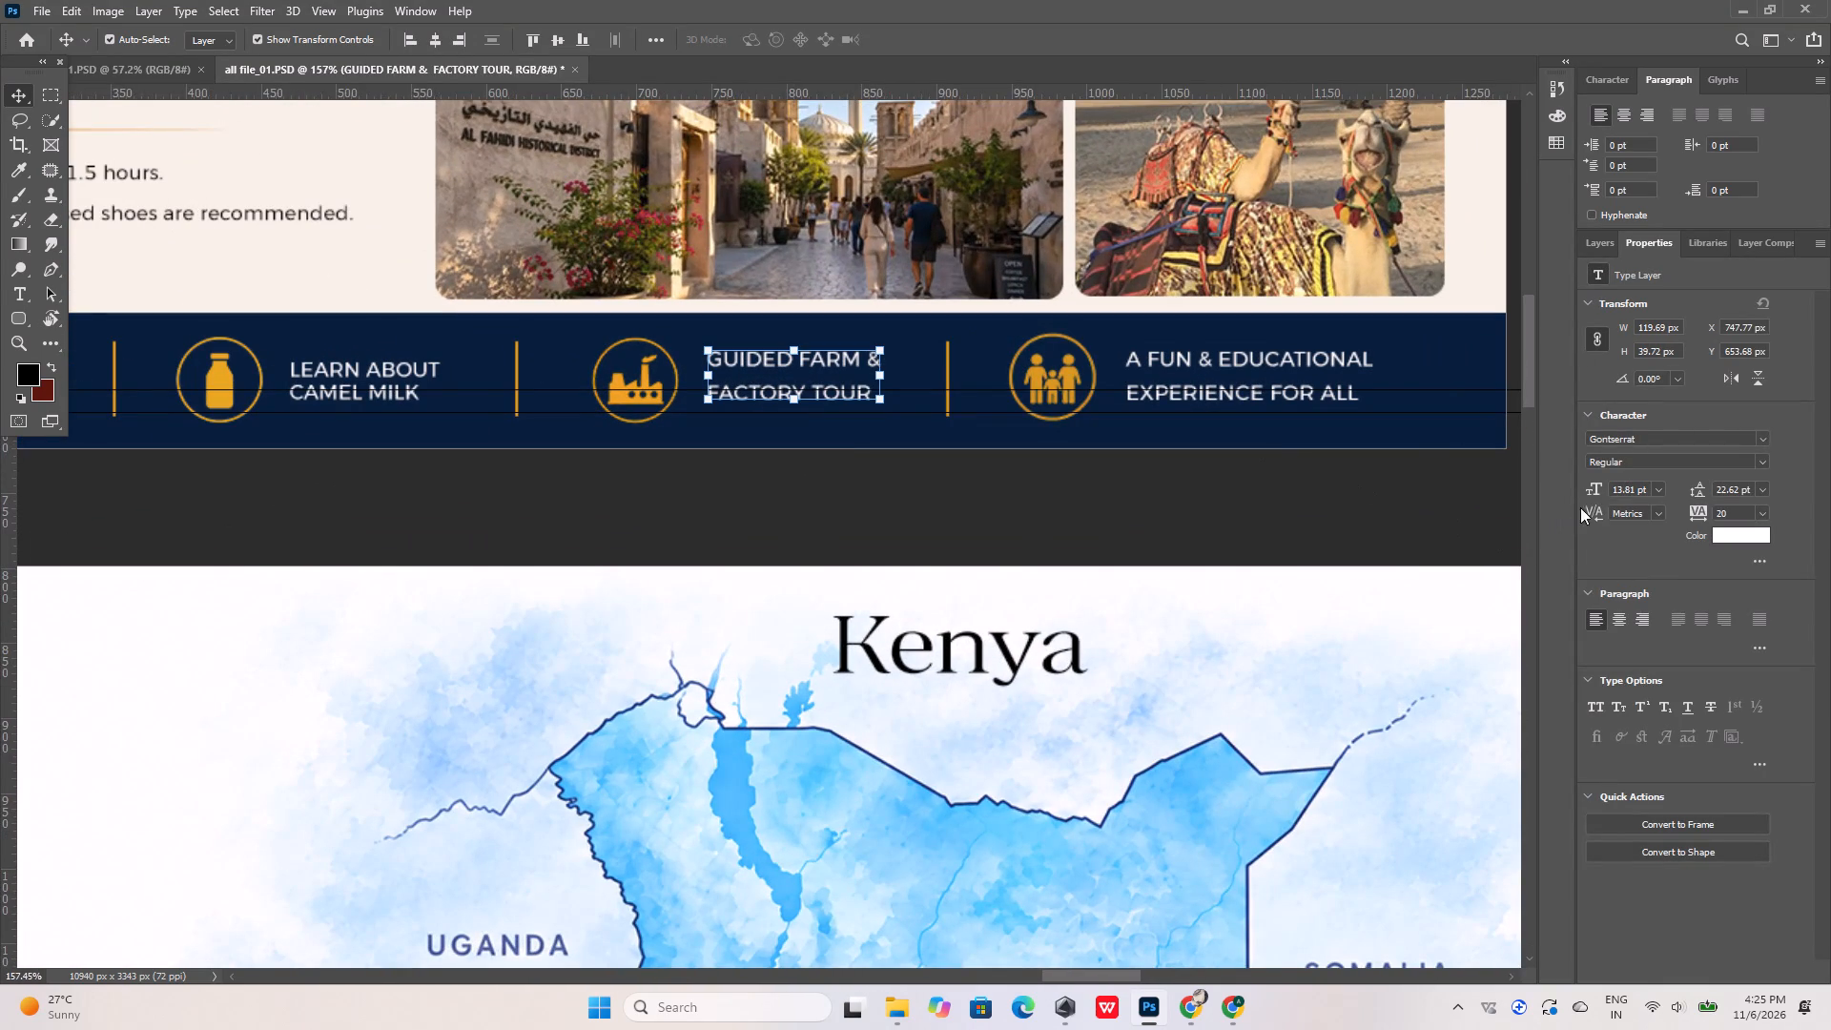
left_click_drag(1612, 491, 1650, 490)
key("ctrl+v")
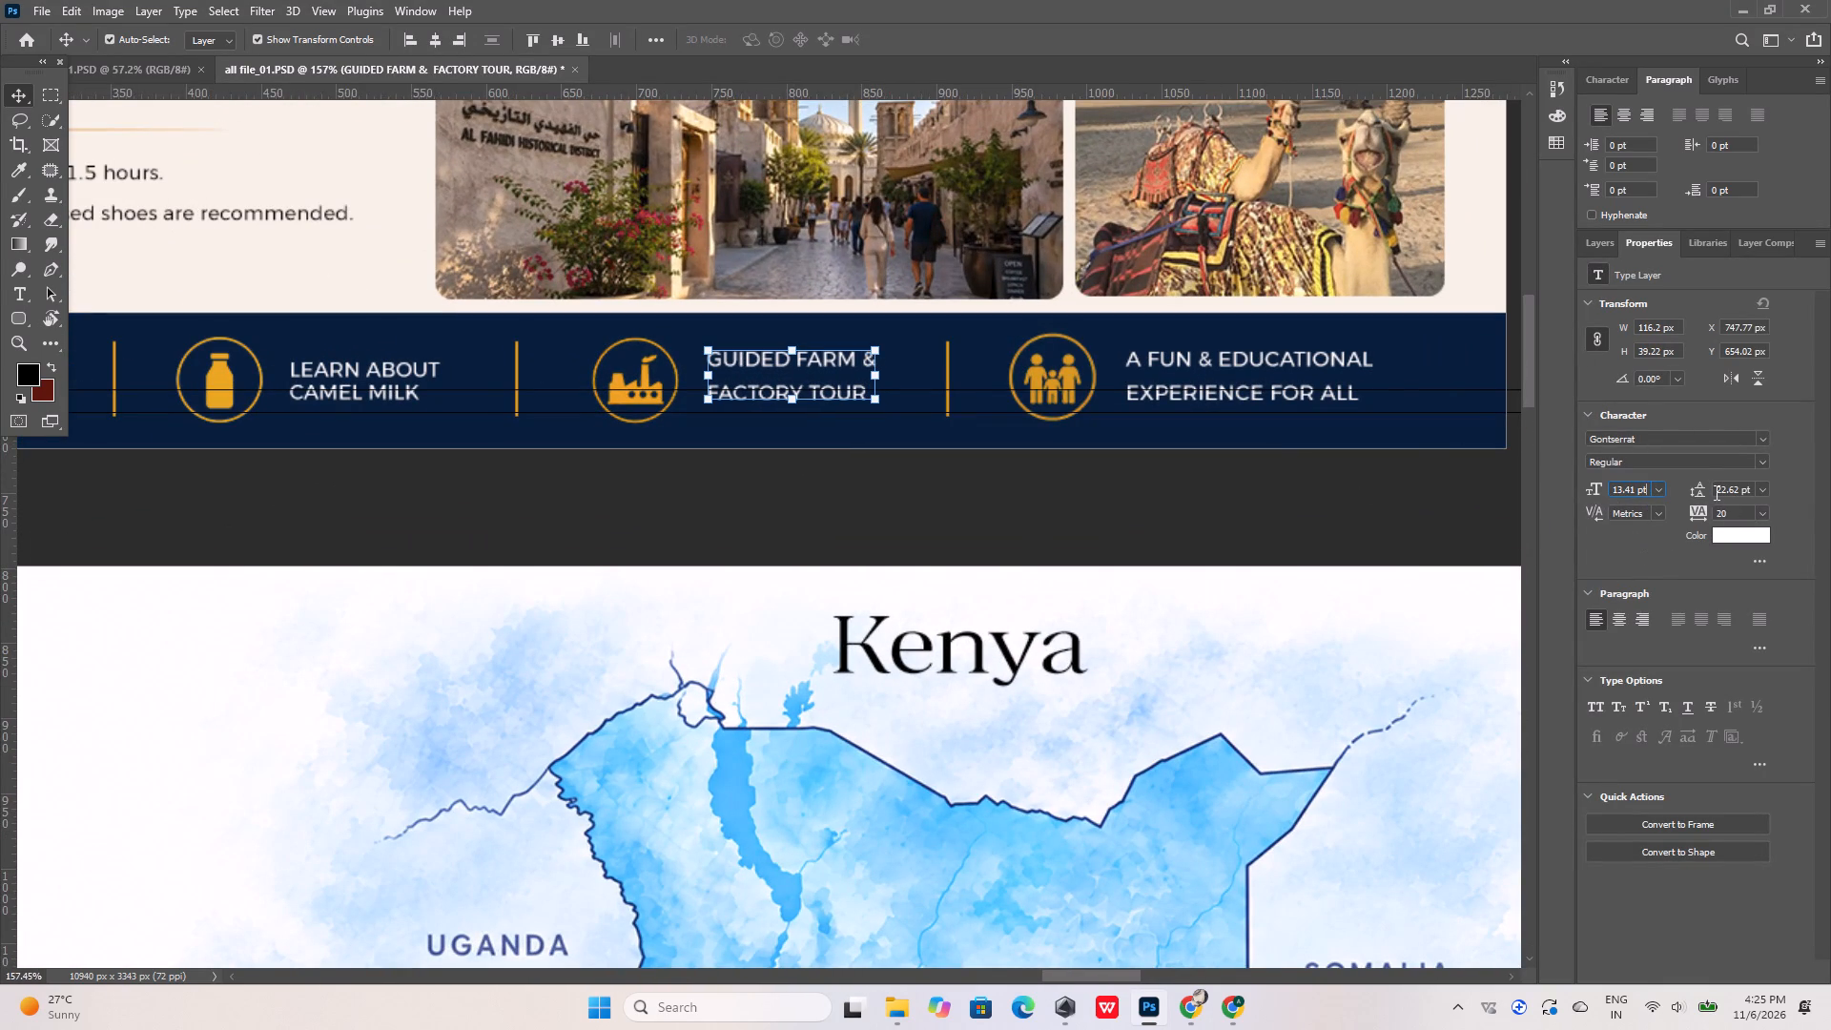
left_click_drag(1715, 492, 1755, 492)
type("15")
key("Return")
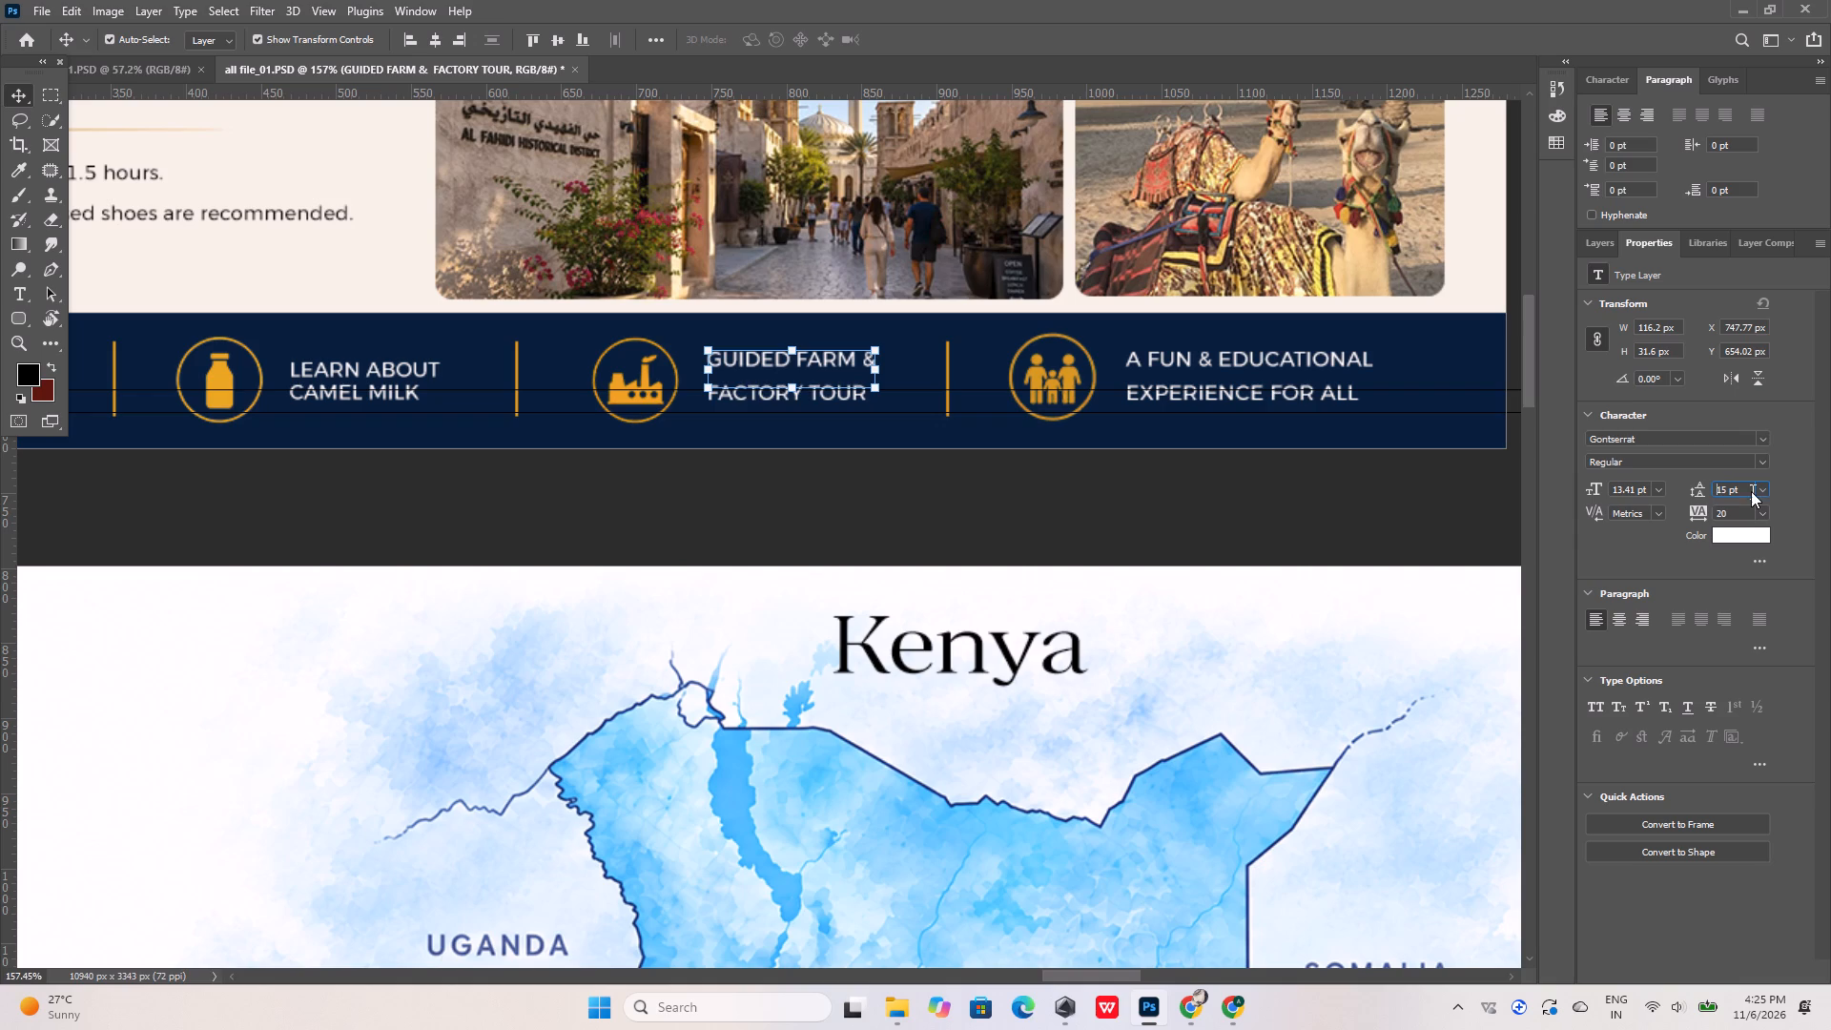
Align the GUIDED FARM & FACTORY TOUR caption to the vertical centre of the navy footer bar.
left_click(986, 360, "shift")
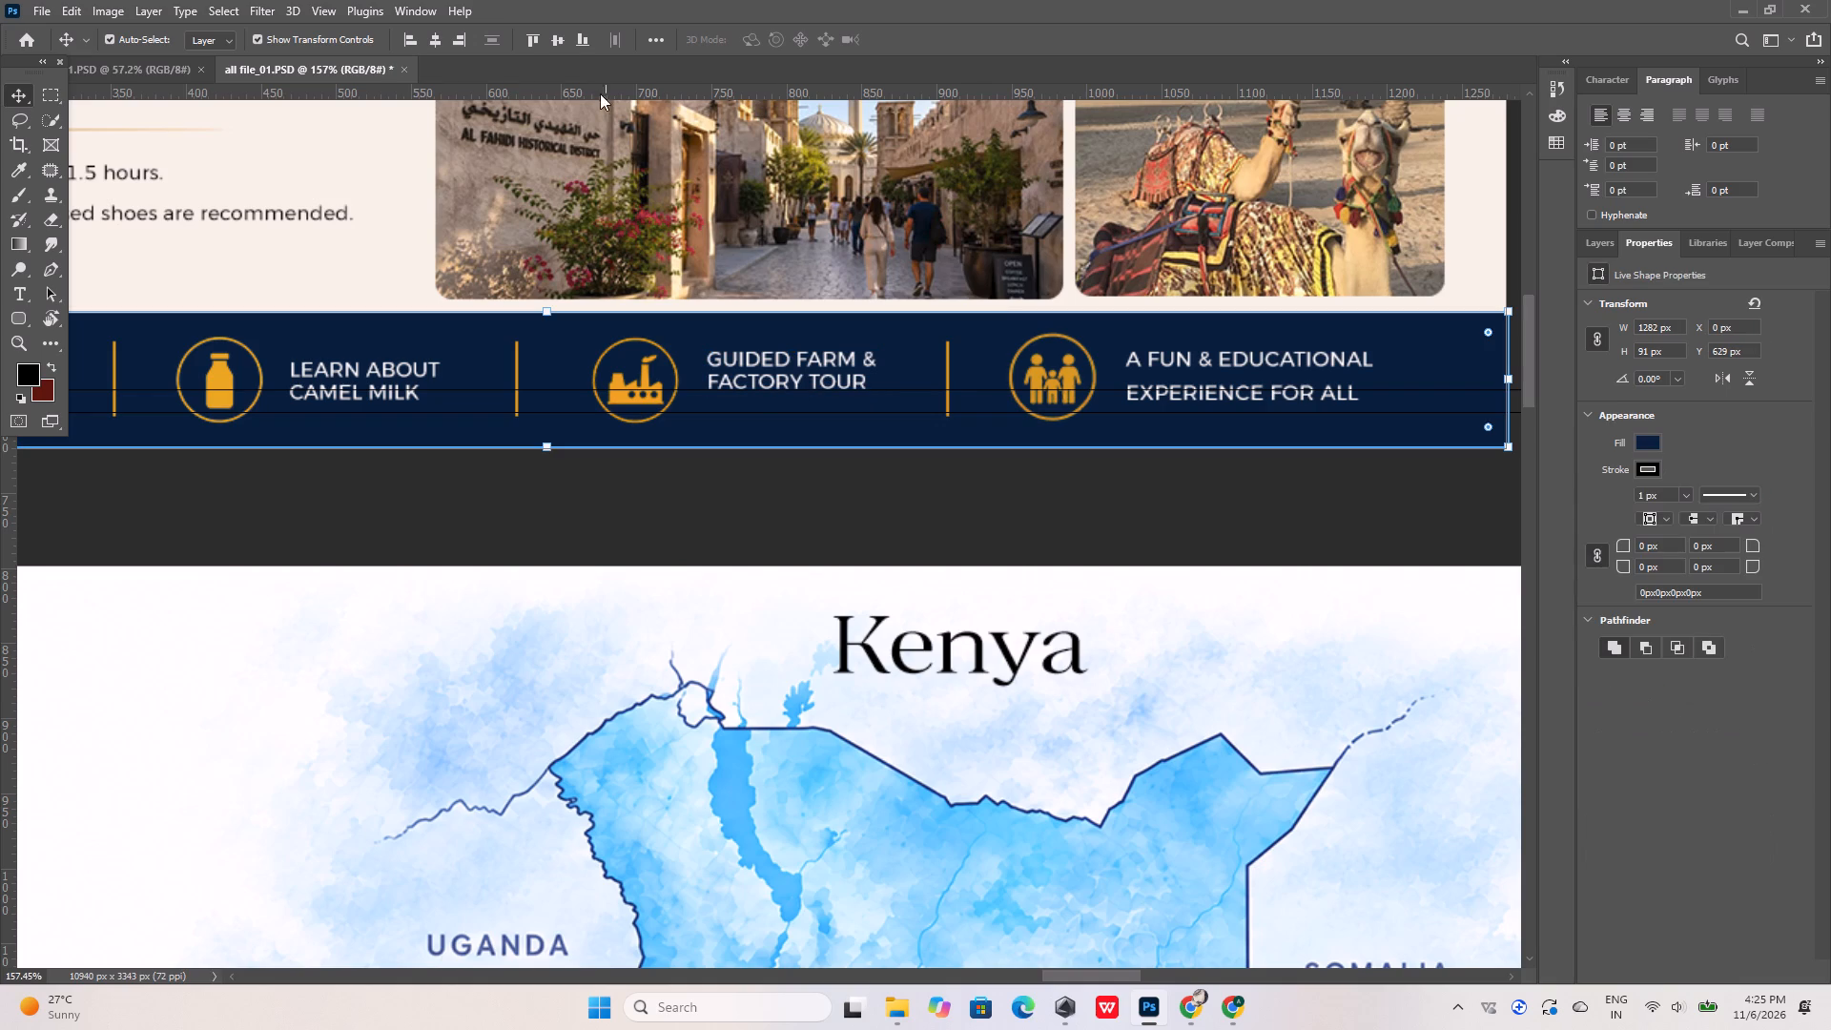
left_click(561, 38)
left_click(844, 487)
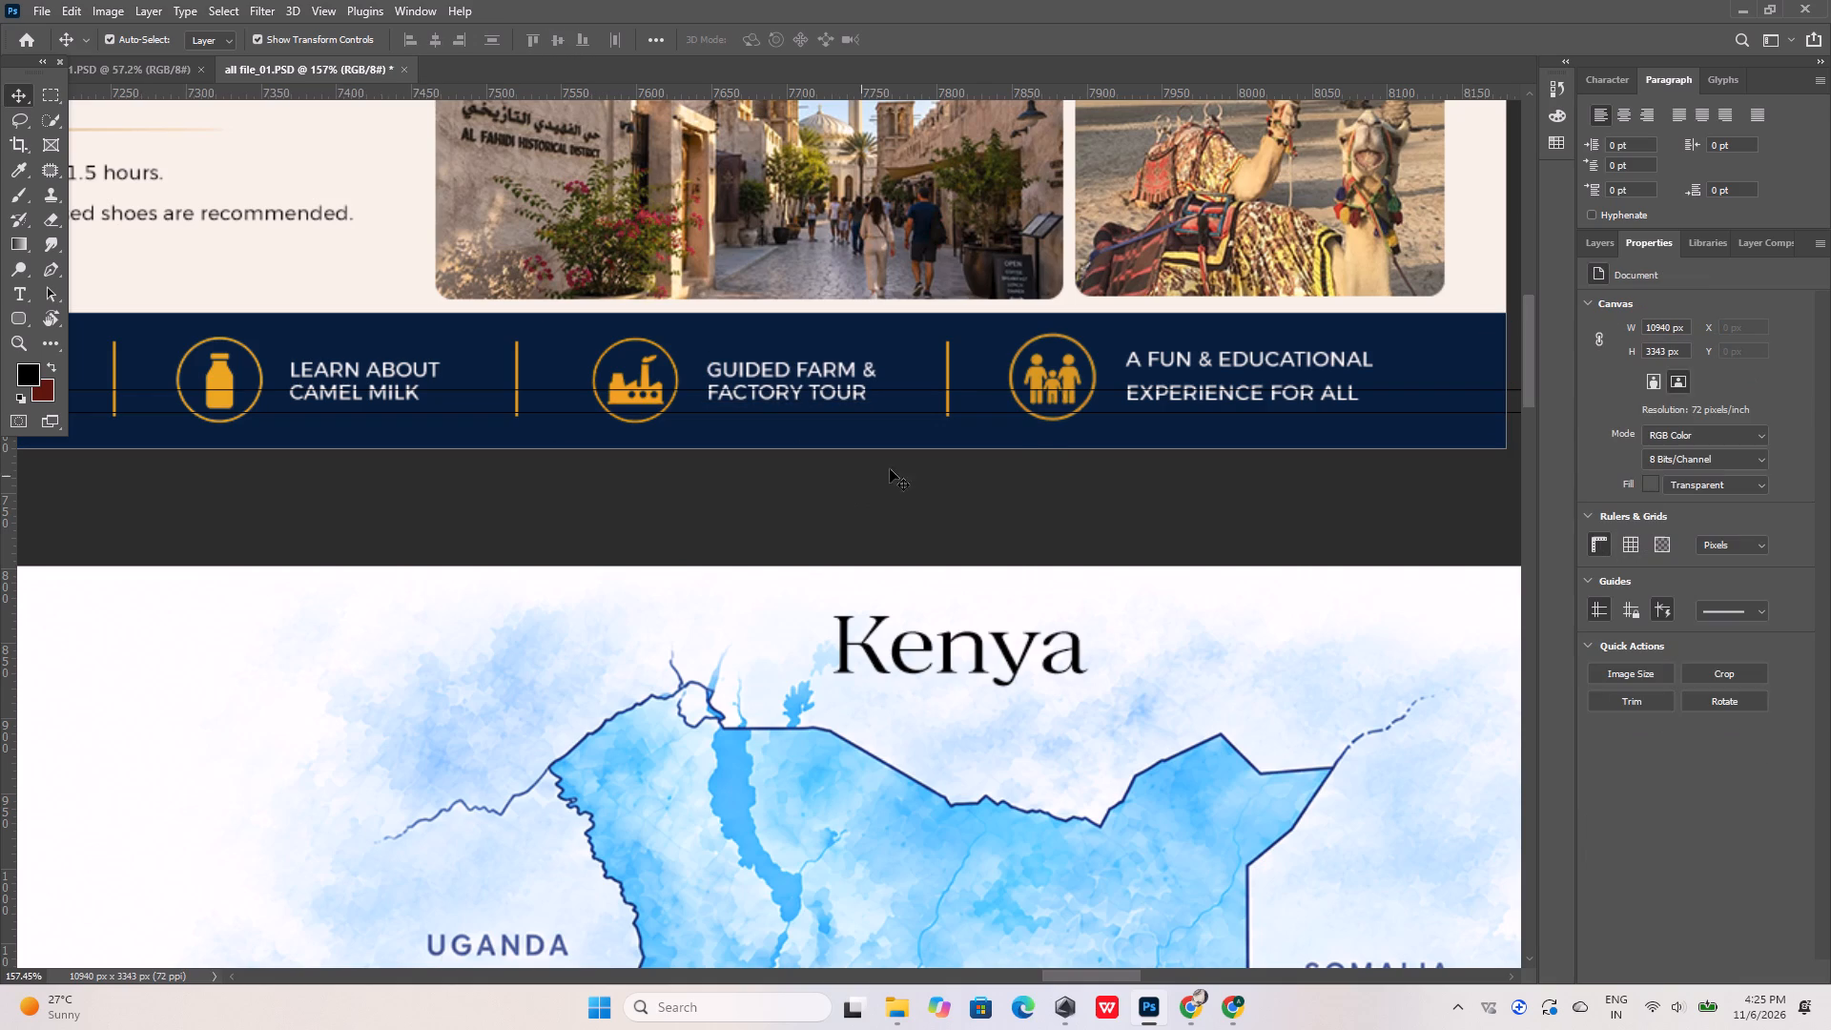
Align the family icon to the vertical centre of the Camelicious slide's navy footer bar.
scroll(1099, 450, "up", 5, "alt")
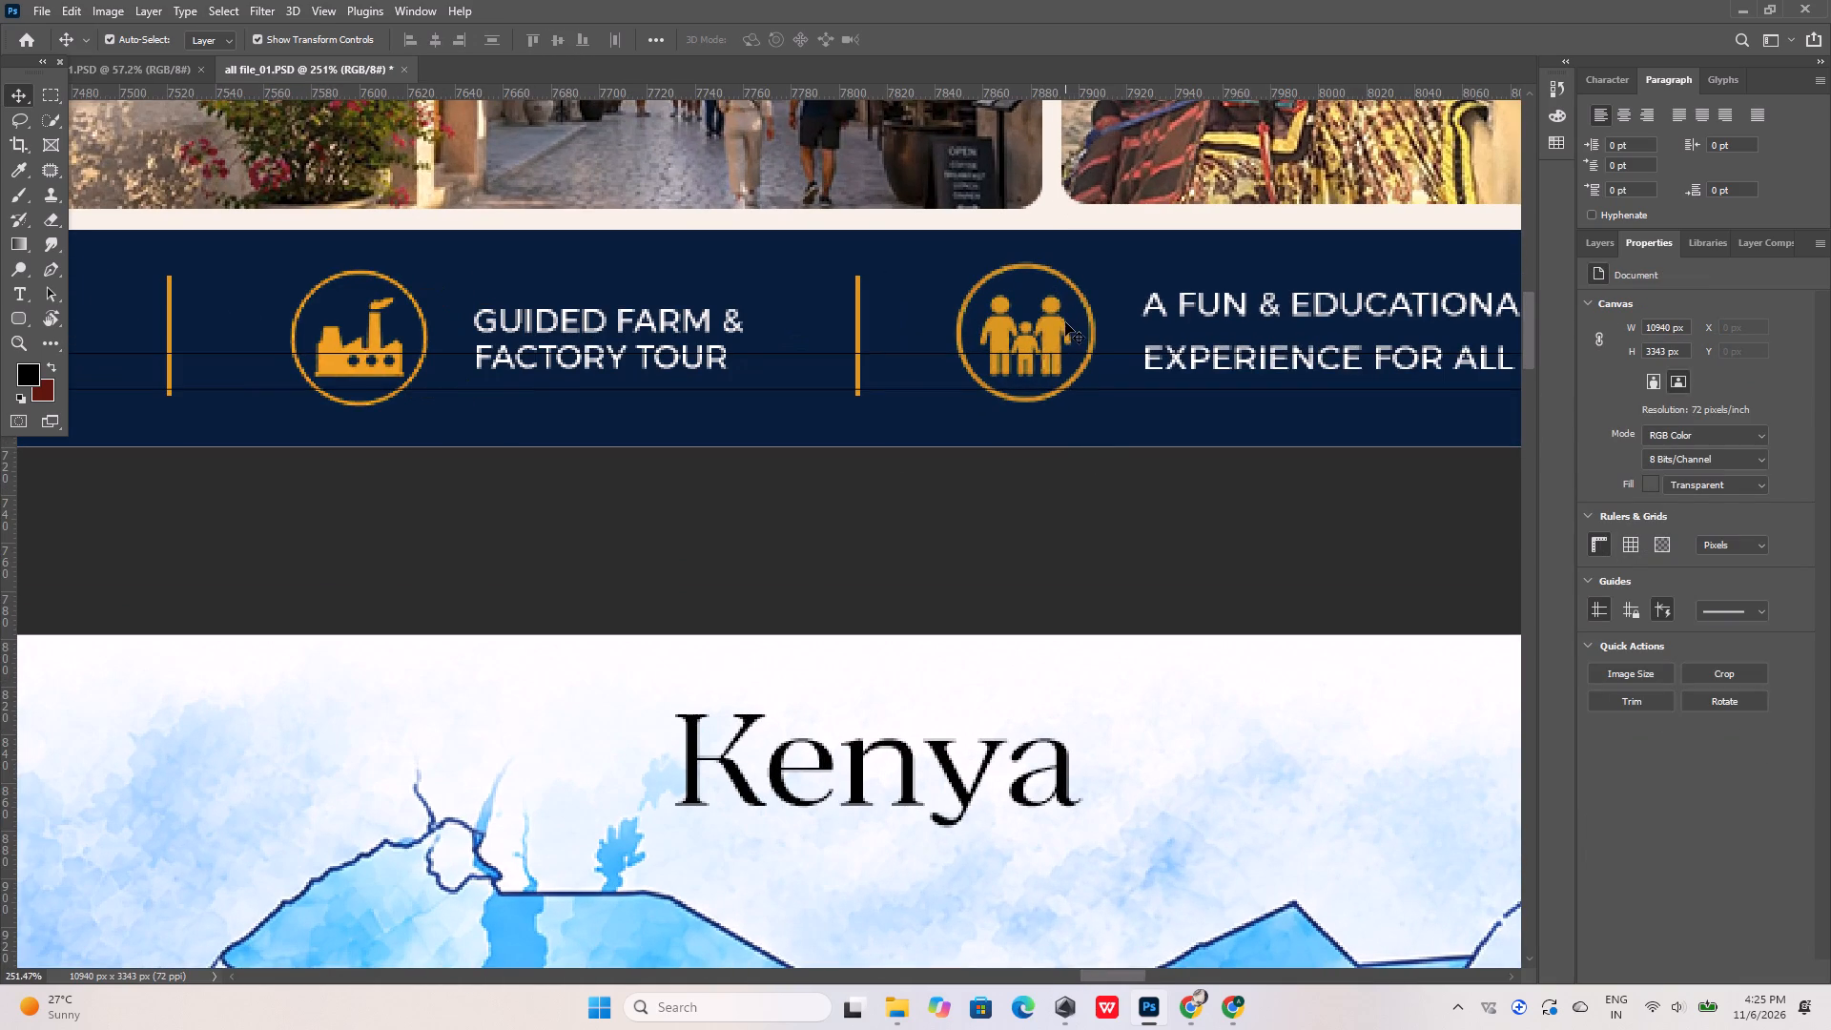
left_click(1056, 322)
left_click(891, 421, "shift")
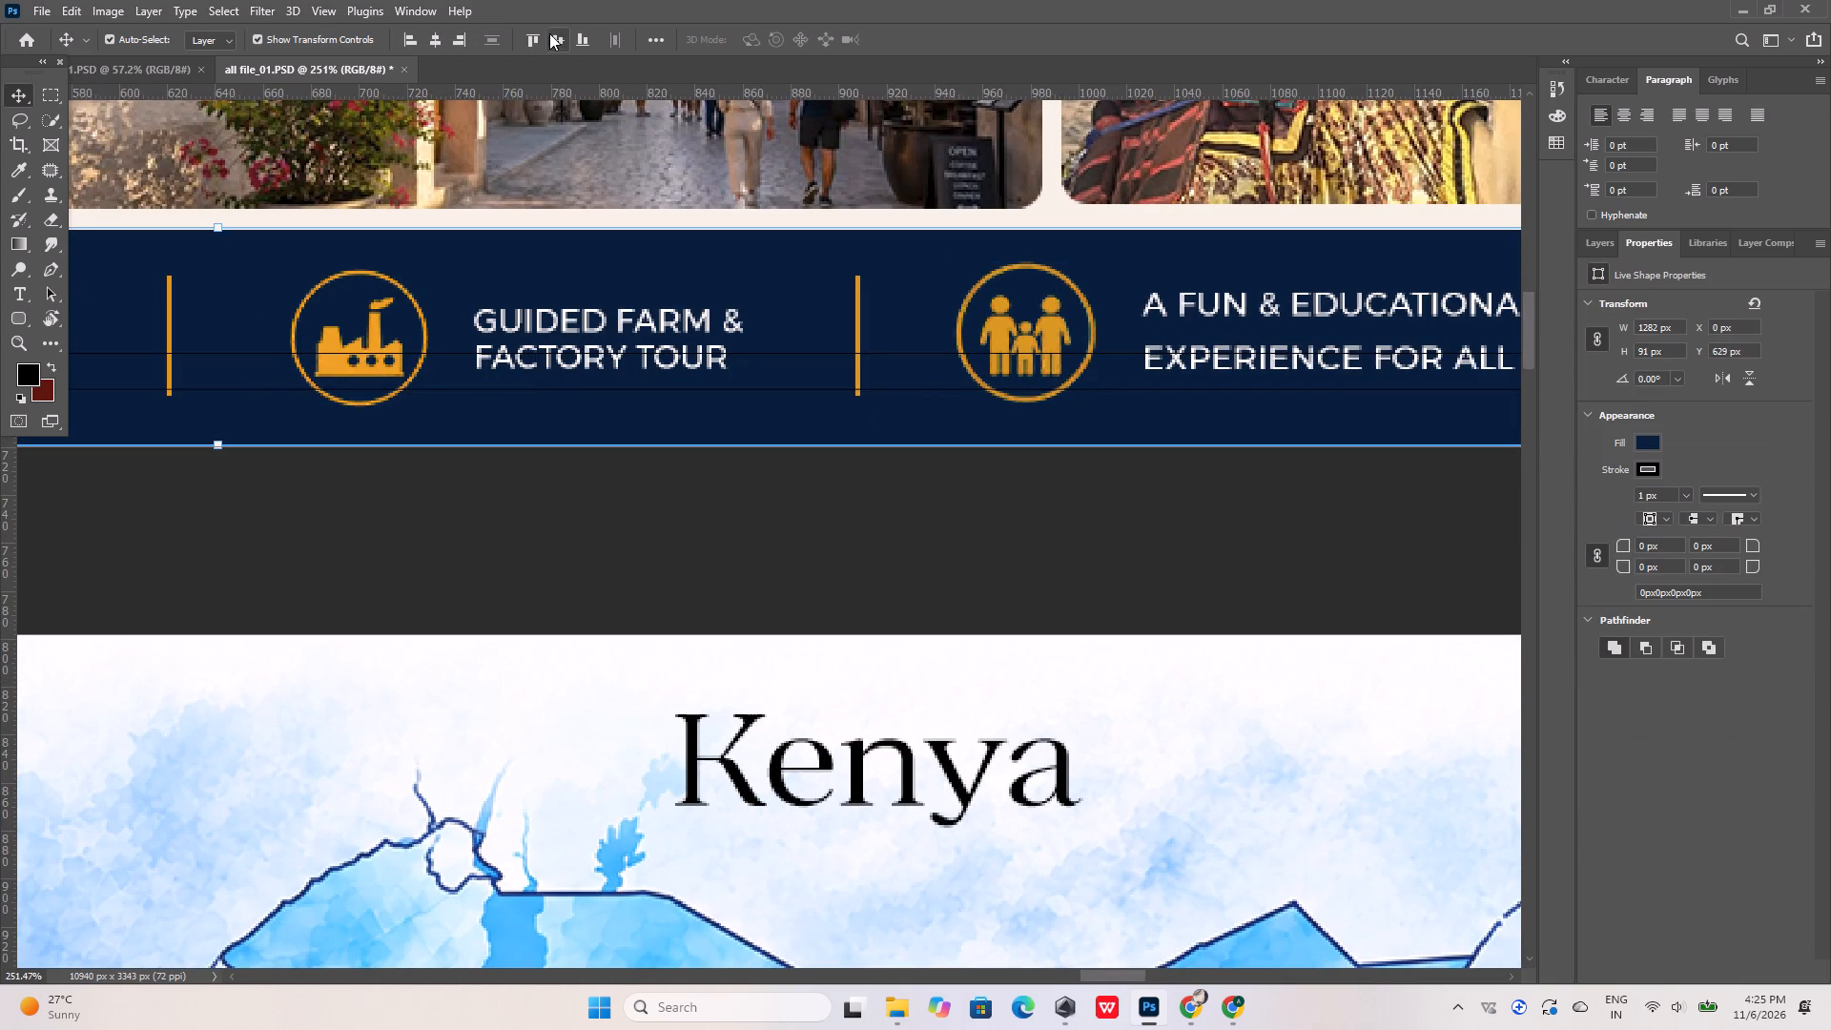
left_click(553, 37)
left_click(799, 521)
Set the A FUN & EDUCATIONAL EXPERIENCE FOR ALL caption to 13.41 pt font size and 15 pt leading.
left_click(1231, 299)
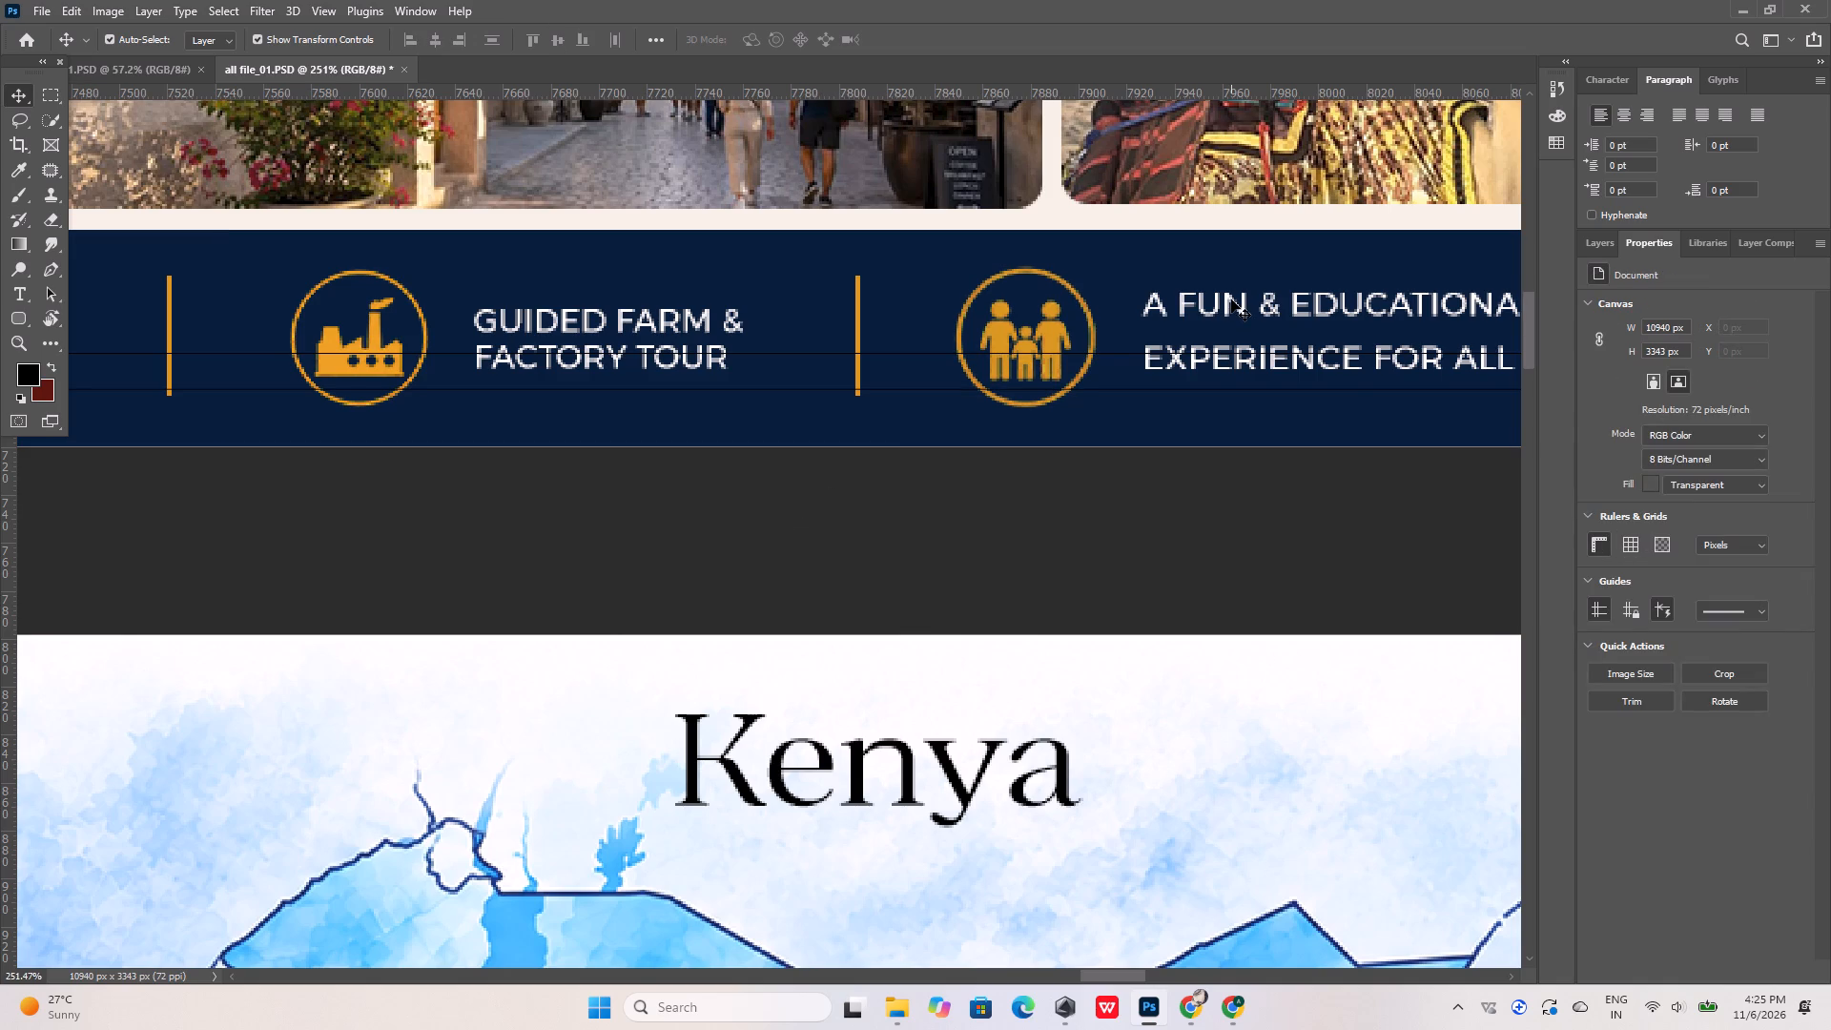
left_click_drag(1612, 491, 1669, 489)
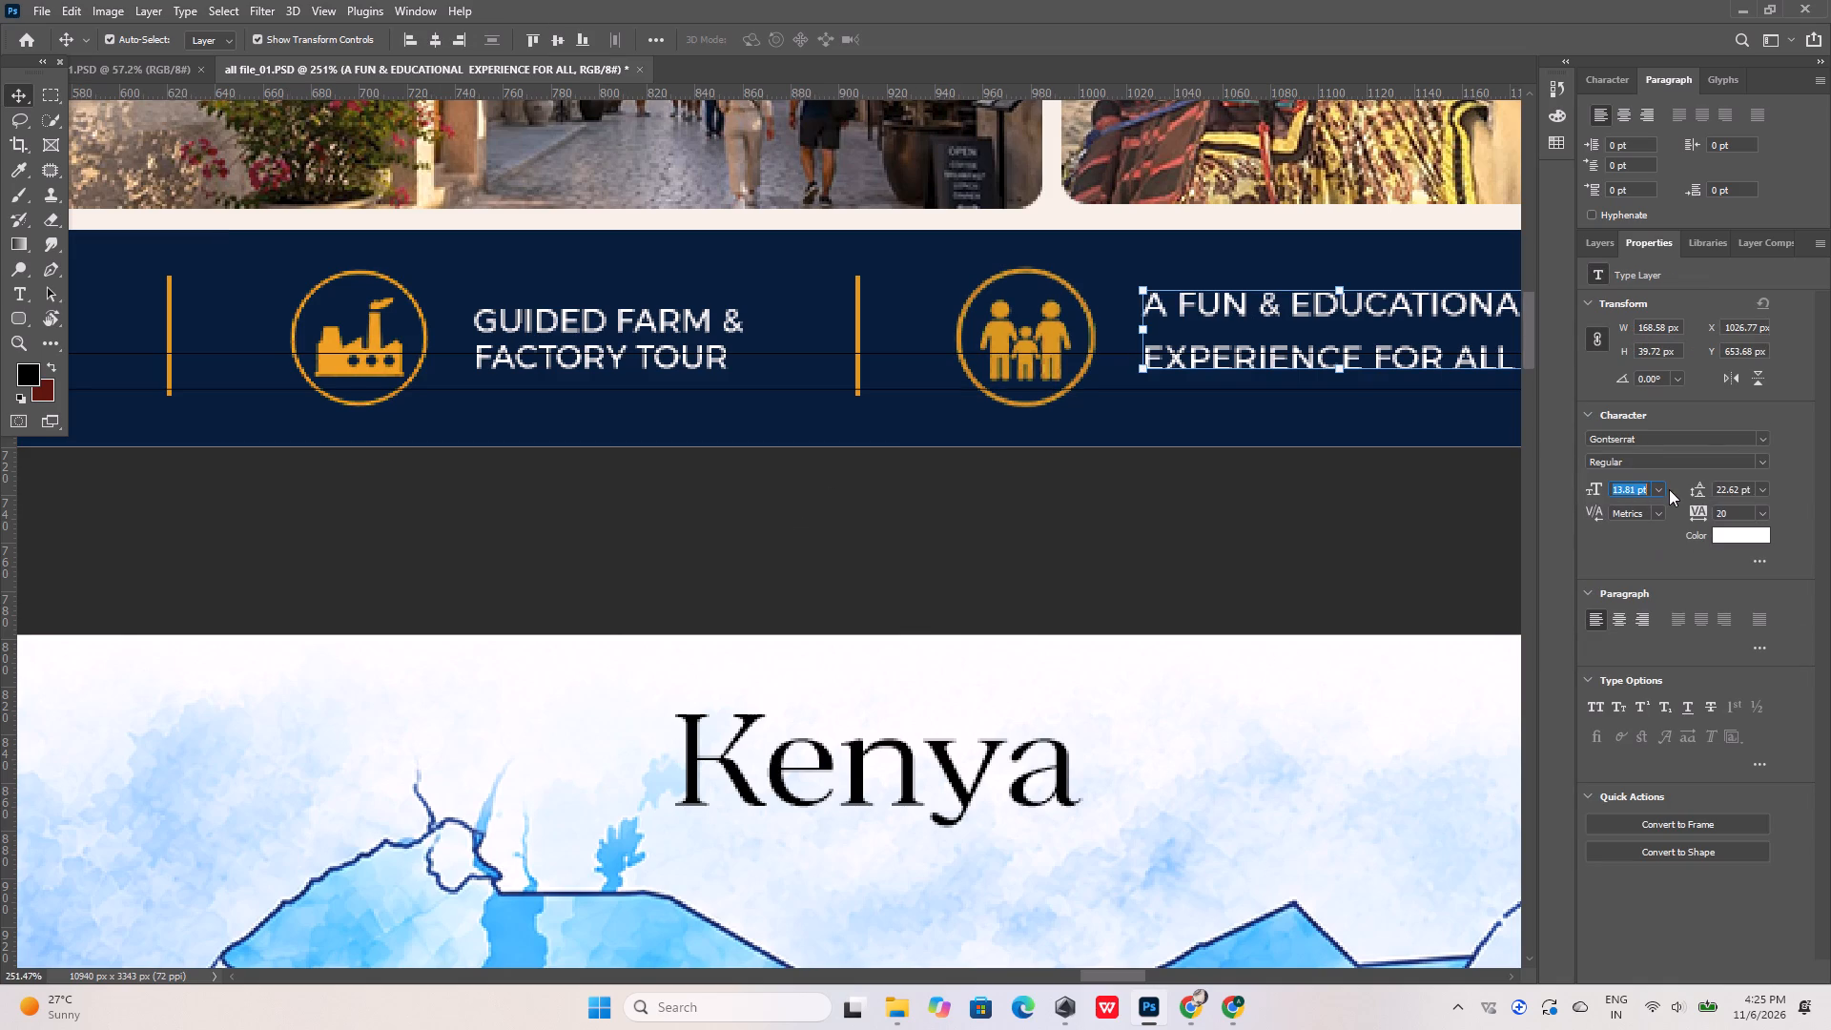
key("ctrl+v")
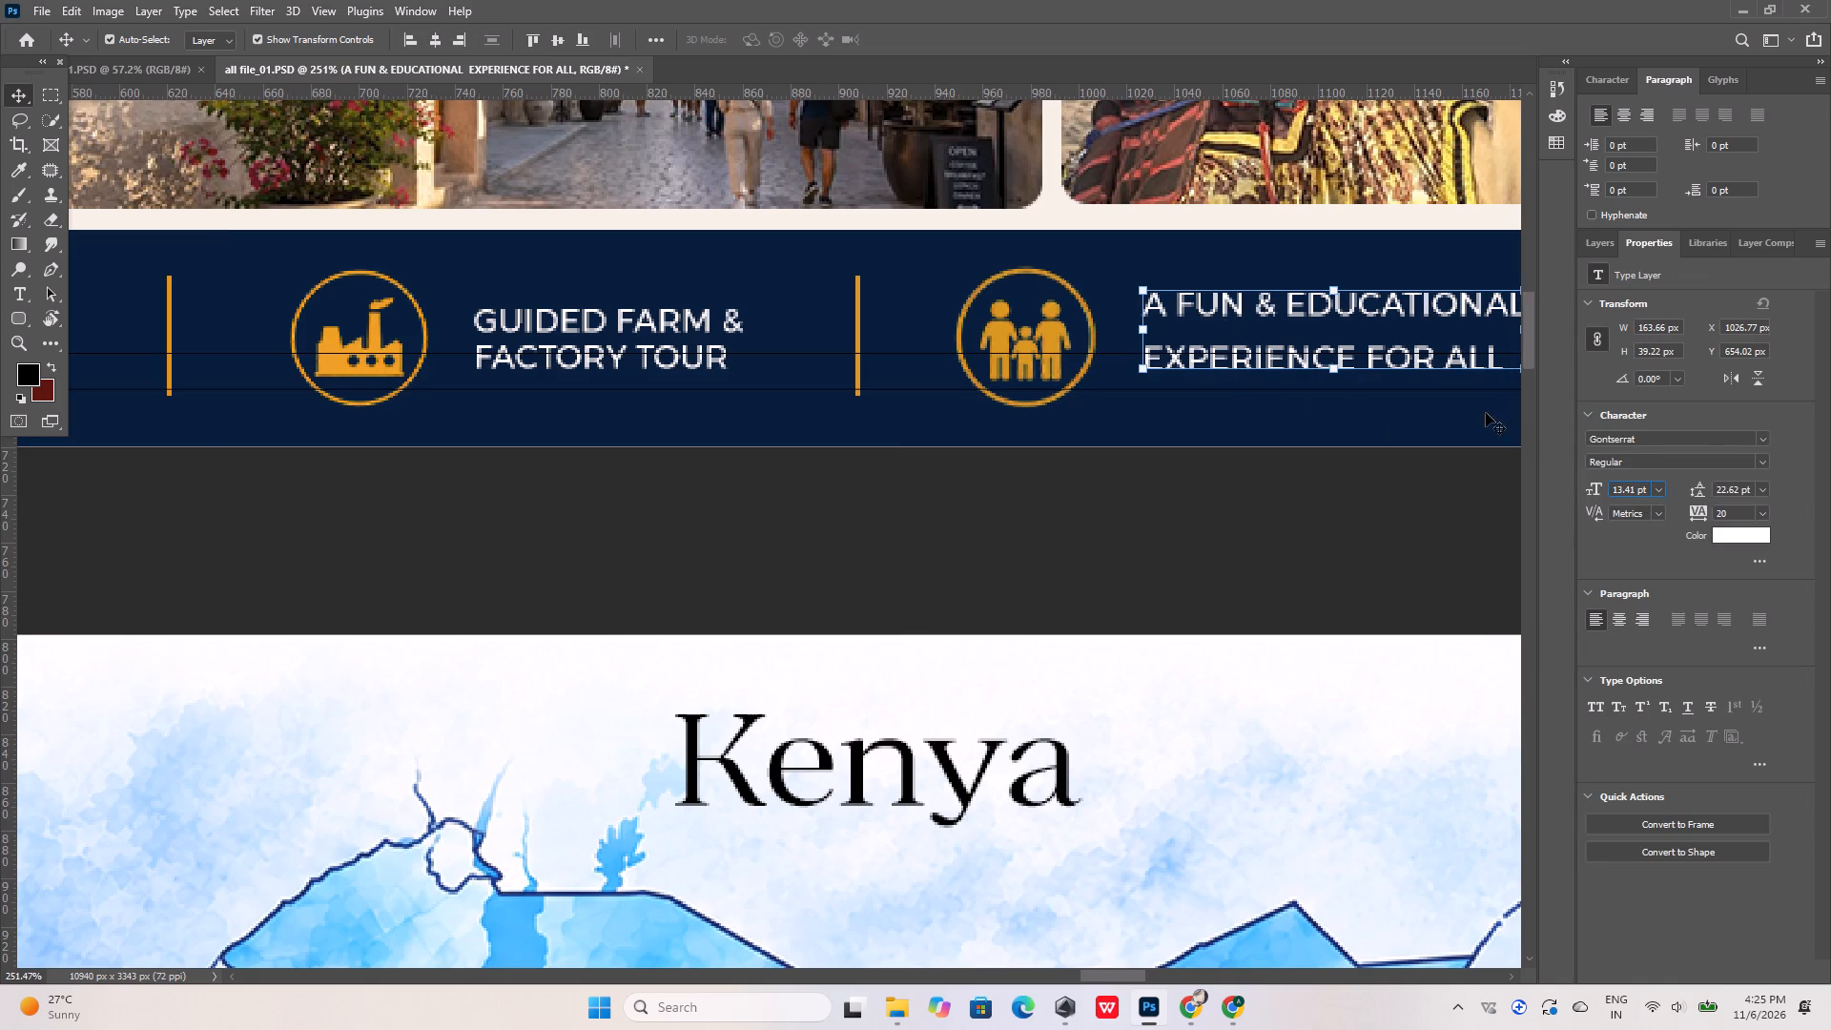
left_click_drag(1716, 489, 1758, 486)
type("15")
key("Return")
Align the A FUN & EDUCATIONAL EXPERIENCE FOR ALL caption to the vertical centre of the navy footer bar.
left_click(1267, 435, "shift")
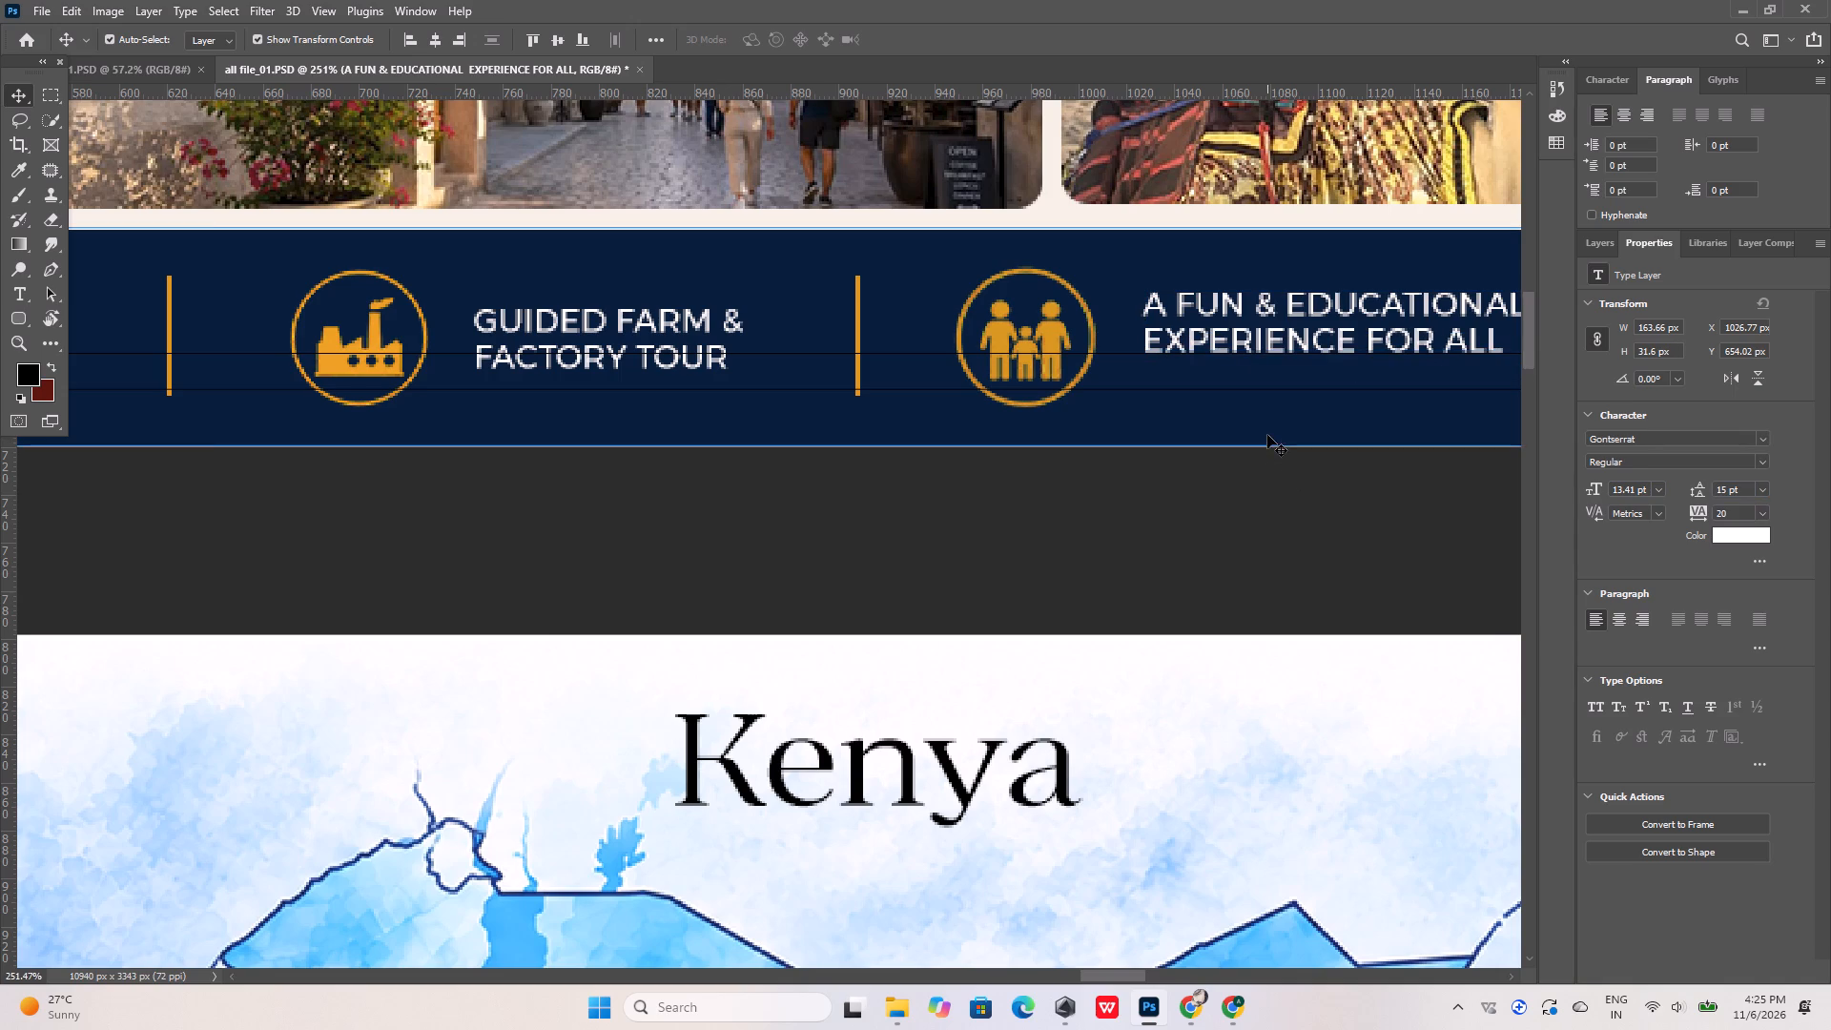
left_click(554, 41)
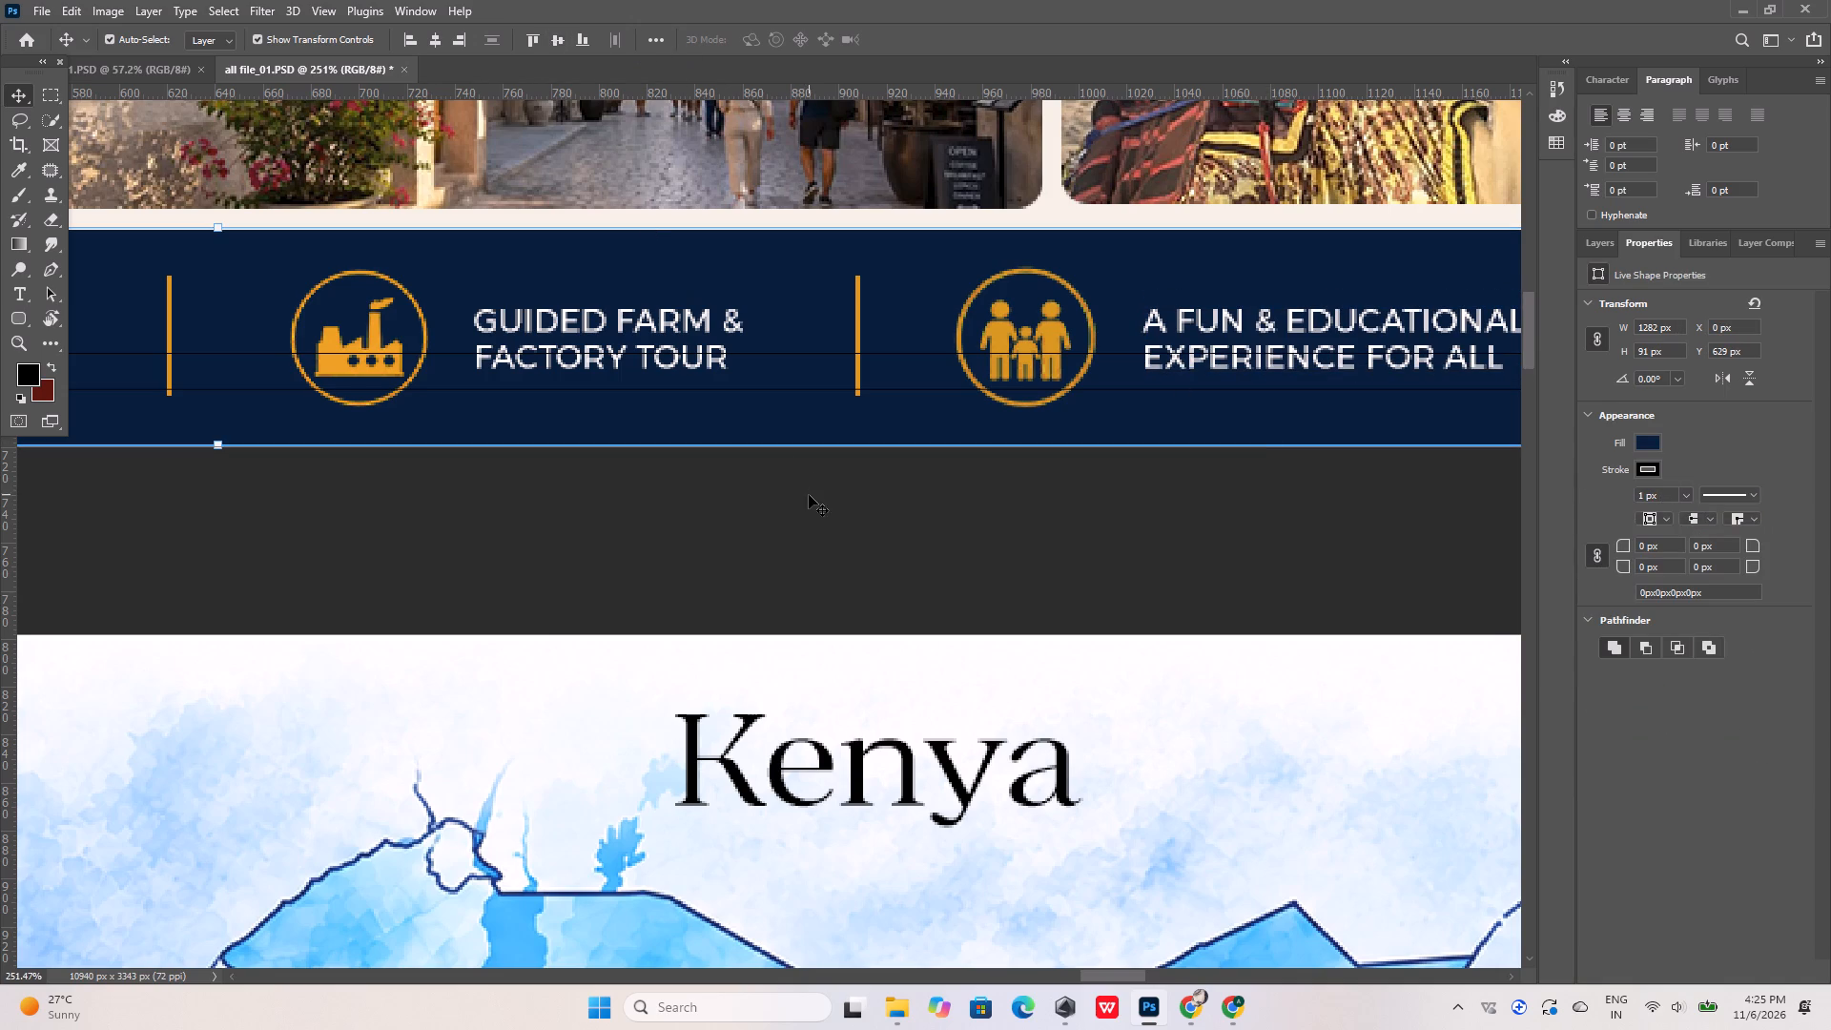
left_click(809, 496)
Place a vertical guide at about X 8315 px along the left edge of the Dubai Safari Park title.
scroll(810, 484, "down", 19, "alt")
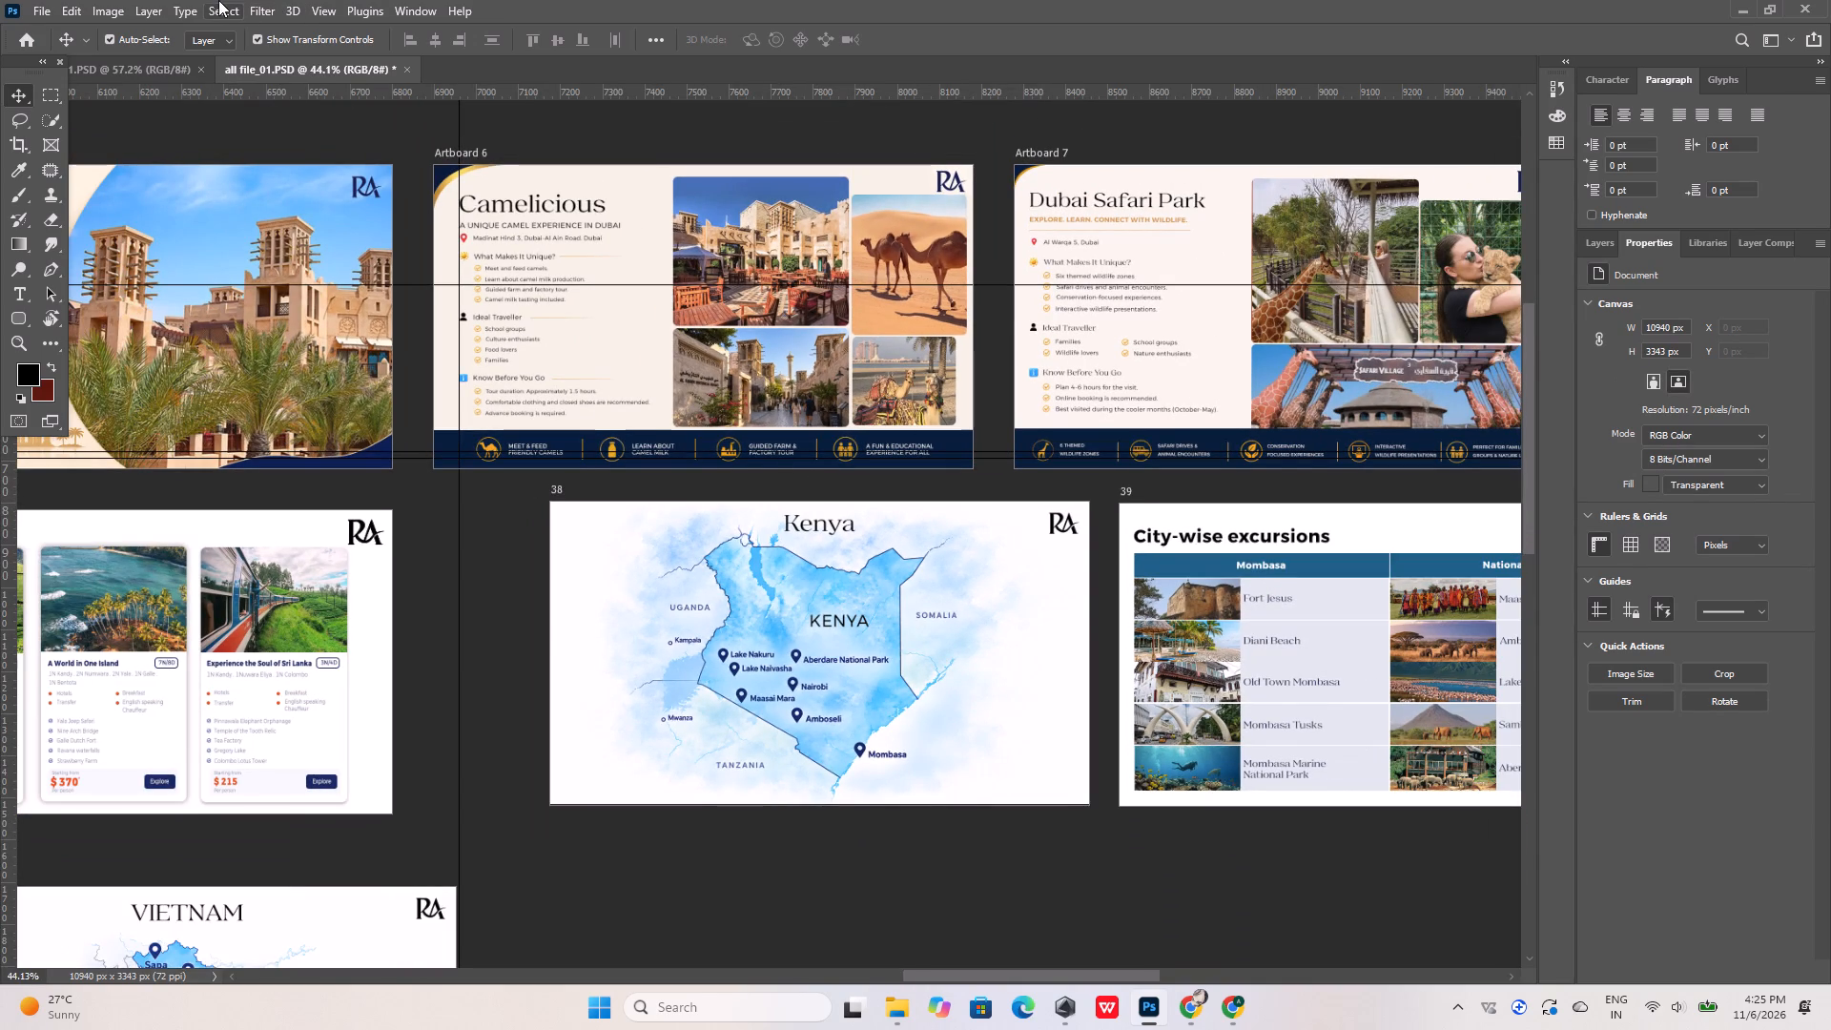
scroll(1121, 273, "up", 11, "alt")
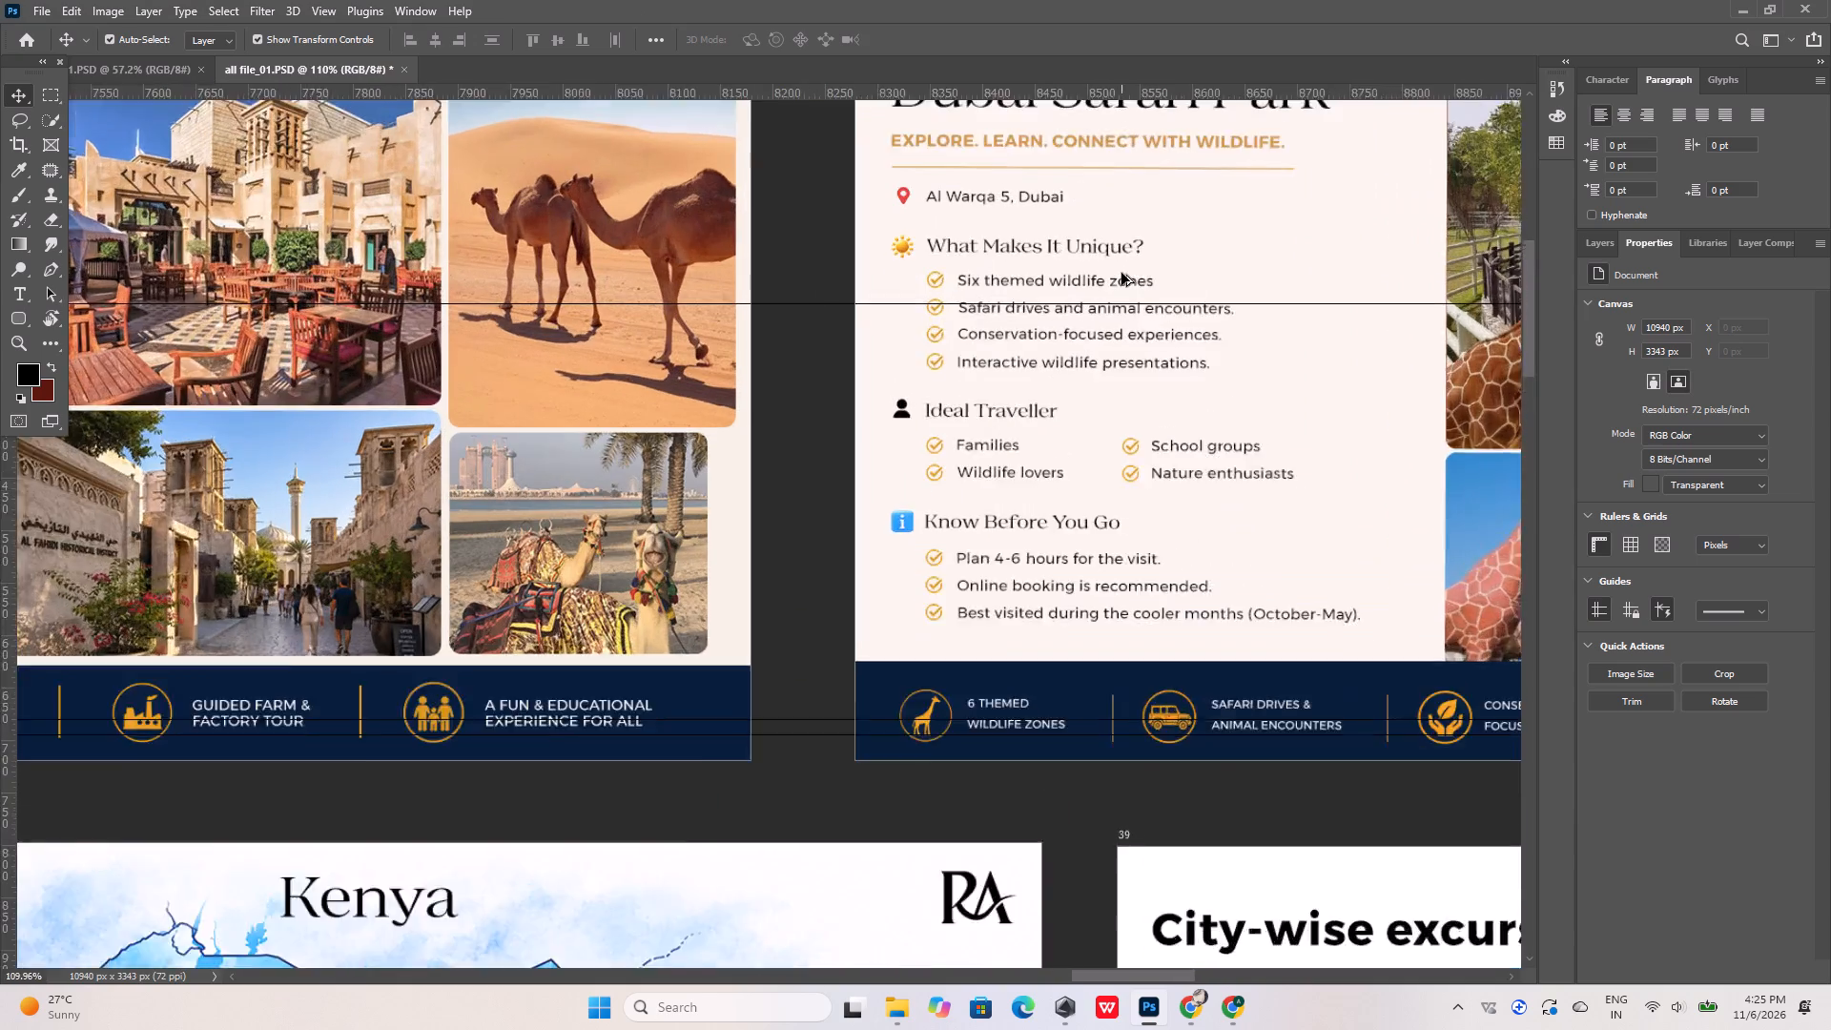
scroll(1121, 273, "up", 2, "alt")
scroll(990, 317, "up", 15)
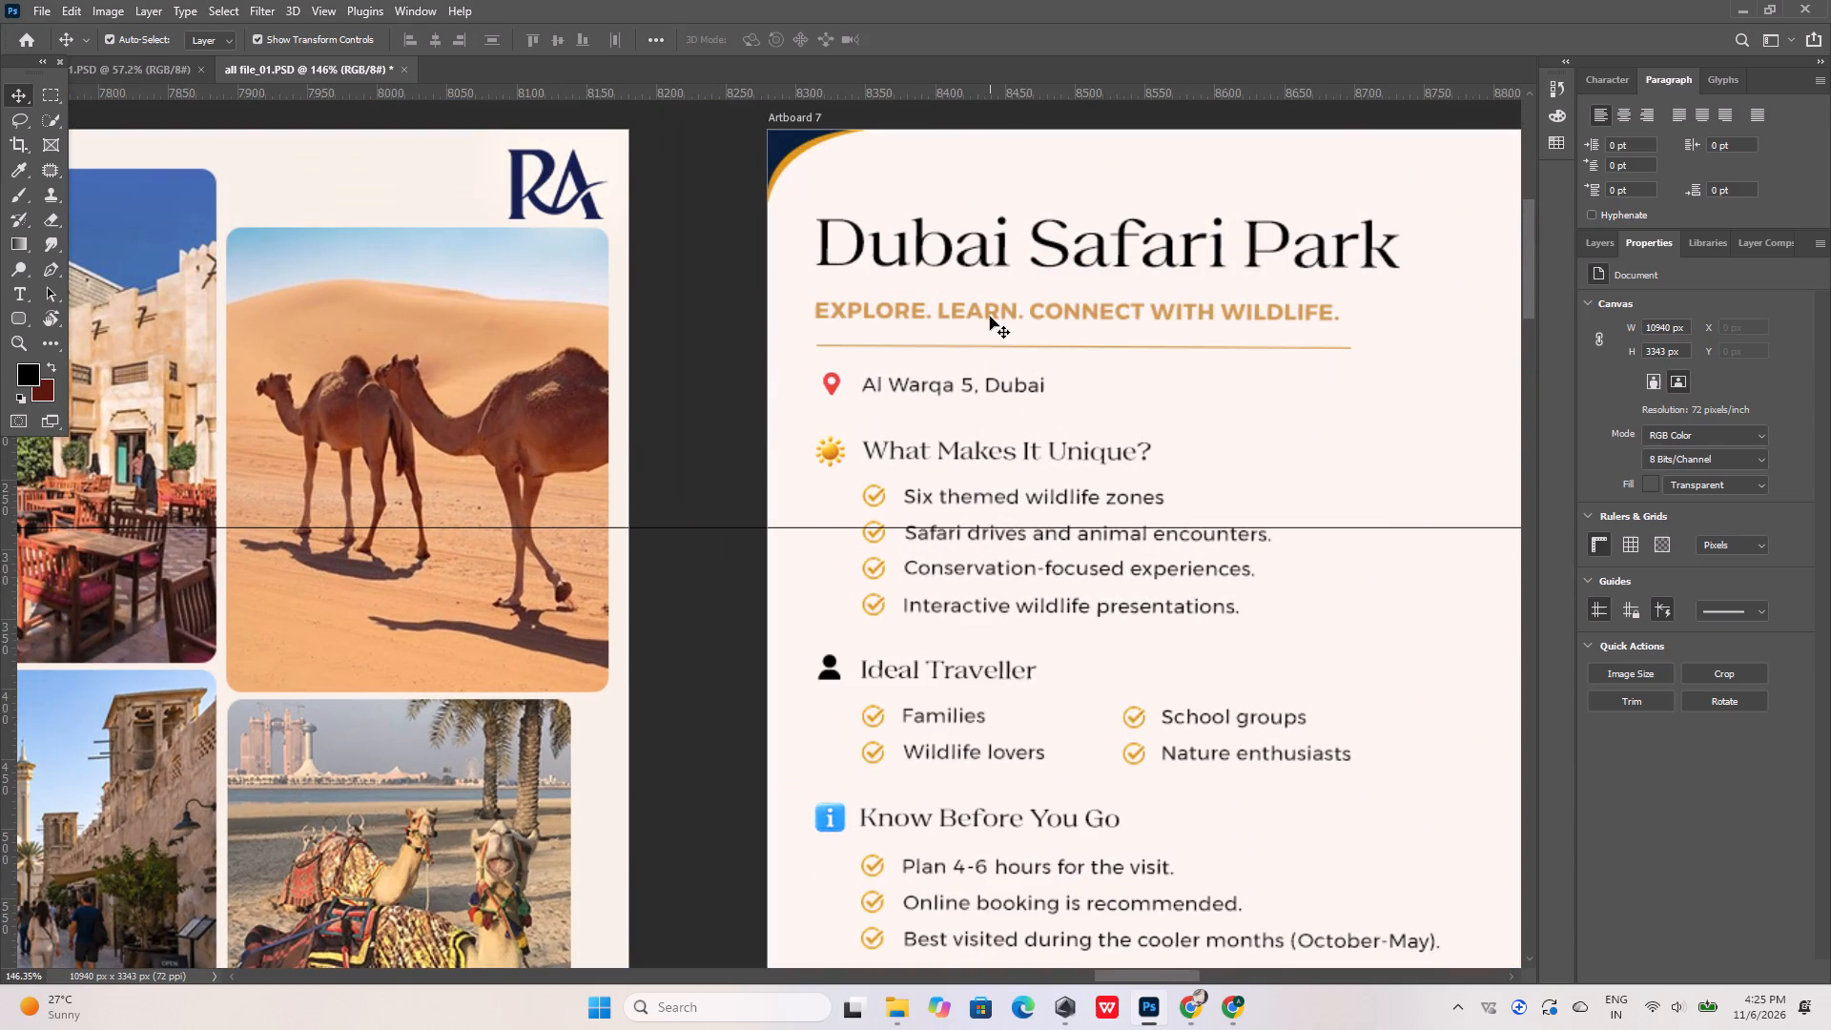
left_click_drag(4, 468, 803, 370)
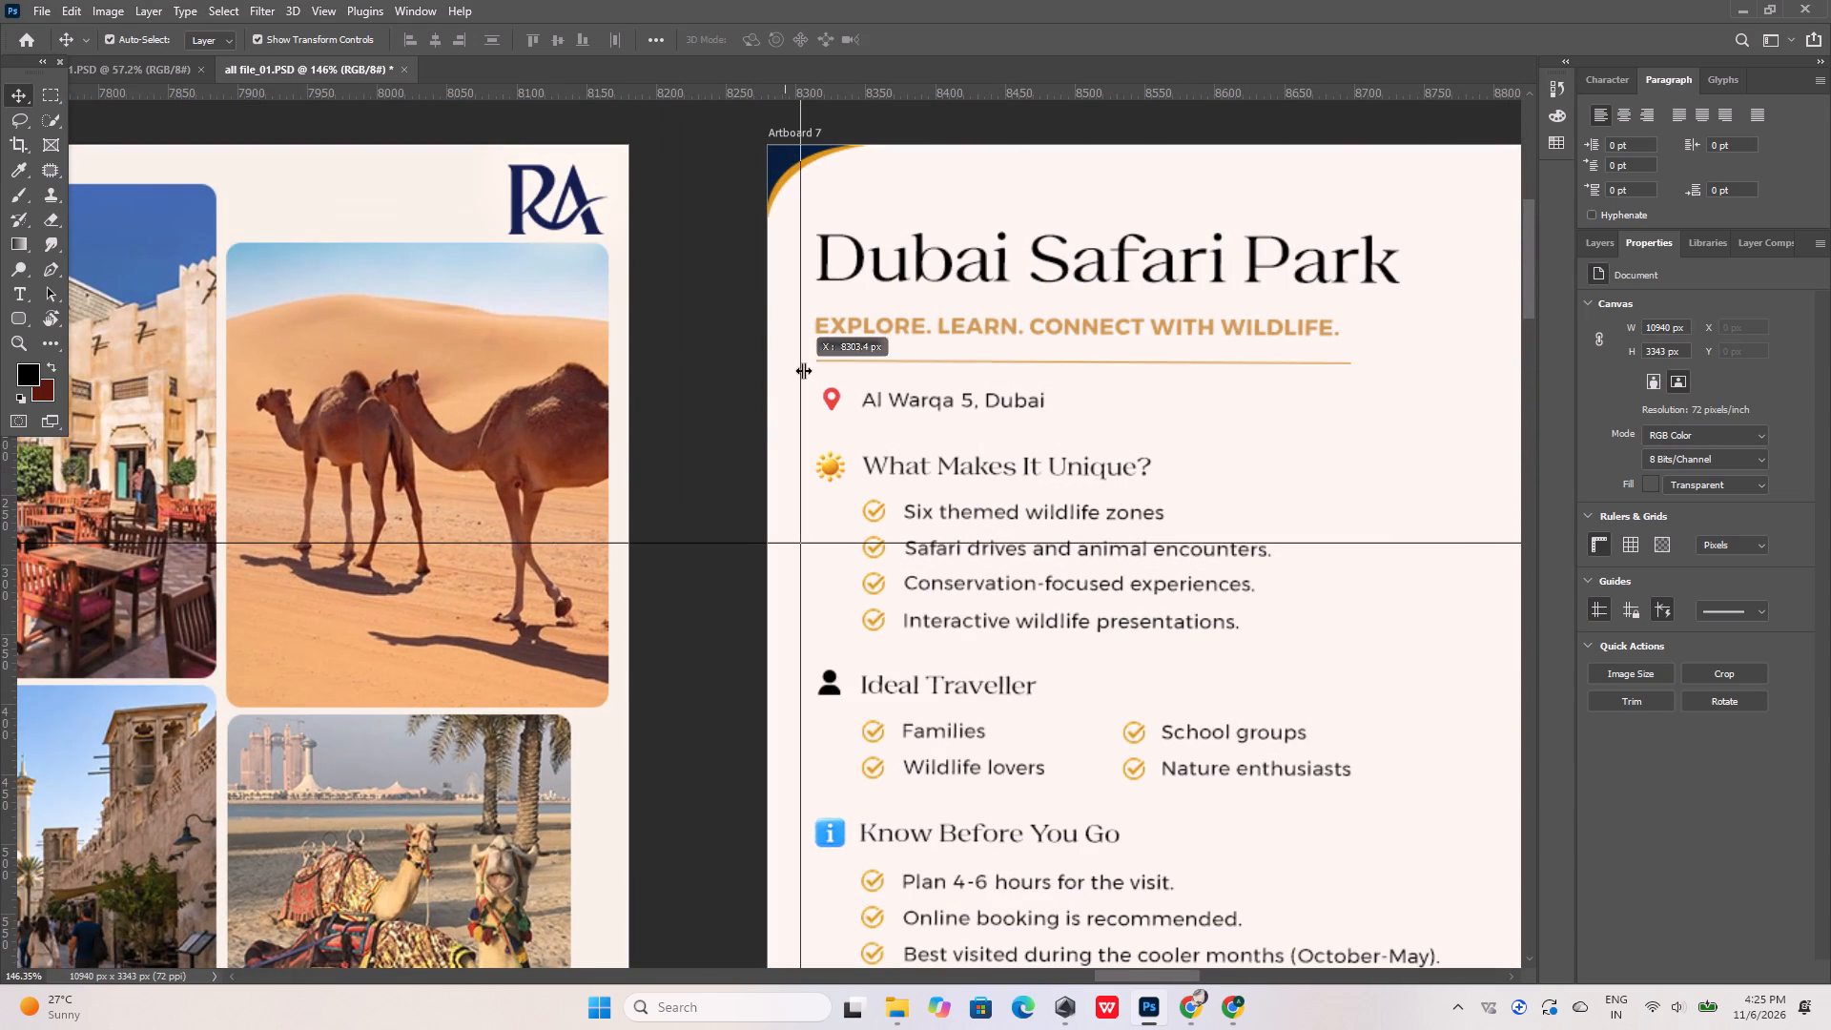
left_click_drag(803, 370, 815, 362)
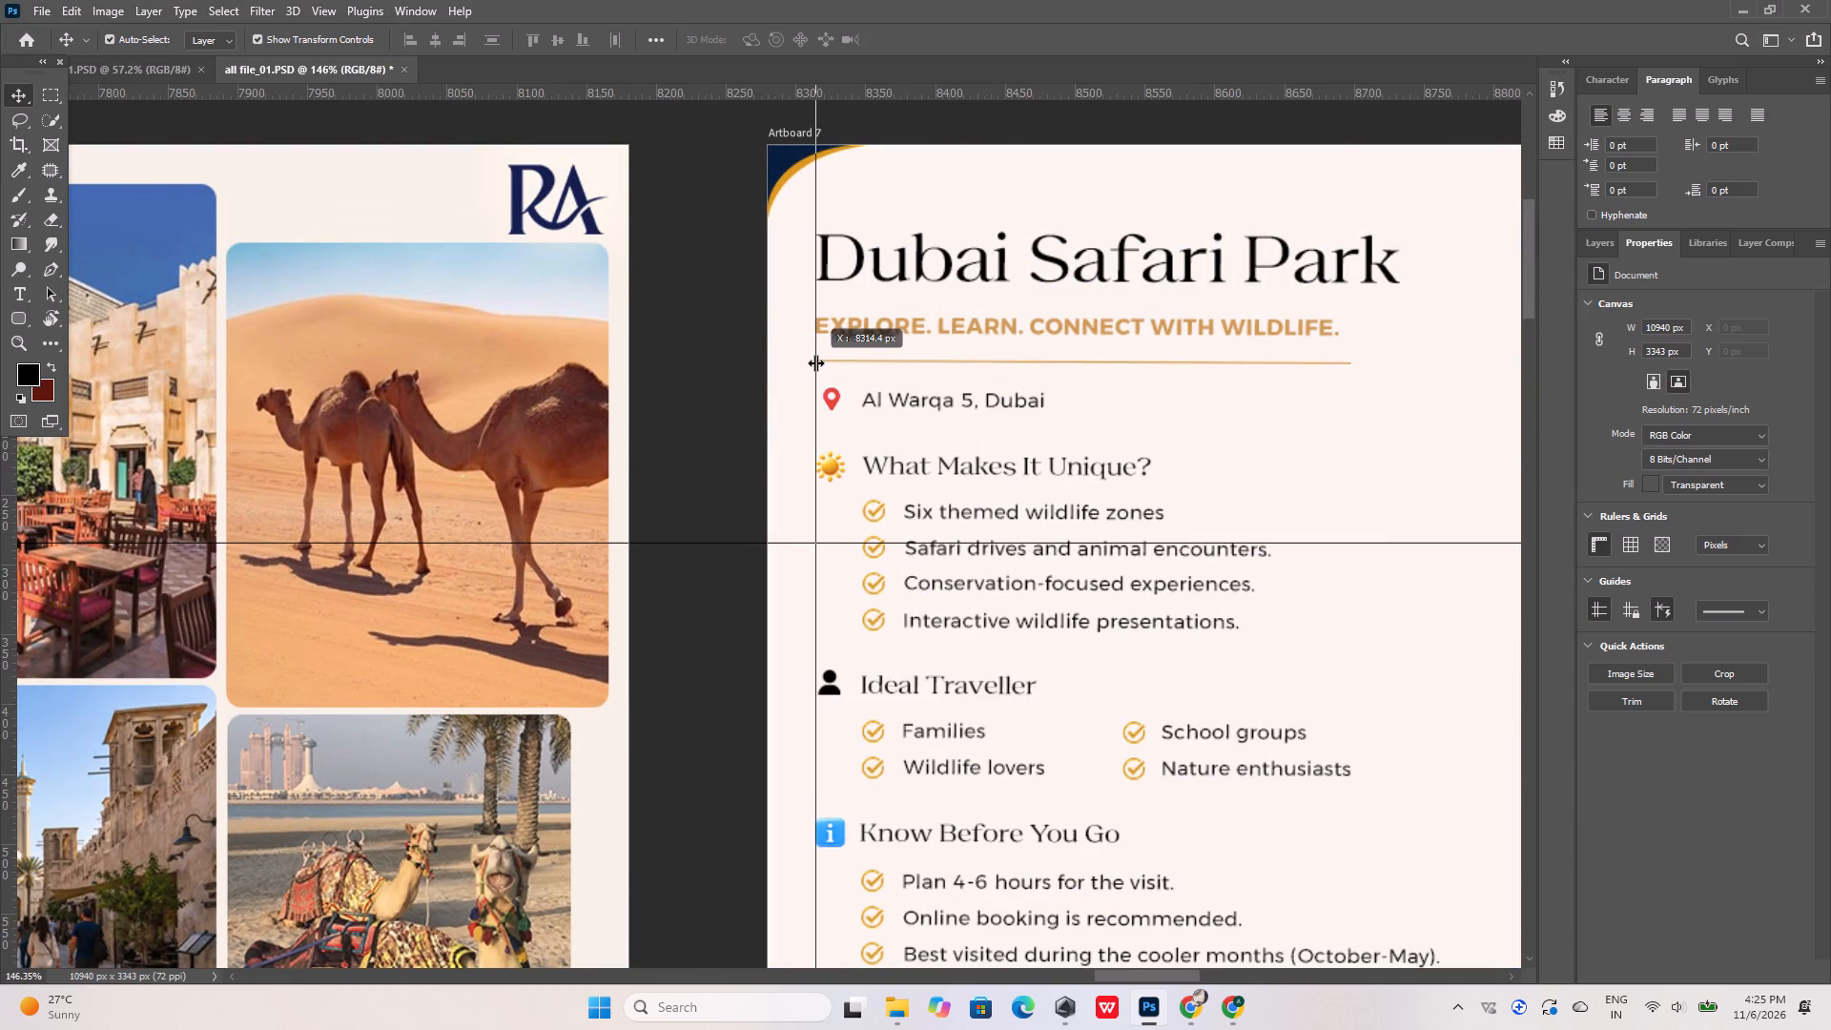
left_click_drag(815, 362, 817, 360)
scroll(798, 255, "up", 15, "alt")
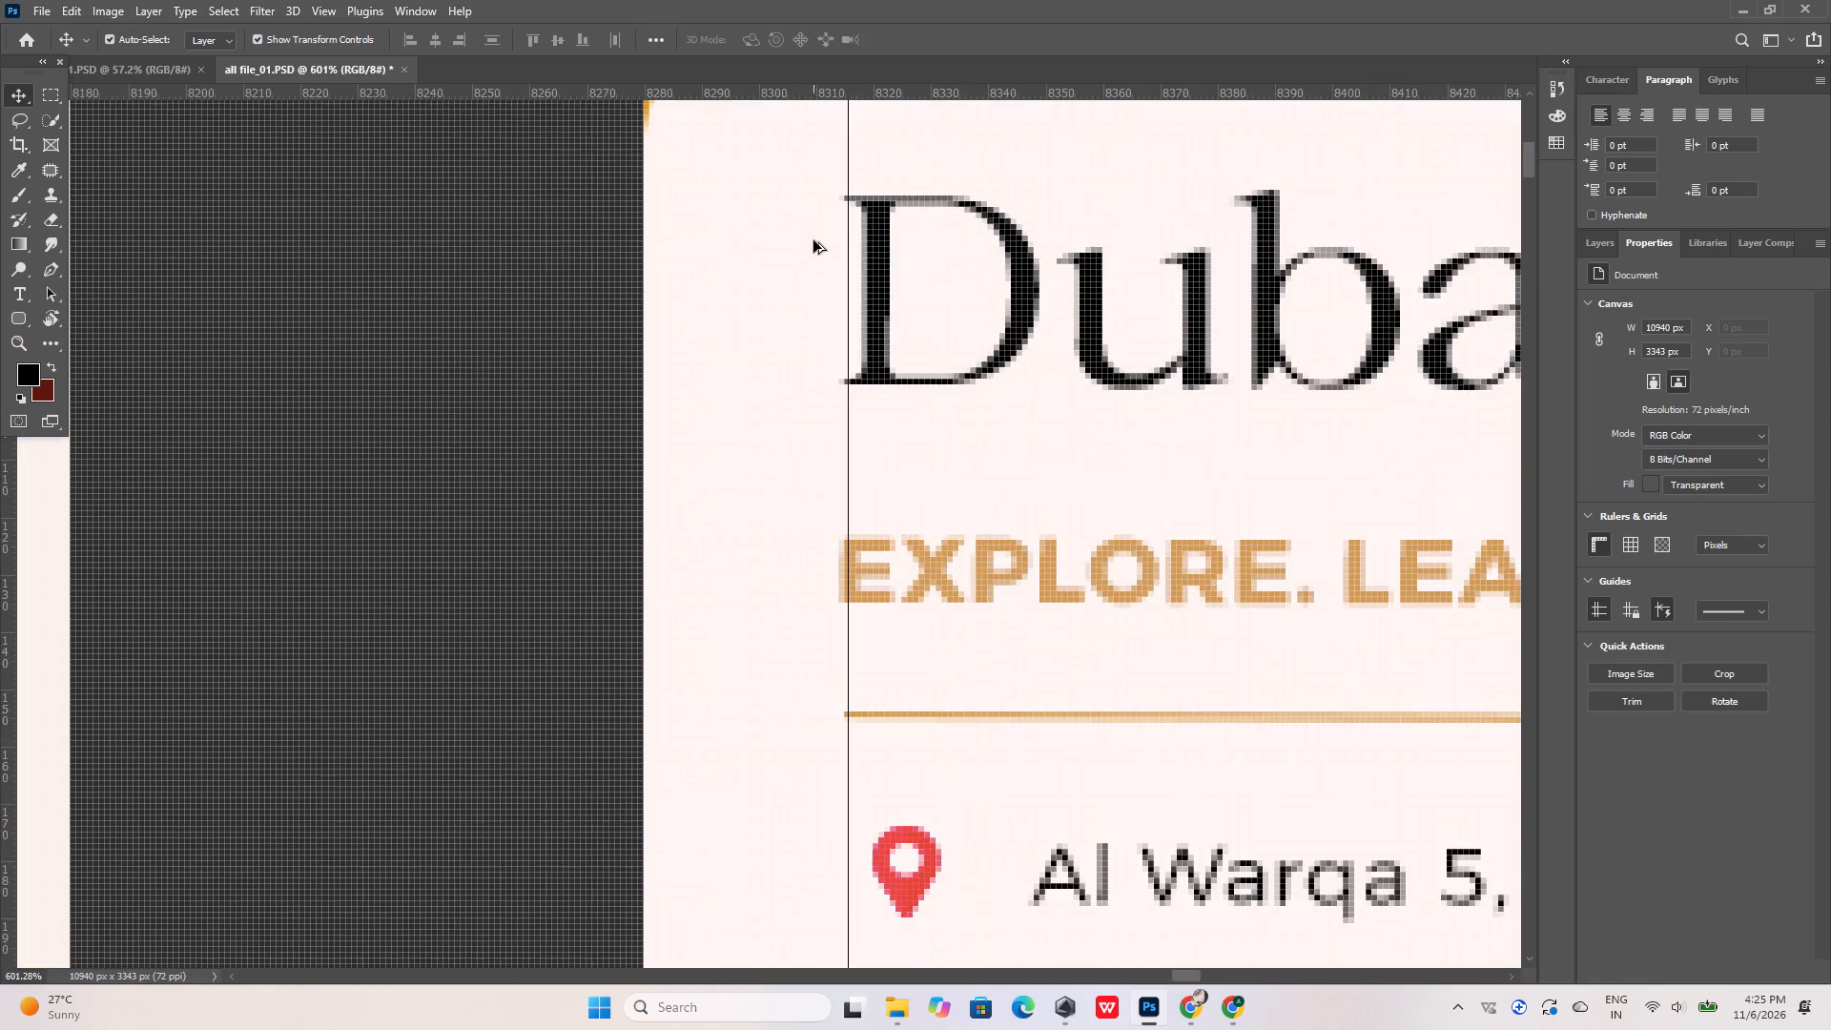
left_click(848, 233)
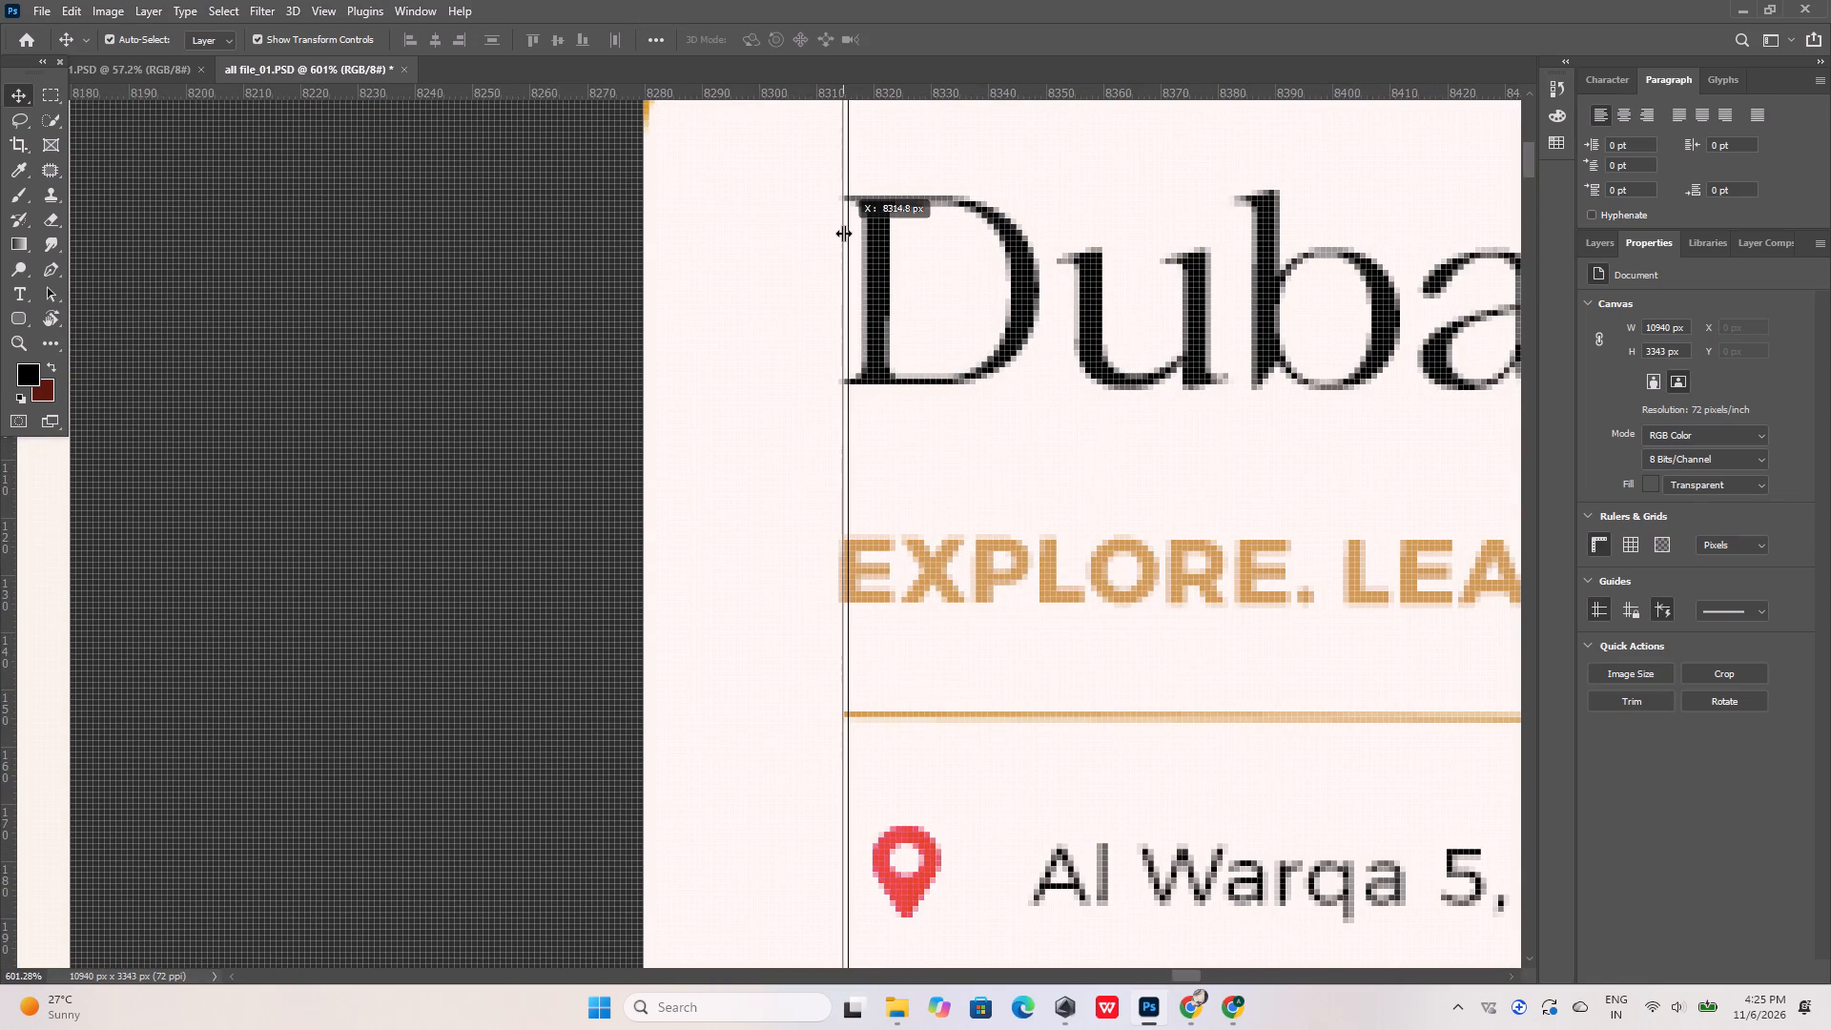
Place a second vertical guide at about X 8347 px along the left edge of the Al Warqa address and section headings.
scroll(845, 233, "down", 9, "alt")
scroll(874, 463, "up", 10, "alt")
scroll(845, 412, "down", 15, "alt")
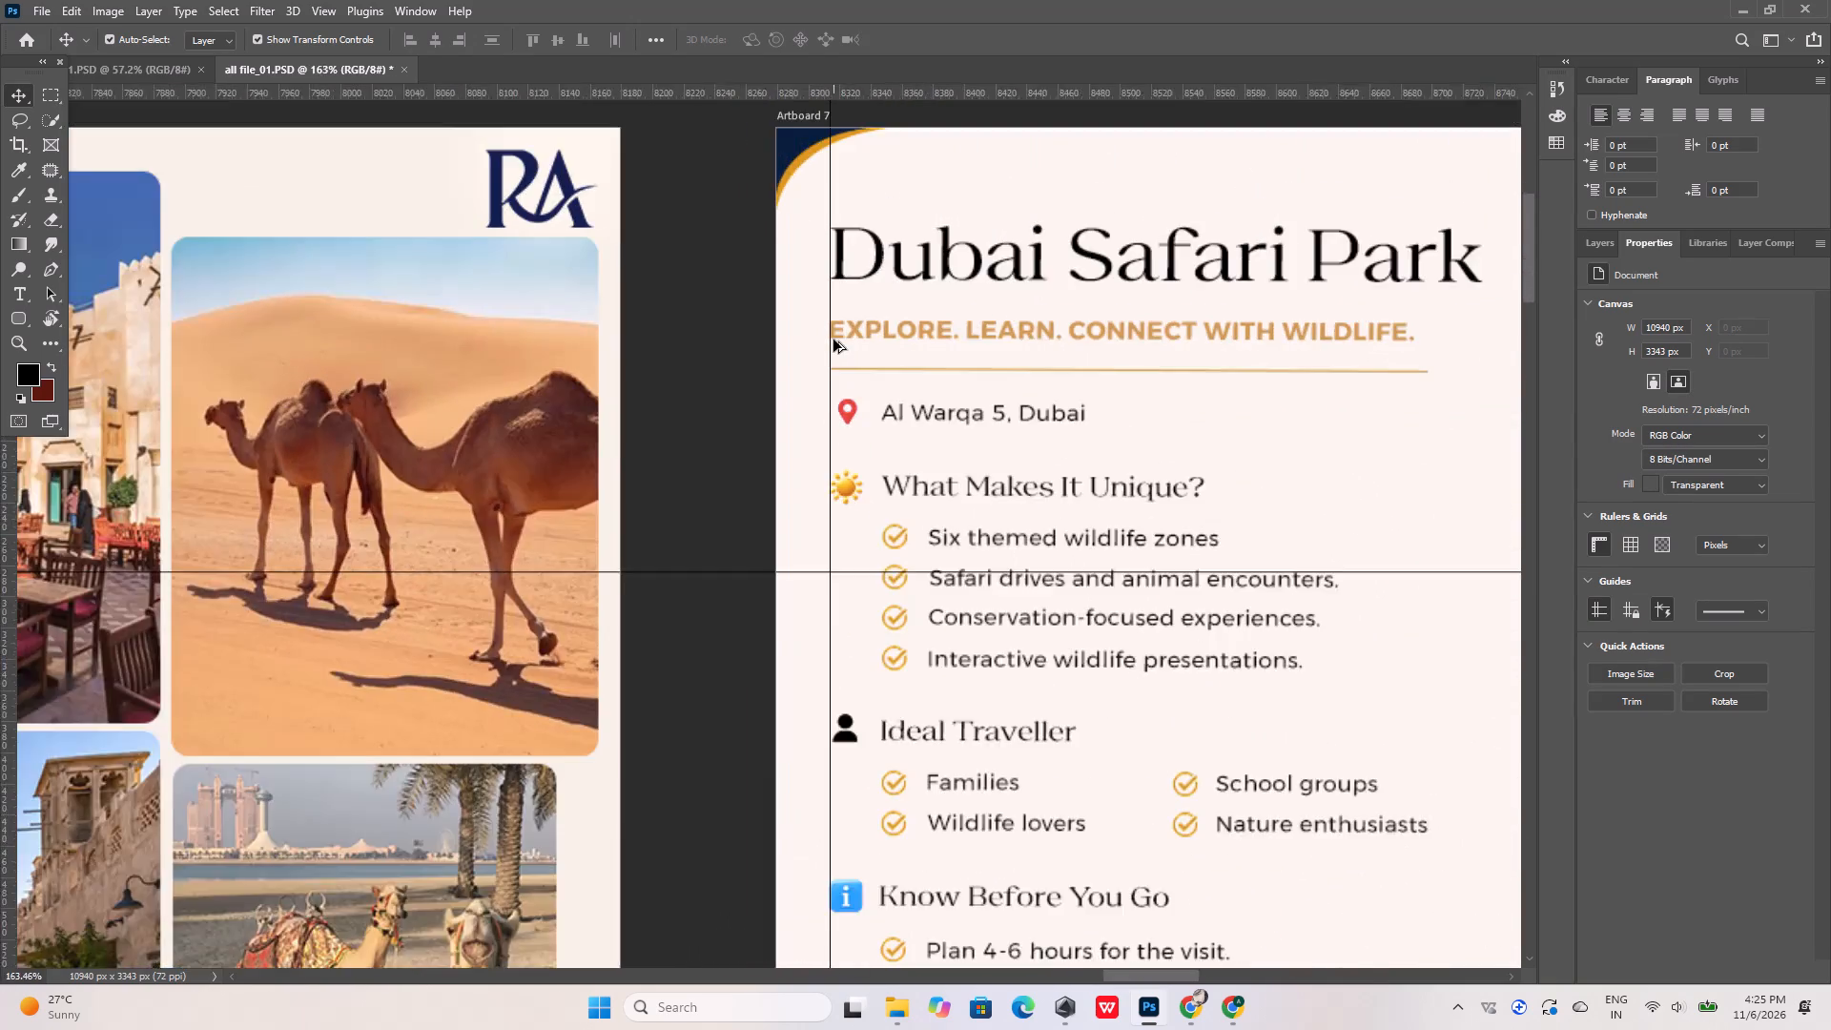
scroll(833, 340, "down", 4, "alt")
scroll(932, 455, "up", 9, "alt")
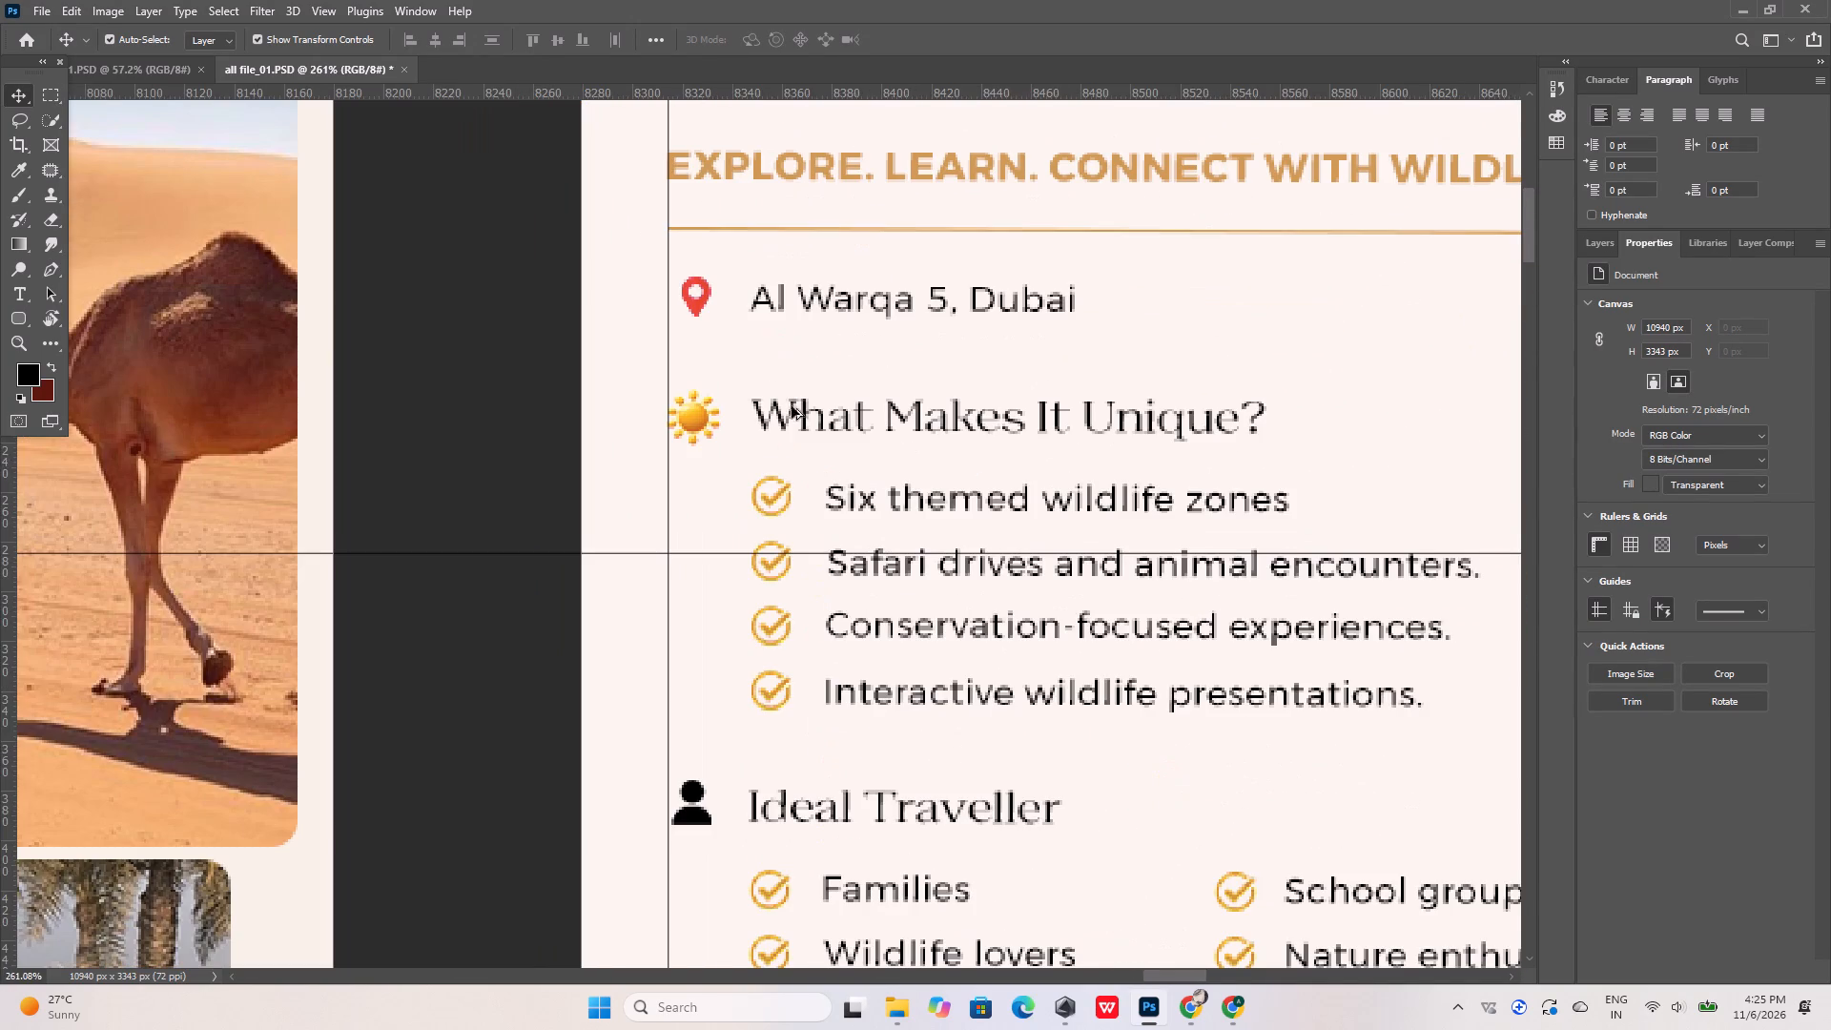
left_click_drag(7, 464, 746, 391)
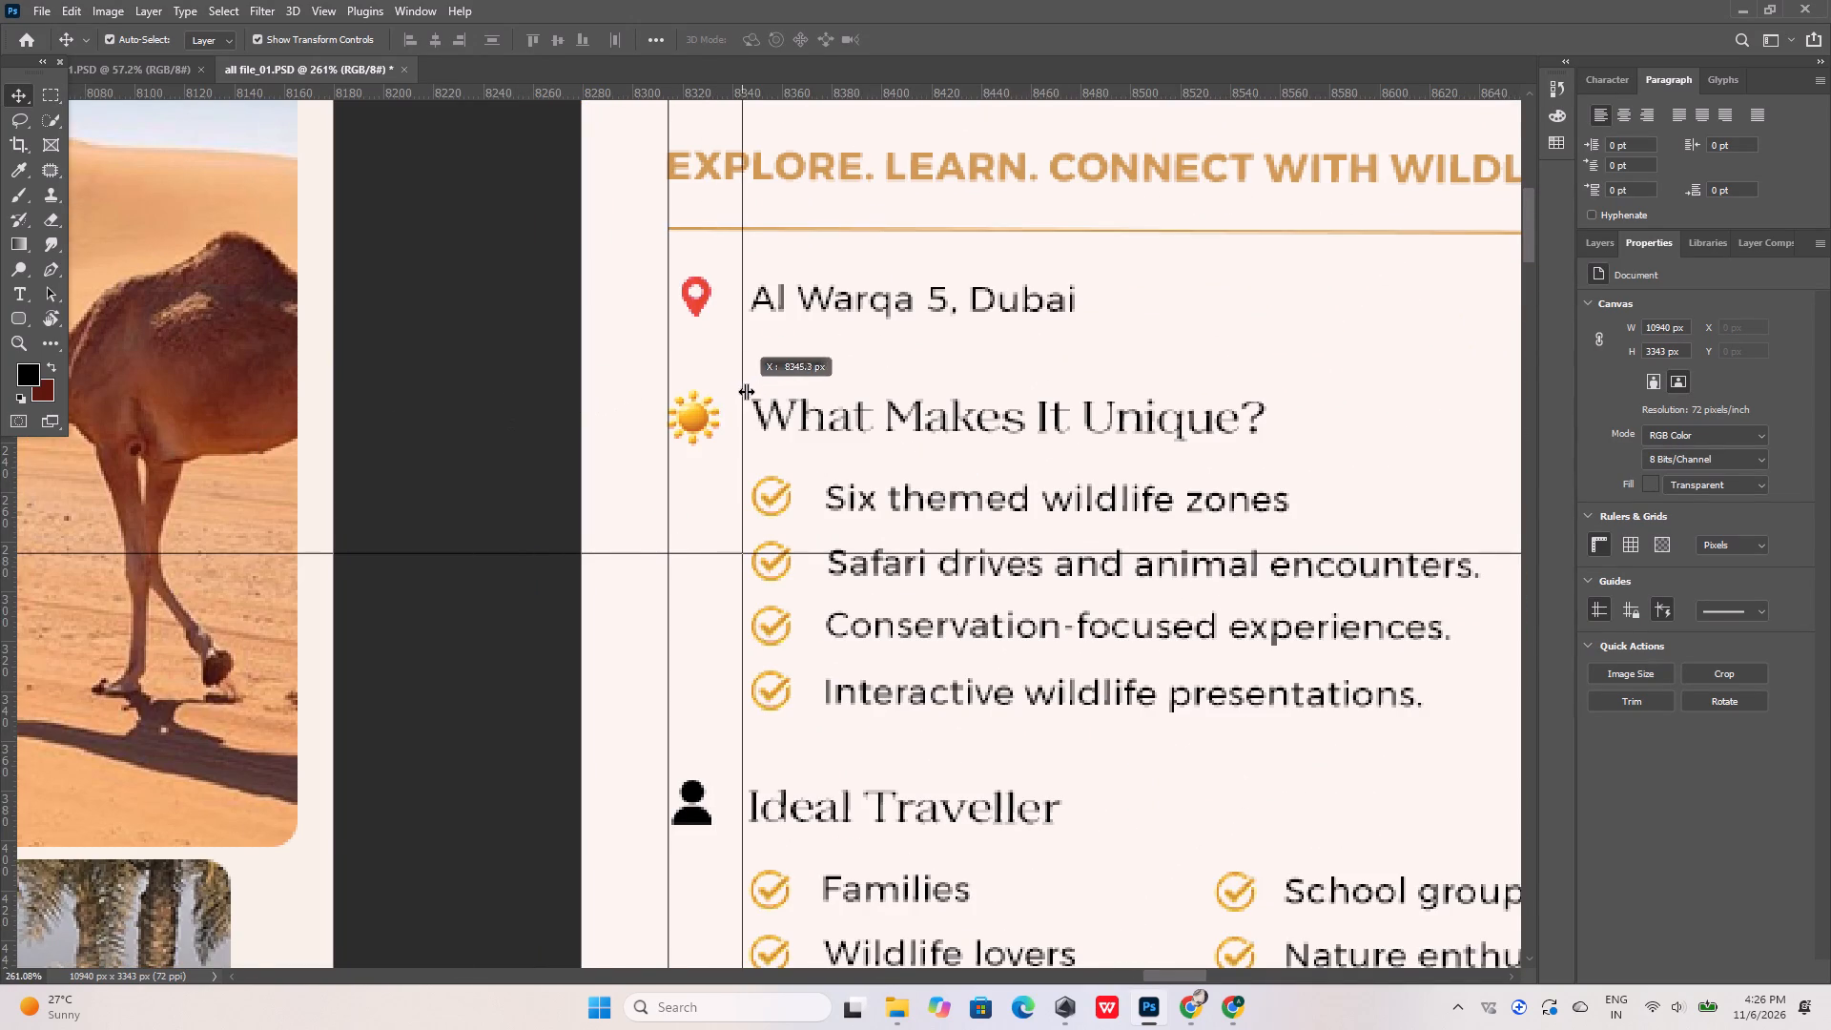
left_click_drag(746, 391, 751, 387)
scroll(756, 316, "up", 13, "alt")
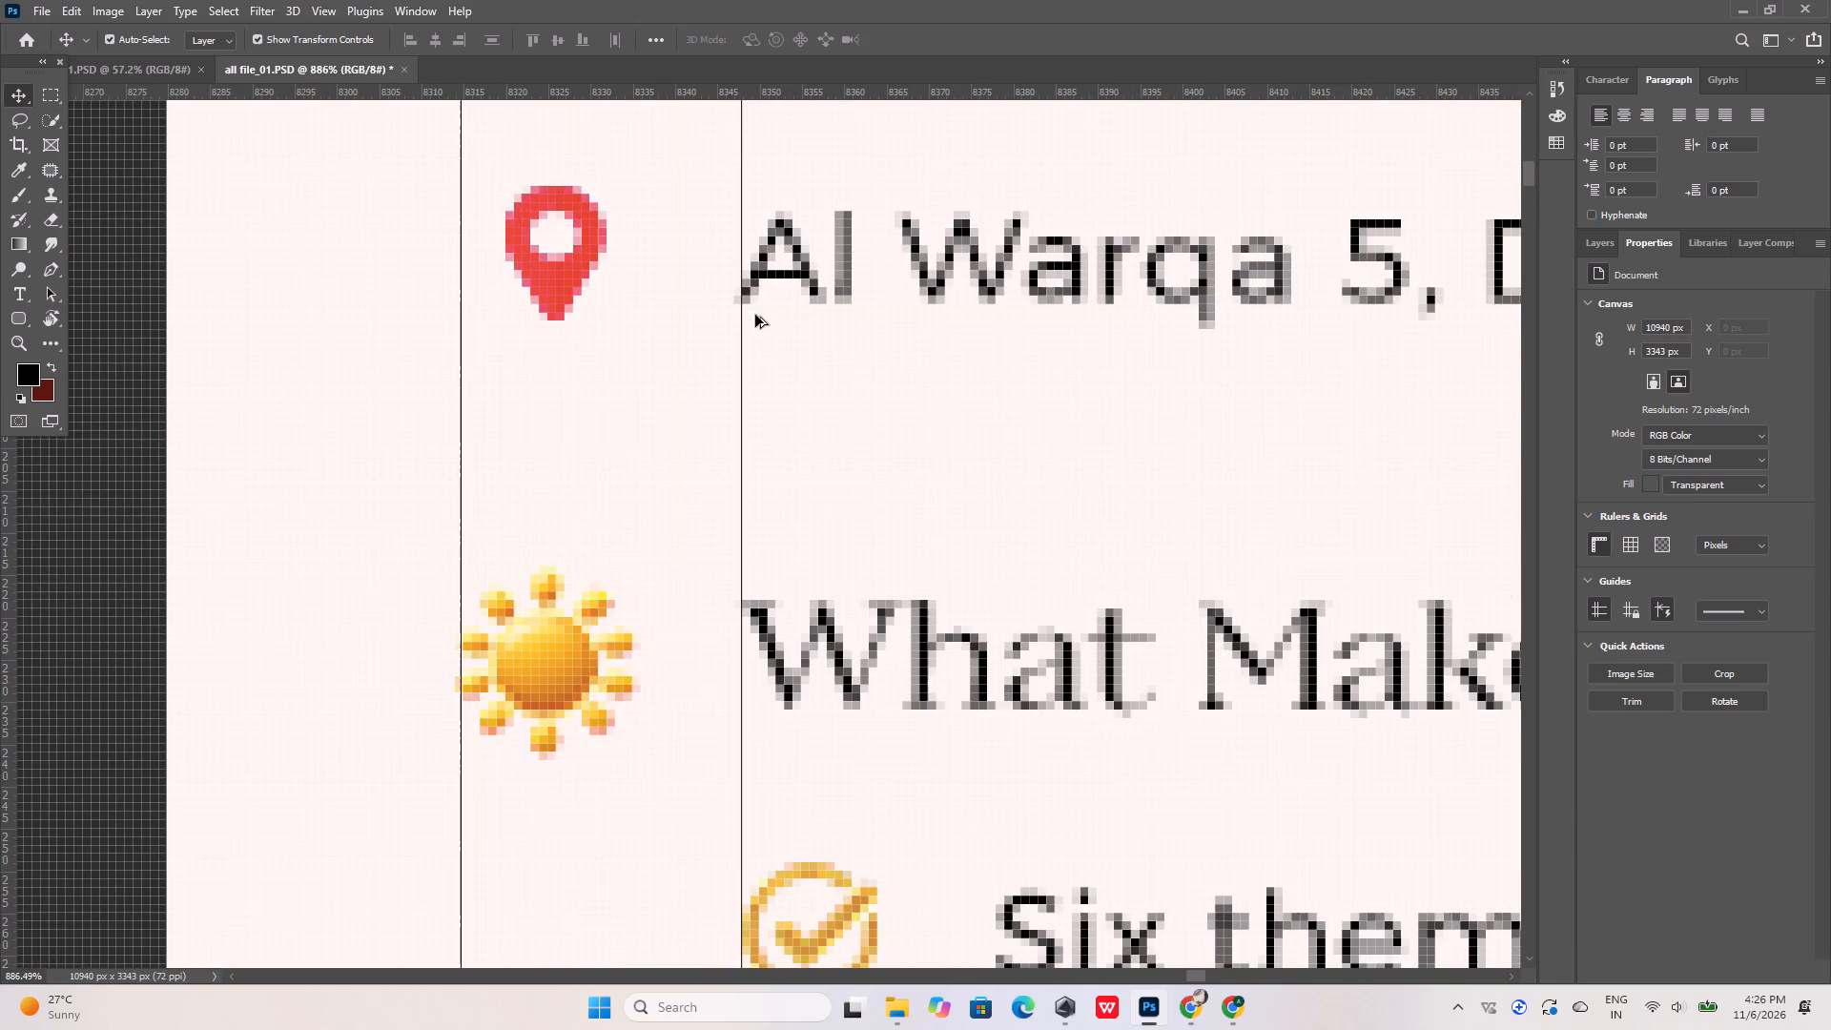
left_click(740, 324)
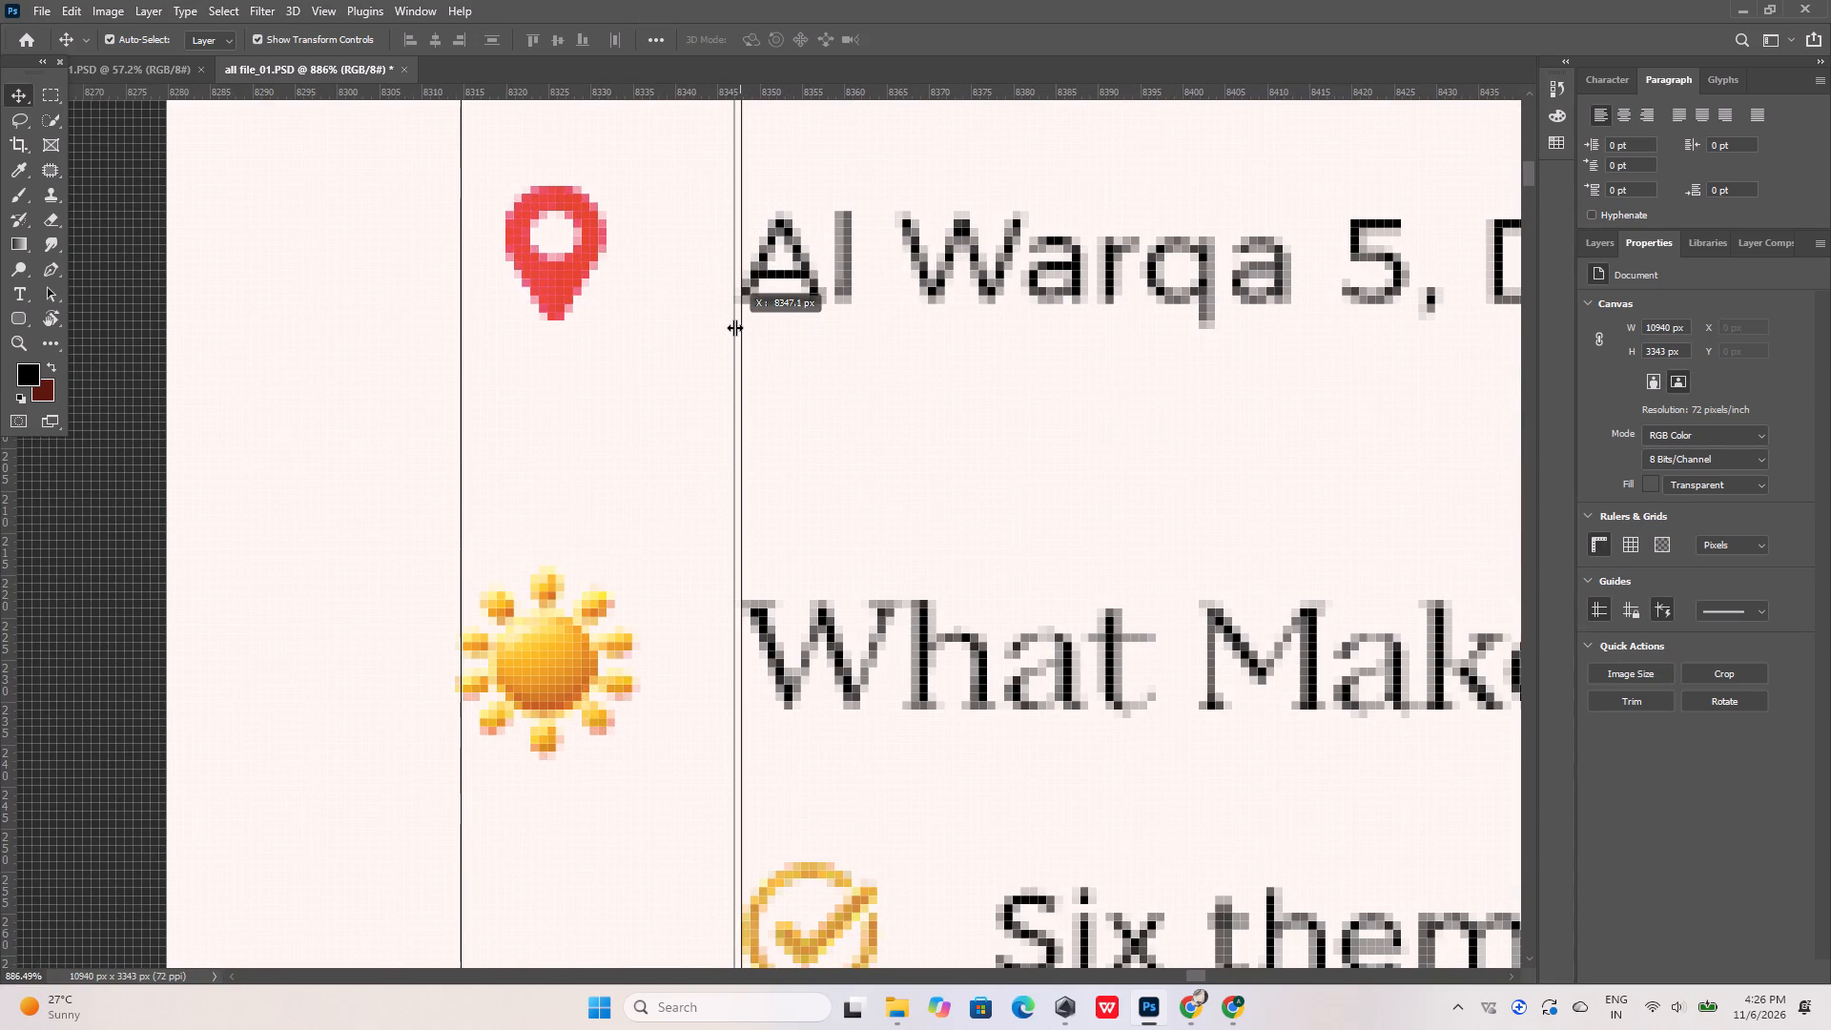
left_click(795, 363)
Nudge the second vertical guide onto the left edge of the Ideal Traveller heading.
scroll(786, 360, "down", 2, "alt")
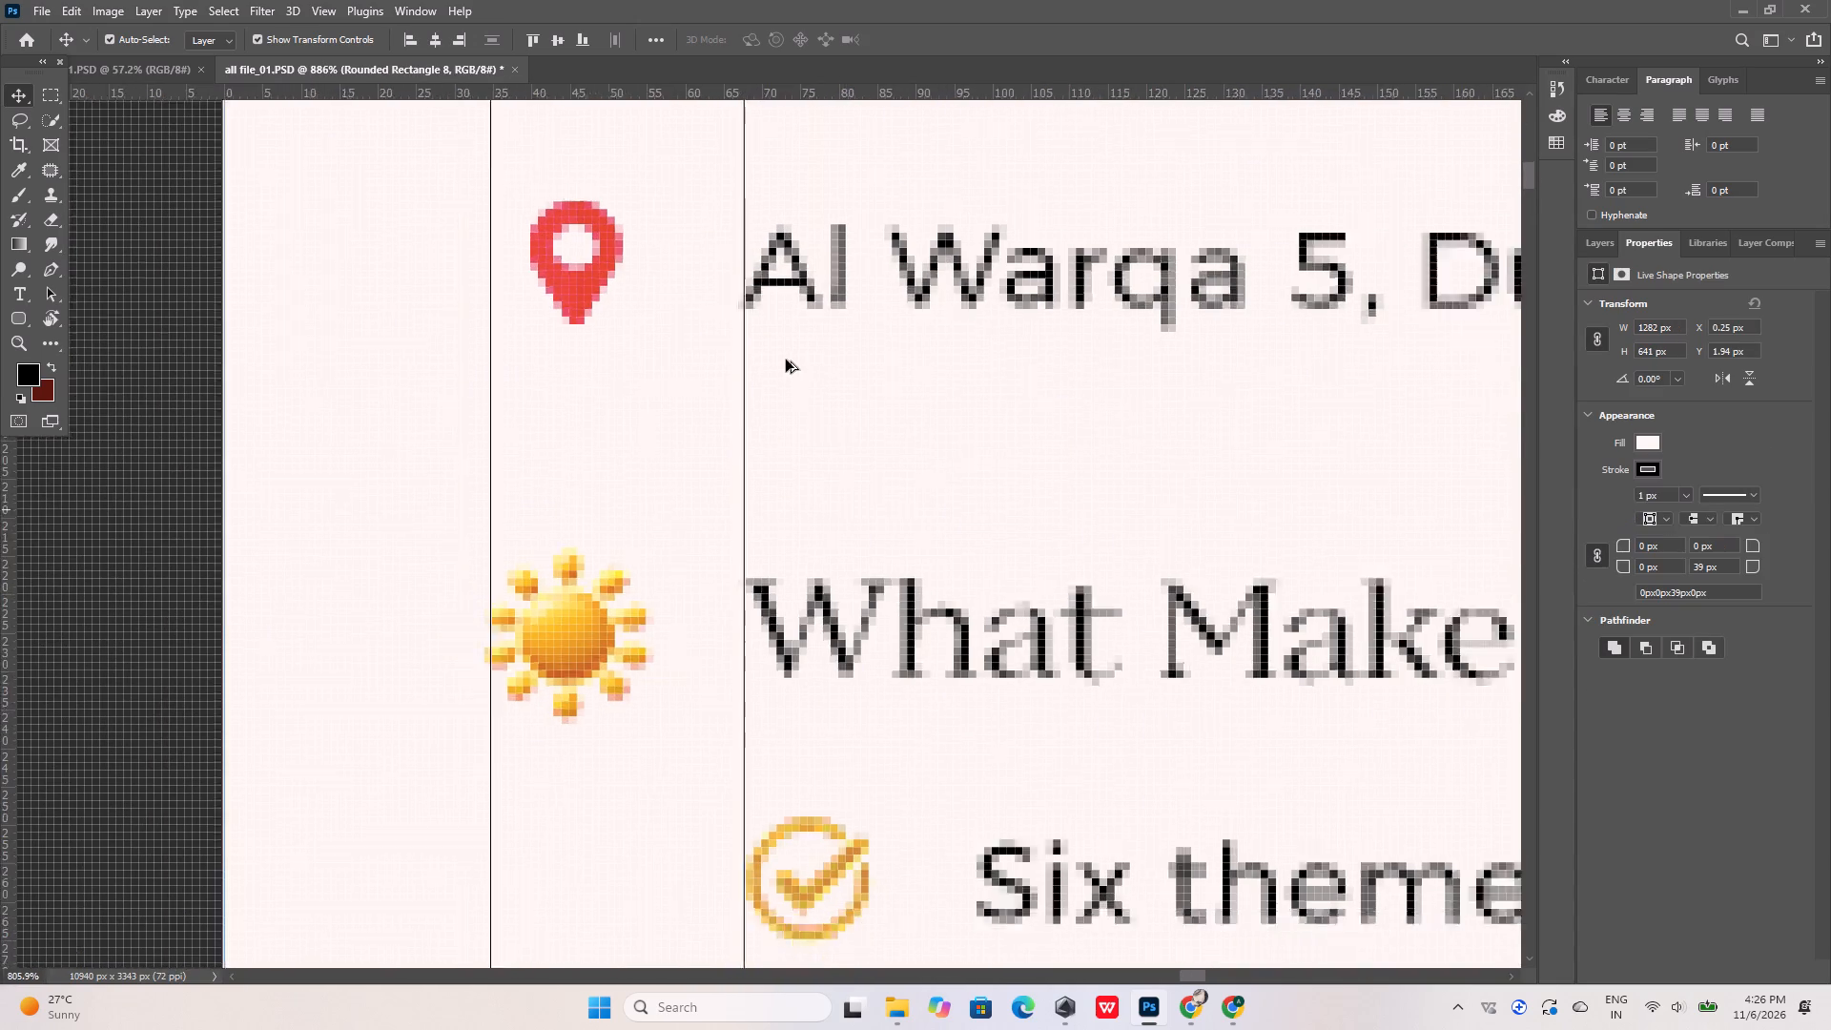
scroll(786, 360, "down", 9, "alt")
left_click(482, 330)
scroll(800, 495, "up", 10, "alt")
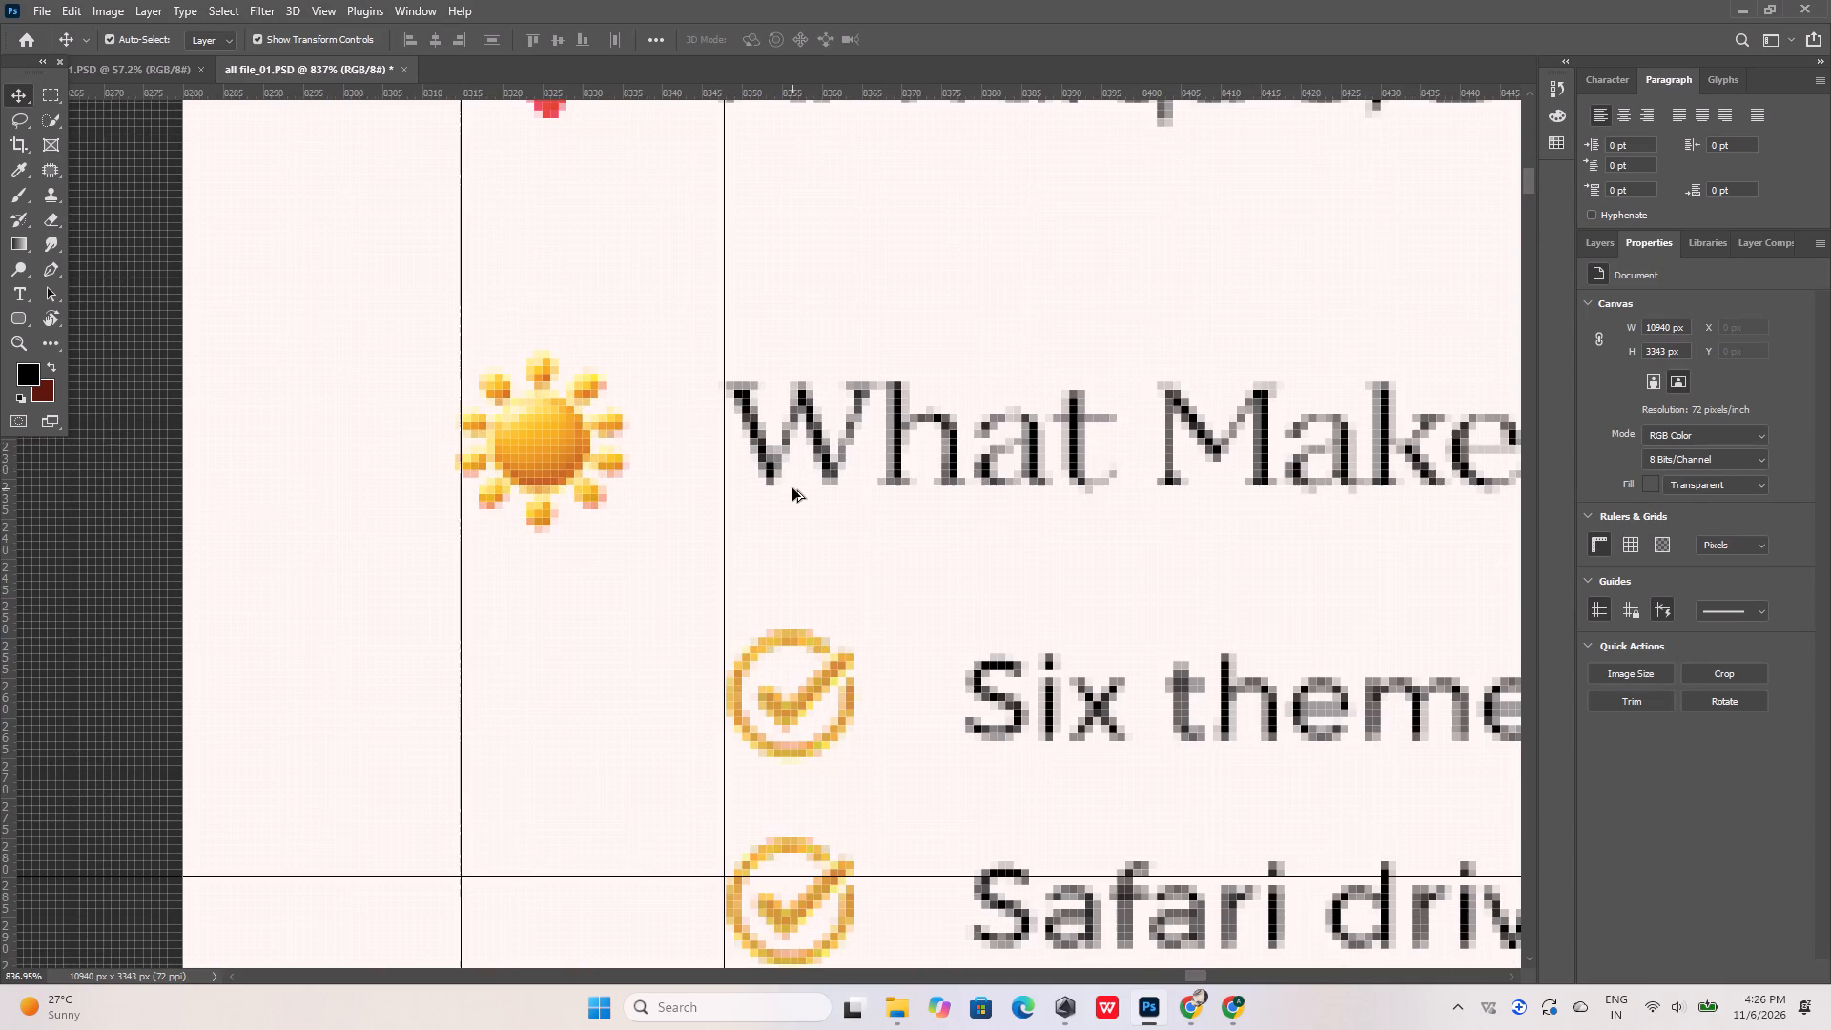
scroll(737, 322, "down", 10, "alt")
scroll(758, 582, "up", 6, "alt")
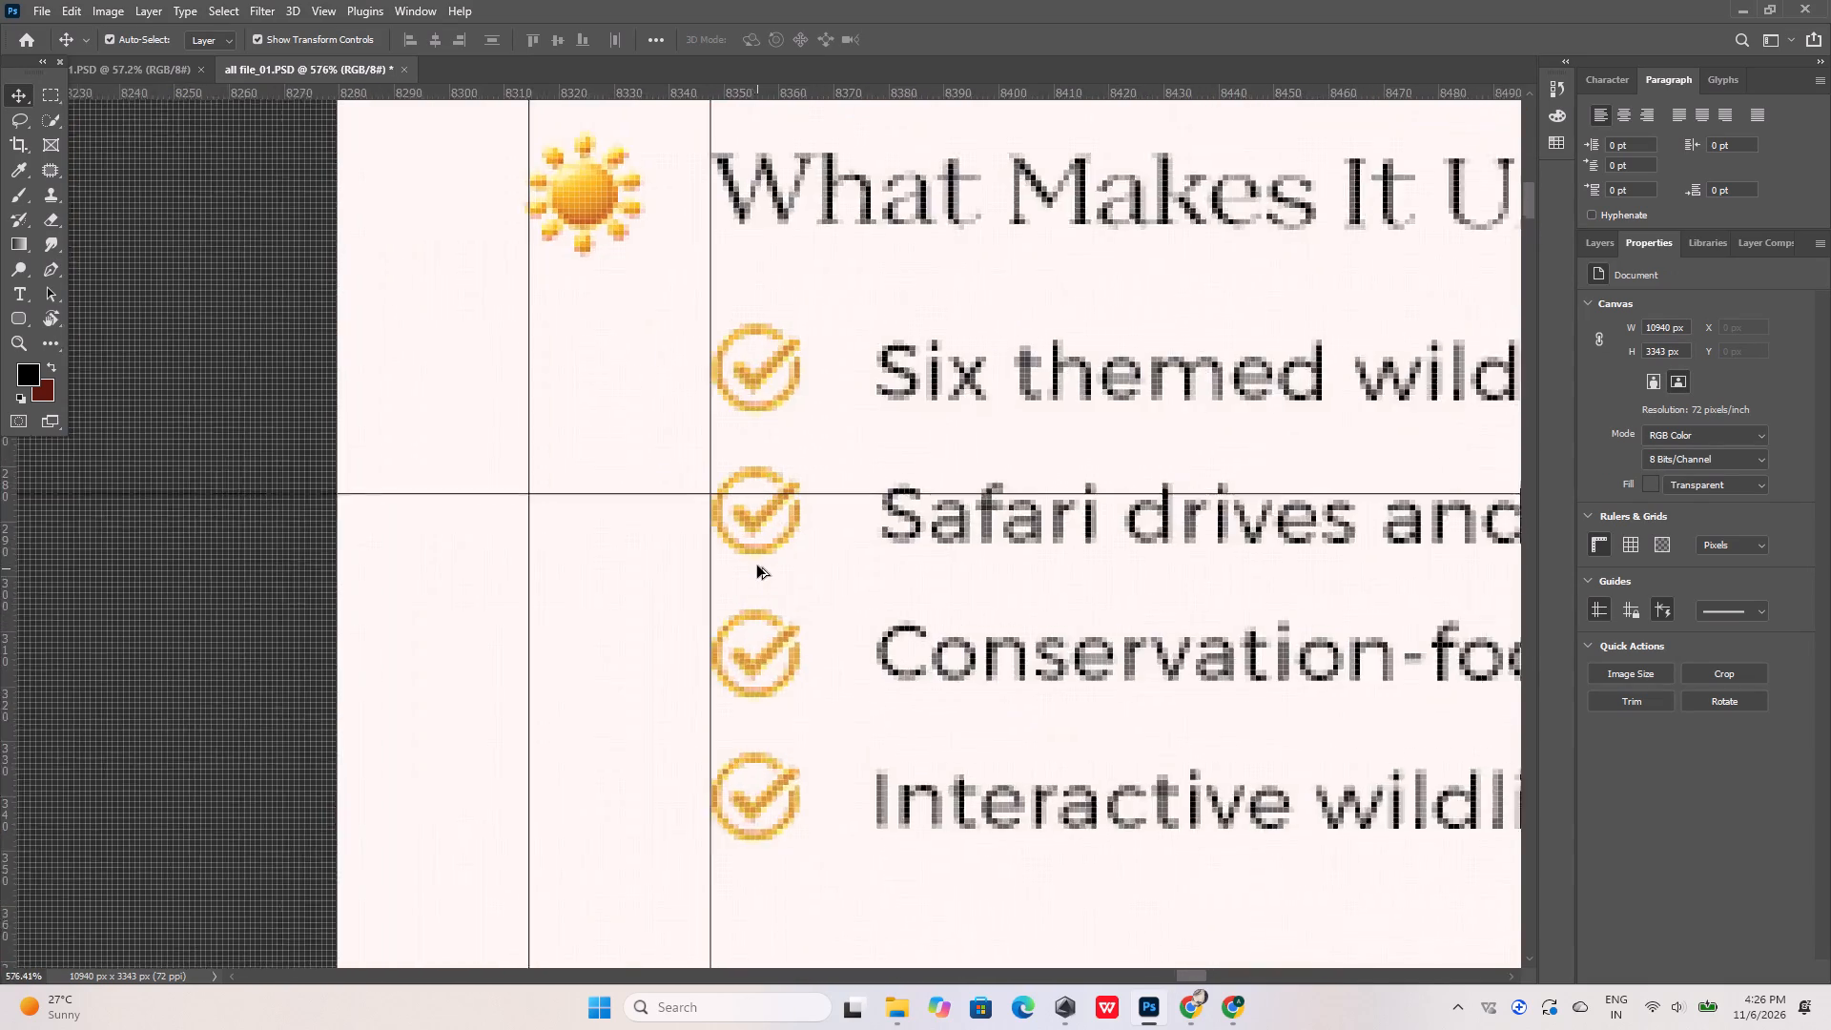
scroll(757, 566, "up", 2, "alt")
scroll(745, 317, "down", 10, "alt")
scroll(745, 614, "up", 9, "alt")
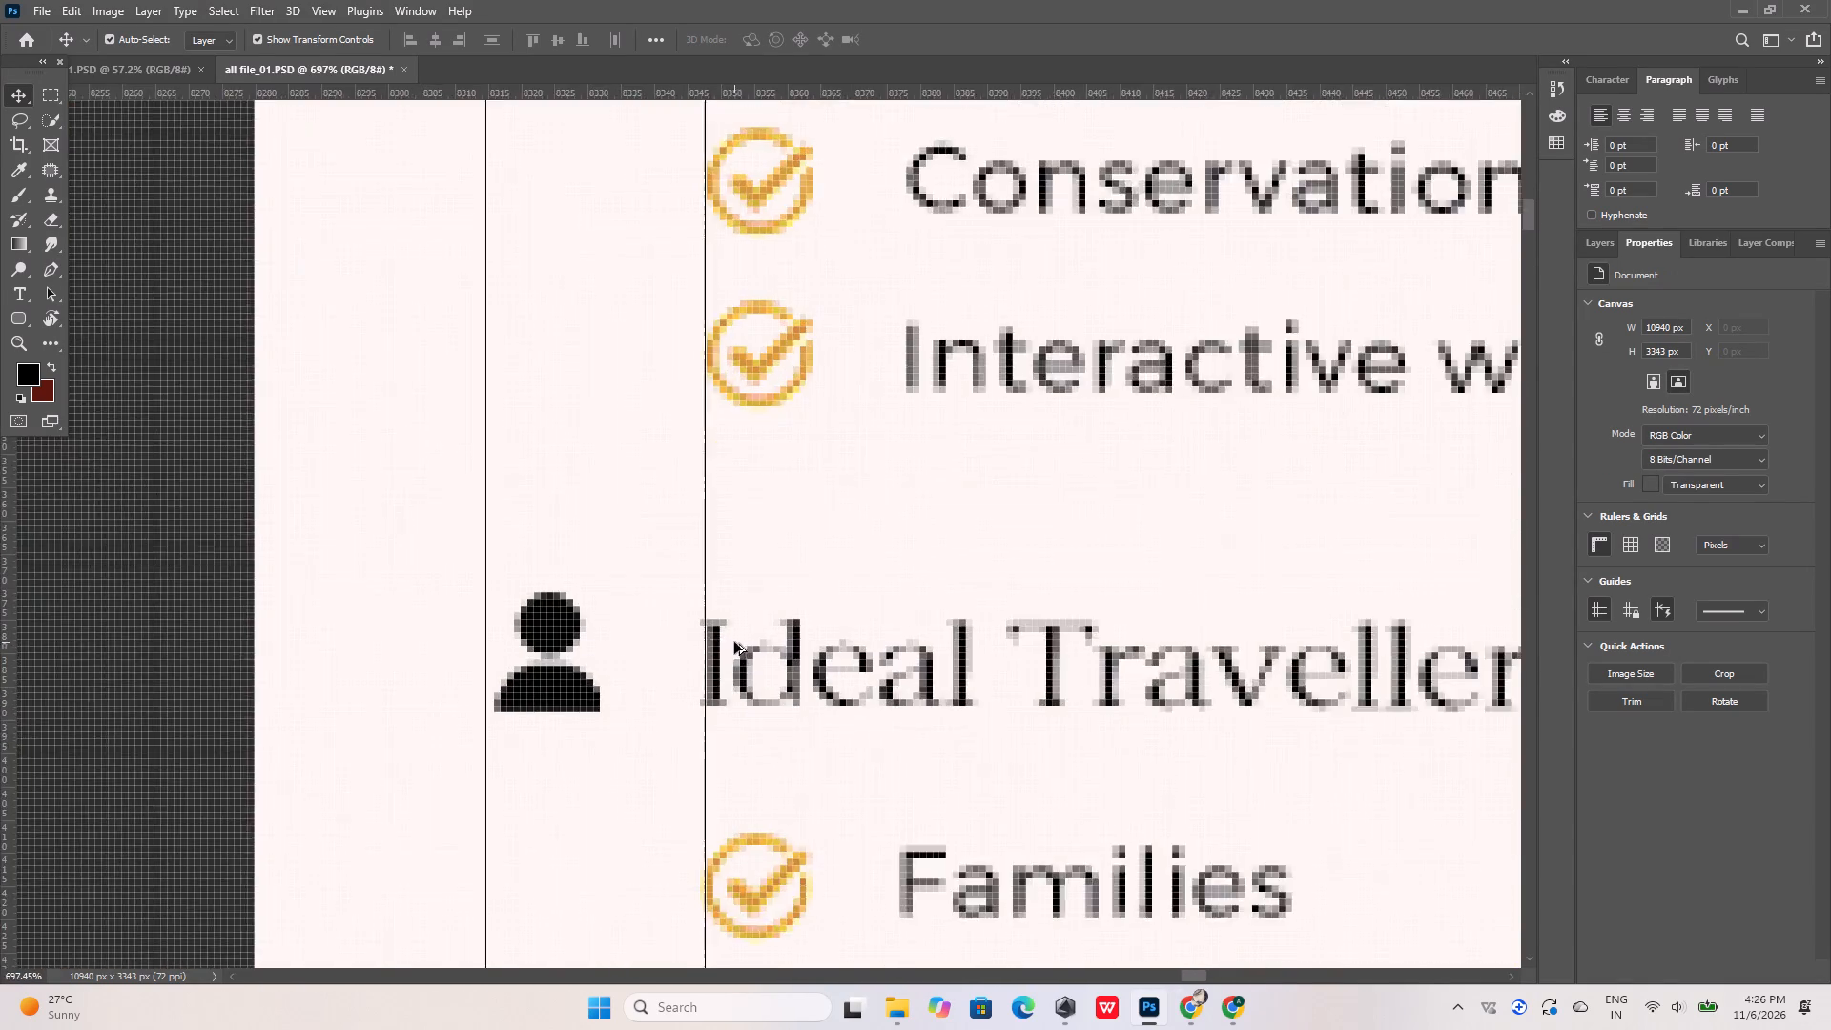
scroll(734, 642, "up", 5, "alt")
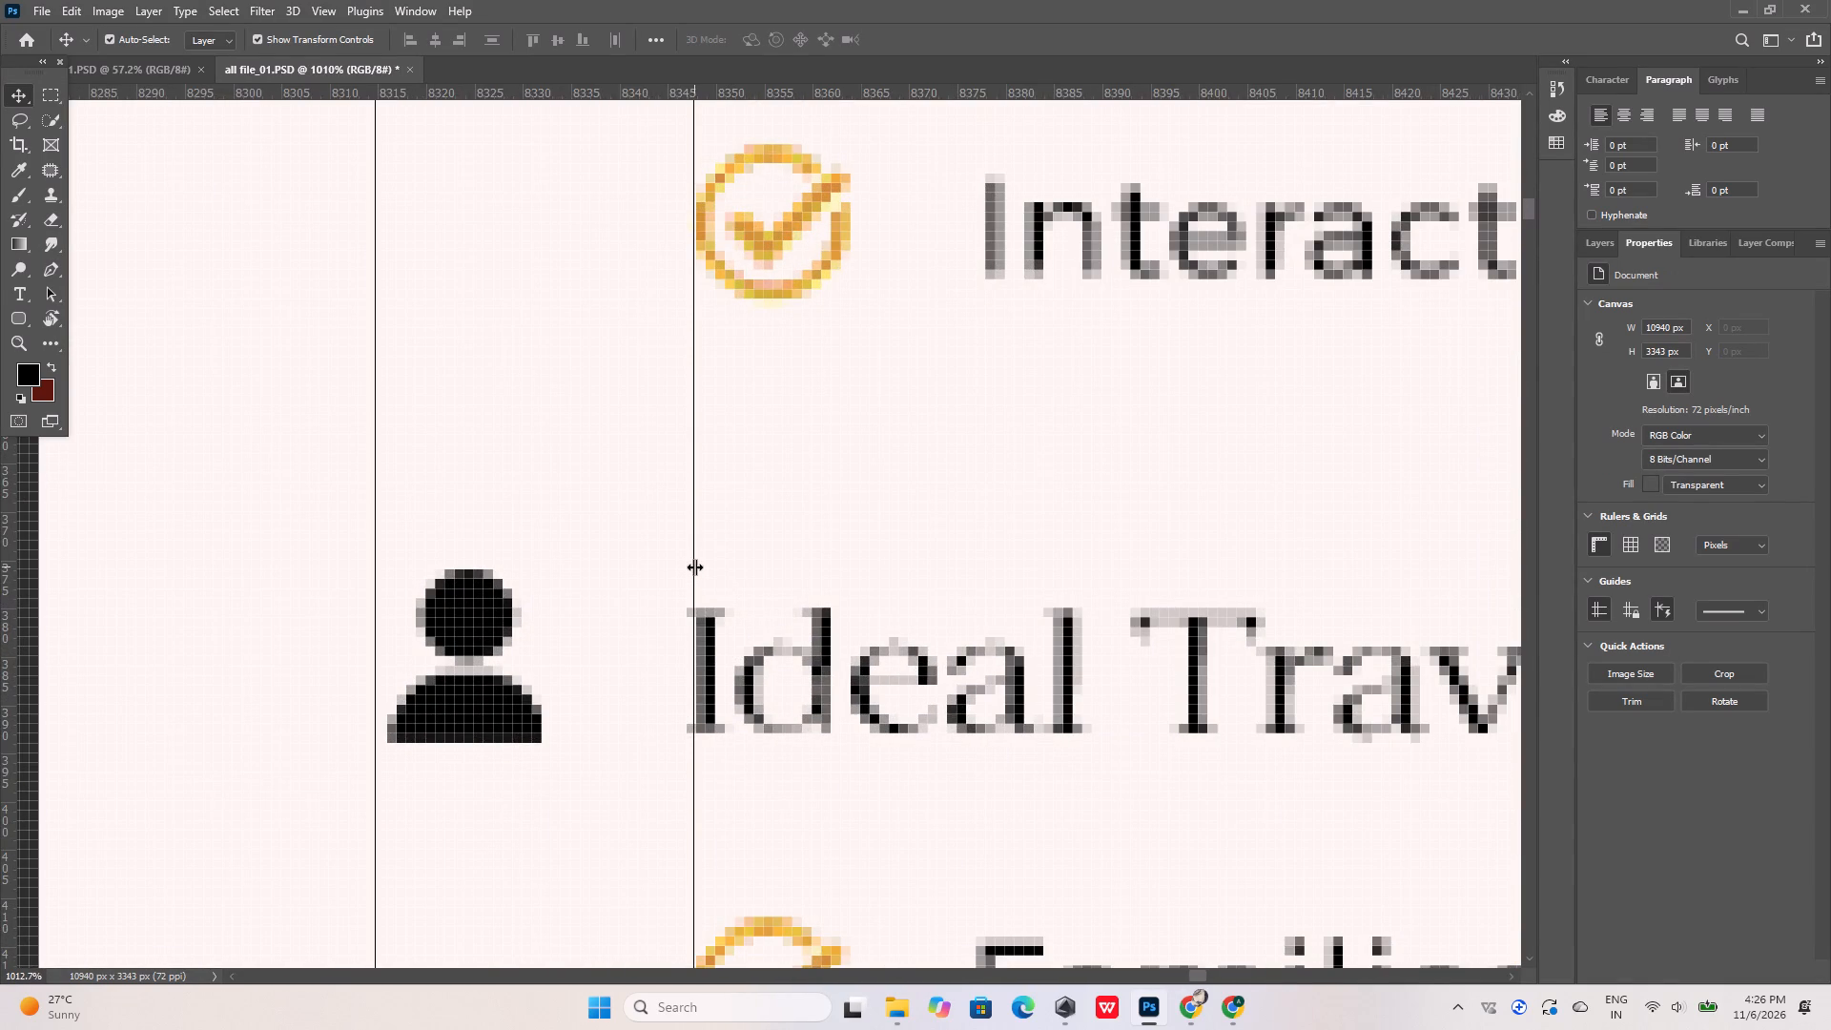
left_click(694, 566)
Nudge the What Makes It Unique? heading one pixel left toward the second vertical guide.
scroll(743, 584, "down", 11, "alt")
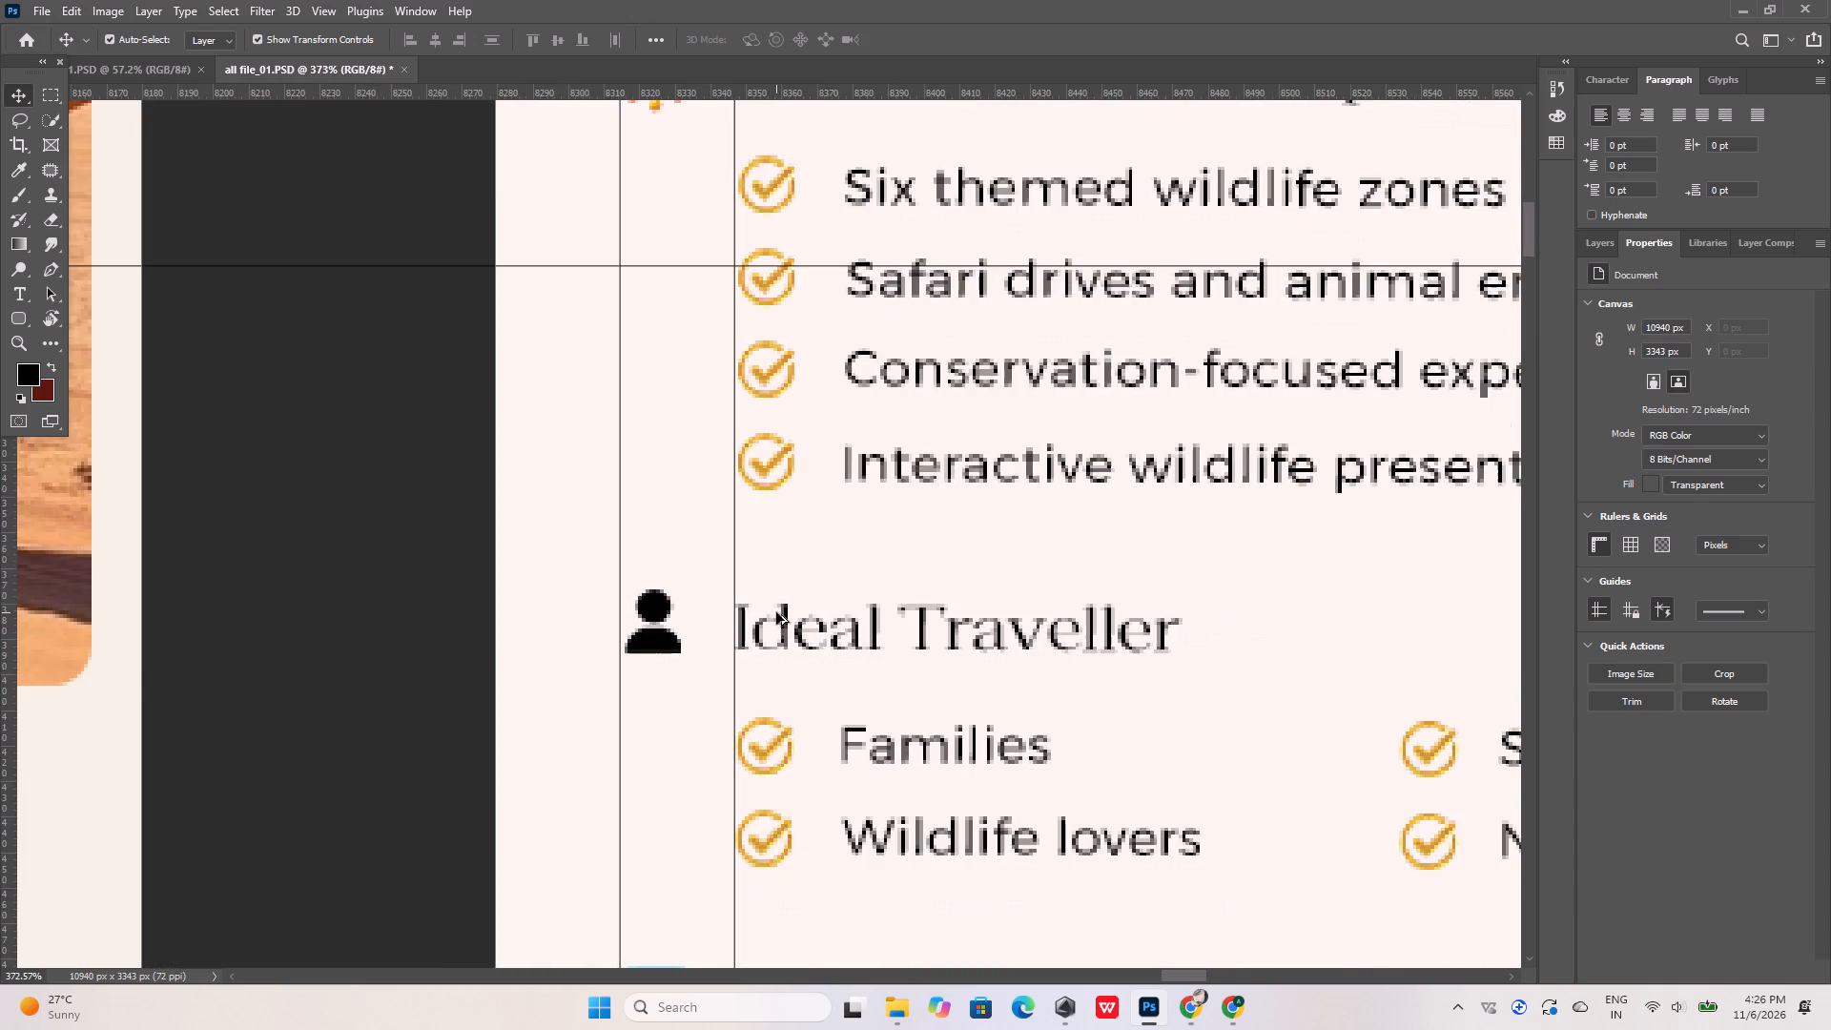
scroll(776, 612, "down", 5, "alt")
scroll(753, 268, "up", 7, "alt")
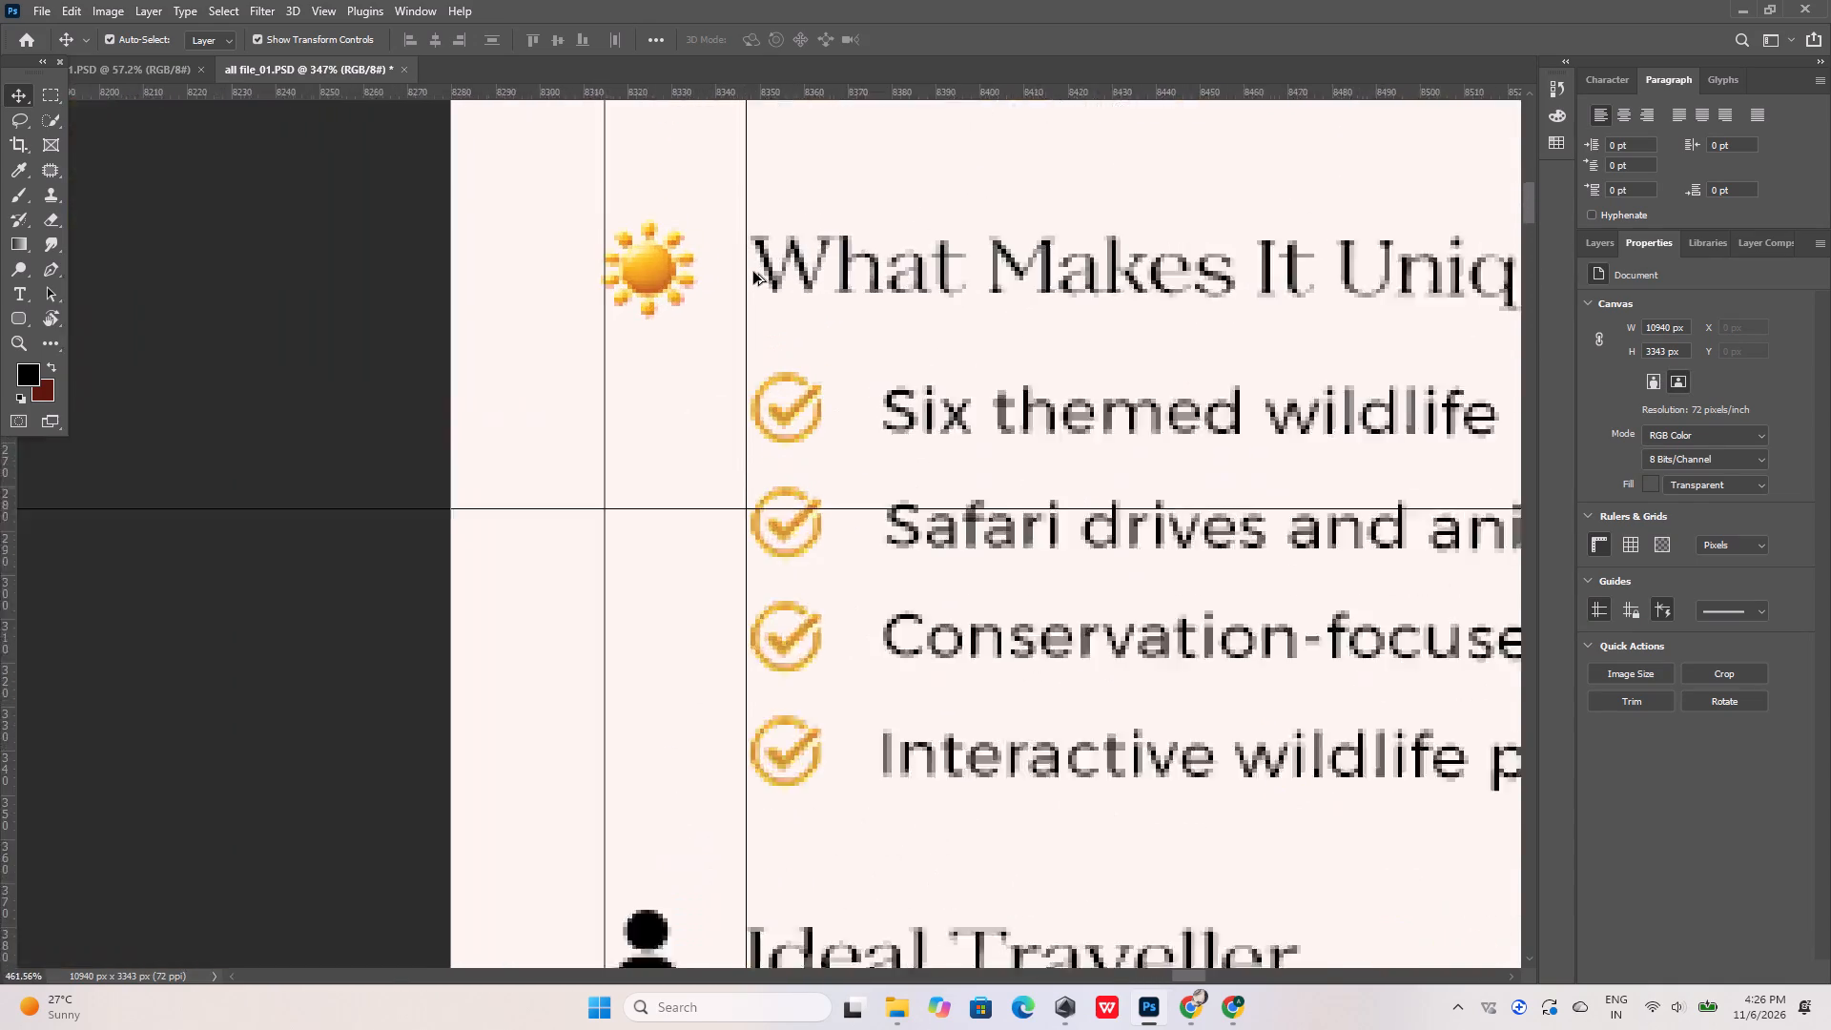
scroll(753, 272, "up", 4, "alt")
scroll(807, 402, "down", 9, "alt")
scroll(795, 203, "up", 5, "alt")
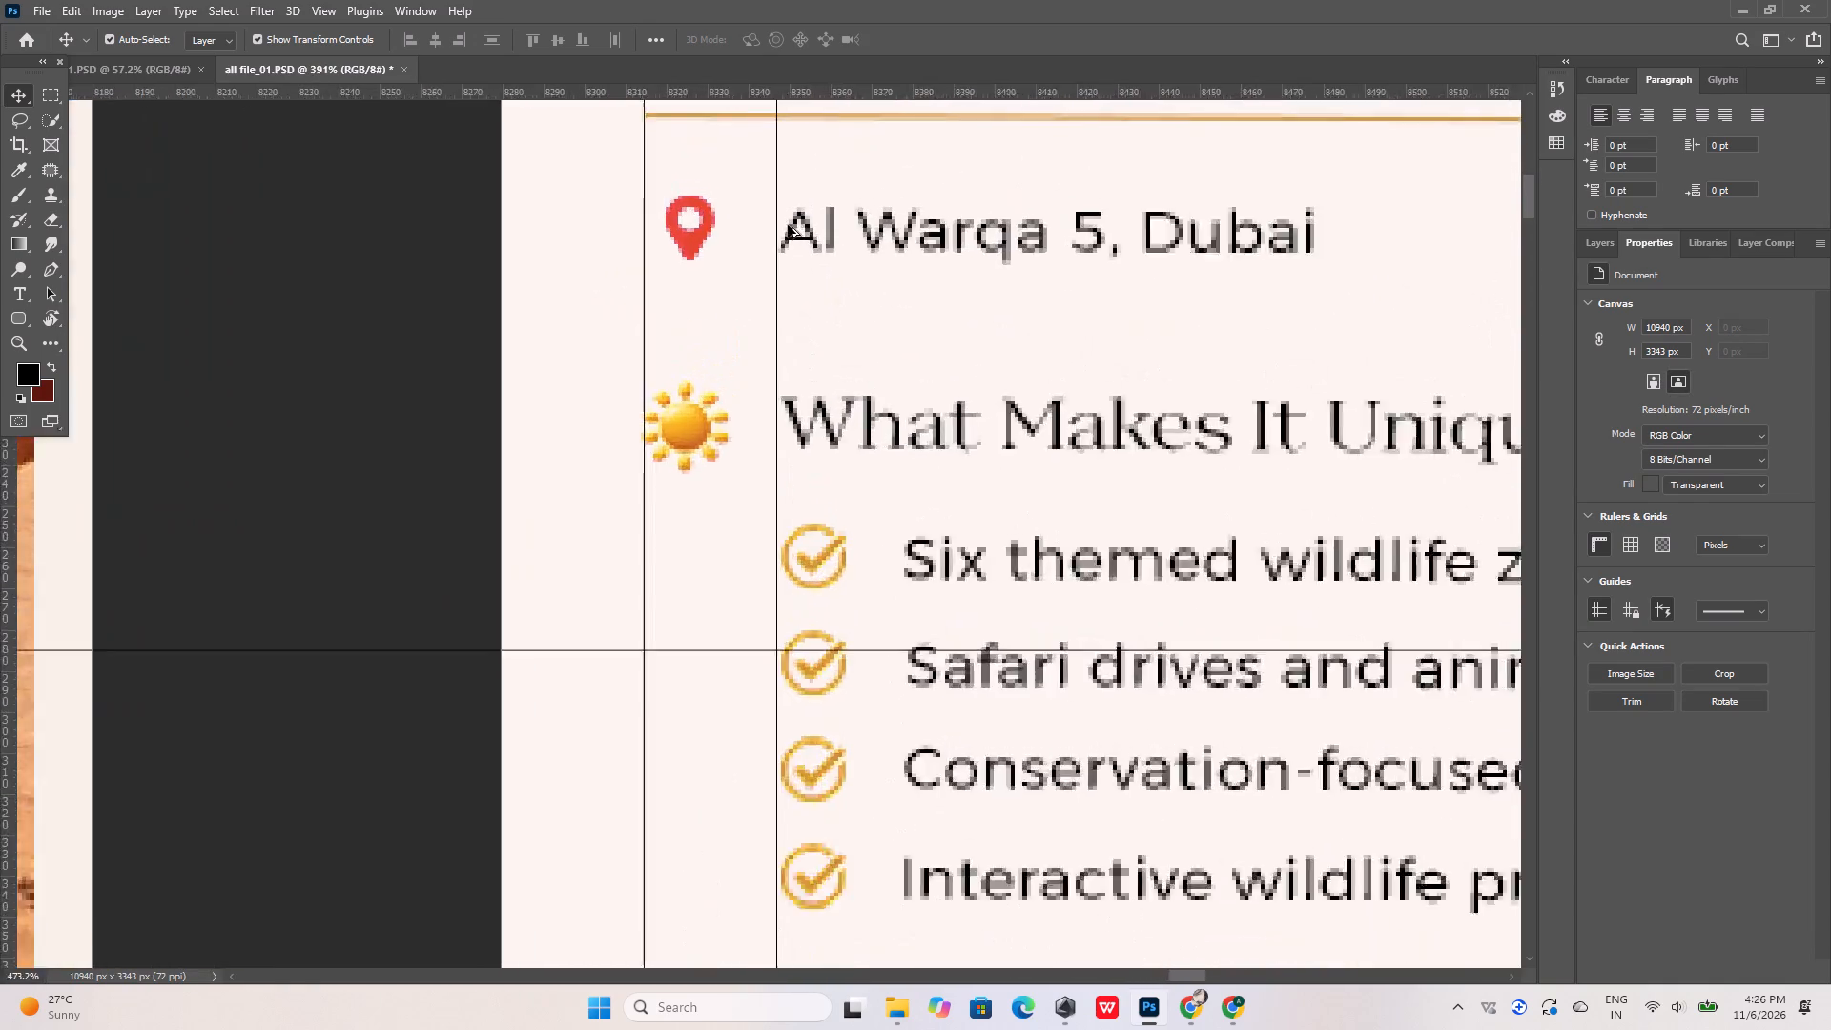
scroll(788, 225, "up", 10, "alt")
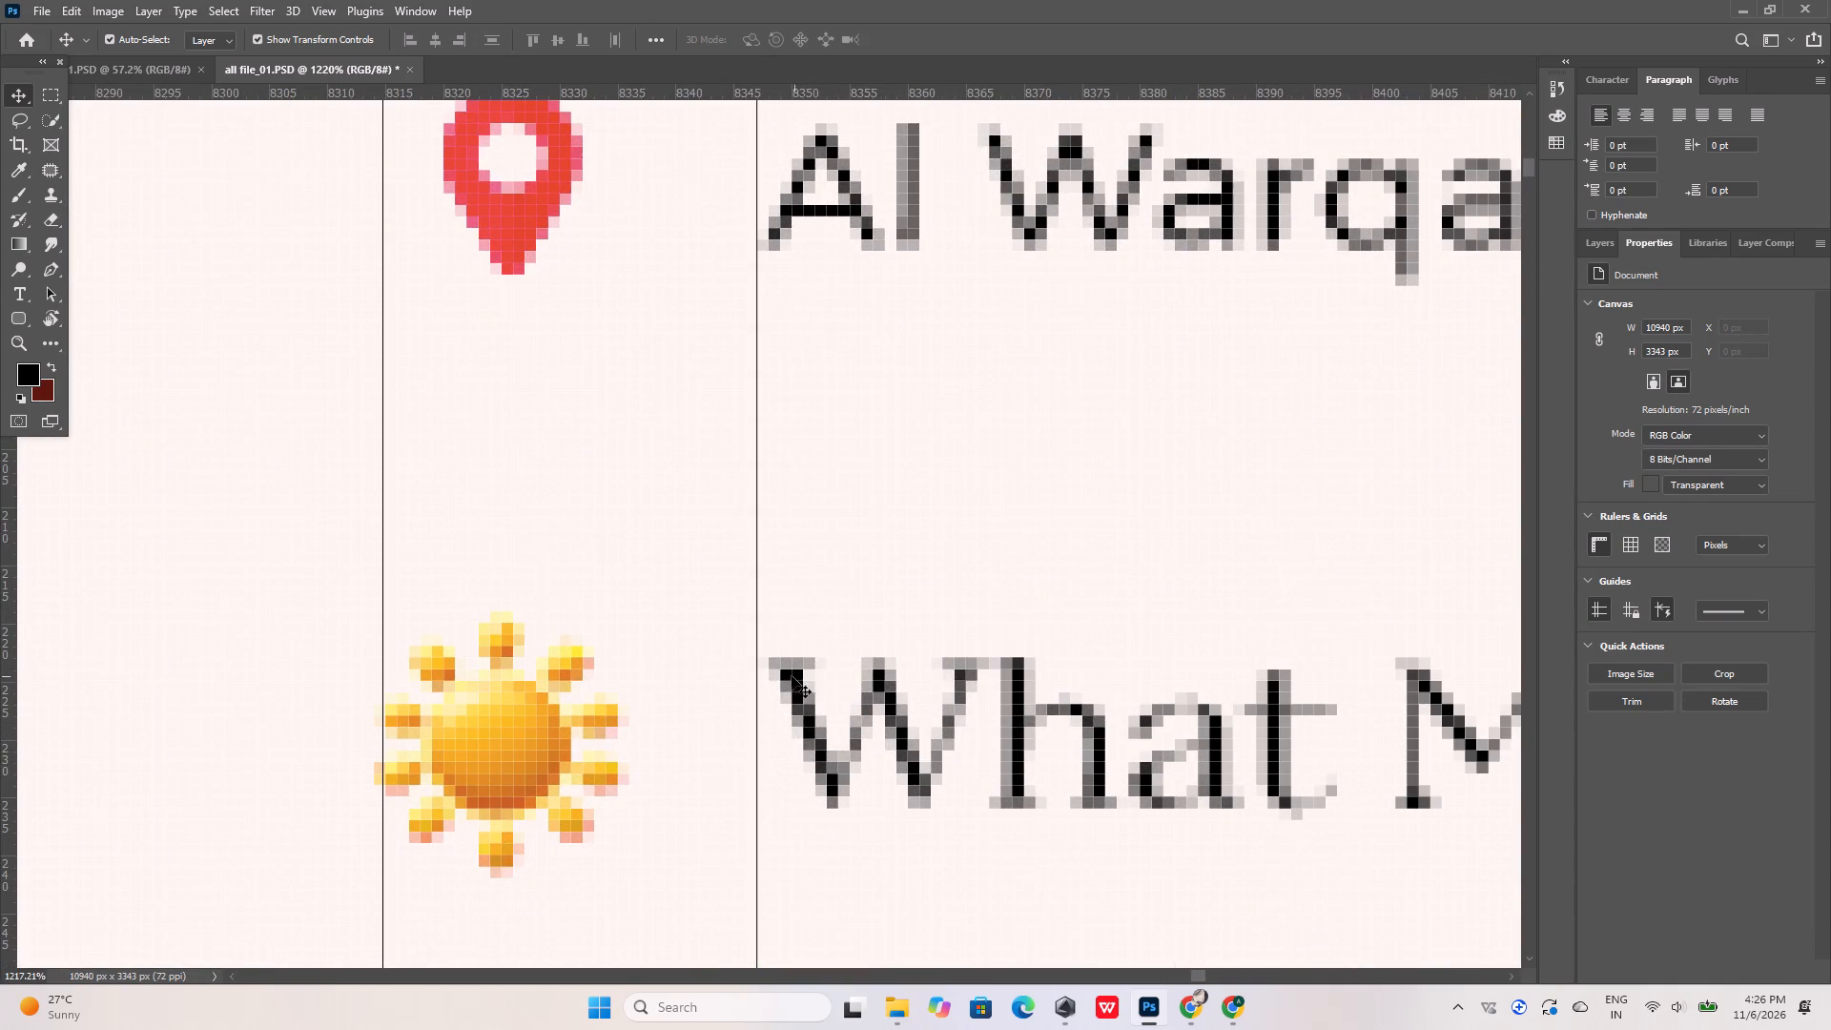
left_click(786, 676)
key("Left")
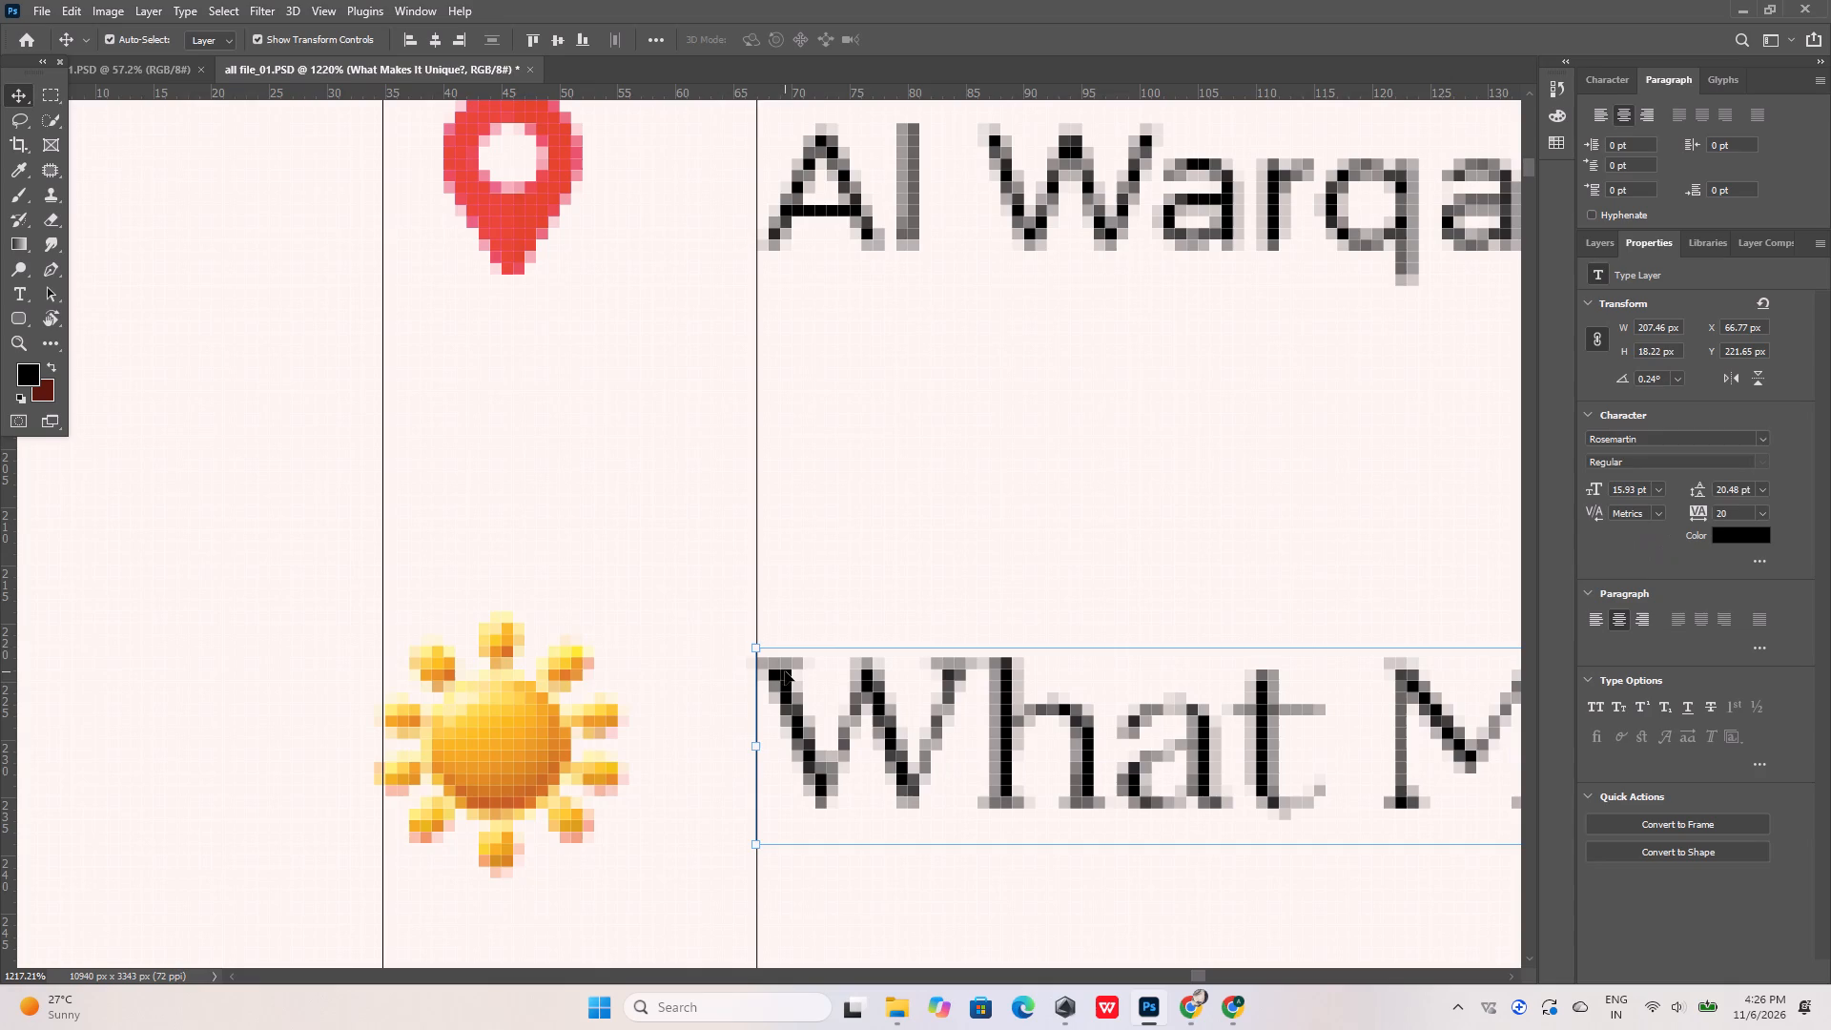
left_click(633, 573)
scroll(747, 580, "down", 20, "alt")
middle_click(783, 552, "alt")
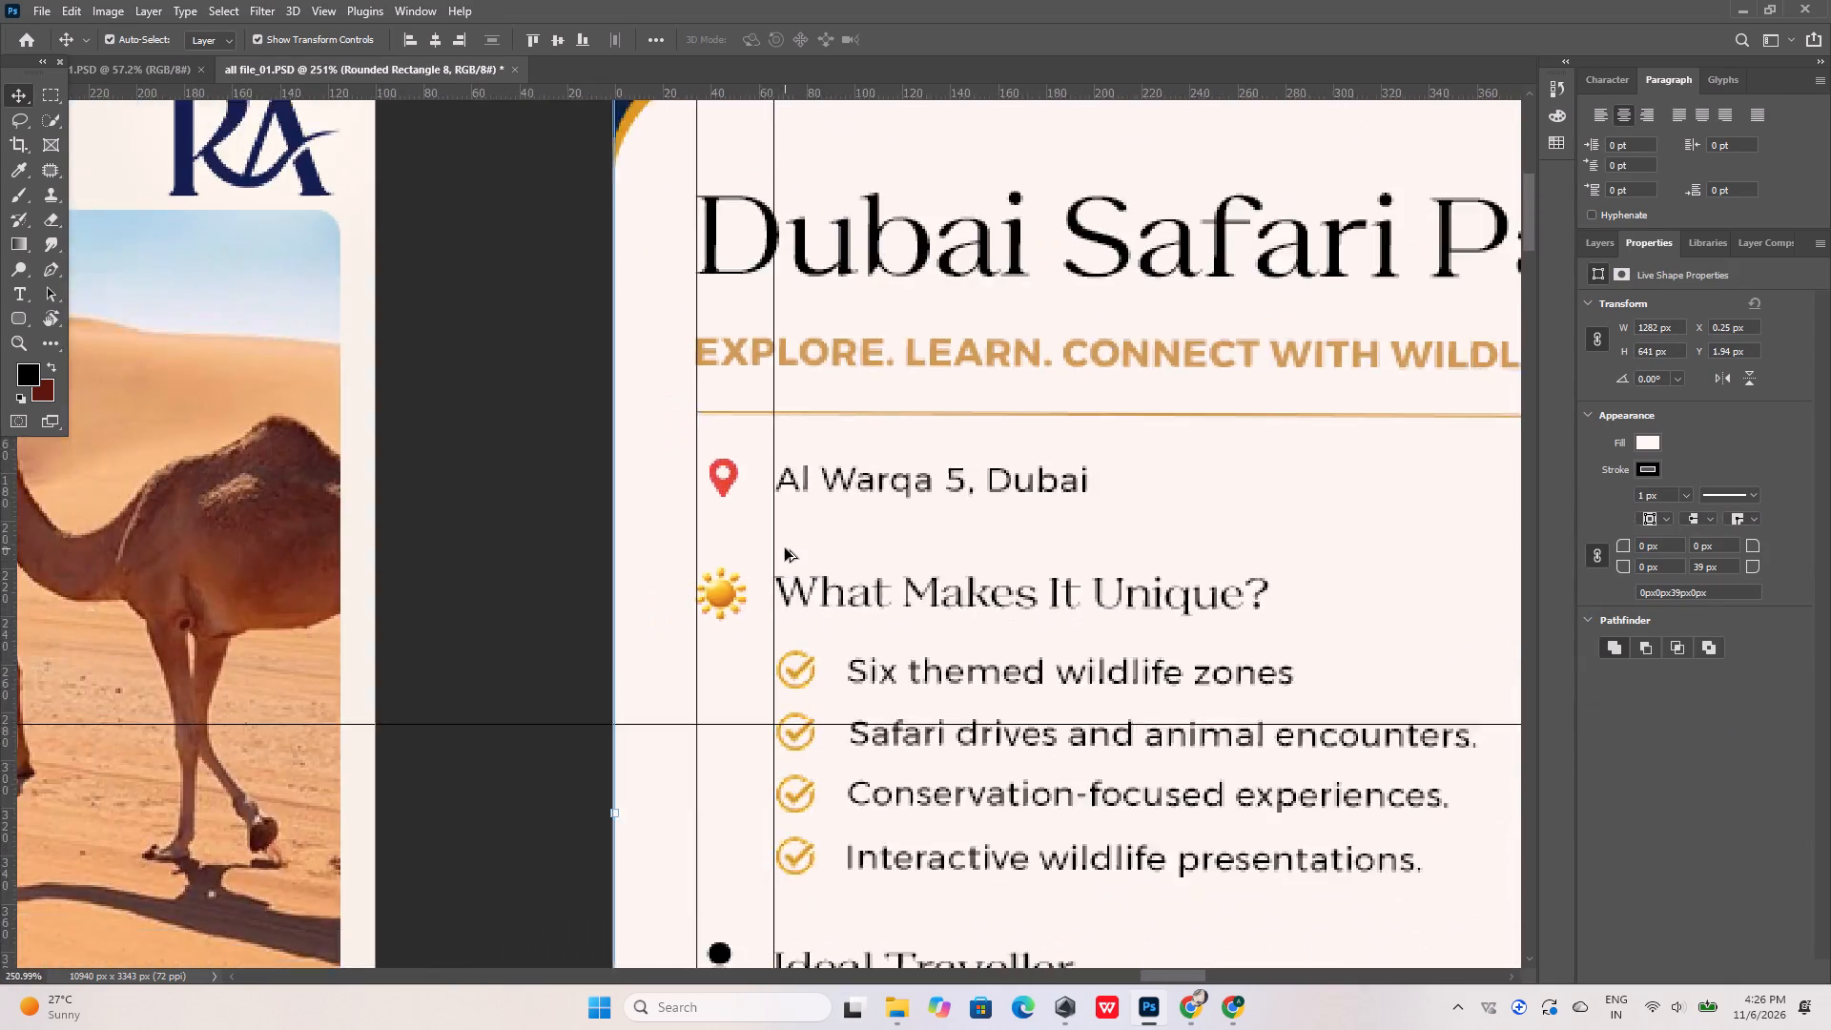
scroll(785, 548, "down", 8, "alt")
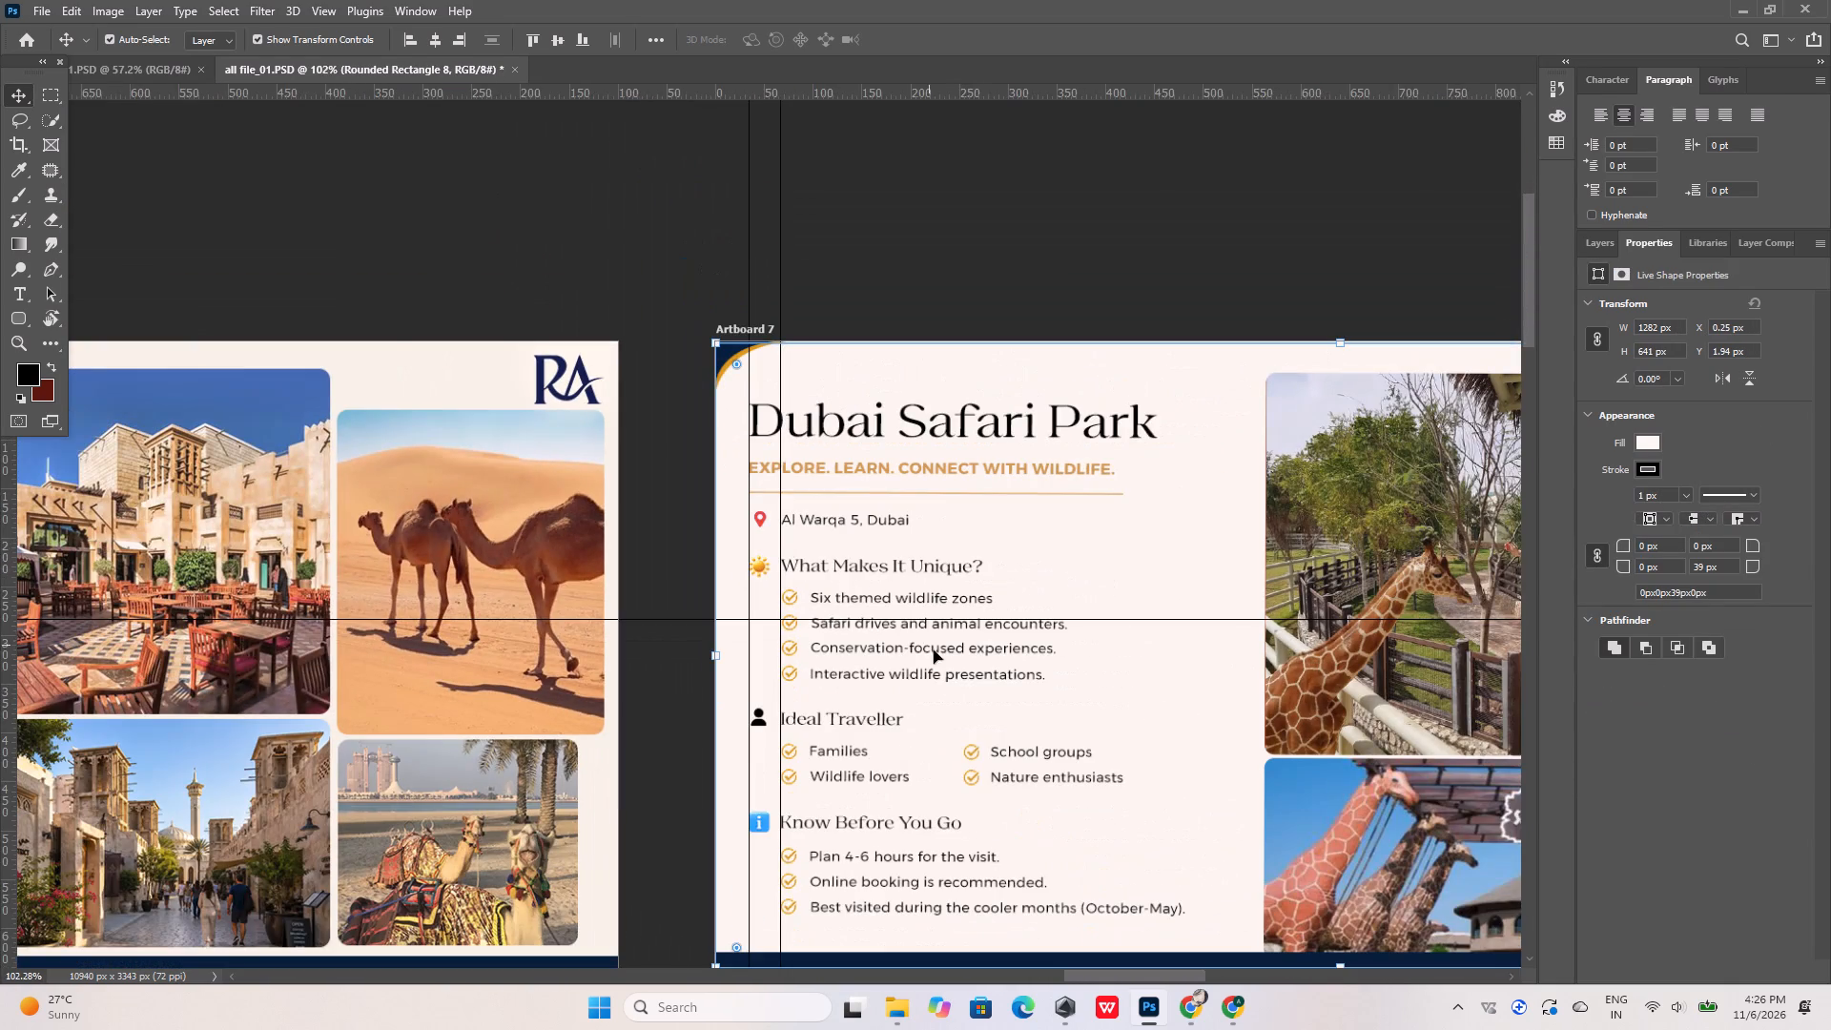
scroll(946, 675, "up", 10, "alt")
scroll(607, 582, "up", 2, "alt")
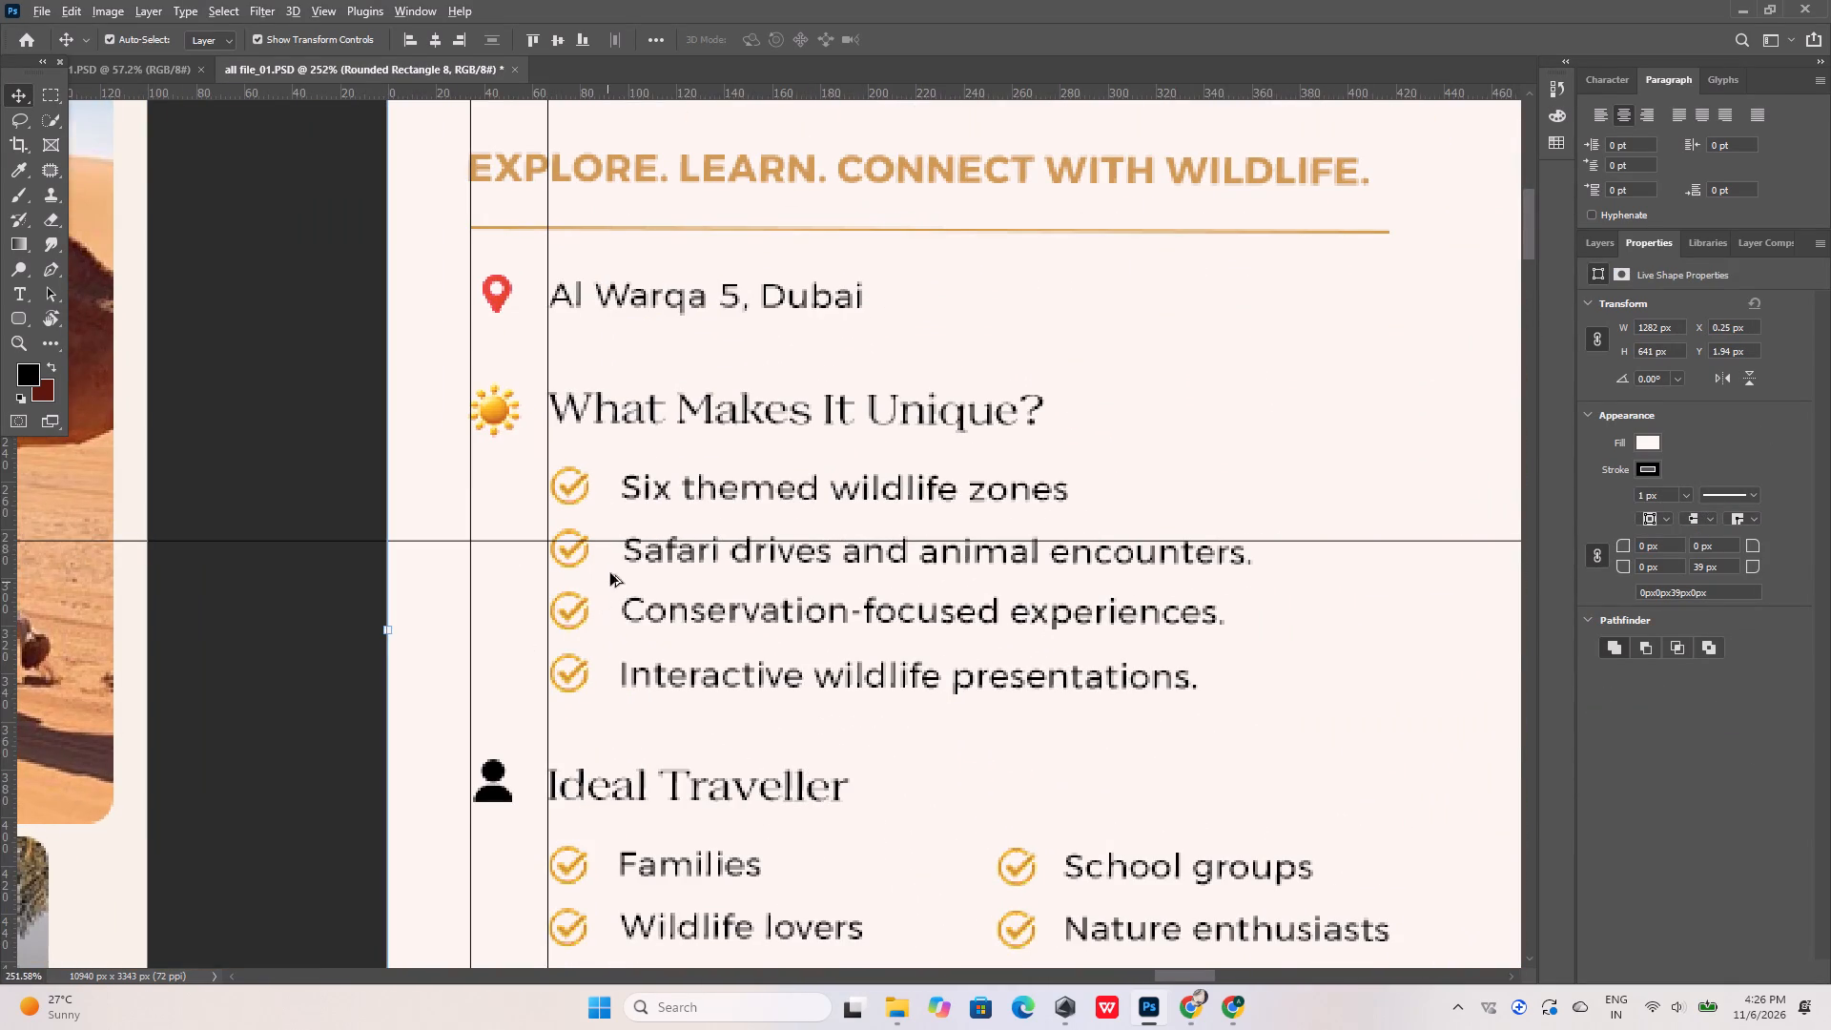
Place a vertical guide at about X 98 px along the left edge of the What Makes It Unique? checklist text.
scroll(610, 573, "up", 7, "alt")
left_click_drag(5, 553, 663, 552)
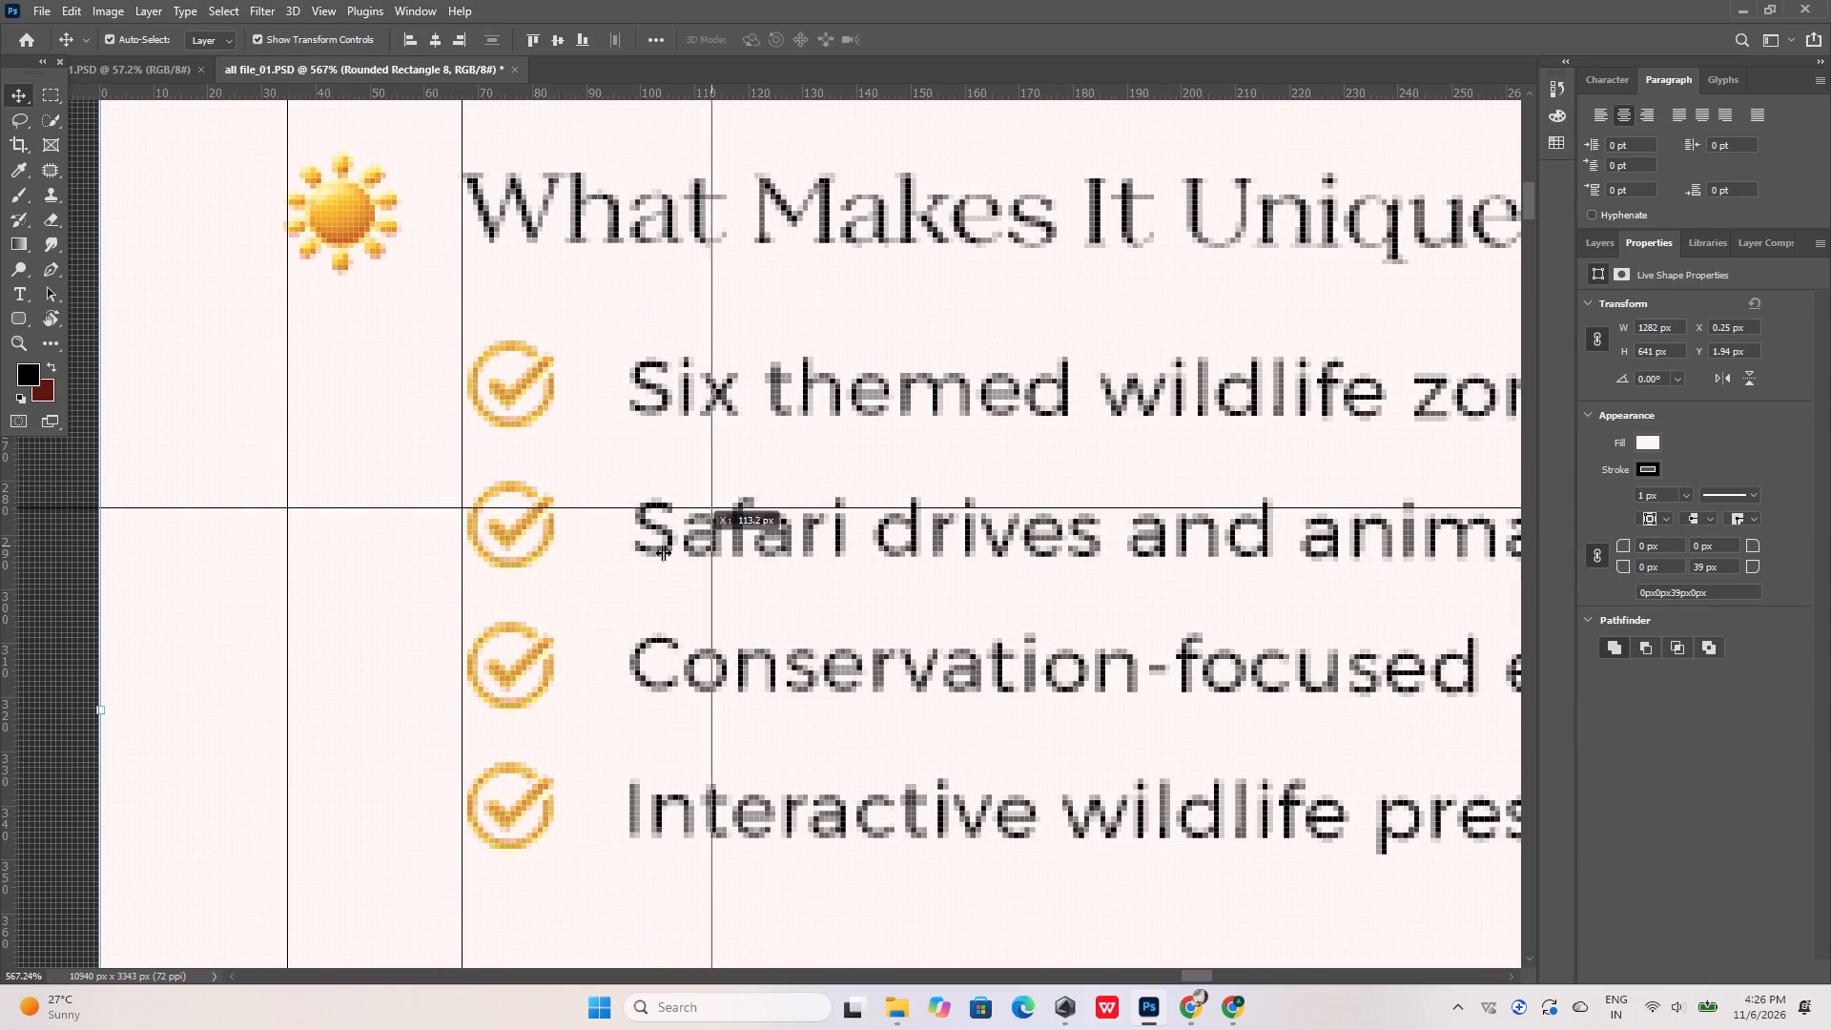
left_click_drag(663, 552, 629, 555)
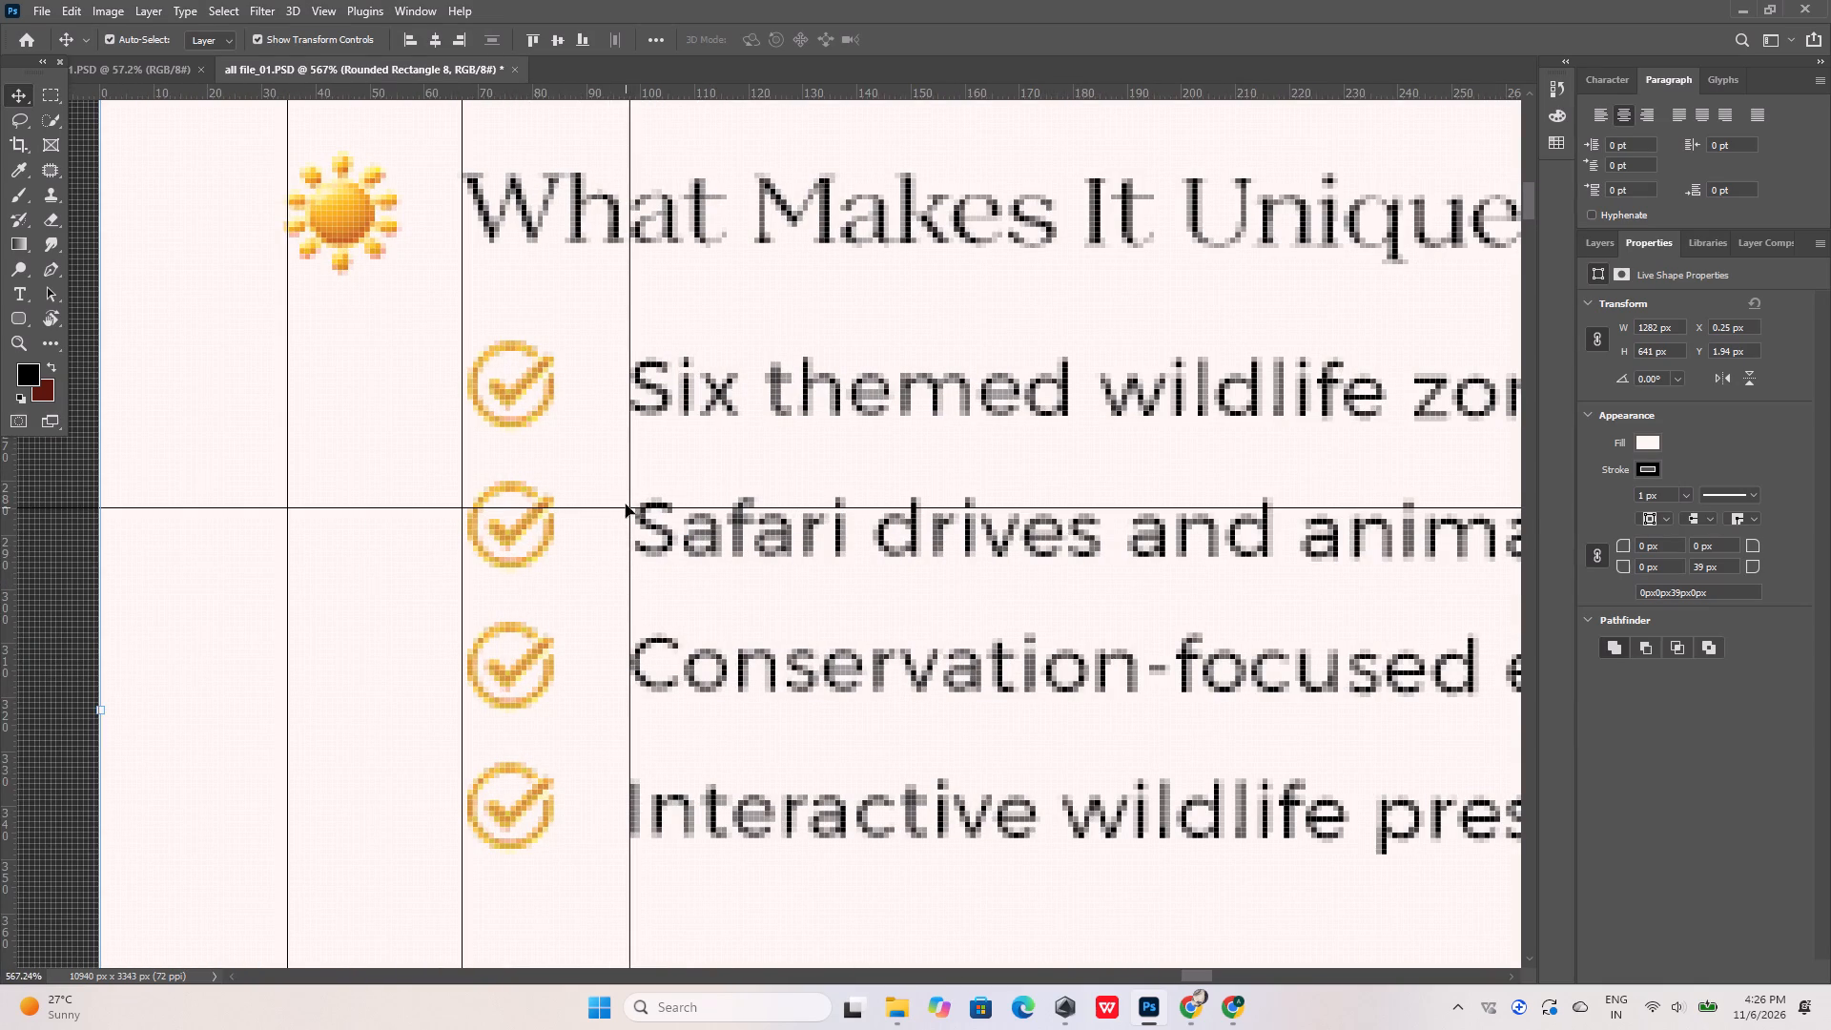
scroll(629, 397, "up", 12, "alt")
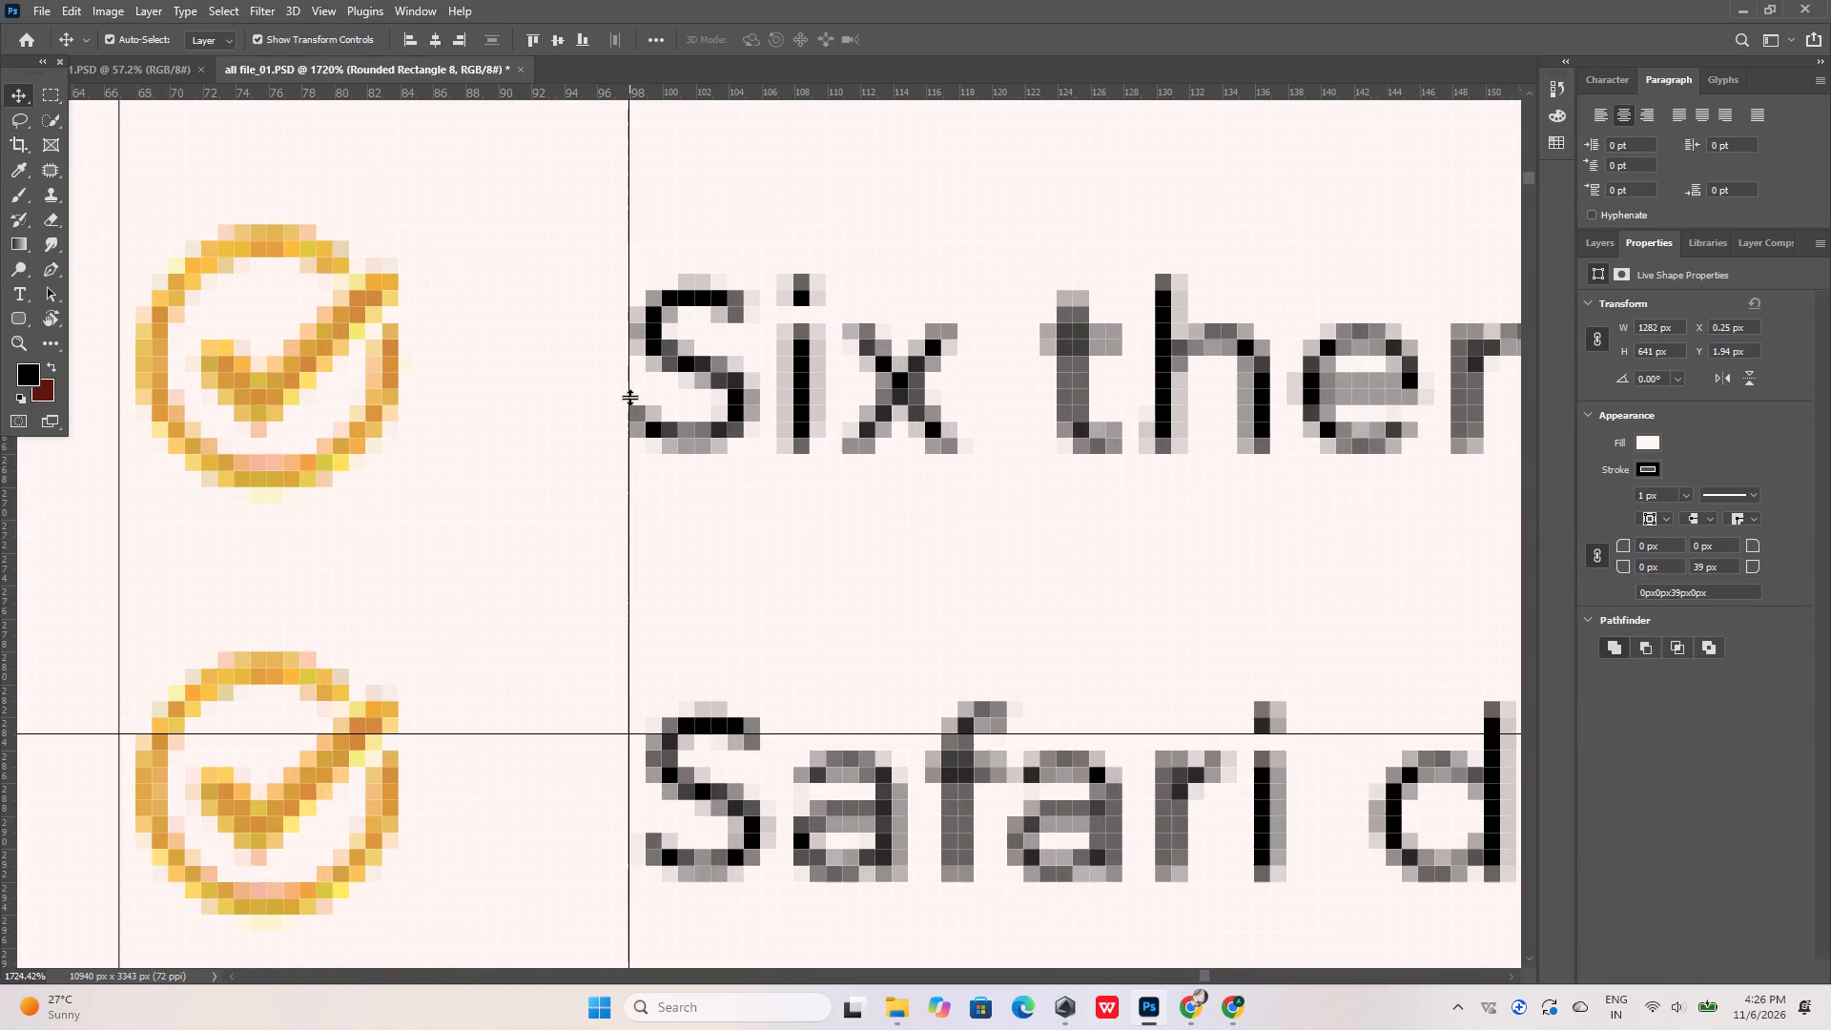
Nudge the Safari drives and animal encounters line one pixel left onto the checklist guide.
left_click(670, 767)
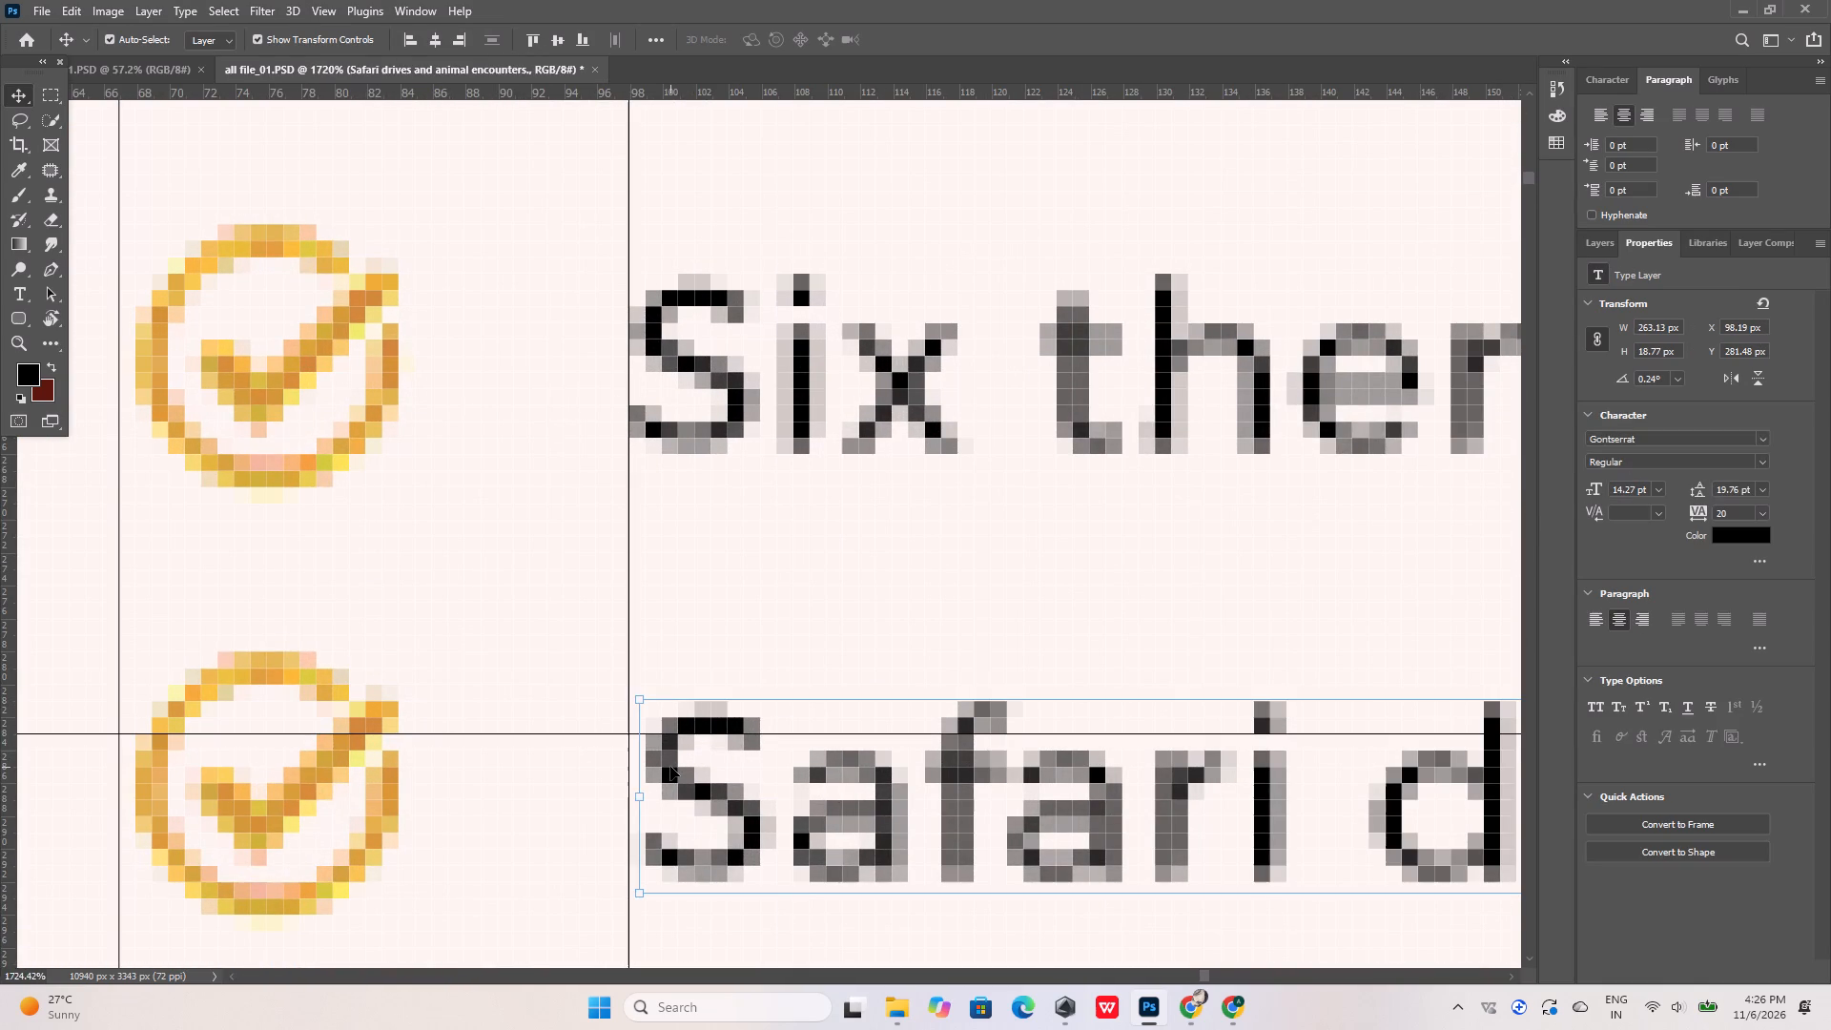
key("Left")
Nudge the Families and Wildlife lovers items under Ideal Traveller one pixel right onto the checklist guide.
scroll(639, 505, "down", 9)
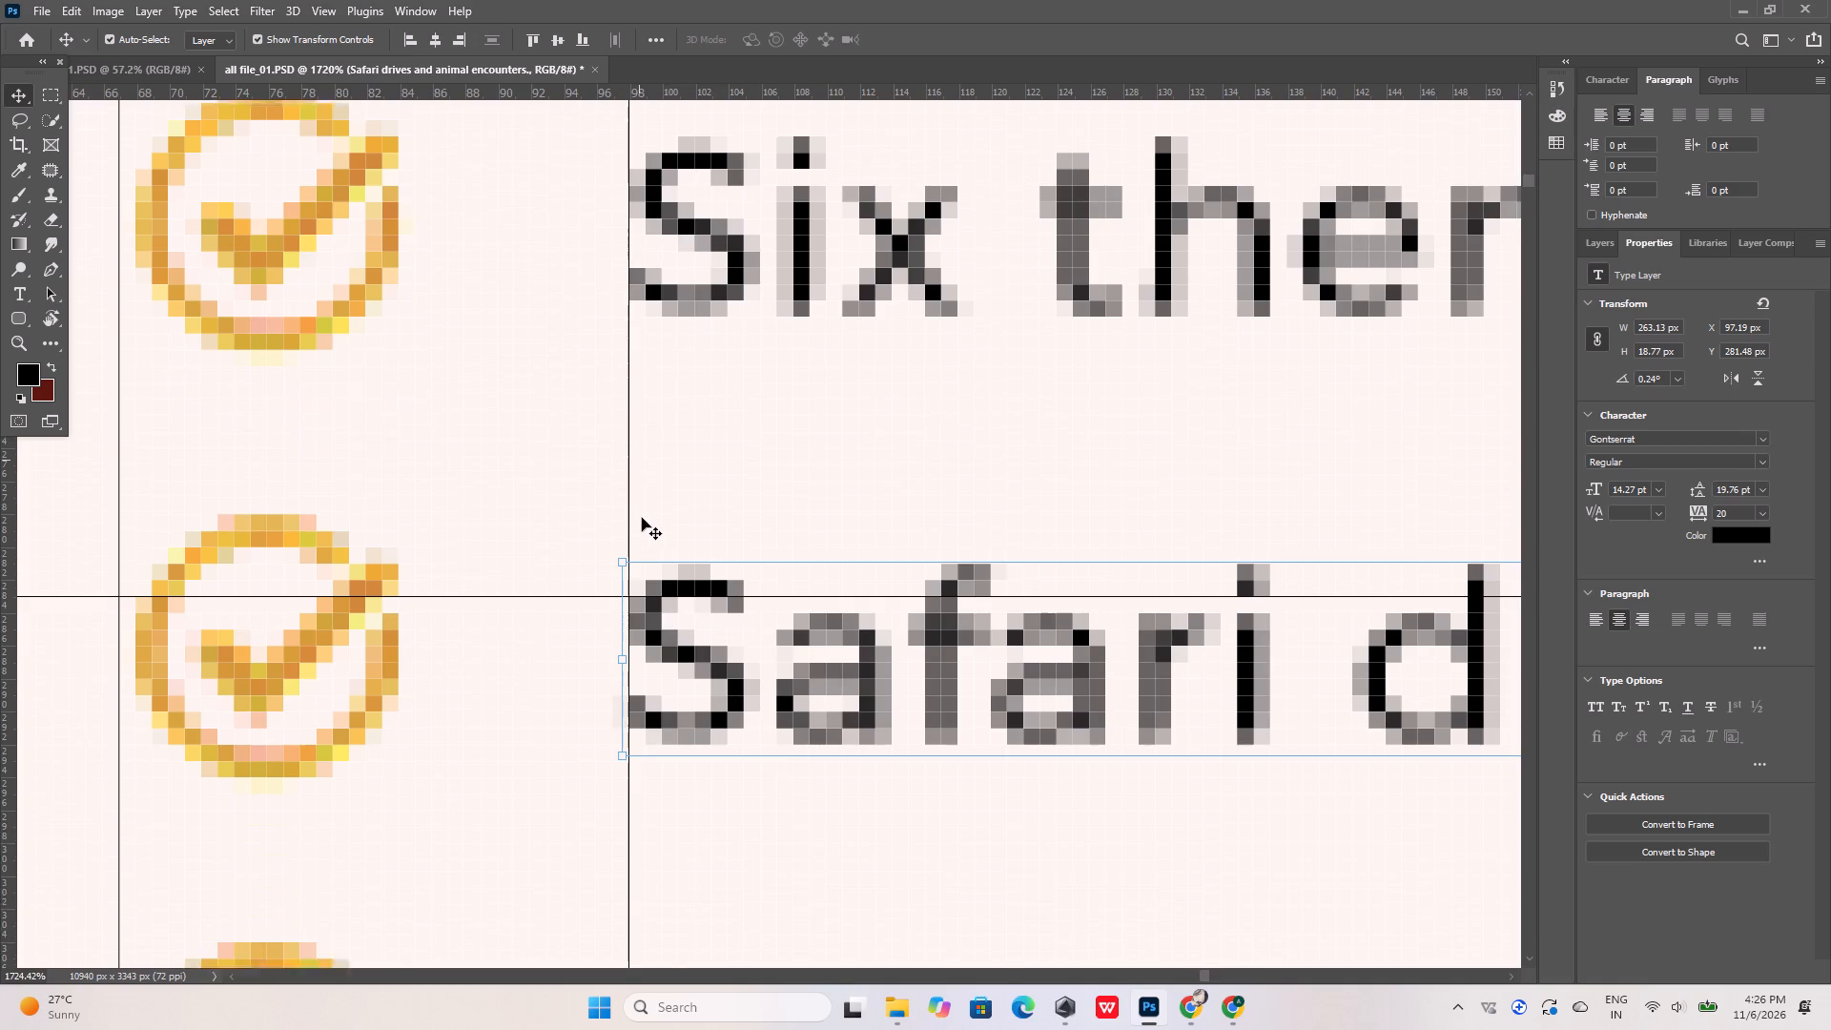
scroll(642, 518, "down", 20)
scroll(642, 518, "down", 20)
scroll(642, 518, "down", 4)
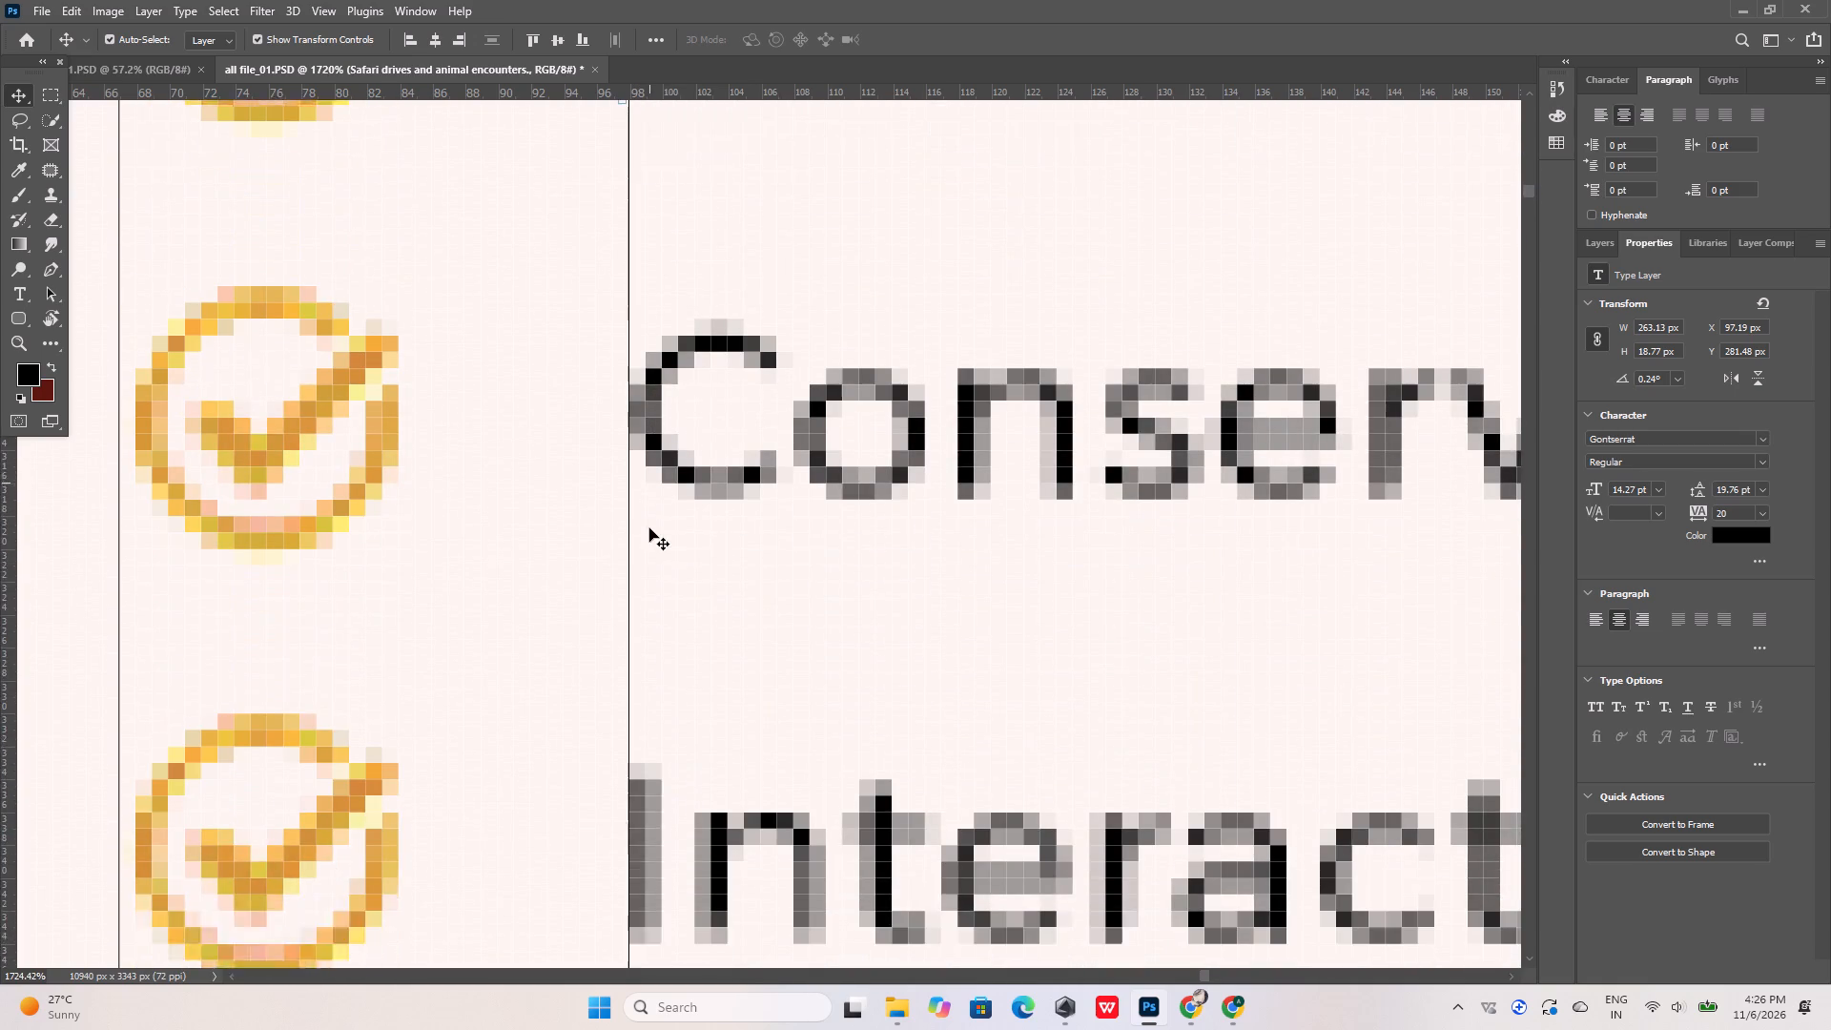
scroll(649, 528, "down", 19)
scroll(649, 528, "down", 15, "alt")
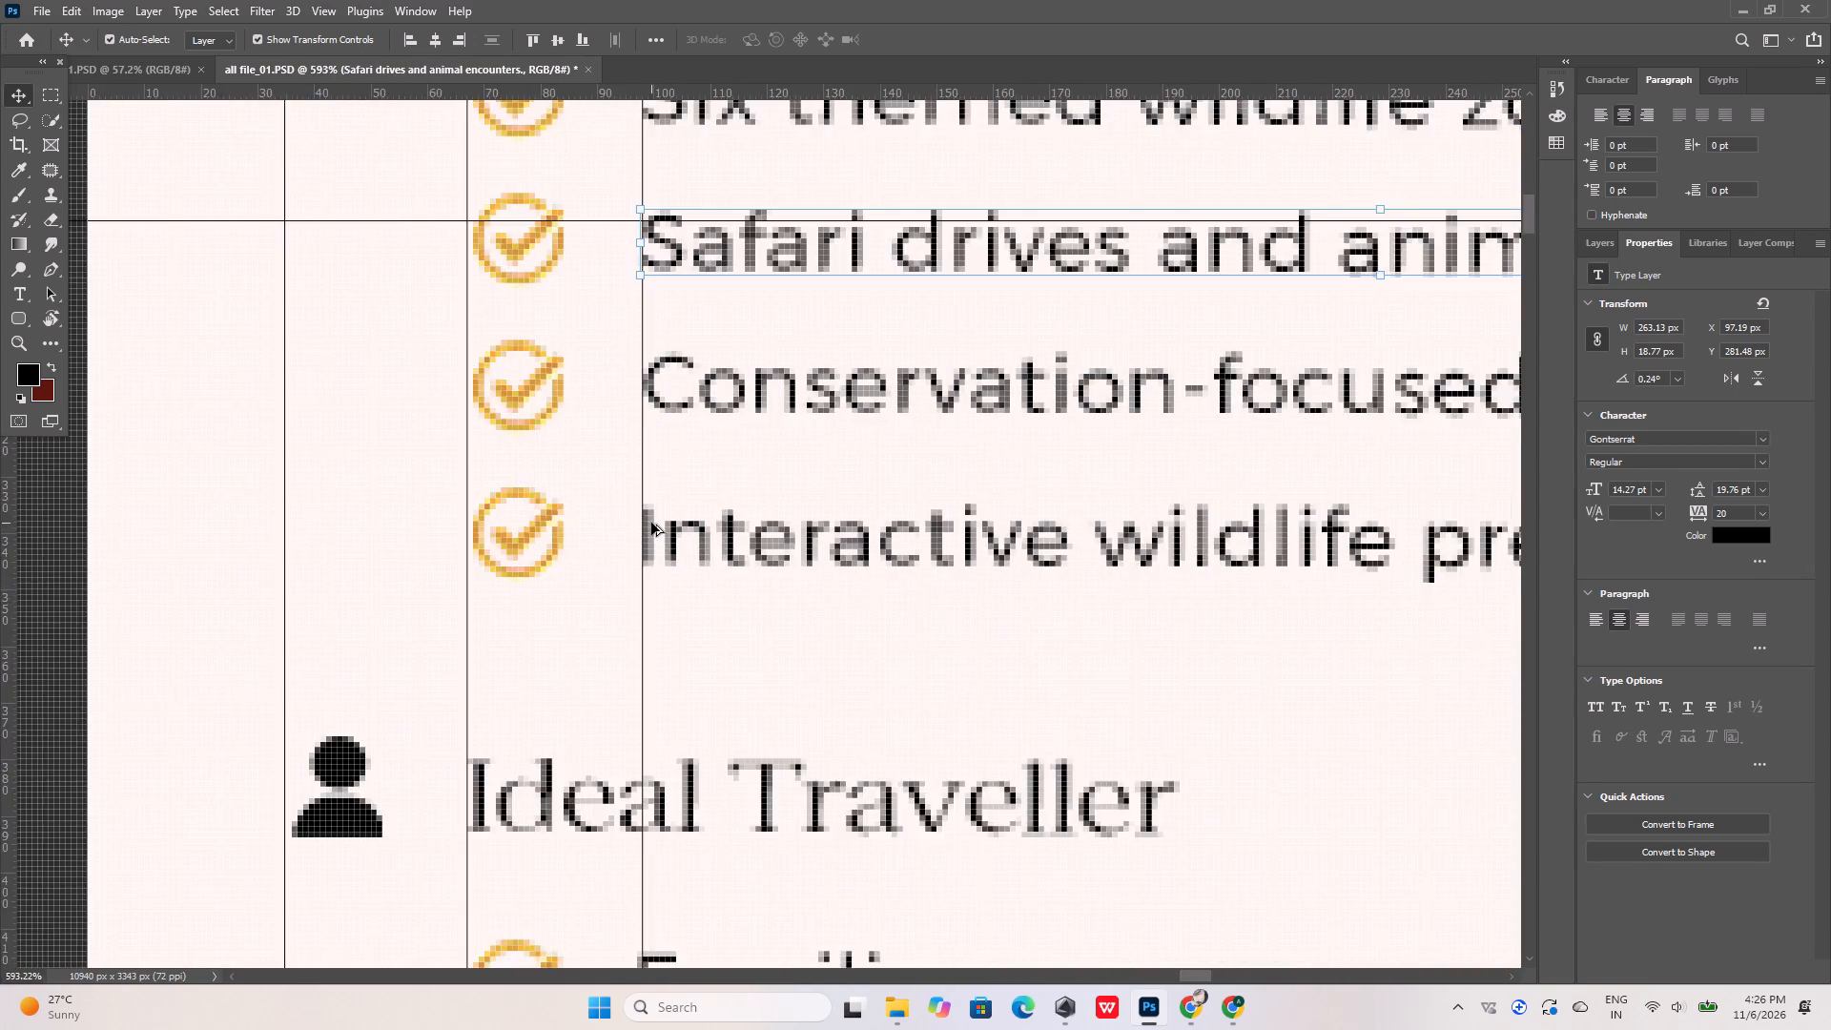
scroll(651, 523, "down", 8, "alt")
scroll(648, 771, "up", 15, "alt")
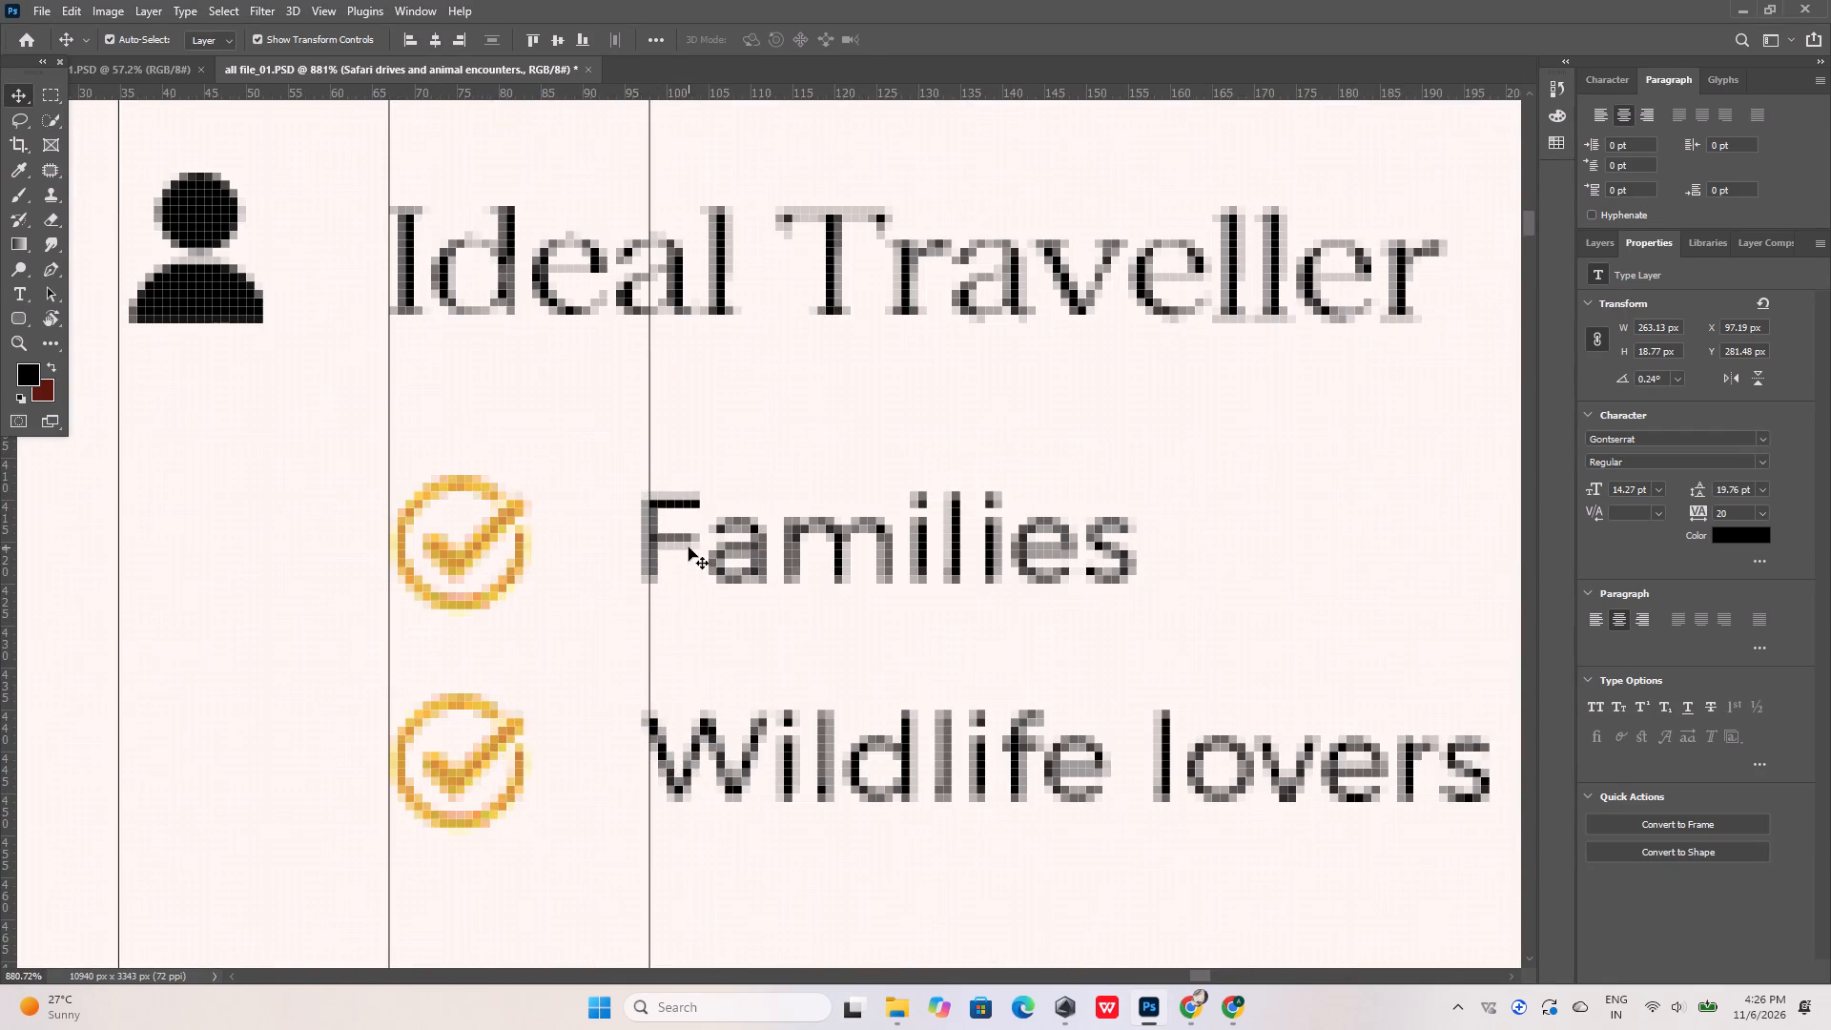
left_click(681, 534)
key("Right")
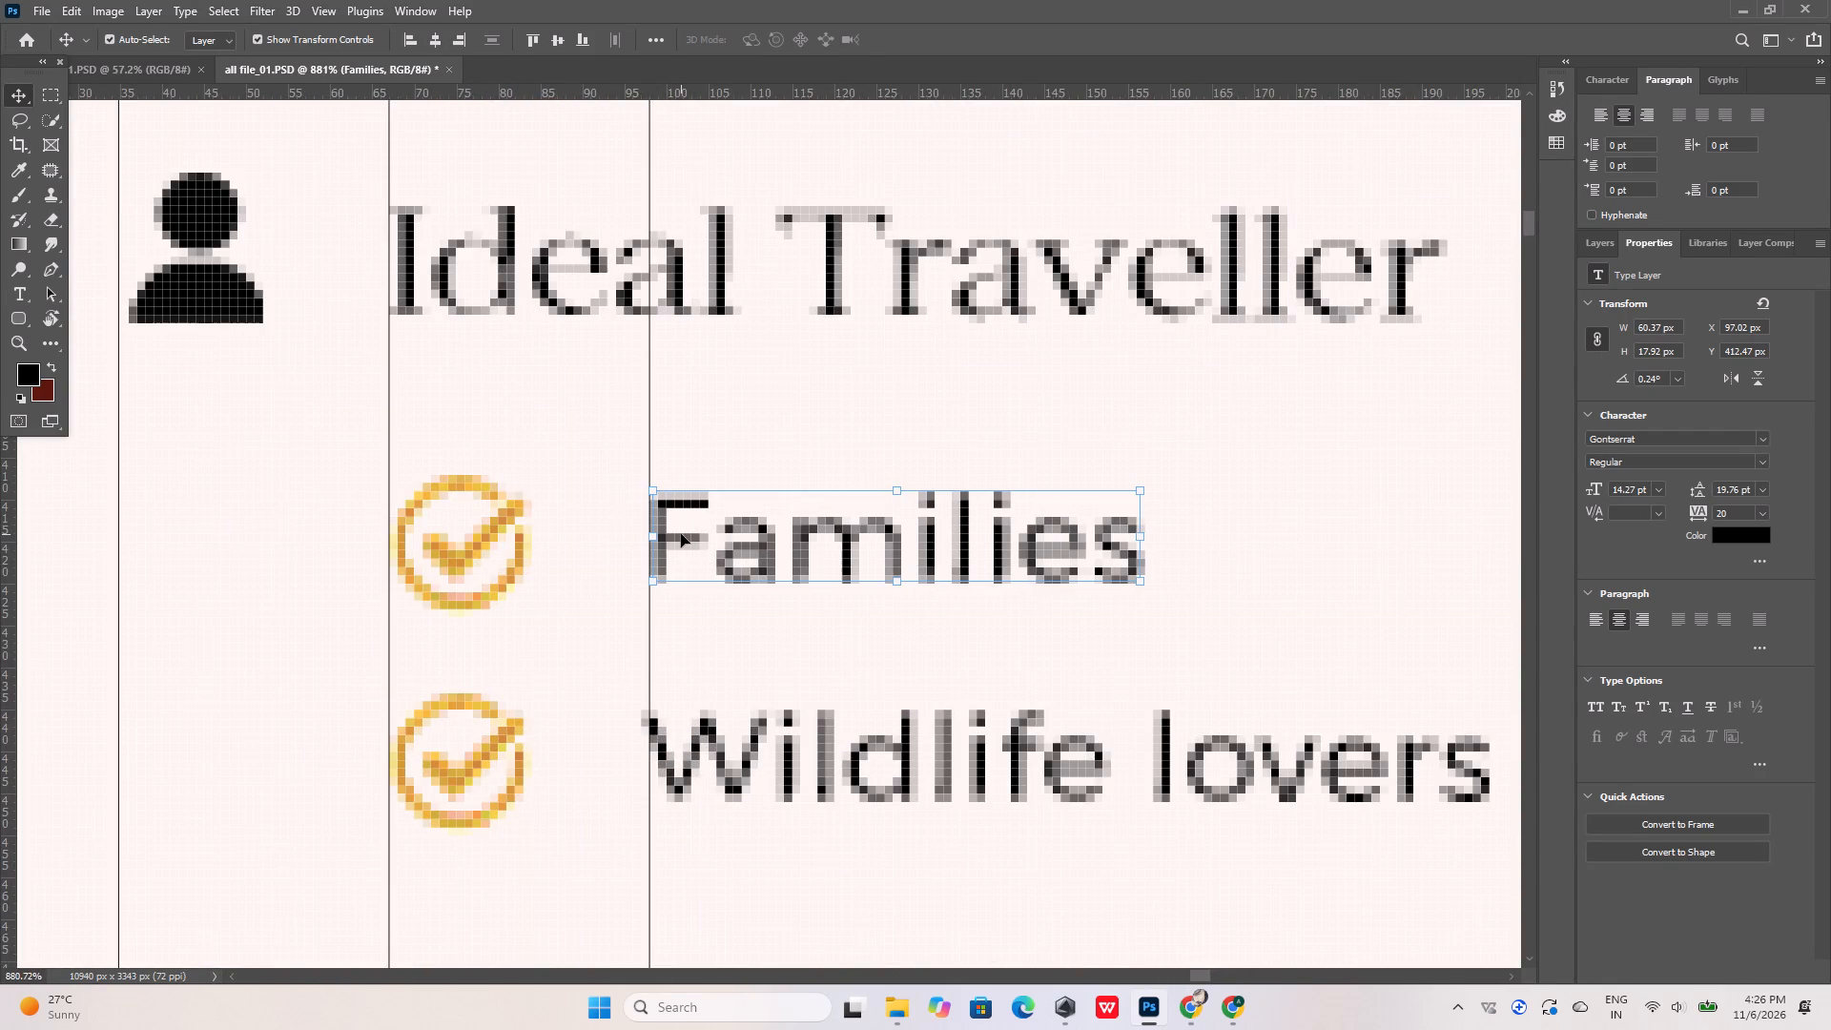
left_click(667, 763)
key("Right")
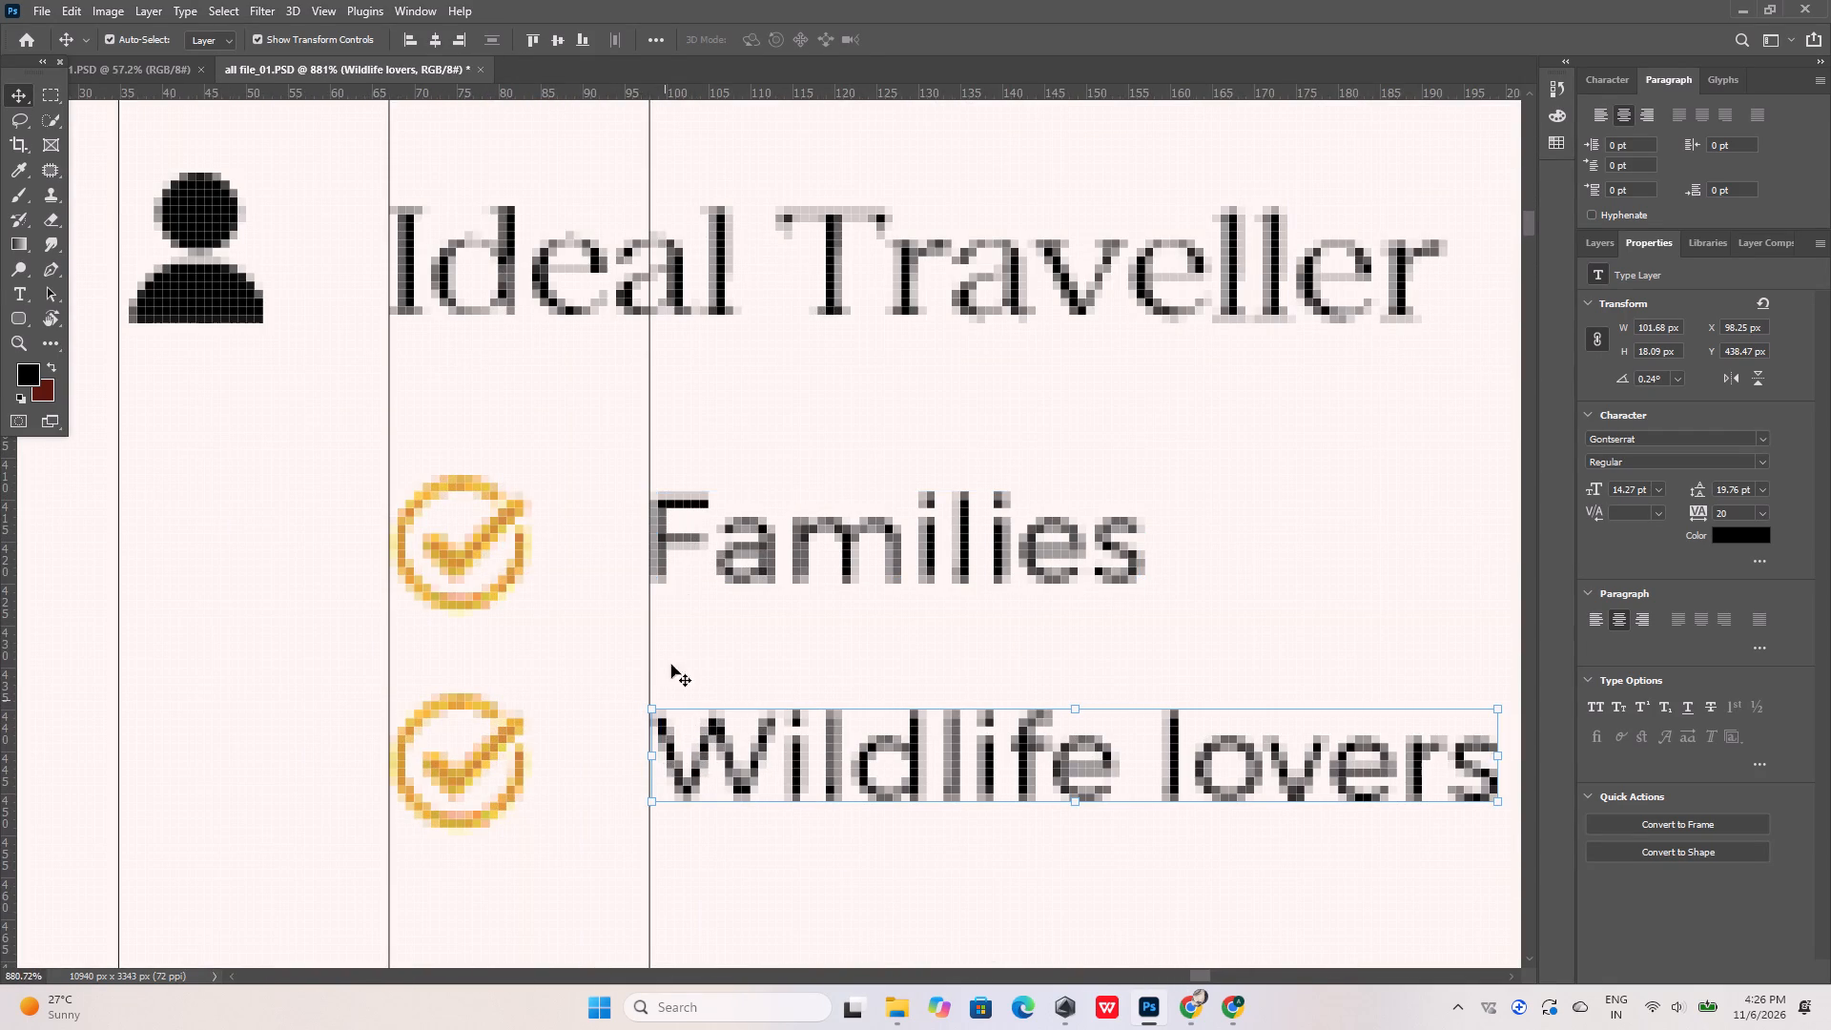
Nudge the Plan 4-6 hours and Online booking lines under Know Before You Go one pixel right onto the checklist guide.
scroll(717, 469, "down", 13, "alt")
scroll(713, 754, "up", 13, "alt")
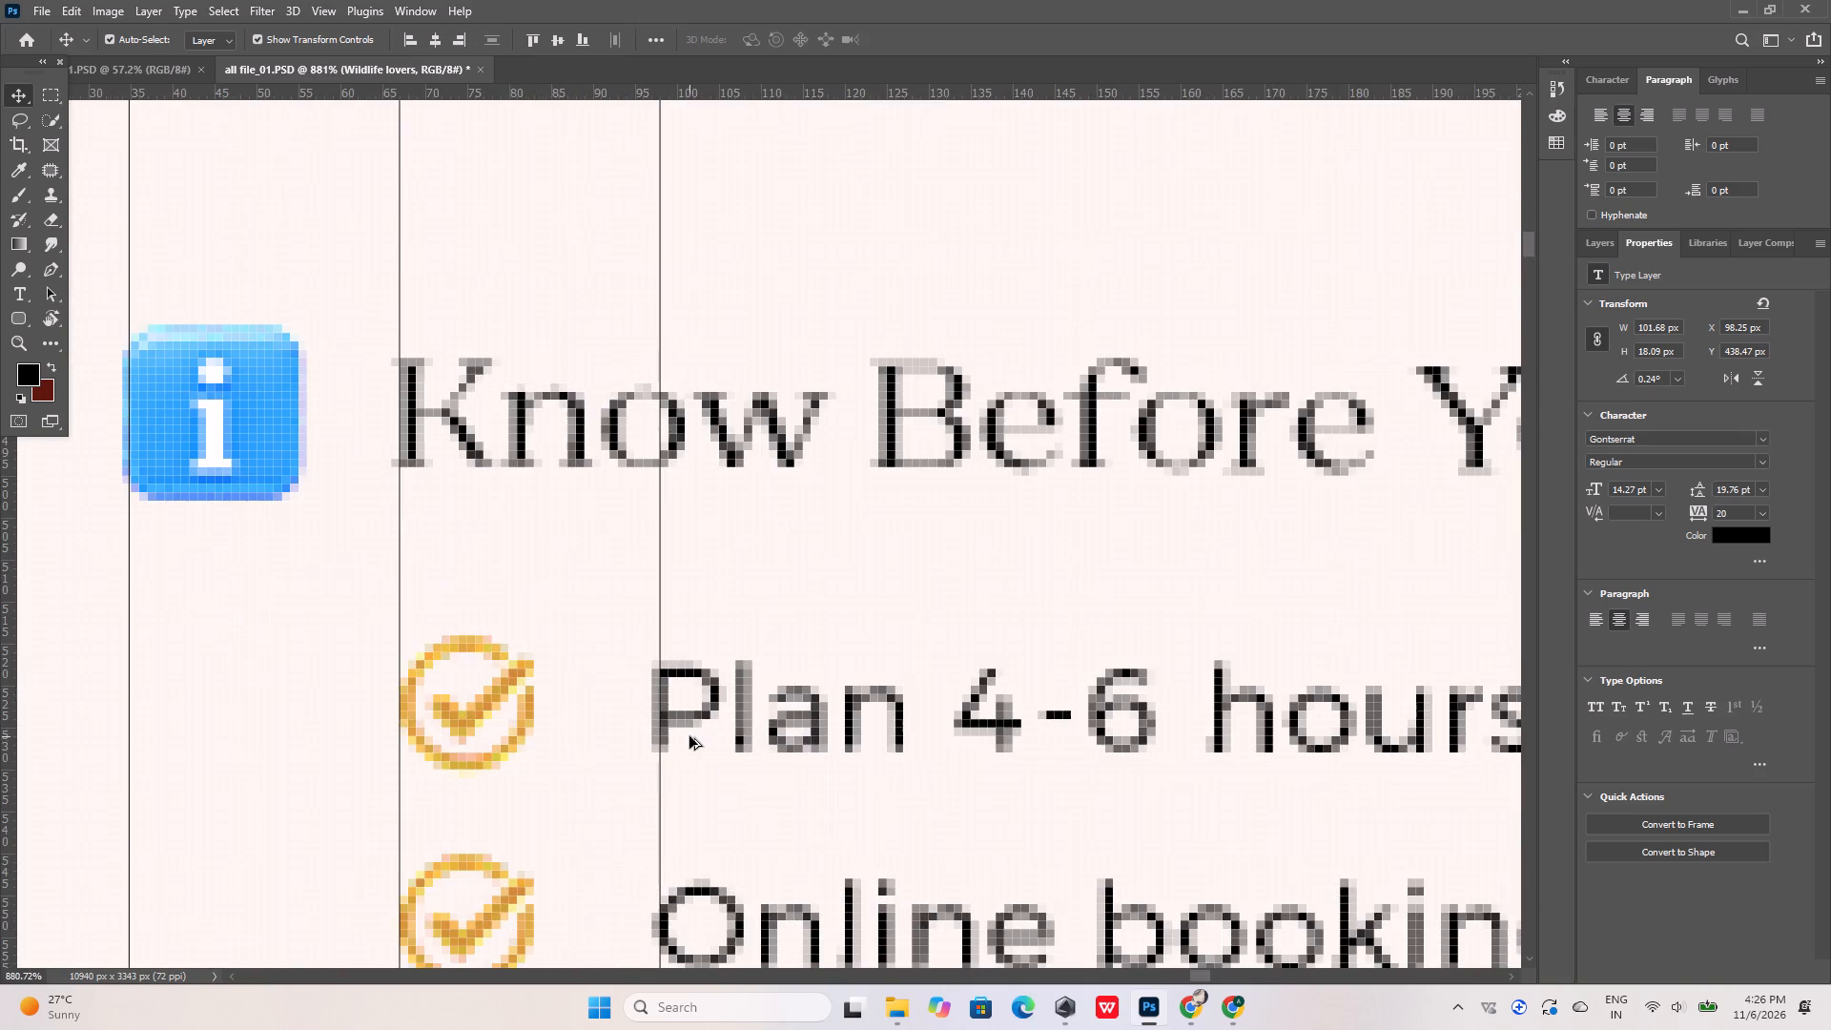
left_click(689, 717)
key("Right")
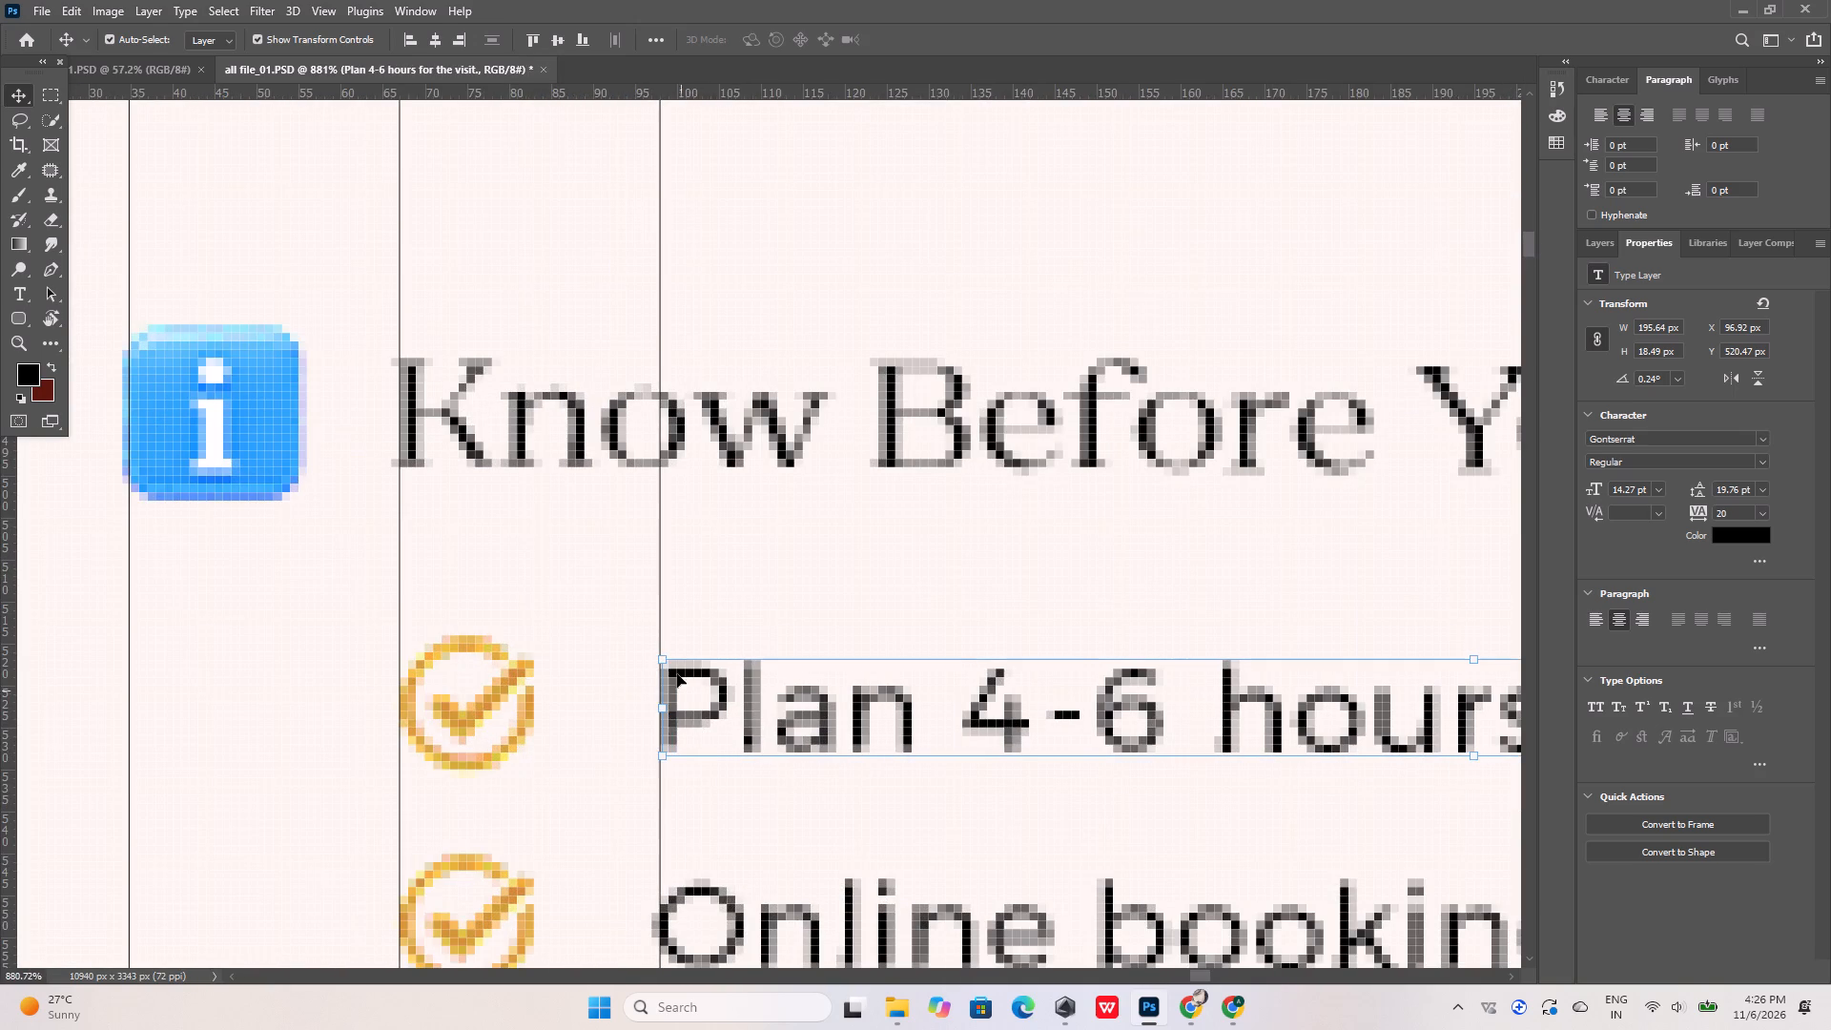
scroll(677, 559, "down", 19, "alt")
scroll(699, 576, "up", 14, "alt")
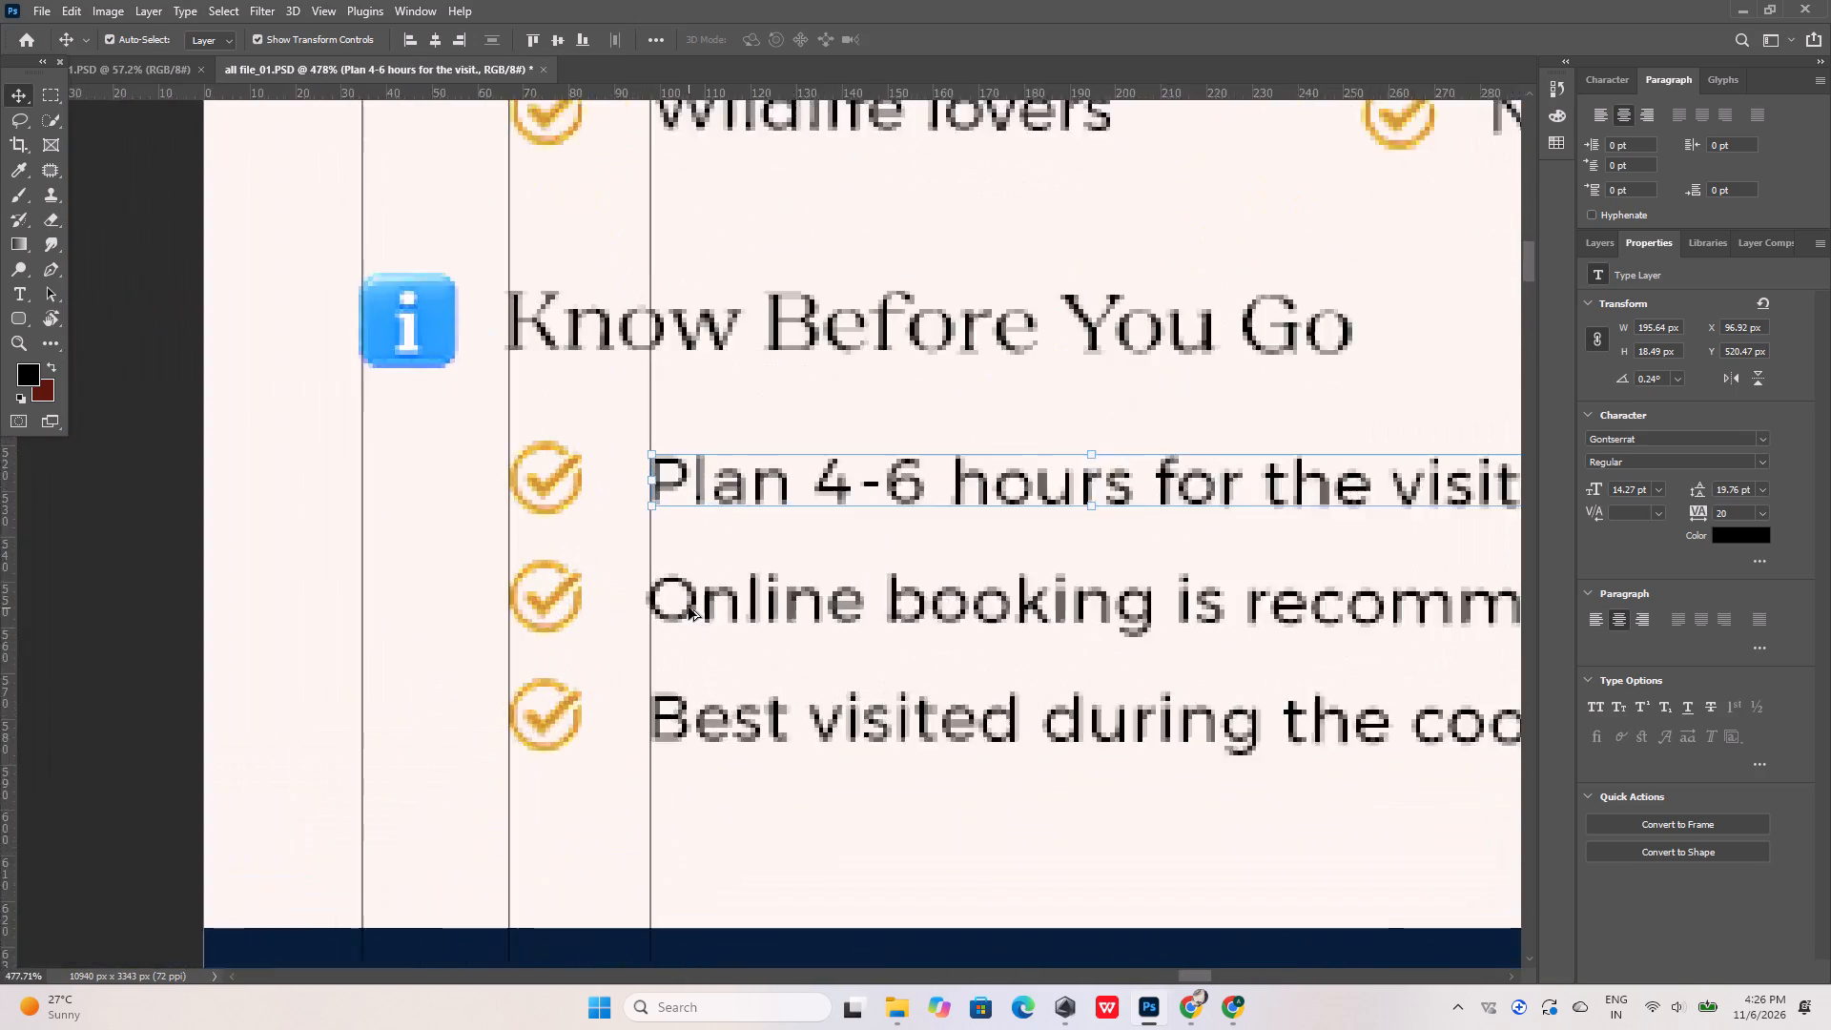
scroll(689, 608, "up", 6, "alt")
left_click(700, 595)
key("Right")
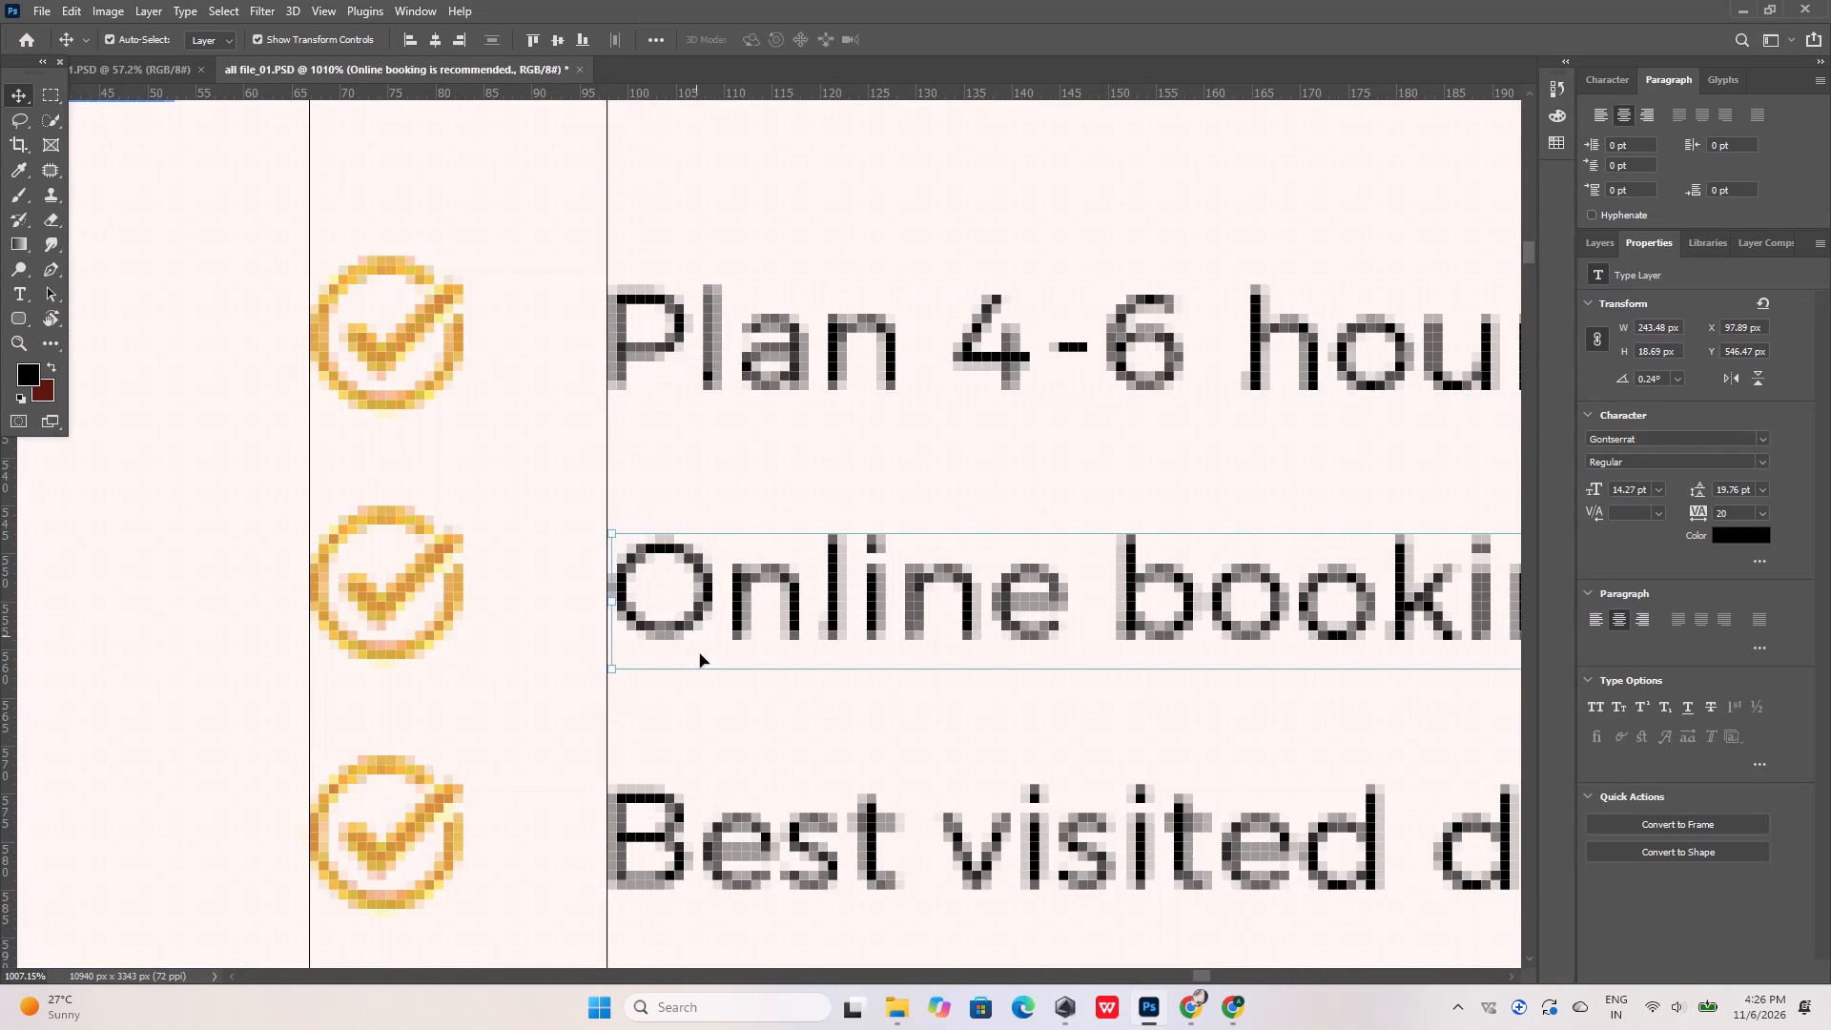
left_click(672, 814)
scroll(633, 734, "down", 16, "alt")
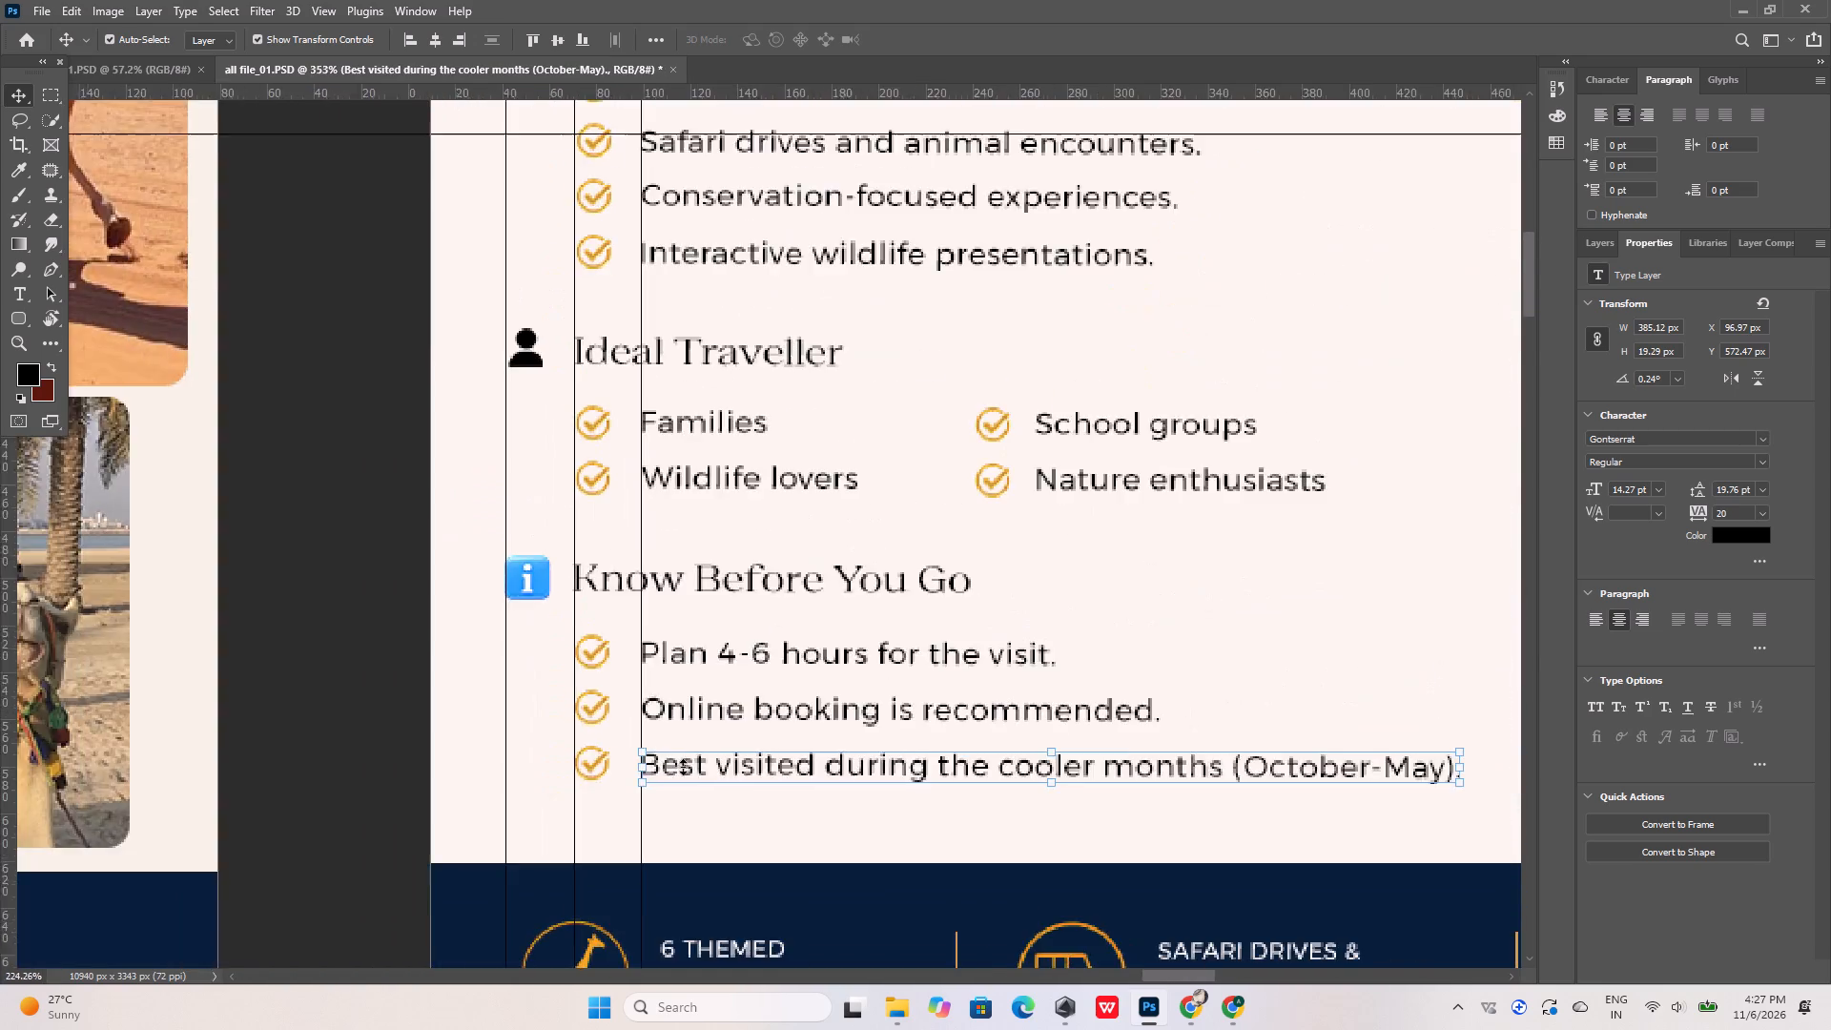
Place a vertical guide at about X 283 px along the left edge of the School groups and Nature enthusiasts items.
scroll(683, 767, "down", 7, "alt")
scroll(925, 541, "up", 17, "alt")
middle_click(920, 600, "alt")
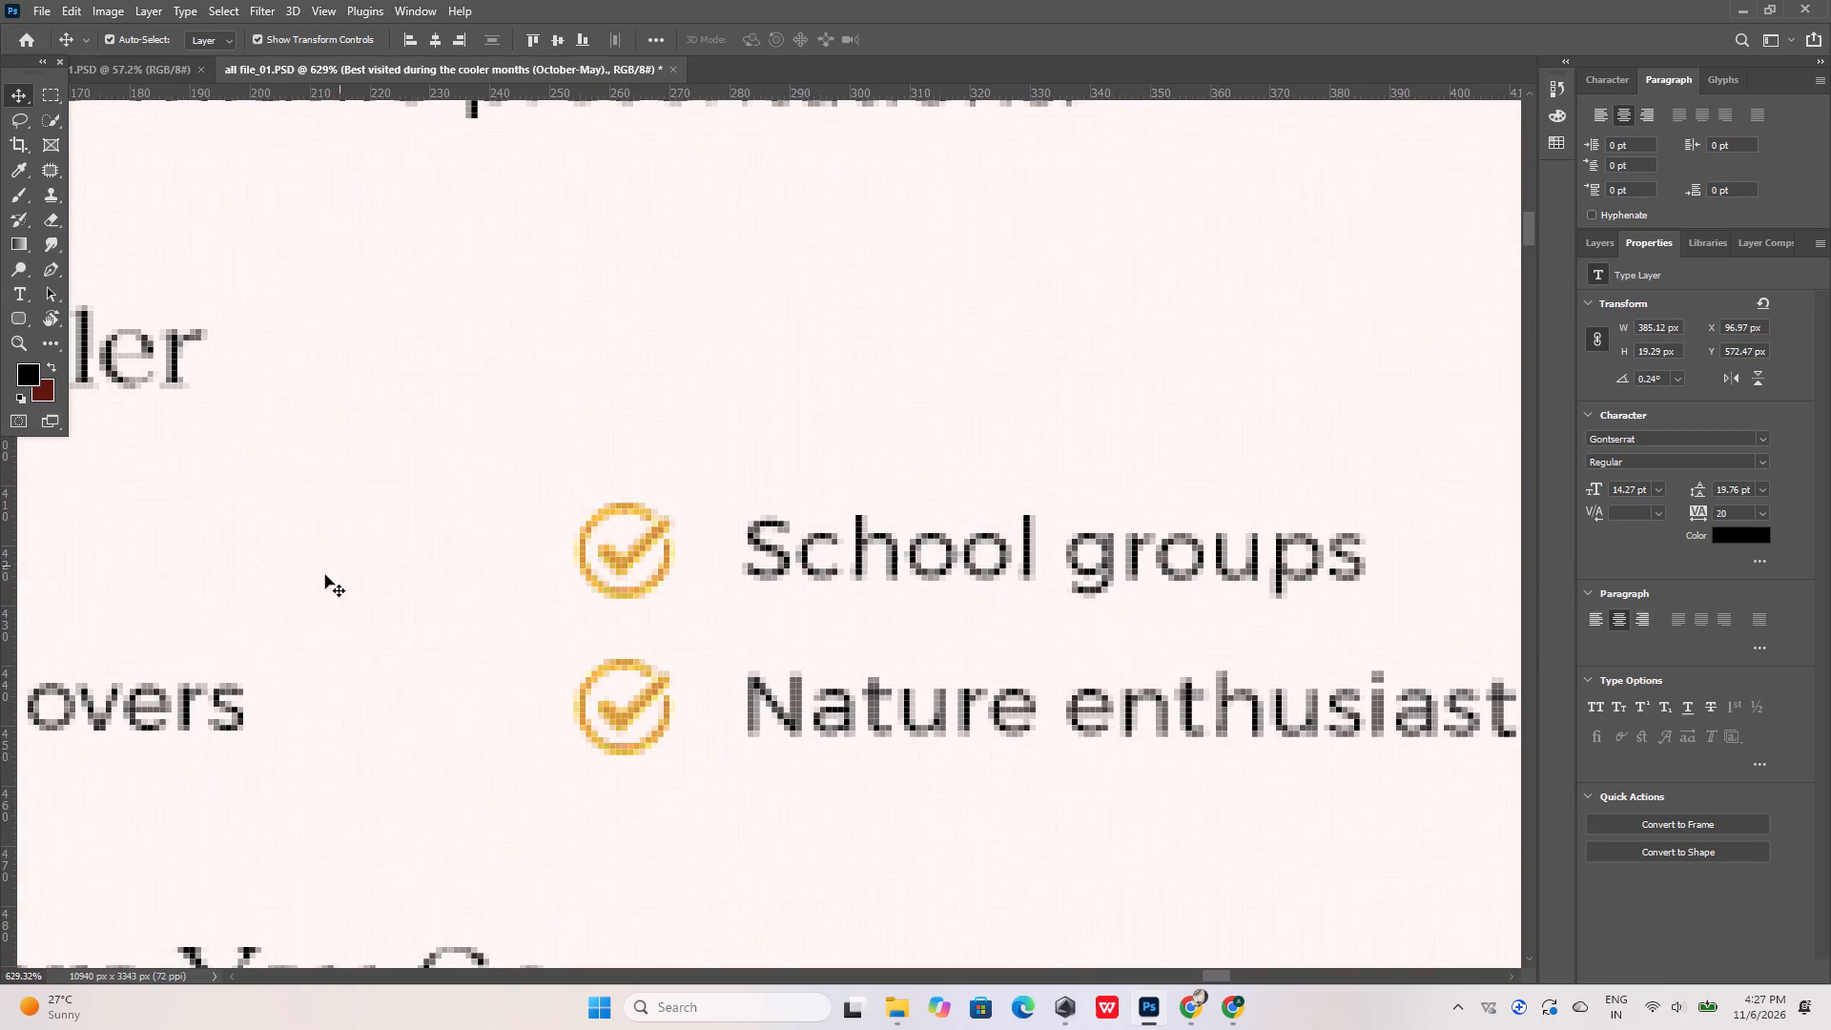
left_click_drag(10, 598, 741, 600)
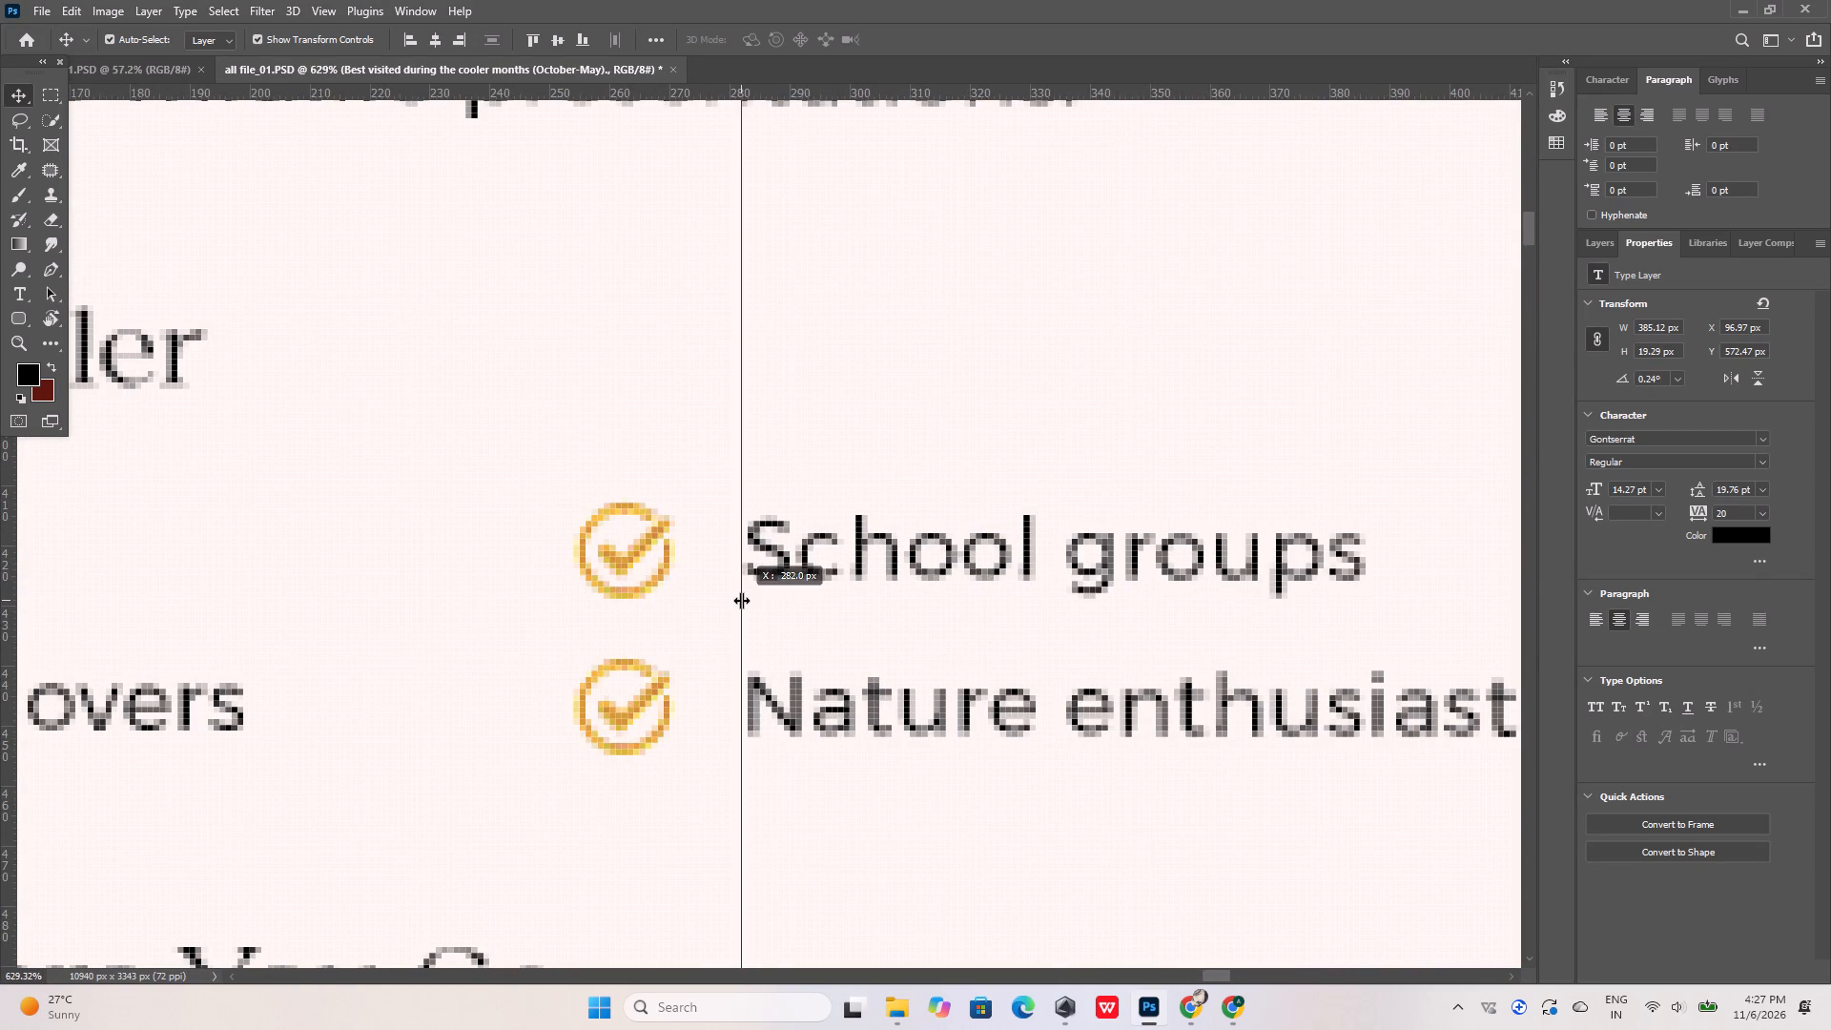
left_click_drag(741, 600, 747, 595)
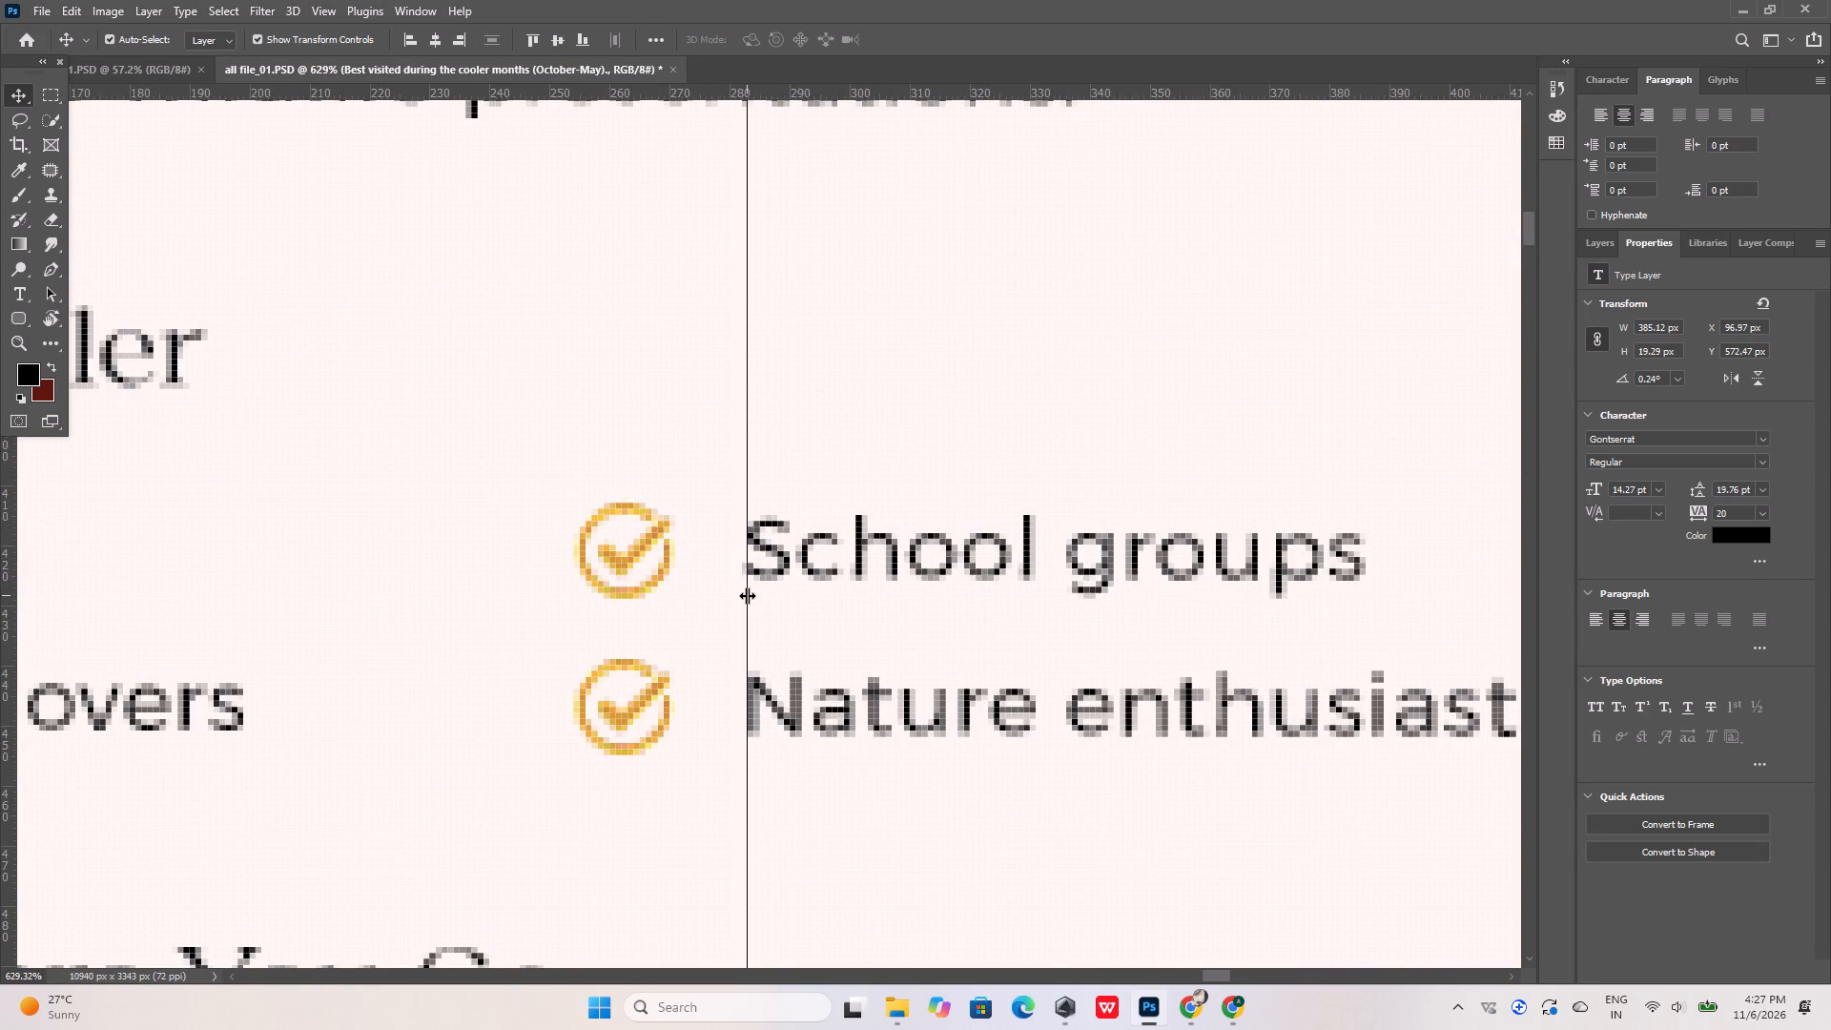
Set the 6 Themed Wildlife Zones footer text to 13.41 pt, copying the size from the neighbouring slide's A Fun & Educational Experience text.
scroll(787, 651, "down", 16, "alt")
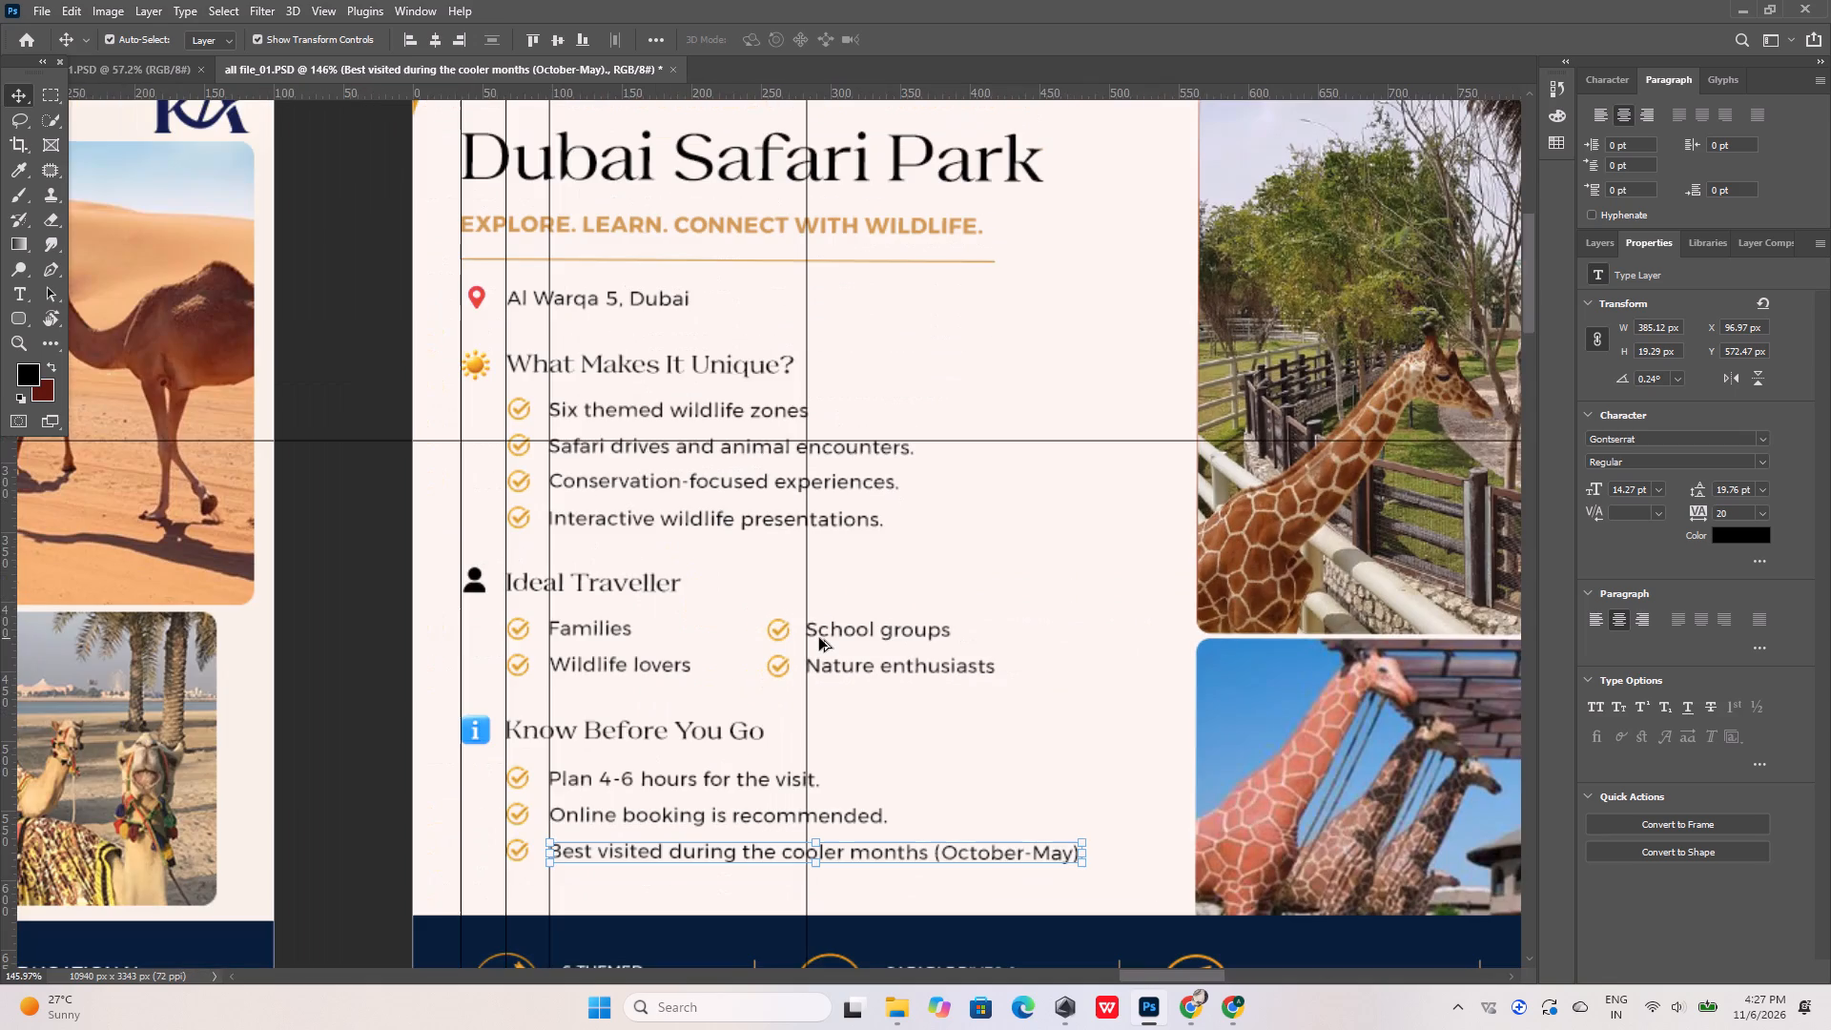
scroll(819, 638, "down", 5, "alt")
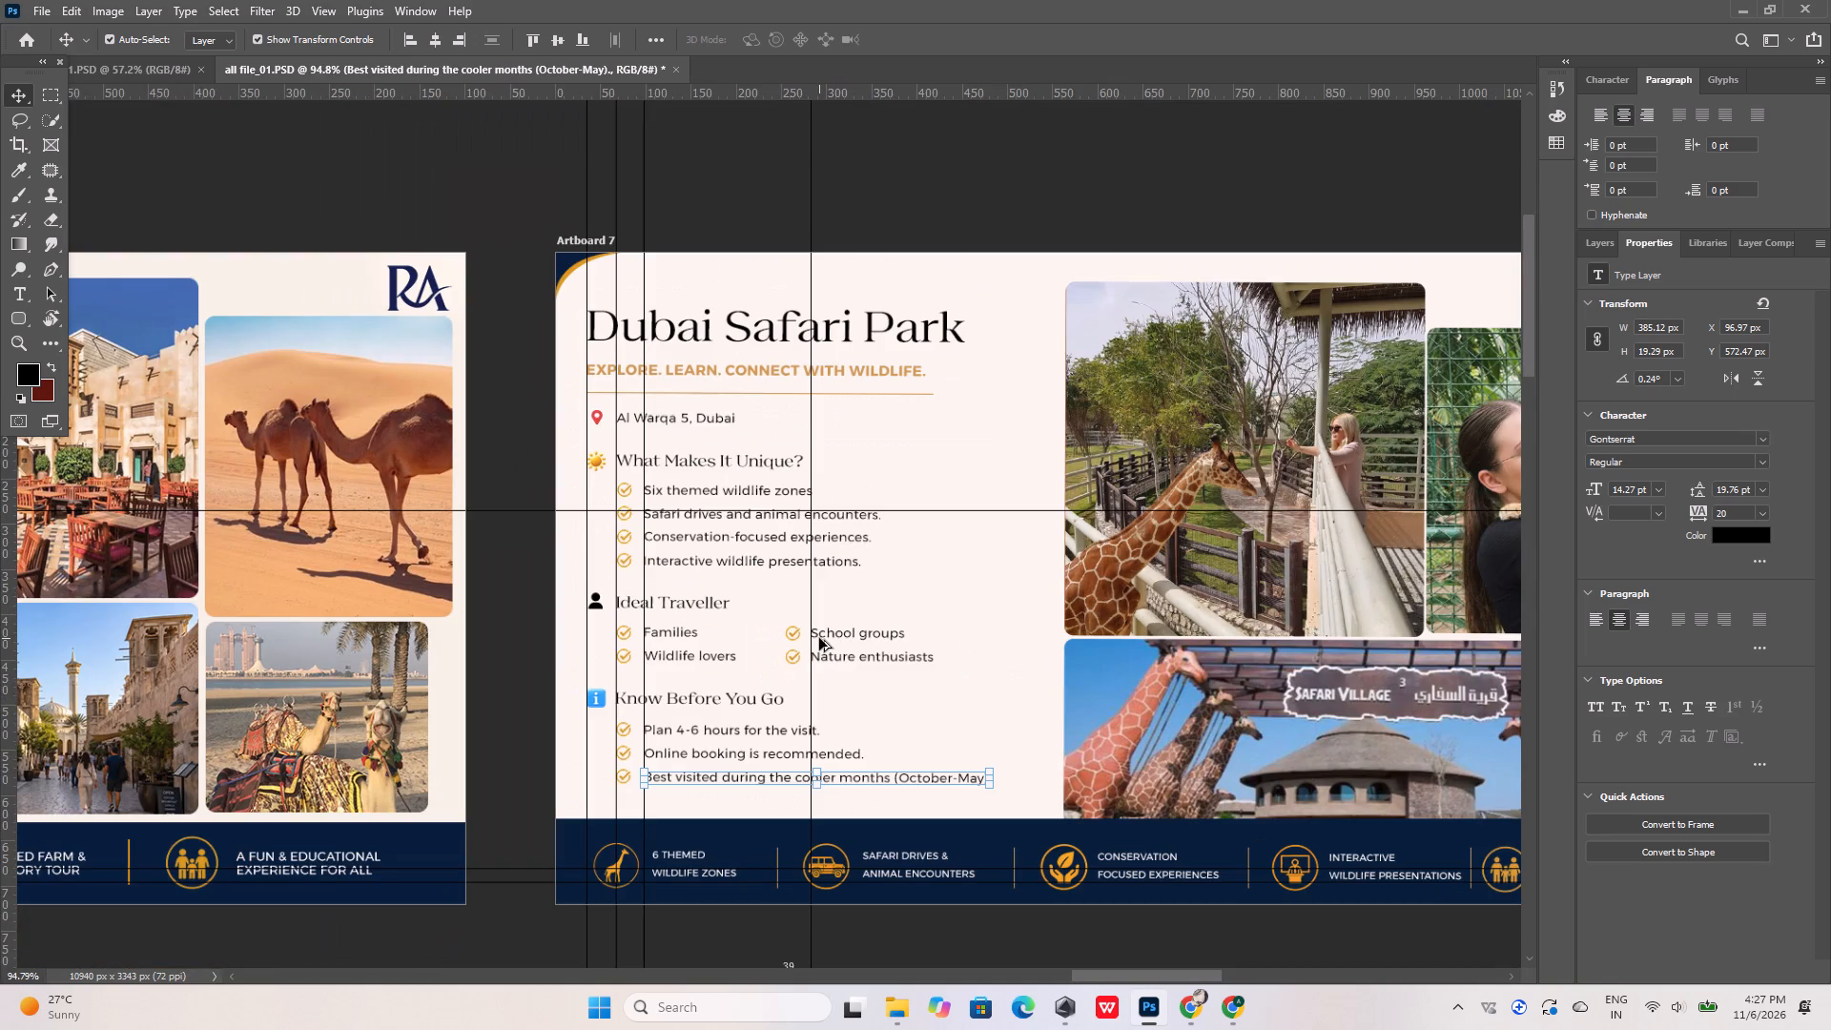
scroll(627, 897, "up", 4, "alt")
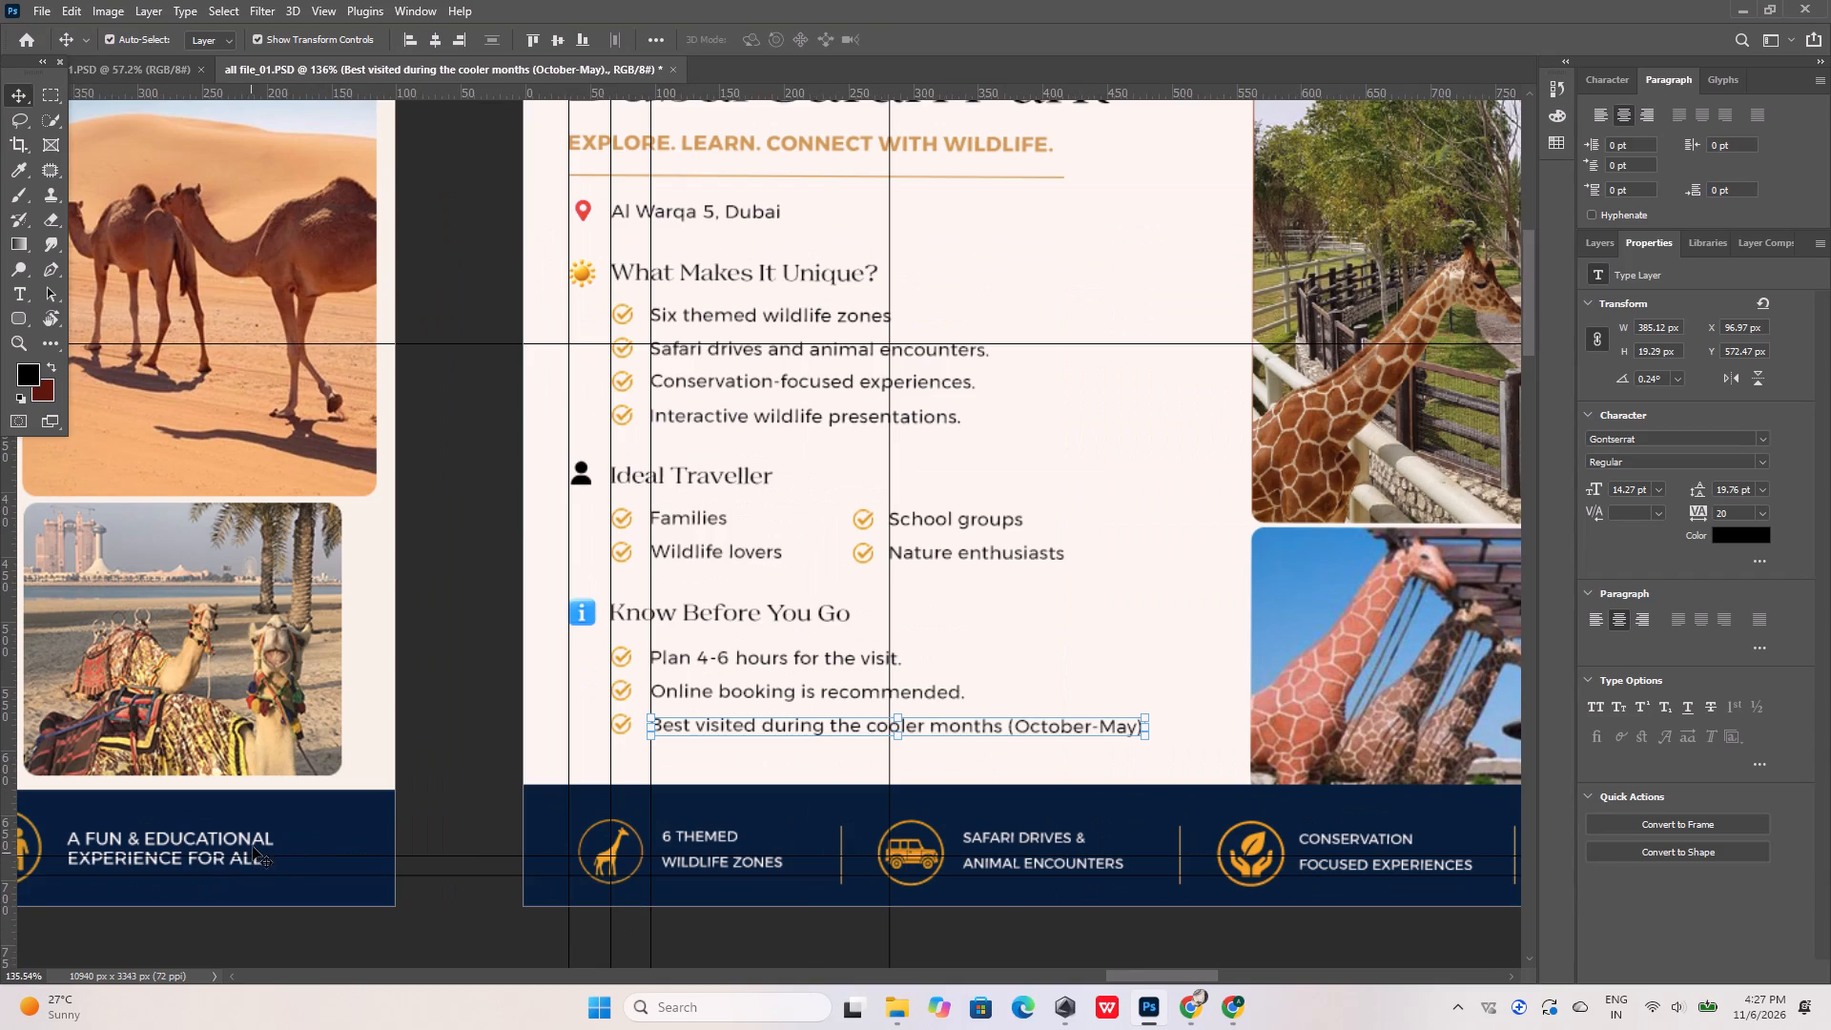
left_click(257, 838)
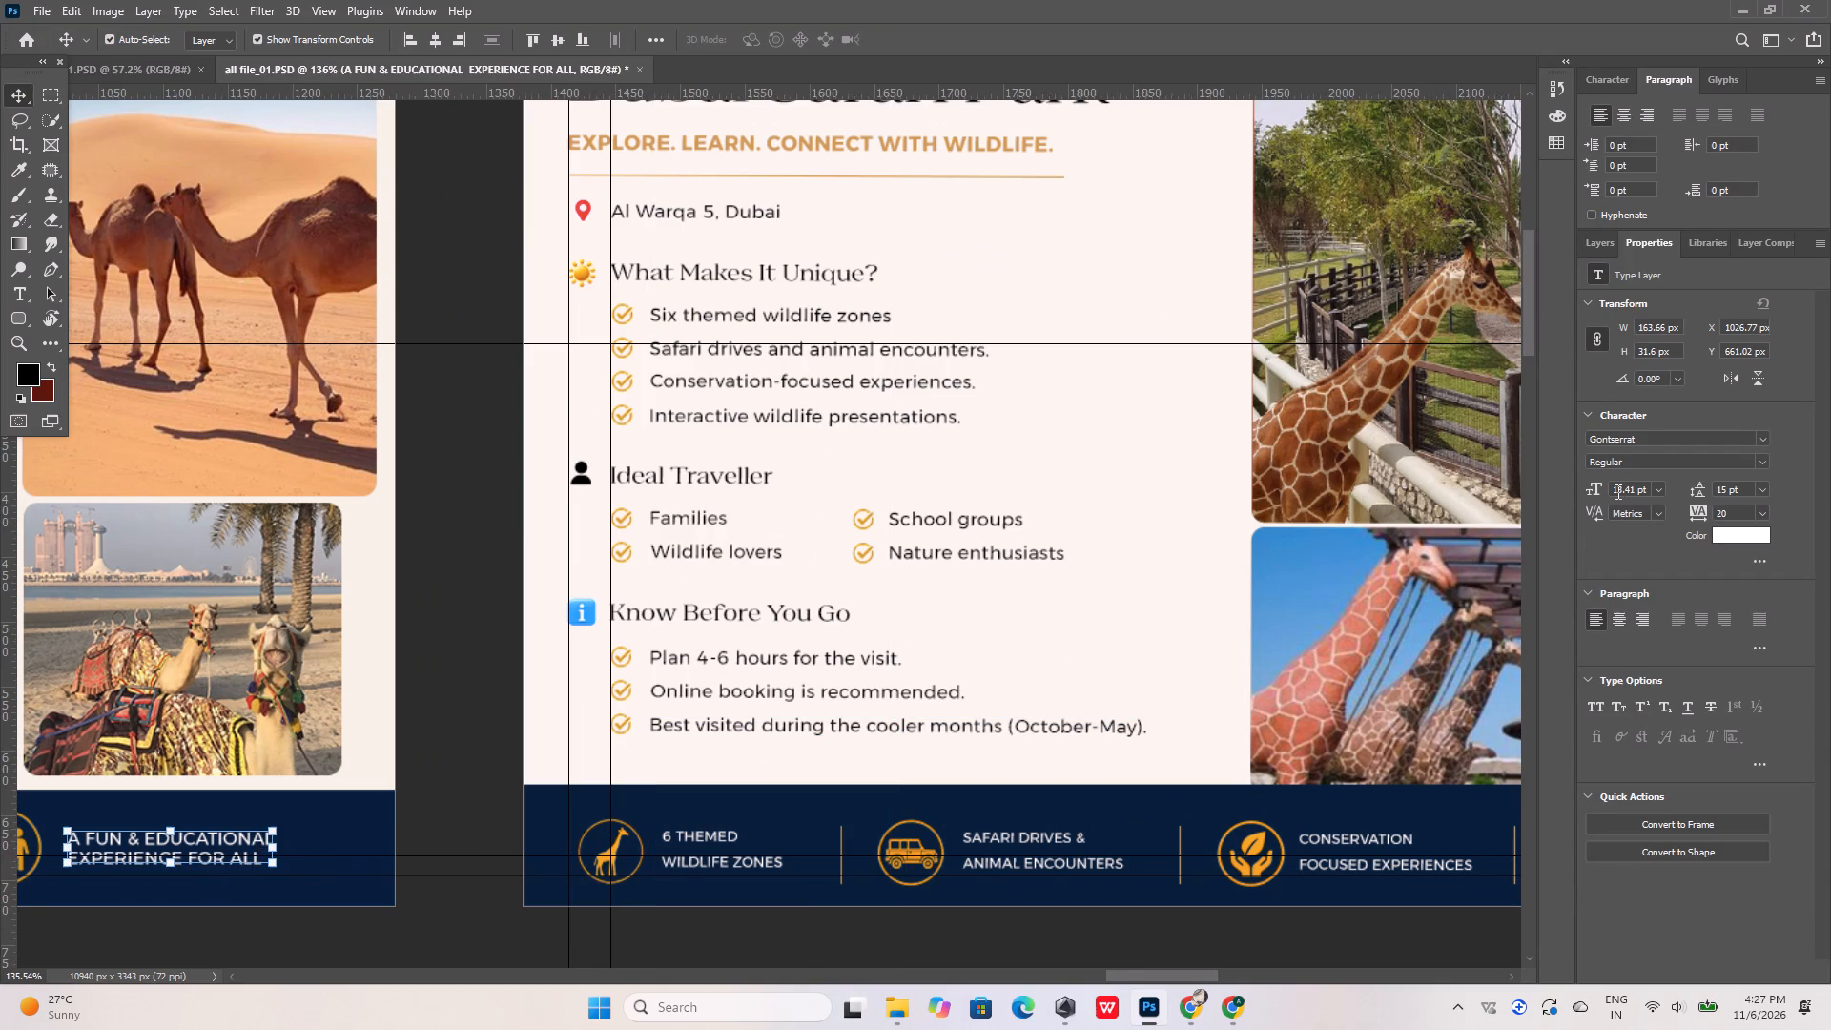
left_click_drag(1610, 490, 1655, 485)
key("ctrl+c")
left_click(730, 837)
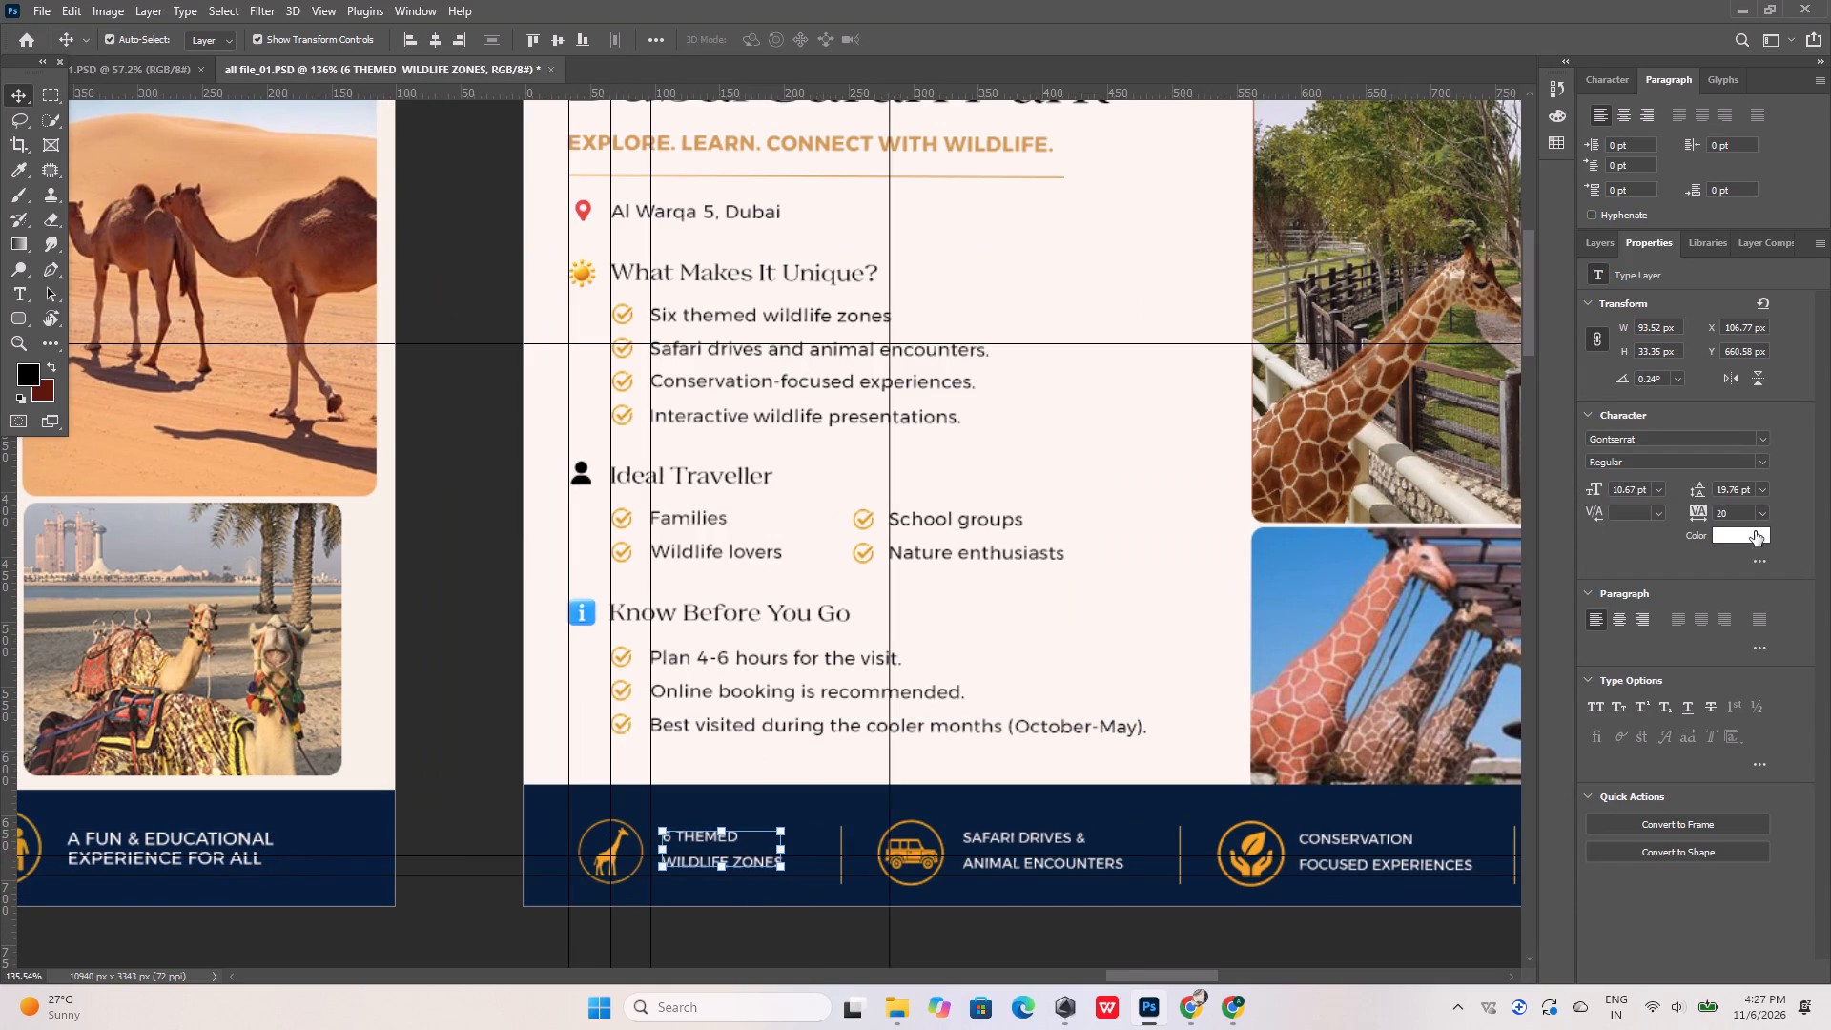
left_click_drag(1612, 488, 1640, 488)
left_click_drag(1640, 488, 1649, 486)
key("ctrl+v")
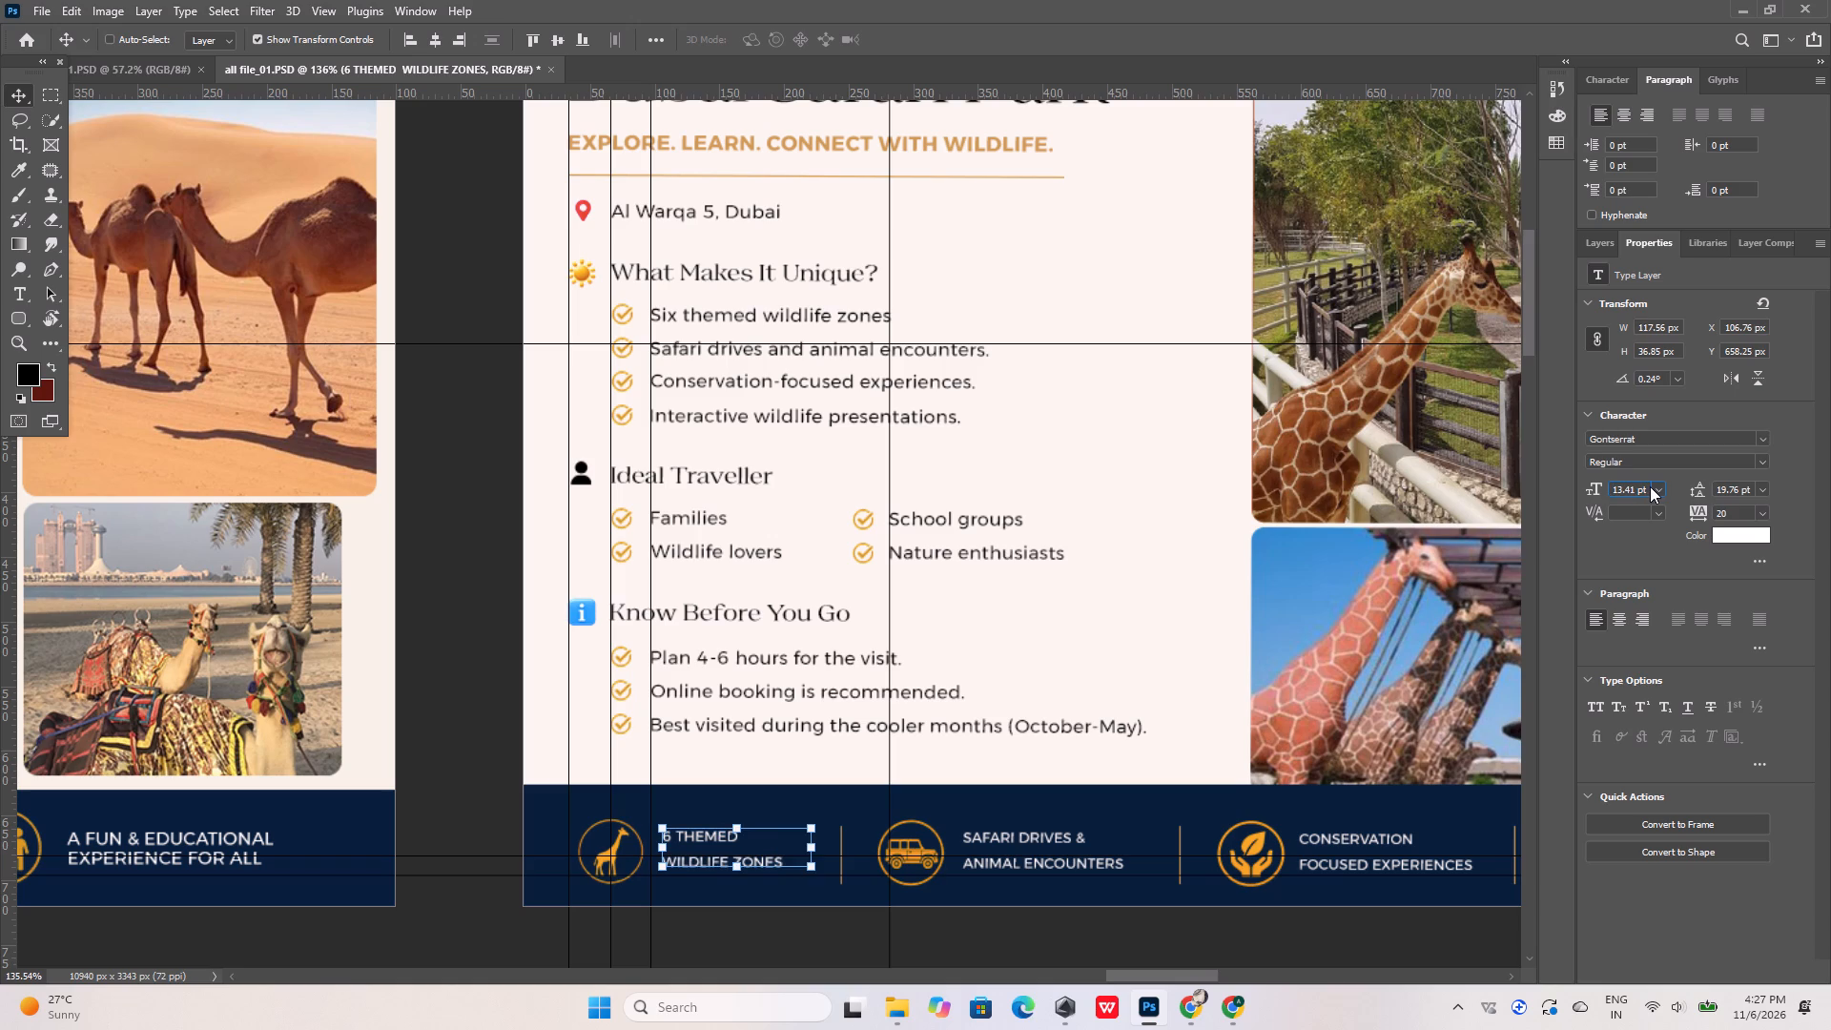
Set the leading of the 6 Themed Wildlife Zones footer text to 15 pt.
left_click(1718, 490)
left_click_drag(1718, 490, 1723, 490)
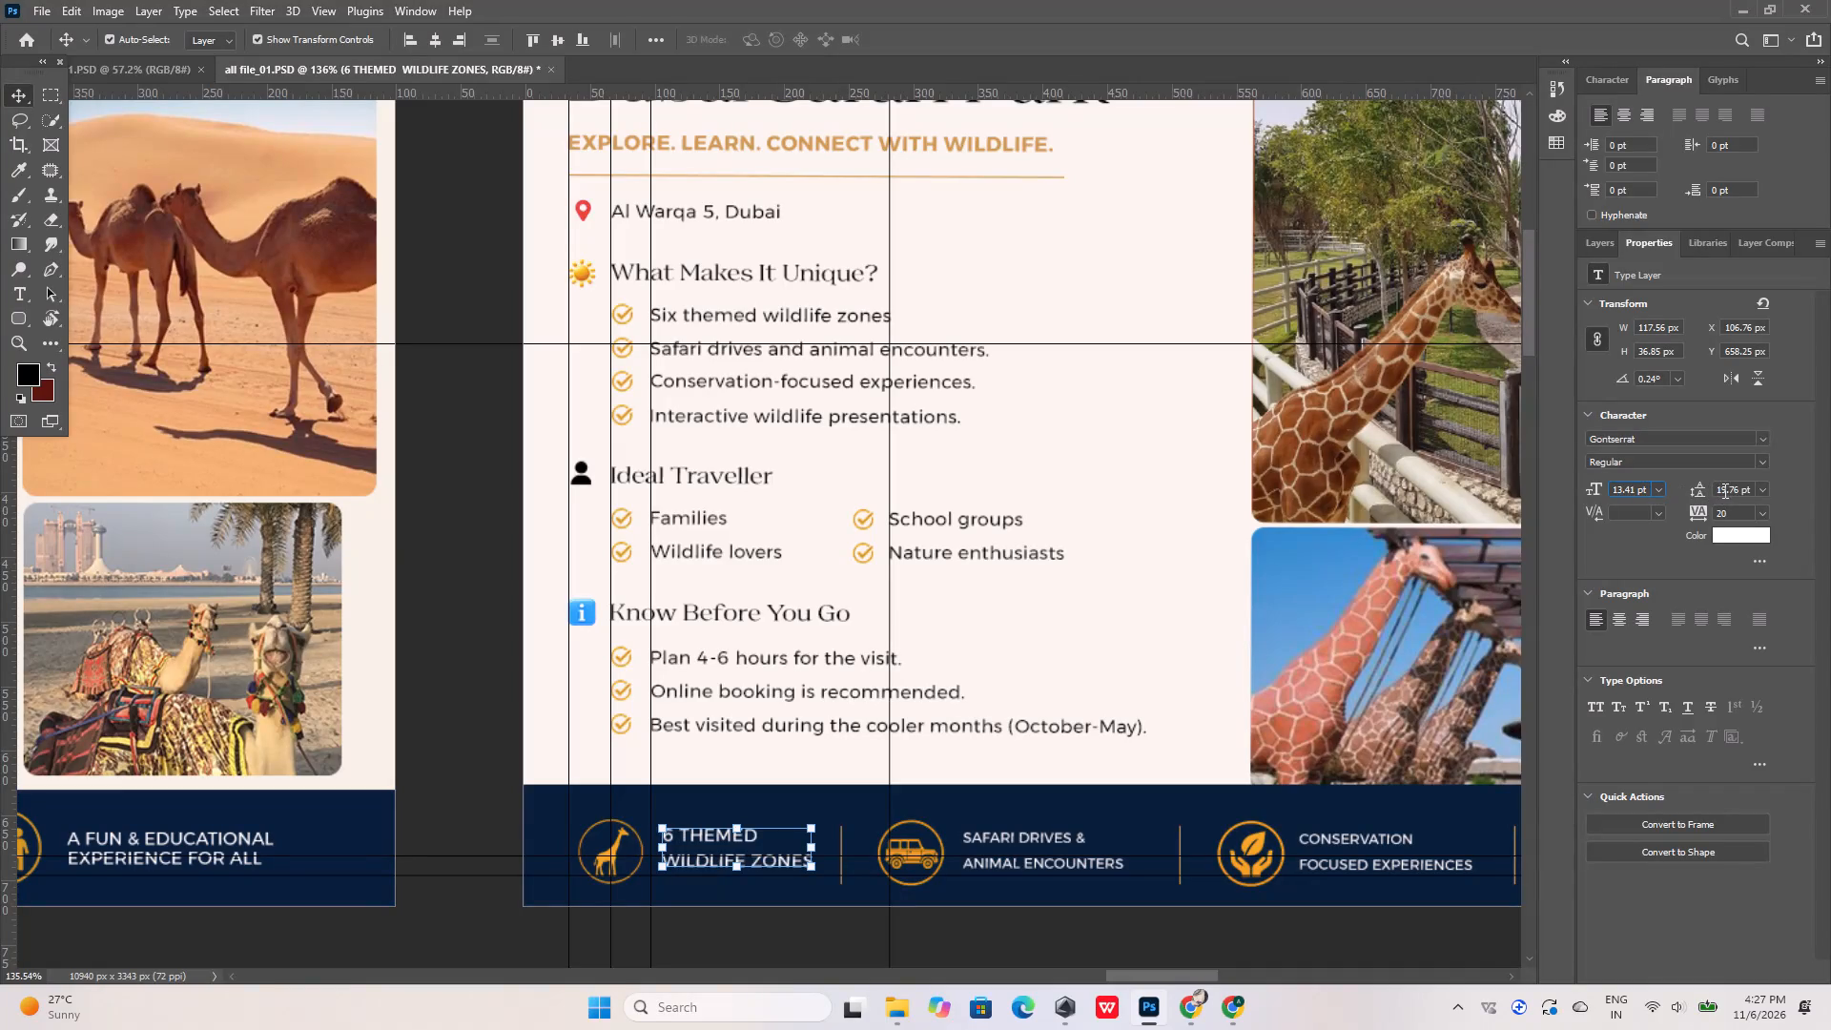
left_click_drag(1723, 490, 1754, 488)
type("15")
key("Return")
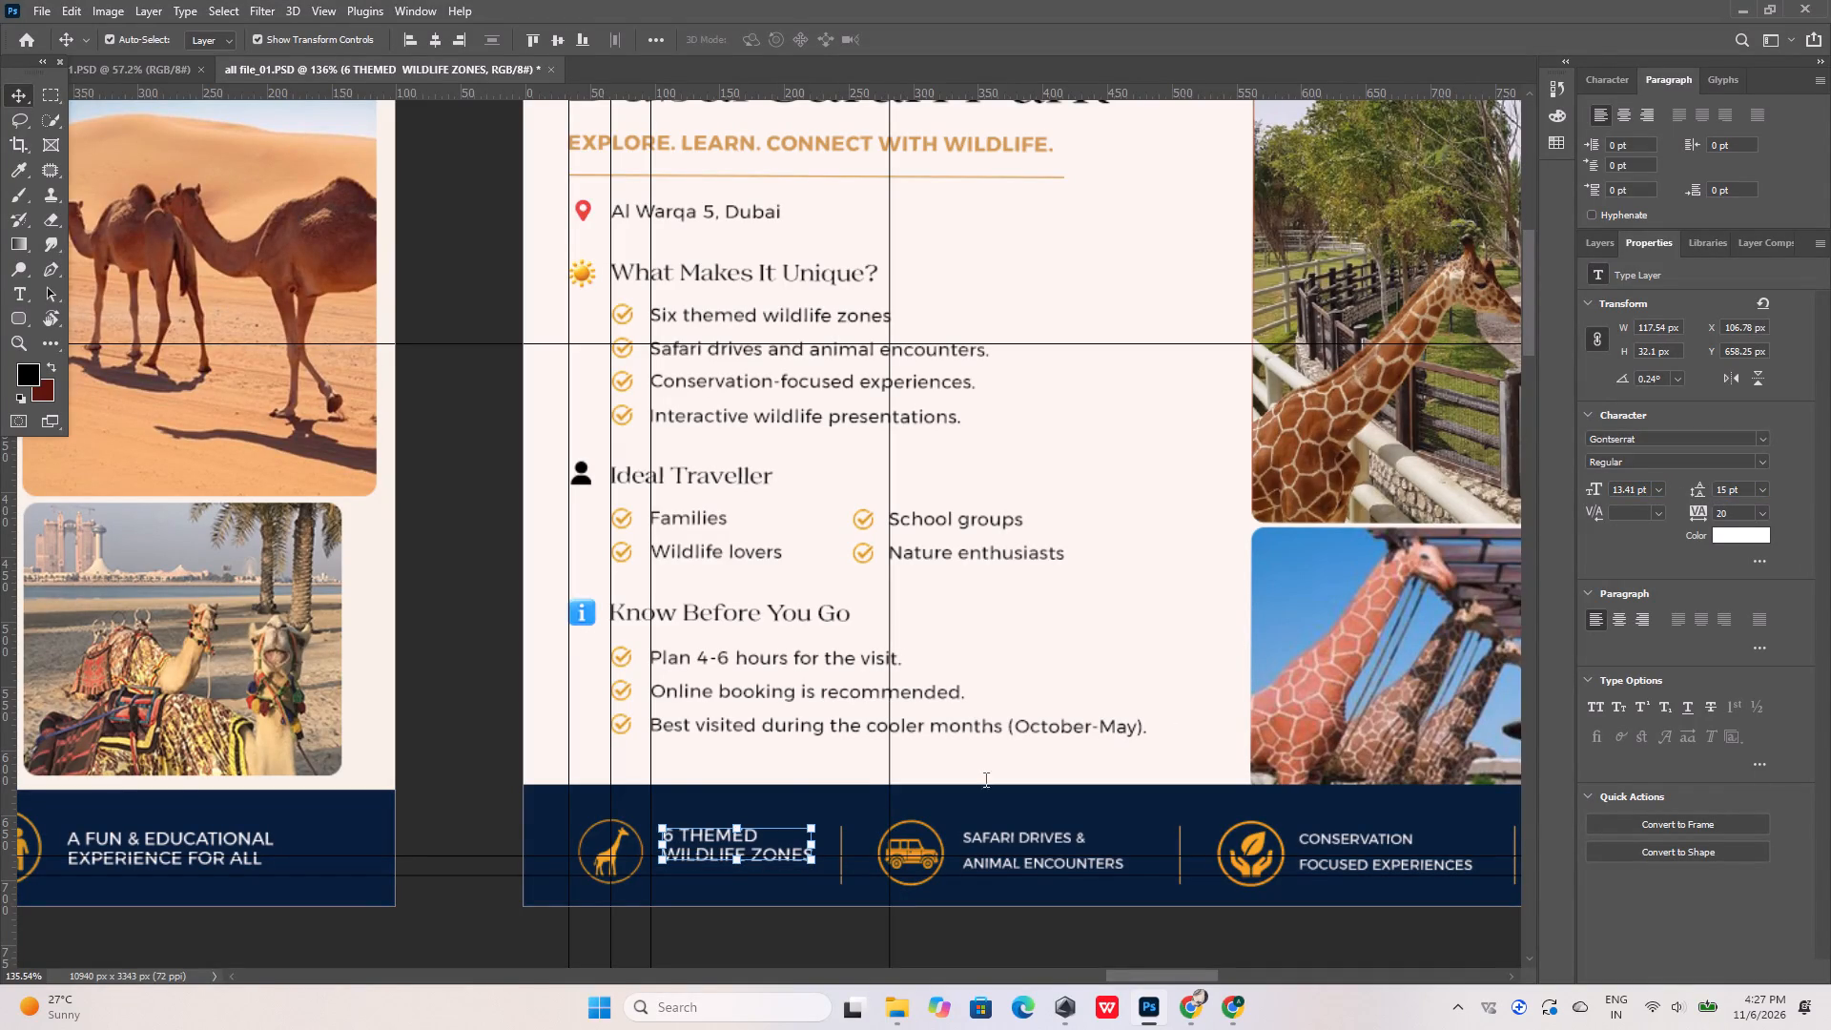
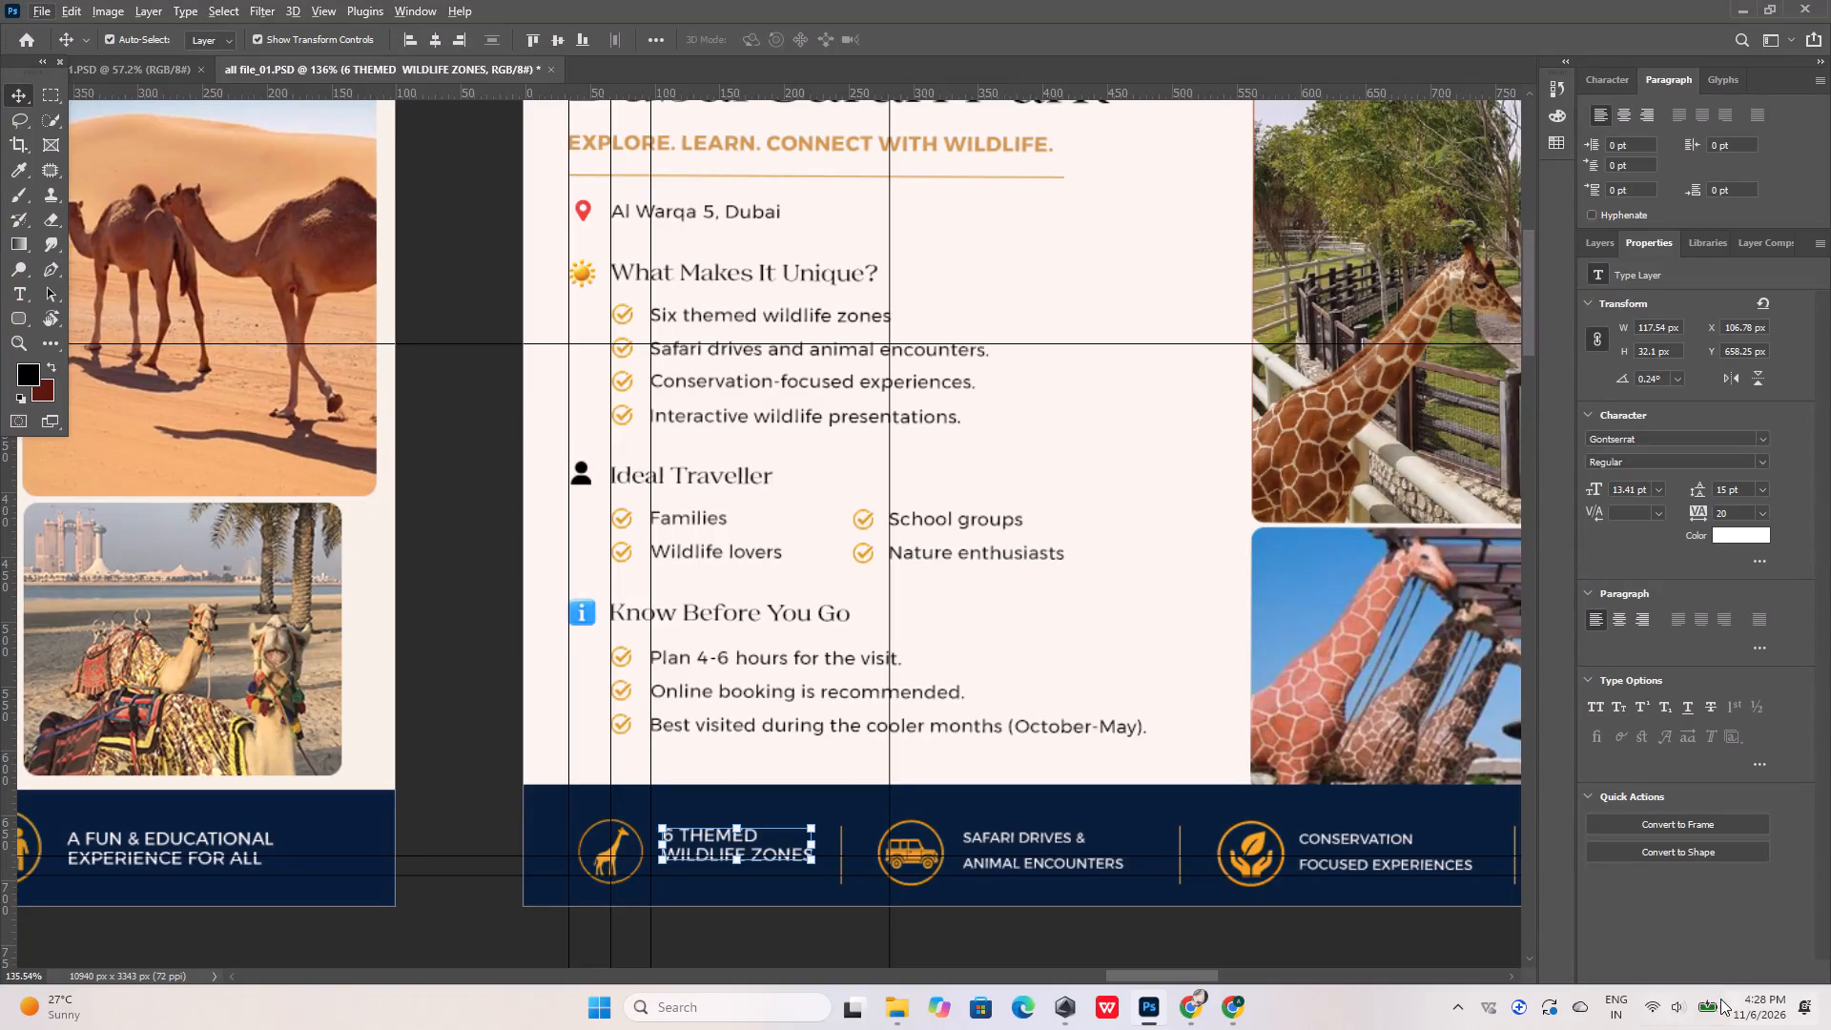
Pause the media playing in the background from the Windows quick settings, returning to the Photoshop document.
left_click(1677, 1009)
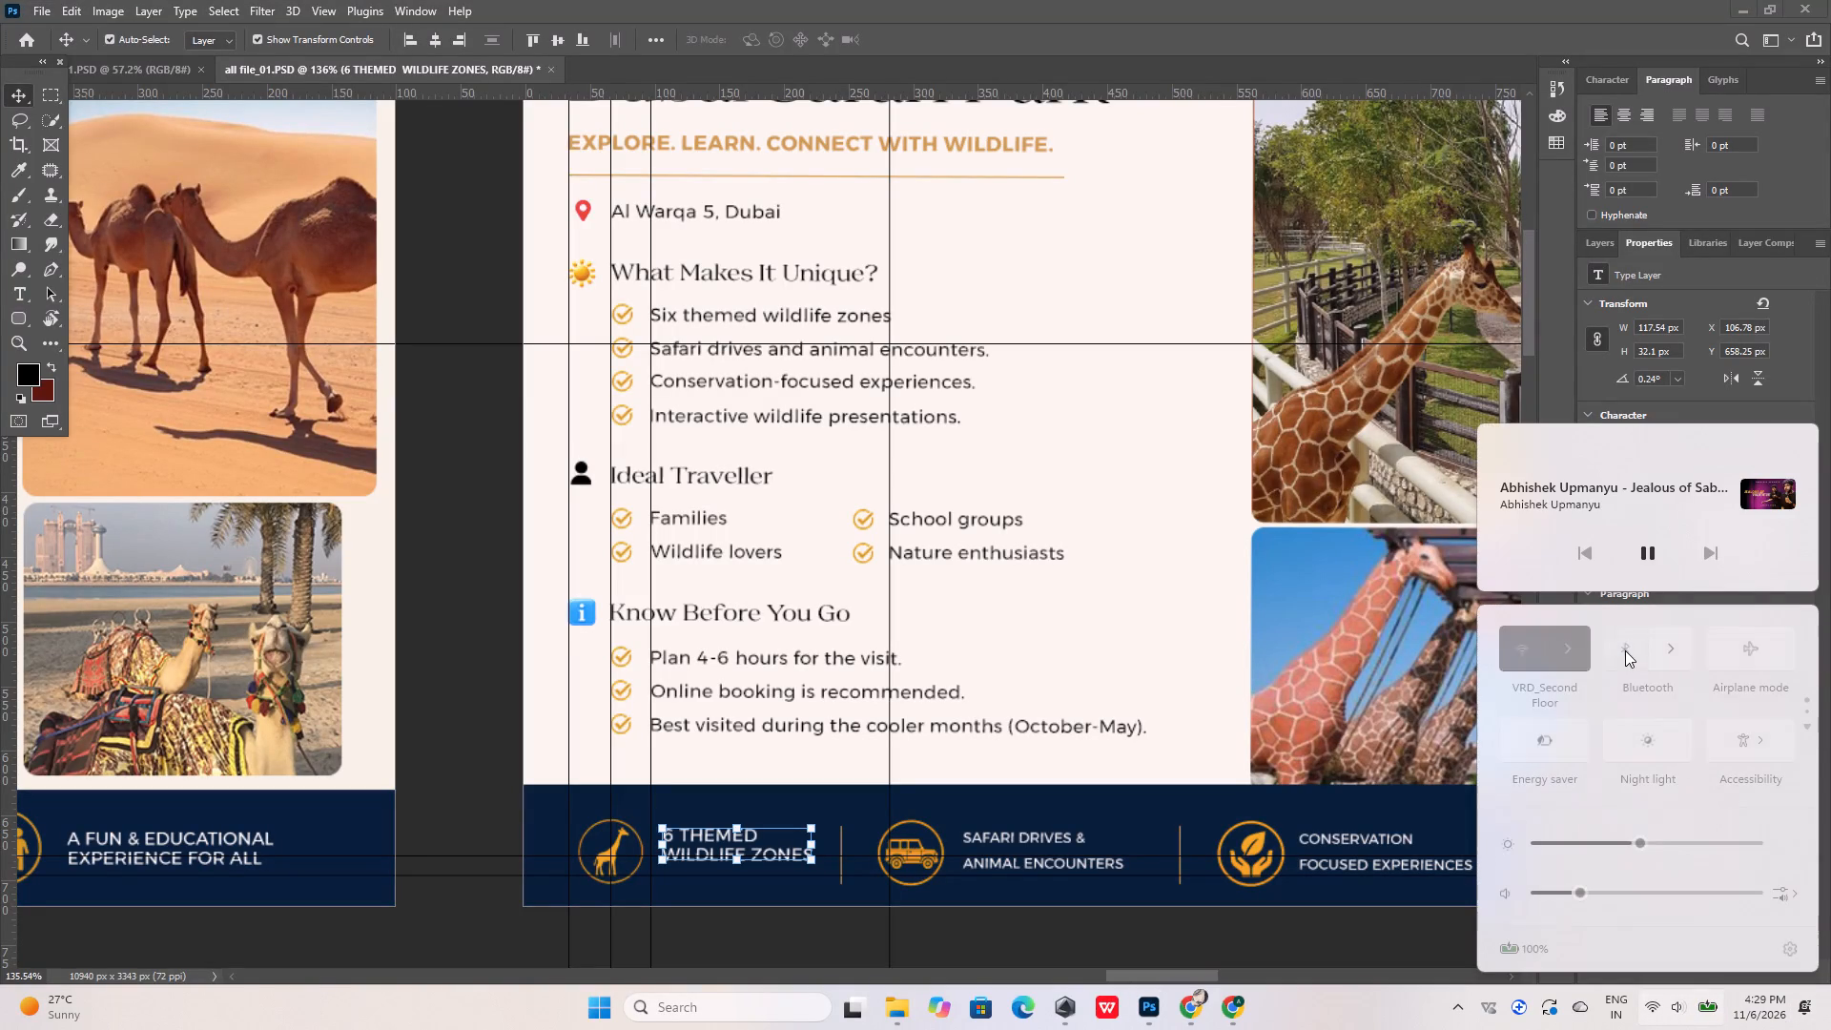
left_click(1637, 557)
left_click(1343, 938)
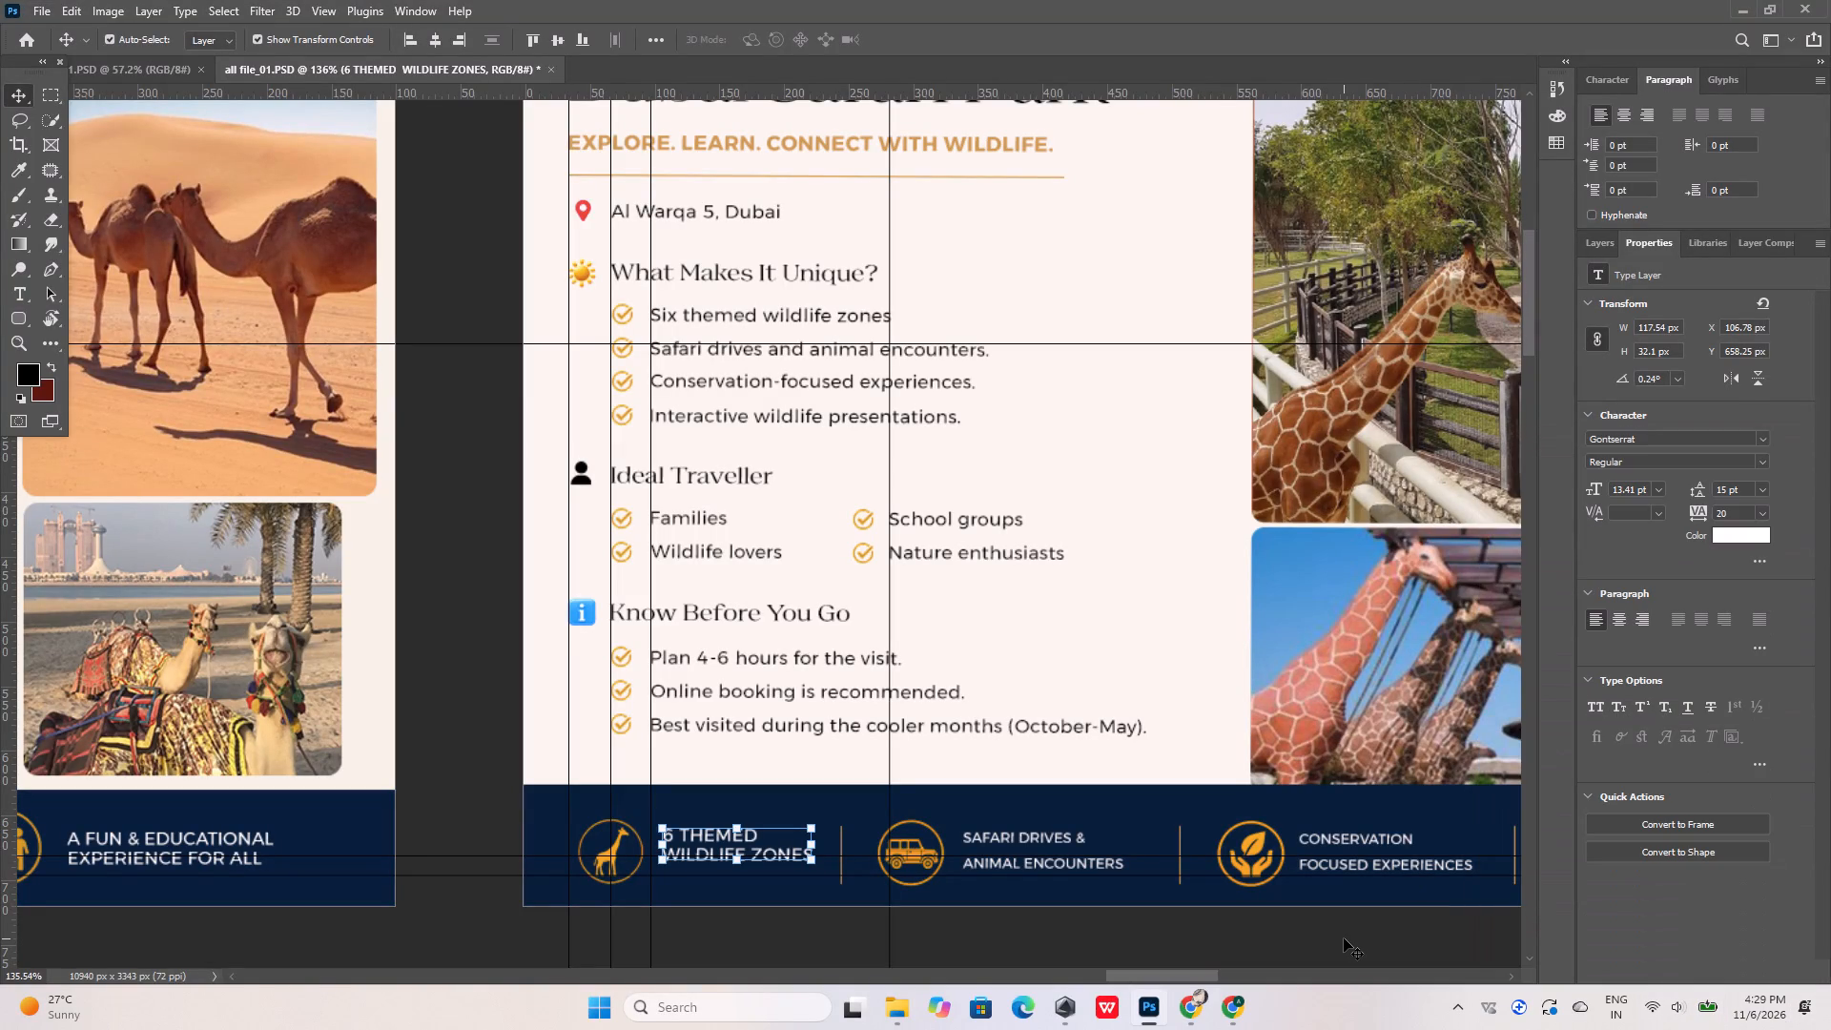
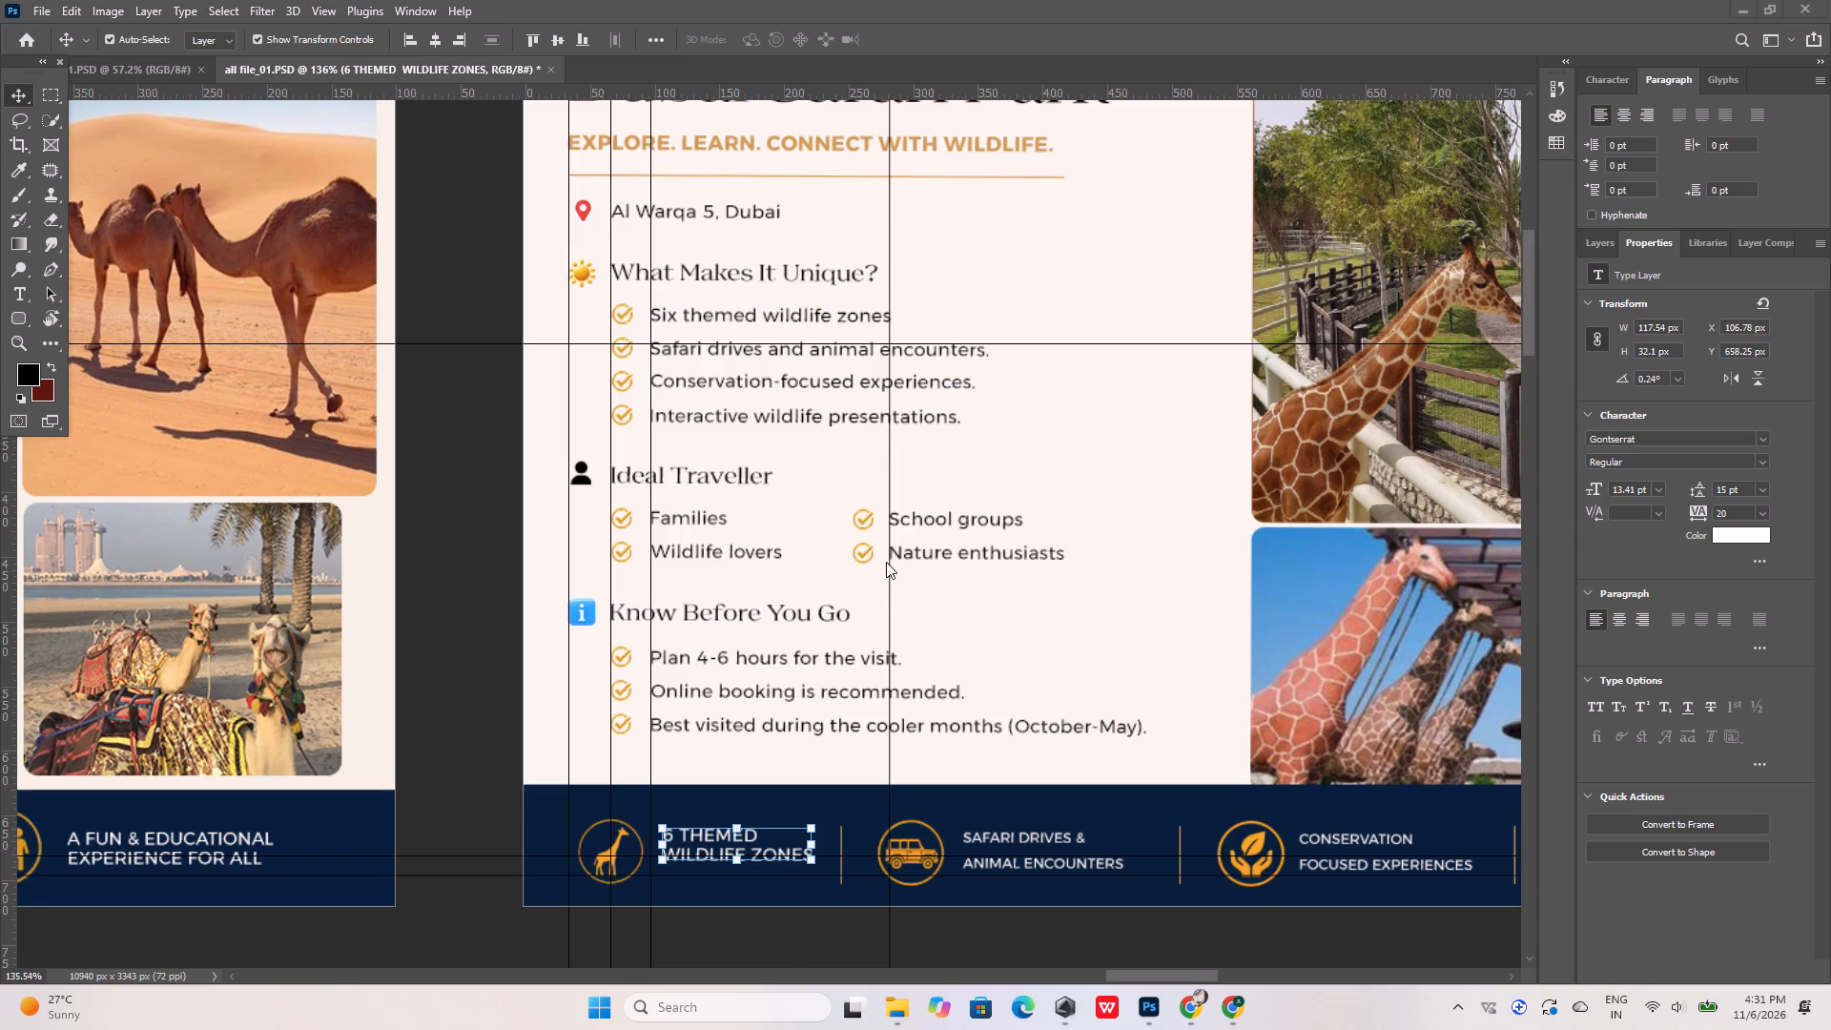
Align the giraffe icon vertically to the centre of the navy footer bar on the Dubai Safari Park page.
scroll(889, 549, "down", 4, "alt")
scroll(761, 728, "up", 5, "alt")
scroll(687, 765, "up", 5, "alt")
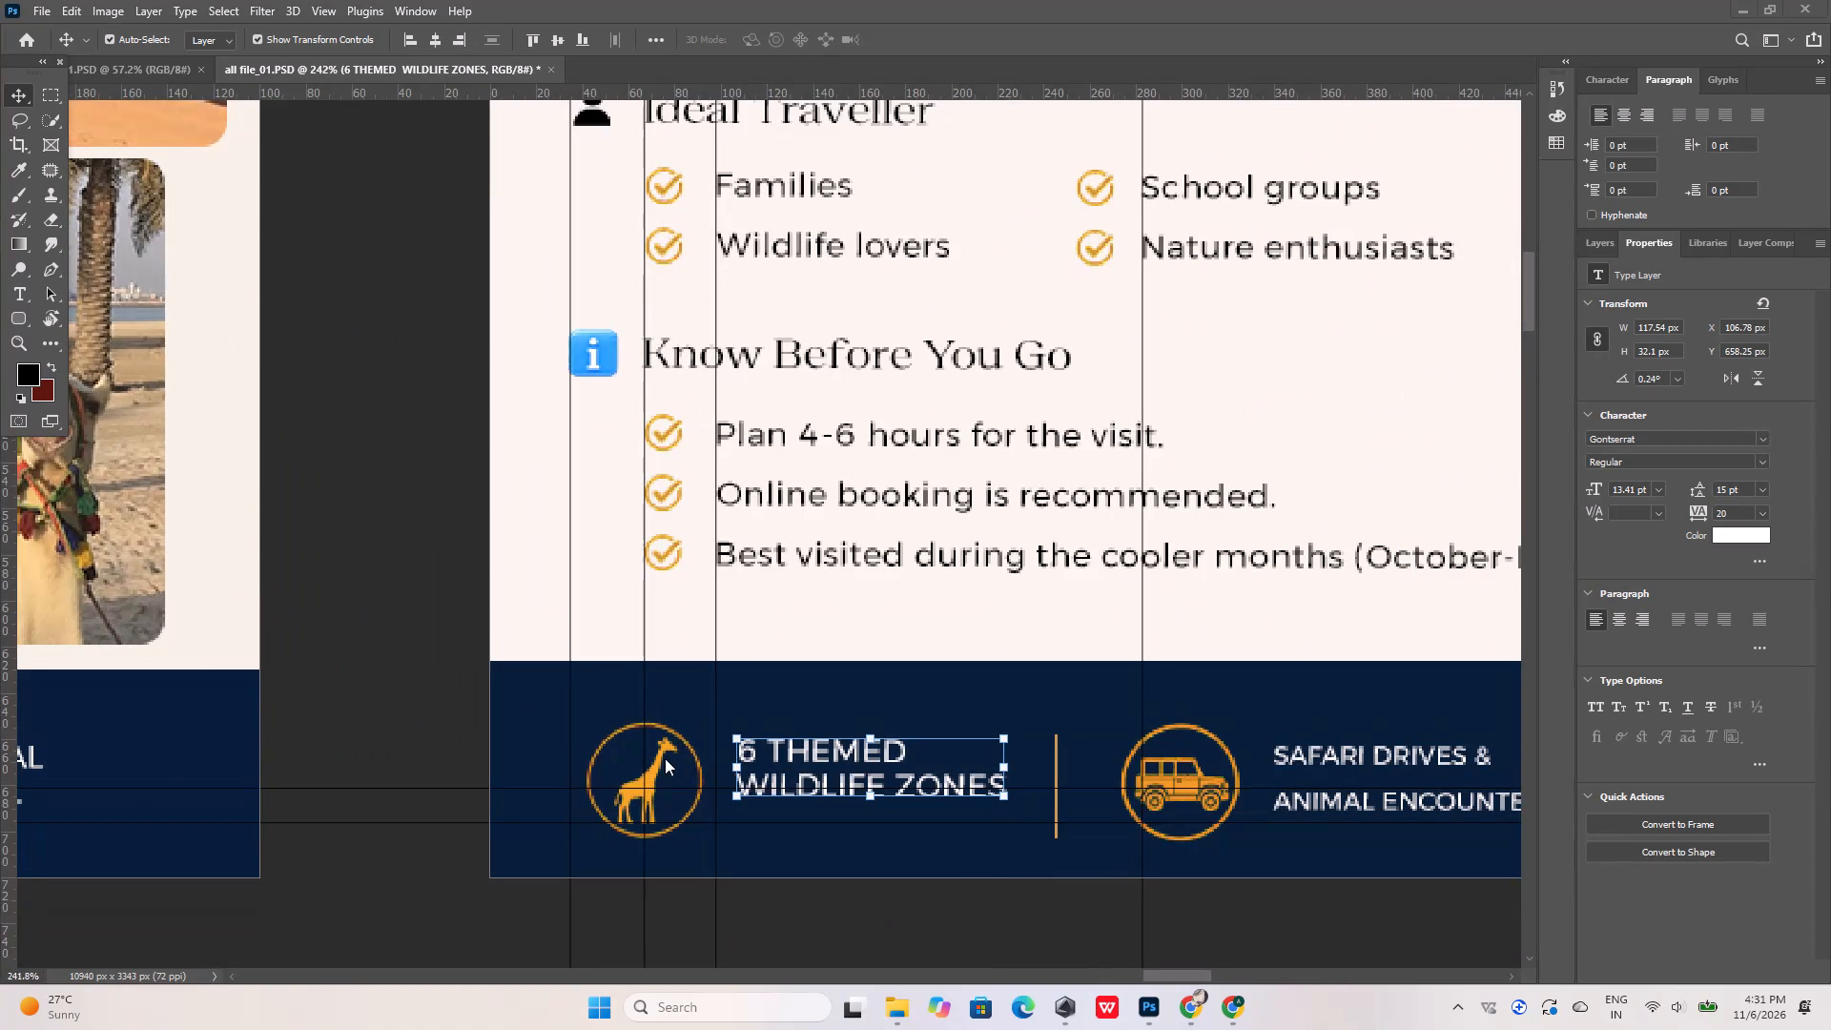
left_click(655, 764)
left_click(781, 710)
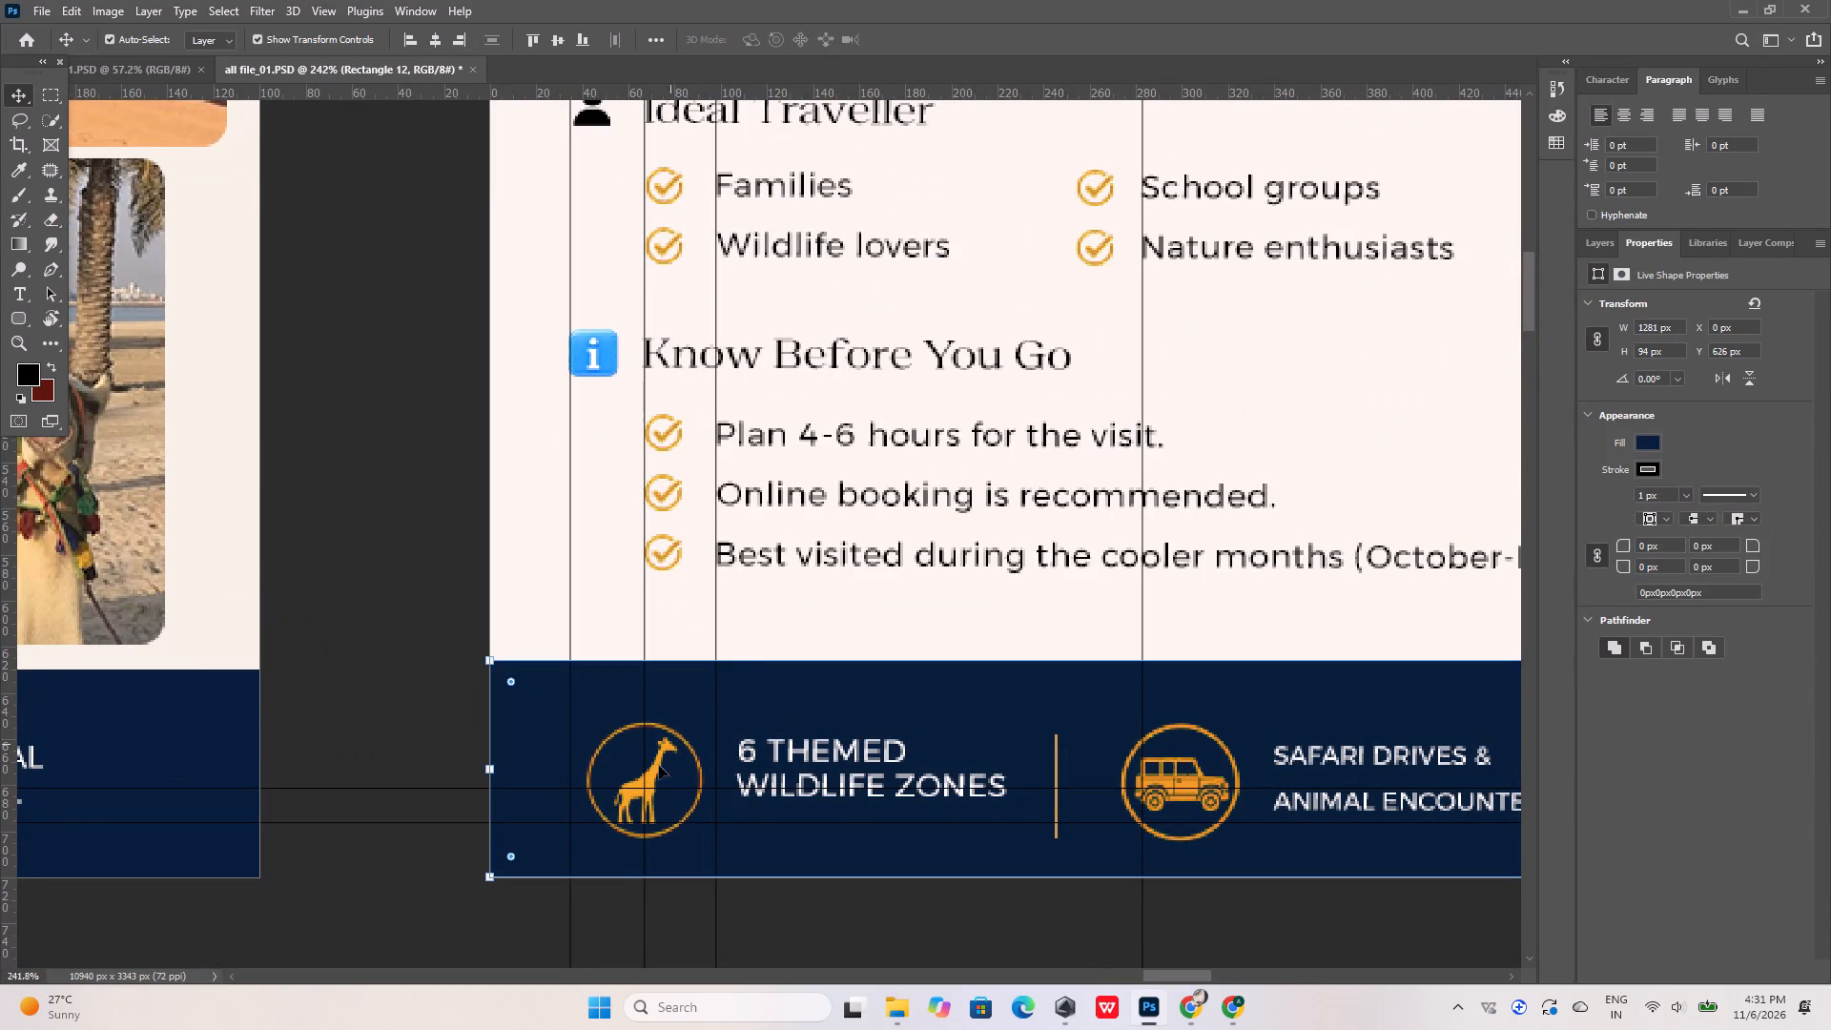
left_click(653, 774)
left_click(803, 711, "shift")
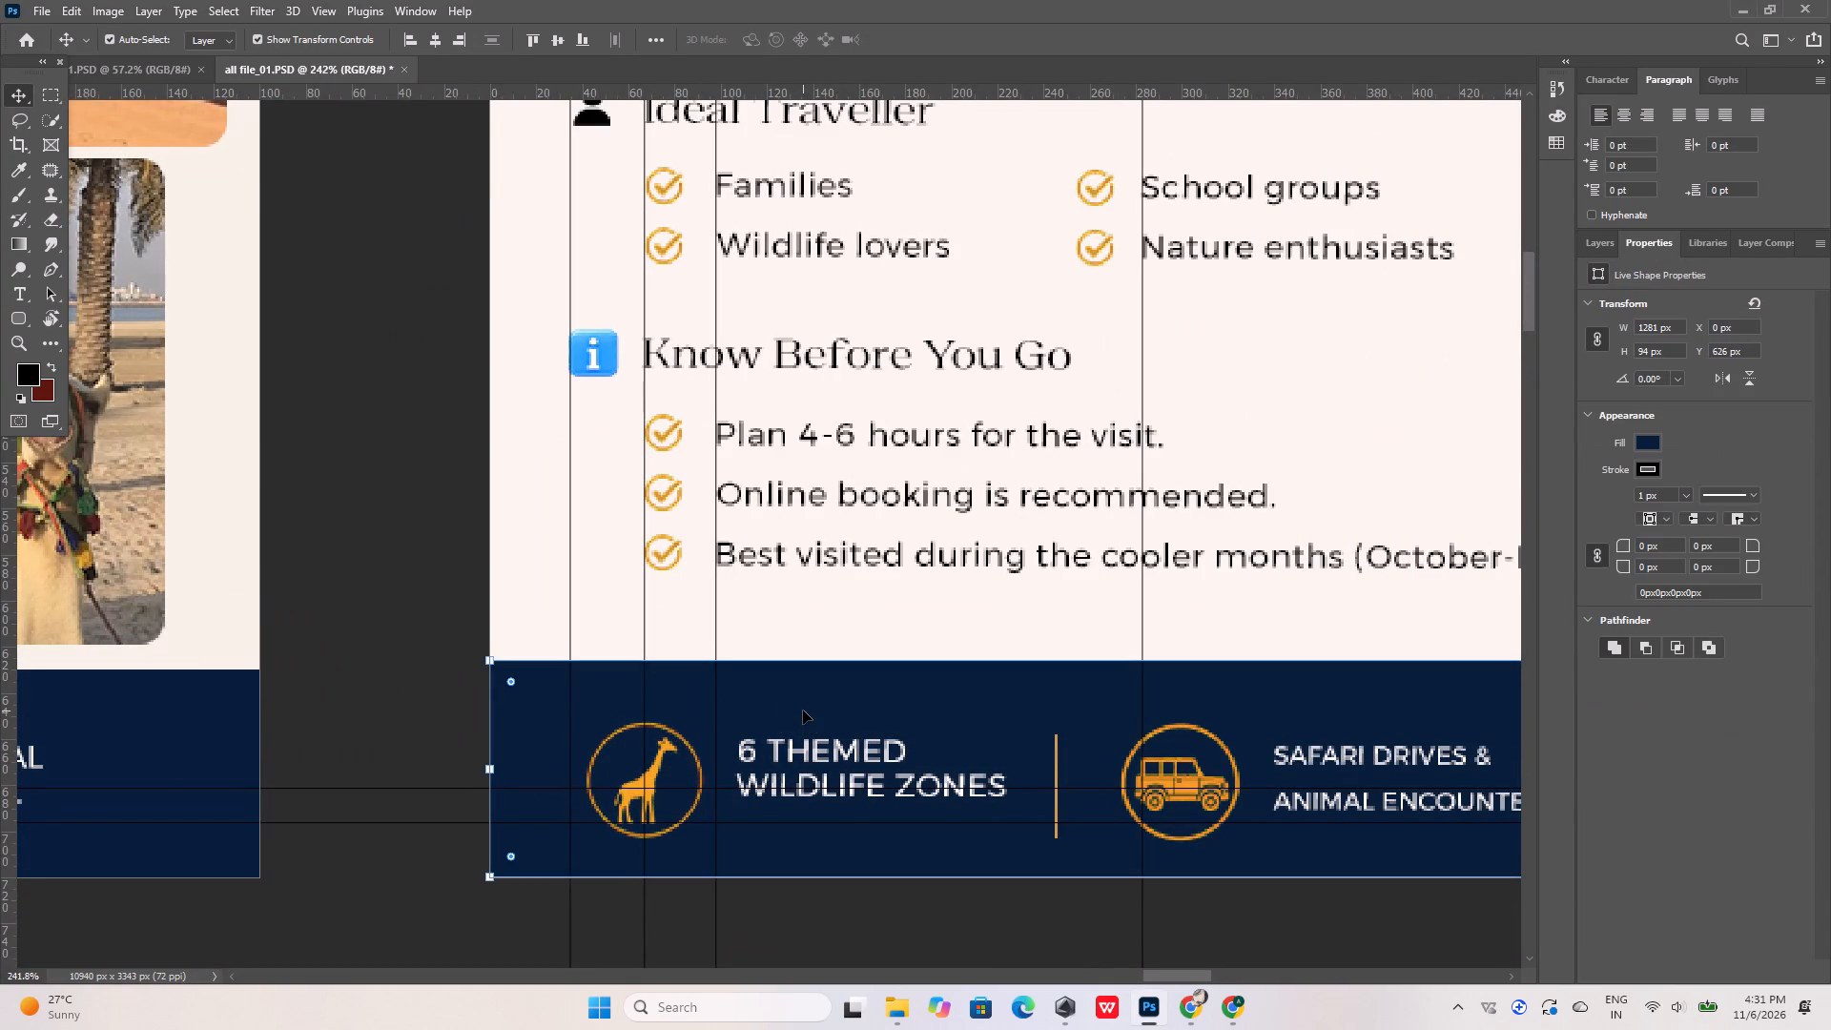
left_click(560, 39)
left_click(318, 437)
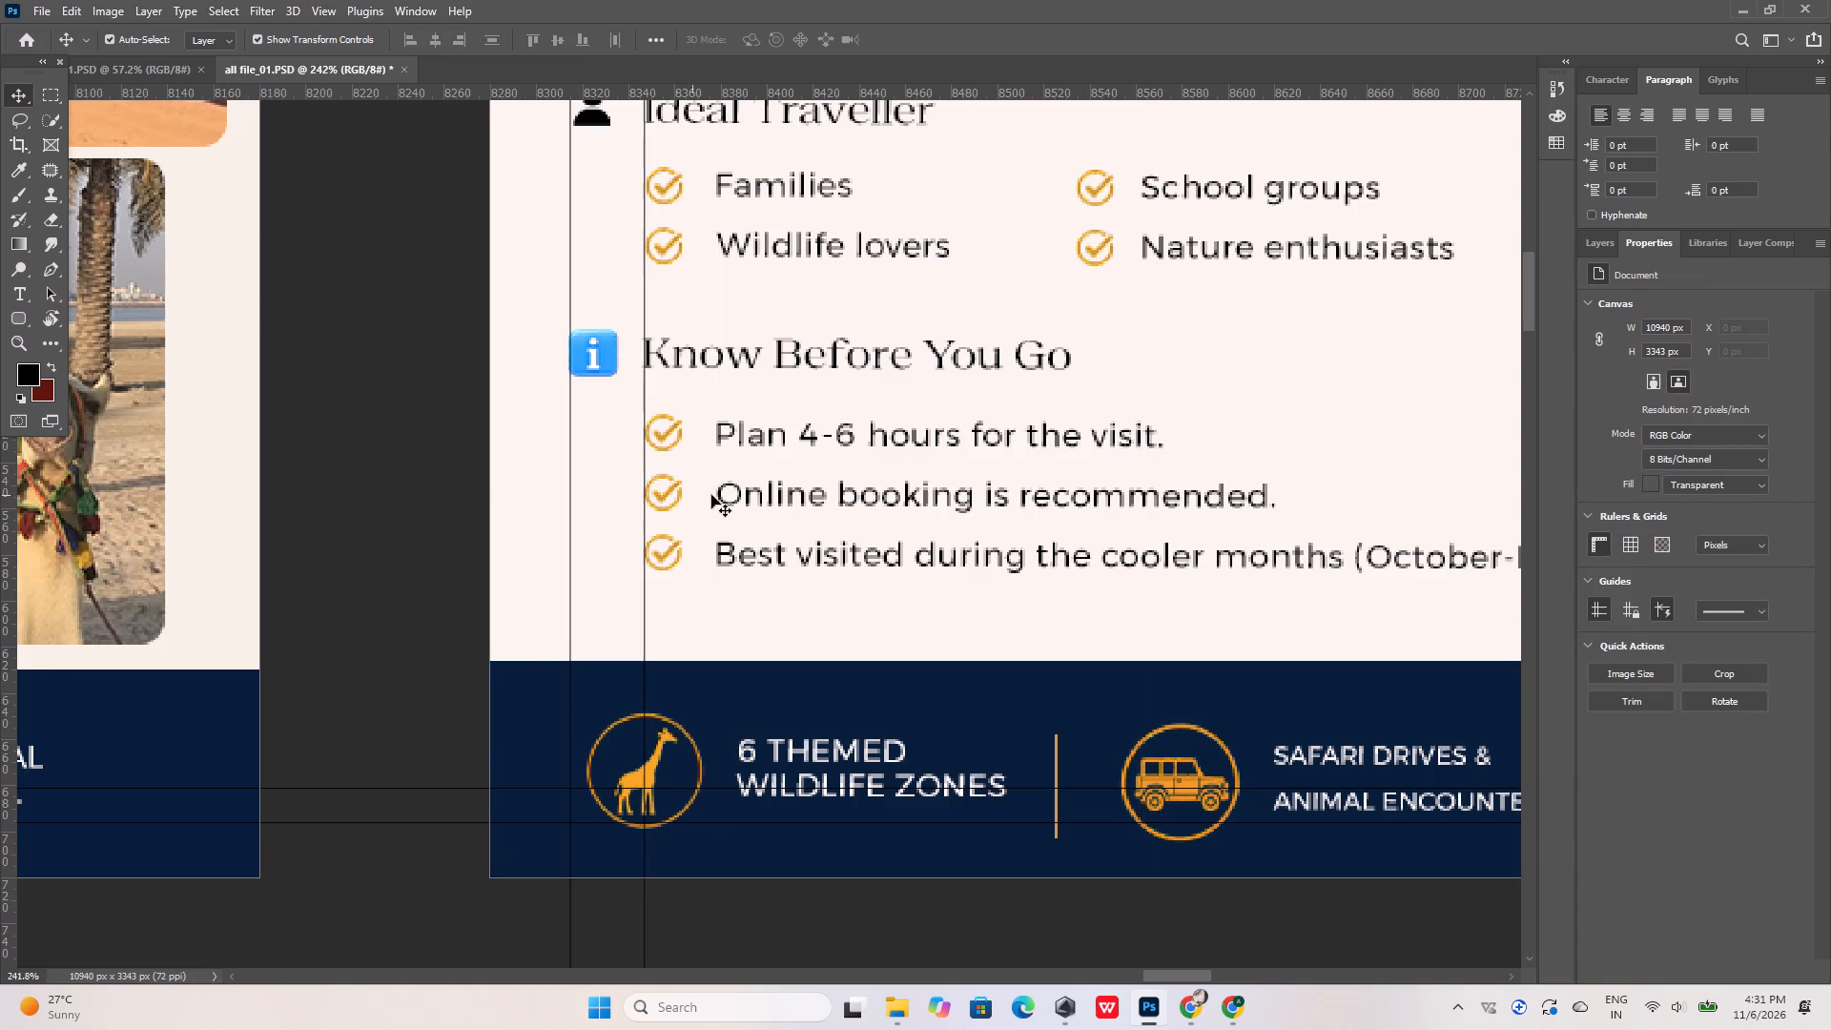
Reposition the two horizontal footer guides to the top and bottom edges of the giraffe icon's circle.
scroll(754, 494, "down", 15, "alt")
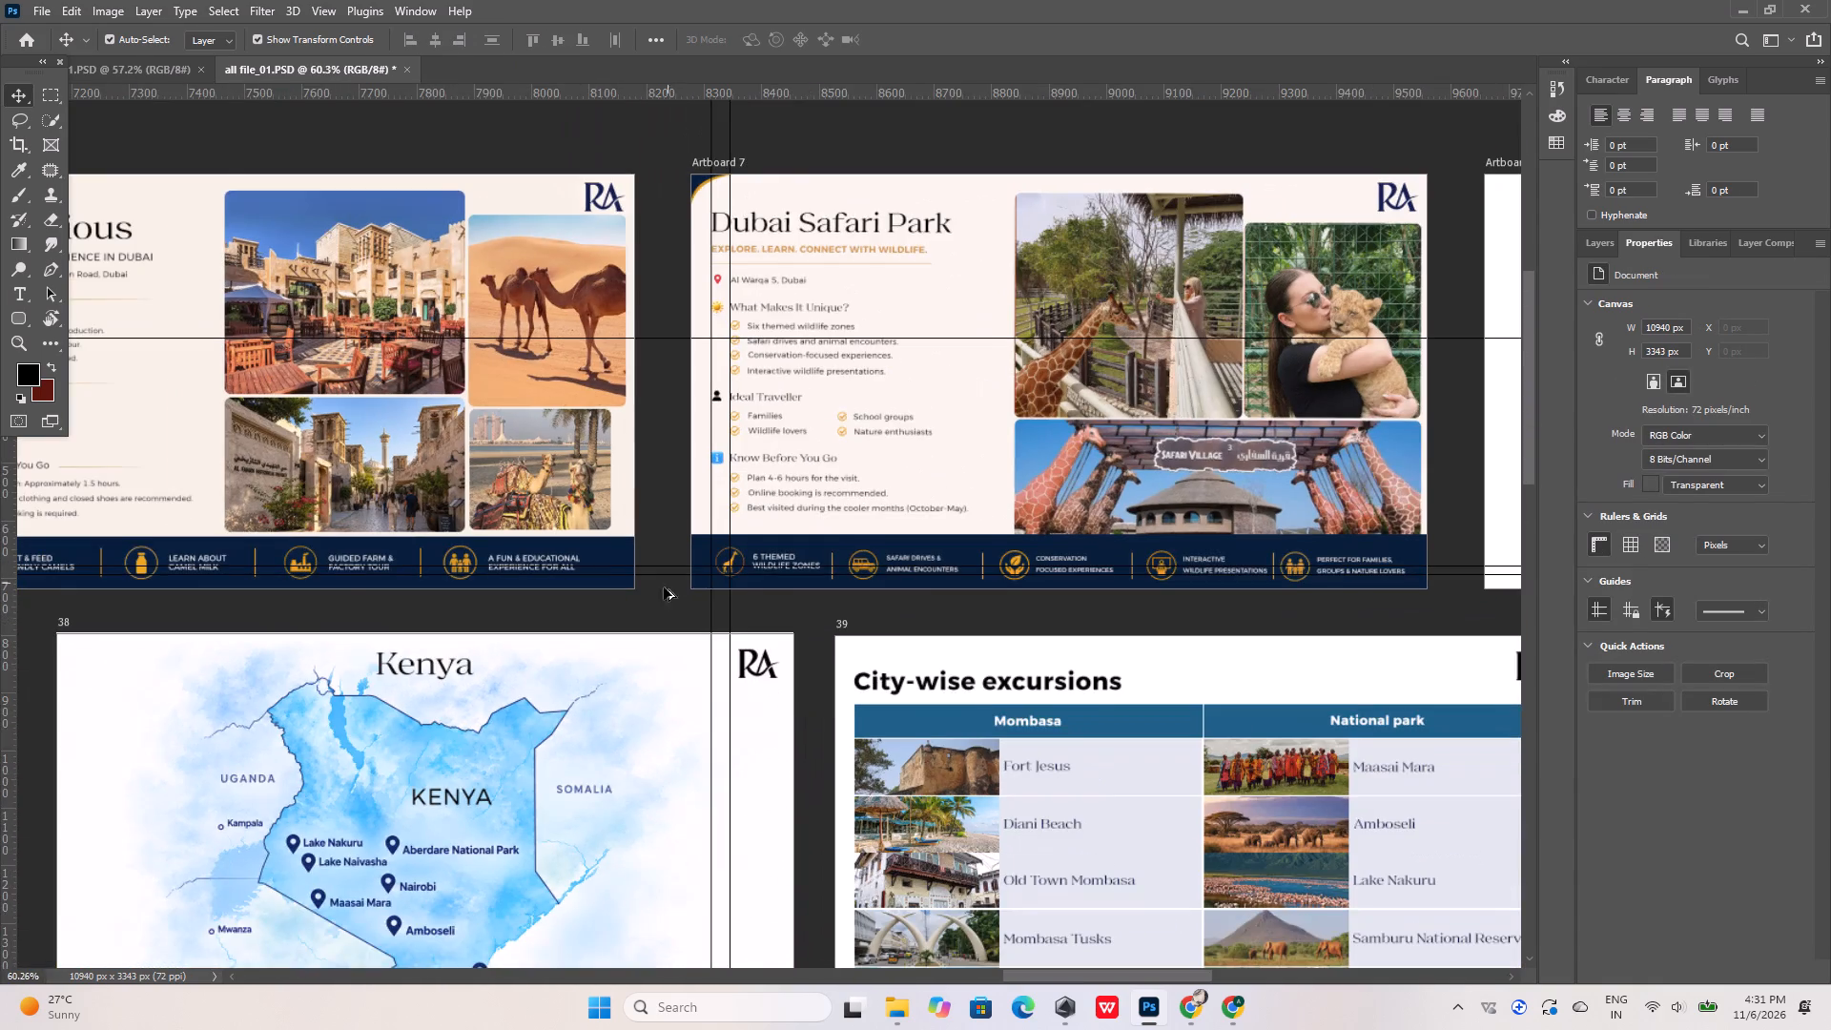
scroll(661, 585, "up", 13, "alt")
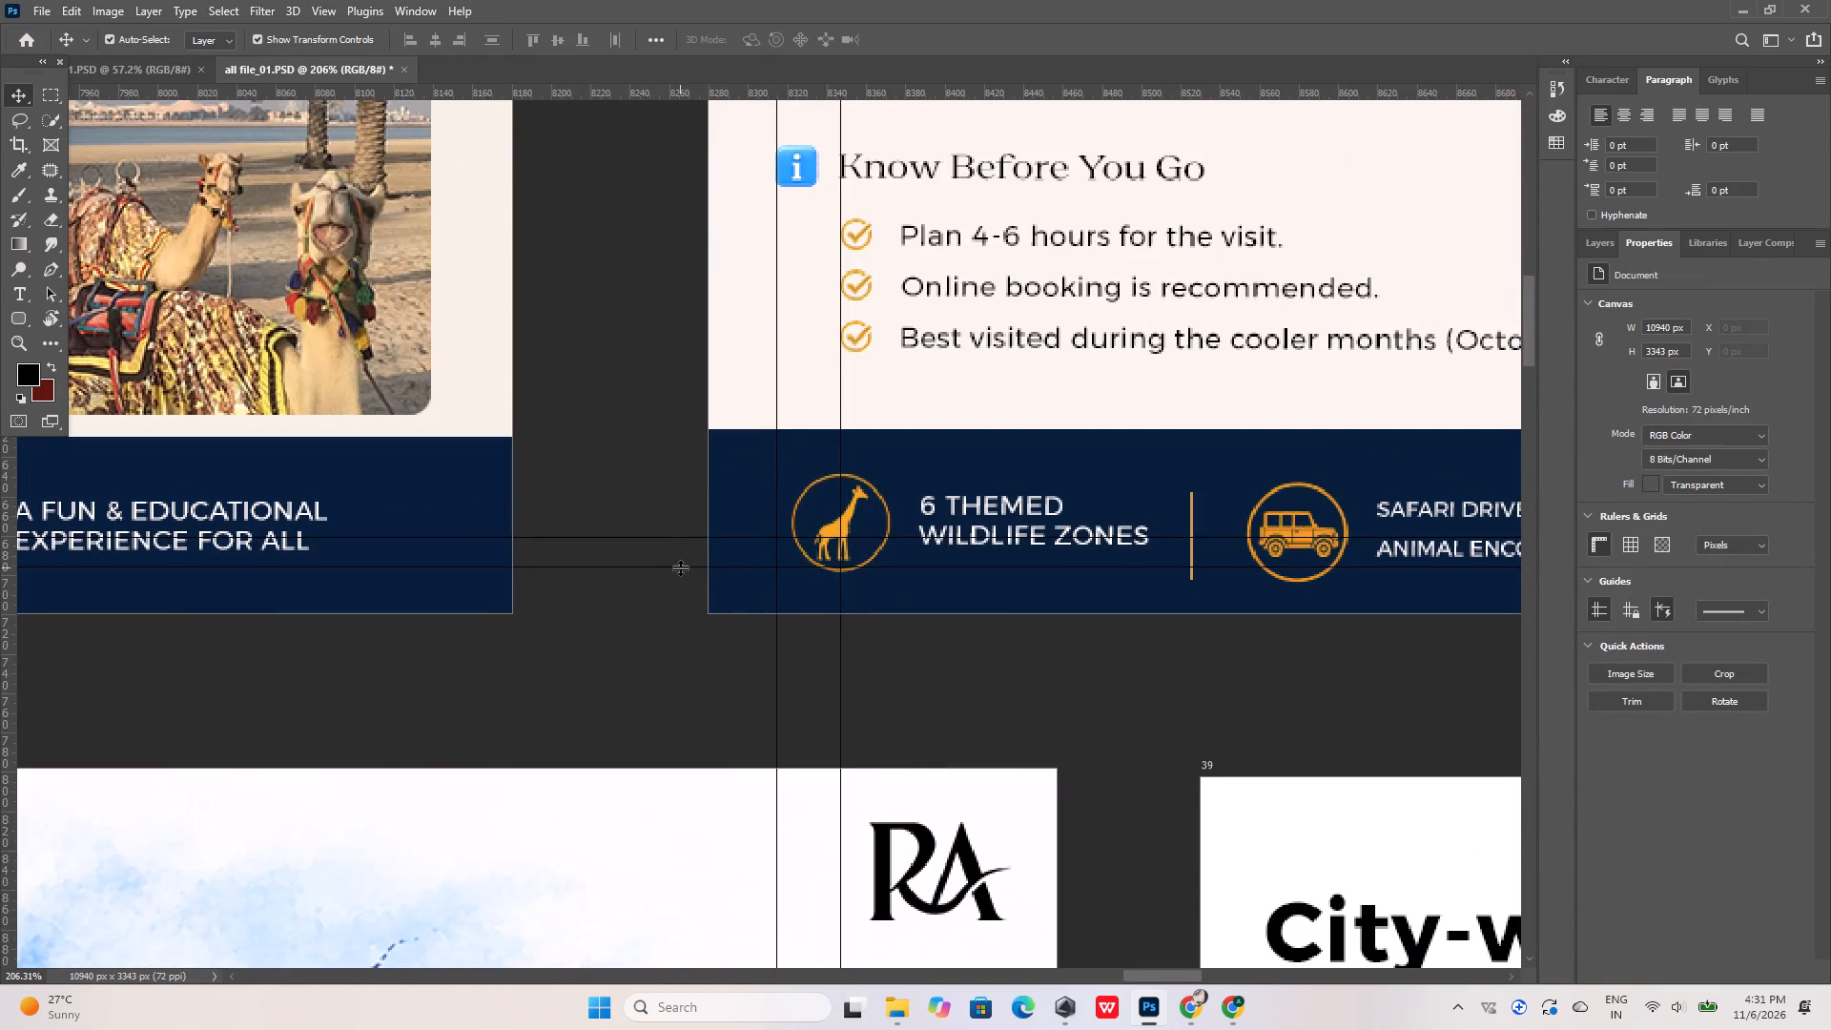
left_click(680, 567)
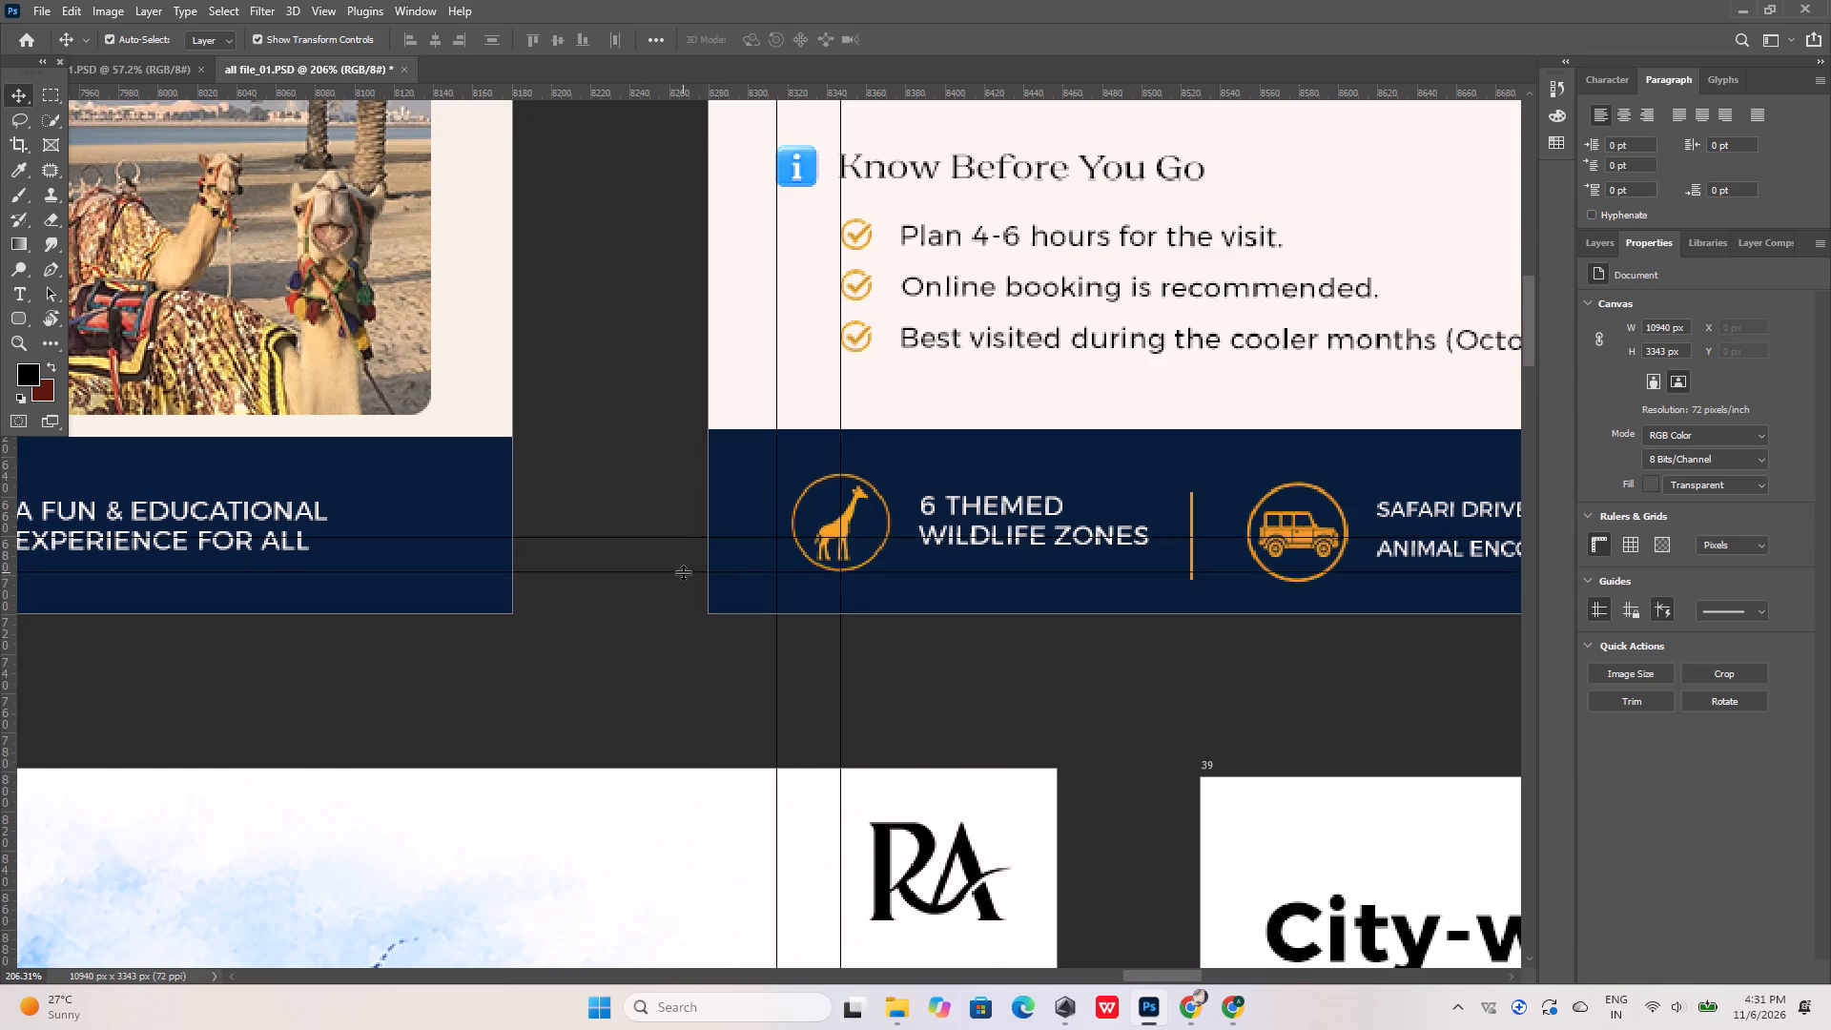
scroll(683, 572, "down", 5, "alt")
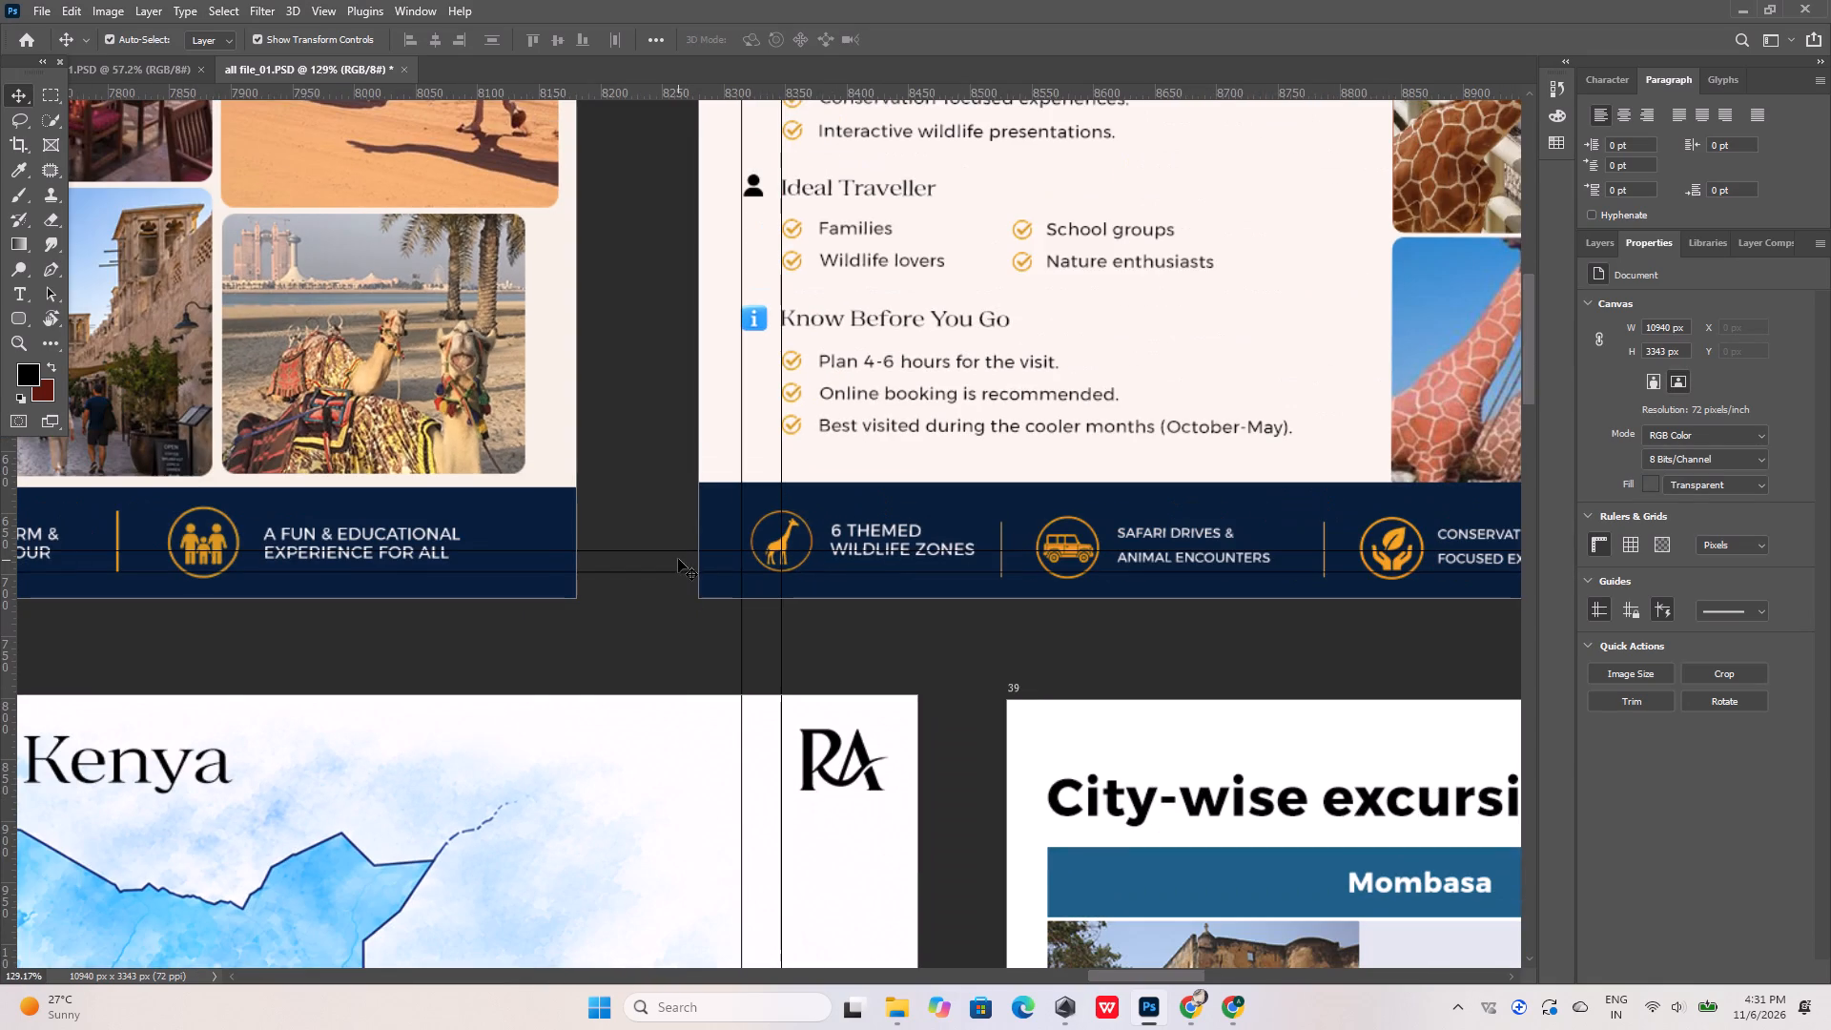
left_click_drag(678, 548, 682, 507)
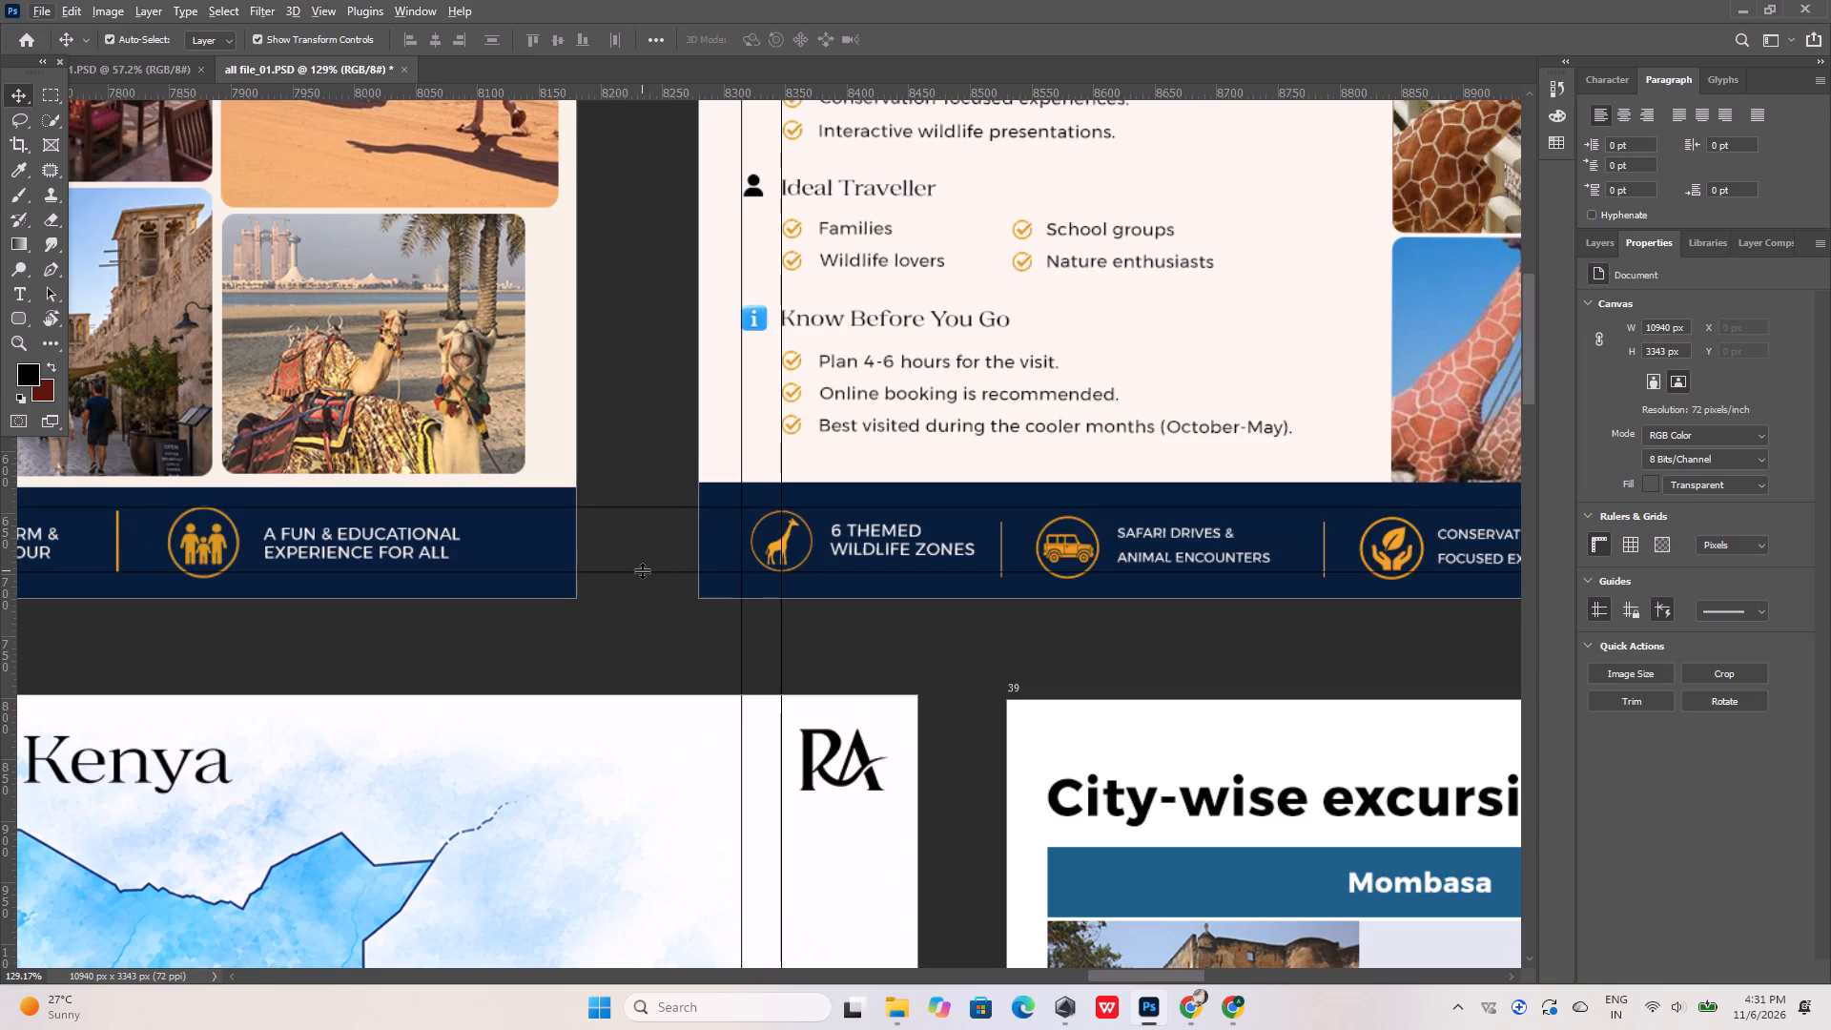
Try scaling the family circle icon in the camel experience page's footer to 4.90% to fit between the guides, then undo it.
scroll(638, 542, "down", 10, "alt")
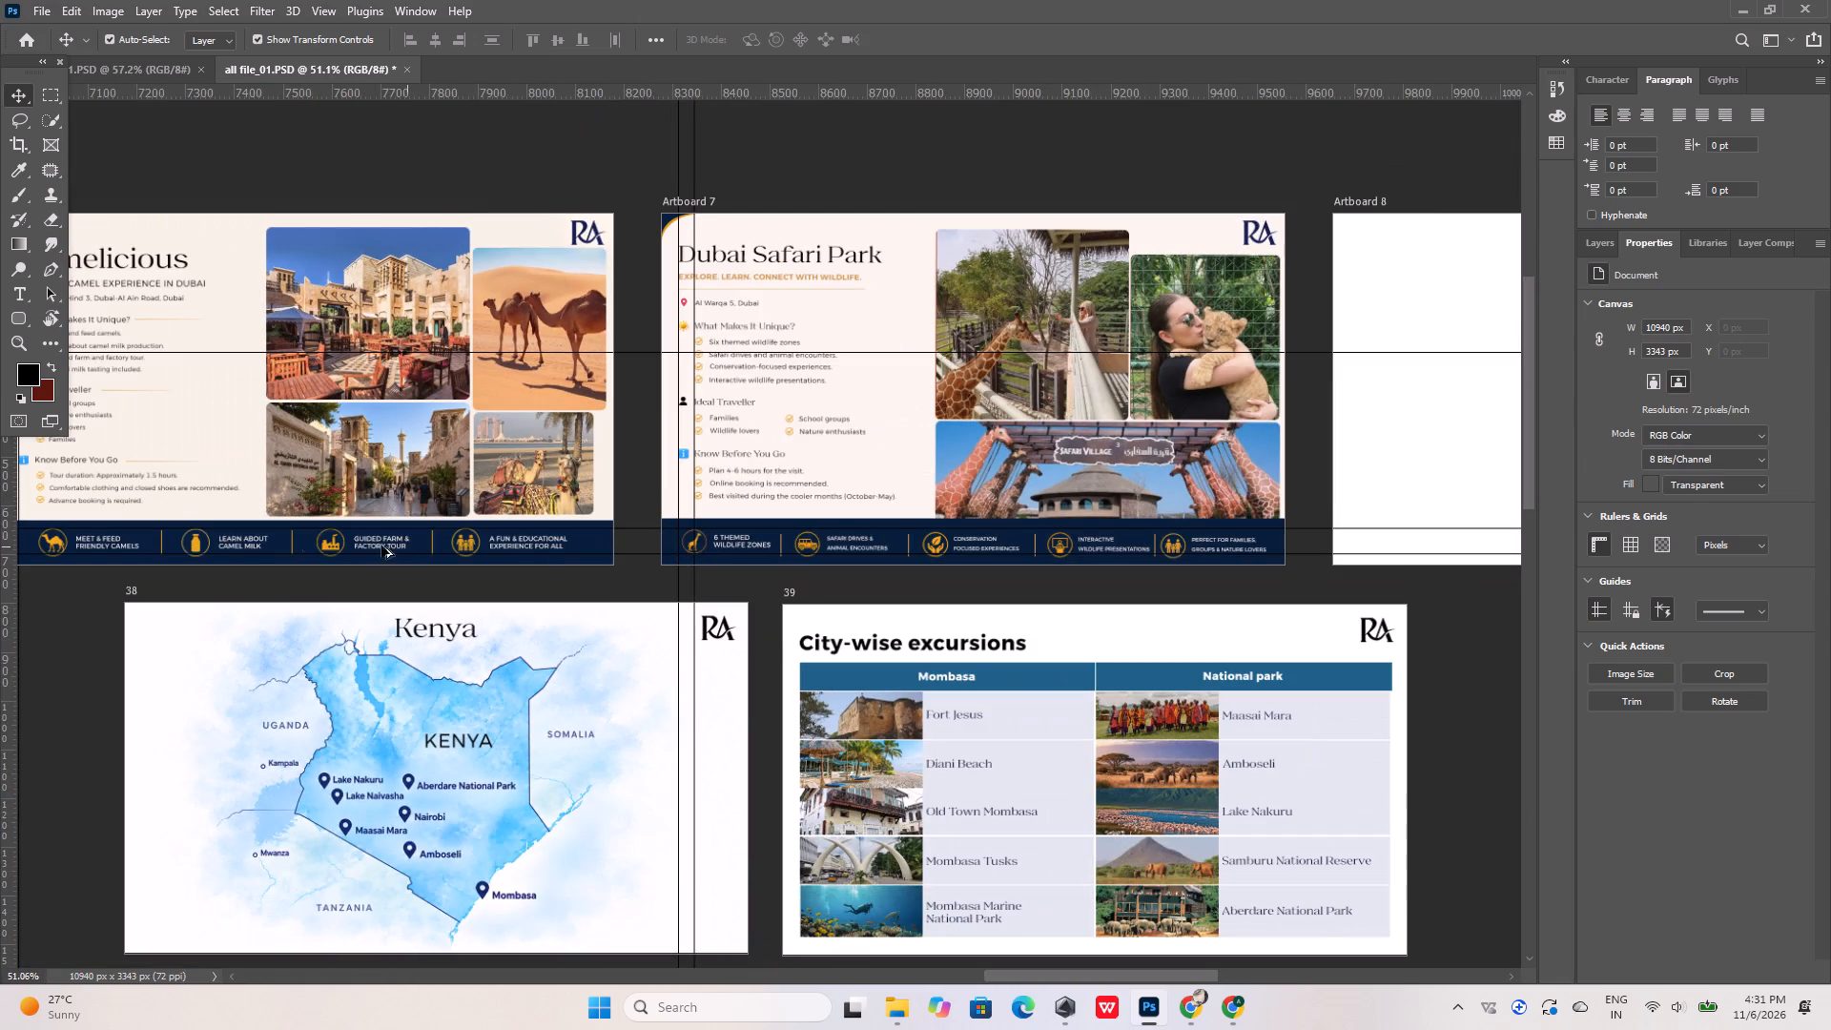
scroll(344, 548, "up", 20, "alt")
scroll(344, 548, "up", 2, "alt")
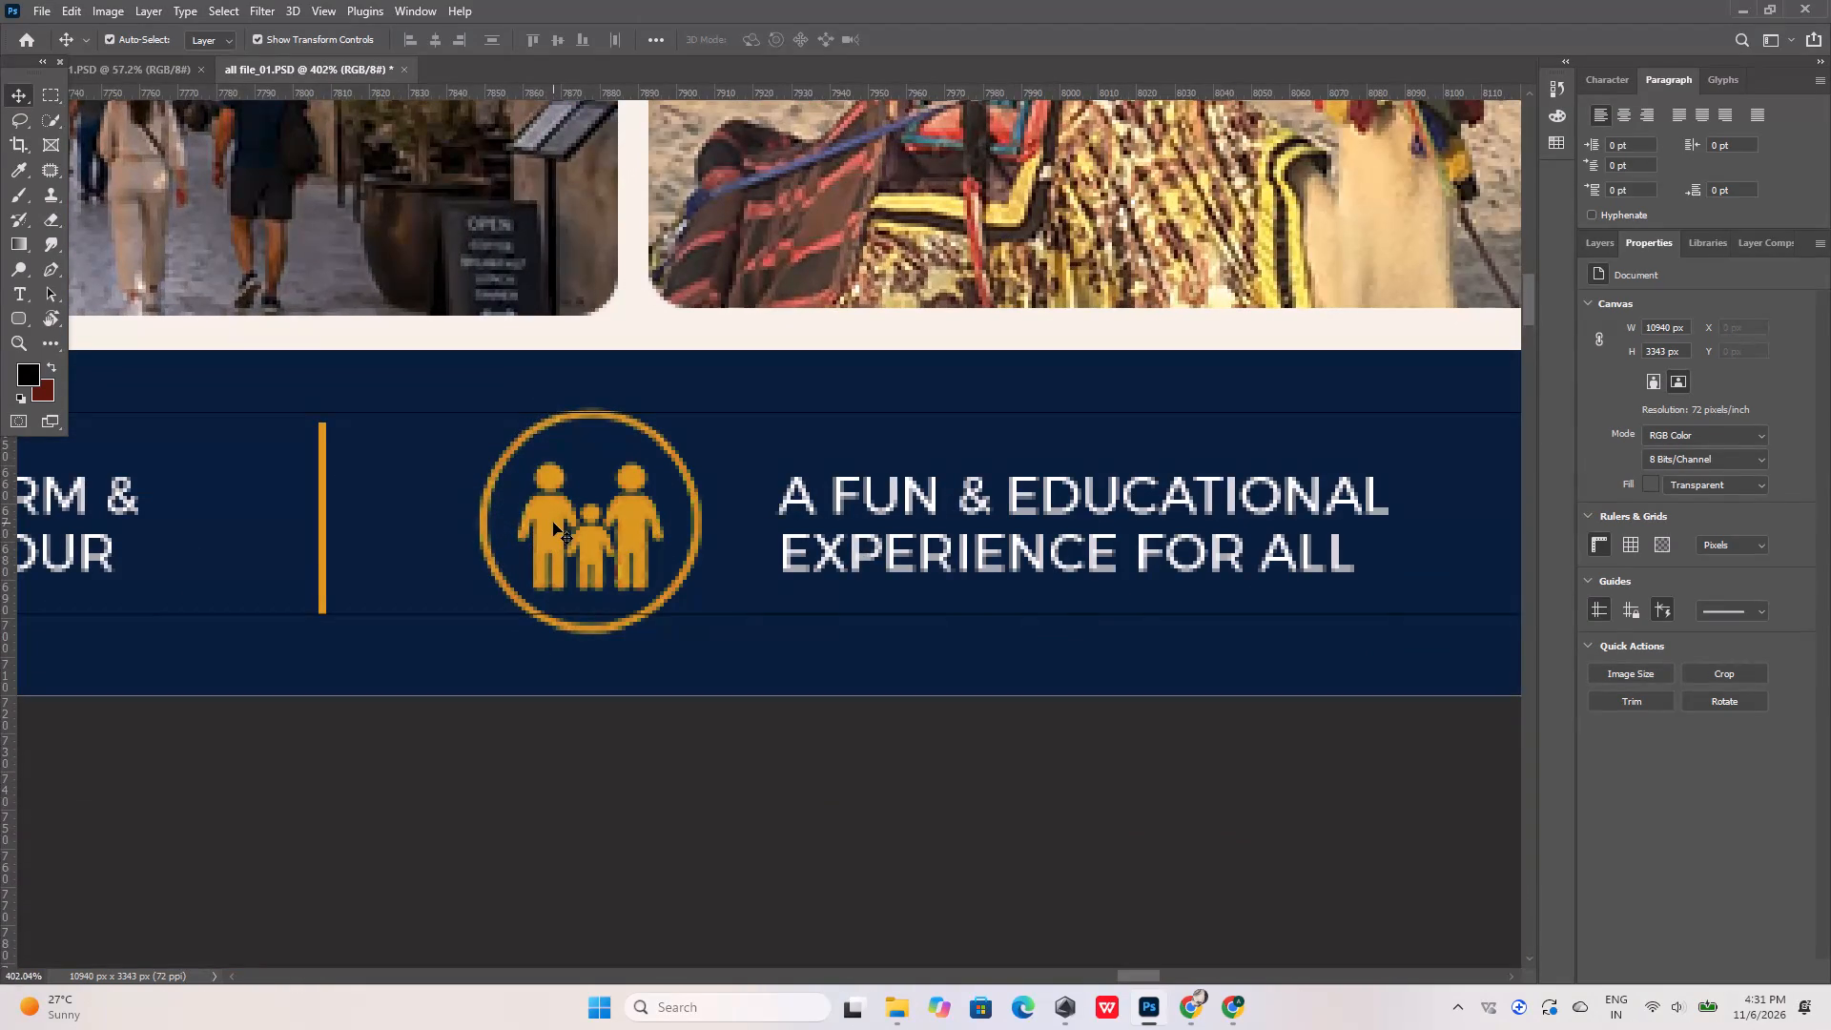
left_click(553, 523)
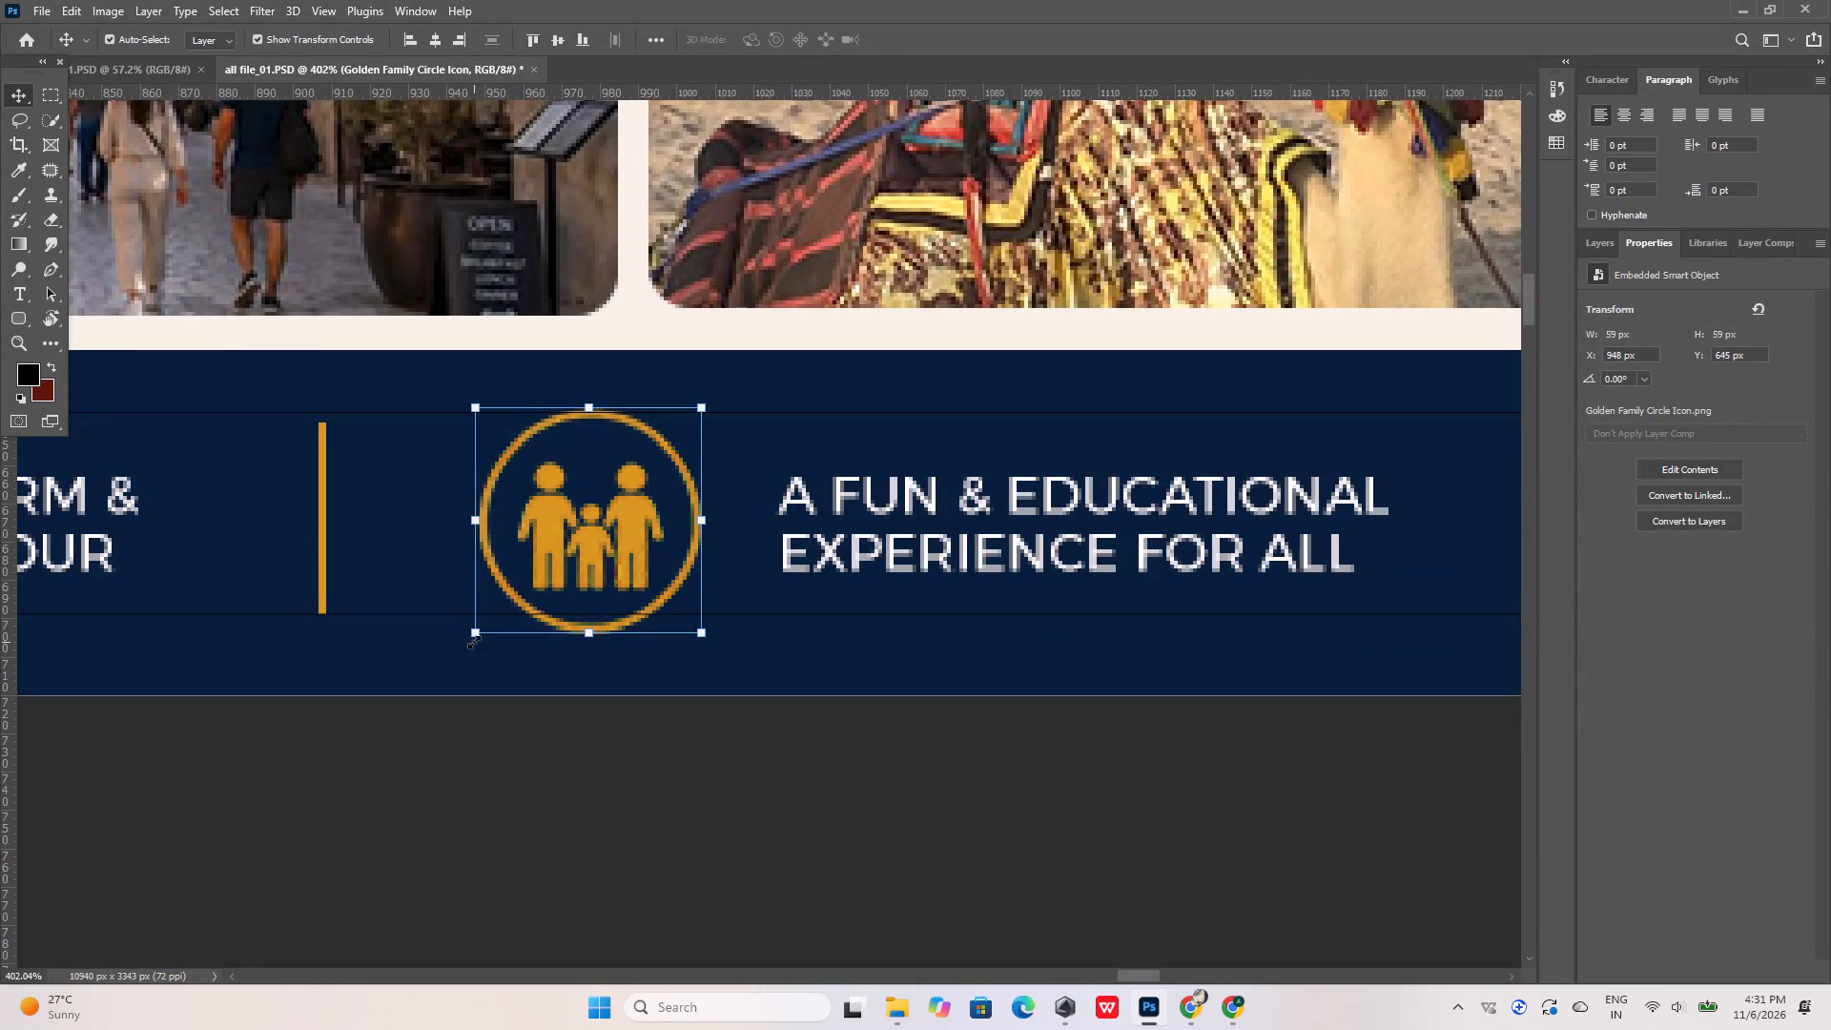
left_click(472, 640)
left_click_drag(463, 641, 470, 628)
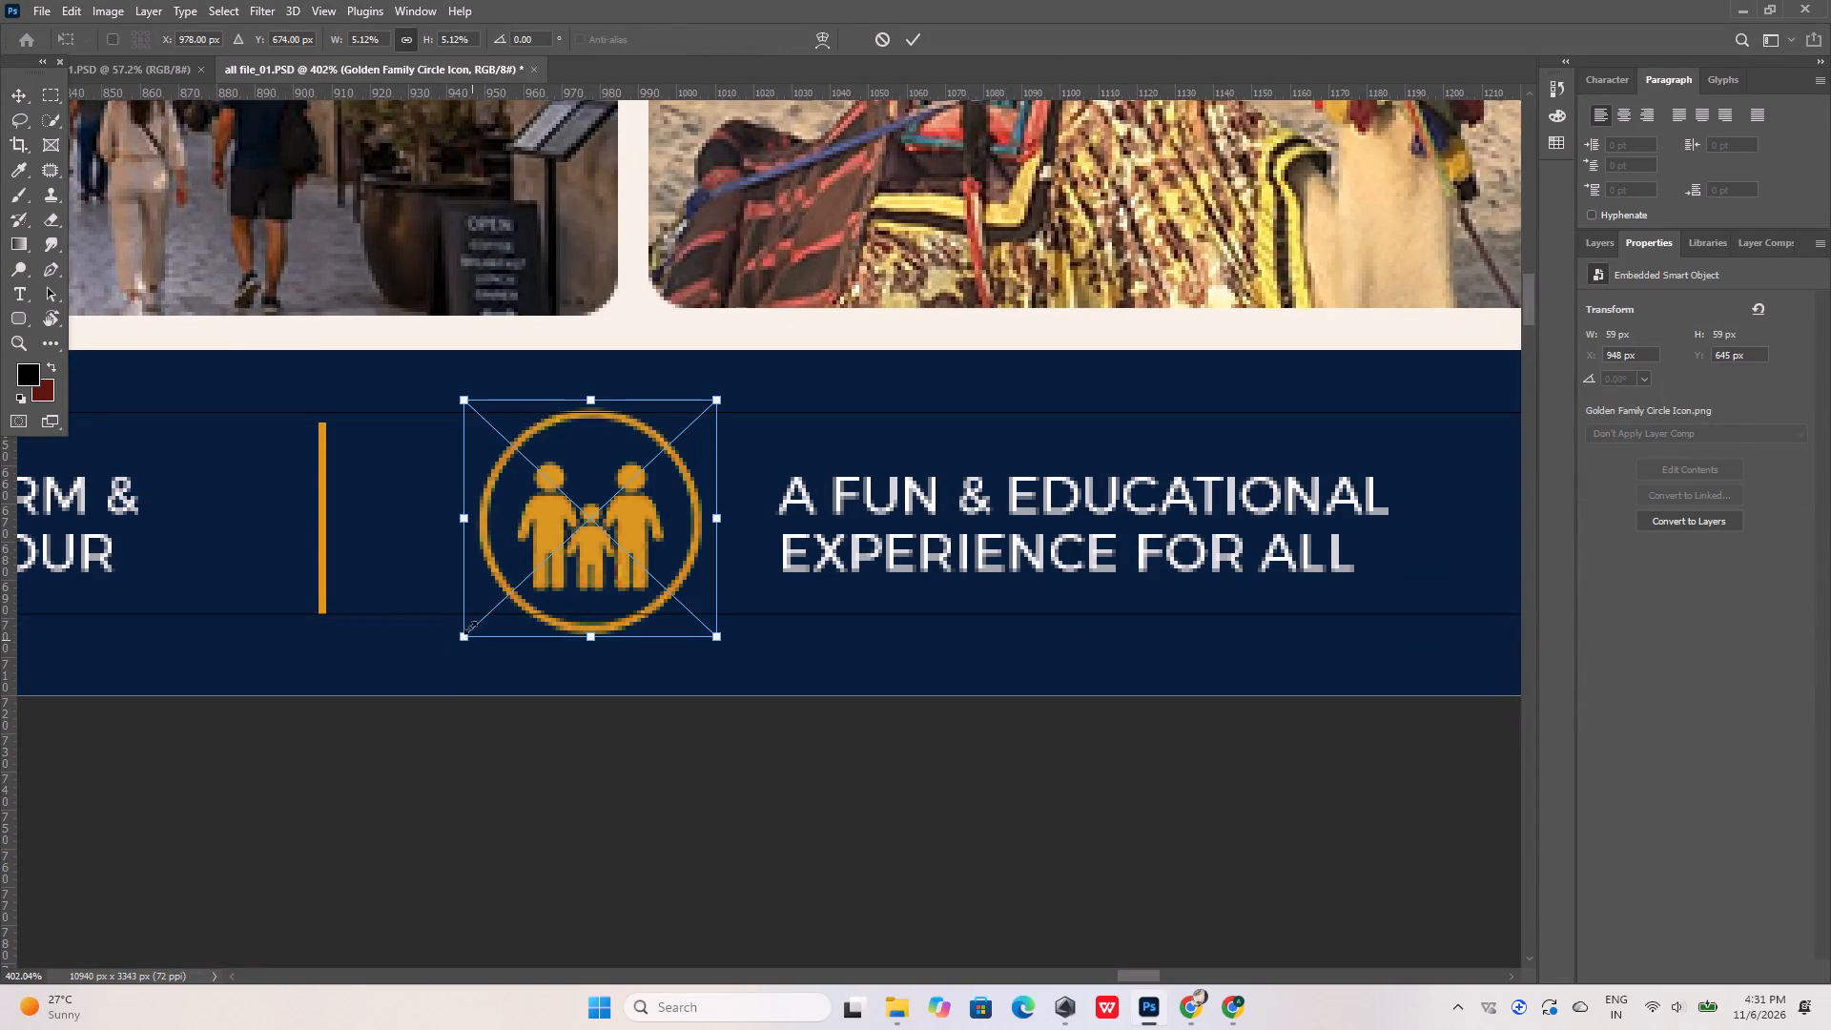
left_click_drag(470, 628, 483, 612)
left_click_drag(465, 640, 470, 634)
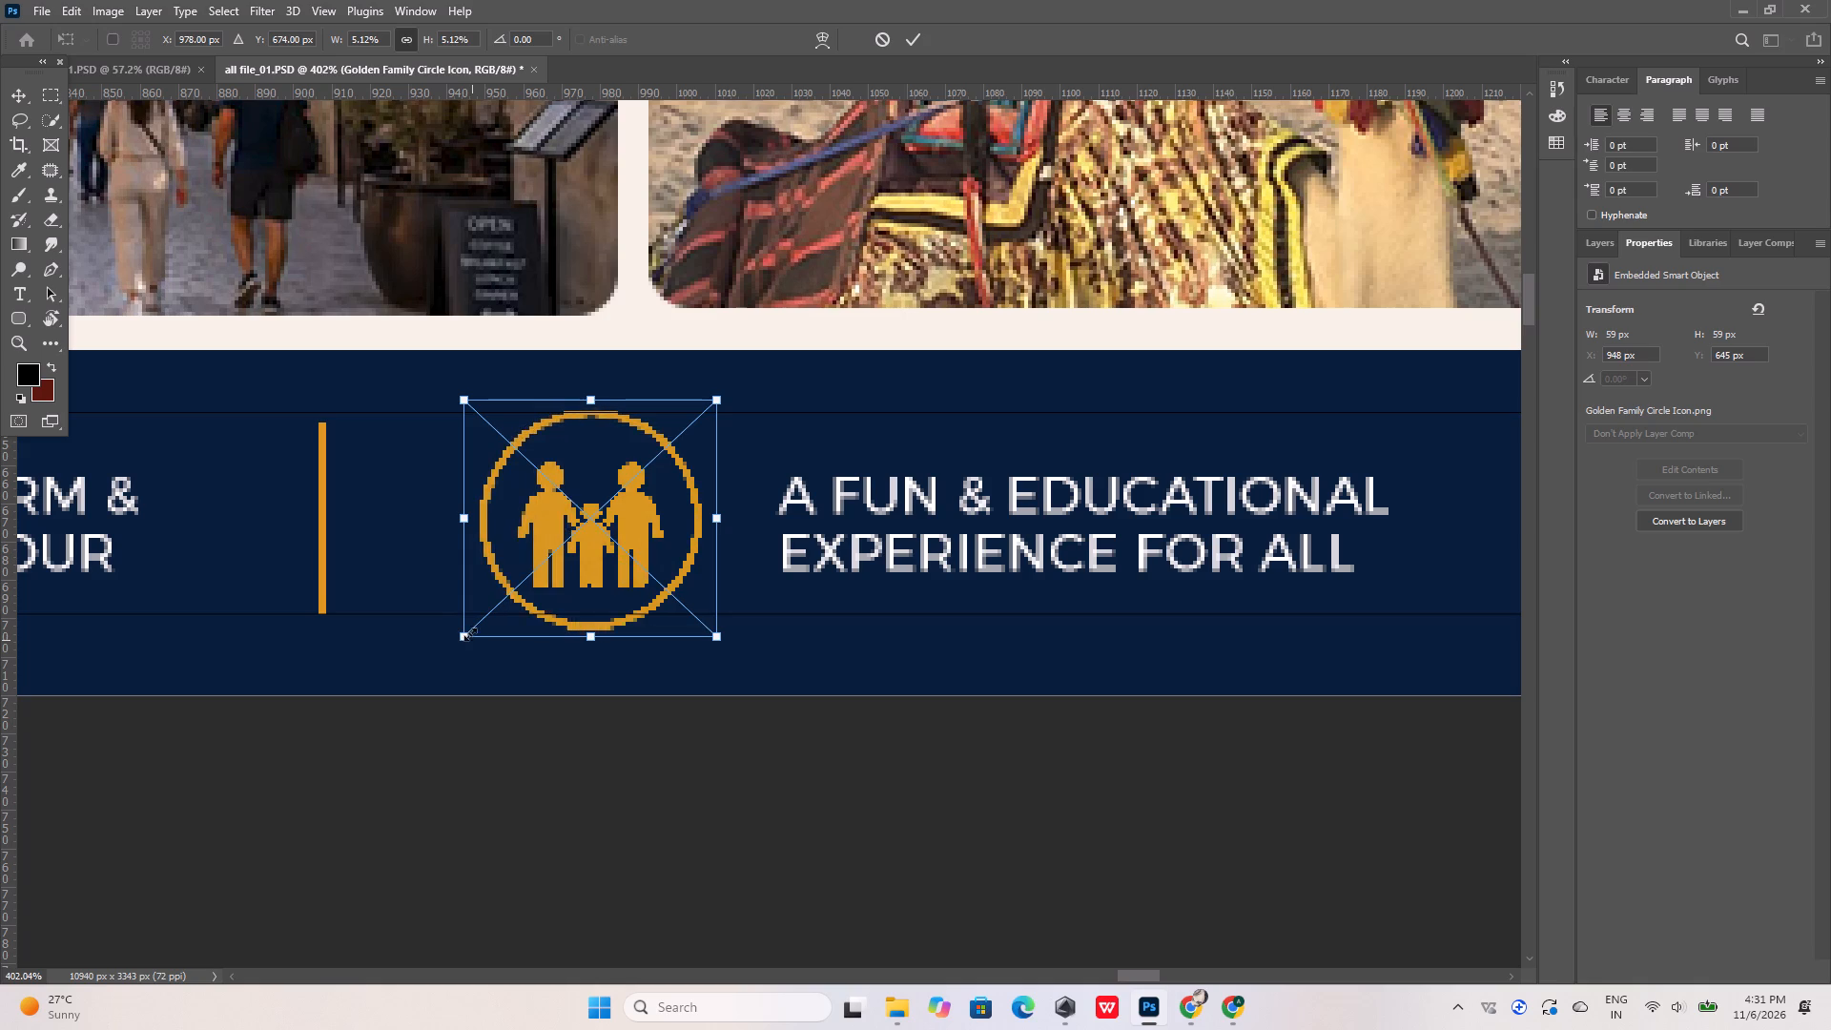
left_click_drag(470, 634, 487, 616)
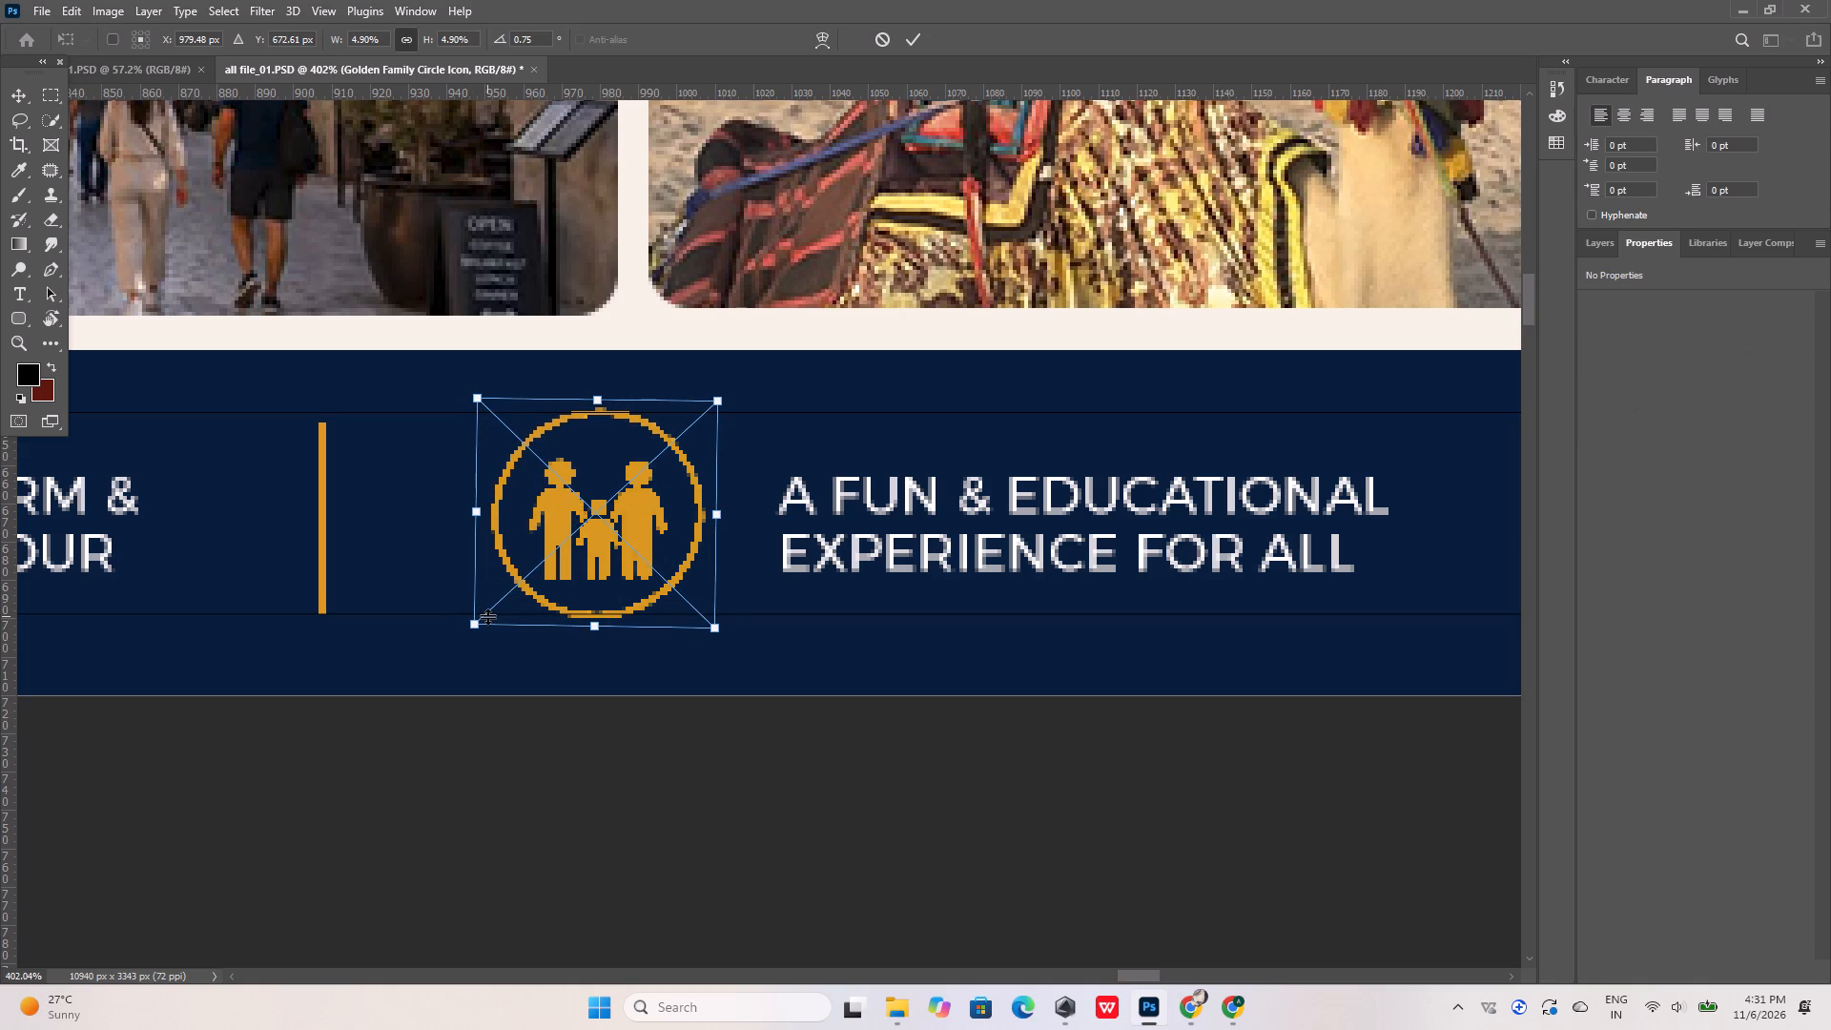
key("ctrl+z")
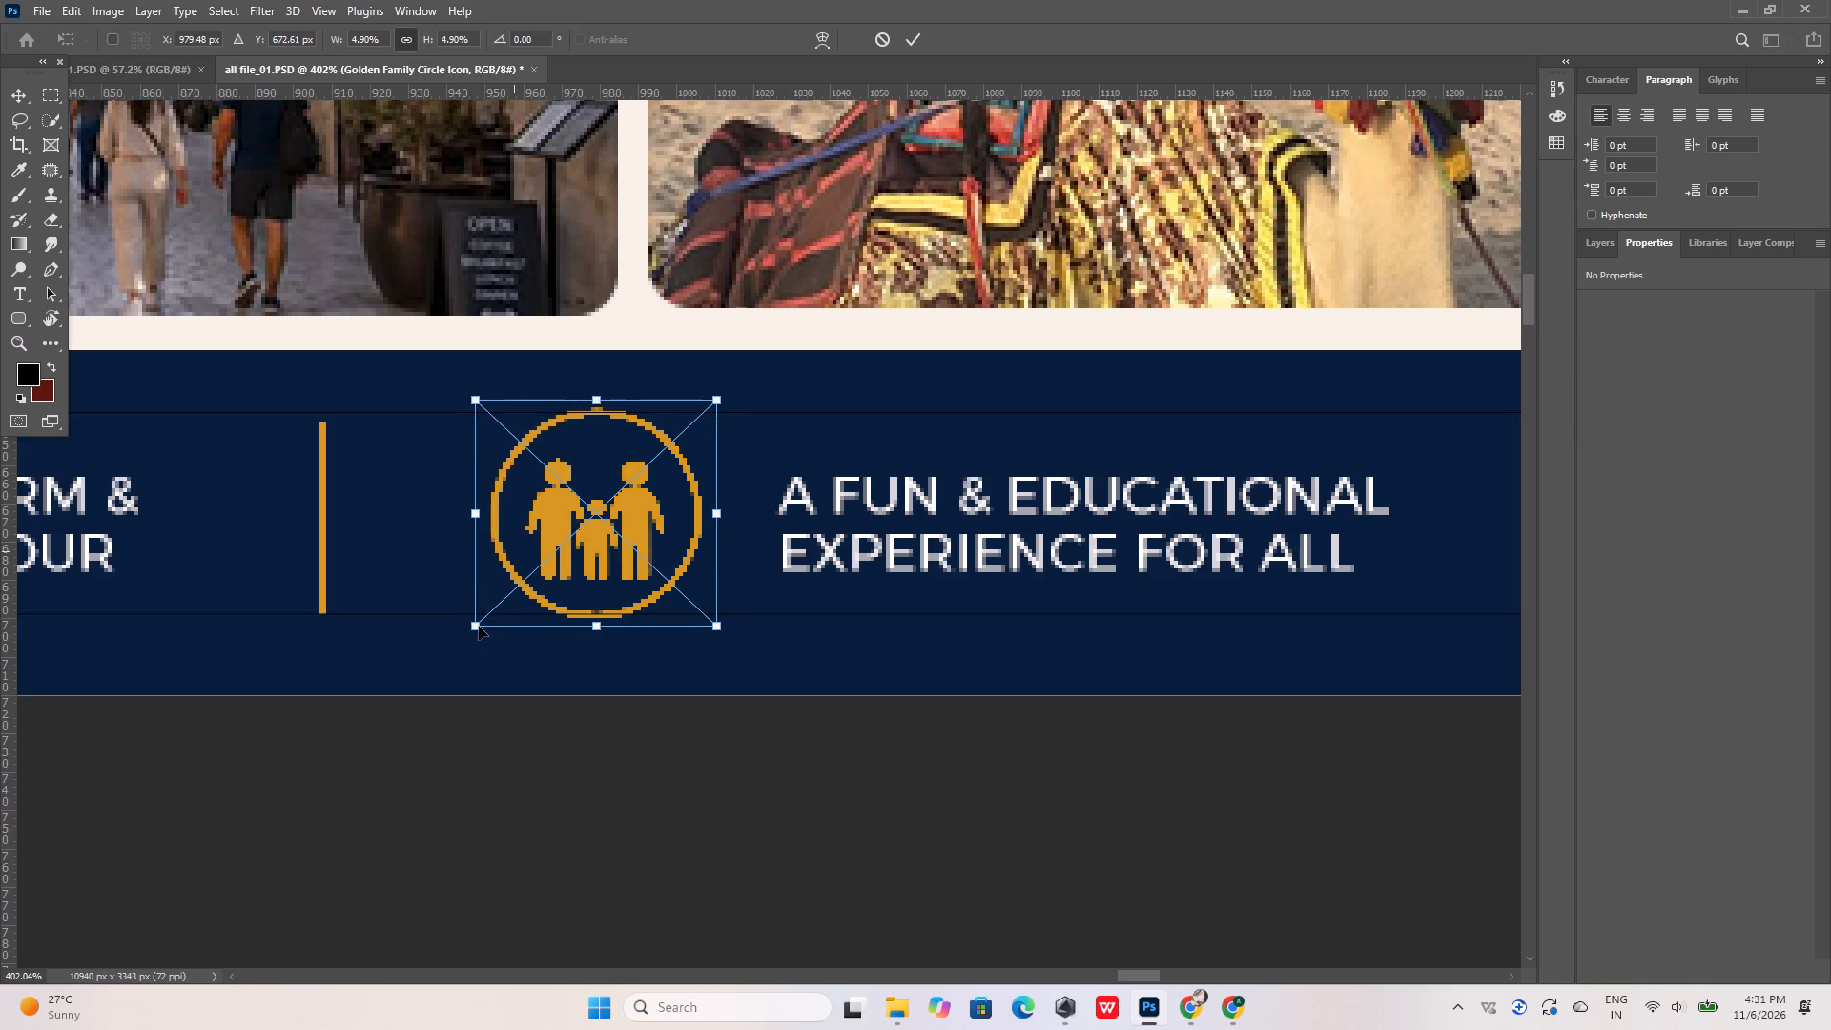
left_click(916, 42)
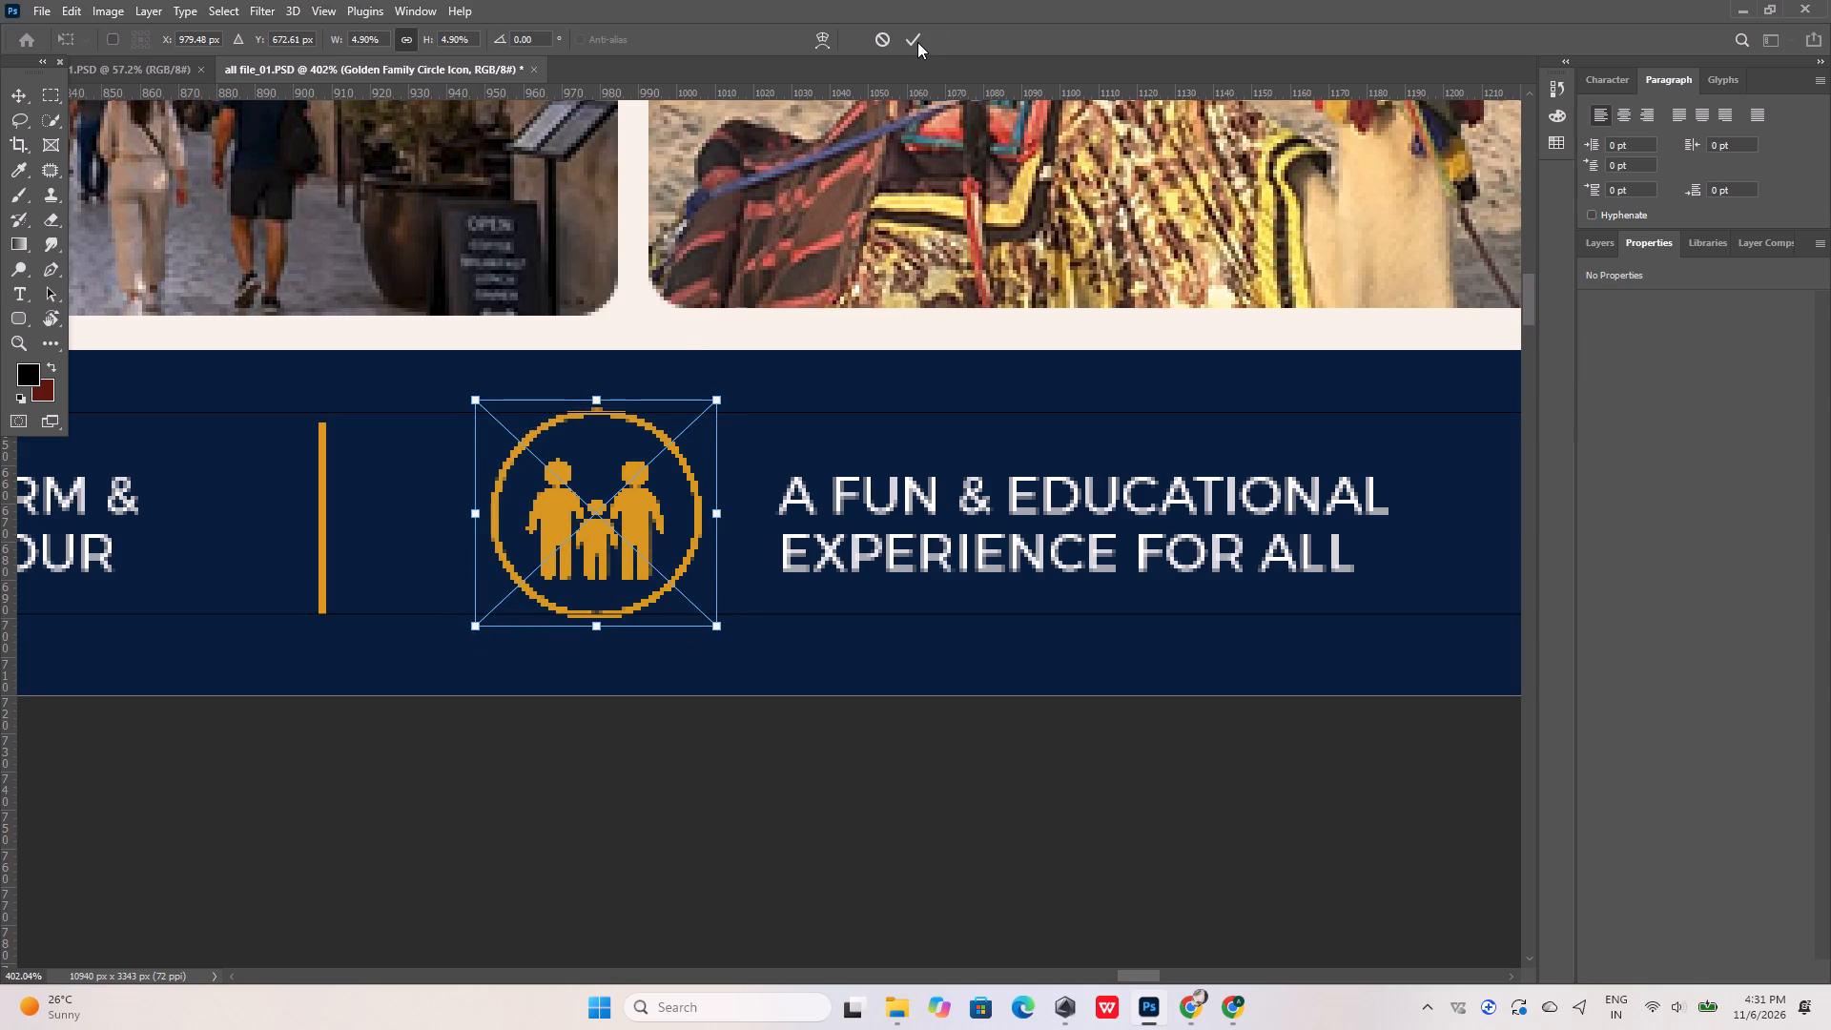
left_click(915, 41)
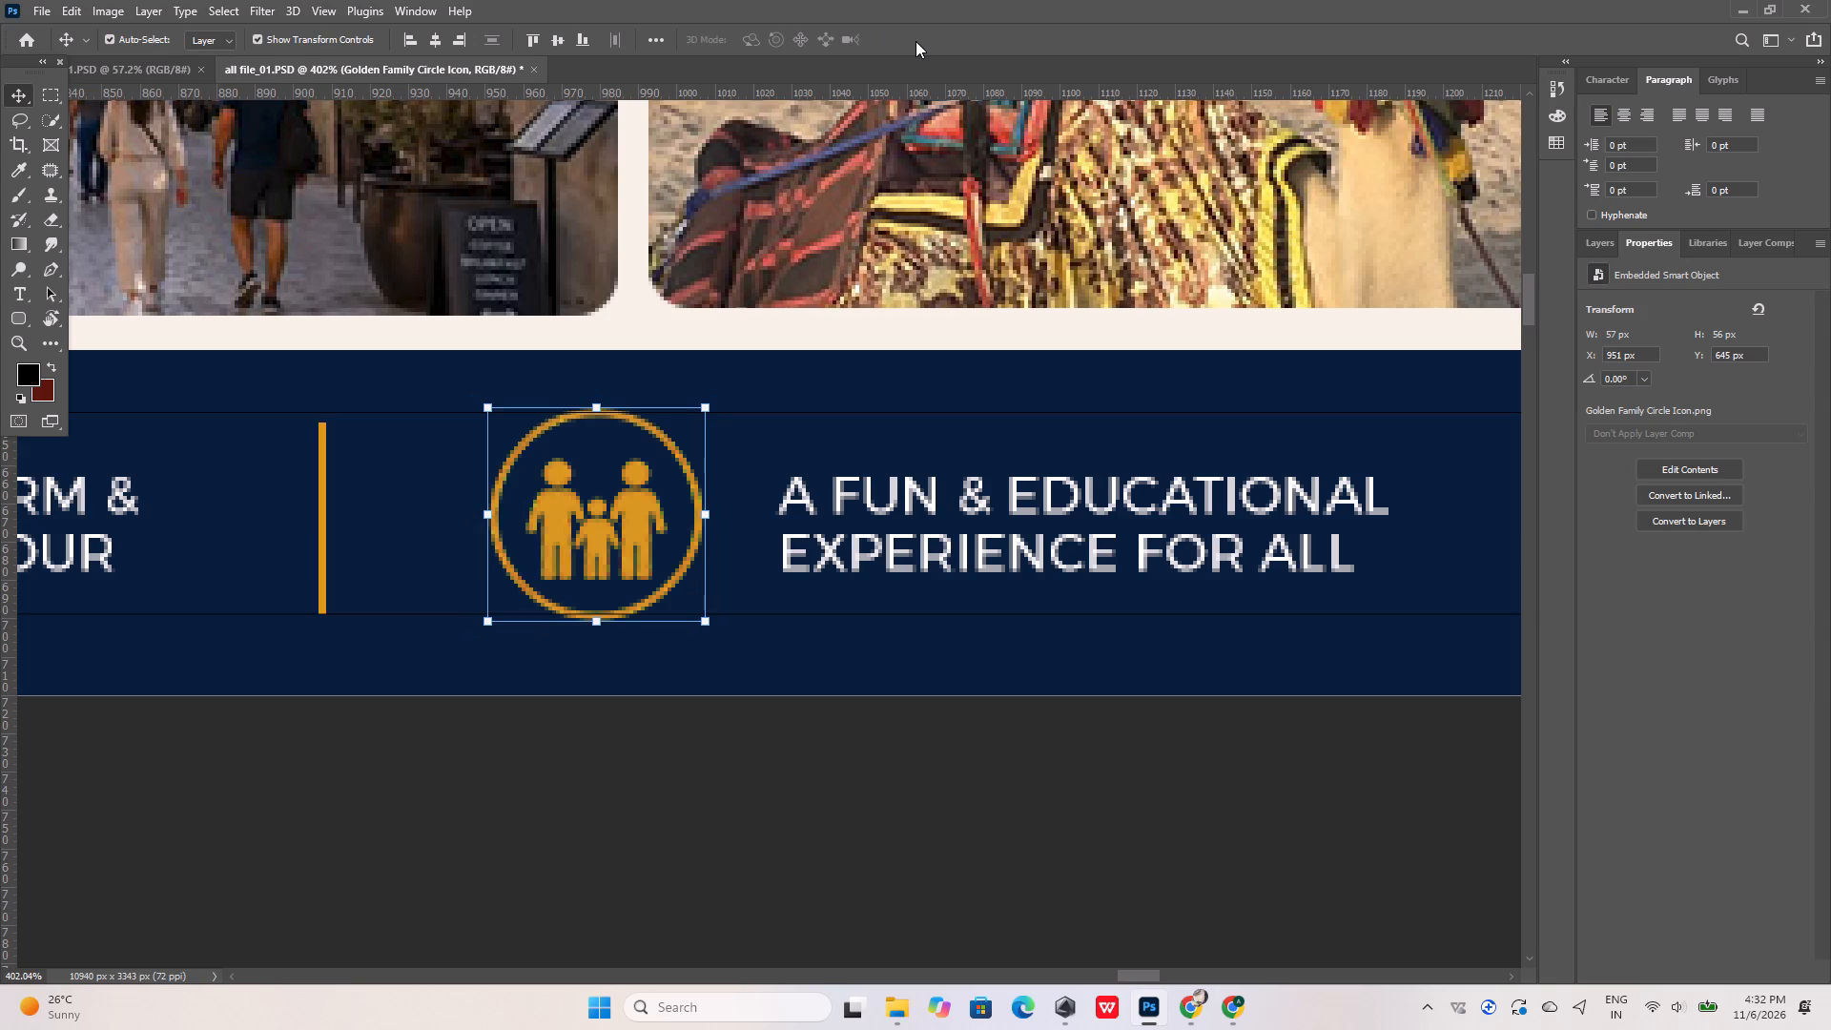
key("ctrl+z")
Resize the family circle icon in the camel experience page's footer to fit between the horizontal guides.
left_click(473, 629)
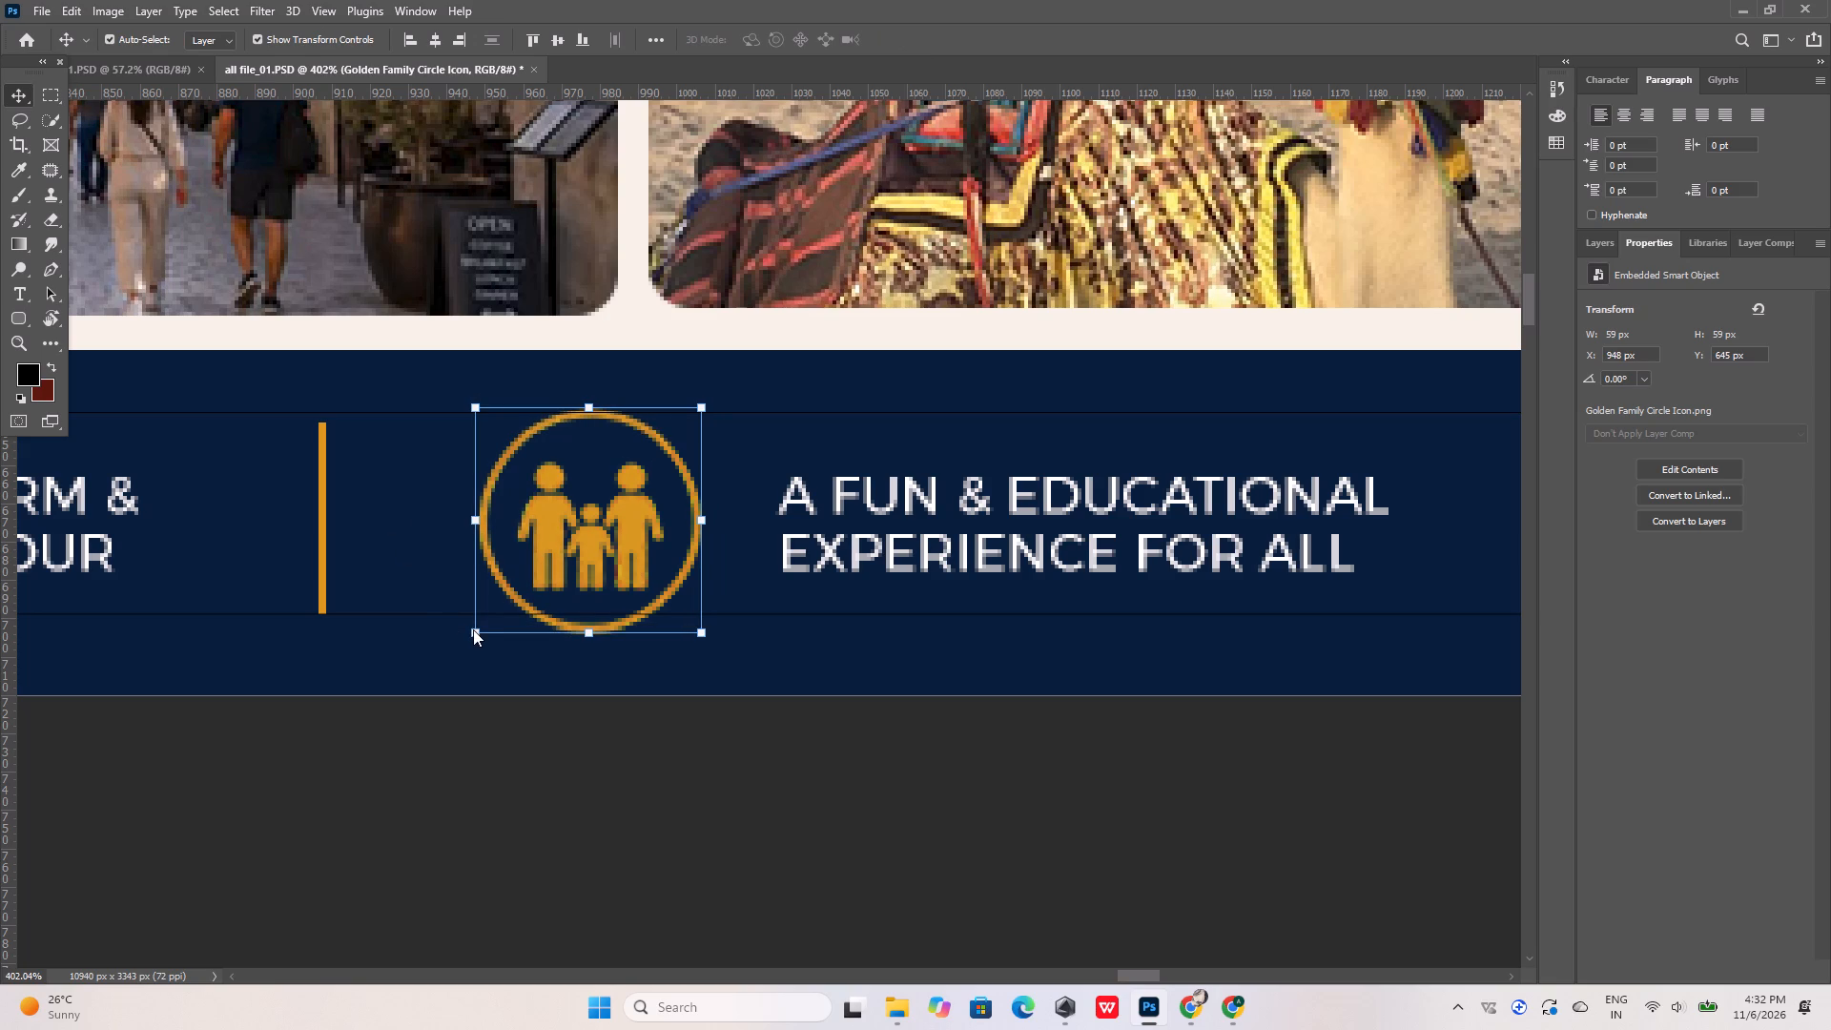
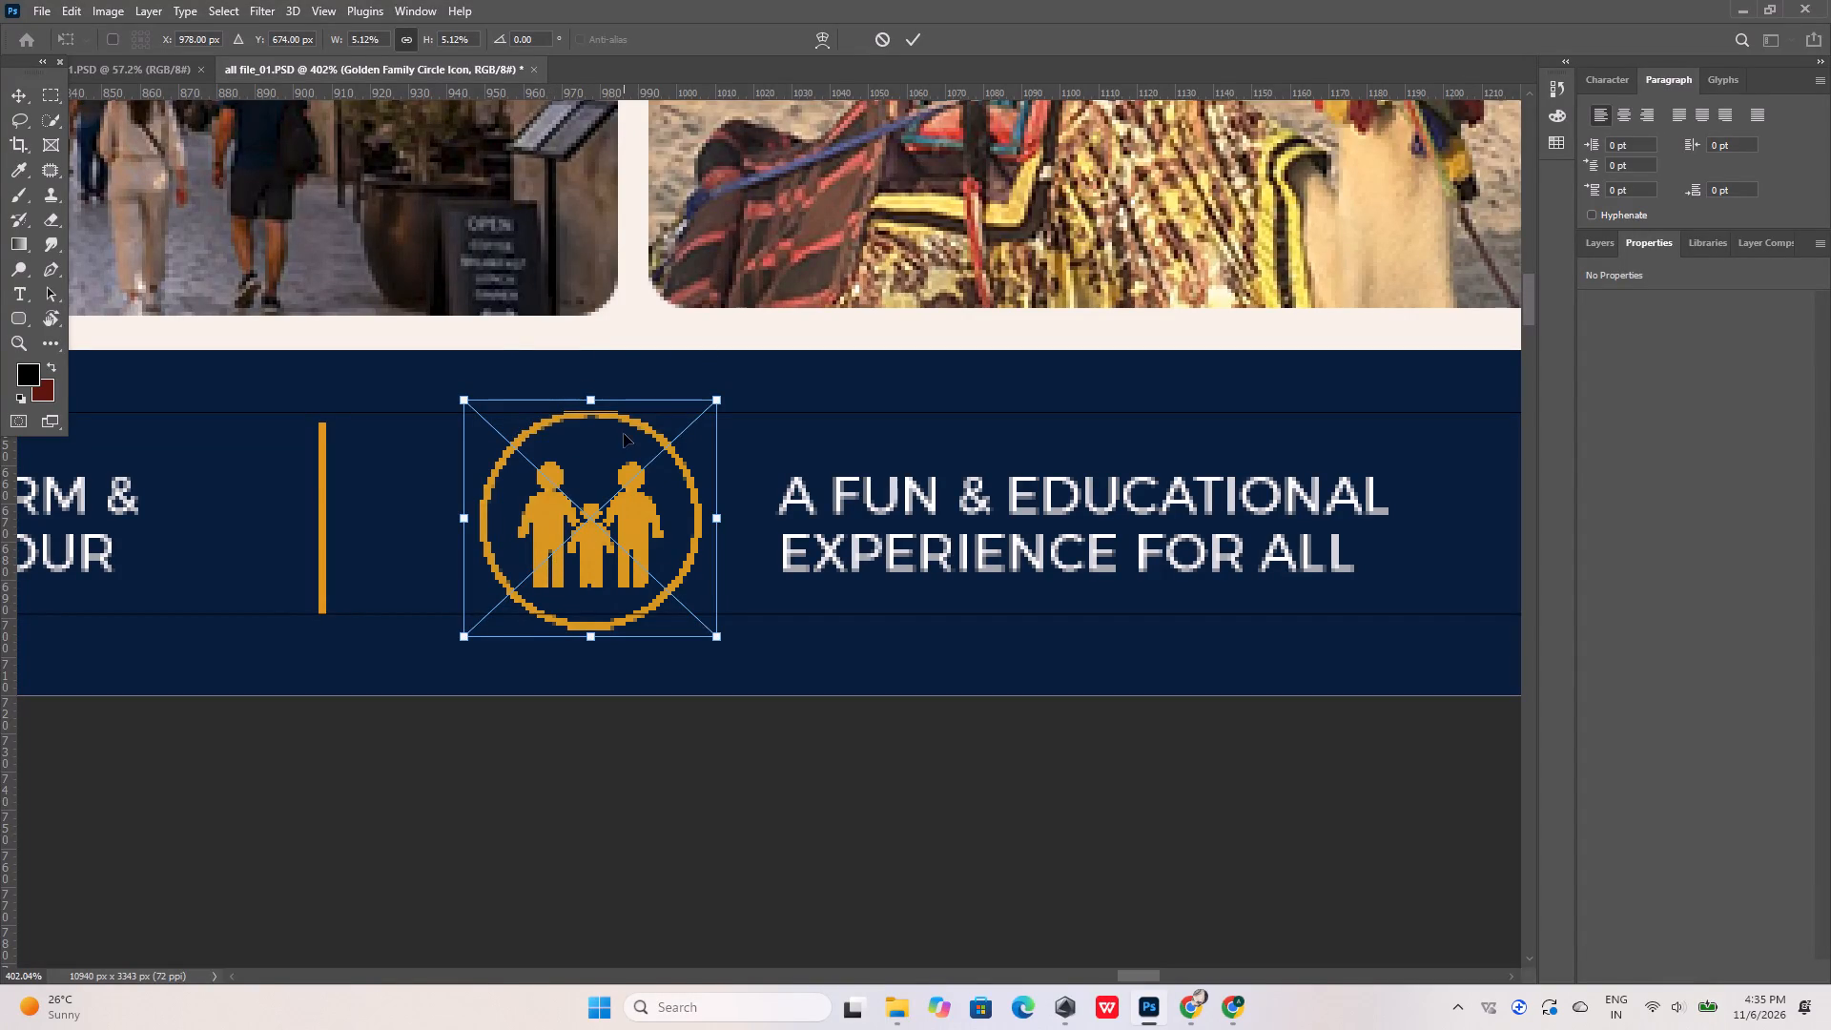
Scale the family circle icon in the camel experience page's footer to 4.65% so its circle fits between the horizontal guides.
left_click(462, 635)
left_click_drag(462, 635, 473, 617)
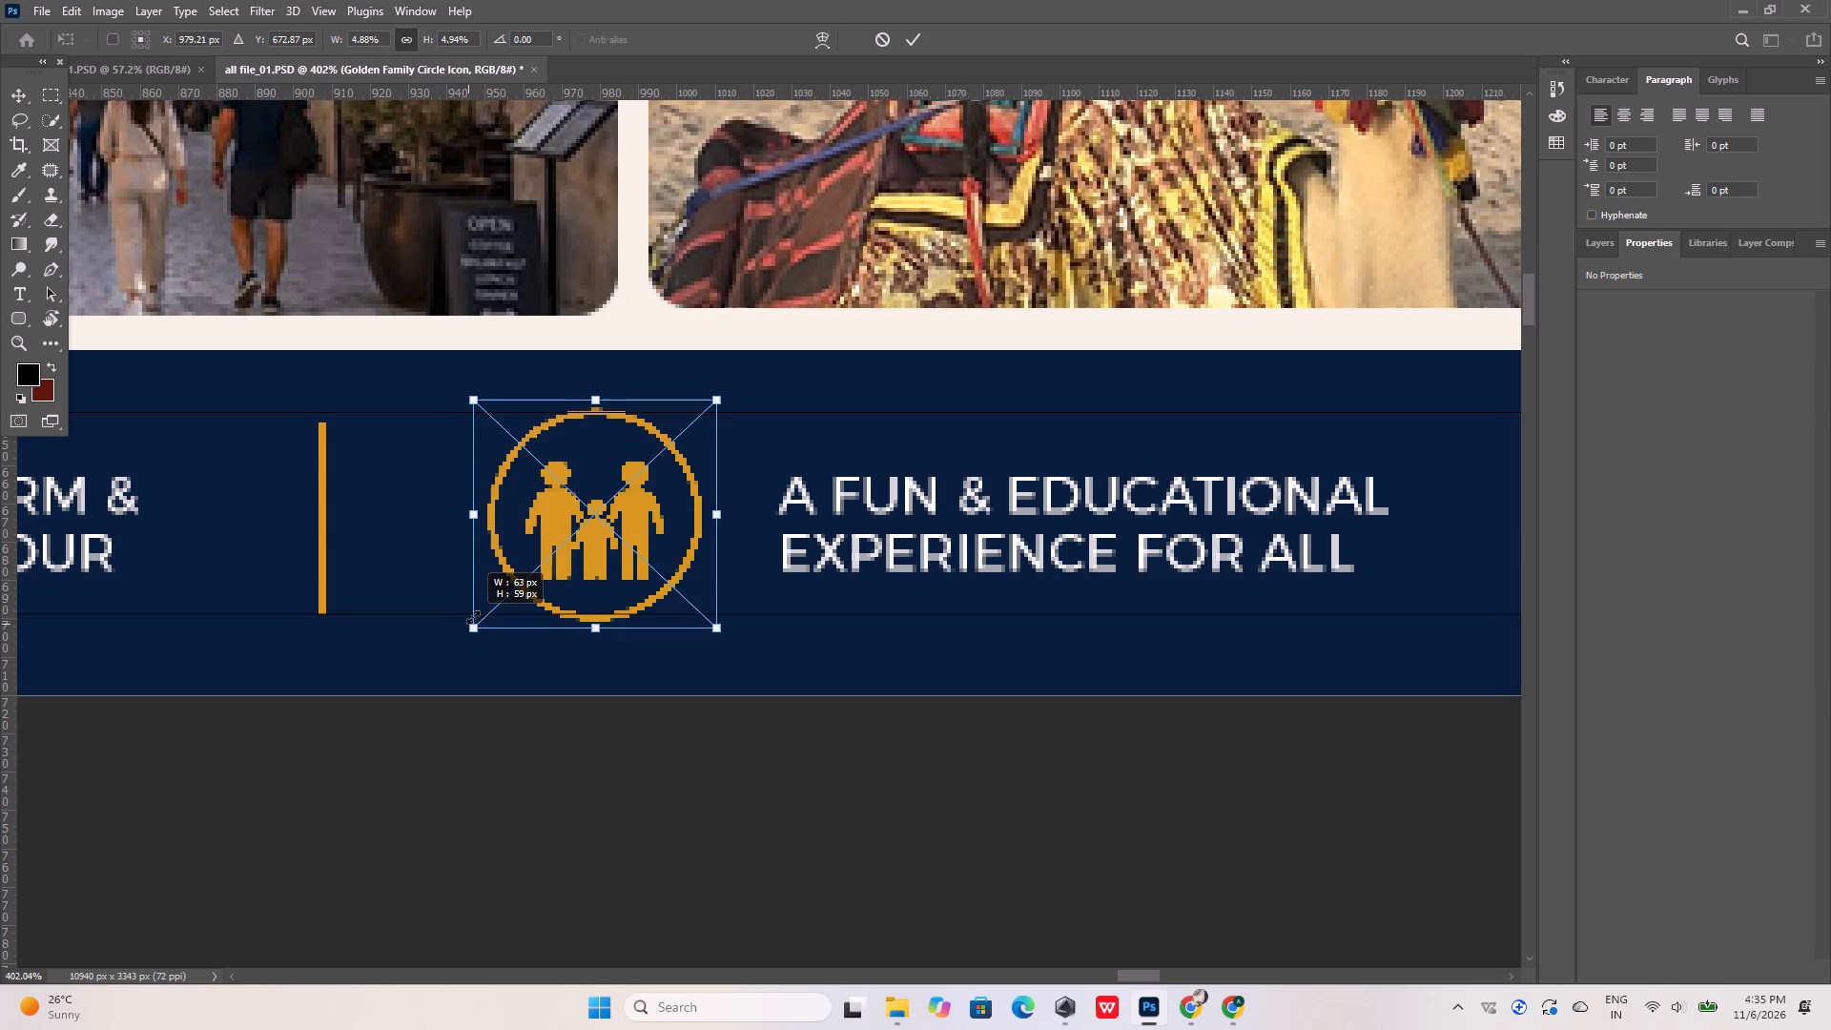
left_click_drag(473, 617, 479, 609)
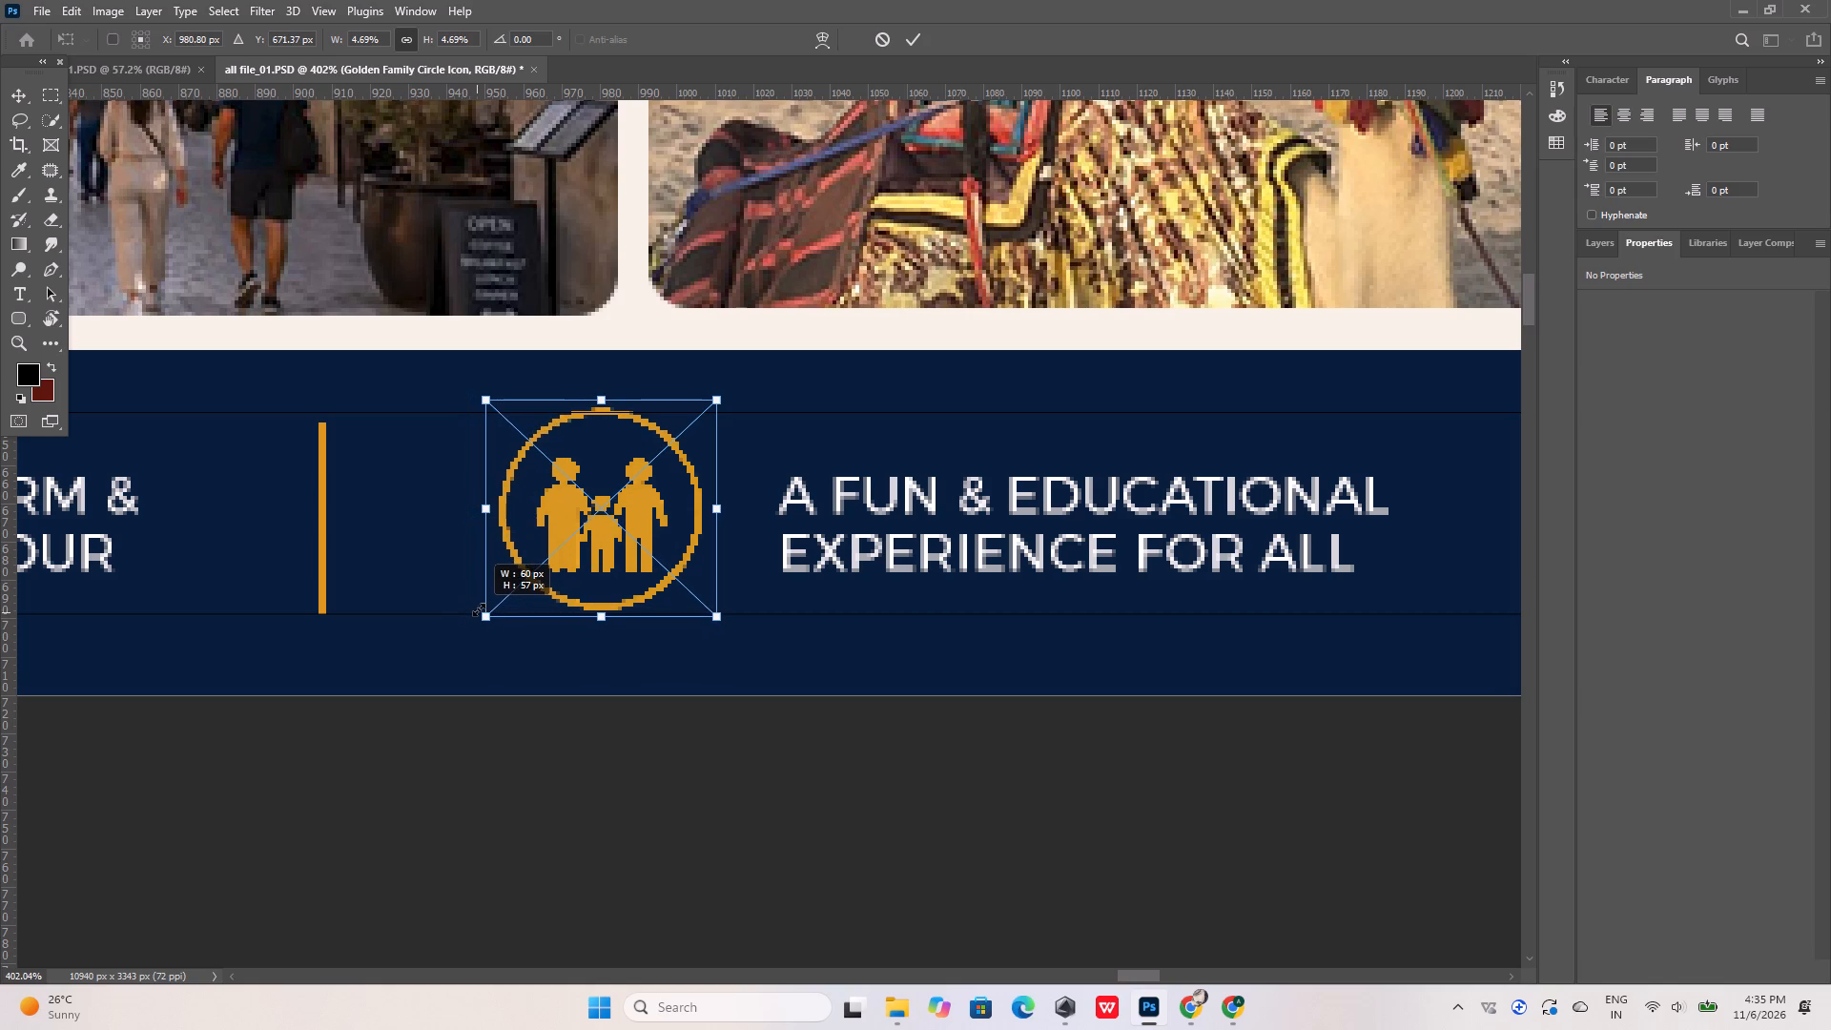
left_click_drag(479, 609, 479, 613)
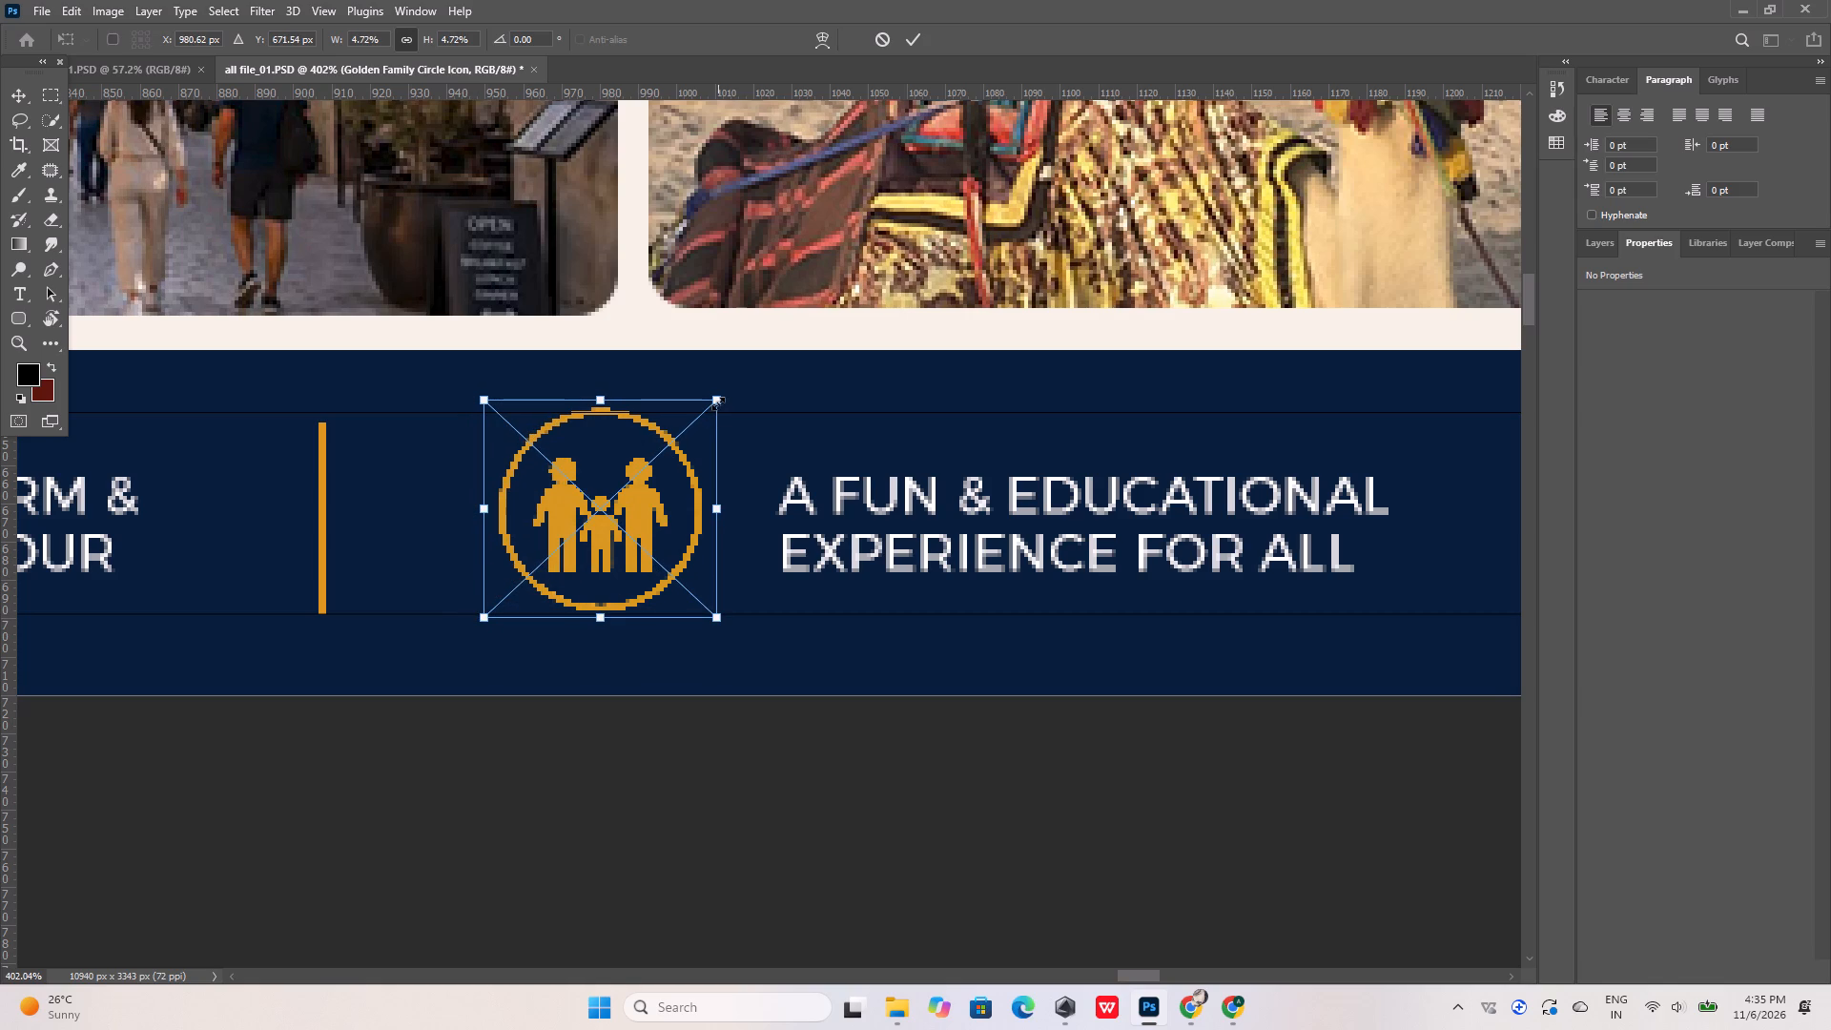
left_click(718, 402)
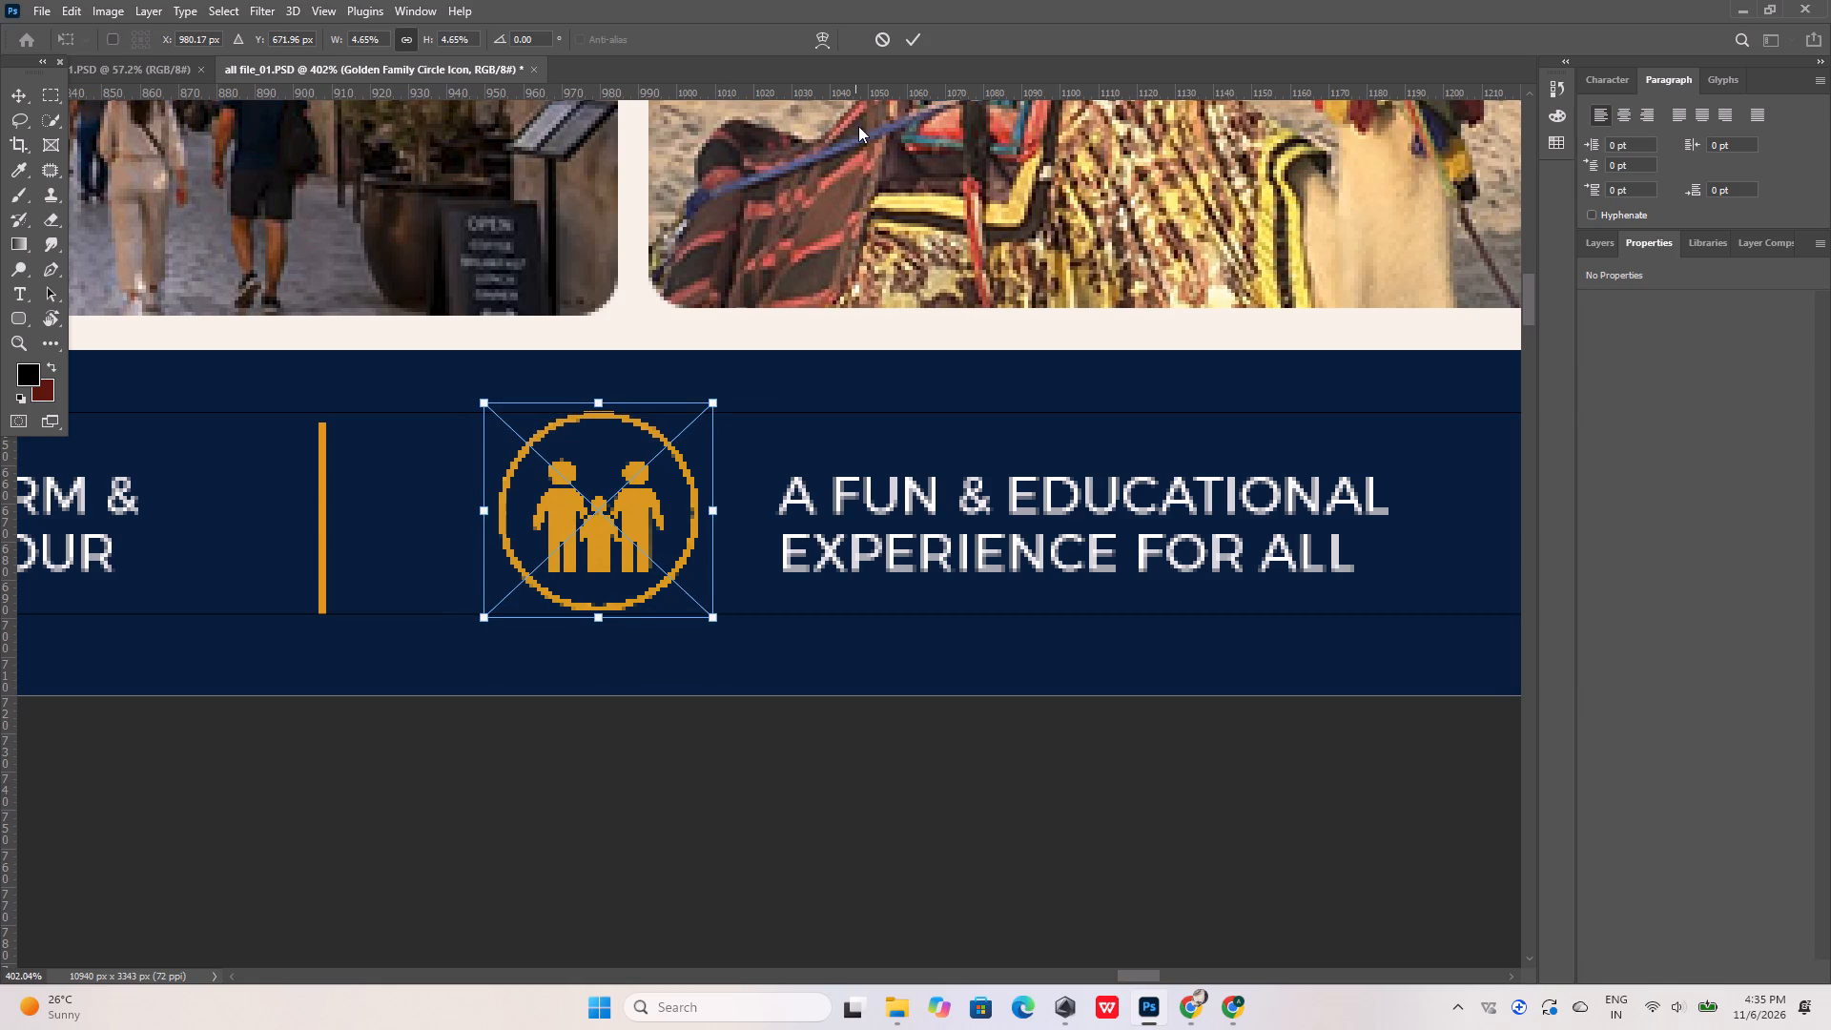
left_click(912, 35)
Scale the factory icon beside "Guided Farm & Factory Tour" to 4.61% so its circle fits between the footer guides.
scroll(748, 355, "down", 9, "alt")
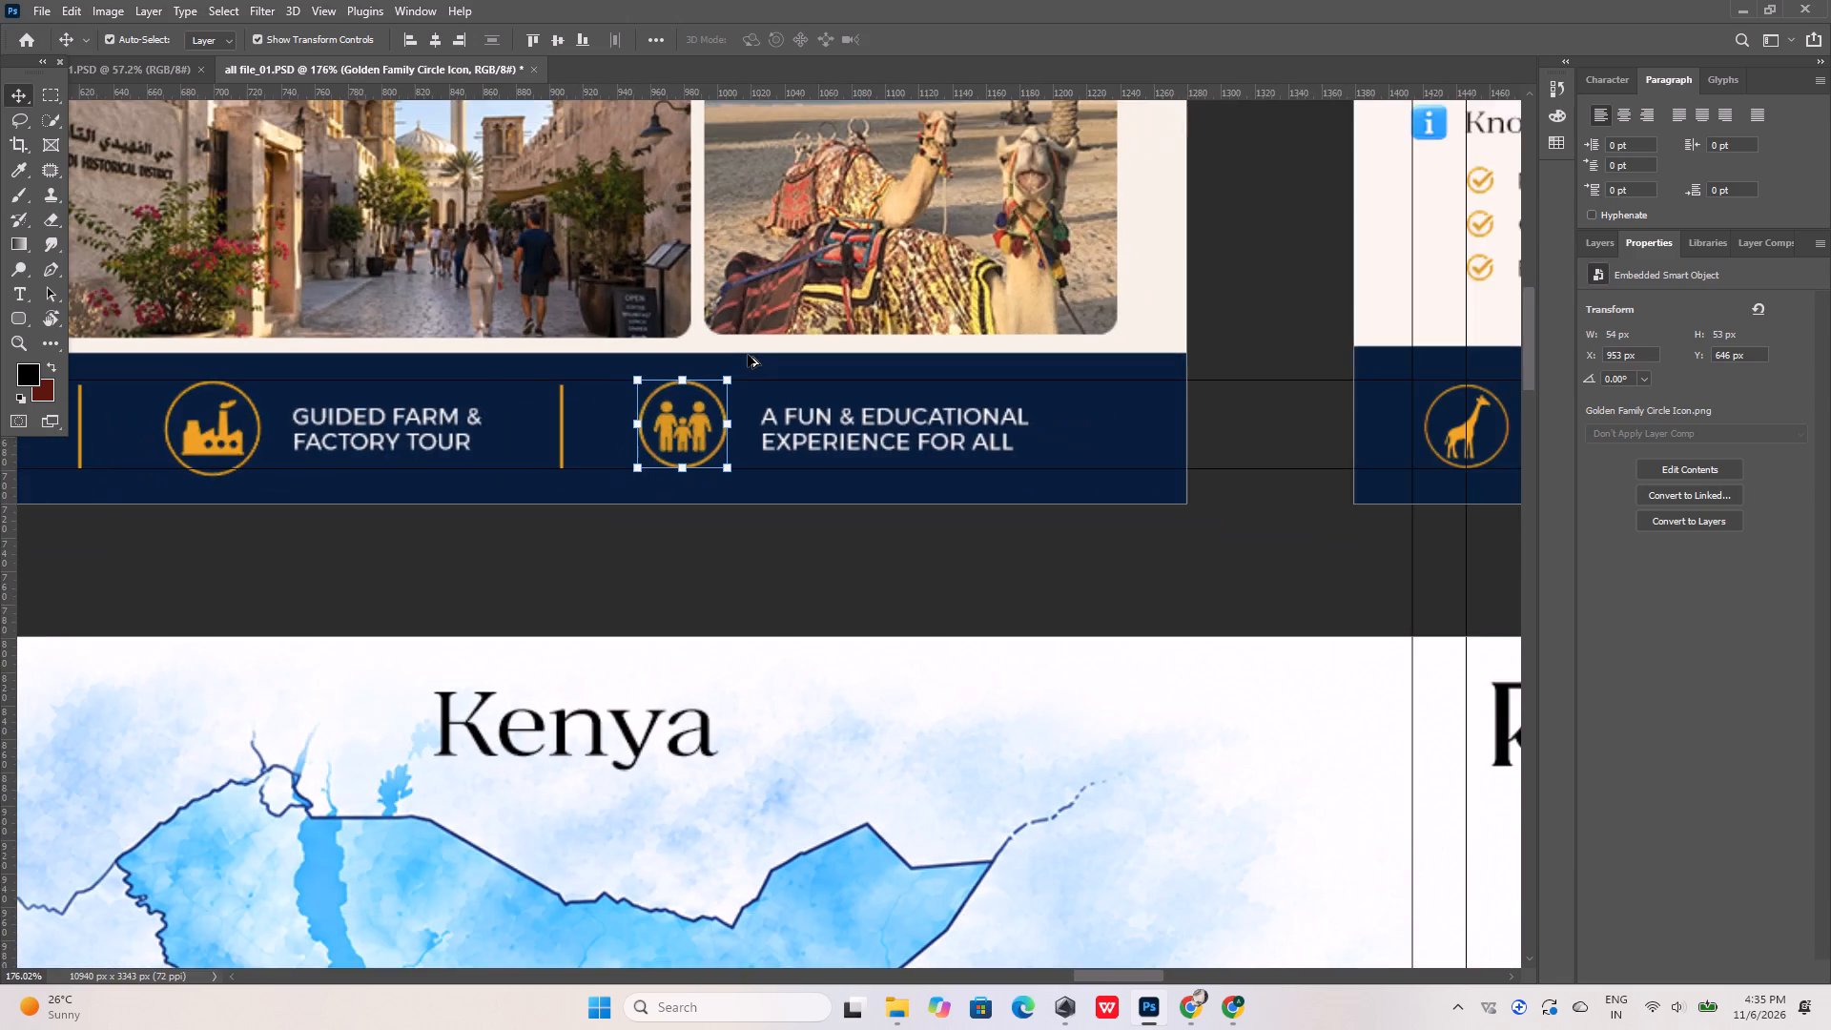
scroll(748, 355, "down", 6, "alt")
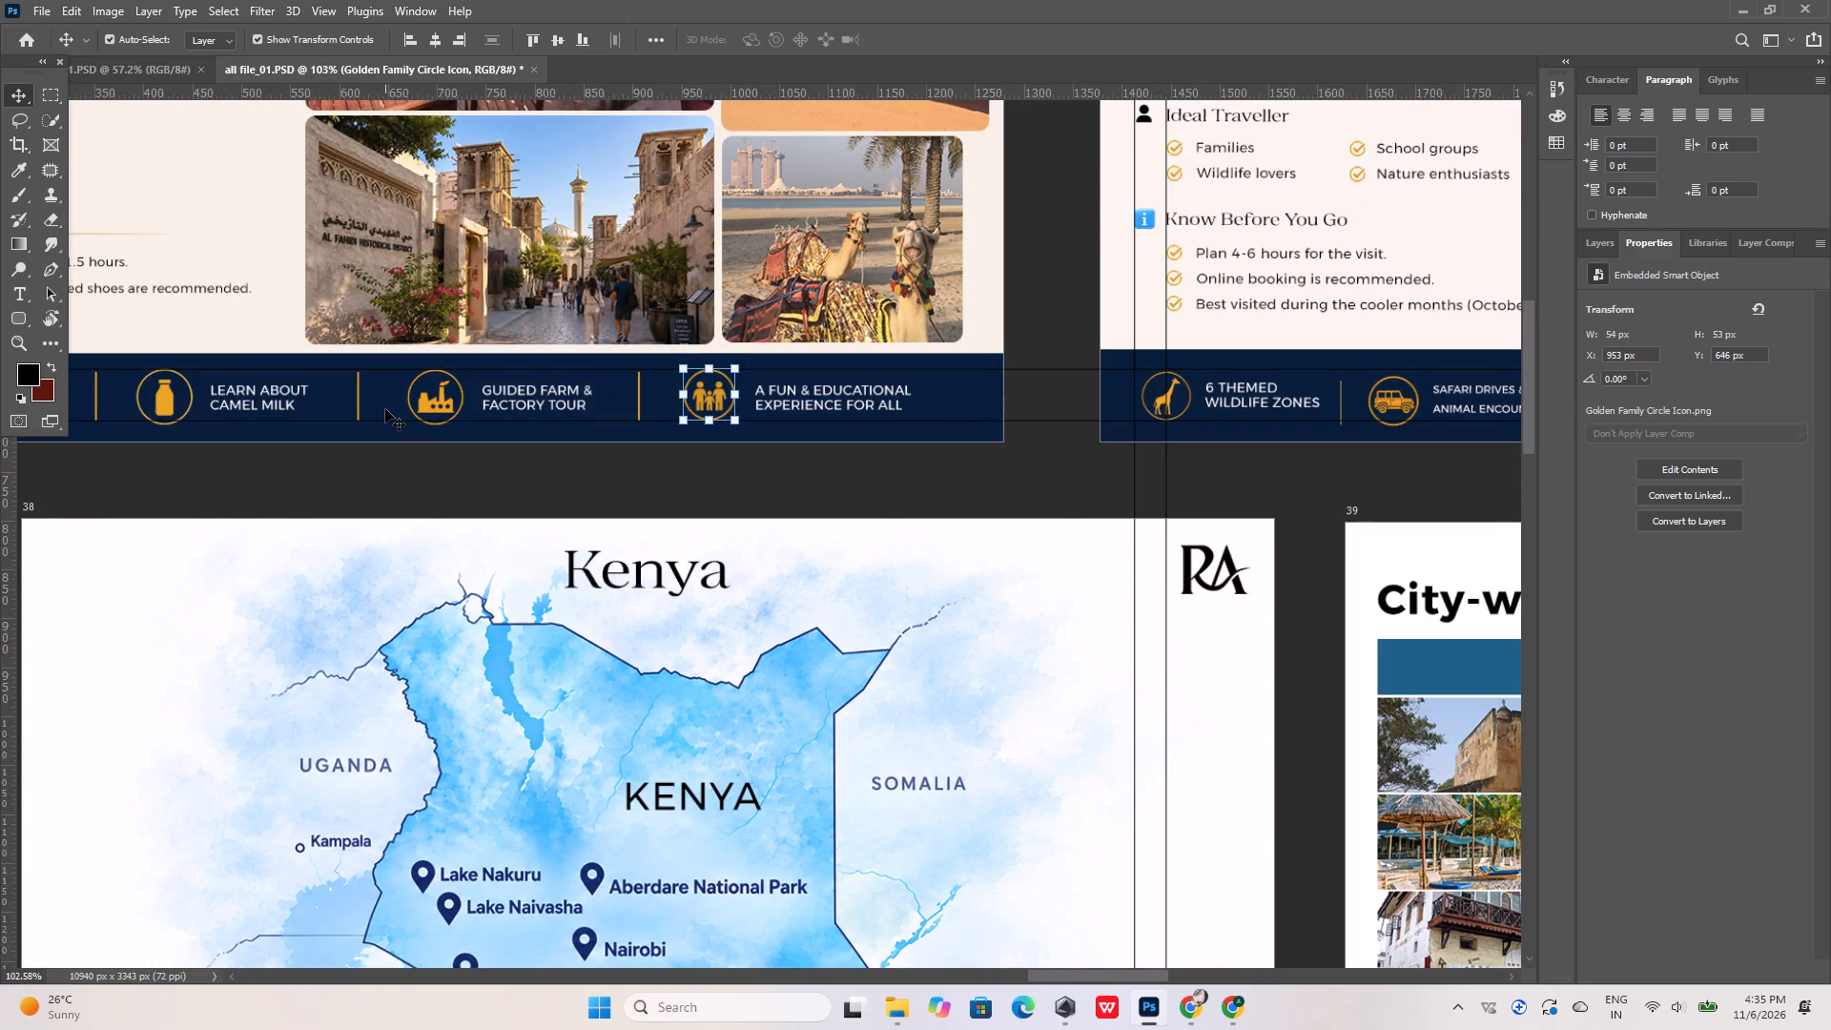
scroll(406, 399, "up", 14, "alt")
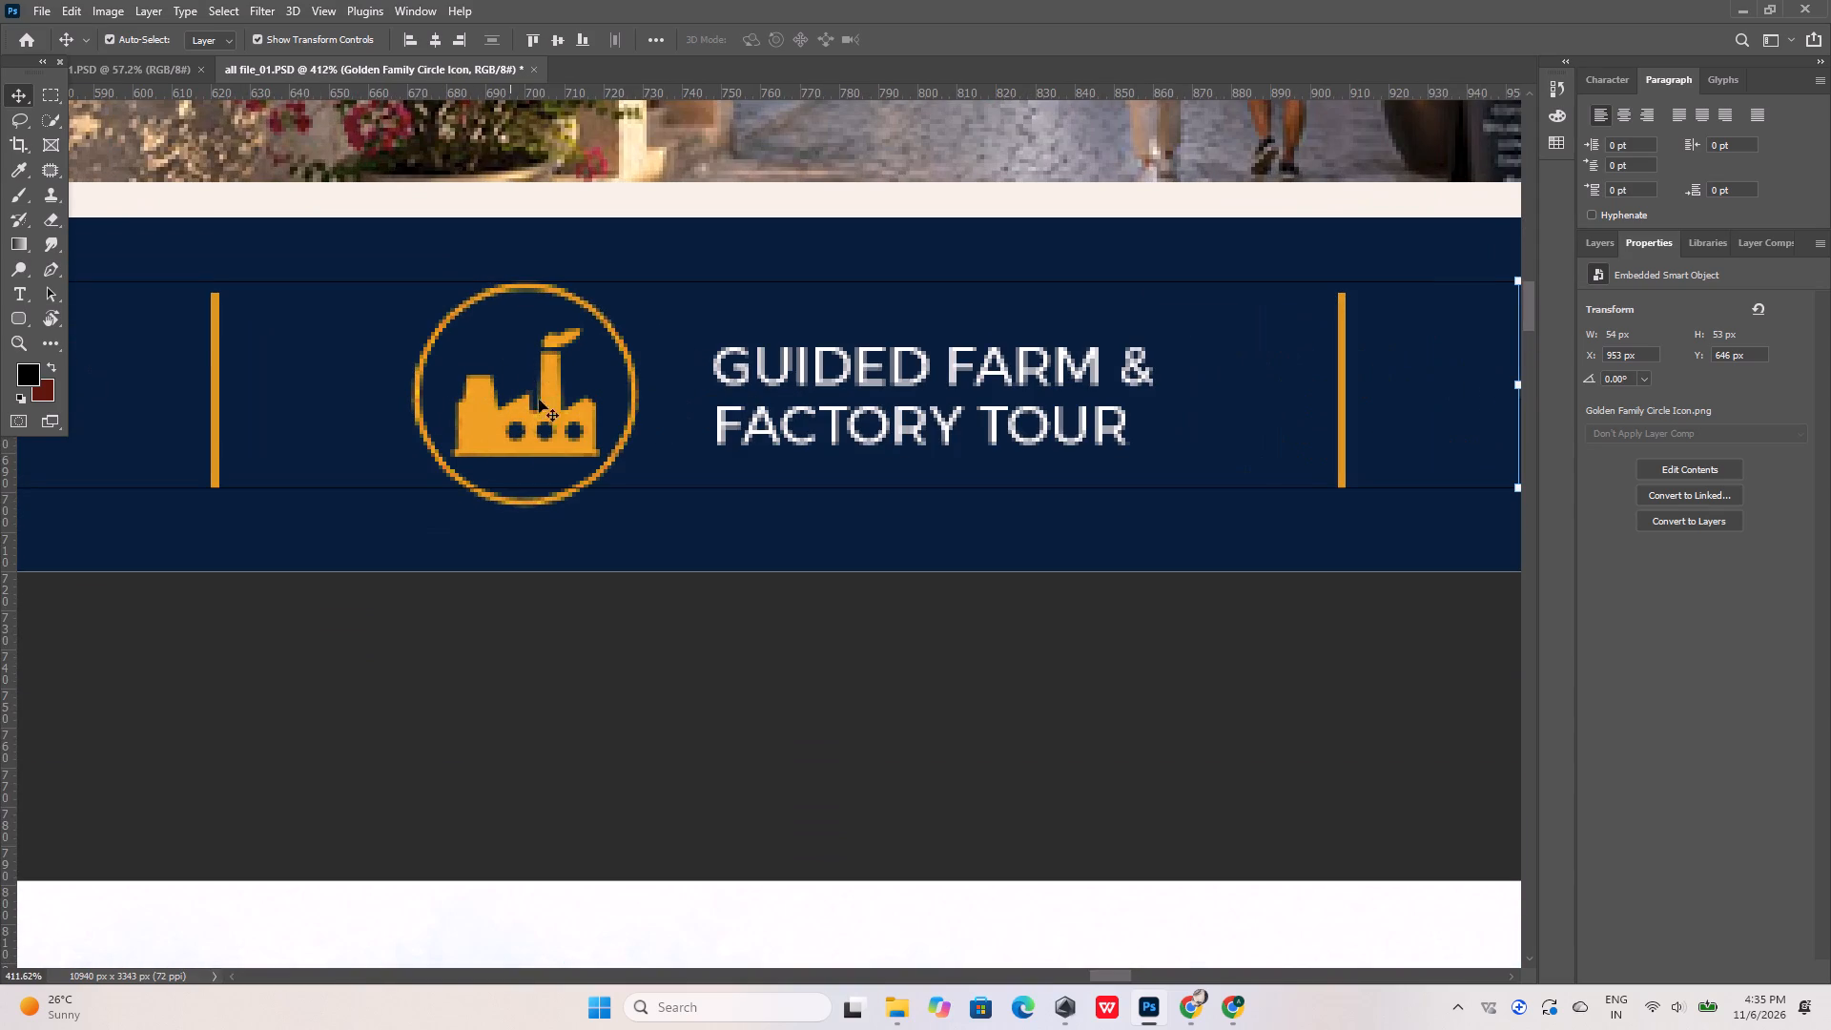
left_click(557, 400)
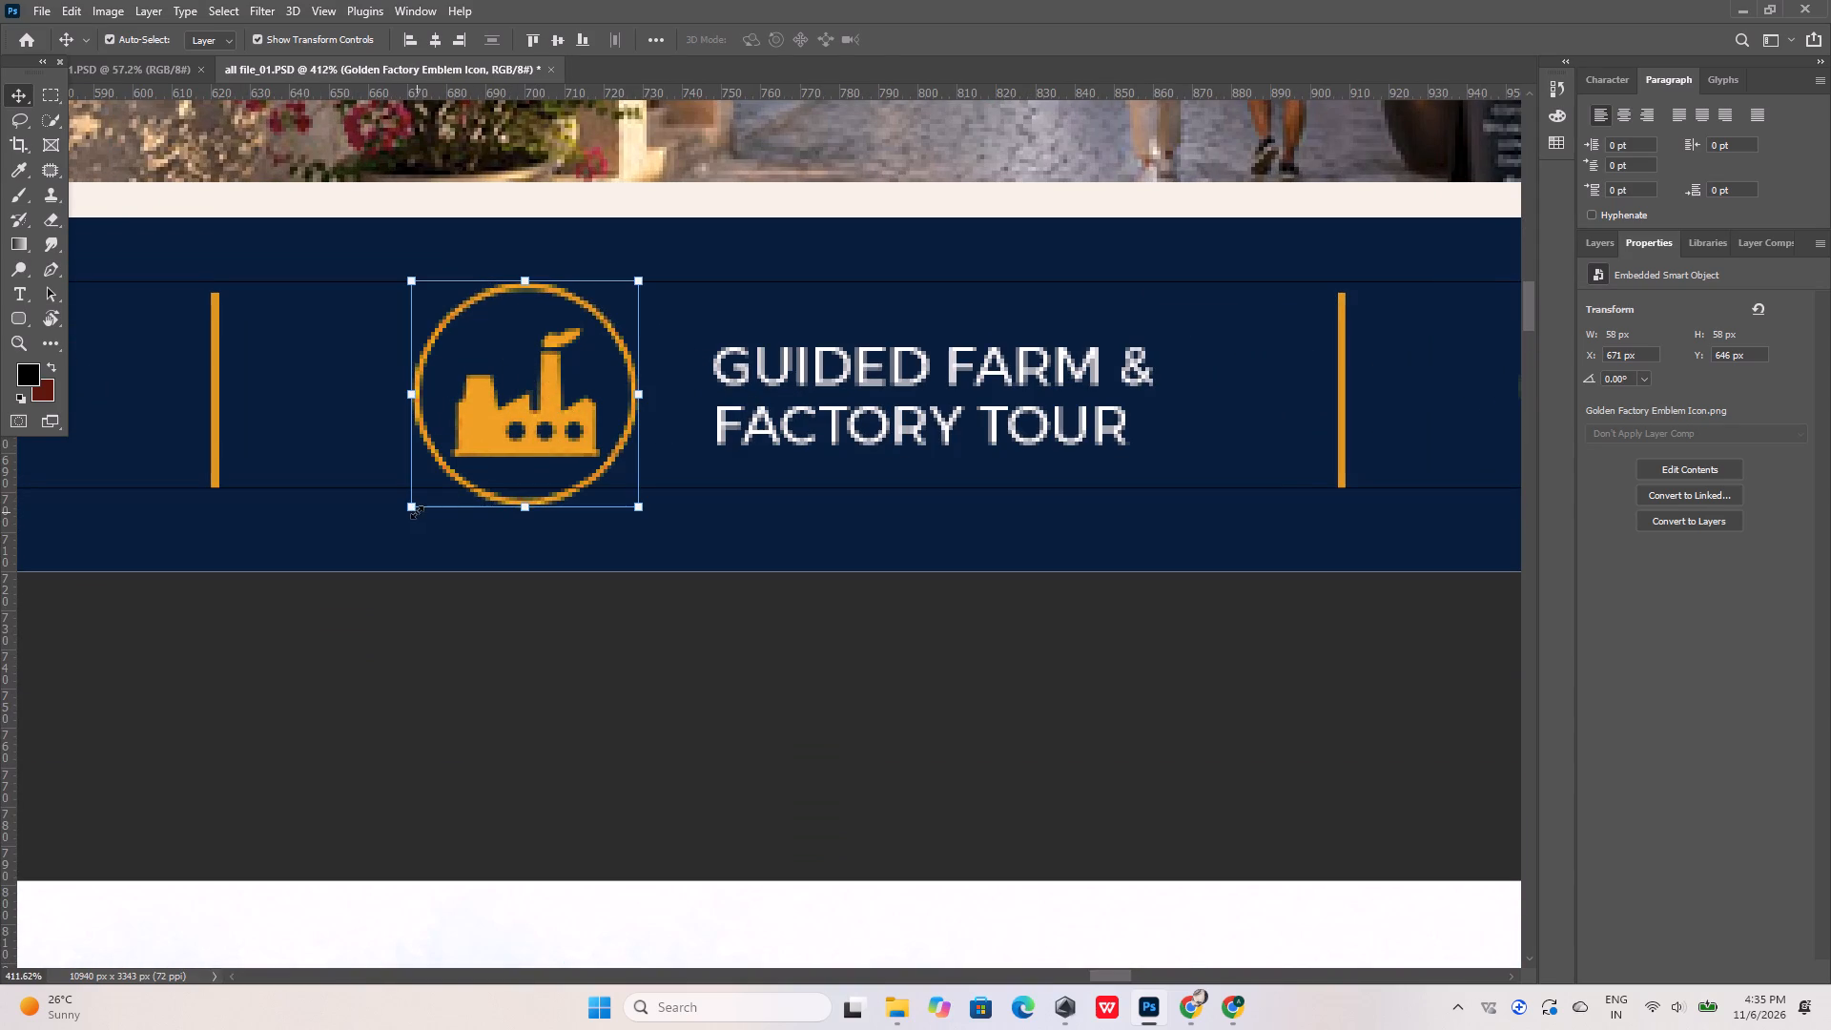
left_click(417, 512)
left_click(400, 525)
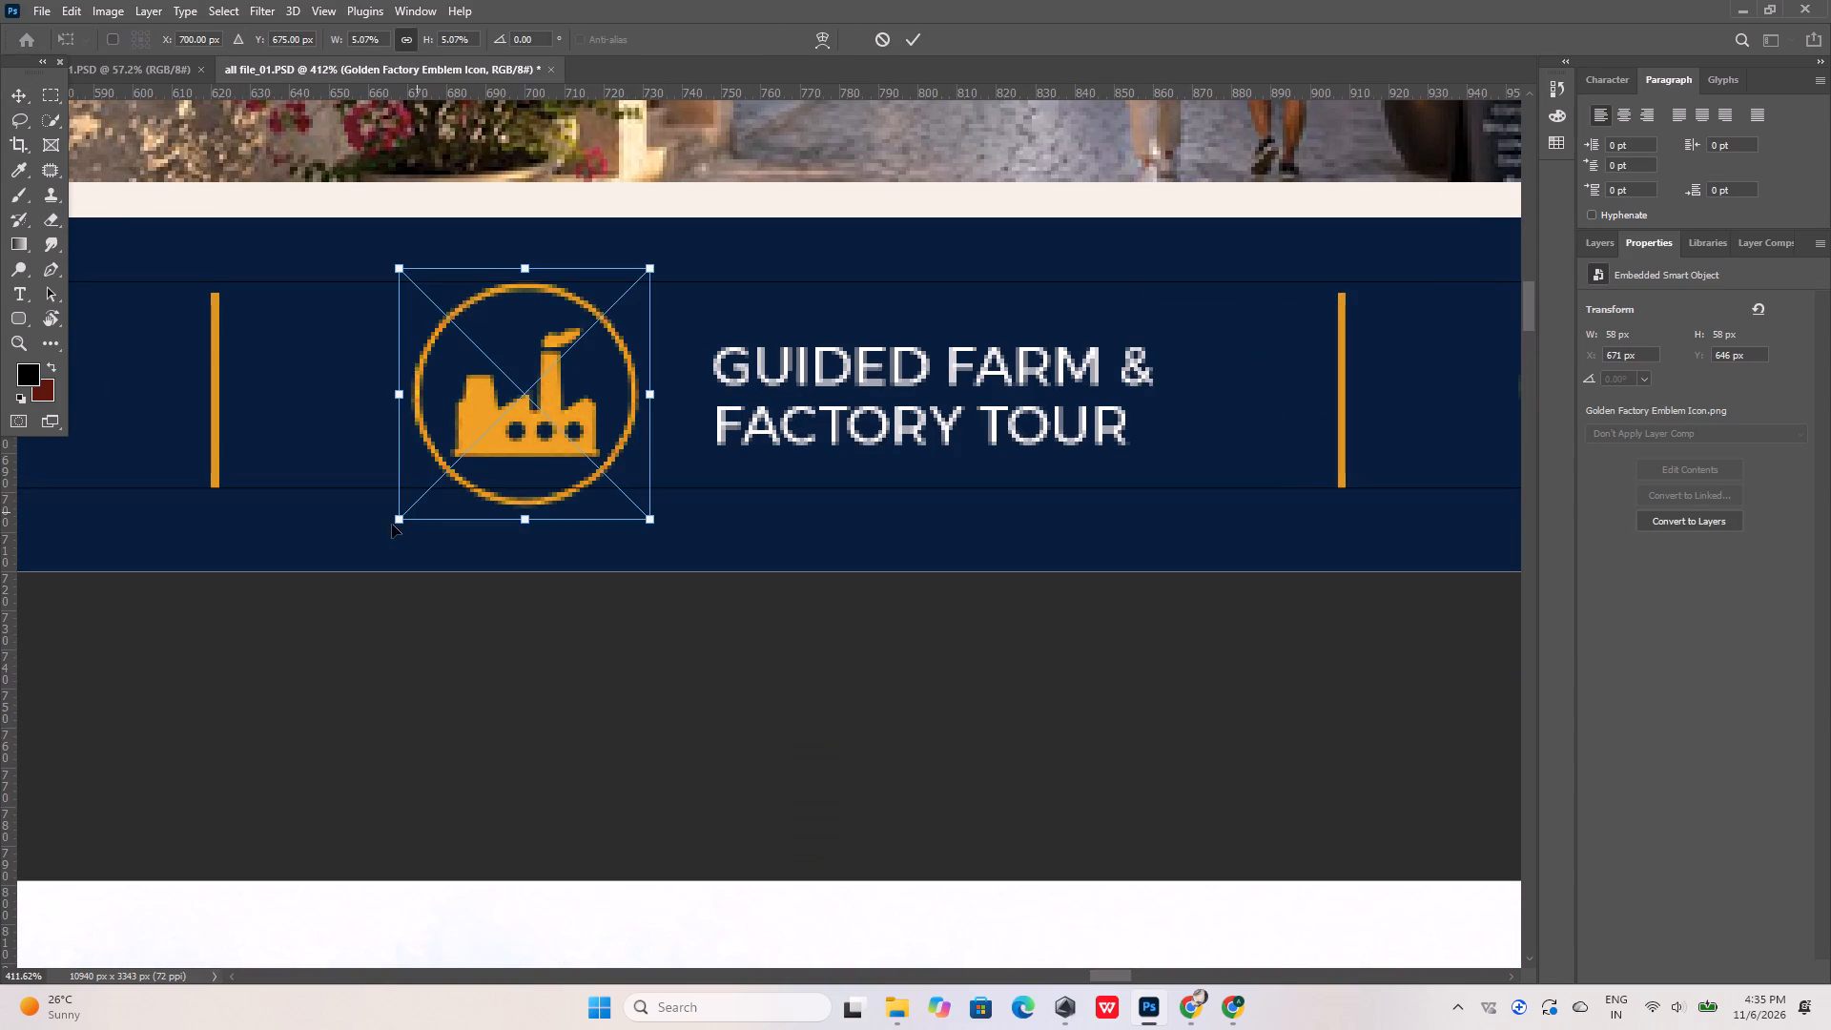
left_click(402, 522)
left_click_drag(397, 522, 401, 515)
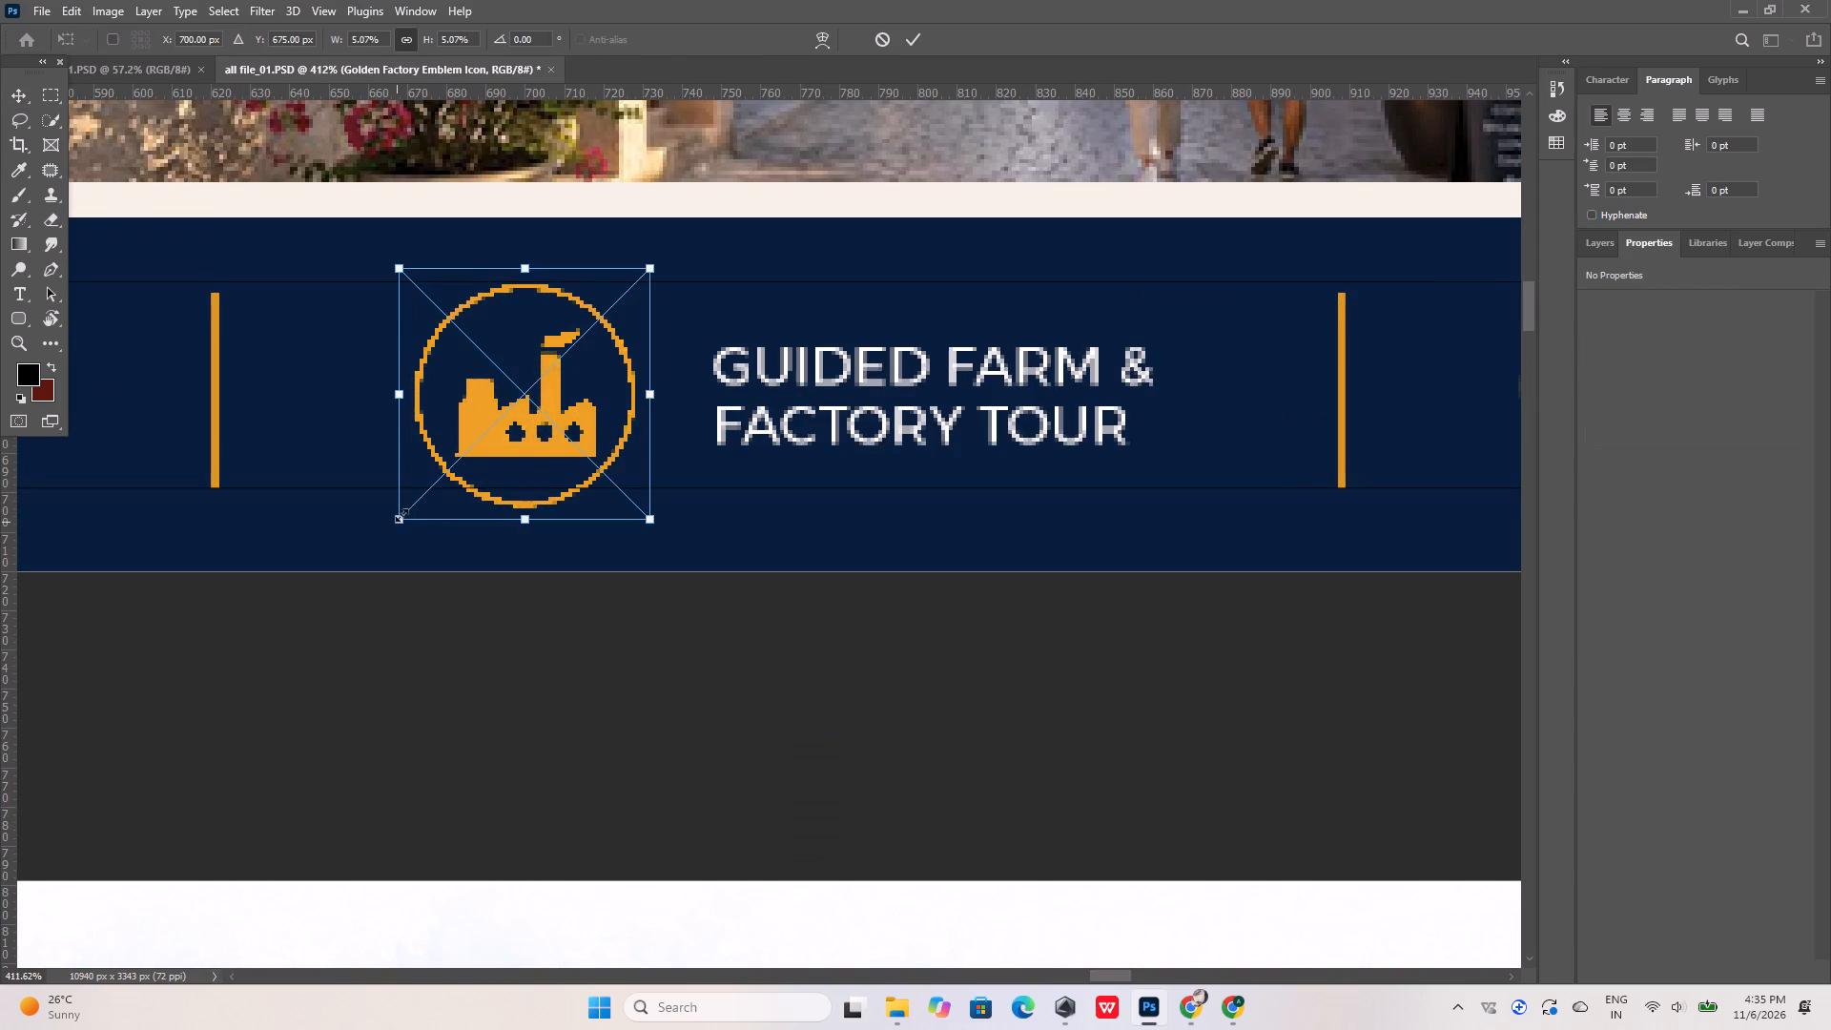
left_click_drag(401, 515, 419, 488)
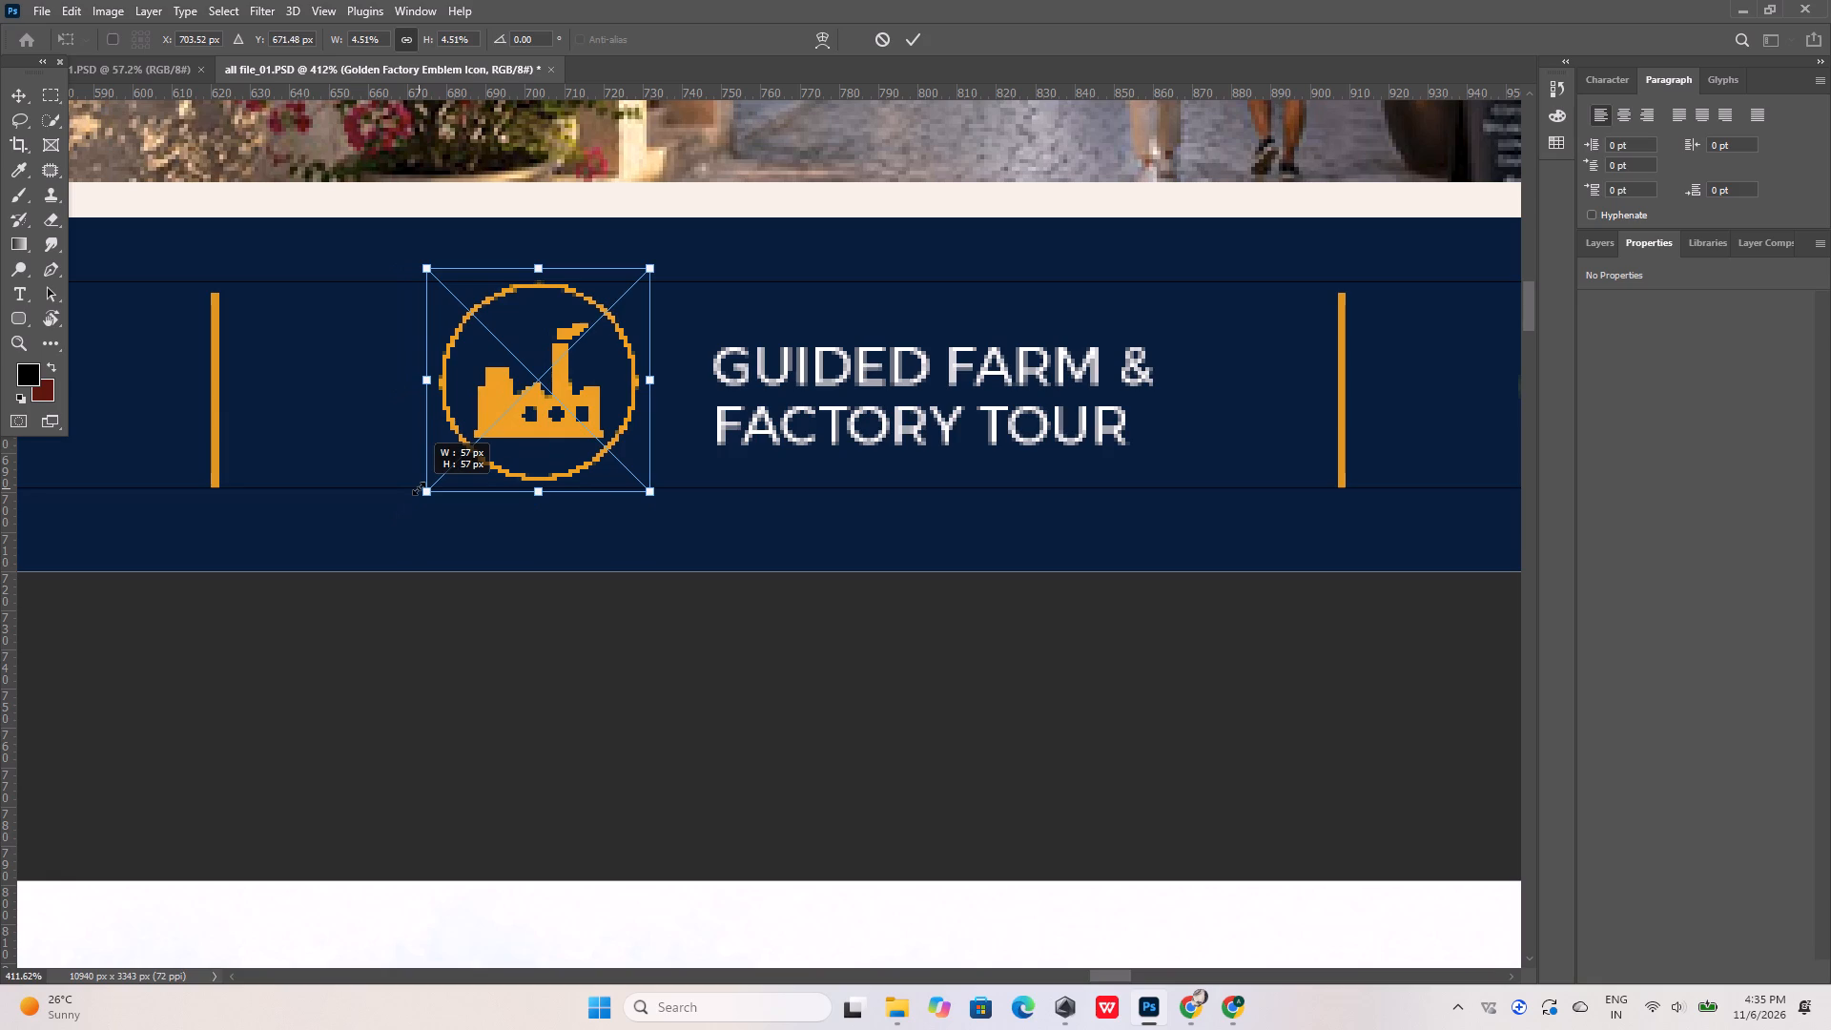
left_click_drag(419, 488, 415, 496)
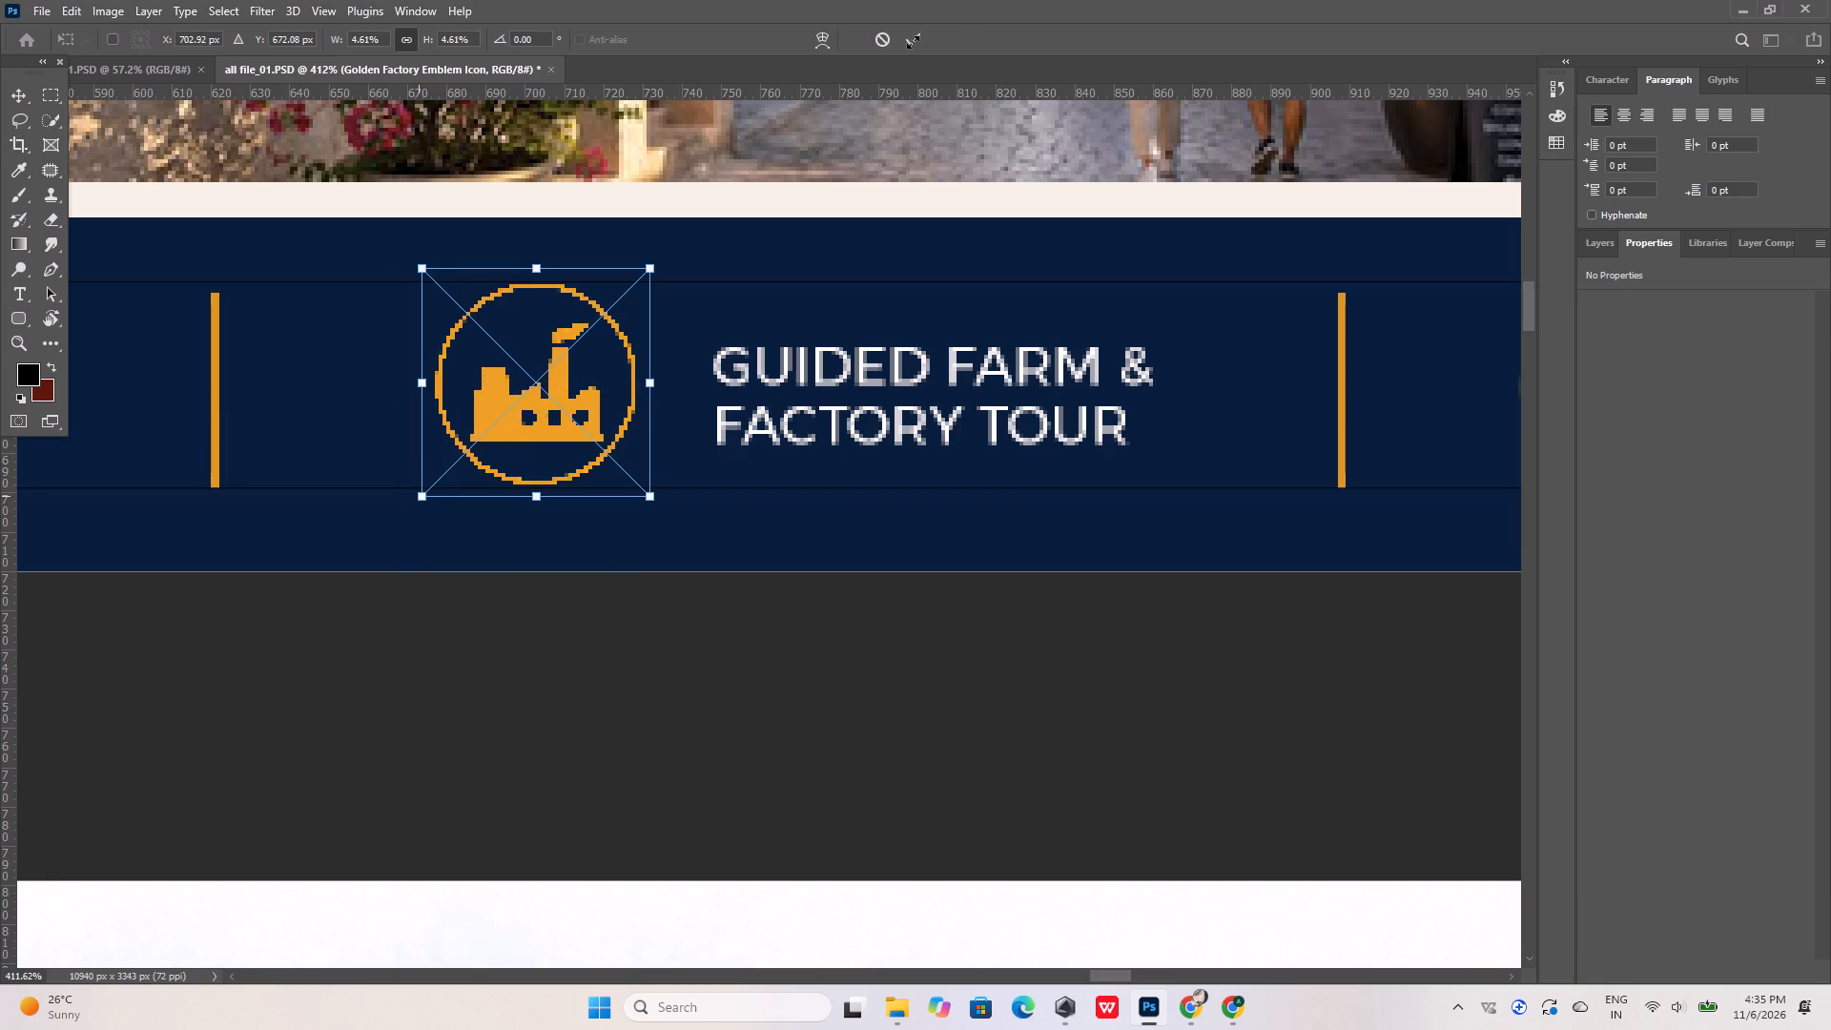
left_click(912, 44)
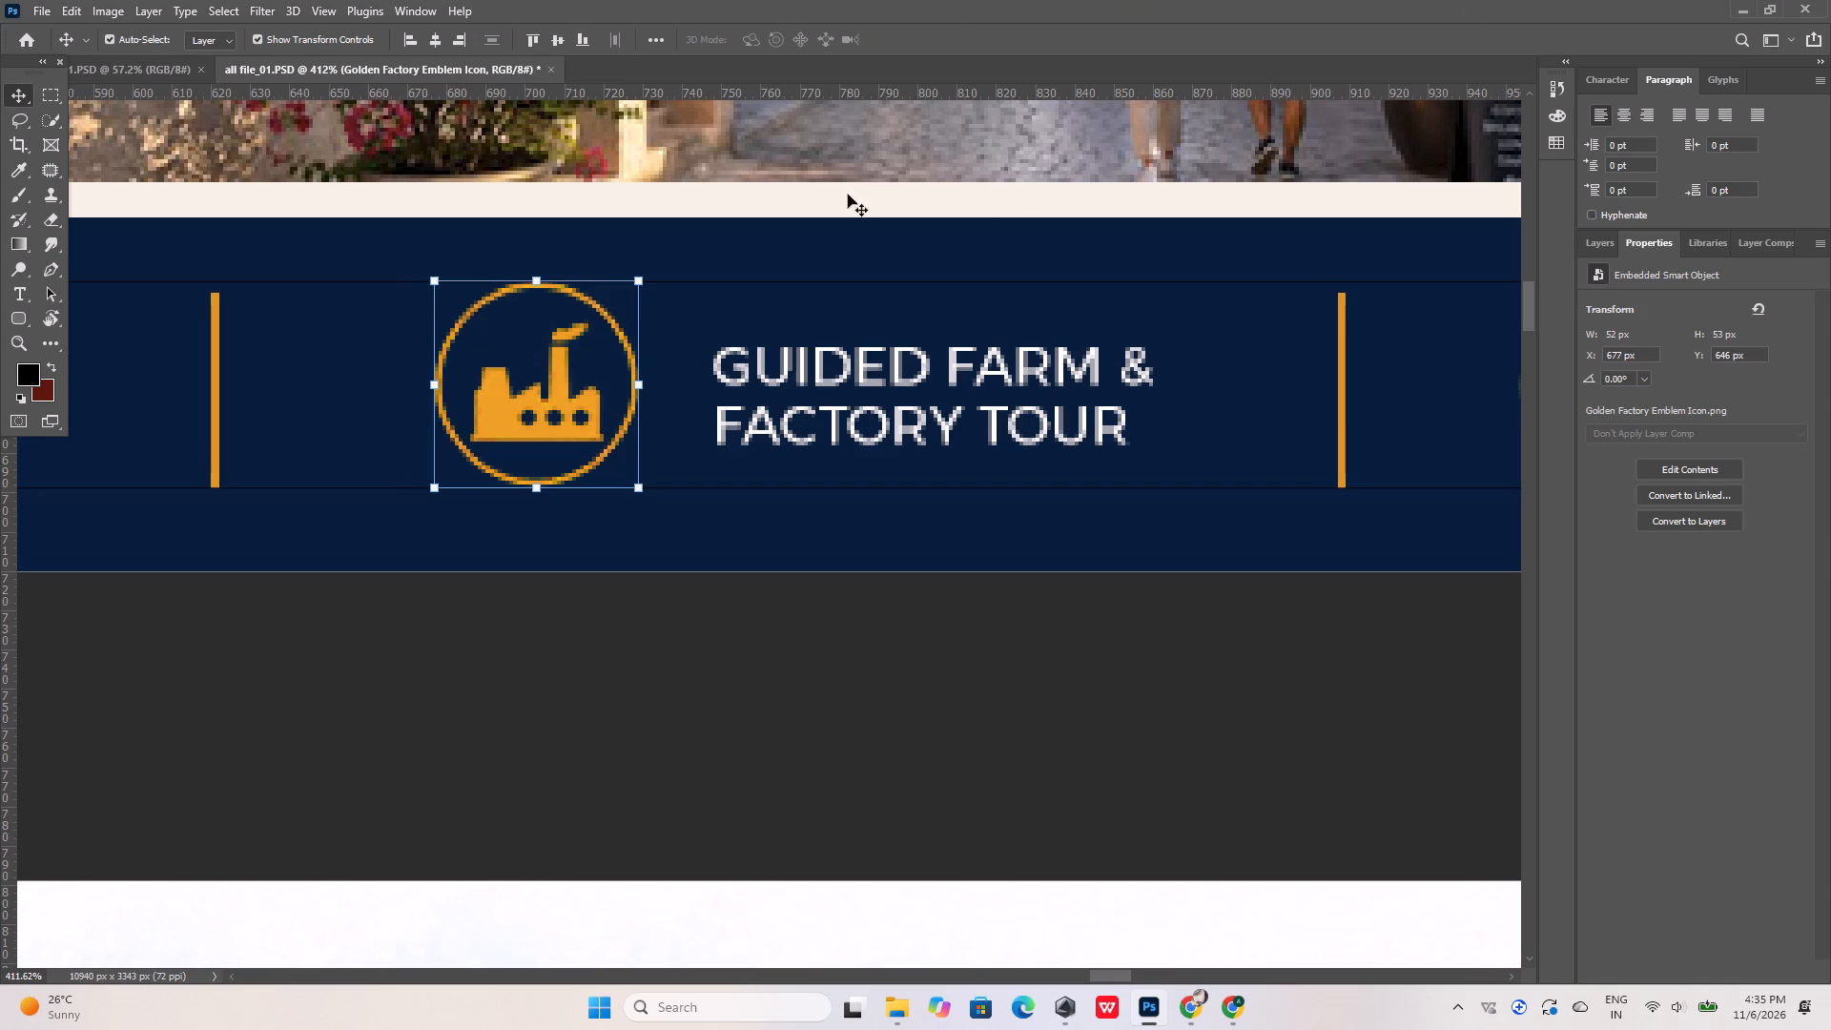
left_click(610, 648)
Shrink the milk bottle icon beside "Learn About Camel Milk" to 4.85%, bringing its circle's bottom edge up to the lower guide.
scroll(807, 533, "down", 14, "alt")
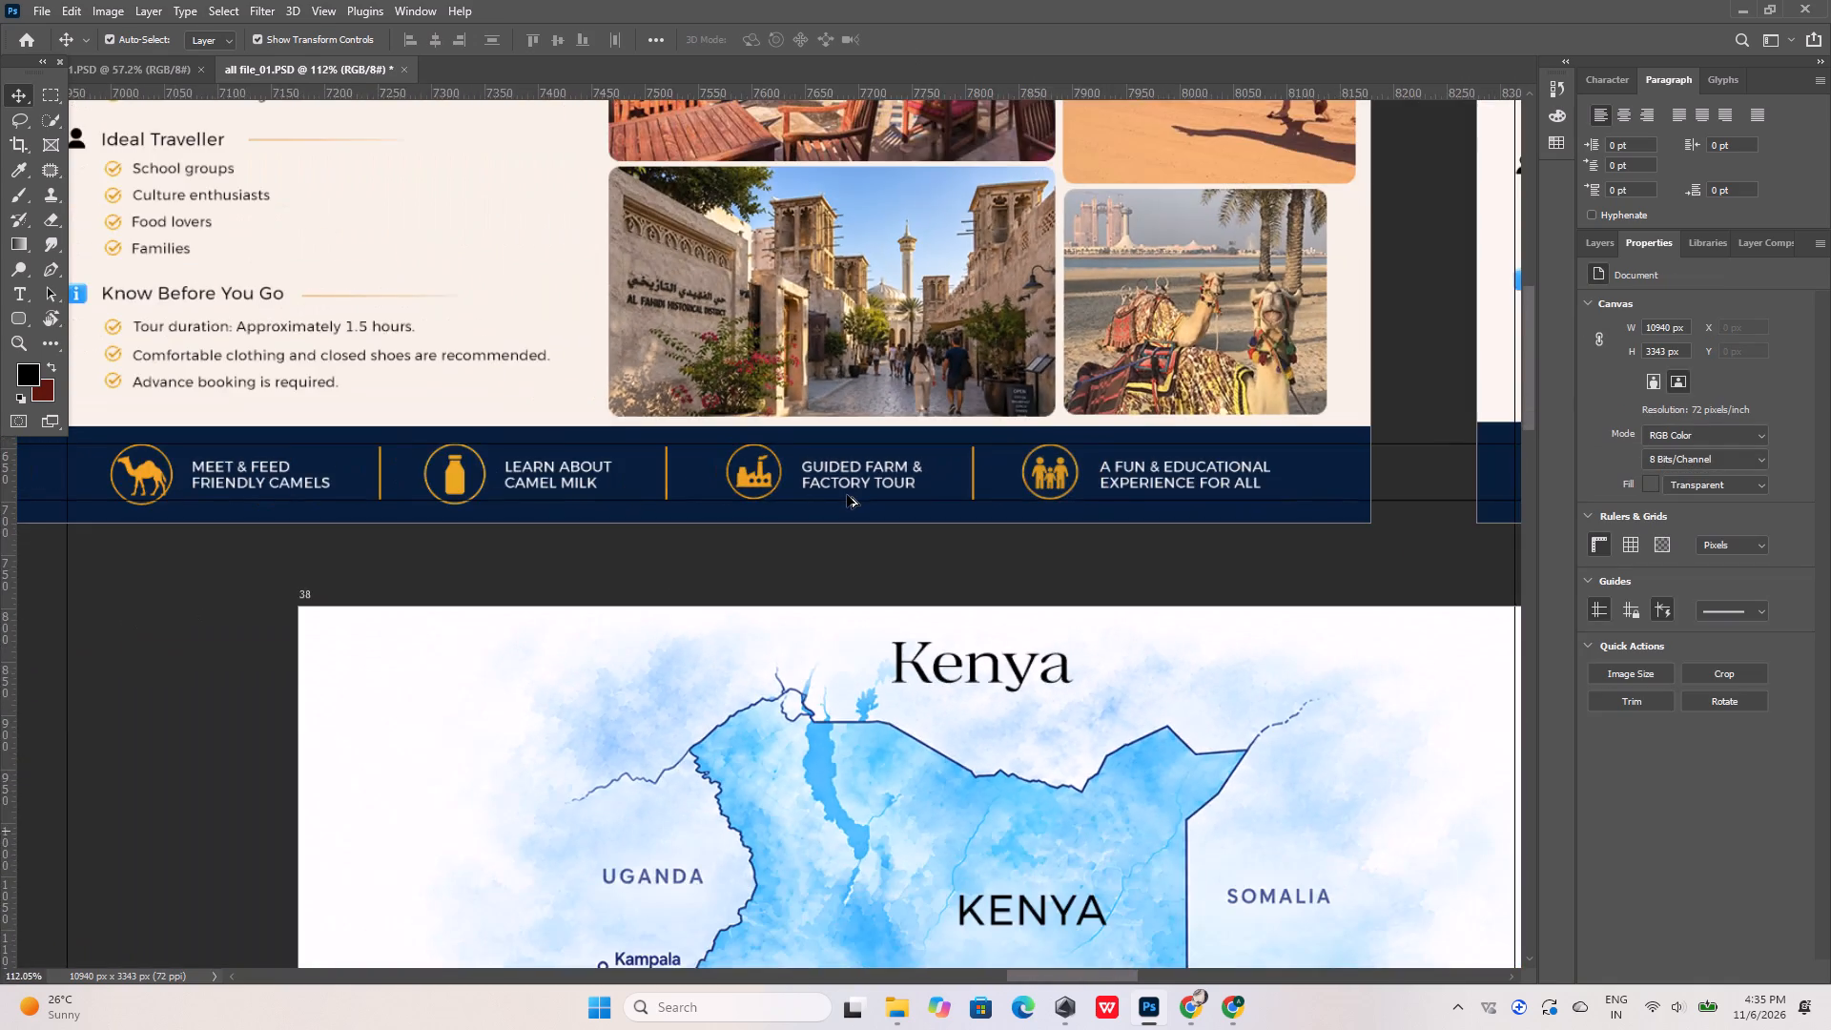
scroll(854, 489, "down", 4, "alt")
scroll(731, 486, "up", 6, "alt")
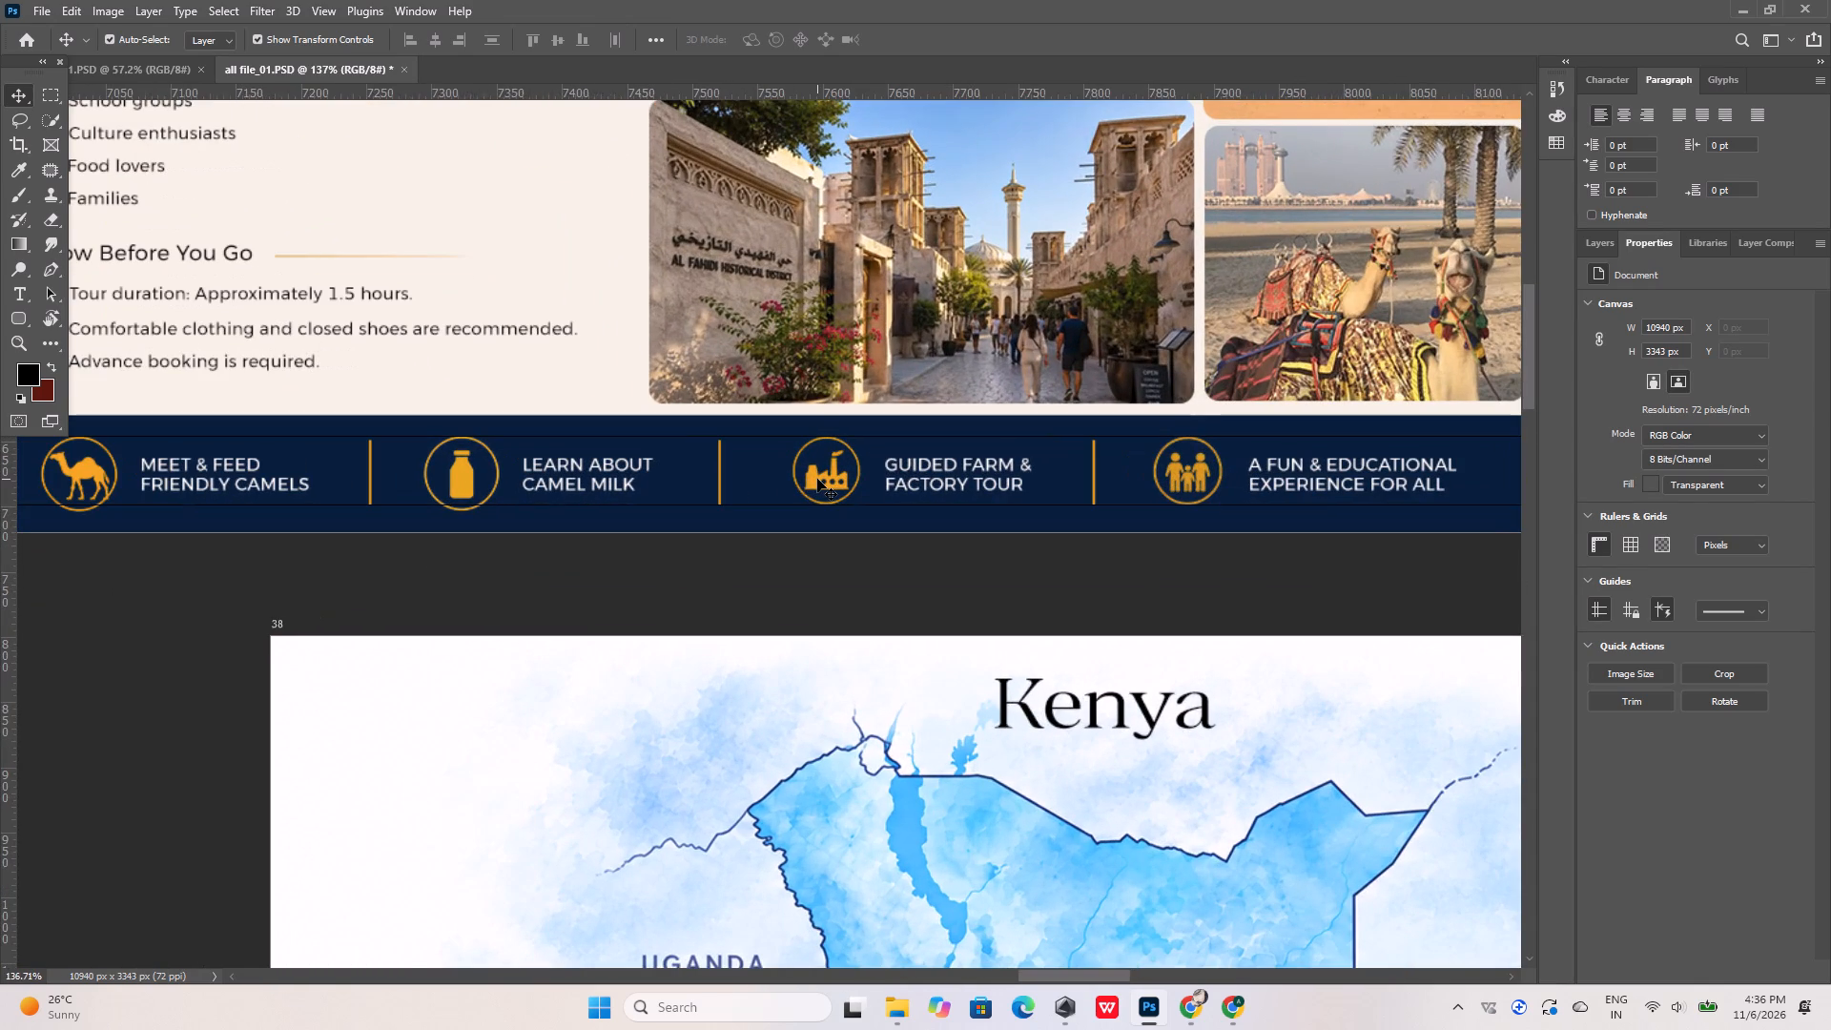
scroll(820, 478, "down", 5, "alt")
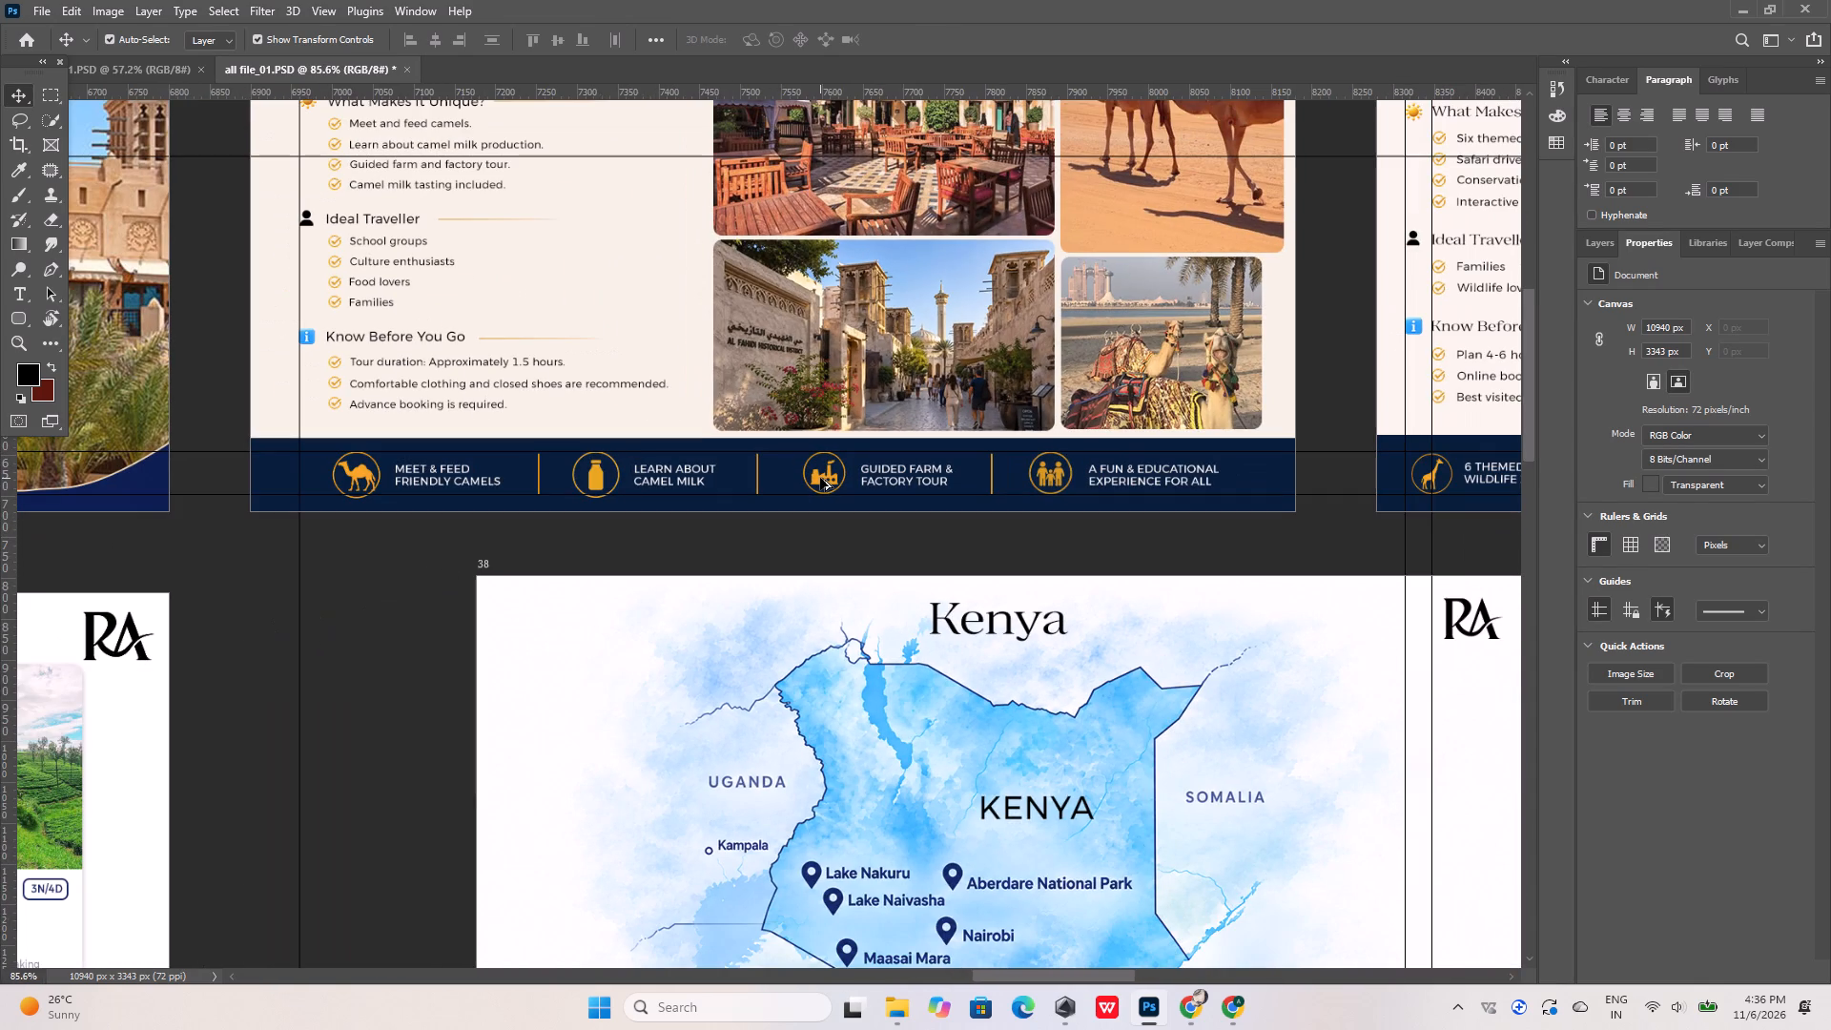
scroll(589, 491, "up", 15, "alt")
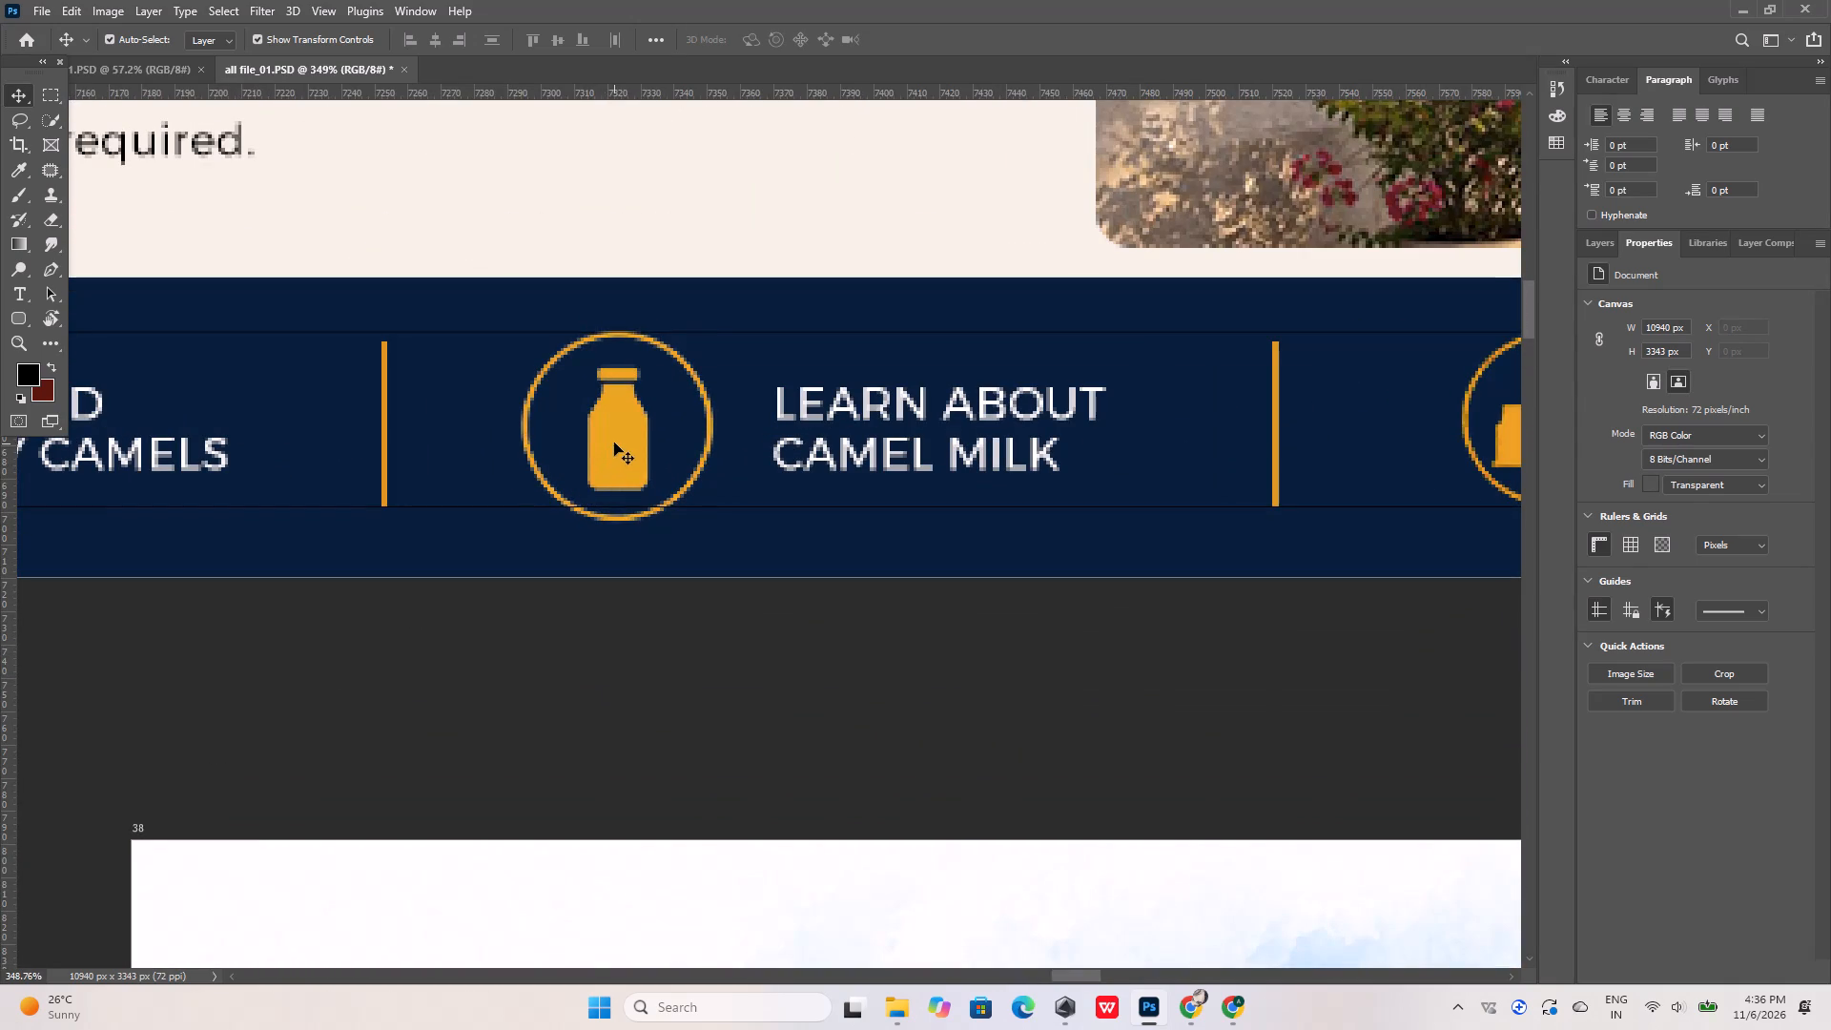
left_click(614, 443)
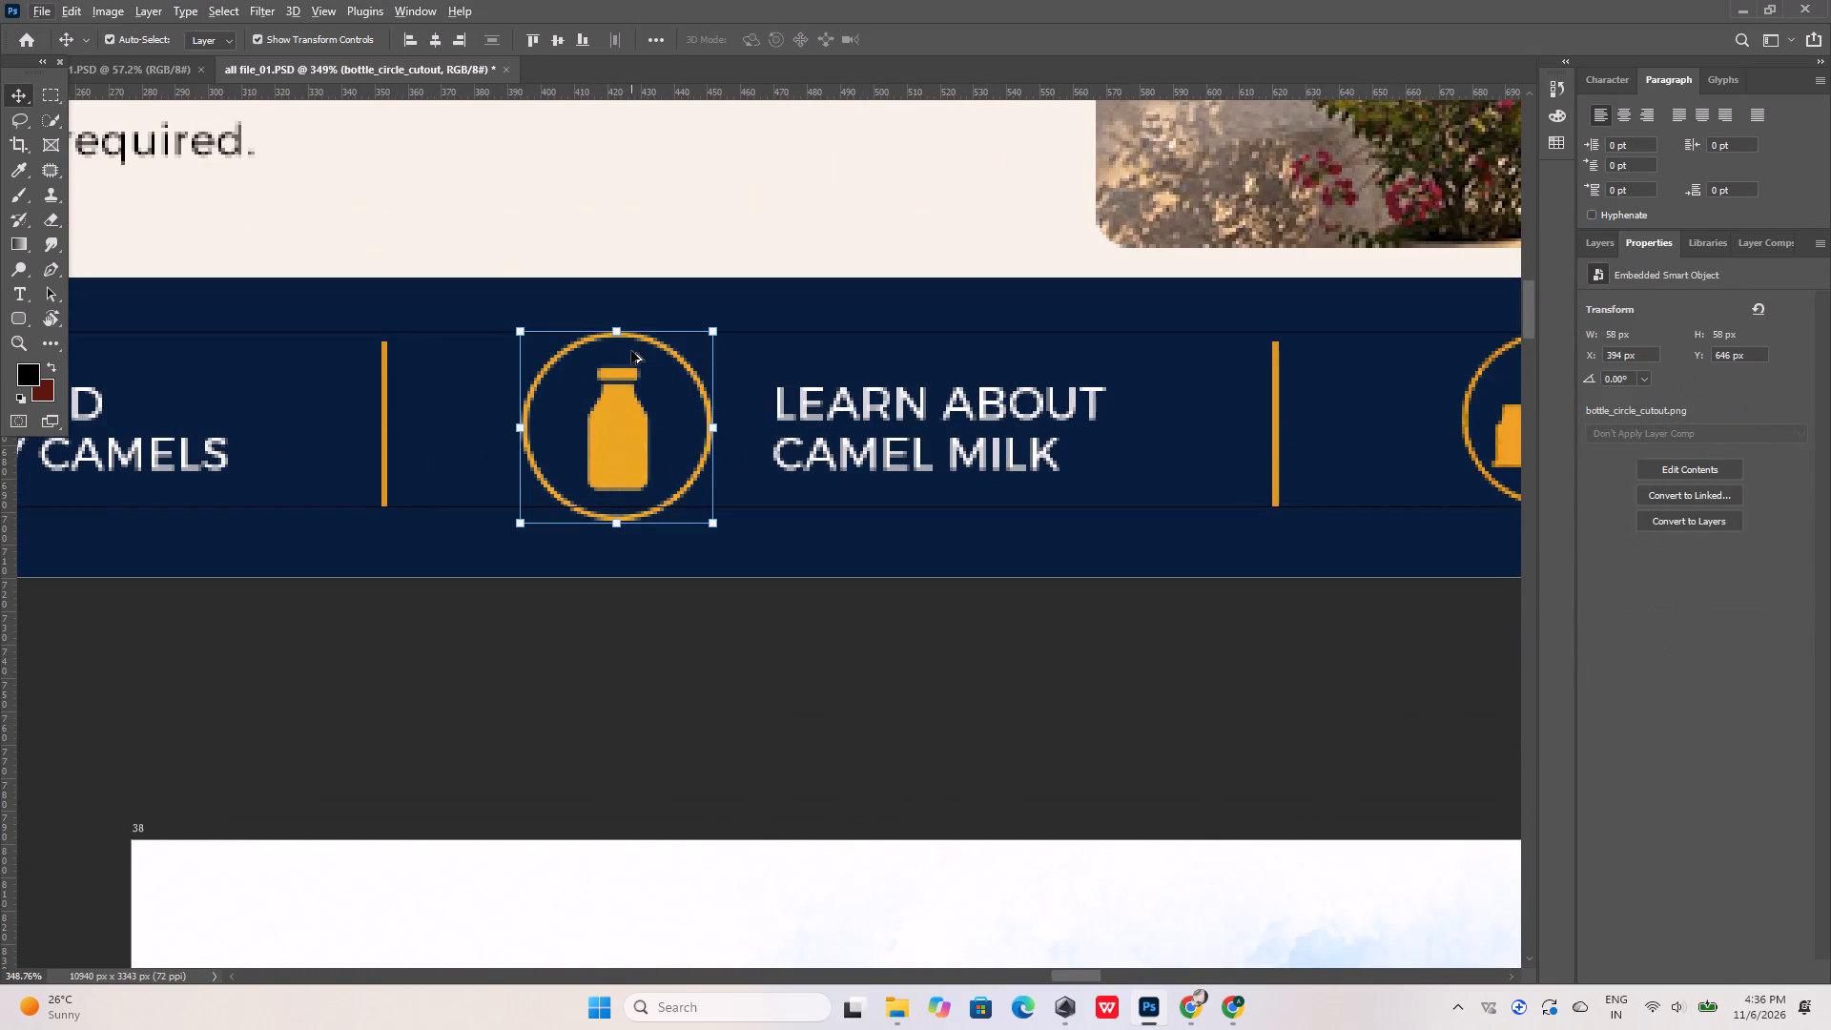
scroll(606, 333, "up", 10, "alt")
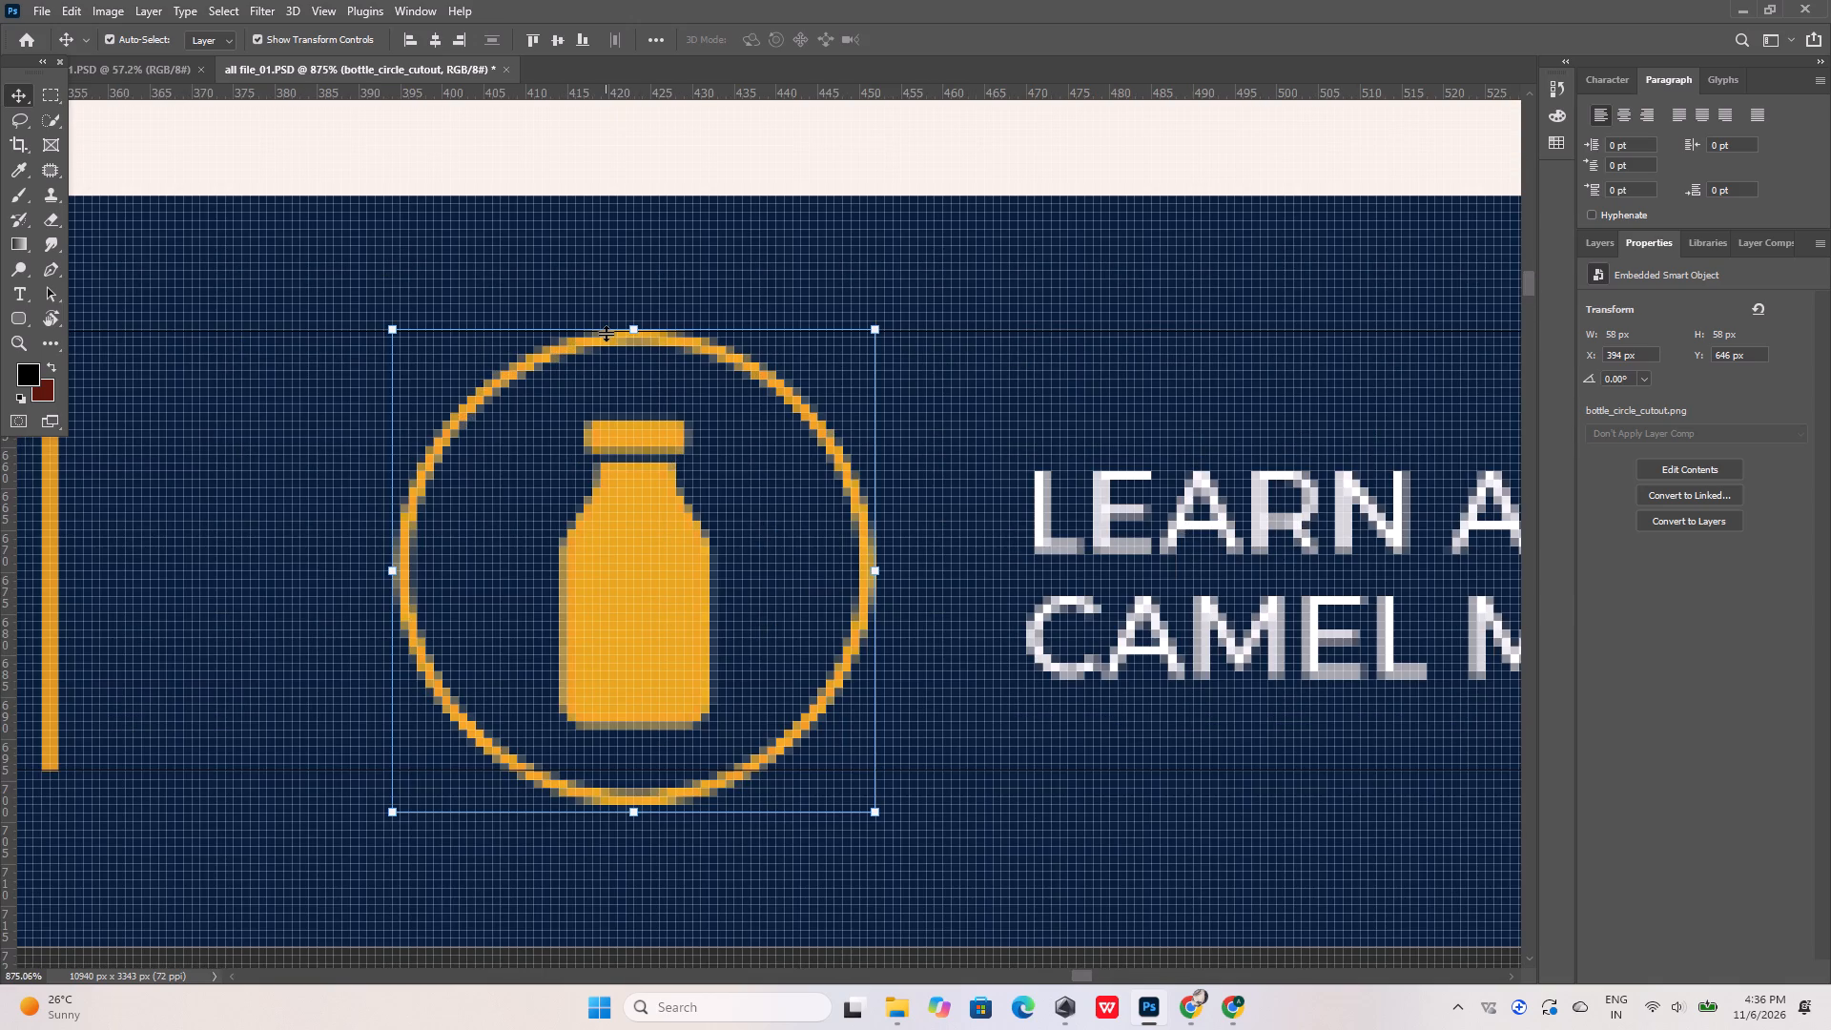
key("Down")
key("Up")
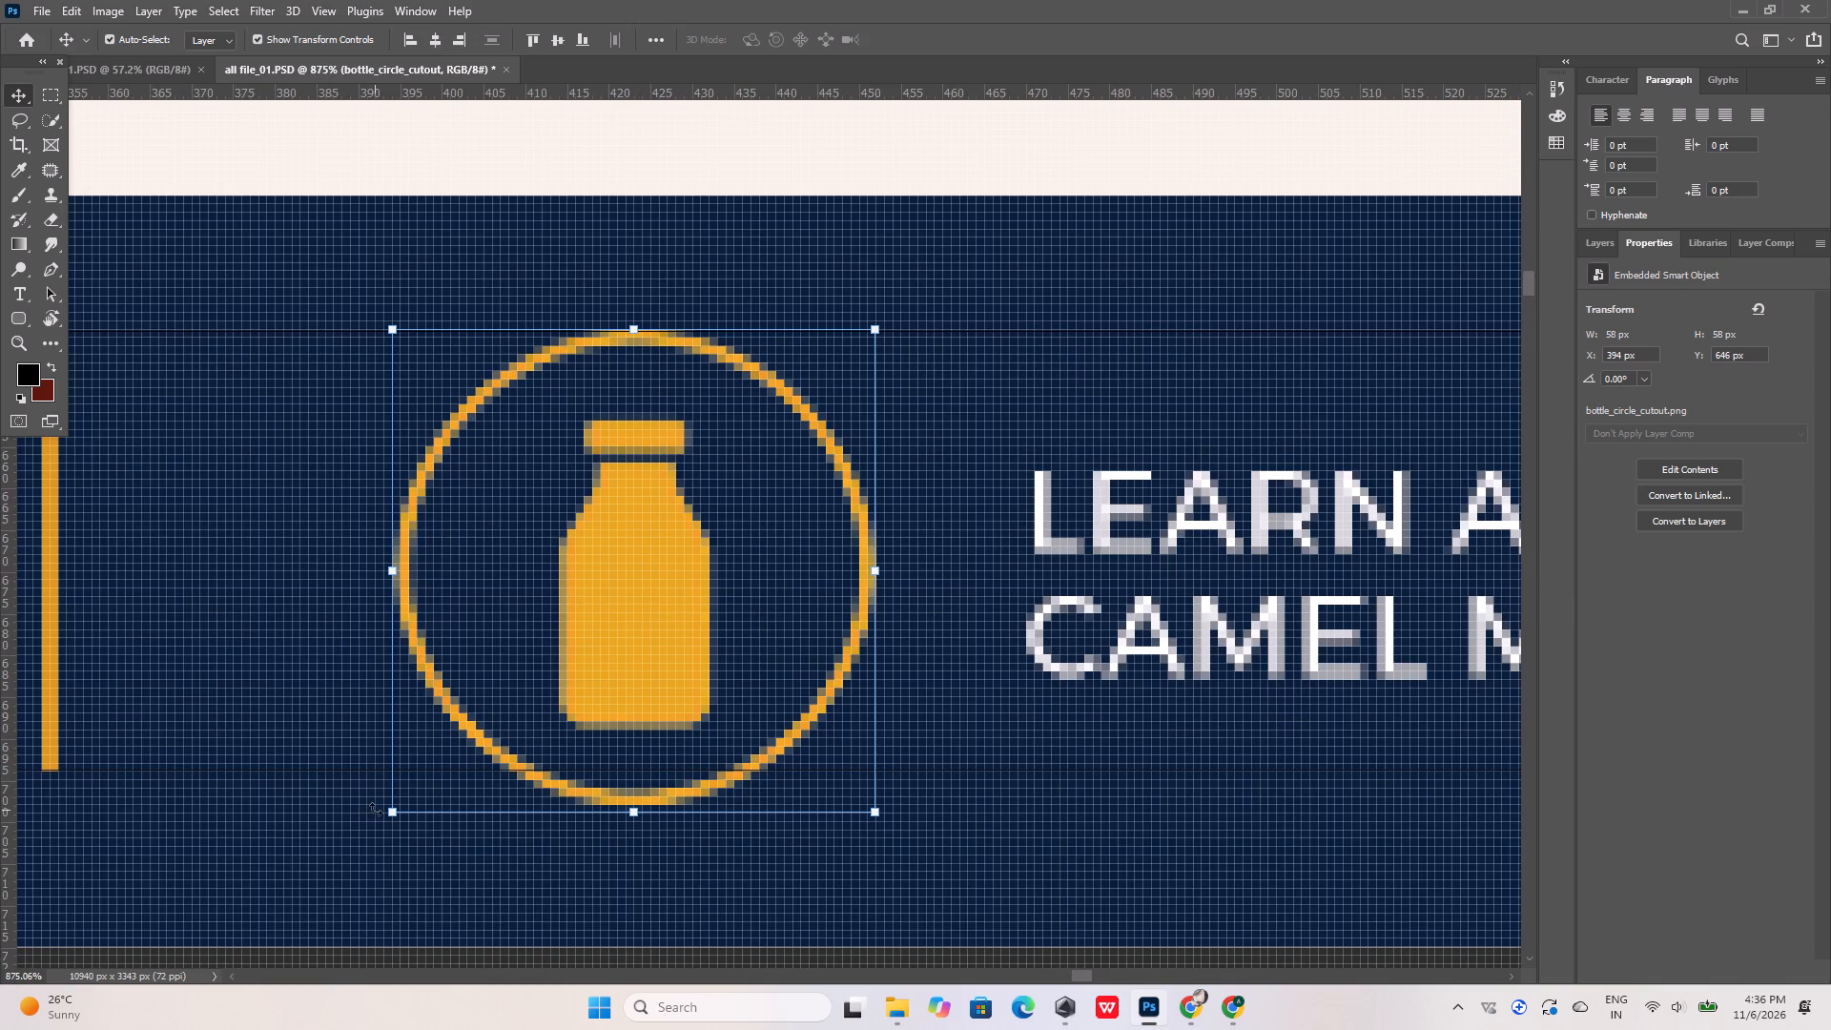
left_click(393, 815)
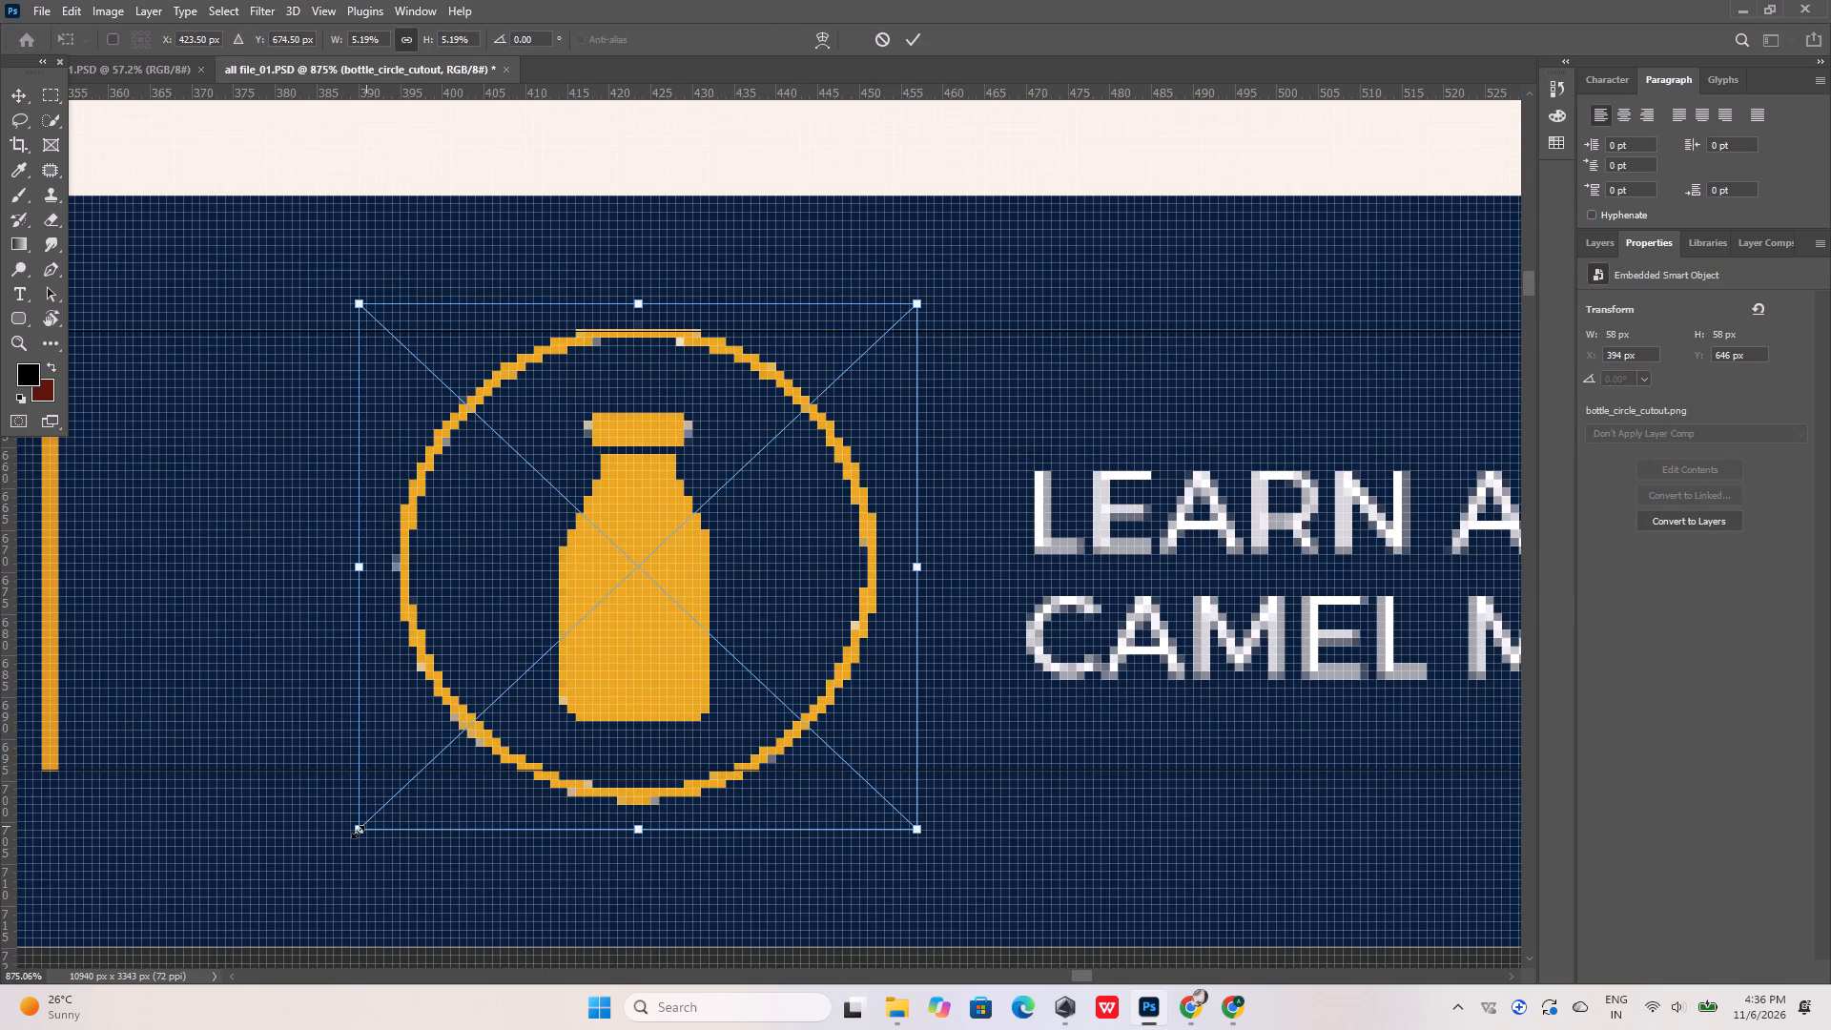
left_click_drag(358, 832, 390, 792)
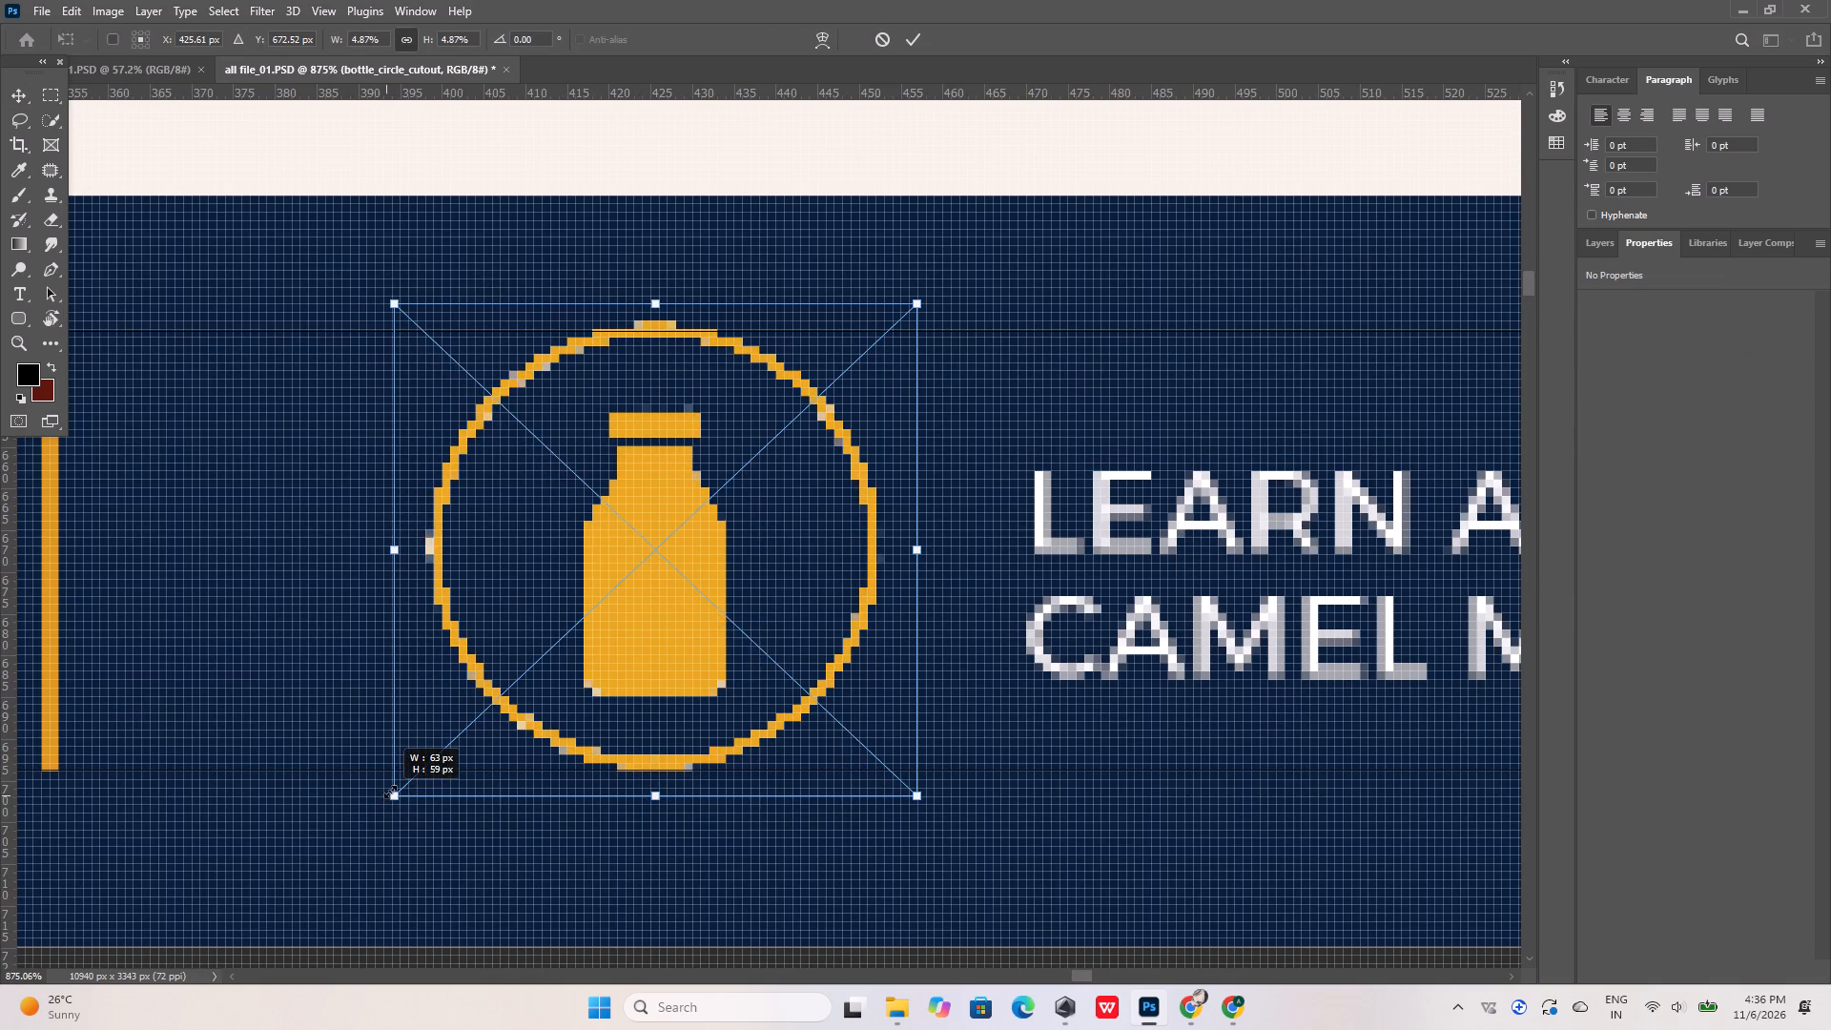
left_click_drag(390, 792, 392, 790)
left_click(913, 34)
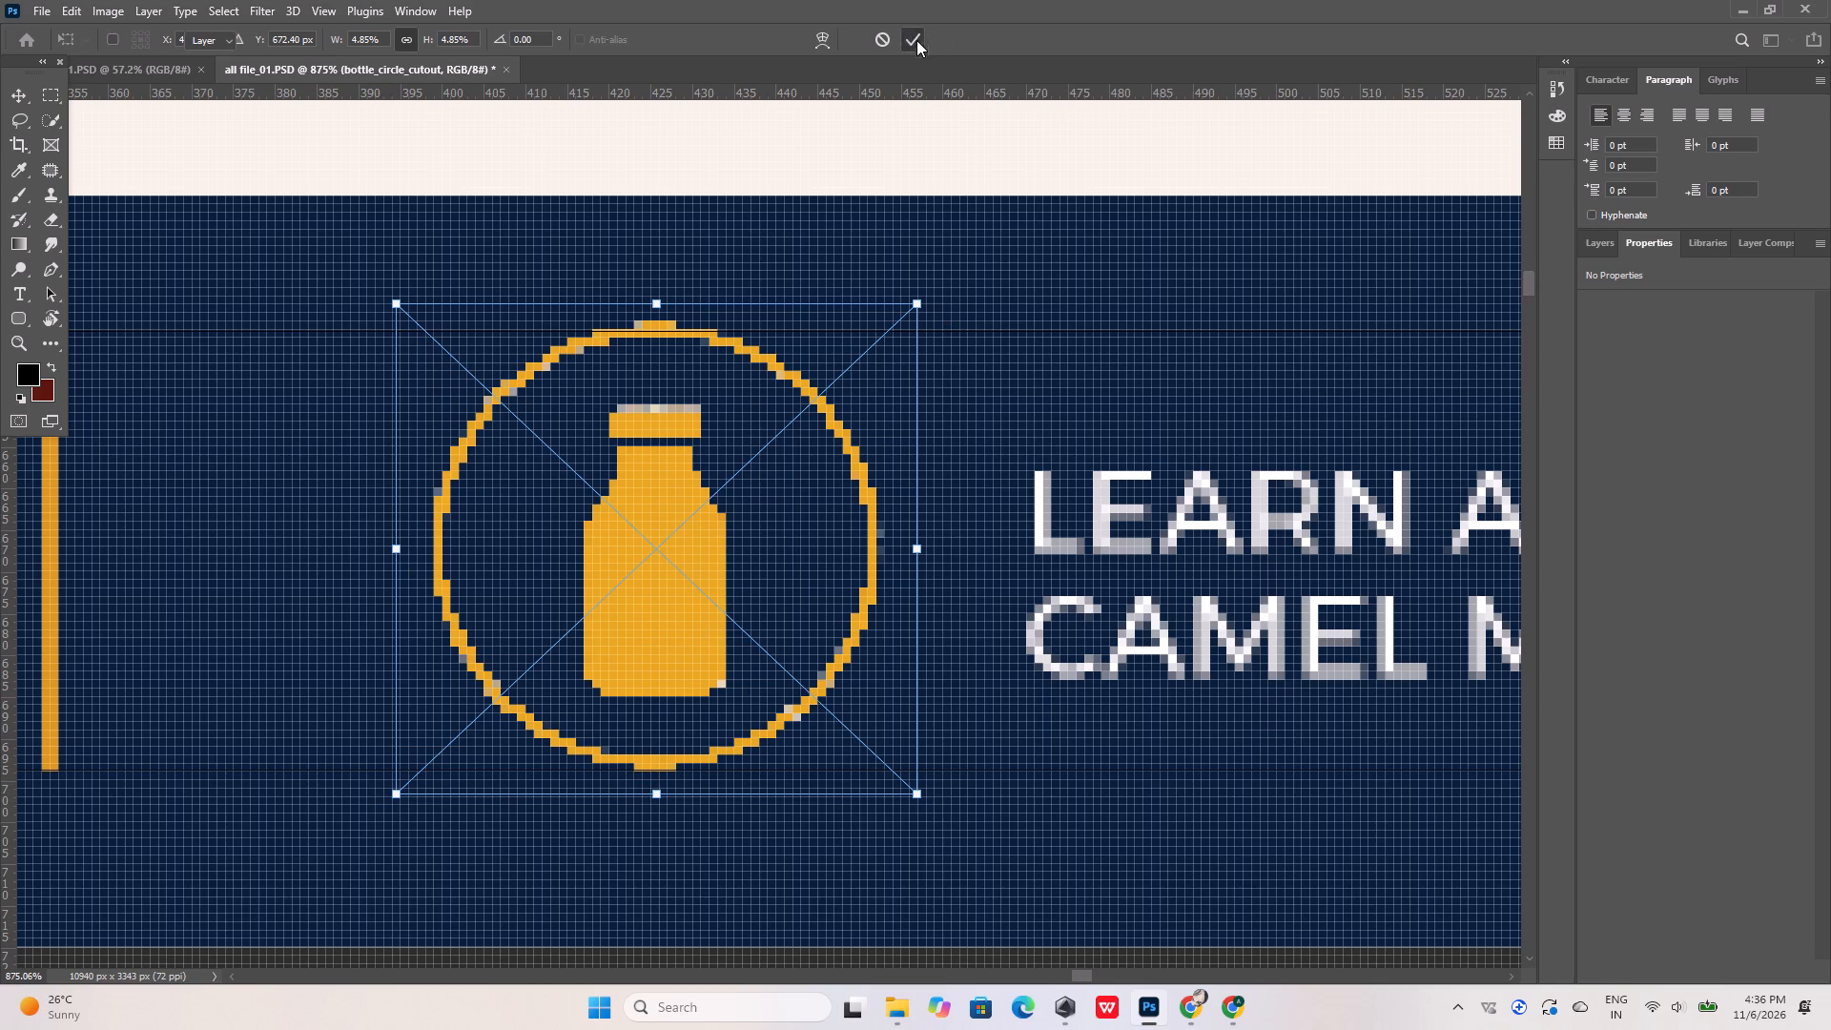
Reduce the milk bottle icon to 4.79%, bringing its circle's top edge down to the upper footer guide.
scroll(903, 255, "down", 5, "alt")
scroll(889, 301, "up", 6, "alt")
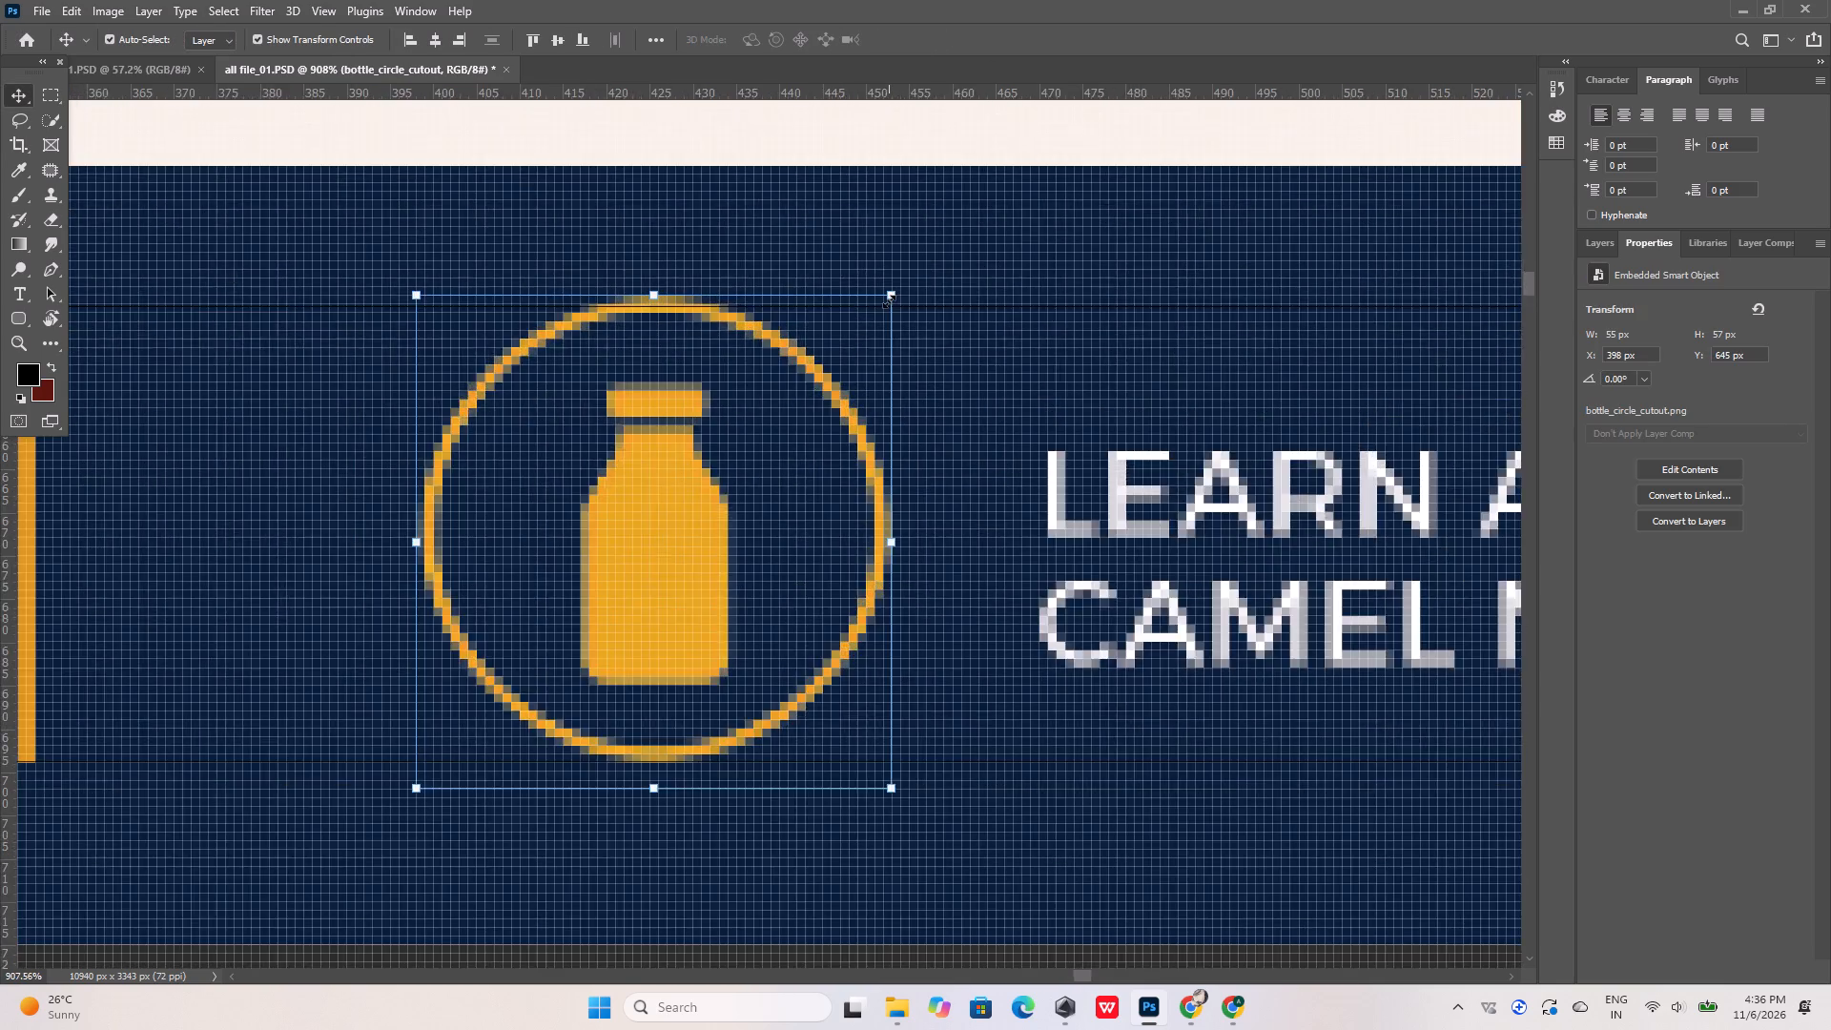
scroll(889, 301, "up", 2, "alt")
left_click(892, 299)
left_click_drag(939, 272, 930, 287)
left_click(914, 34)
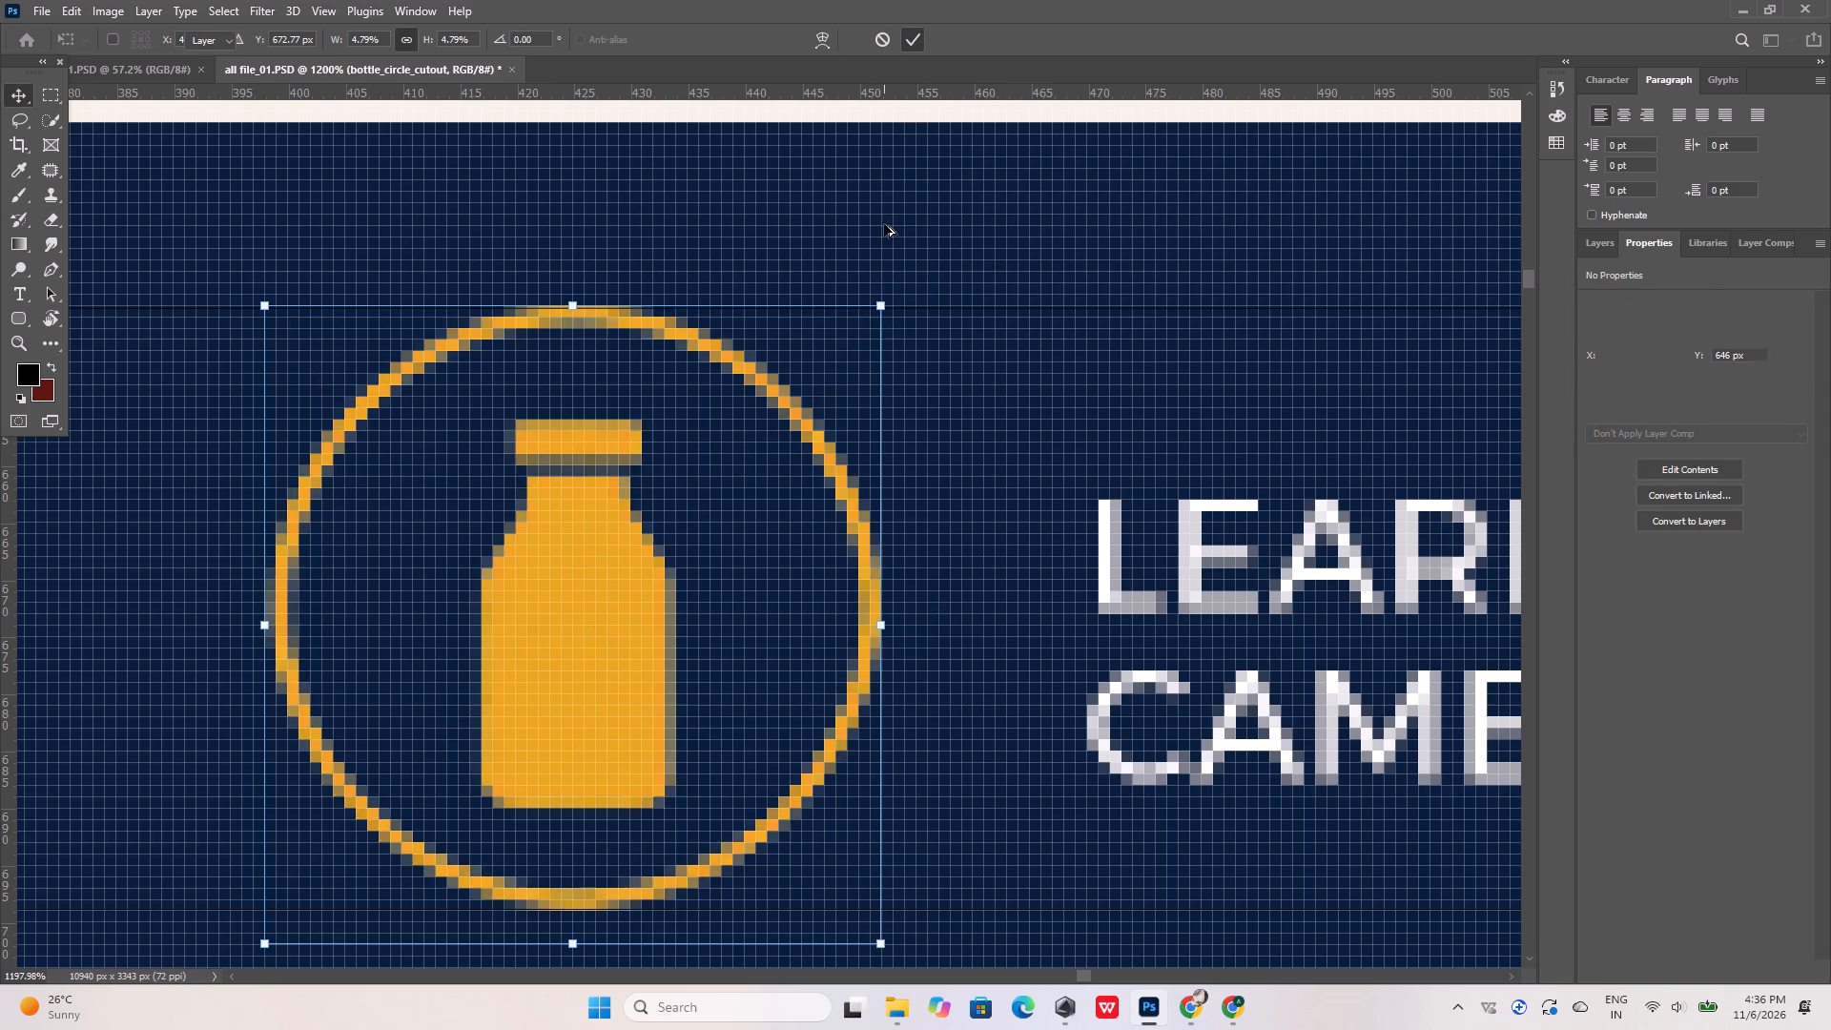
Scale the camel icon beside "Meet & Feed Friendly Camels" to 4.39% so its circle fits between the footer guides.
scroll(884, 227, "down", 10, "alt")
scroll(885, 233, "down", 16, "alt")
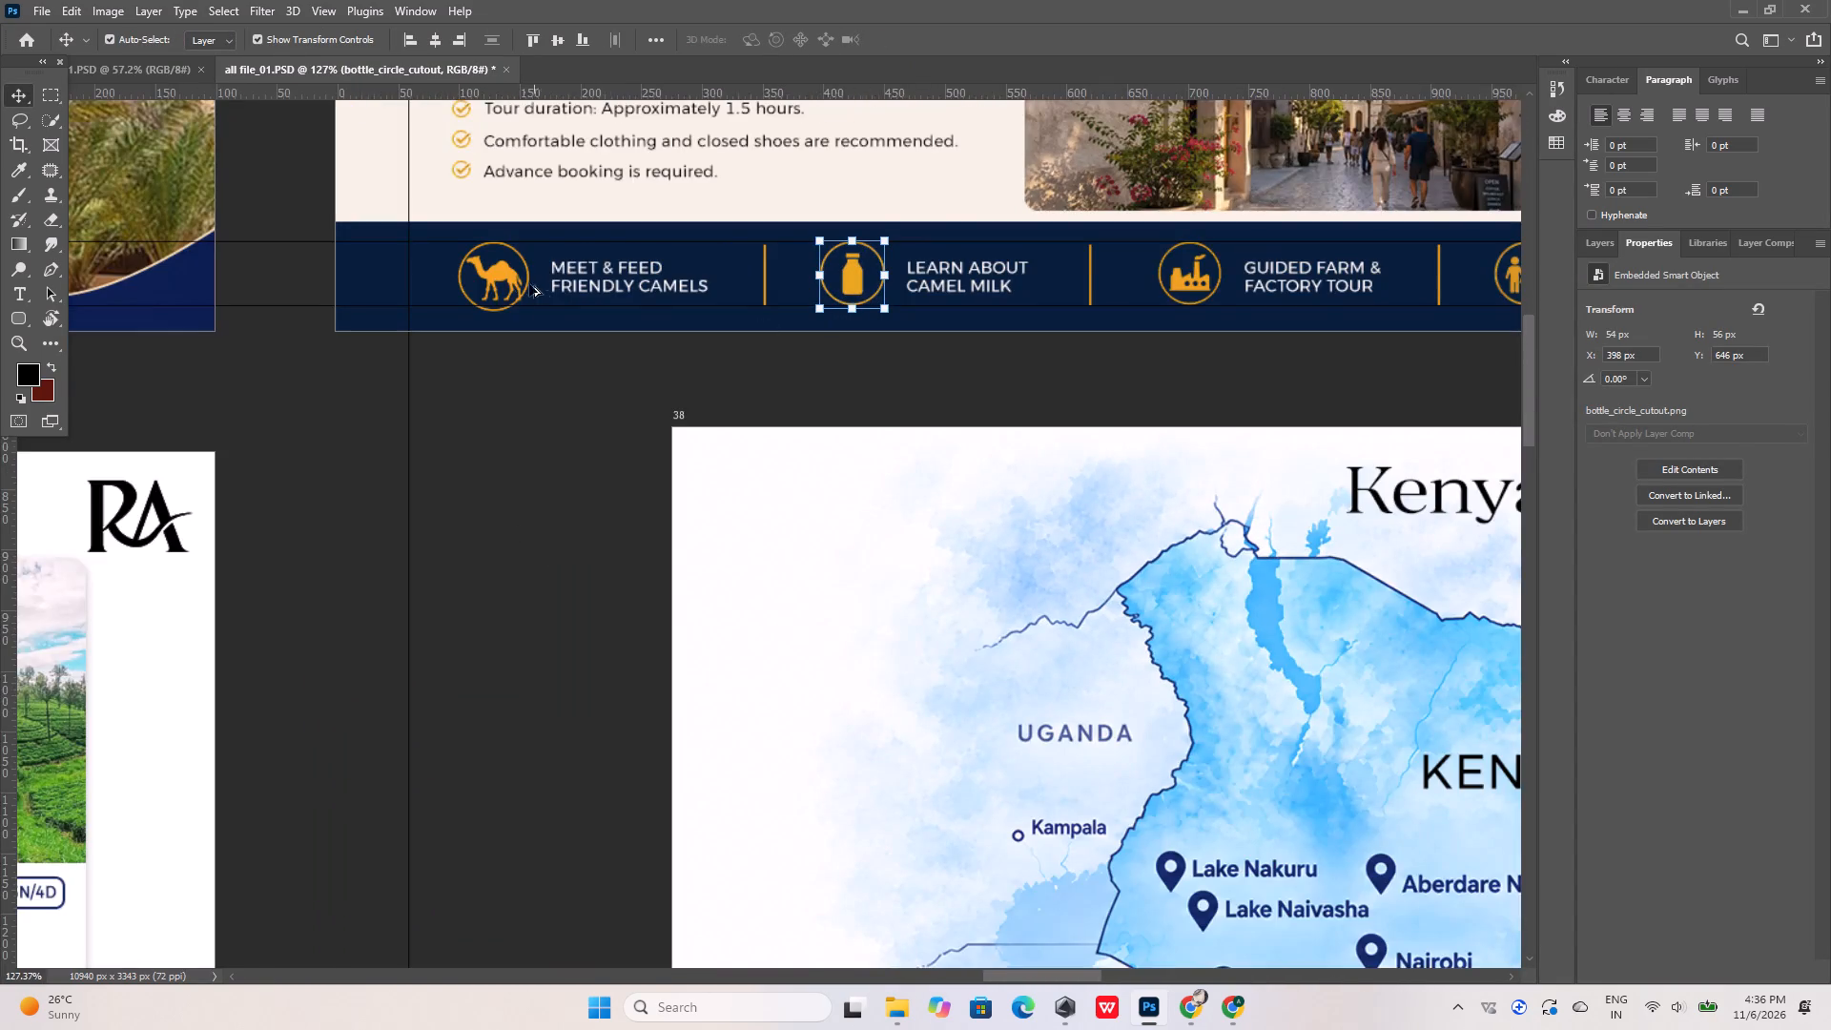
scroll(488, 268, "up", 13, "alt")
left_click(535, 265)
scroll(474, 319, "up", 4, "alt")
left_click(349, 460)
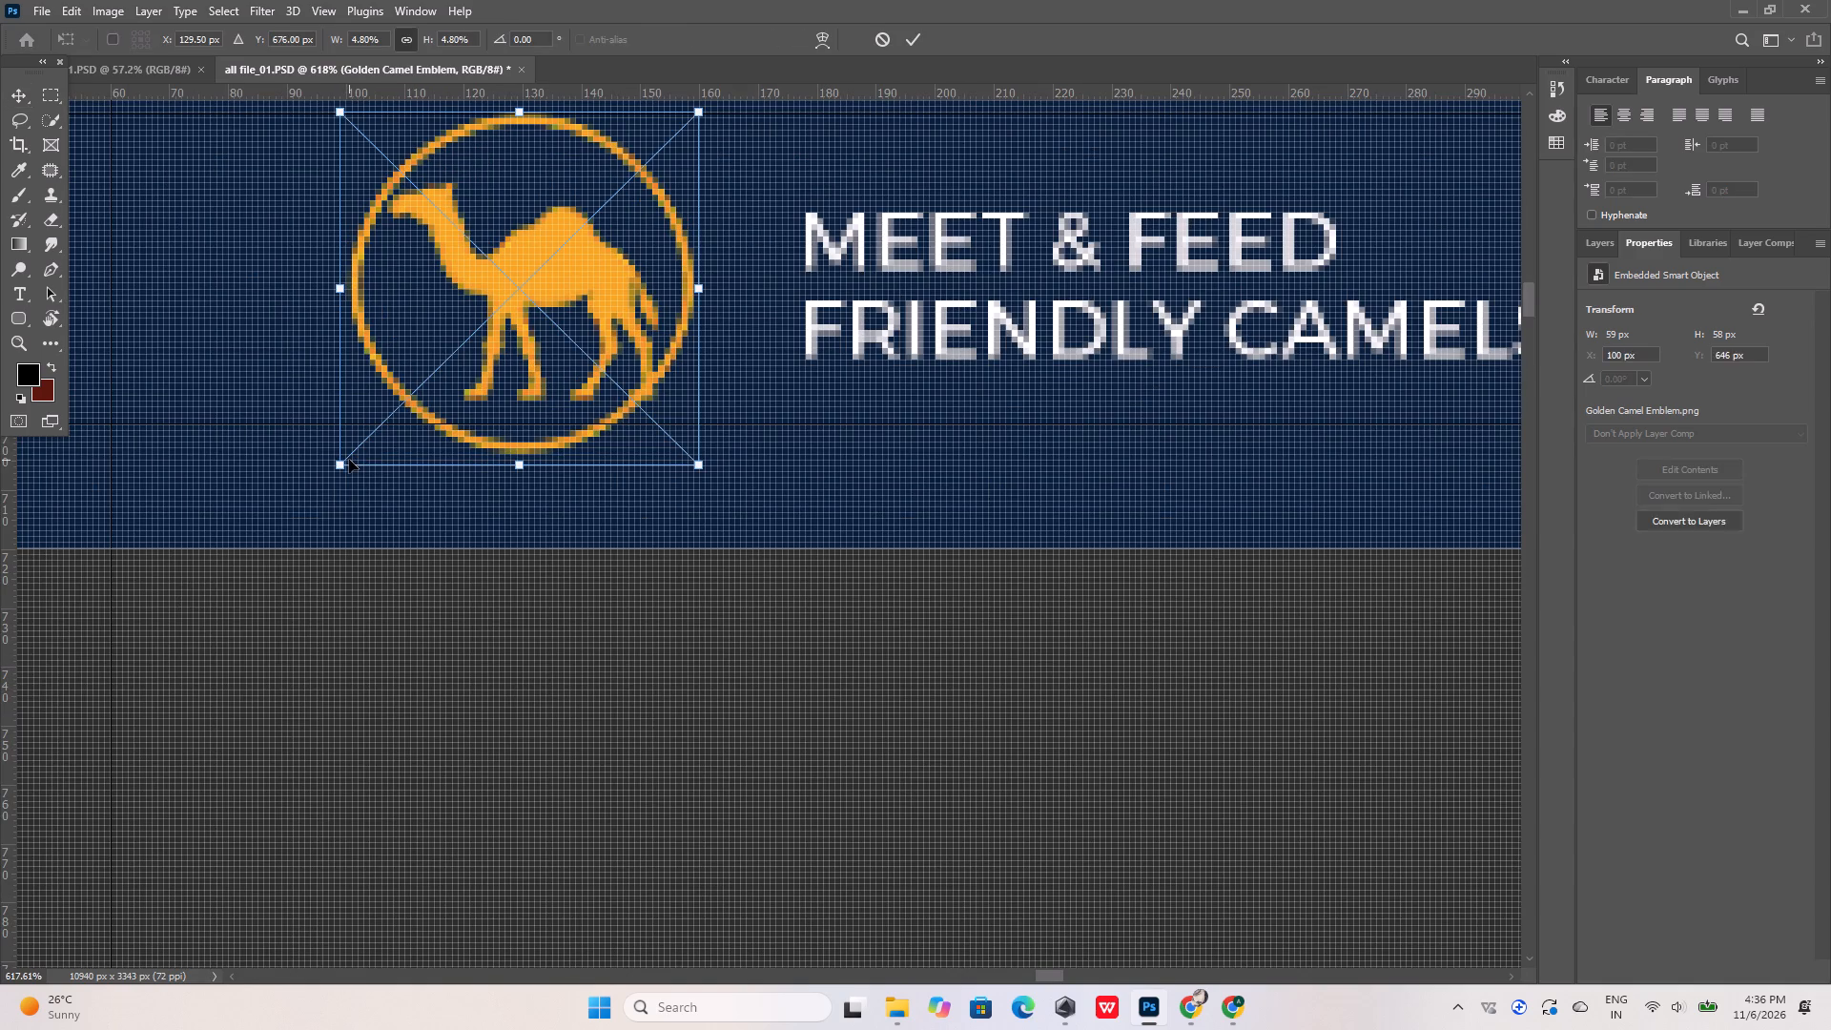
left_click_drag(336, 467, 365, 439)
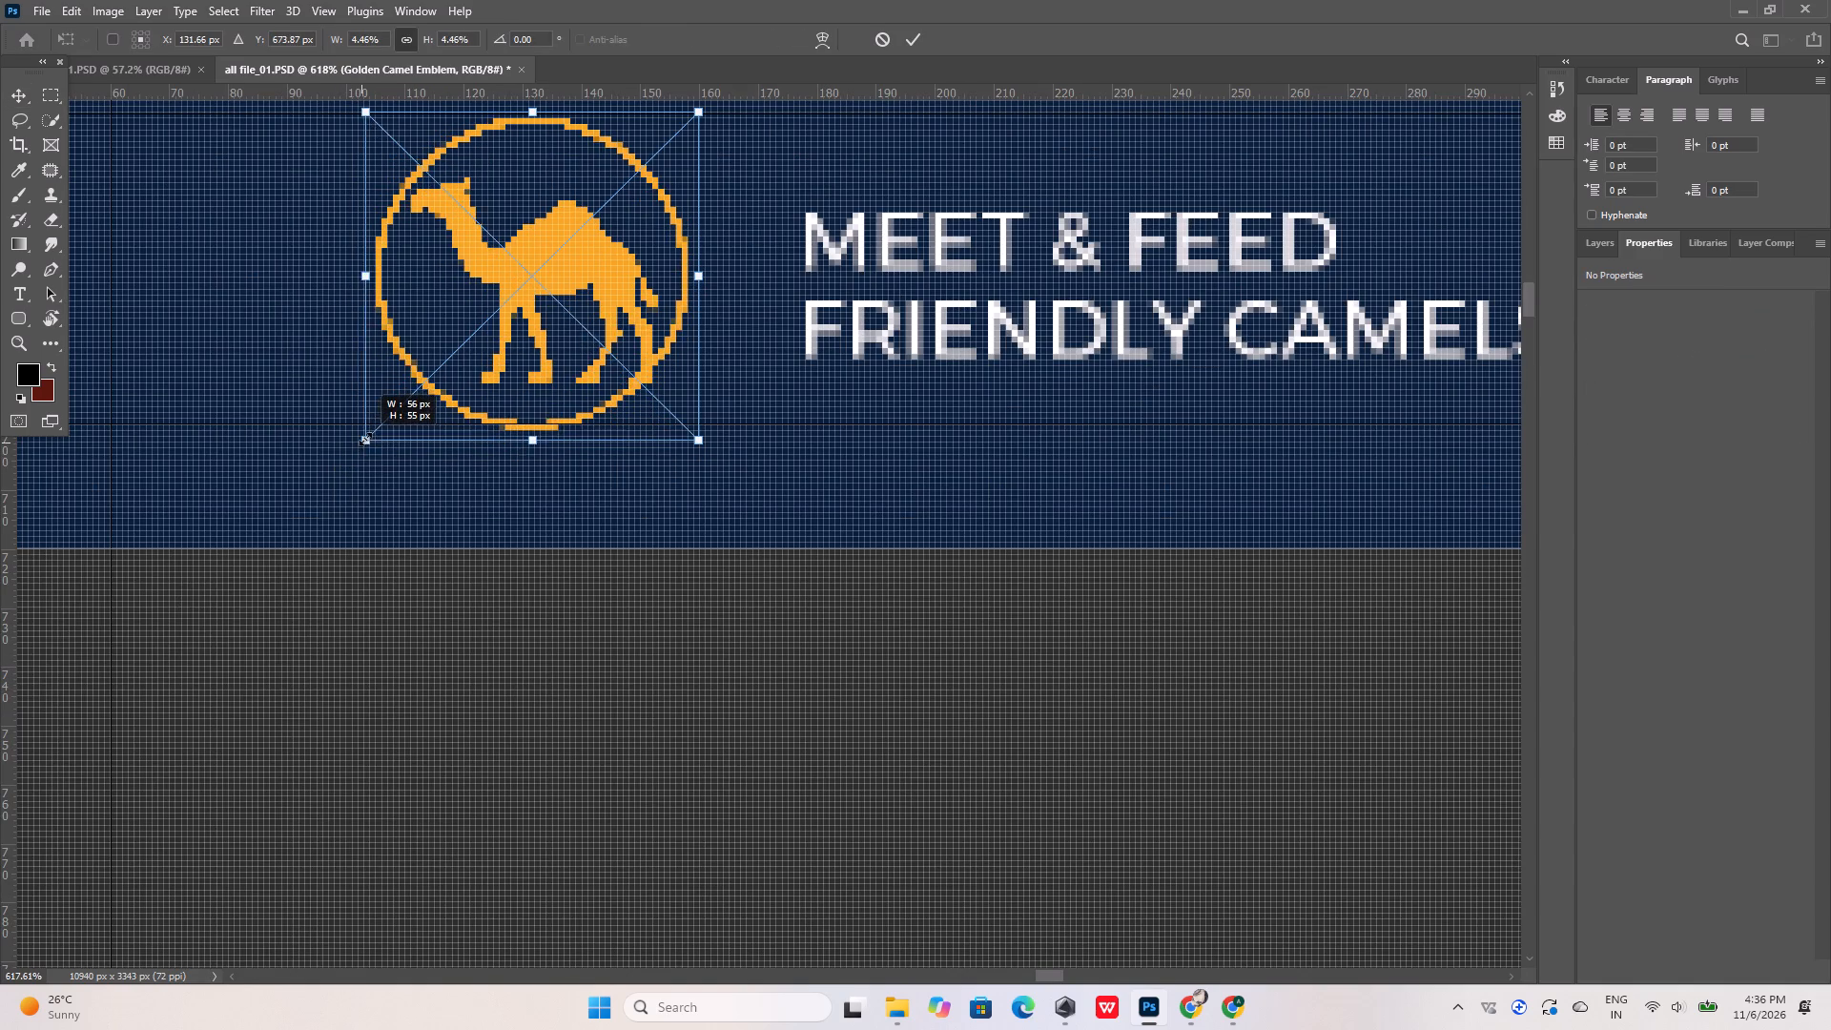
left_click_drag(365, 439, 370, 435)
scroll(524, 418, "down", 6, "alt")
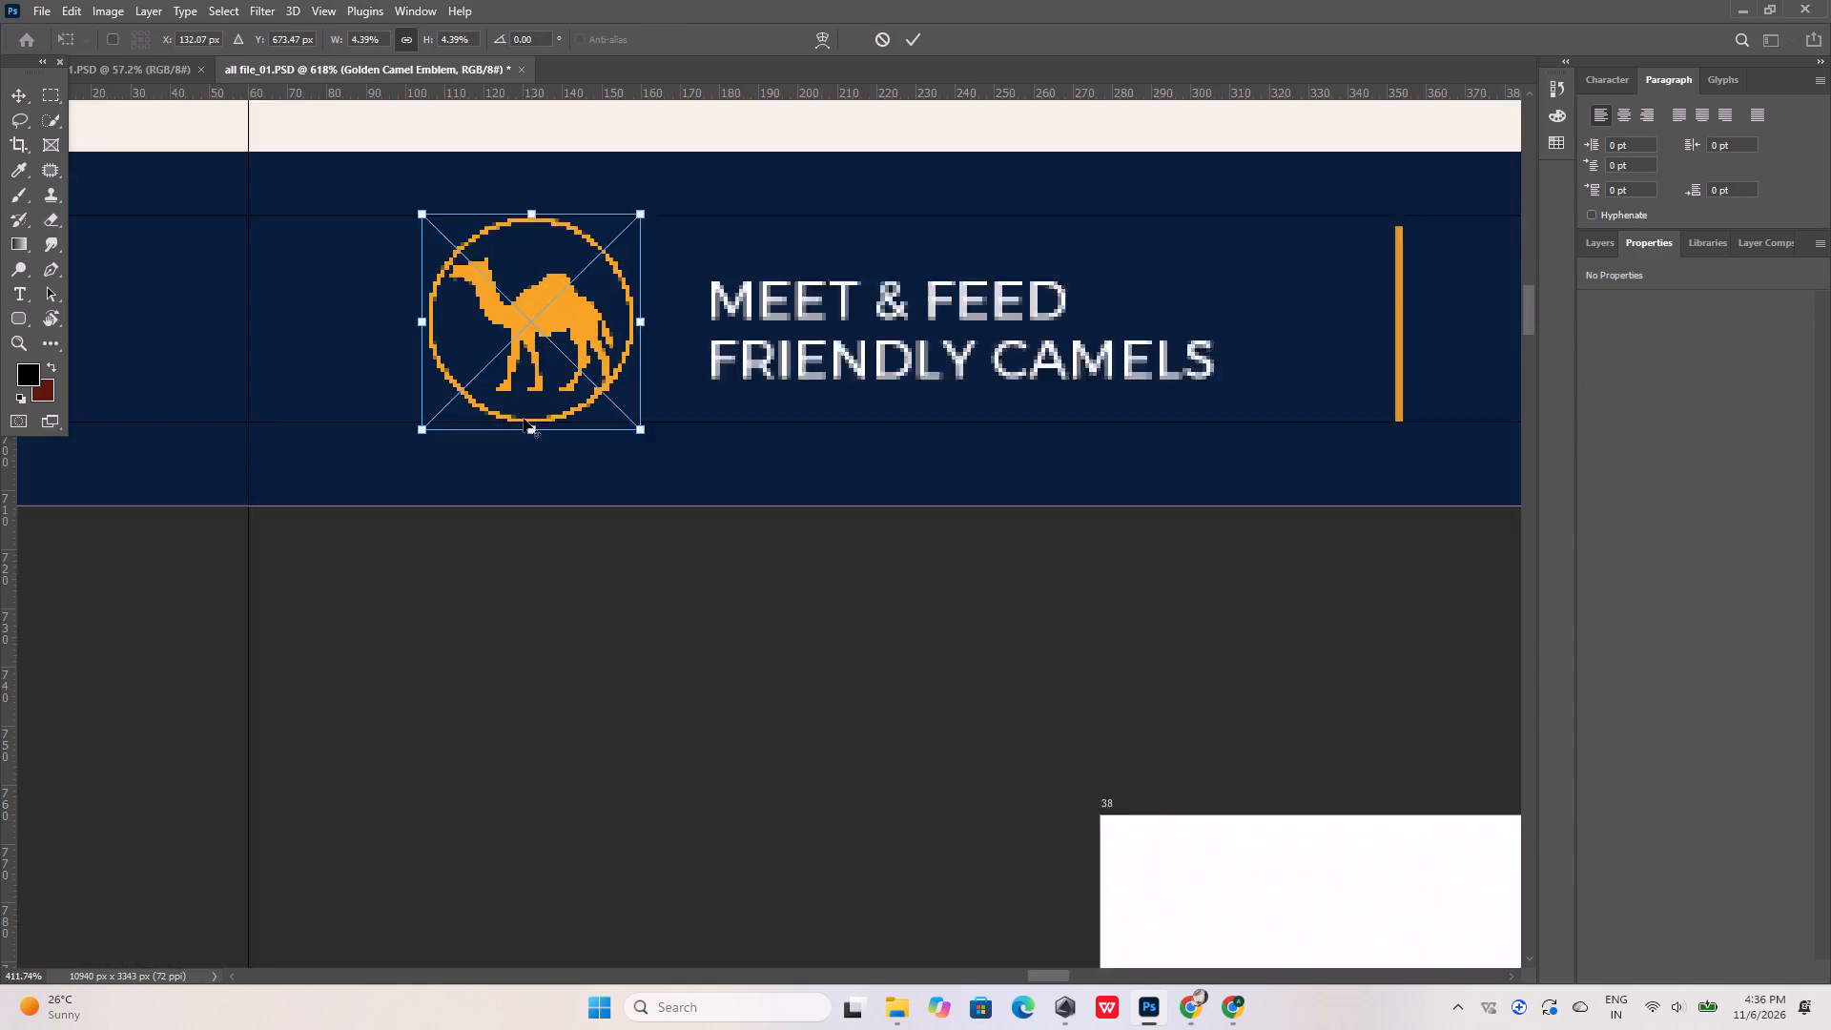
scroll(531, 419, "down", 3, "alt")
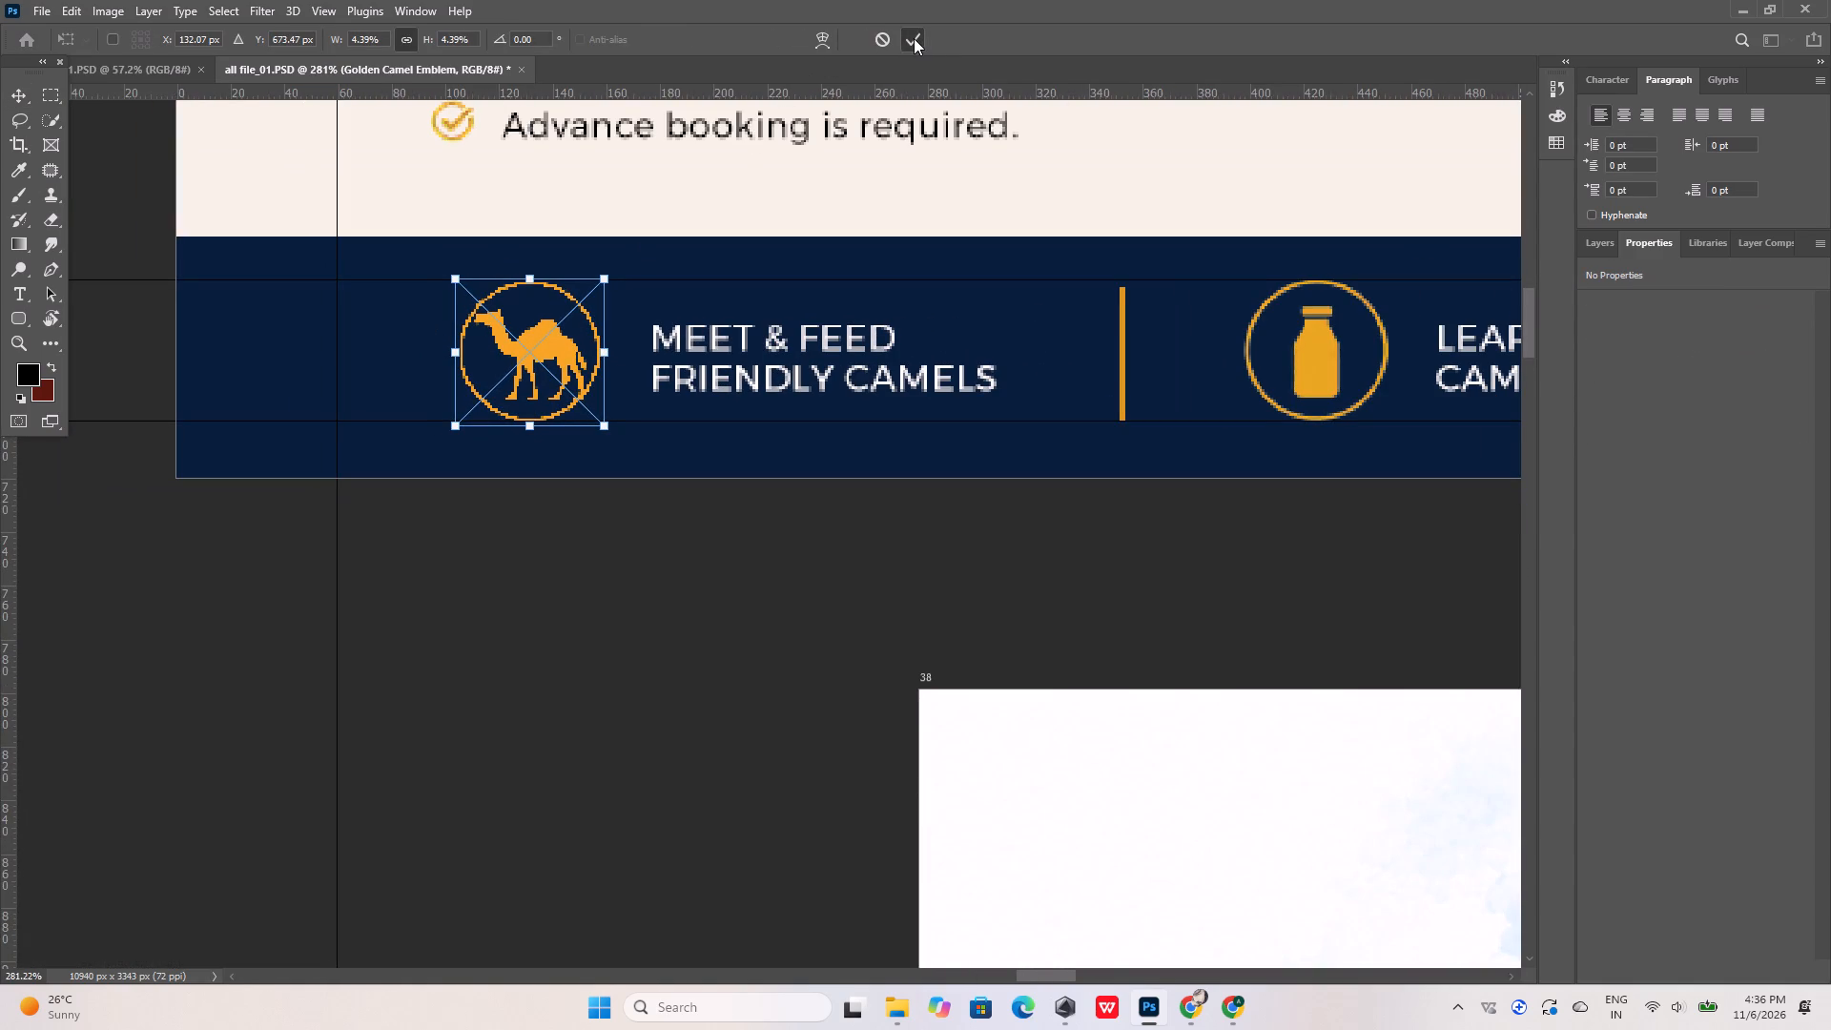
left_click(914, 38)
left_click(610, 535)
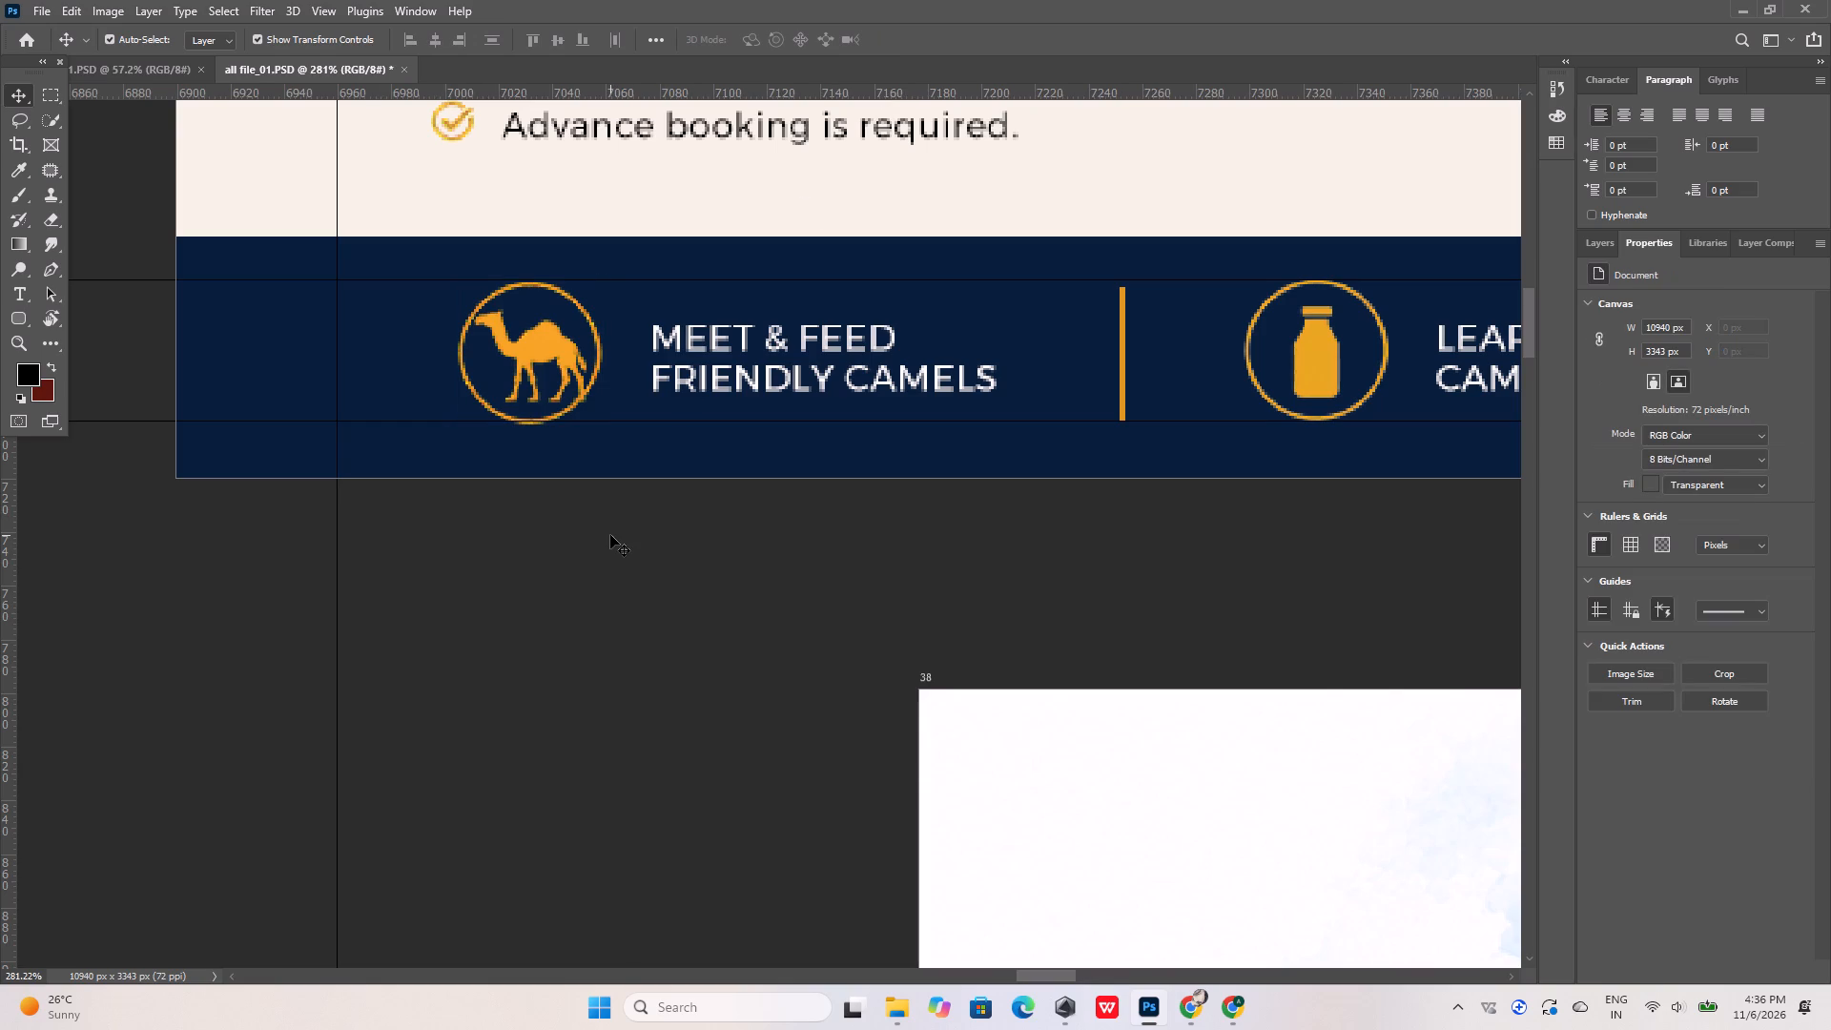
Compare the footer icons on the Camelicious and Dubai Safari Park pages against the horizontal guides.
scroll(510, 483, "down", 12, "alt")
scroll(450, 421, "down", 6, "alt")
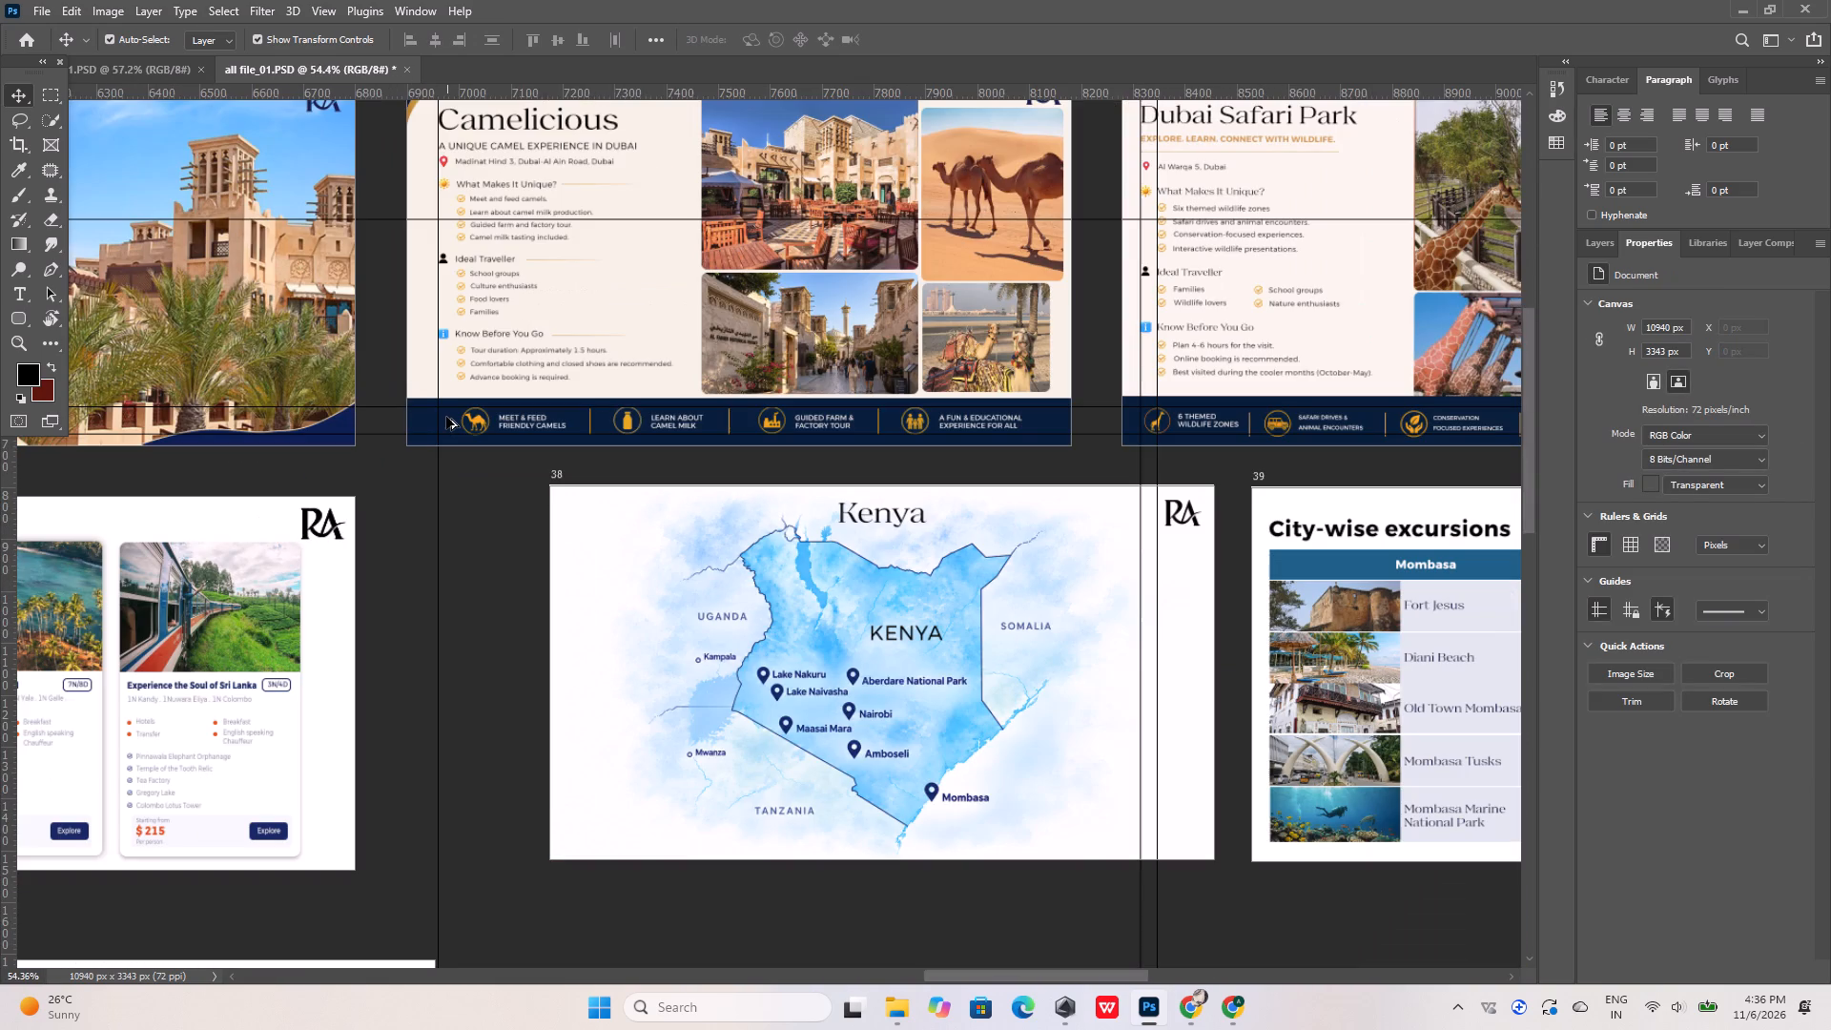
scroll(639, 323, "down", 6, "alt")
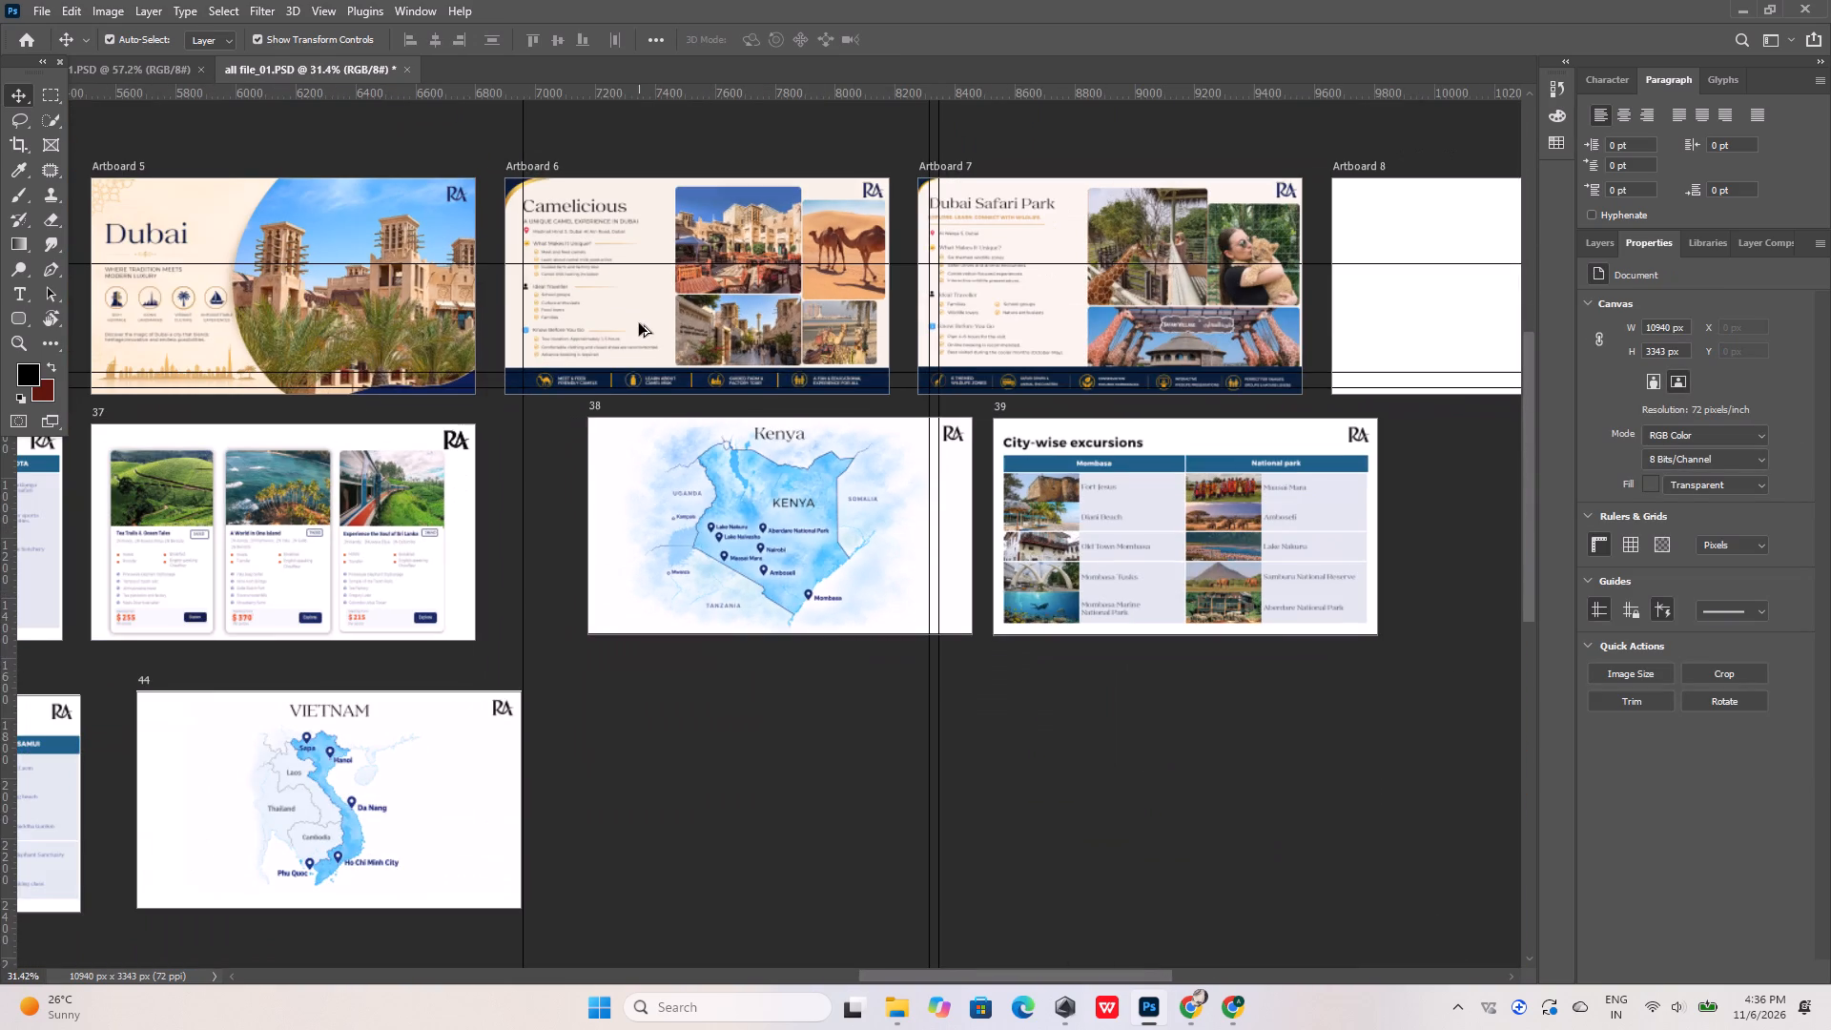
scroll(1339, 397, "up", 17, "alt")
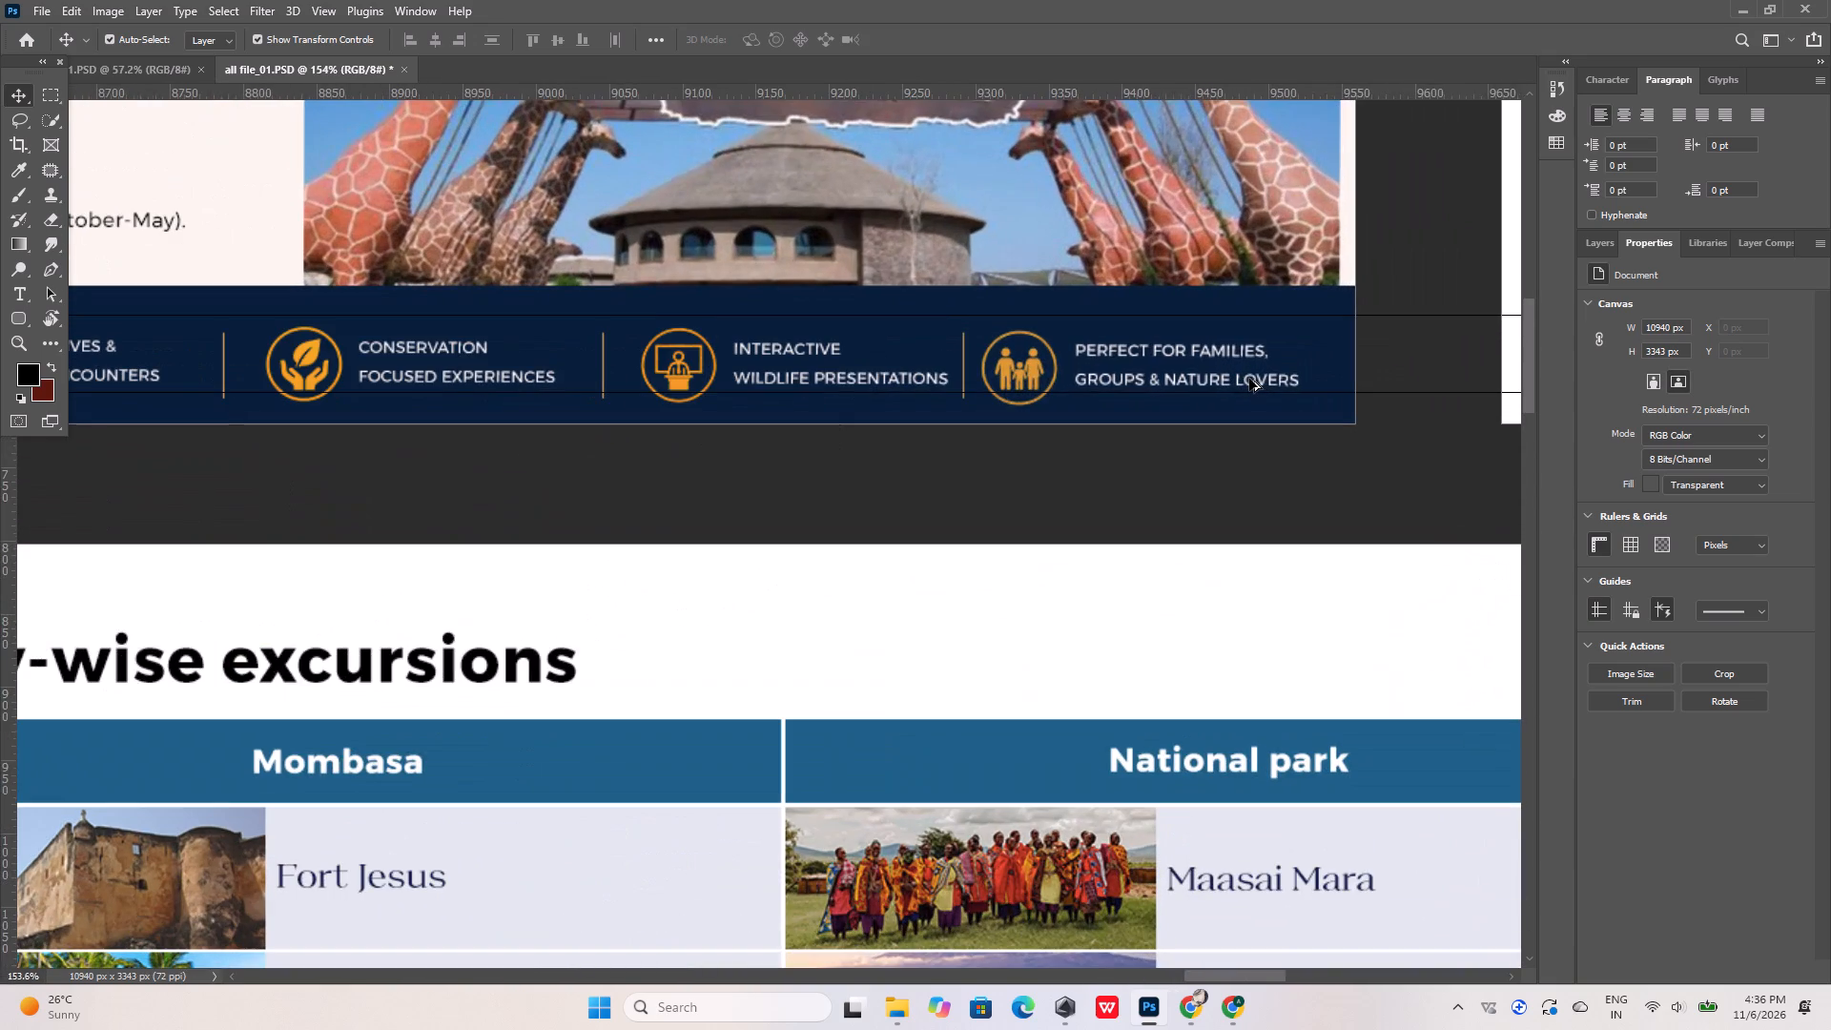
scroll(1249, 379, "down", 11, "alt")
scroll(697, 379, "up", 11, "alt")
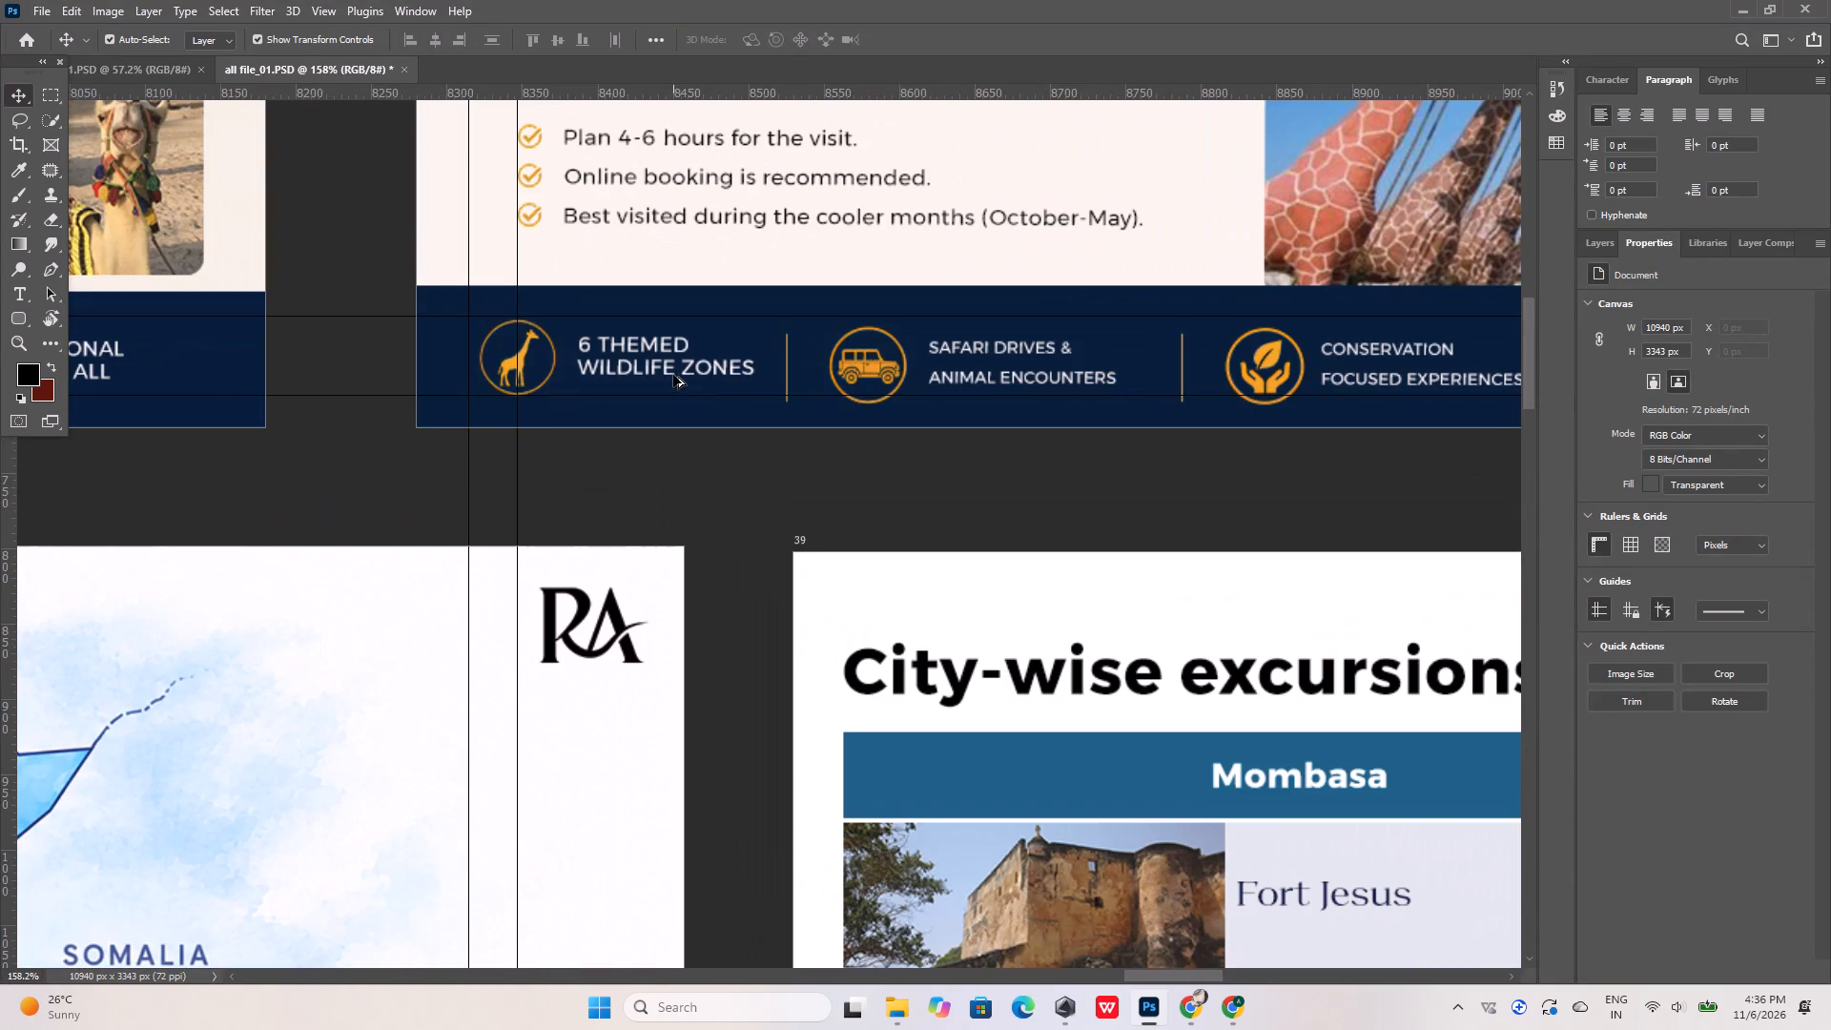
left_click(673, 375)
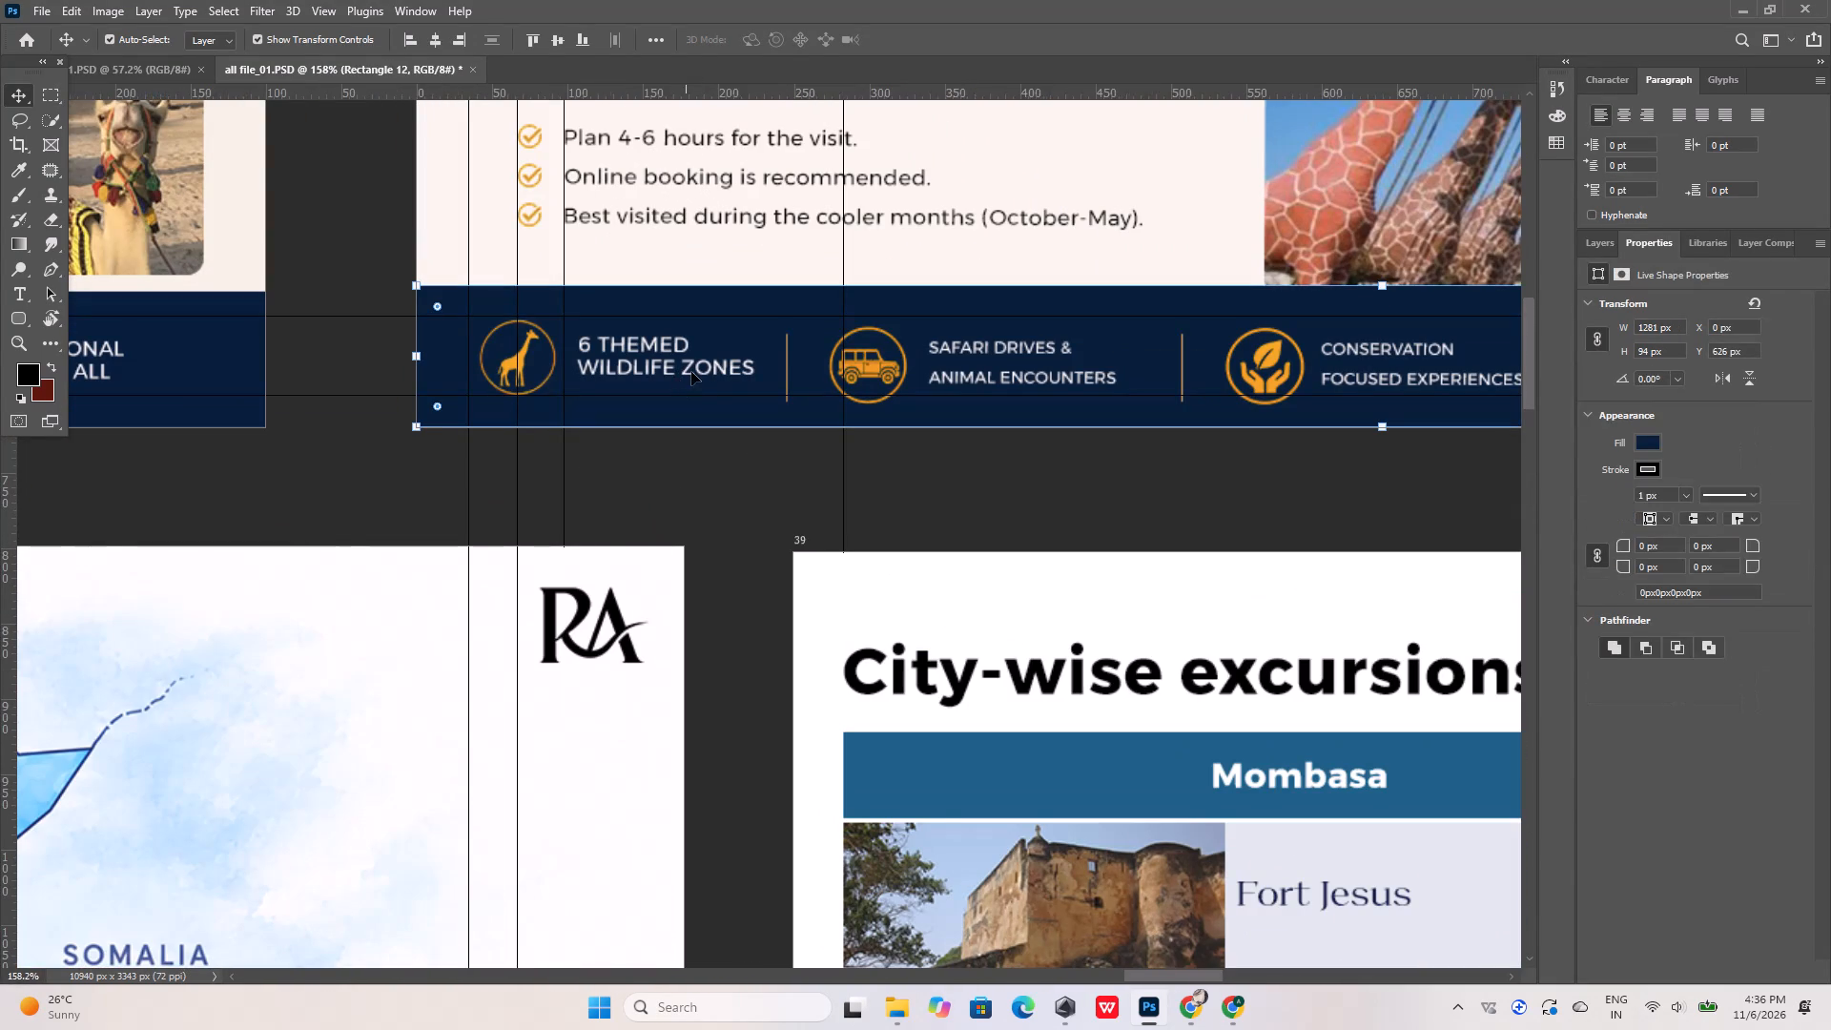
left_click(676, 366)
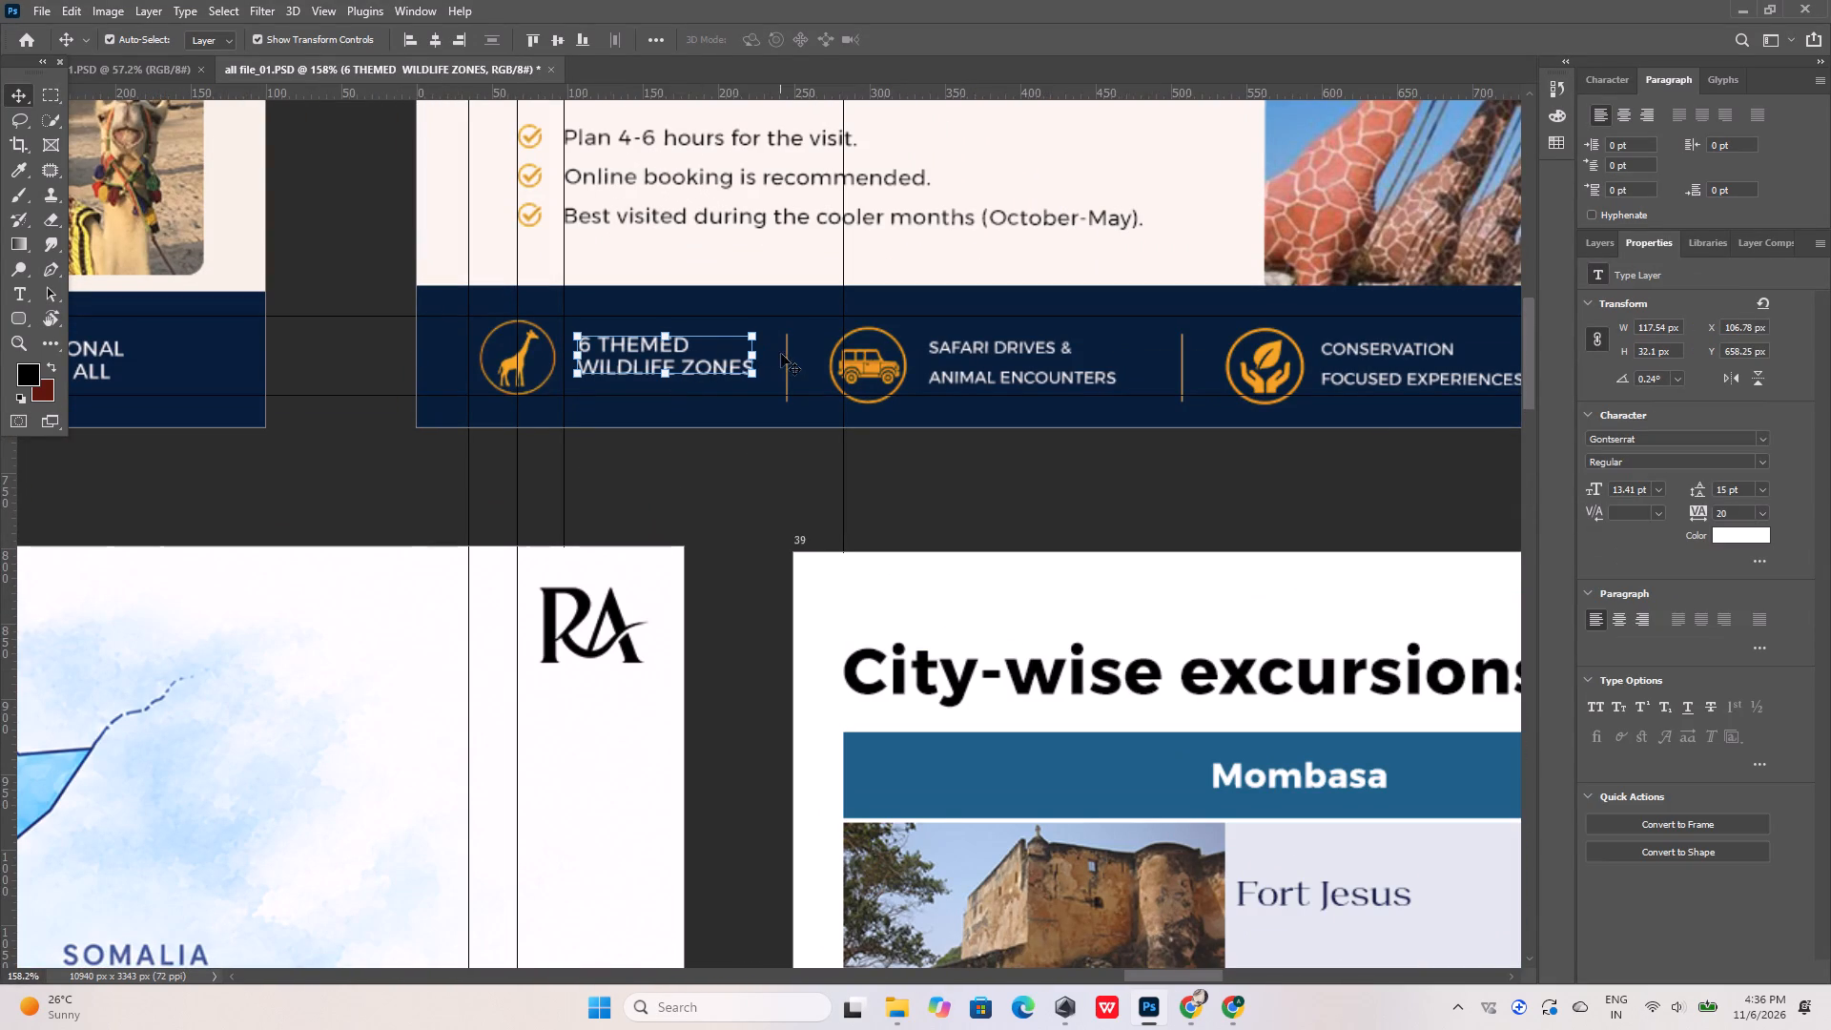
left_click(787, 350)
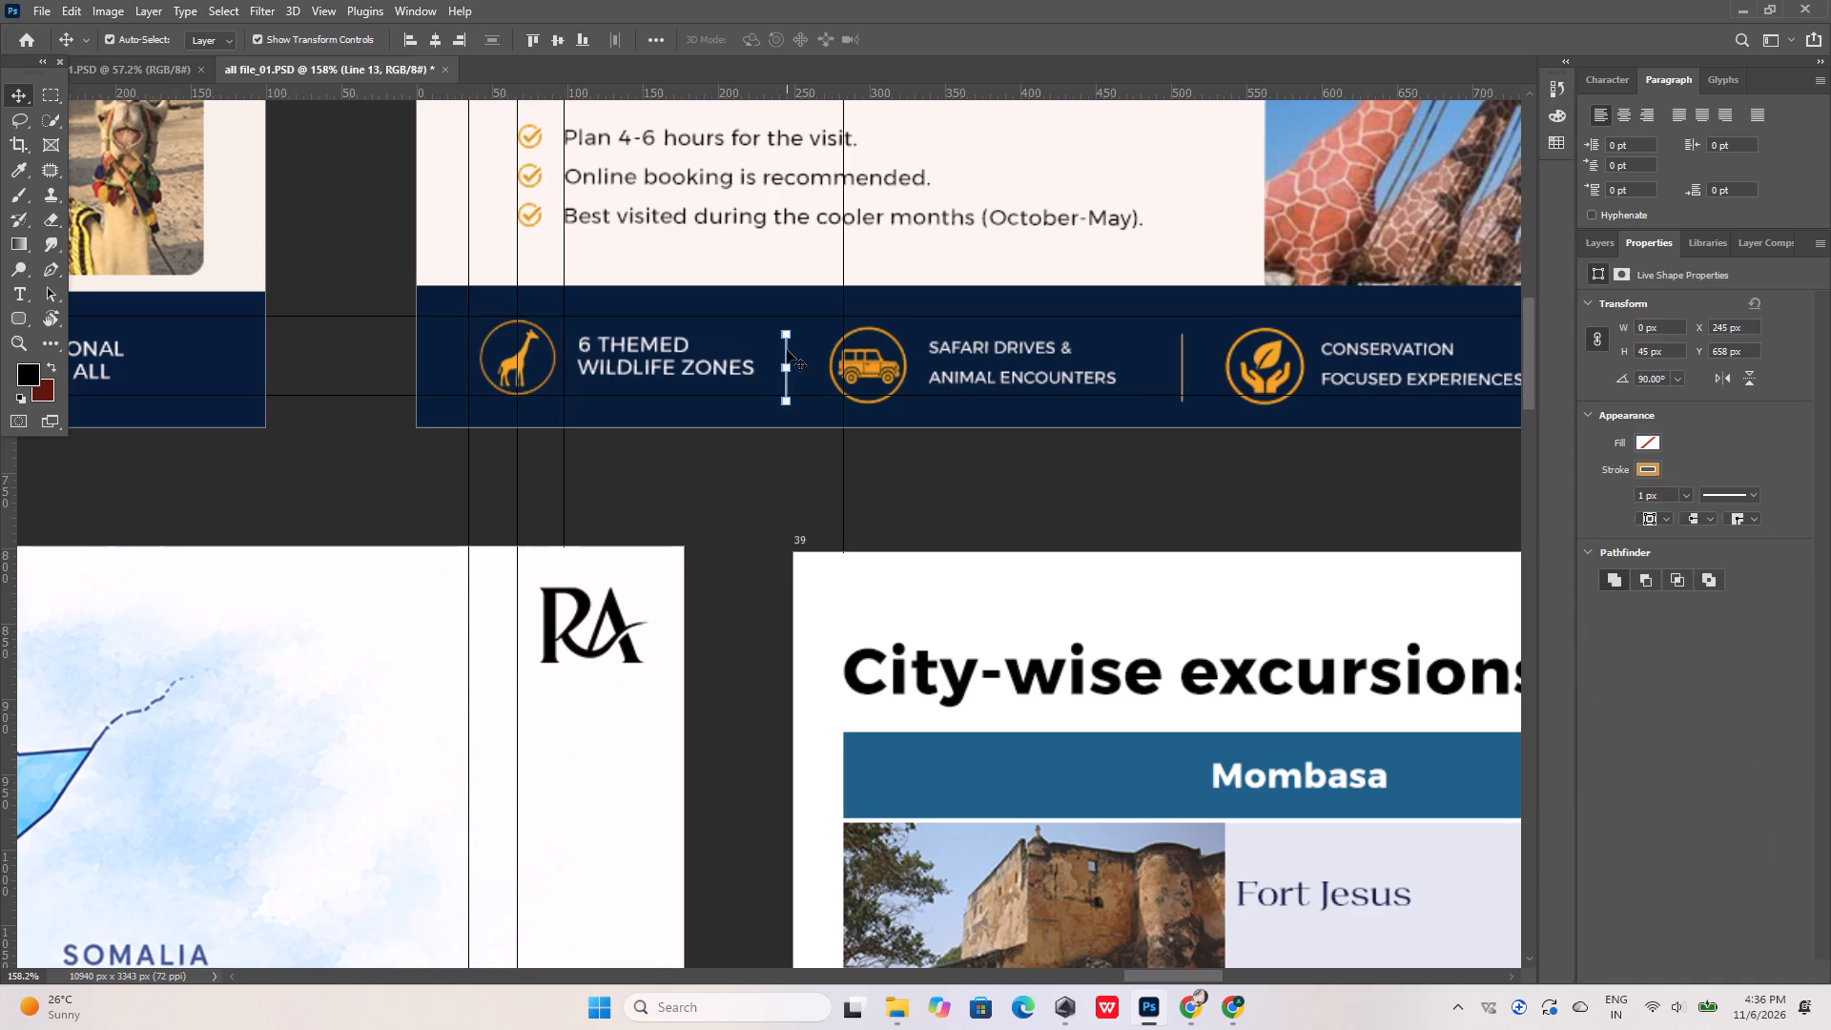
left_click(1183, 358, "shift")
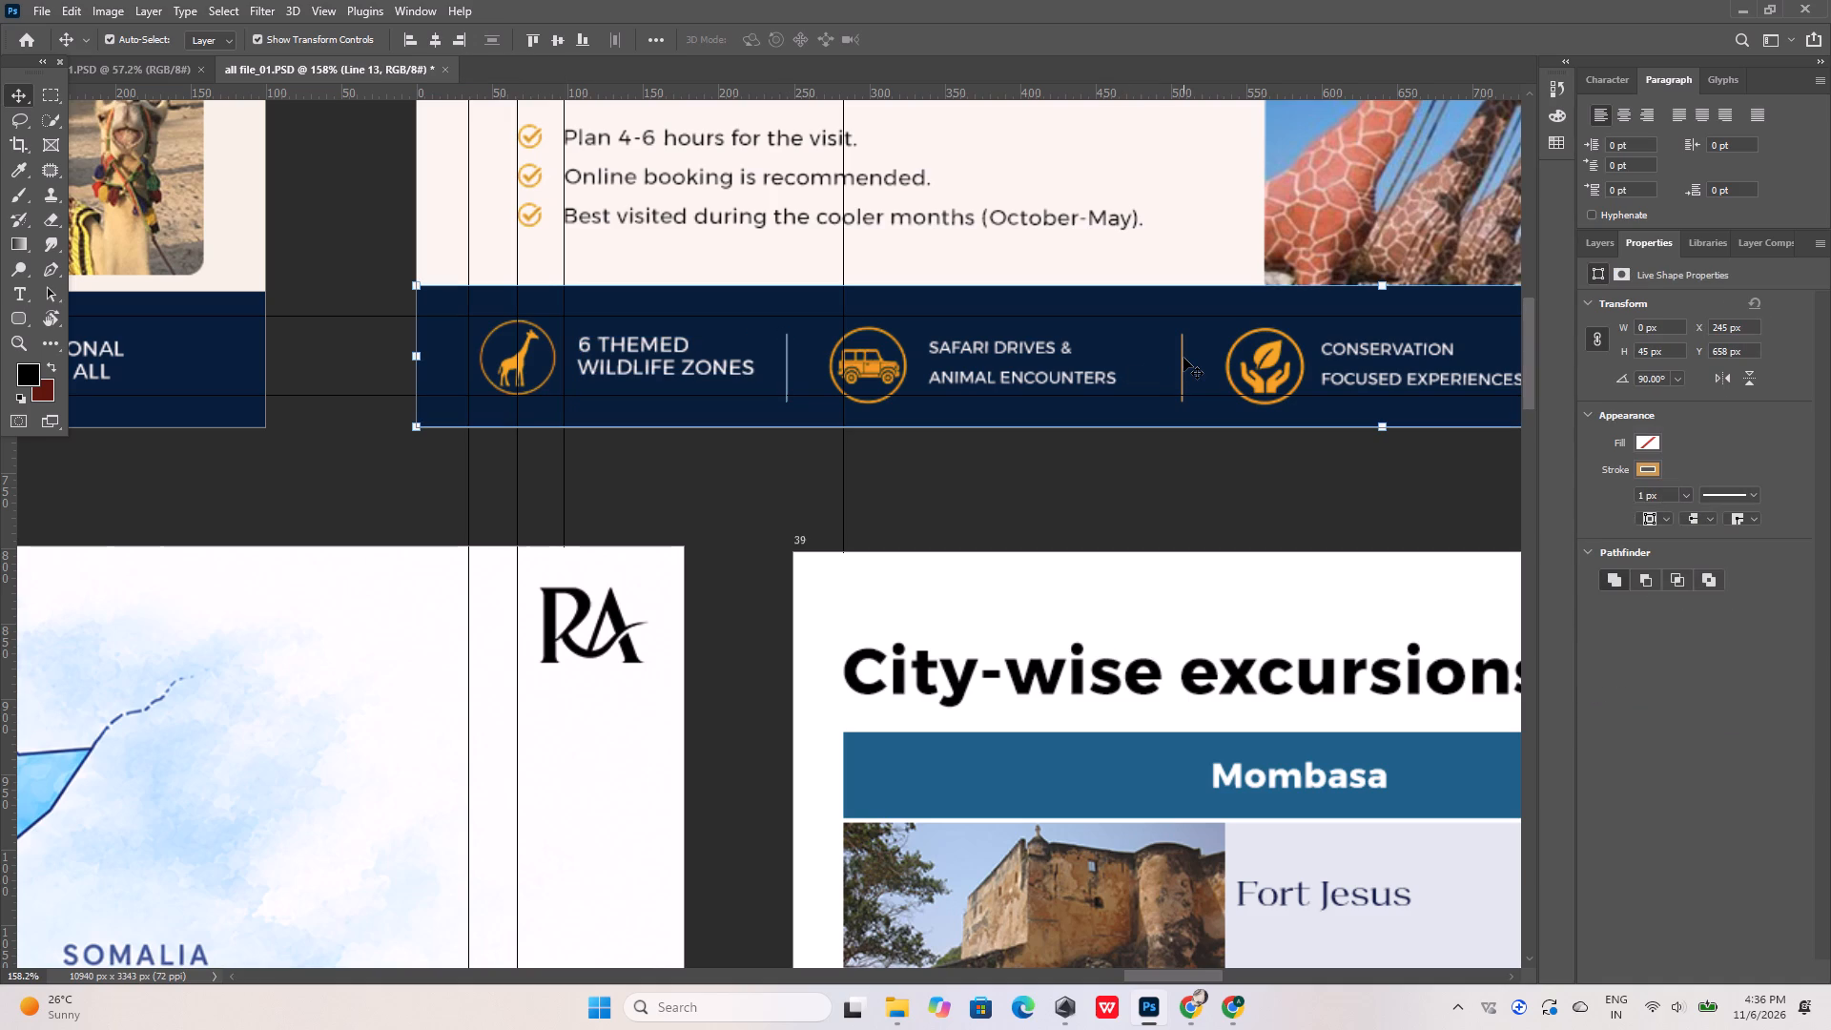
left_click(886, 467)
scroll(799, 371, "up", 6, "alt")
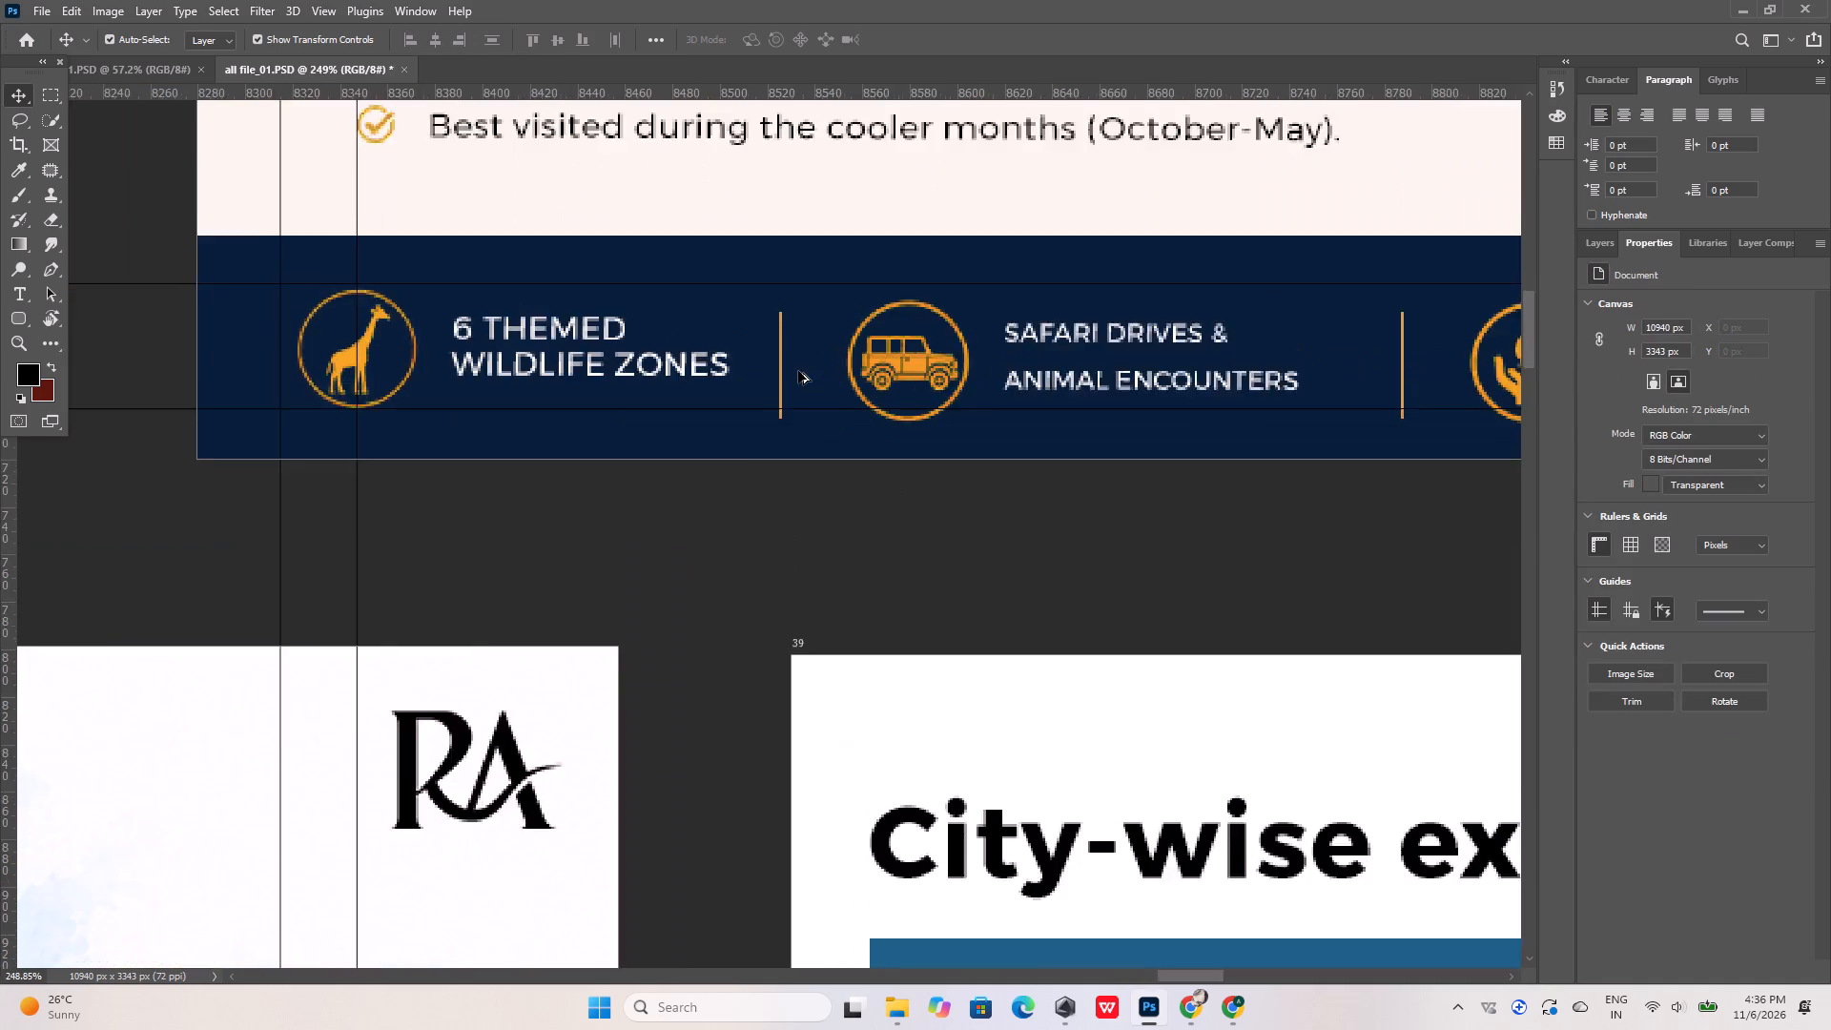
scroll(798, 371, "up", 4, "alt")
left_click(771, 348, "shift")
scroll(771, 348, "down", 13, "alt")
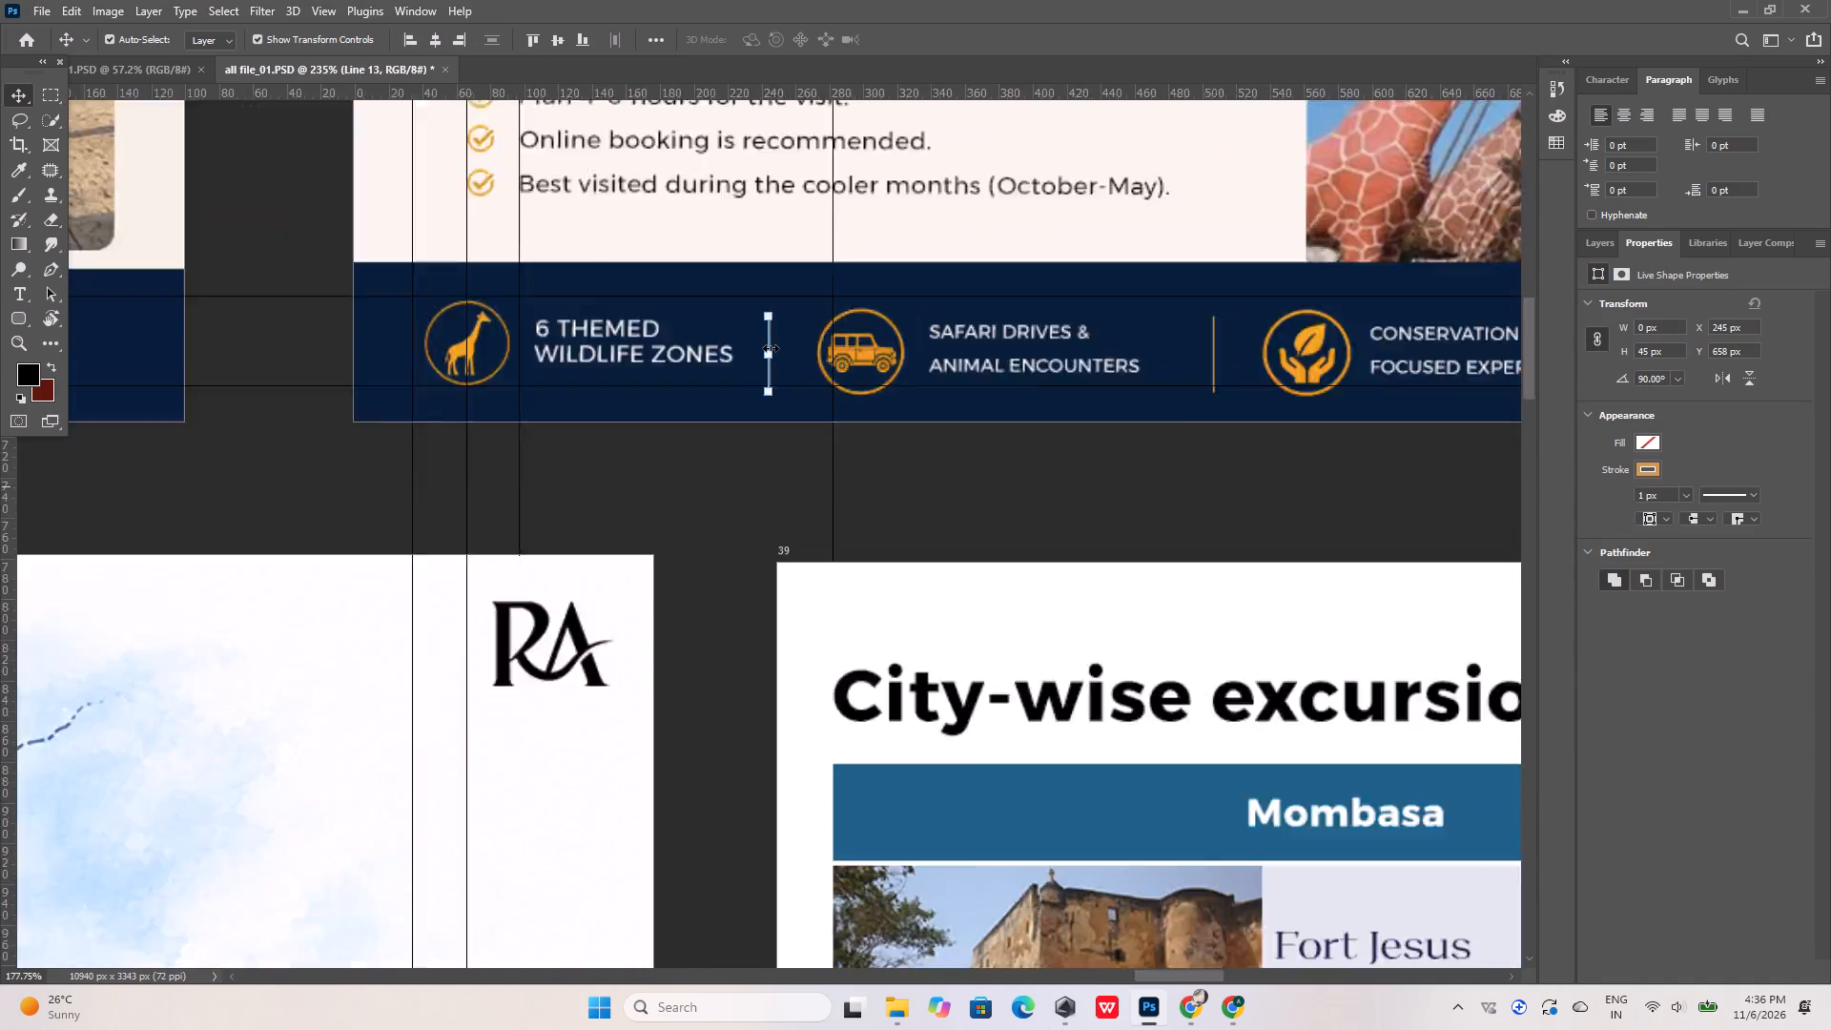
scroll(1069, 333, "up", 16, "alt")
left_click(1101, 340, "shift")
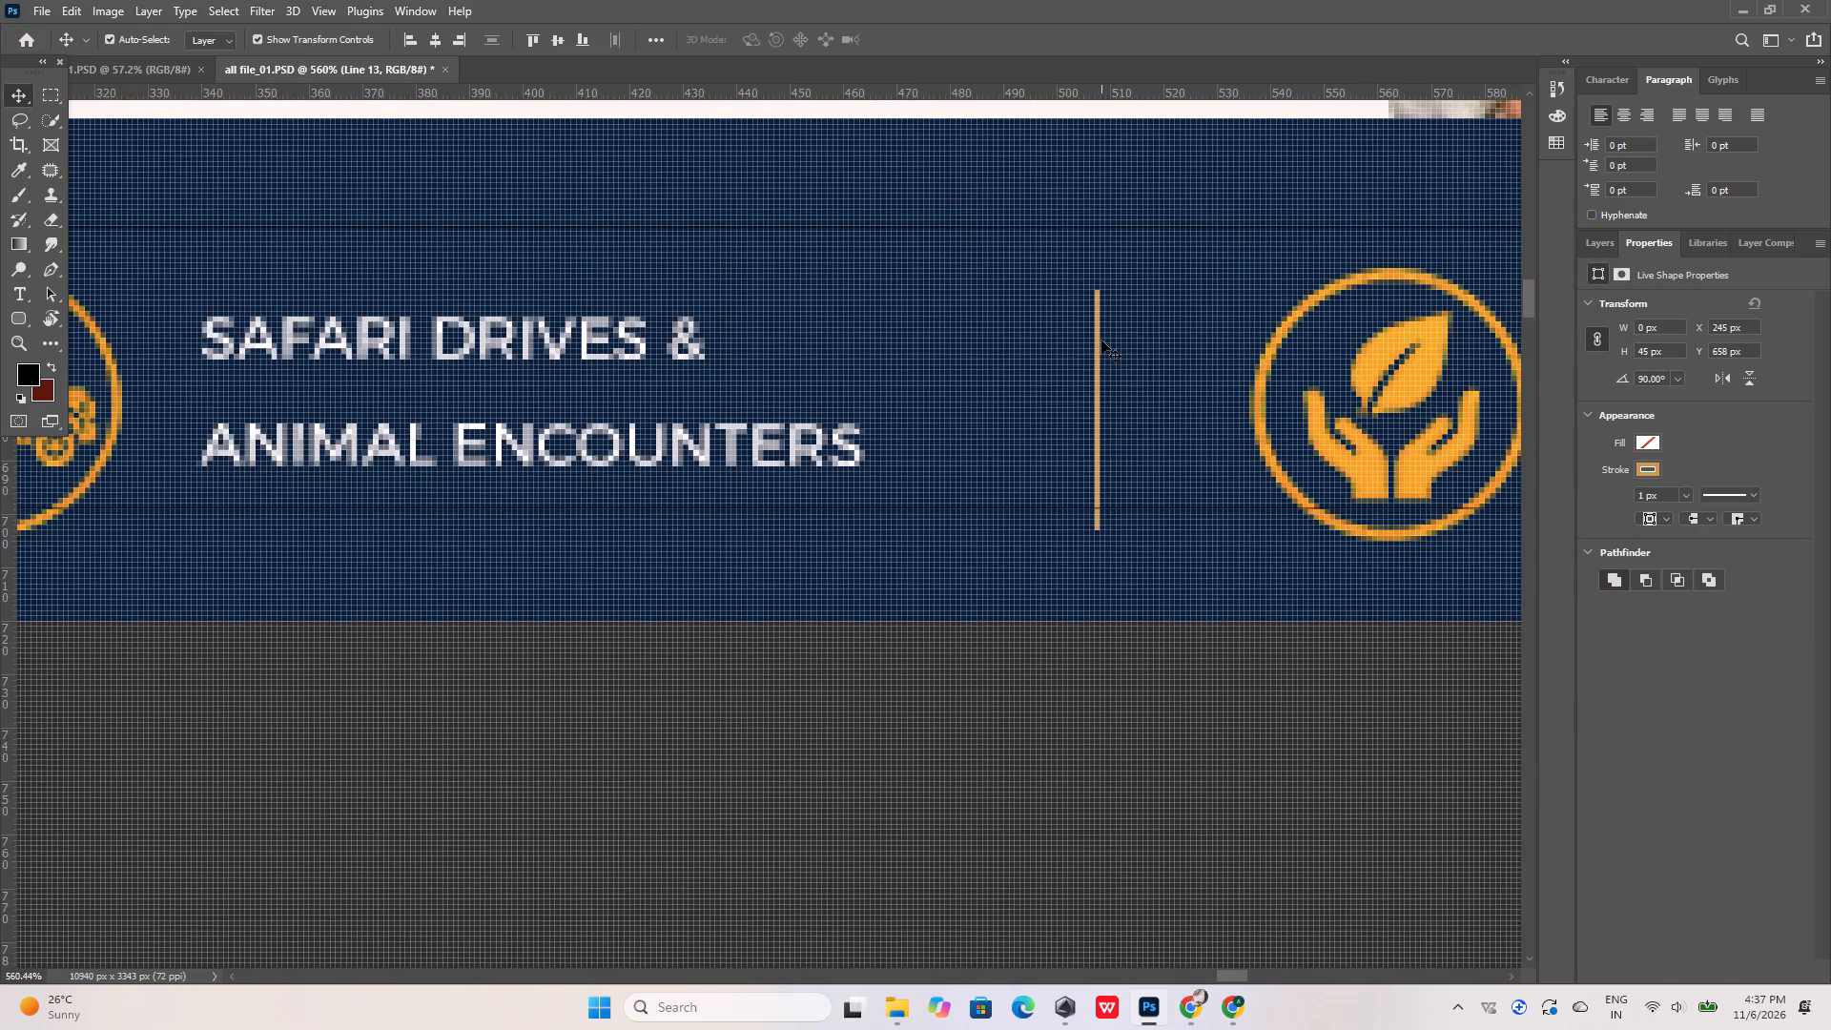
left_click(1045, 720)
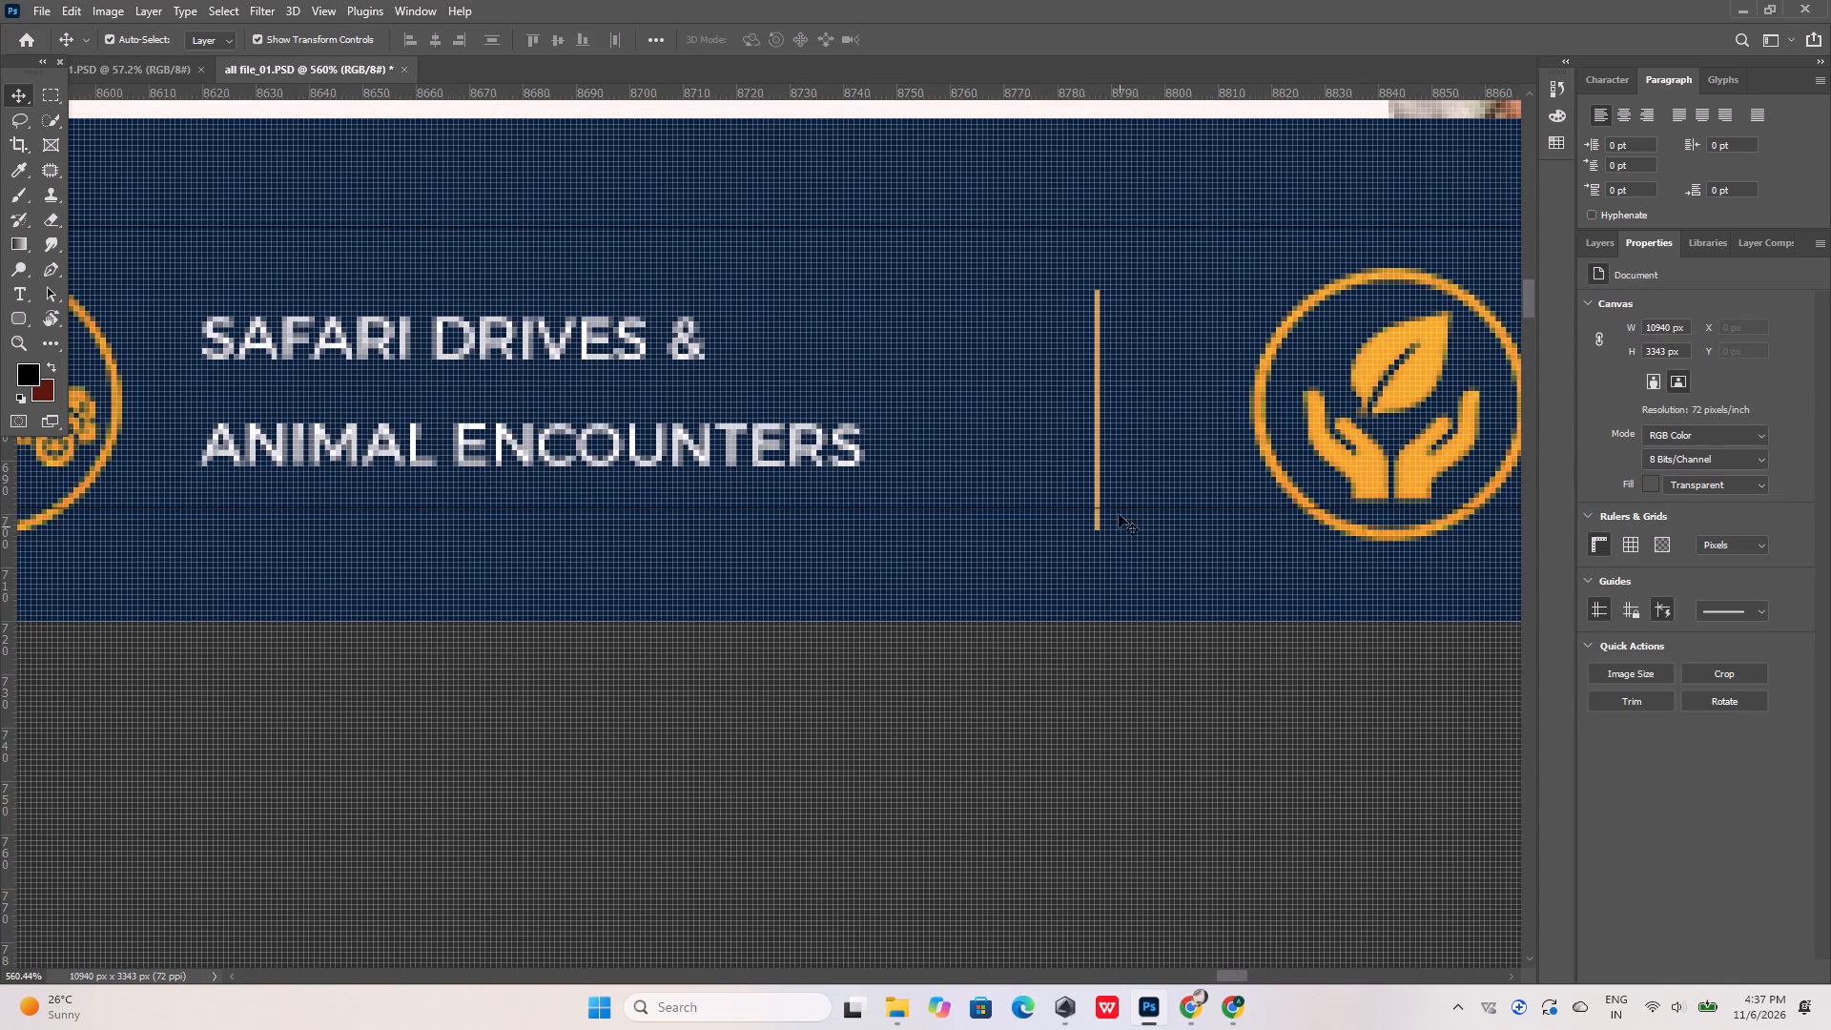
Select the four orange divider lines in the Dubai Safari Park footer and move them up together to Y 650 px.
left_click(1101, 442)
left_click(1100, 432)
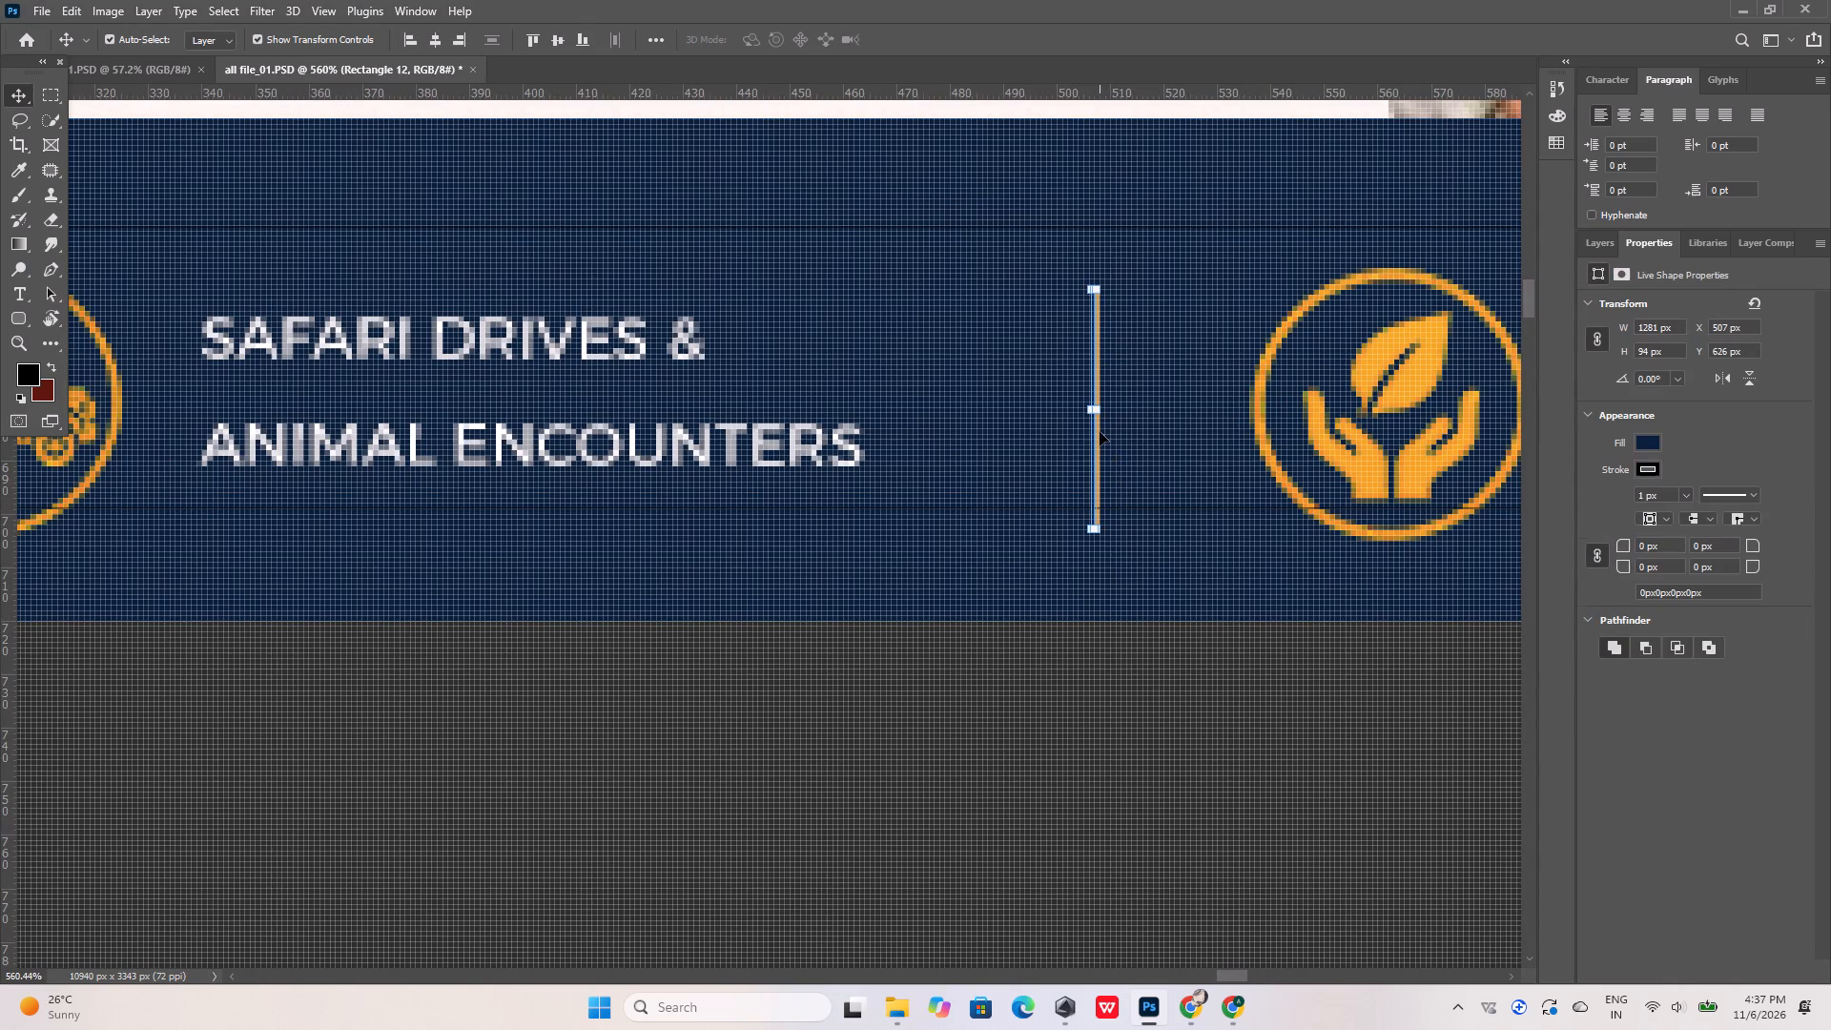
scroll(1100, 432, "down", 16, "alt")
scroll(758, 449, "up", 12, "alt")
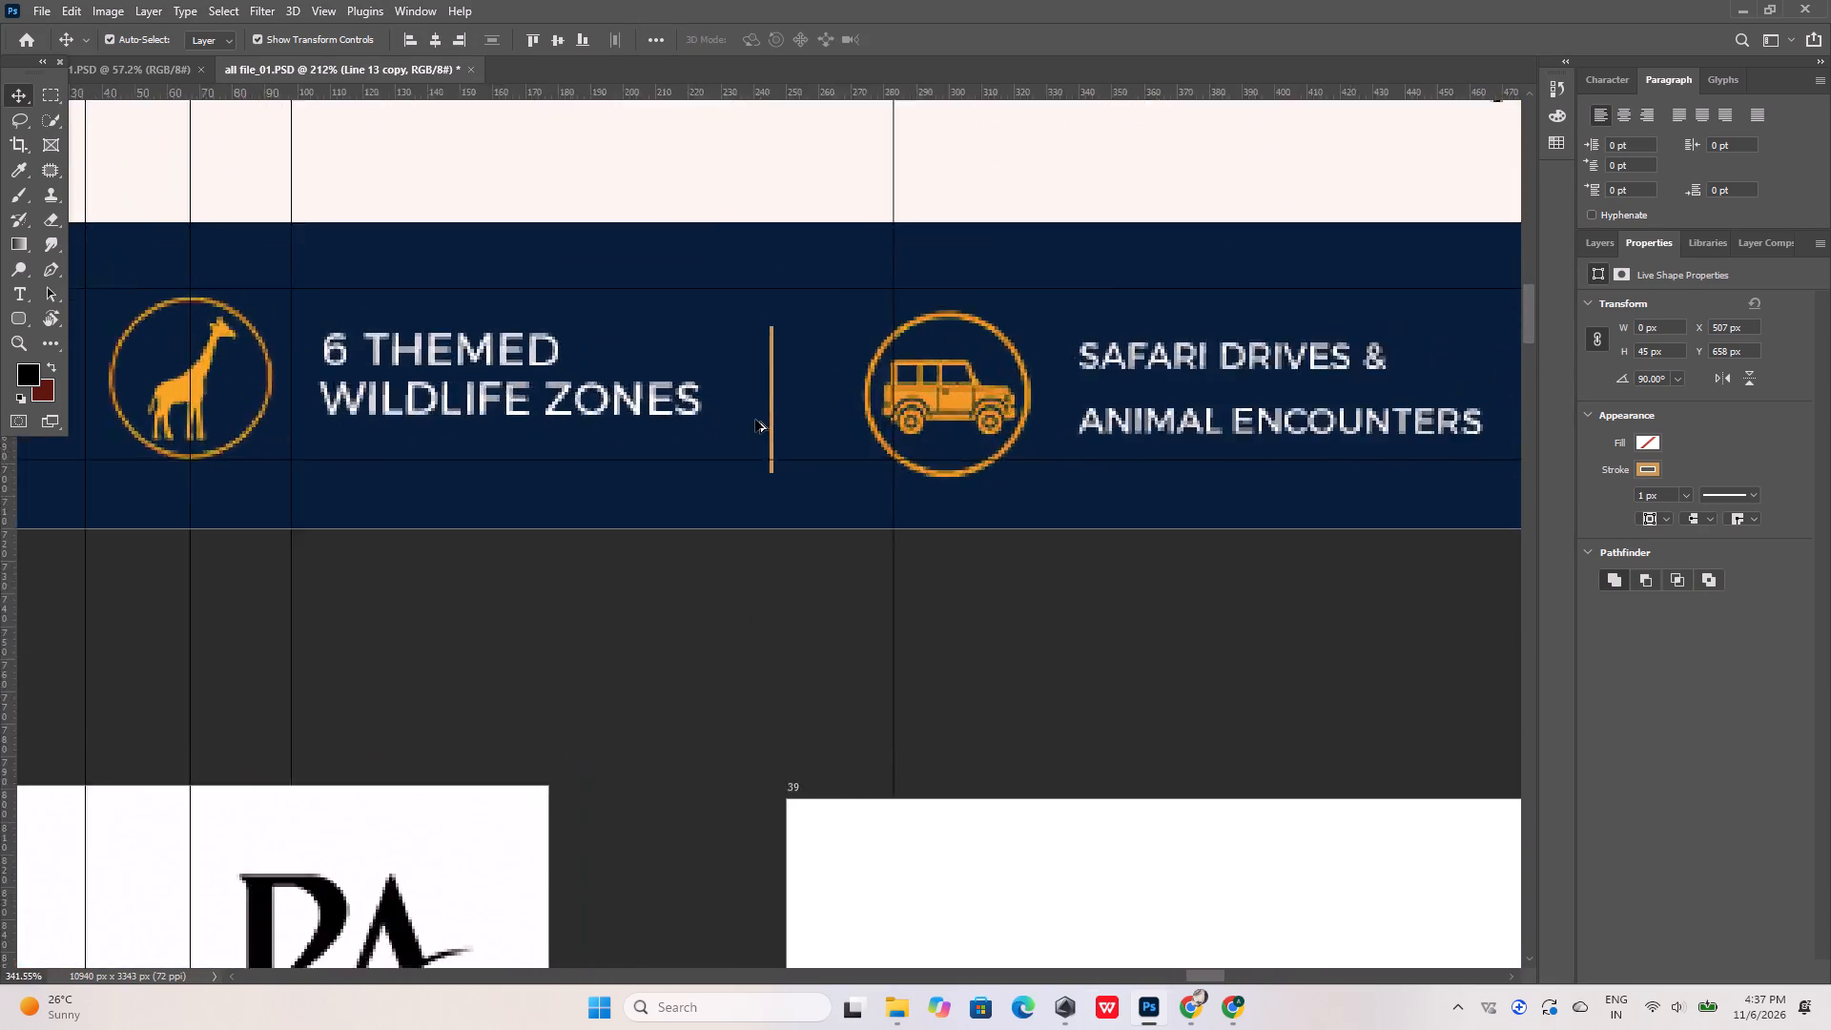
scroll(755, 420, "up", 10, "alt")
left_click(795, 387, "shift")
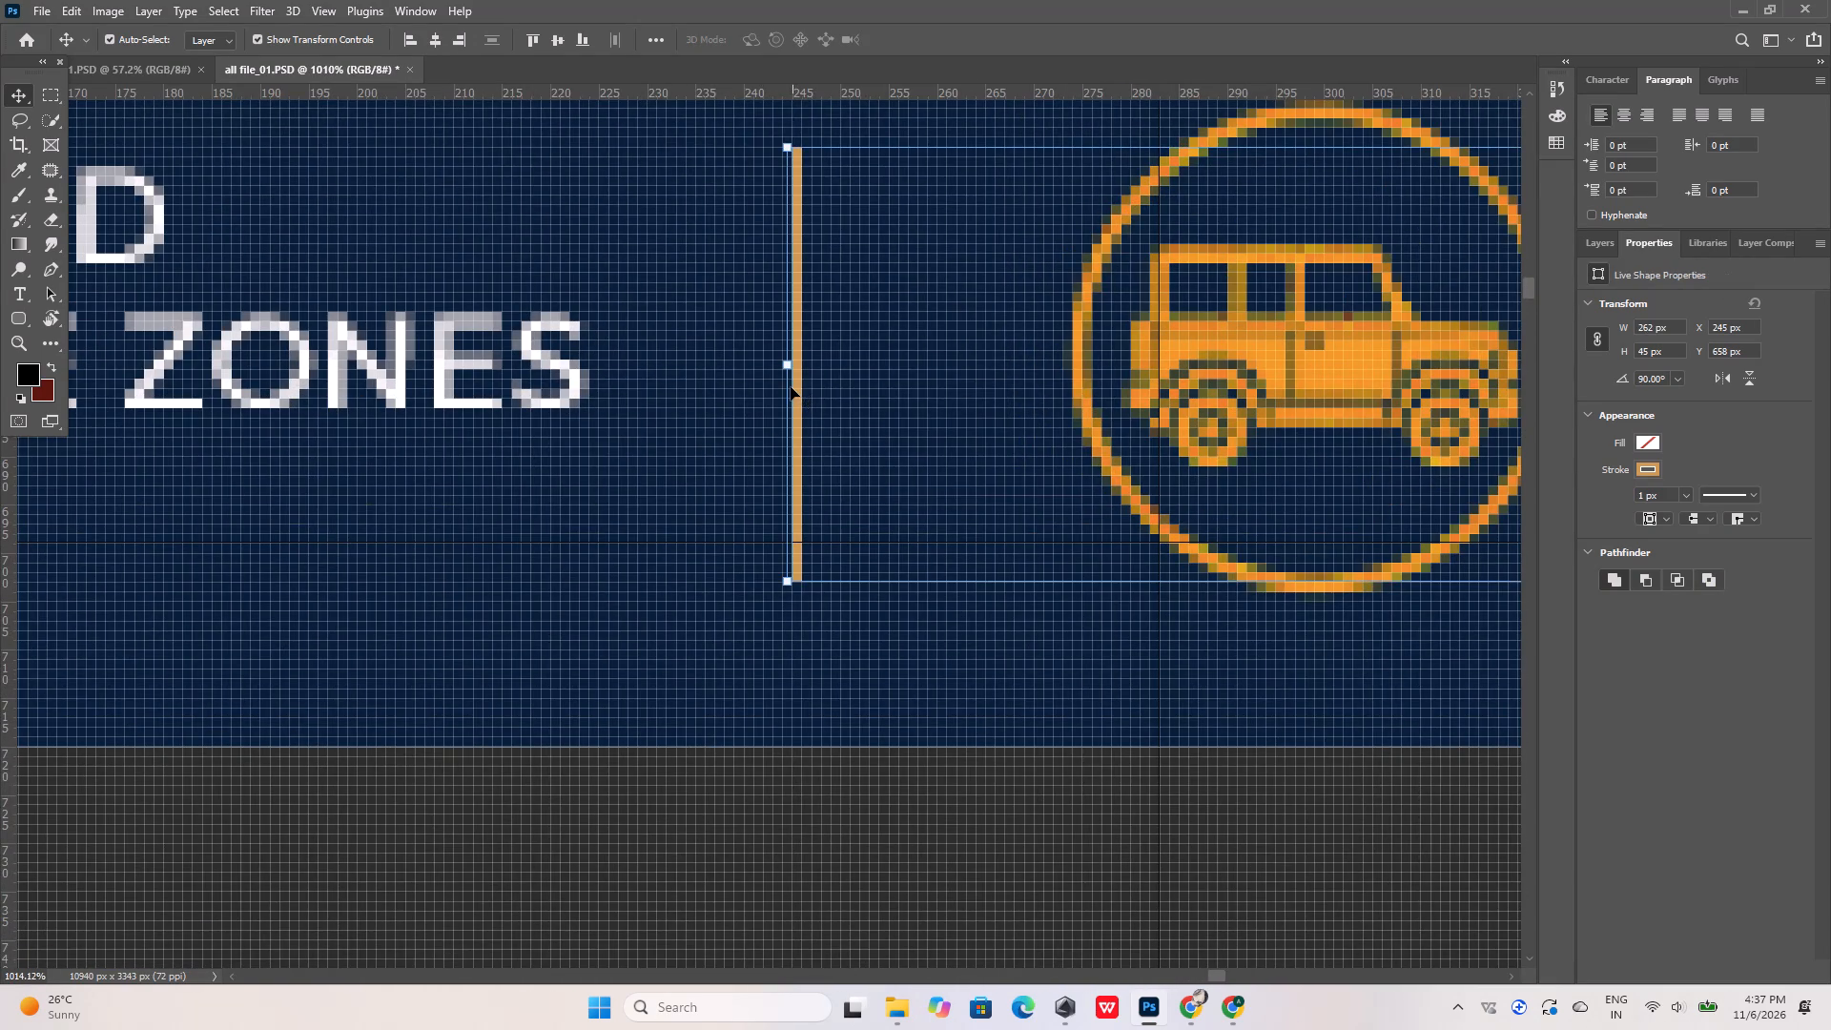
scroll(749, 388, "down", 20, "alt")
scroll(749, 388, "down", 12, "alt")
scroll(1013, 401, "up", 20, "alt")
scroll(1013, 401, "up", 13, "alt")
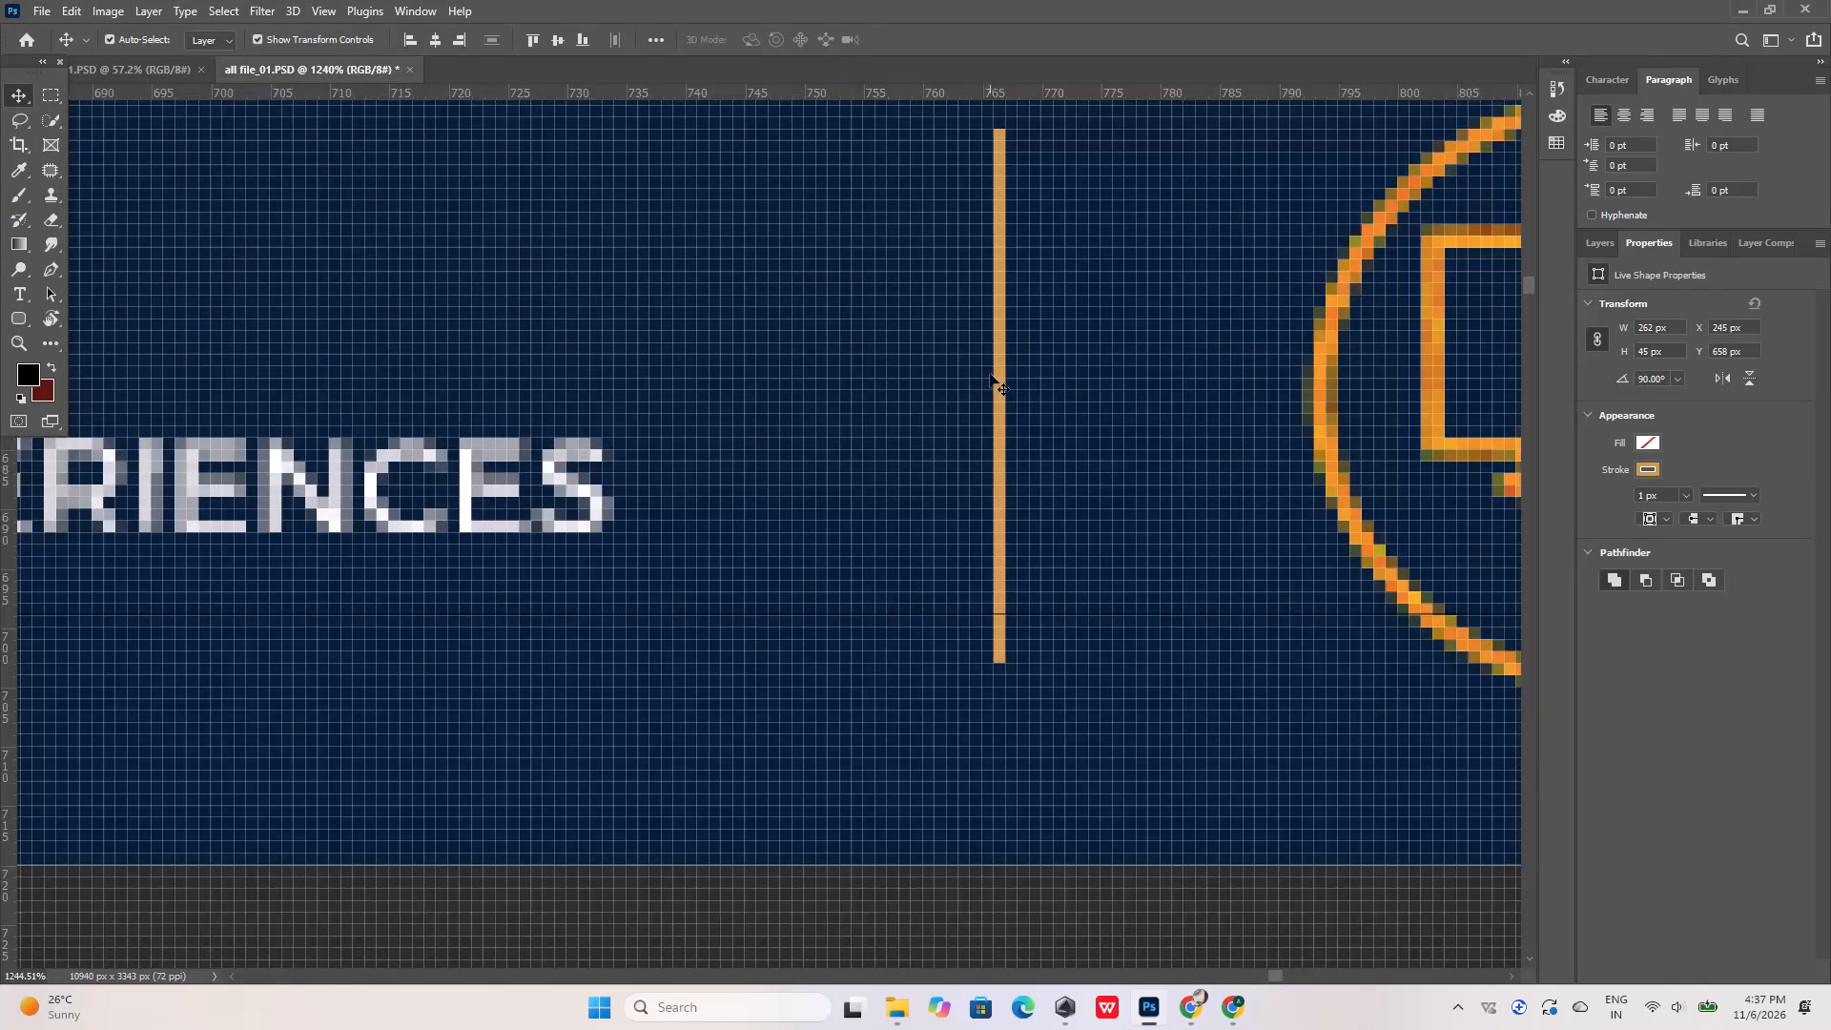
left_click(996, 374, "shift")
scroll(836, 368, "down", 20, "alt")
scroll(836, 368, "down", 5, "alt")
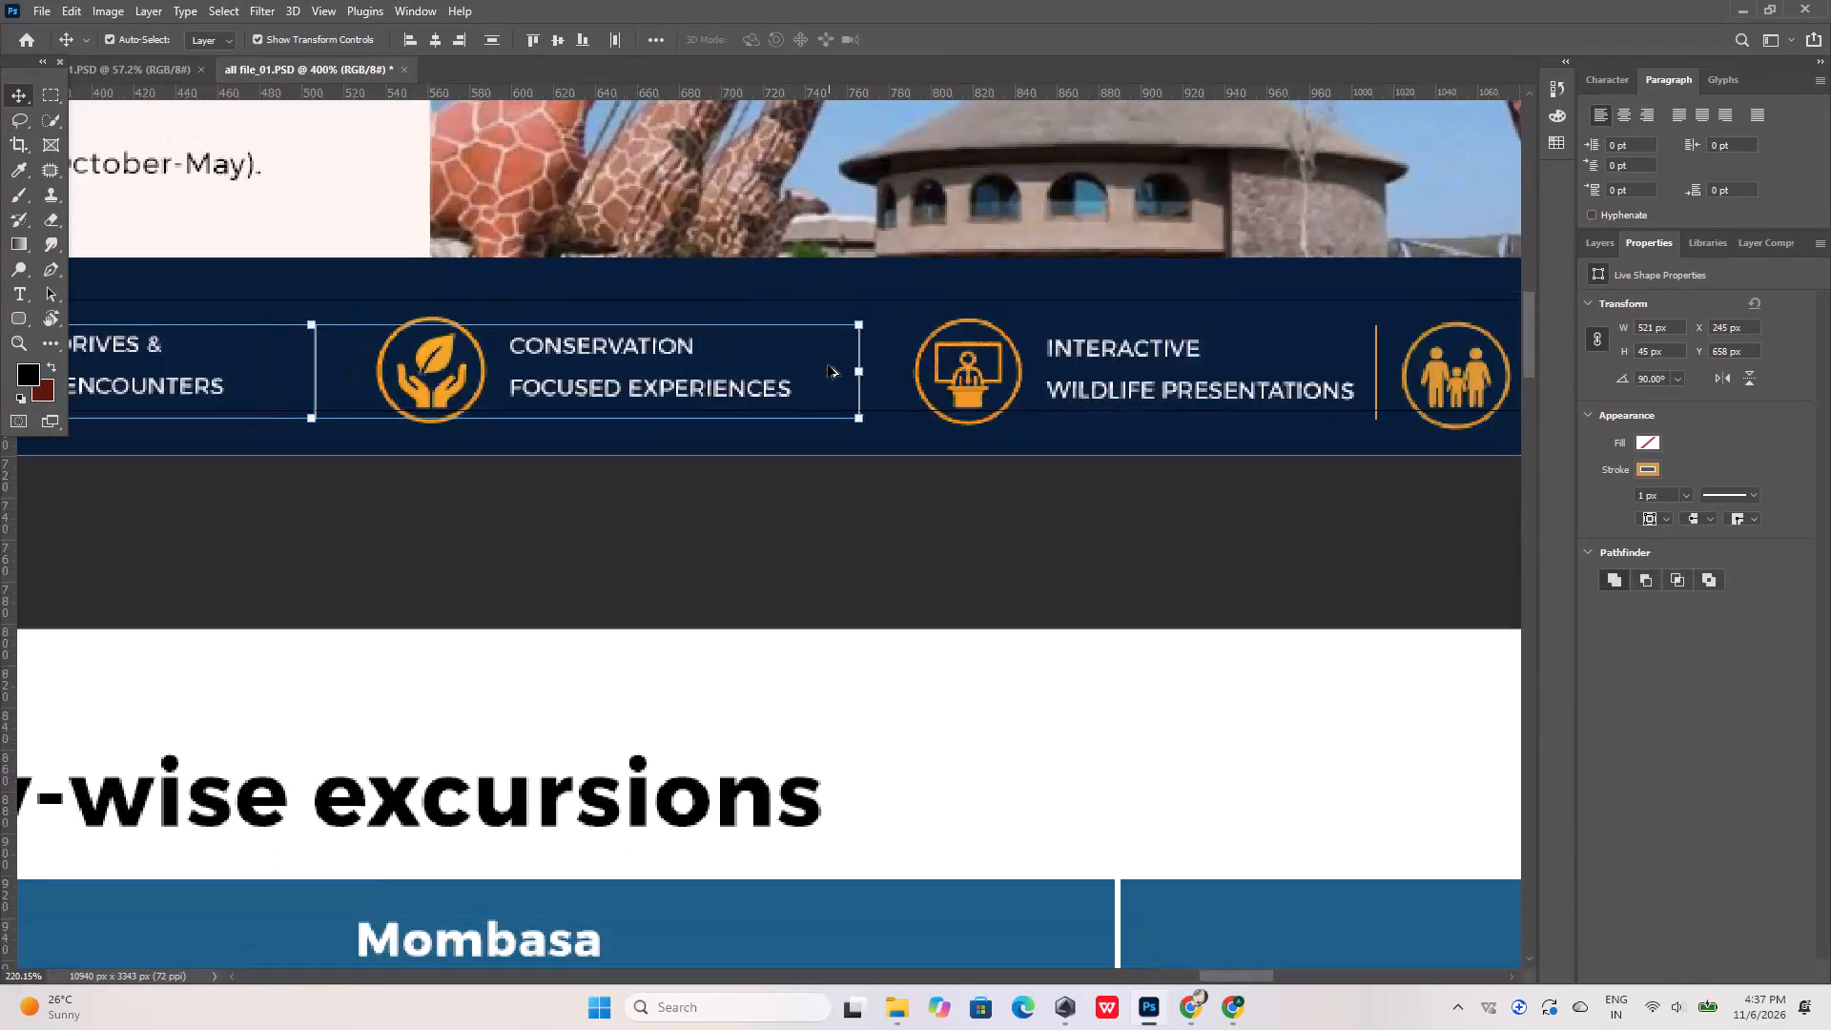
scroll(828, 365, "down", 1, "alt")
scroll(1154, 389, "up", 20, "alt")
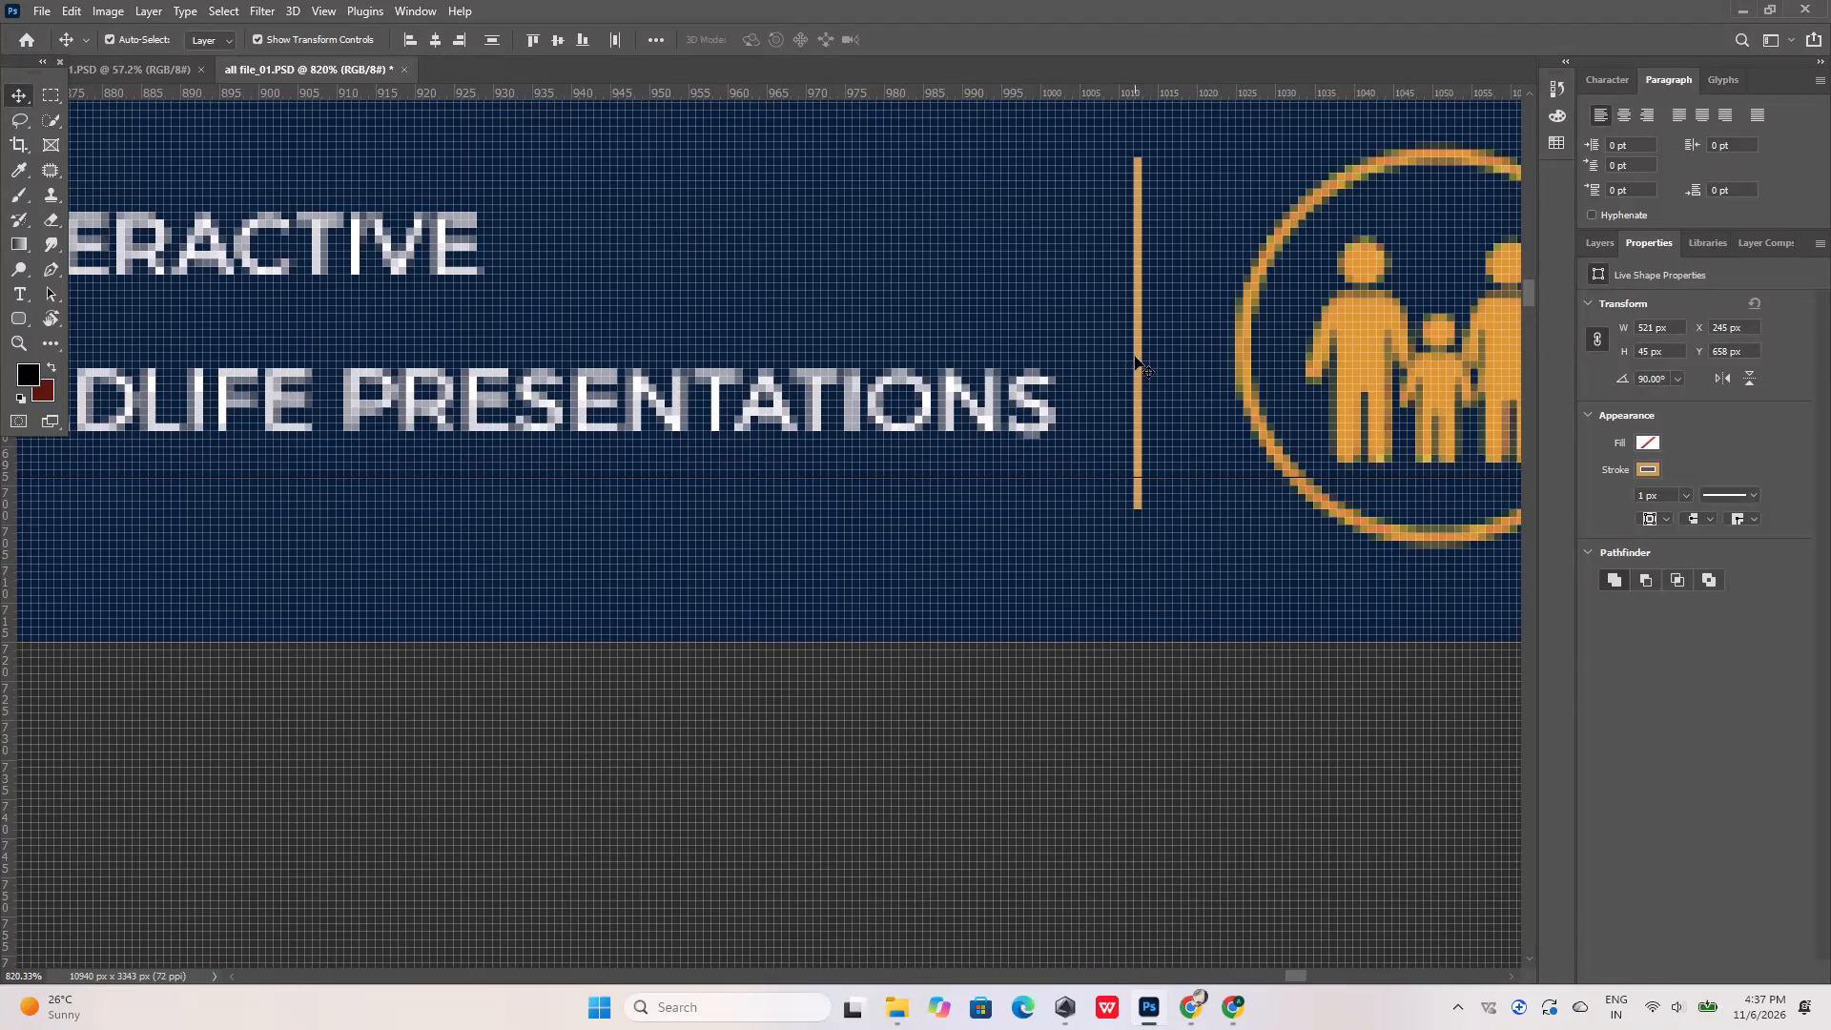
left_click(1135, 357, "shift")
scroll(1134, 357, "down", 11, "alt")
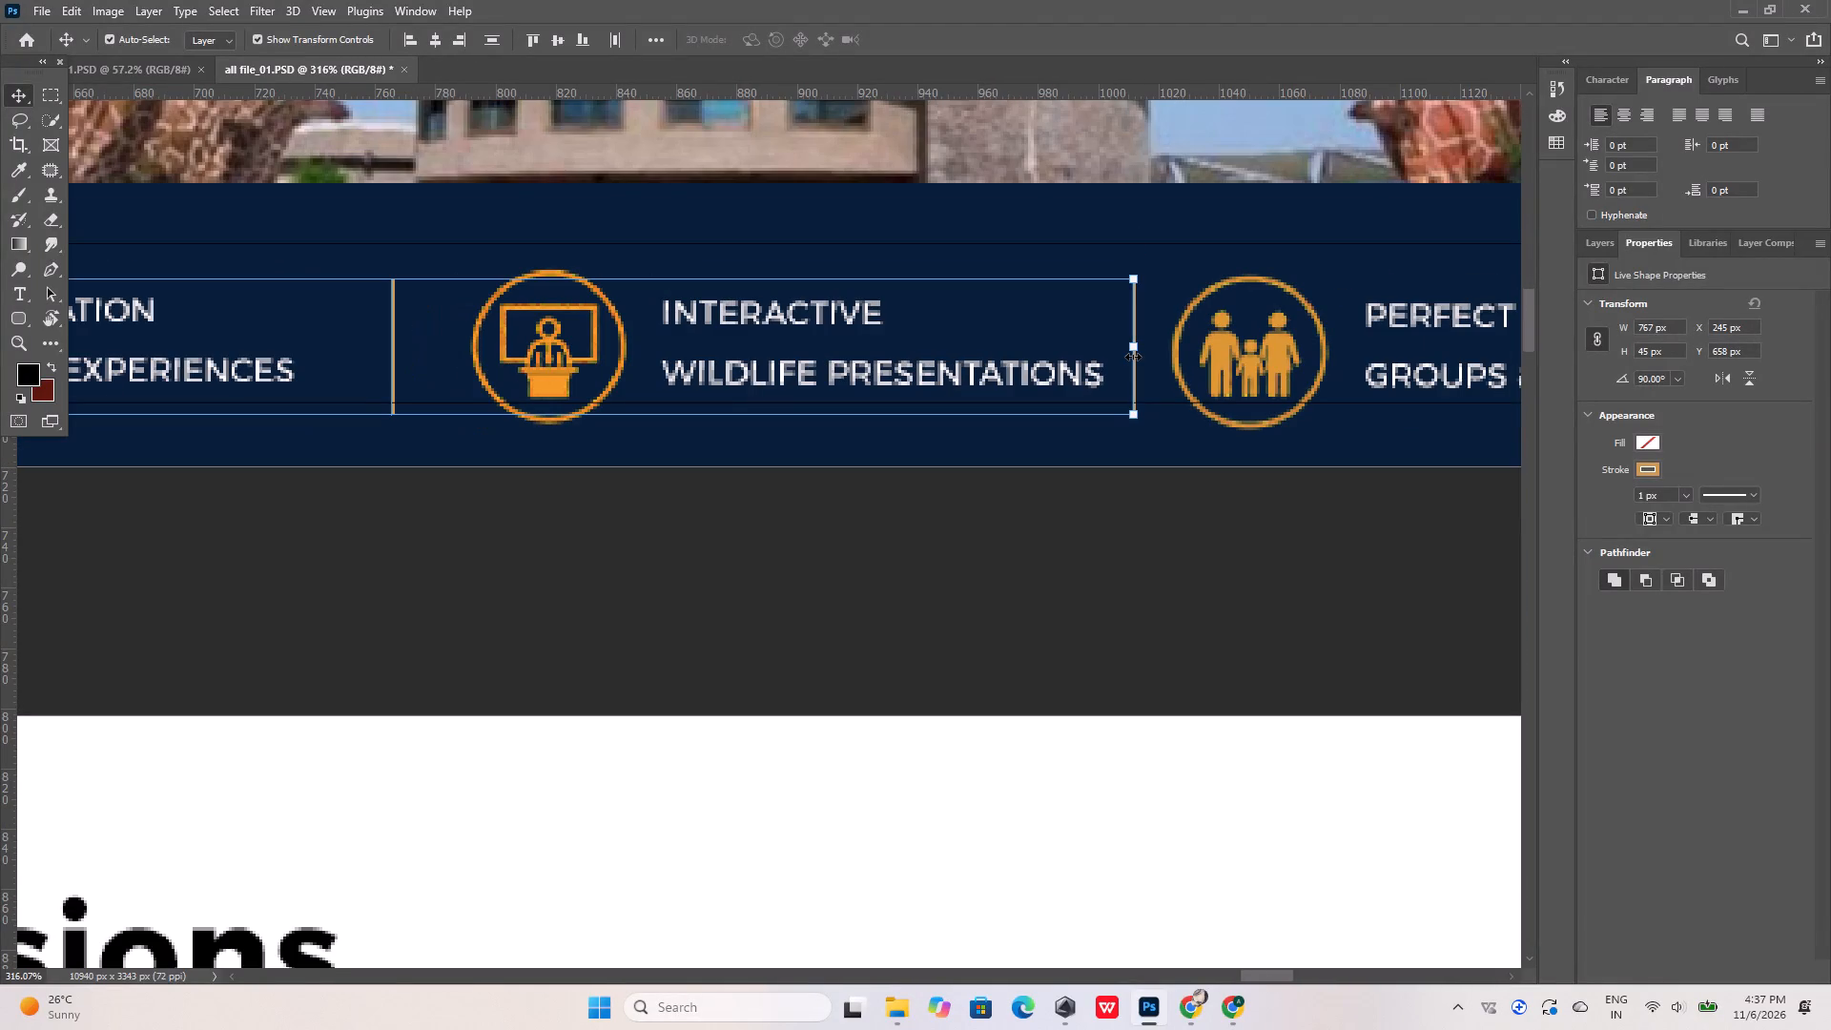
key("Up")
key("Up")
key("Up")
key("Up")
key("Up")
key("Up")
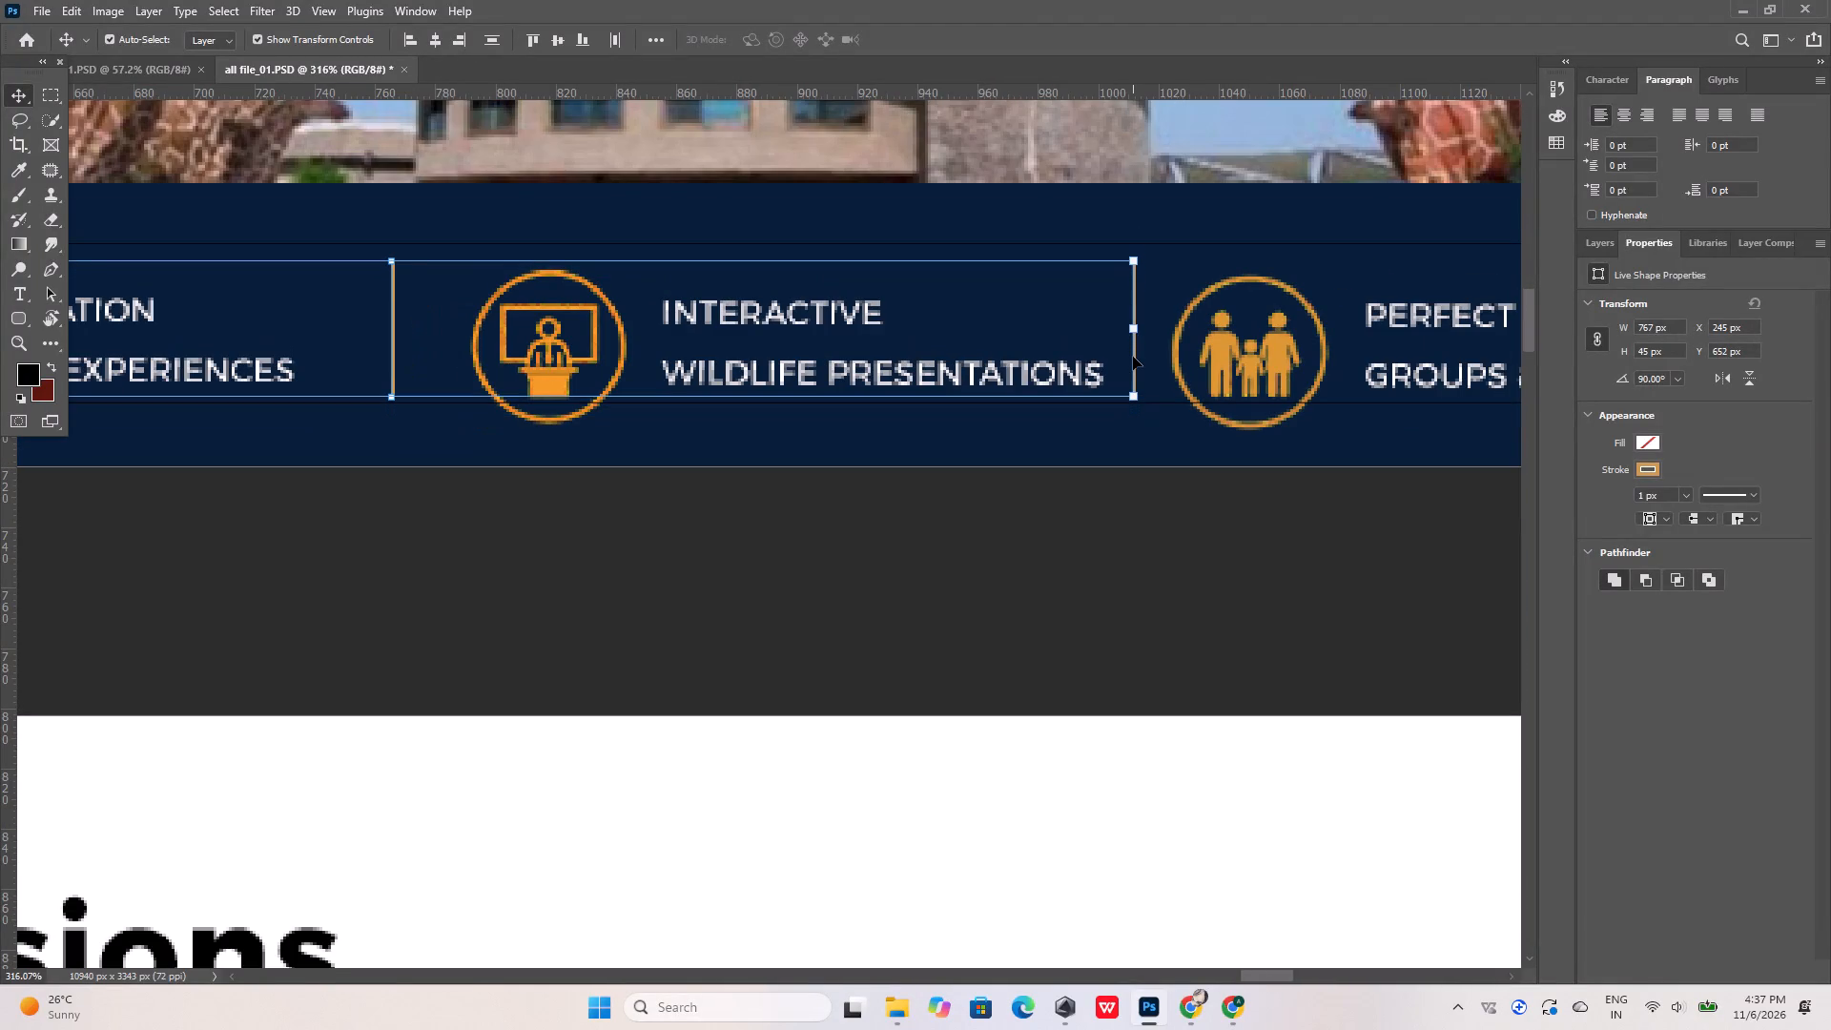
key("Up")
key("Up")
key("Up")
key("Down")
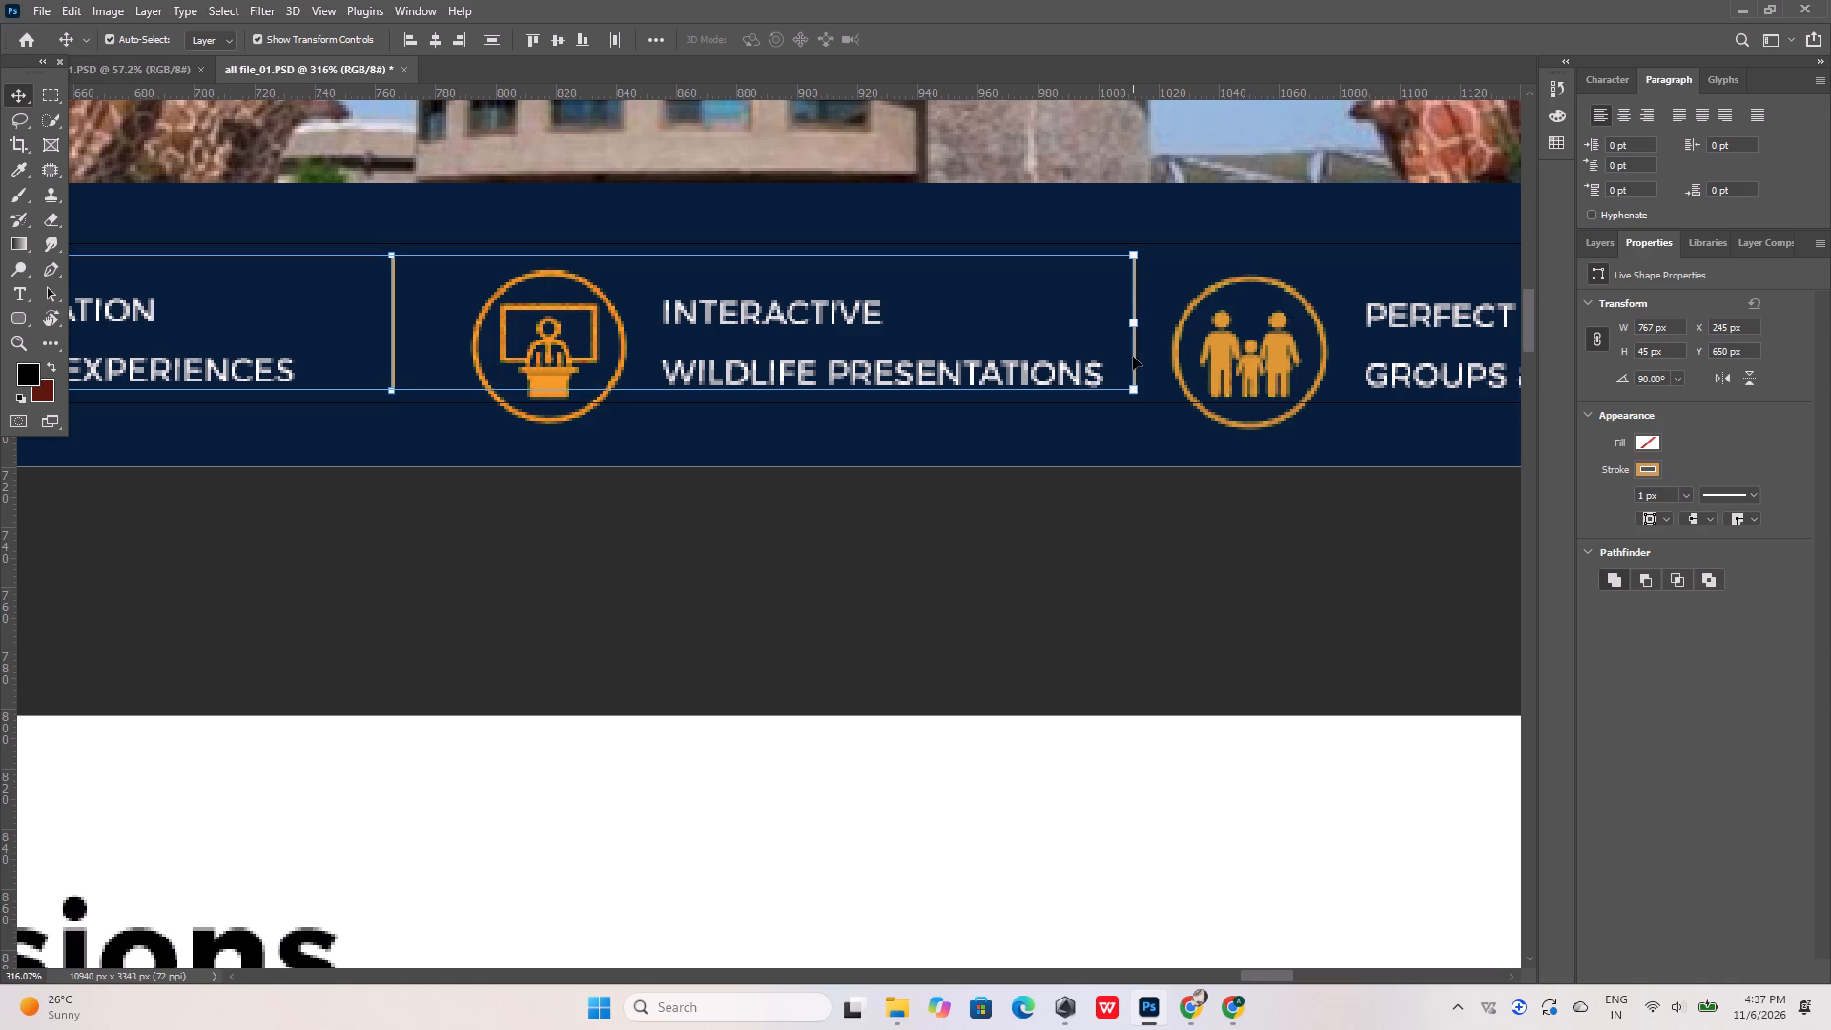
scroll(1143, 355, "down", 12, "alt")
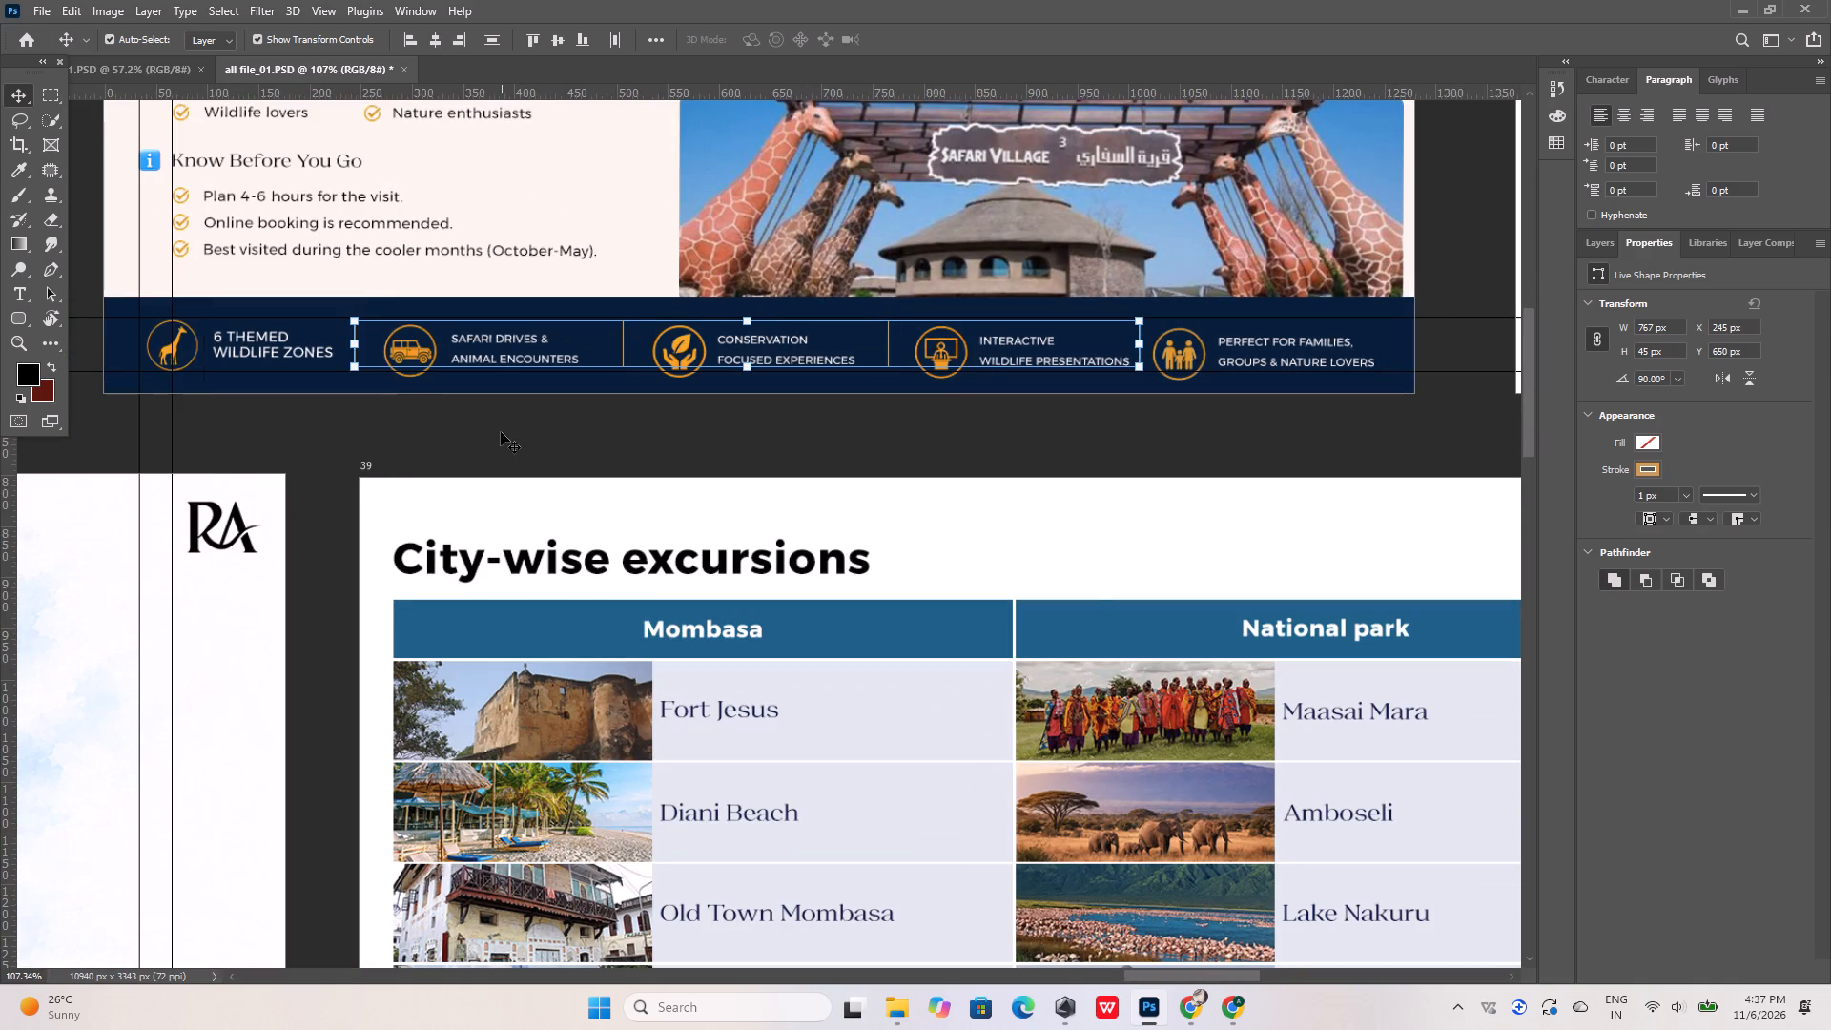
left_click(502, 432)
Move the upper footer guide up to the top edge of the Camelicious page's navy footer band, at about 630 px.
scroll(189, 340, "up", 12, "alt")
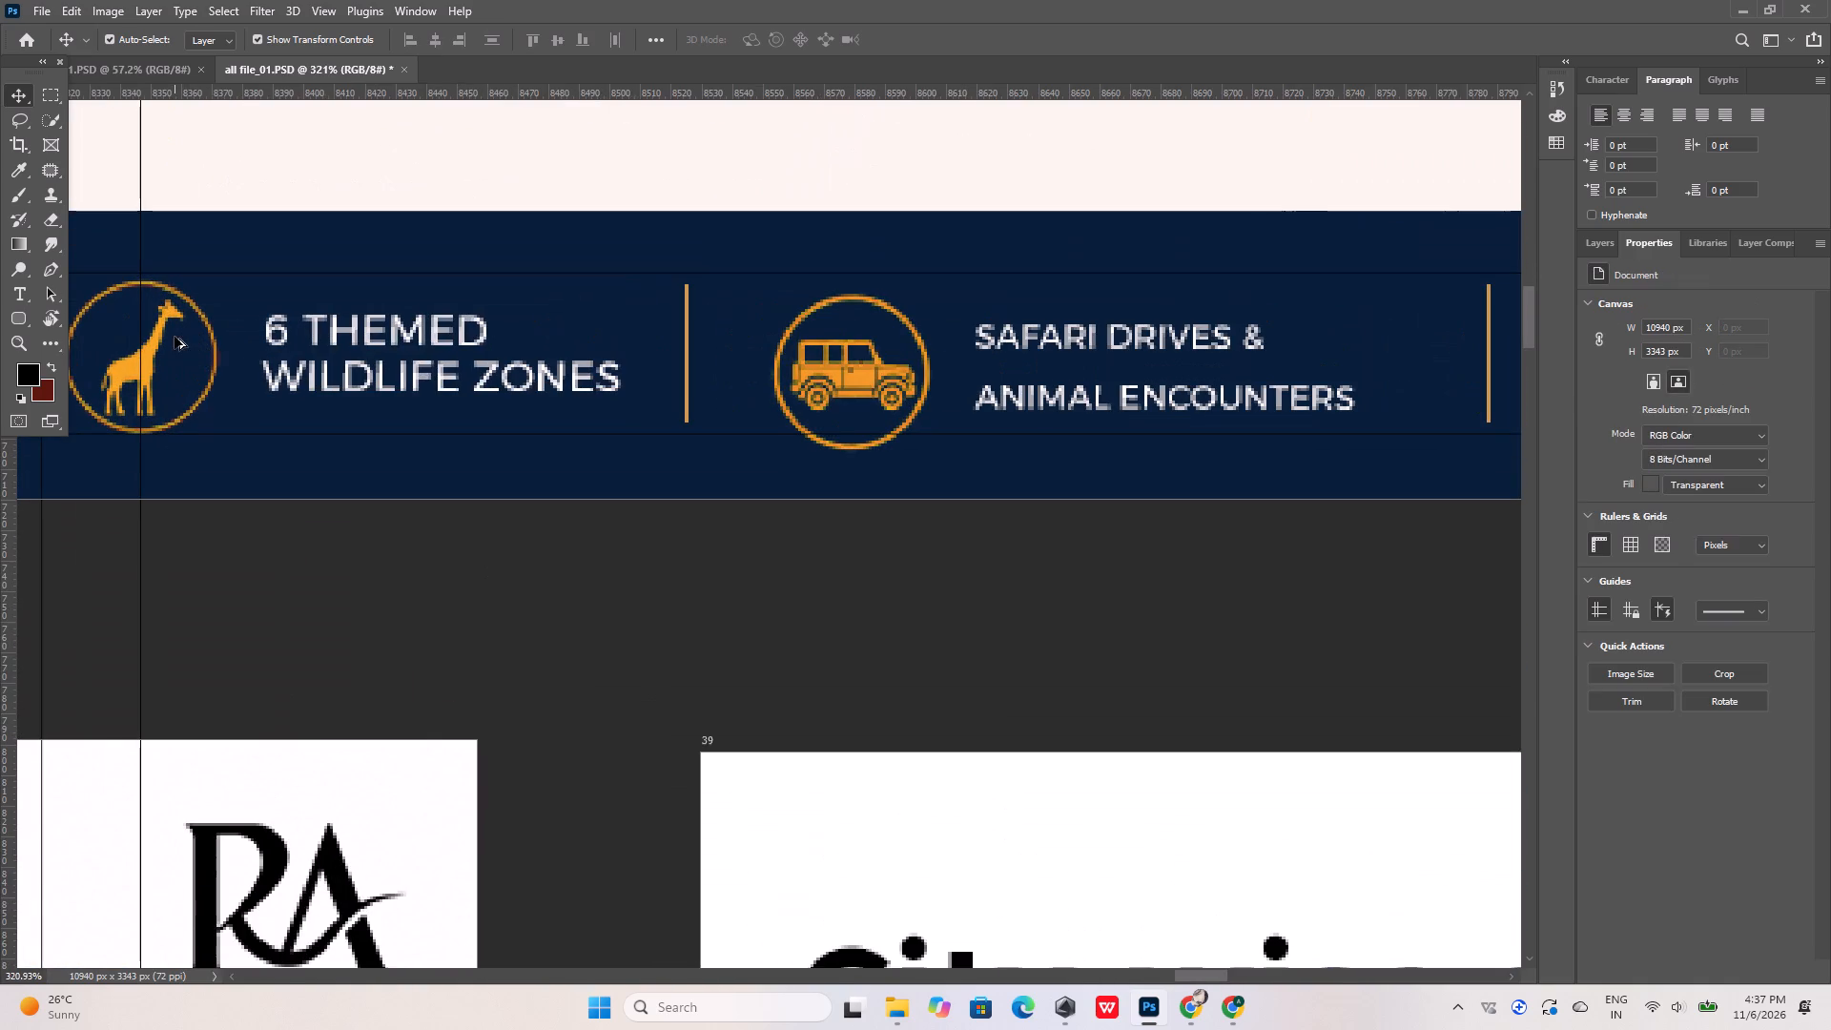
scroll(416, 378, "down", 20, "alt")
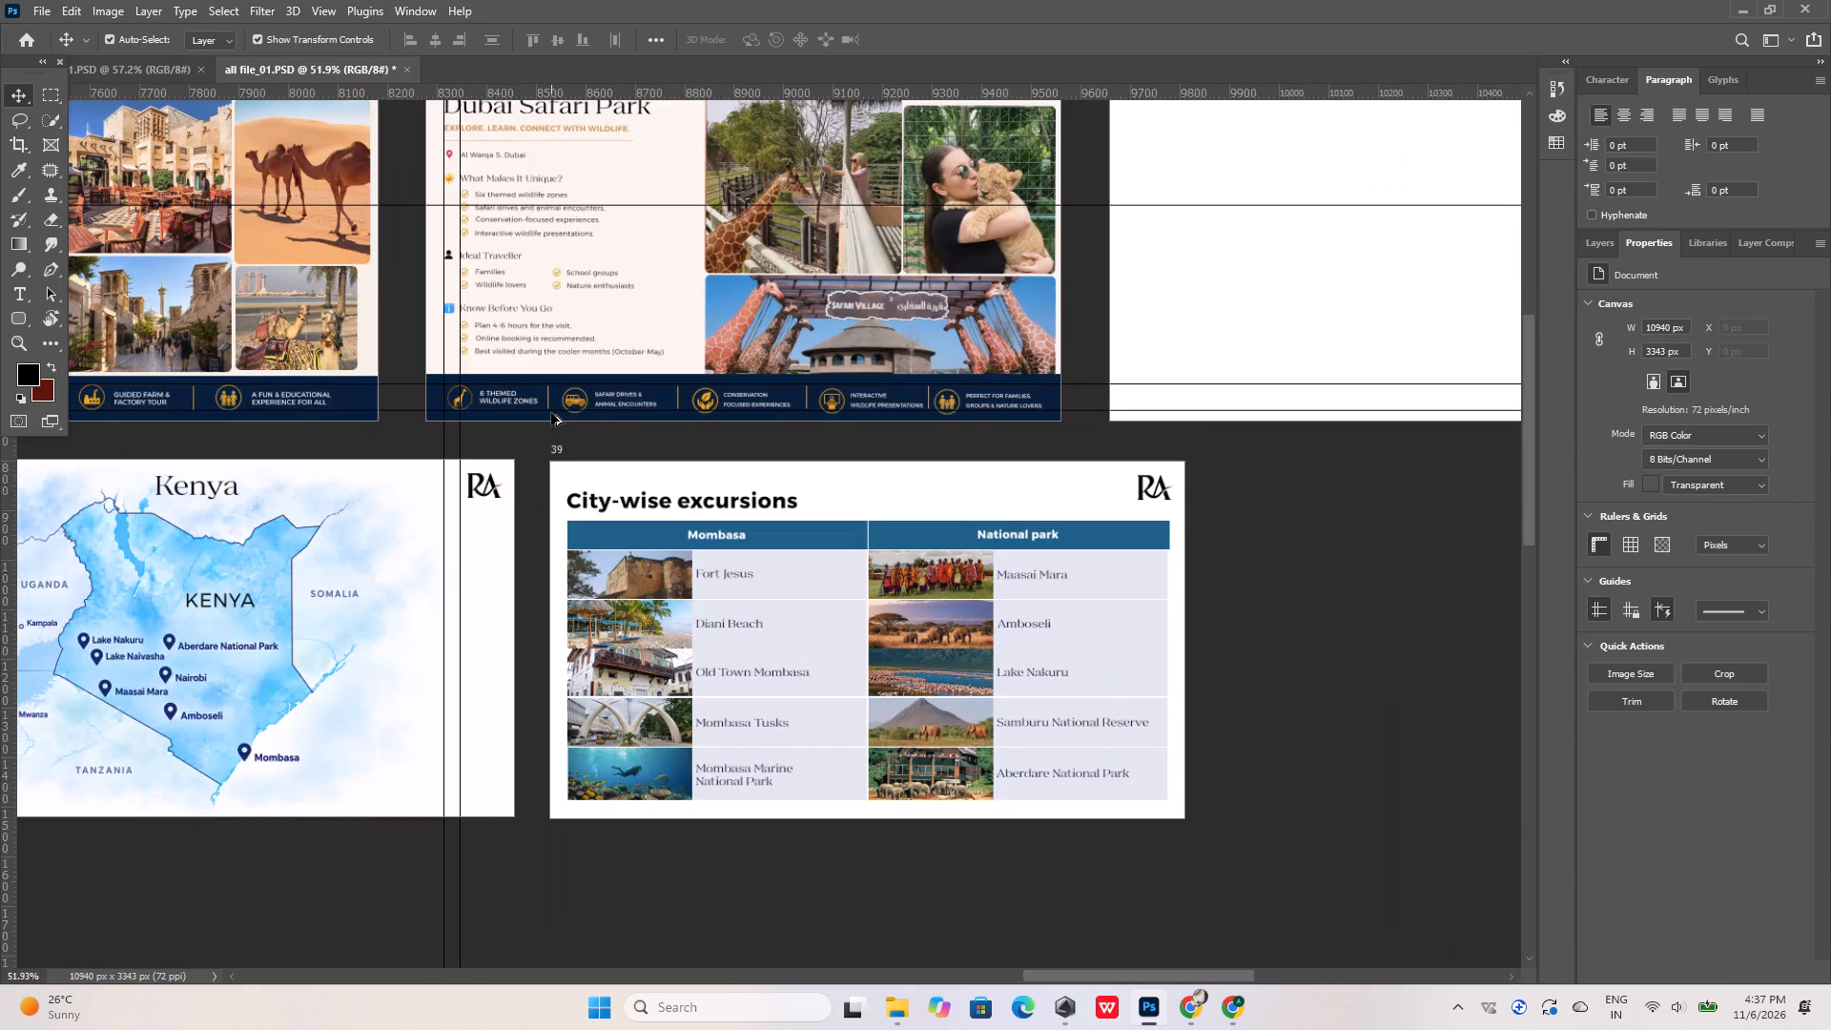
scroll(298, 396, "up", 14, "alt")
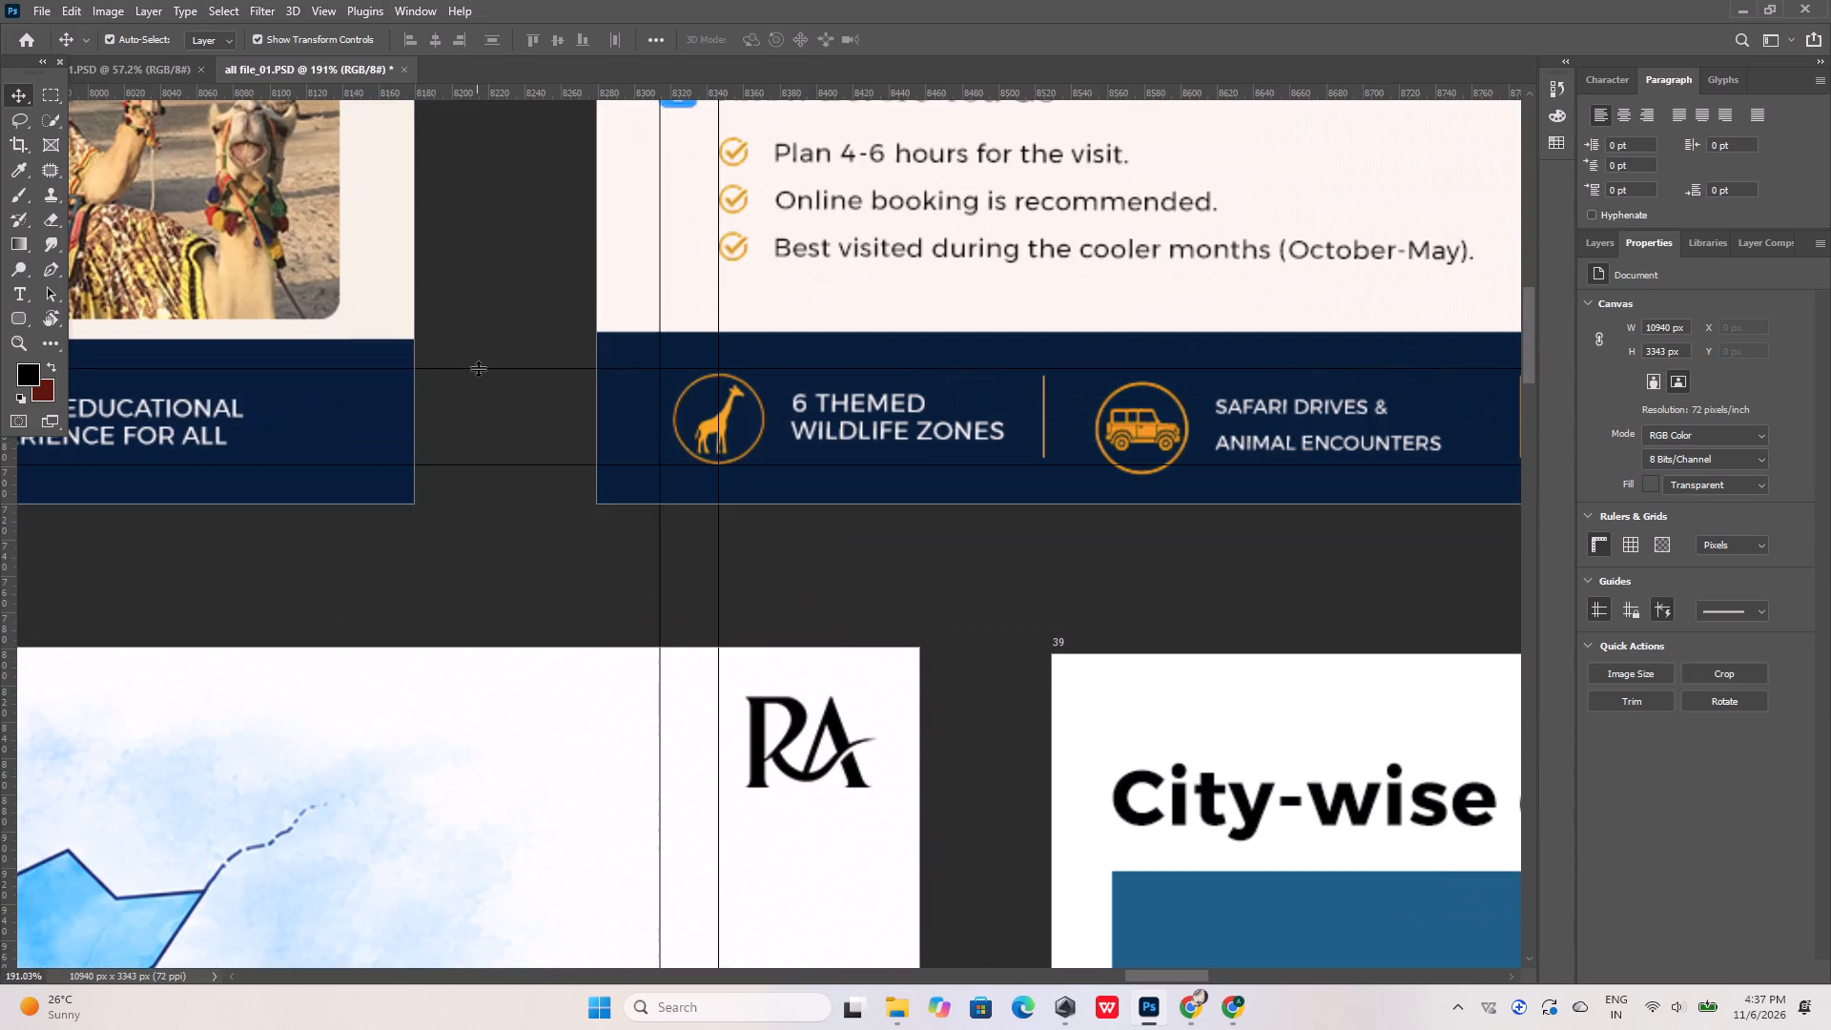
left_click_drag(478, 368, 497, 340)
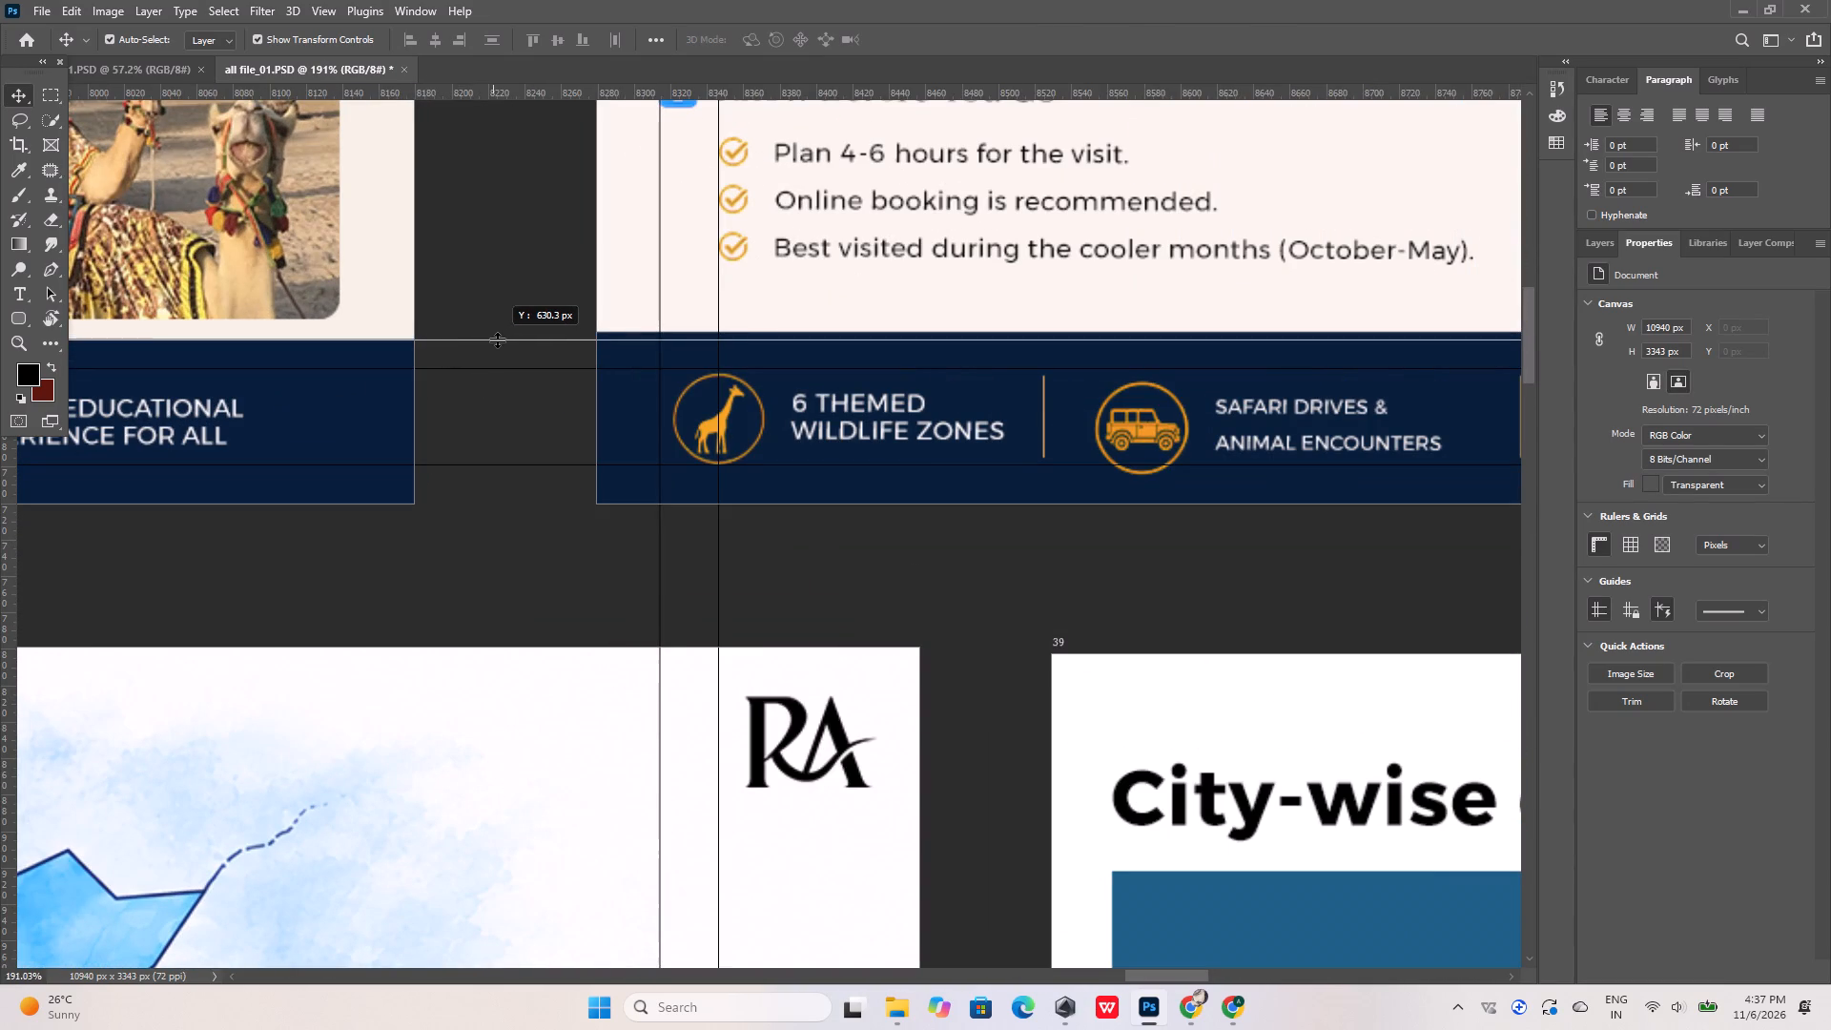
left_click_drag(497, 340, 500, 340)
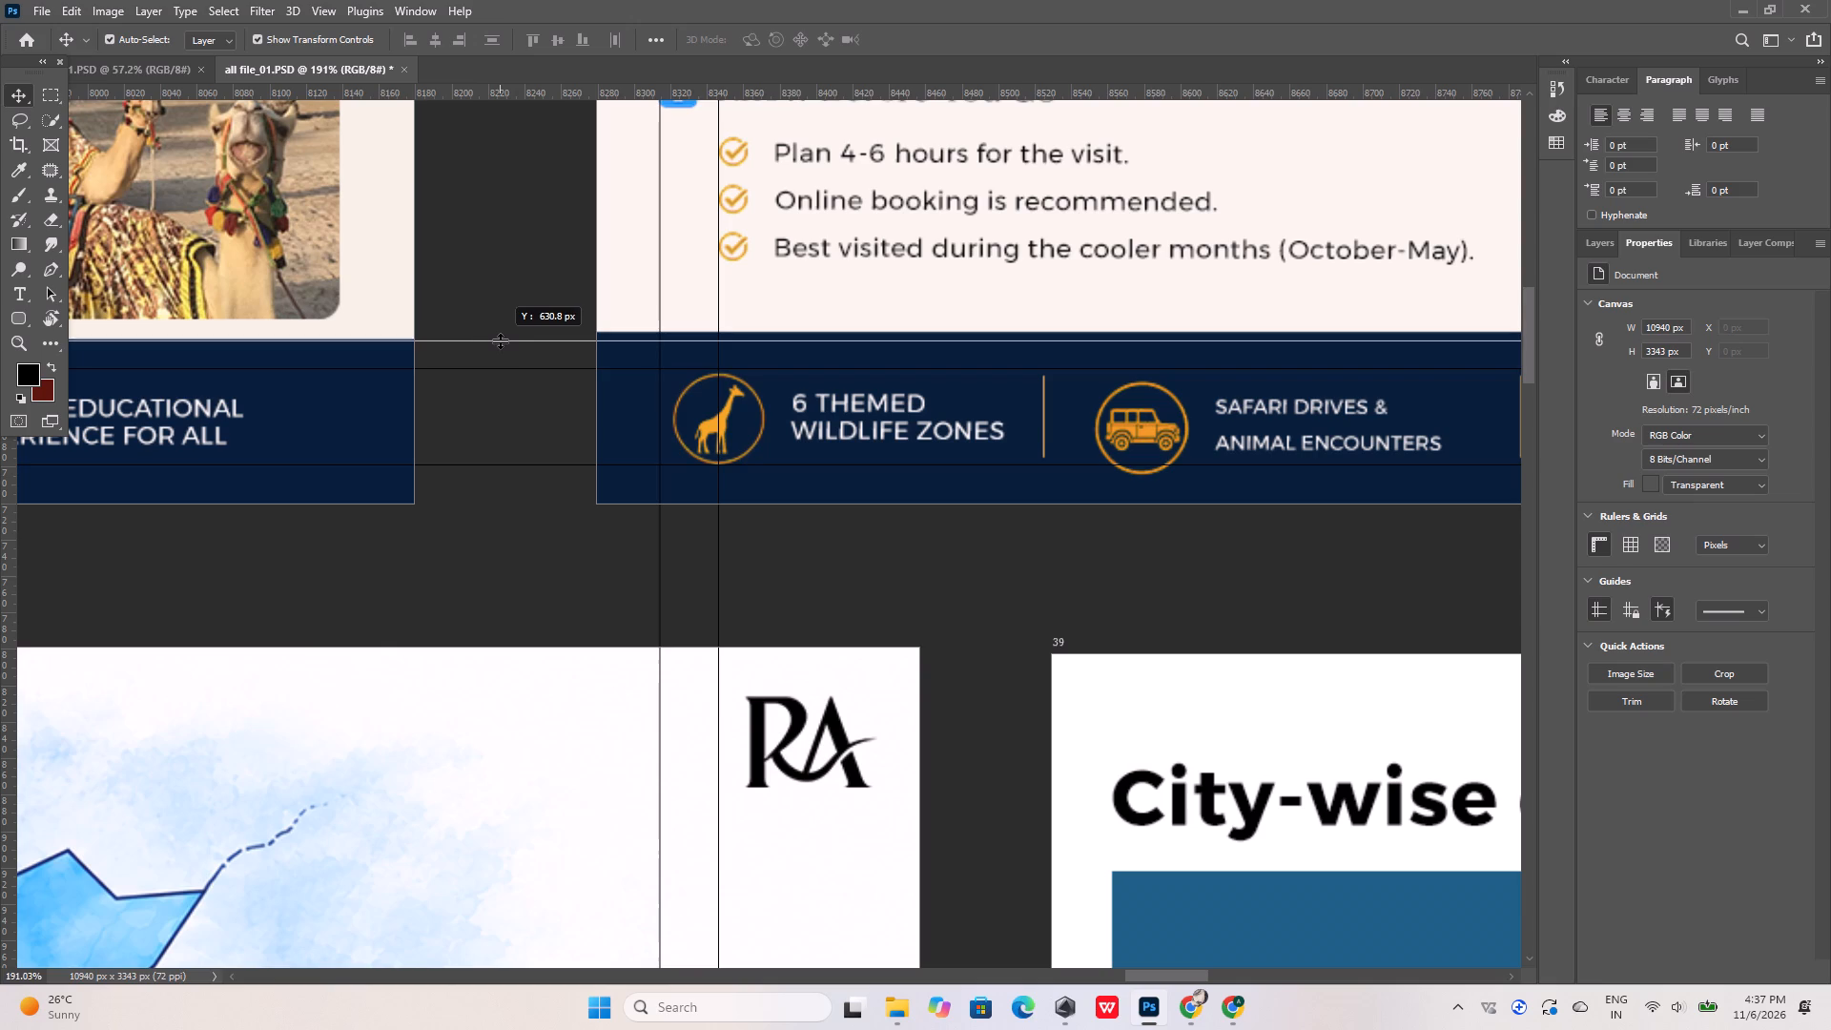
left_click_drag(500, 340, 504, 338)
scroll(413, 350, "up", 13, "alt")
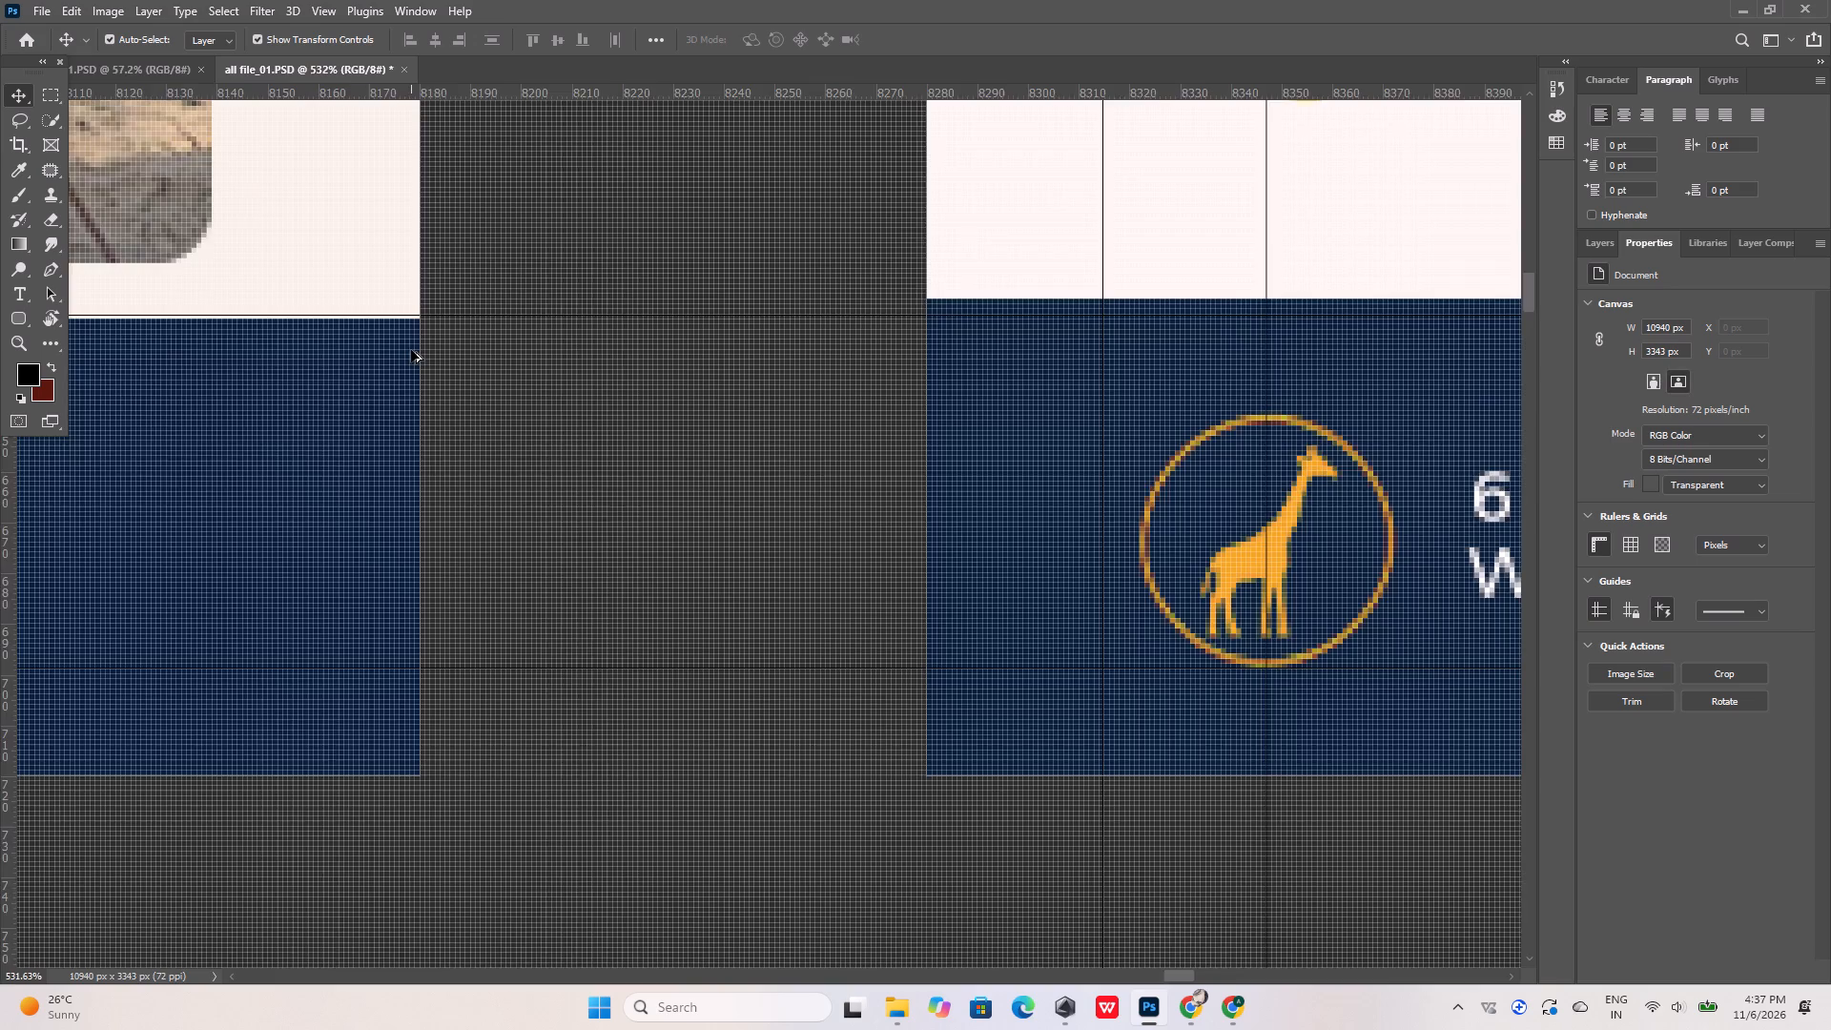
scroll(411, 350, "up", 2, "alt")
left_click(465, 300)
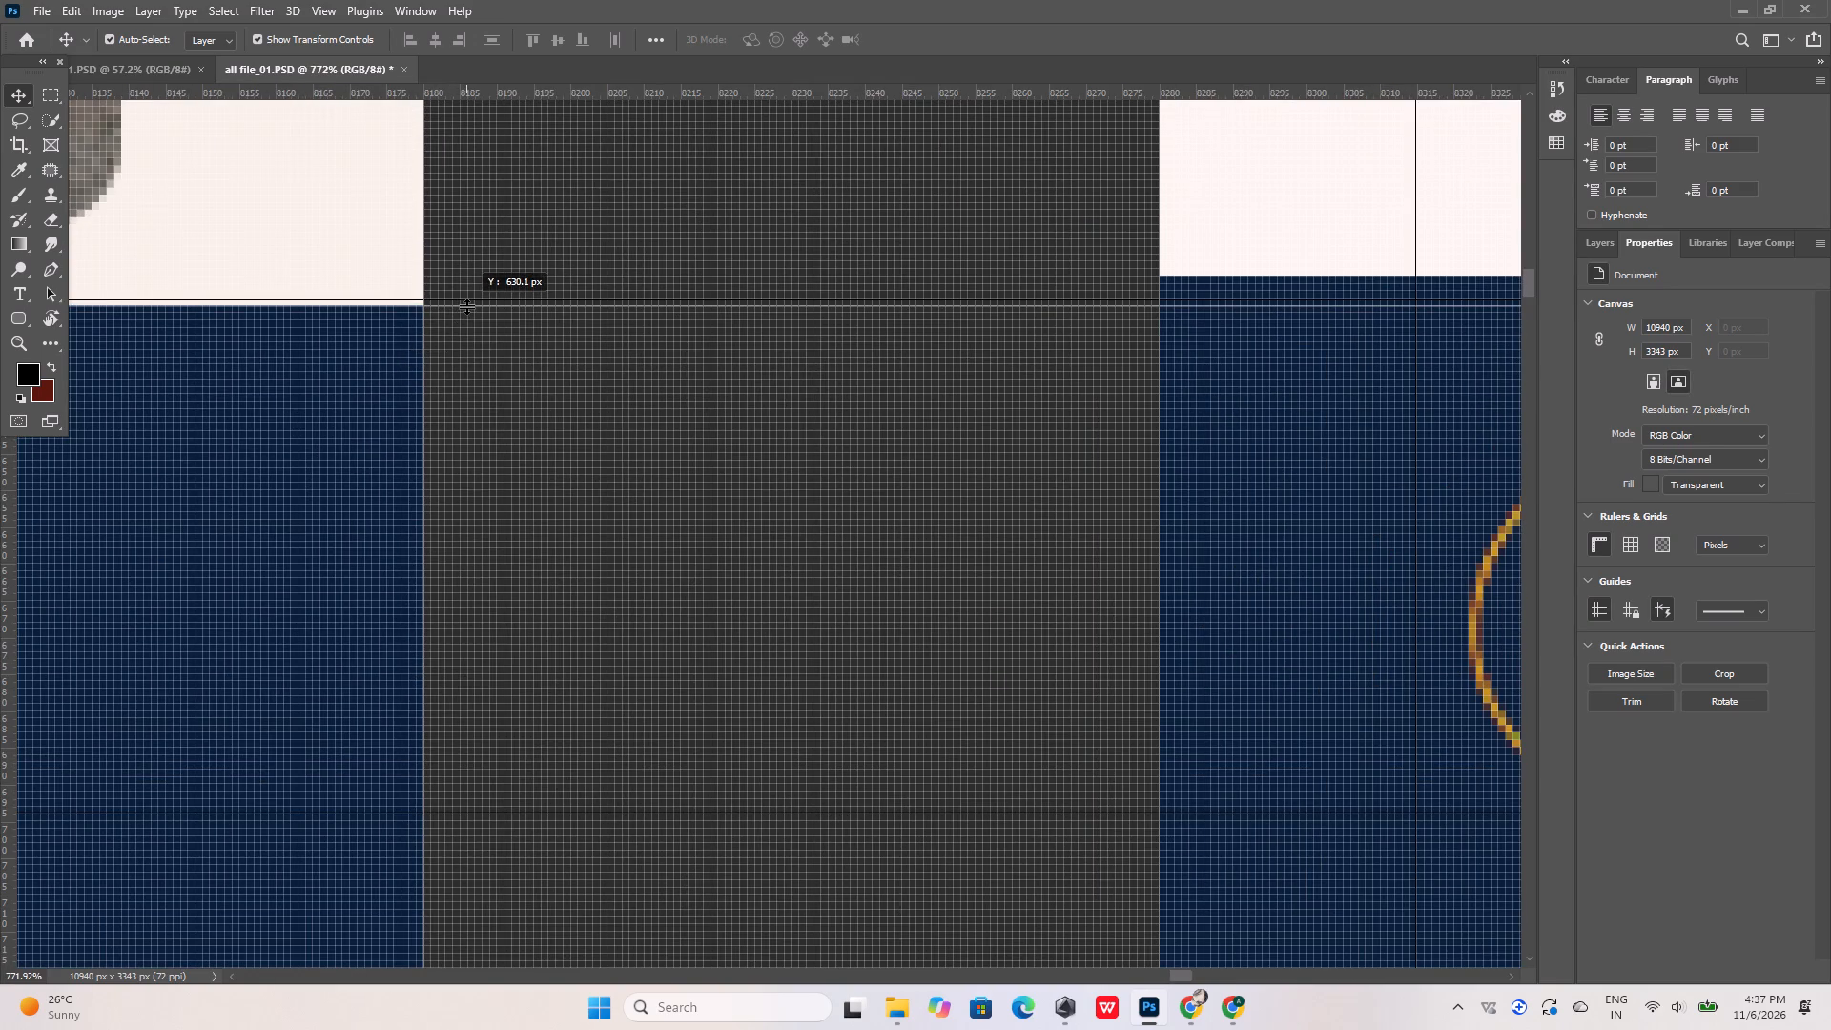
scroll(466, 306, "down", 1, "alt")
Reduce the Dubai Safari Park footer rectangle to 90 px high by lowering its top edge to the guide at 630 px.
left_click(1164, 390)
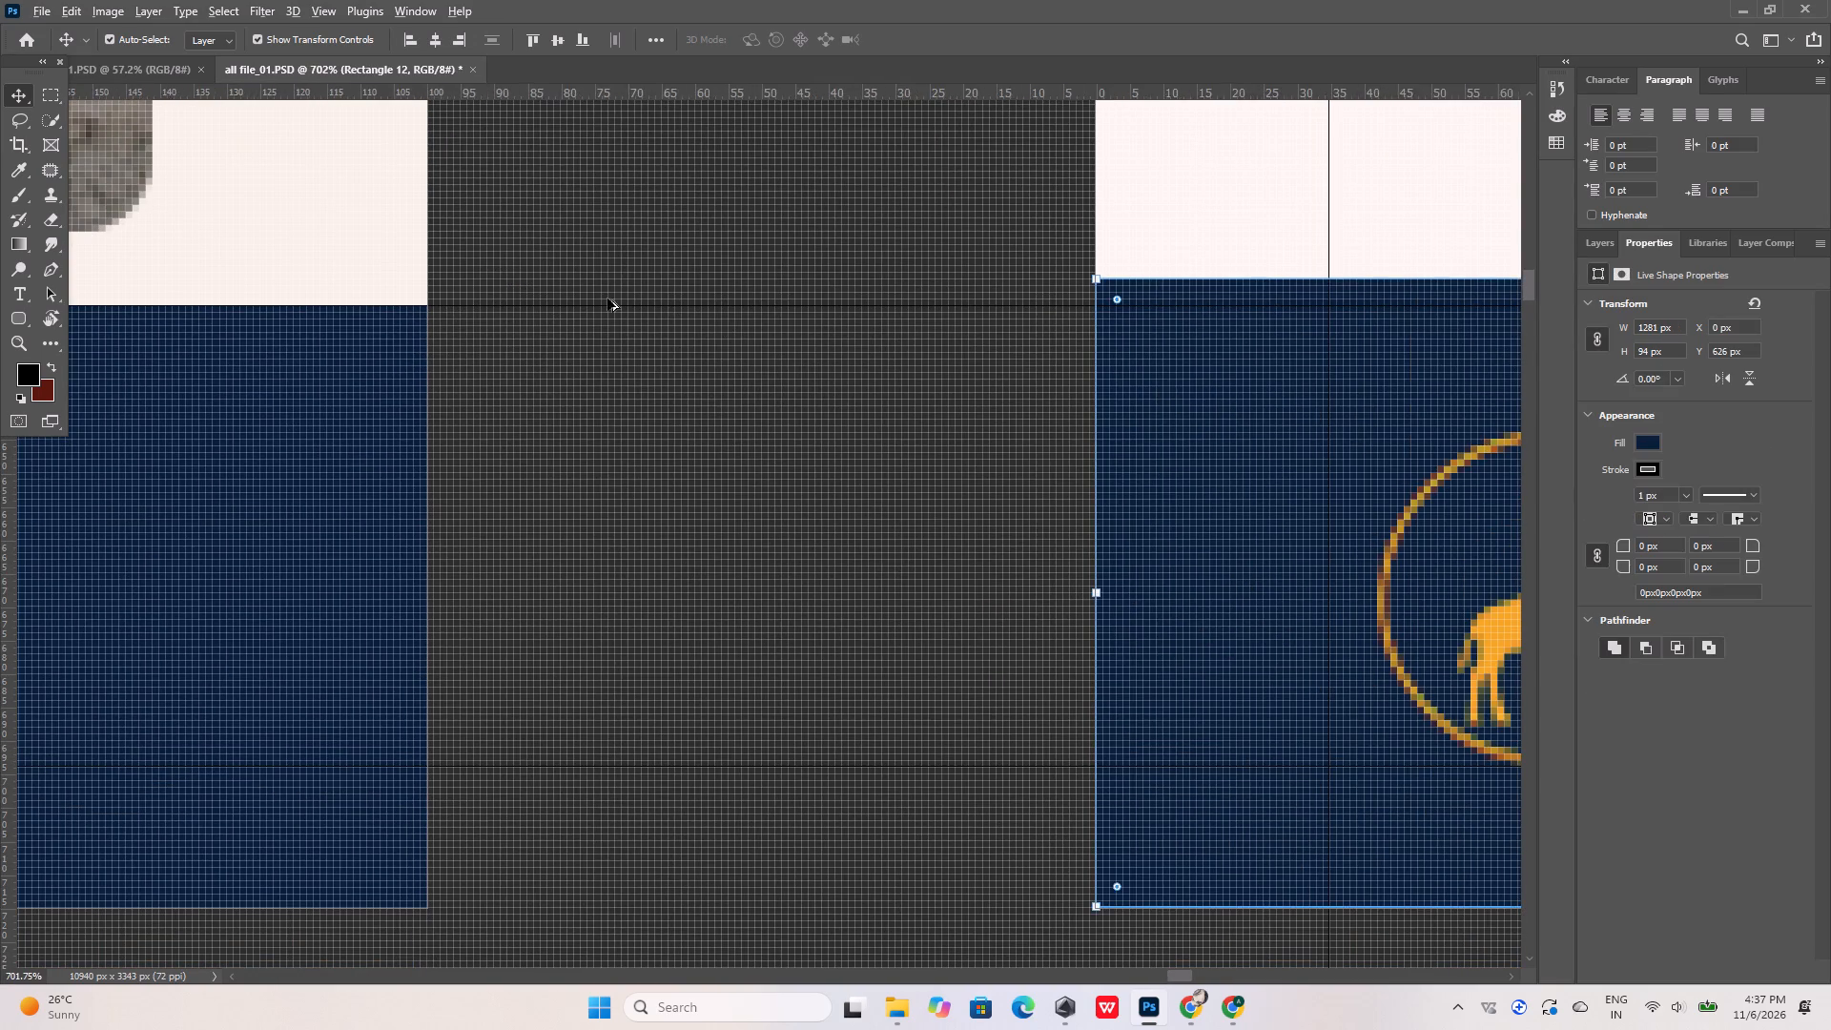
scroll(539, 285, "down", 20, "alt")
scroll(539, 285, "down", 5, "alt")
scroll(1021, 276, "up", 11, "alt")
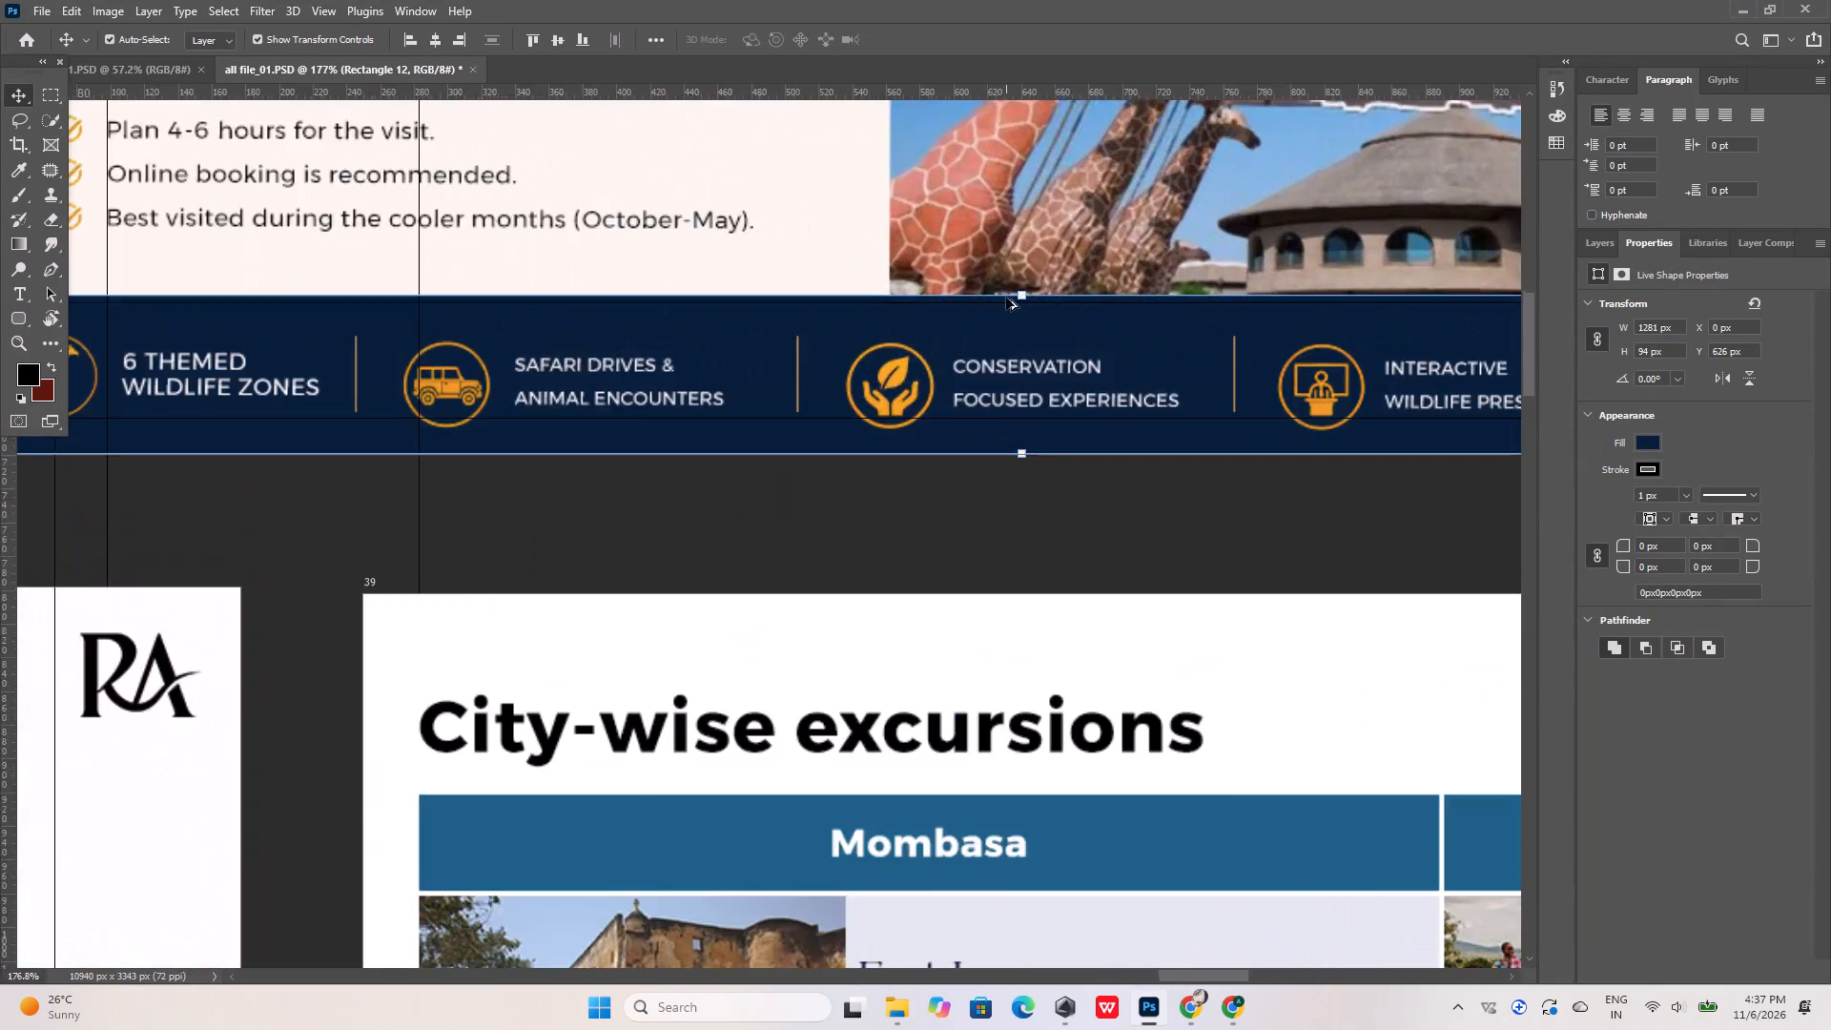
scroll(1006, 298, "up", 16, "alt")
left_click_drag(1053, 302, 1053, 313, "shift")
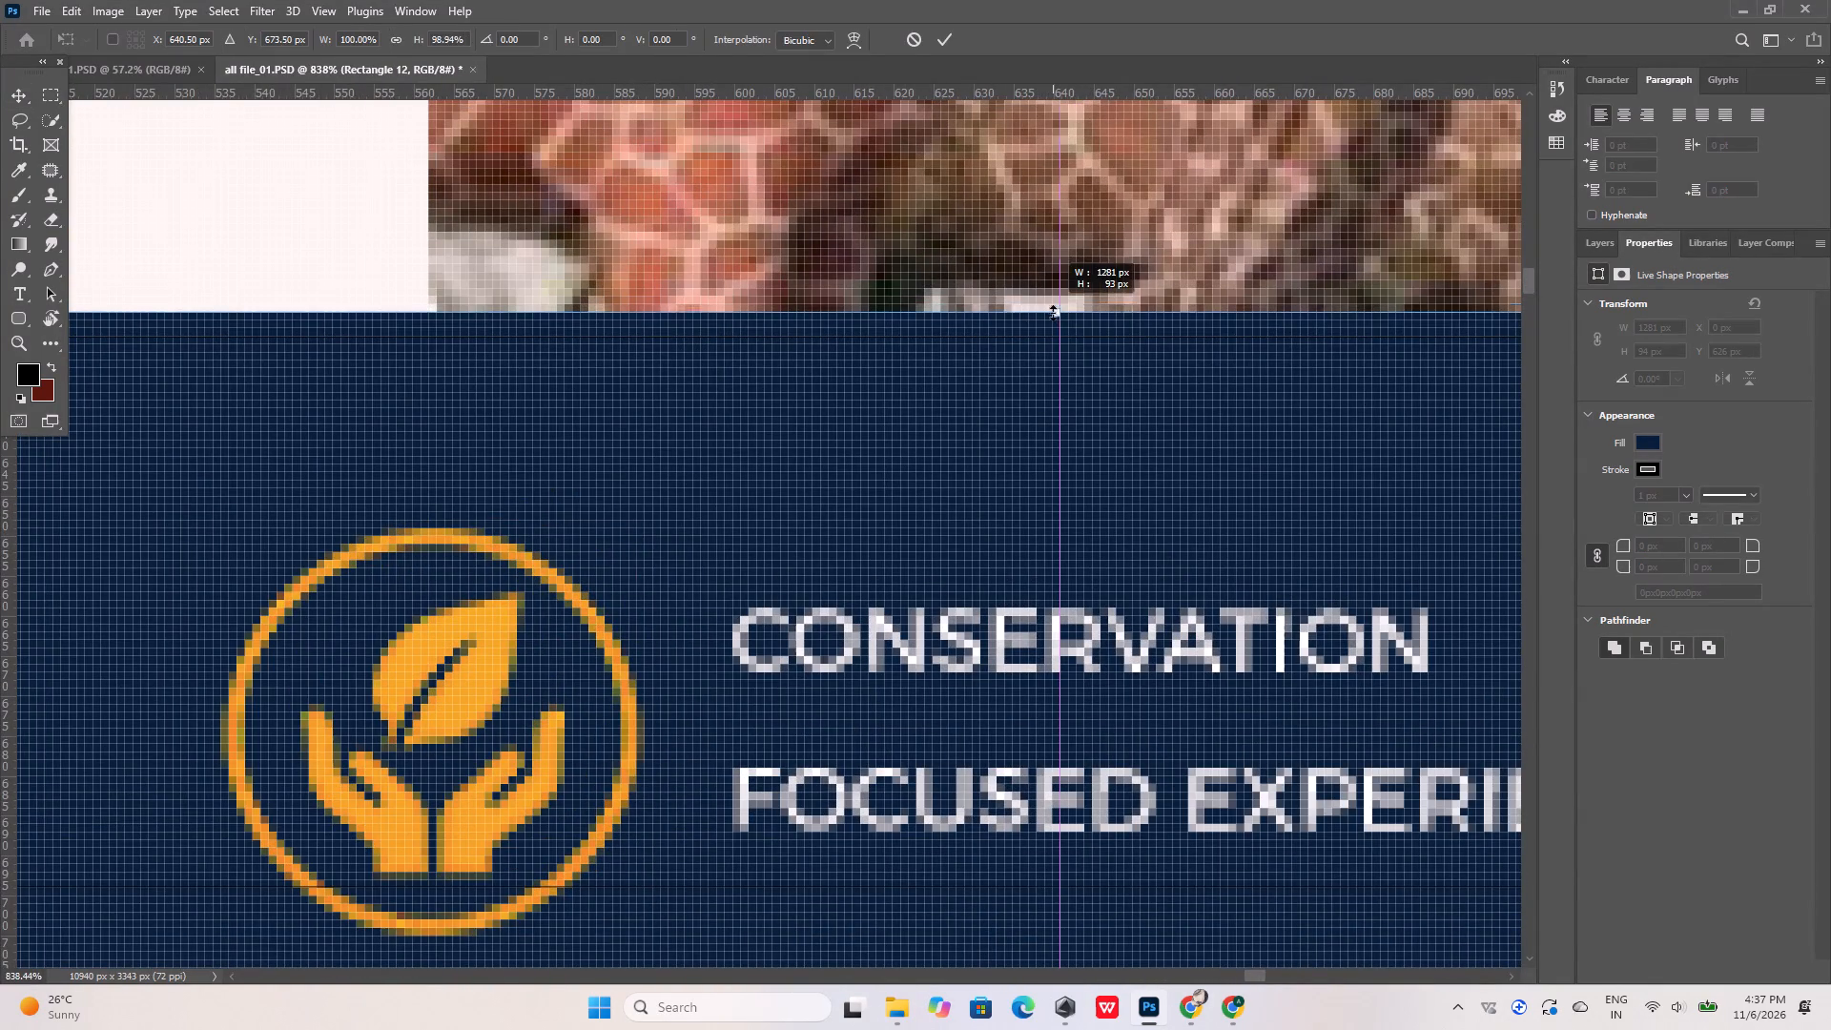
left_click_drag(1053, 313, 1050, 340, "shift")
scroll(1048, 338, "down", 7, "alt")
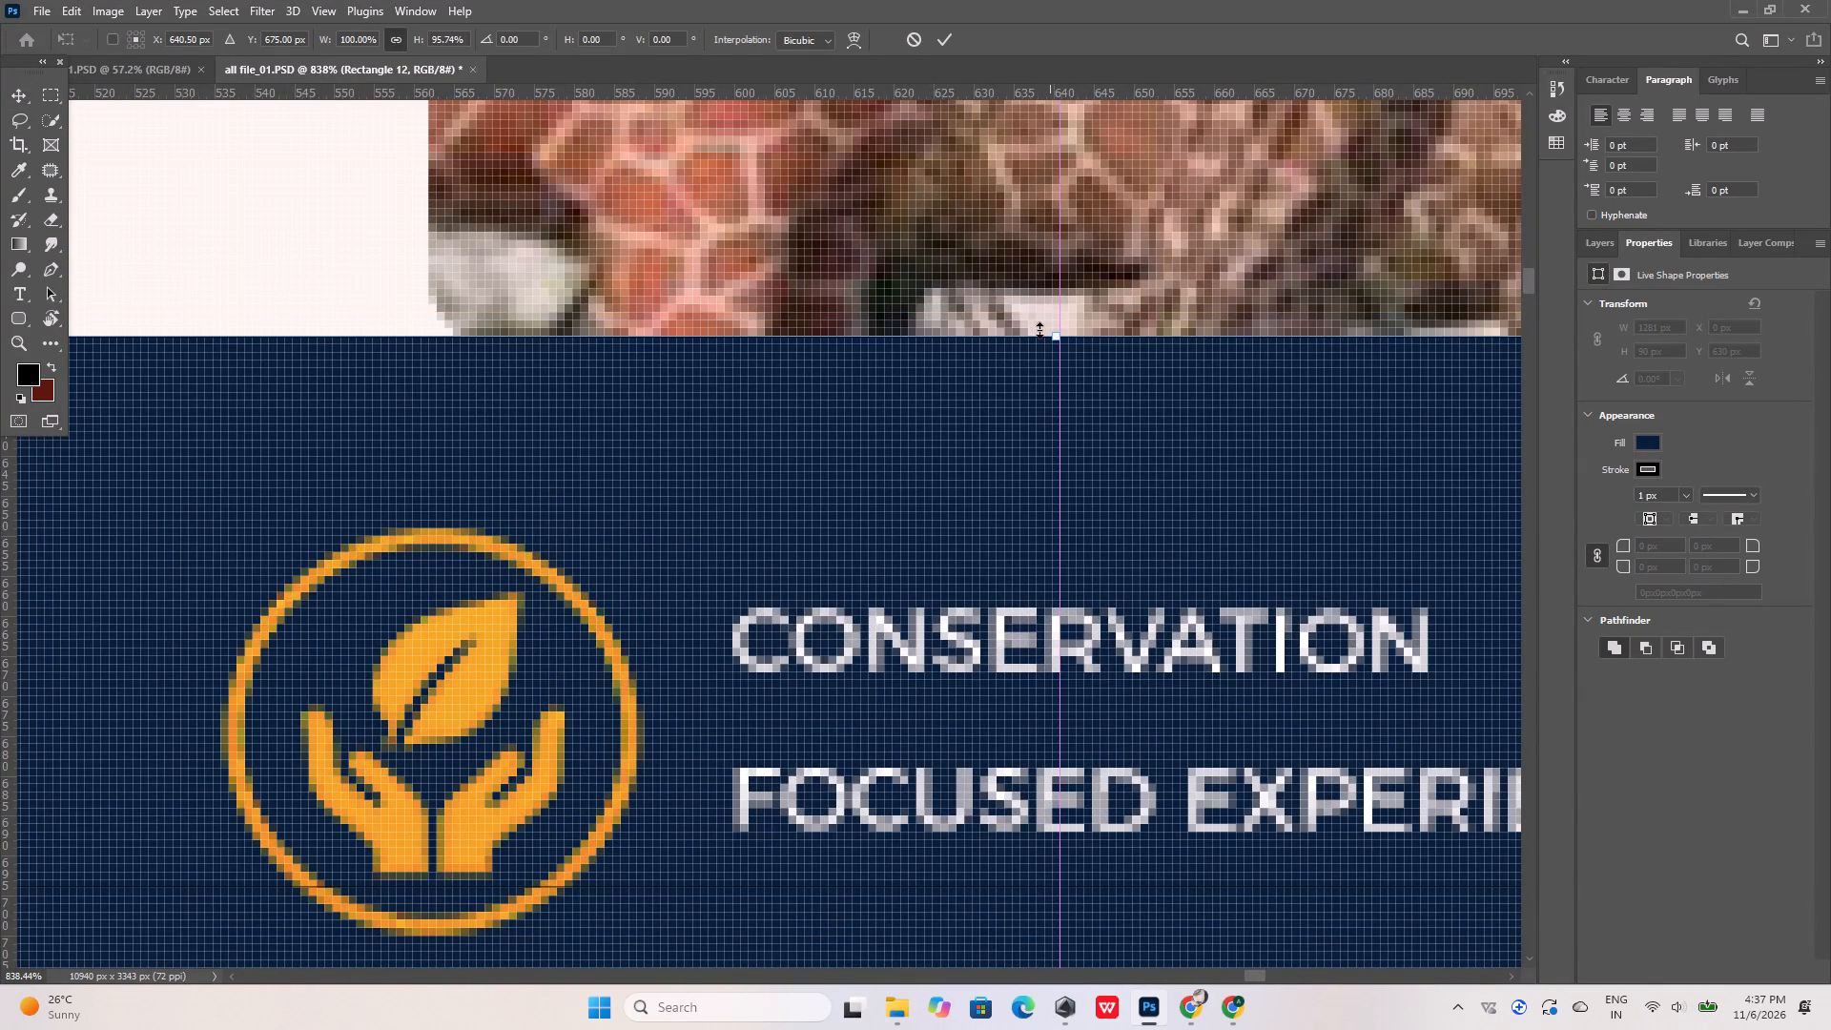
scroll(1039, 330, "down", 5, "alt")
left_click(953, 49)
left_click(948, 38)
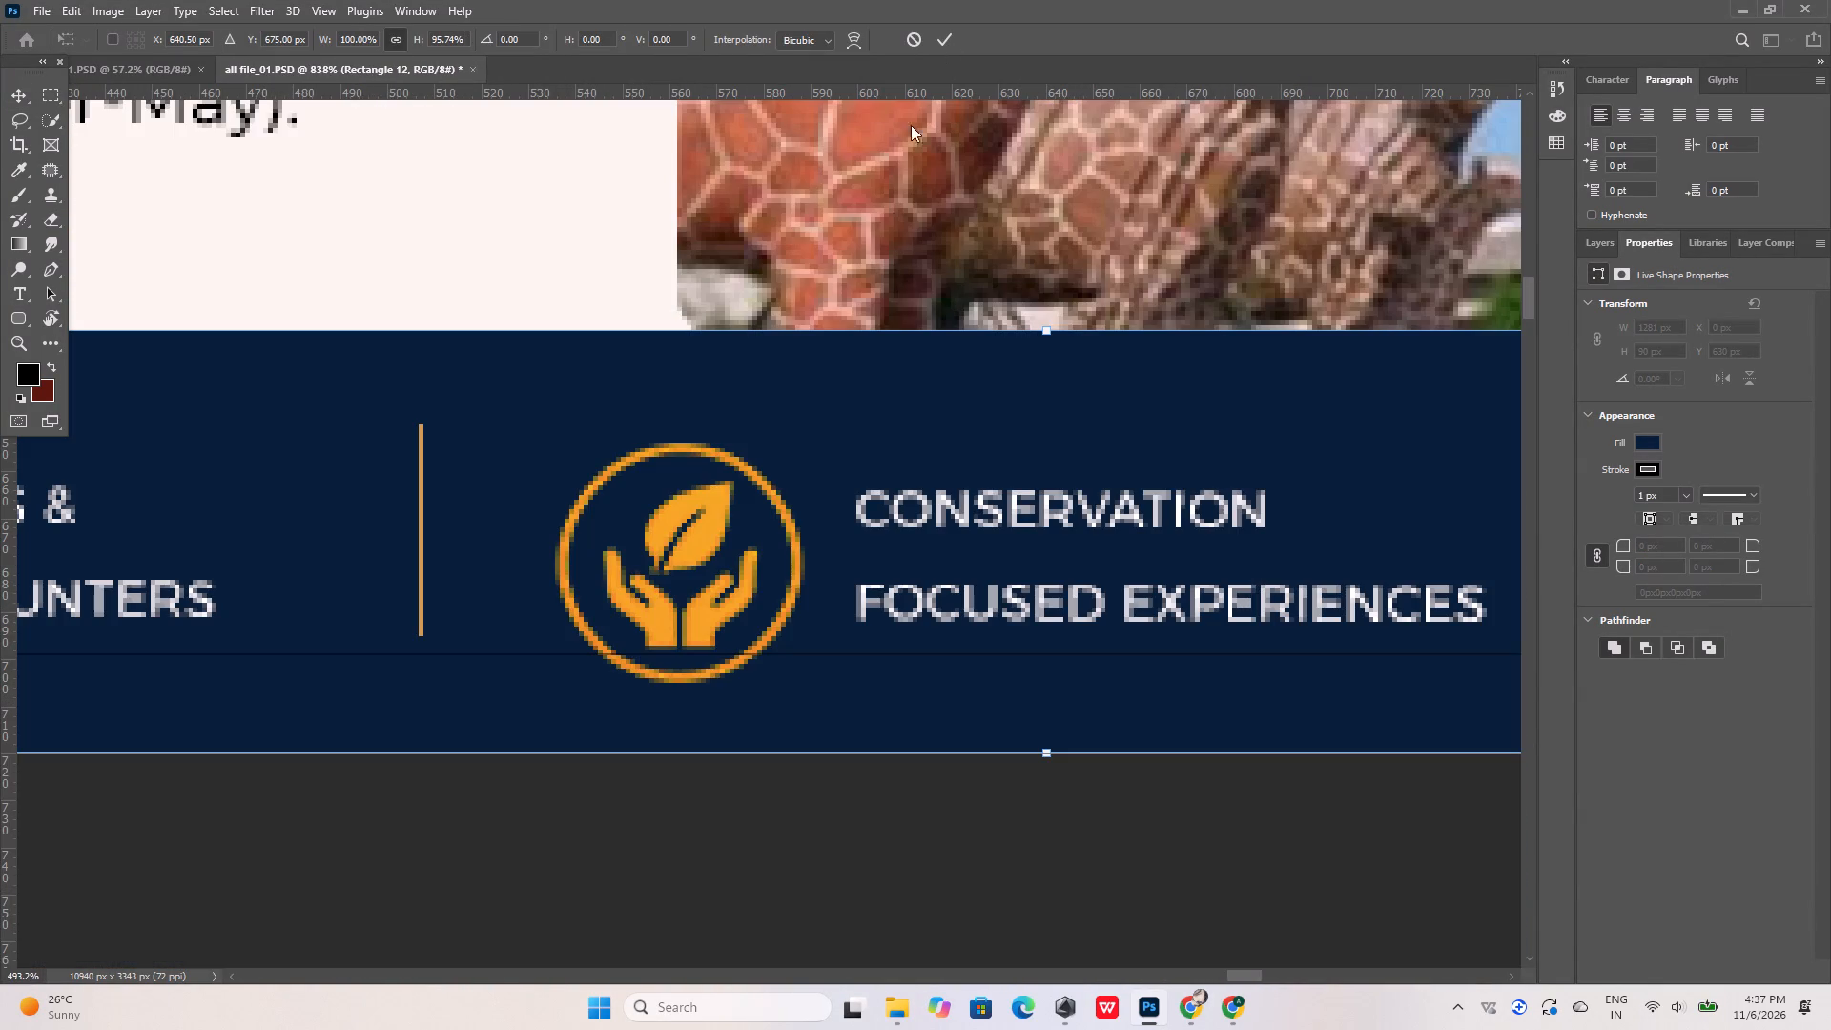
scroll(891, 314, "down", 18, "alt")
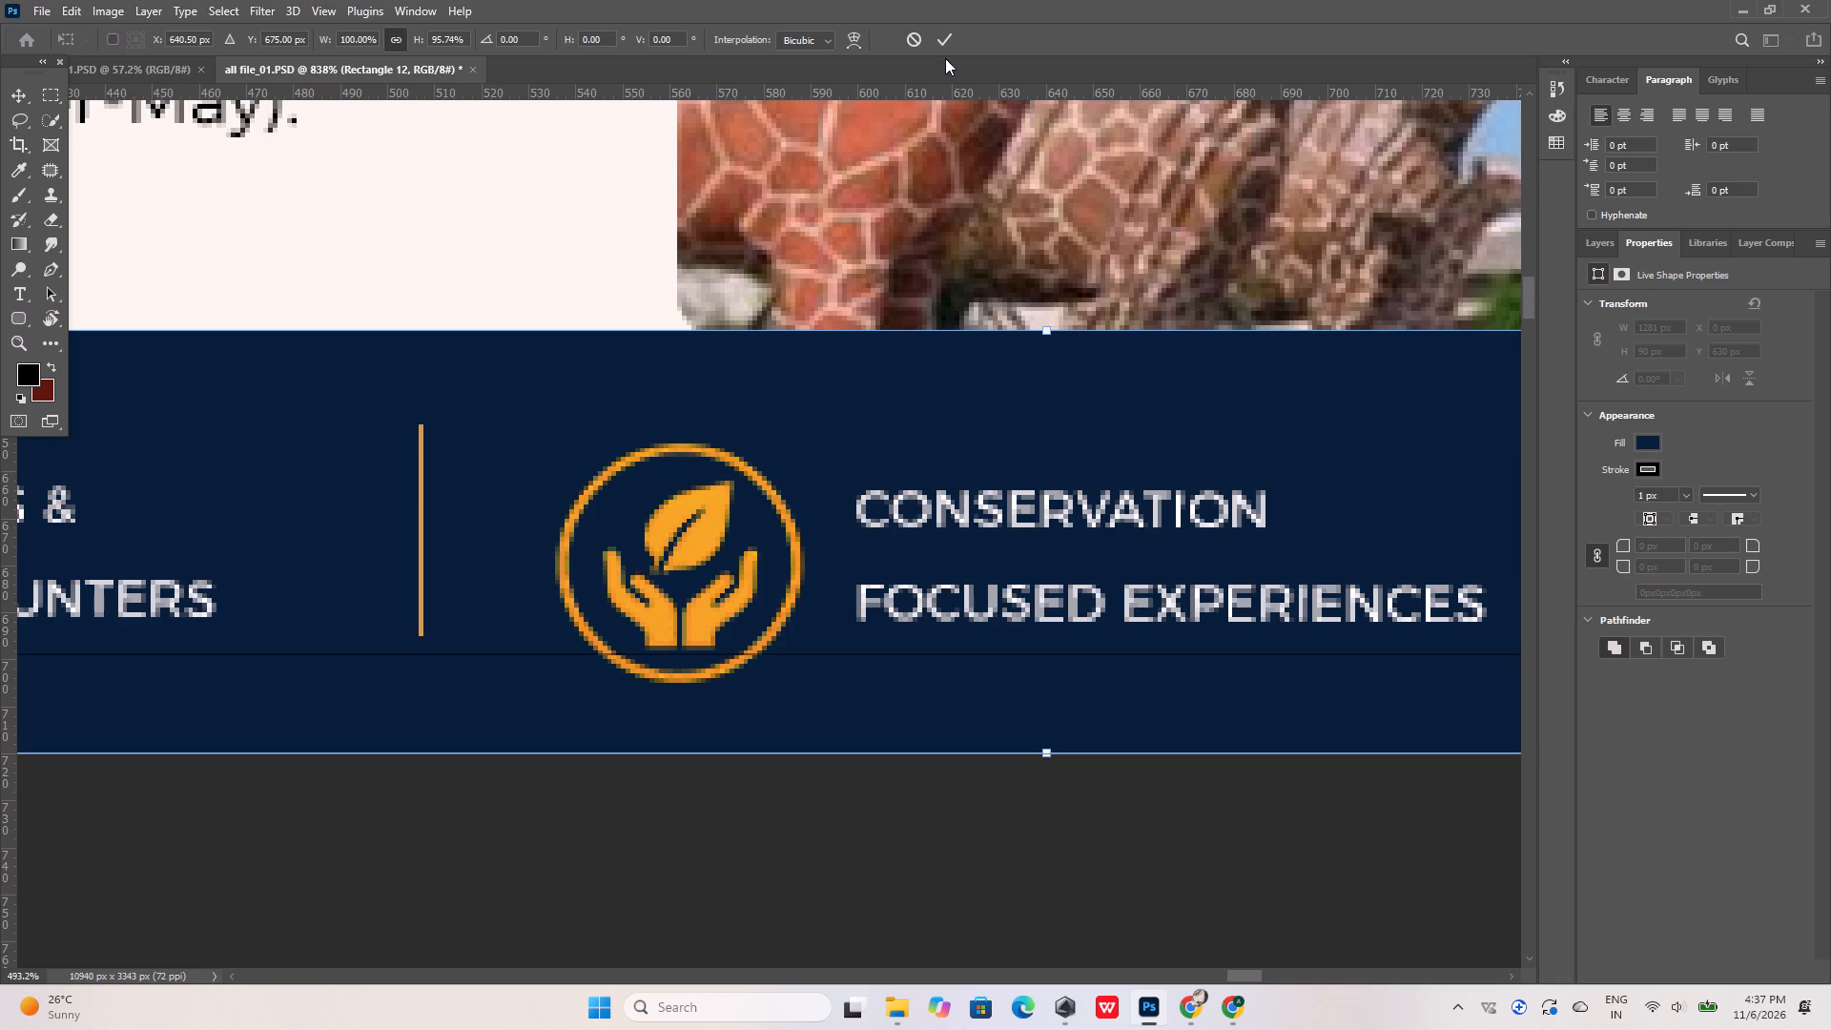
left_click(945, 40)
Review the Dubai Safari Park footer and page layout alongside the neighbouring artboards.
scroll(833, 358, "down", 9, "alt")
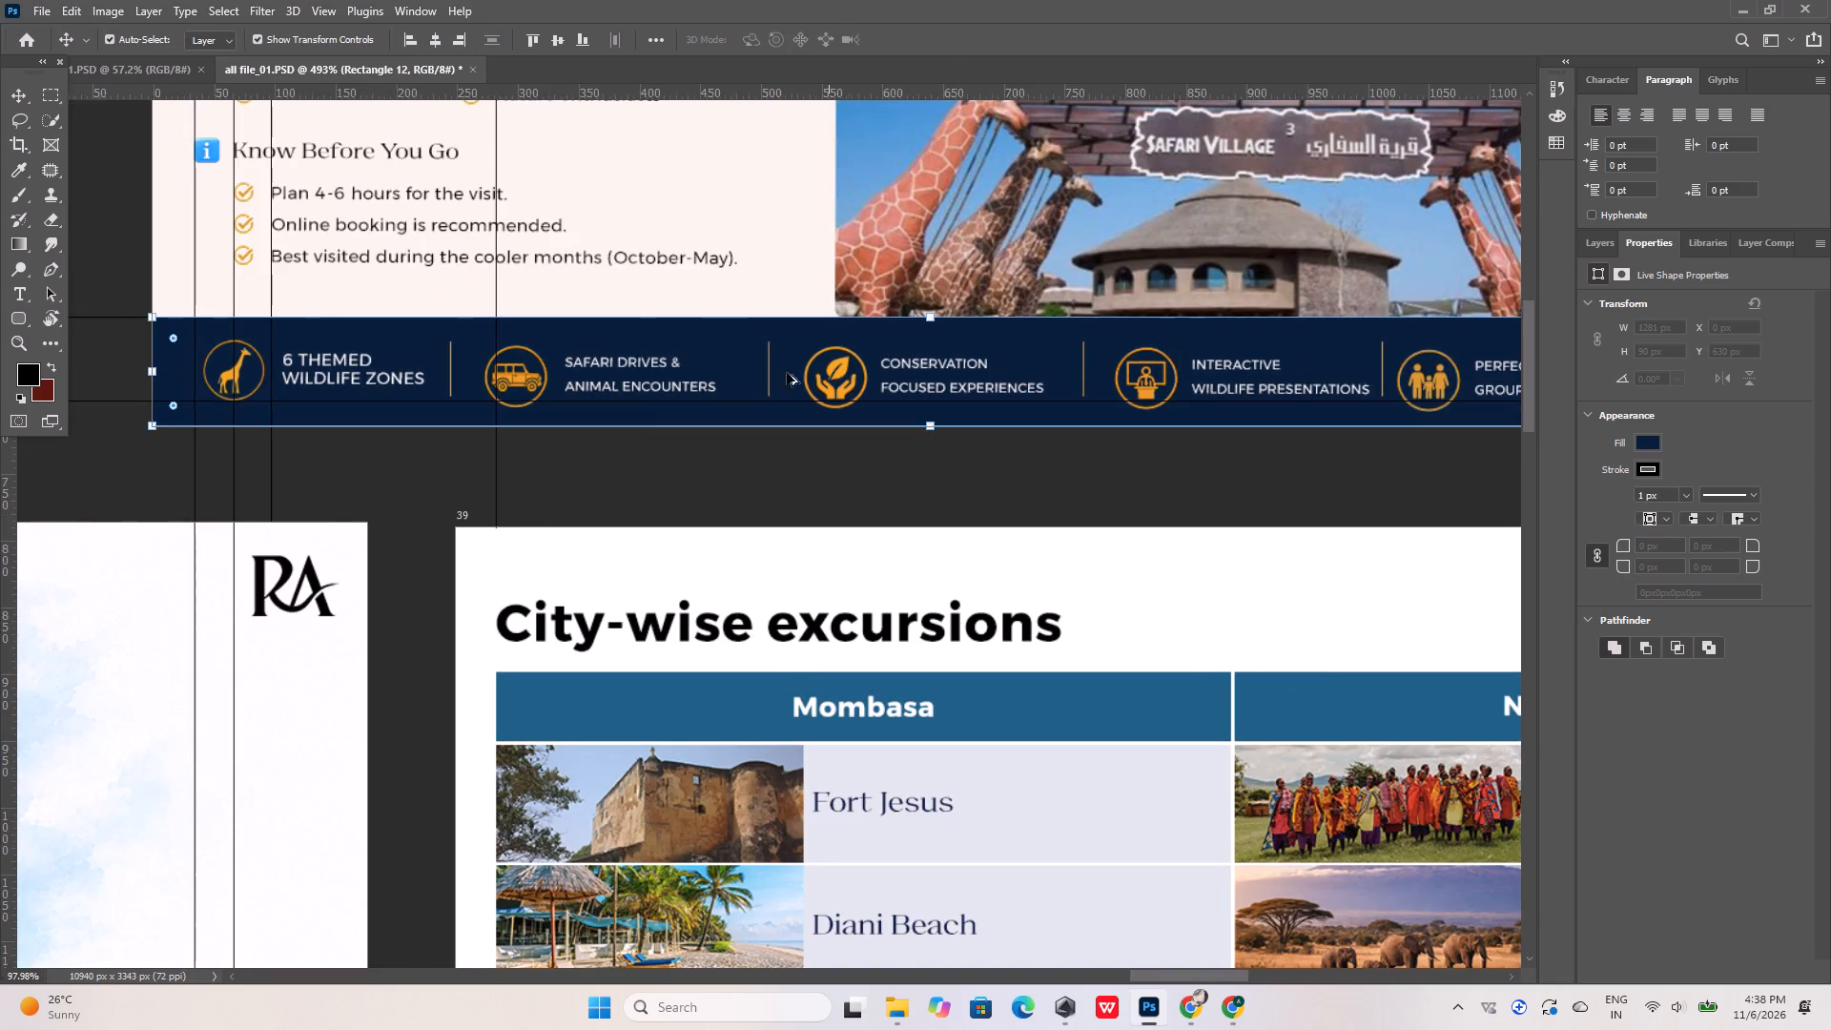
scroll(386, 361, "up", 5, "alt")
scroll(550, 391, "up", 11, "alt")
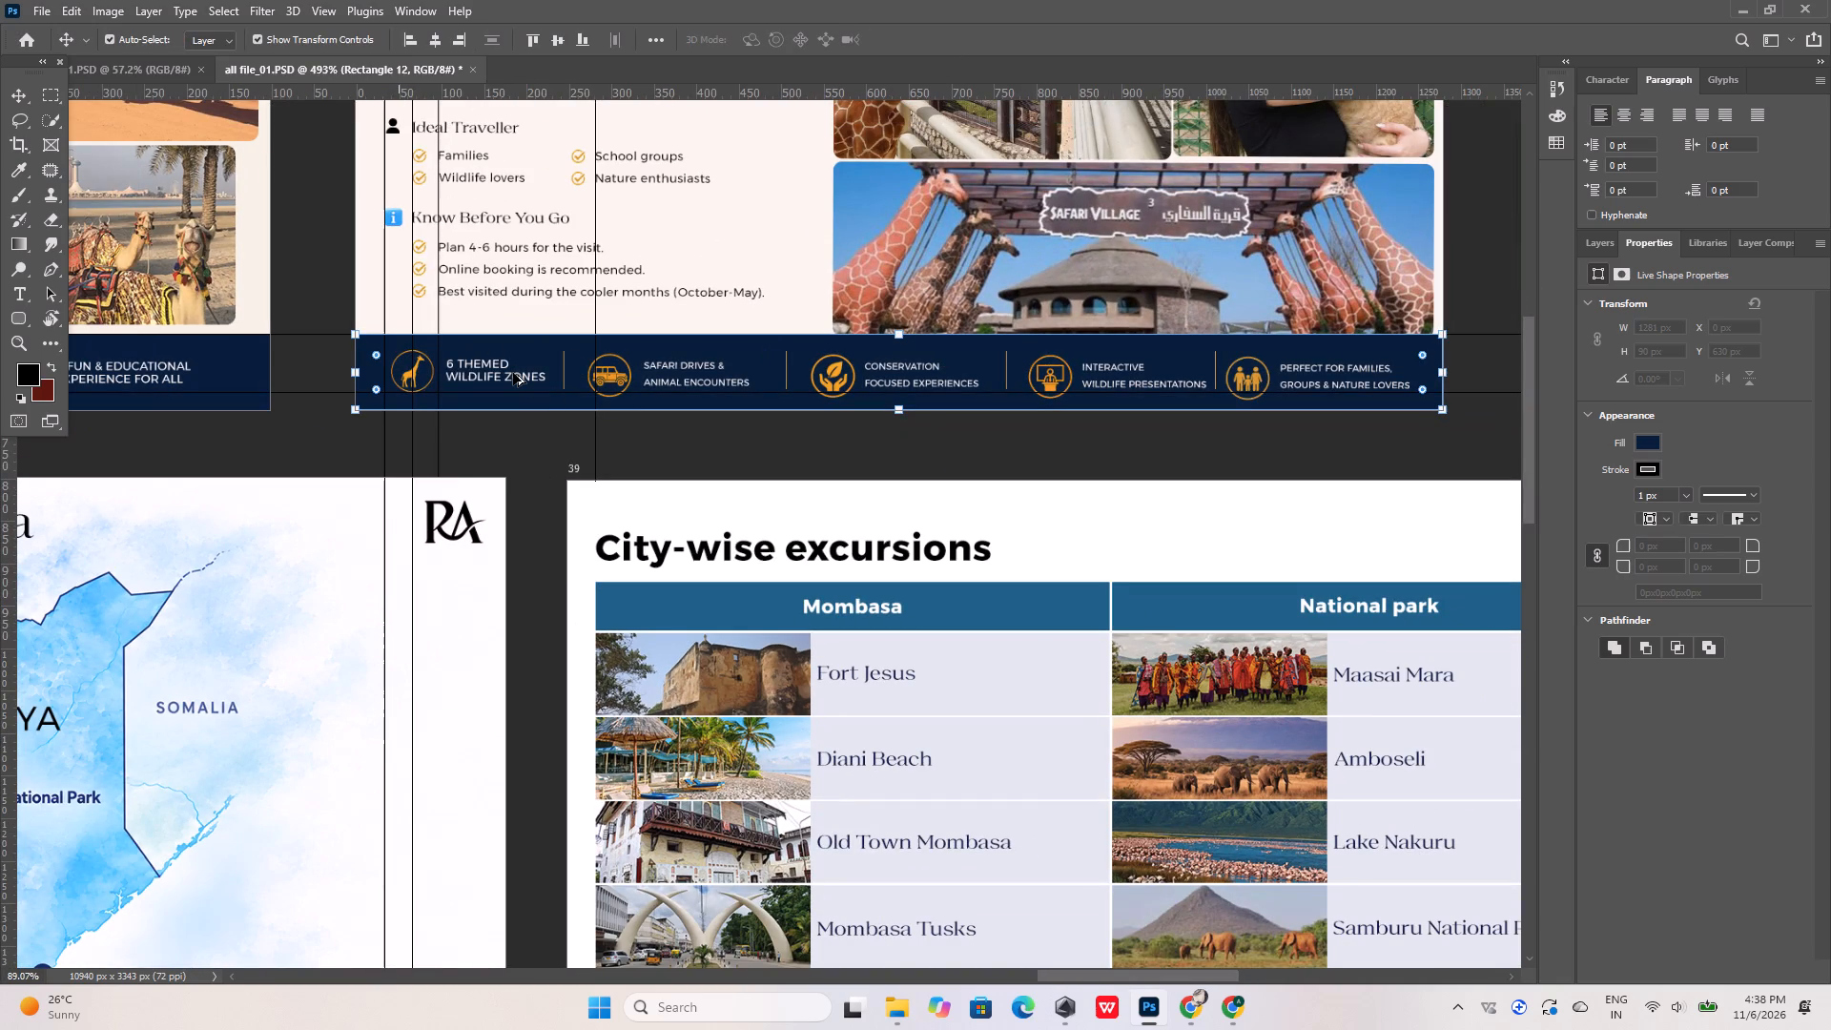
scroll(513, 373, "up", 5, "alt")
left_click(552, 411)
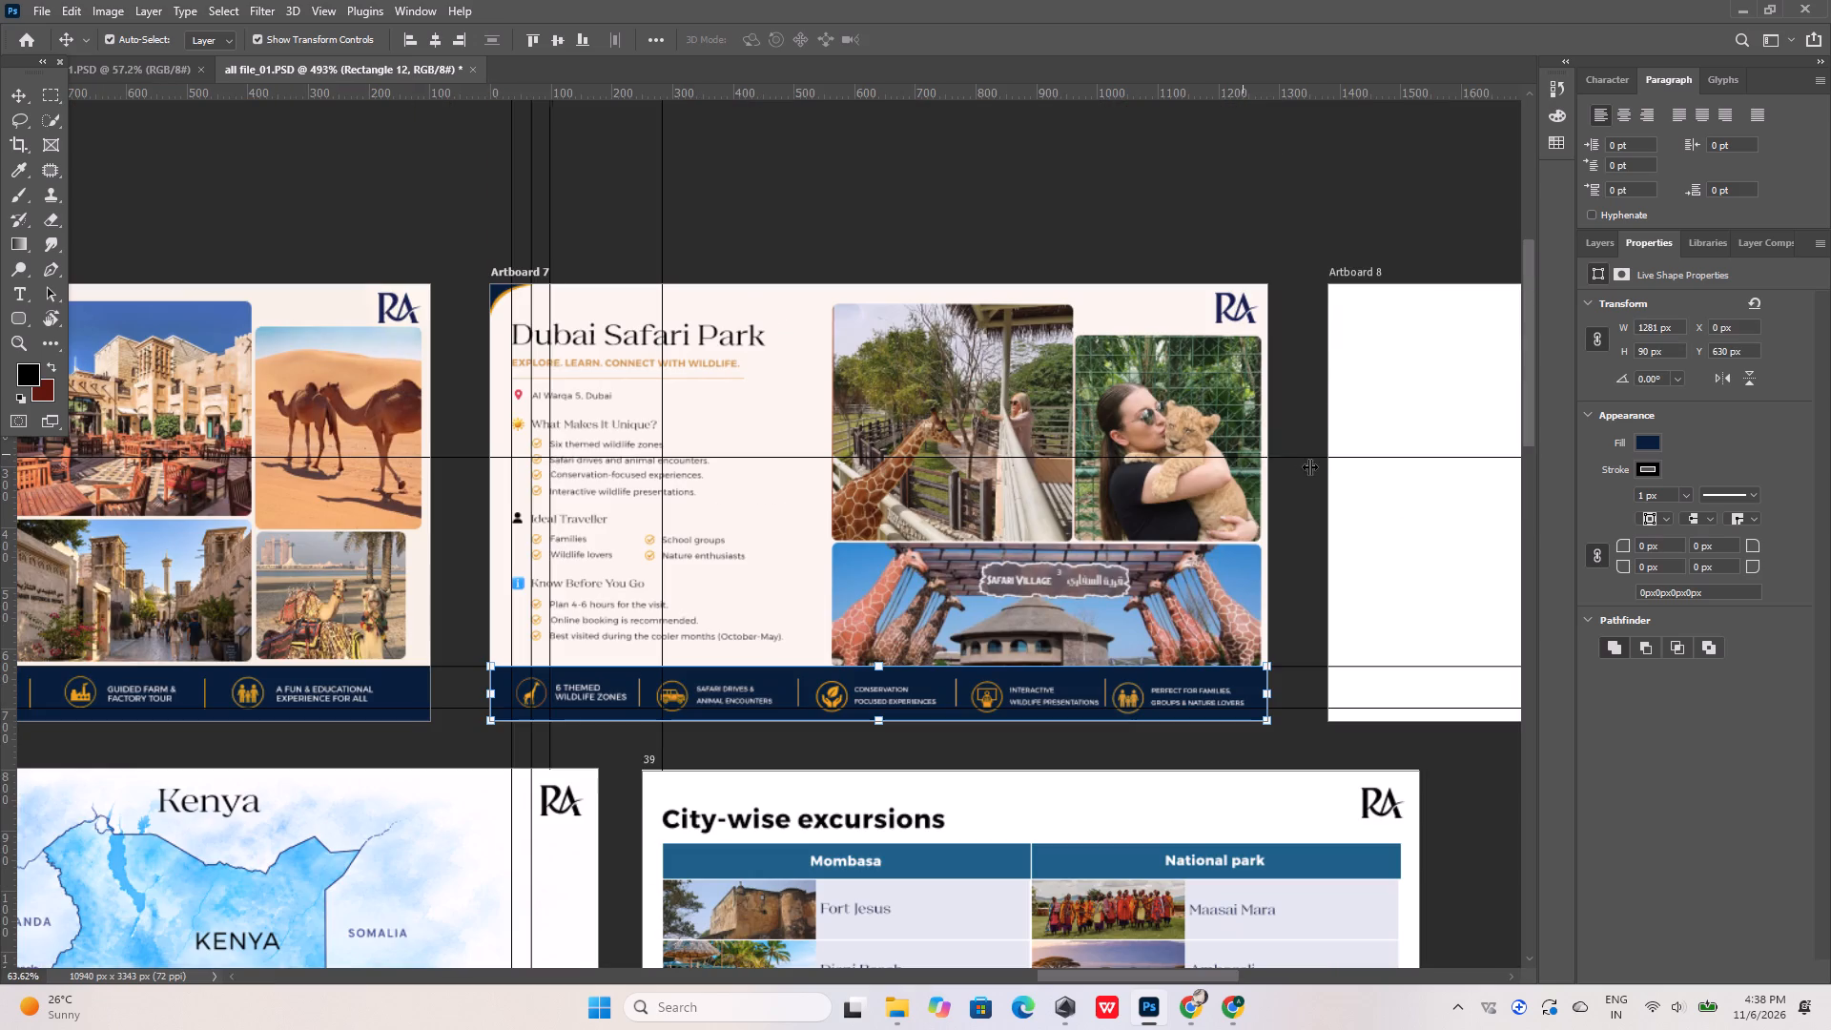
scroll(1058, 350, "down", 9, "alt")
scroll(465, 460, "up", 2, "alt")
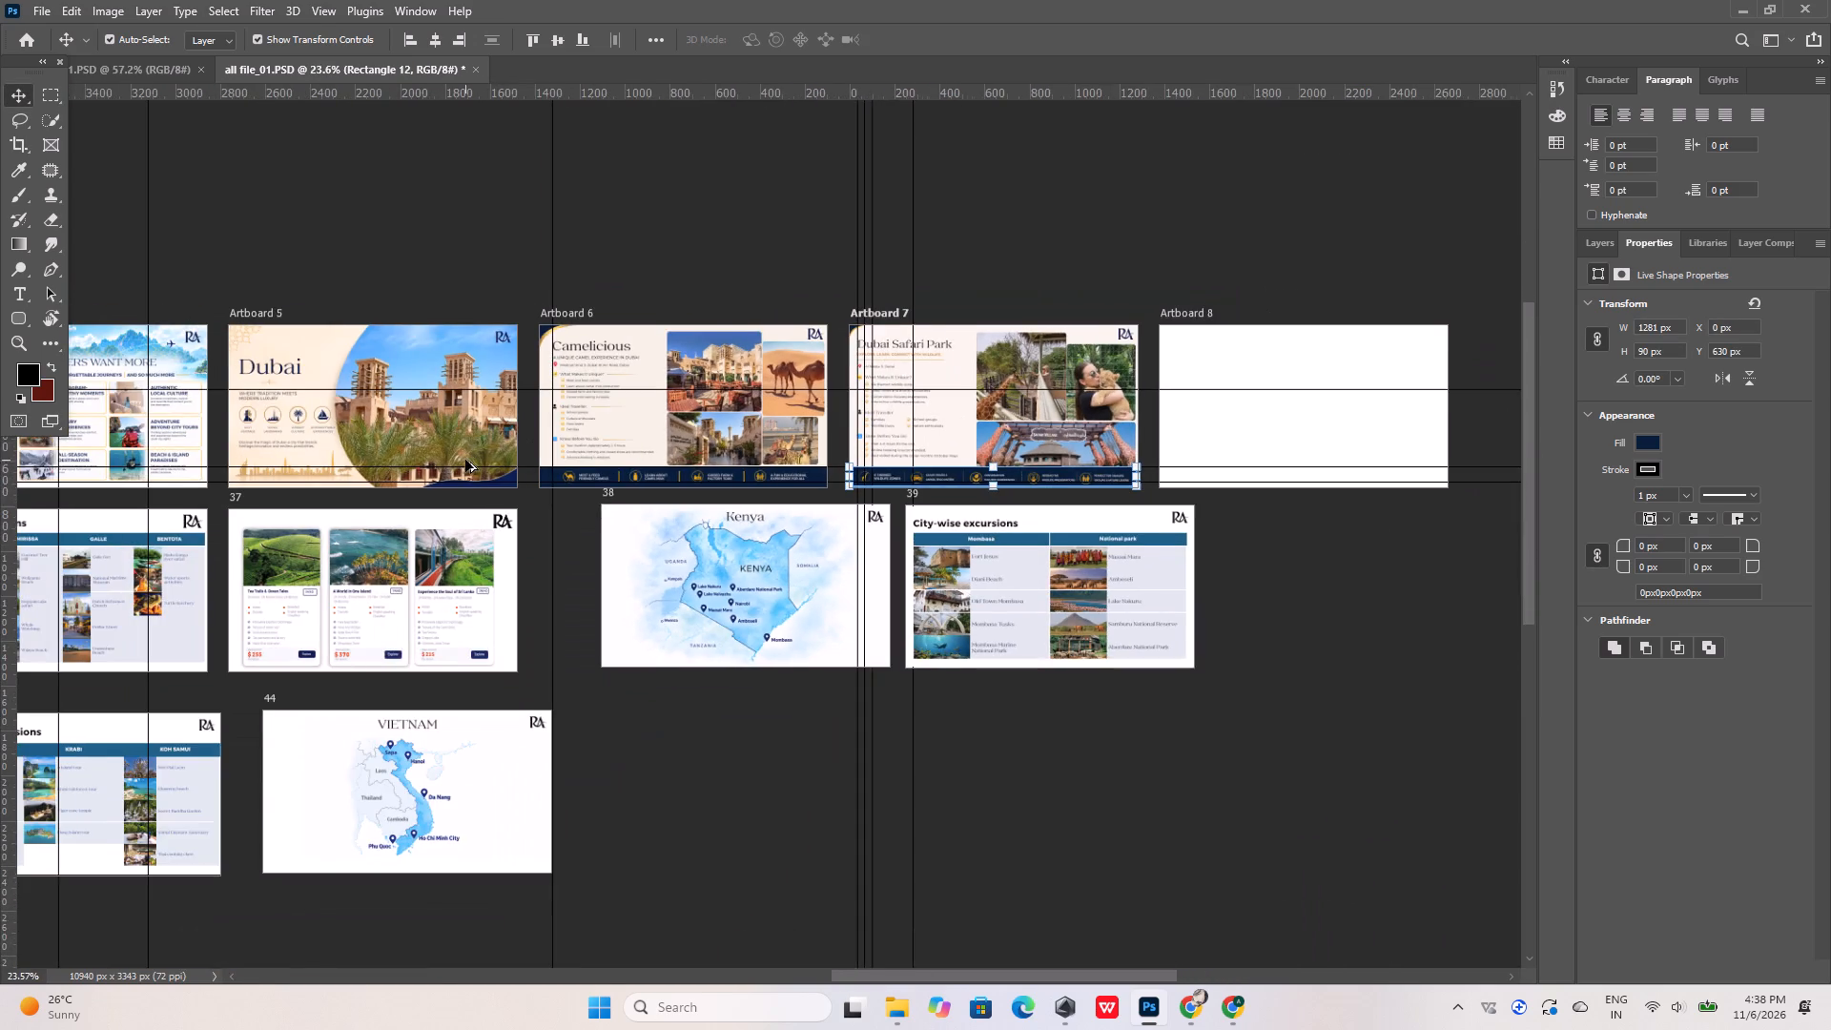
Inspect the size and position of the navy footer rectangle on the Camelicious page.
scroll(465, 460, "up", 4, "alt")
scroll(659, 488, "up", 19, "alt")
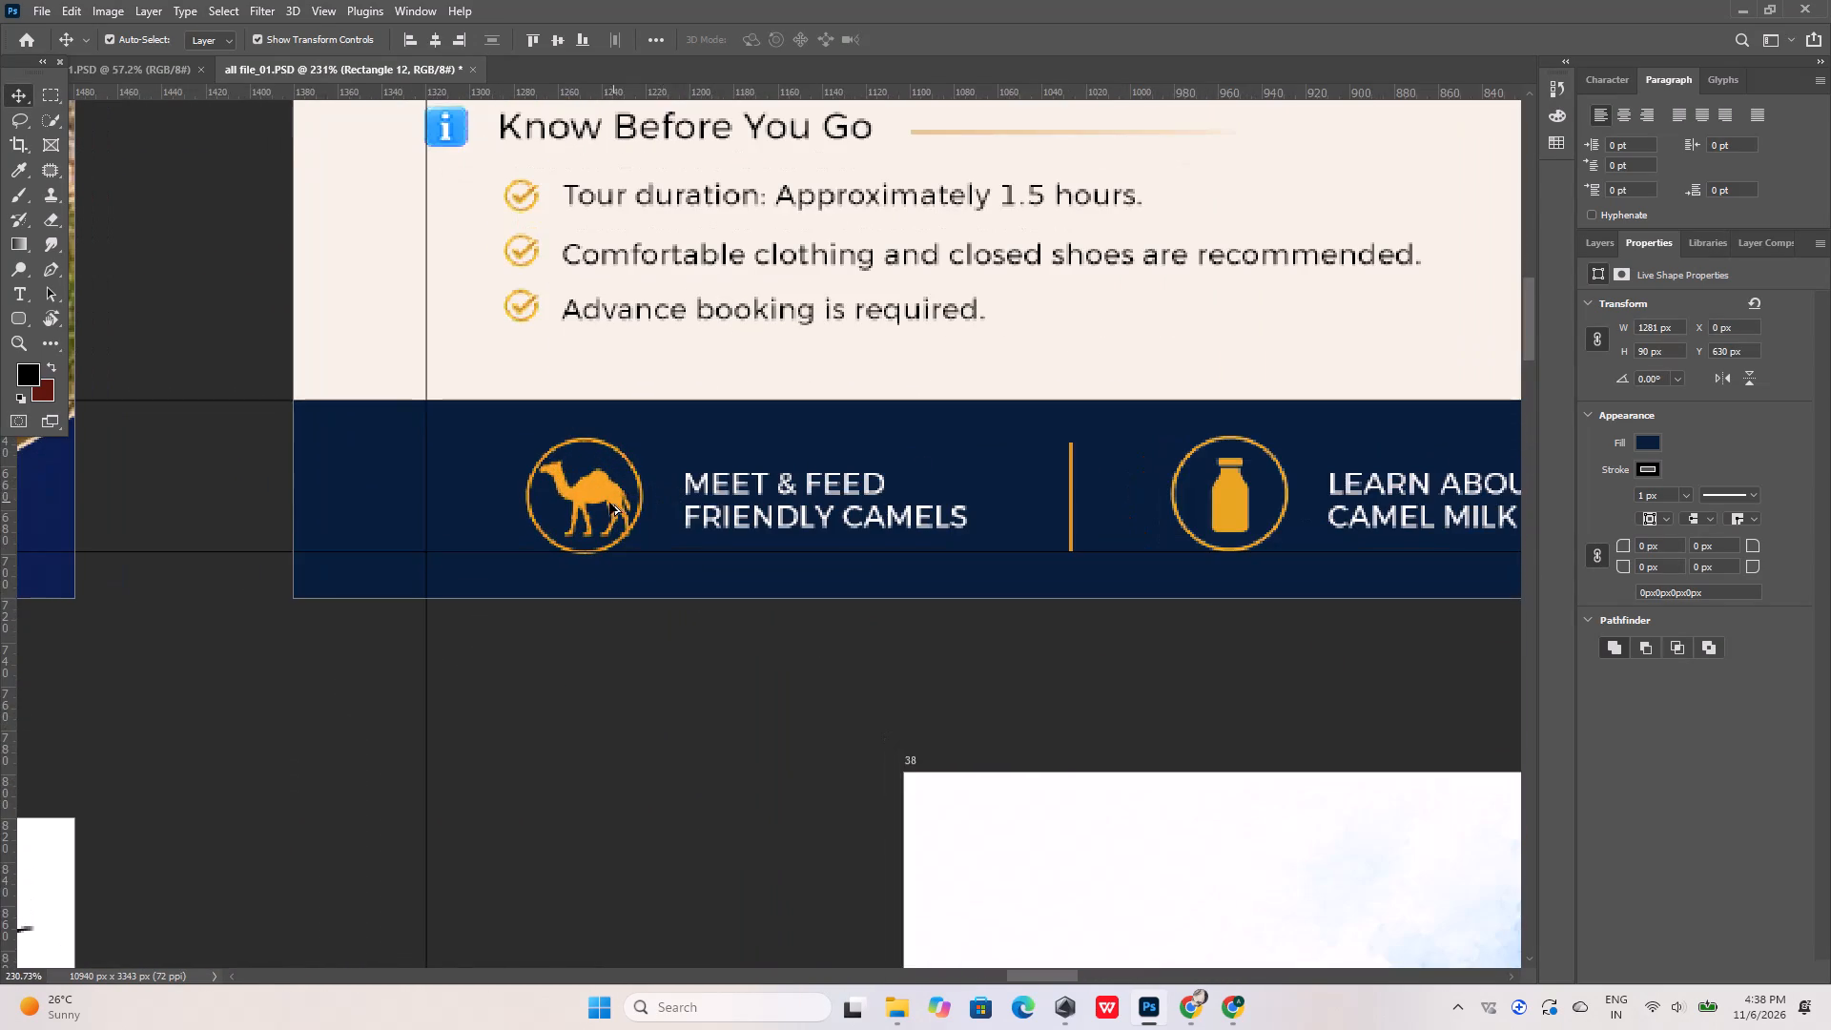
scroll(605, 503, "up", 6, "alt")
left_click(714, 419)
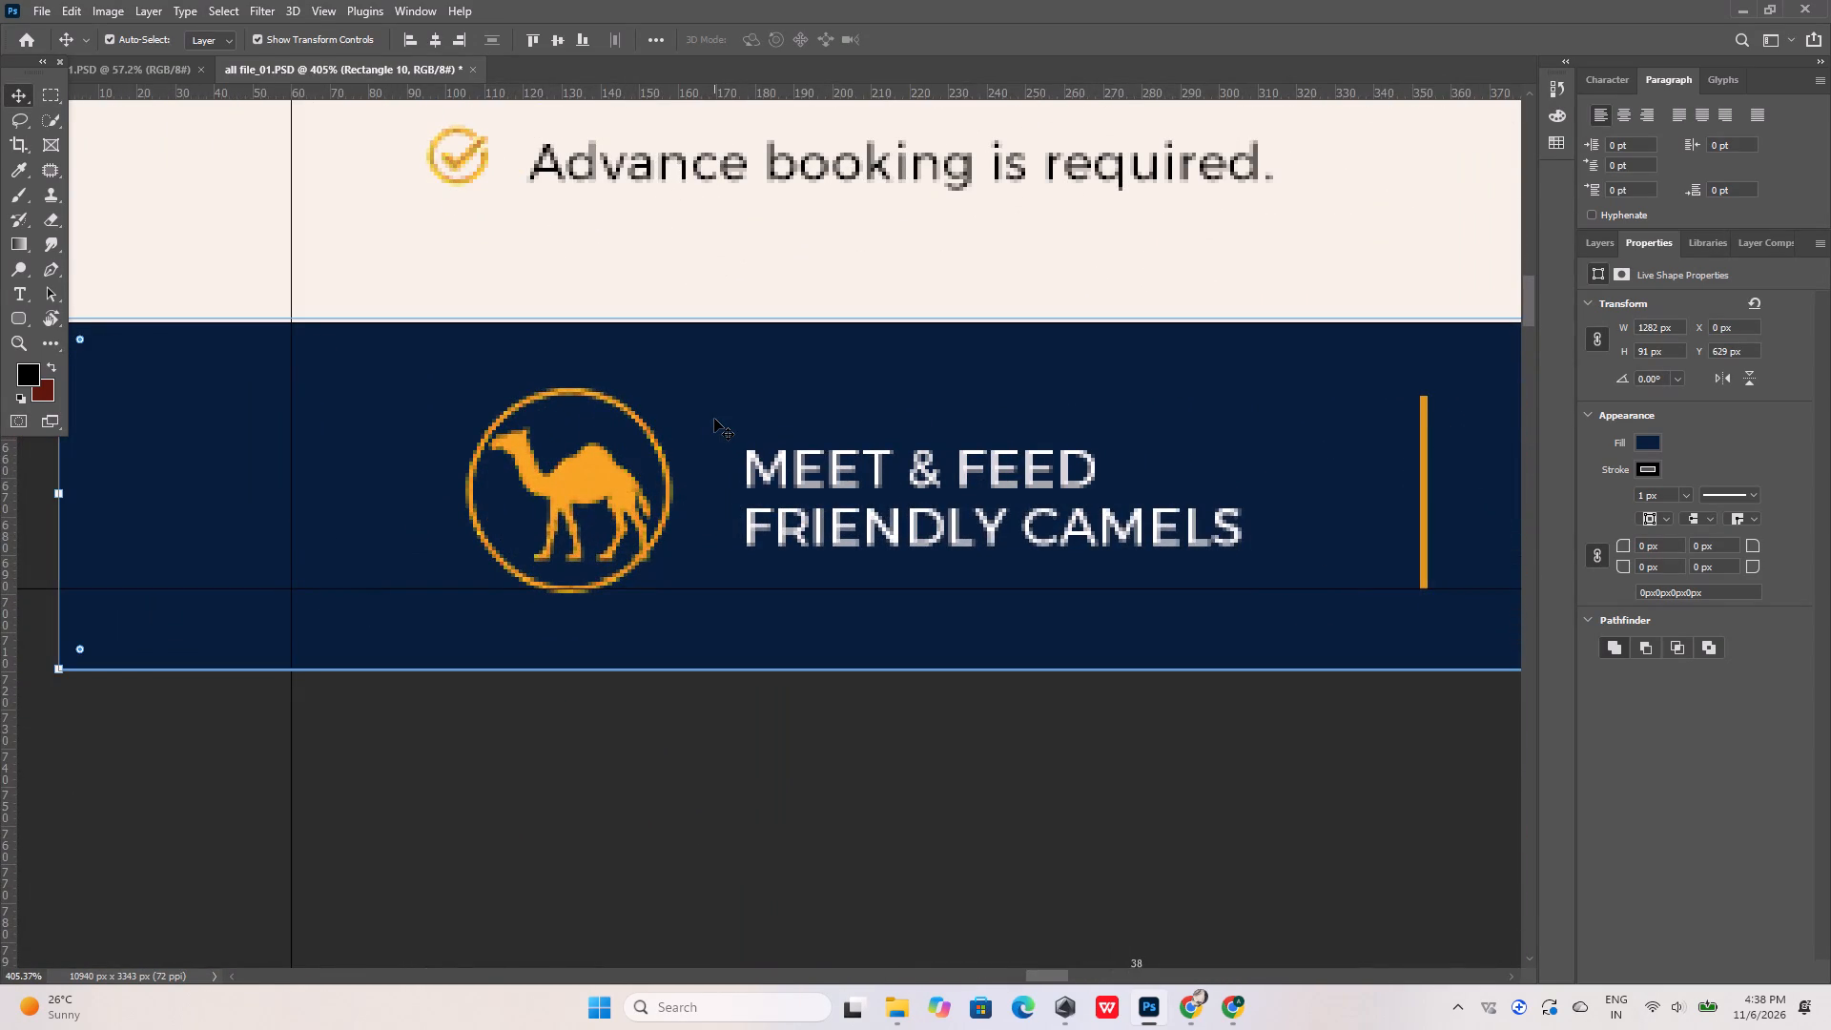
scroll(714, 419, "down", 11, "alt")
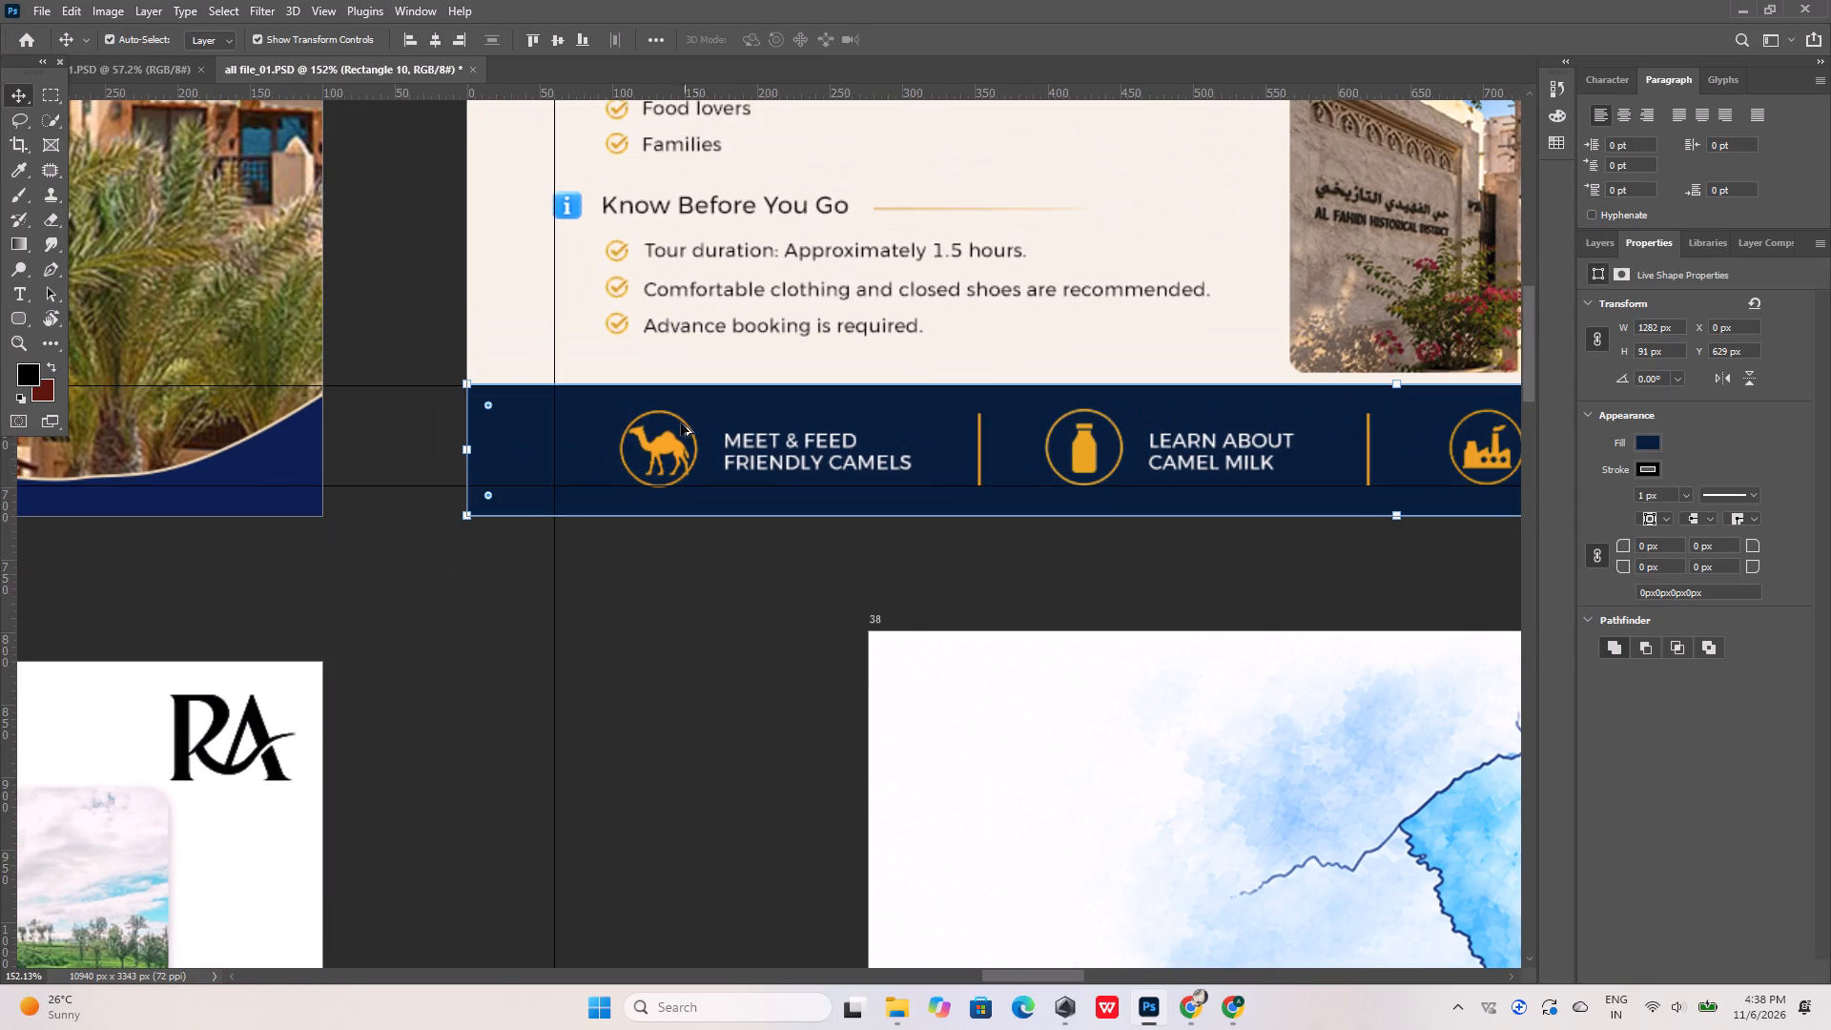
scroll(492, 450, "down", 18, "alt")
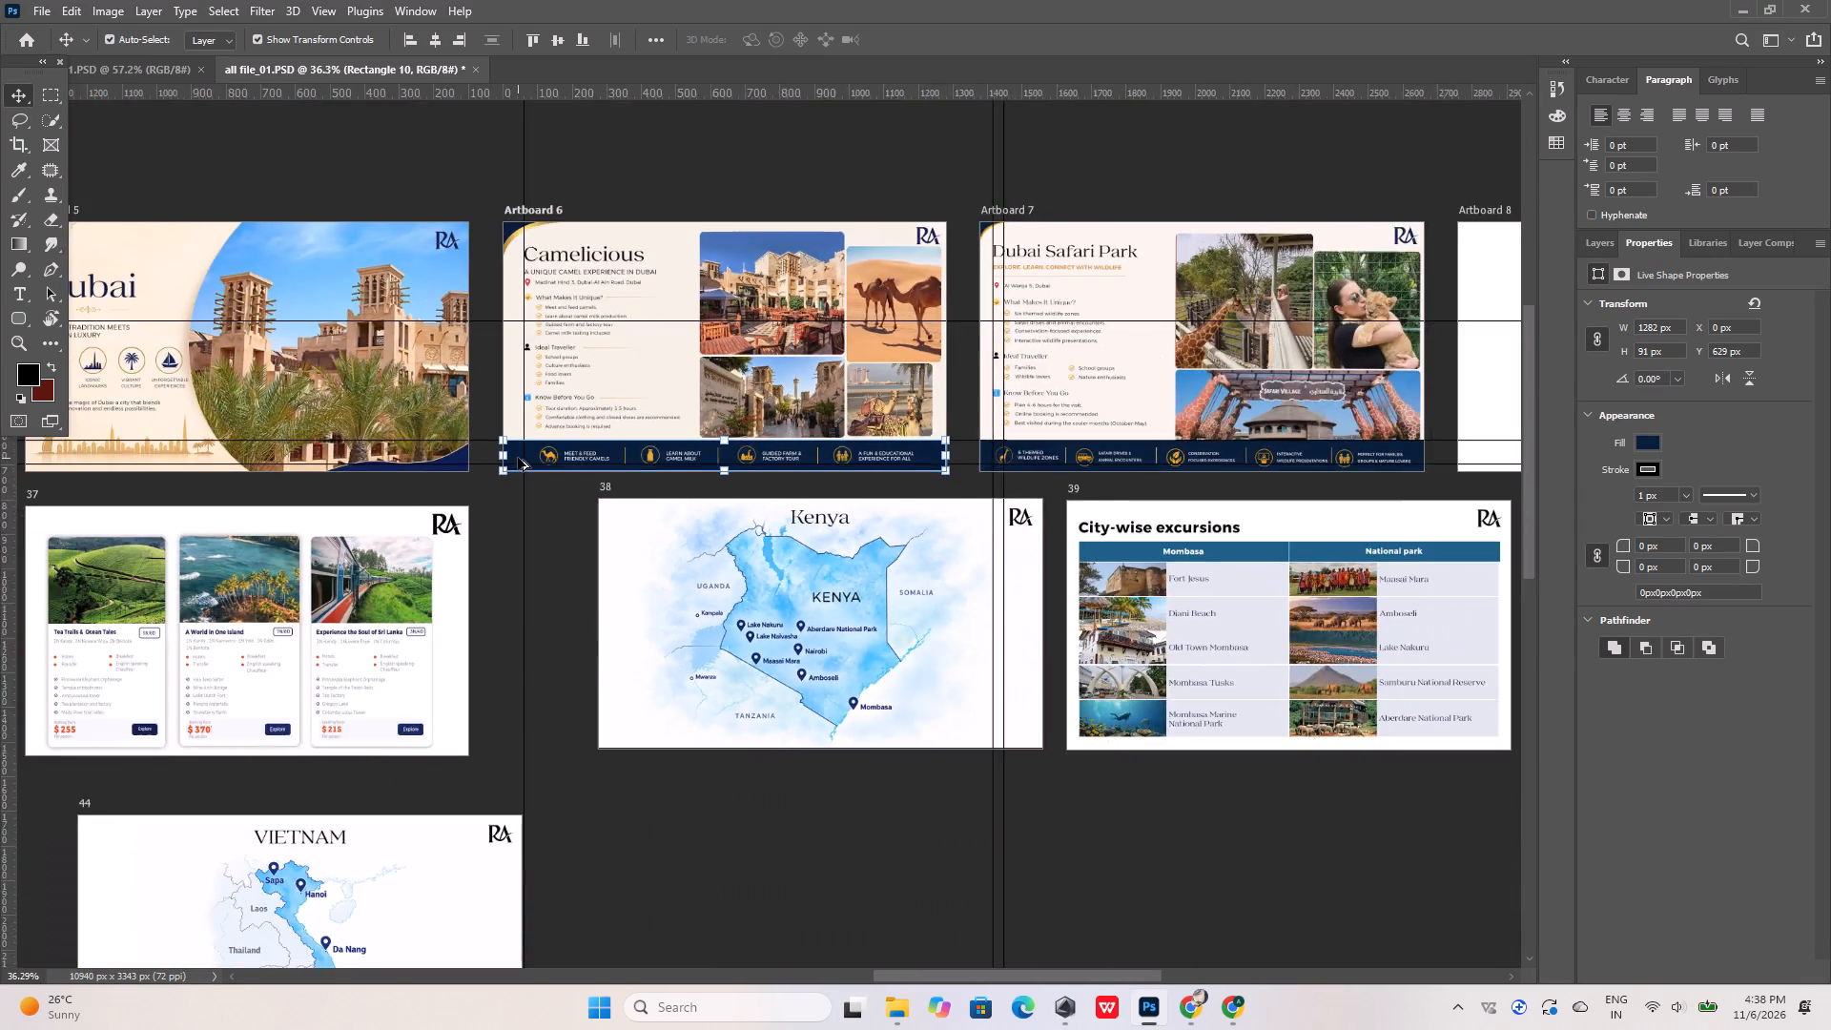
Inspect the size and position of the navy footer rectangle on the Top Golf page.
scroll(518, 458, "down", 15, "alt")
scroll(268, 417, "up", 2, "alt")
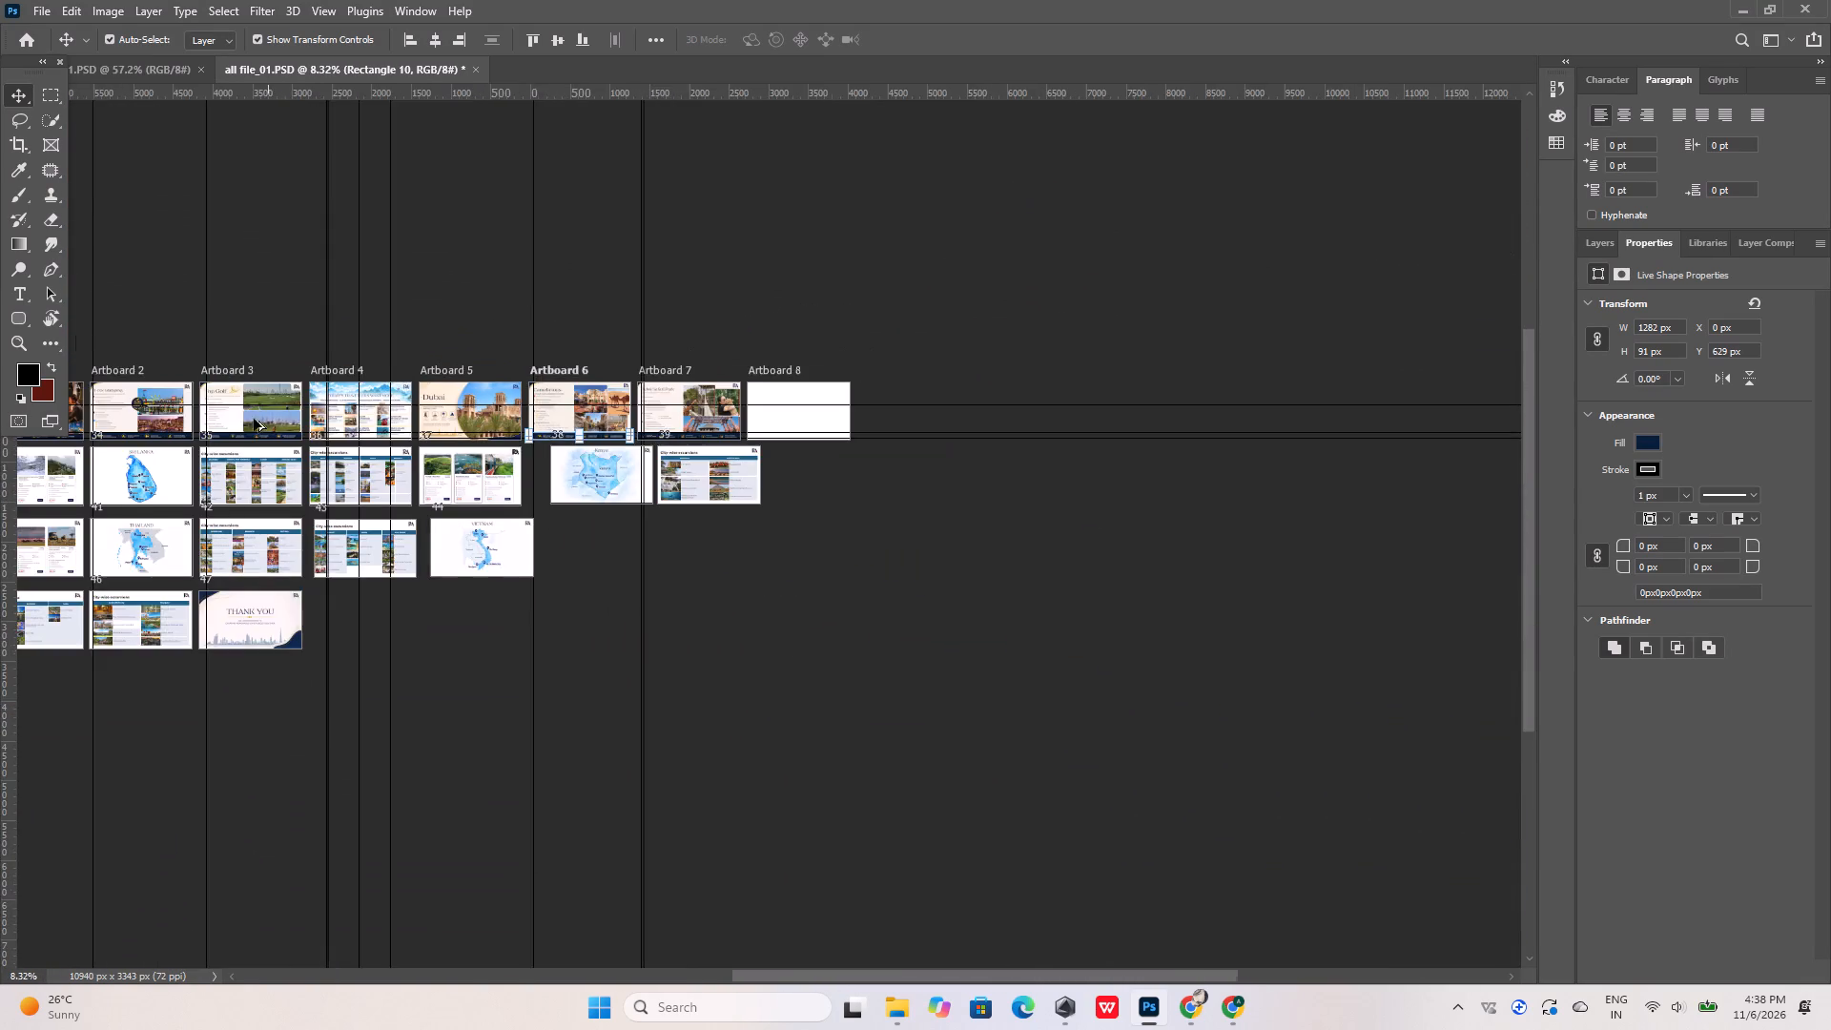
scroll(254, 419, "up", 20, "alt")
scroll(254, 419, "up", 8, "alt")
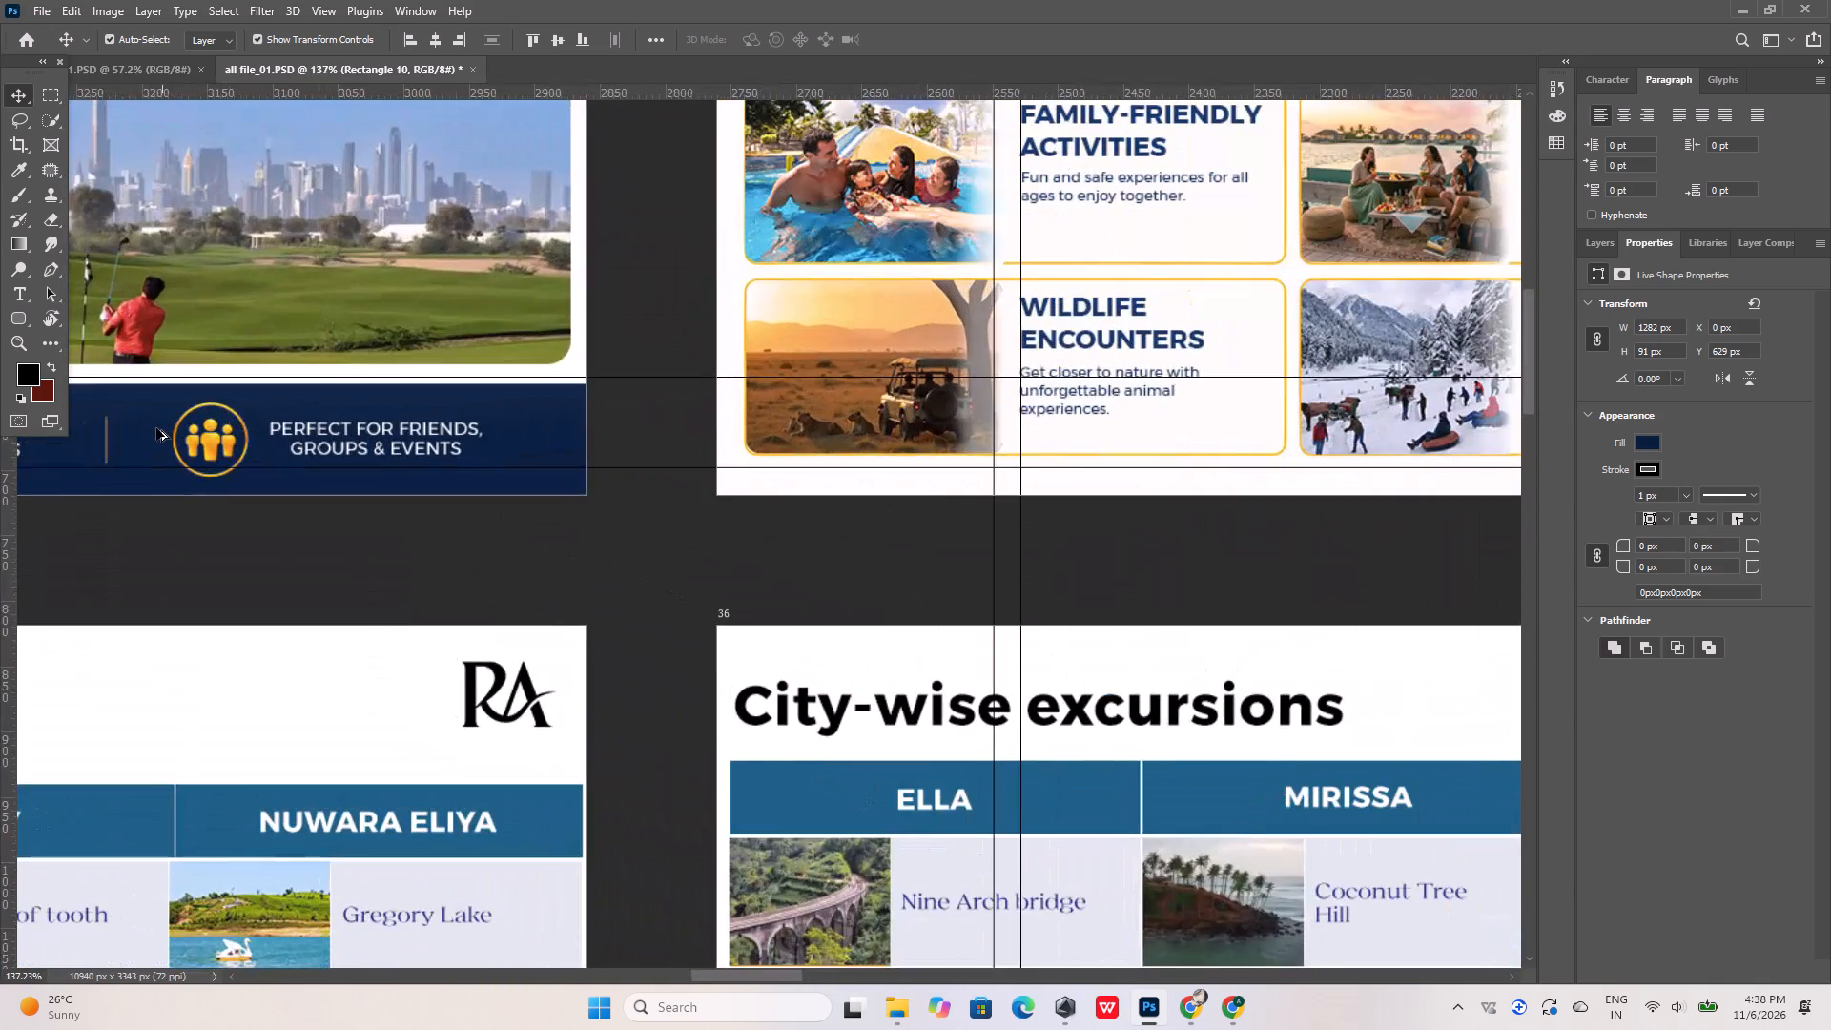
scroll(523, 454, "down", 17, "alt")
scroll(296, 460, "up", 5, "alt")
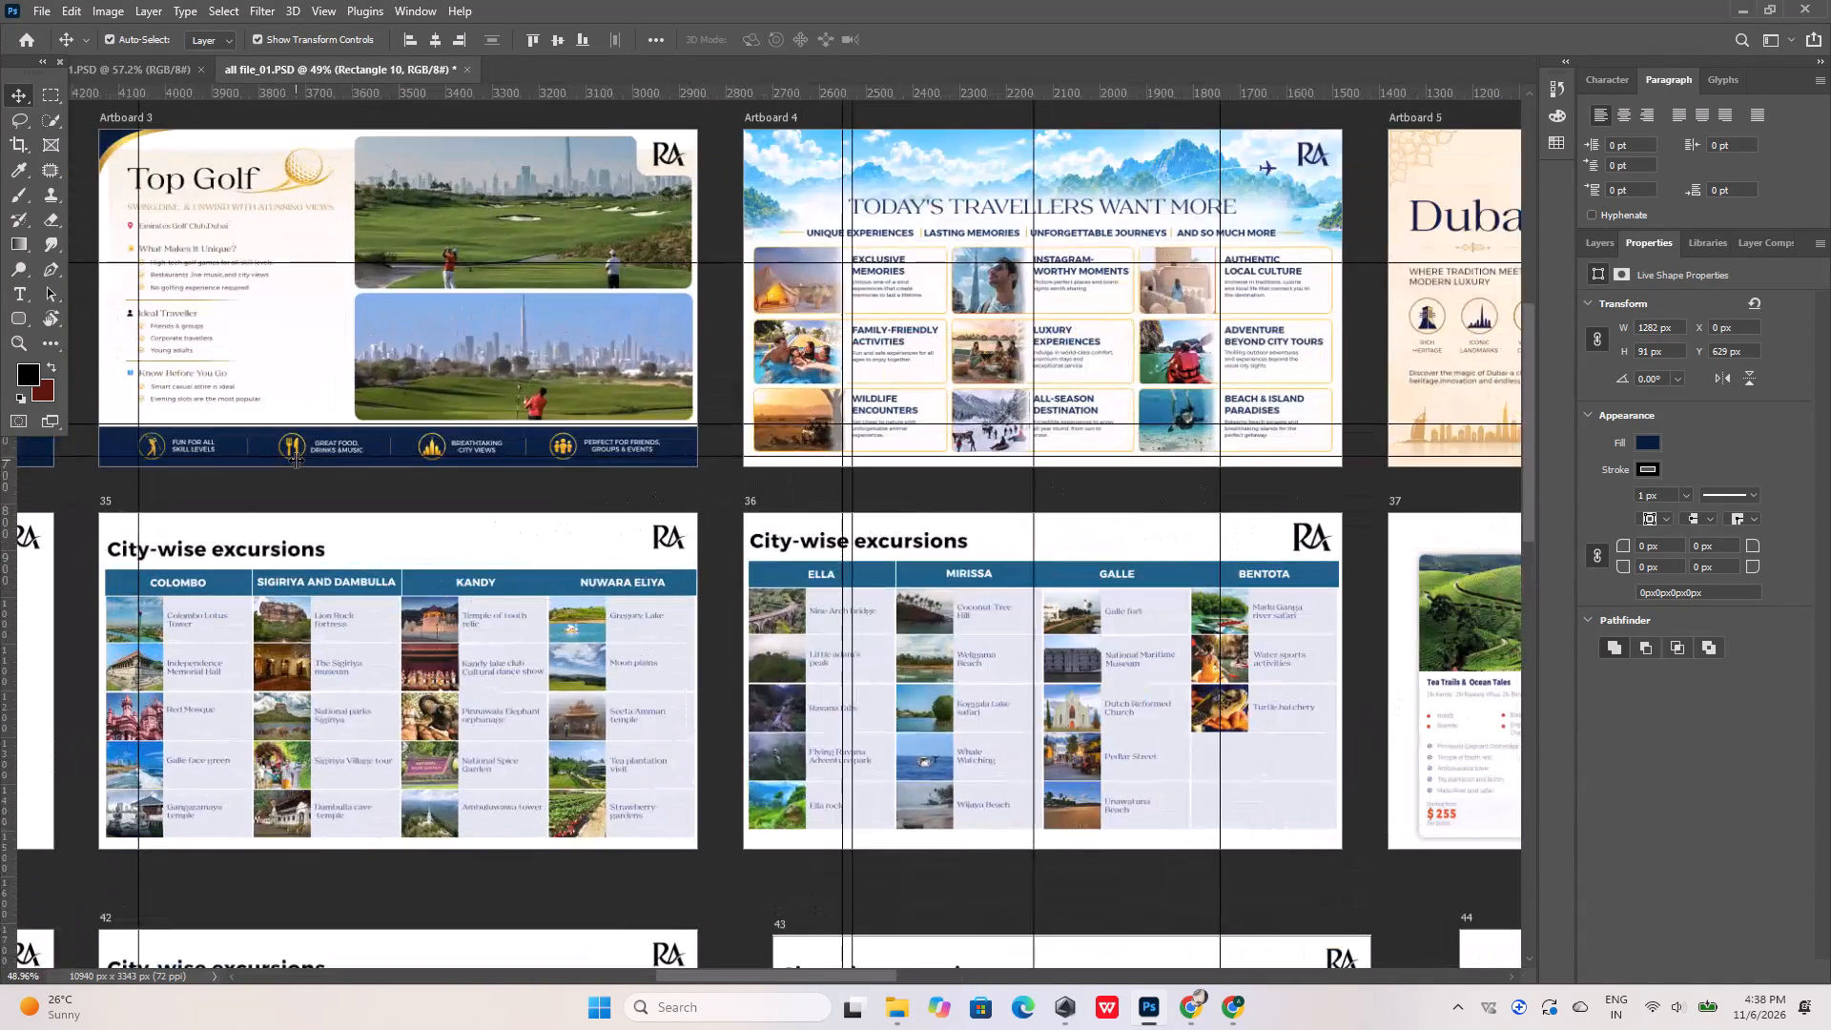
scroll(703, 436, "up", 4, "alt")
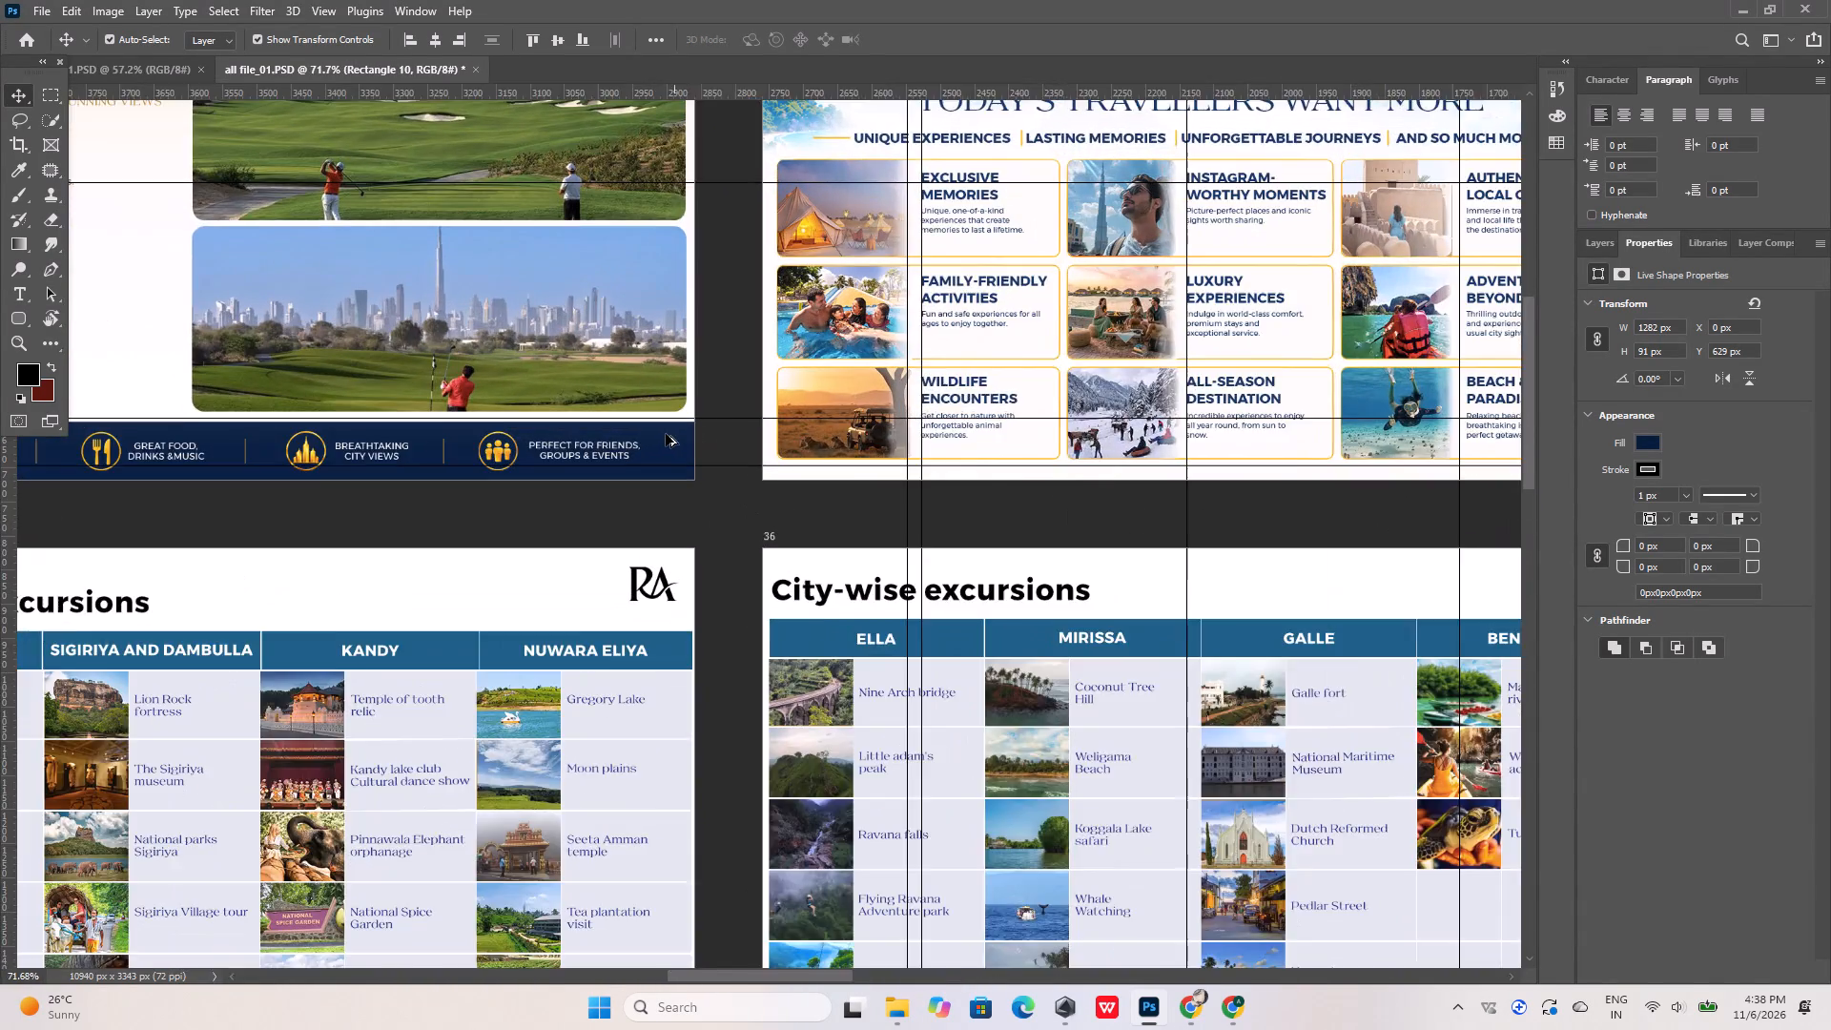
scroll(666, 434, "up", 3, "alt")
left_click(661, 434)
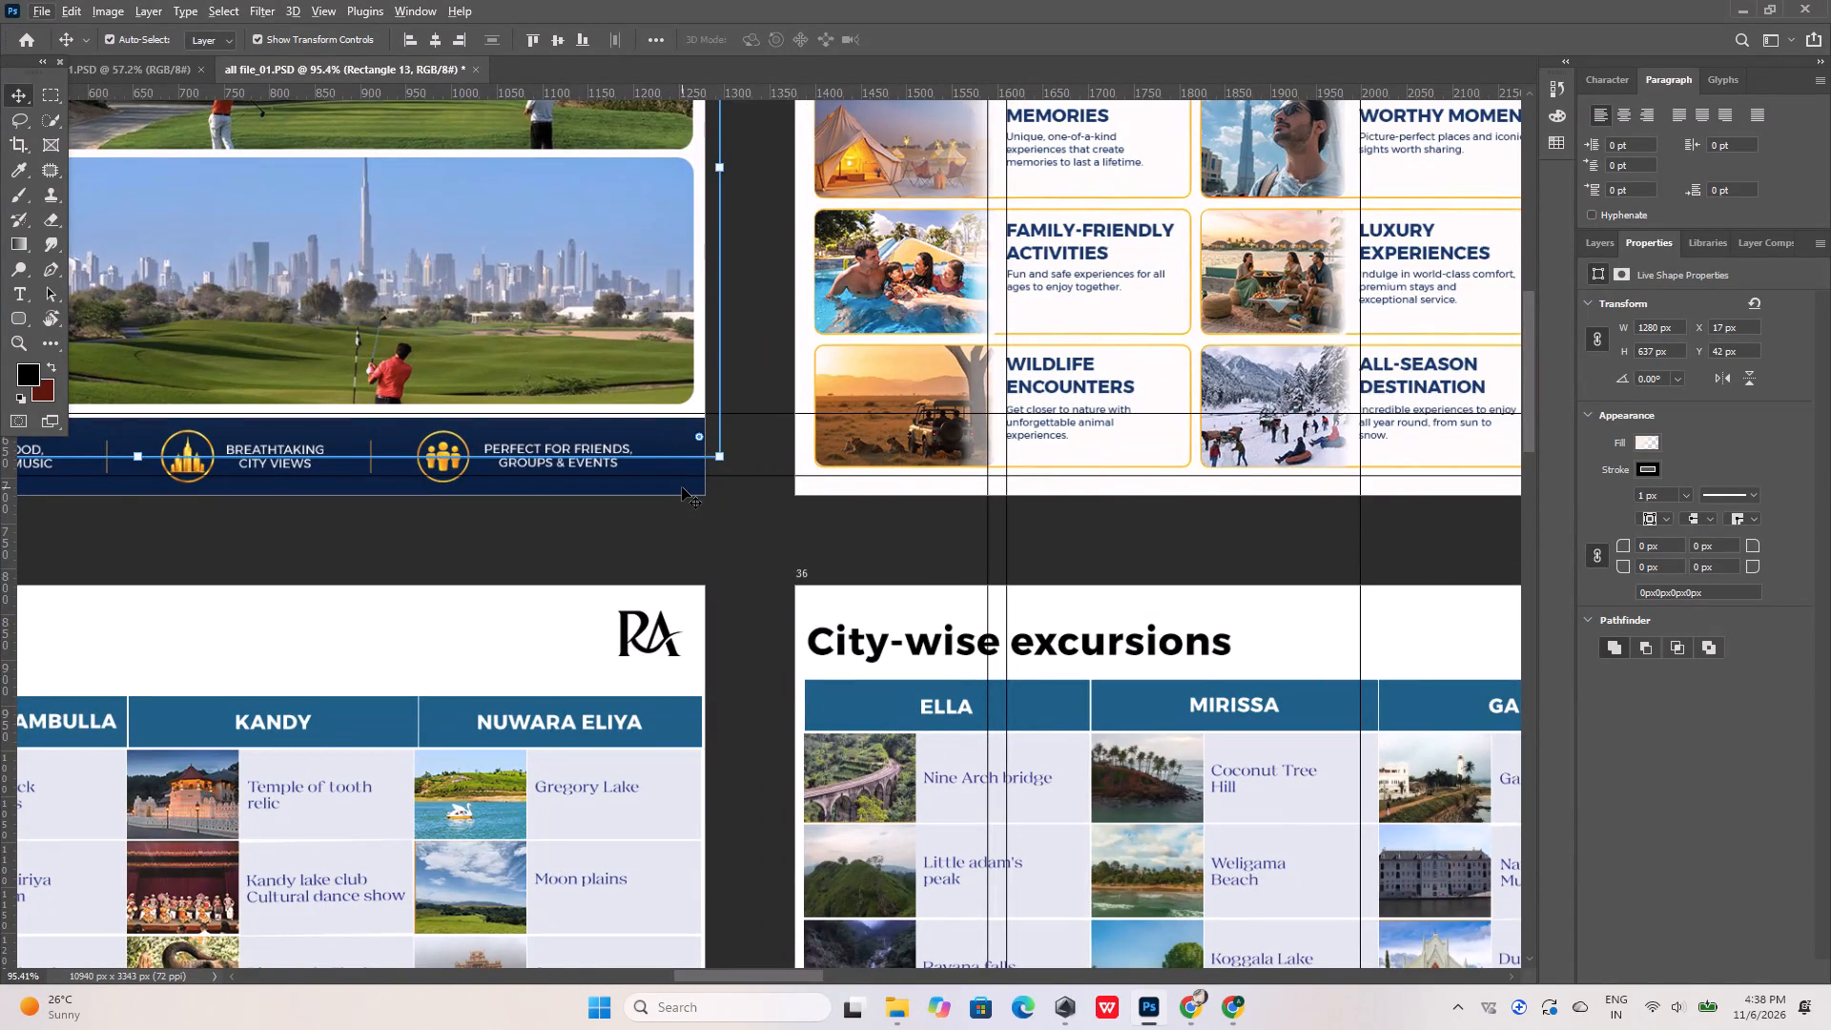
left_click(682, 487)
Select the T-rex Glamping footer rectangle together with the Top Golf one and compare their top edges and the neighbouring Artboard 1 footer.
scroll(761, 477, "down", 18, "alt")
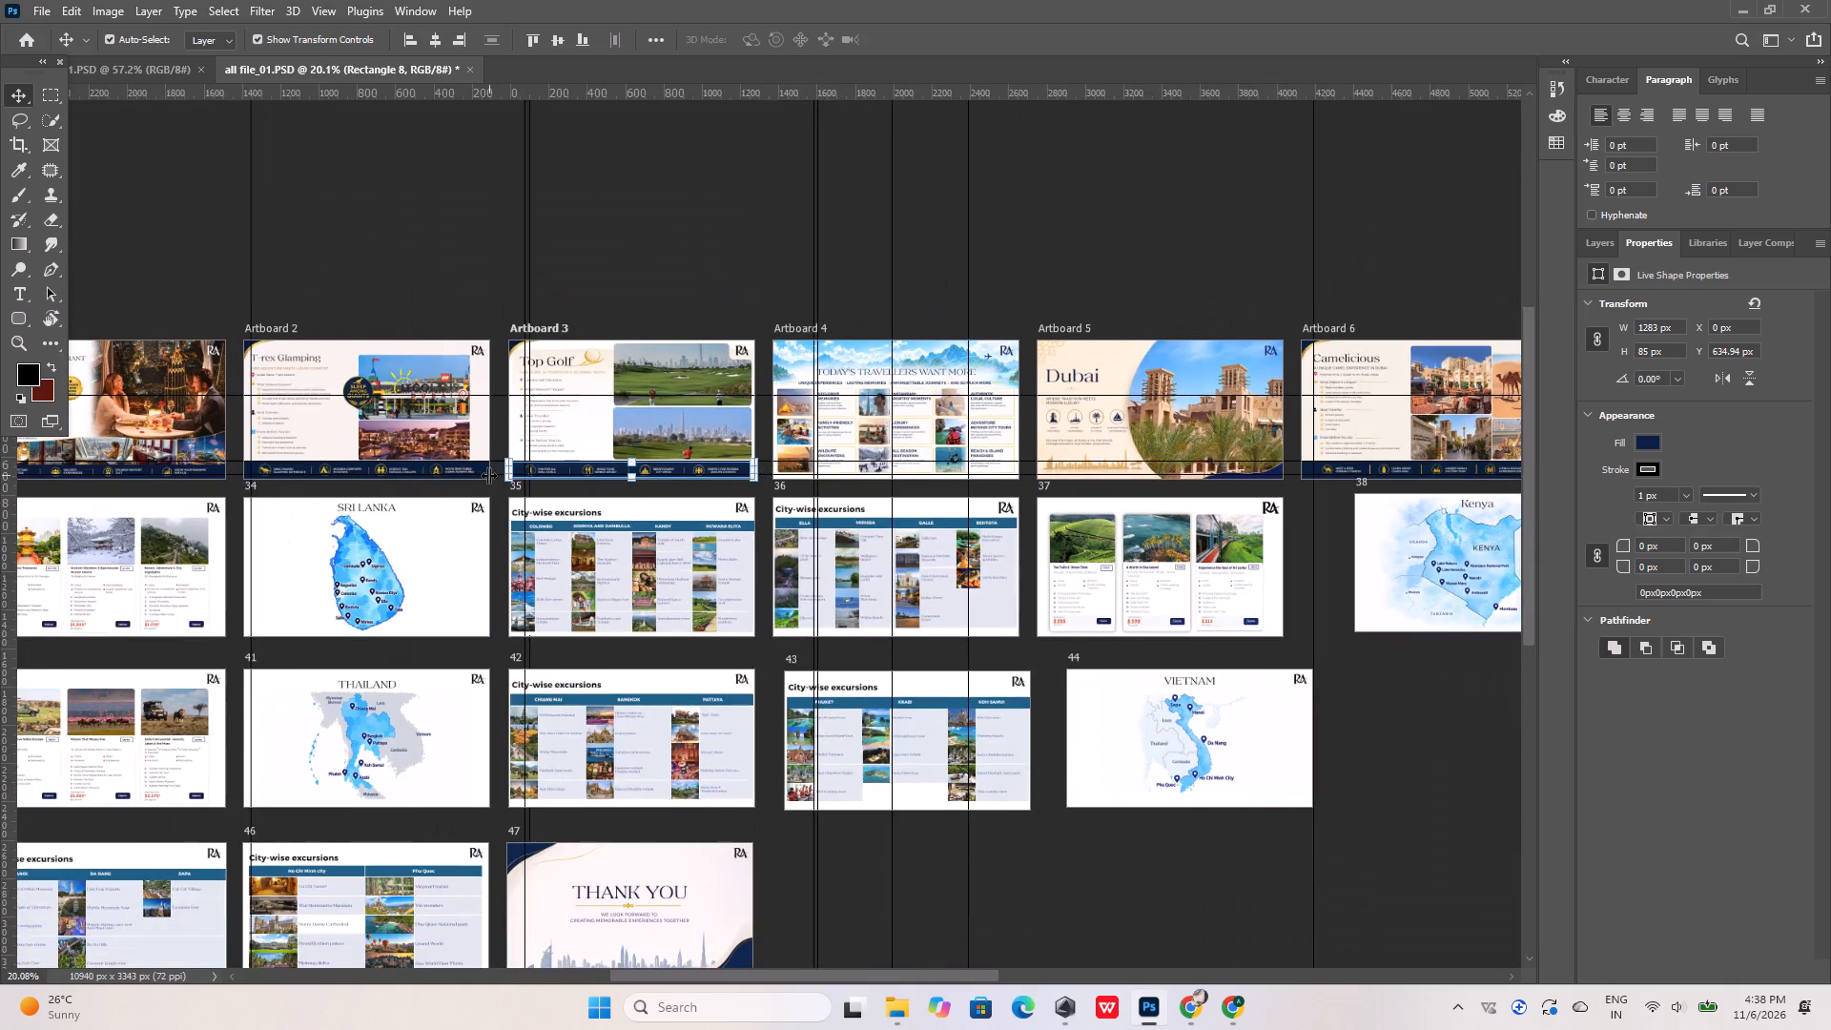
scroll(488, 475, "up", 19, "alt")
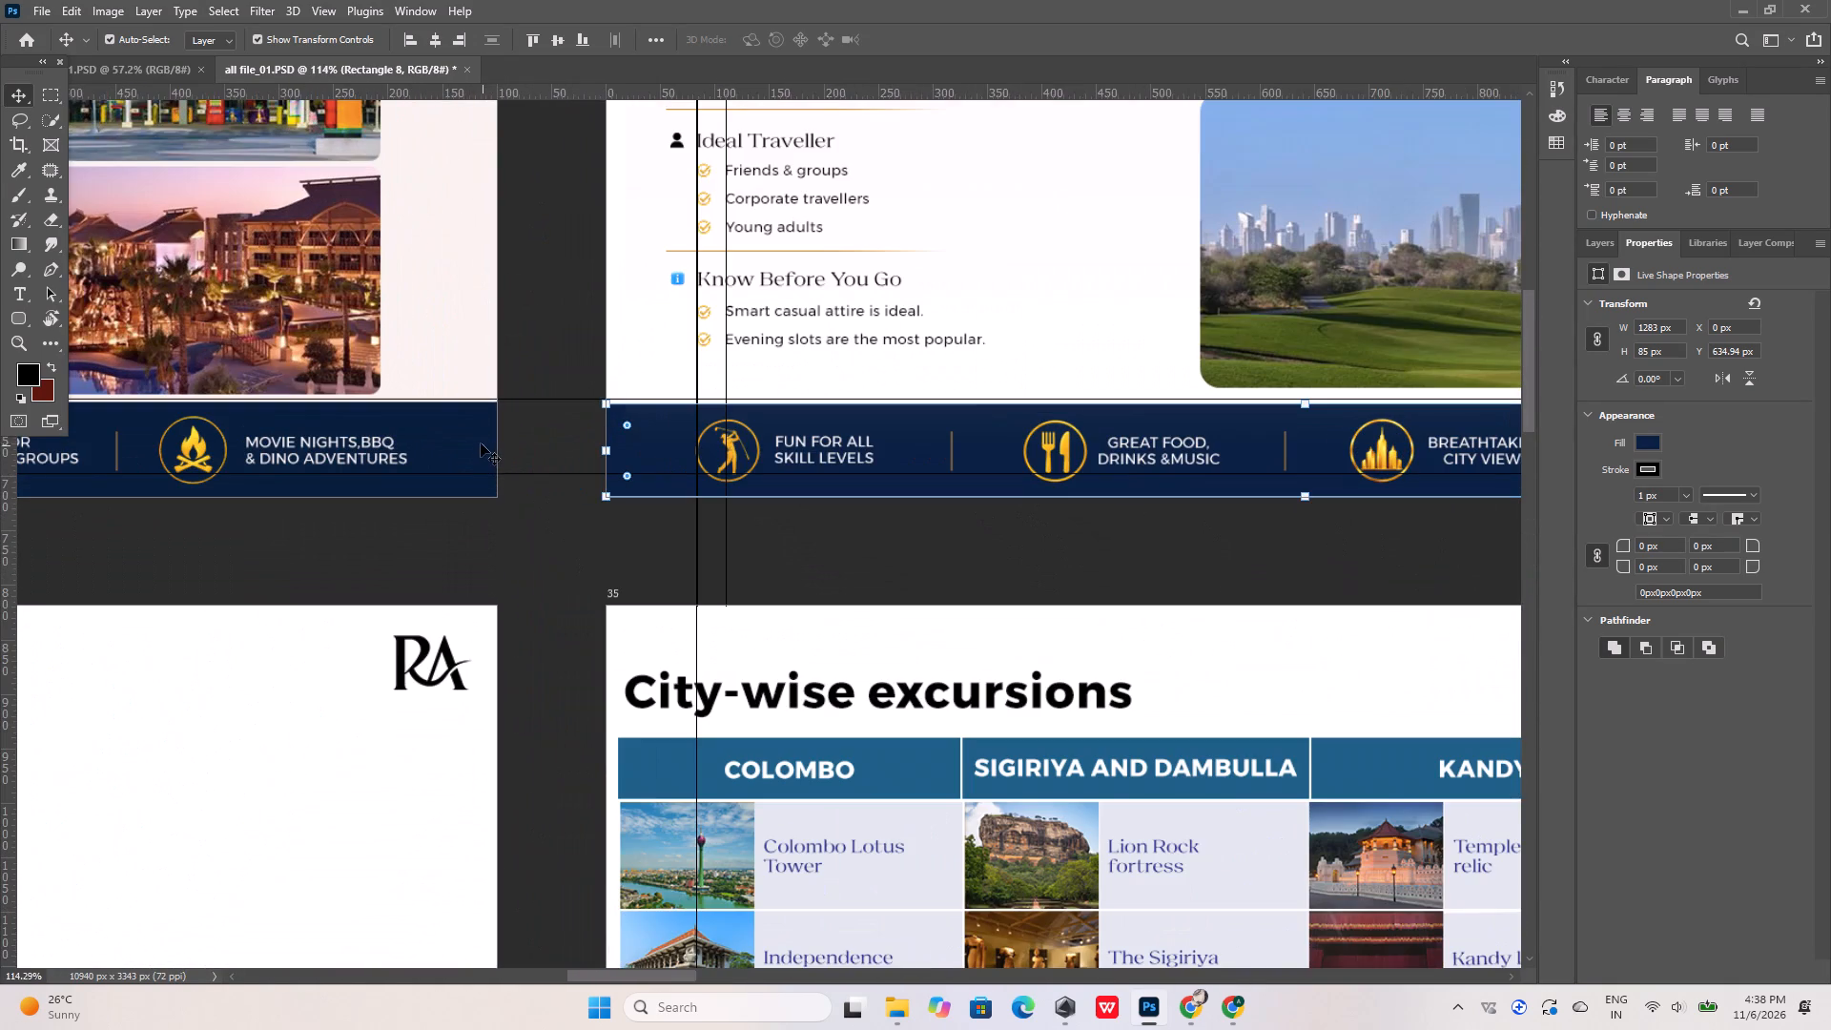
left_click(478, 435, "shift")
scroll(662, 470, "down", 12, "alt")
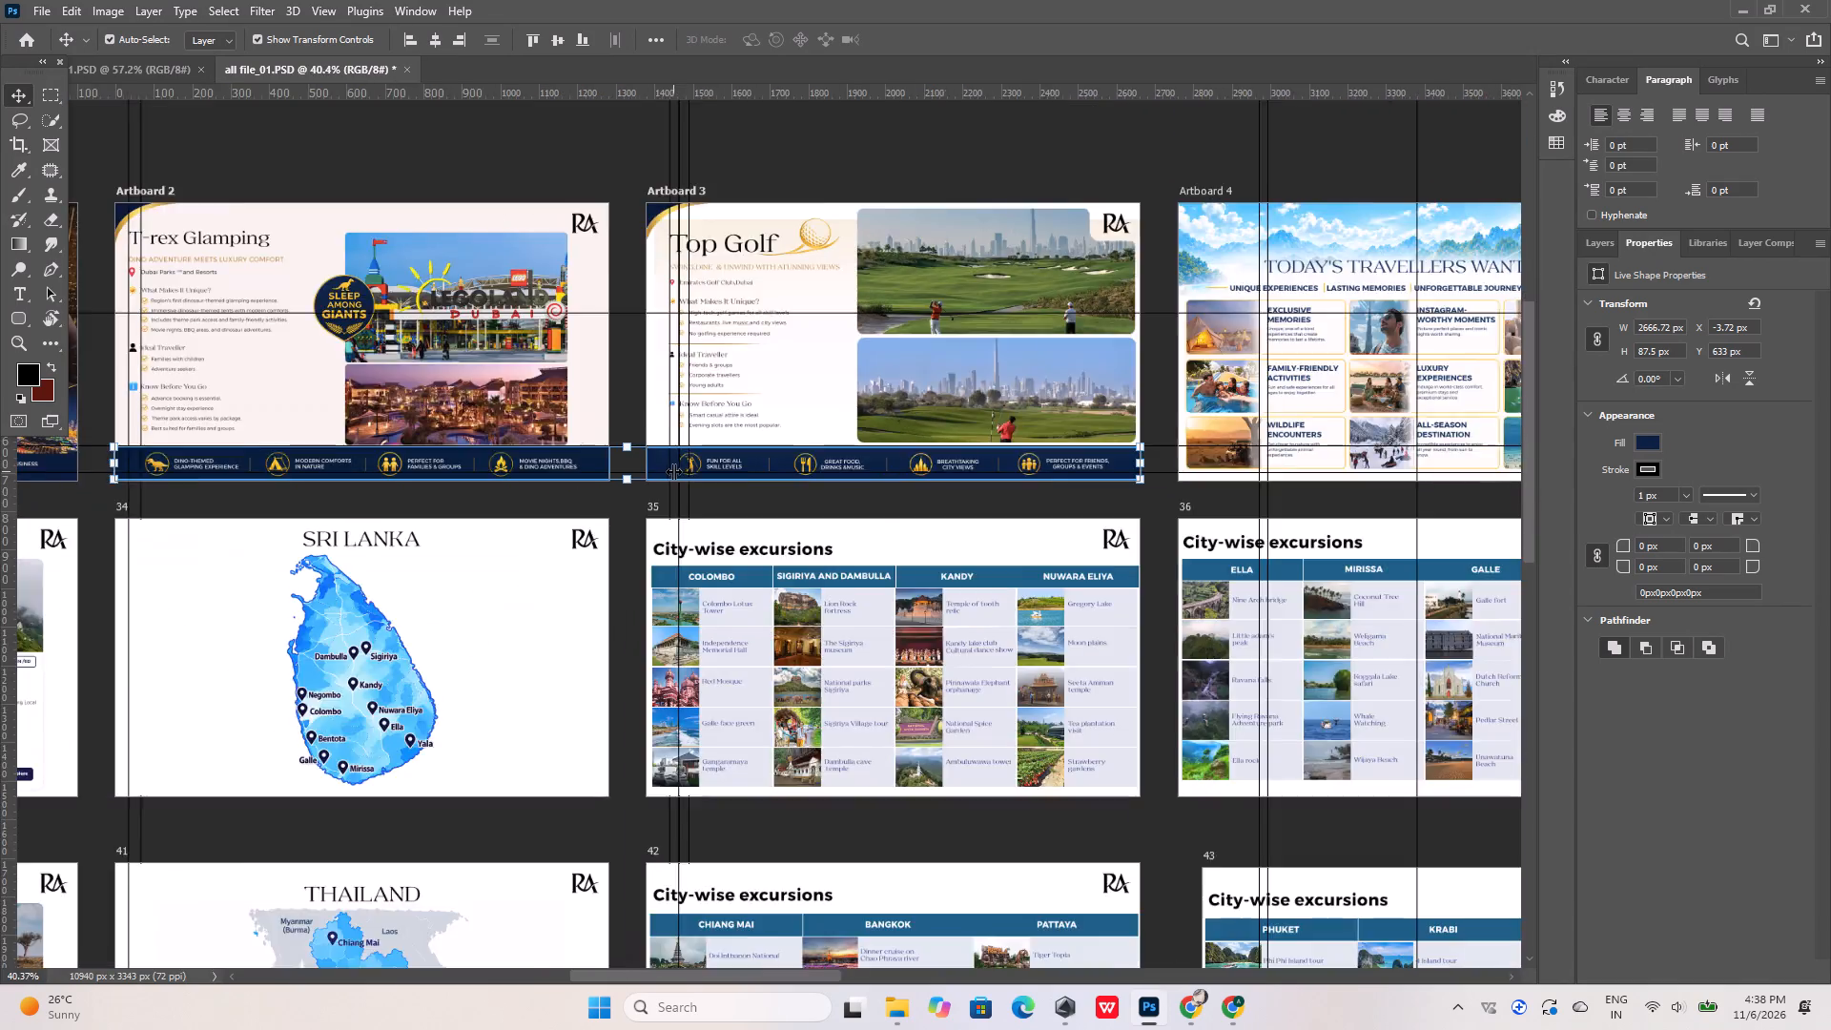
scroll(673, 471, "down", 6, "alt")
scroll(258, 491, "up", 19, "alt")
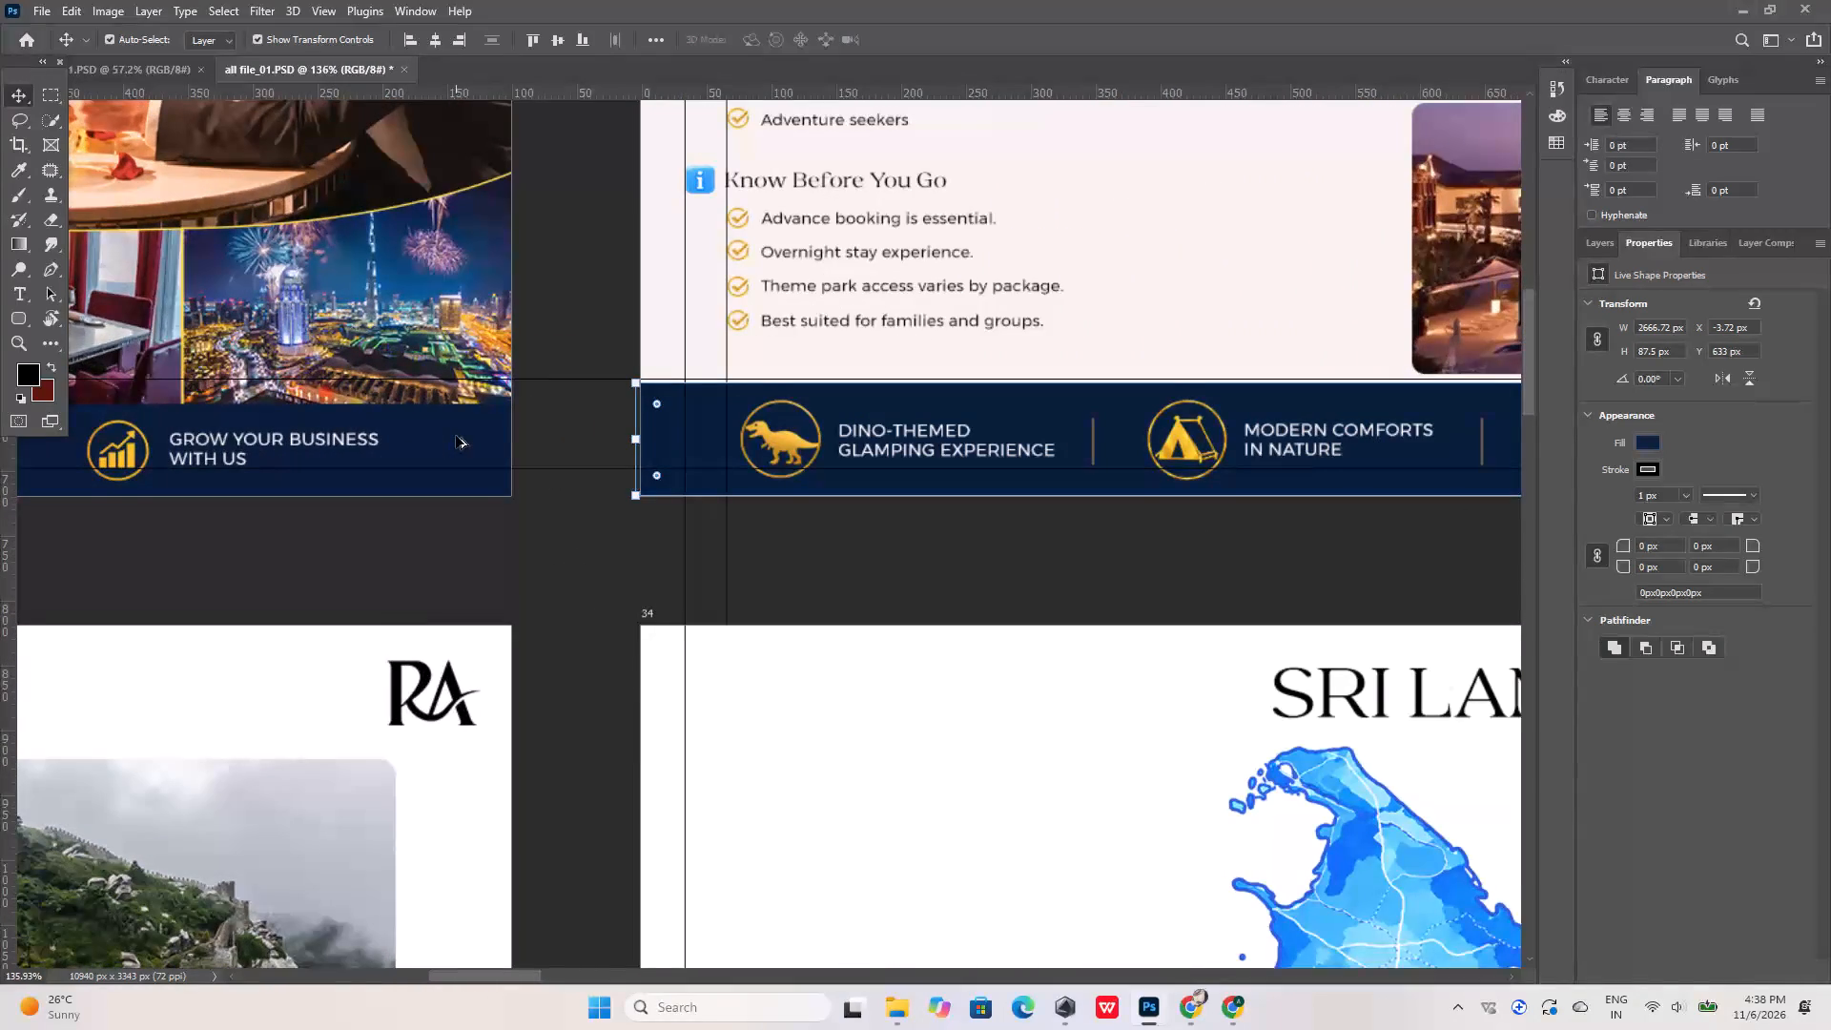
scroll(456, 436, "down", 12, "alt")
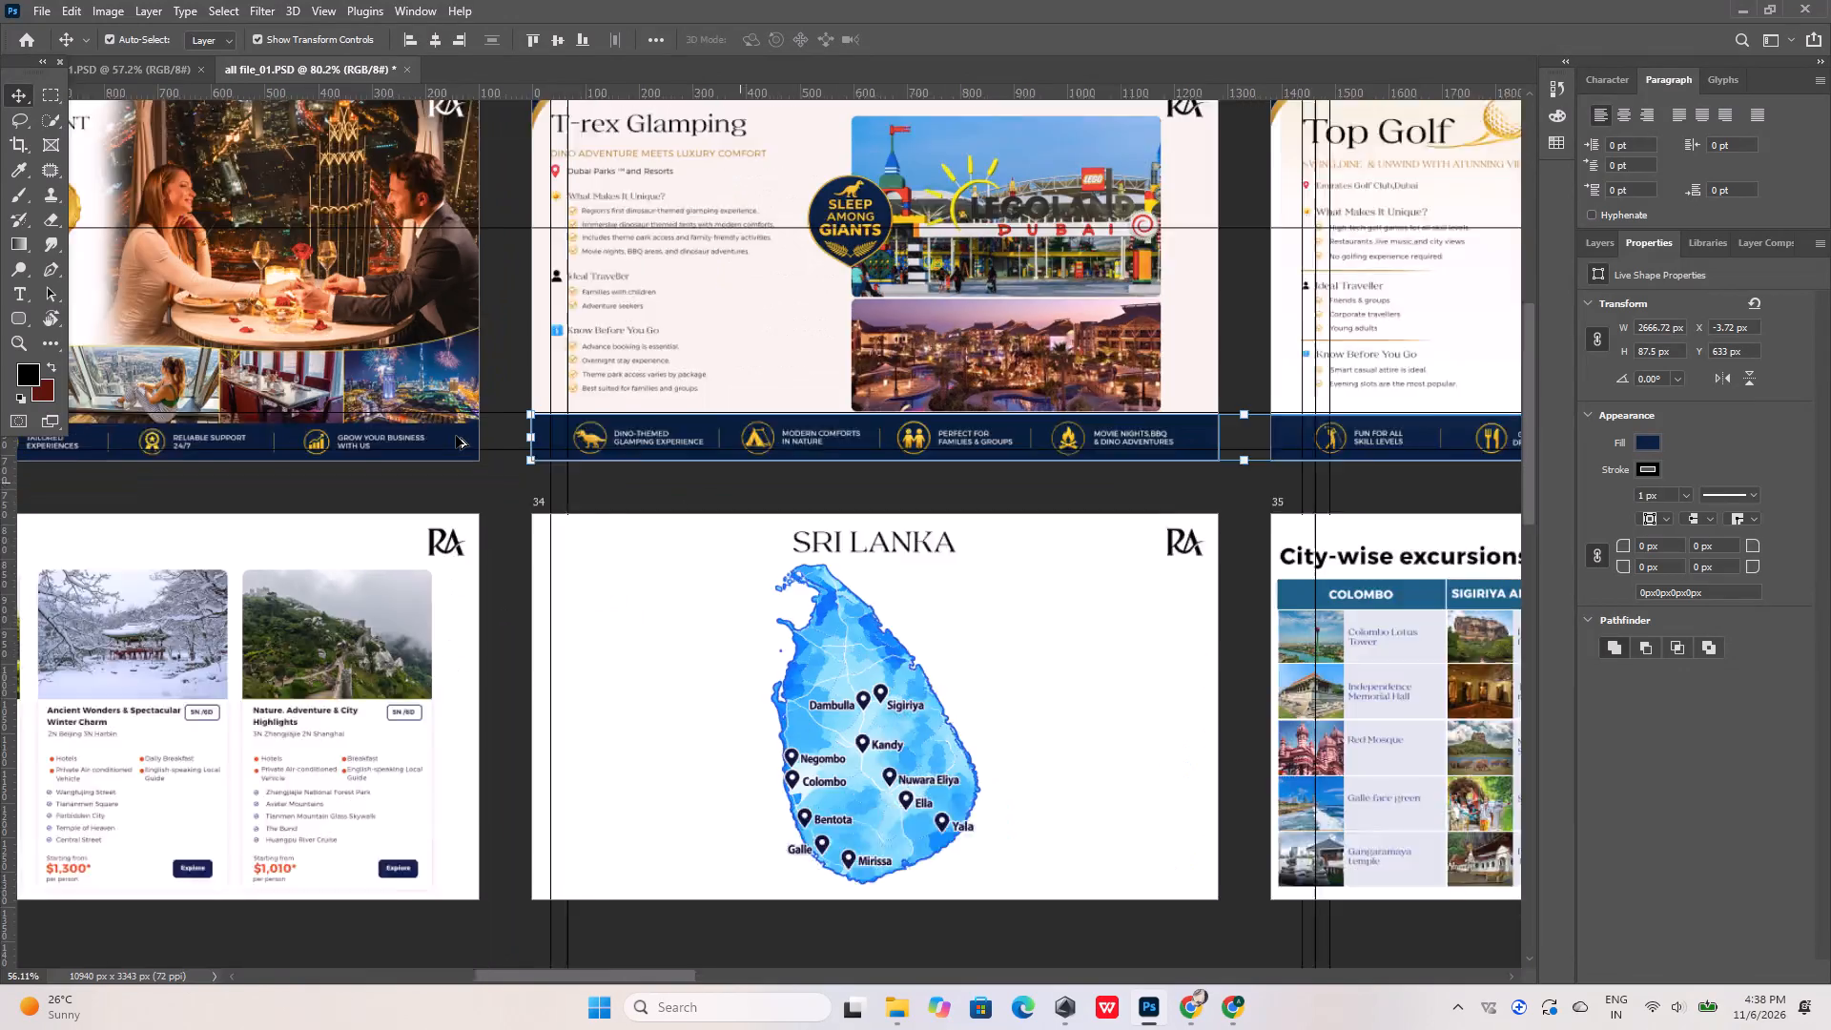
scroll(456, 436, "down", 9, "alt")
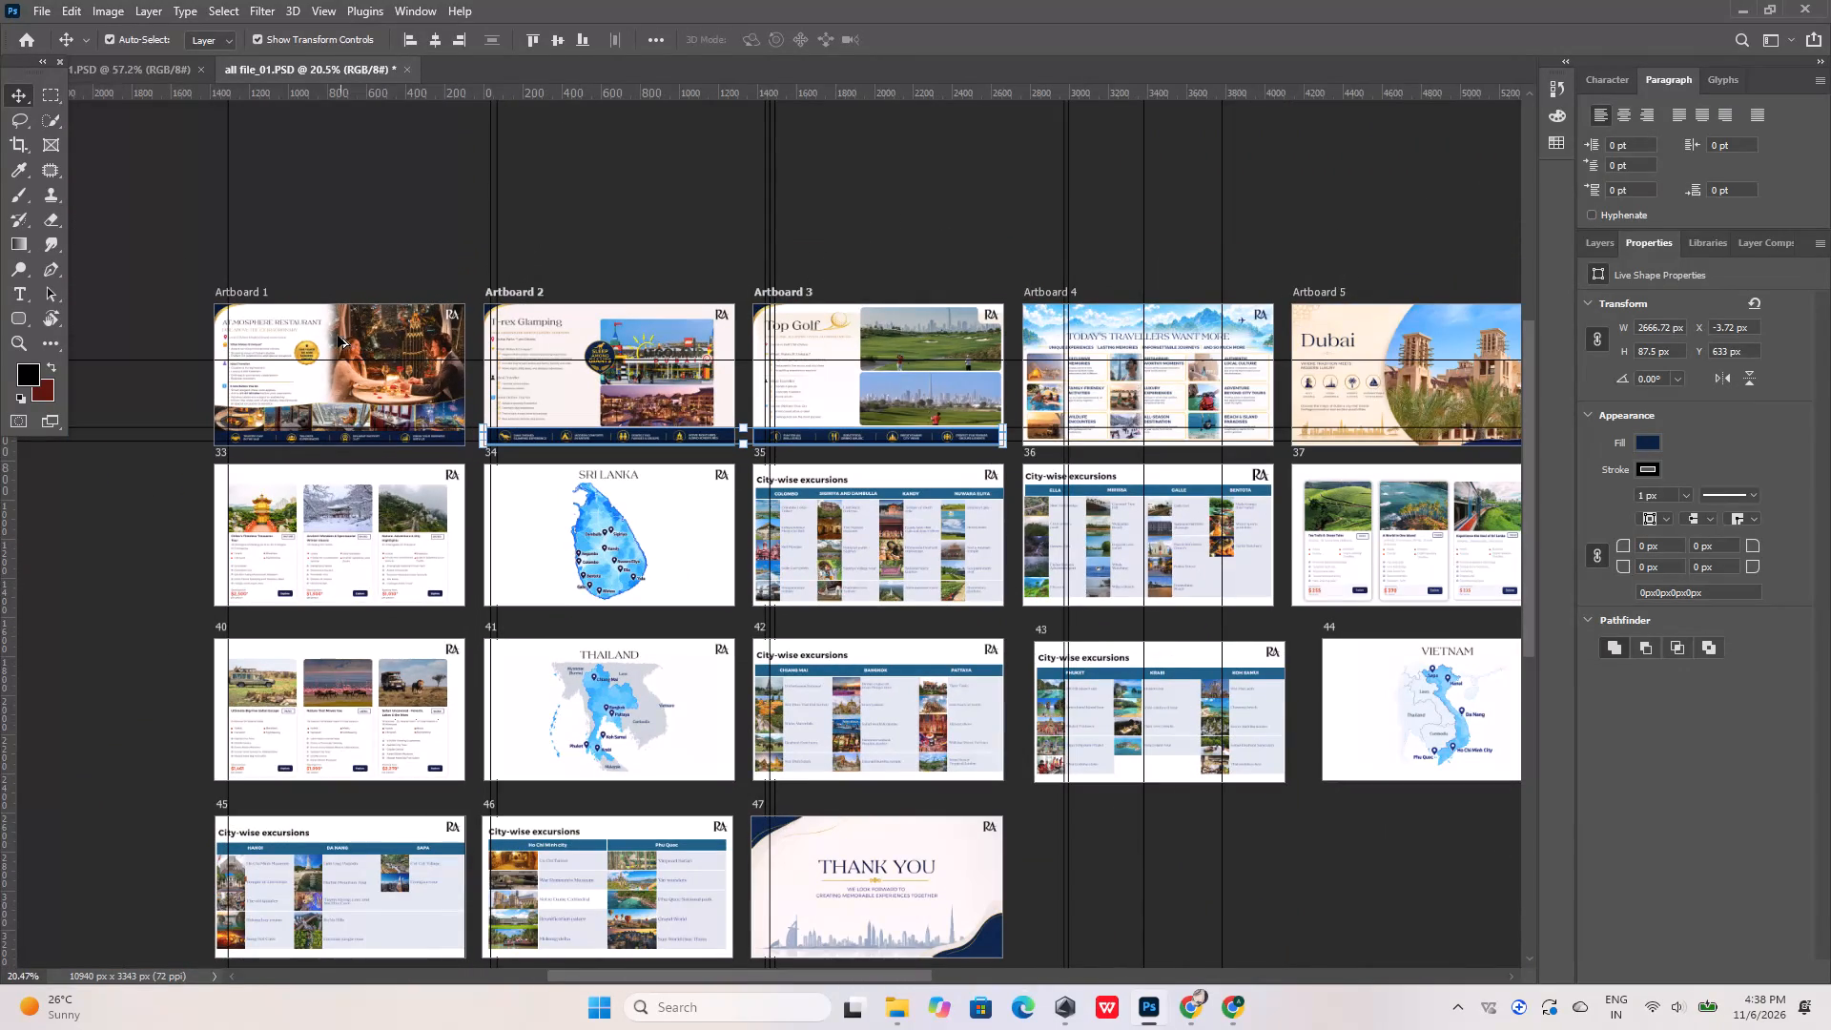
scroll(714, 442, "up", 2, "alt")
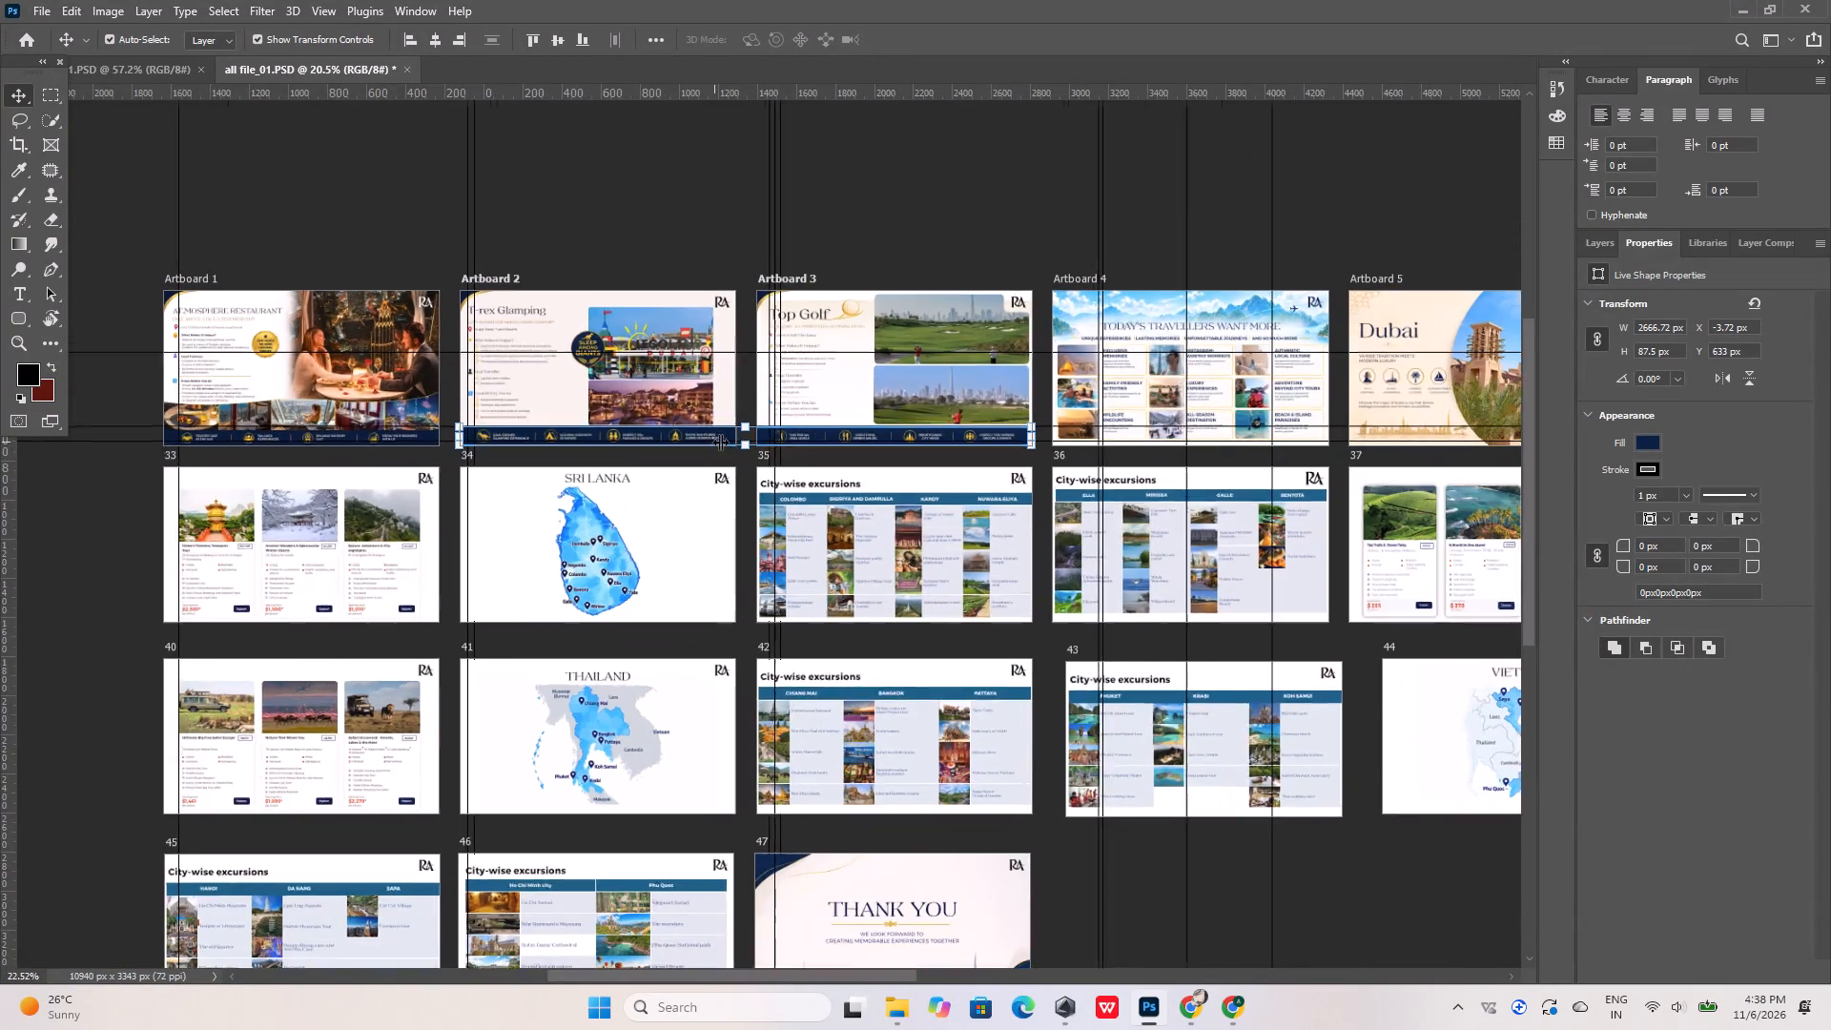
scroll(720, 442, "up", 17, "alt")
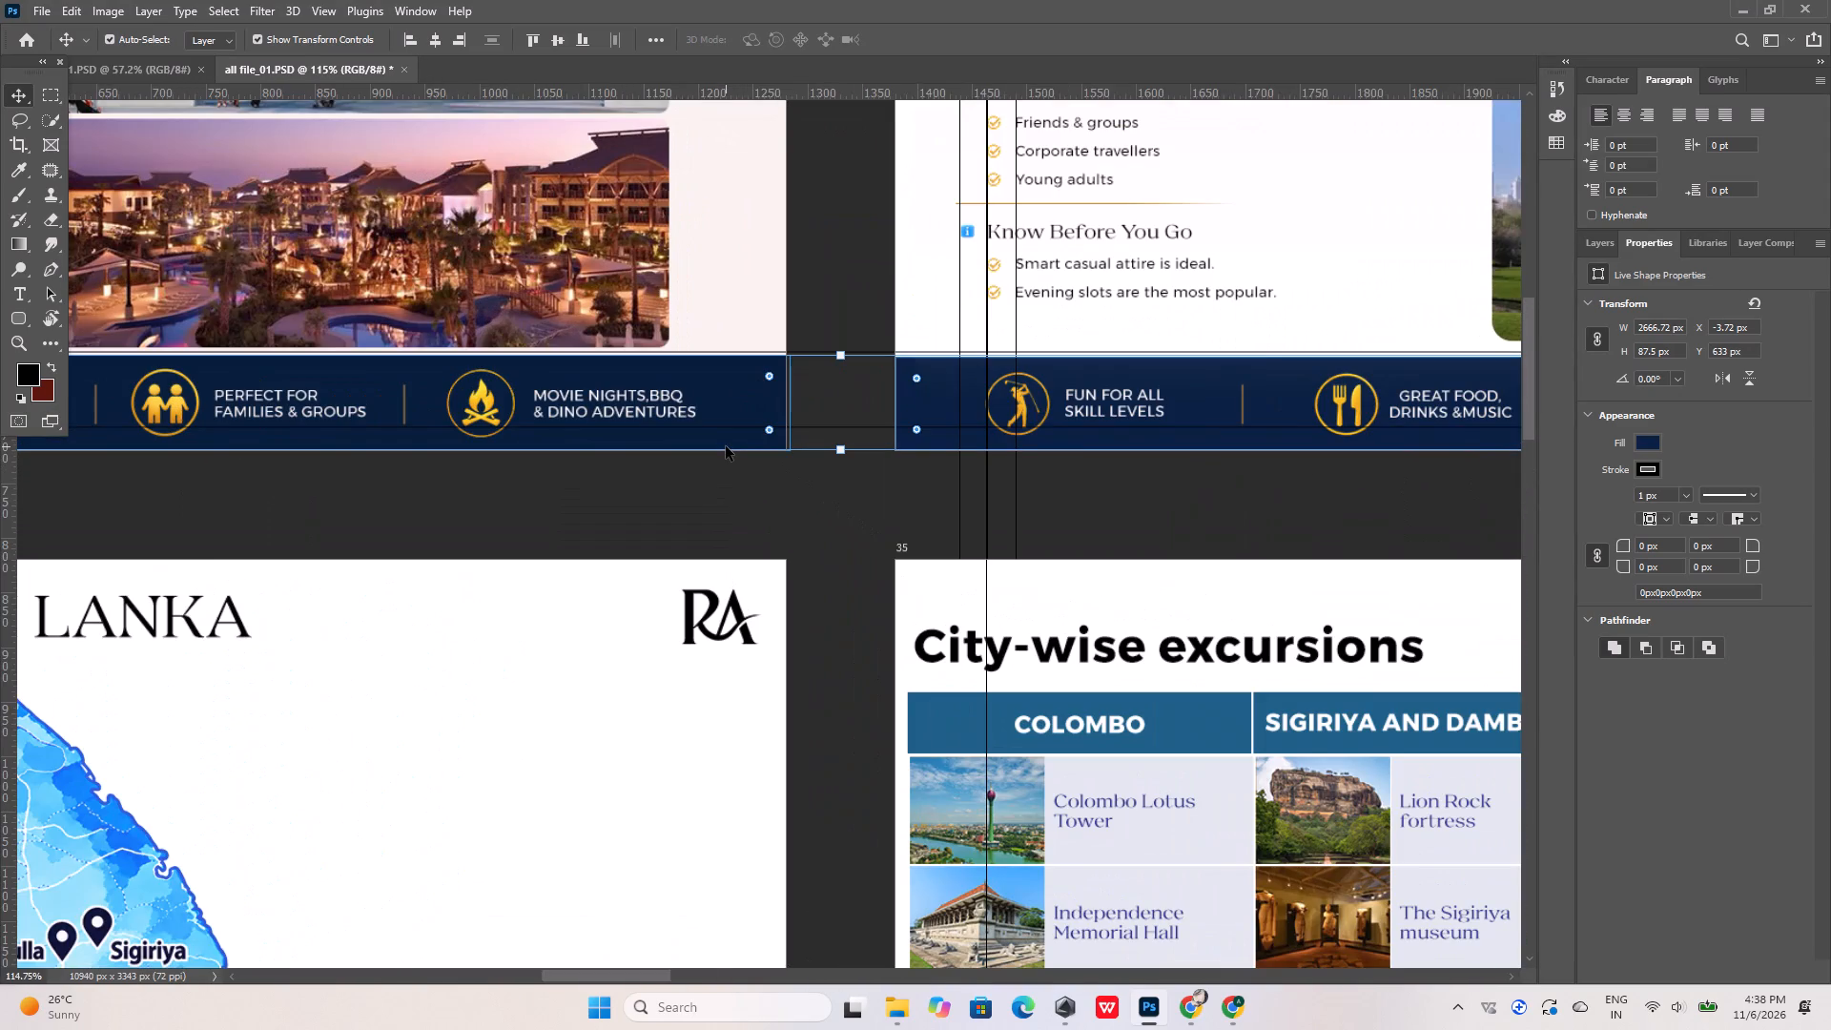
scroll(829, 351, "up", 9, "alt")
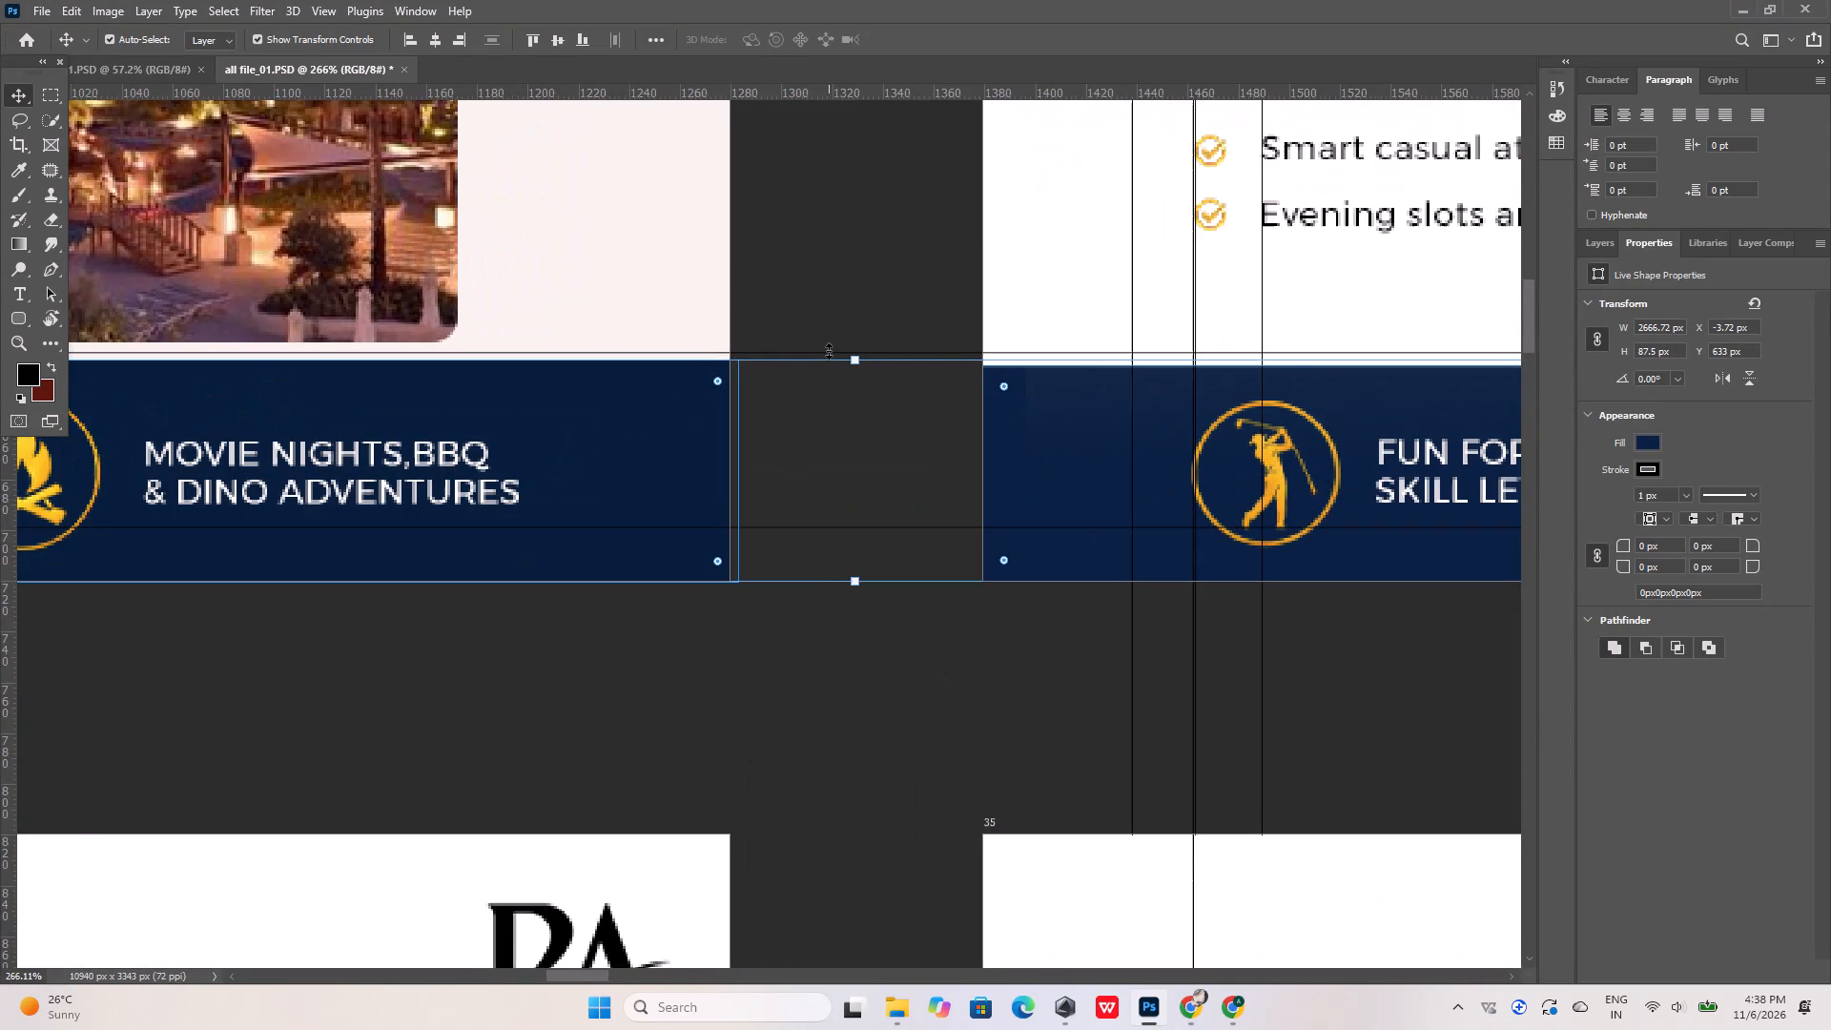
scroll(829, 351, "down", 18, "alt")
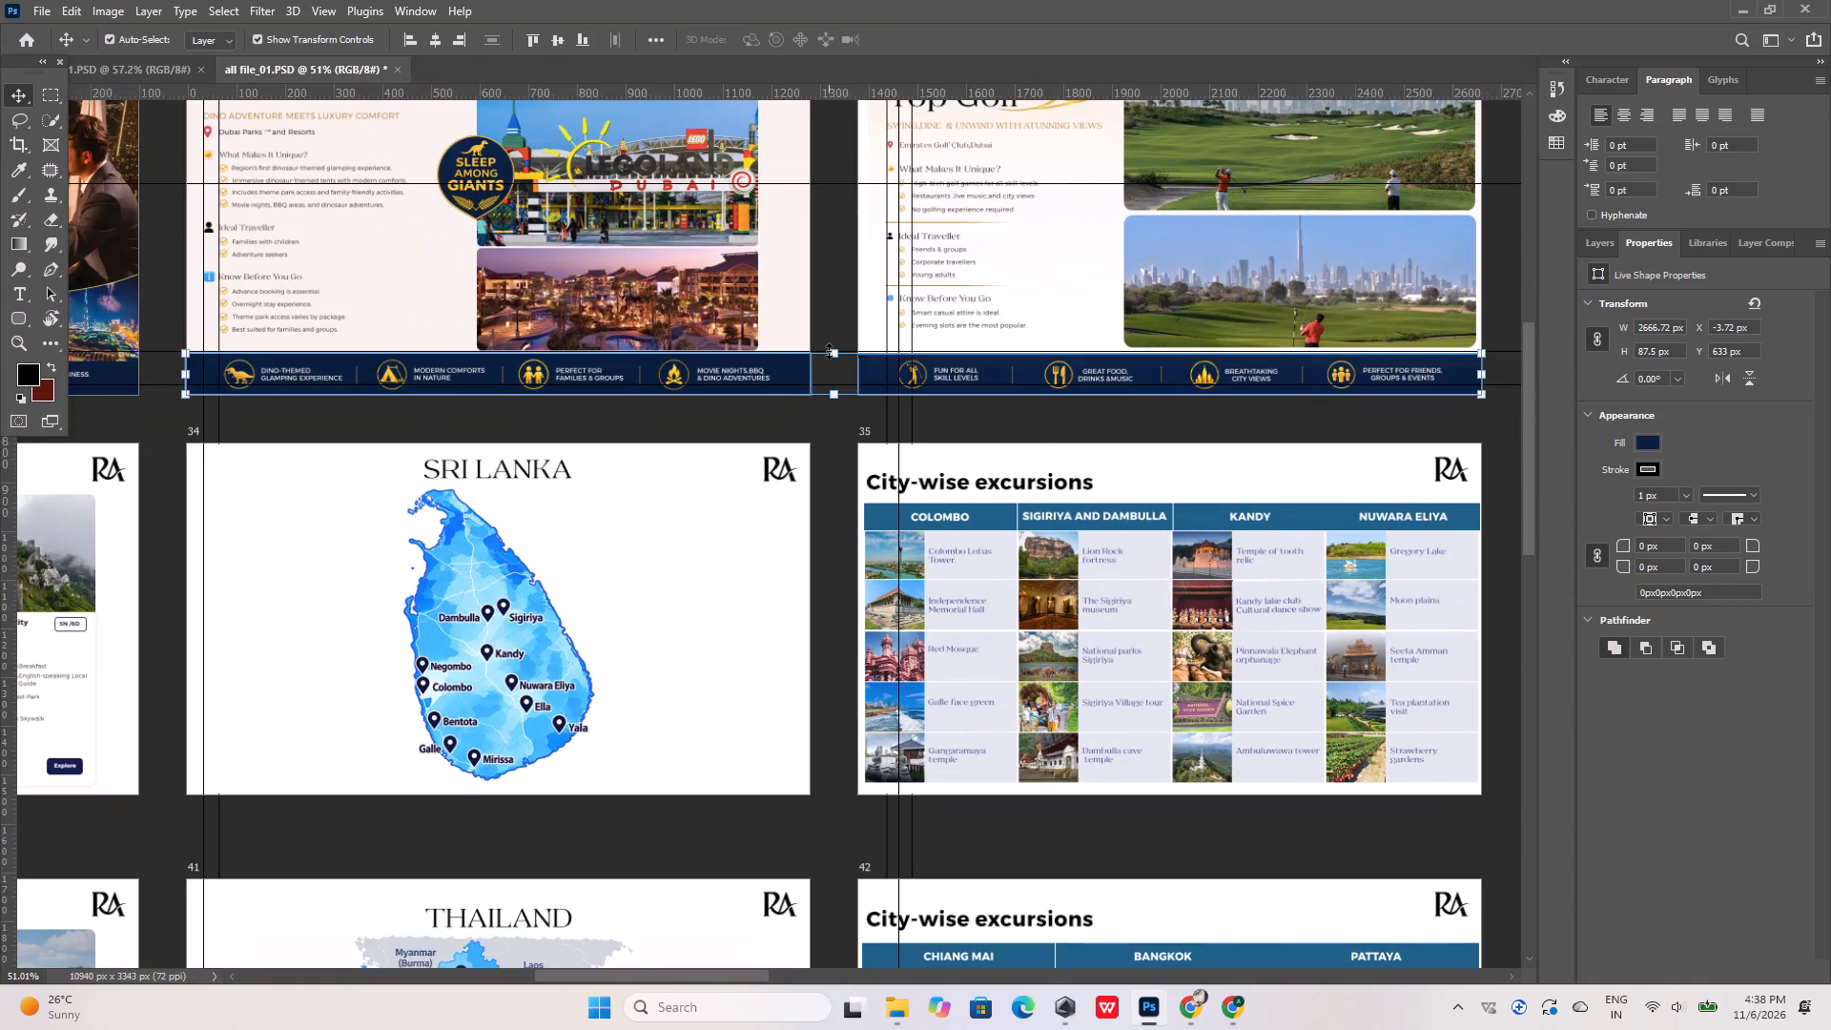
scroll(829, 351, "down", 5, "alt")
scroll(331, 370, "up", 6, "alt")
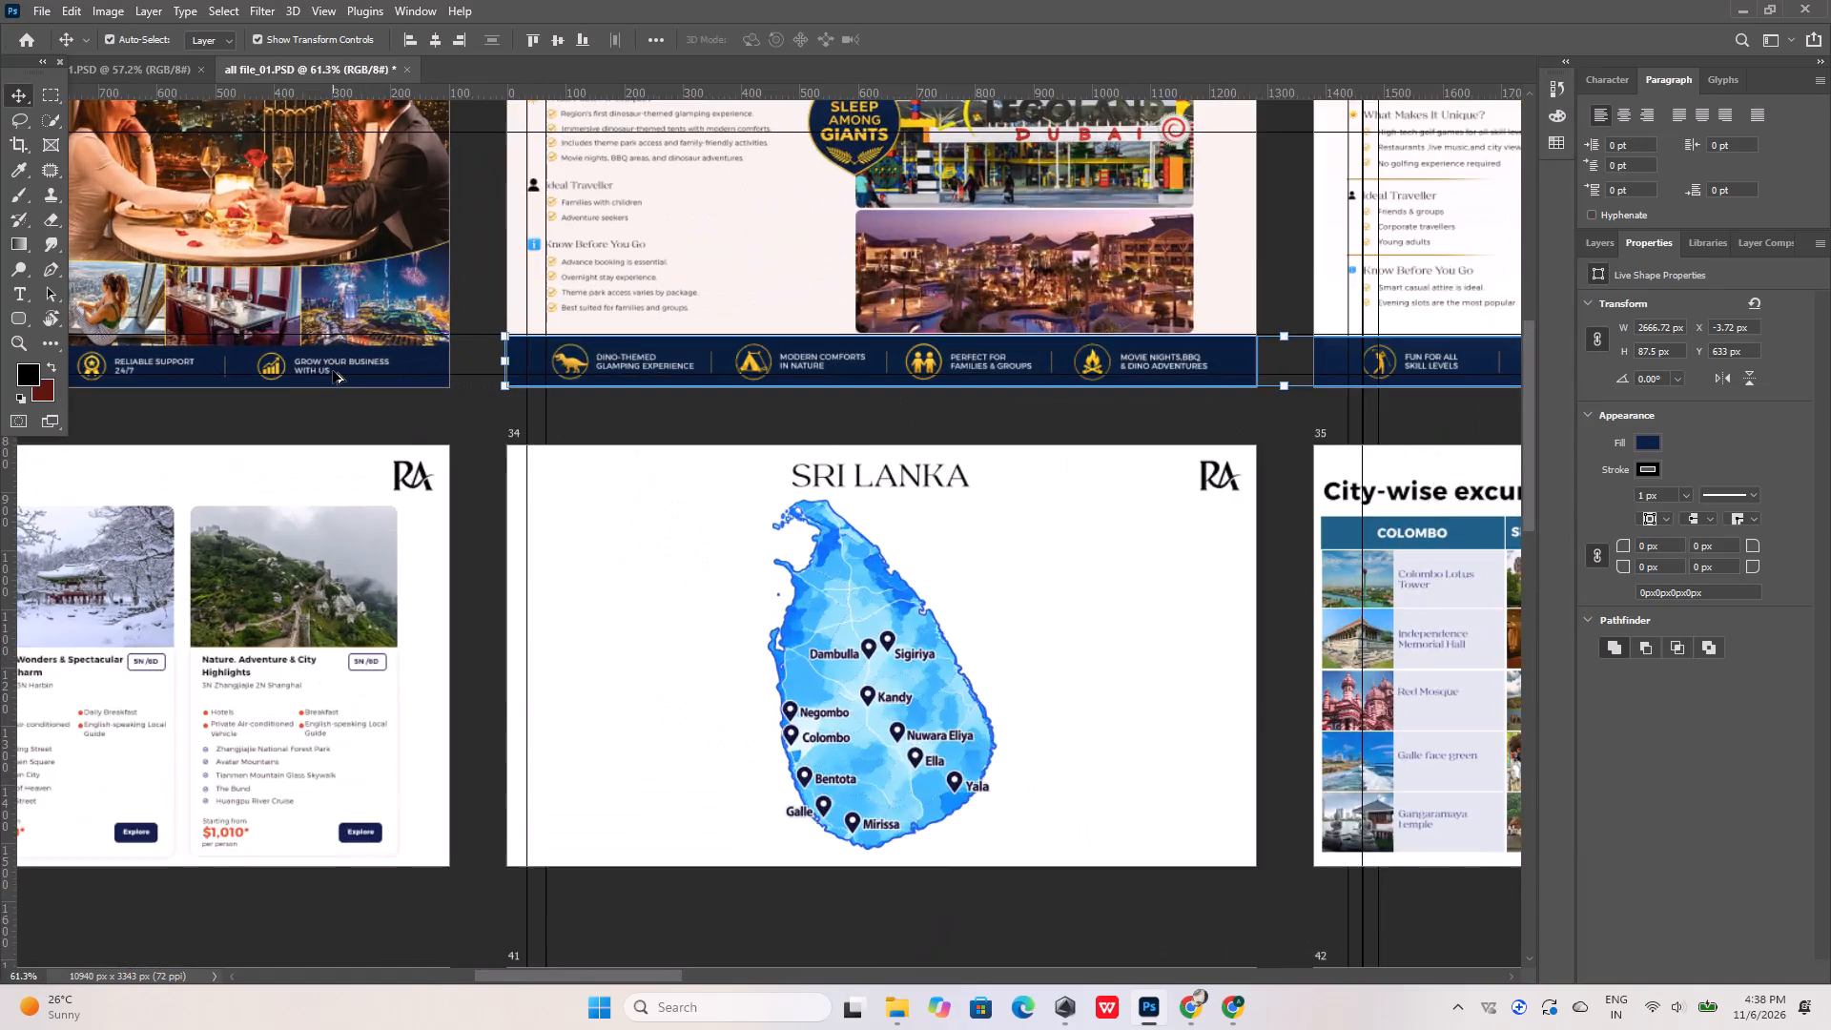
scroll(333, 371, "up", 6, "alt")
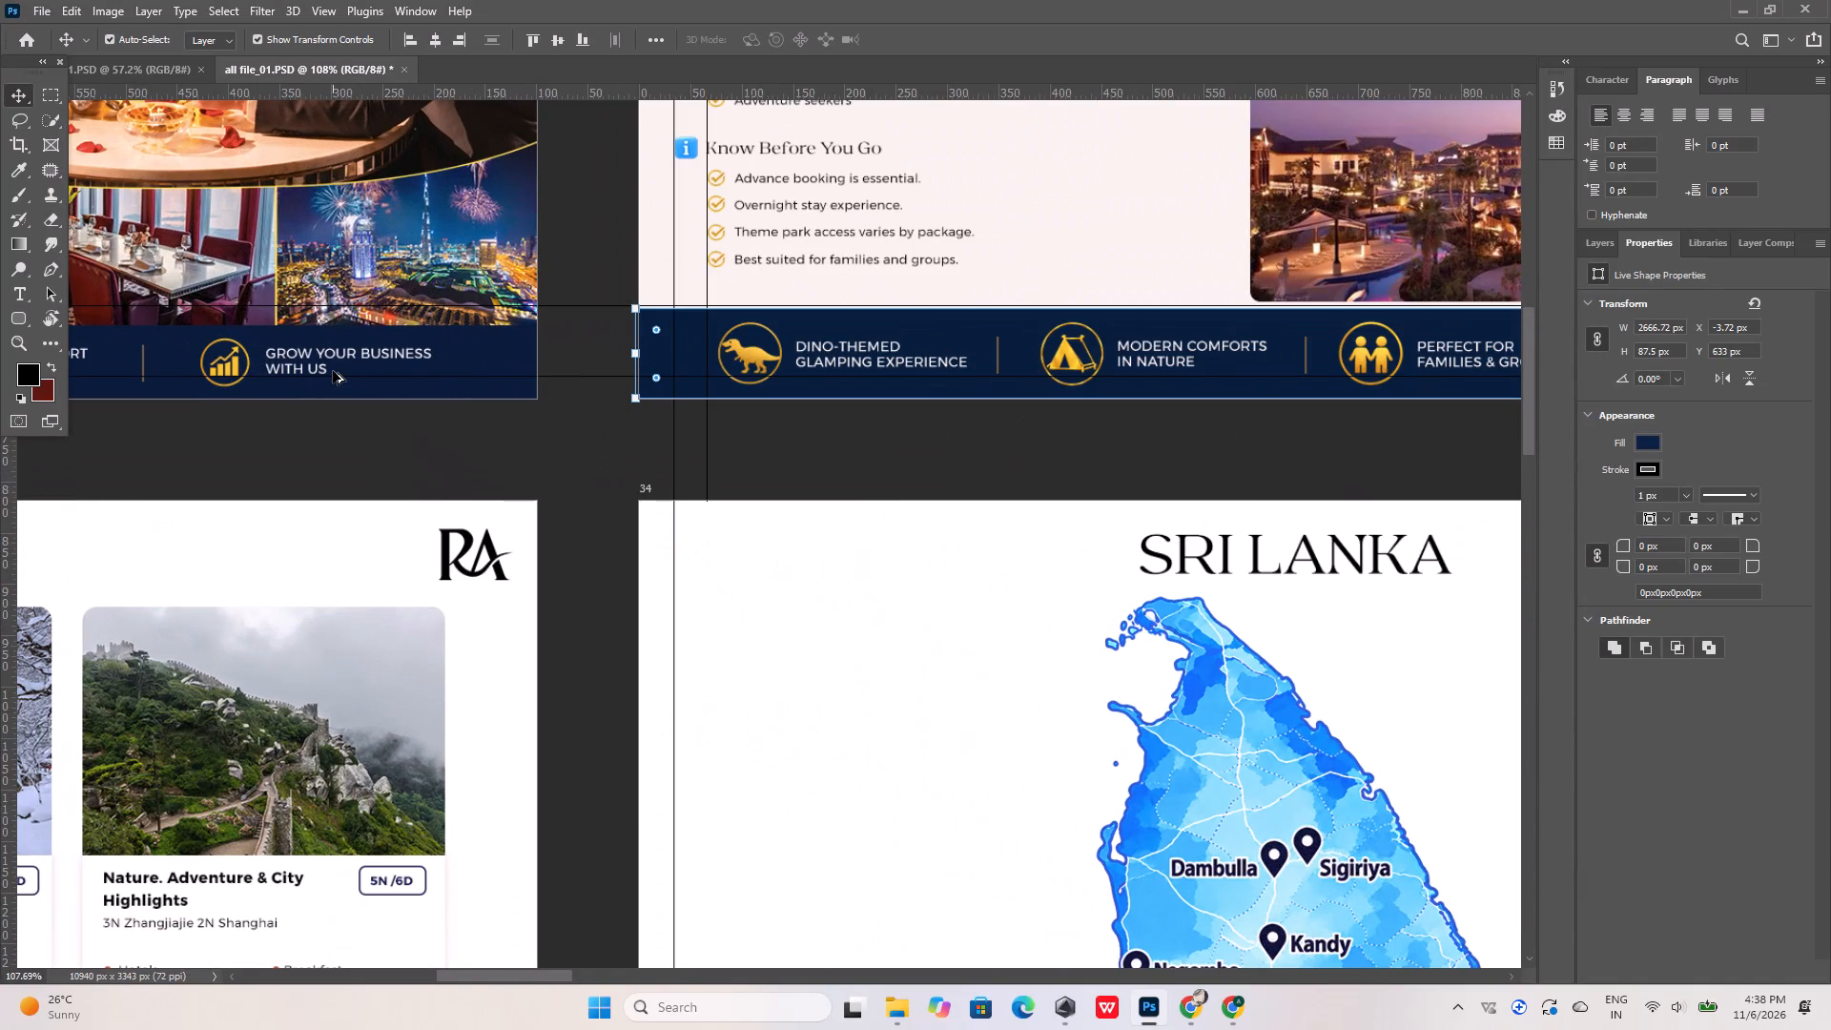
Deselect the footer rectangles and review the footer bands across the top row of artboards.
left_click(613, 431)
scroll(525, 401, "down", 14, "alt")
scroll(454, 328, "down", 5, "alt")
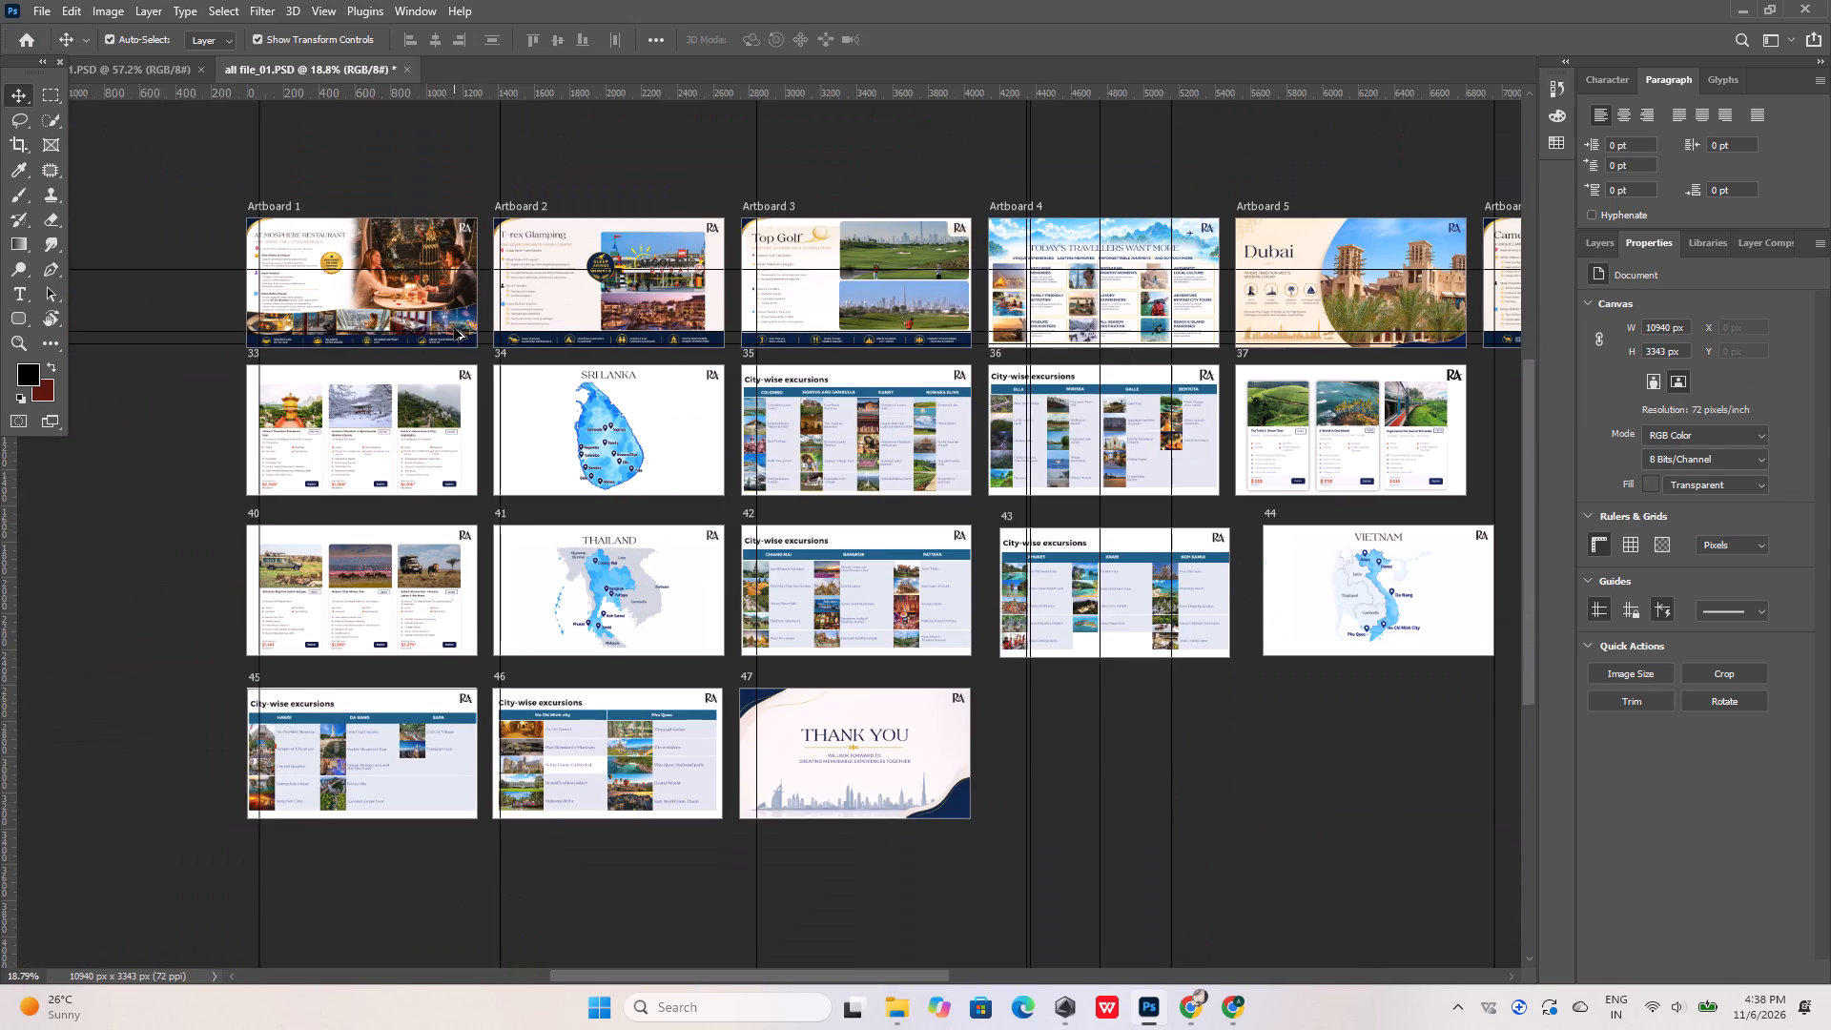
scroll(844, 340, "up", 2, "alt")
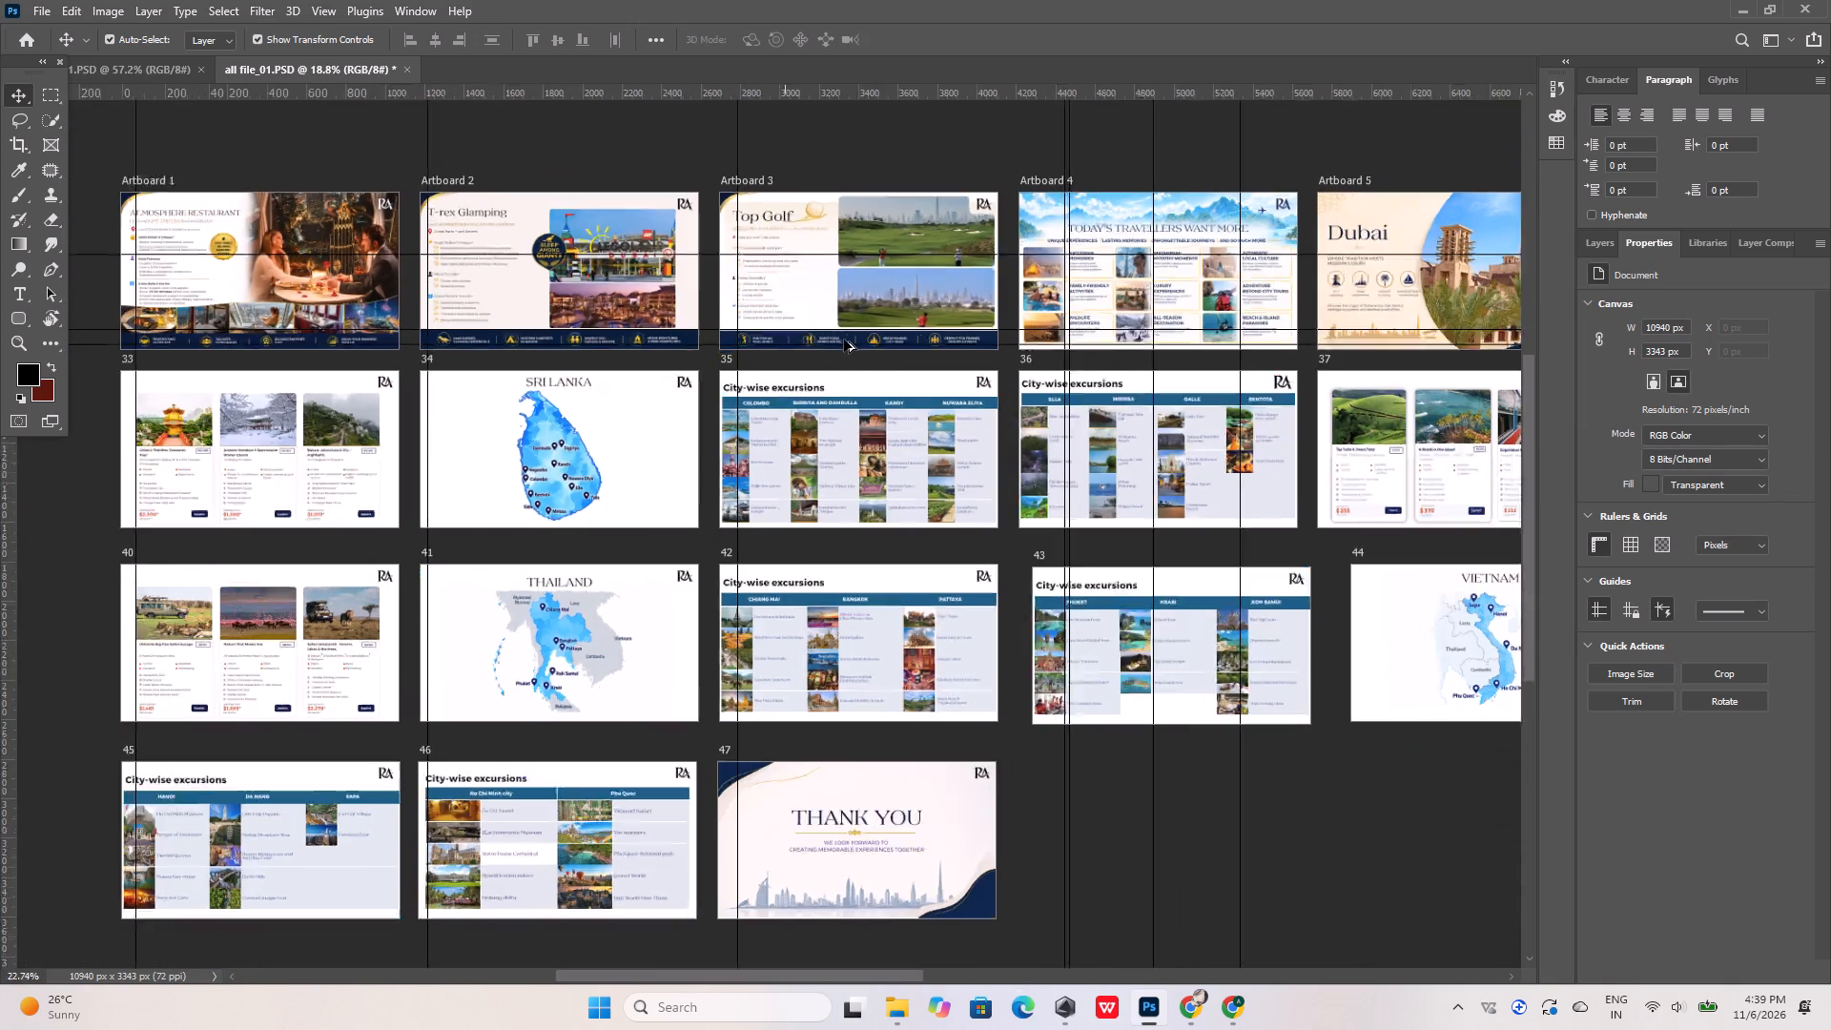
scroll(844, 340, "up", 18, "alt")
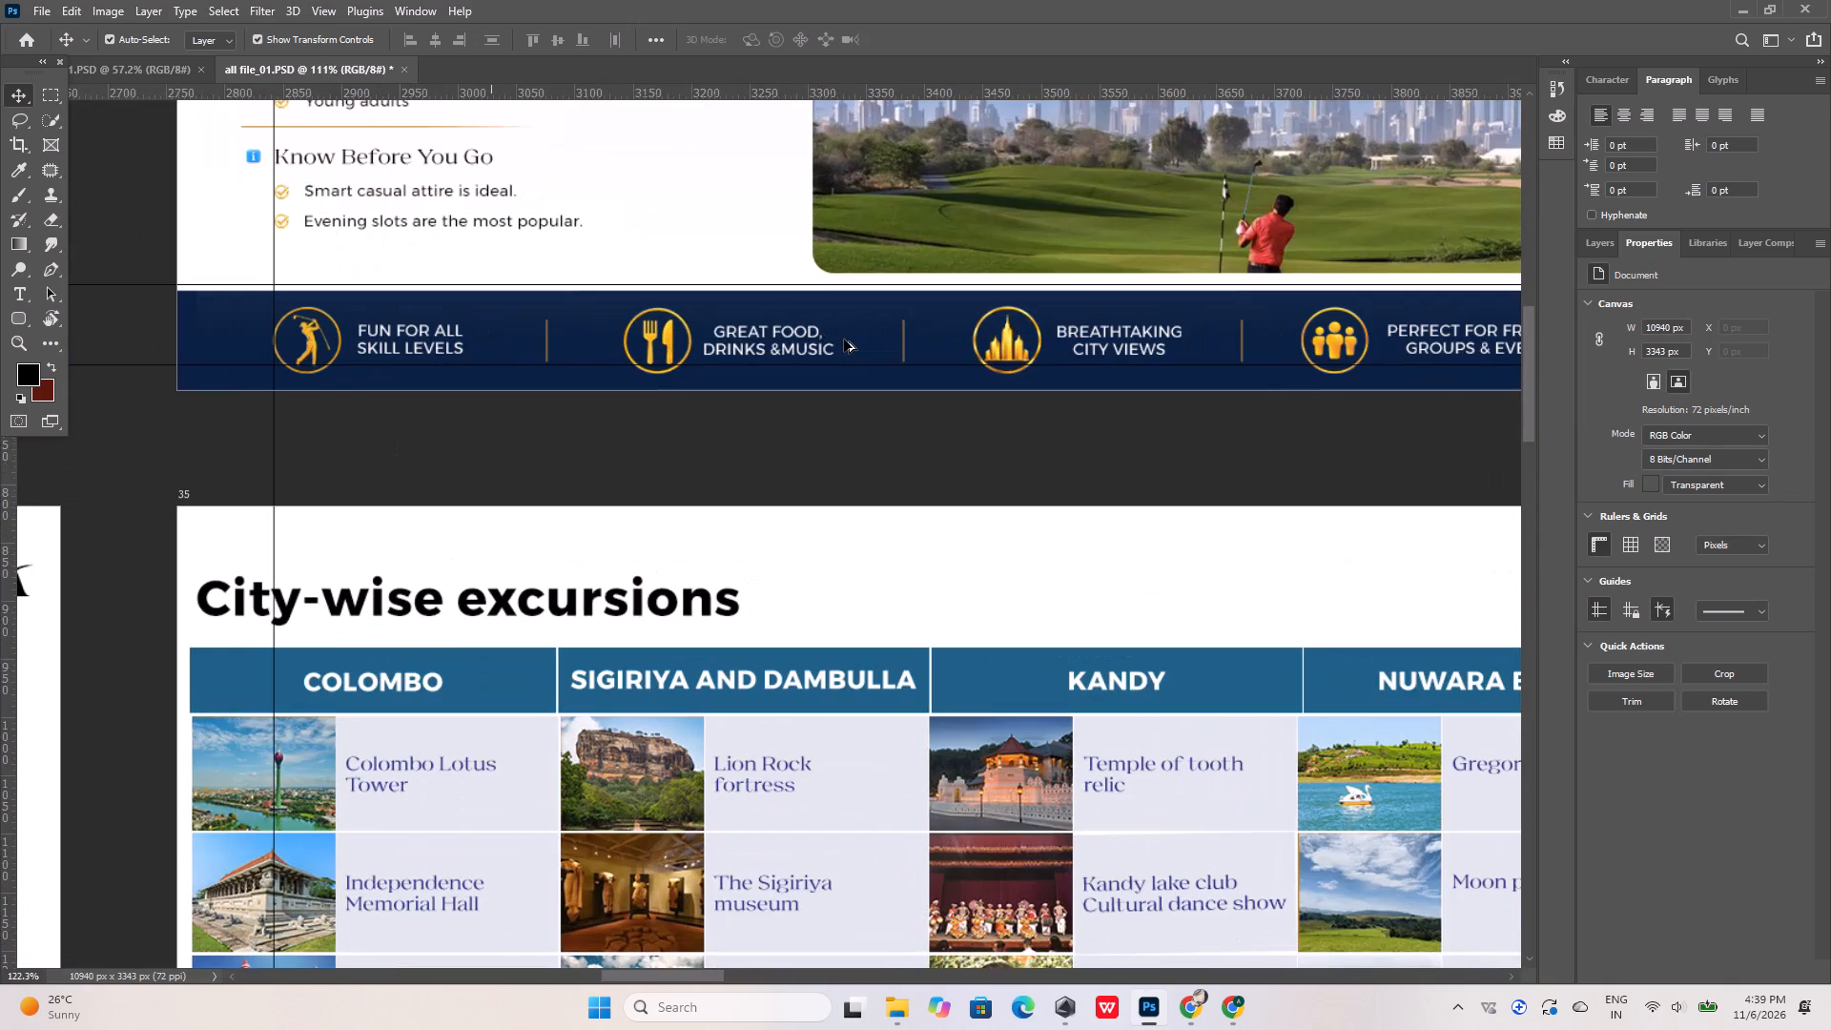
left_click(755, 418)
scroll(750, 397, "down", 17, "alt")
scroll(749, 394, "down", 6, "alt")
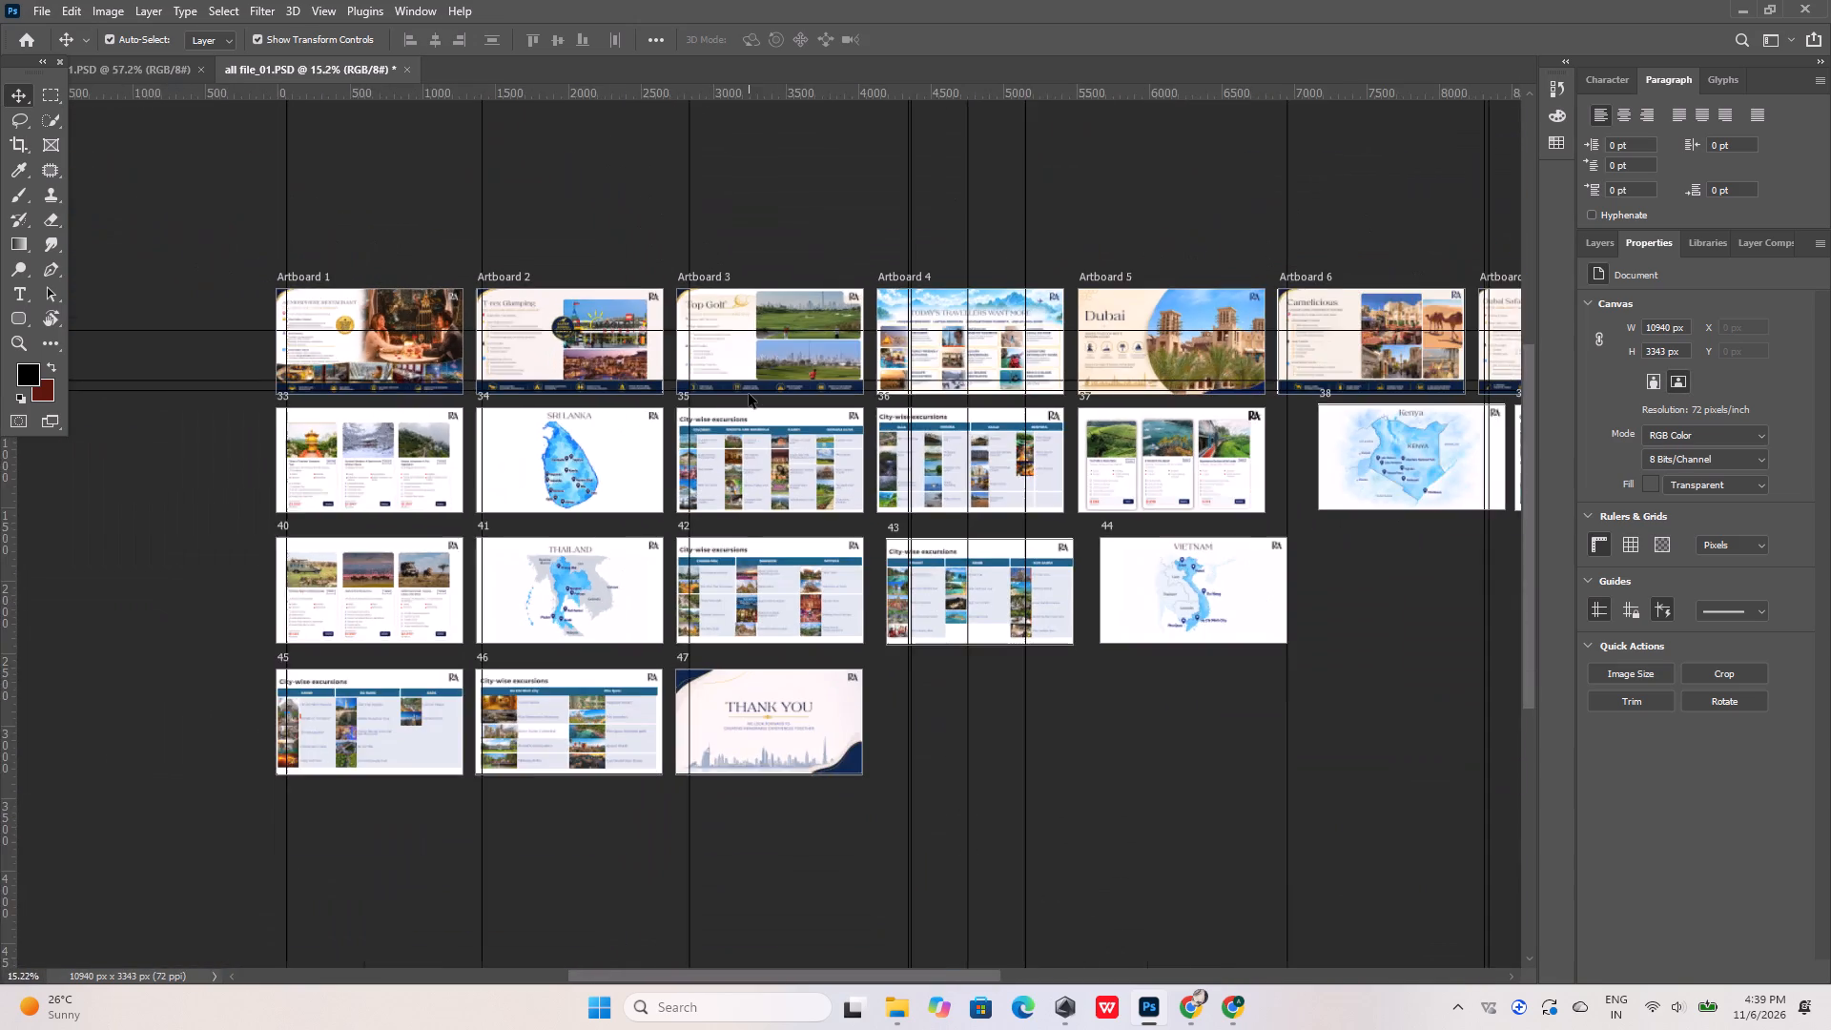
scroll(749, 394, "down", 5, "alt")
Place a horizontal guide at the top of the giraffe icon's circle in the Dubai Safari Park footer, at about 648.5 px.
scroll(1260, 387, "up", 17, "alt")
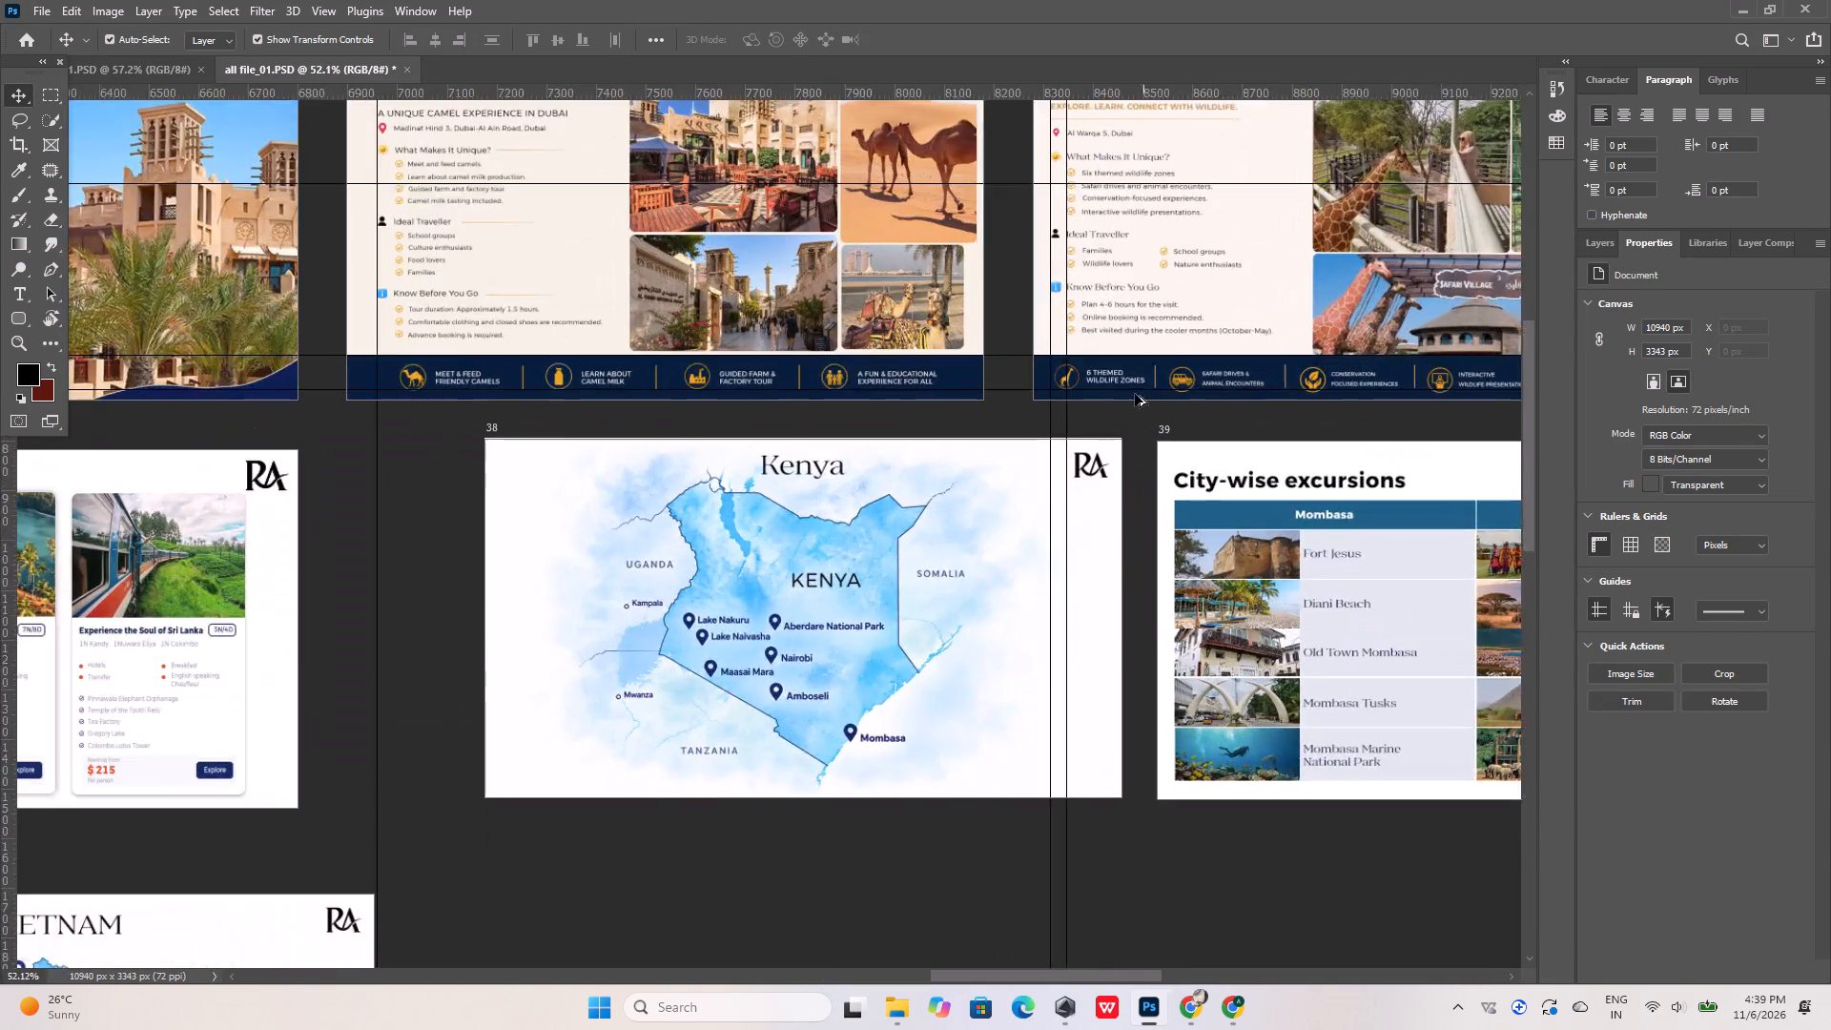
scroll(1135, 394, "up", 19, "alt")
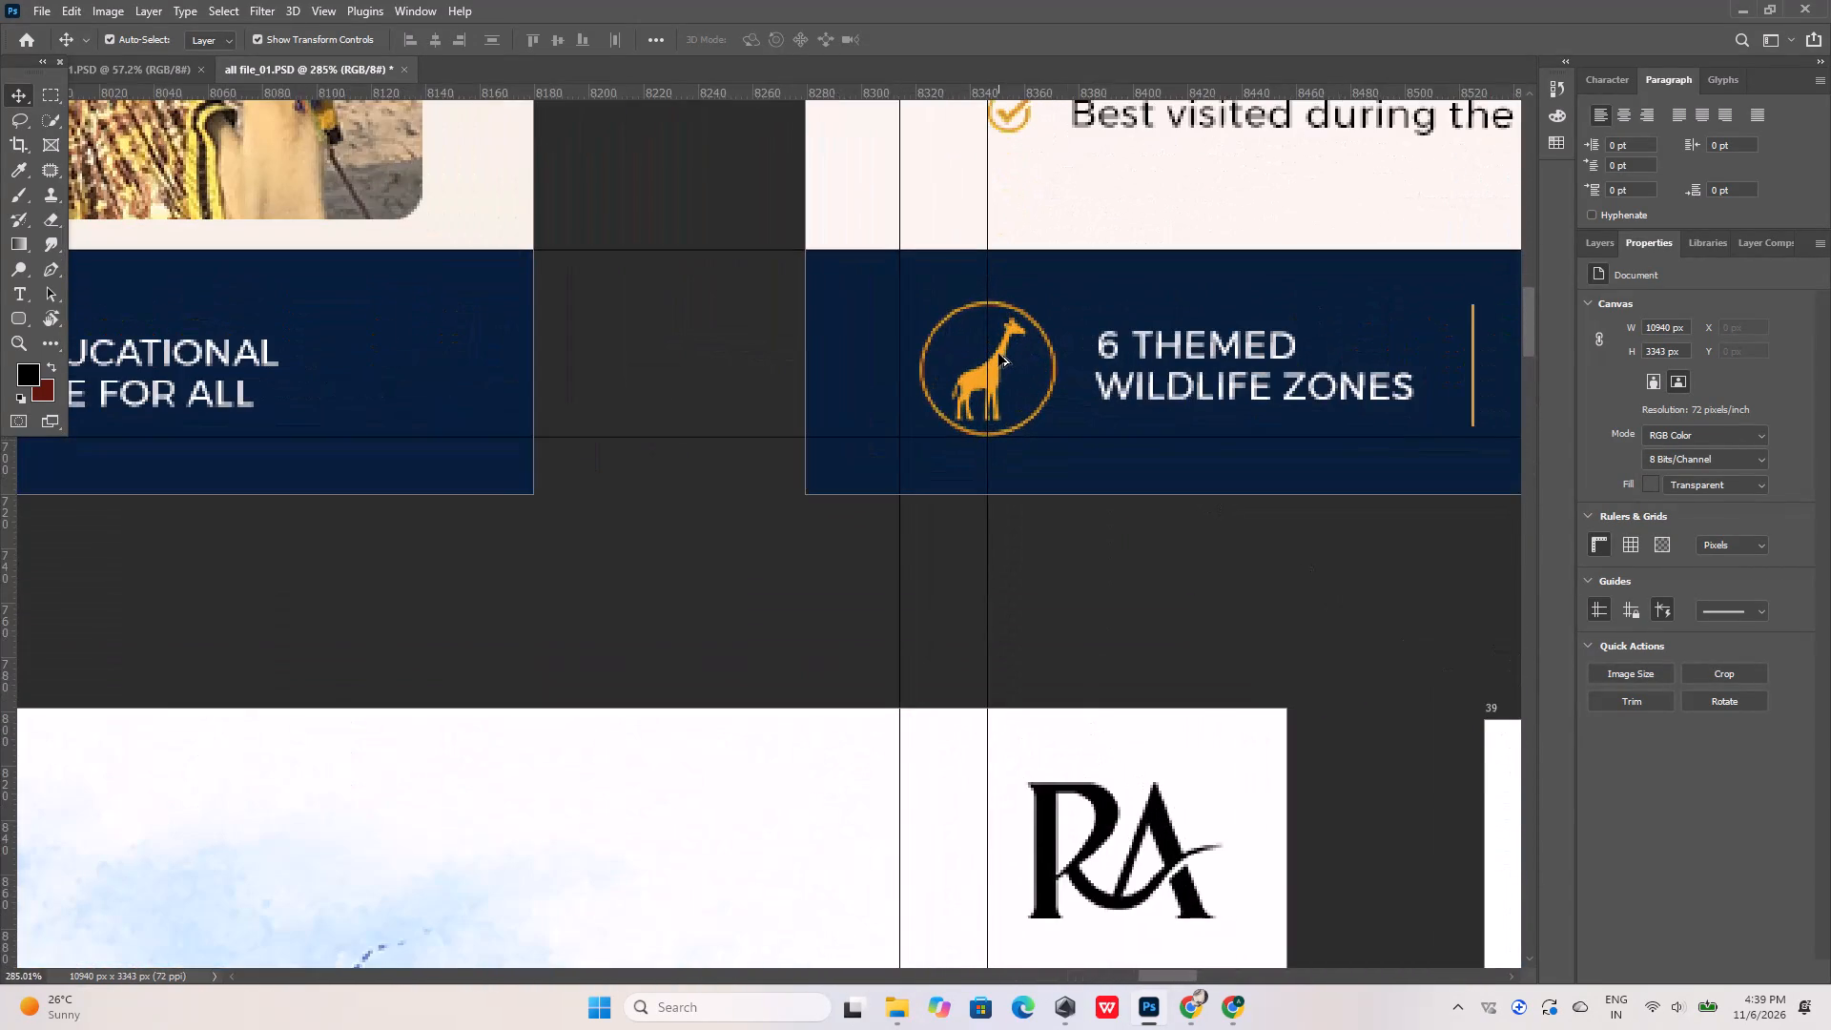
scroll(998, 354, "down", 10, "alt")
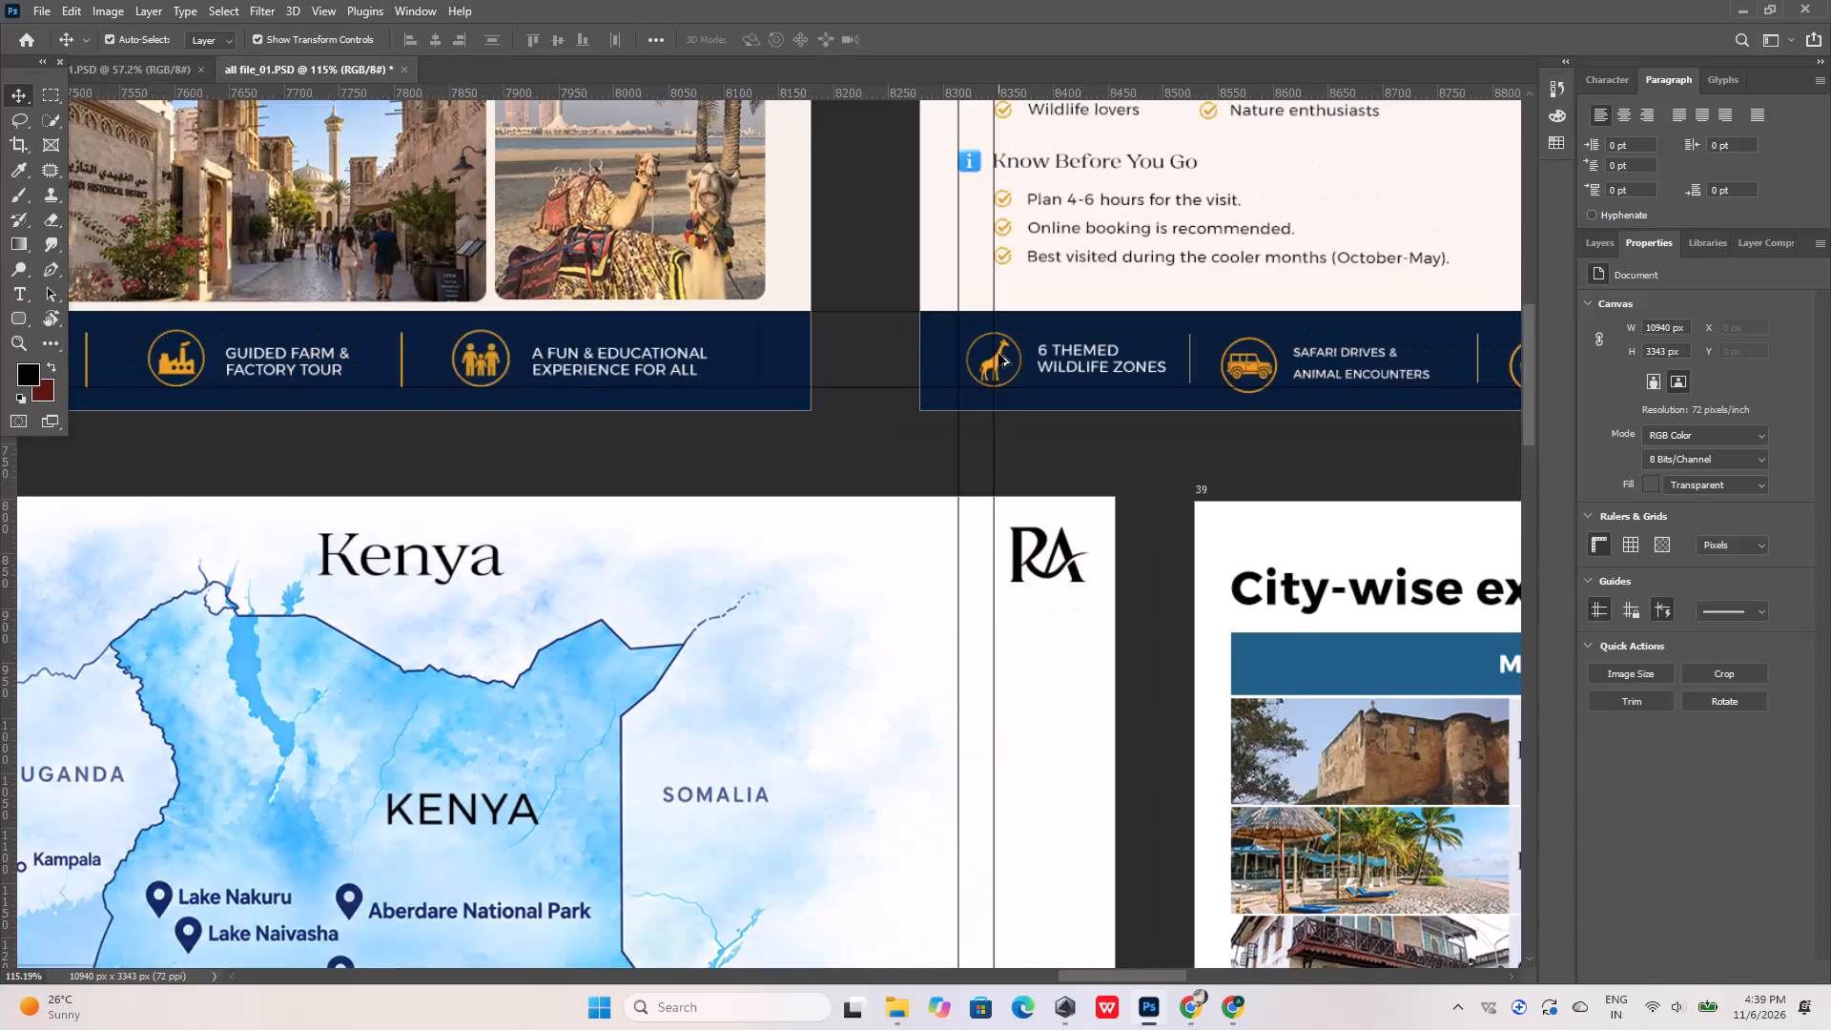
scroll(1035, 339, "up", 18, "alt")
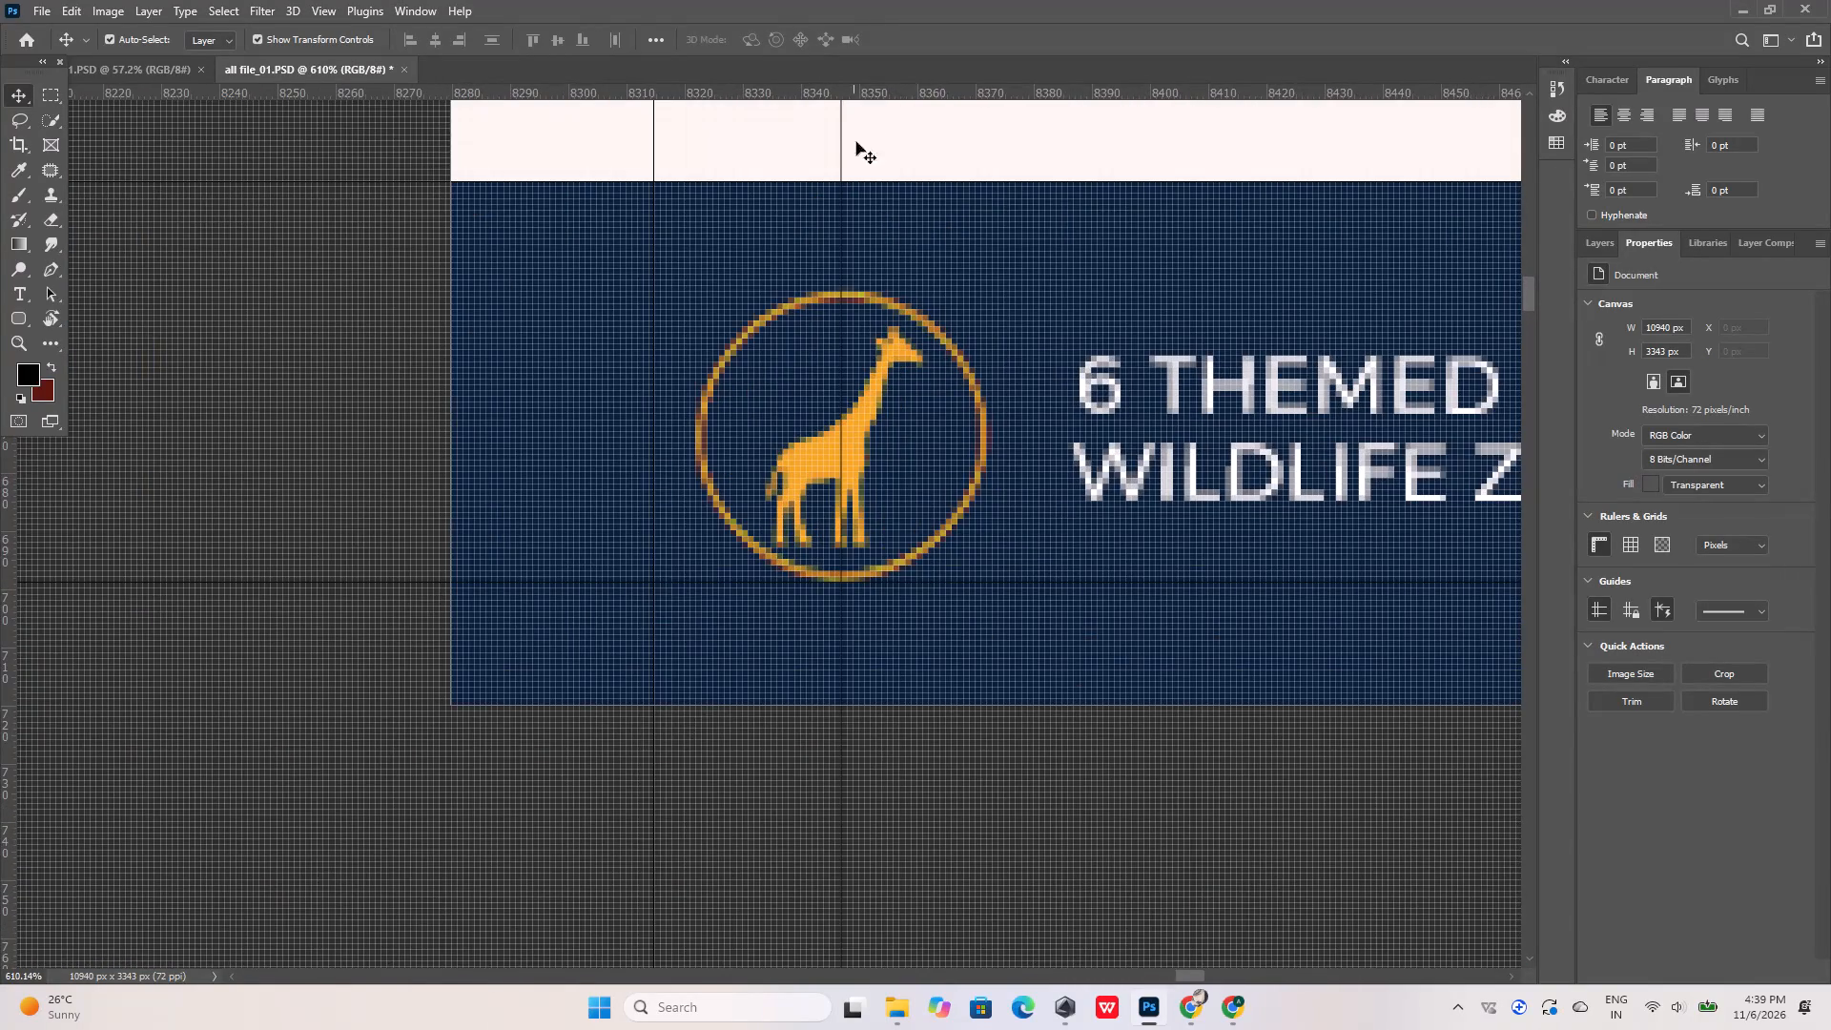
left_click_drag(864, 88, 846, 290)
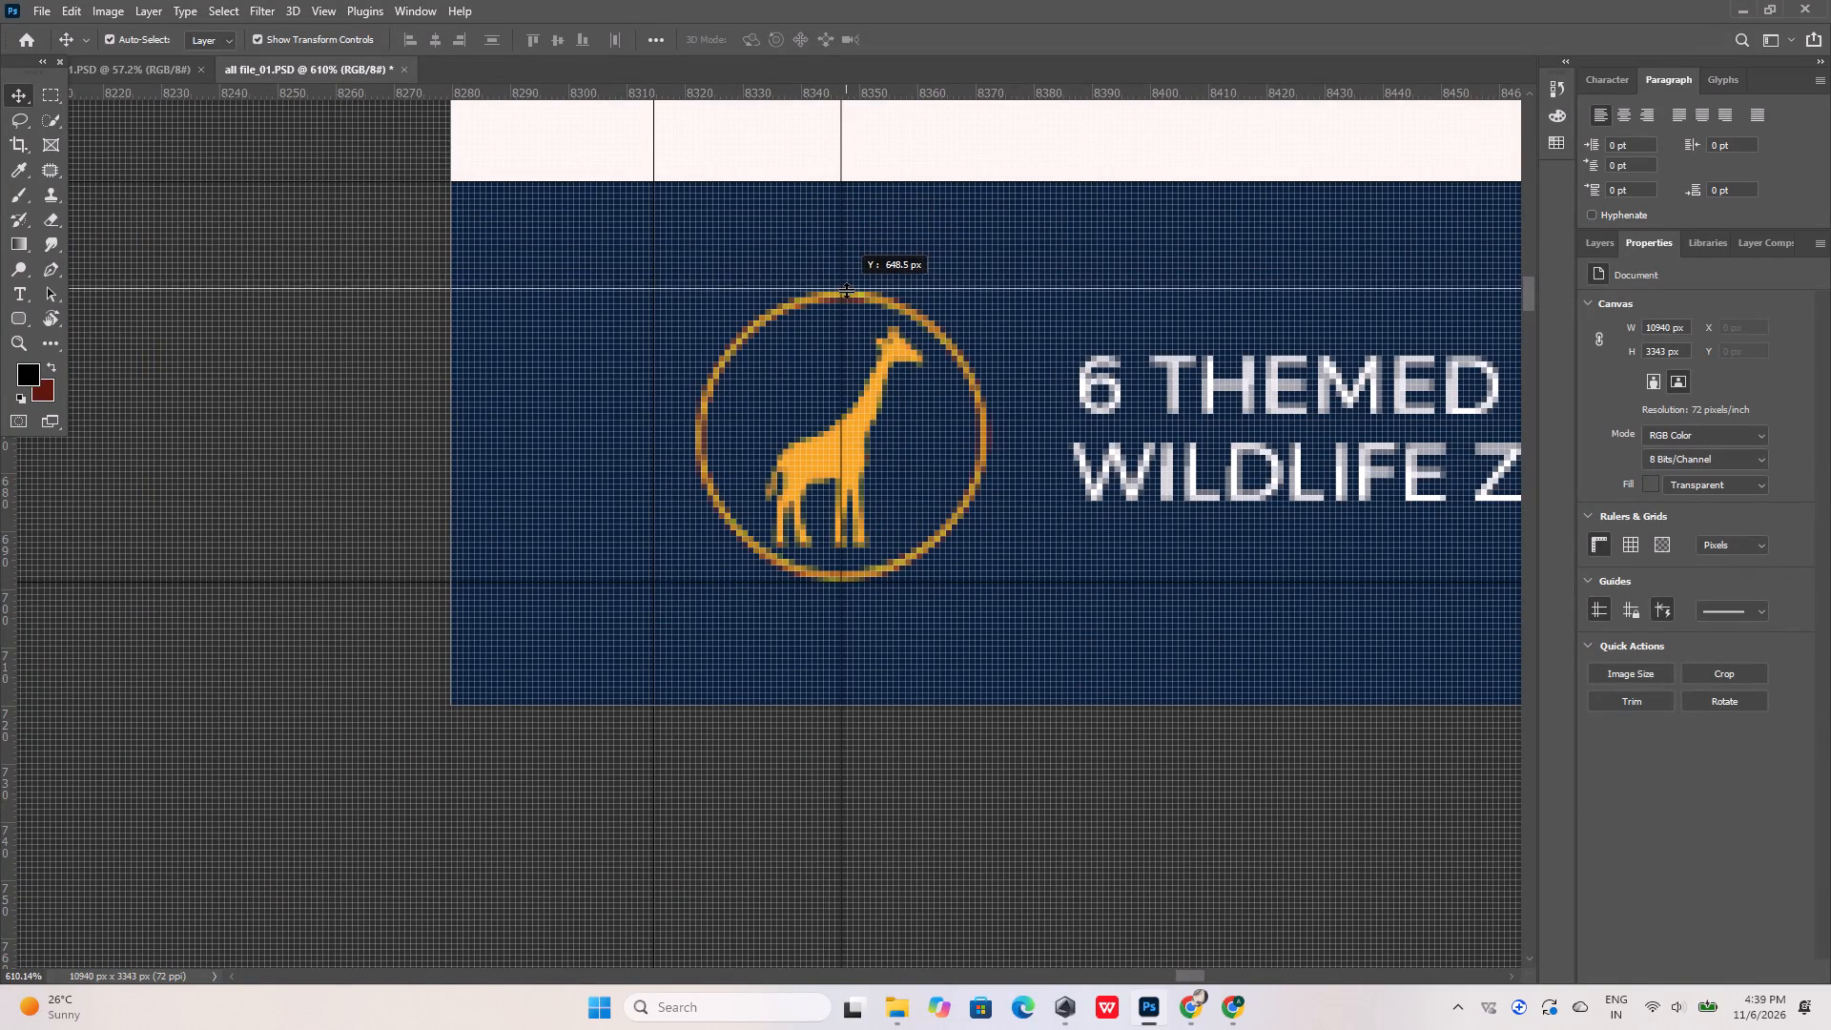
left_click_drag(846, 290, 846, 291)
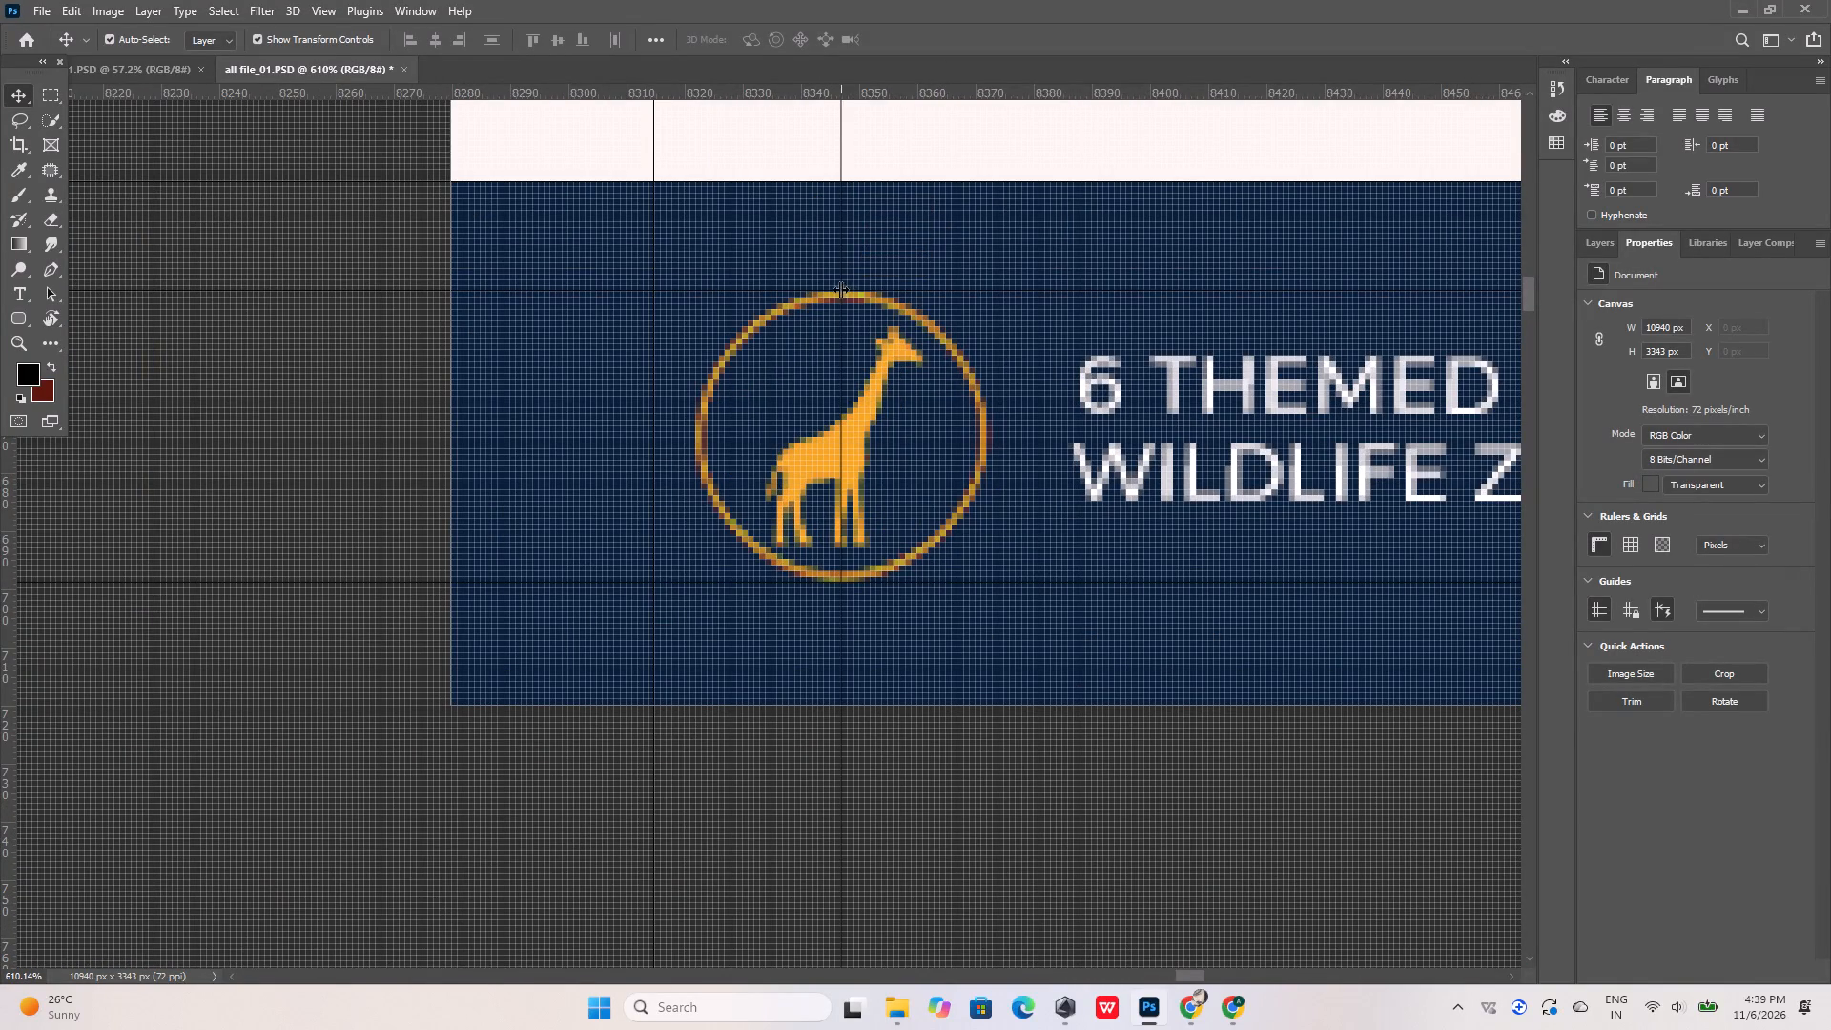
Nudge the SUV icon in the Dubai Safari Park footer up towards the giraffe icon's height, to about Y 650 px.
scroll(575, 410, "down", 18, "alt")
scroll(962, 415, "up", 3, "alt")
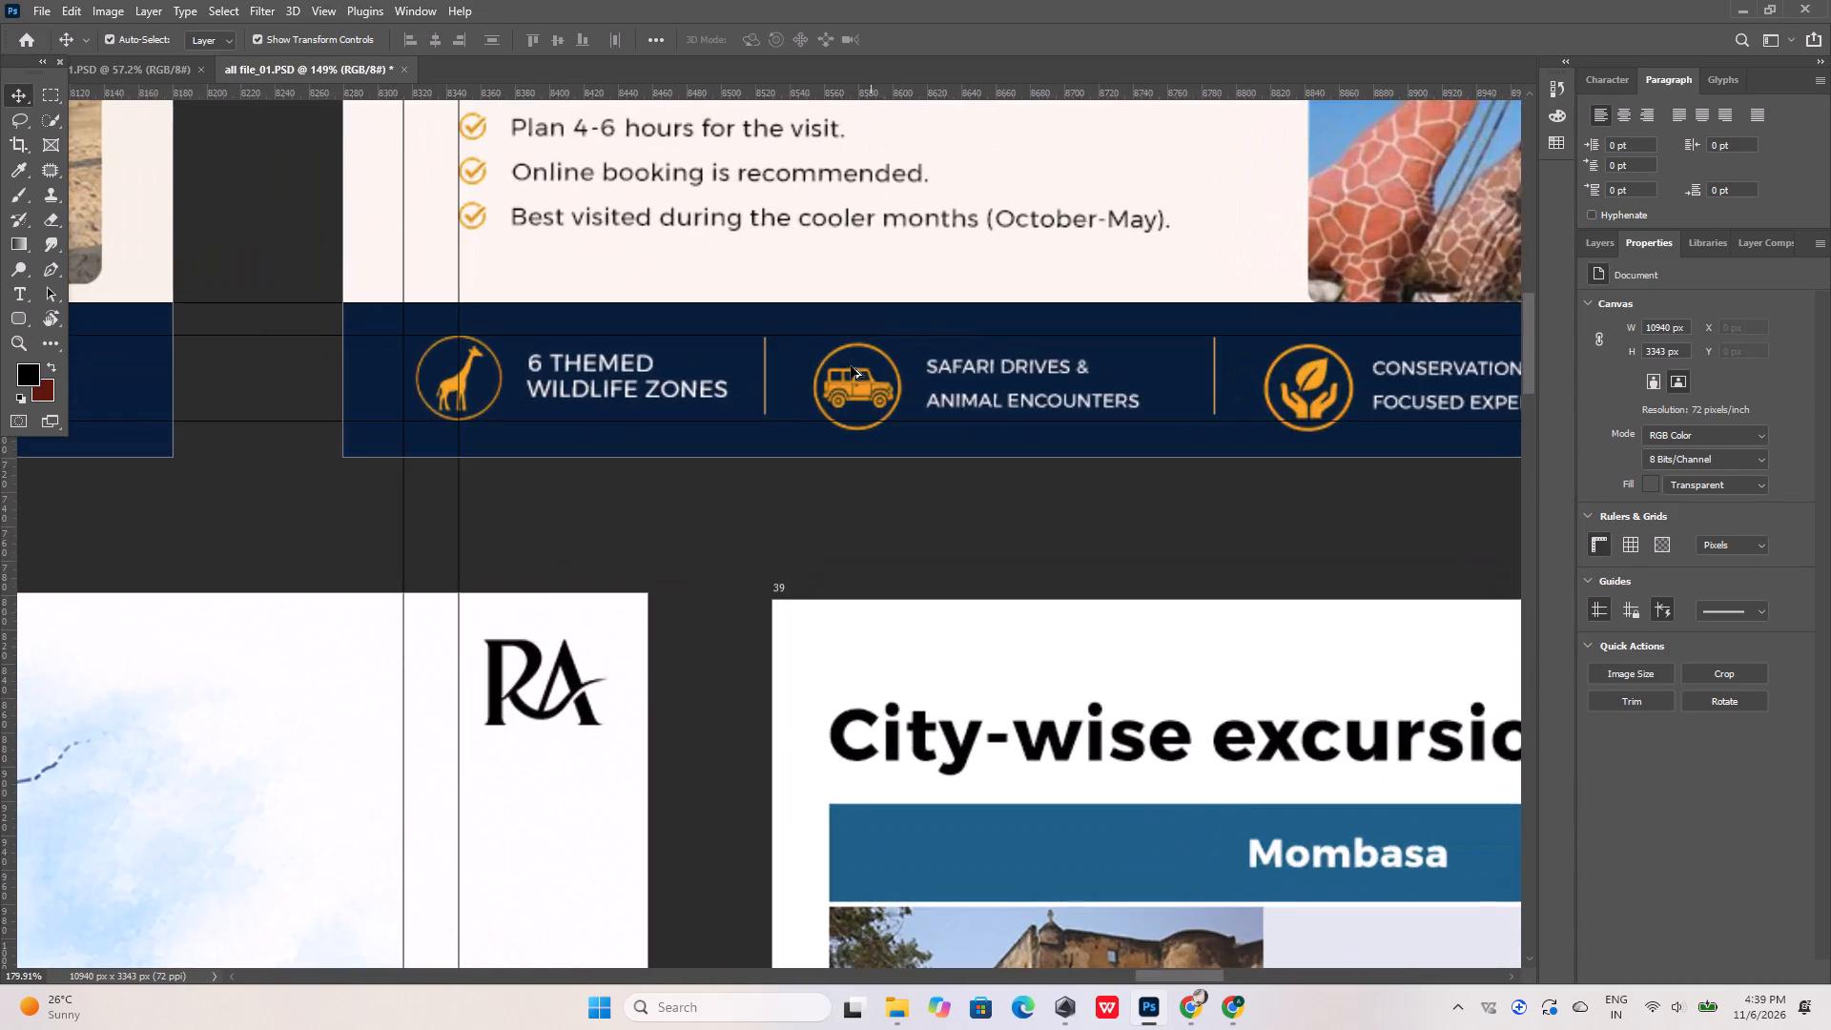
scroll(851, 366, "up", 15, "alt")
left_click(872, 424)
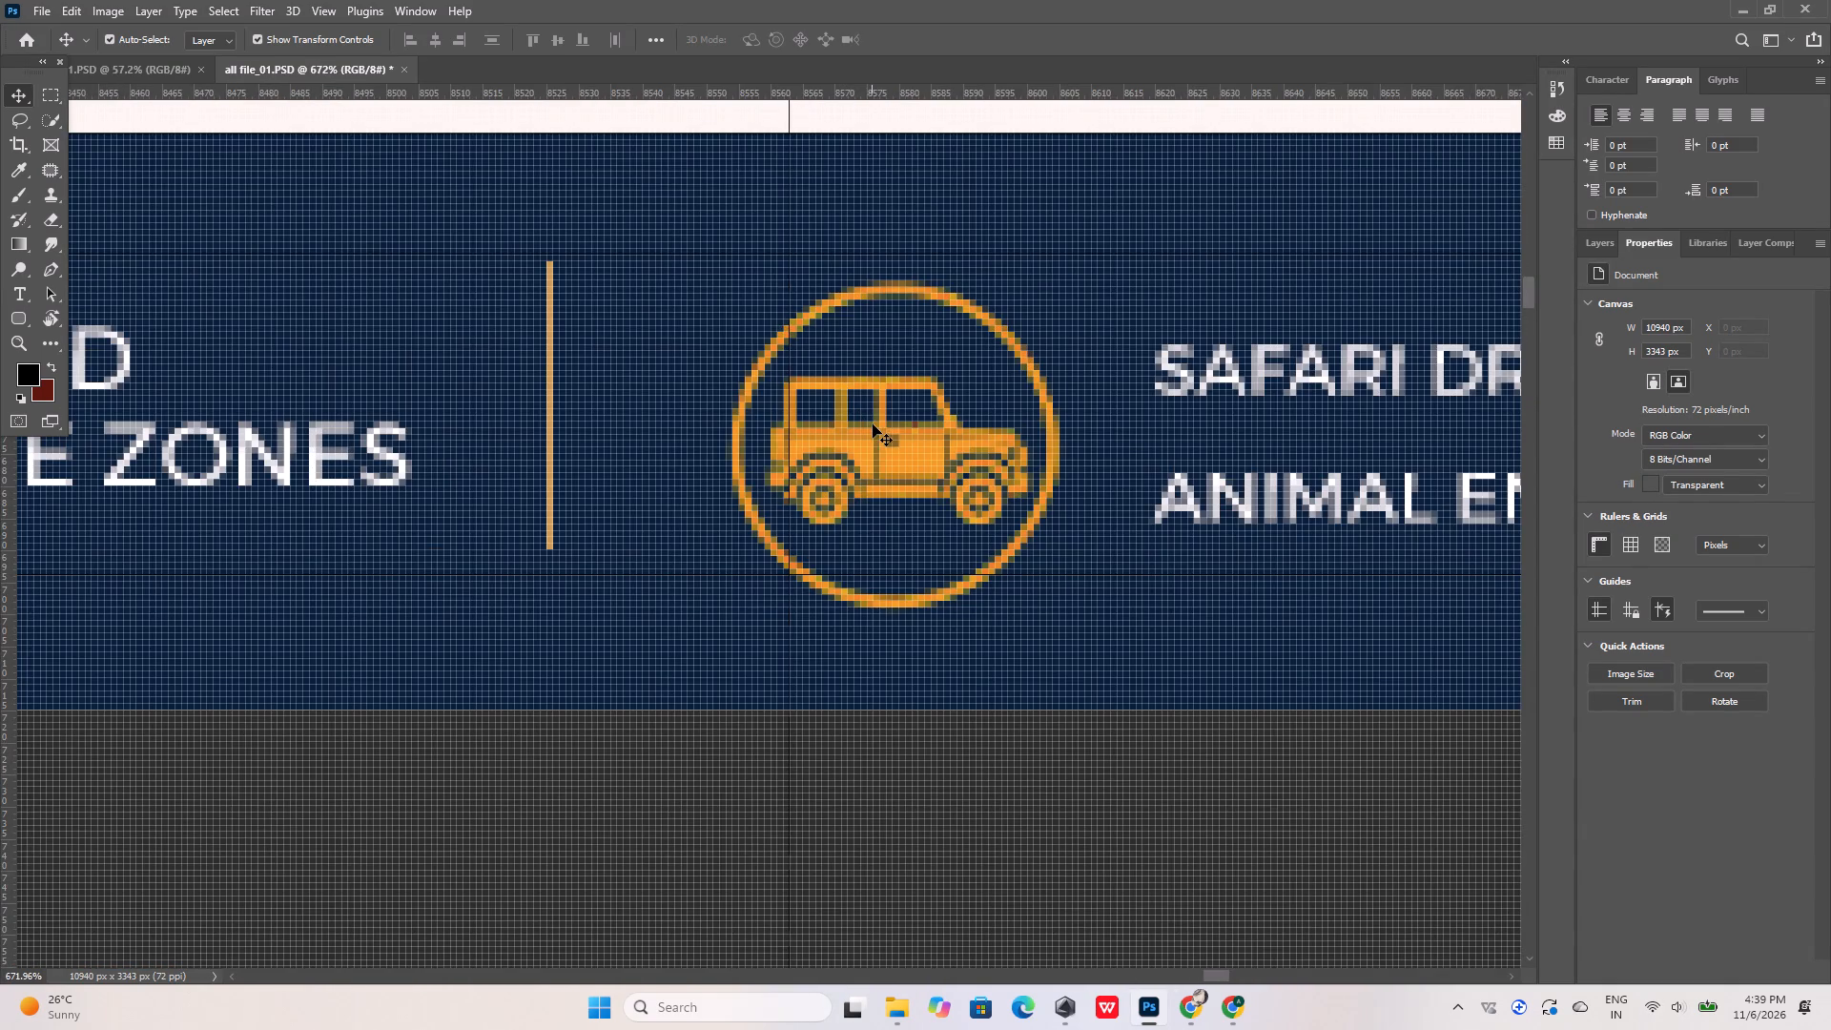
key("Up")
key("Up")
key("Up")
key("Up")
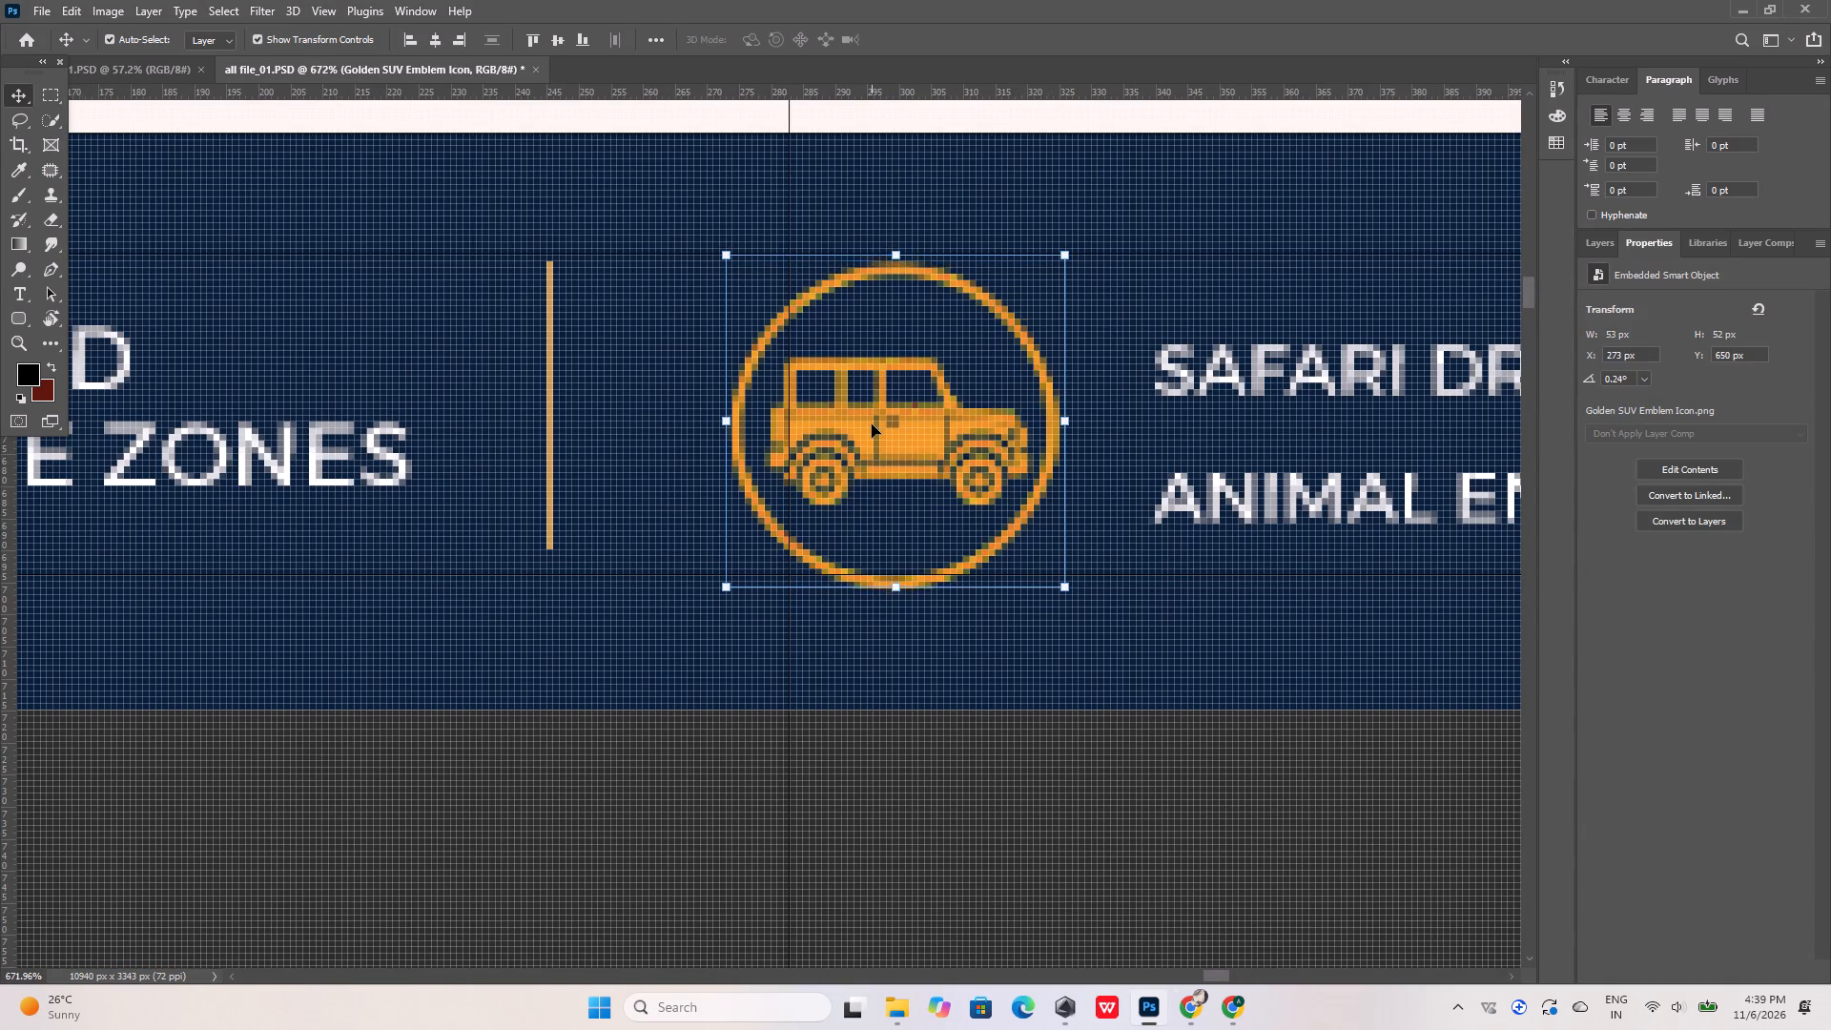
Nudge the SUV icon in the Dubai Safari Park footer to Y 649 px and scale it down to about 52 × 51 px.
key("Up")
key("Down")
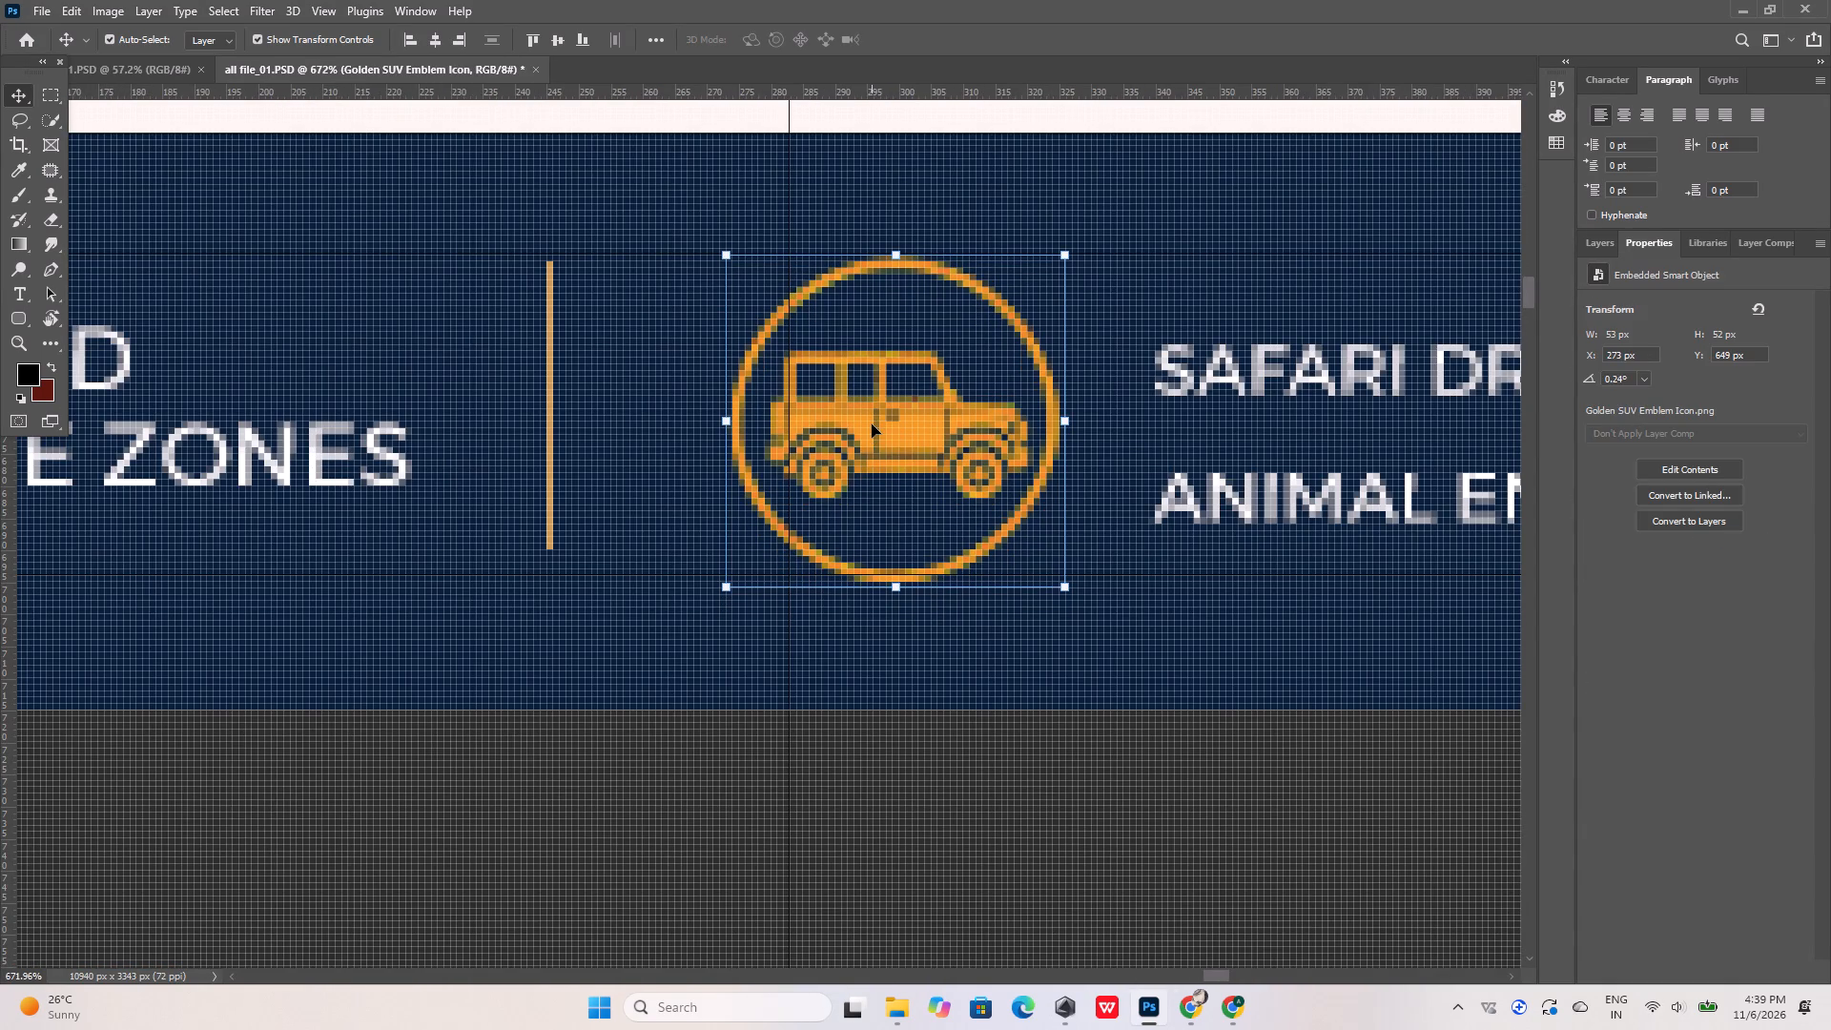
left_click(720, 586)
left_click(703, 591)
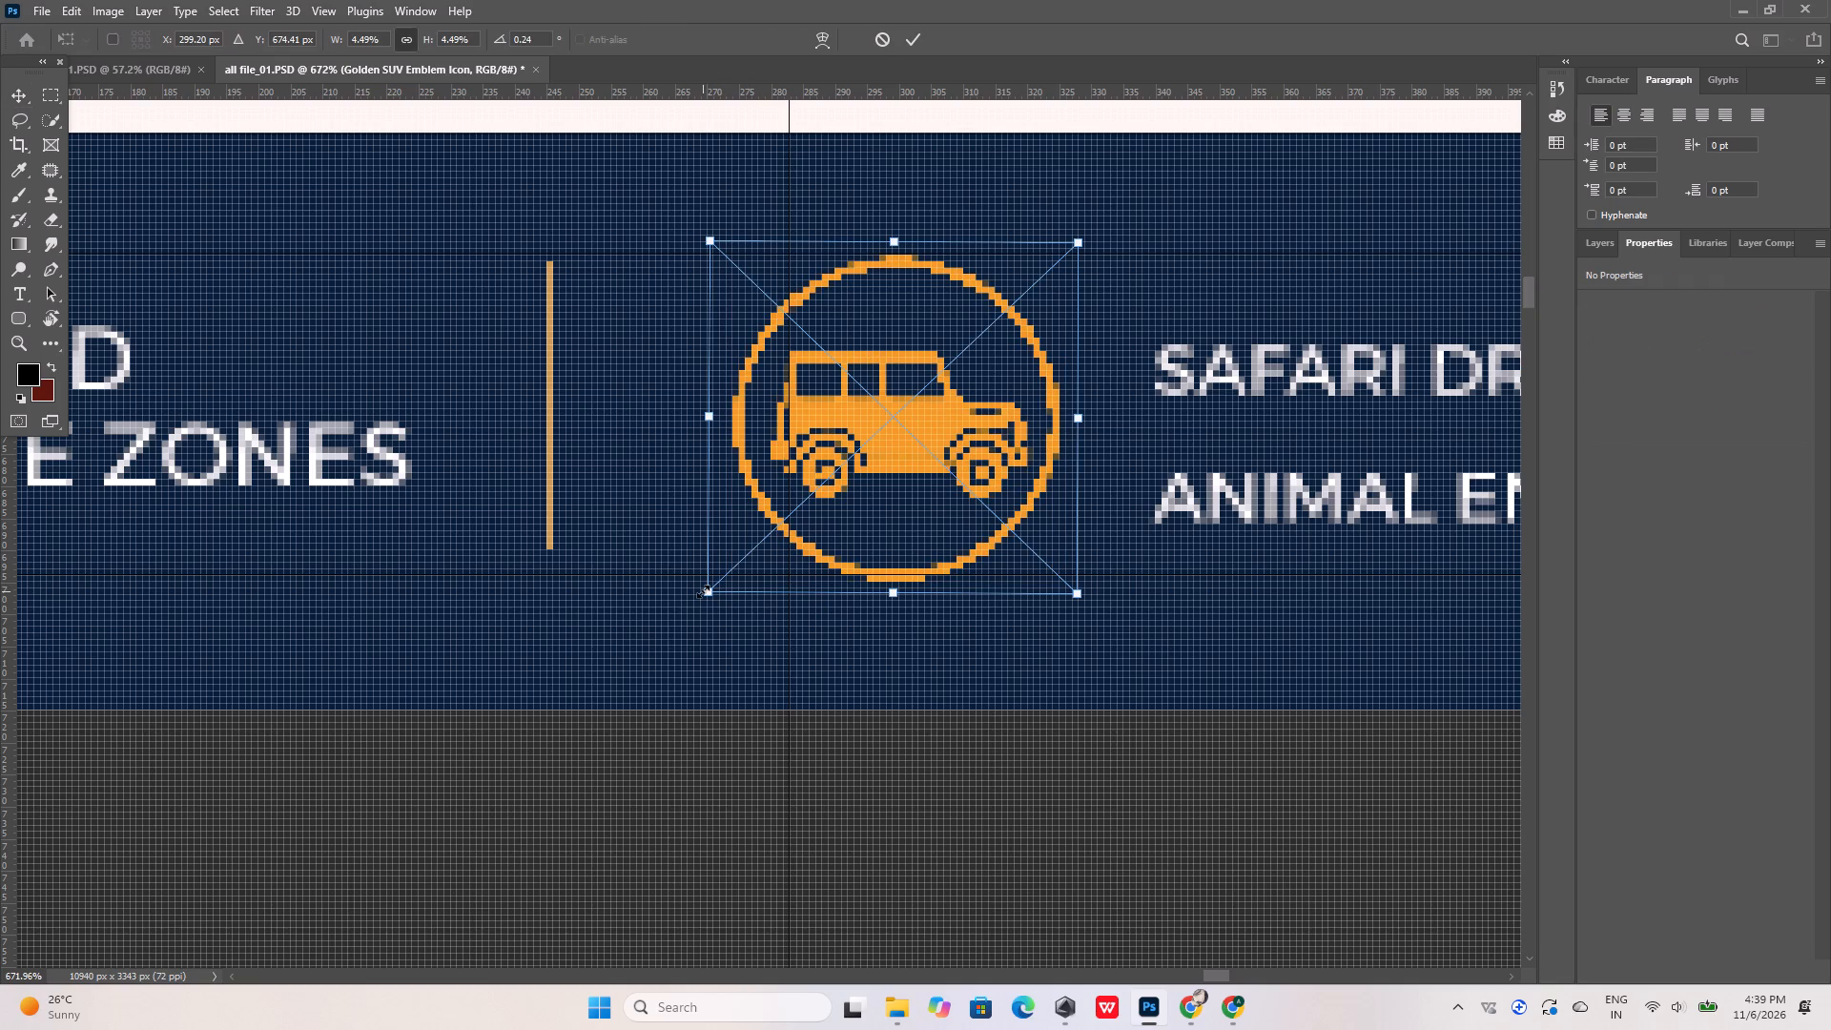
left_click(703, 591)
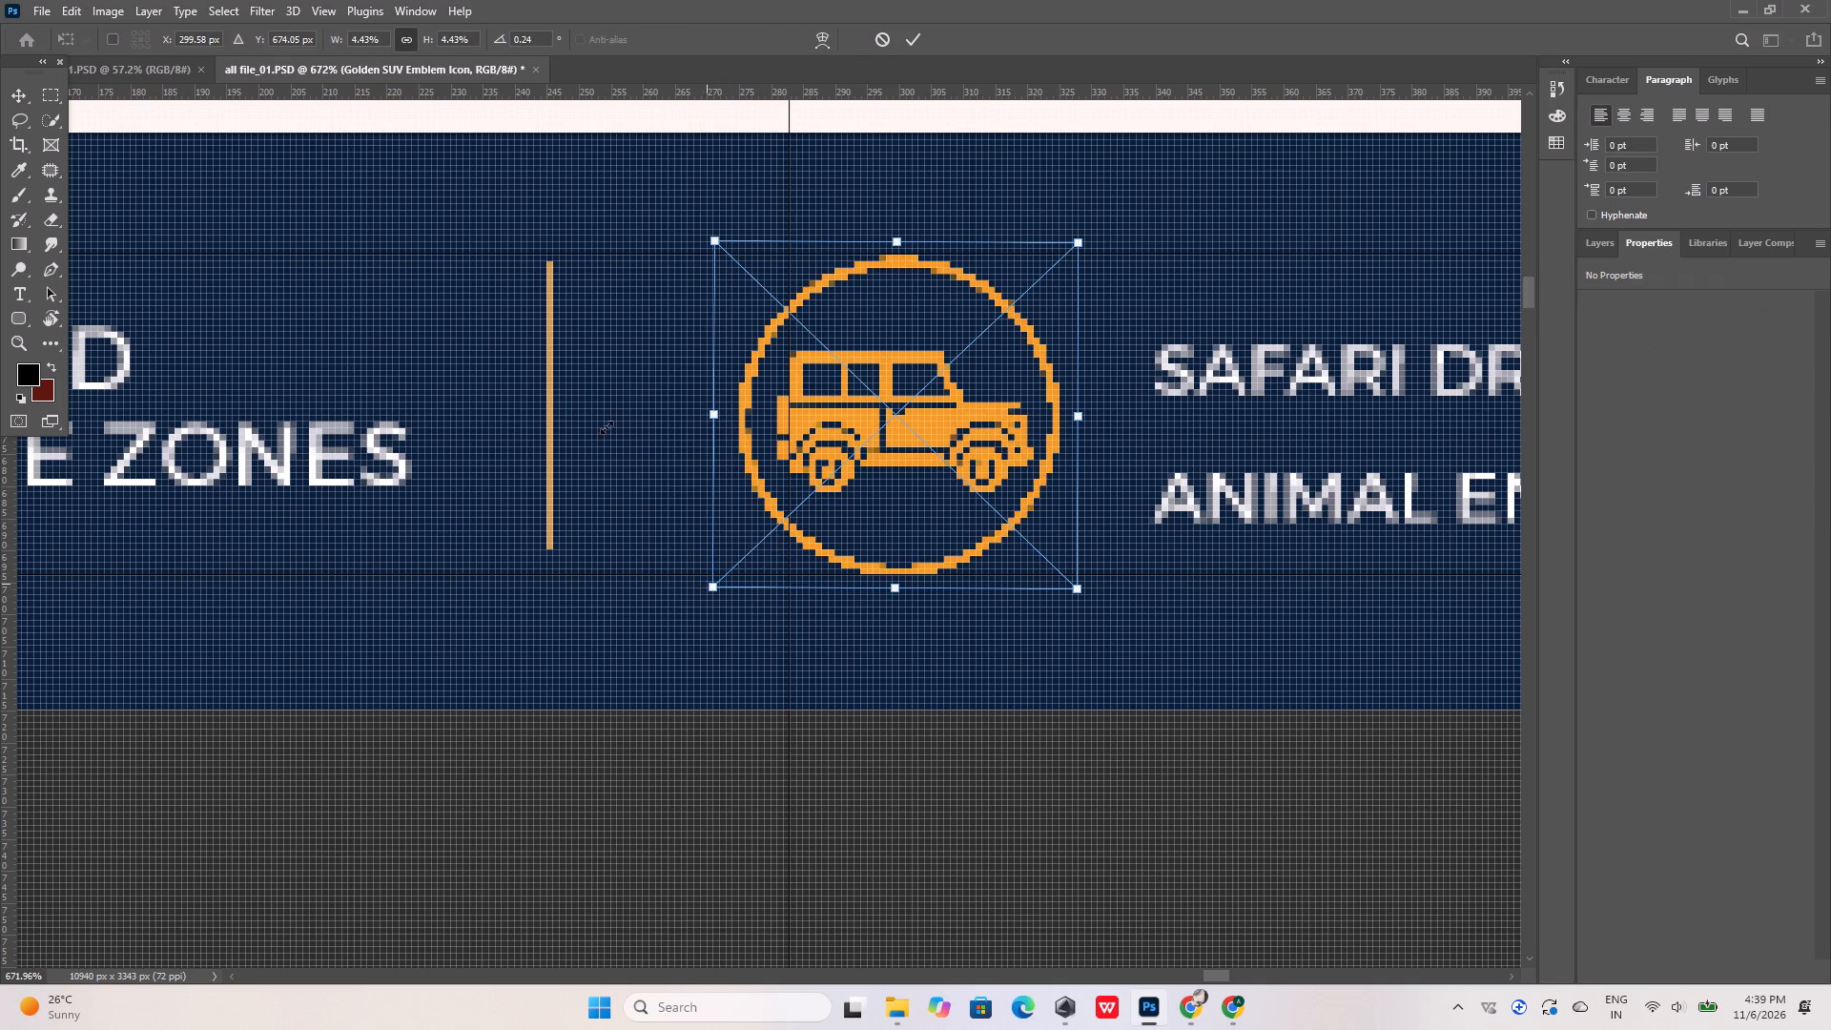
scroll(607, 427, "down", 5, "alt")
left_click(916, 41)
scroll(545, 317, "down", 5, "alt")
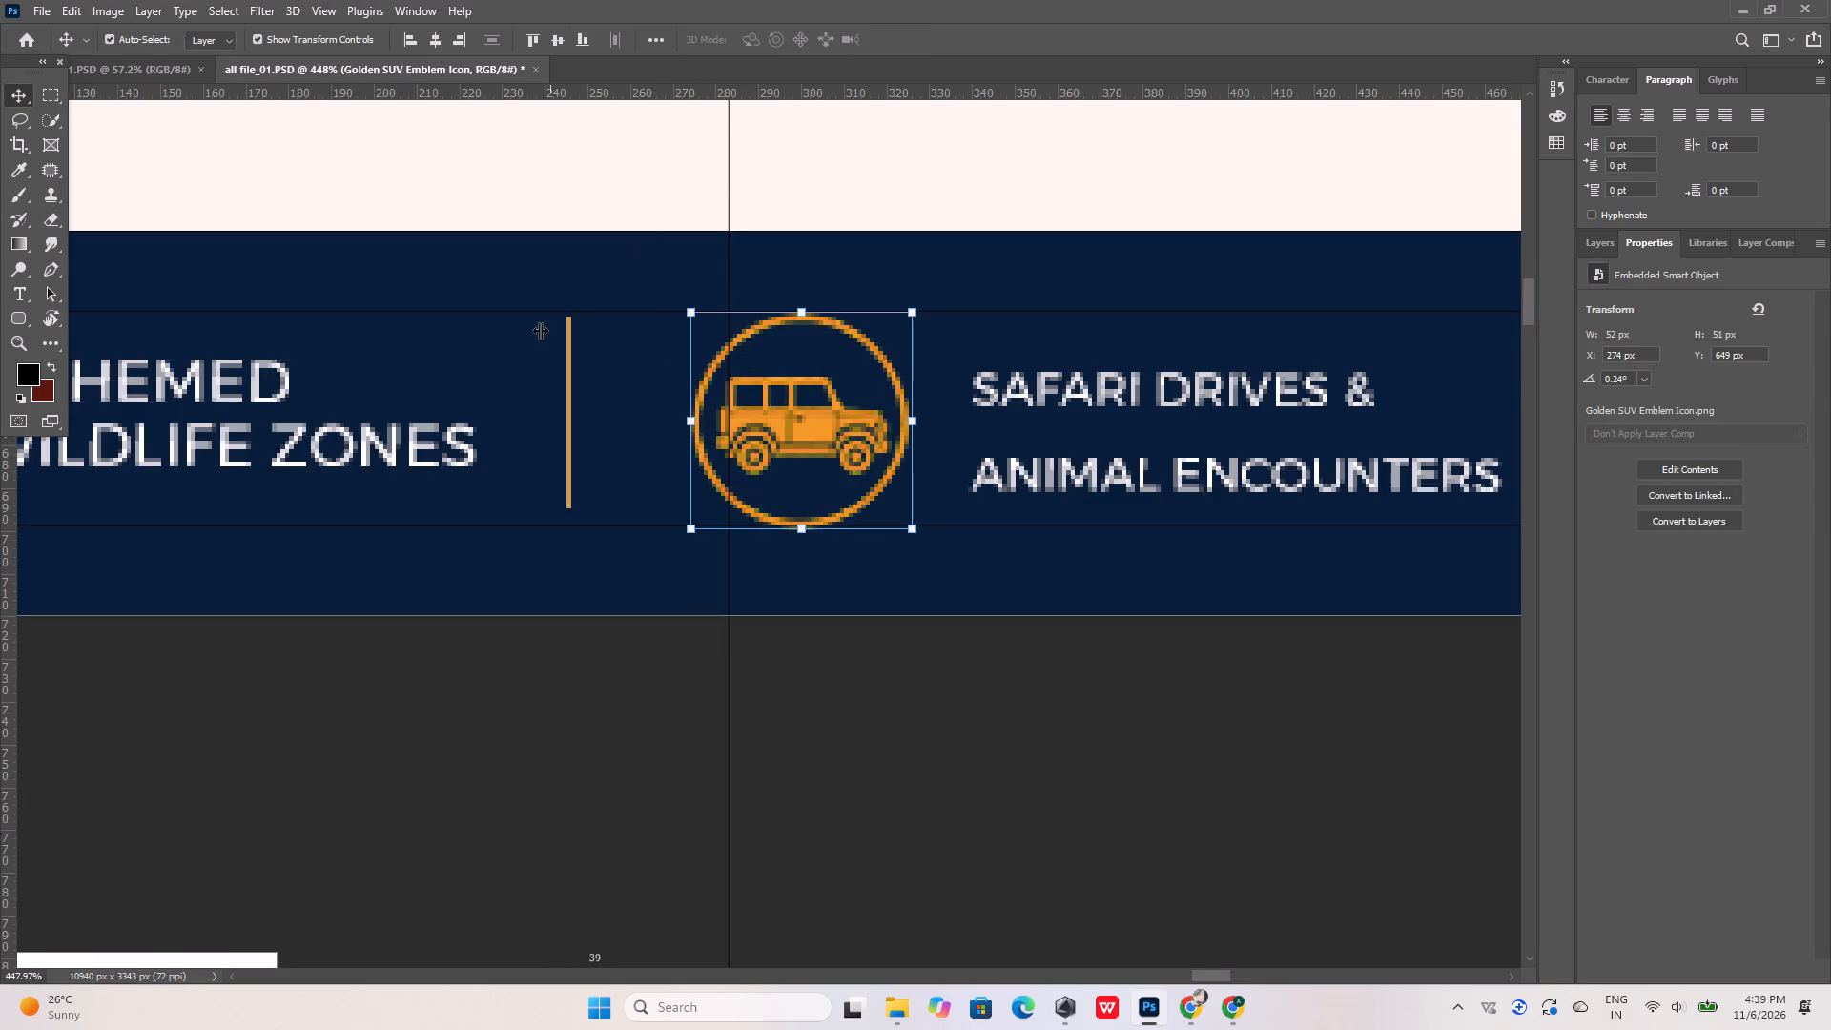
Nudge the hands-and-leaf icon in the Dubai Safari Park footer up to the upper guide, at Y 648 px.
scroll(540, 330, "down", 13, "alt")
scroll(831, 319, "up", 14, "alt")
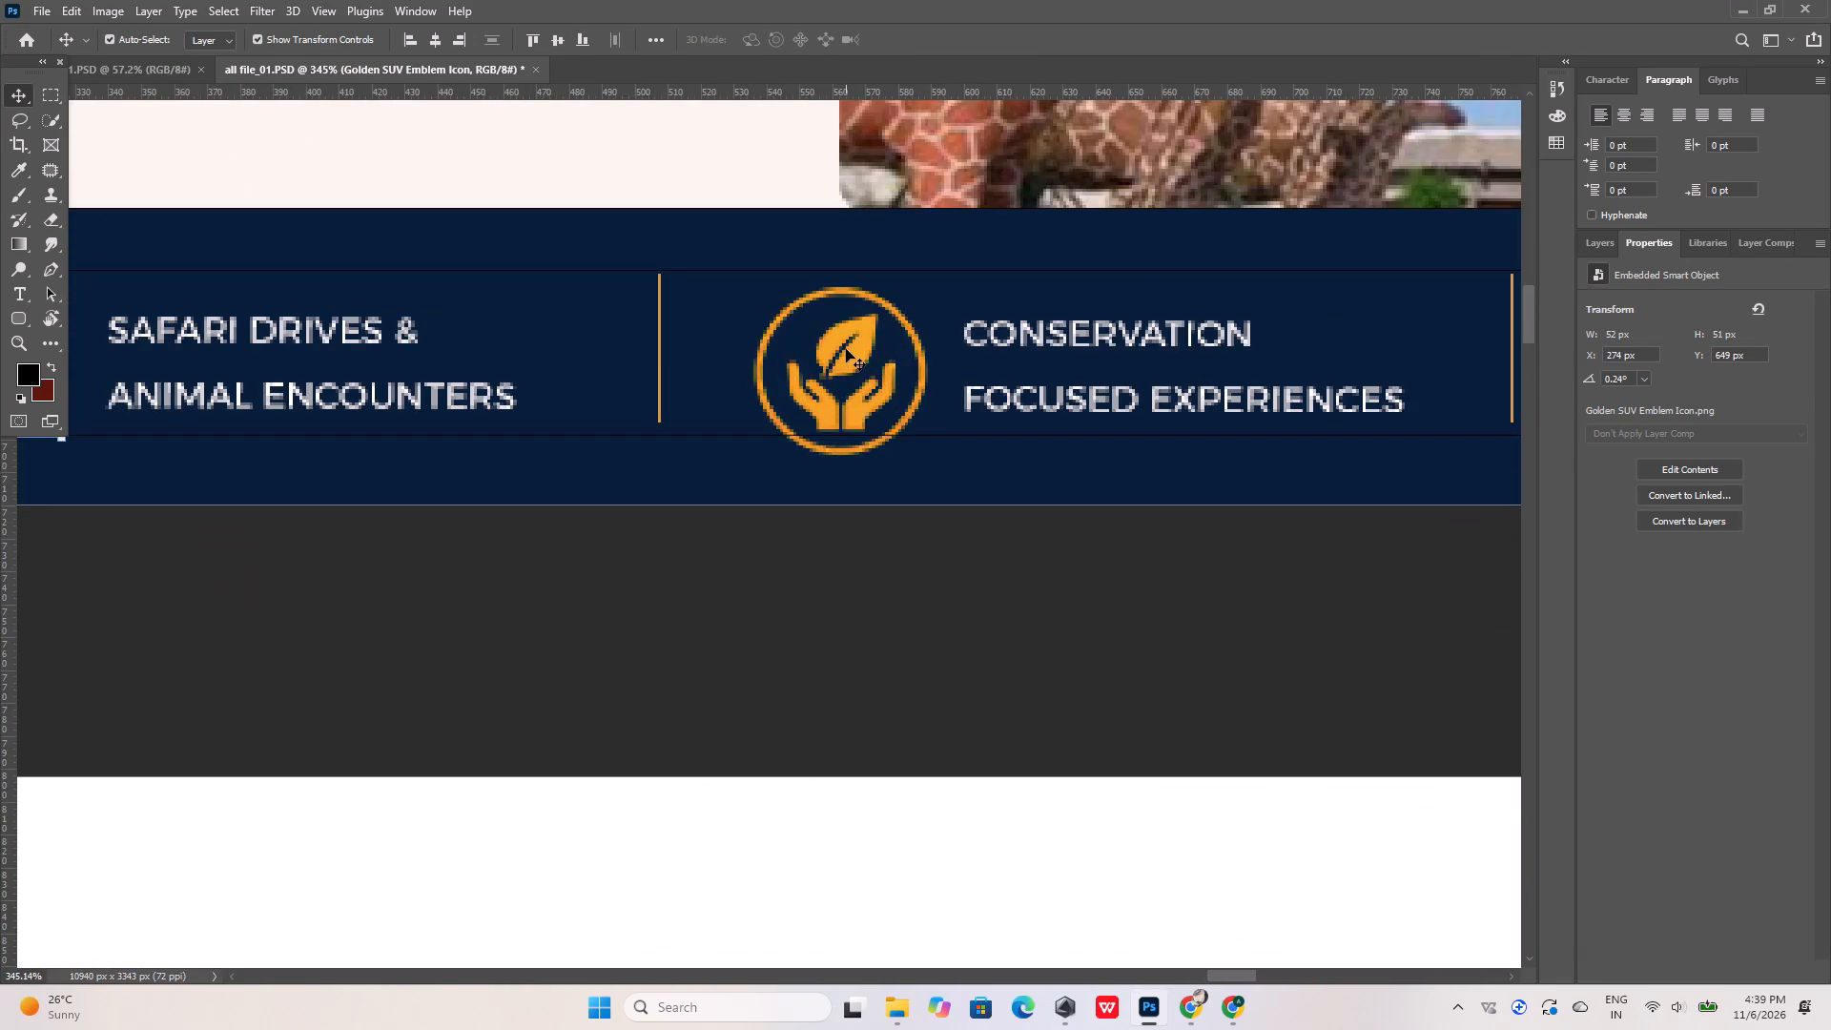
left_click(846, 349)
key("Up")
key("Up")
key("Up")
key("Up")
key("Up")
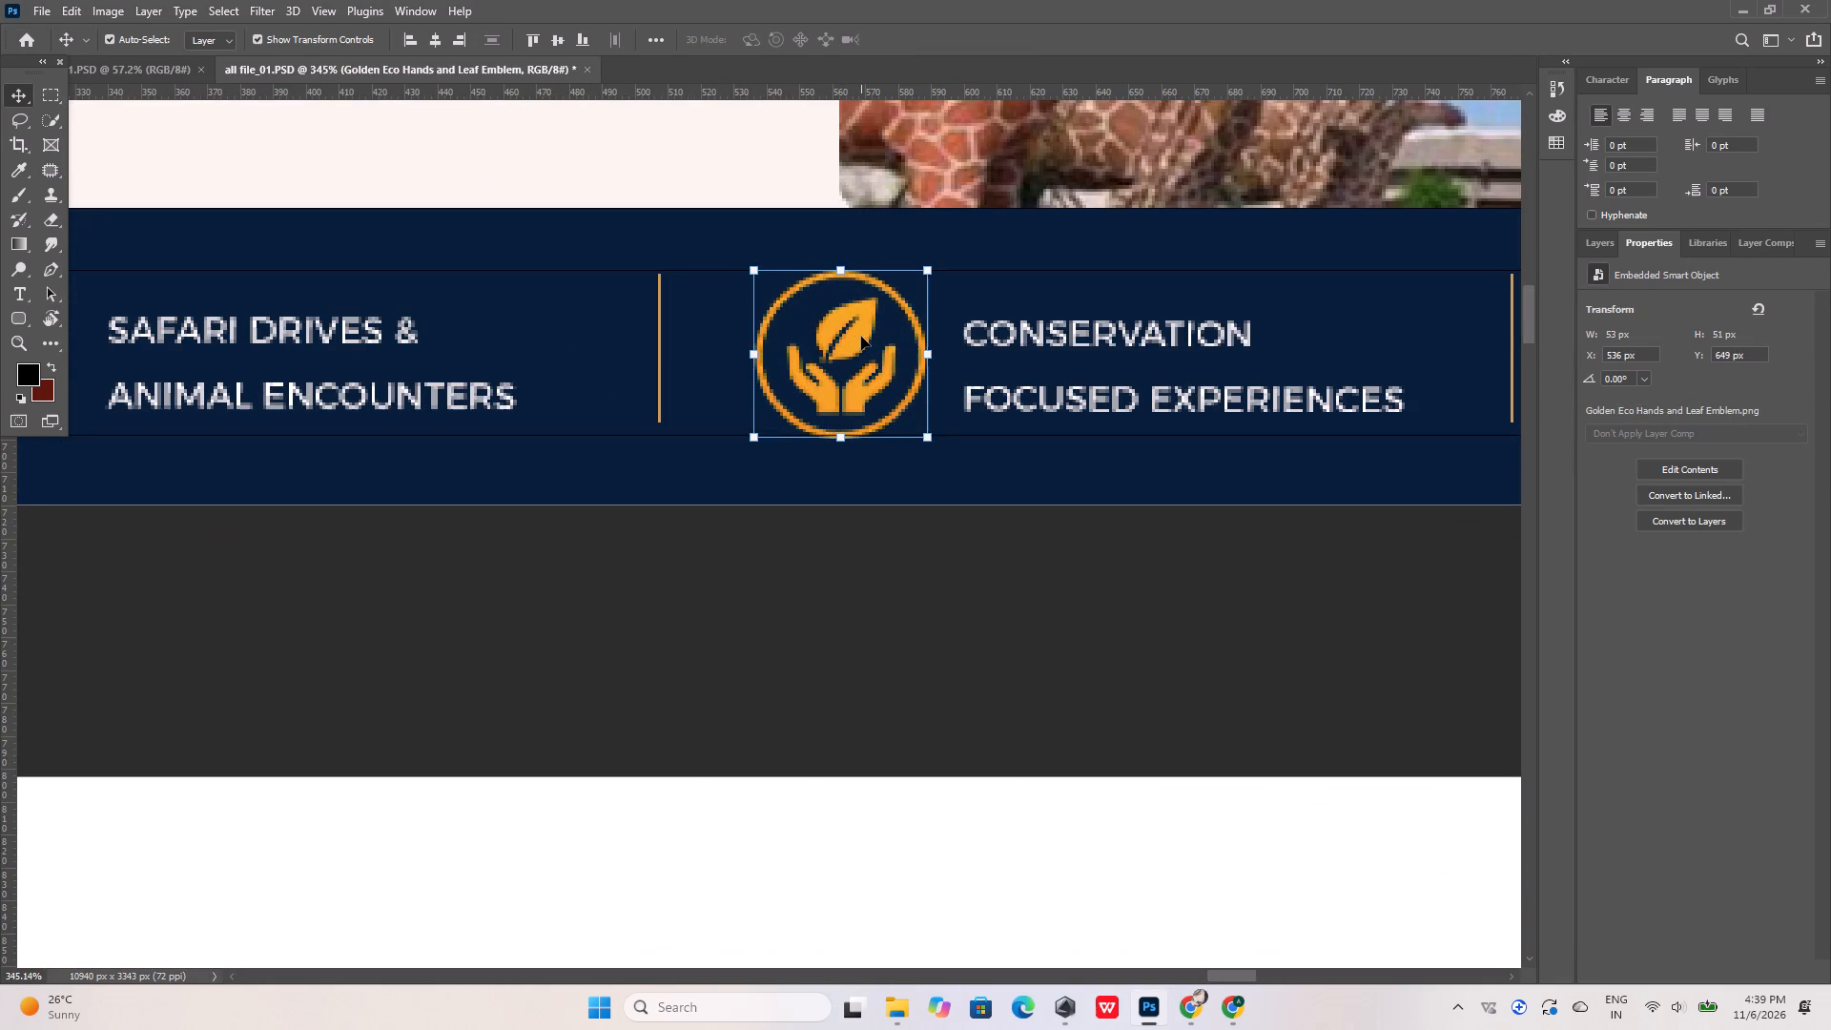
key("Up")
key("Down")
key("Up")
left_click(823, 576)
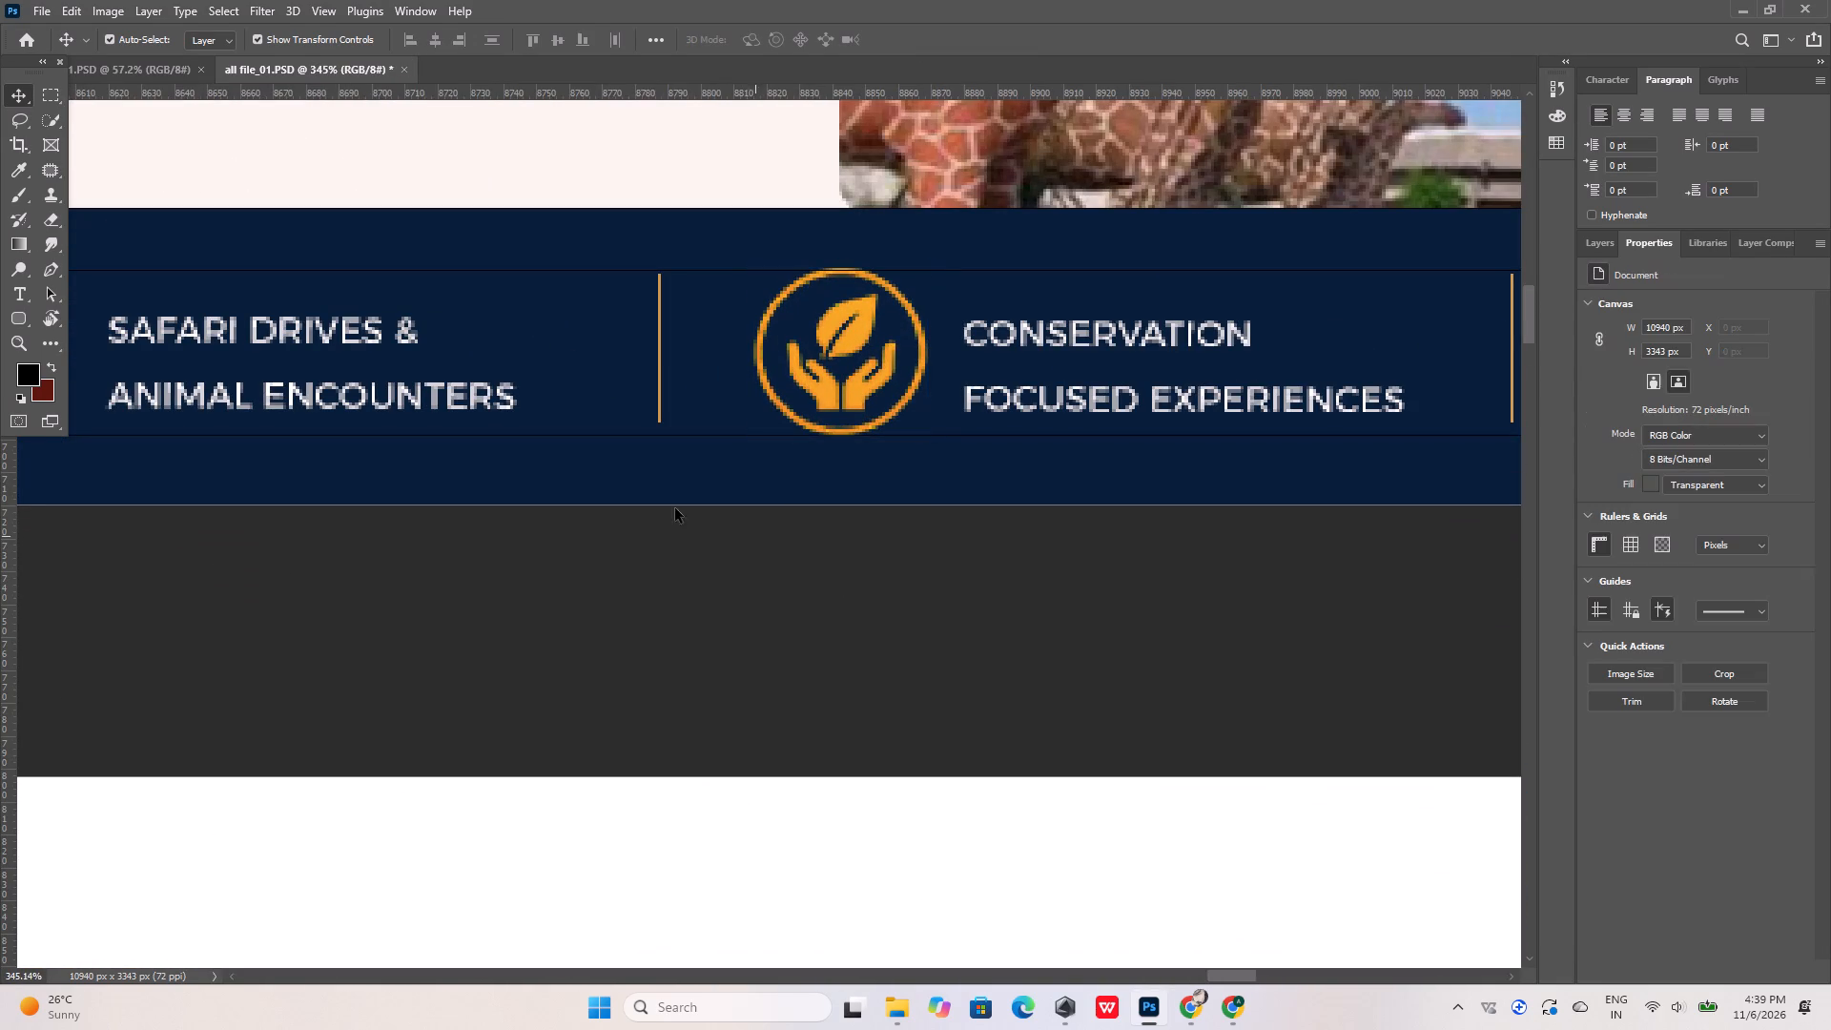
Scale the hands-and-leaf icon down to about 51 × 50 px so its circle fits between the horizontal guides.
scroll(858, 321, "up", 6, "alt")
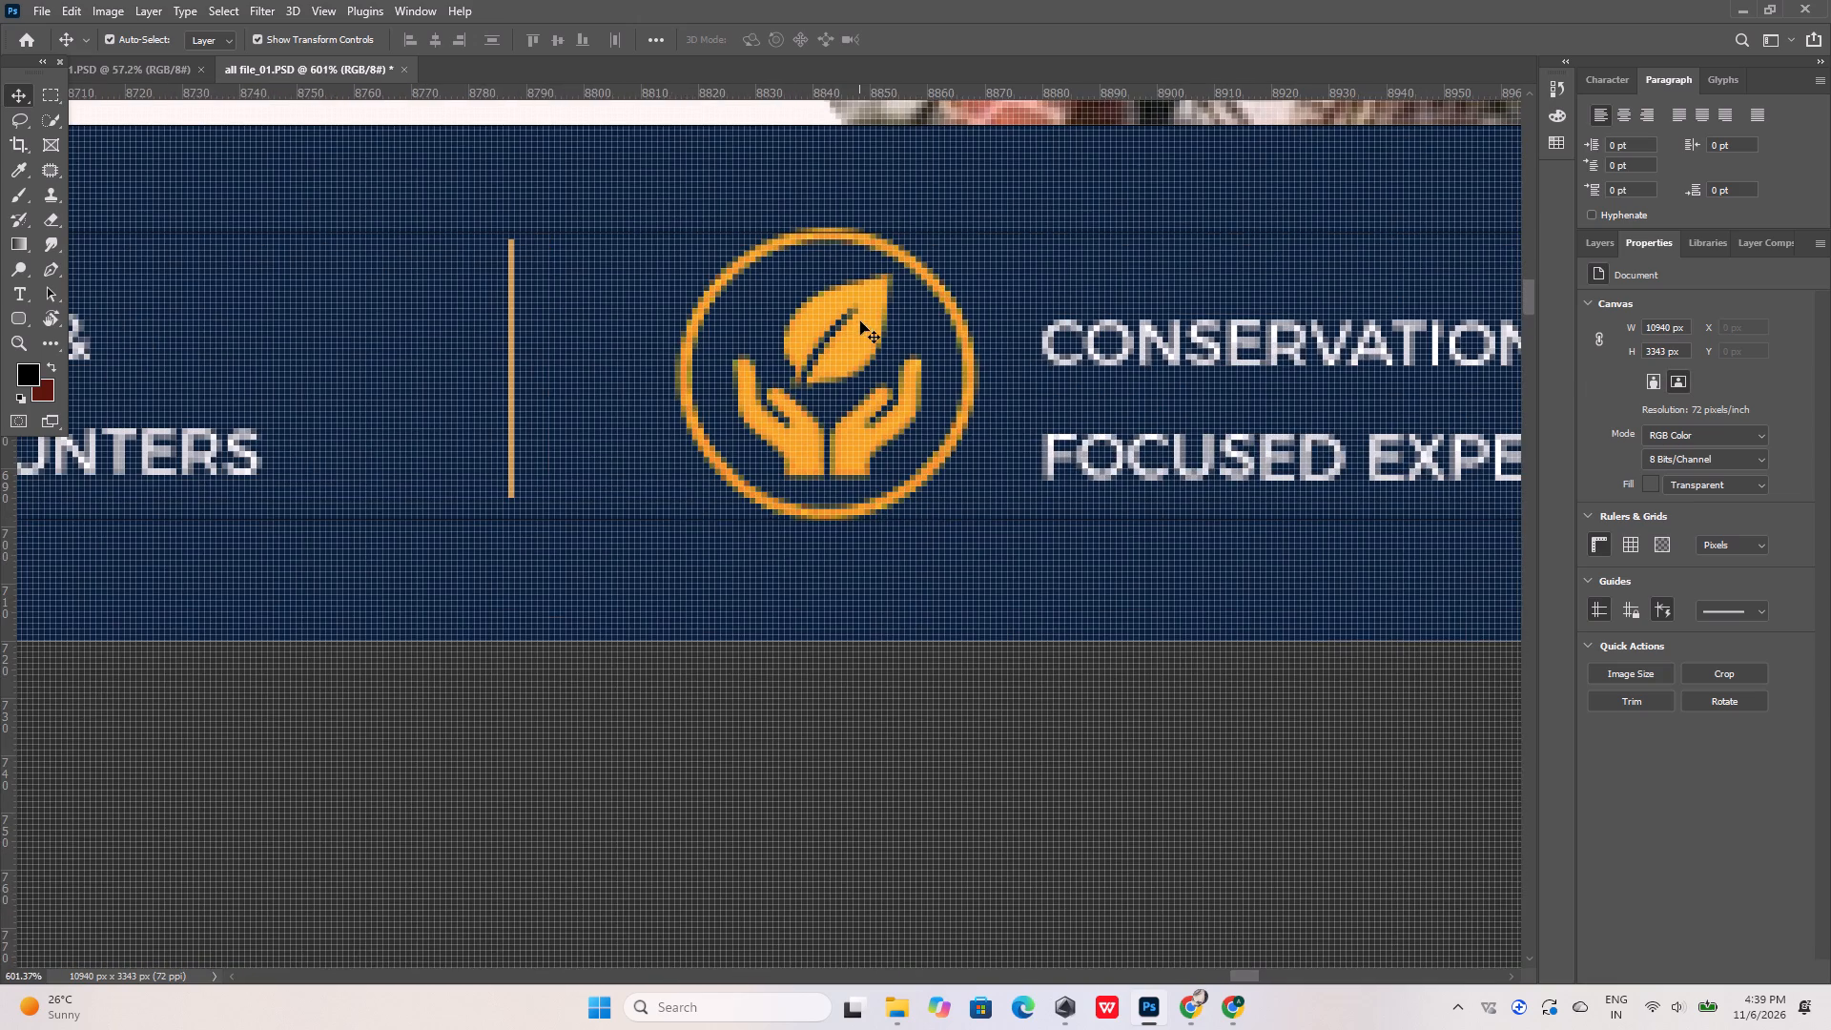
left_click(860, 321)
left_click(977, 224)
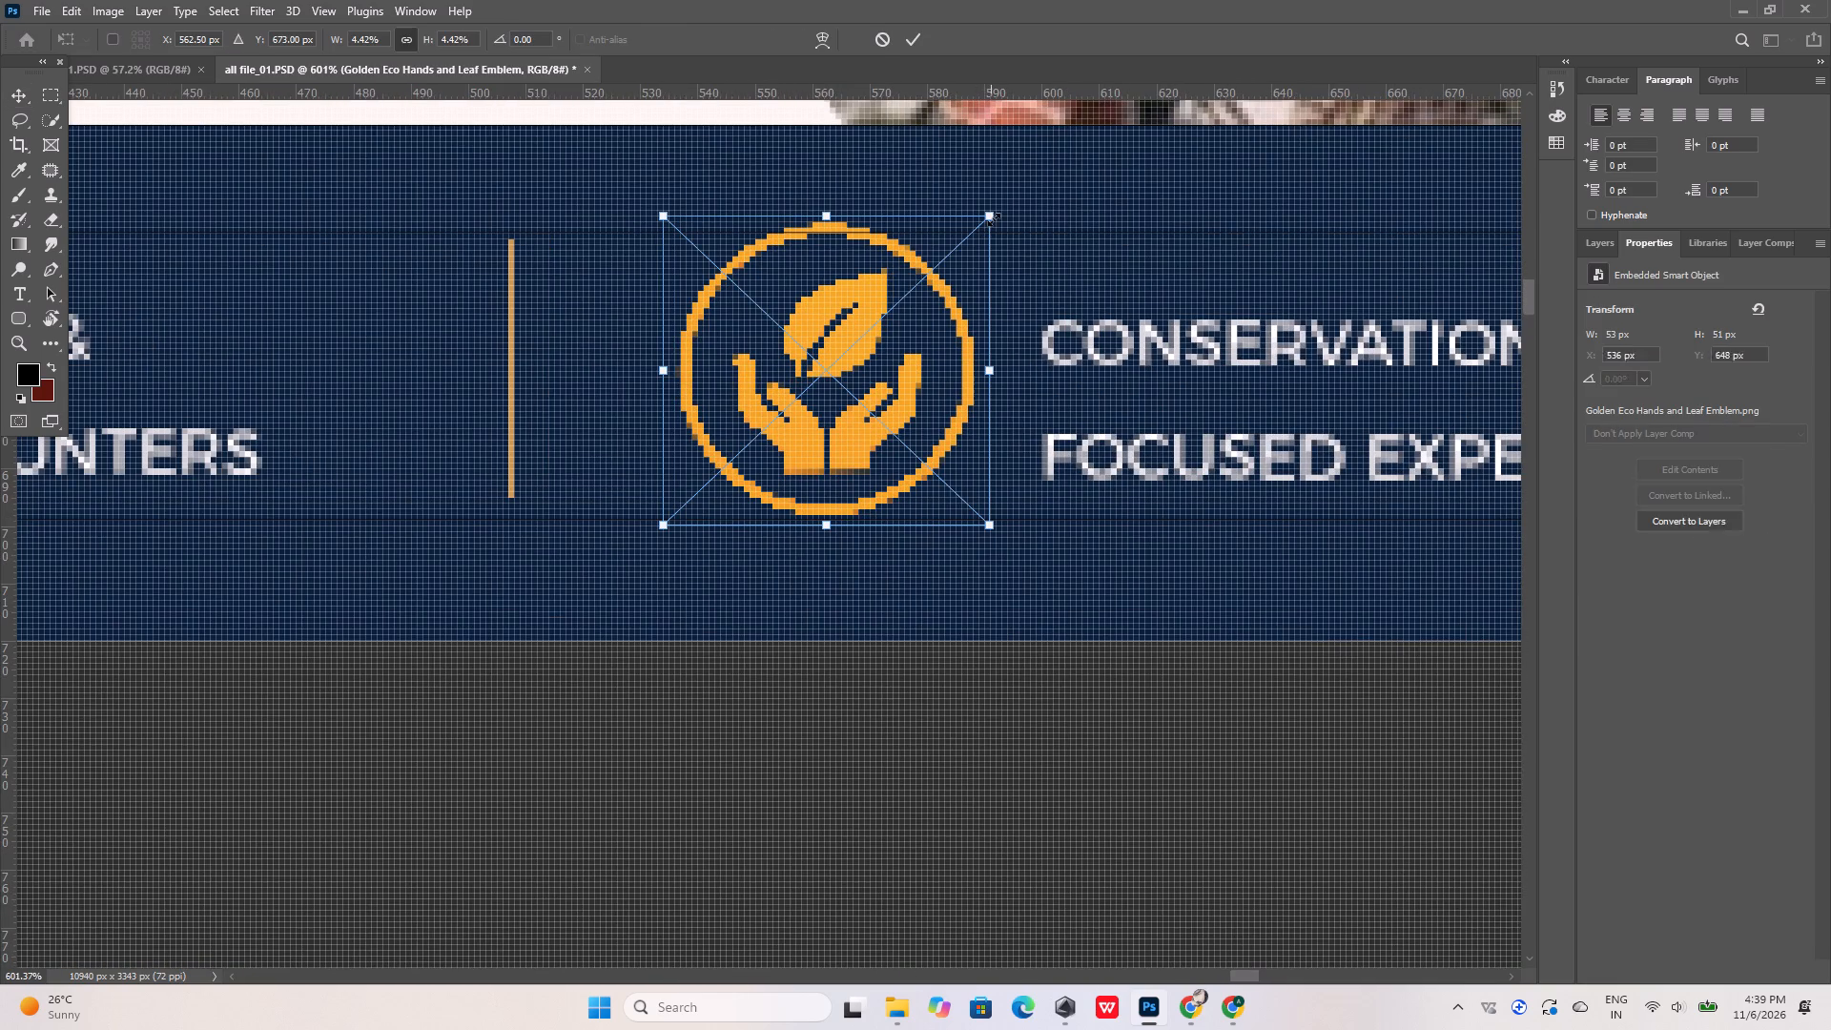
left_click_drag(994, 216, 985, 224)
left_click(914, 41)
Nudge the presenter podium icon in the Dubai Safari Park footer up to the upper guide, at Y 648 px.
scroll(567, 363, "down", 20, "alt")
scroll(814, 367, "up", 14, "alt")
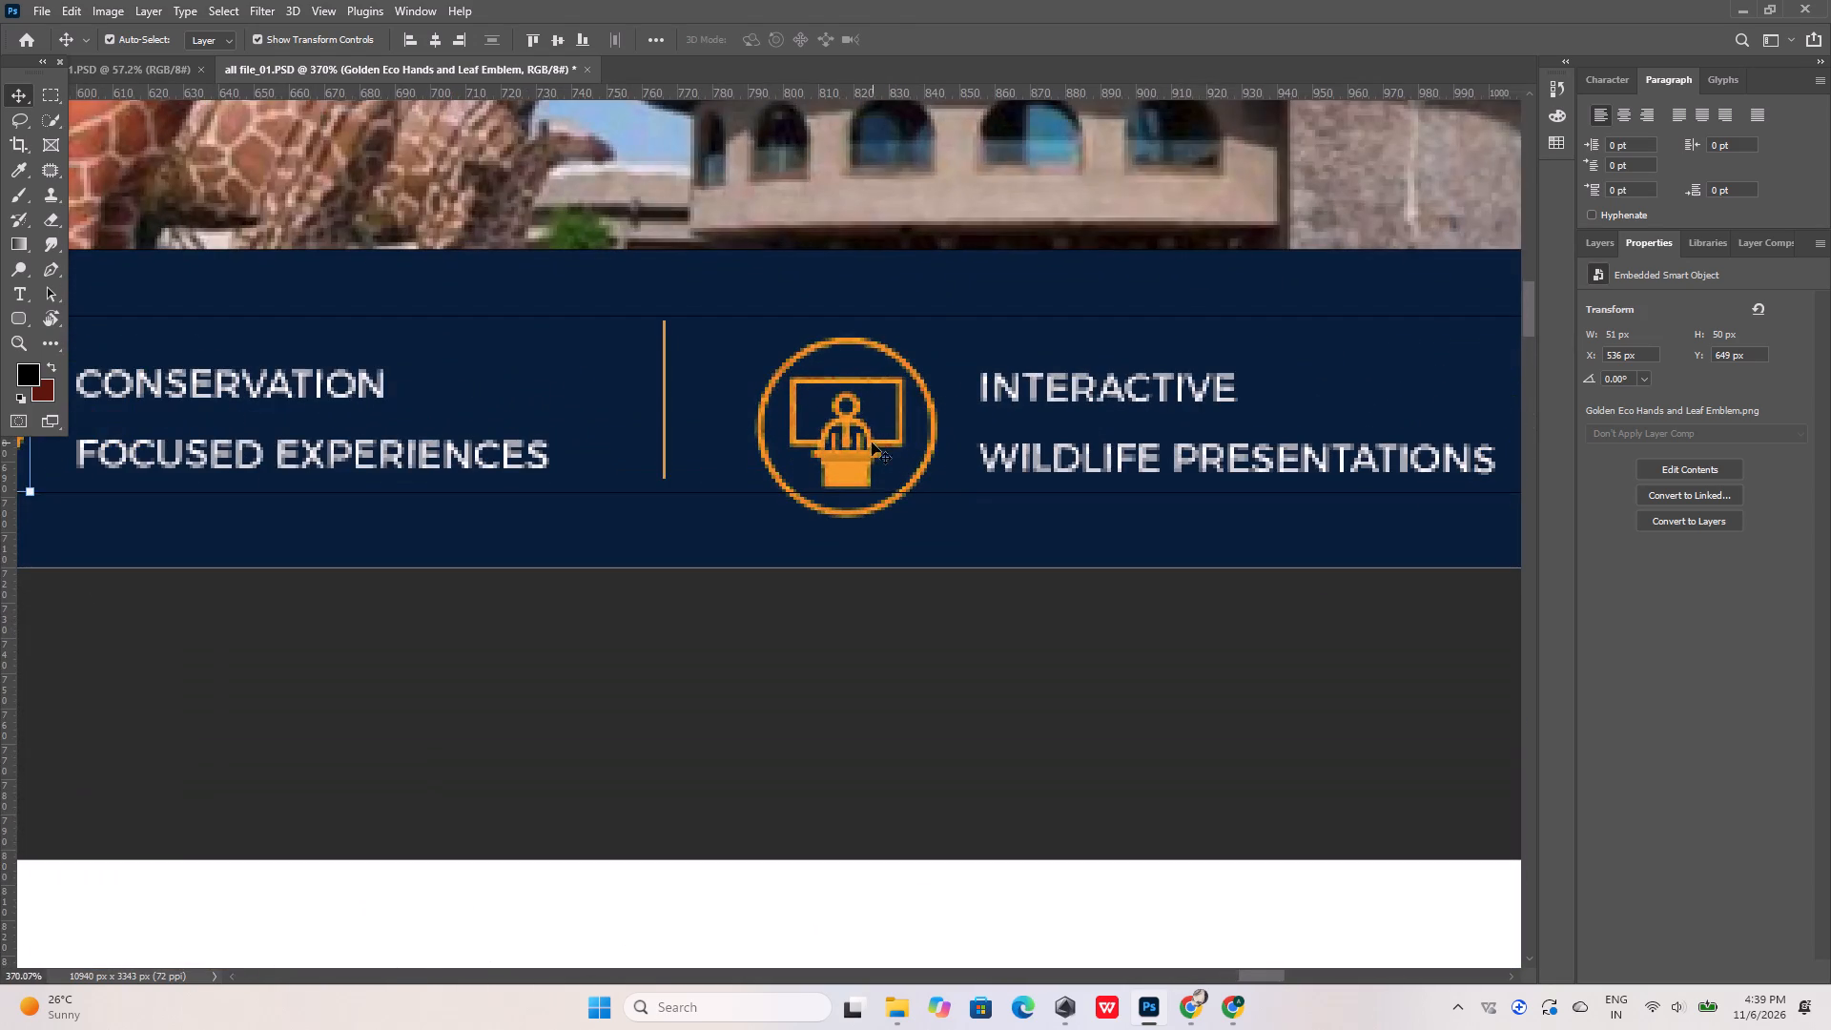
left_click(858, 443)
key("Up")
key("Up")
key("Up")
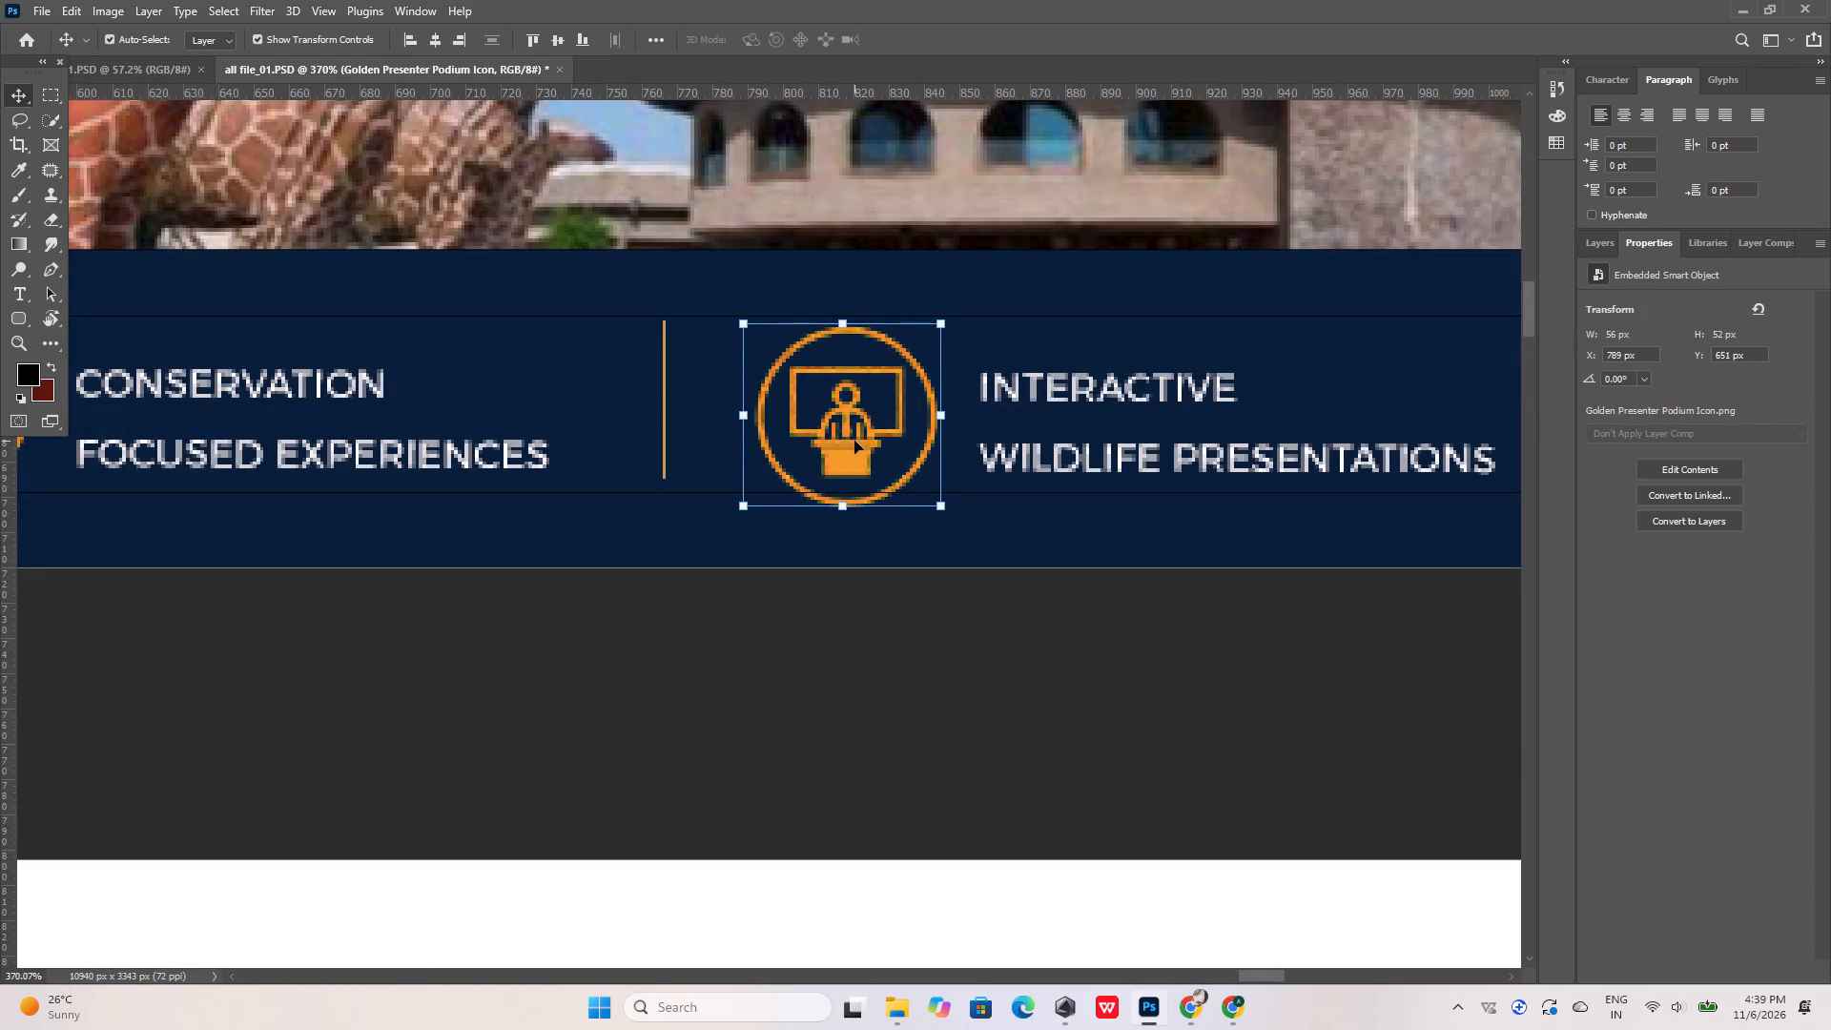
key("Up")
key("Up")
key("Up")
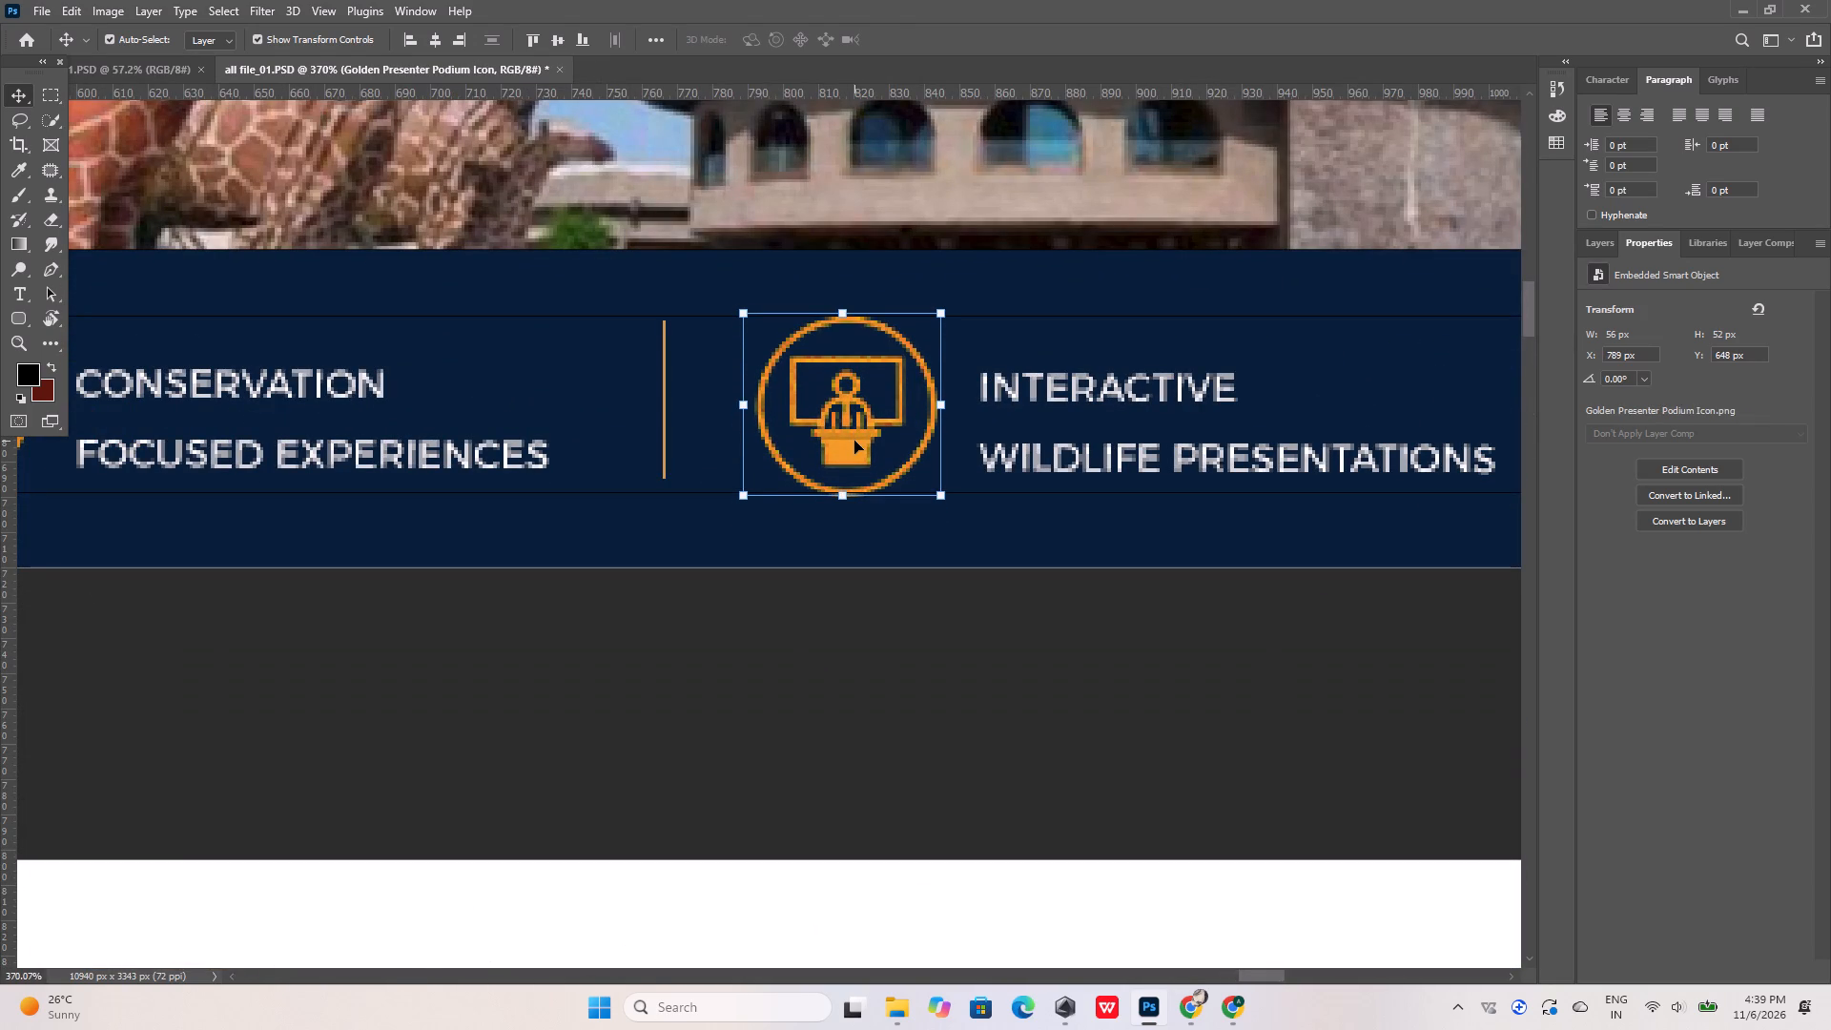
left_click(855, 602)
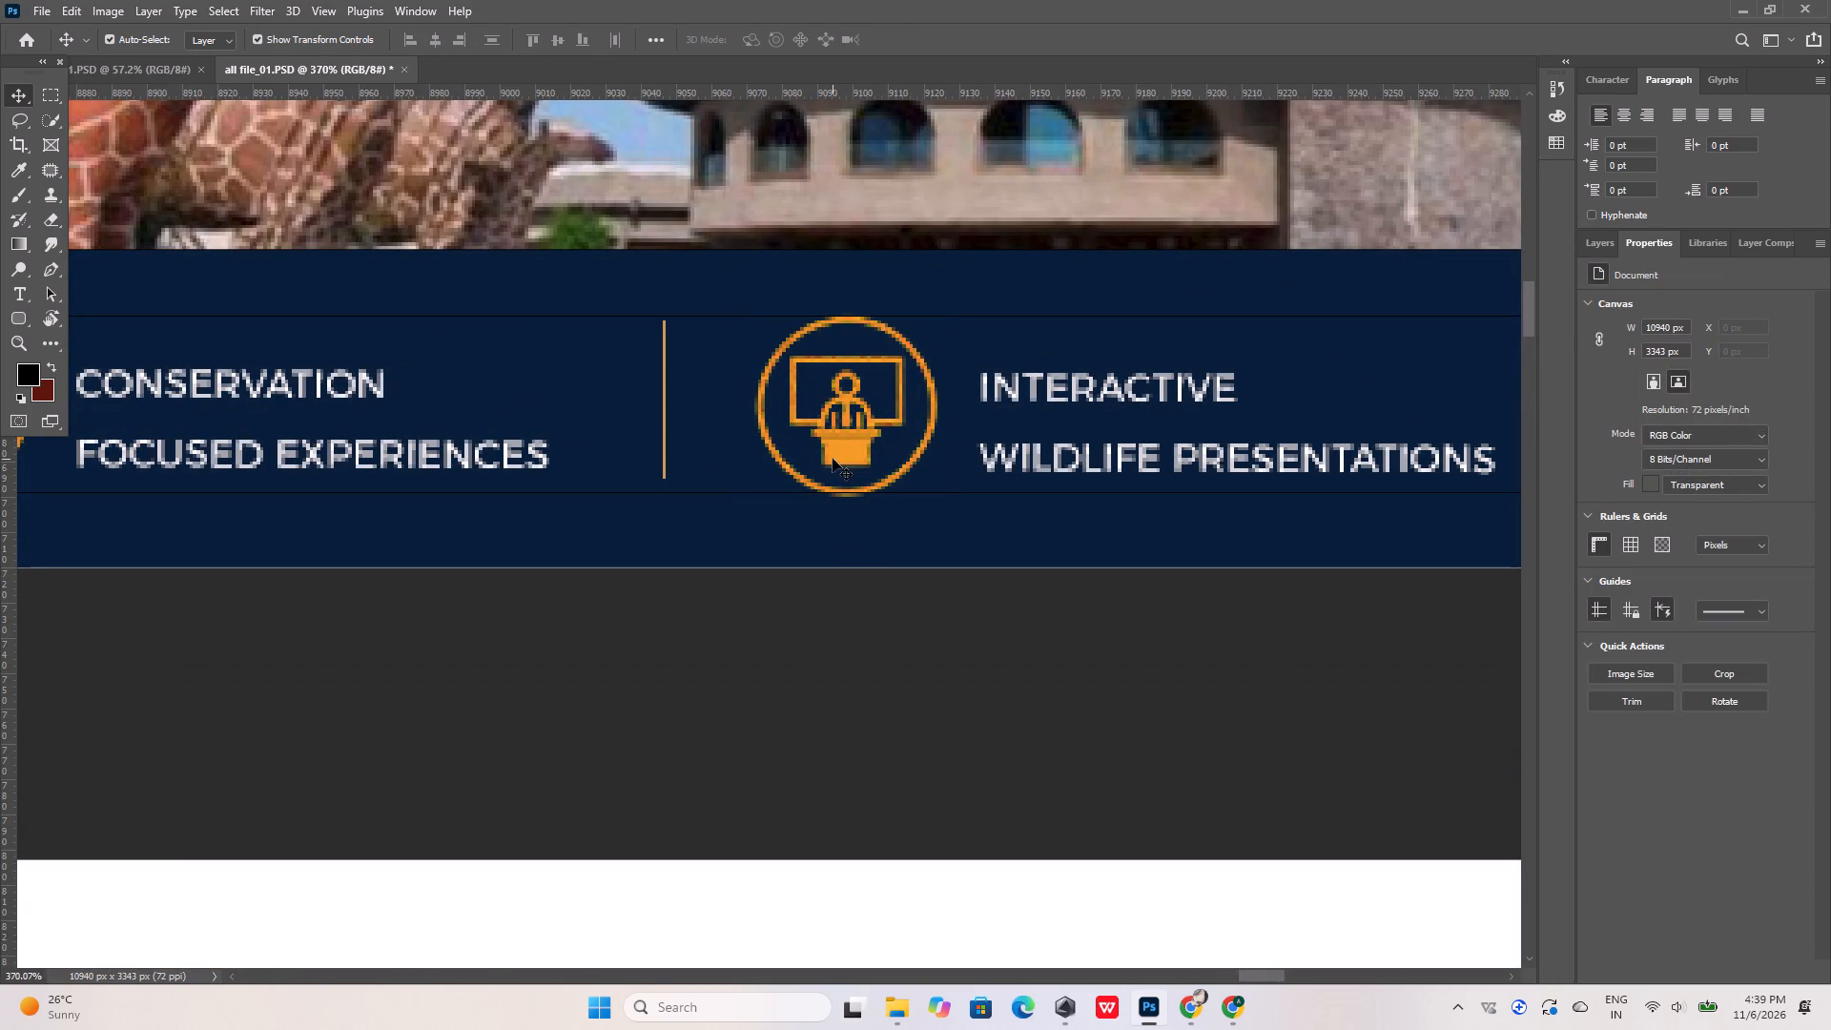
Scale the presenter podium icon down slightly to about 56 × 51 px to fit between the horizontal guides.
left_click(850, 446)
scroll(848, 456, "up", 8, "alt")
left_click(633, 545)
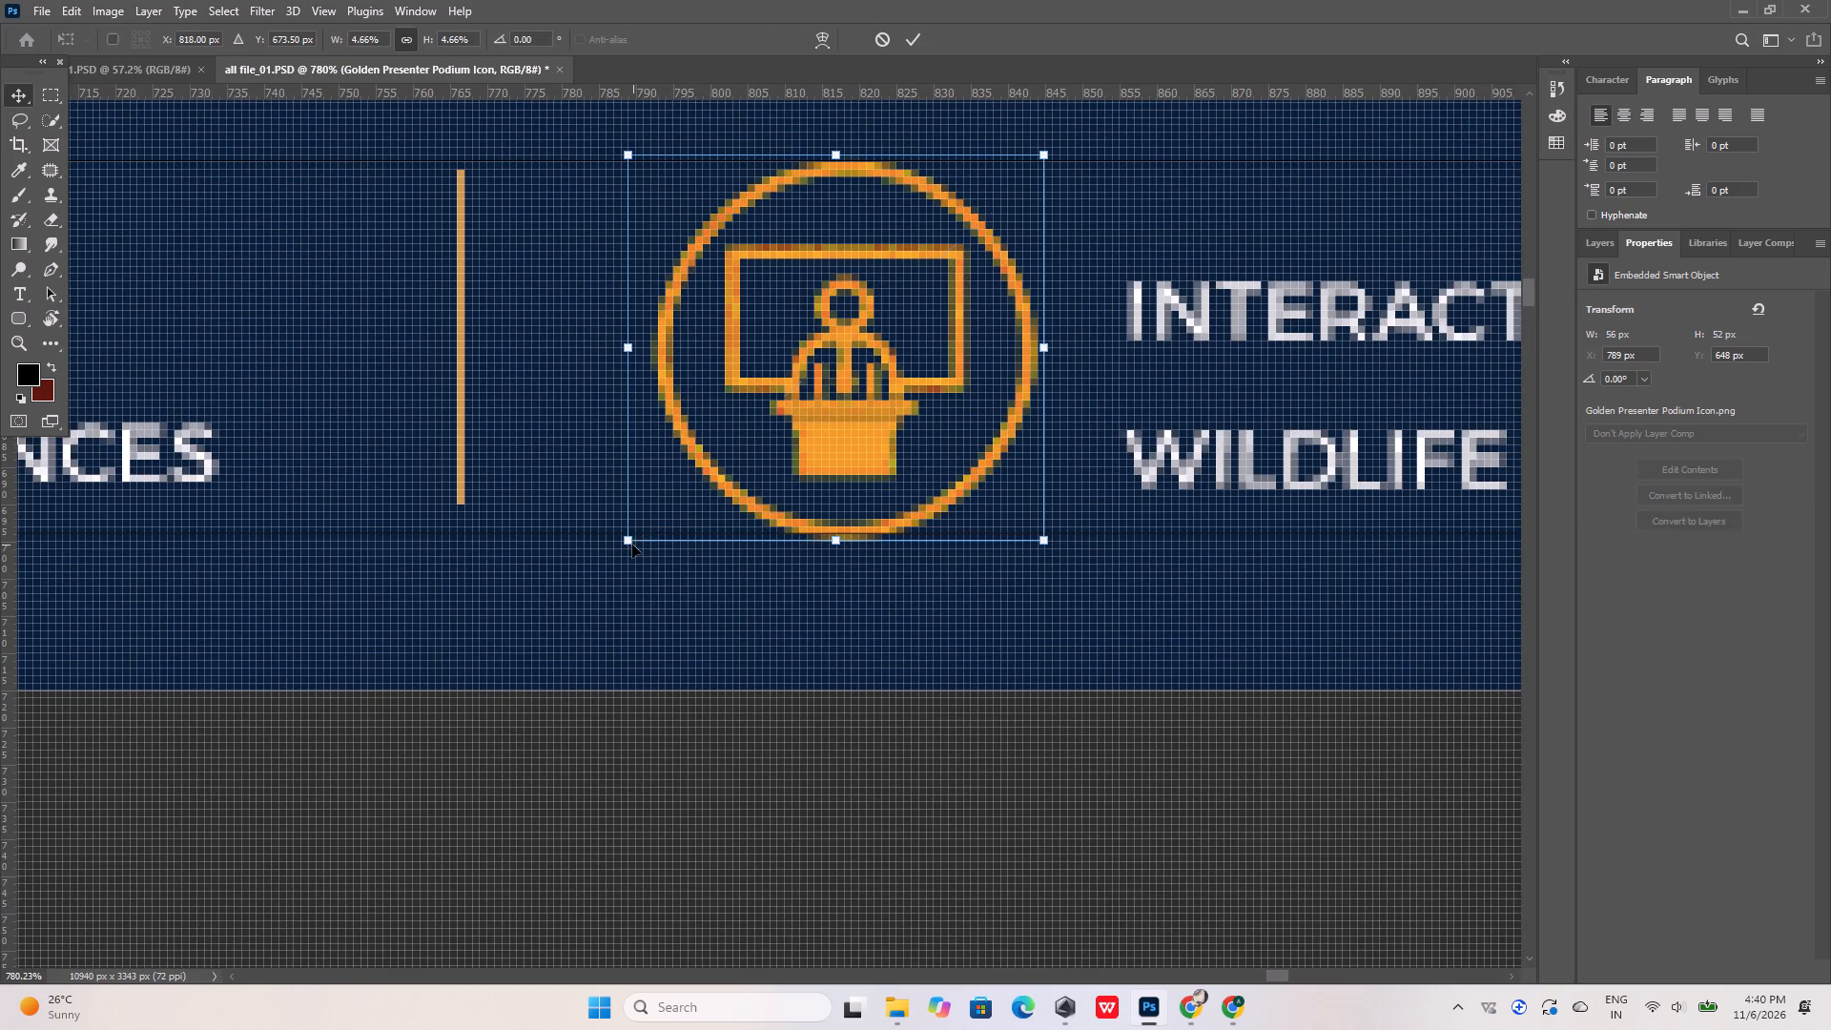
left_click(611, 549)
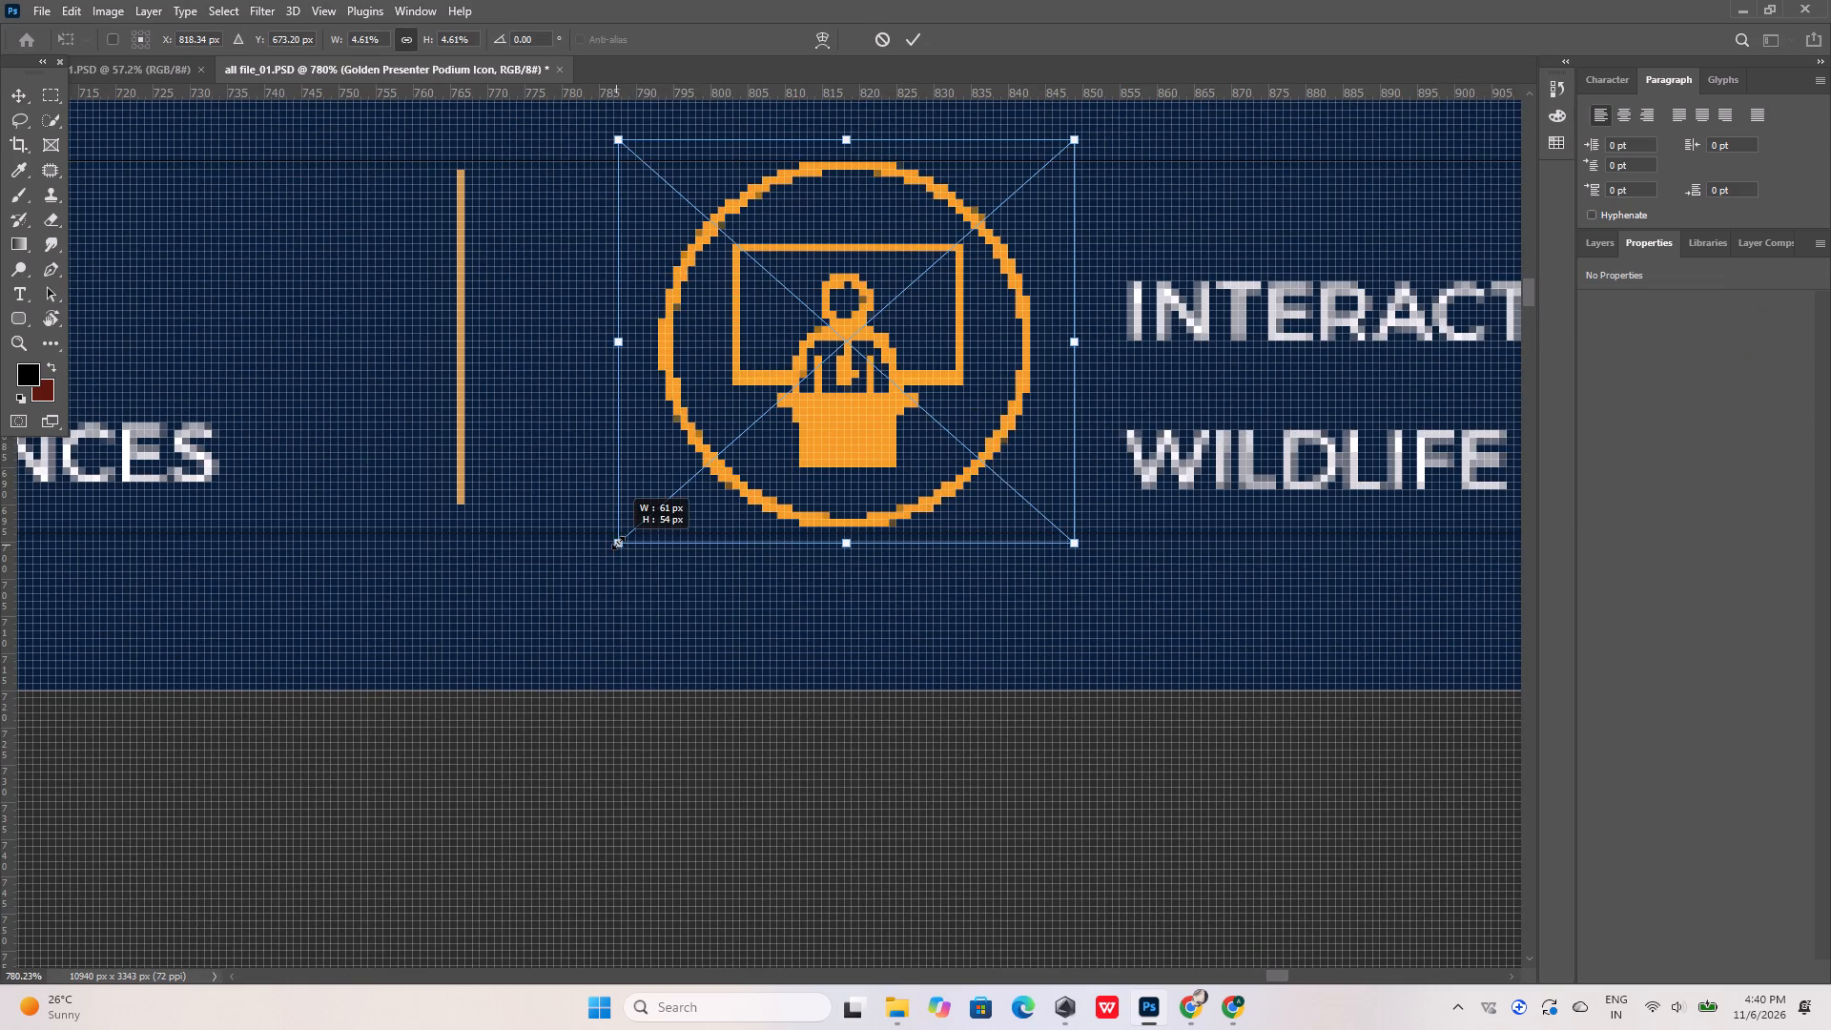
left_click(914, 39)
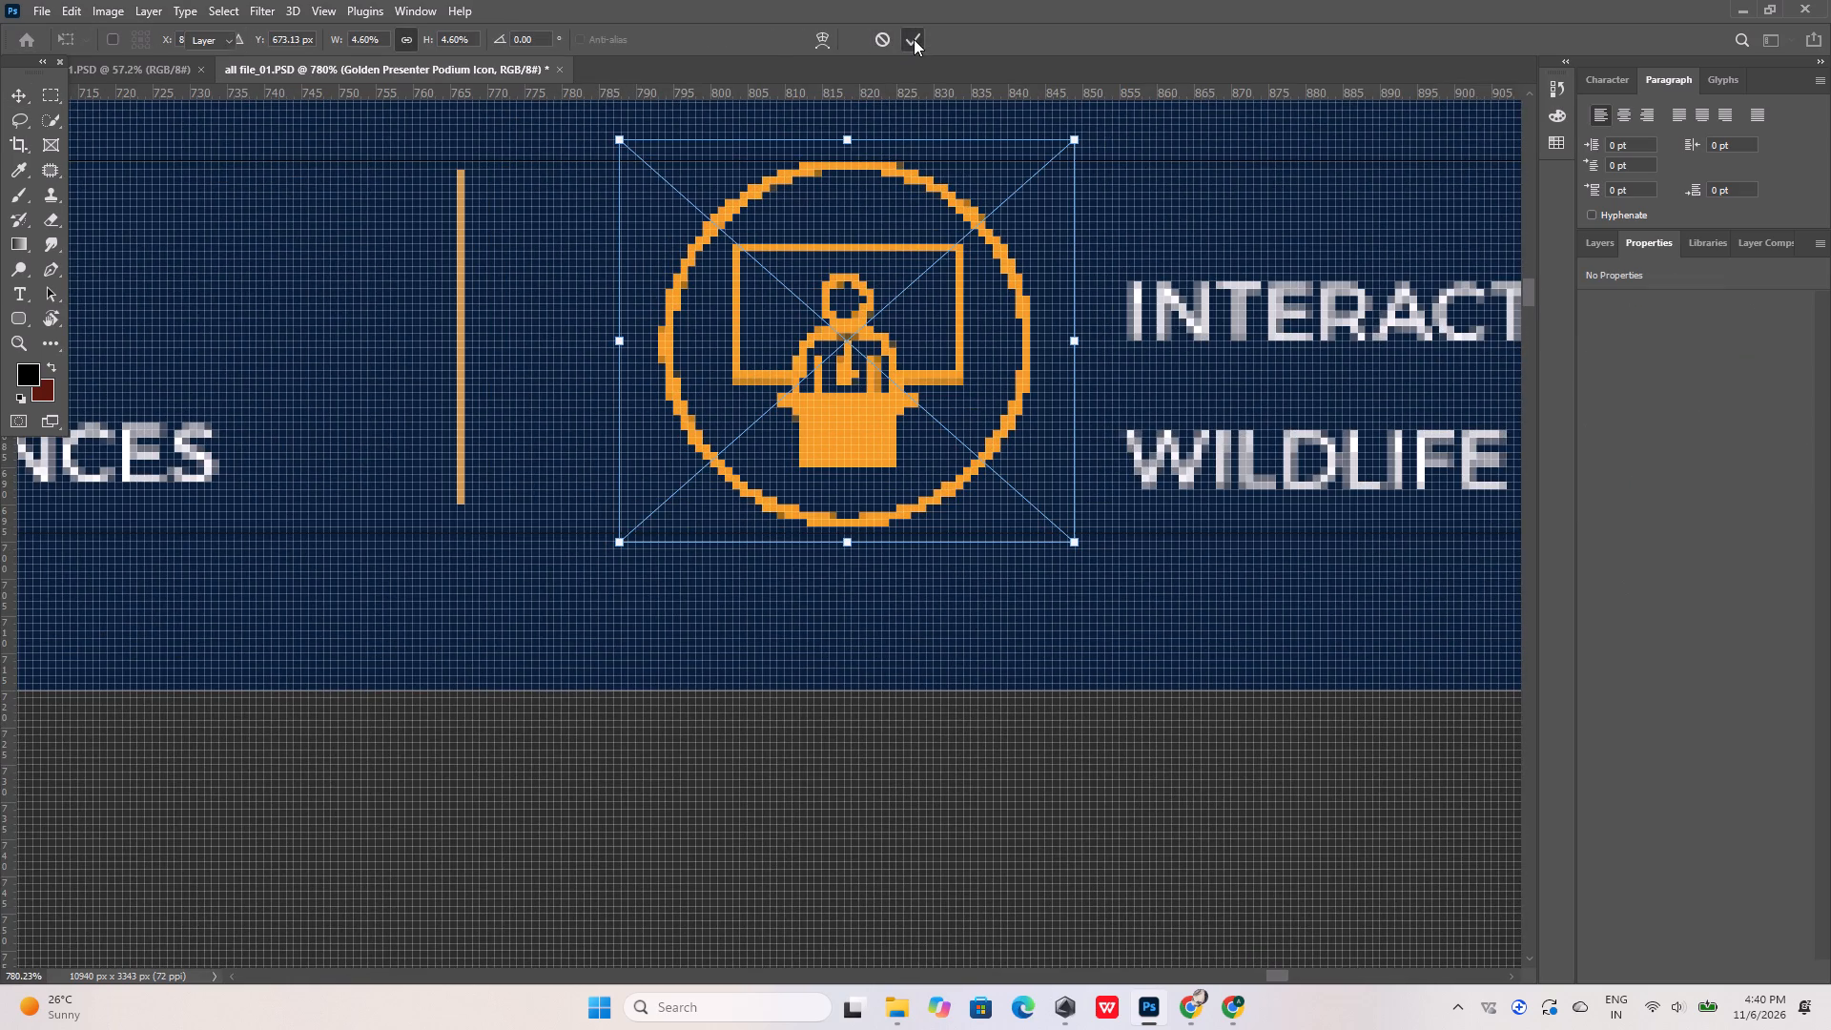
Nudge the family icon in the Dubai Safari Park footer up to the upper guide, at Y 648 px.
scroll(654, 520, "down", 16, "alt")
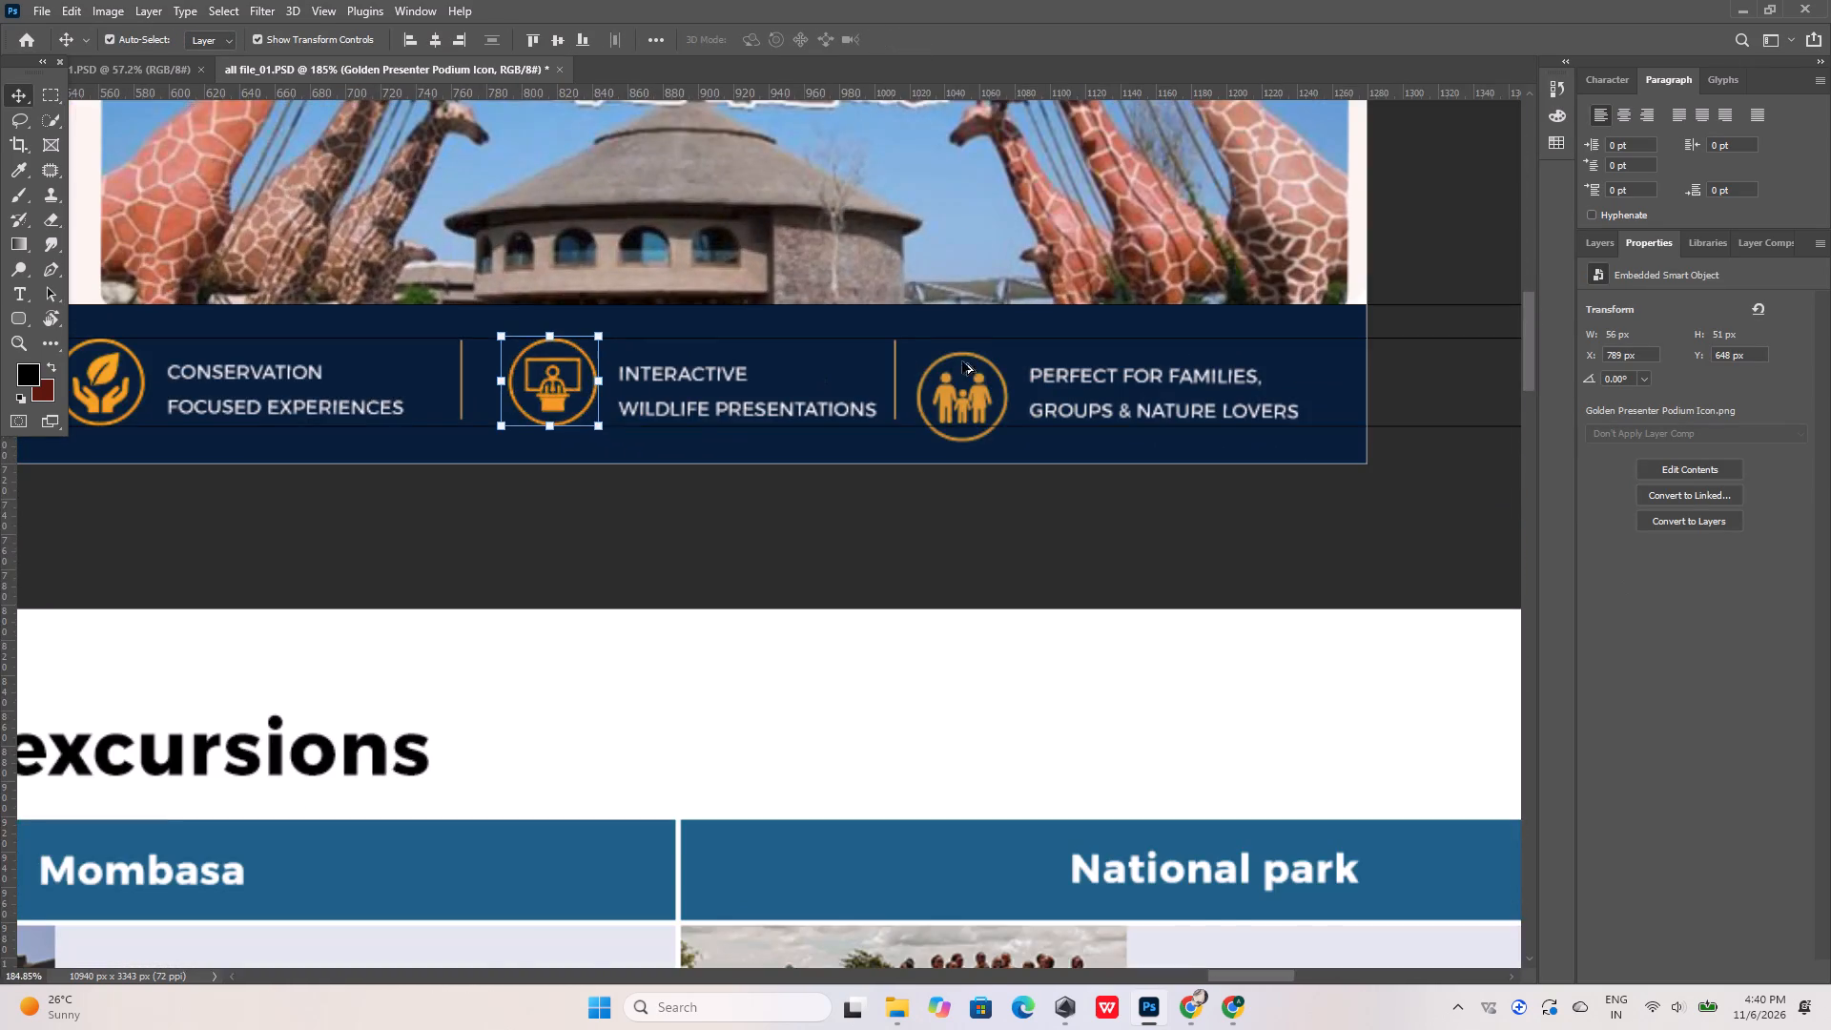
scroll(991, 377, "up", 9, "alt")
left_click(971, 408)
key("Up")
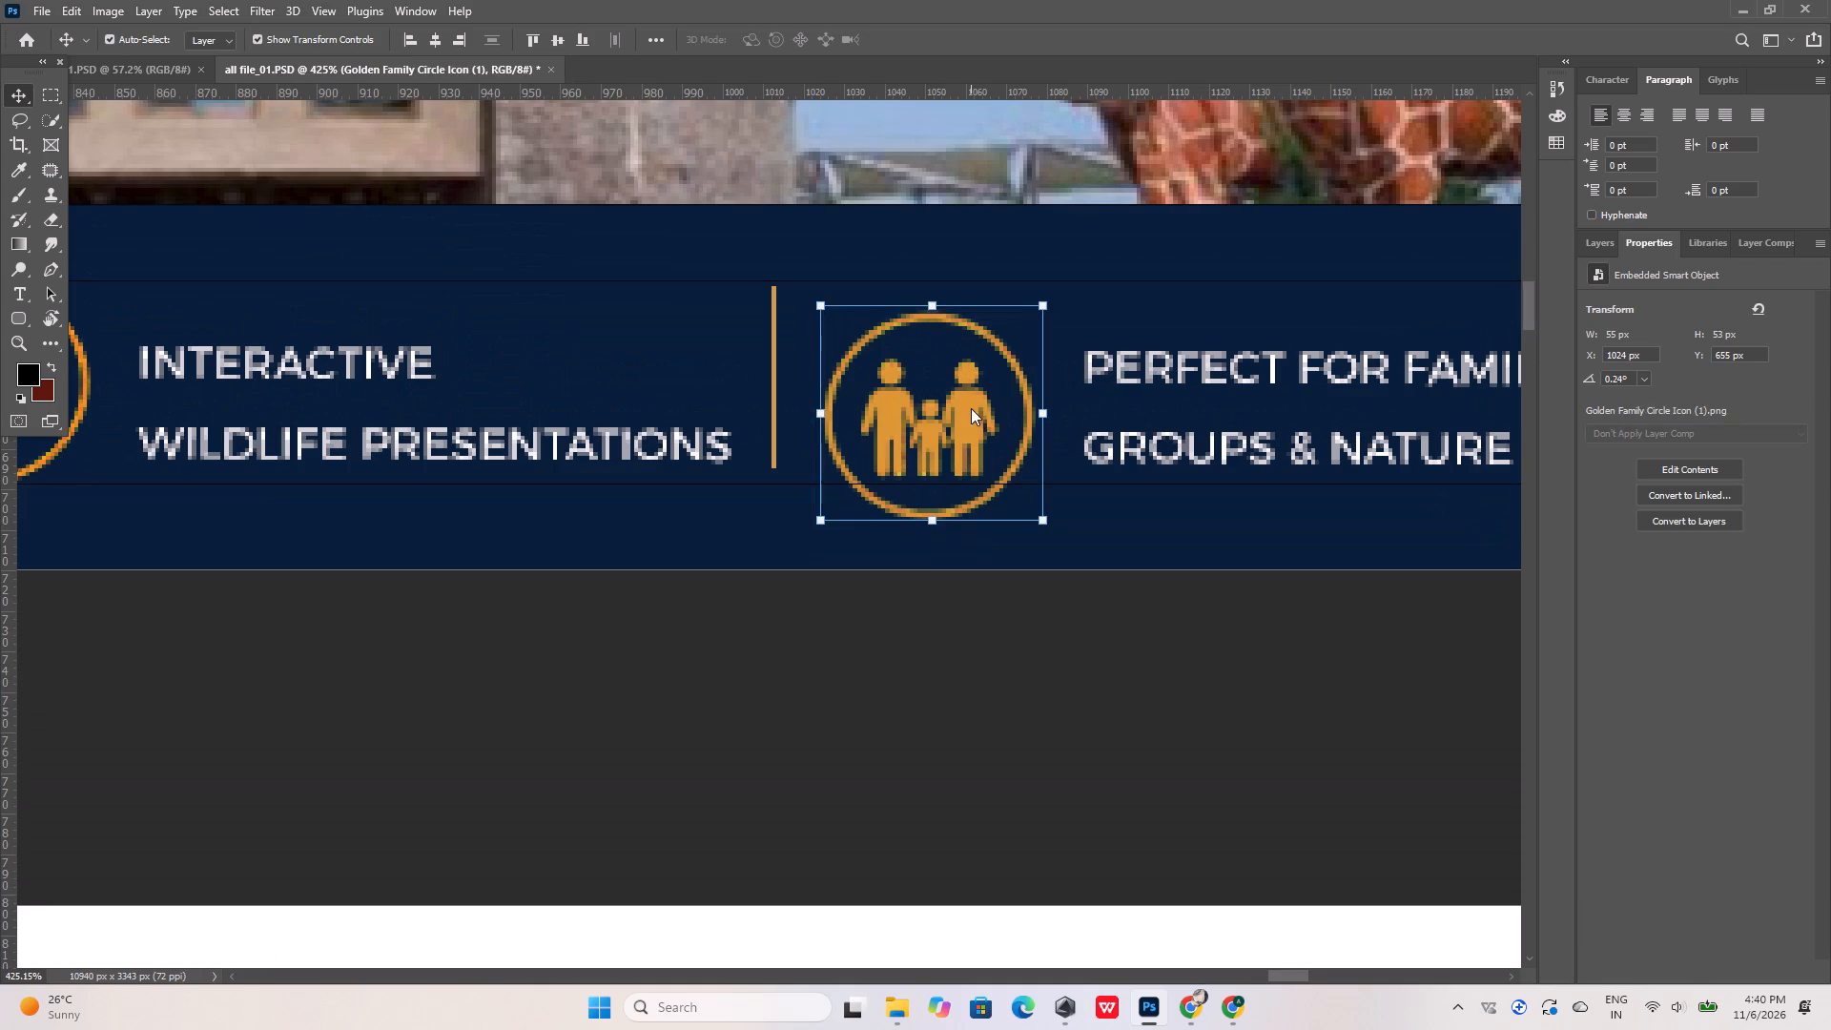
key("Up")
key("Up")
key("Up")
key("Up")
key("Up")
key("Up")
key("Up")
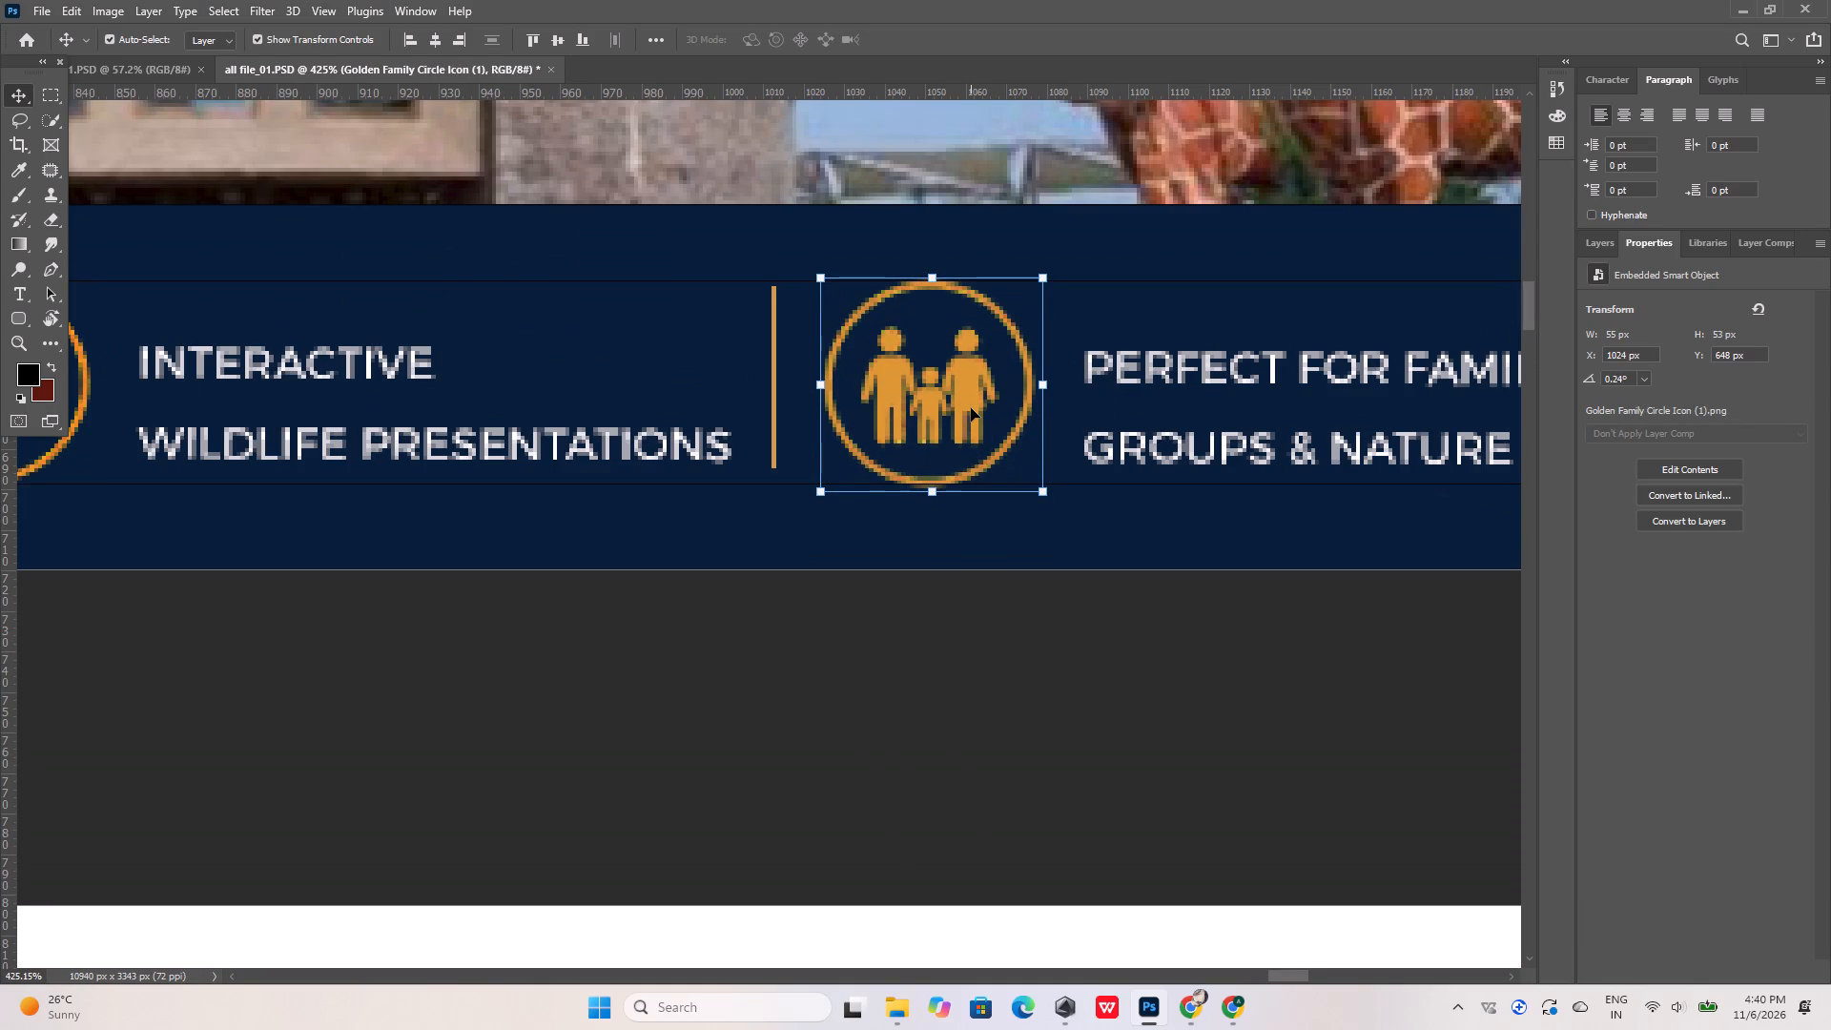
Adjust the family icon's scale to about 57 × 53 px and deselect it.
left_click(817, 492)
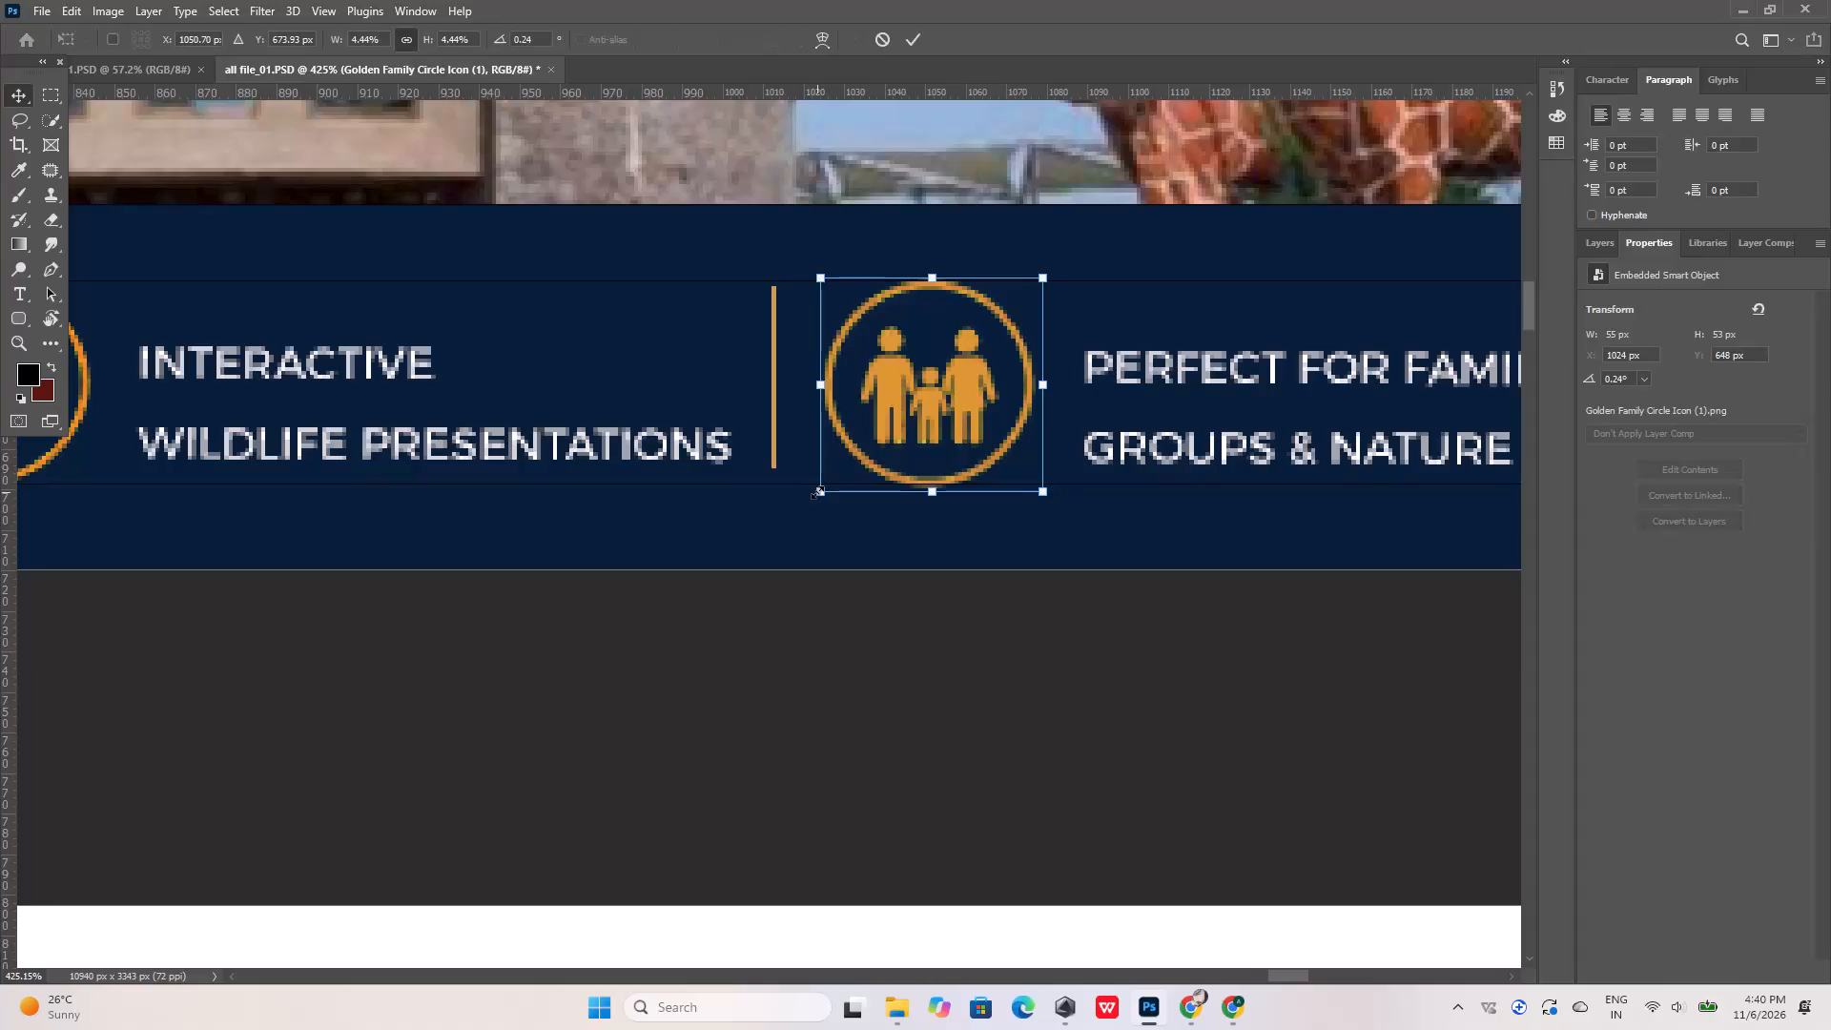
left_click(811, 495)
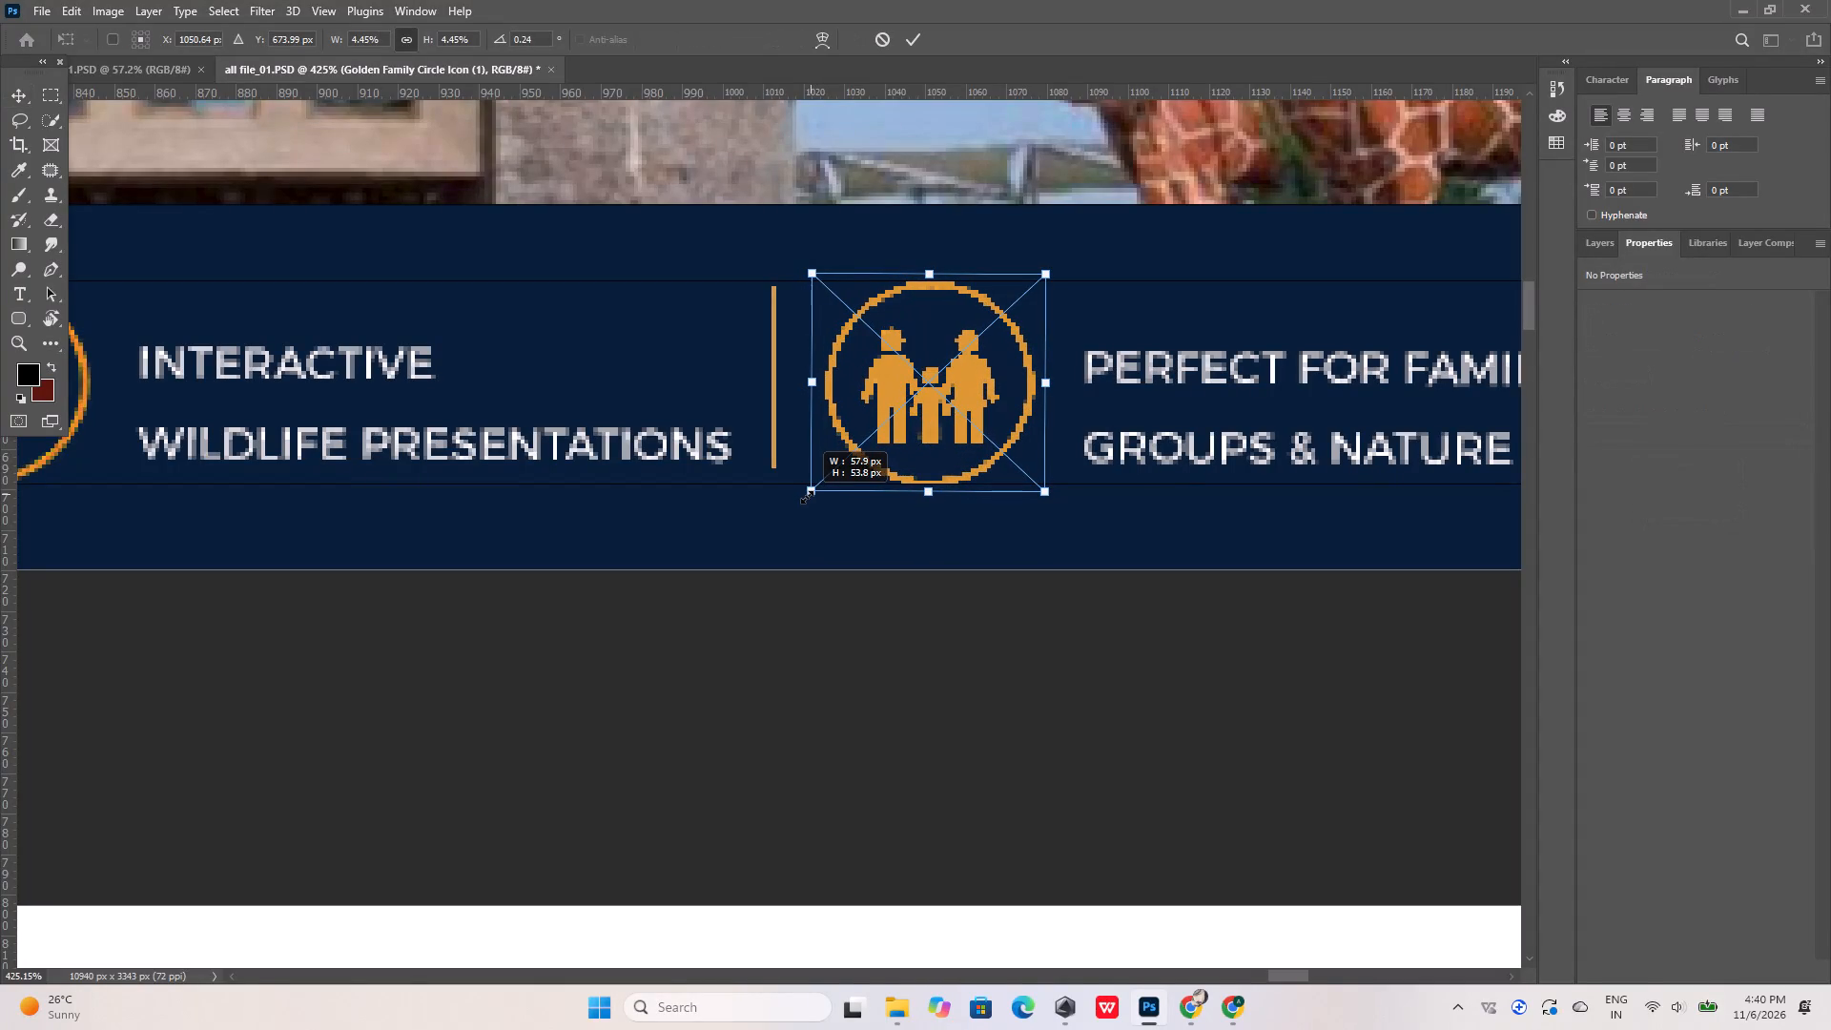
left_click(903, 32)
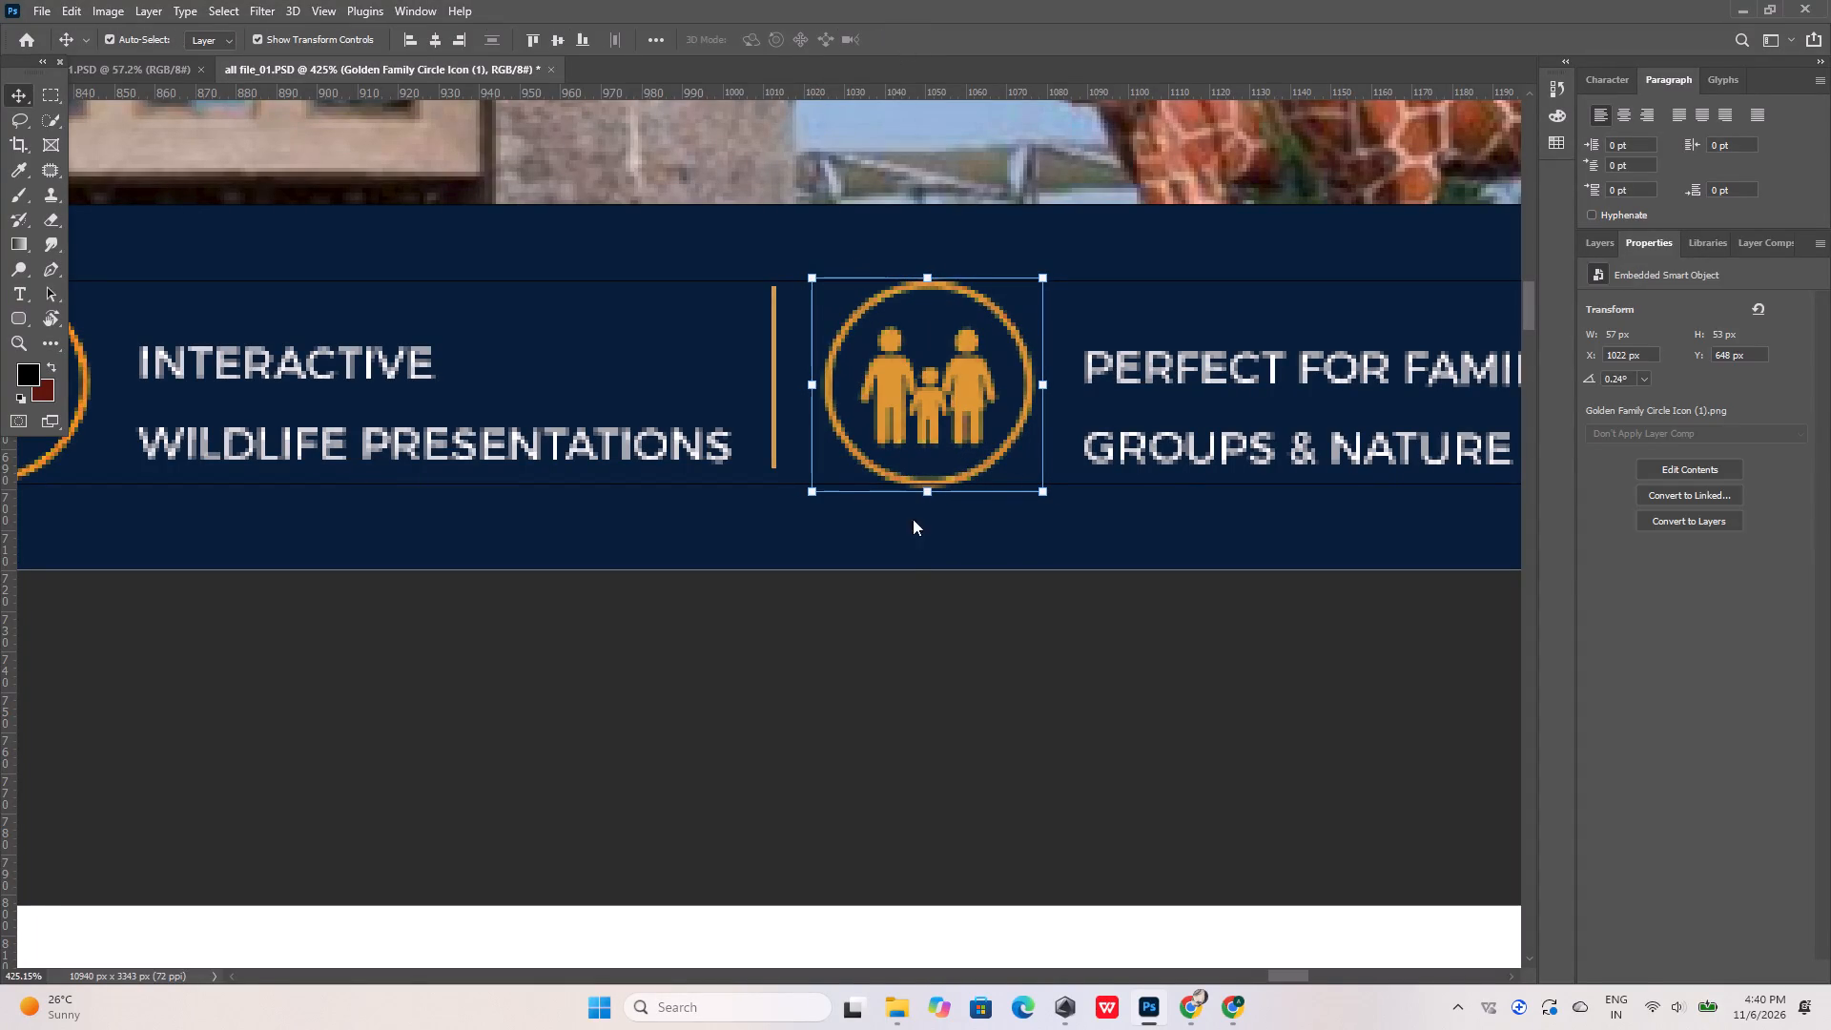
left_click(916, 592)
Vertically centre the 6 THEMED WILDLIFE ZONES text on the Dubai Safari Park footer rectangle.
scroll(824, 418, "down", 16, "alt")
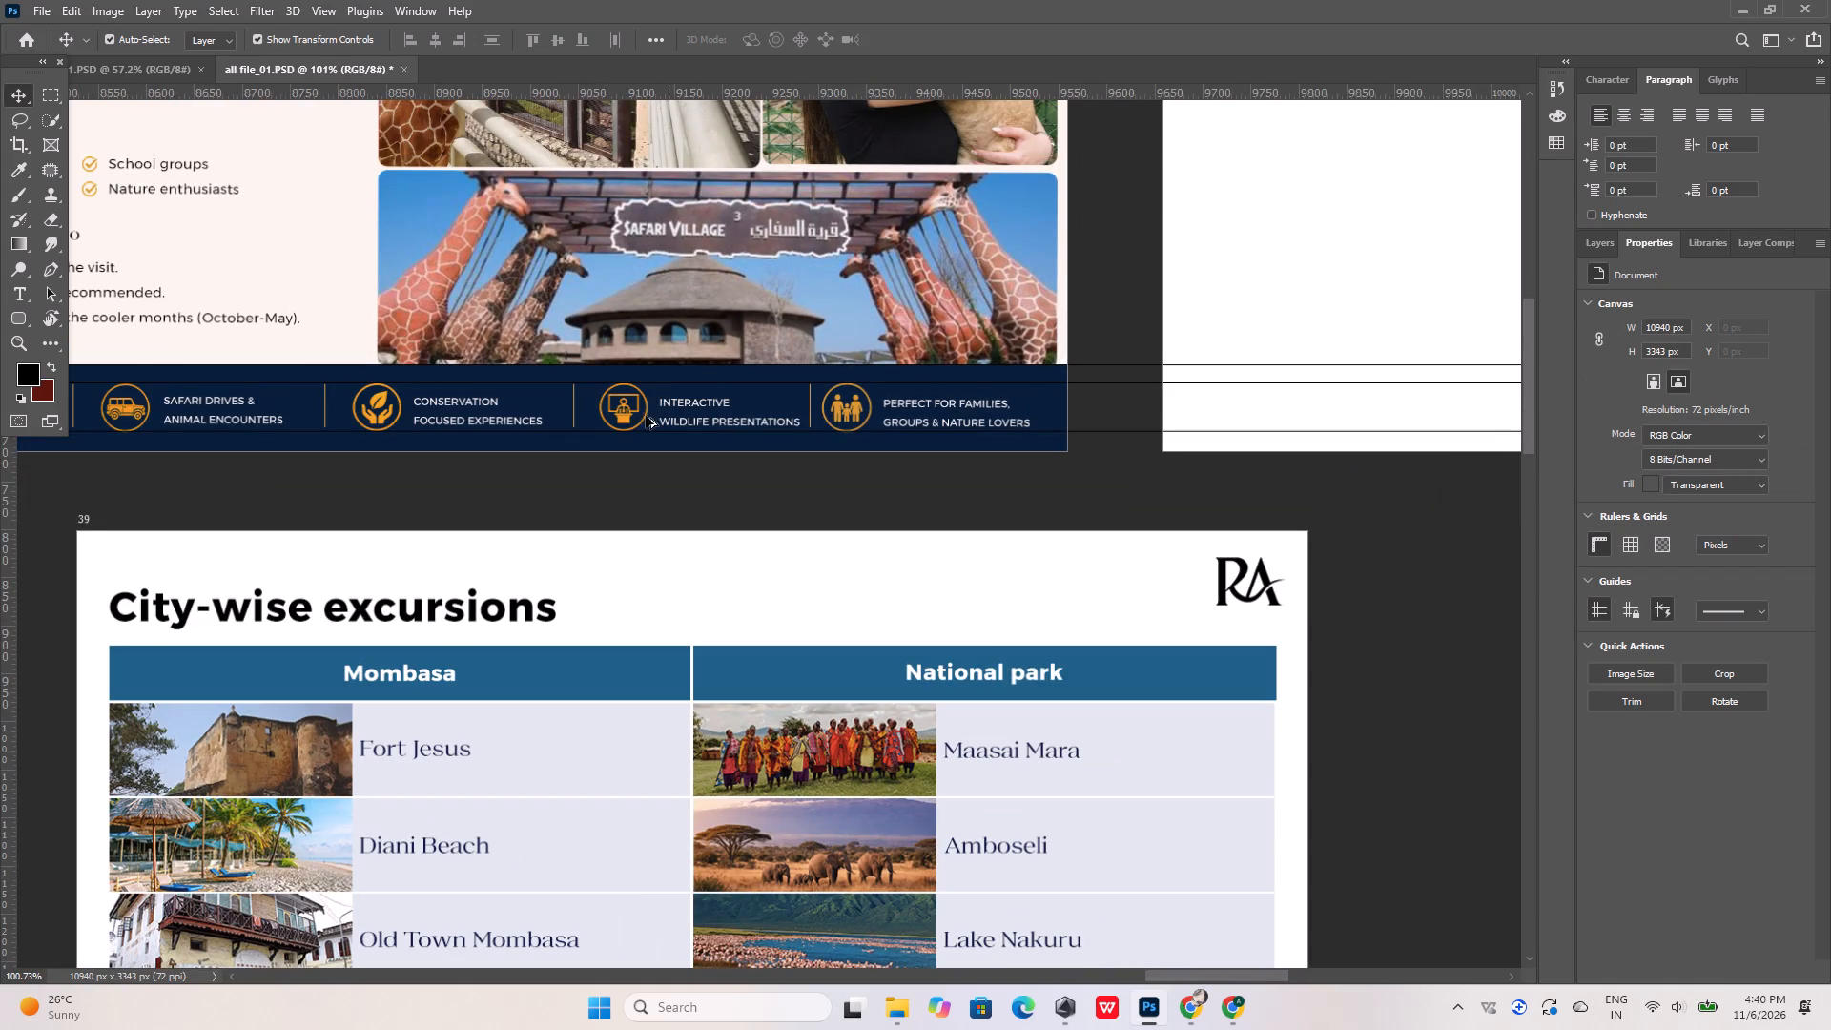
scroll(740, 481, "down", 9, "alt")
scroll(439, 474, "up", 12, "alt")
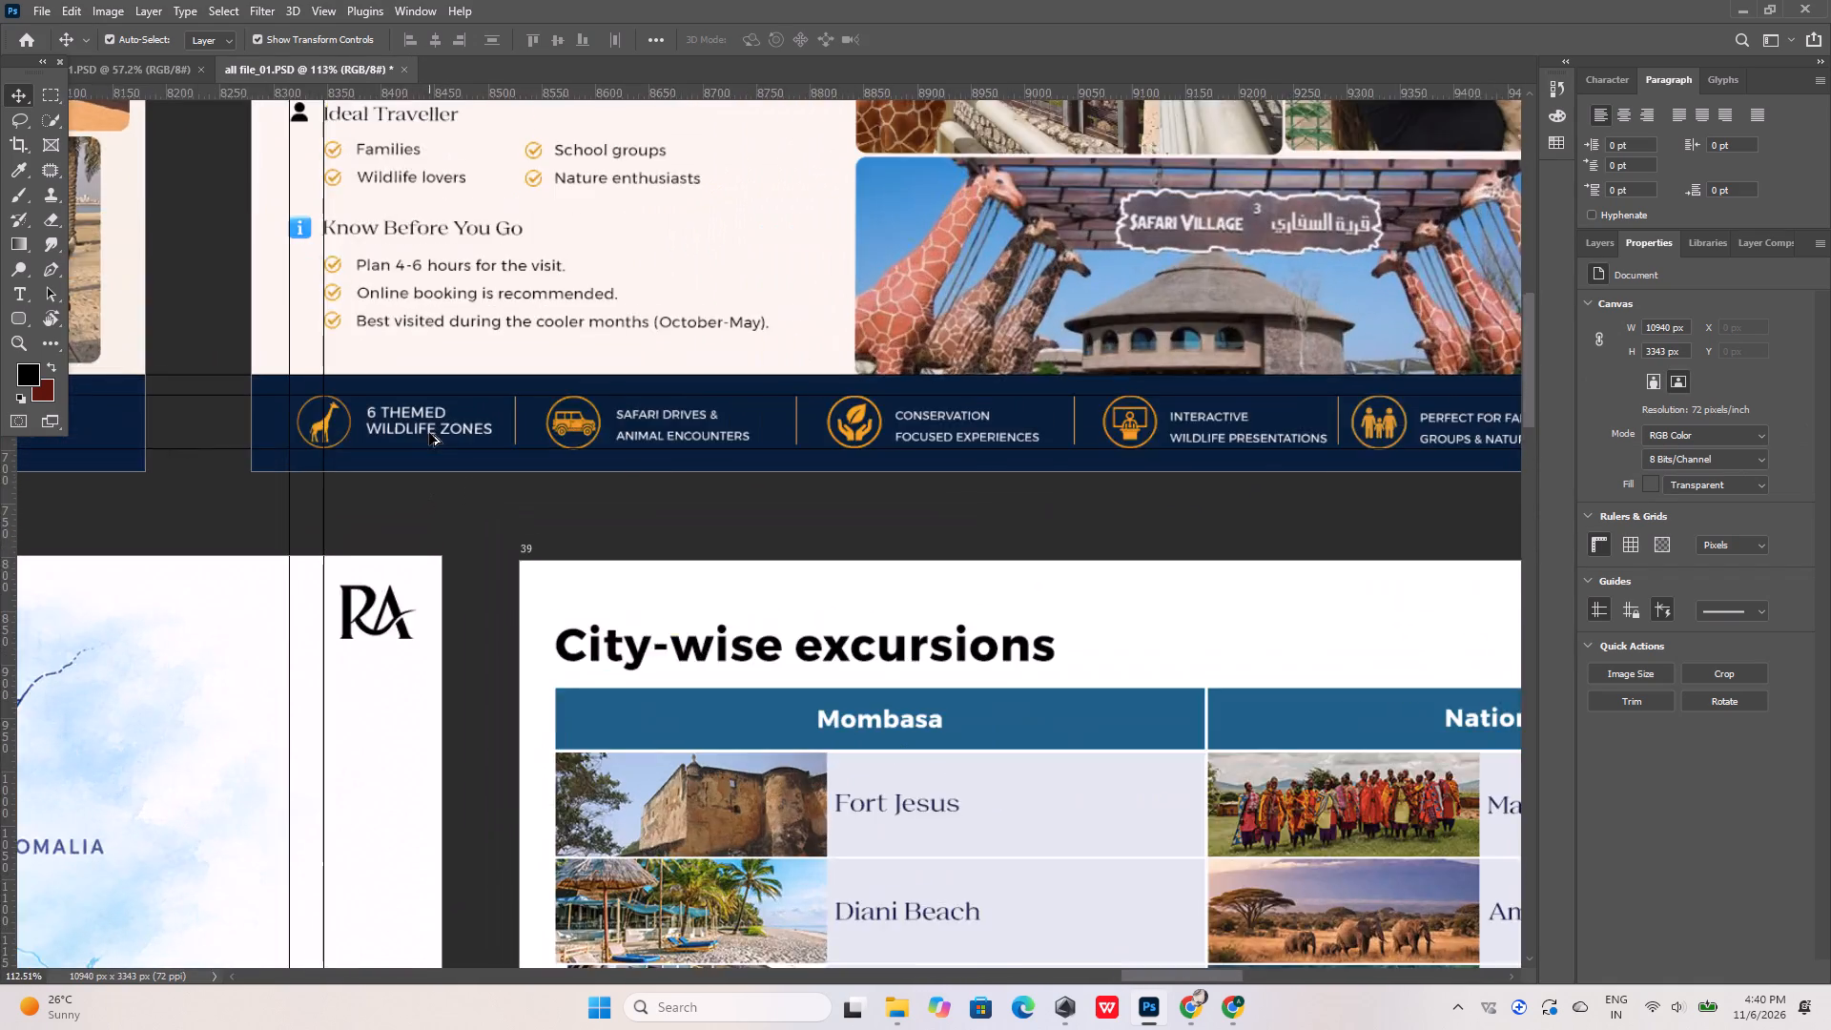
scroll(429, 433, "up", 2, "alt")
left_click(430, 424)
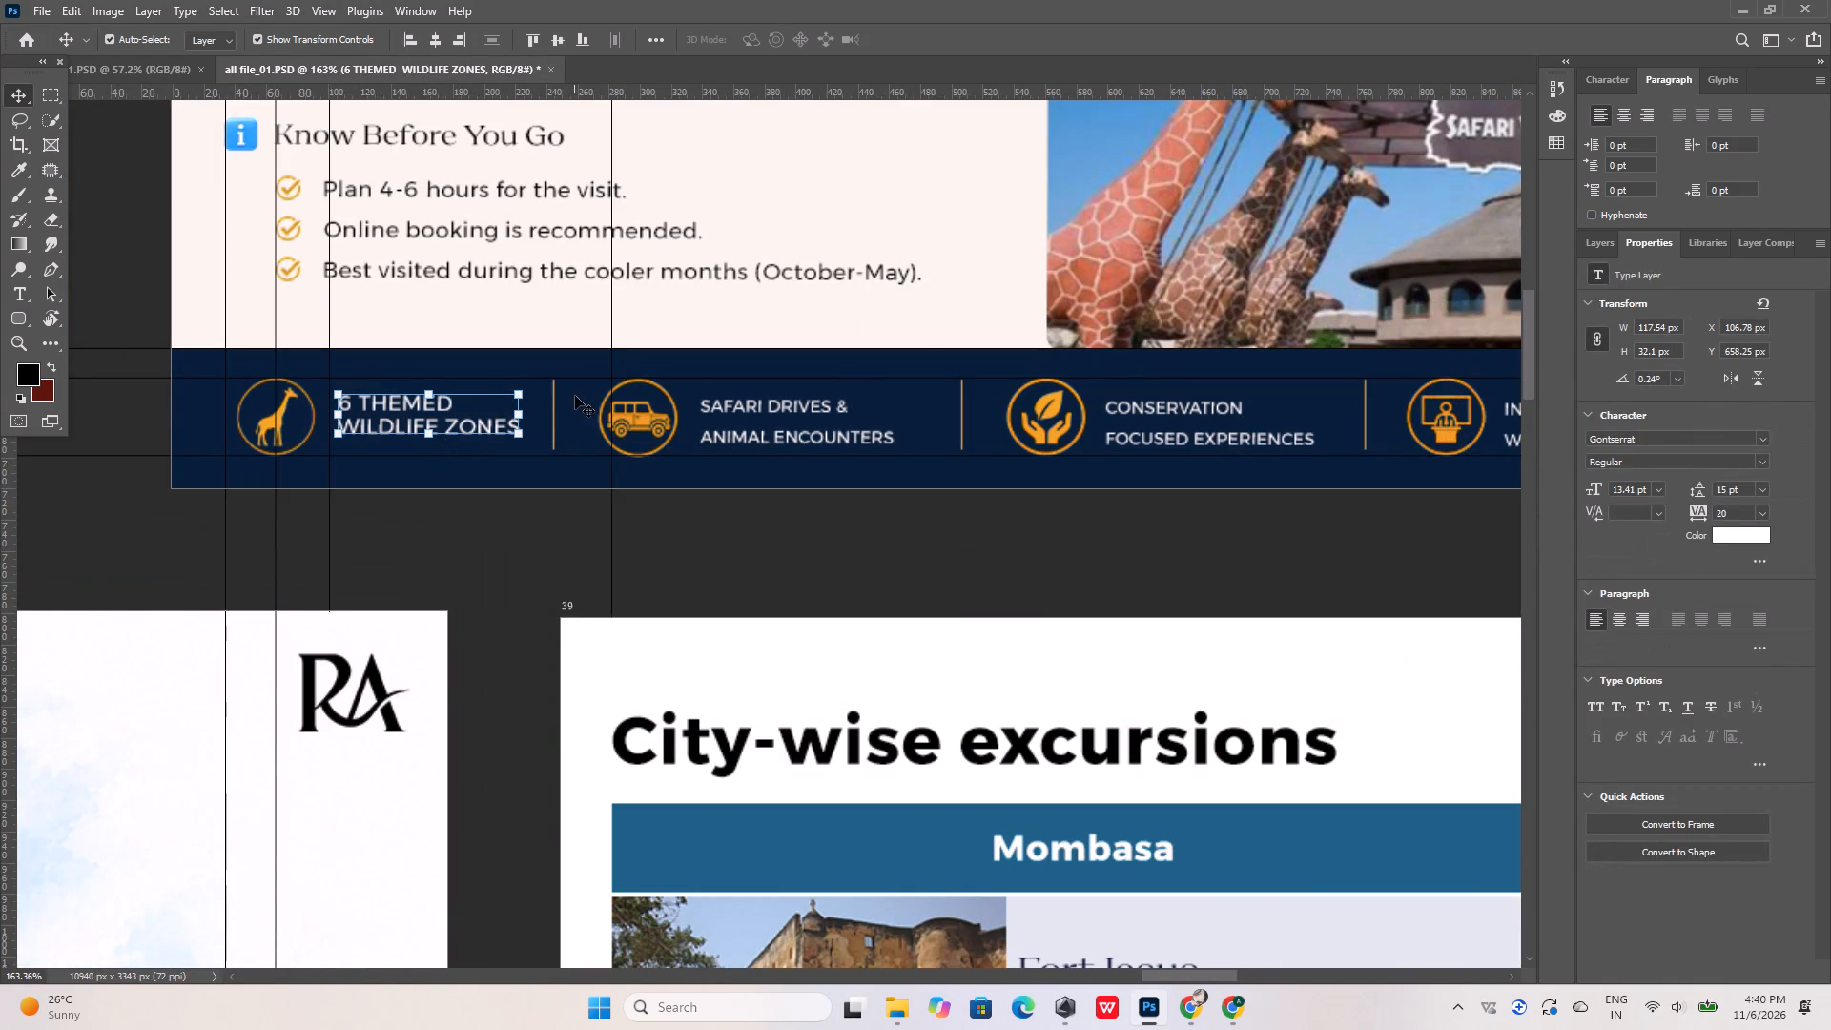
left_click(575, 396, "shift")
left_click(552, 41)
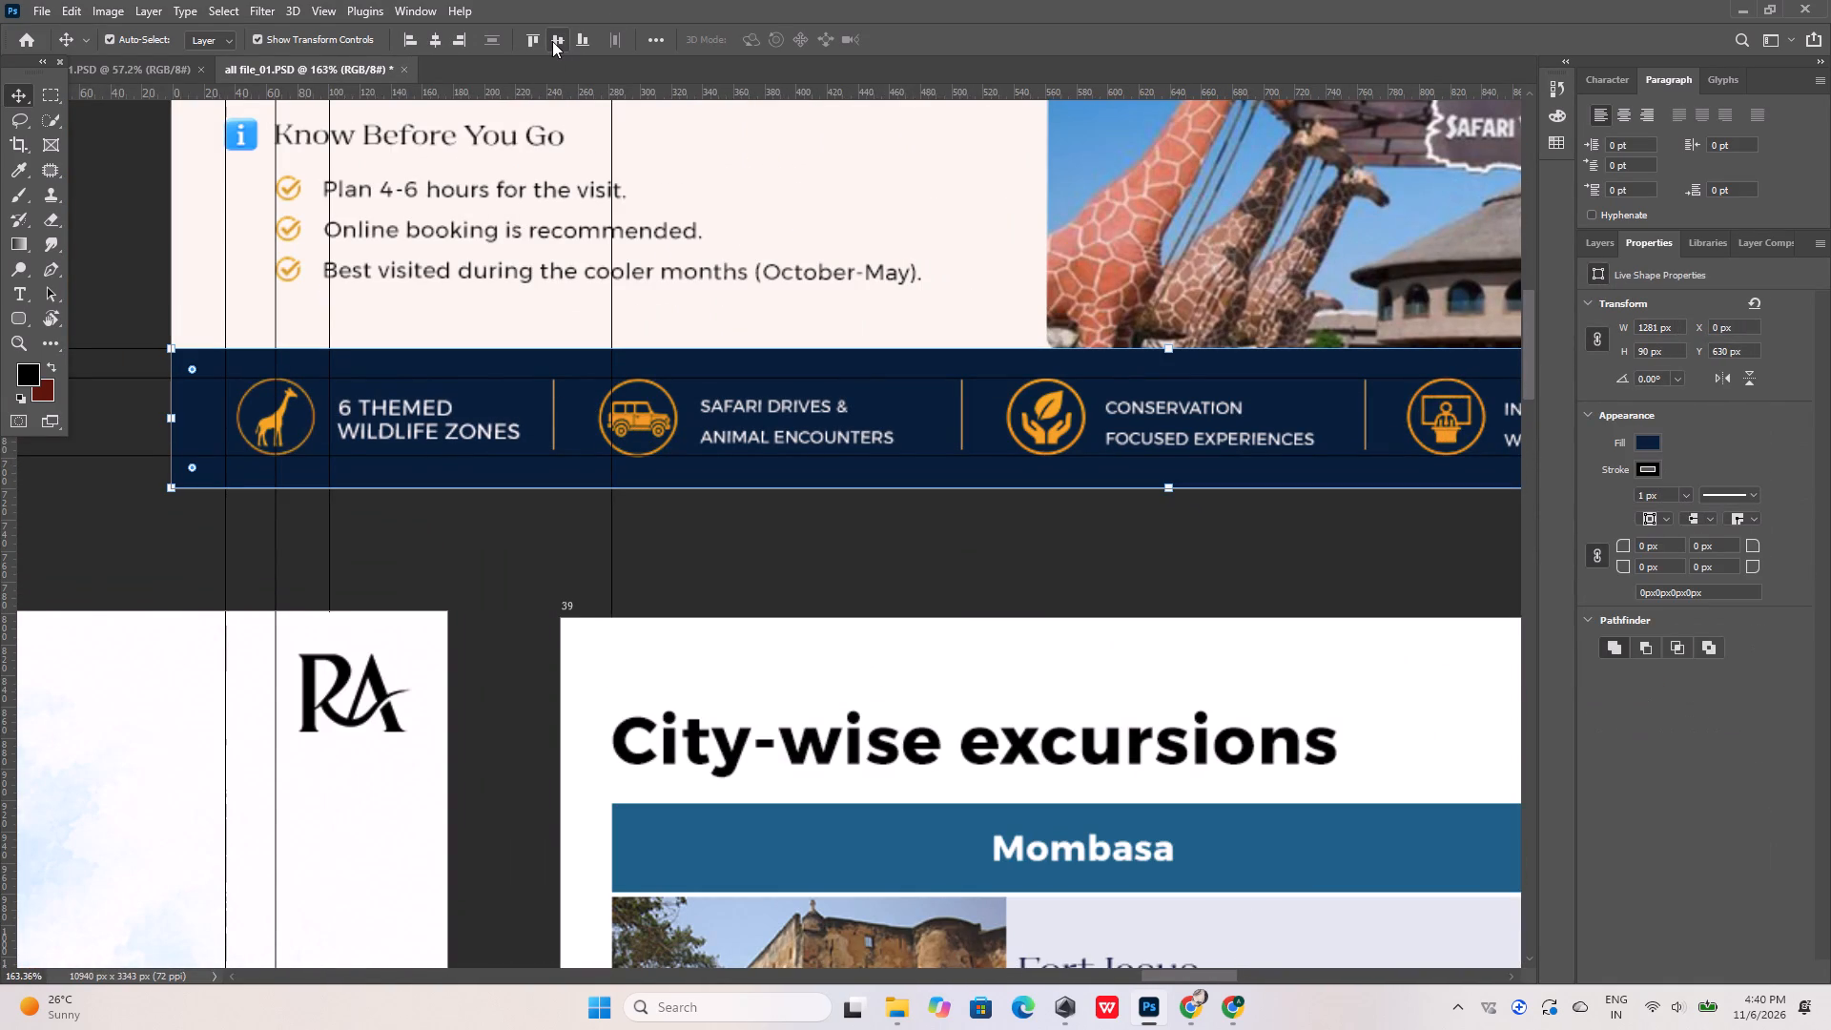
Vertically centre the giraffe icon on the Dubai Safari Park footer rectangle.
left_click(281, 422)
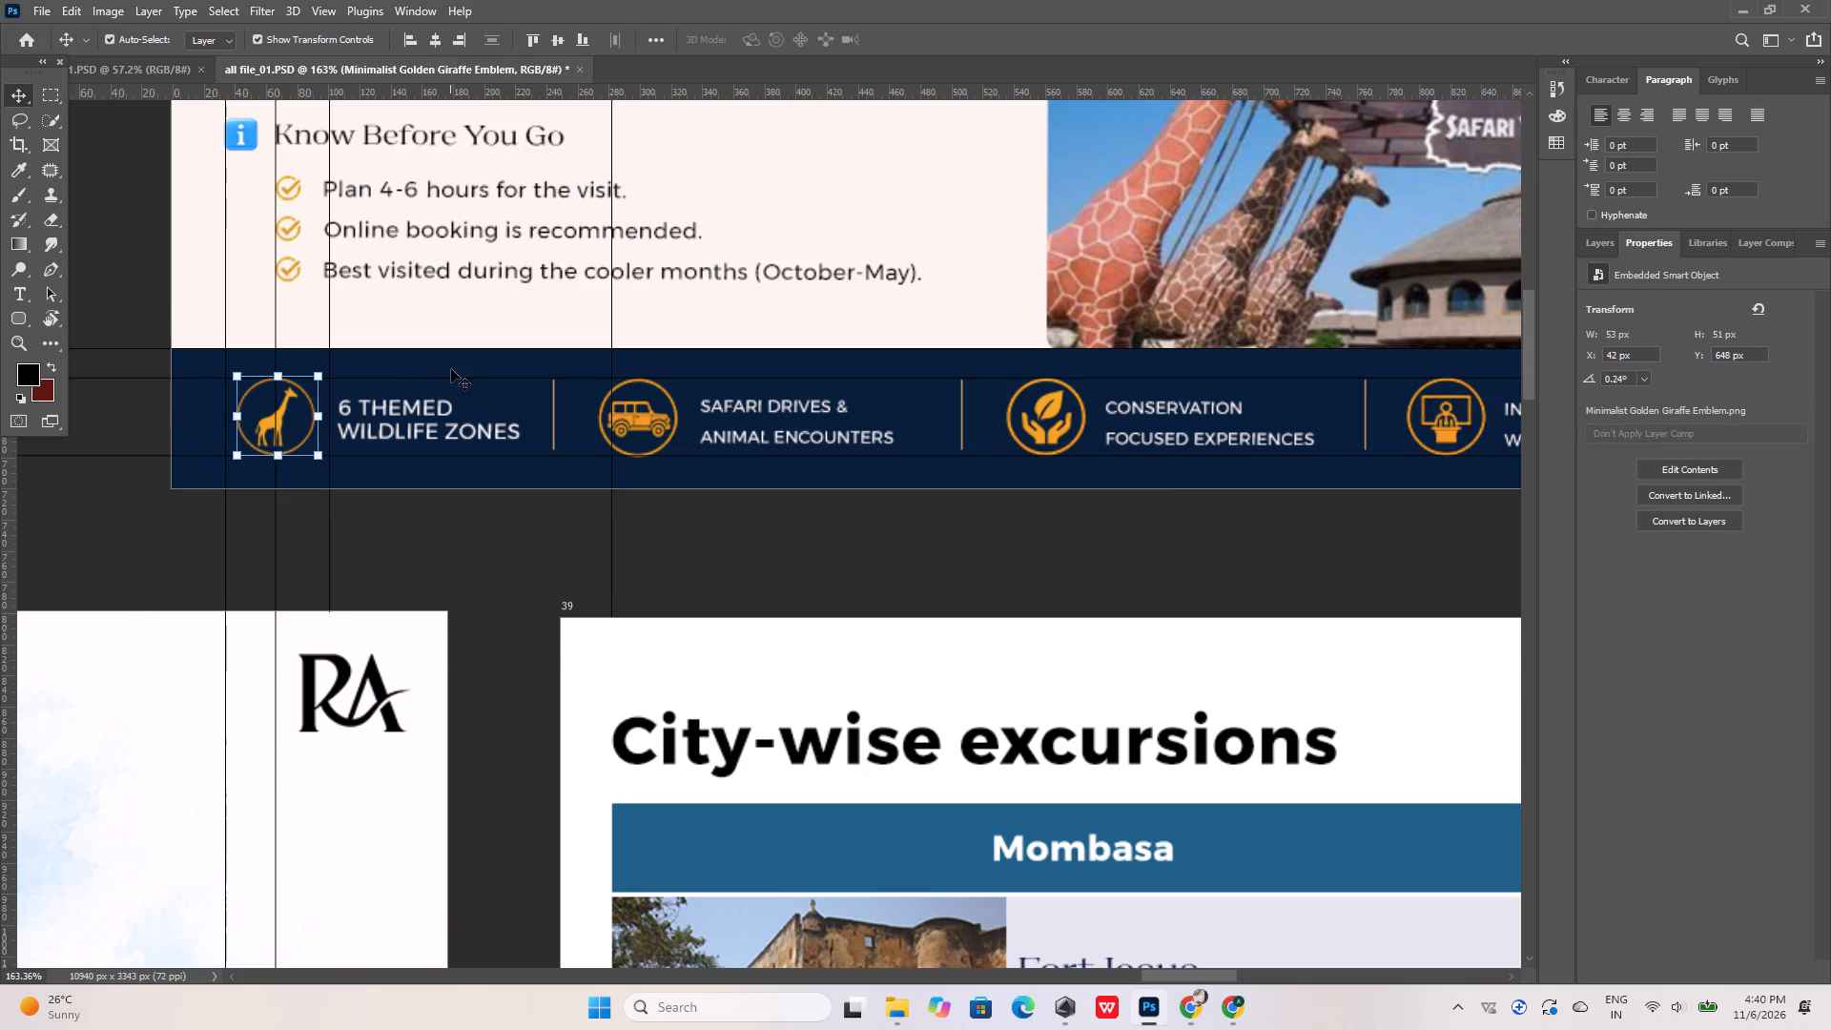
left_click(459, 363, "shift")
left_click(559, 35)
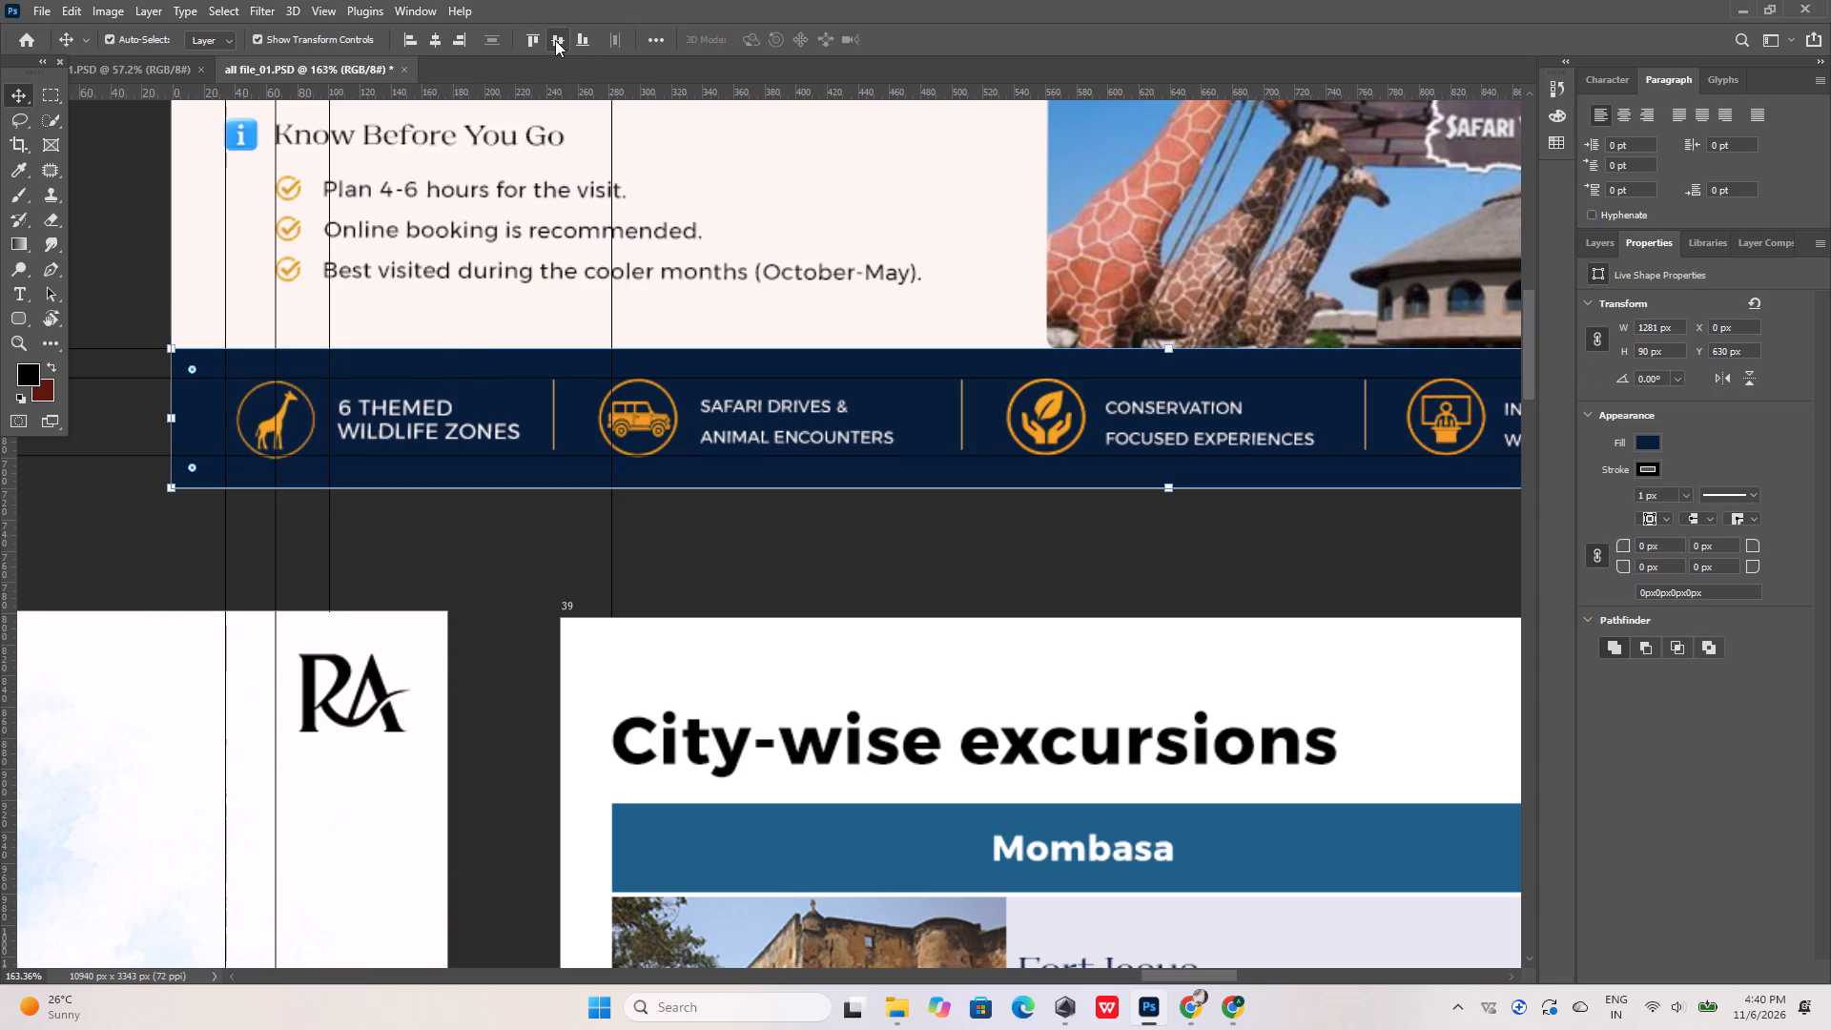
Vertically centre the SUV icon on the Dubai Safari Park footer rectangle.
left_click(646, 421)
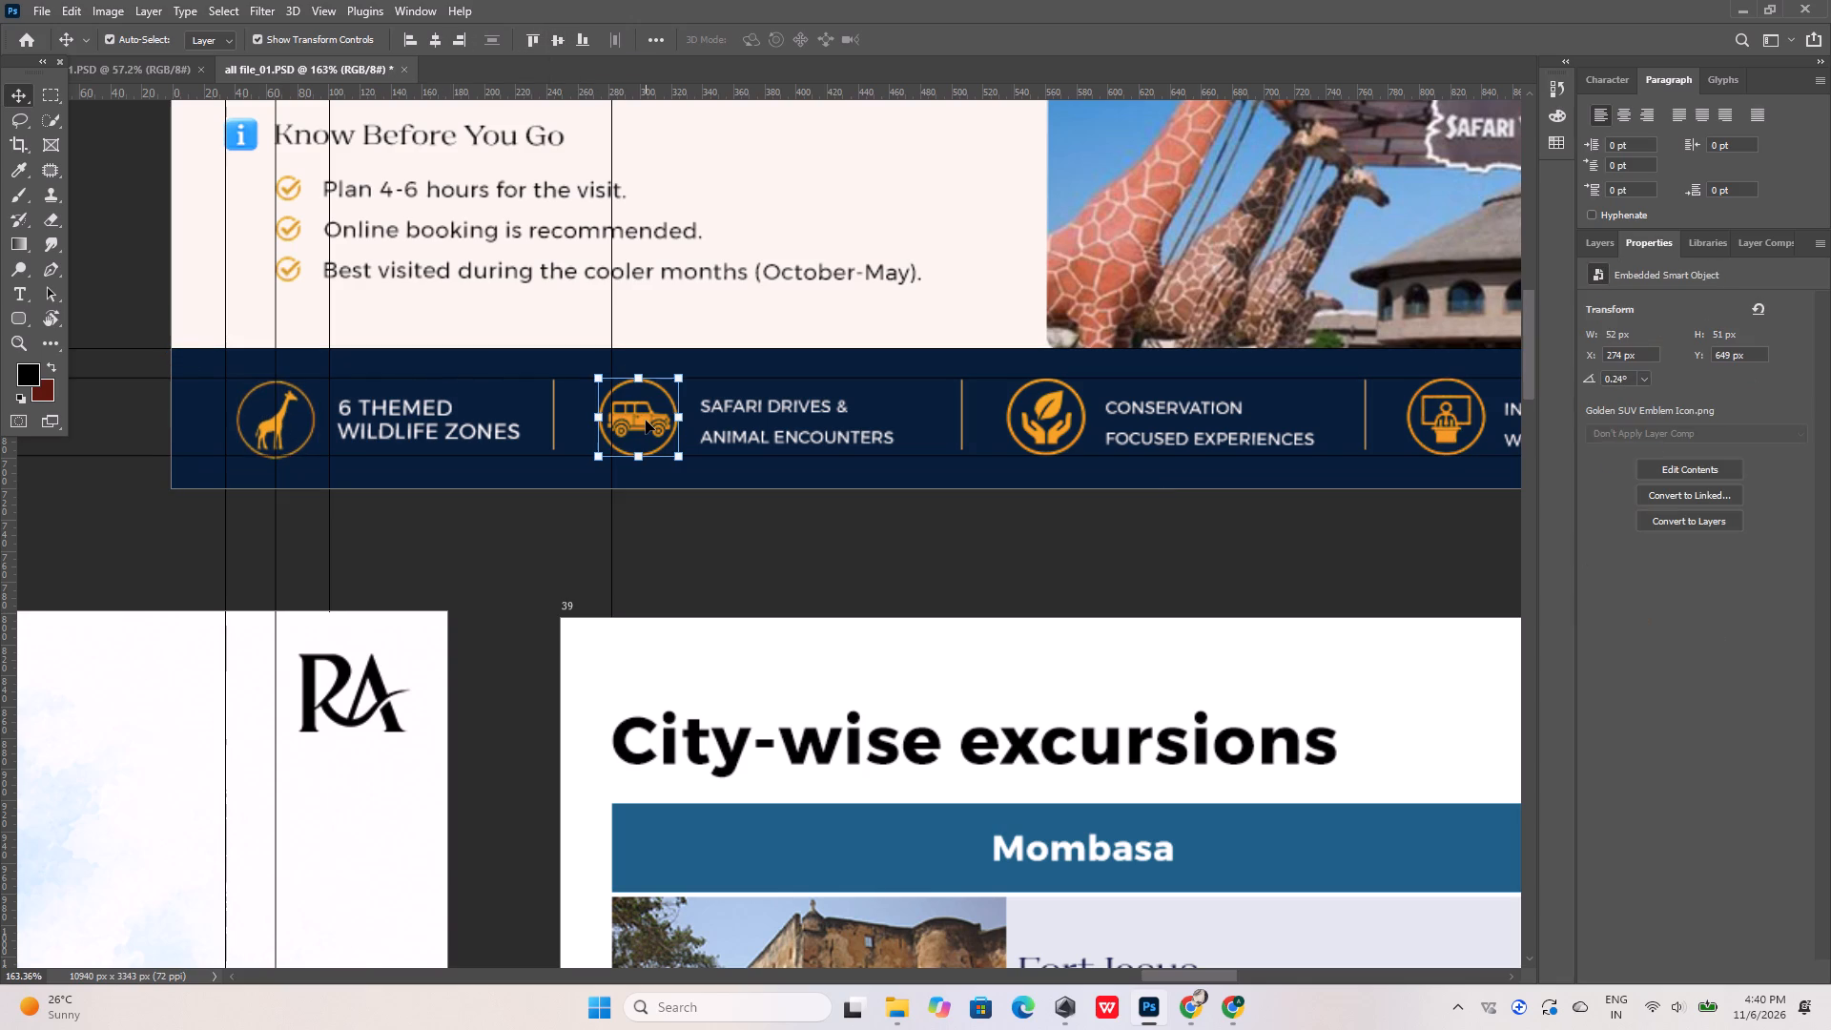
left_click(885, 388, "shift")
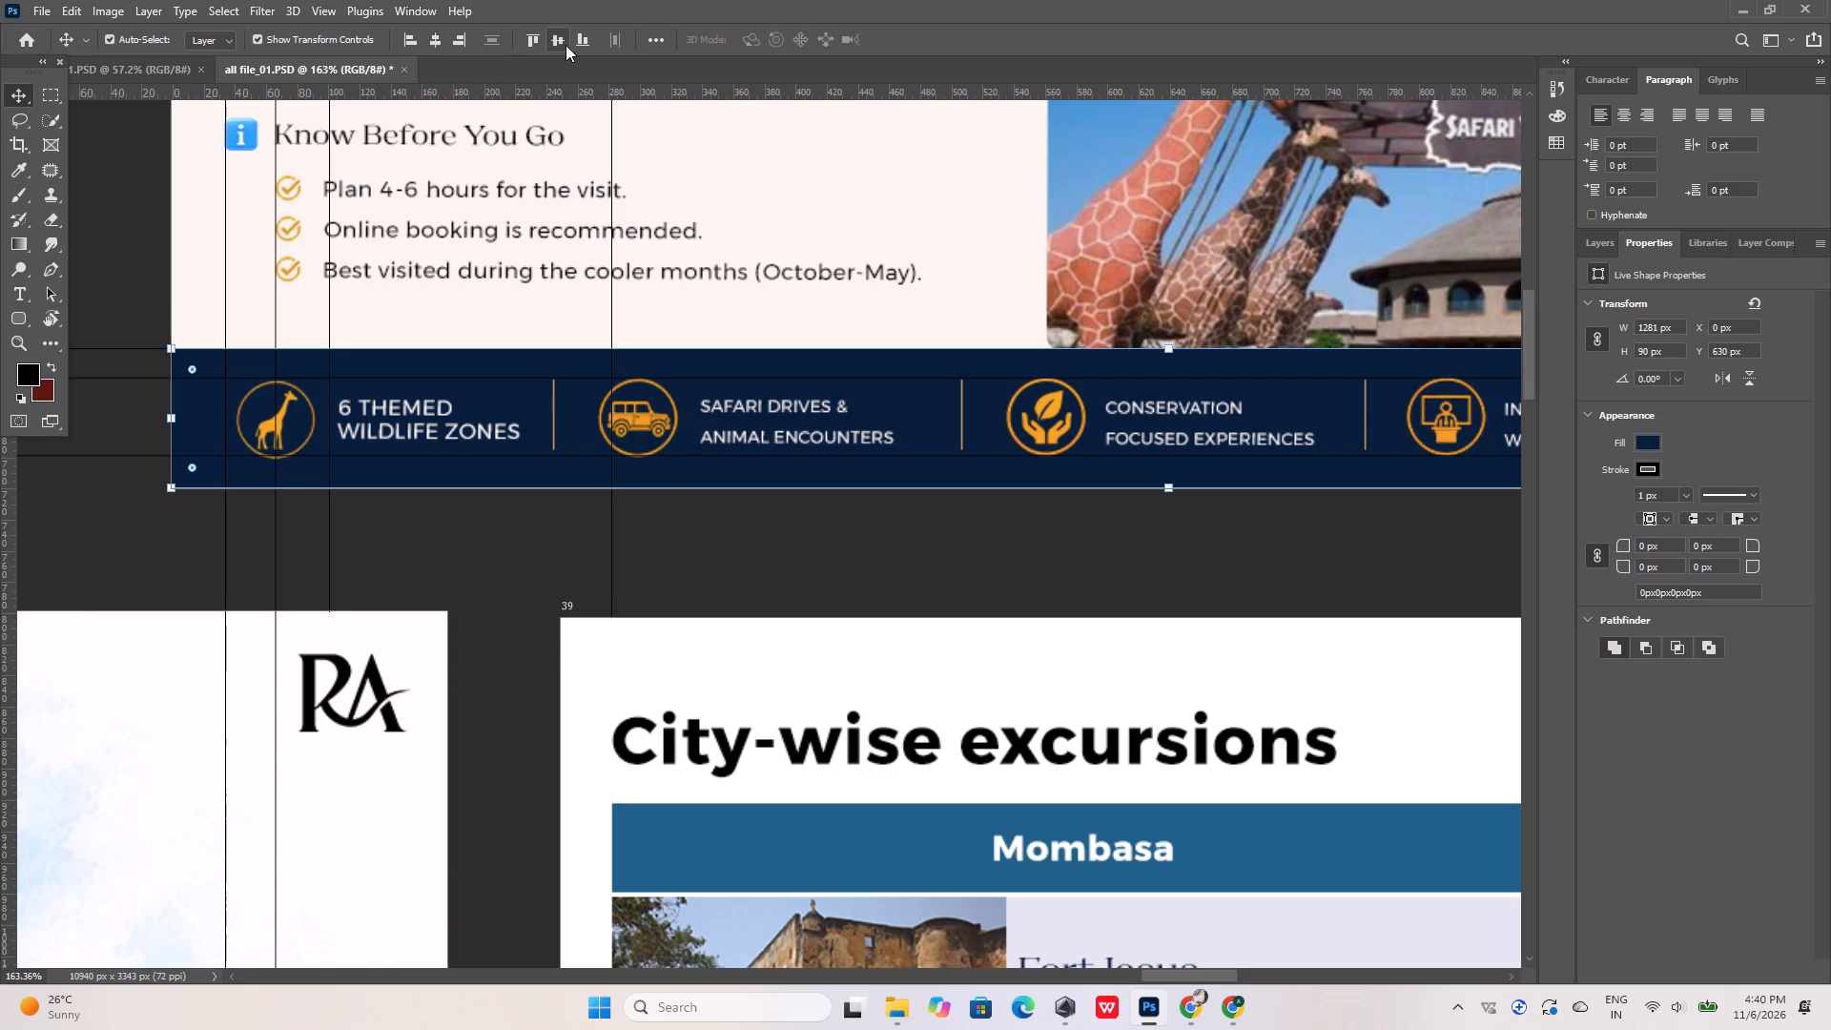
left_click(557, 39)
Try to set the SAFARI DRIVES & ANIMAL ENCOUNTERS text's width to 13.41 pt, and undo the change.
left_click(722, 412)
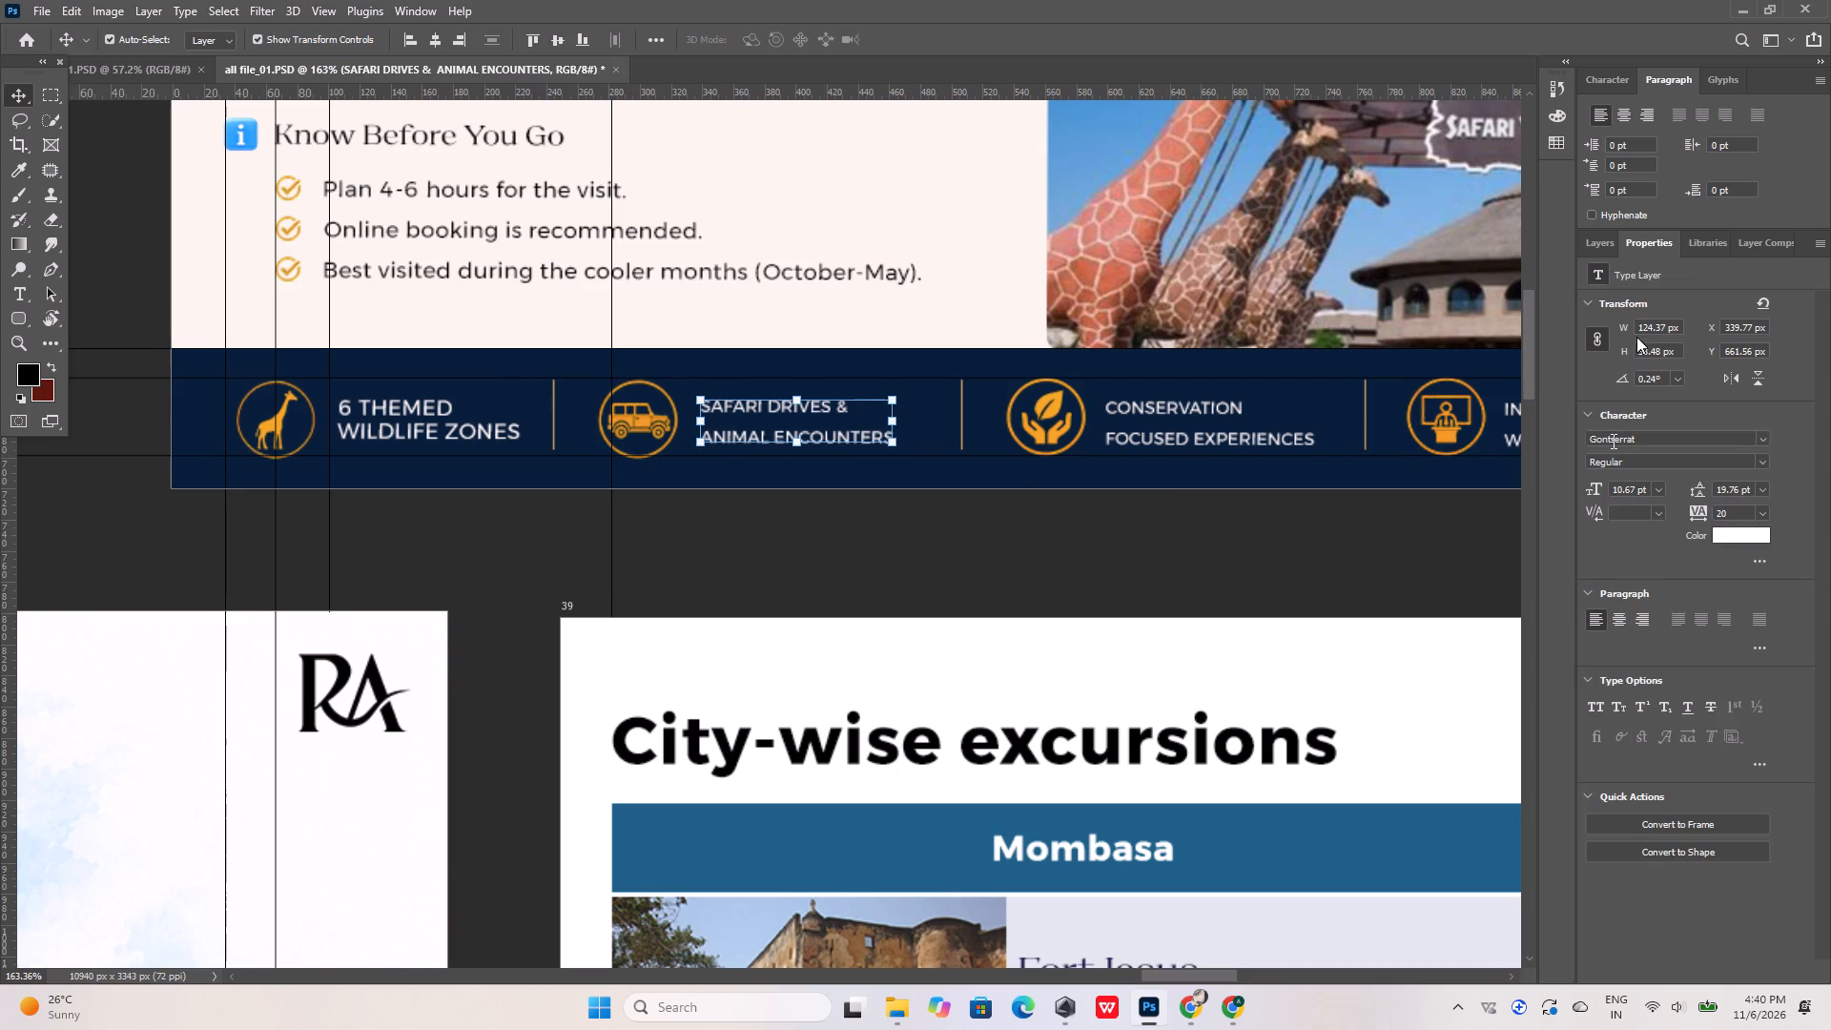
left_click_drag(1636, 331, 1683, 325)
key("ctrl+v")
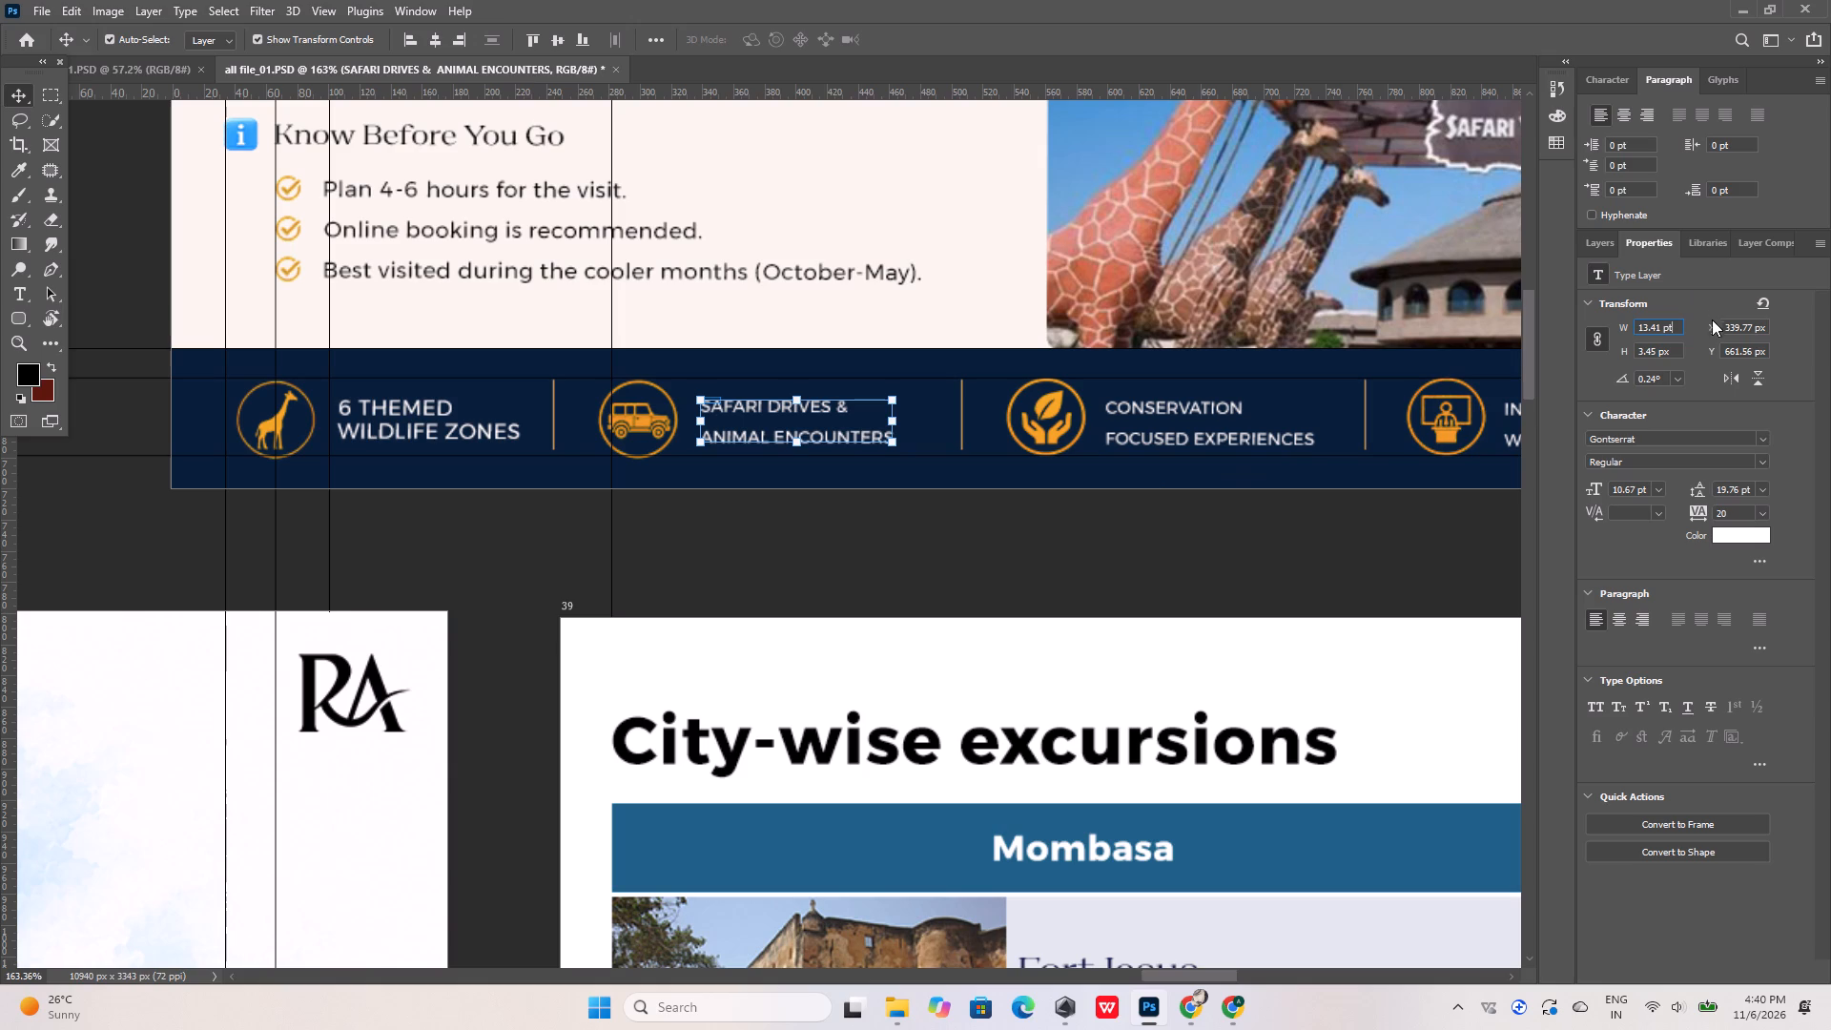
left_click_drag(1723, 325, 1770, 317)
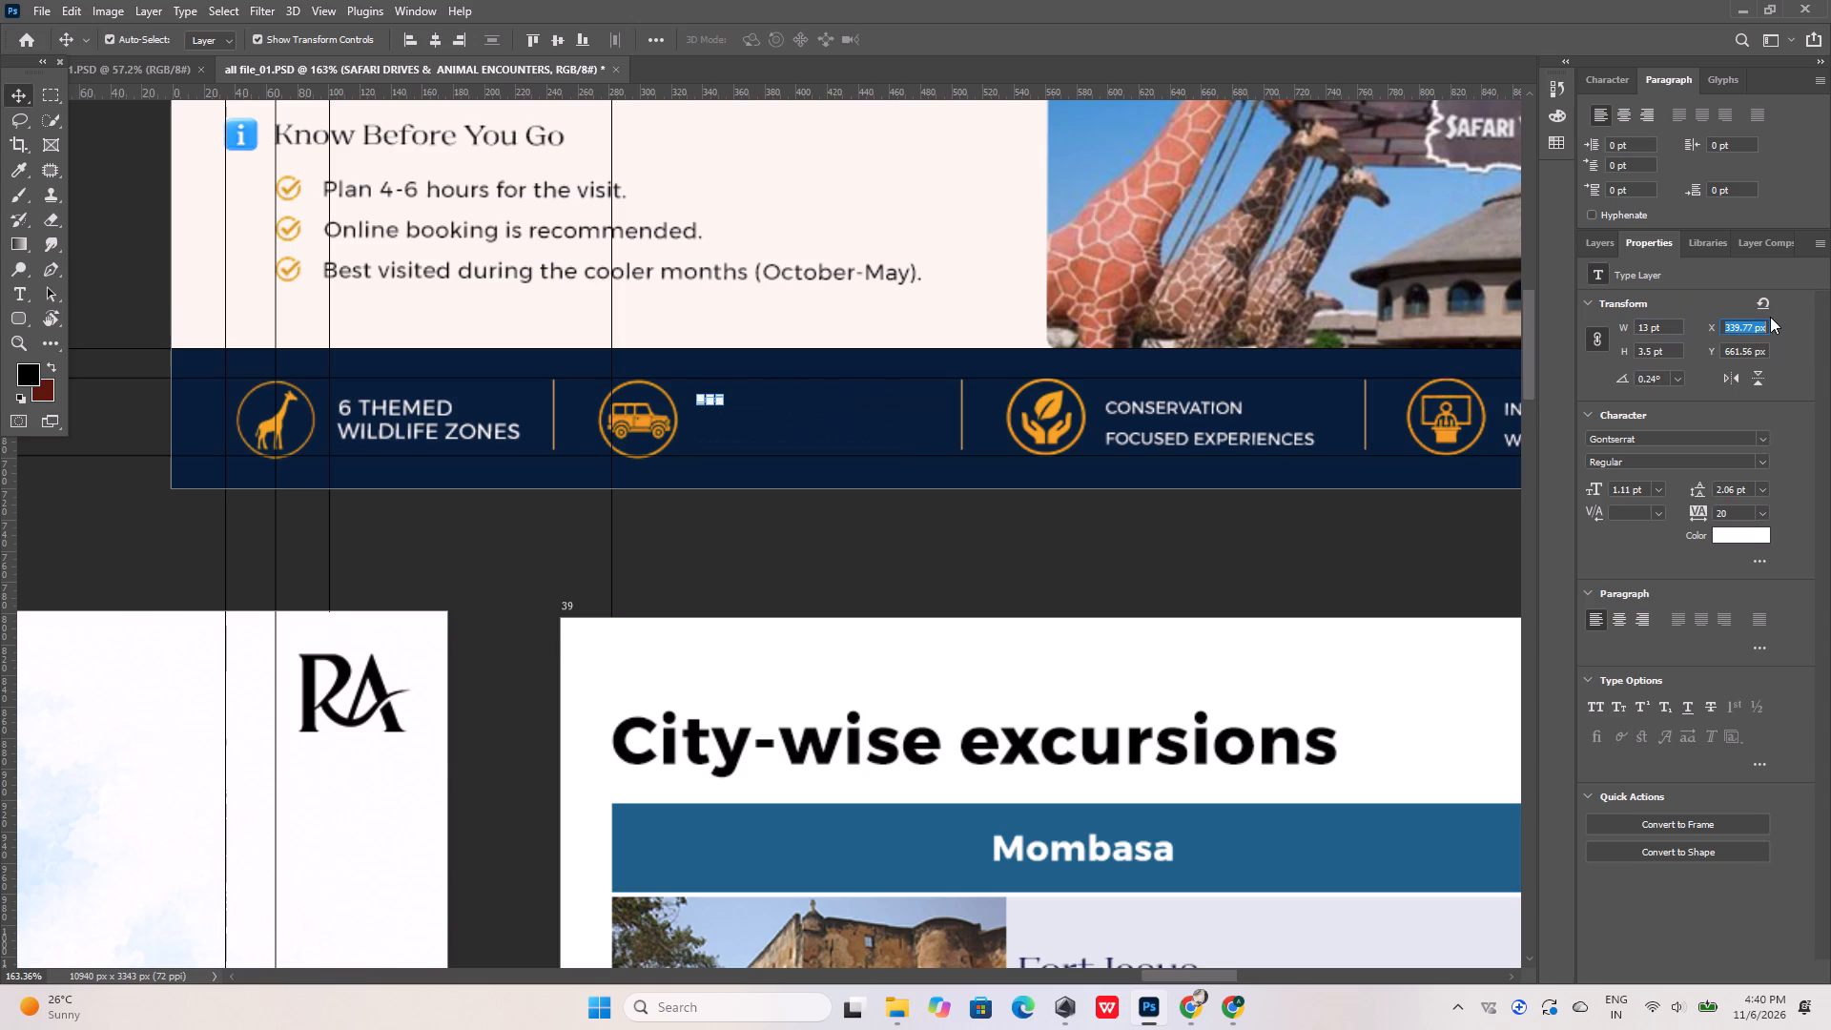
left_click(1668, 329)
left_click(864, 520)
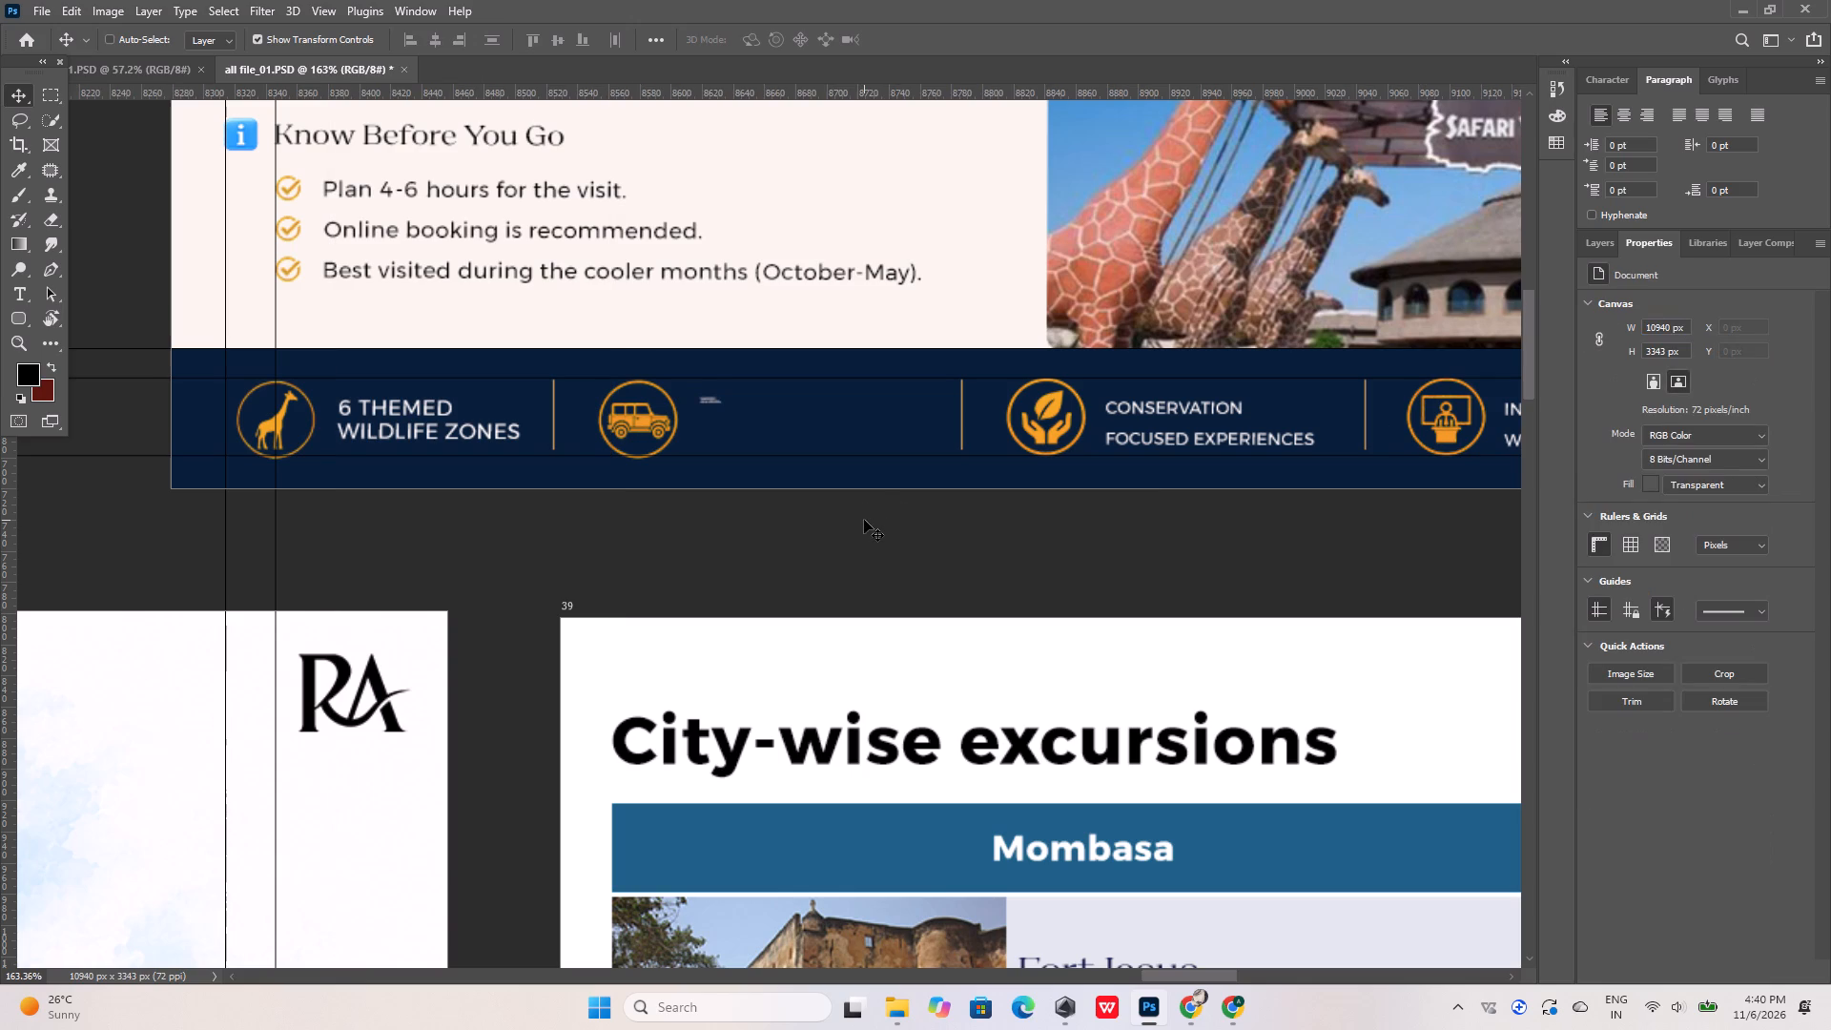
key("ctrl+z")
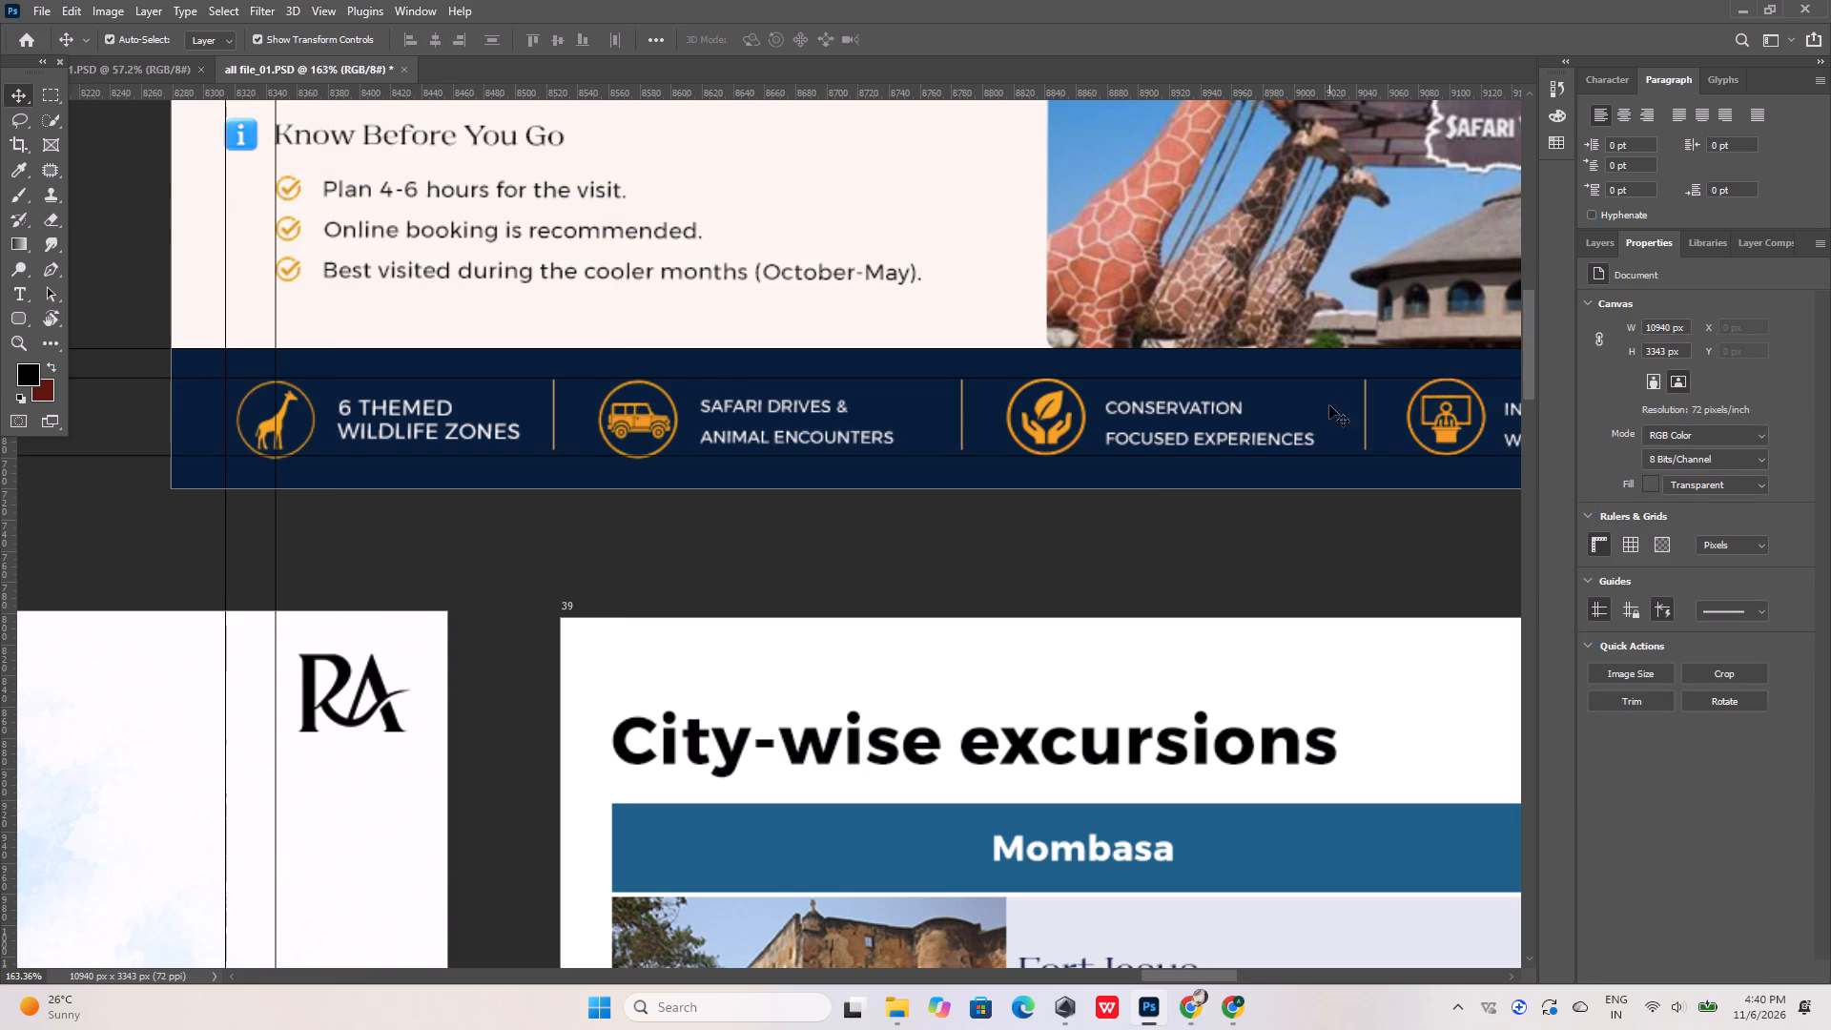
Set the SAFARI DRIVES & ANIMAL ENCOUNTERS footer text to font size 13.41 pt and leading 15 pt.
left_click(778, 411)
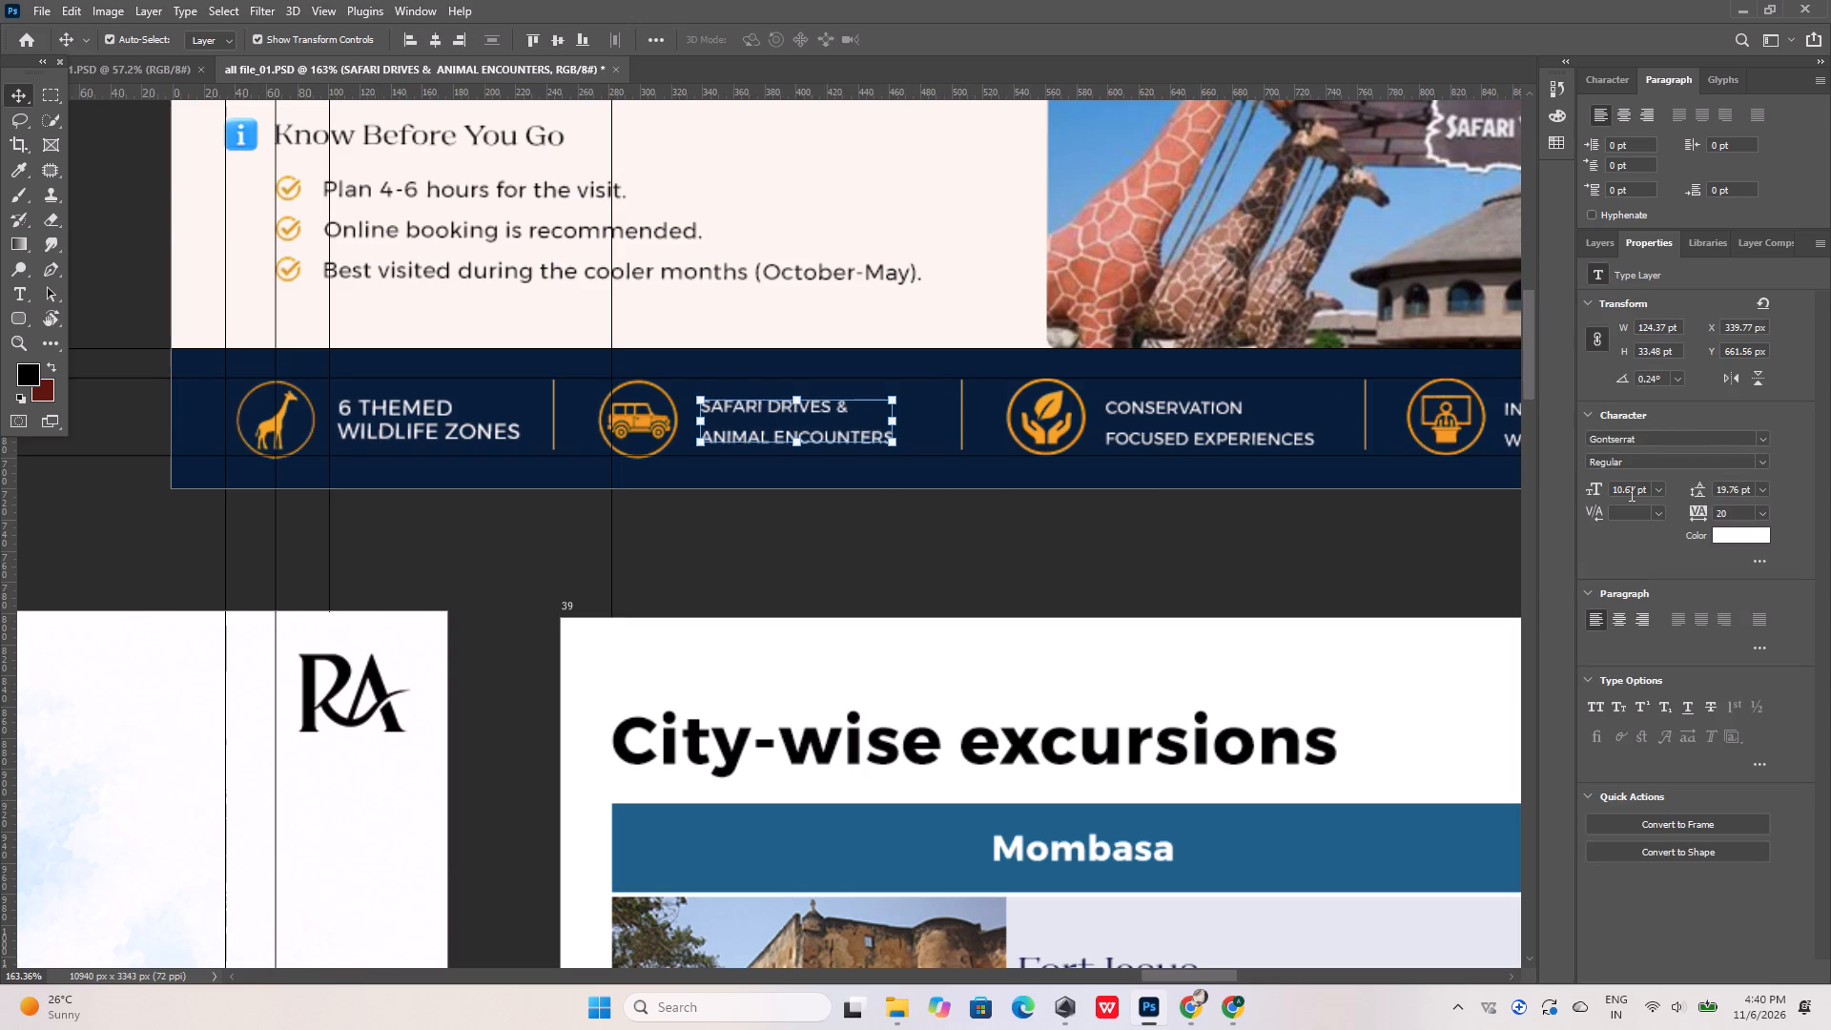
left_click_drag(1611, 493, 1658, 483)
key("ctrl+v")
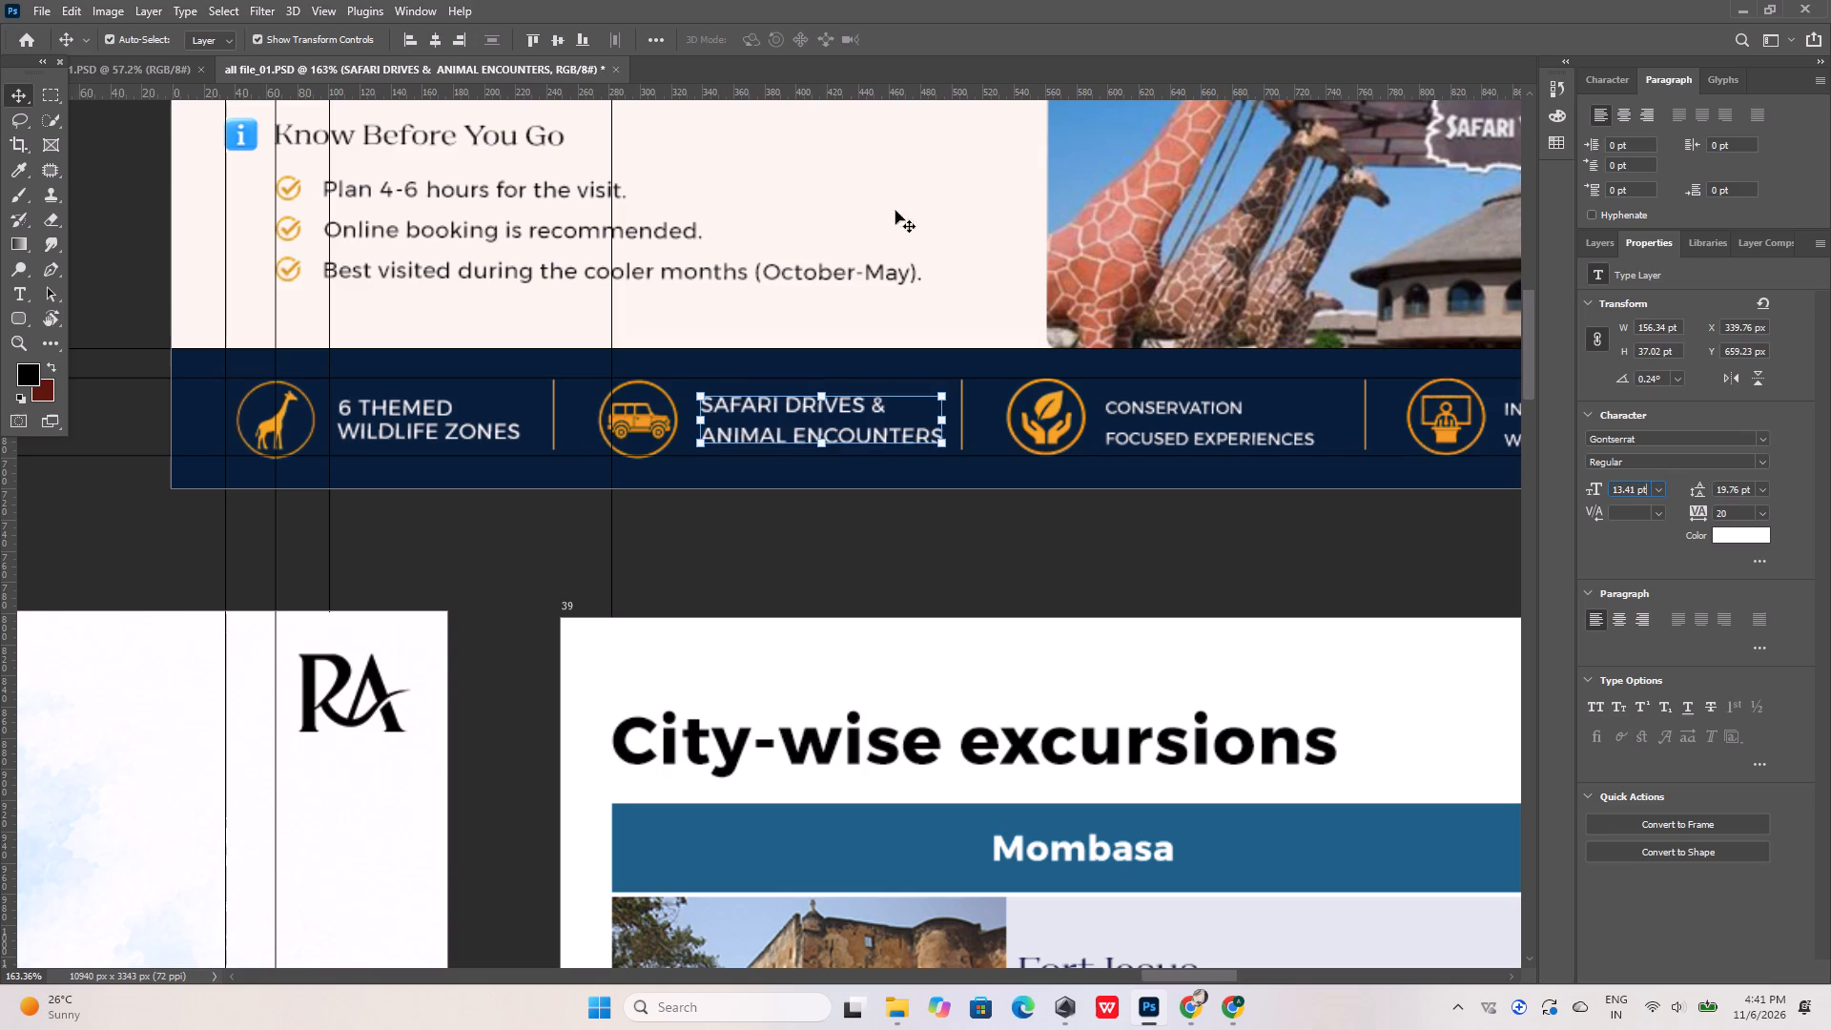
left_click_drag(1717, 491, 1753, 484)
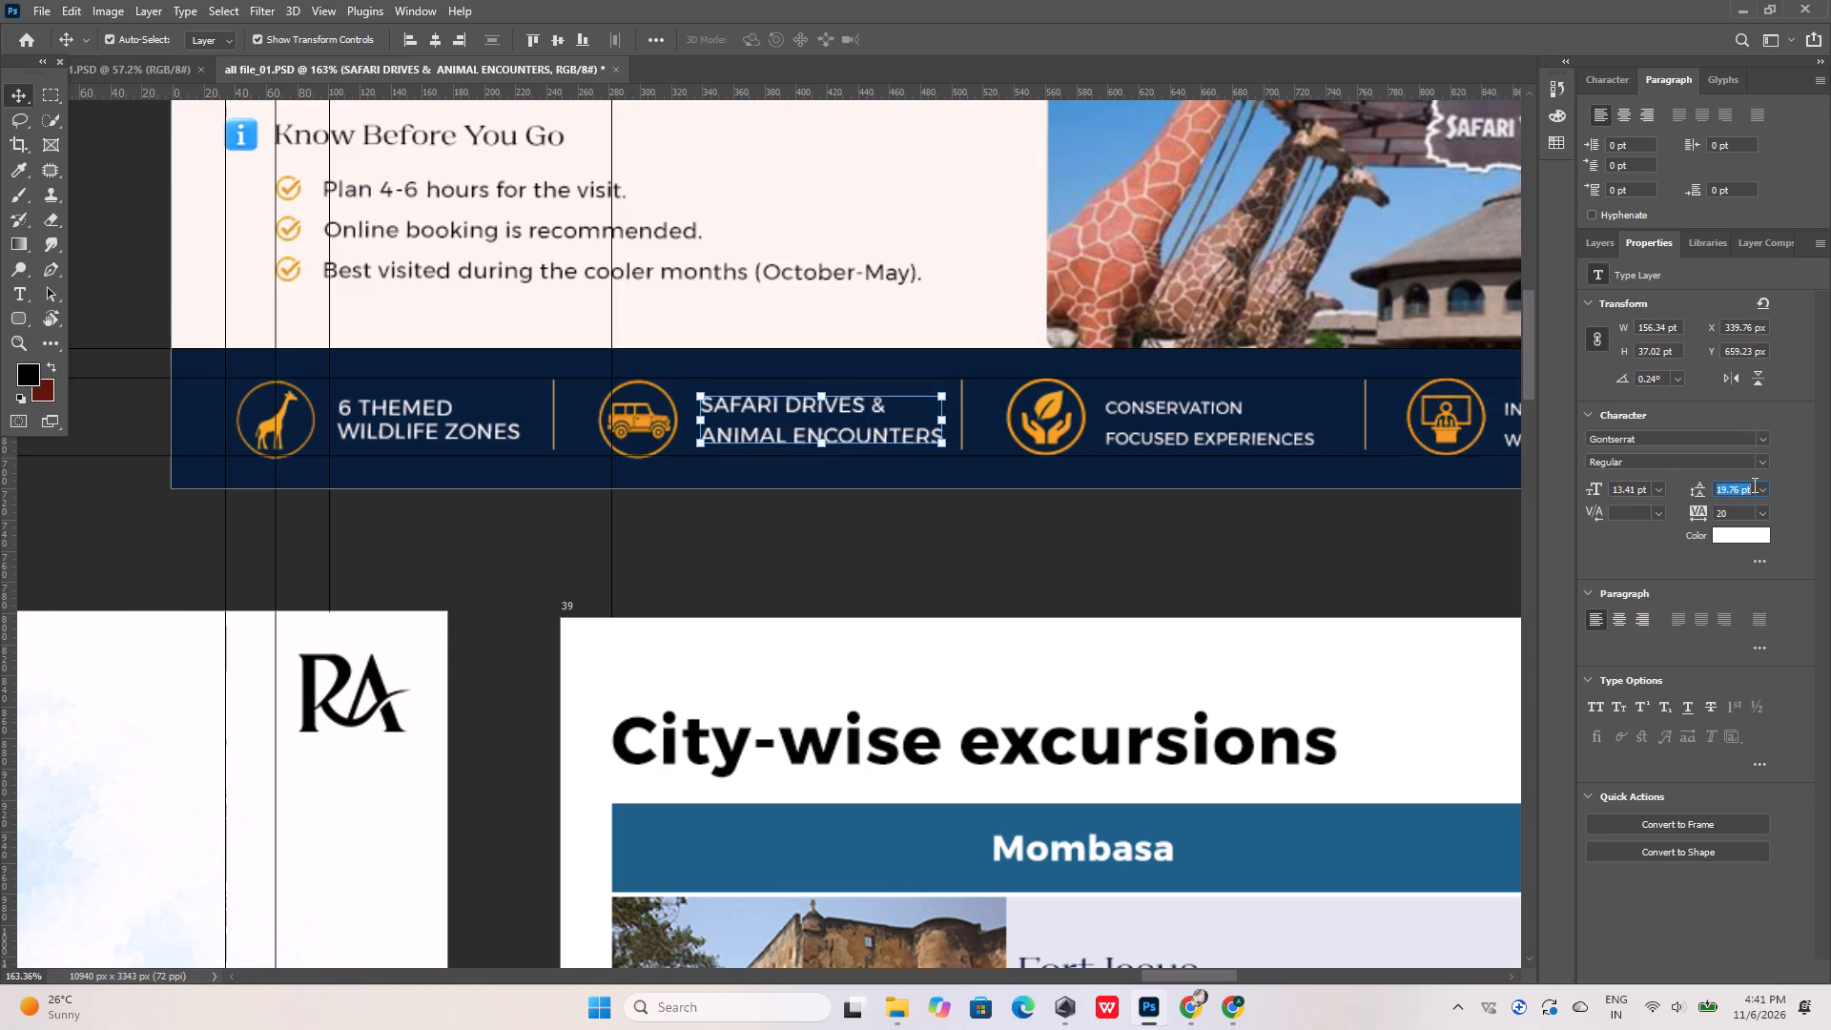
type("15")
key("Return")
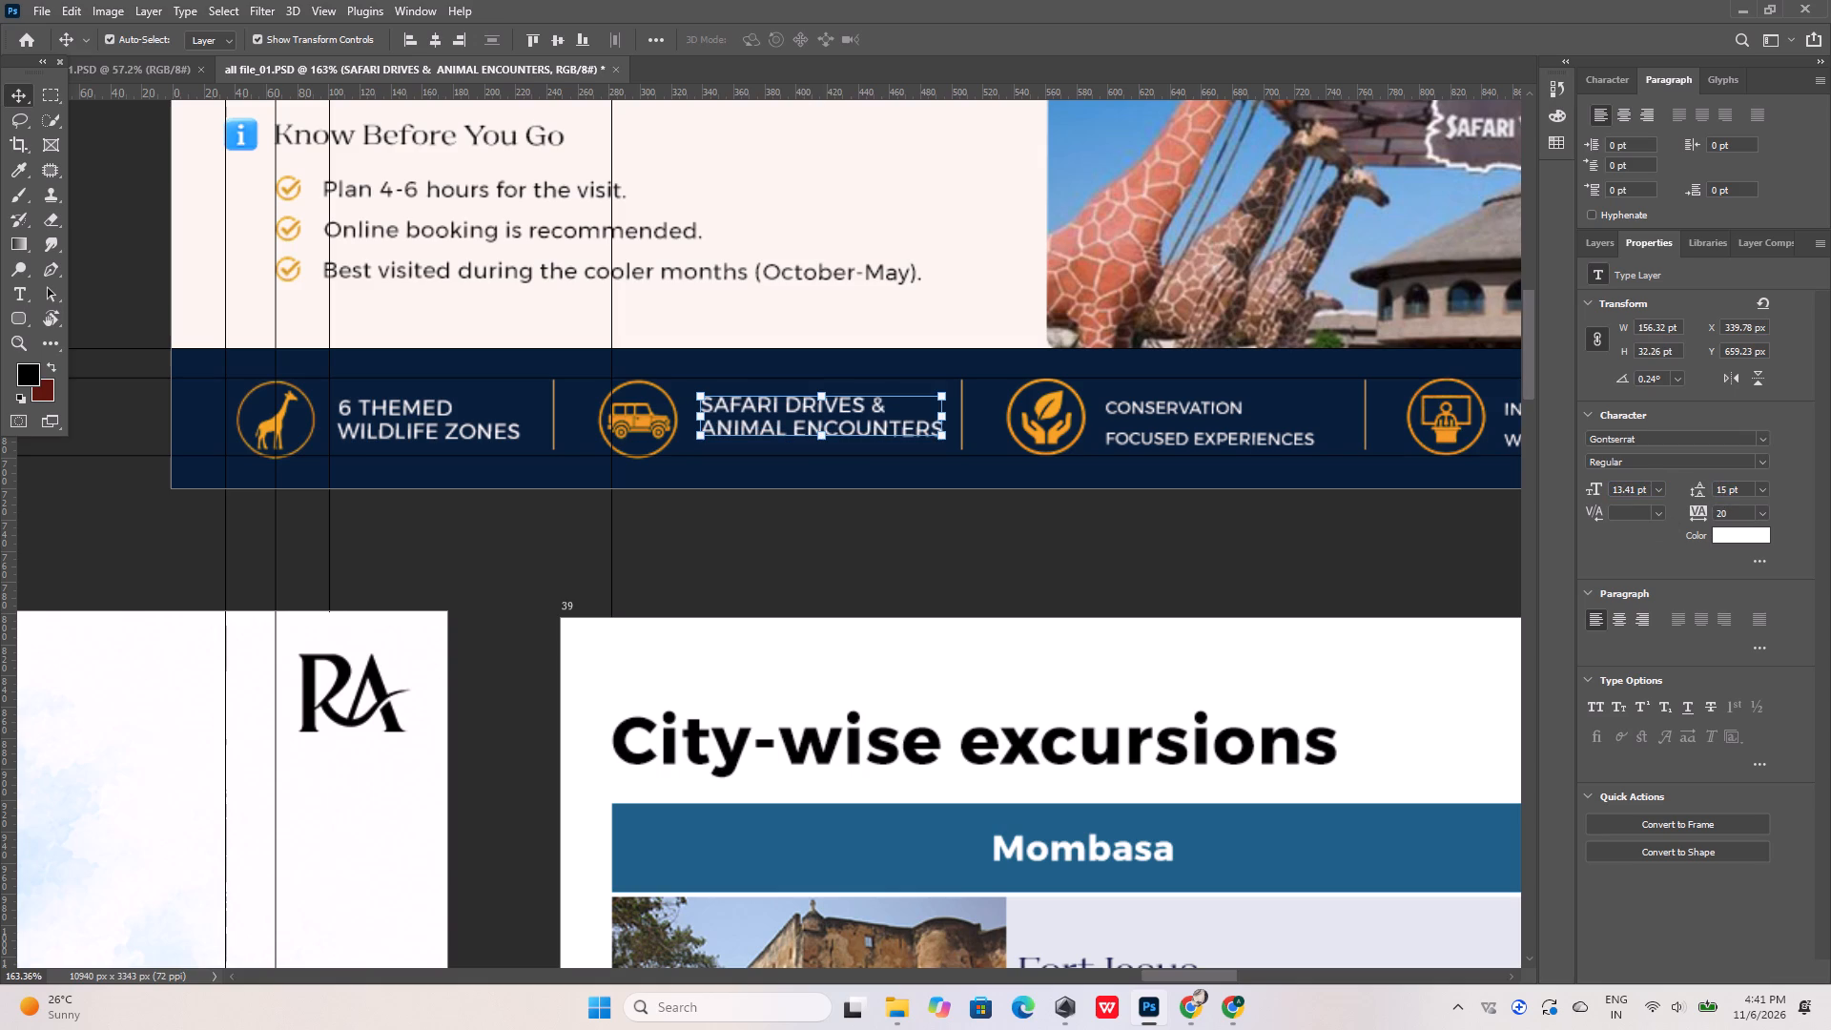
Vertically centre the SAFARI DRIVES & ANIMAL ENCOUNTERS text on the Dubai Safari Park footer rectangle and deselect.
left_click(817, 470)
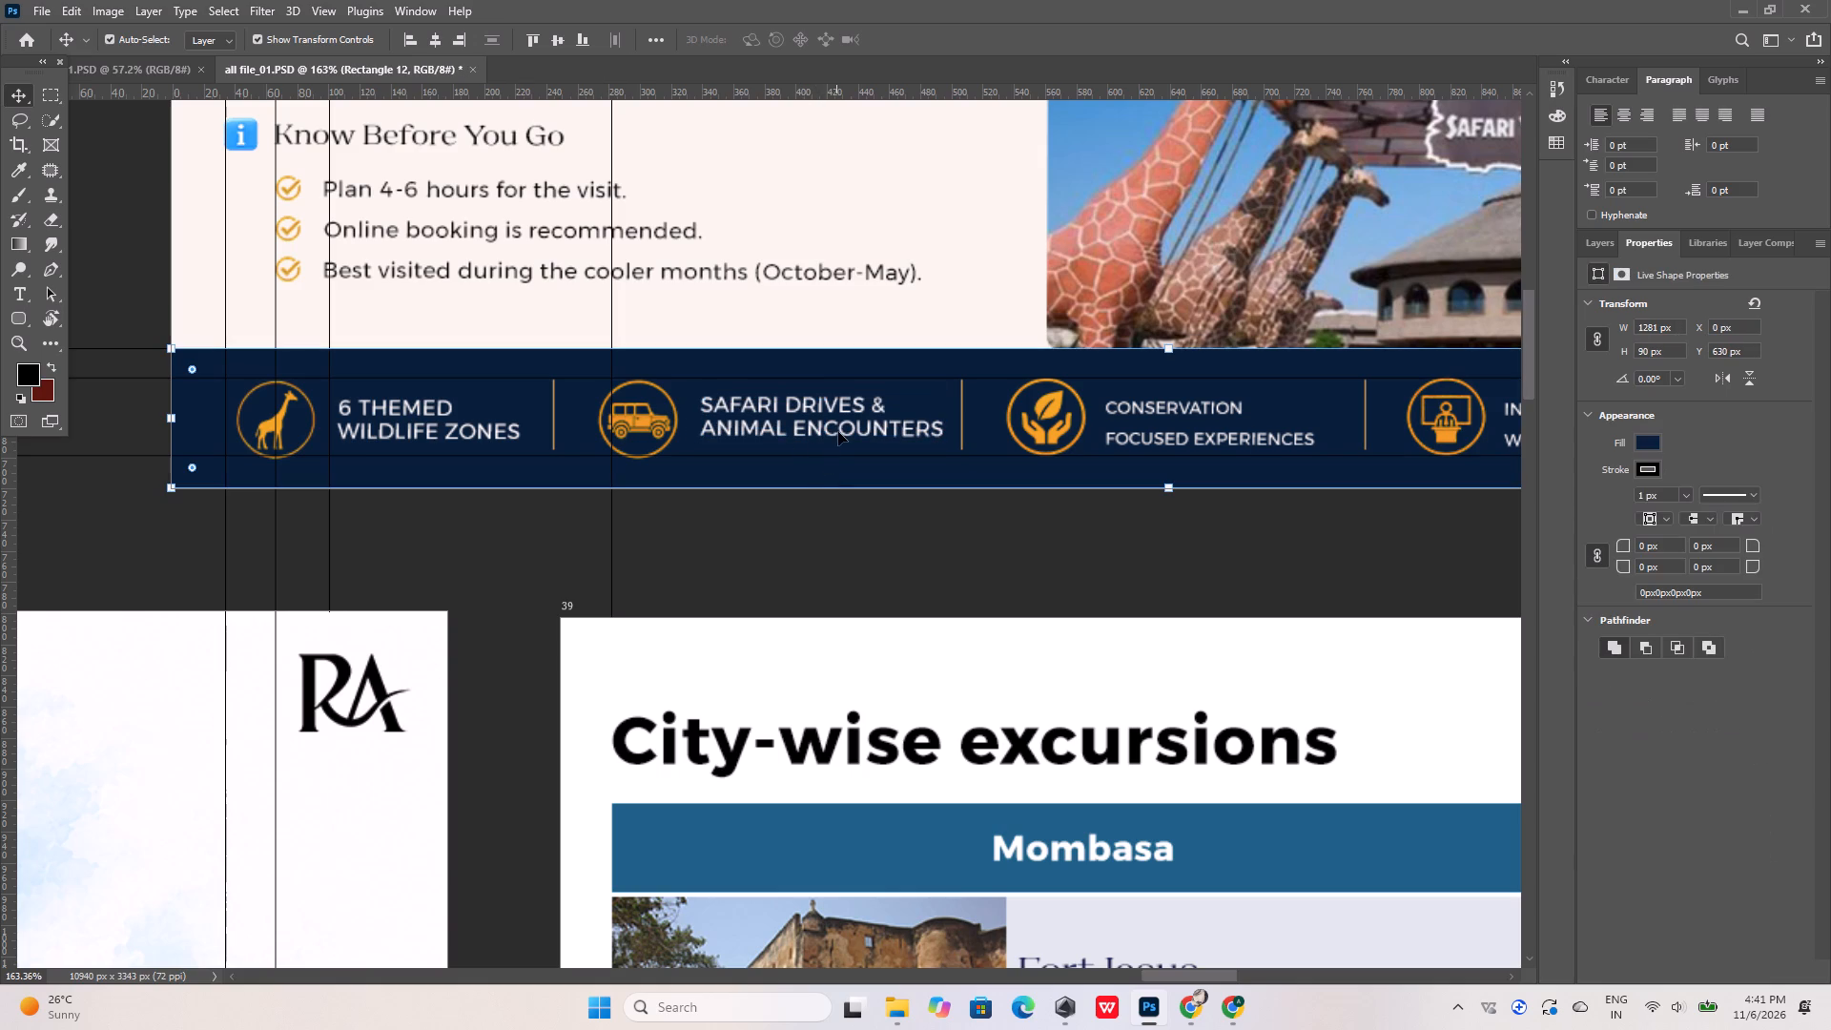
left_click(840, 430, "shift")
left_click(559, 43)
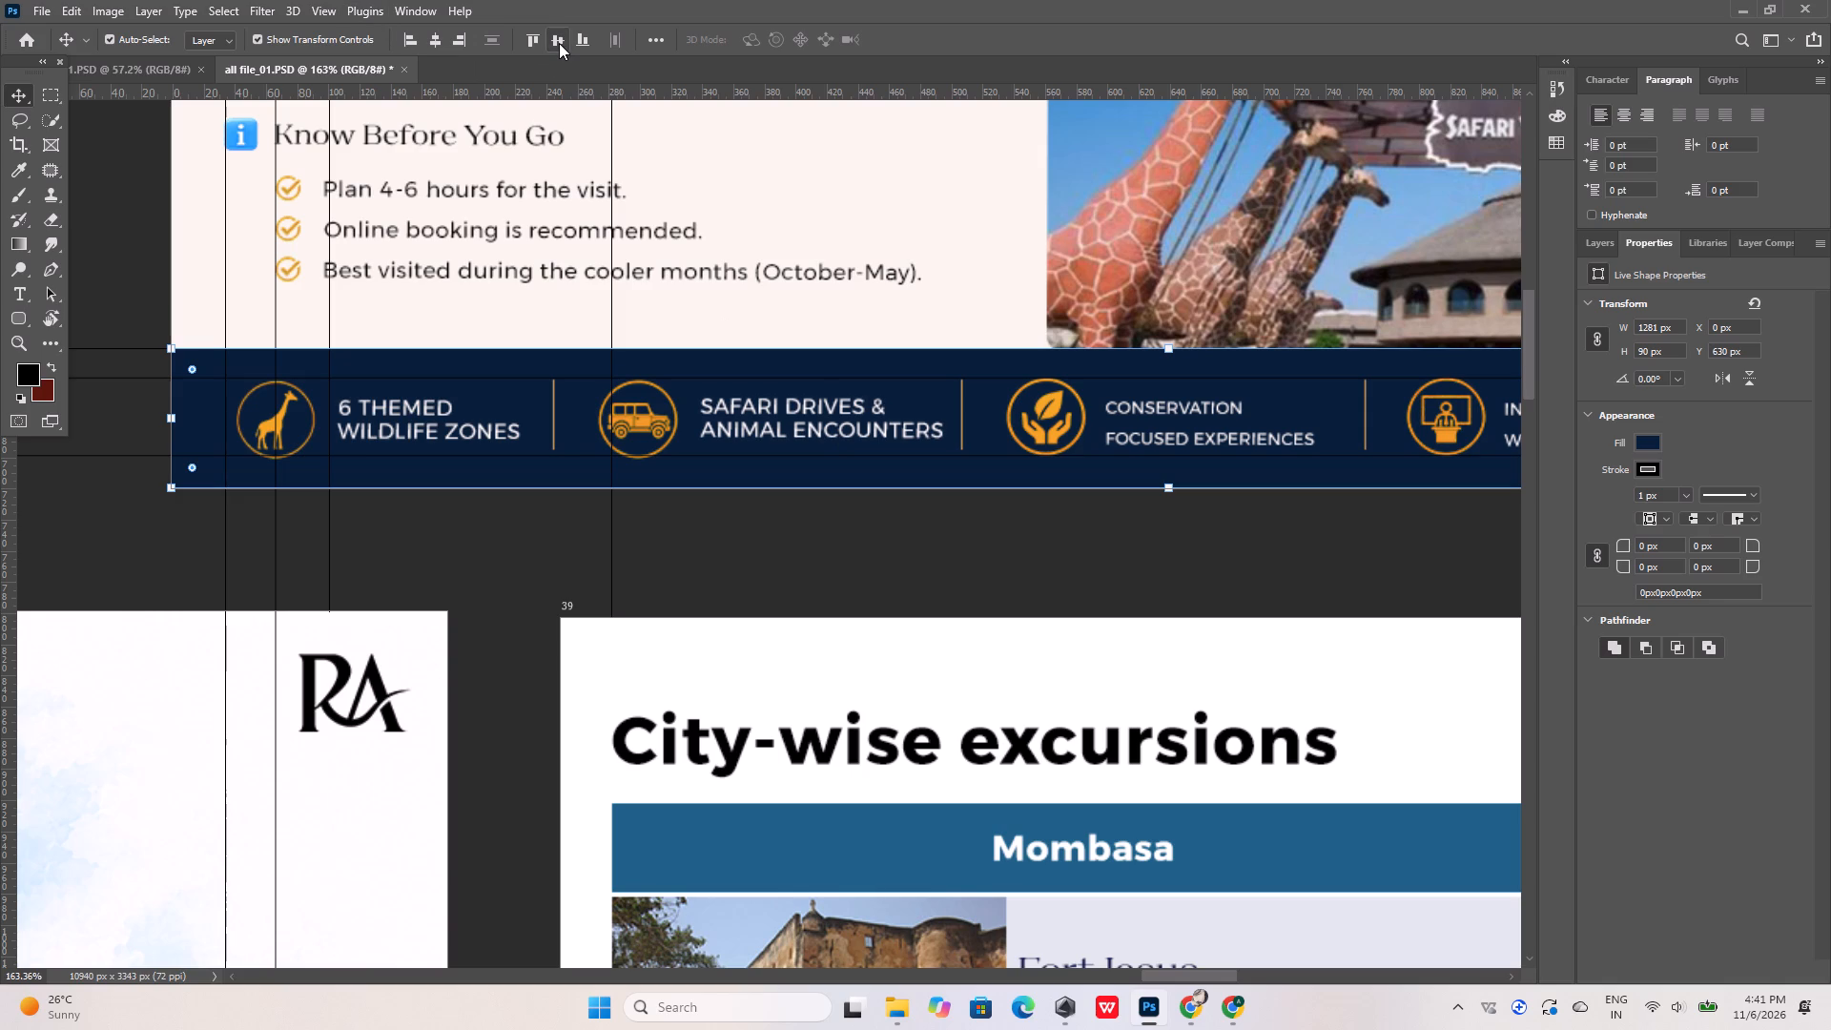
left_click(759, 567)
Set the CONSERVATION FOCUSED EXPERIENCES footer text to font size 13.41 pt and leading 15 pt.
scroll(628, 482, "down", 10, "alt")
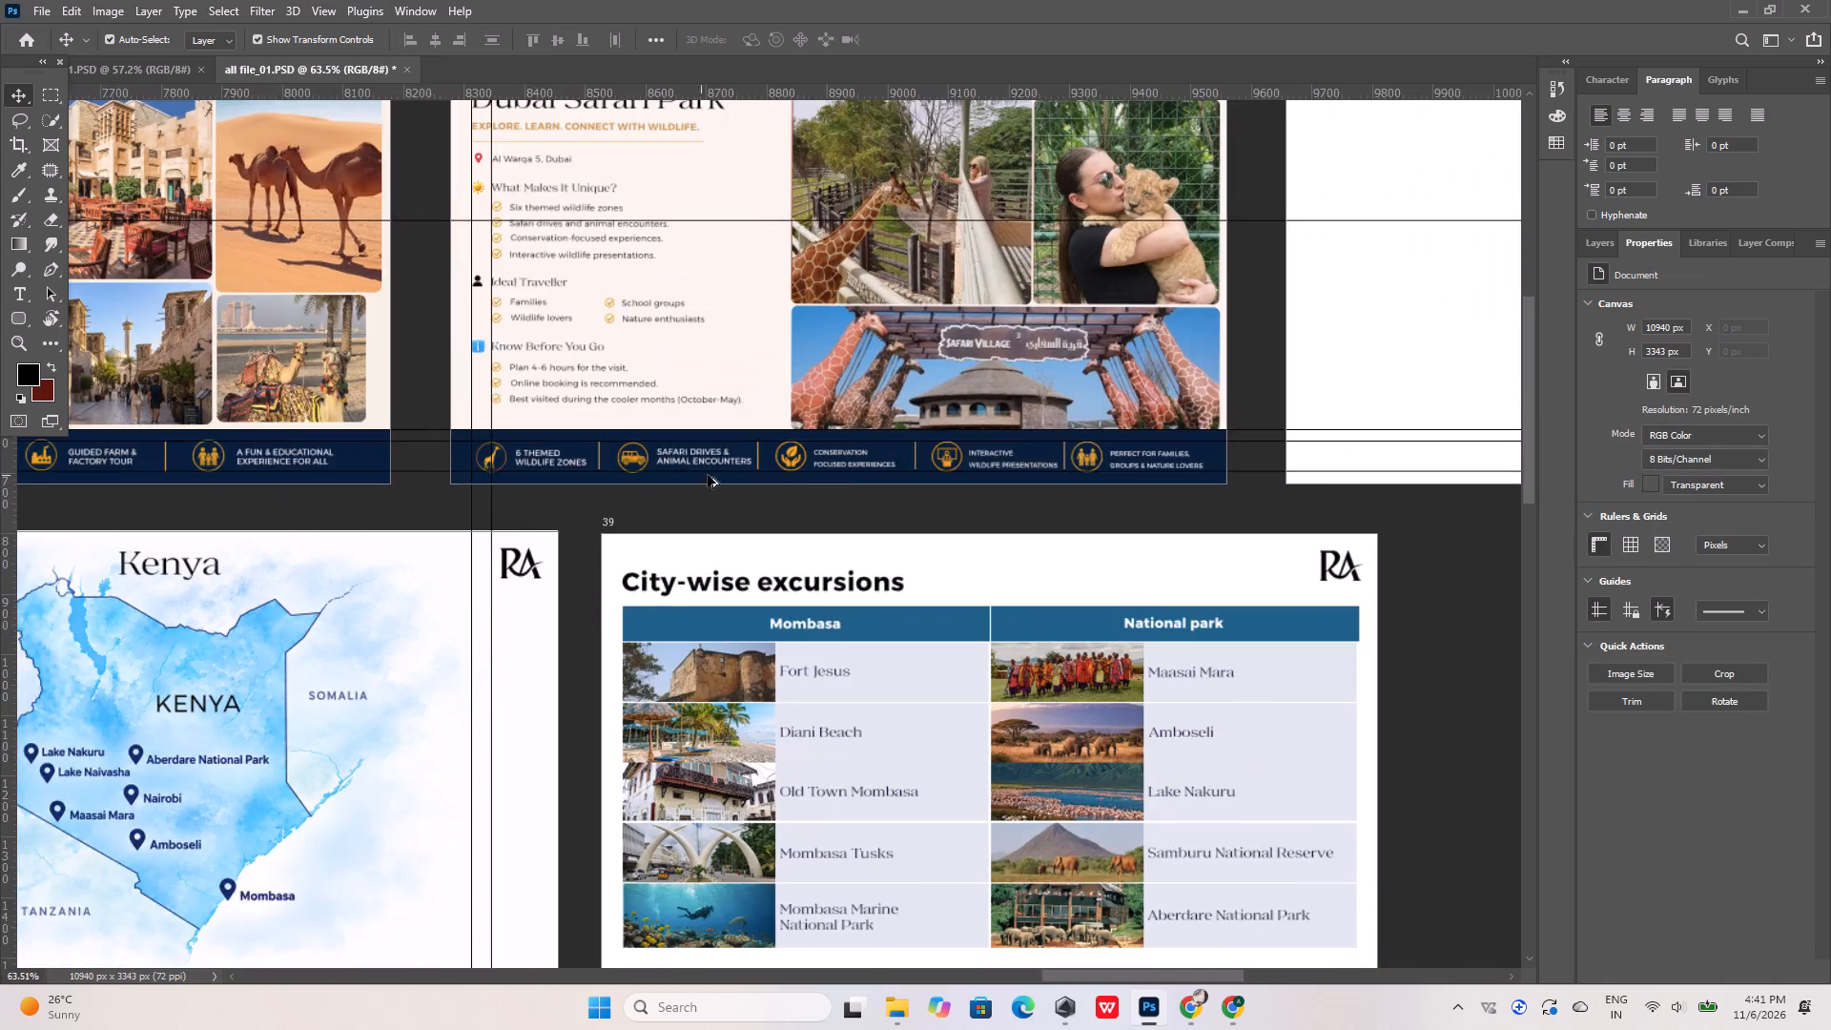
scroll(854, 461, "up", 12, "alt")
left_click(859, 441)
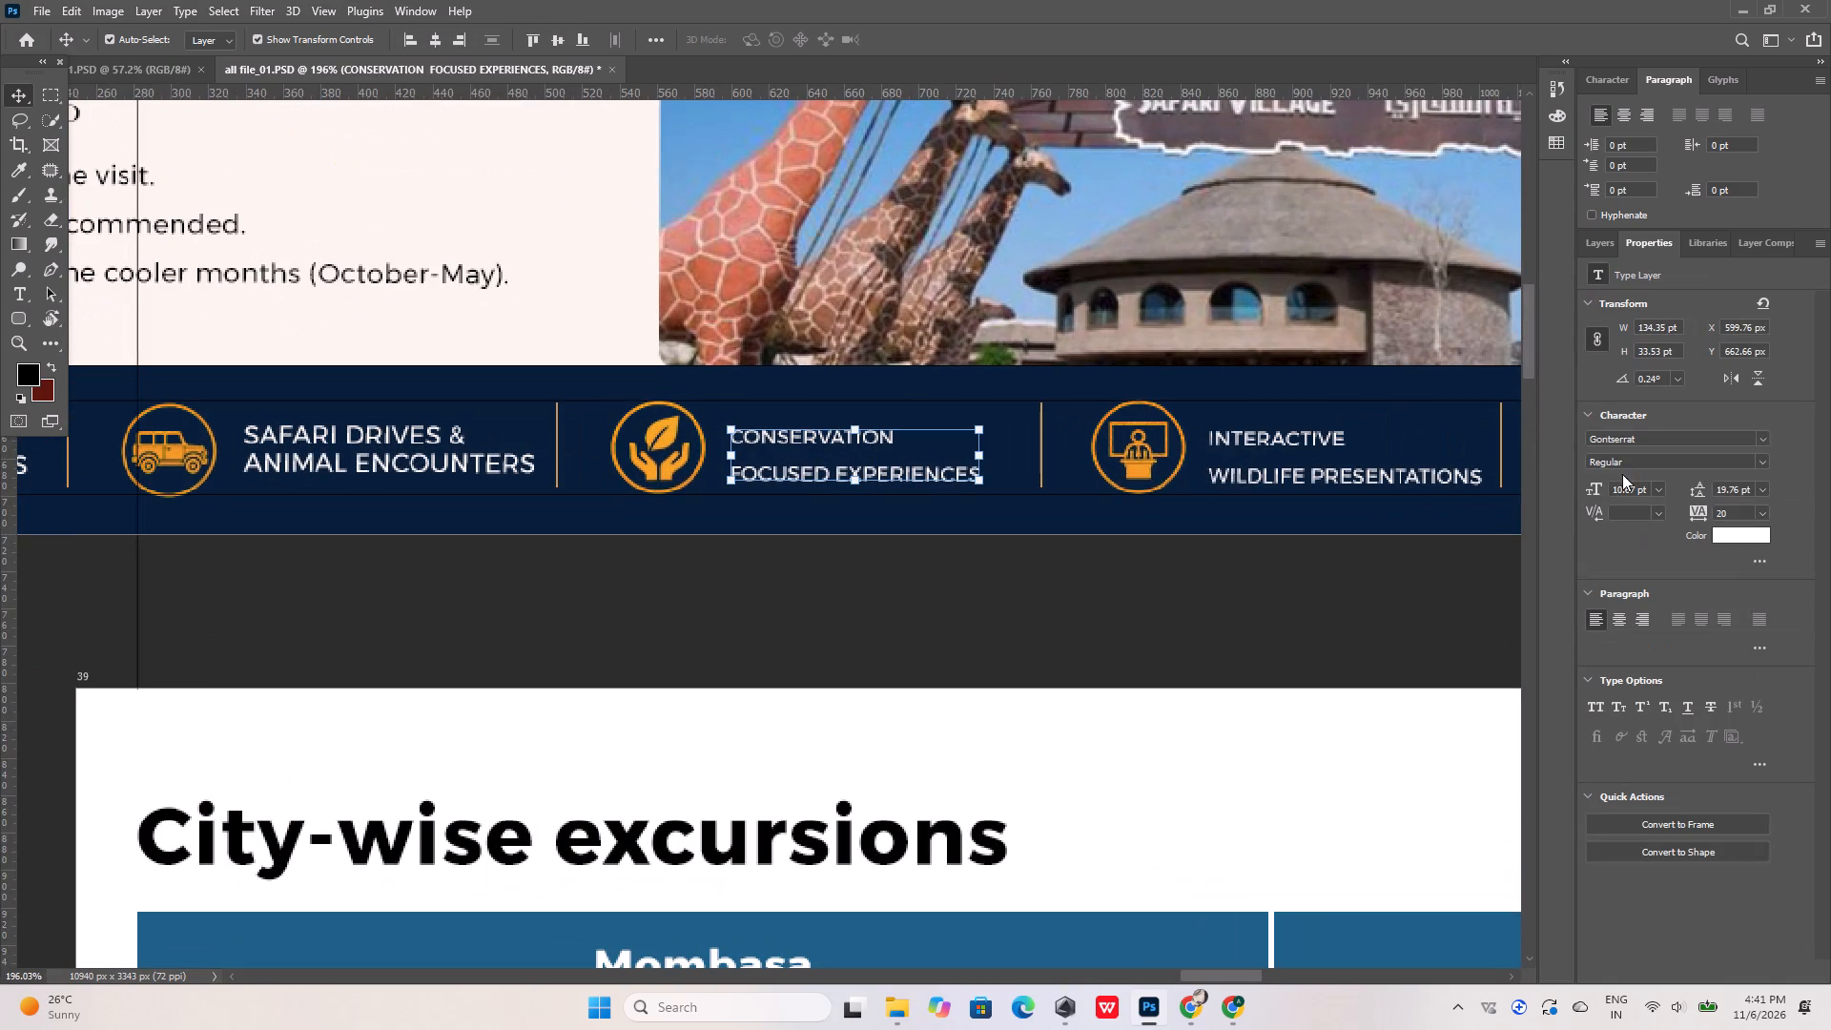
left_click_drag(1610, 486, 1658, 480)
key("ctrl+v")
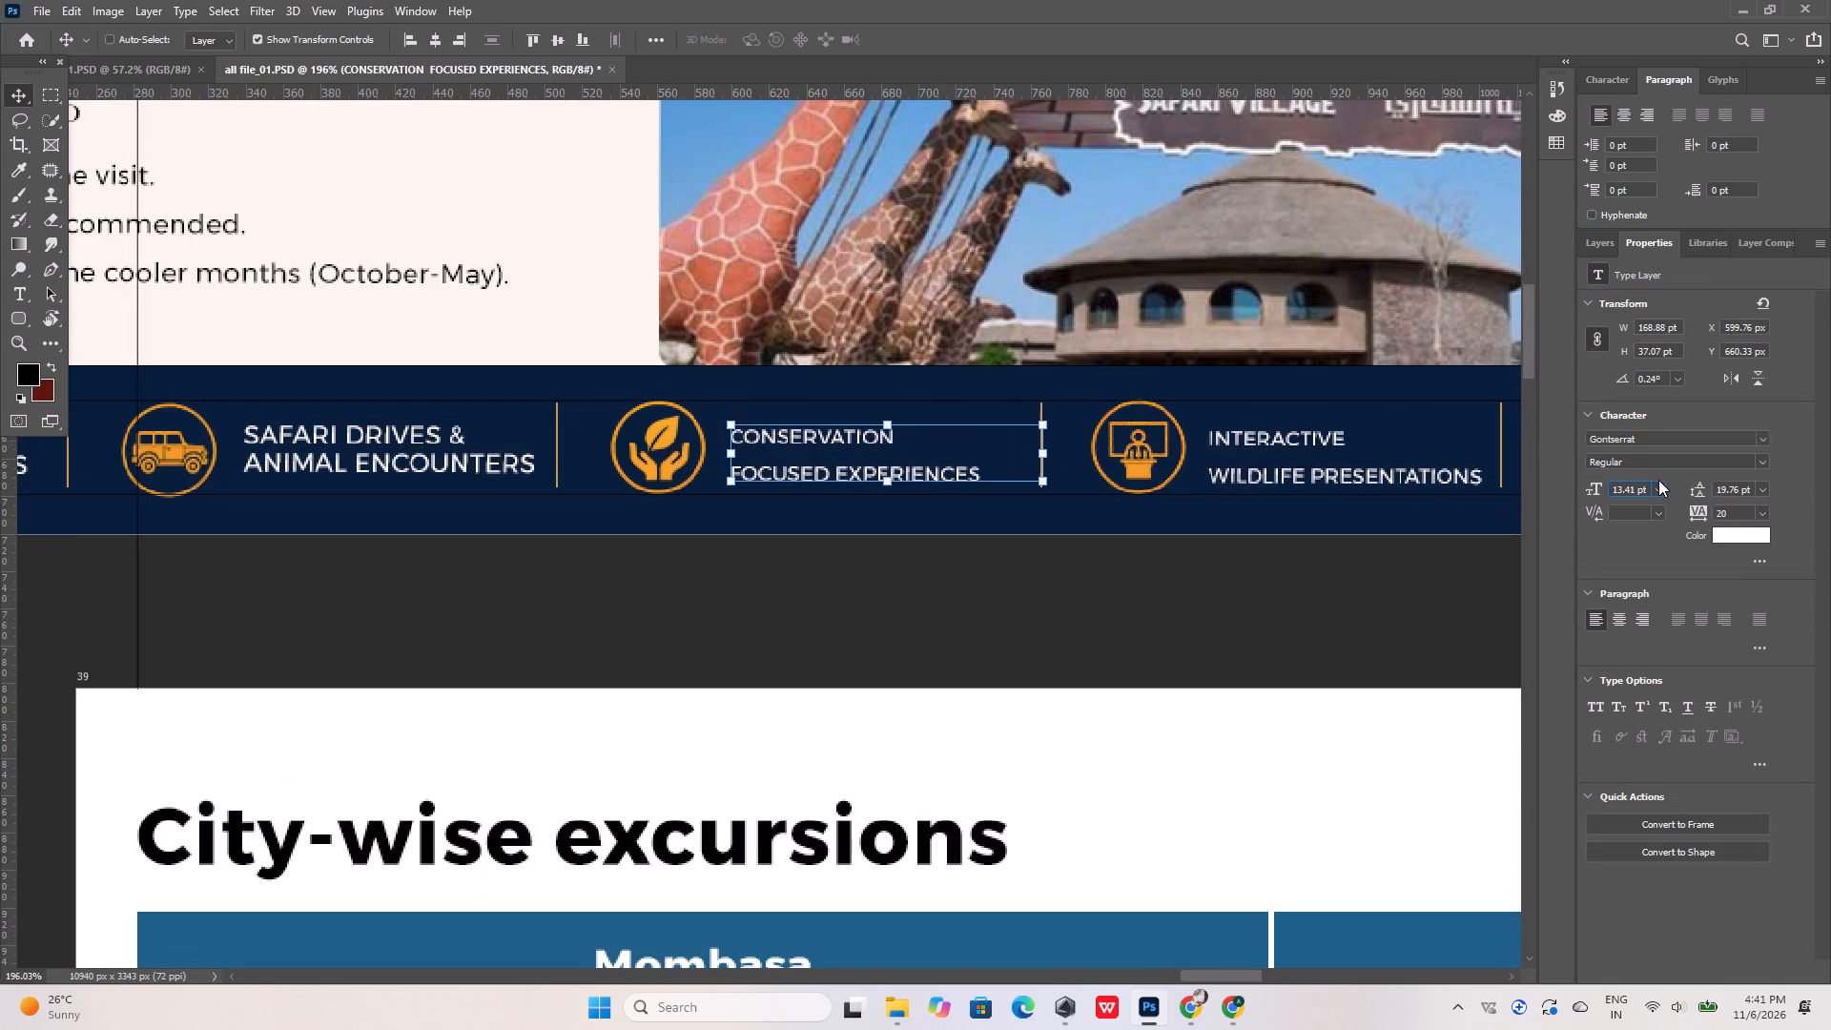
left_click_drag(1716, 490, 1762, 482)
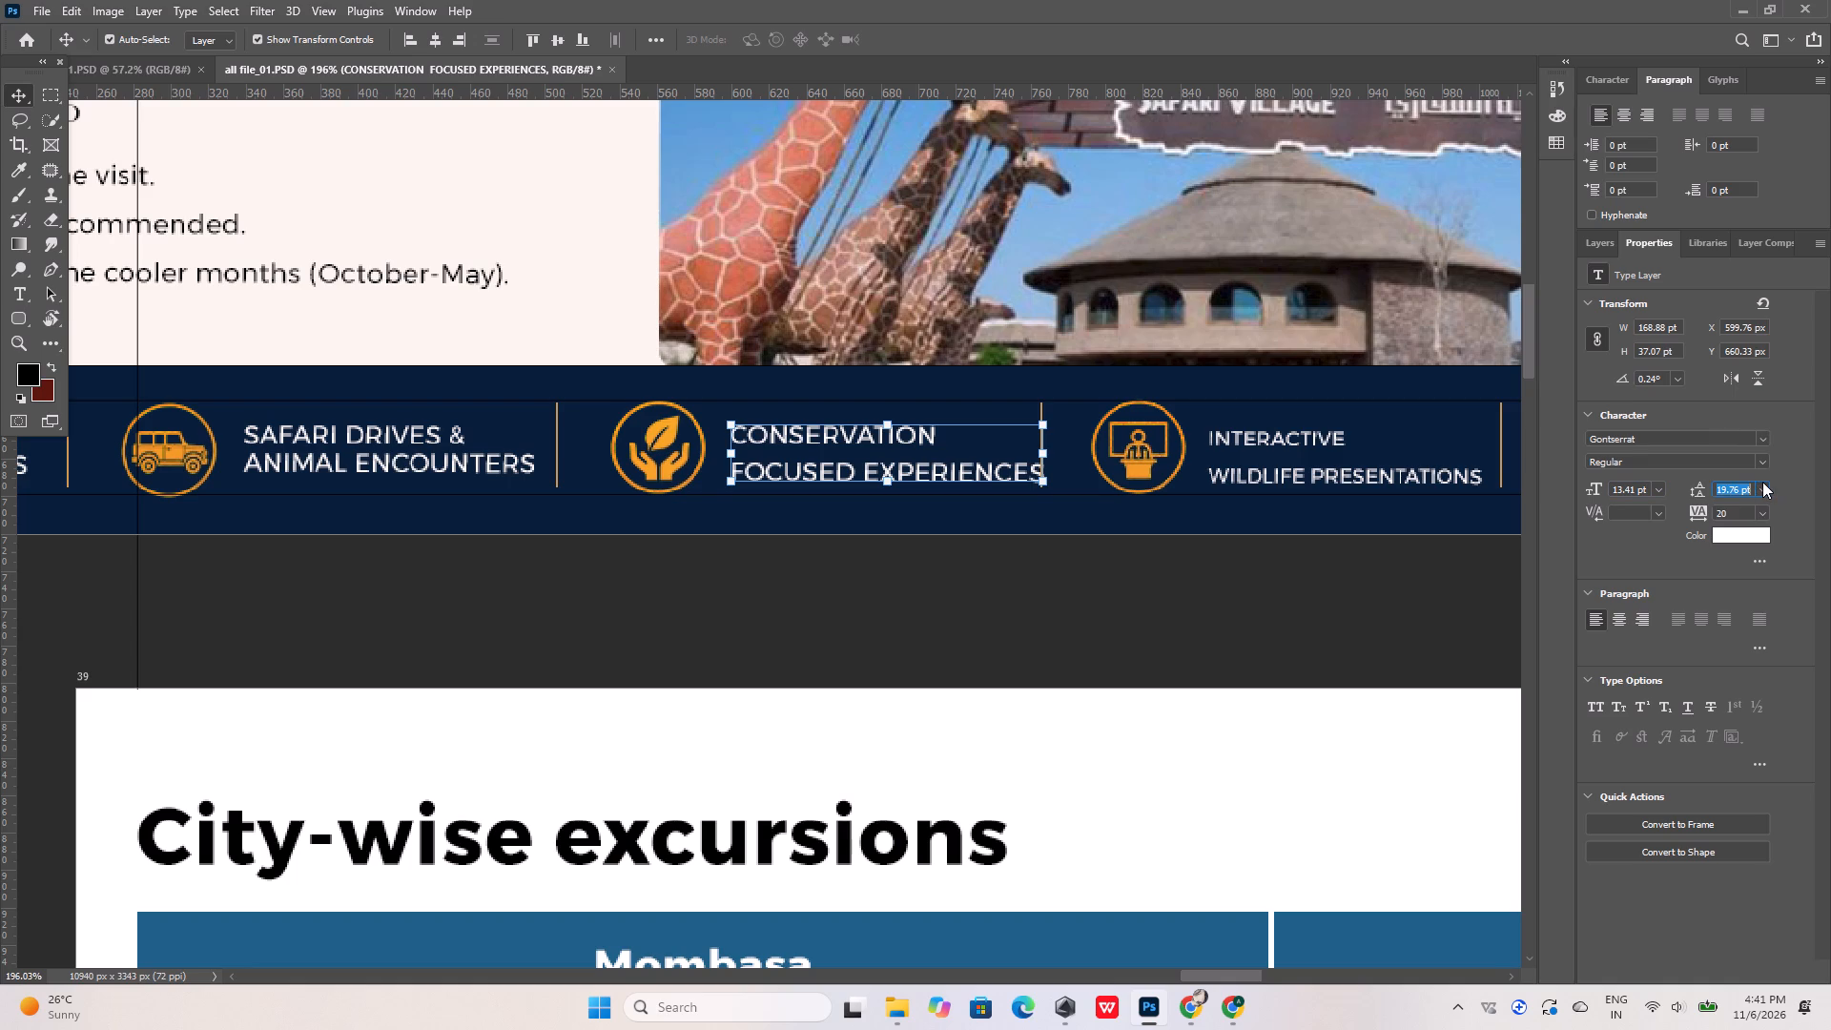
type("15")
key("Return")
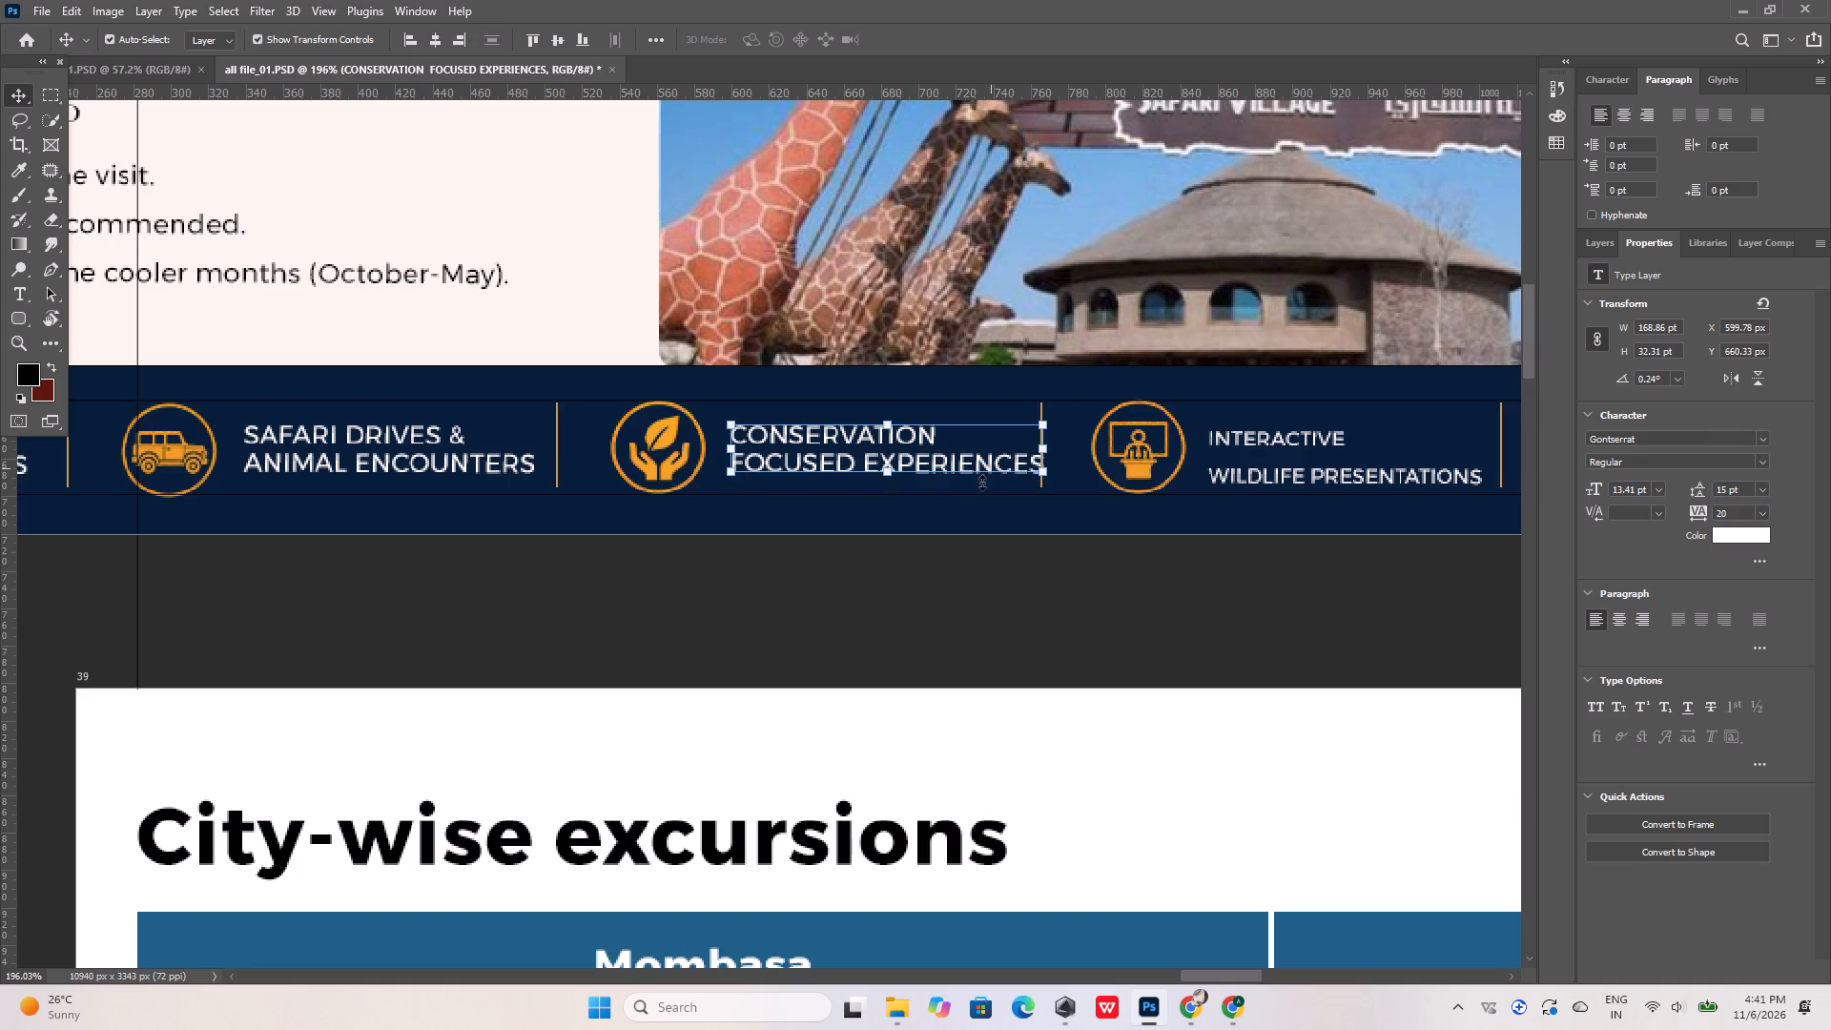
Vertically centre the CONSERVATION FOCUSED EXPERIENCES text on the Dubai Safari Park footer rectangle and deselect.
left_click(961, 512, "shift")
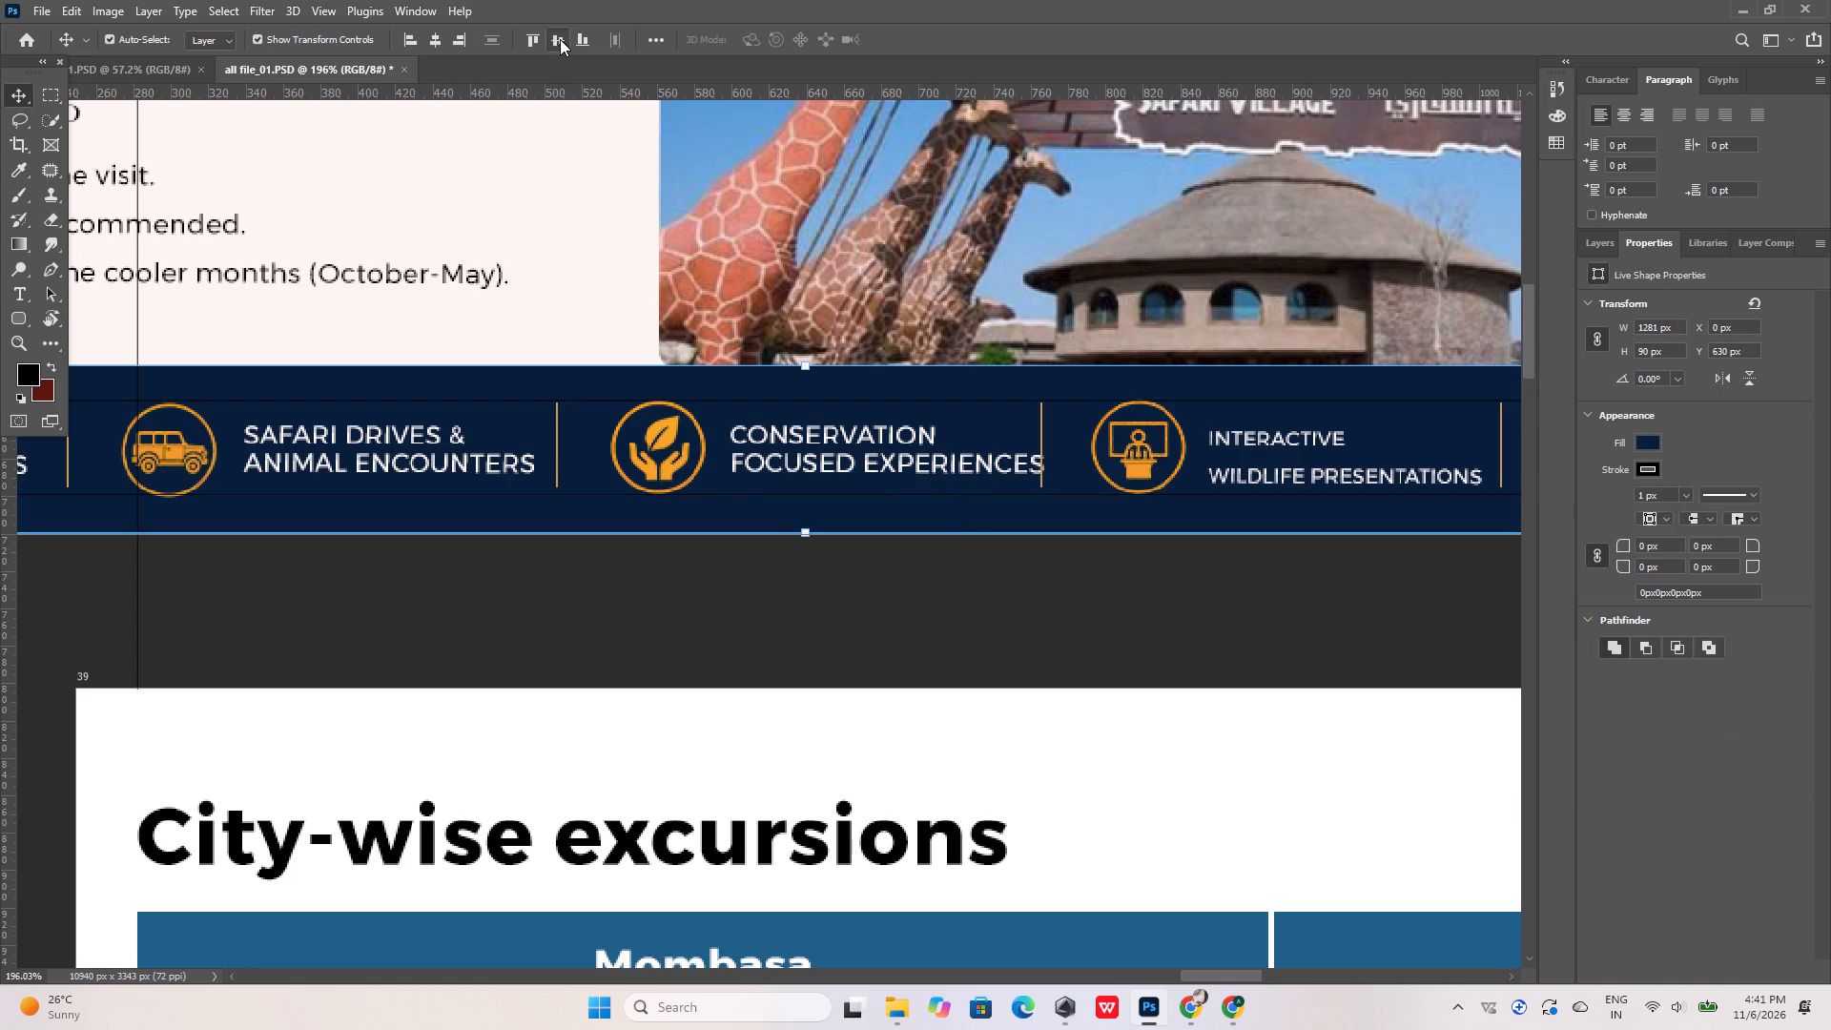
left_click(560, 39)
left_click(628, 588)
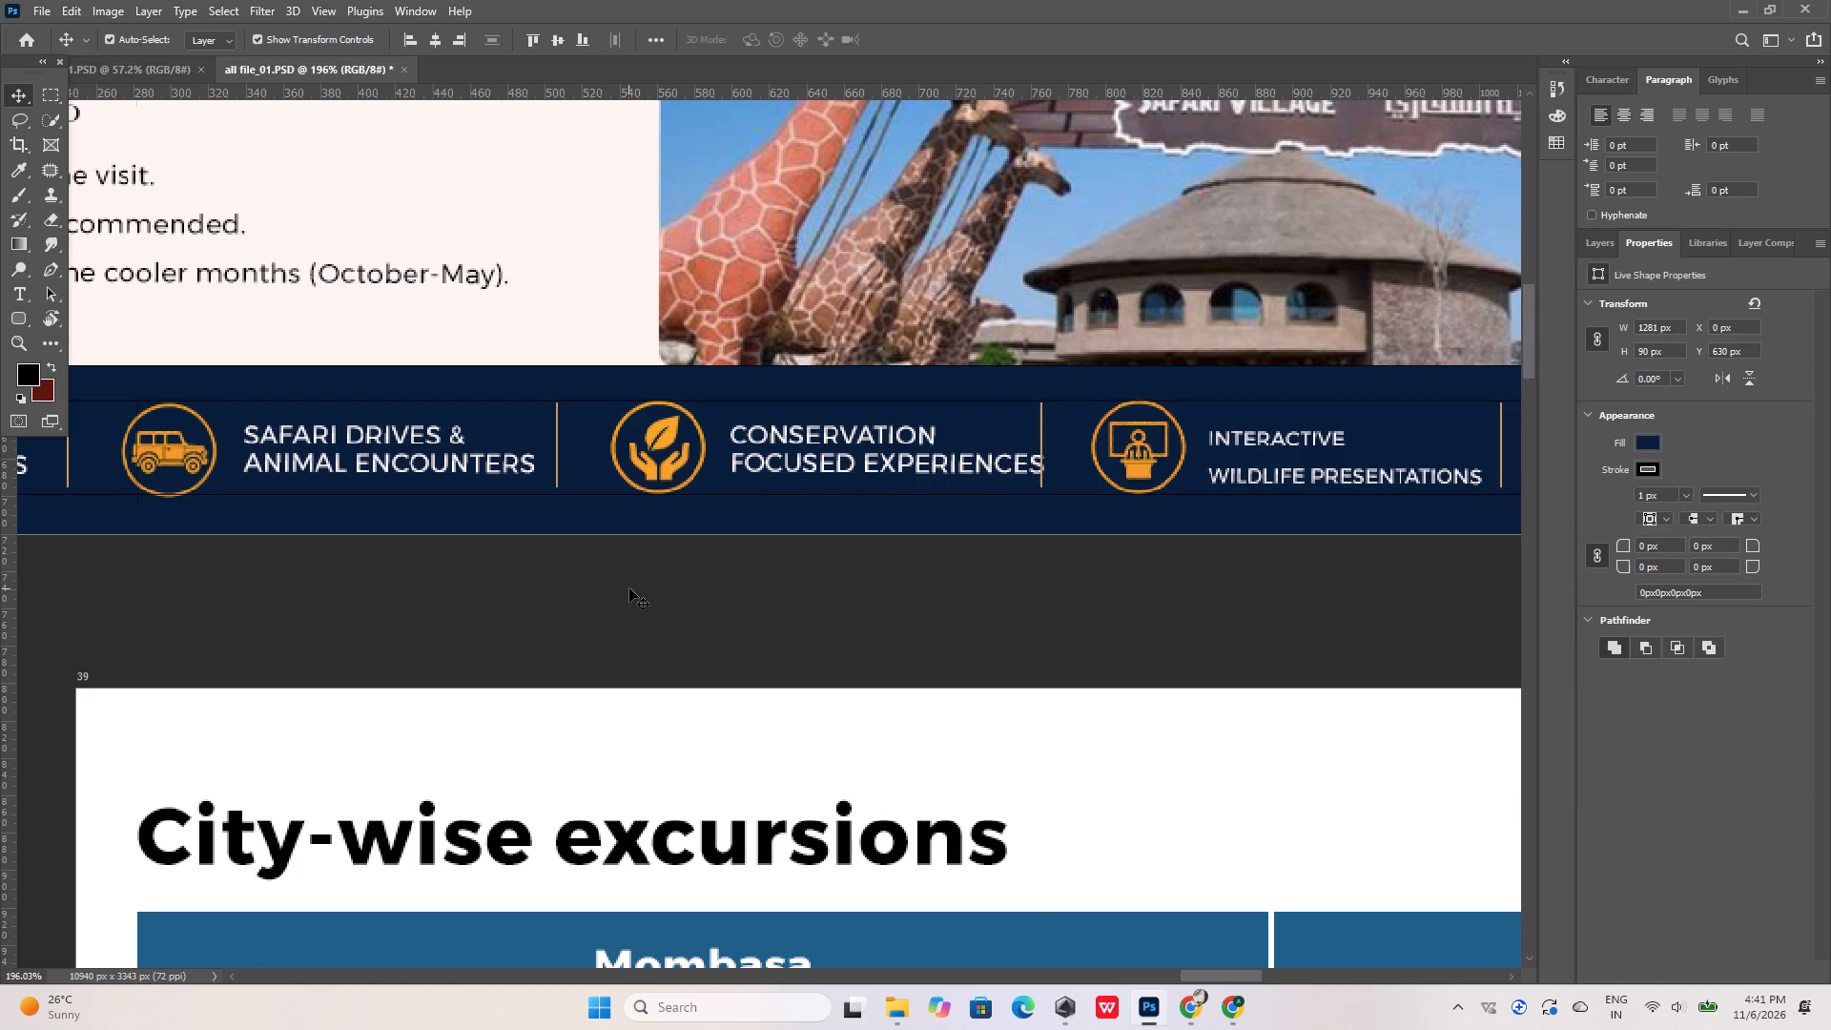
Set the INTERACTIVE WILDLIFE PRESENTATIONS footer text to font size 13.41 pt and leading 15 pt.
scroll(508, 527, "down", 10, "alt")
scroll(723, 502, "up", 12, "alt")
left_click(818, 493)
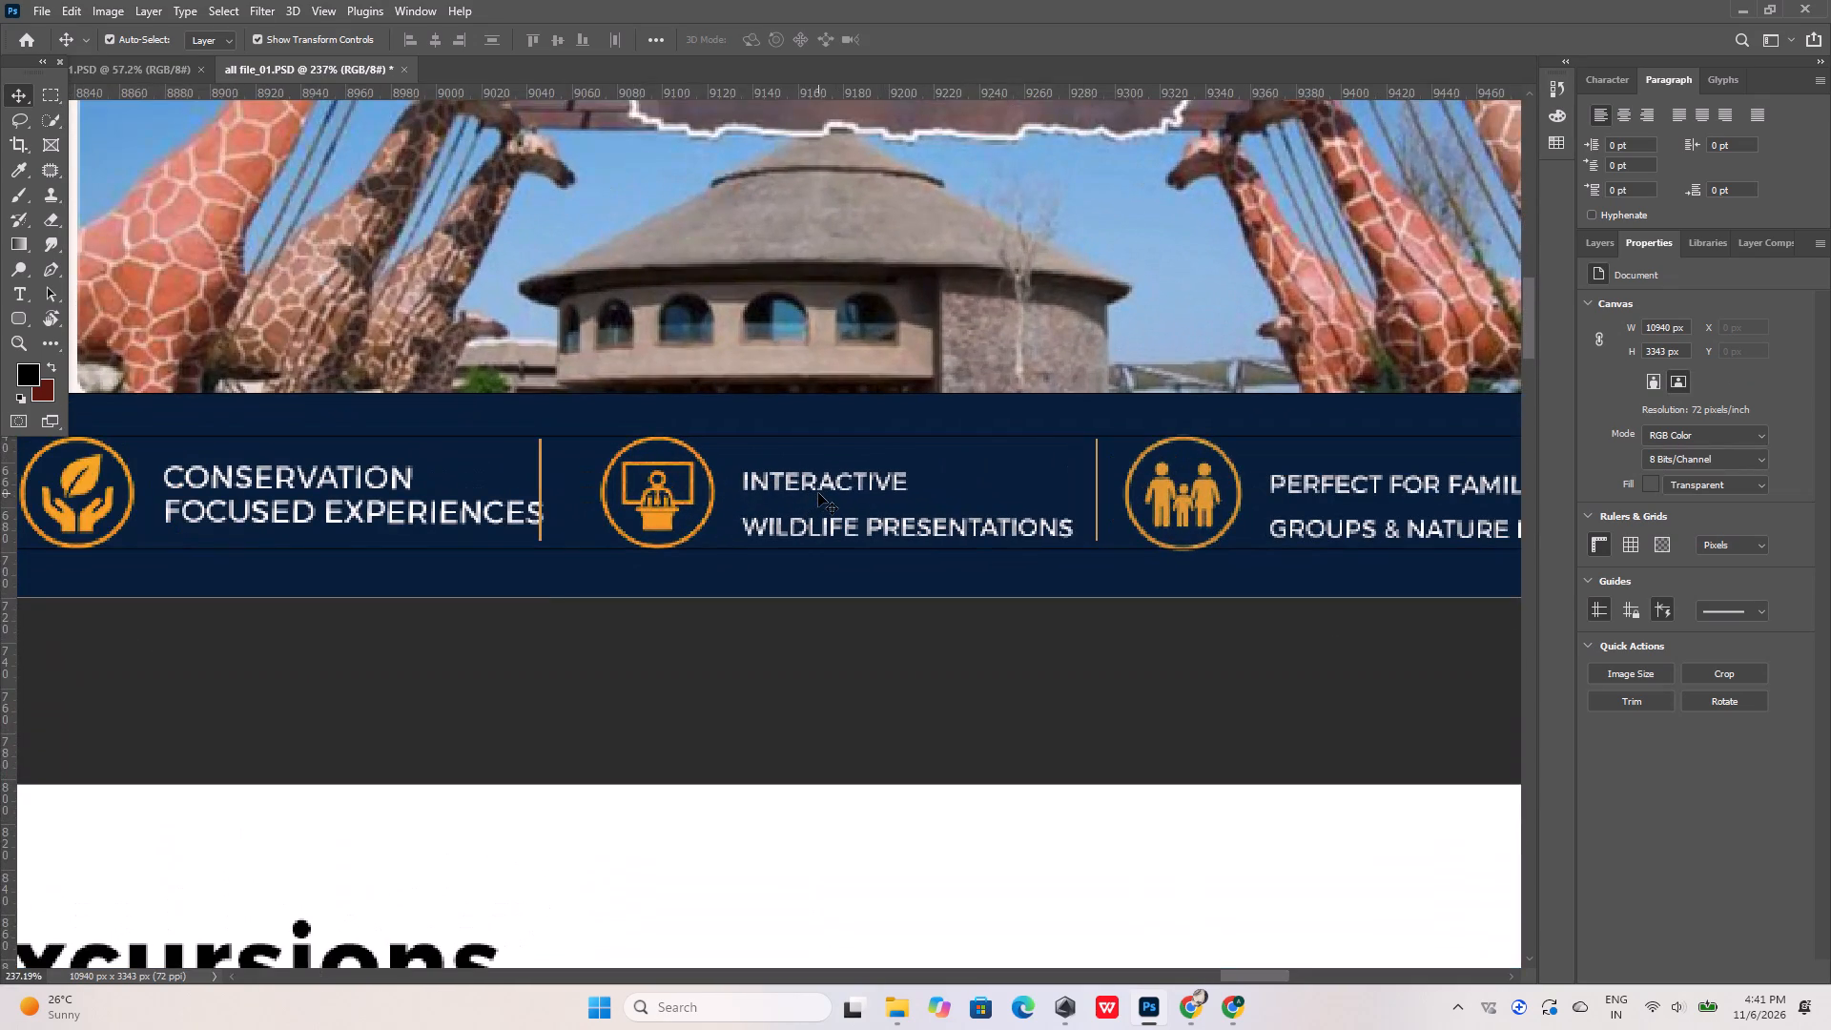
left_click_drag(1610, 488, 1648, 488)
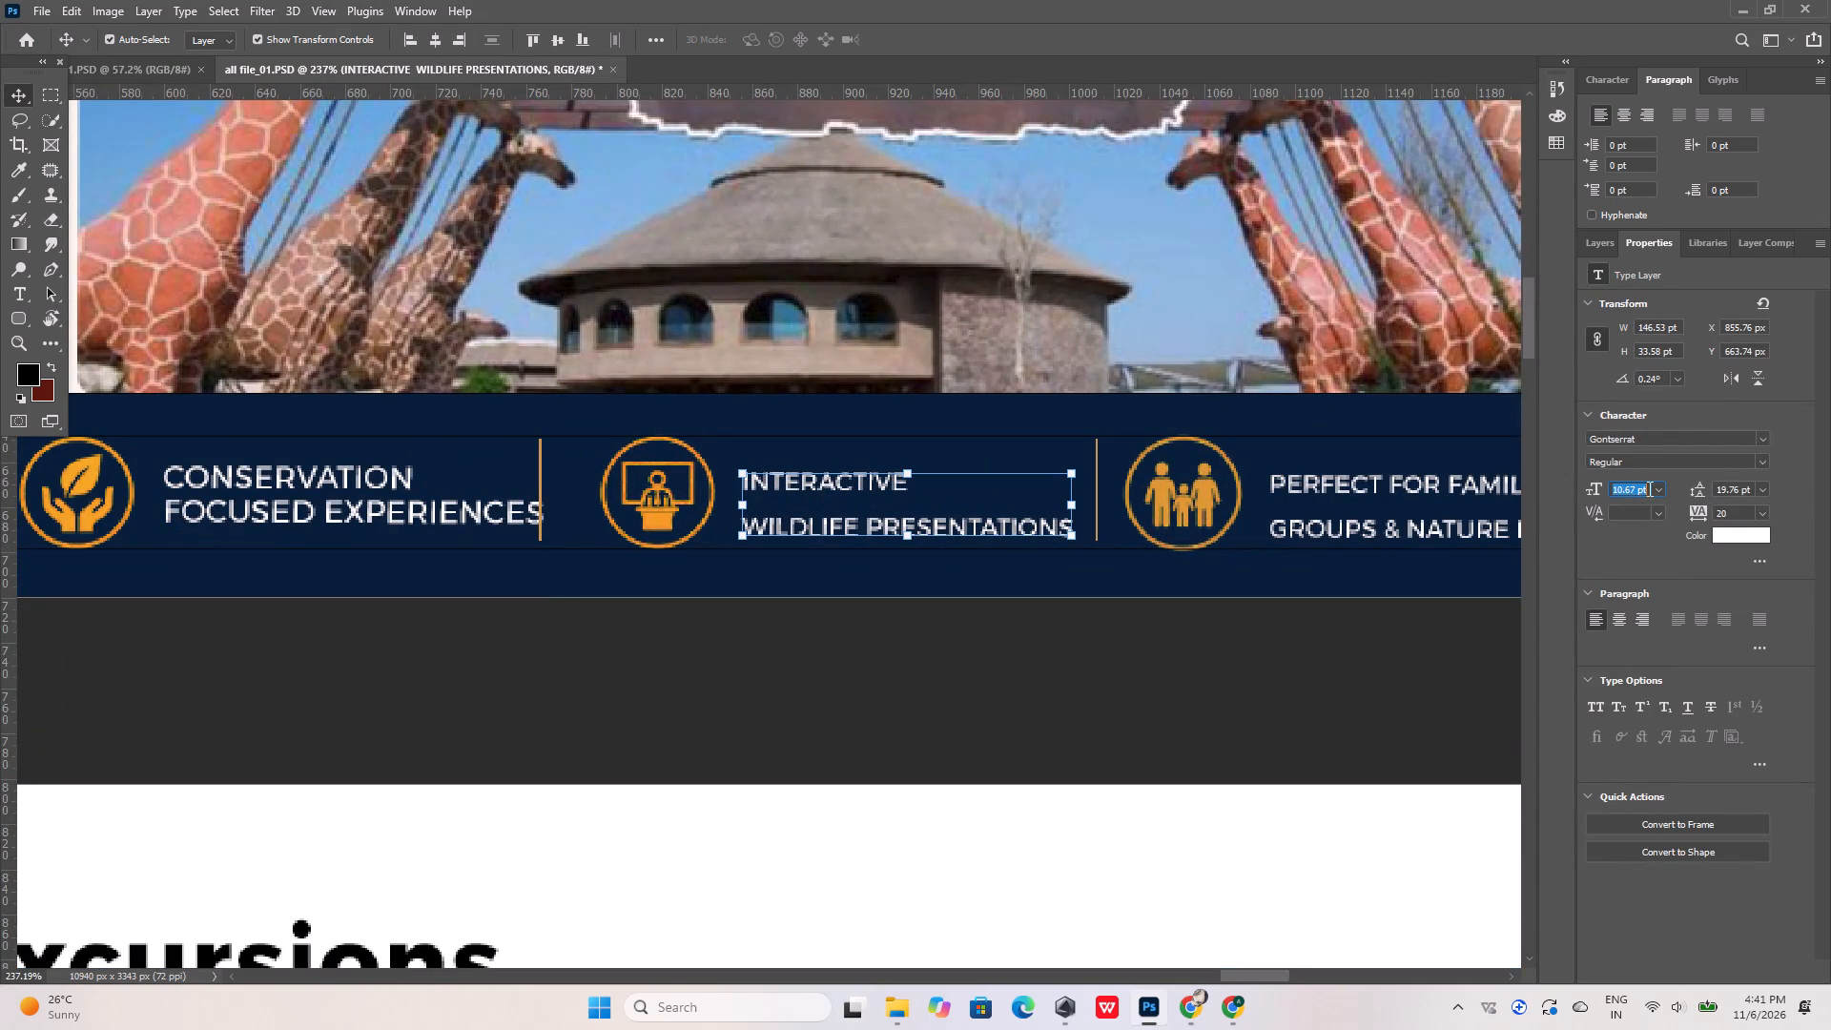
left_click_drag(1648, 488, 1649, 488)
key("ctrl+v")
left_click_drag(1715, 488, 1756, 484)
type("15")
key("Return")
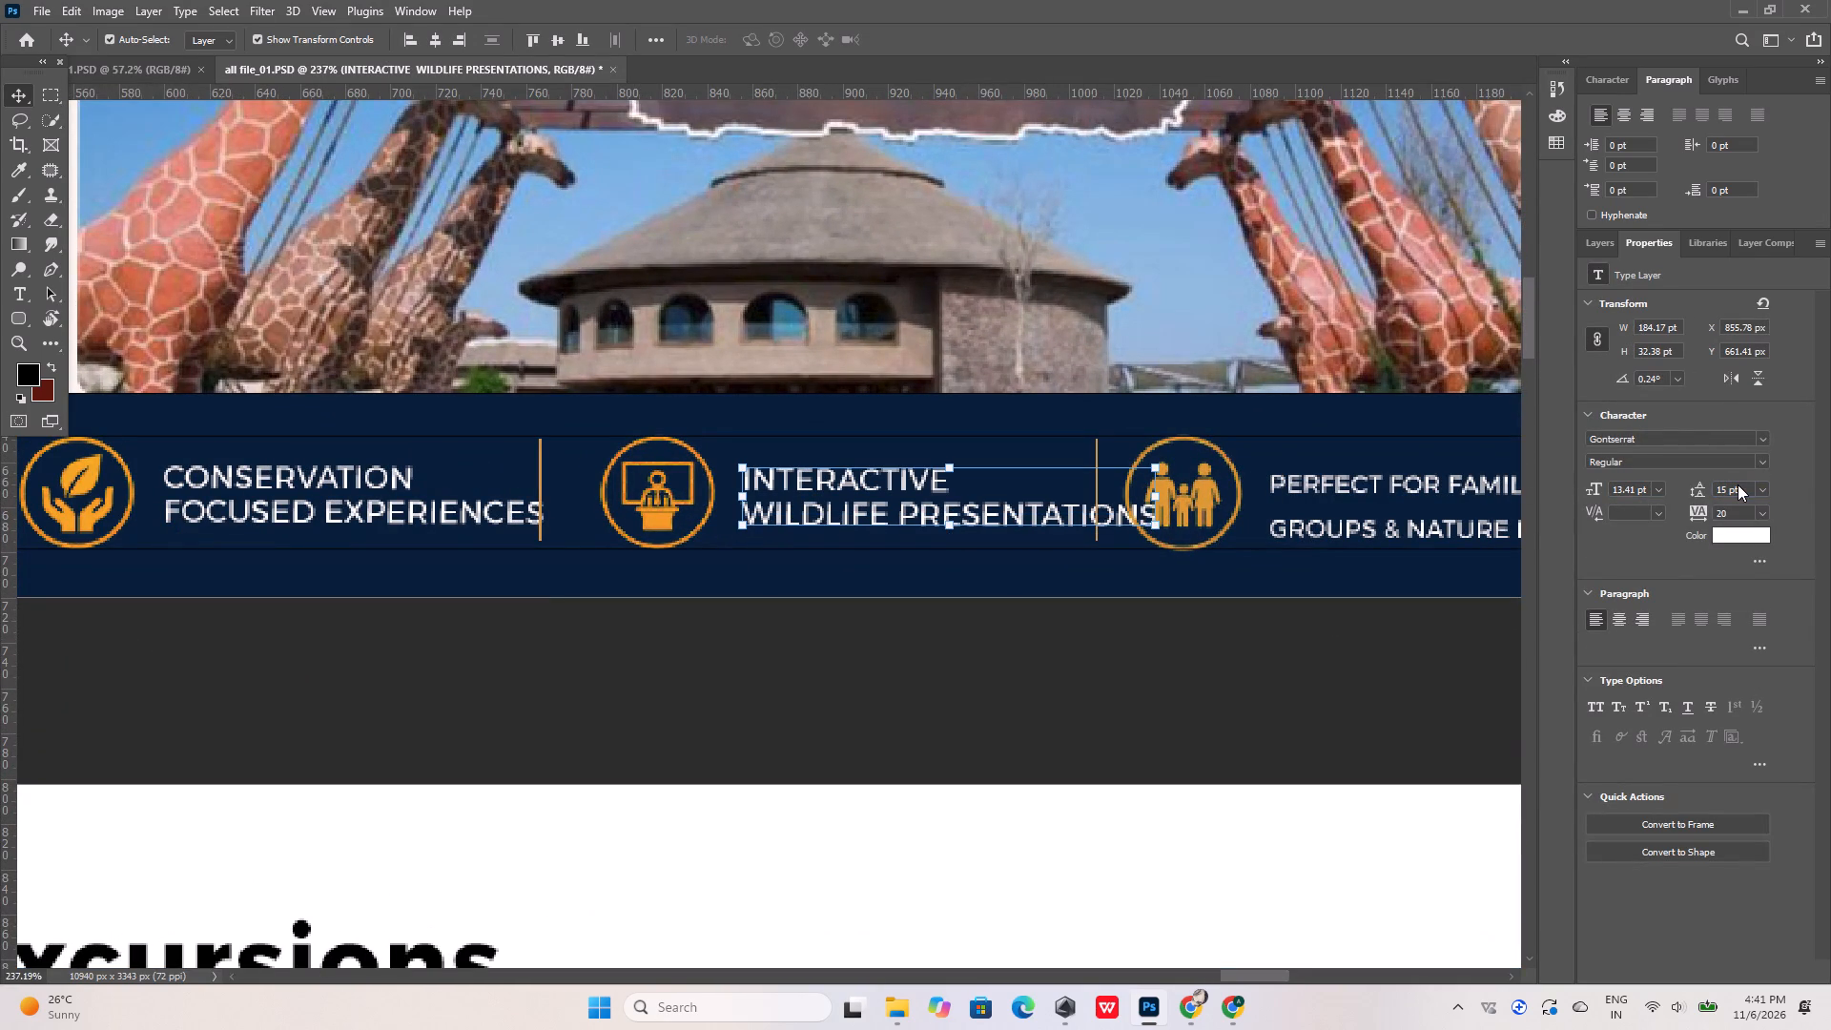
Vertically centre the INTERACTIVE WILDLIFE PRESENTATIONS text on the Dubai Safari Park footer rectangle and deselect.
left_click(1038, 566, "shift")
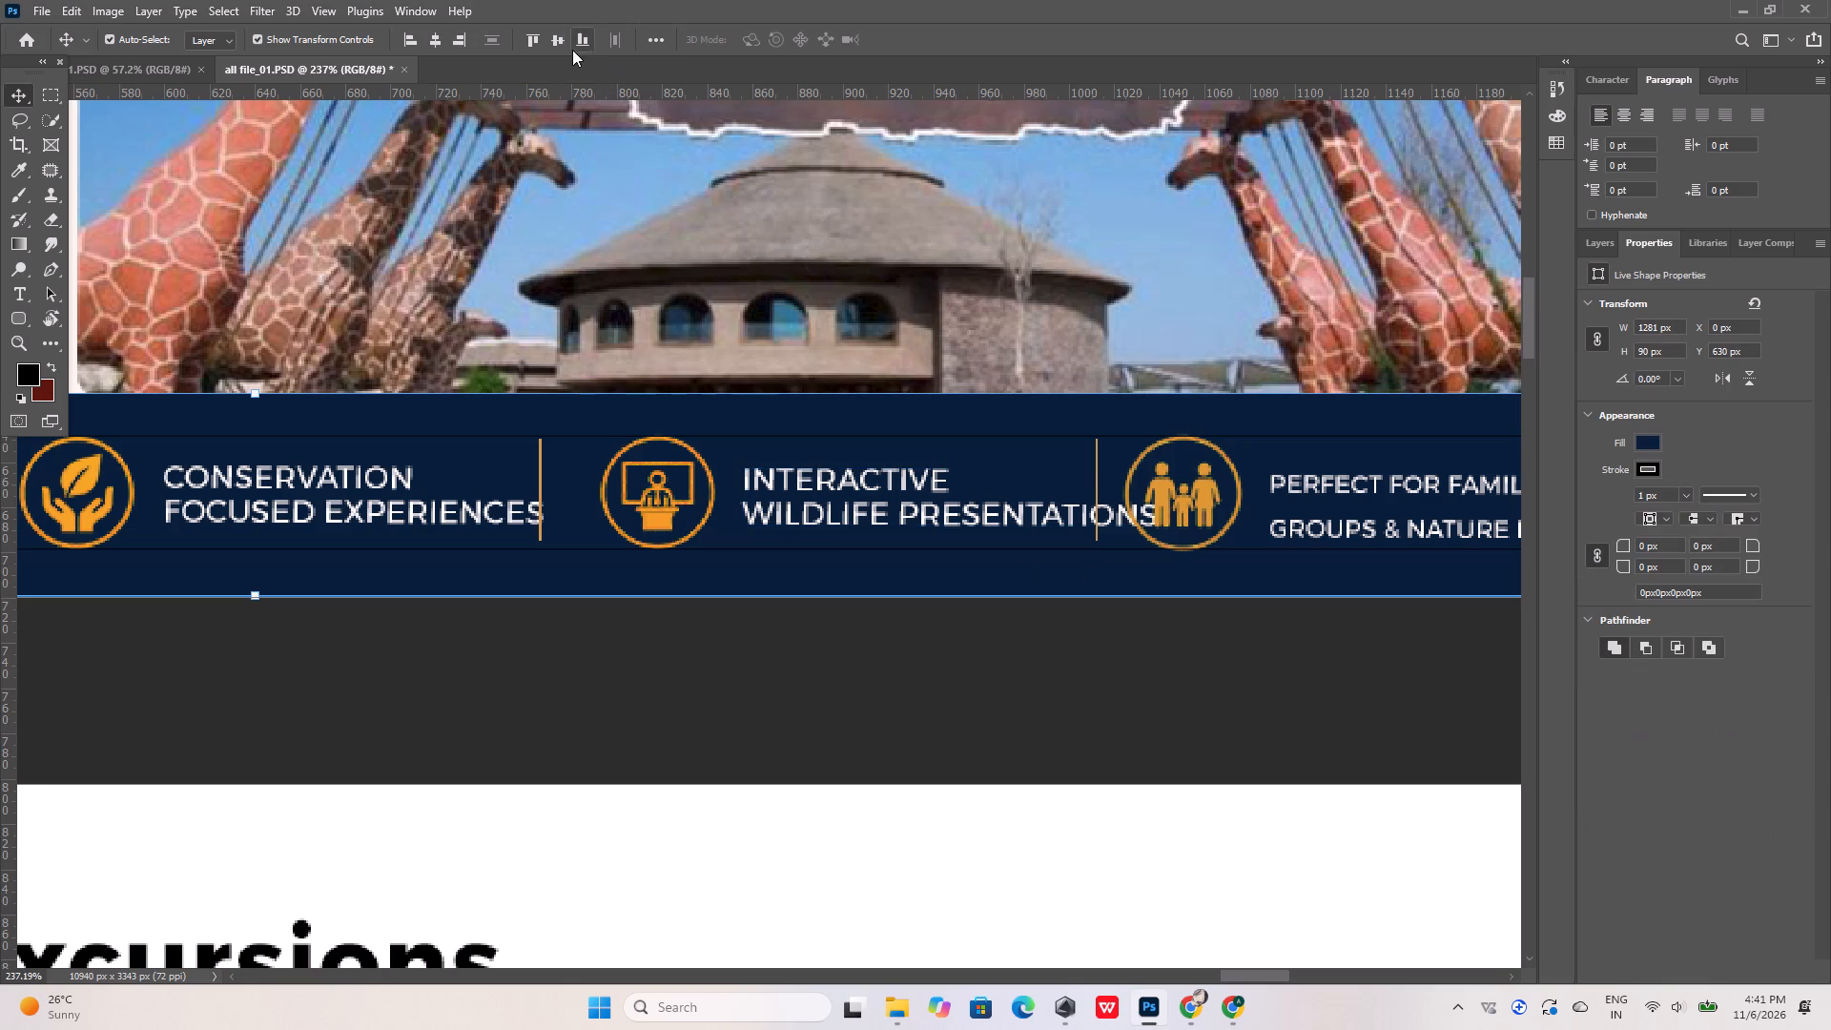
left_click(557, 38)
left_click(790, 651)
Set the PERFECT FOR FAMILIES, GROUPS & NATURE LOVERS footer text to font size 13.41 pt and leading 15 pt.
scroll(641, 564, "down", 2, "alt")
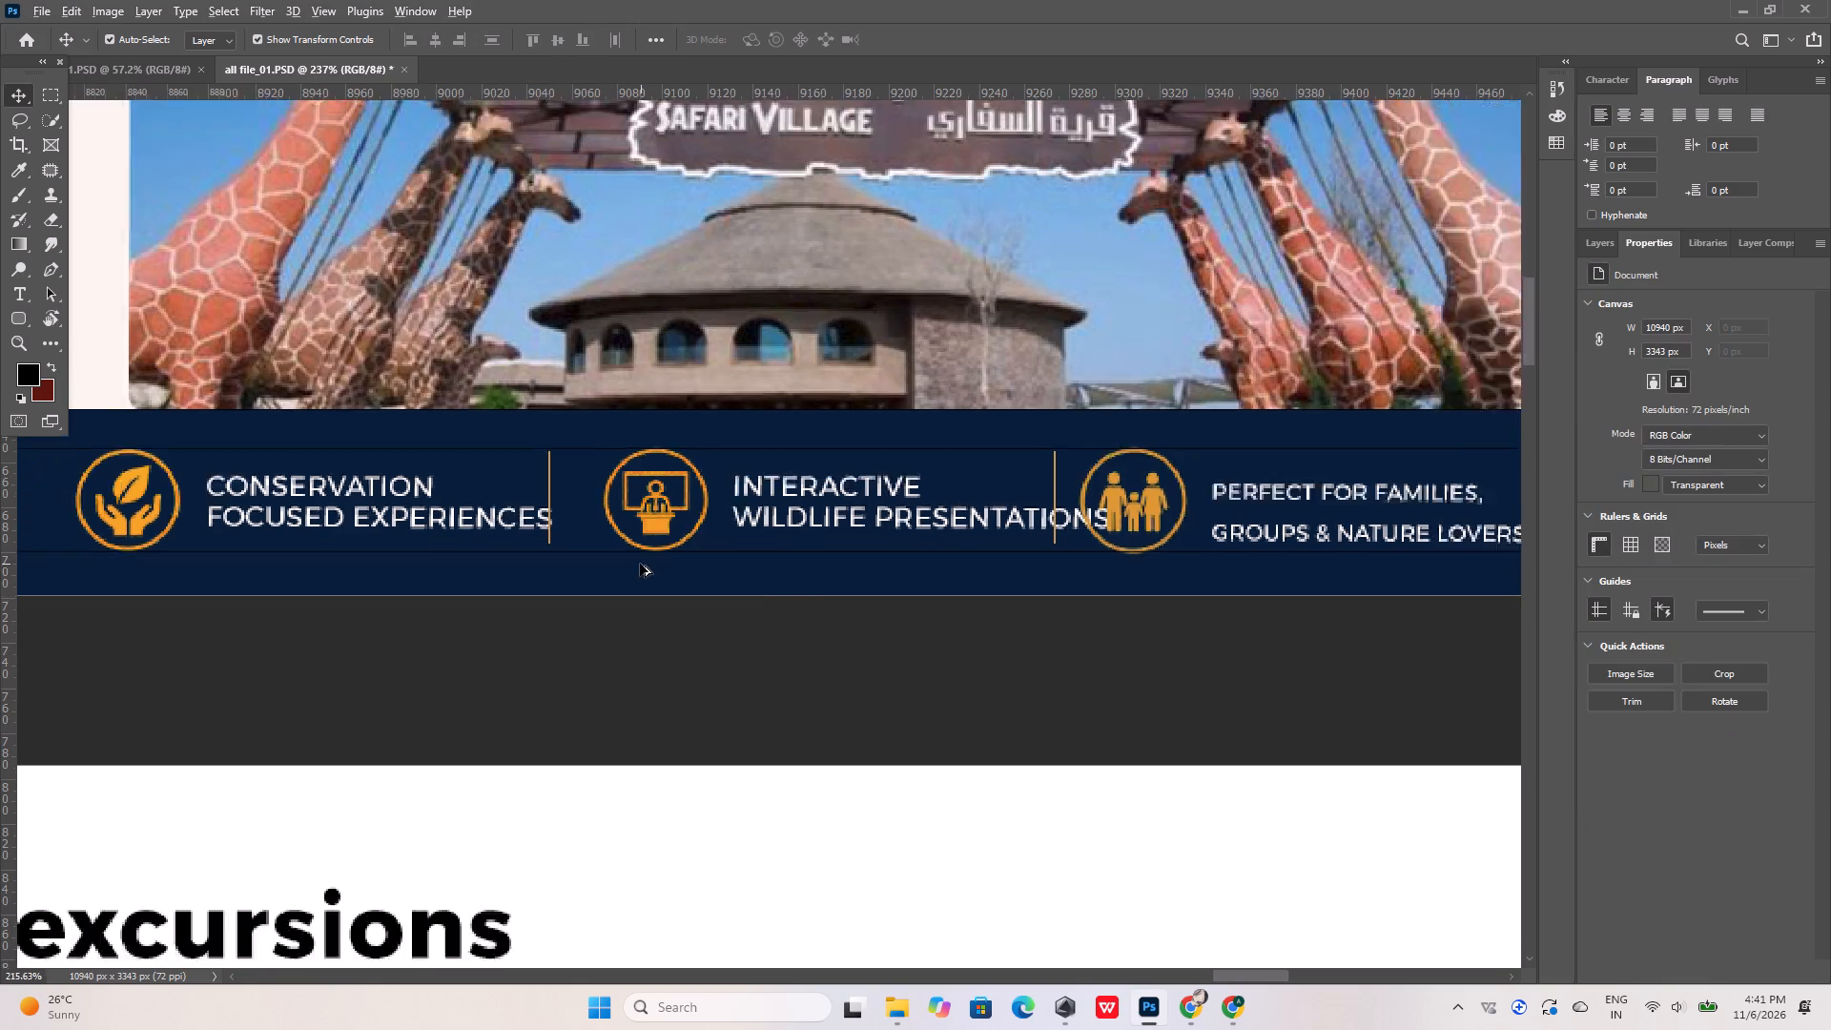
scroll(640, 564, "down", 8, "alt")
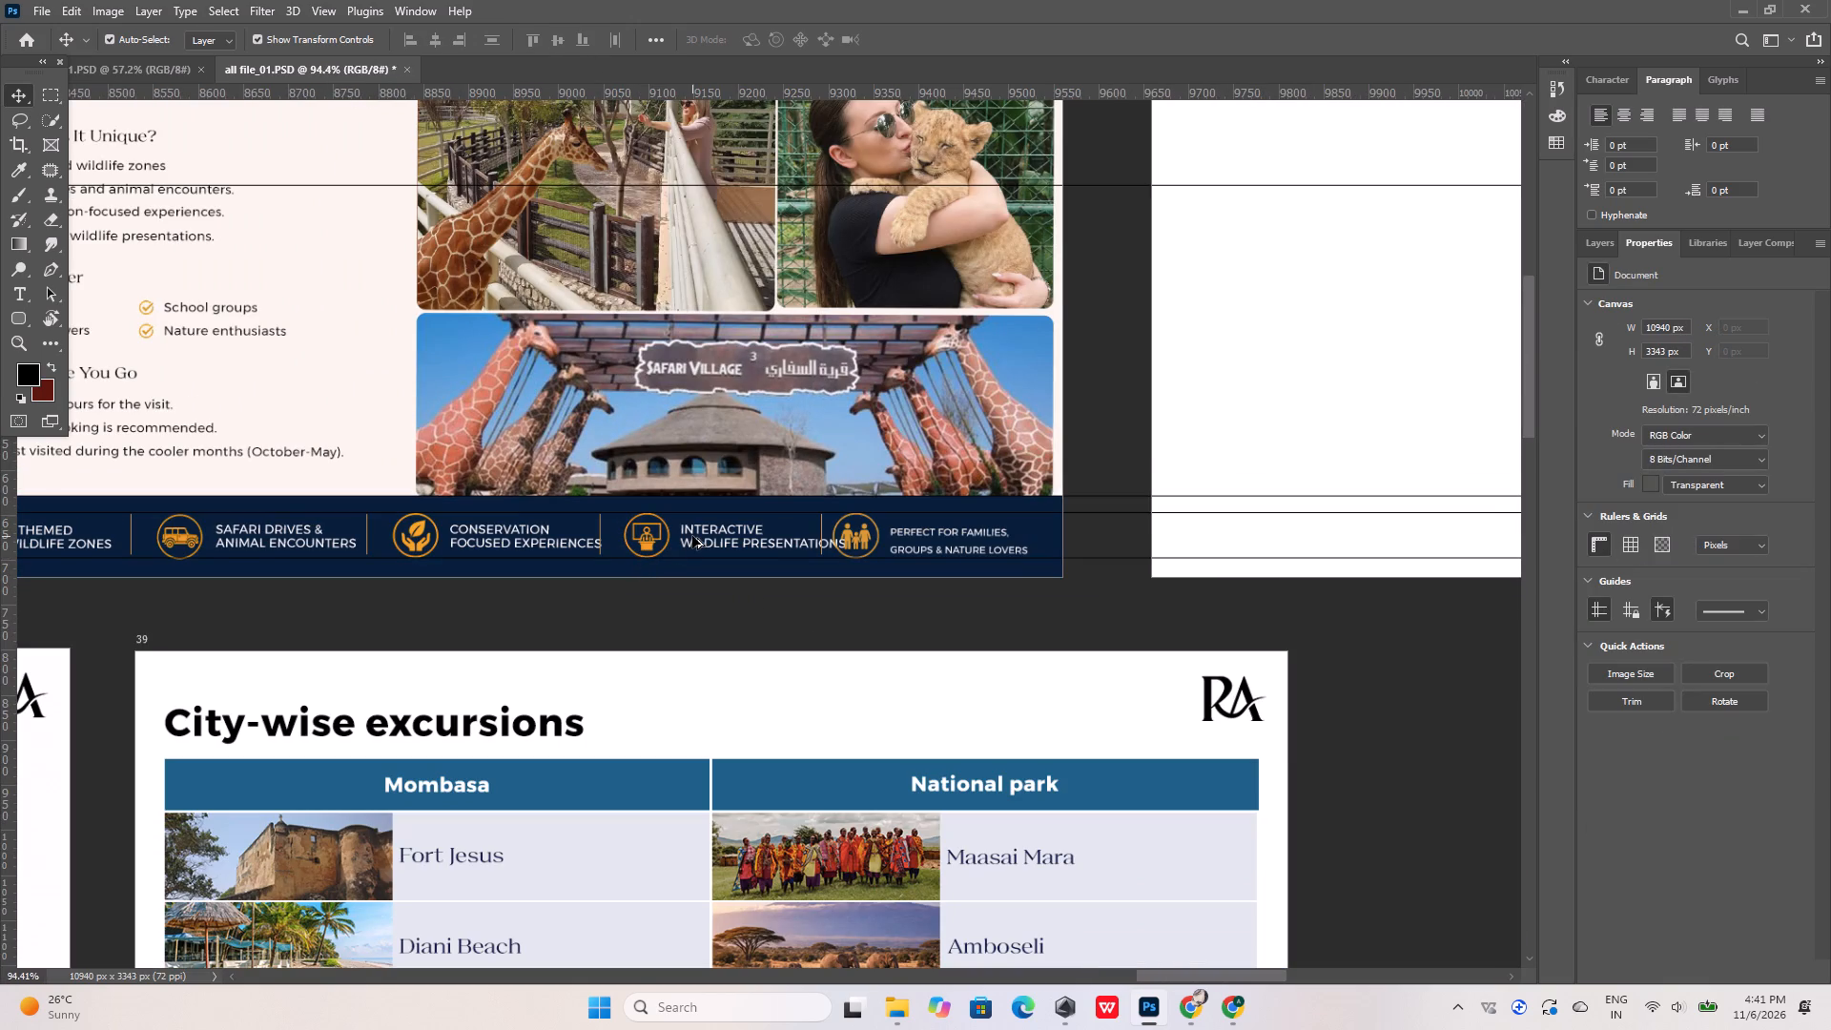
scroll(941, 566, "down", 5, "alt")
scroll(904, 573, "up", 1, "alt")
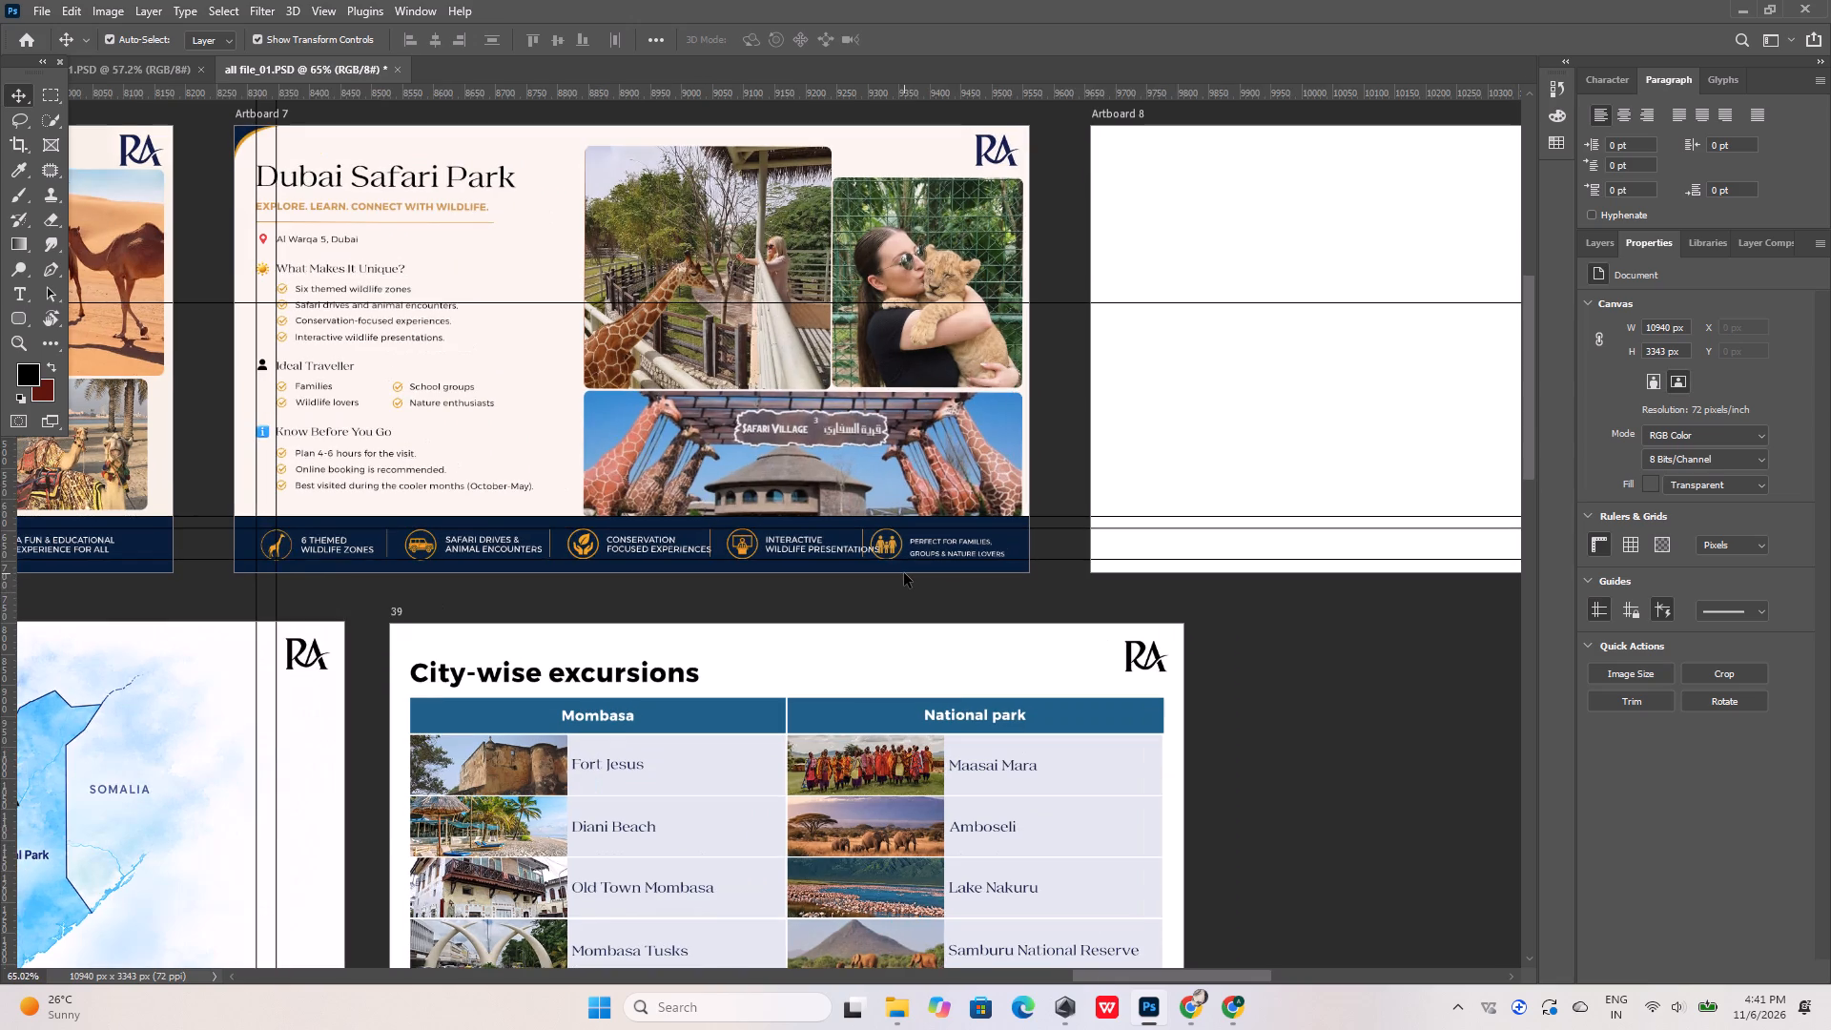
scroll(904, 573, "up", 12, "alt")
left_click(1011, 479)
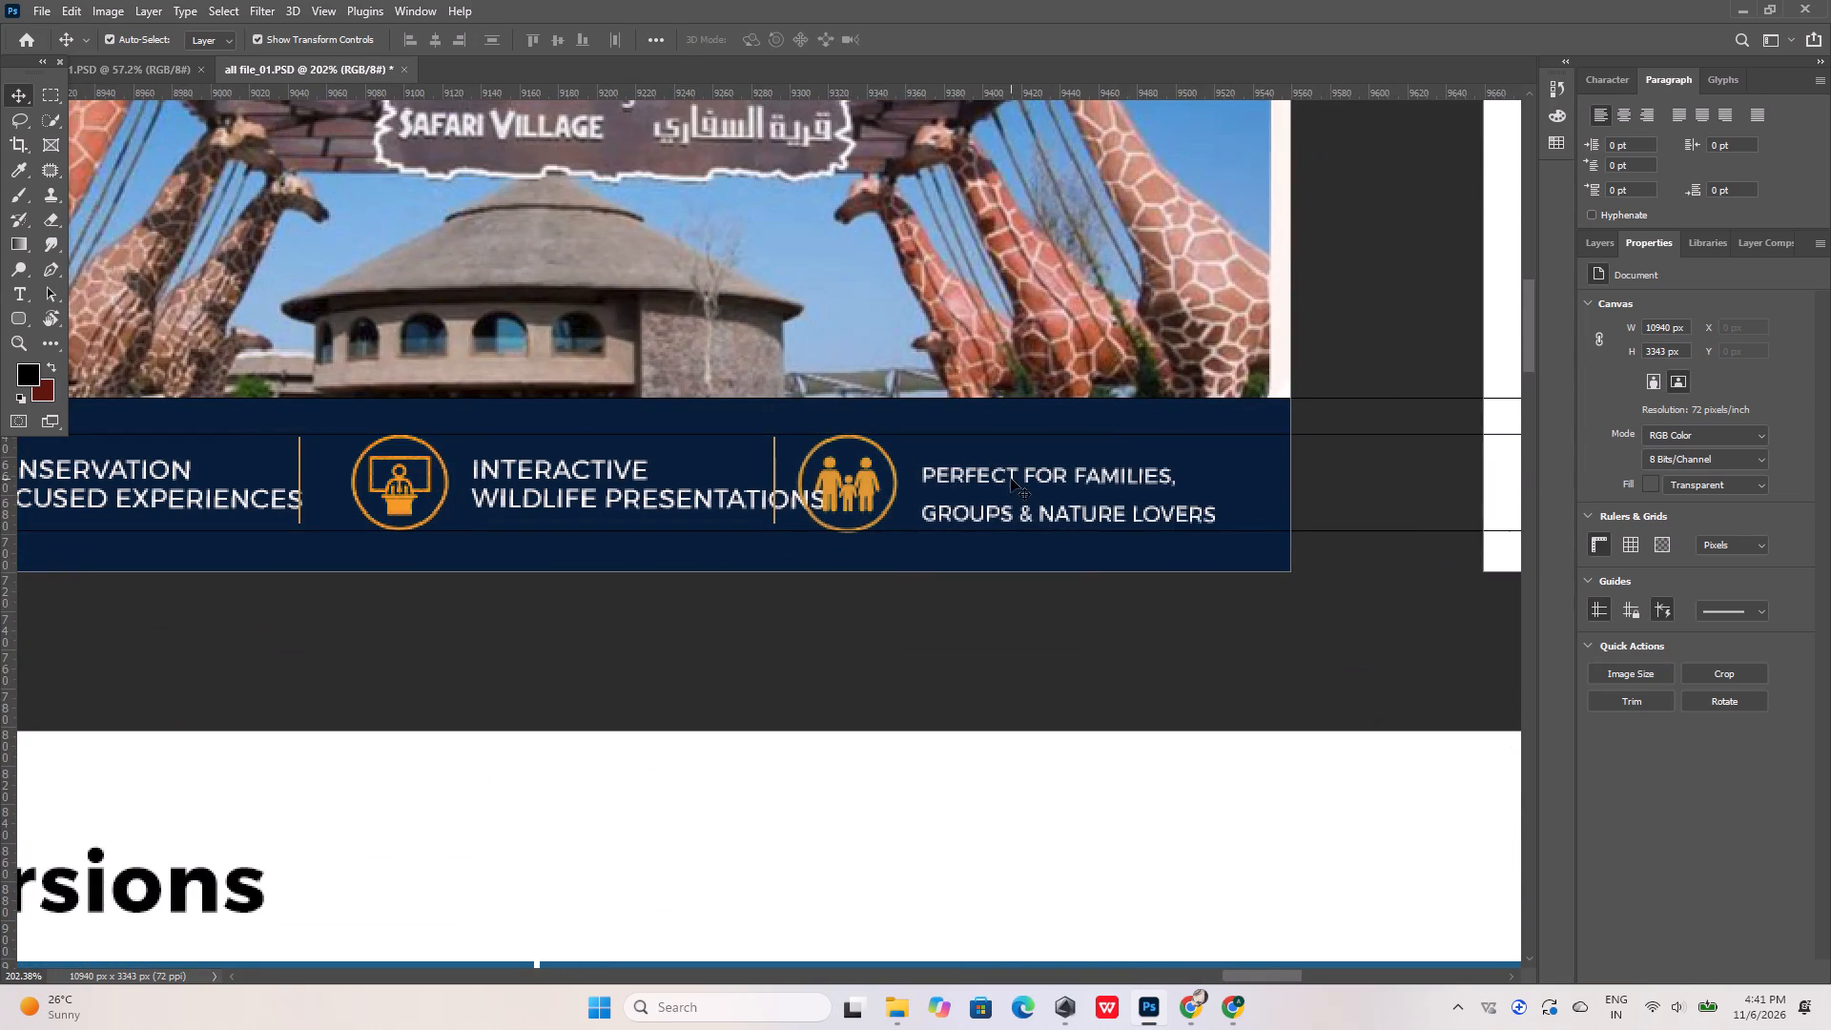
left_click_drag(1612, 488, 1656, 483)
key("ctrl+v")
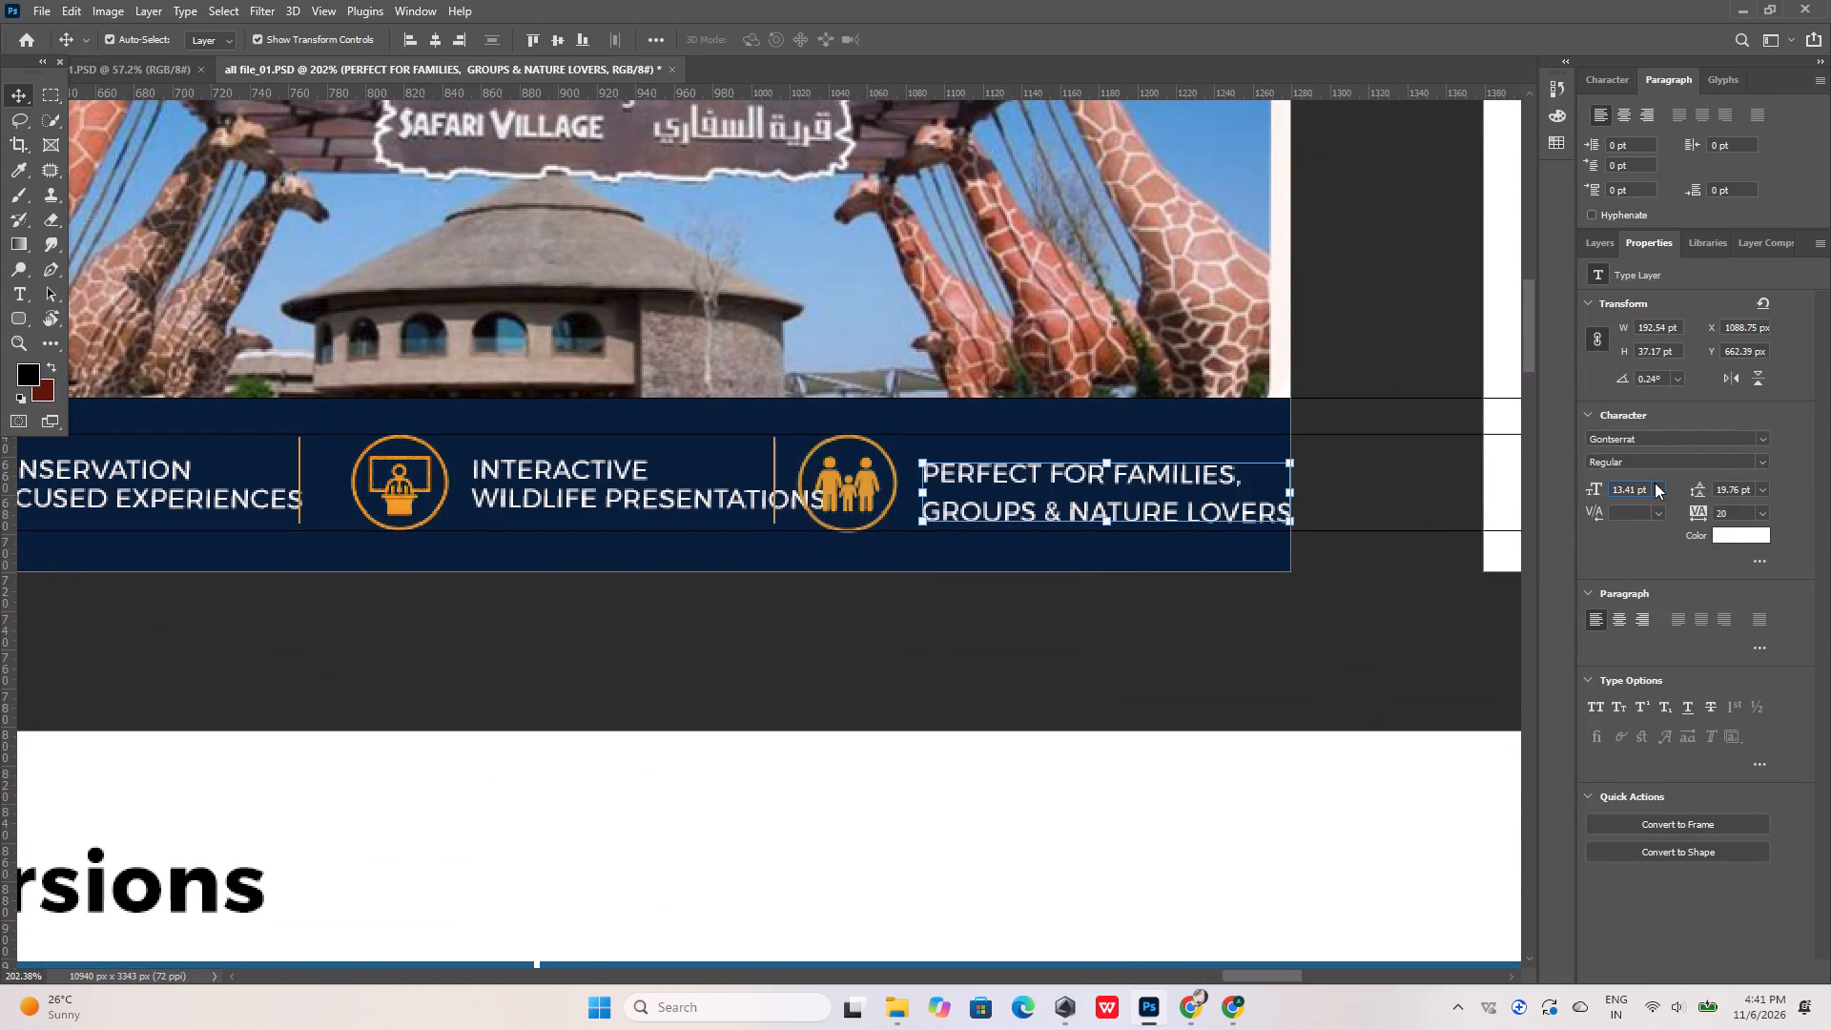
left_click_drag(1717, 491, 1754, 489)
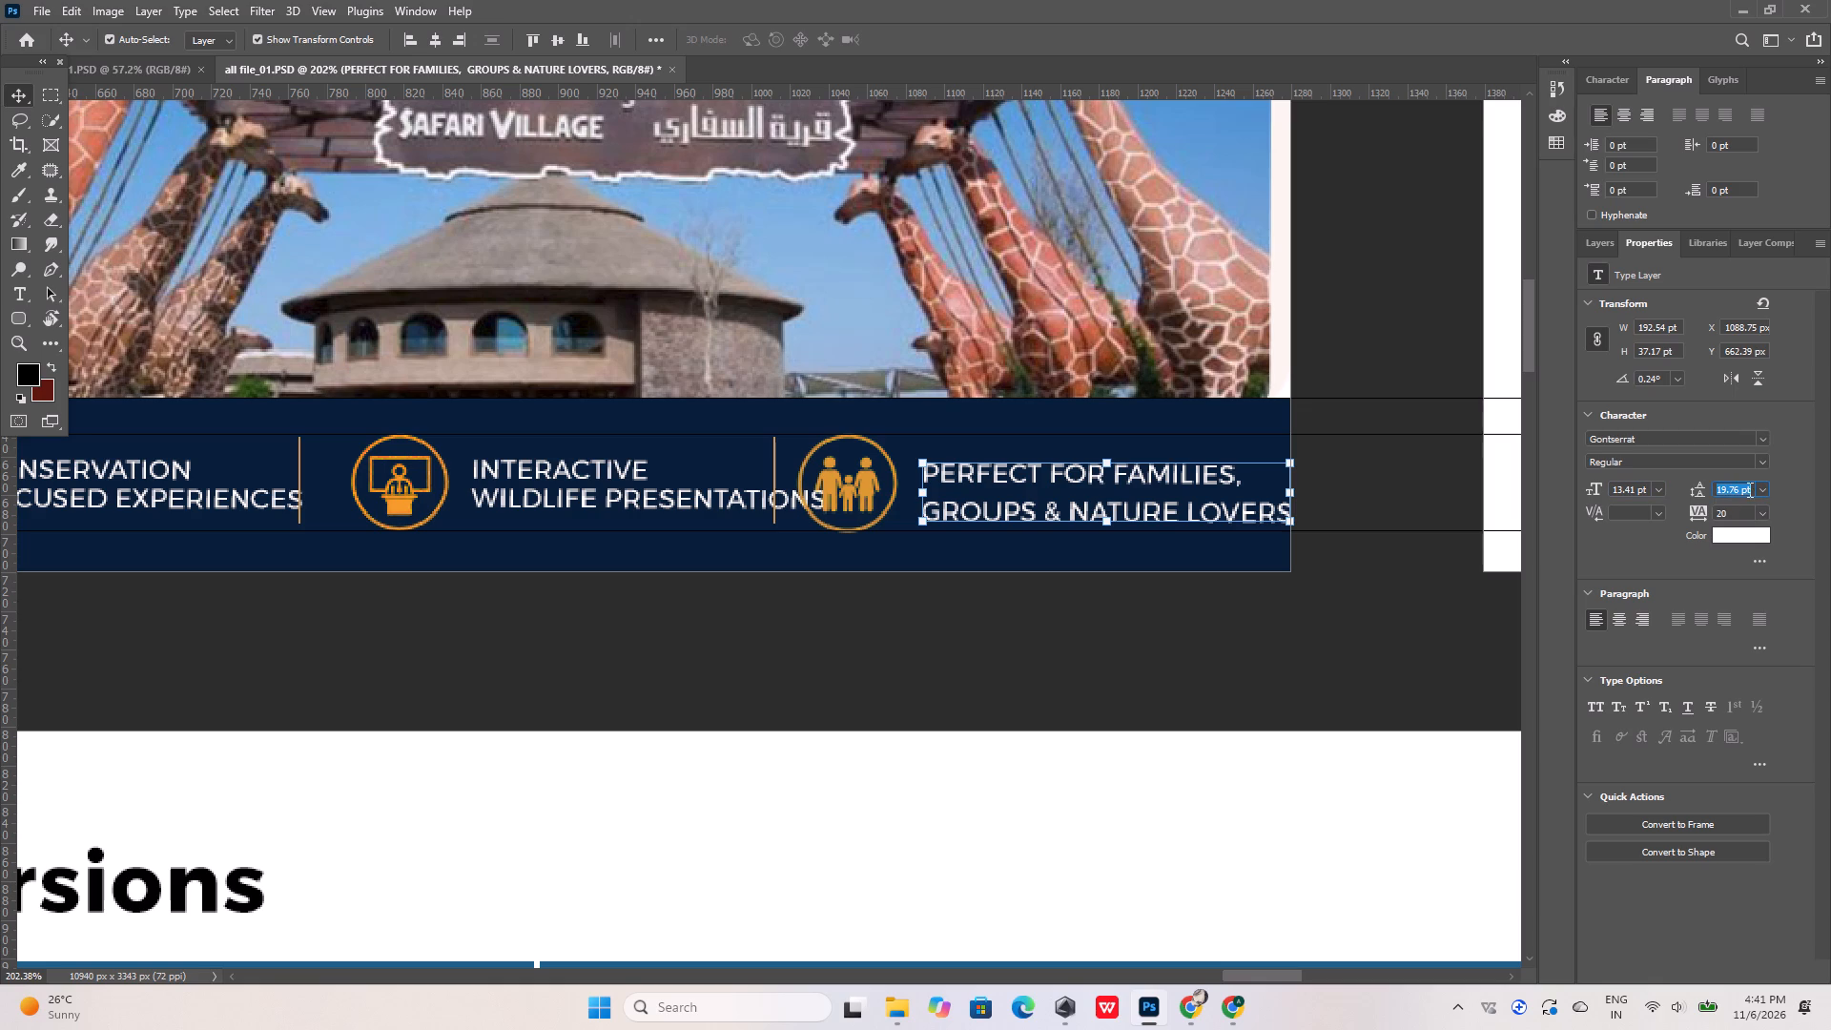
type("15")
key("Return")
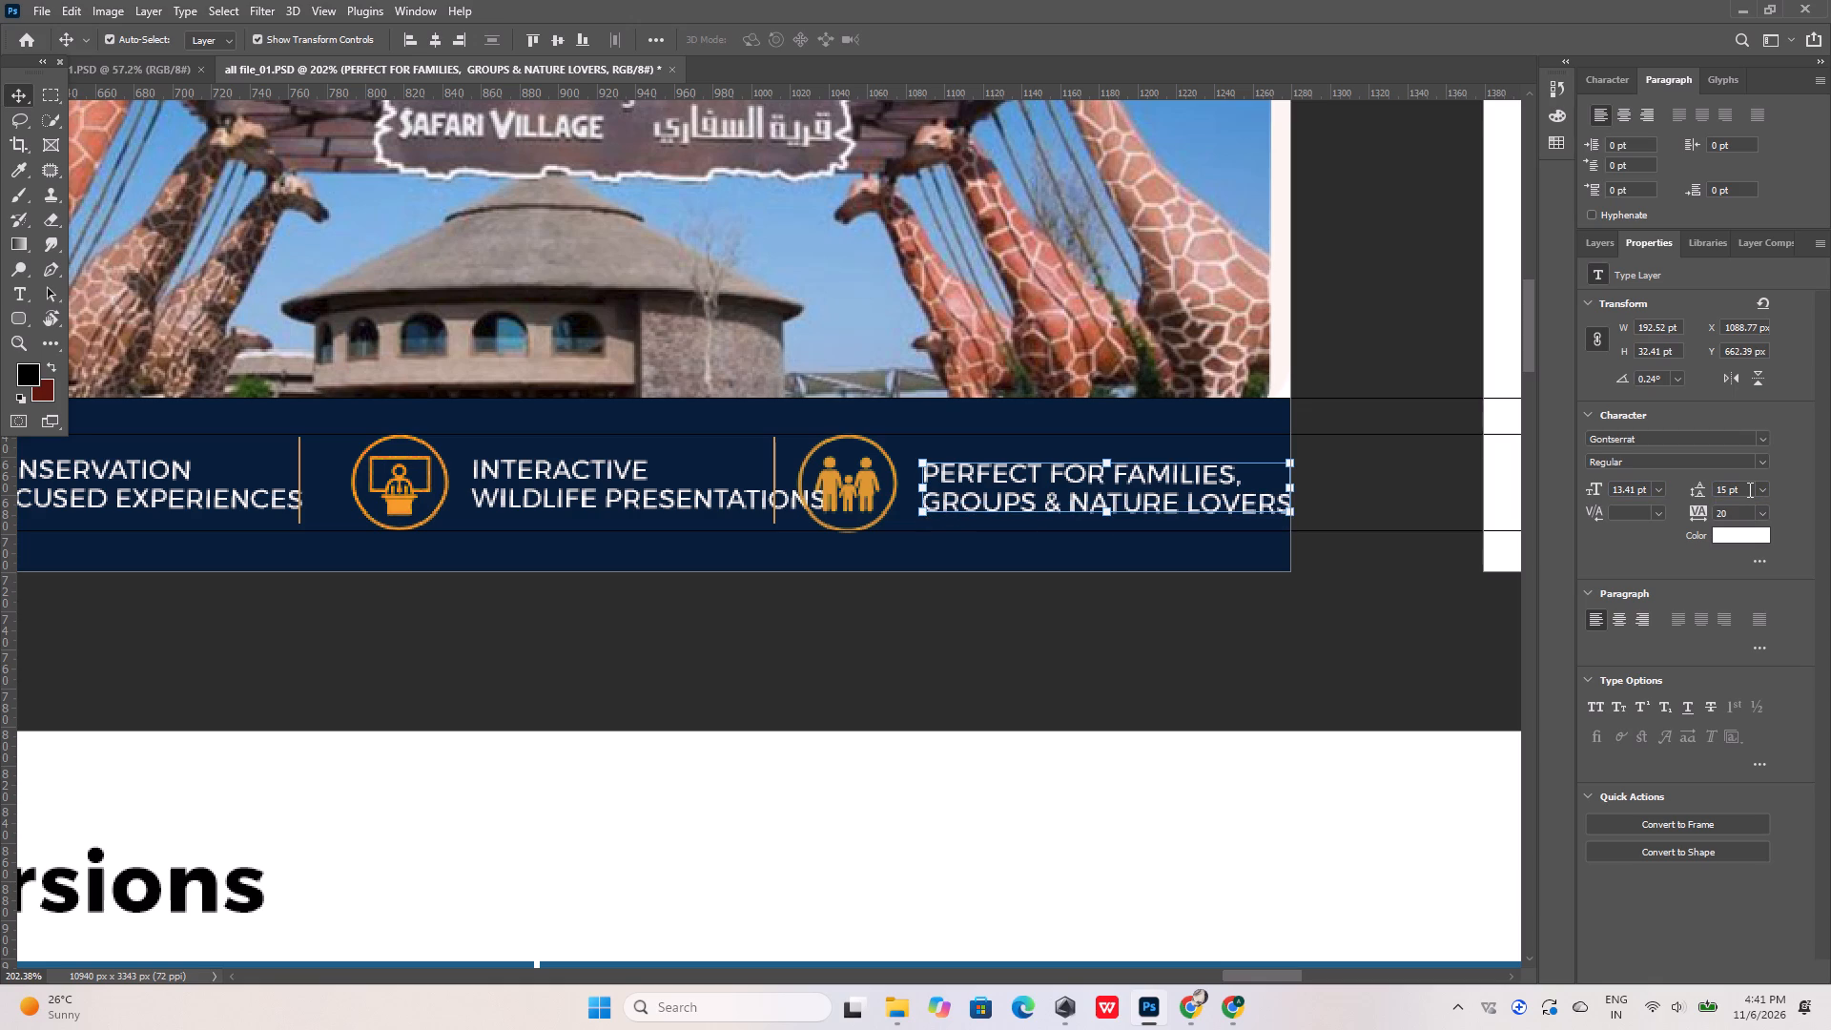
Vertically centre the PERFECT FOR FAMILIES, GROUPS & NATURE LOVERS text on the Dubai Safari Park footer rectangle.
left_click(1025, 416, "shift")
left_click(555, 41)
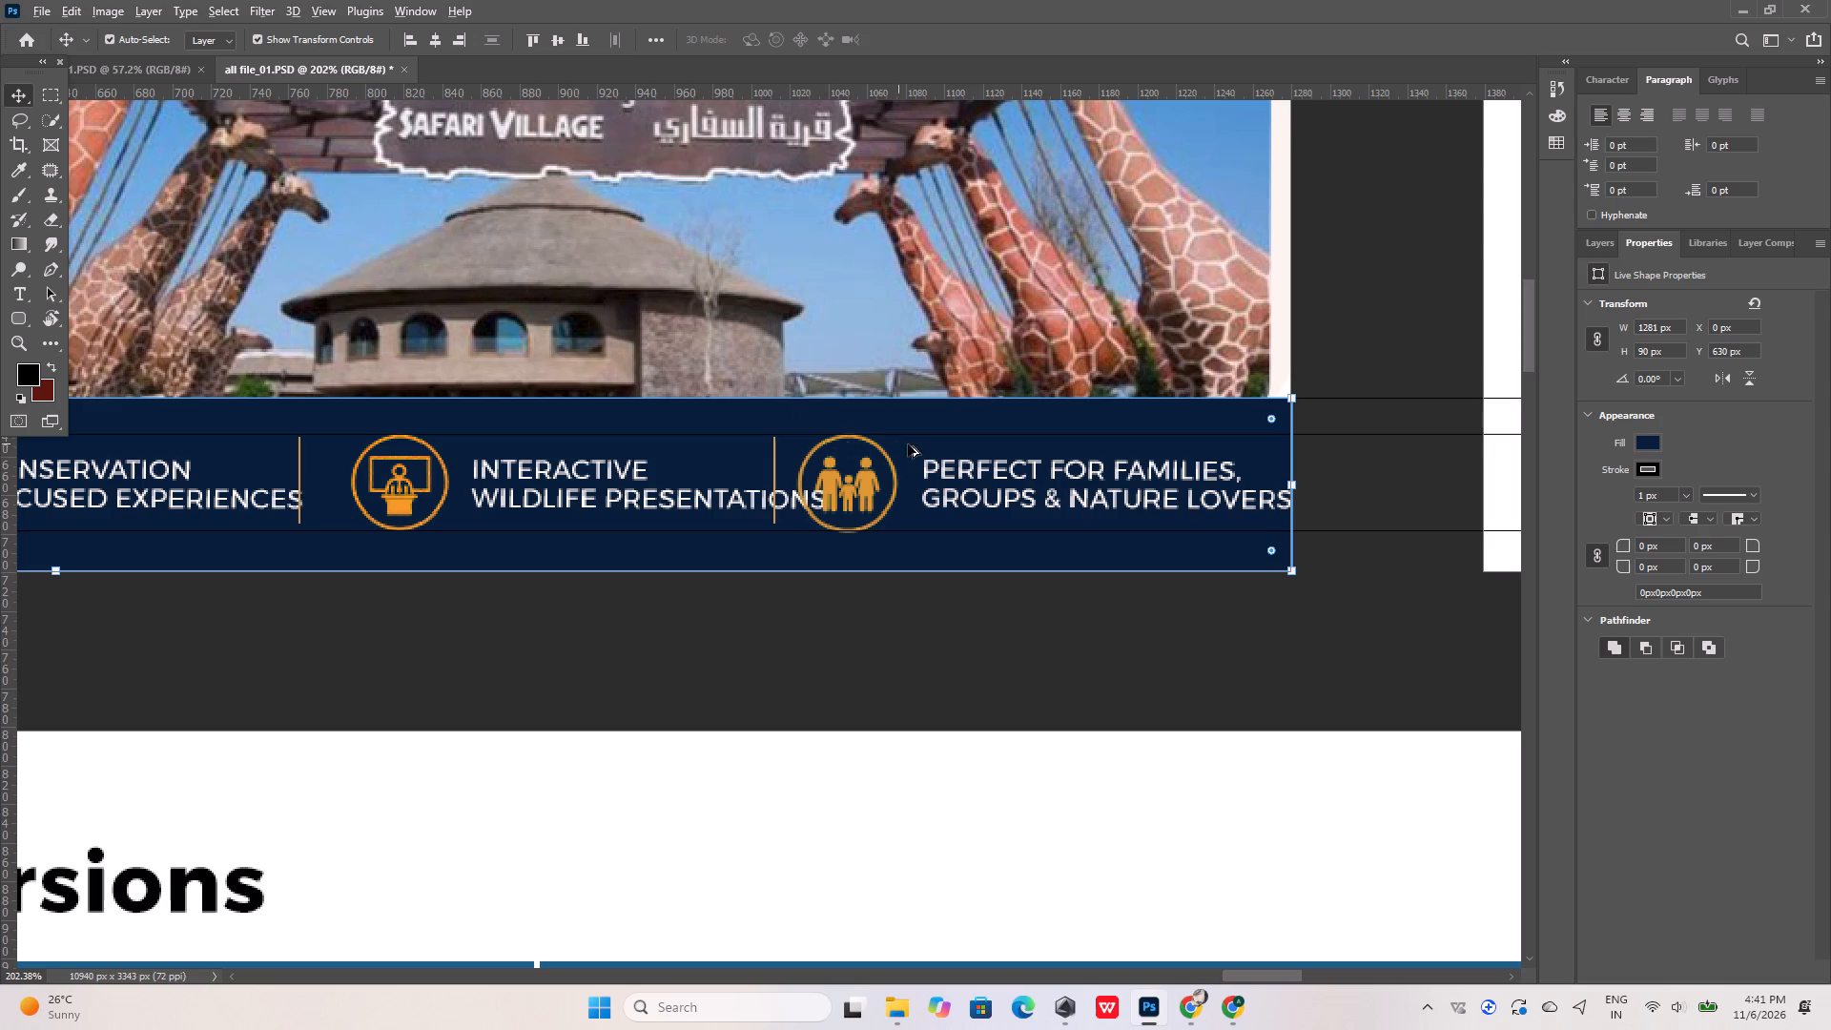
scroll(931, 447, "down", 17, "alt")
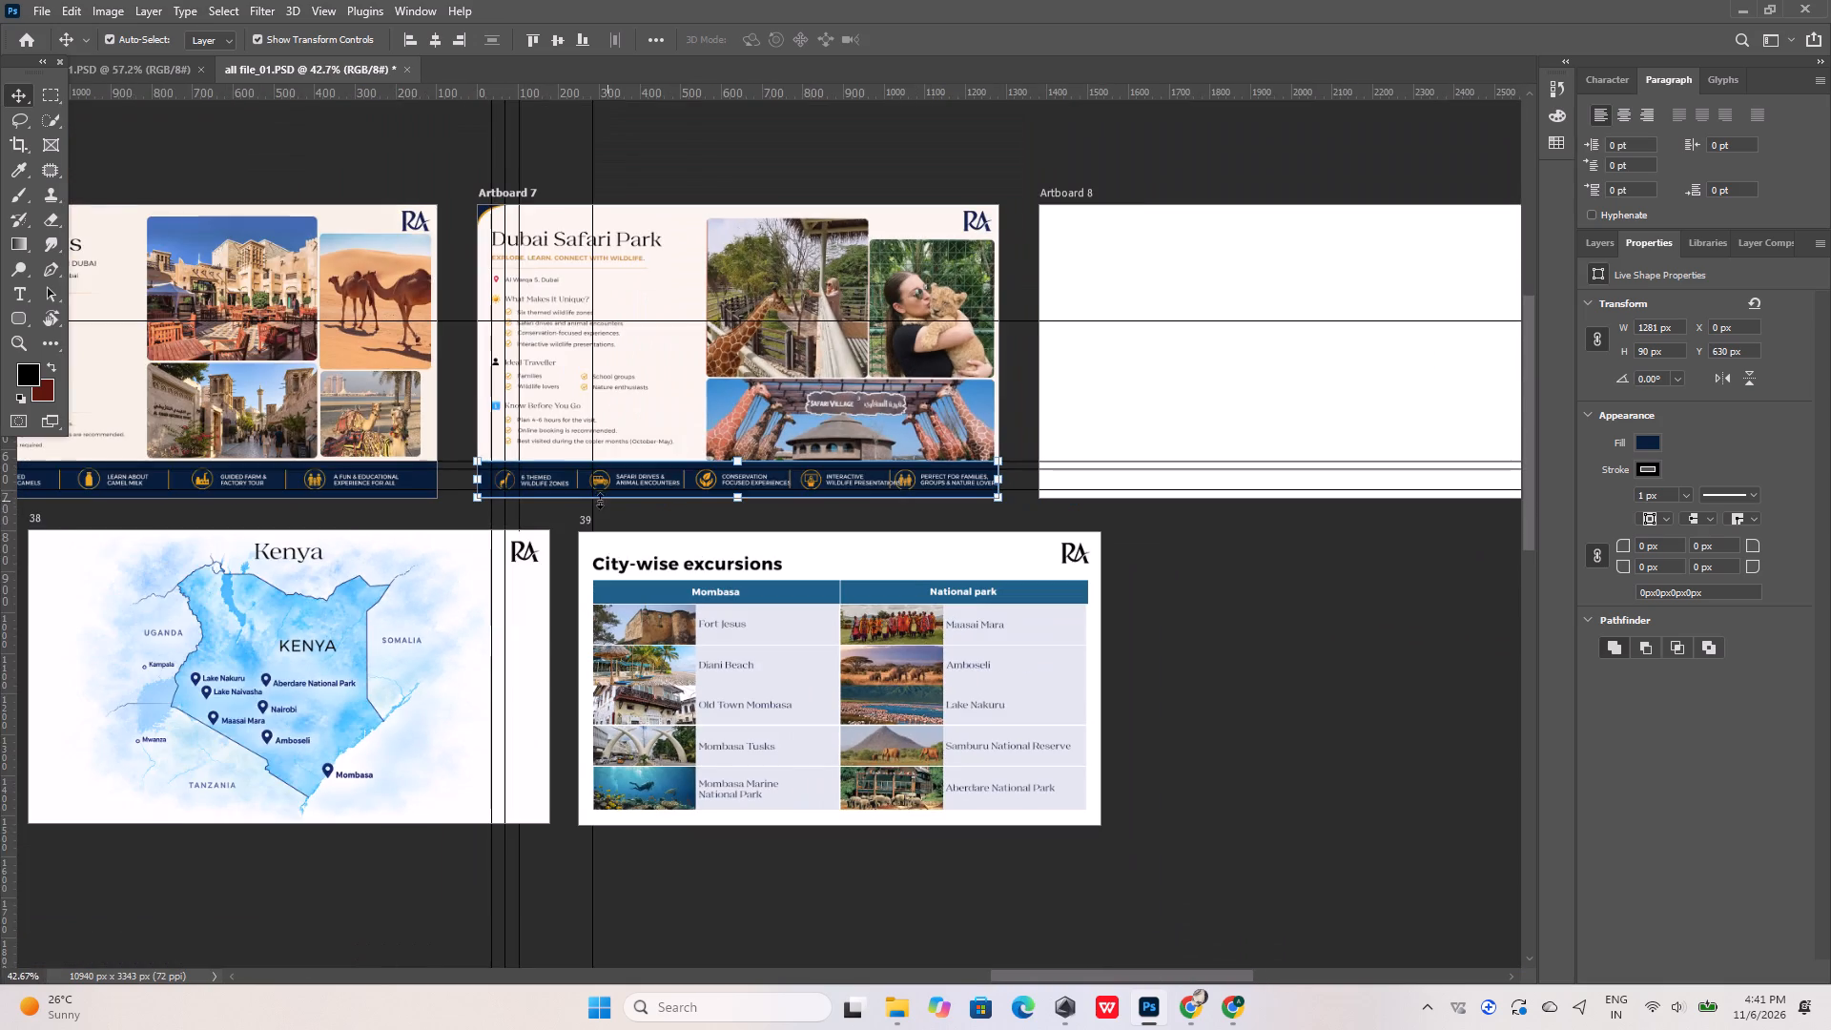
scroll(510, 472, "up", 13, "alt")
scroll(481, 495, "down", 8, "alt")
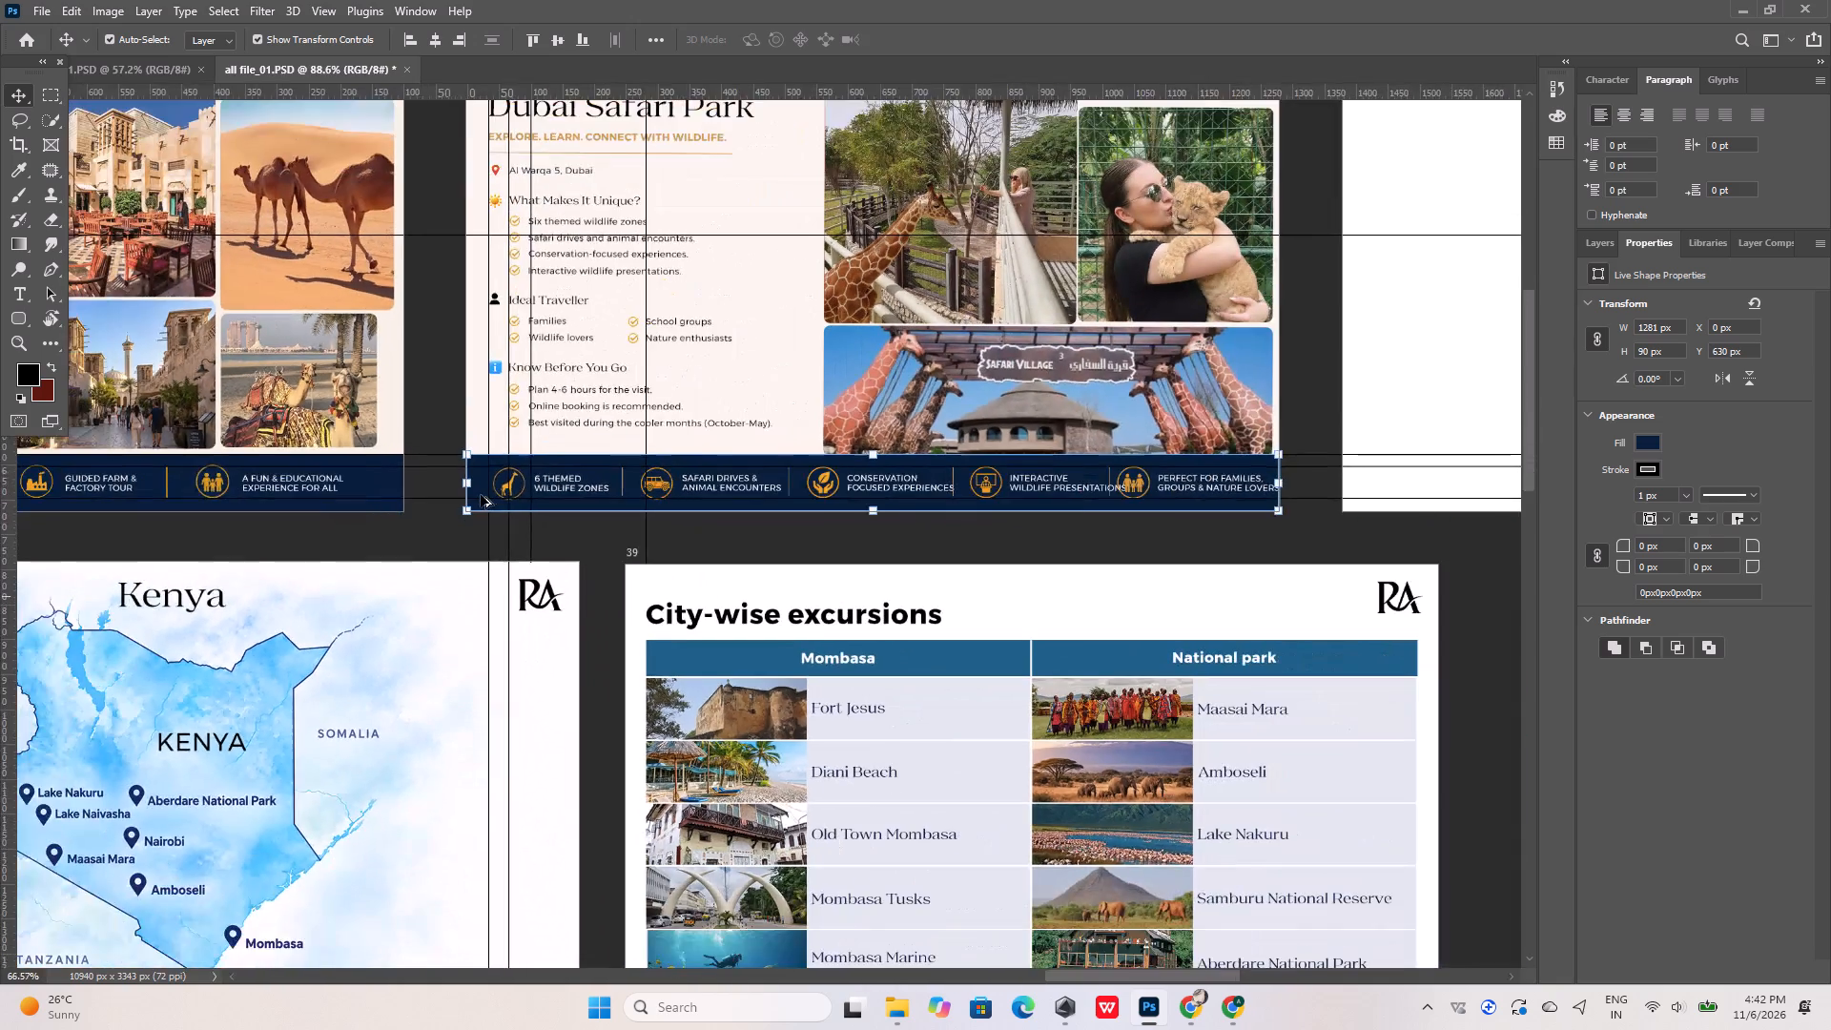
Nudge the giraffe icon and 6 THEMED WILDLIFE ZONES text together 14 px left on the Dubai Safari Park footer, then deselect.
scroll(481, 495, "up", 13, "alt")
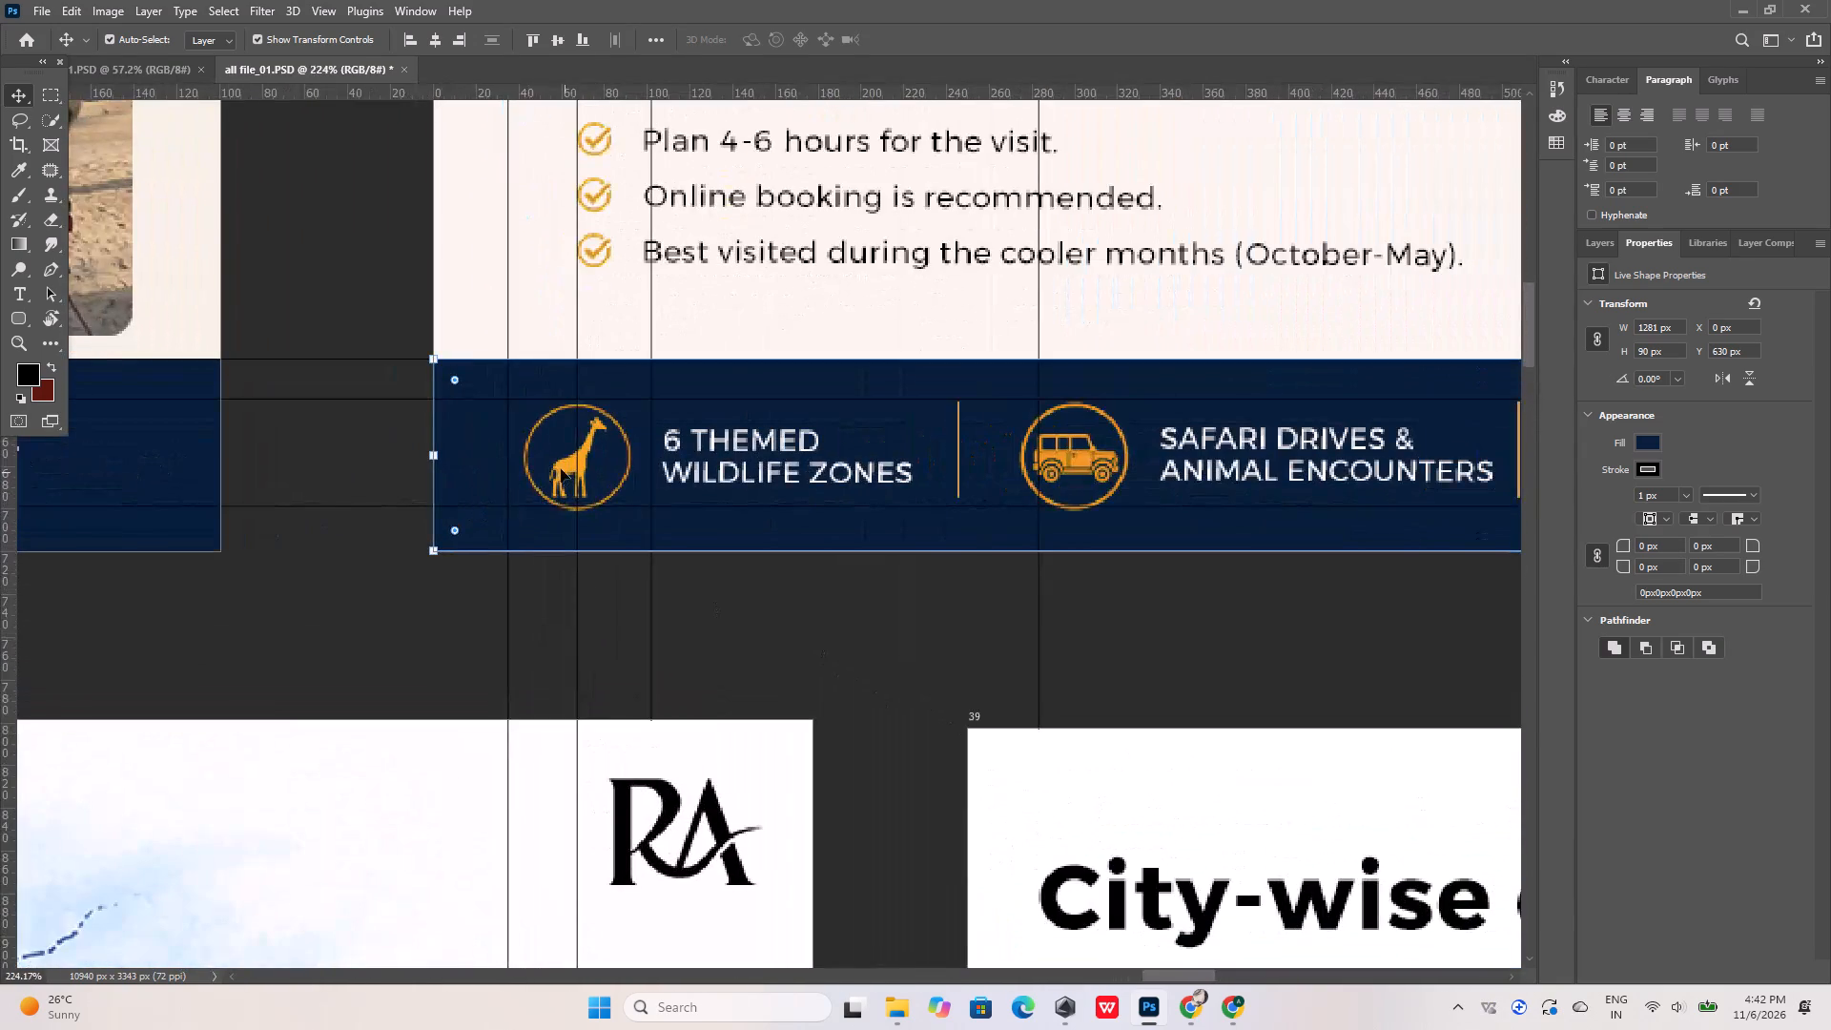
left_click(560, 468)
left_click(702, 442, "shift")
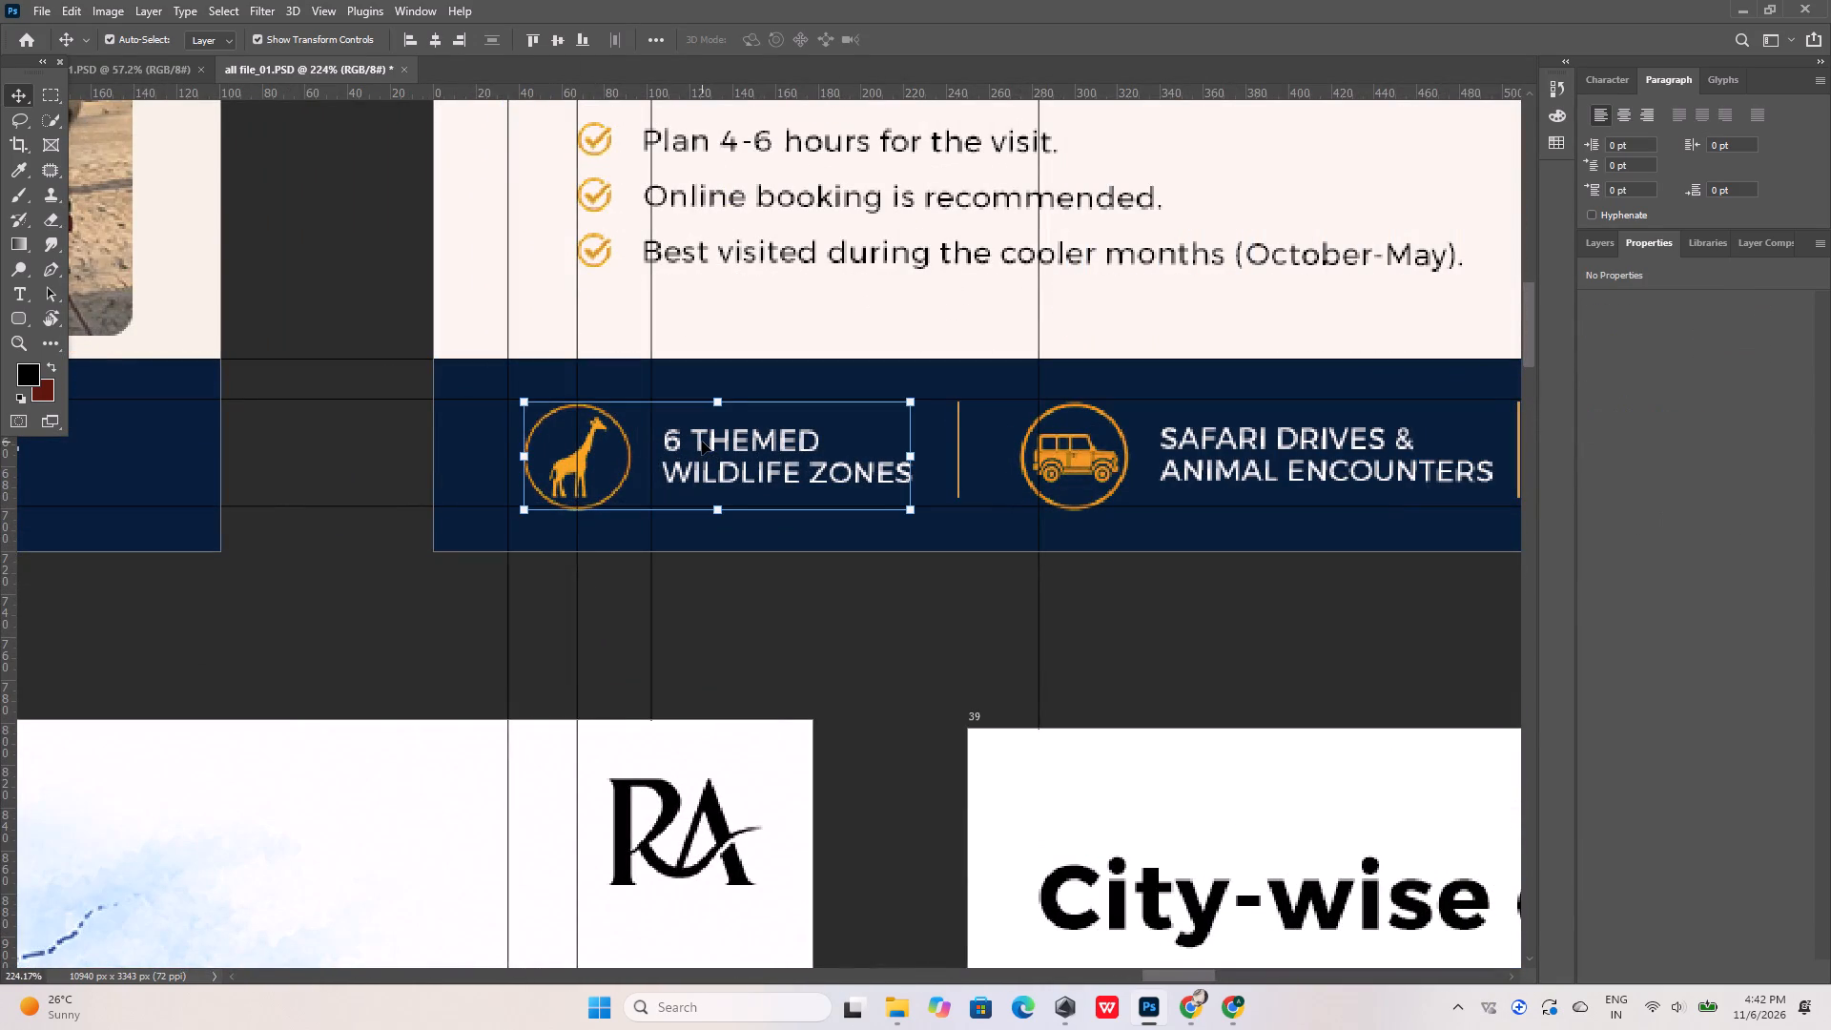
key("Left")
key("Left")
key("Left")
key("Left")
key("Left")
key("Left")
key("Left")
key("Left")
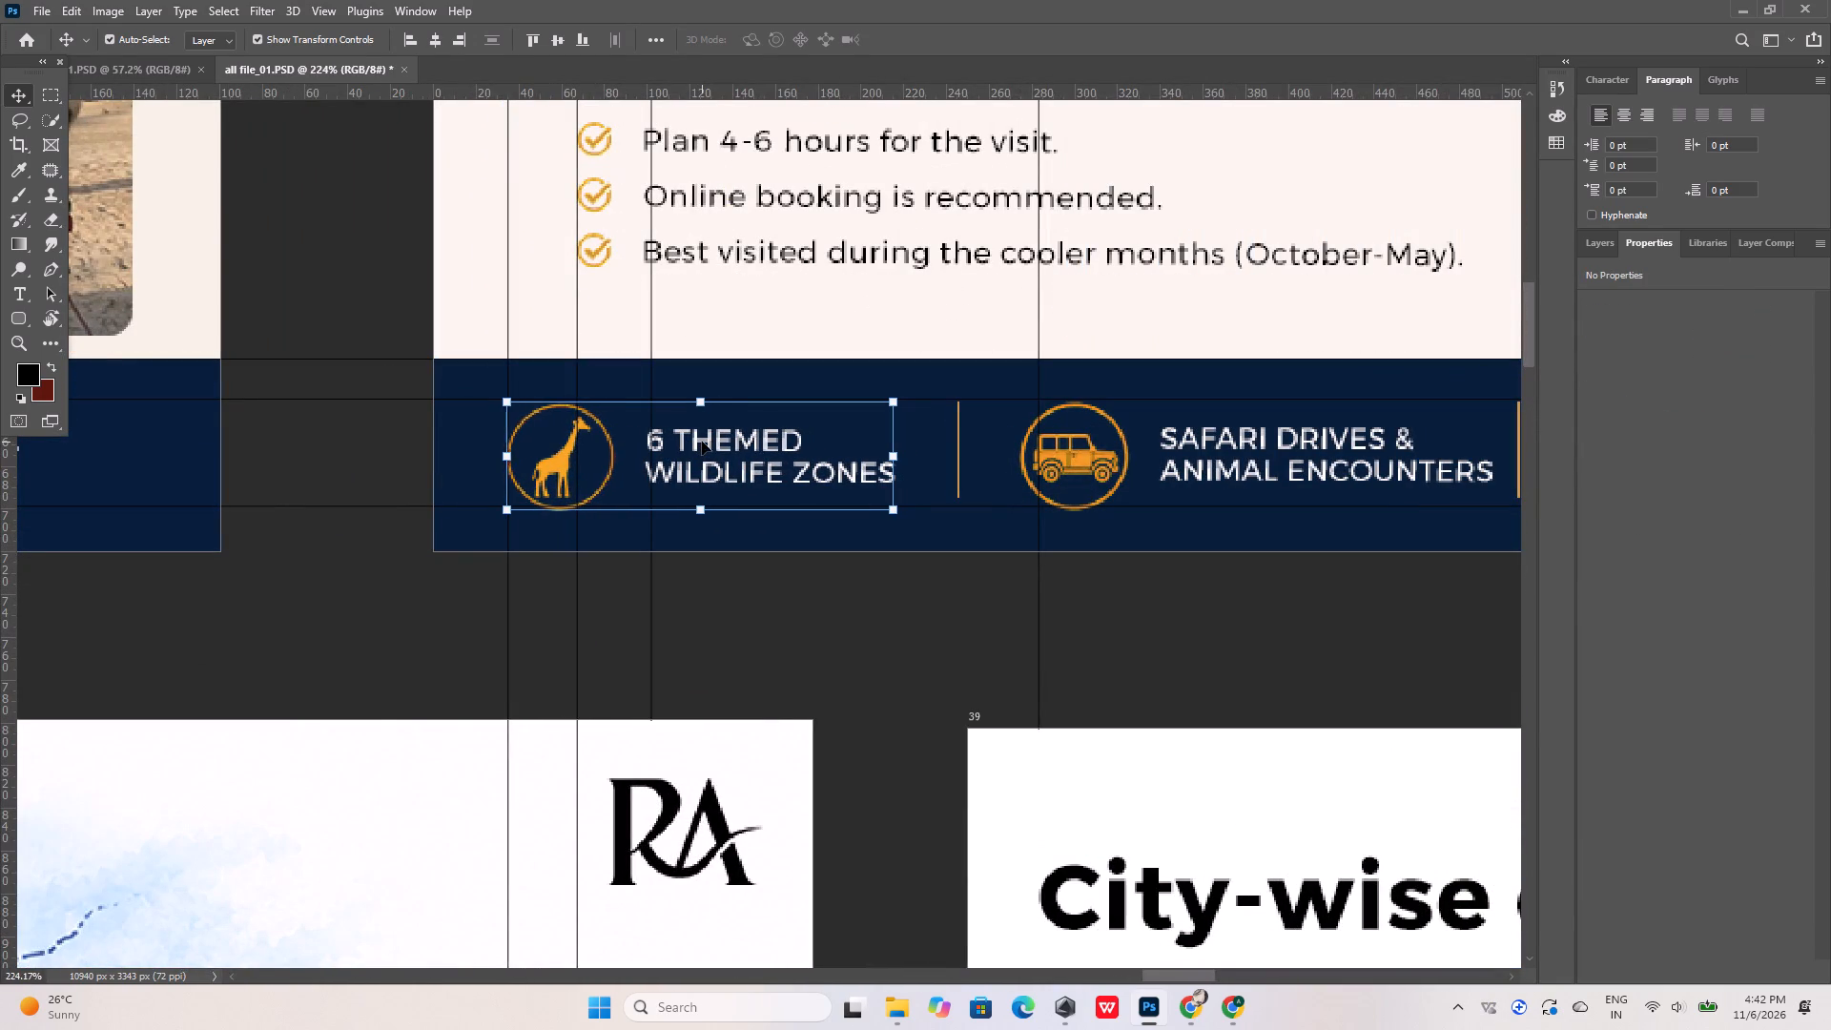
key("Left")
key("Left")
key("Left")
key("Left")
key("Left")
key("Left")
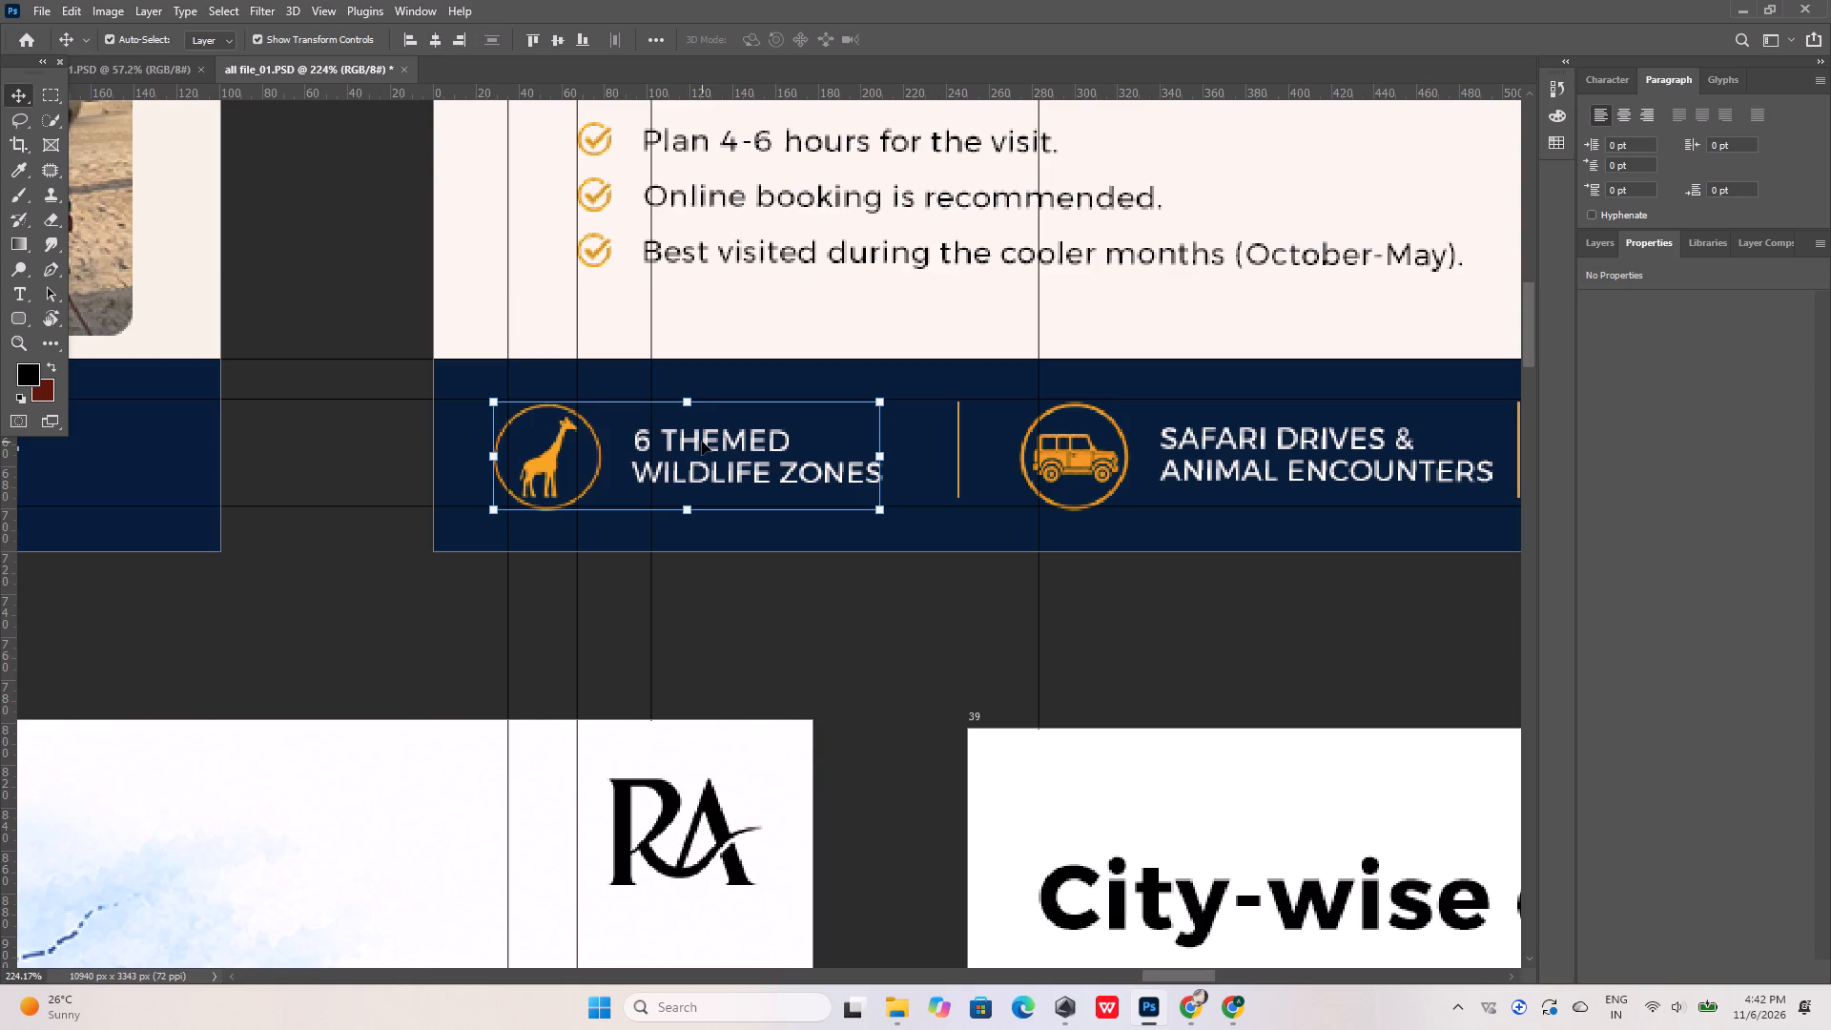
left_click(909, 594)
Nudge the divider line after 6 THEMED WILDLIFE ZONES left to X 239 px.
scroll(583, 489, "down", 8, "alt")
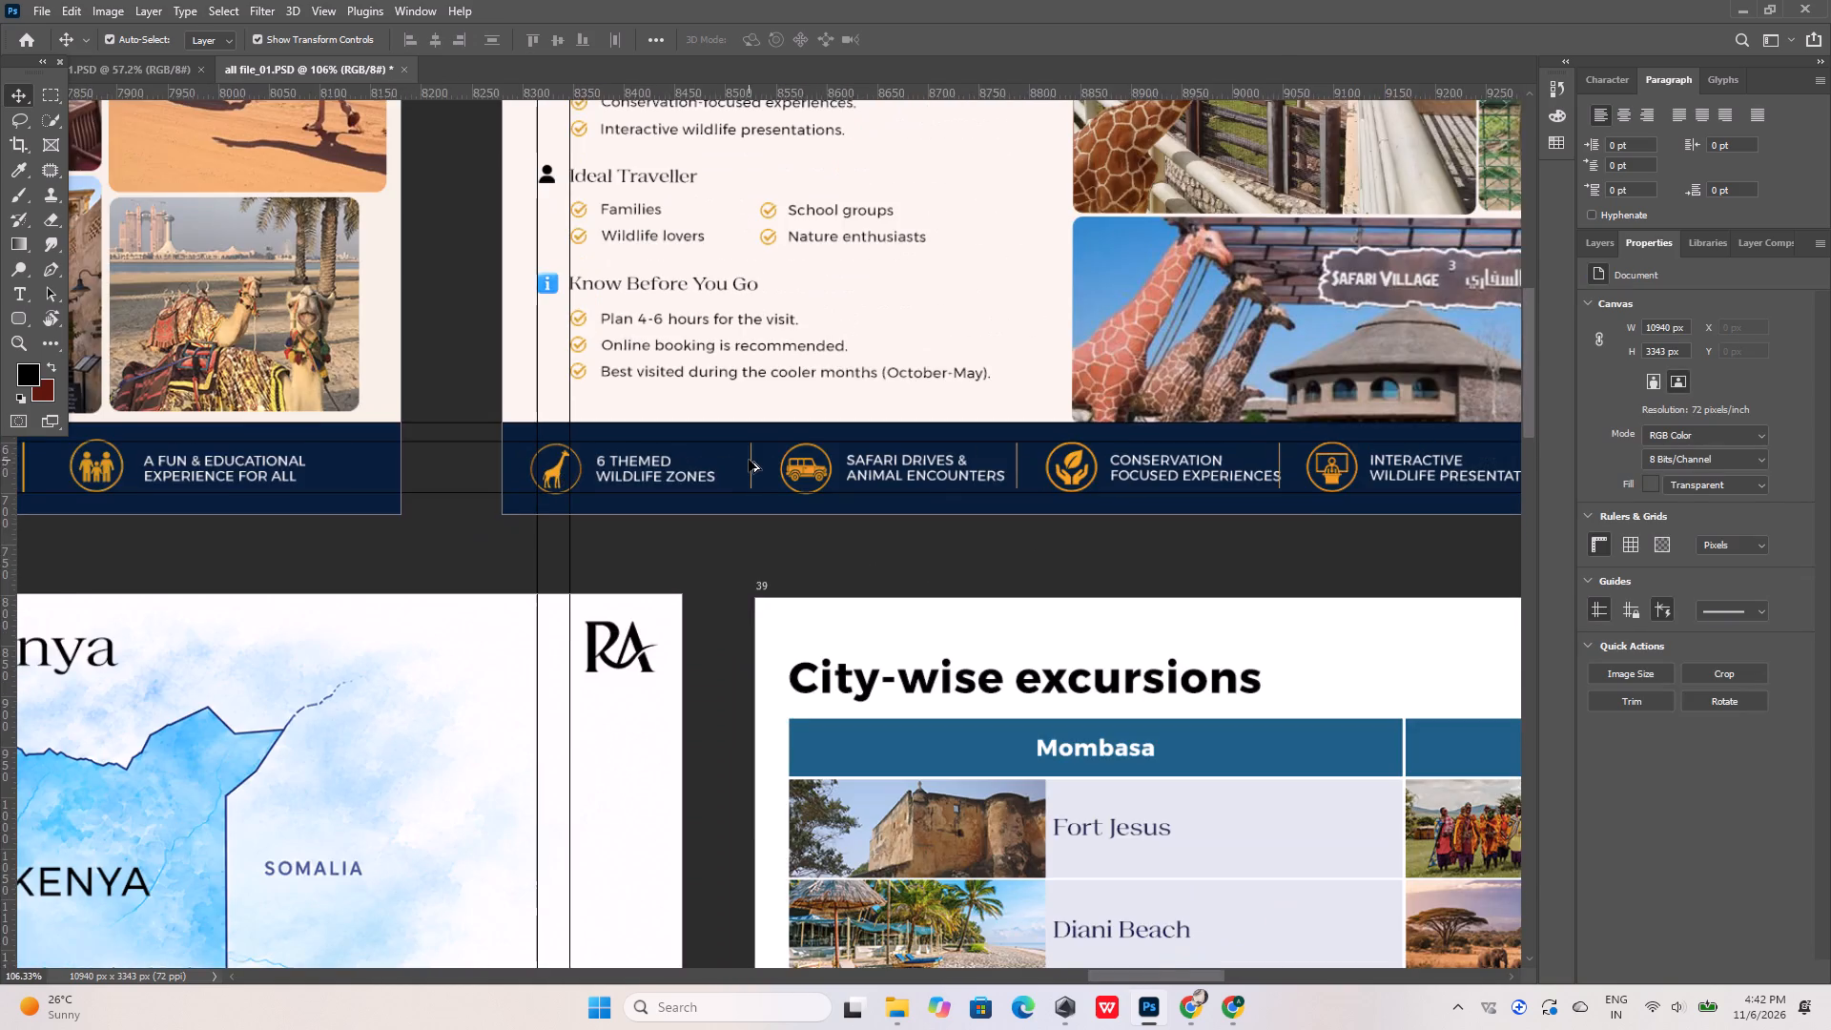
scroll(750, 460, "up", 8, "alt")
left_click(754, 456)
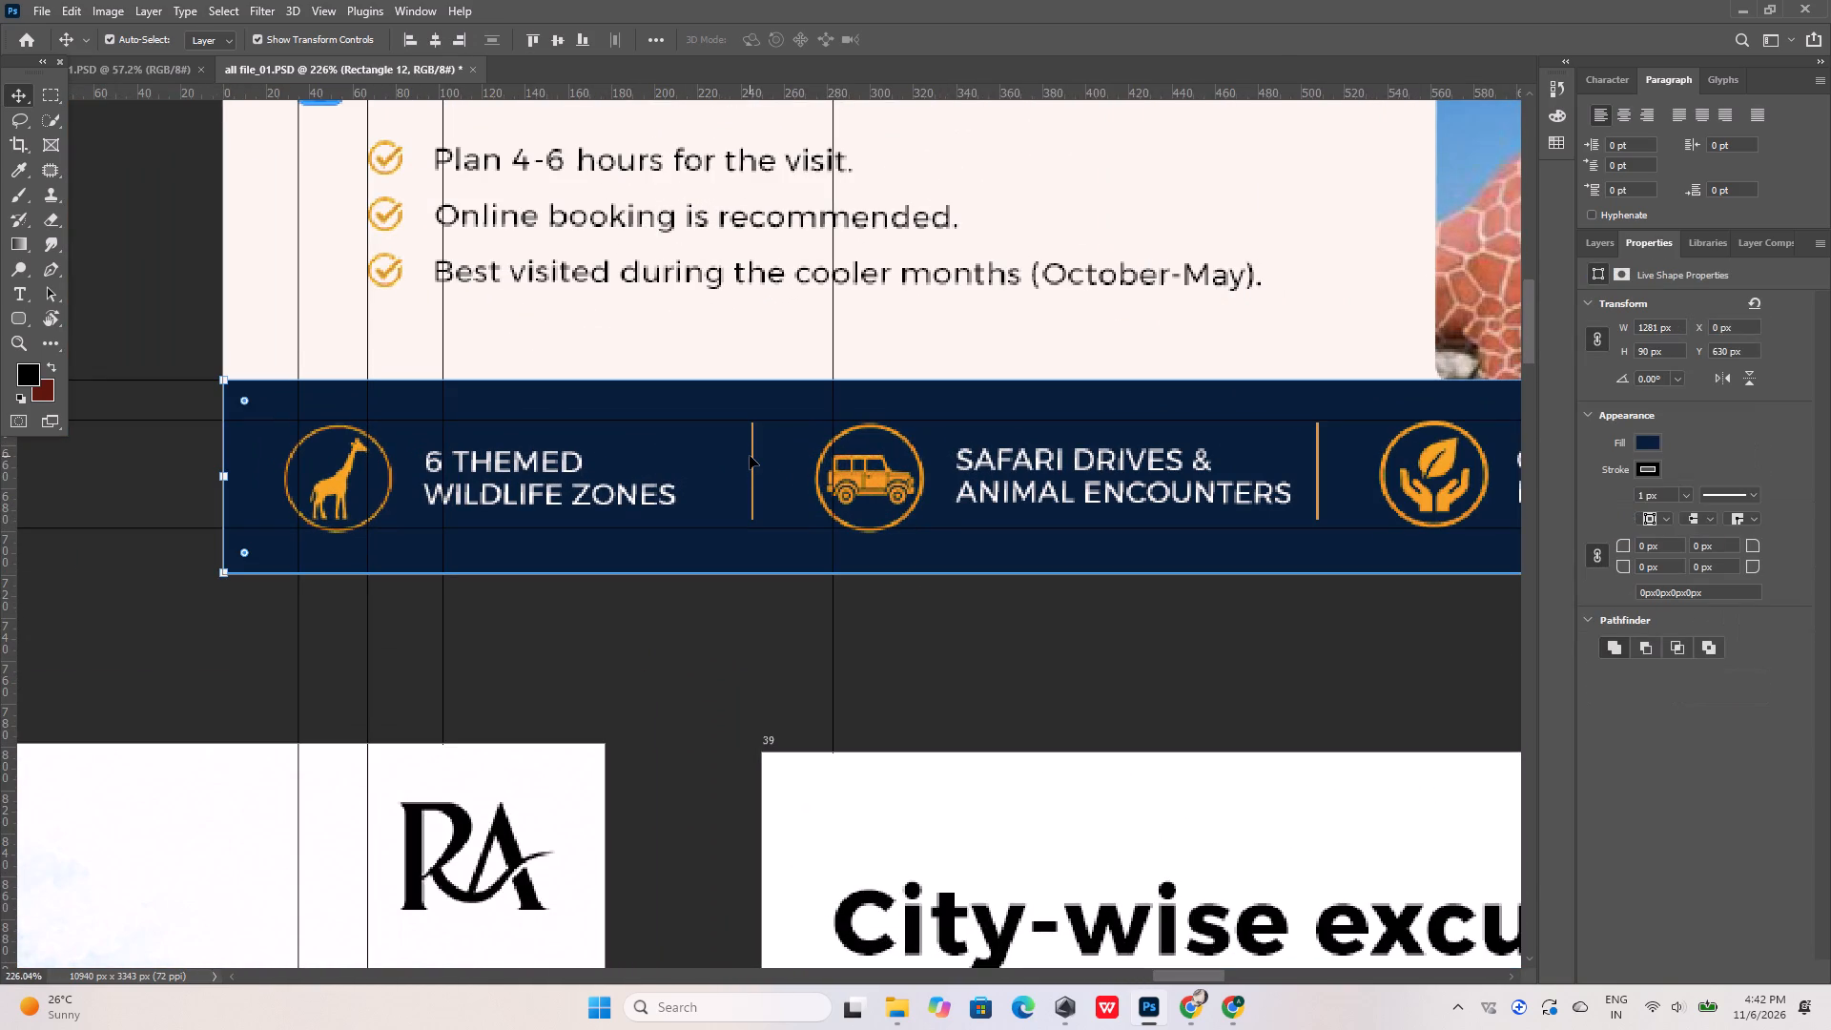
left_click(750, 456)
left_click(752, 456)
key("Left")
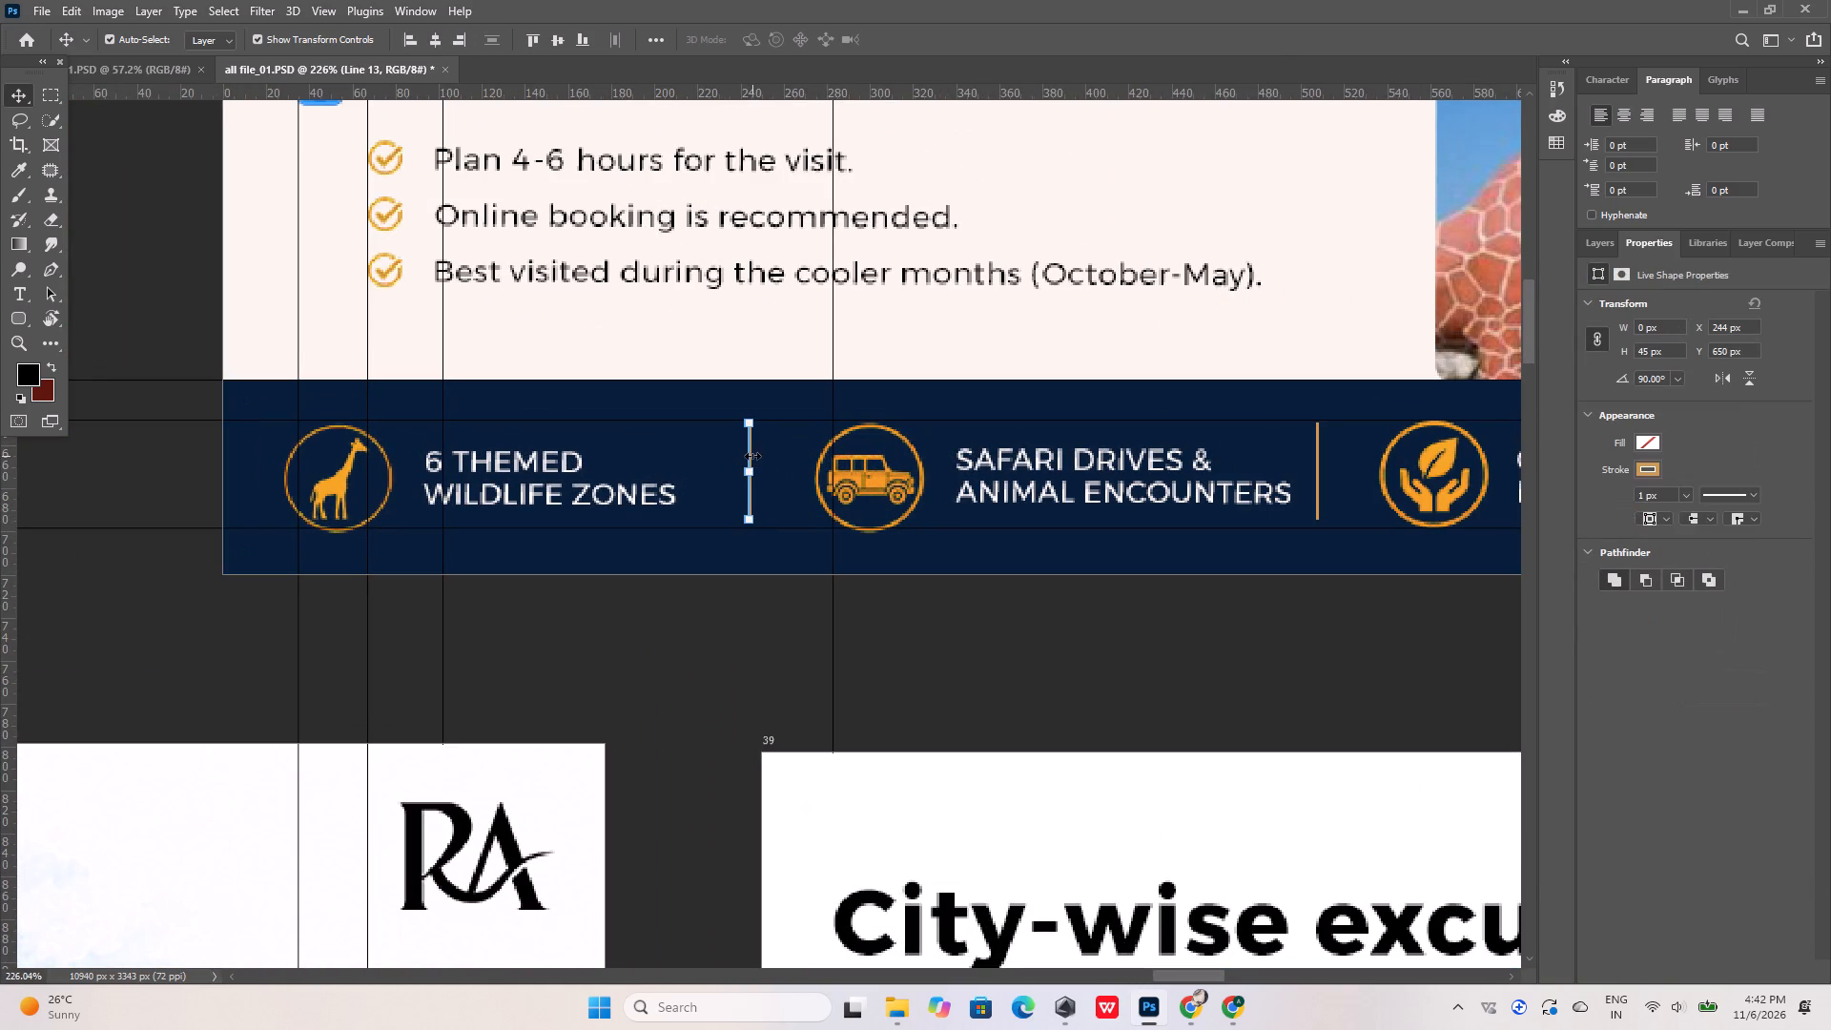
key("Left")
key("Left")
key("Left")
key("Left")
key("Left")
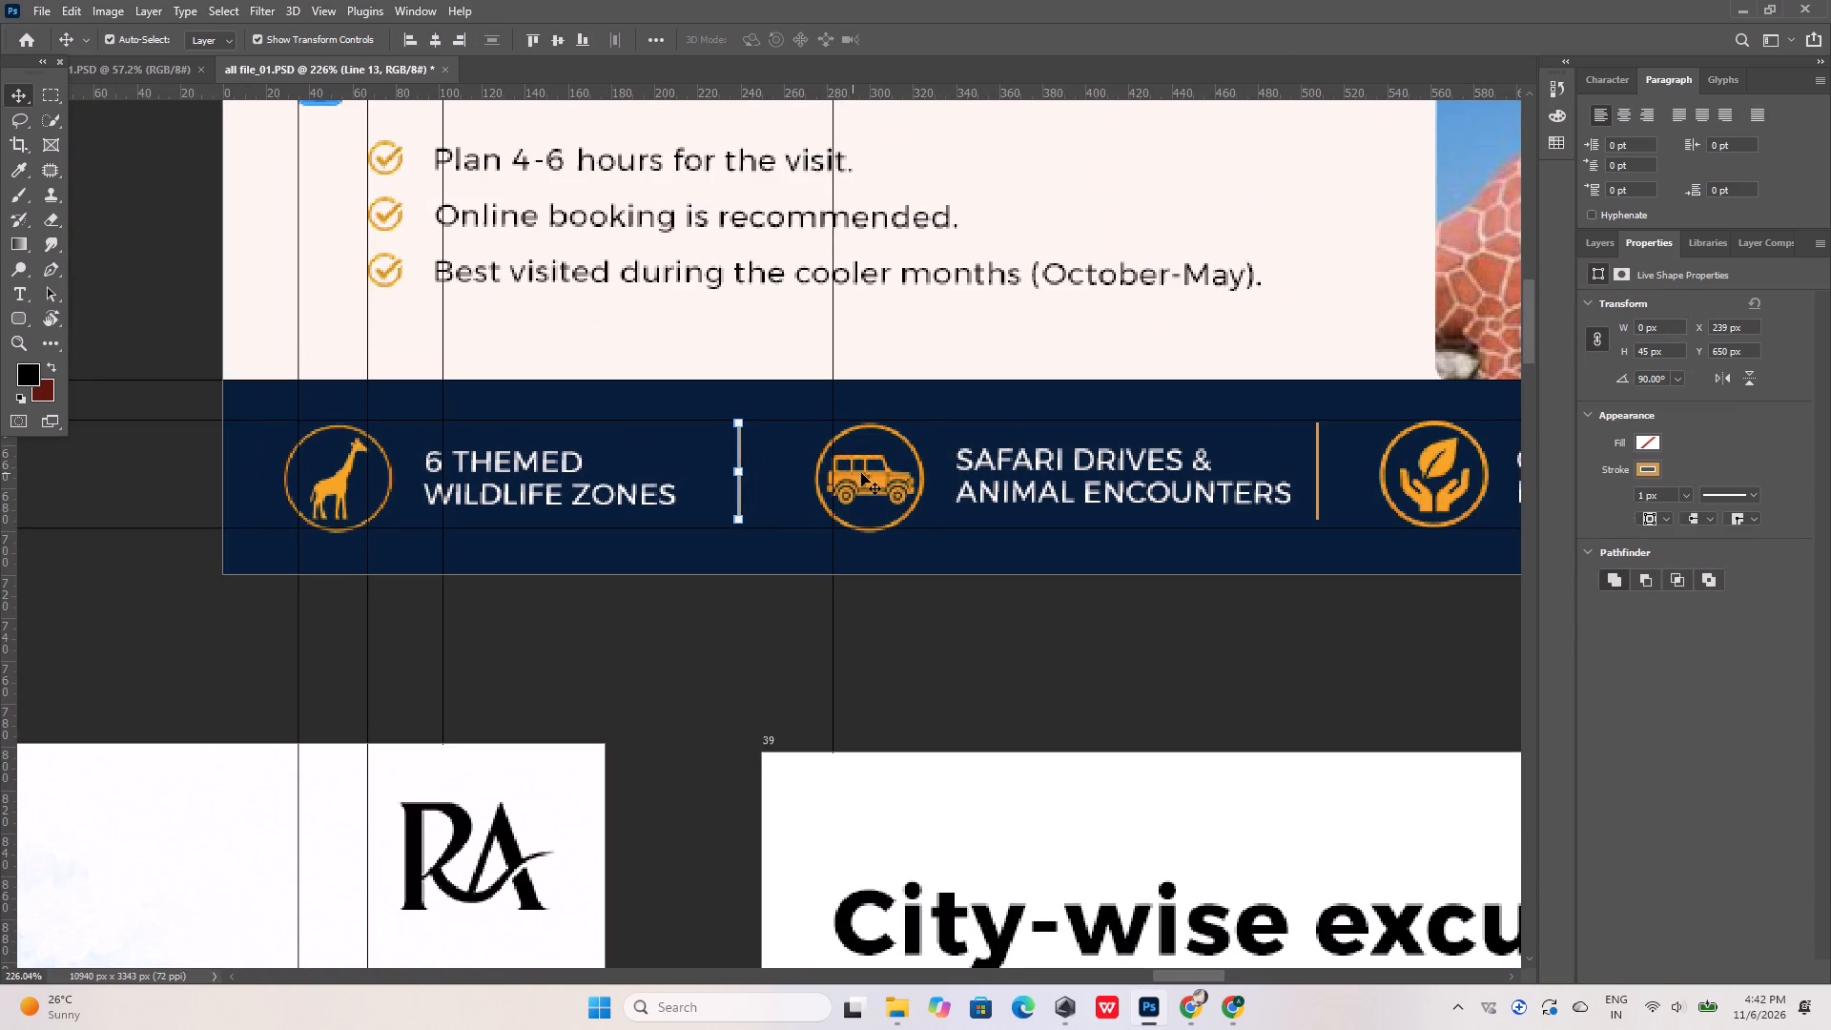
Shift the jeep icon and SAFARI DRIVES & ANIMAL ENCOUNTERS text together 11 px left and deselect.
left_click(870, 476)
left_click(992, 460, "shift")
key("shift+Left")
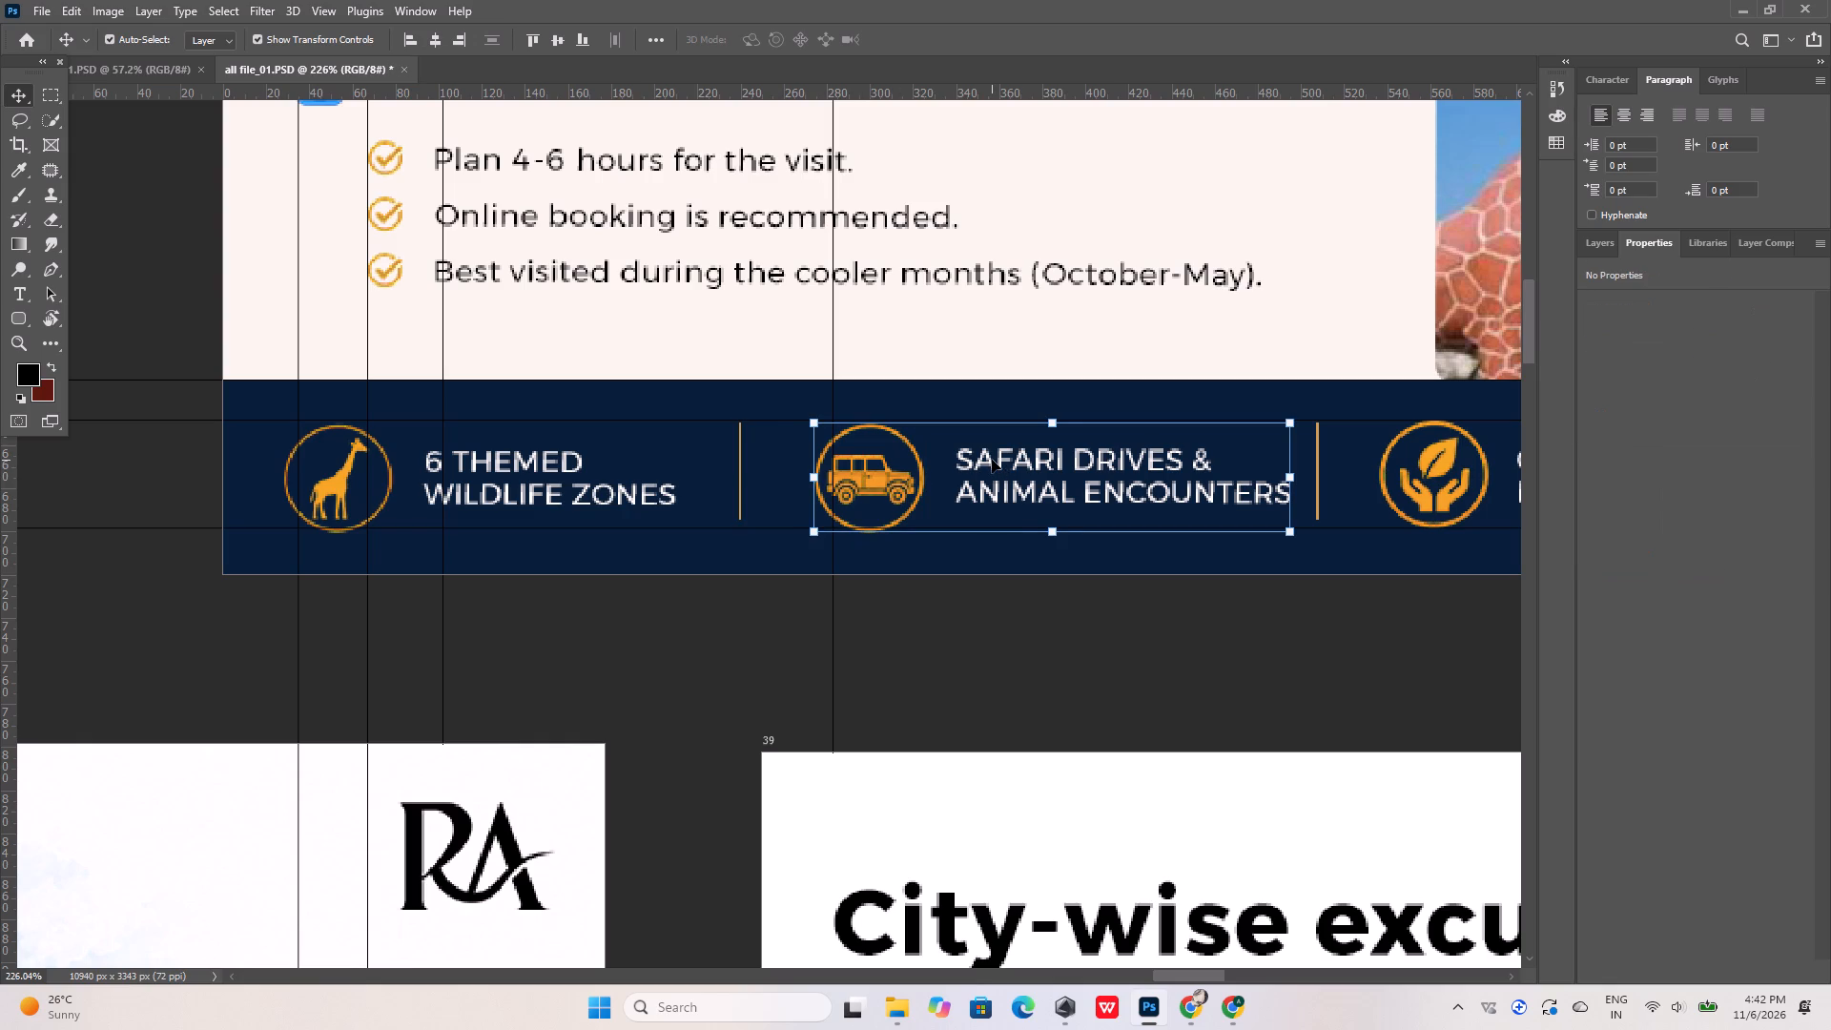
key("Left")
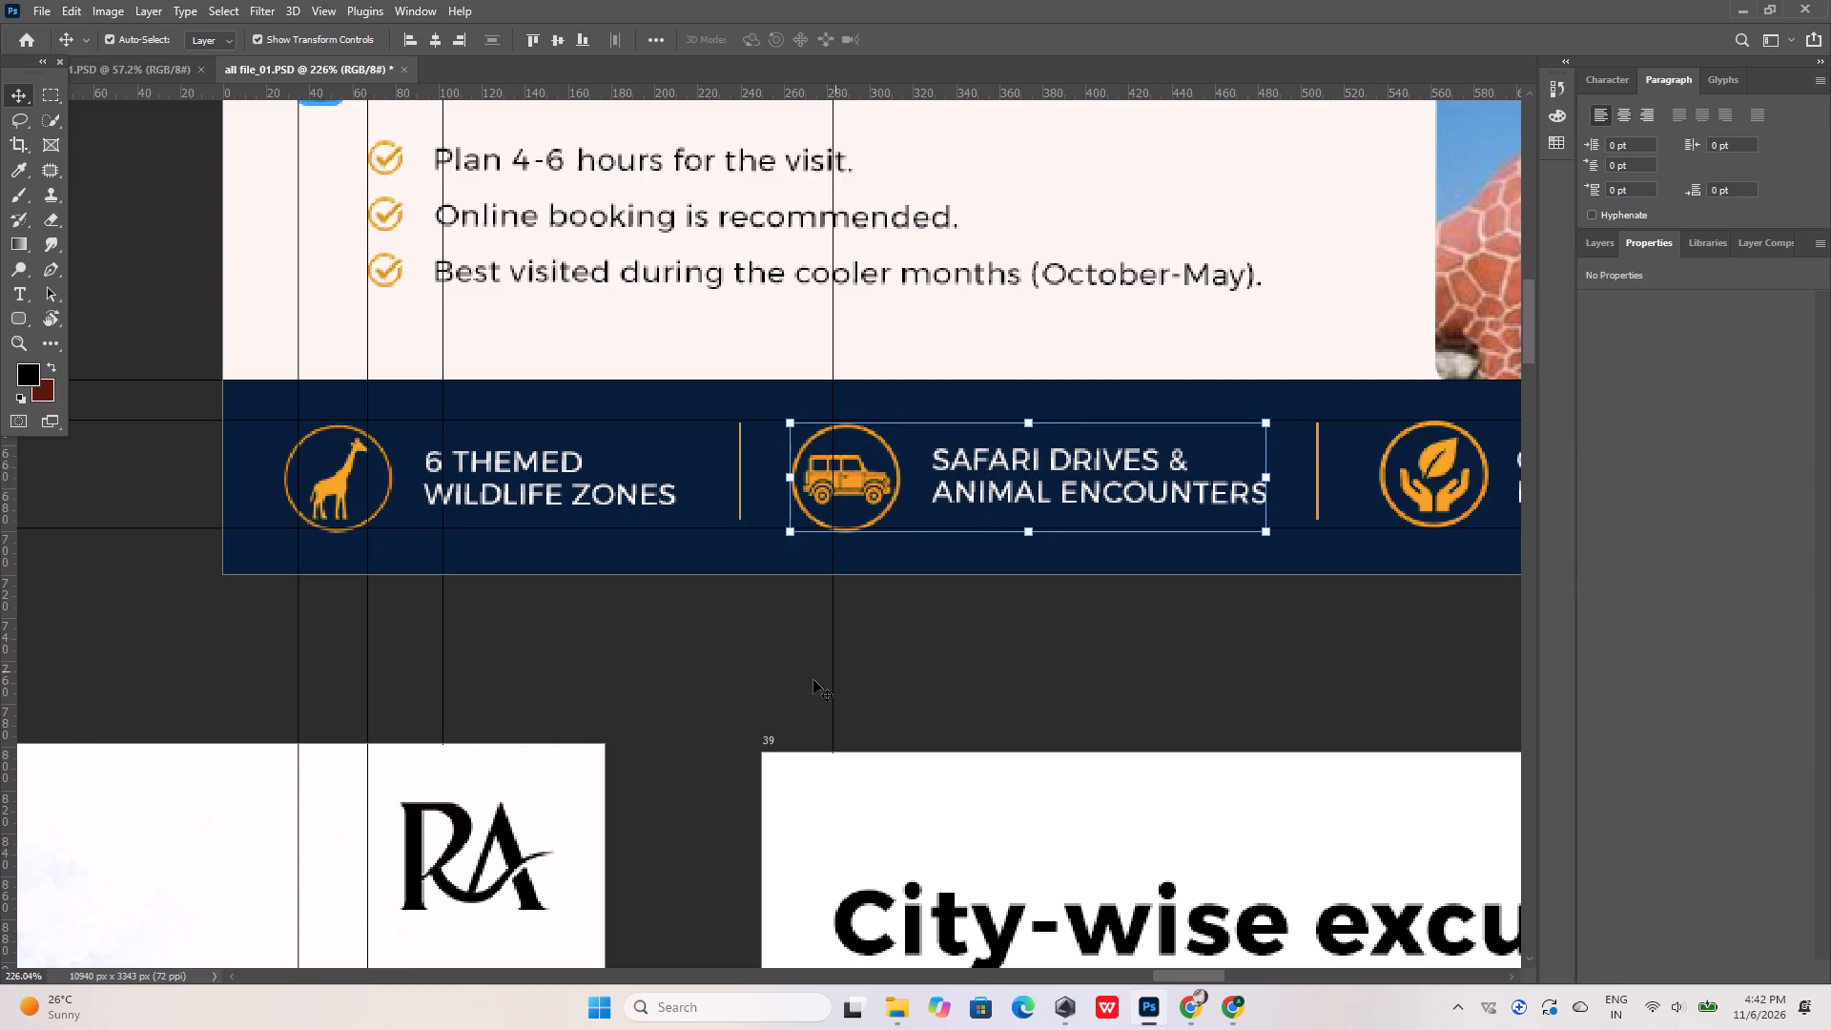
left_click(790, 672)
Rebreak the INTERACTIVE WILDLIFE PRESENTATIONS footer text so INTERACTIVE WILDLIFE is on the first line and PRESENTATIONS on the second.
scroll(397, 476, "down", 8, "alt")
scroll(925, 466, "up", 8, "alt")
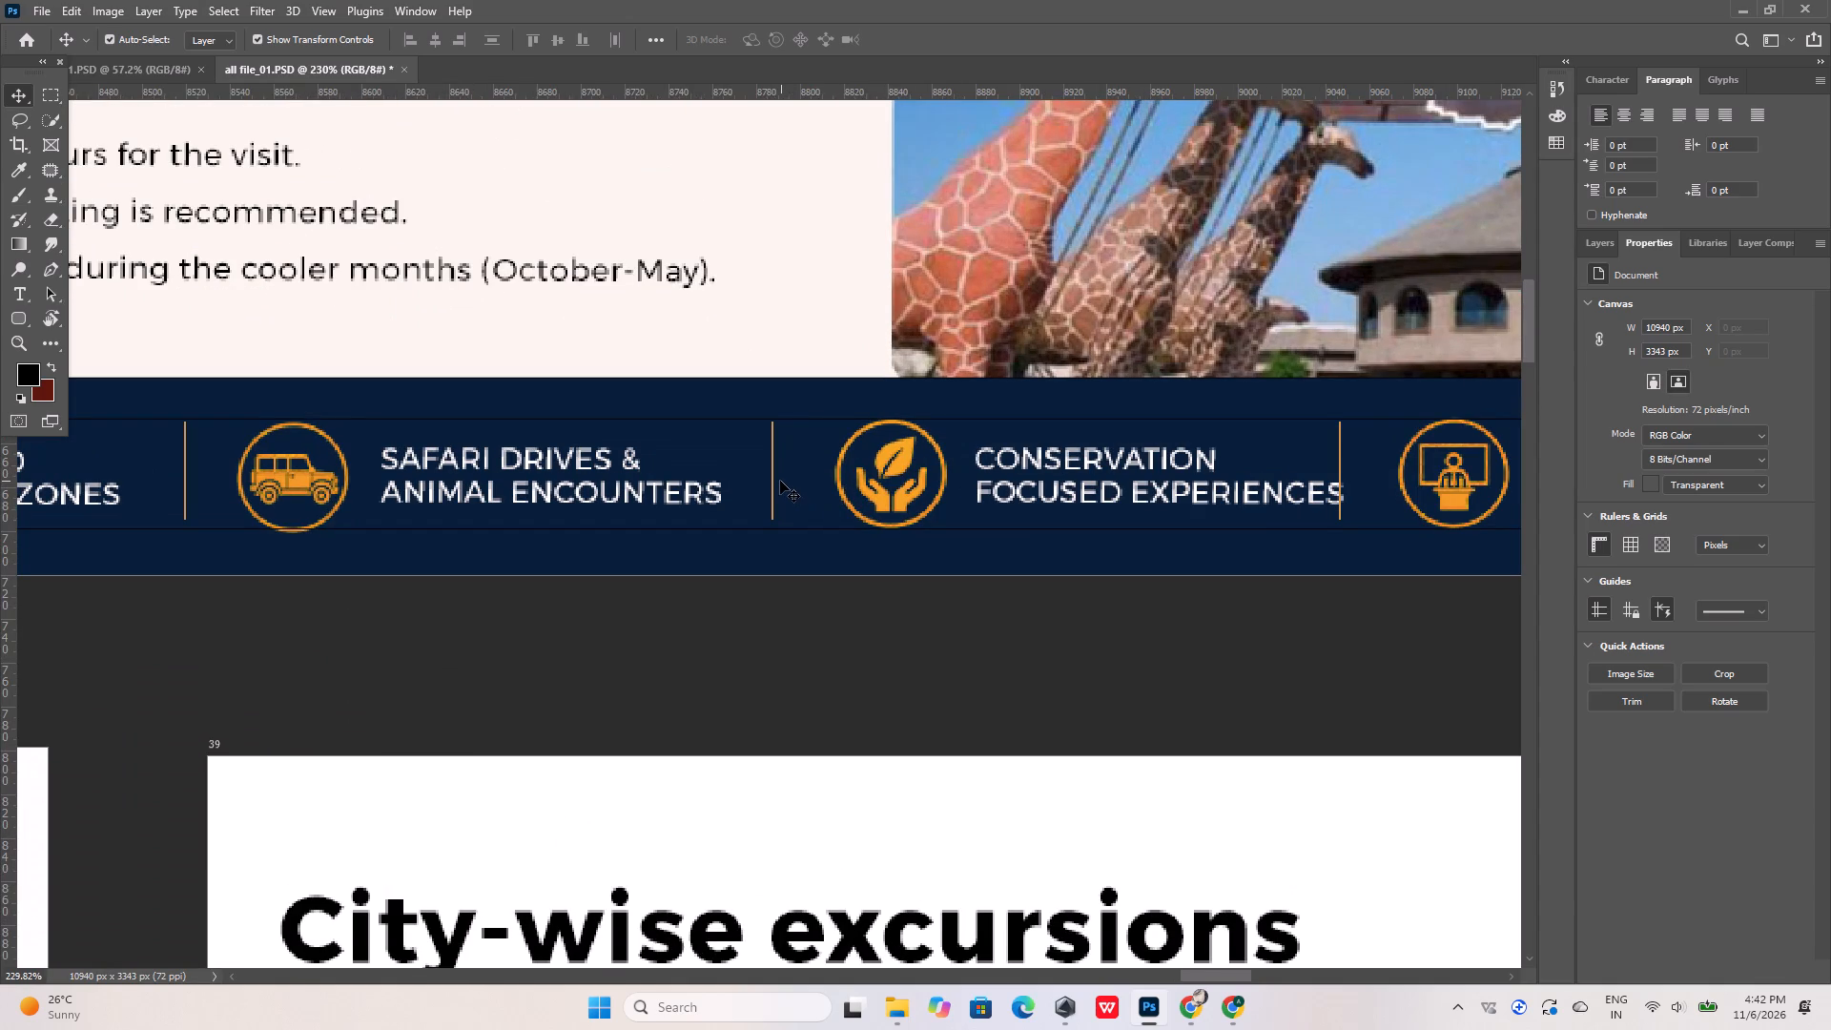
scroll(780, 481, "down", 13, "alt")
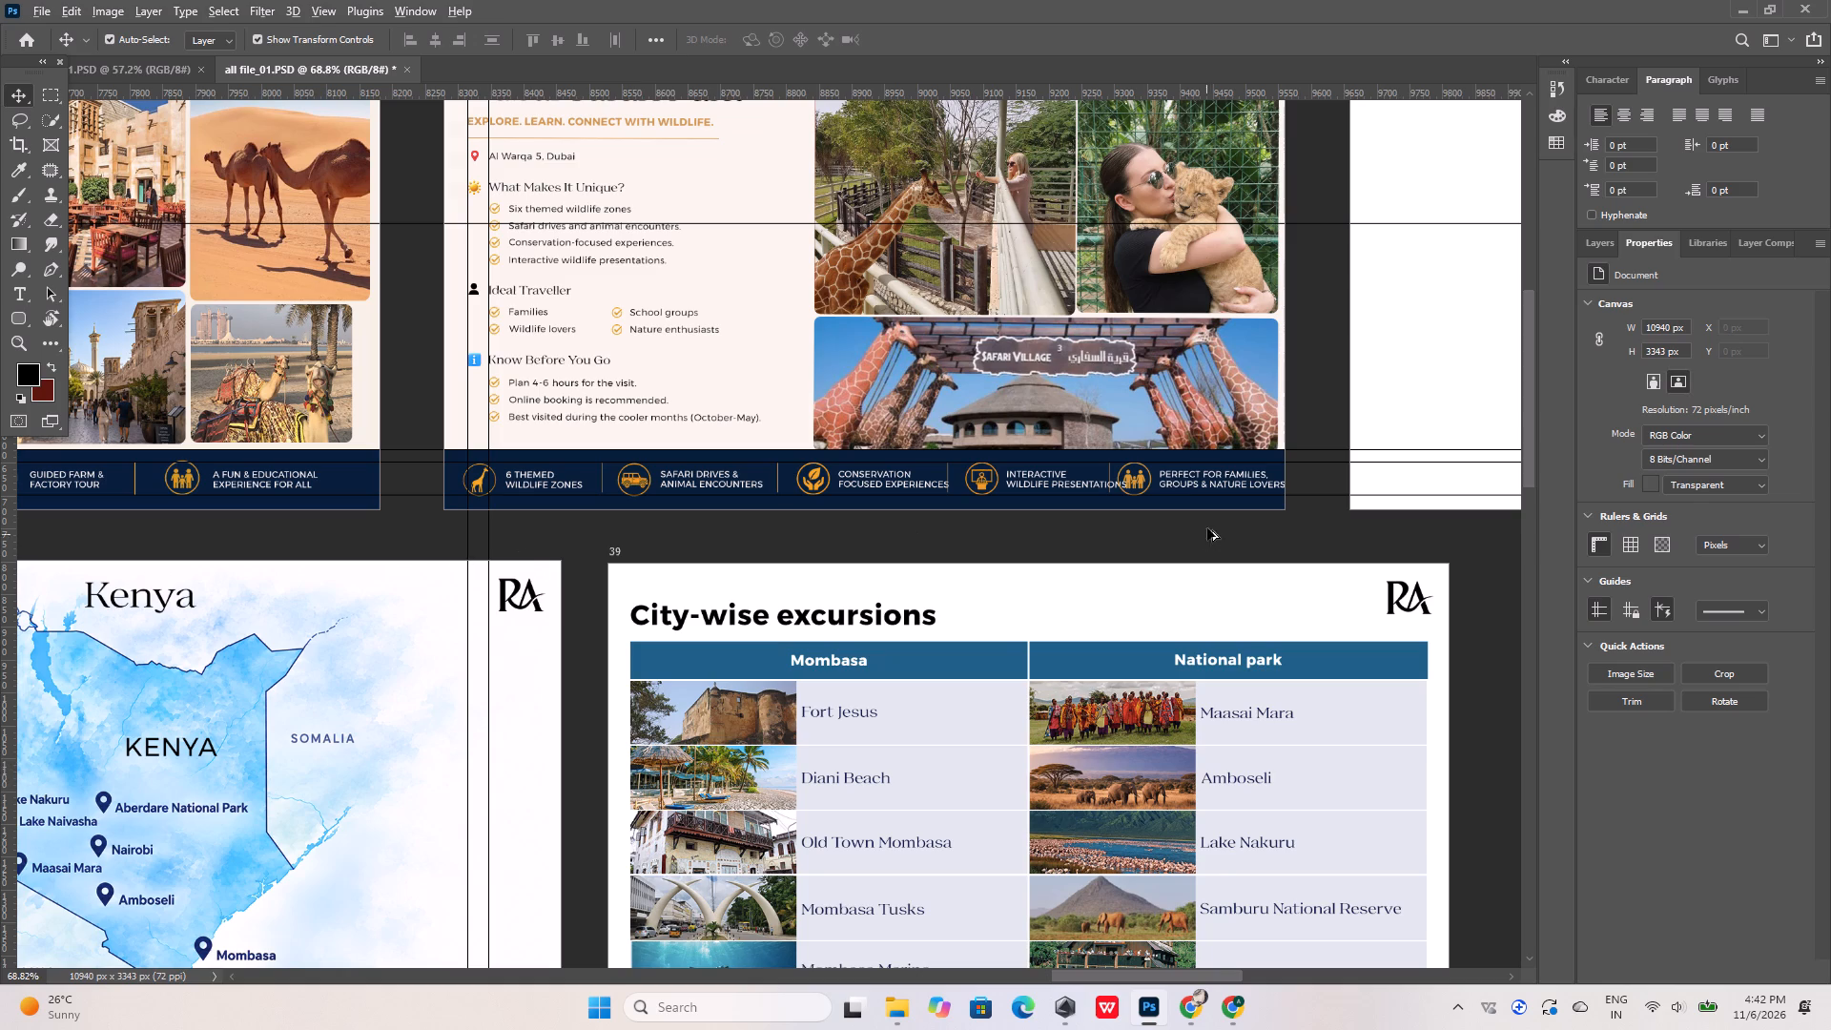
scroll(953, 472, "up", 9, "alt")
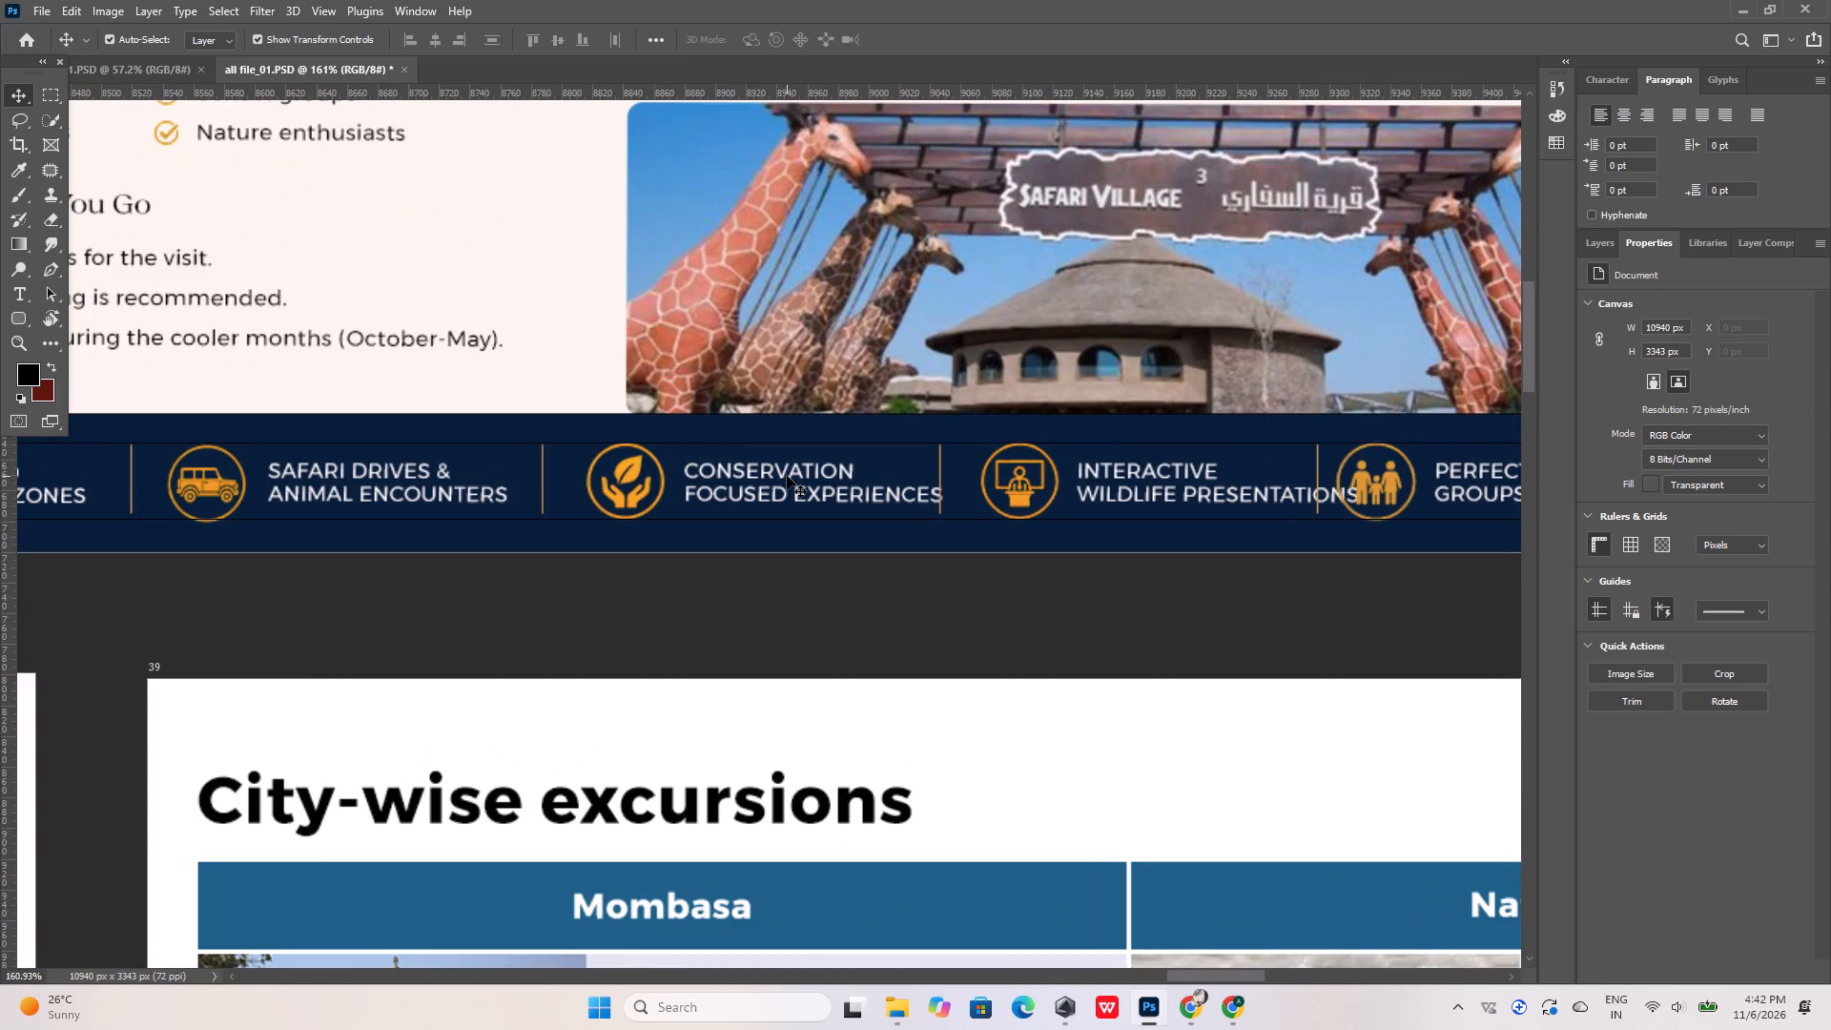
double_click(1103, 493)
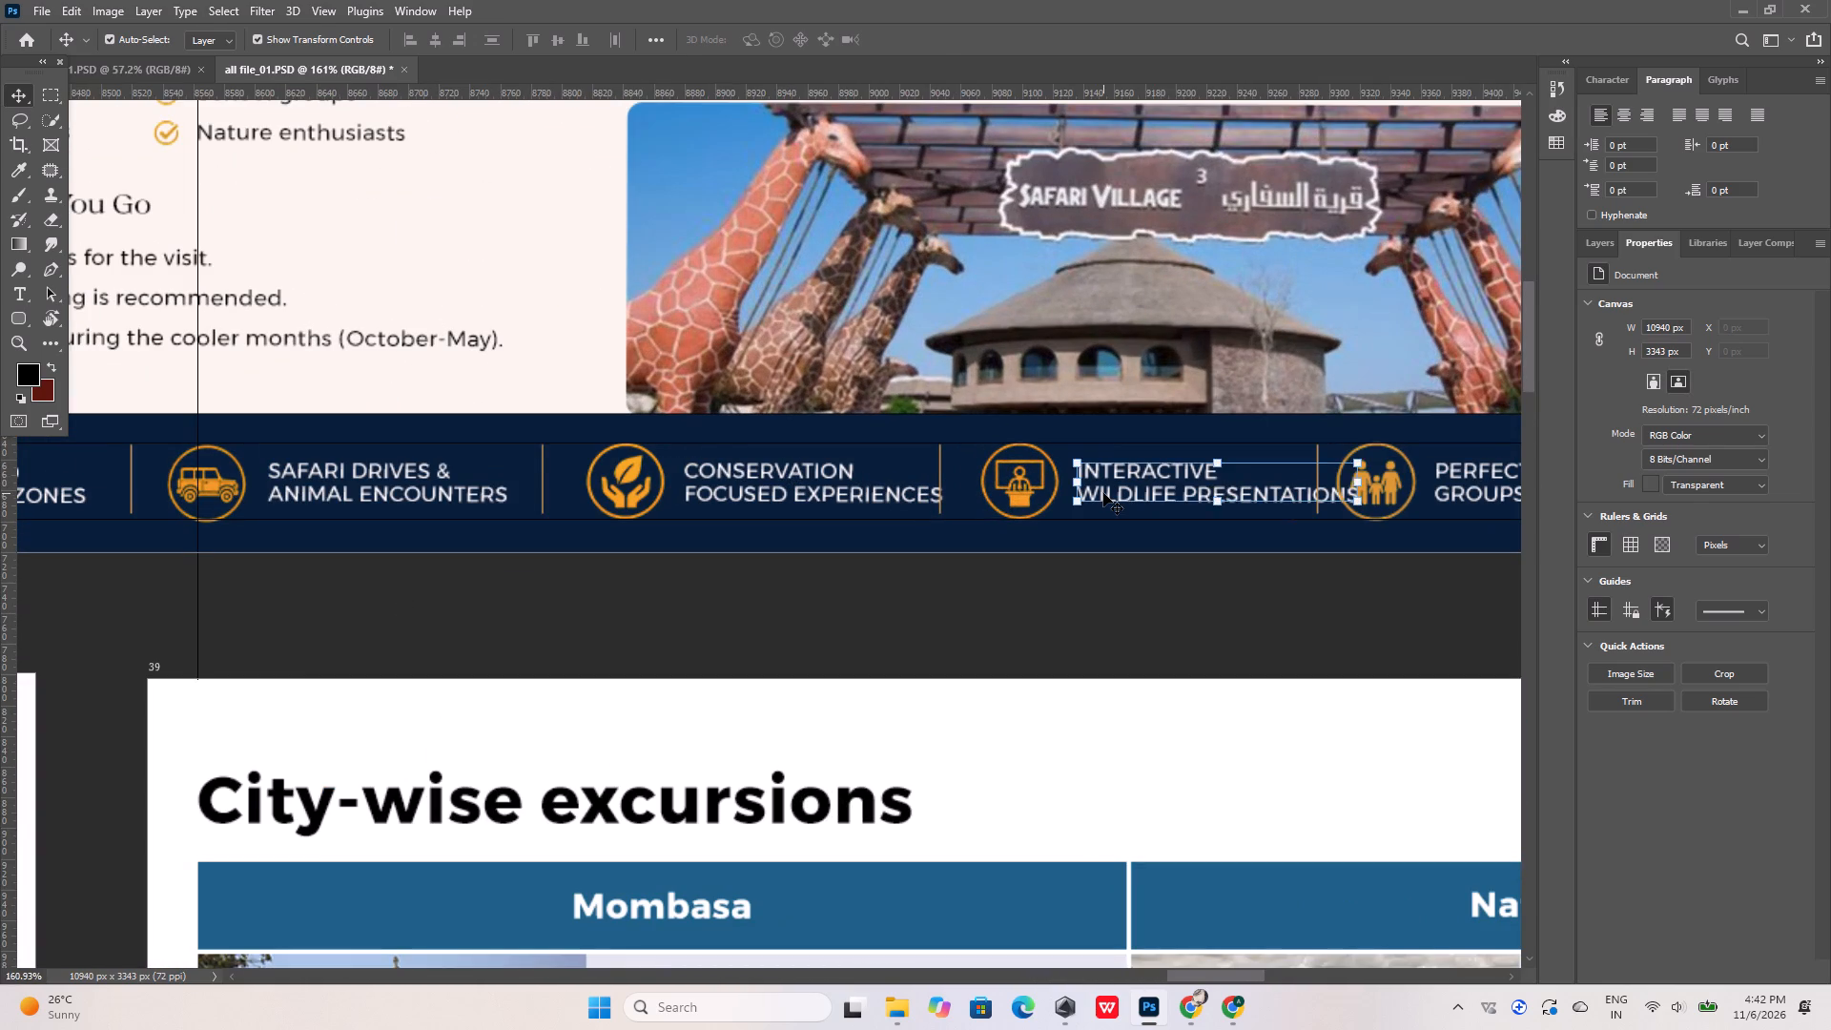
left_click(1085, 493)
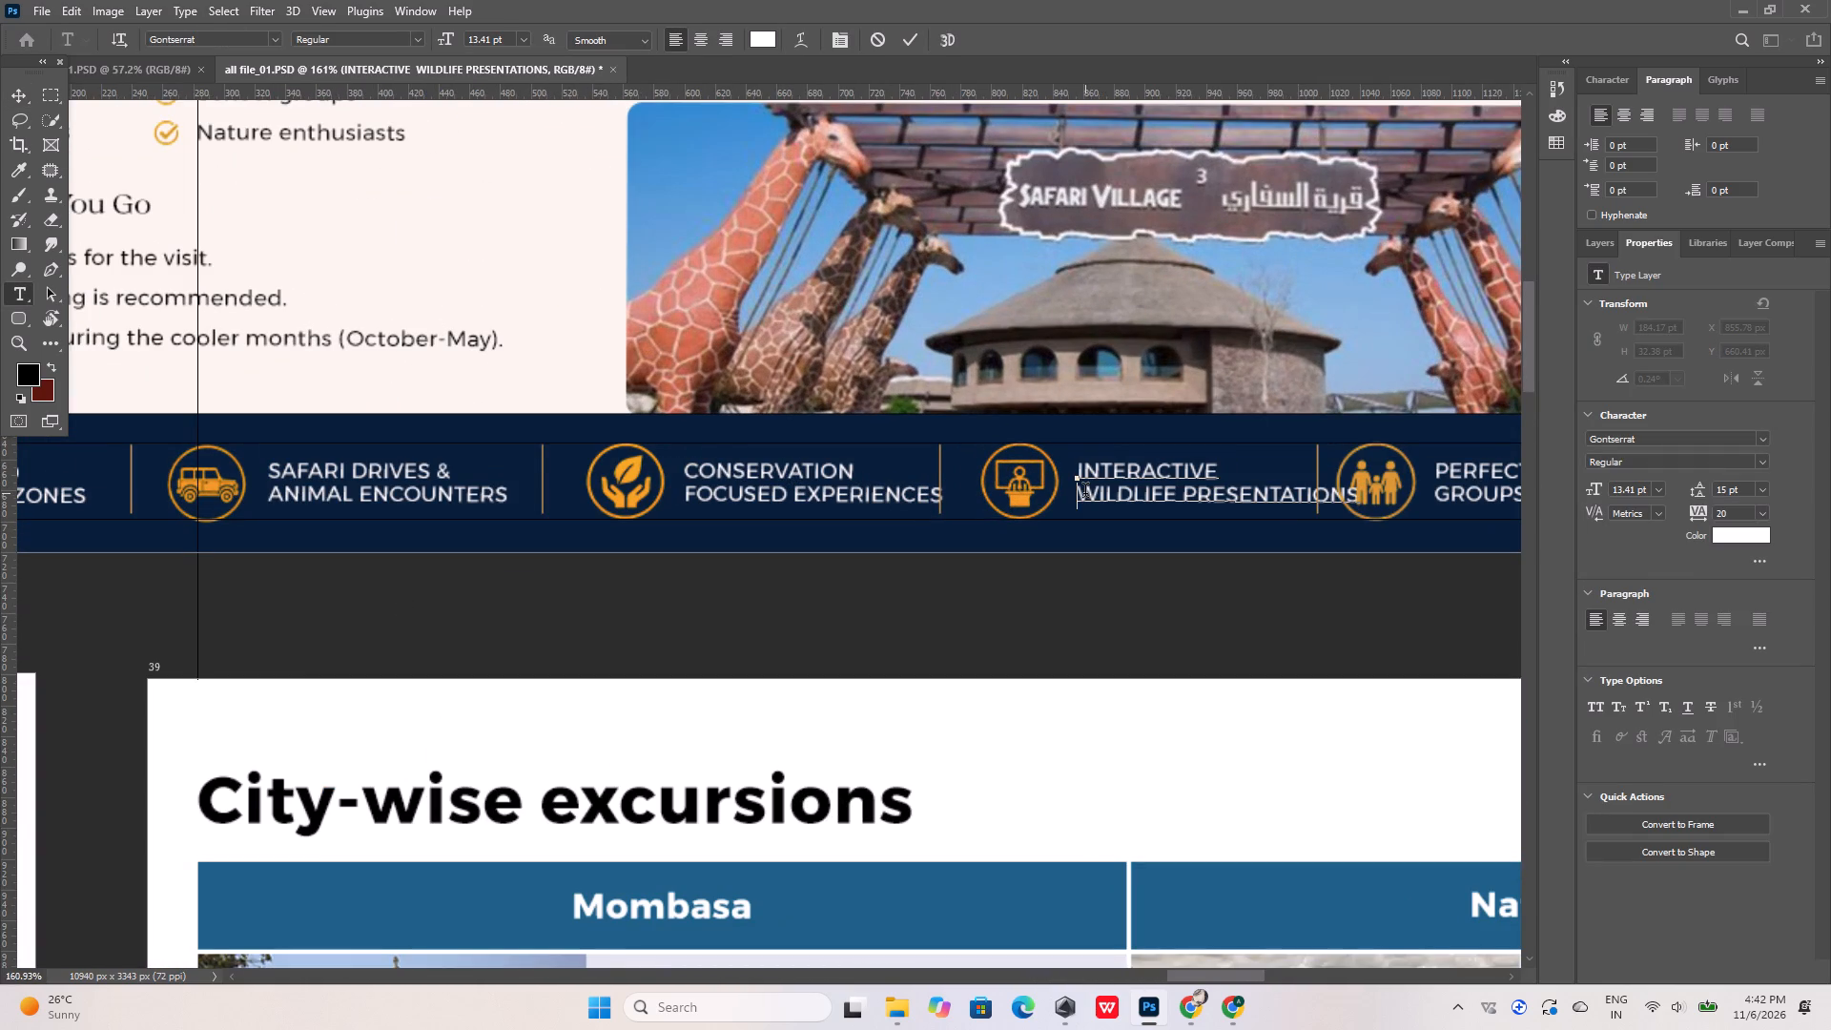
key("BackSpace")
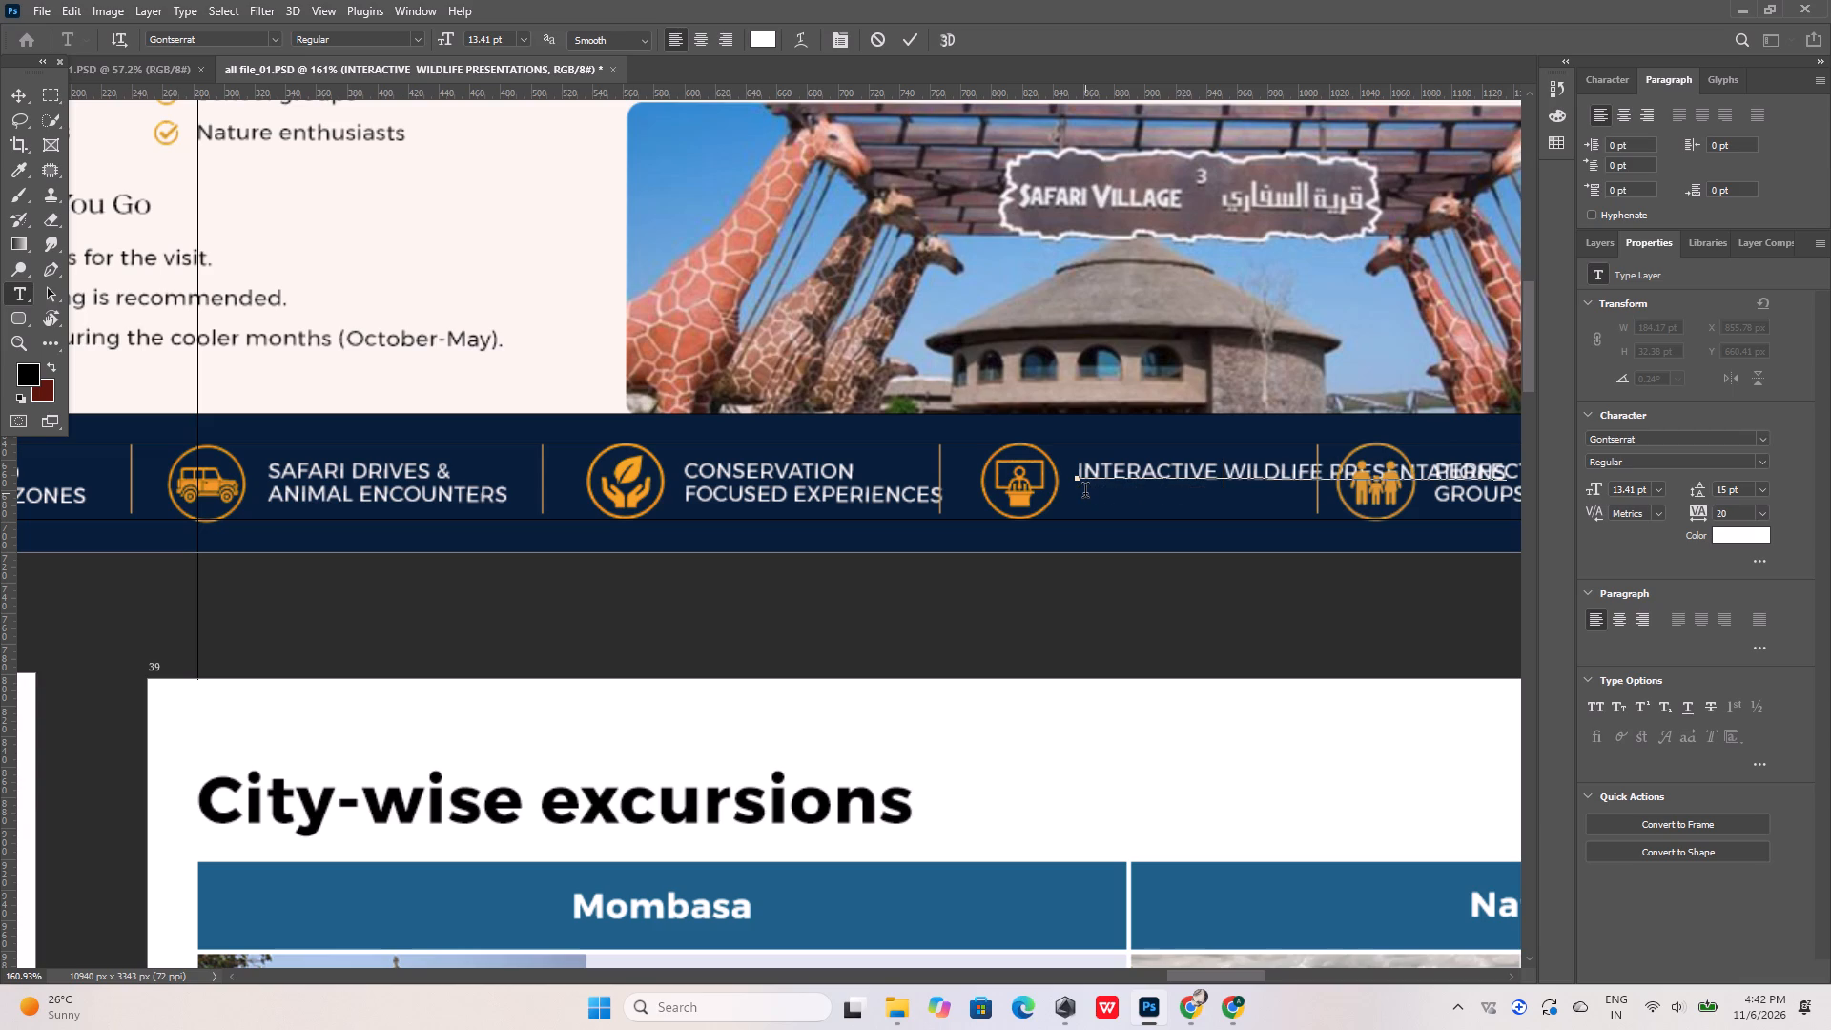
type("00")
key("BackSpace")
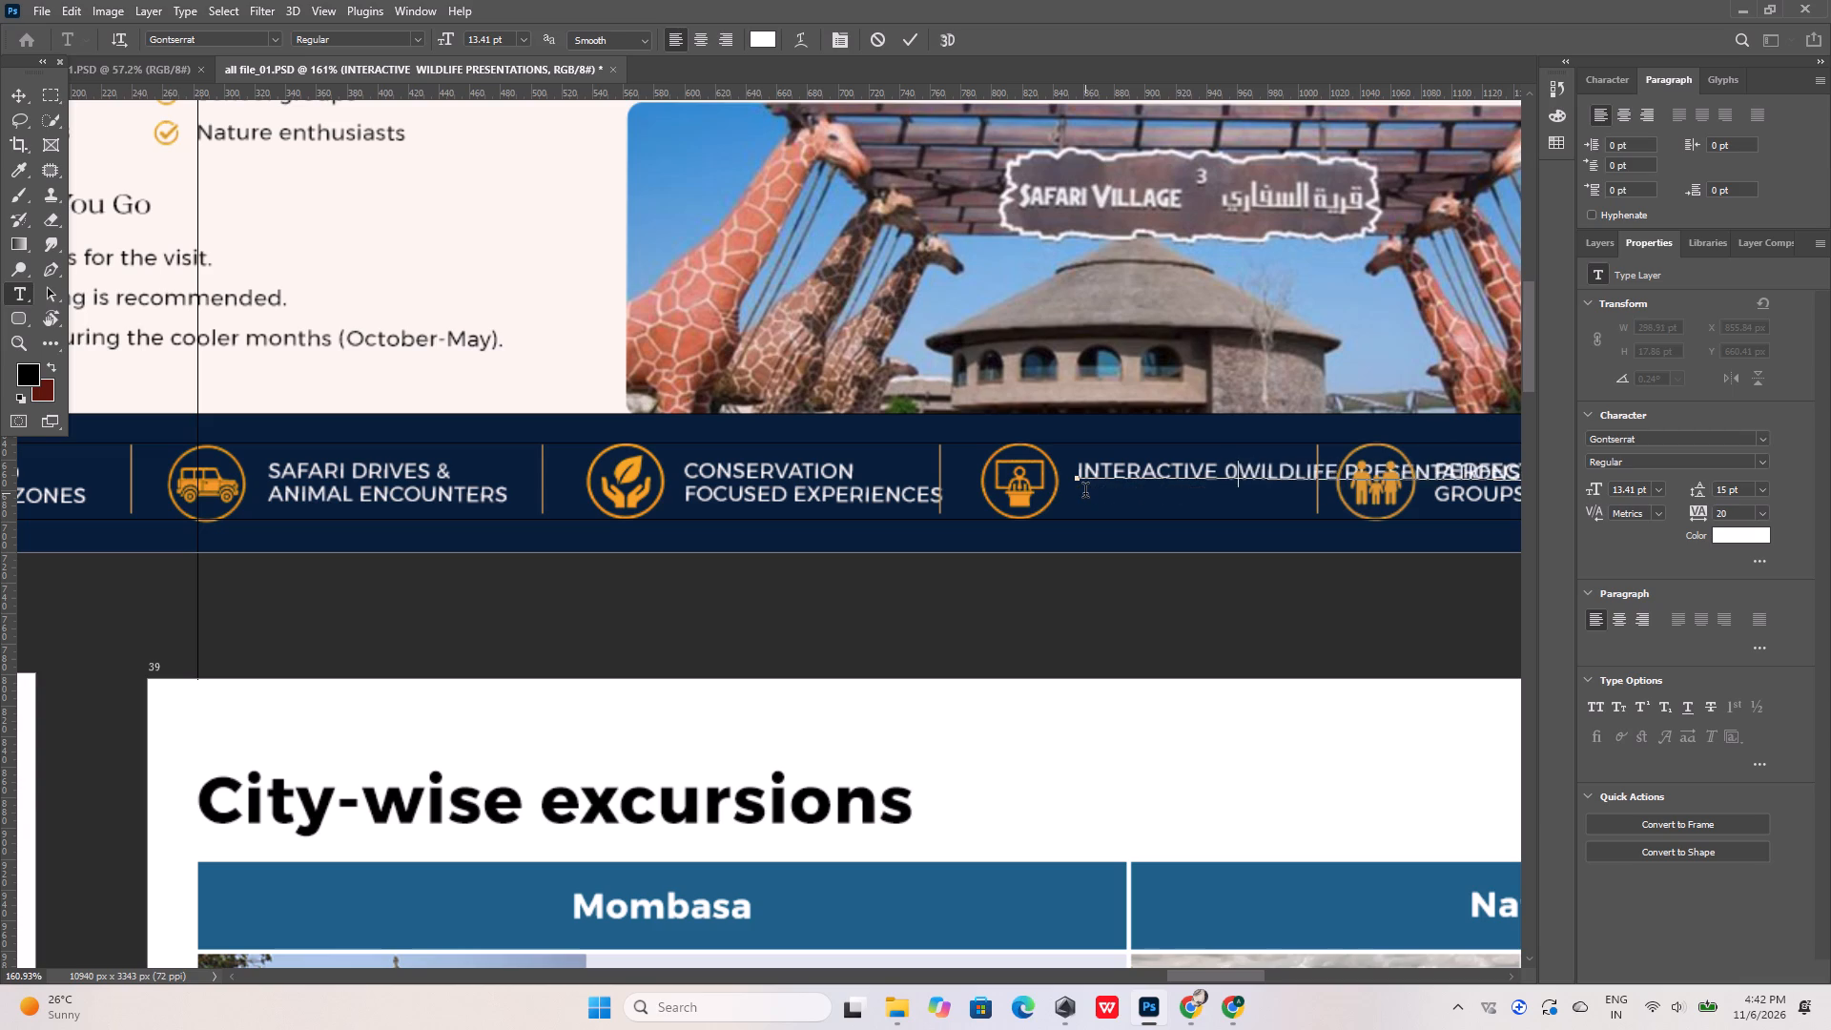
key("BackSpace")
key("Right")
key("Right")
key("Right")
key("Right")
key("Right")
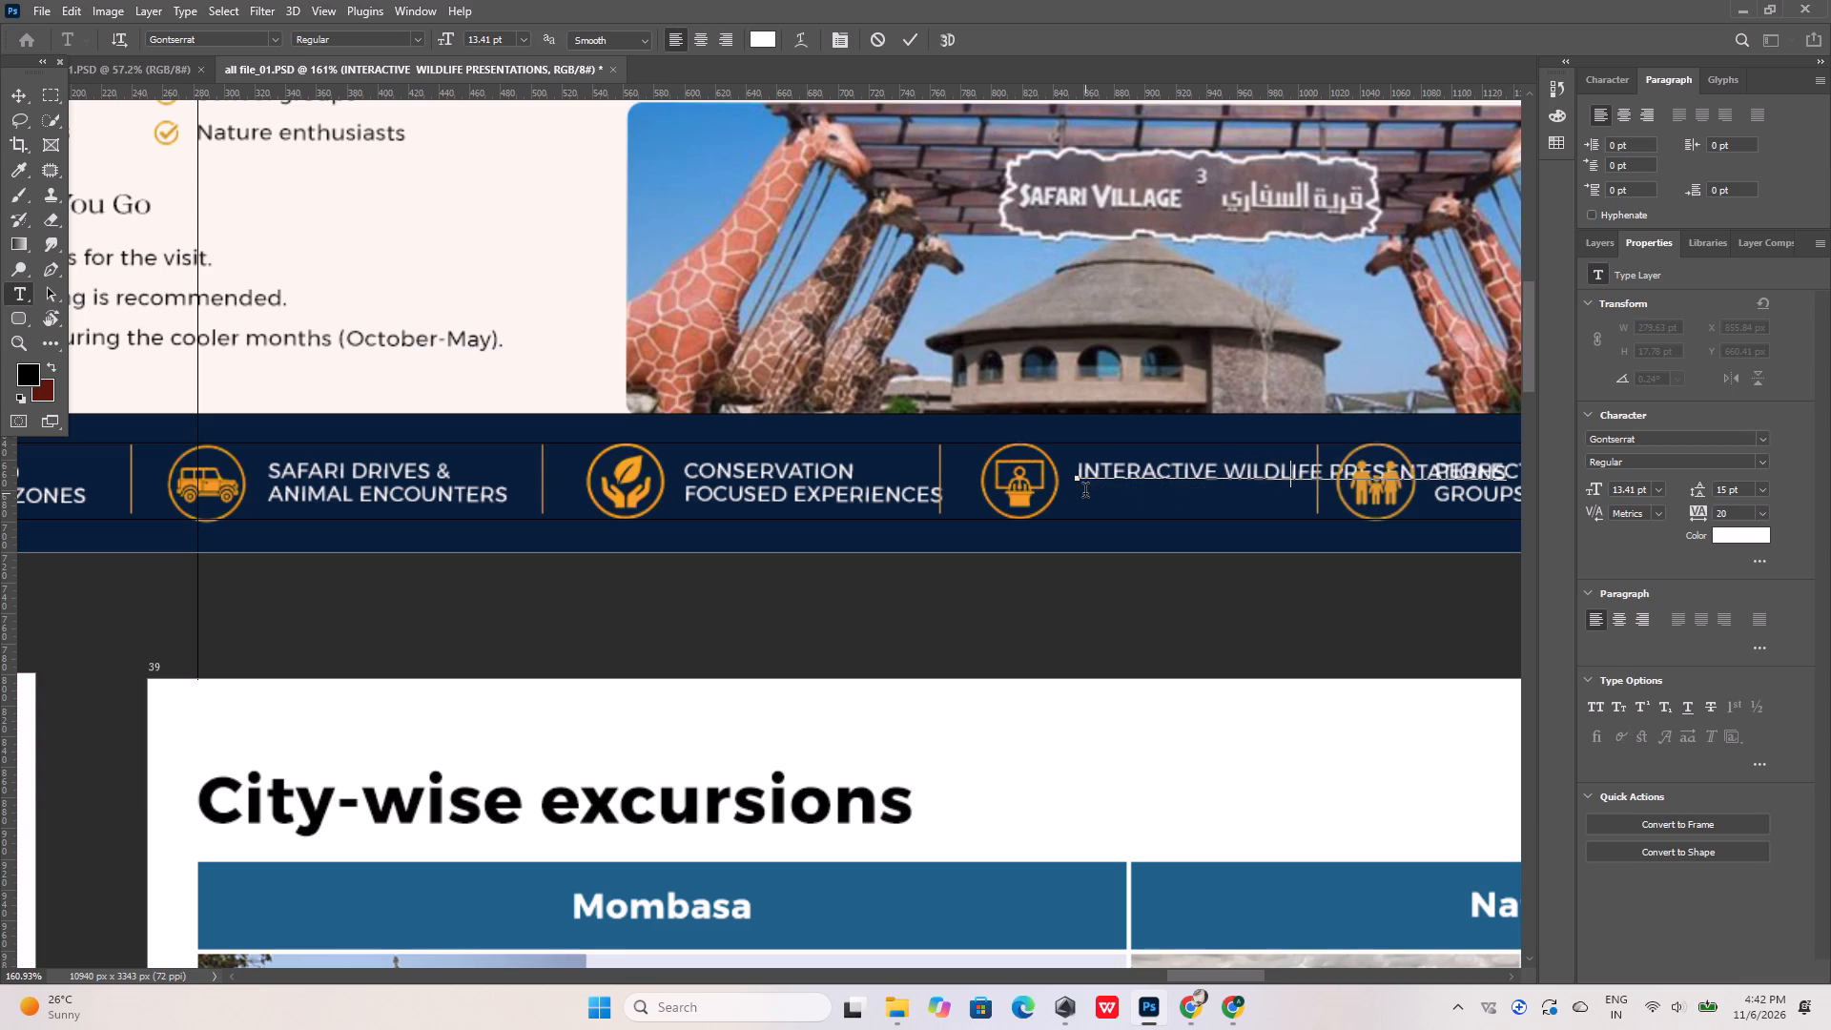
key("Right")
key("Right")
key("Right")
key("Right")
key("Return")
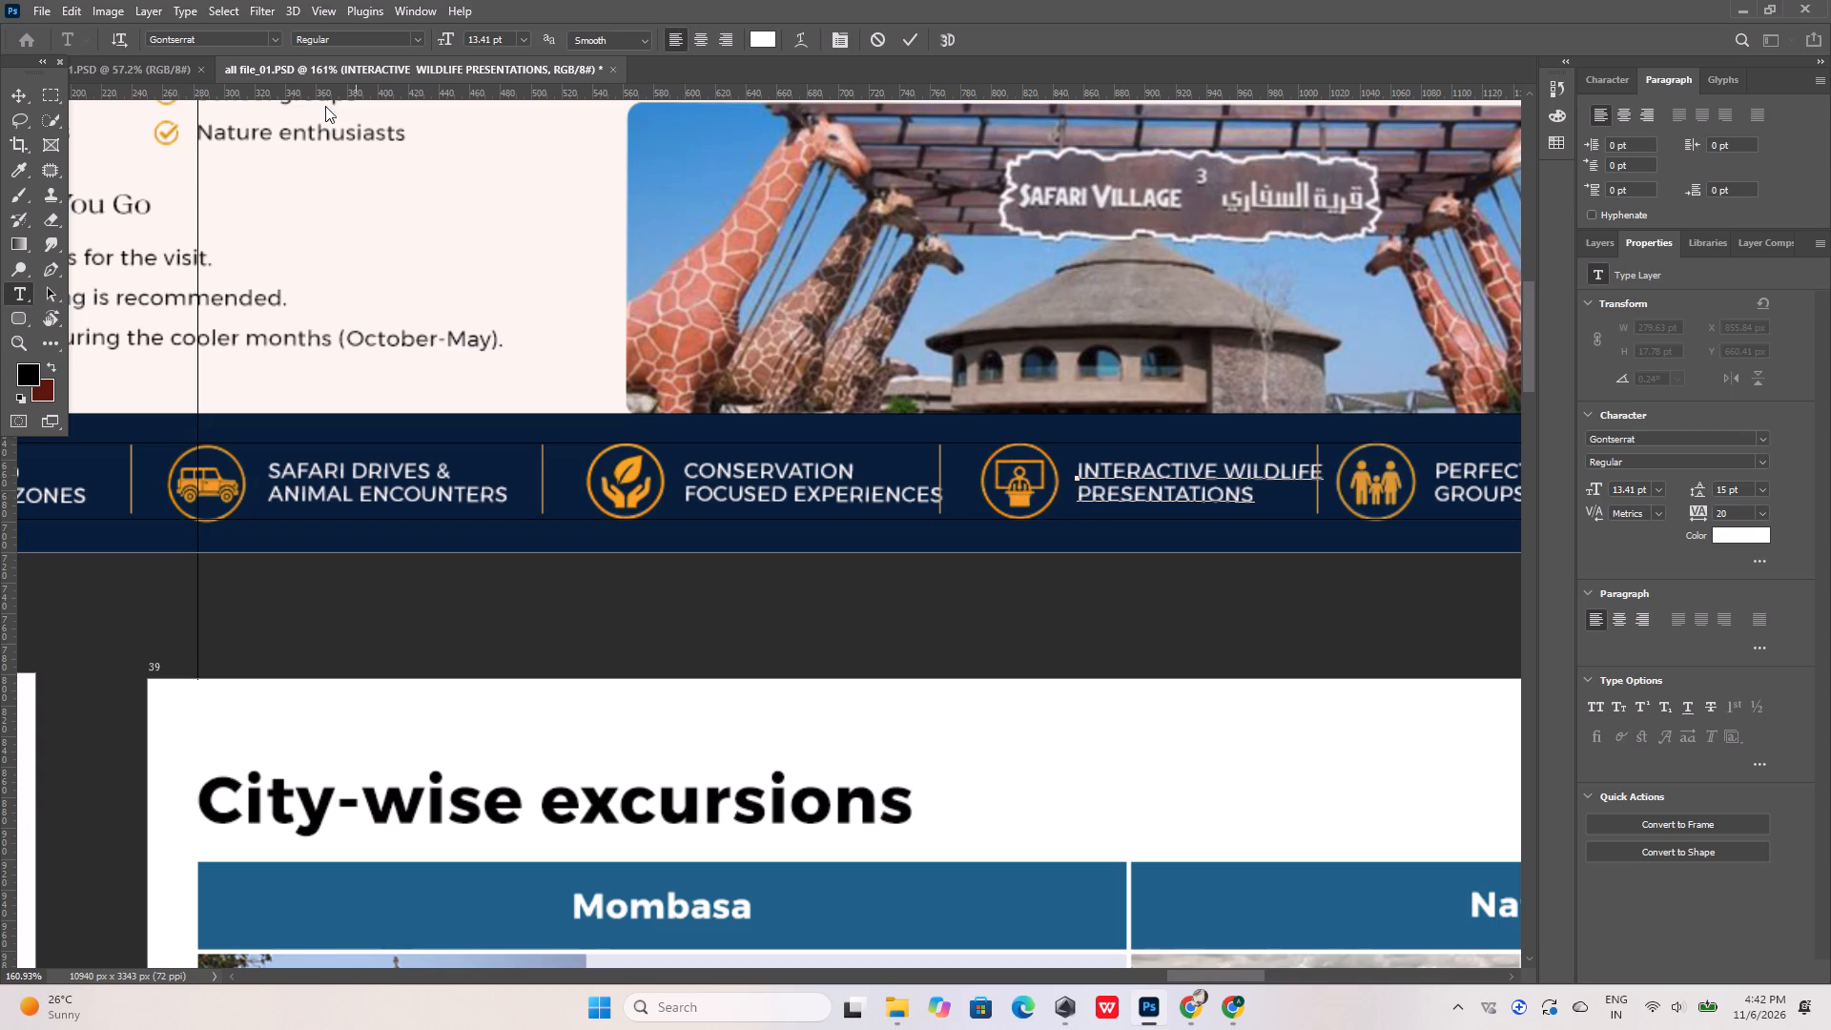
left_click(910, 37)
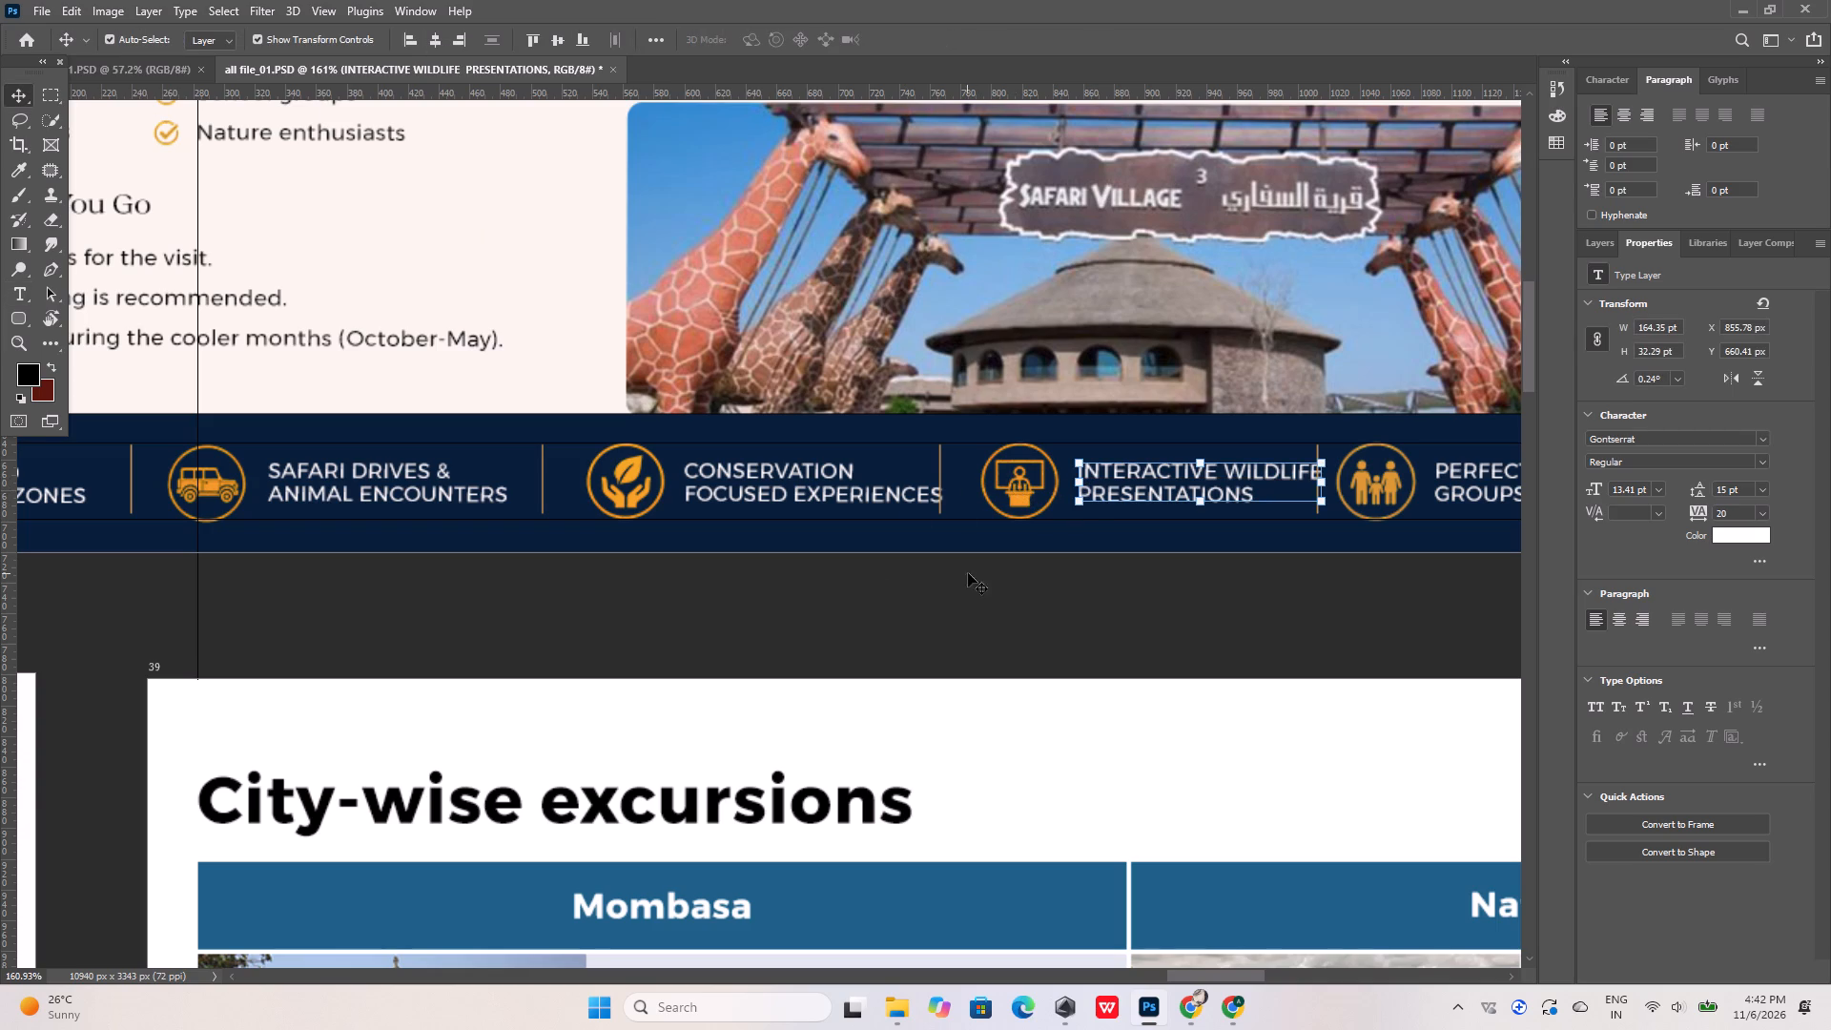
Shift the jeep icon and SAFARI DRIVES & ANIMAL ENCOUNTERS text together another 10 px left.
scroll(978, 601, "down", 10, "alt")
scroll(603, 557, "up", 7, "alt")
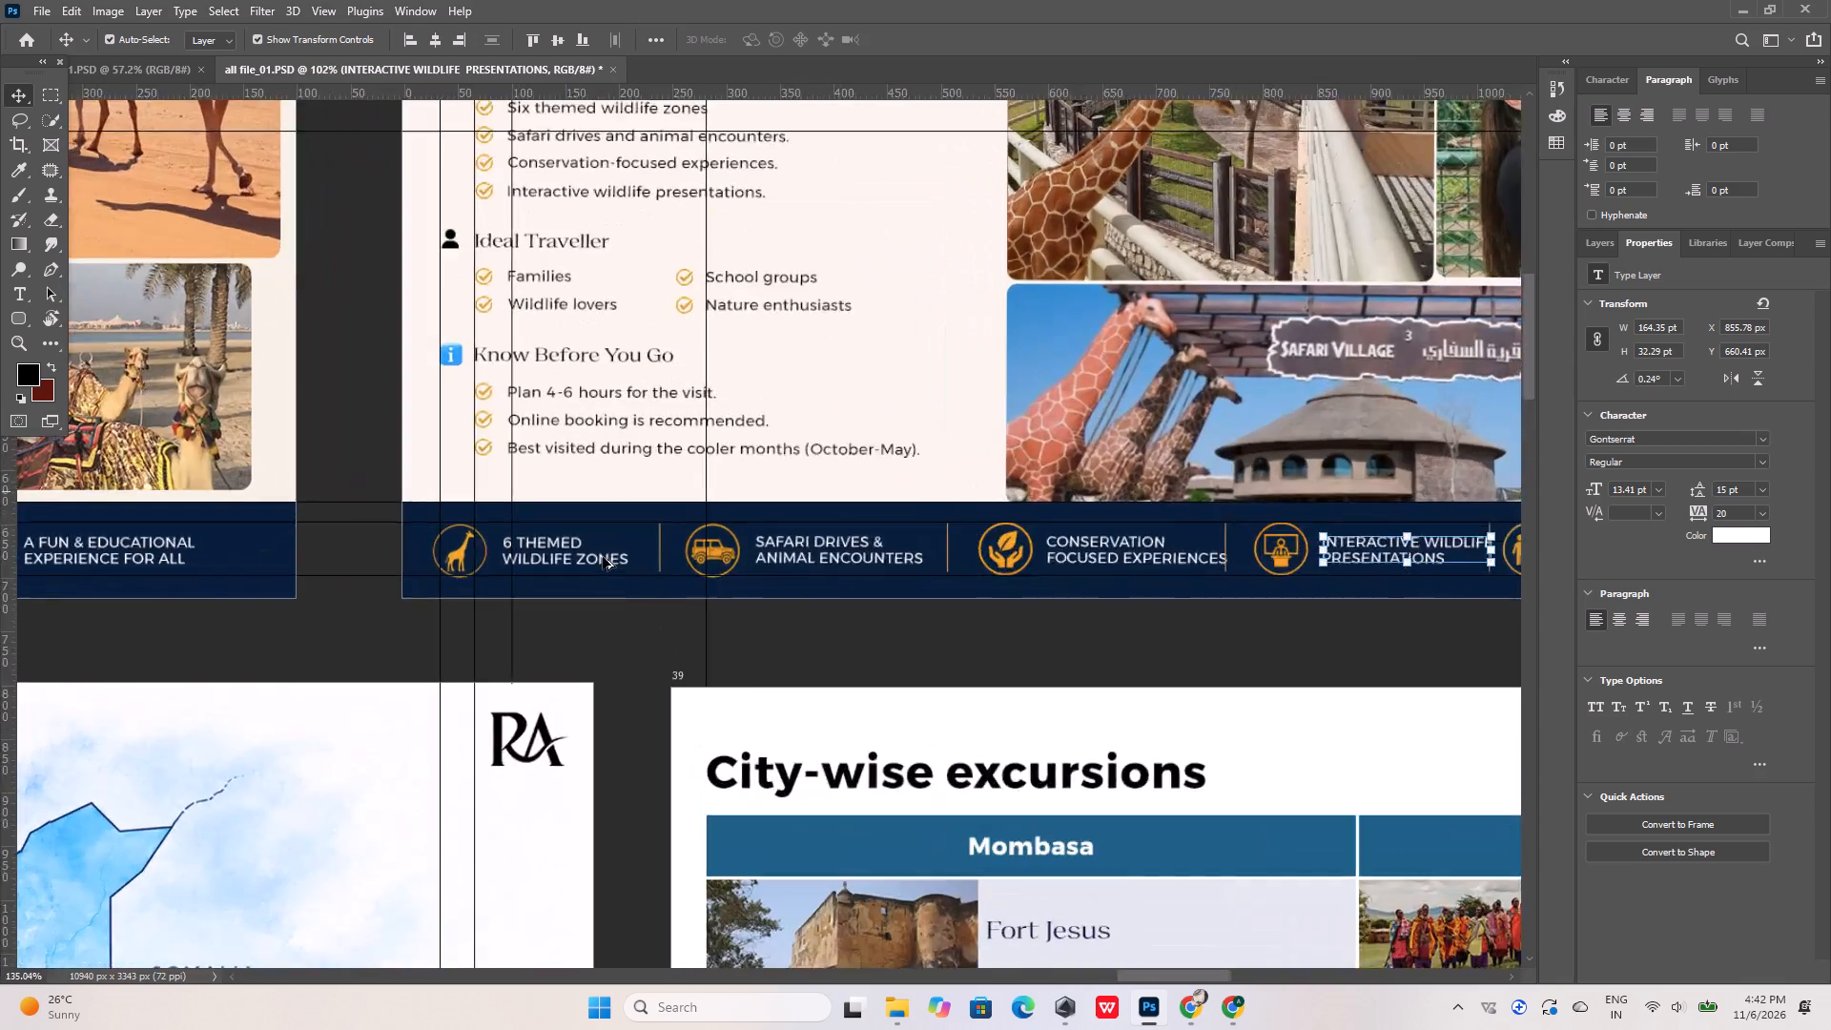
scroll(603, 557, "up", 7, "alt")
left_click(794, 546)
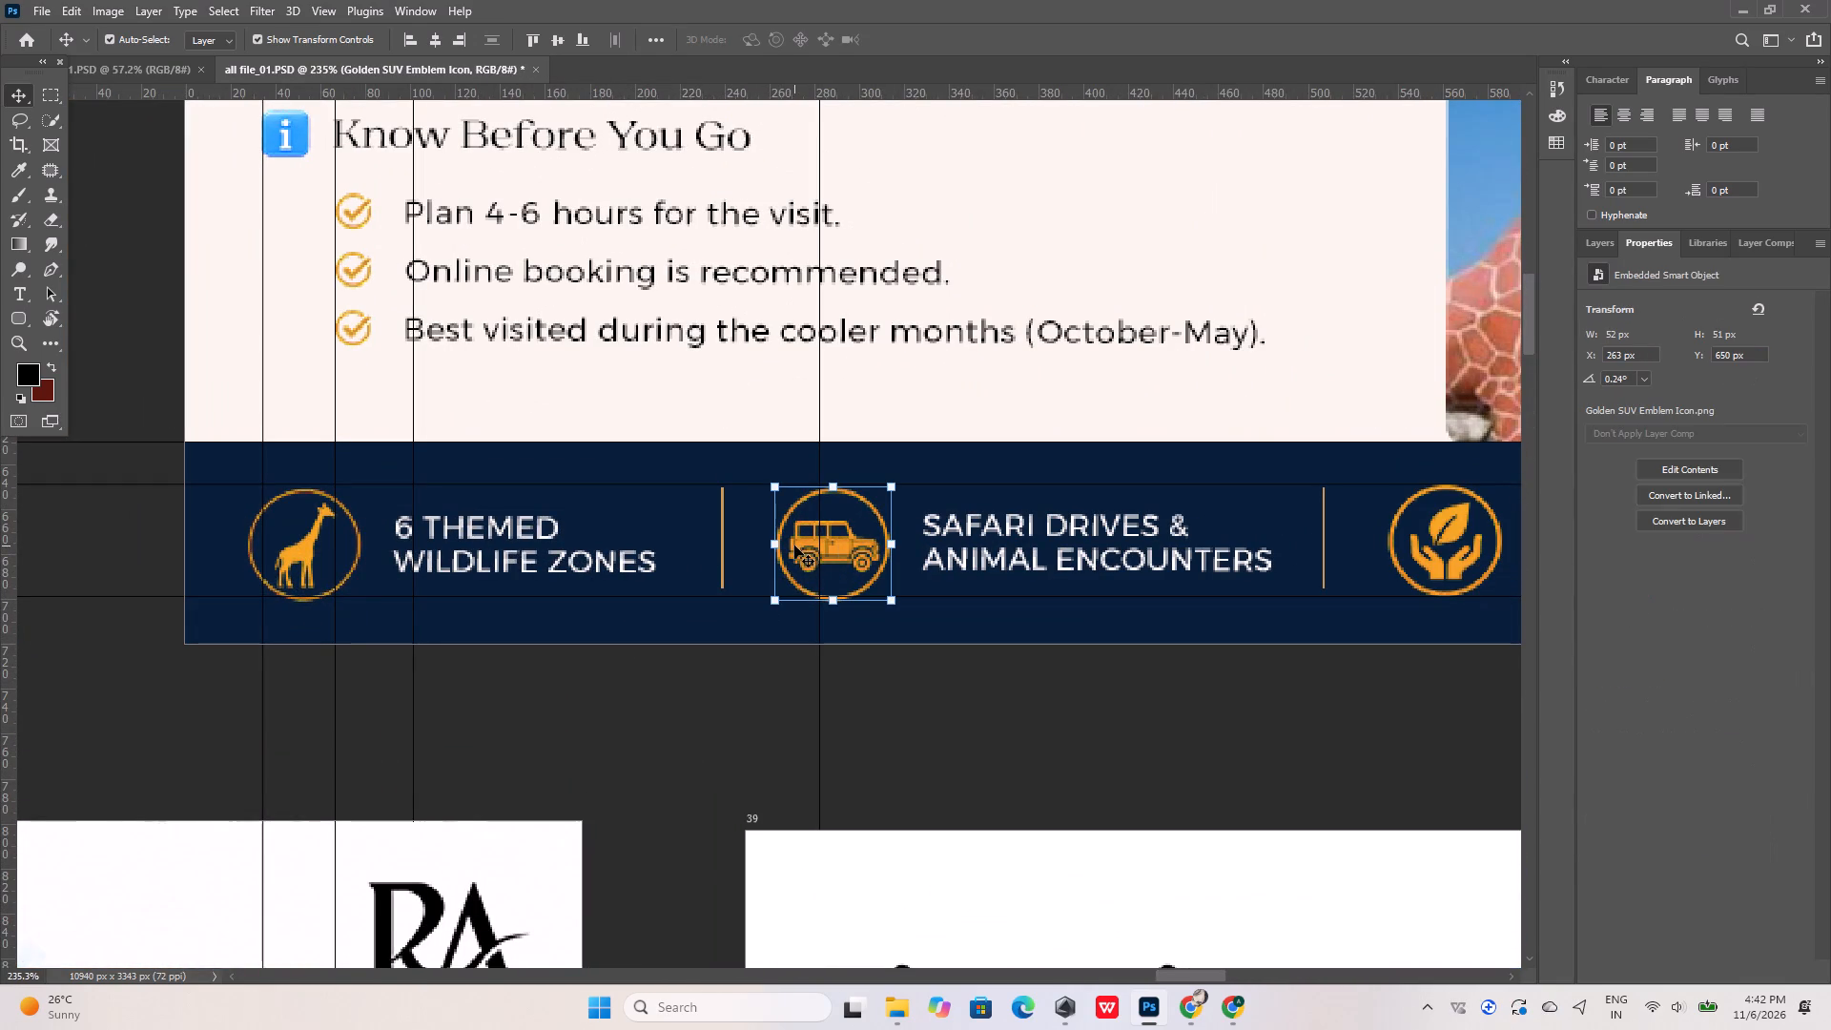
left_click(949, 532, "shift")
key("shift+Left")
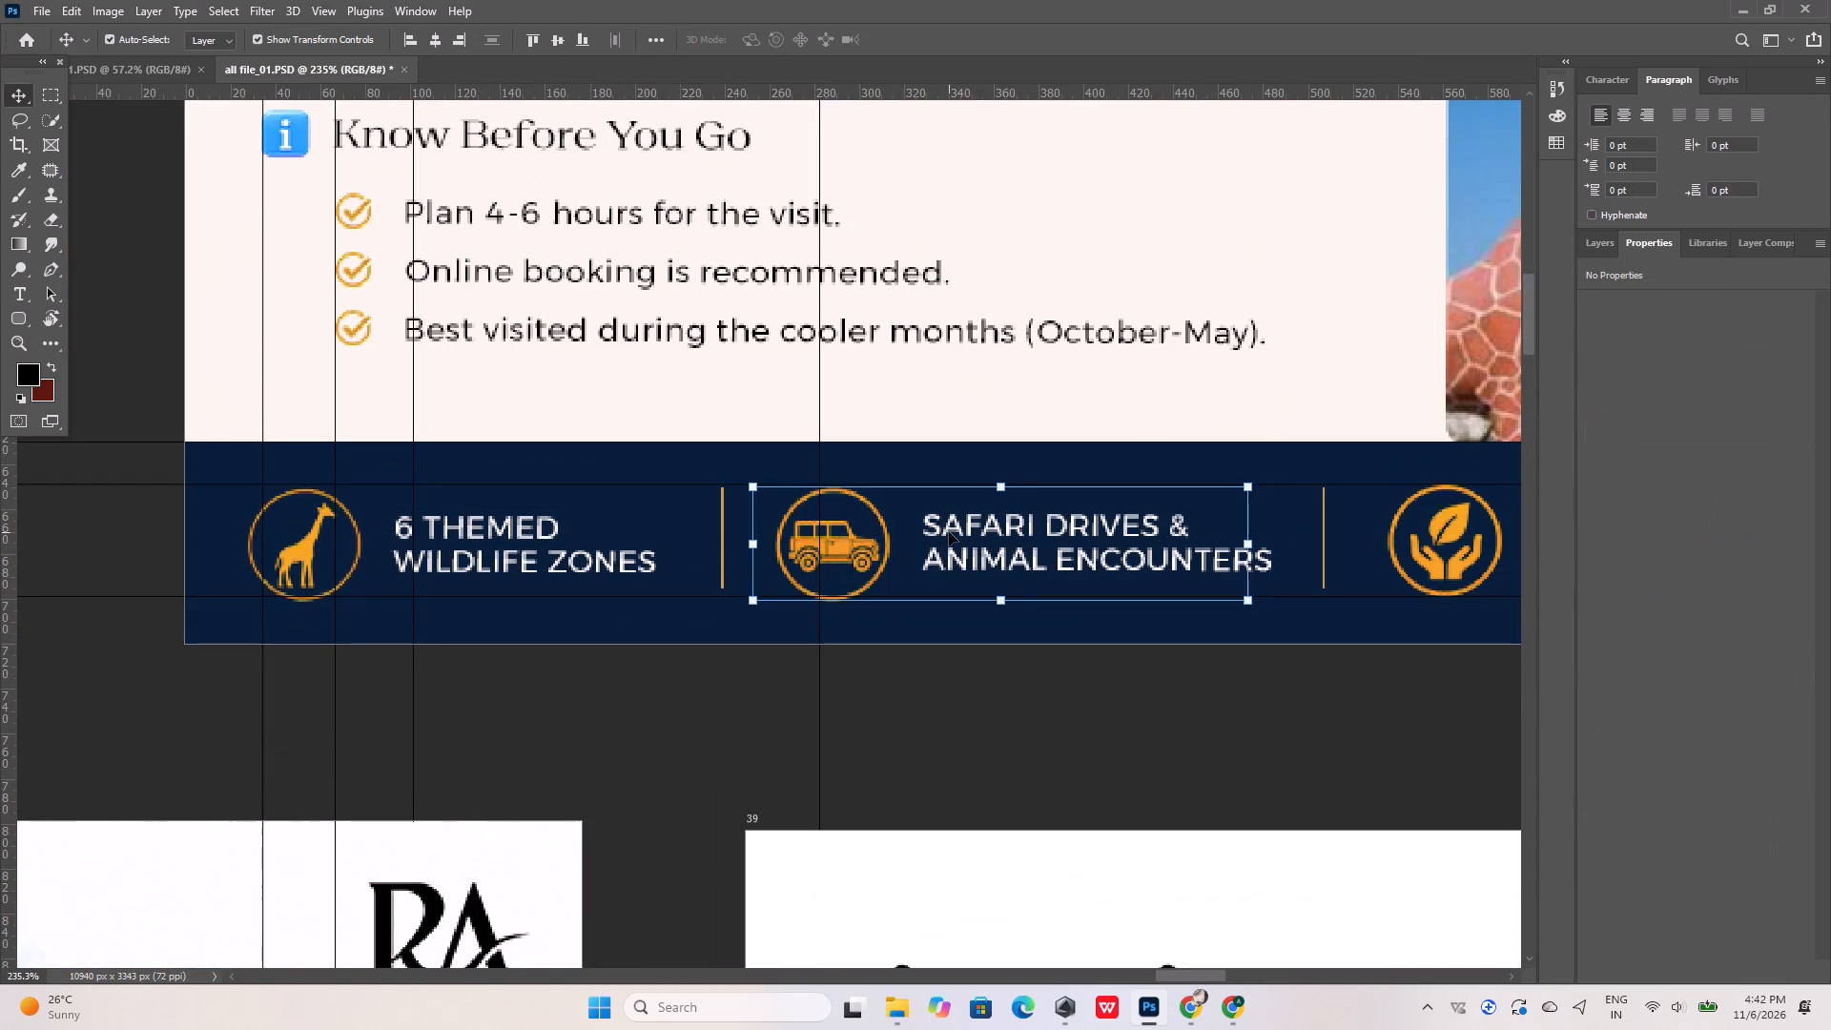
Move the divider line between 6 THEMED WILDLIFE ZONES and the jeep icon left to X 229 px.
left_click(719, 530)
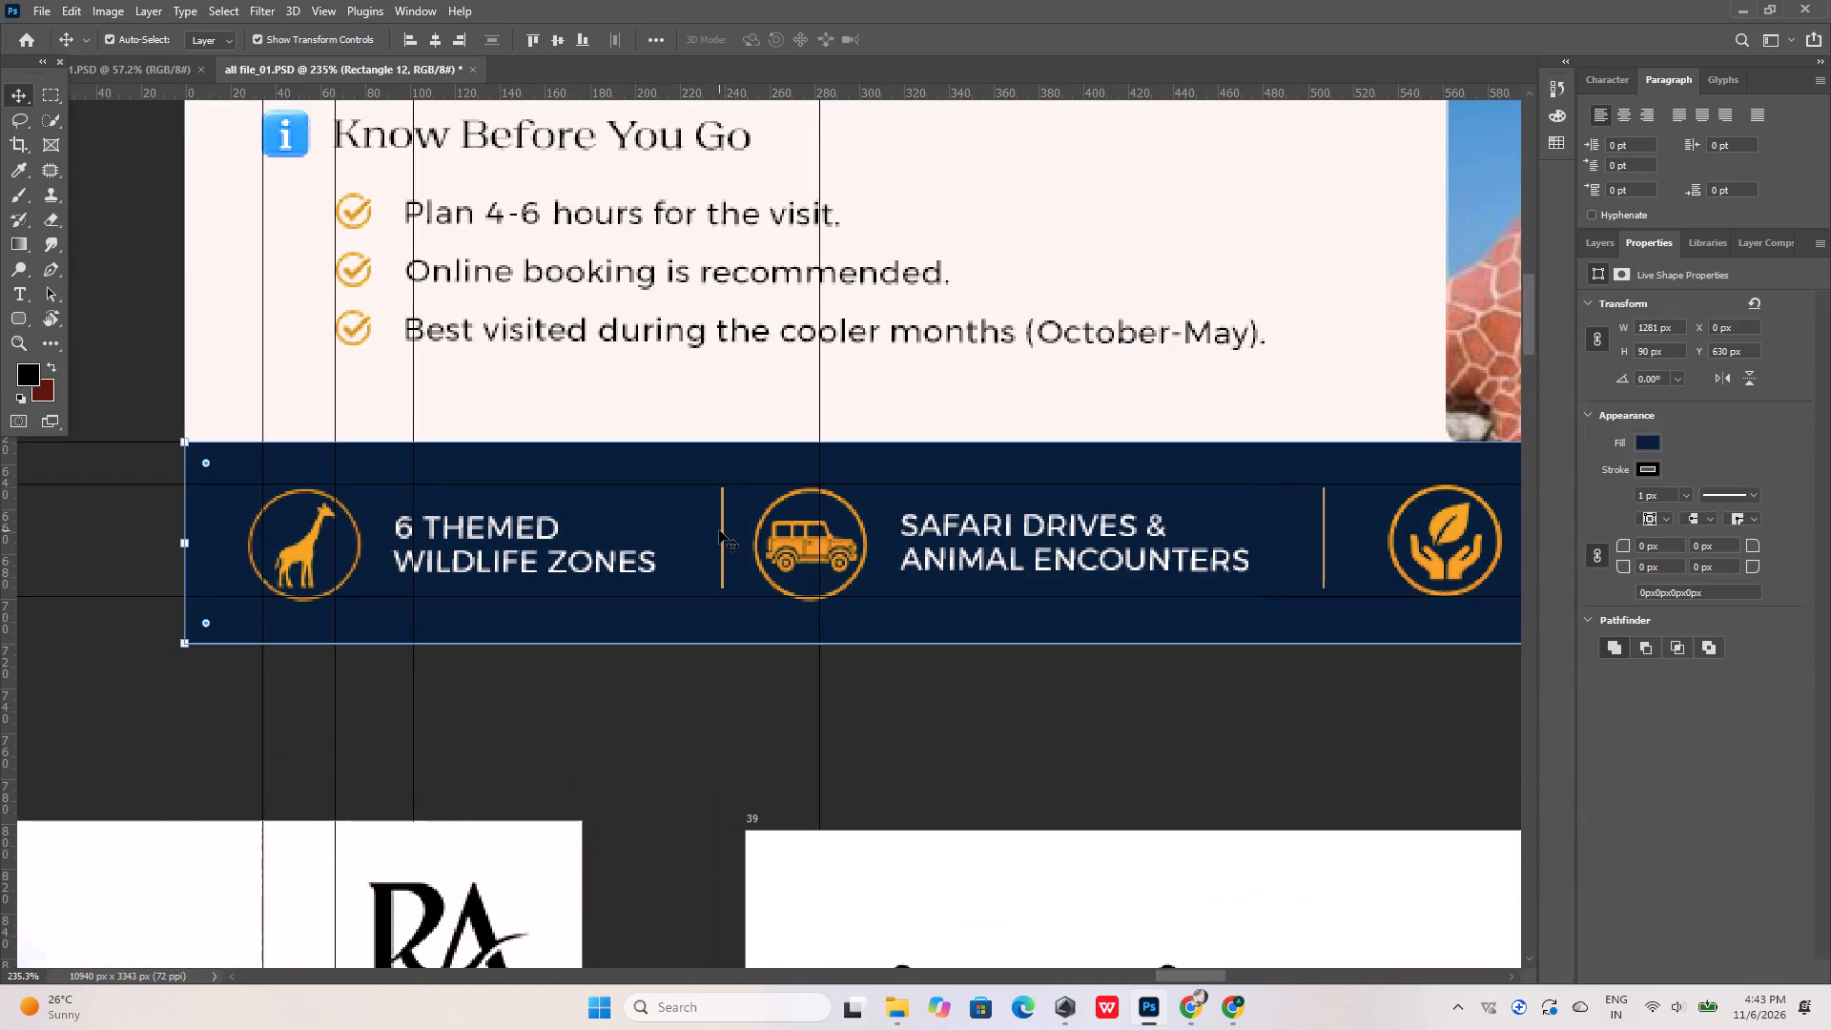
left_click(722, 526)
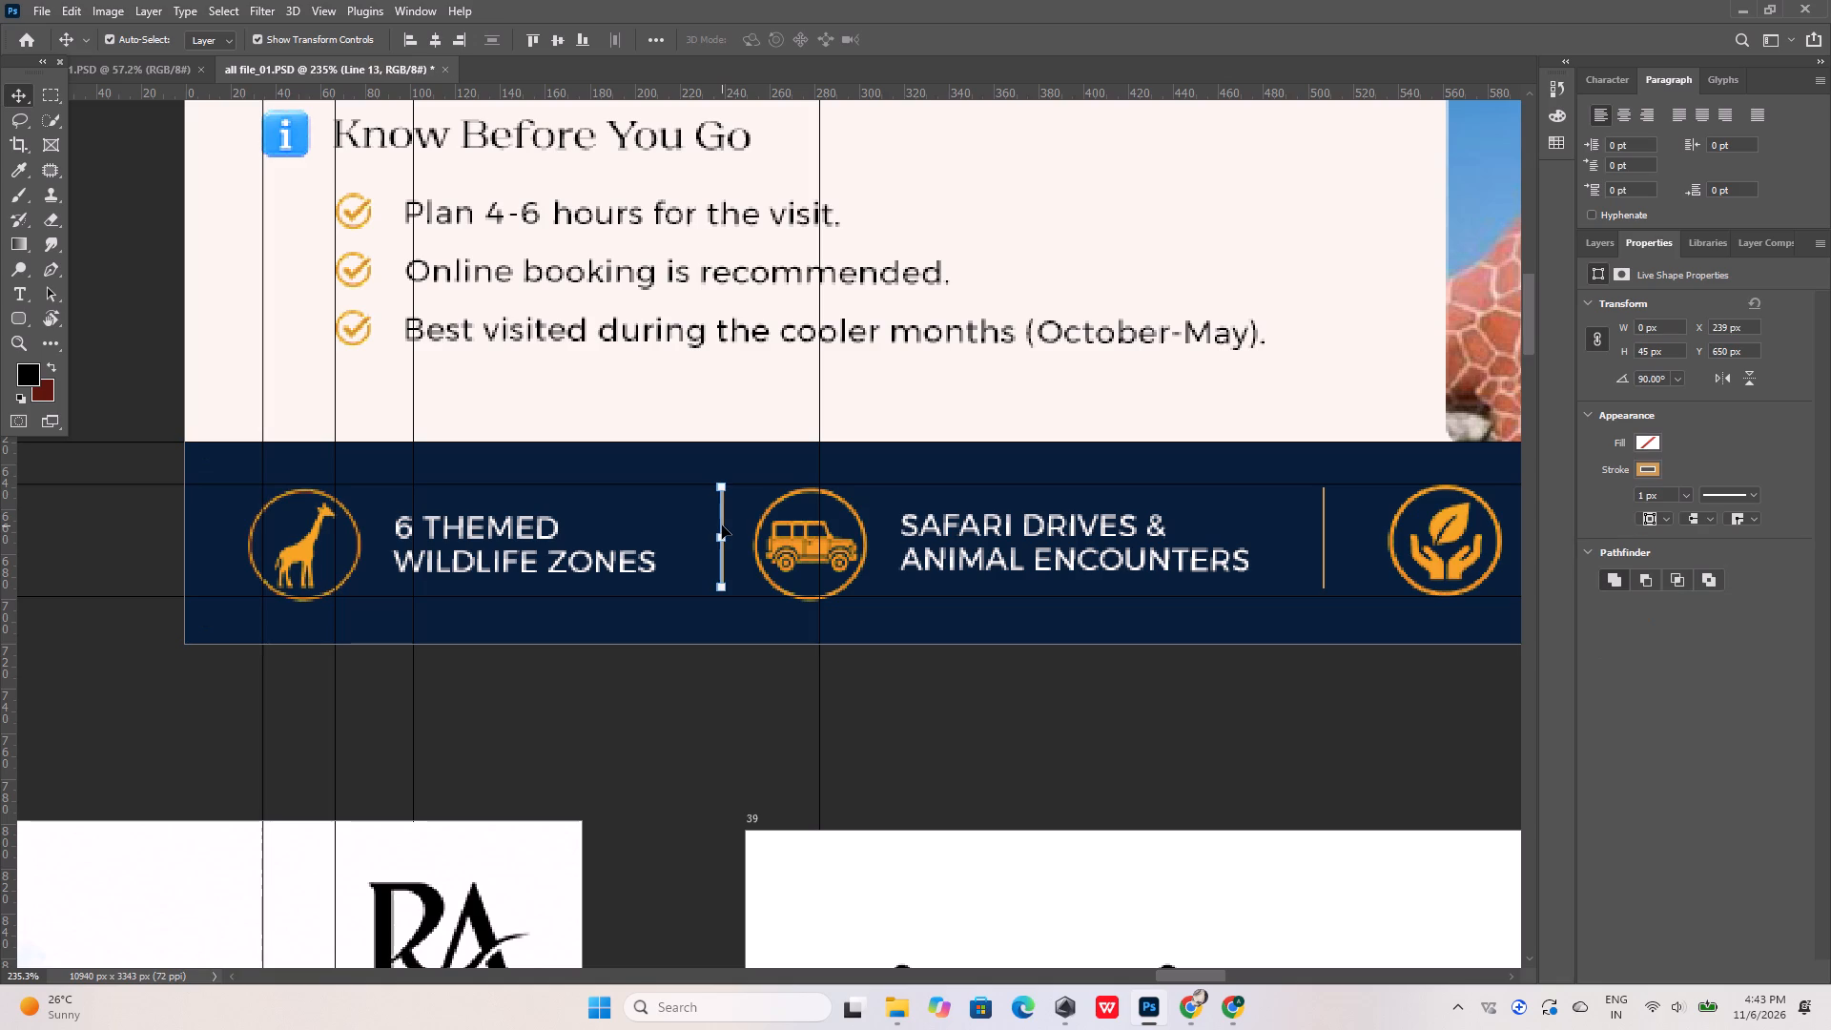
key("shift+Left")
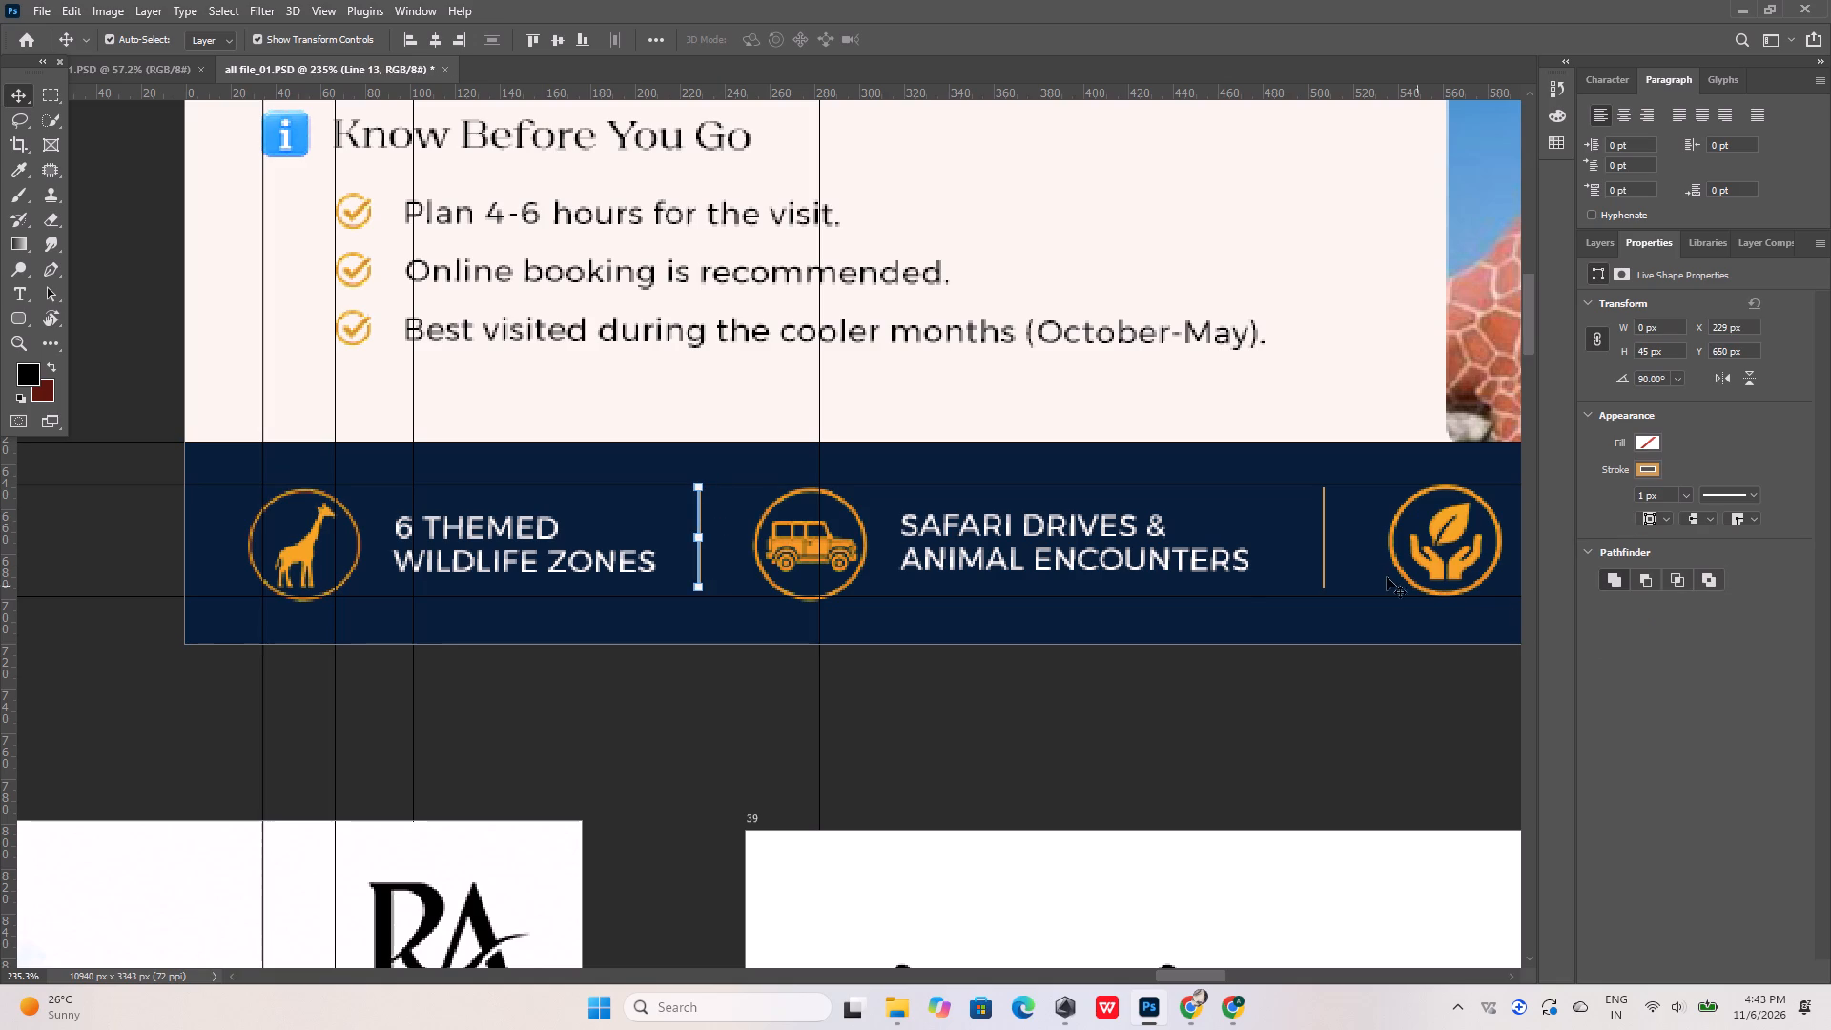
Nudge the divider line after SAFARI DRIVES & ANIMAL ENCOUNTERS left to X 495 px.
left_click(1324, 541)
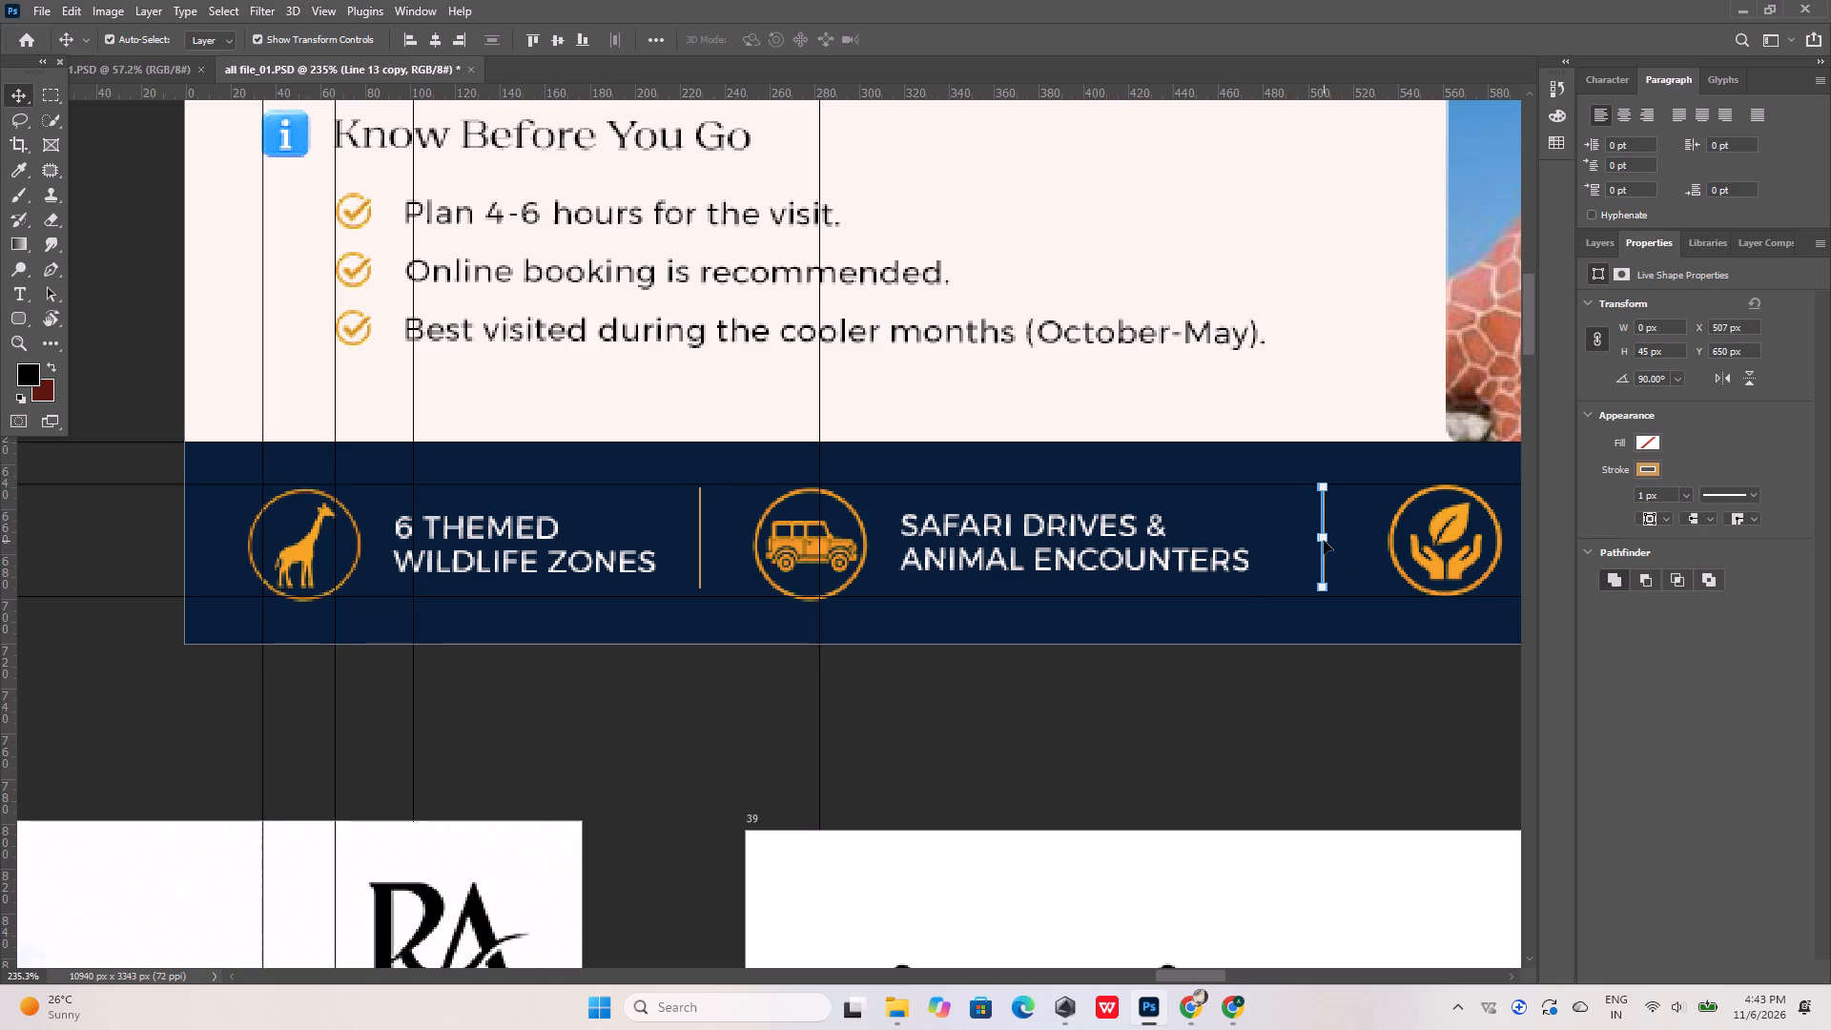
key("Left")
key("Left")
key("Left")
key("Left")
key("Left")
key("Left")
key("Left")
key("Left")
key("Left")
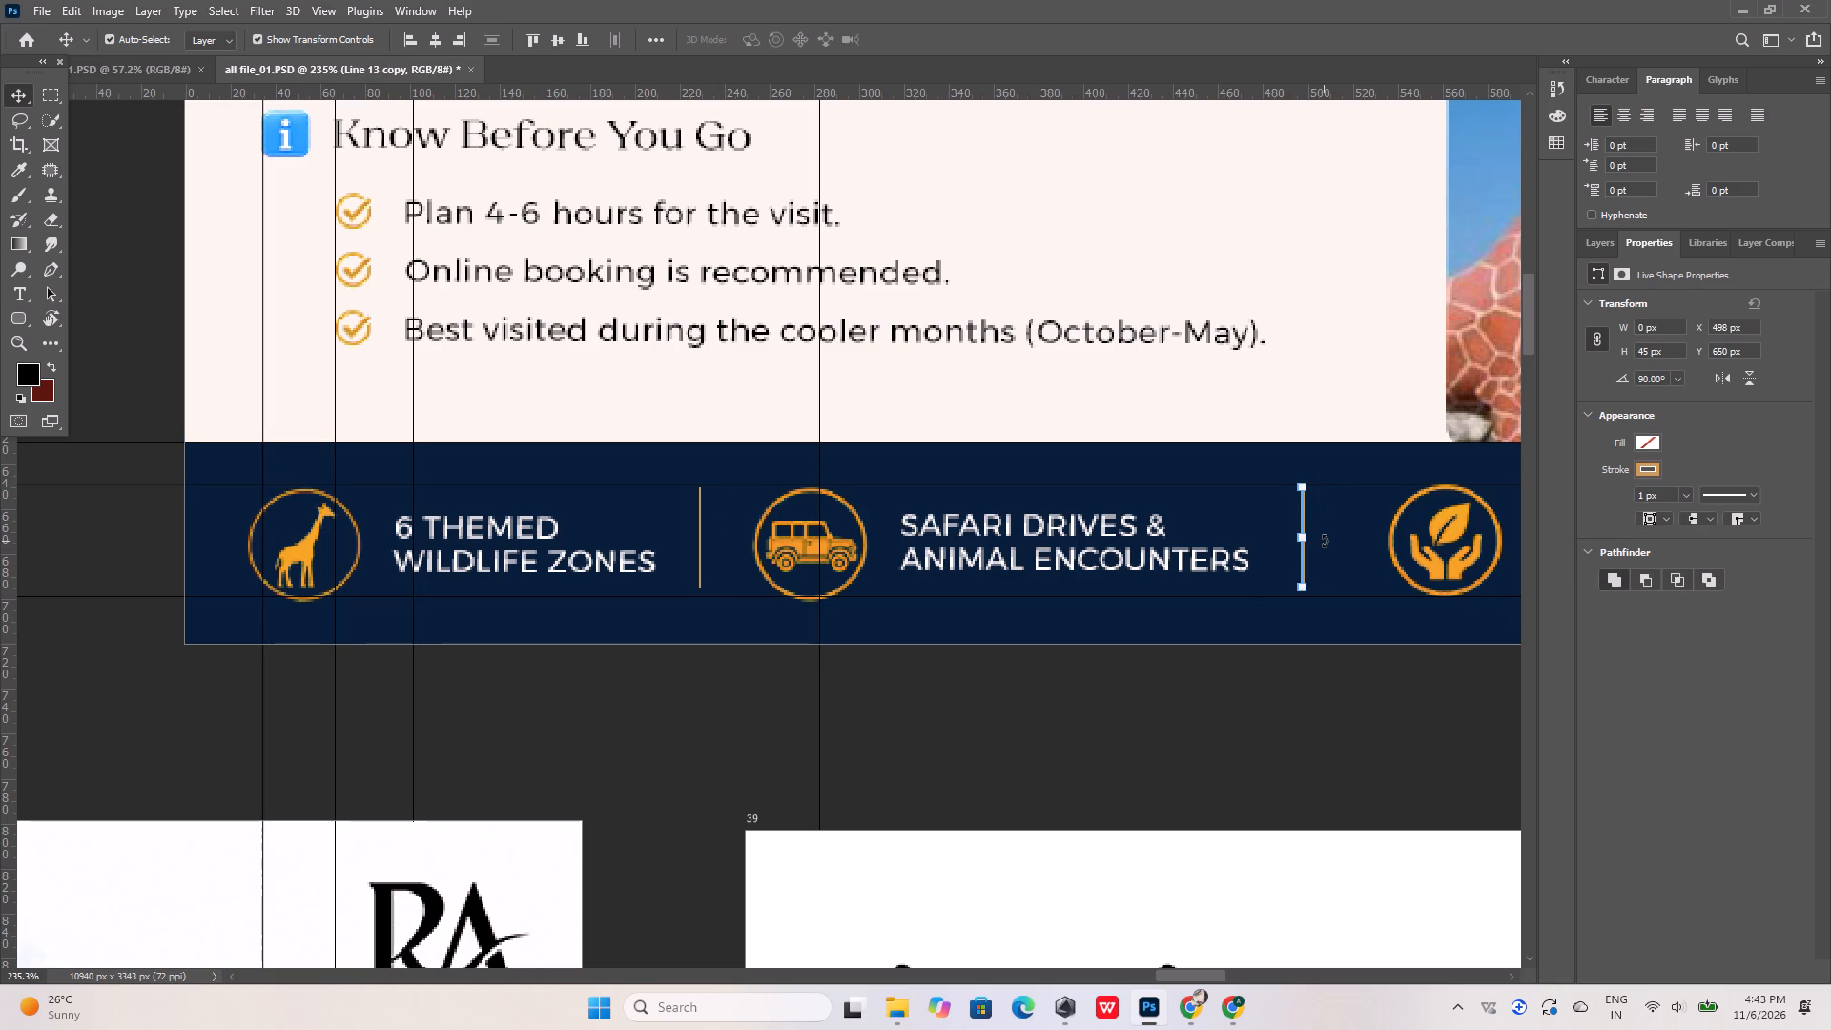
key("Left")
key("Left")
key("Left")
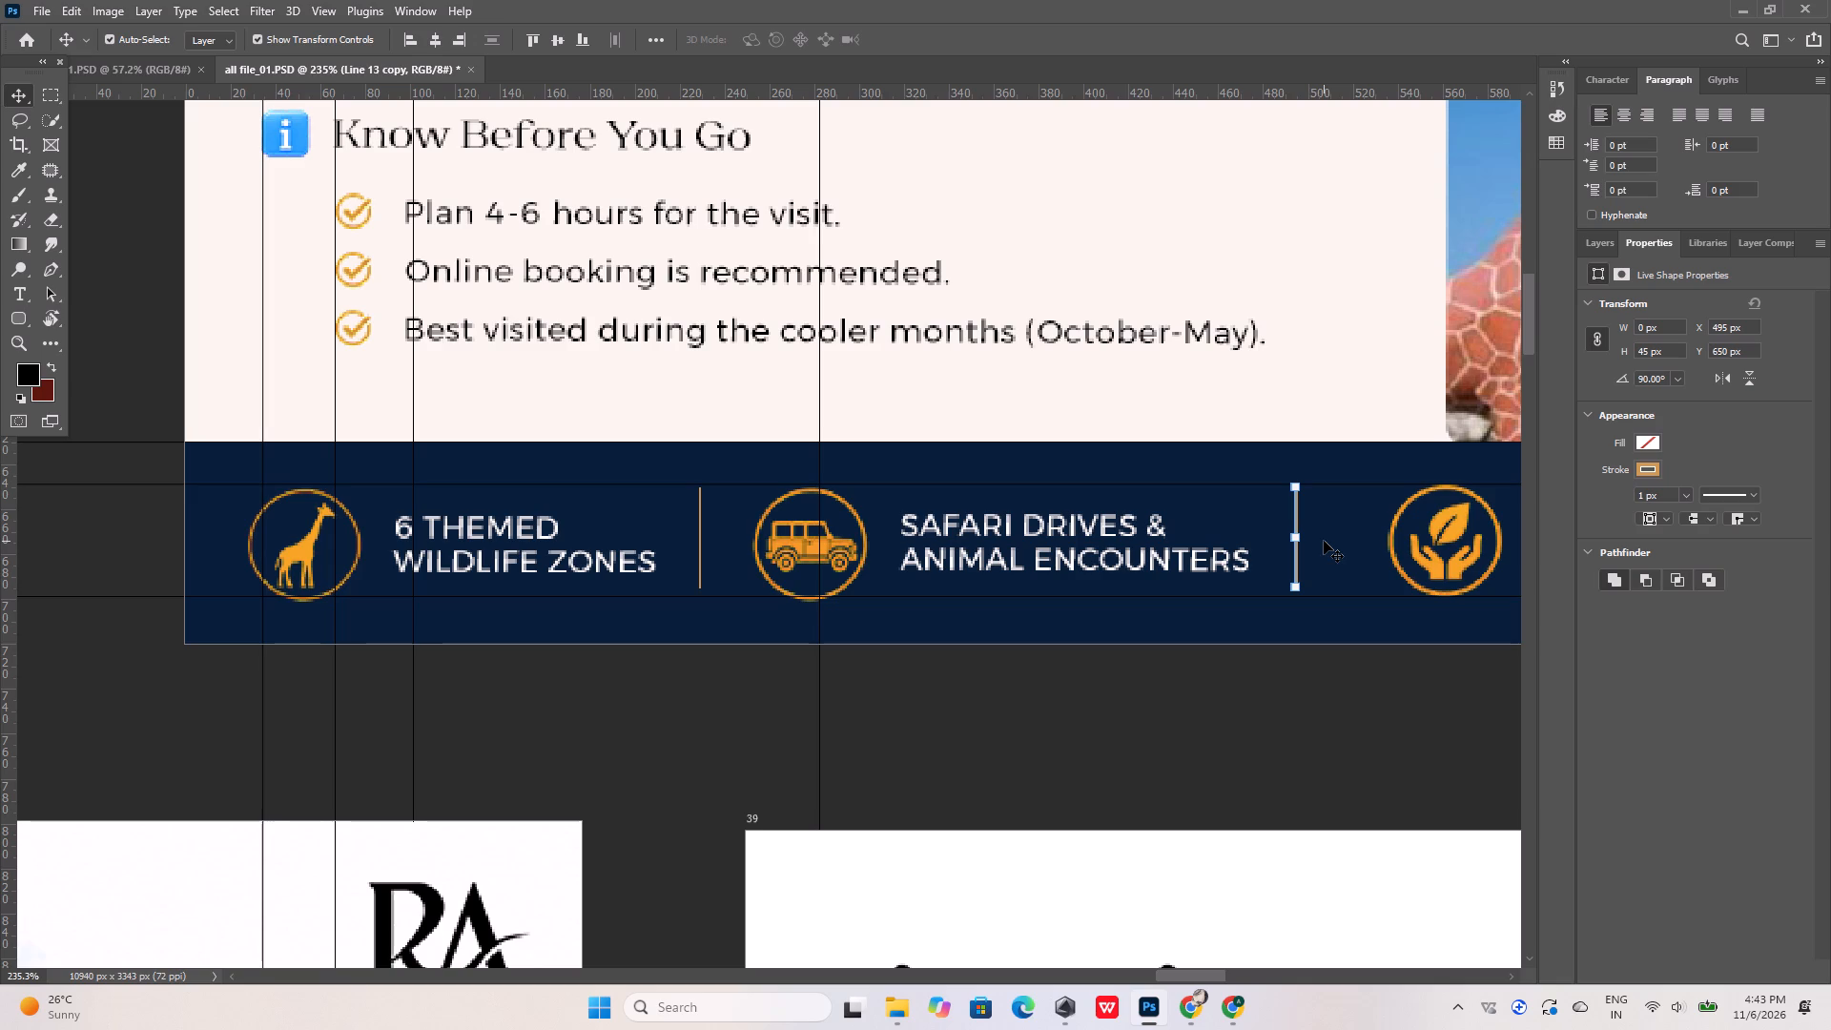
Shift the leaf-and-hands icon and CONSERVATION FOCUSED EXPERIENCES text together 16 px left and deselect.
scroll(409, 520, "down", 10, "alt")
scroll(830, 564, "up", 6, "alt")
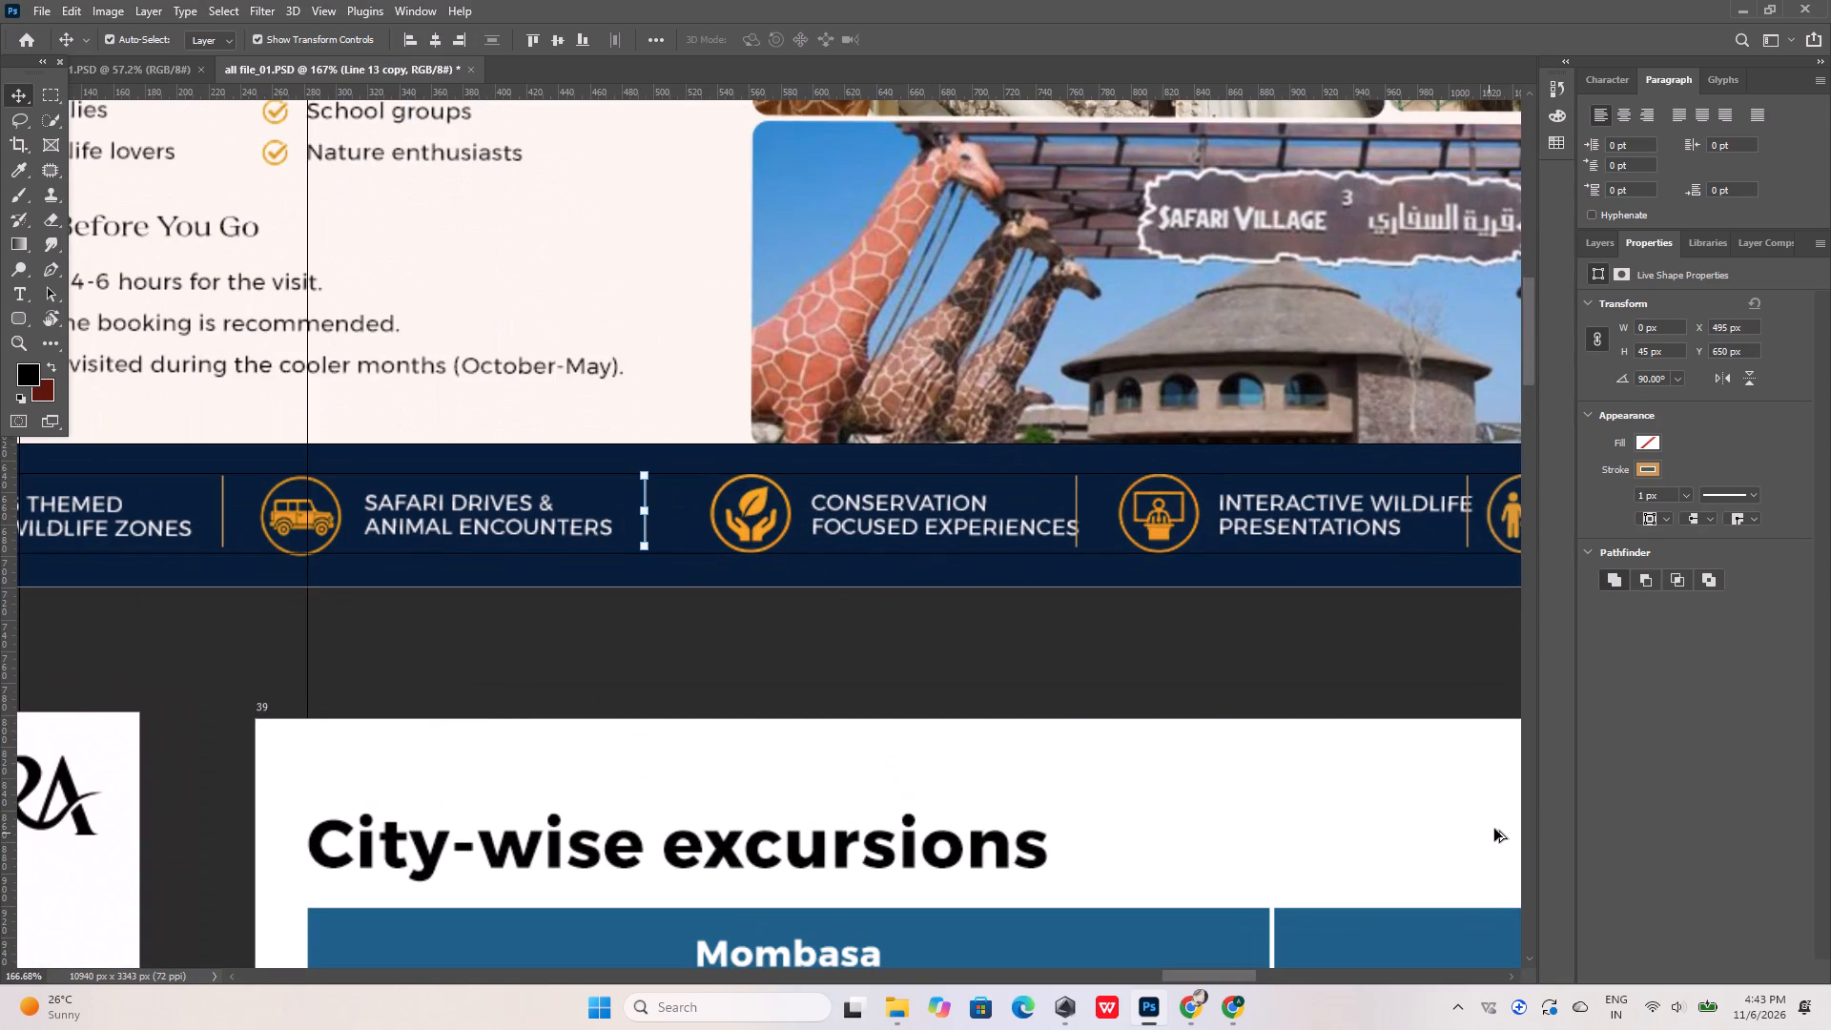
left_click(754, 507)
left_click(880, 511, "shift")
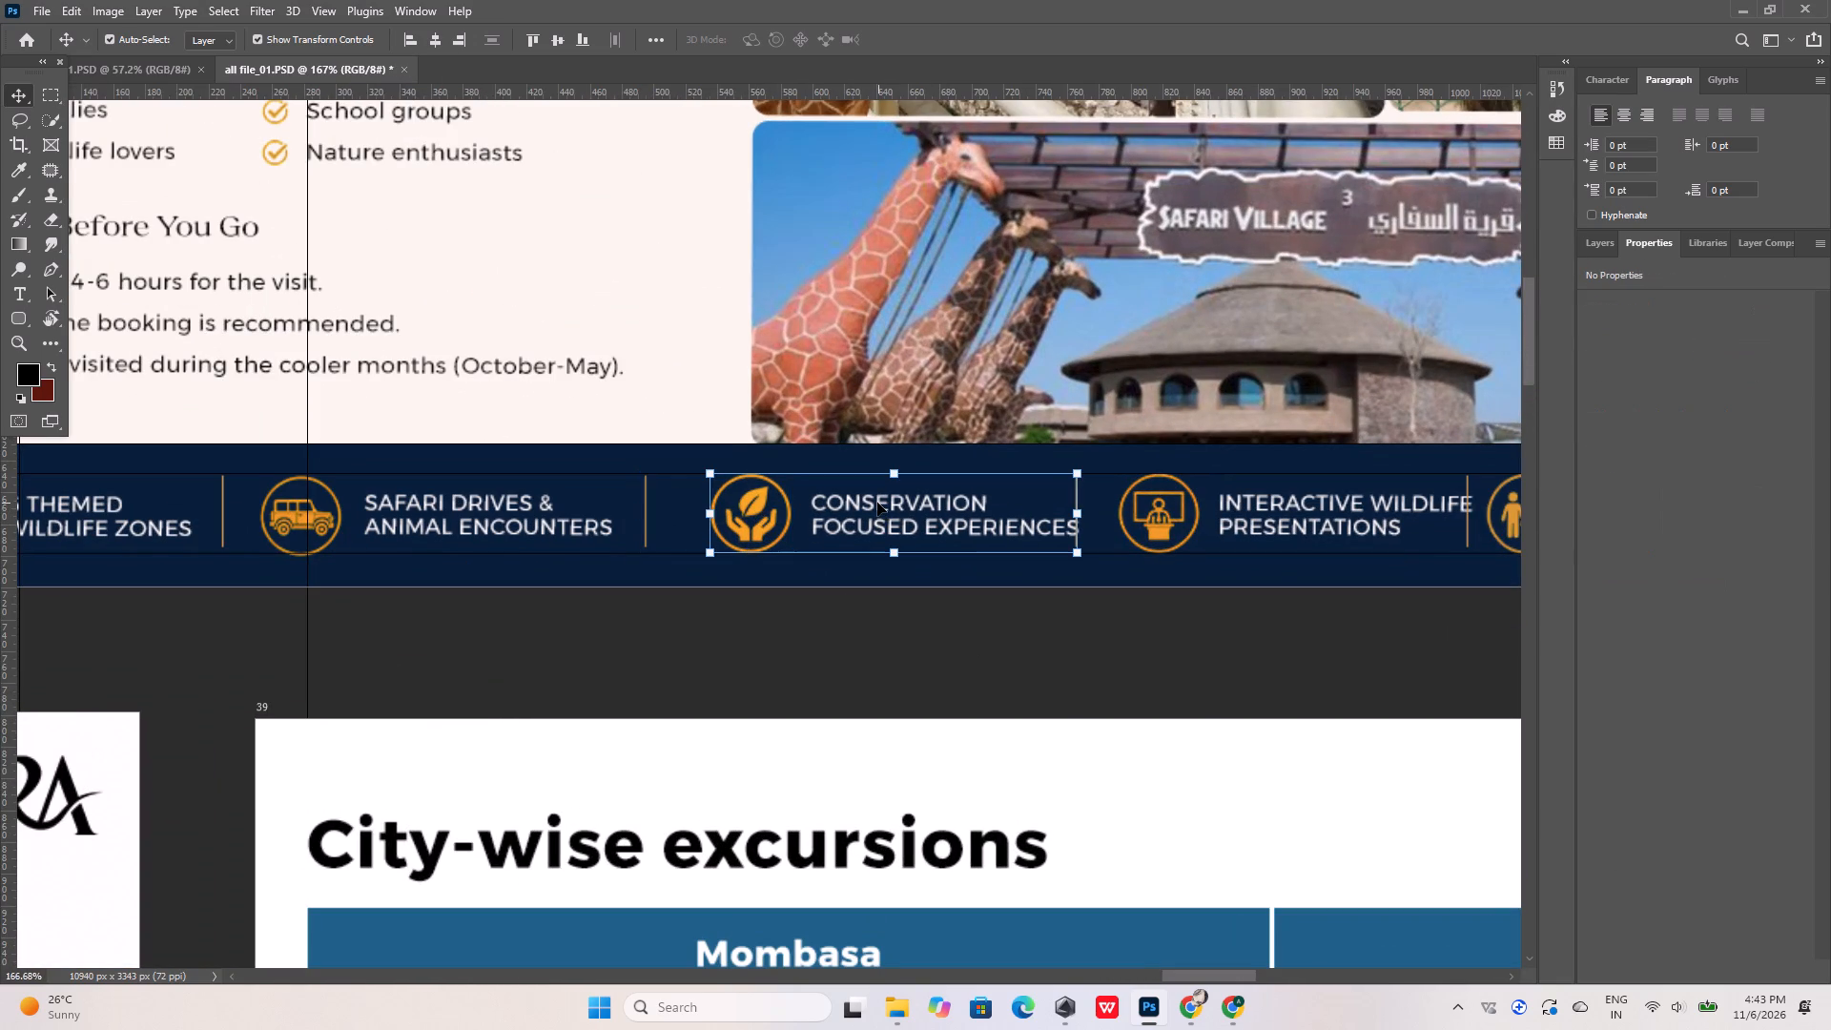
key("shift+Left")
key("Left")
key("Left")
key("Left")
key("Left")
key("Left")
key("Left")
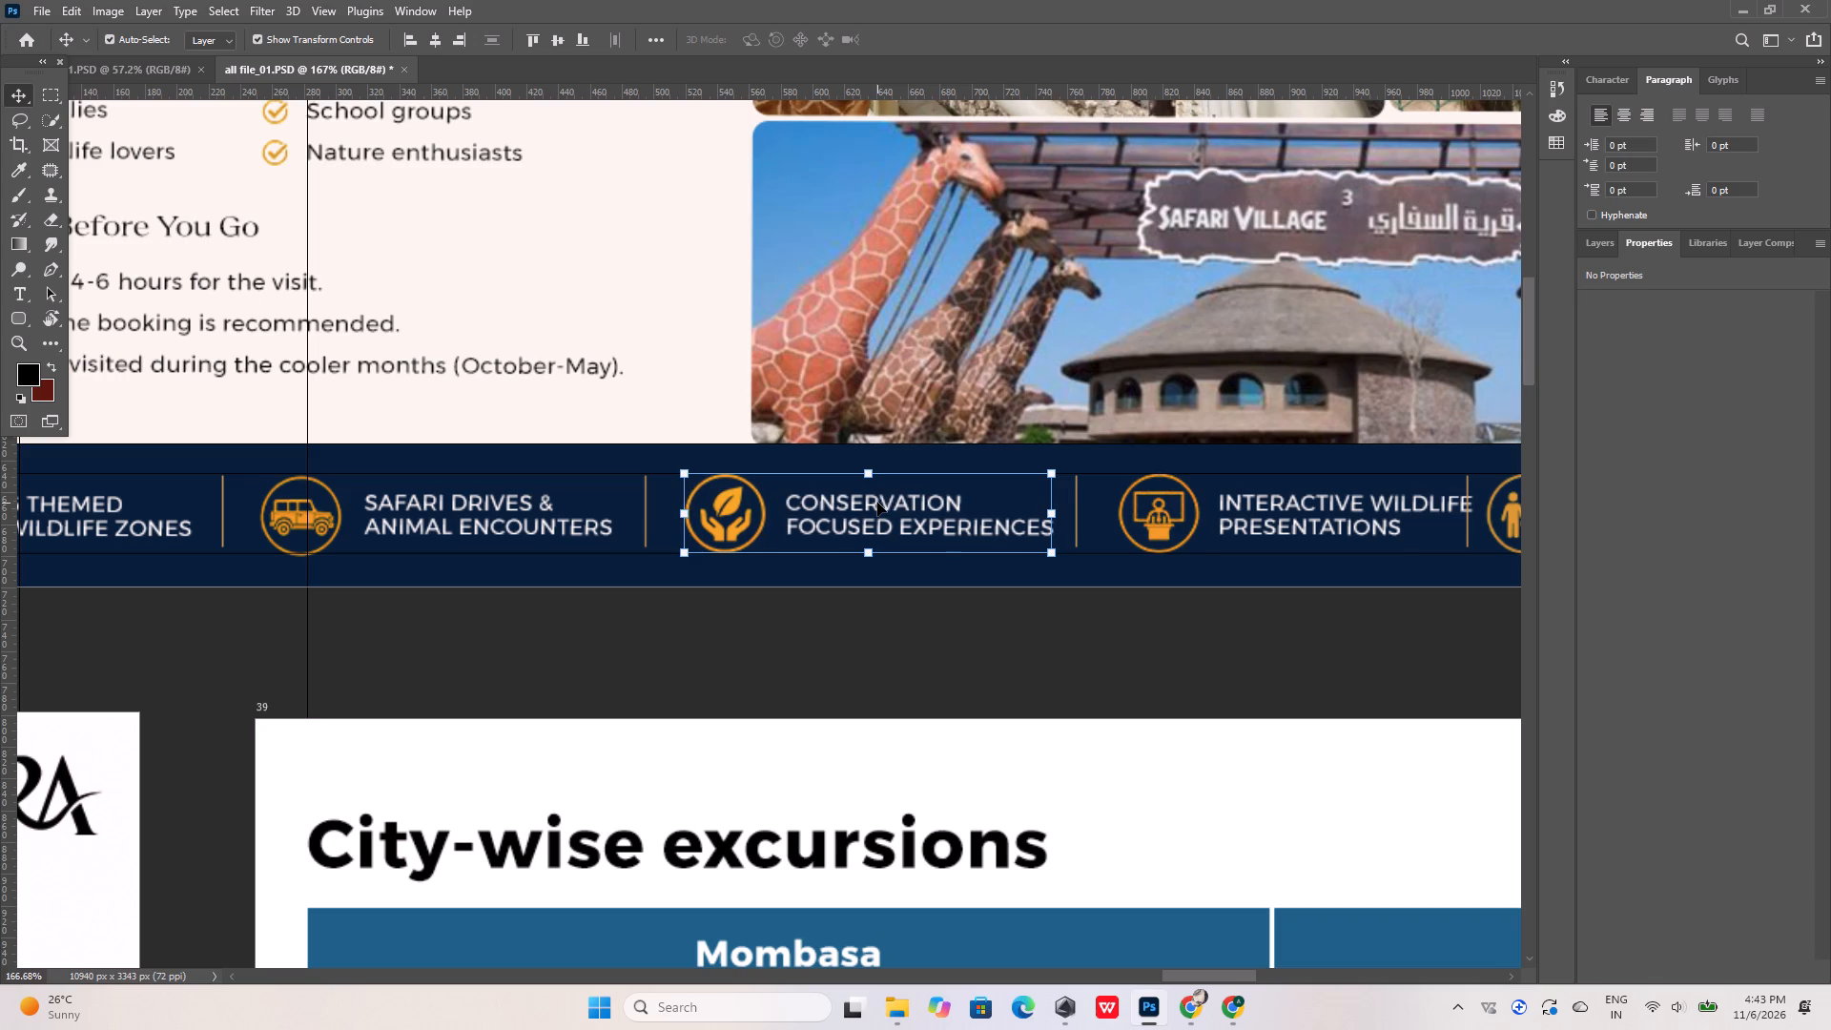
left_click(1080, 618)
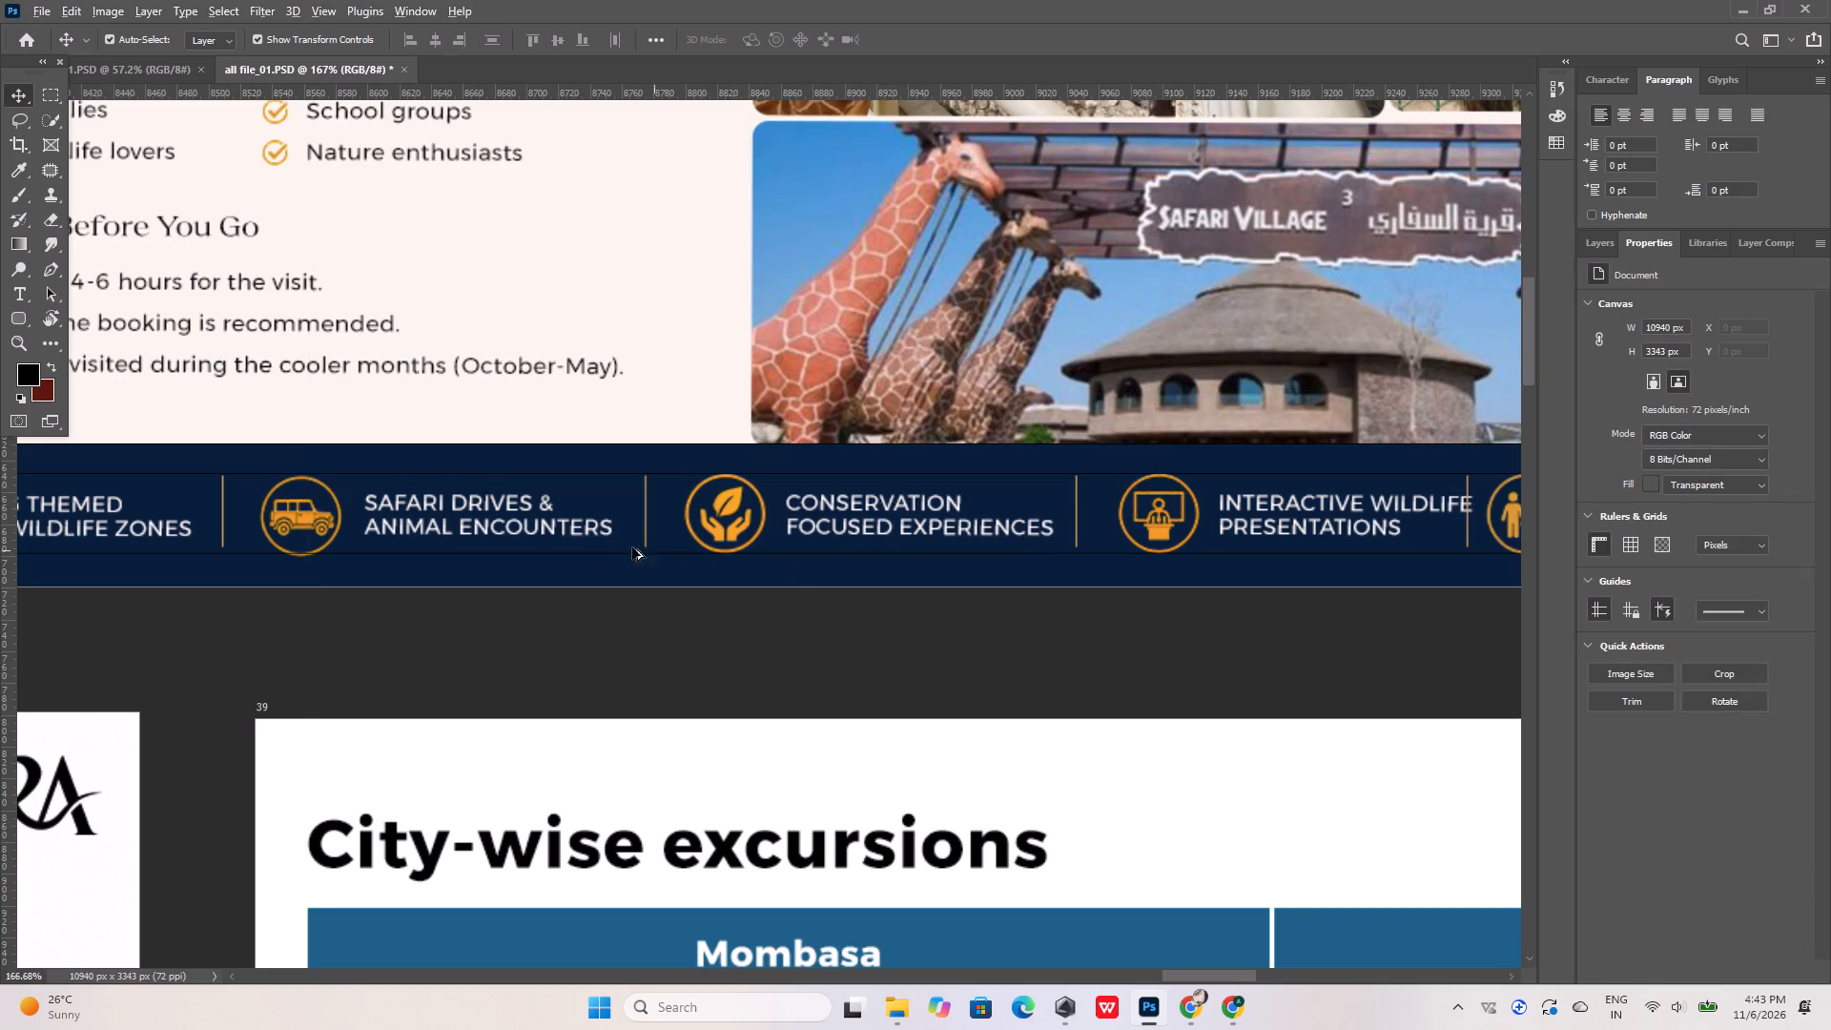
Nudge the divider line after CONSERVATION FOCUSED EXPERIENCES right to X 772 px and deselect.
scroll(445, 525, "down", 5, "alt")
scroll(938, 536, "up", 5, "alt")
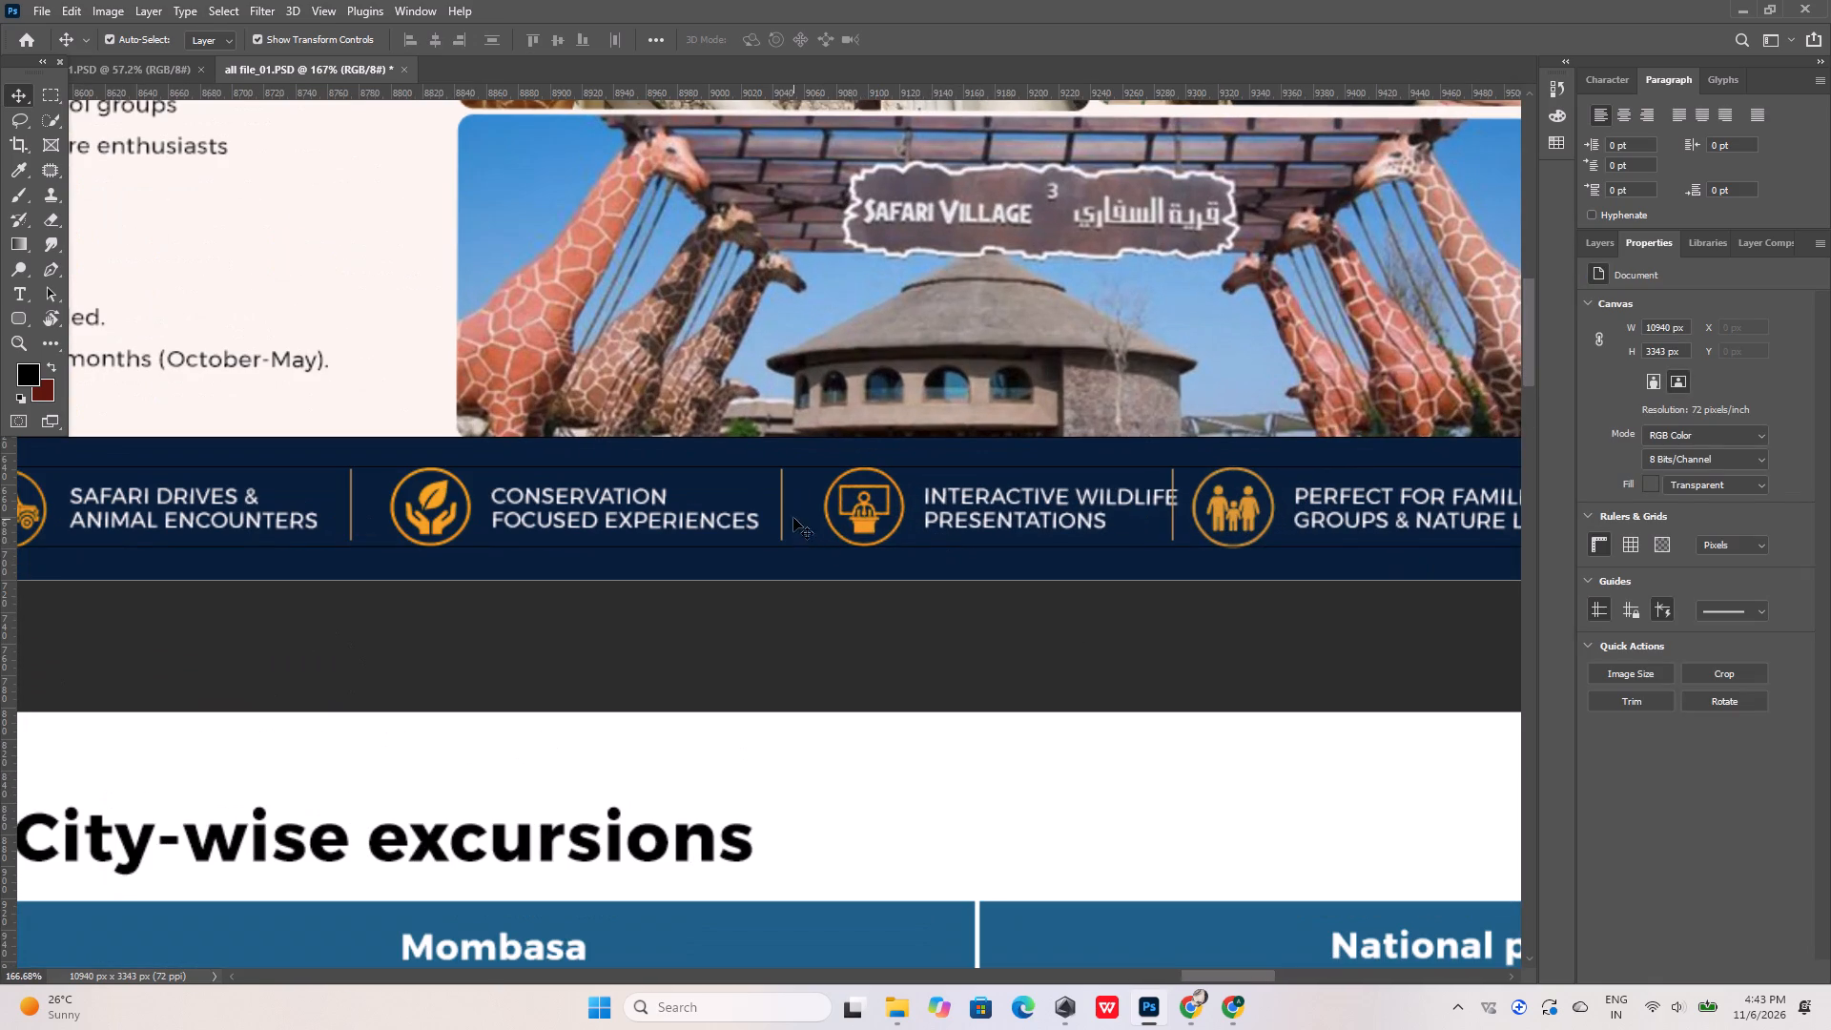
left_click(782, 510)
key("Right")
key("Right")
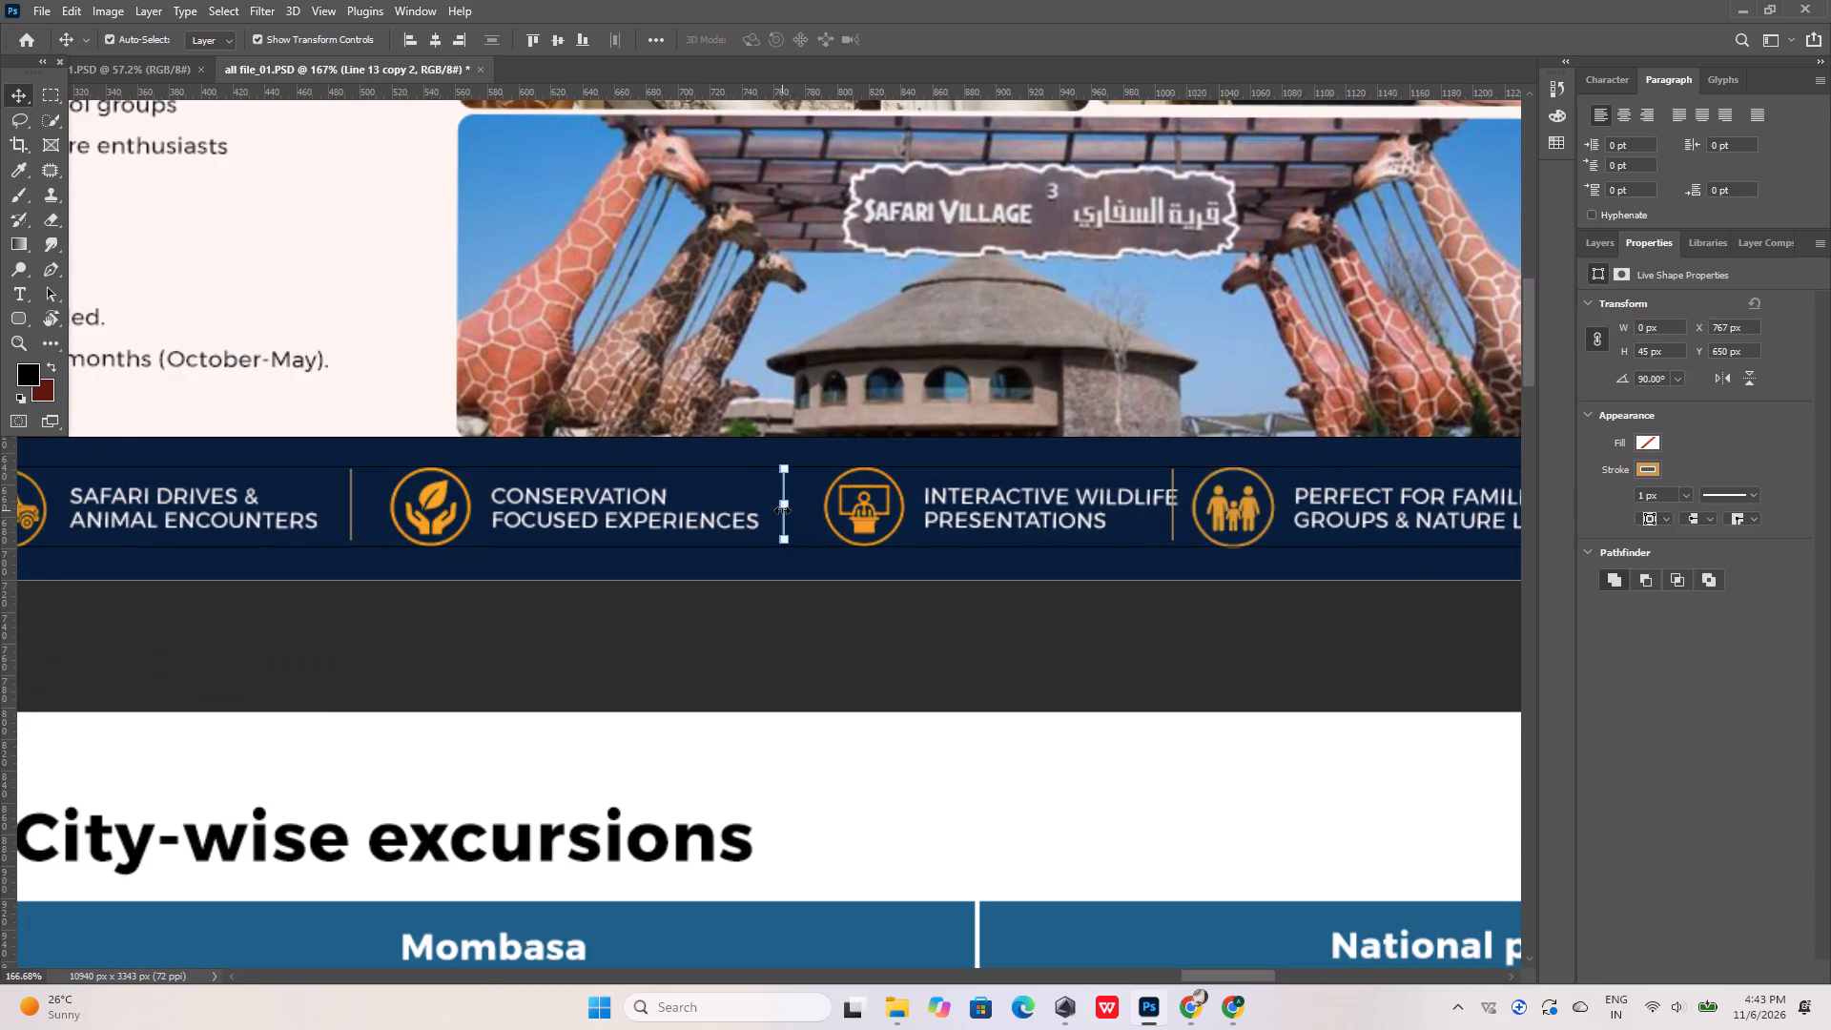
key("Right")
key("Right")
key("Right")
key("Right")
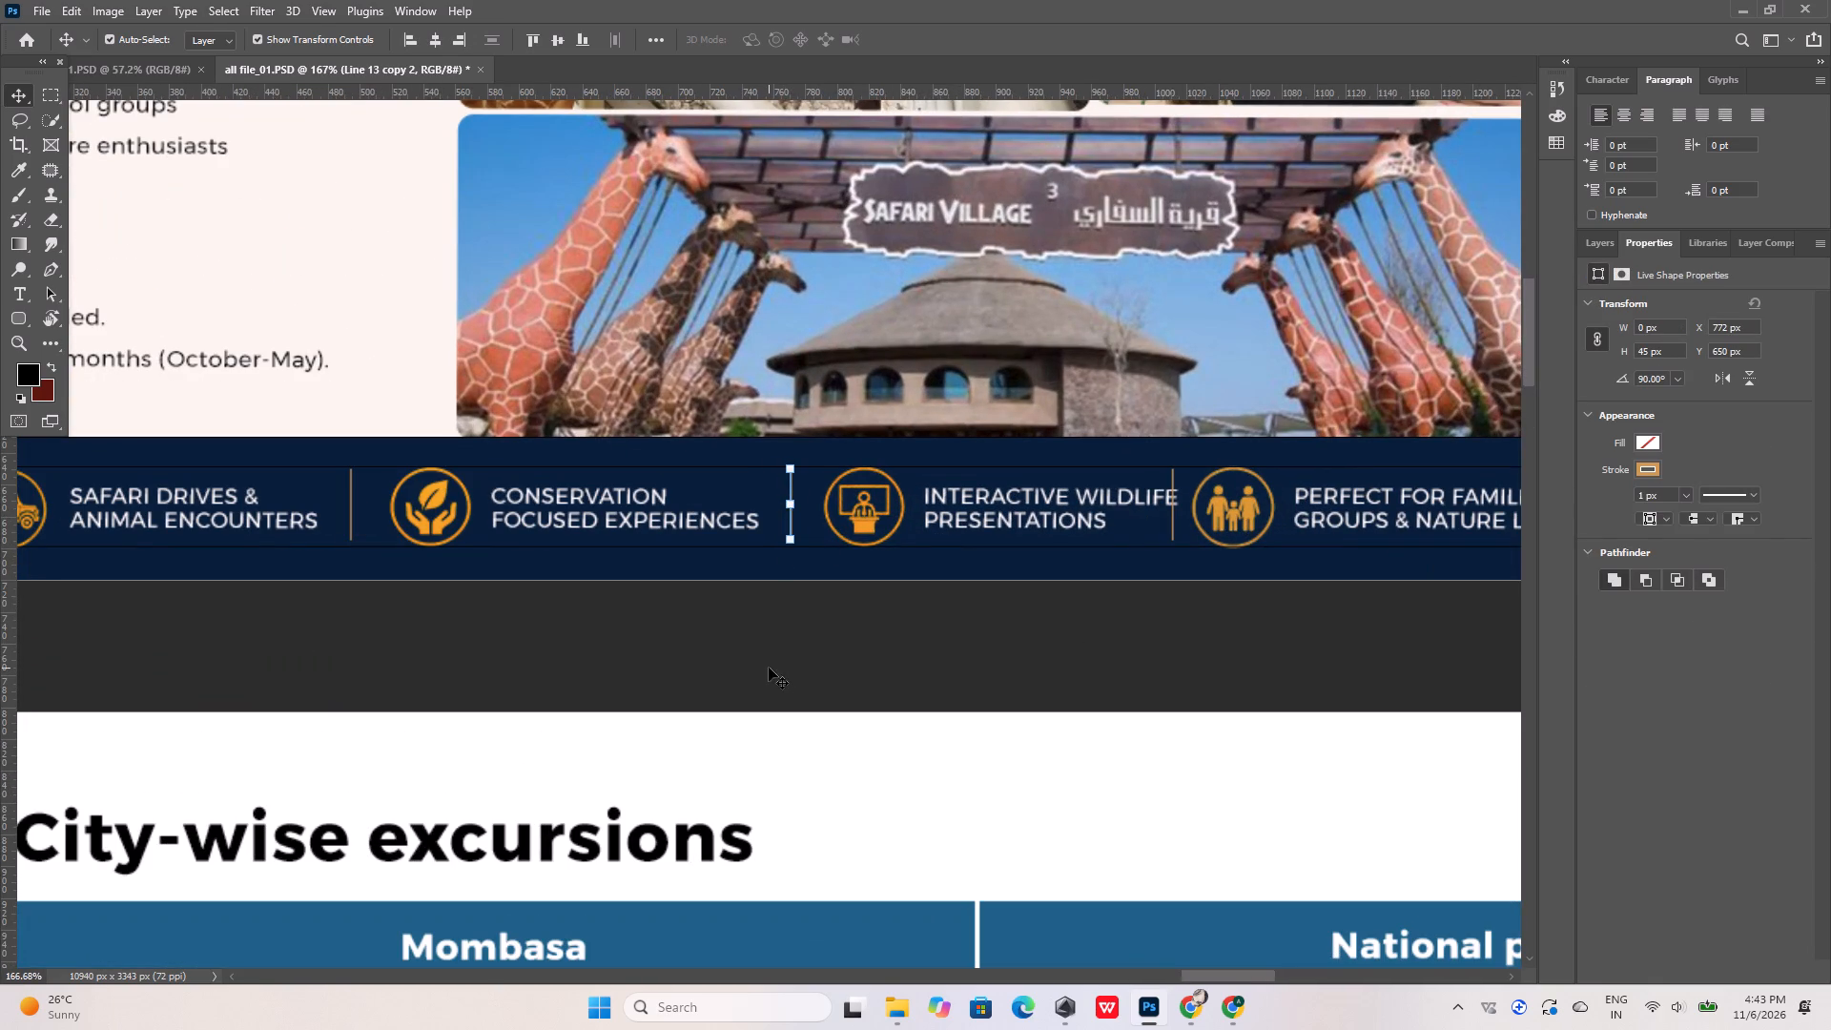
left_click(769, 668)
scroll(734, 596, "down", 8, "alt")
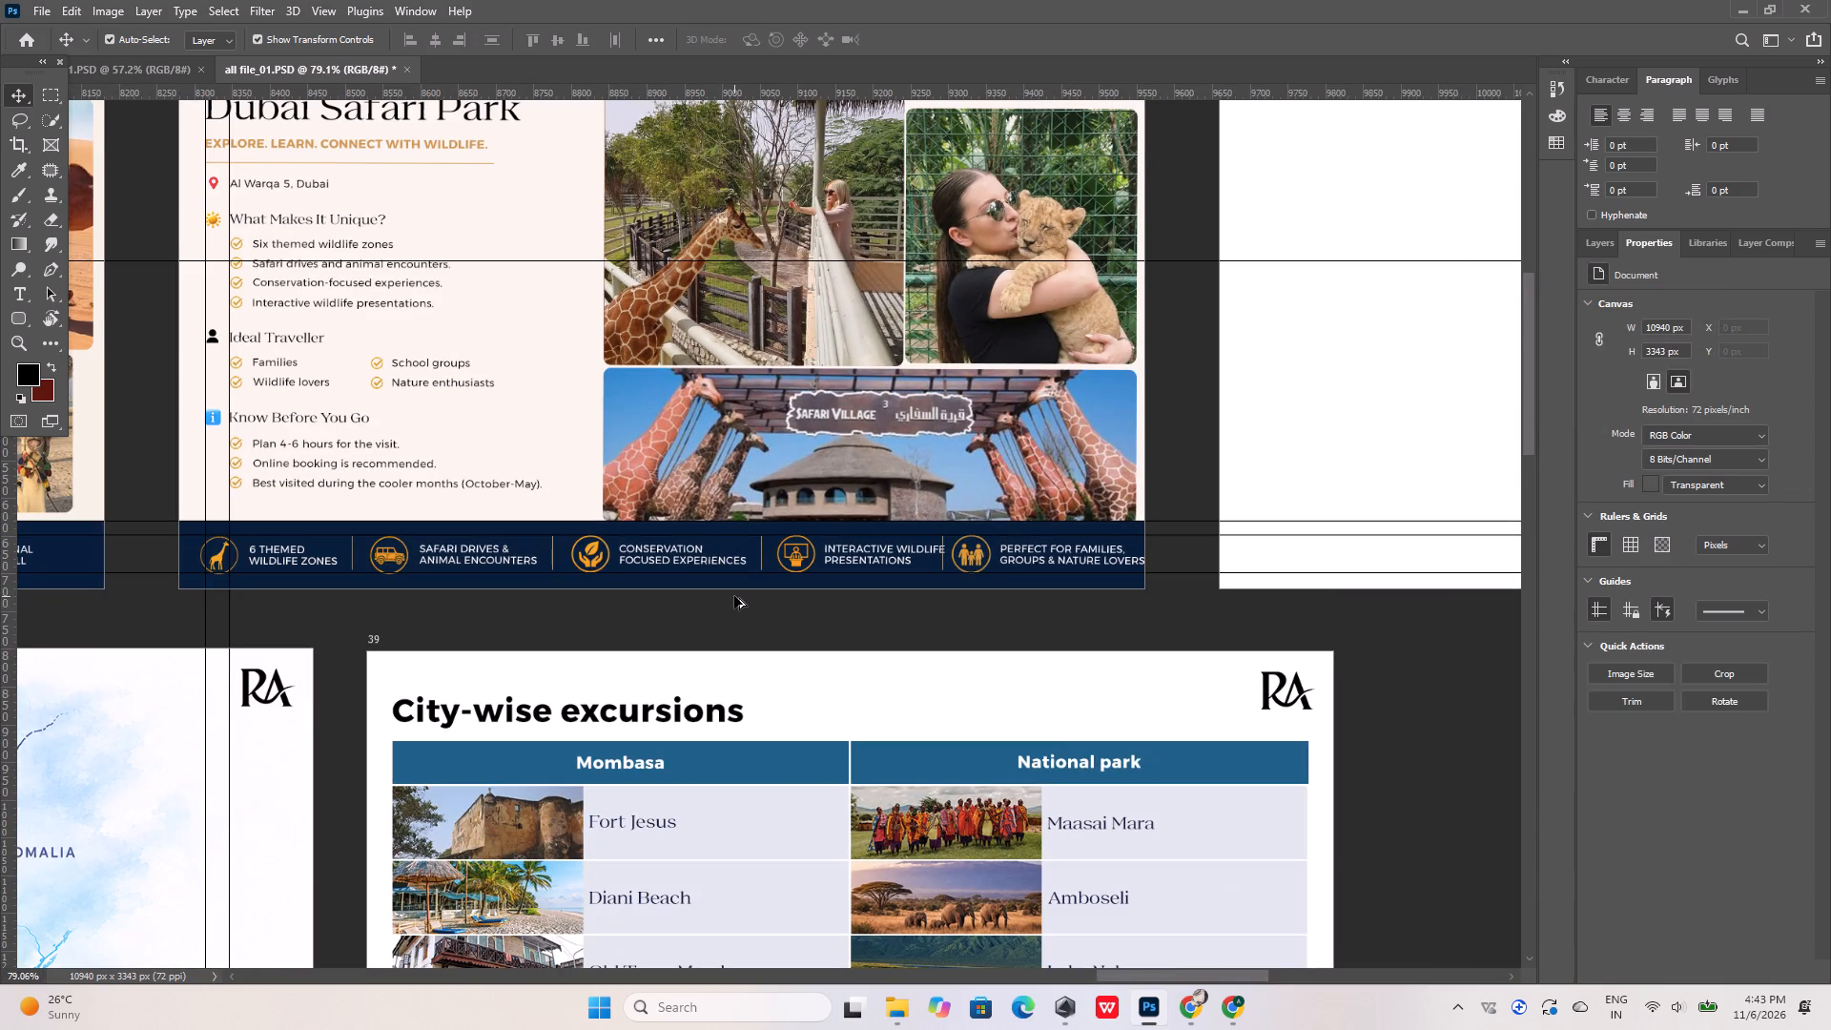
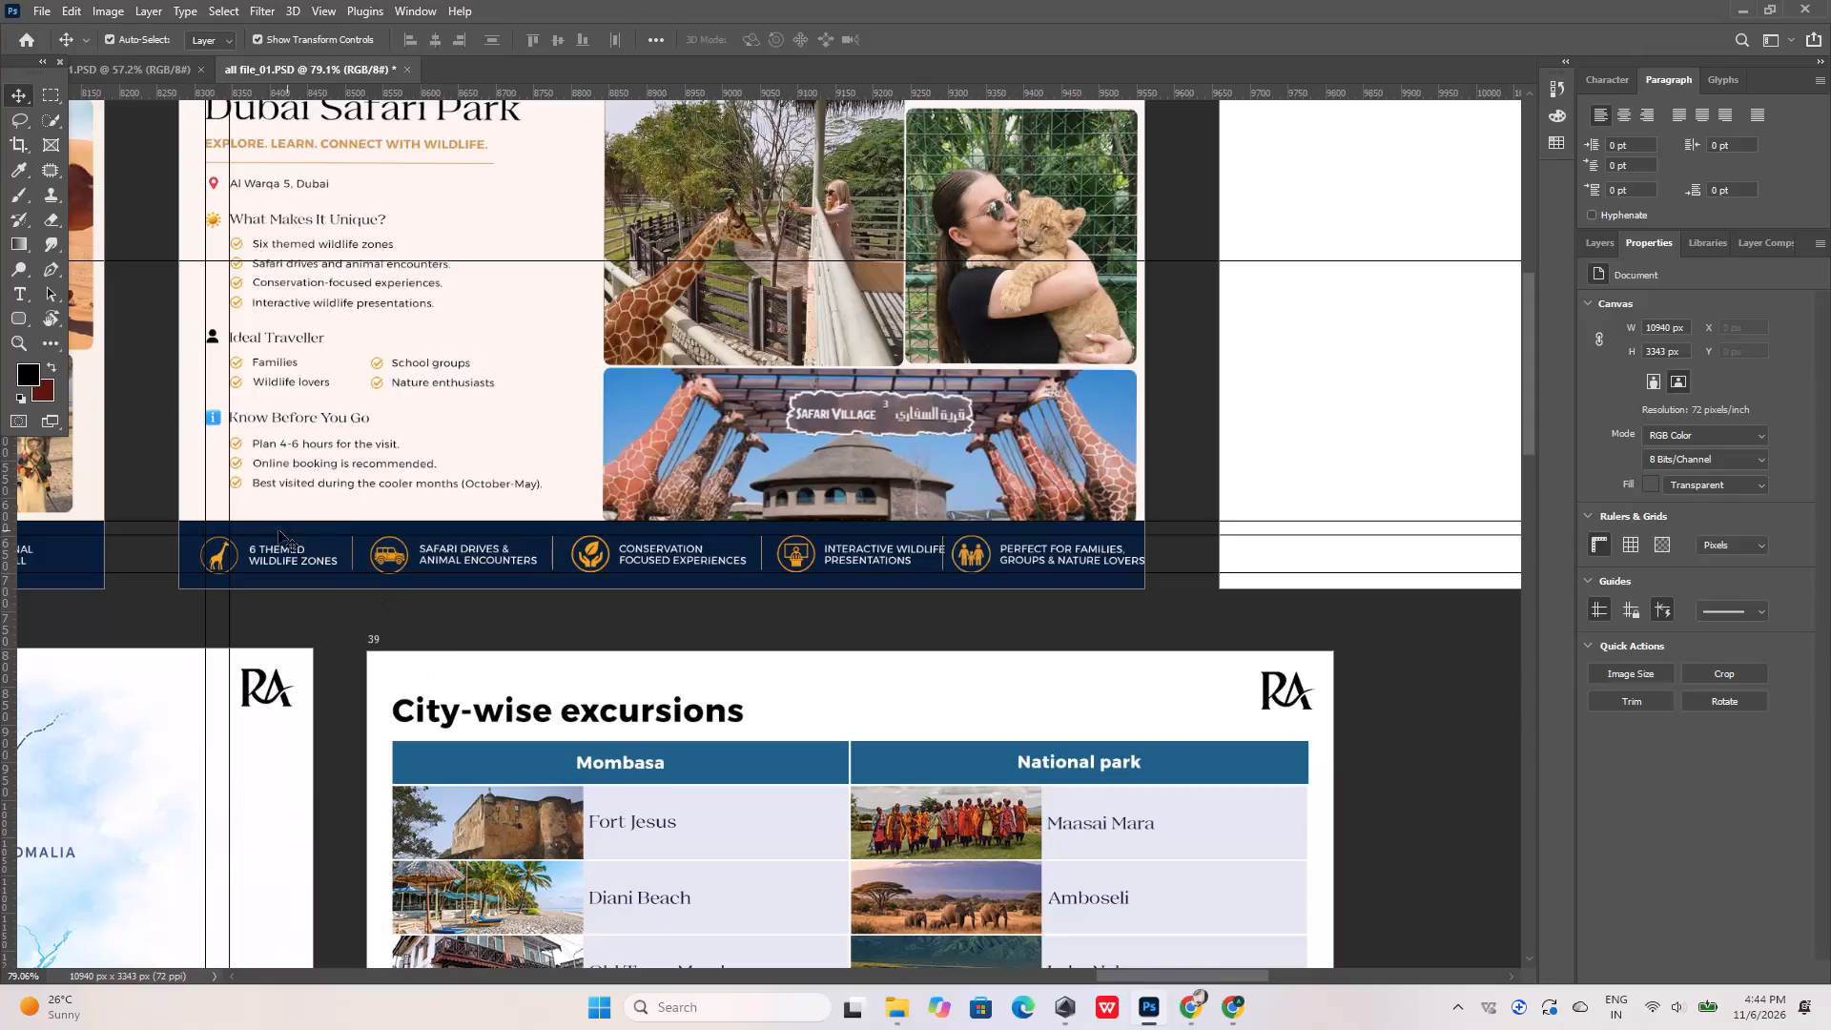
Lock the navy footer bar layer, Rectangle 12, on the Dubai Safari Park artboard.
scroll(321, 571, "up", 9, "alt")
left_click(357, 590)
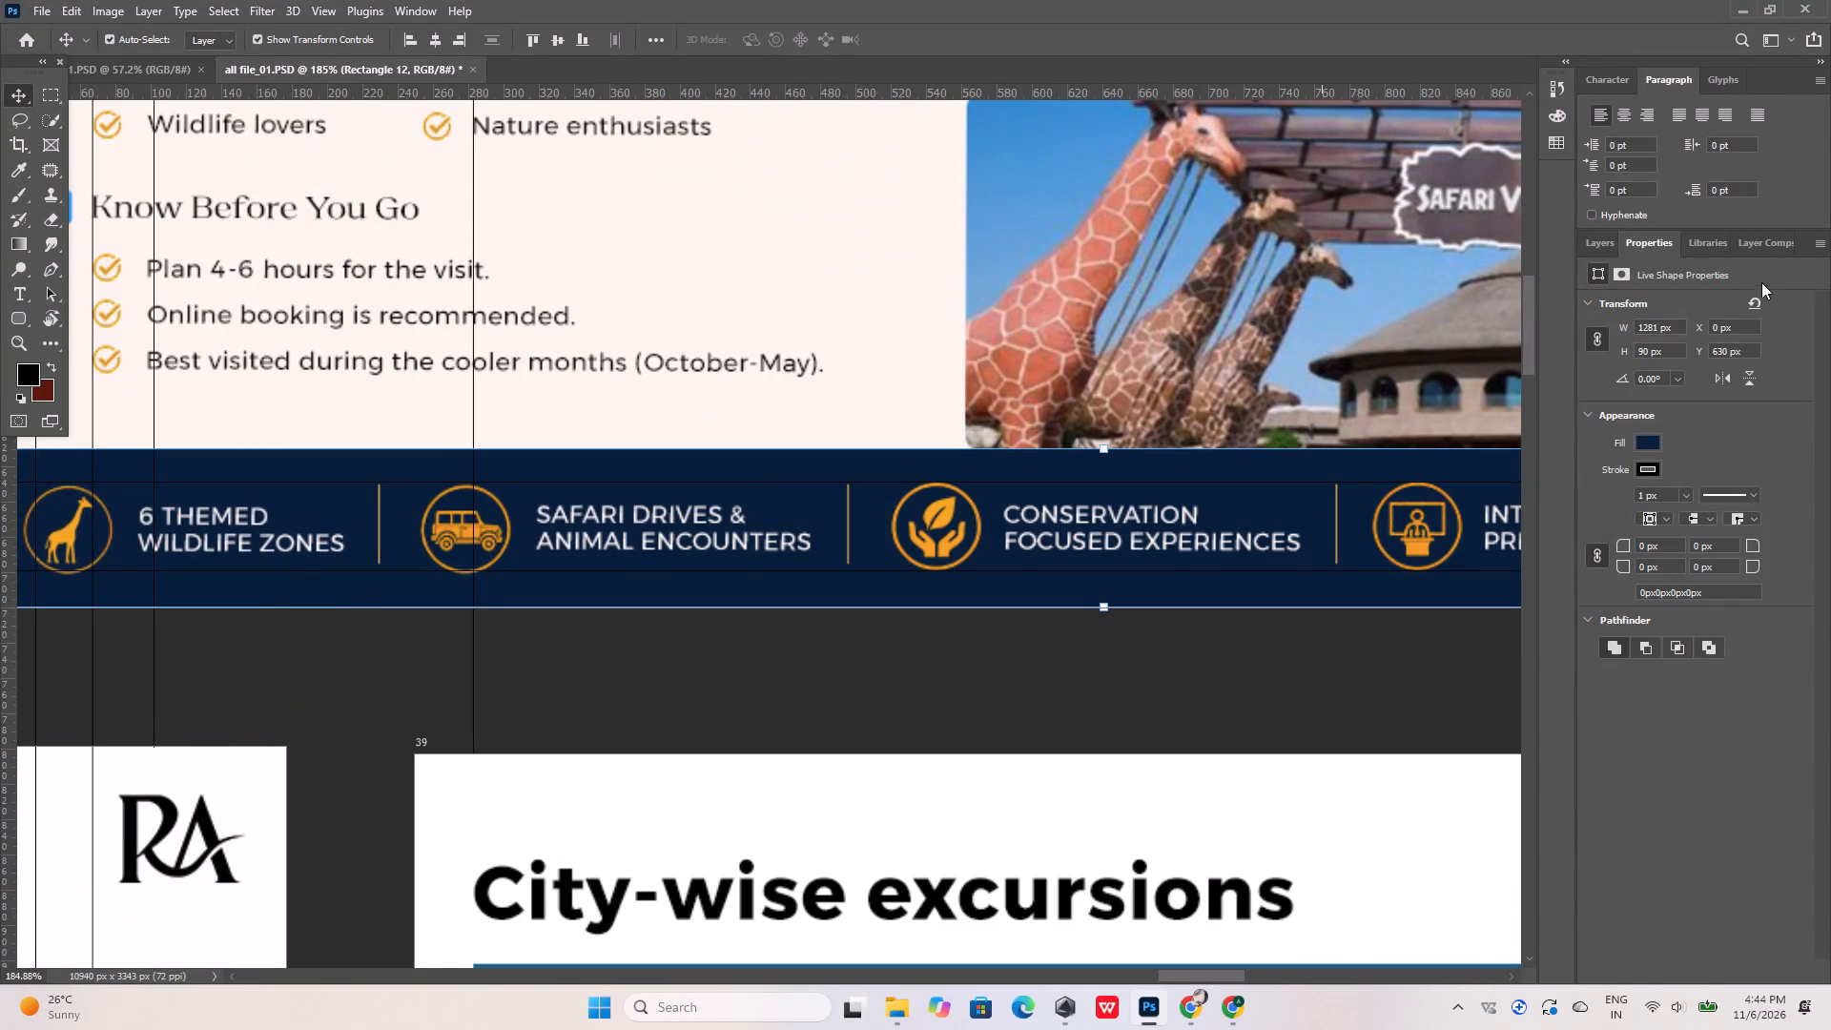
left_click(1592, 241)
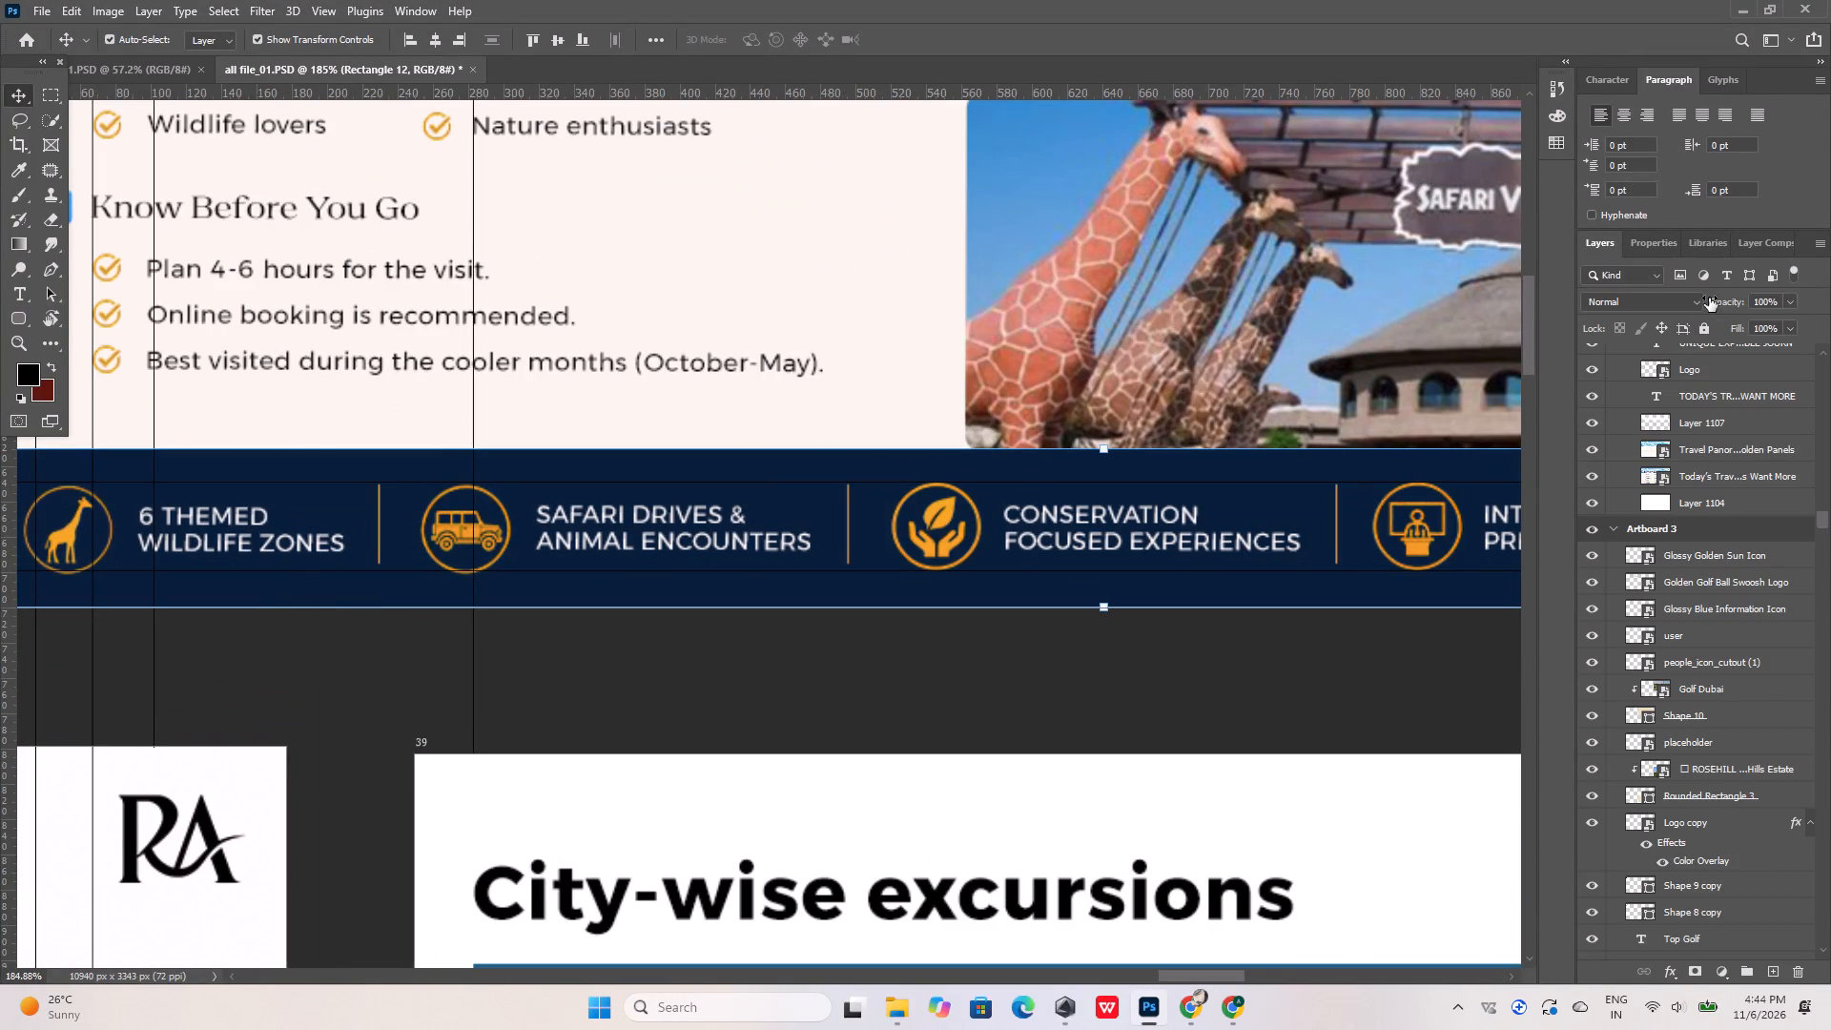
left_click(1699, 329)
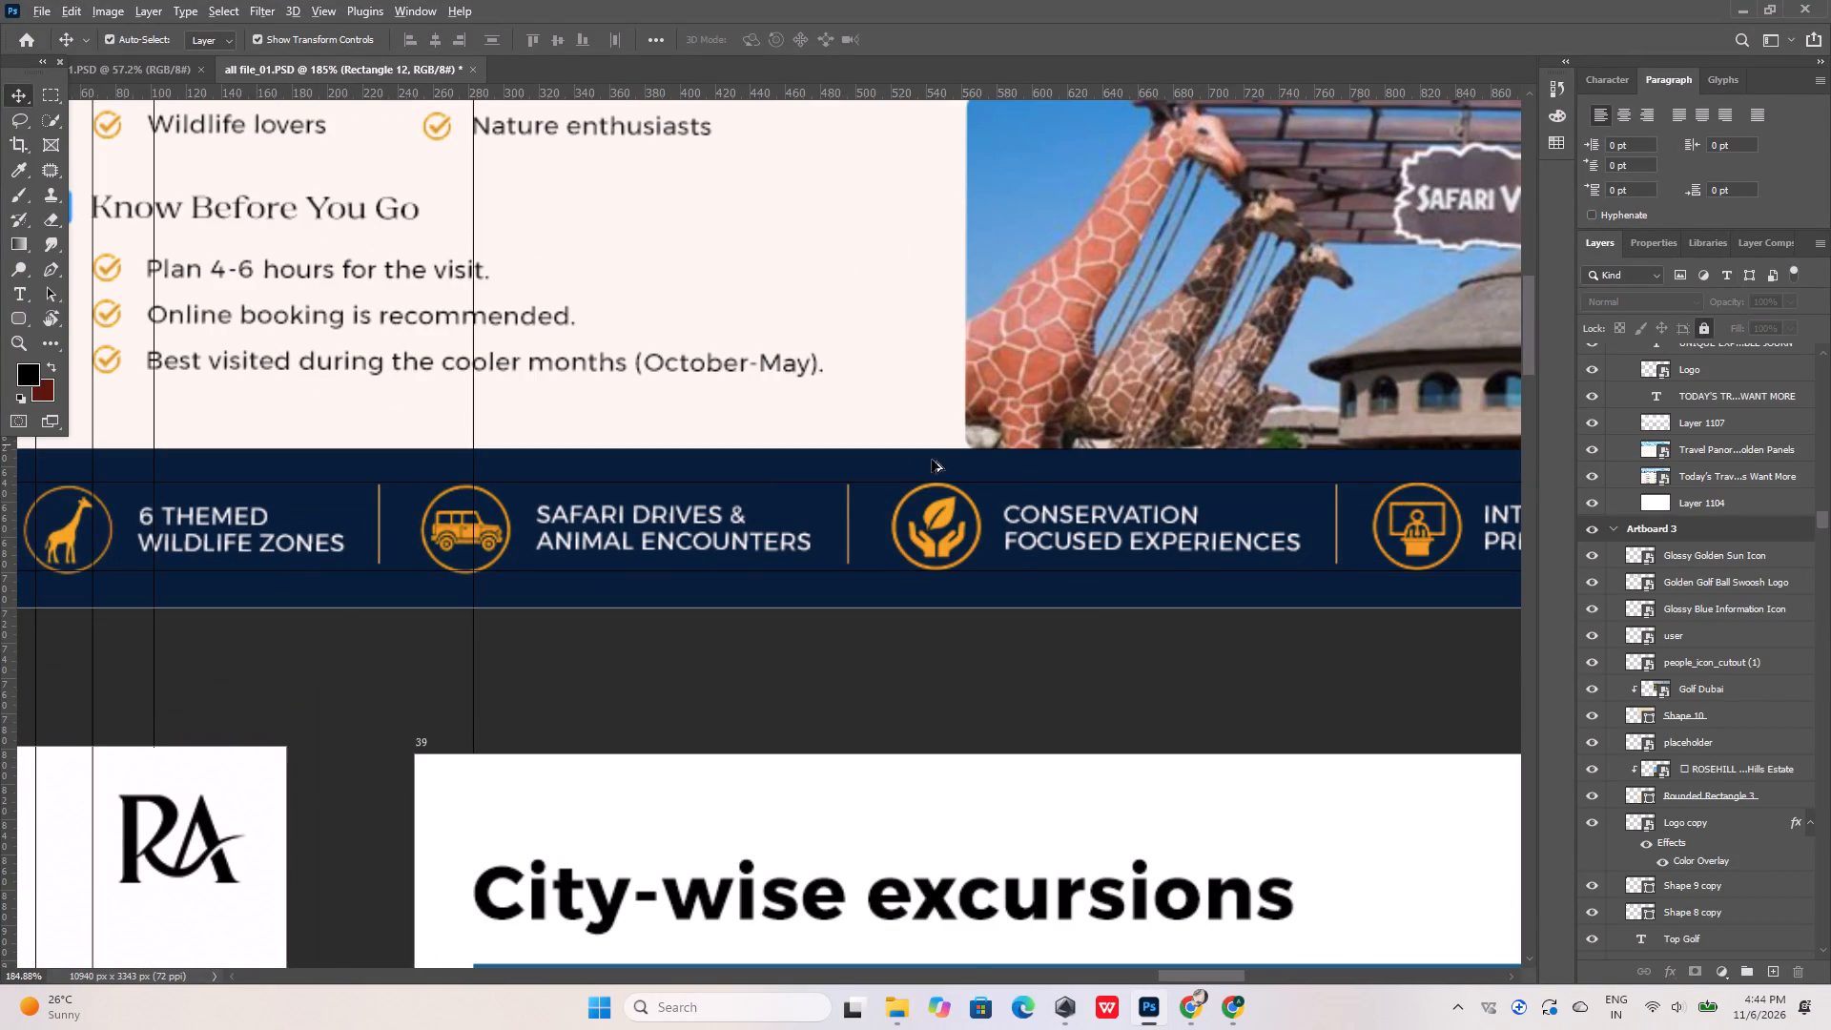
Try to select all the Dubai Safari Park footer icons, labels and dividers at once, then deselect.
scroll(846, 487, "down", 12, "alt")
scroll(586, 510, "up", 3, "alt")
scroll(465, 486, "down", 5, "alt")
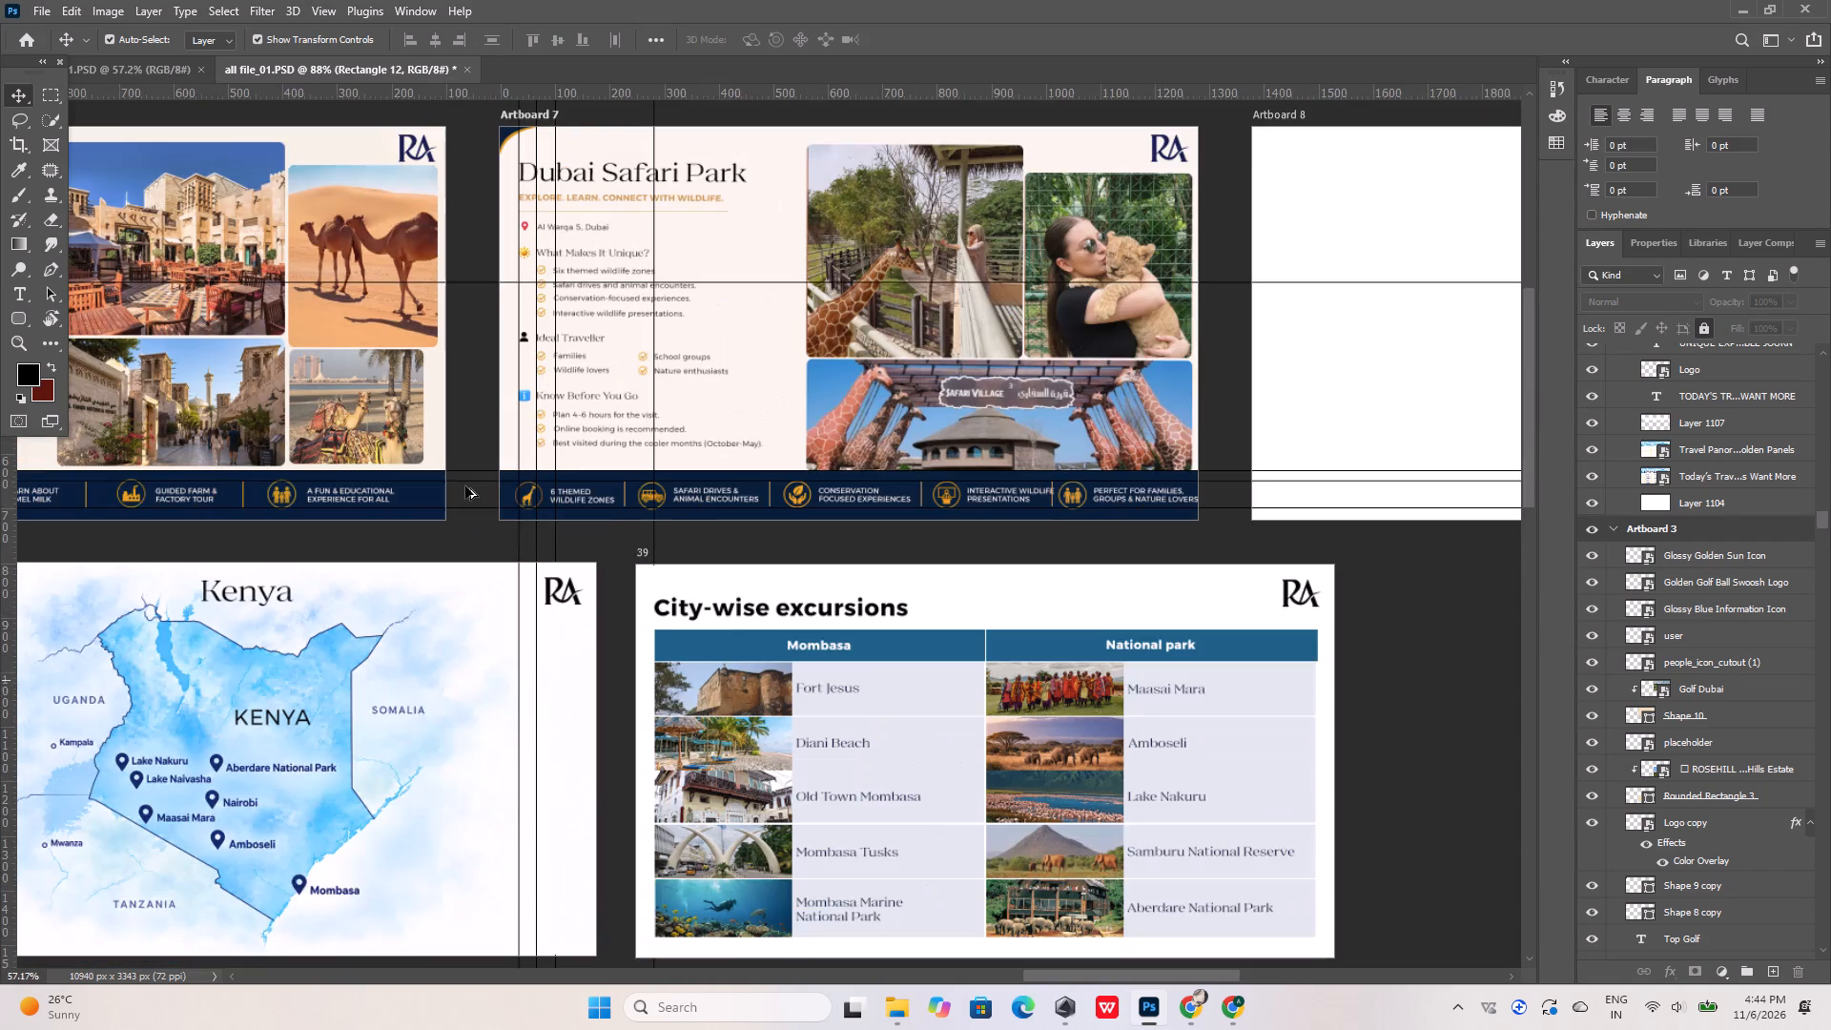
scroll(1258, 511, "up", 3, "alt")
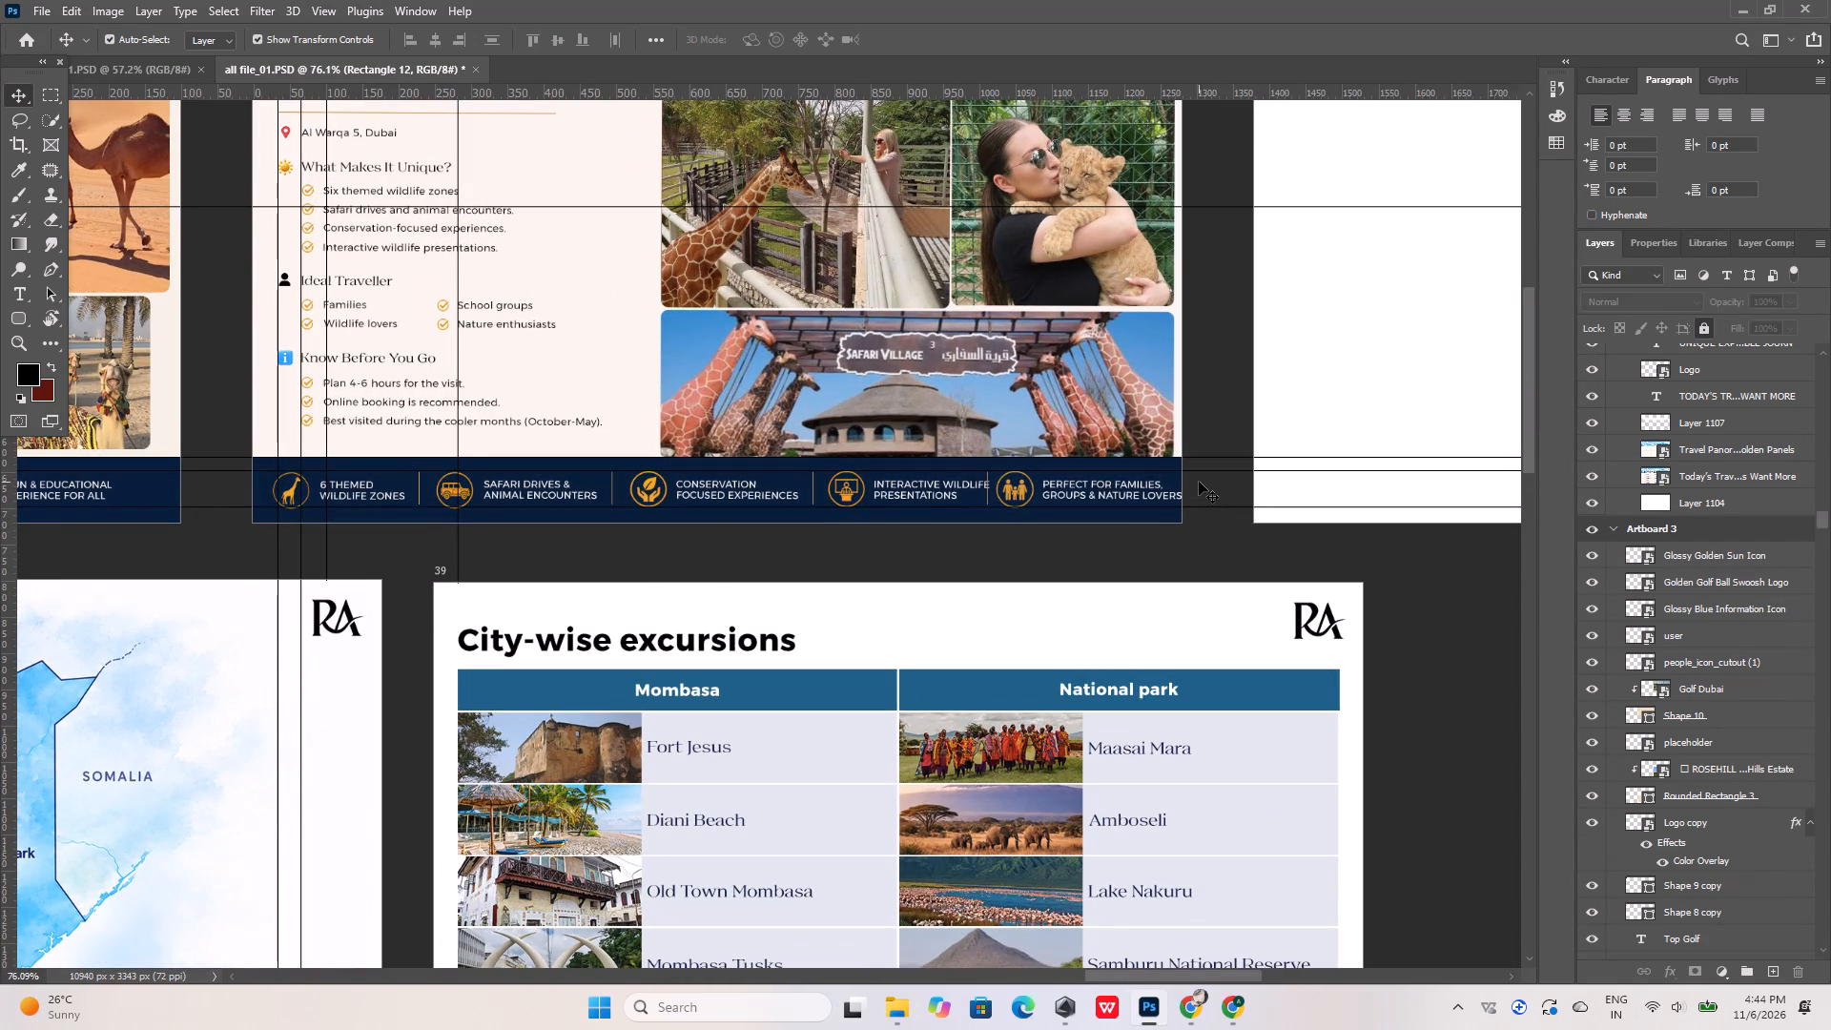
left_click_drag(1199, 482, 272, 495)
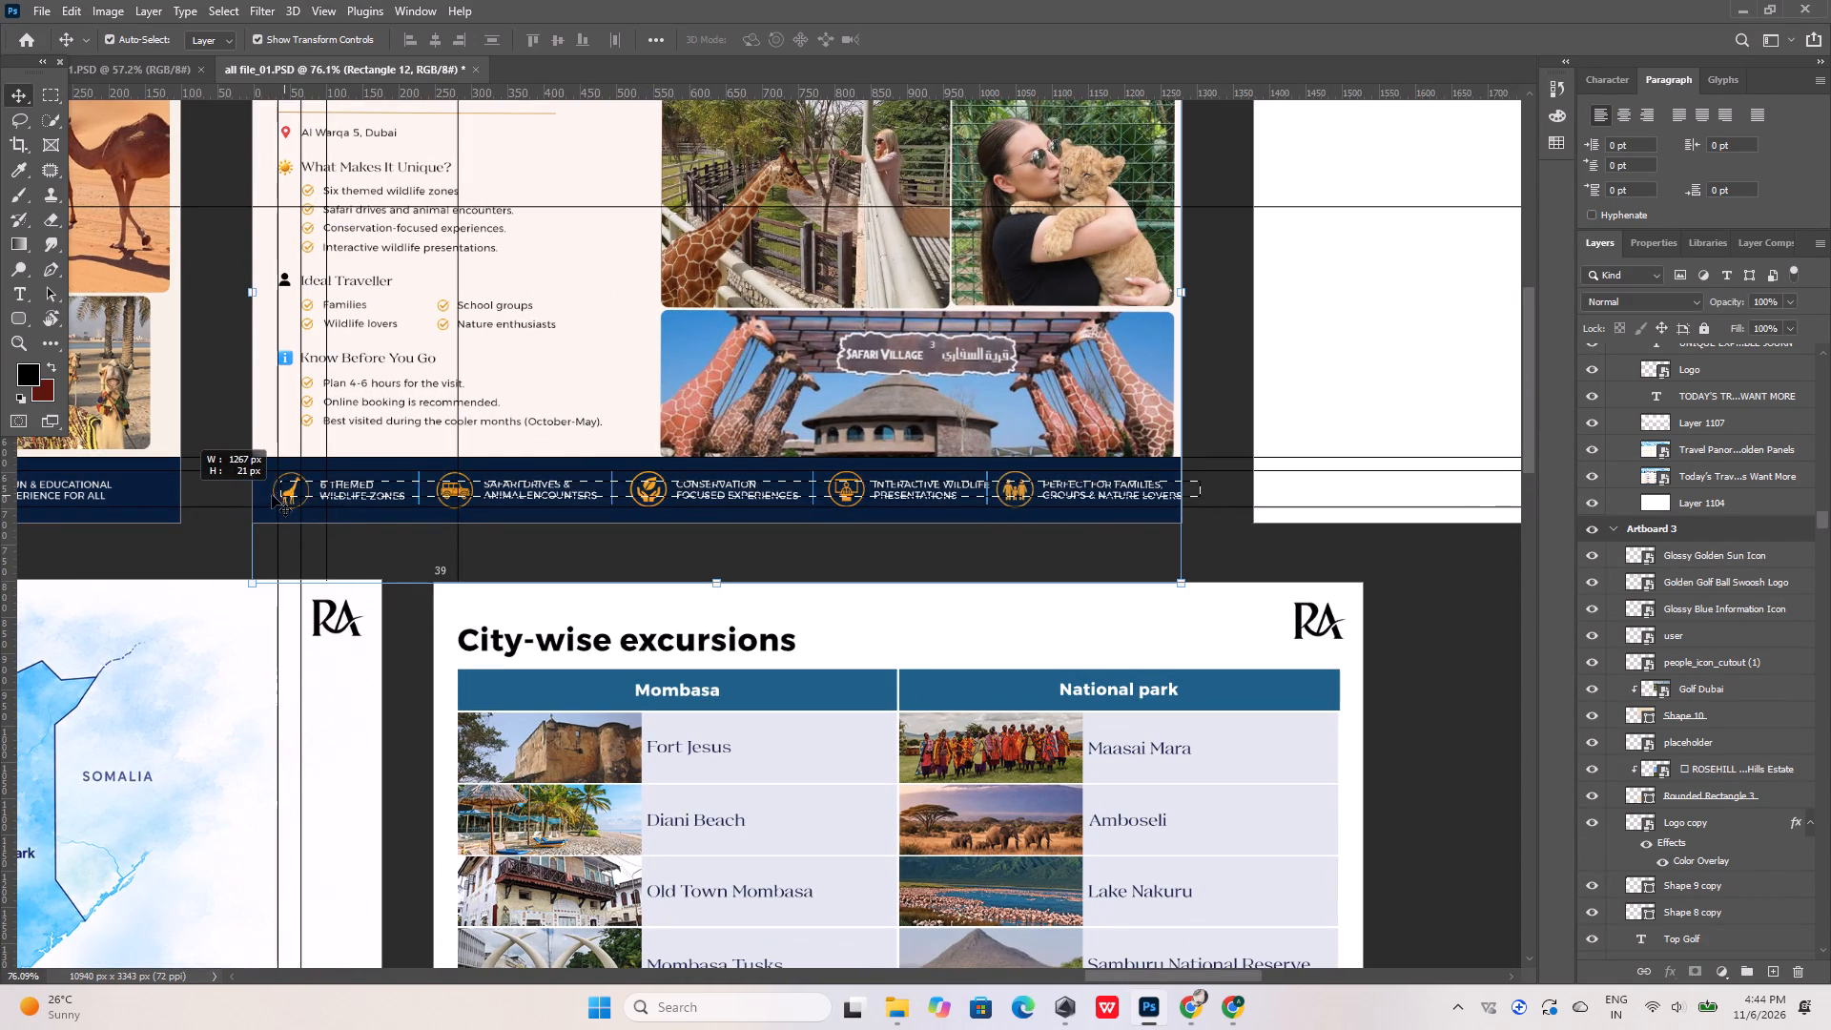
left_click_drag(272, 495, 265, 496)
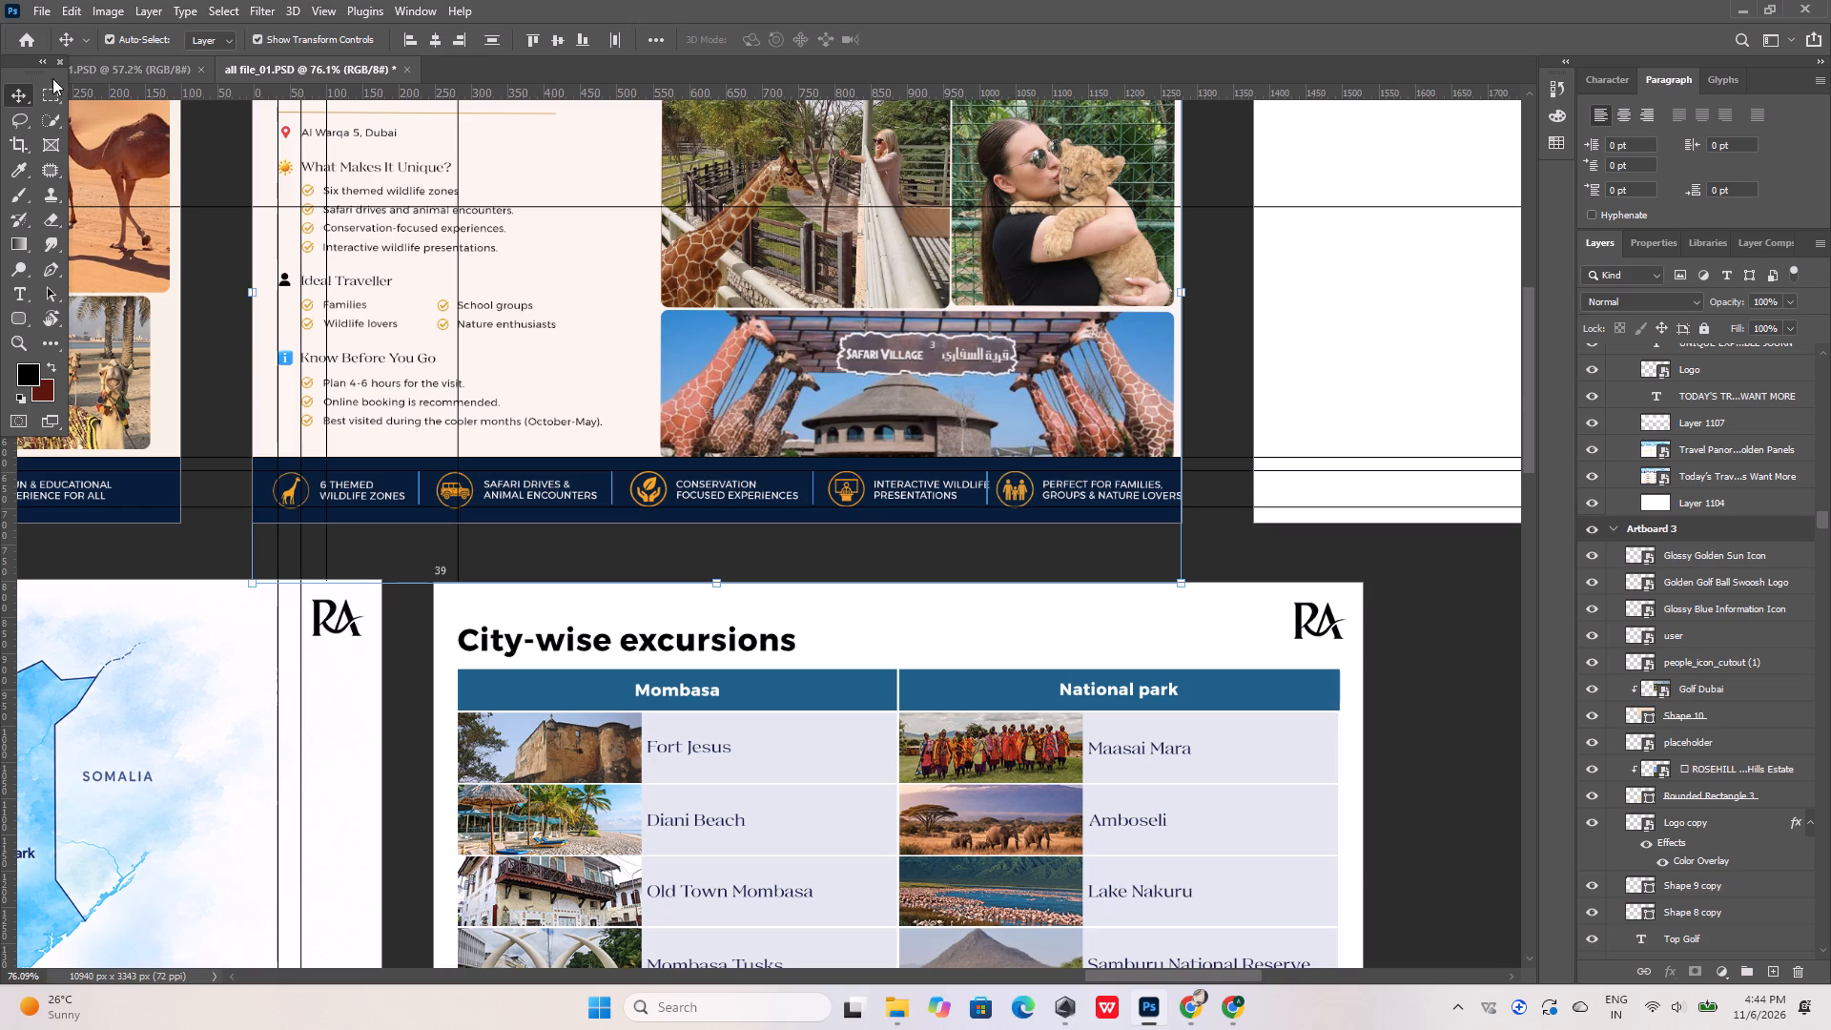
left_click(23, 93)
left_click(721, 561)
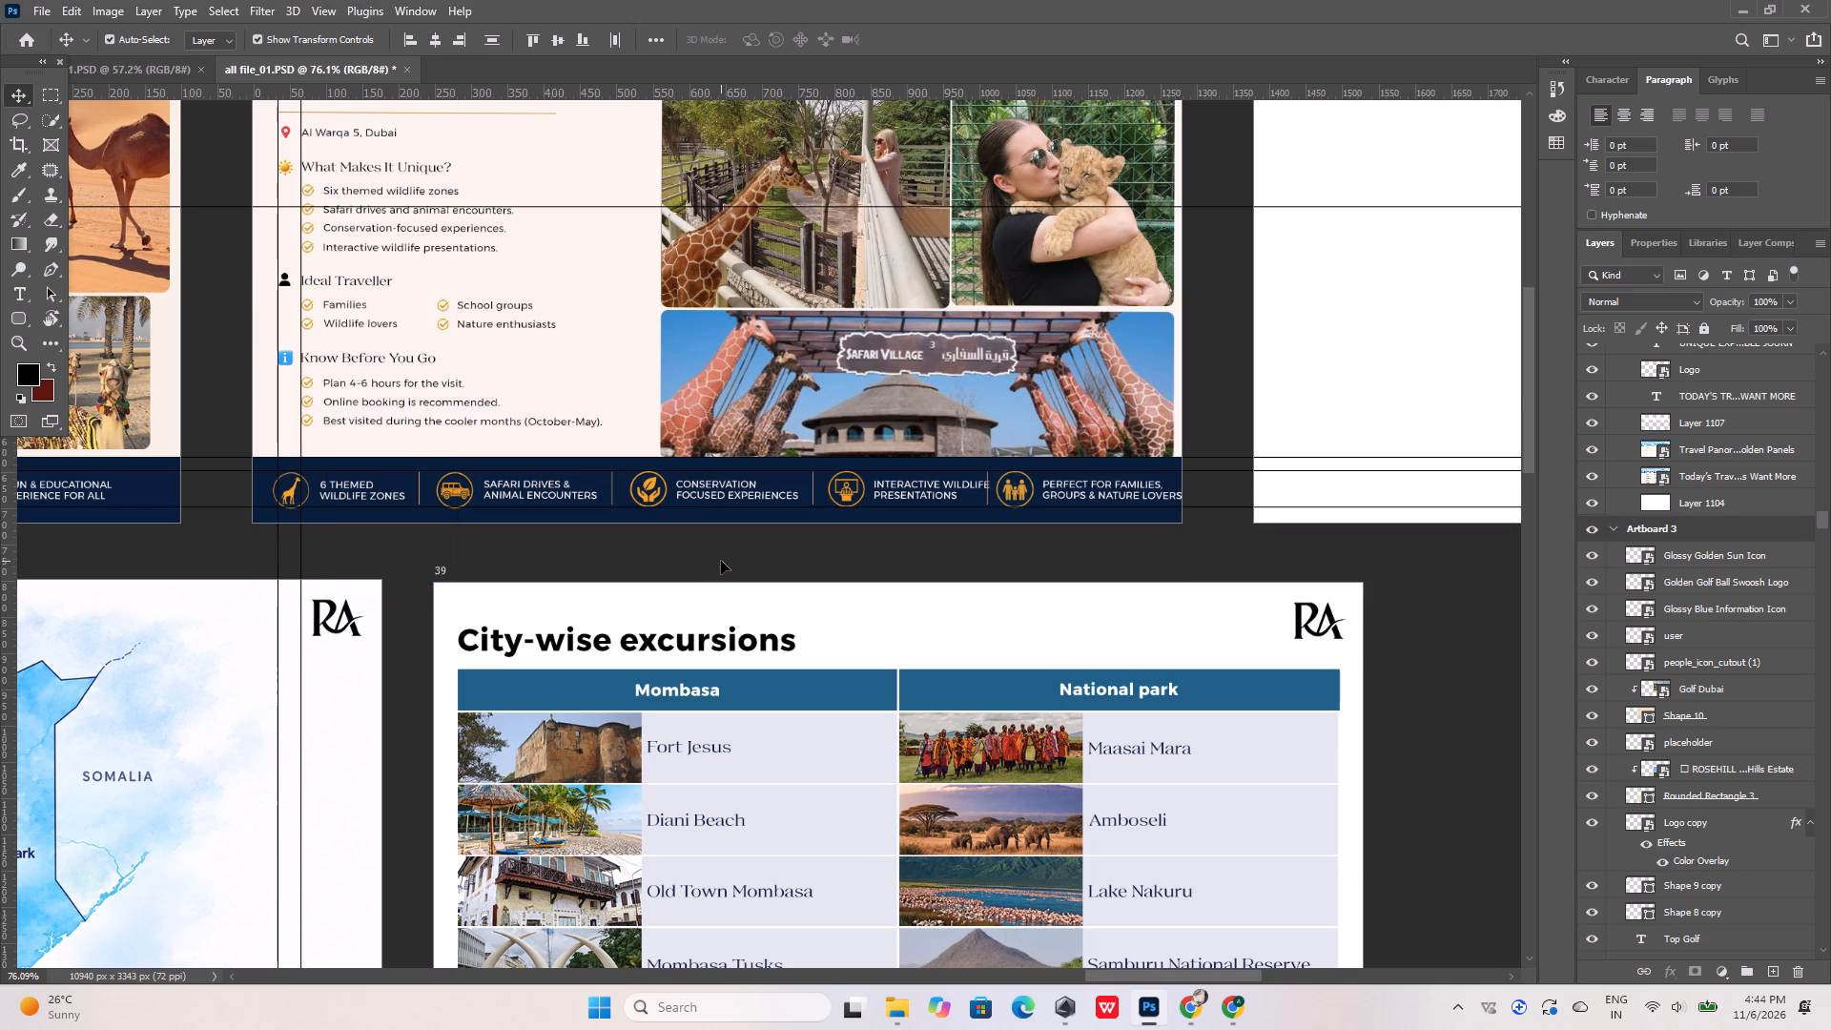
Hide the white background layer, Layer 1248, on the Dubai Safari Park artboard.
scroll(1116, 524, "up", 9, "alt")
left_click(1124, 496)
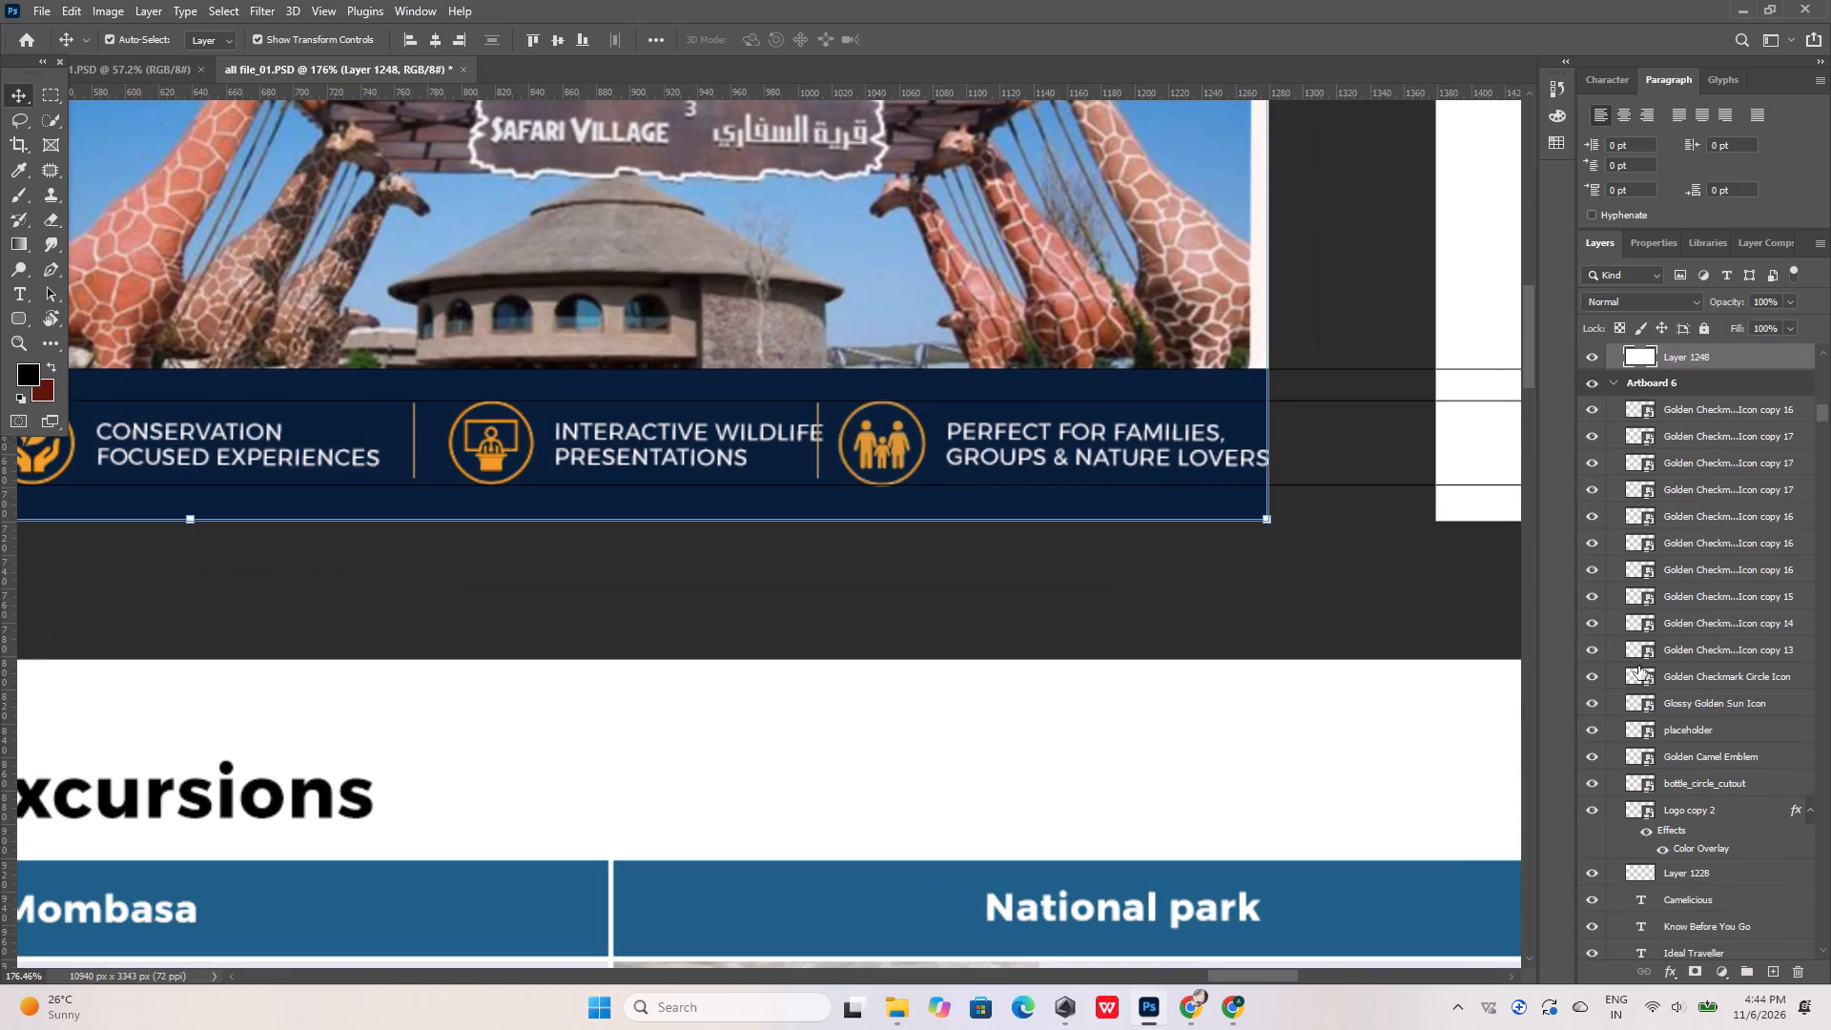
scroll(1658, 558, "up", 4)
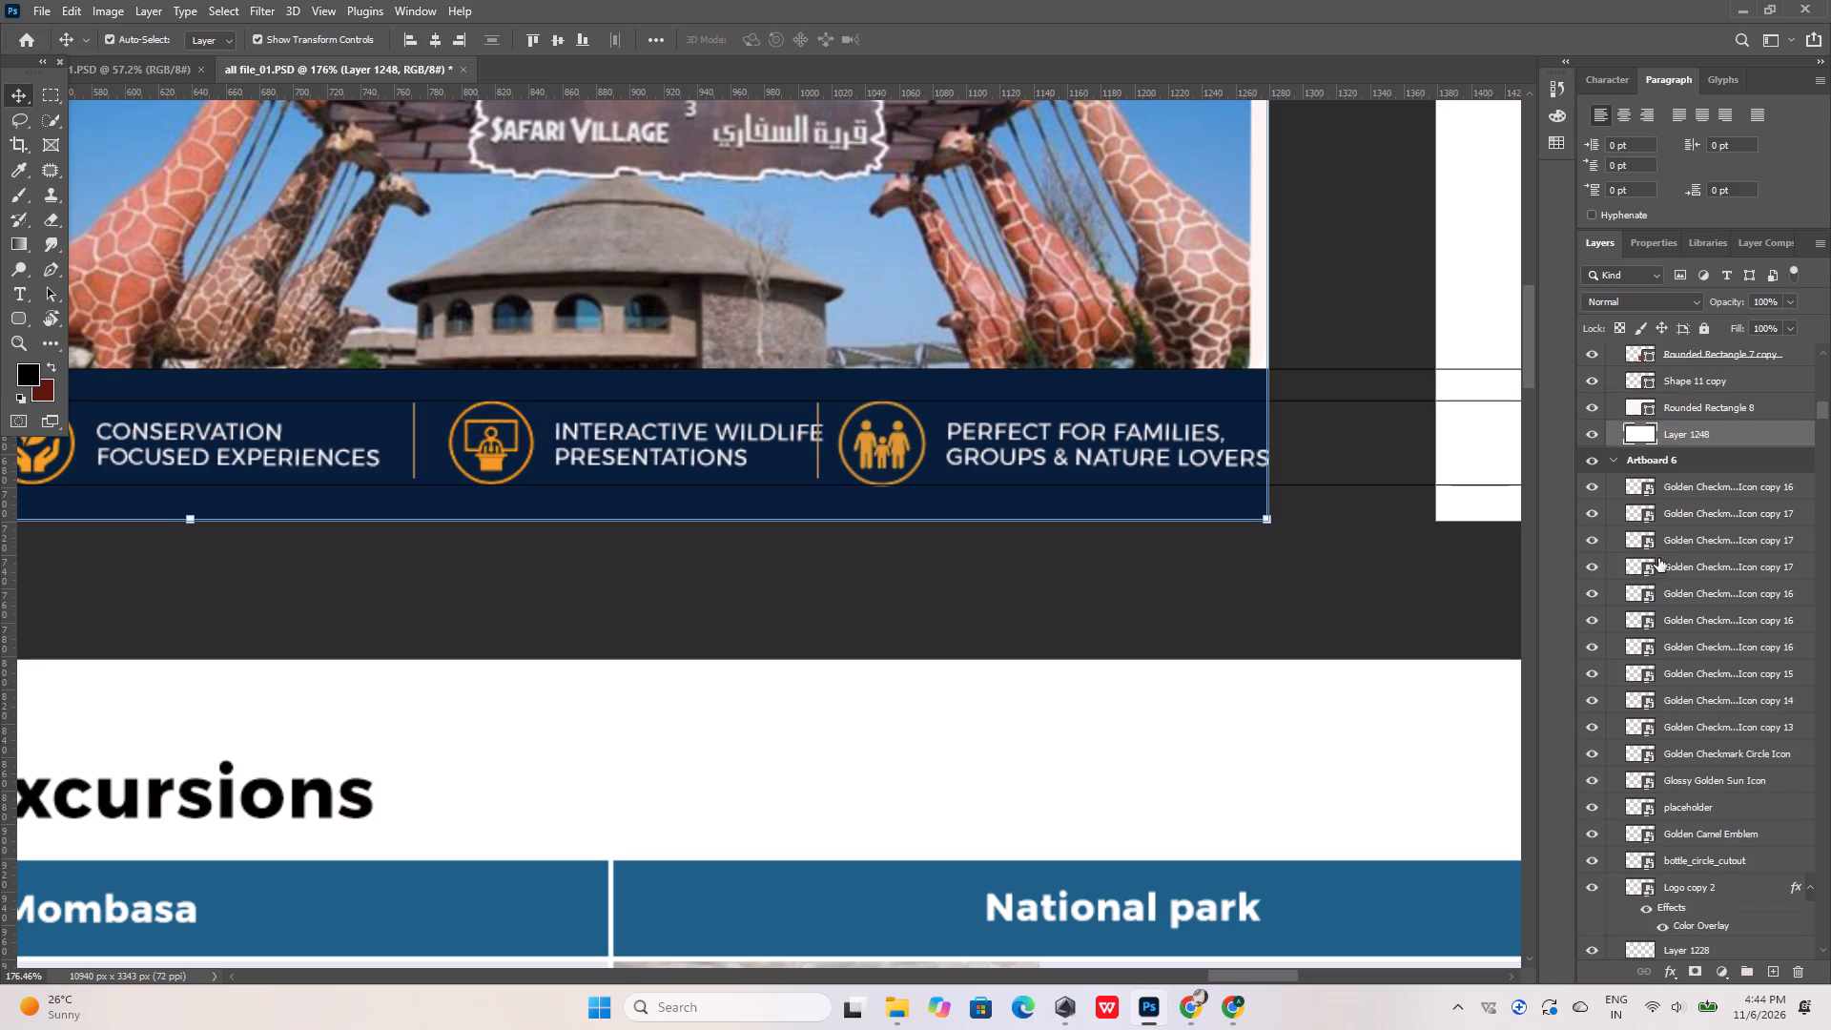
left_click(1211, 499)
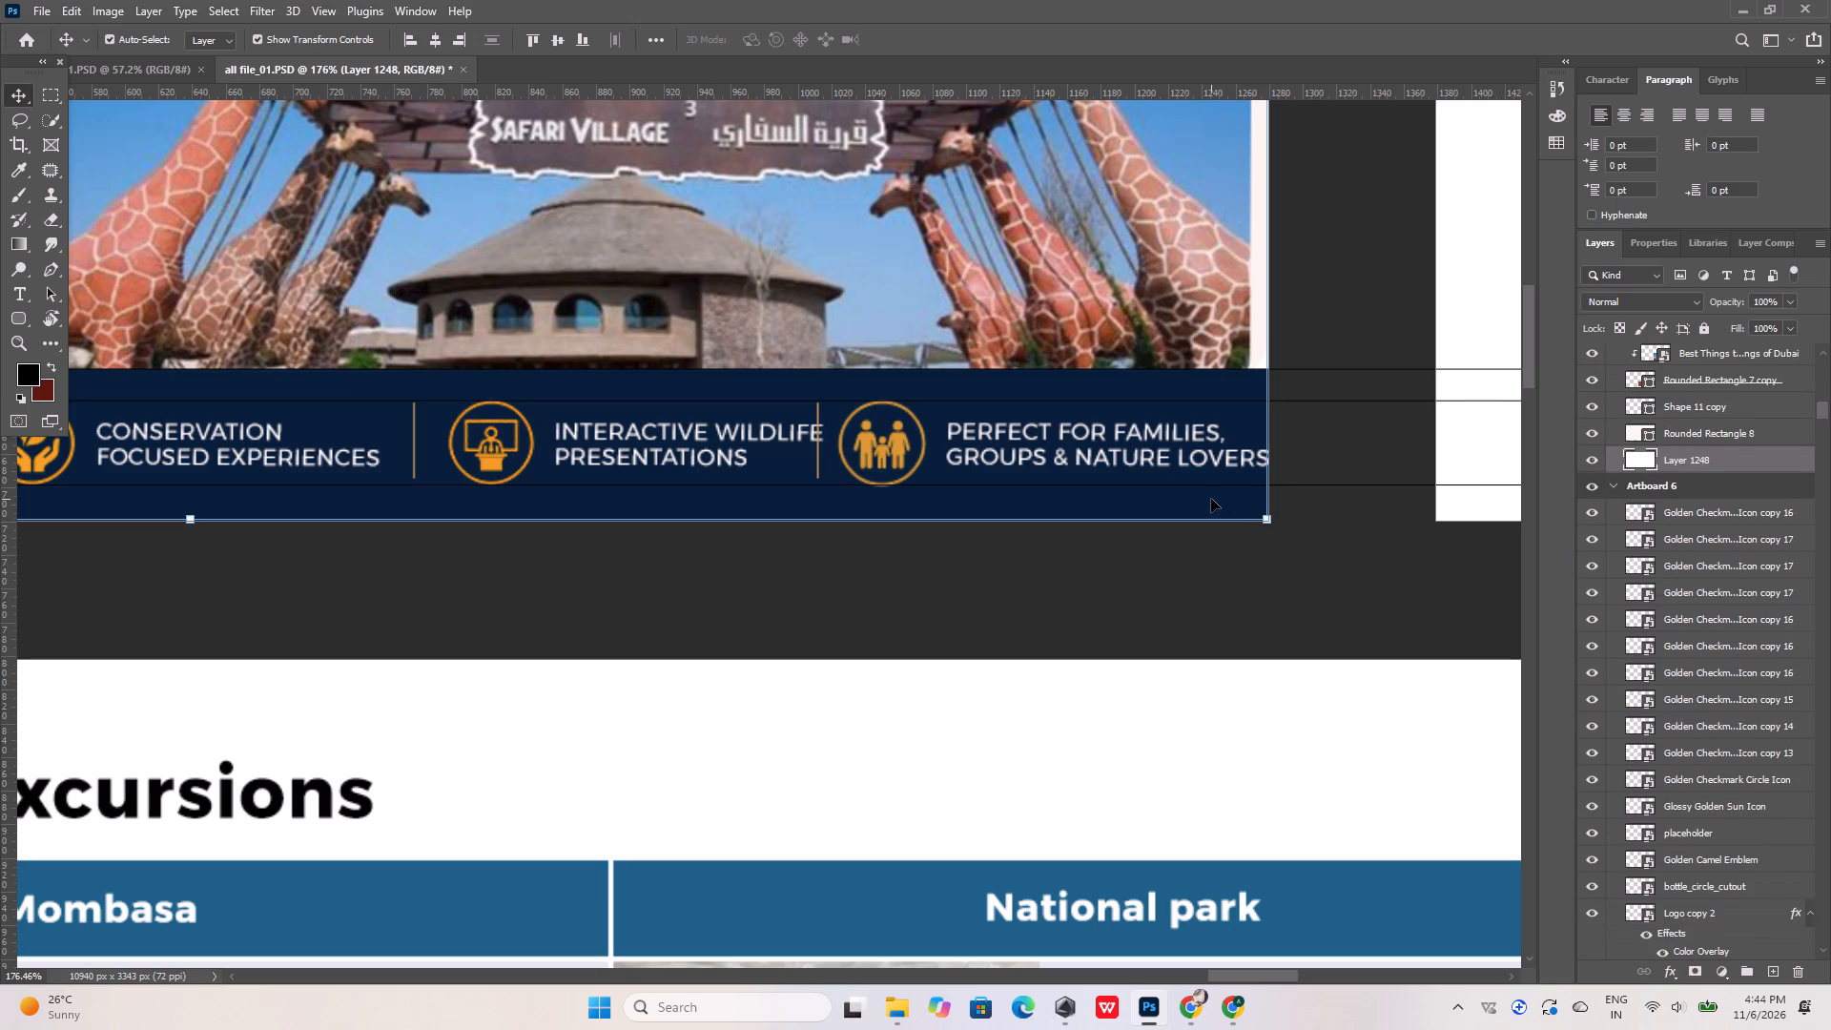
left_click(1588, 458)
left_click(1588, 458)
left_click(1588, 458)
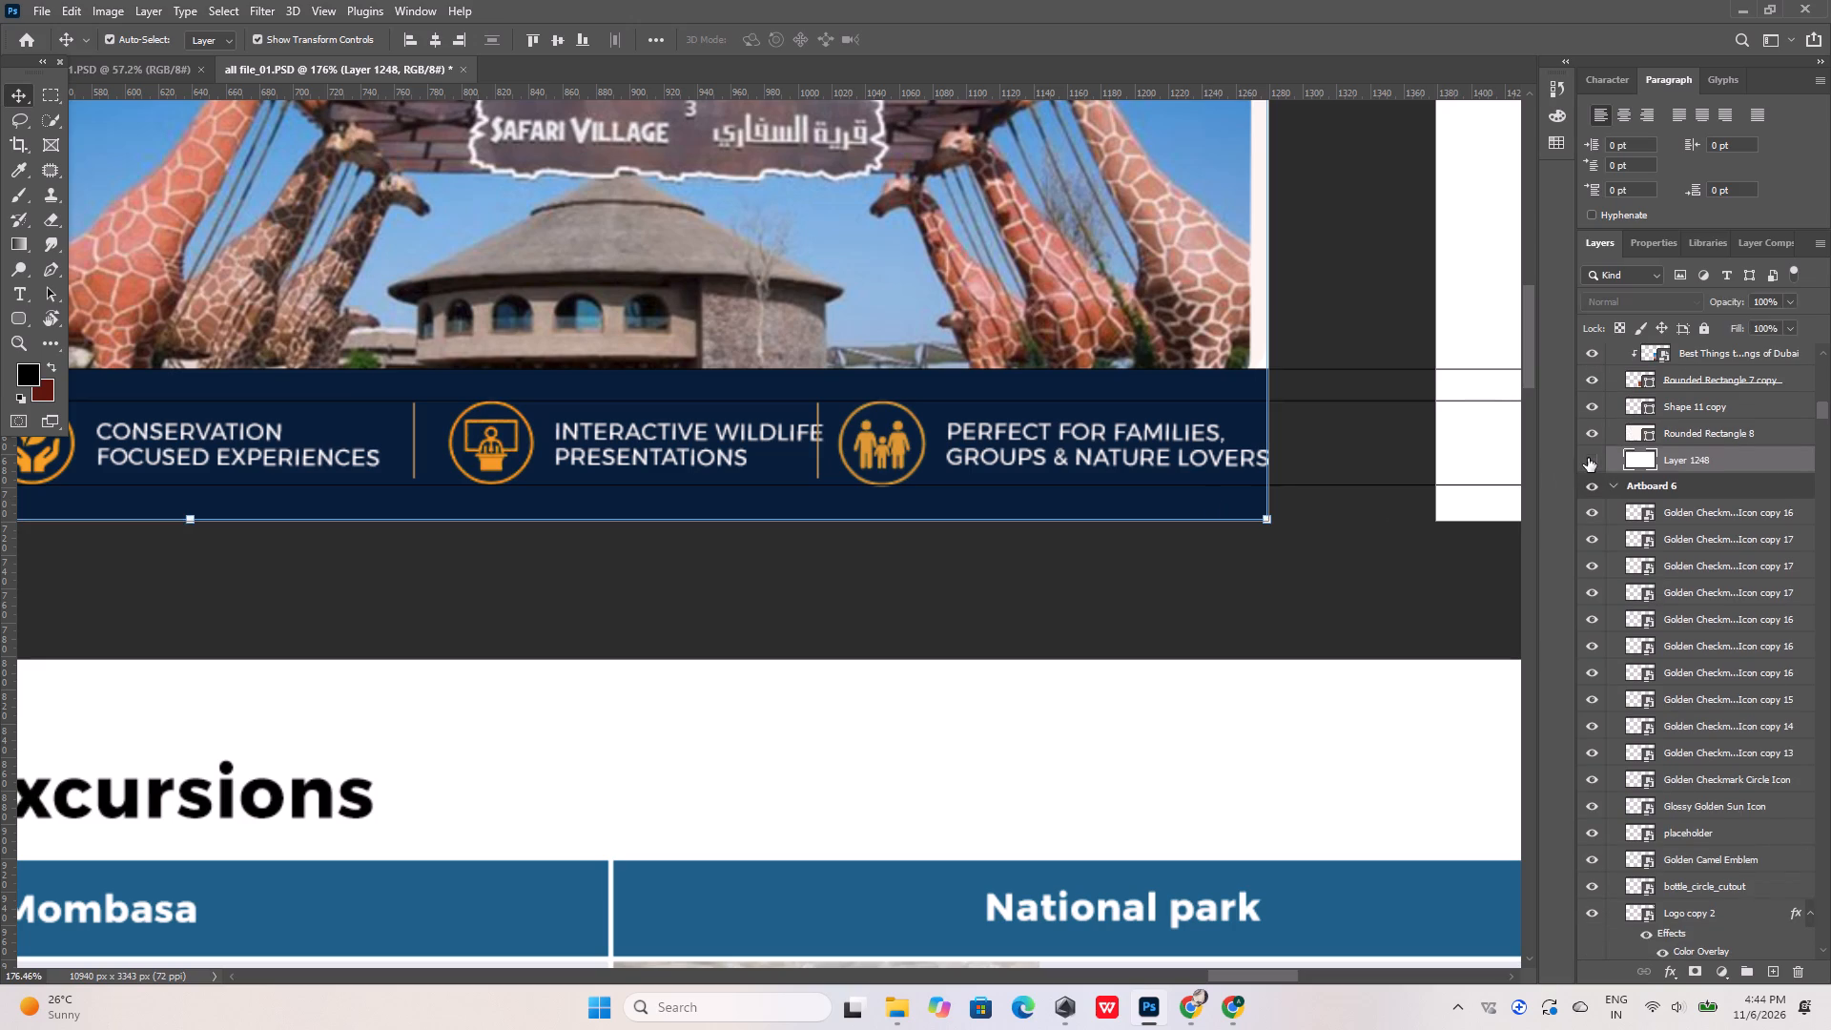
left_click(1588, 458)
left_click(1588, 458)
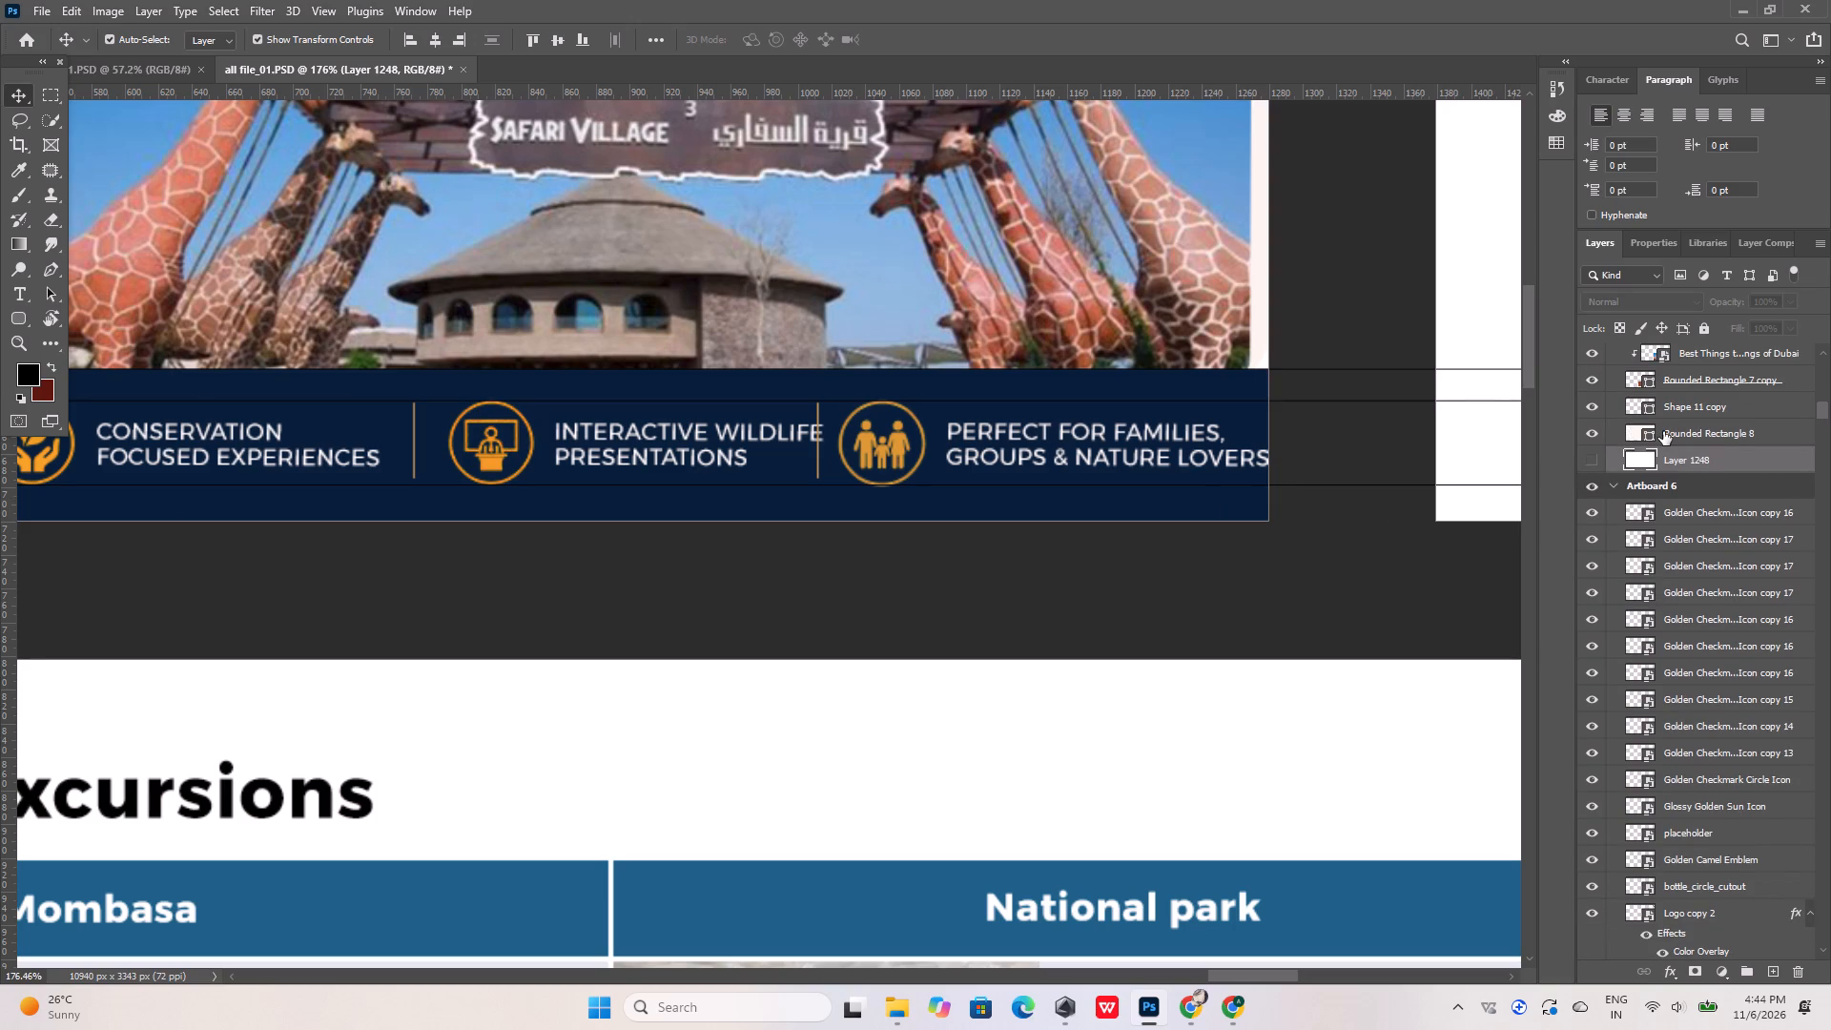
Examine Rounded Rectangle 8 and Rectangle 12 on the artboard, toggling Rectangle 12's visibility to identify the footer bar.
left_click(1663, 431)
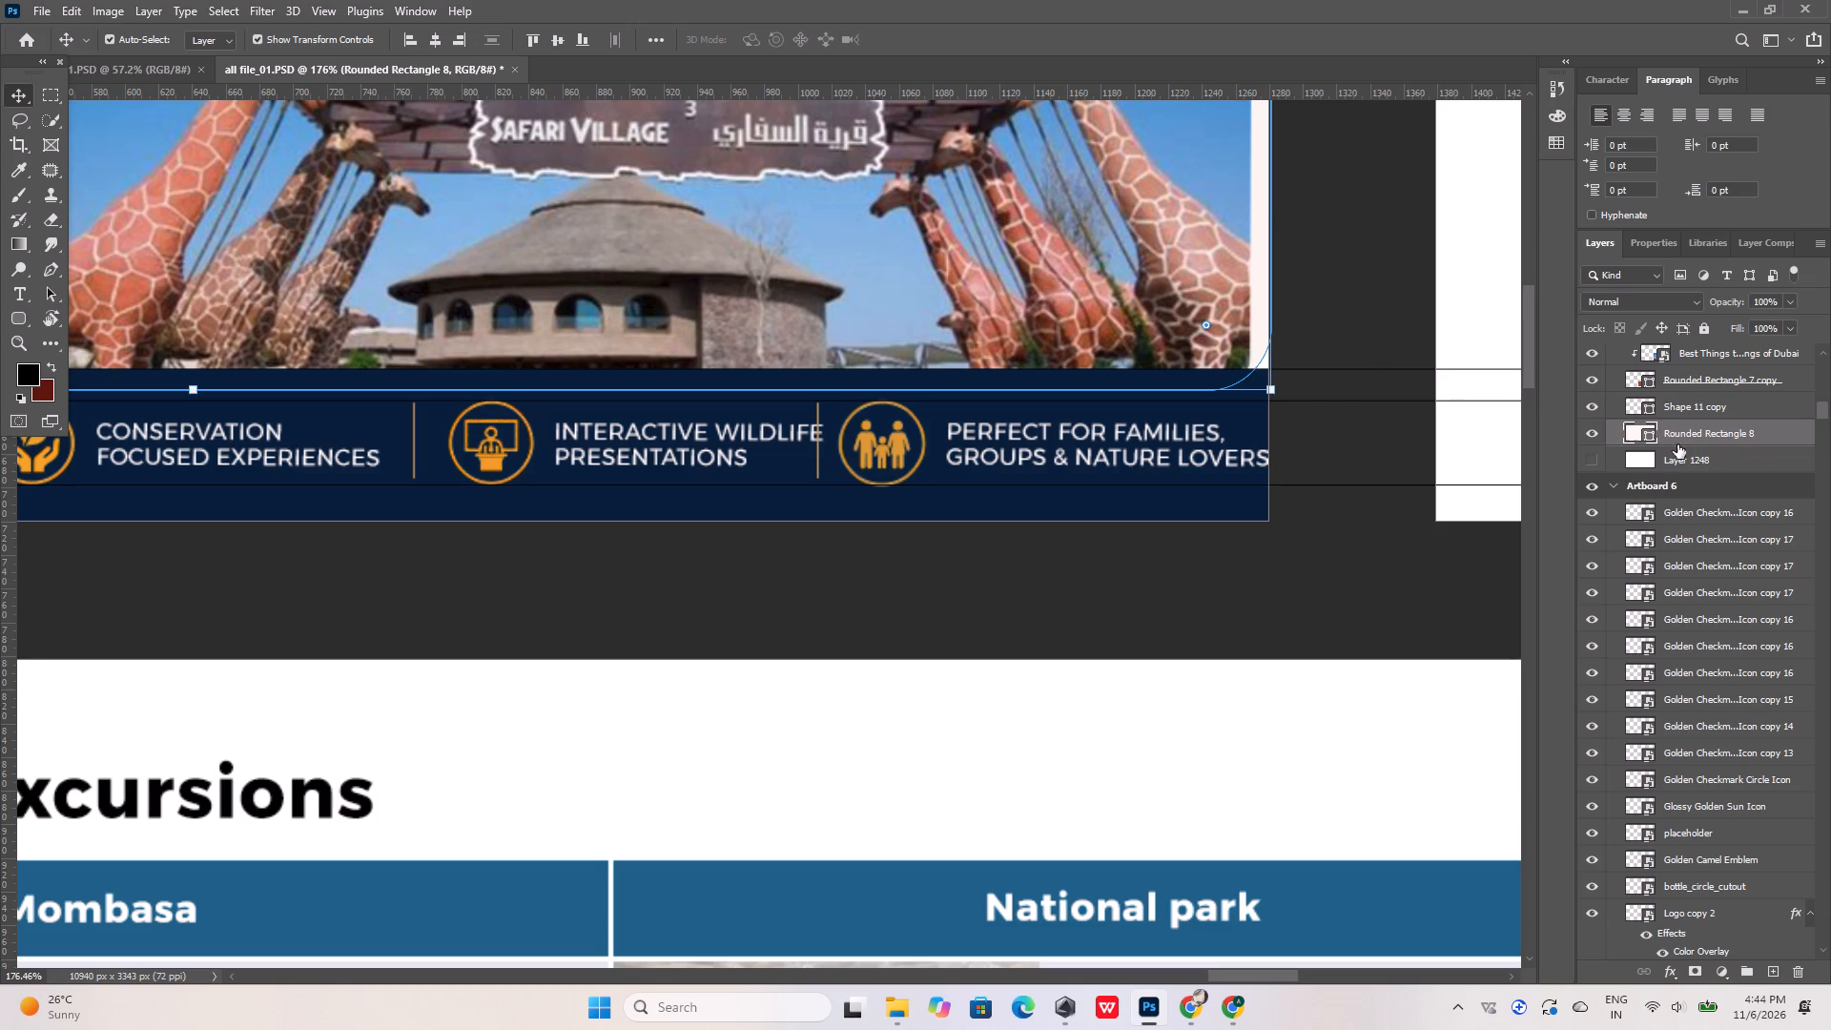
left_click(1333, 425)
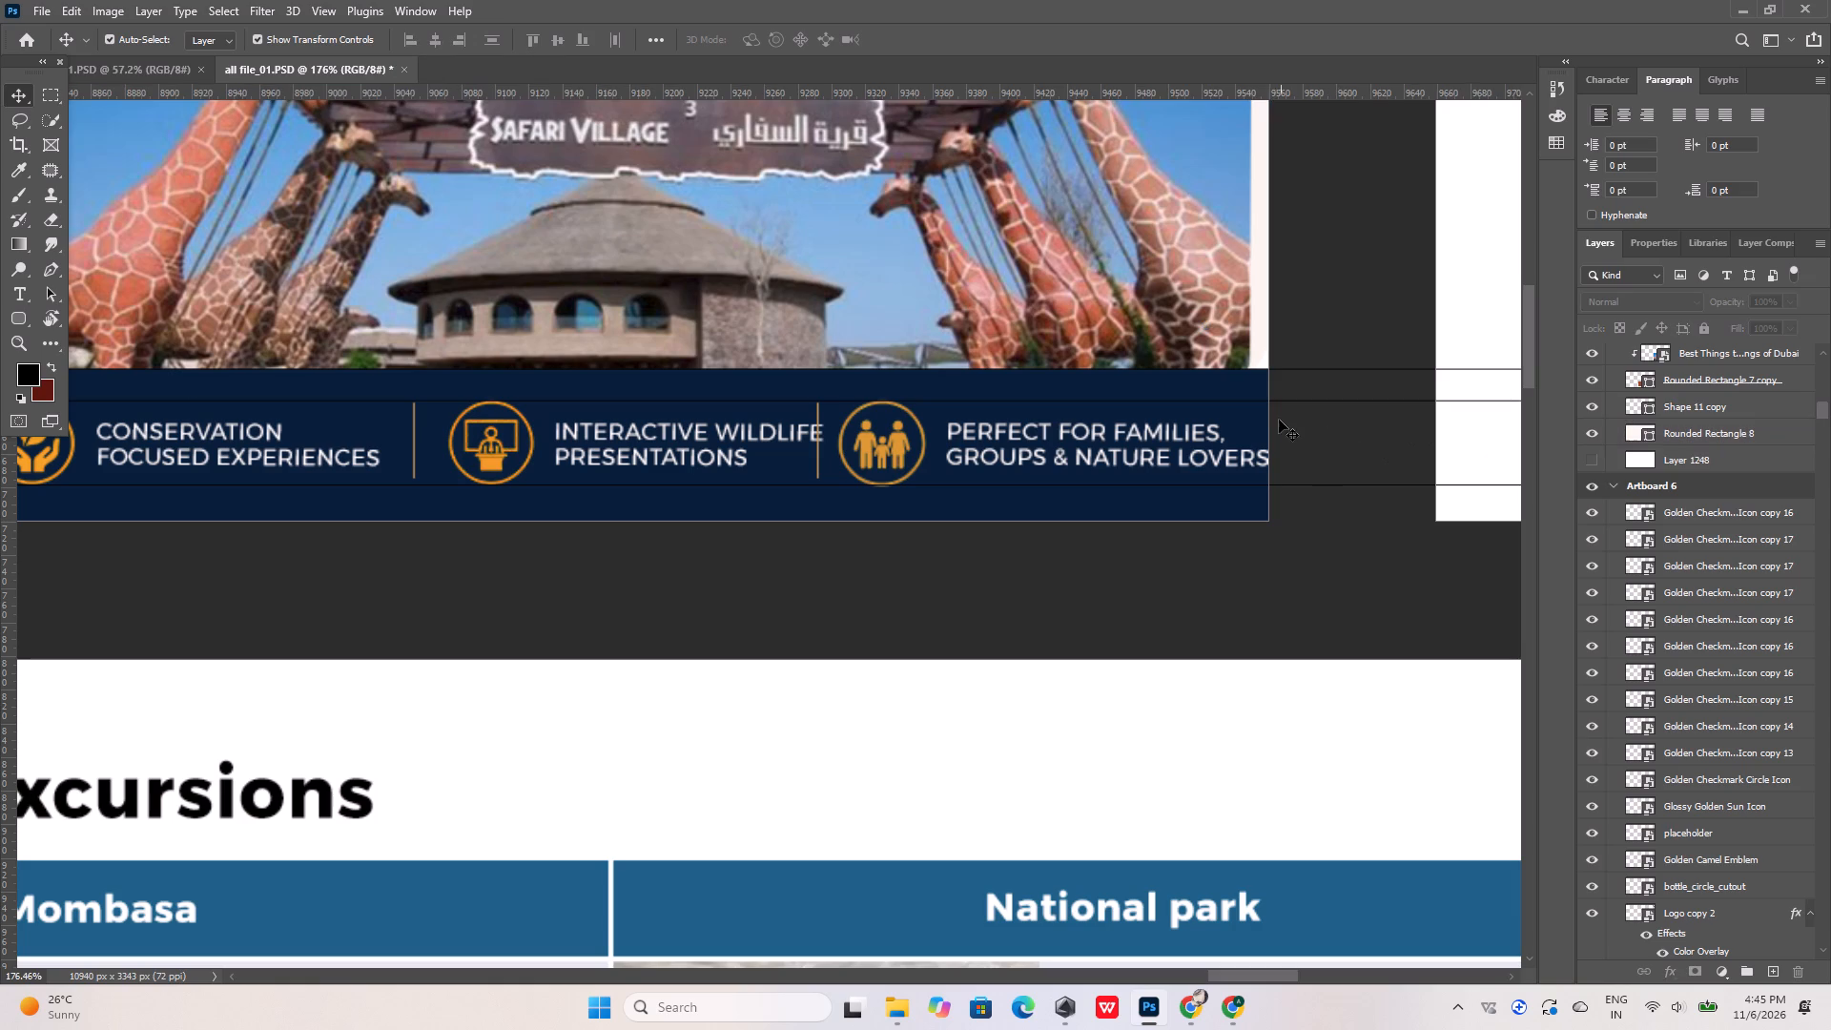
left_click(1262, 419)
scroll(1648, 414, "up", 4)
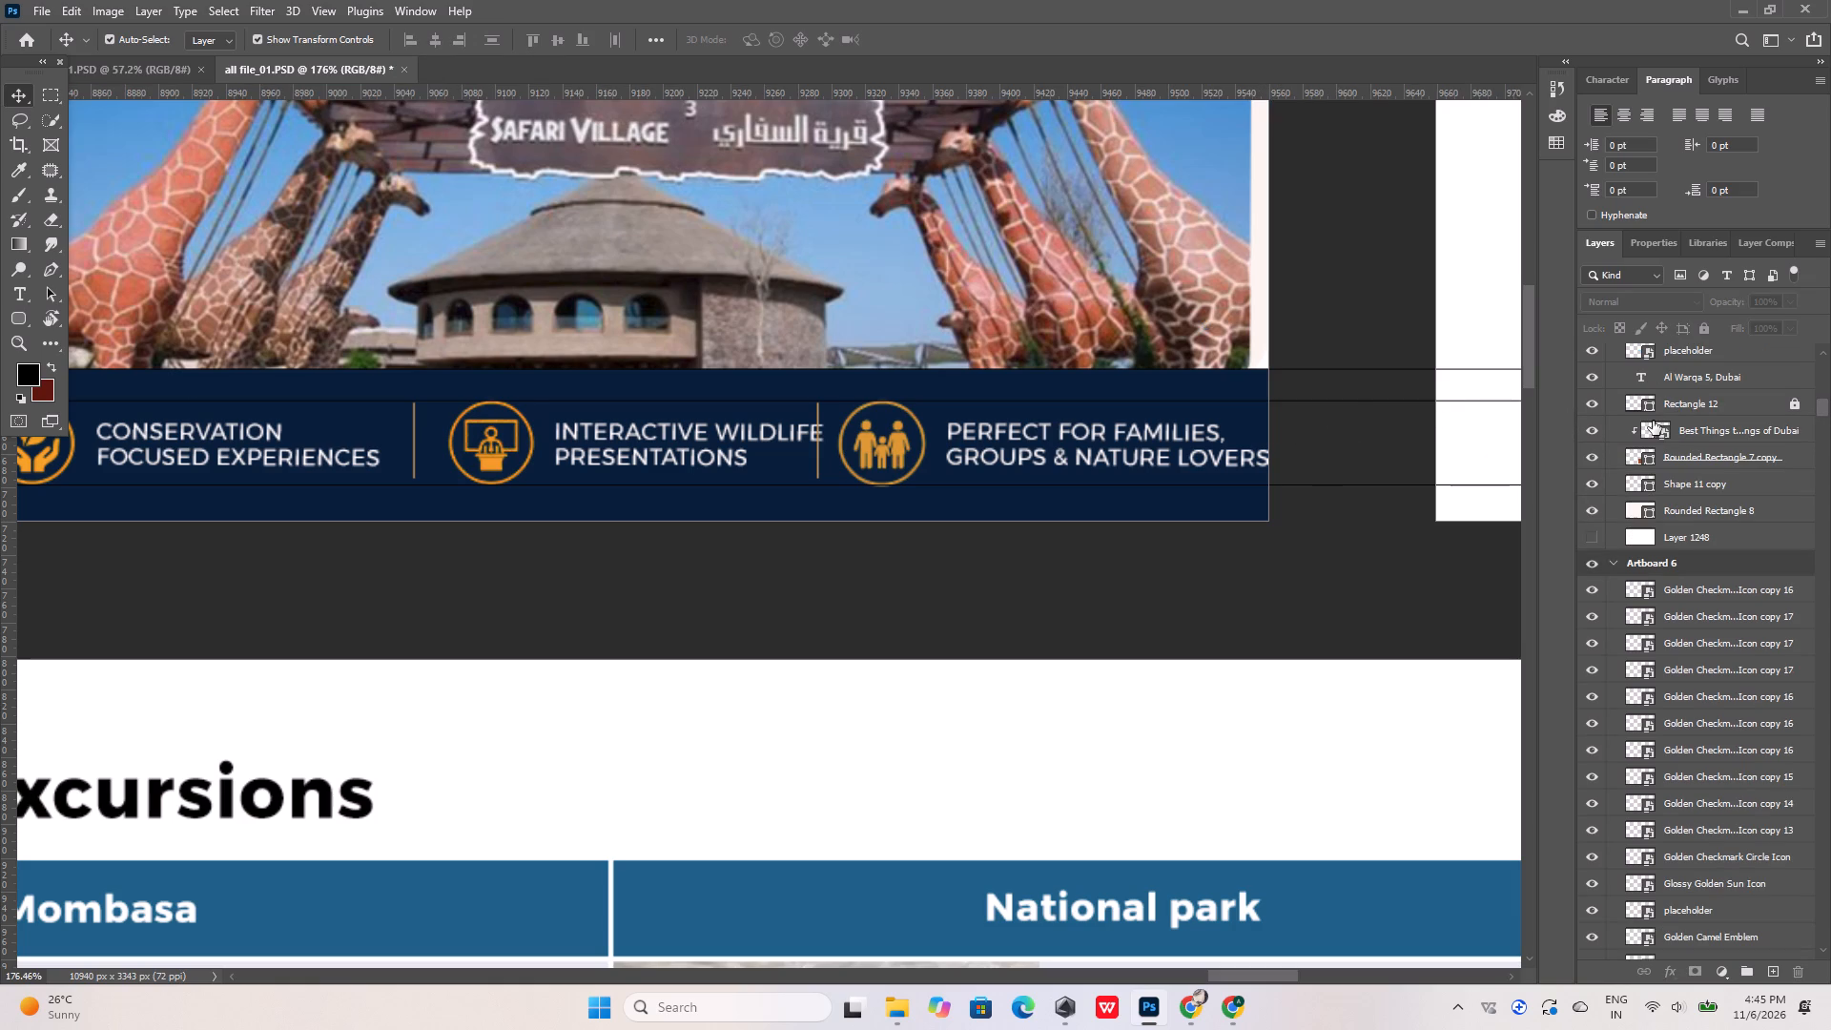
left_click(1659, 437)
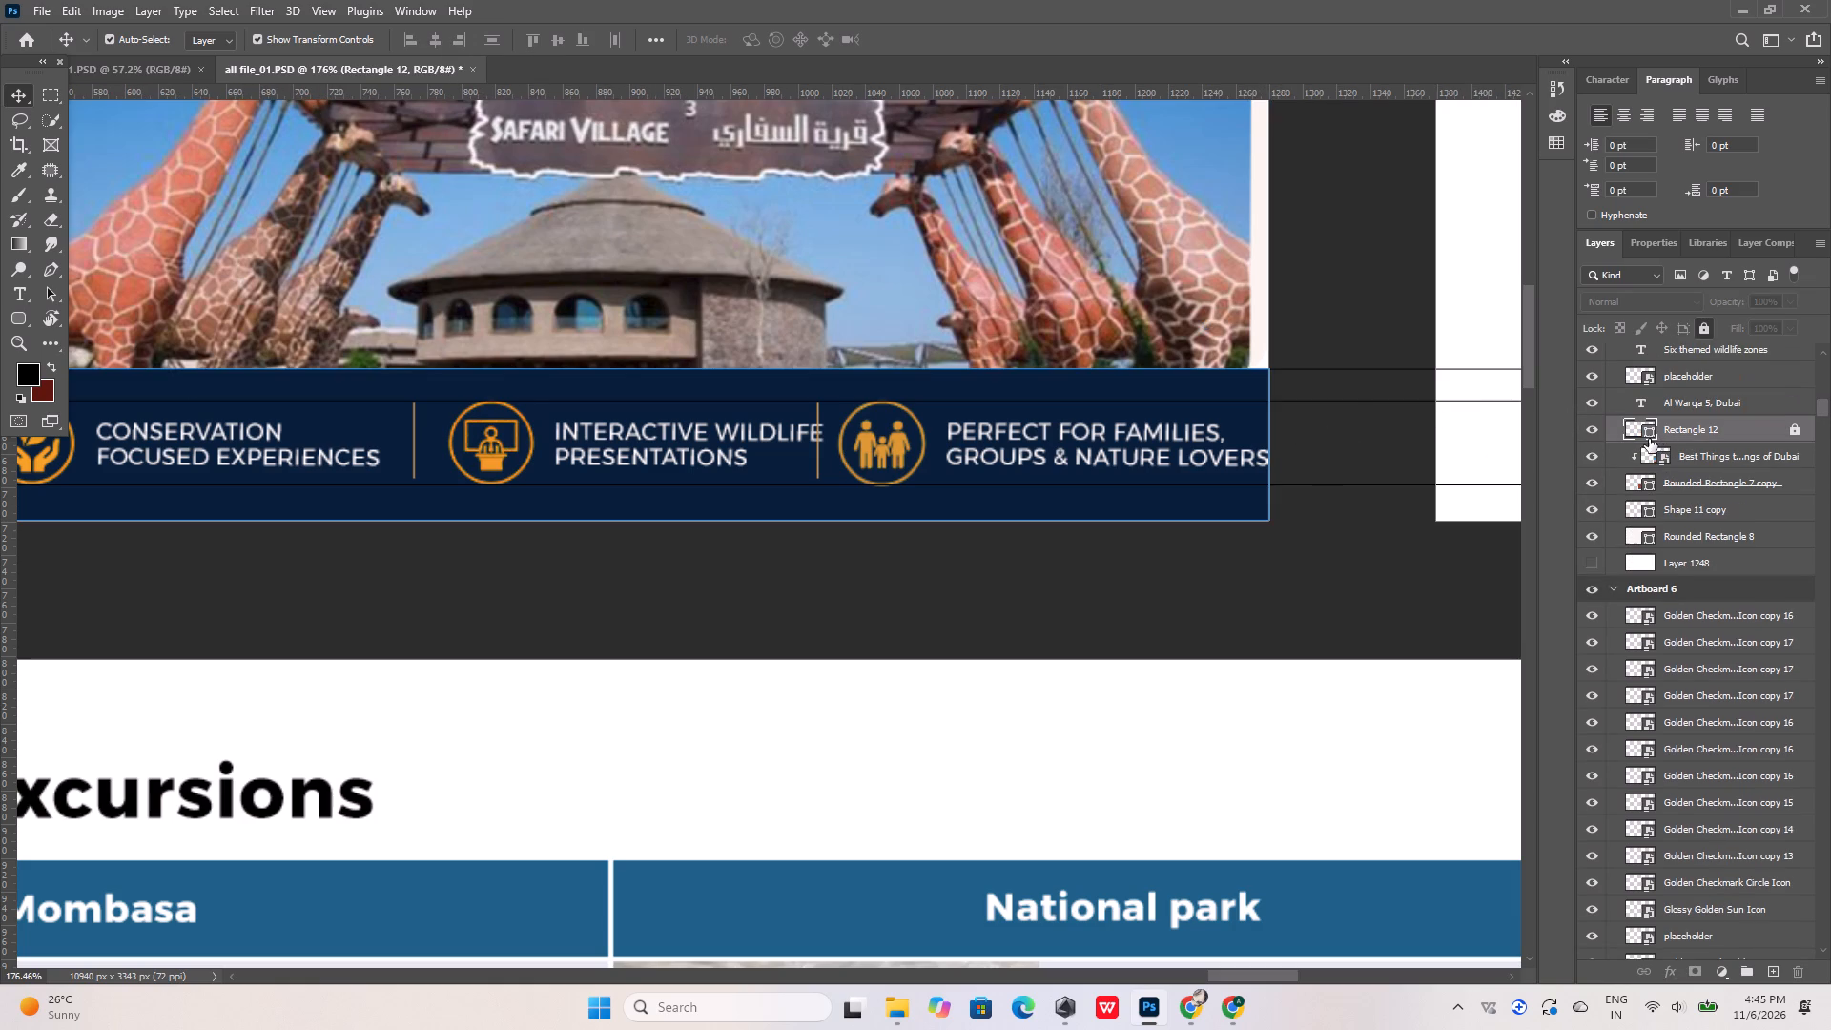
left_click(1593, 433)
left_click(1593, 433)
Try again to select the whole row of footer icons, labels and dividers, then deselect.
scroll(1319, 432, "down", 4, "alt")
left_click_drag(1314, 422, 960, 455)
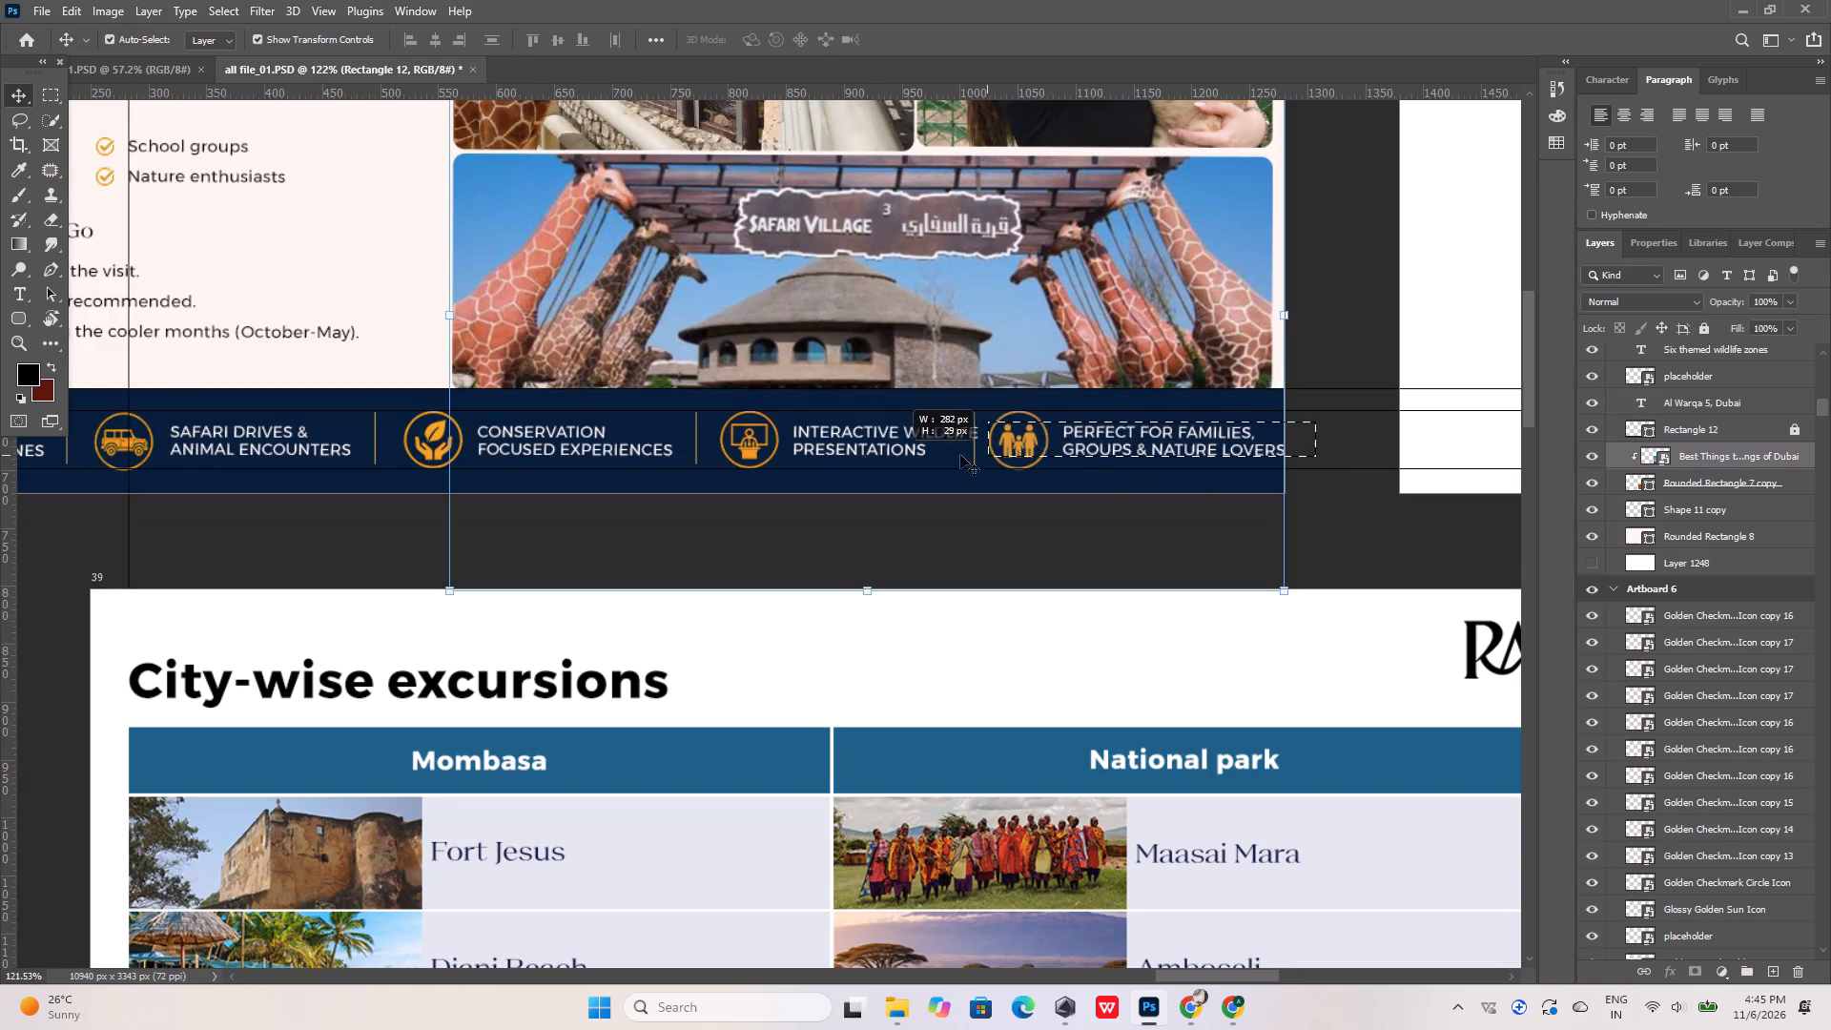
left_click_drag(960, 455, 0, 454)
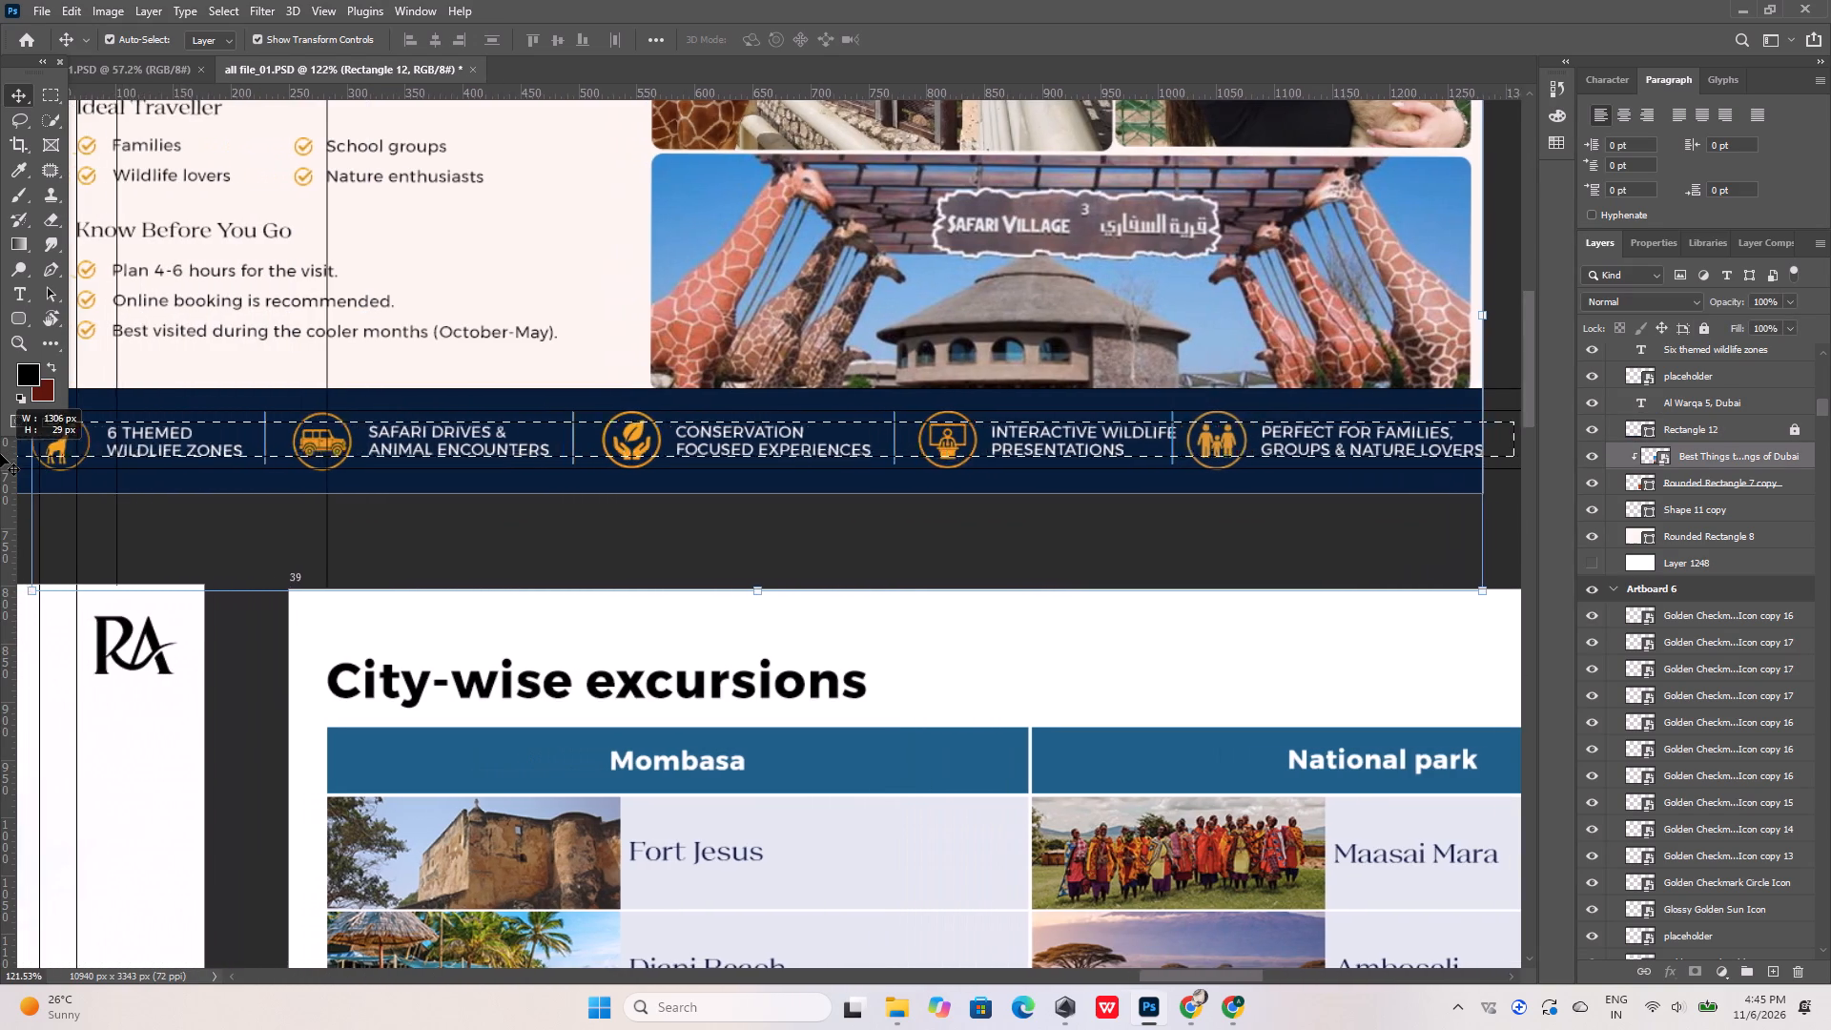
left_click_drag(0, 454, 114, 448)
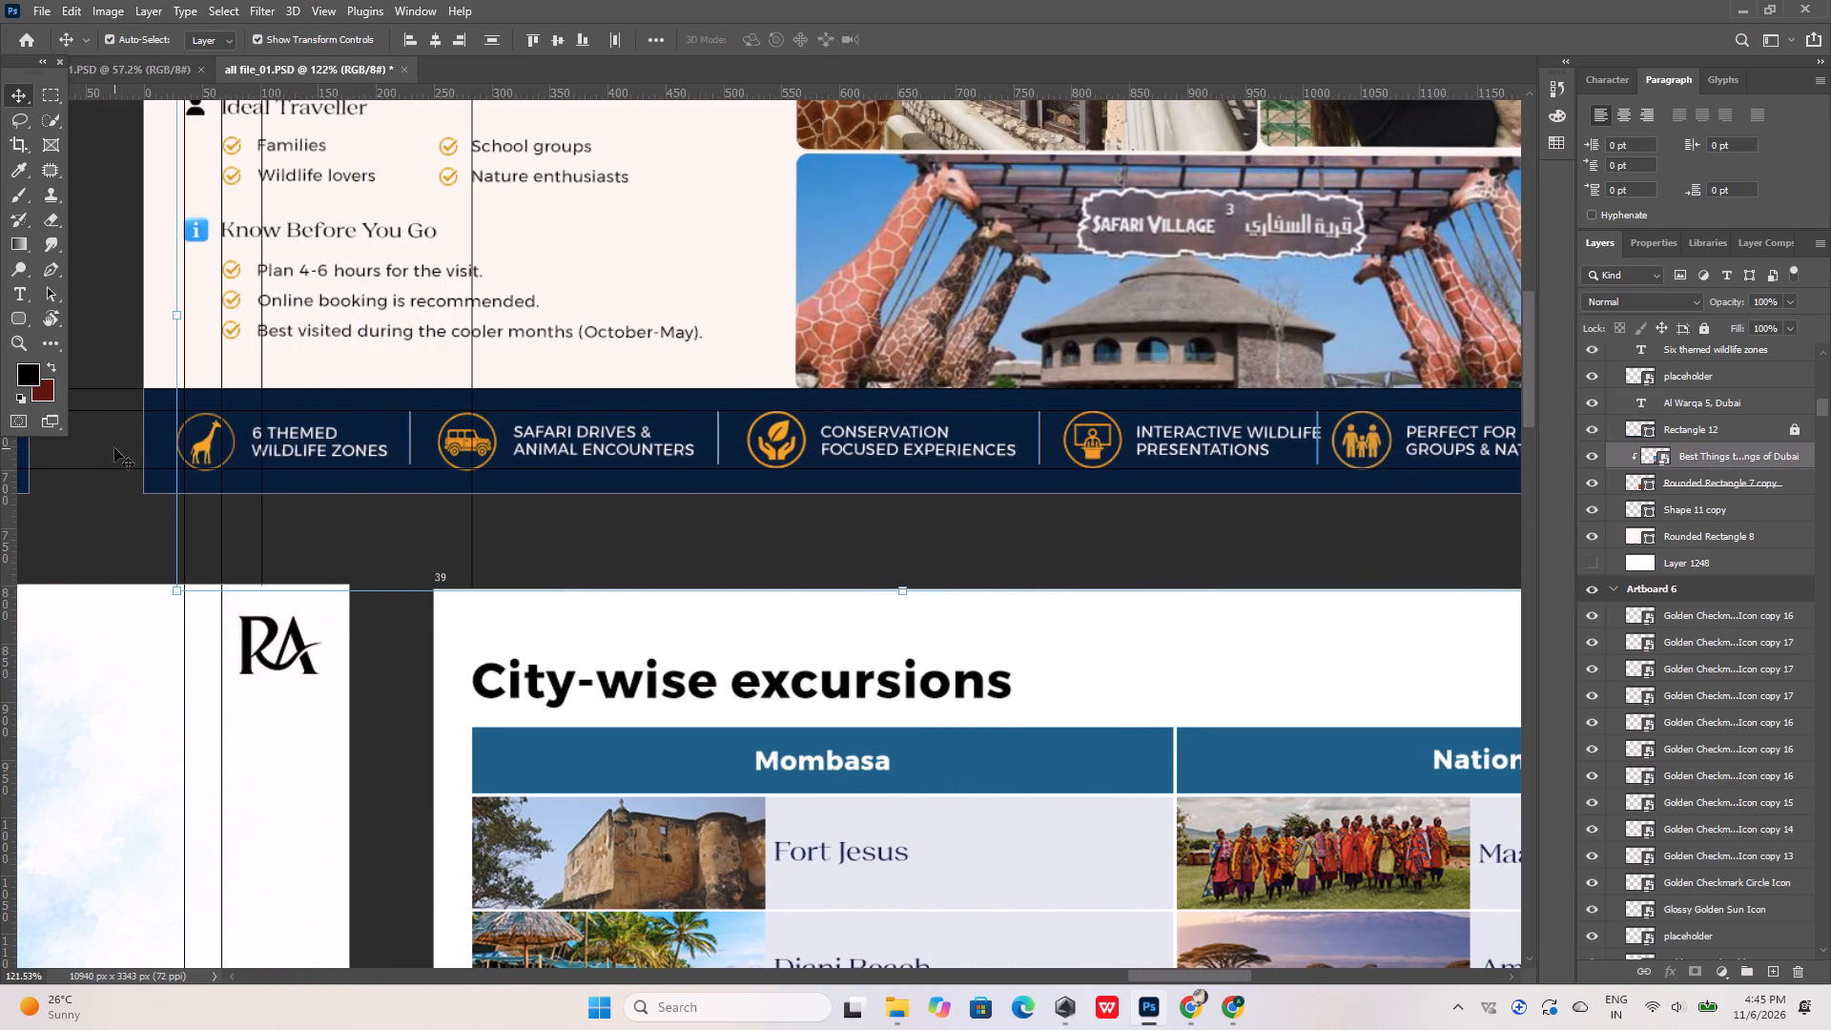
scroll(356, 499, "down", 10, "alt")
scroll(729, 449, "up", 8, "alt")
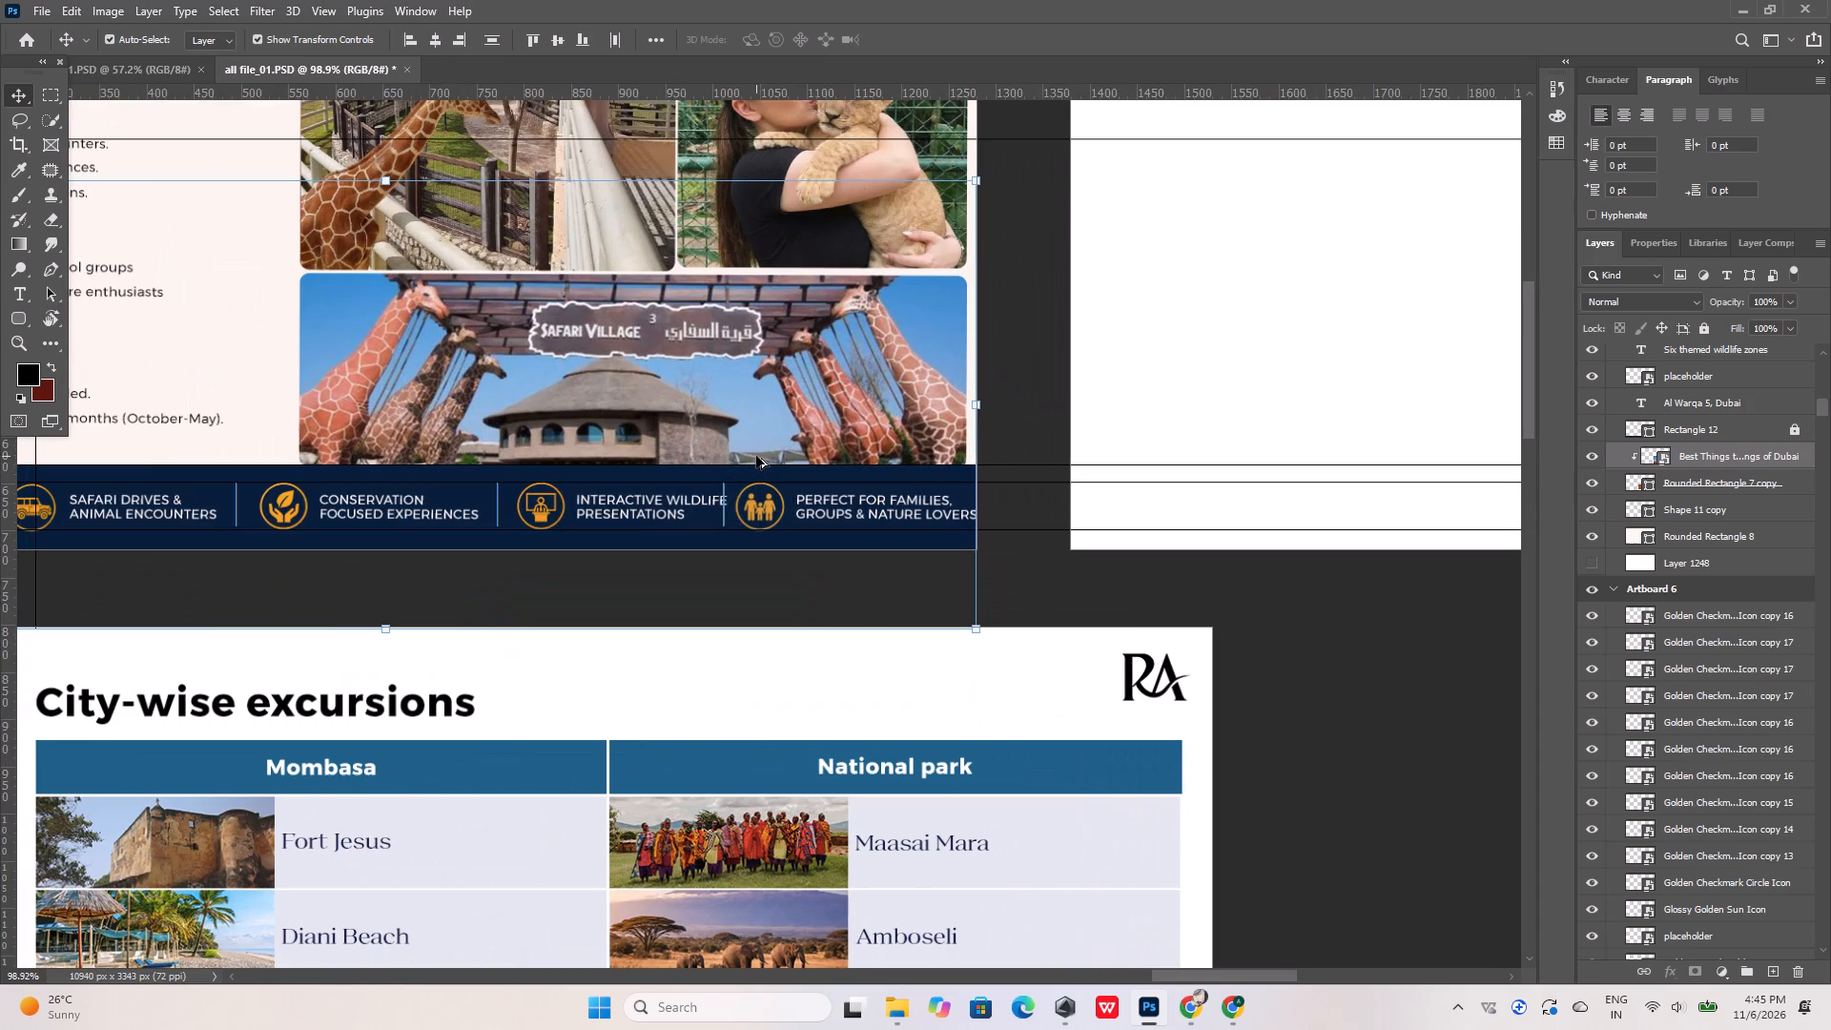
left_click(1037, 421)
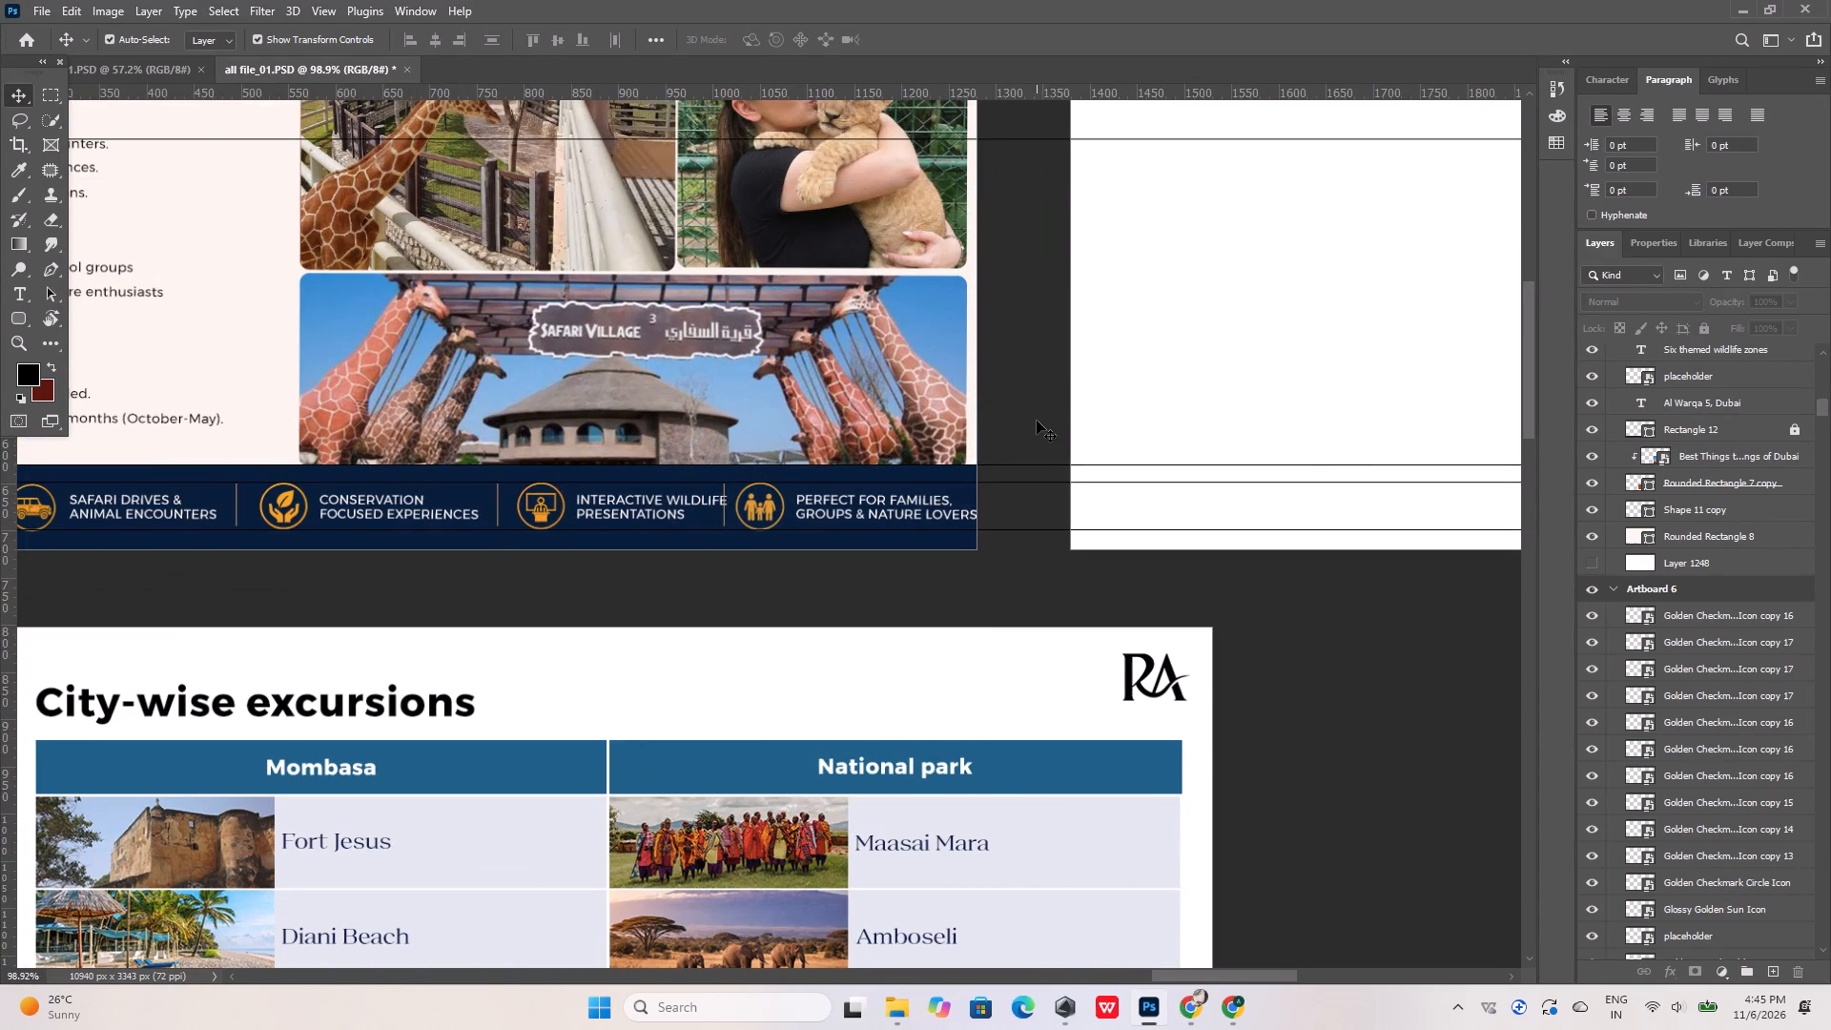
Lock the Safari Village entrance photo layer above the footer.
left_click(970, 388)
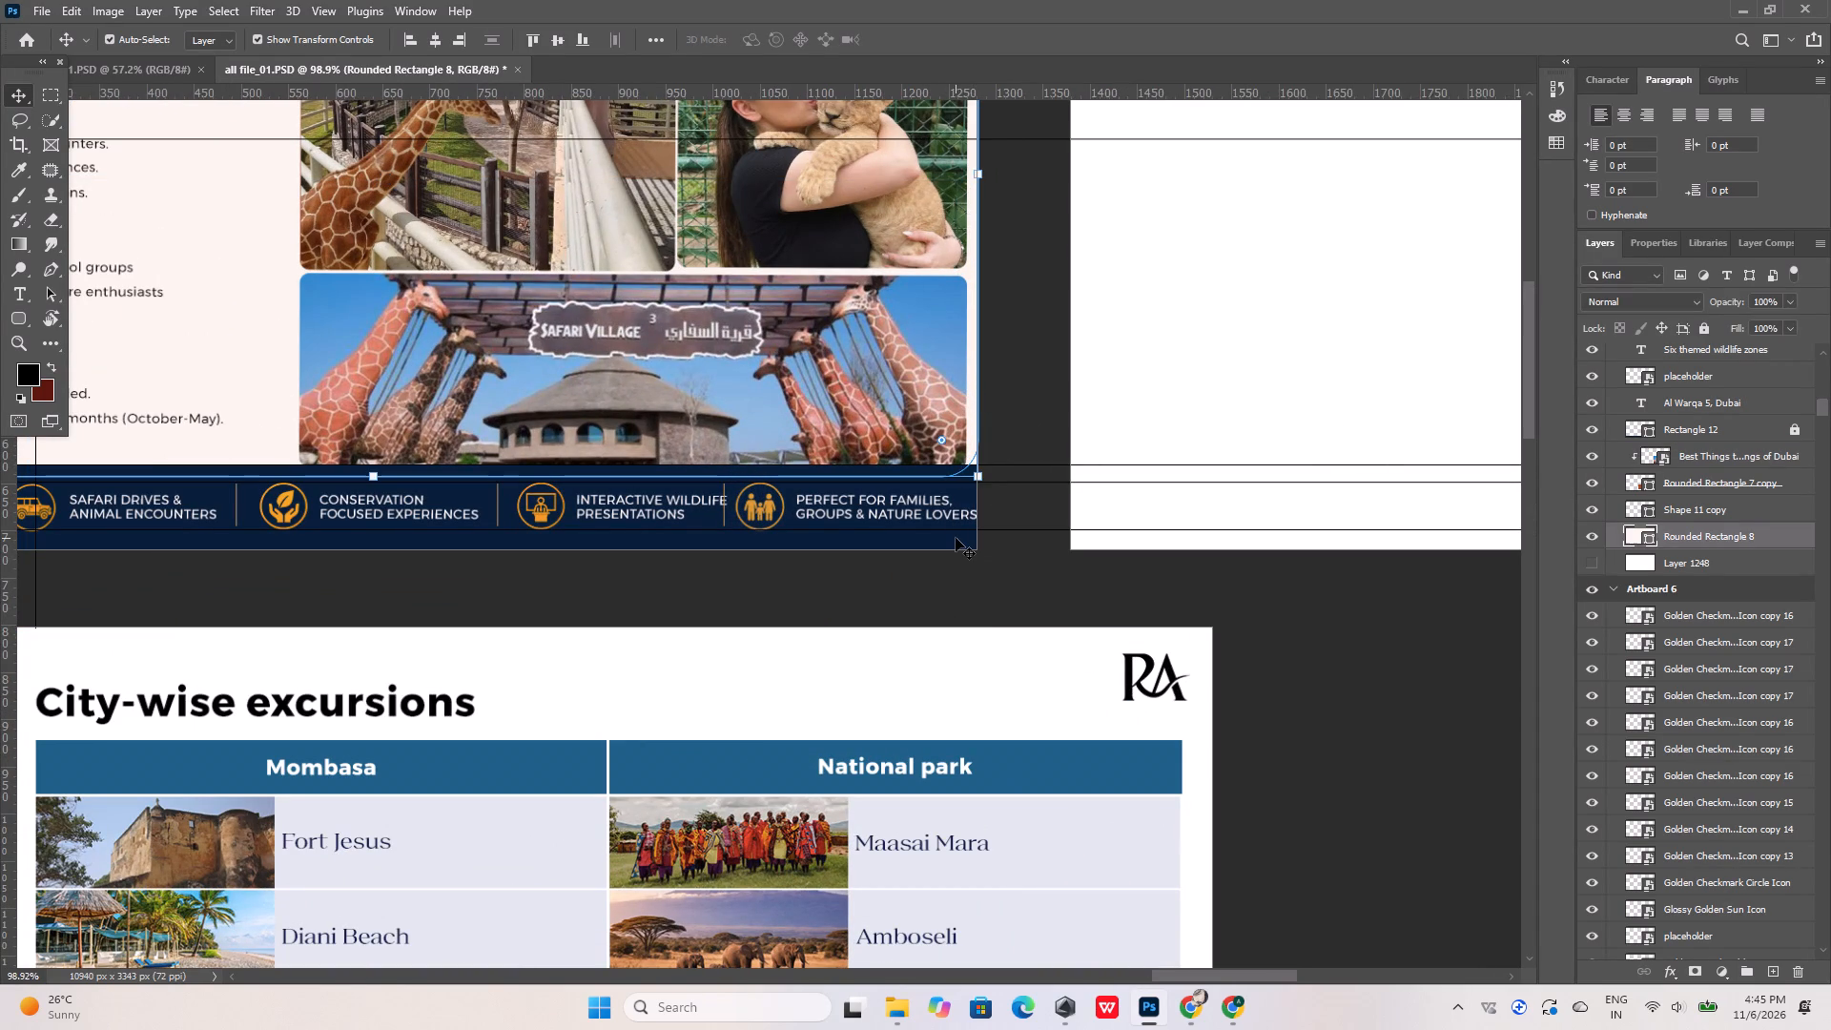
left_click(955, 538)
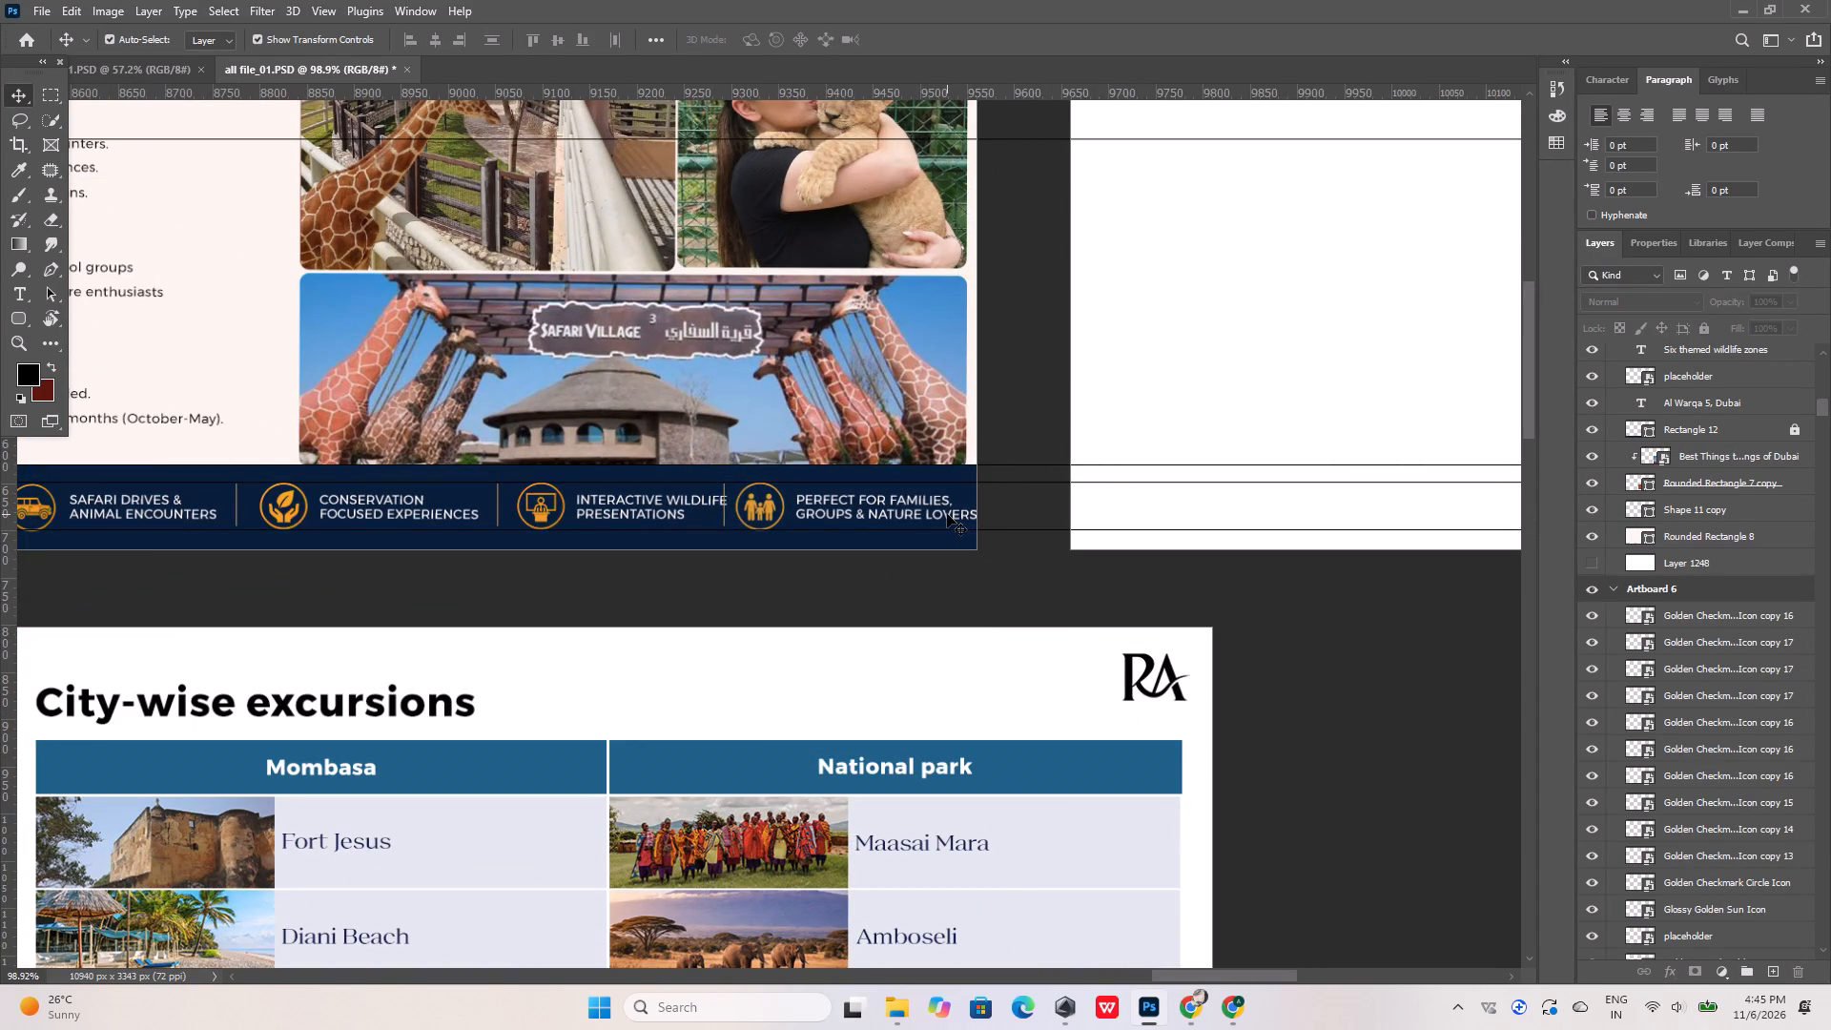
left_click(947, 514)
left_click(919, 384)
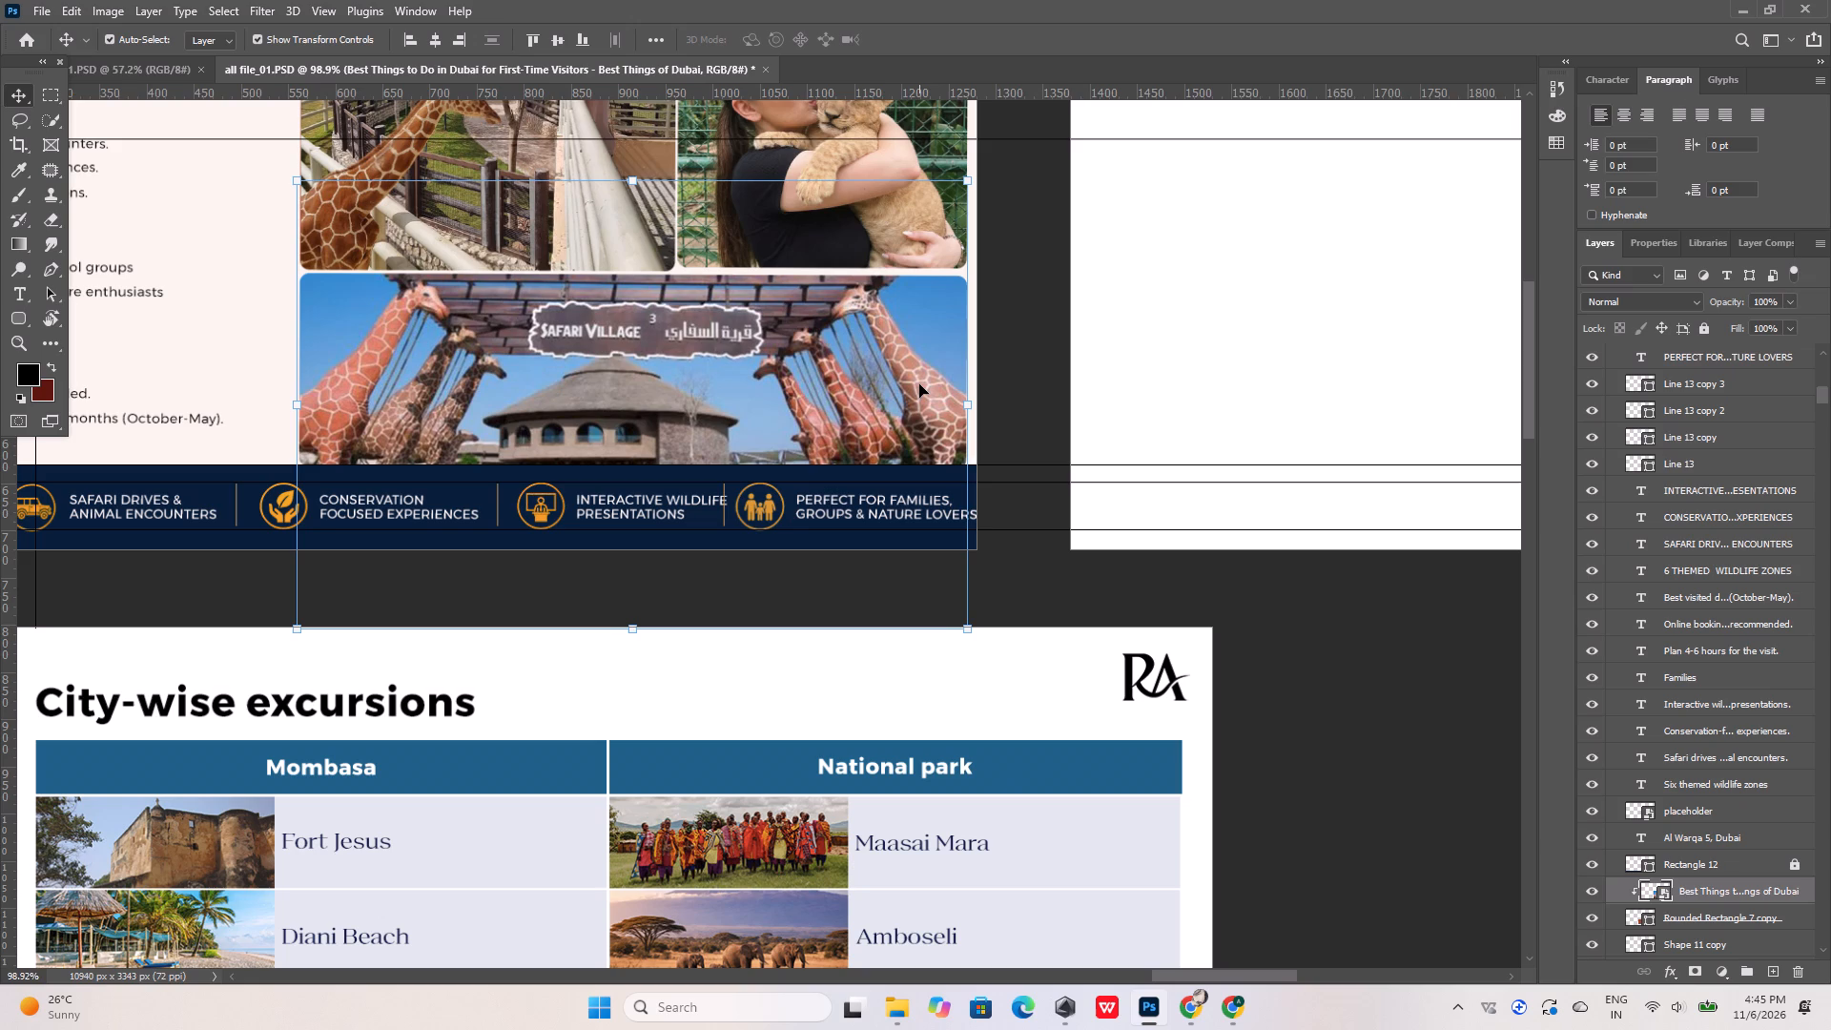
left_click(1701, 329)
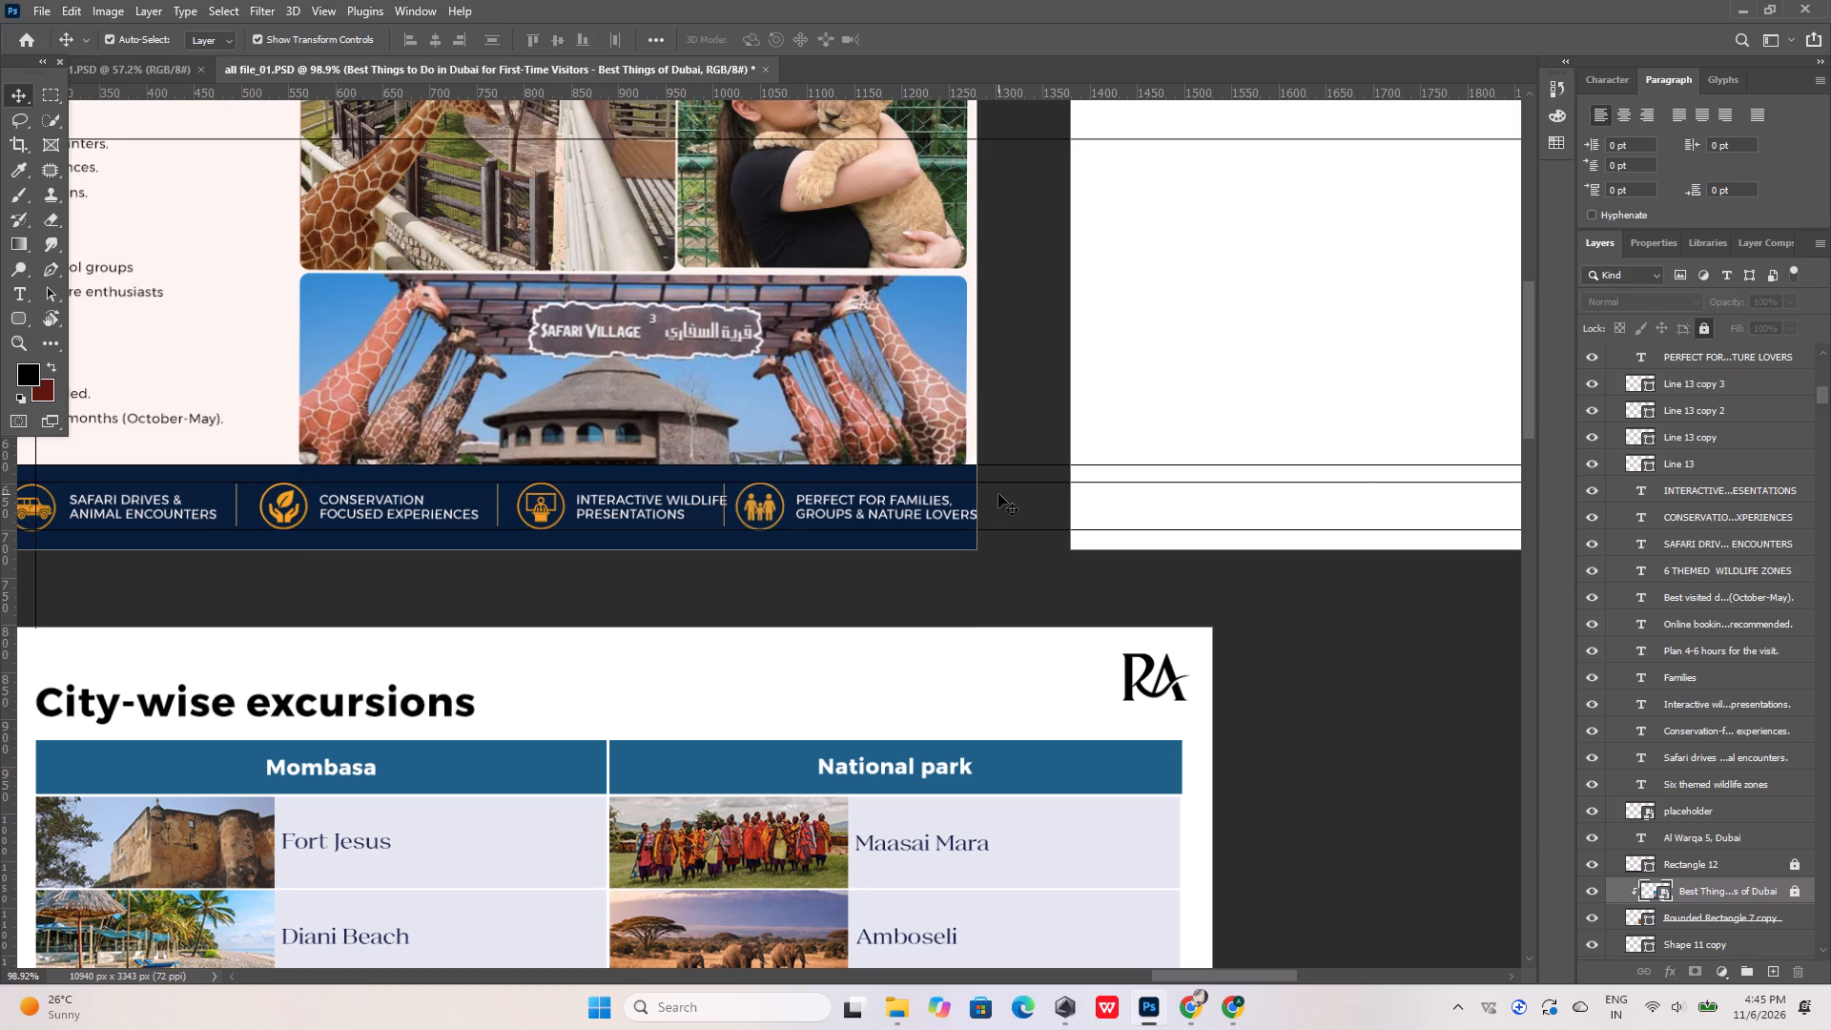
Select all the Dubai Safari Park footer icons, labels and divider lines and group them.
left_click_drag(998, 494, 0, 517)
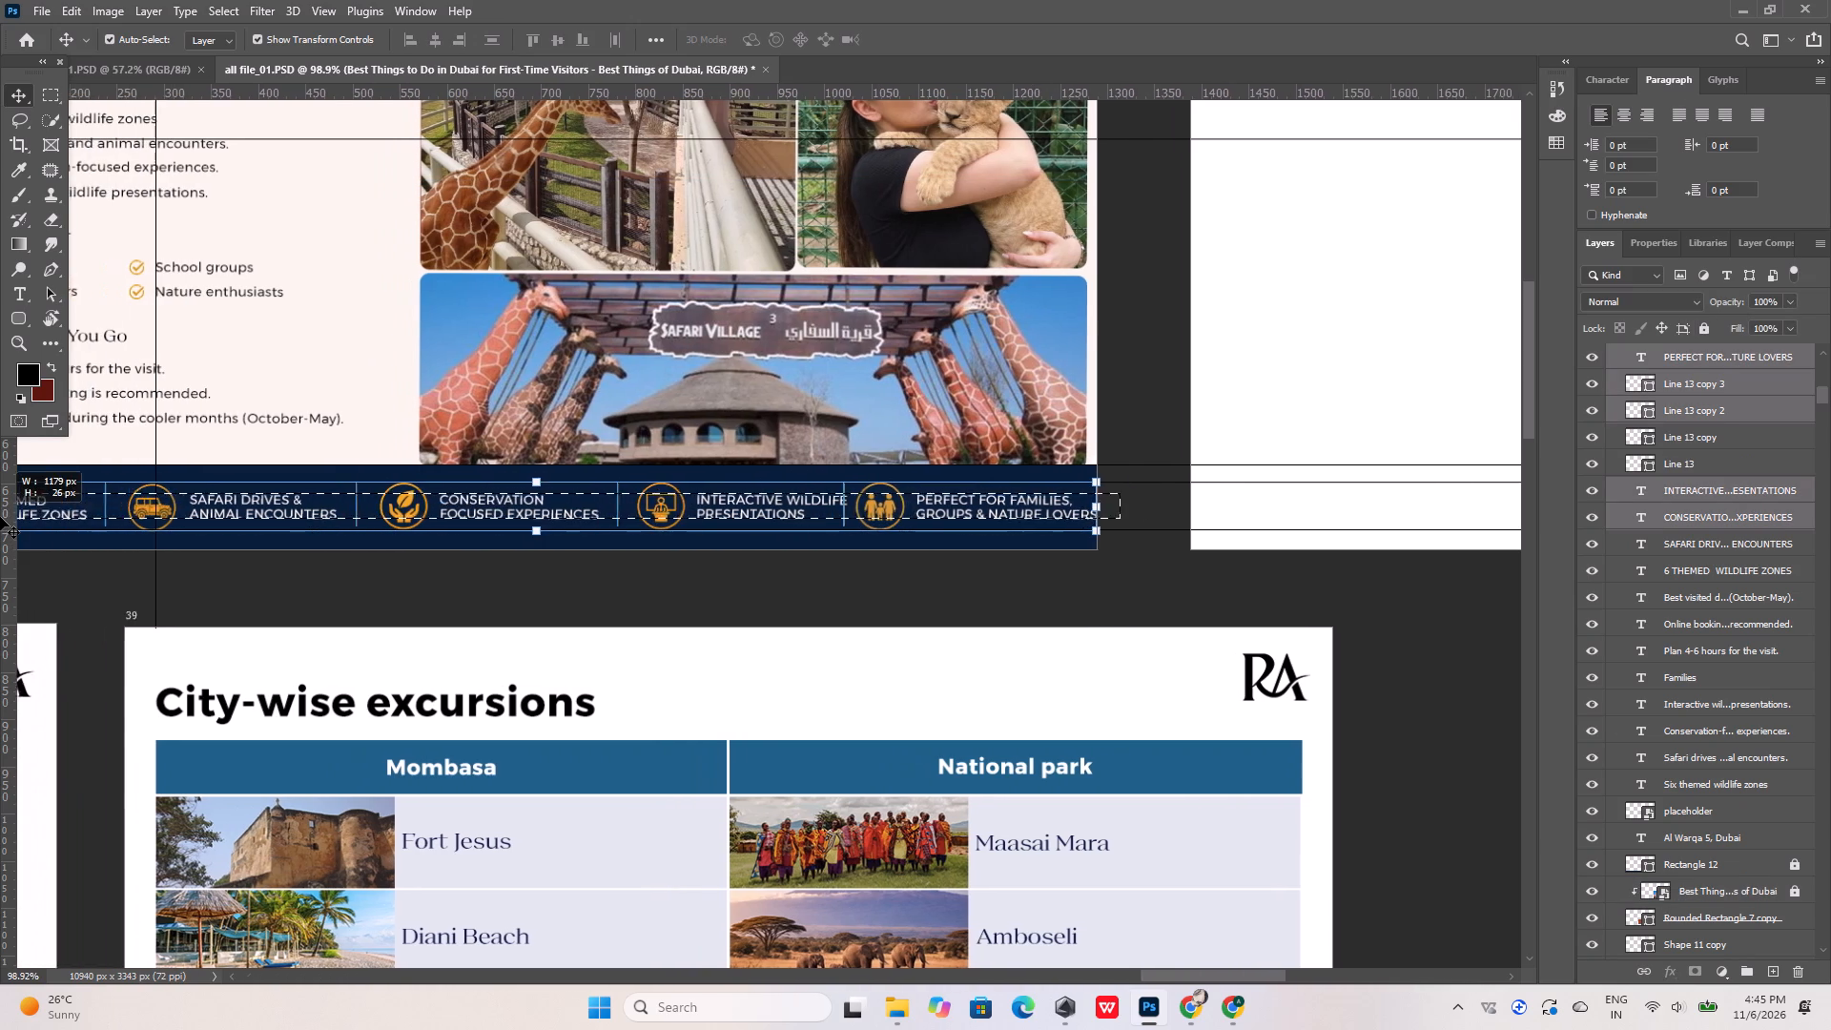
left_click_drag(0, 517, 108, 513)
scroll(231, 504, "up", 1, "alt")
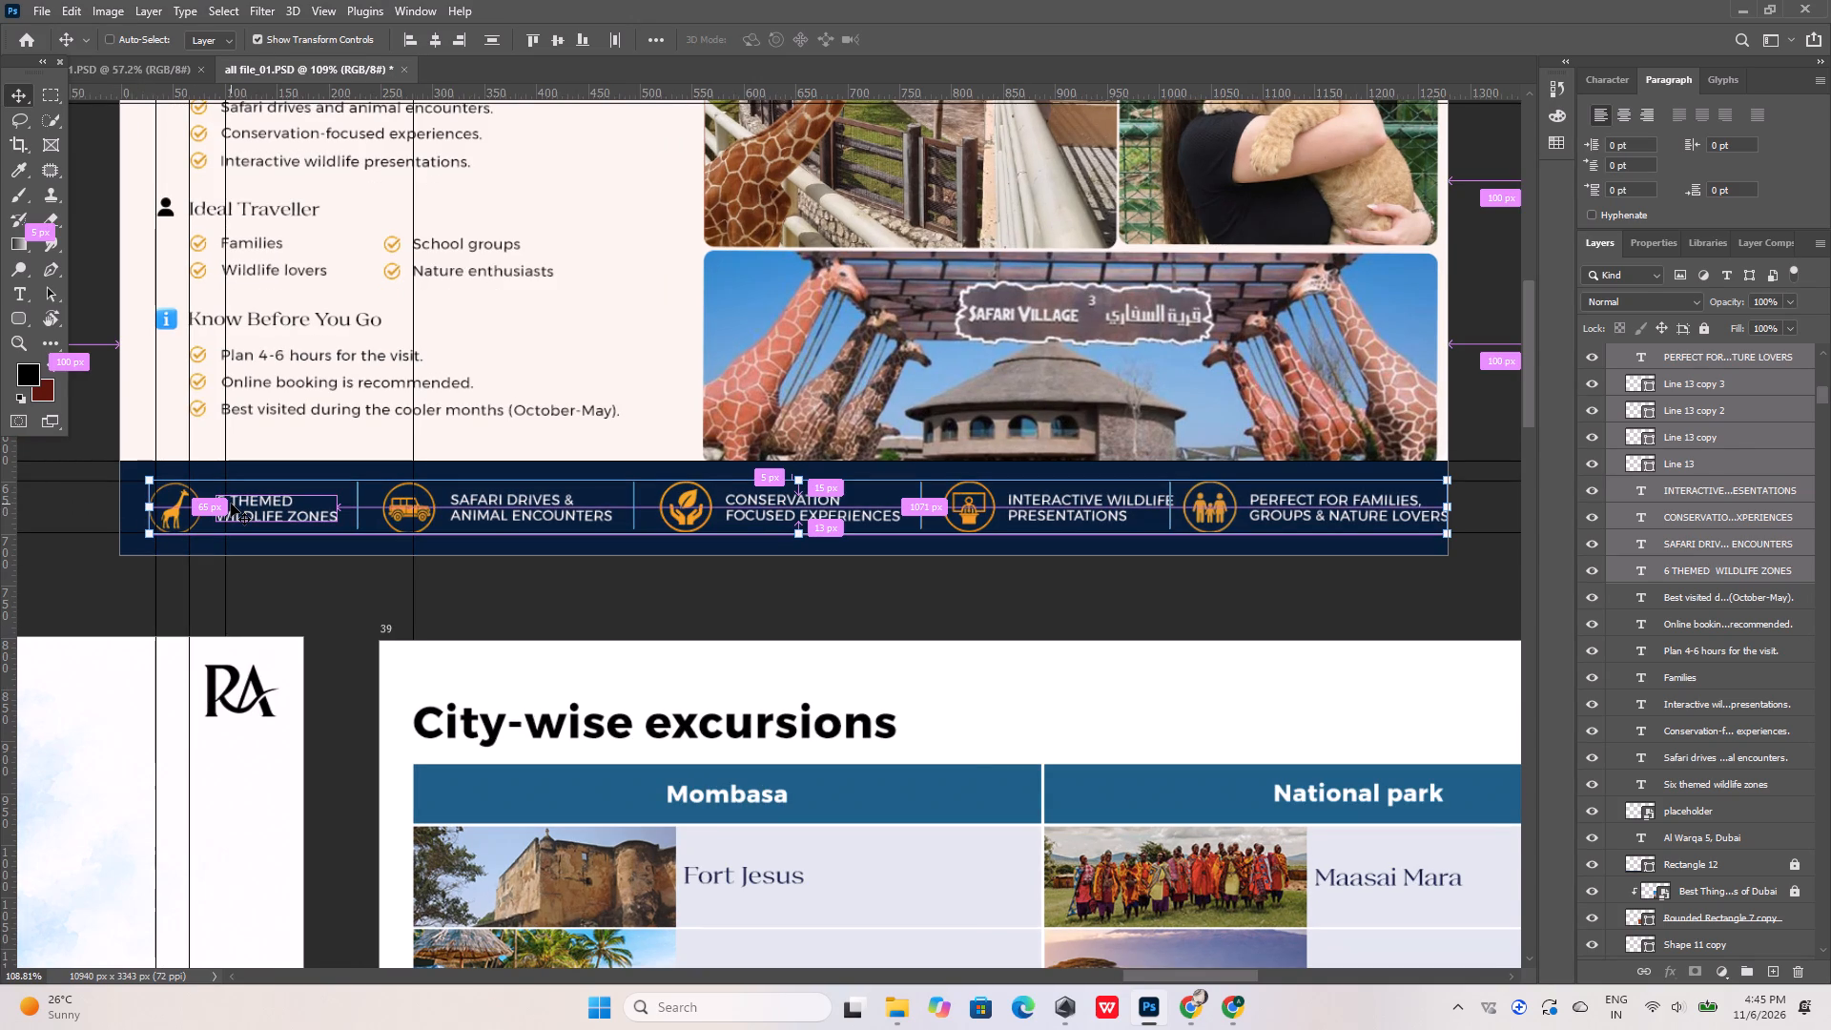
key("ctrl+g")
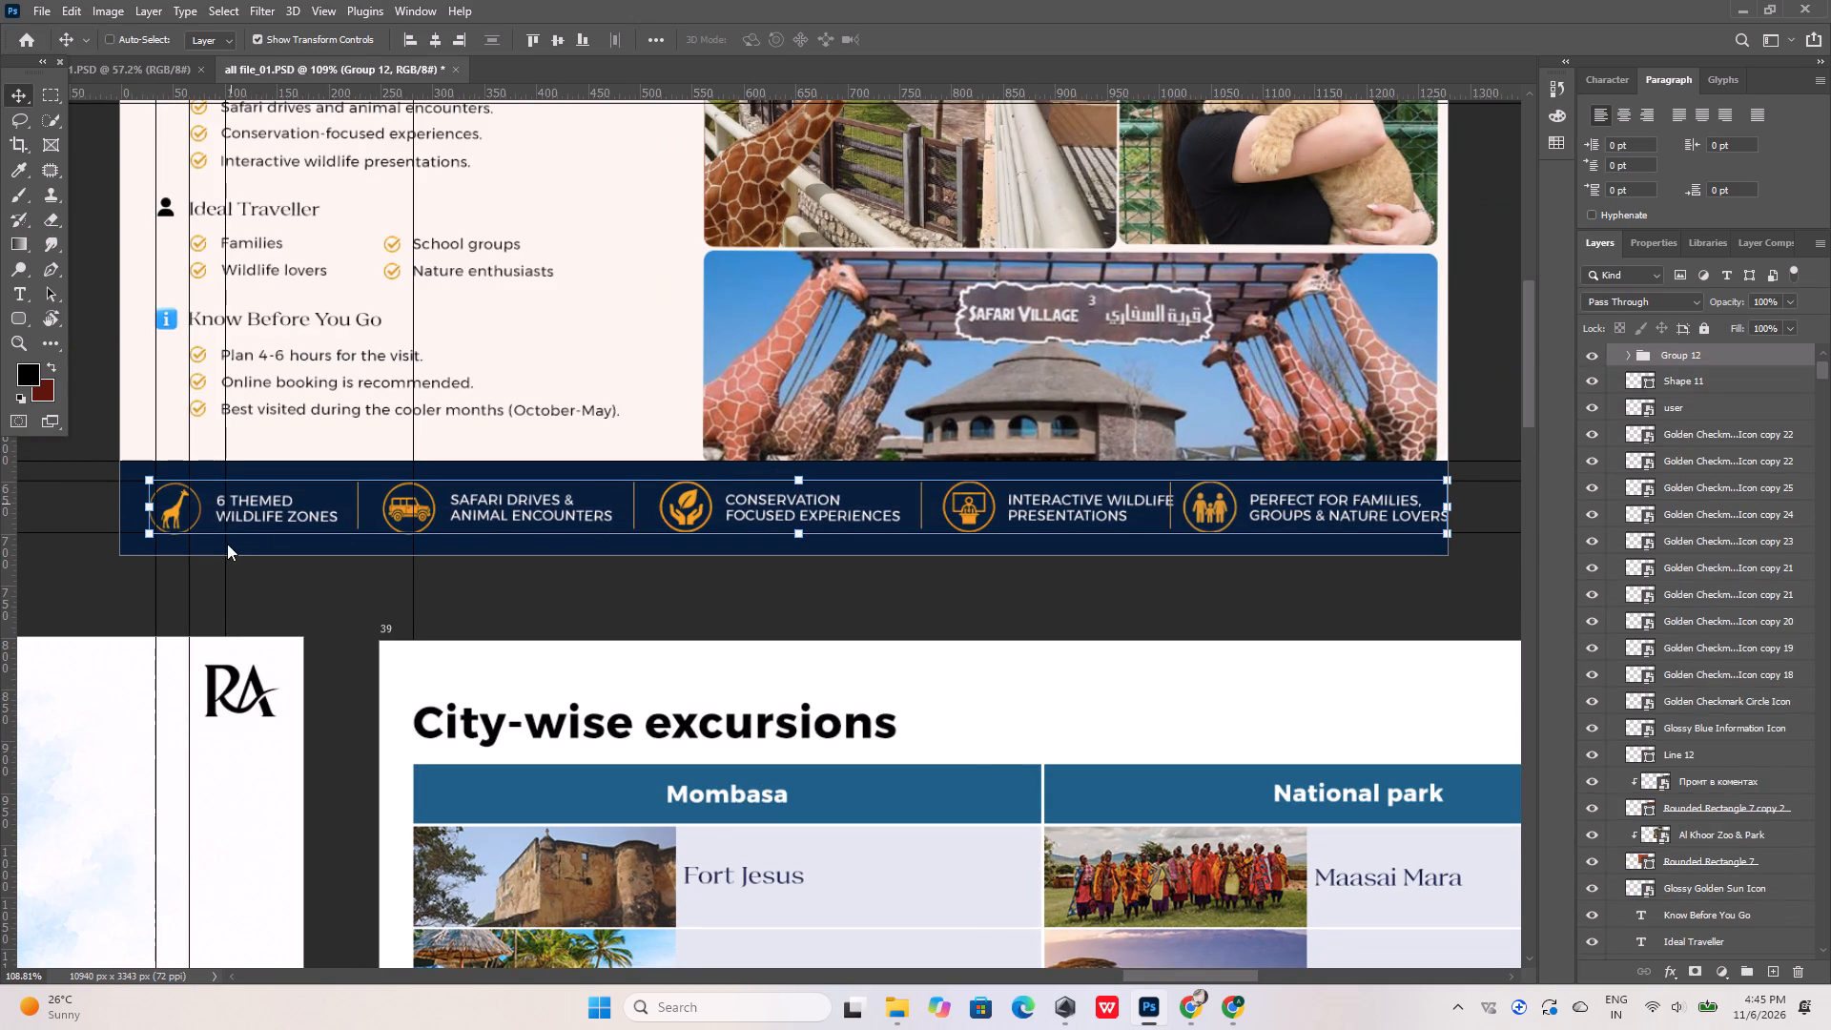
Unlock Rectangle 12, the navy footer bar, and align the footer content group to its vertical and horizontal centres.
left_click(227, 549)
scroll(1646, 600, "down", 8)
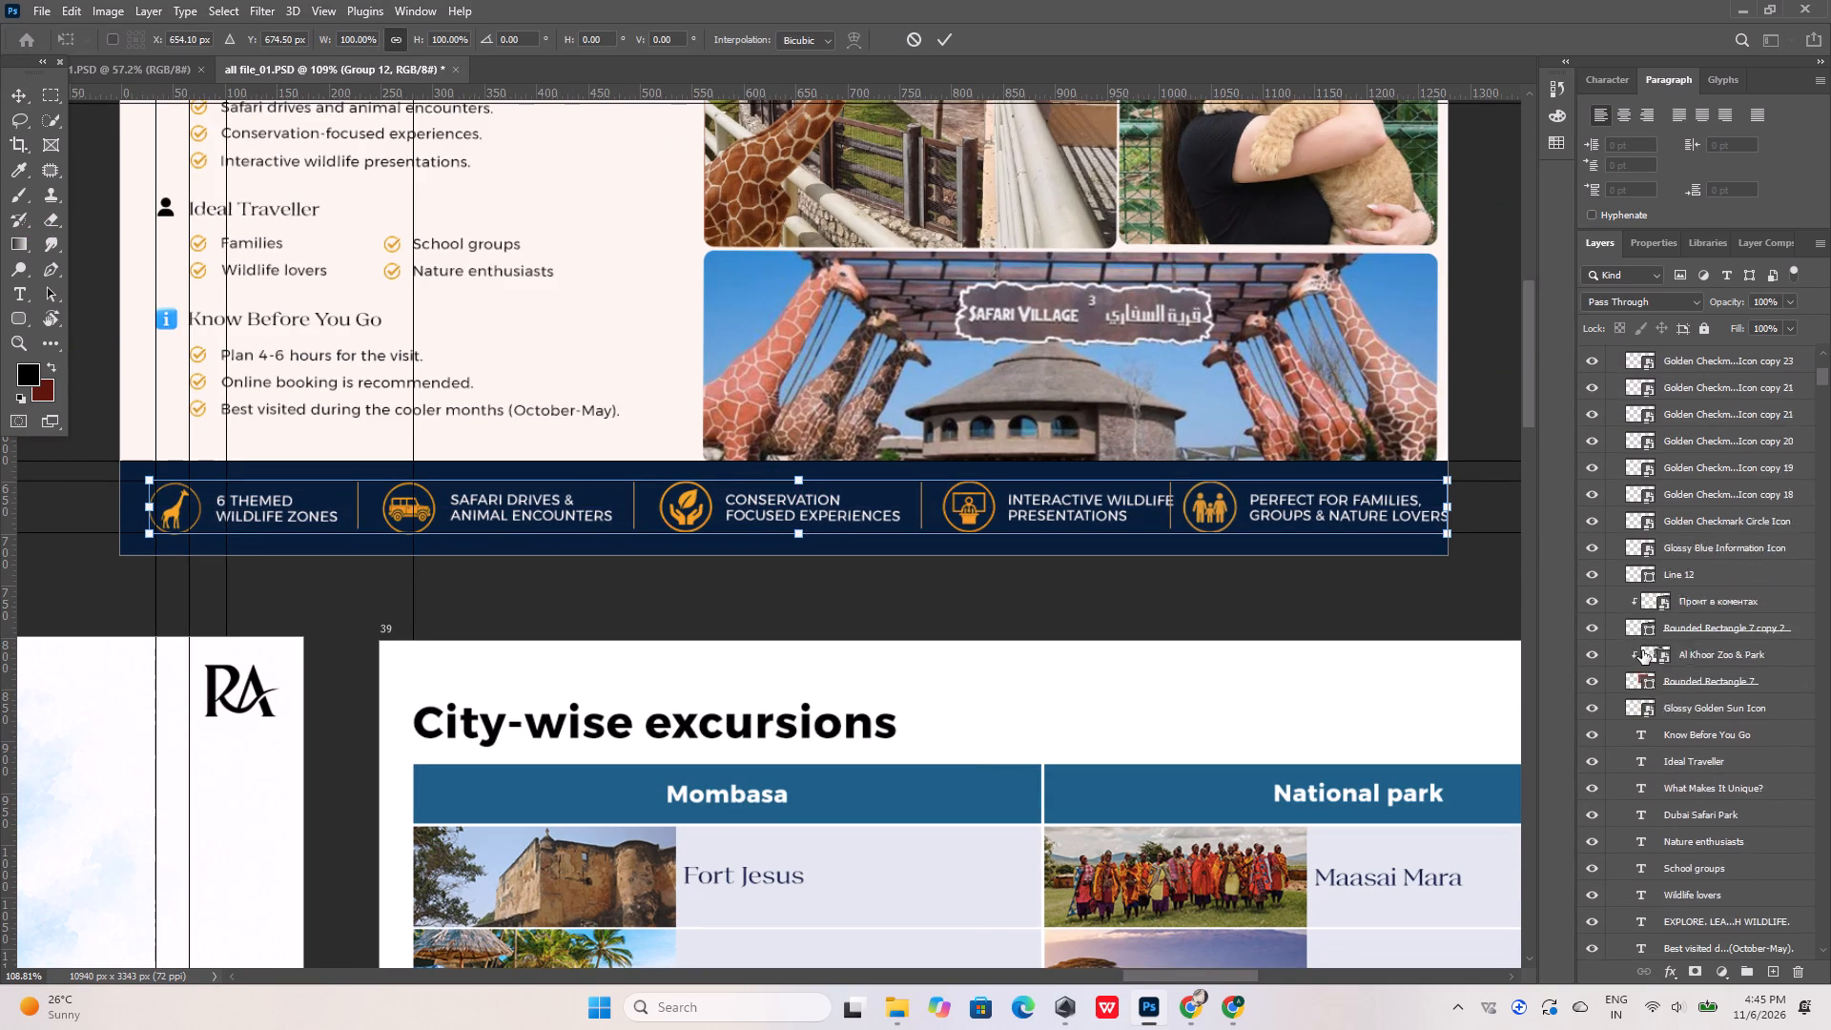
scroll(1642, 650, "down", 17)
scroll(1643, 657, "down", 5)
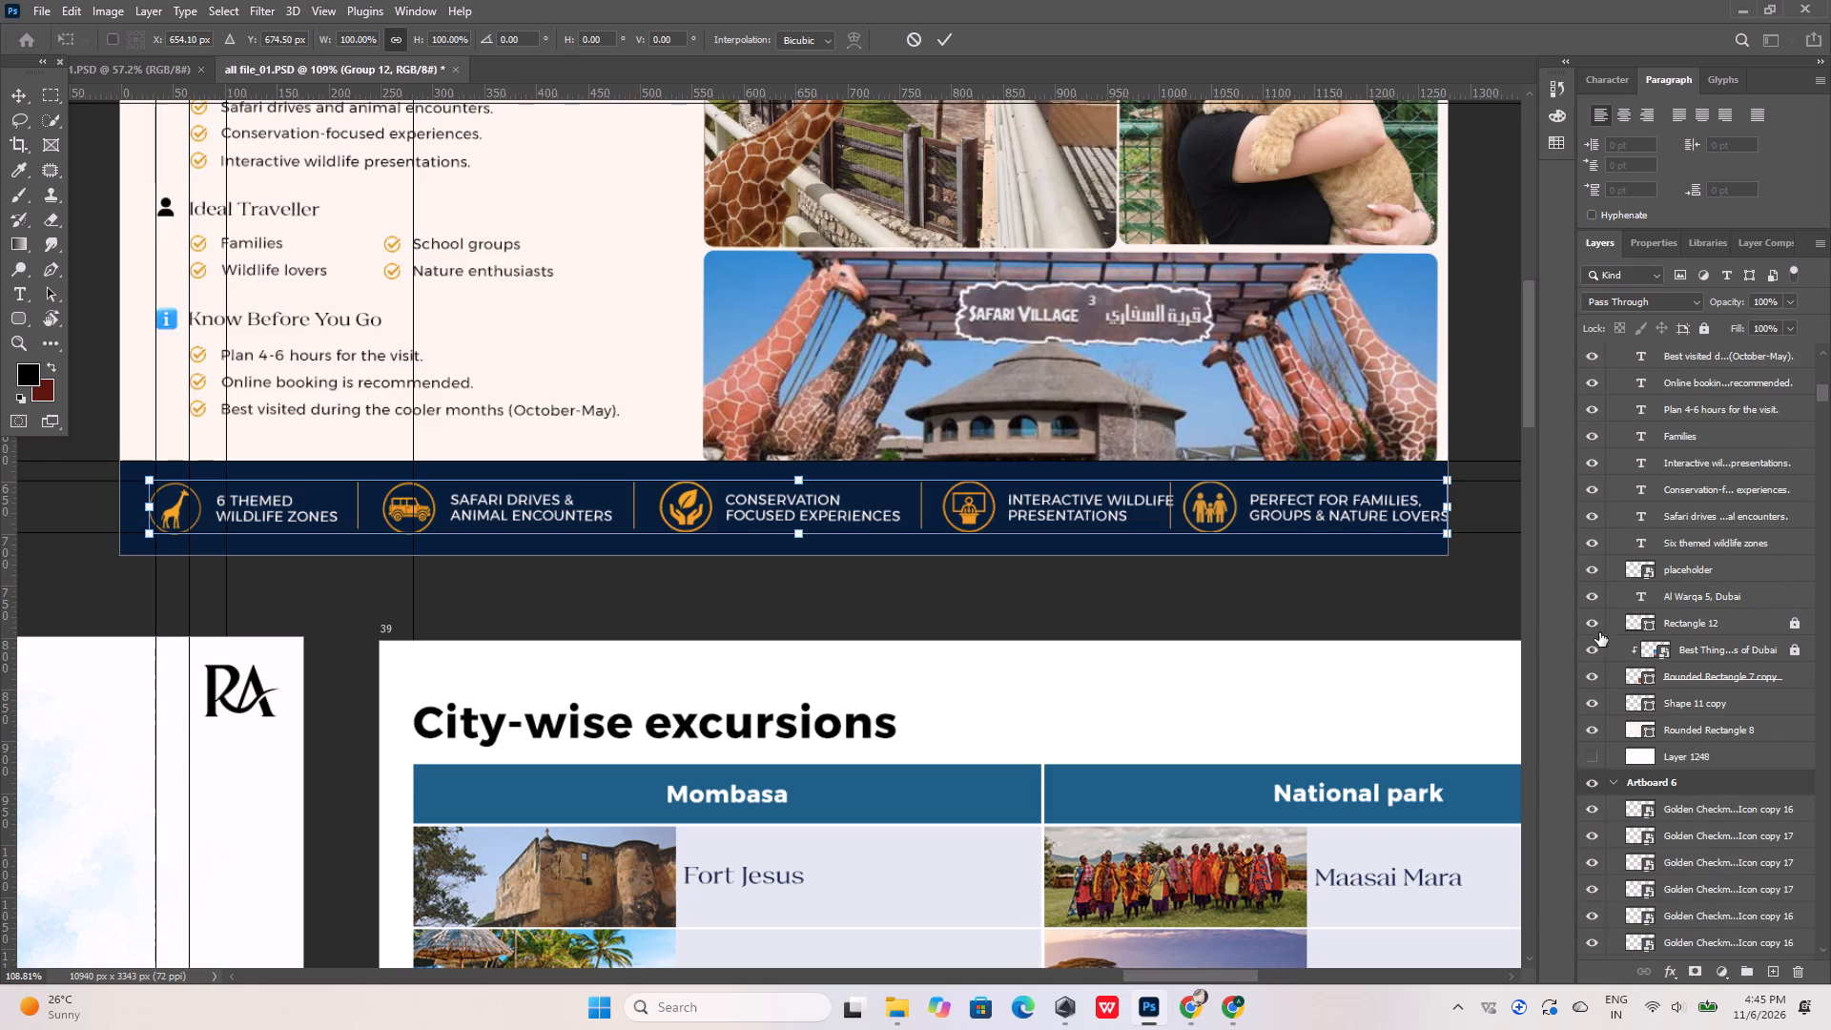
left_click(1591, 627)
left_click(1591, 627)
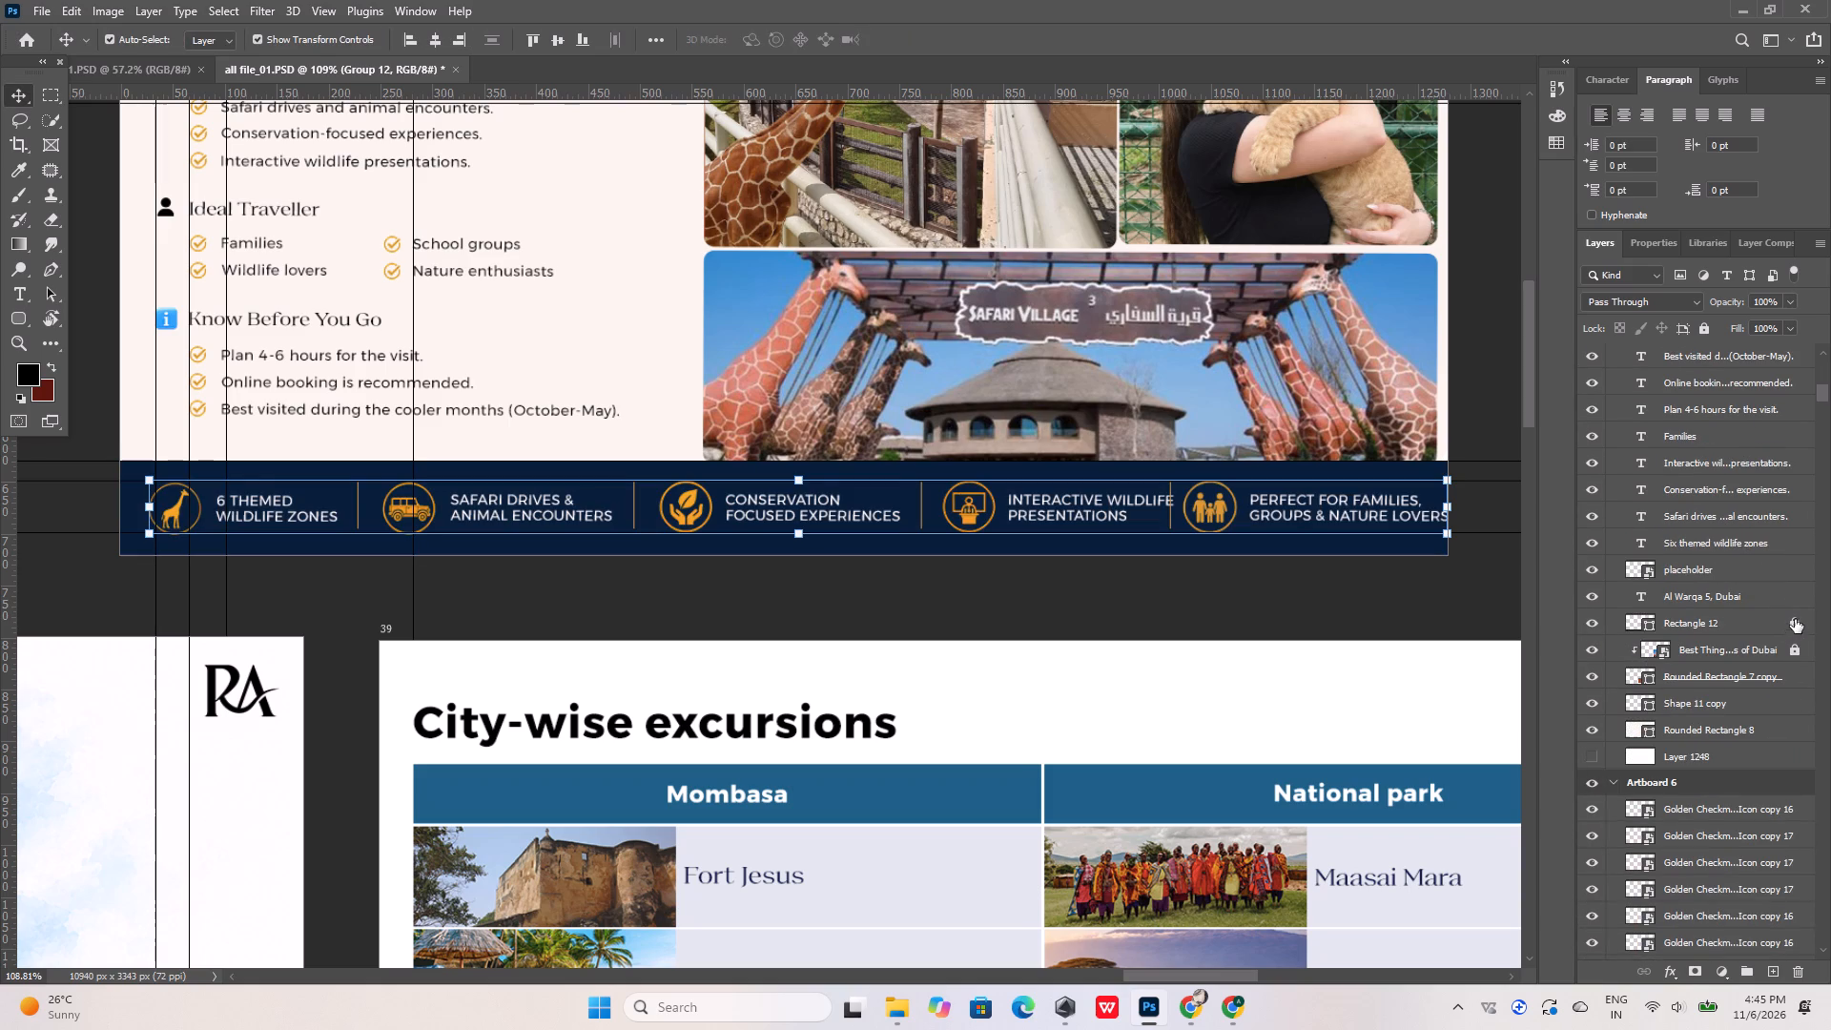
left_click(1796, 619)
left_click(1744, 625, "ctrl")
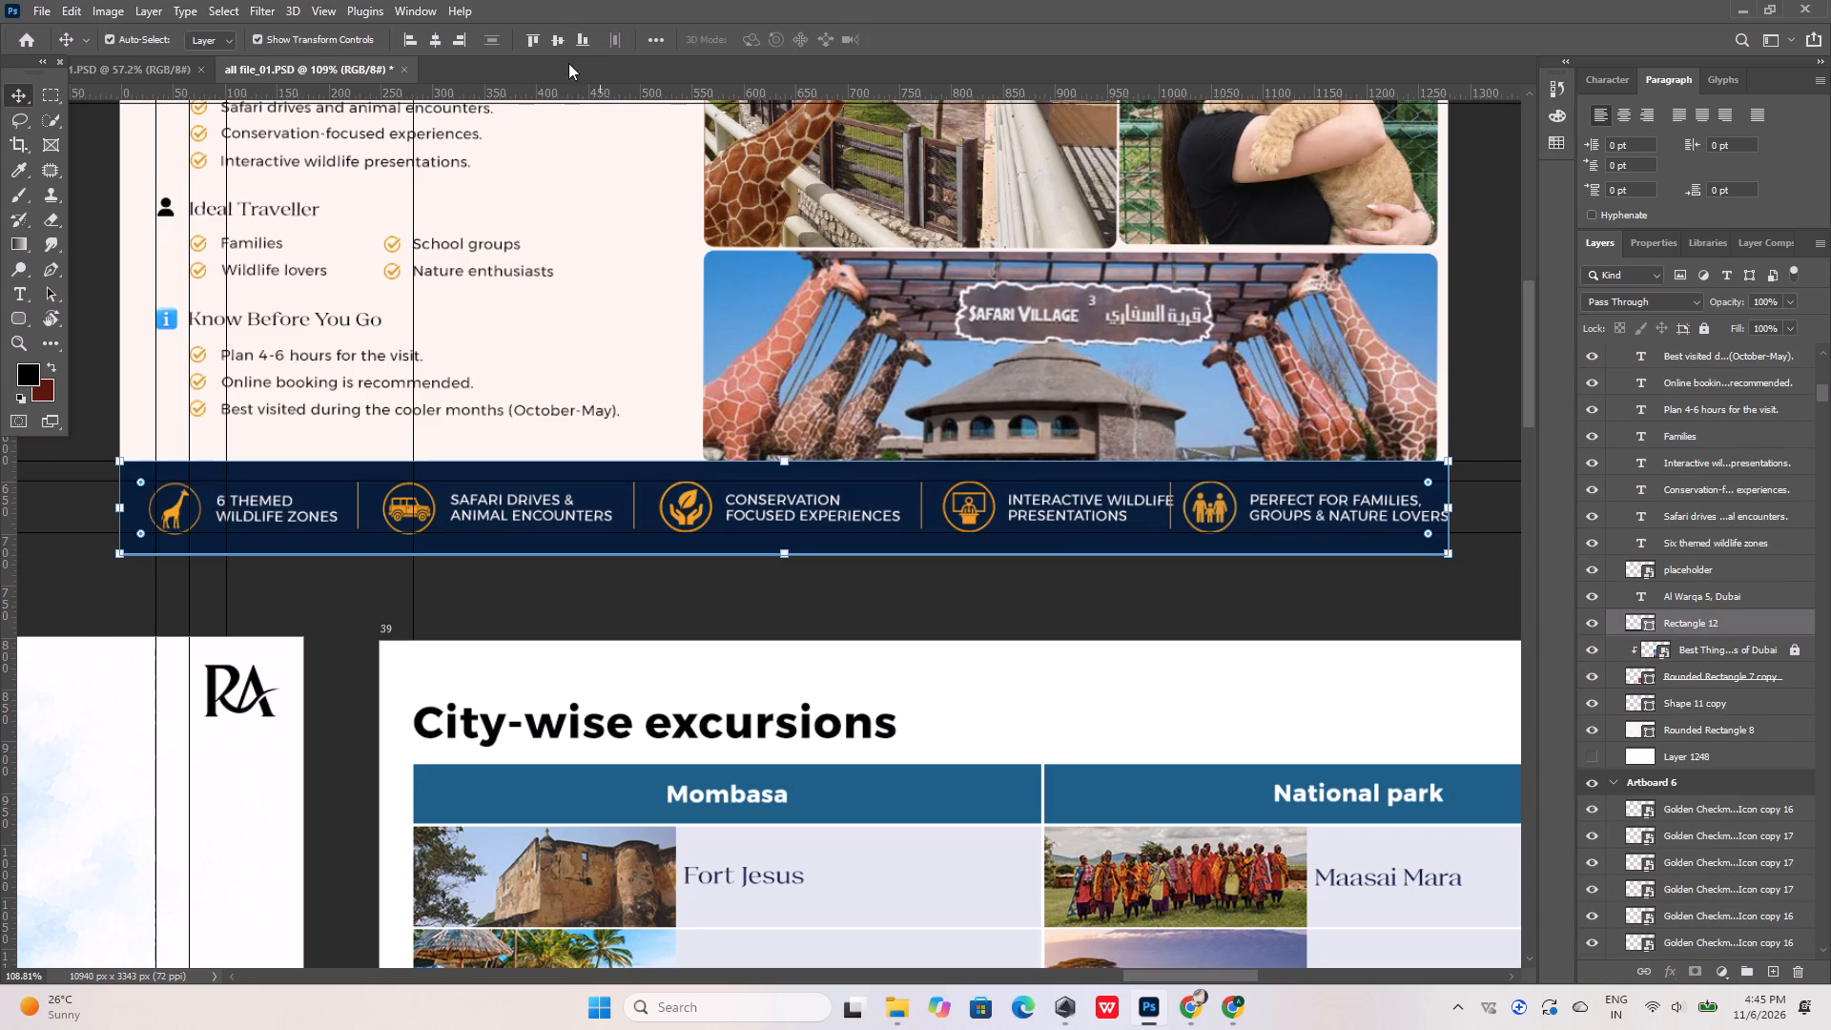
left_click(553, 37)
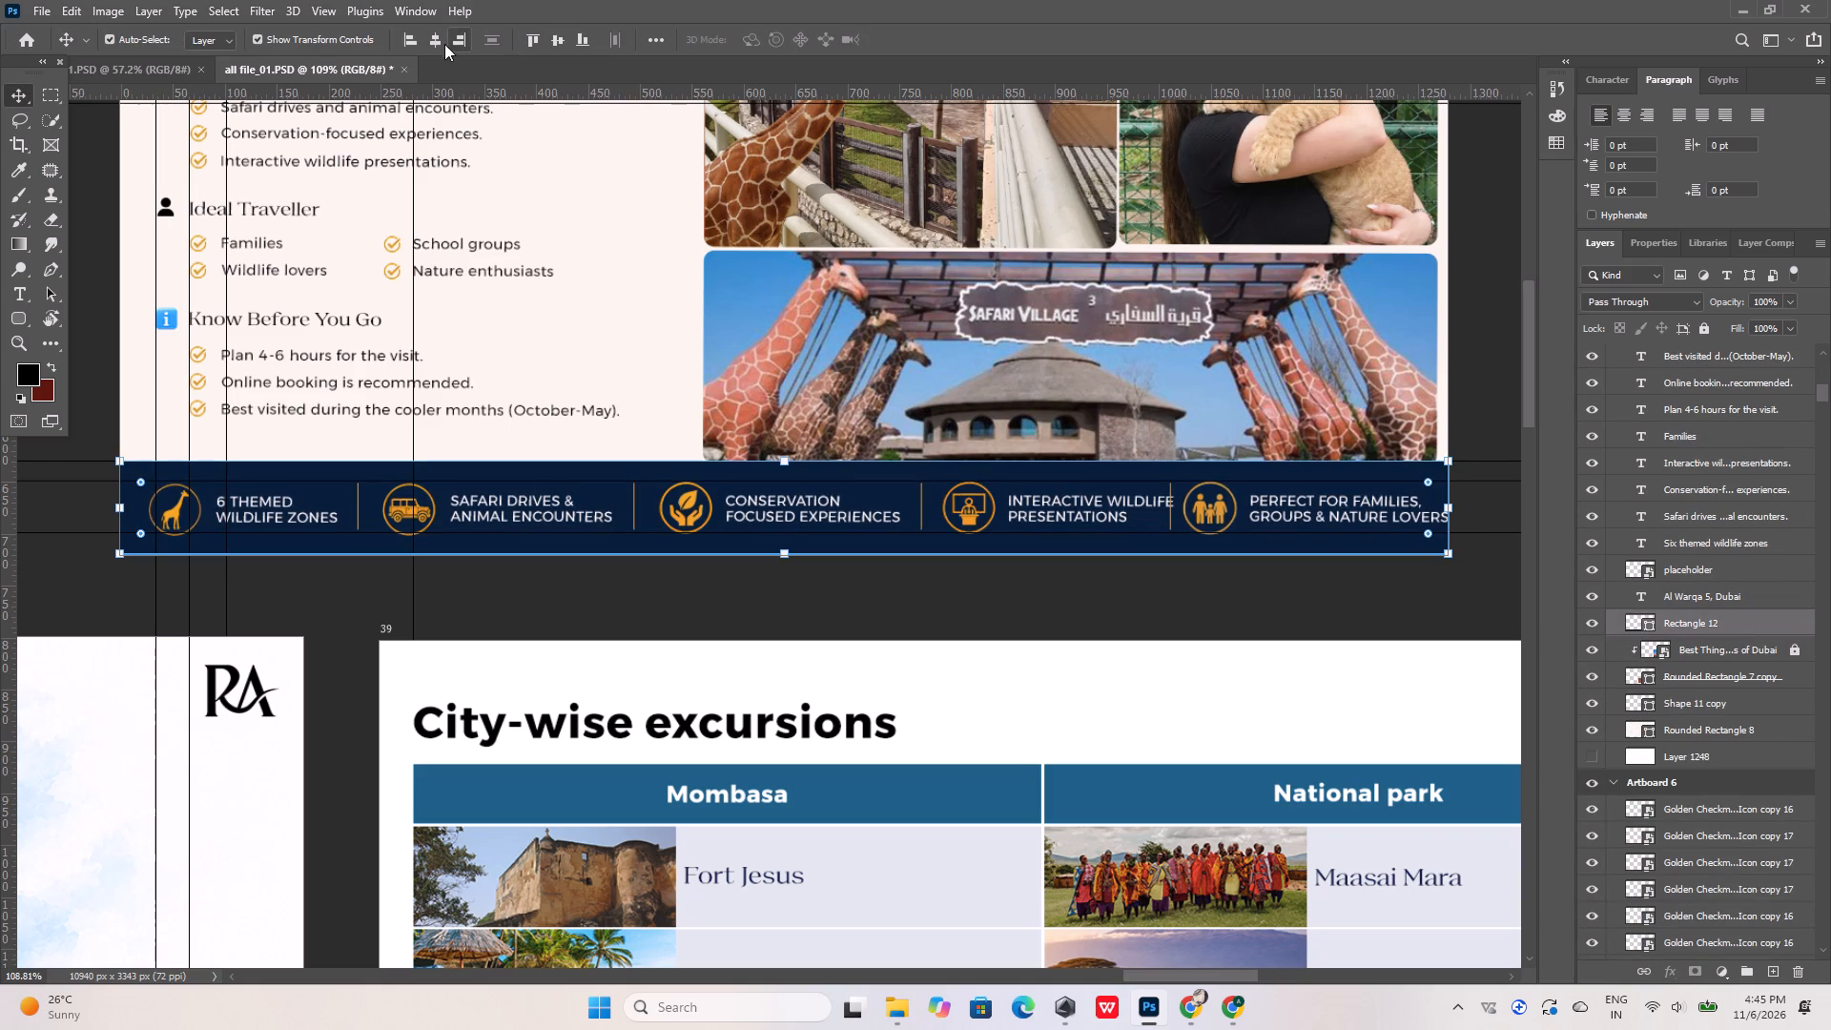
left_click(436, 41)
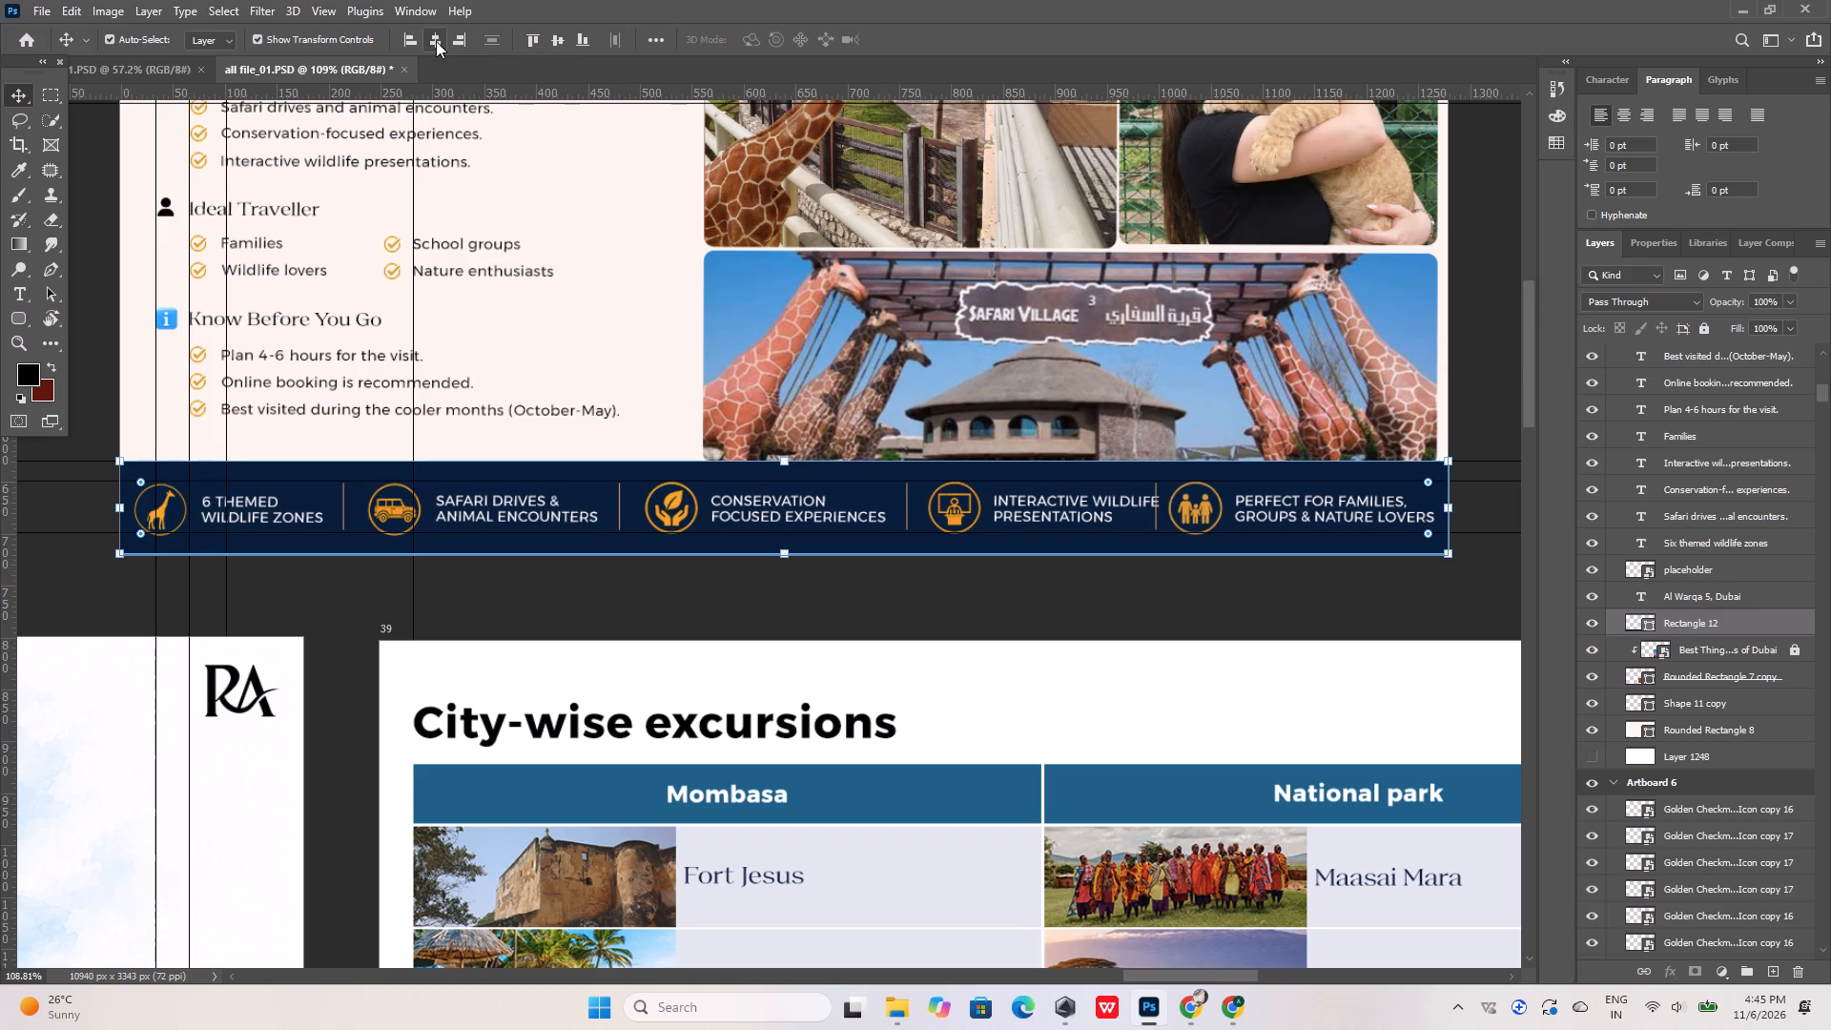
left_click(792, 594)
Review the Dubai Safari Park page and the overall arrangement of all artboards in the document.
scroll(814, 575, "down", 9, "alt")
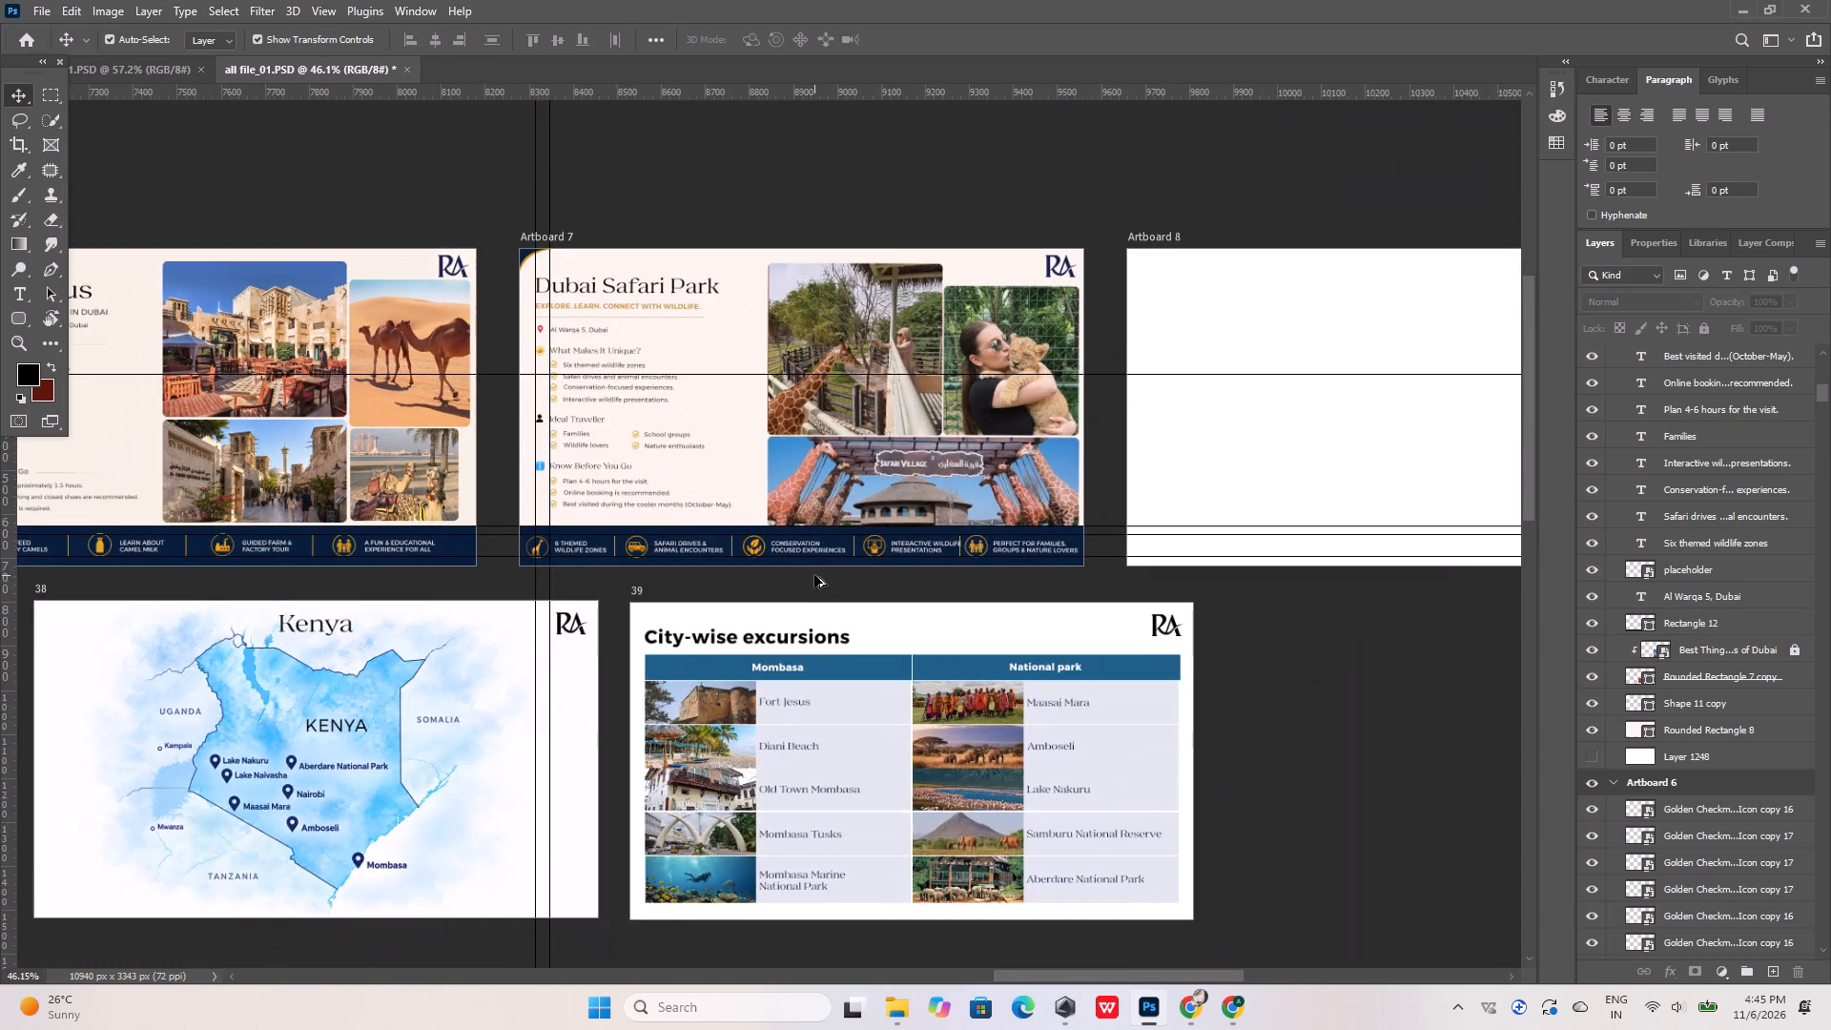
scroll(580, 556, "up", 9, "alt")
scroll(488, 499, "down", 5, "alt")
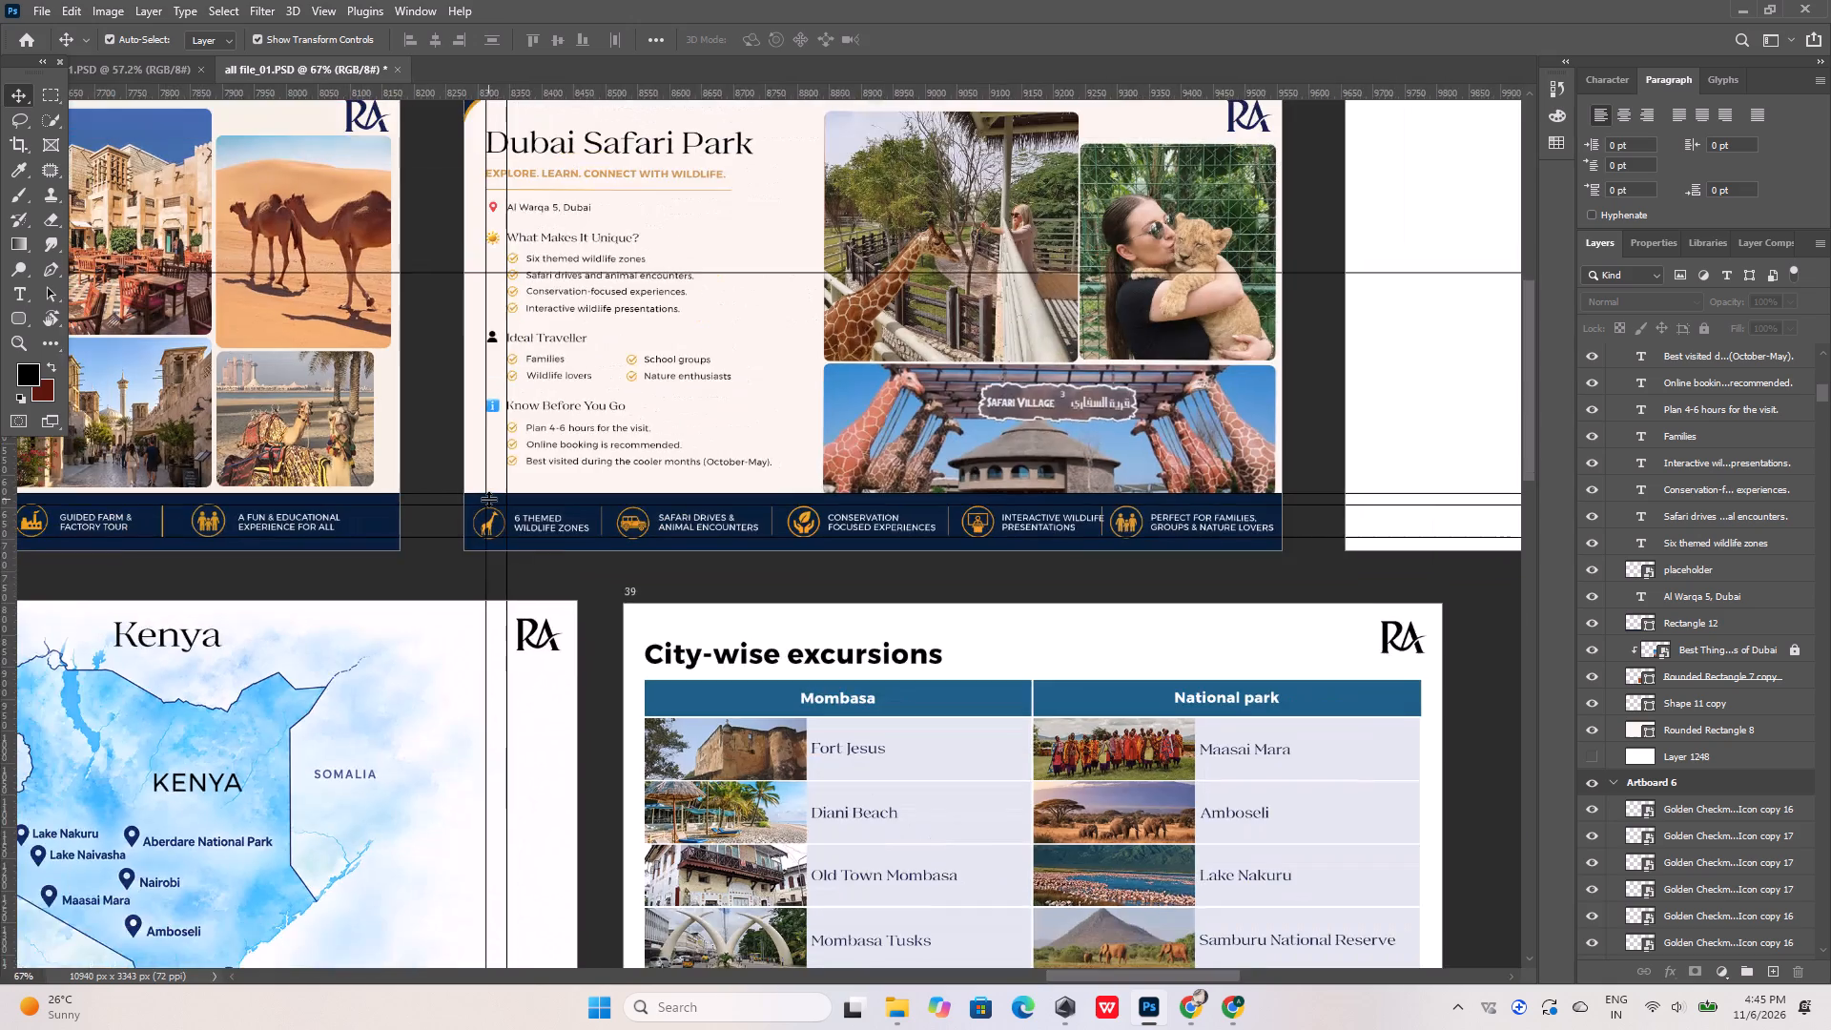
scroll(488, 499, "down", 3, "alt")
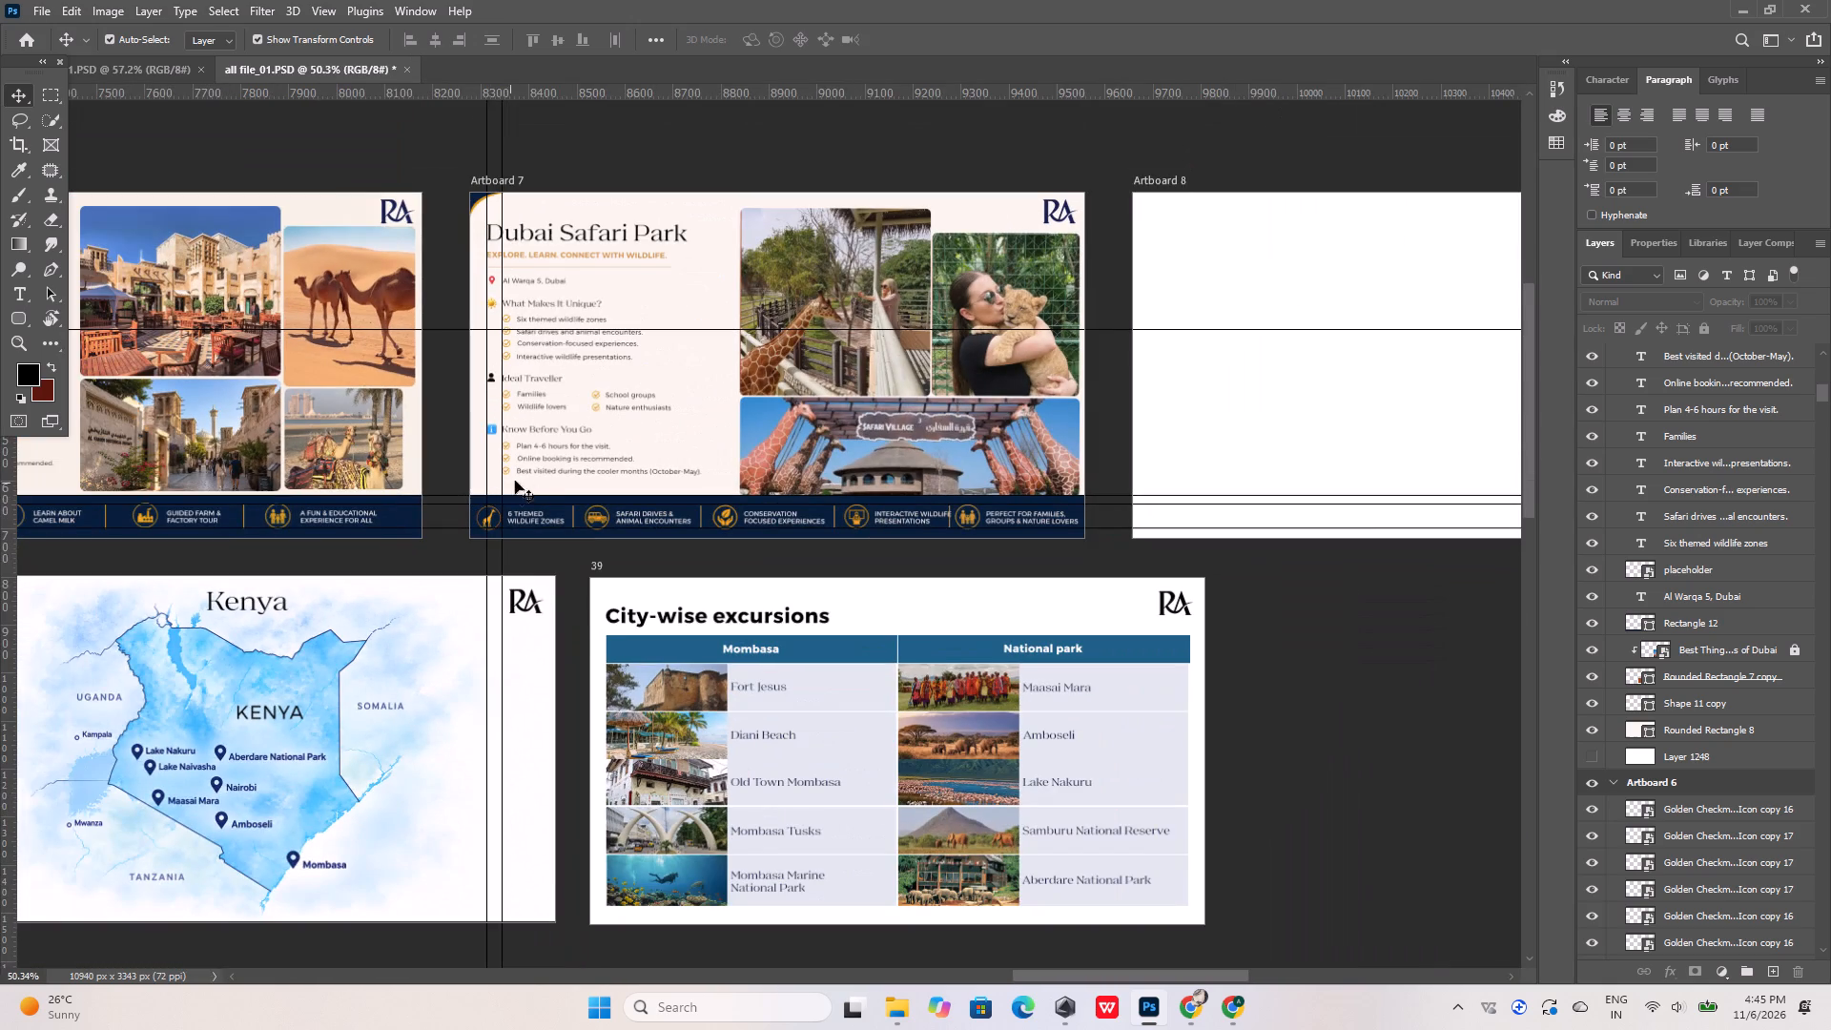
scroll(521, 476, "down", 8, "alt")
scroll(930, 410, "up", 4, "alt")
scroll(984, 473, "down", 3, "alt")
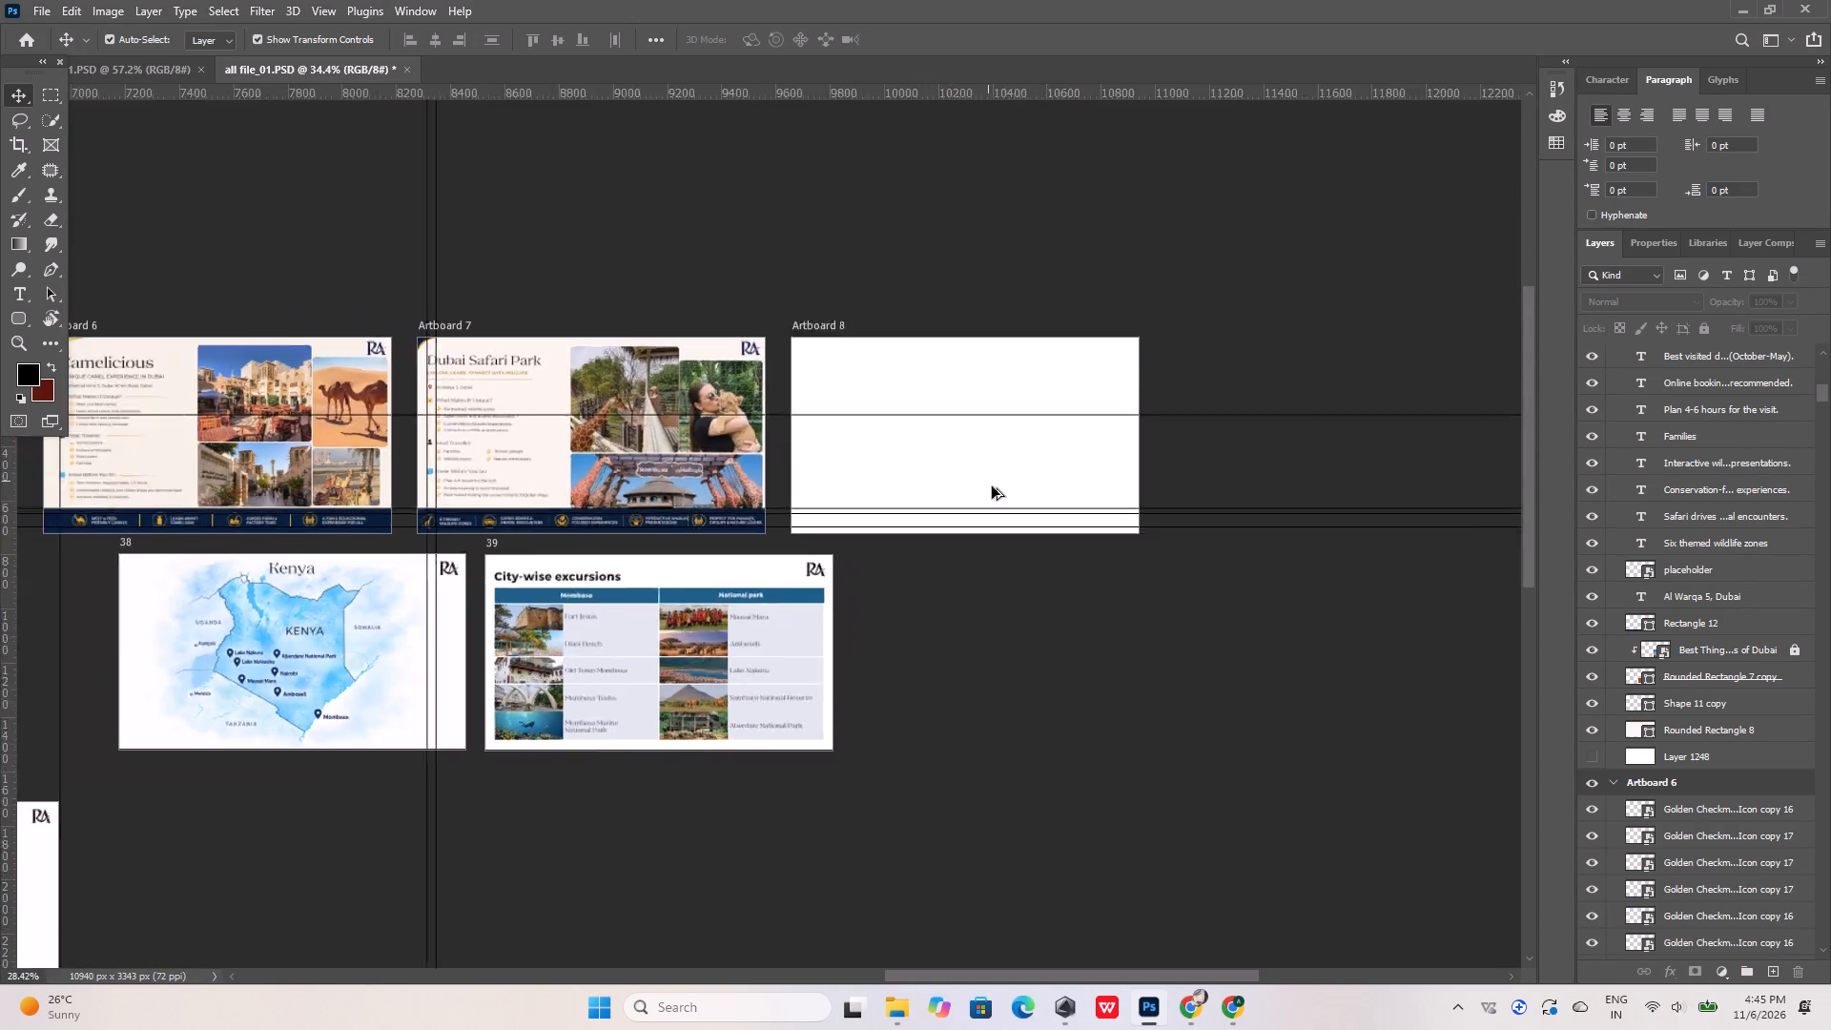
scroll(992, 486, "down", 8, "alt")
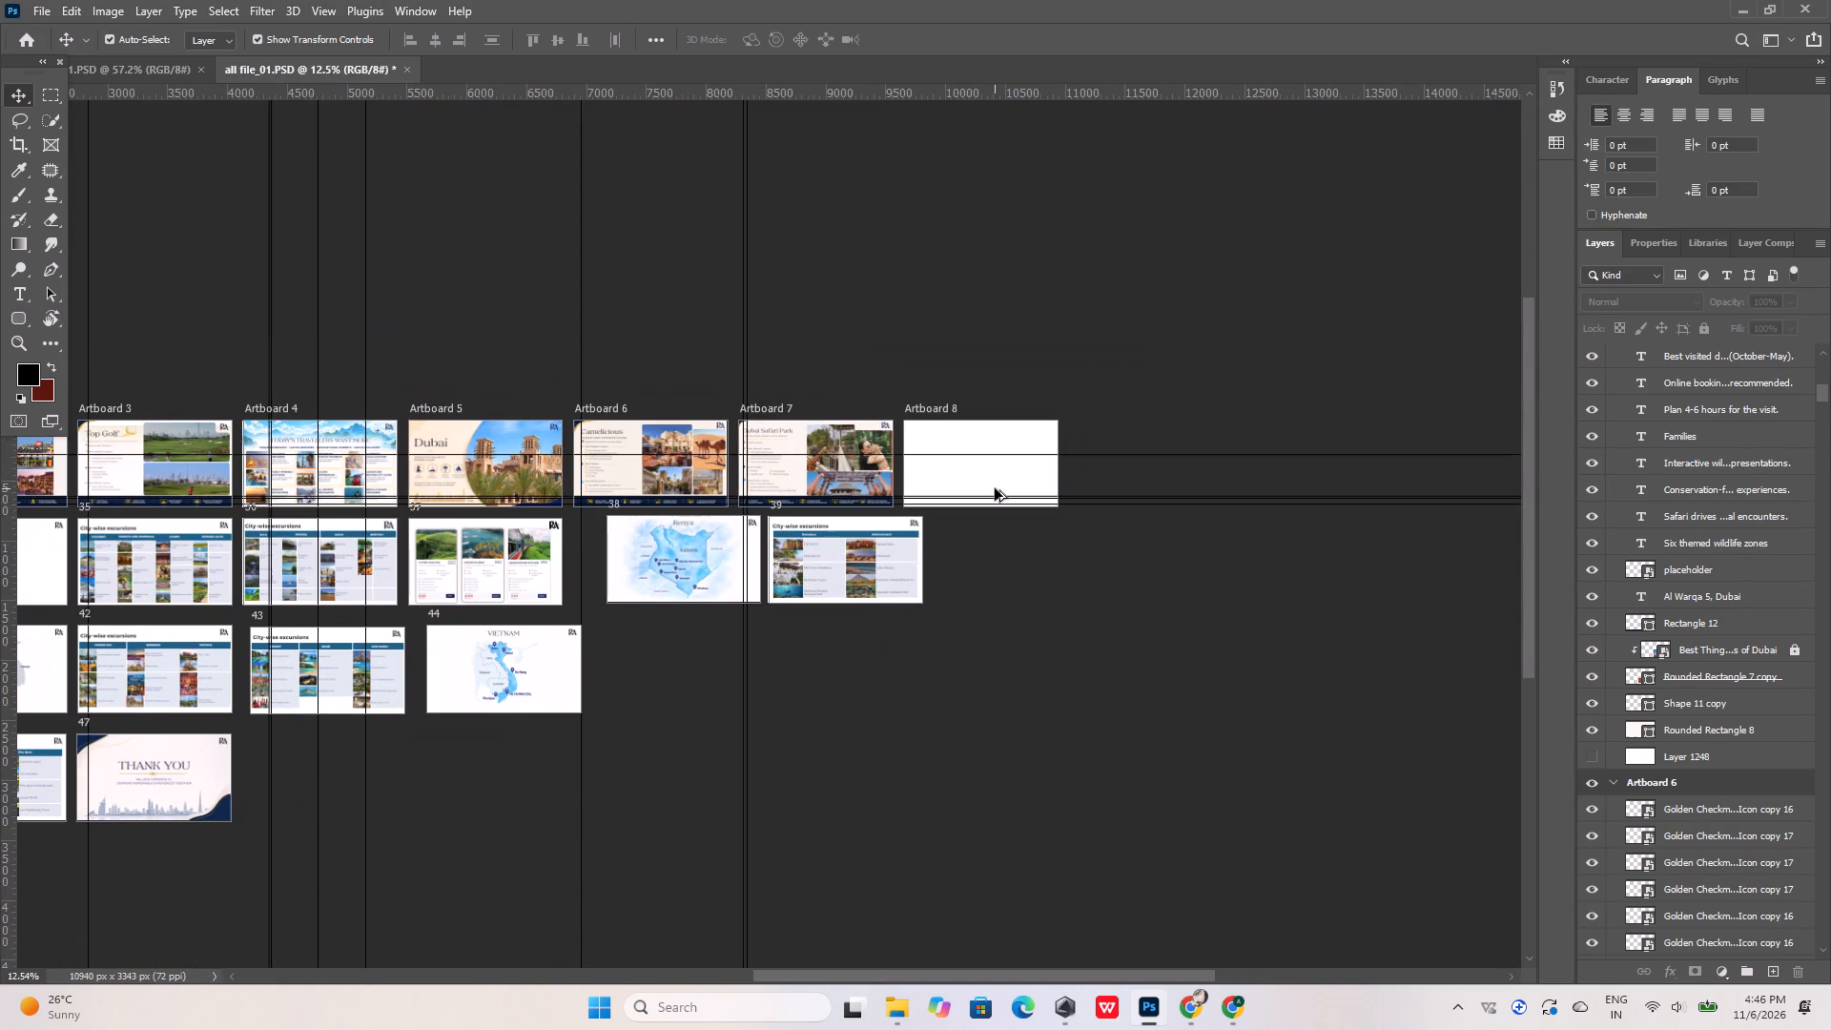
scroll(1035, 471, "down", 5, "alt")
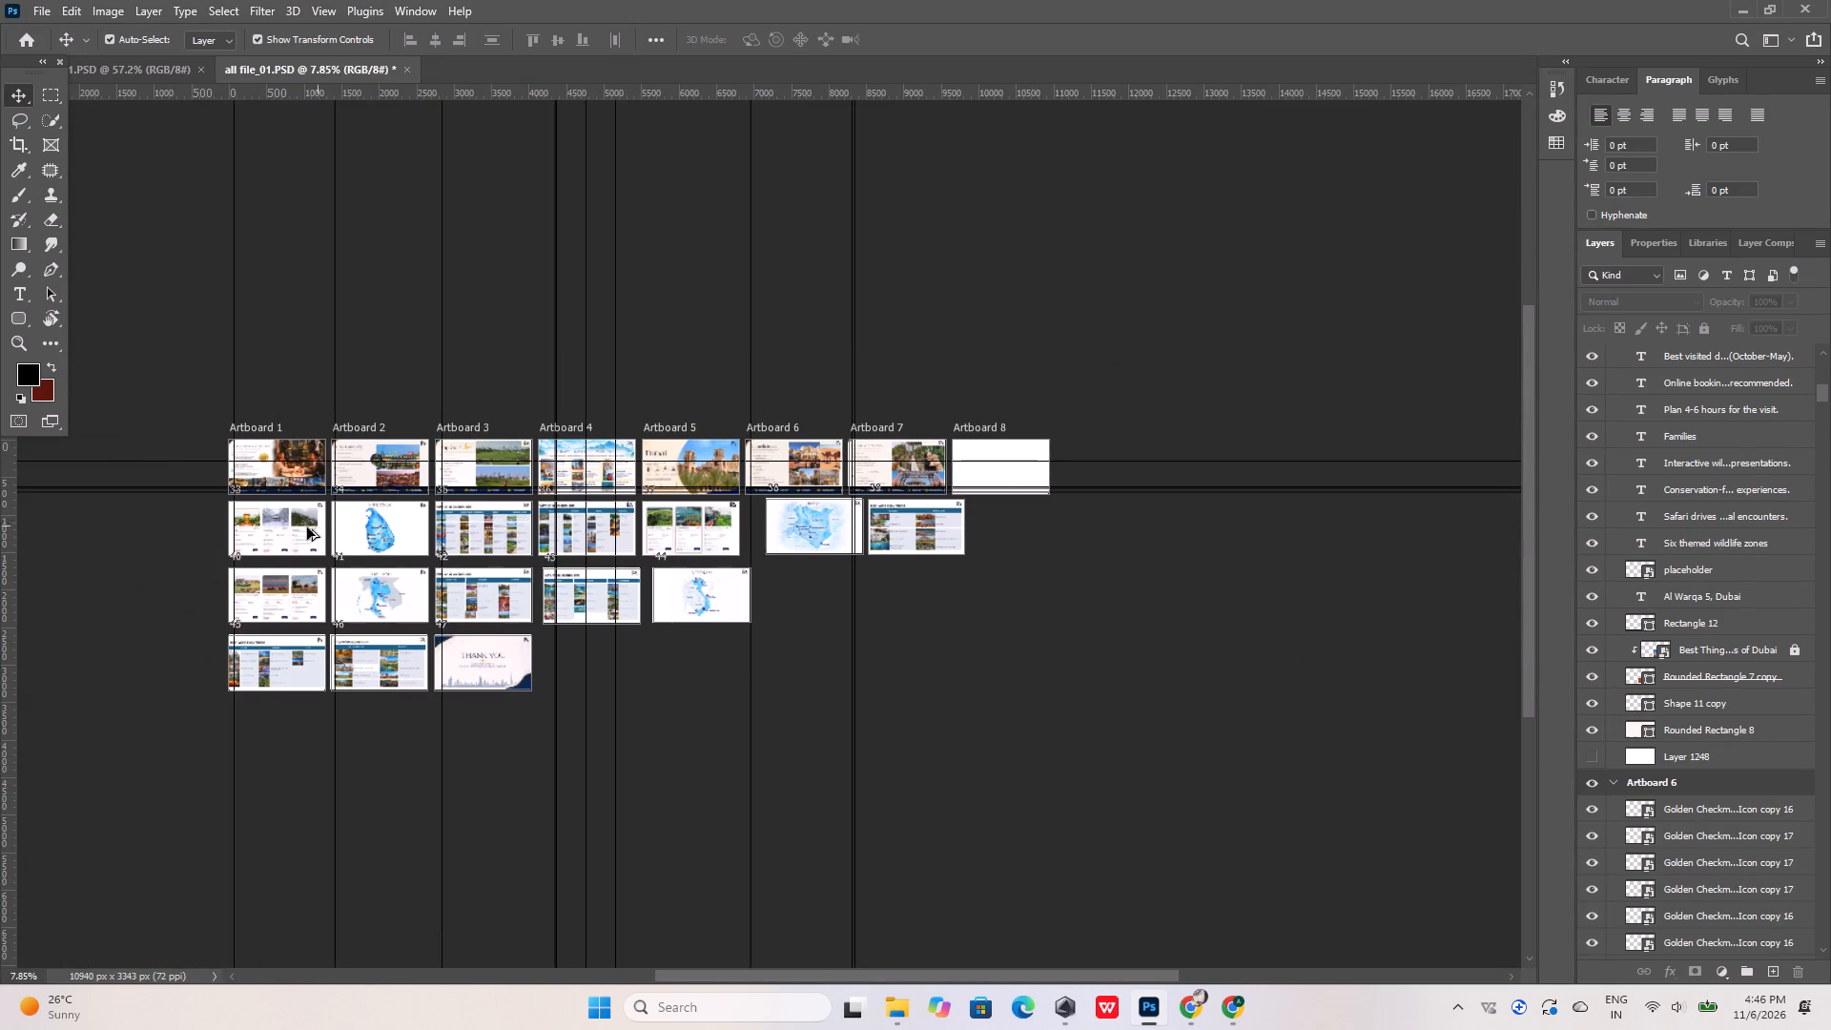
scroll(302, 528, "up", 6, "alt")
scroll(611, 464, "down", 6, "alt")
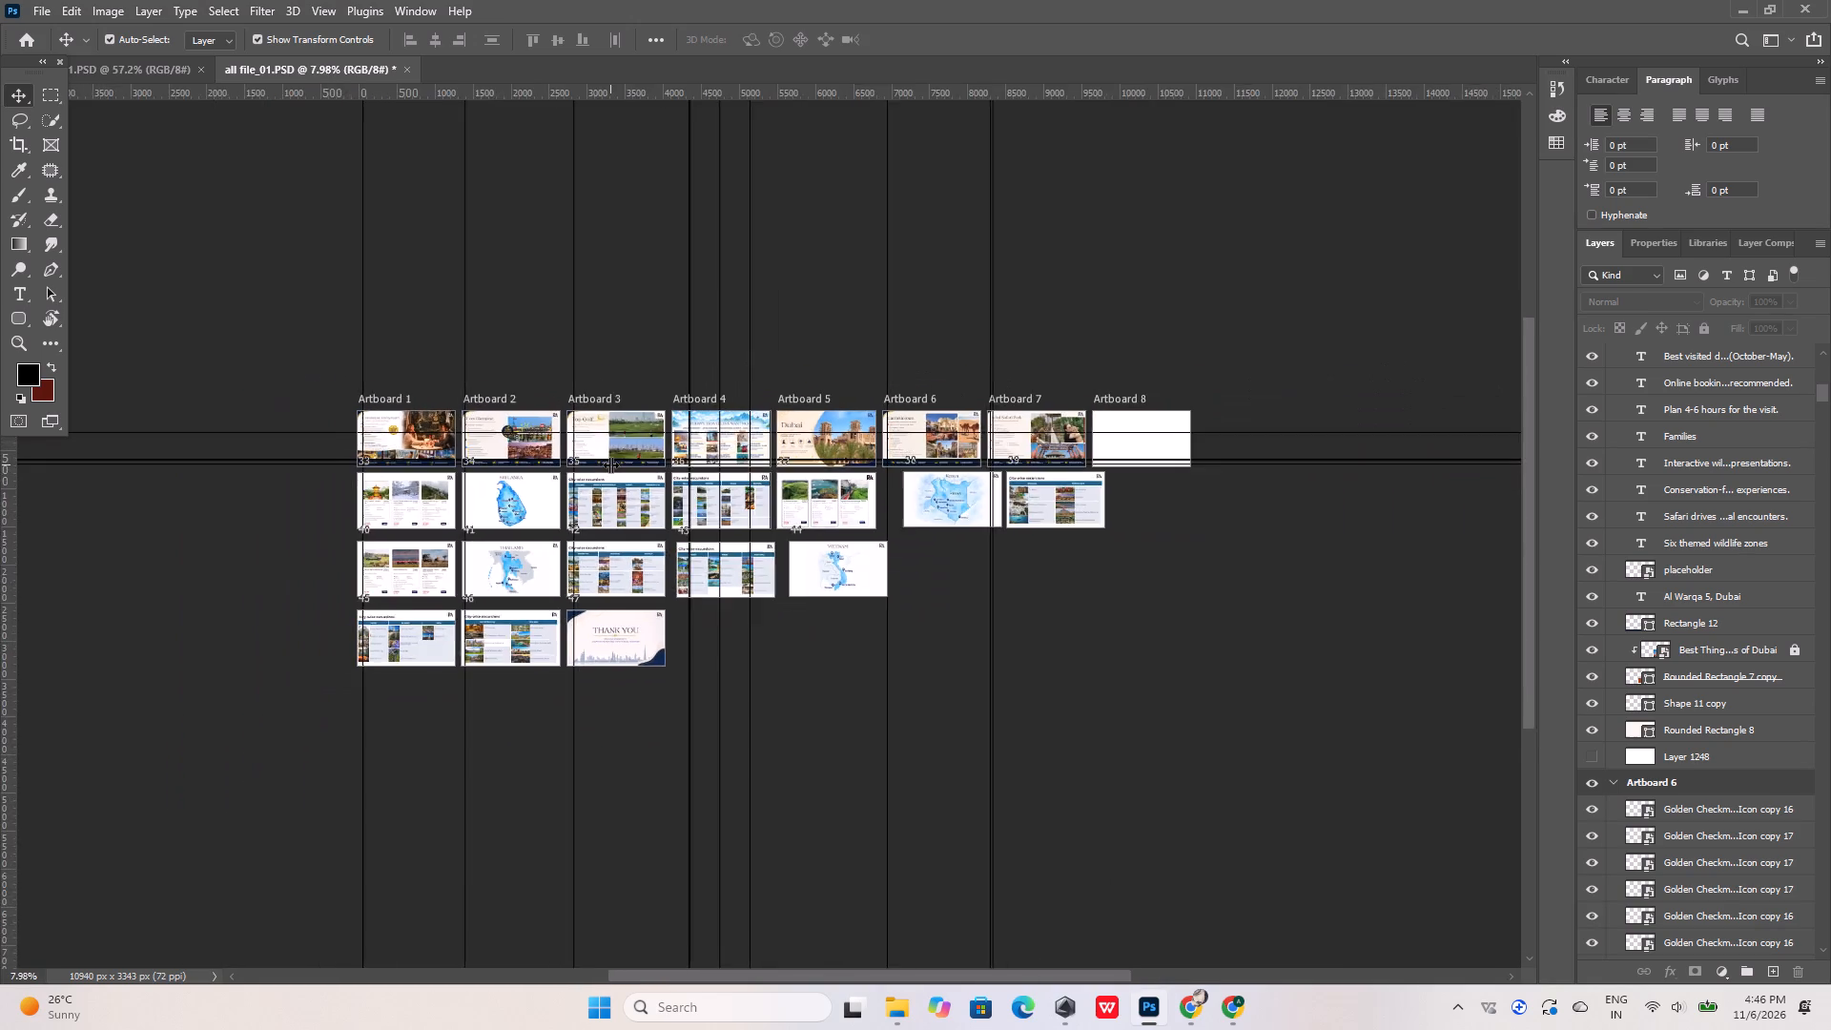
scroll(610, 464, "down", 4, "alt")
scroll(1027, 441, "up", 12, "alt")
Inspect the blank Artboard 8, collapsing its layer contents and toggling its visibility off and on.
left_click(970, 449, "alt")
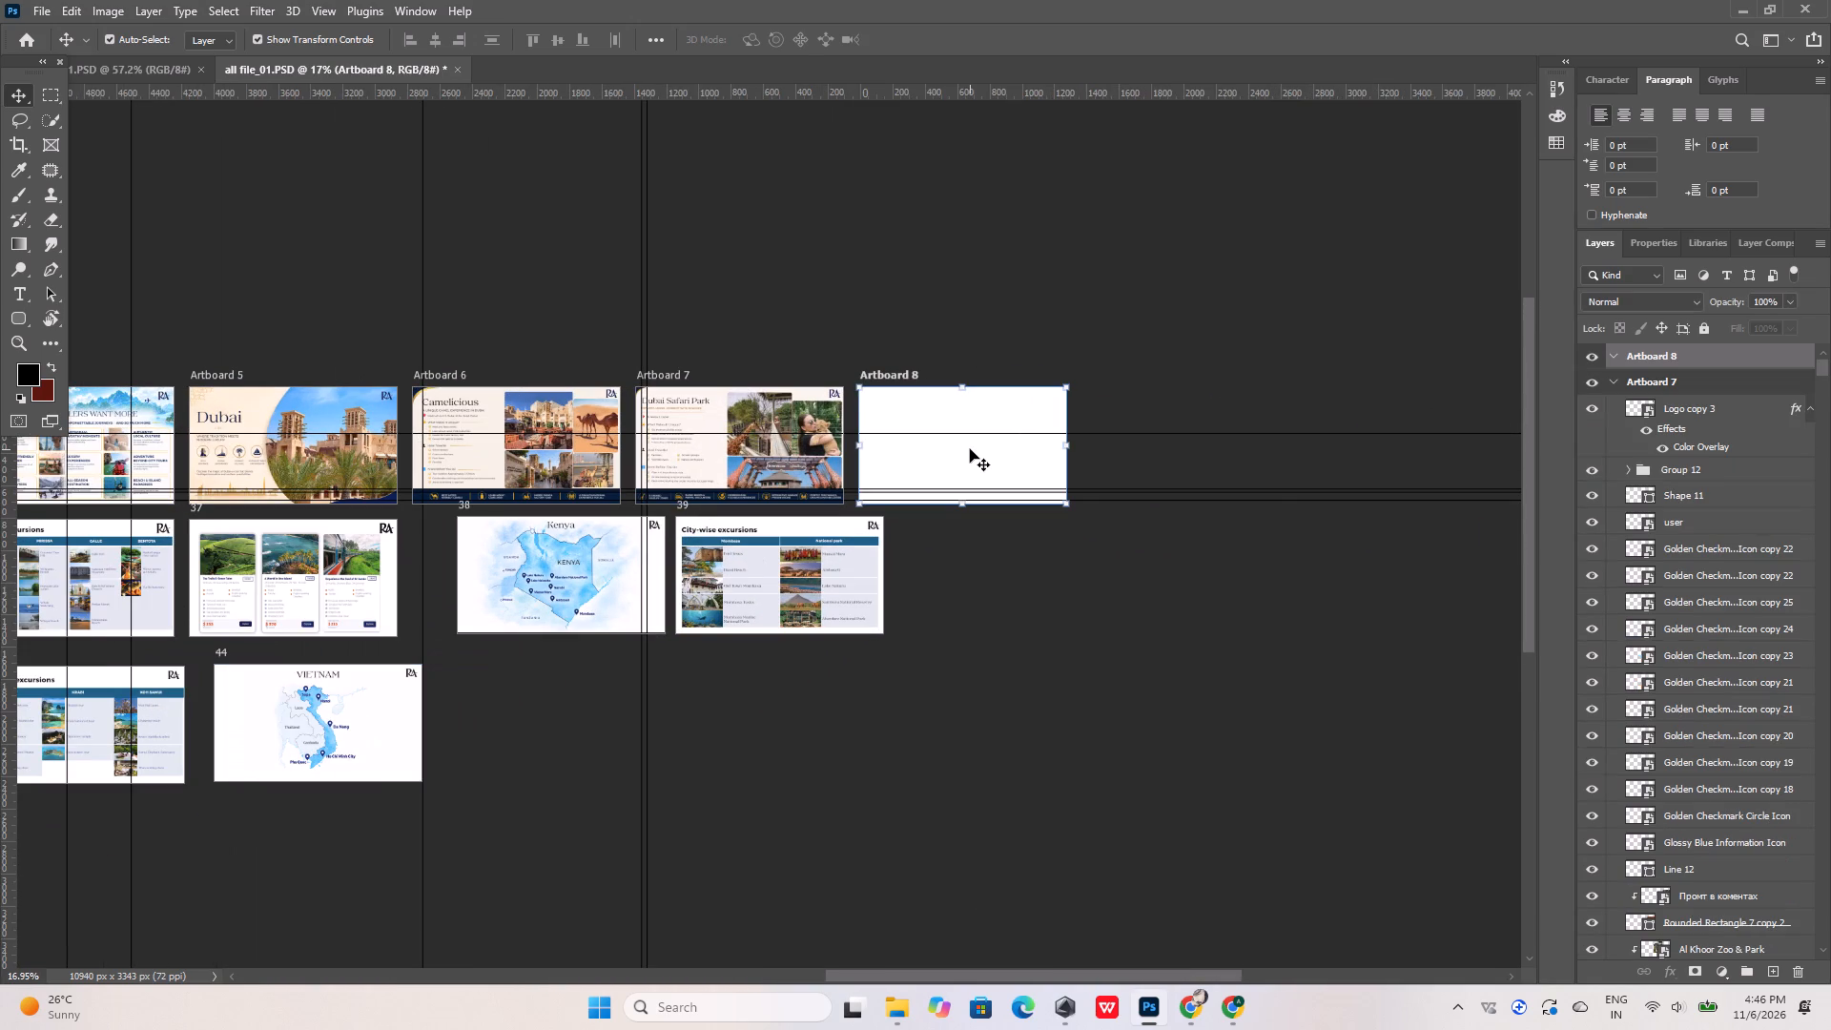
left_click_drag(970, 449, 1004, 338)
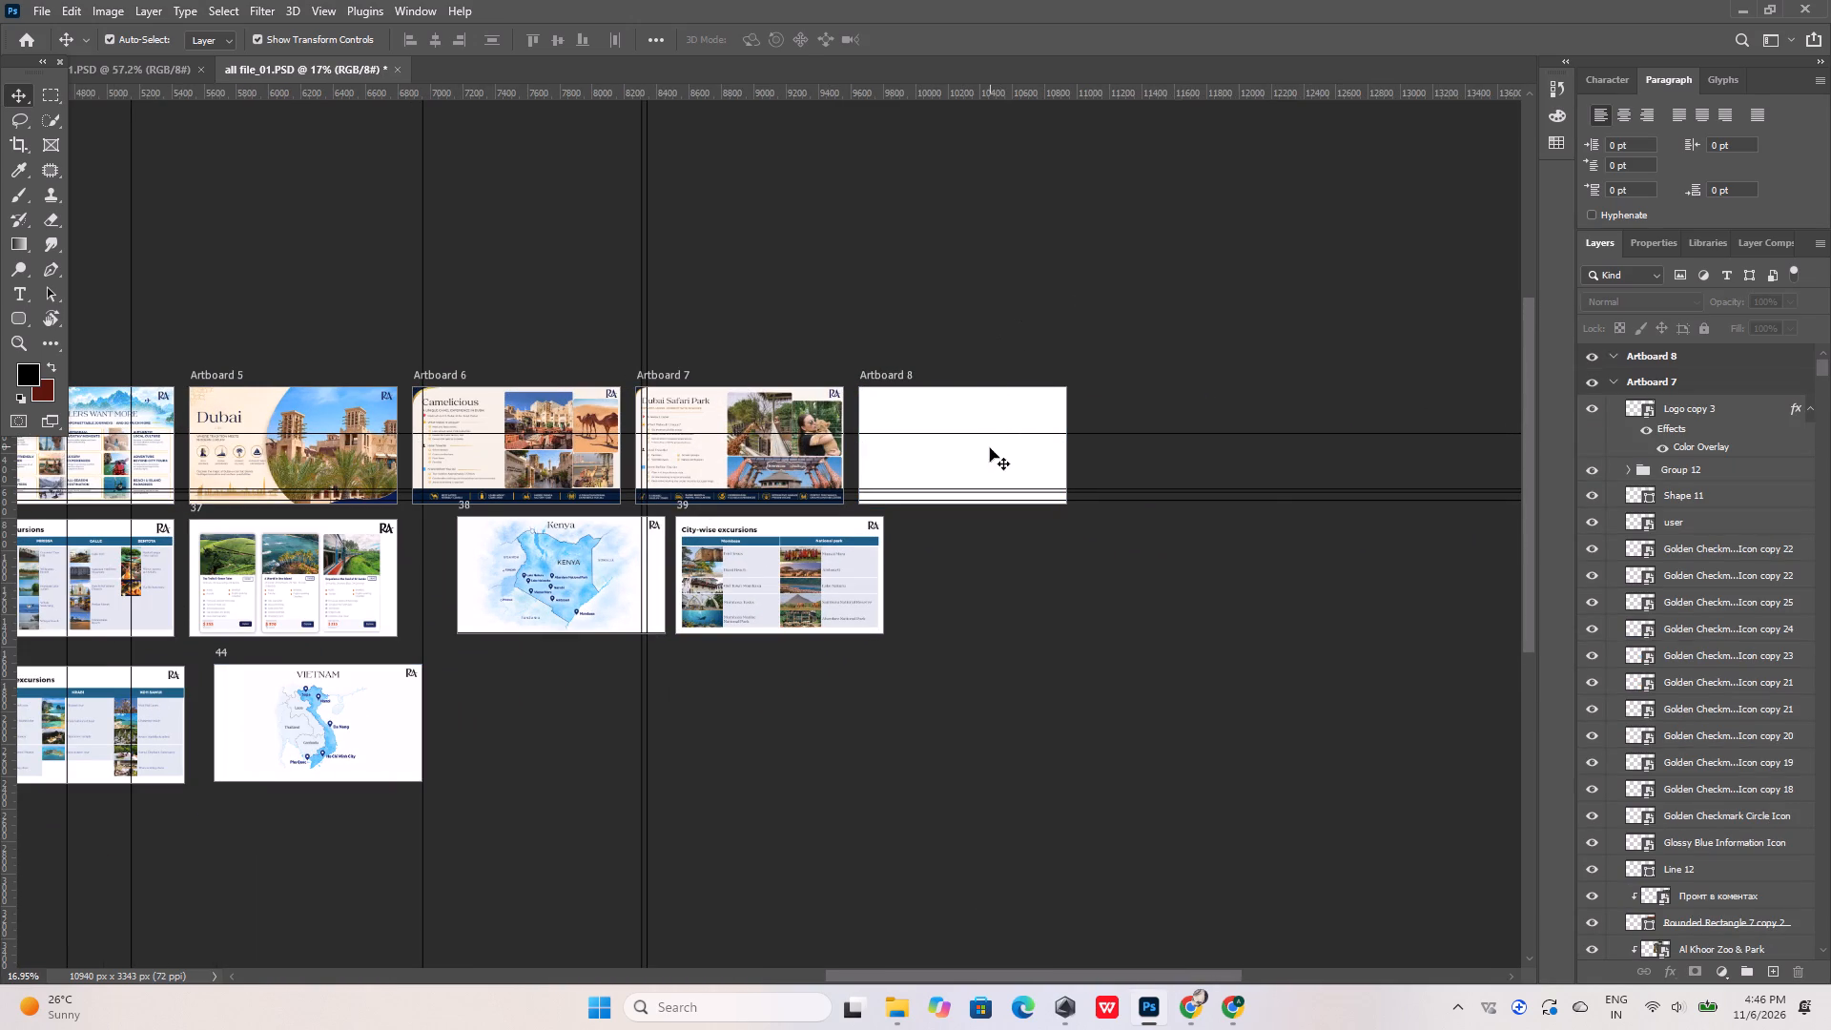
left_click(984, 465)
left_click(1609, 355)
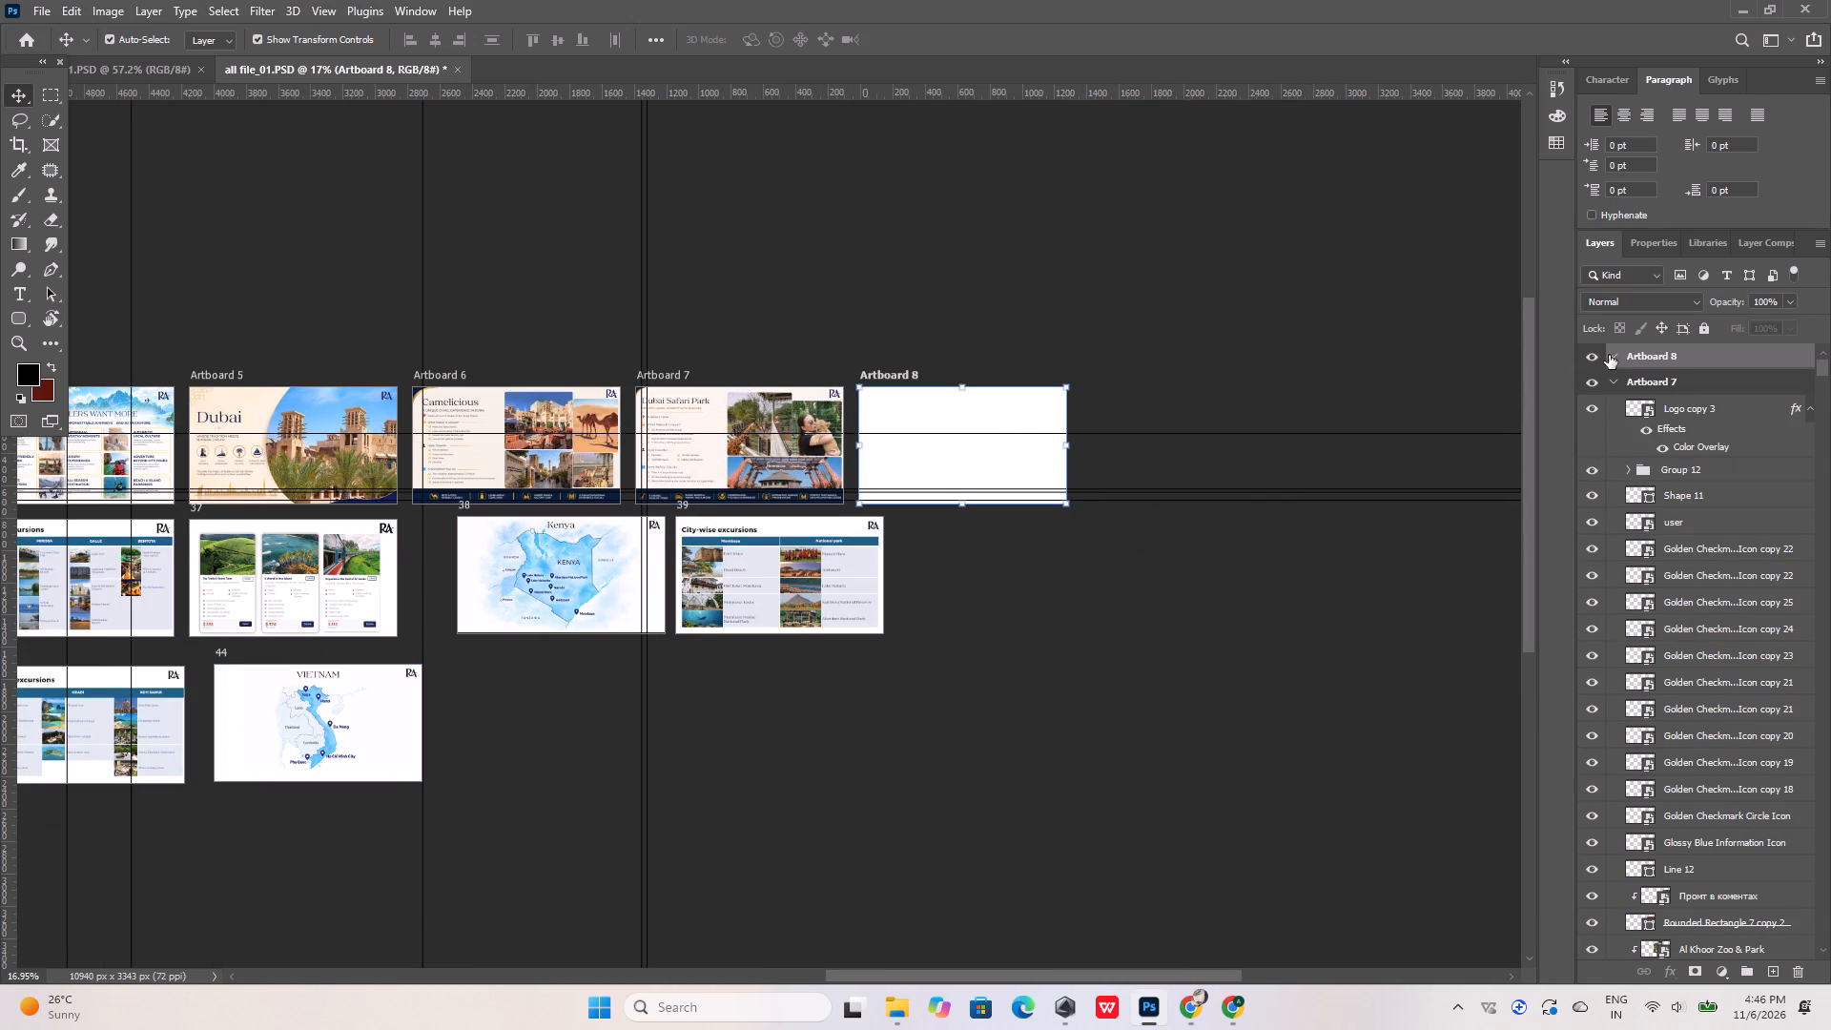
left_click(1611, 355)
left_click(1589, 356)
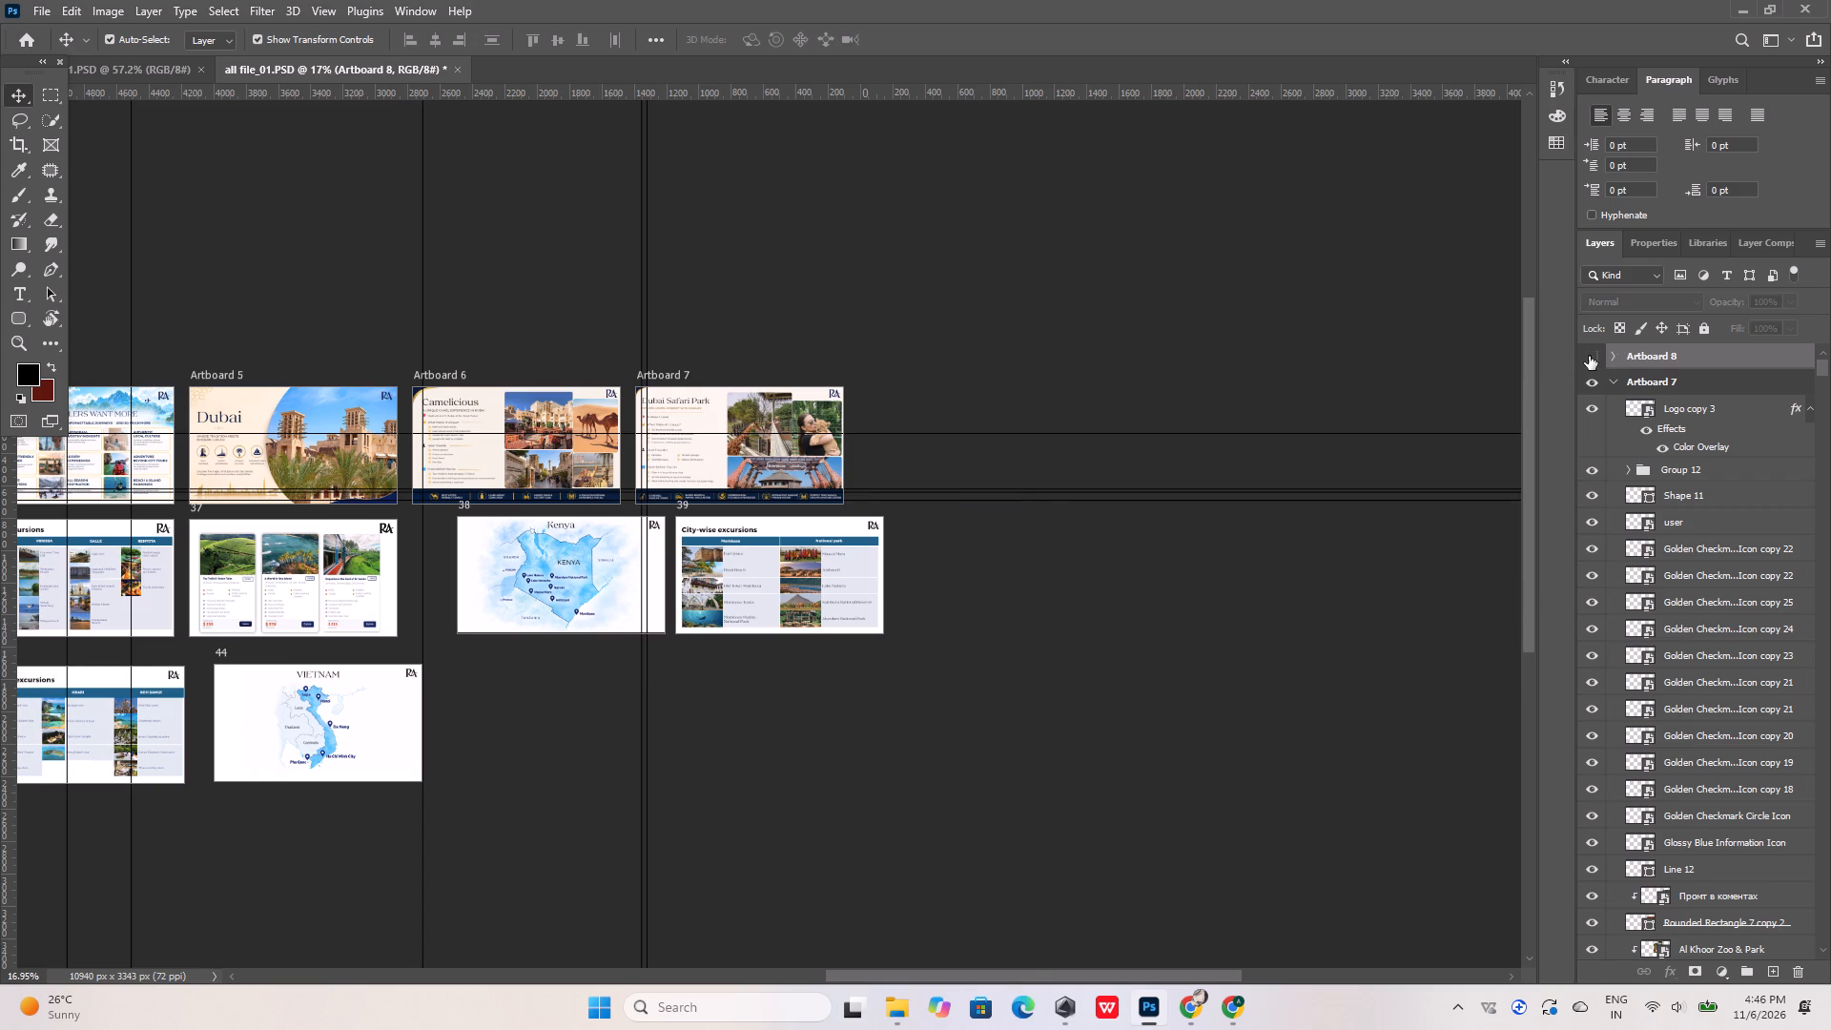
left_click(1589, 356)
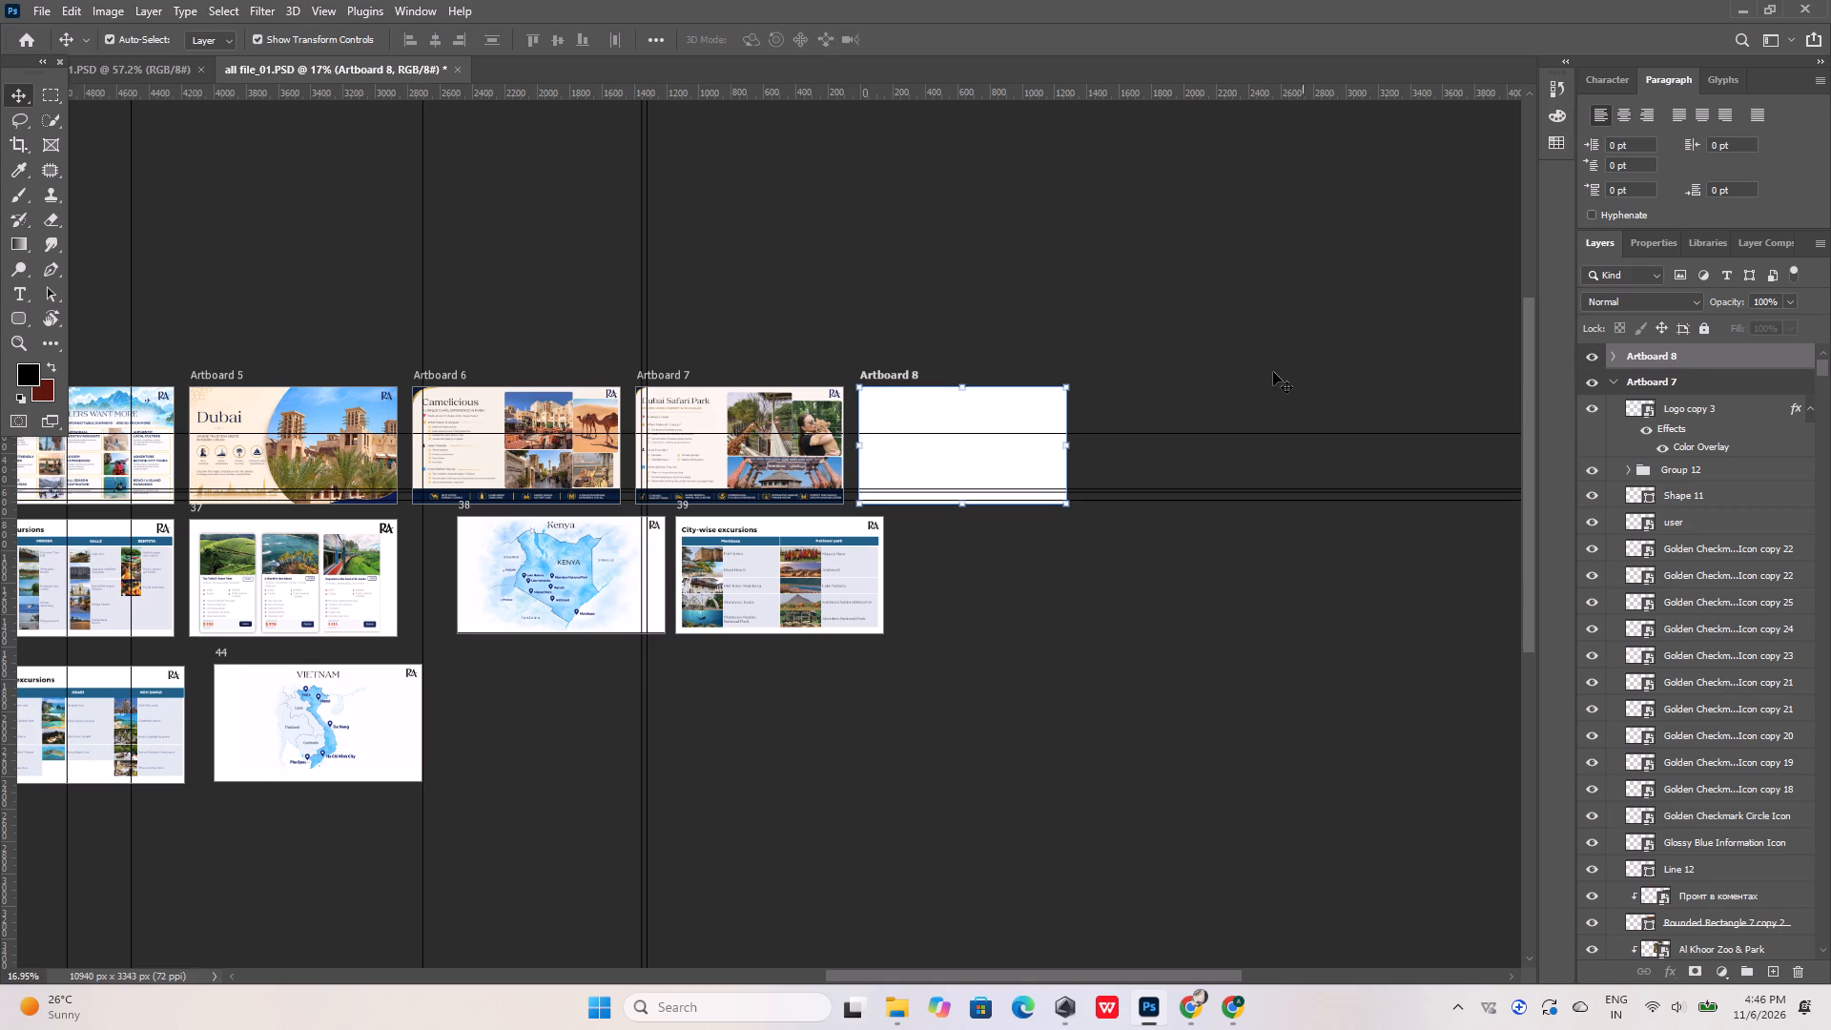
Examine the spacing of icons, labels and divider lines in the Dubai Safari Park footer.
scroll(1176, 389, "down", 10, "alt")
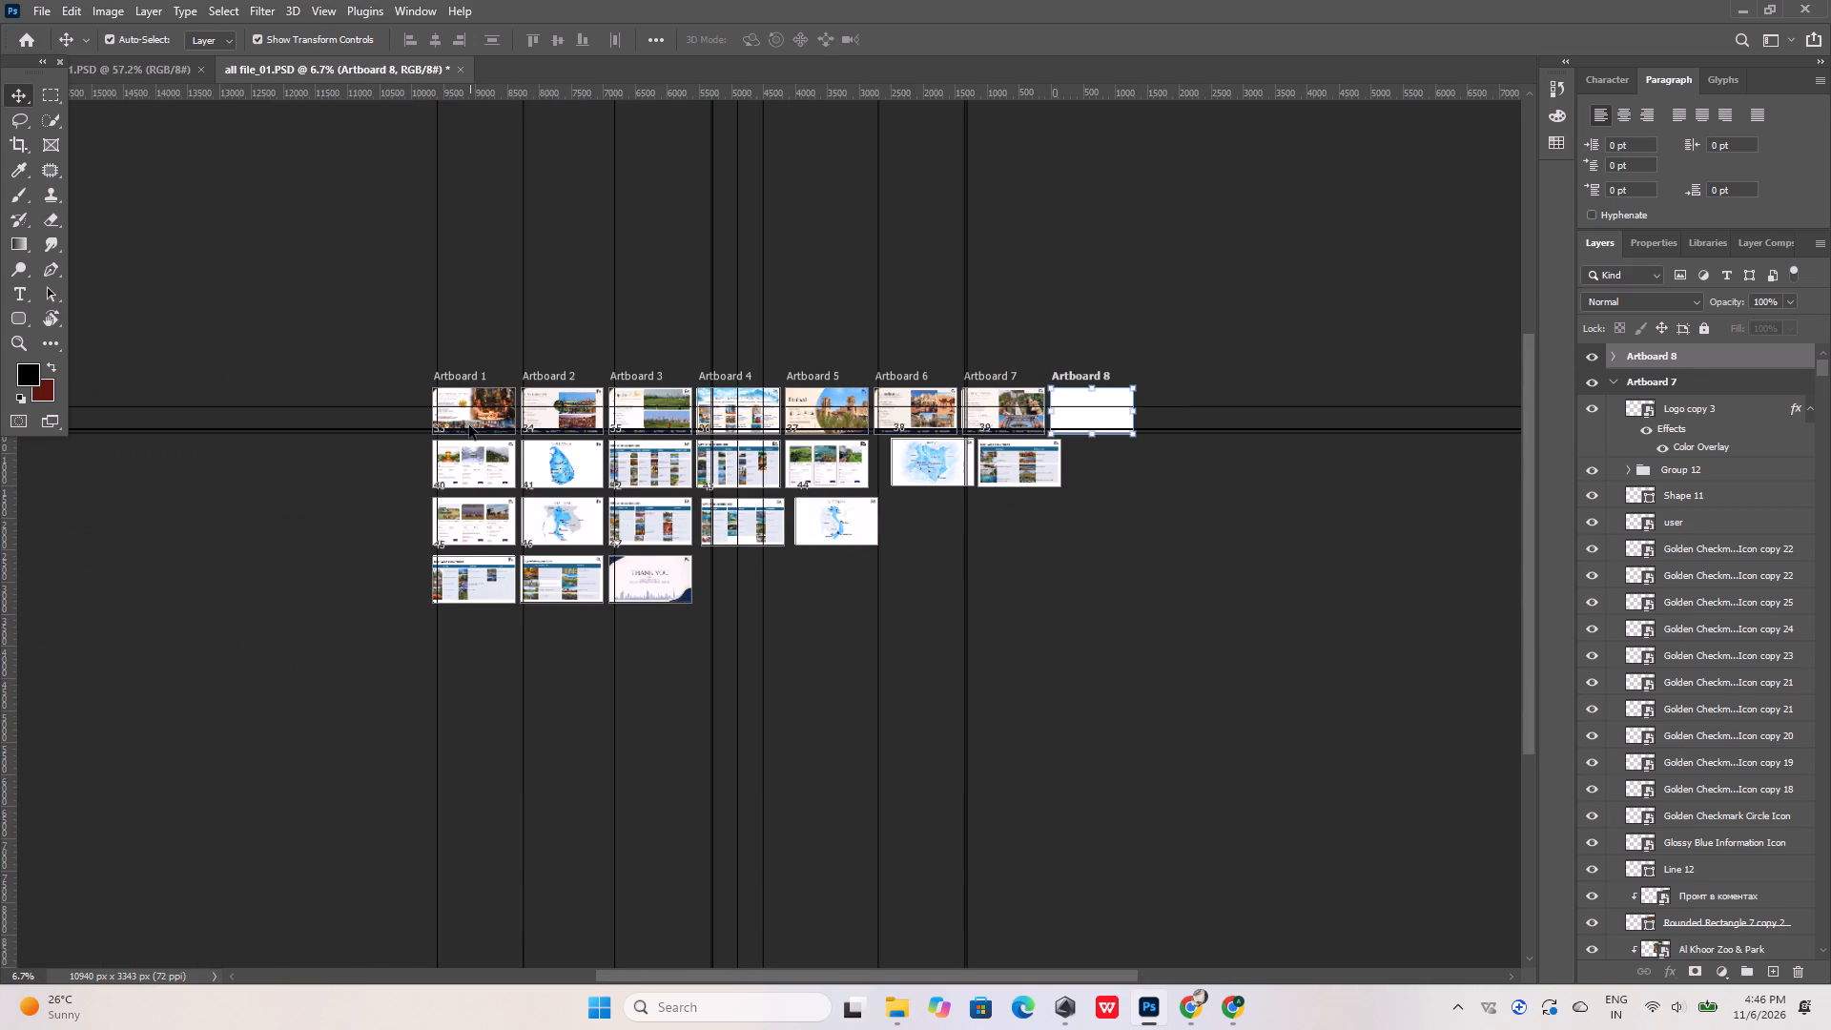
scroll(1101, 392, "up", 14, "alt")
scroll(992, 417, "up", 5, "alt")
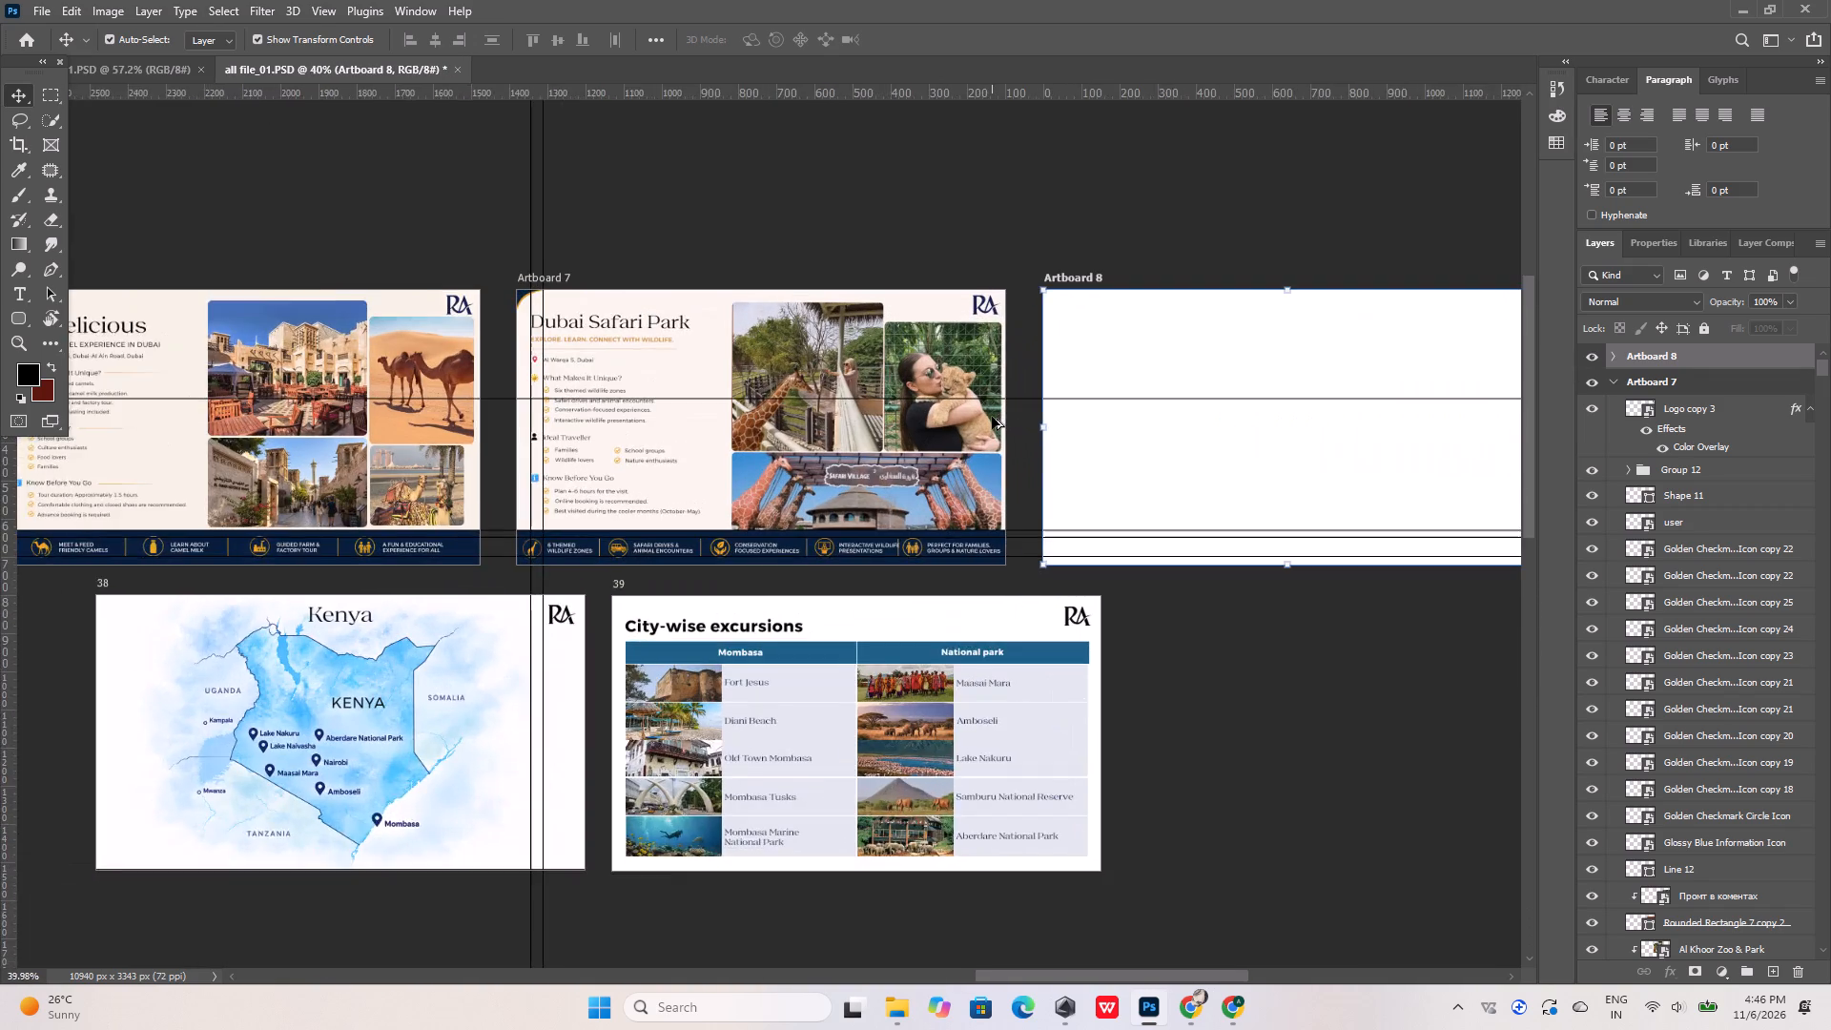
scroll(992, 417, "up", 3, "alt")
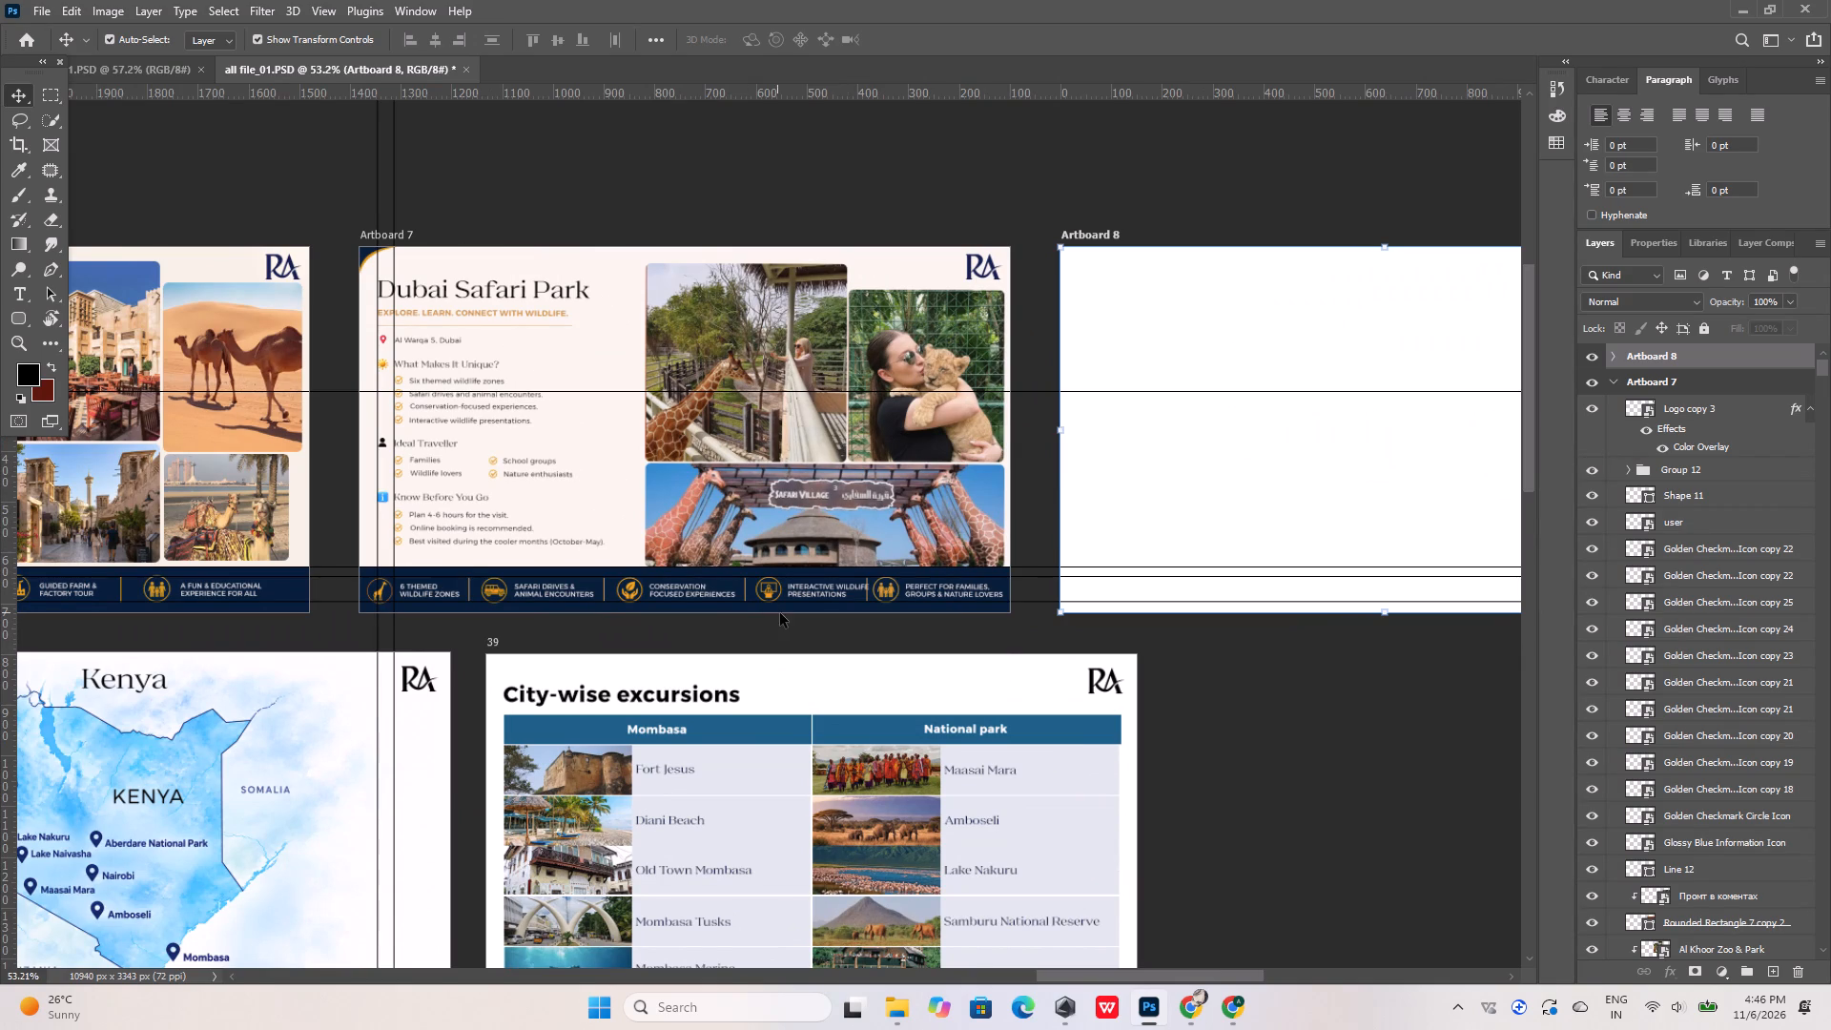
scroll(781, 616, "up", 6, "alt")
scroll(695, 575, "up", 5, "alt")
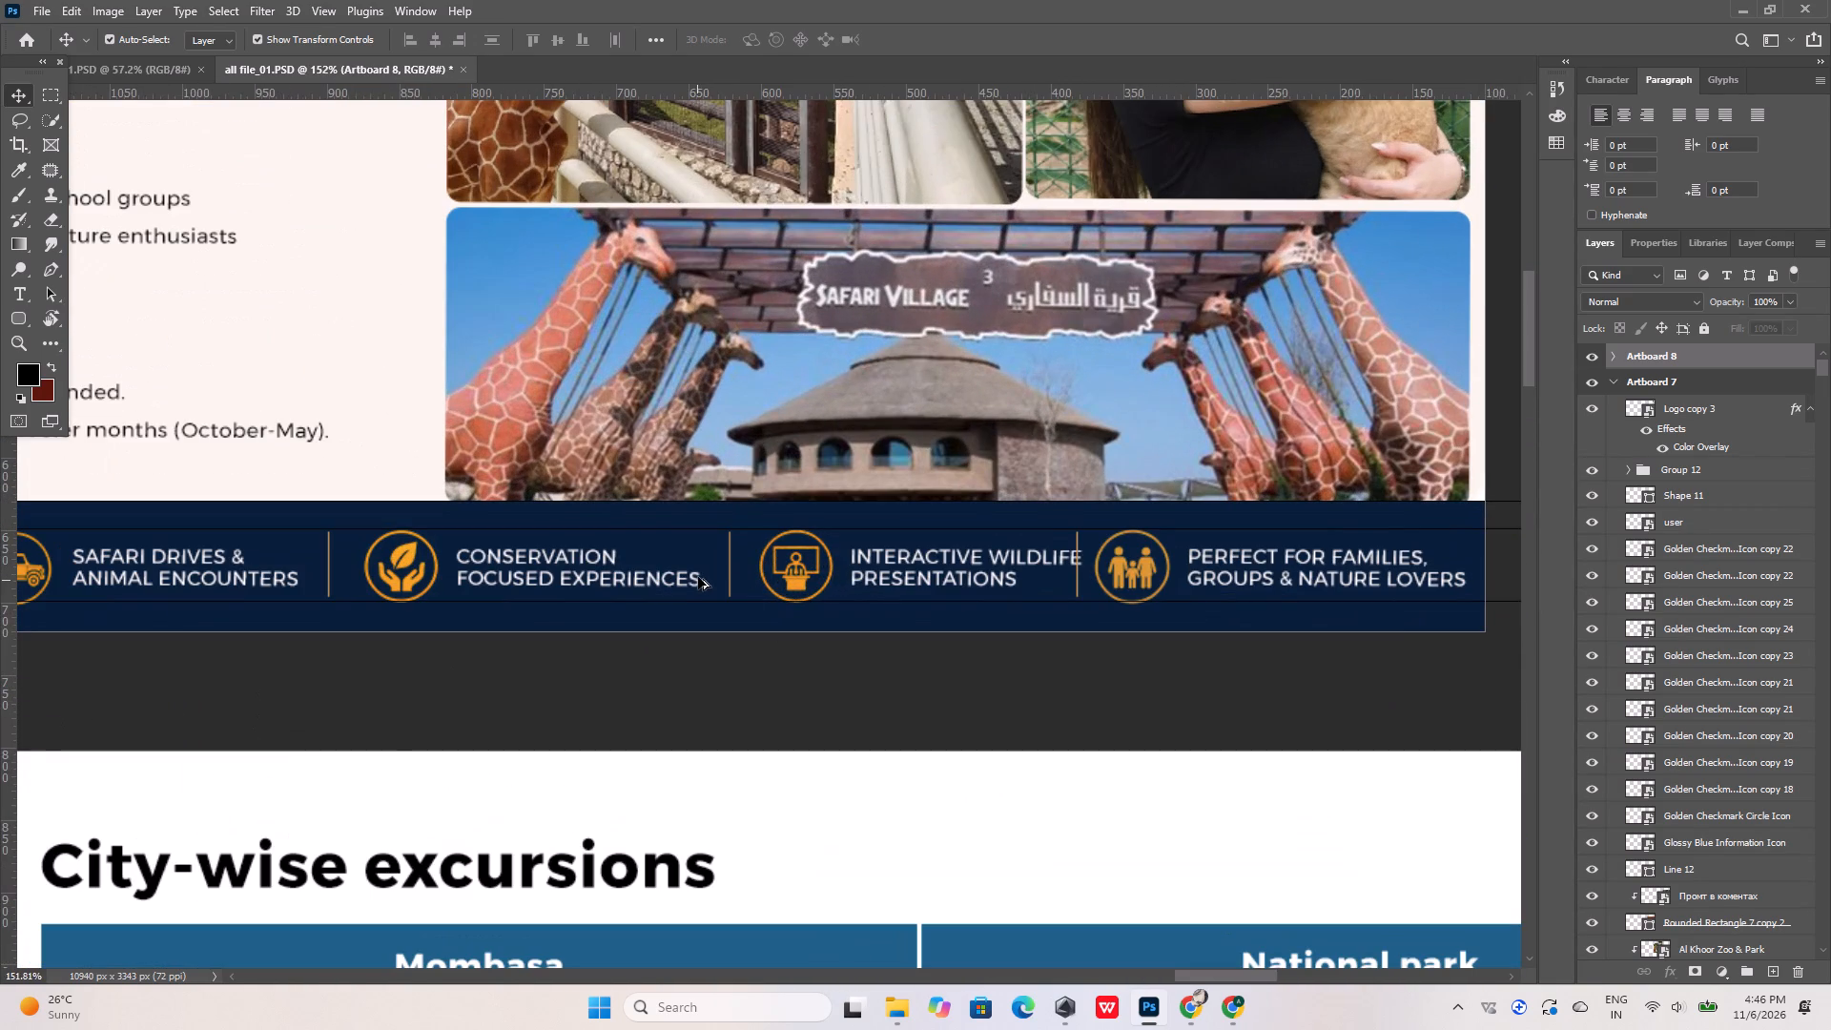
scroll(892, 572, "down", 8, "alt")
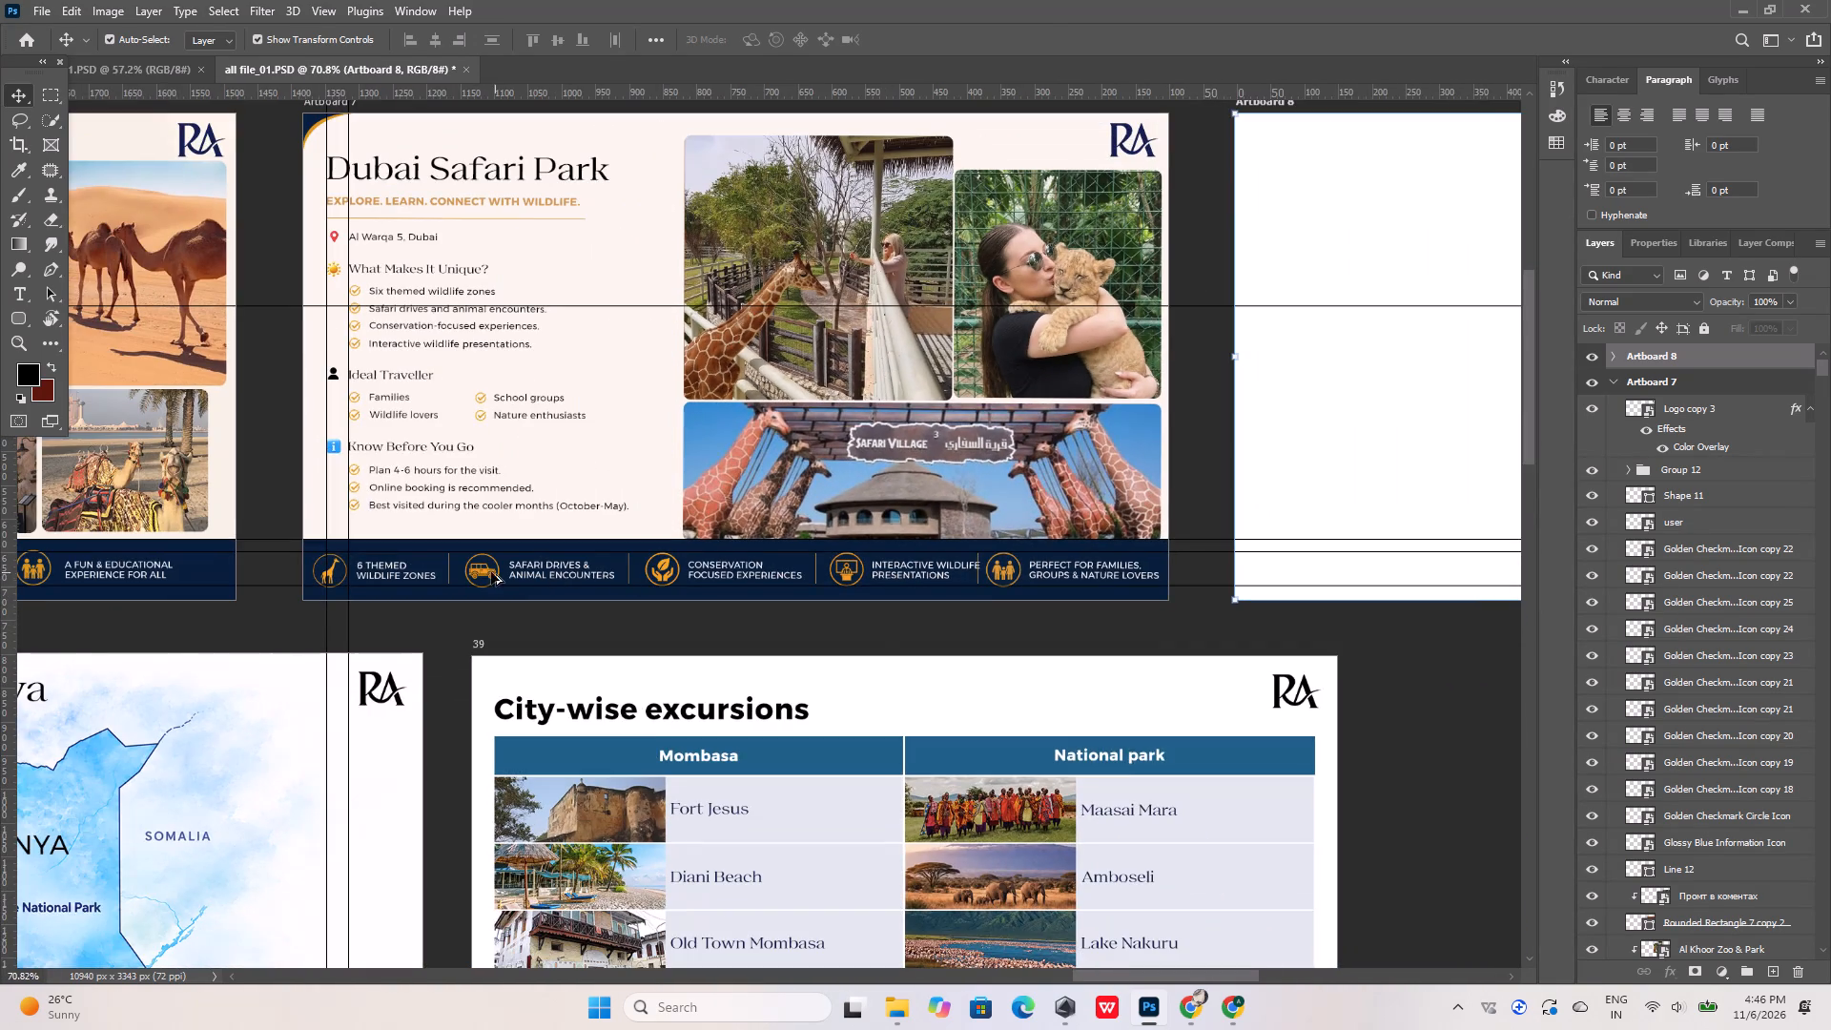
scroll(485, 572, "up", 9, "alt")
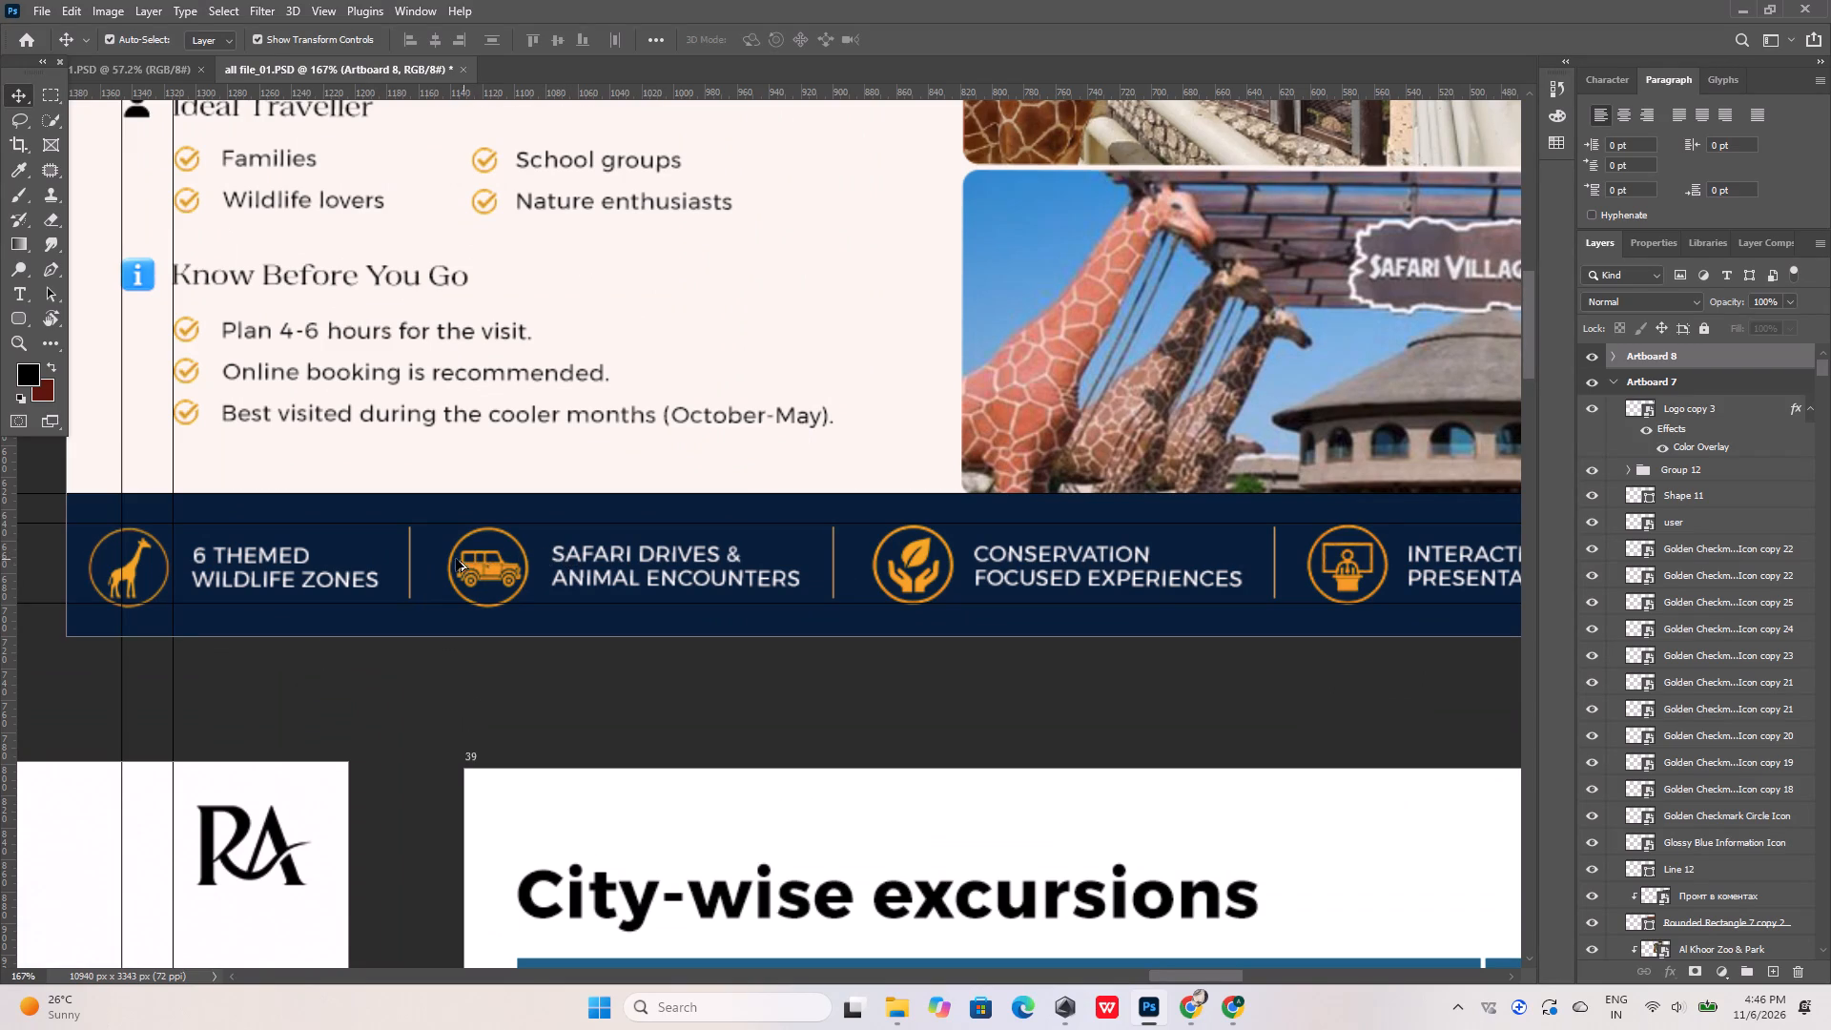
scroll(360, 569, "down", 9, "alt")
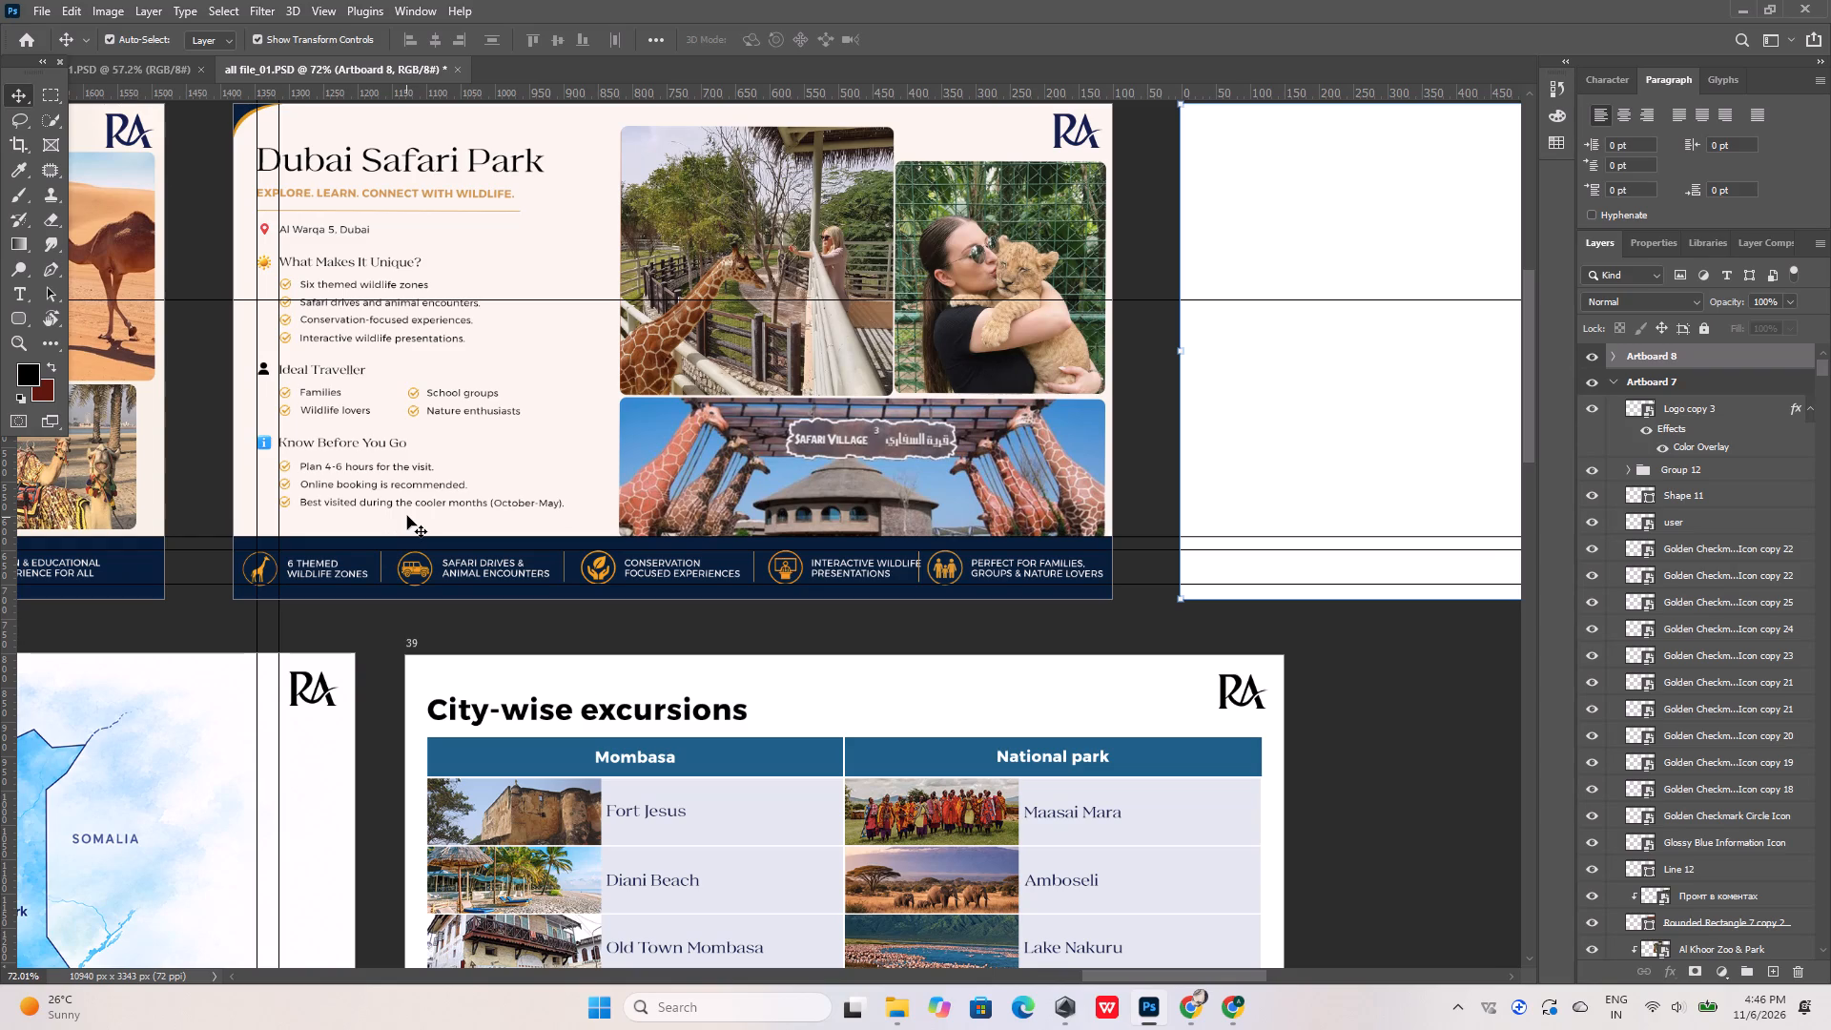
Nudge the SUV icon and its "Safari Drives & Animal Encounters" label 9 px left, closer to the first divider.
scroll(375, 581, "up", 10, "alt")
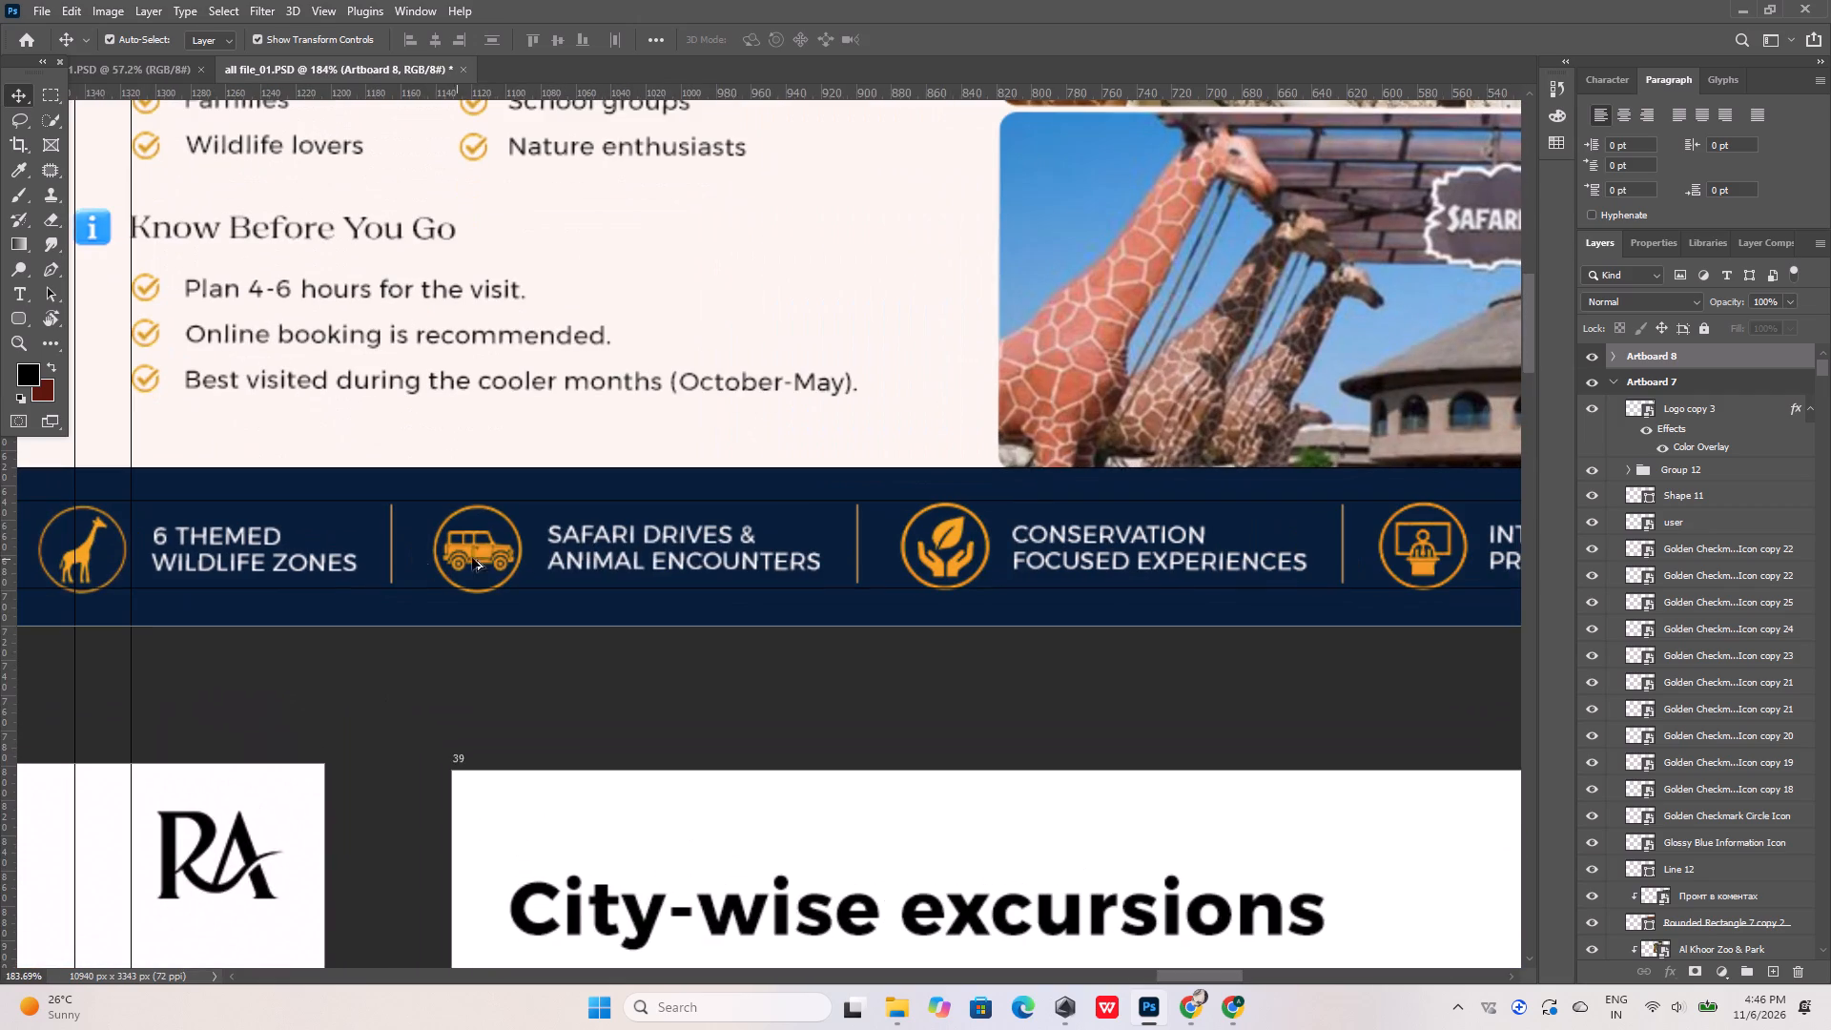
left_click(486, 550)
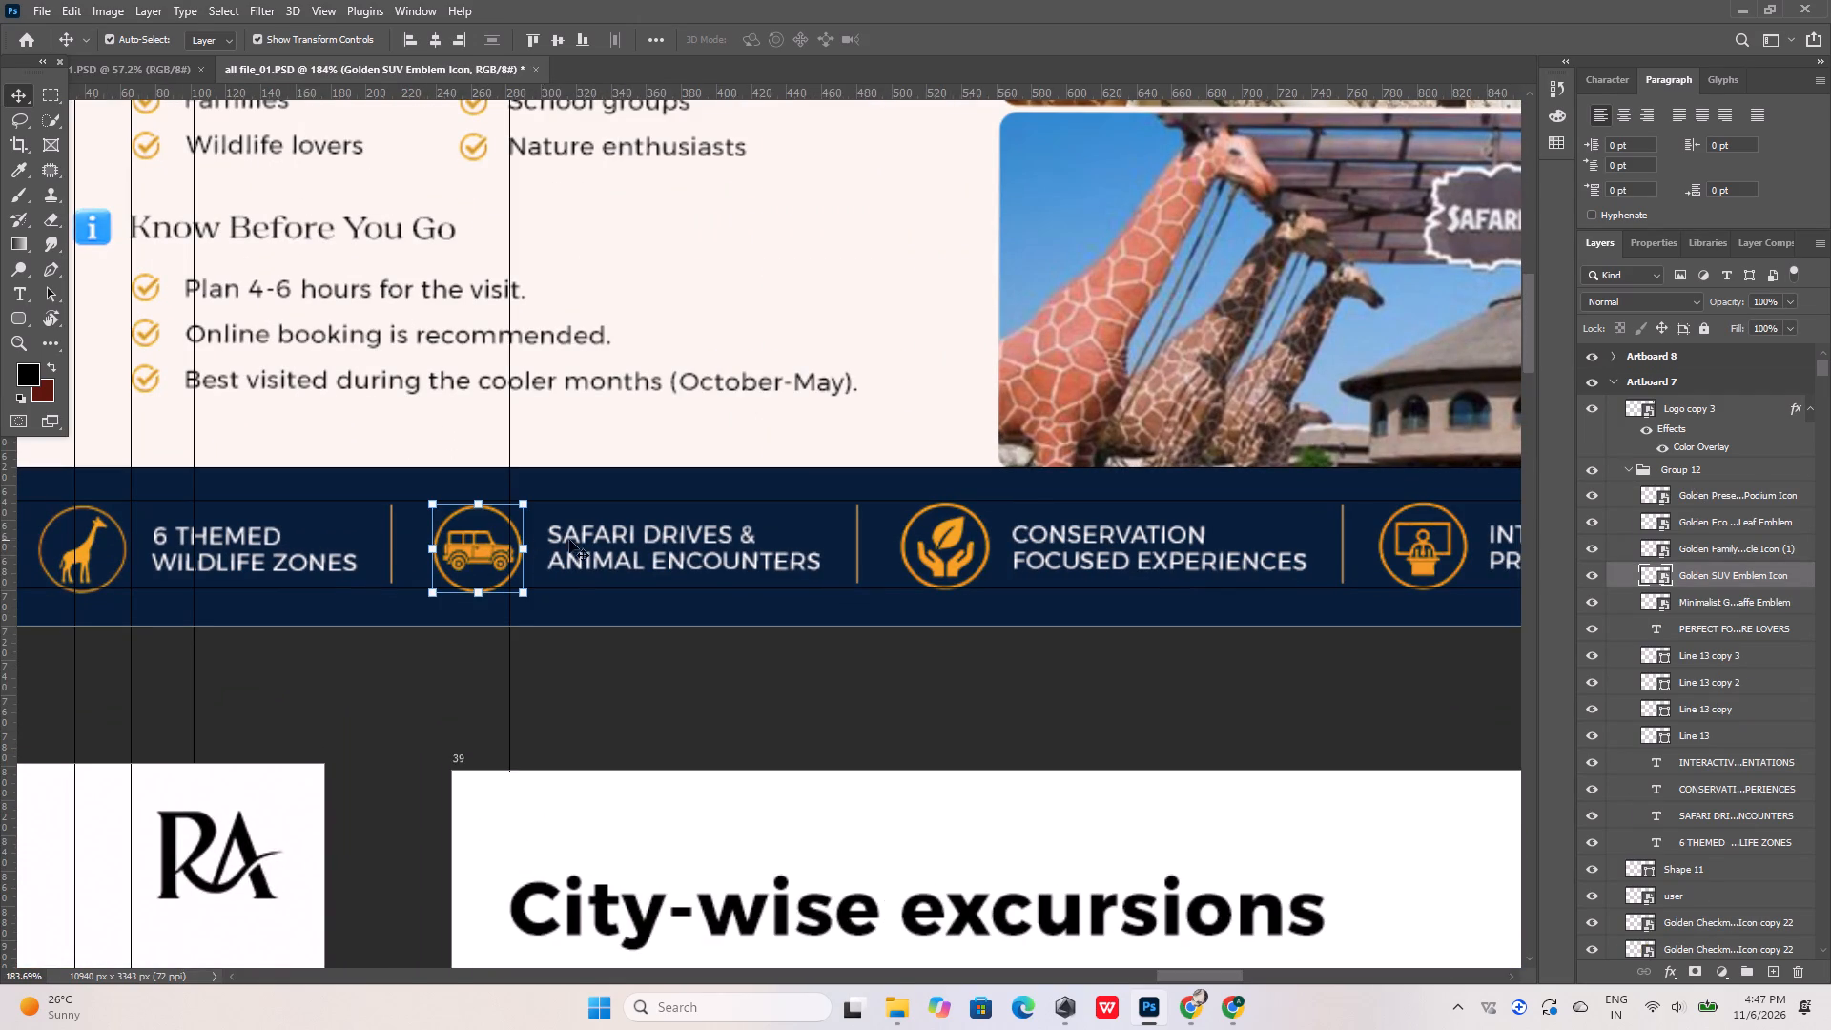
left_click(584, 541, "shift")
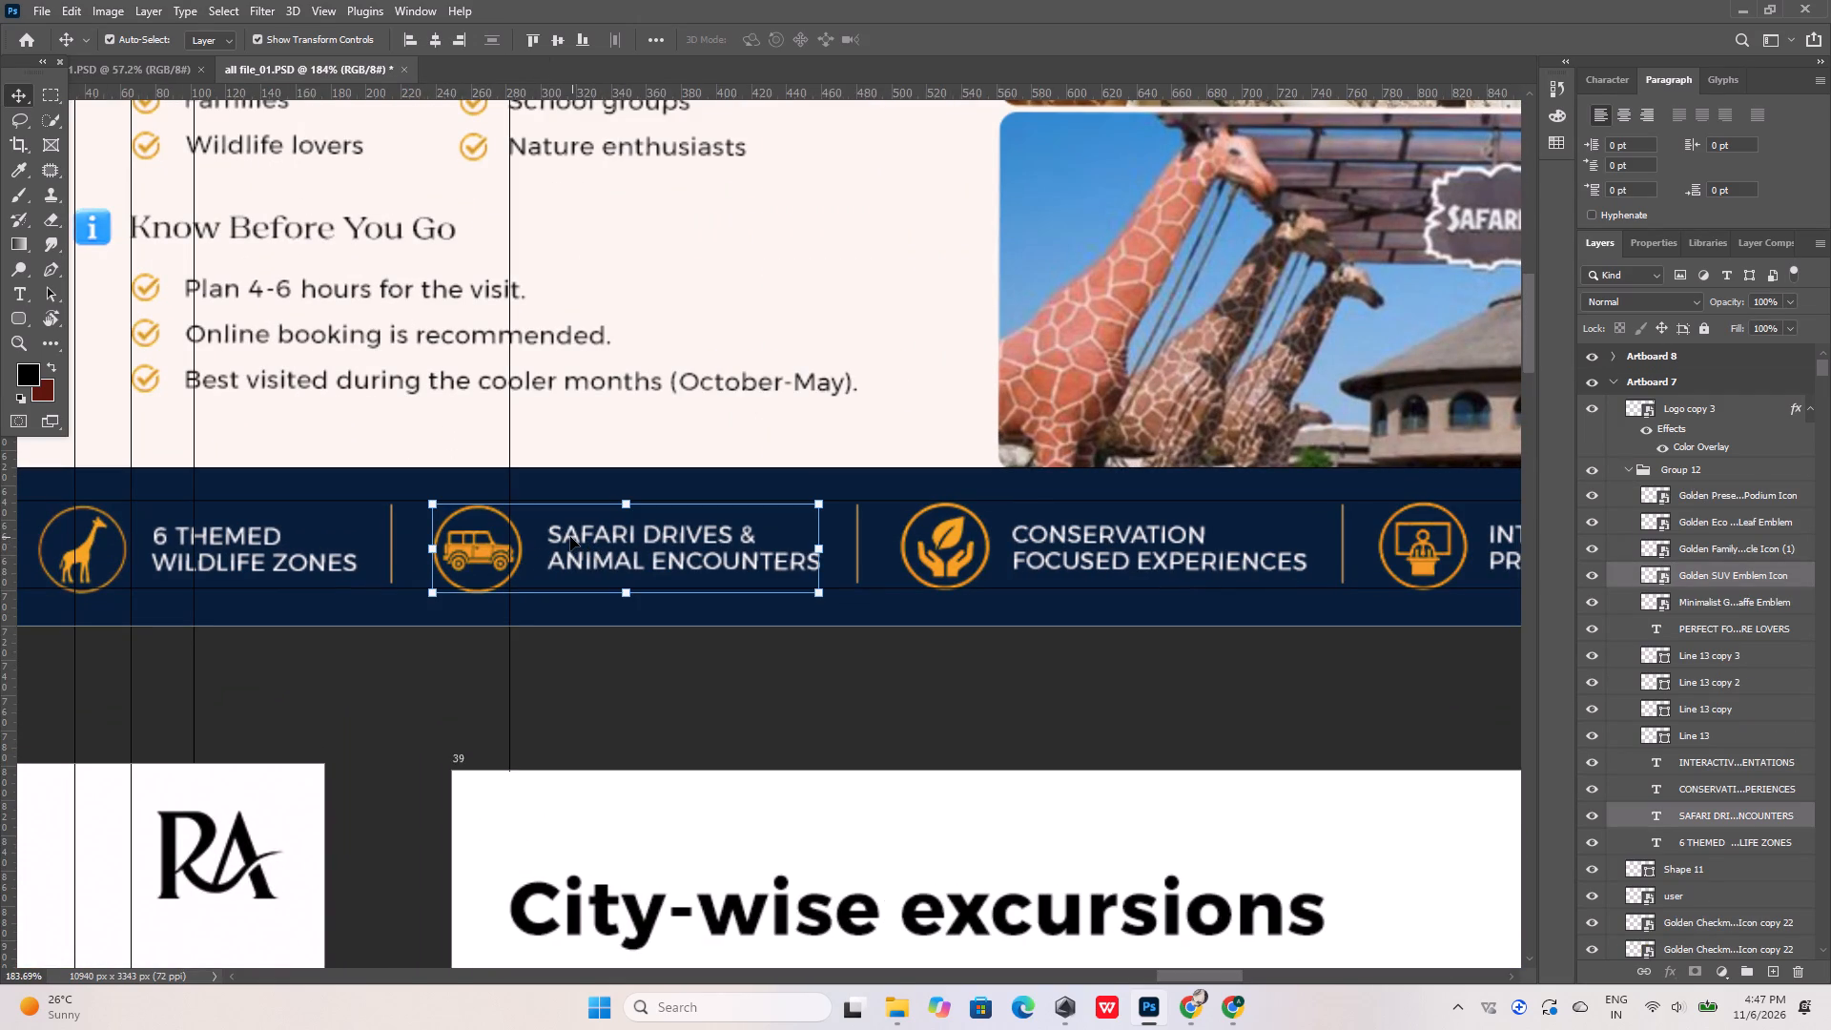
key("shift+Left")
key("Right")
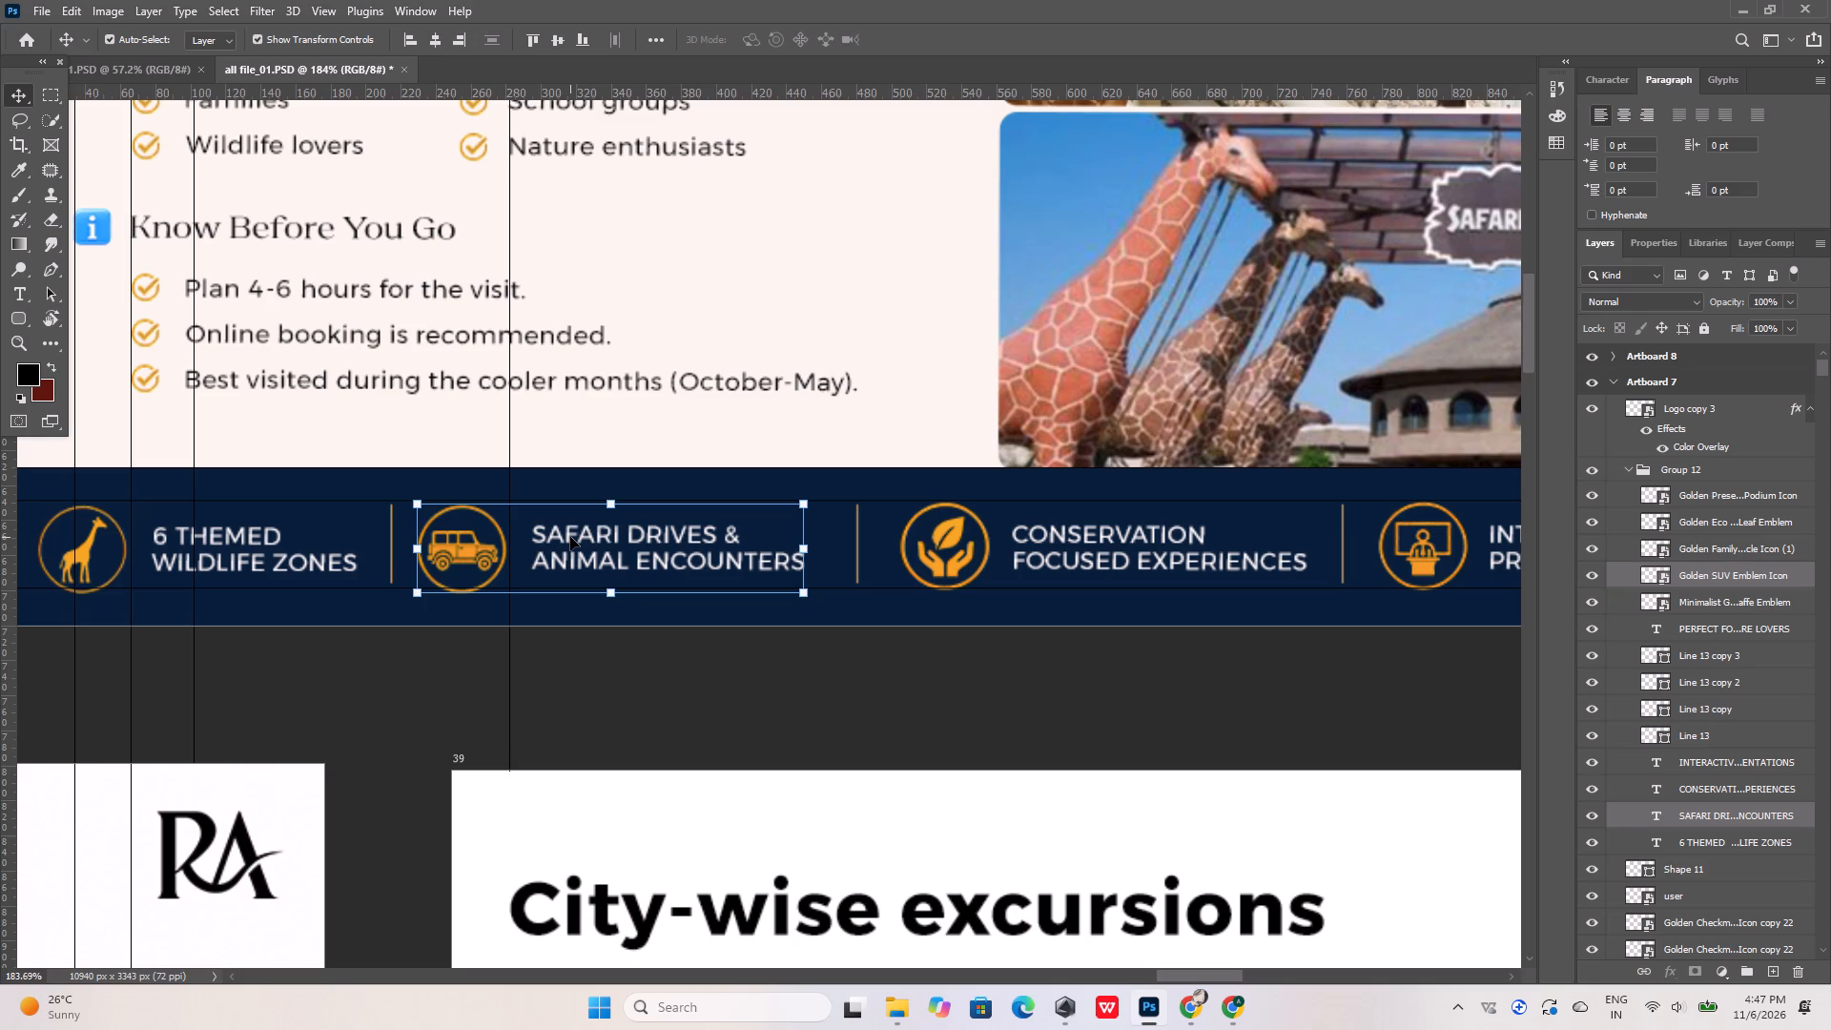
Move the divider line after "Safari Drives & Animal Encounters" 10 px left.
left_click(863, 535)
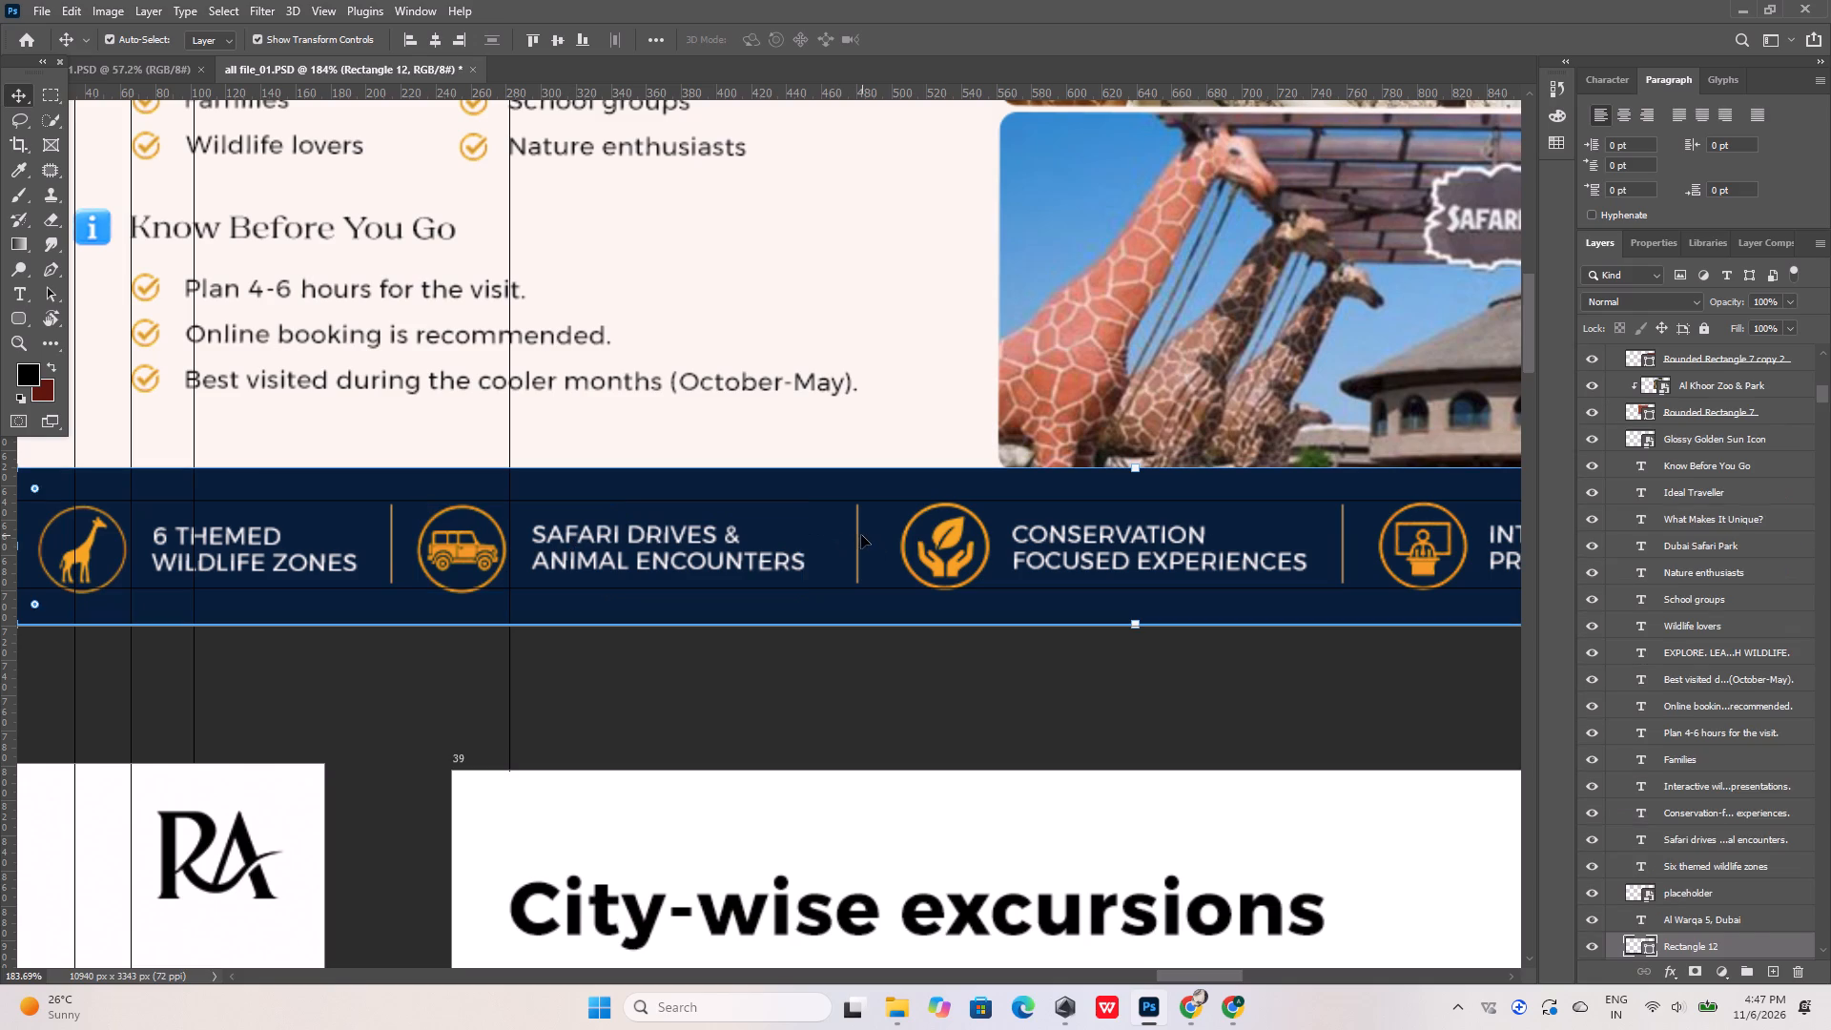
left_click(858, 535)
key("shift+Left")
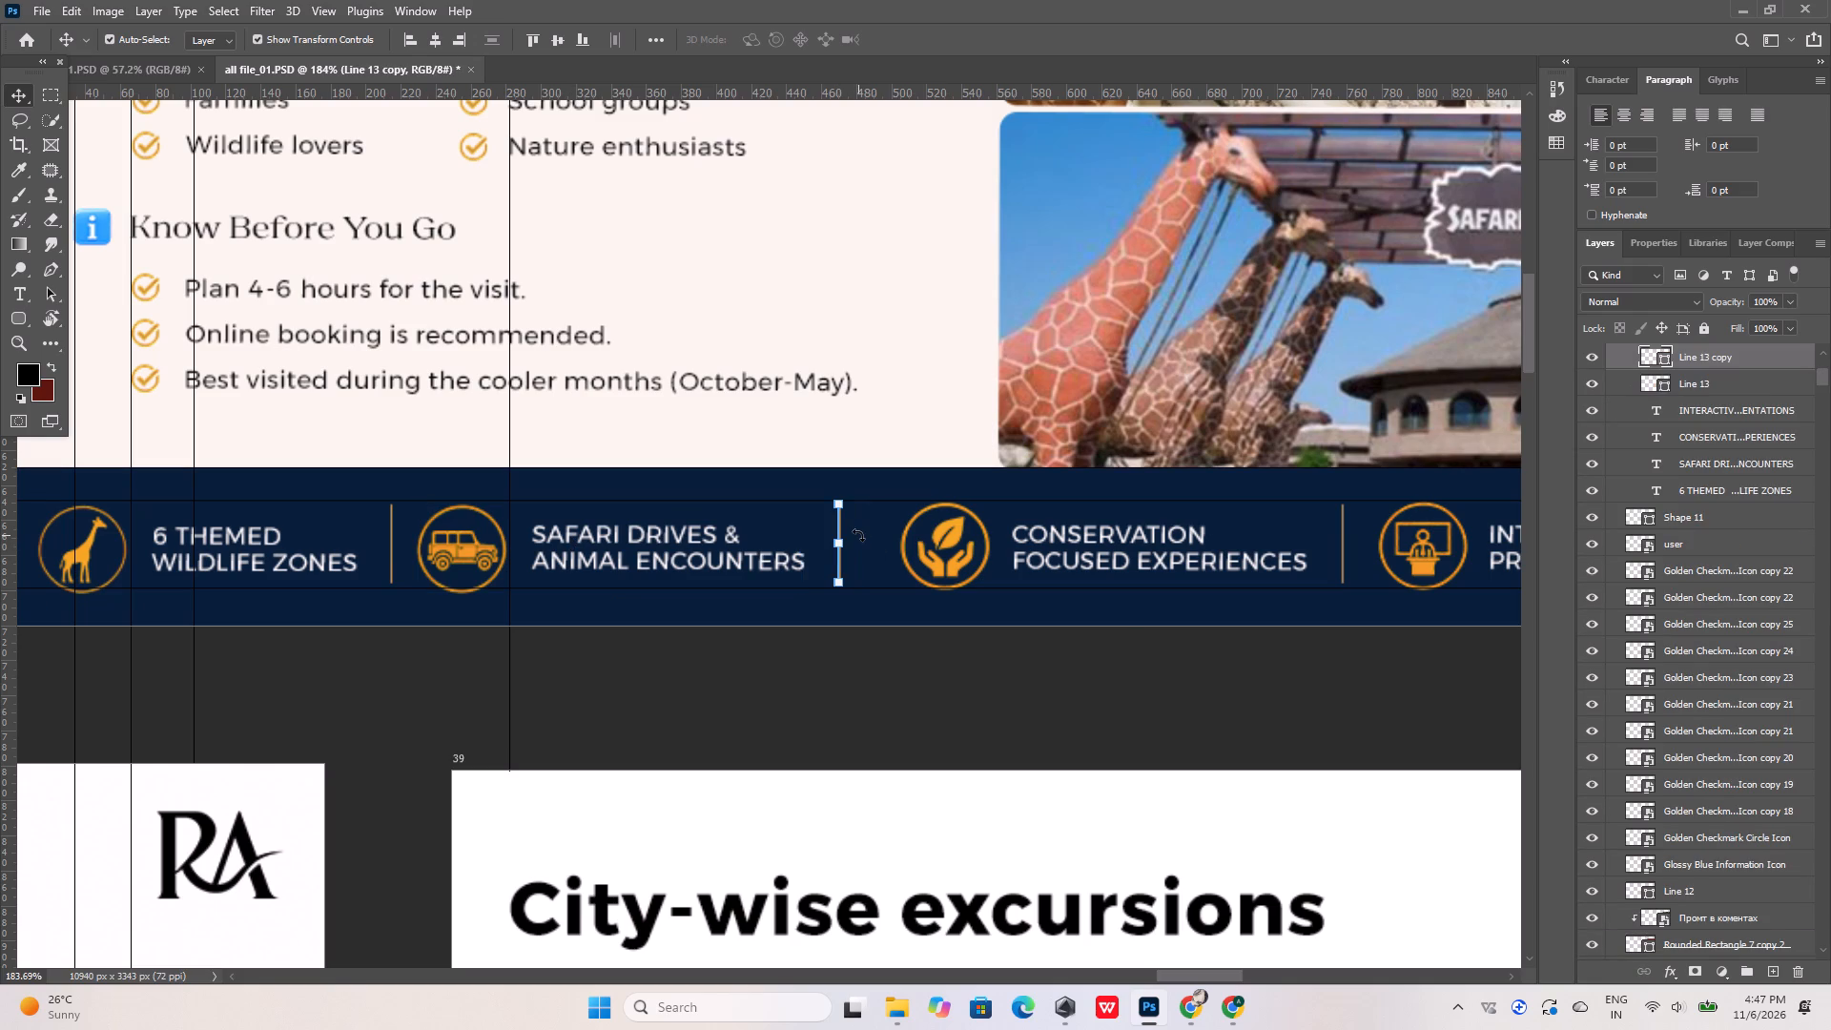
Nudge the hands-and-leaf icon and its "Conservation Focused Experiences" label 15 px left, closer to the second divider.
left_click(943, 546)
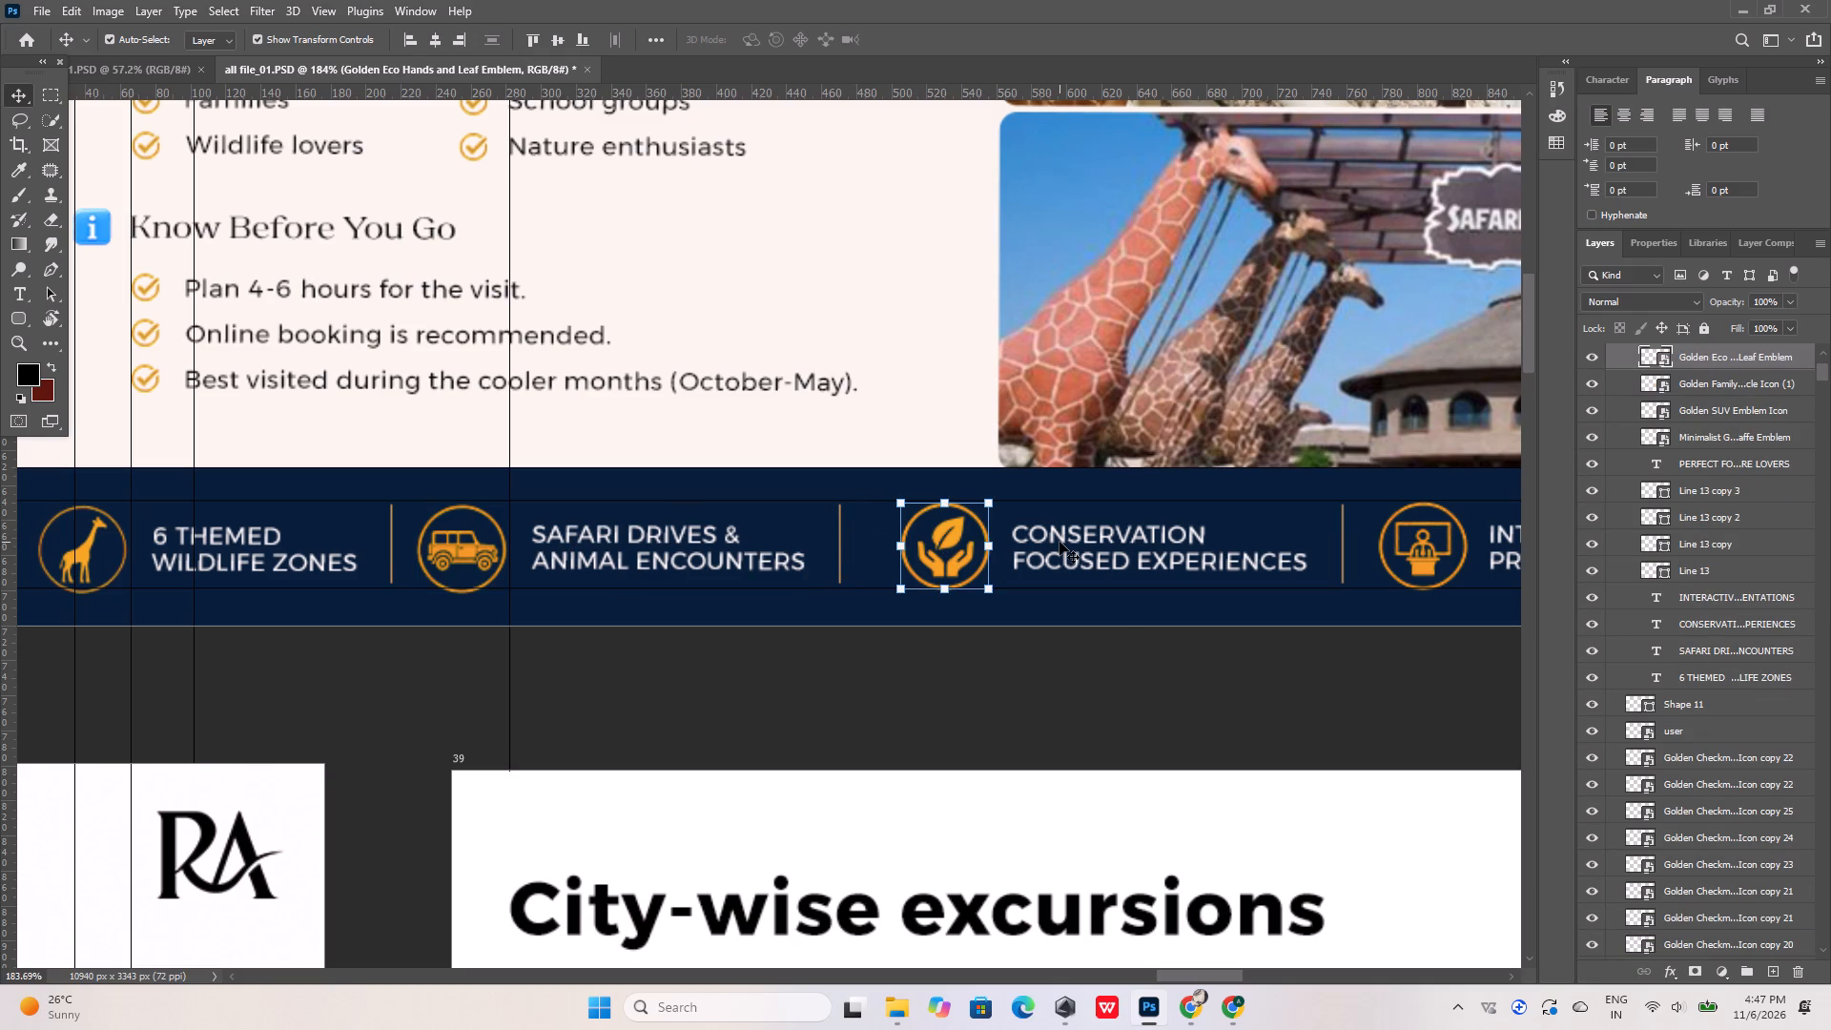
left_click(1060, 542, "shift")
key("shift+Left")
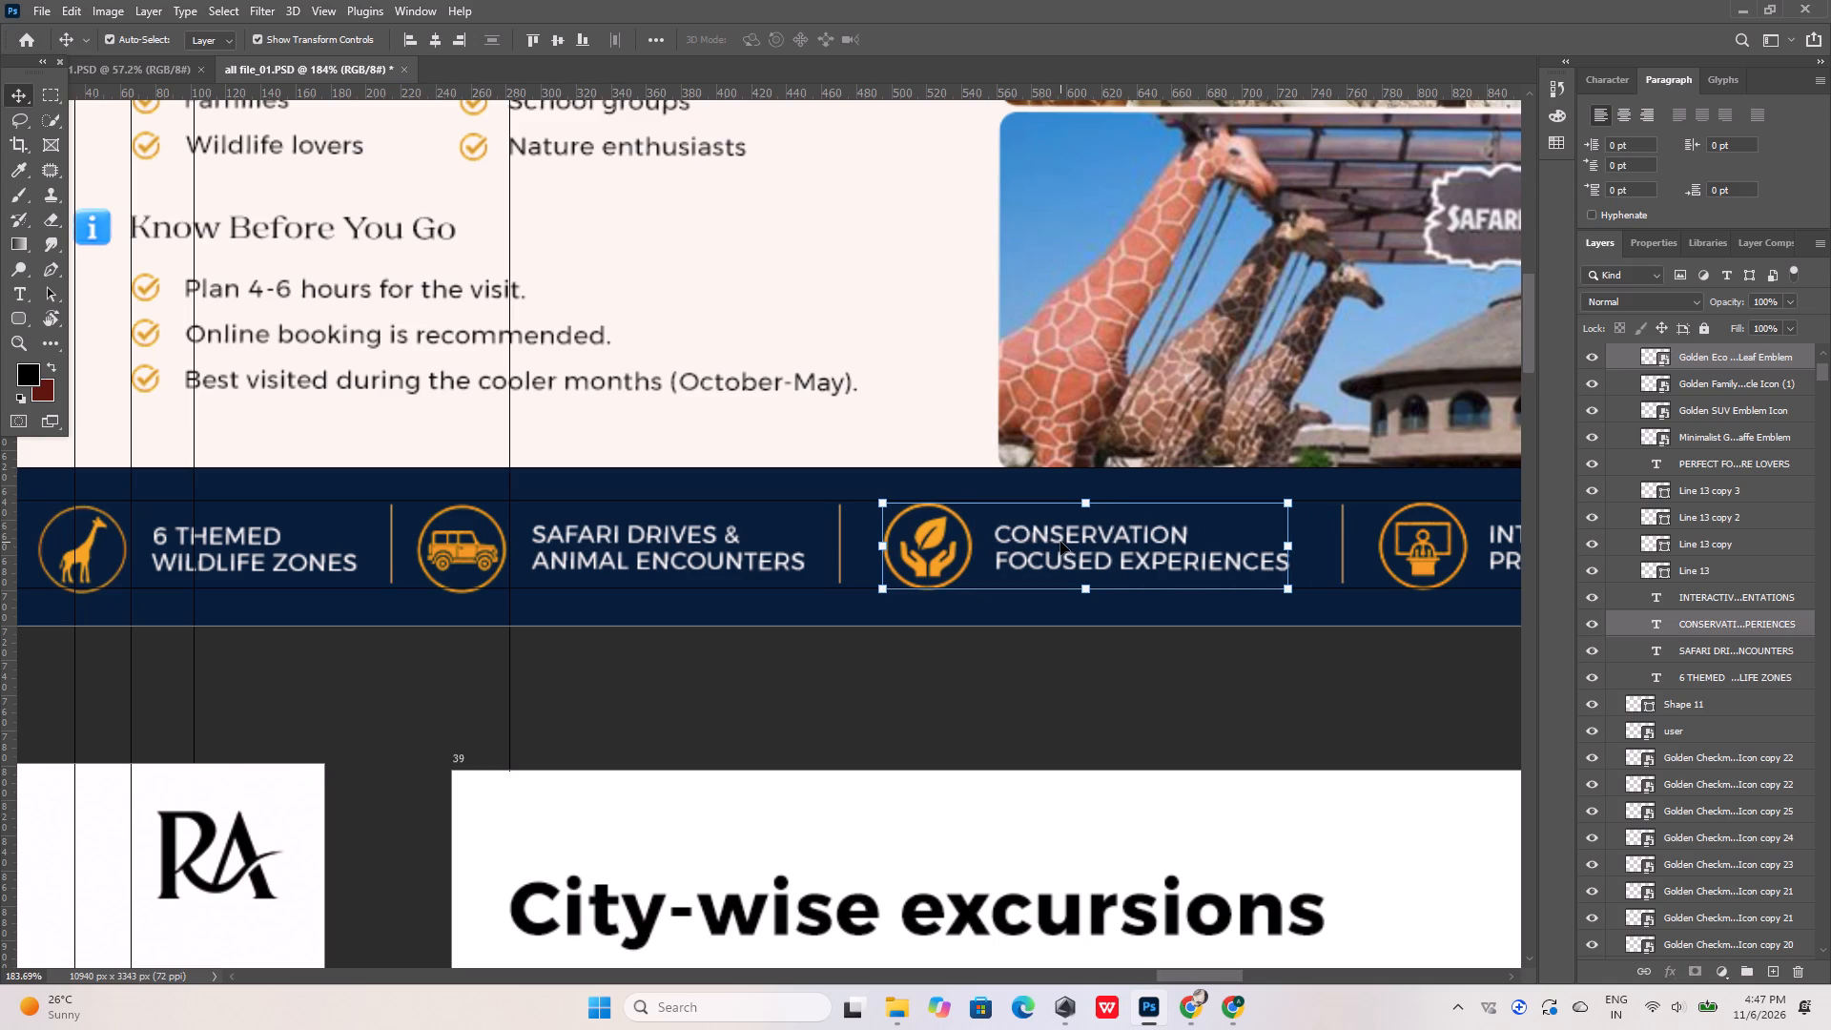
key("Left")
key("Left")
key("Left")
key("Left")
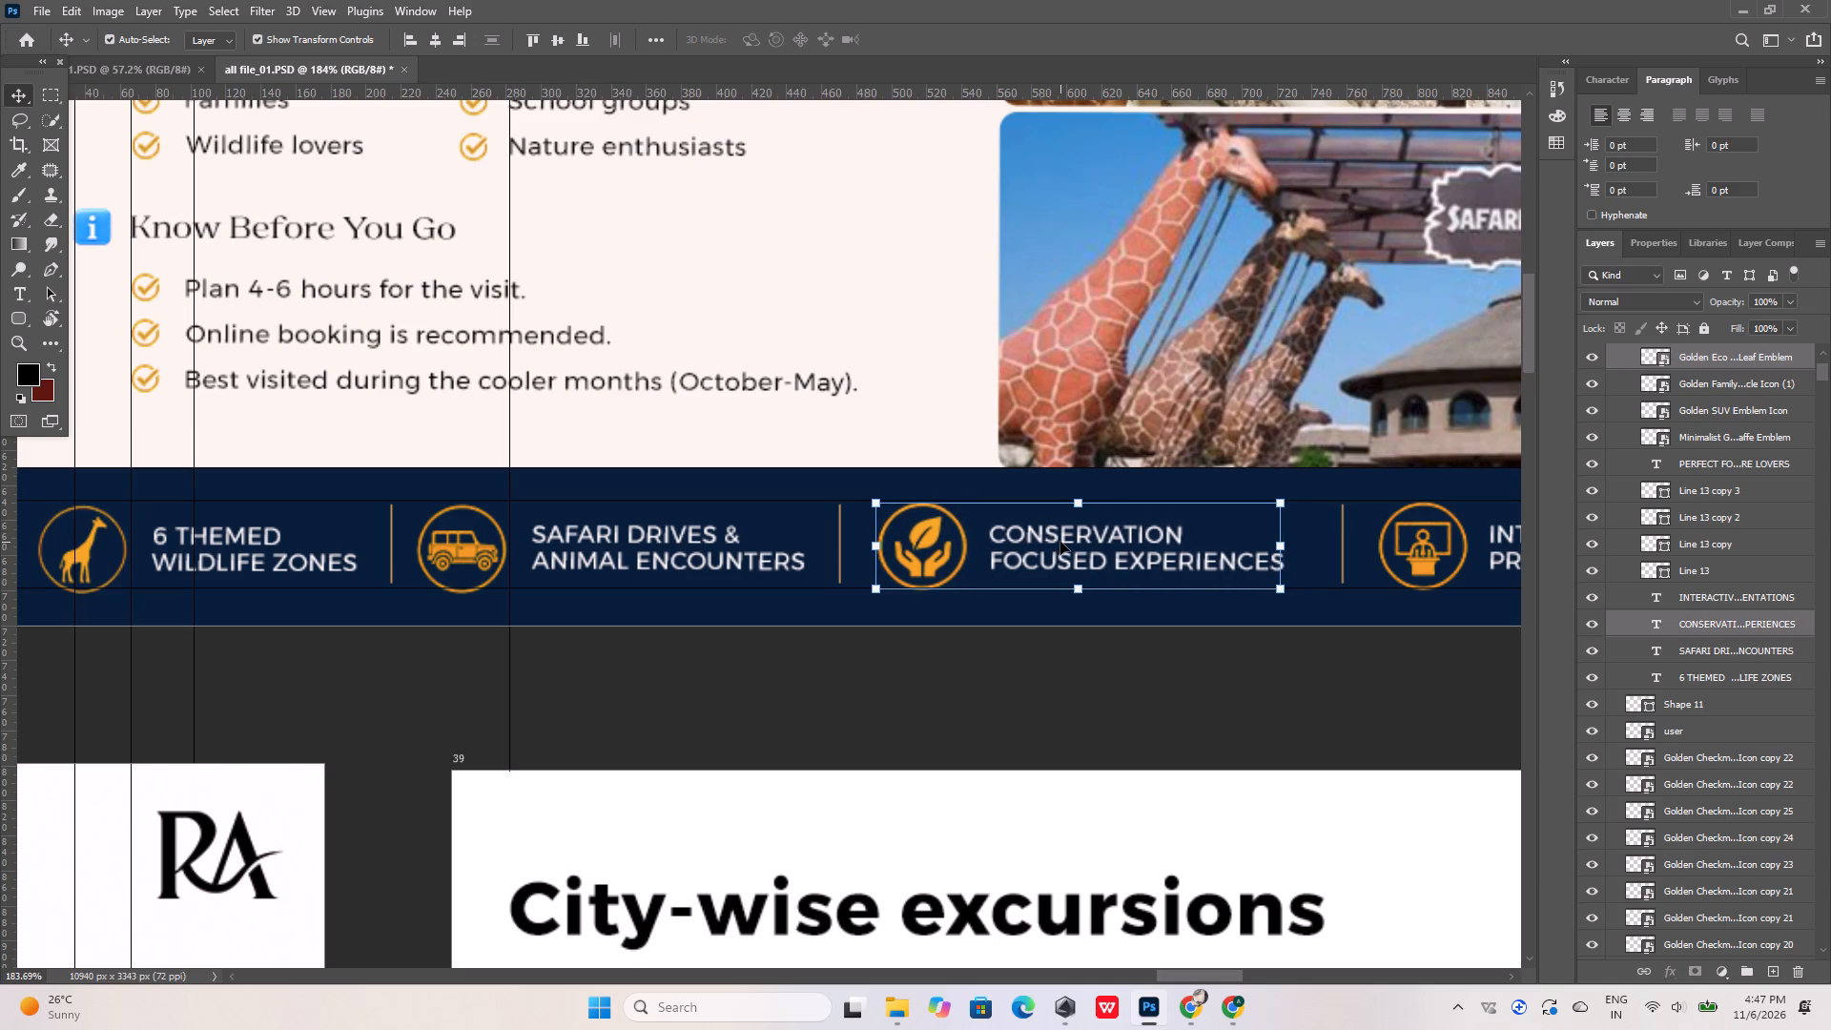
key("Left")
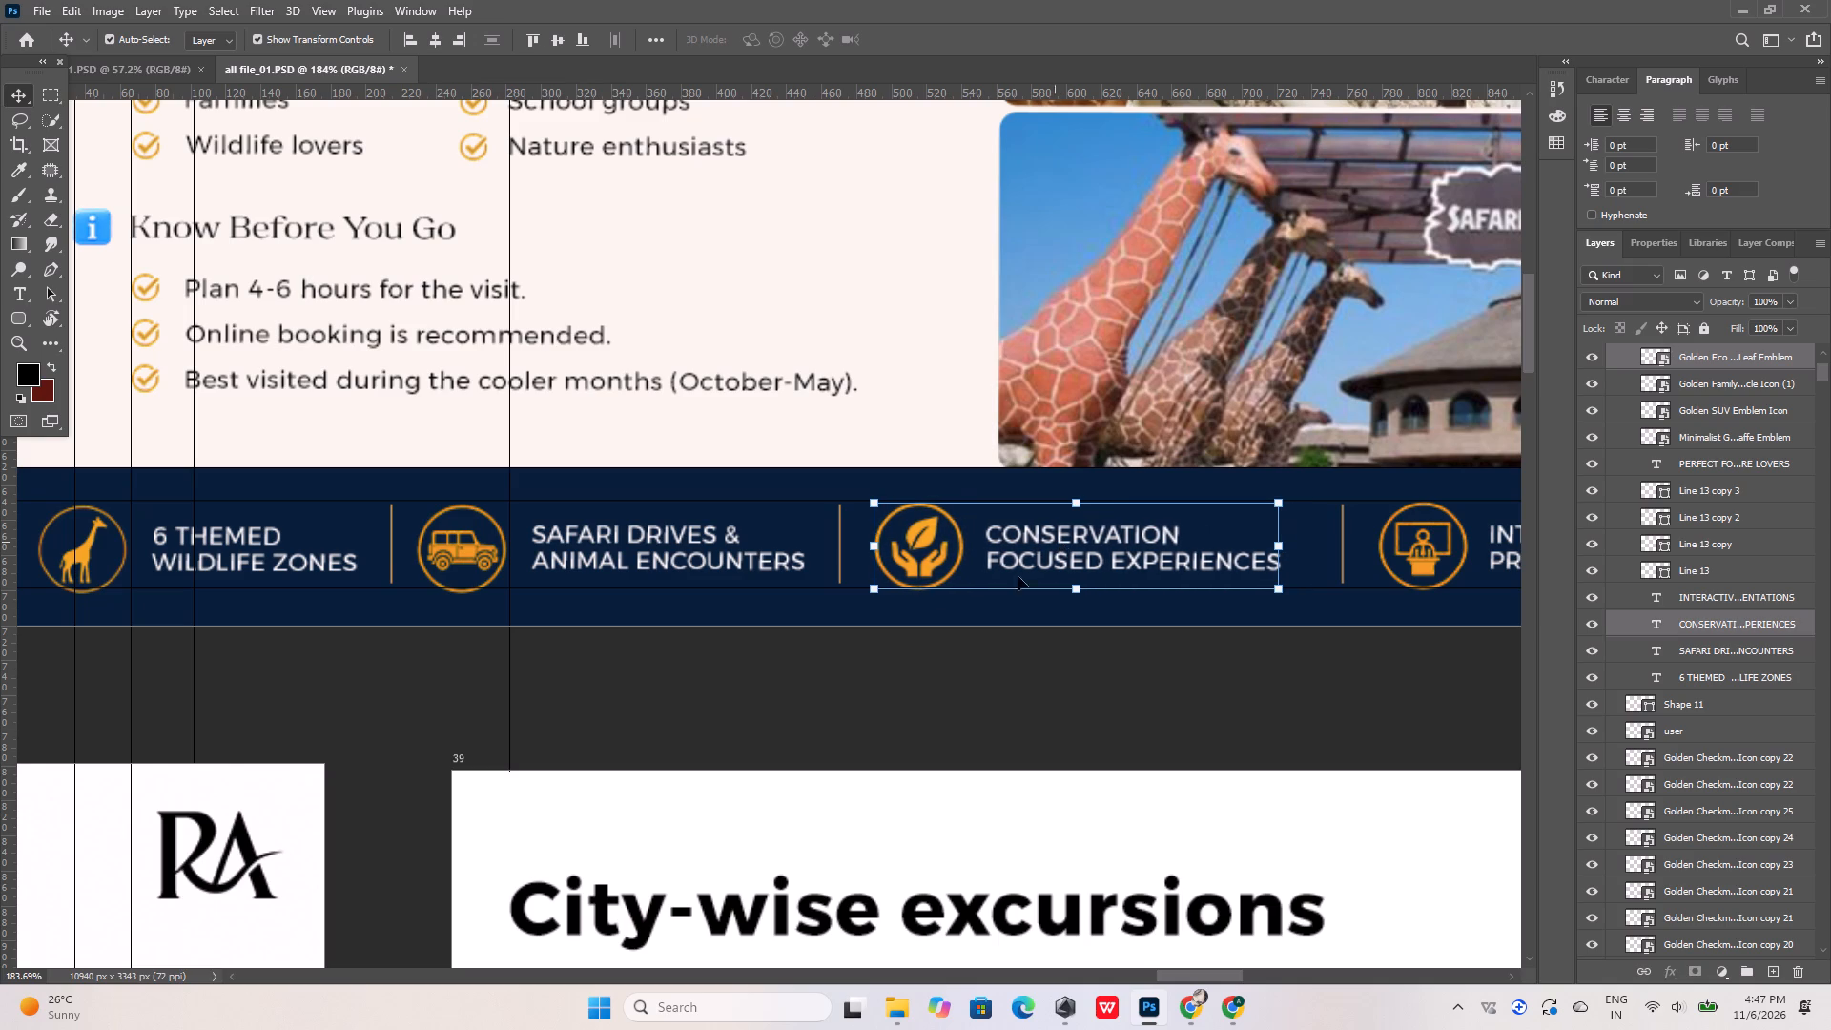
Move the divider line after "Conservation Focused Experiences" 17 px left in the Dubai Safari Park footer.
left_click(855, 662)
scroll(283, 508, "down", 6)
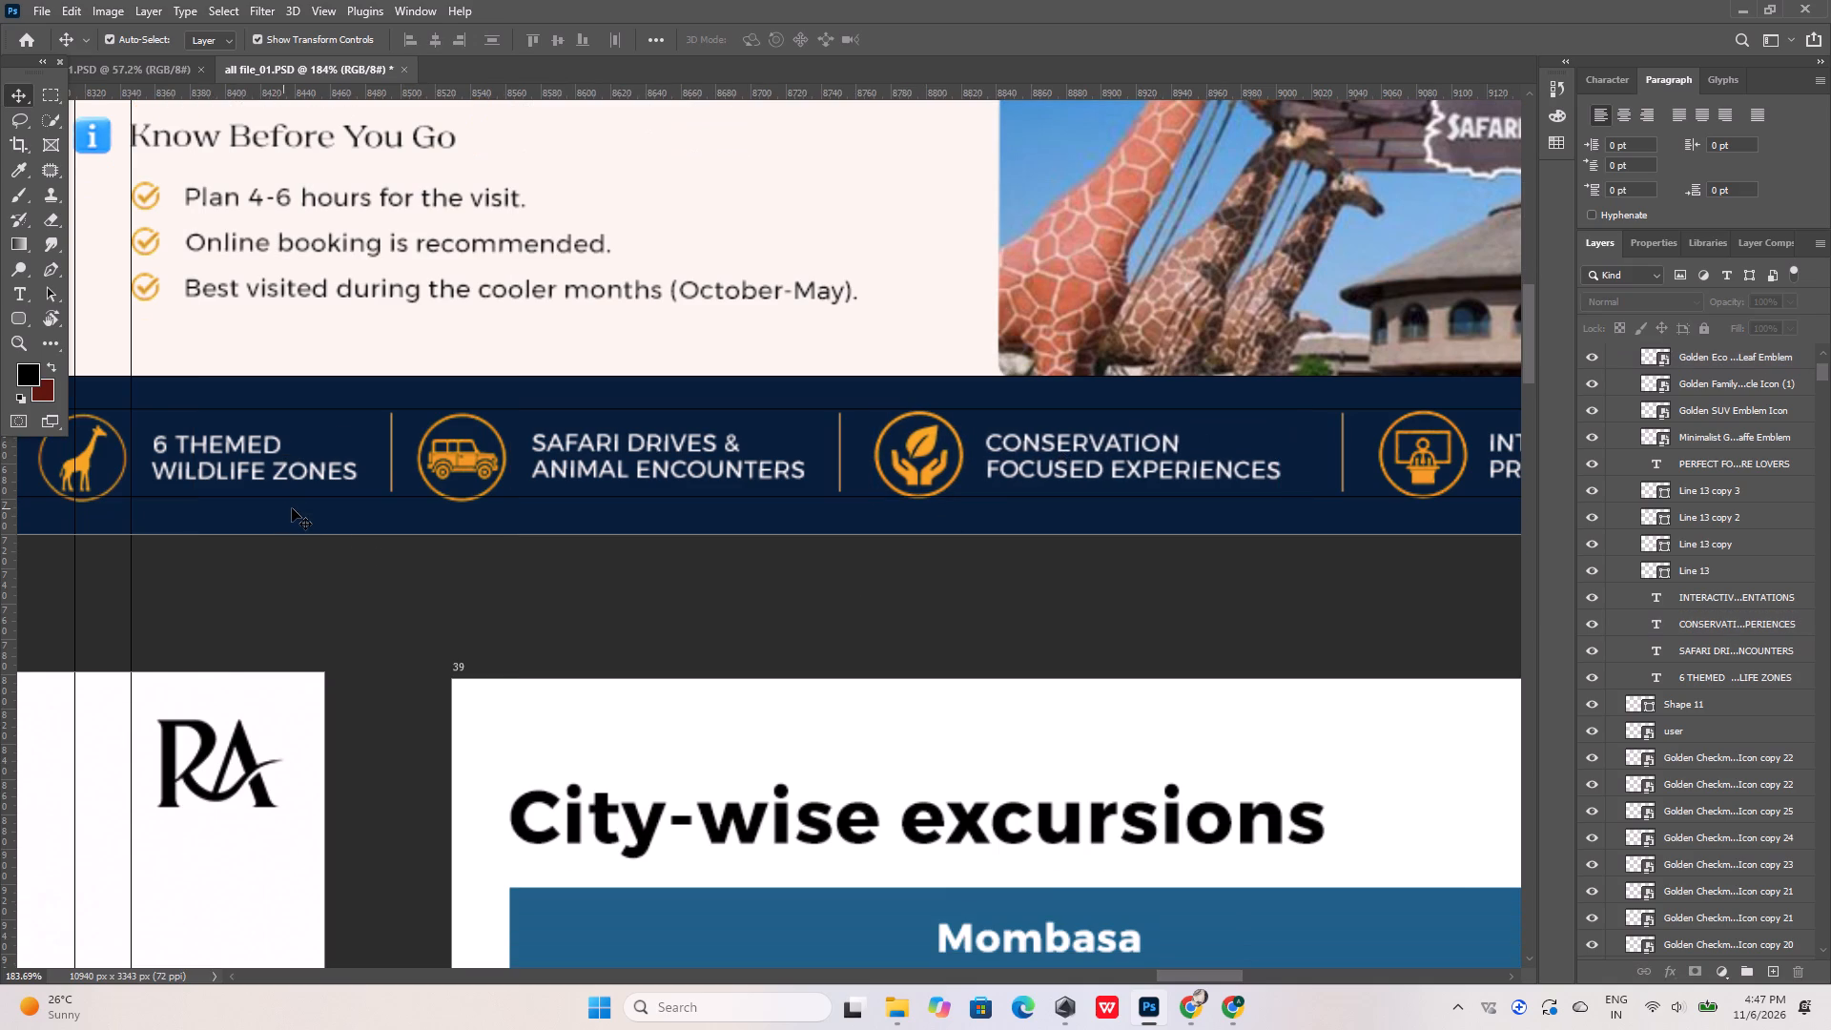
scroll(378, 550, "down", 10, "alt")
scroll(836, 495, "up", 13, "alt")
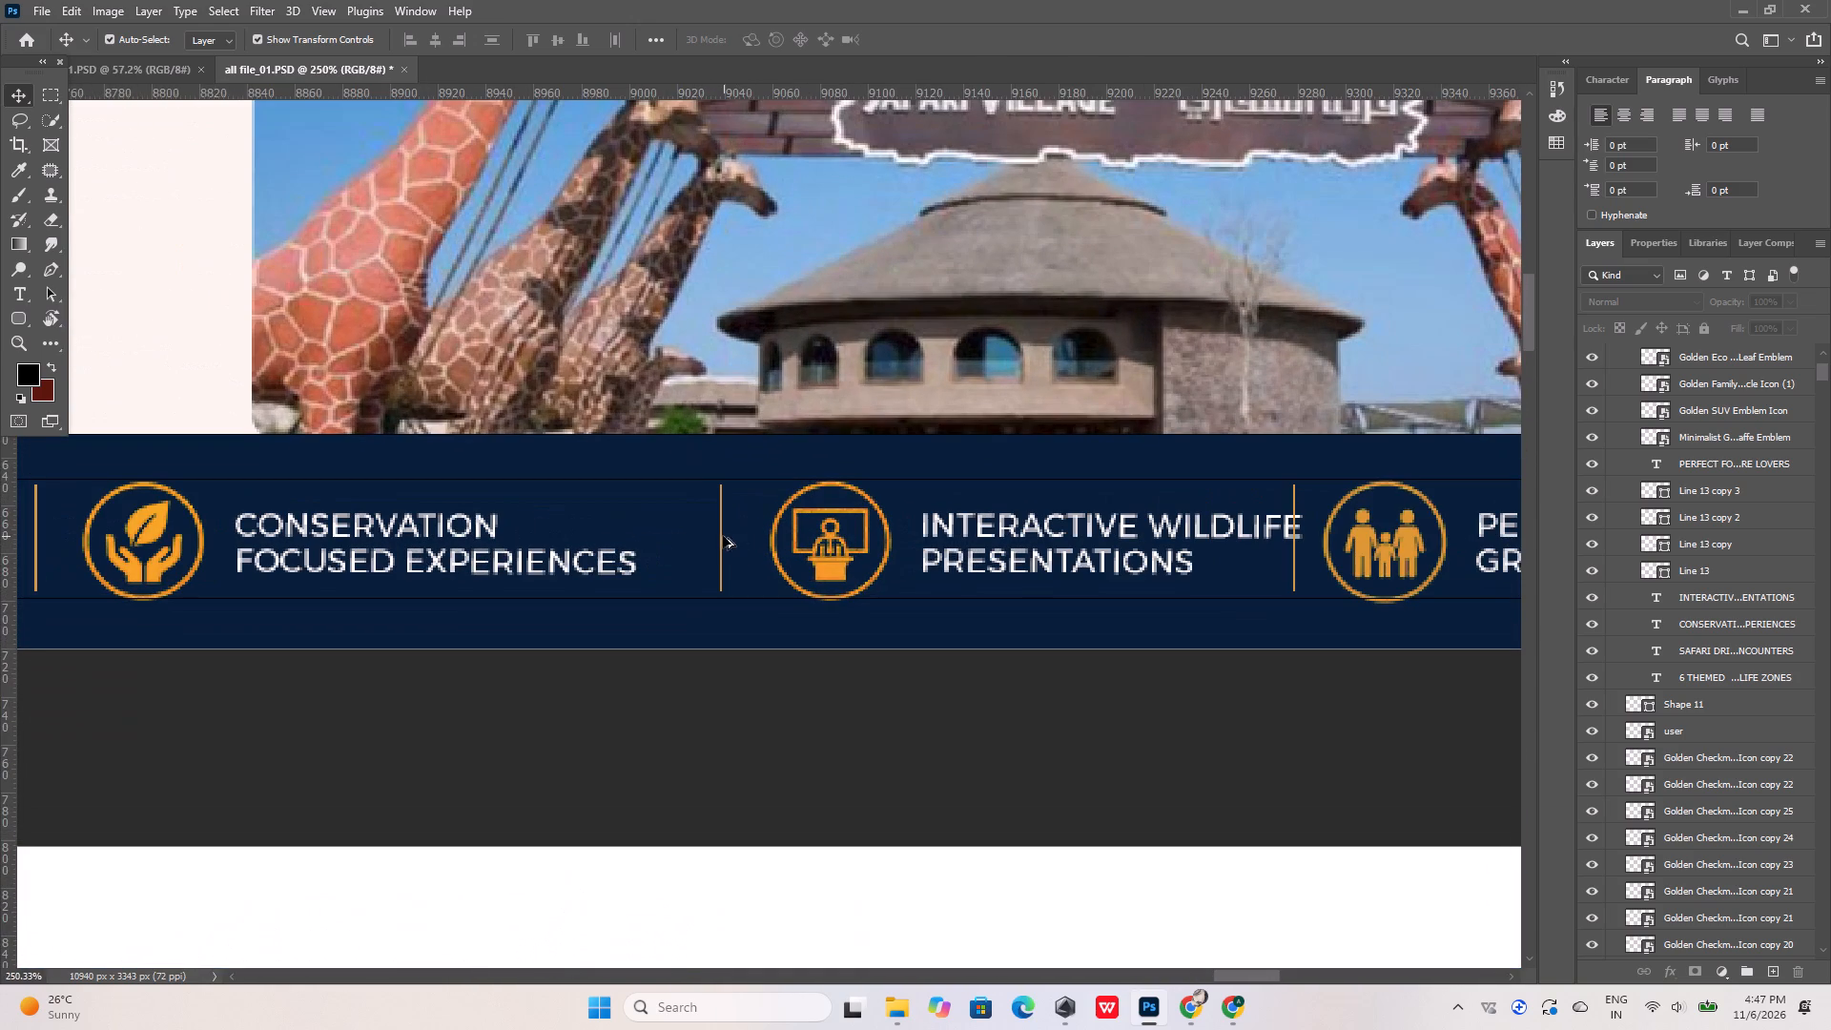
left_click(721, 536)
key("shift+Left")
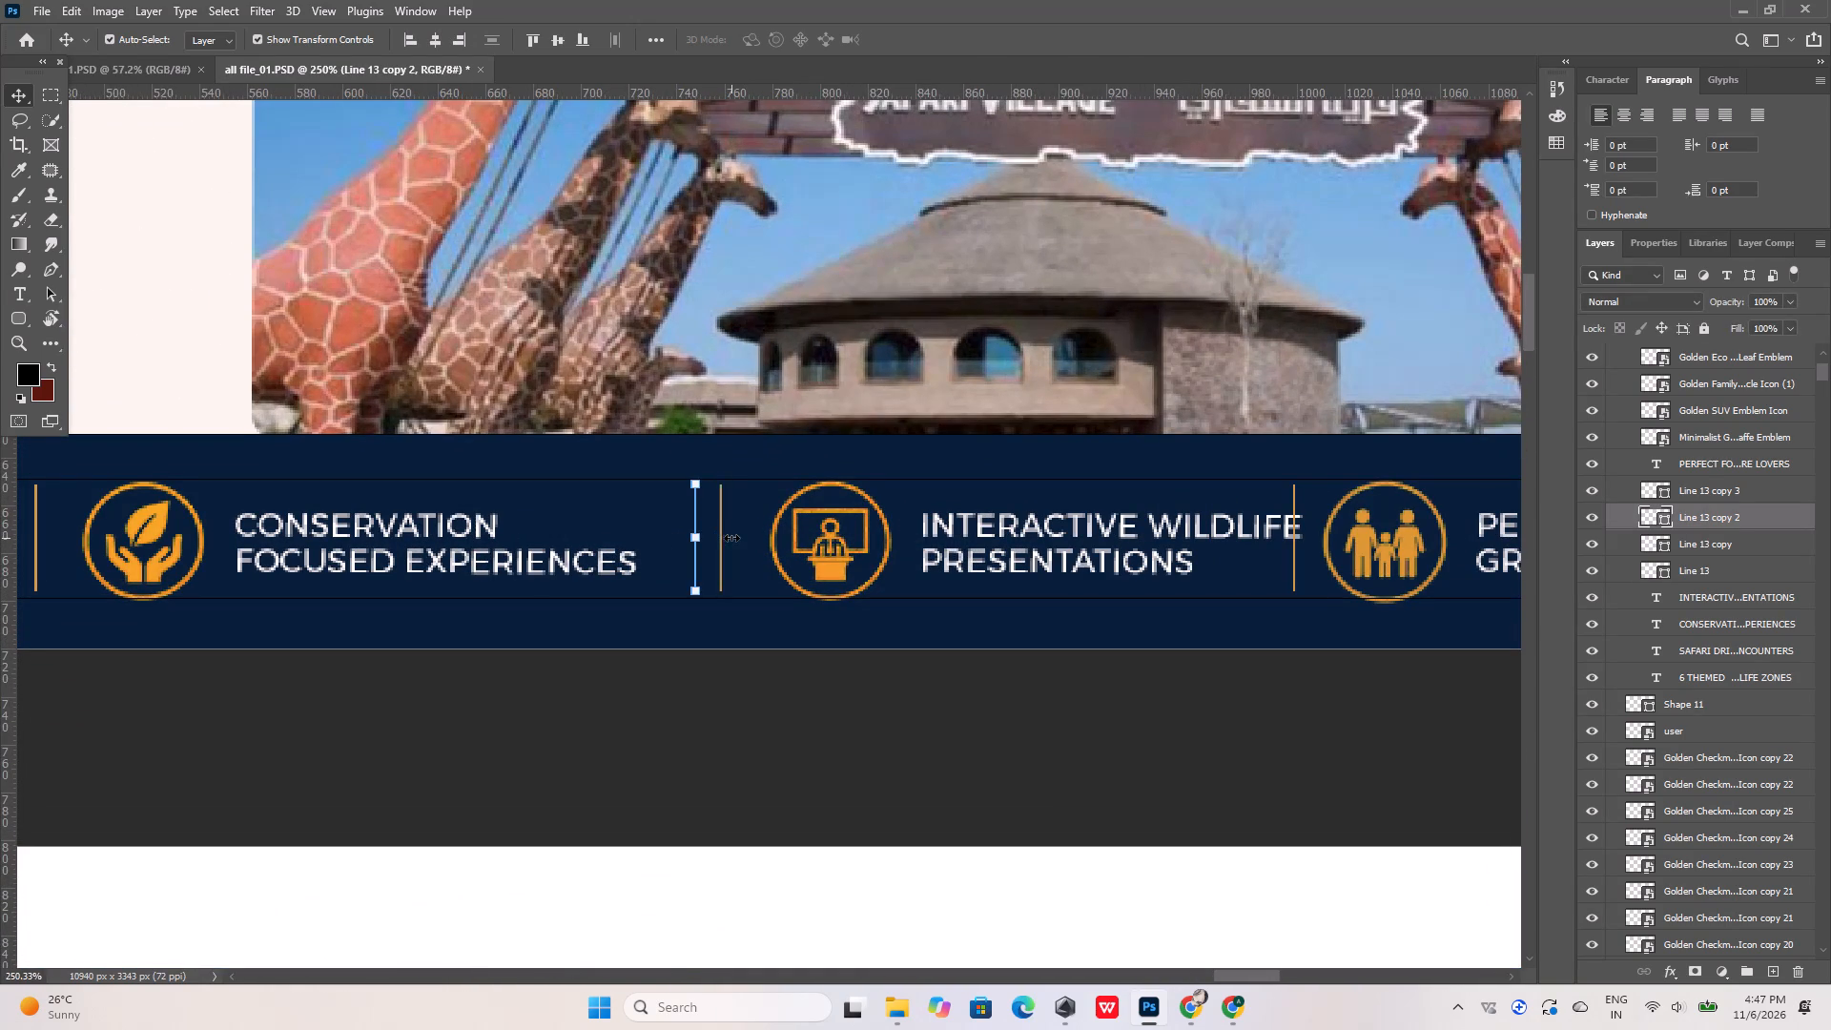
key("Left")
key("Left")
key("Left")
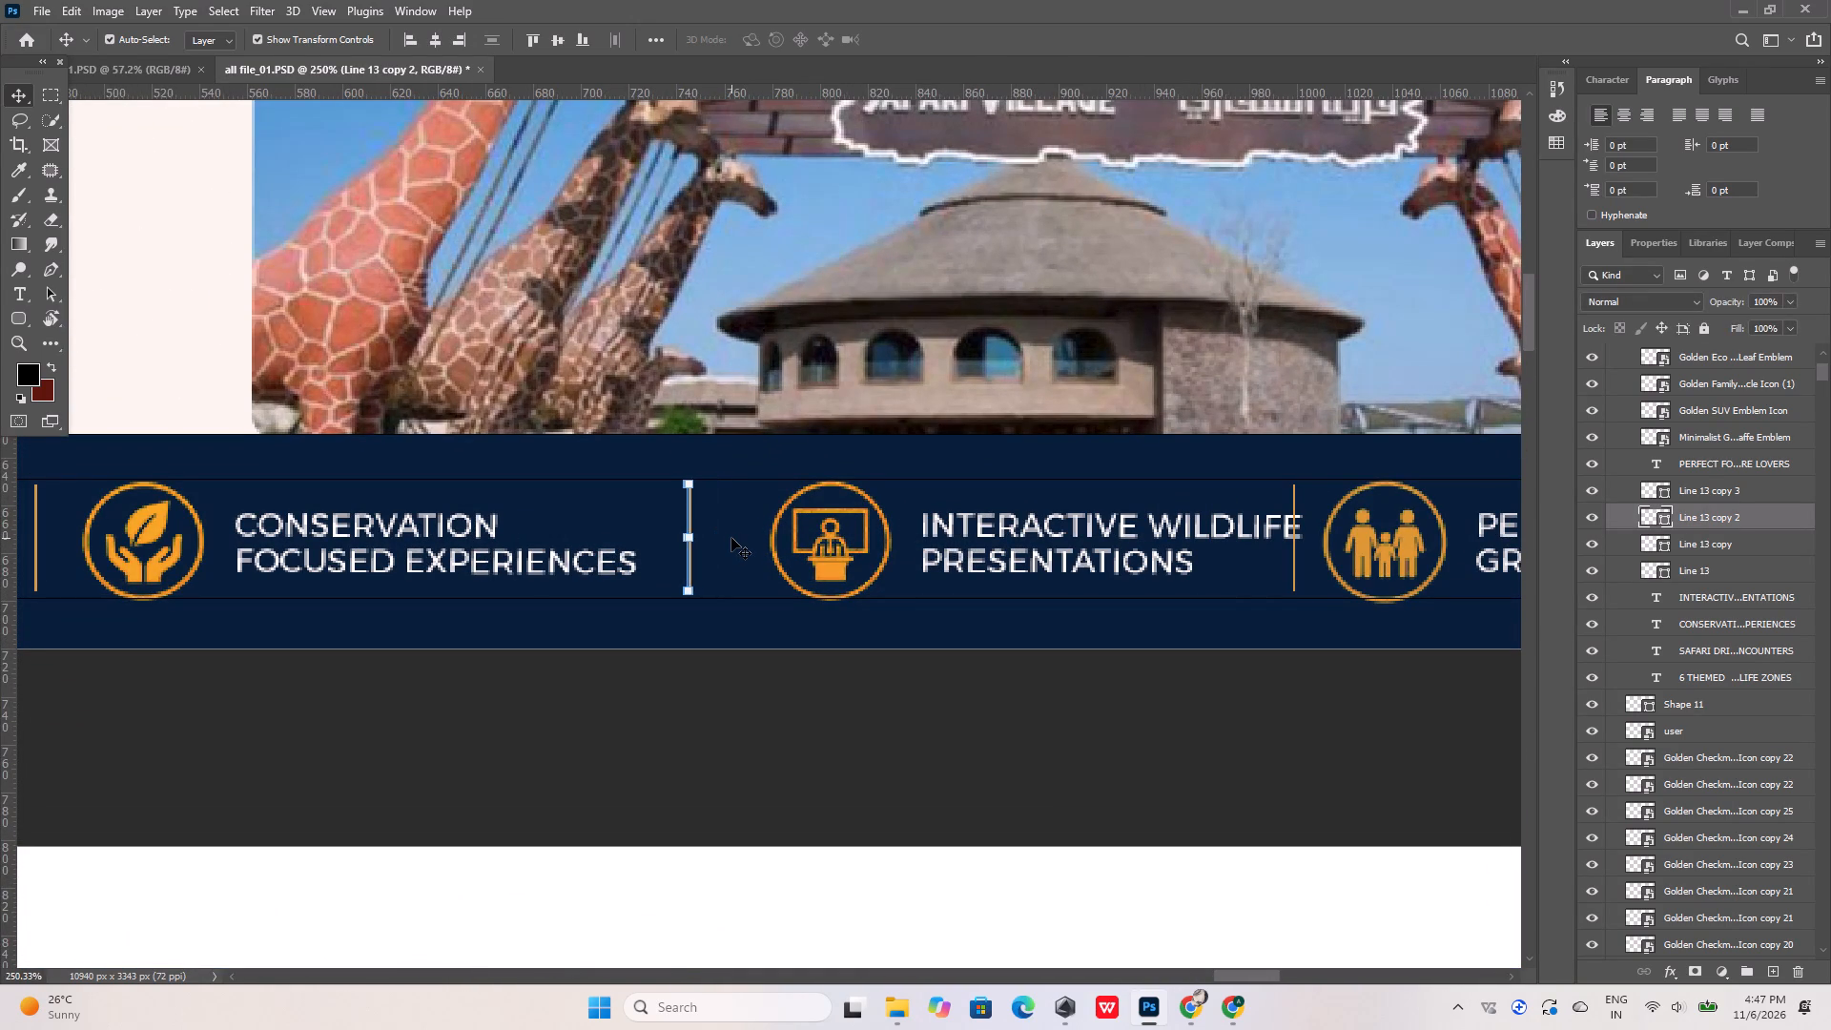
key("Left")
key("Left")
key("Left")
key("Left")
Nudge the presenter icon and its "Interactive Wildlife Presentations" label 16 px left, closer to the third divider.
left_click(816, 563)
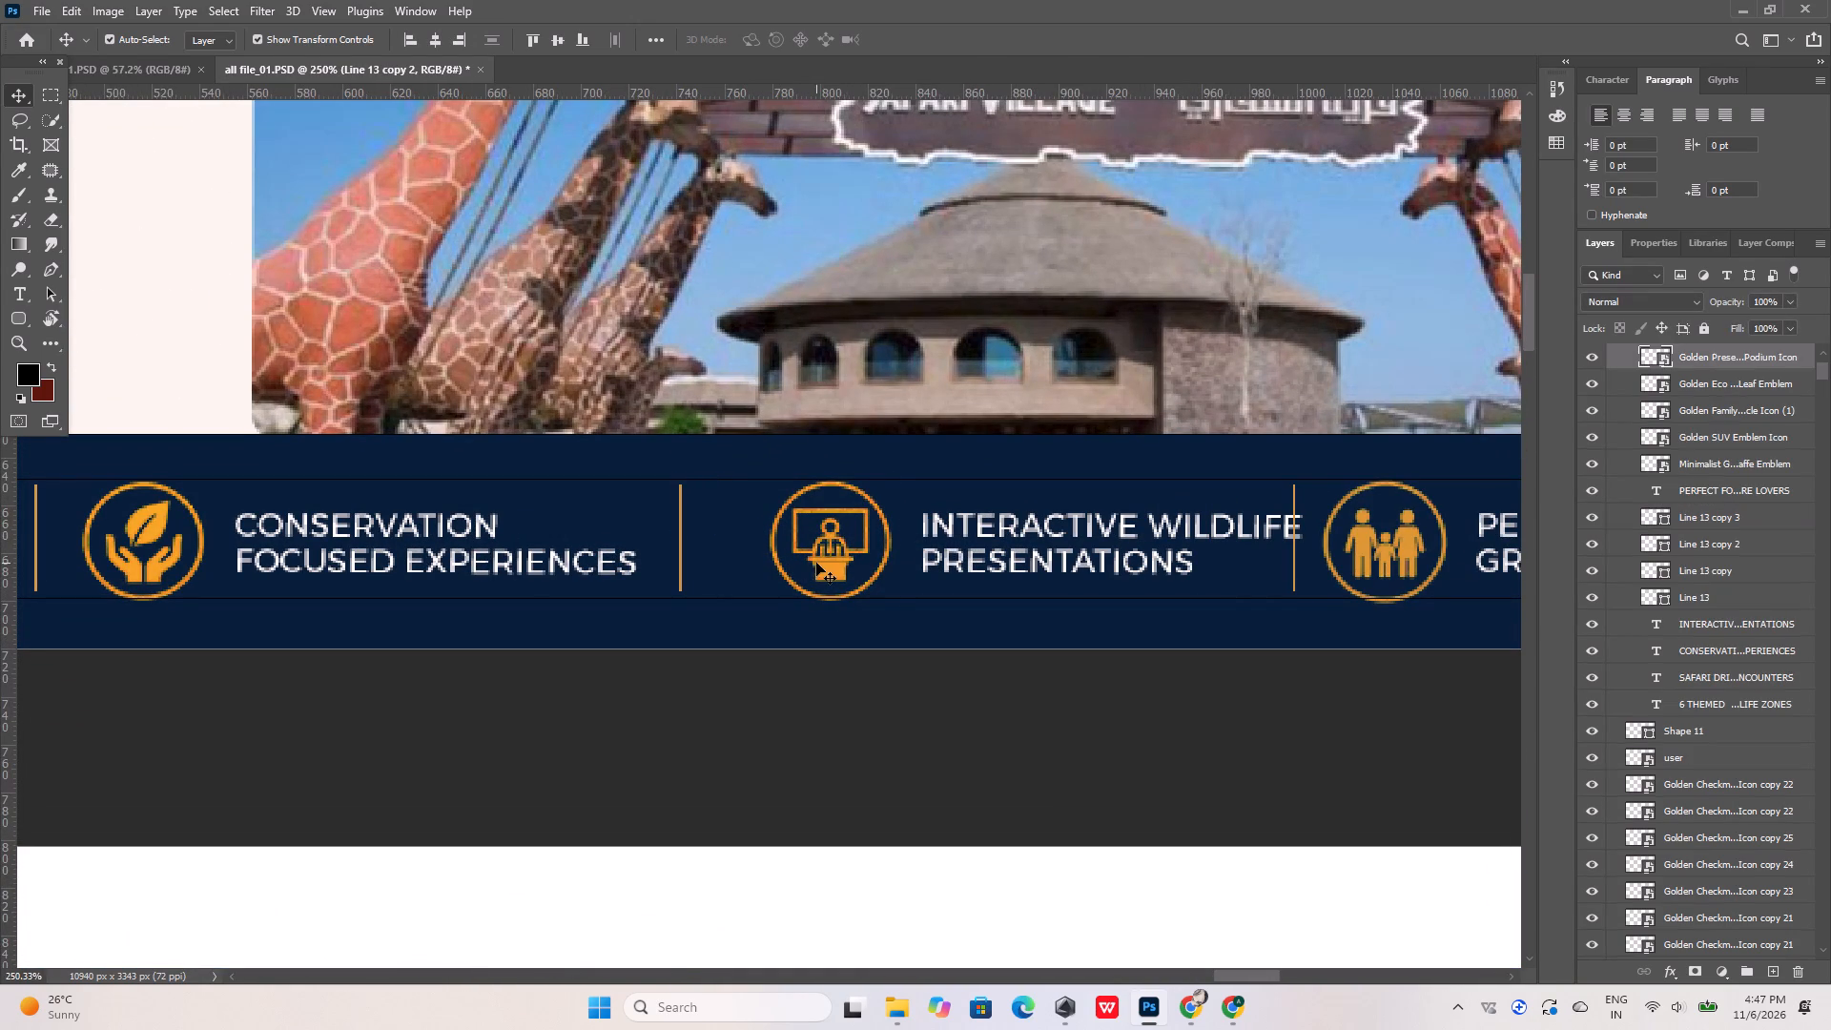
left_click(963, 527, "shift")
key("shift+Left")
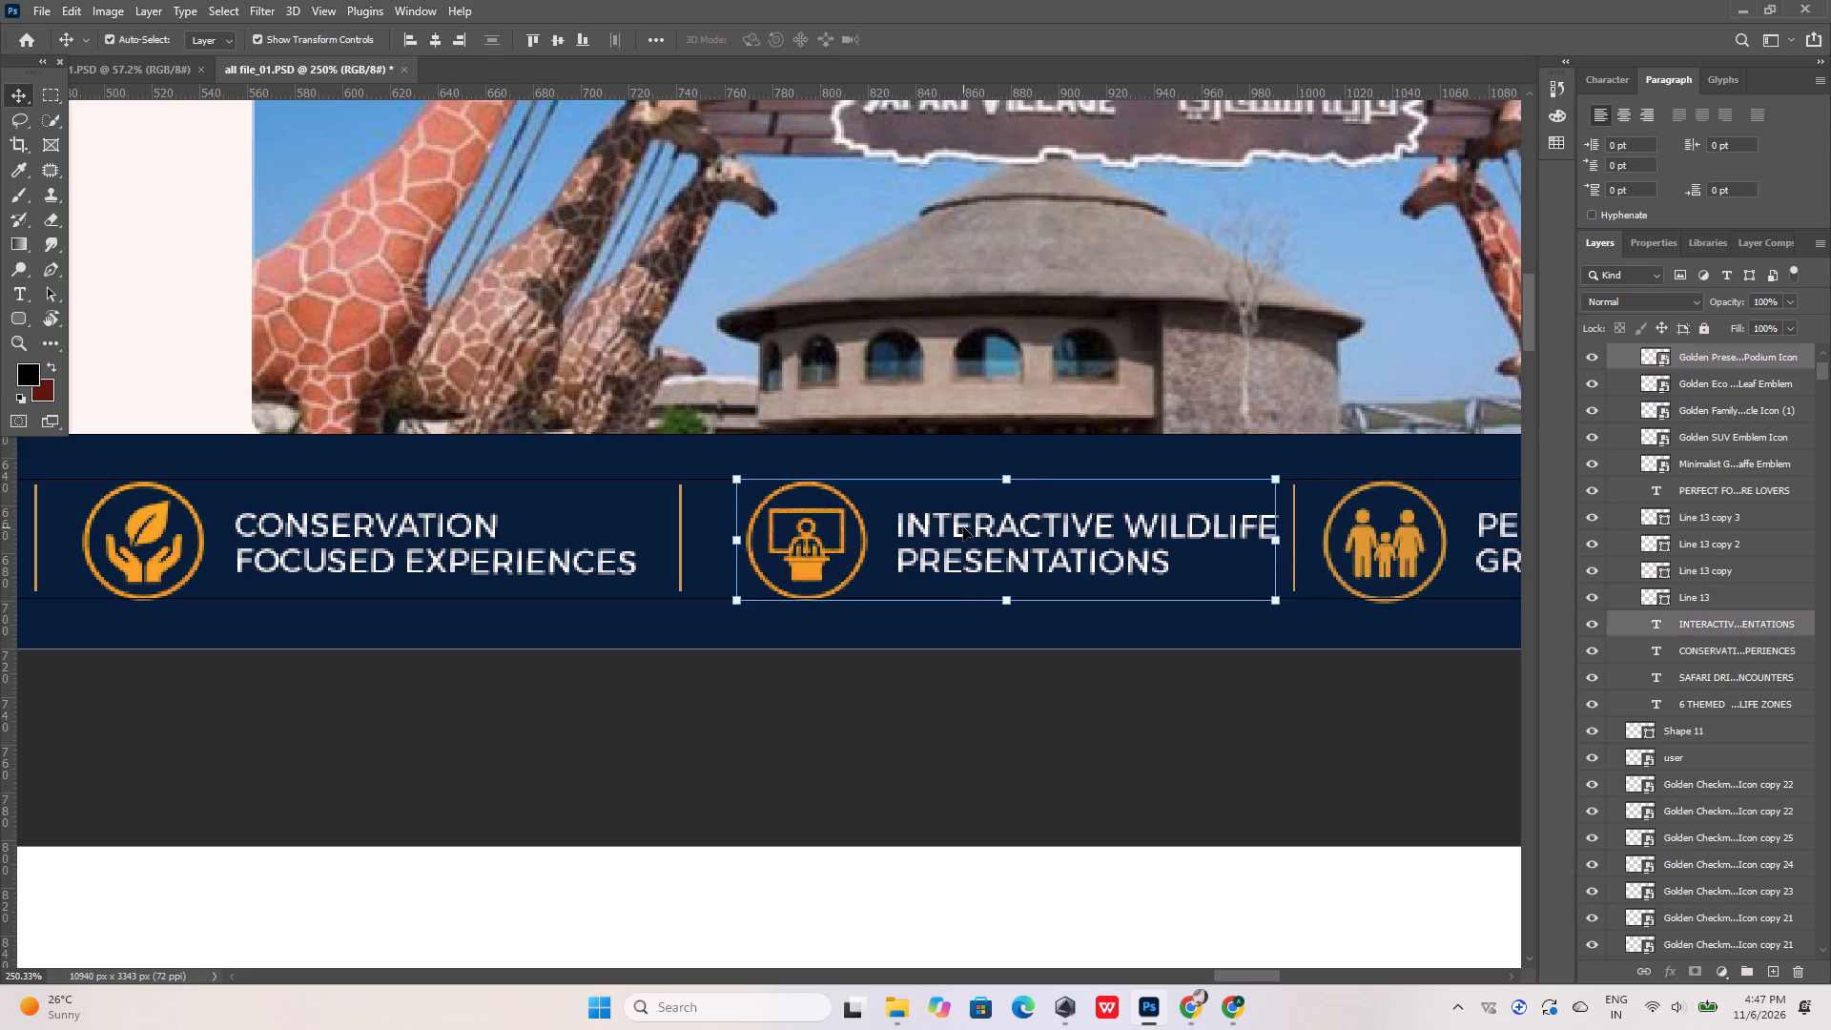
key("Left")
key("Left")
key("Left")
key("Left")
key("Left")
key("Left")
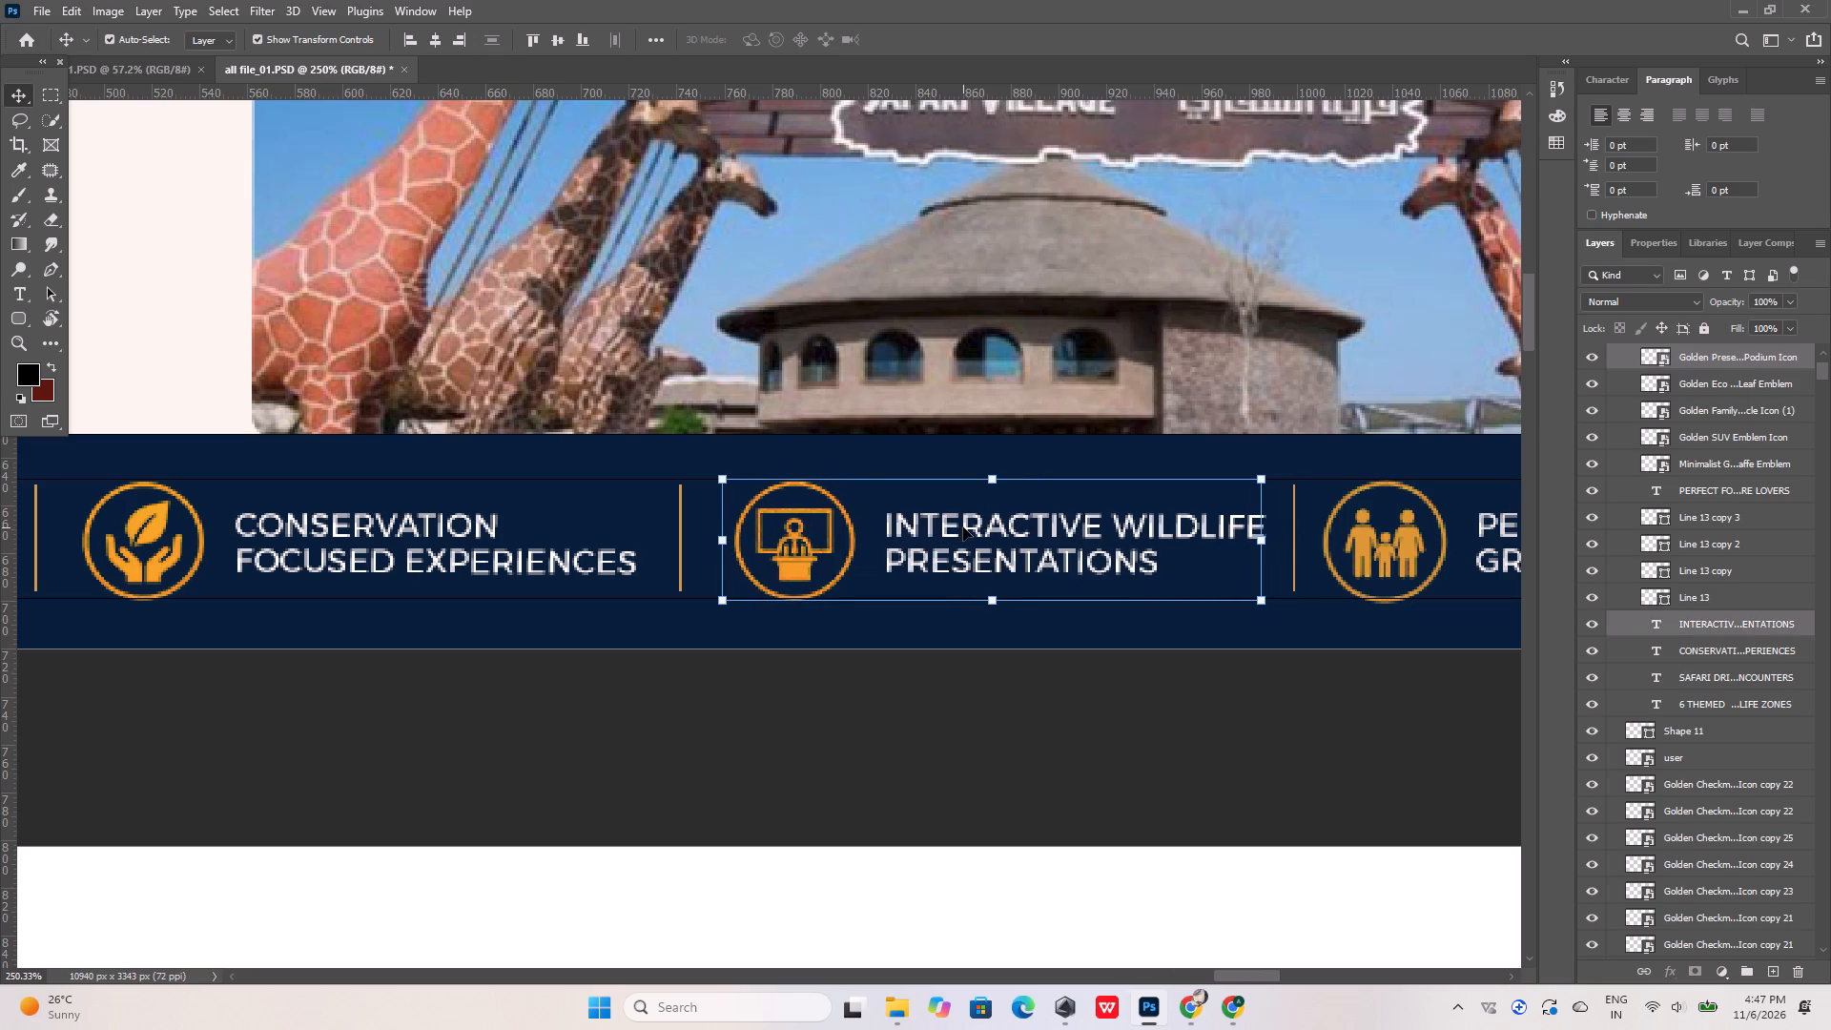
left_click(703, 715, "alt")
Nudge the hands-and-leaf icon and its "Conservation Focused Experiences" label 3 px left.
scroll(453, 606, "down", 11, "alt")
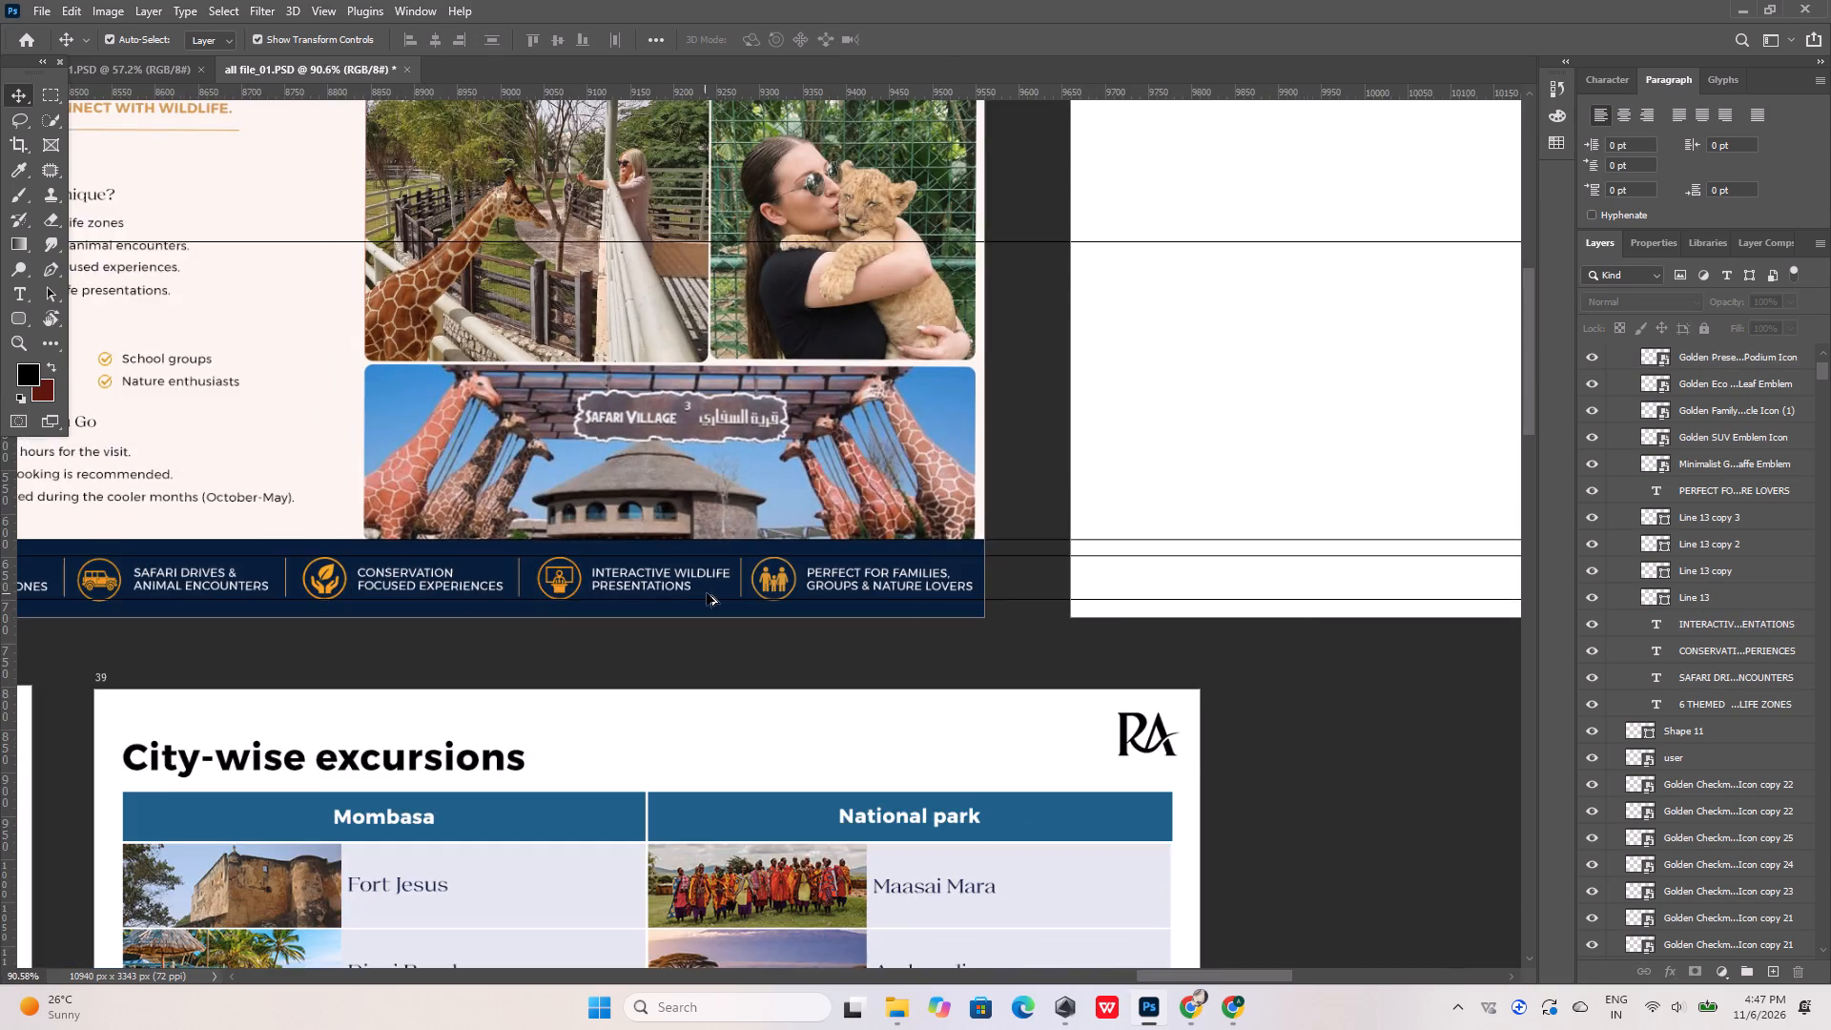
scroll(745, 578, "up", 12, "alt")
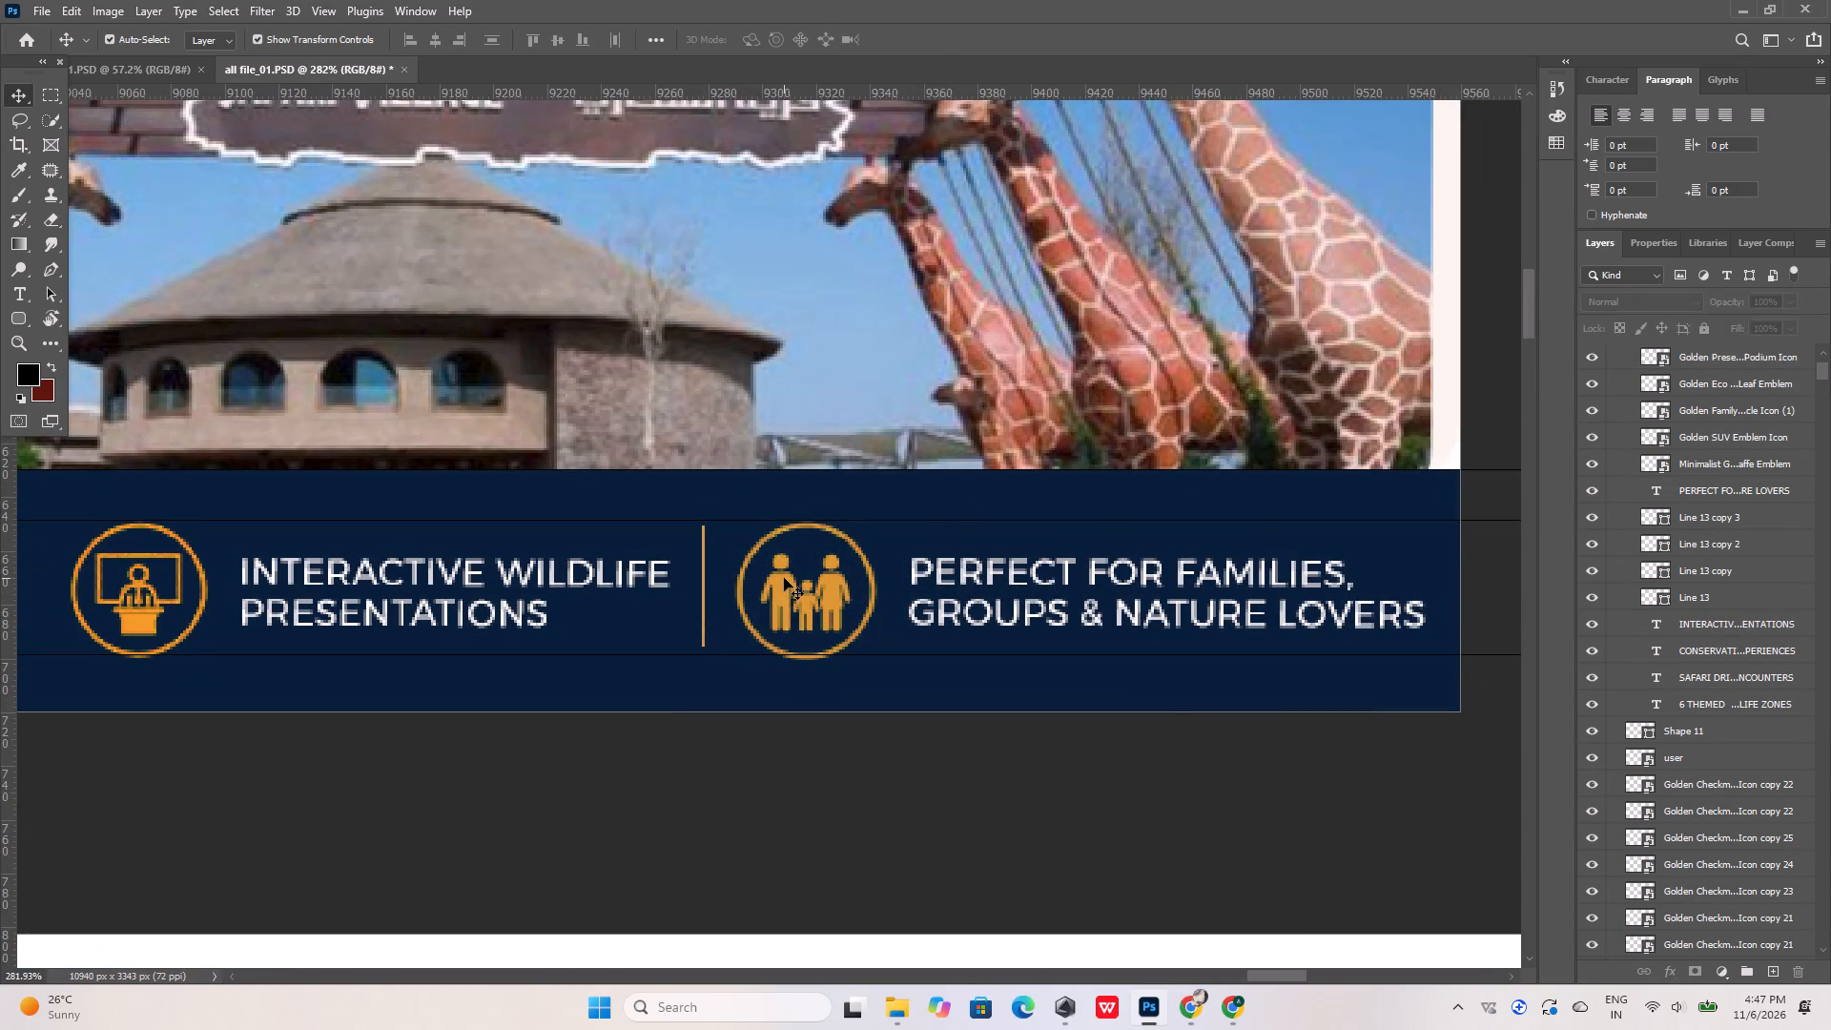
left_click(784, 578)
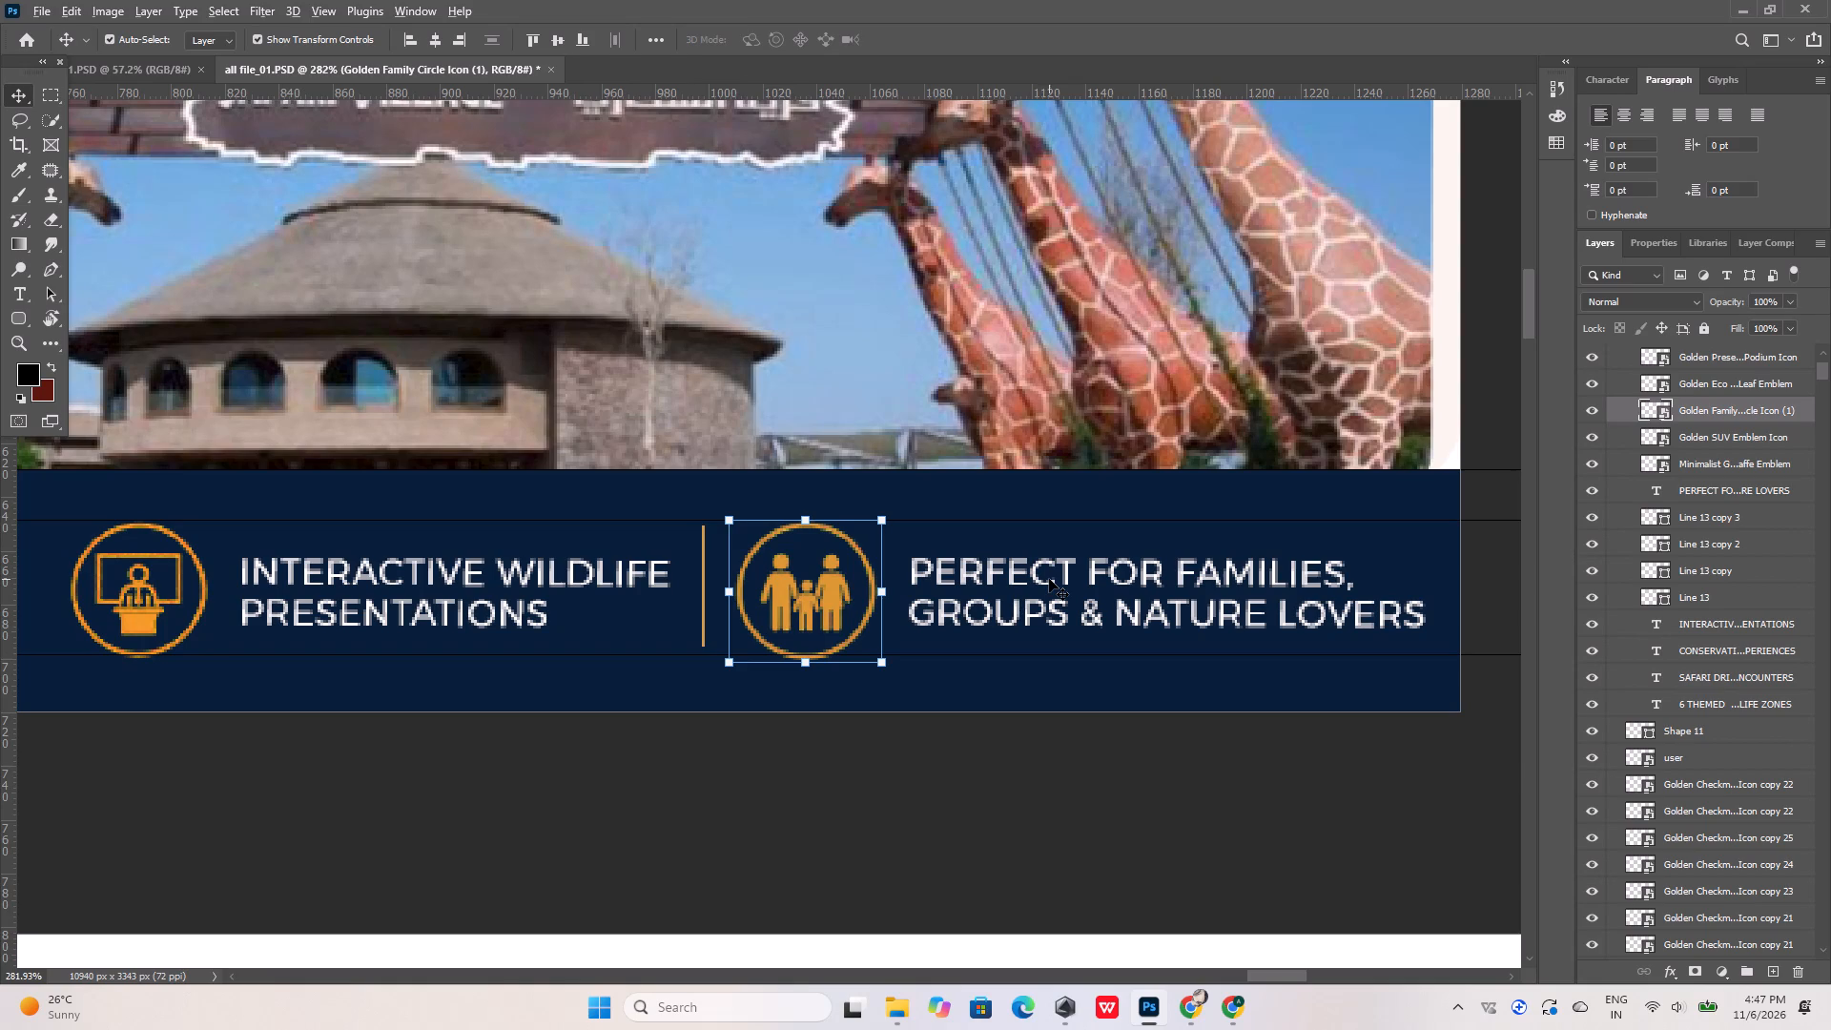
scroll(1049, 579, "down", 8, "alt")
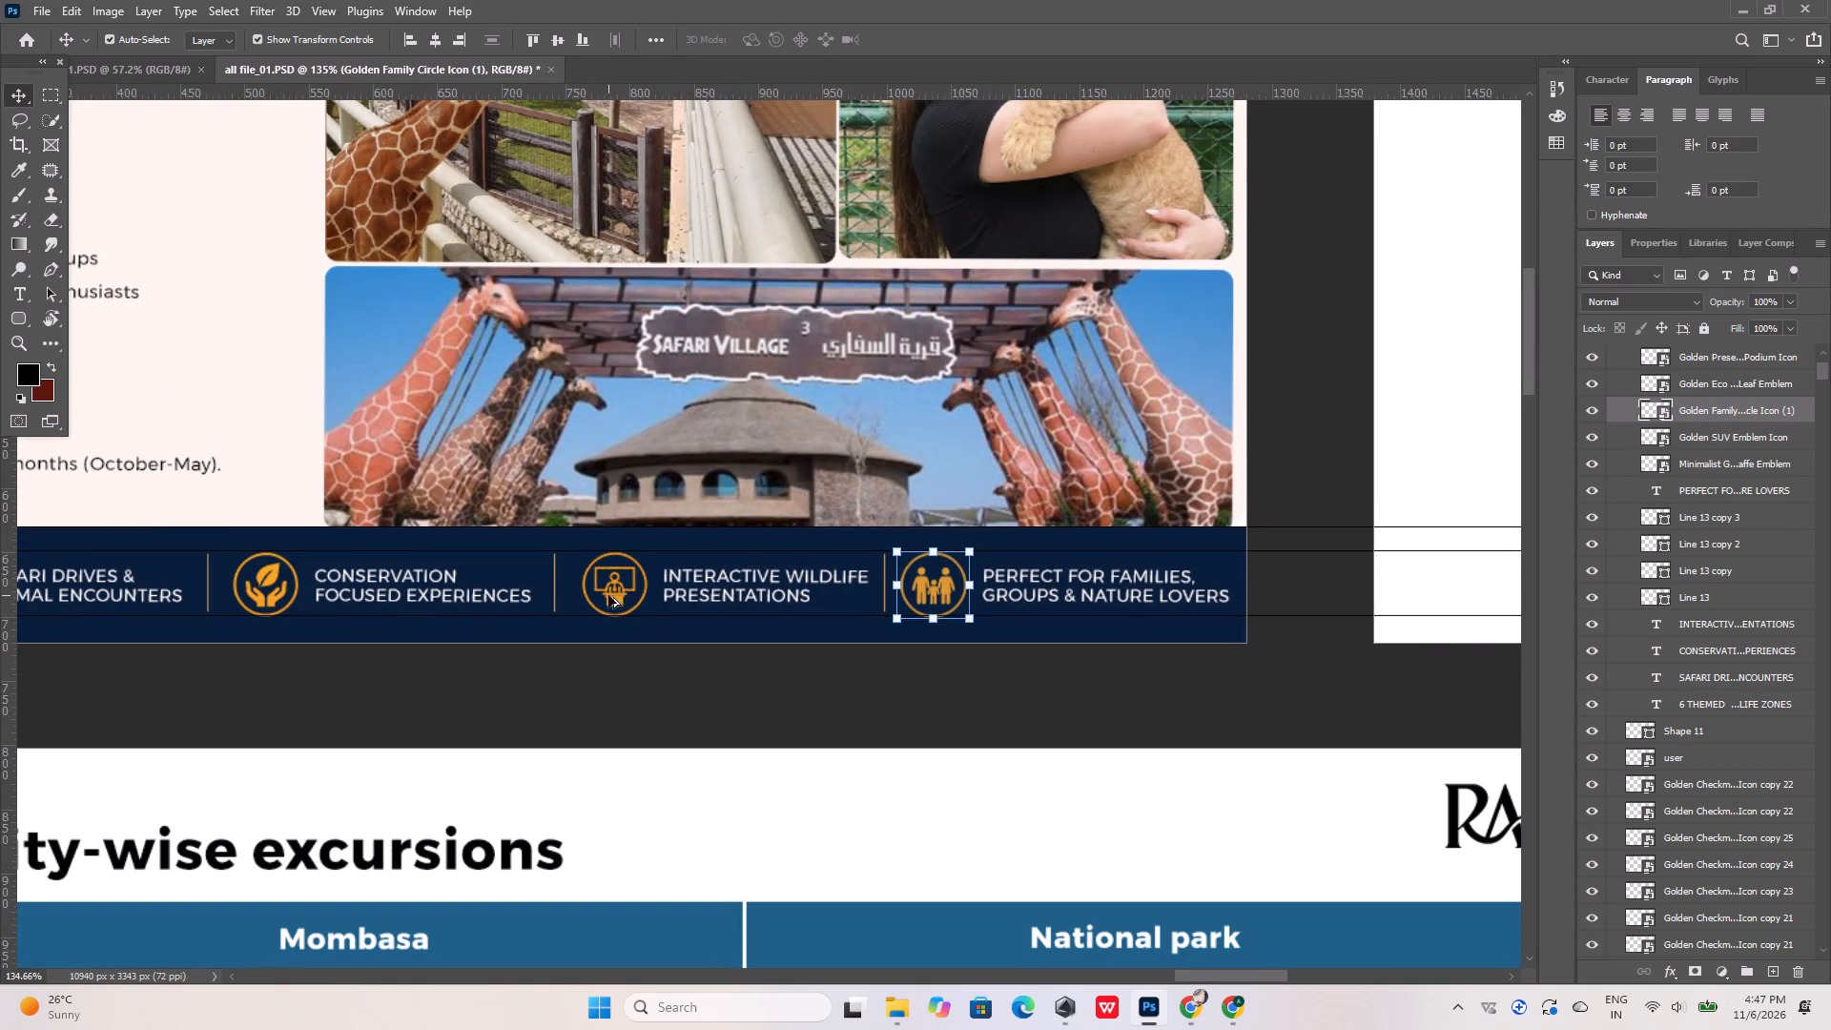
scroll(1154, 672, "down", 8, "alt")
scroll(503, 636, "up", 6, "alt")
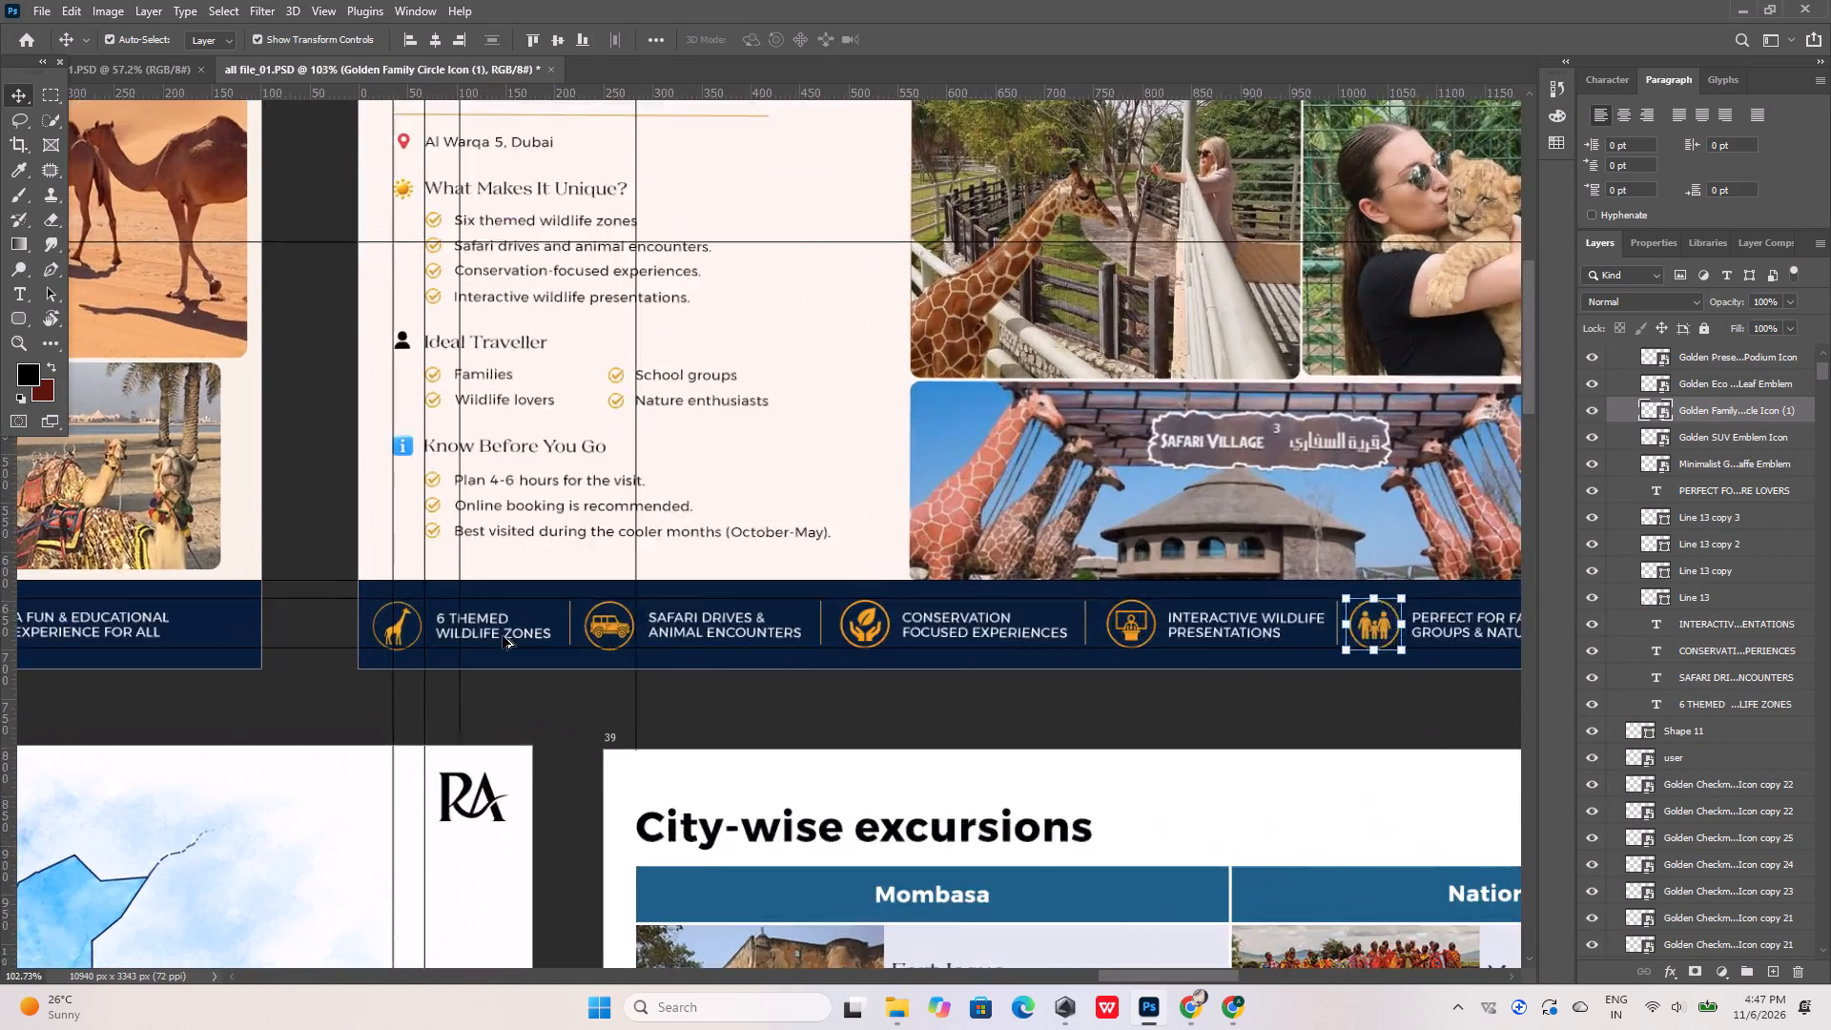
scroll(503, 636, "up", 4, "alt")
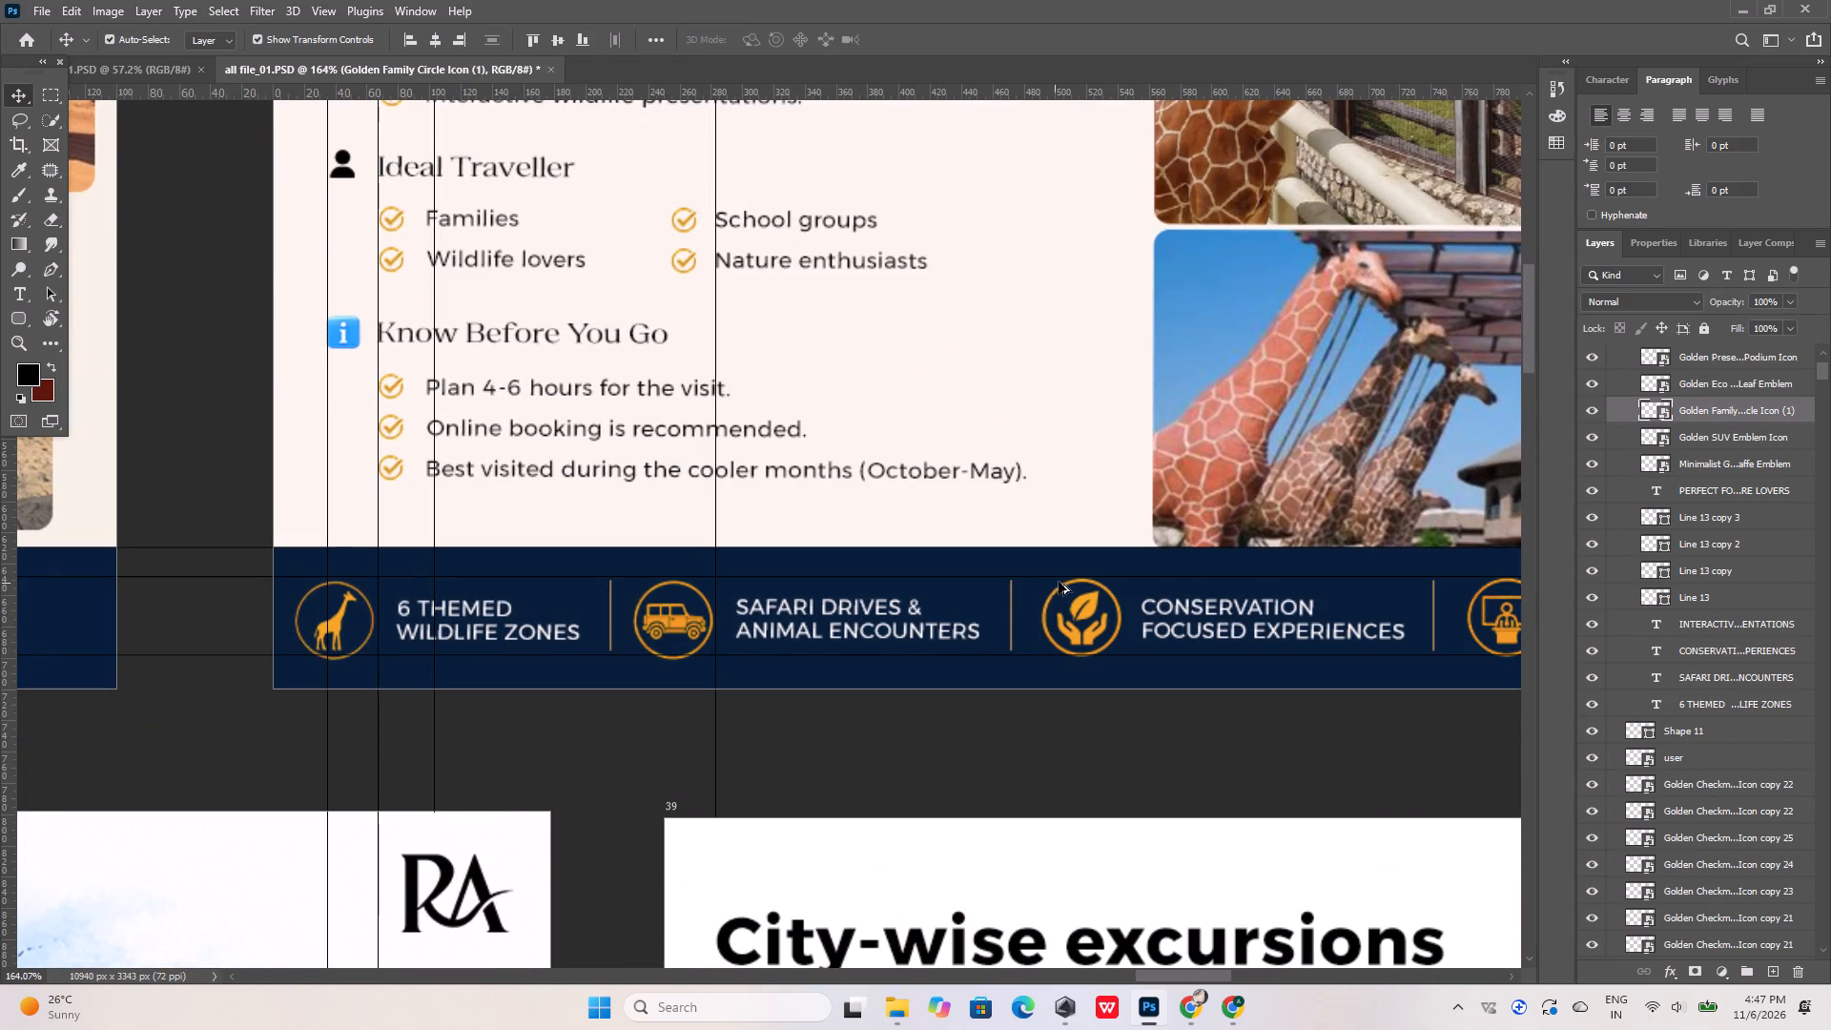
left_click(1071, 610)
left_click(1195, 609, "shift")
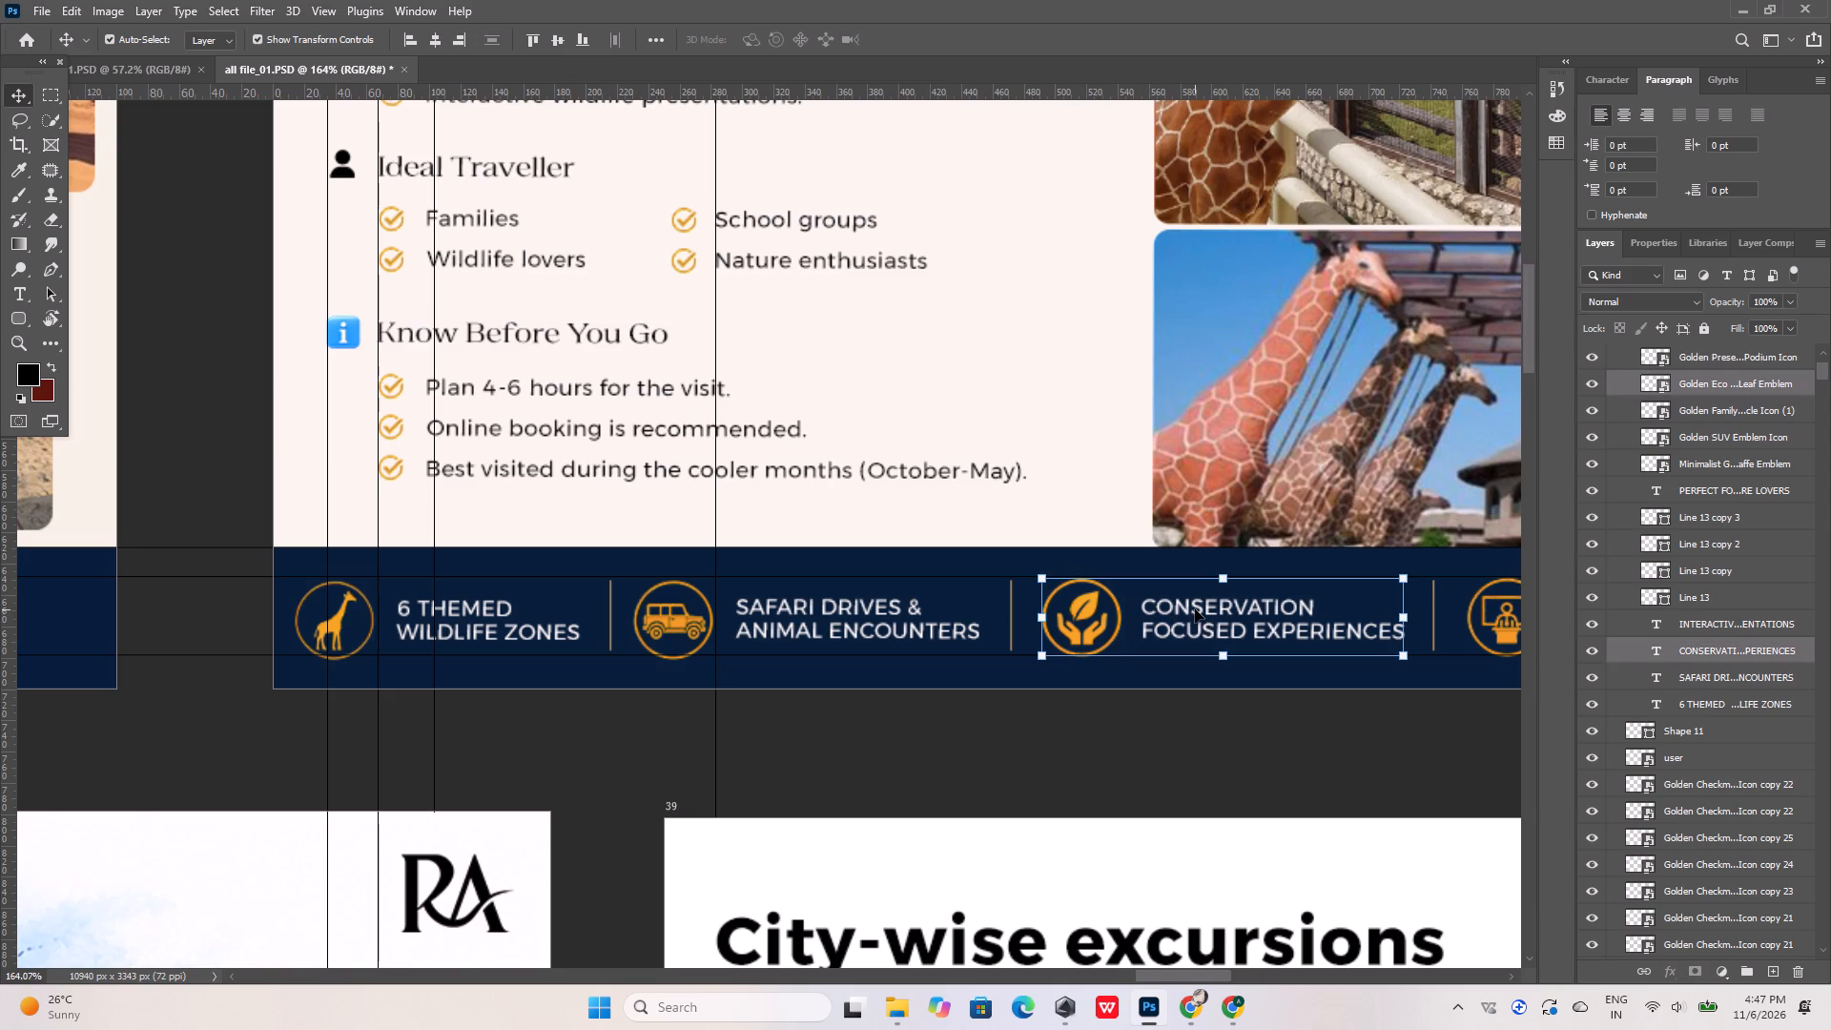
key("Left")
key("Left")
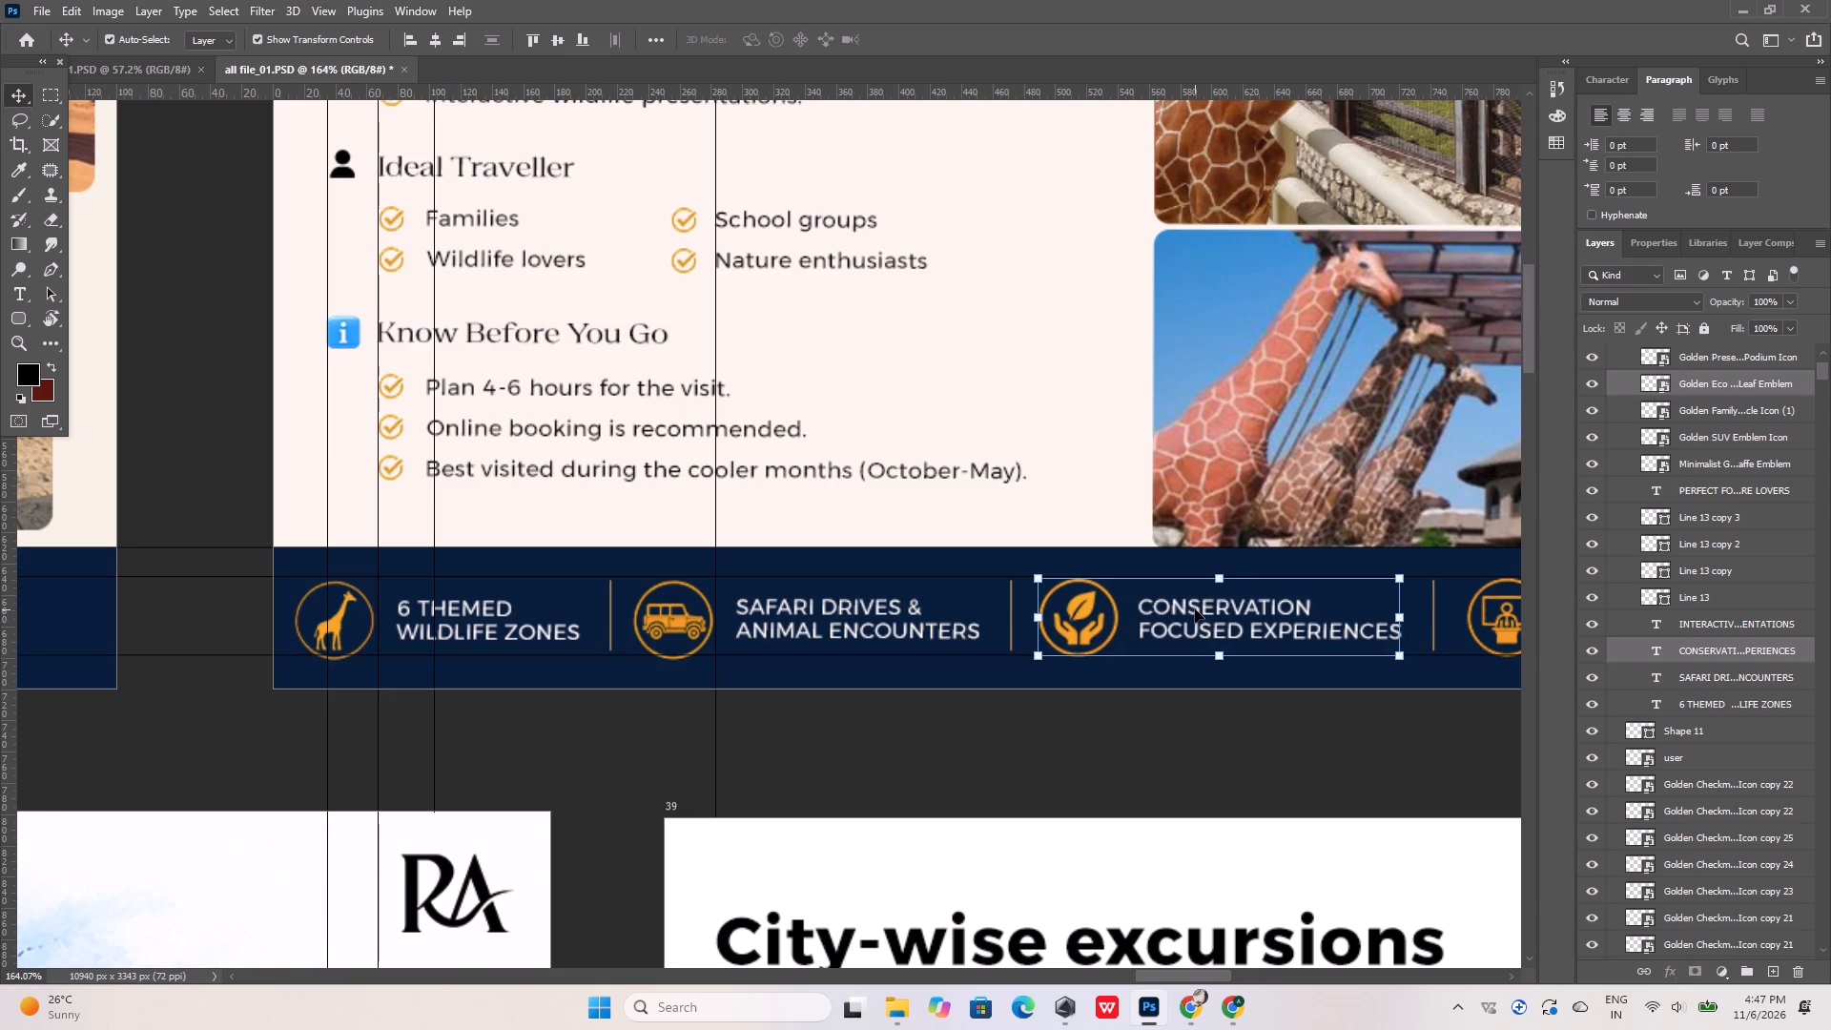
key("Left")
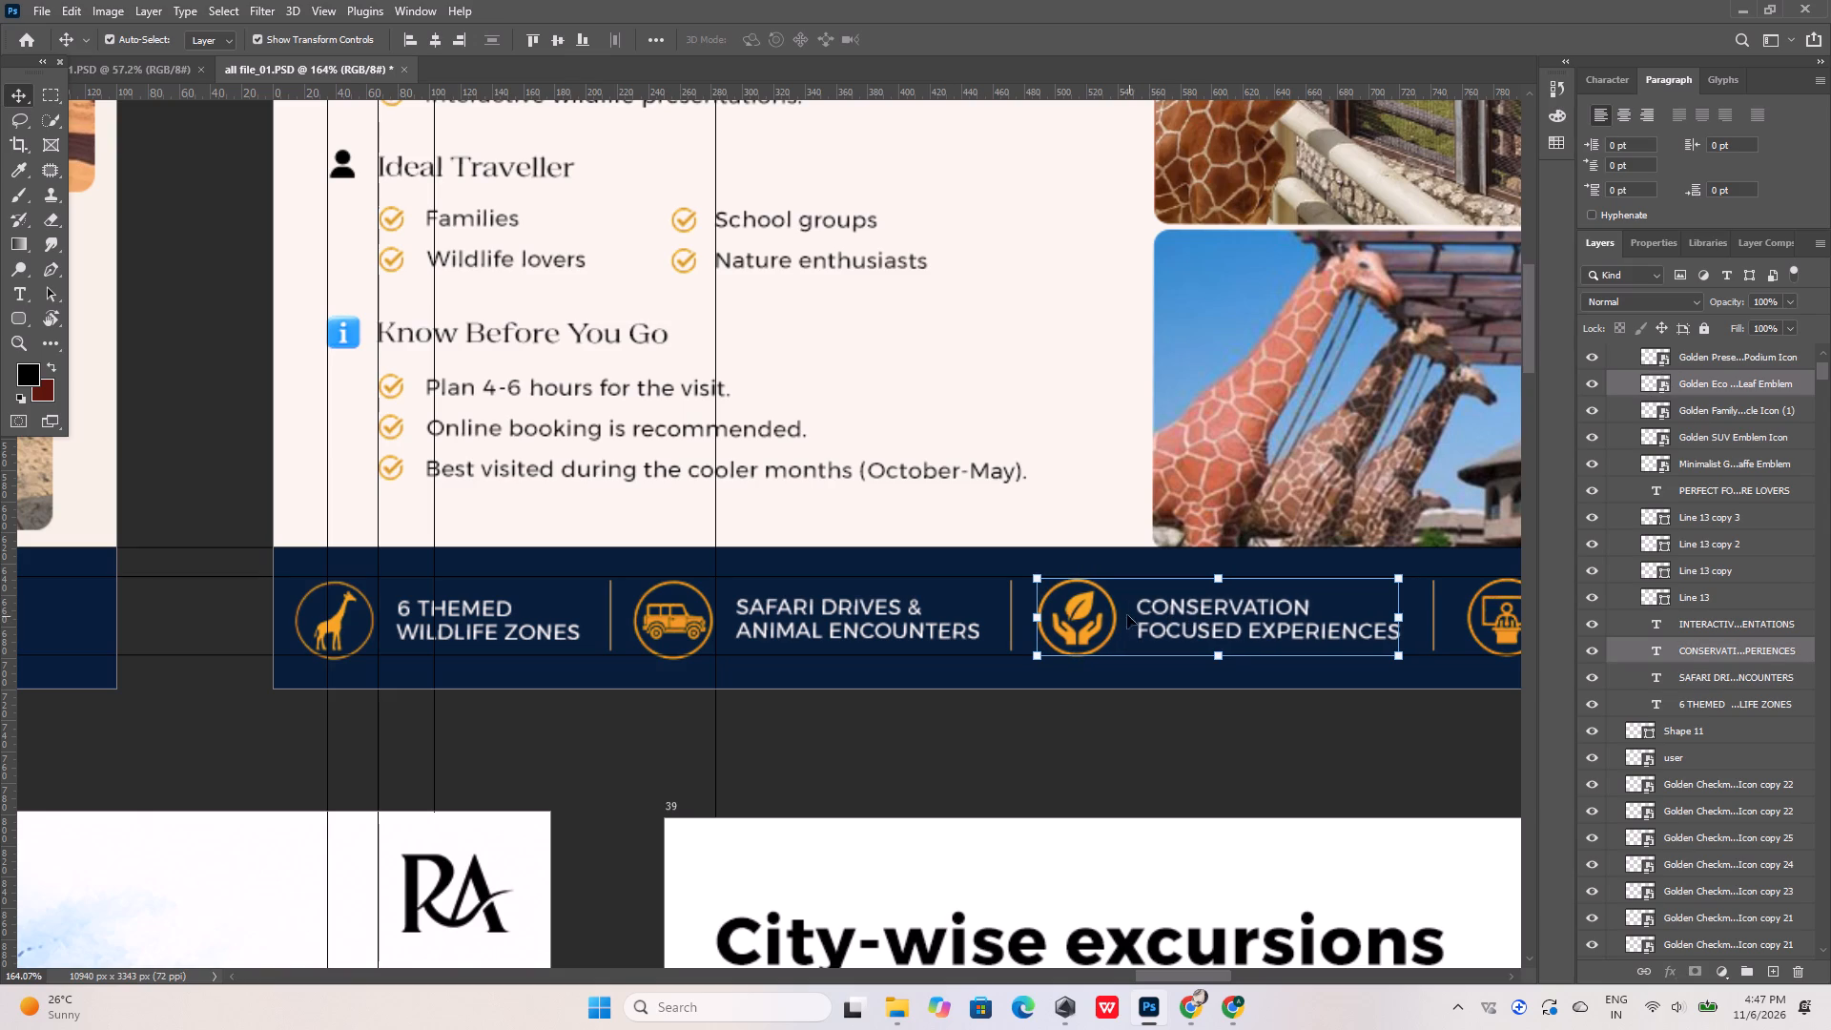
left_click(985, 718)
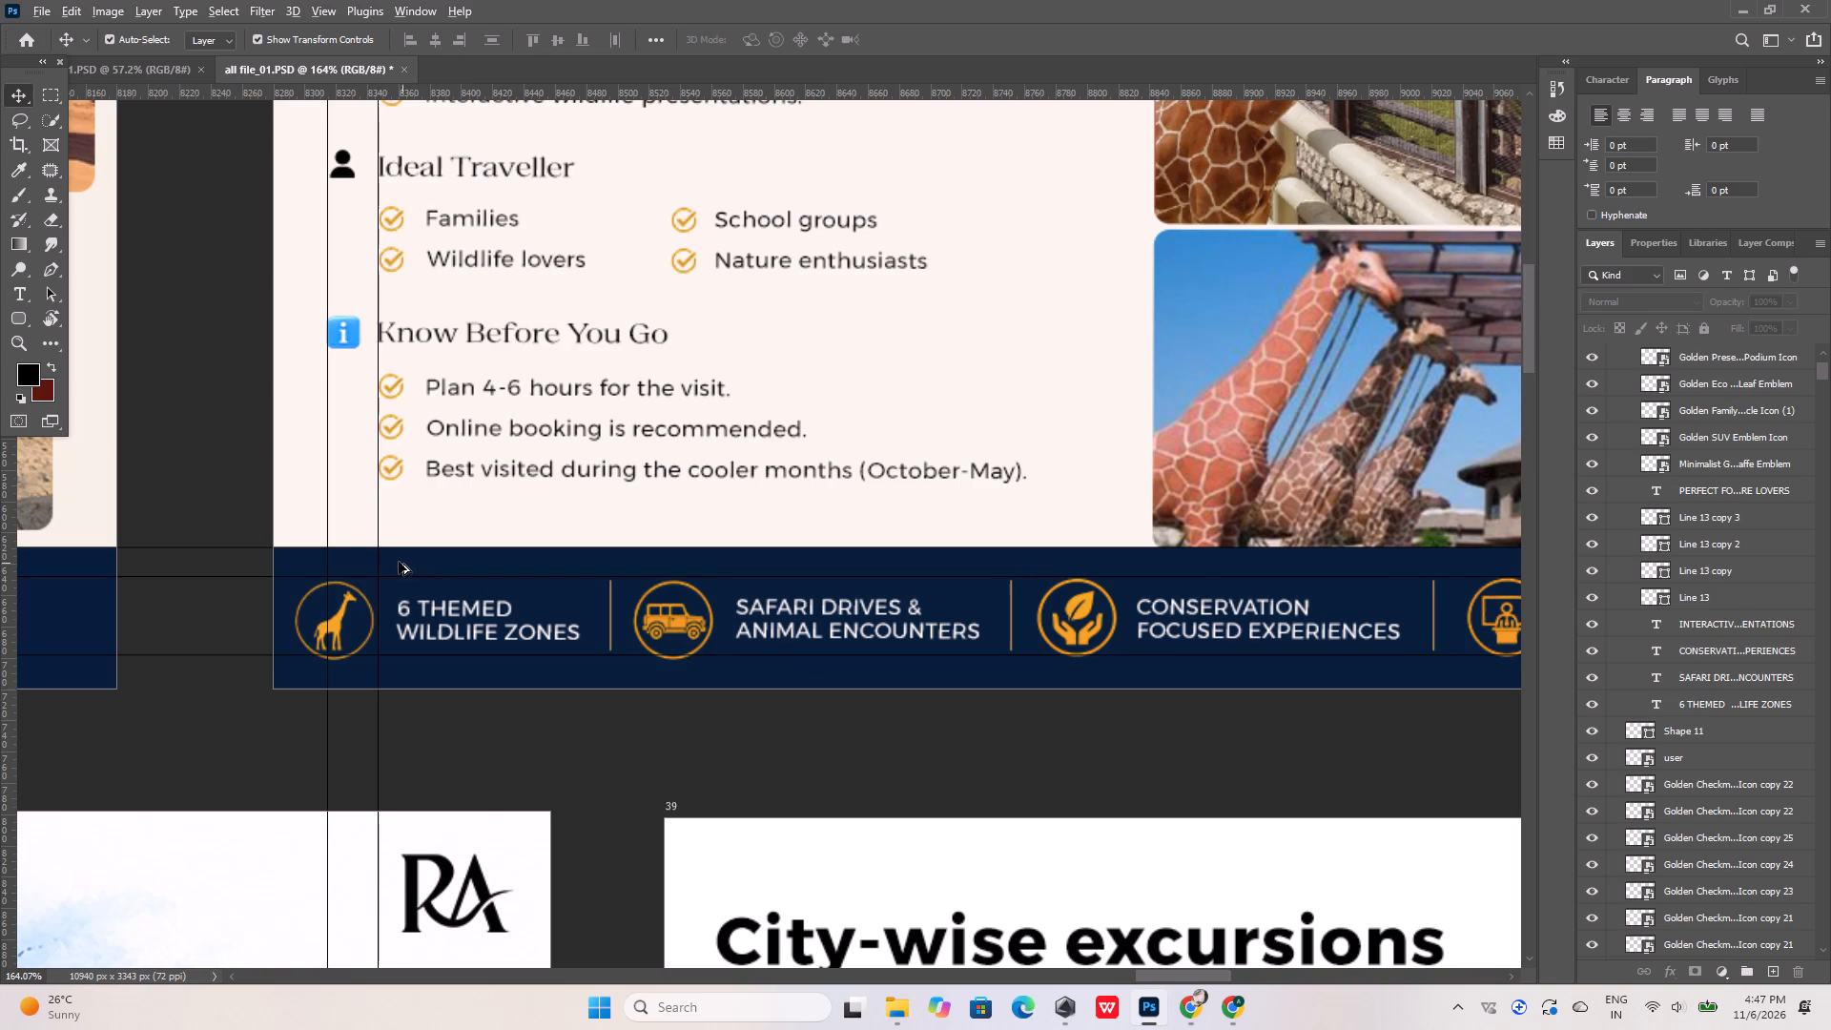
Nudge the presenter icon and its "Interactive Wildlife Presentations" label 2 px left.
scroll(276, 523, "down", 10, "alt")
scroll(575, 551, "up", 4, "alt")
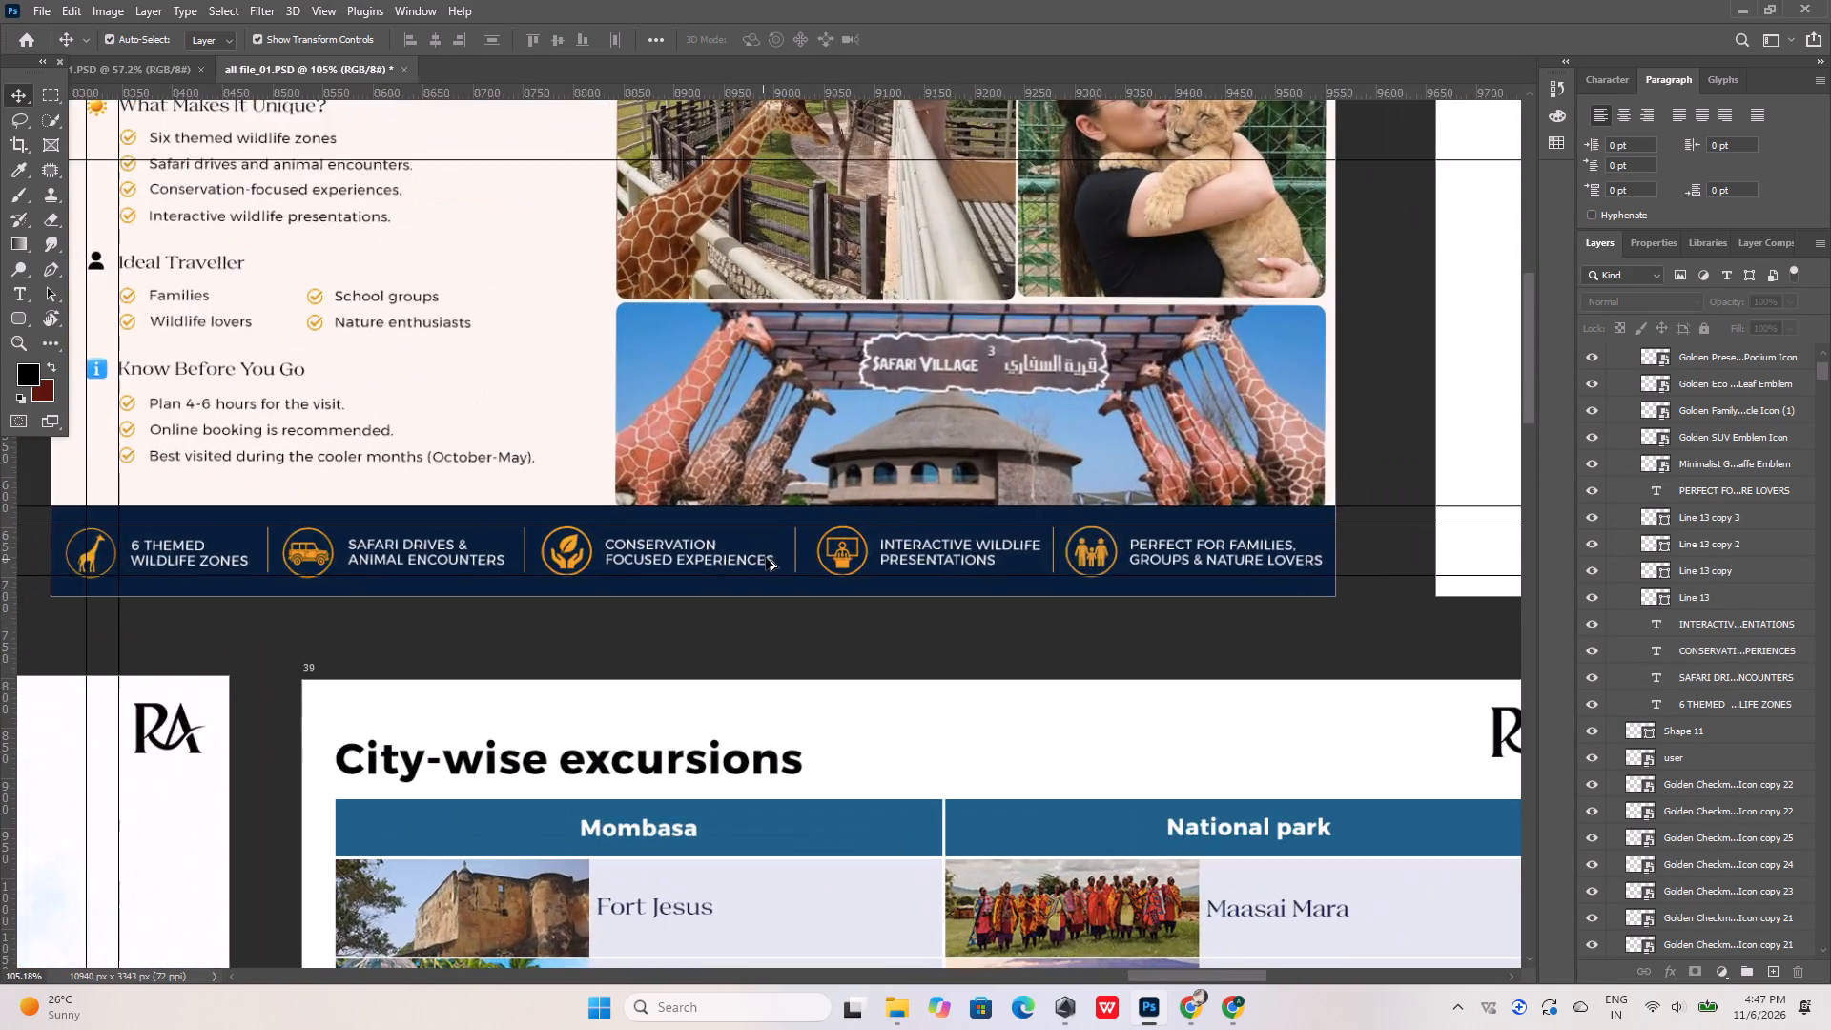
scroll(766, 558, "up", 8, "alt")
left_click(871, 561)
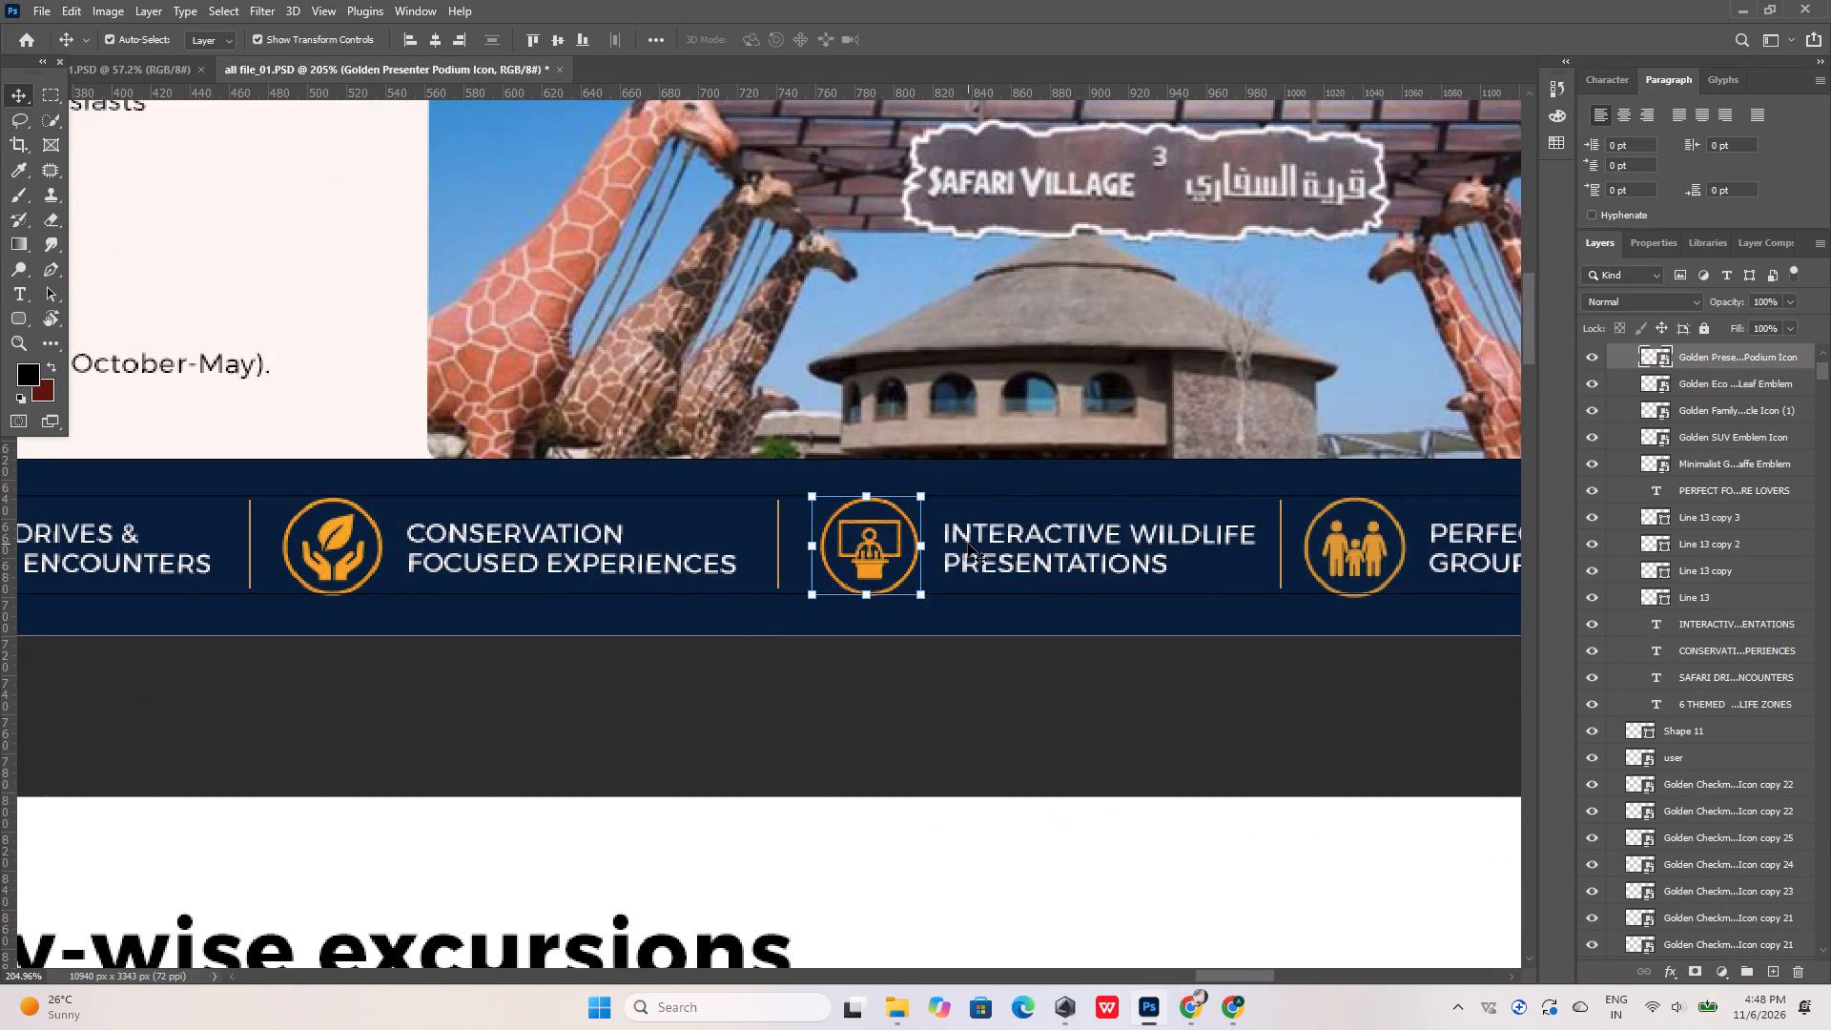
left_click(968, 544, "shift")
key("Left")
key("Left")
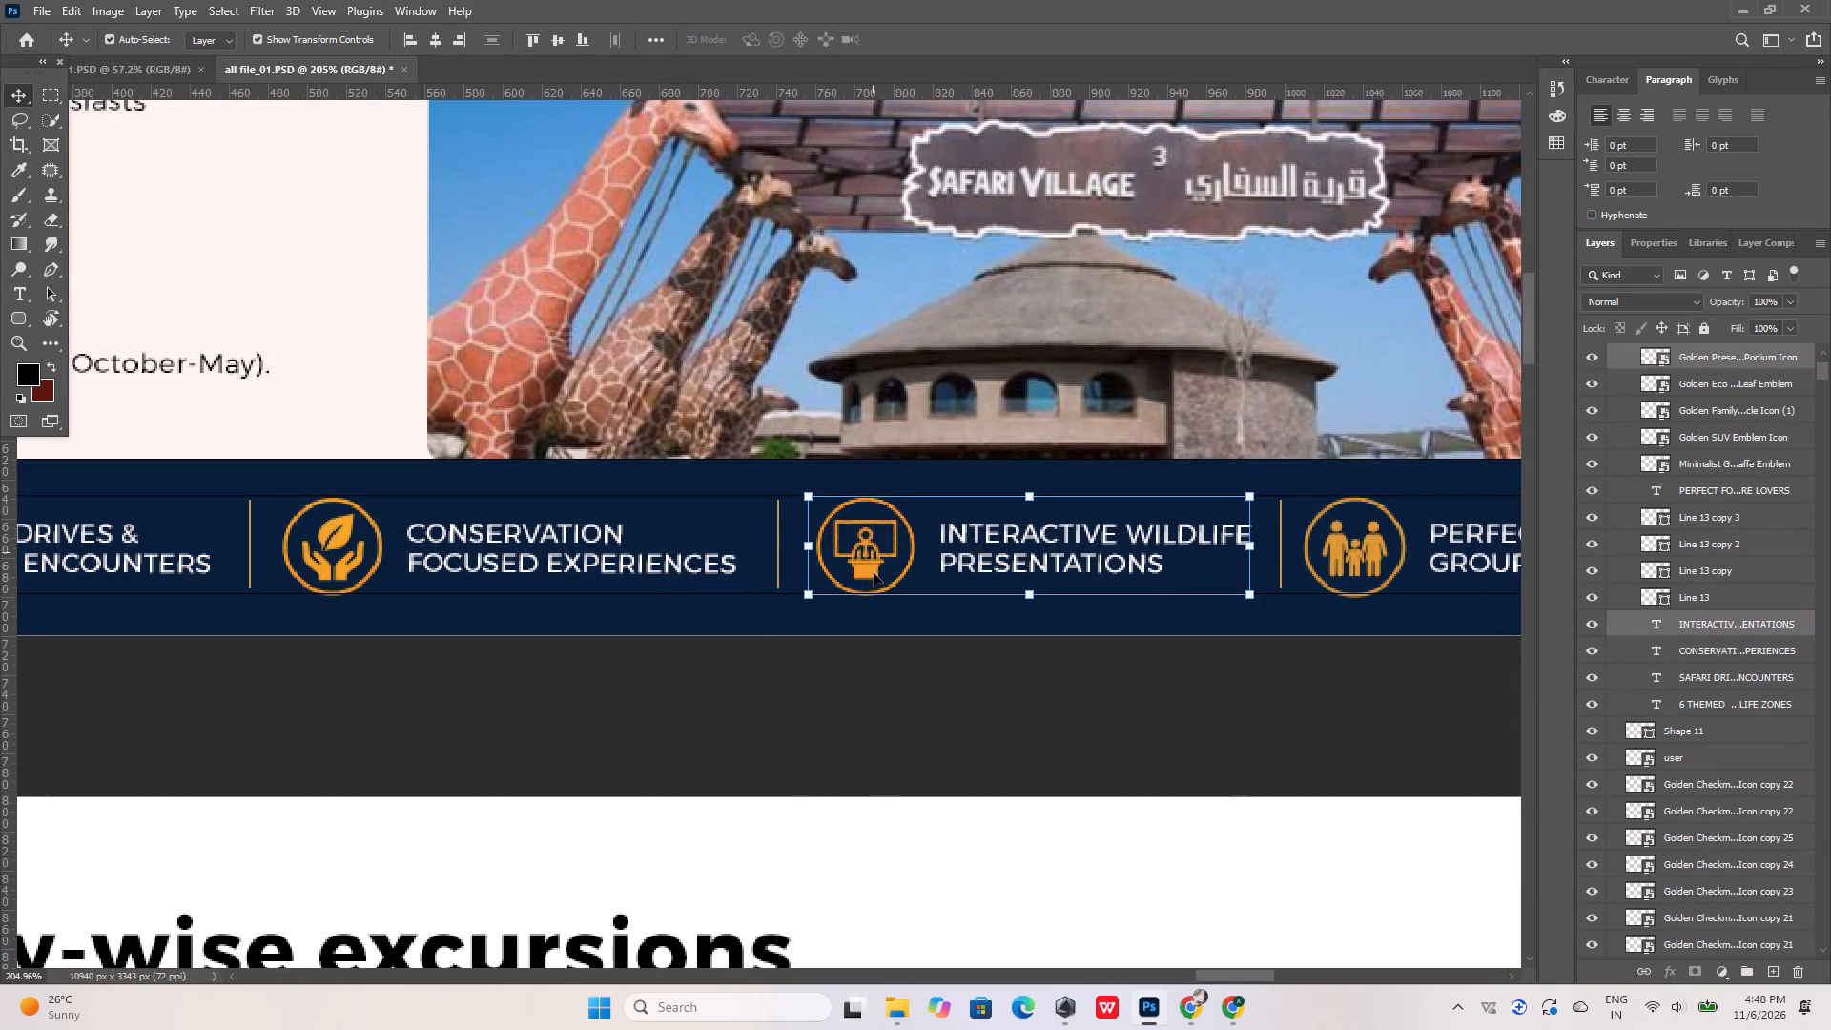
left_click(865, 655)
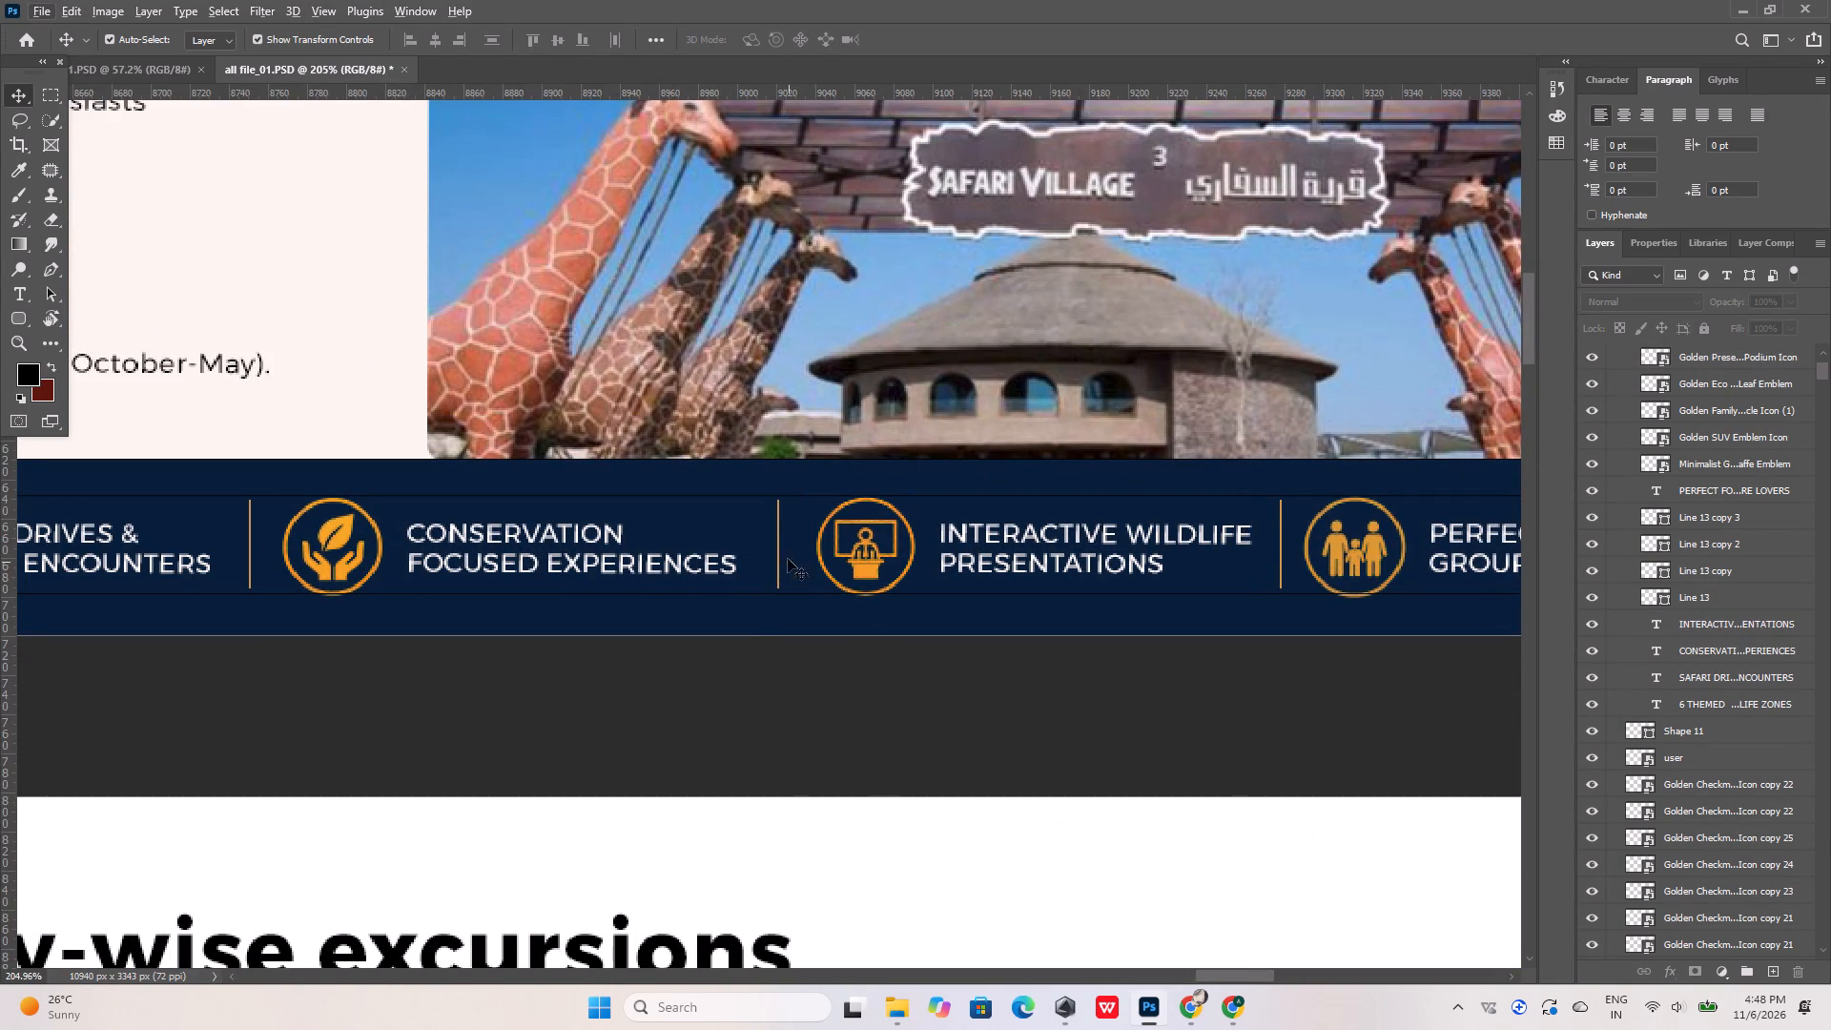
Move the divider line between "Conservation Focused Experiences" and the presenter icon 2 px left.
left_click(782, 559)
left_click(776, 555)
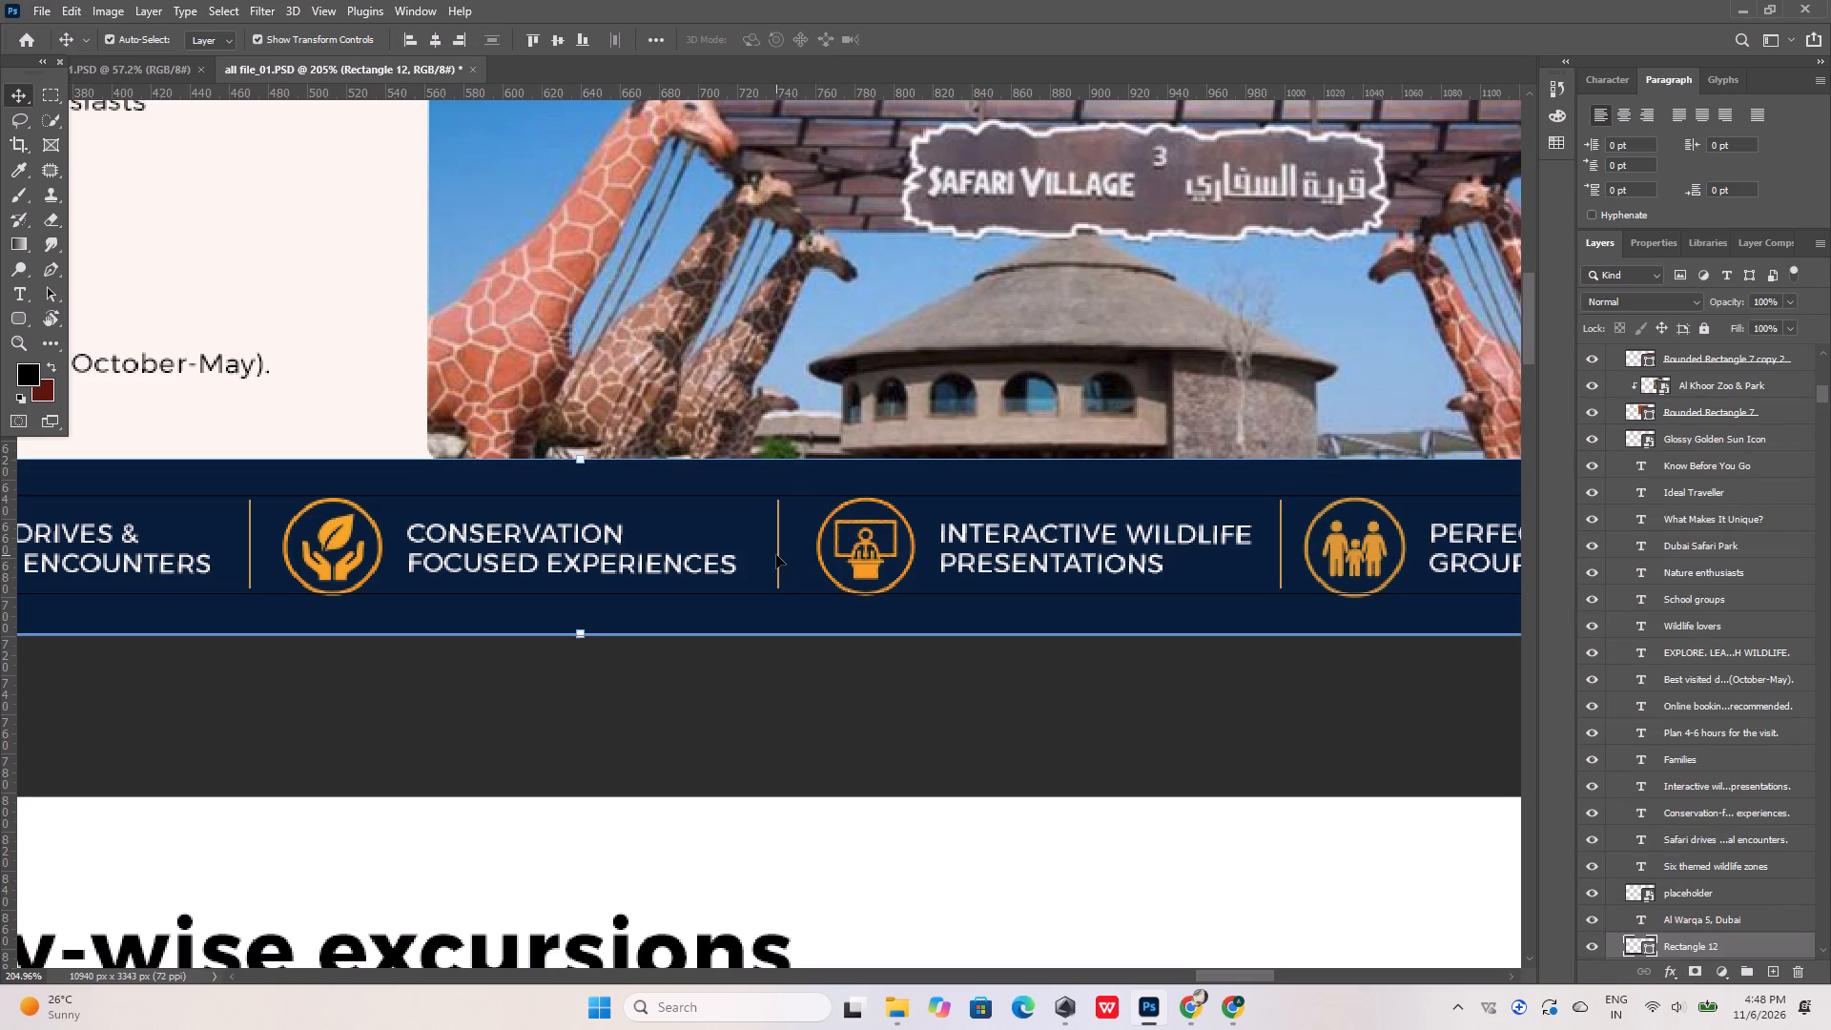
left_click(779, 540)
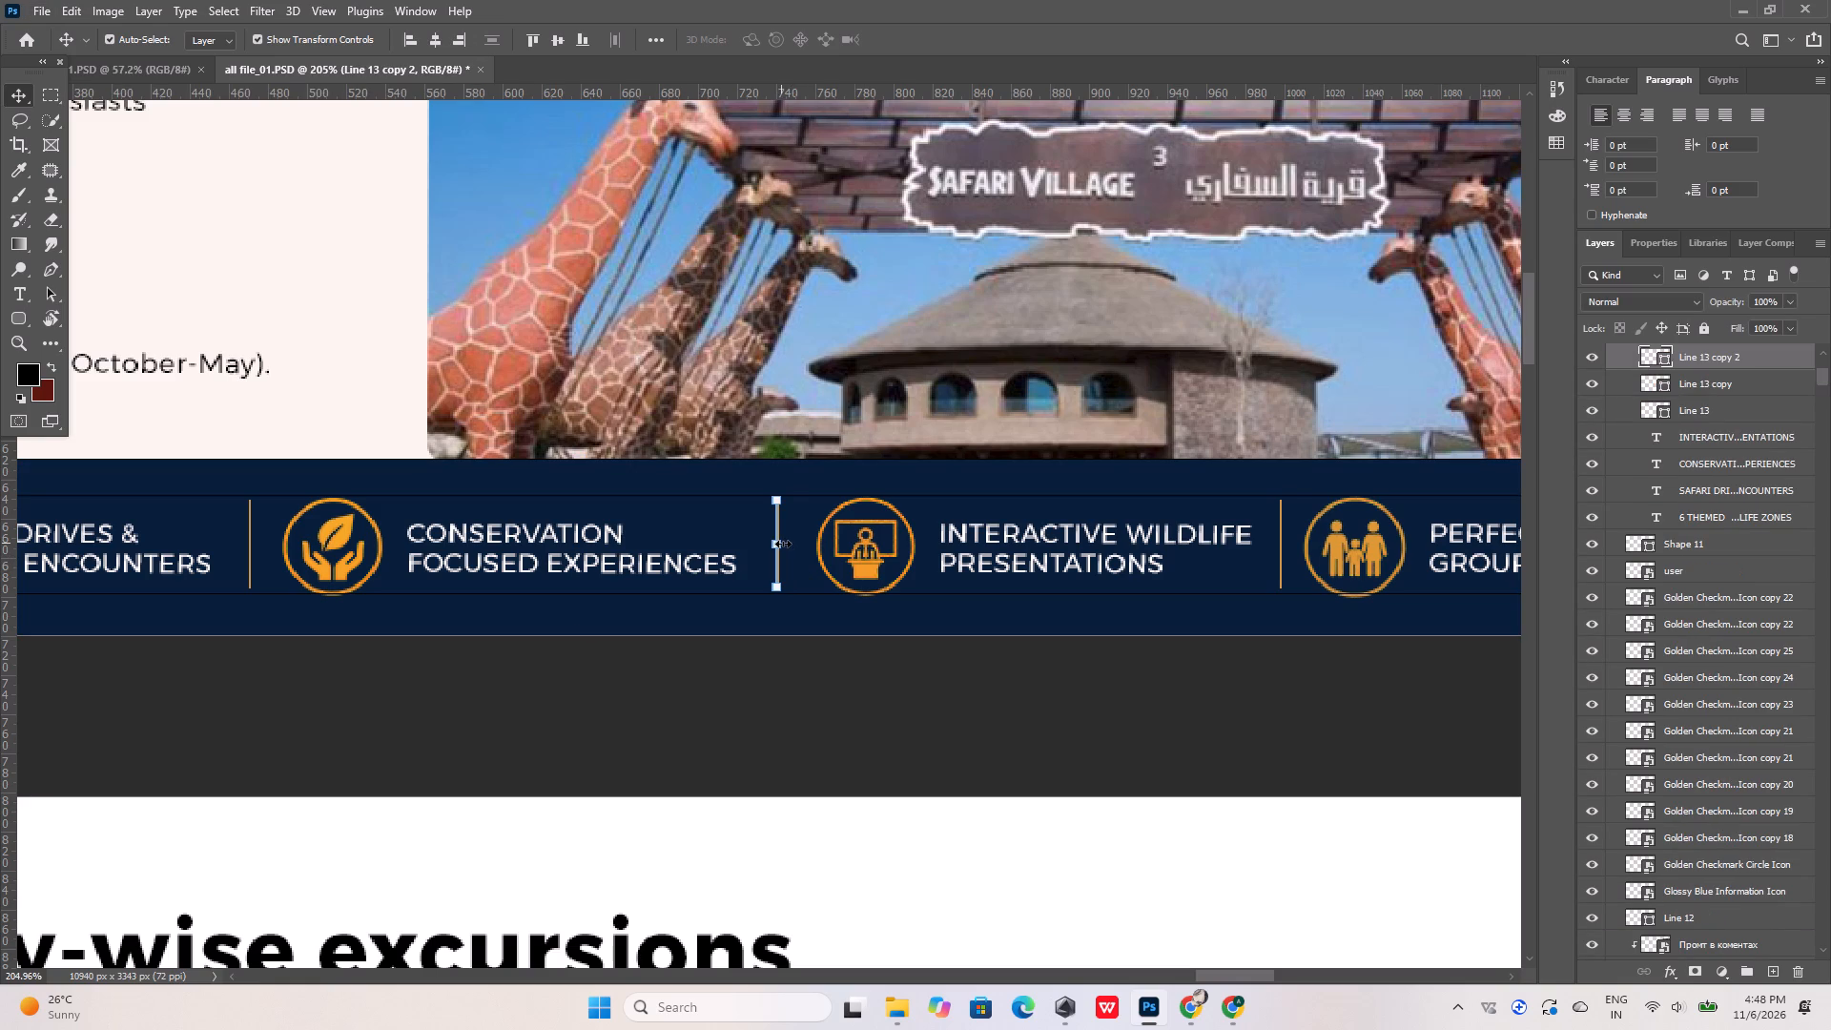
key("Left")
key("Left")
left_click(956, 761)
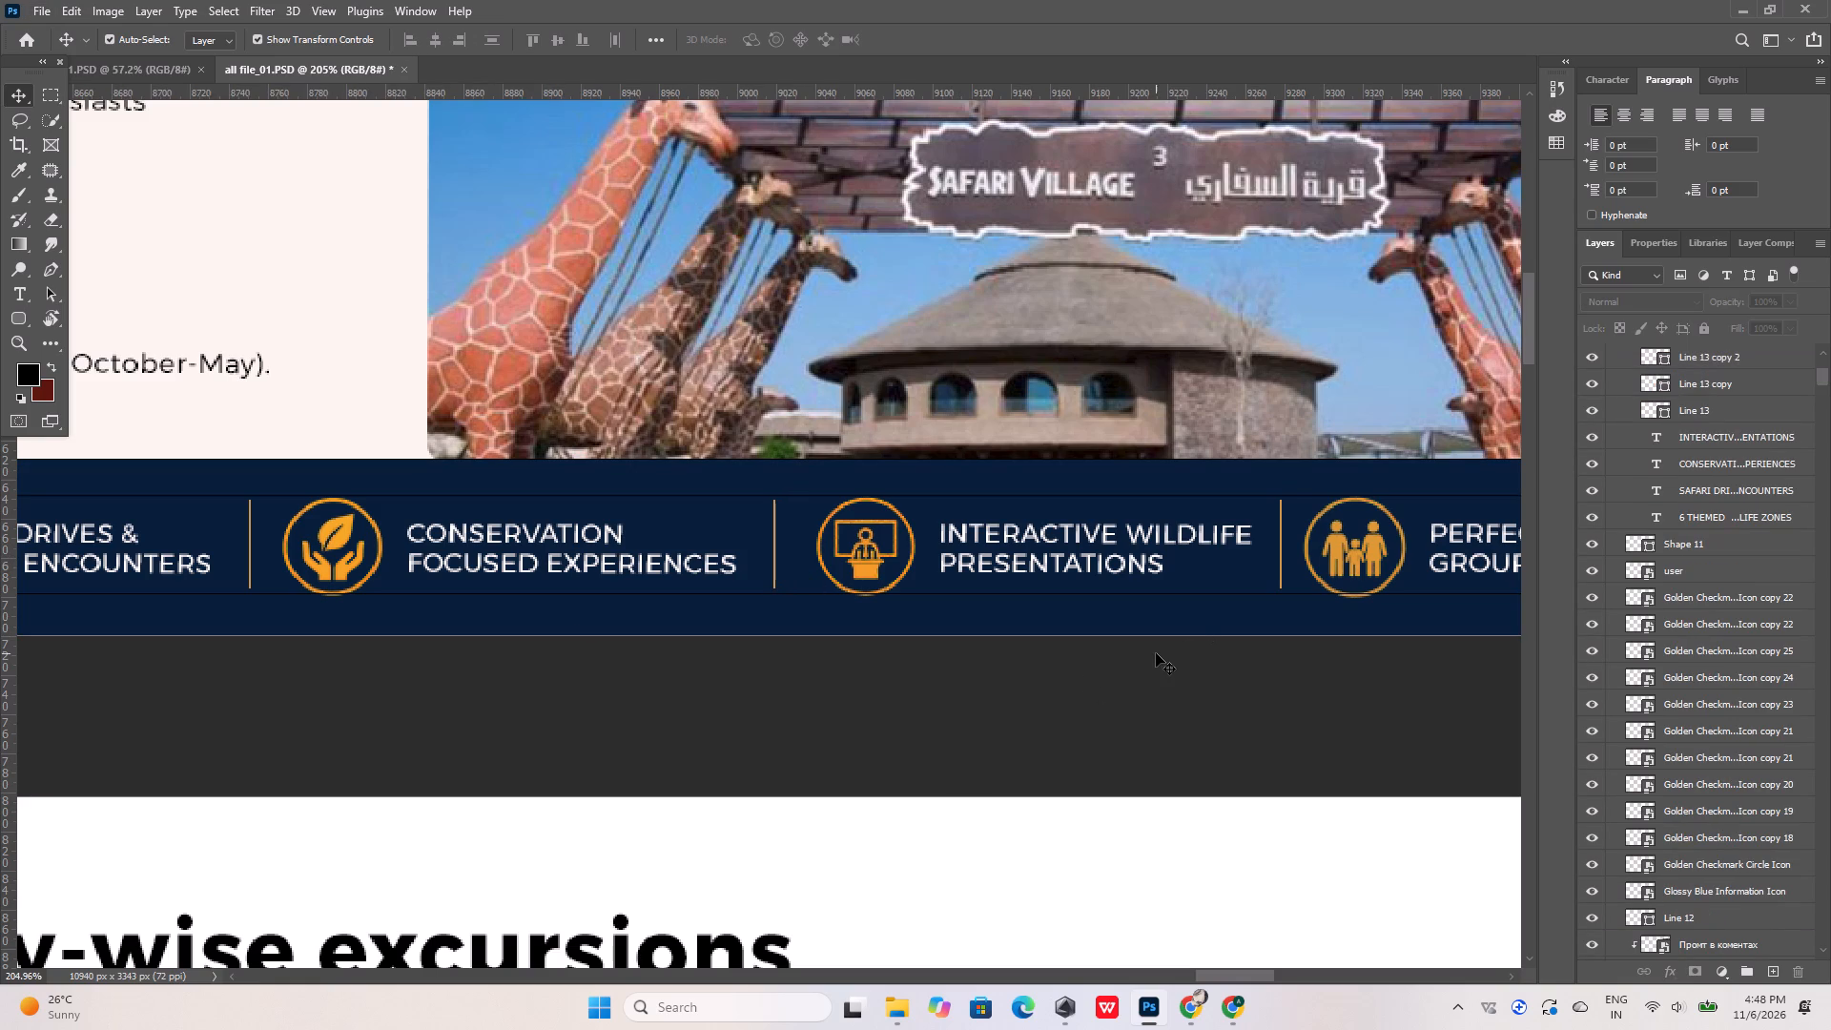
Nudge the presenter icon and its "Interactive Wildlife Presentations" label 1 px further left.
left_click(871, 570)
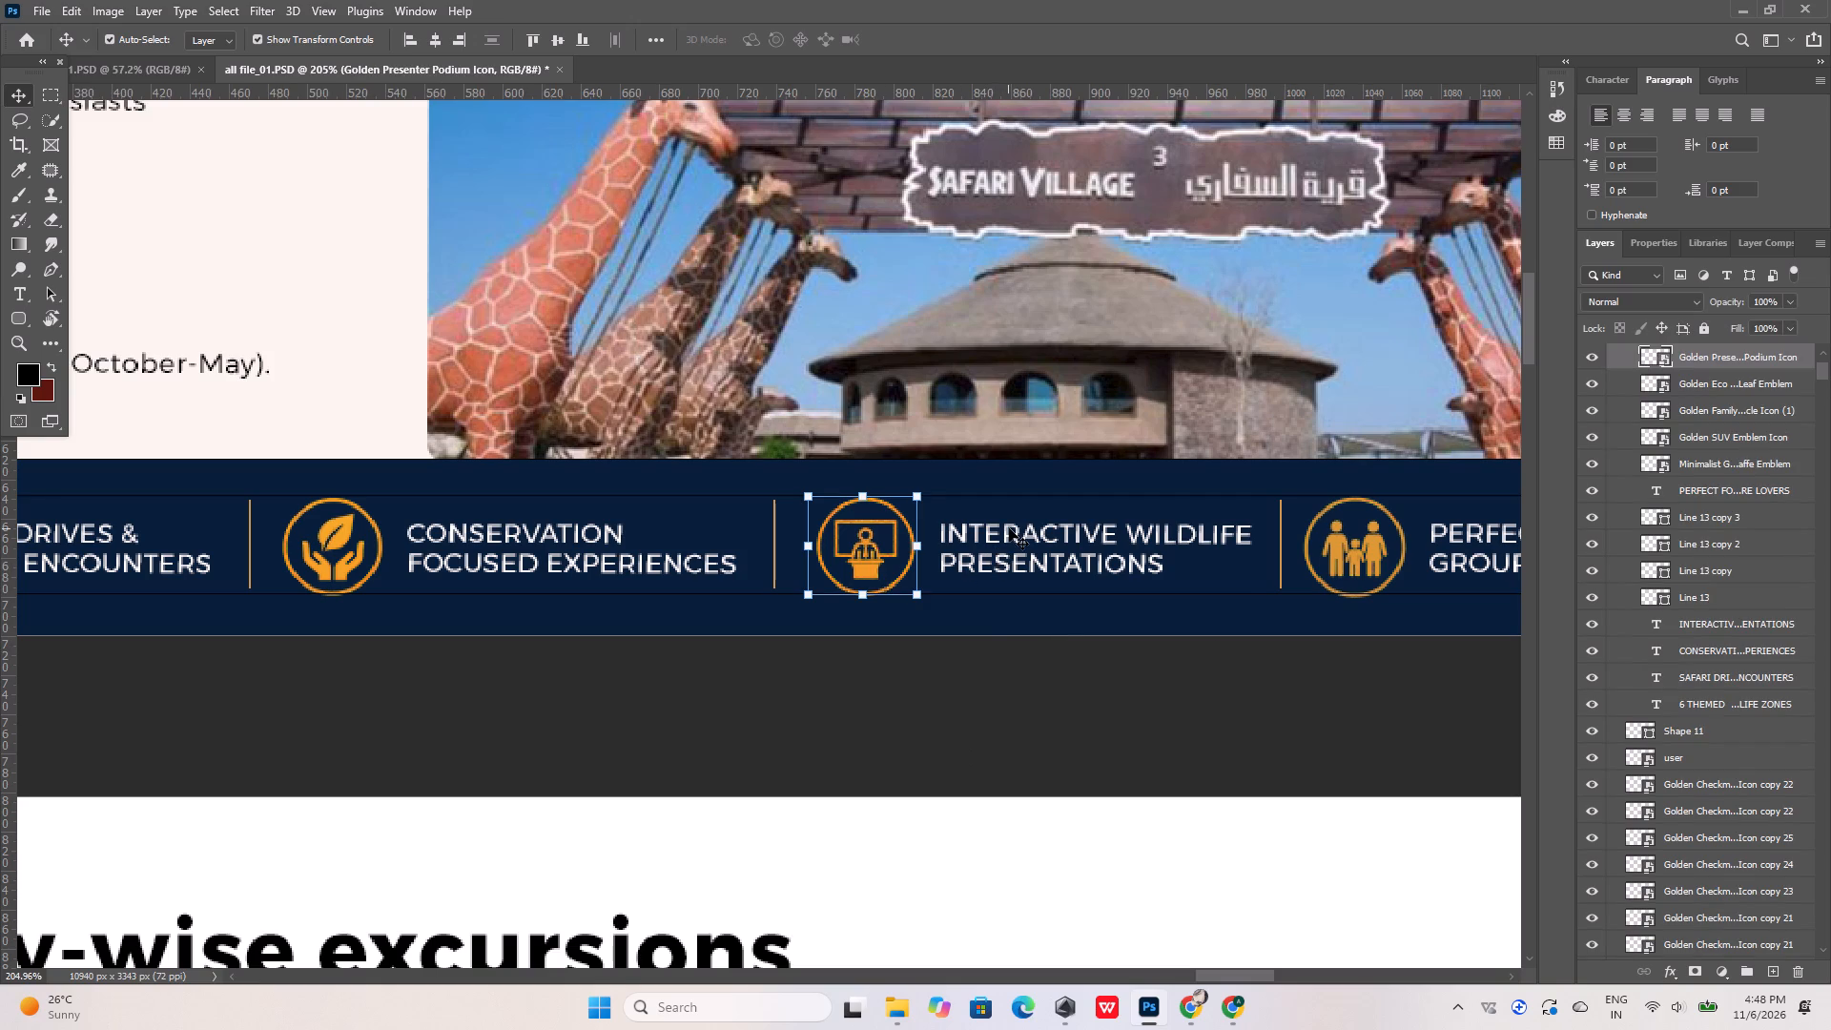
left_click(1009, 528, "shift")
key("Left")
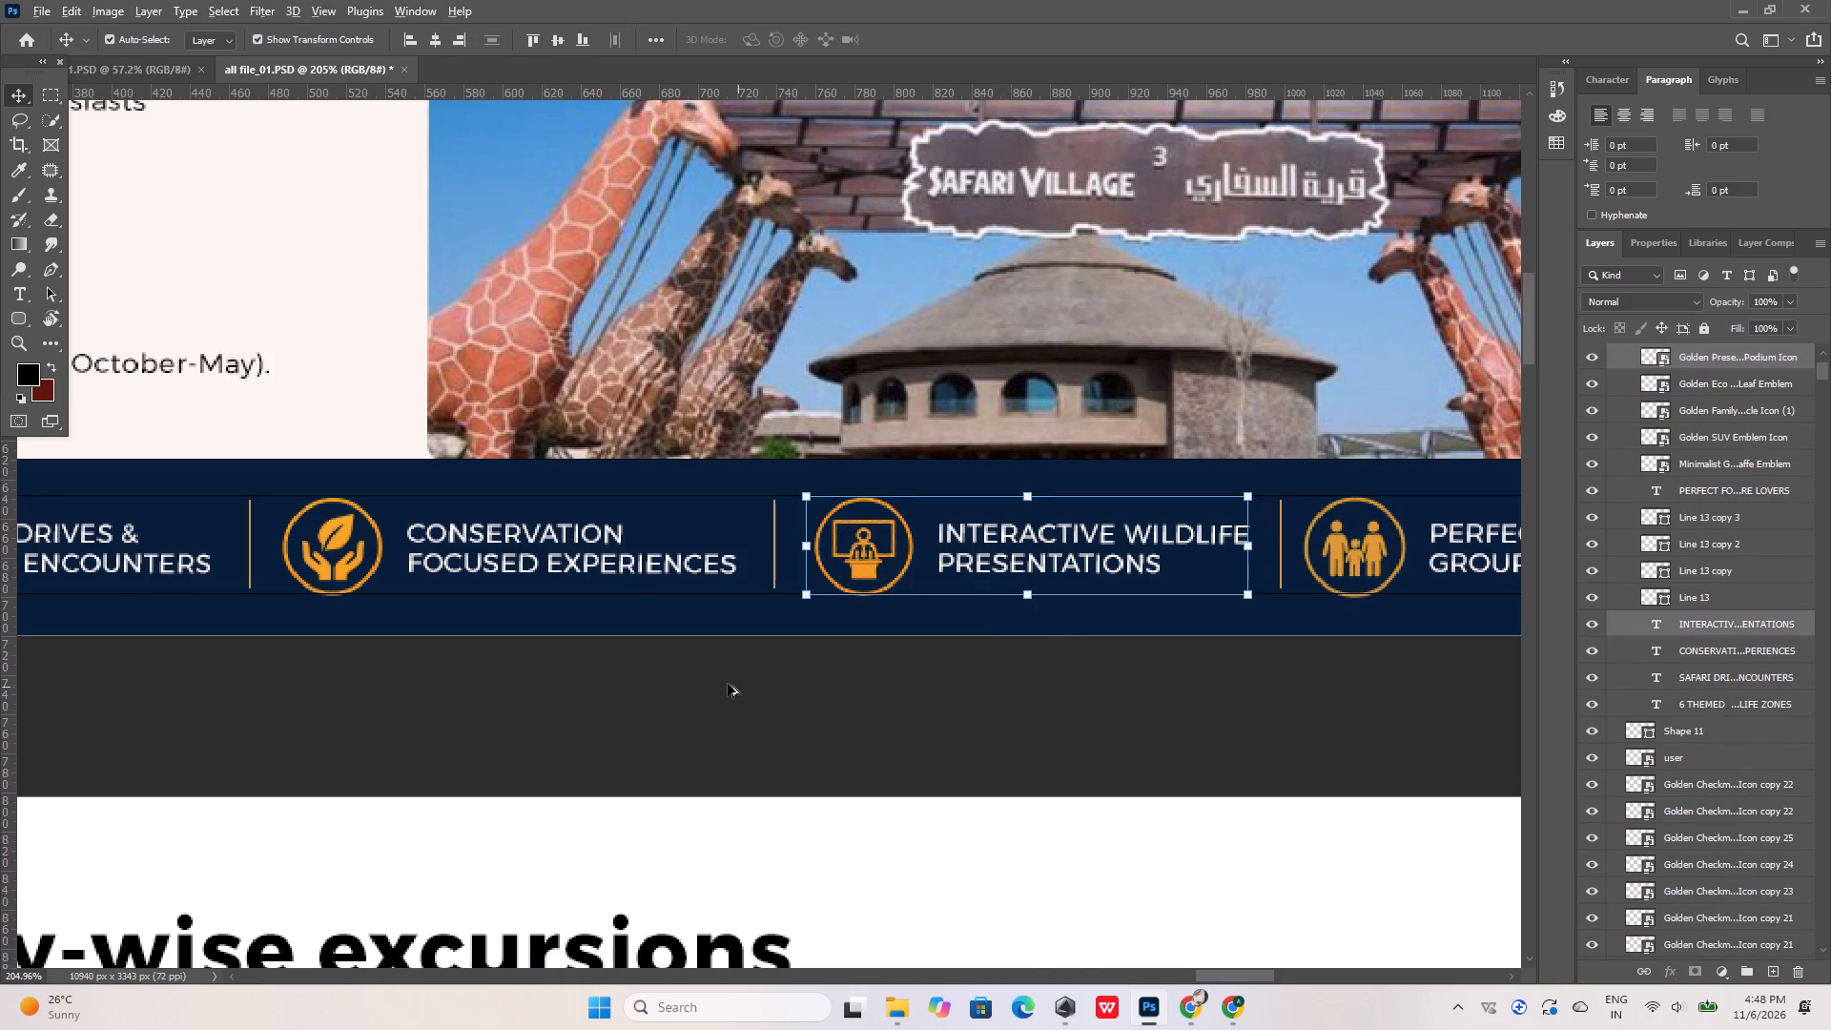
Nudge the family icon and its "Perfect for Families, Groups & Nature Lovers" label 1 px left.
scroll(726, 684, "down", 11, "alt")
scroll(1017, 683, "up", 5, "alt")
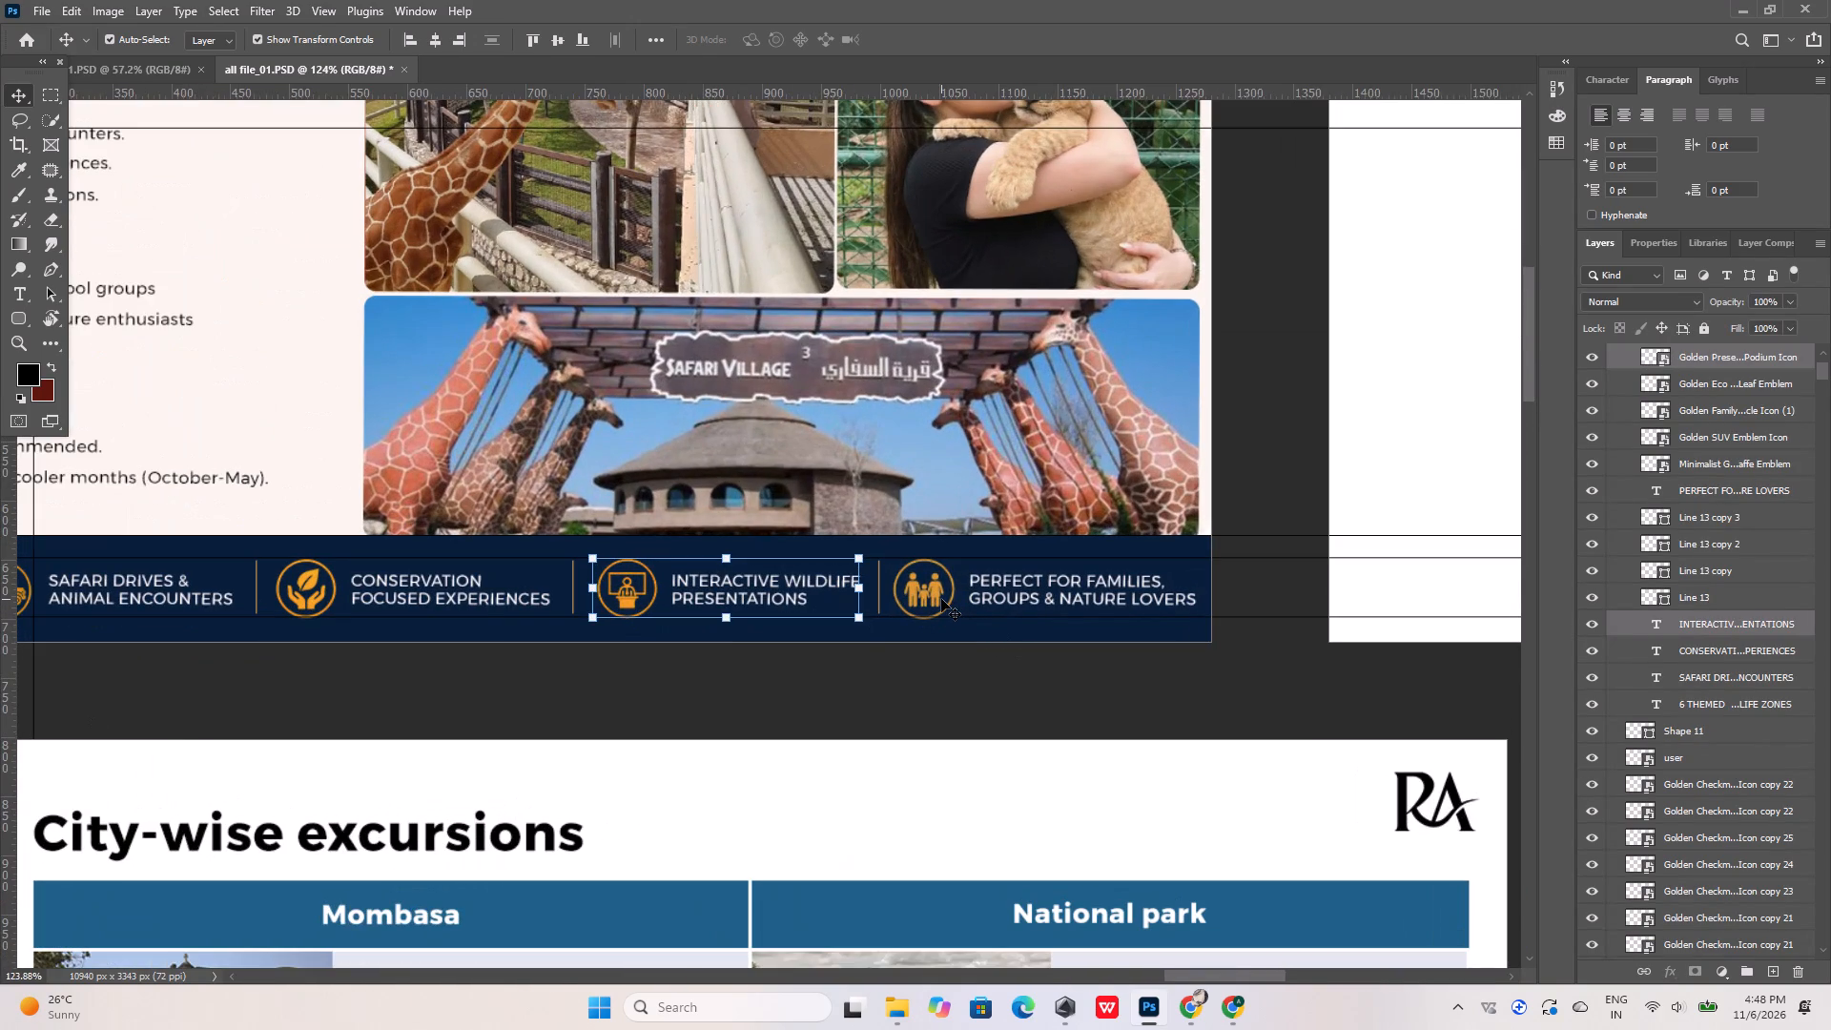
left_click(936, 595)
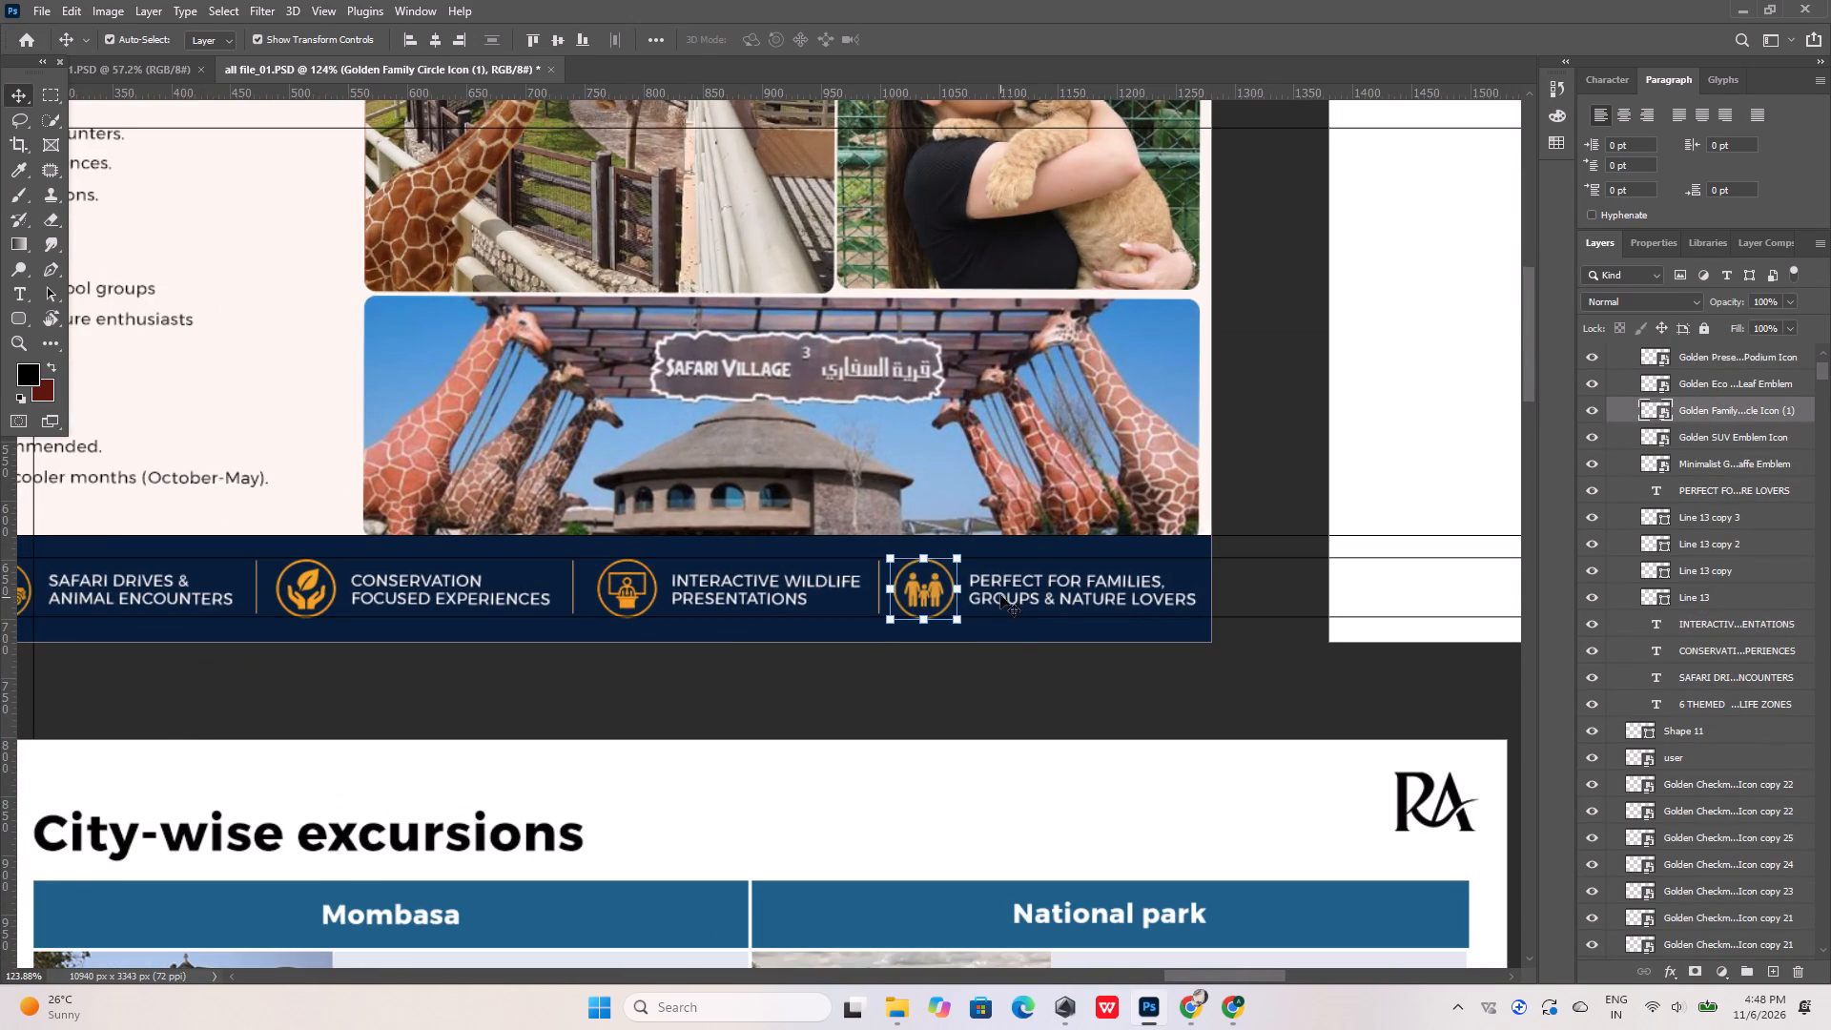
left_click(1005, 587, "shift")
key("Left")
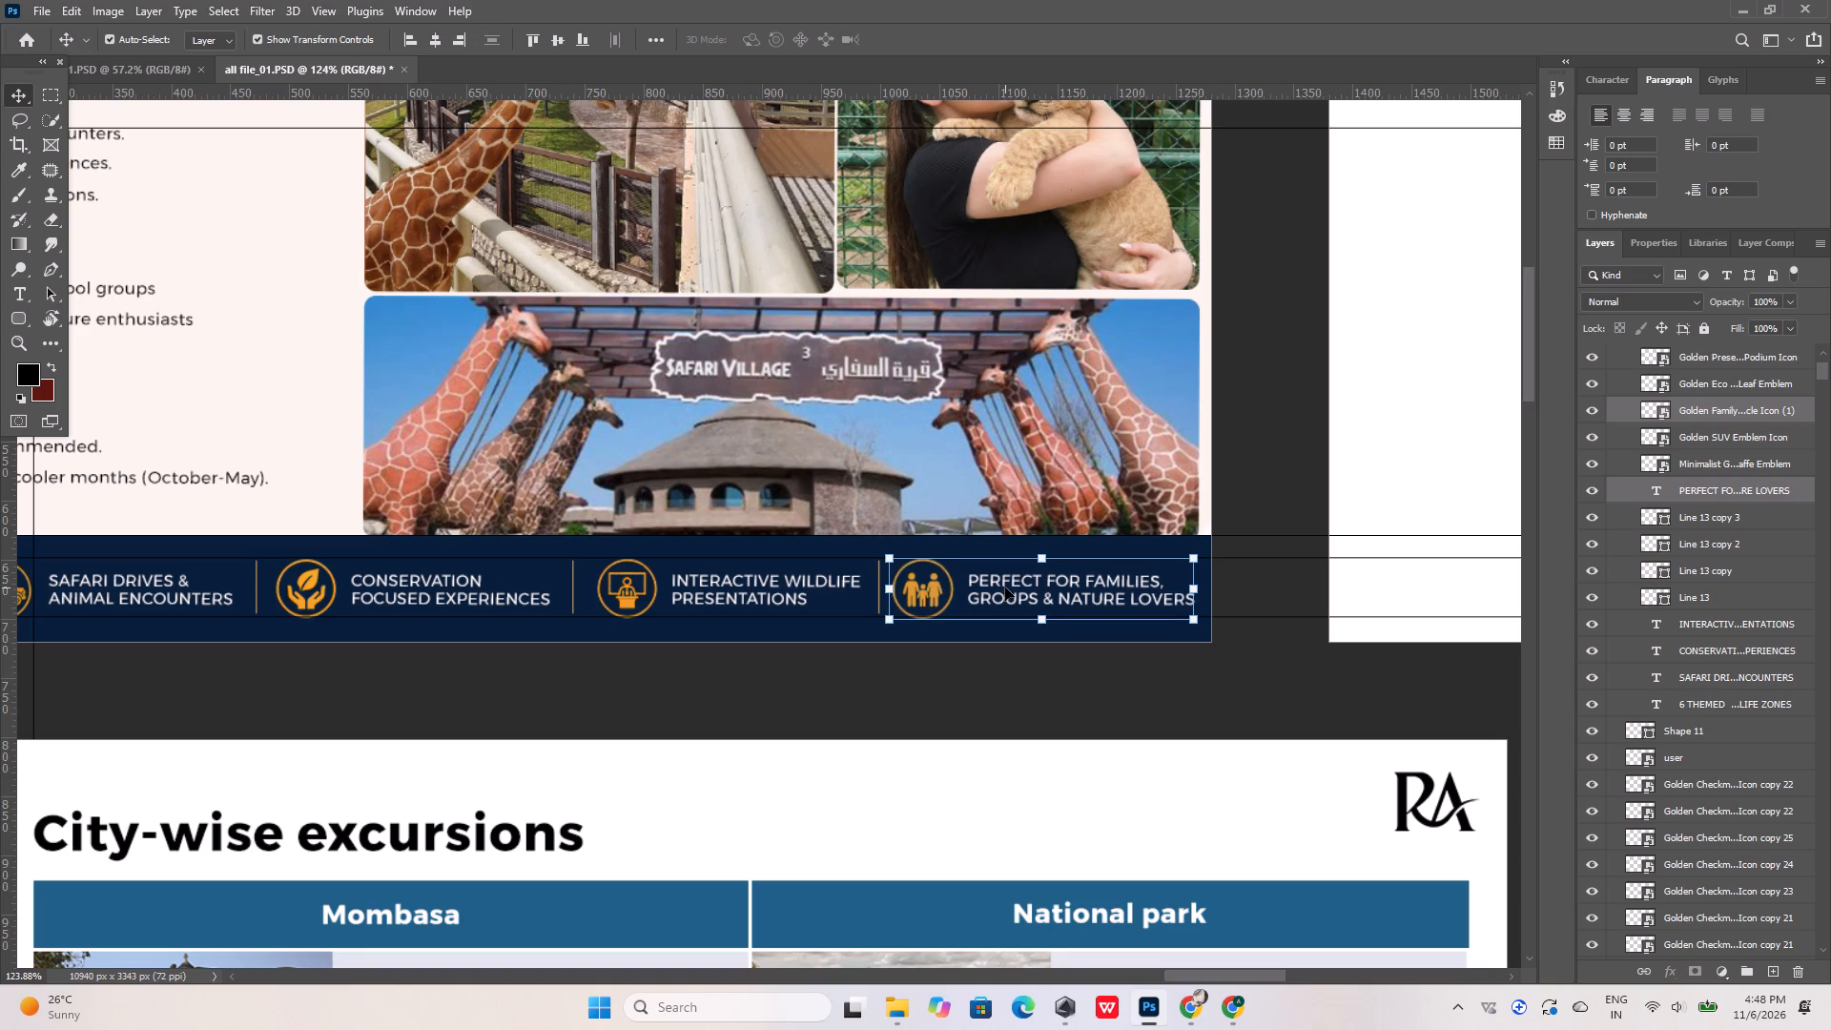
left_click(800, 701)
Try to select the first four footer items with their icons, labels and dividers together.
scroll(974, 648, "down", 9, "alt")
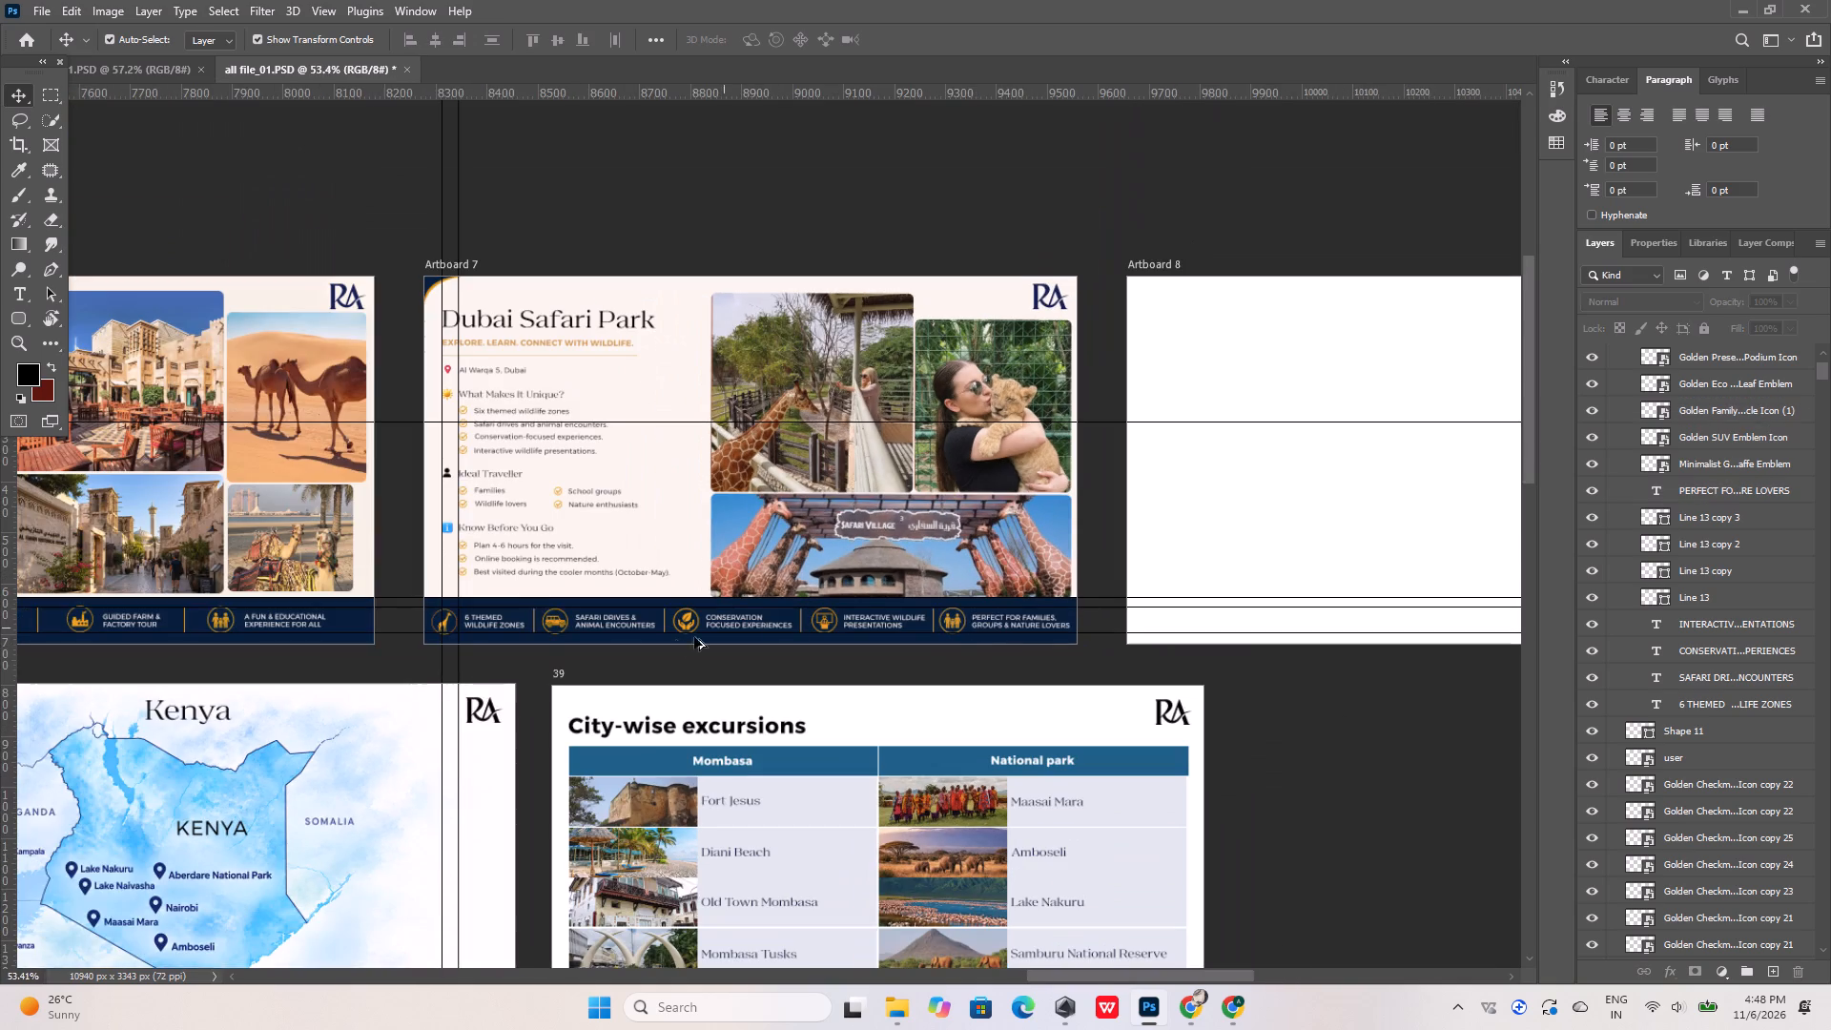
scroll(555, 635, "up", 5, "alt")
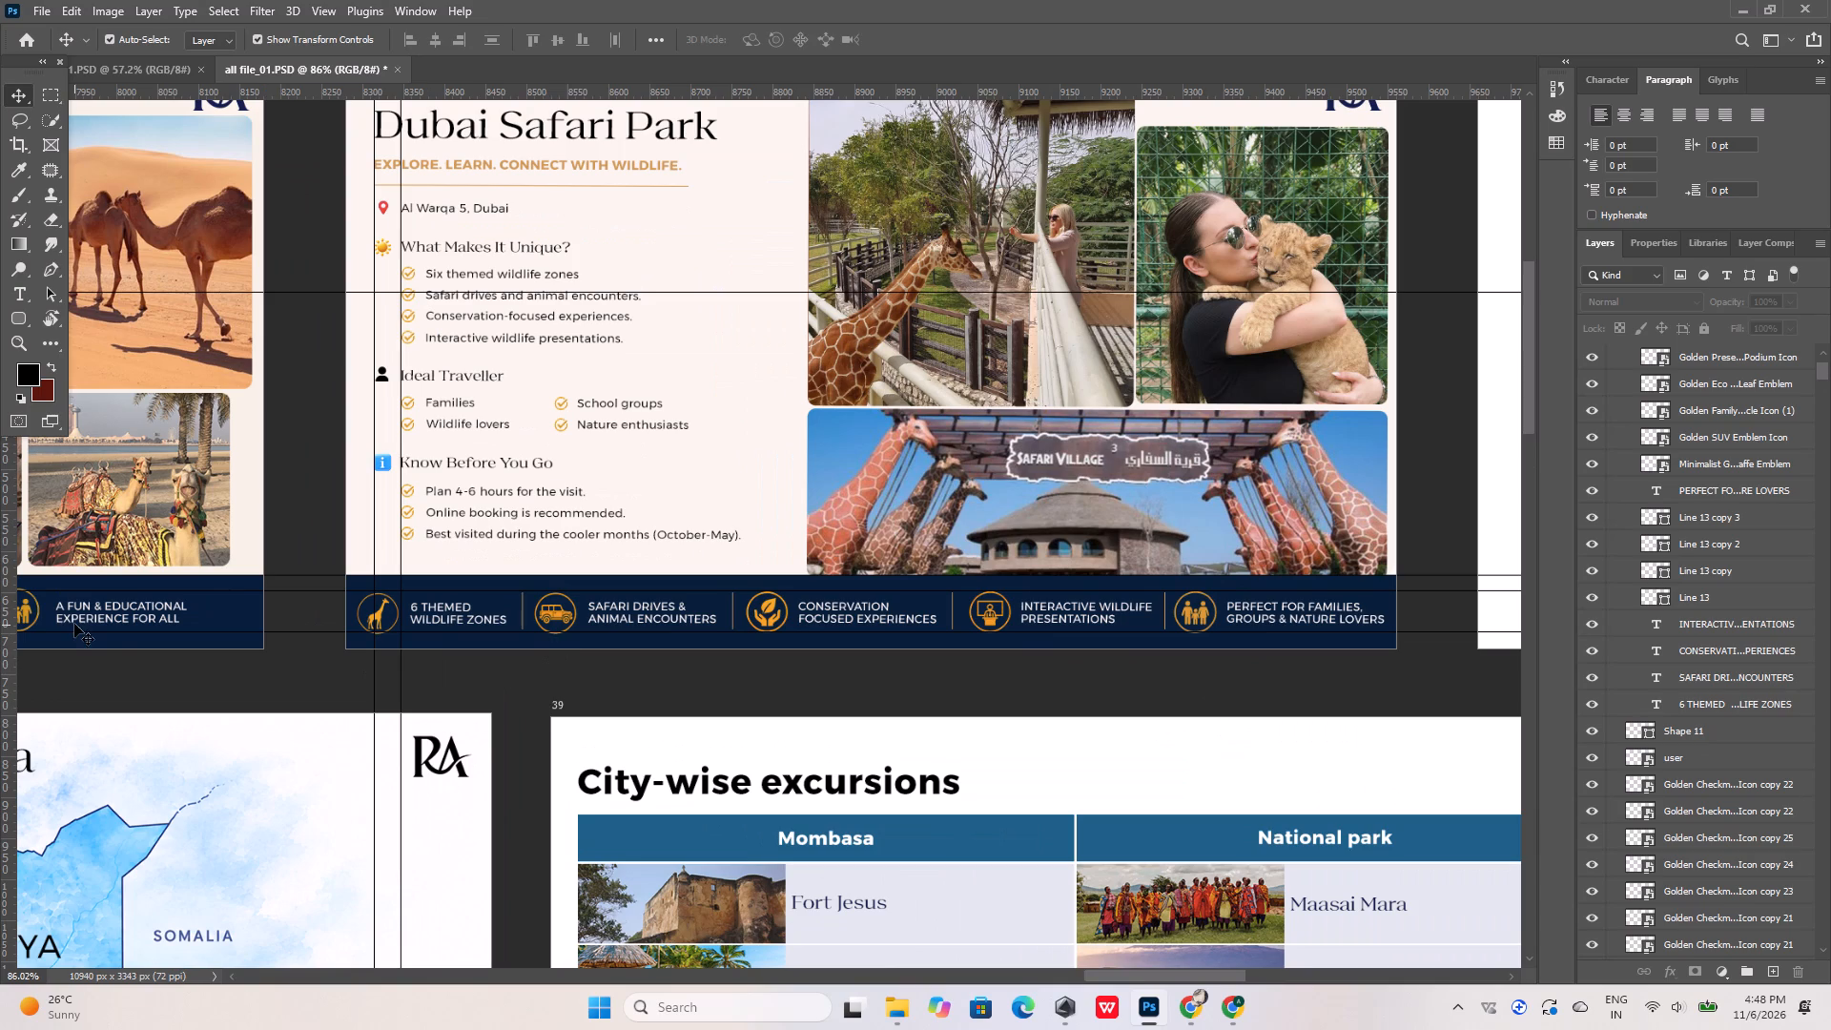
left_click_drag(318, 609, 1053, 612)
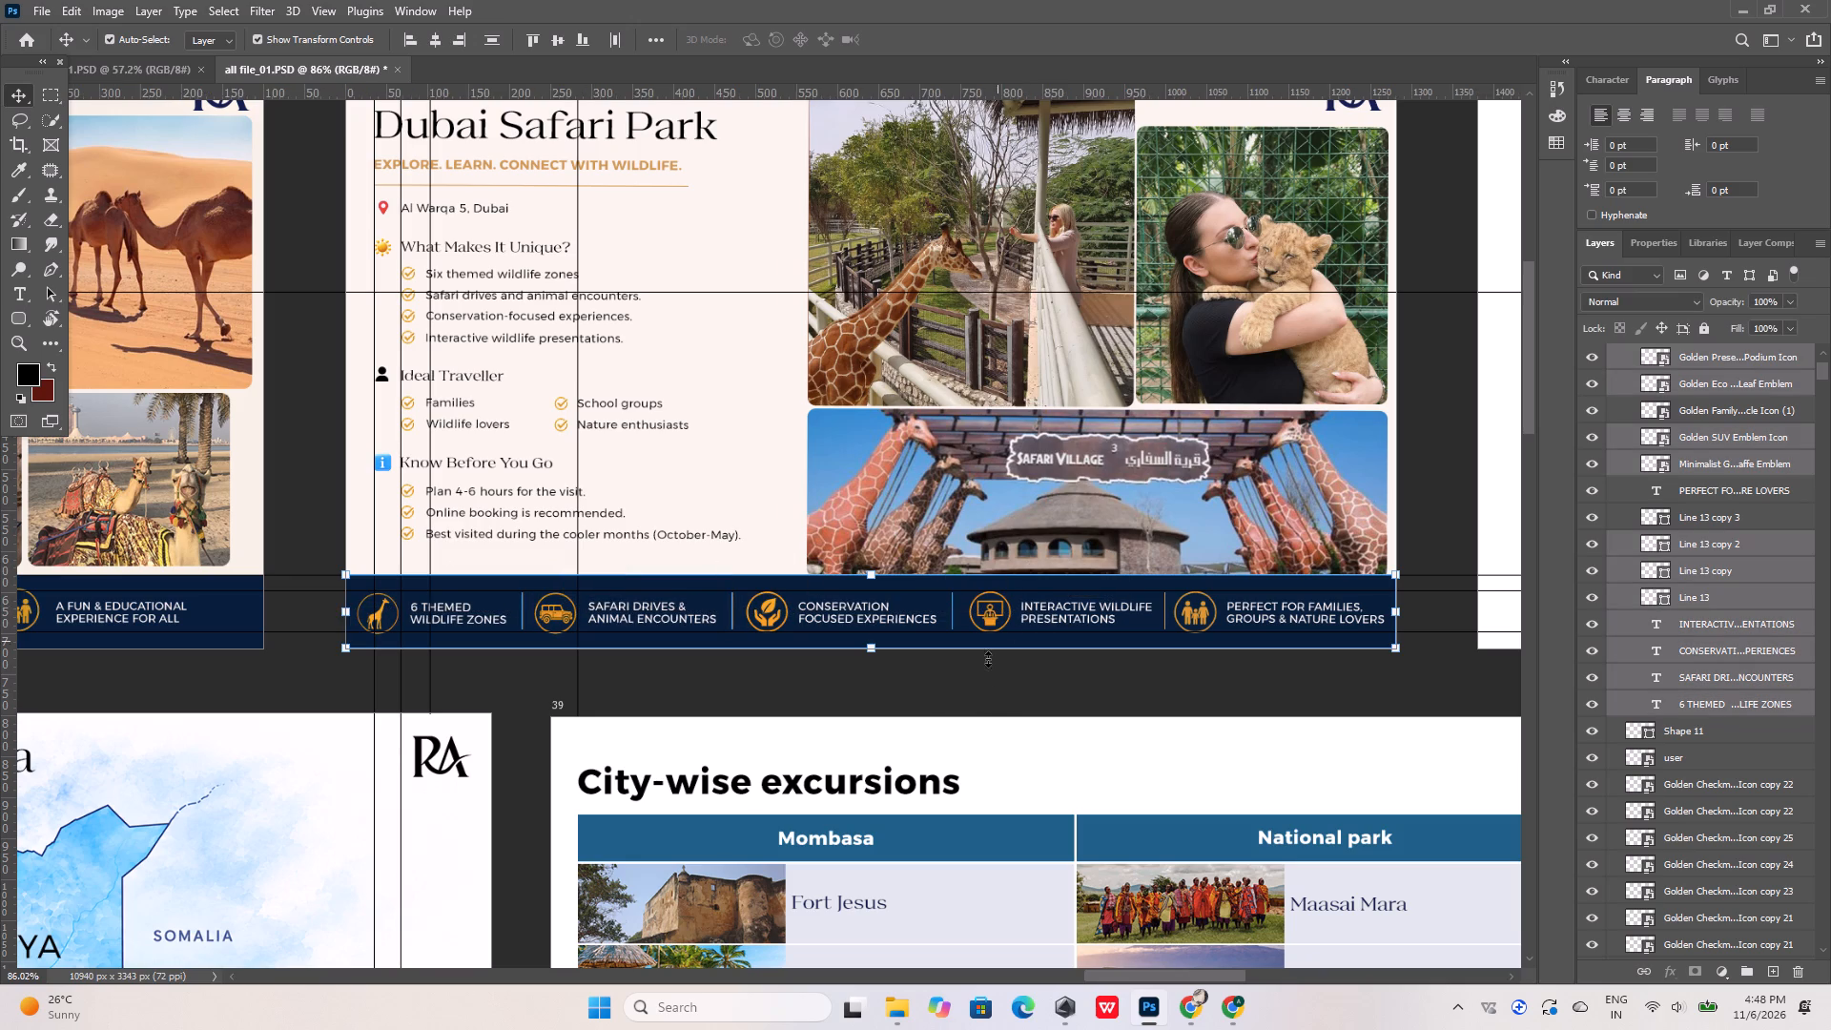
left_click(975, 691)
Lock the navy background bar of the Dubai Safari Park footer.
left_click(366, 643)
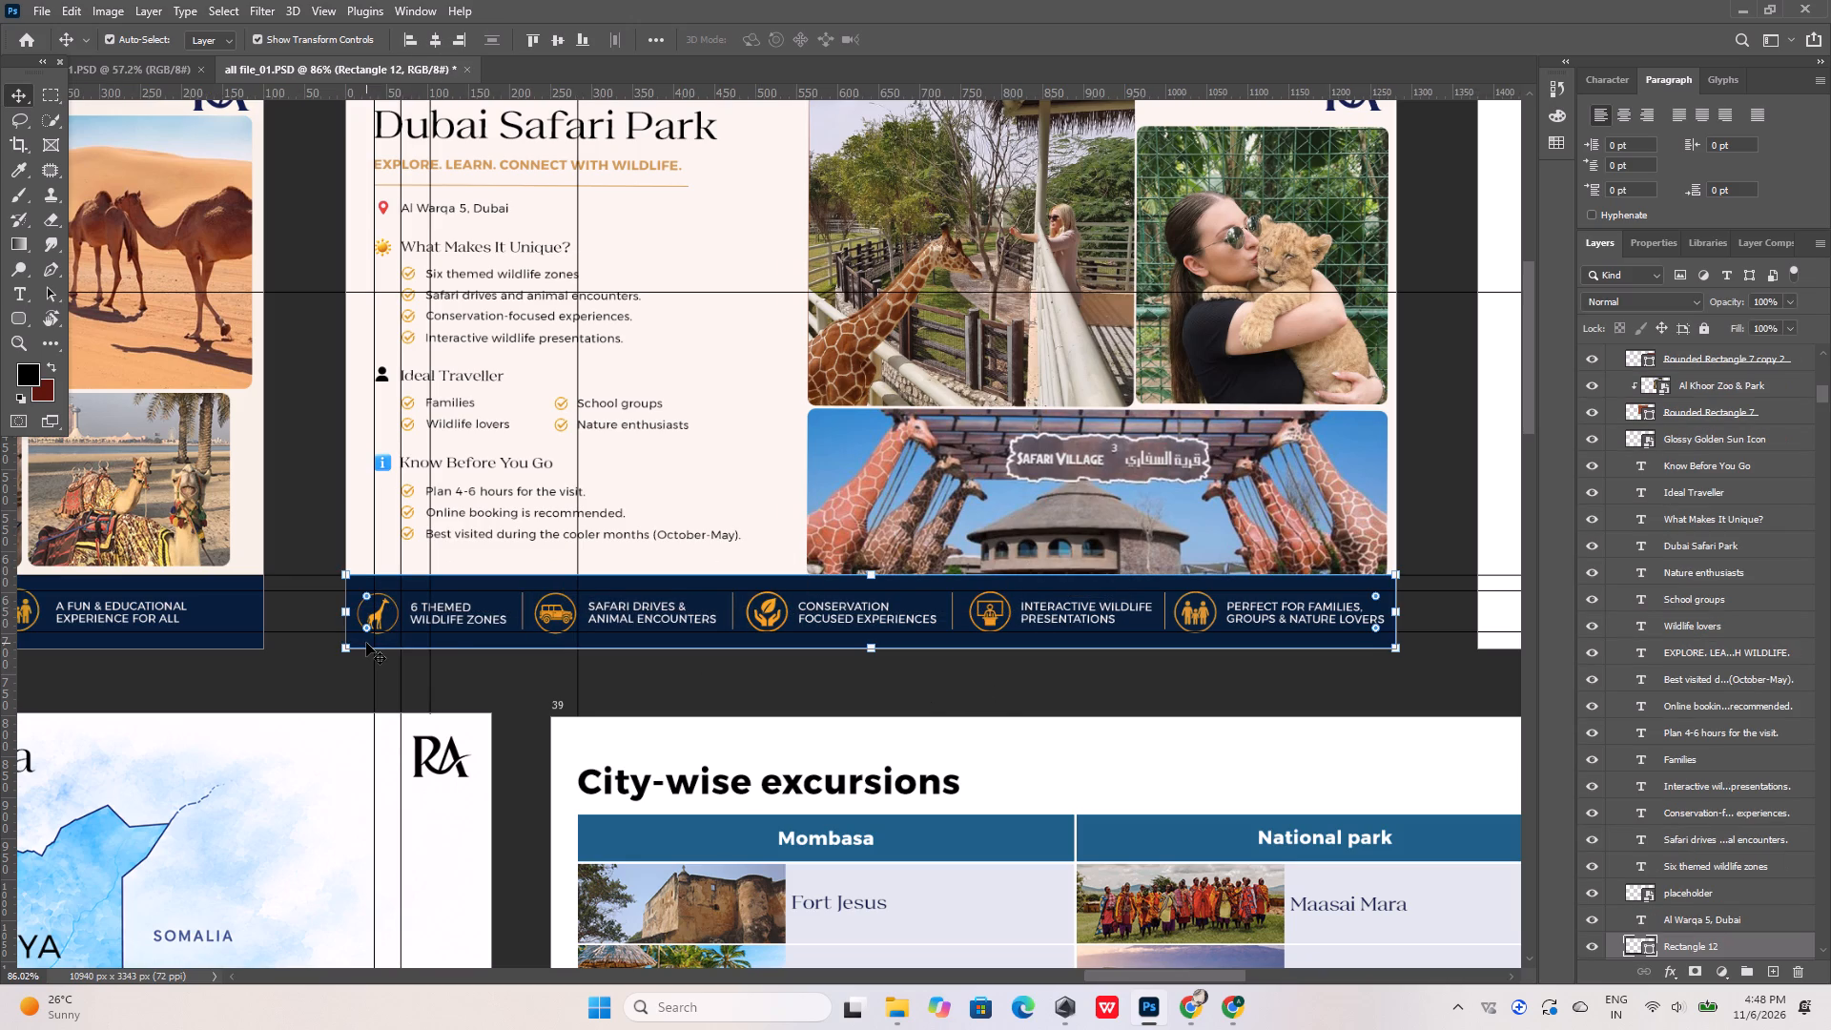
left_click(1708, 330)
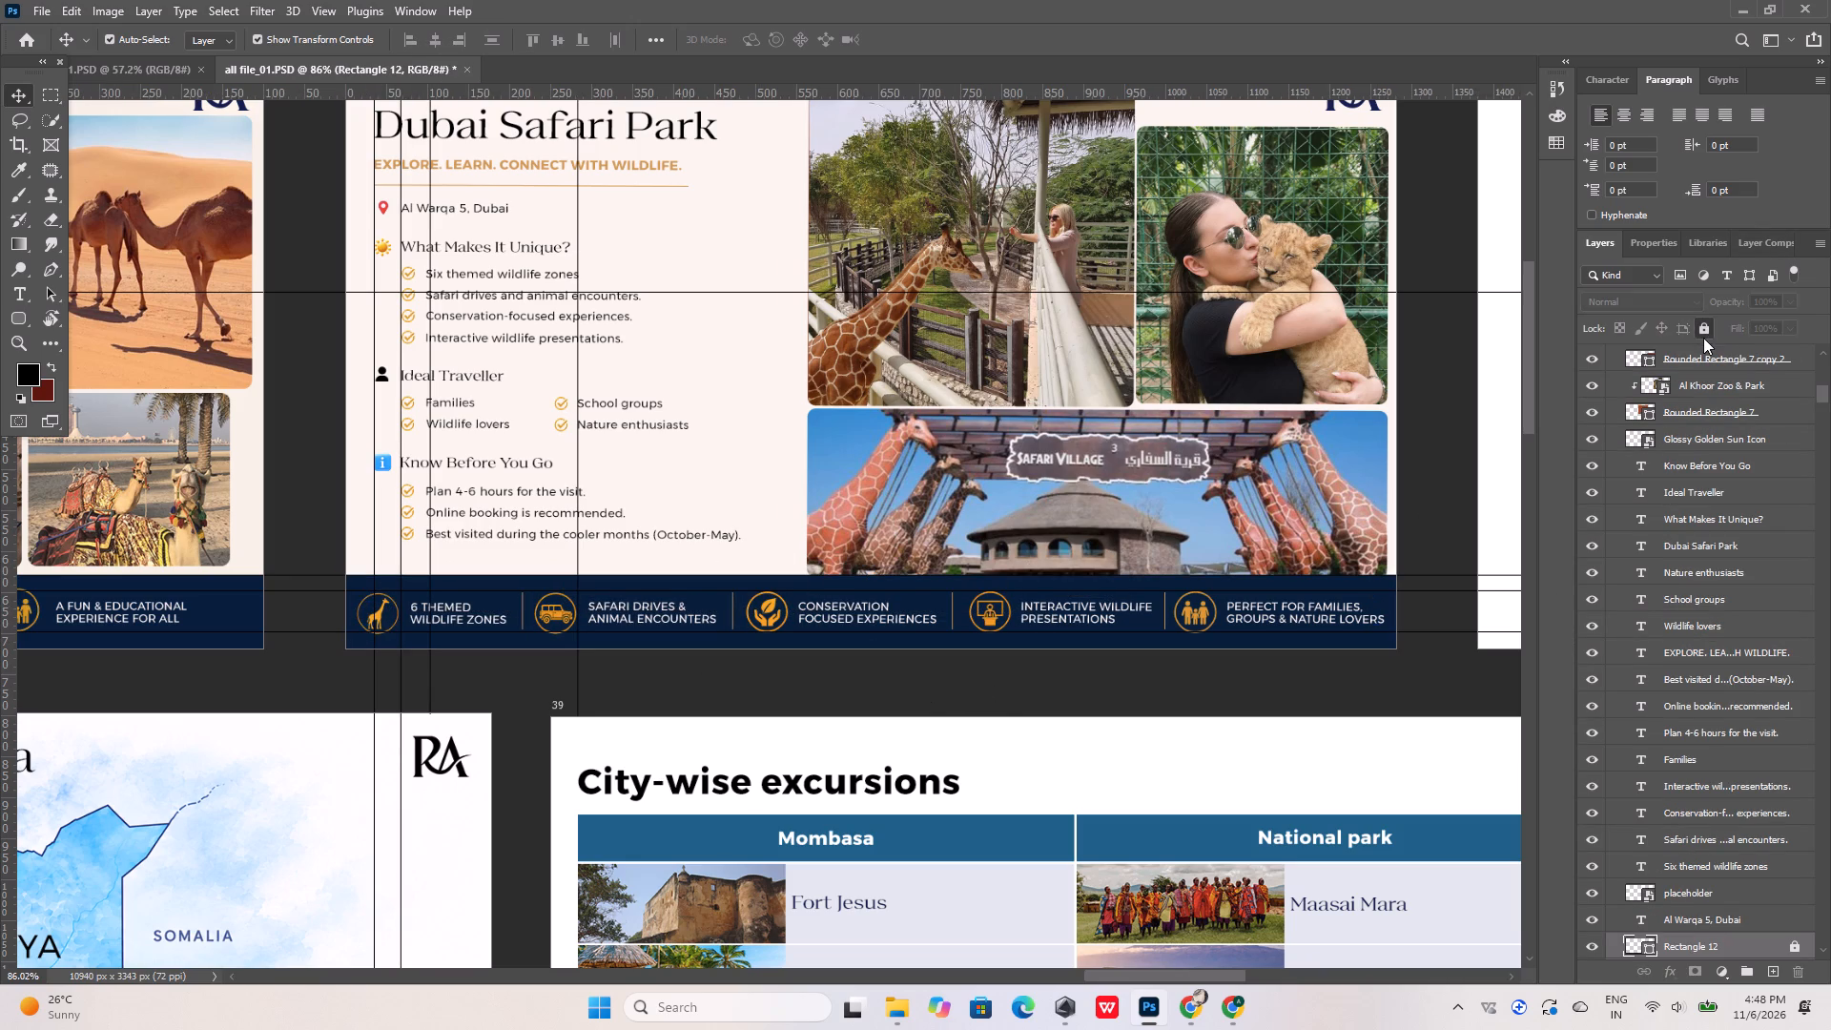
Scale all the Dubai Safari Park footer's icons, labels and dividers down together to about 98.57%.
left_click_drag(317, 611, 1117, 625)
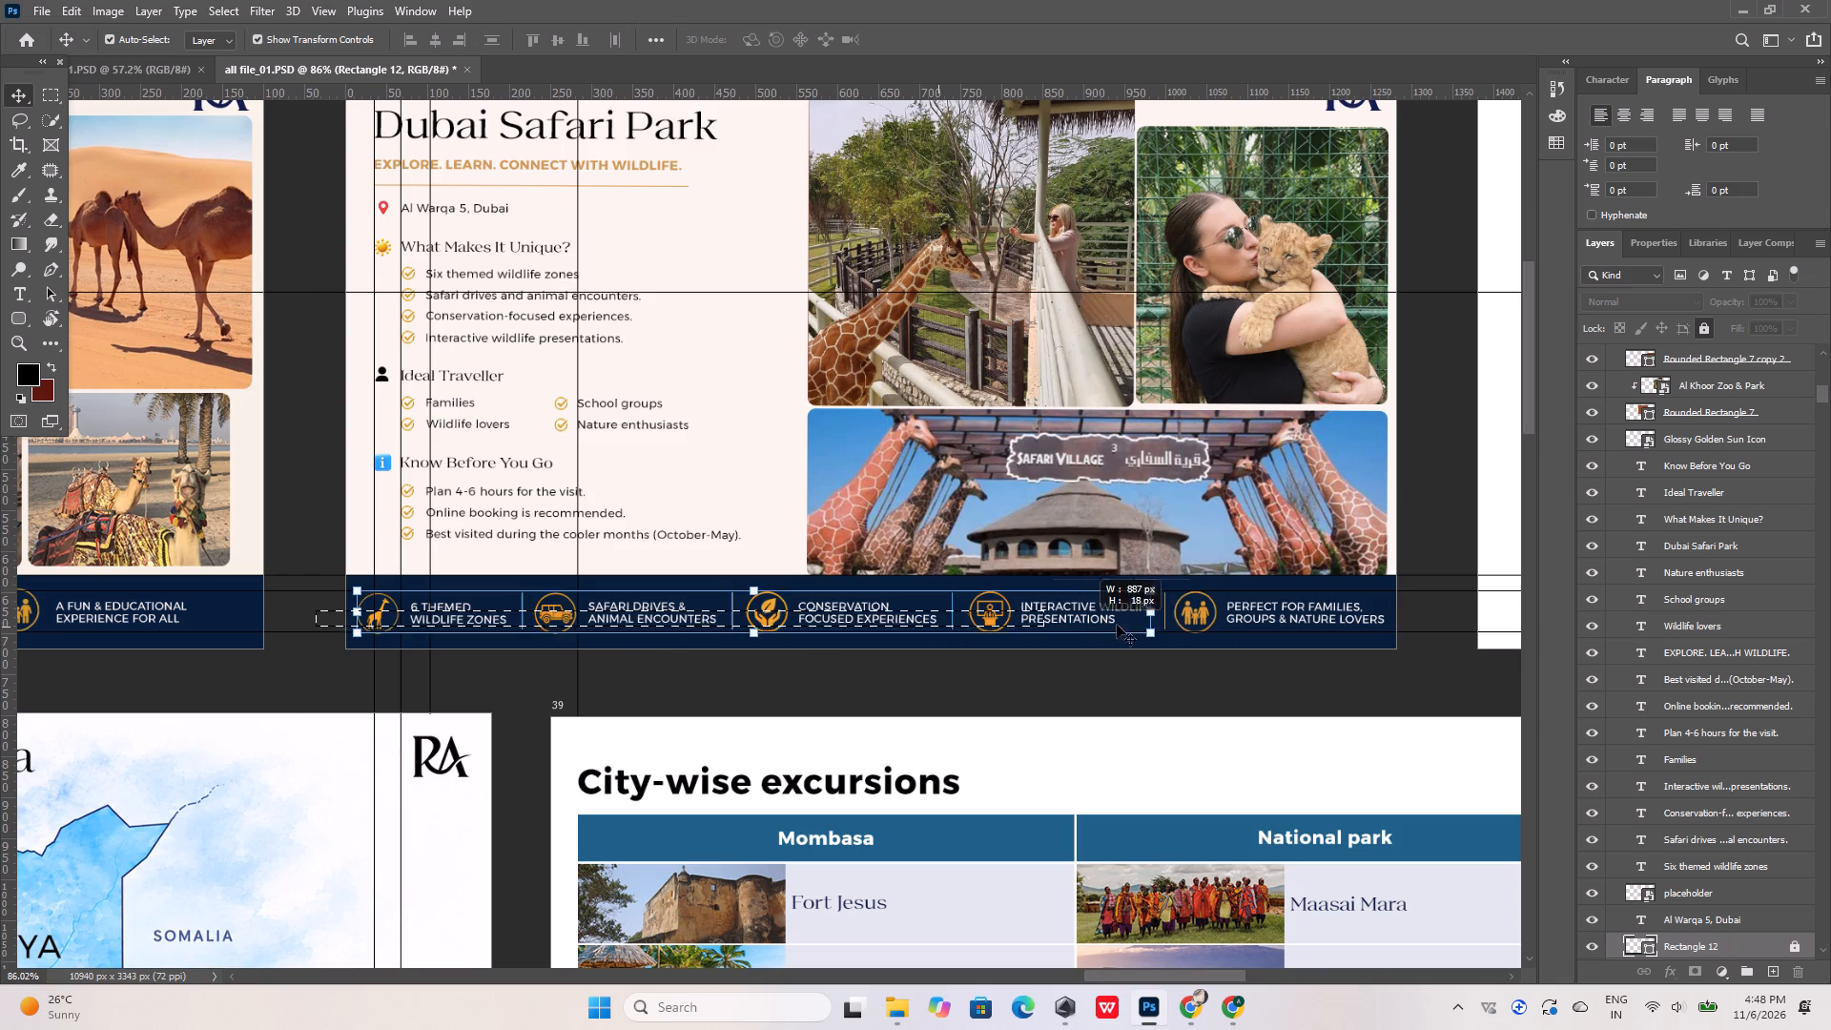
left_click_drag(1117, 625, 1392, 623)
scroll(1393, 623, "up", 9, "alt")
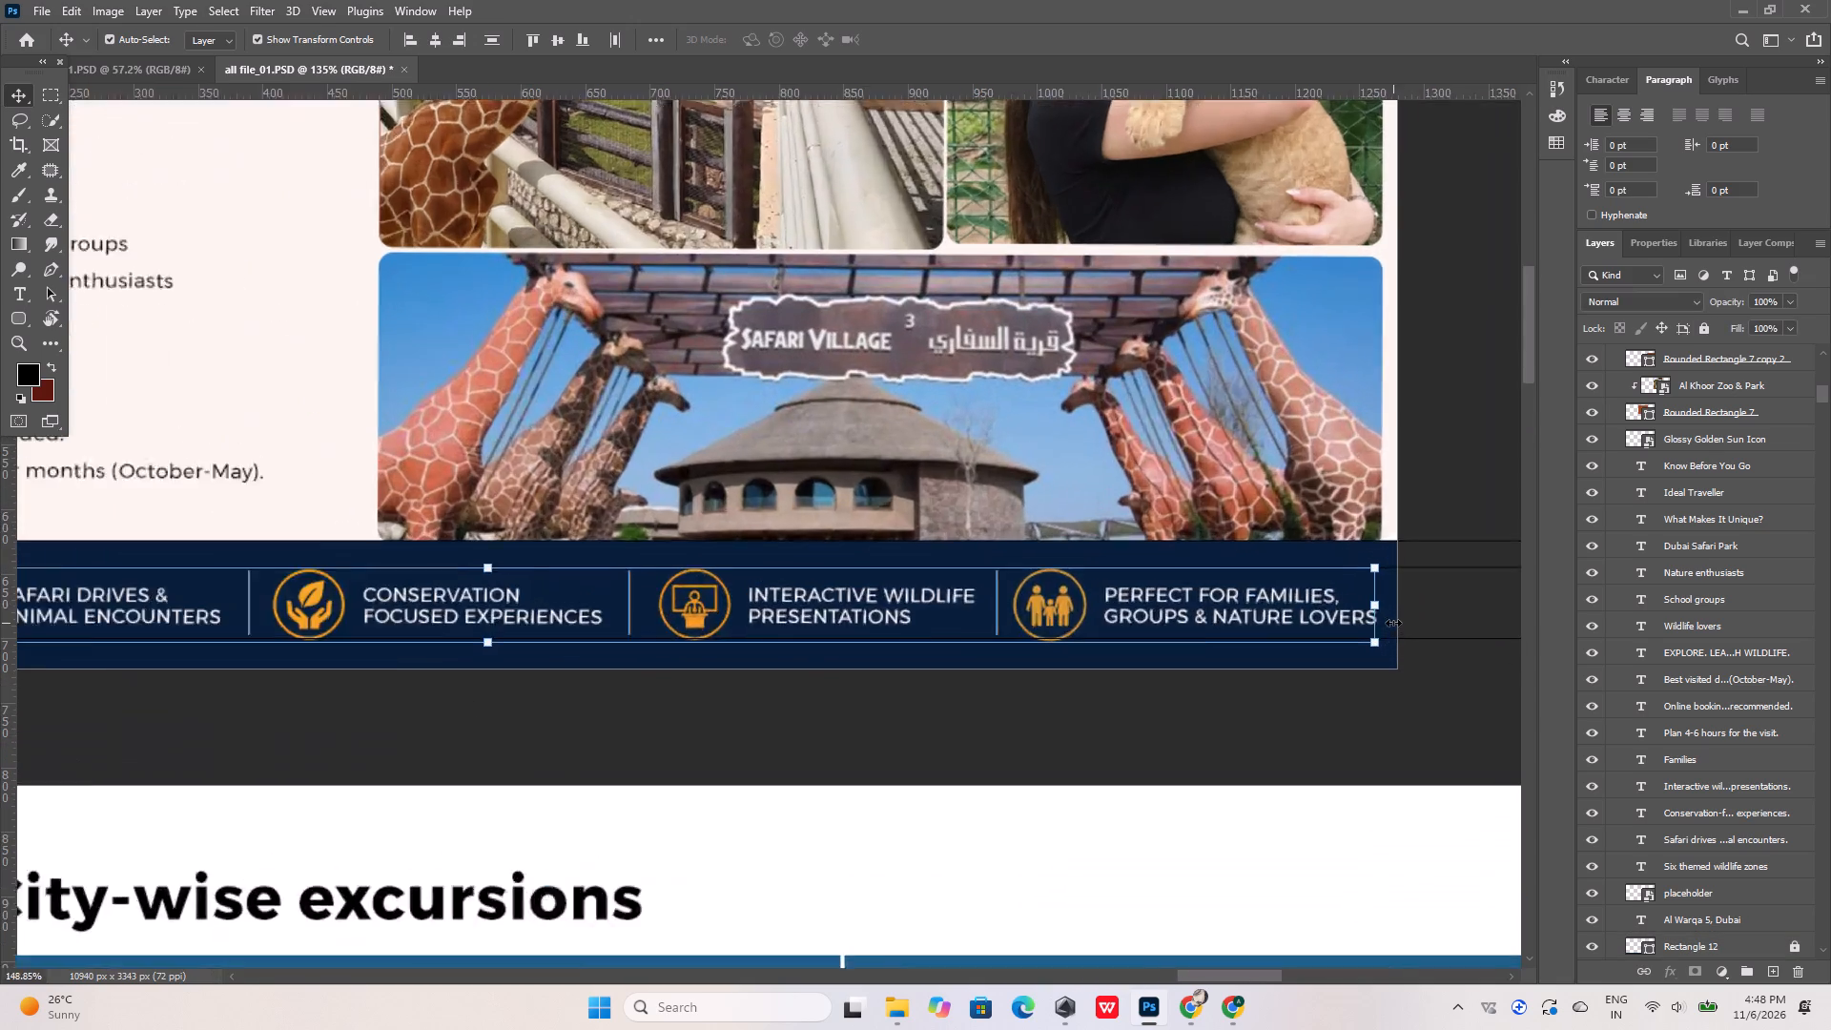
left_click_drag(1376, 647, 1344, 633)
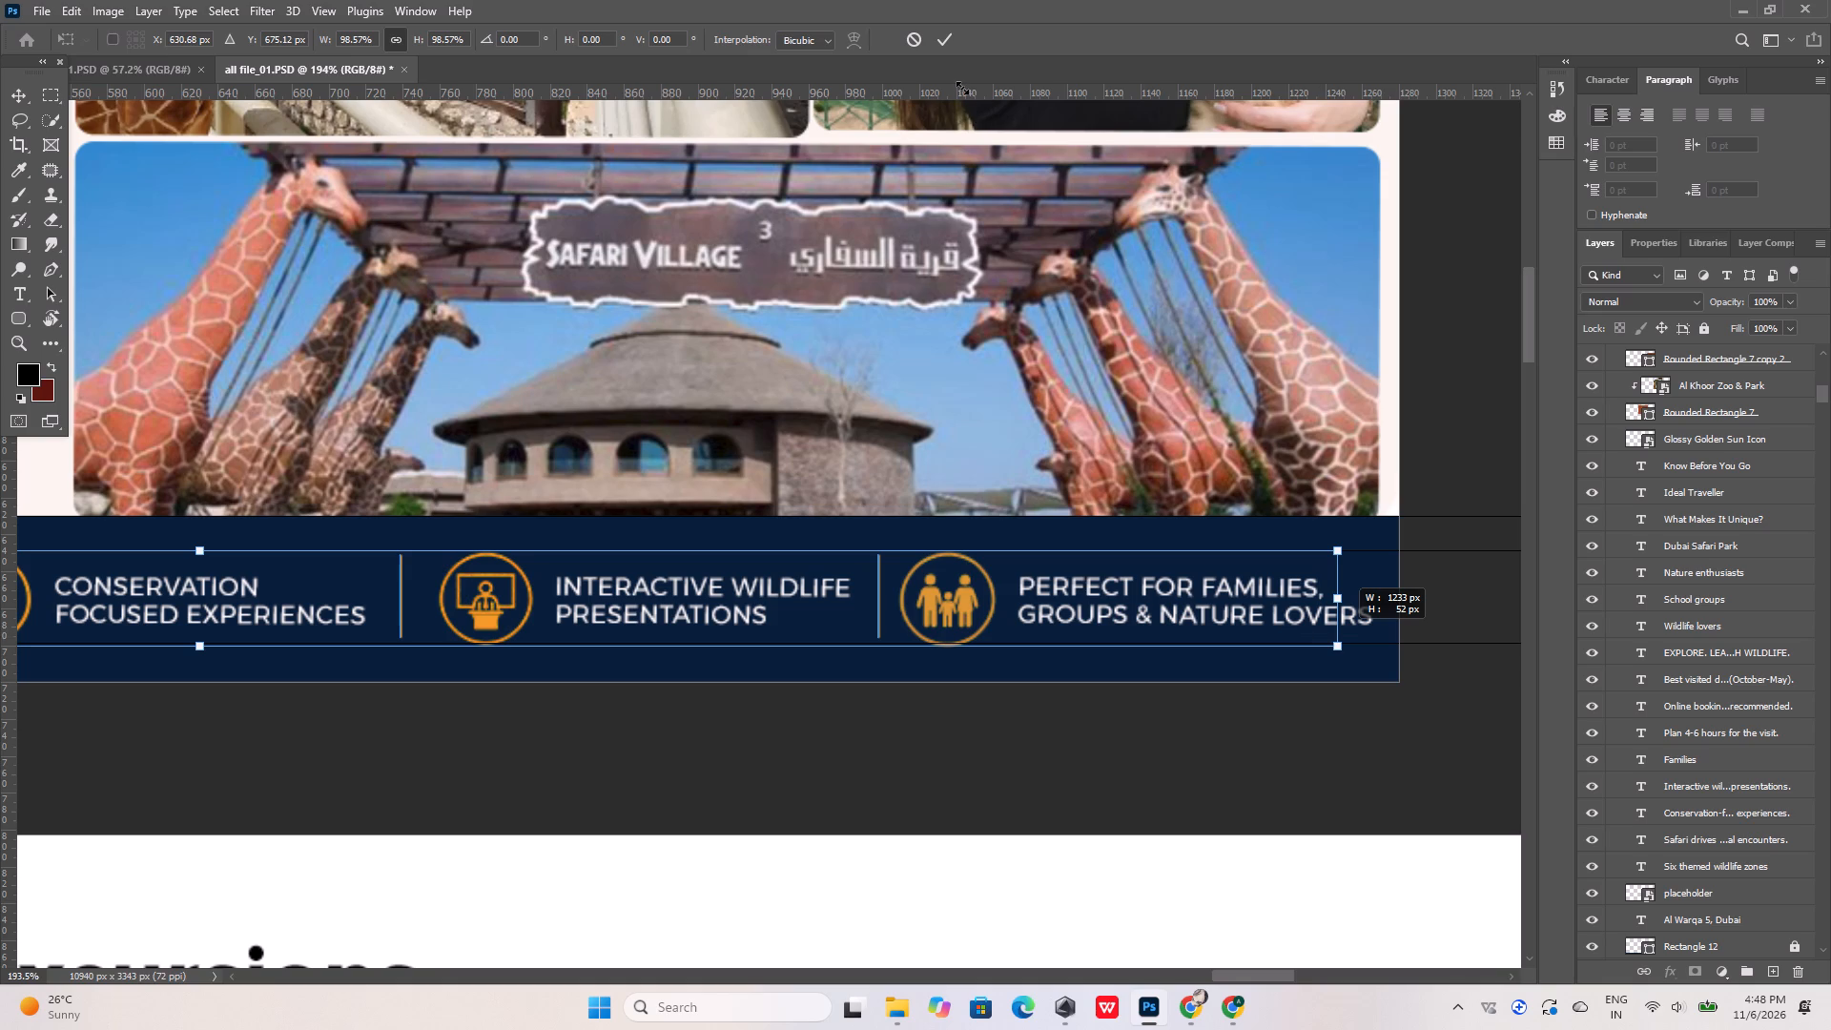
left_click(945, 50)
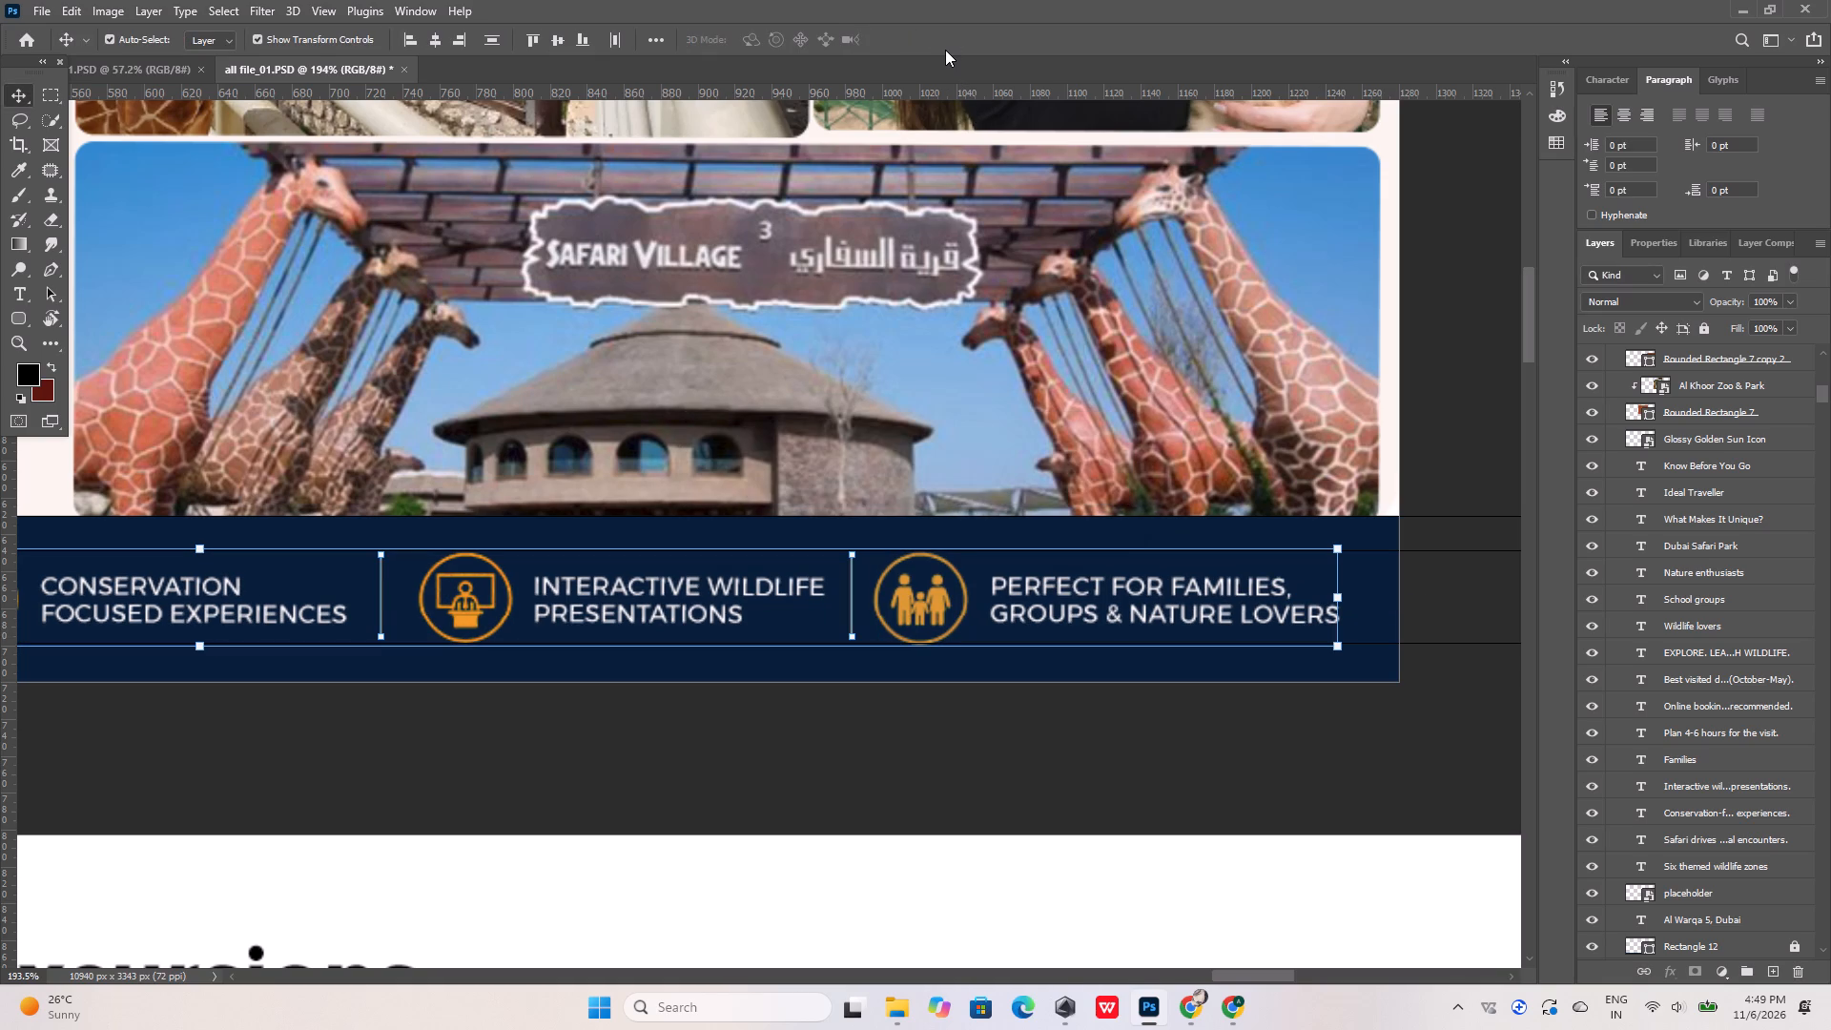
Collapse Group 12, which holds the Dubai Safari Park footer's icons, labels and dividers.
right_click(945, 50)
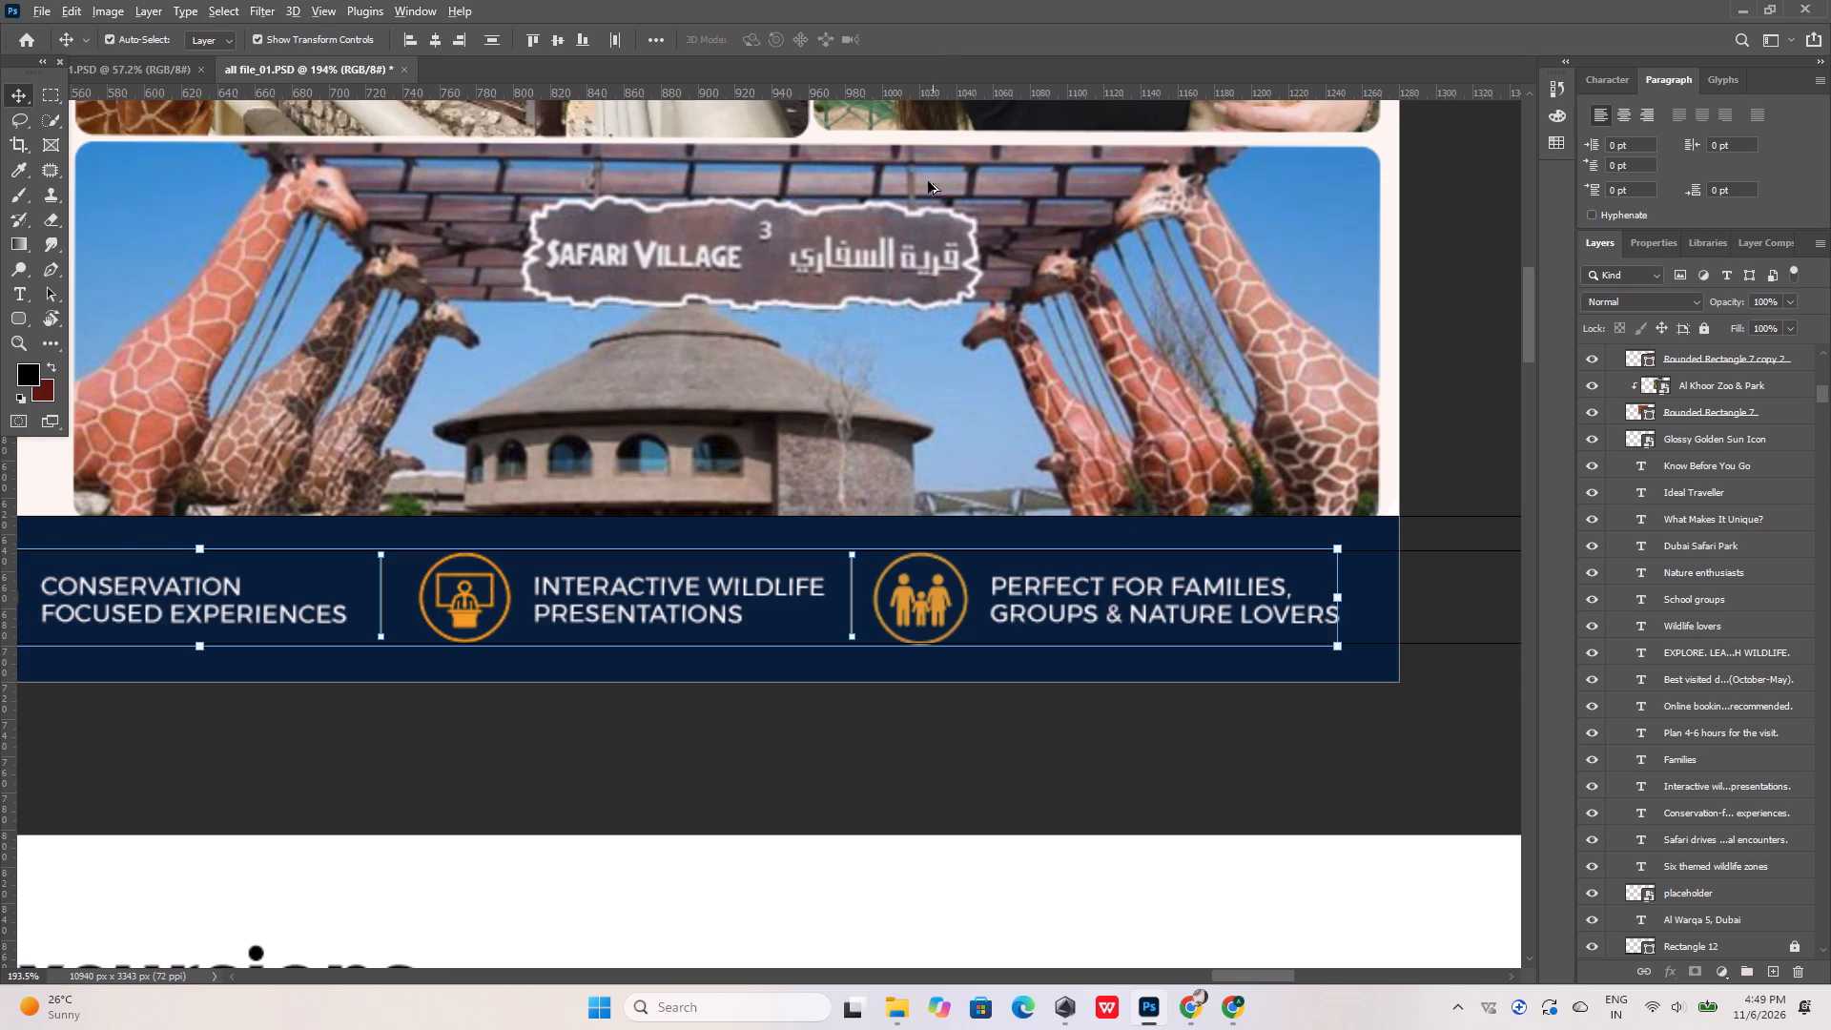
scroll(946, 251, "down", 9, "alt")
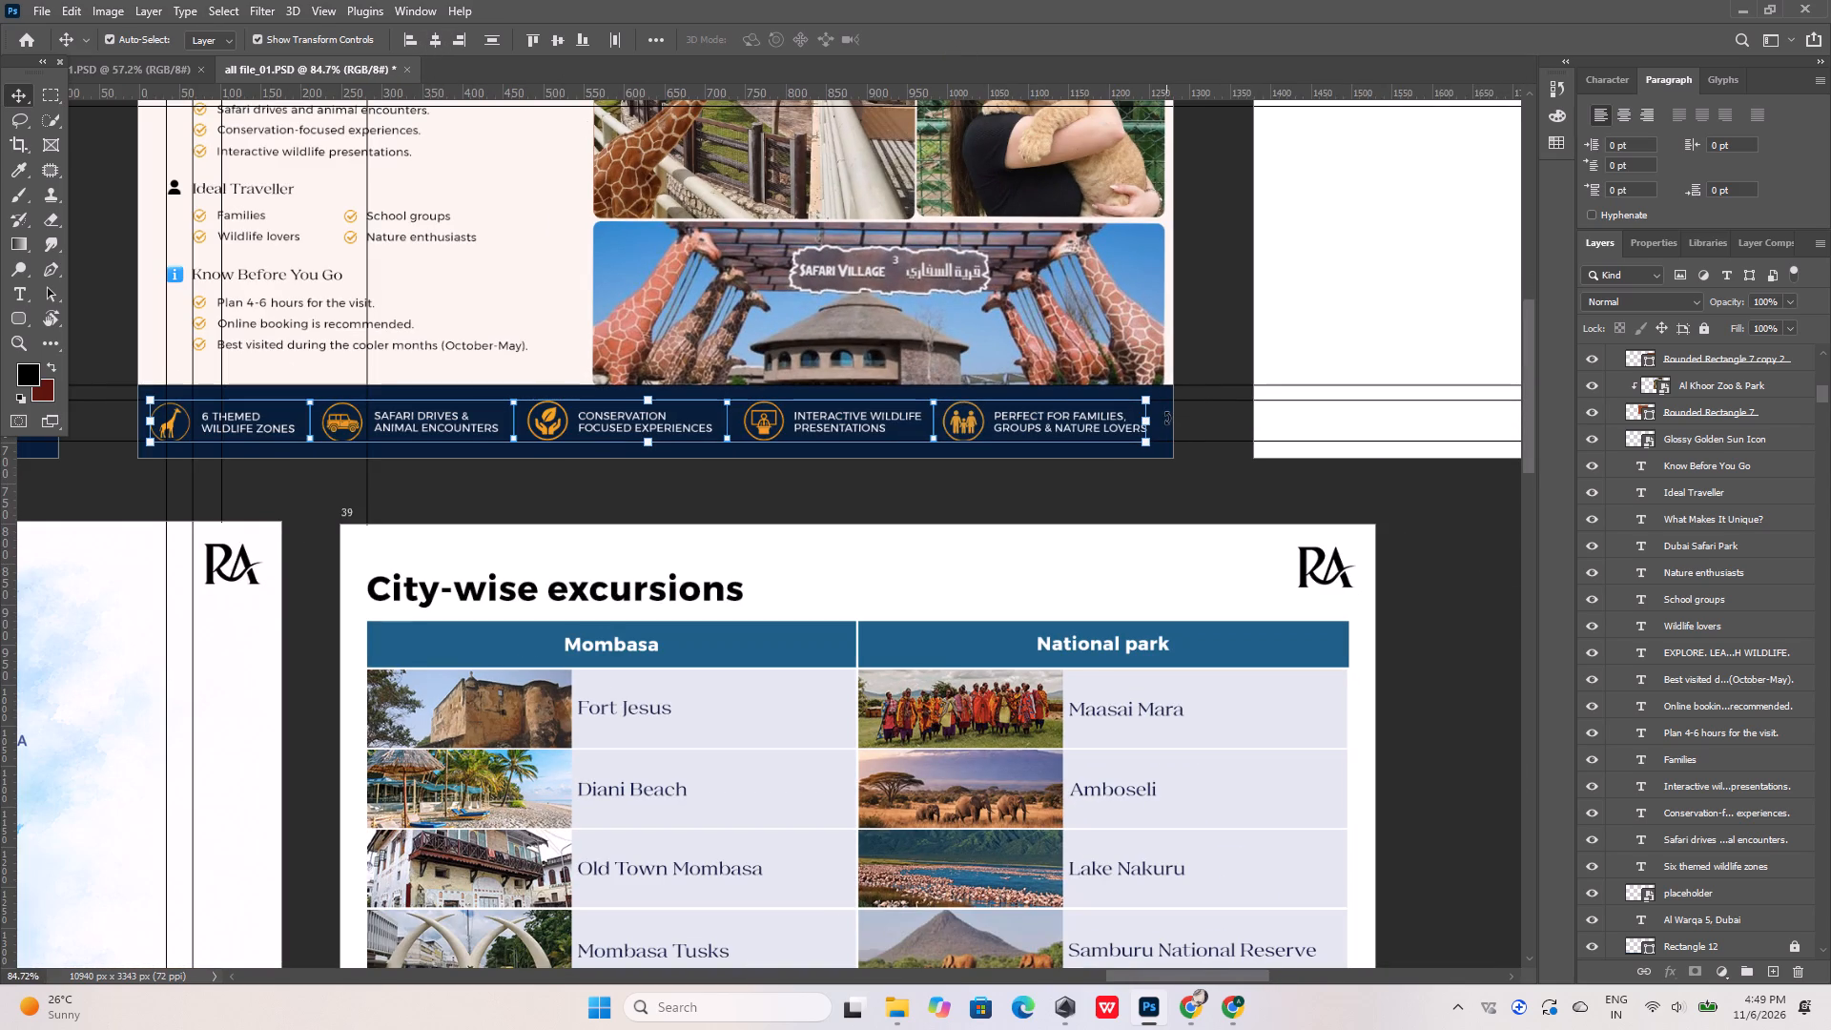
scroll(1168, 432, "up", 10, "alt")
left_click(1167, 443, "shift")
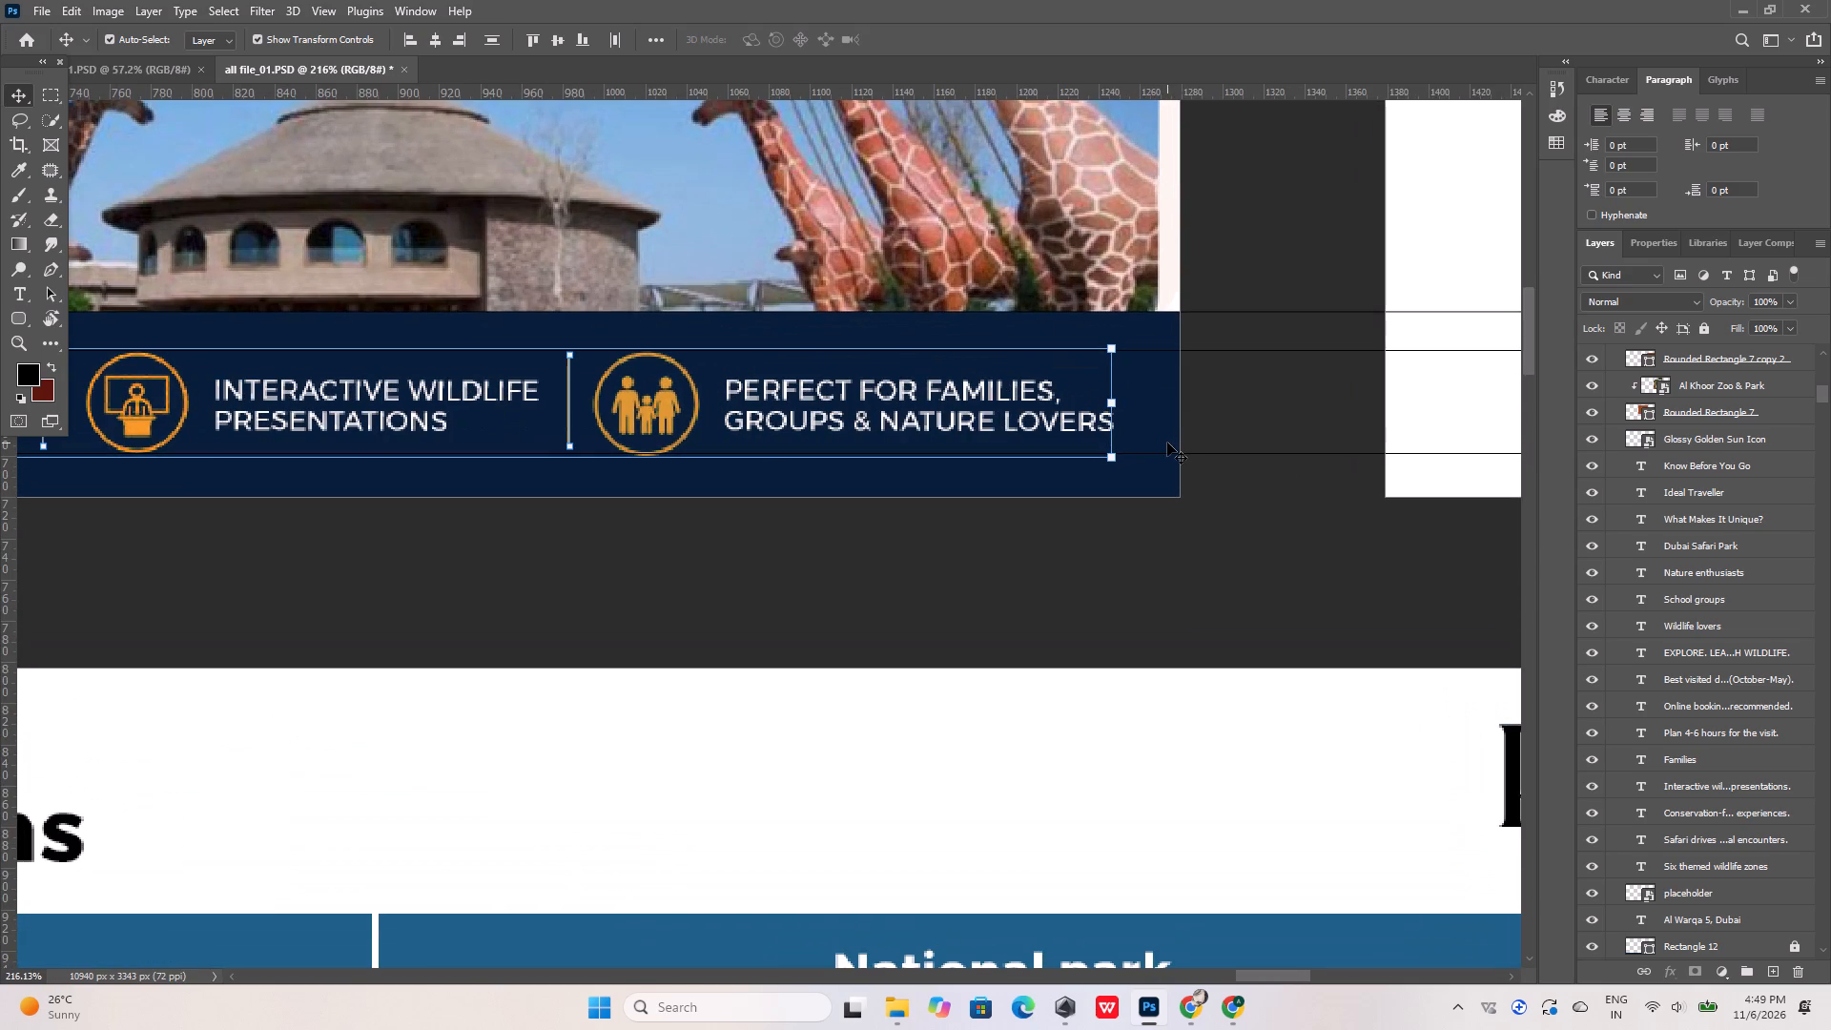
left_click(1142, 484, "shift")
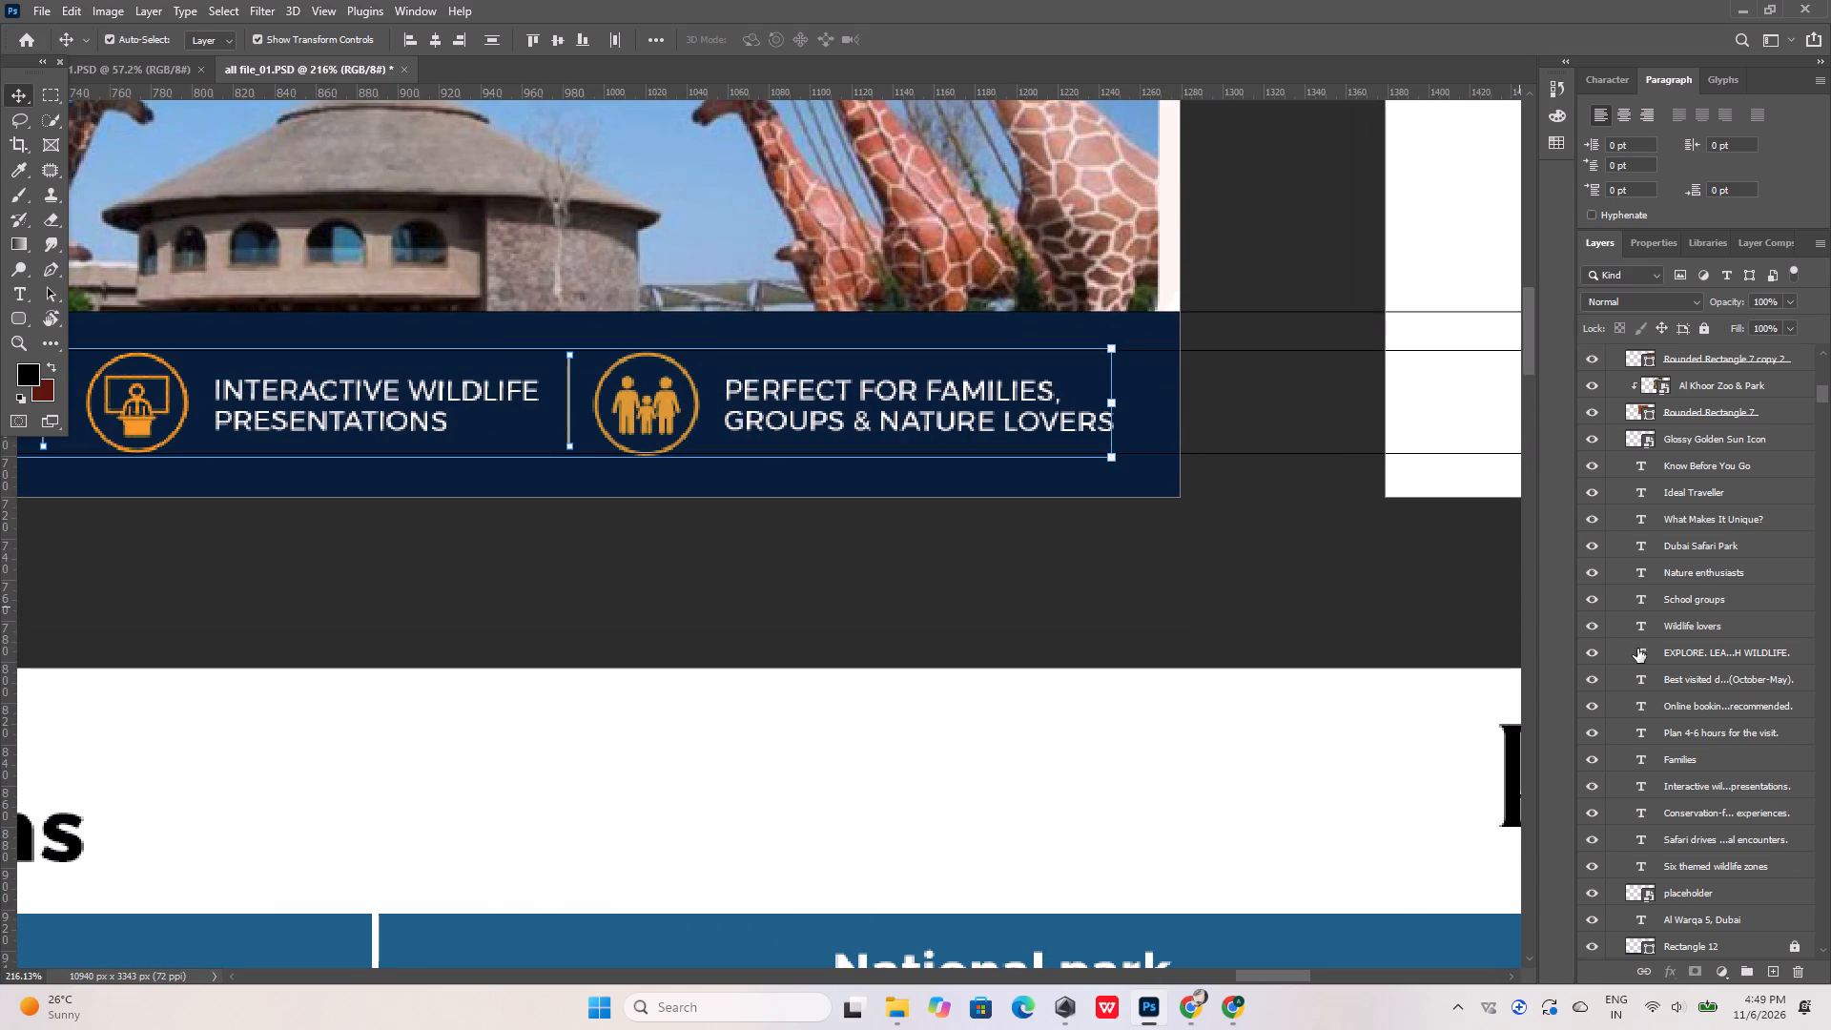
scroll(1637, 649, "up", 20)
scroll(1637, 649, "up", 20)
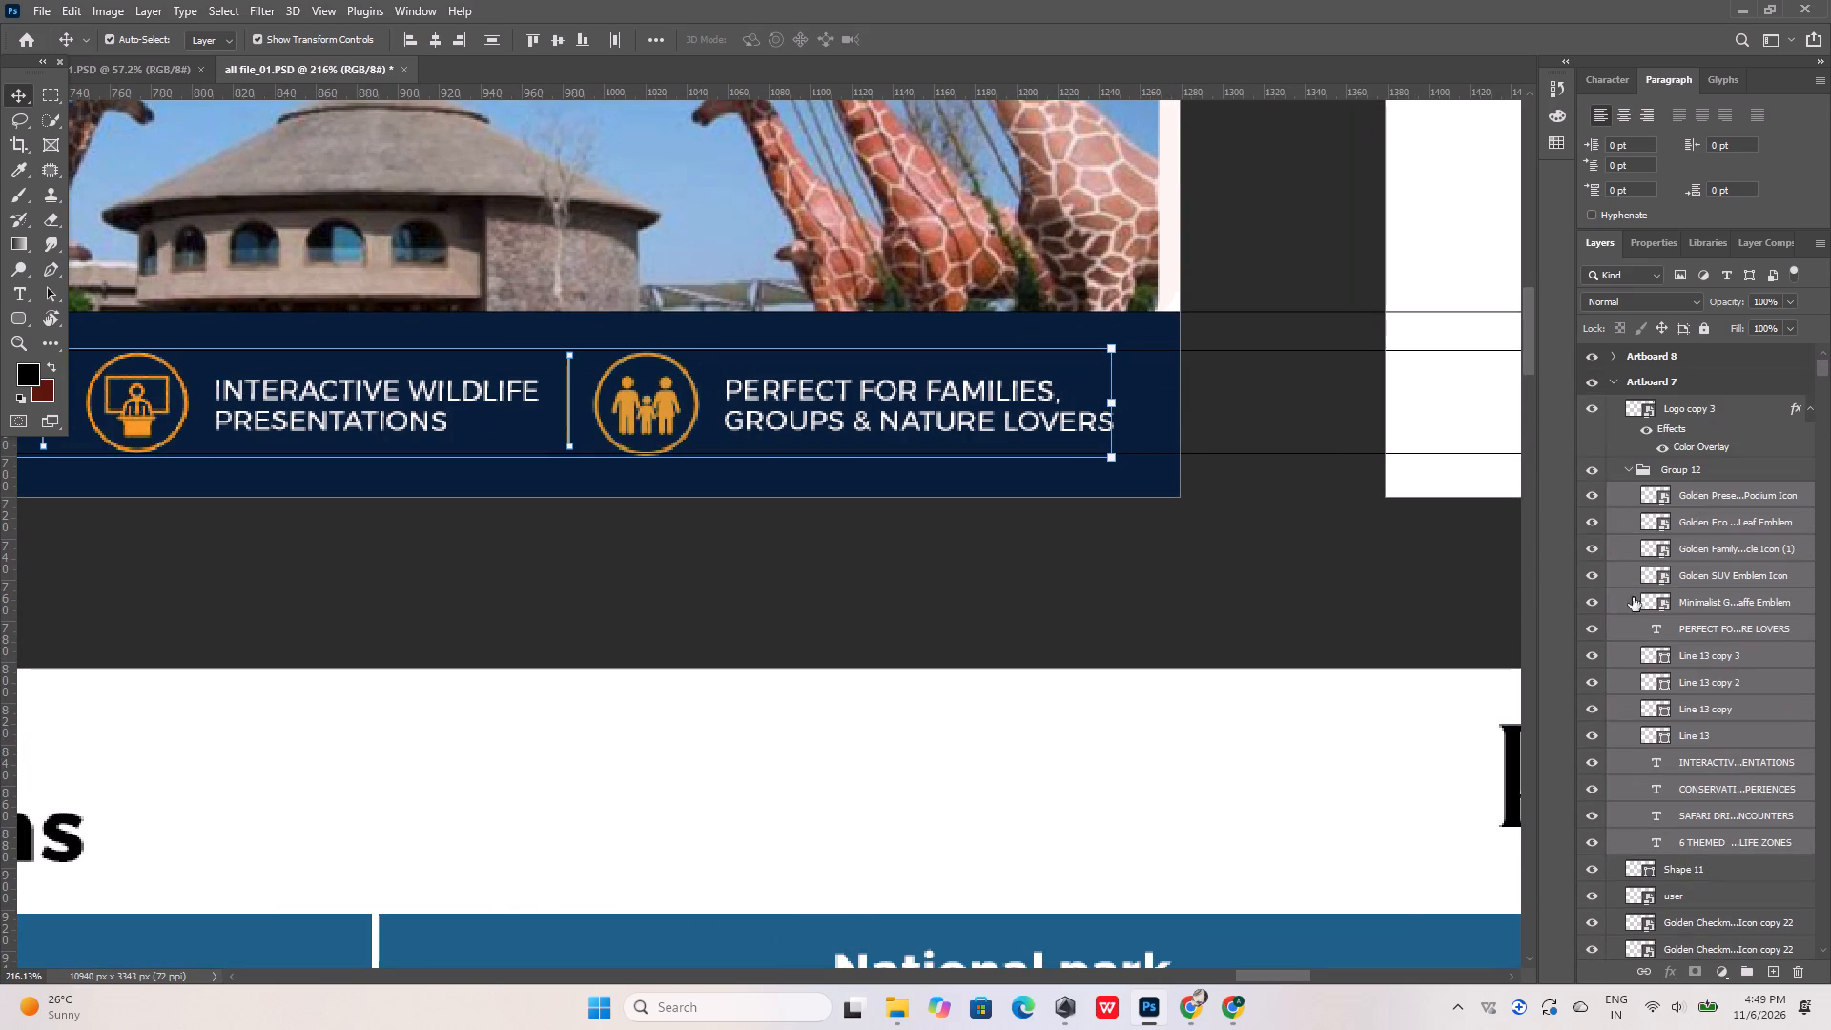
left_click(1625, 475)
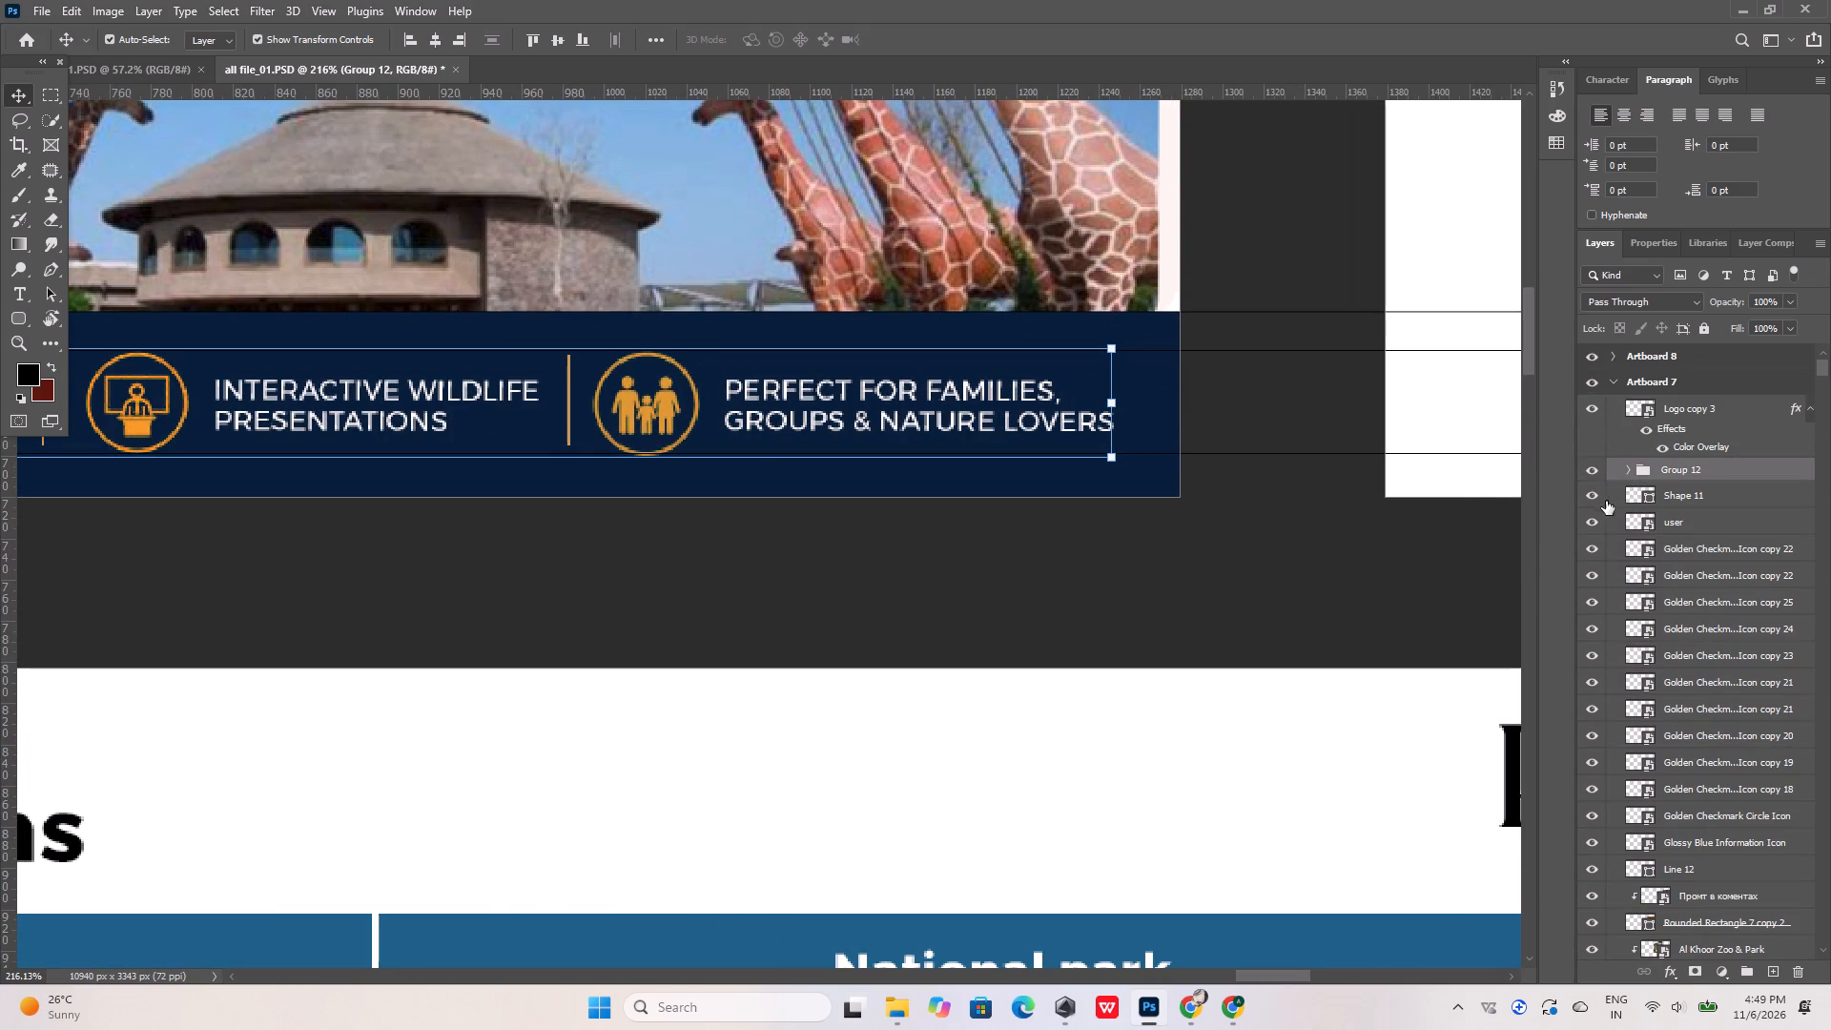
Unlock the Dubai Safari Park footer's navy background bar, Rectangle 12.
left_click(1223, 391)
left_click(1154, 407)
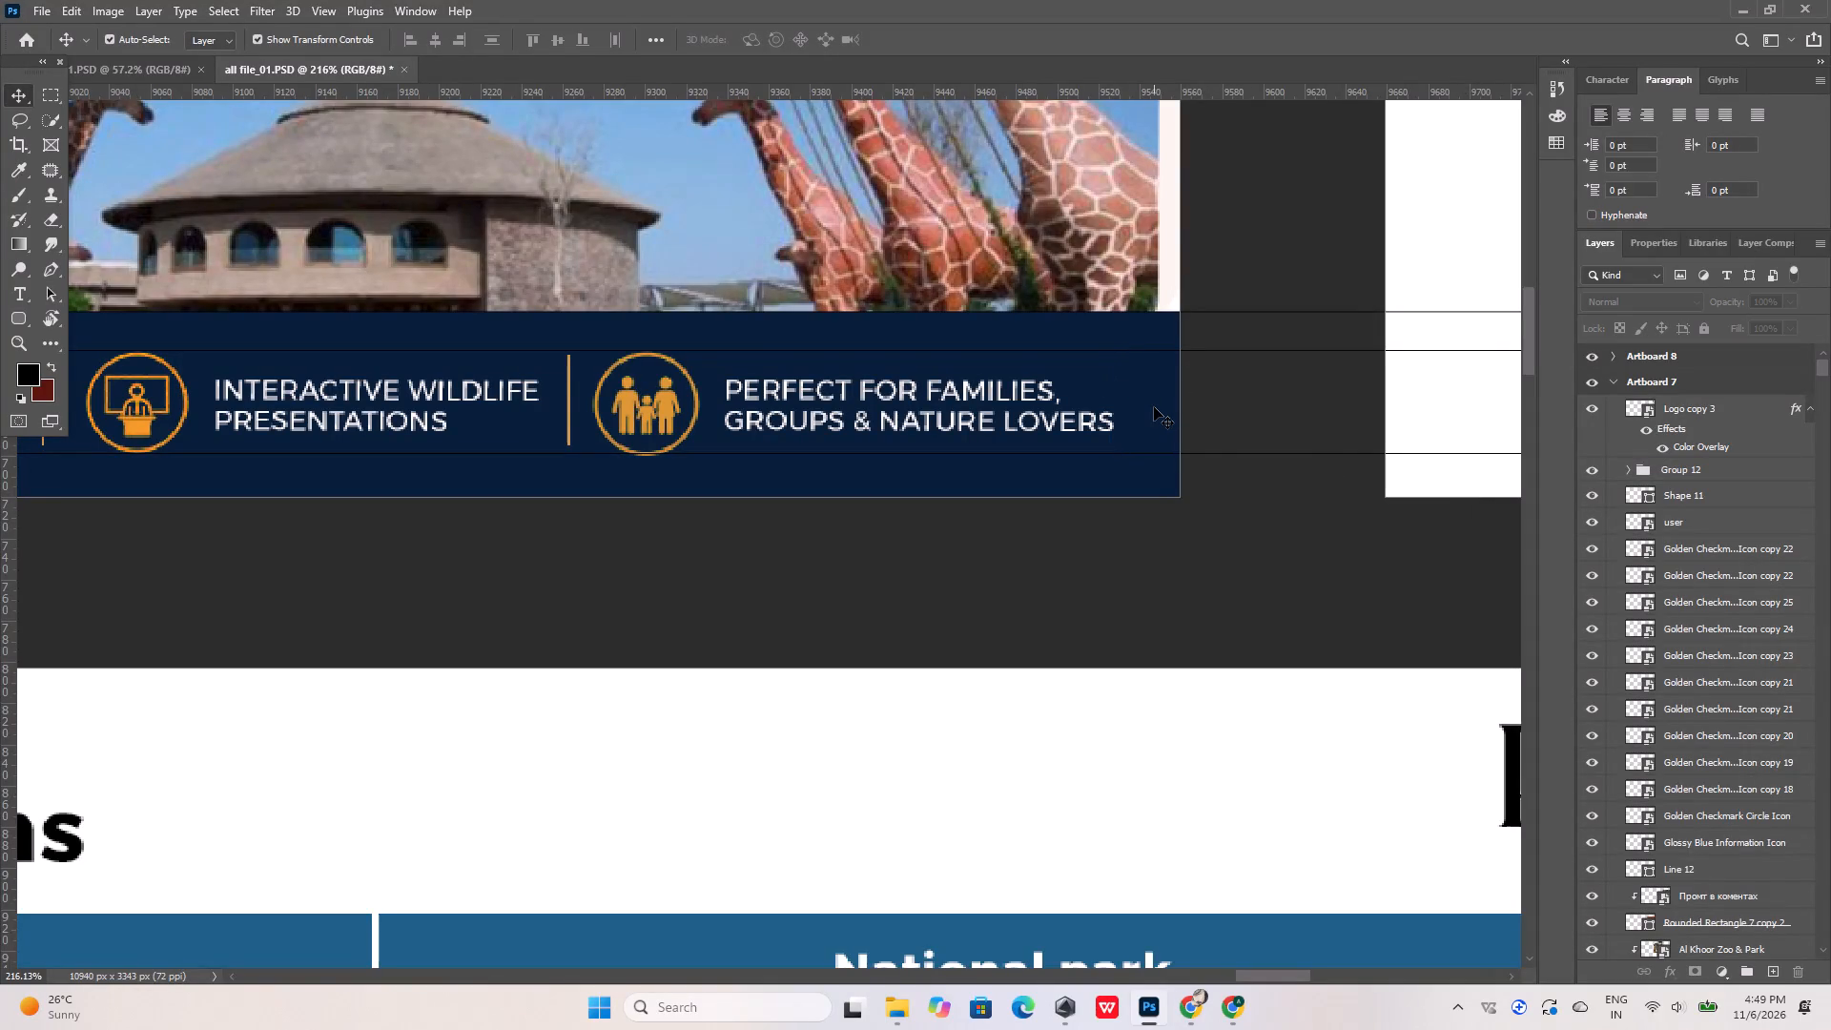
left_click(1154, 407)
left_click(1270, 394)
left_click(1153, 387)
scroll(1673, 612, "down", 10)
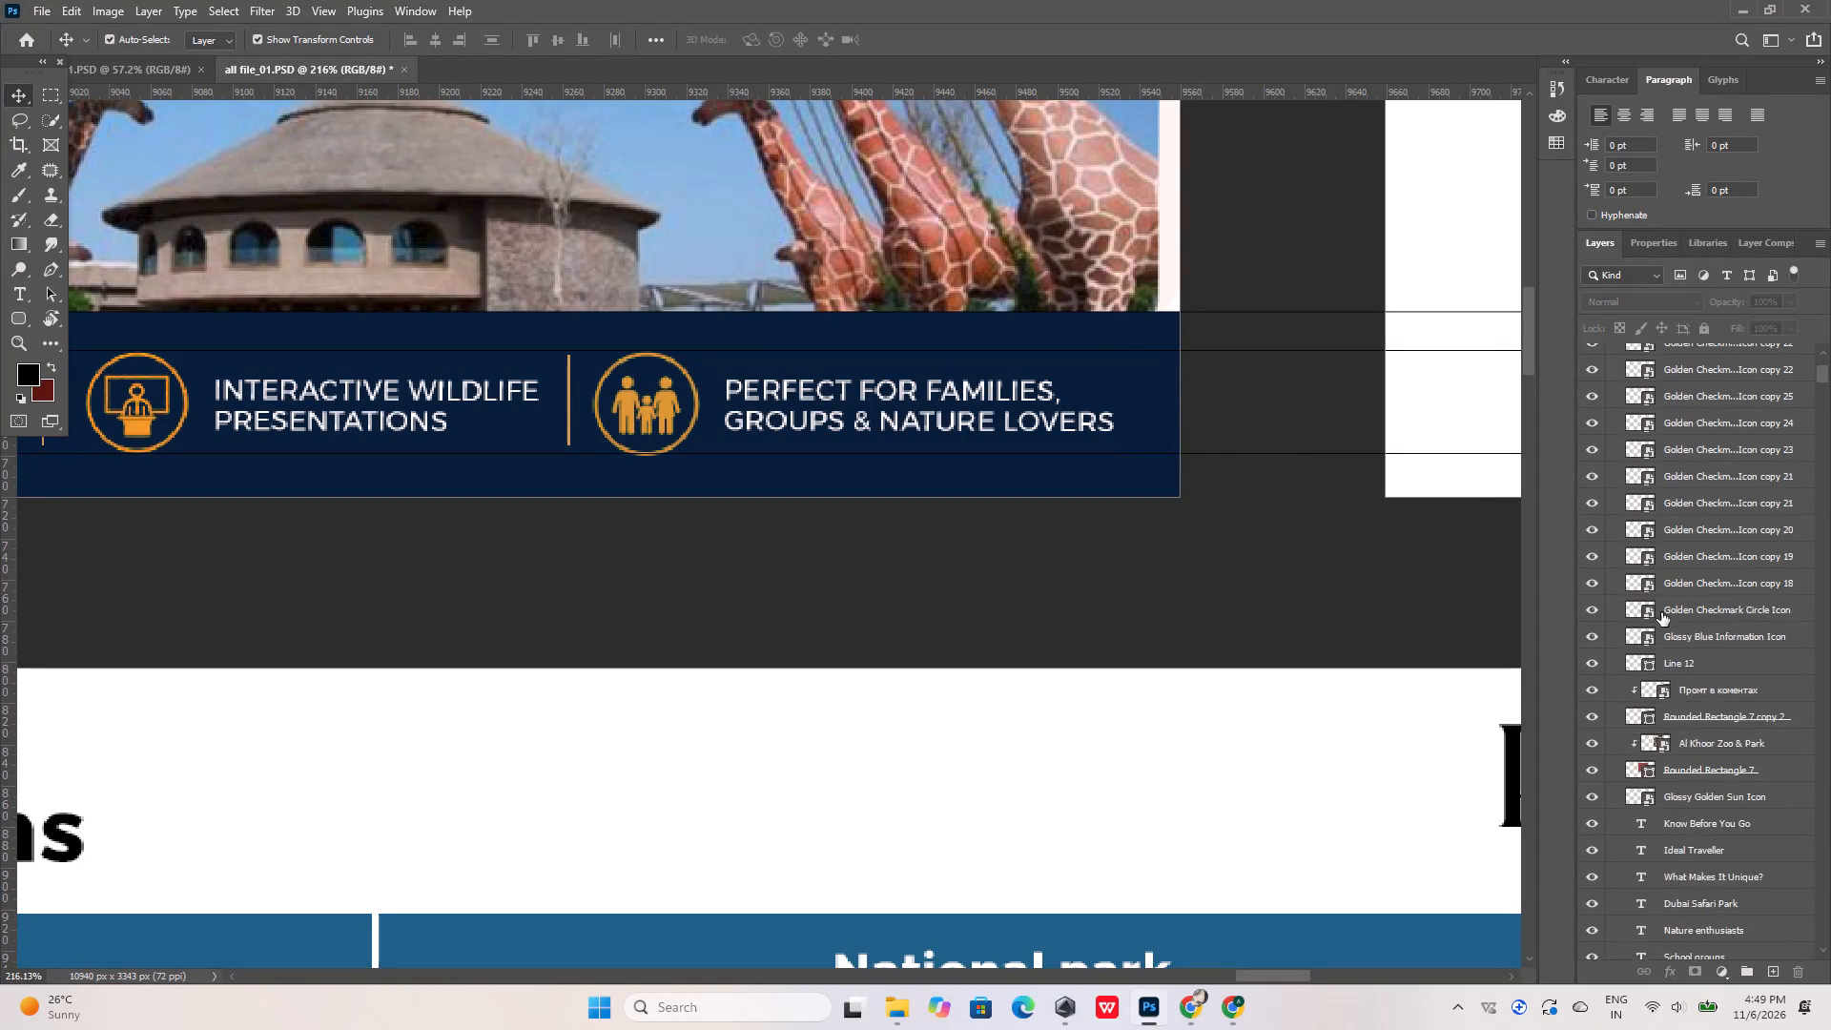
scroll(1661, 612, "down", 20)
scroll(1661, 612, "down", 4)
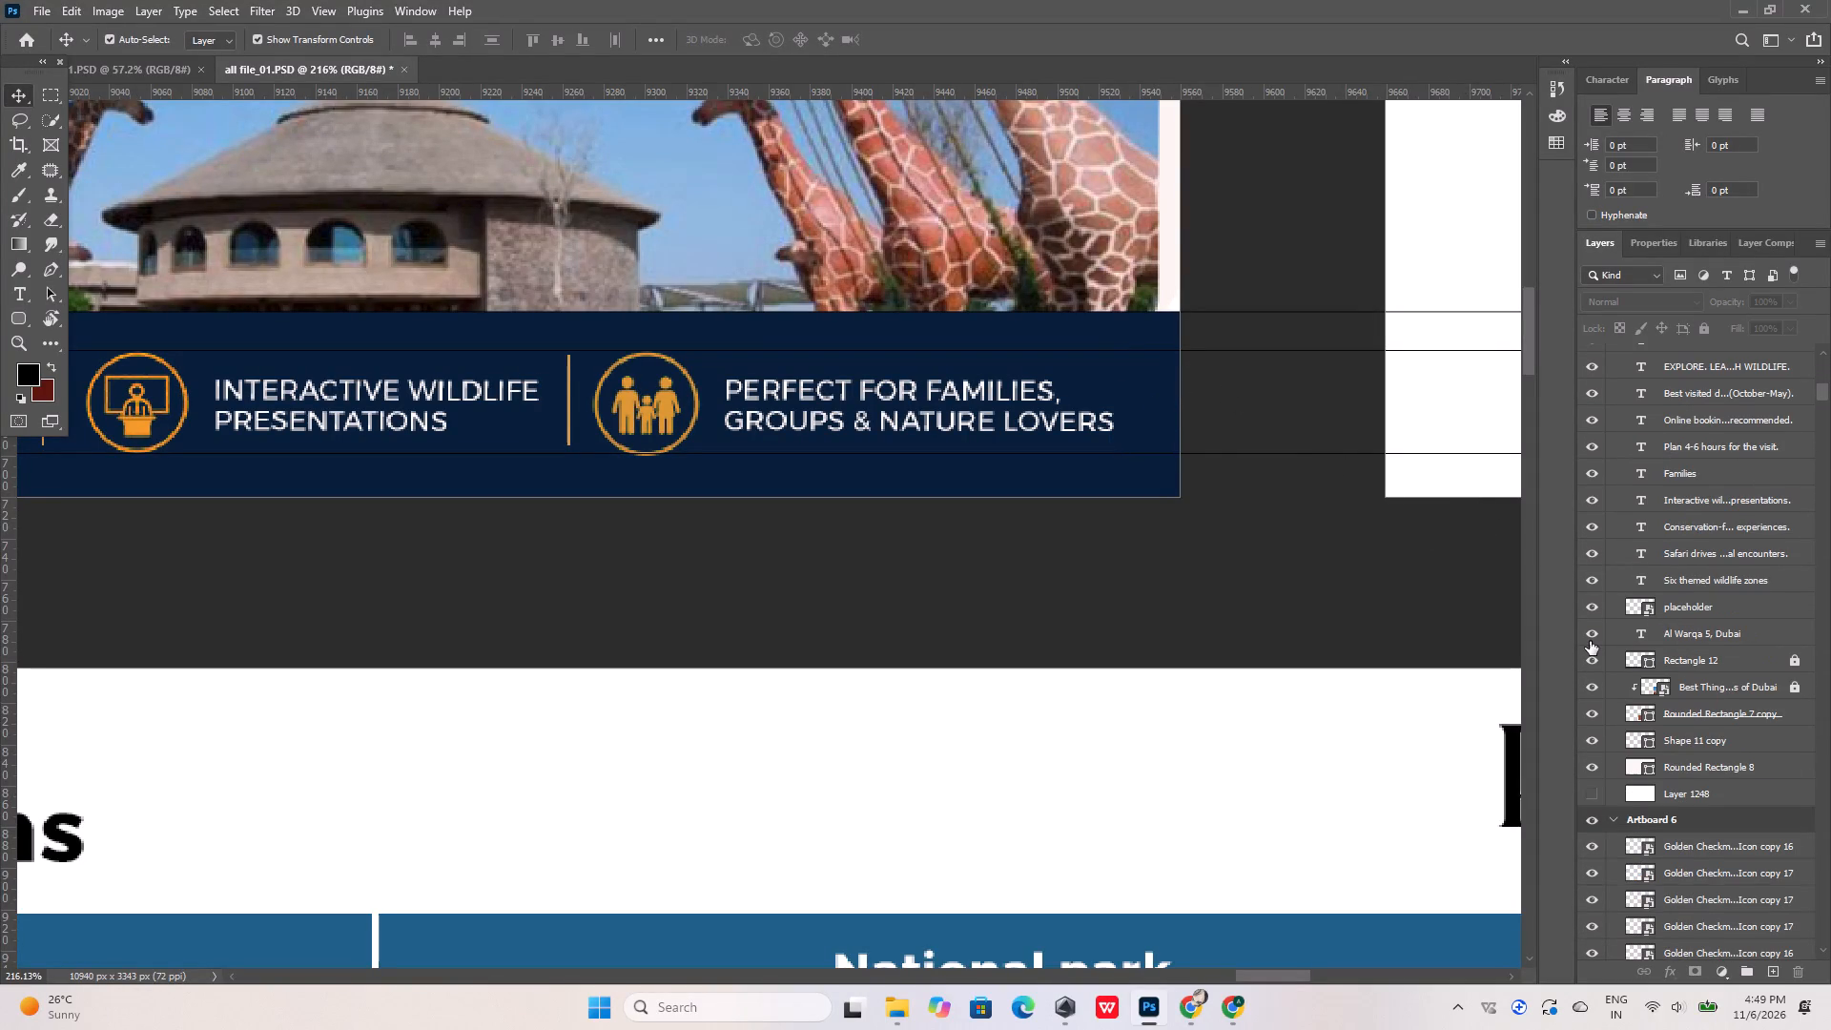
left_click(1591, 640)
left_click(1591, 640)
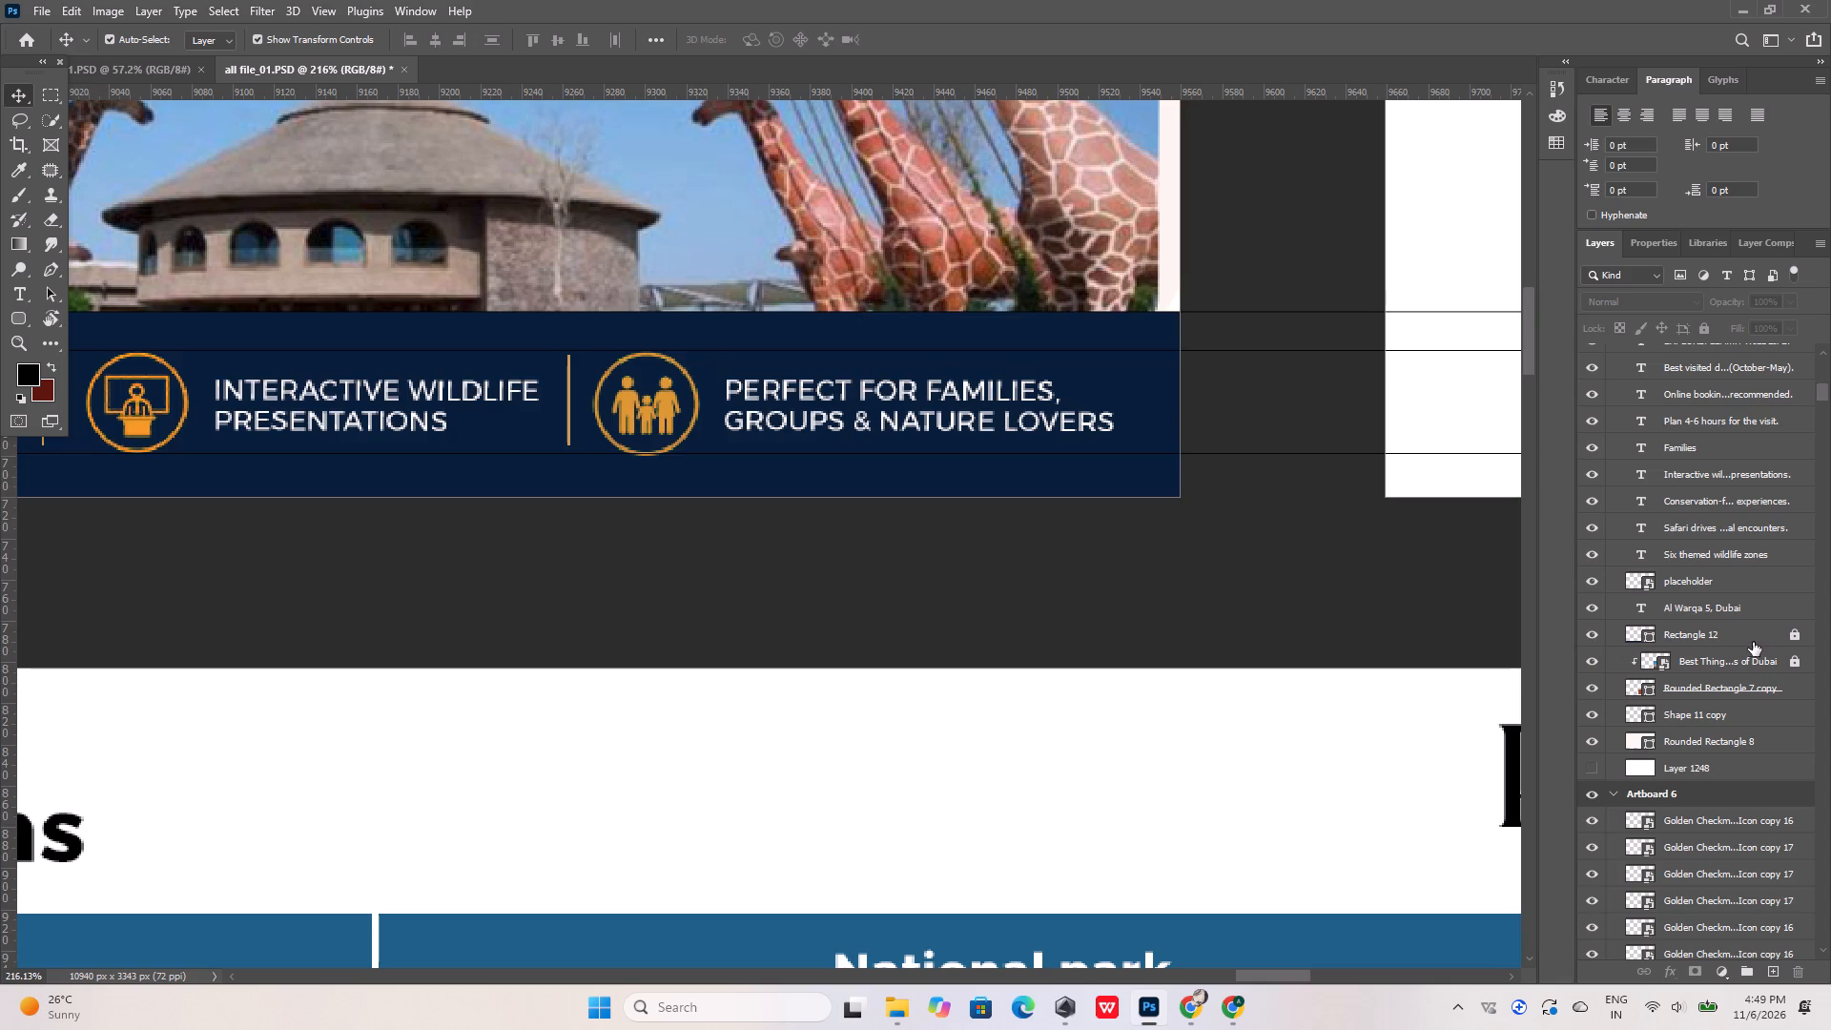
left_click(1749, 642)
left_click(1789, 636)
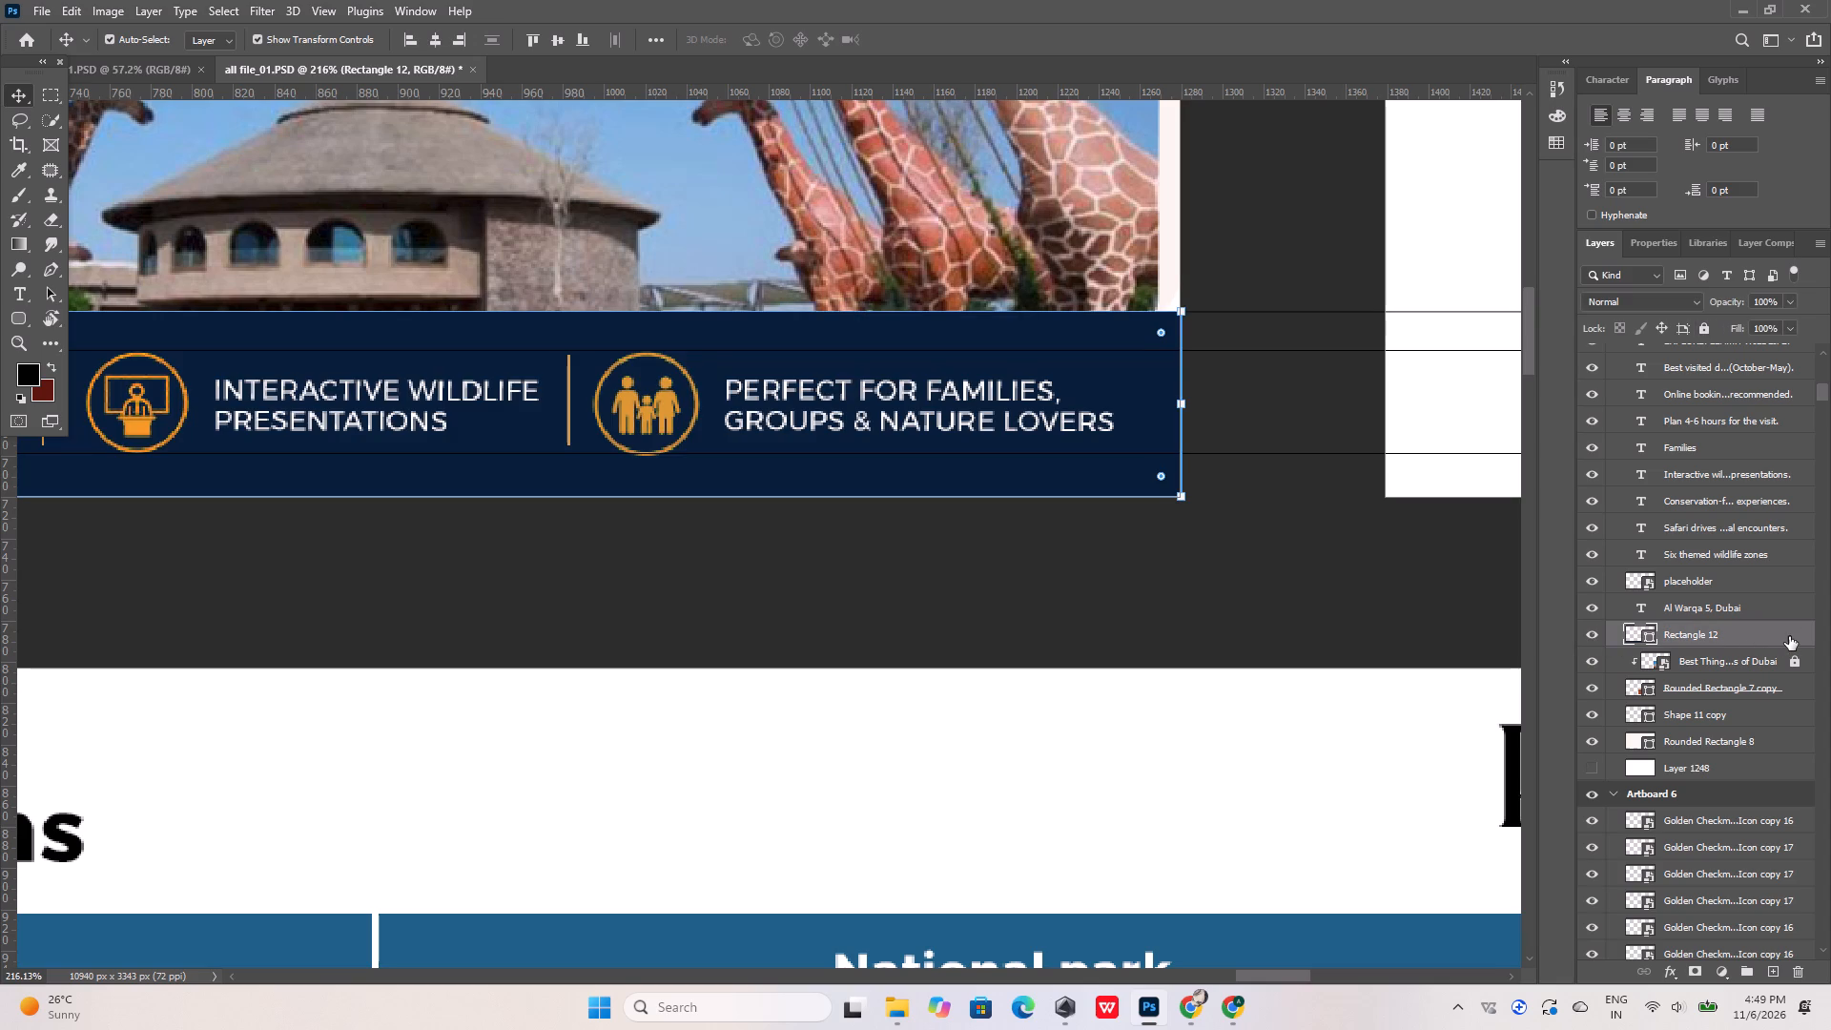
Align the footer items' group and the navy background bar on their horizontal centers, and deselect them.
scroll(1780, 636, "up", 20)
scroll(1780, 636, "up", 10)
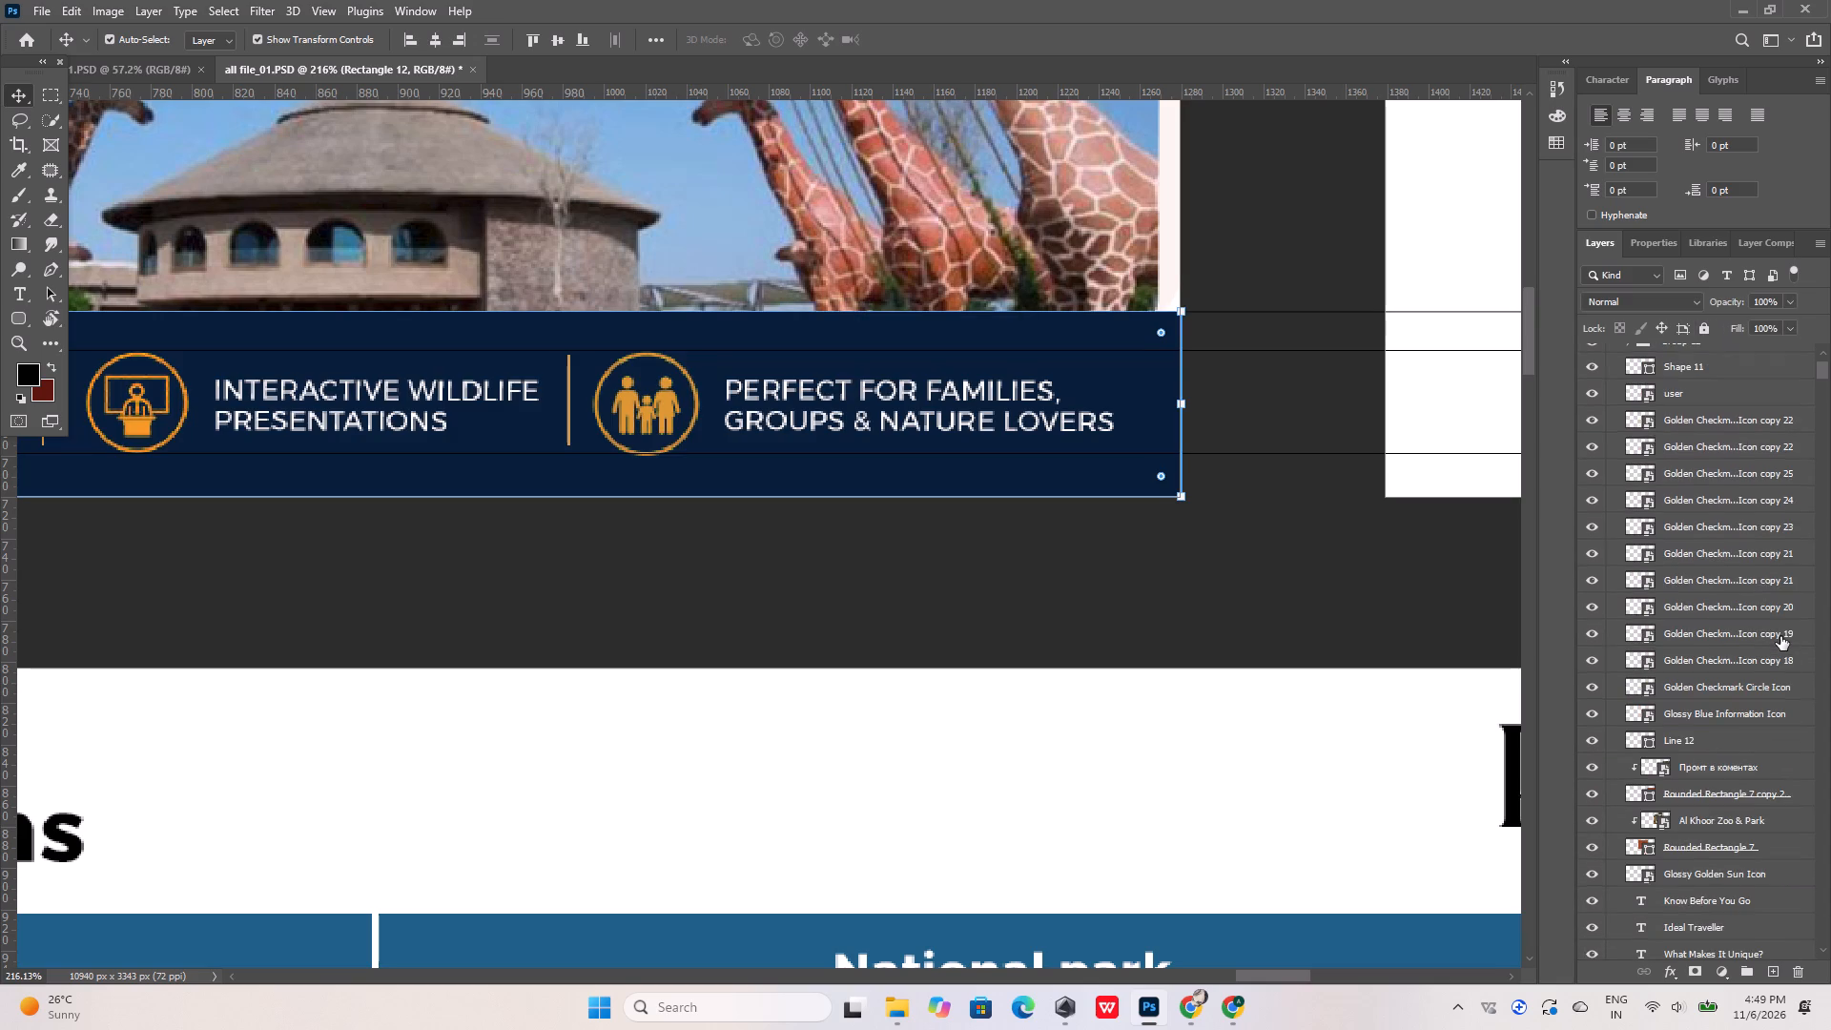
scroll(1778, 636, "up", 10)
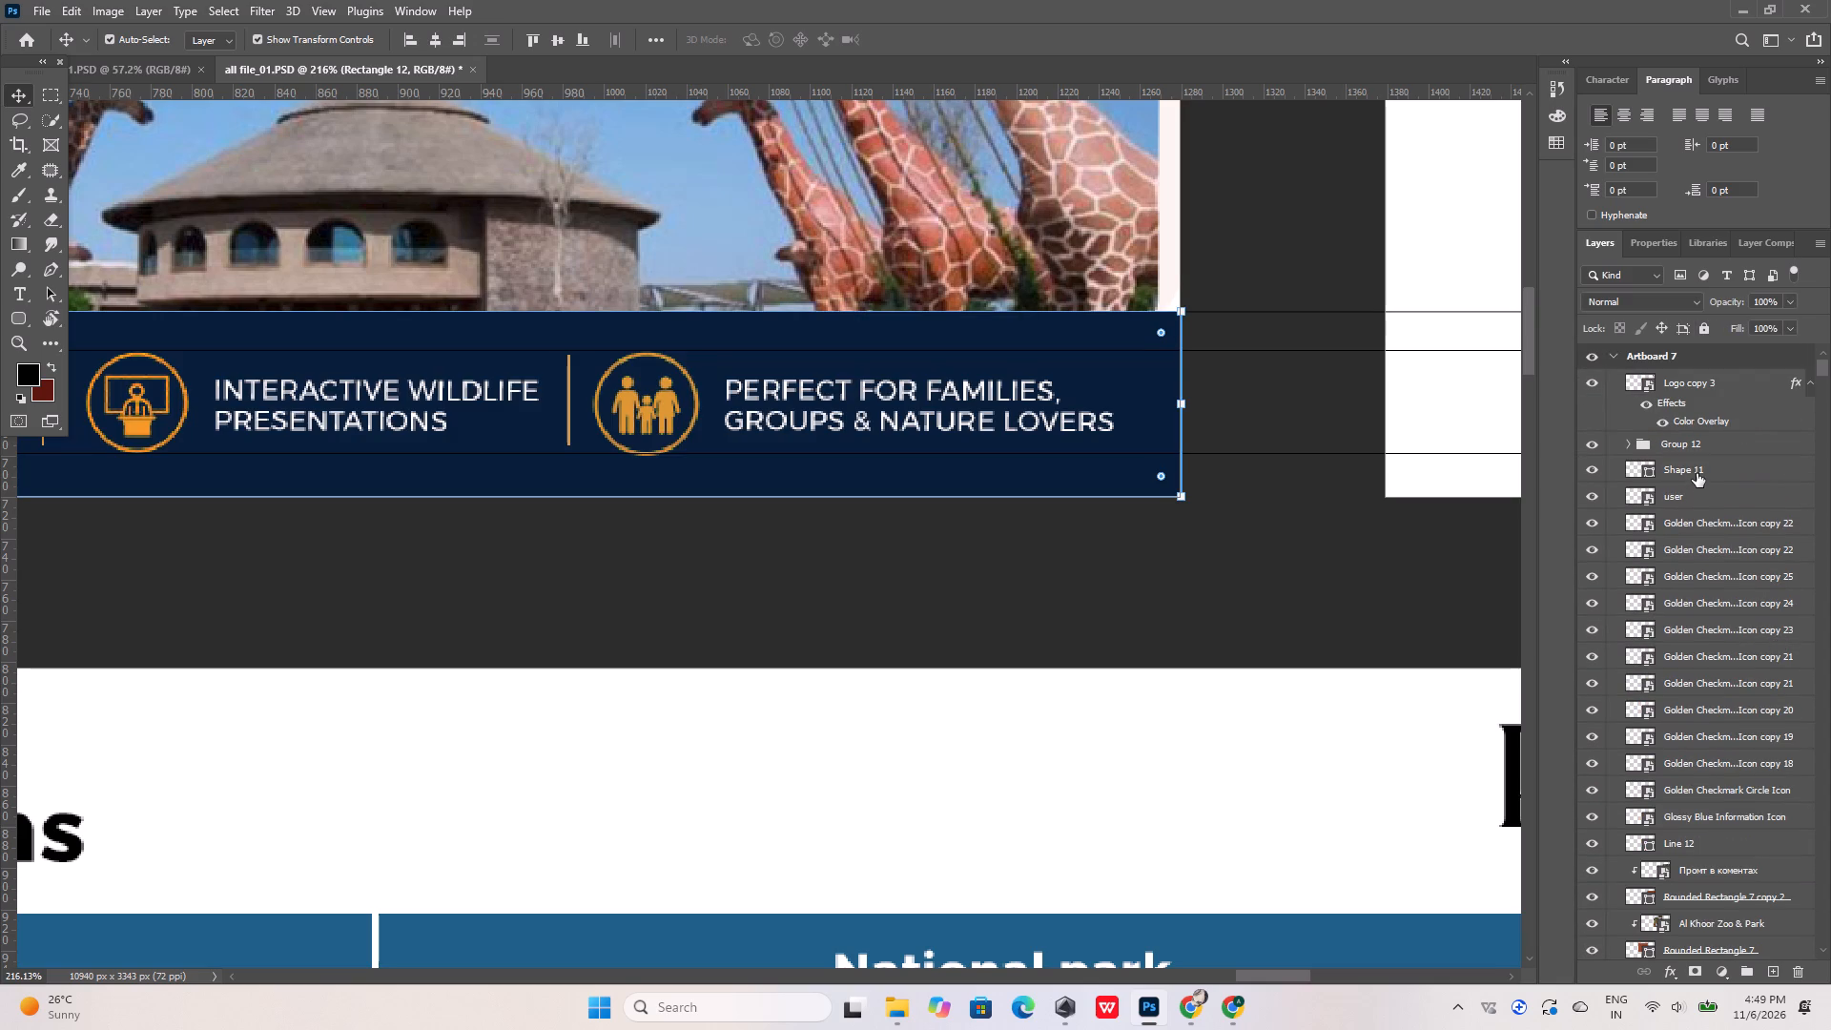
left_click(1697, 473, "ctrl")
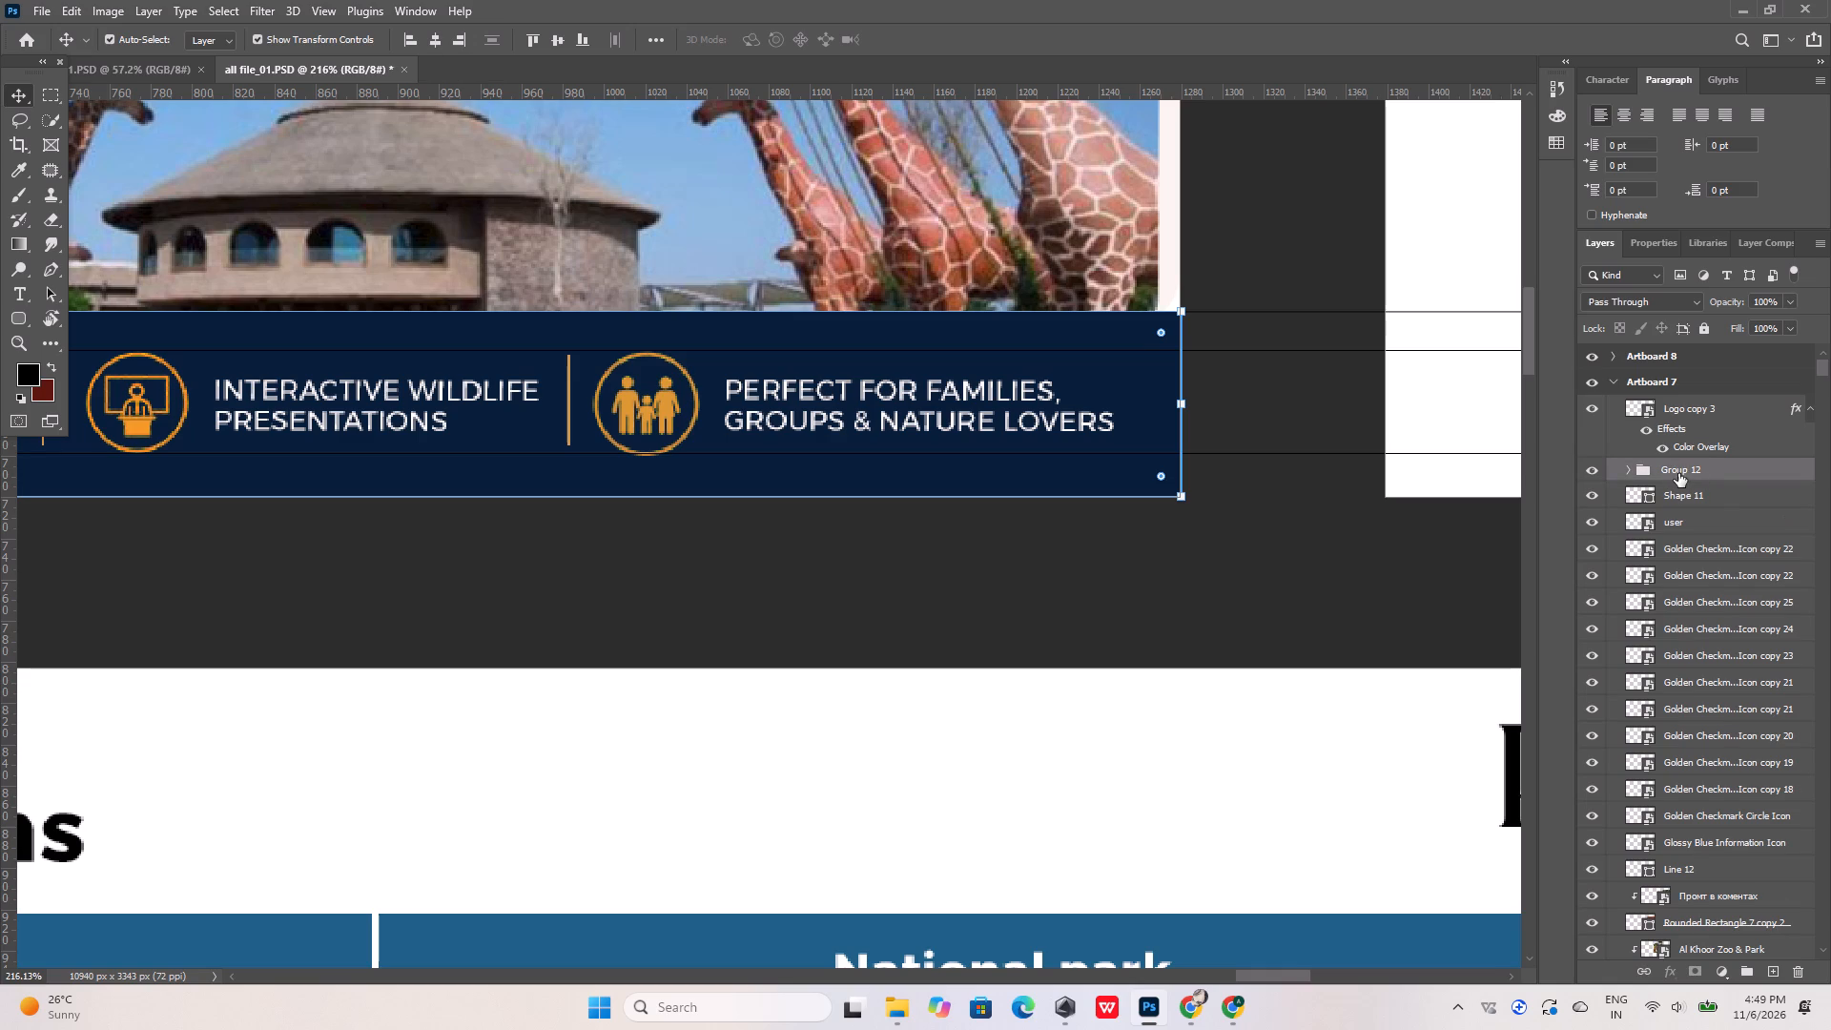
left_click(440, 40)
scroll(931, 451, "down", 15, "alt")
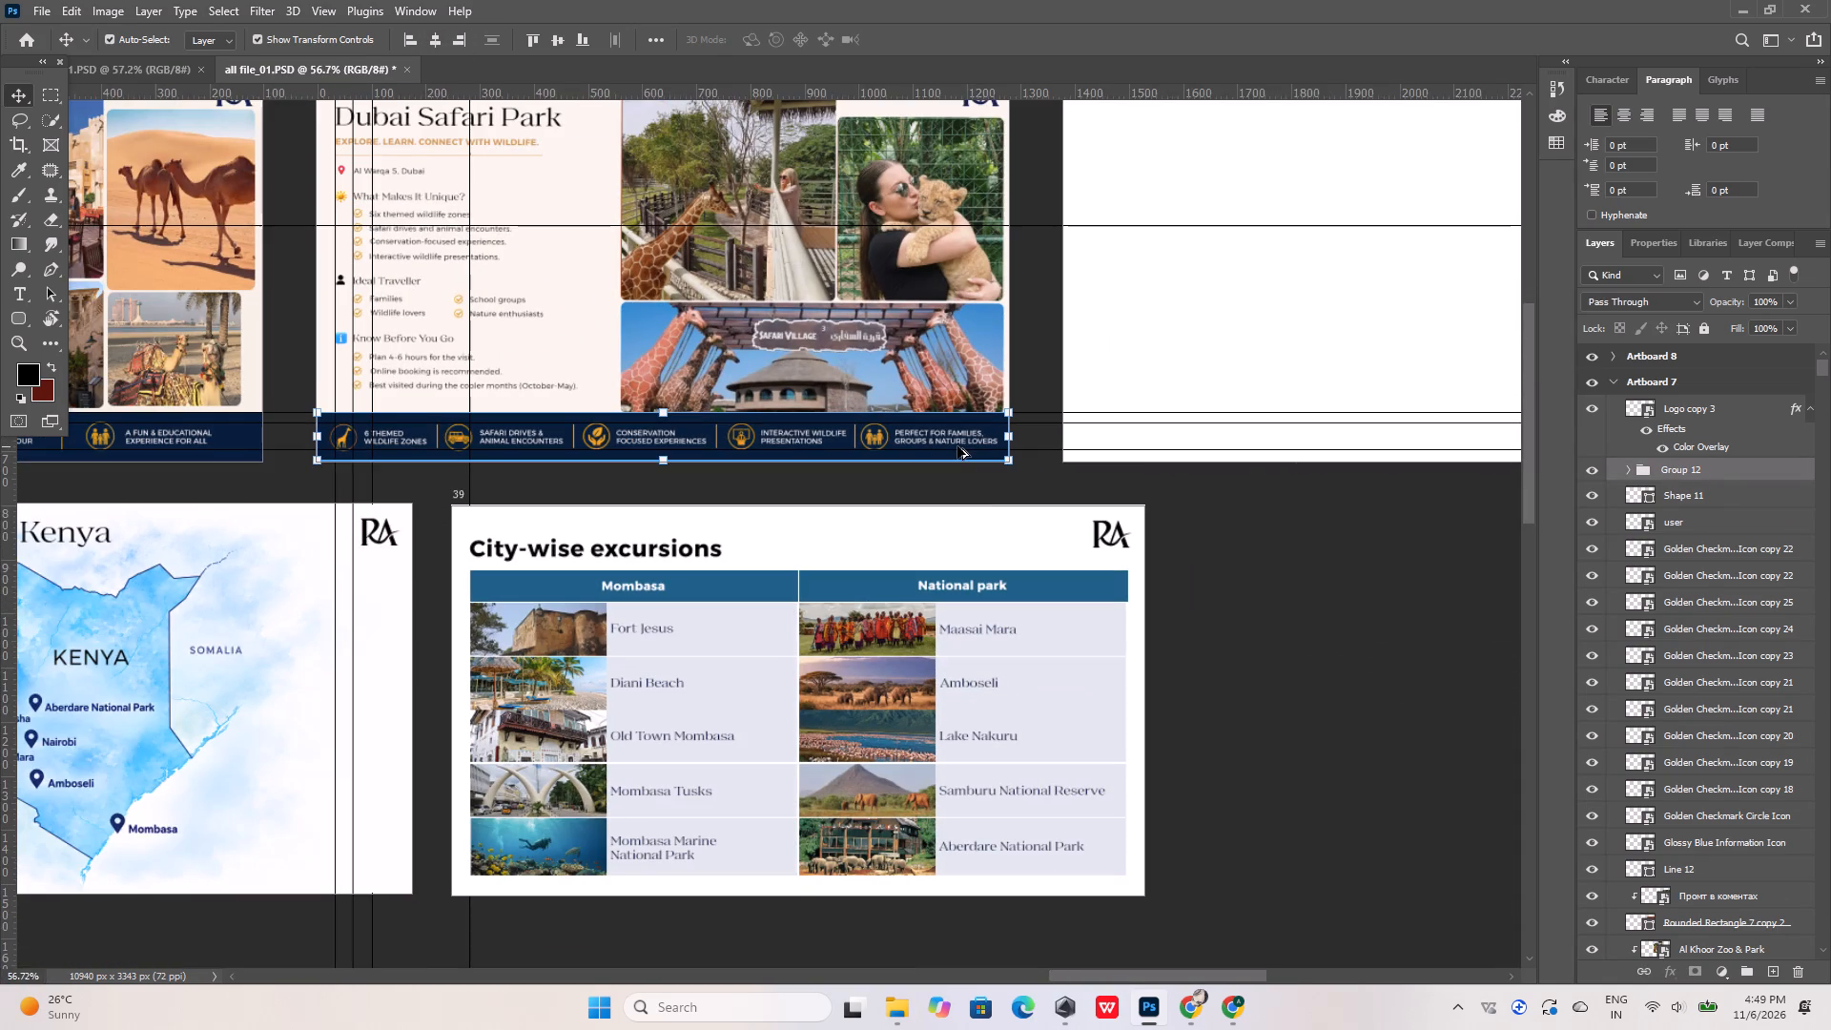
left_click(1206, 505)
Save the document as all file_01 in PSD format in the Royal Arebin folder, replacing the existing file with Maximize Compatibility on.
scroll(288, 416, "up", 6, "alt")
scroll(379, 449, "up", 3, "alt")
scroll(379, 449, "down", 14, "alt")
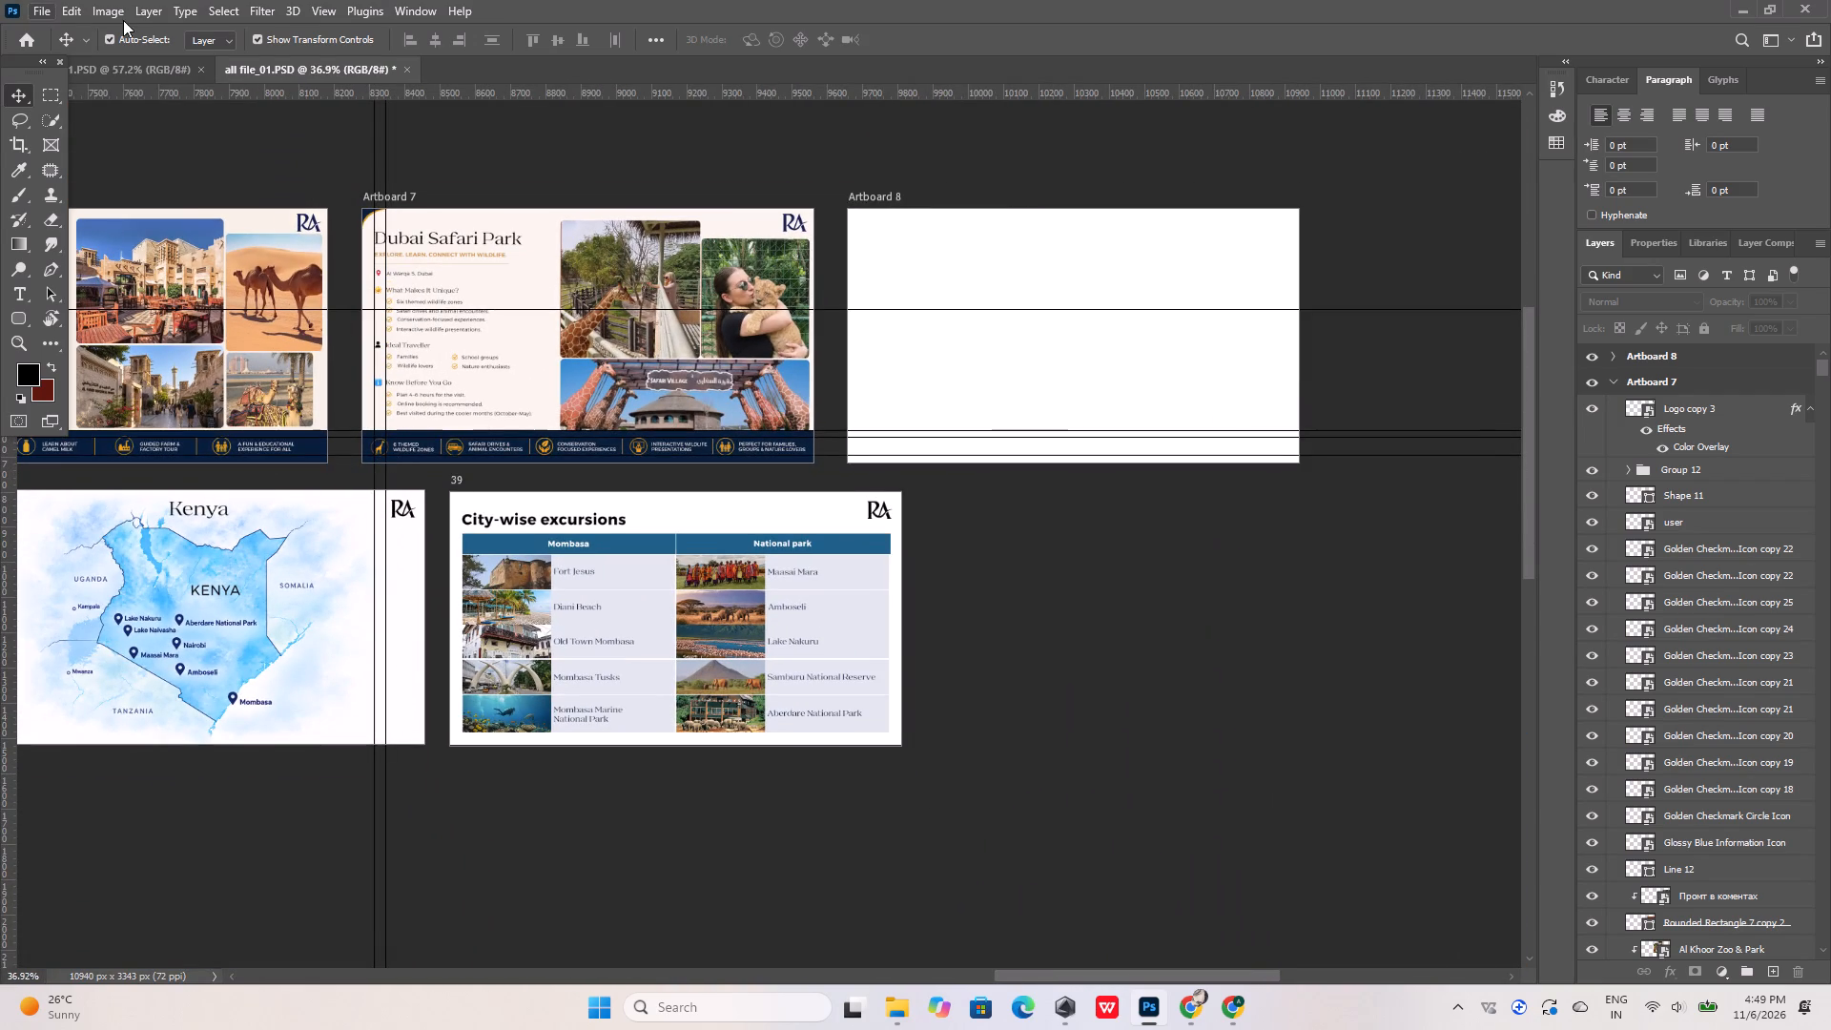
left_click(43, 13)
left_click(121, 241)
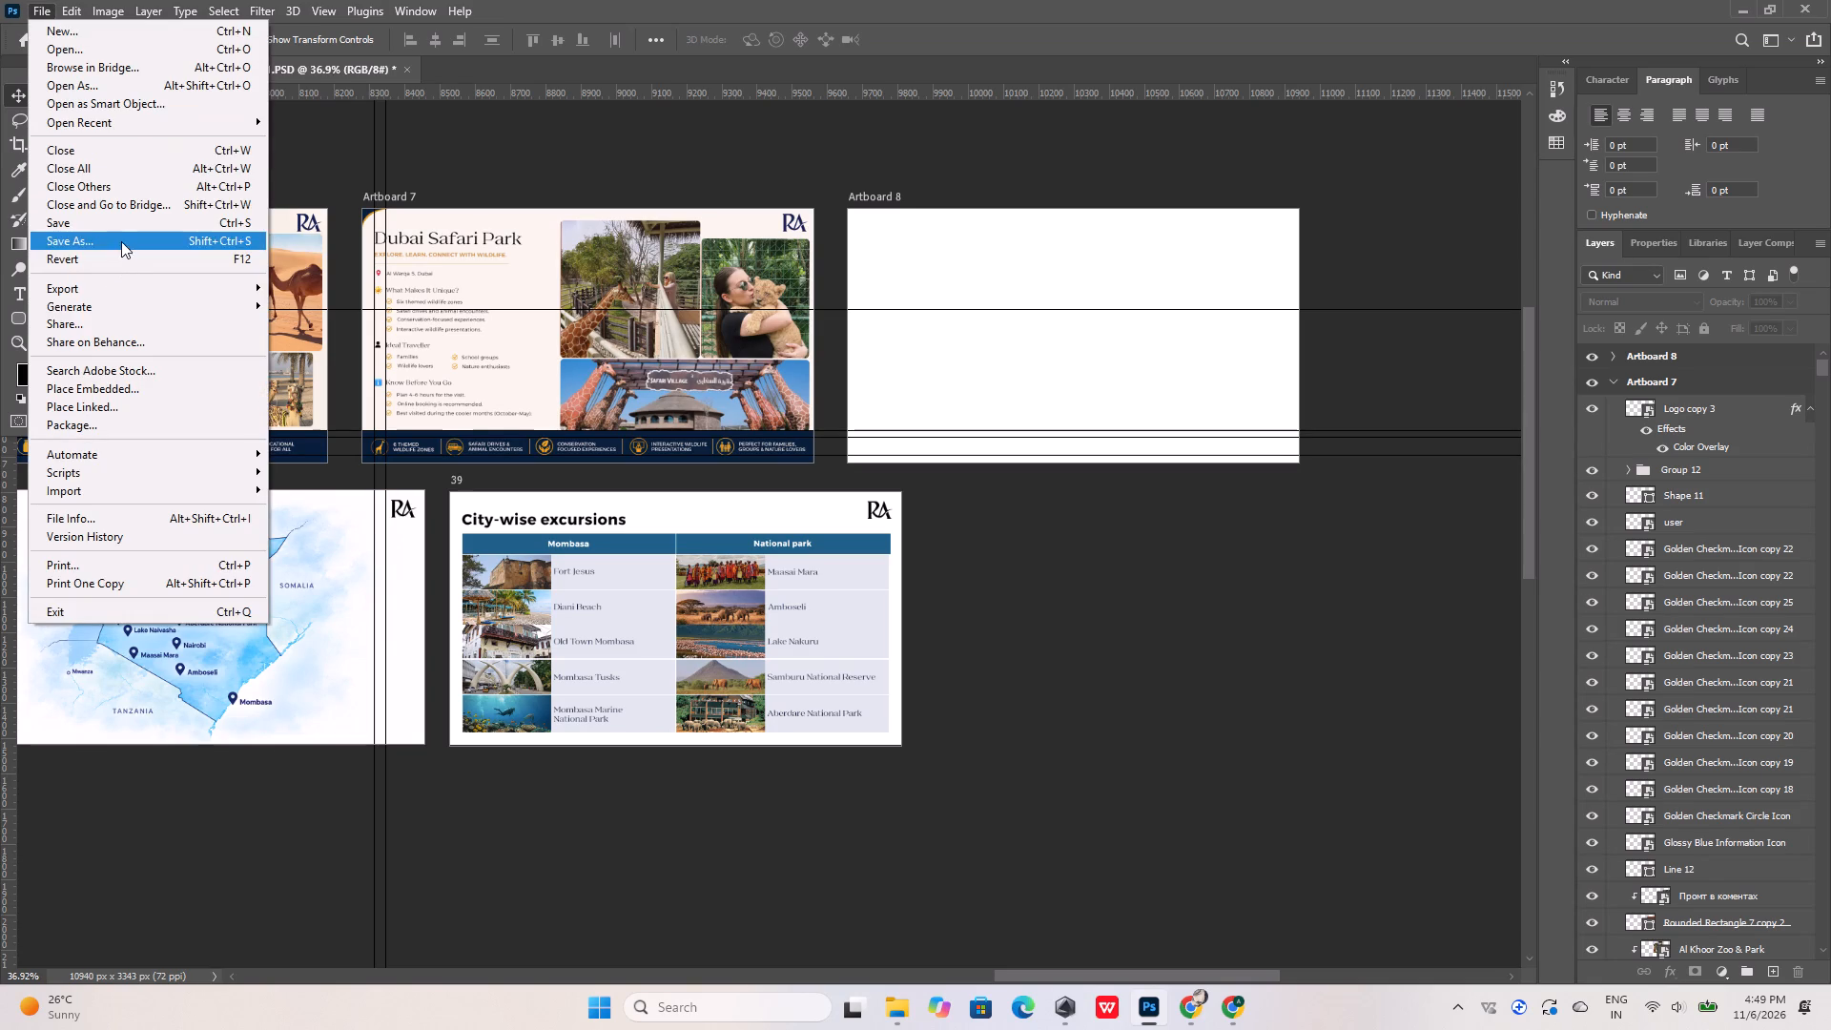
left_click(733, 623)
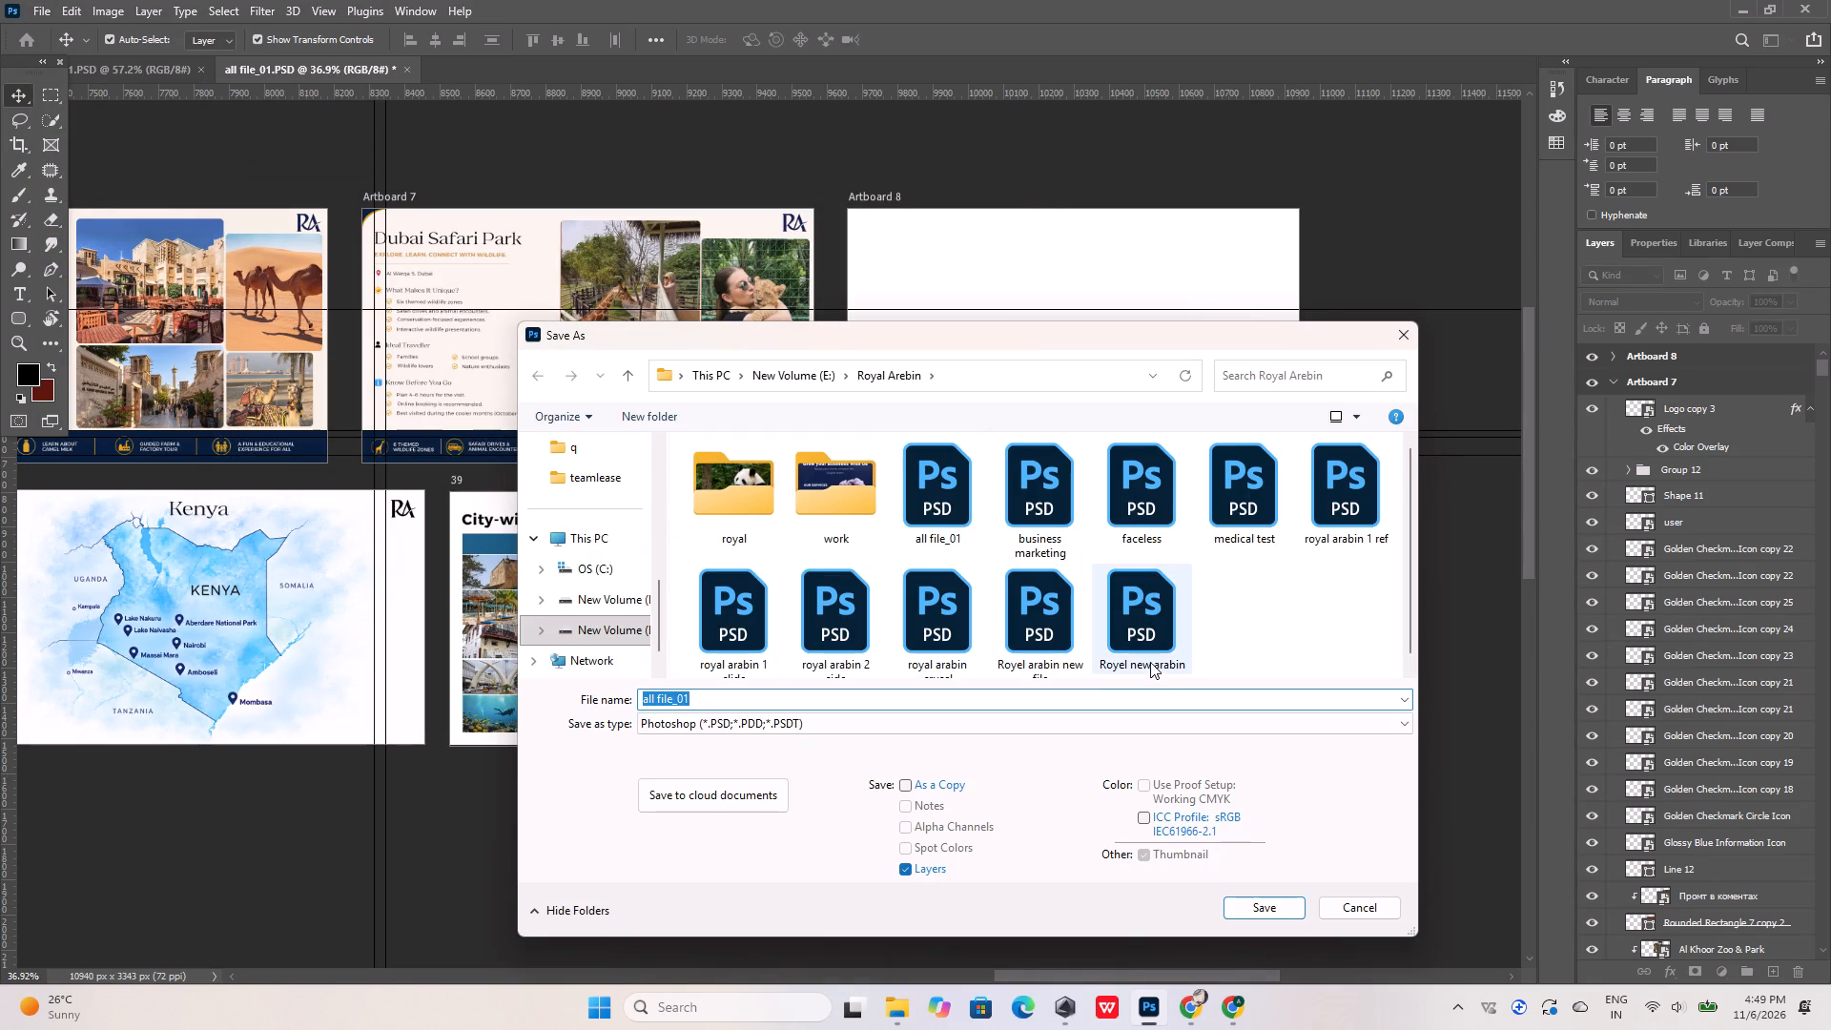
left_click(1251, 901)
left_click(957, 501)
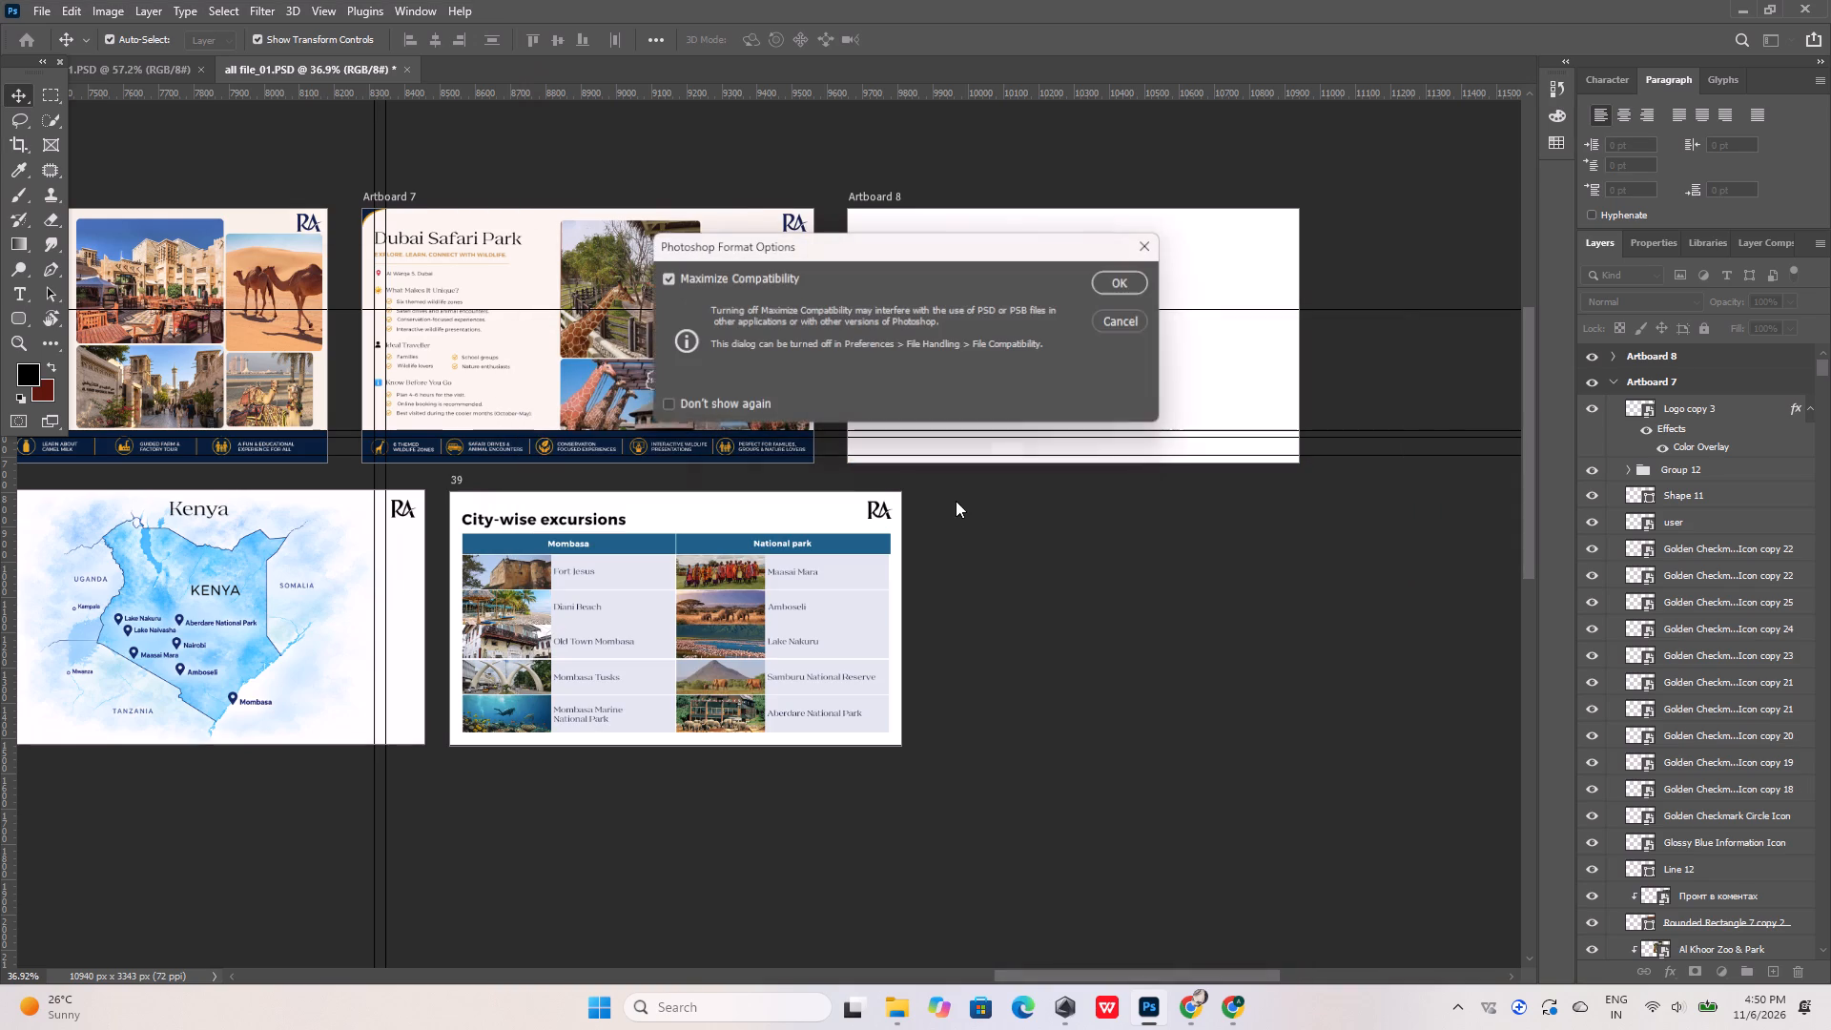
left_click(1117, 279)
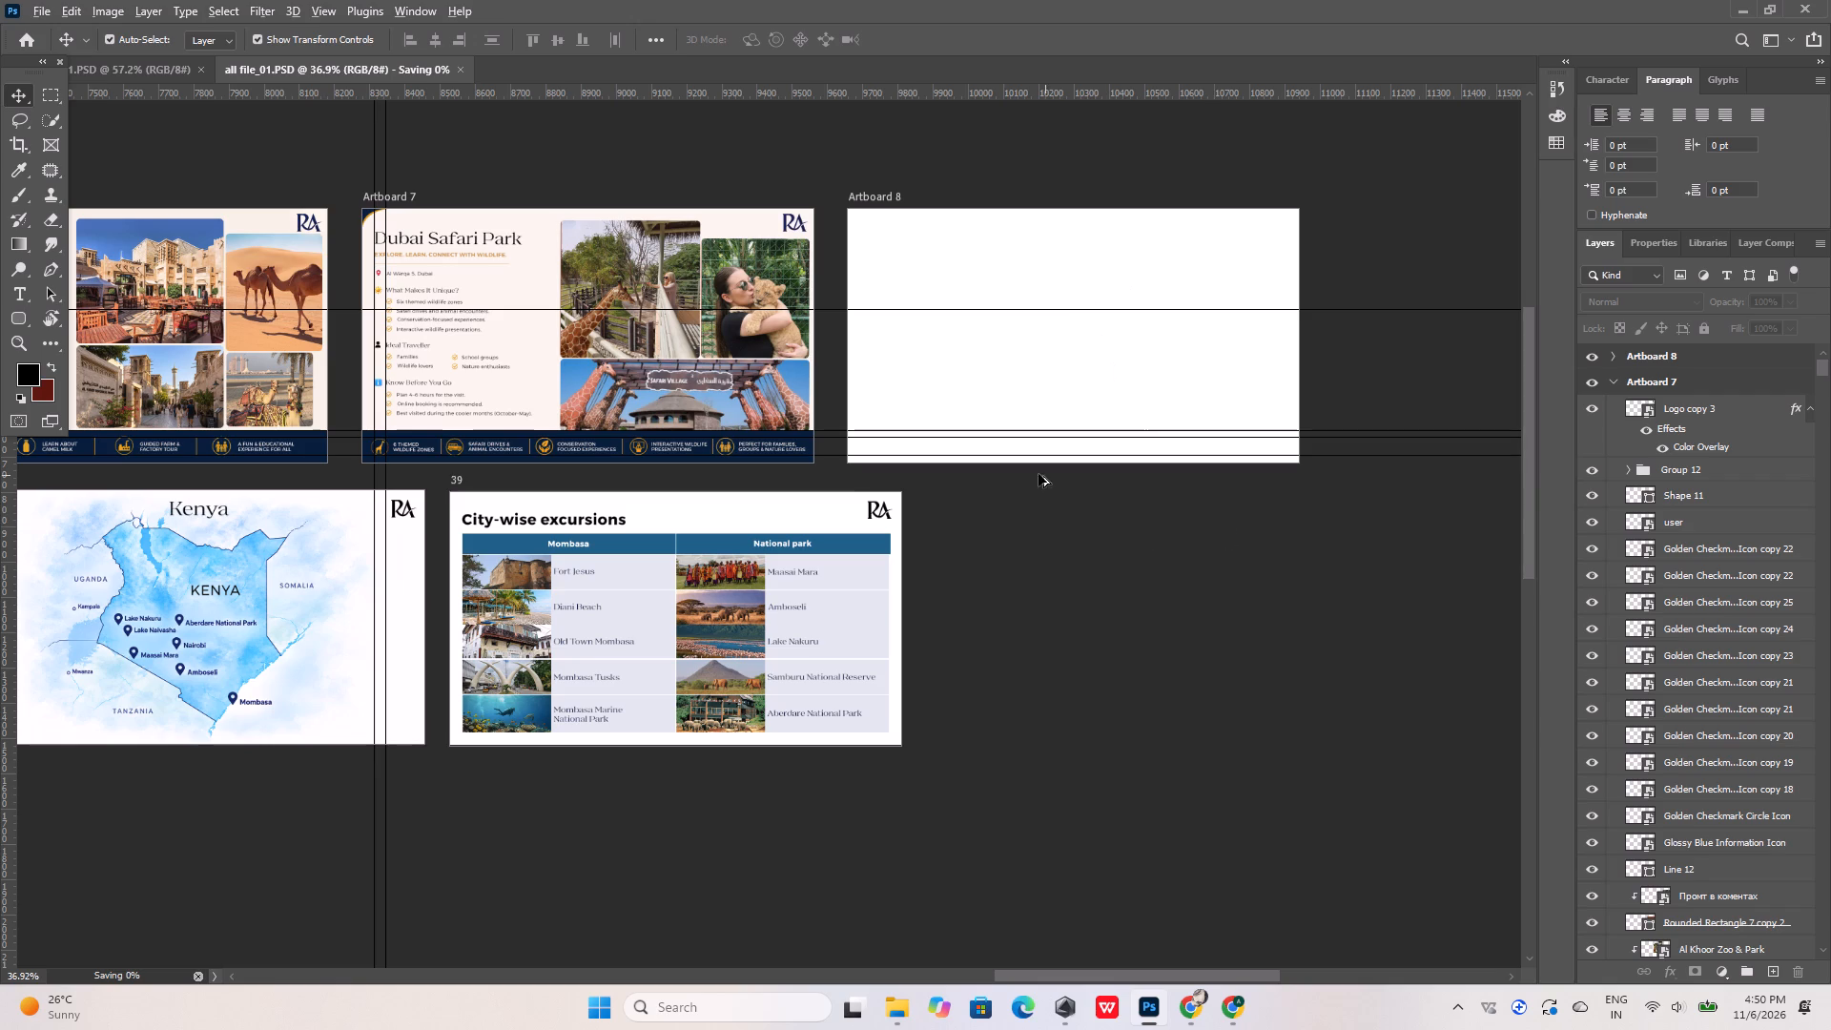
Review the Dubai Safari Park artboard and compare its layout with the neighbouring Camelicious artboard.
scroll(1039, 474, "down", 14, "alt")
scroll(841, 447, "up", 12, "alt")
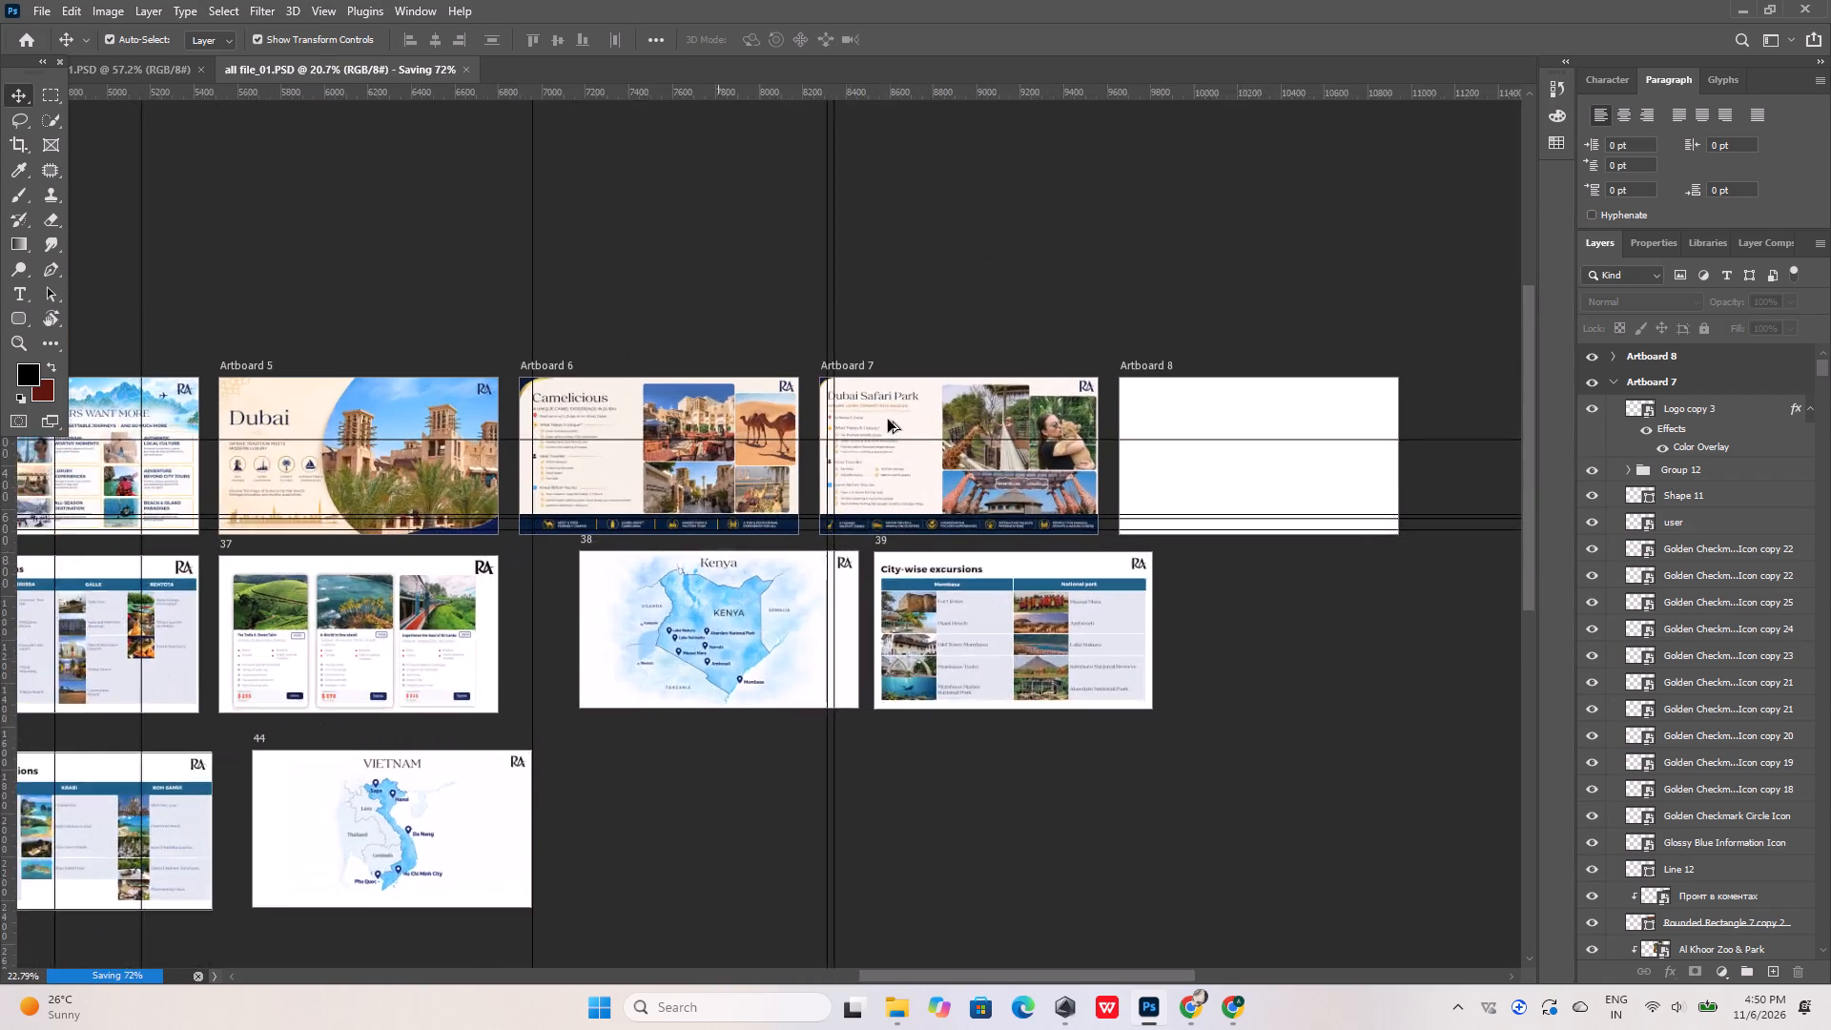
scroll(888, 420, "up", 12, "alt")
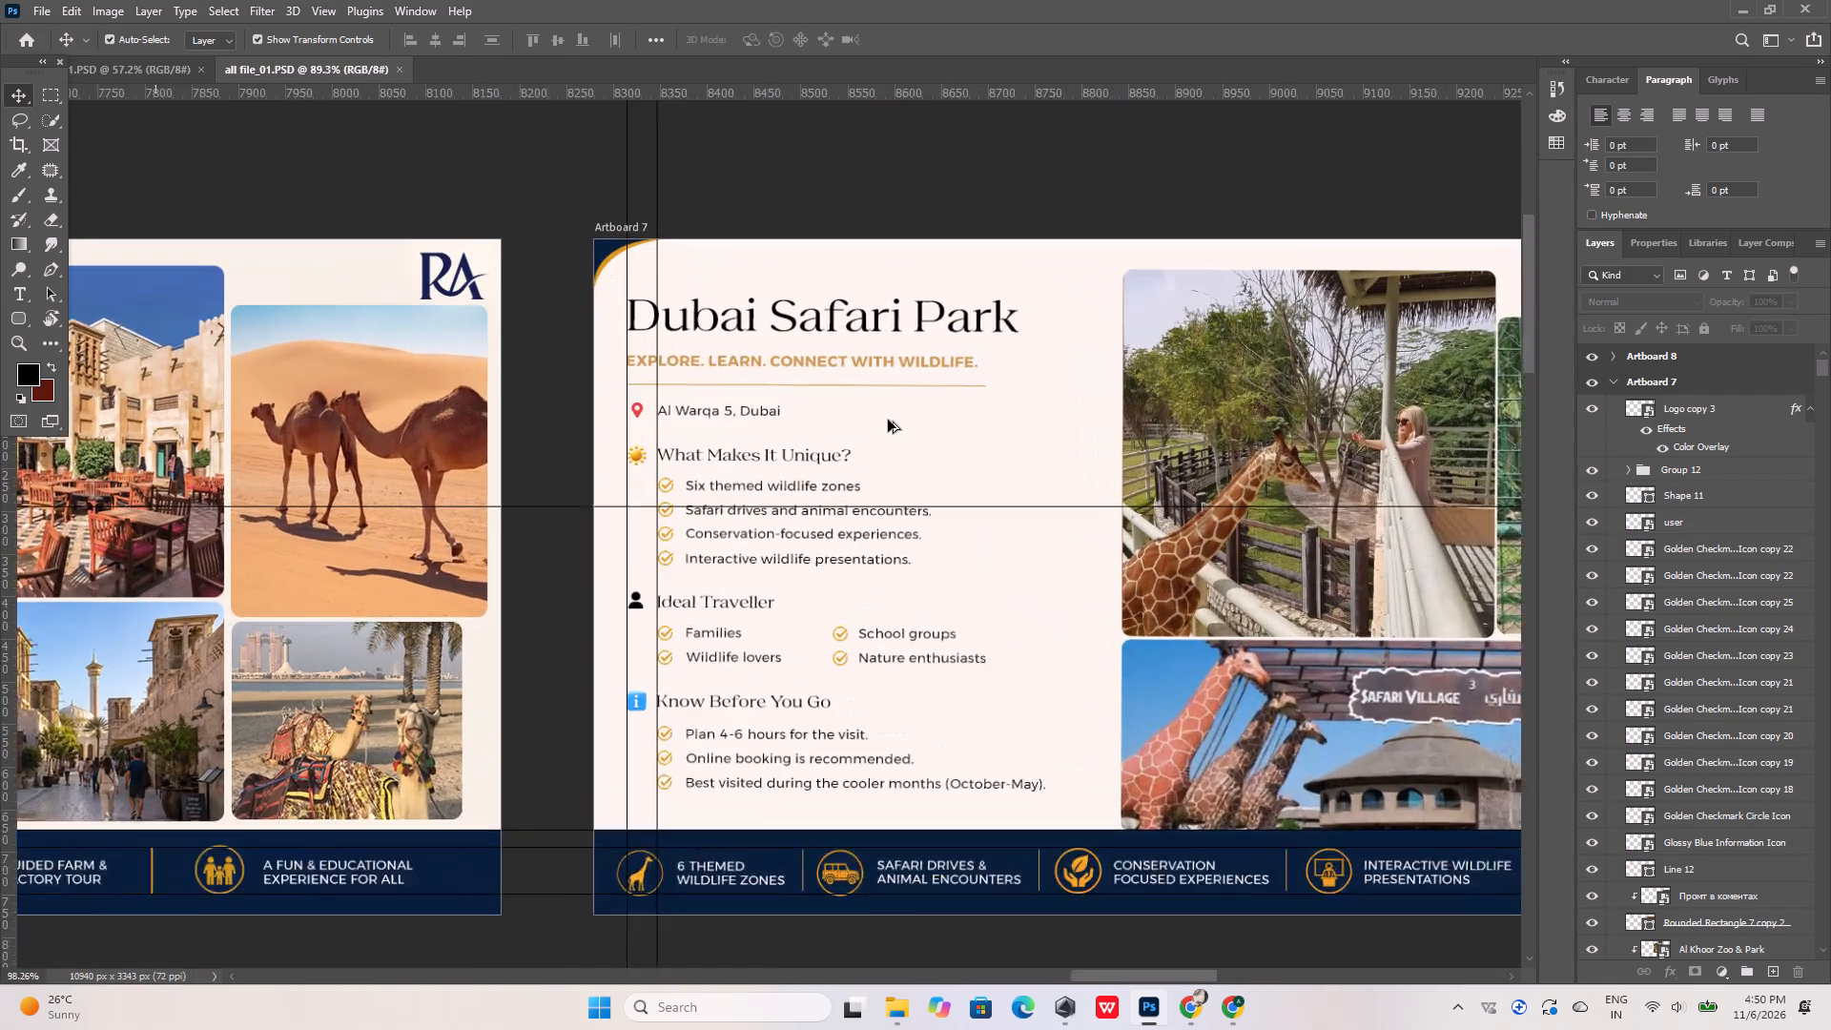
scroll(888, 420, "up", 1, "alt")
scroll(888, 420, "down", 11, "alt")
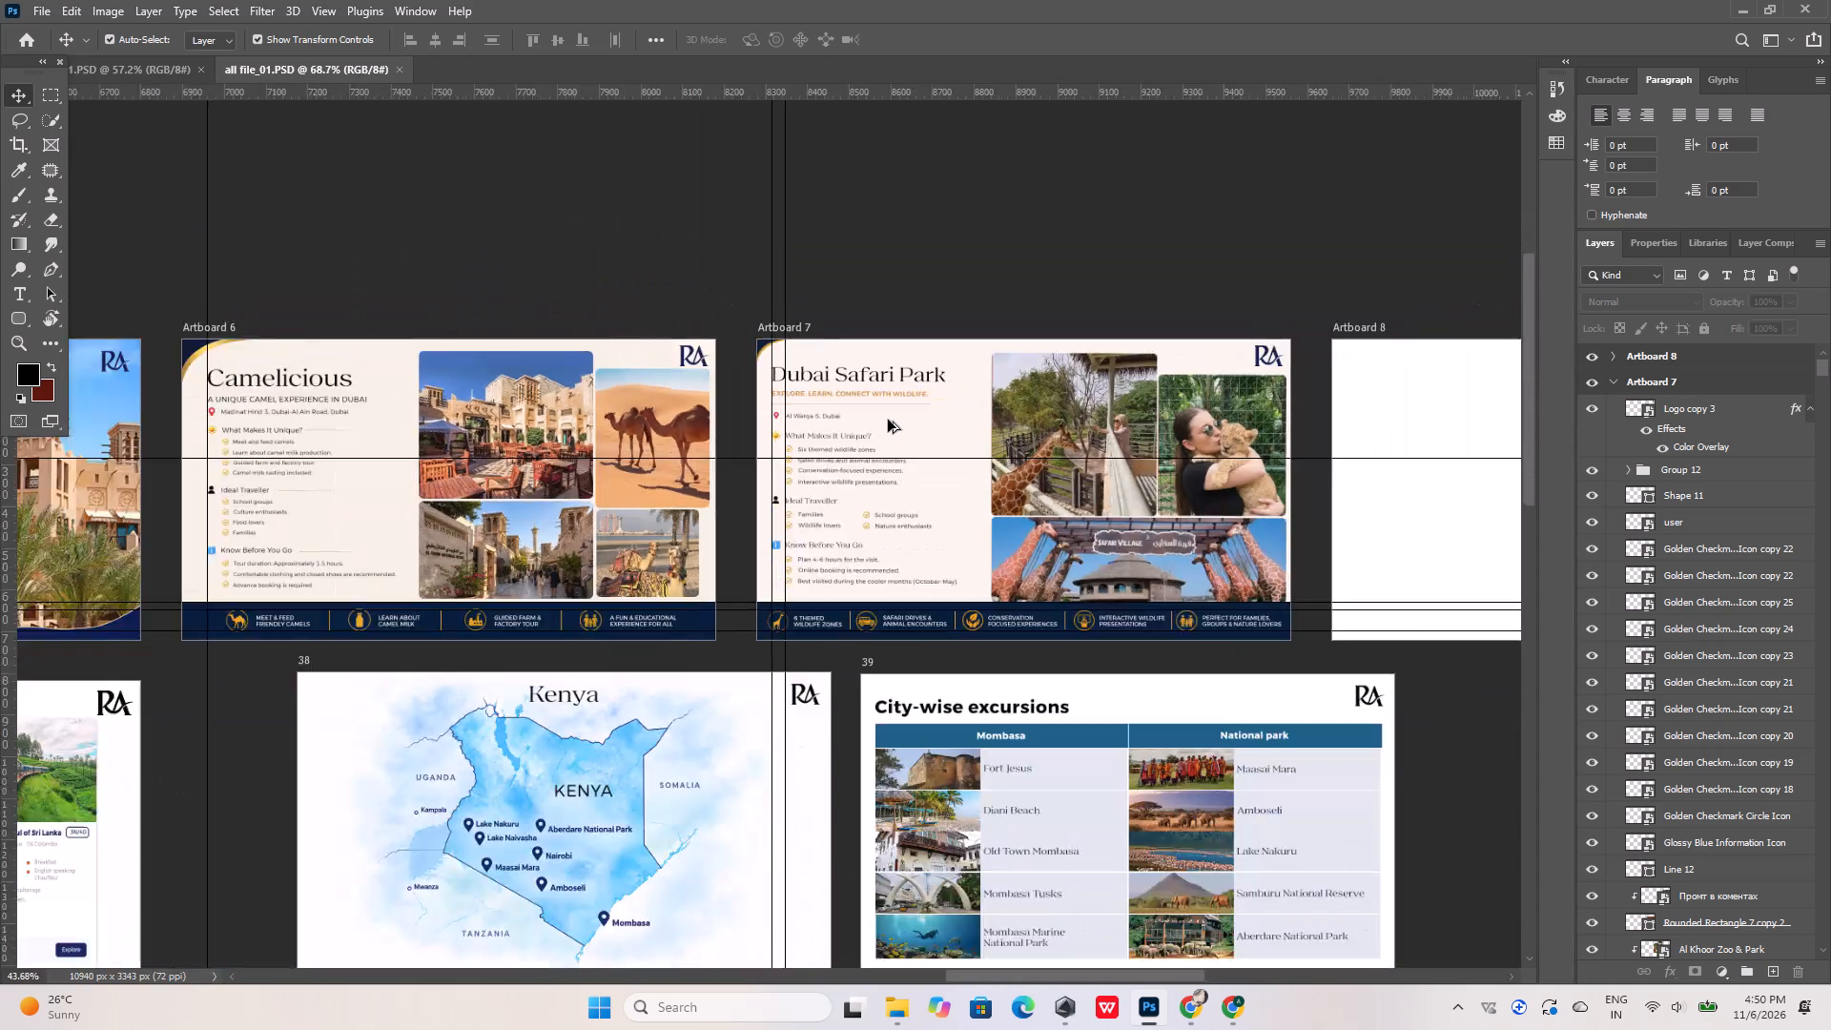
scroll(888, 420, "down", 20, "alt")
Add a horizontal guide across the China tour cards on artboard 33 at the transport and Sightseeing row.
scroll(278, 432, "up", 8, "alt")
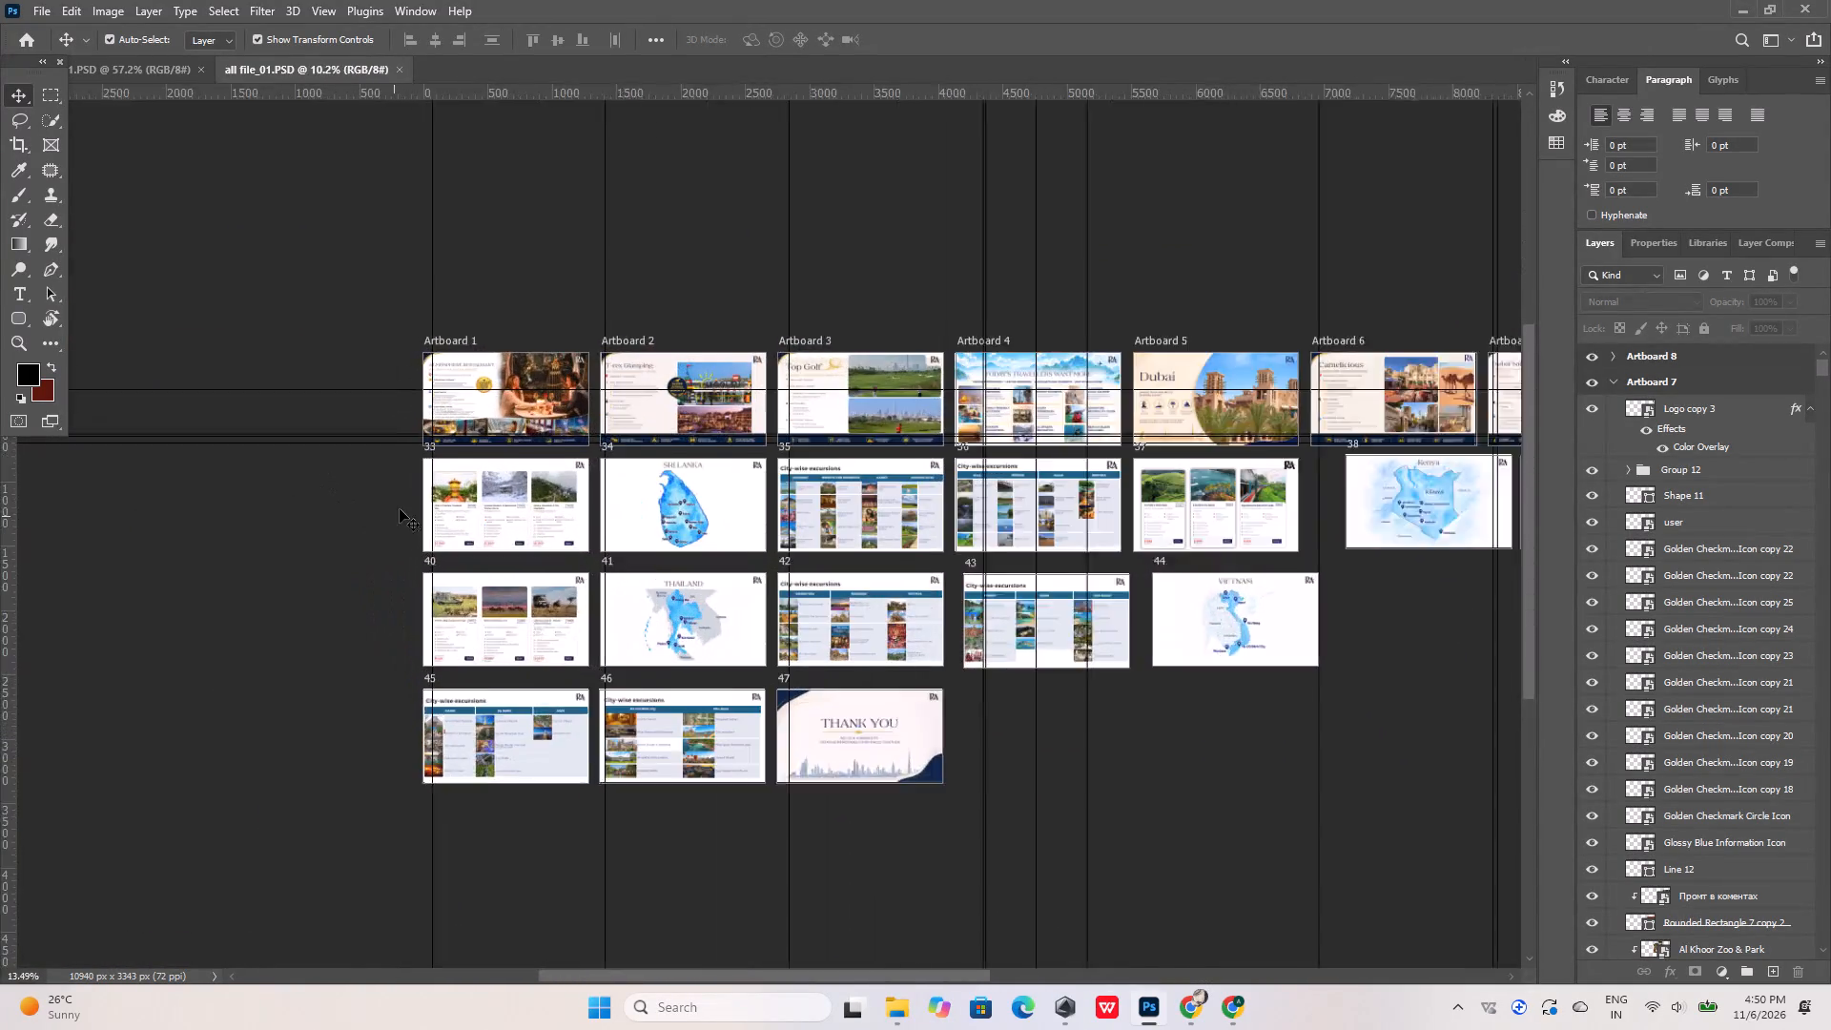
scroll(400, 509, "up", 20, "alt")
scroll(400, 509, "up", 3, "alt")
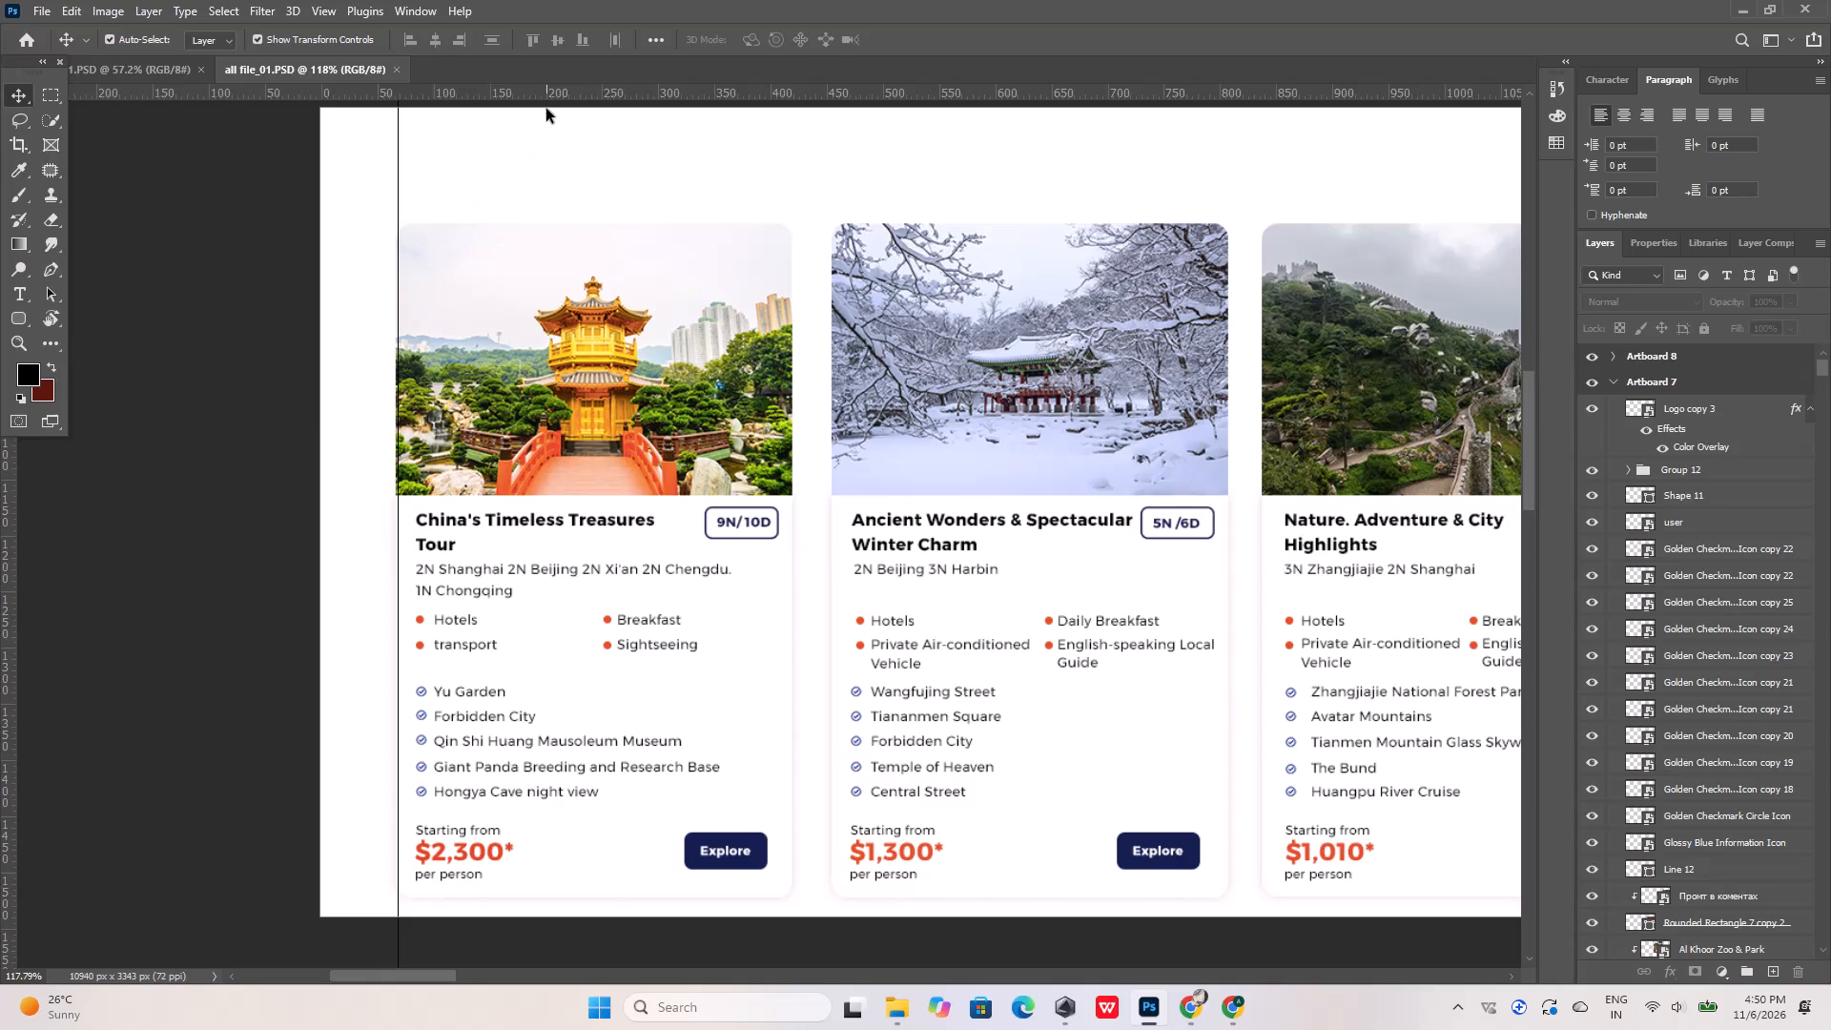
left_click_drag(554, 98, 580, 552)
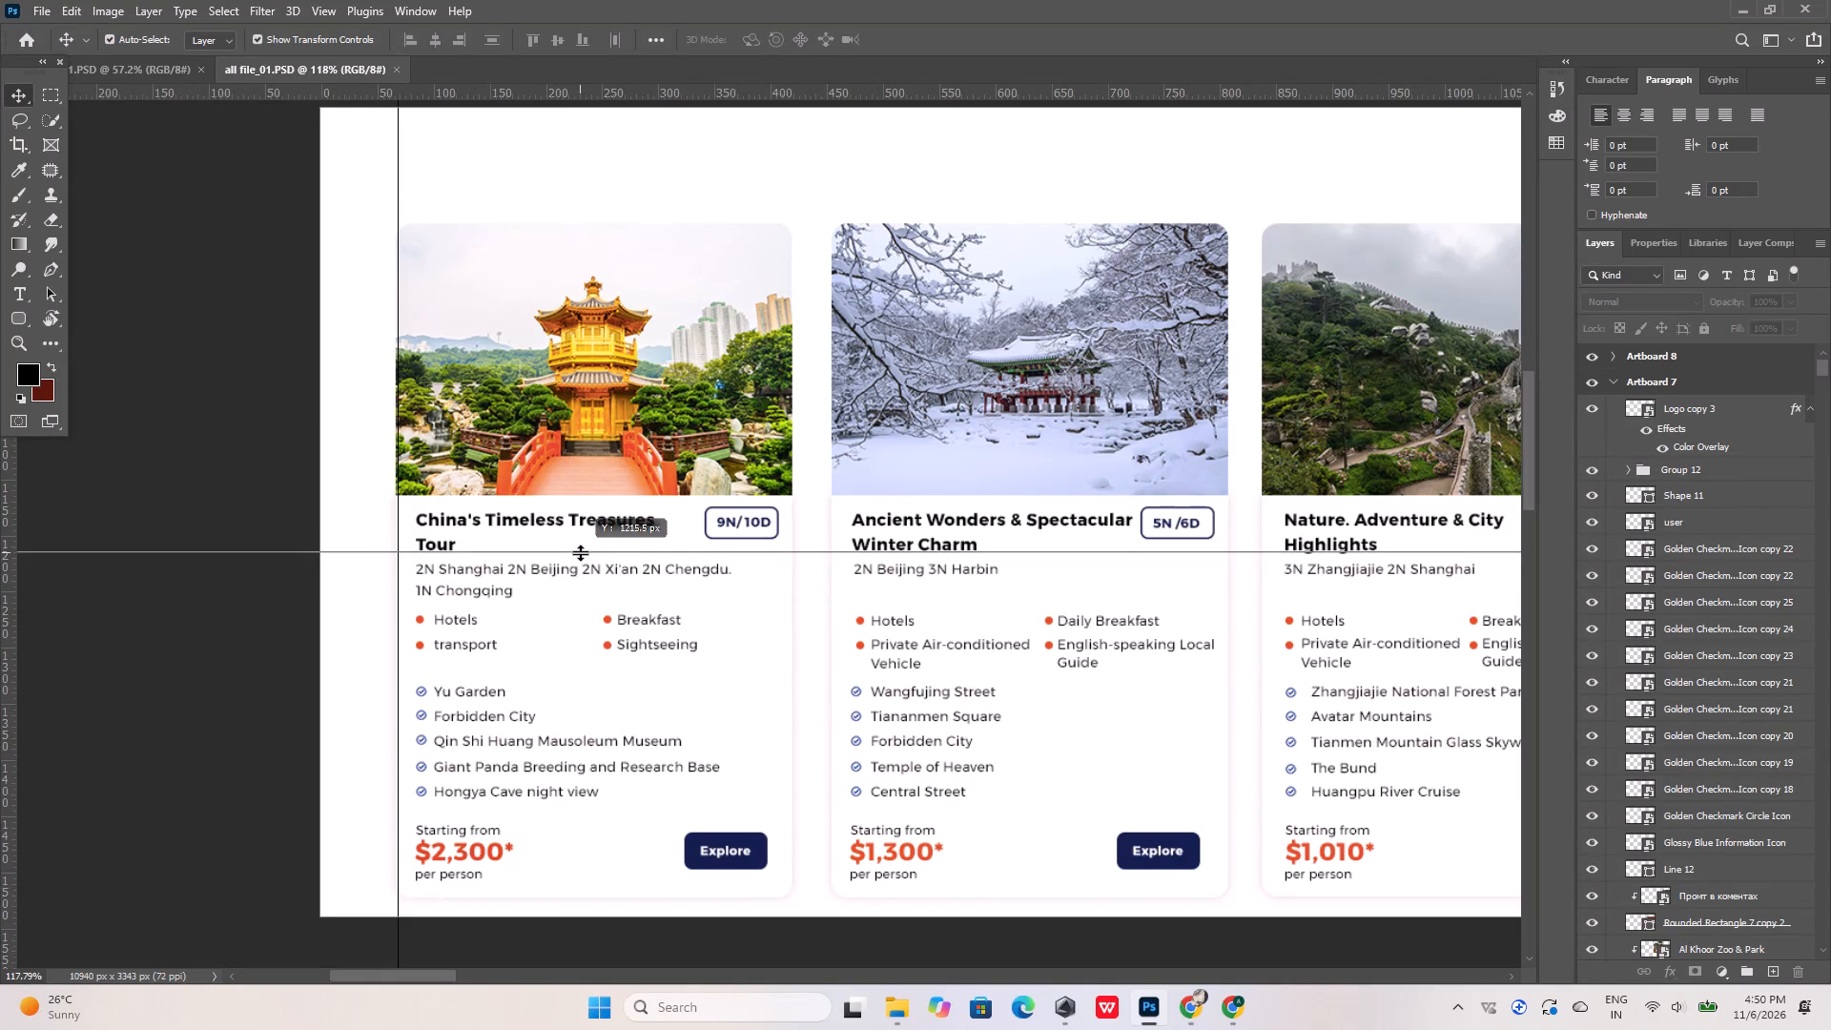
left_click_drag(580, 552, 583, 550)
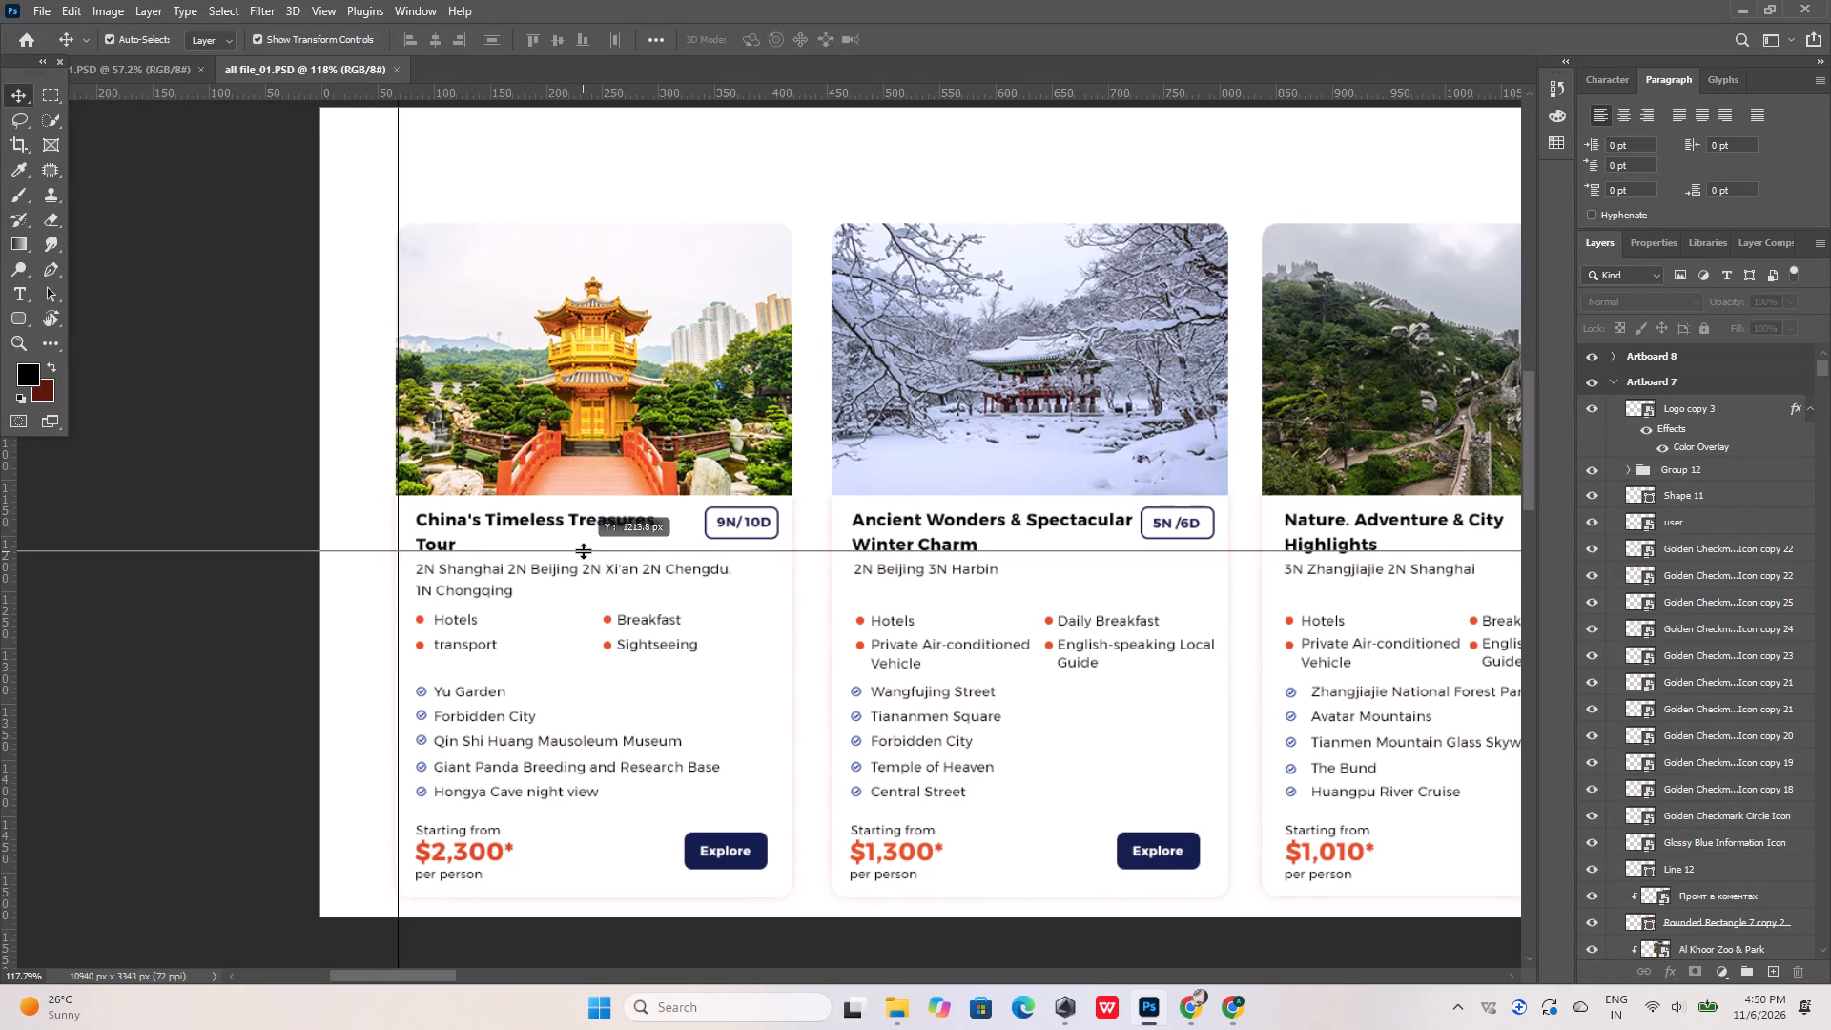
left_click_drag(583, 550, 585, 575)
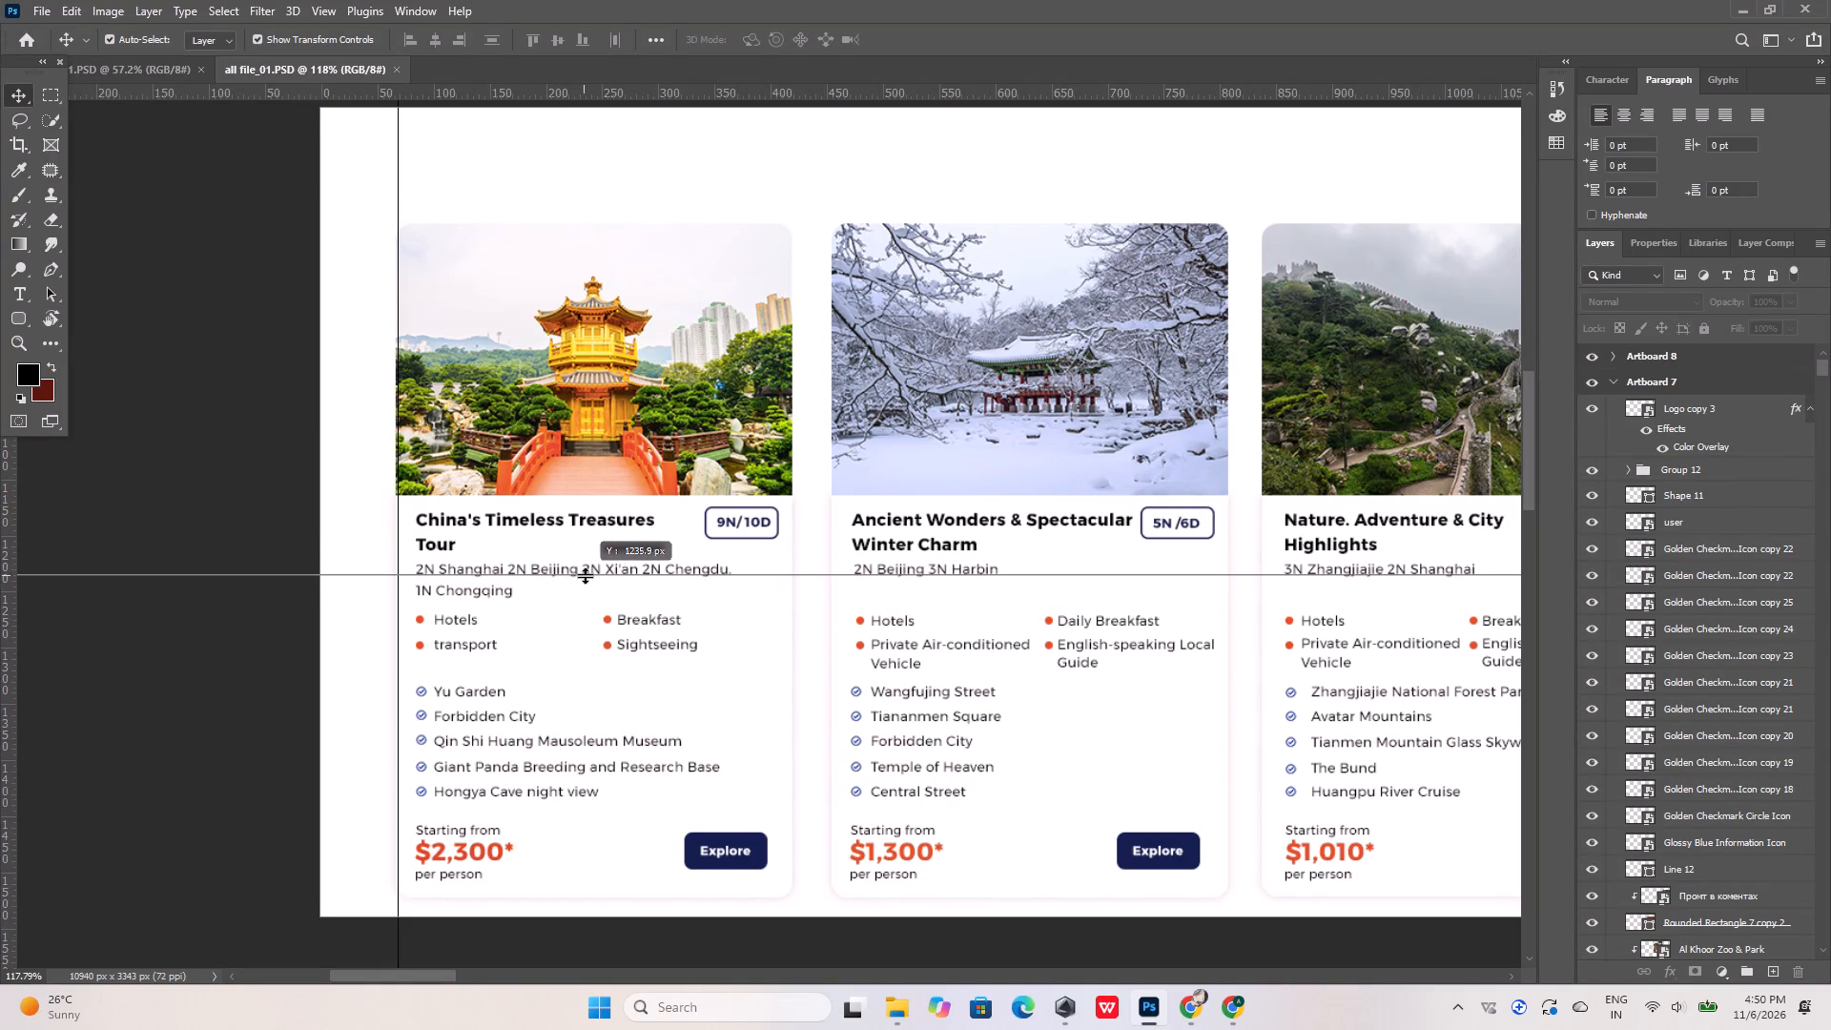
left_click_drag(585, 575, 586, 597)
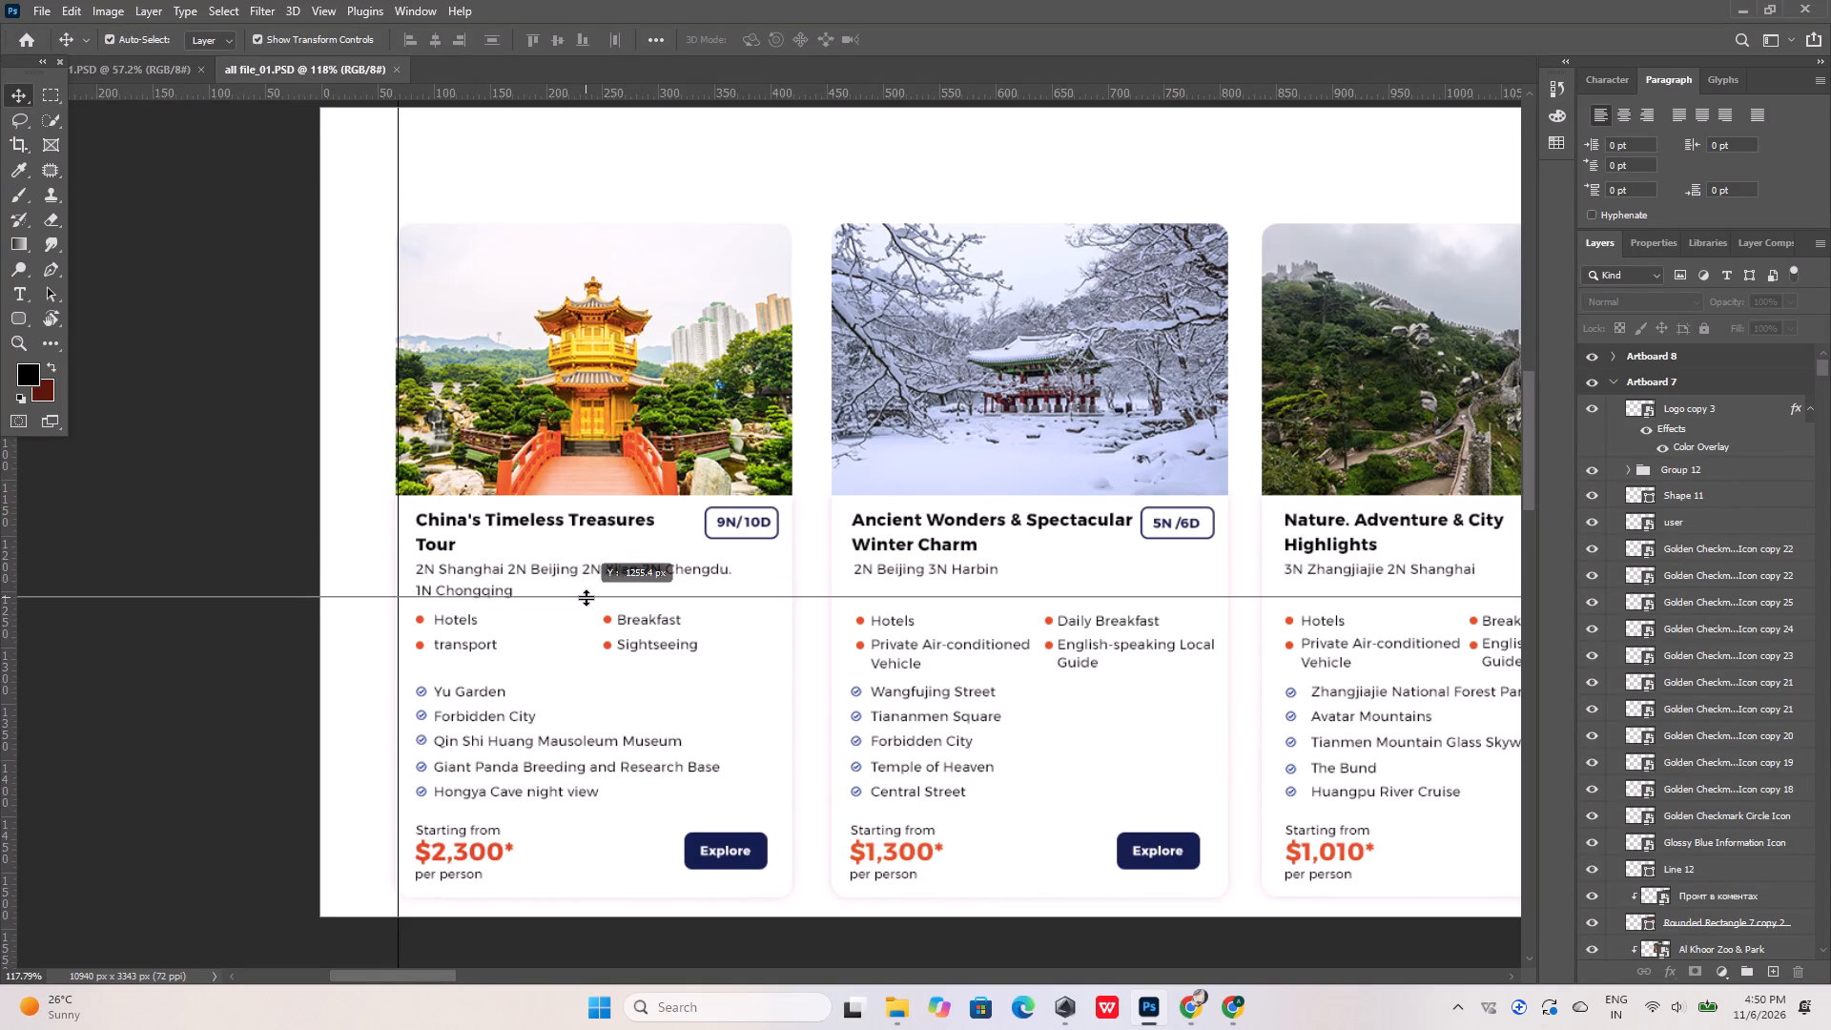
left_click_drag(586, 597, 587, 623)
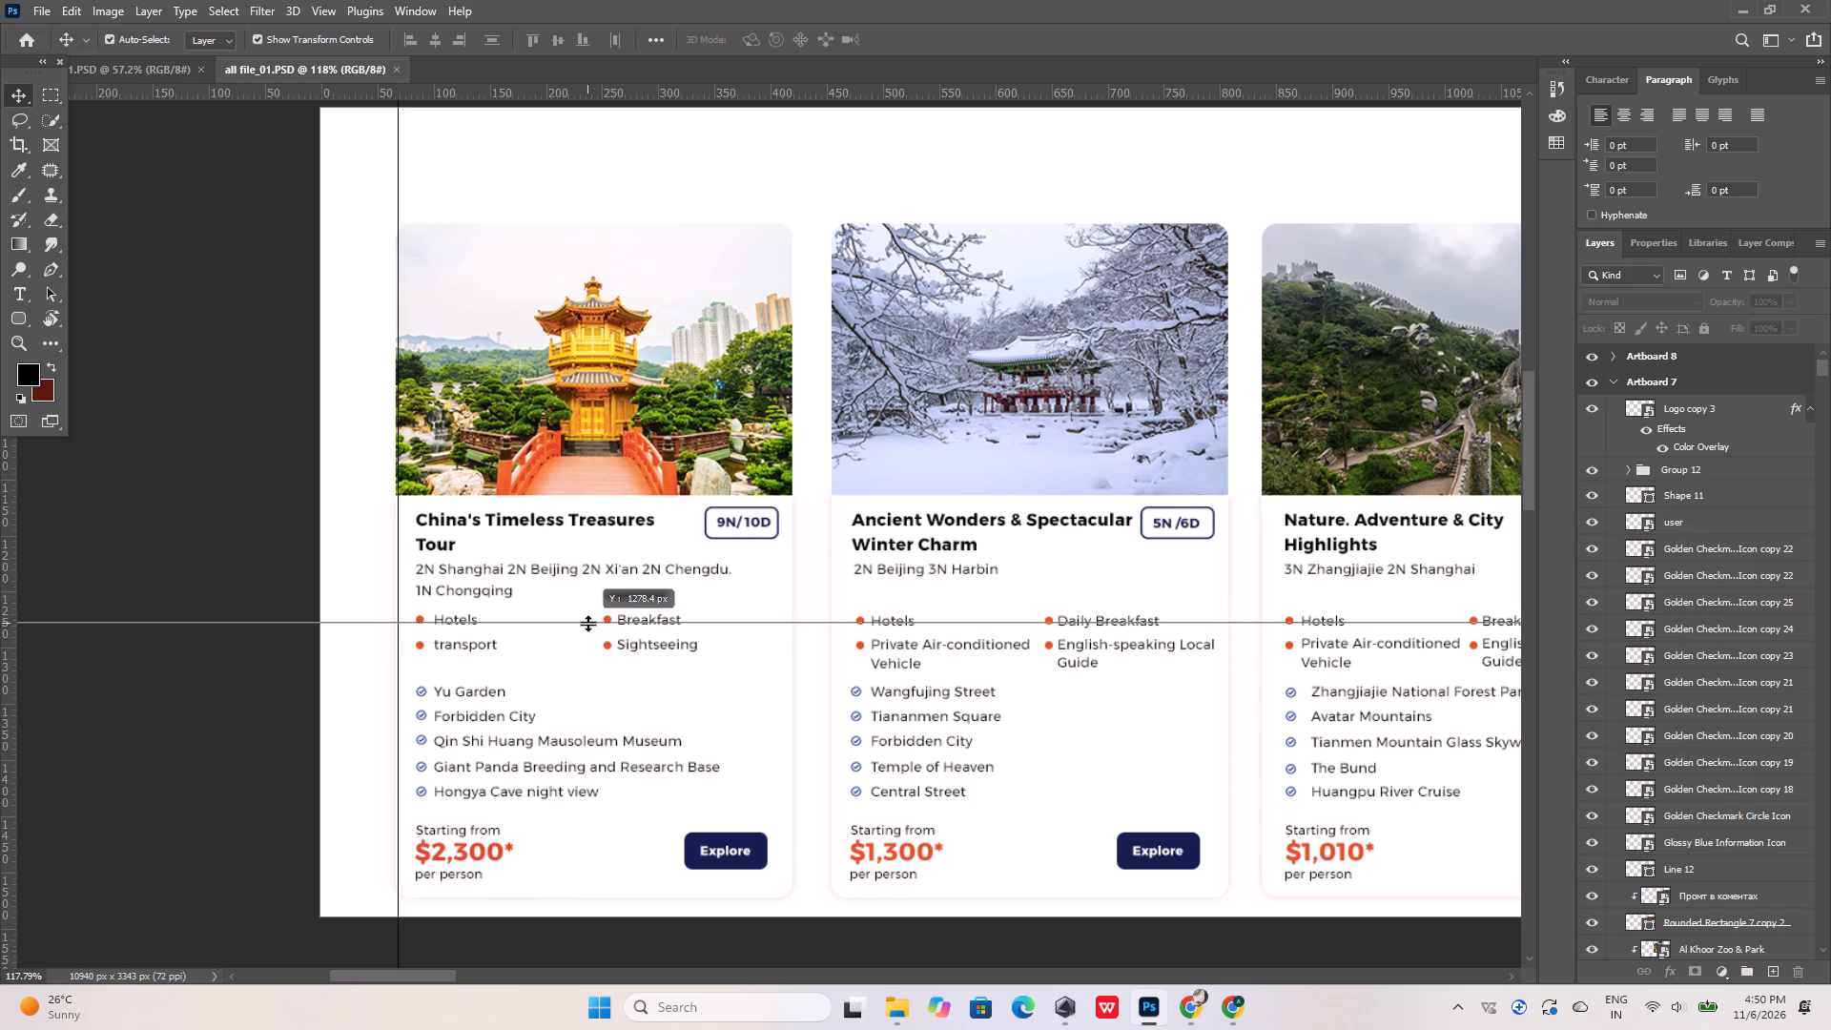
left_click_drag(587, 623, 588, 625)
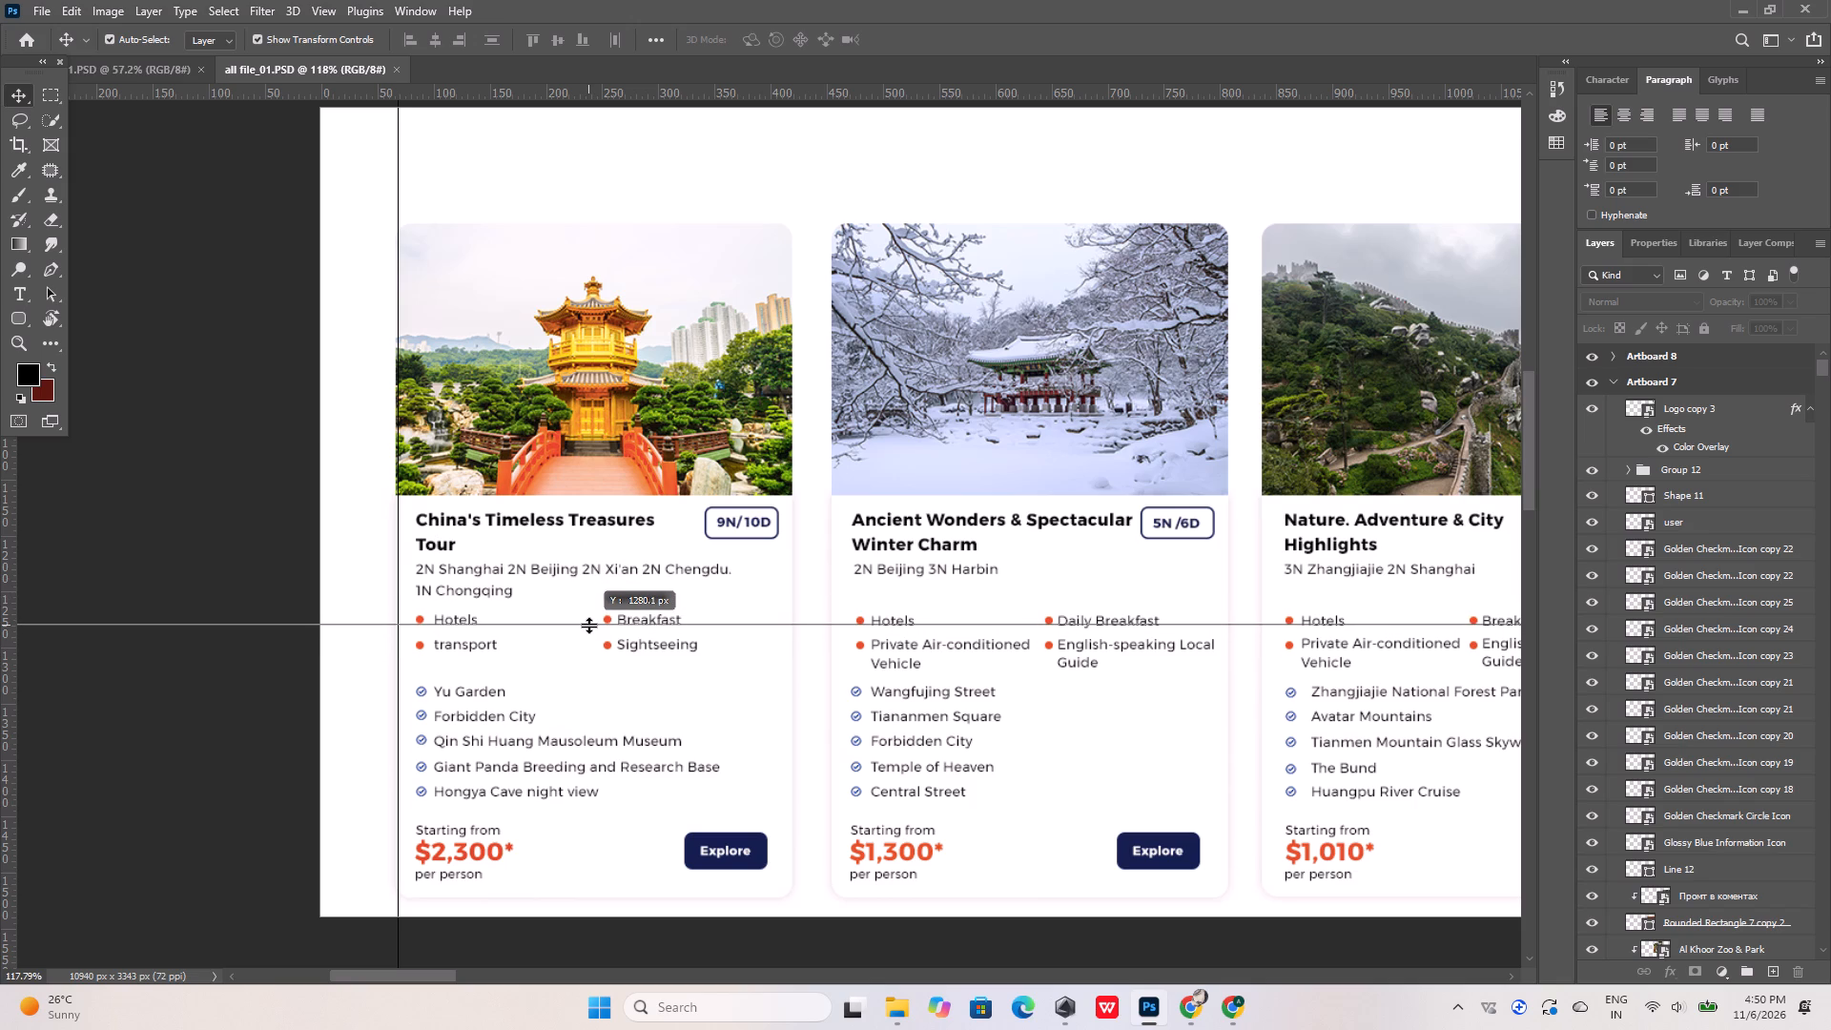
left_click_drag(588, 625, 587, 650)
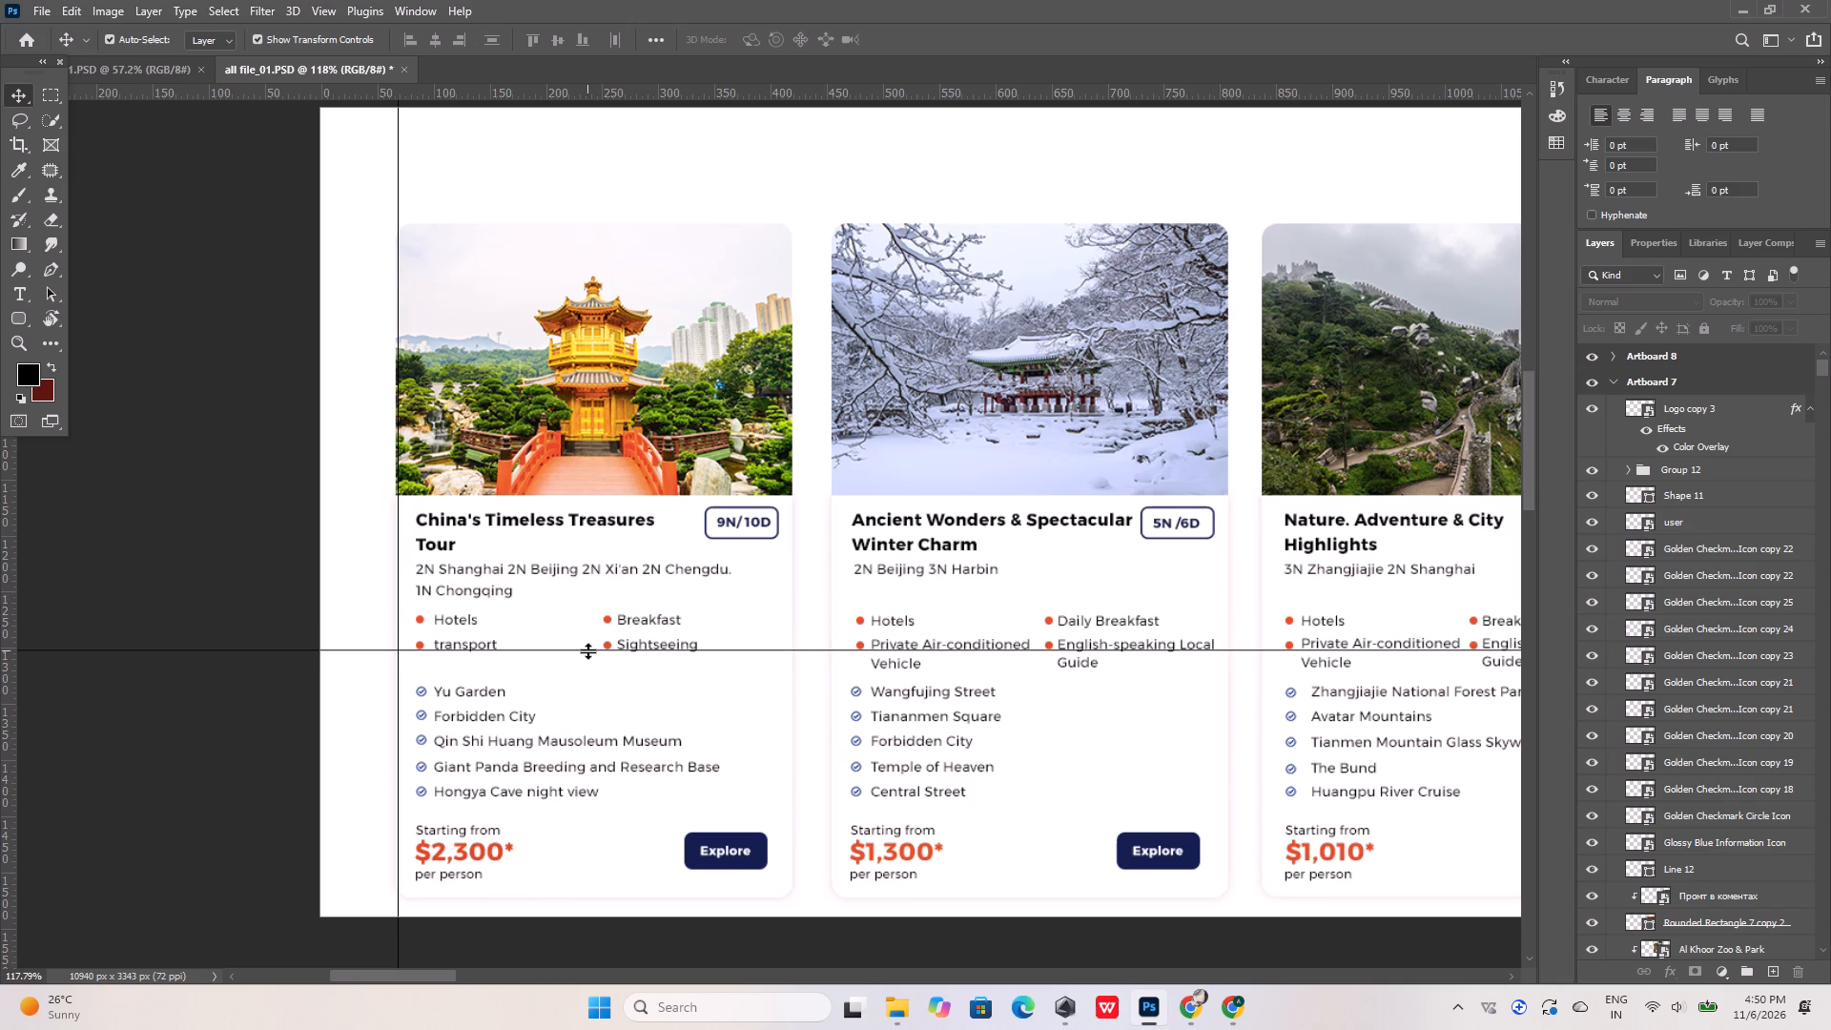
Fine-tune the horizontal guide onto the baseline of the transport text, keeping the text in its original position.
scroll(645, 662, "up", 9, "alt")
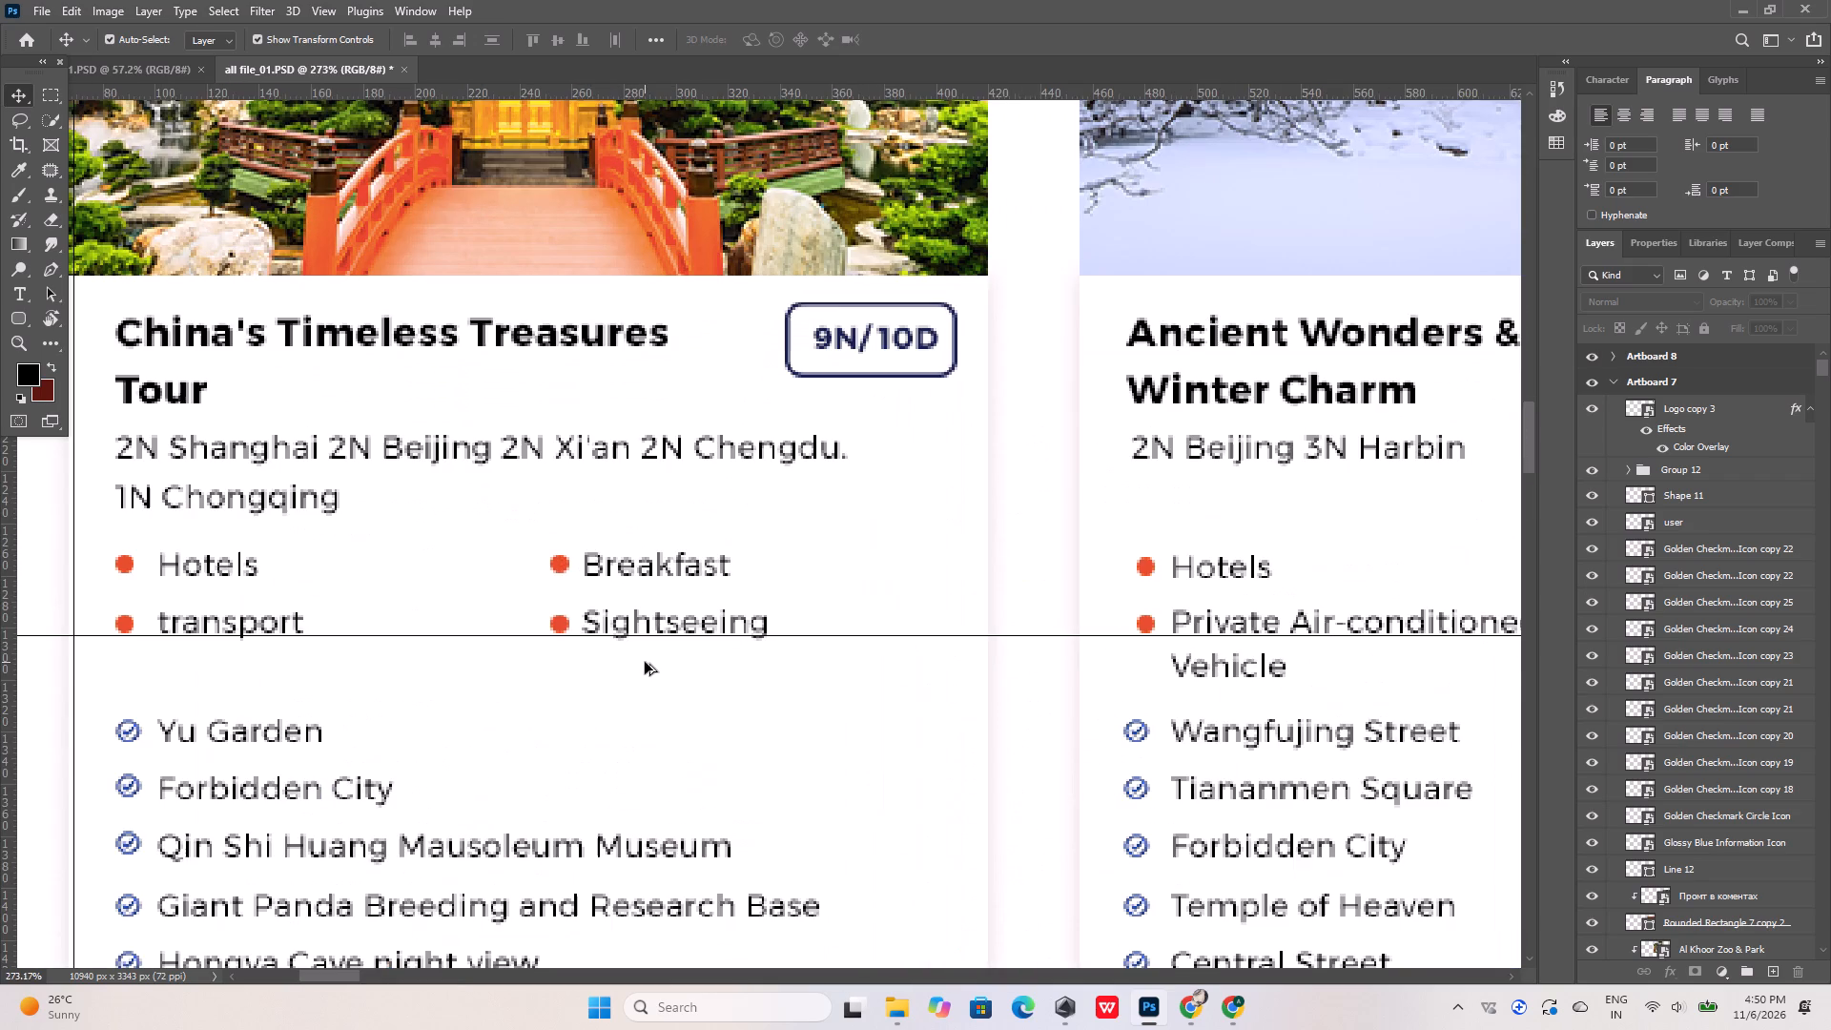
scroll(219, 648, "up", 10, "alt")
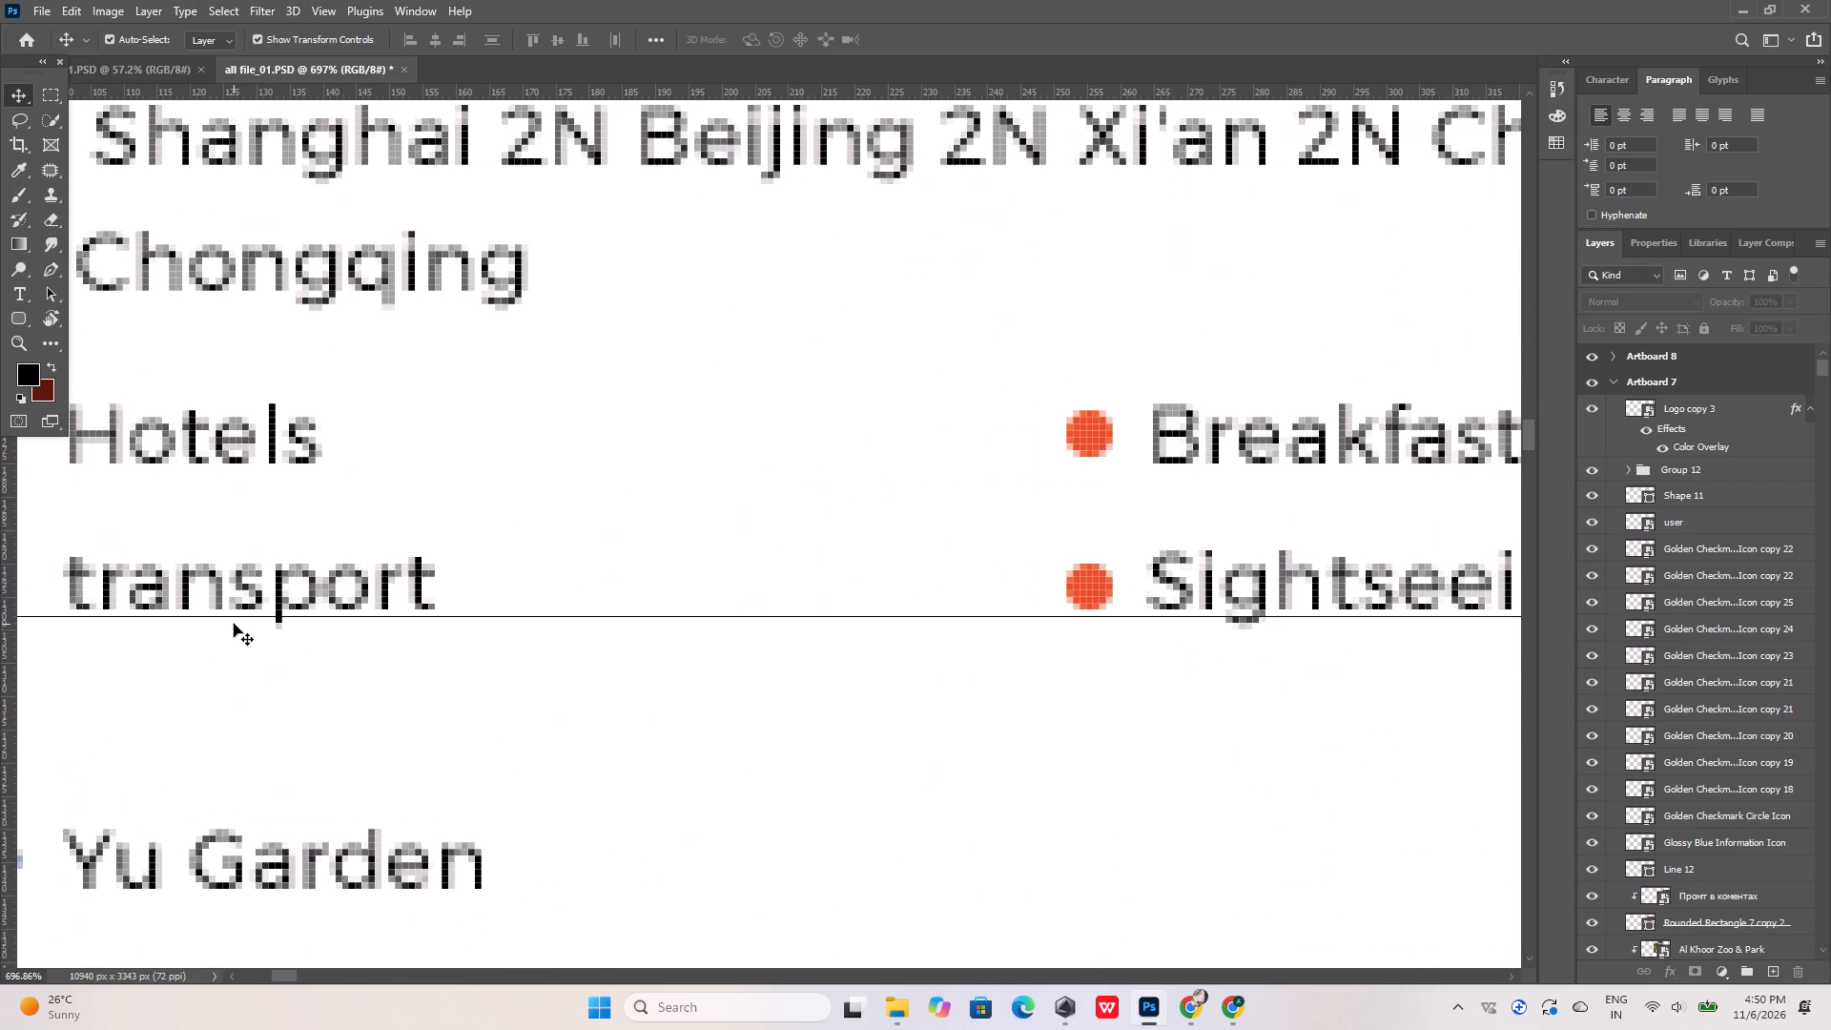
left_click(246, 611)
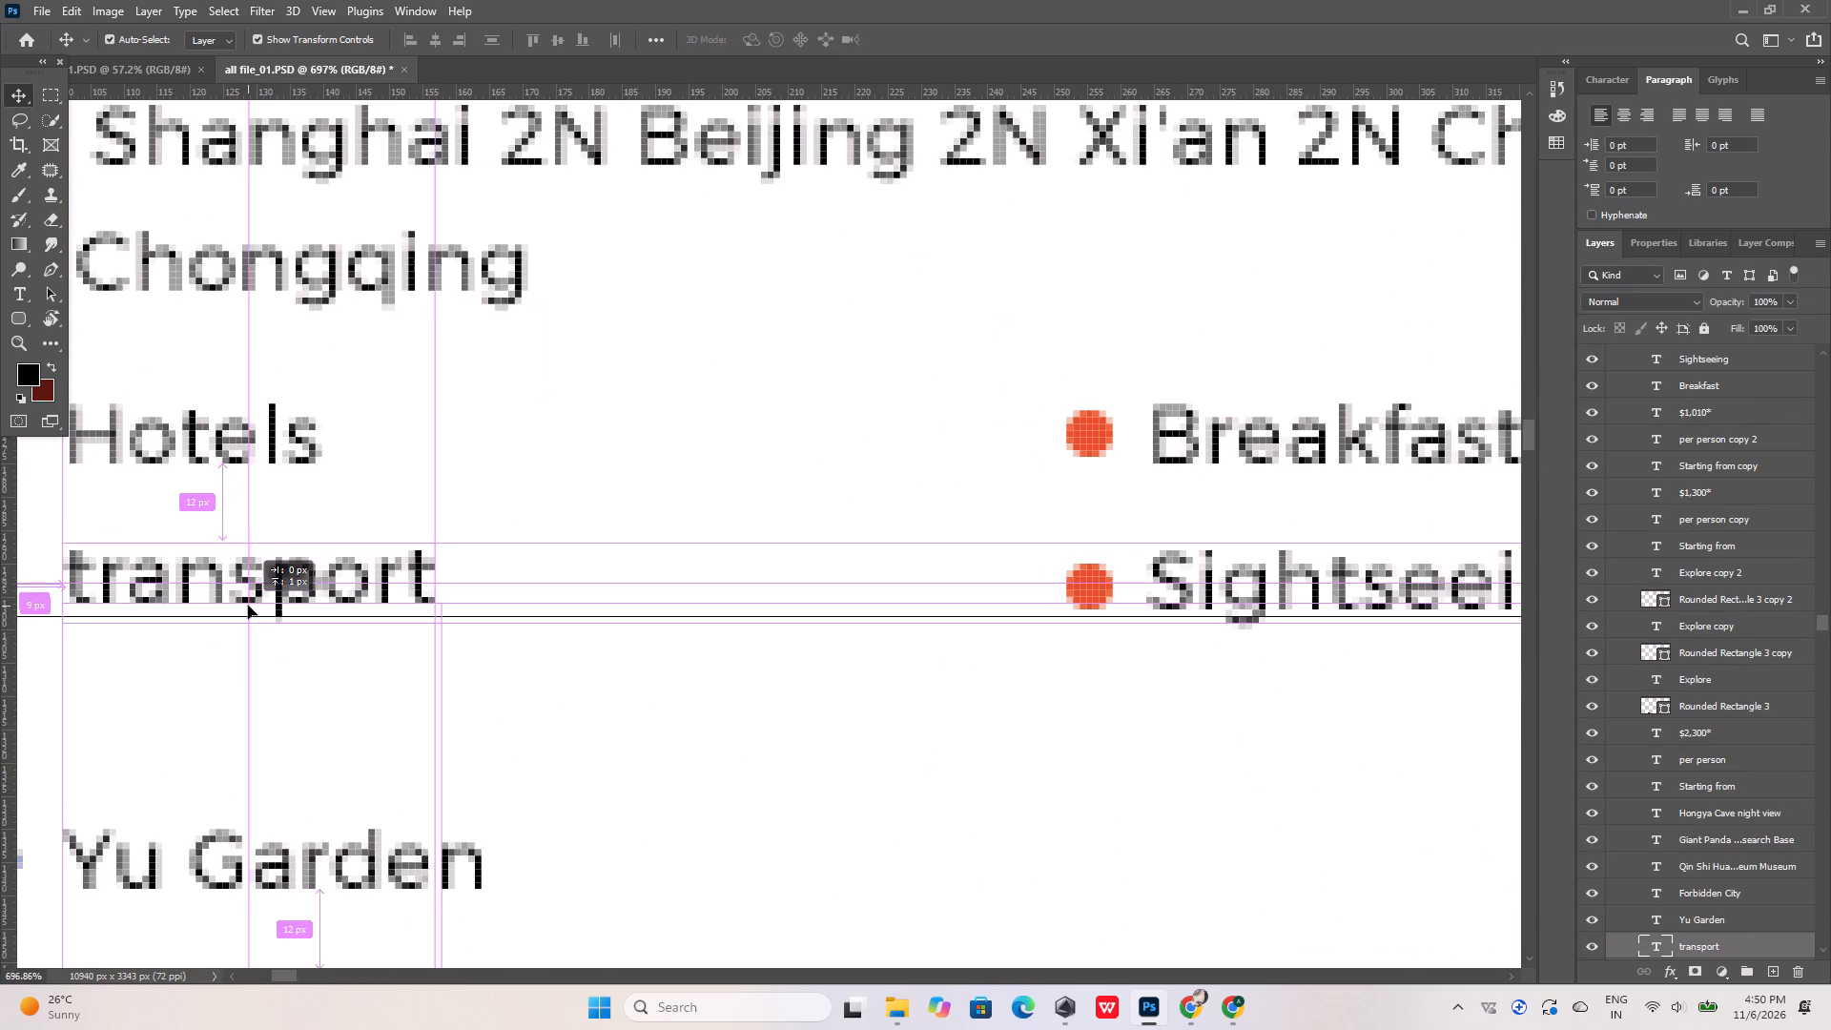
key("ctrl+z")
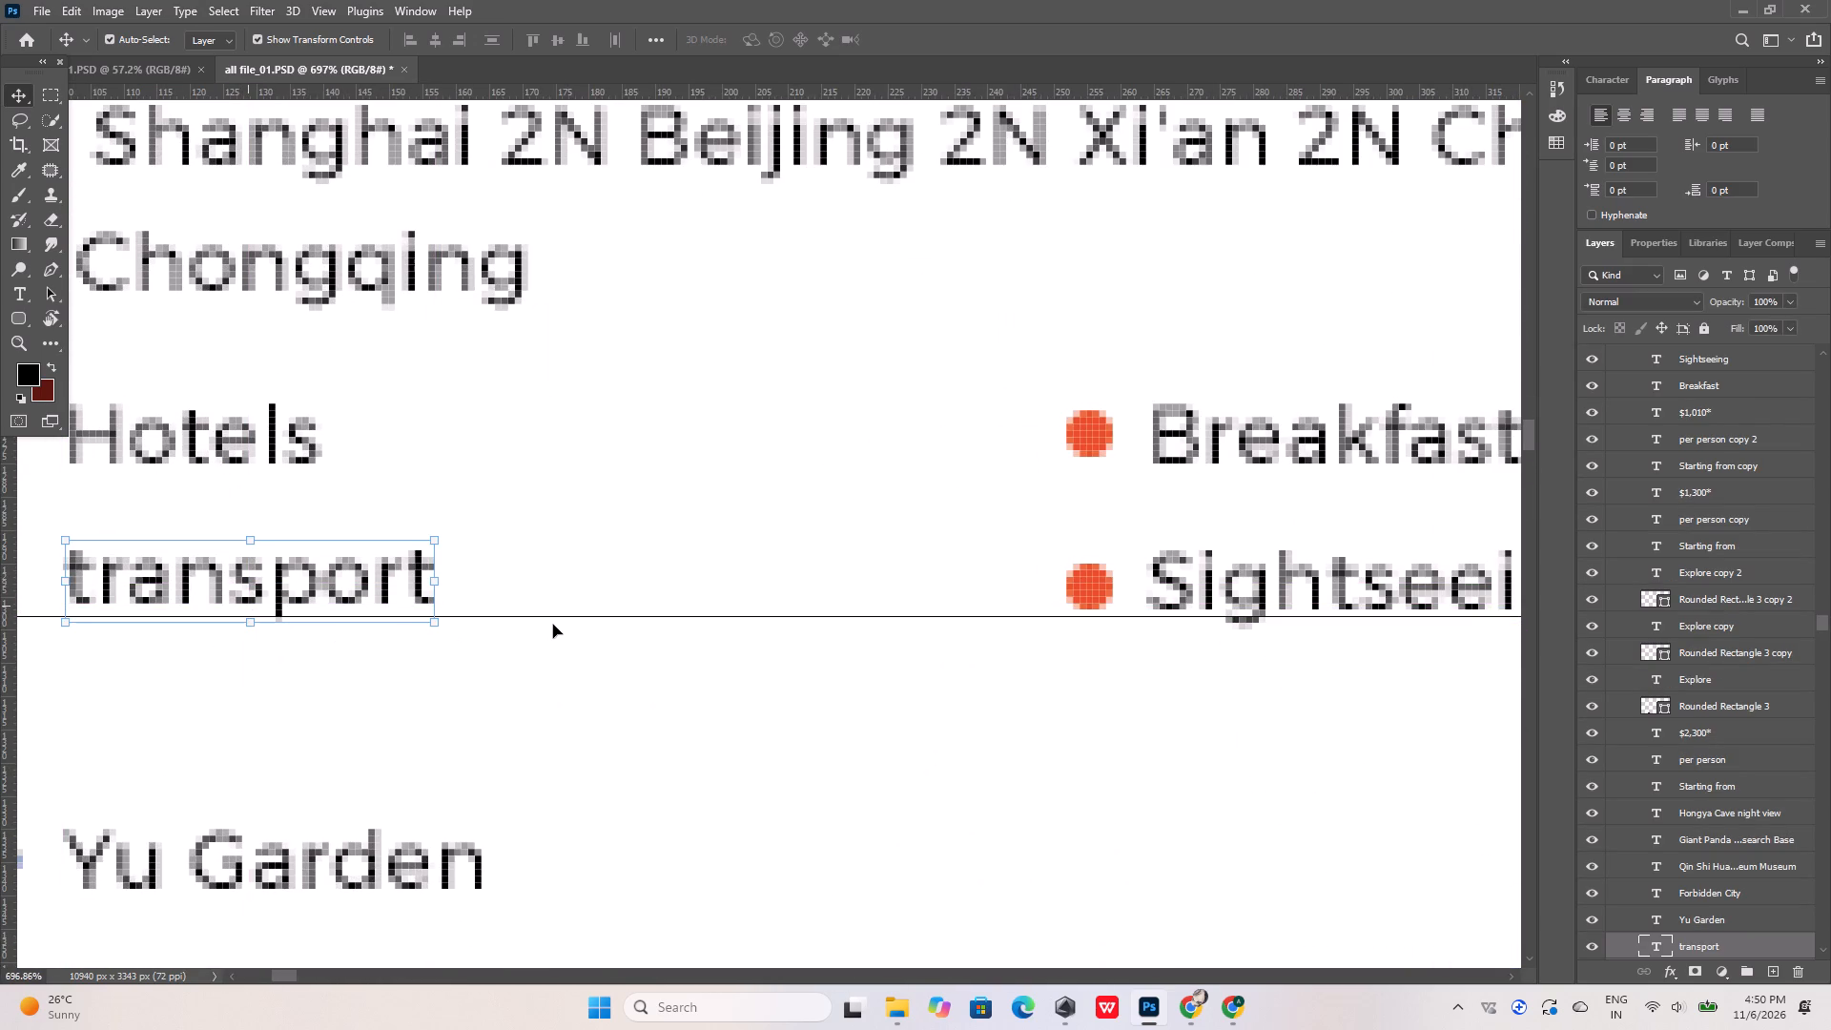
left_click(565, 615)
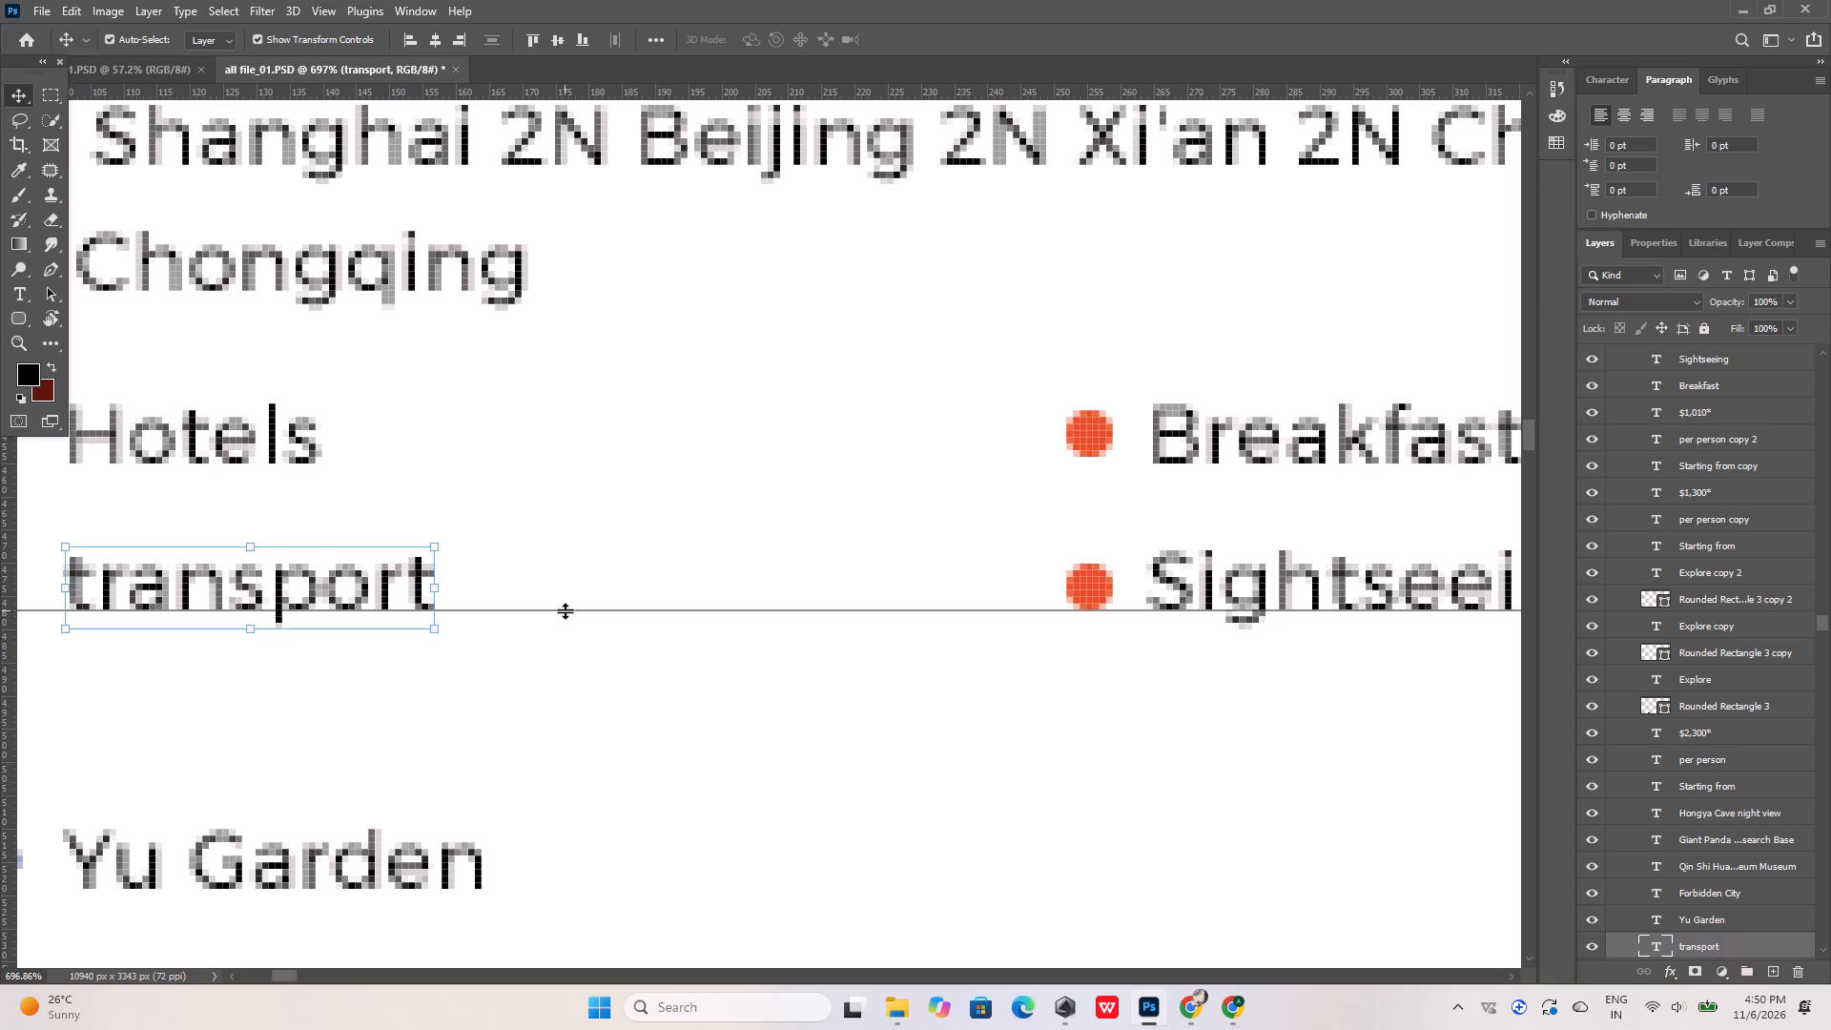
Nudge the third card's Private Air-conditioned Vehicle and English-speaking Local Guide texts down one pixel together toward the guide.
scroll(342, 527, "down", 18, "alt")
scroll(784, 589, "up", 3, "alt")
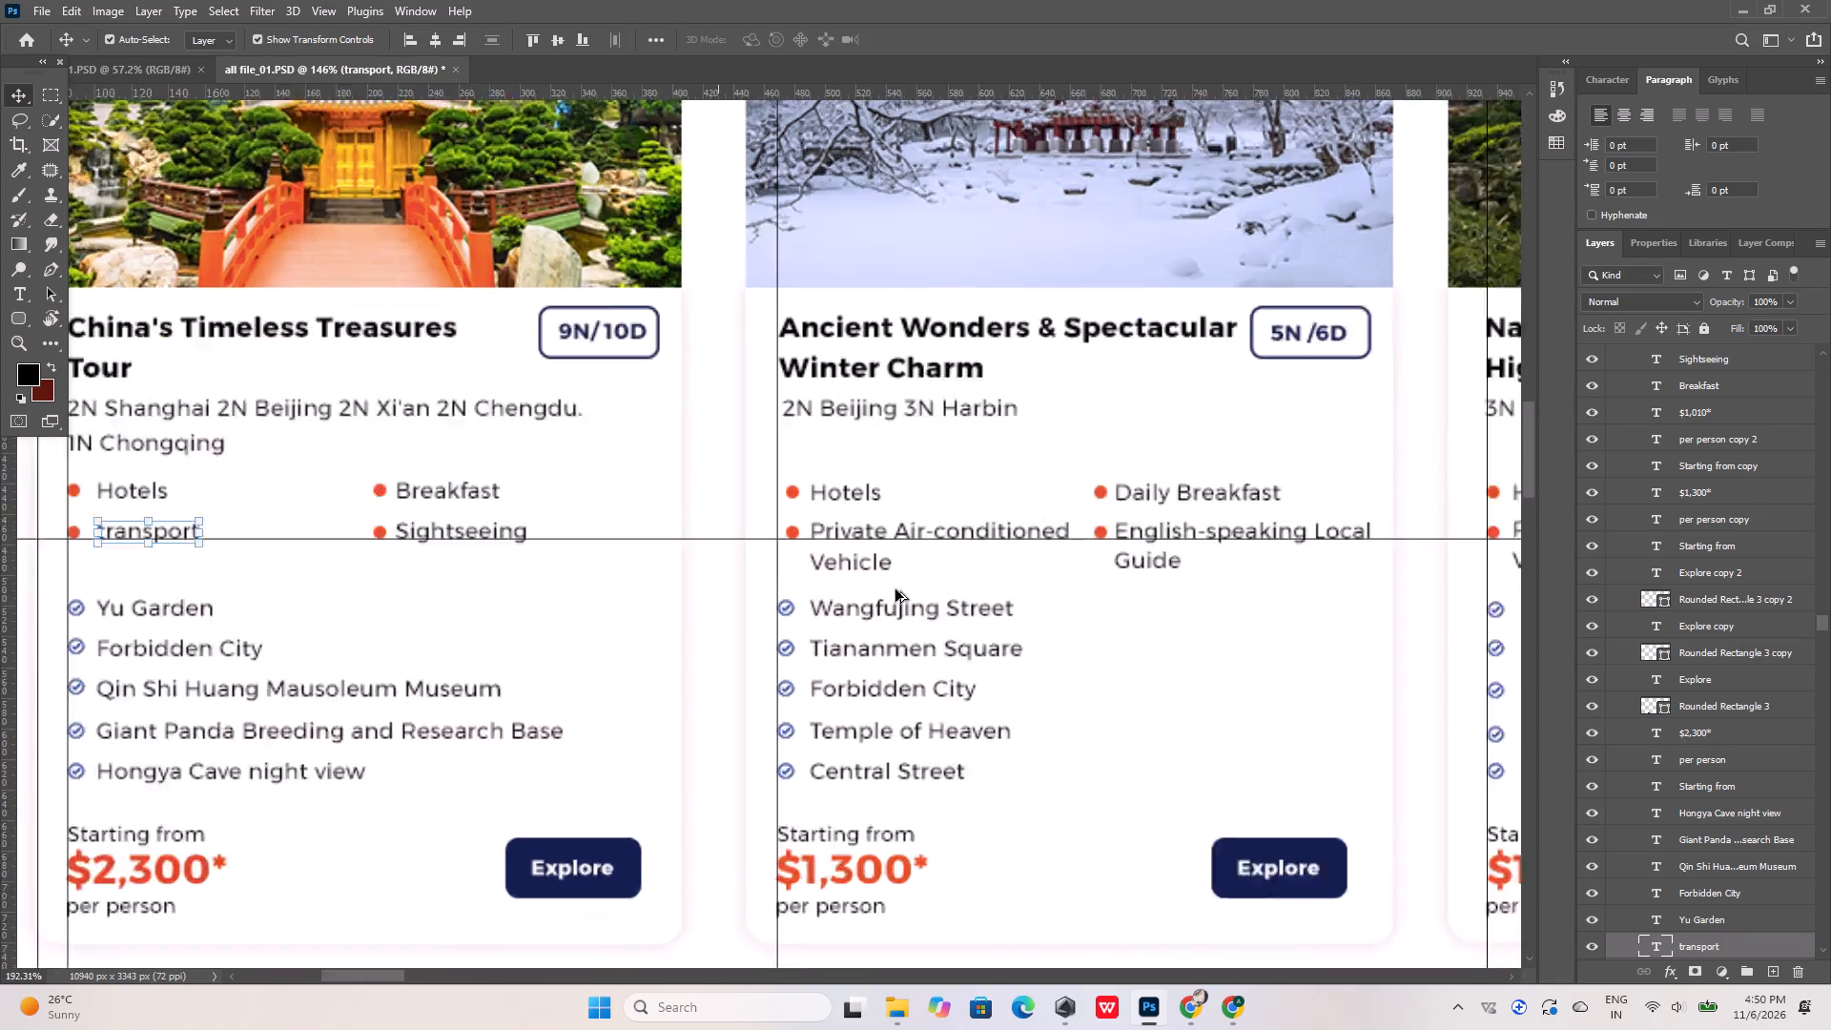
scroll(895, 589, "up", 5, "alt")
scroll(422, 505, "down", 15, "alt")
scroll(584, 496, "up", 10, "alt")
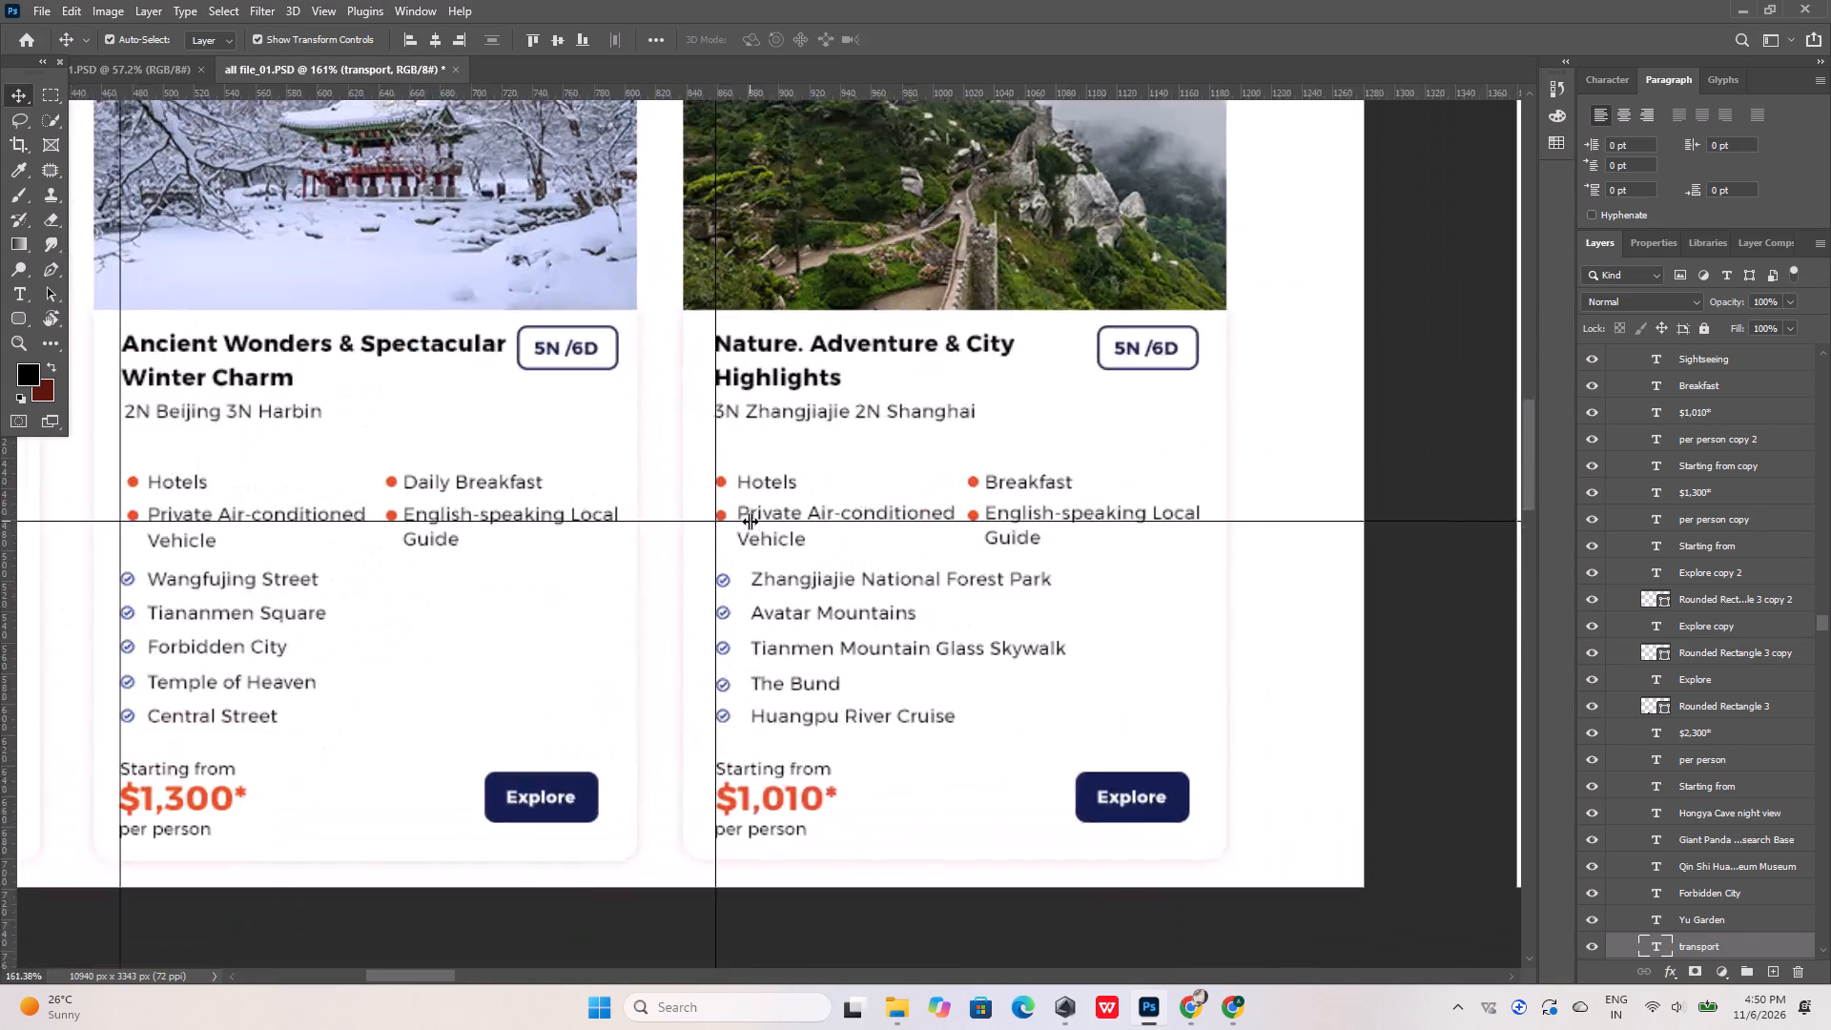
scroll(750, 521, "up", 10, "alt")
left_click(779, 499)
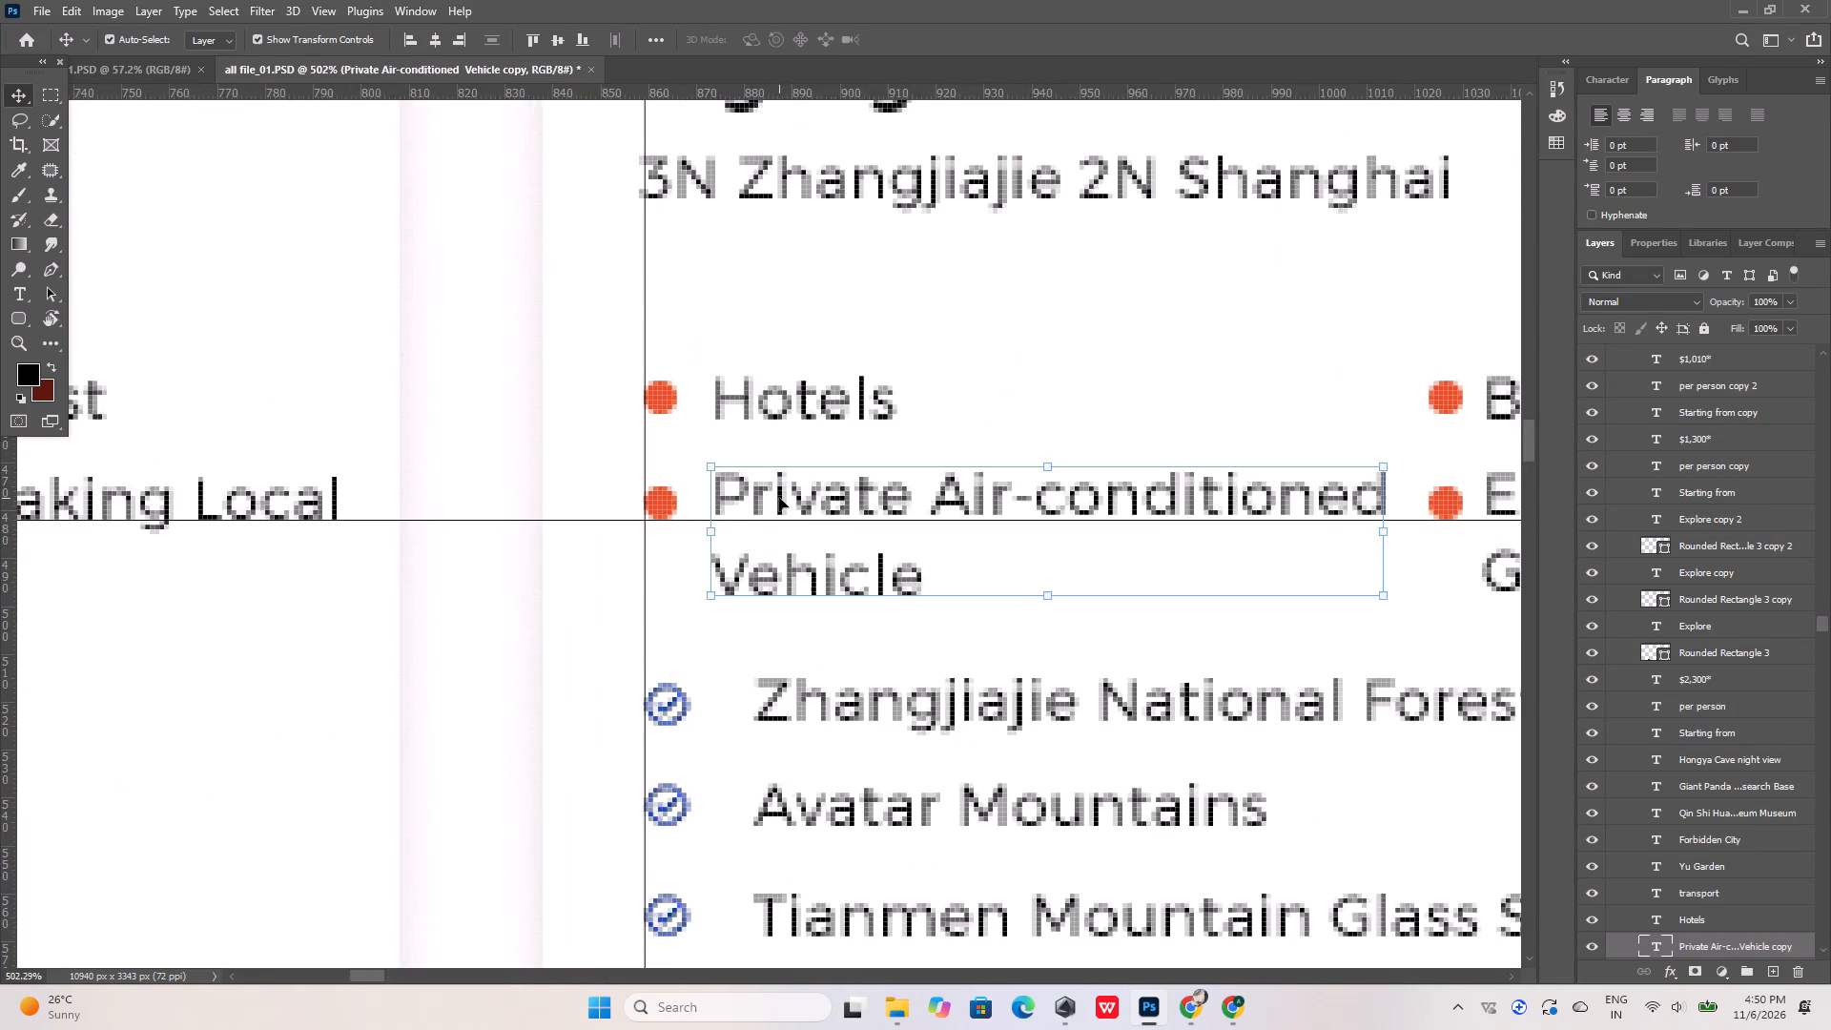
scroll(666, 508, "down", 9, "alt")
scroll(964, 499, "up", 7, "alt")
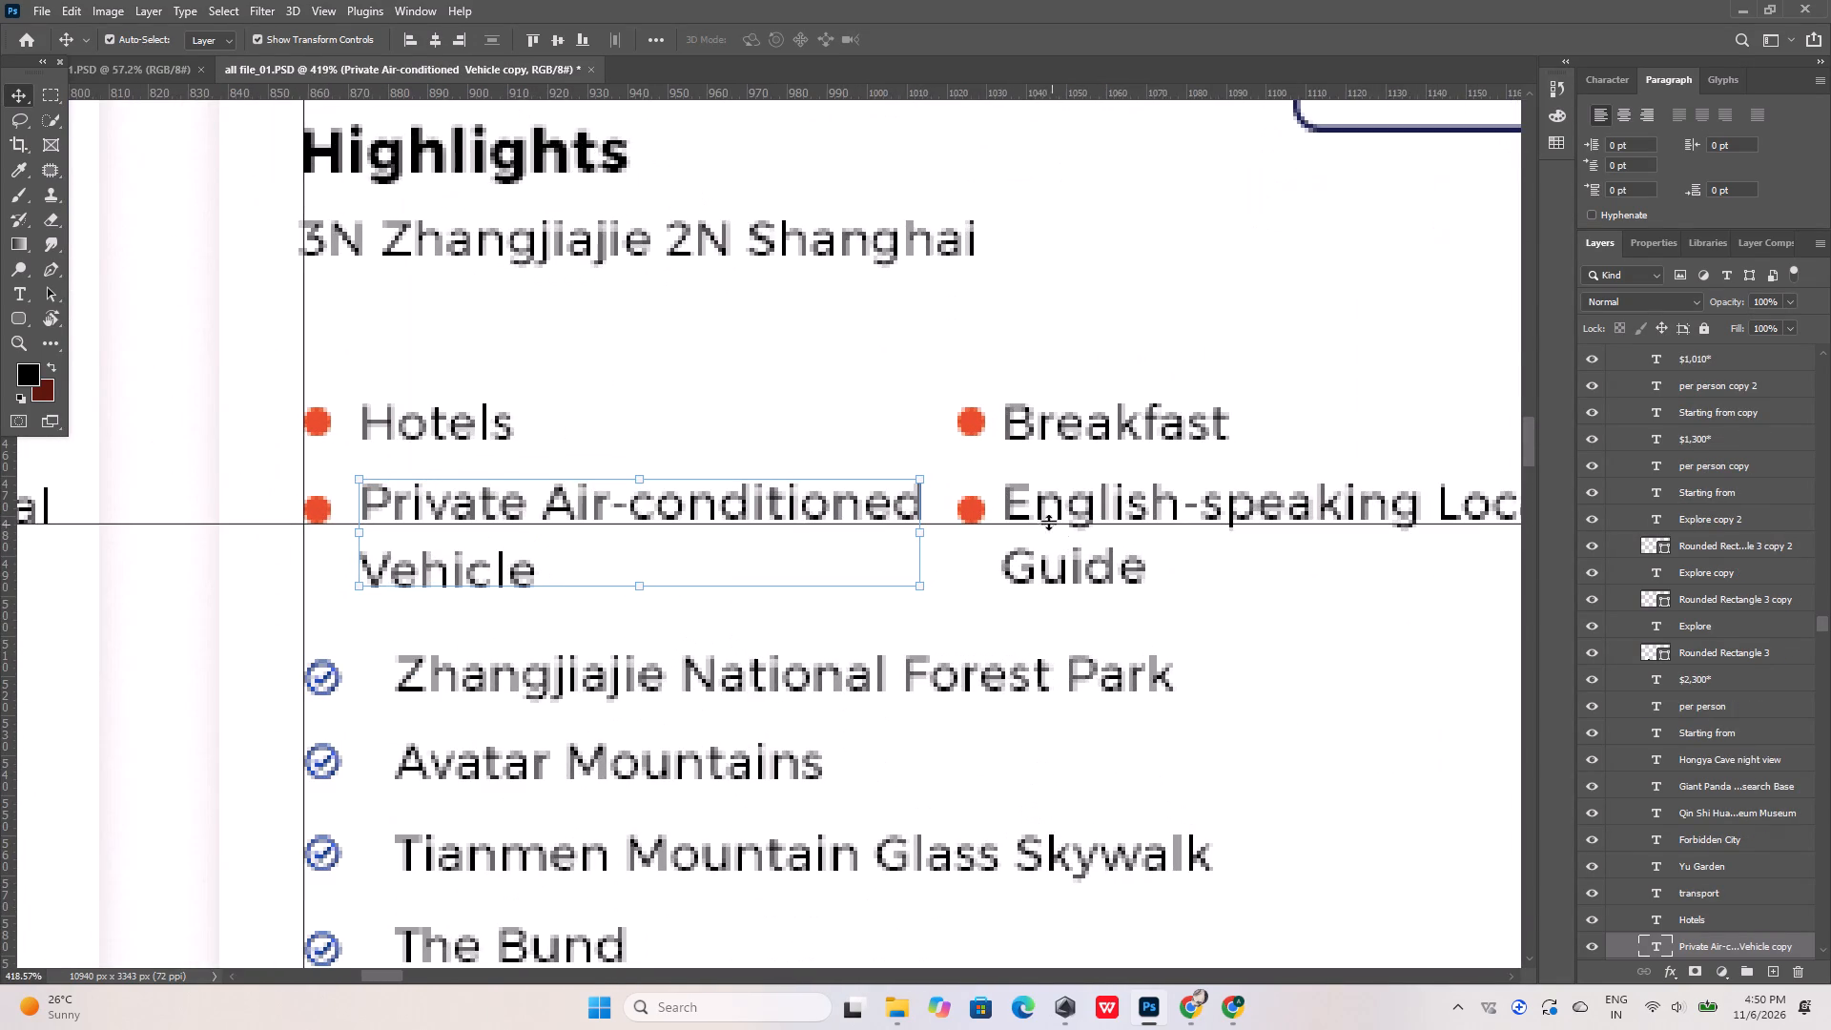
left_click(1040, 506, "shift")
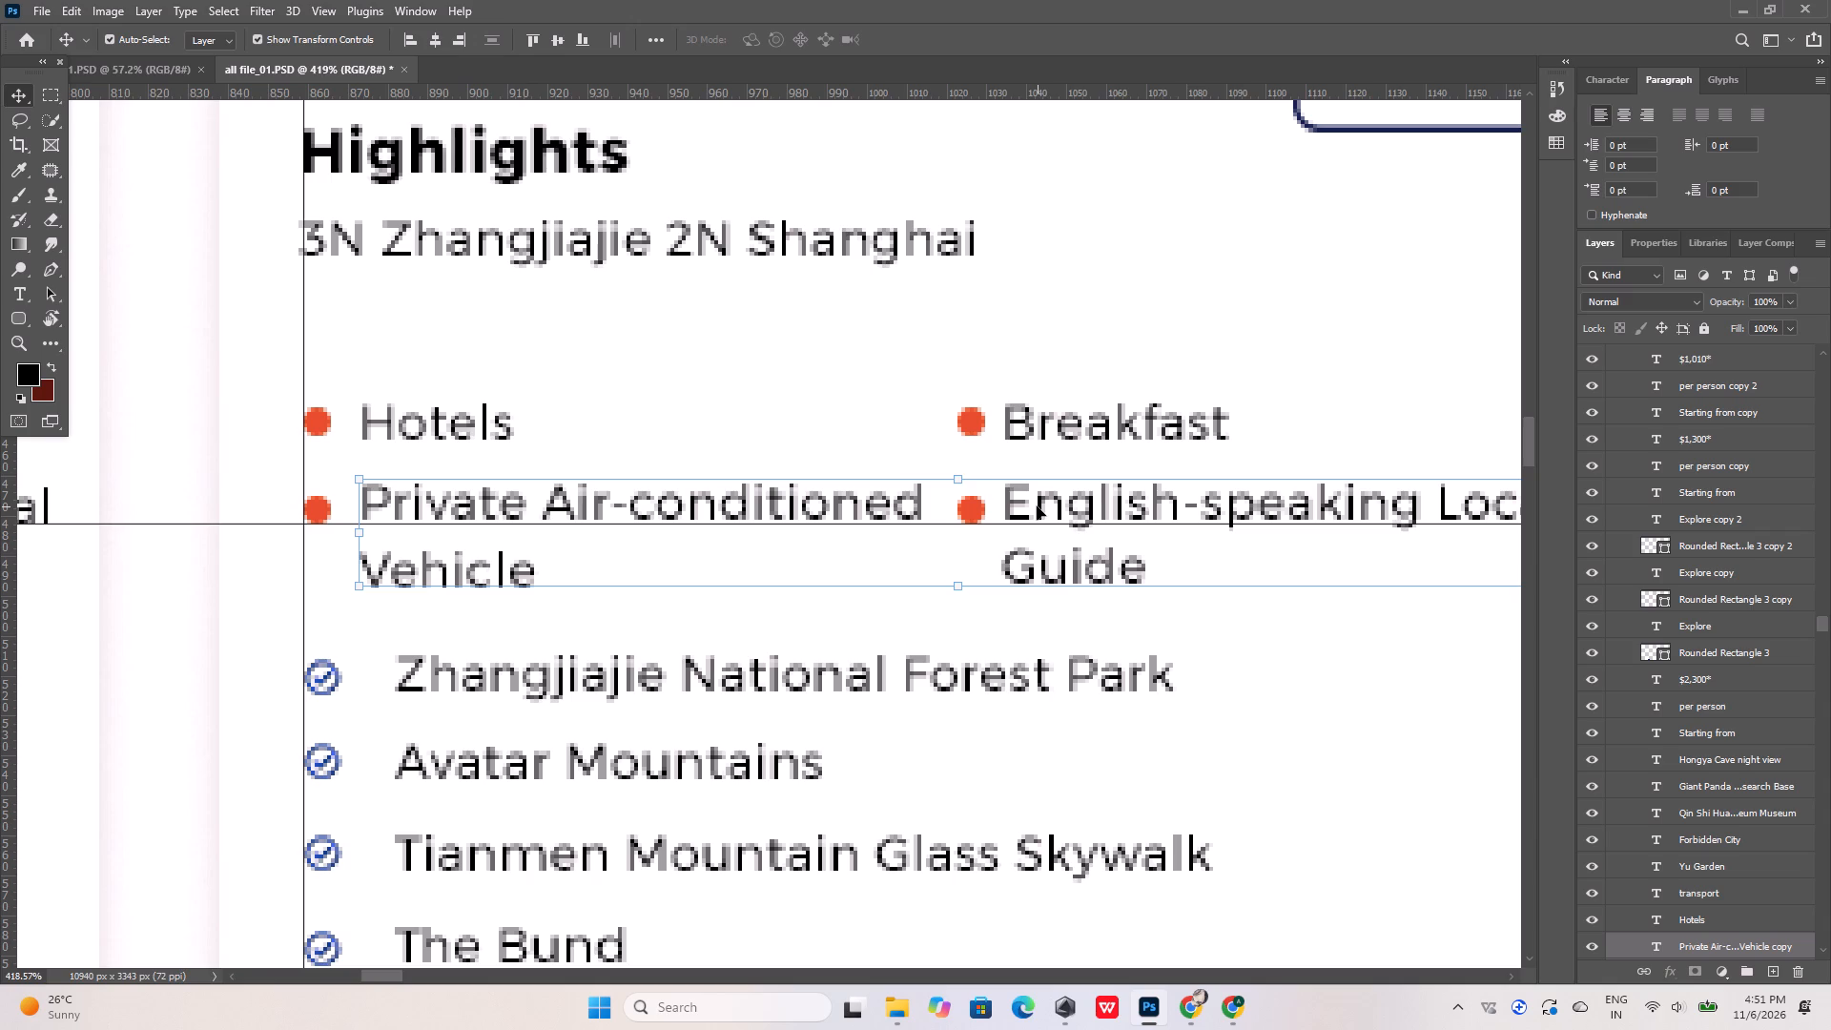
key("Down")
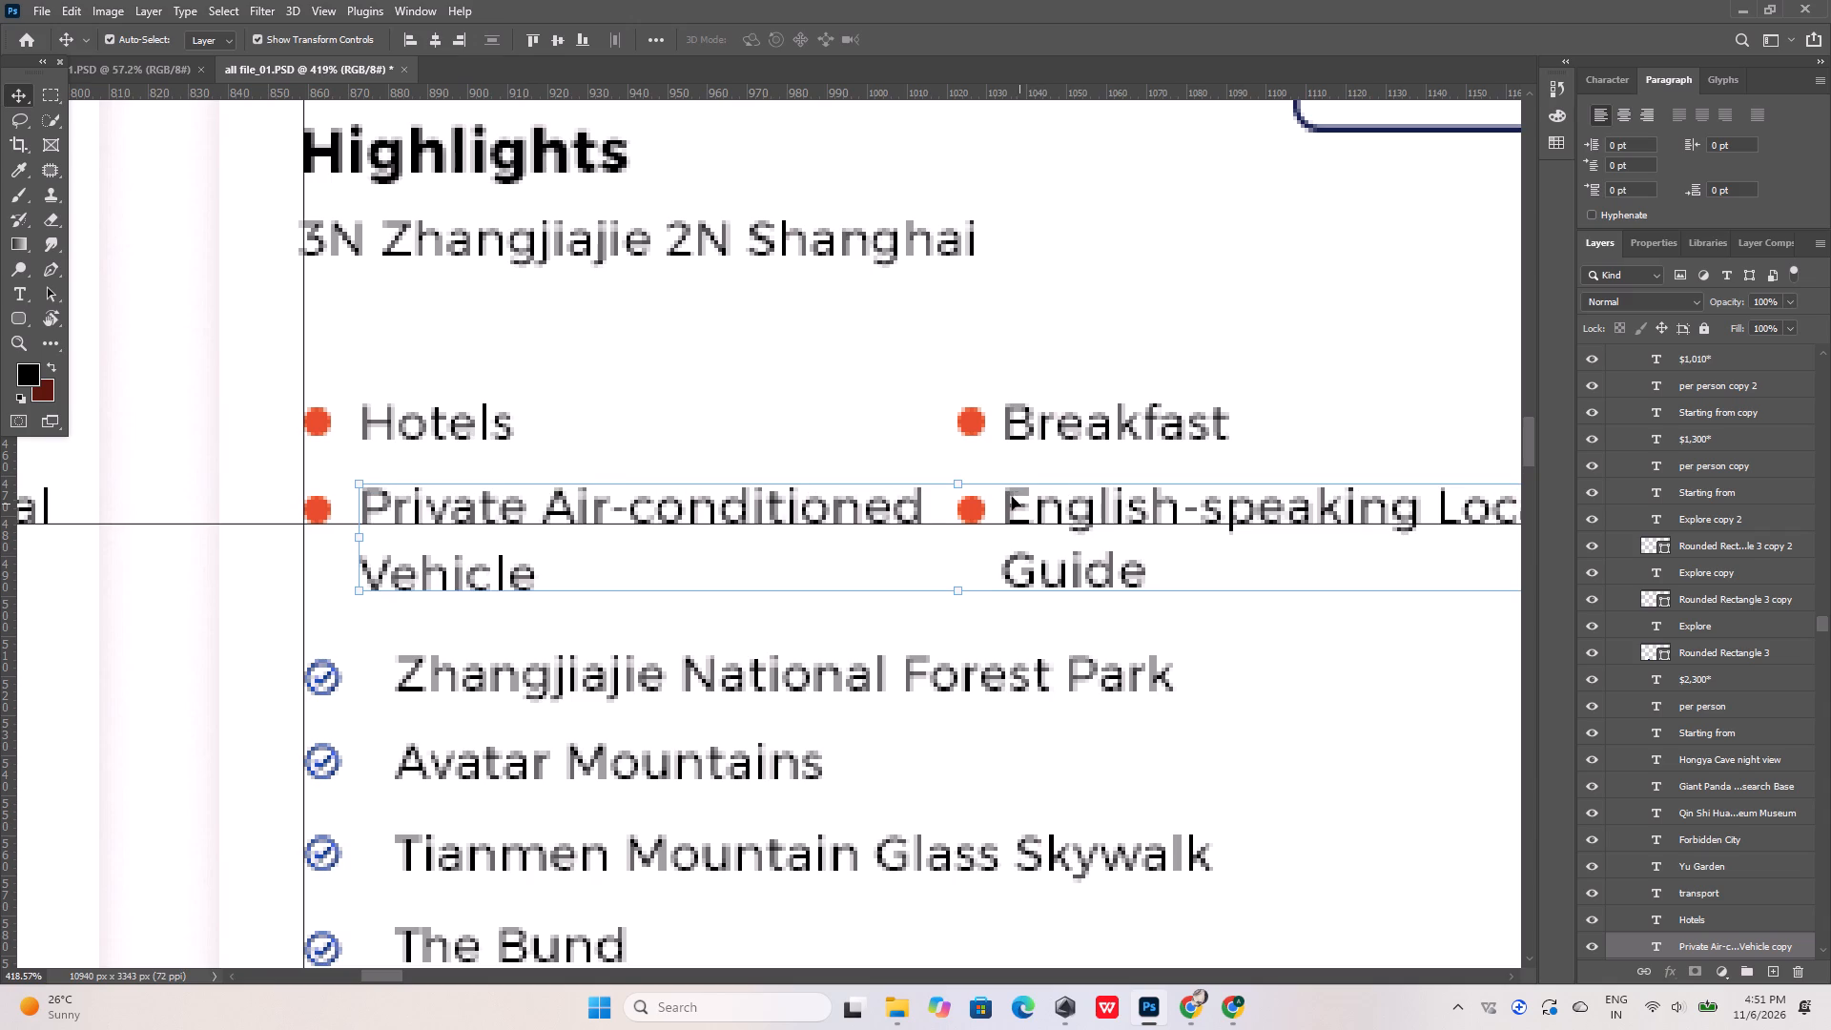
Move the horizontal guide down to the Yu Garden row, at about Y 525 px, and check that row across the three cards.
scroll(935, 510, "down", 16, "alt")
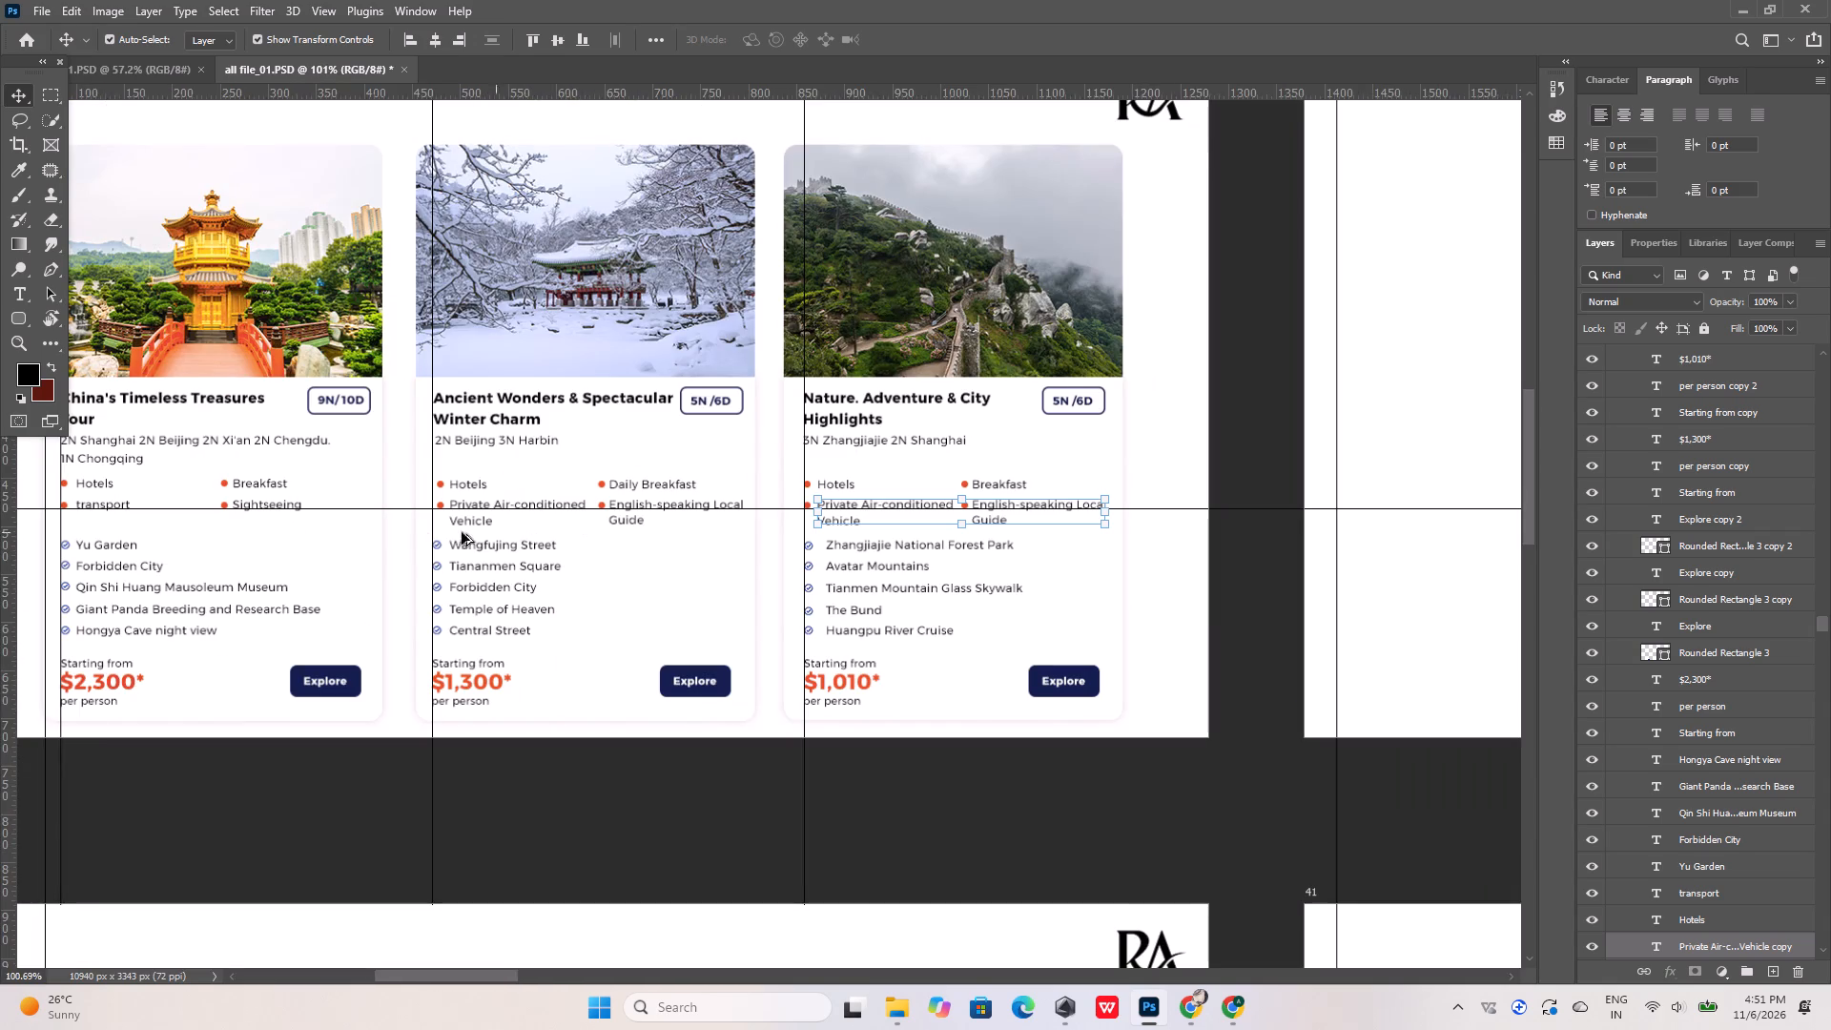
scroll(816, 551, "down", 6, "alt")
scroll(269, 549, "up", 15, "alt")
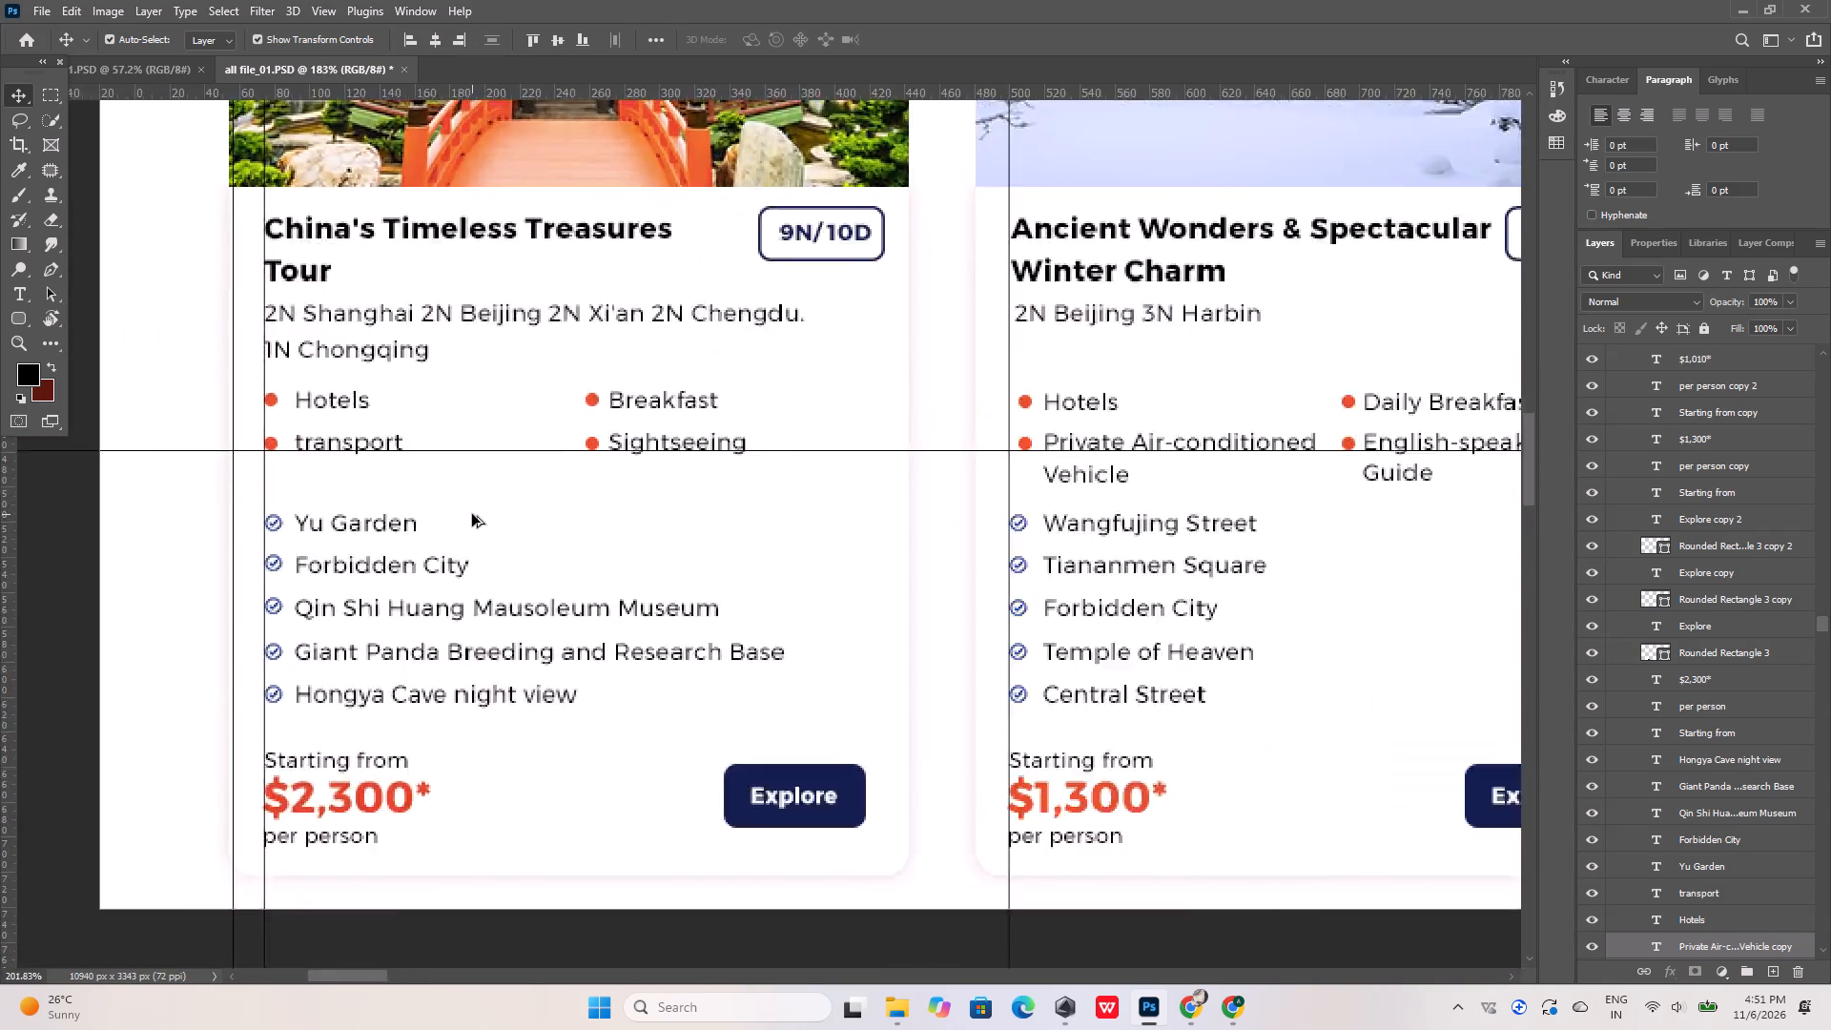
scroll(472, 514, "up", 1, "alt")
left_click_drag(520, 430, 514, 538)
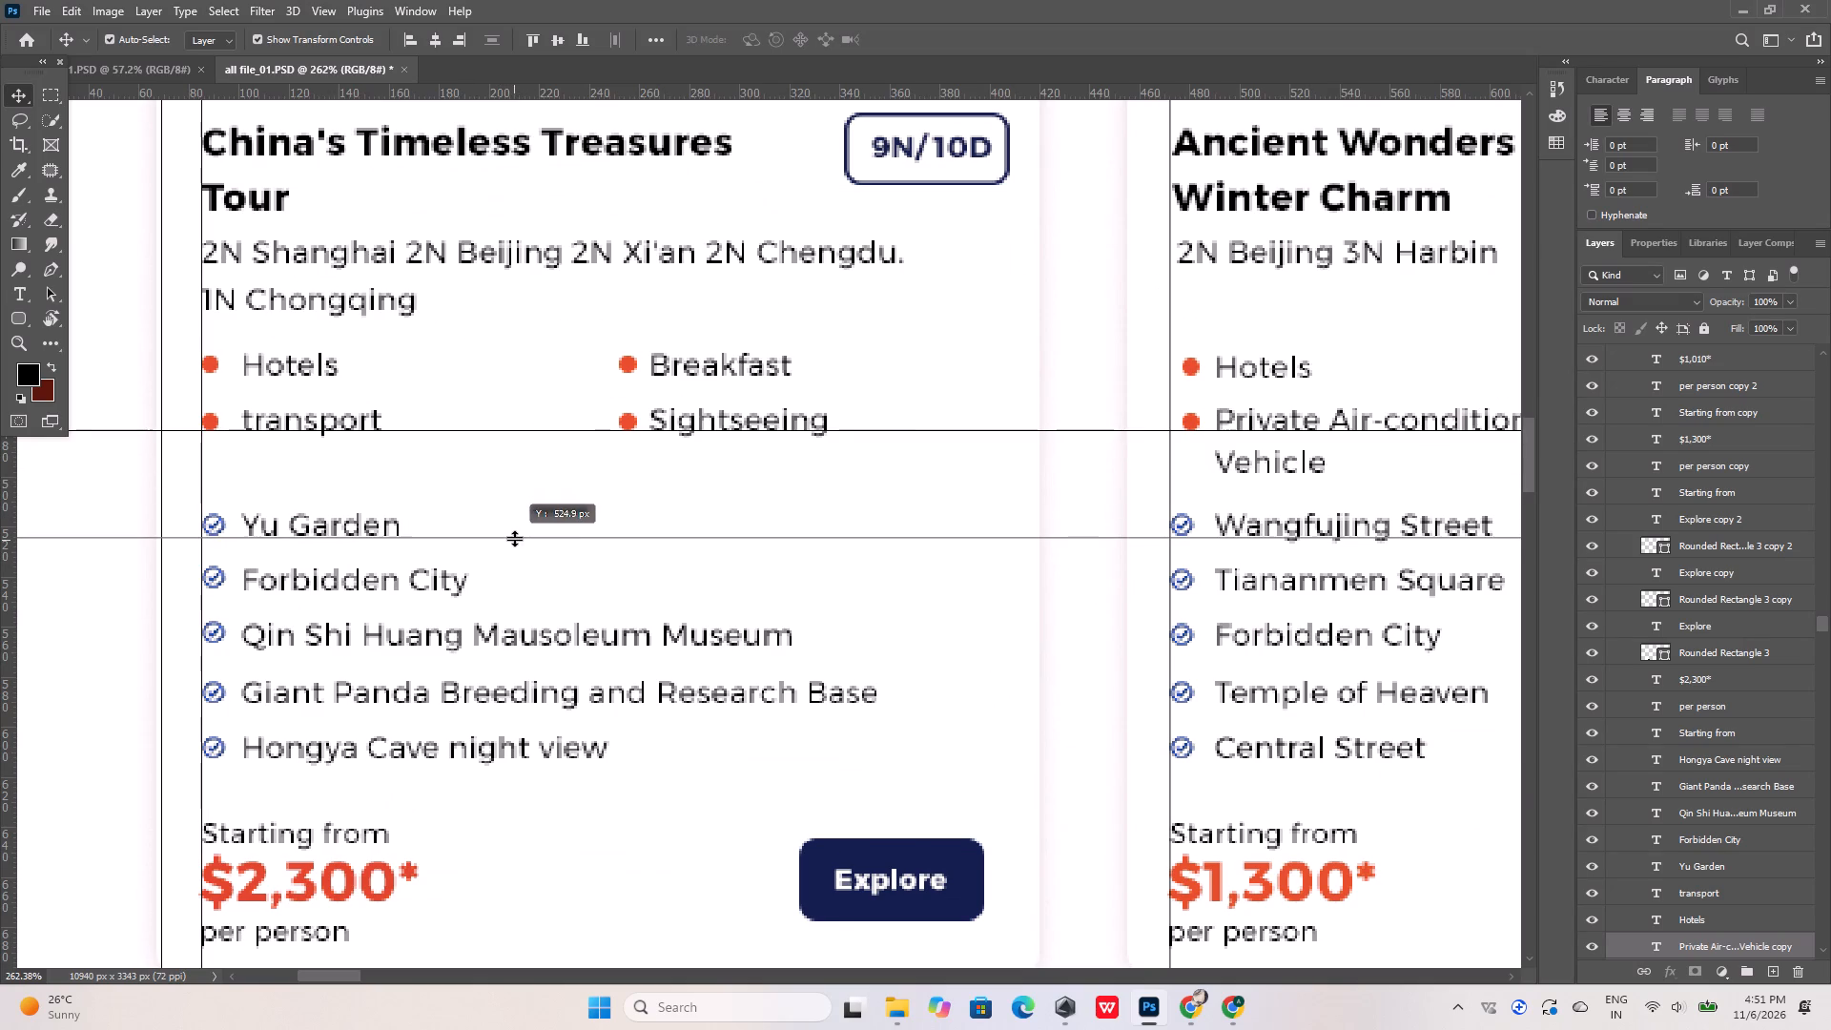
left_click_drag(514, 538, 514, 536)
scroll(381, 534, "down", 11, "alt")
scroll(977, 606, "up", 7, "alt")
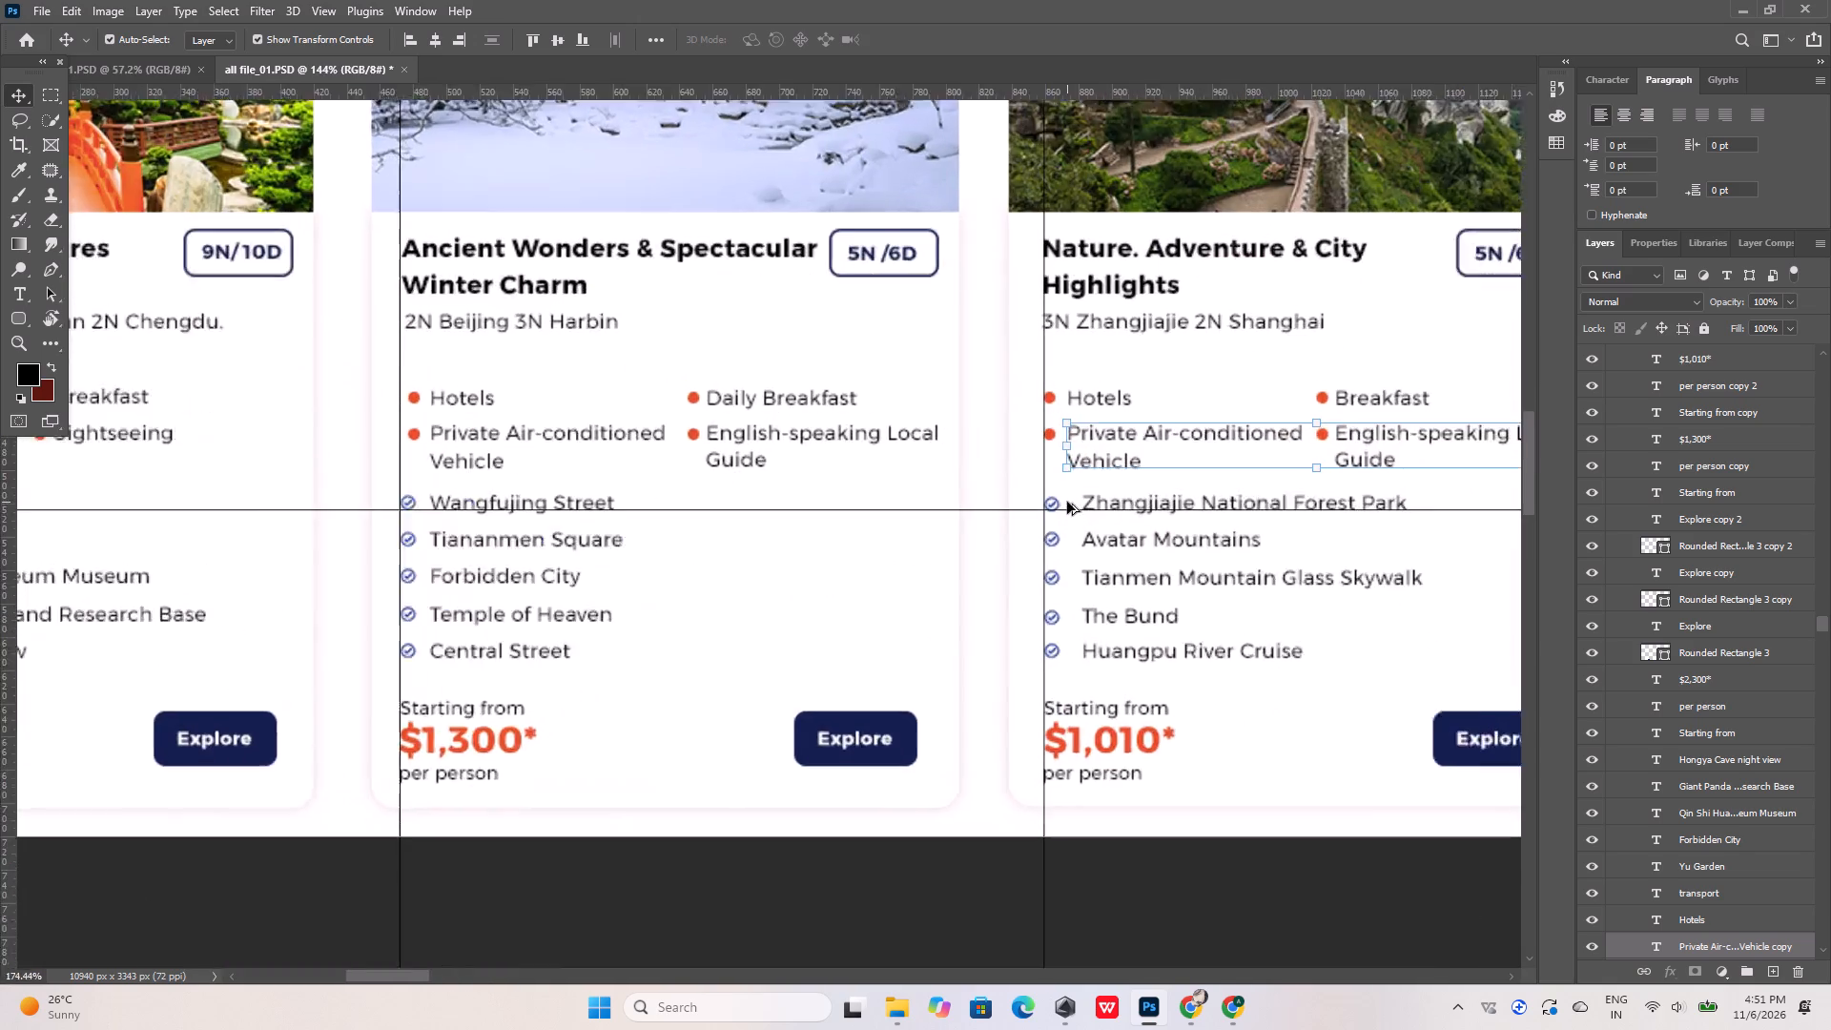
scroll(1067, 502, "up", 9, "alt")
scroll(1042, 506, "down", 20, "alt")
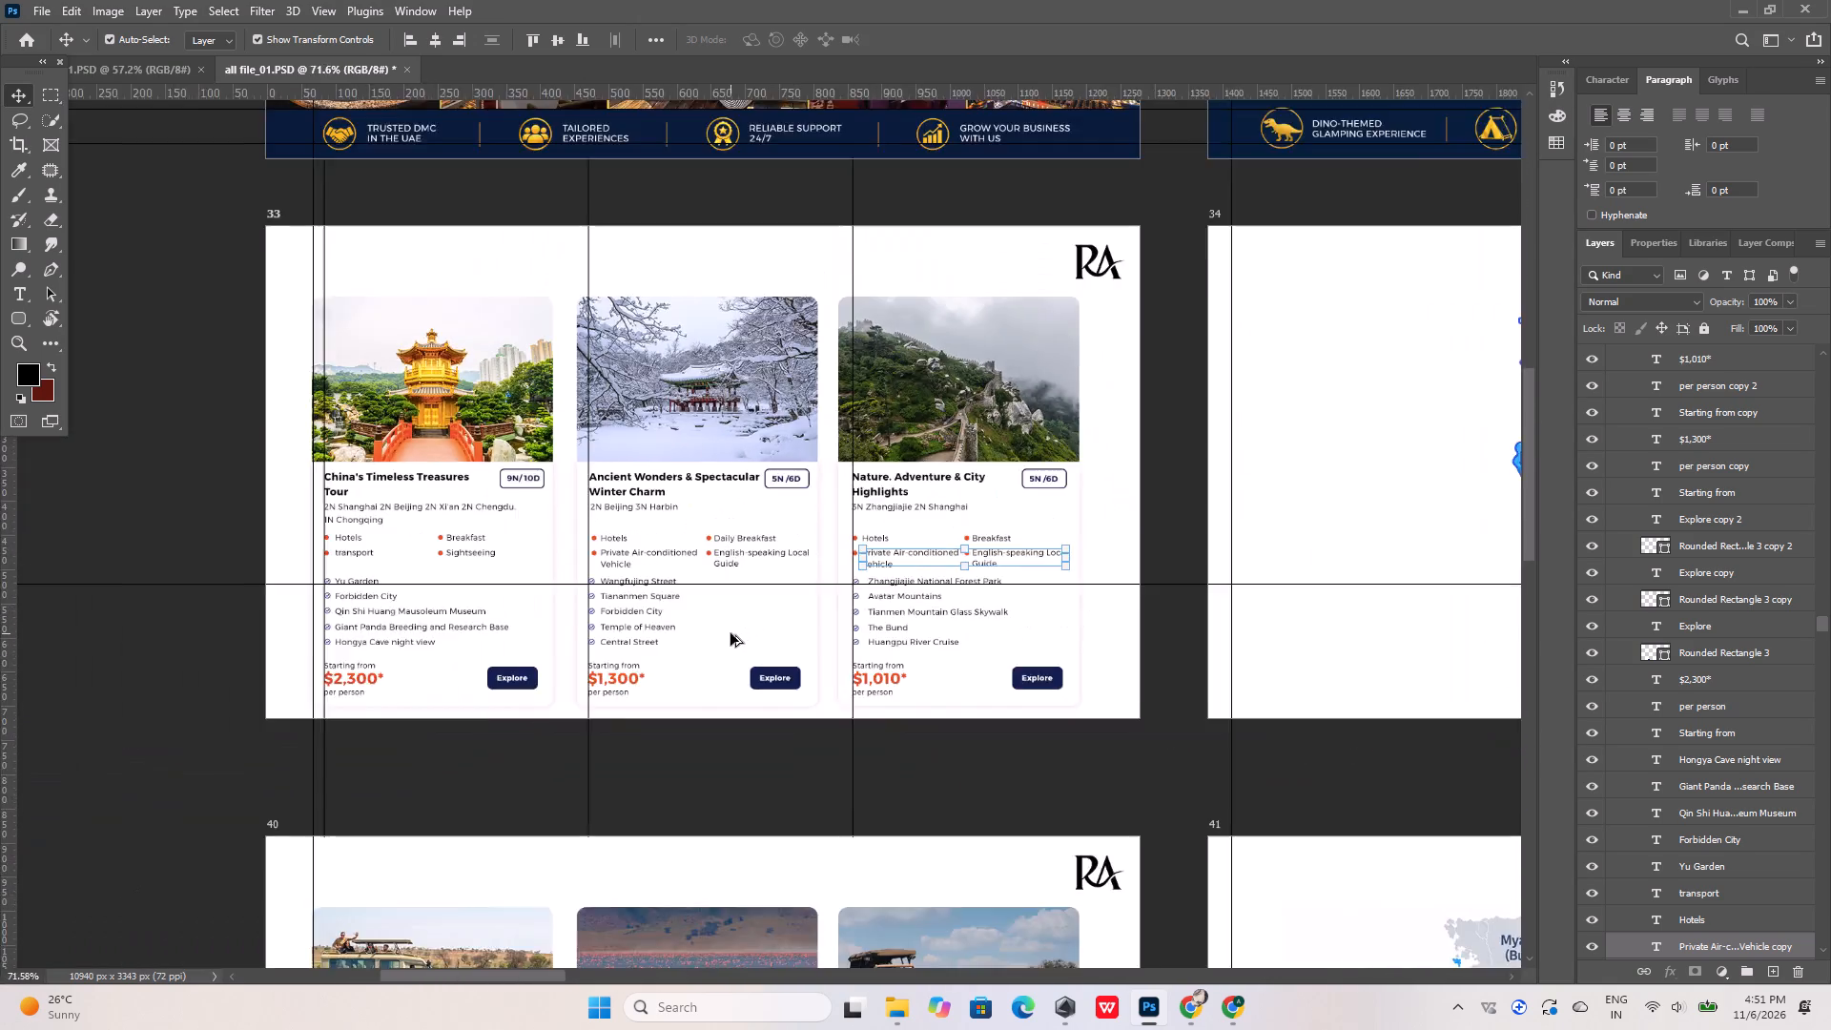
Examine the Sri Lanka City-wise excursions table on artboard 35.
scroll(730, 633, "down", 4, "alt")
scroll(345, 546, "down", 10, "alt")
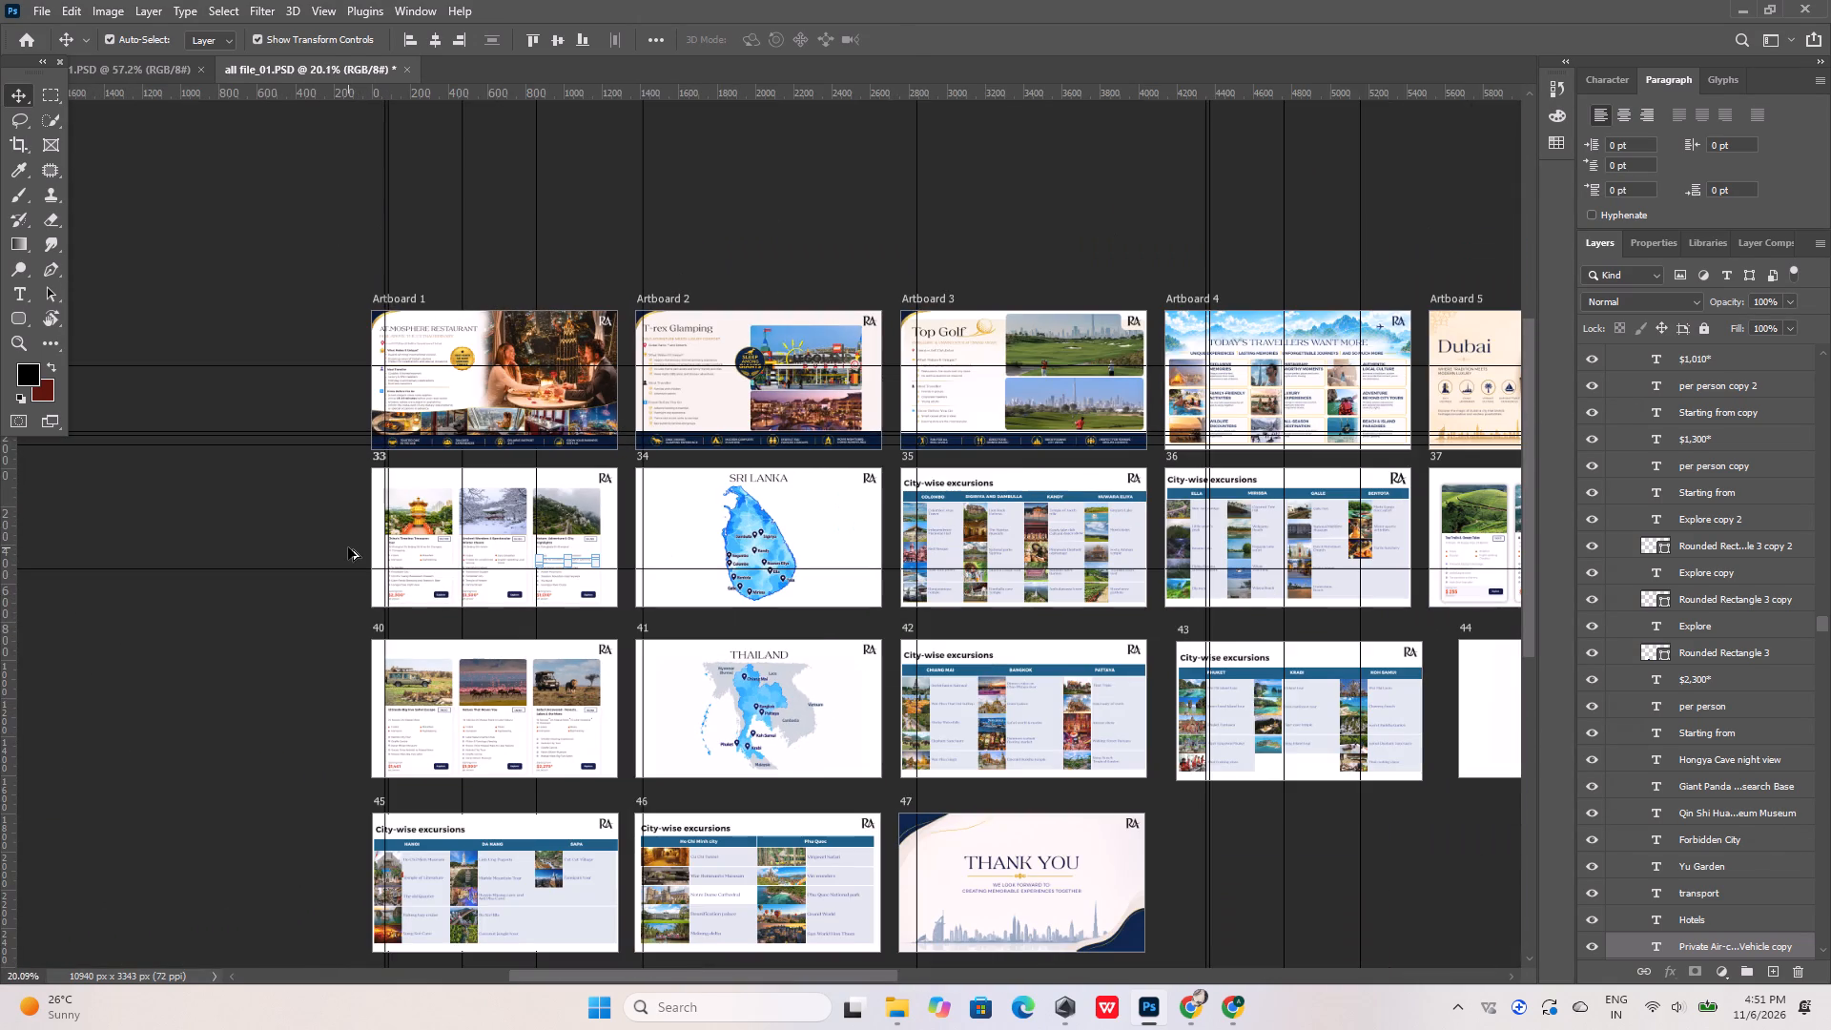
scroll(962, 499, "up", 17, "alt")
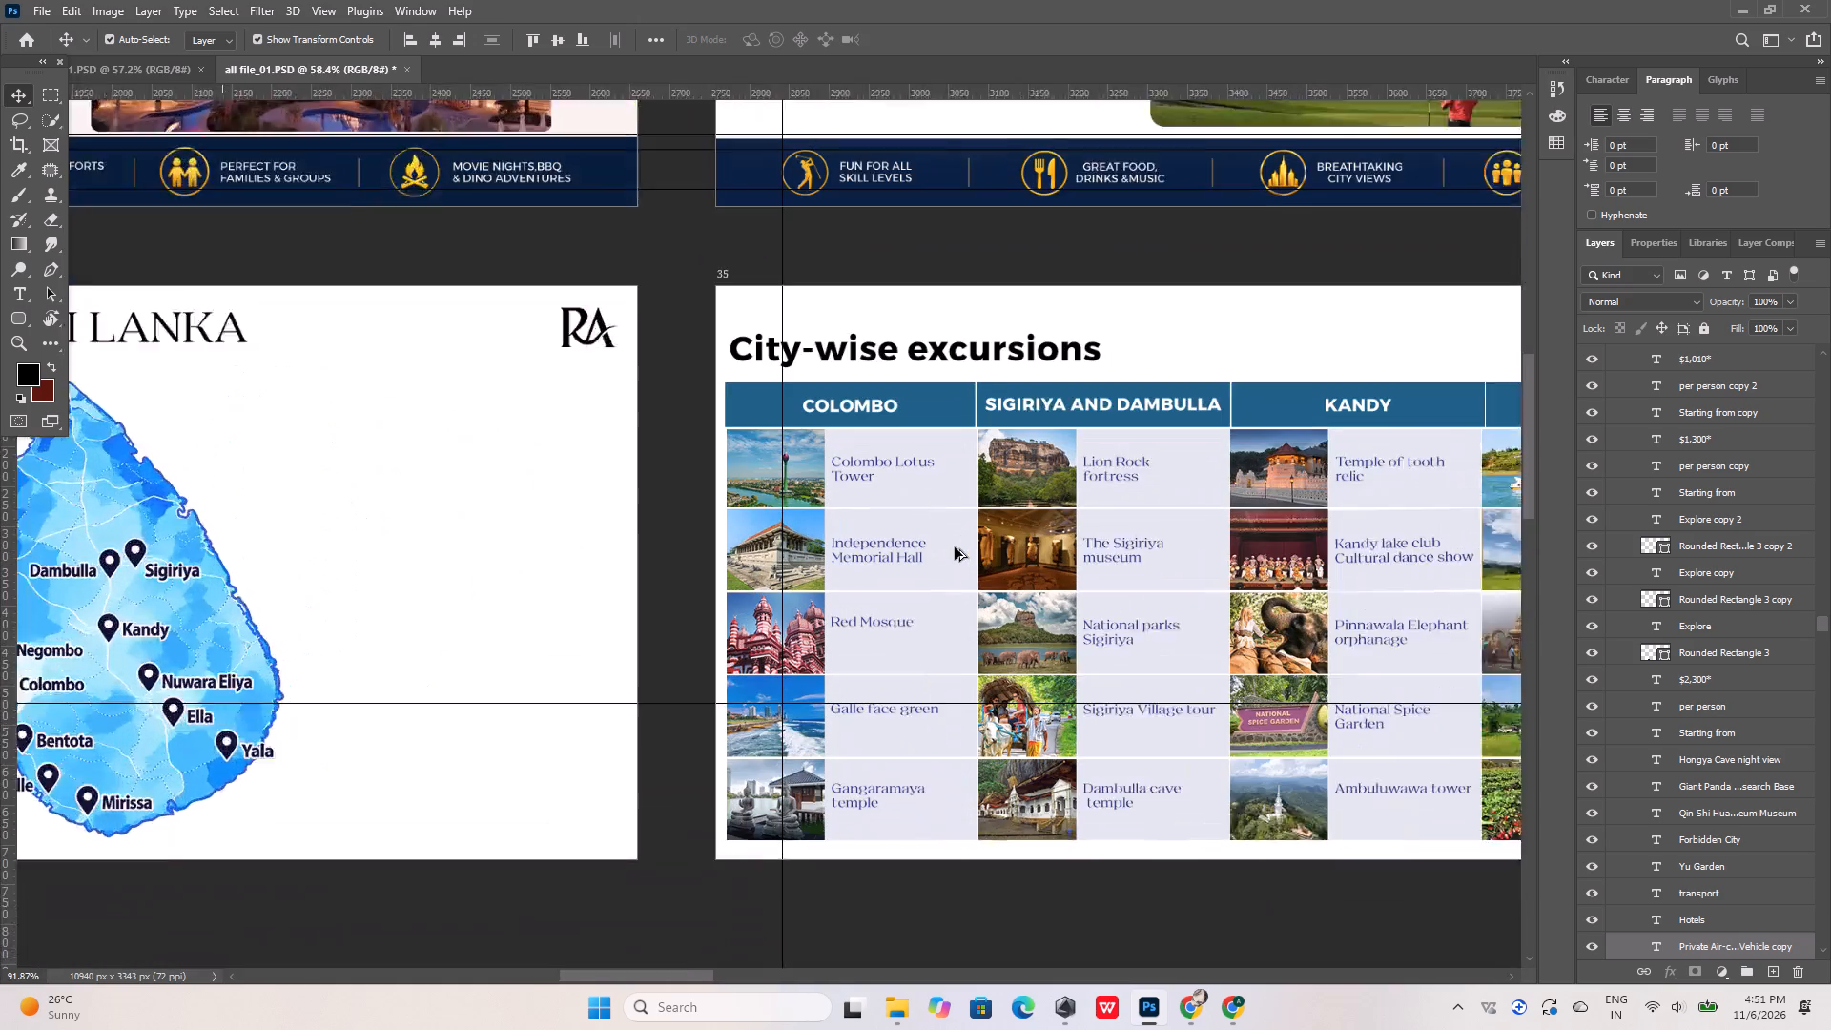
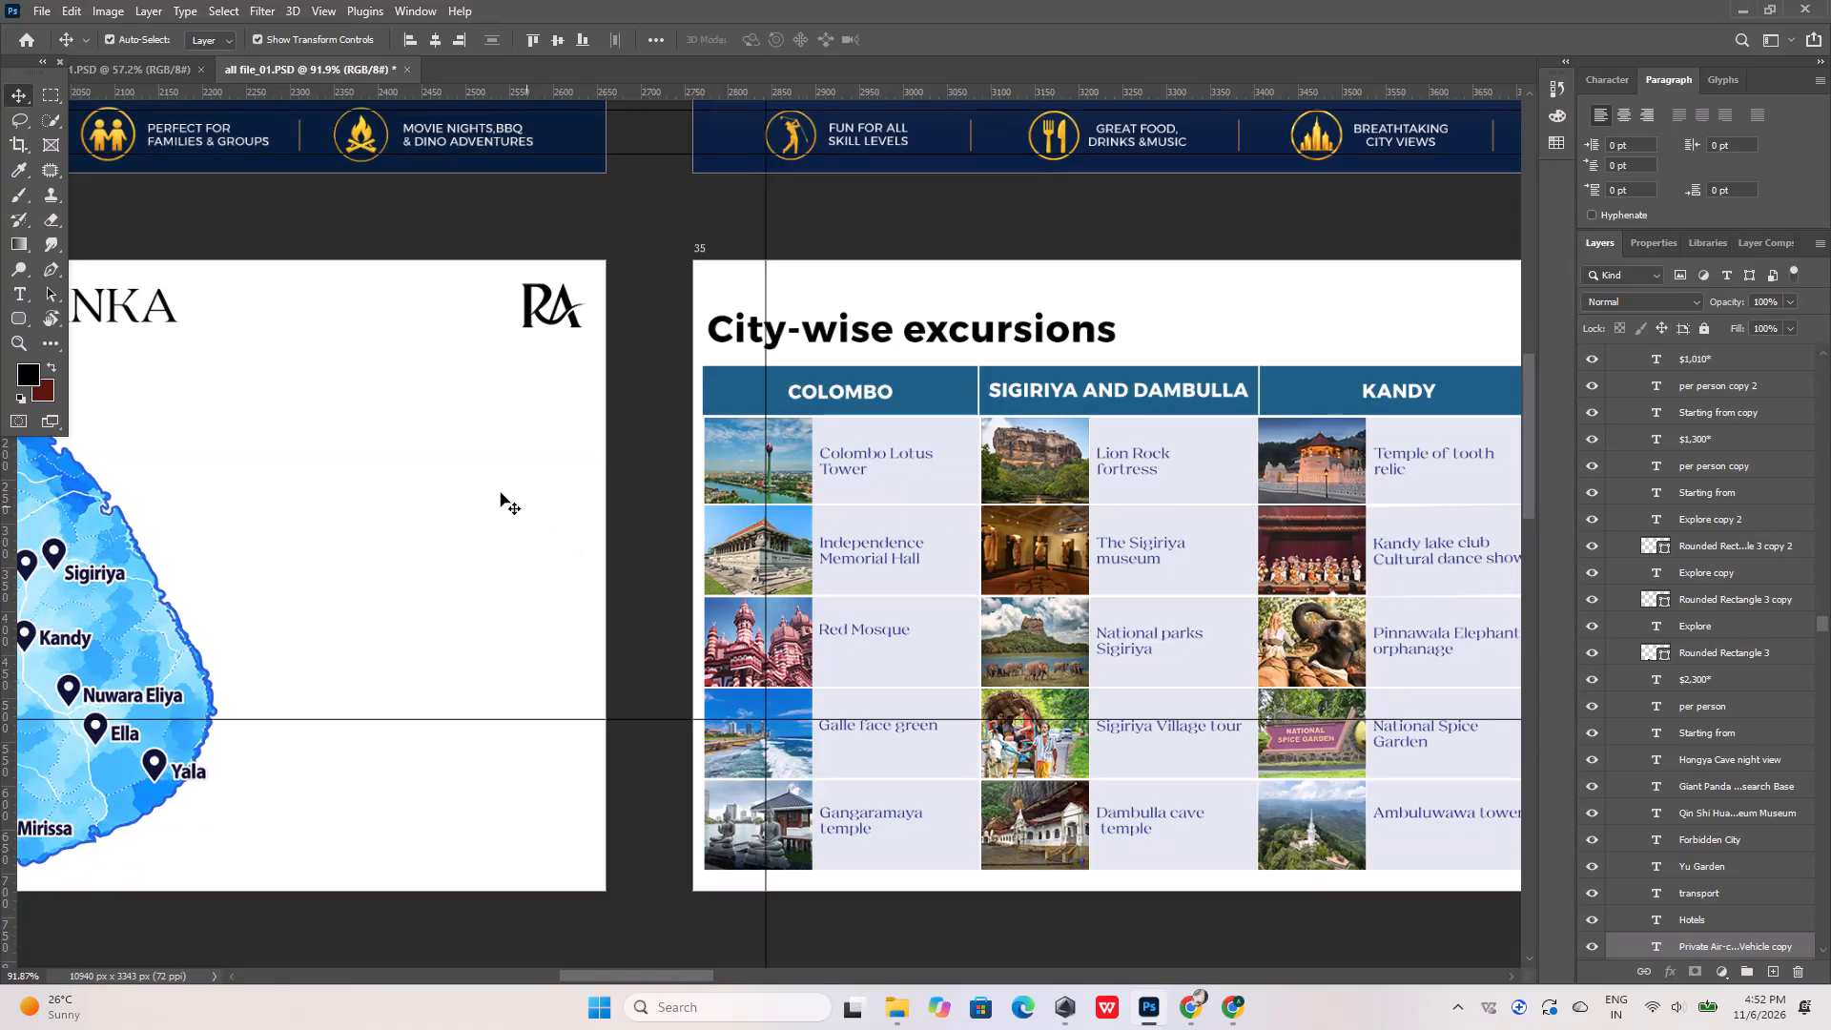
Break the Sigiriya Village tour text on artboard 35 into two lines, with "tour" on the second line.
scroll(218, 382, "down", 6, "alt")
scroll(297, 368, "down", 4, "alt")
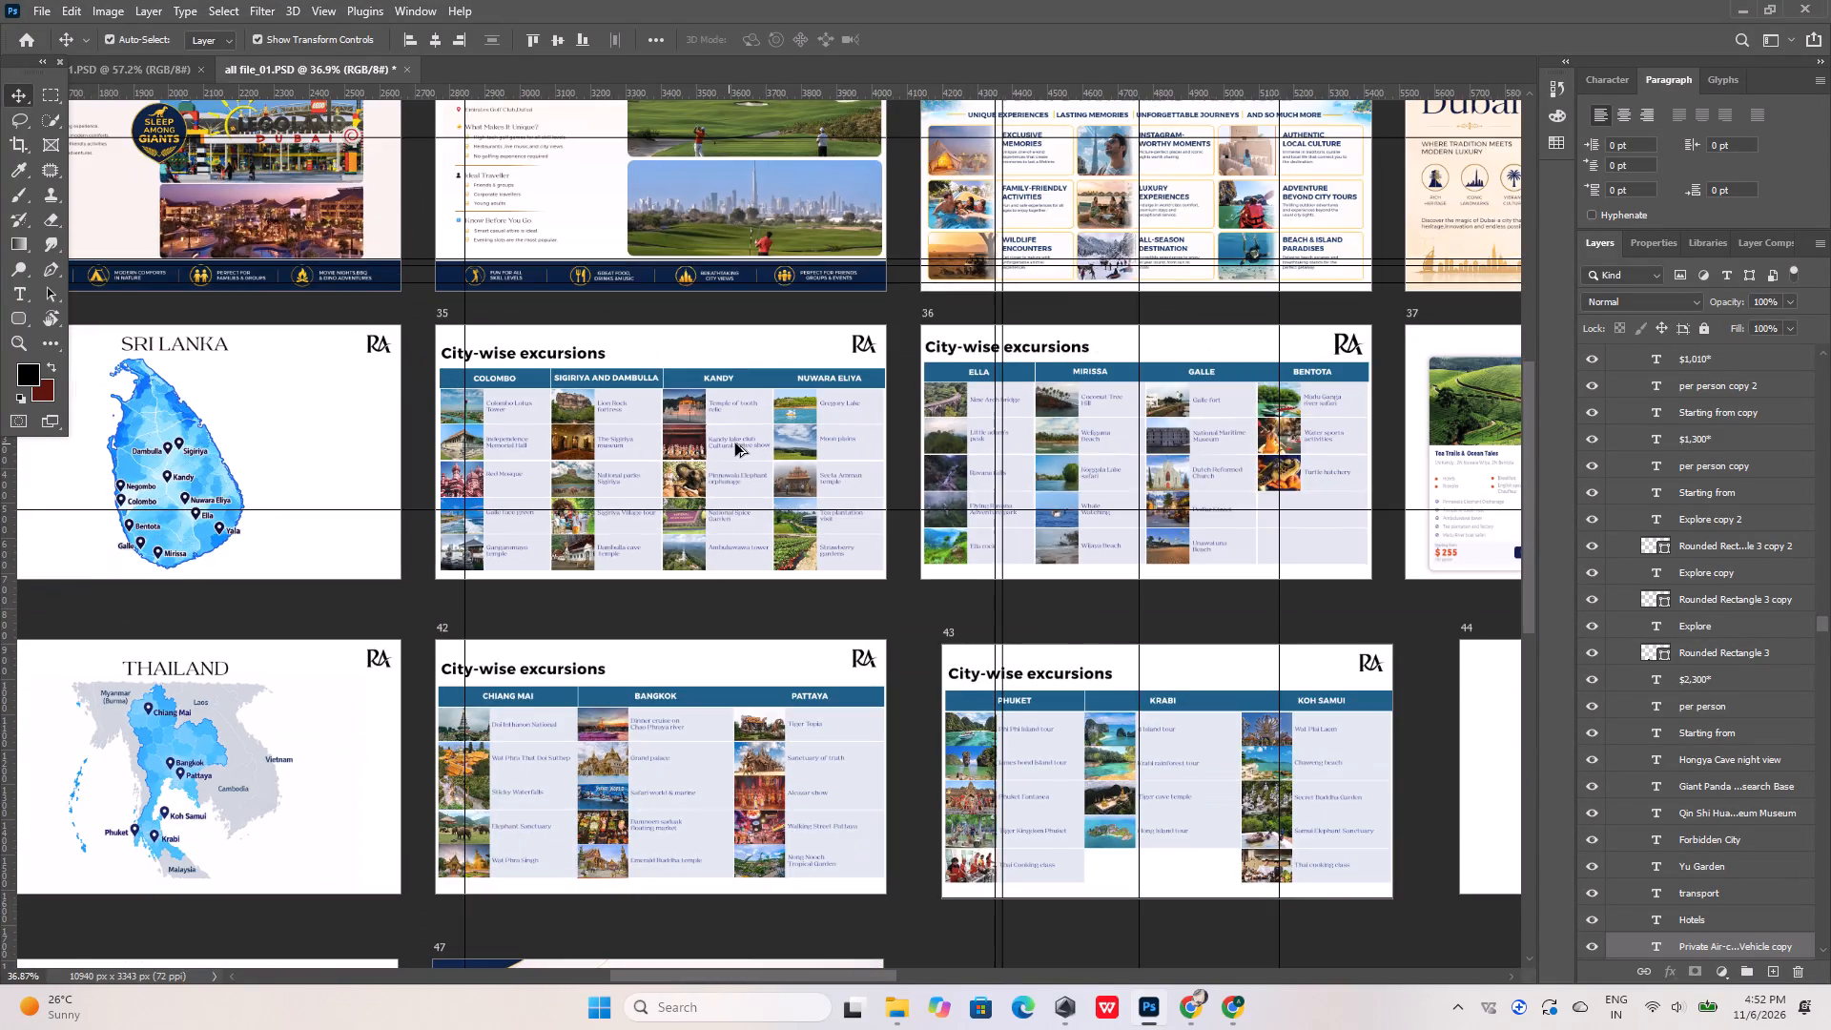
scroll(761, 433, "up", 11, "alt")
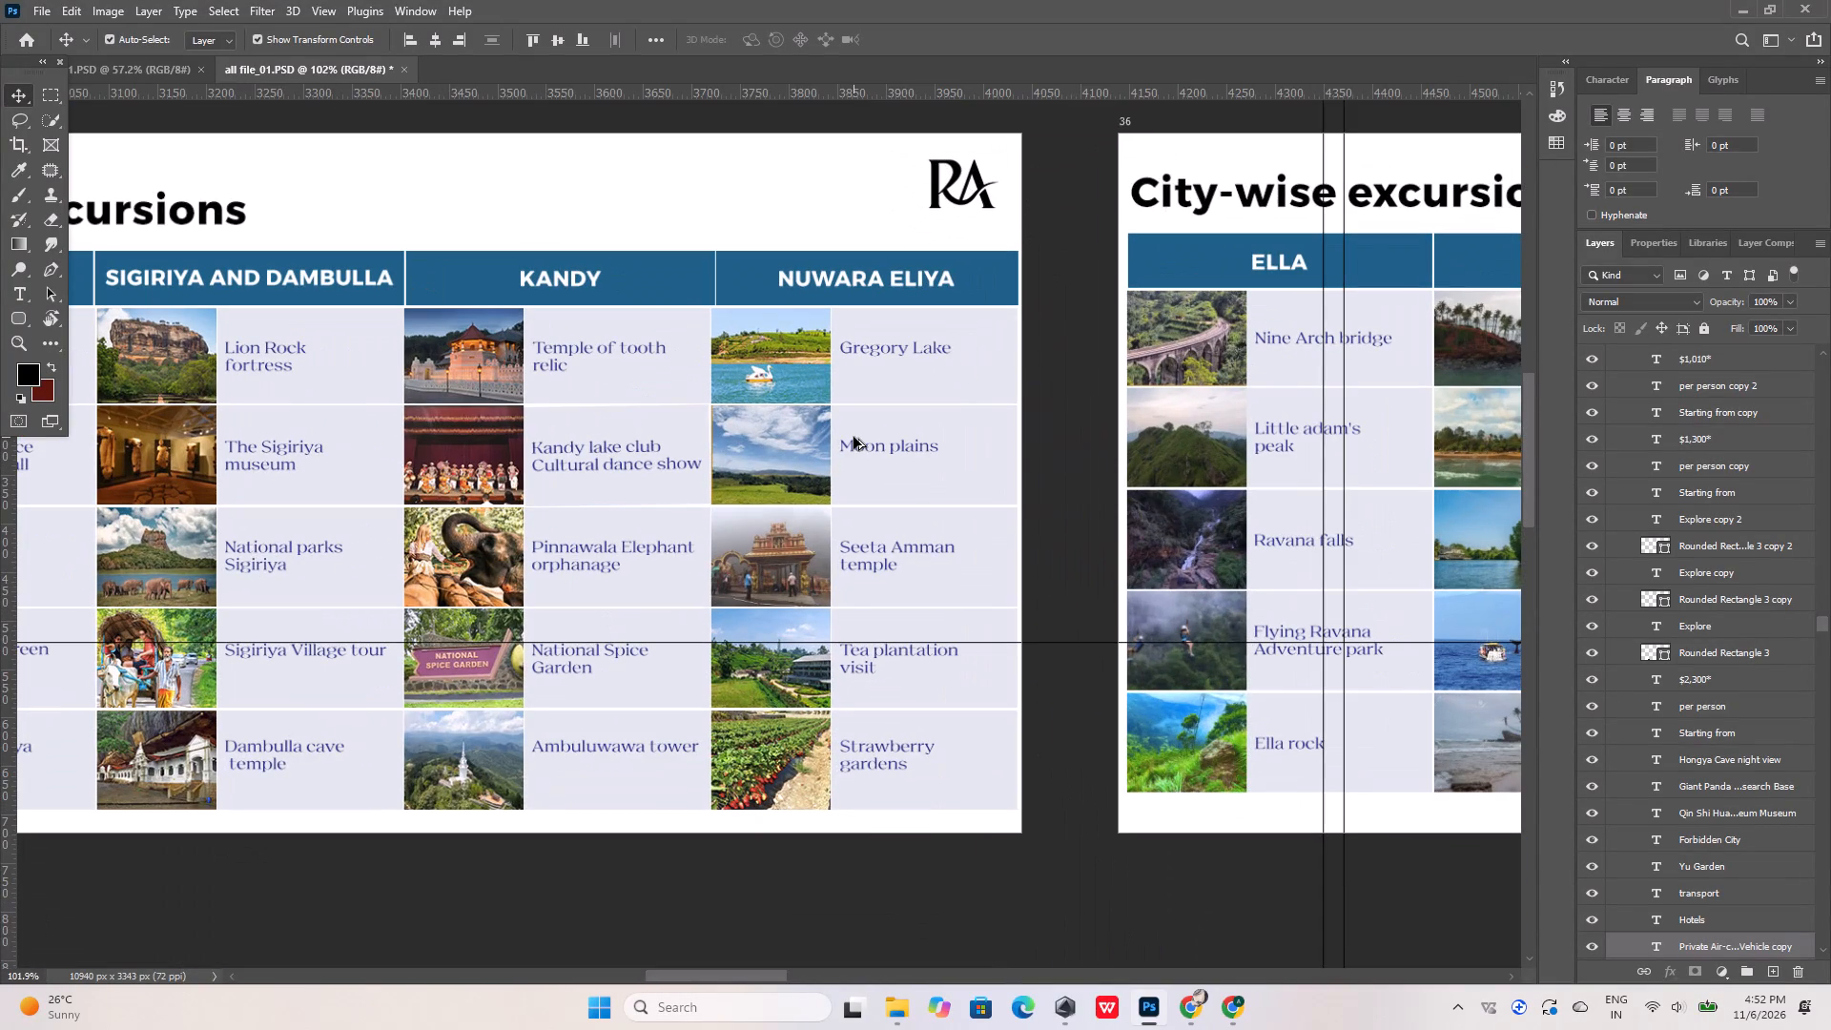
scroll(854, 437, "down", 6, "alt")
scroll(514, 579, "up", 4, "alt")
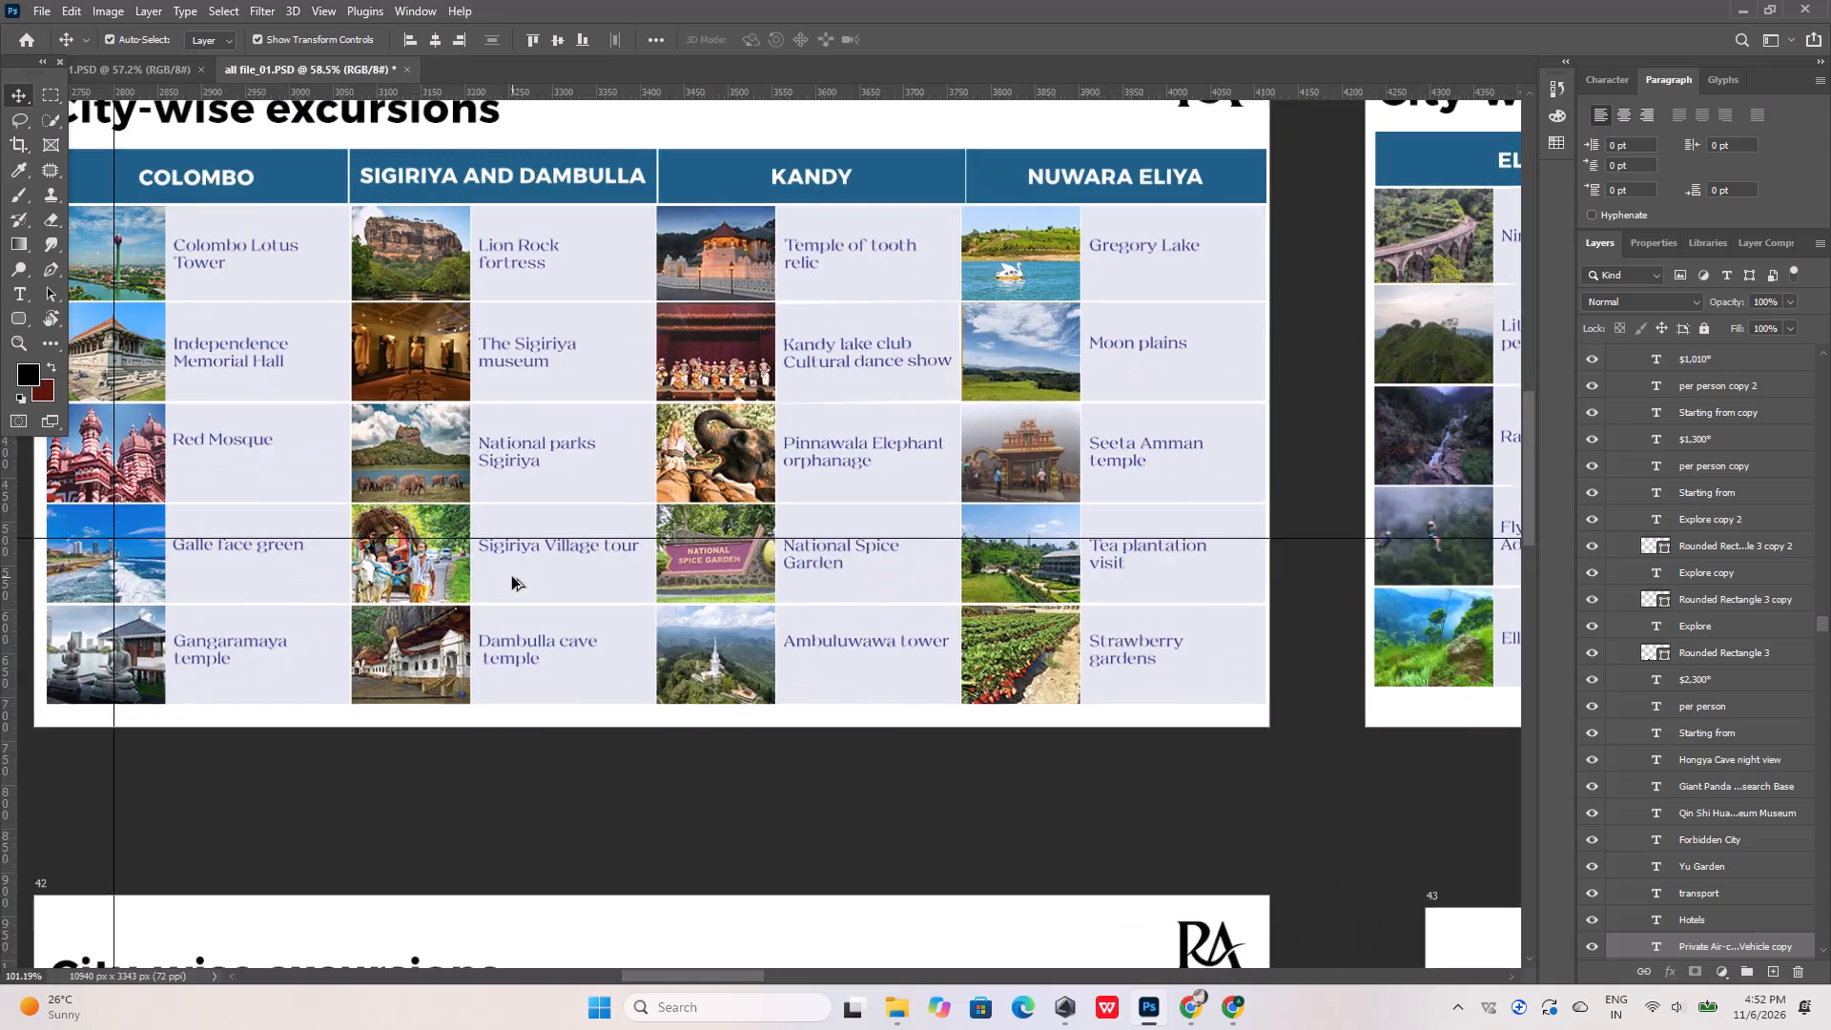
scroll(512, 577, "up", 12, "alt")
double_click(717, 505)
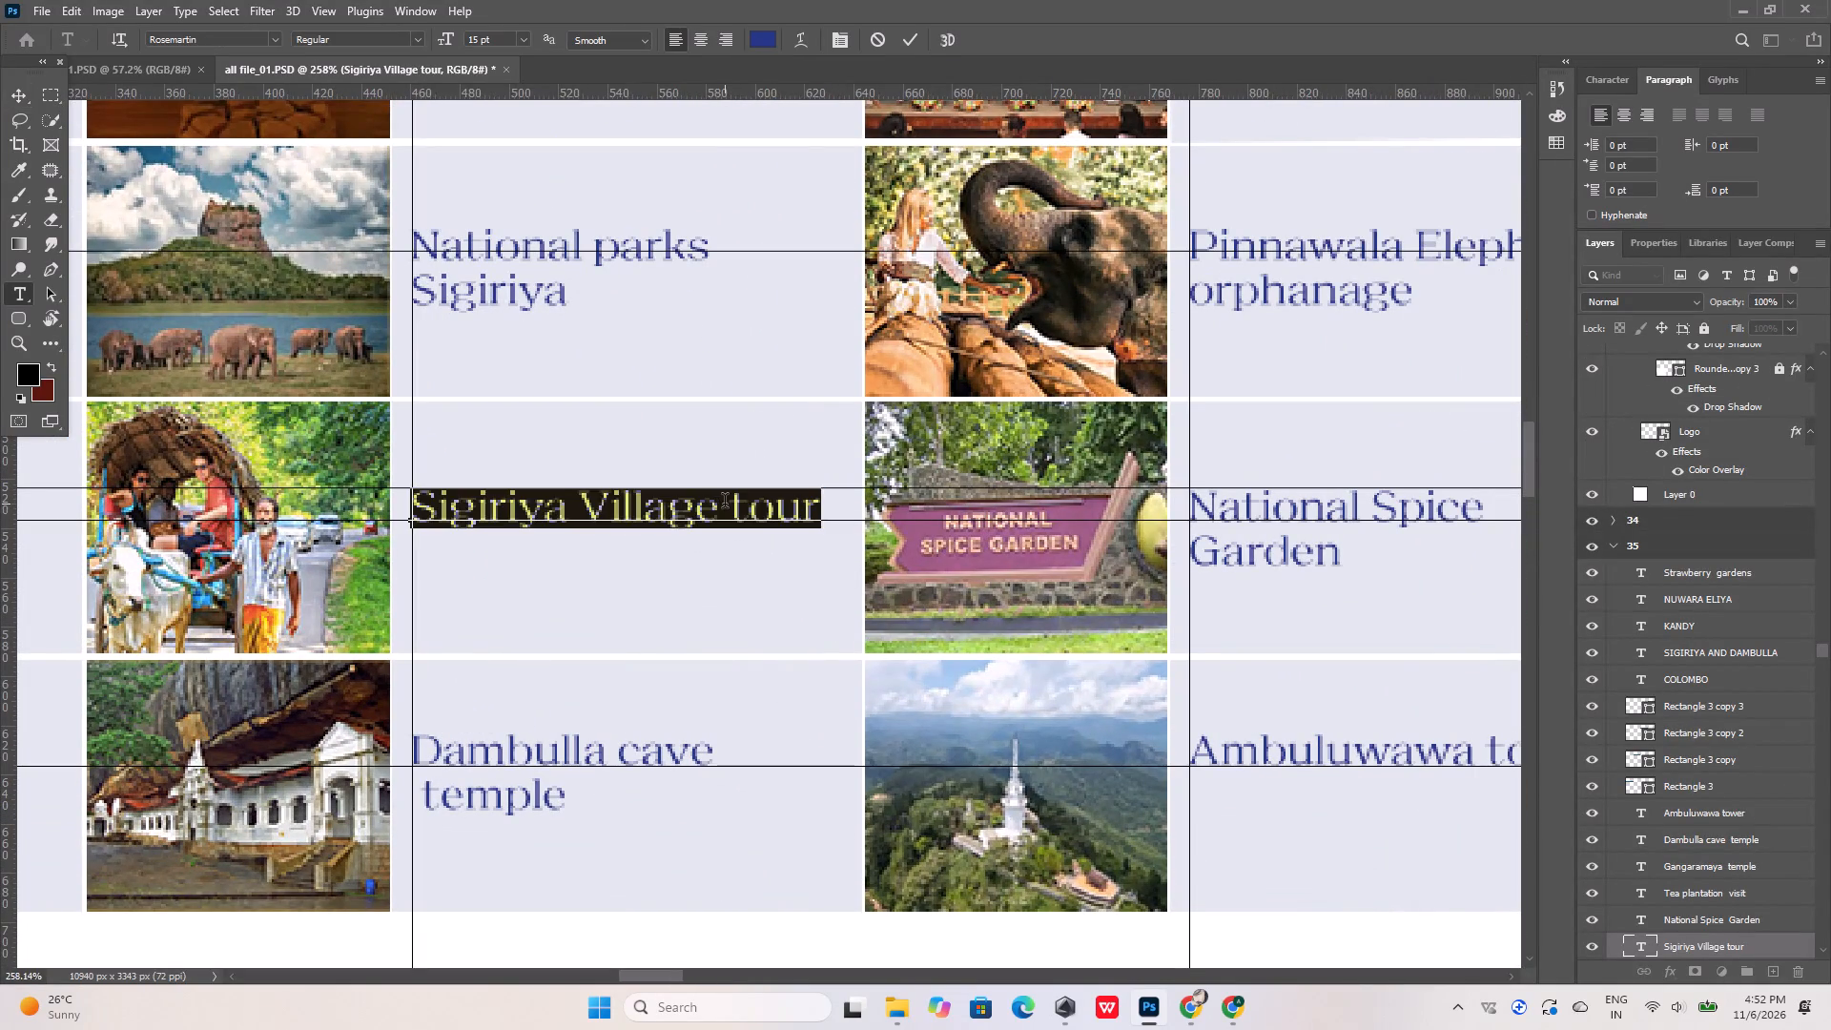
left_click(725, 504)
key("Return")
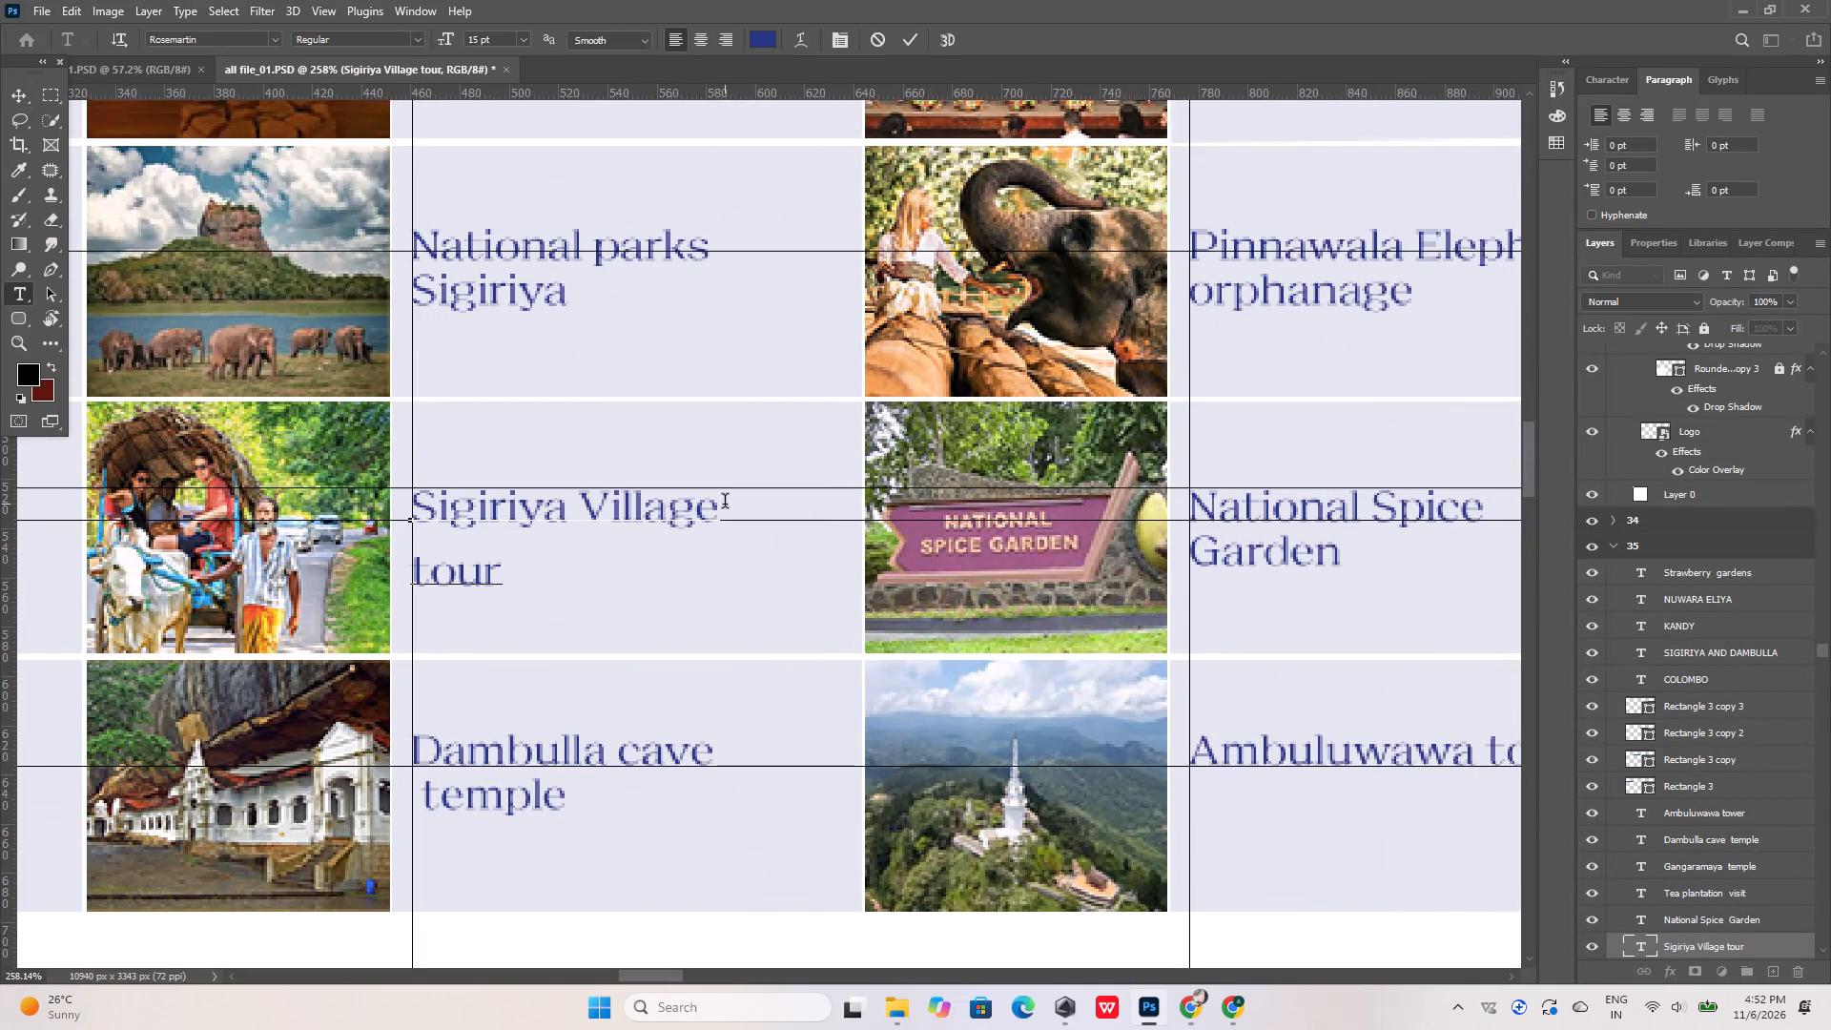
left_click(1248, 555)
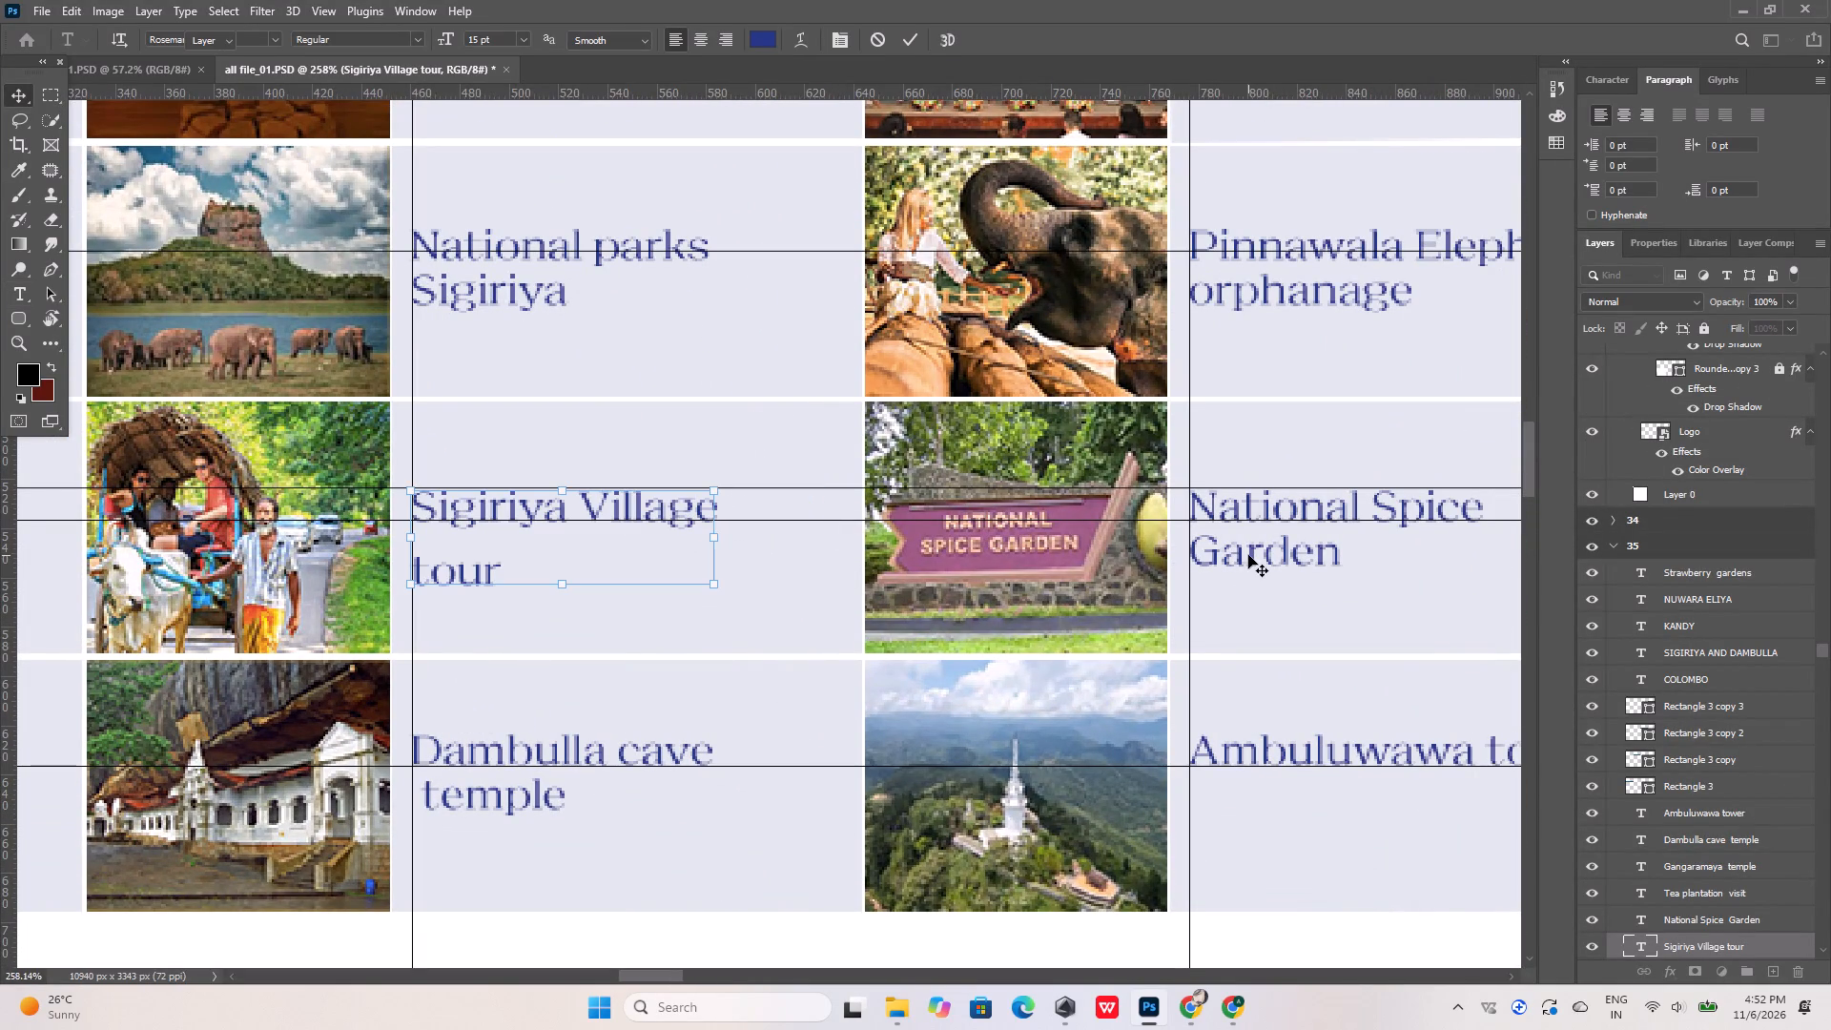
Check the National Spice Garden text's leading and set the Sigiriya Village tour text to the same 18 pt leading.
left_click(1248, 555)
left_click(1248, 555)
left_click(1260, 546)
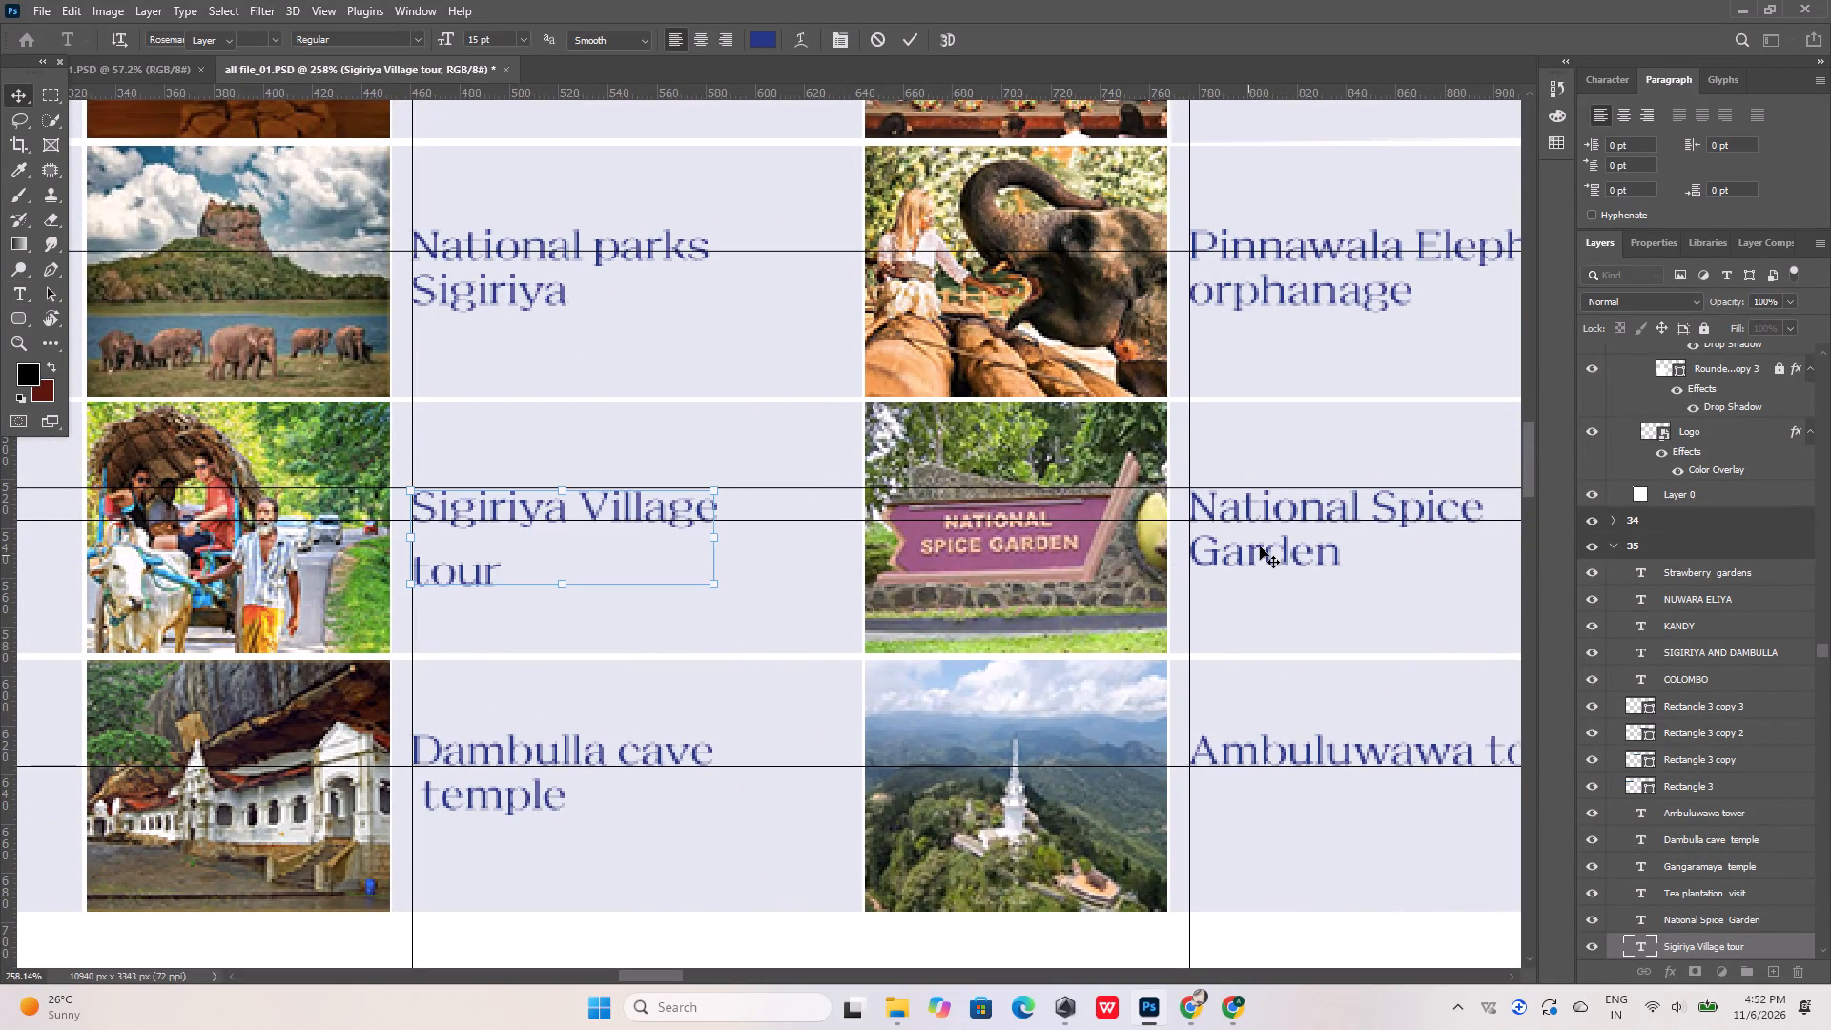
left_click(1260, 546)
scroll(961, 509, "down", 9, "alt")
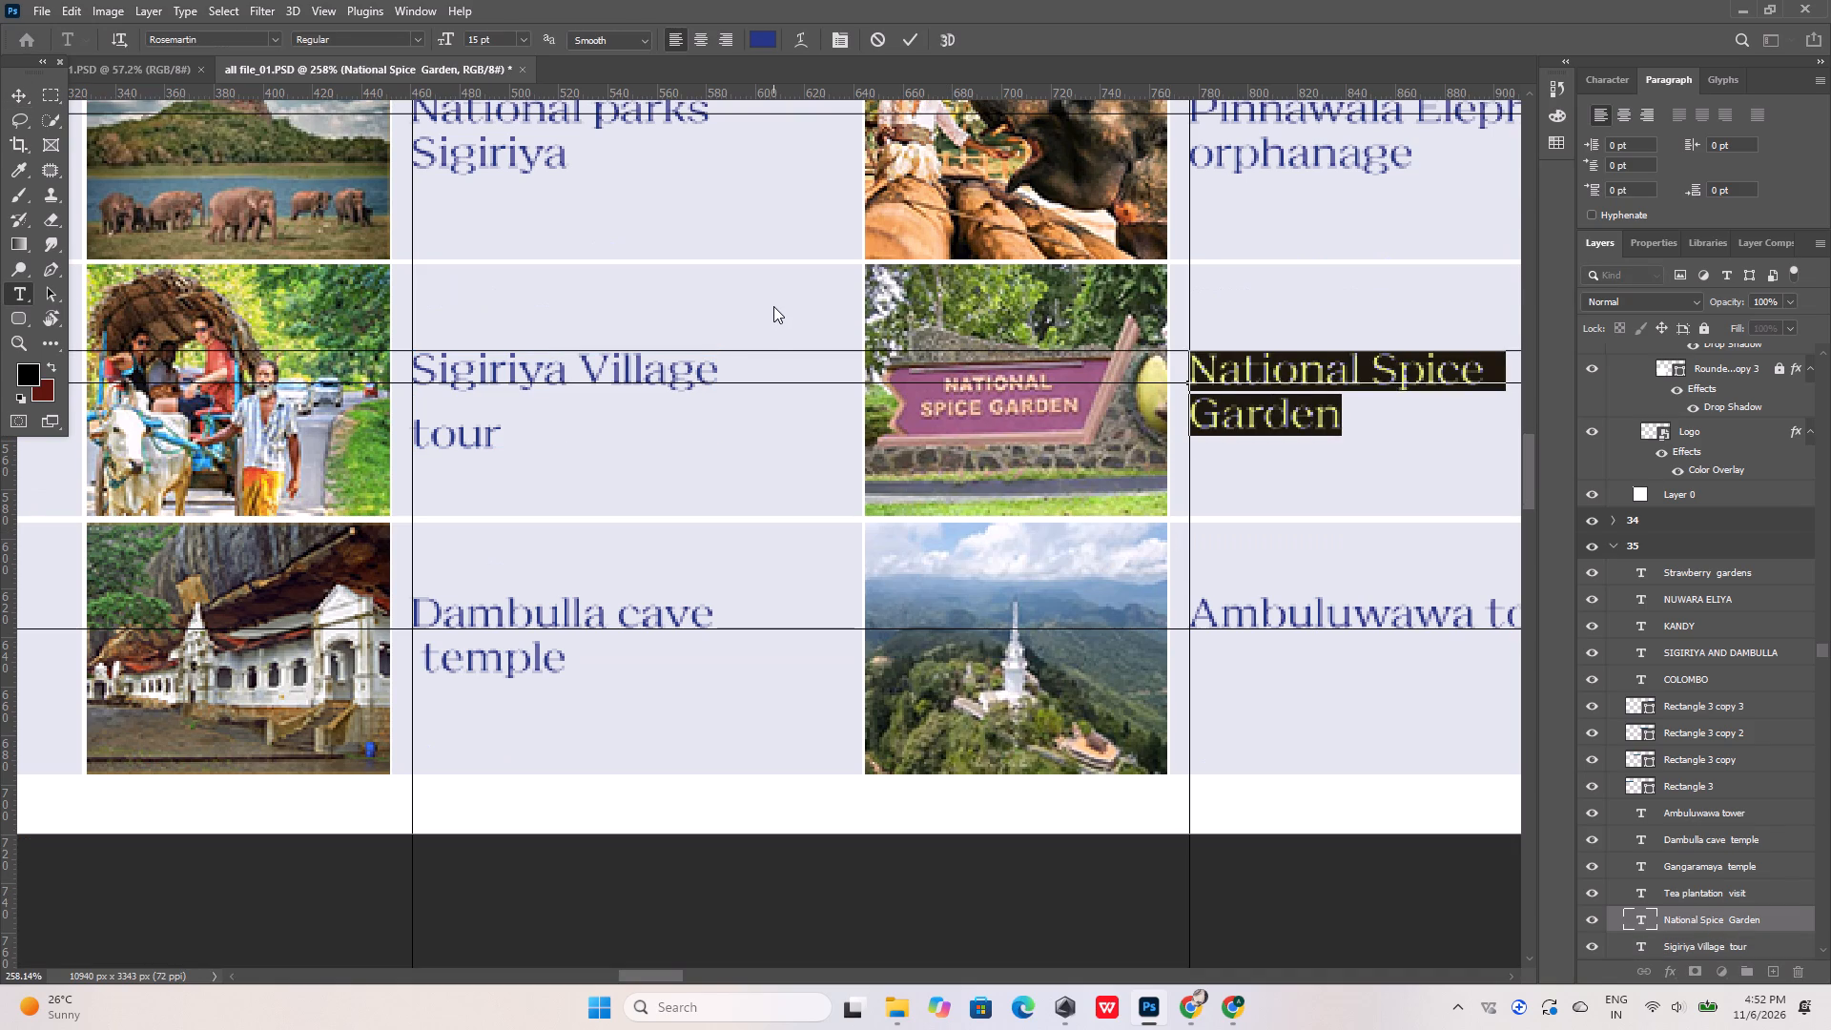
left_click(1657, 239)
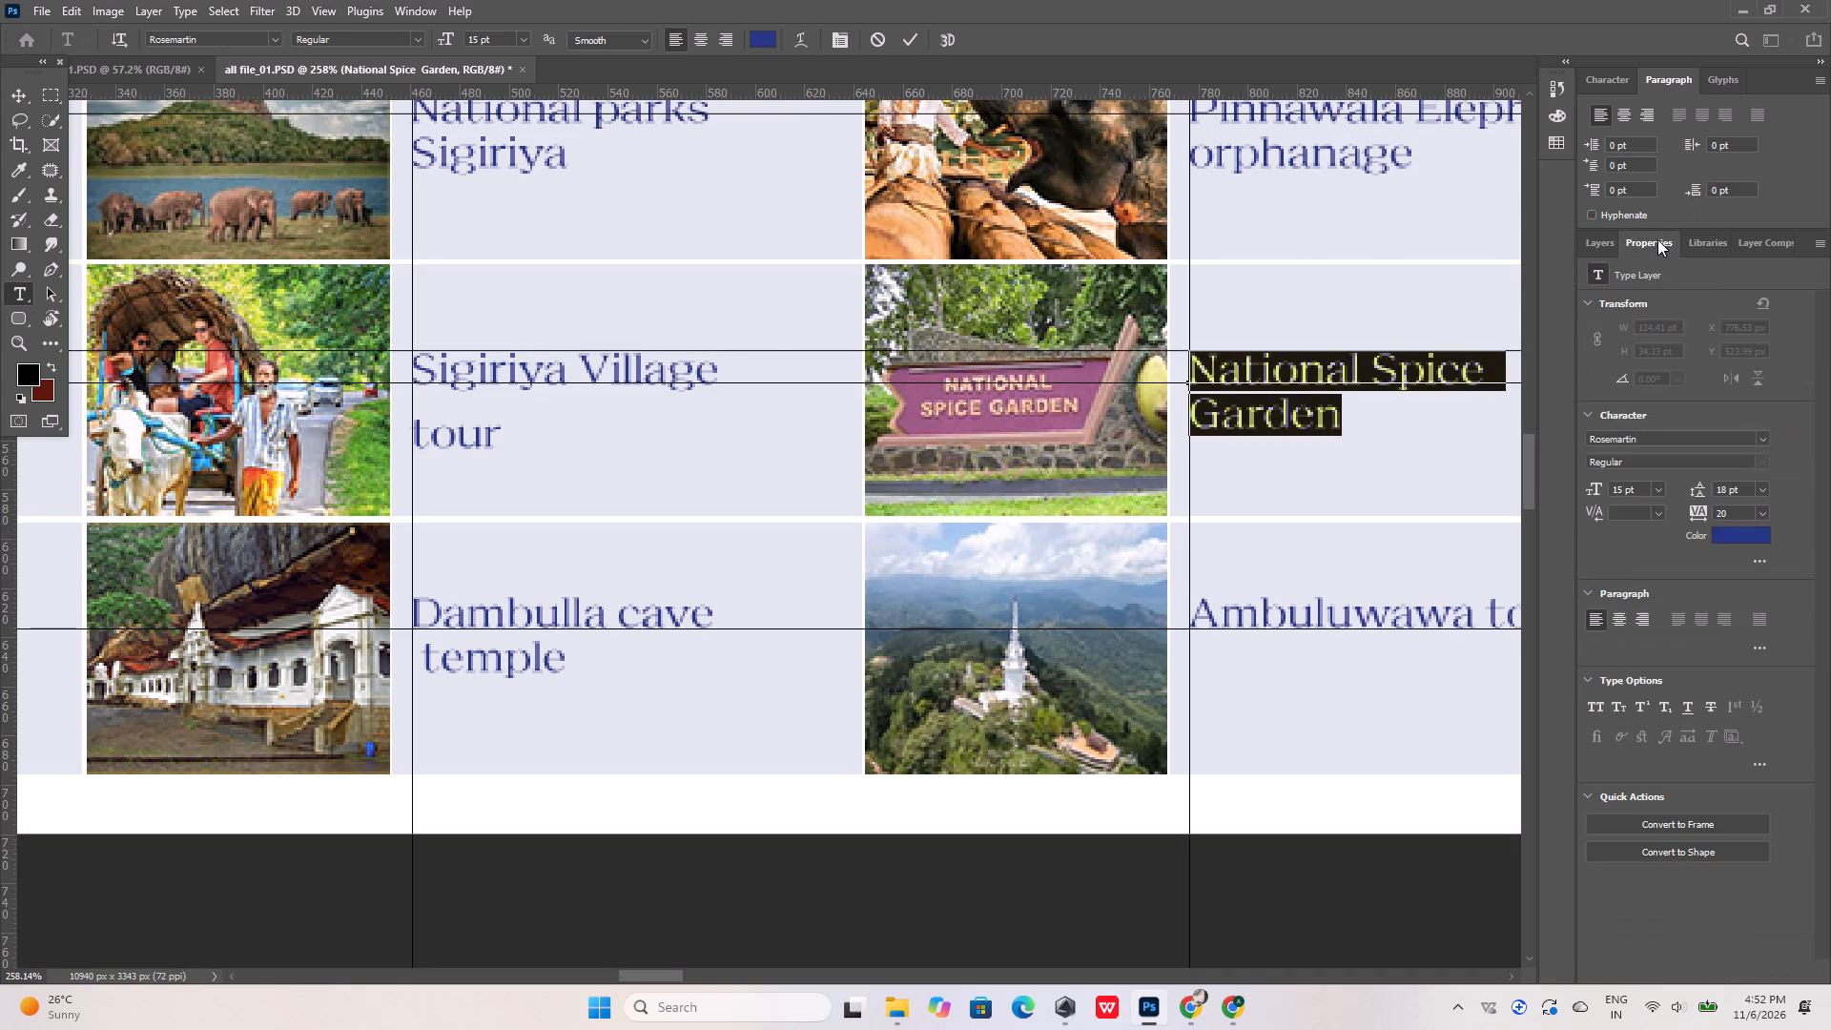
left_click(621, 365)
left_click(642, 365)
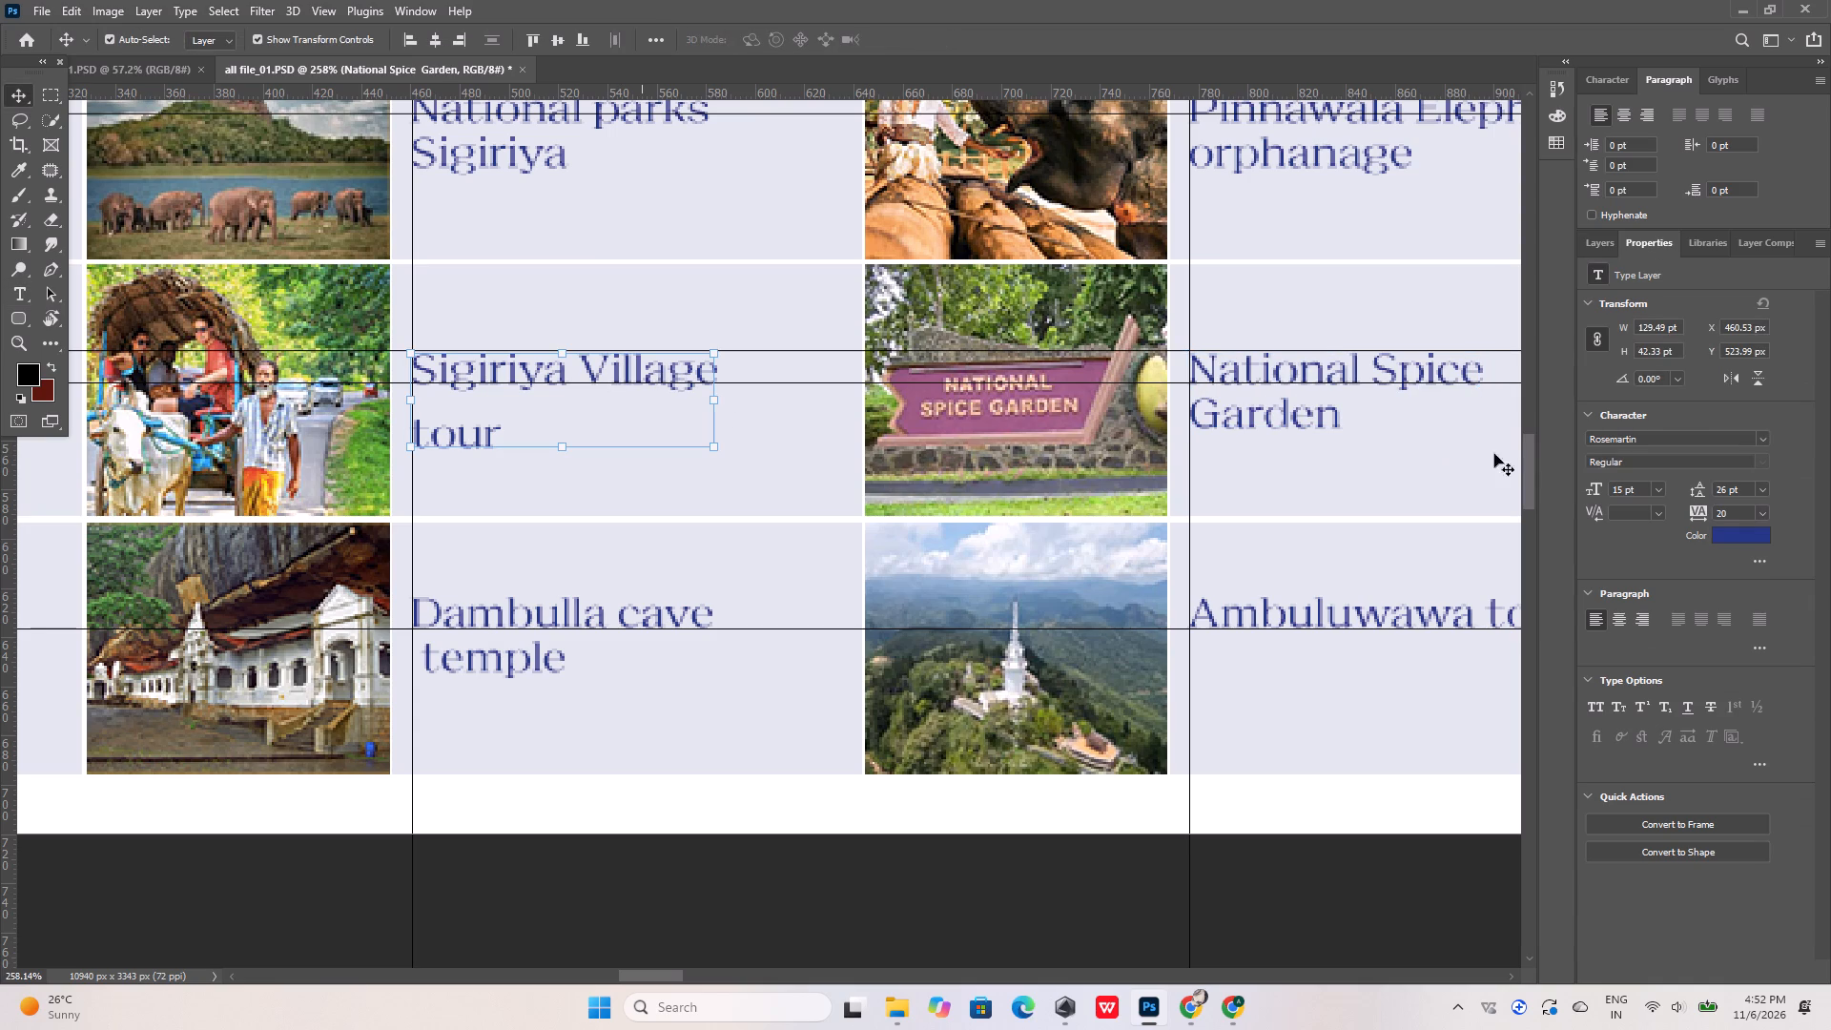
left_click_drag(1744, 492, 1703, 495)
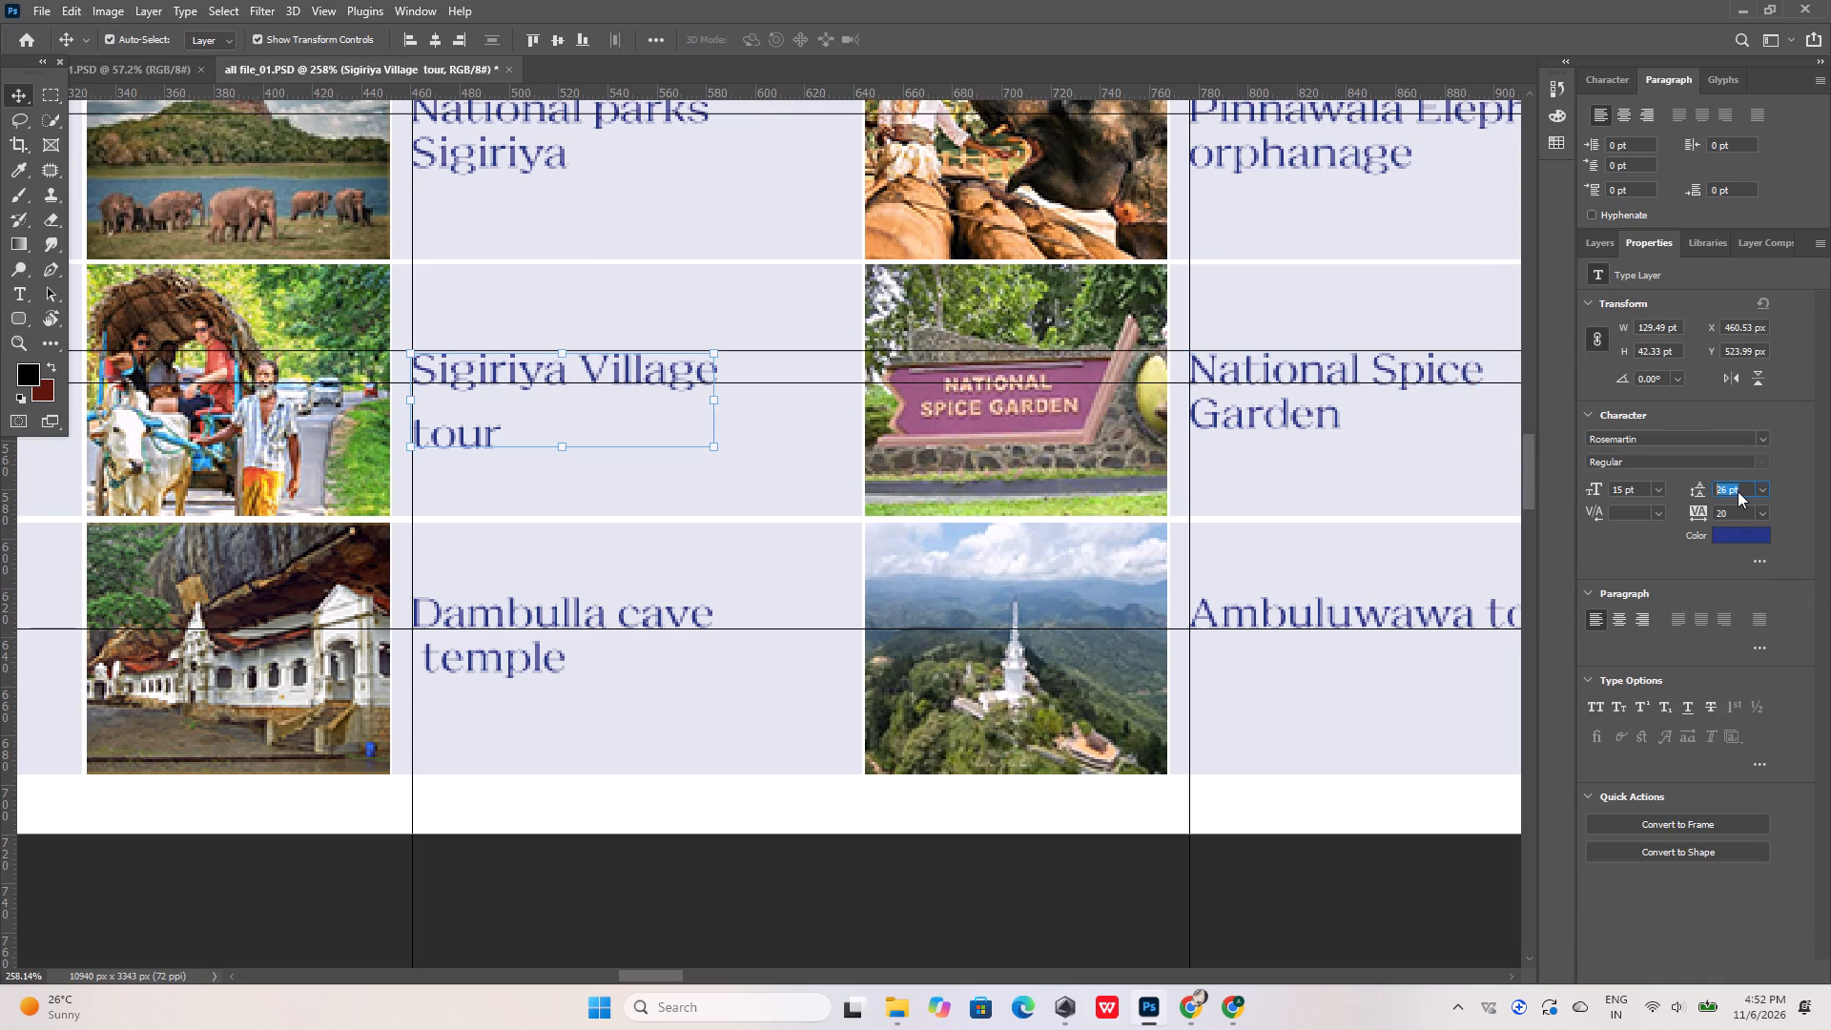
type("18")
key("Return")
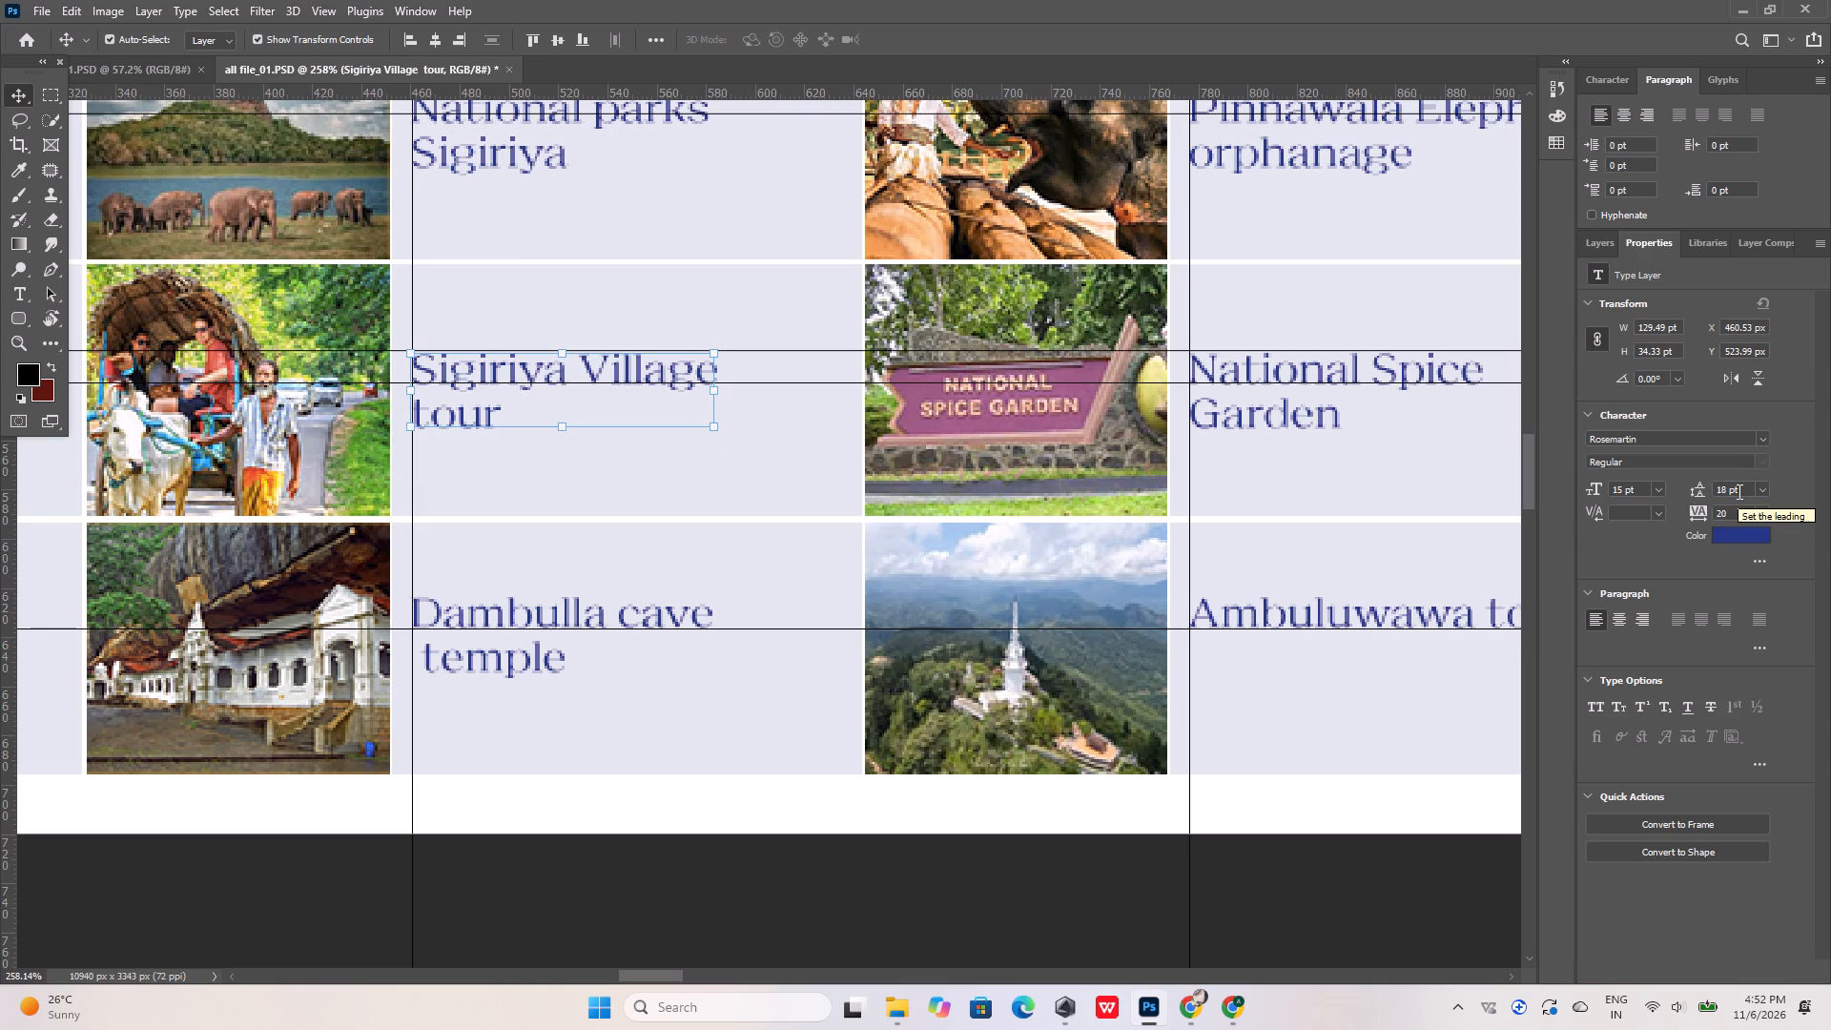
left_click(1001, 934)
Examine the Sri Lanka City-wise excursions table on artboard 35 and the artboards around it.
scroll(922, 866, "down", 6, "alt")
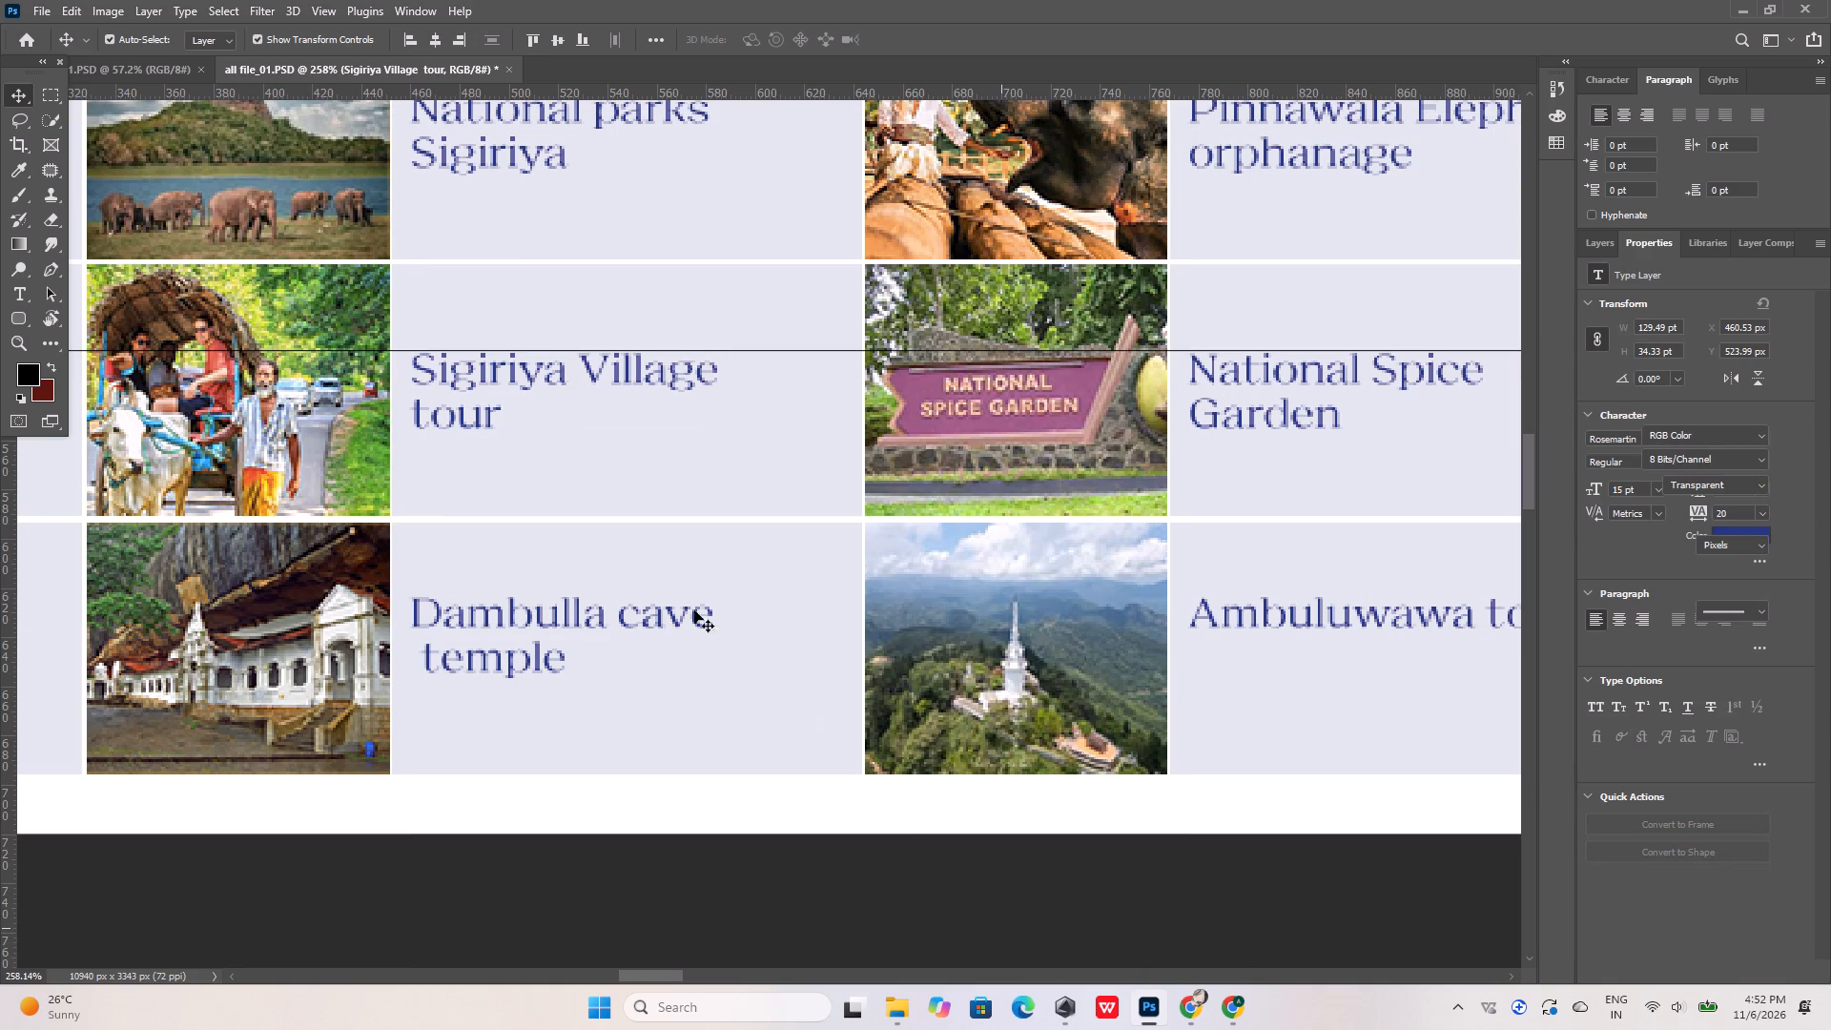
scroll(721, 627, "down", 10, "alt")
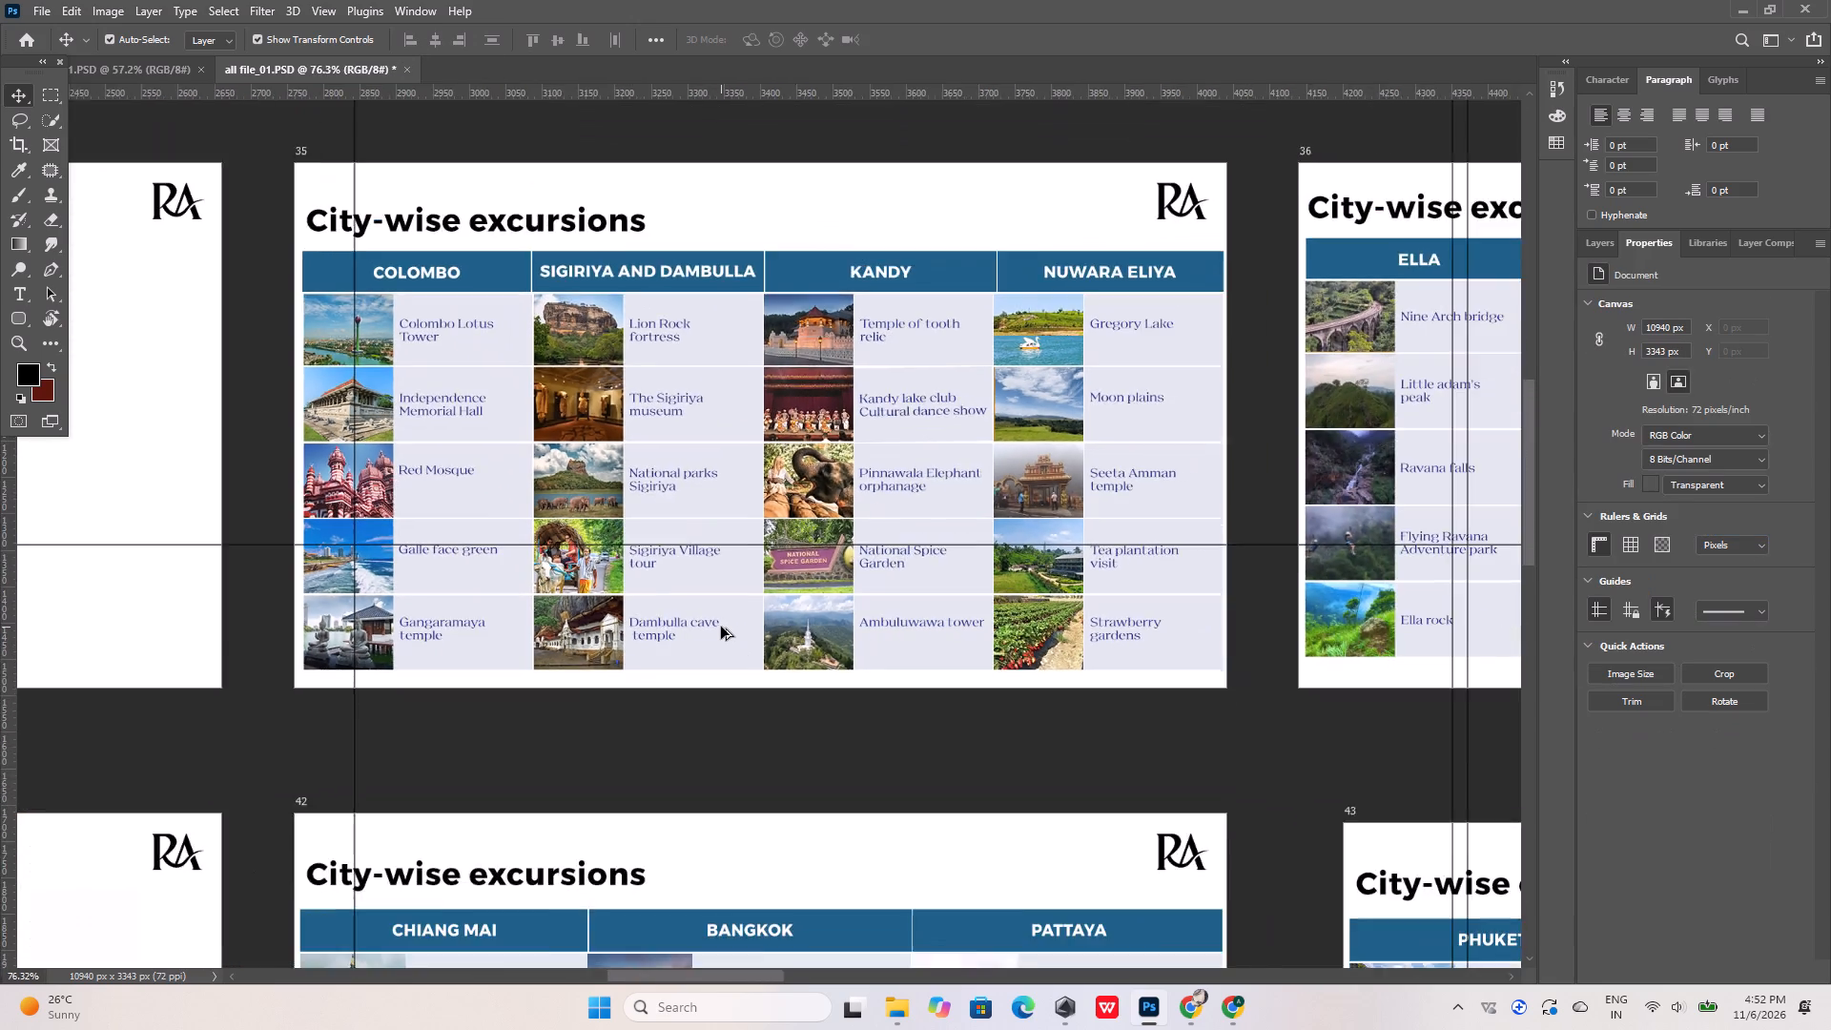
scroll(721, 627, "down", 5, "alt")
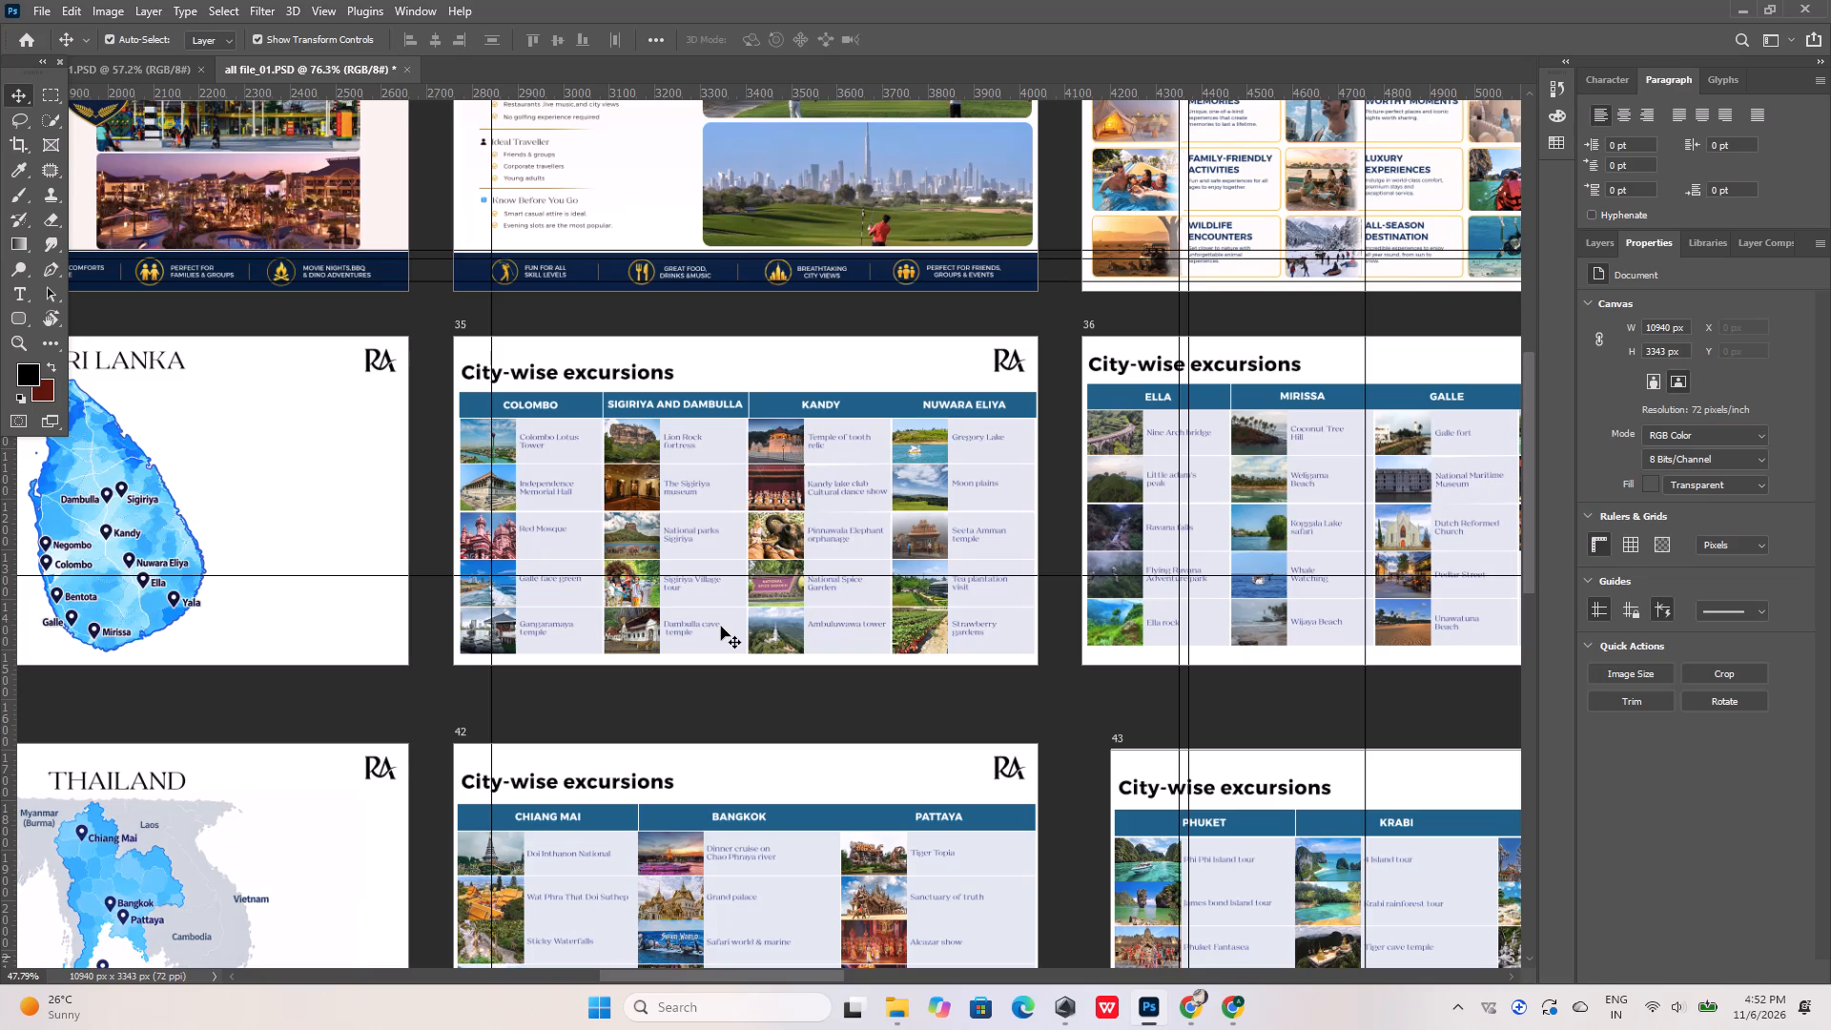
scroll(529, 485, "up", 4, "alt")
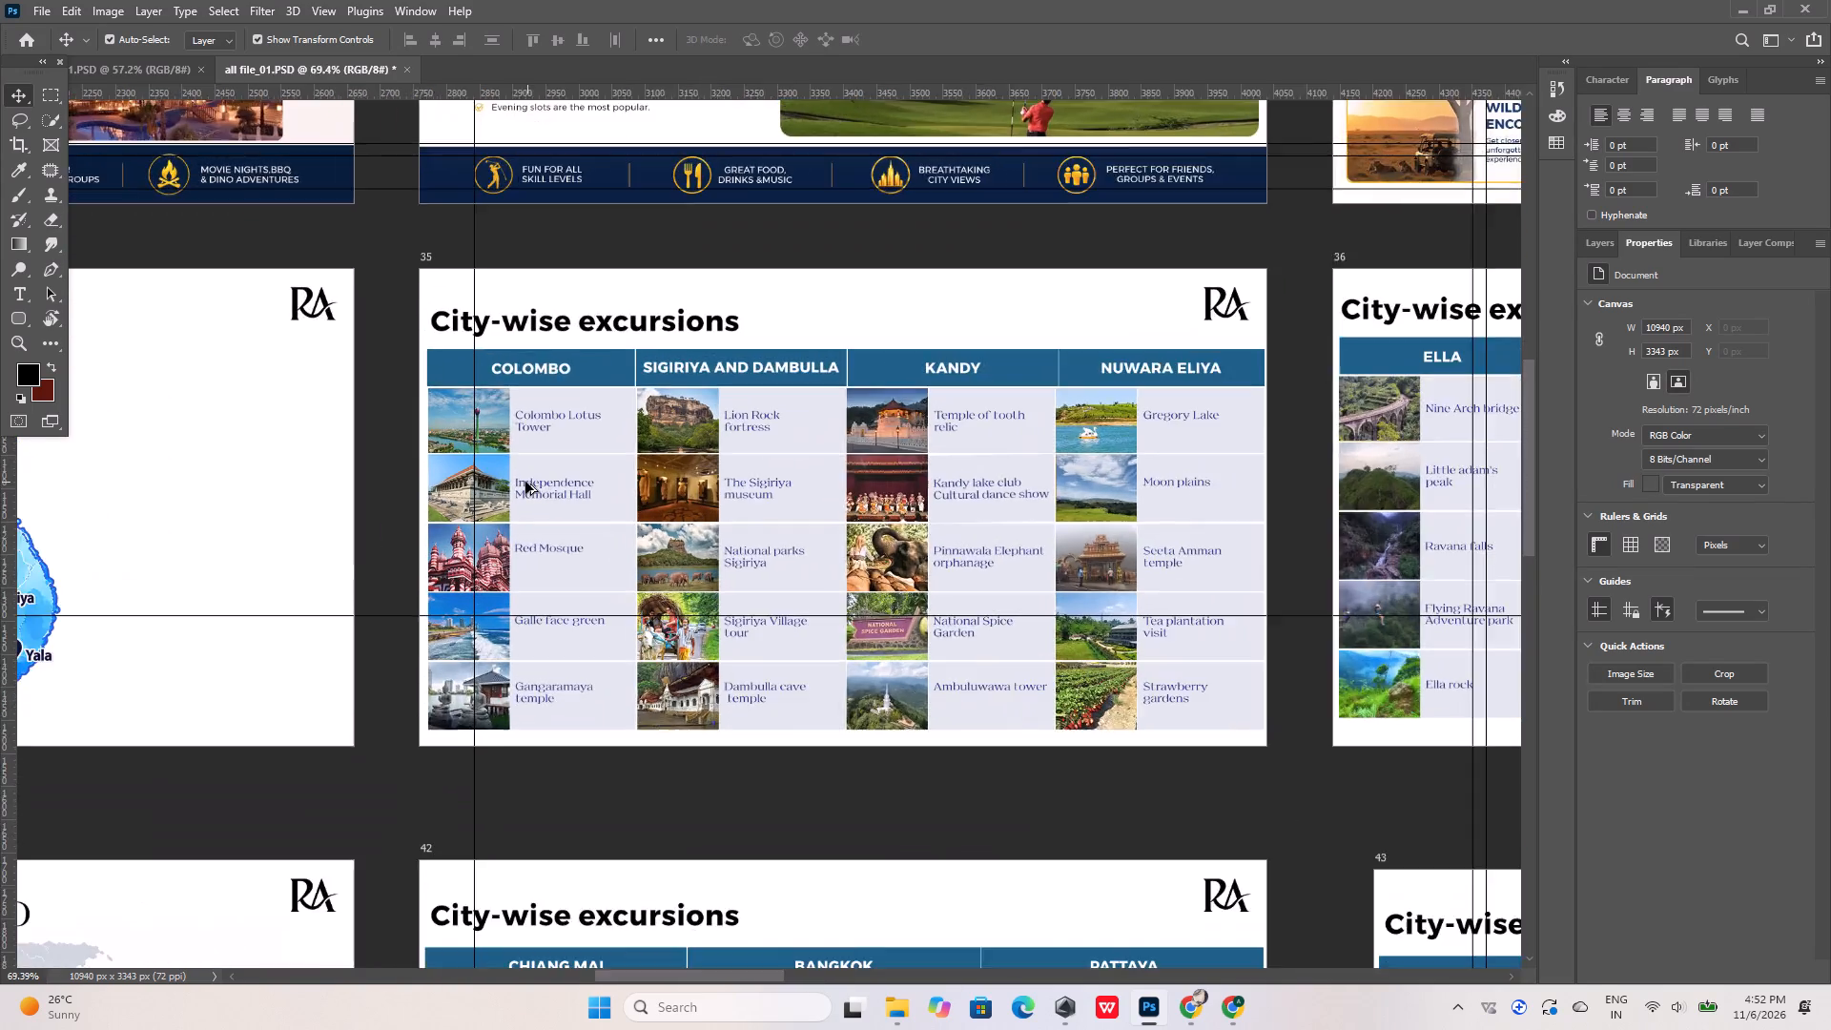
scroll(525, 482, "up", 4, "alt")
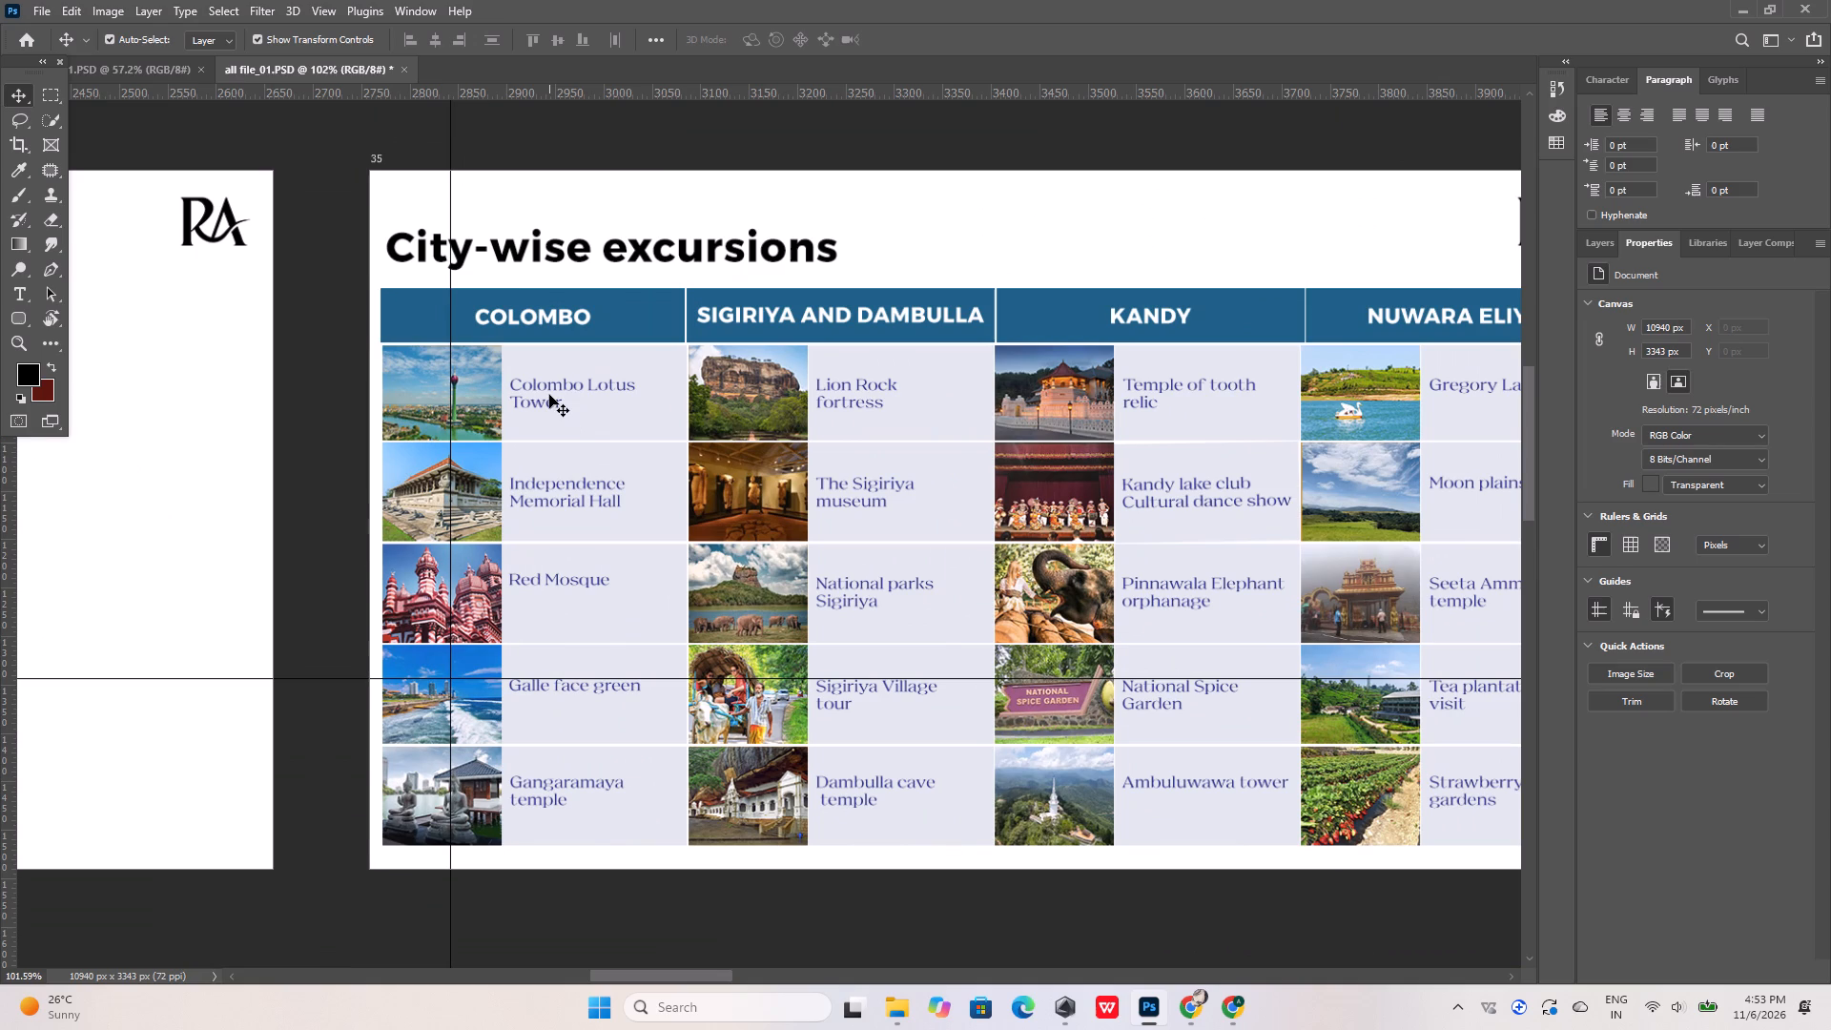
scroll(549, 395, "down", 17, "alt")
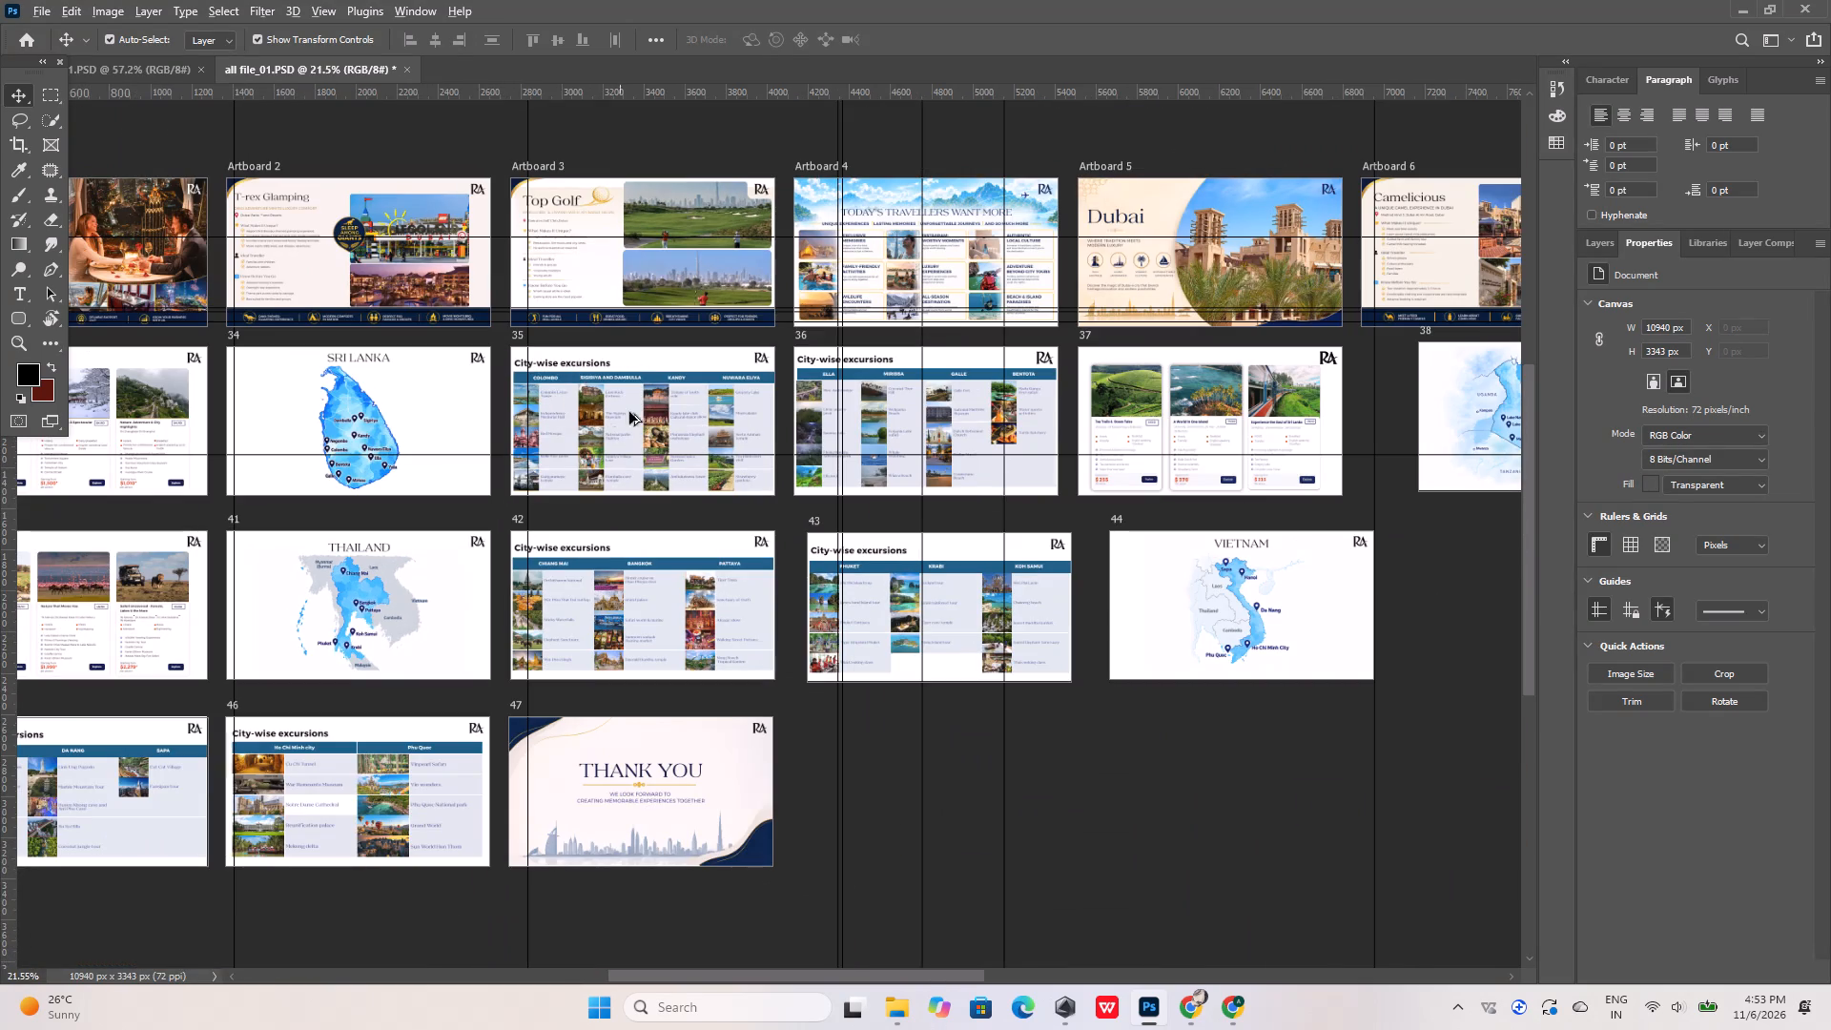
Remove the vertical guide nearest the Ella images, the first of the two crossing the Nine Arch bridge text on artboard 36.
scroll(658, 384, "up", 19, "alt")
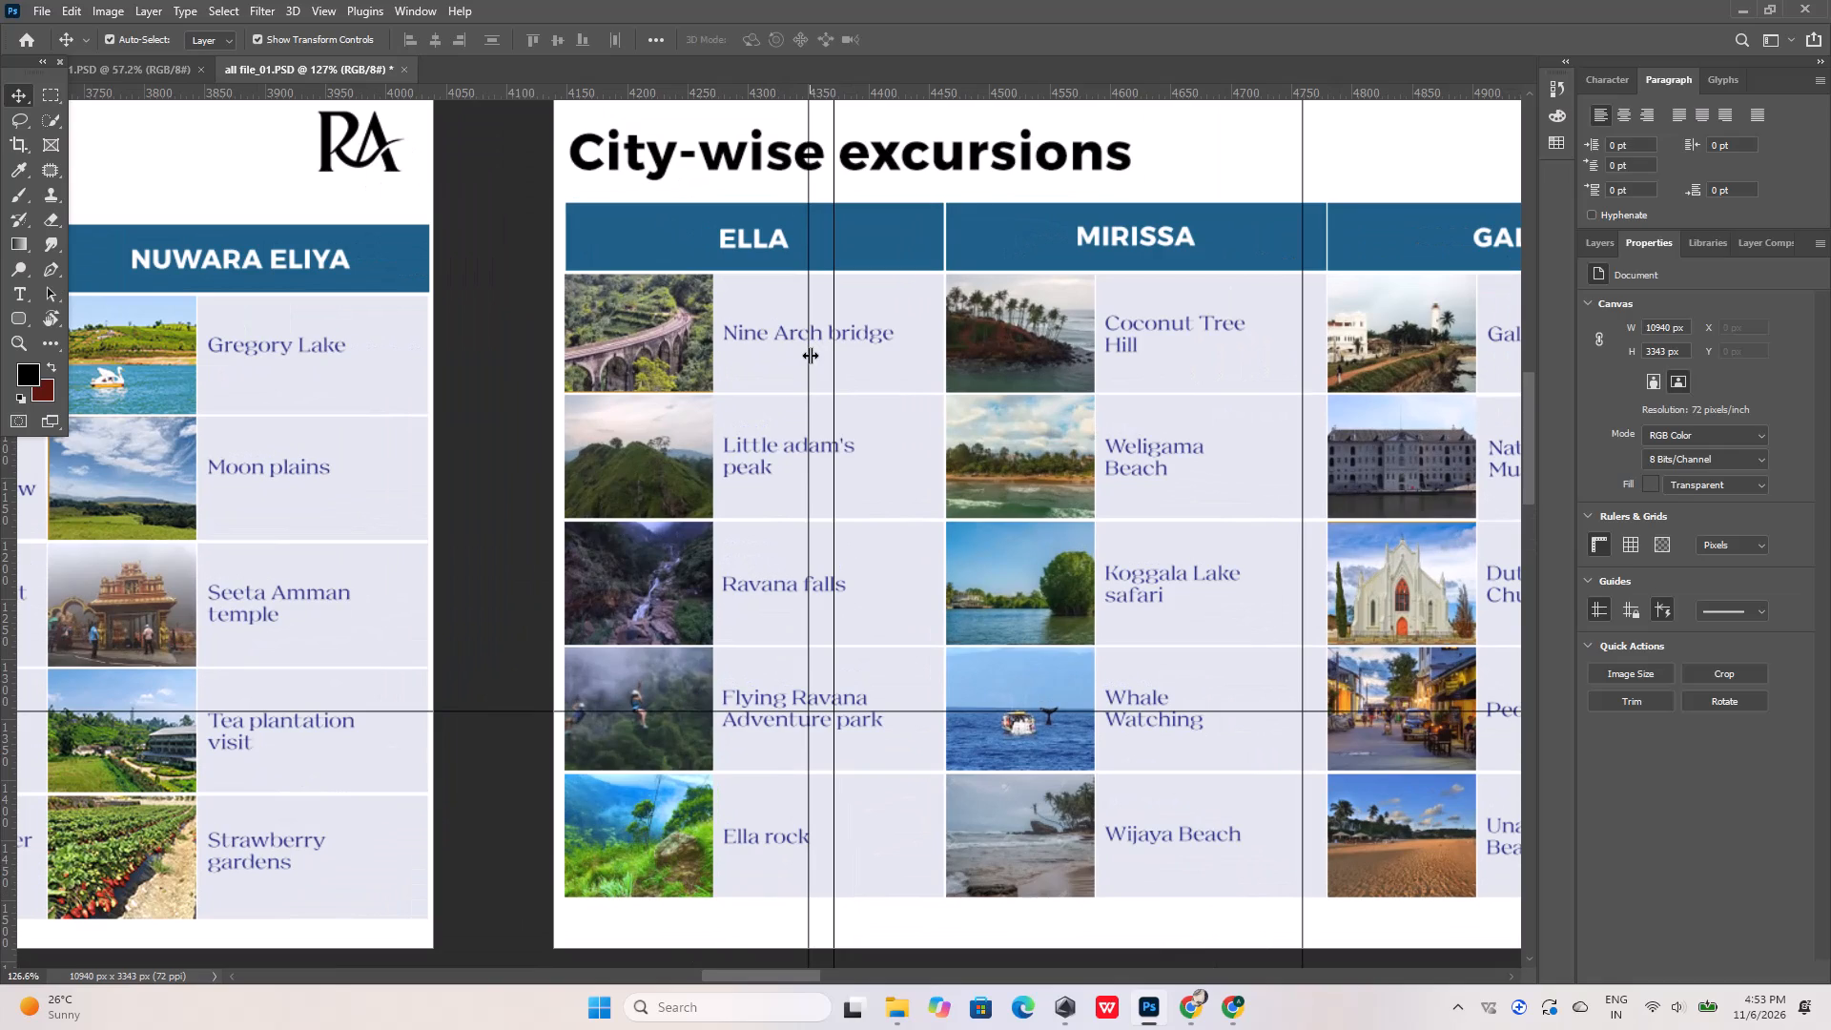
left_click_drag(810, 319, 746, 324)
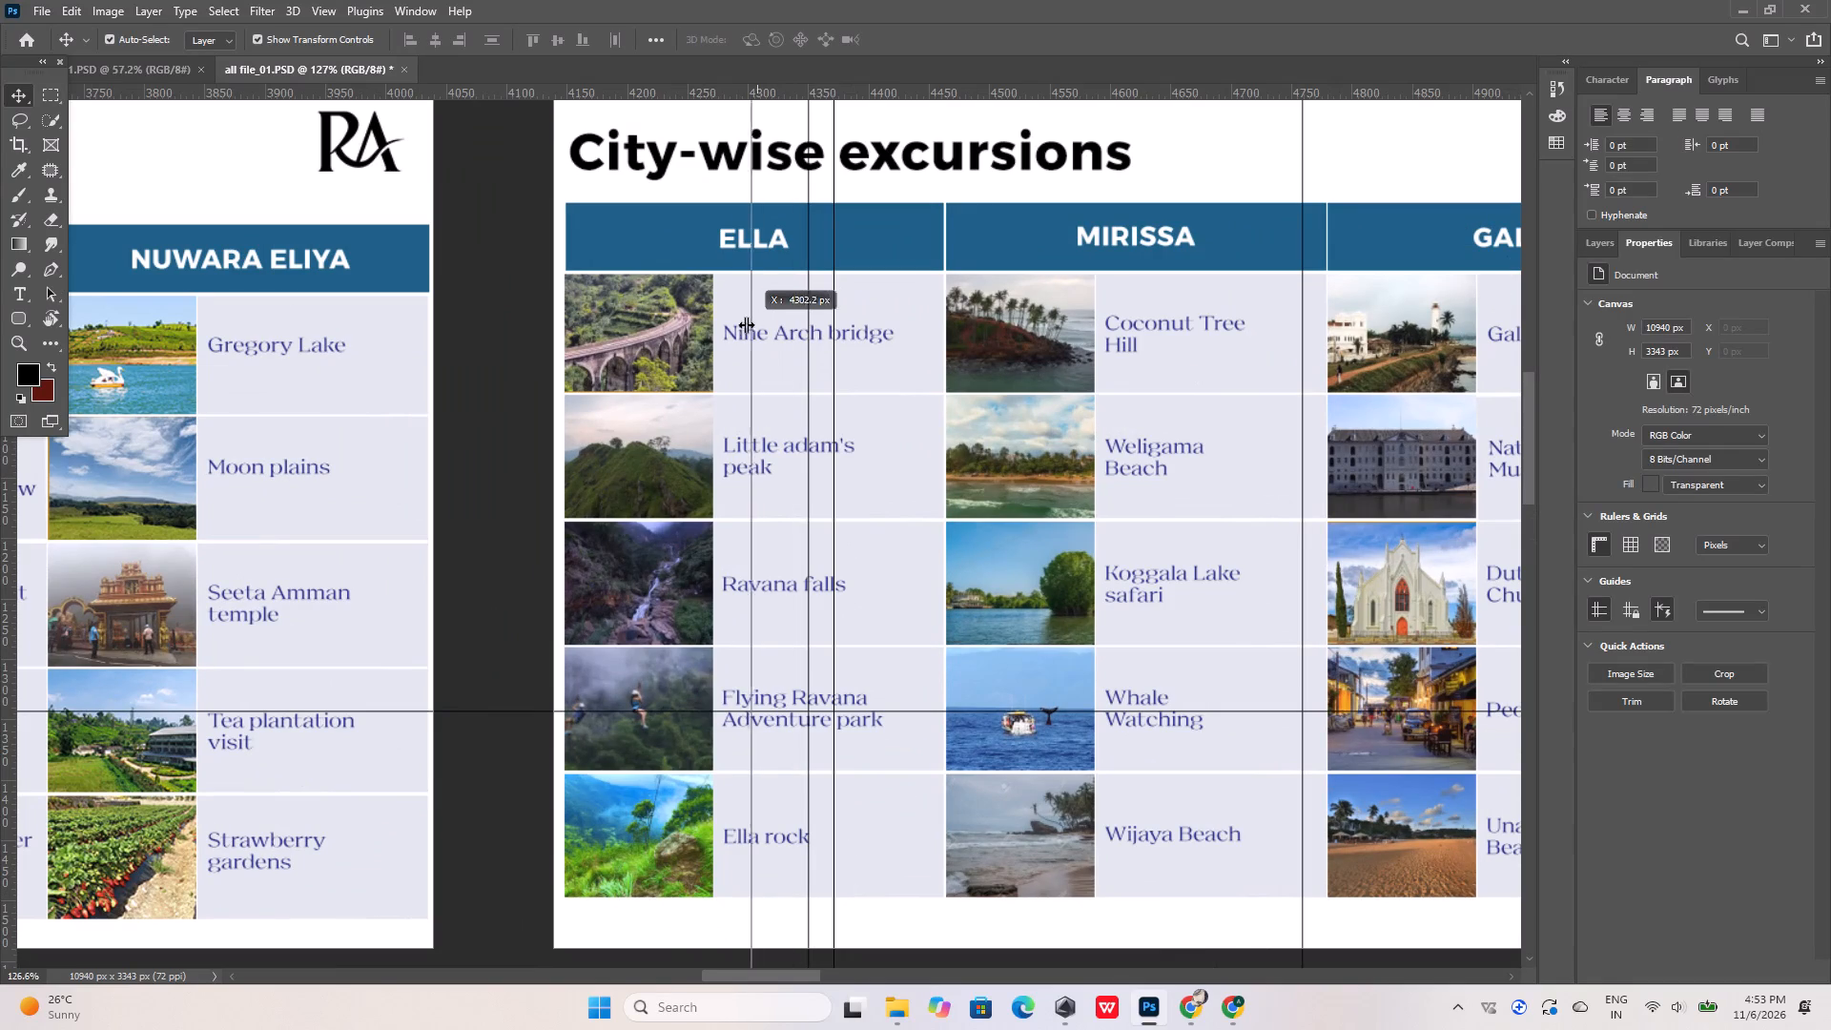
left_click_drag(746, 324, 719, 328)
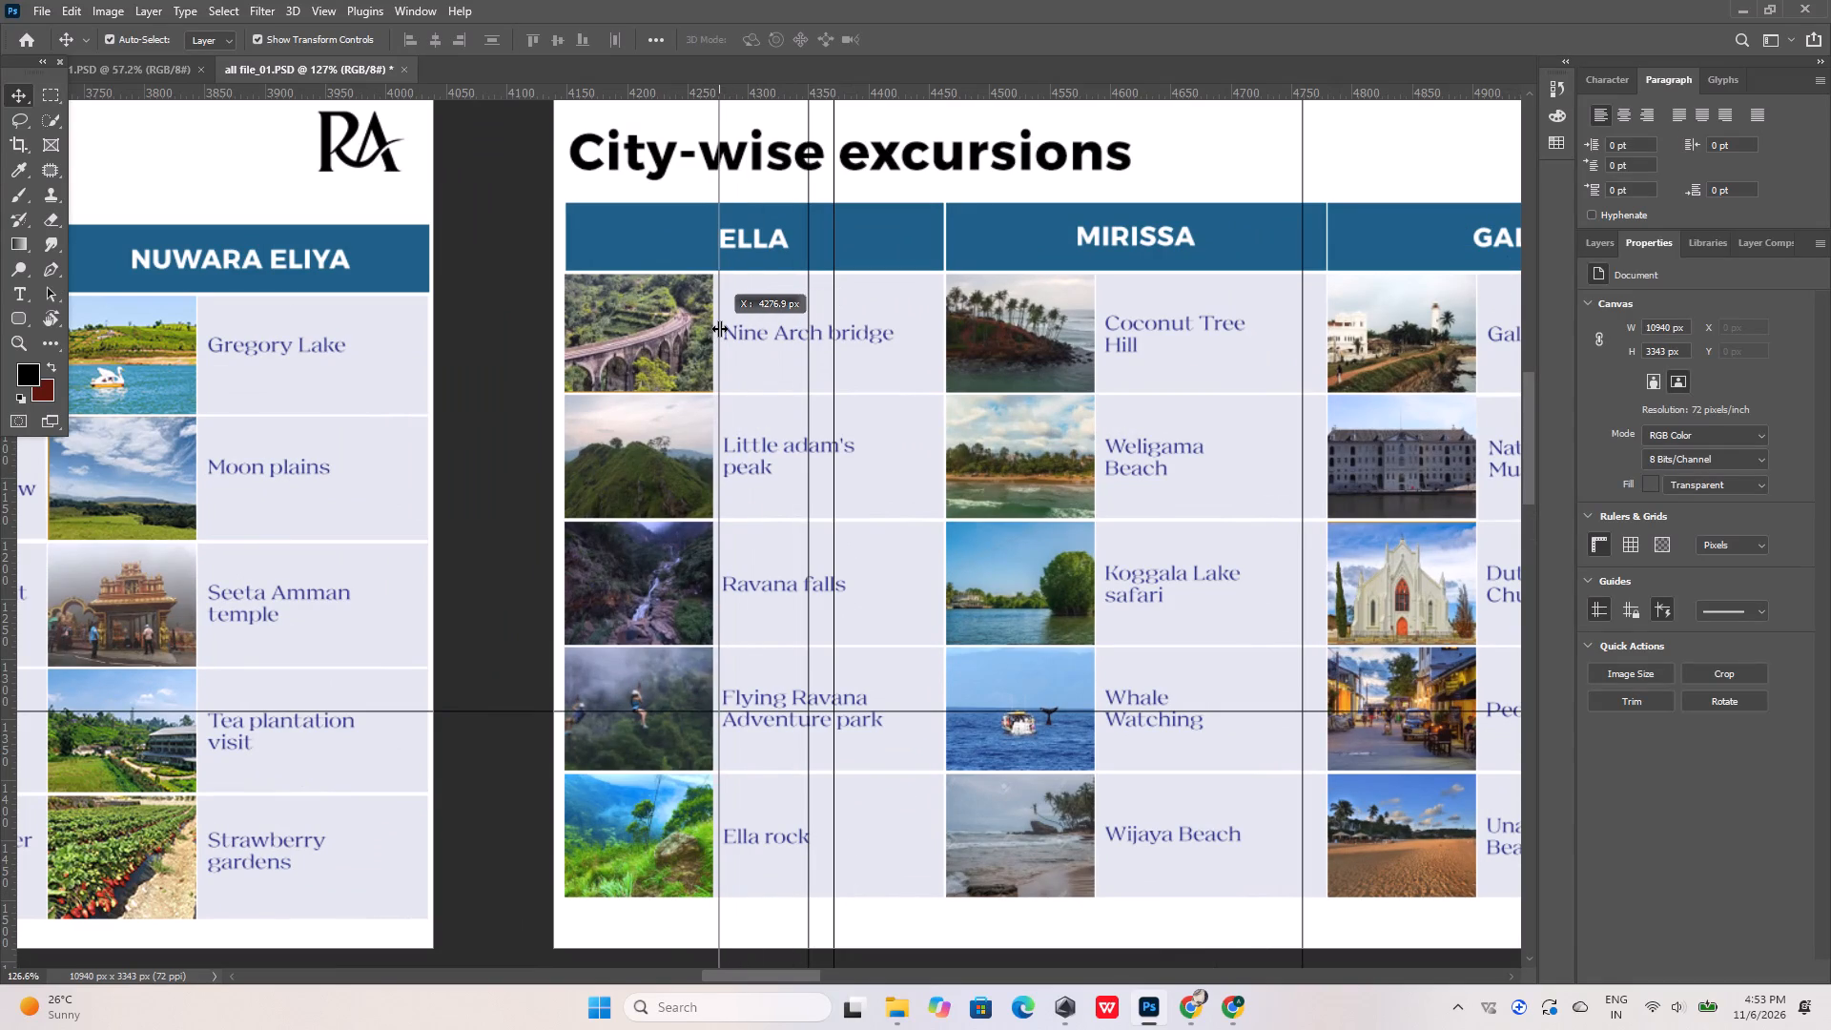
left_click_drag(719, 328, 0, 253)
Add a horizontal guide along the baseline of the Nine Arch bridge text on artboard 36, at about Y 1036 px.
scroll(820, 359, "down", 5, "alt")
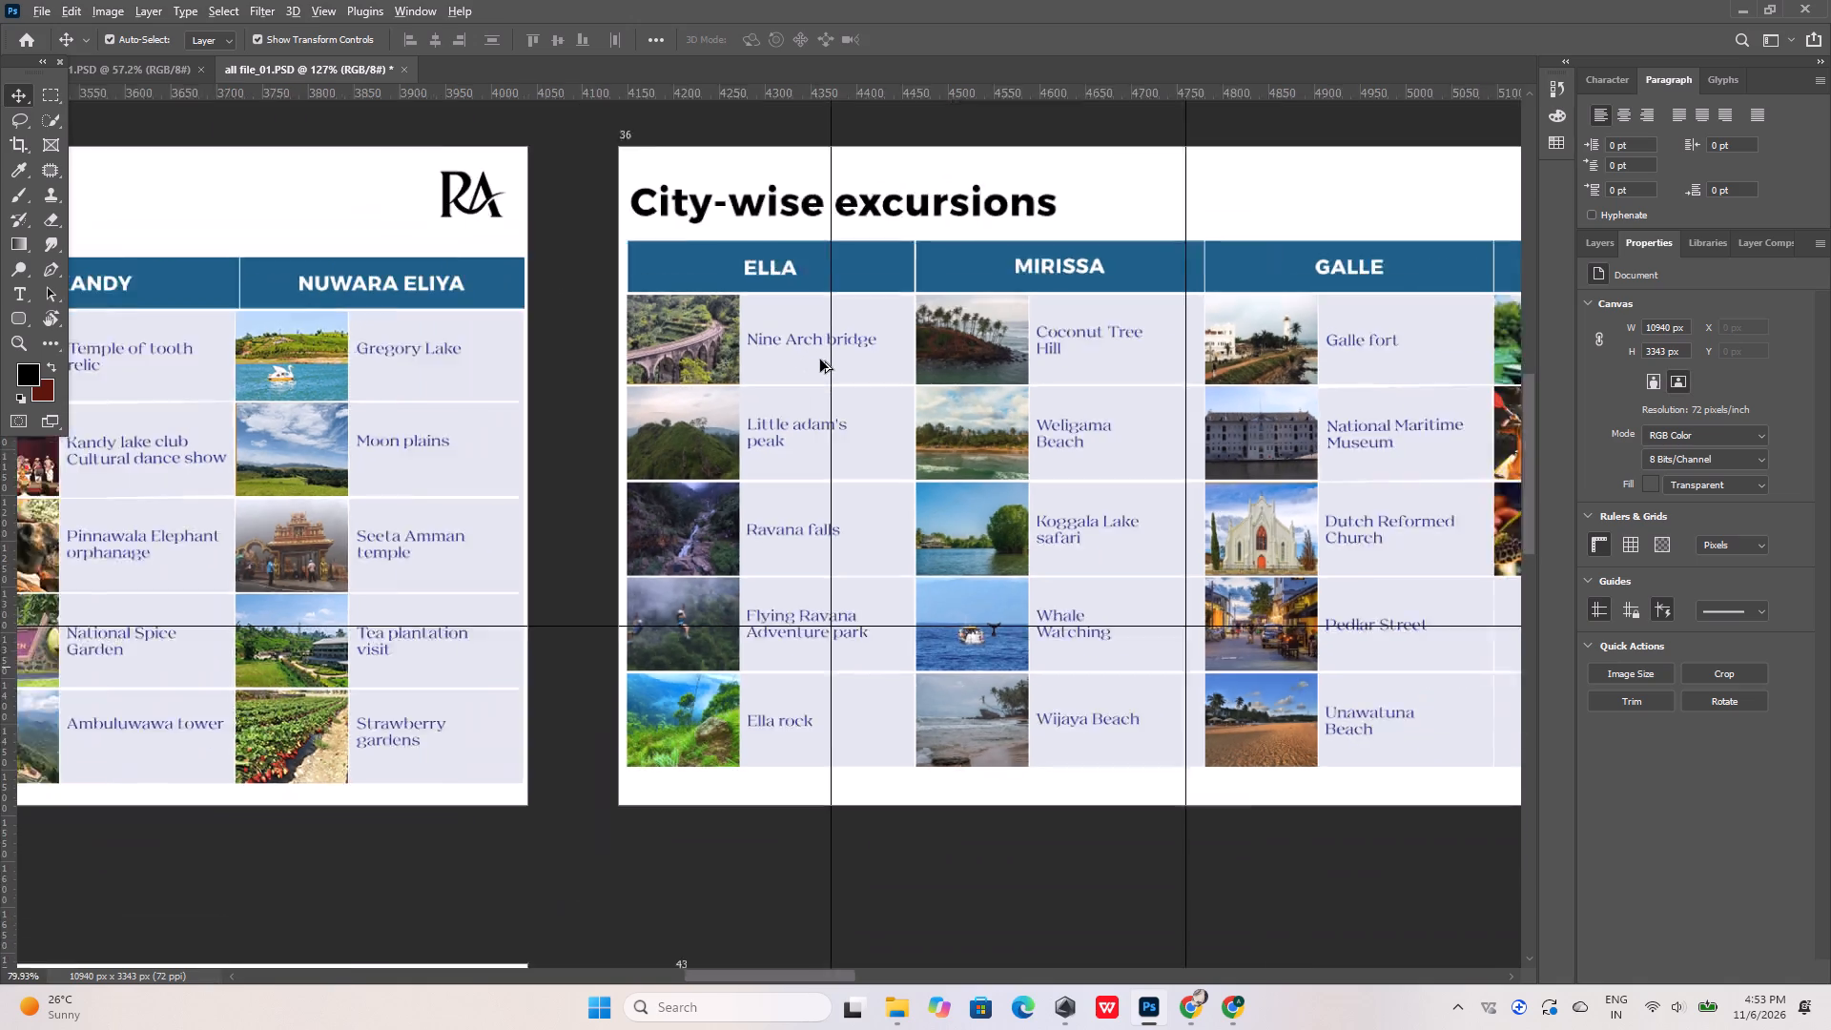
scroll(820, 360, "down", 4, "alt")
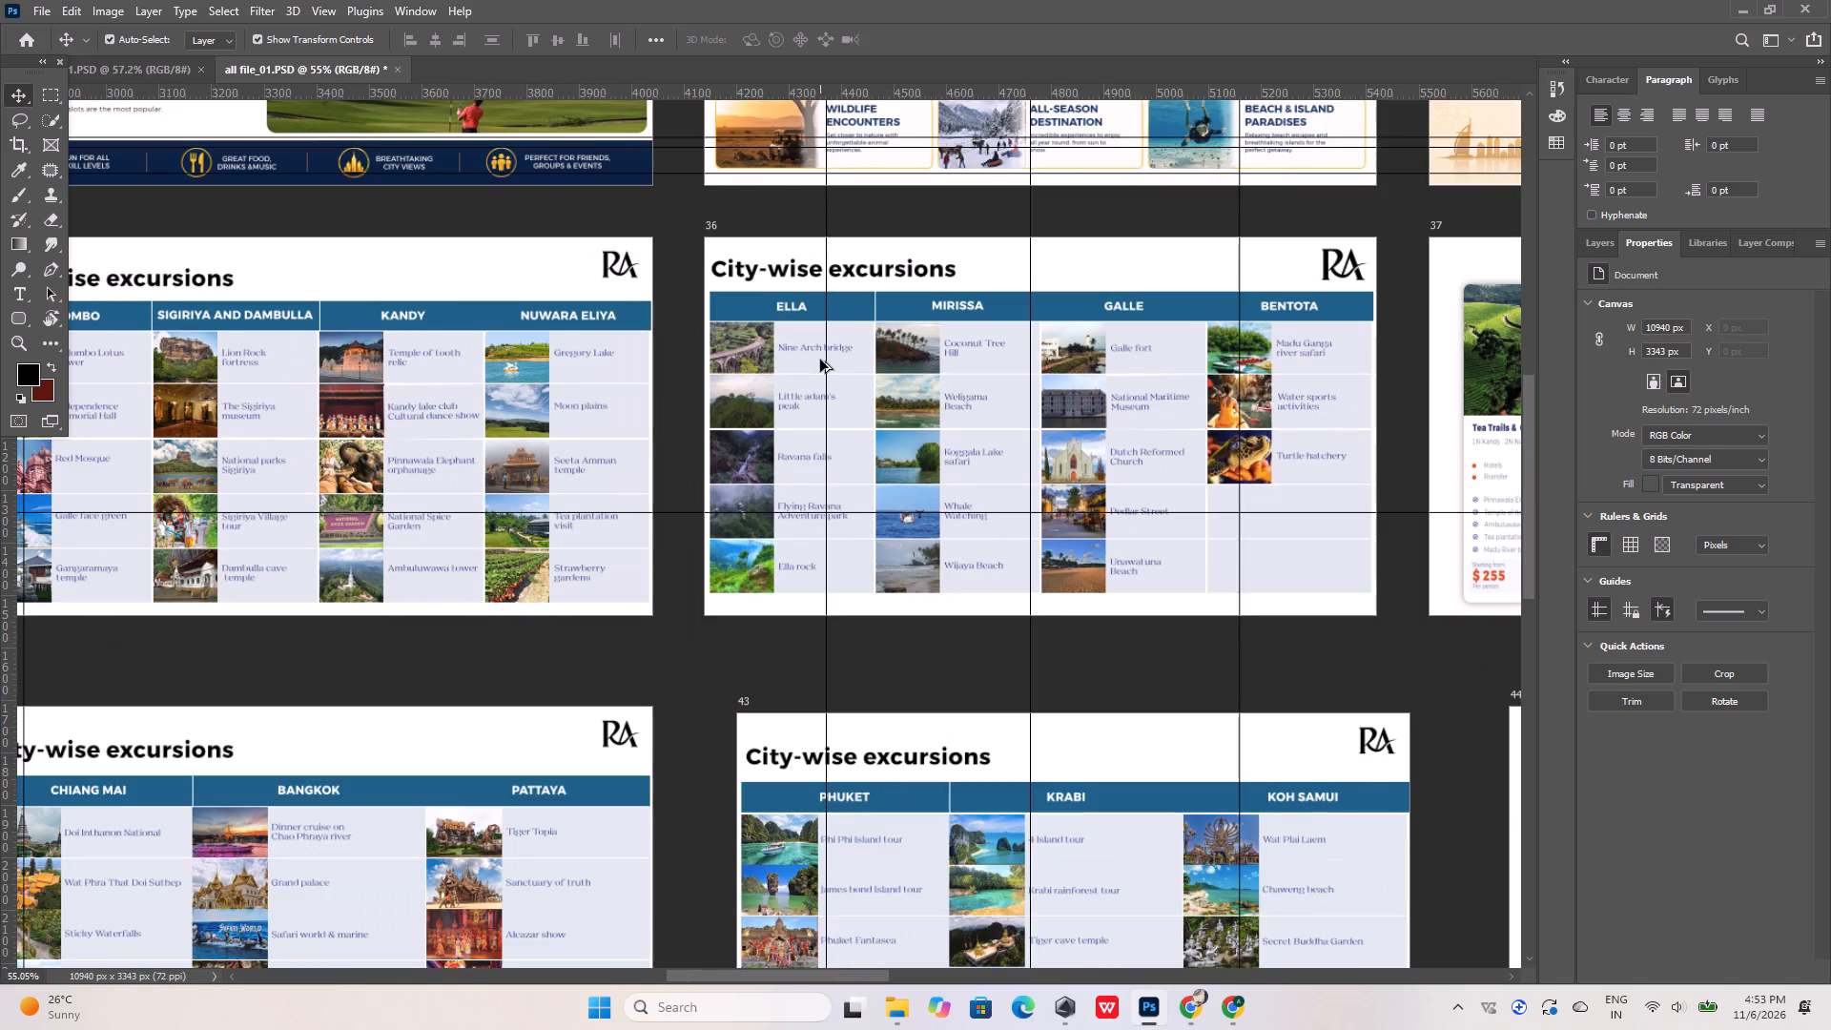
scroll(820, 360, "up", 5, "alt")
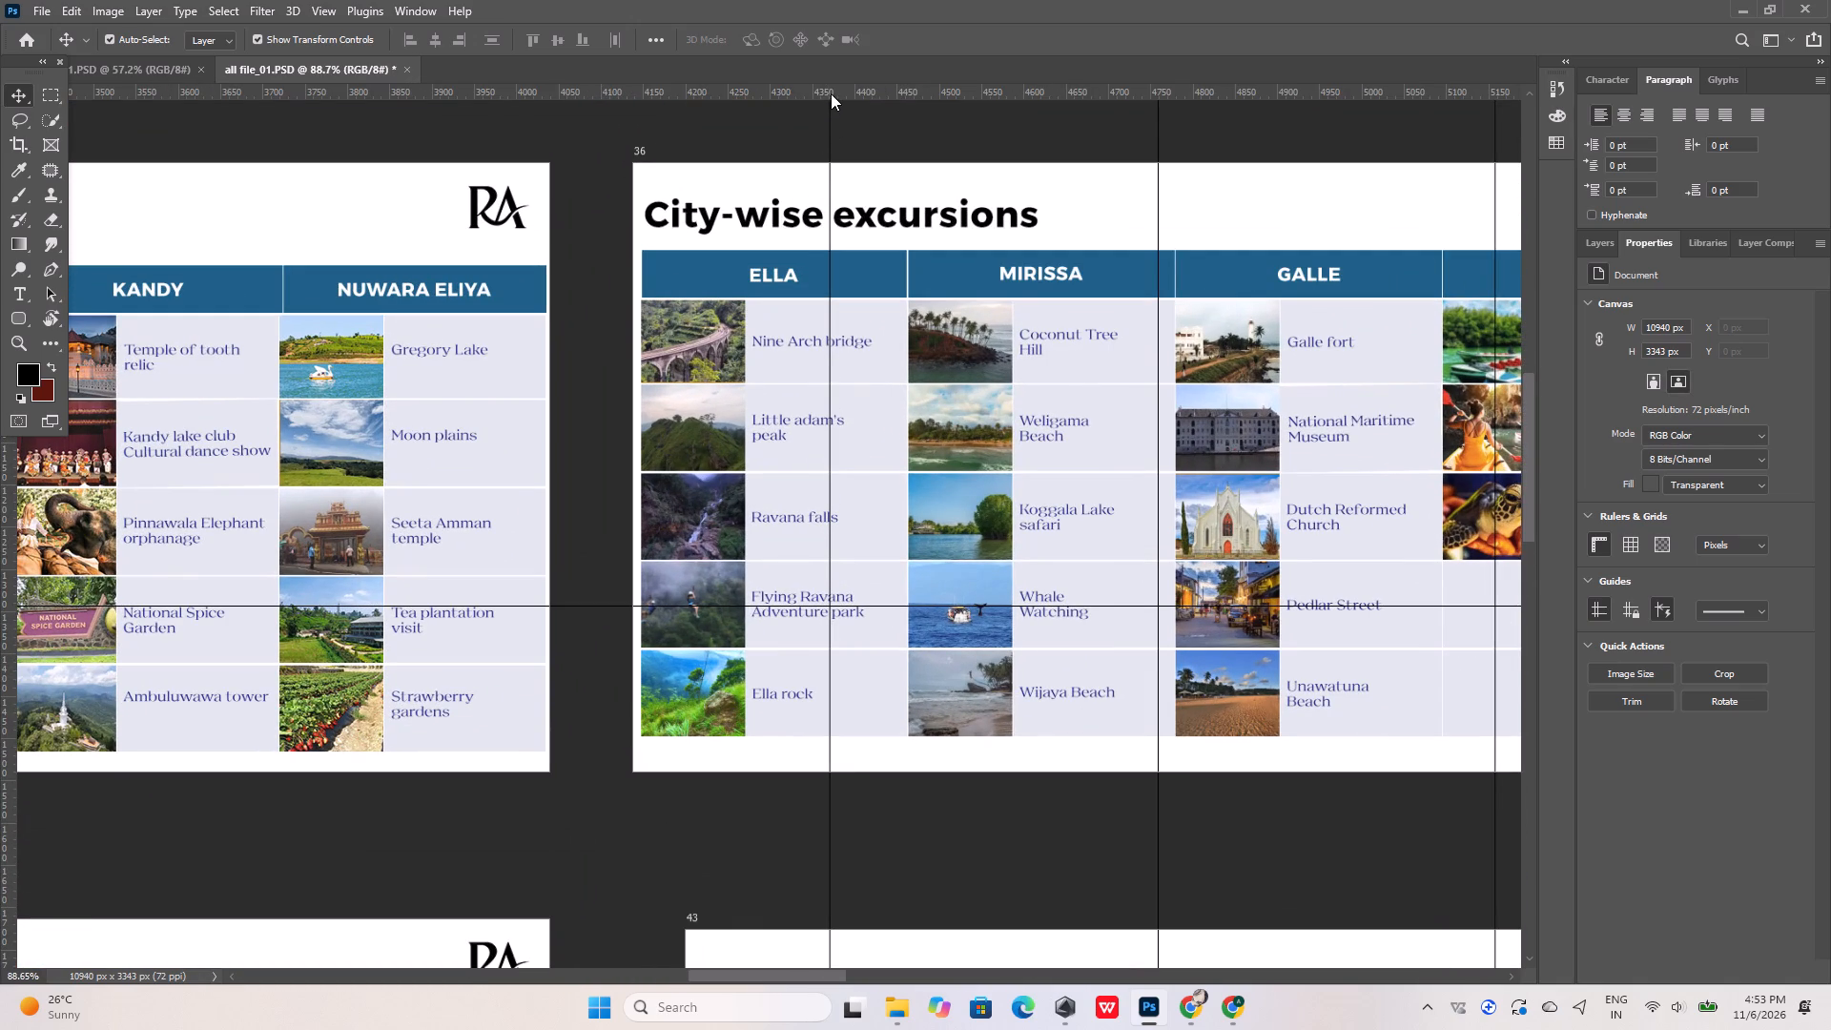
left_click_drag(831, 93, 844, 340)
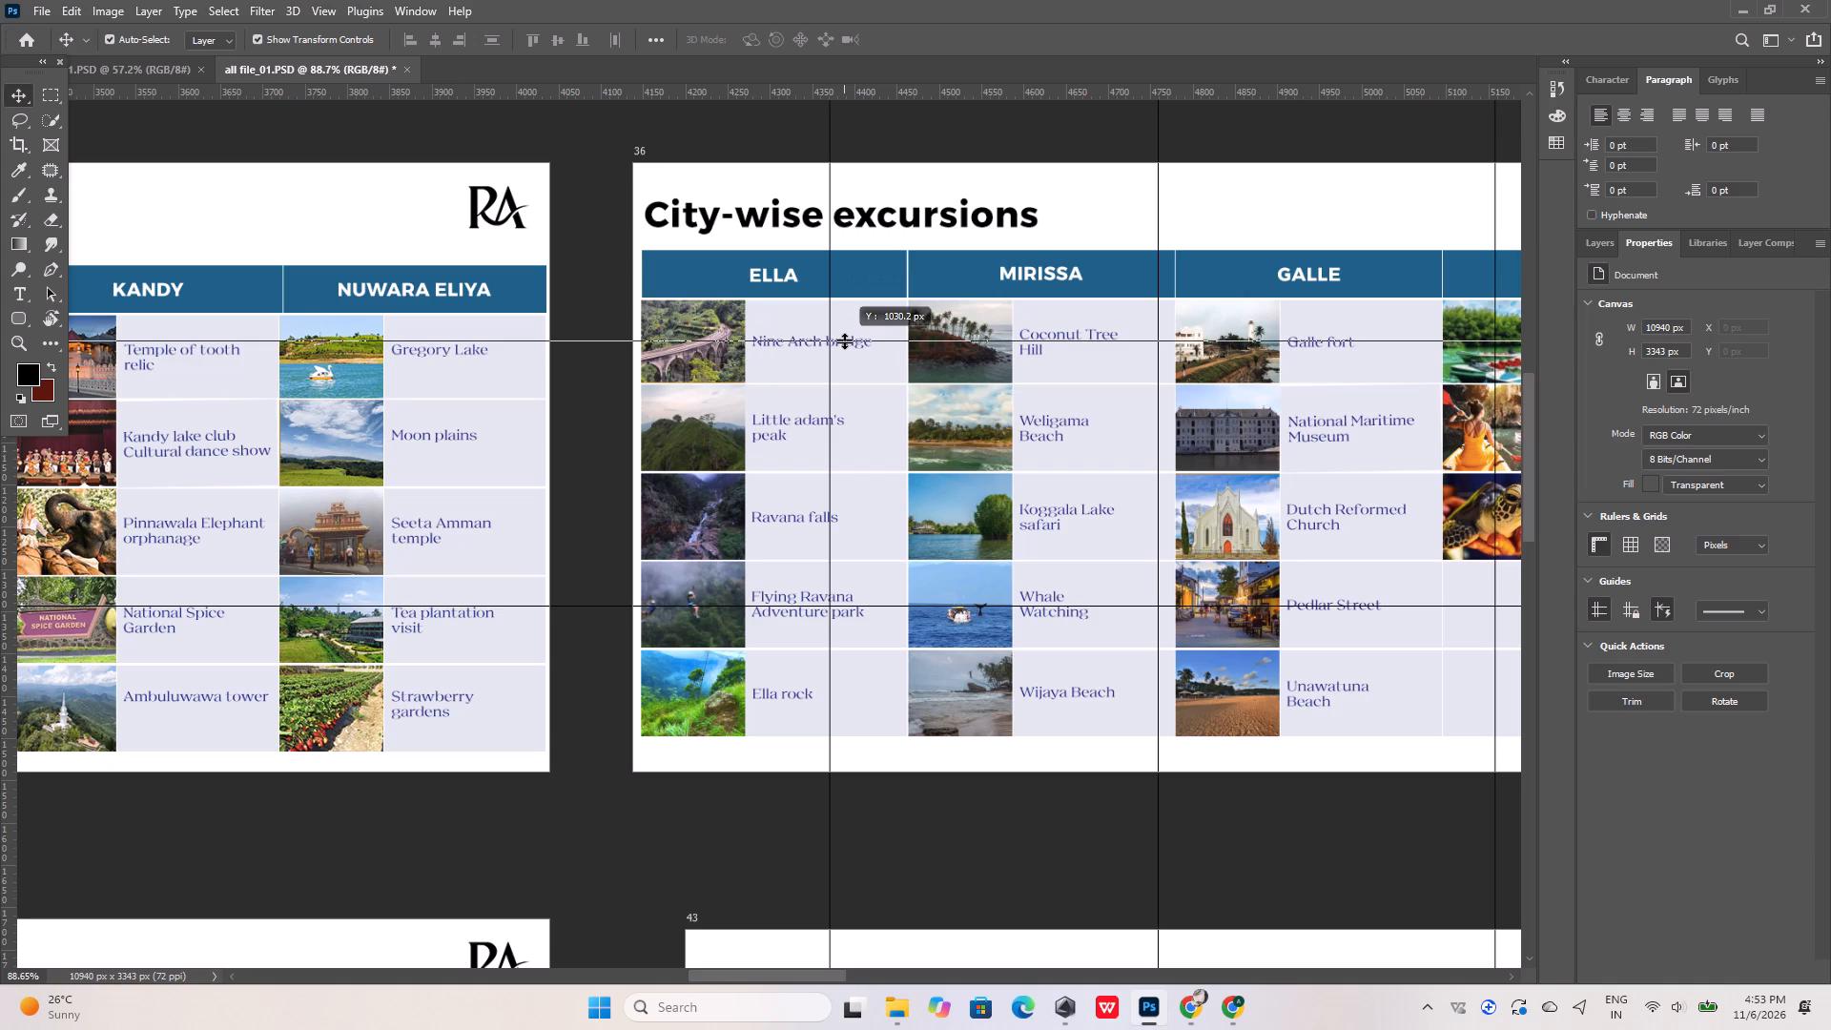
left_click_drag(844, 340, 844, 349)
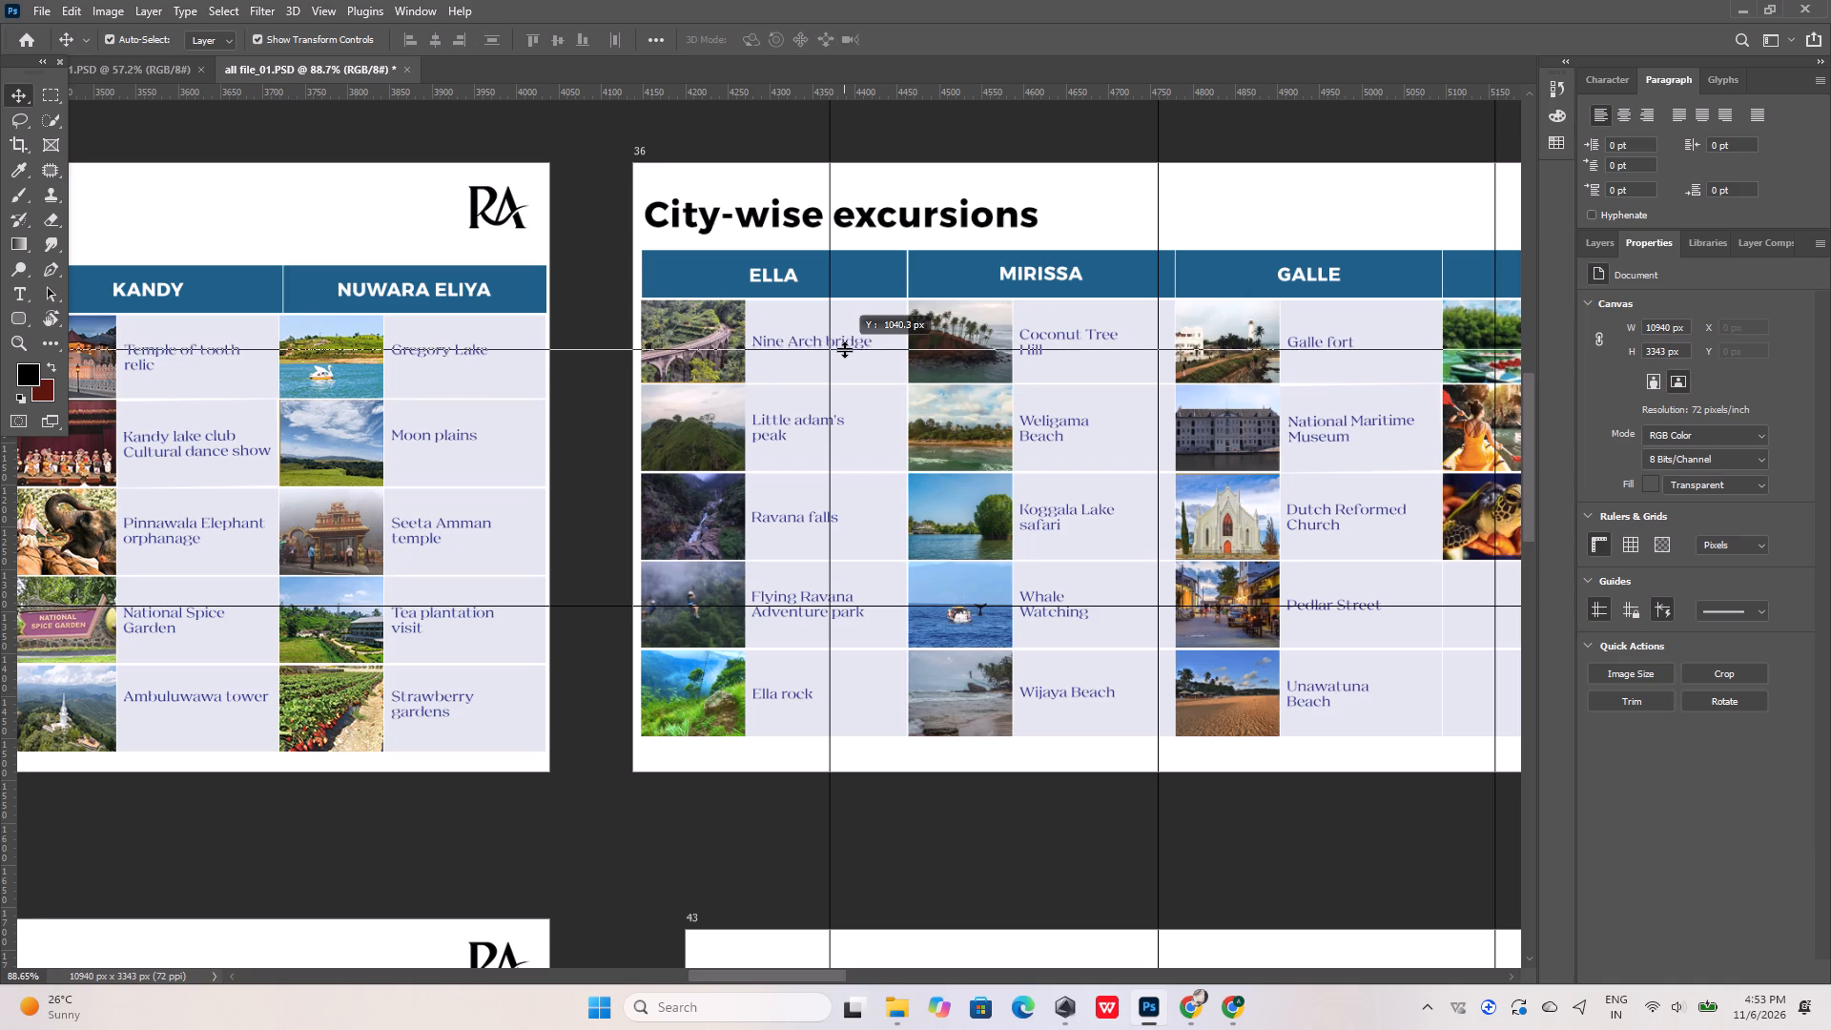
left_click_drag(844, 349, 845, 347)
scroll(845, 347, "up", 12, "alt")
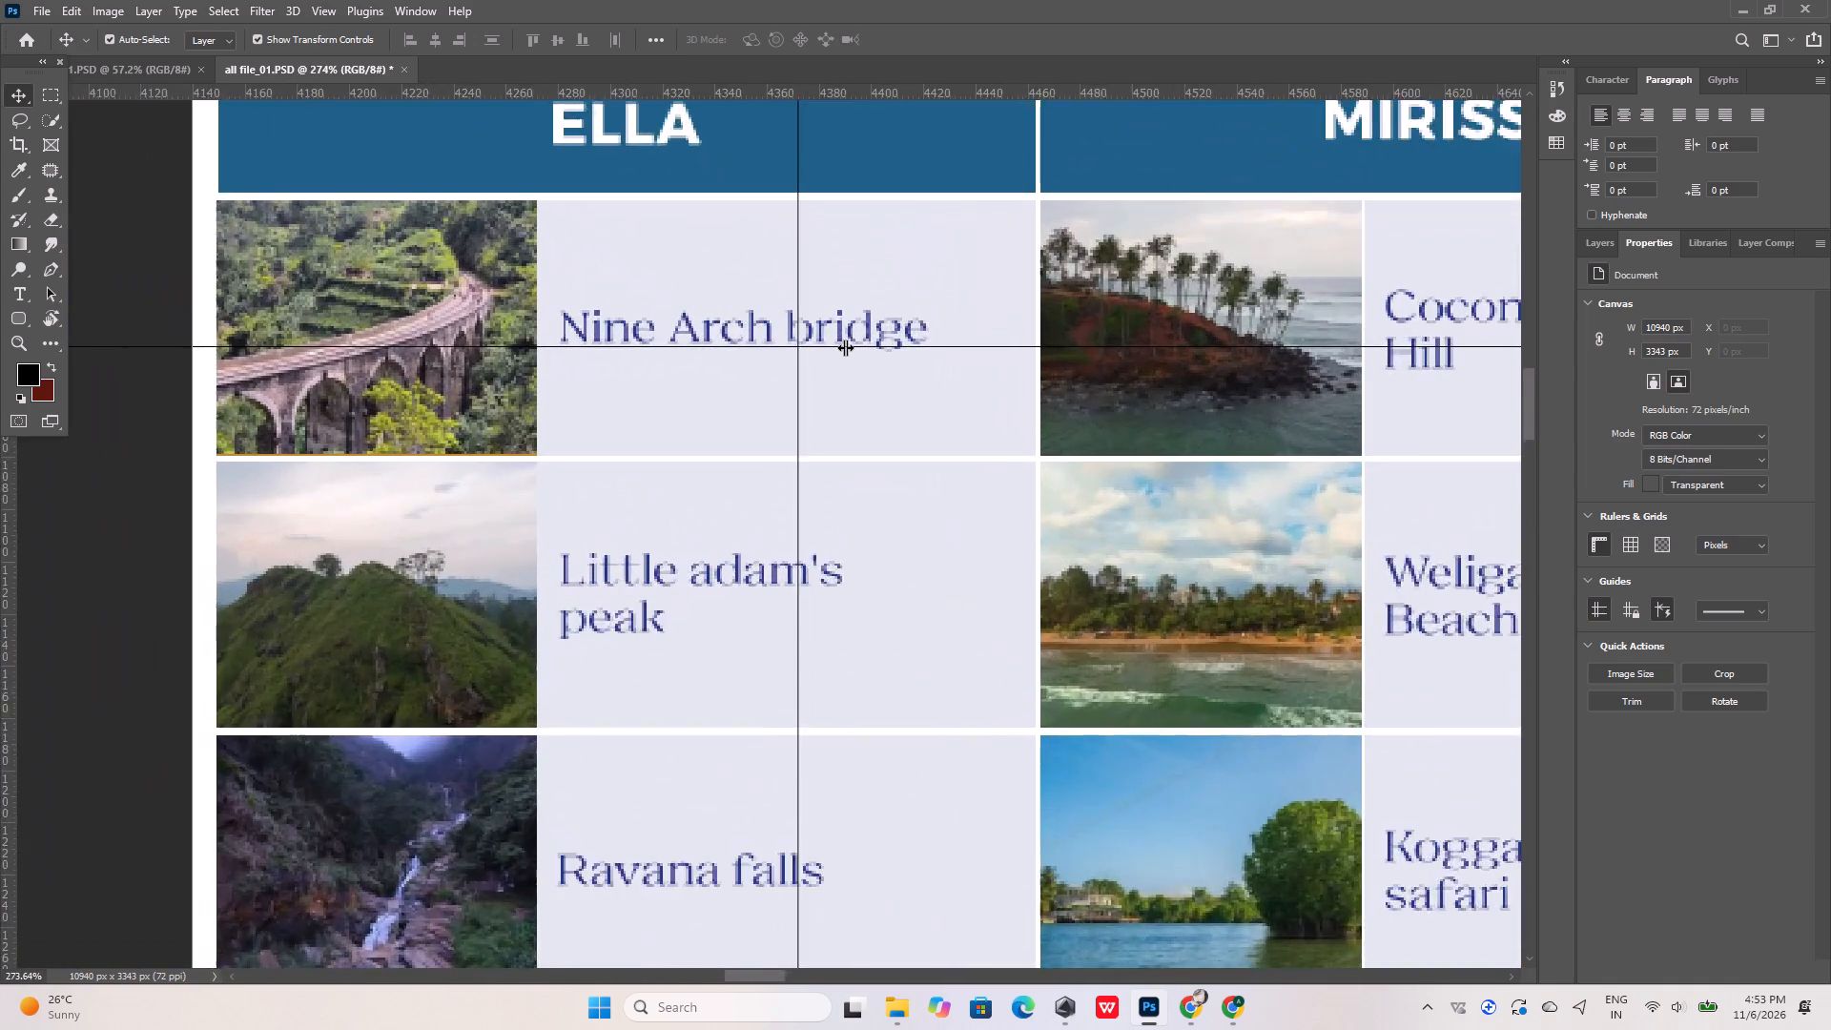
scroll(845, 347, "up", 3, "alt")
left_click(845, 347)
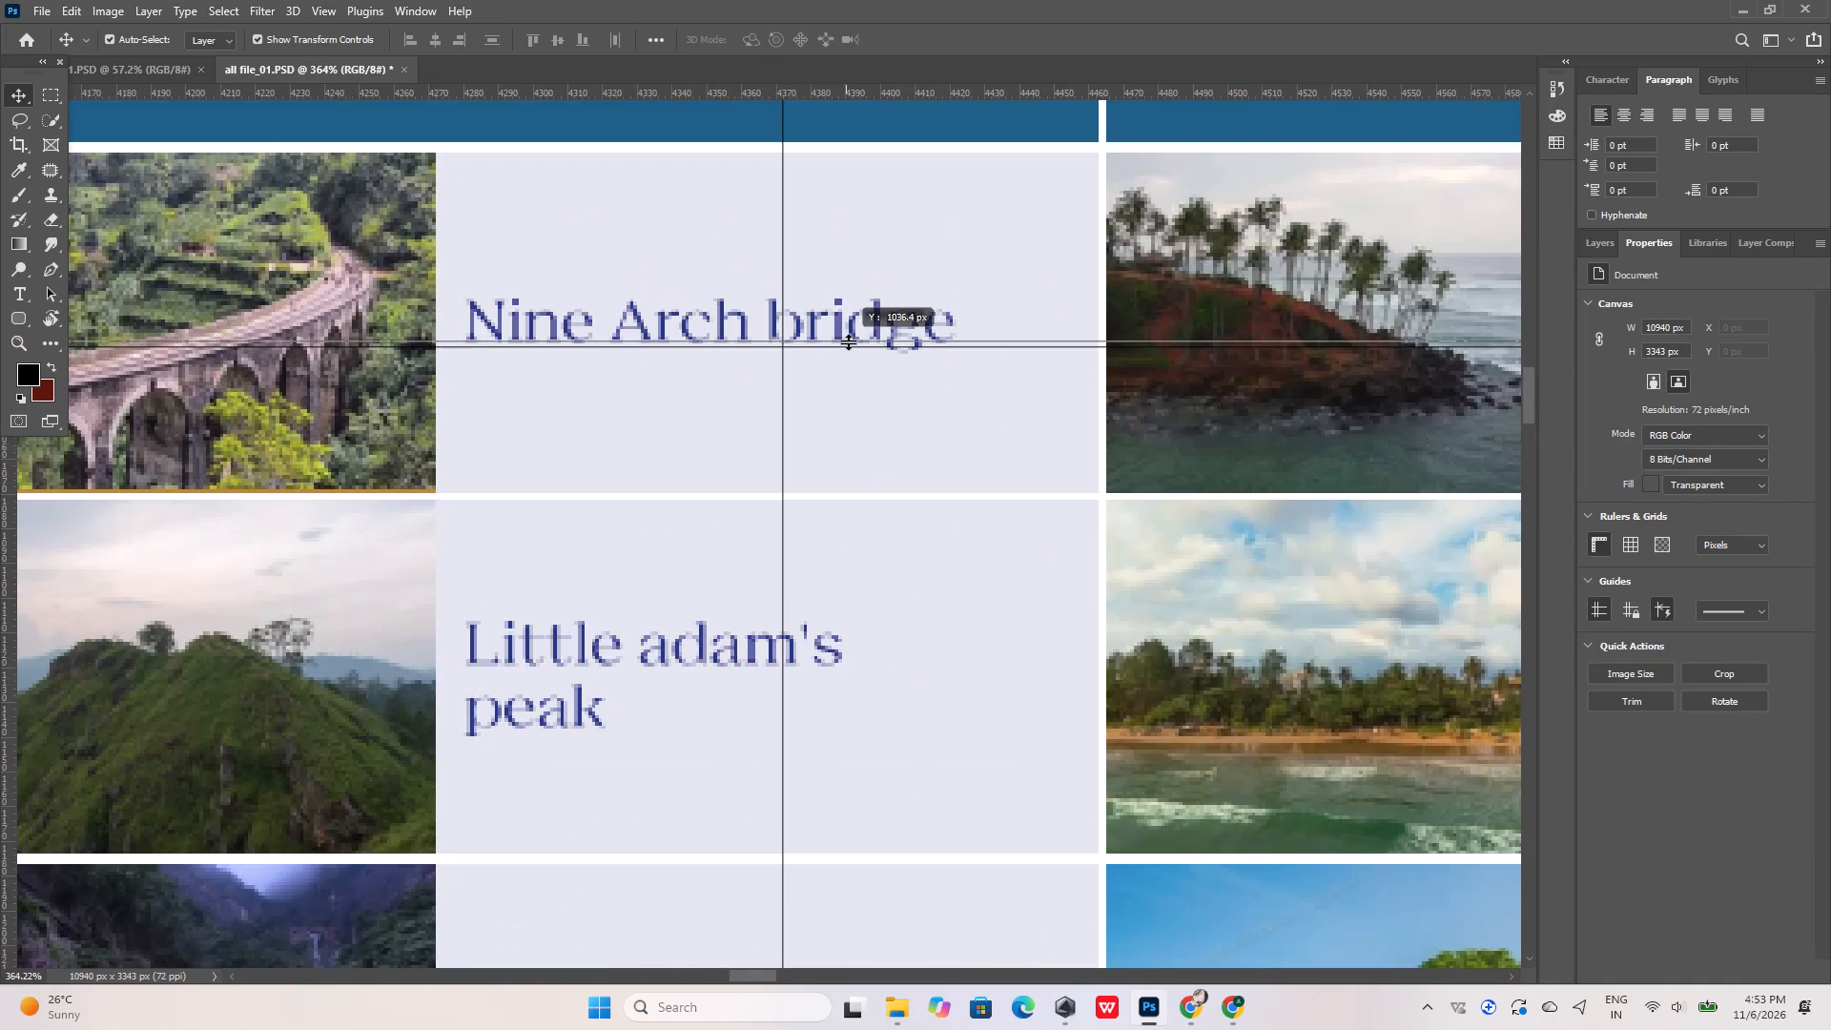
Nudge the Coconut Tree Hill text in the Mirissa column down to Y 202.99 px, aligning its first line with the guide.
scroll(848, 341, "down", 8, "alt")
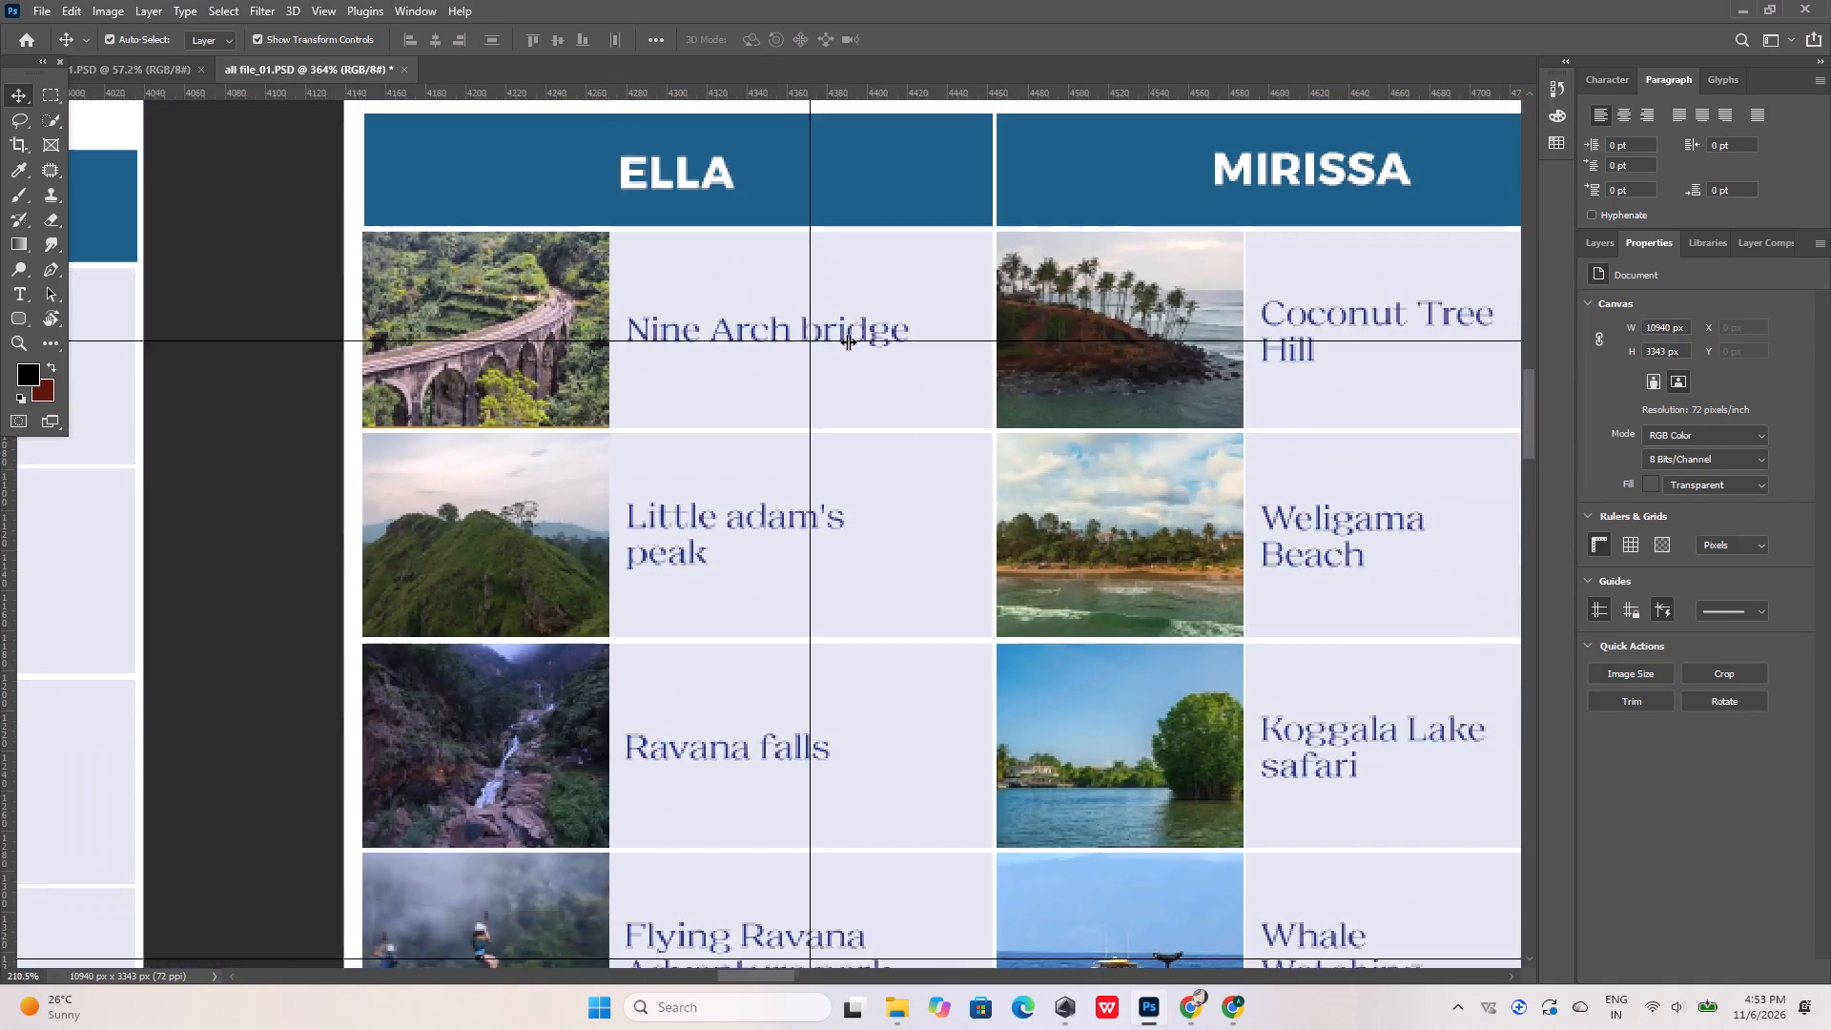
scroll(848, 341, "down", 3, "alt")
scroll(1219, 337, "up", 4, "alt")
left_click(1219, 321)
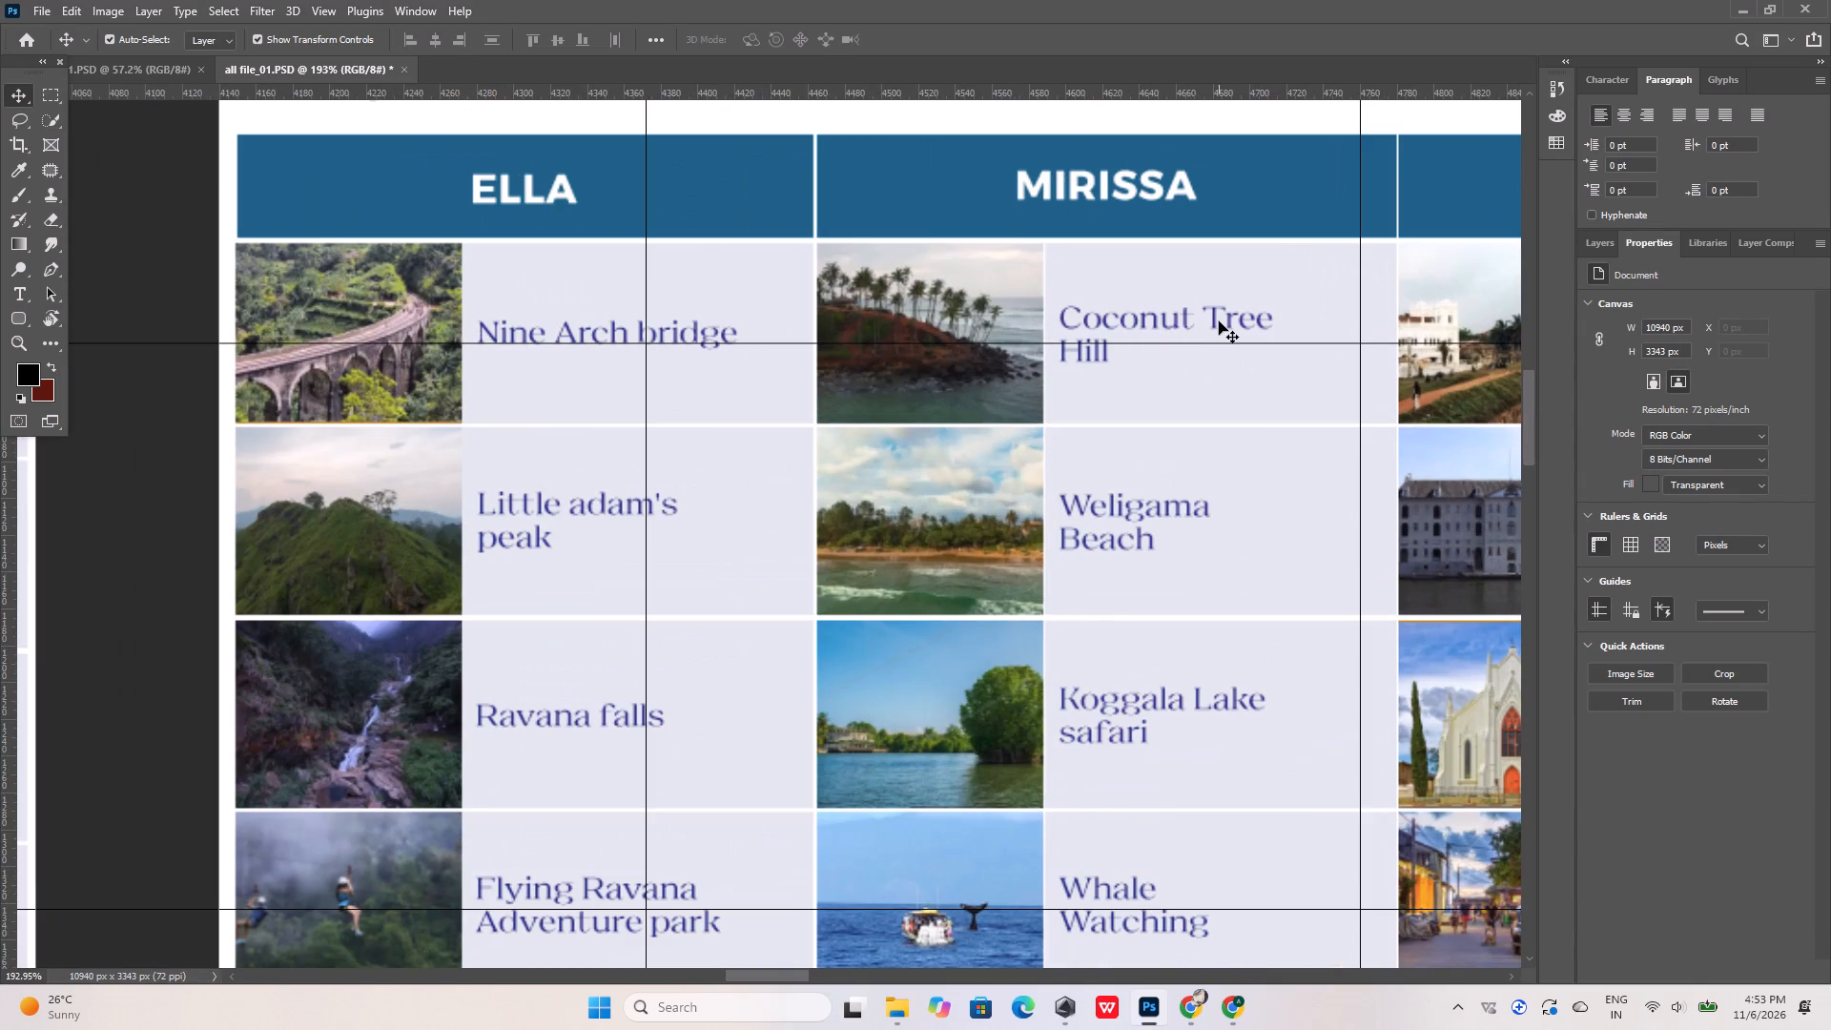
key("Down")
key("Down")
key("Down")
key("Down")
key("Down")
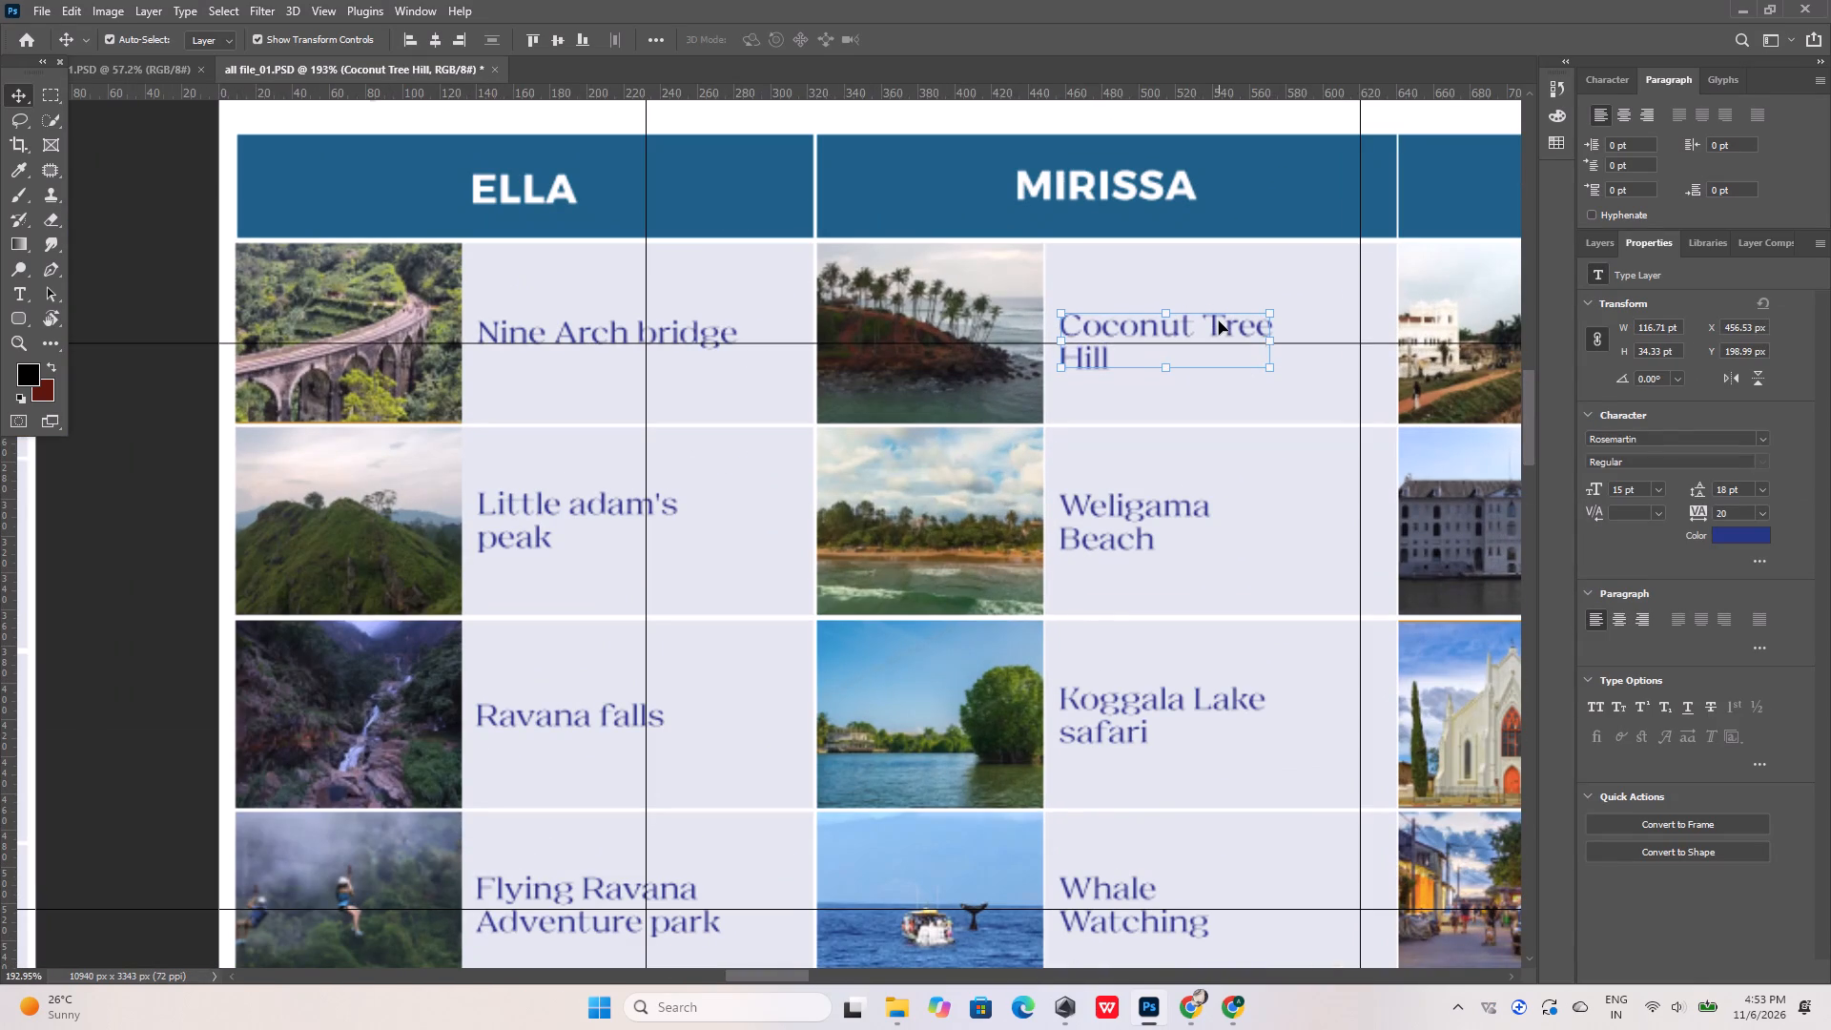
key("Down")
key("Down")
key("Down")
key("Down")
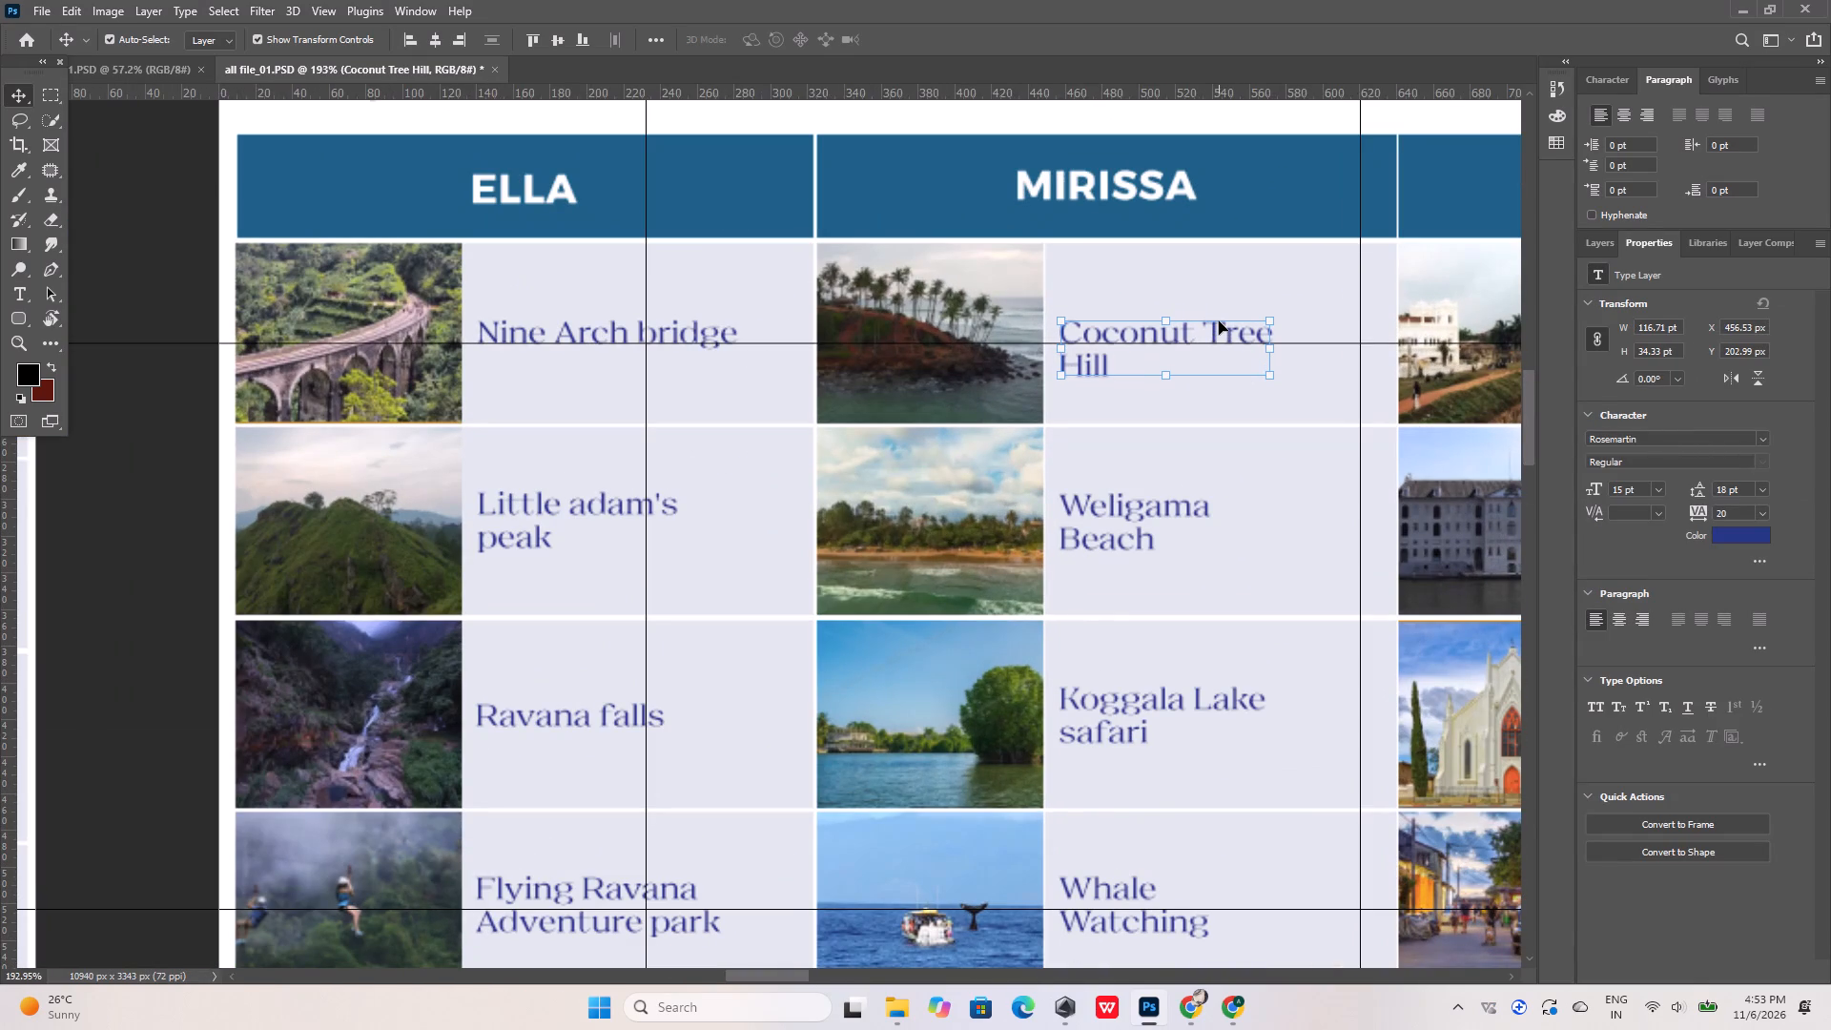
scroll(1216, 291, "up", 13, "alt")
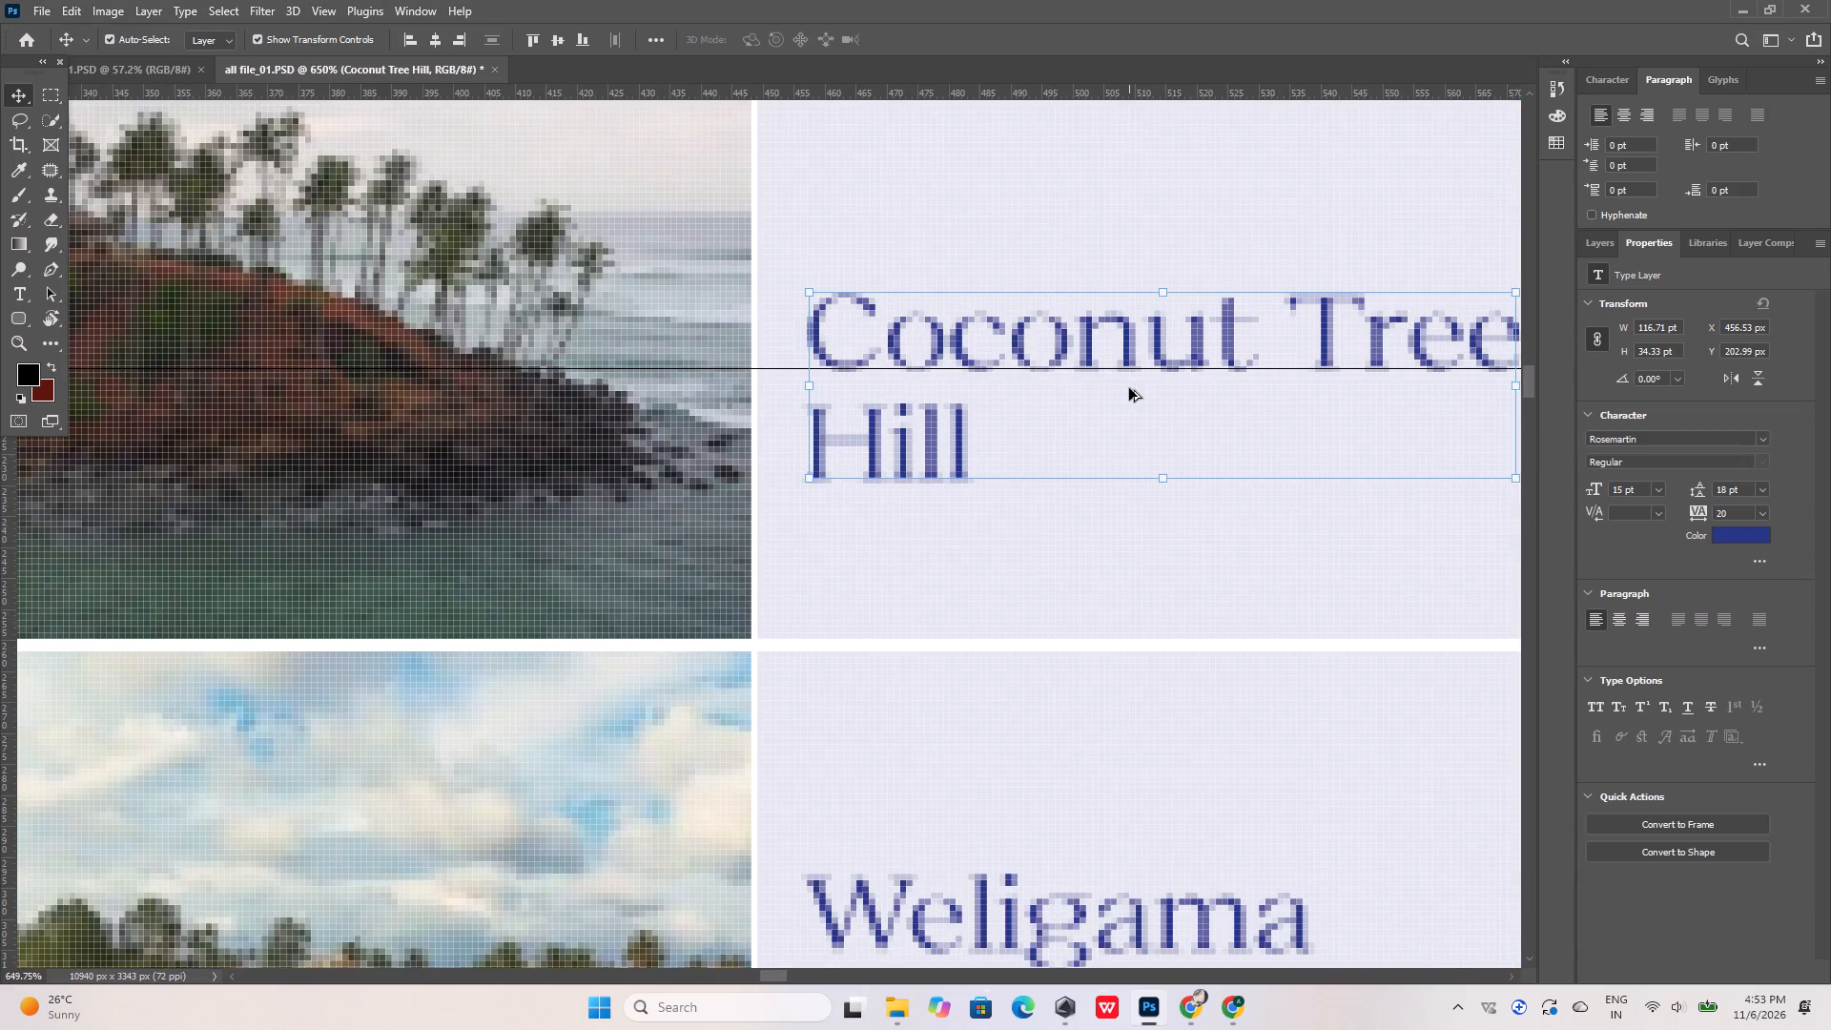
key("Up")
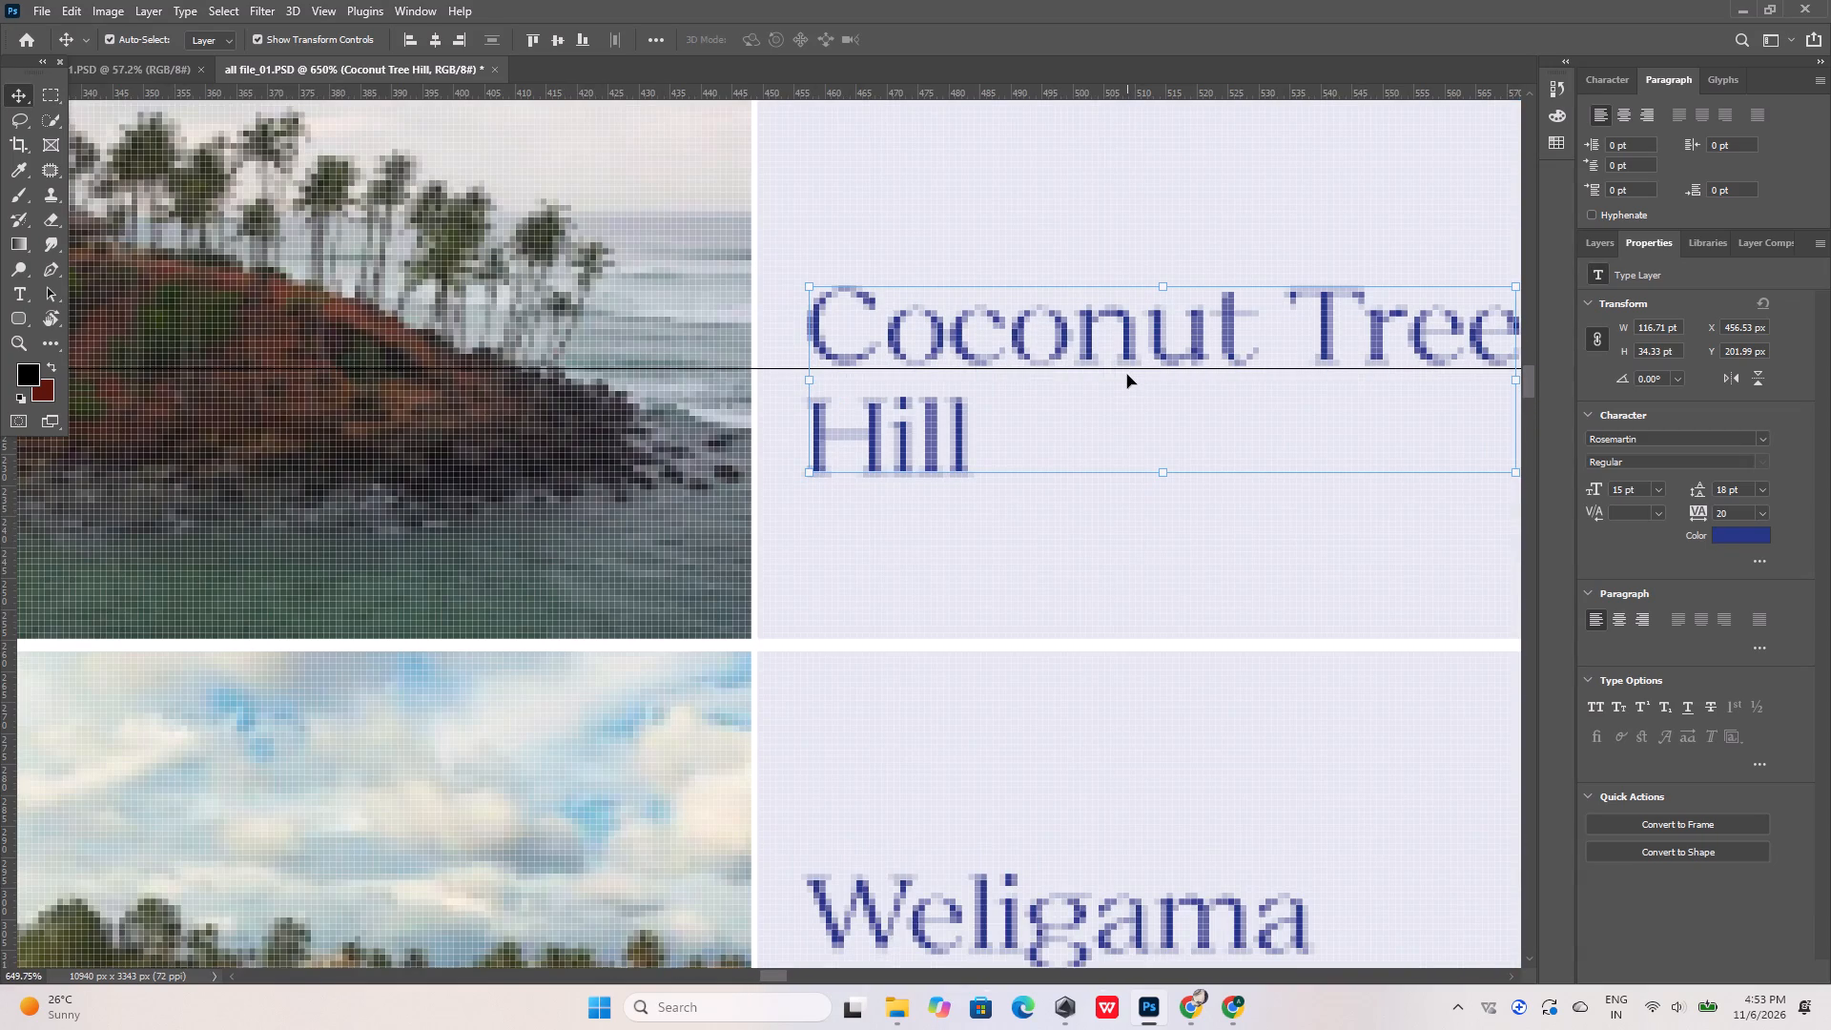
key("Down")
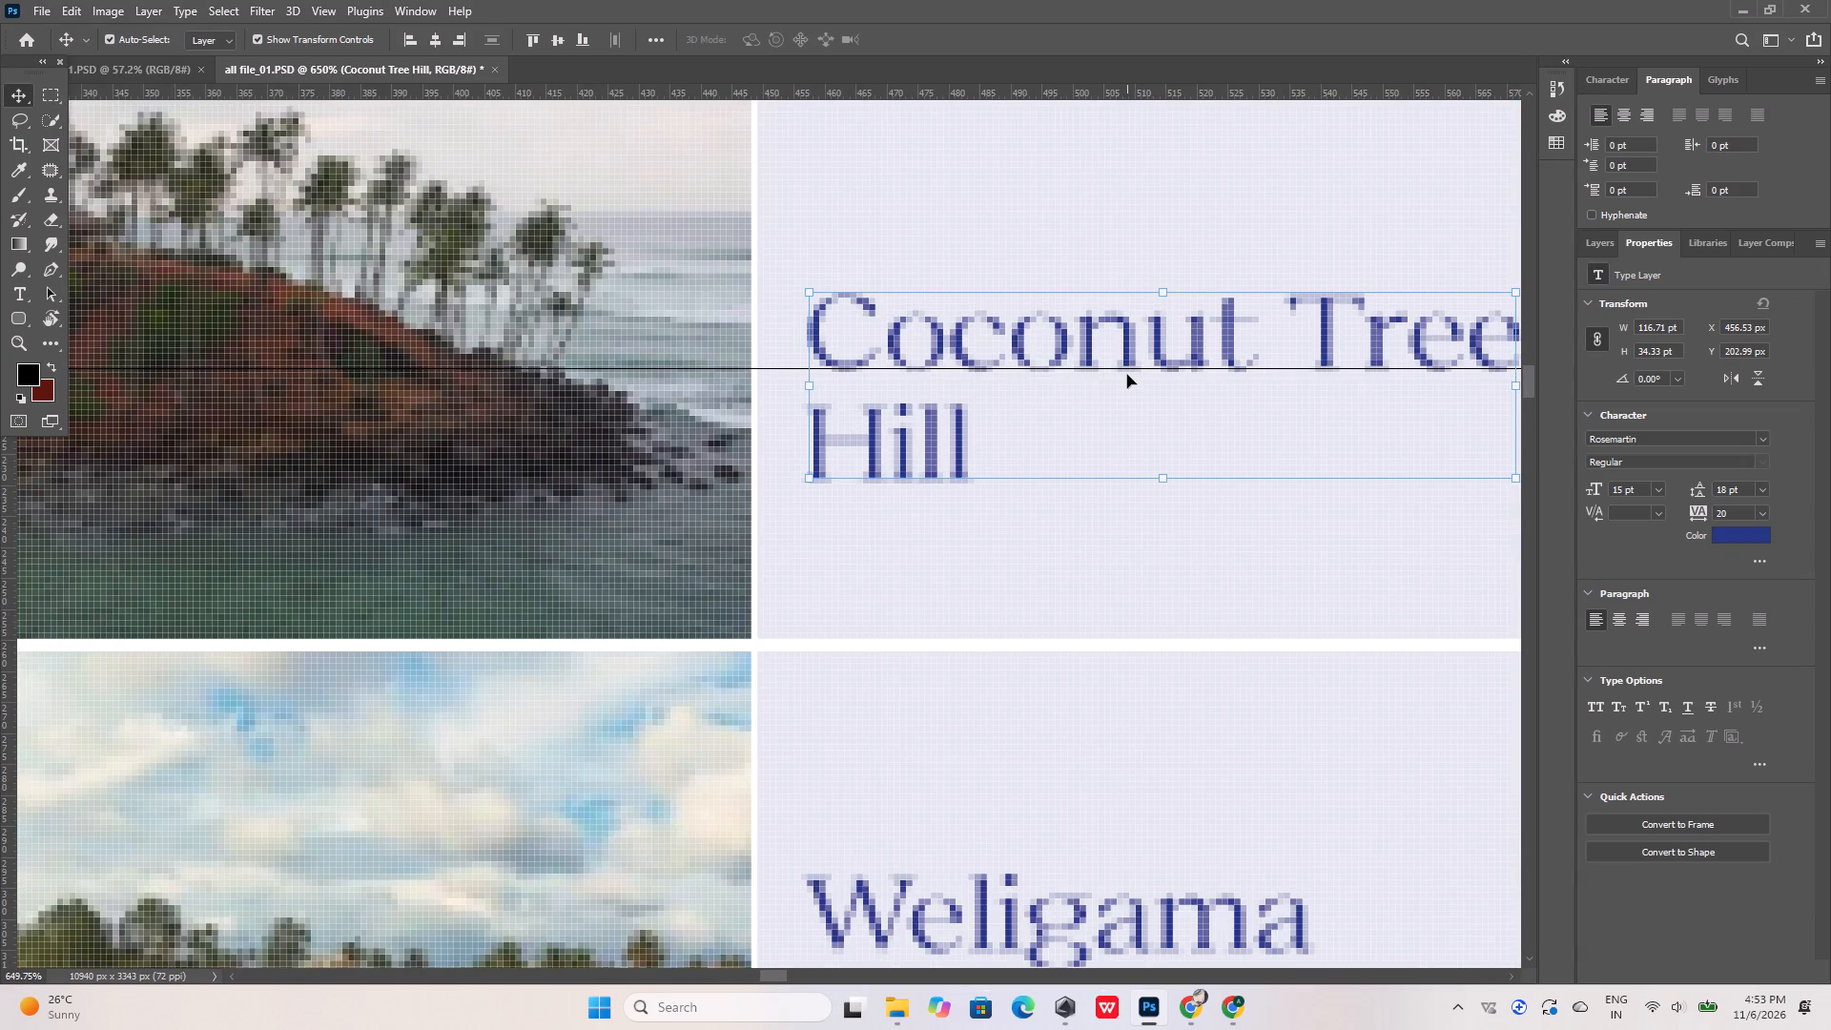
Nudge the Coconut Tree Hill text up to Y 201.99 px, against the horizontal guide.
key("Up")
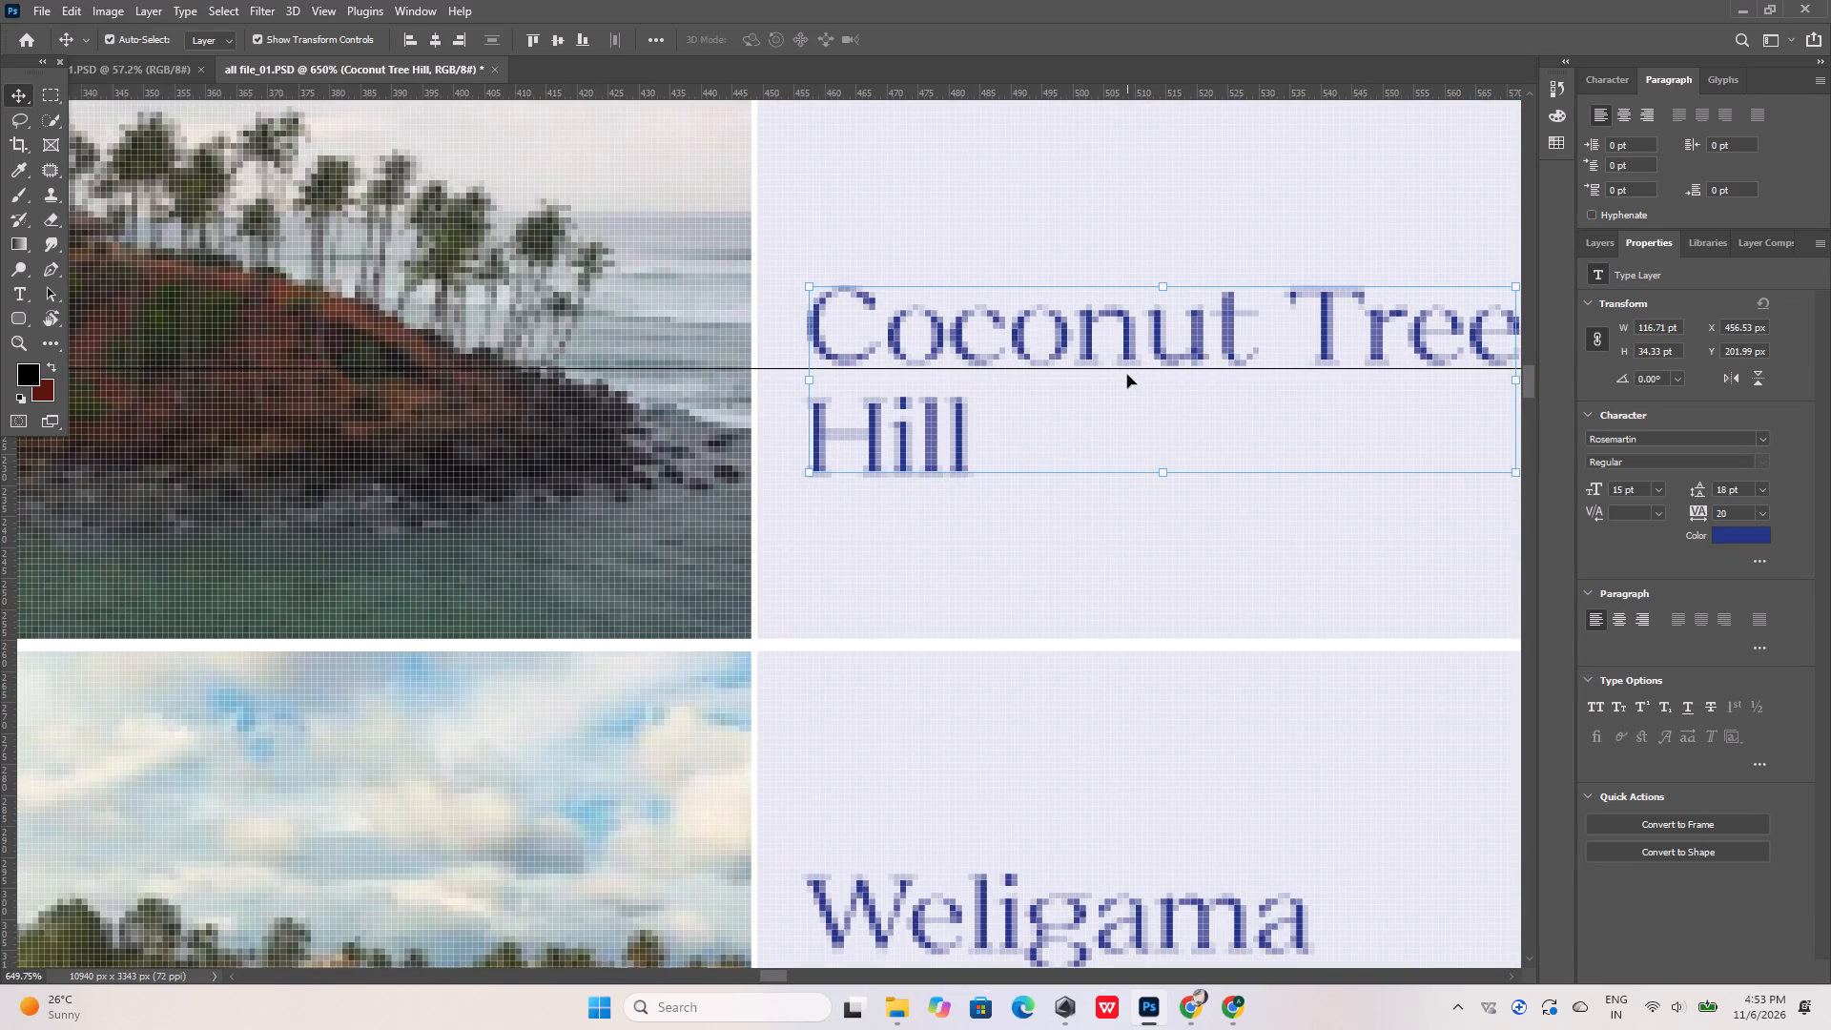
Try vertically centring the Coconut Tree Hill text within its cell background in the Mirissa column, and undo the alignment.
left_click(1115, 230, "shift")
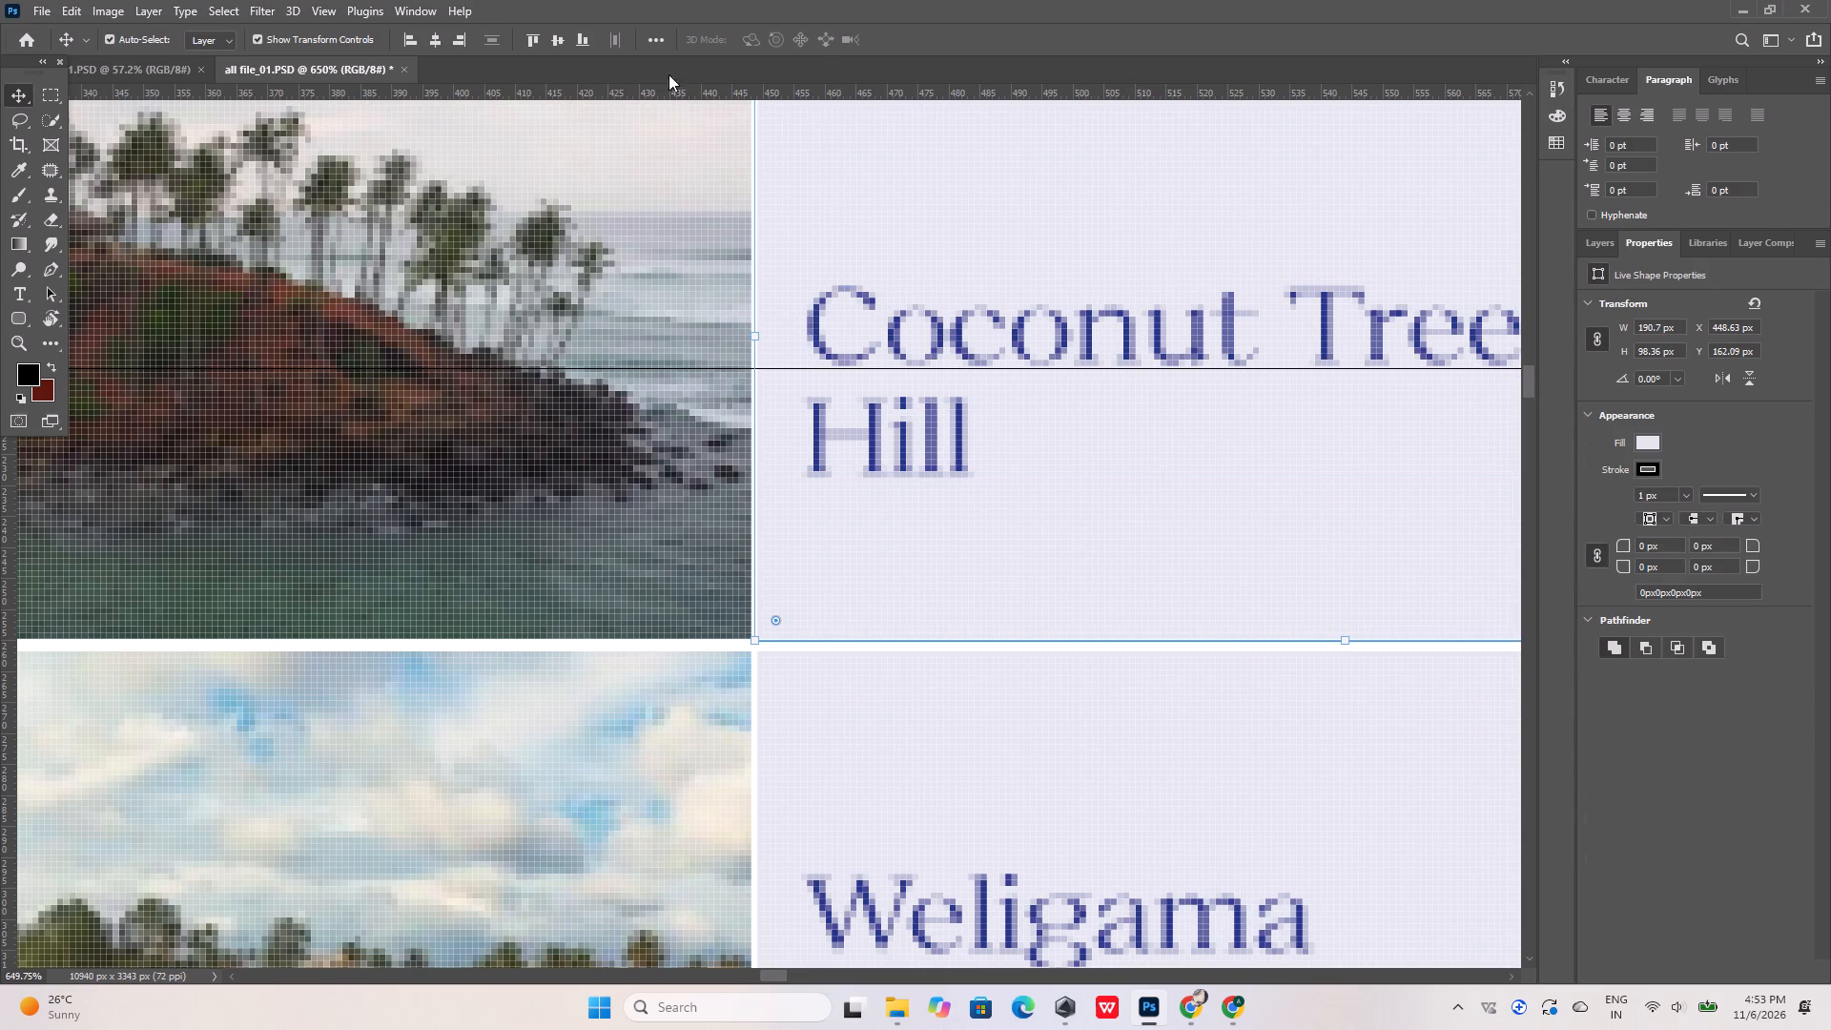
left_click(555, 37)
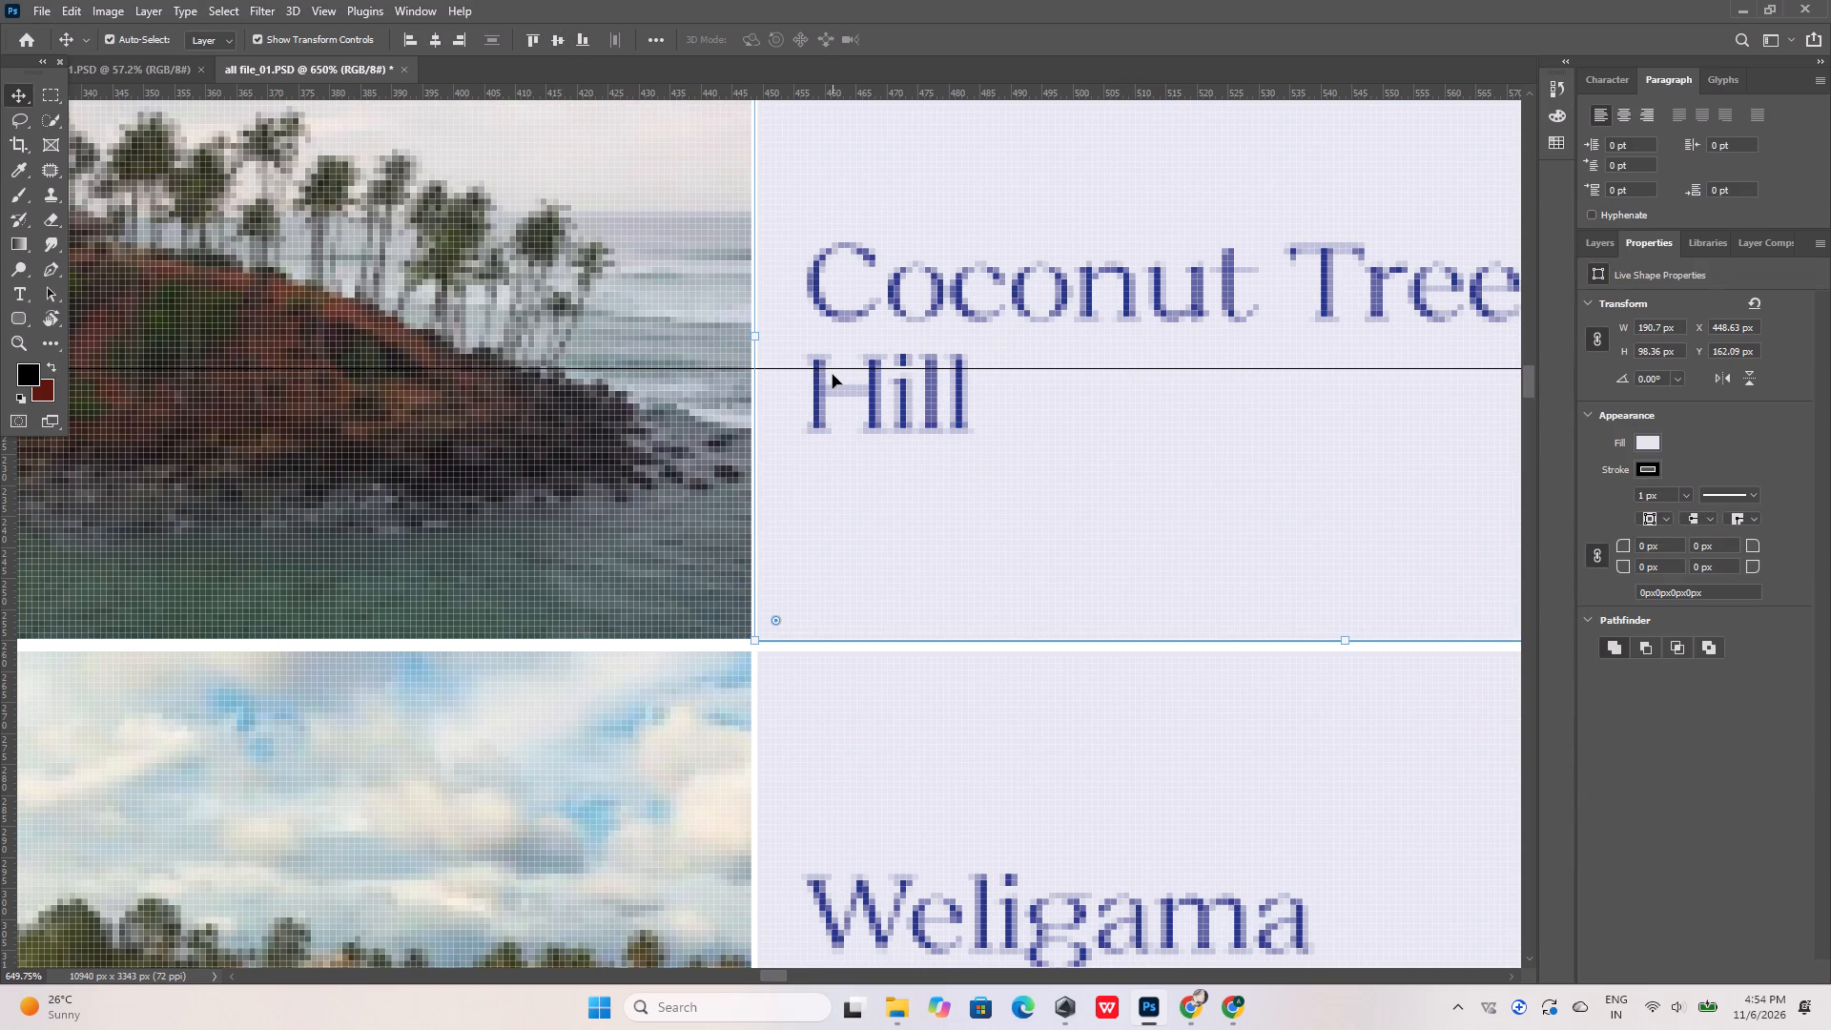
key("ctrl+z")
Align the vertical centres of the Nine Arch bridge text and its cell background in the Ella column.
scroll(836, 378, "down", 14, "alt")
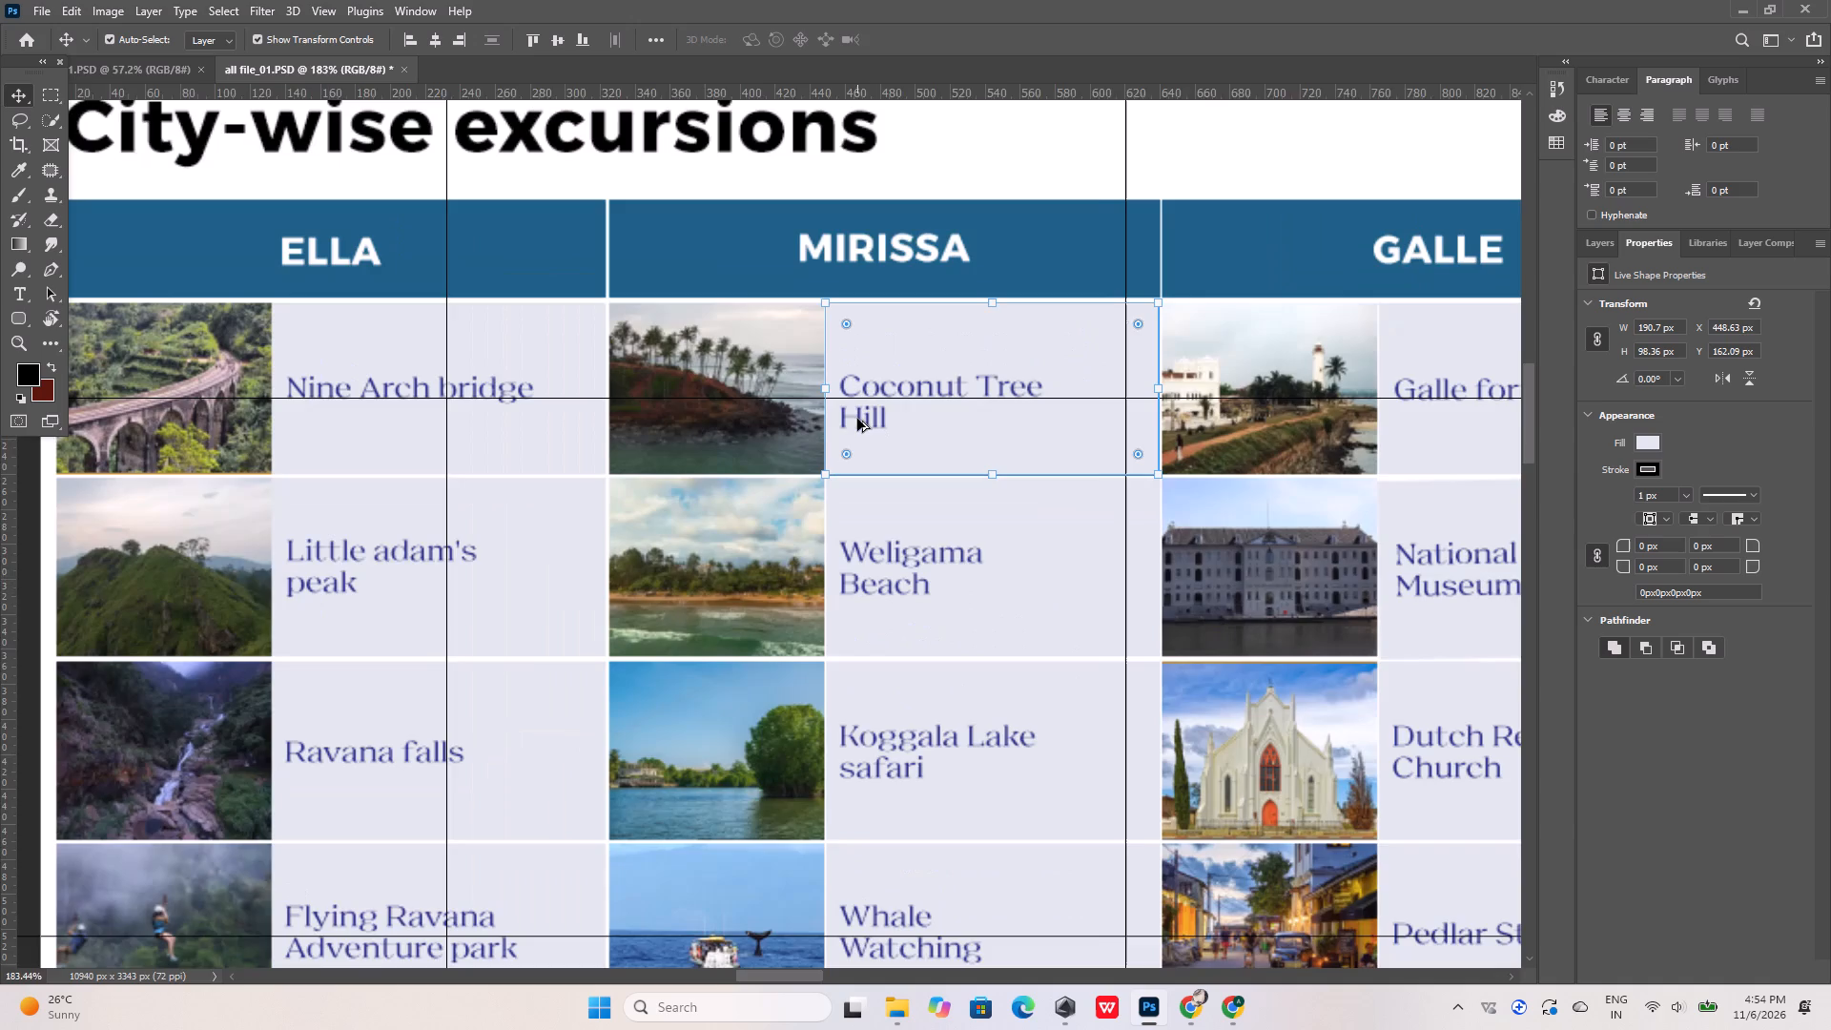
scroll(857, 419, "down", 4, "alt")
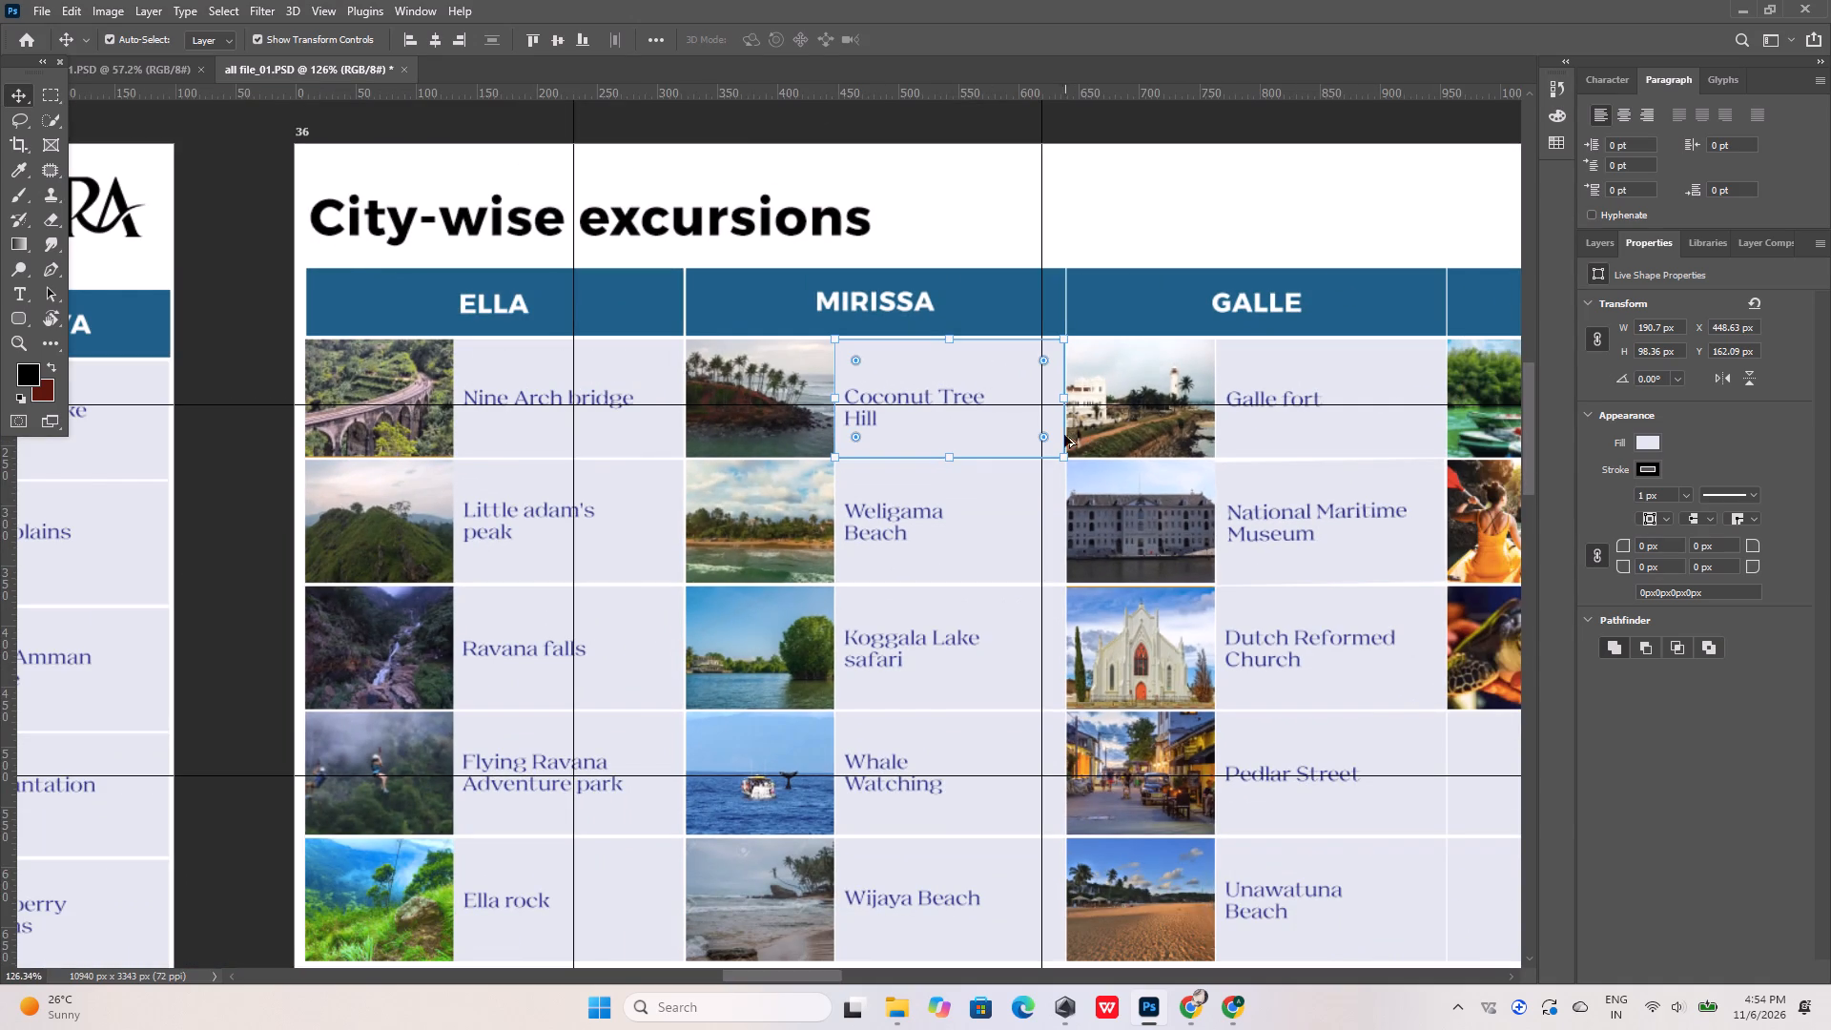
scroll(861, 435, "down", 3, "alt")
scroll(1166, 415, "up", 13, "alt")
scroll(1139, 396, "down", 4, "alt")
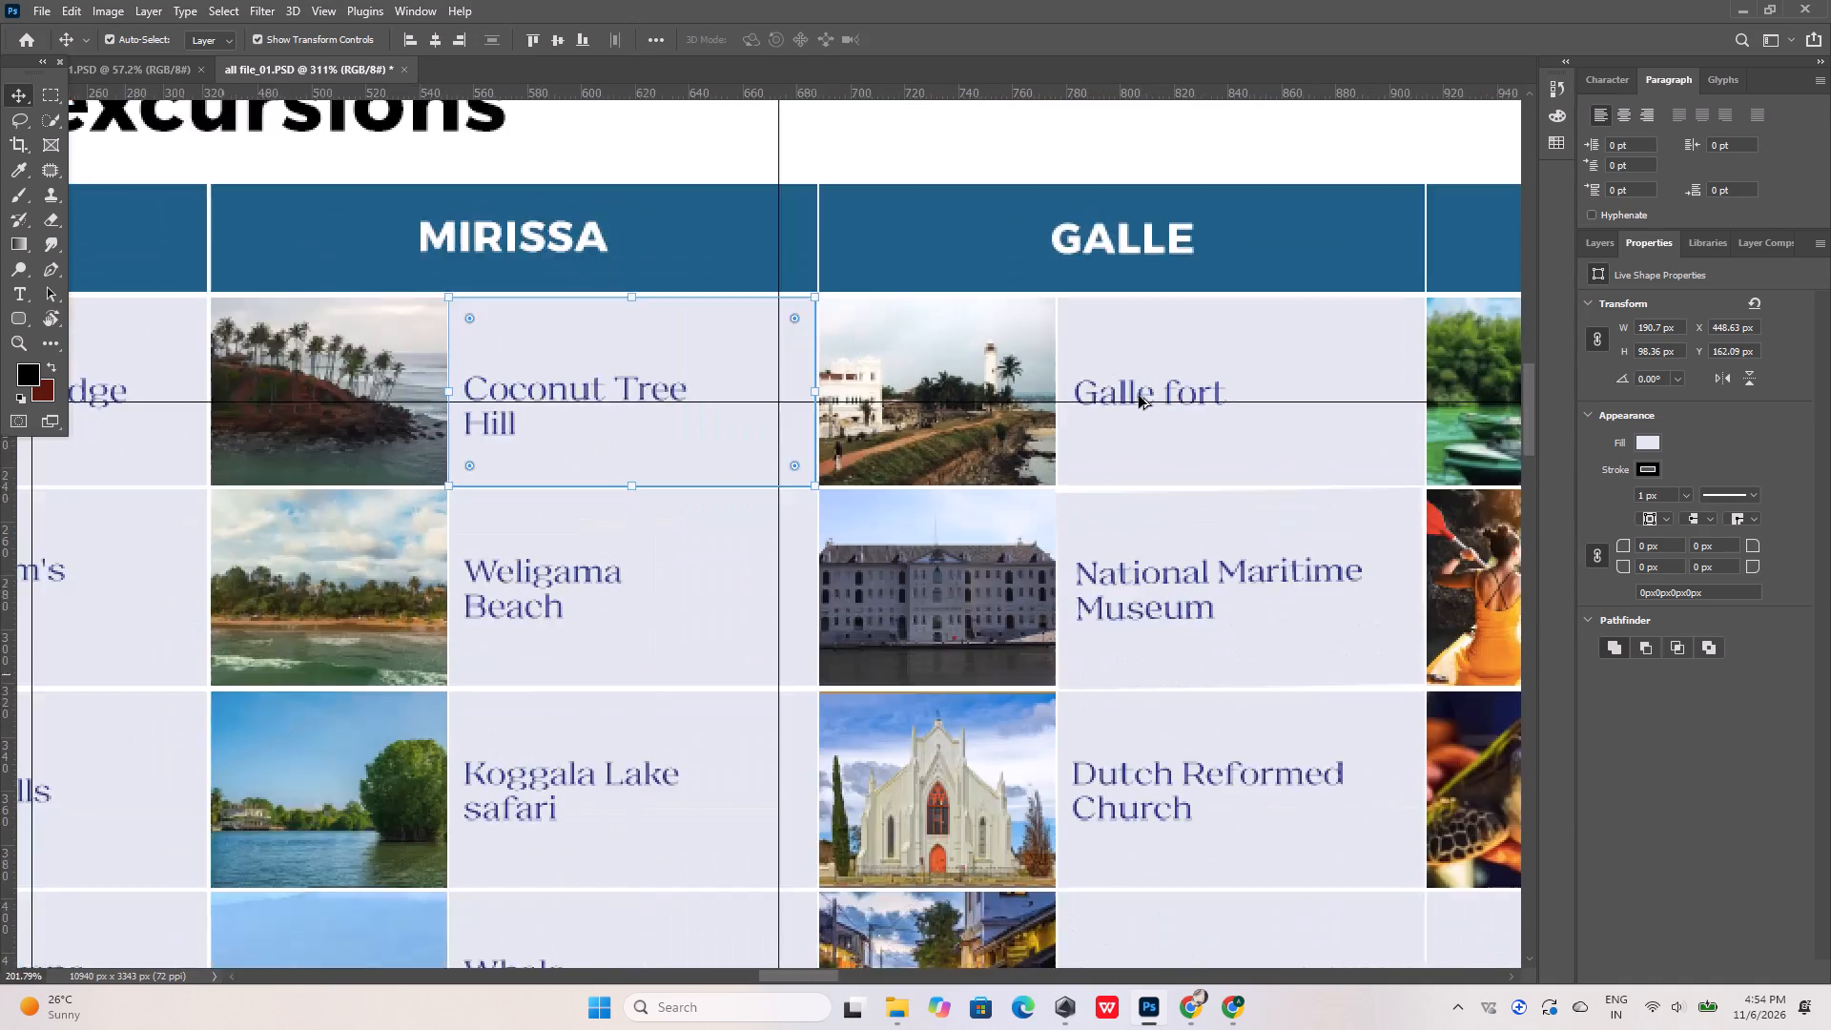
scroll(1139, 396, "down", 6, "alt")
scroll(395, 414, "up", 9, "alt")
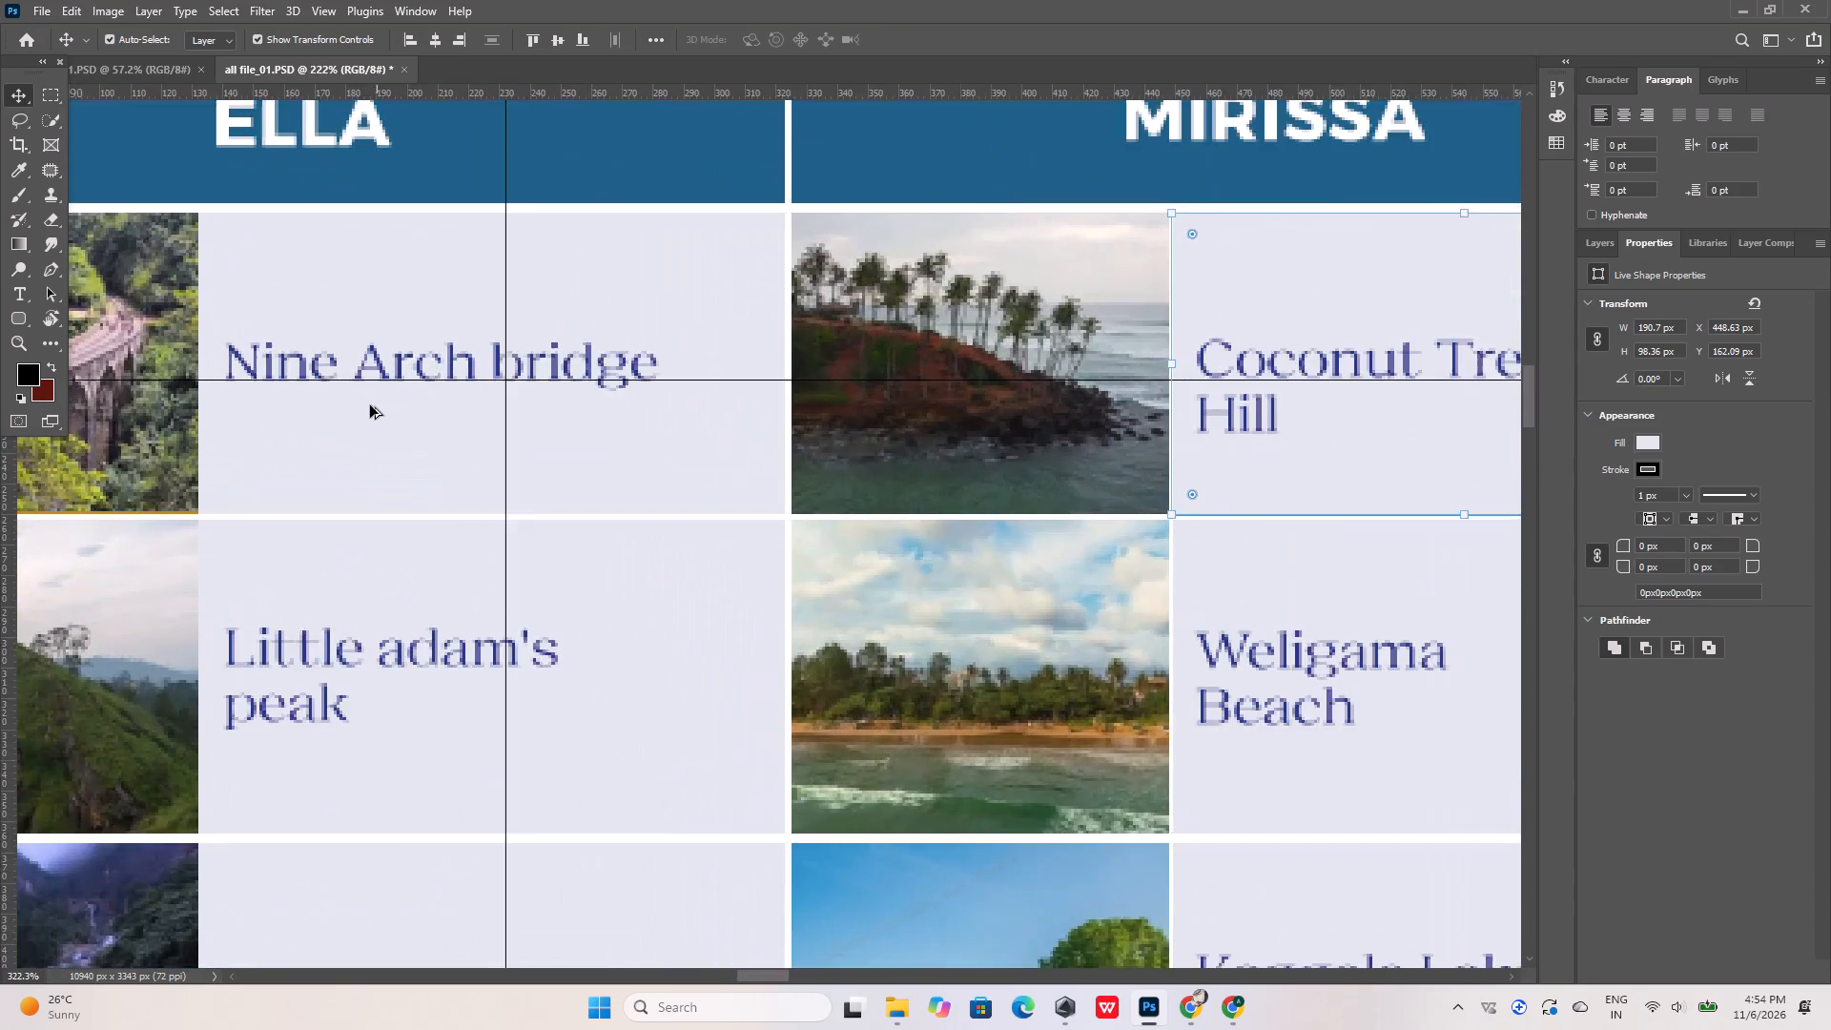
scroll(370, 405, "up", 4, "alt")
left_click(384, 357)
left_click(425, 263, "shift")
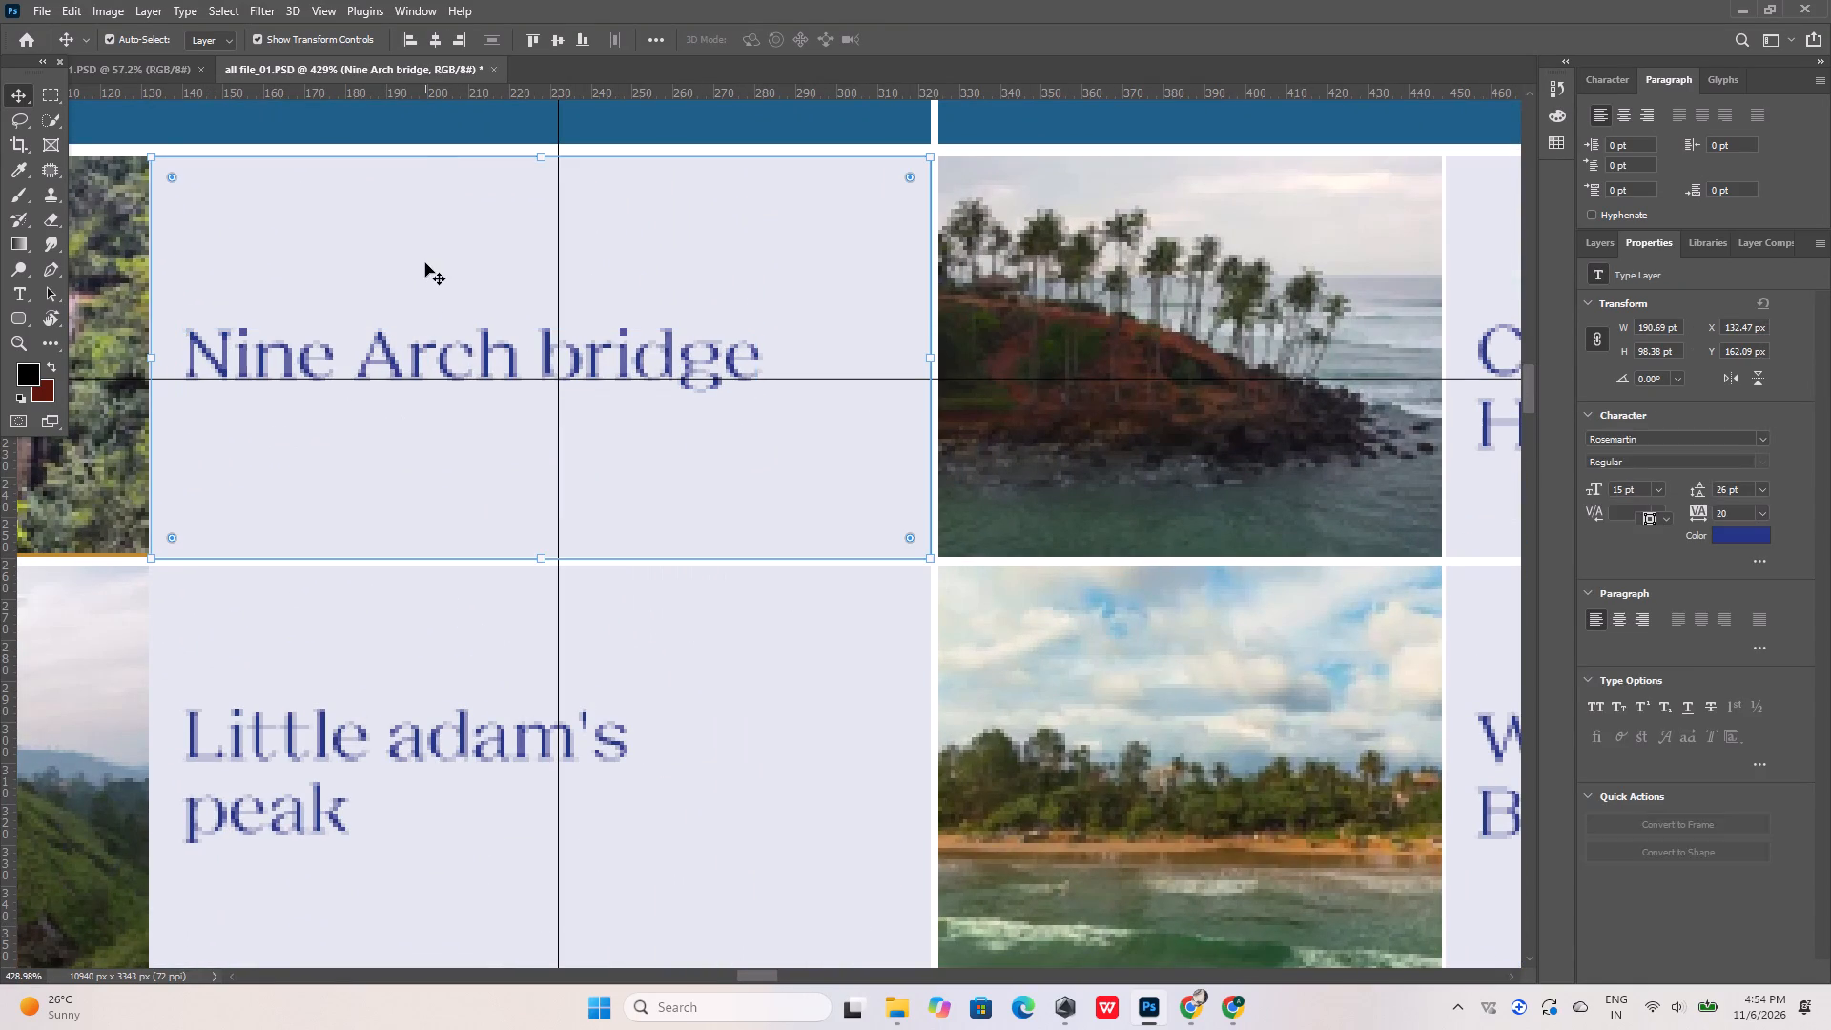
left_click(555, 43)
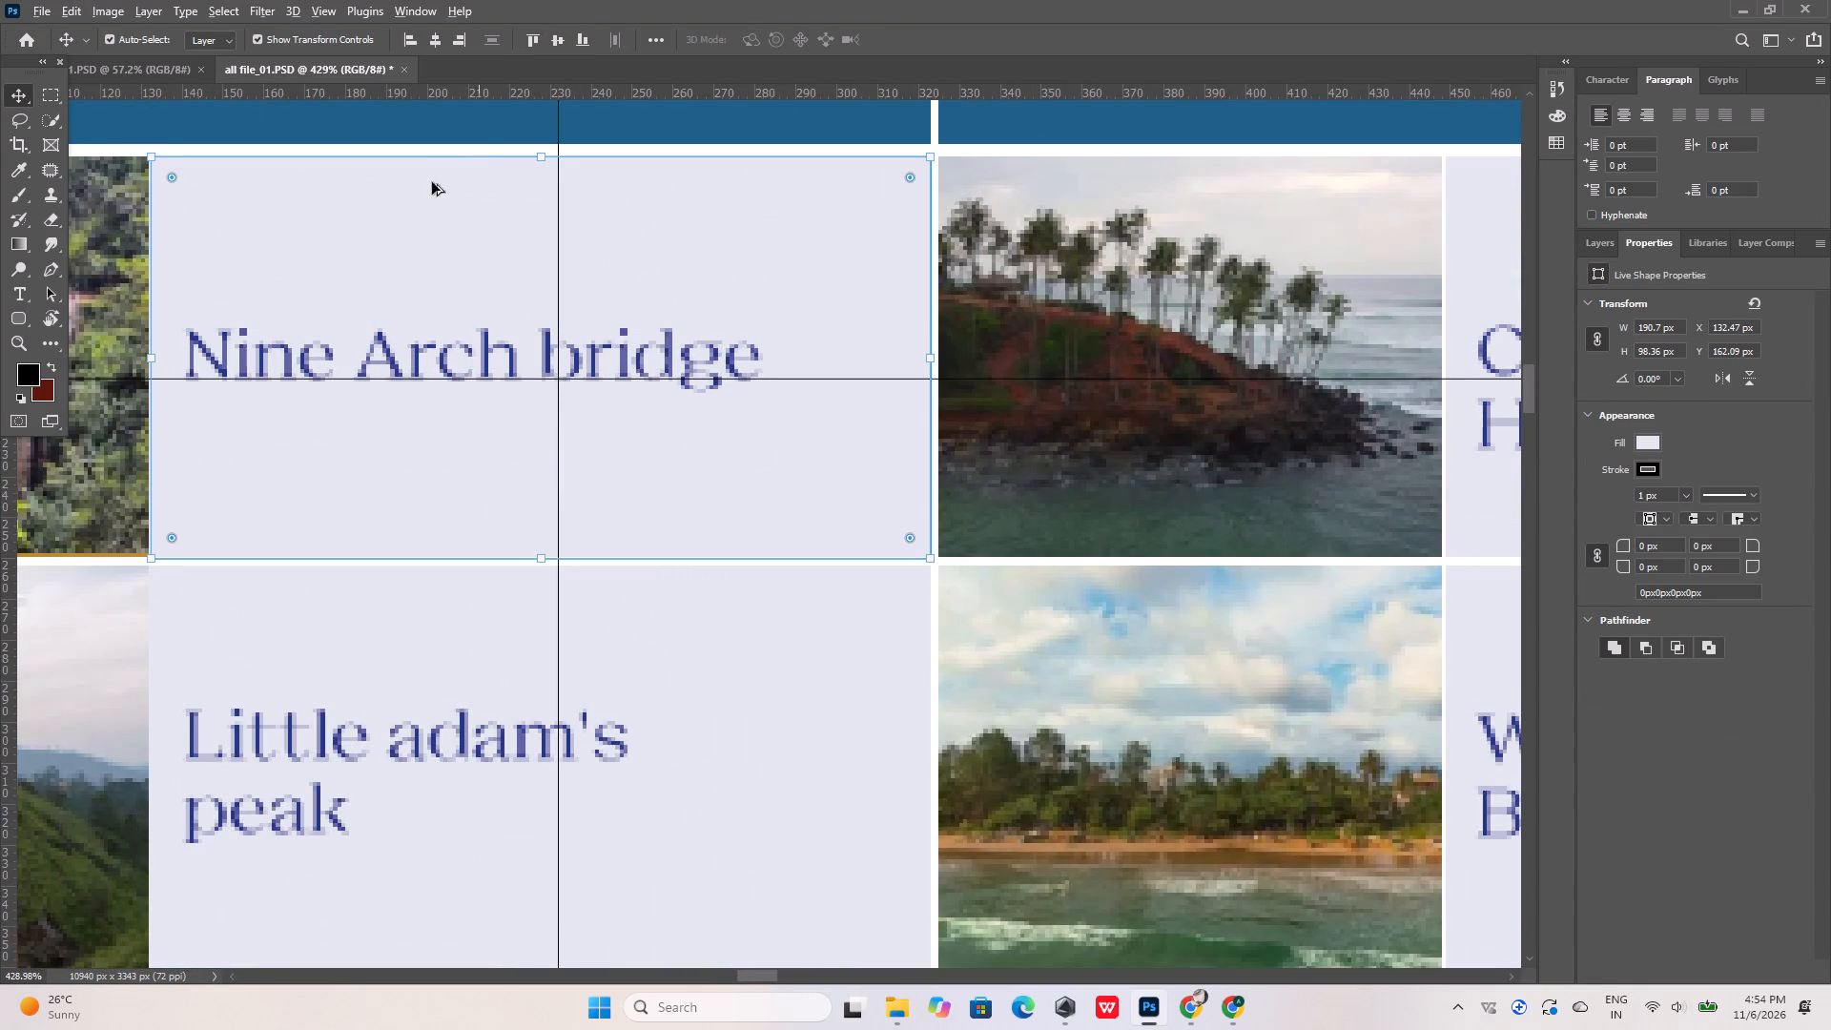
Align the vertical centres of the Galle fort text and its cell background in the Galle column.
scroll(328, 240, "down", 9, "alt")
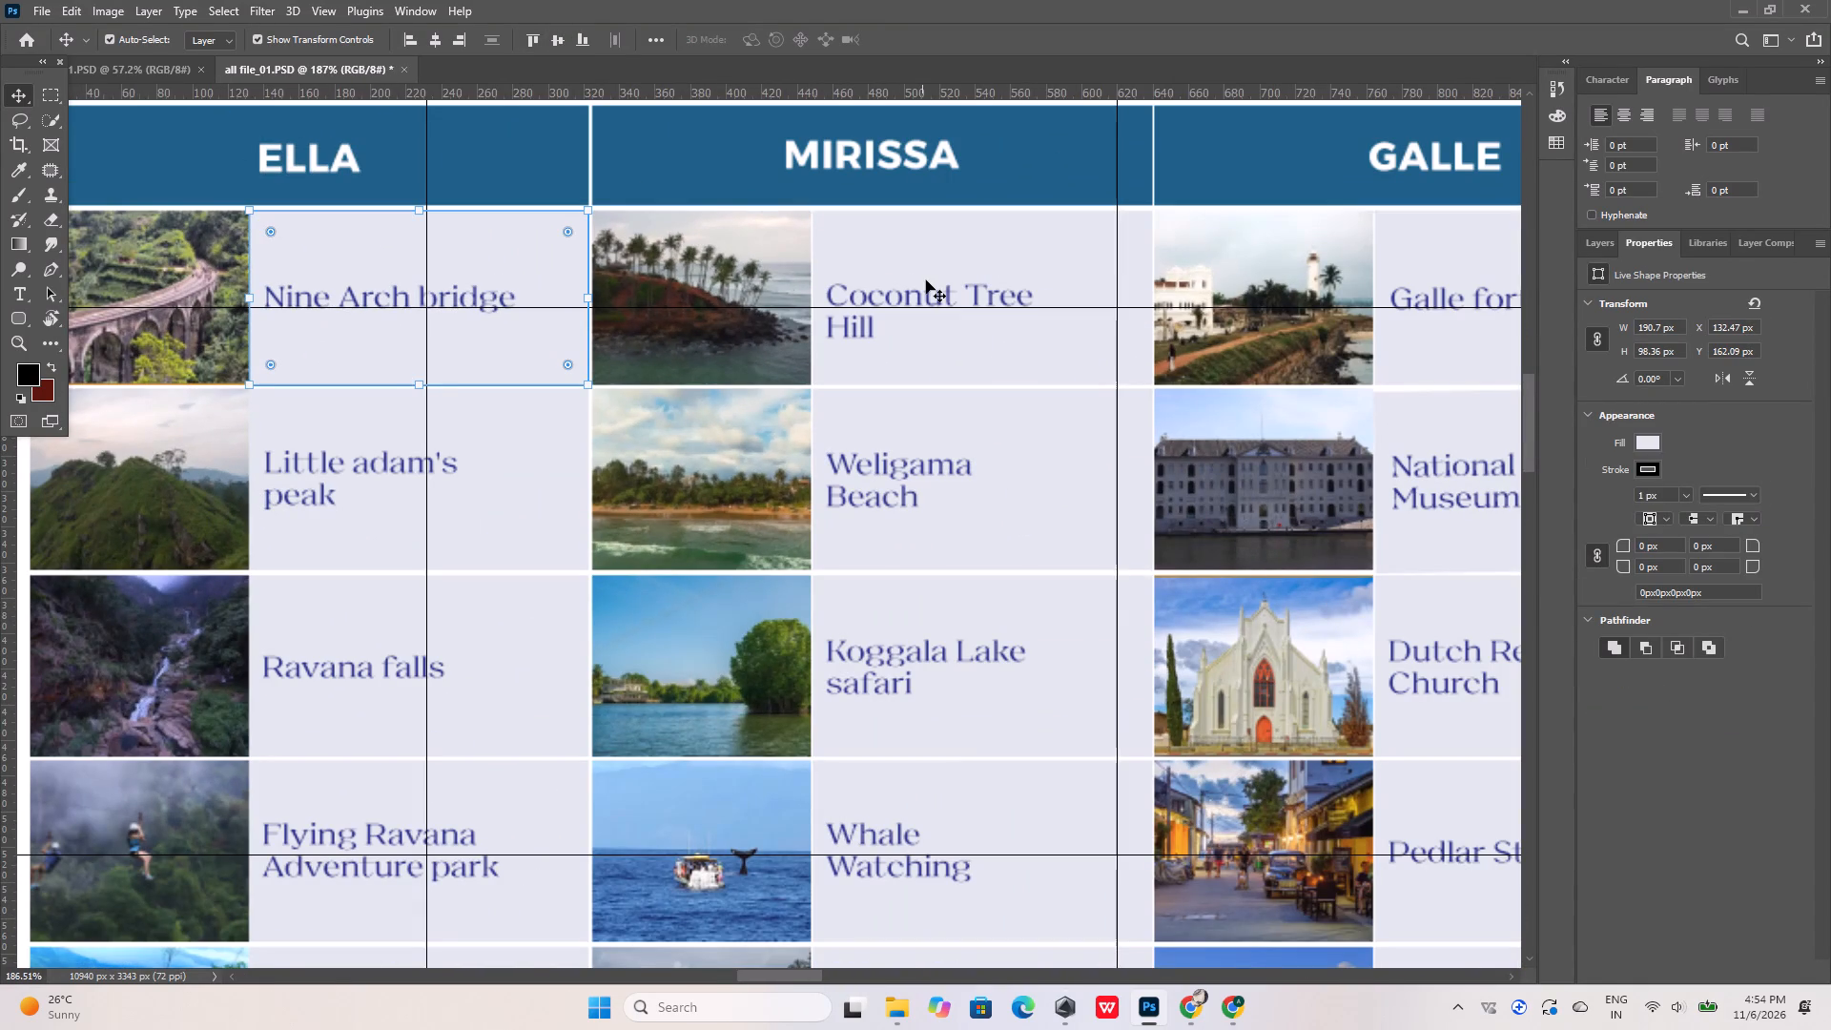
left_click(922, 295)
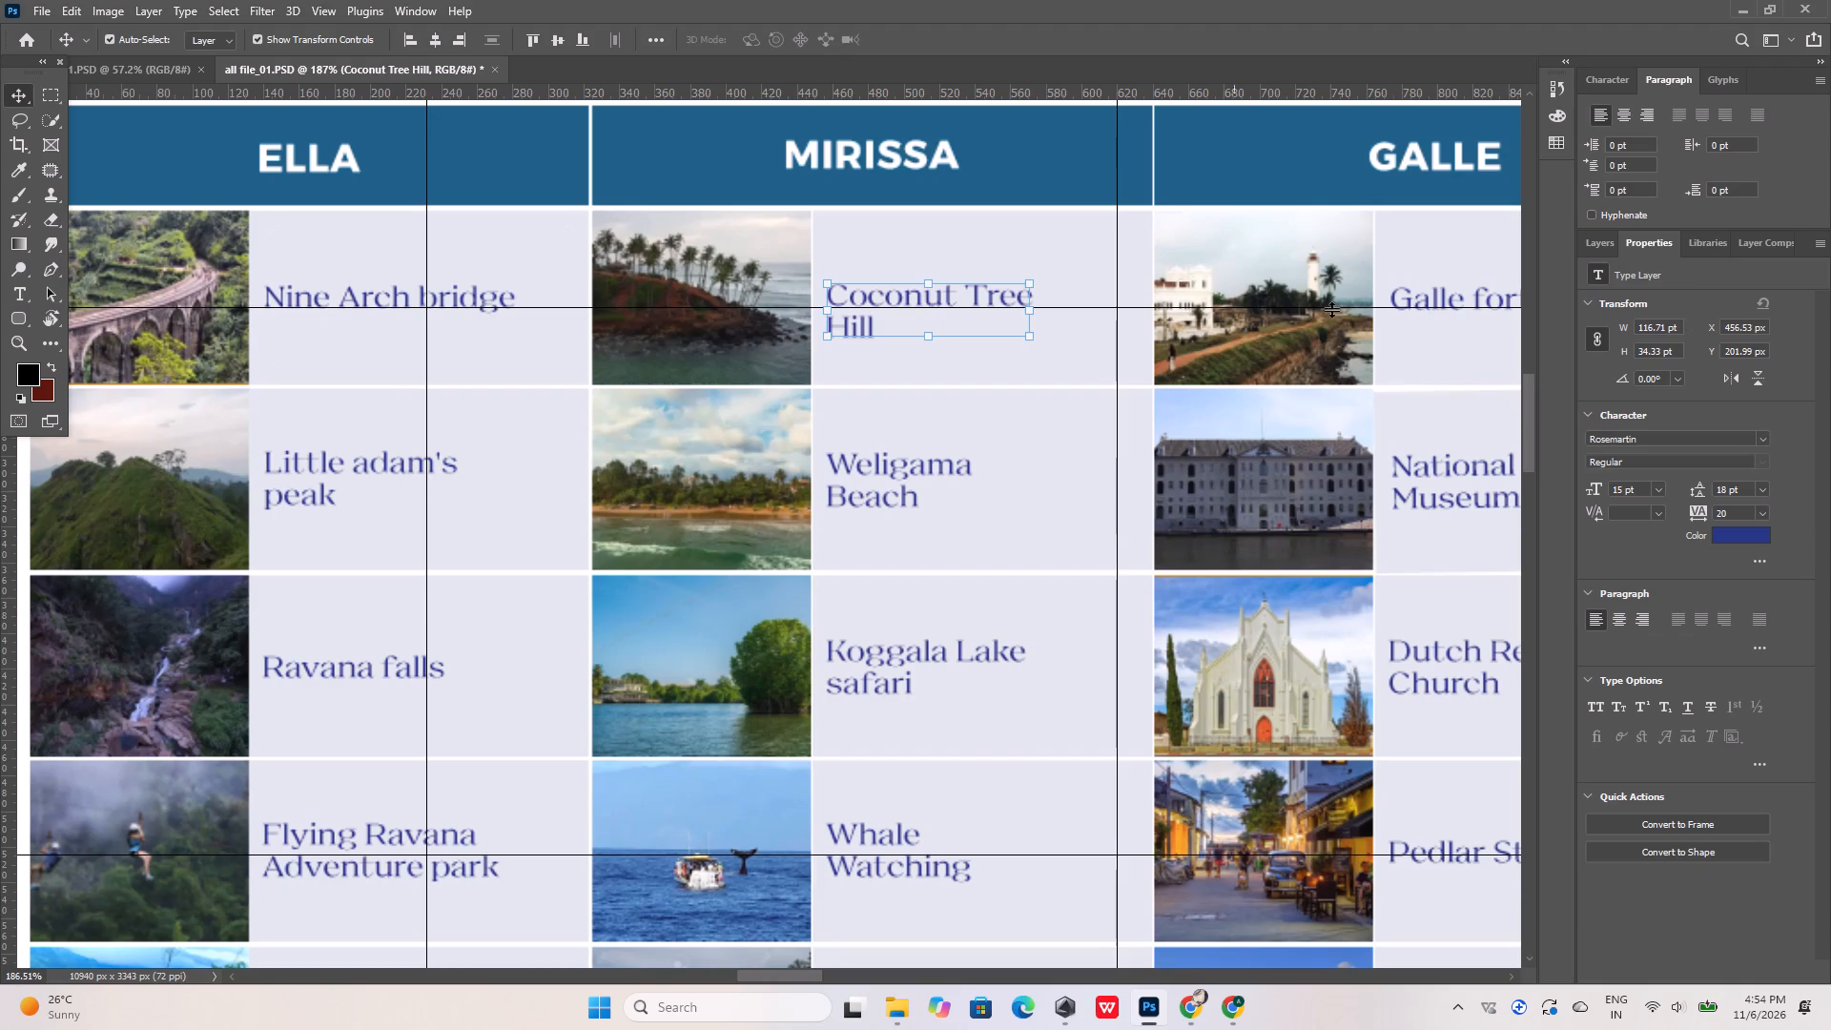
left_click(1448, 297)
left_click(1449, 260, "shift")
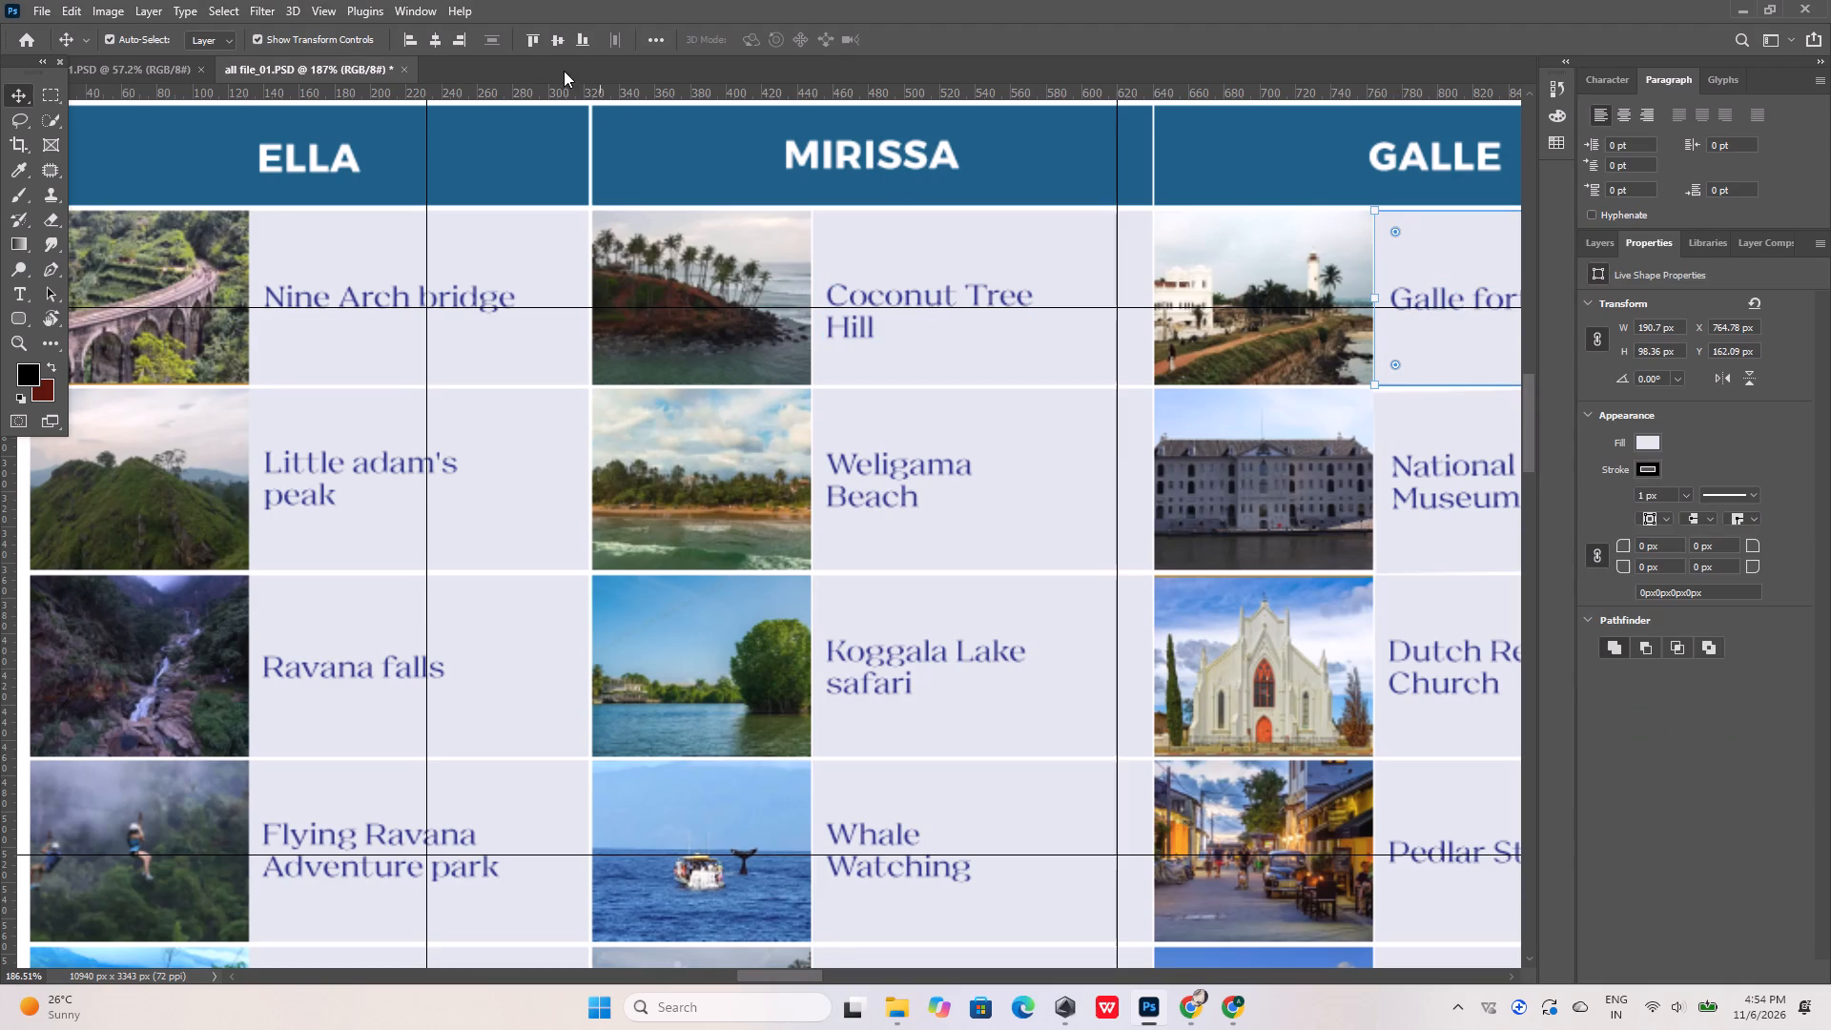
left_click(560, 37)
left_click(560, 37)
Examine how the Galle fort text sits against the horizontal guide and the other first-row texts on artboard 36.
scroll(786, 330, "down", 6, "alt")
scroll(1289, 296, "up", 11, "alt")
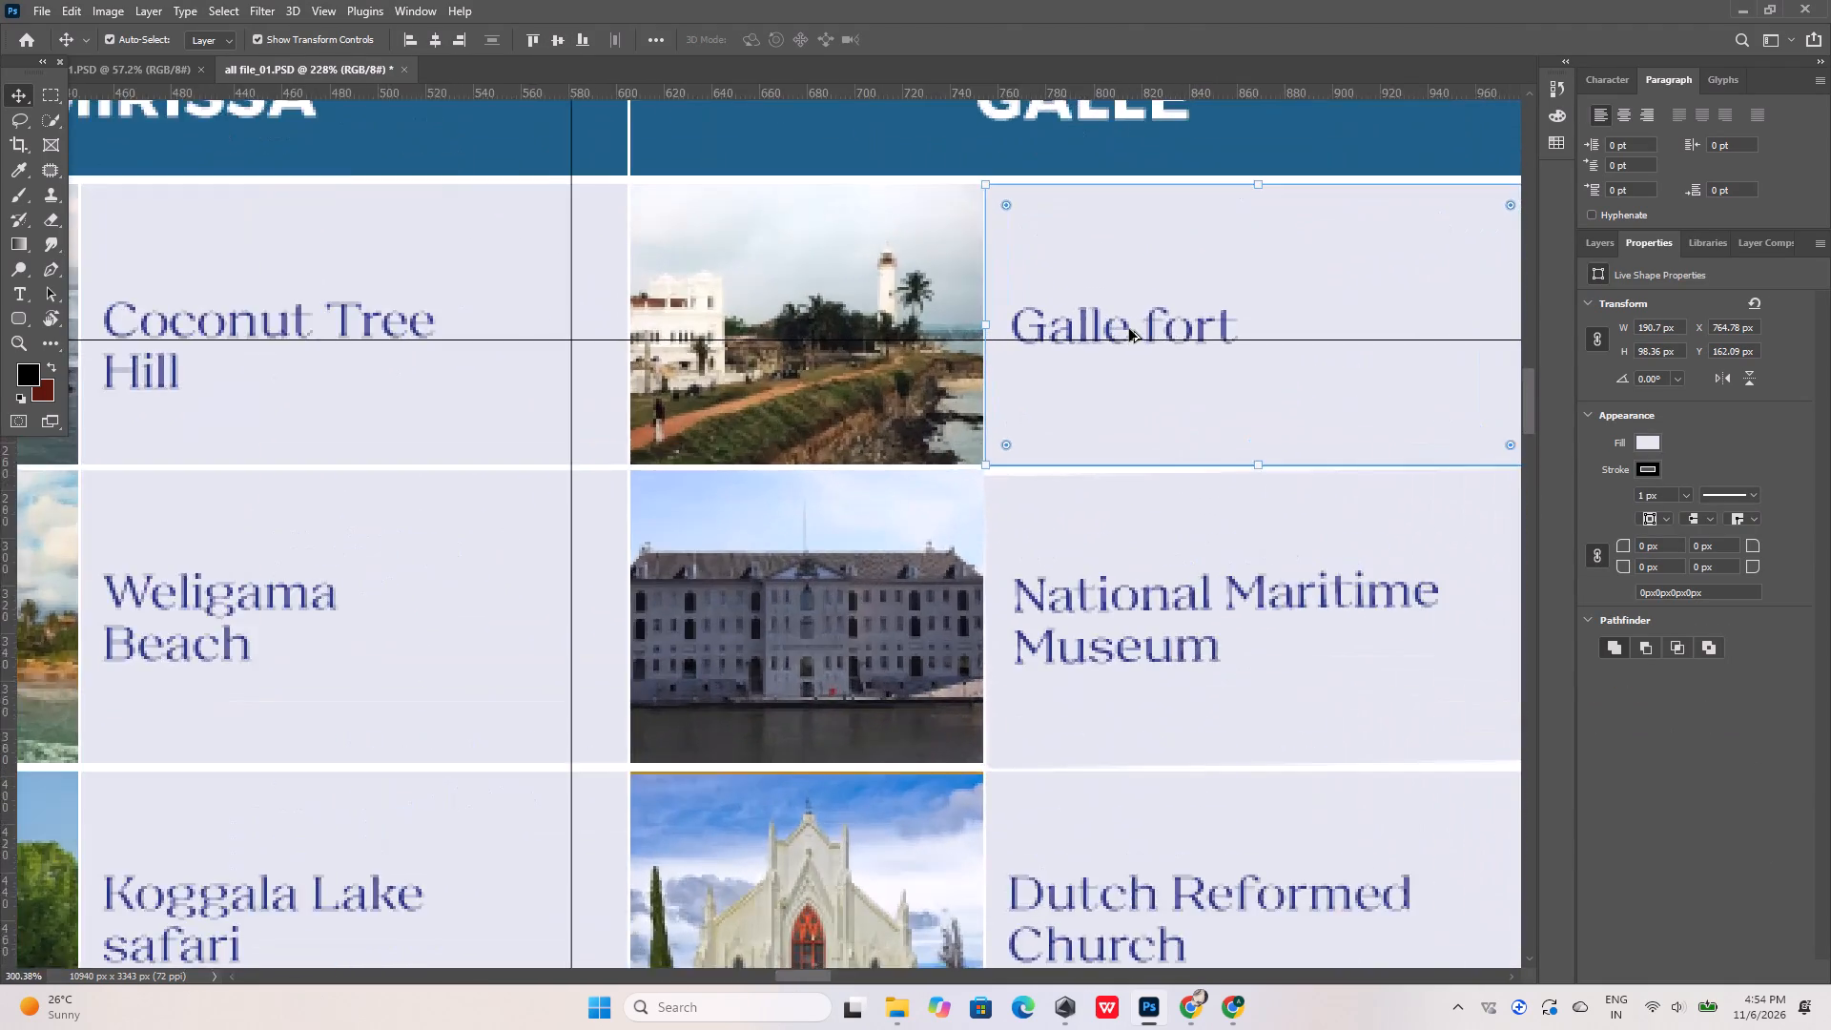
scroll(1129, 329, "up", 7, "alt")
left_click(1125, 324)
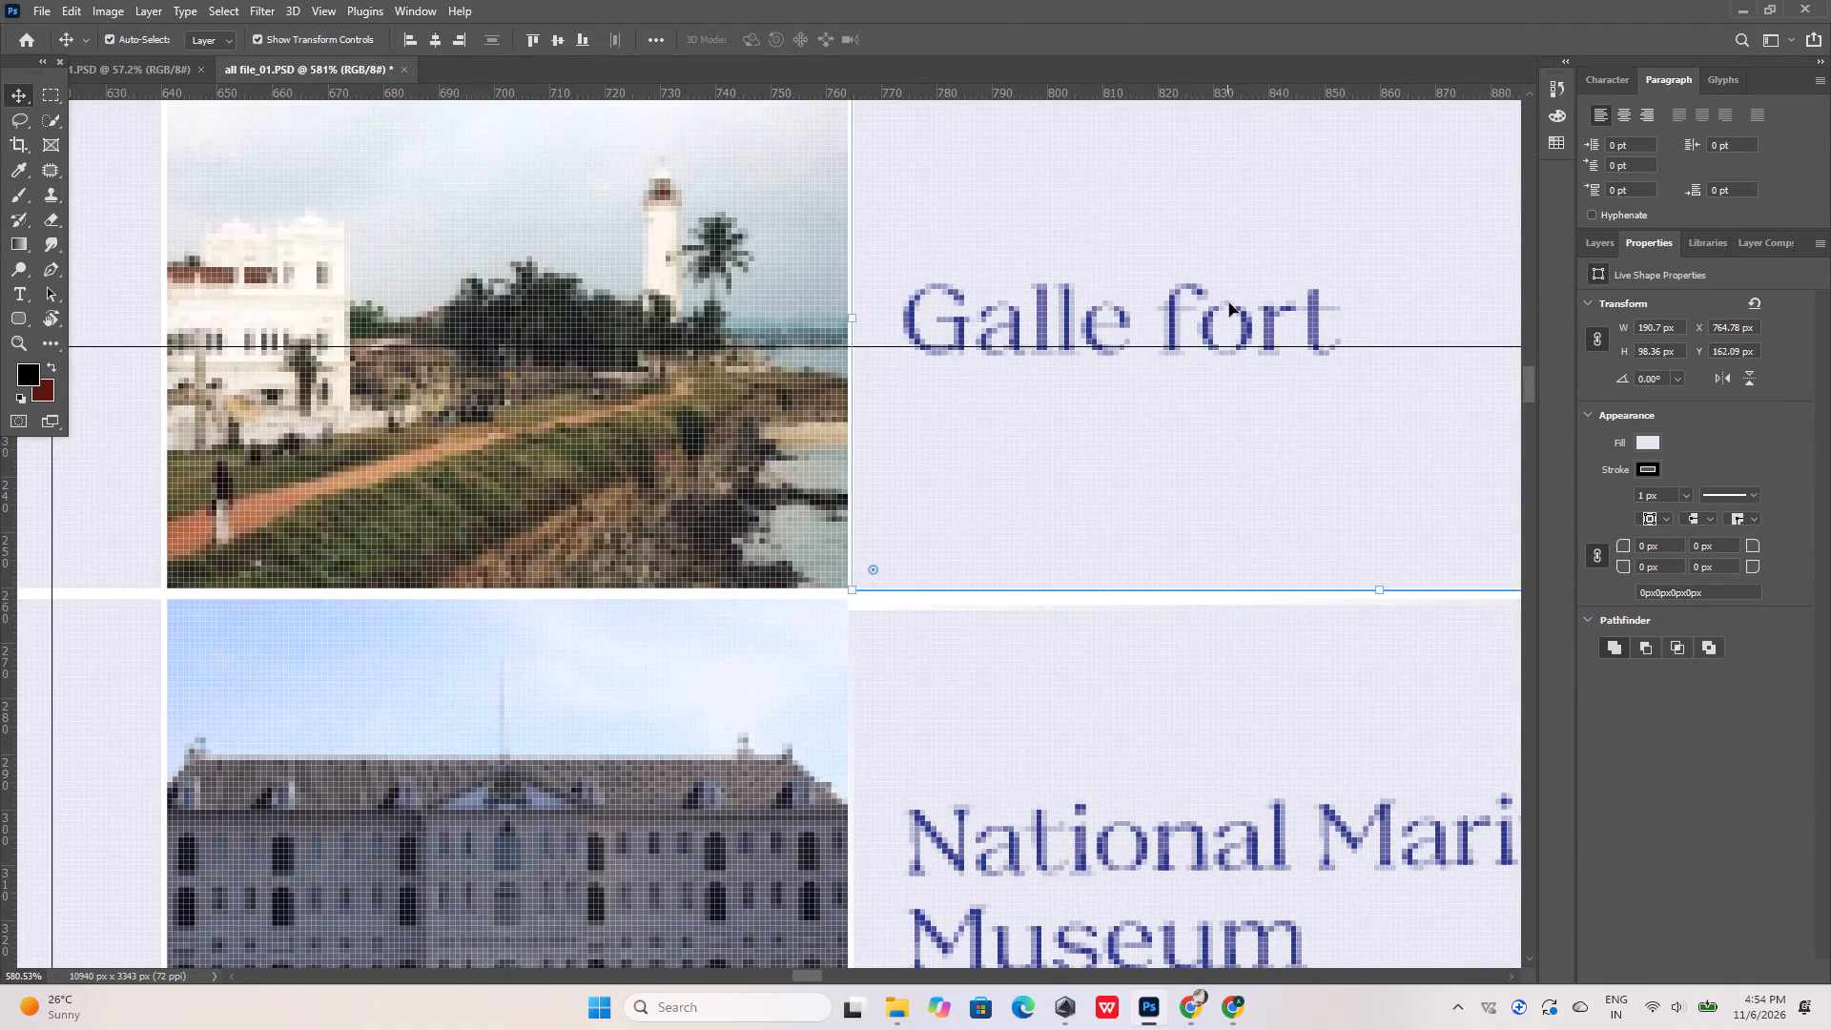
left_click(1229, 303)
left_click(1241, 316)
left_click(1244, 320)
scroll(746, 344, "down", 3, "alt")
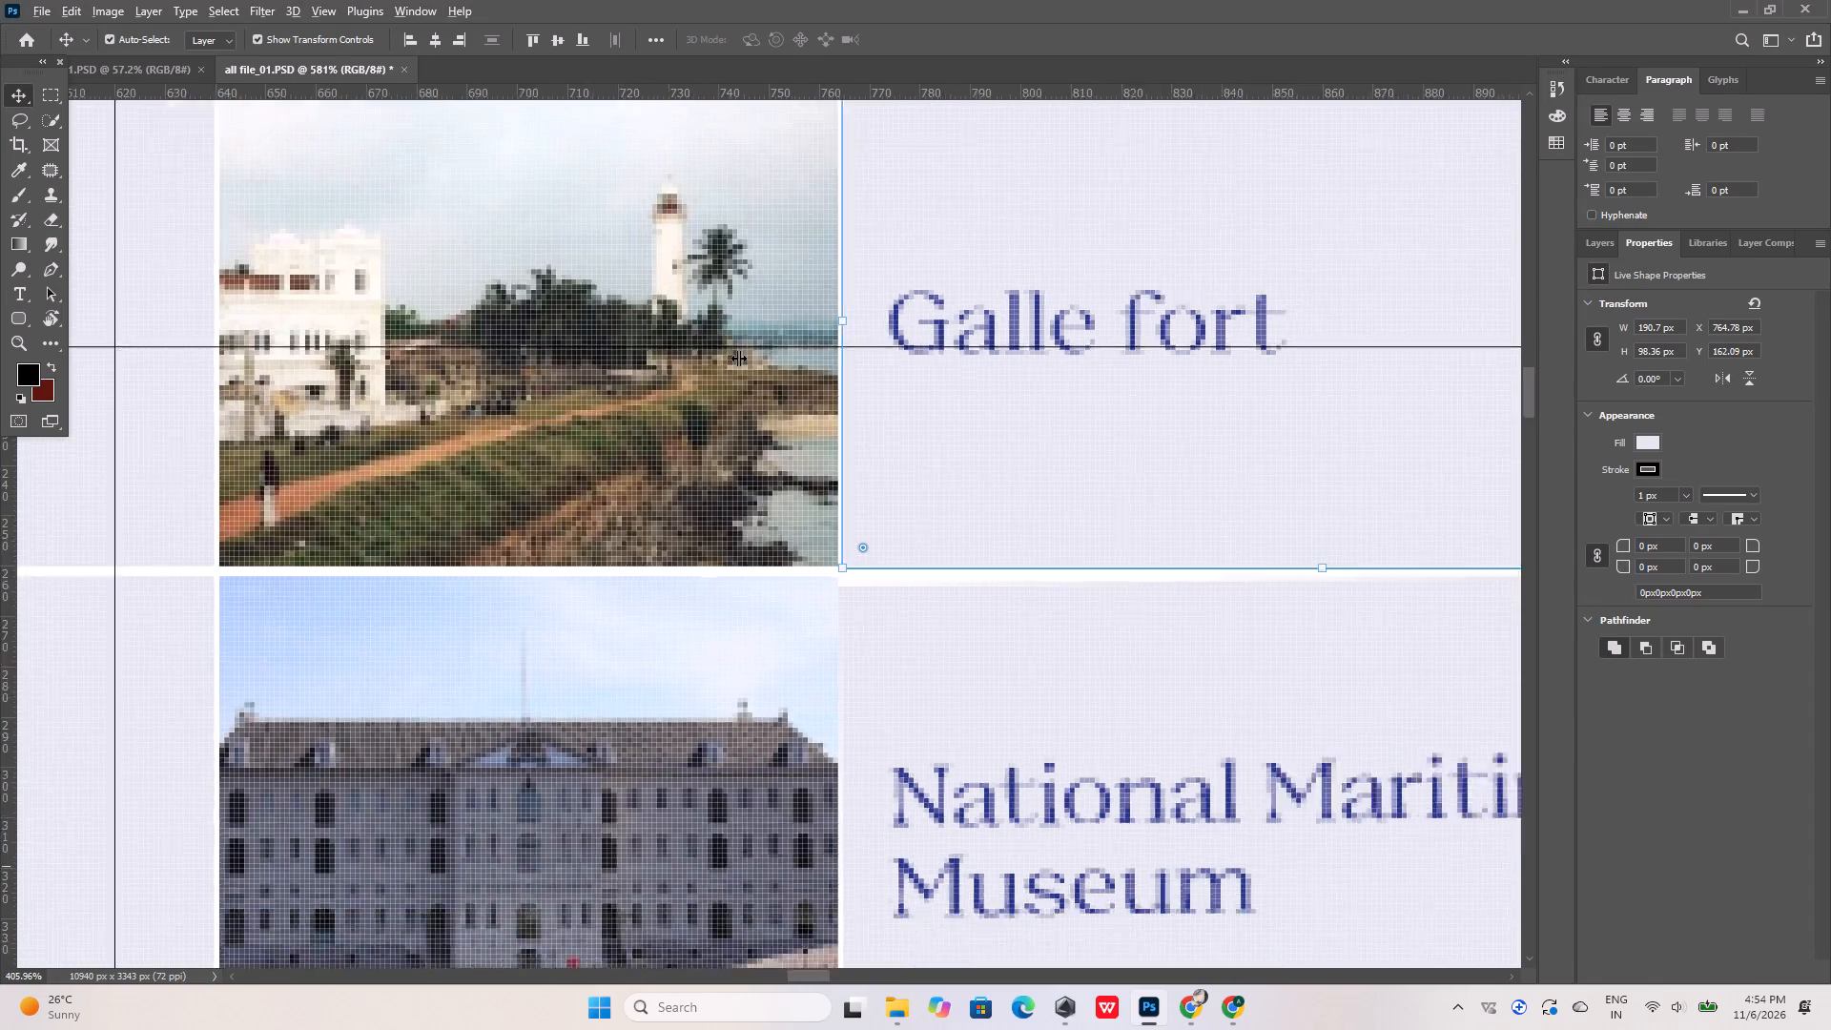
scroll(738, 358, "down", 8, "alt")
scroll(838, 303, "down", 11, "alt")
left_click(1111, 162)
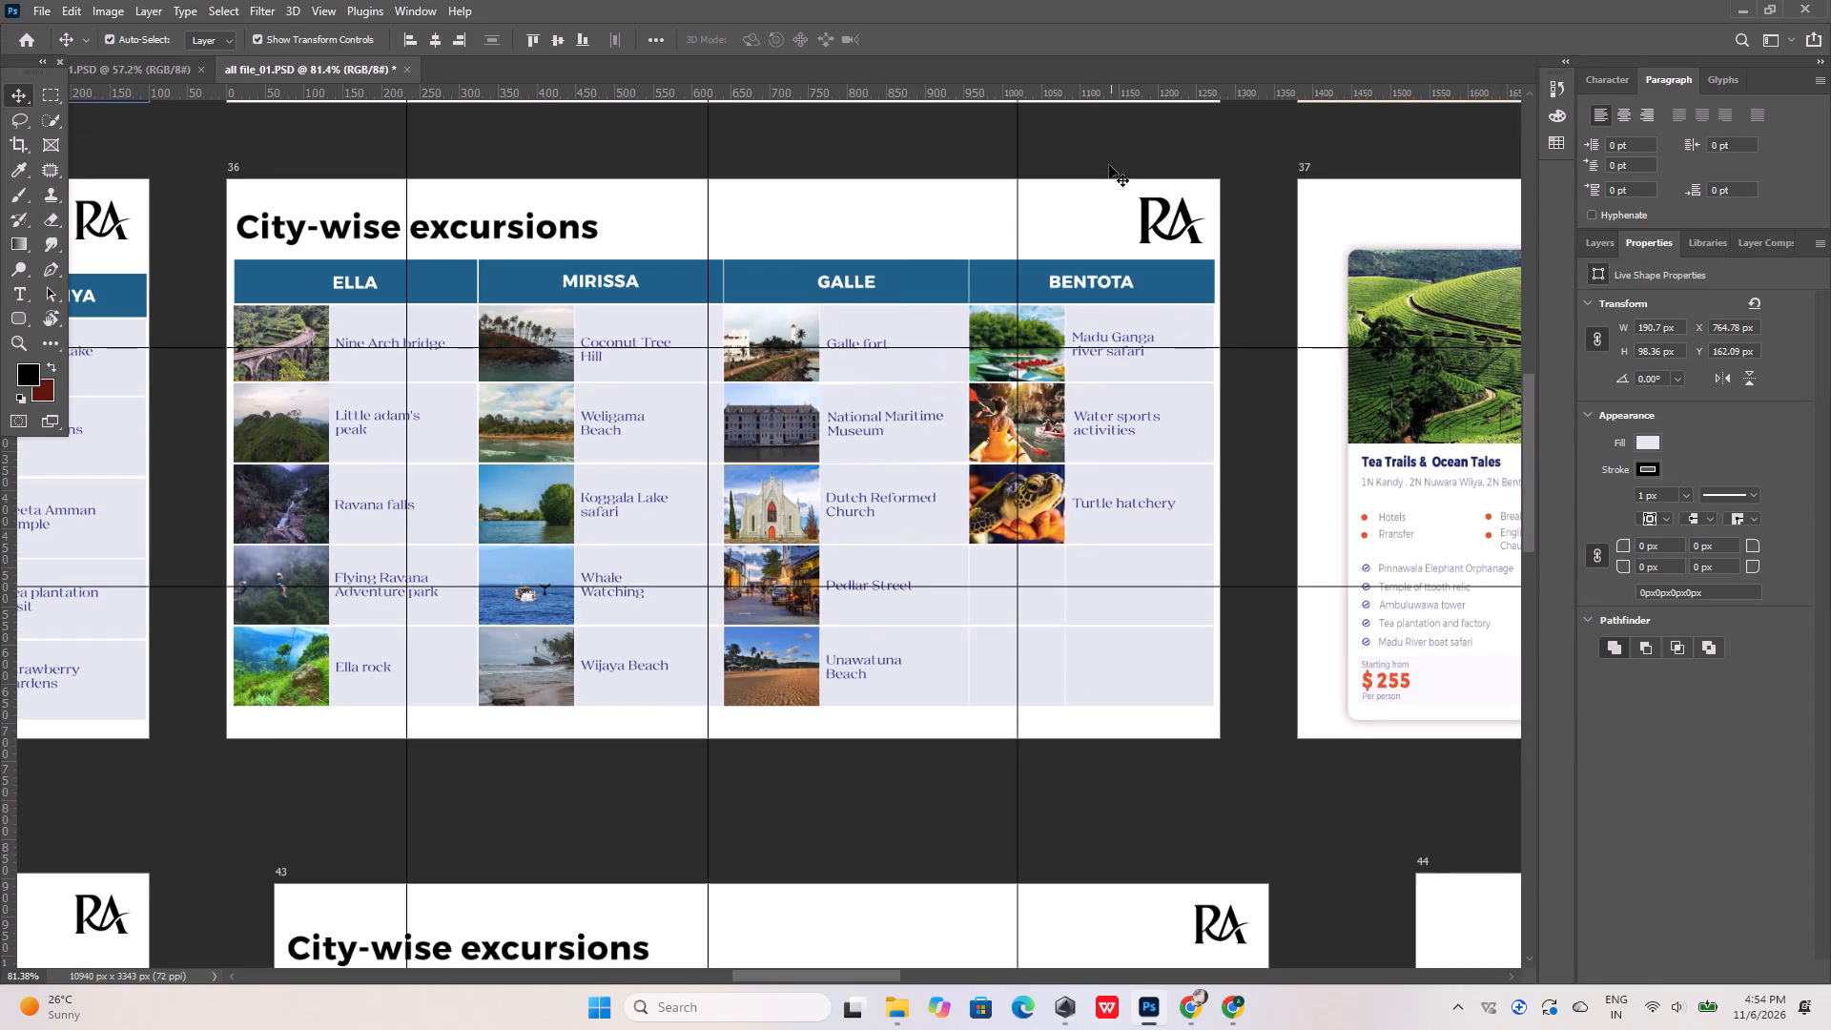
Reapply vertical centring of the Galle fort text to its cell background, and clear the selection.
scroll(874, 321, "up", 6, "alt")
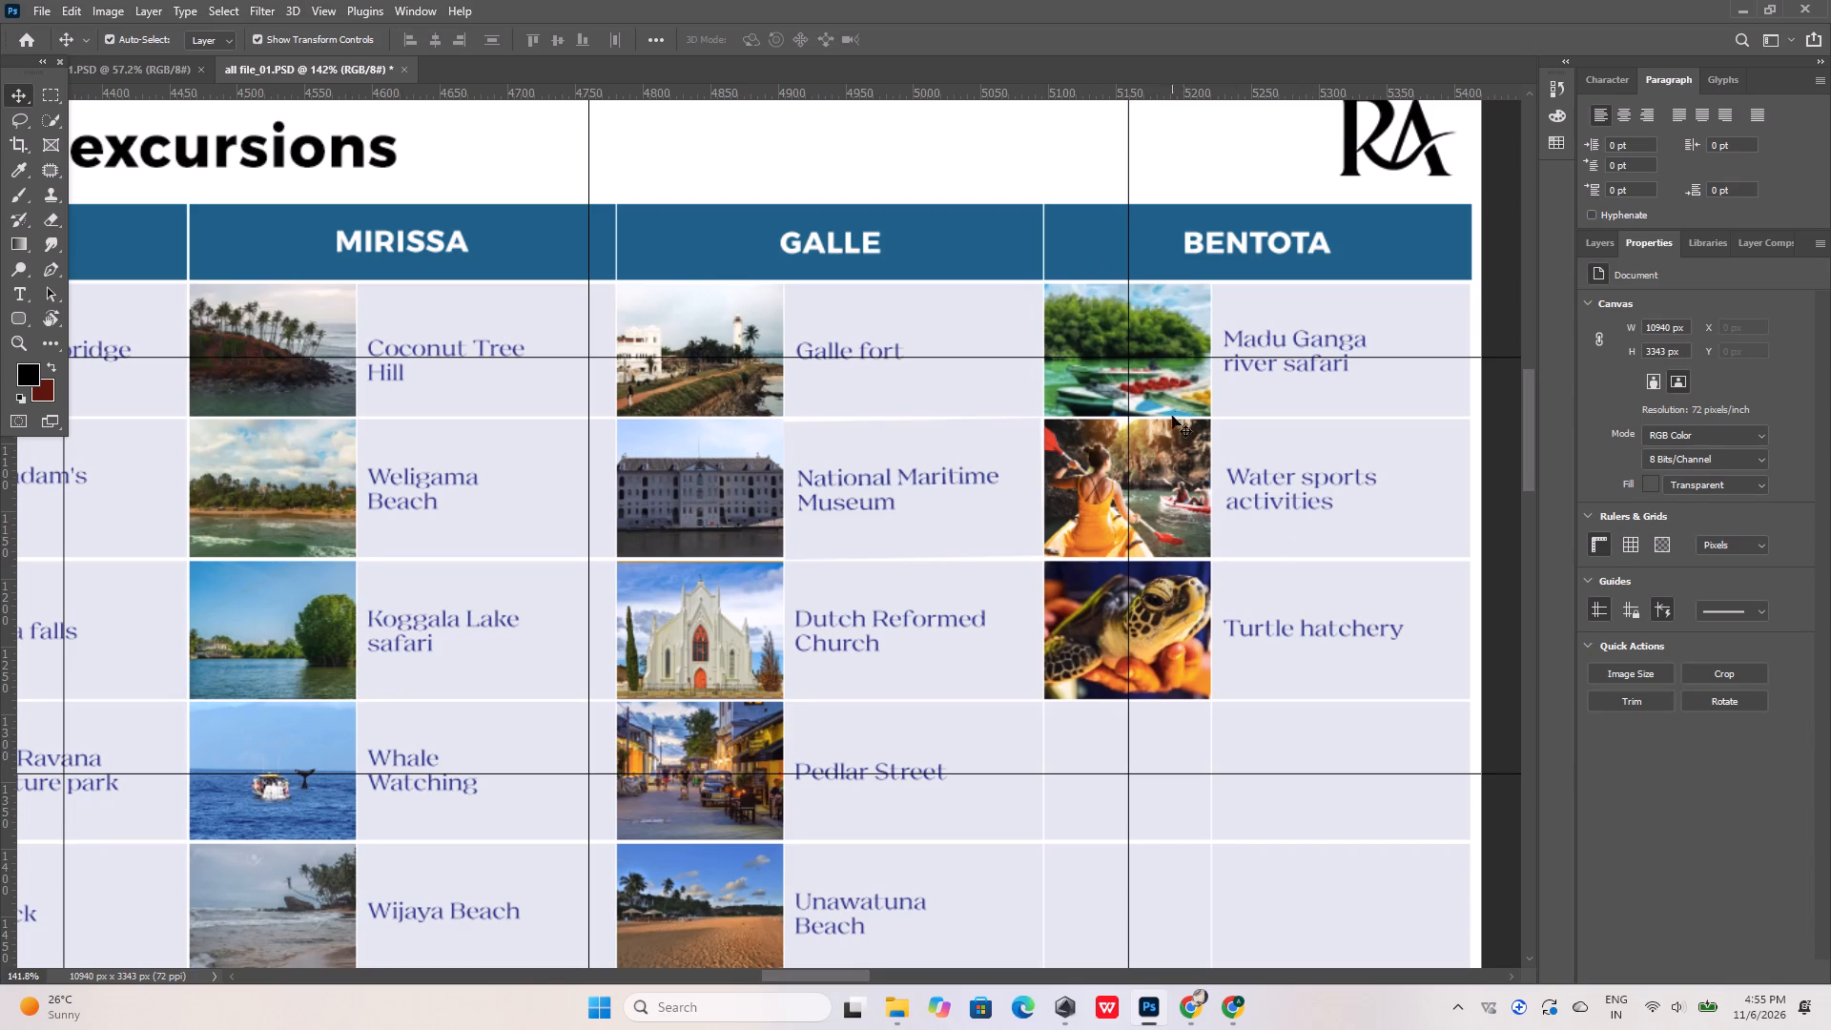
scroll(844, 354, "up", 5, "alt")
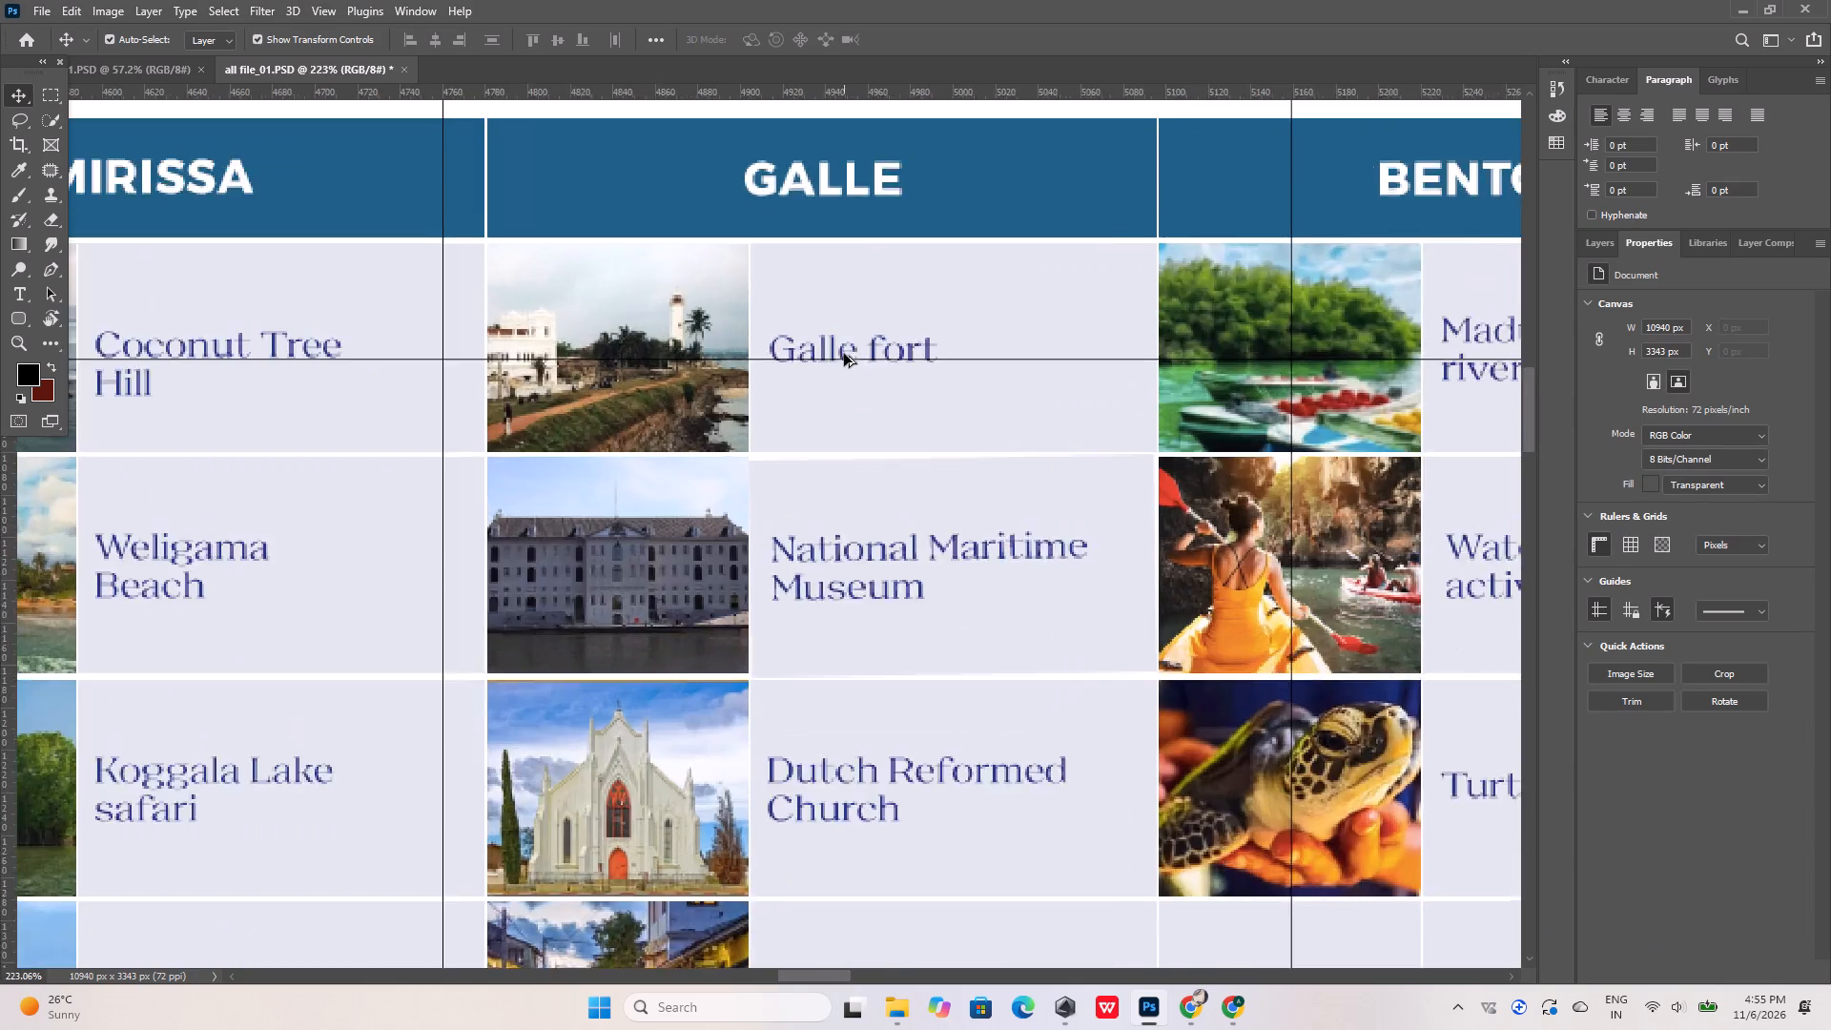
scroll(844, 354, "up", 7, "alt")
left_click(862, 340)
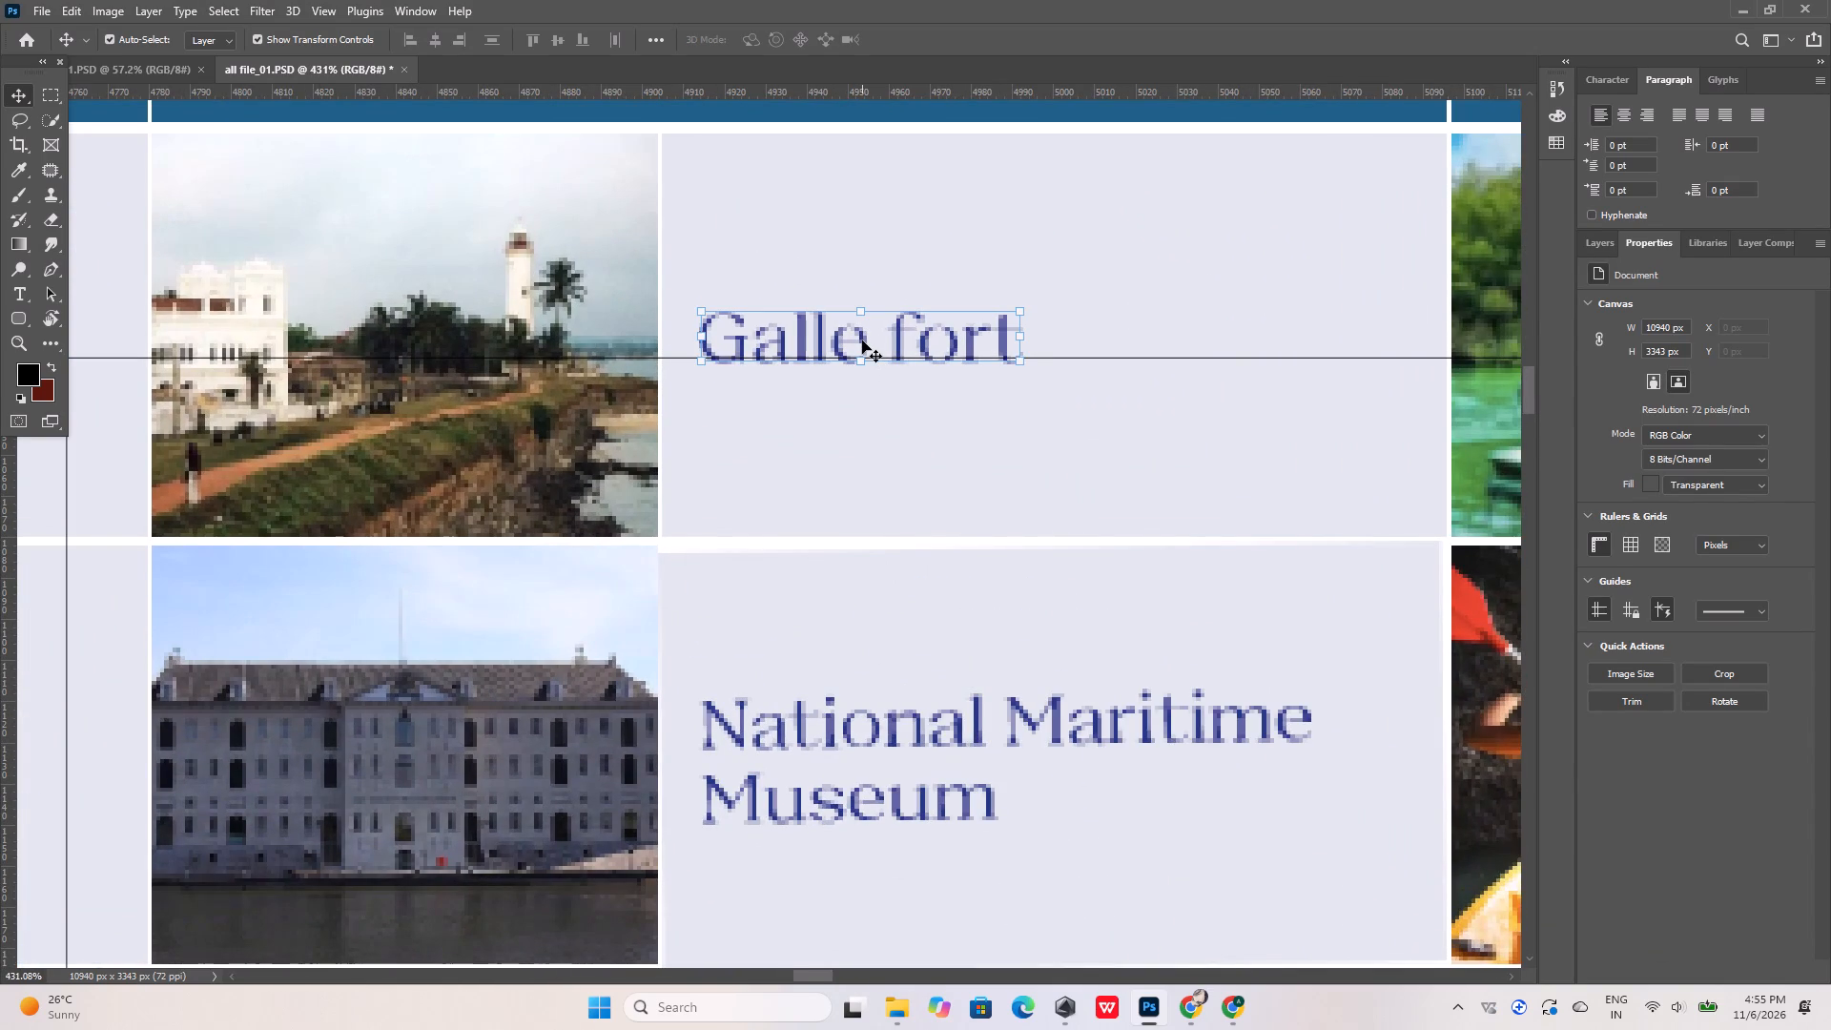
left_click(1073, 279, "shift")
left_click(553, 39)
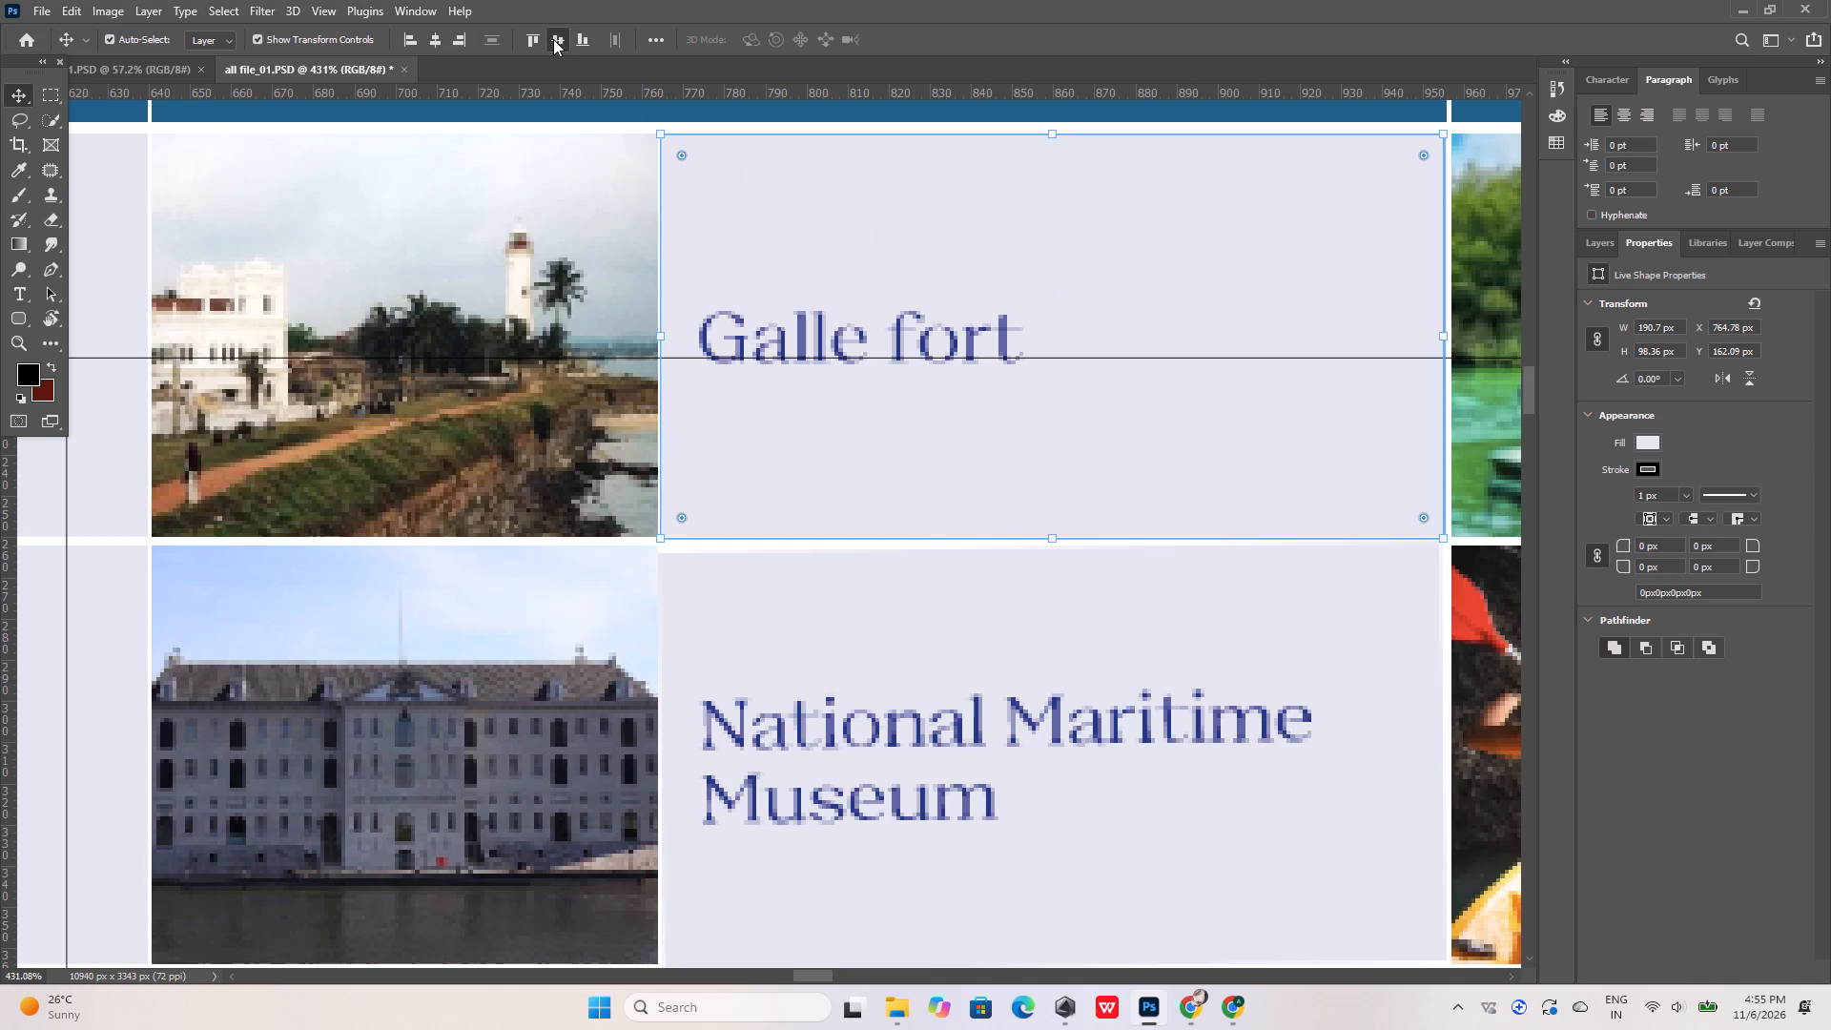
left_click(872, 250, "alt")
scroll(811, 452, "down", 11, "alt")
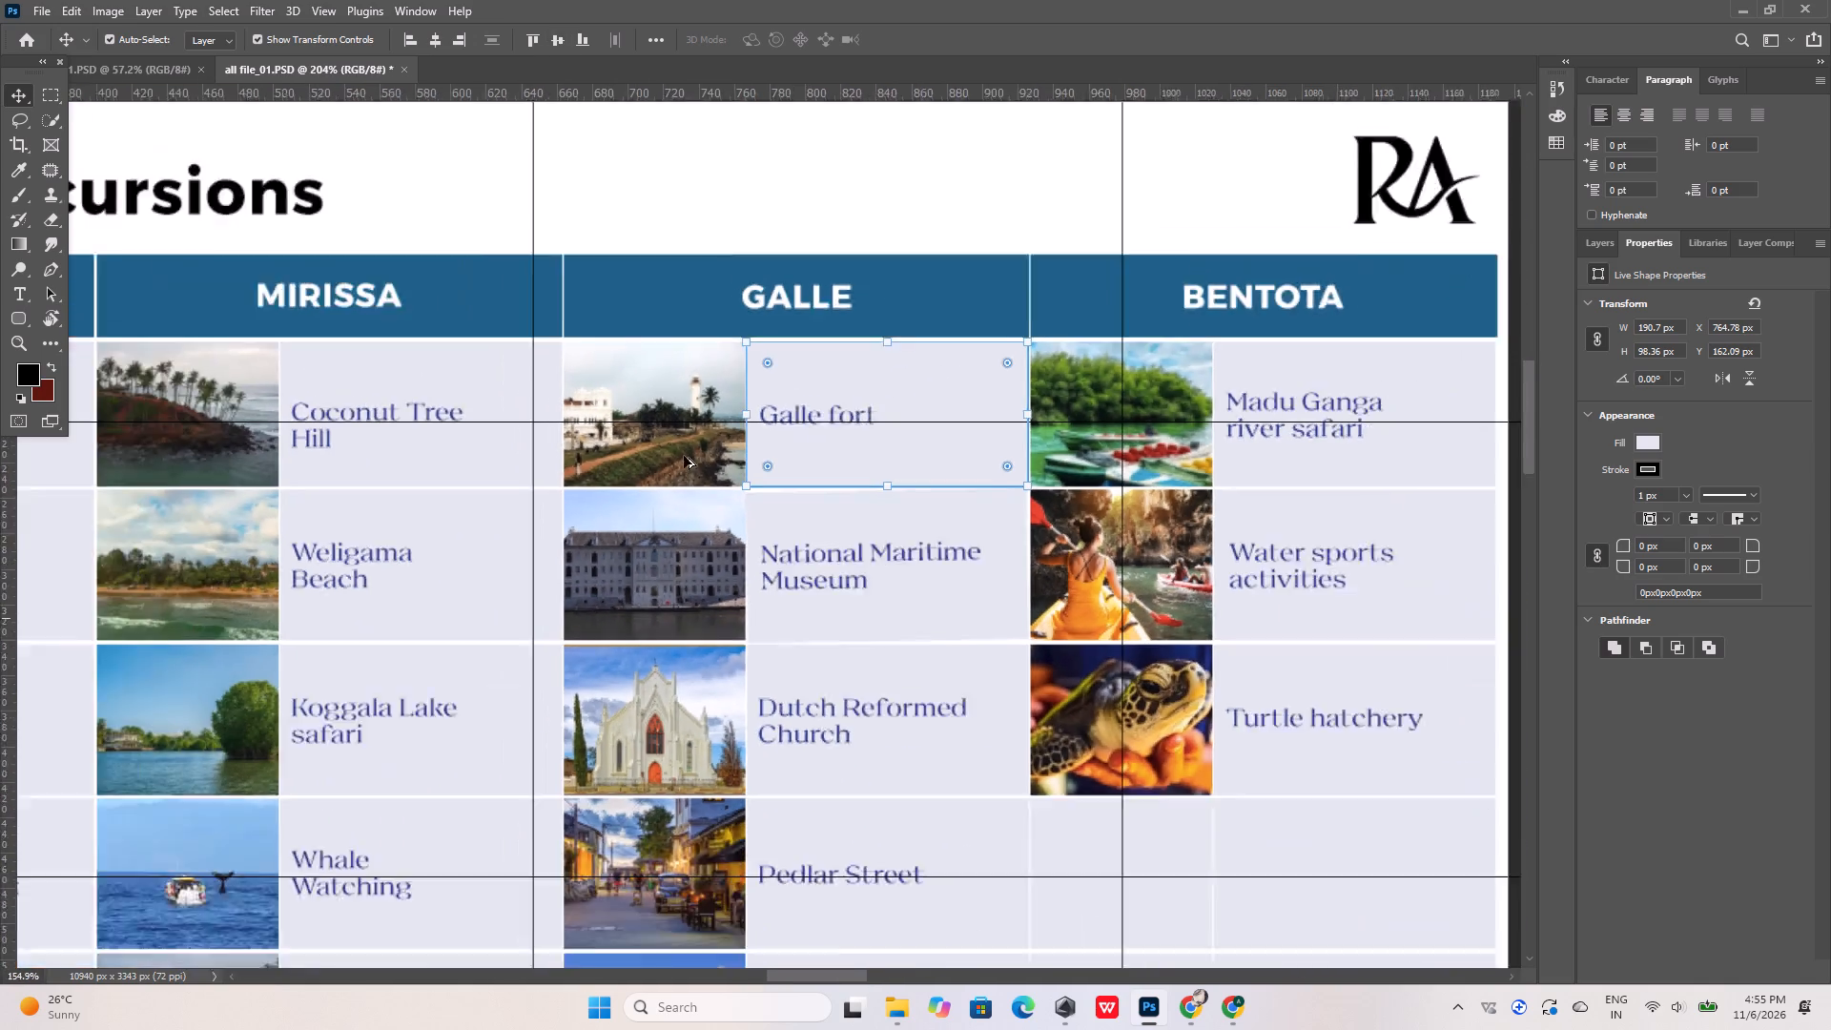
scroll(684, 456, "down", 7, "alt")
left_click(1130, 364)
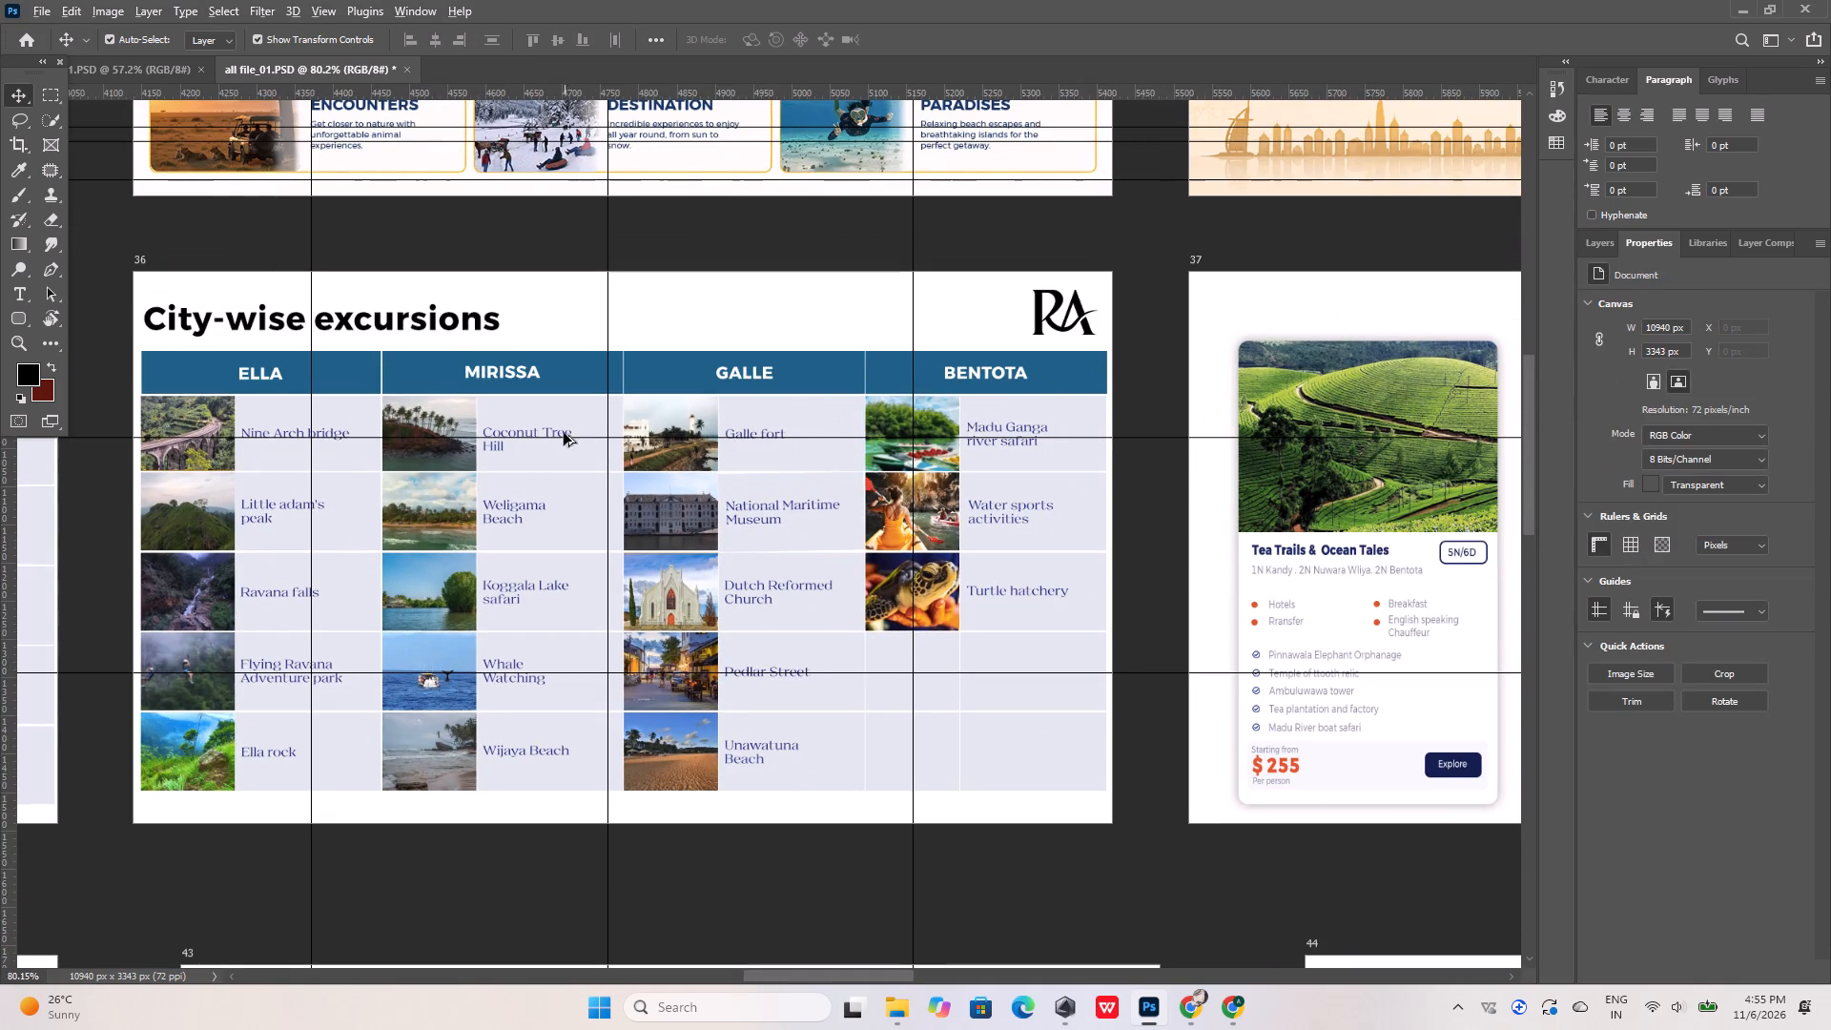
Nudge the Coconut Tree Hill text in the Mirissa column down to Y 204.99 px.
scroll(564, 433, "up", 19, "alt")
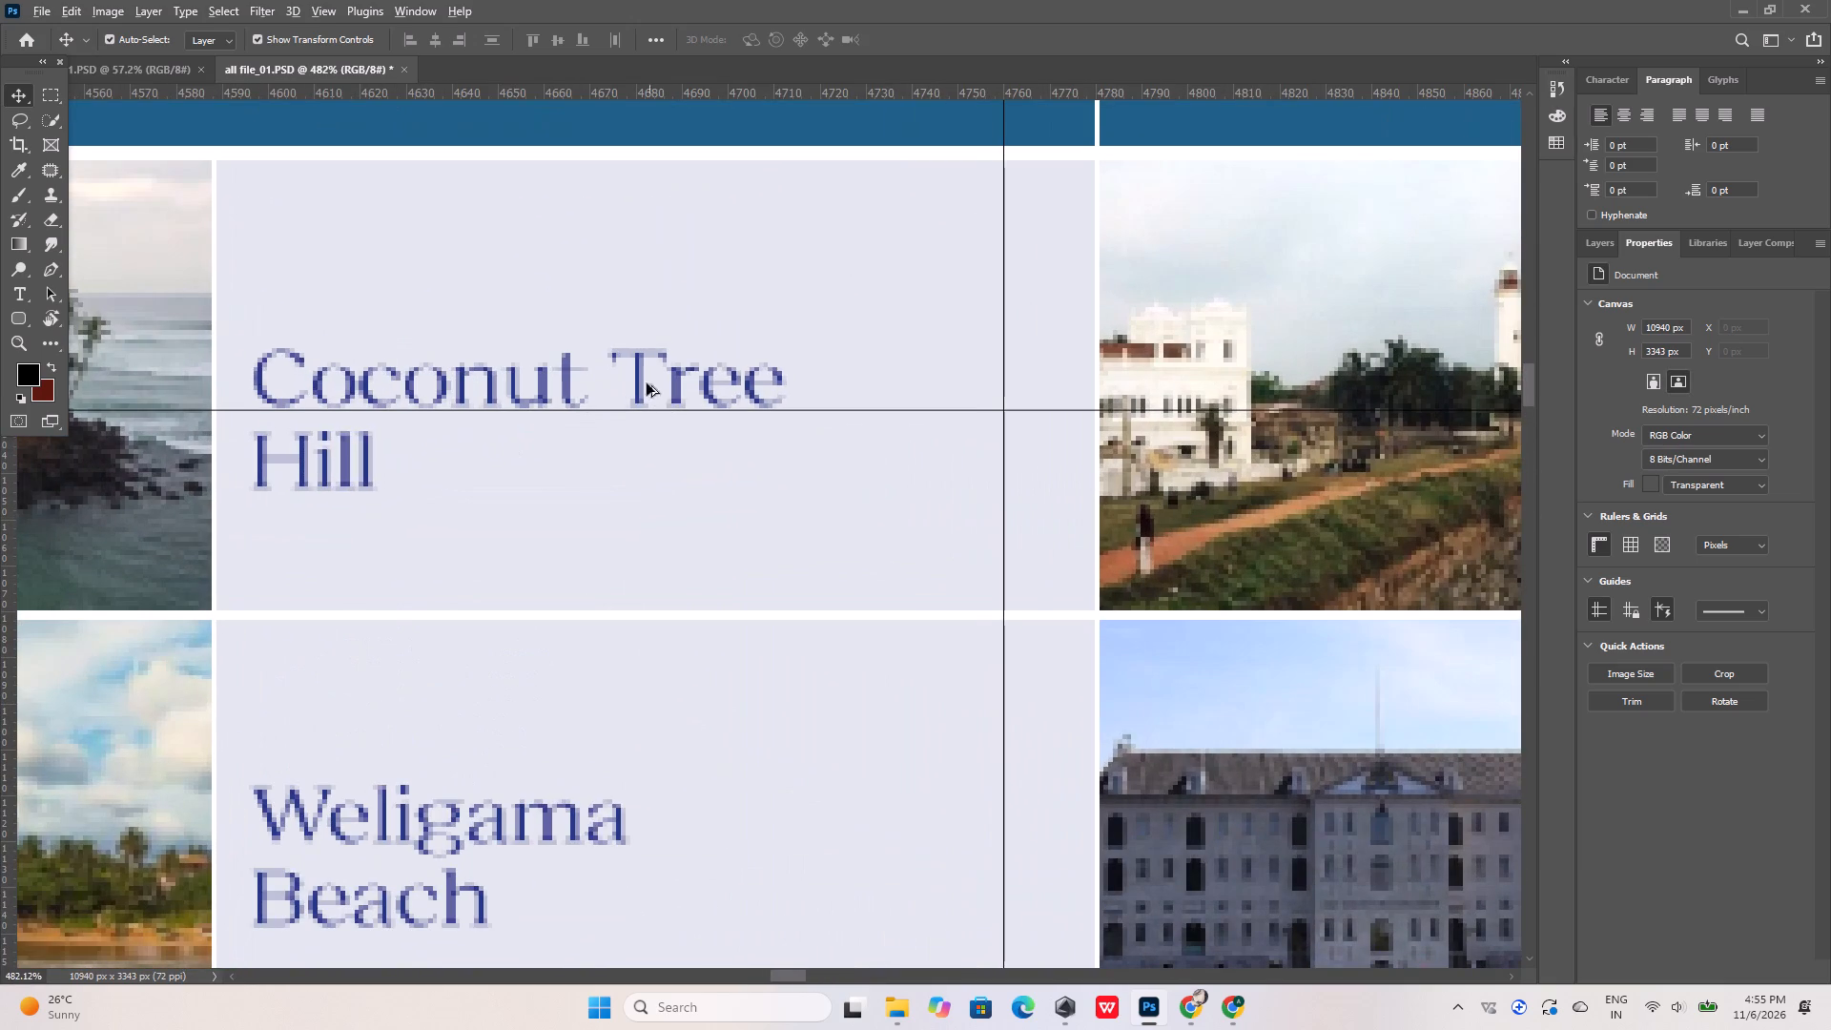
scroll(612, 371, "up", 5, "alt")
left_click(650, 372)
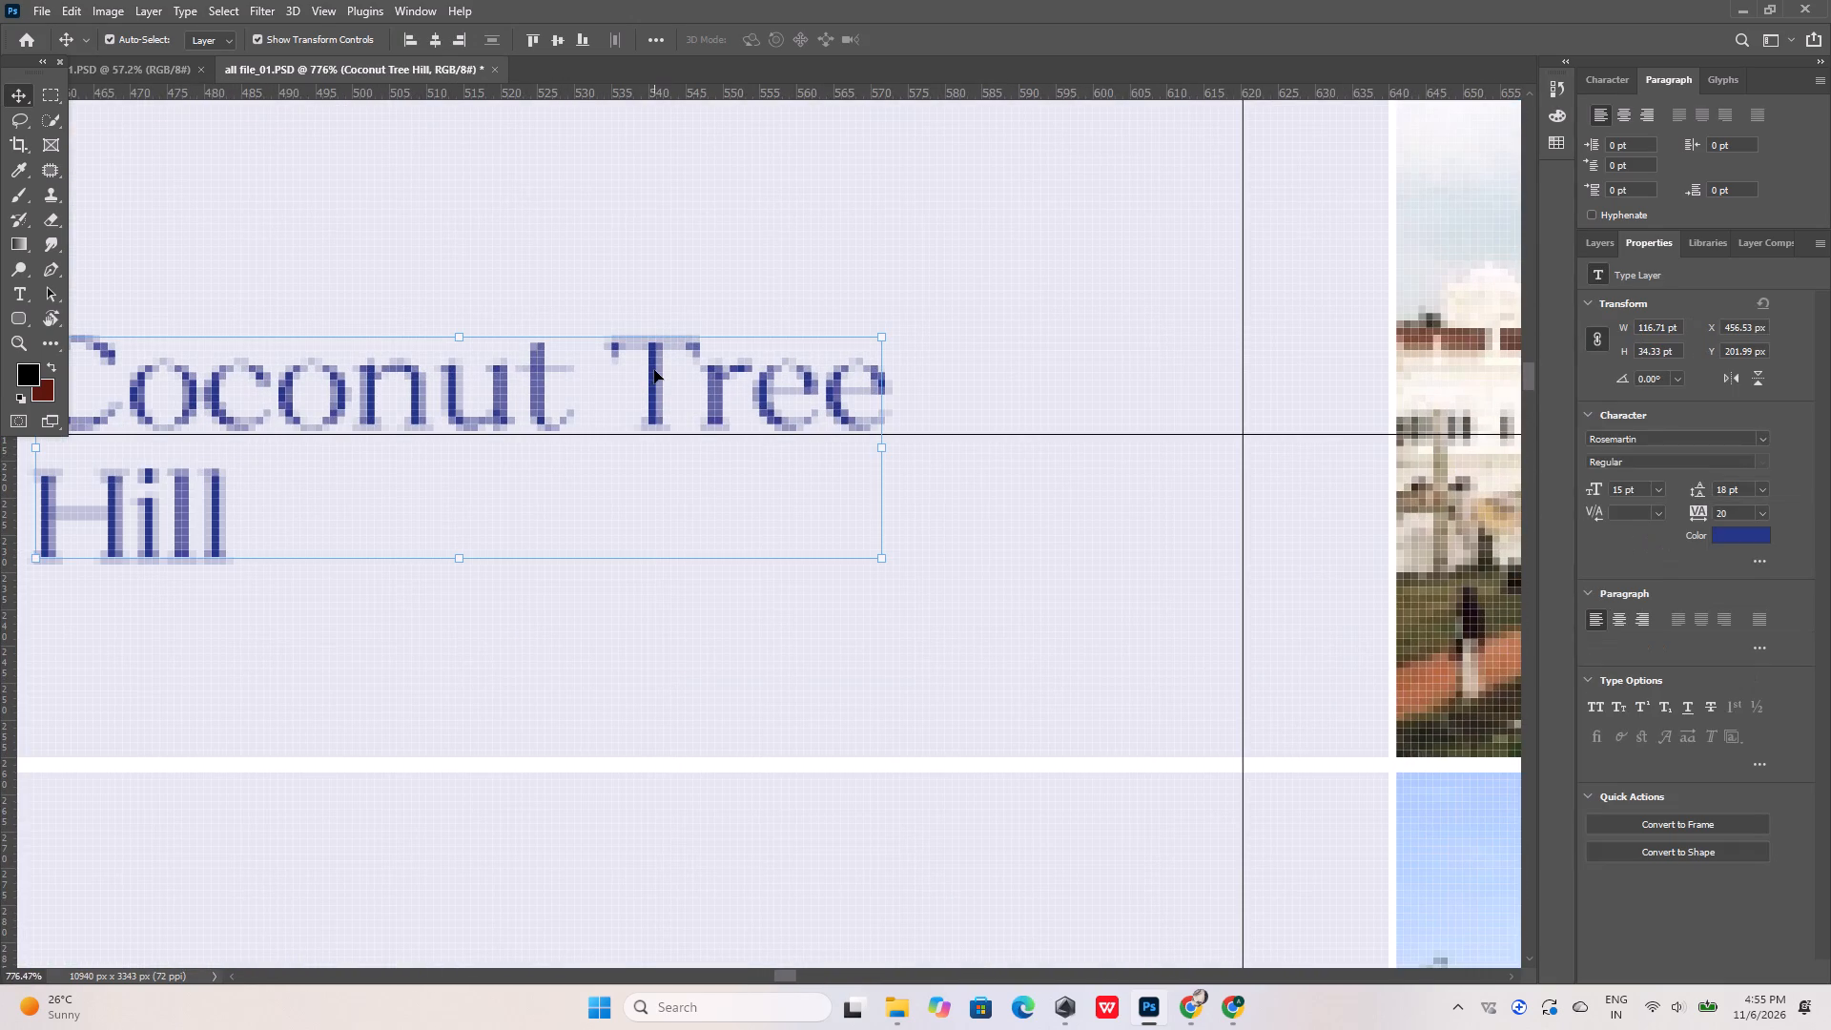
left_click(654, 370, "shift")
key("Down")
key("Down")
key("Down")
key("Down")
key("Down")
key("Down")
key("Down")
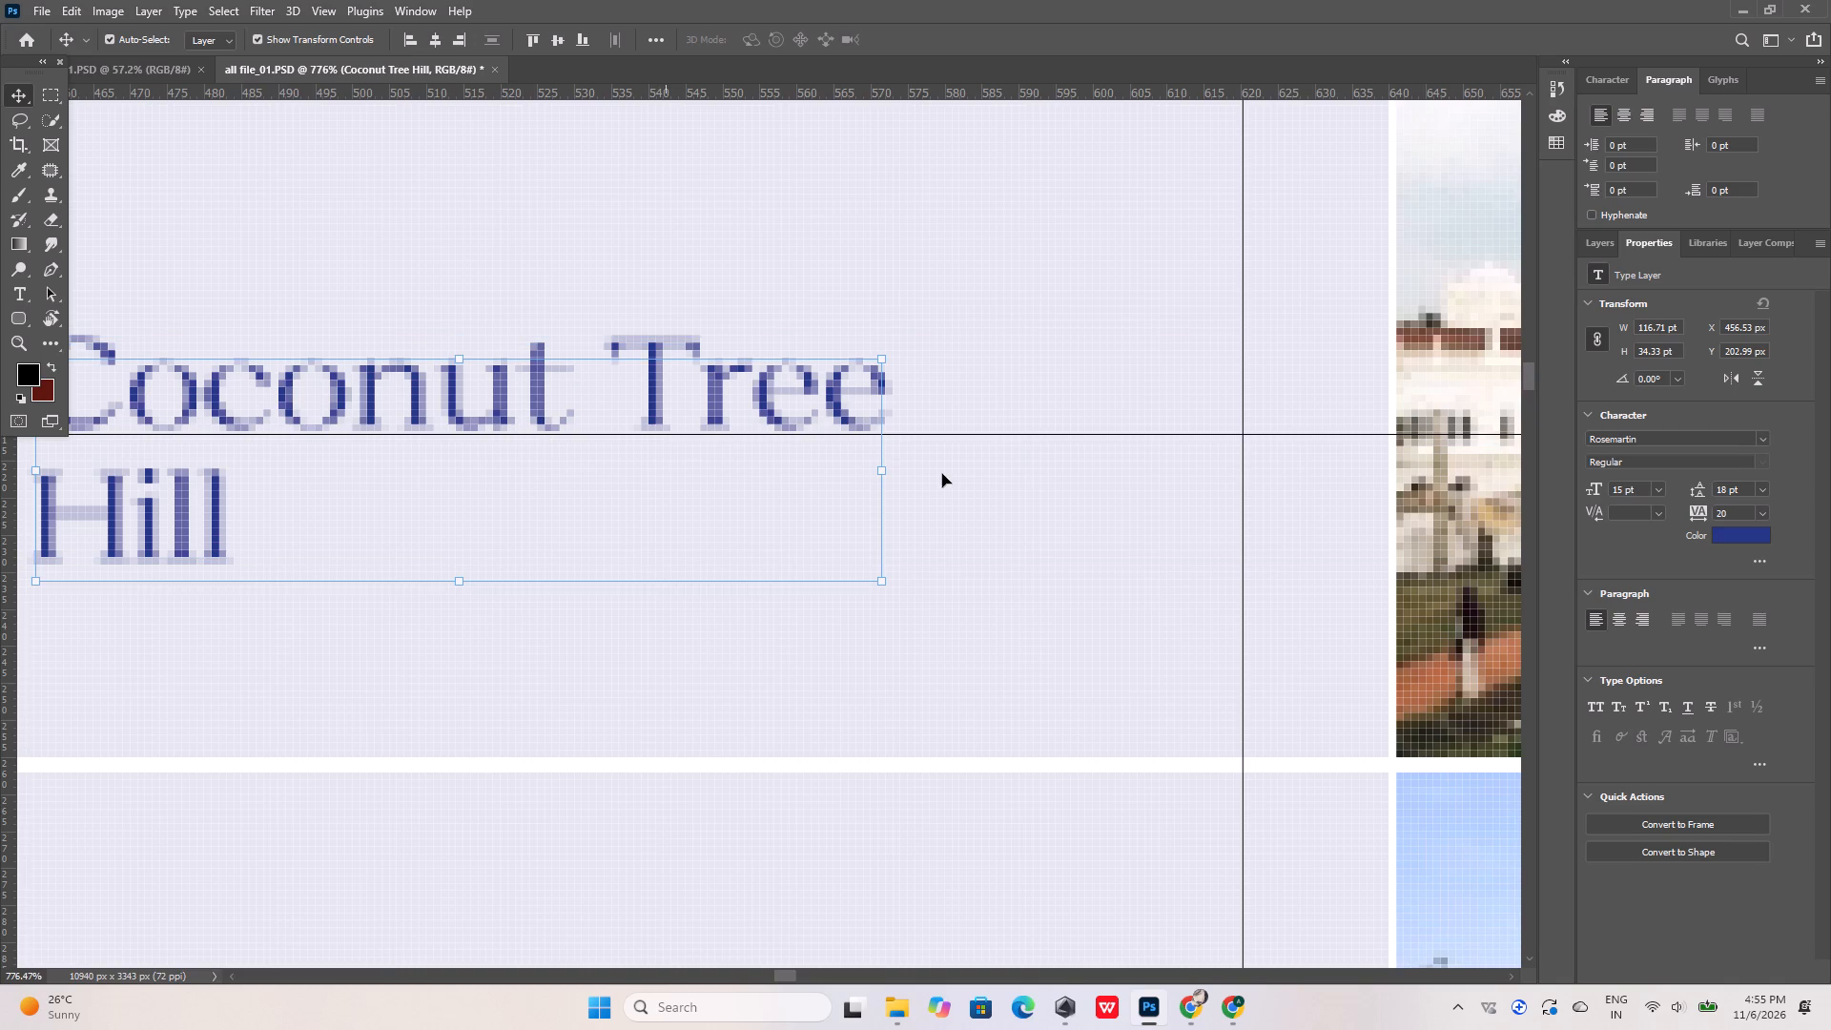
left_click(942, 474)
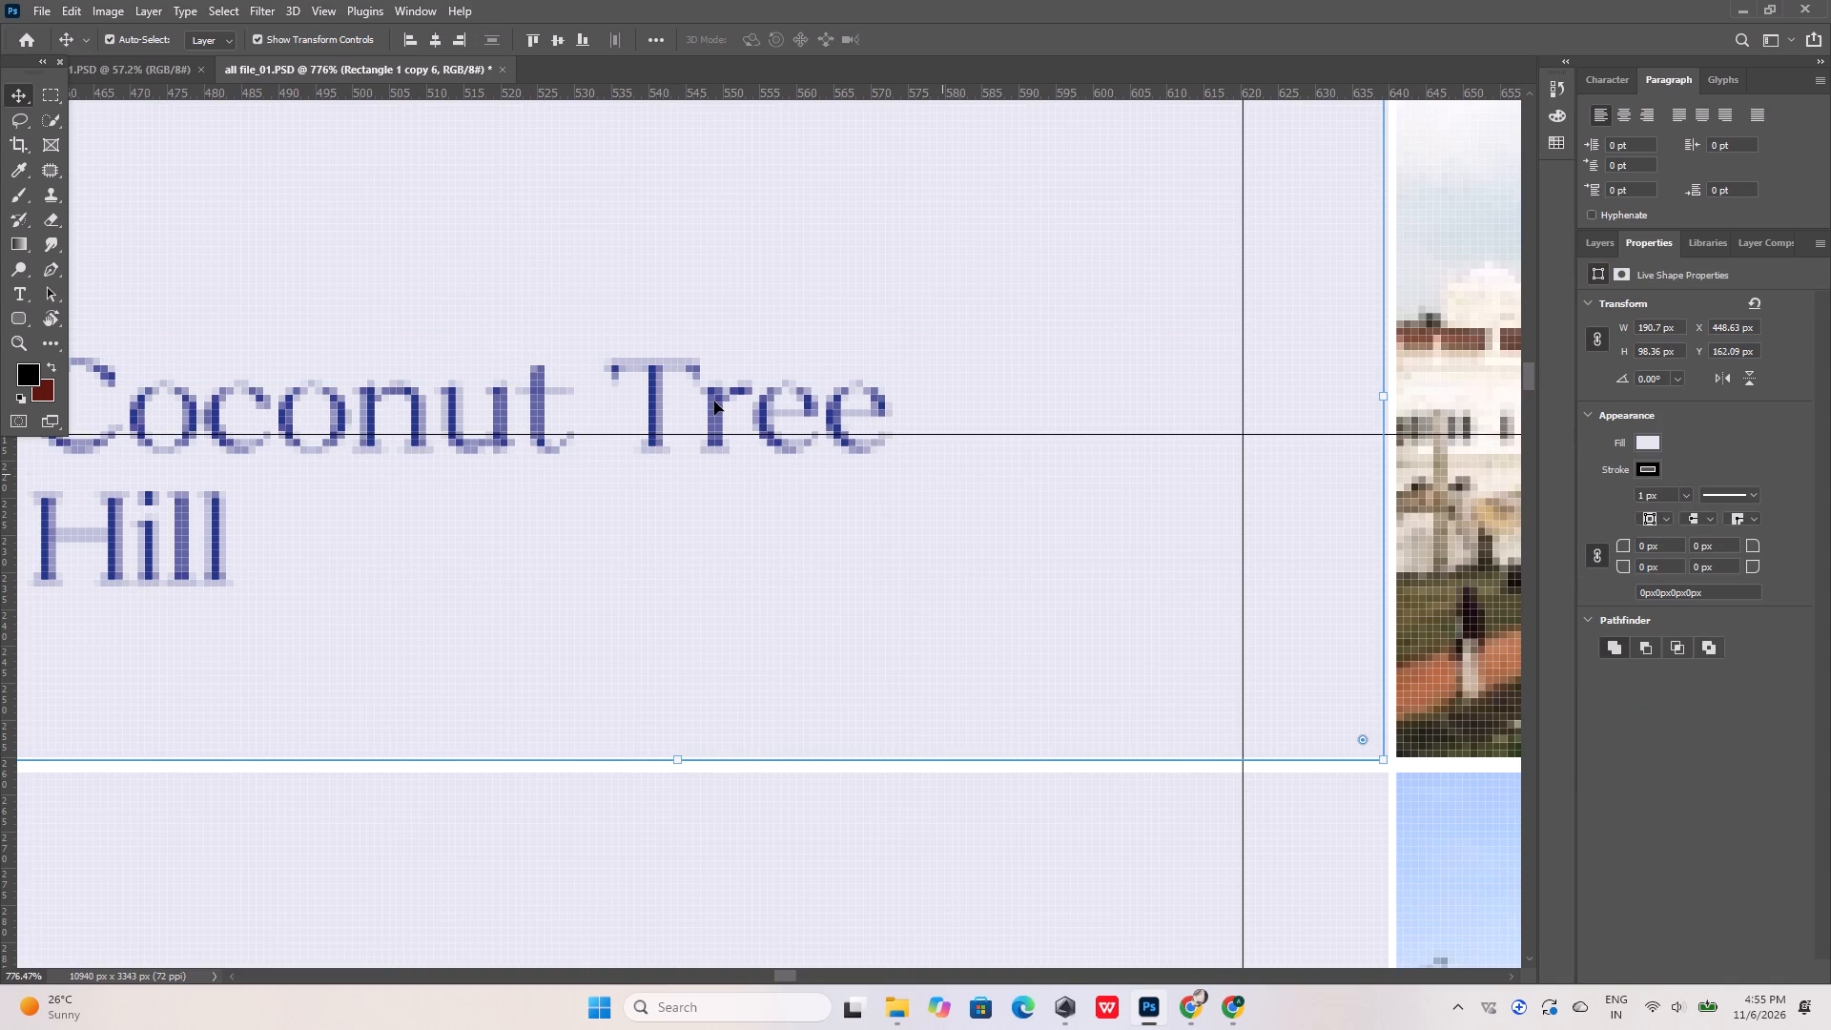
Reposition the Coconut Tree Hill text at Y 201.99 px so its first line rests on the horizontal guide.
left_click(714, 402)
key("shift+Up")
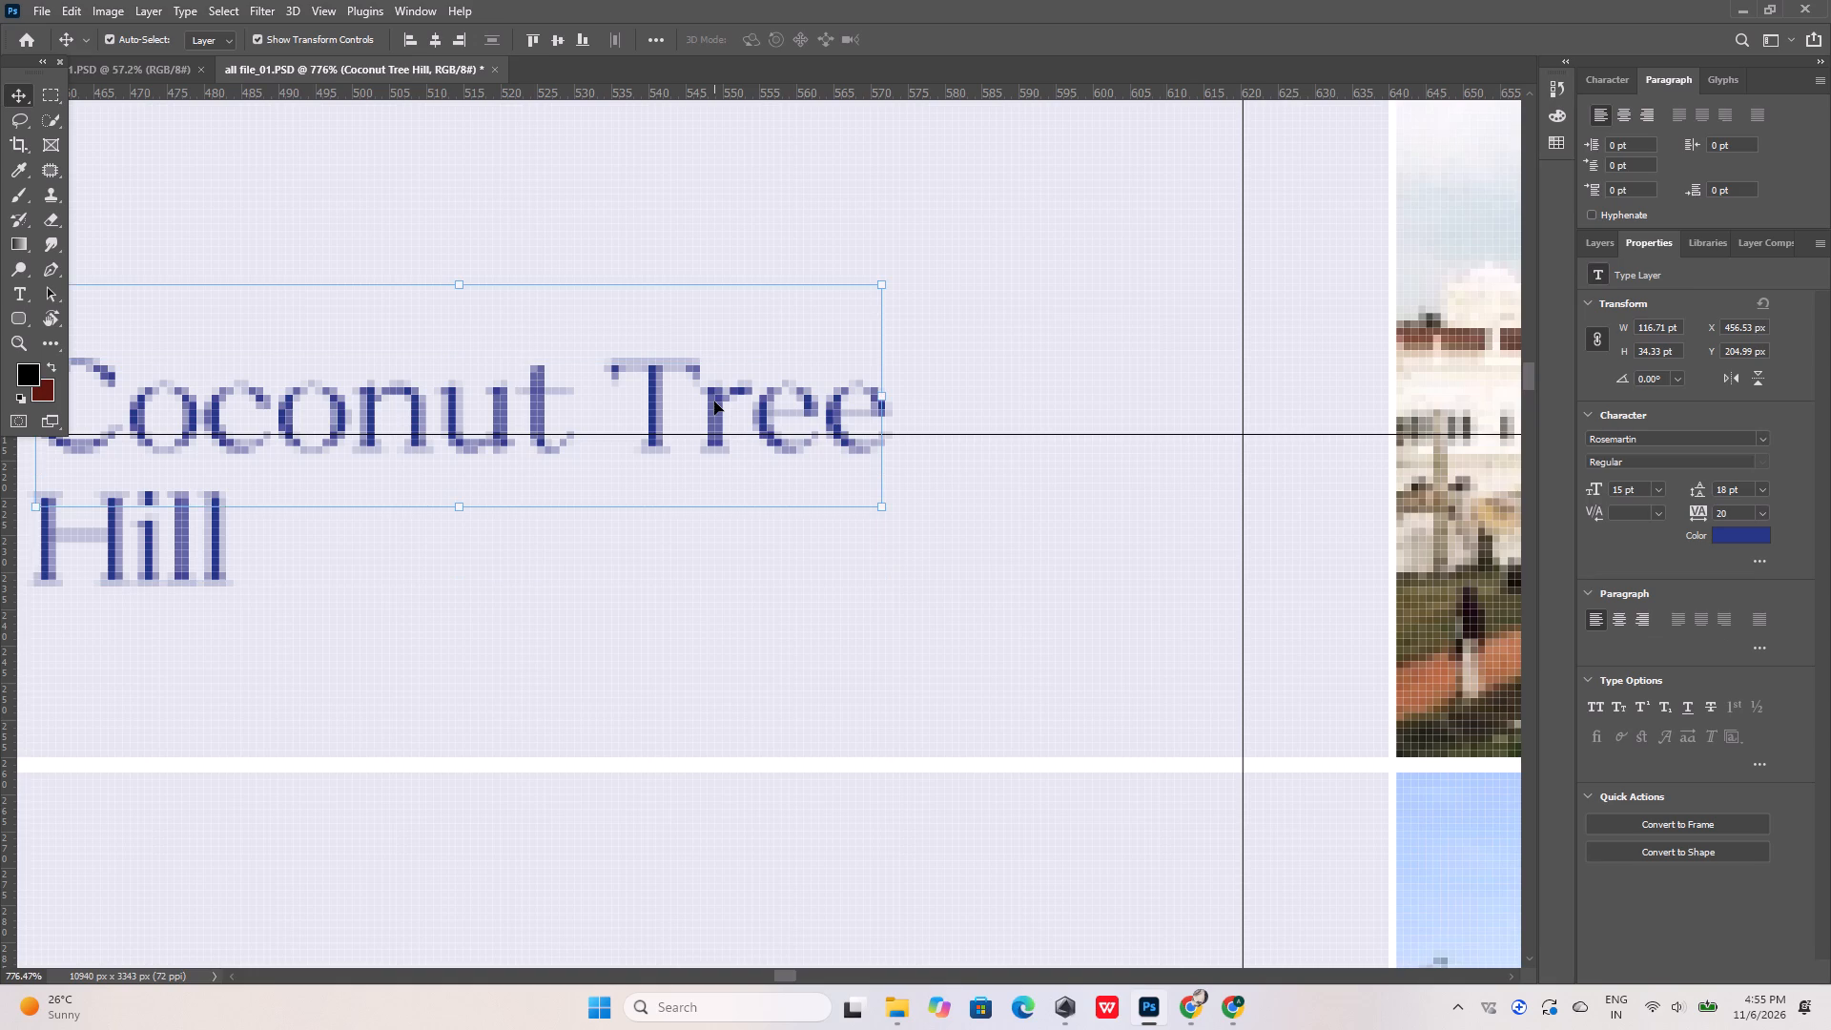
key("Down")
key("Down")
key("Down")
key("Down")
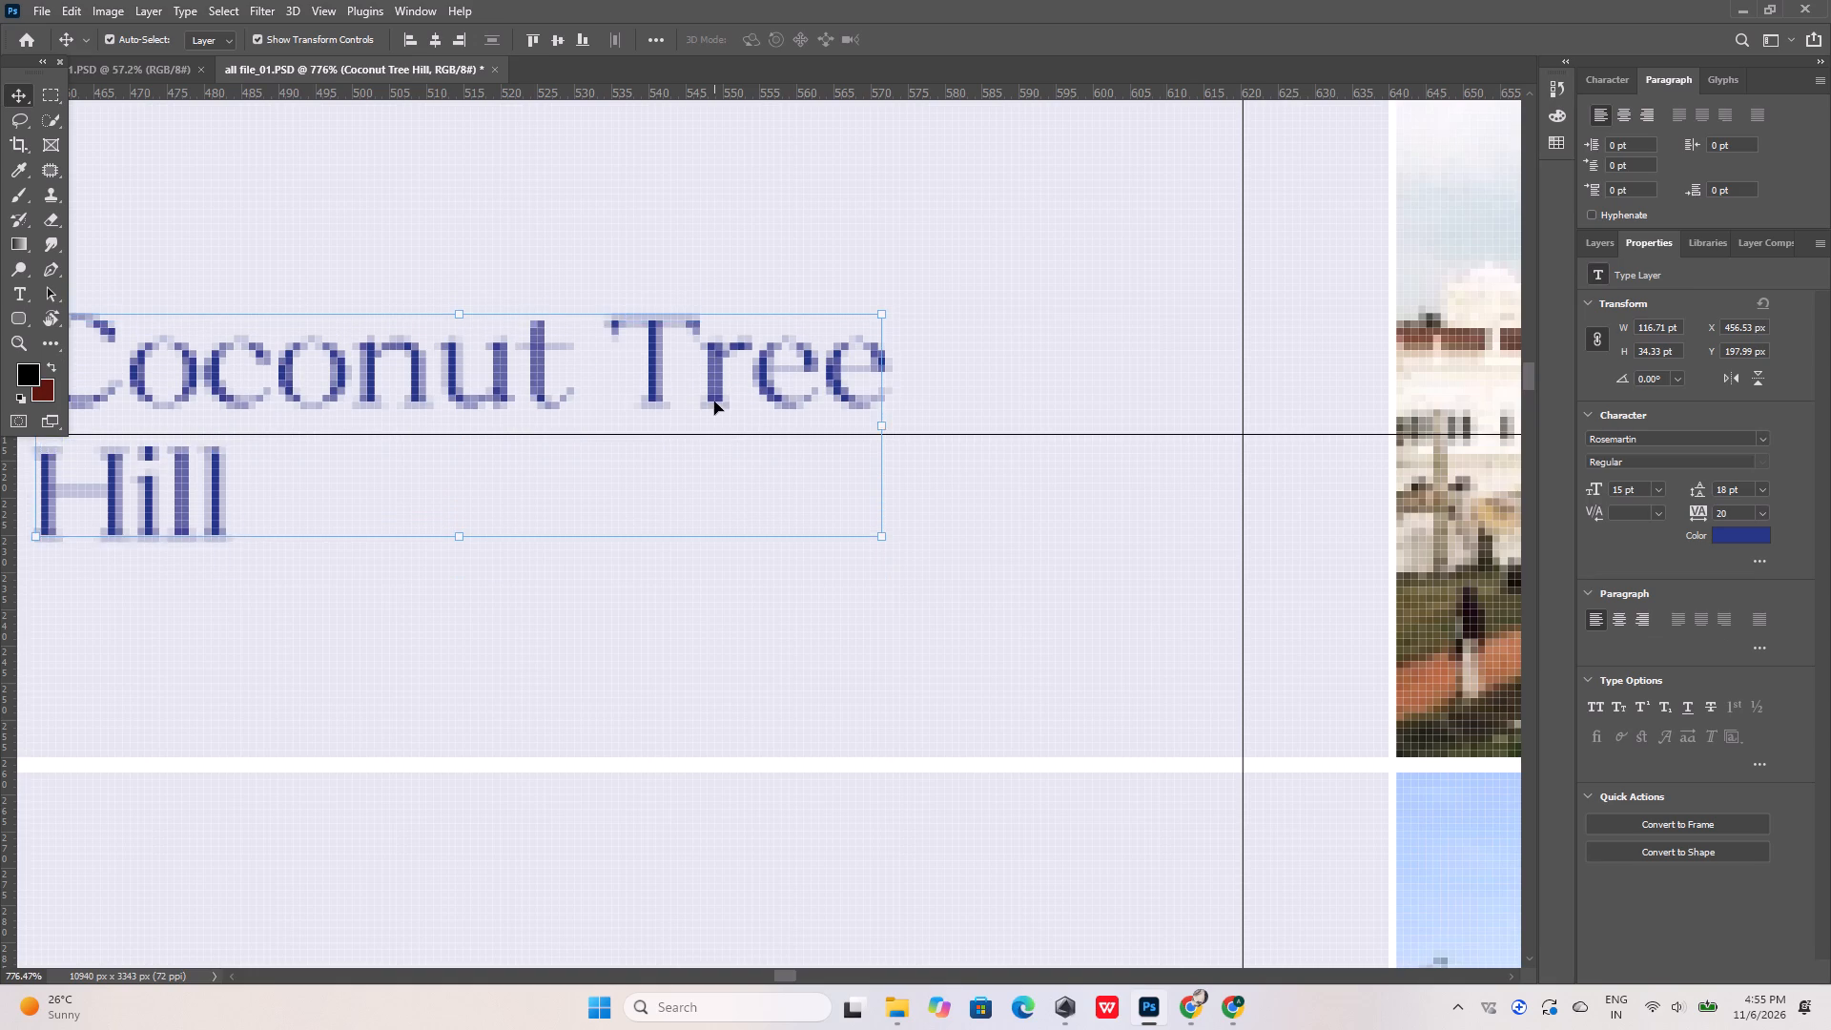
key("Down")
key("Down")
key("Down")
key("Down")
key("Up")
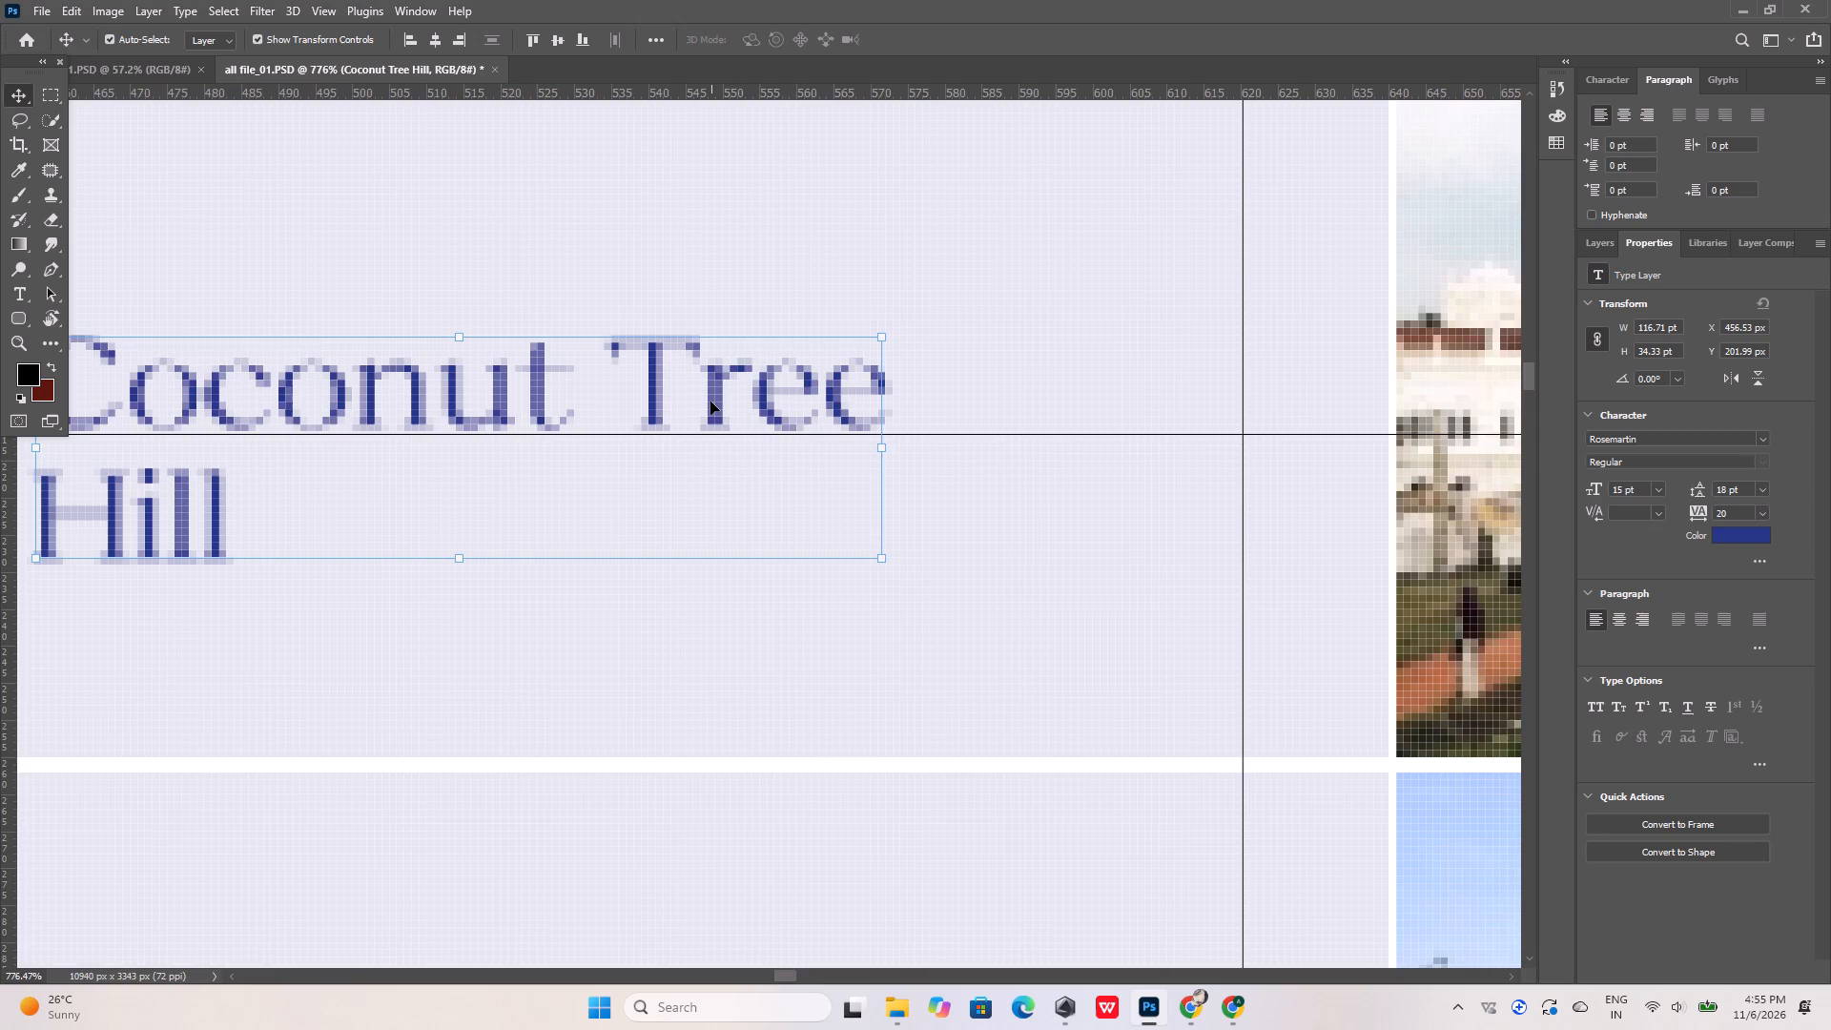
Nudge the Galle fort text up to Y 201.99 px so it rests on the first-row horizontal guide.
scroll(689, 402, "down", 17, "alt")
scroll(1089, 418, "up", 3, "alt")
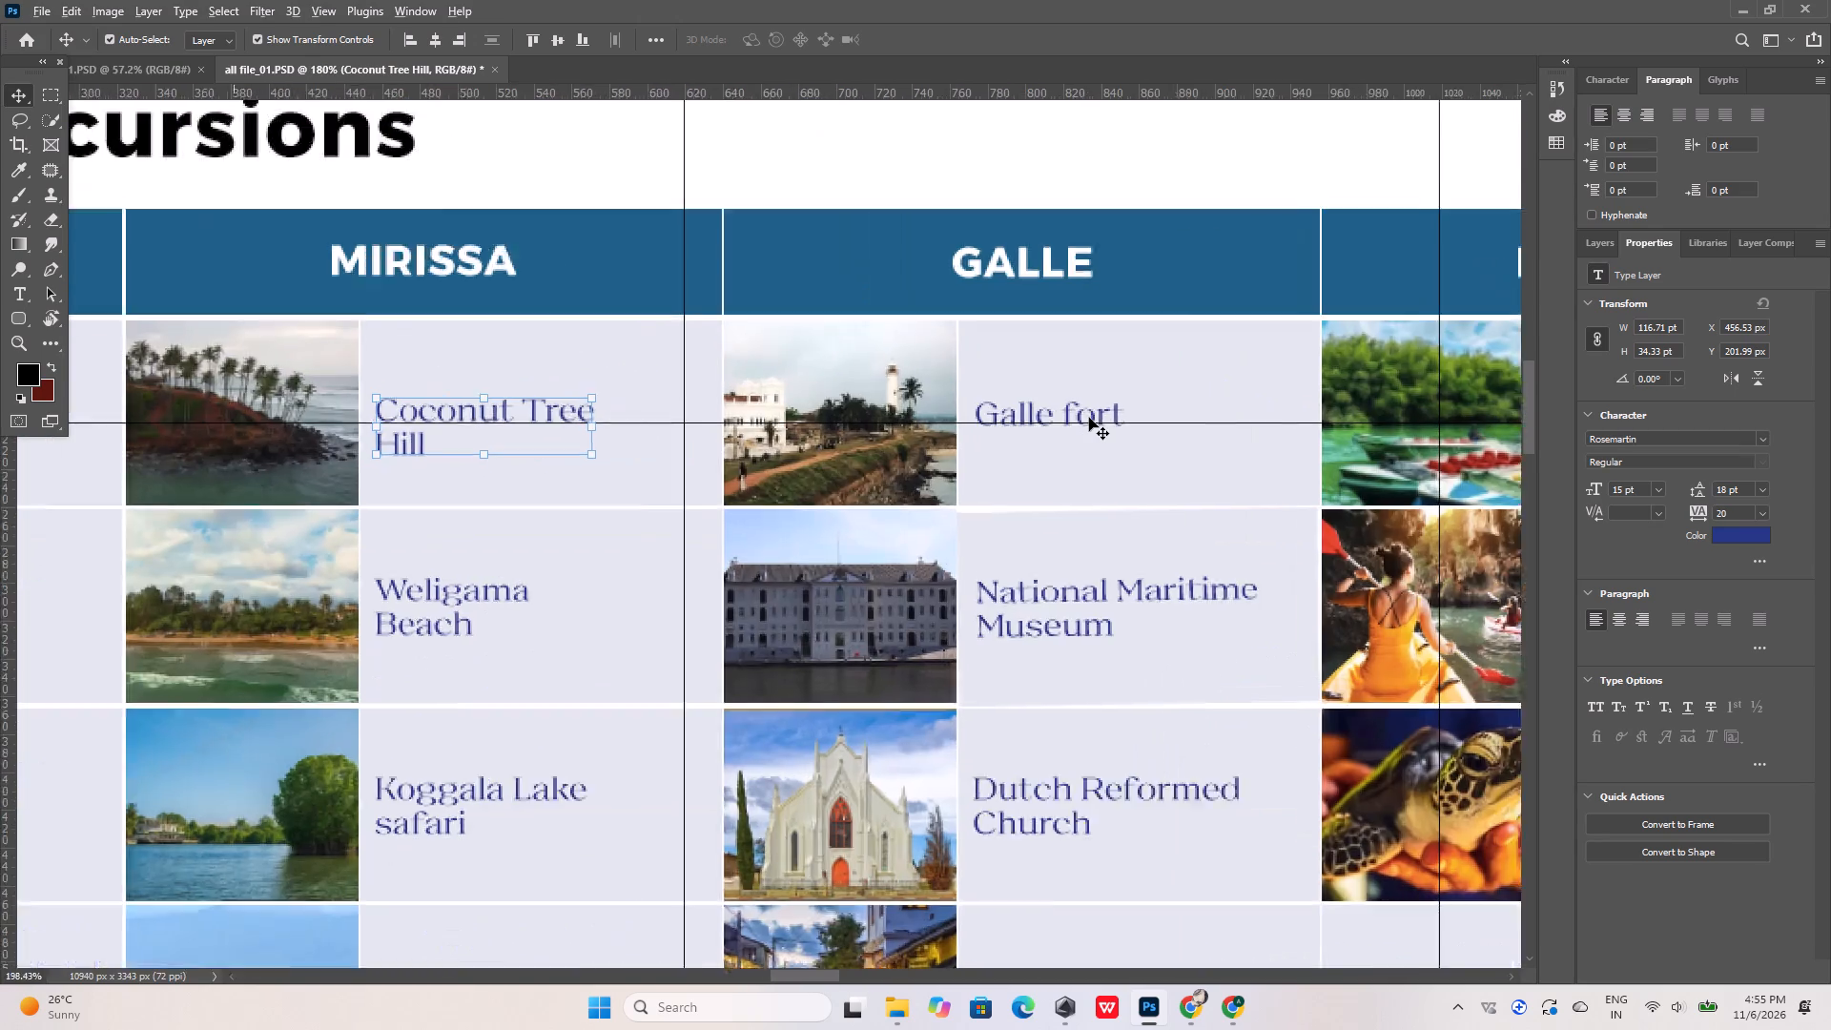
scroll(1089, 418, "up", 12, "alt")
left_click(1133, 403)
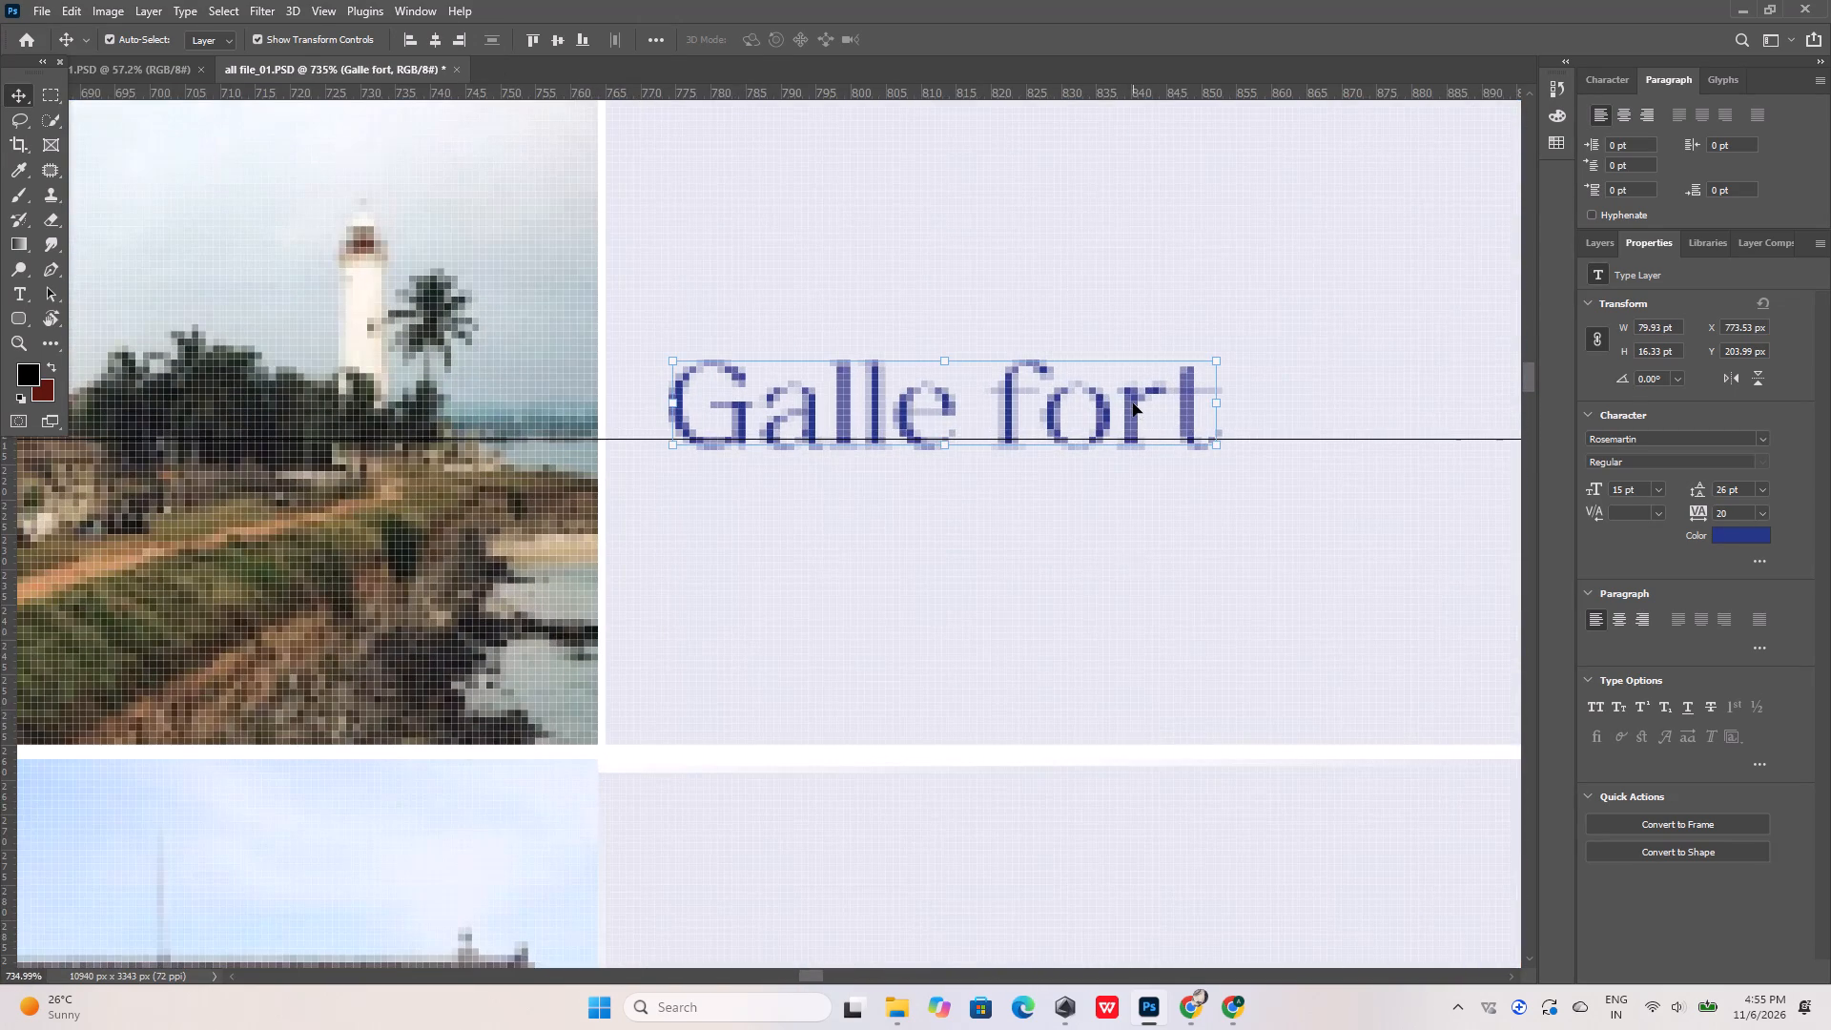
key("Up")
key("Up")
key("Down")
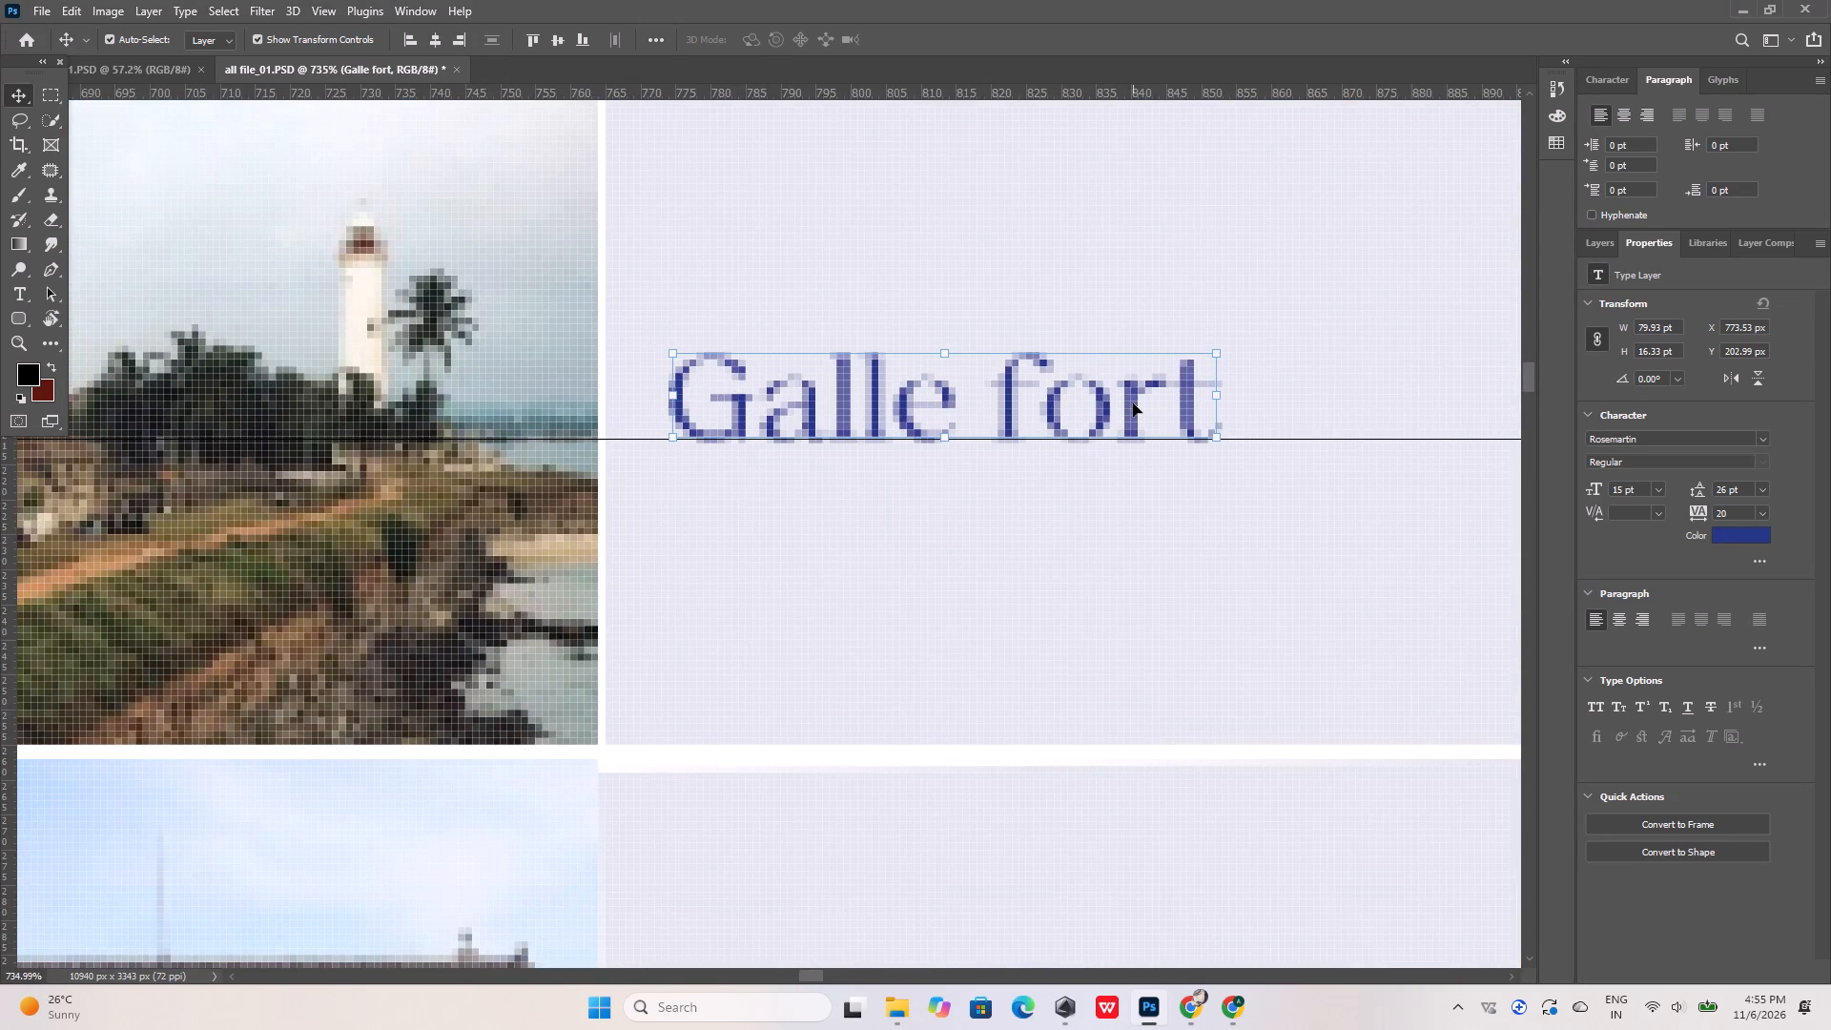
key("Up")
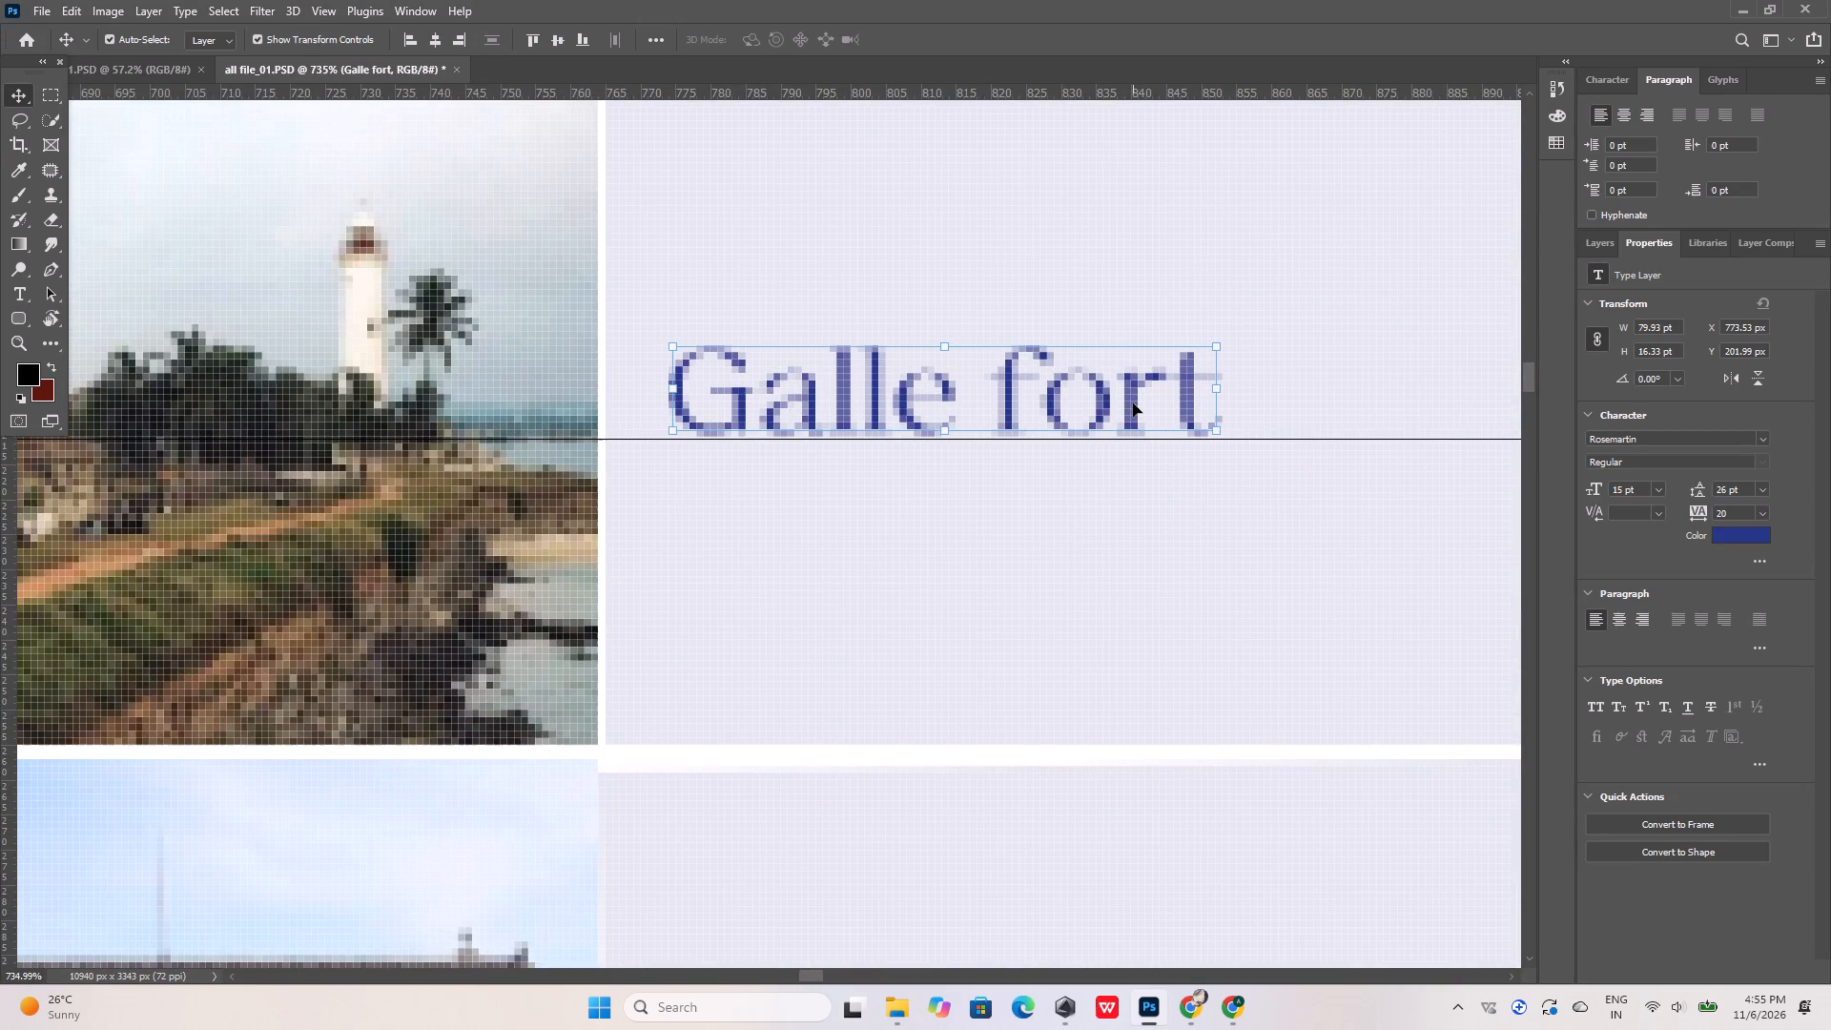
Nudge the Madu Ganga river safari text in the Bentota column down to Y 202.99 px near the first-row guide.
scroll(981, 443, "down", 18, "alt")
middle_click_drag(946, 446, 933, 450, "alt")
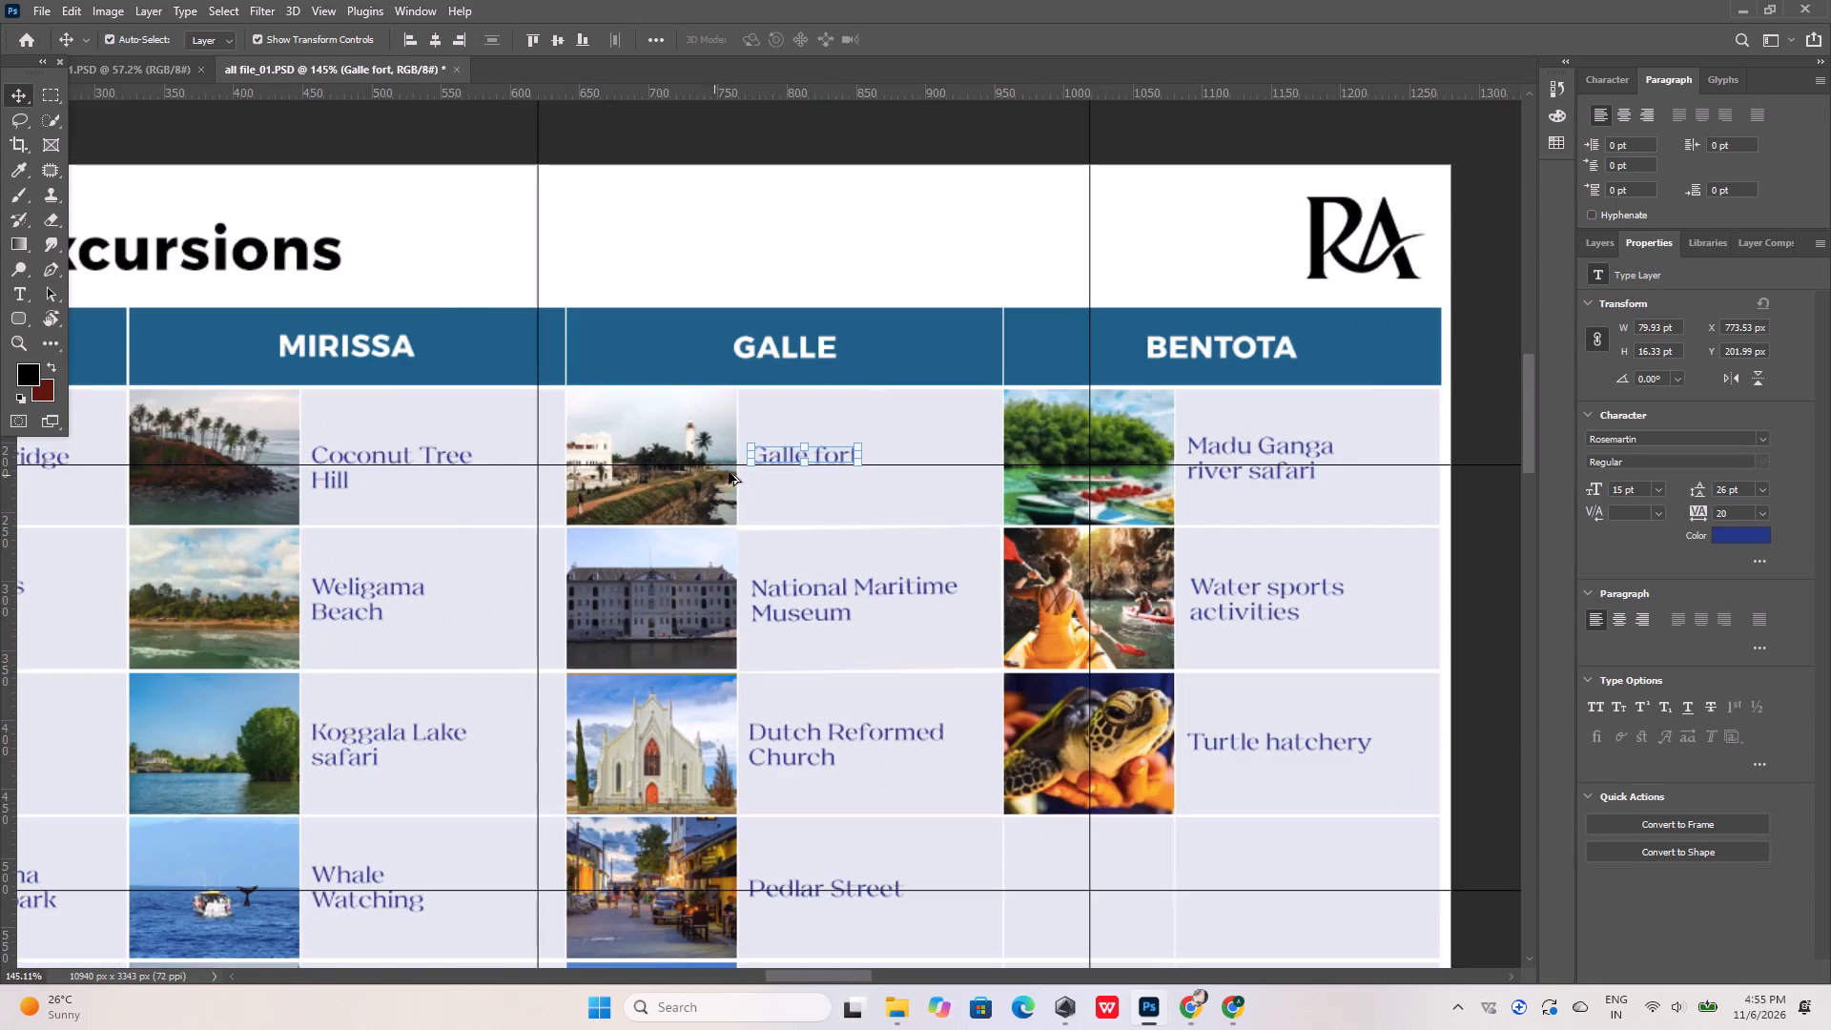
scroll(1350, 449, "up", 12, "alt")
left_click(1267, 439)
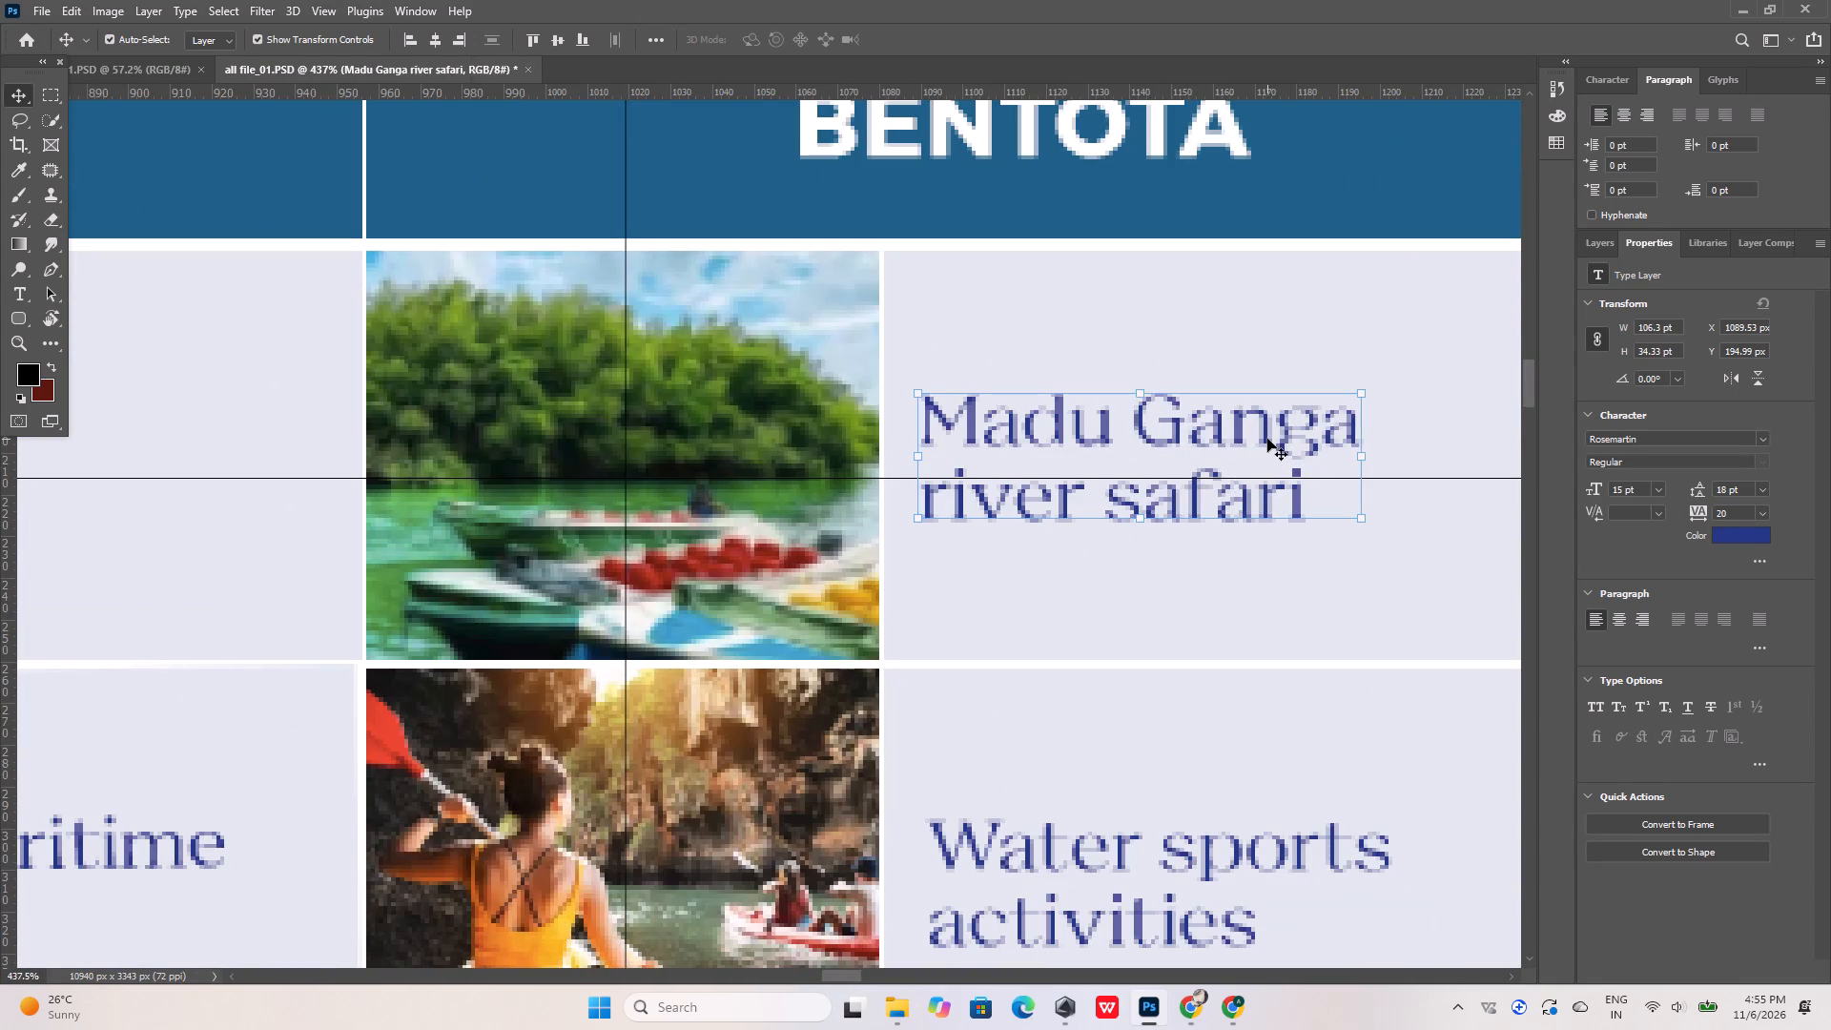
key("Down")
key("Down")
key("Down")
key("Down")
key("Down")
key("Down")
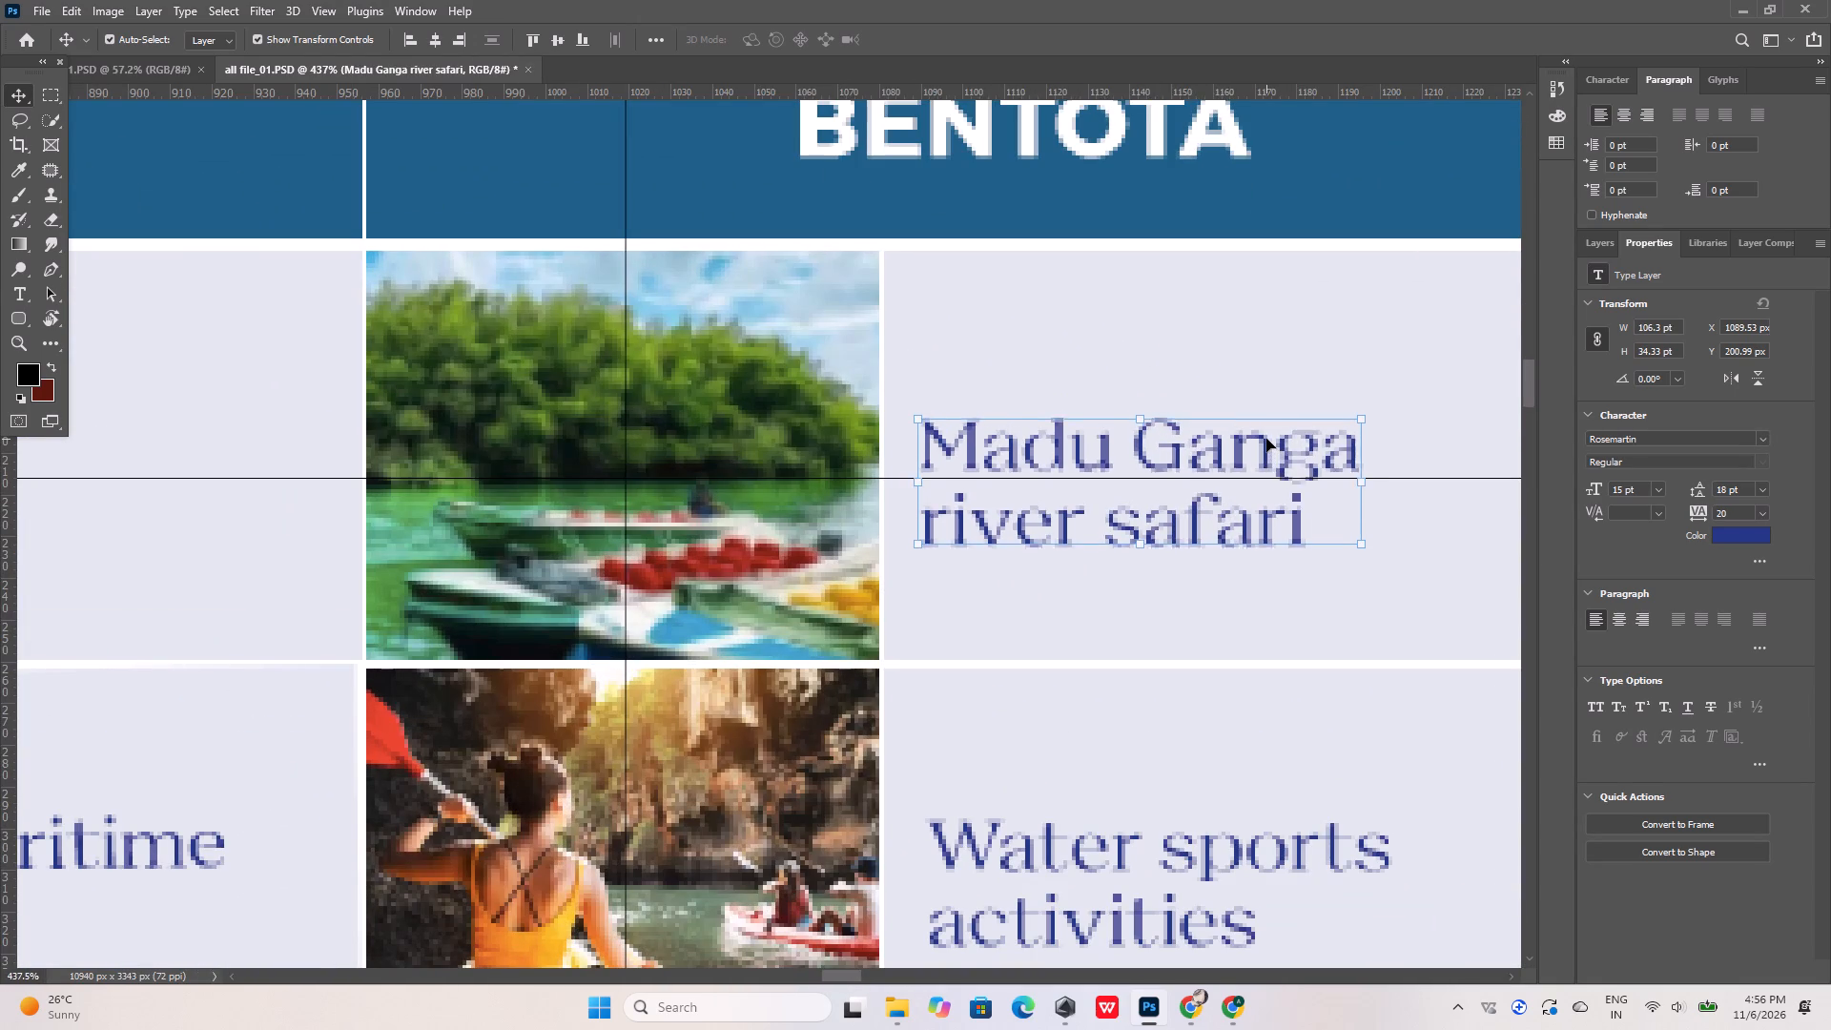
key("Down")
key("Down")
Add a horizontal guide at about Y 310 px, just below the first line of the Little adam's peak text.
scroll(1199, 412, "down", 6, "alt")
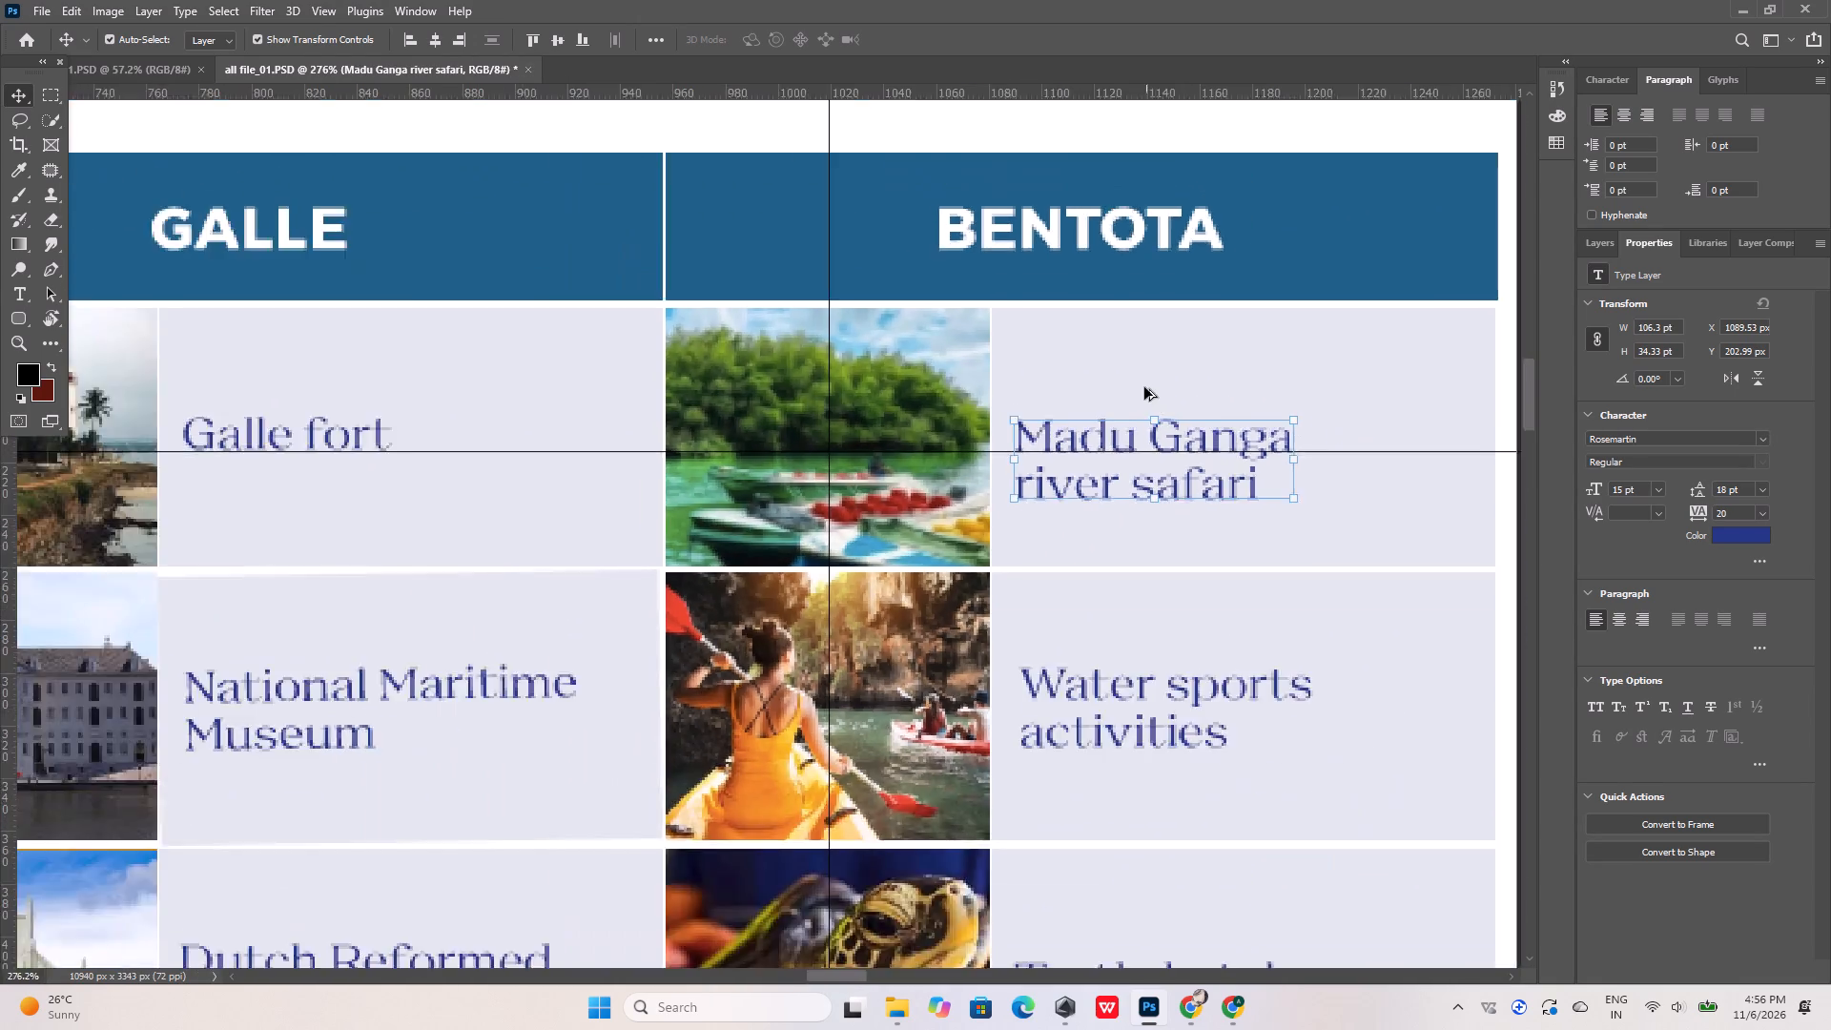
scroll(1144, 387, "down", 17, "alt")
scroll(726, 470, "up", 2, "alt")
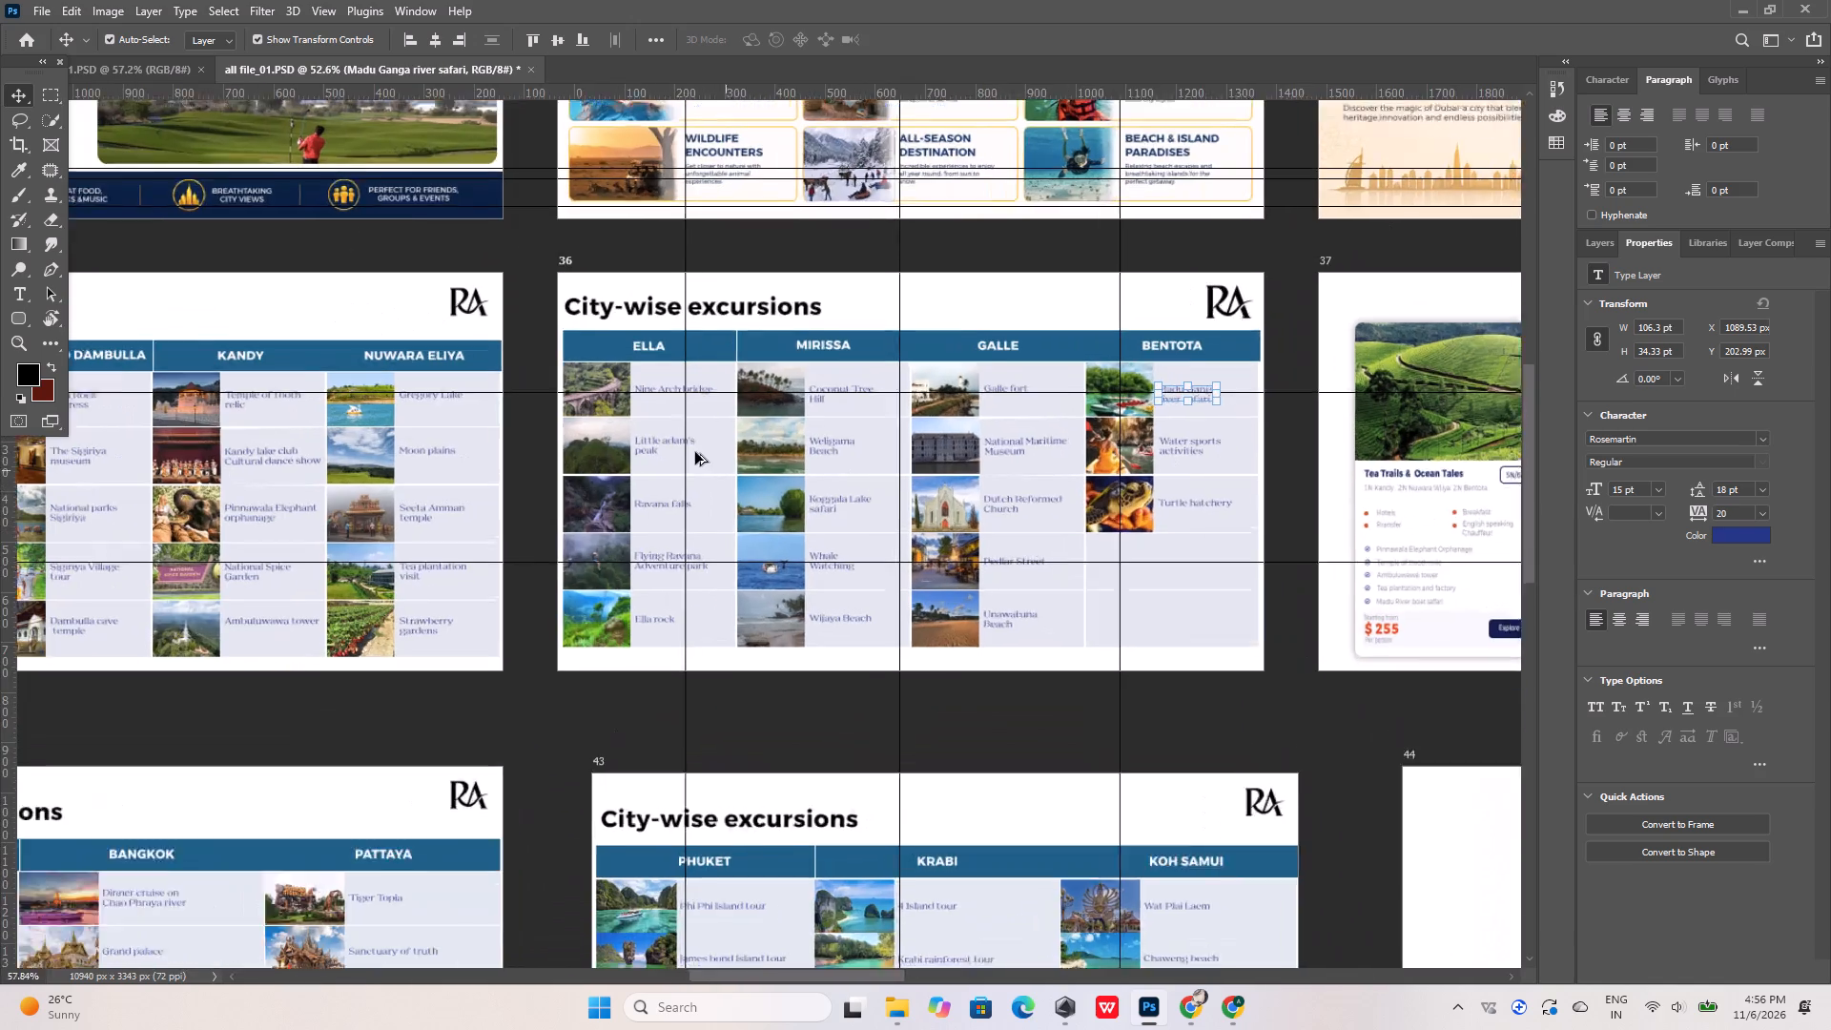
scroll(695, 452, "up", 15, "alt")
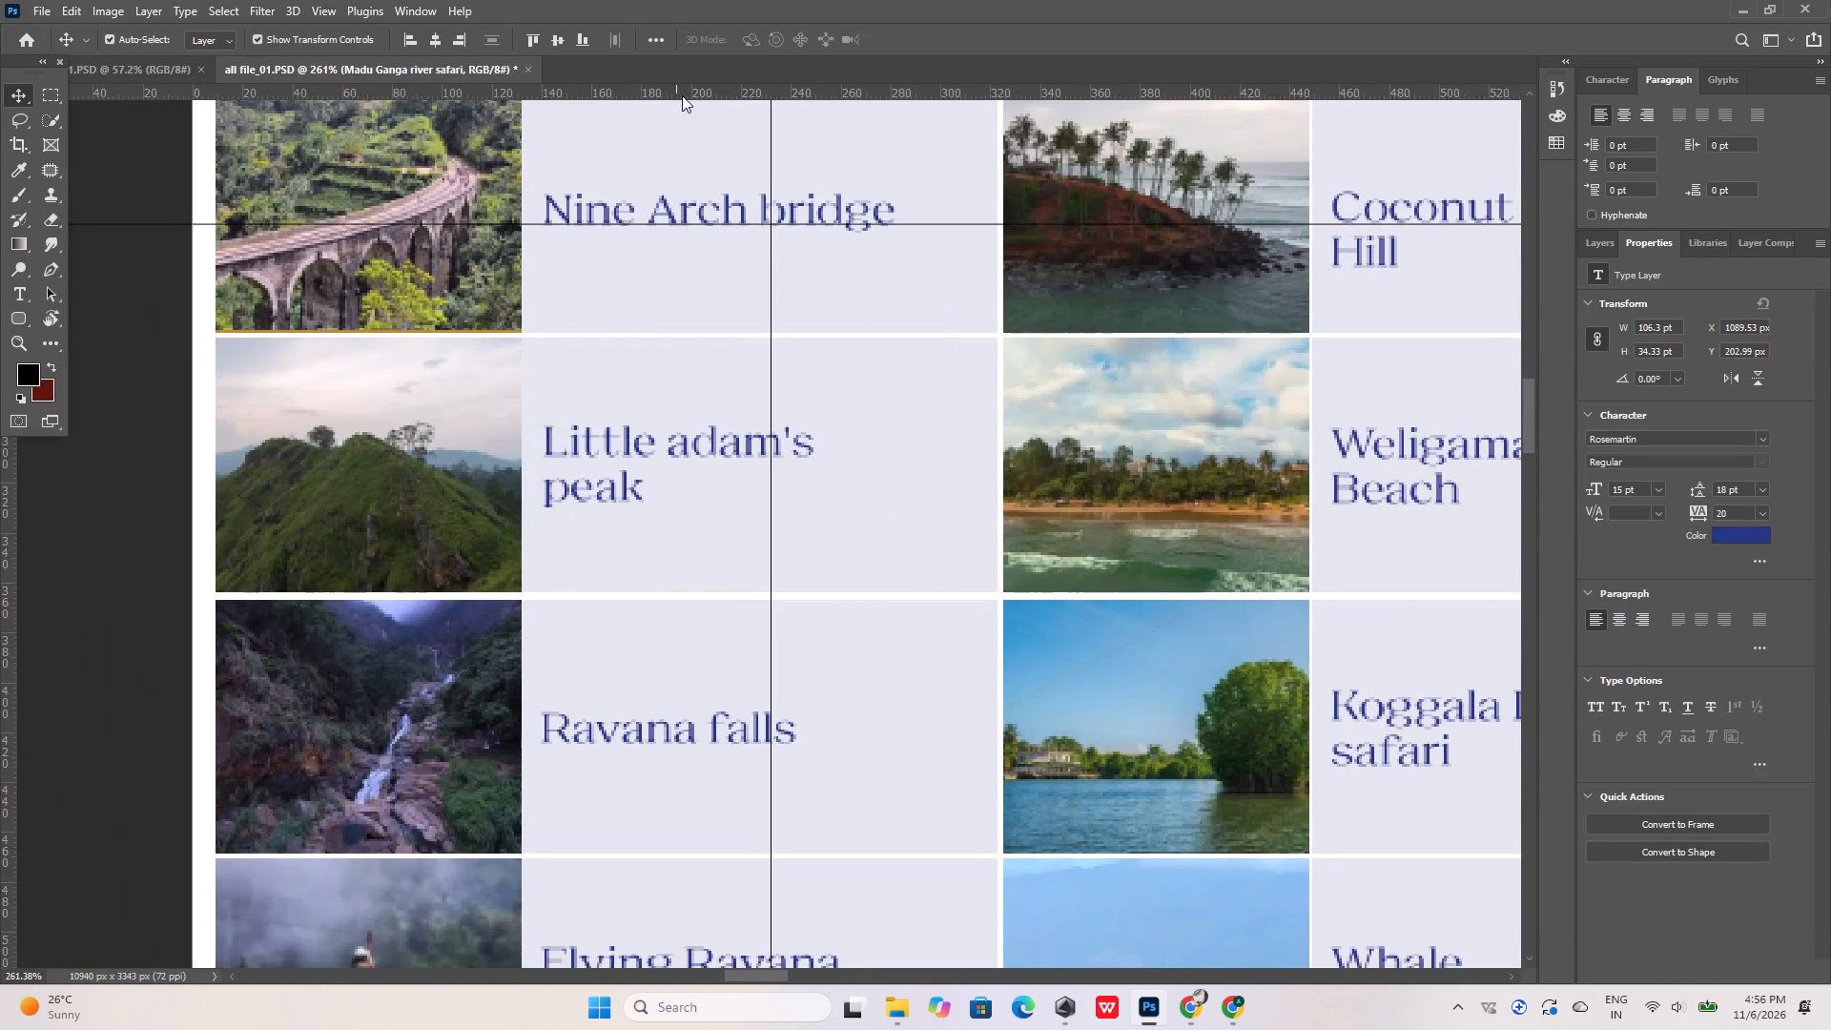
left_click_drag(684, 94, 689, 459)
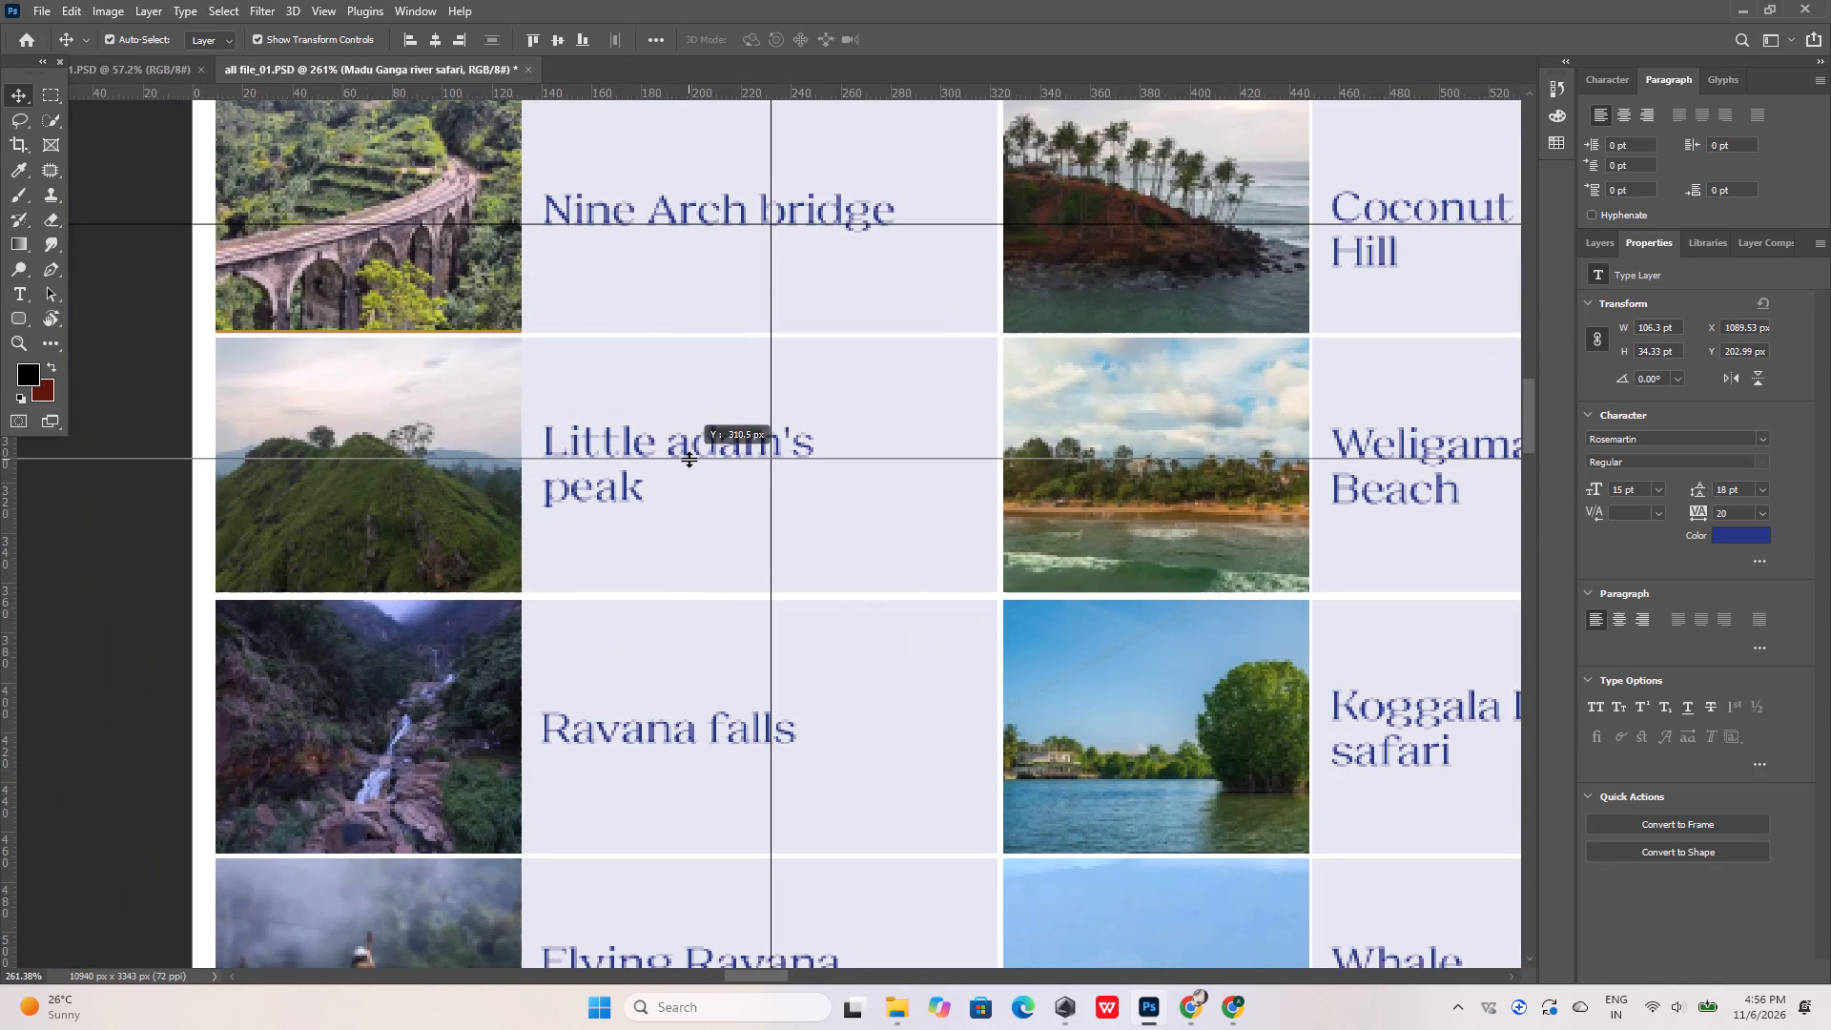
left_click_drag(689, 459, 689, 457)
scroll(830, 457, "up", 8, "alt")
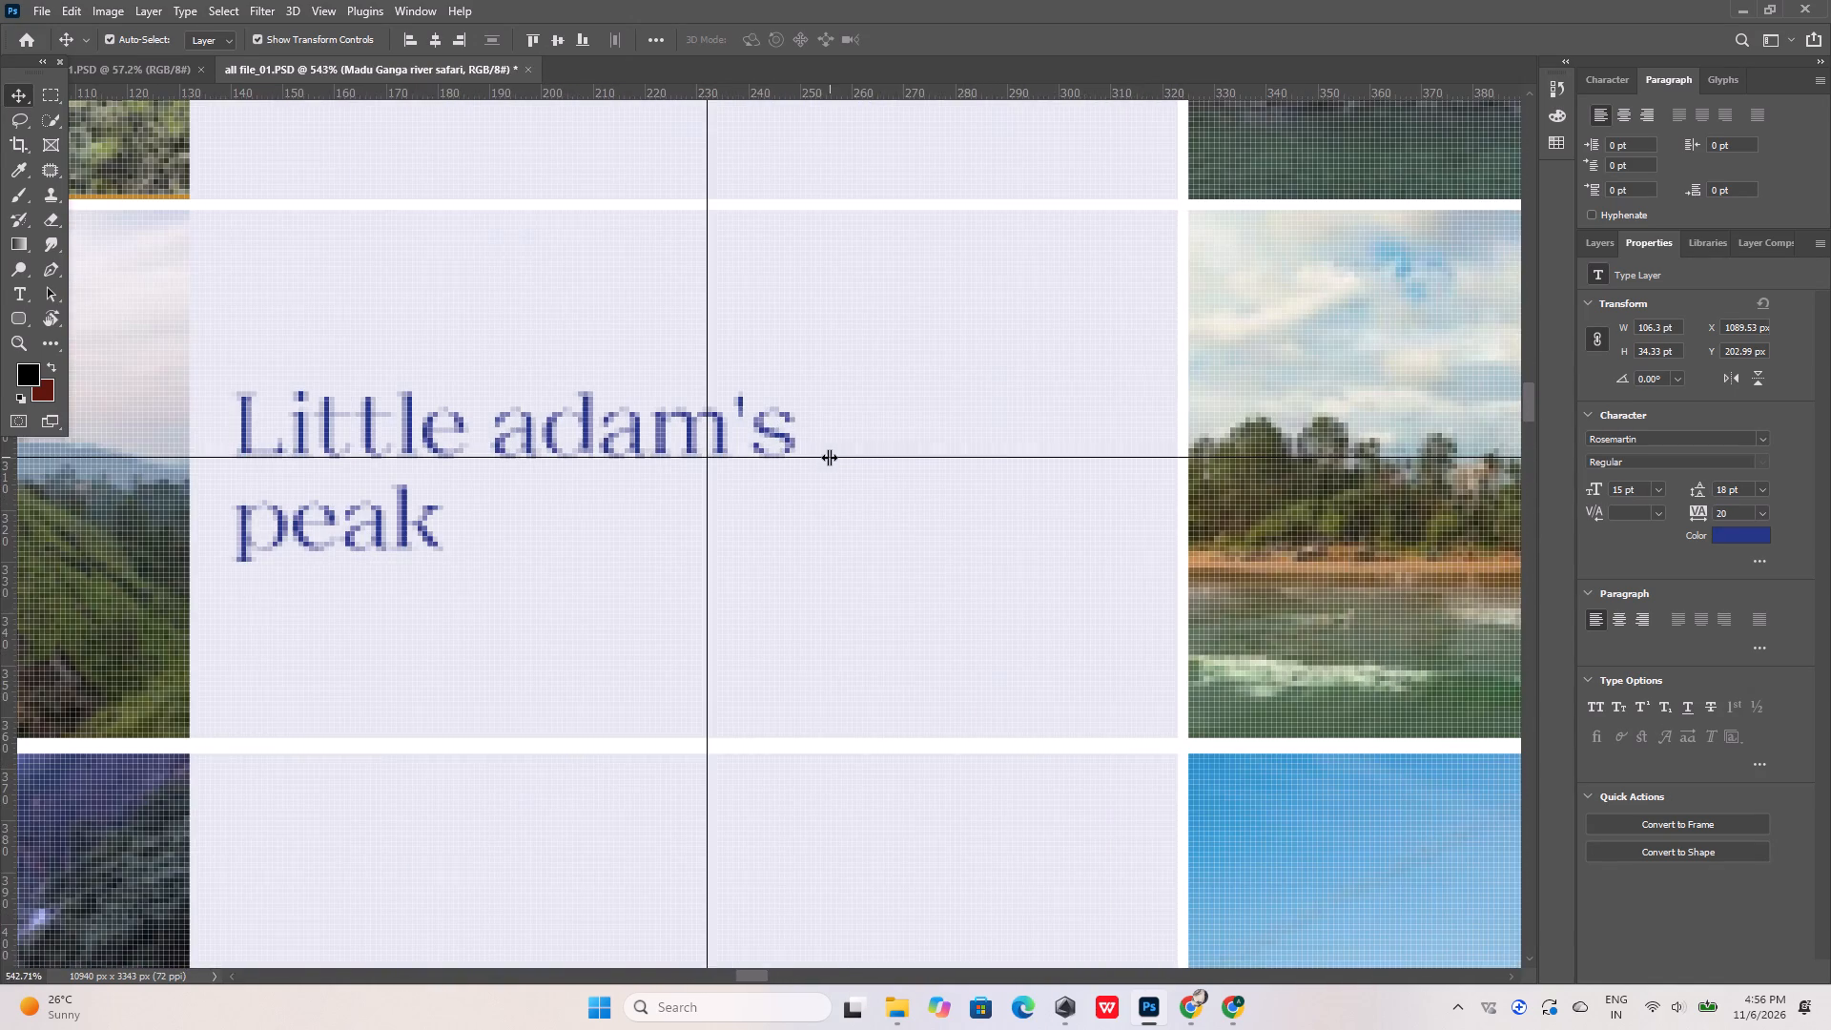
Nudge the Weligama Beach text up to Y 295.99 px so its first line rests on the second-row guide.
scroll(381, 421, "down", 11, "alt")
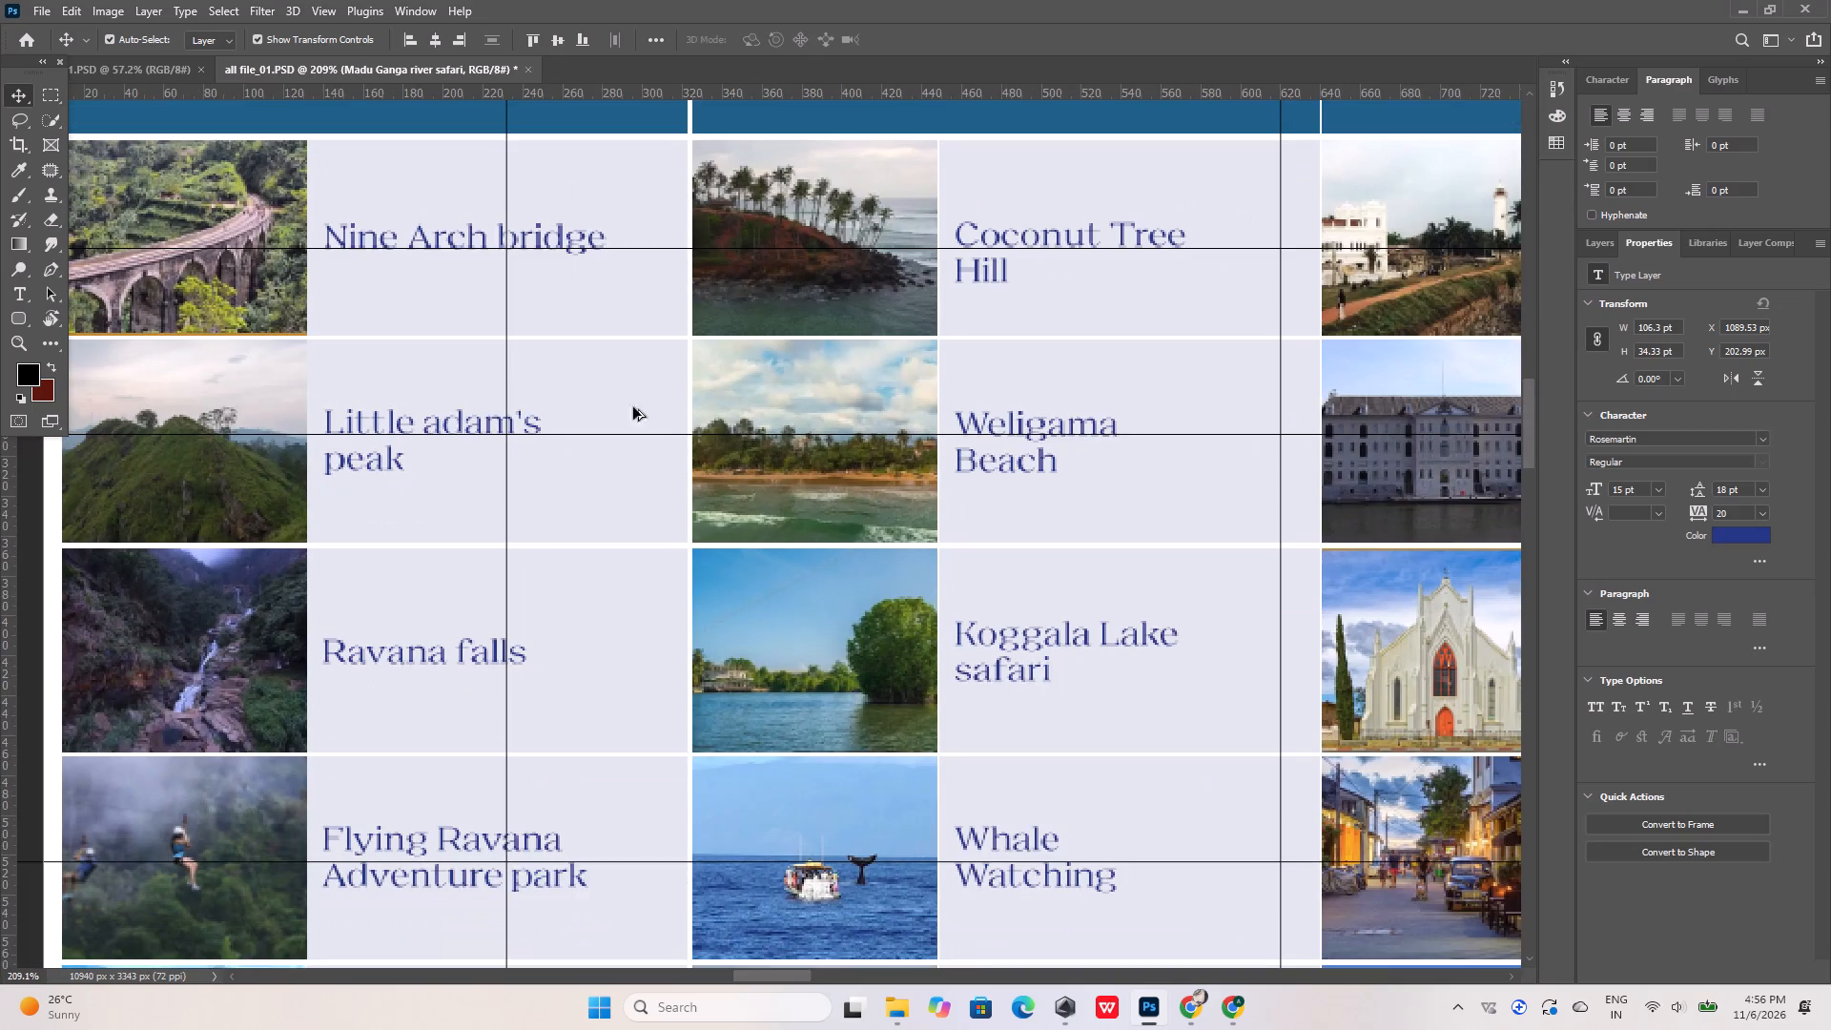
scroll(1023, 426, "up", 10, "alt")
left_click(1039, 422)
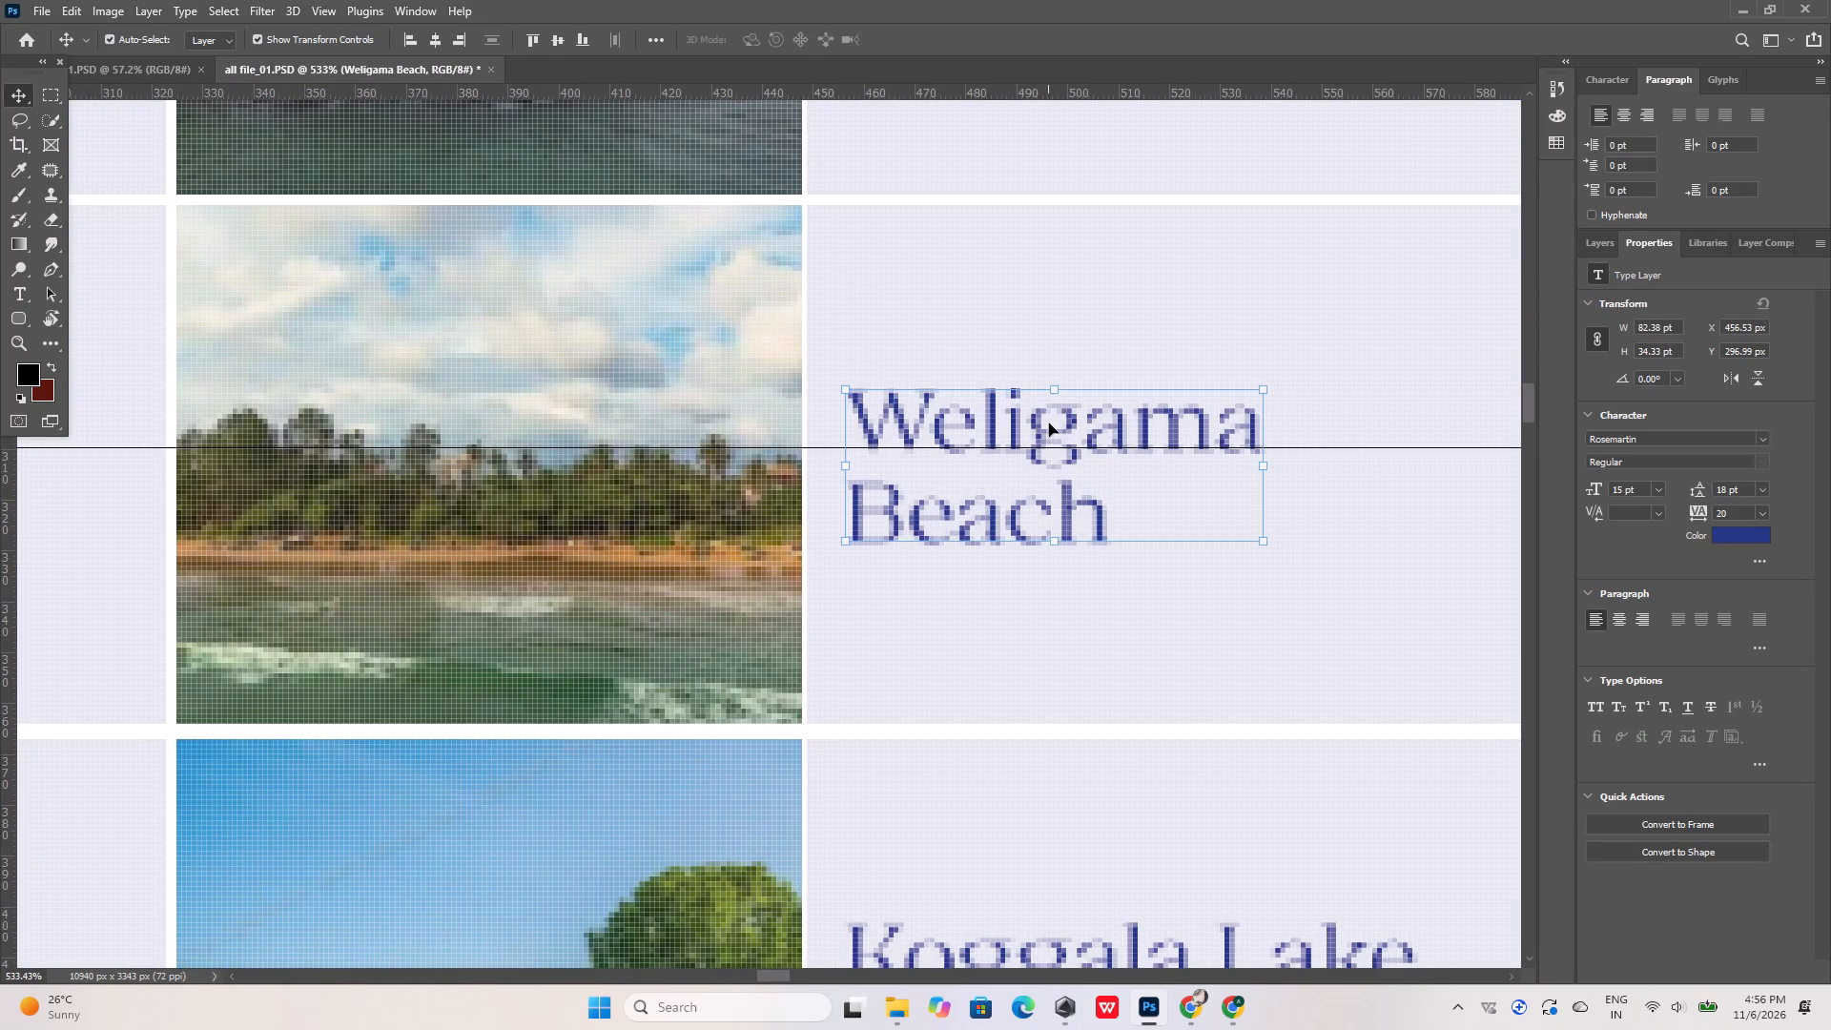
key("Up")
Nudge the National Maritime Museum text in the Galle column up to Y 294.04 px against the second-row guide.
scroll(1046, 452, "down", 2, "alt")
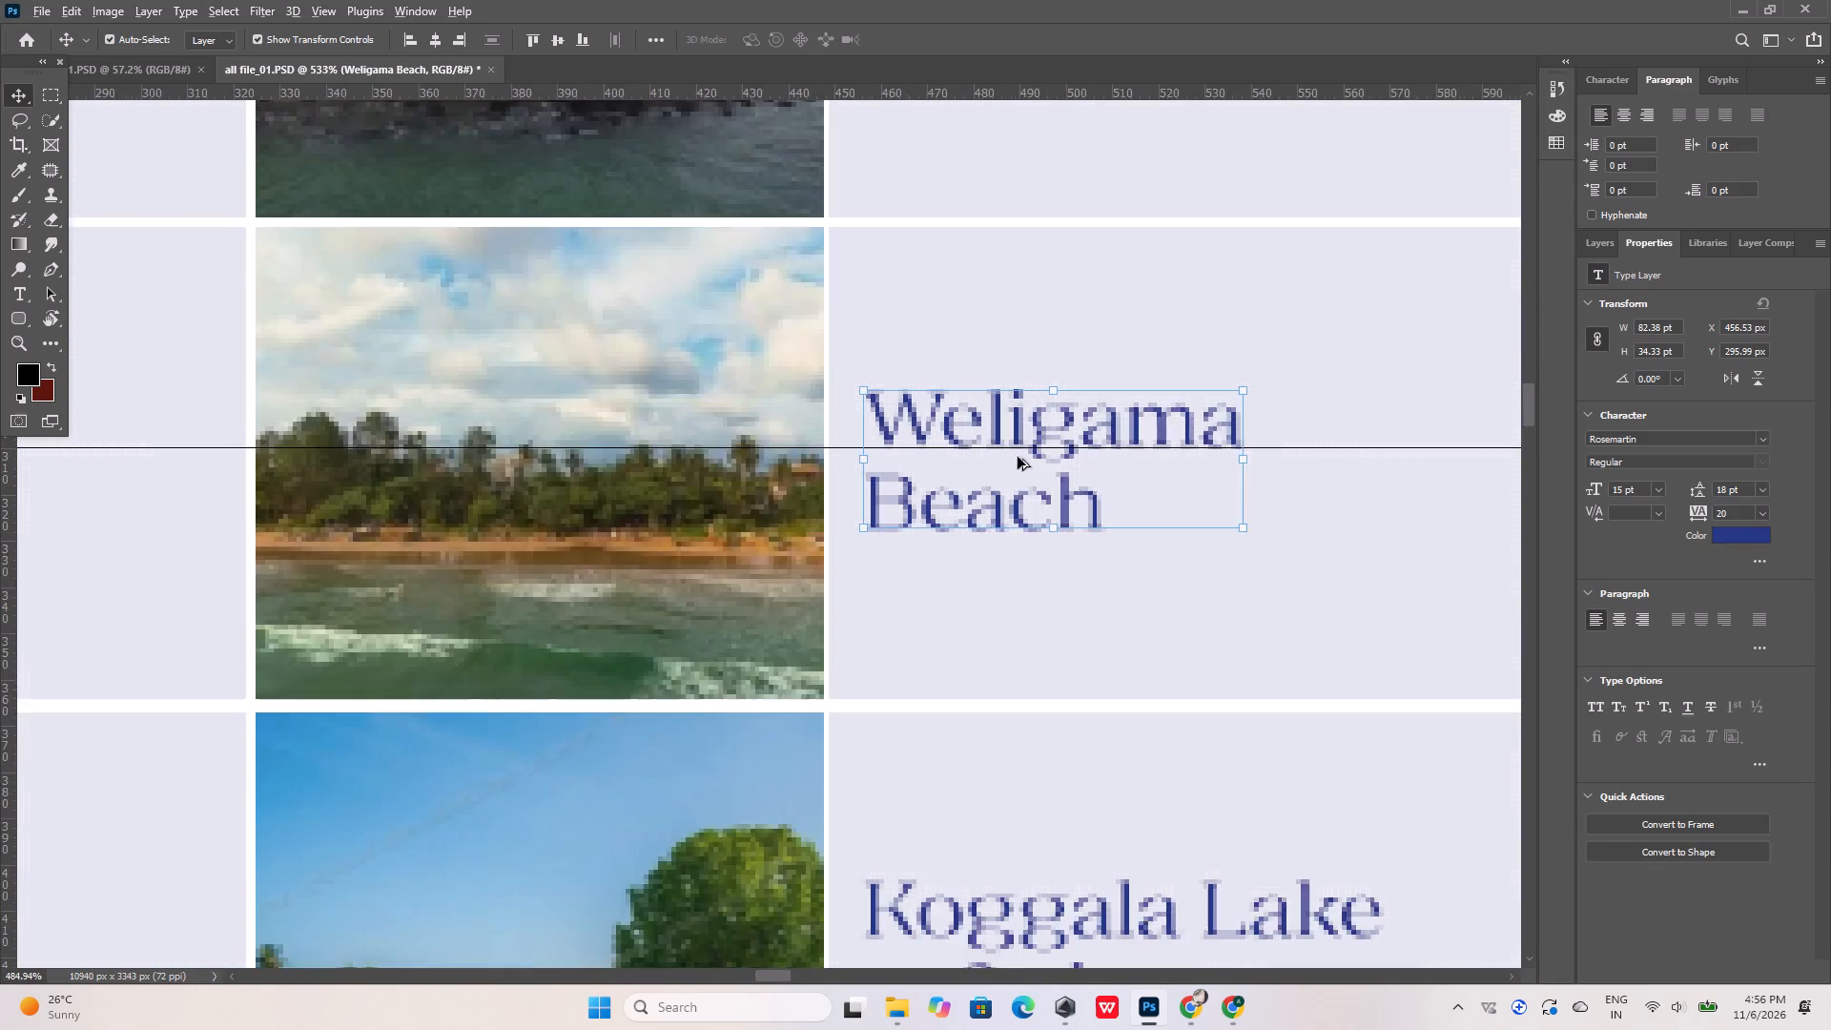
scroll(1018, 457, "down", 14, "alt")
scroll(1302, 431, "up", 10, "alt")
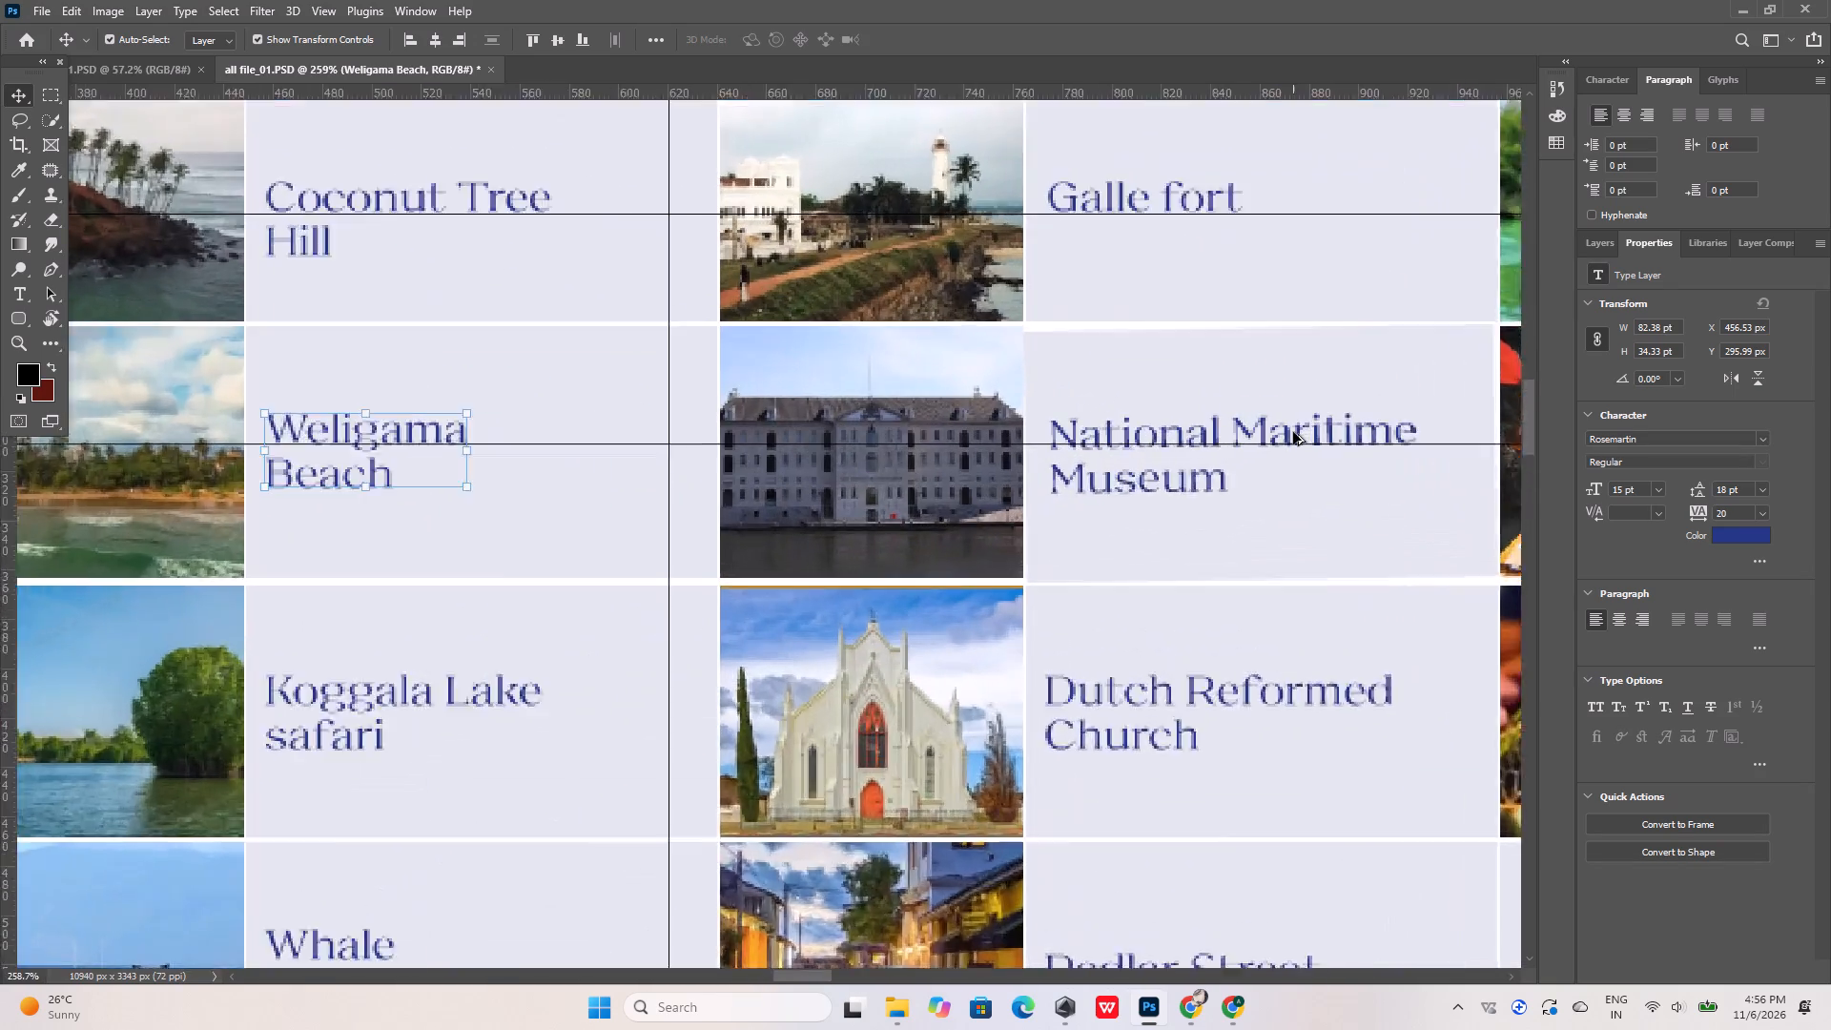
scroll(1293, 432, "up", 2, "alt")
left_click(1293, 432)
key("Up")
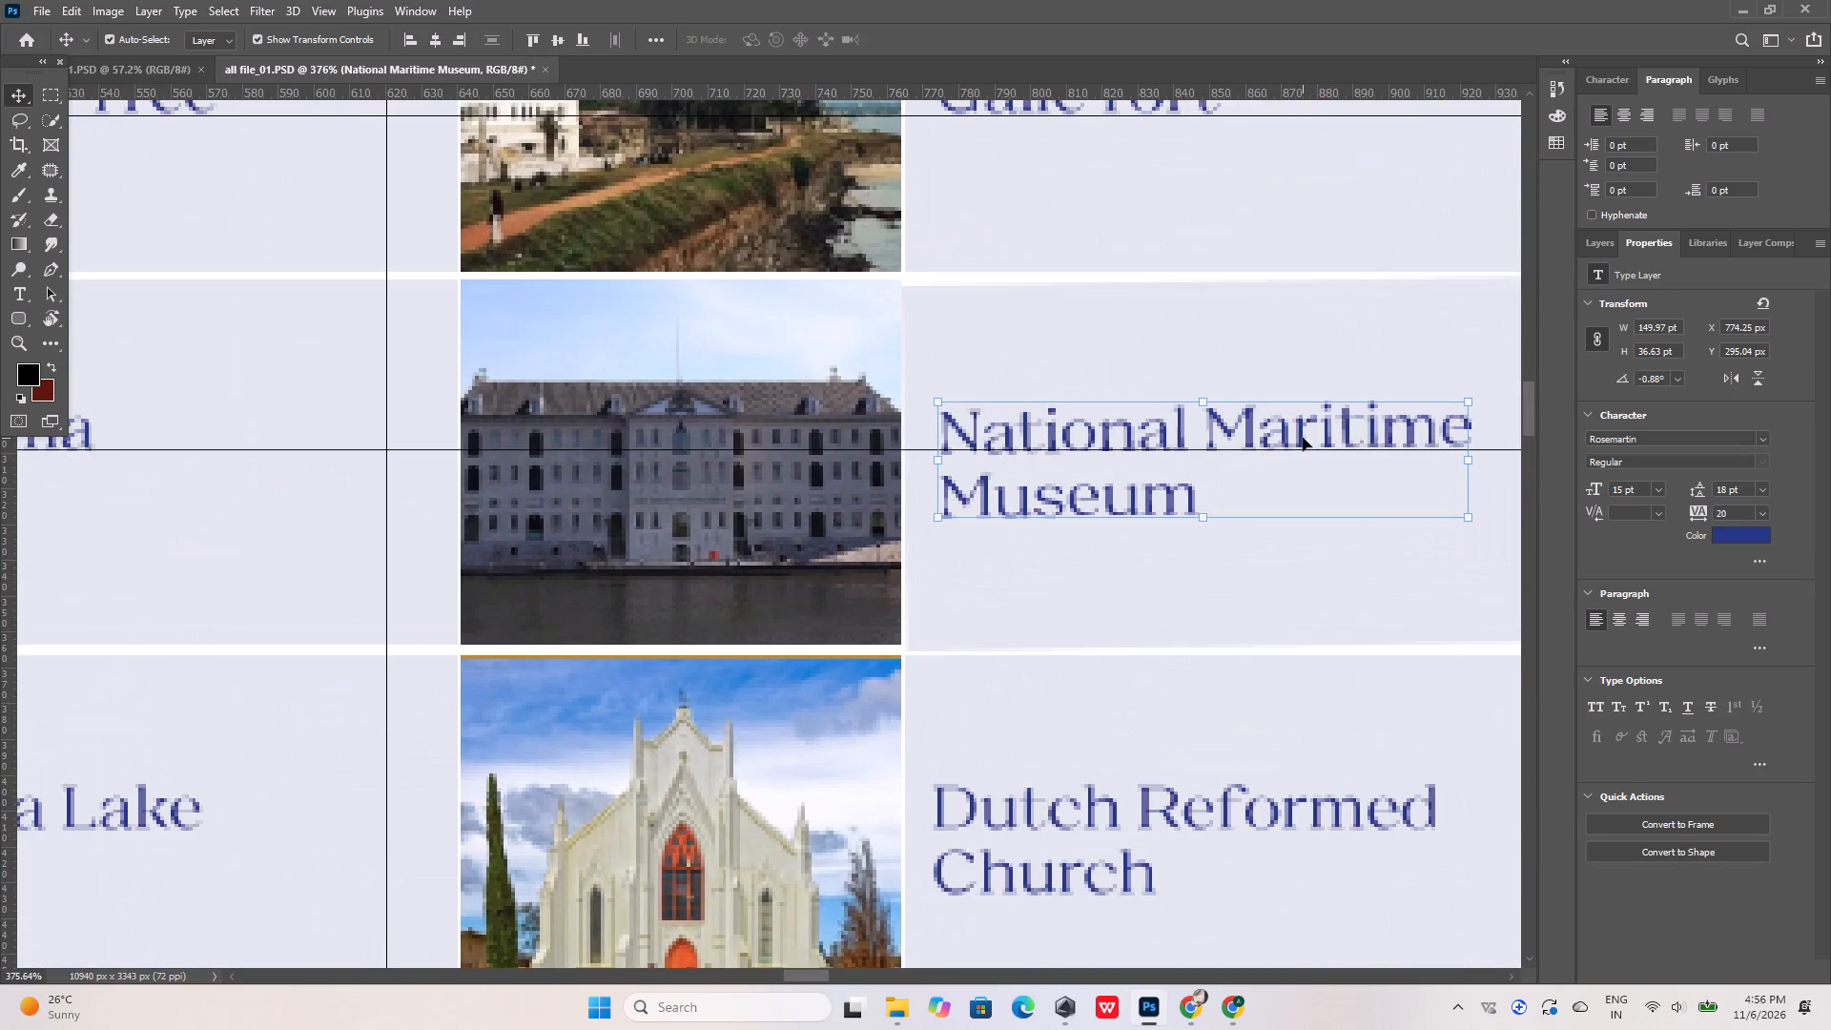
scroll(912, 421, "down", 9, "alt")
scroll(901, 422, "up", 10, "alt")
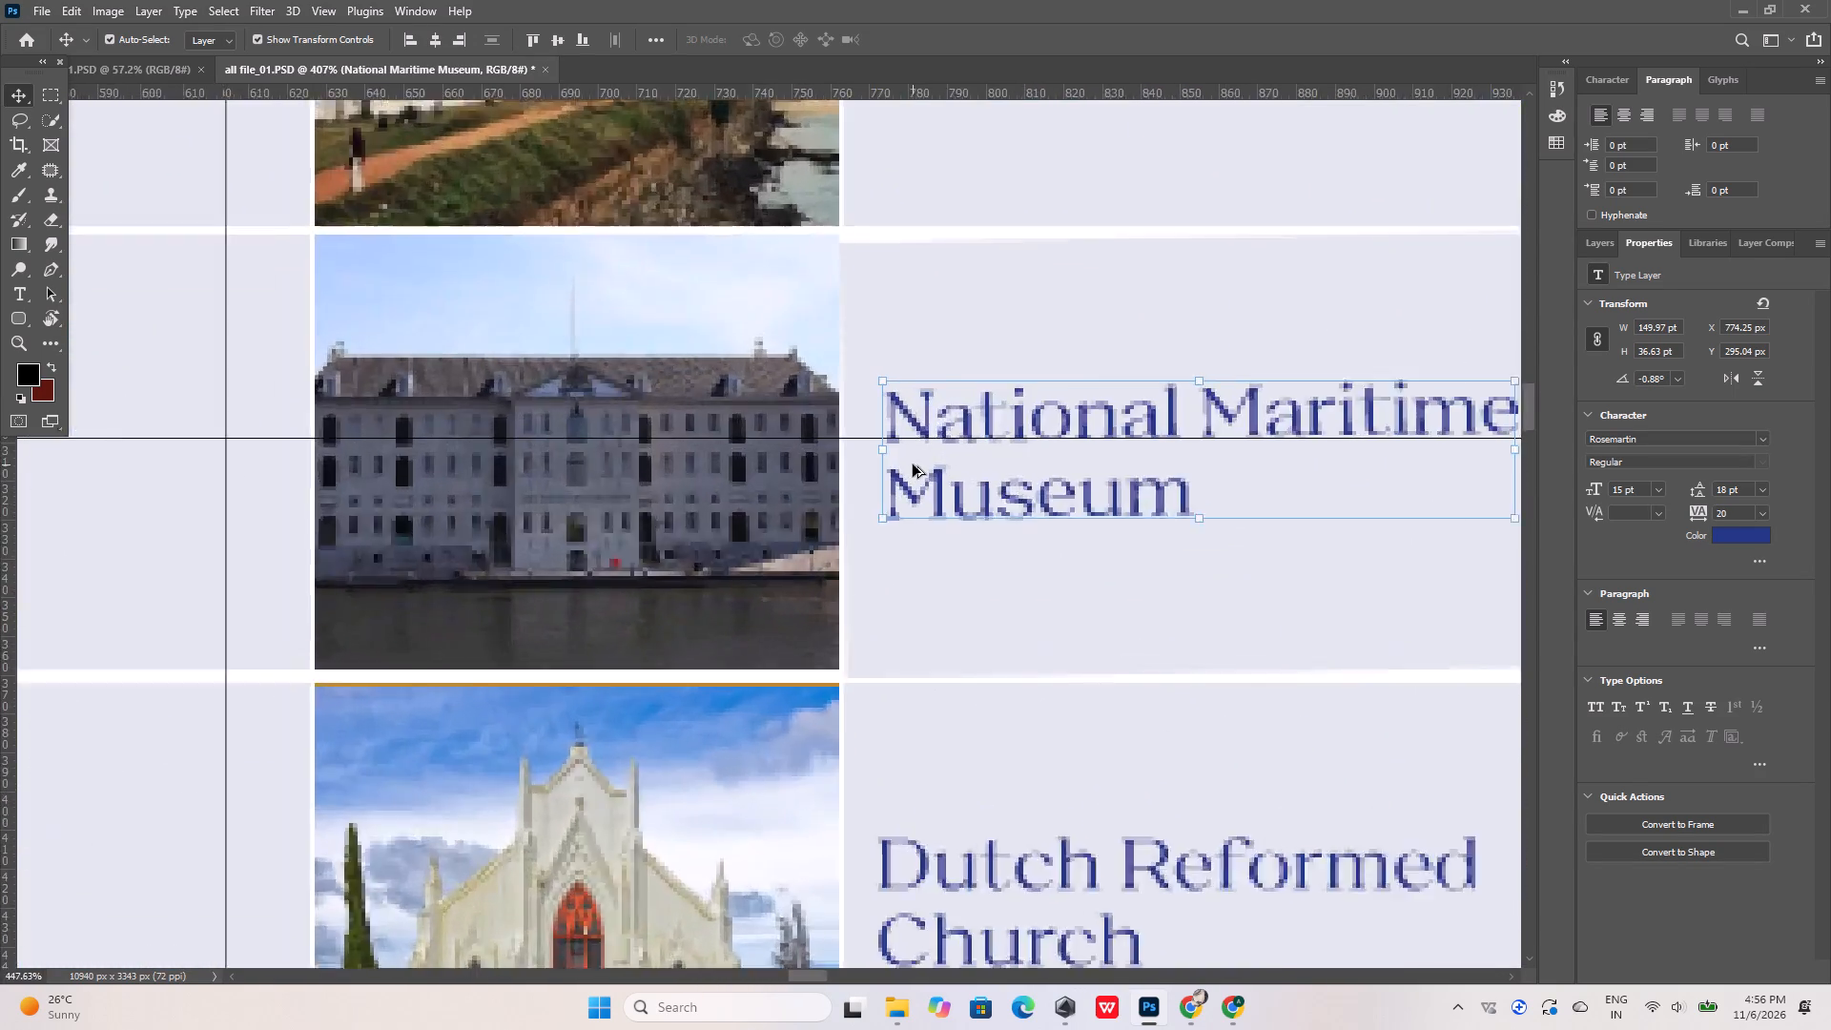
scroll(913, 464, "up", 8, "alt")
key("Up")
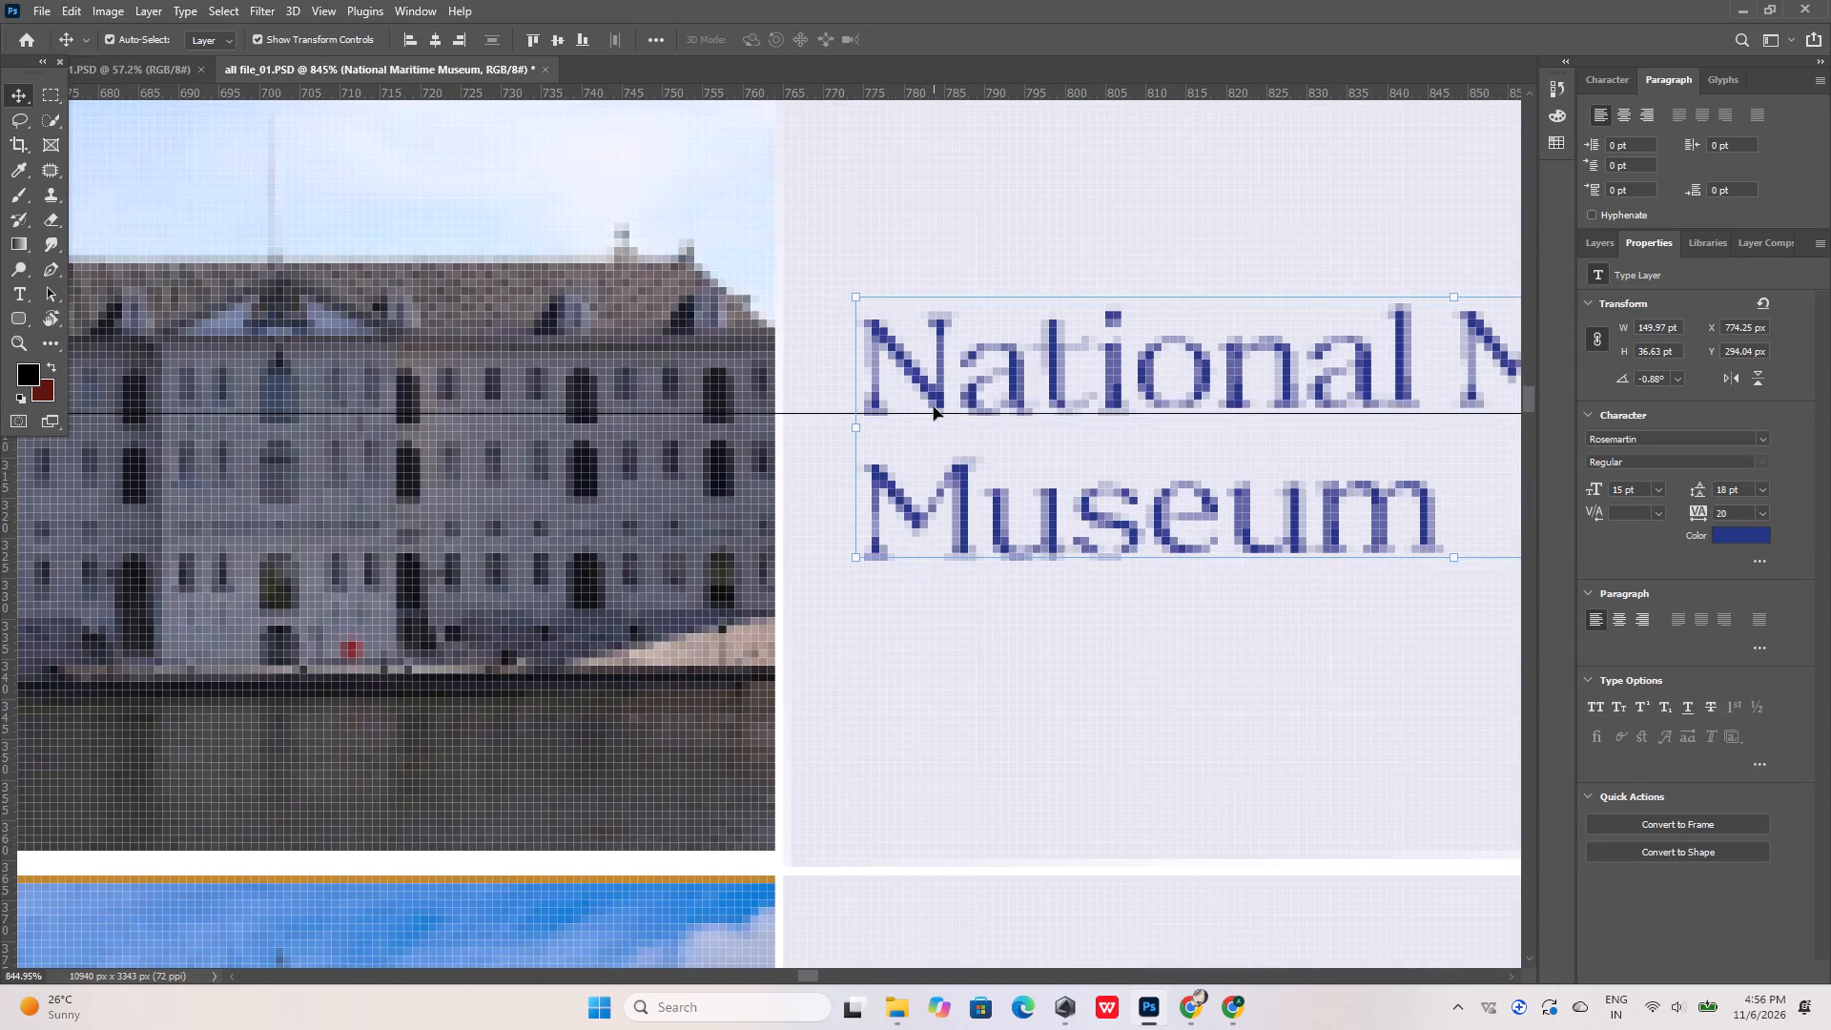
Nudge the Water sports activities text in the Bentota column up to Y 295.99 px against the second-row guide.
scroll(934, 407, "down", 20, "alt")
scroll(934, 407, "down", 3, "alt")
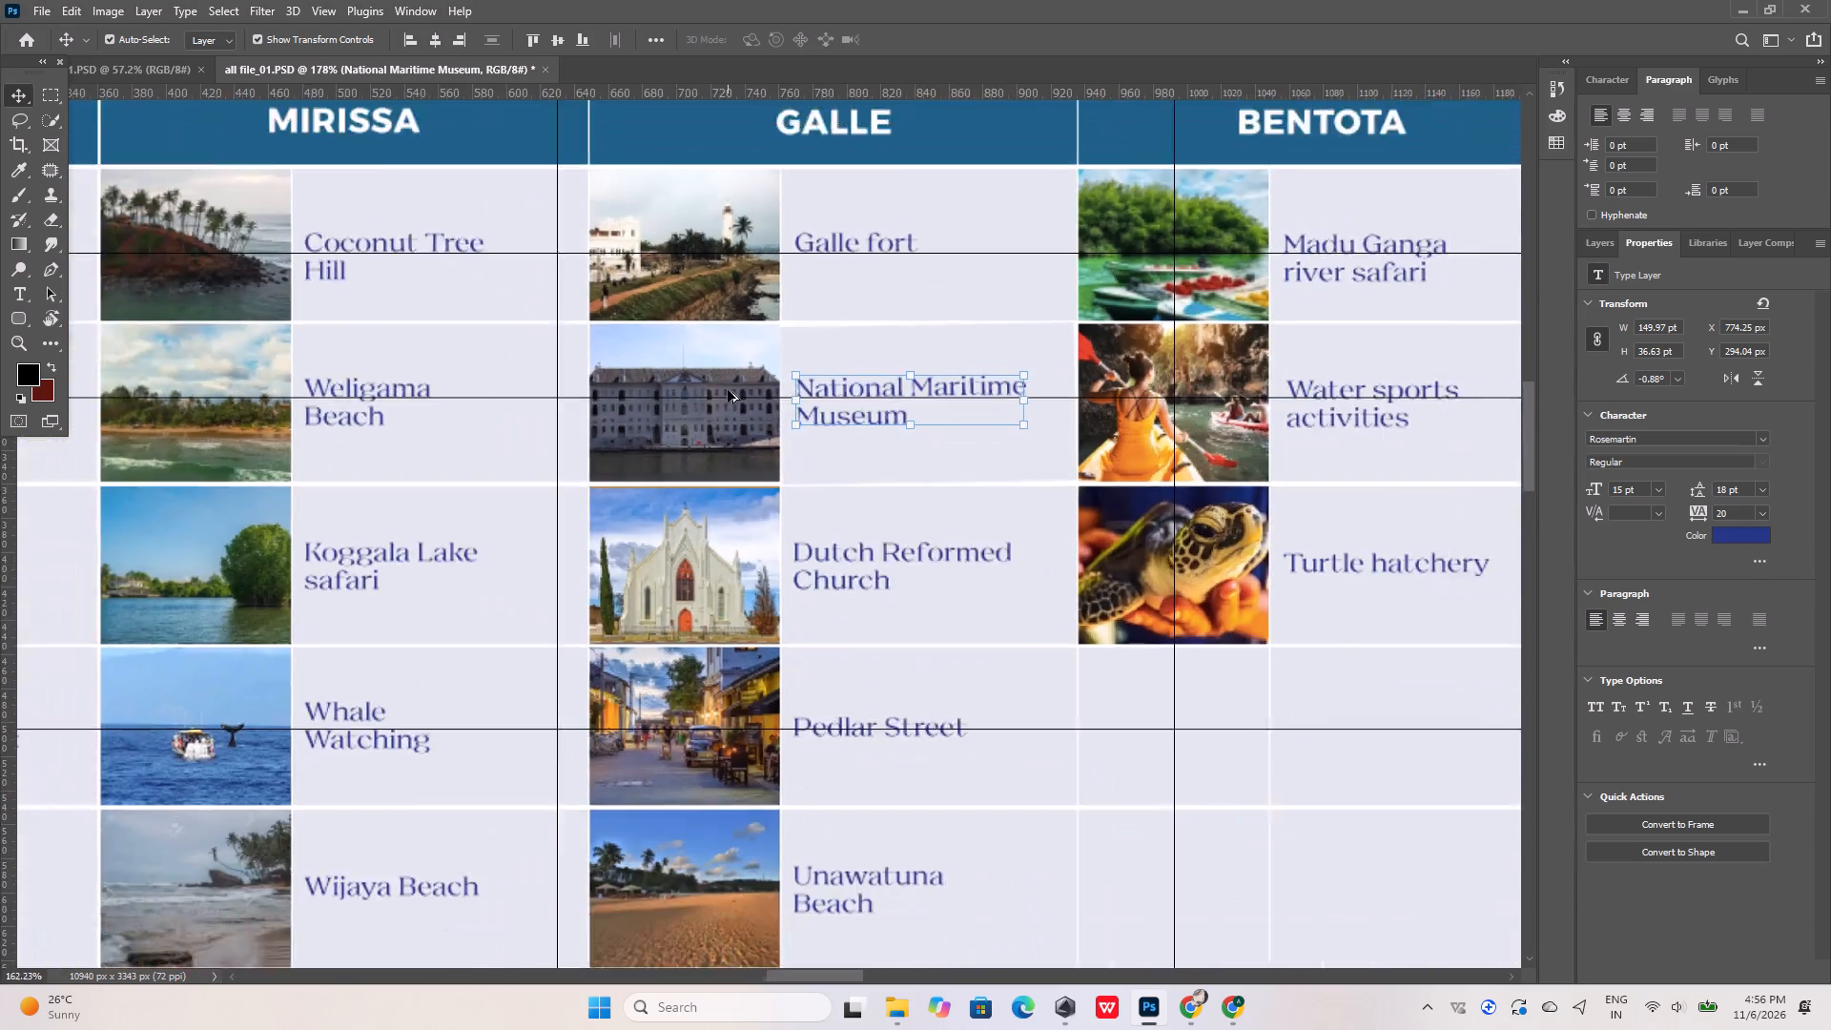
scroll(1168, 383, "up", 13, "alt")
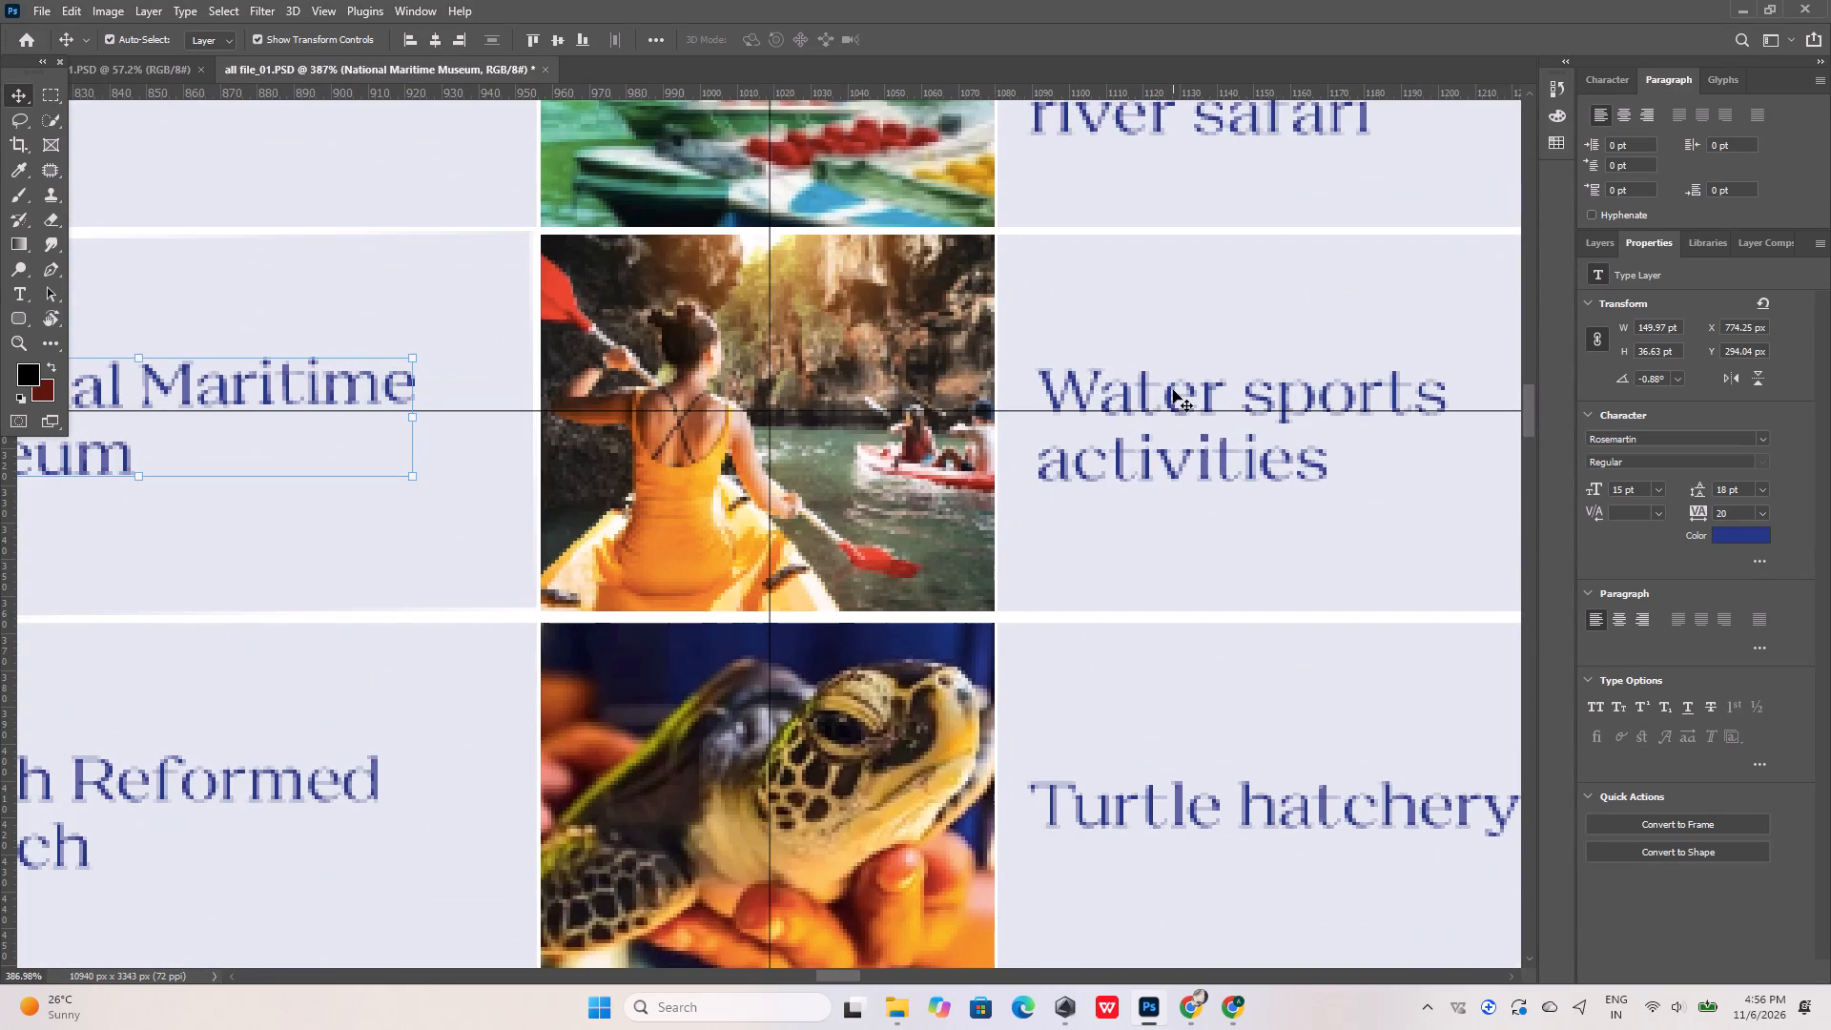
left_click(1175, 397)
key("Up")
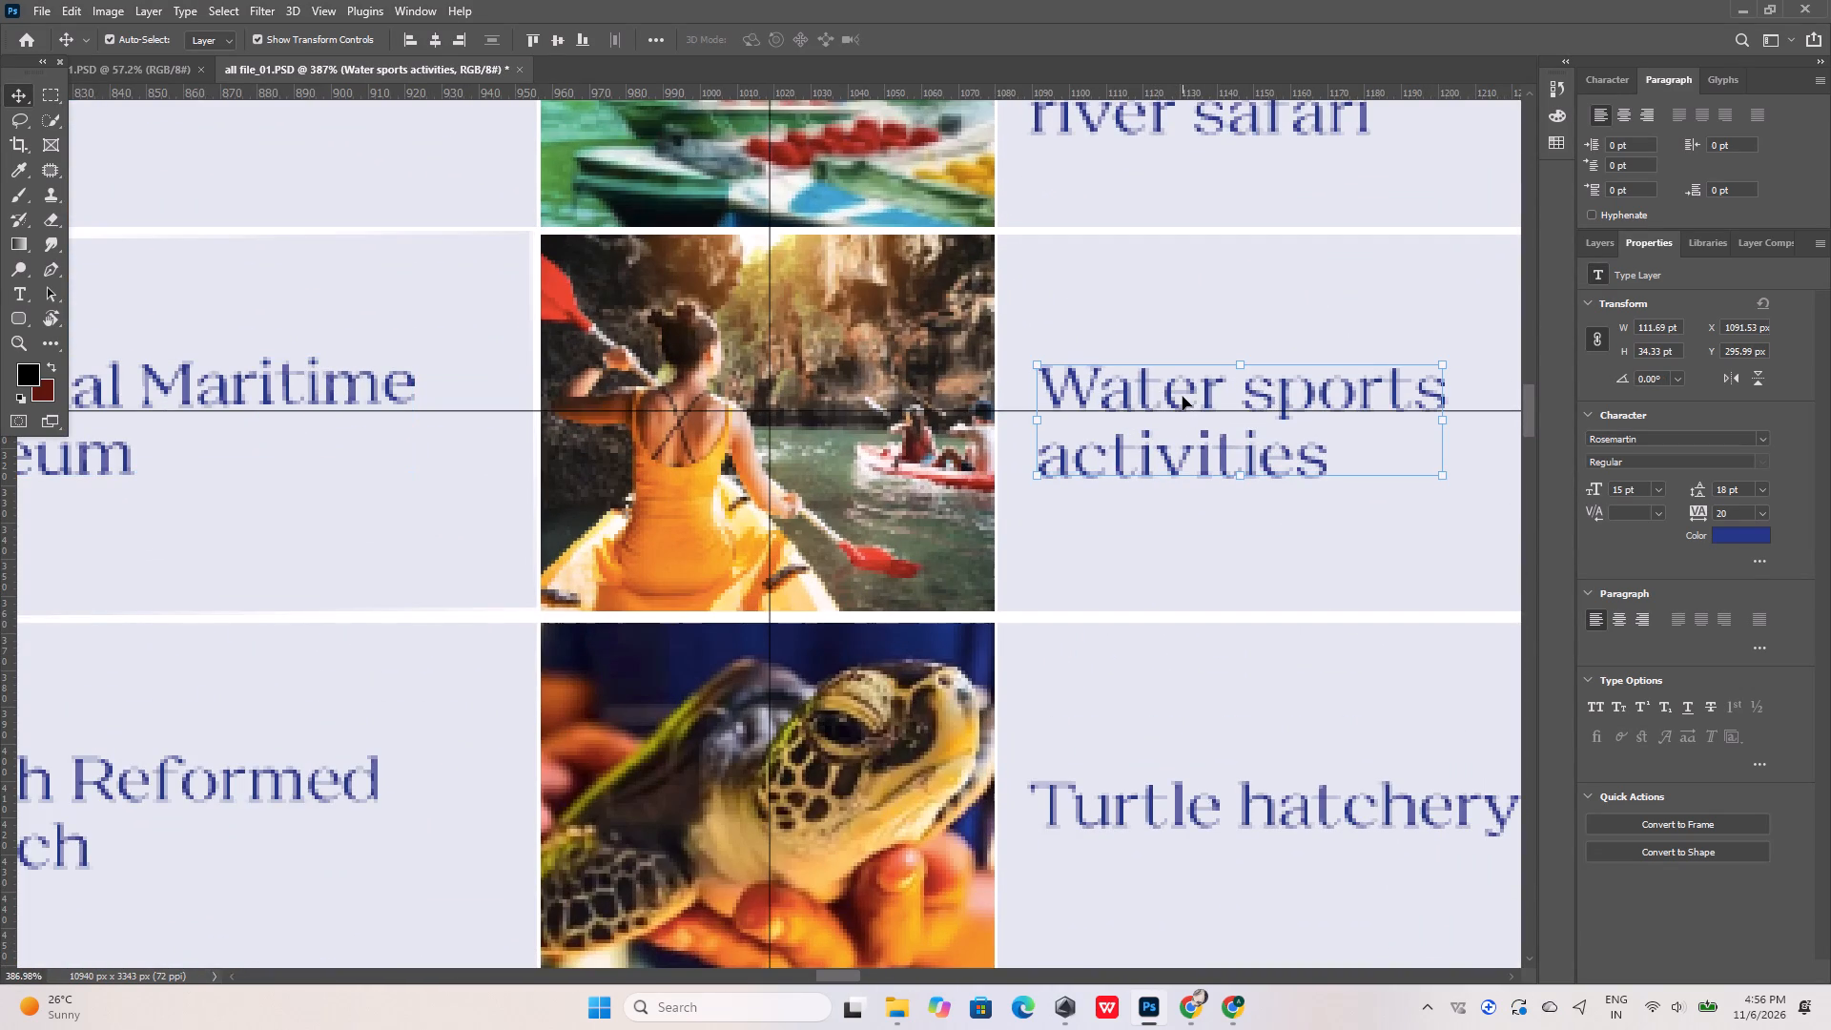
Add a horizontal guide at about Y 425 px, just below the Ravana falls text in the third row.
scroll(1183, 397, "down", 16, "alt")
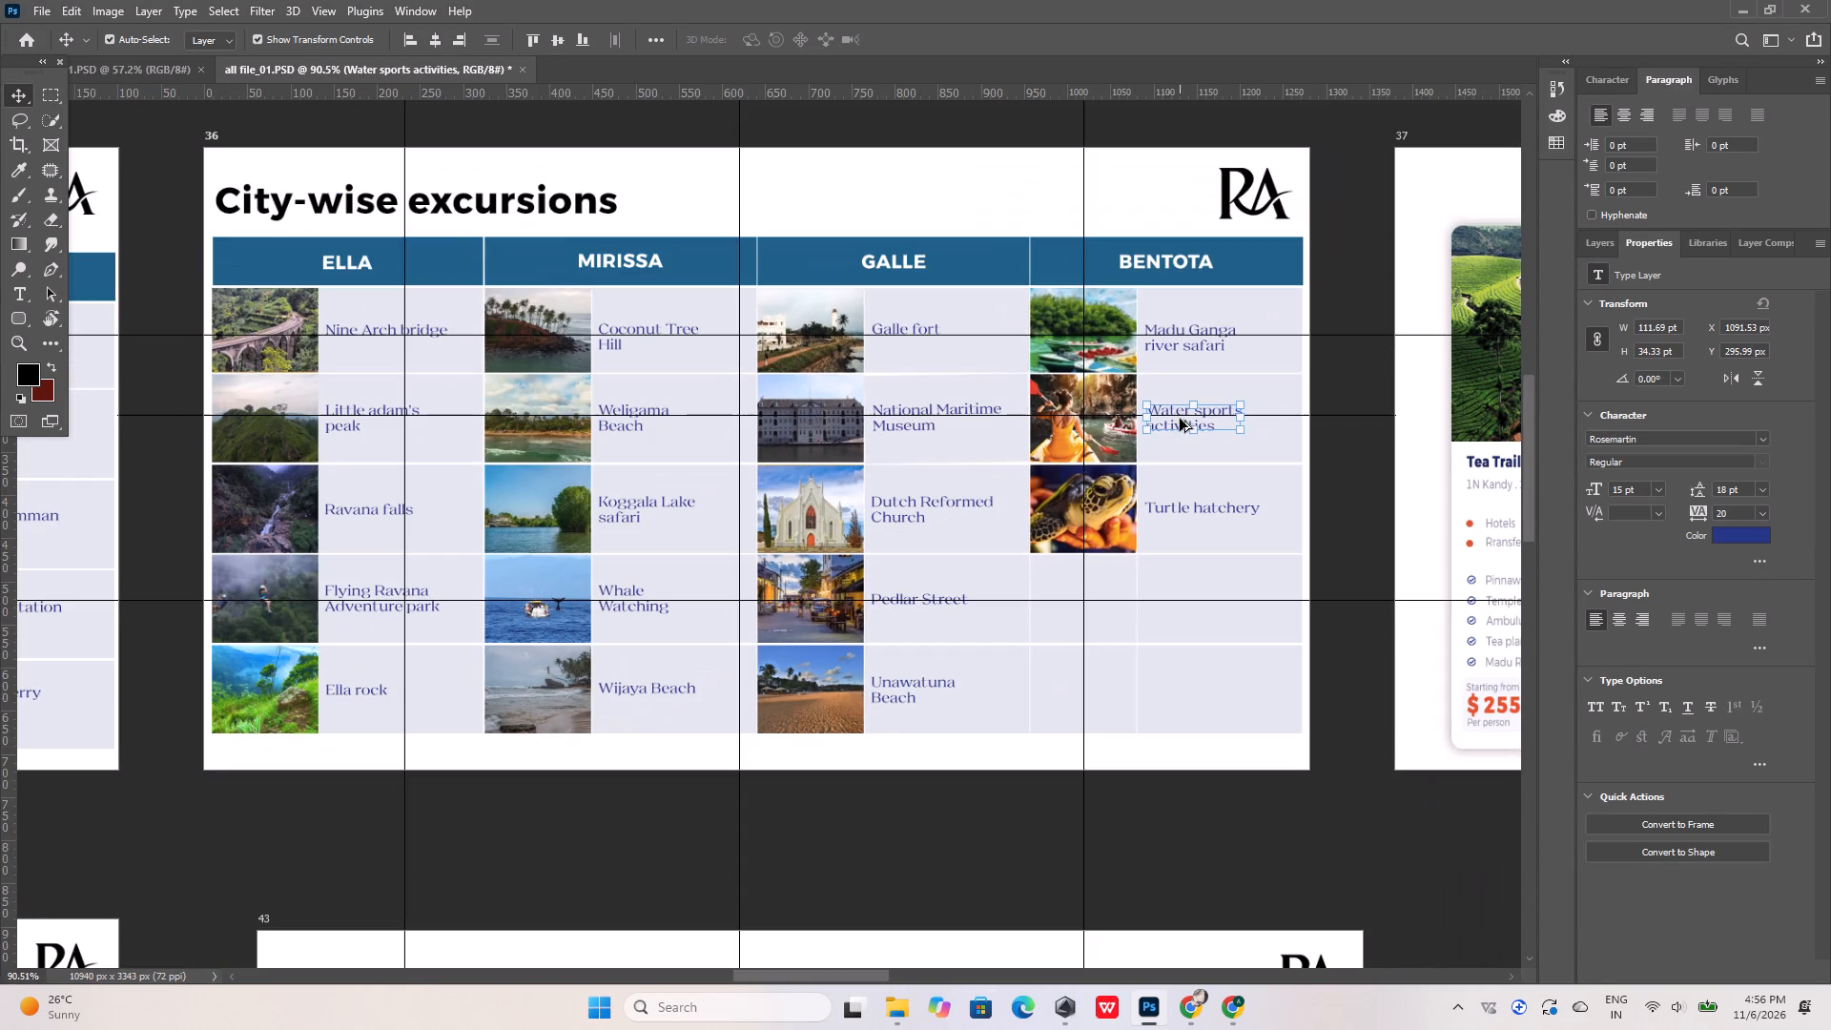
scroll(309, 518, "up", 7, "alt")
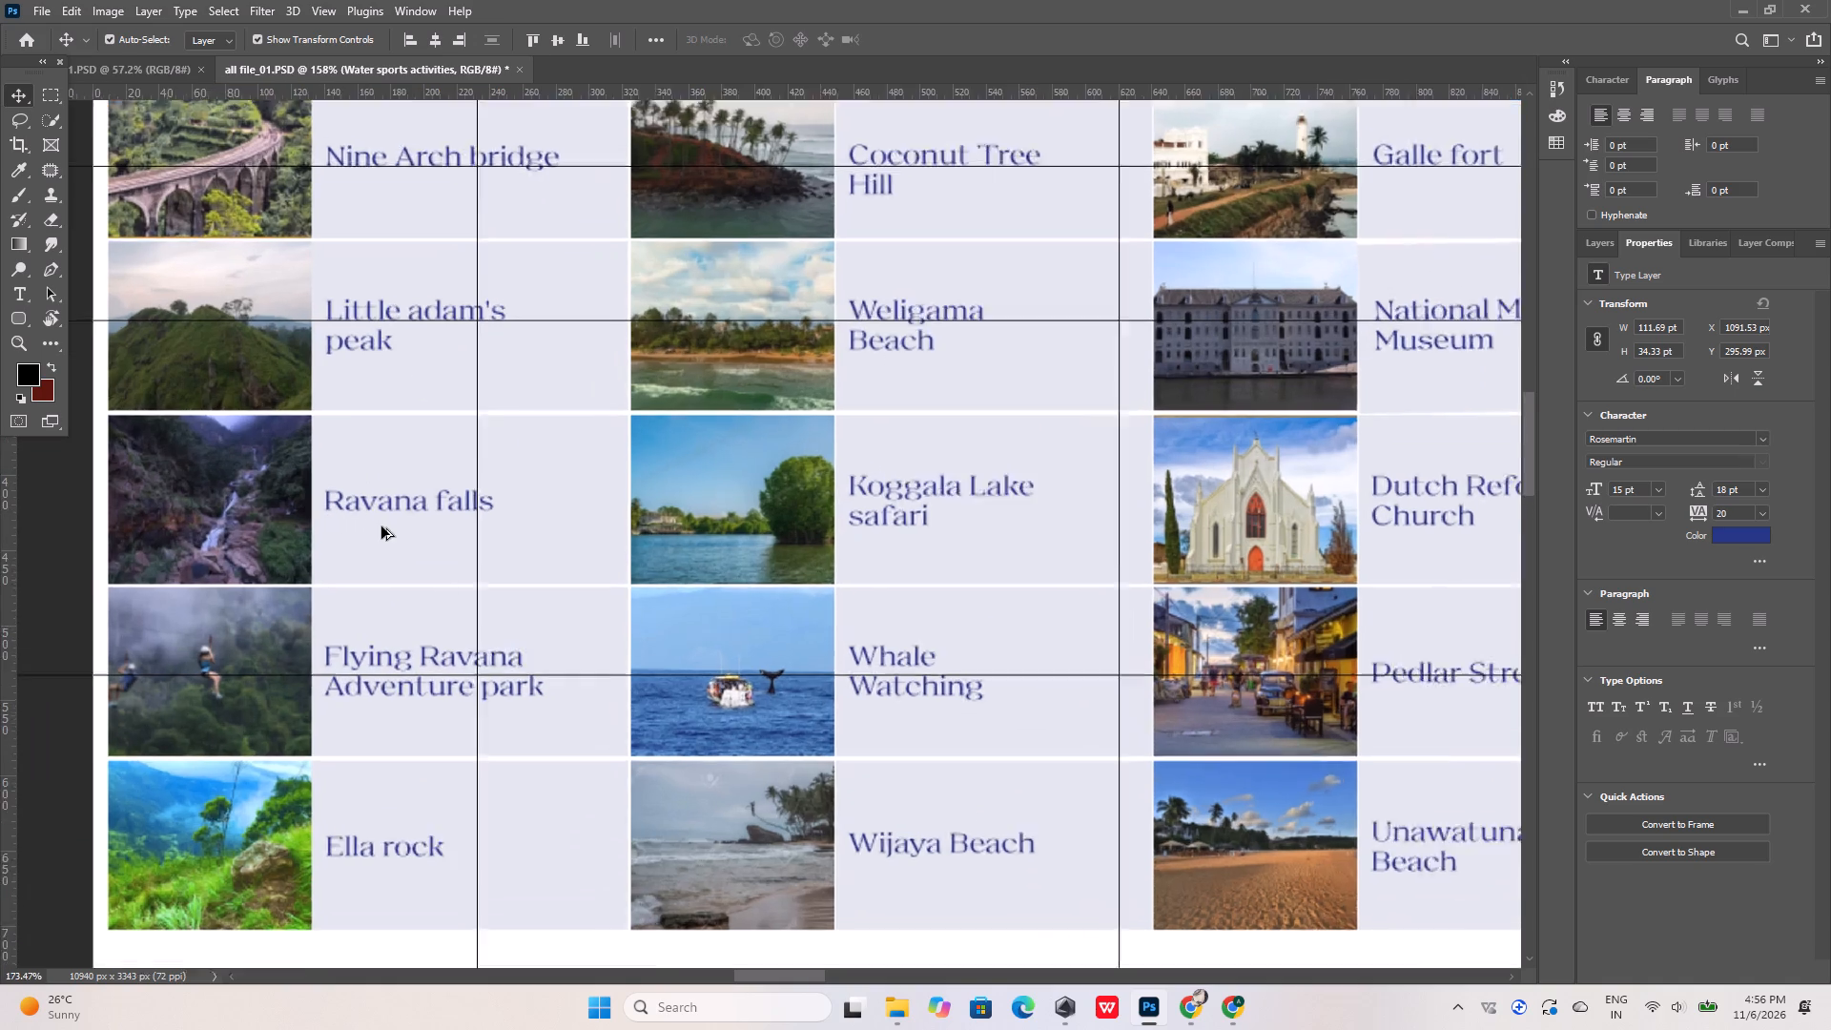
scroll(381, 526, "up", 3, "alt")
left_click_drag(480, 96, 443, 508)
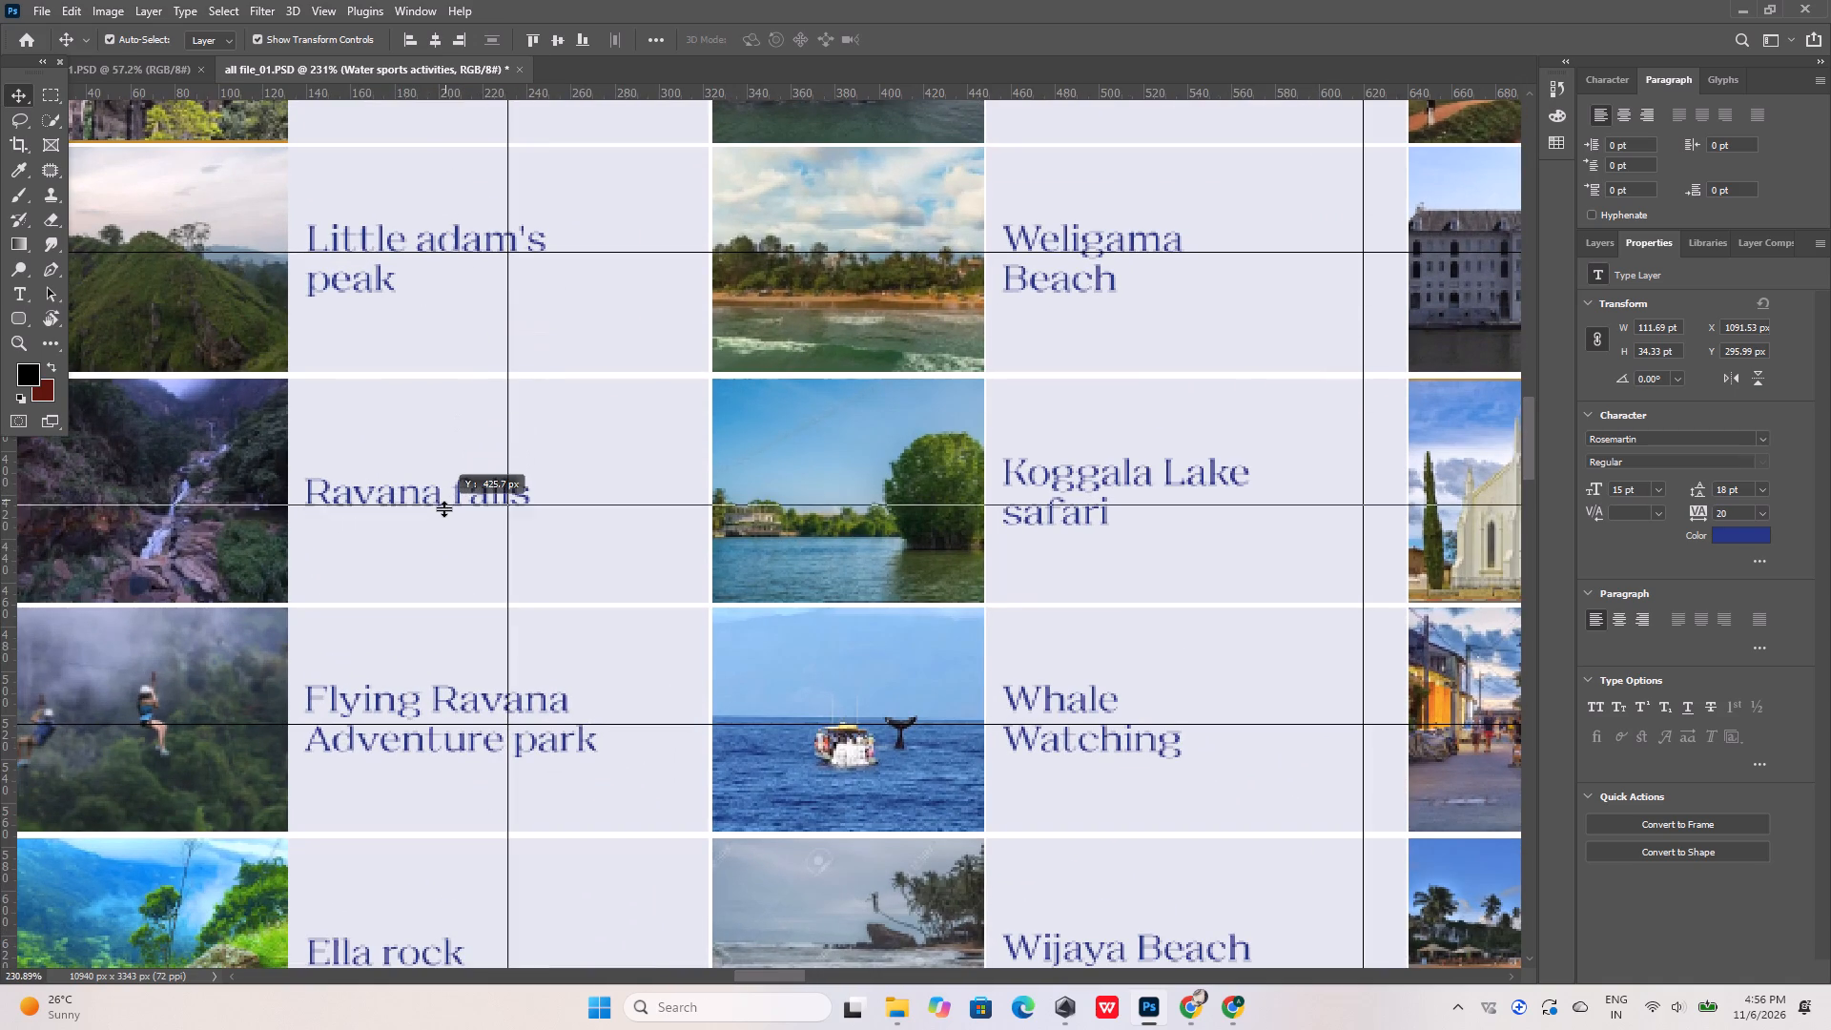
left_click_drag(443, 508, 448, 504)
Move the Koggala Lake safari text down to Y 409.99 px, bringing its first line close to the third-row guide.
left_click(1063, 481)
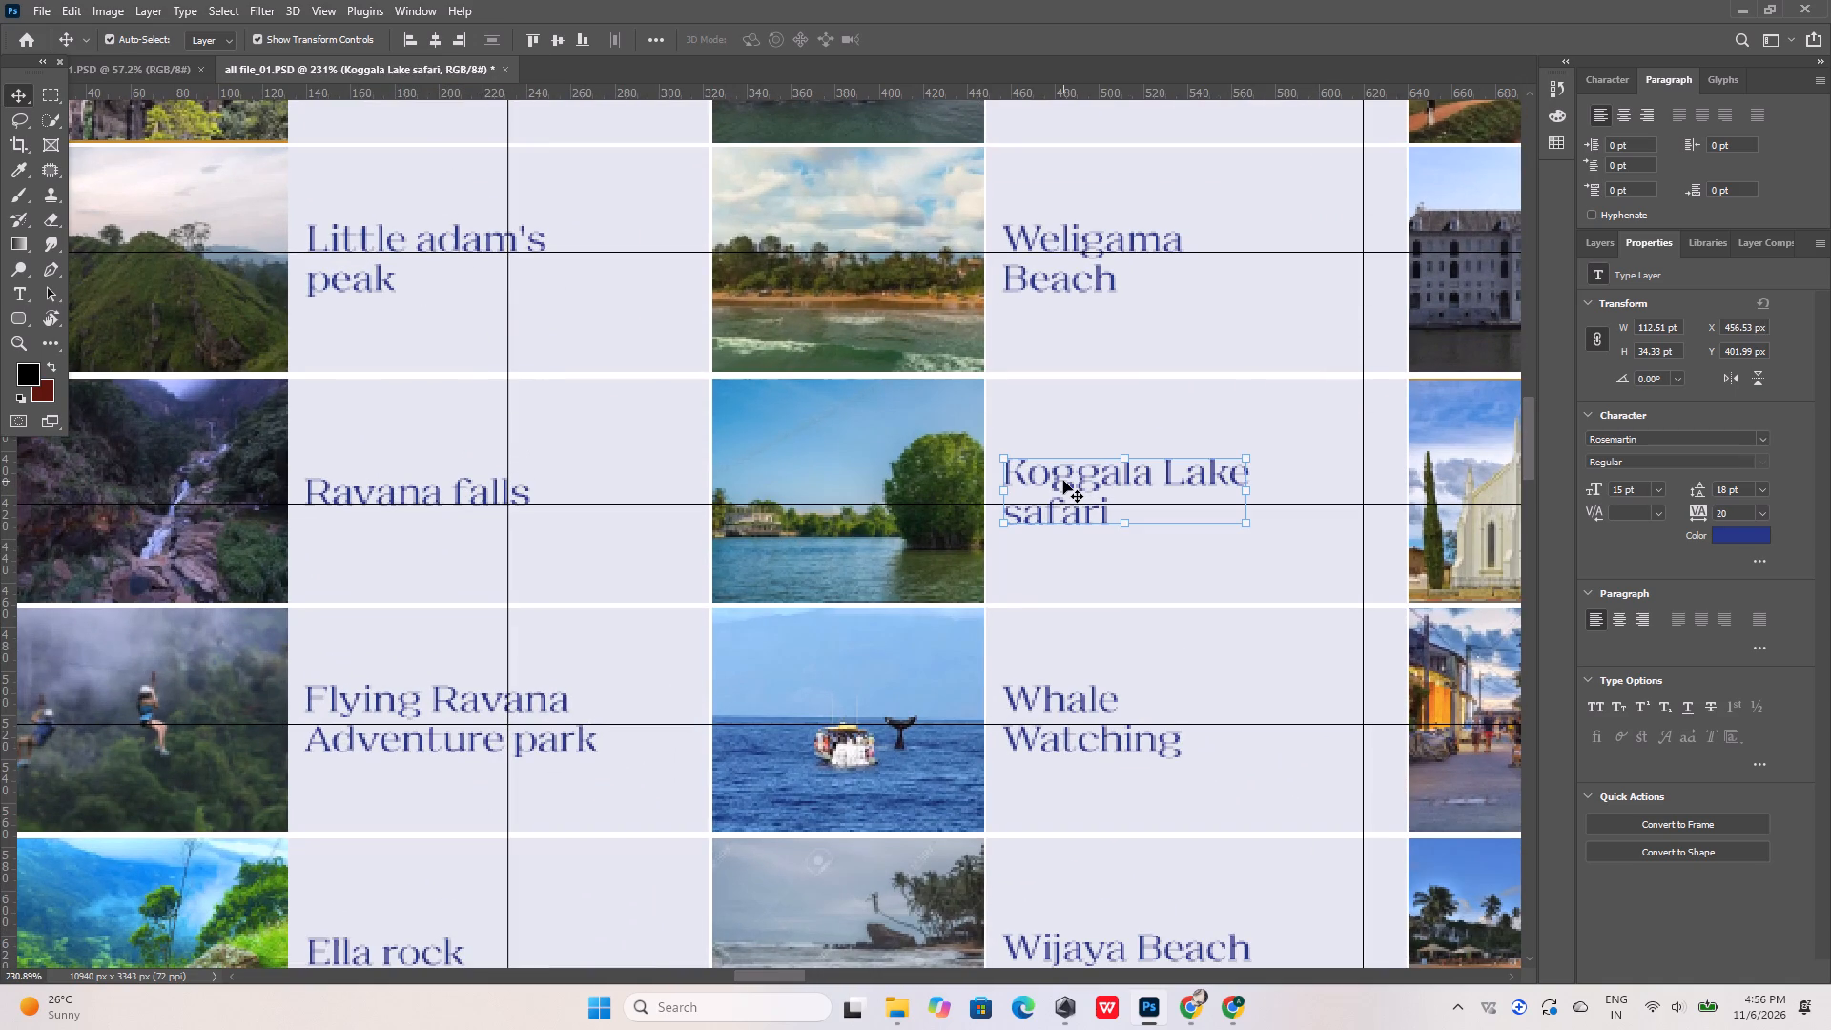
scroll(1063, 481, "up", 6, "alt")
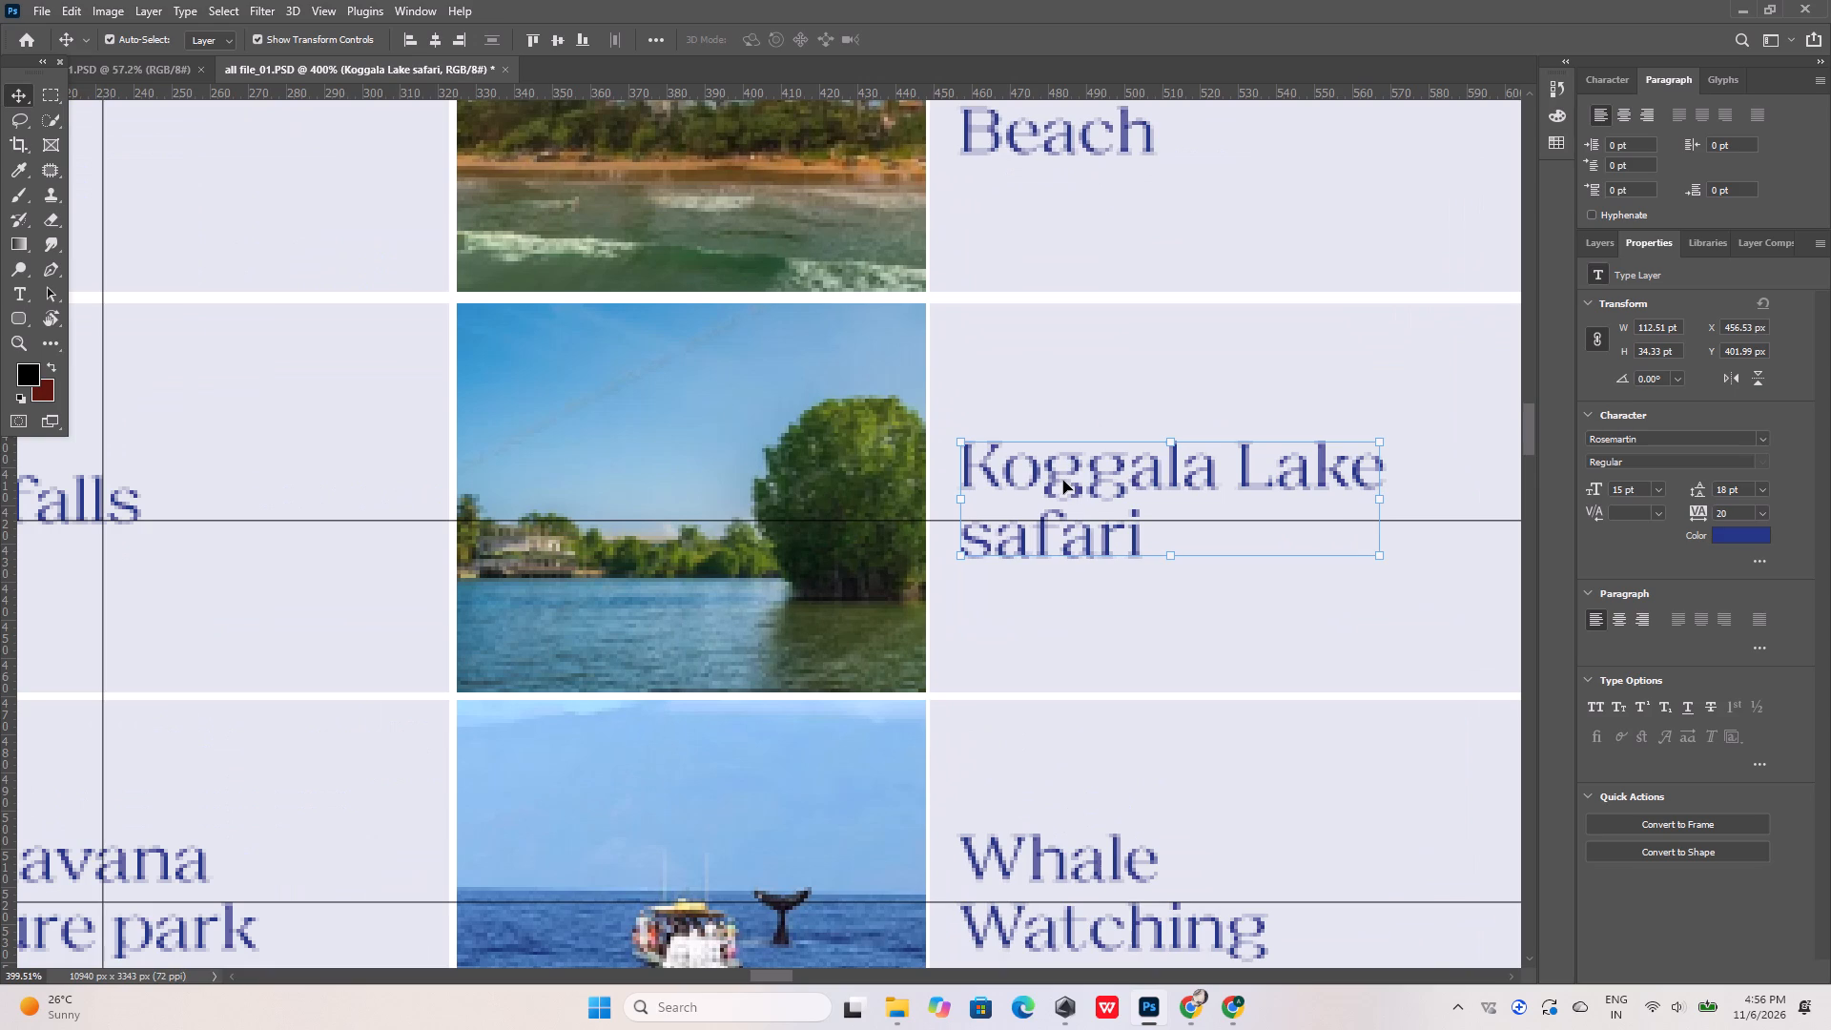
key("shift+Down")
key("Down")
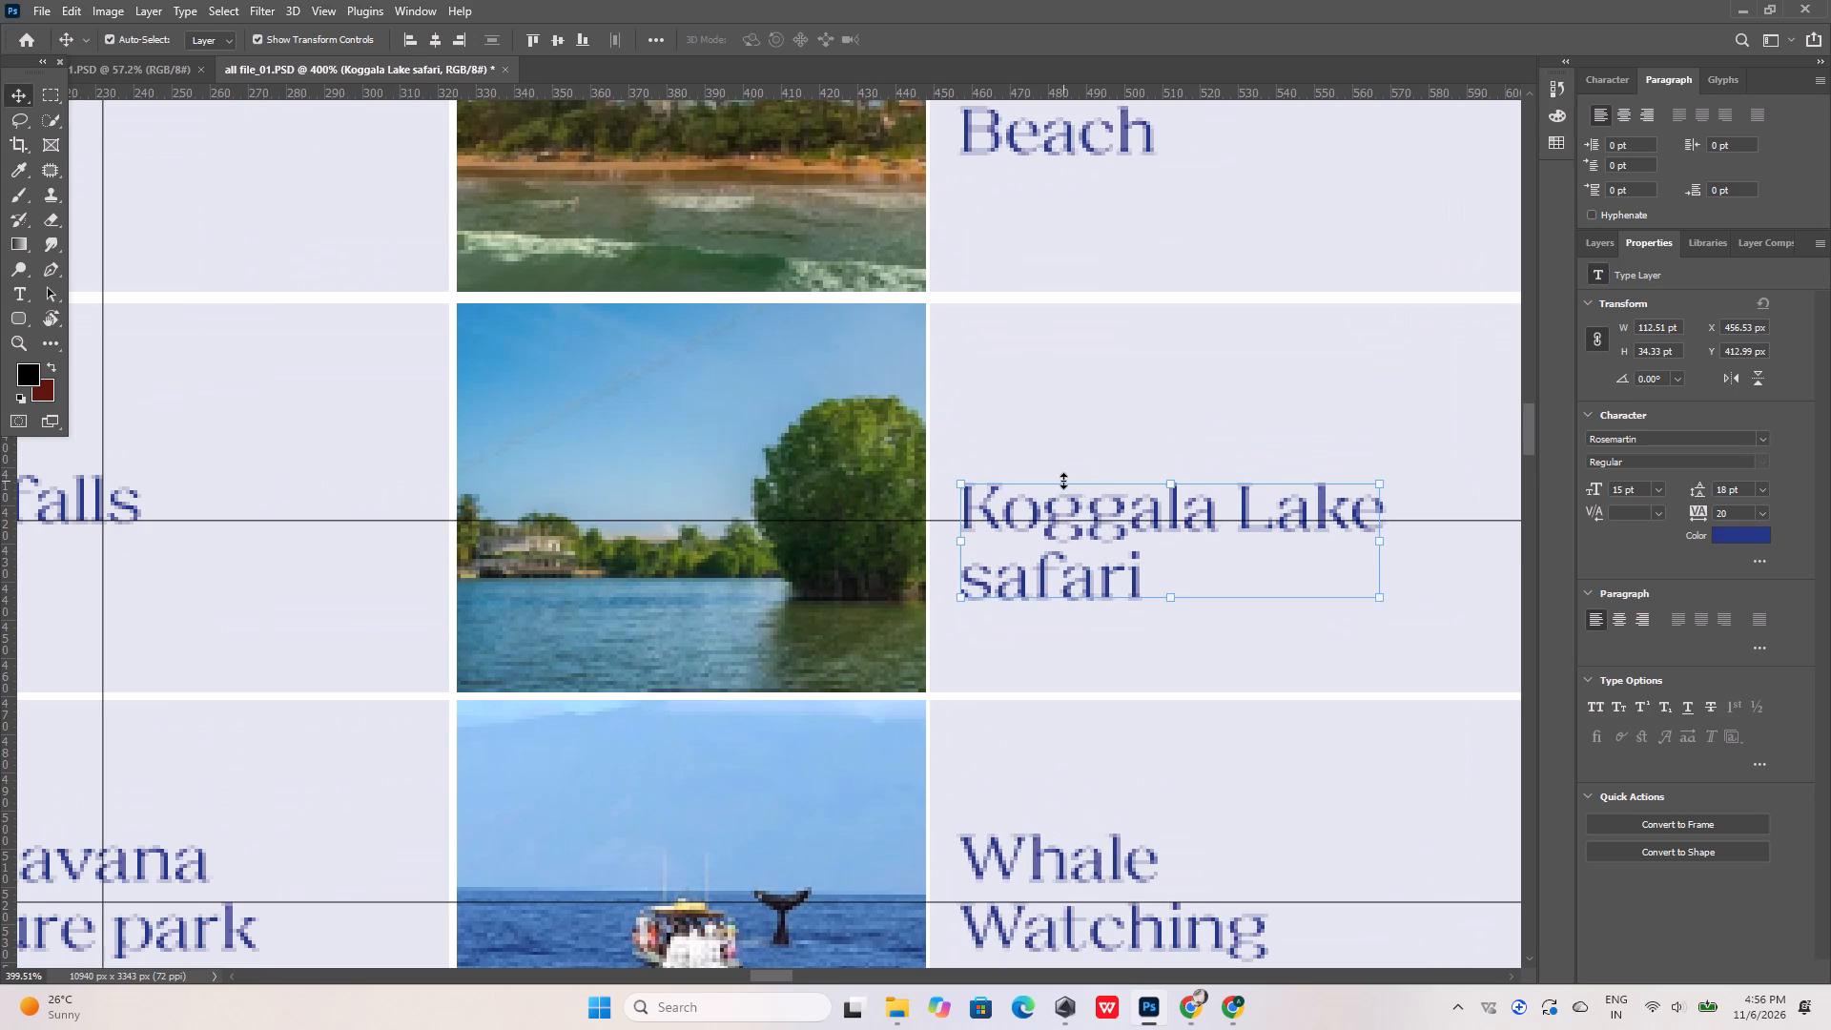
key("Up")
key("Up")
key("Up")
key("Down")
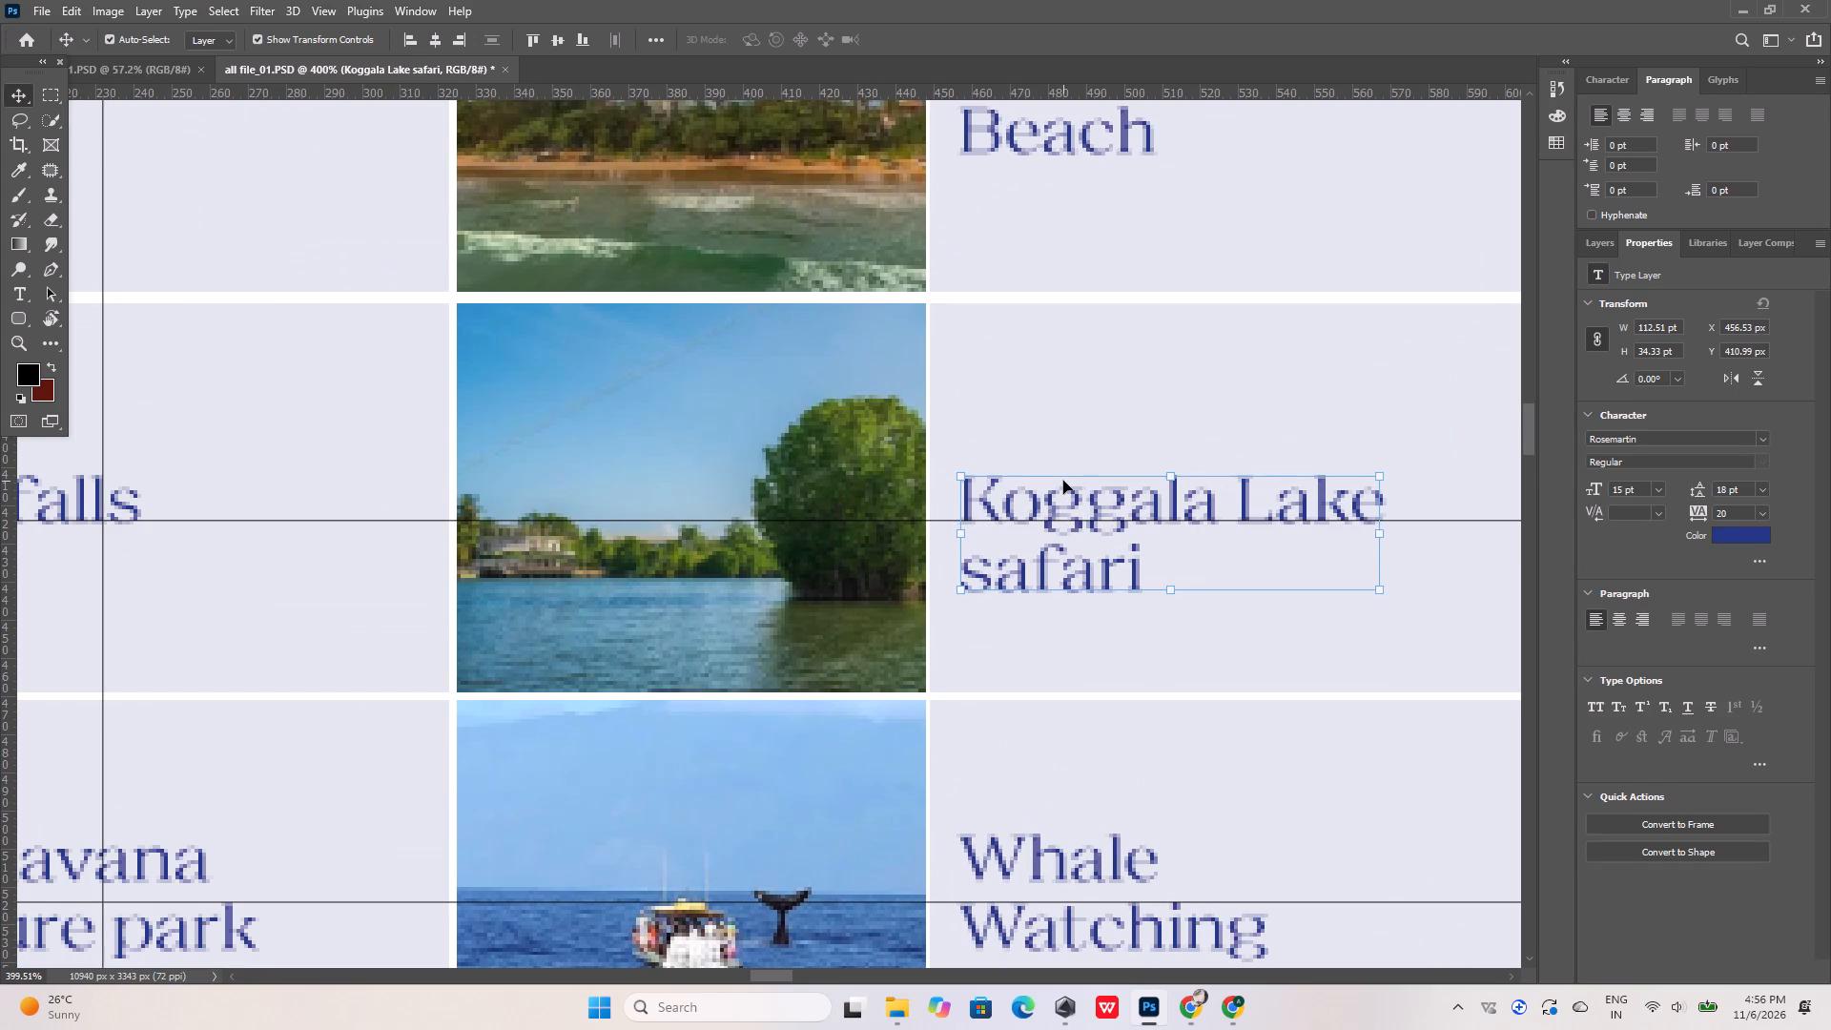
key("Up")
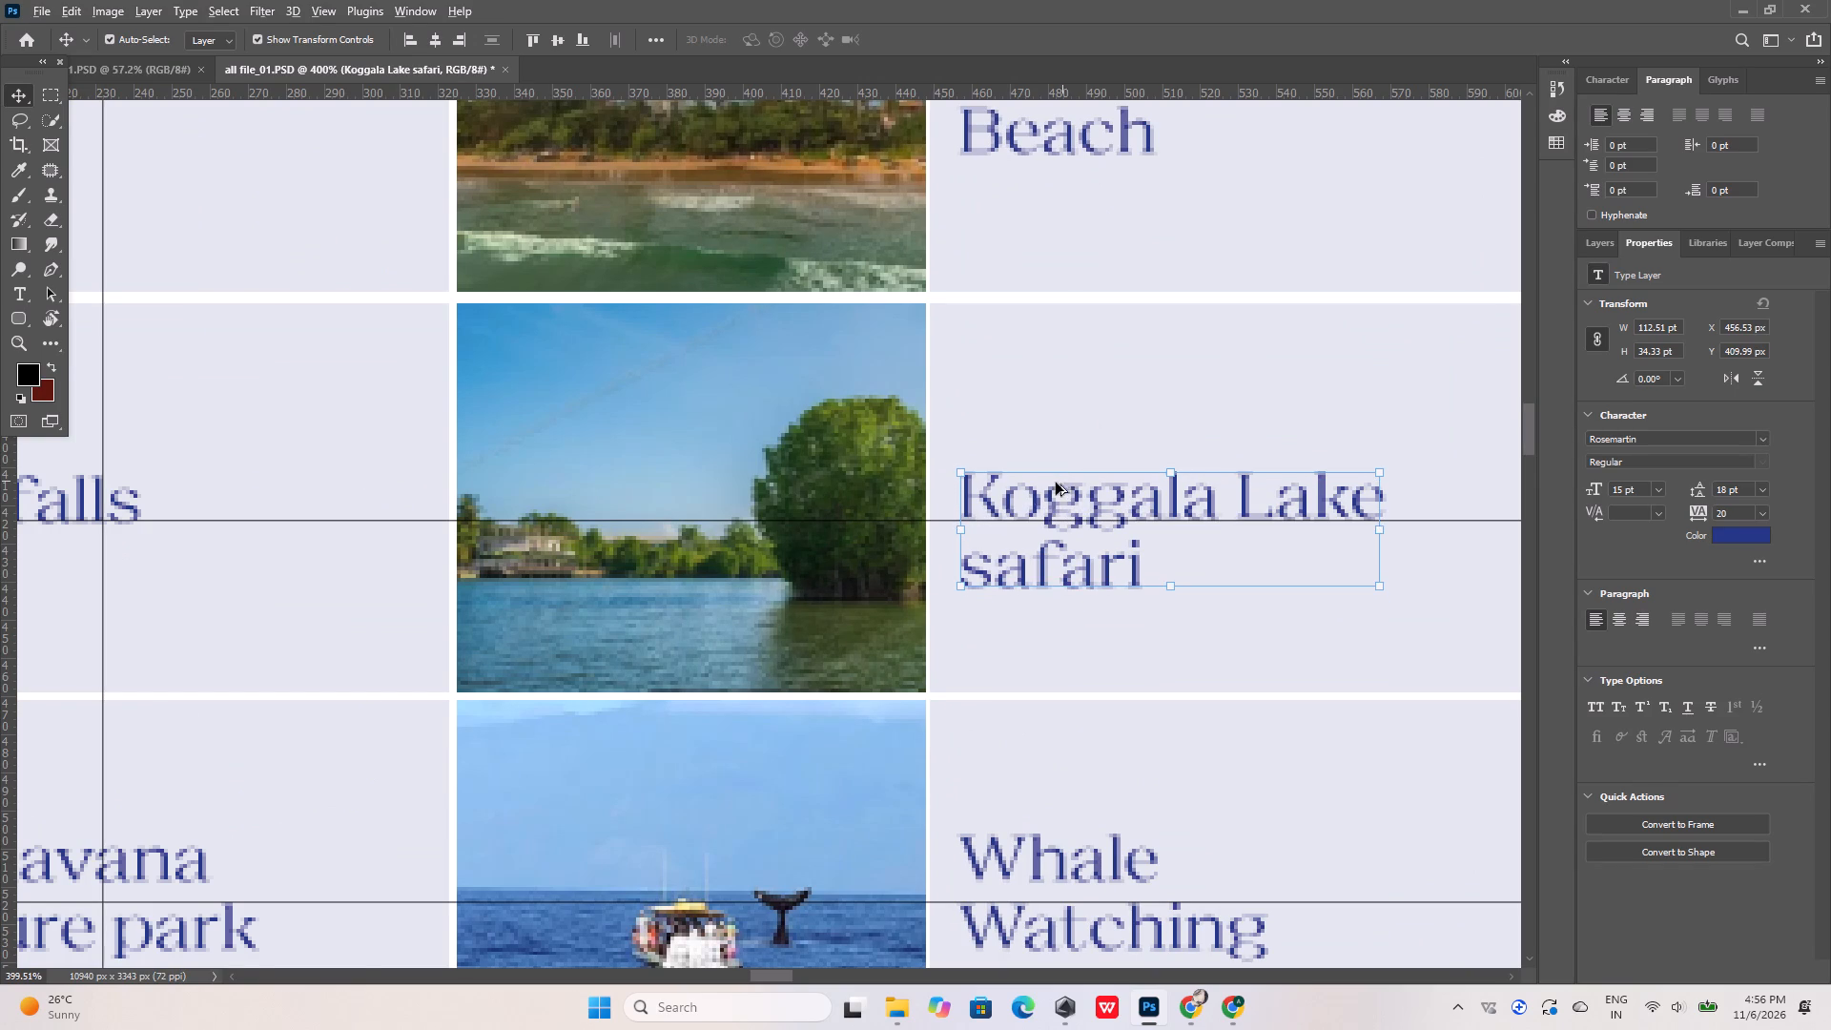
Align the Koggala Lake safari text to the vertical centre of its cell background.
scroll(989, 496, "down", 12, "alt")
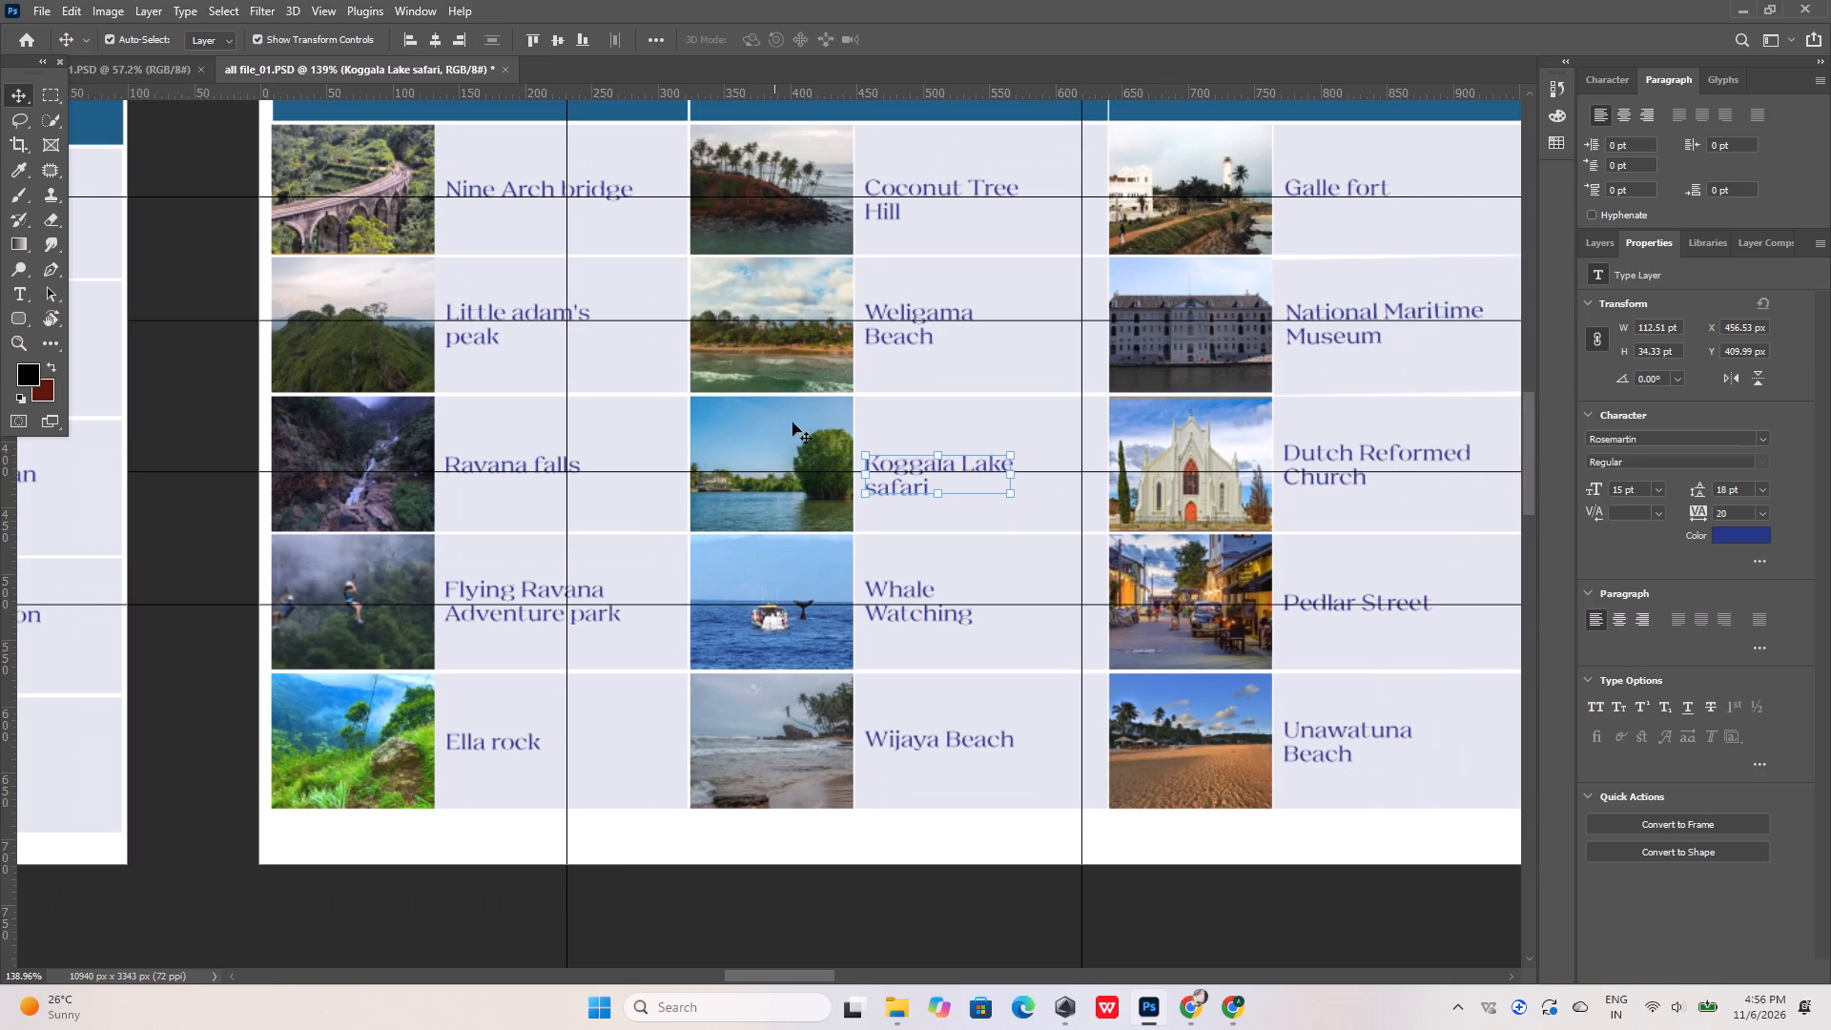
left_click(914, 411, "shift")
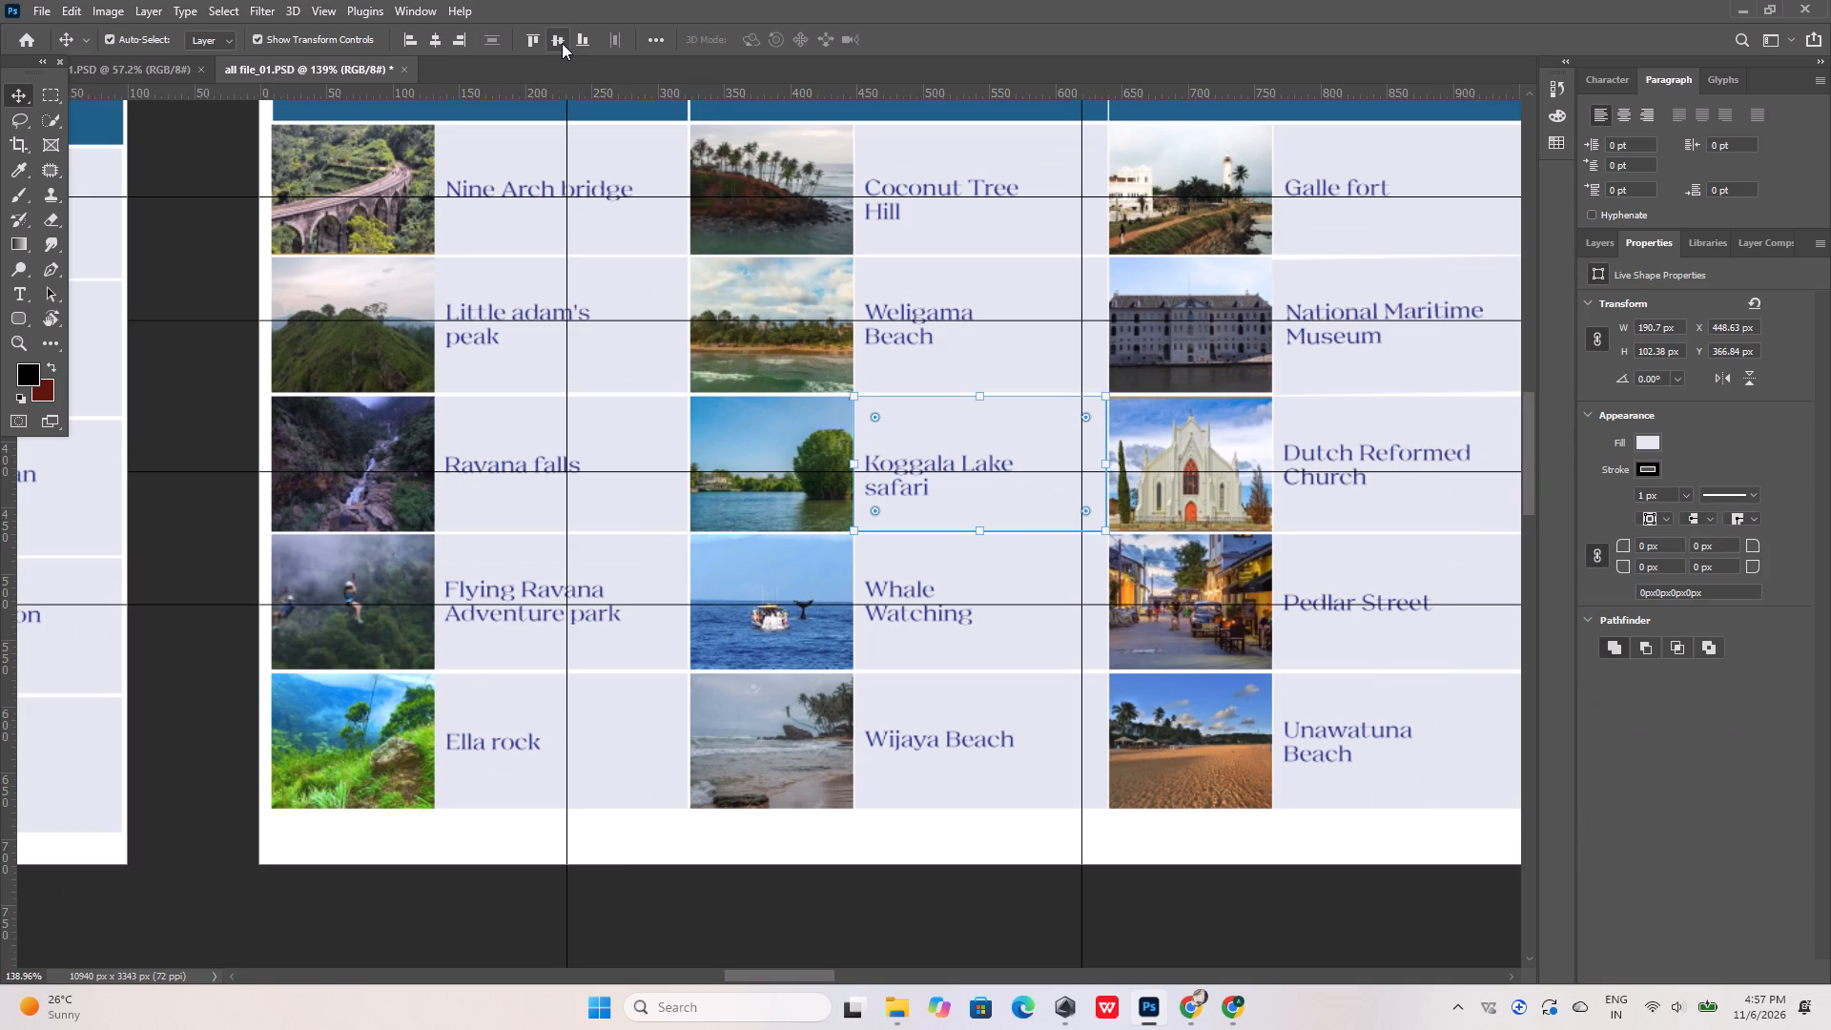
left_click(560, 42)
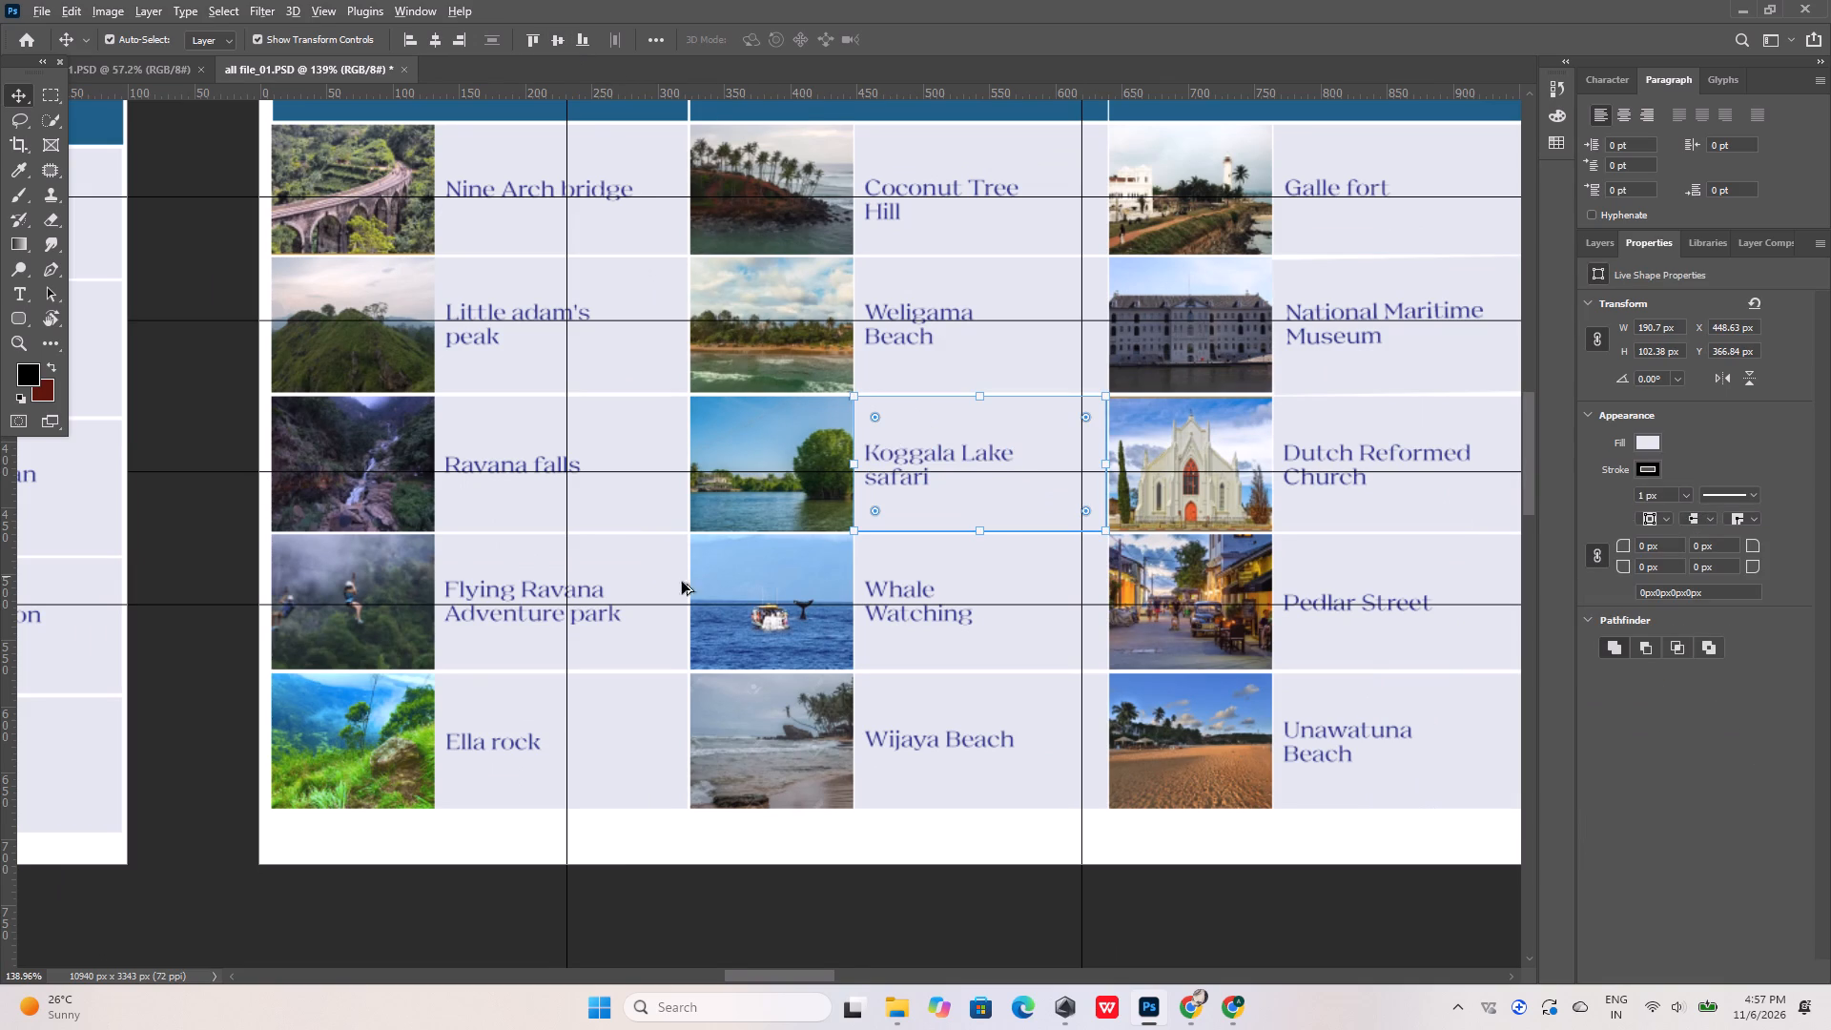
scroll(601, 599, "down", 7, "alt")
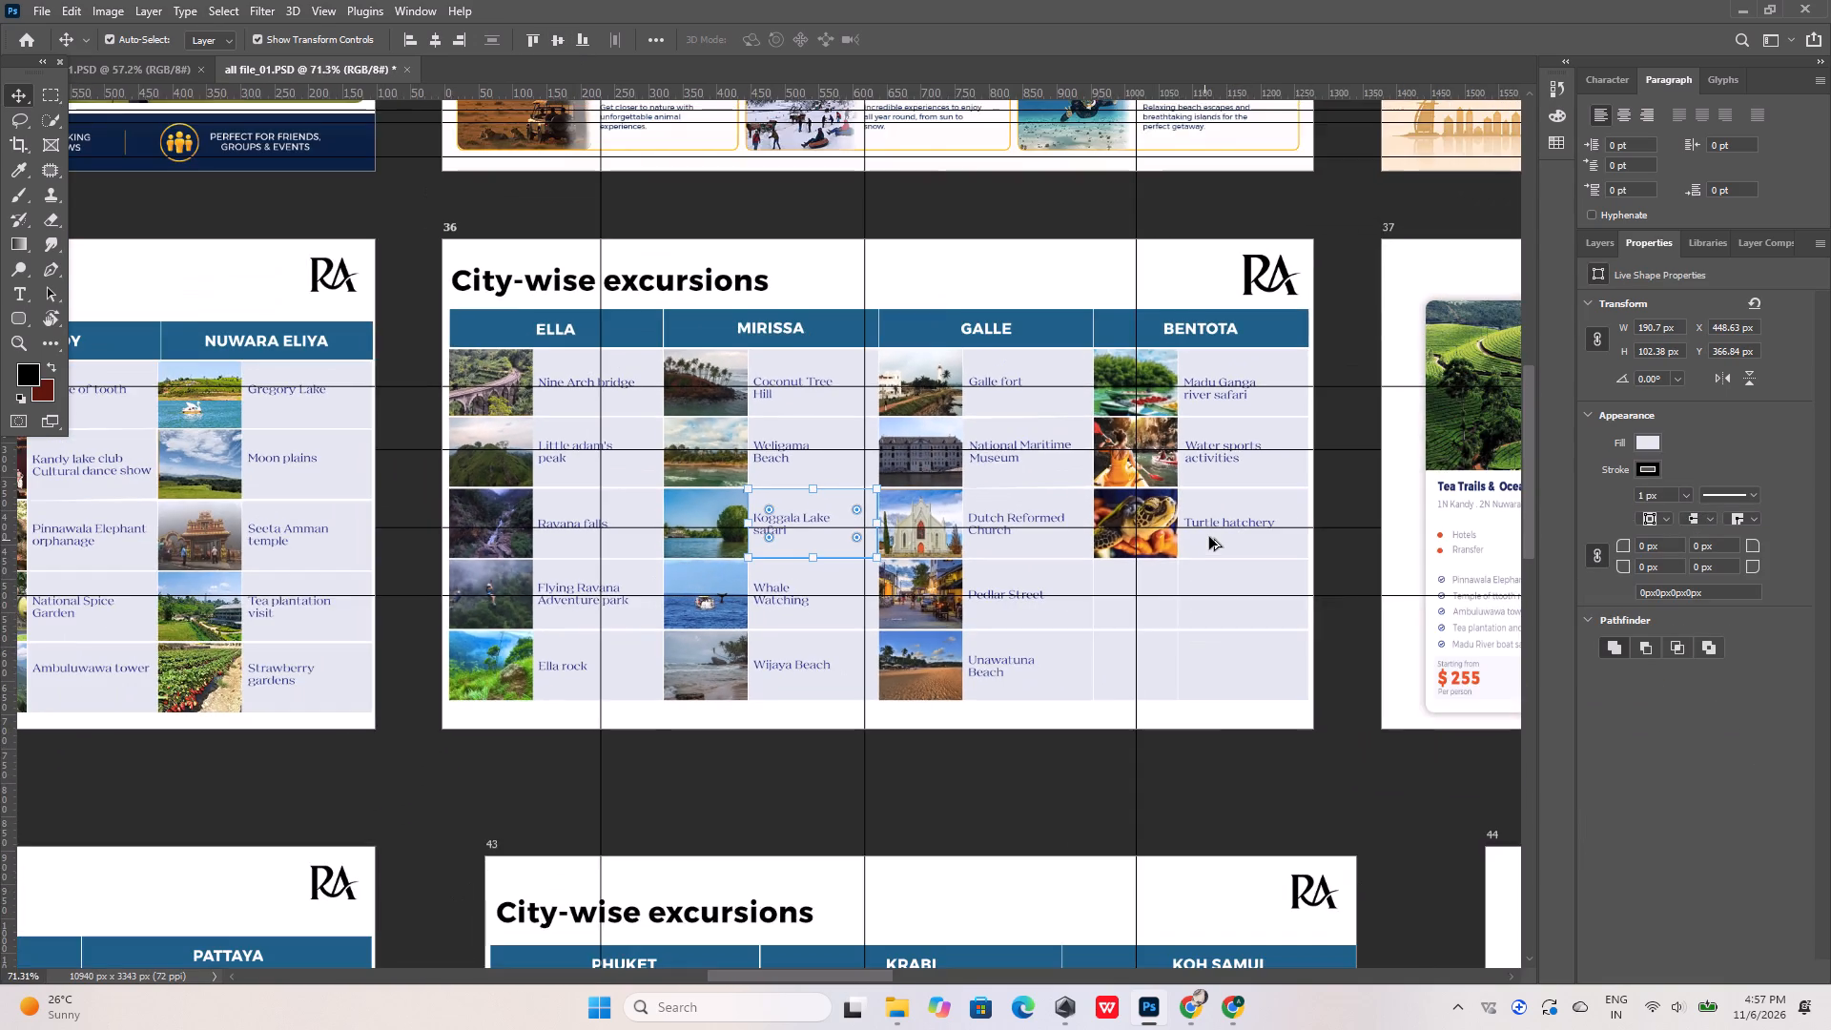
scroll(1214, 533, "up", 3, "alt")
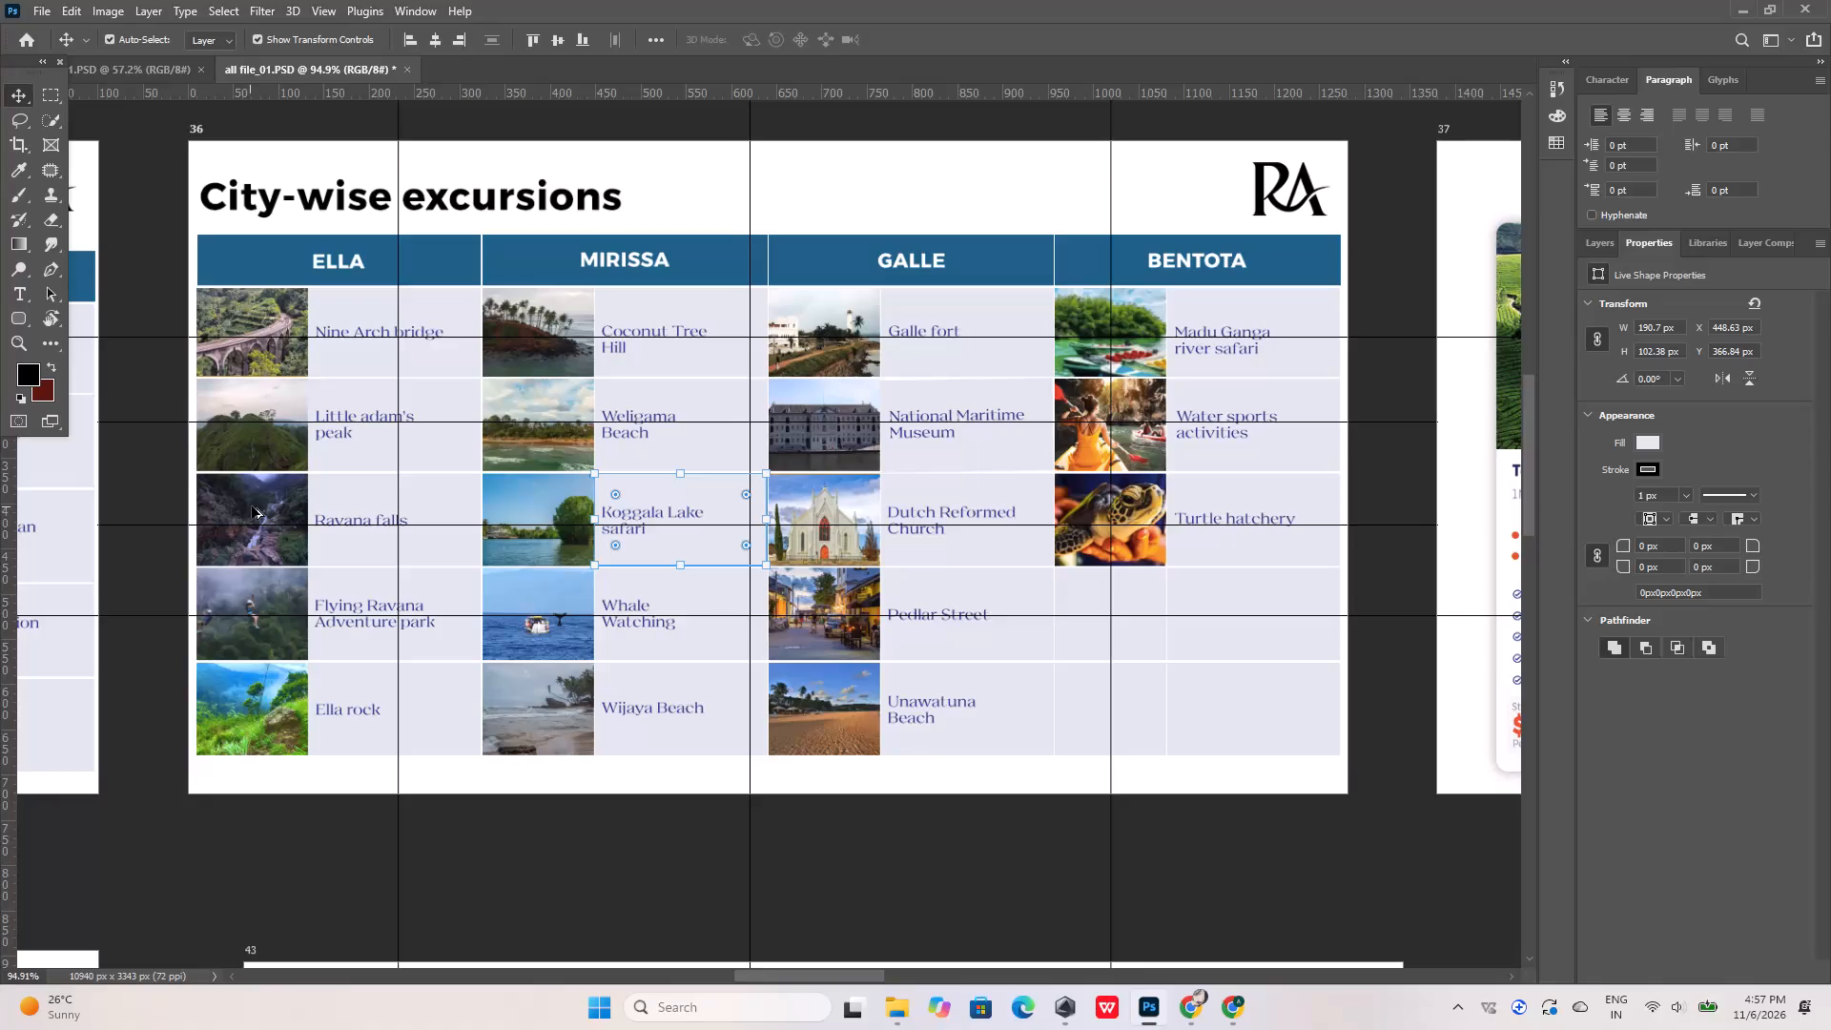
Move the Koggala Lake safari text down to Y 409.99 px so its first line sits close to the third-row guide.
scroll(603, 425, "up", 5, "alt")
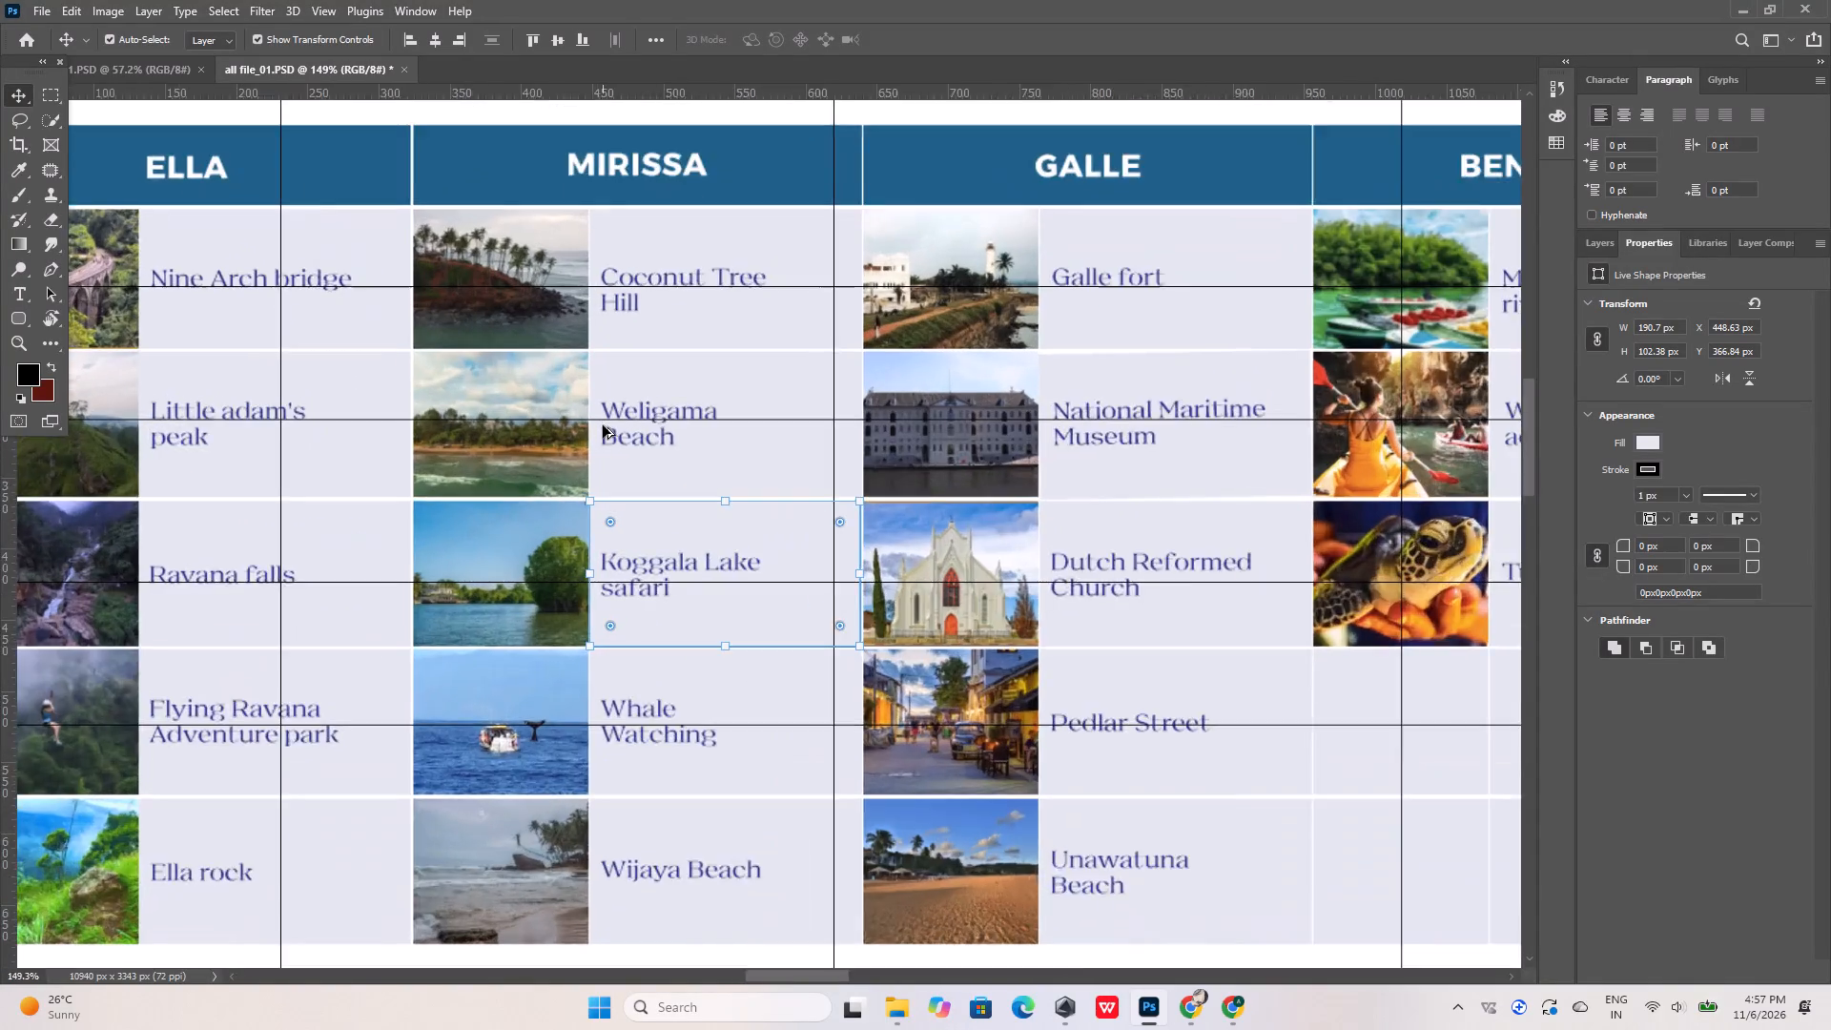
scroll(603, 425, "up", 4, "alt")
left_click(647, 631)
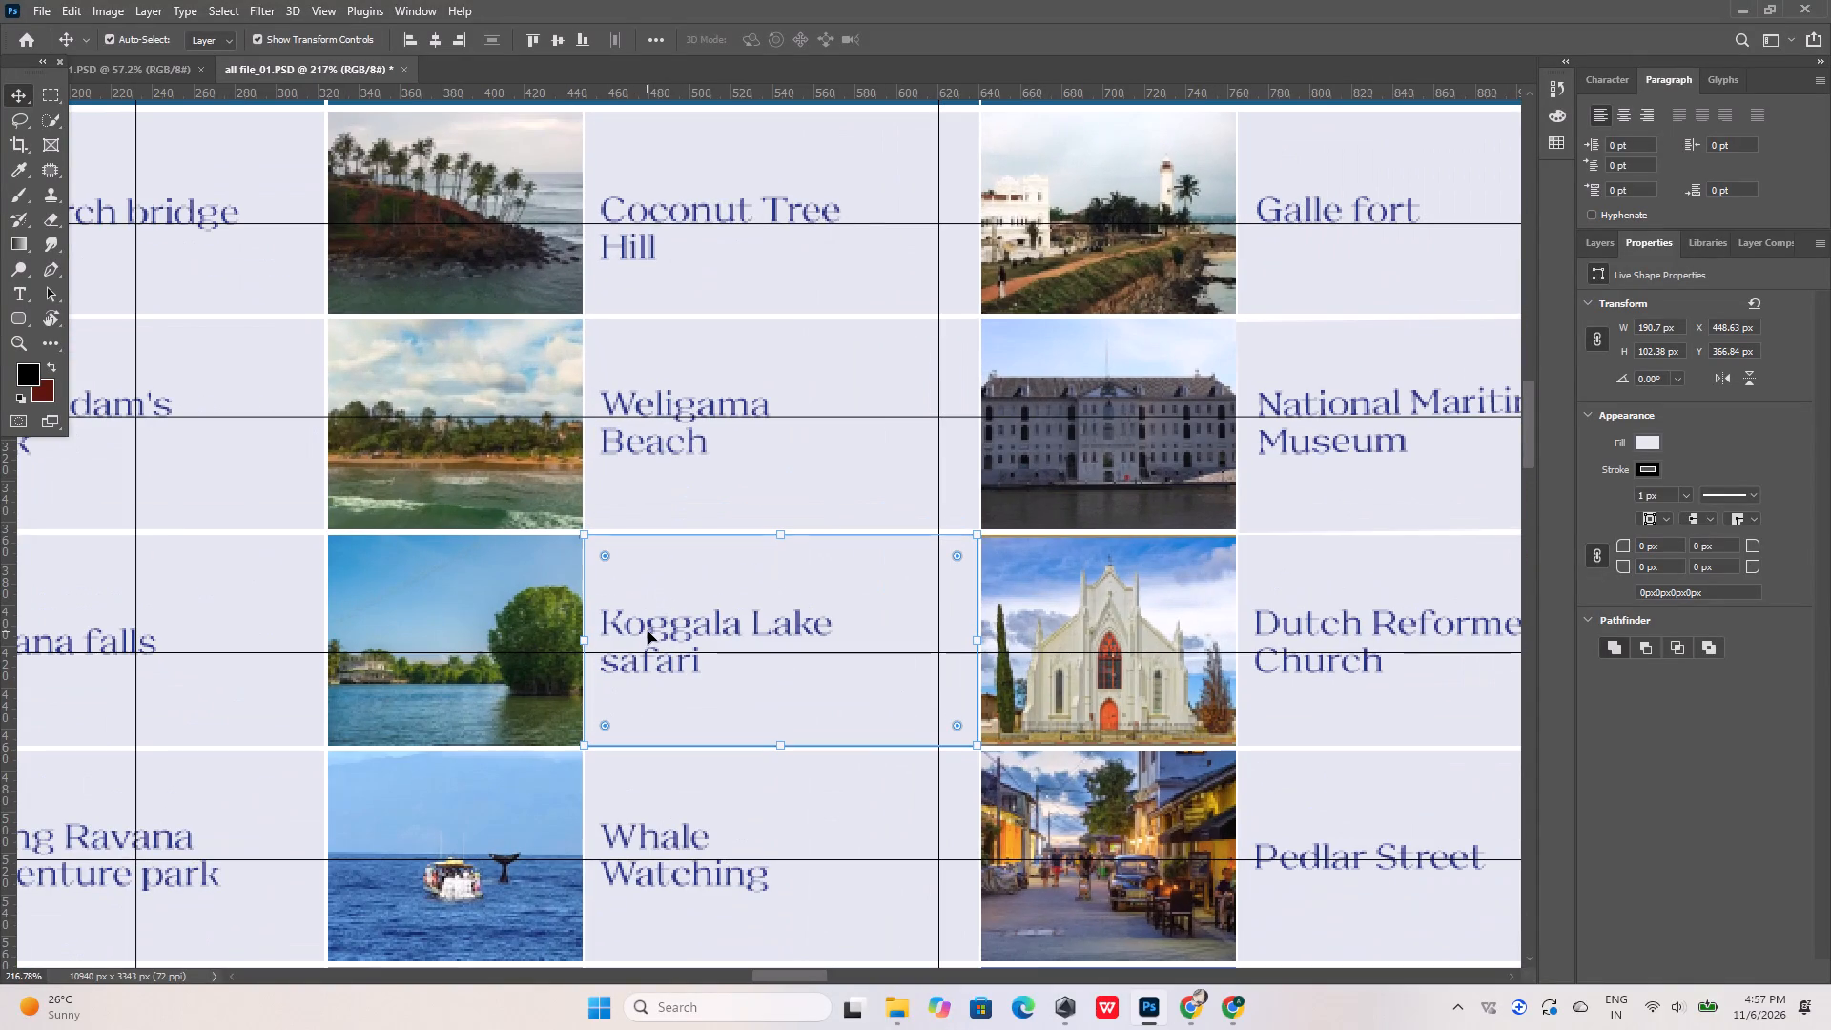
left_click(663, 624)
scroll(738, 567, "down", 10, "alt")
left_click_drag(915, 882, 915, 872)
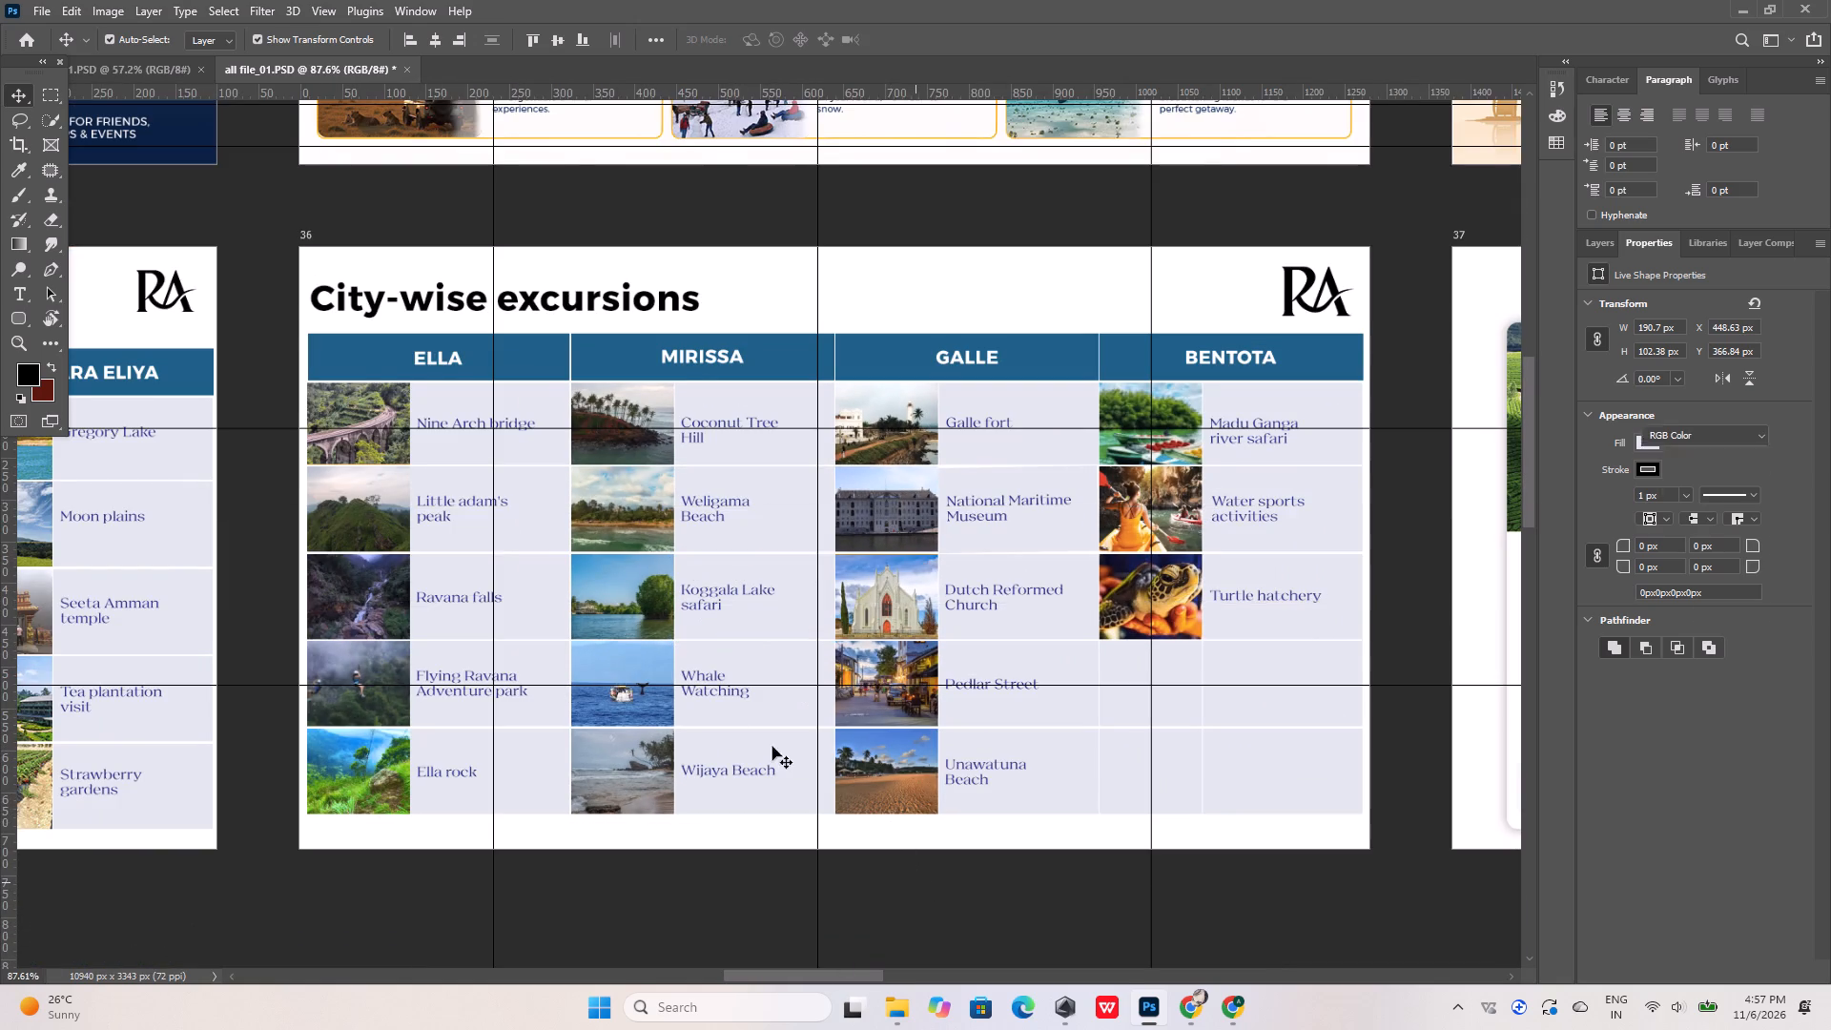
scroll(685, 603, "up", 10, "alt")
left_click(744, 579)
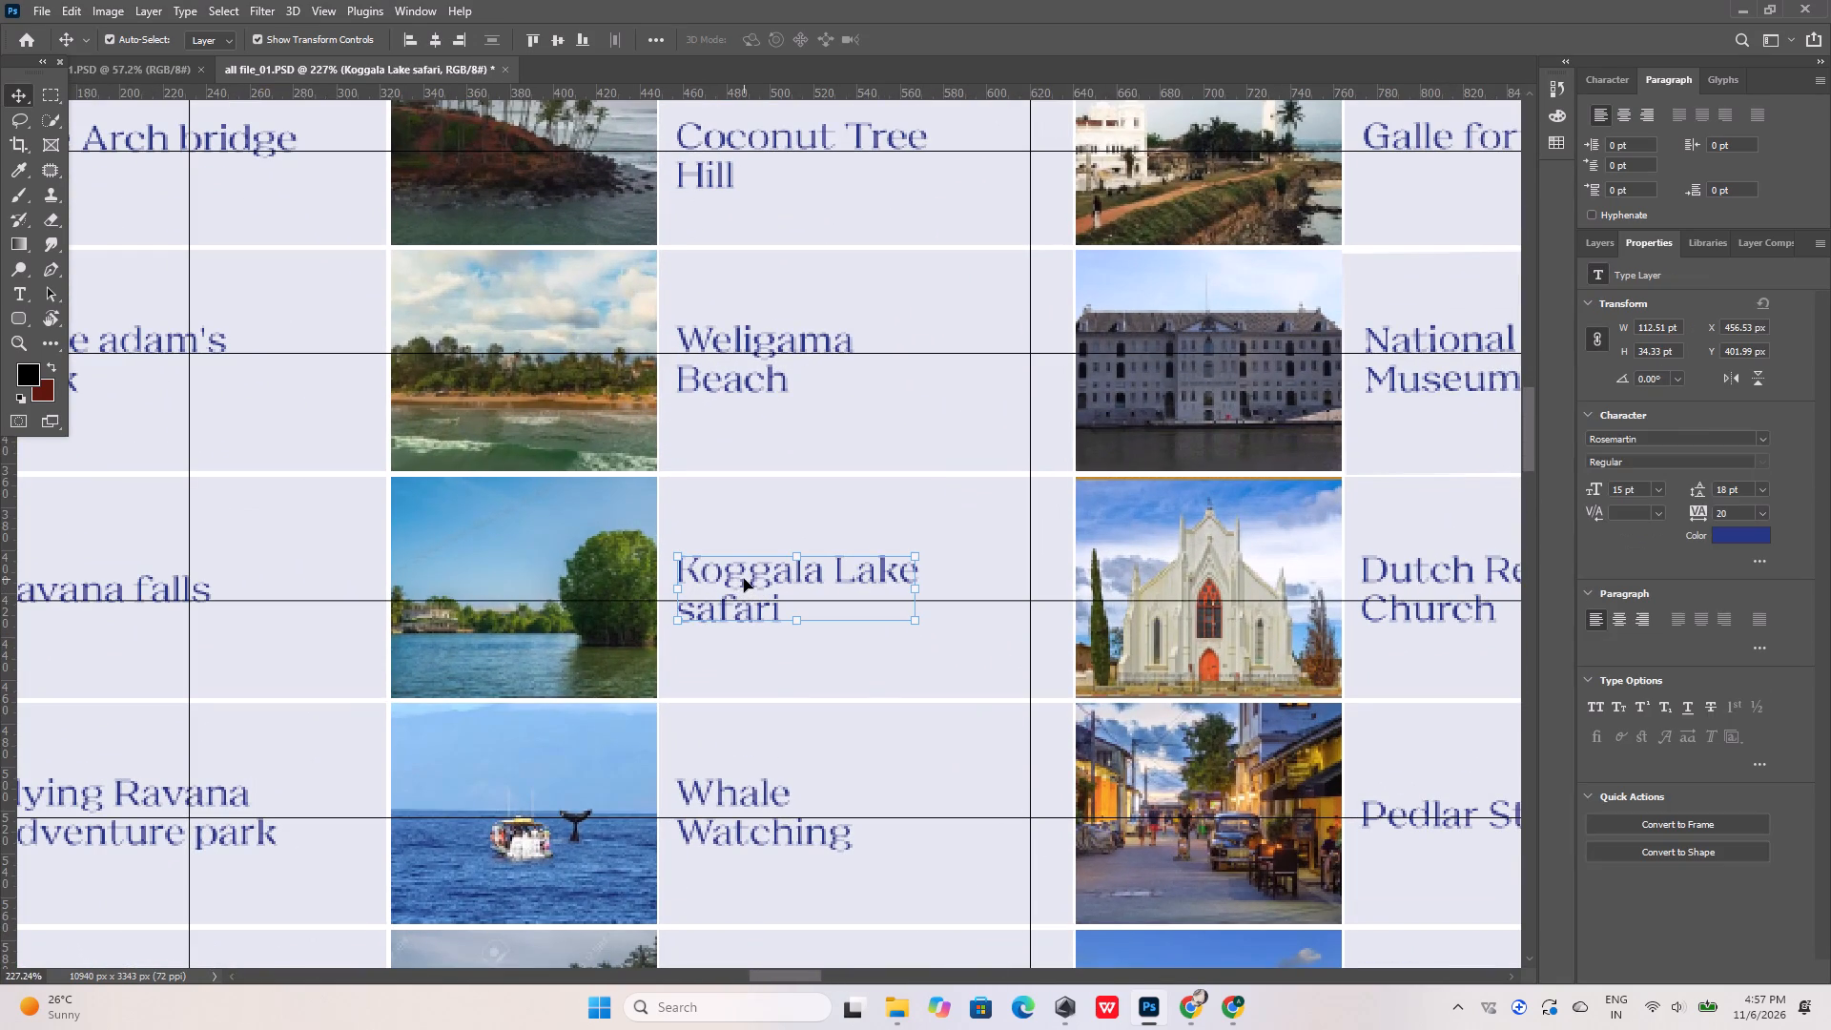
key("Down")
key("Down")
key("Down")
key("Down")
key("Down")
key("Down")
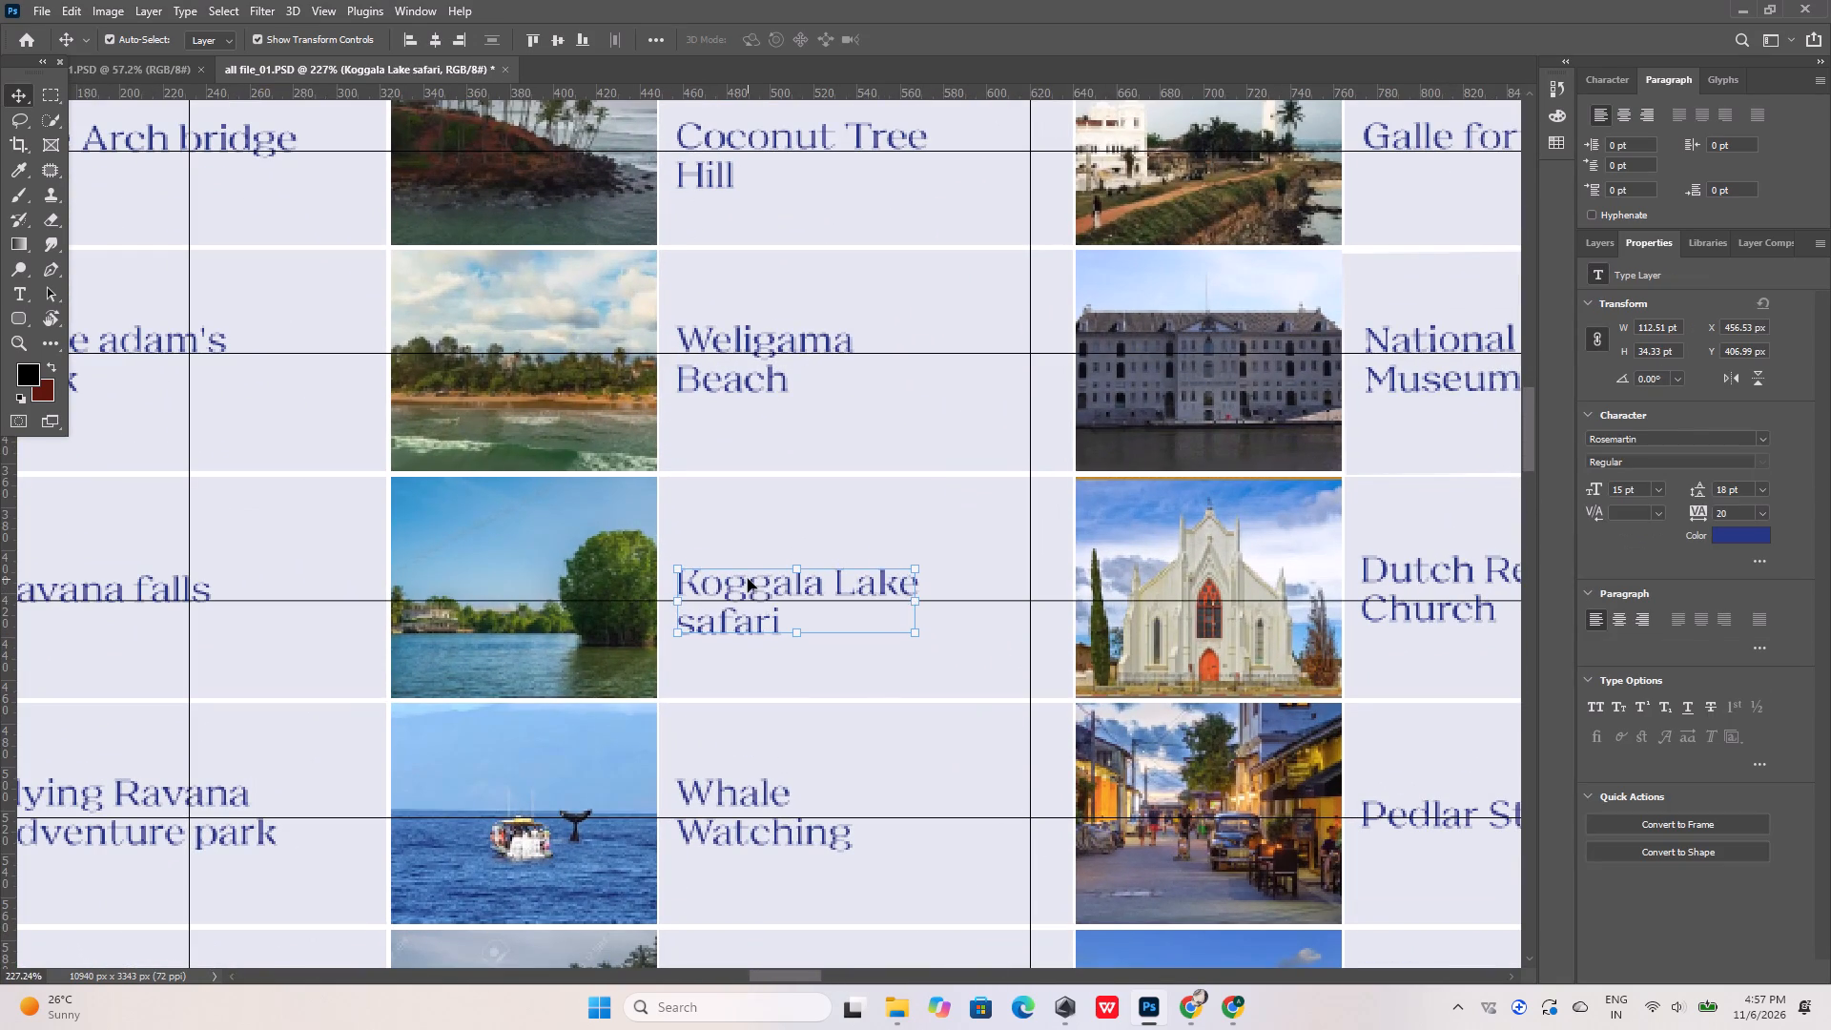
key("Down")
key("Down")
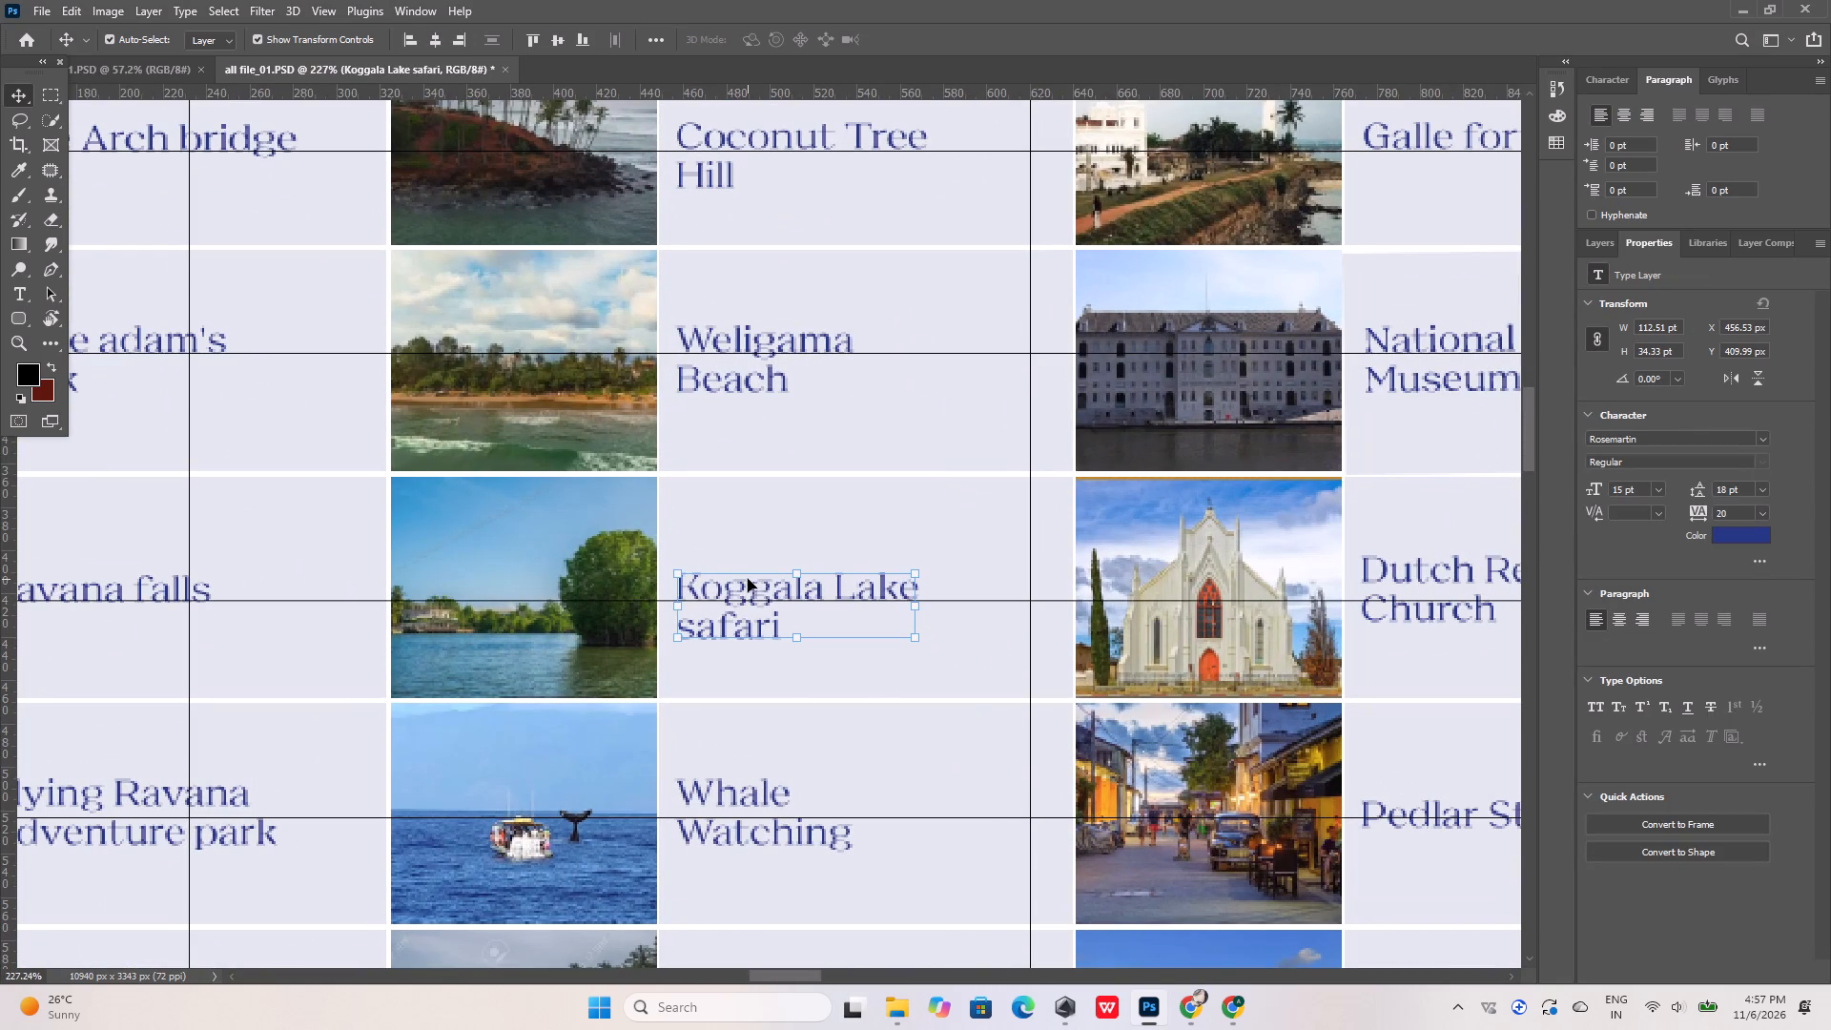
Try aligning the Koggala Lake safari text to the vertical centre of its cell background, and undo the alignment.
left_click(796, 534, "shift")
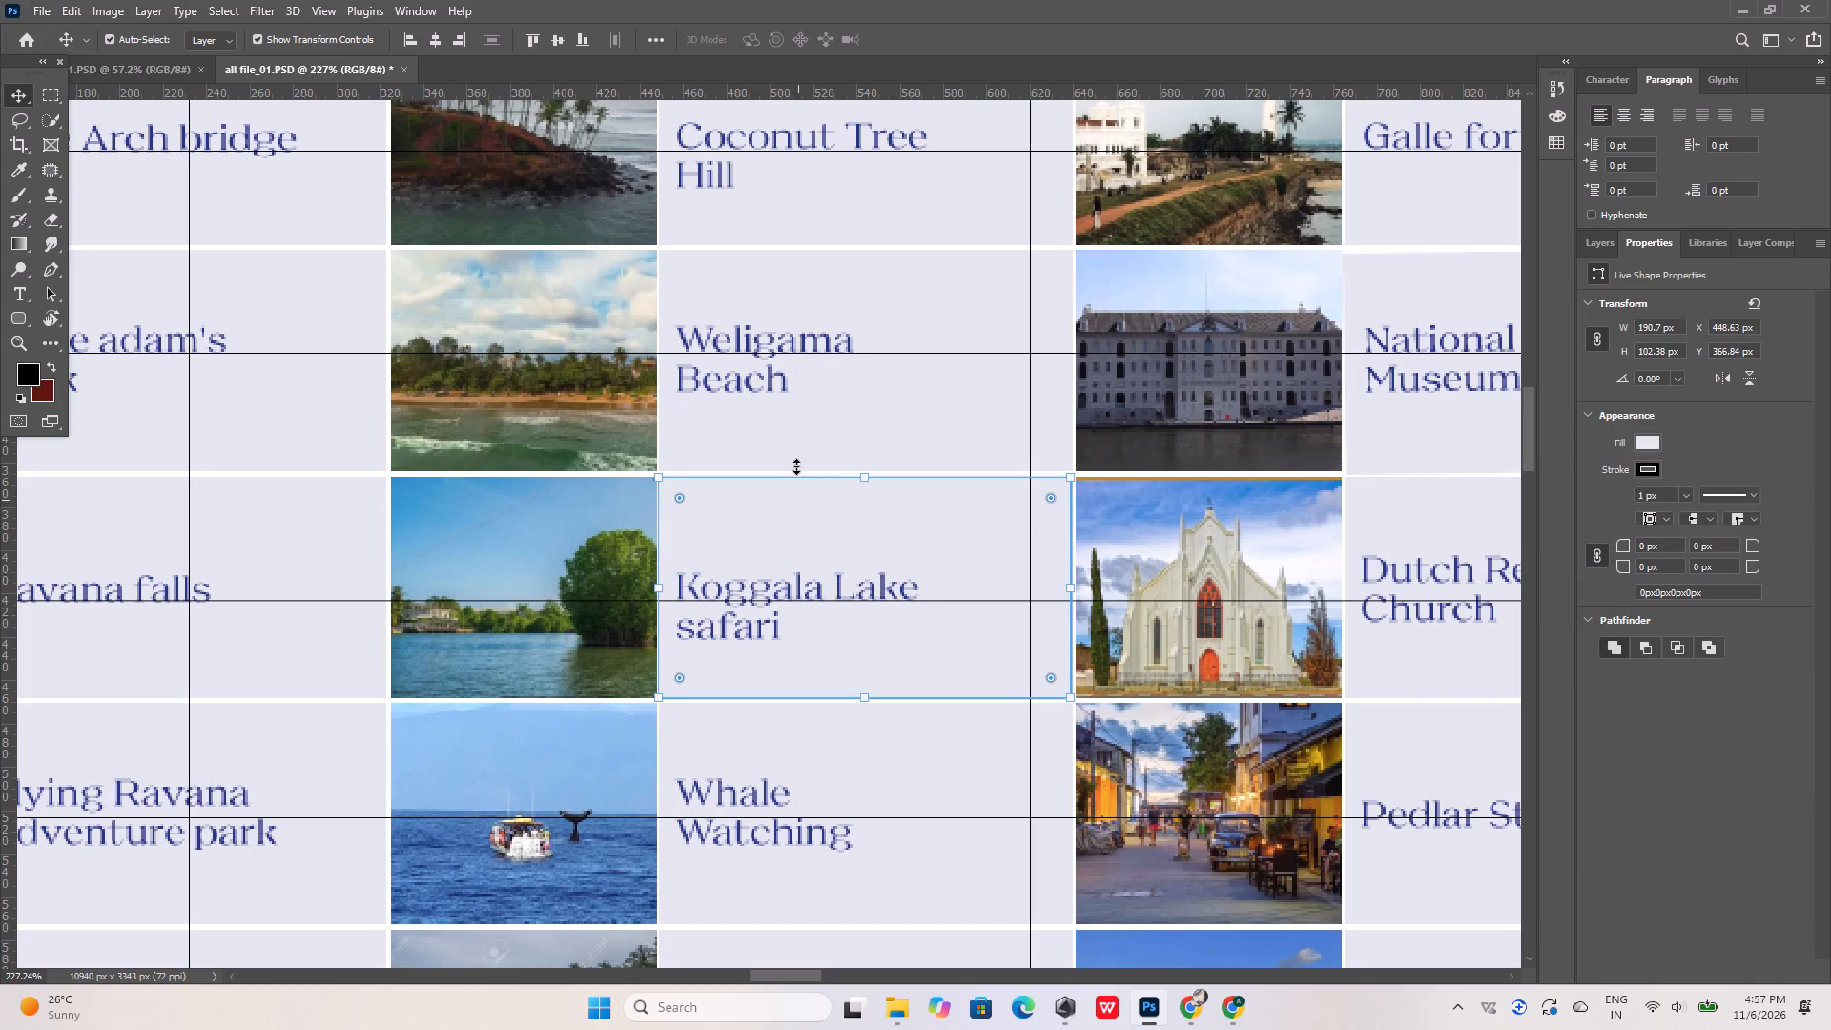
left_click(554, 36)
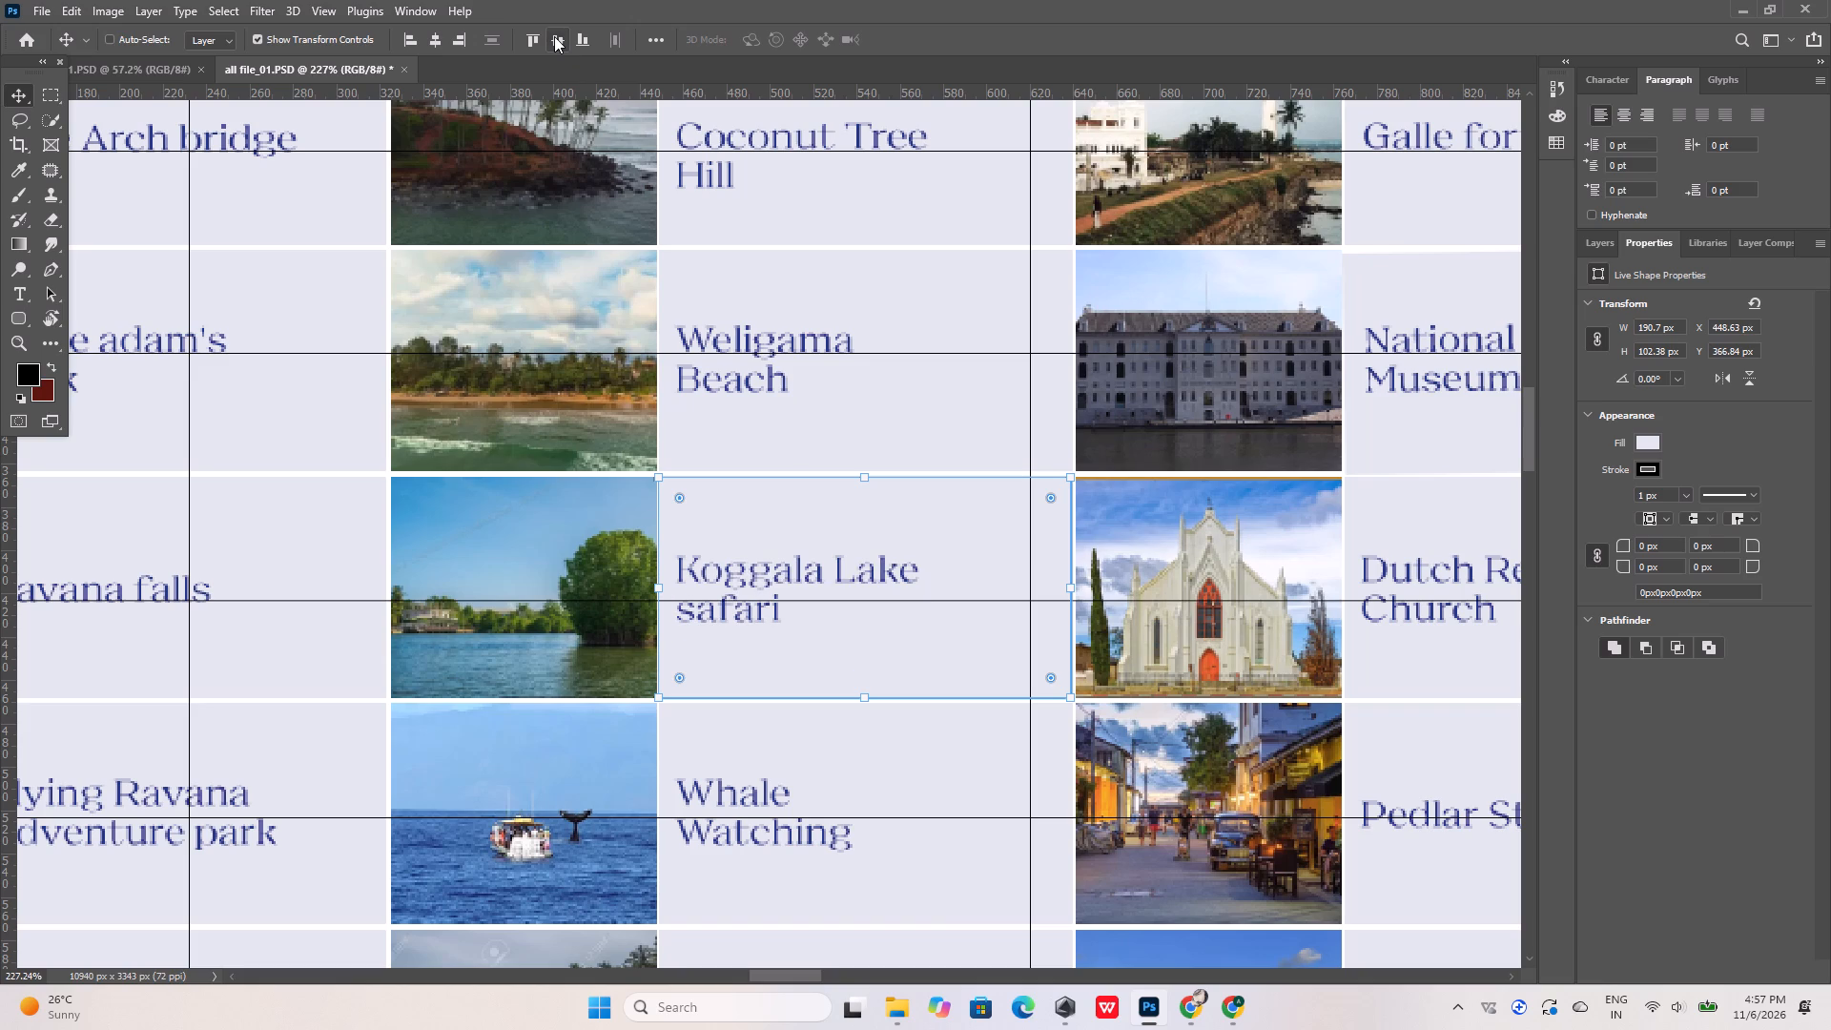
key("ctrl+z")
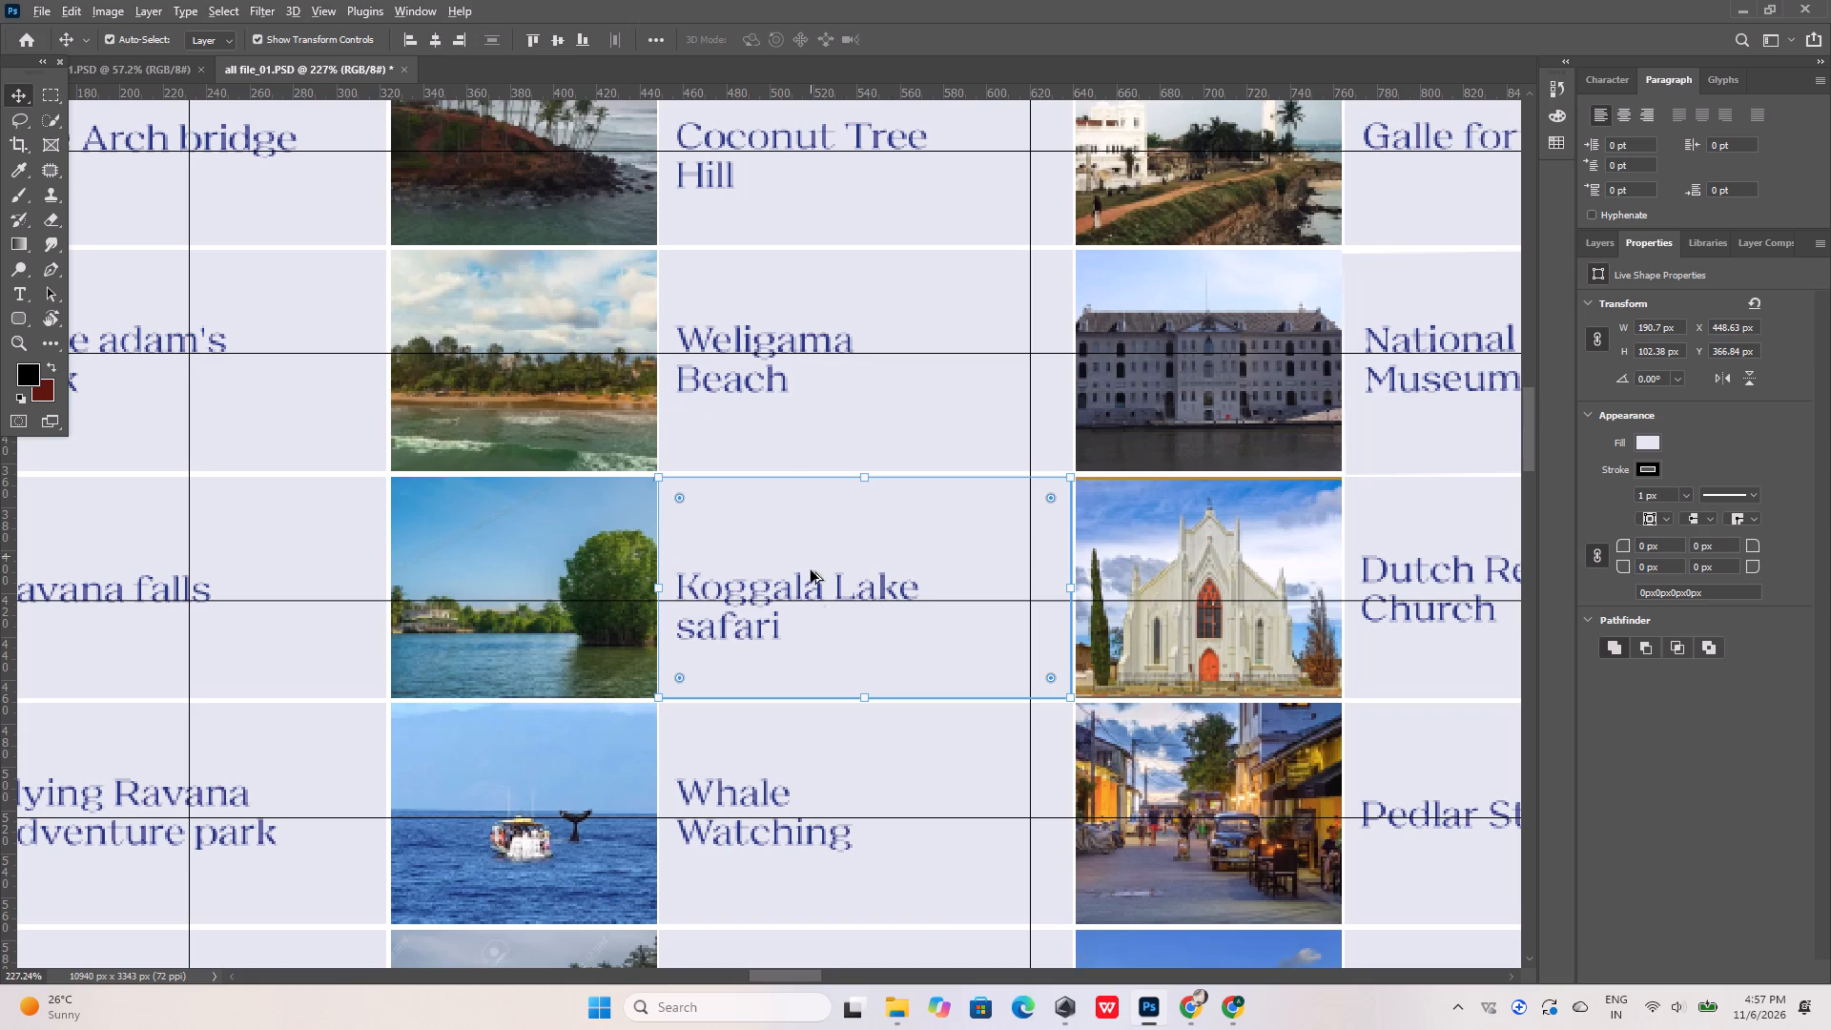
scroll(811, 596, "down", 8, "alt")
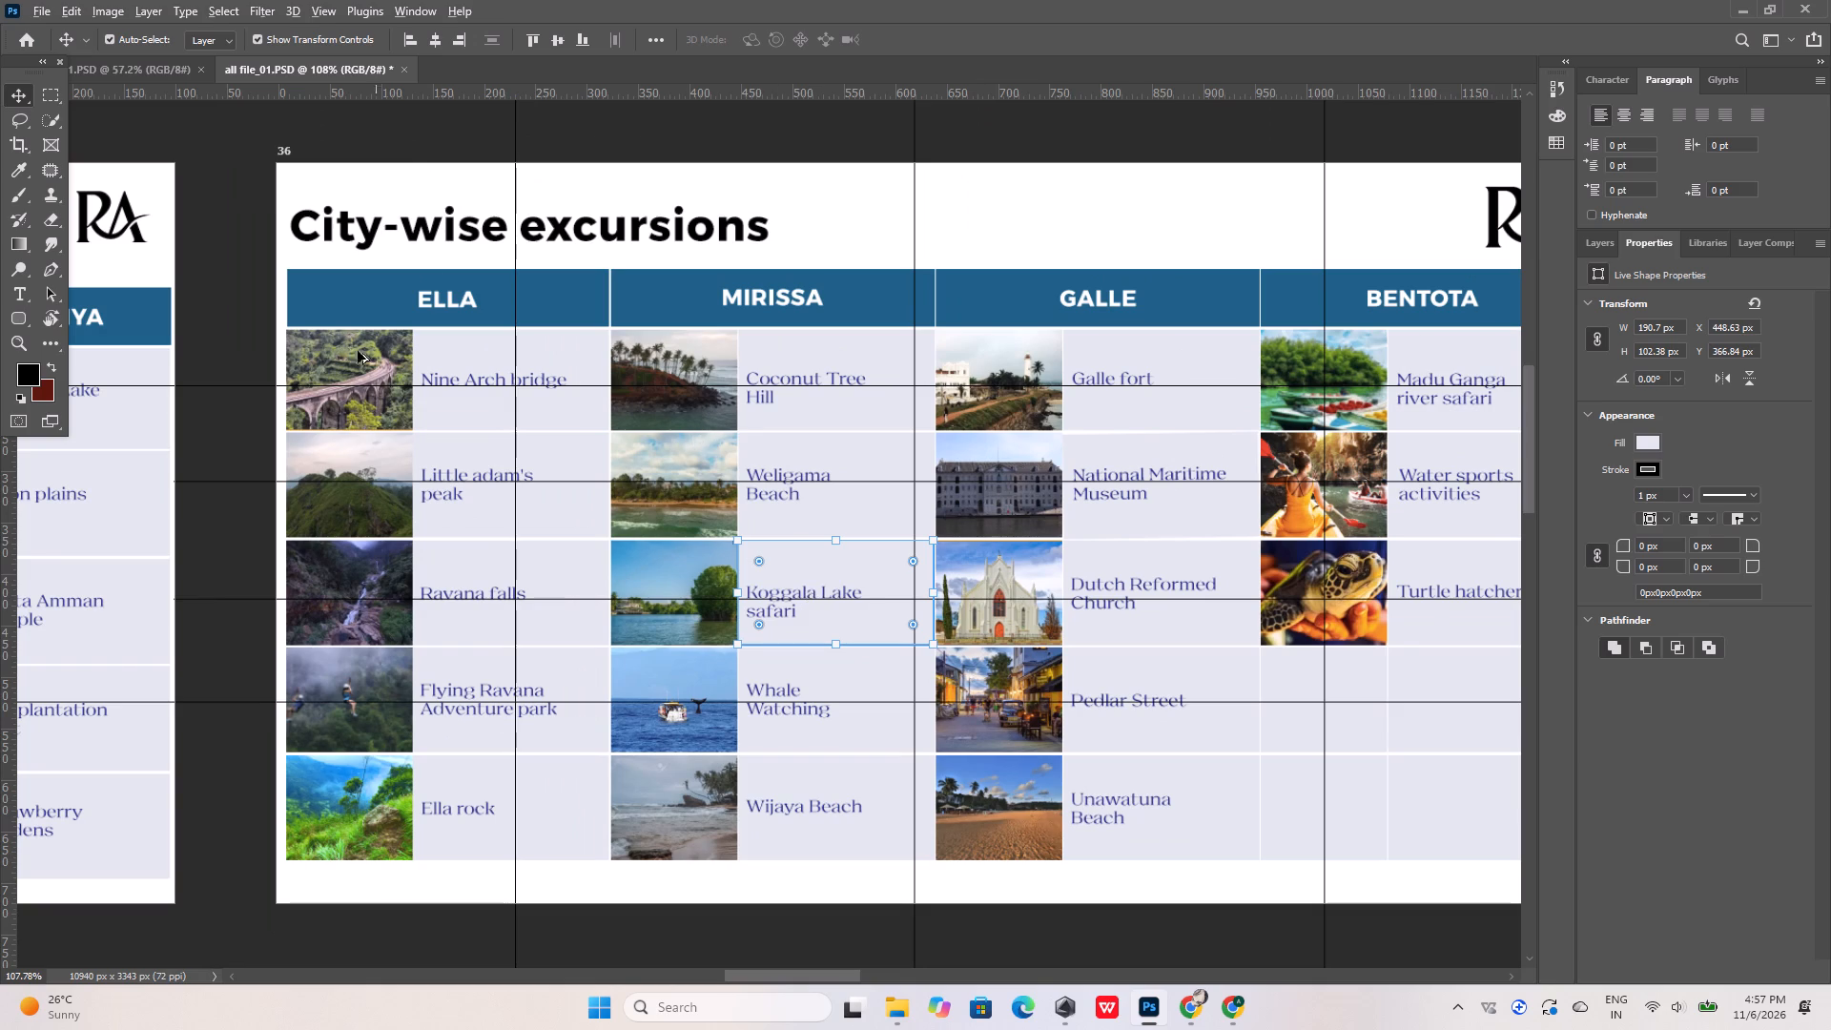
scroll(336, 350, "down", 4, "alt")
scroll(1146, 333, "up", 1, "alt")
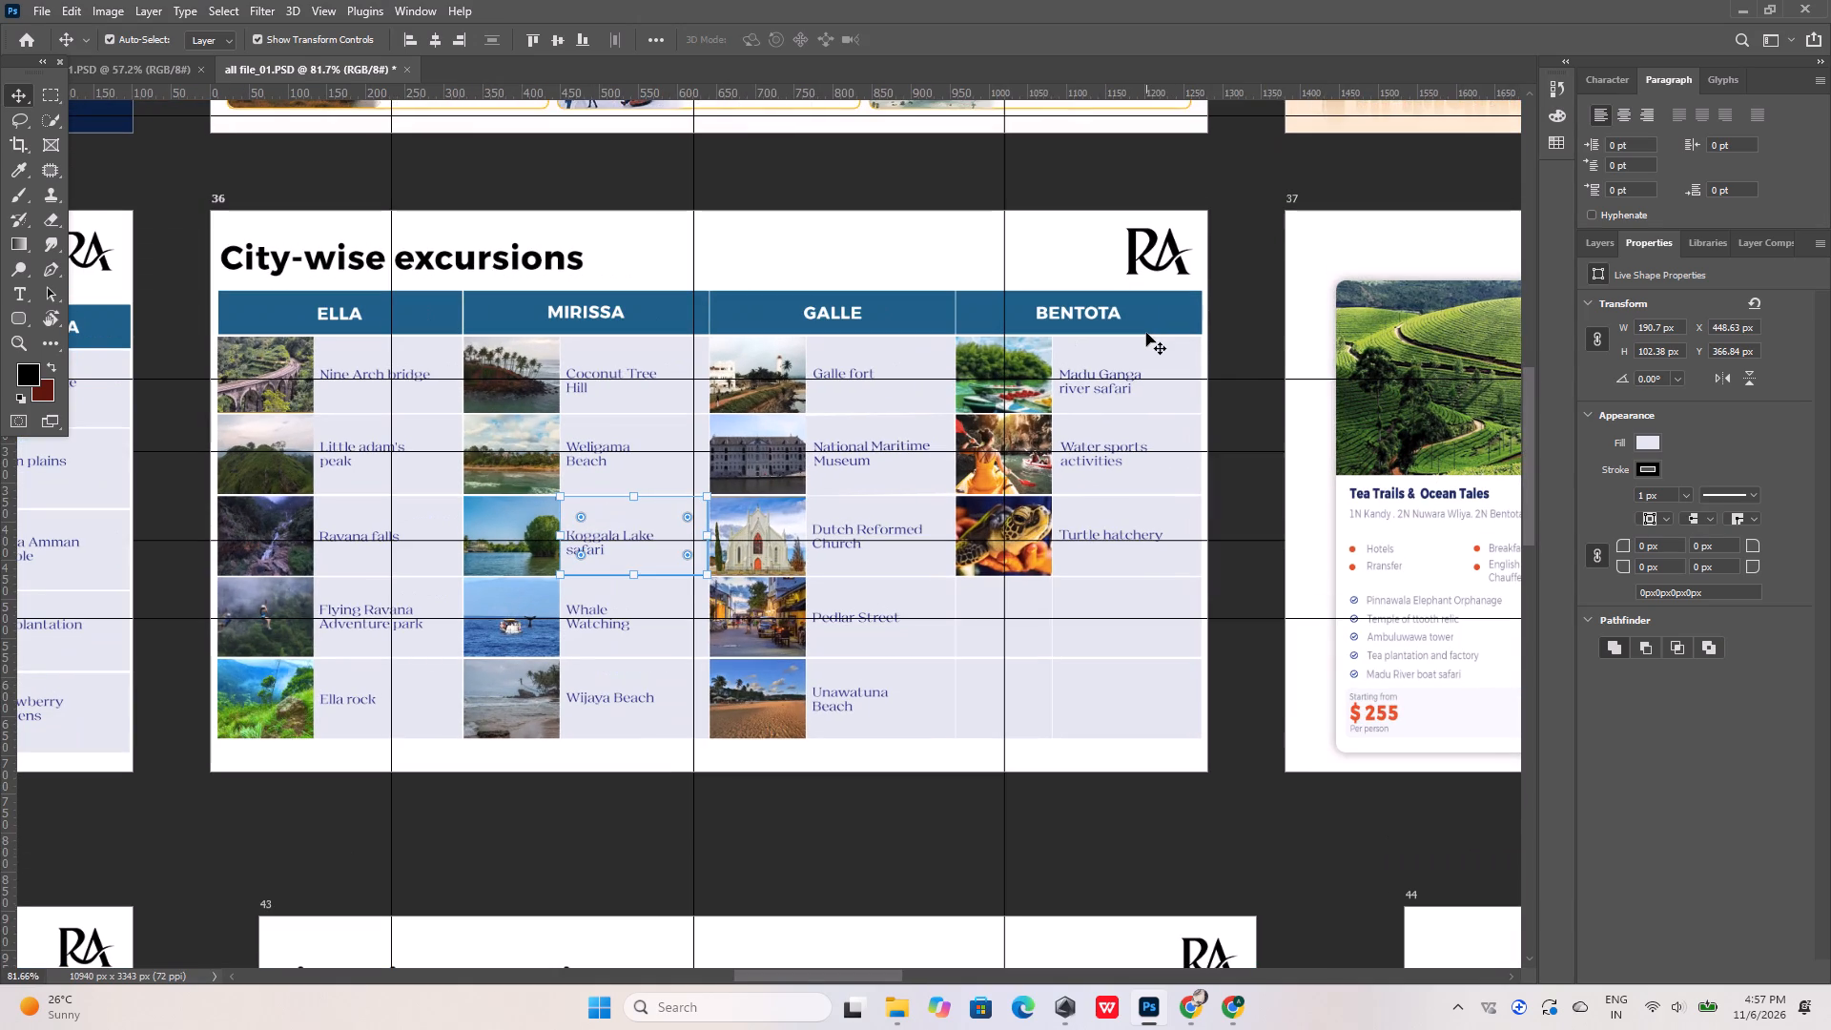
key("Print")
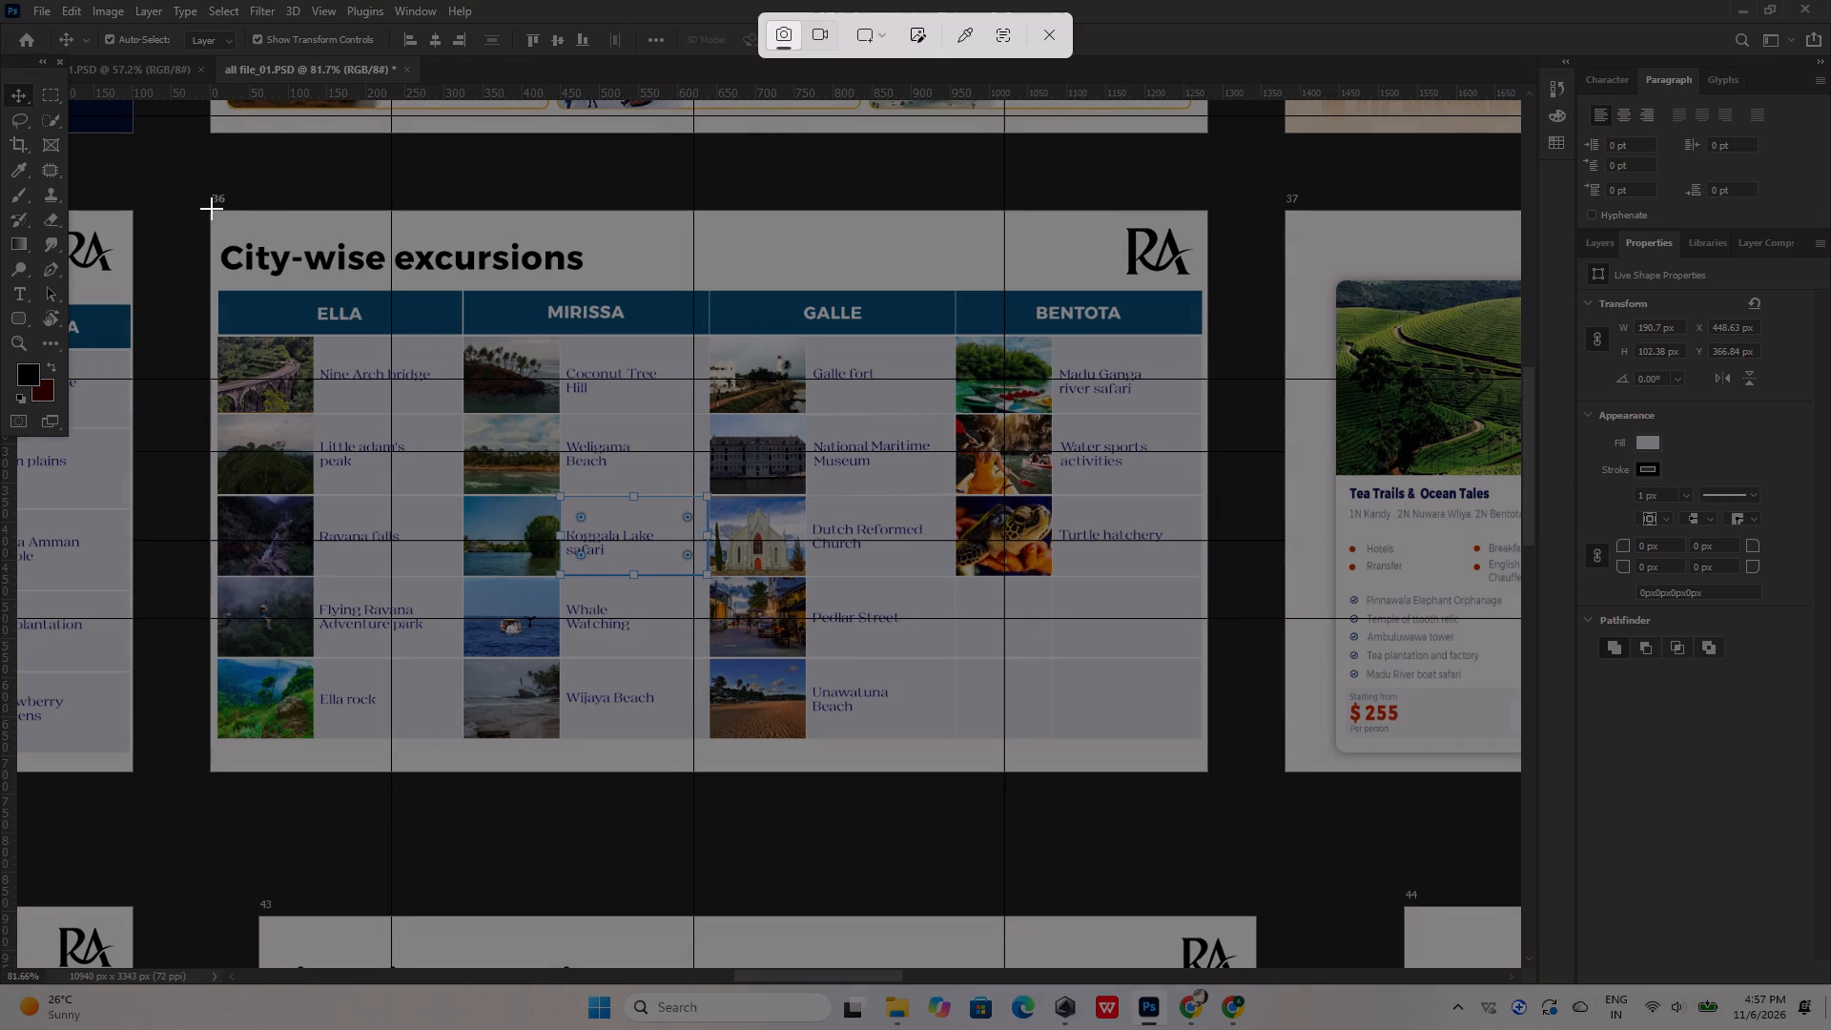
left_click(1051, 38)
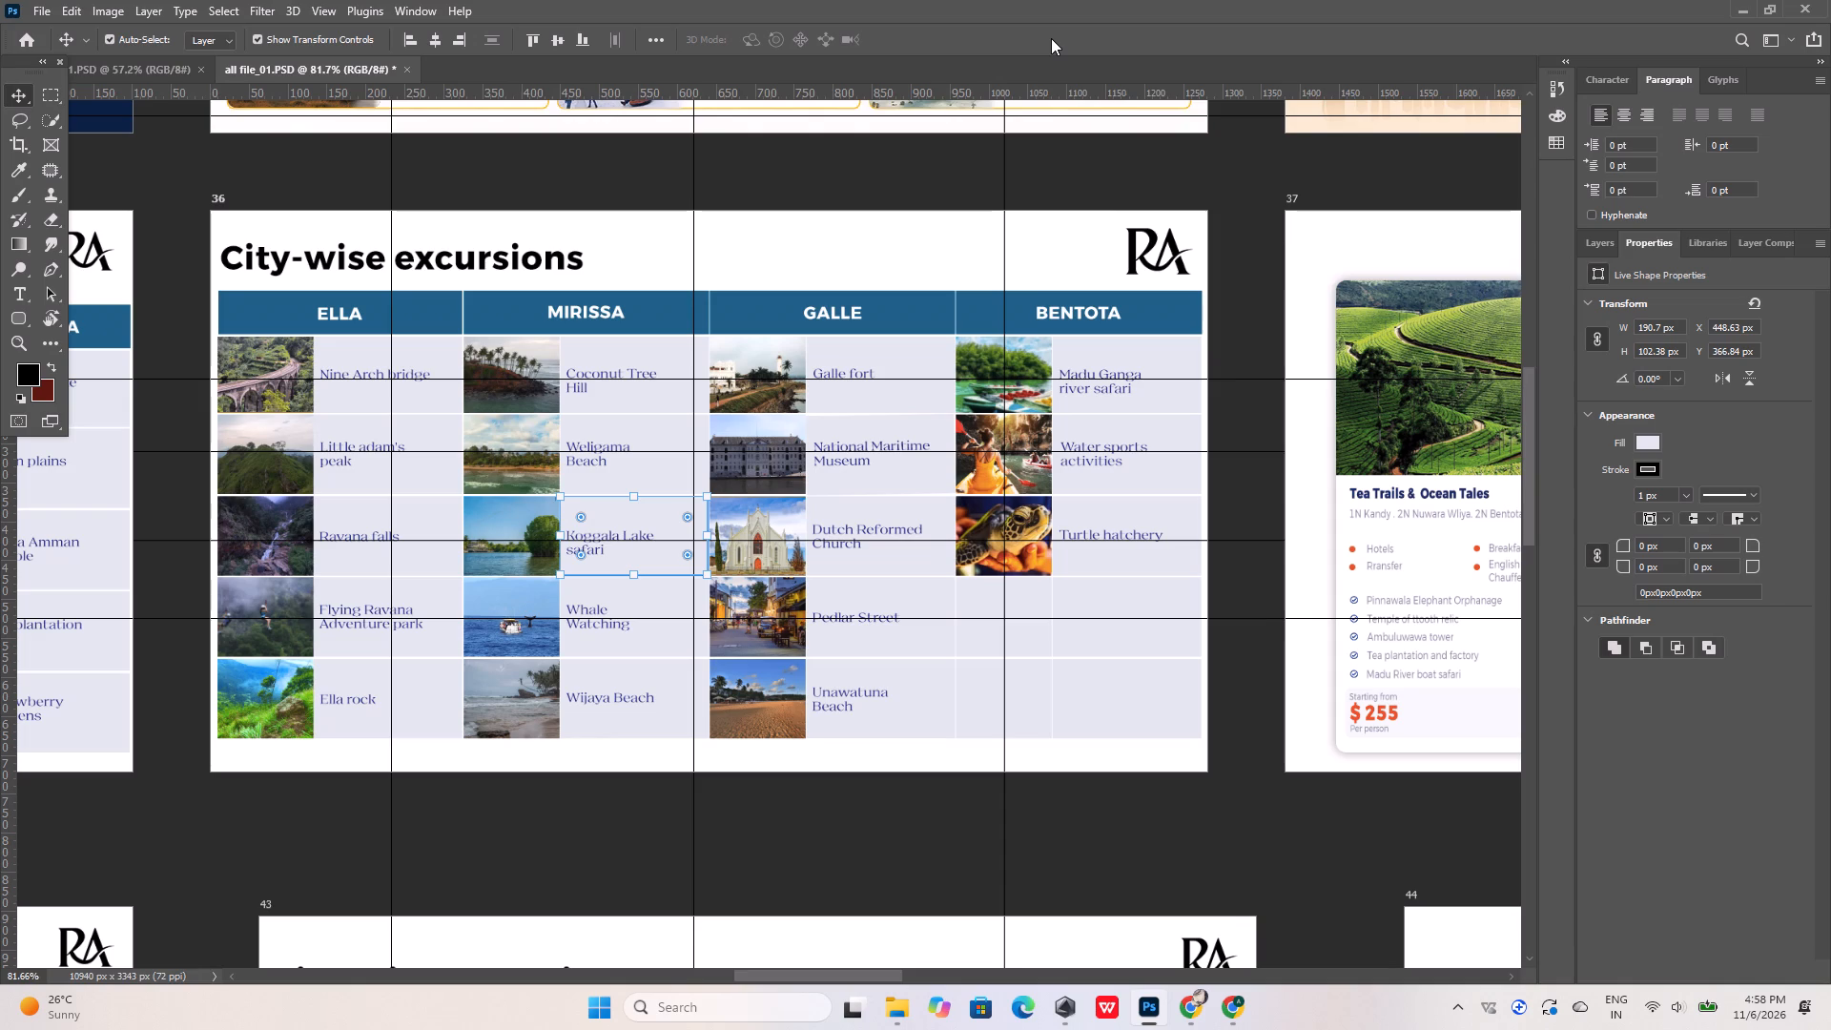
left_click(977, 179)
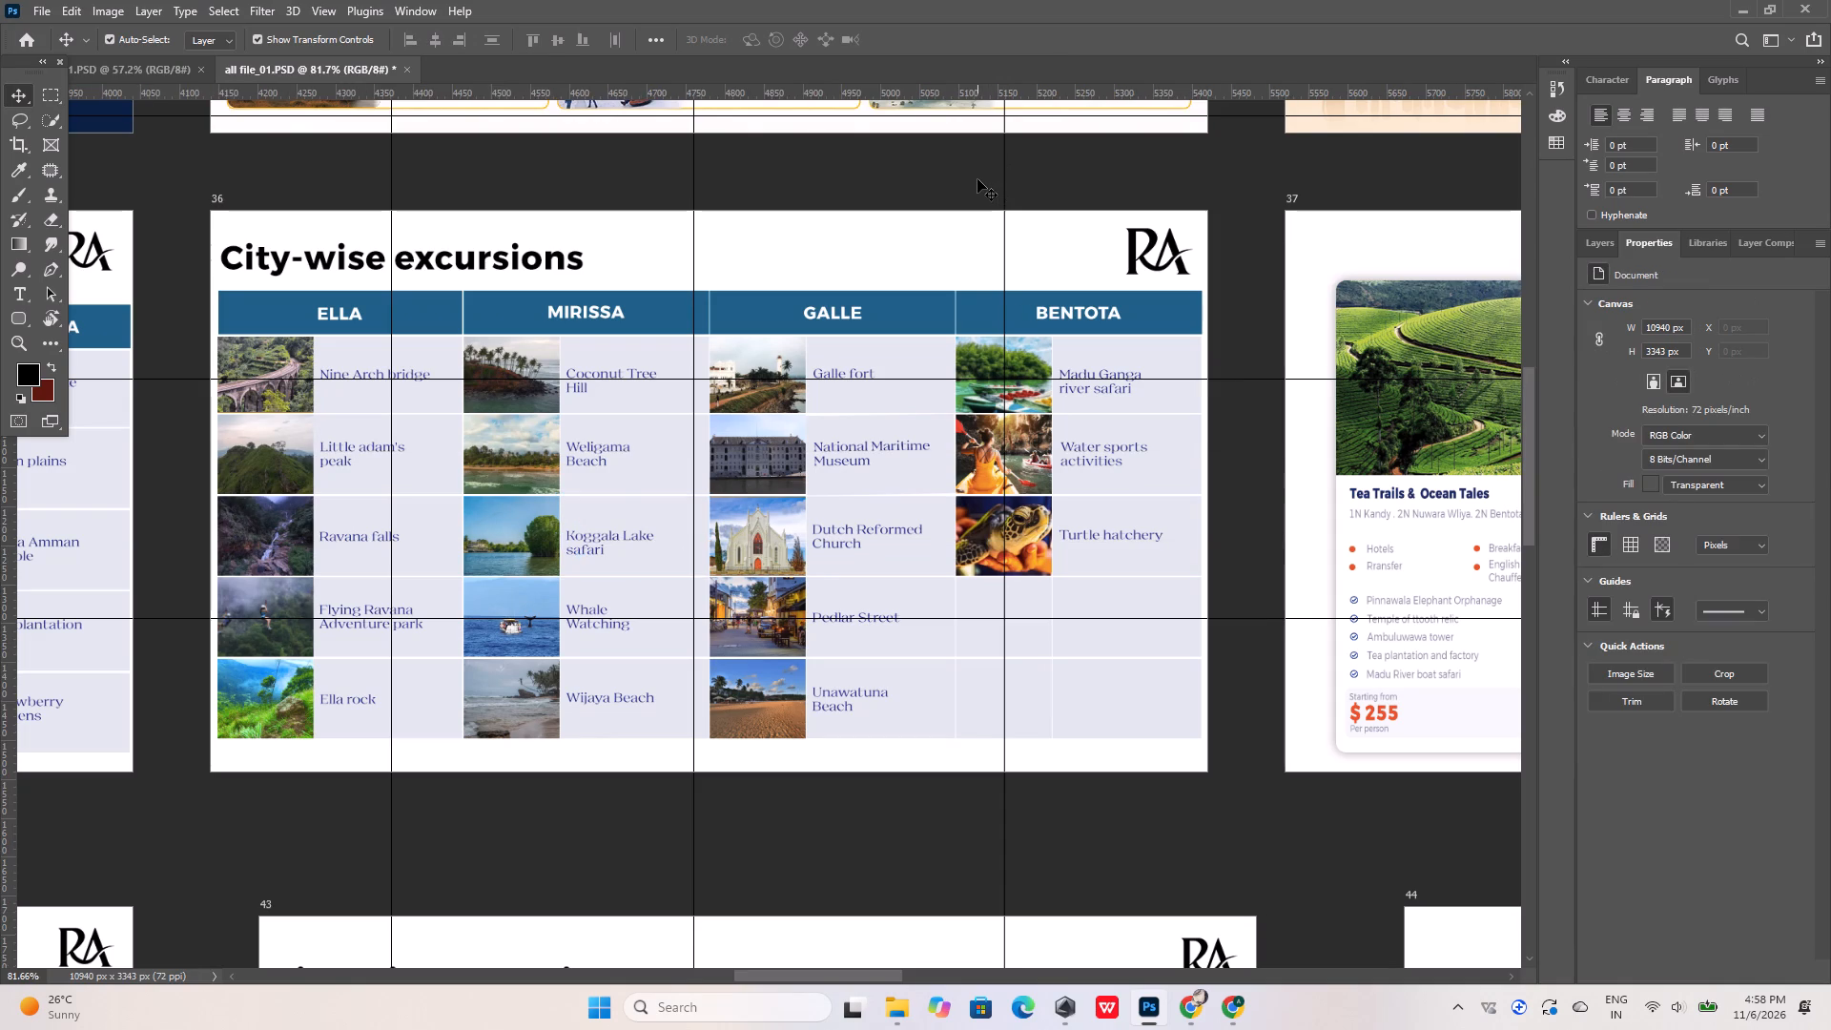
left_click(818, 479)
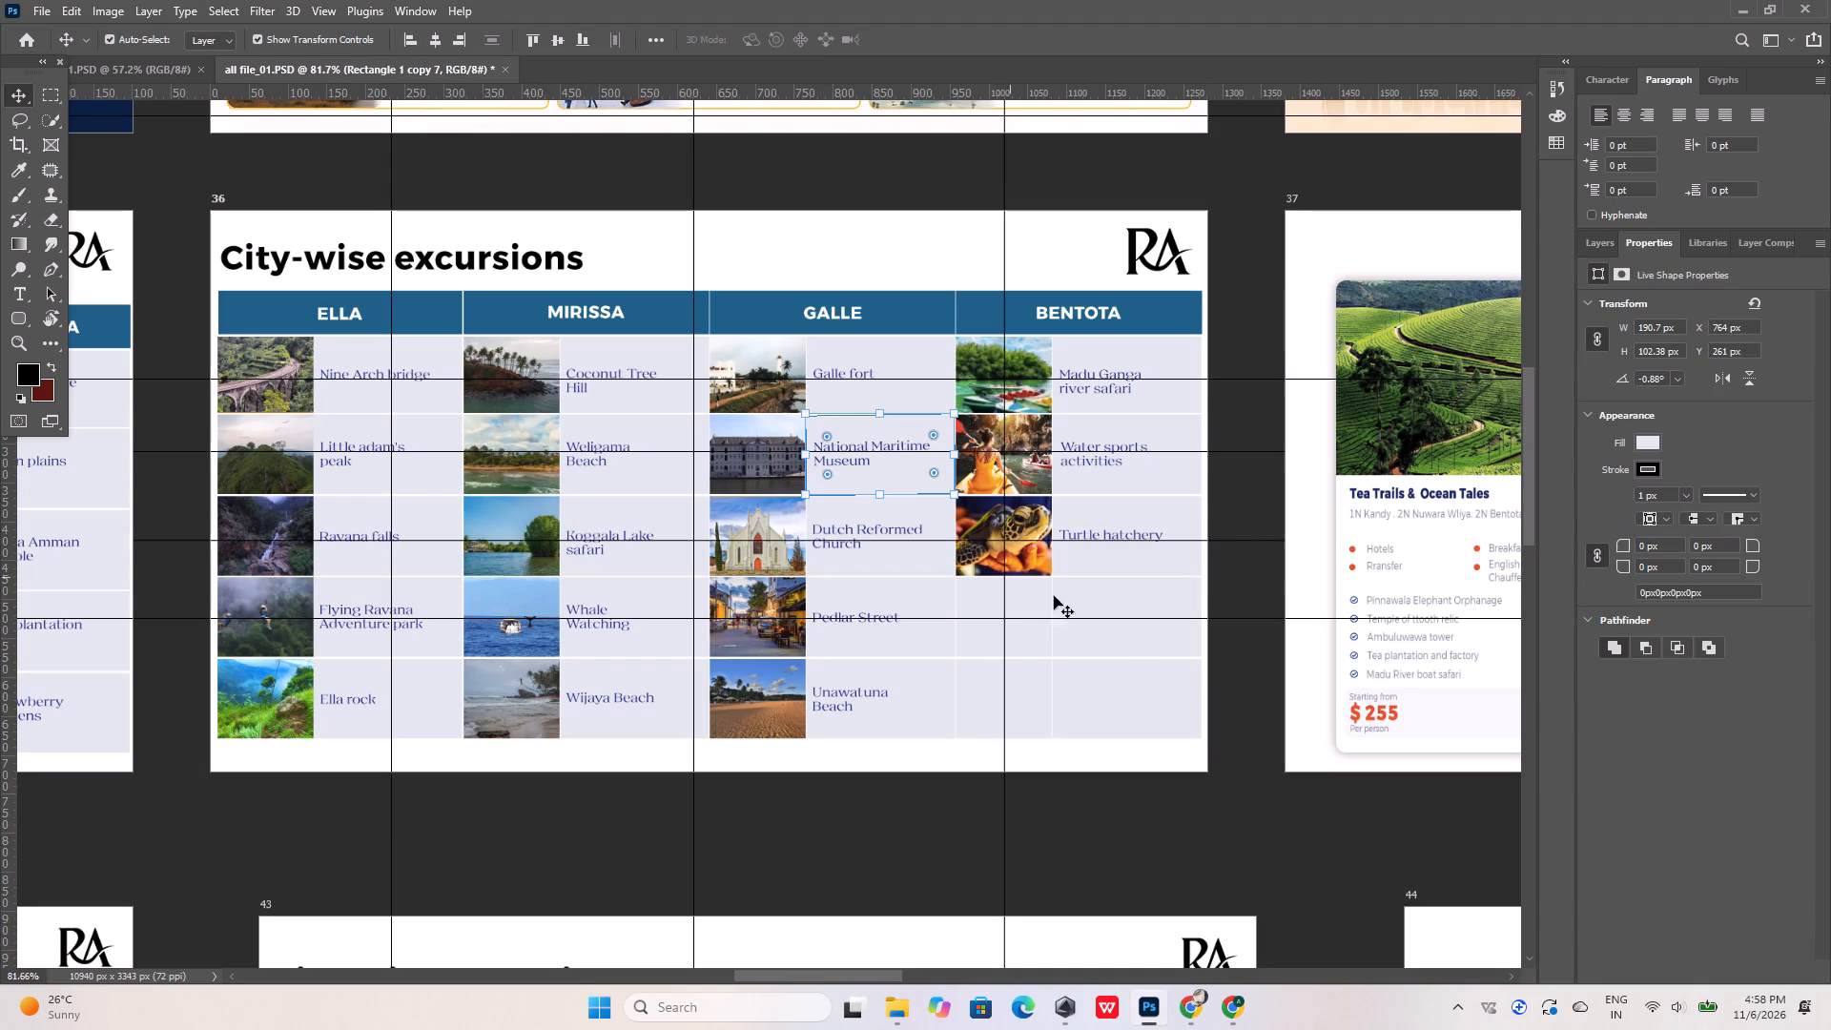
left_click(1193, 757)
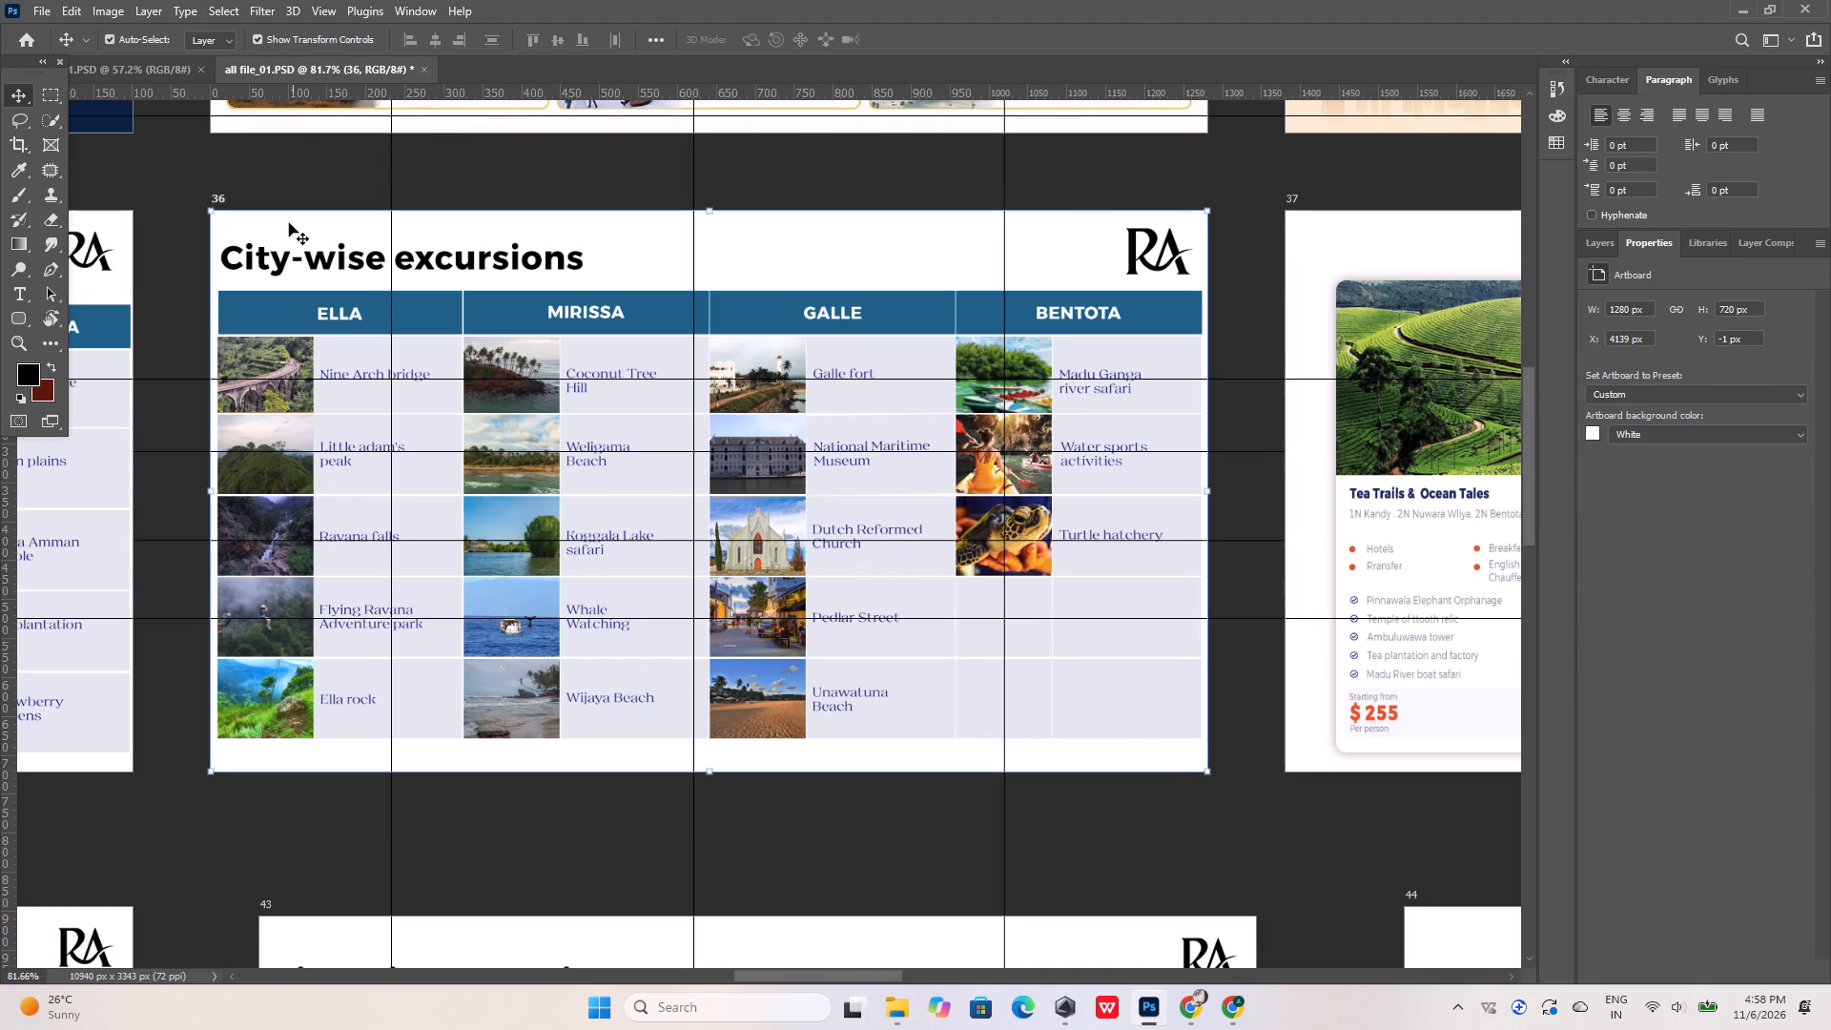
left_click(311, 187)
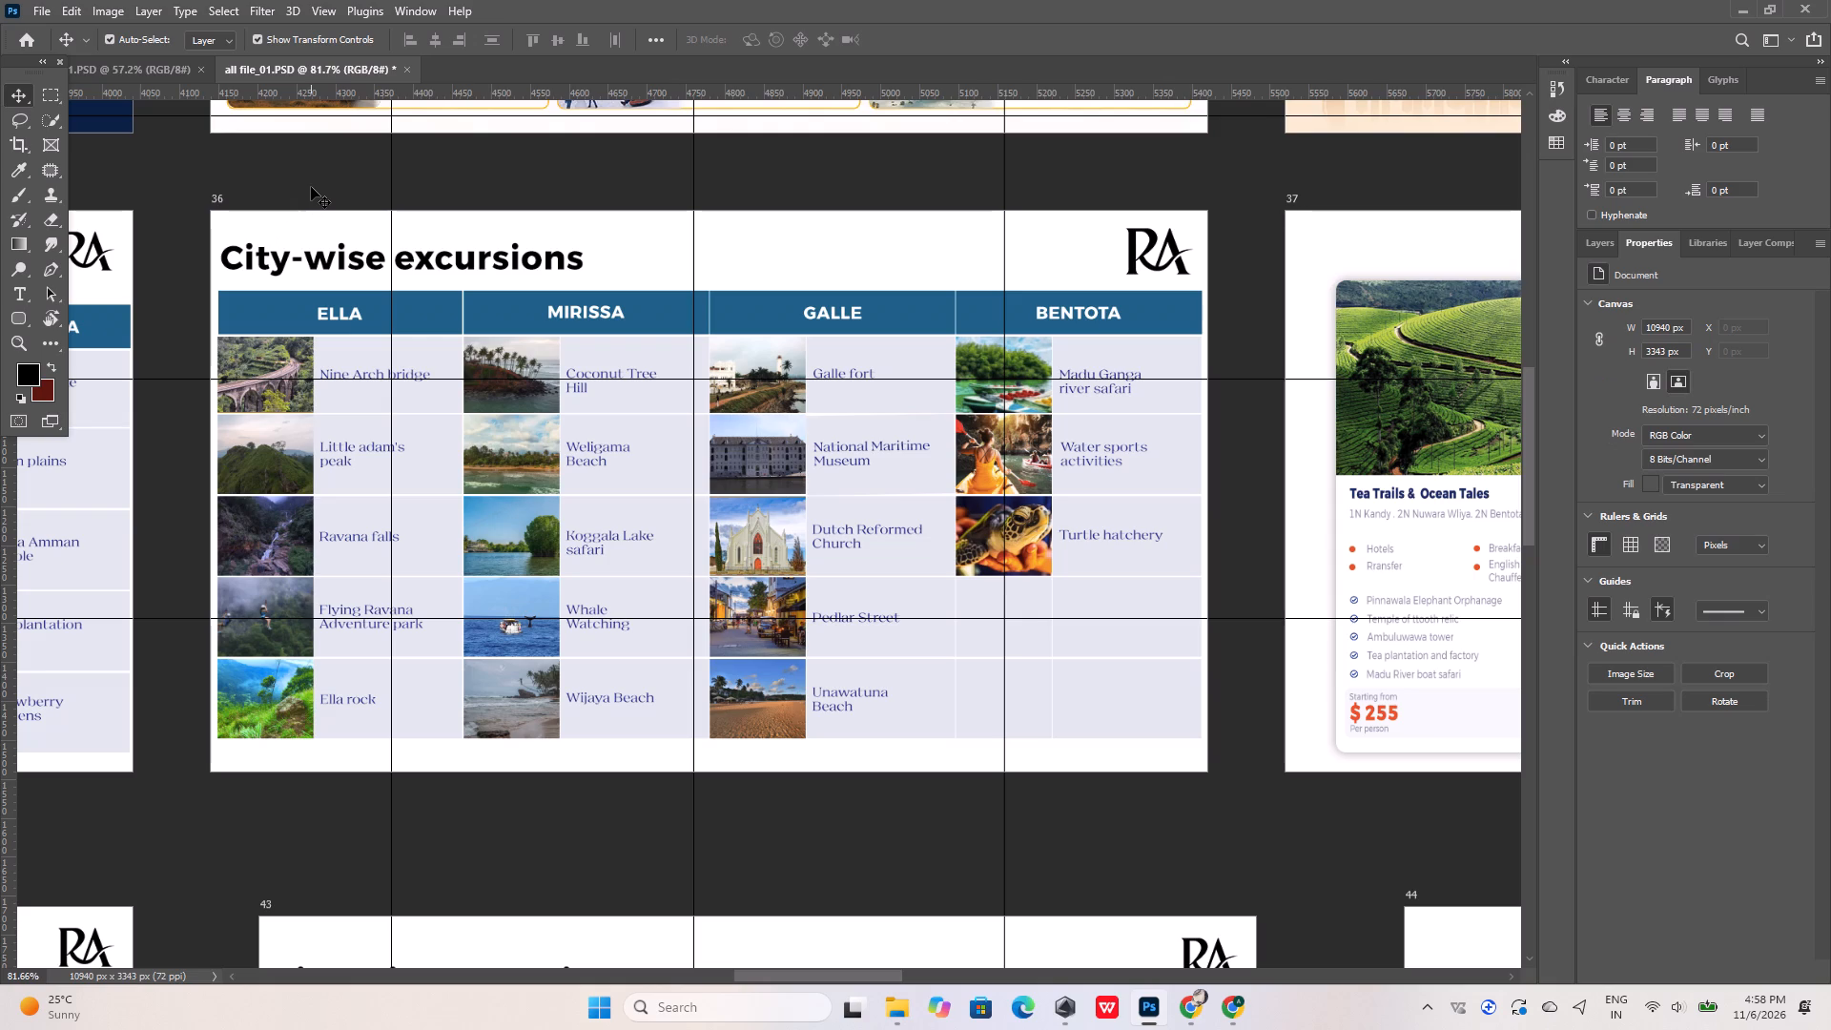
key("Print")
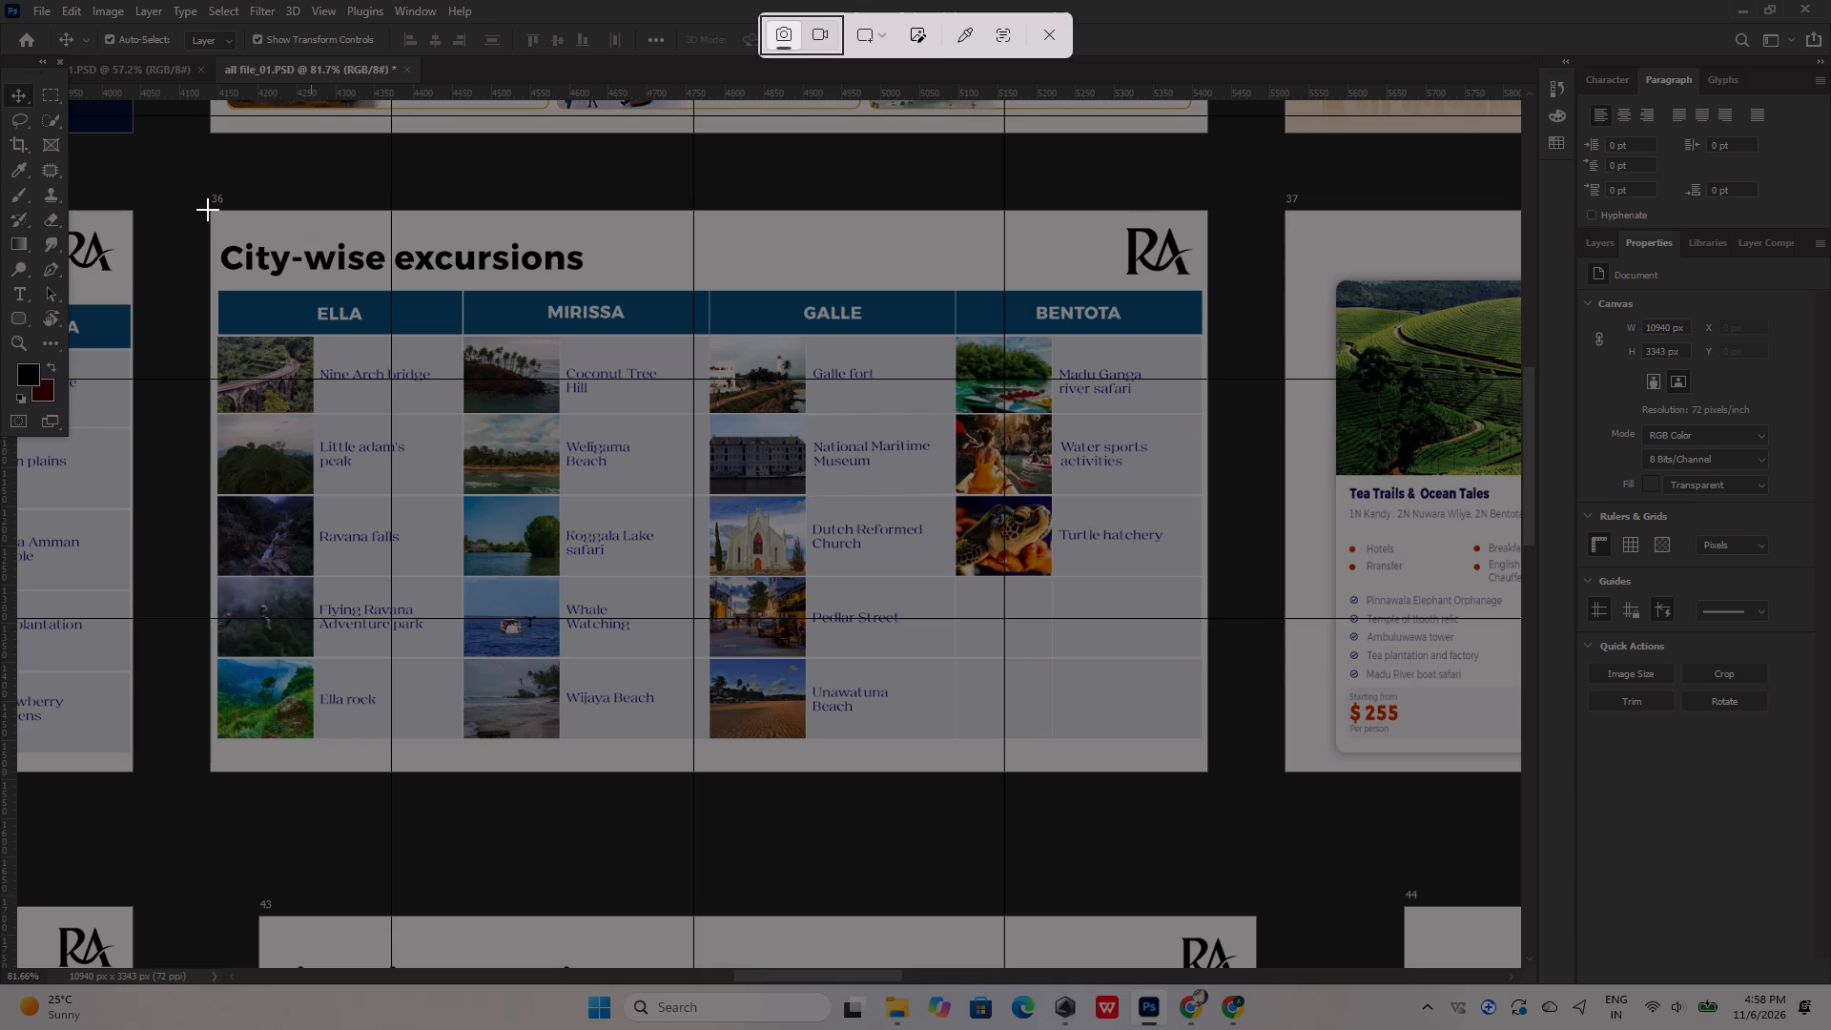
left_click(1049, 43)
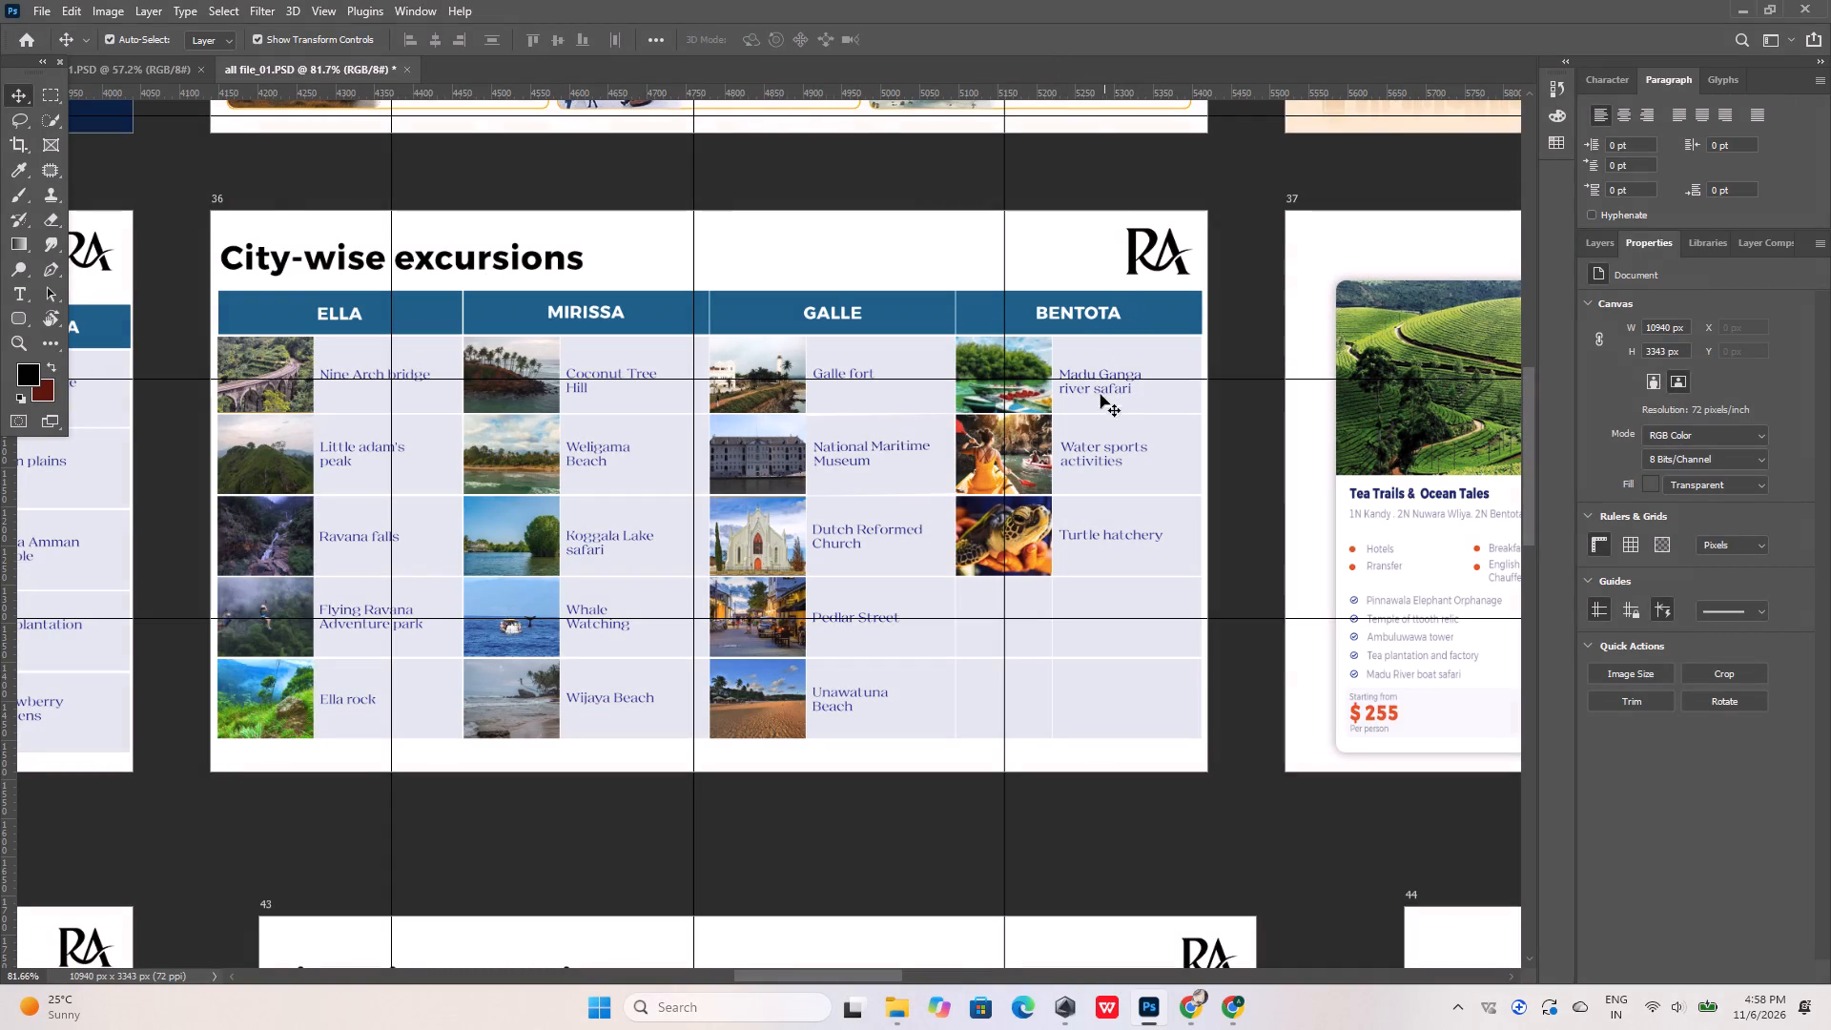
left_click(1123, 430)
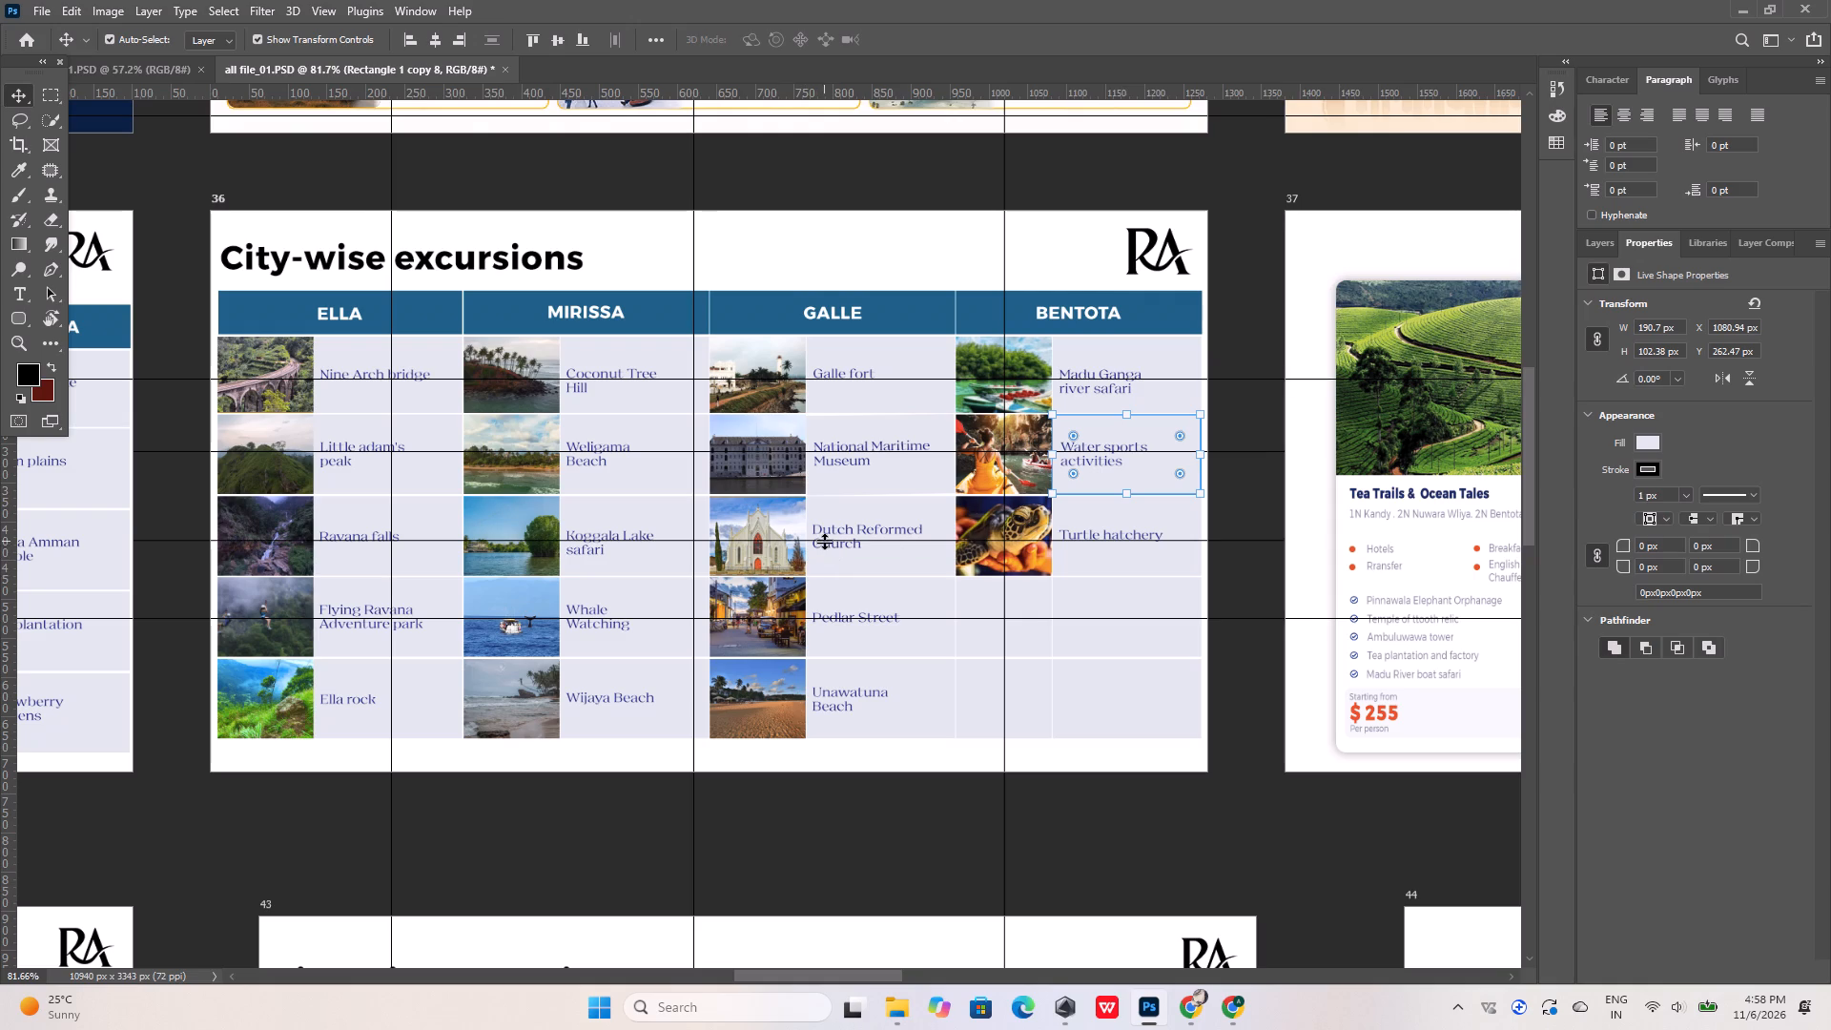
Move the Dutch Reformed Church text in the Galle column down to Y 409.99 px, matching the Koggala Lake safari text.
scroll(824, 541, "up", 12, "alt")
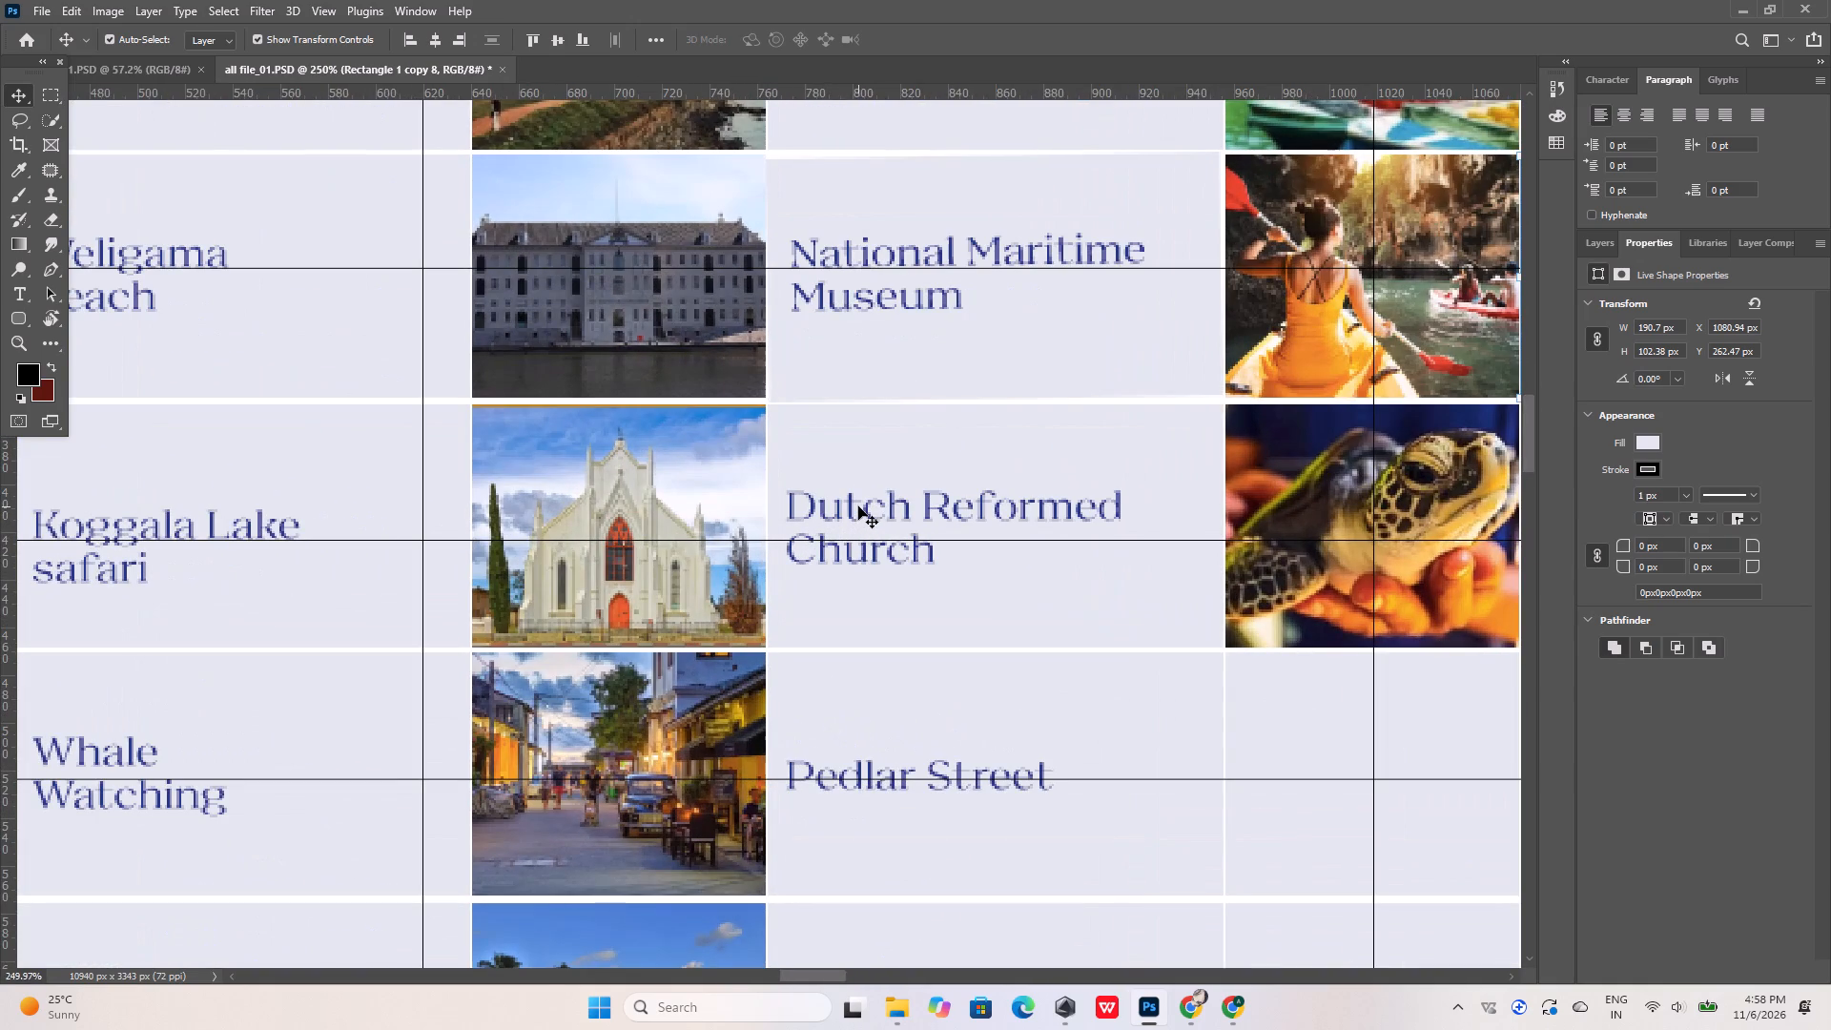
left_click(858, 506)
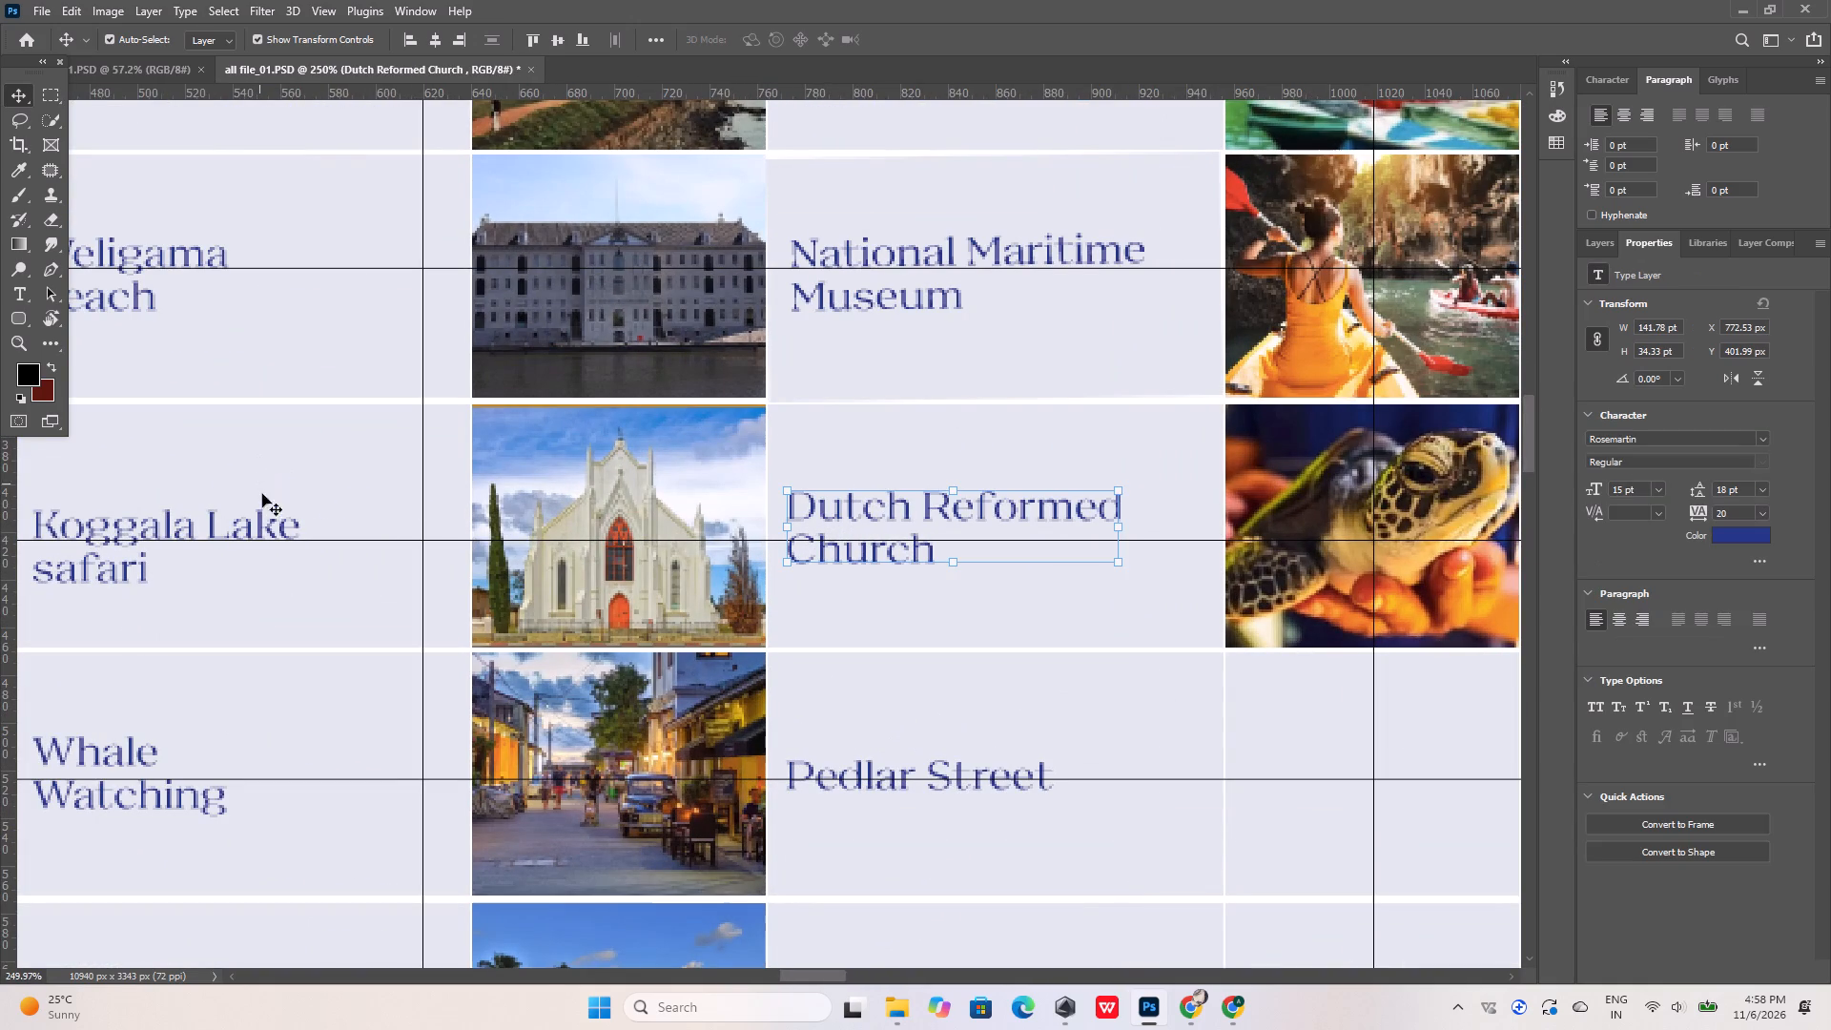
left_click(259, 527)
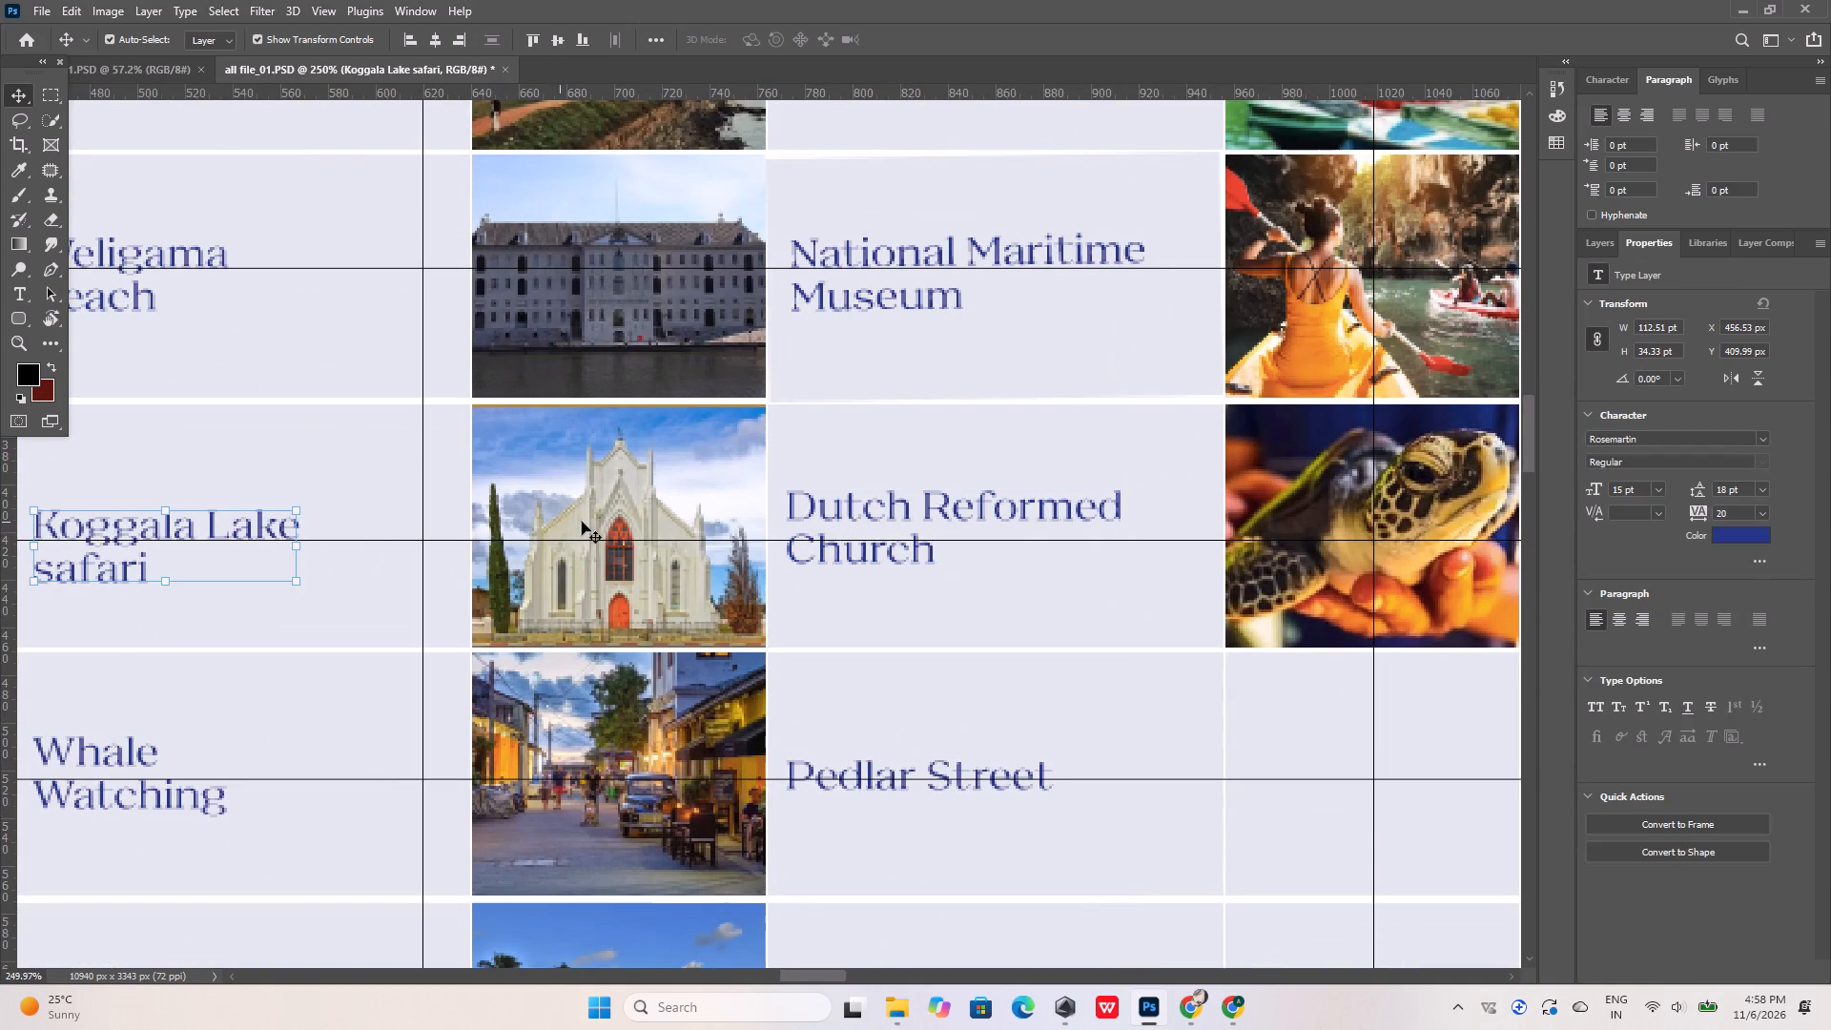
left_click(834, 509)
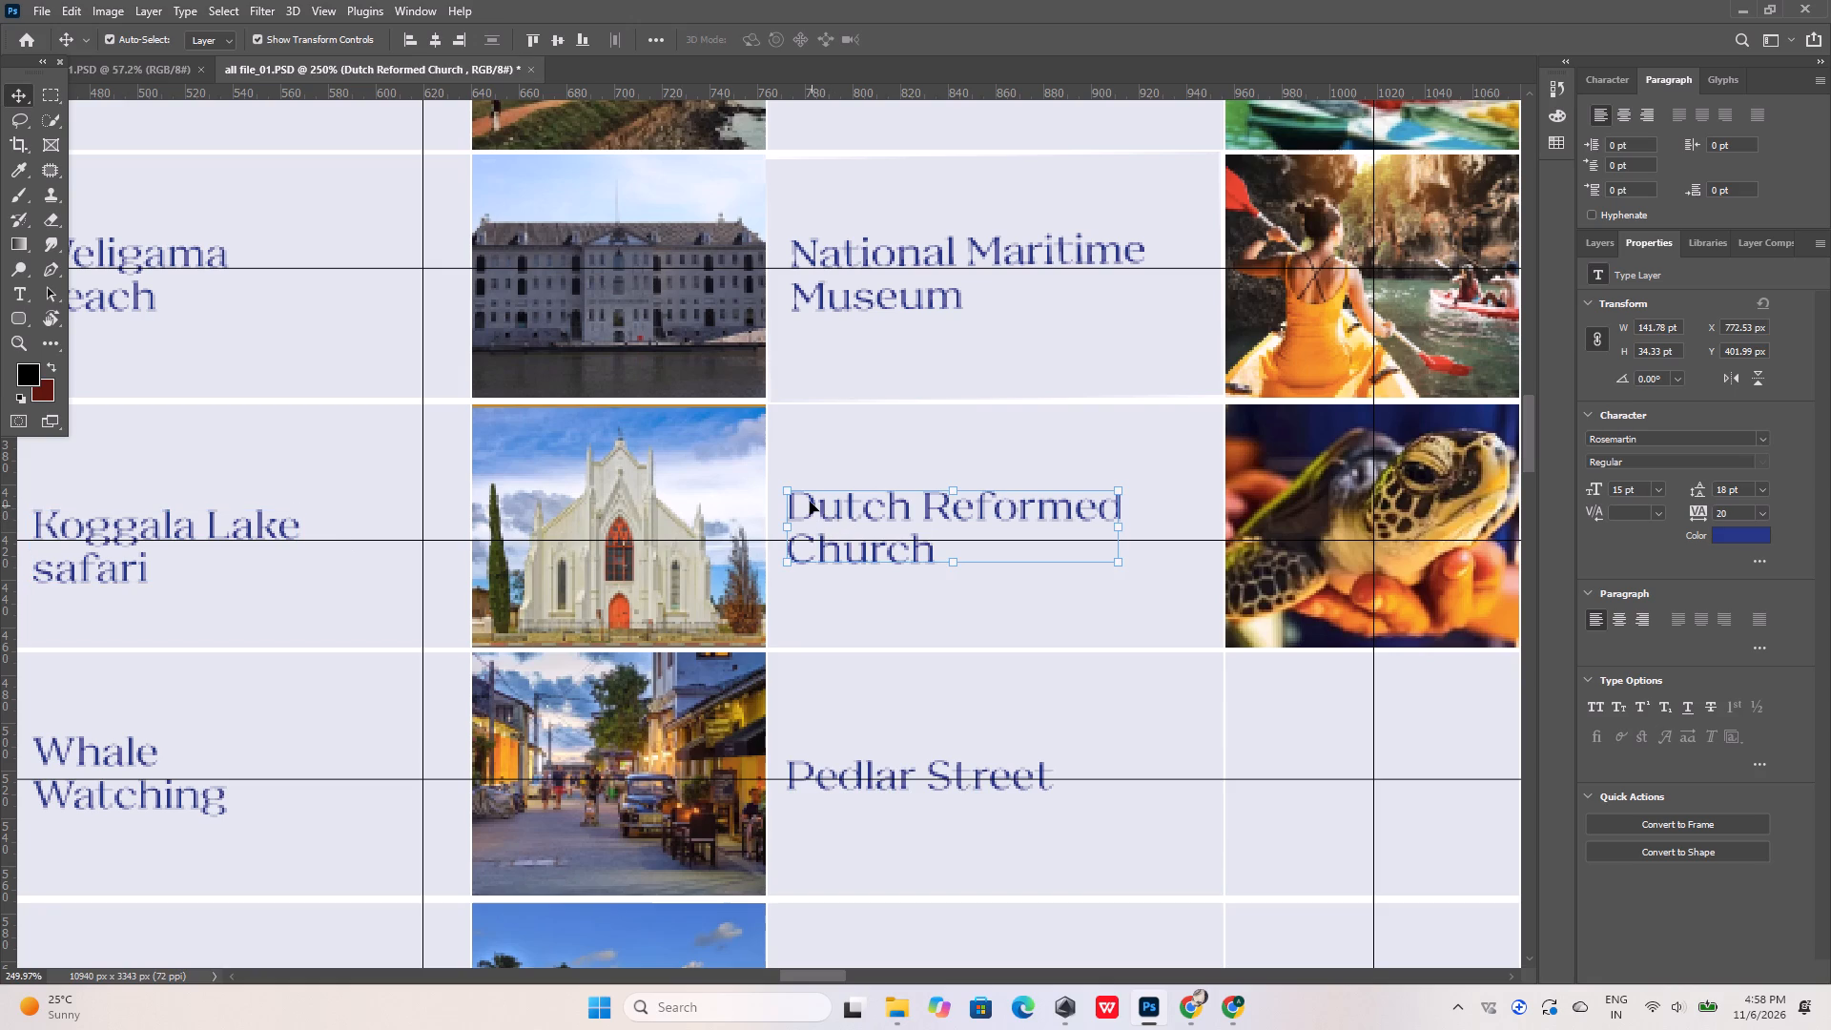
key("Down")
key("Down")
key("Down")
key("Down")
key("Down")
key("Down")
key("Down")
key("Down")
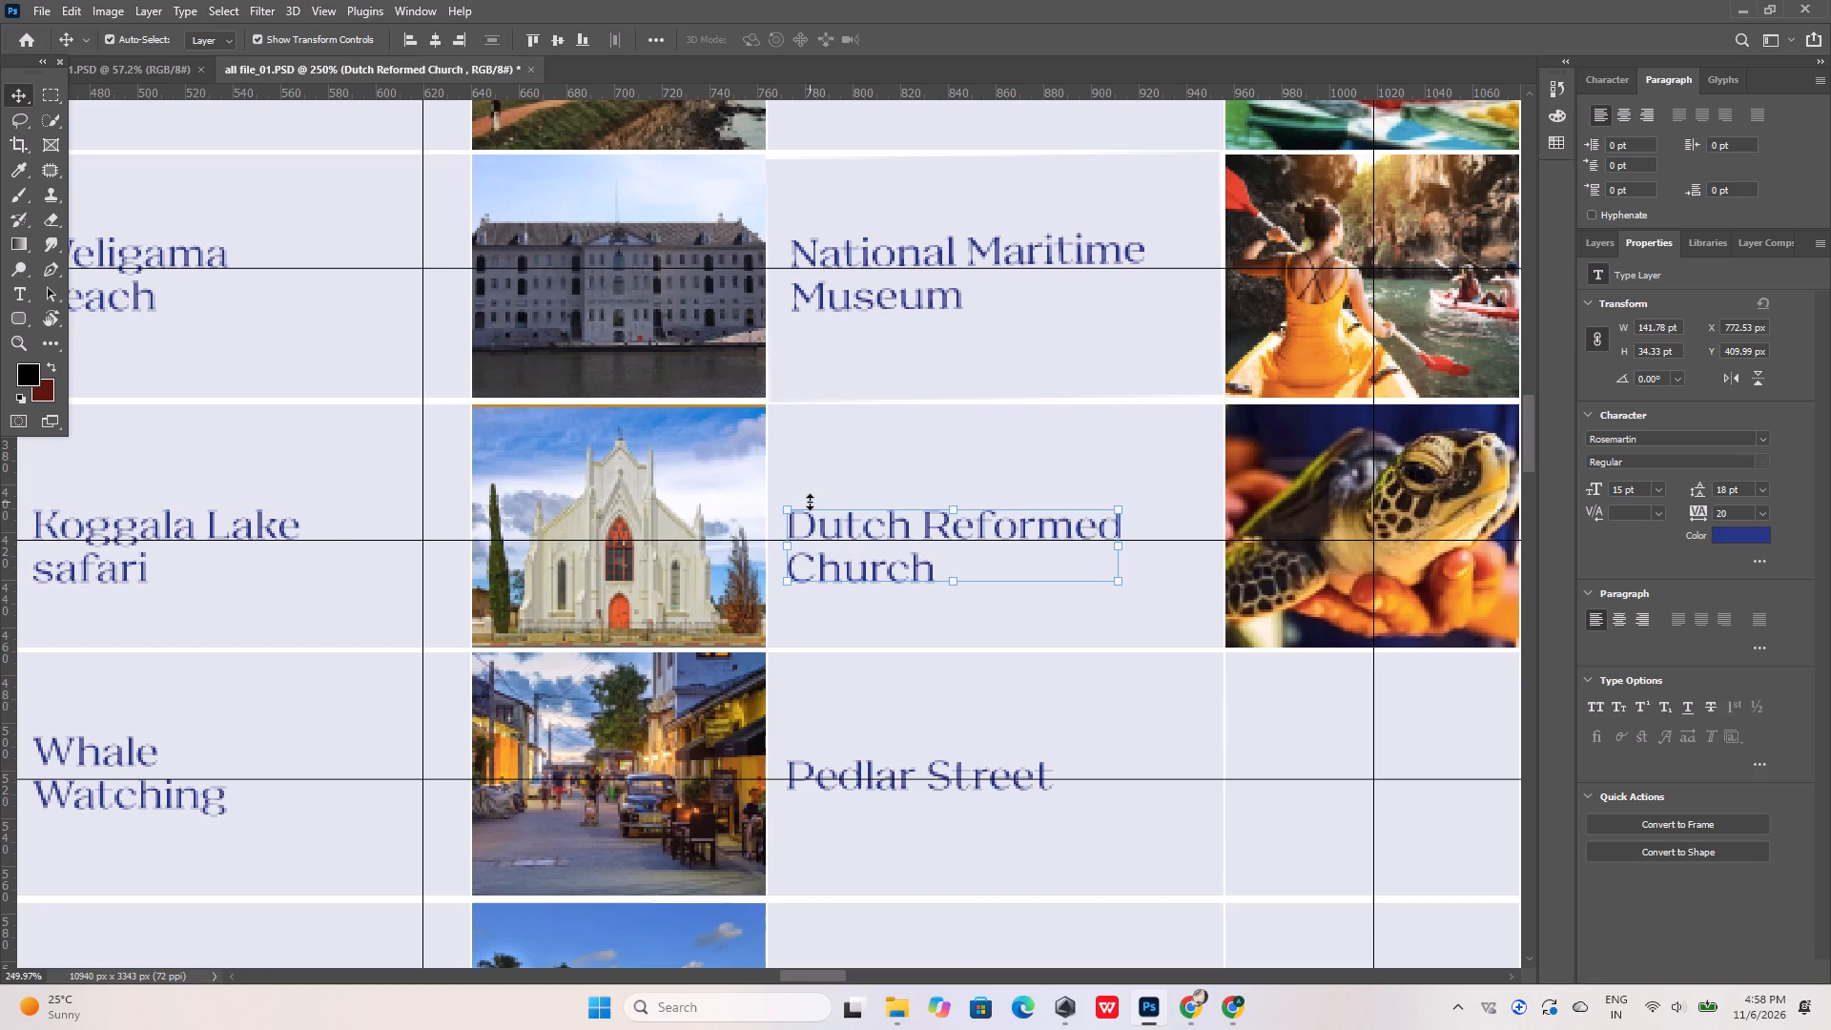
Lower the fourth-row horizontal guide slightly so it meets the baseline of the Pedlar Street text in the Galle column.
scroll(810, 502, "down", 11, "alt")
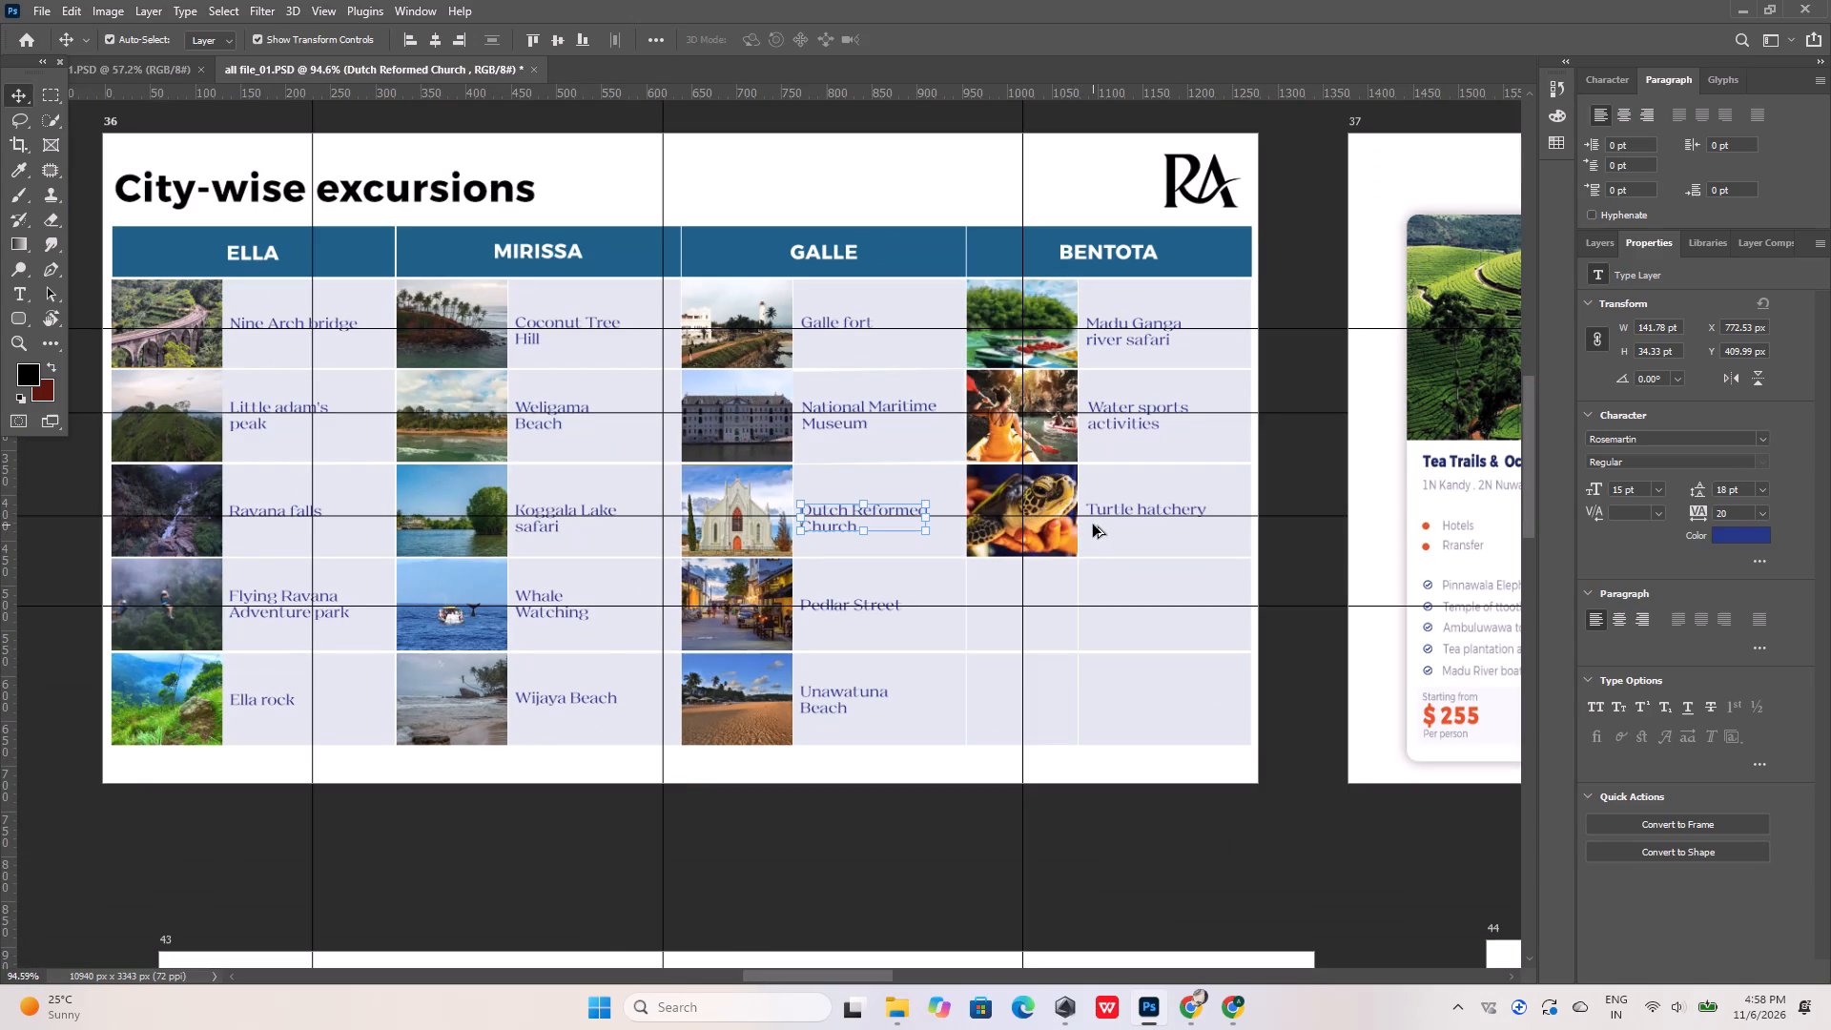
scroll(192, 599, "up", 7, "alt")
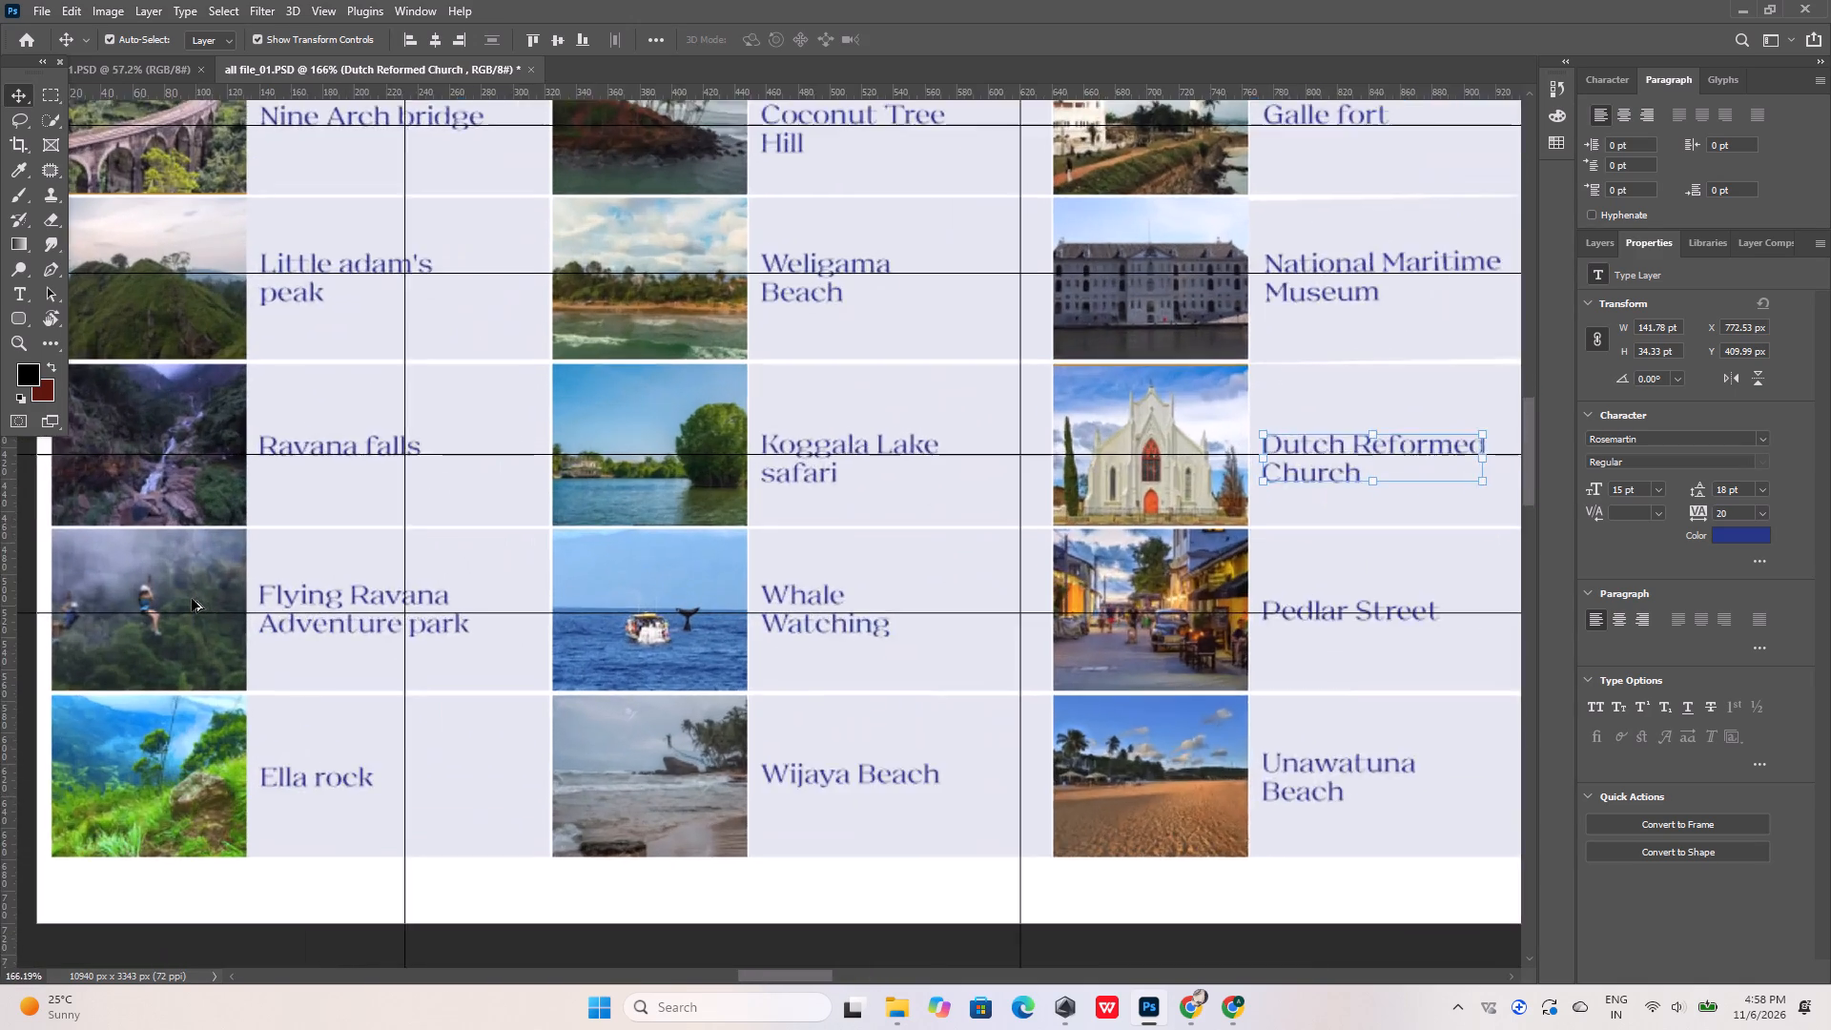
scroll(192, 599, "up", 3, "alt")
left_click(389, 595)
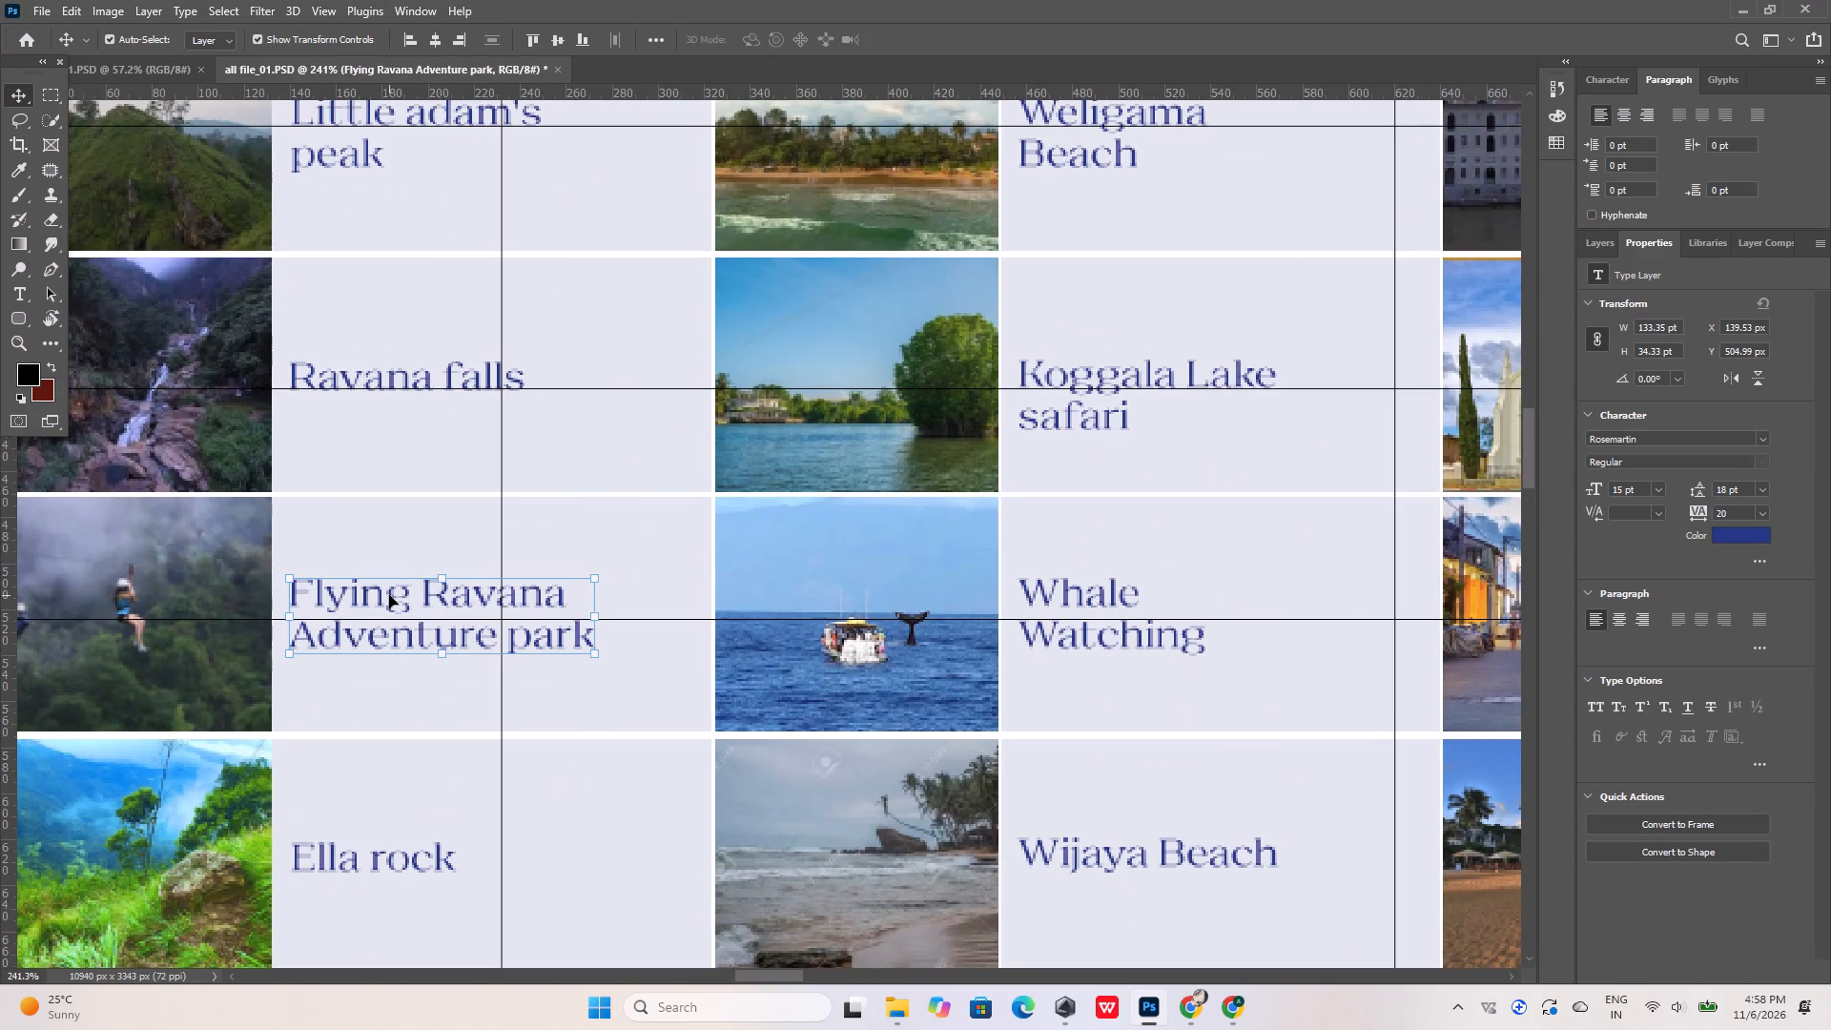
scroll(519, 601, "down", 5, "alt")
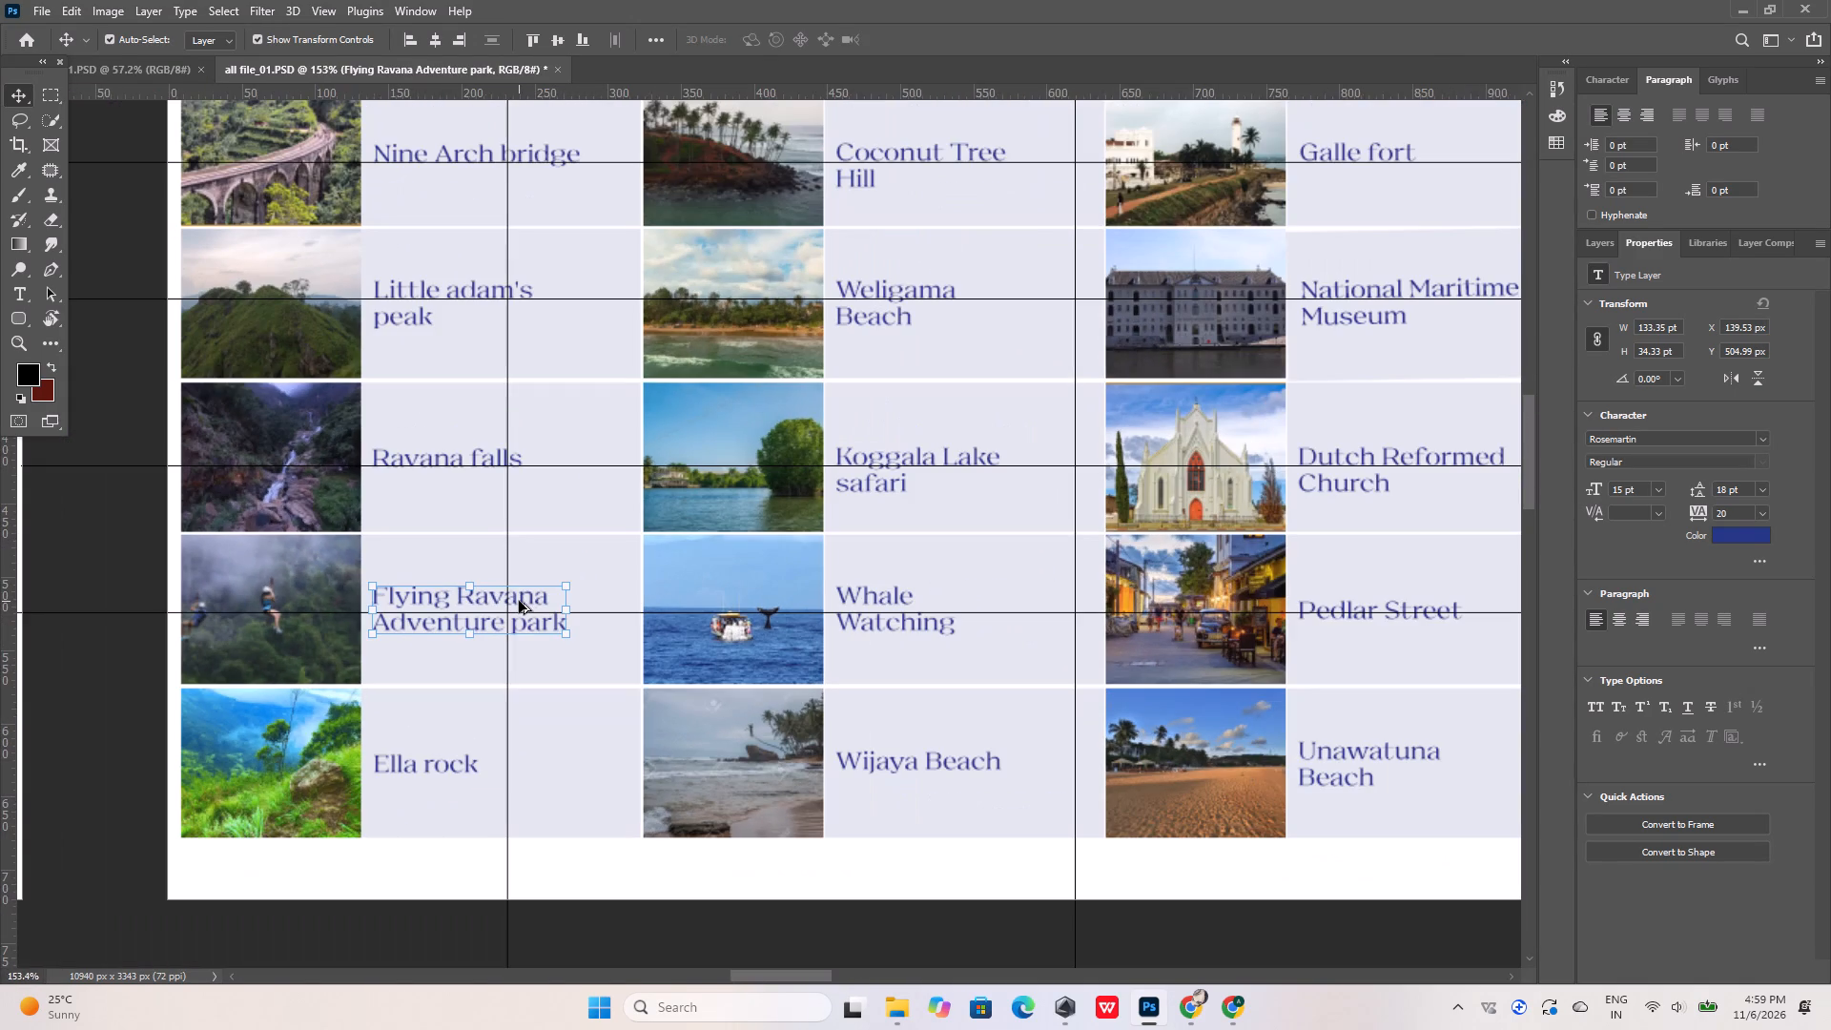
left_click(1083, 614)
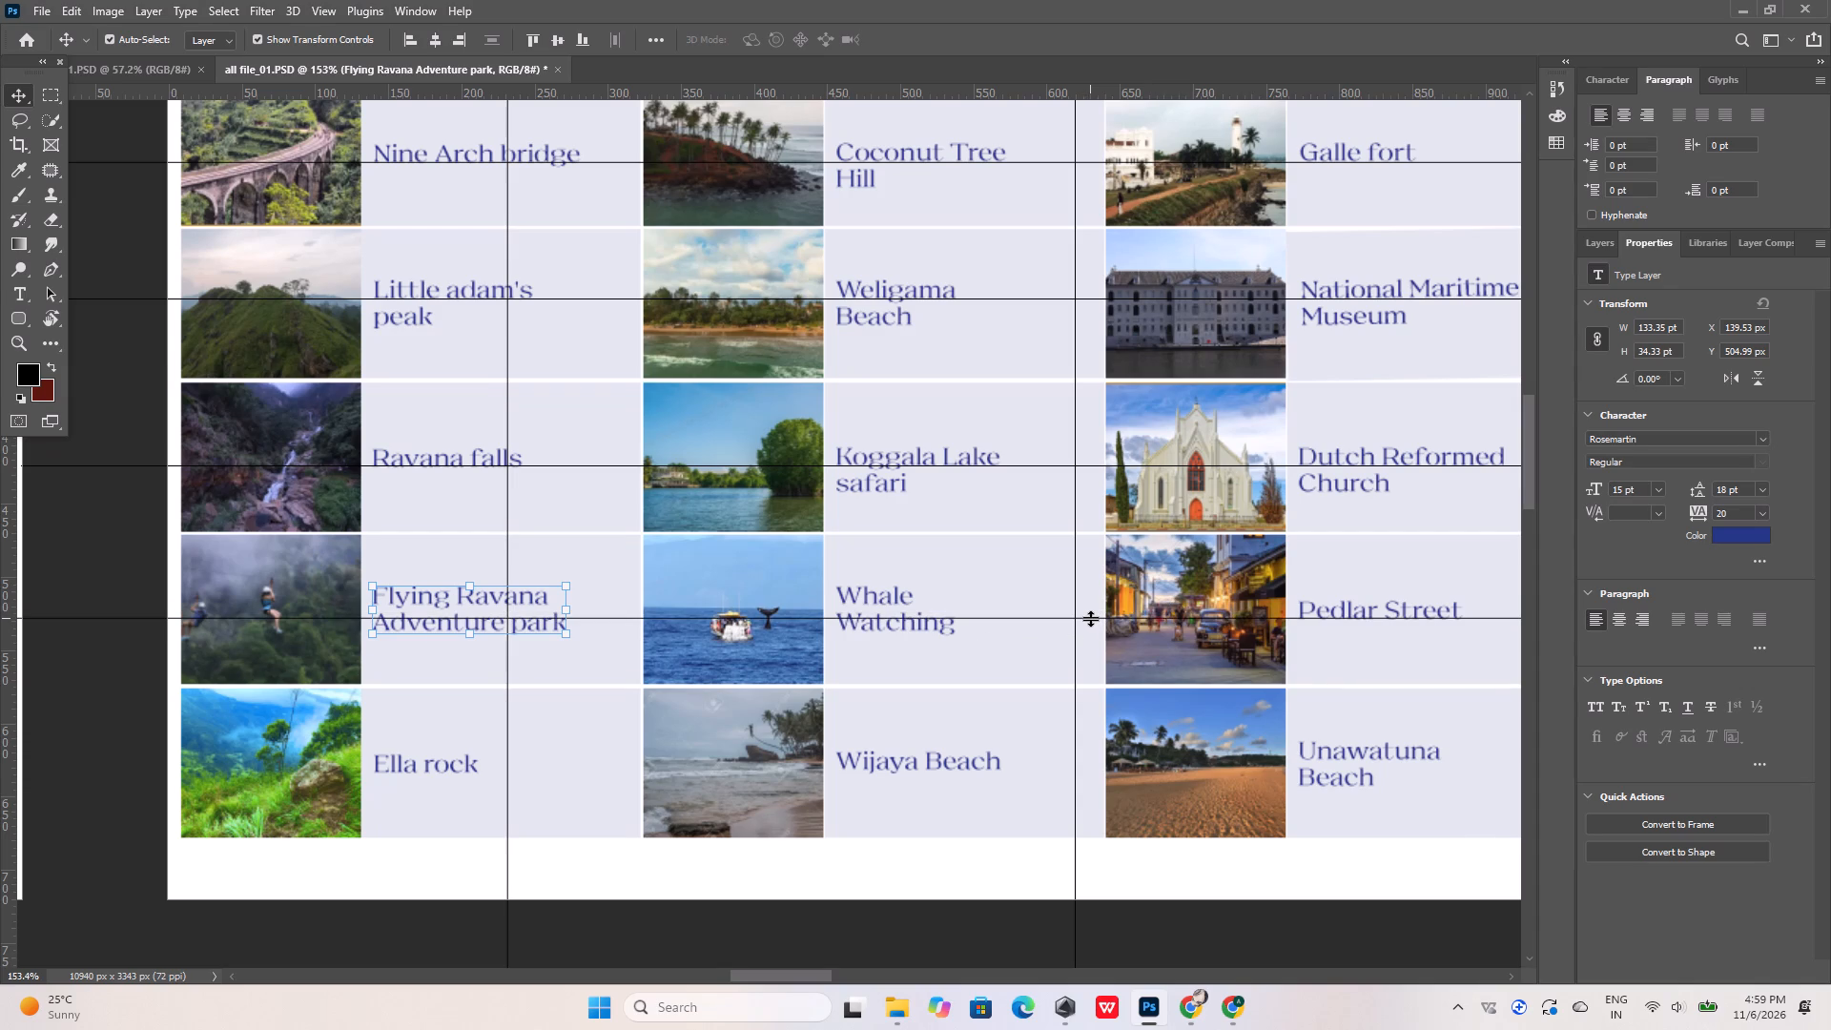
scroll(1369, 648, "up", 9, "alt")
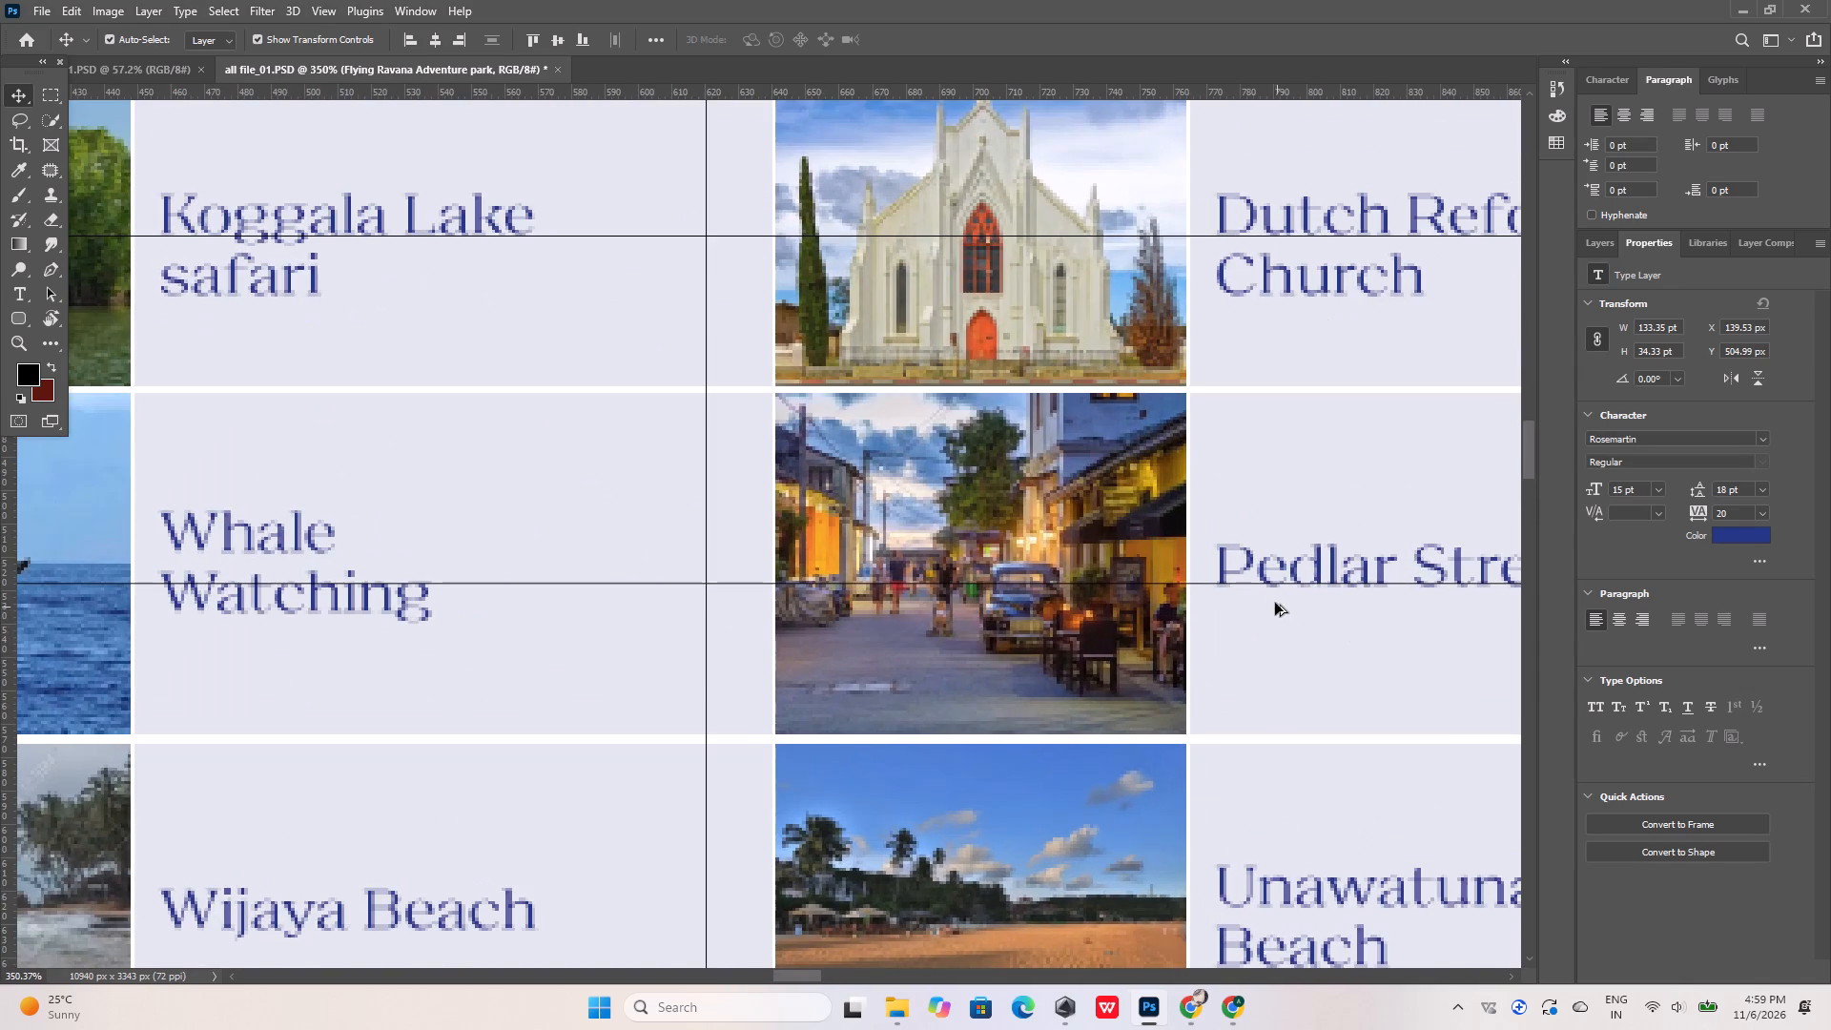
scroll(1272, 597, "up", 6, "alt")
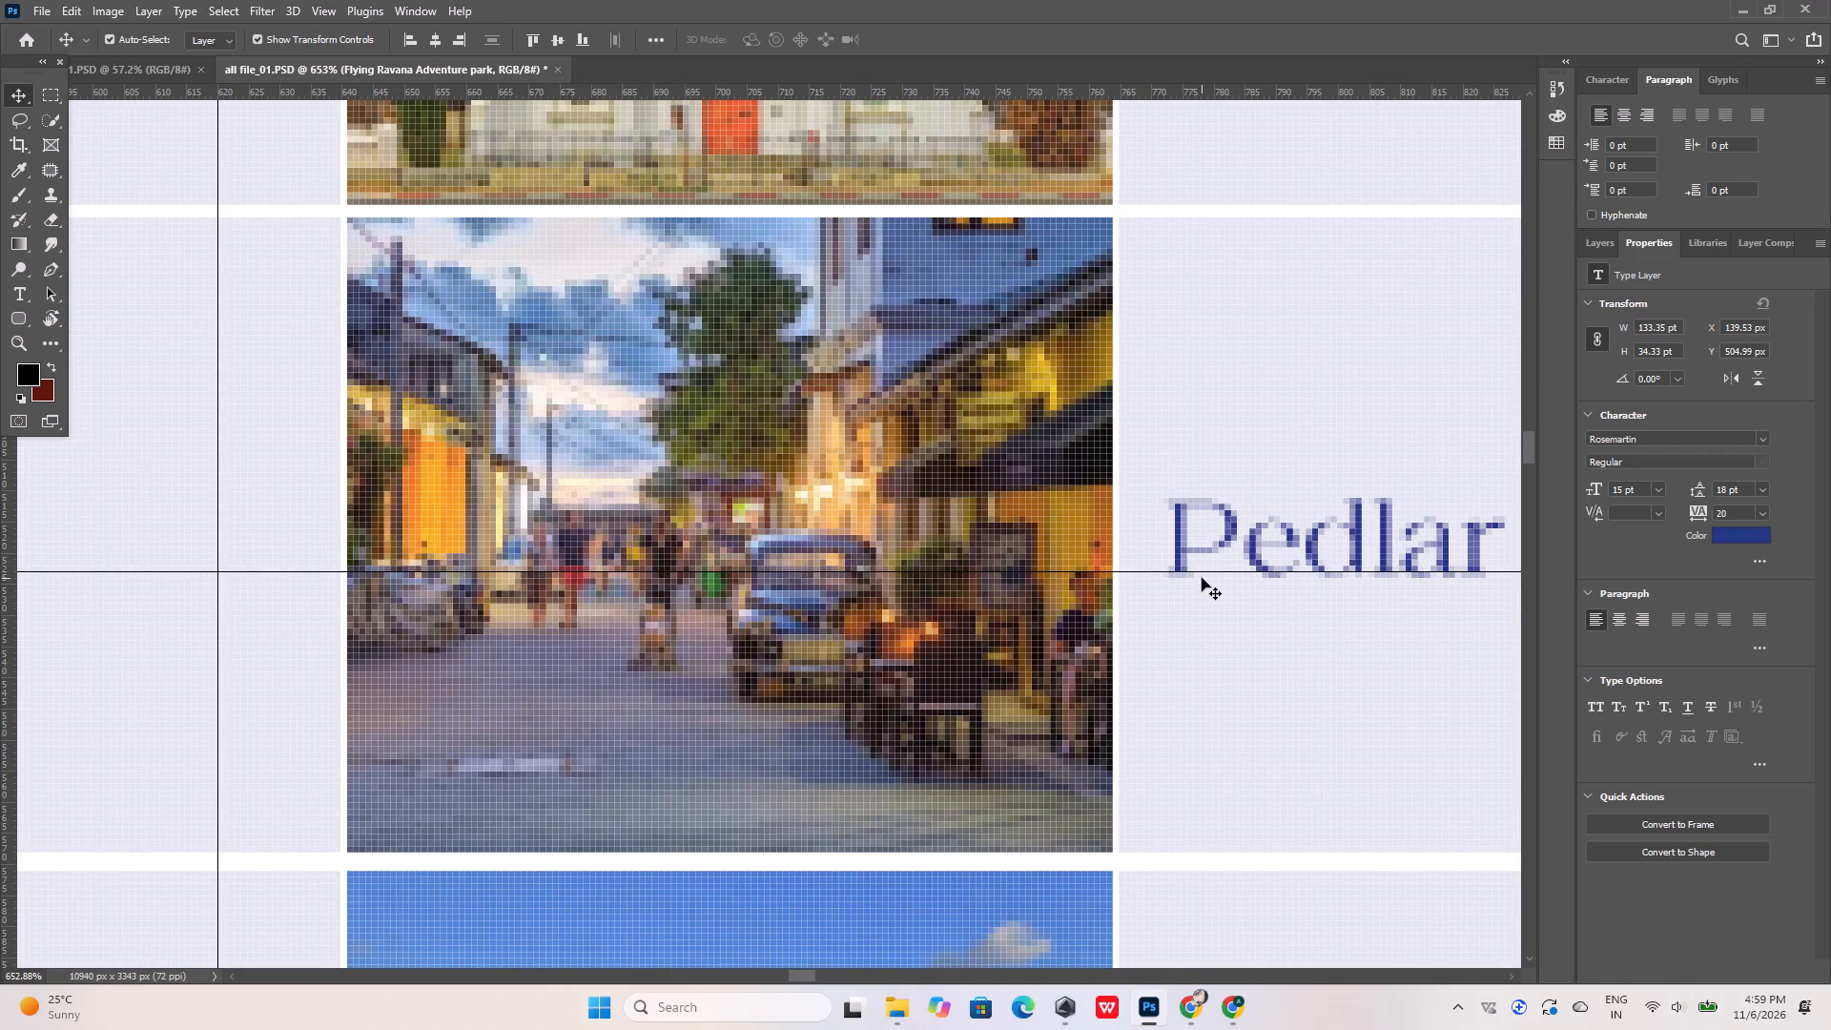
left_click(1203, 572)
scroll(1202, 577, "down", 13, "alt")
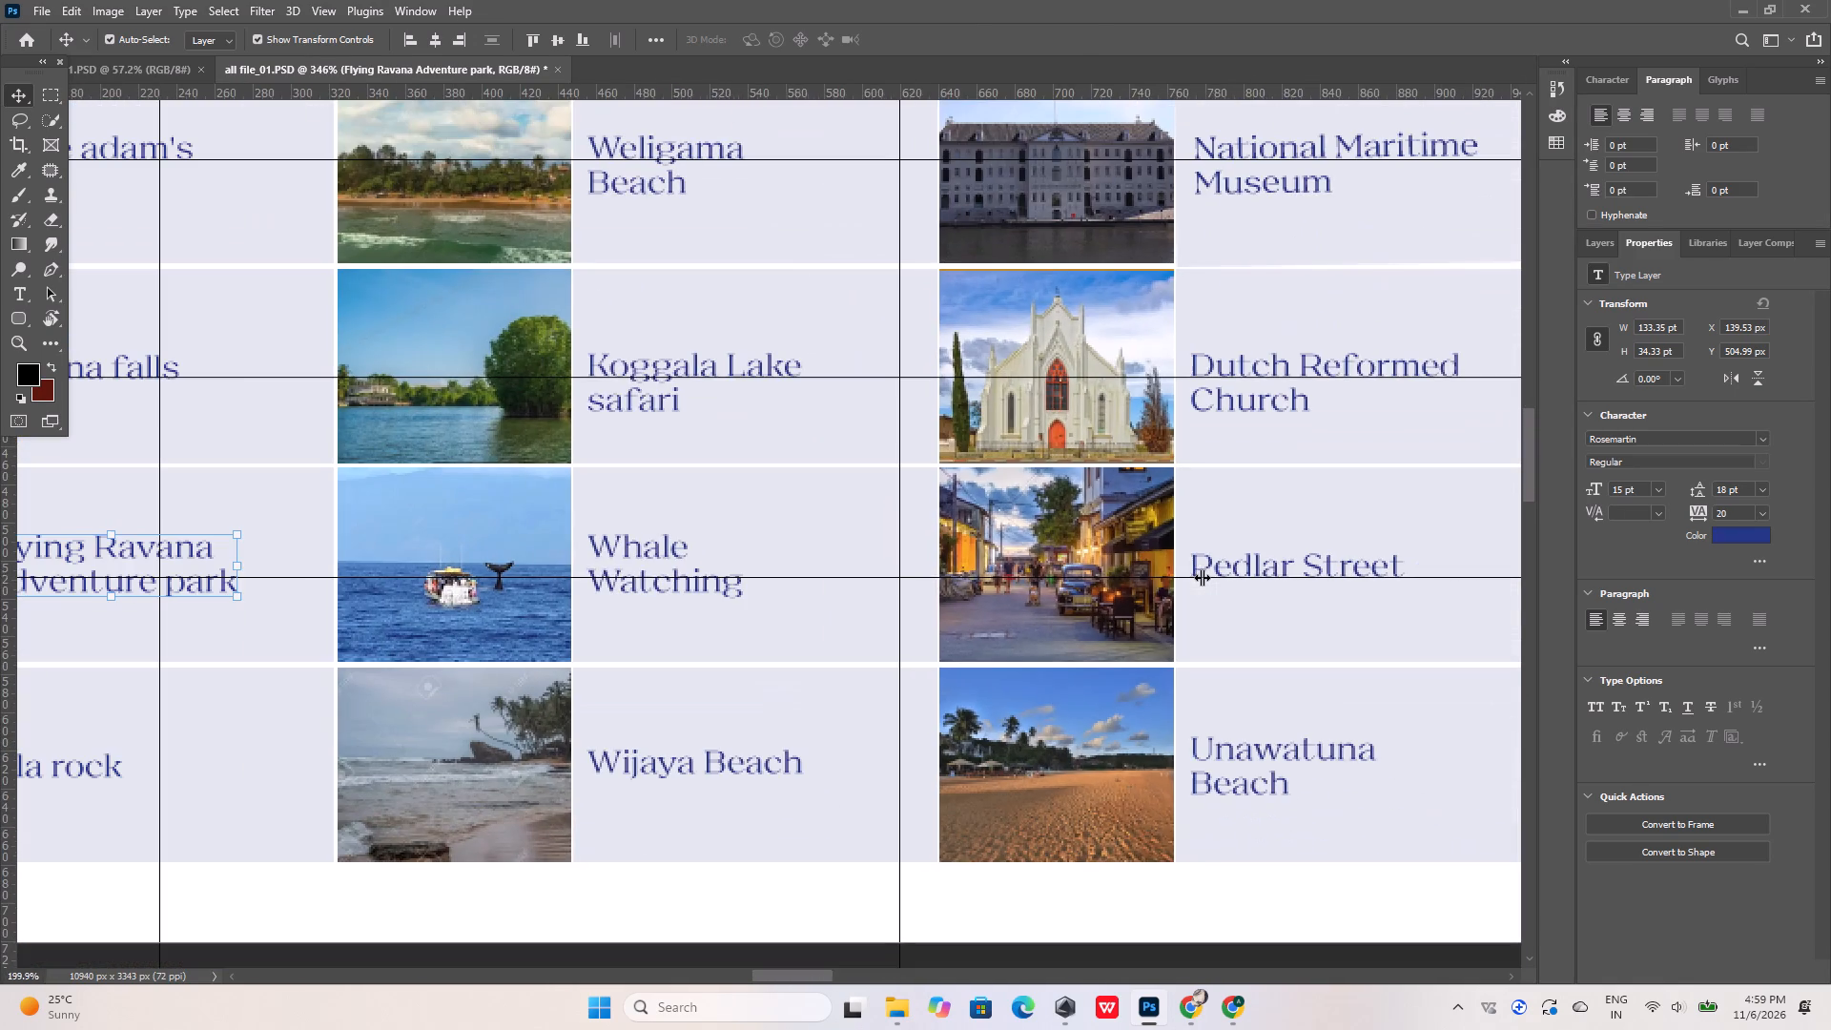
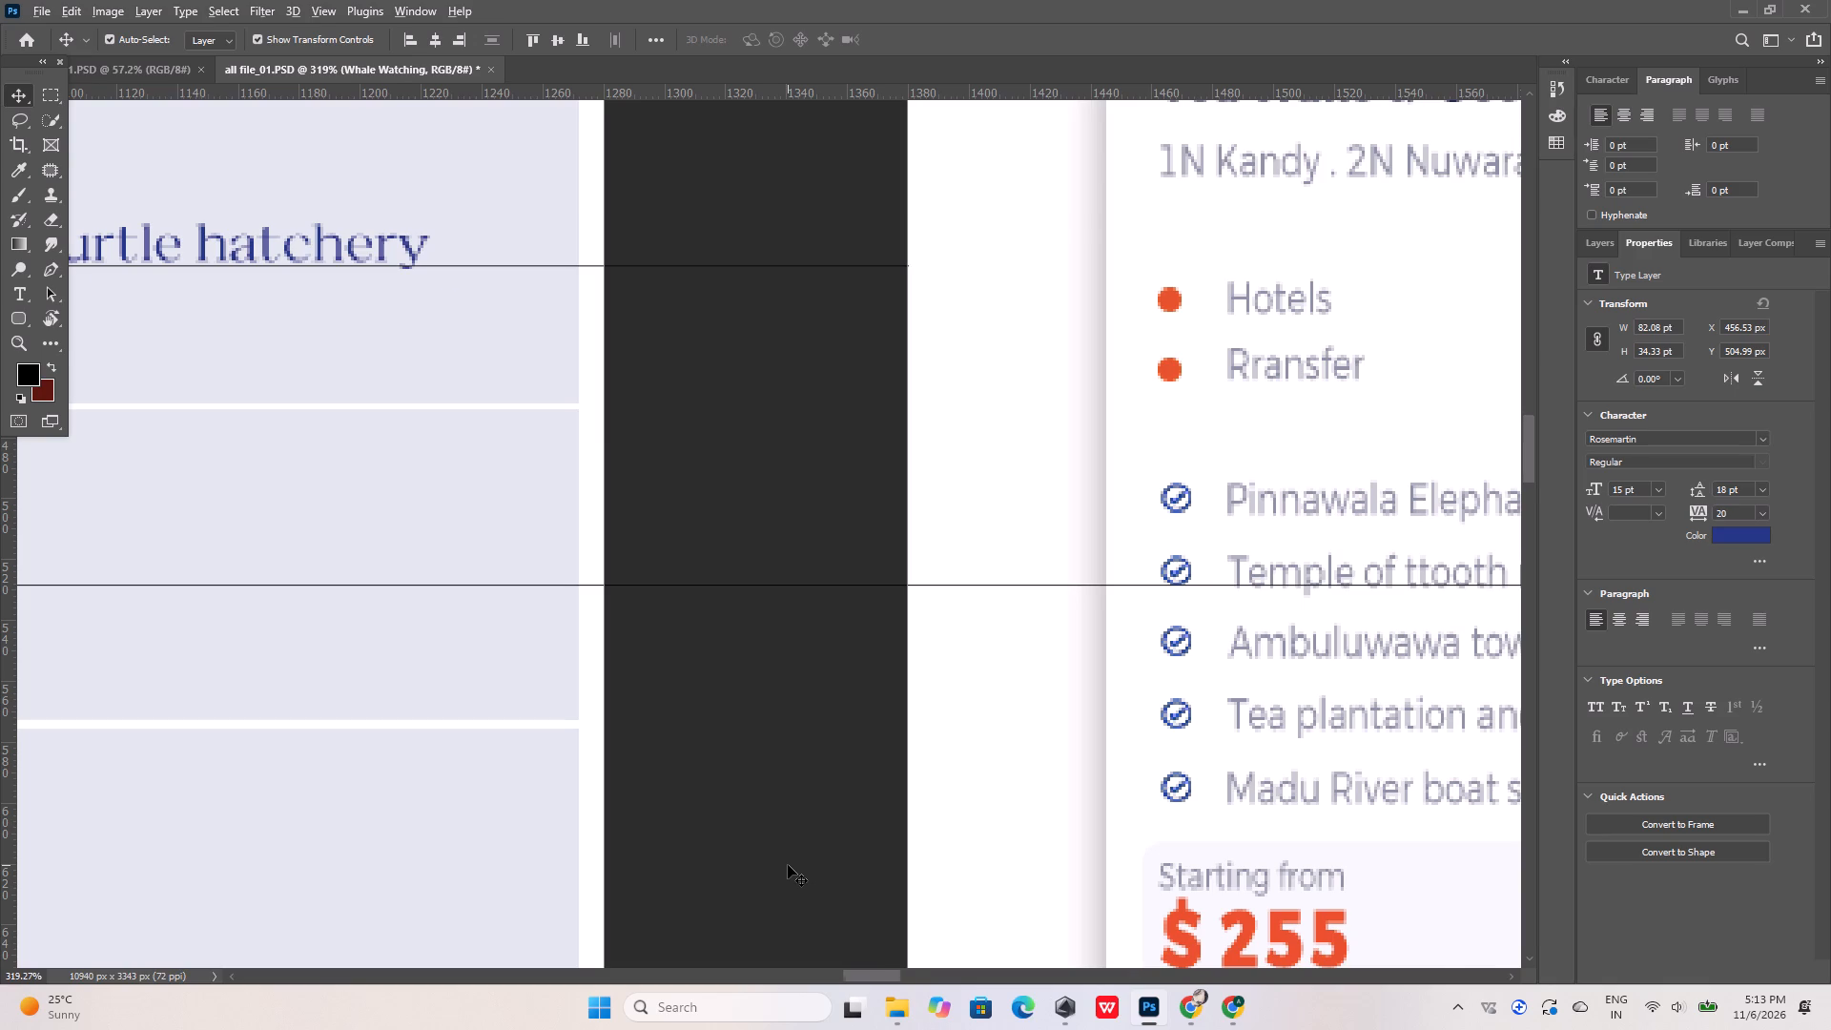
Lower the fourth-row horizontal guide to the Ambuluwawa tower baseline, about Y 552 px, to check alignment across artboard 37's cards.
scroll(788, 865, "down", 15, "alt")
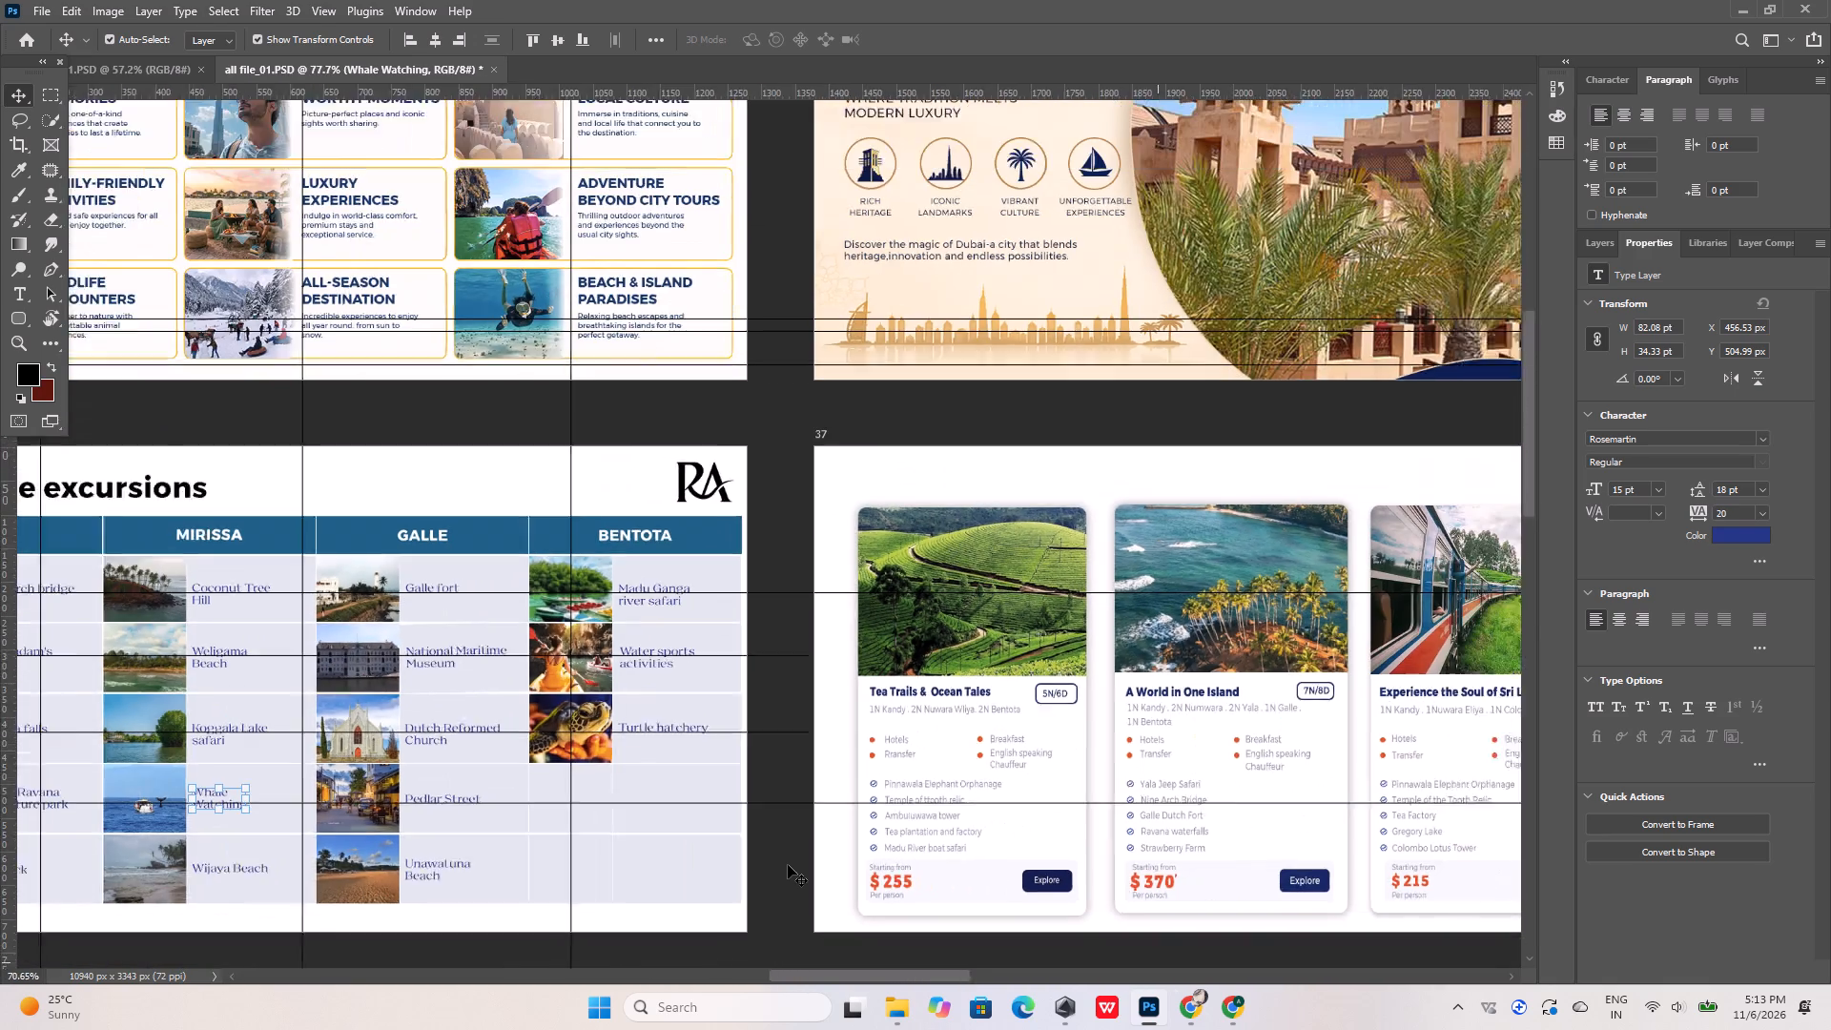
scroll(788, 865, "down", 3, "alt")
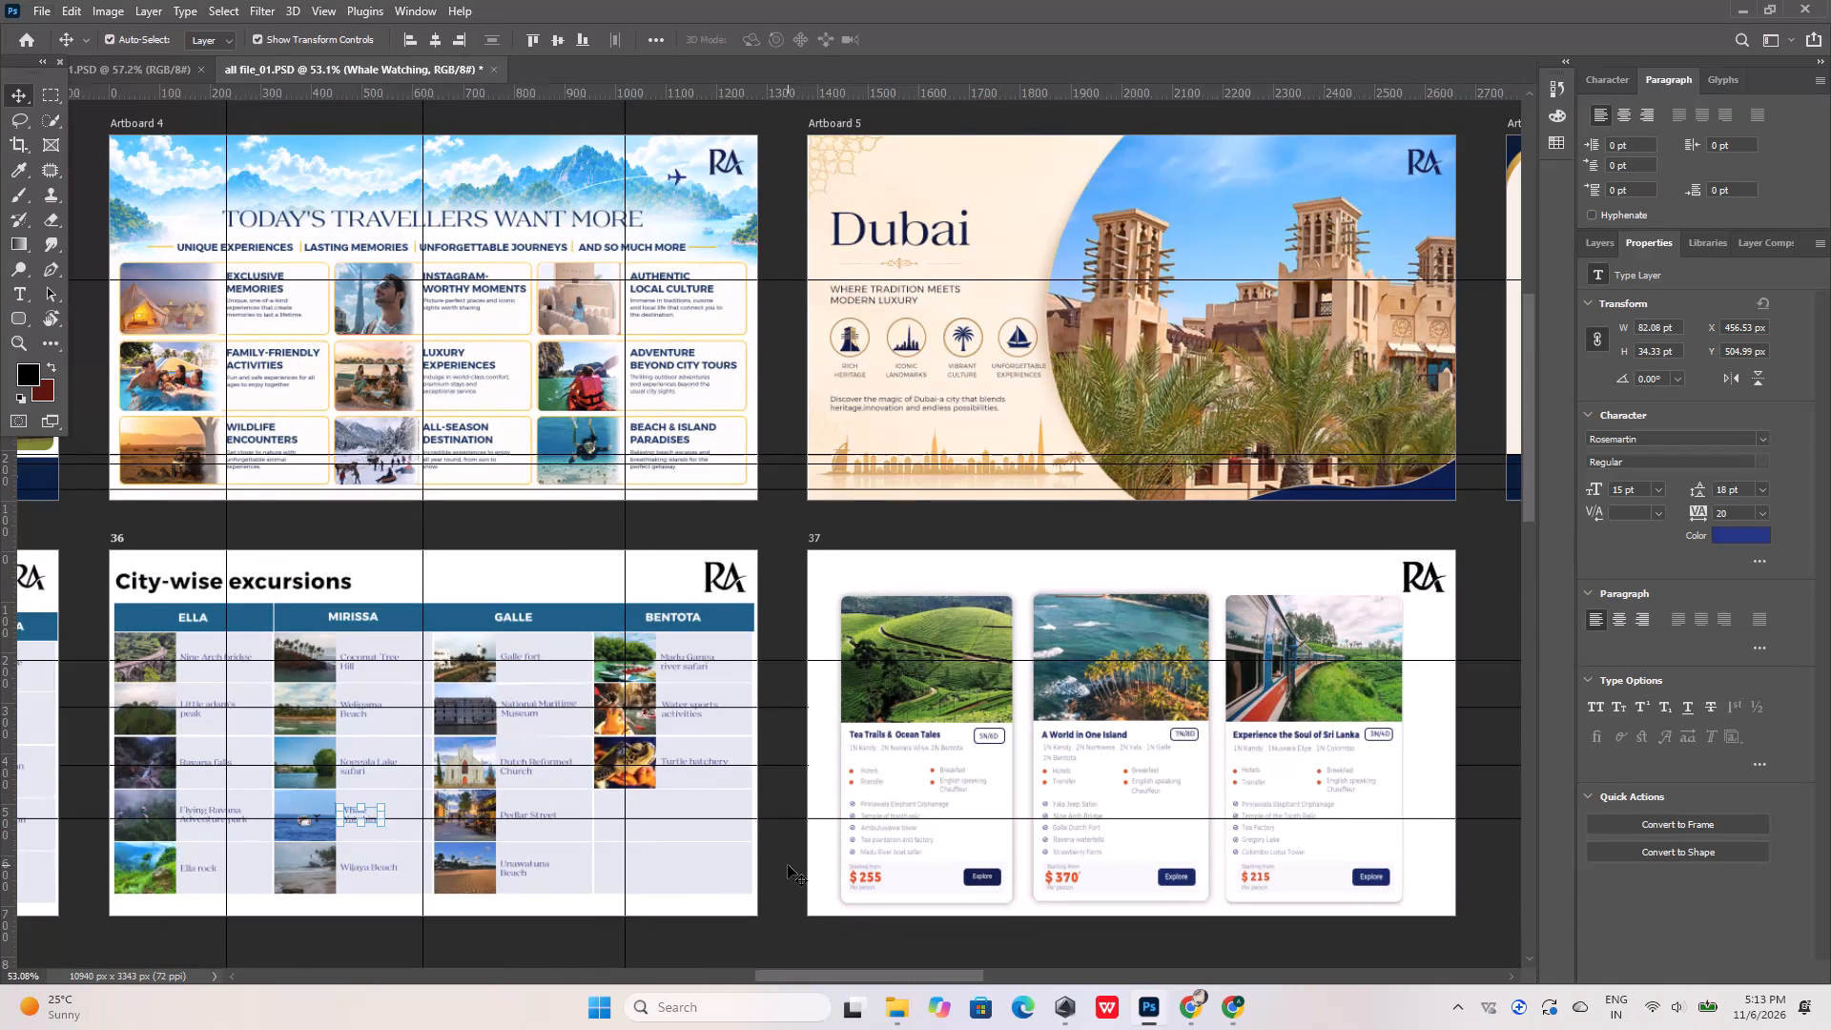
scroll(788, 865, "down", 4, "alt")
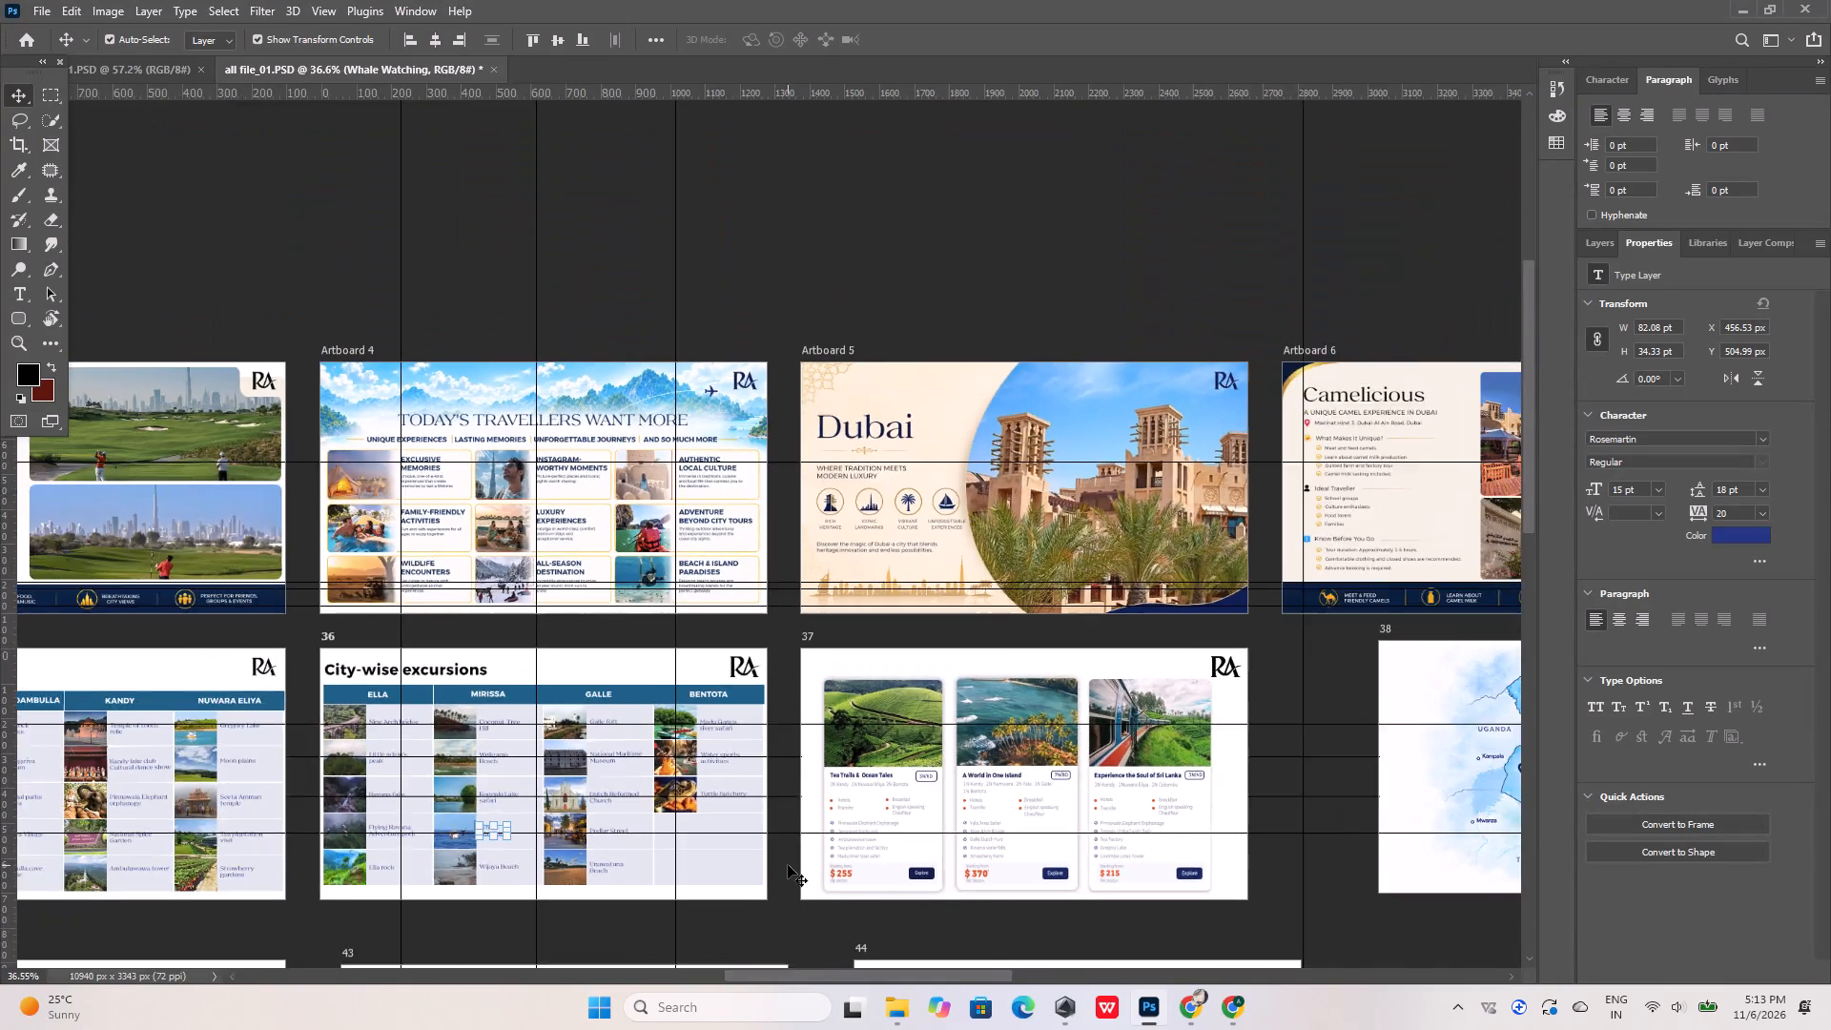
scroll(788, 865, "down", 8, "alt")
scroll(1045, 831, "up", 11, "alt")
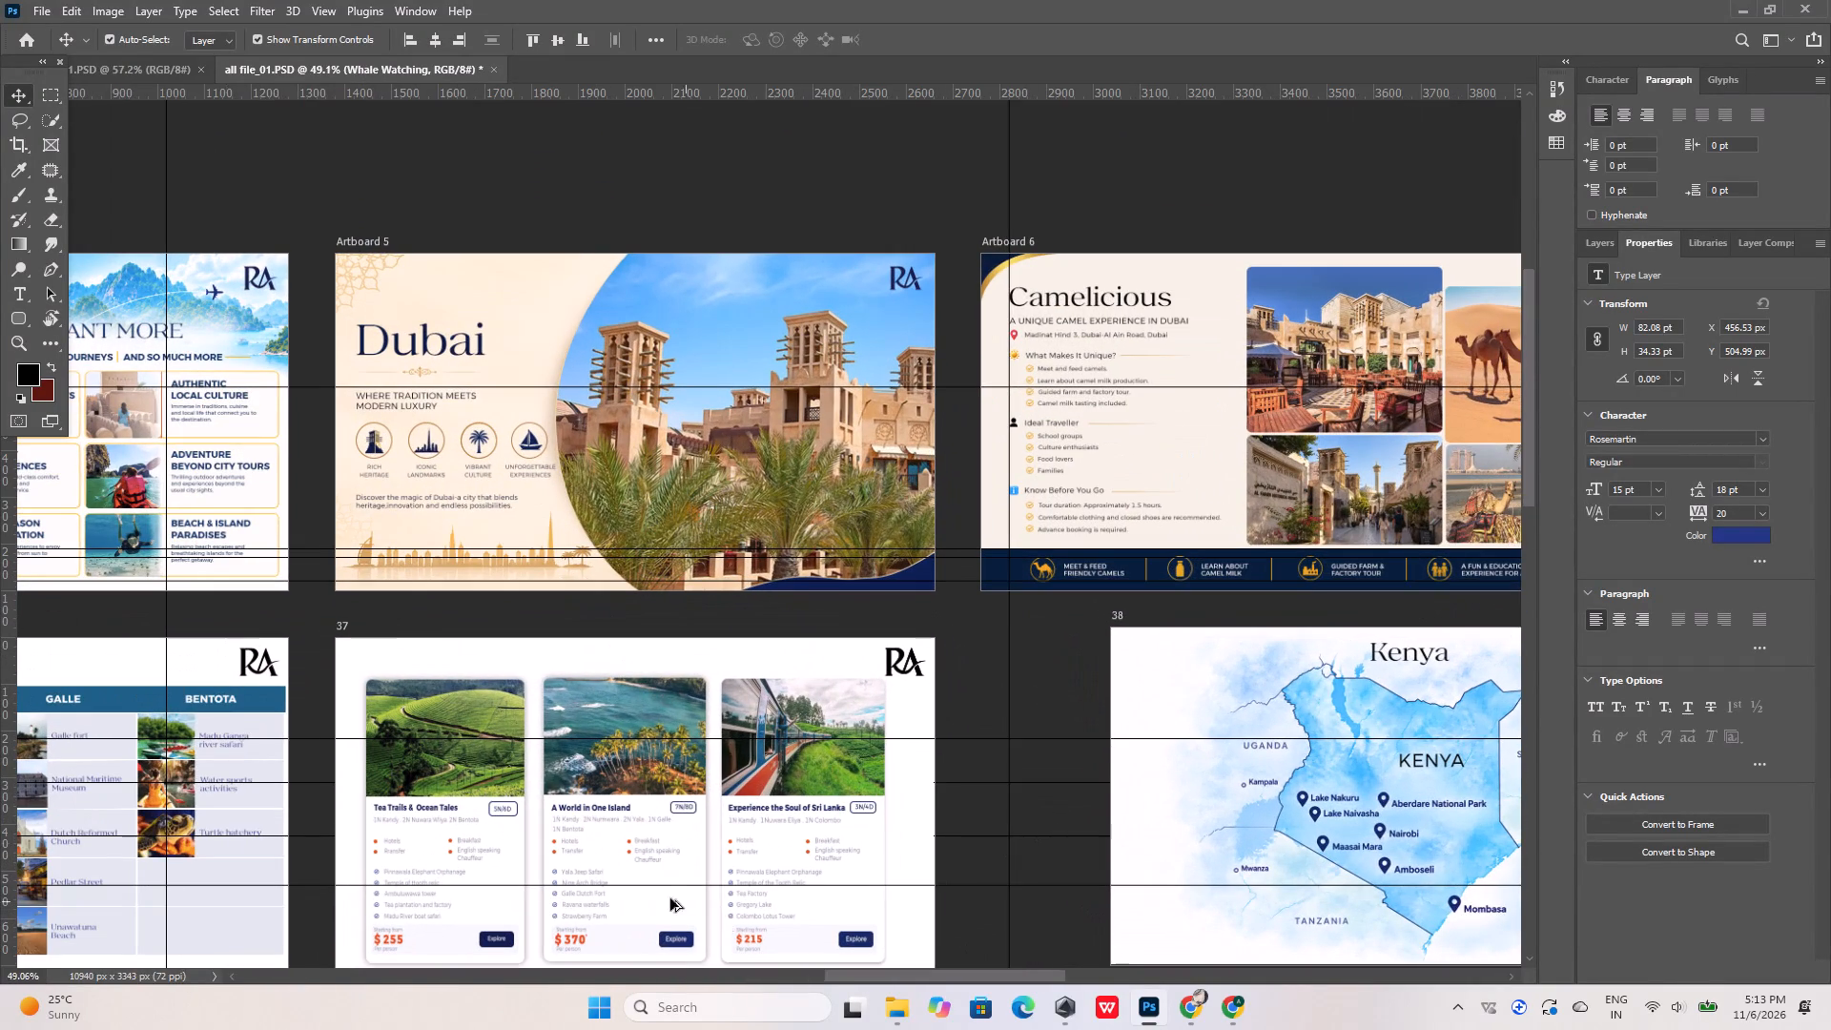
scroll(620, 896, "up", 5, "alt")
scroll(535, 894, "up", 12, "alt")
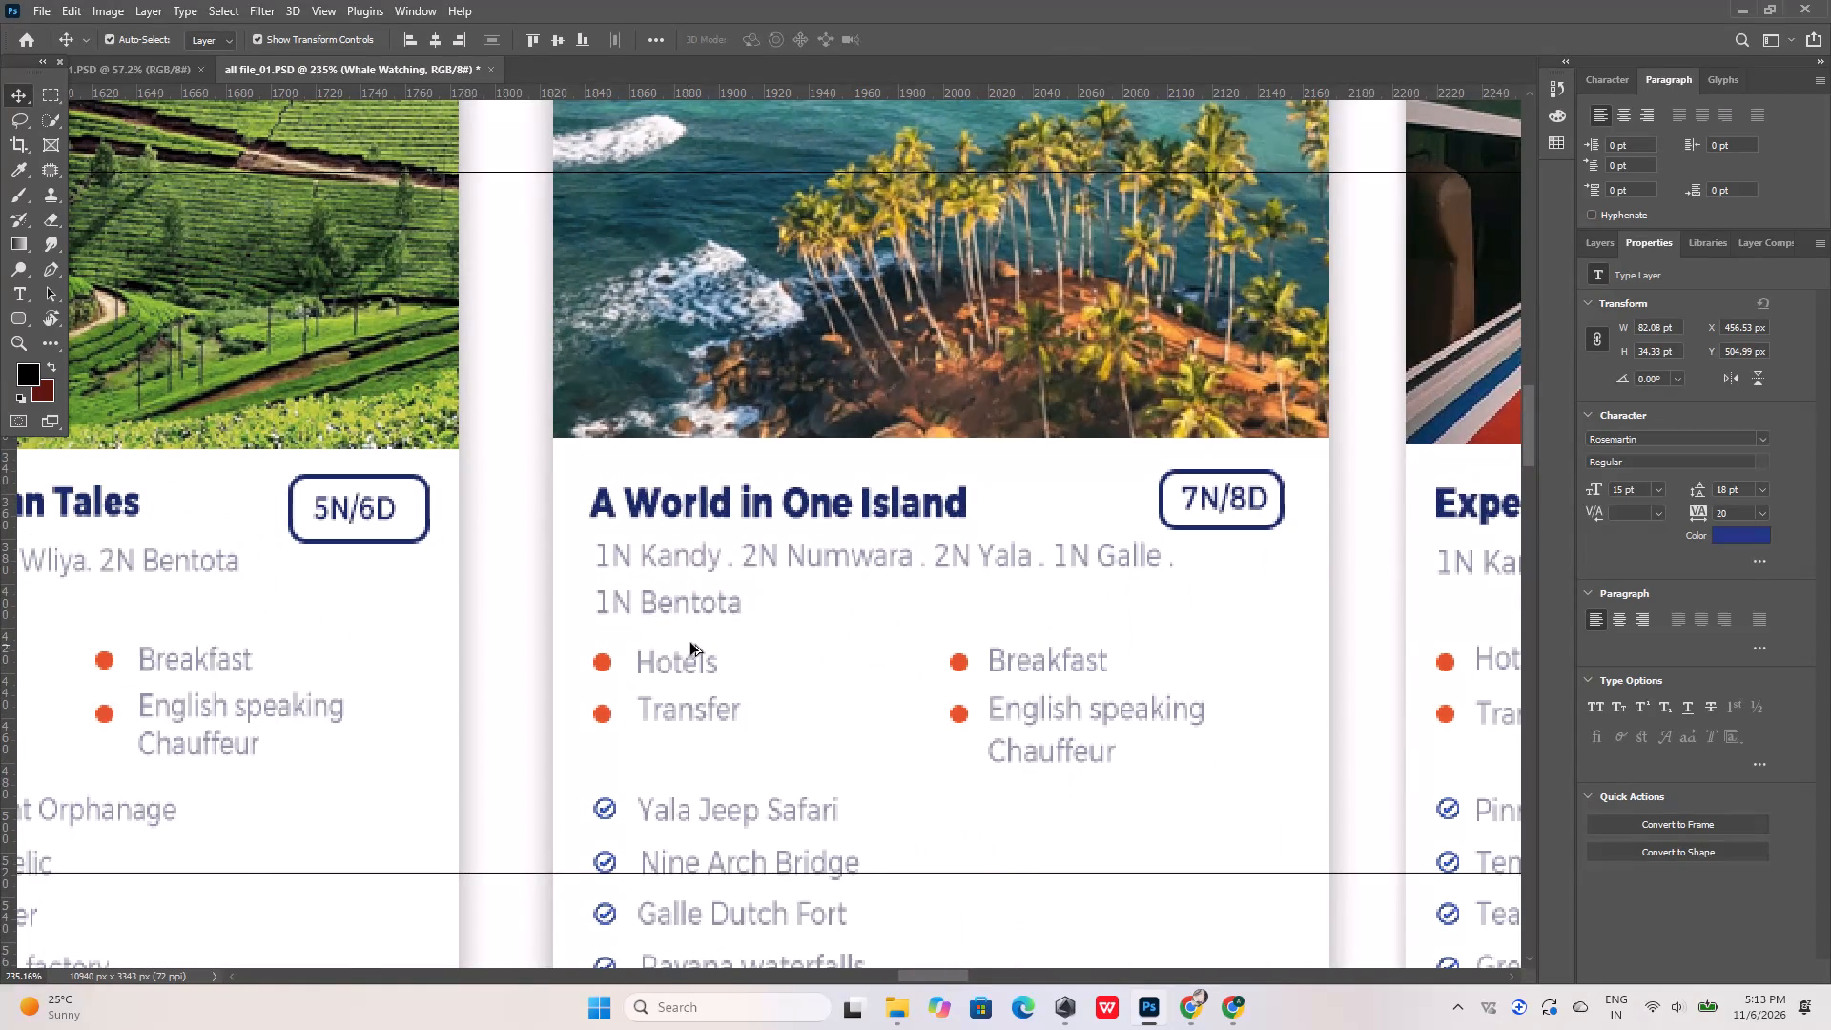
scroll(690, 643, "down", 8, "alt")
scroll(415, 764, "up", 9, "alt")
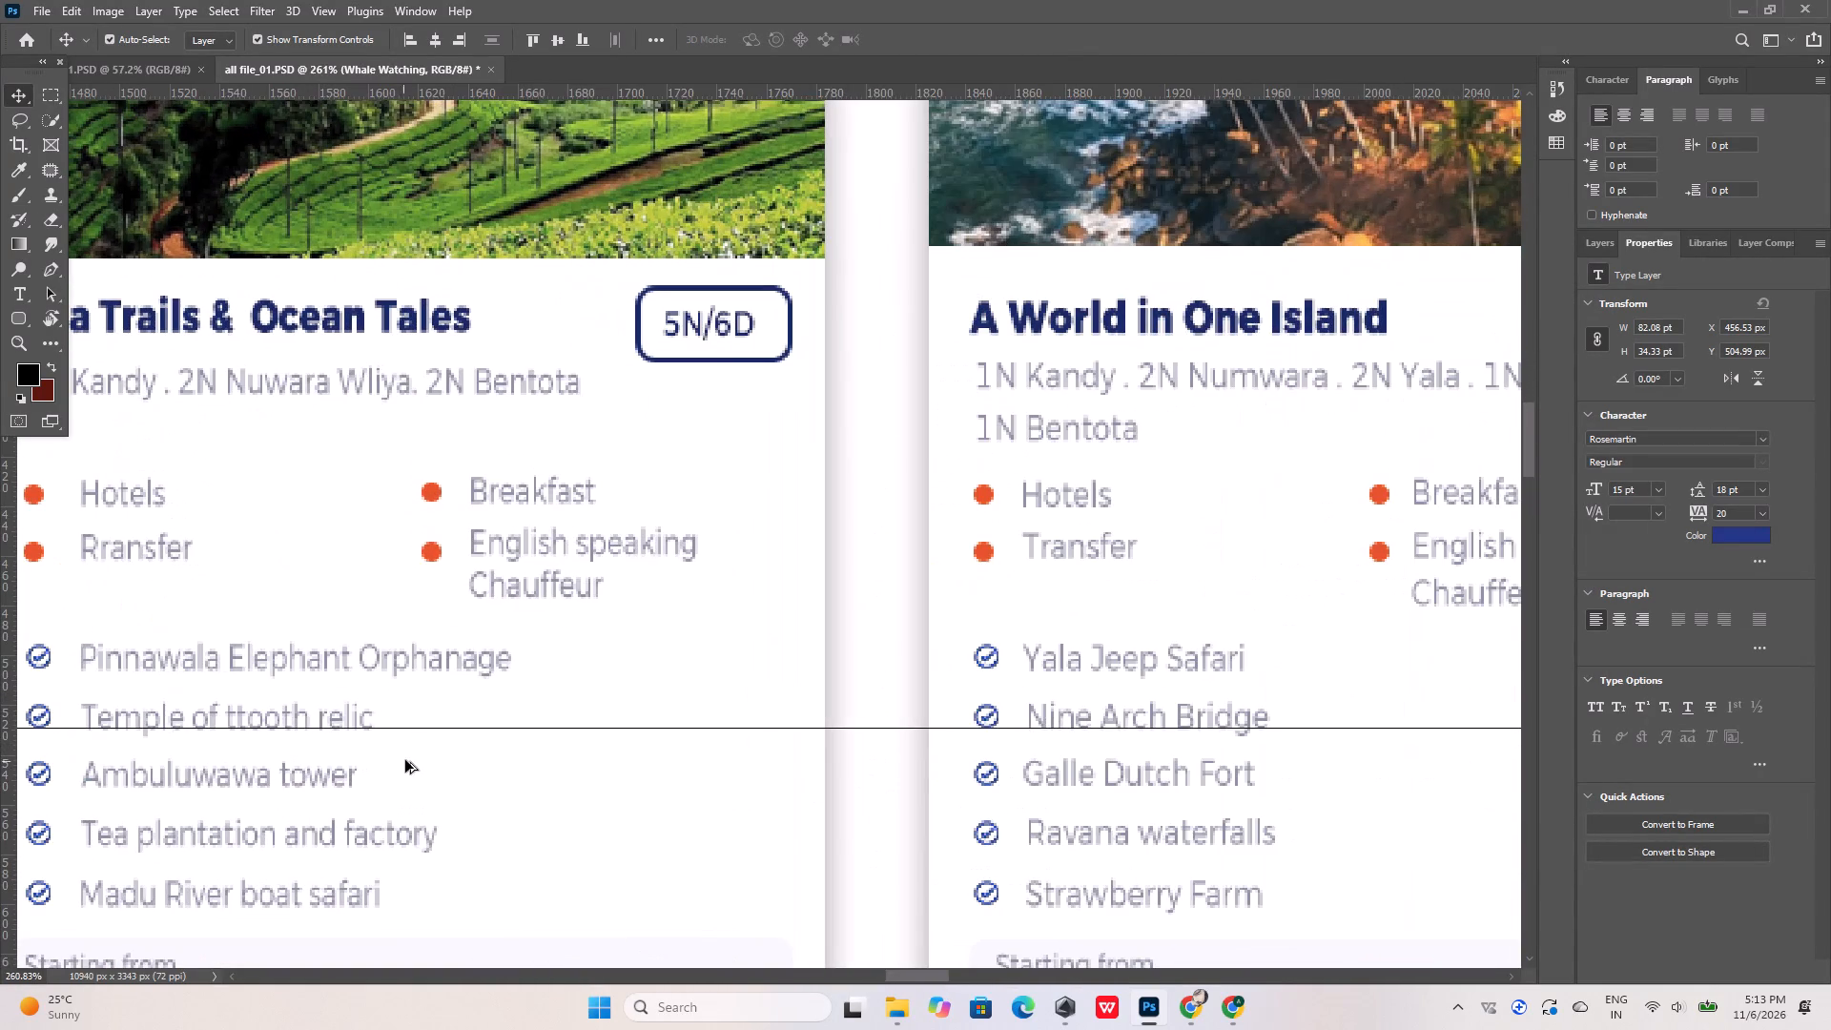
left_click_drag(451, 730, 452, 786)
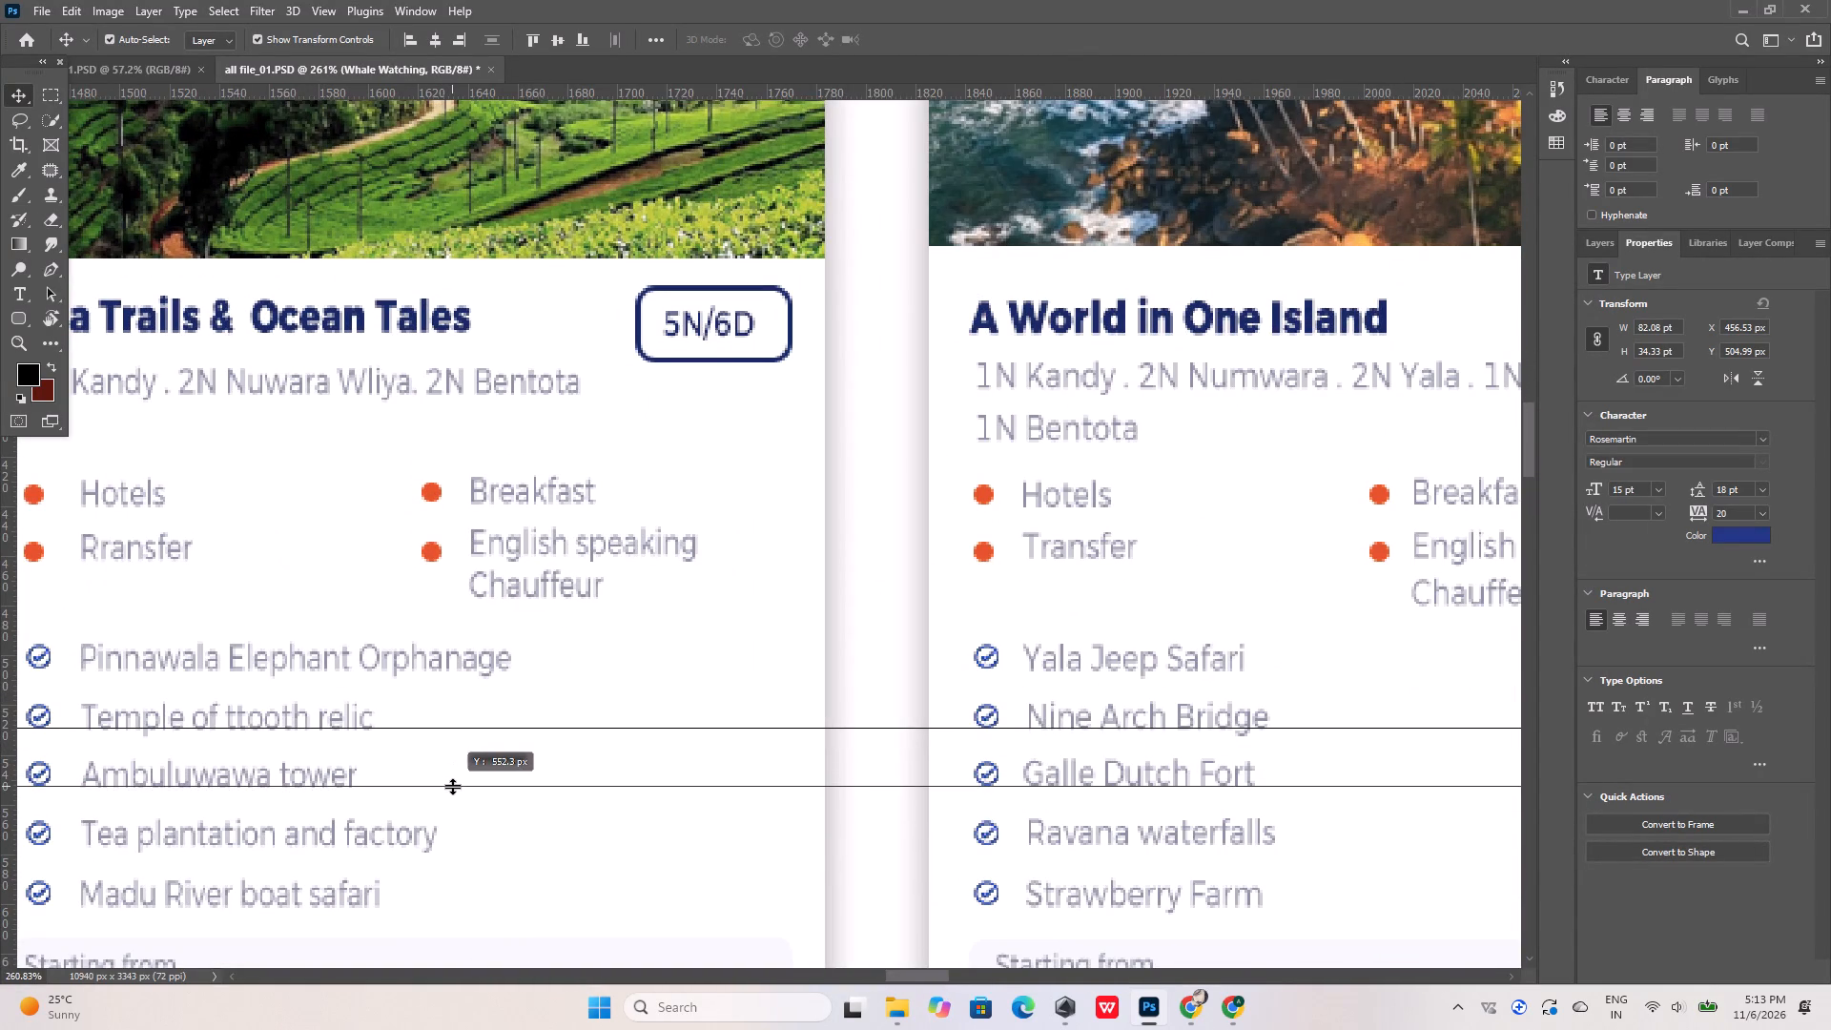
left_click_drag(452, 786, 454, 786)
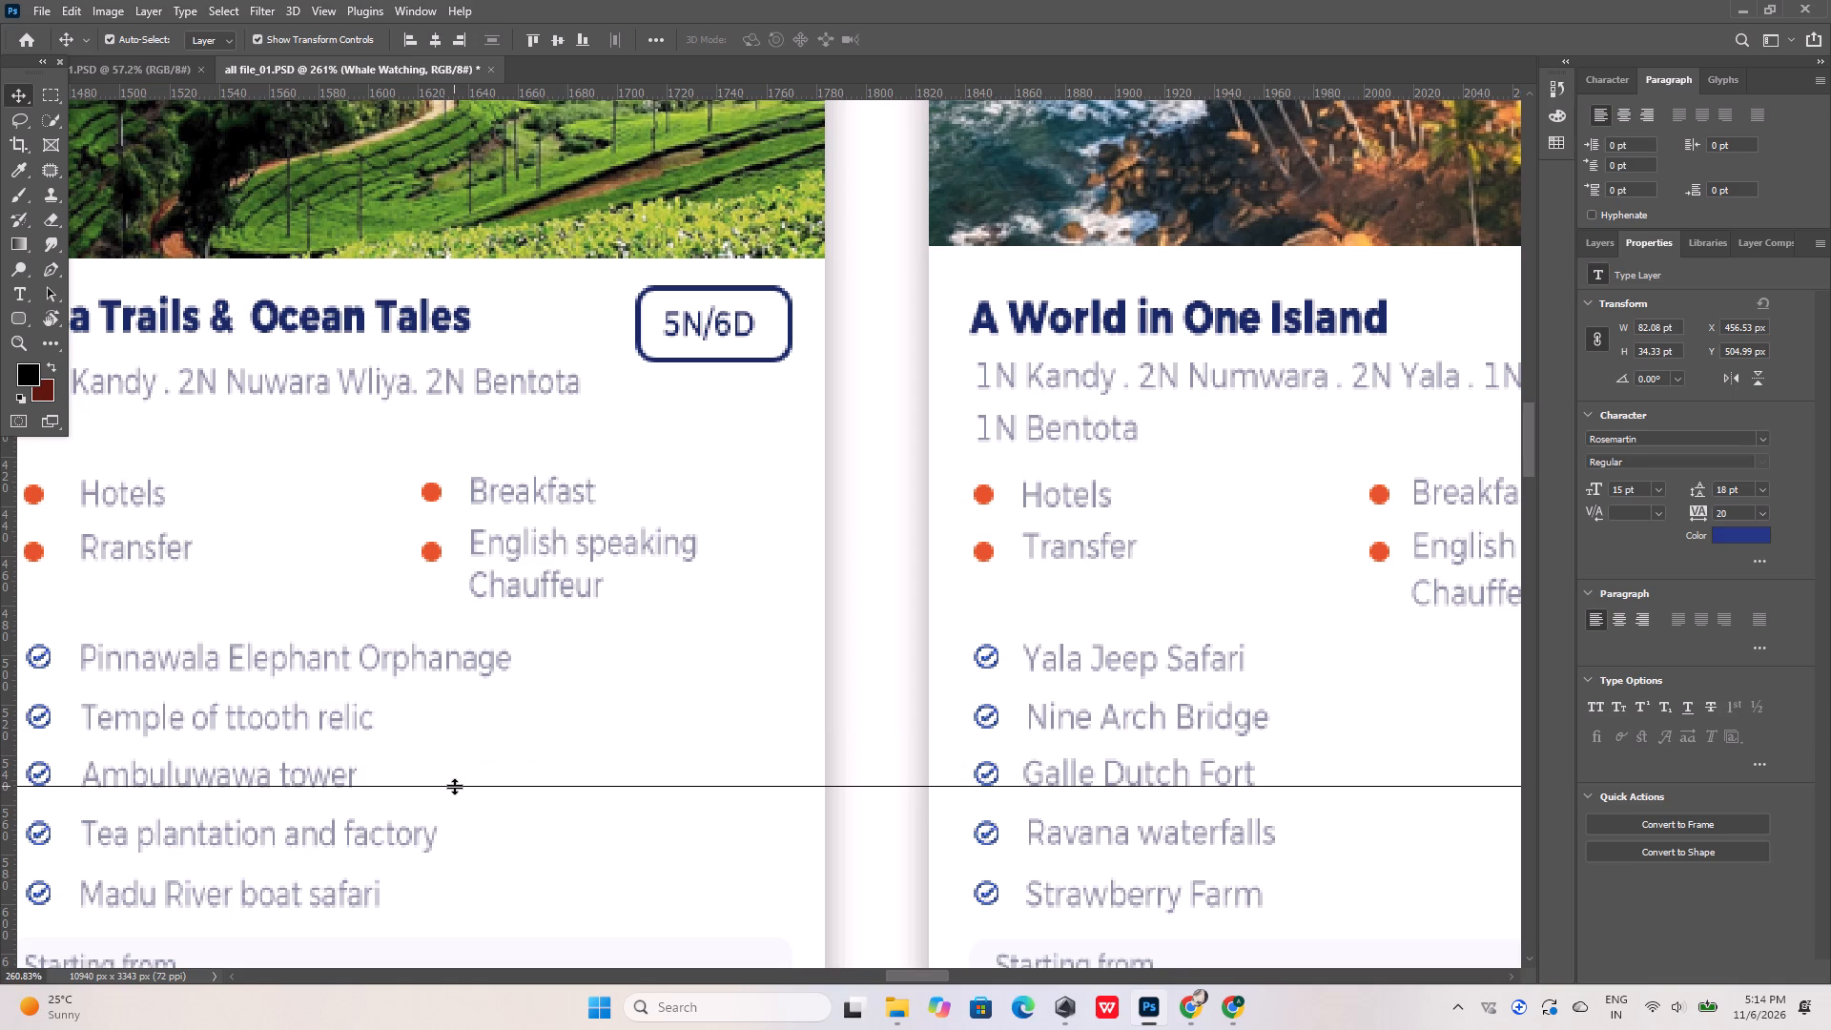
Lower the guide to the Tea plantation and factory baseline, about Y 576 px, and compare it with the Ravana waterfalls line.
left_click_drag(454, 786, 454, 845)
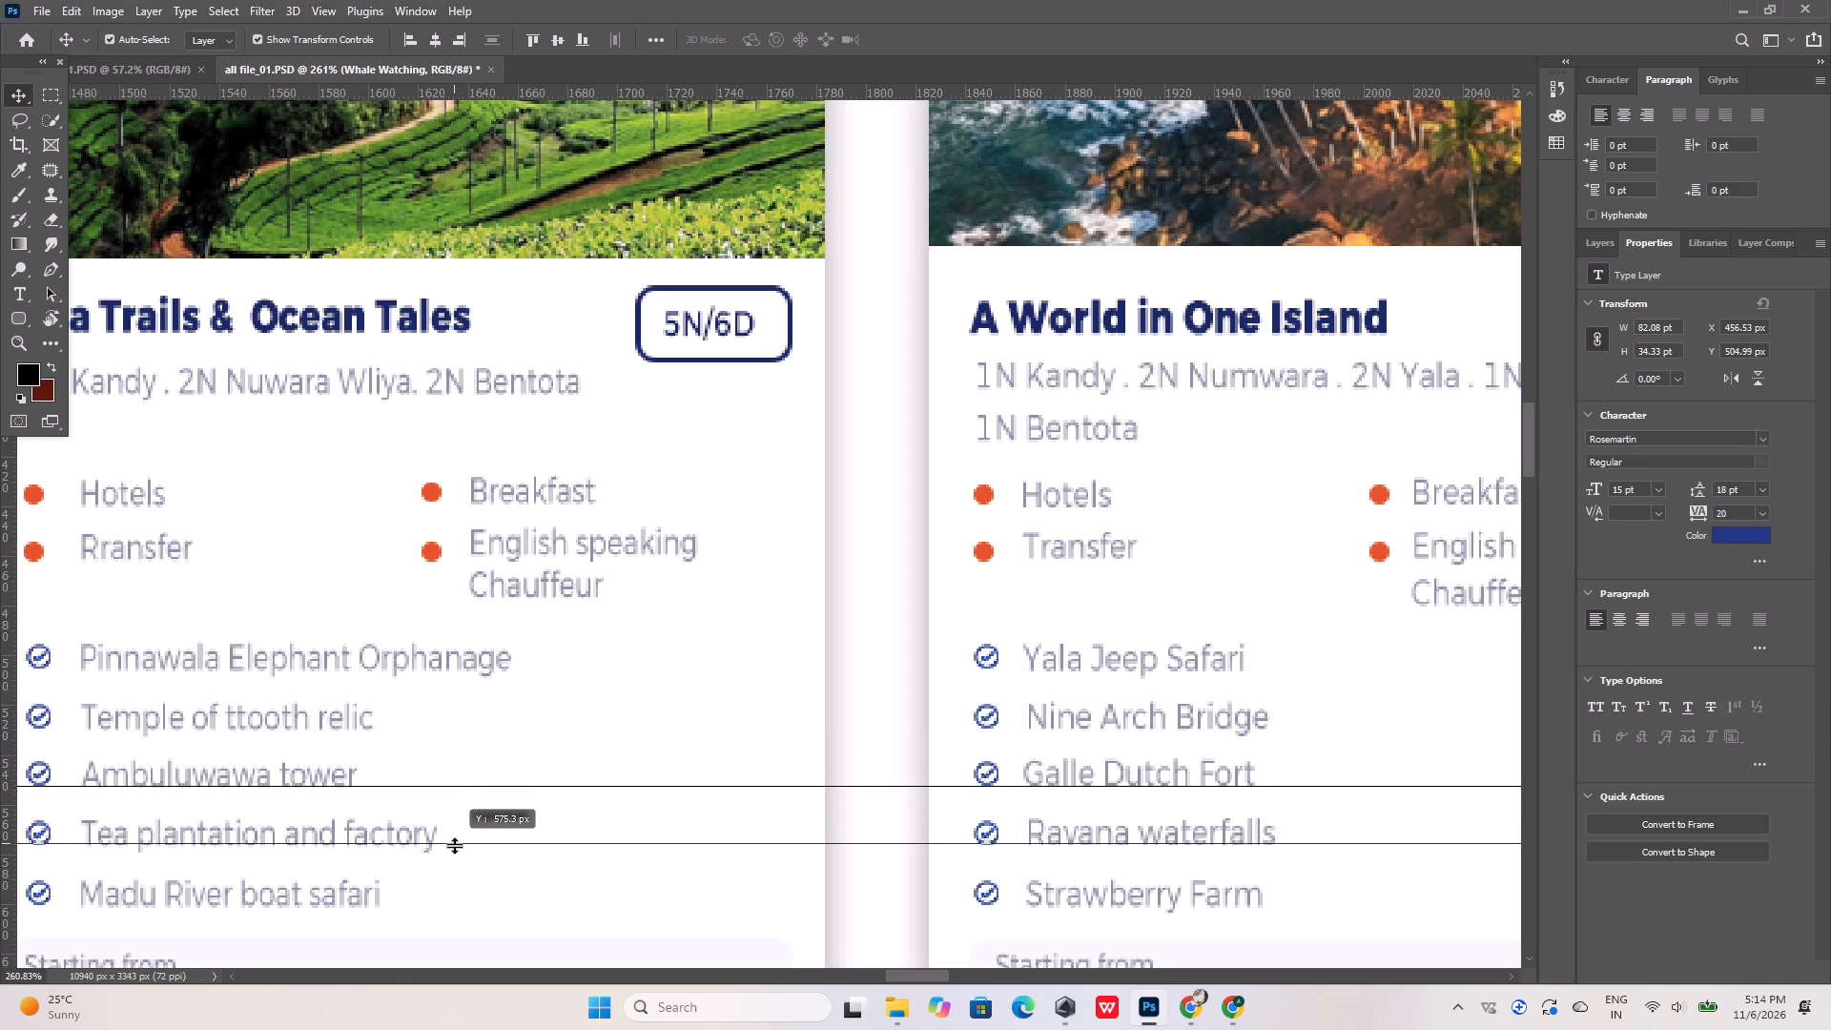
left_click_drag(454, 845, 454, 846)
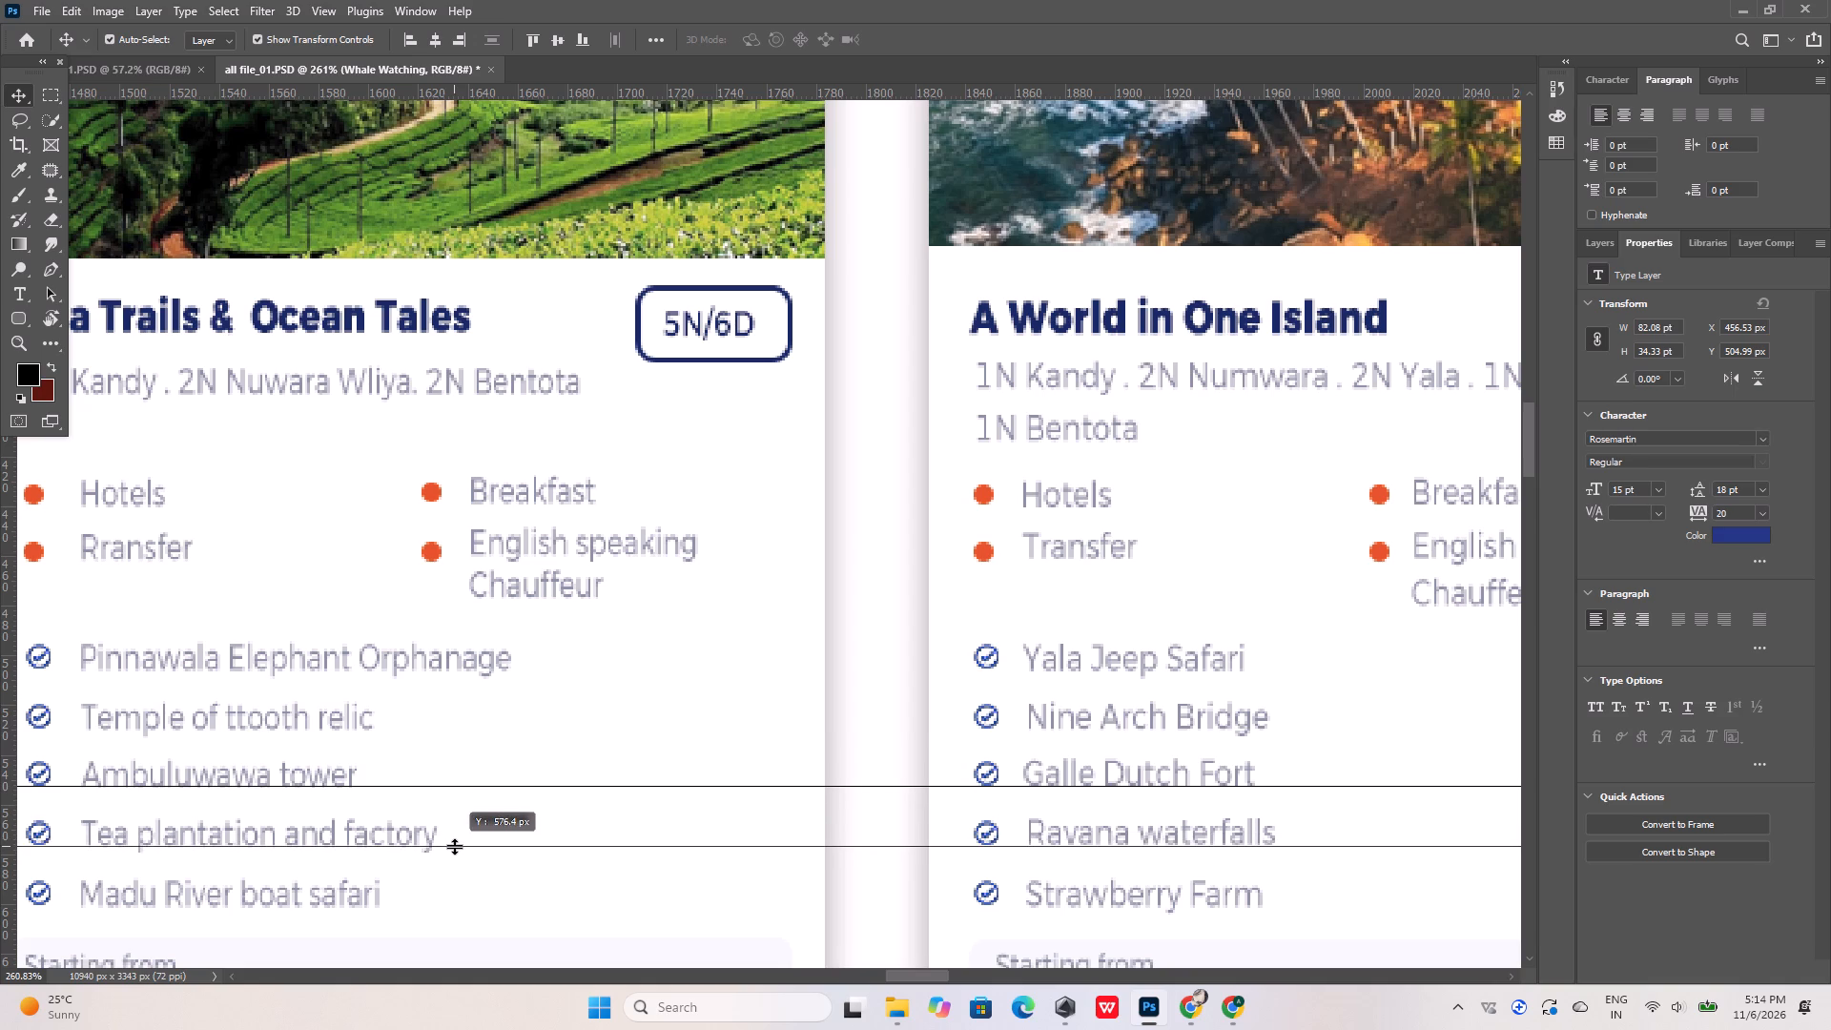
left_click_drag(454, 846, 457, 849)
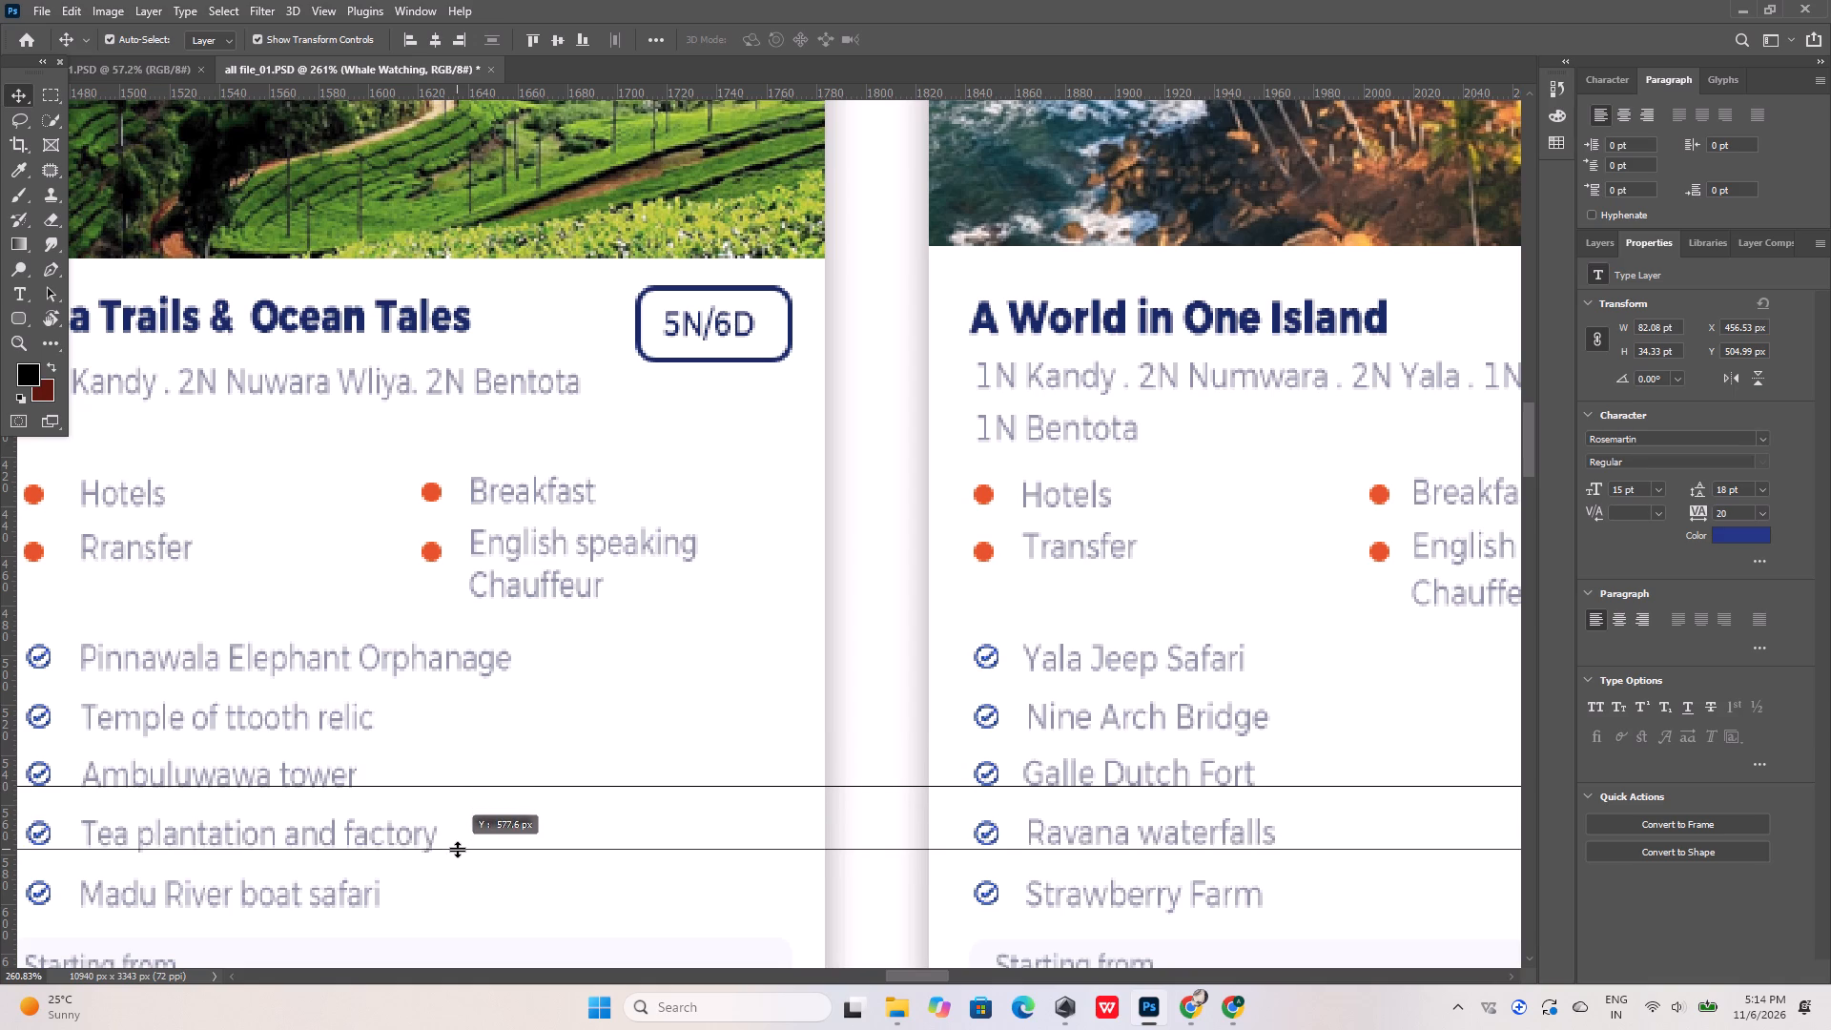
left_click_drag(457, 849, 457, 845)
scroll(398, 845, "up", 12, "alt")
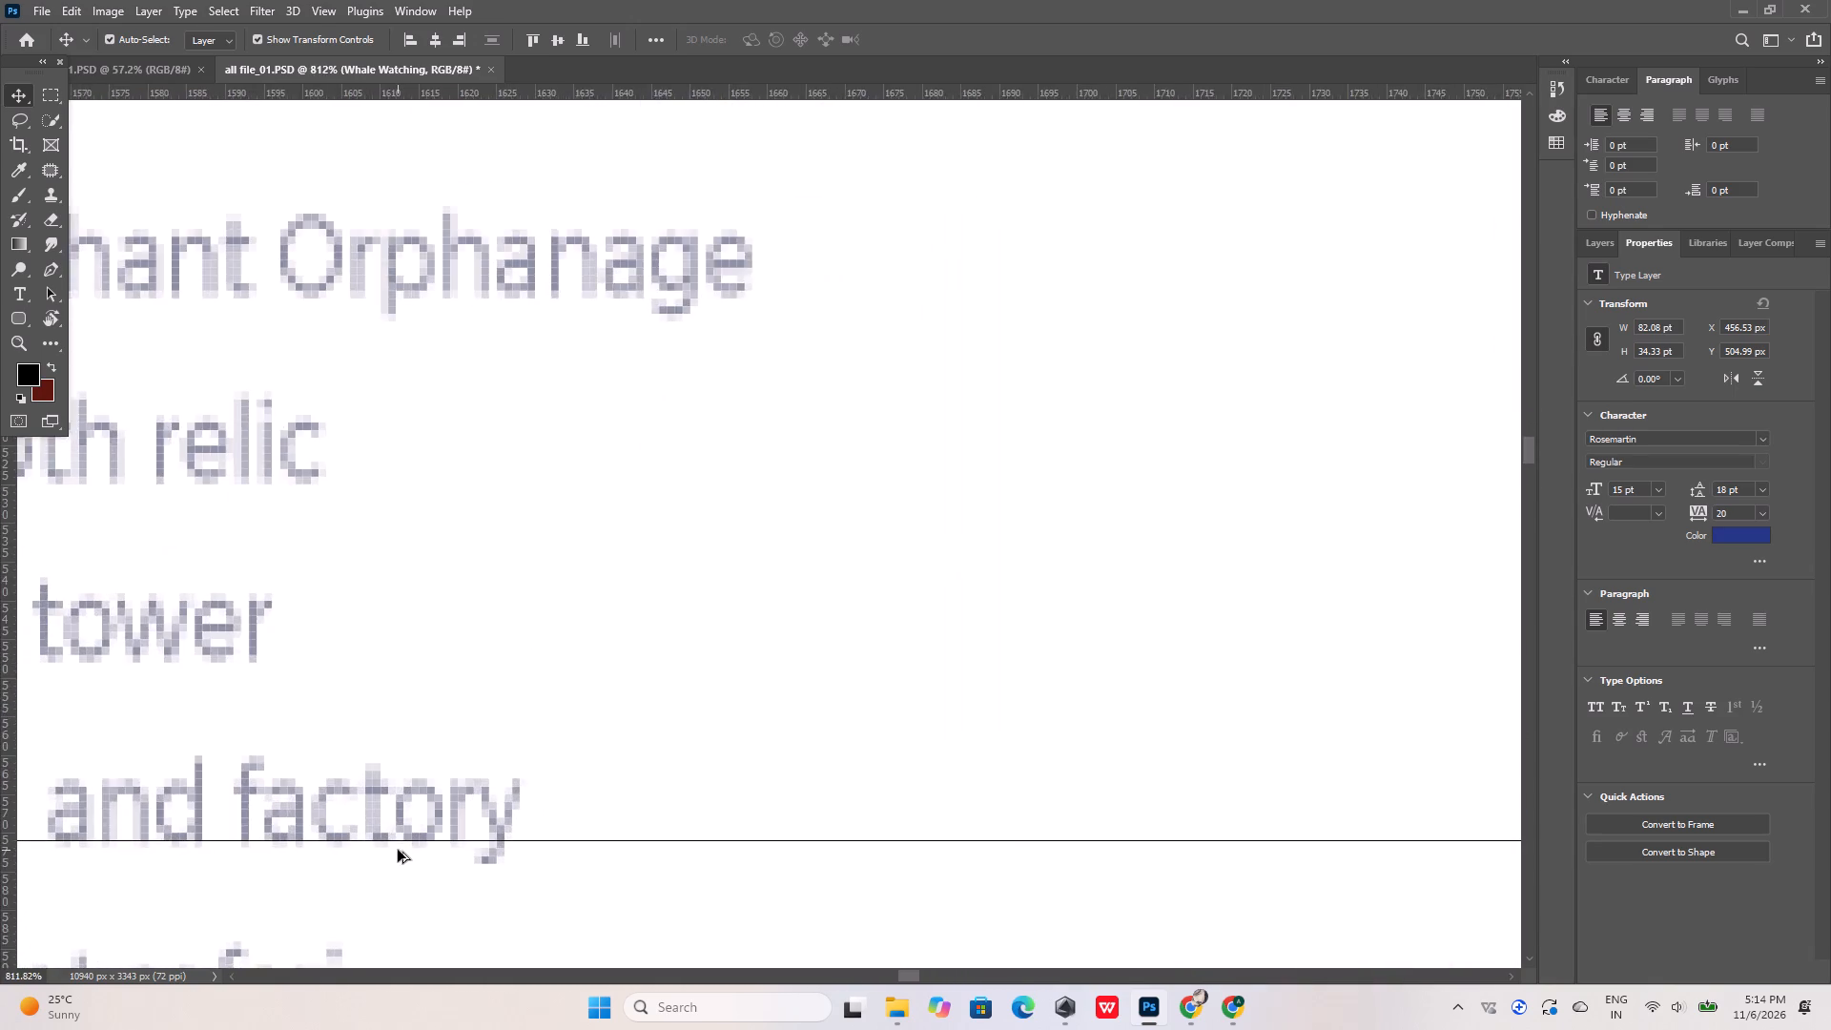
scroll(398, 850, "down", 11, "alt")
scroll(1040, 848, "up", 5, "alt")
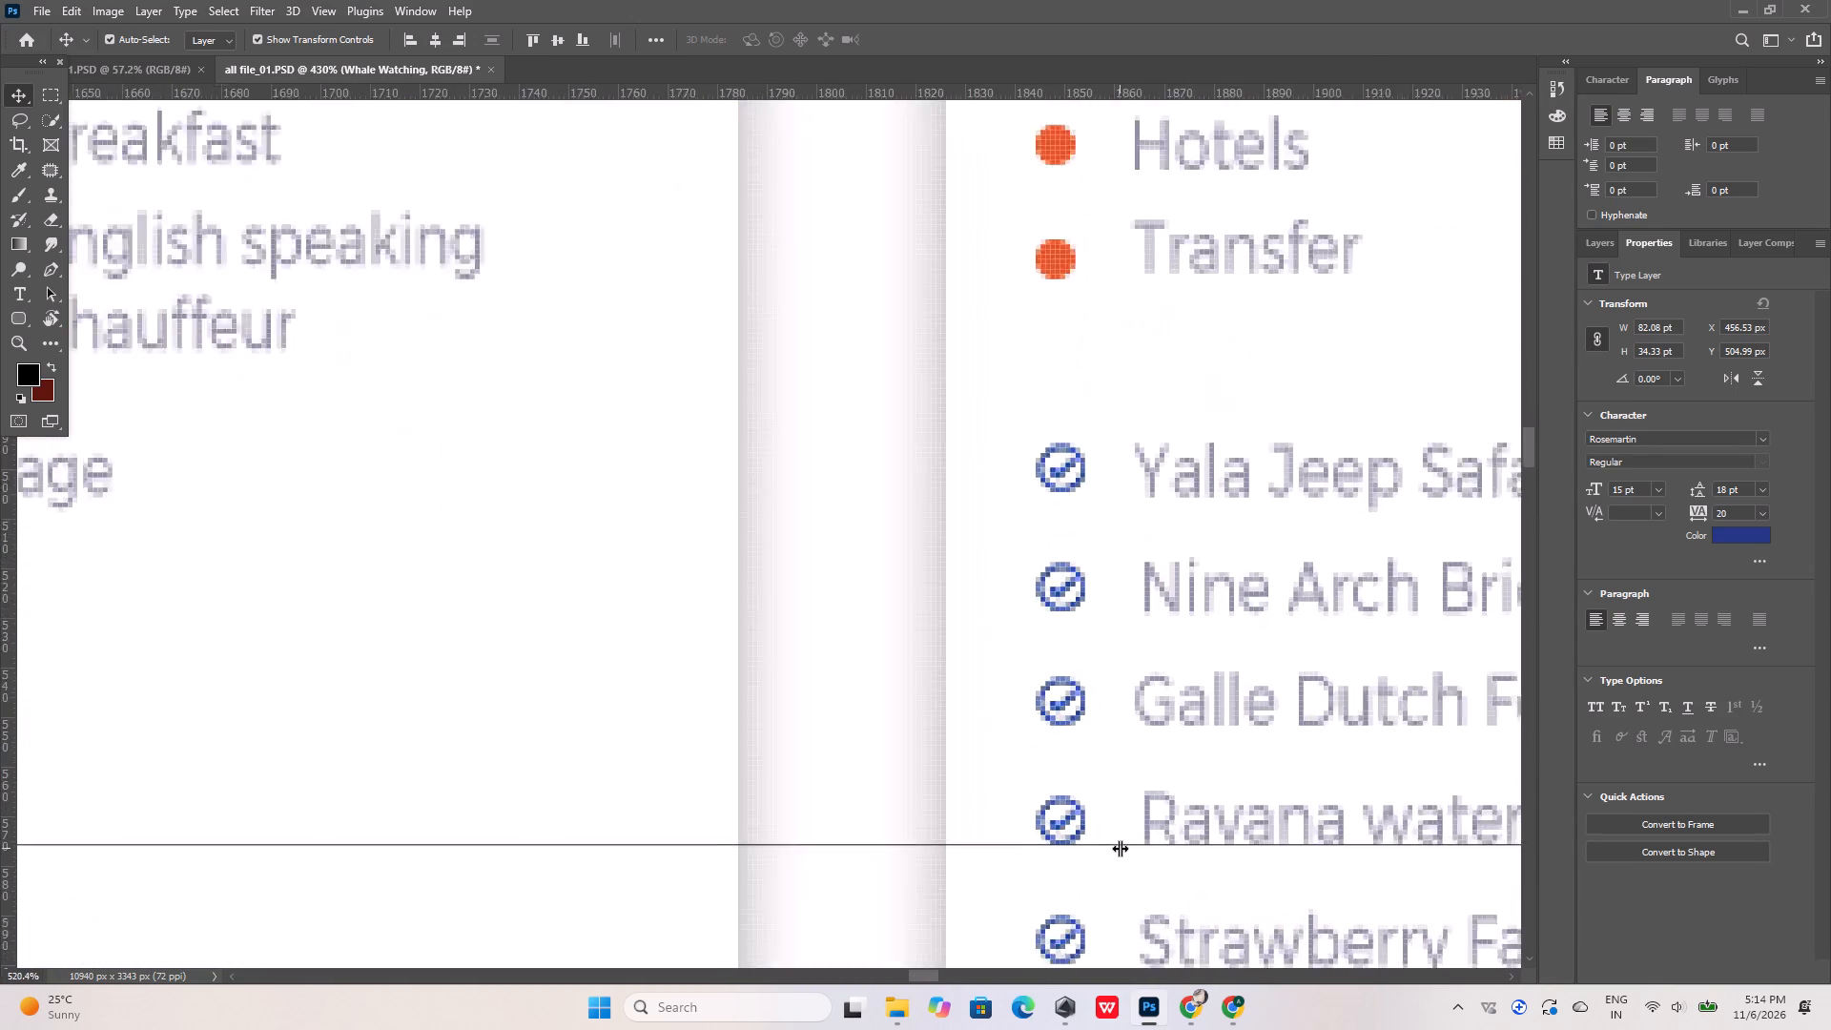
scroll(1120, 848, "up", 3, "alt")
scroll(1120, 848, "down", 8, "alt")
scroll(987, 745, "down", 8, "alt")
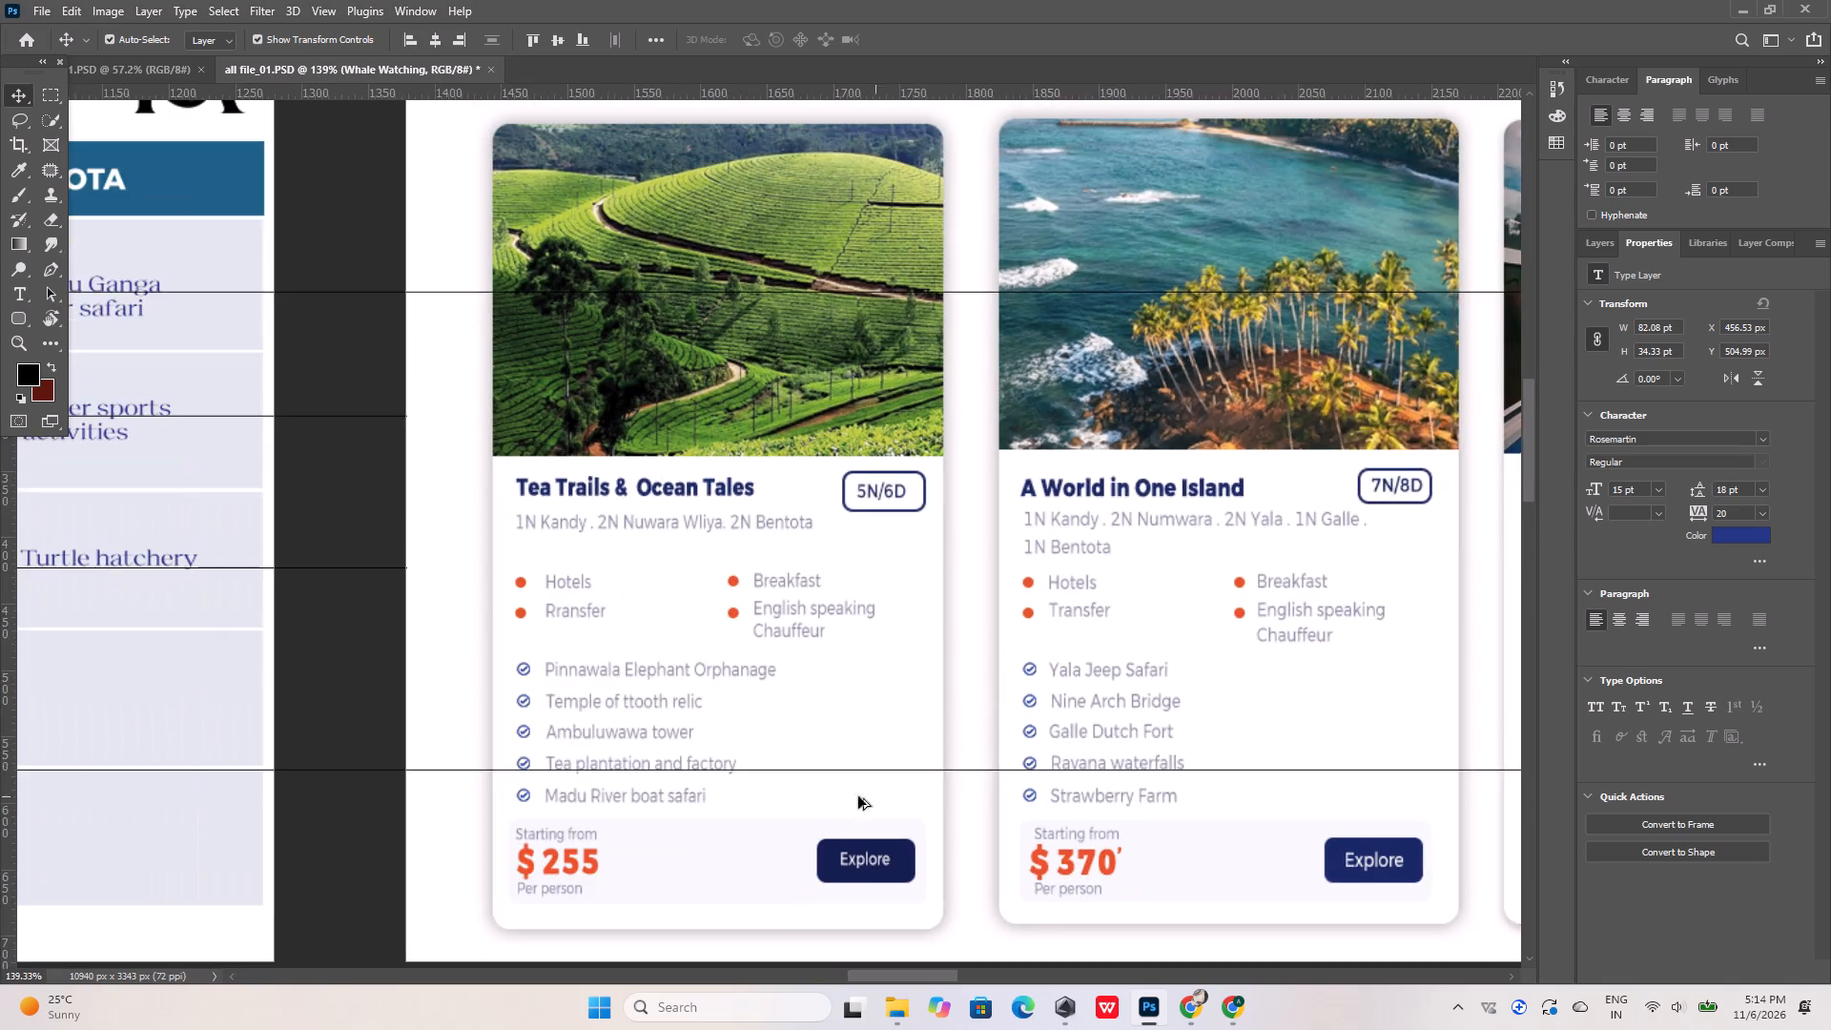
scroll(756, 796, "up", 9, "alt")
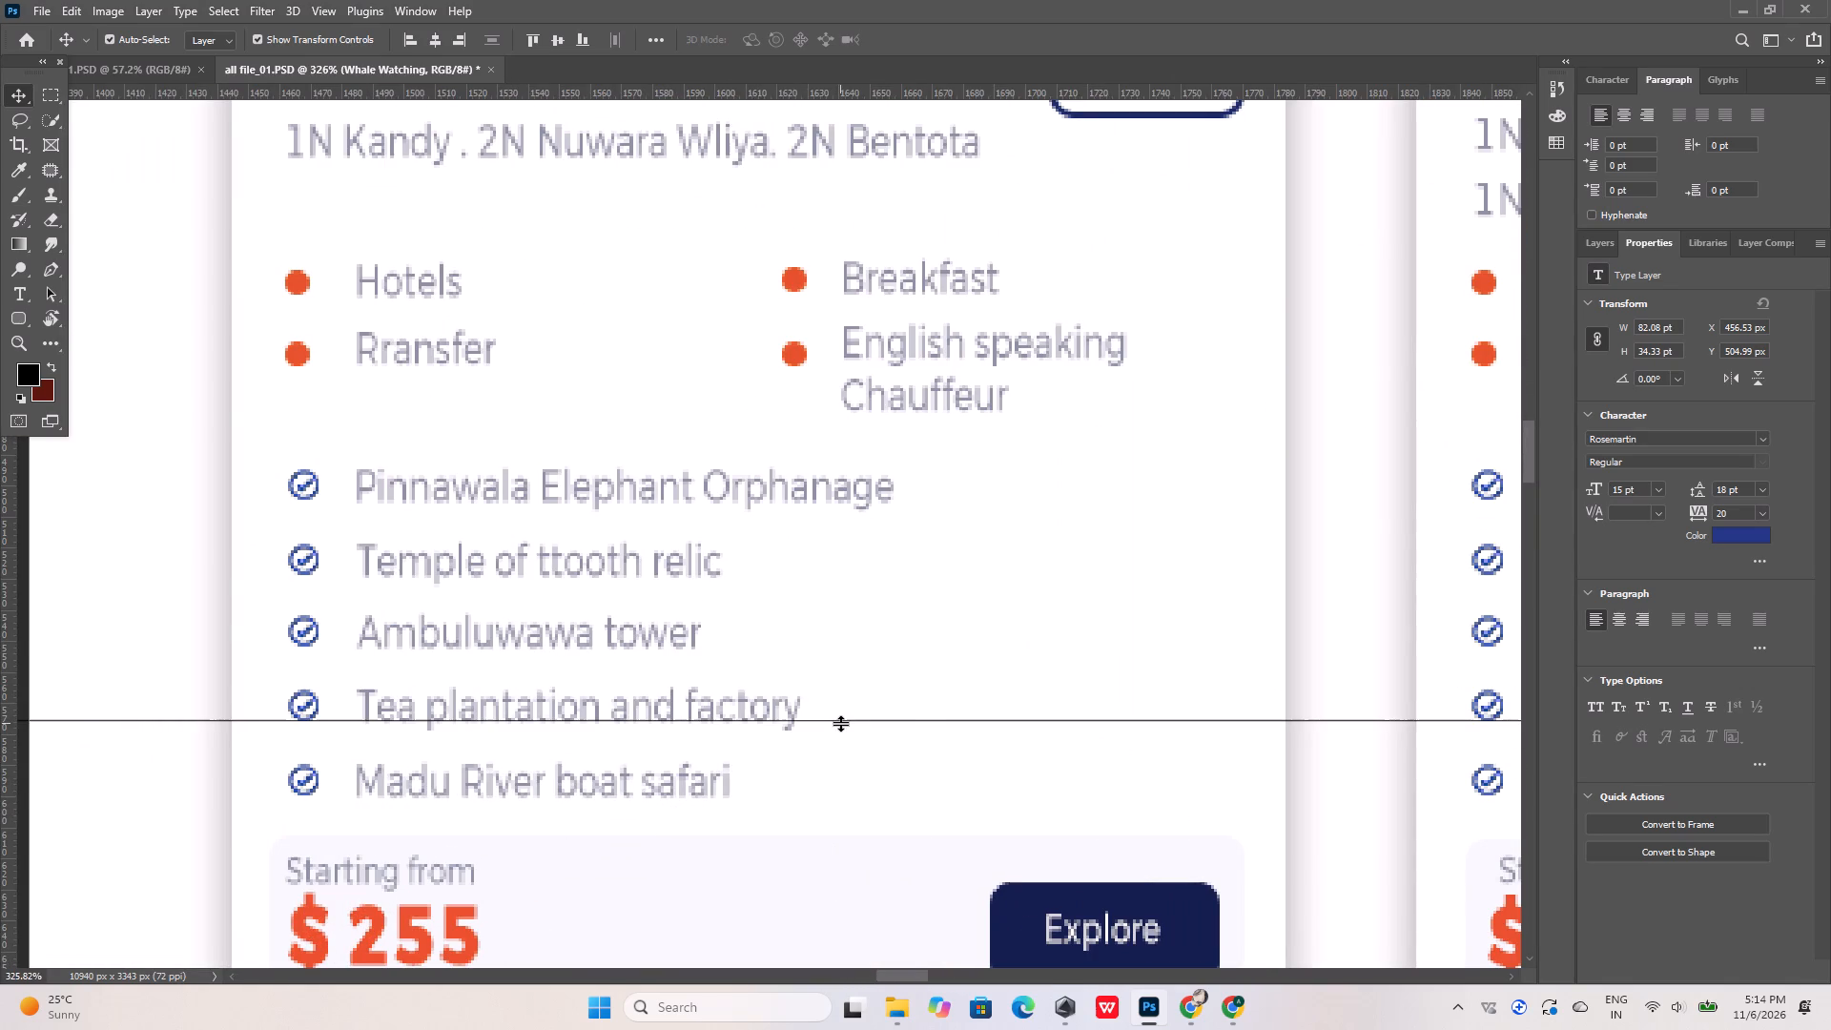
Lower the guide to the Madu River boat safari baseline, about Y 601 px, and compare the last list line across all three cards.
left_click_drag(840, 723, 836, 799)
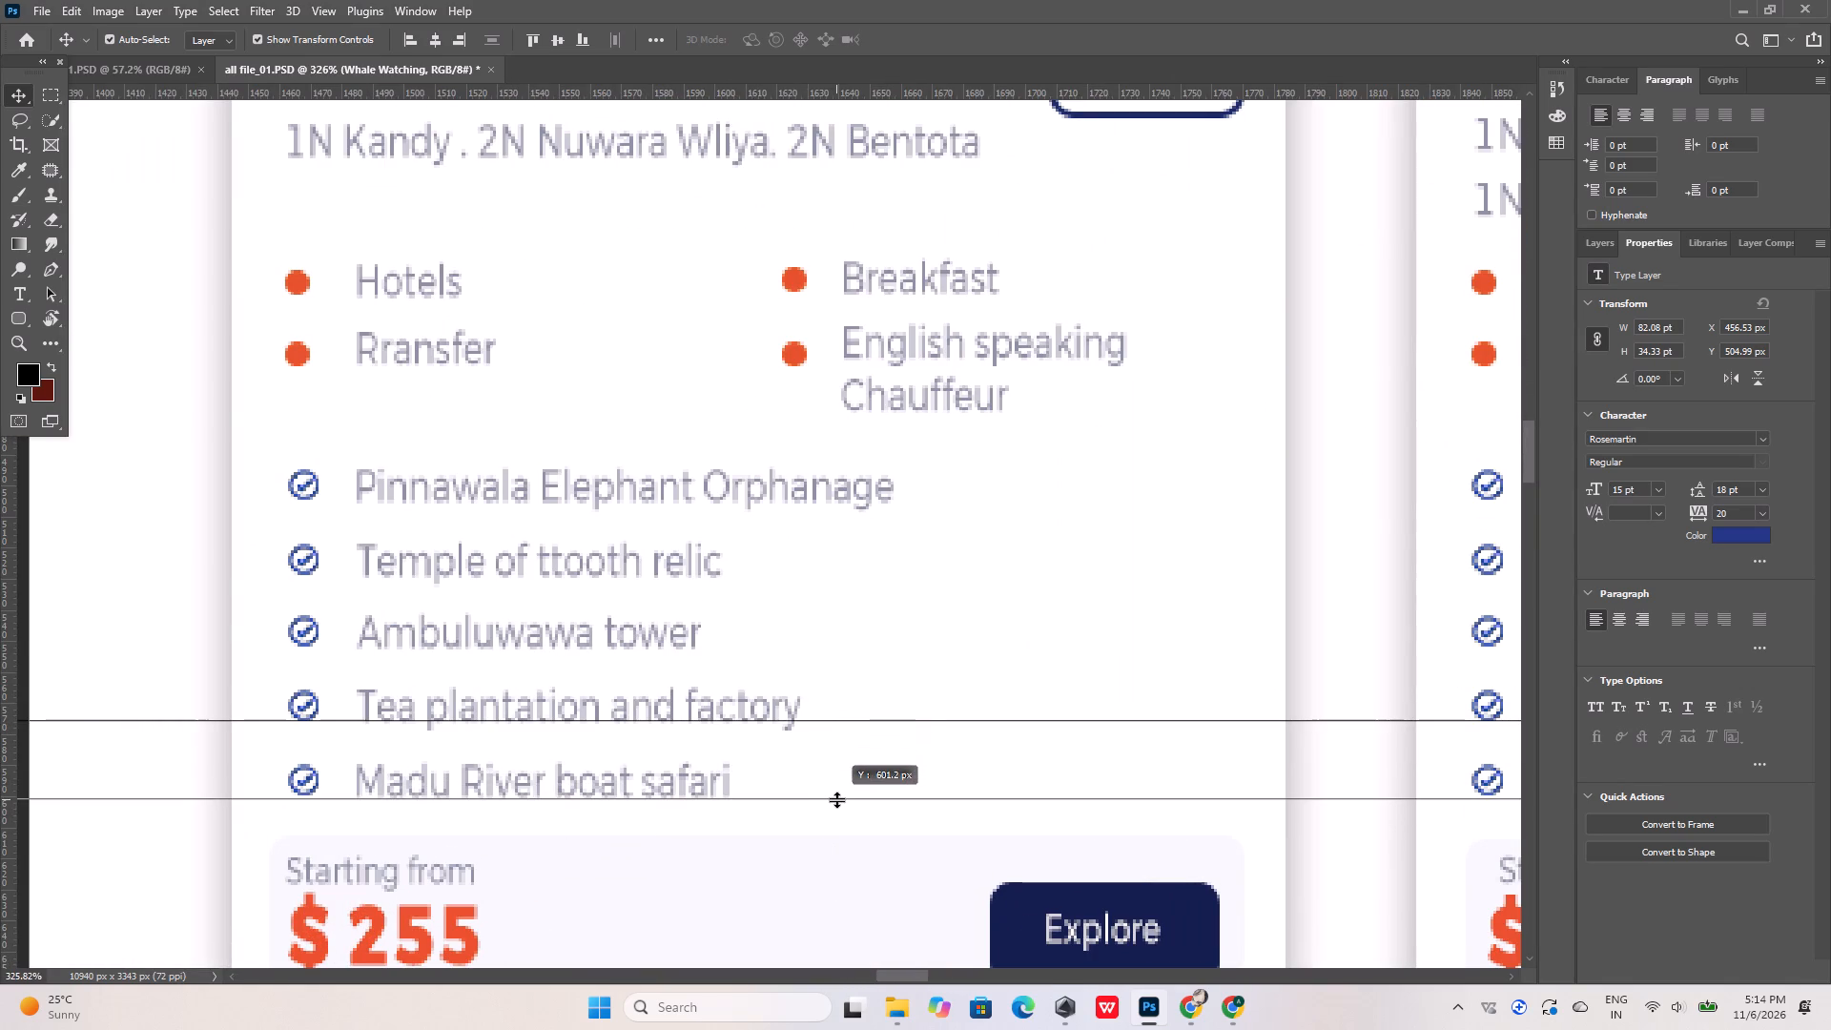
left_click_drag(836, 799, 838, 797)
scroll(475, 709, "down", 7, "alt")
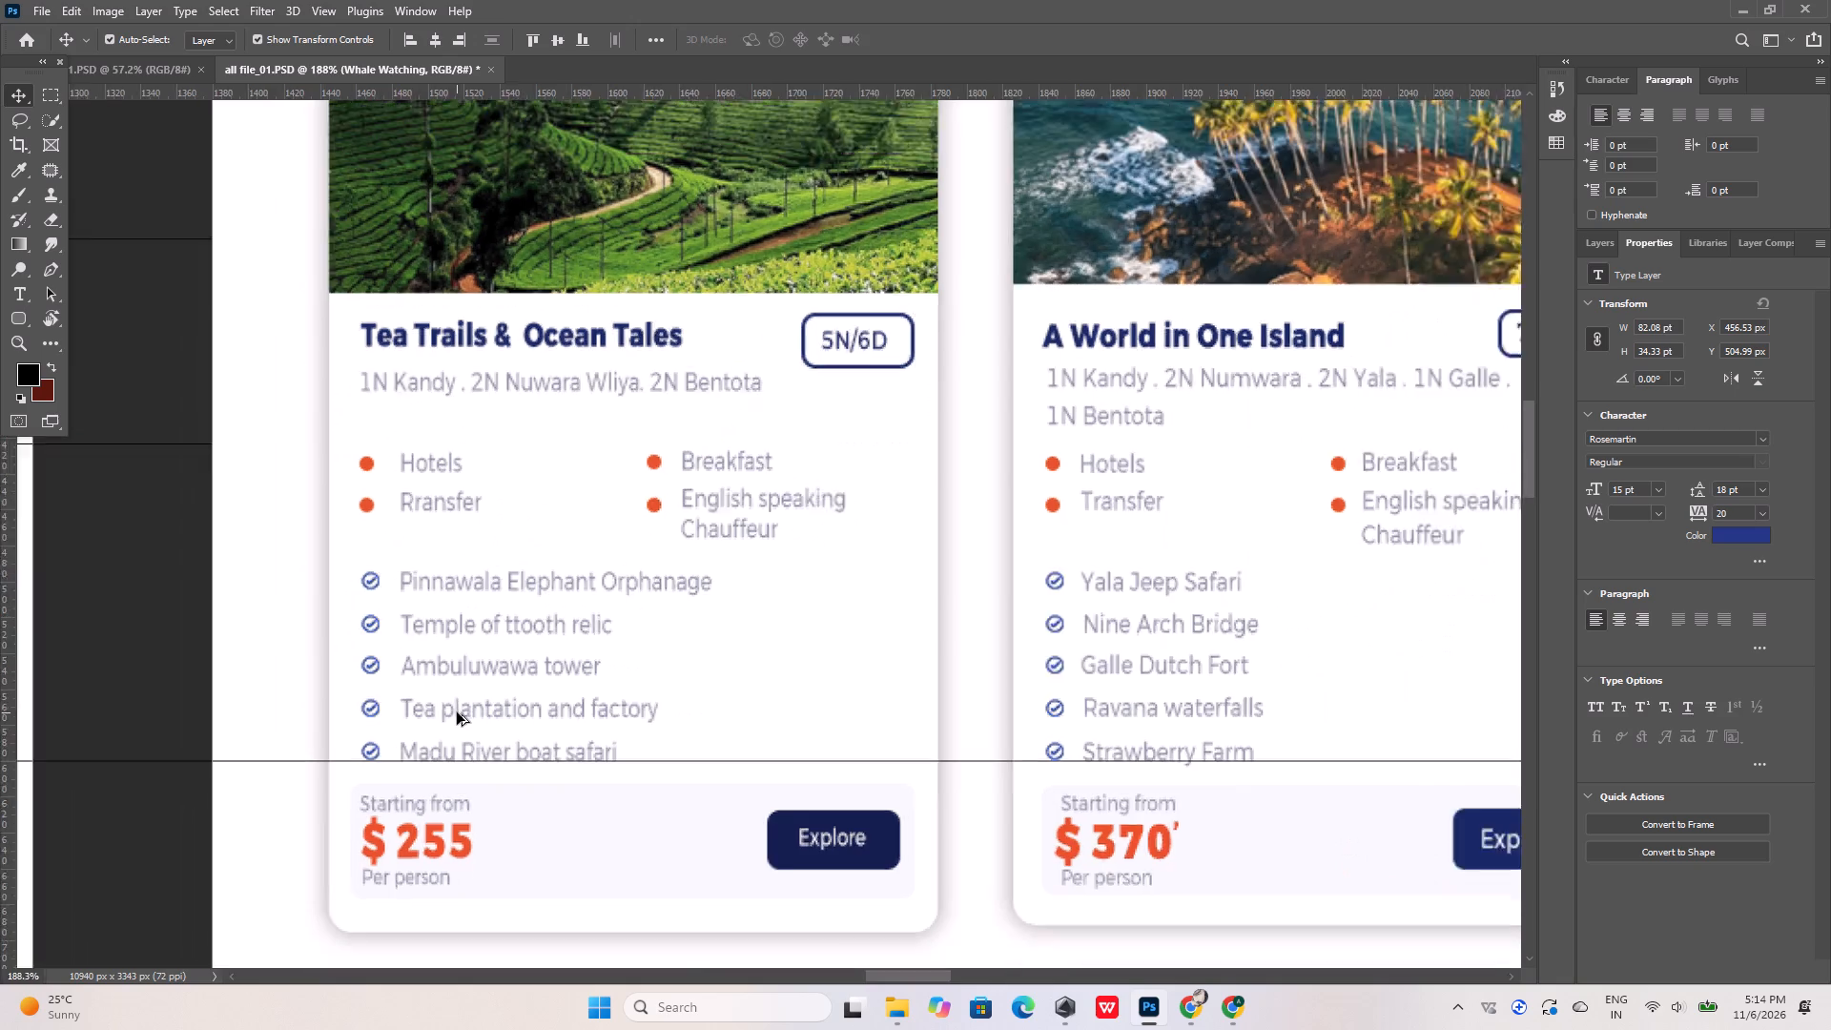
scroll(457, 712, "down", 2, "alt")
scroll(569, 723, "down", 8, "alt")
scroll(1029, 749, "up", 5, "alt")
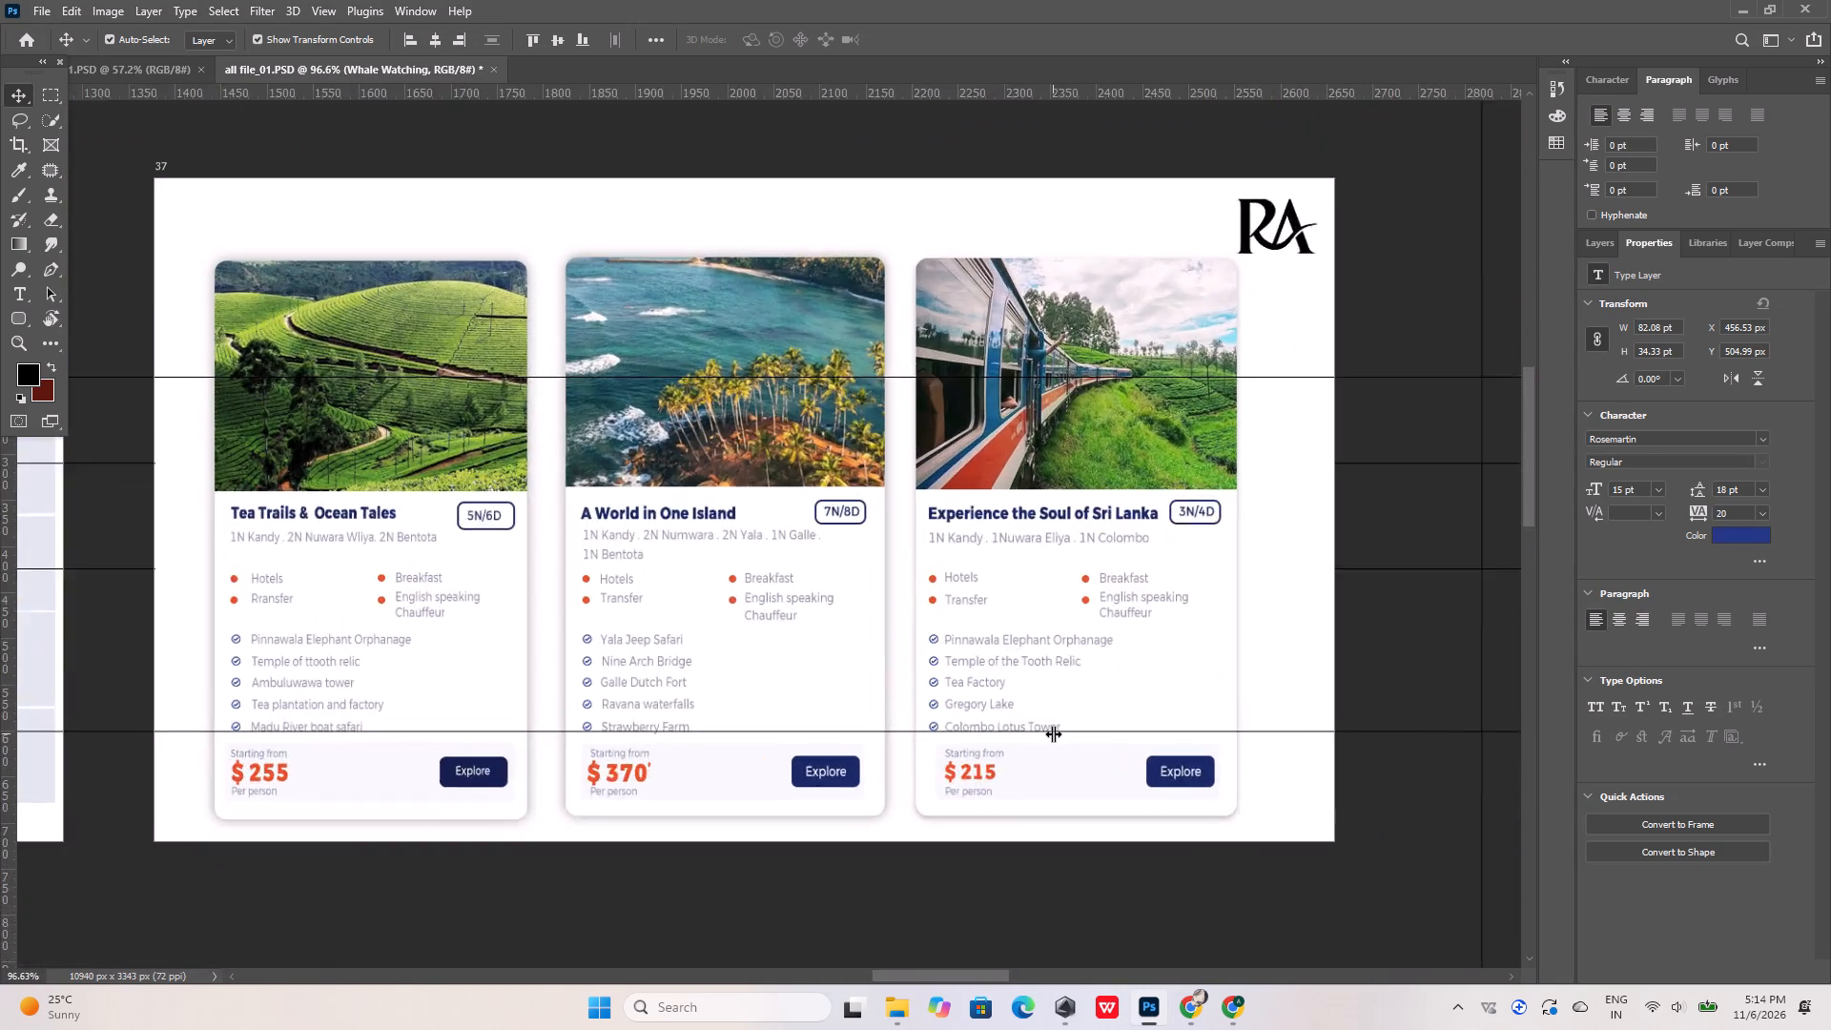
scroll(1053, 733, "up", 6, "alt")
scroll(1053, 733, "down", 10, "alt")
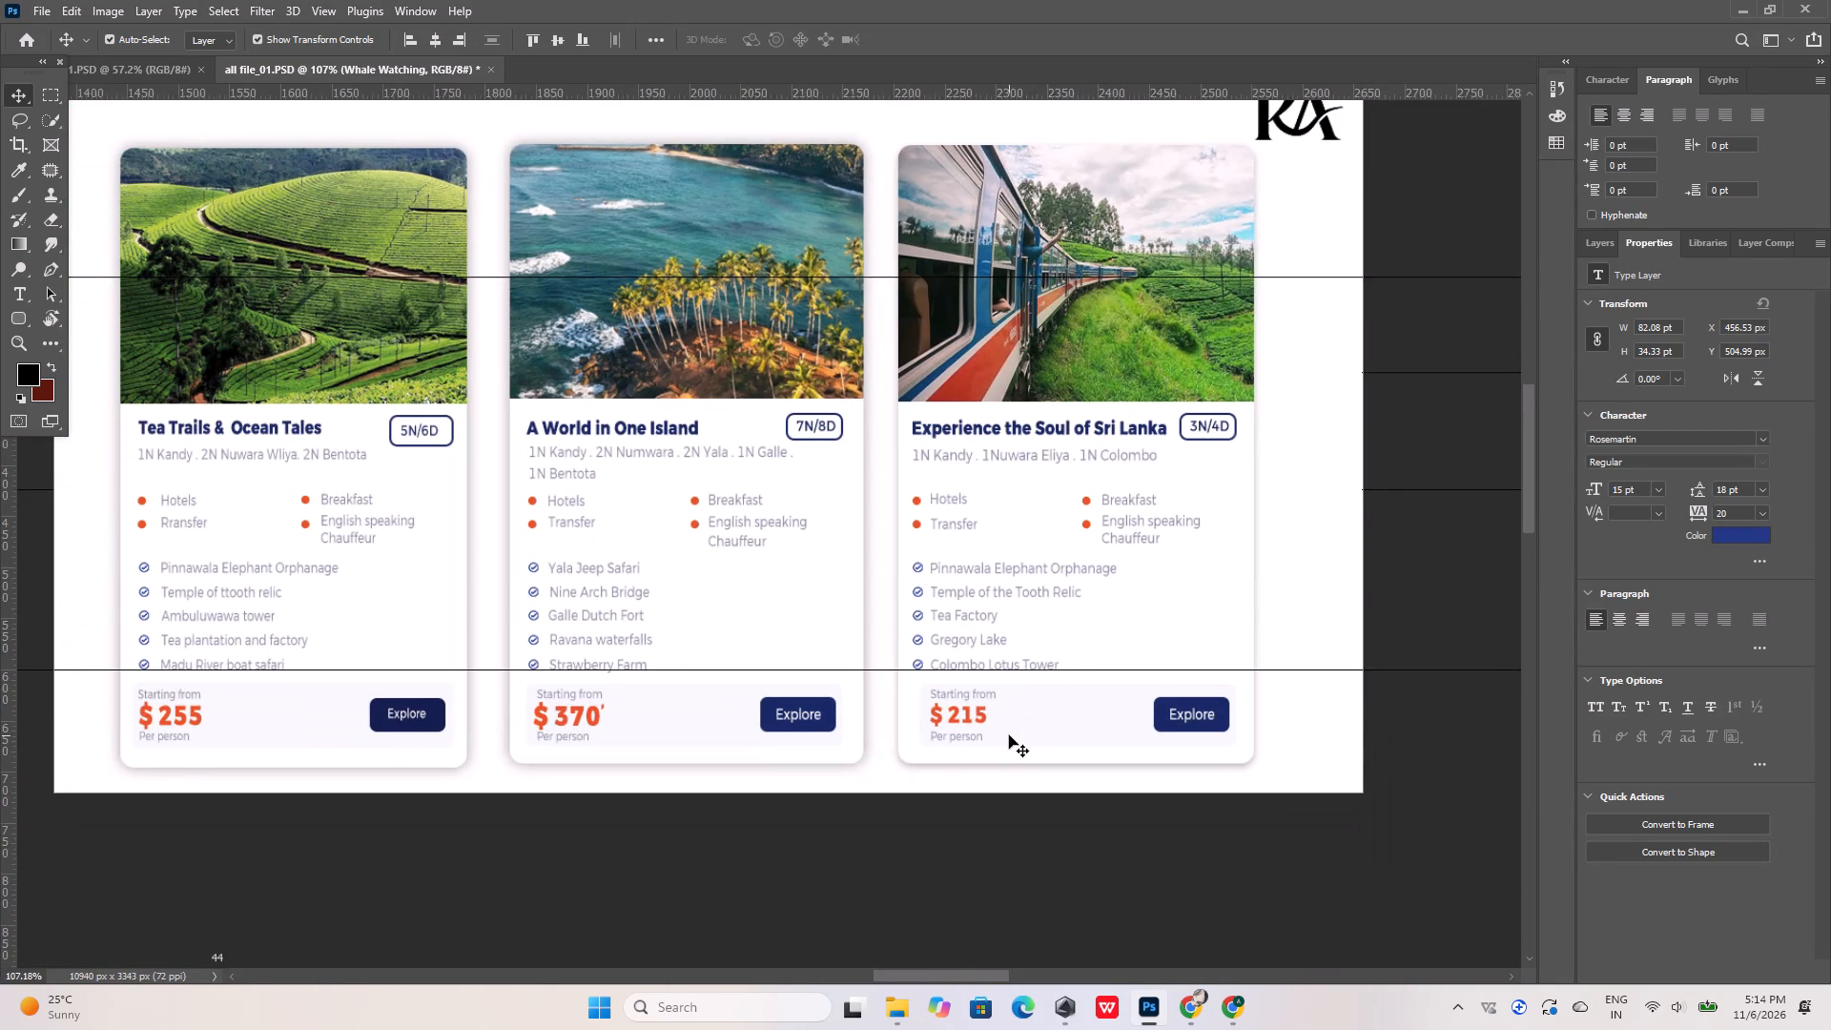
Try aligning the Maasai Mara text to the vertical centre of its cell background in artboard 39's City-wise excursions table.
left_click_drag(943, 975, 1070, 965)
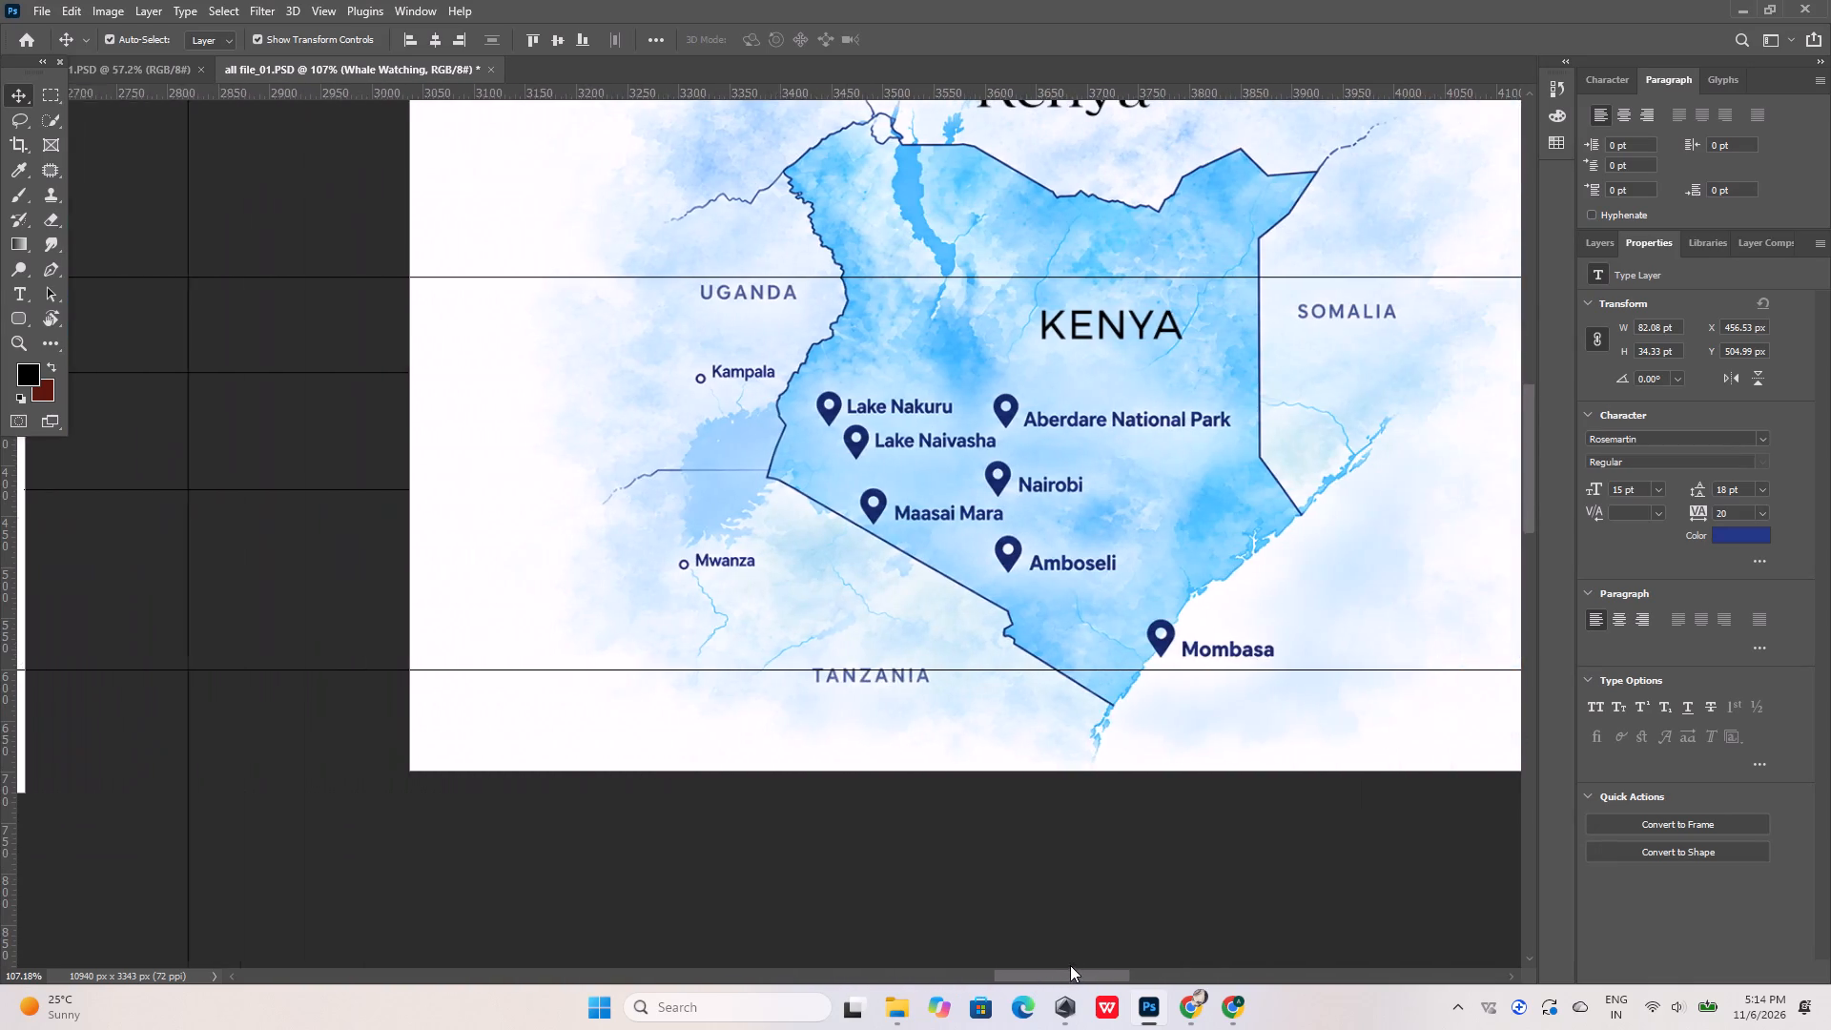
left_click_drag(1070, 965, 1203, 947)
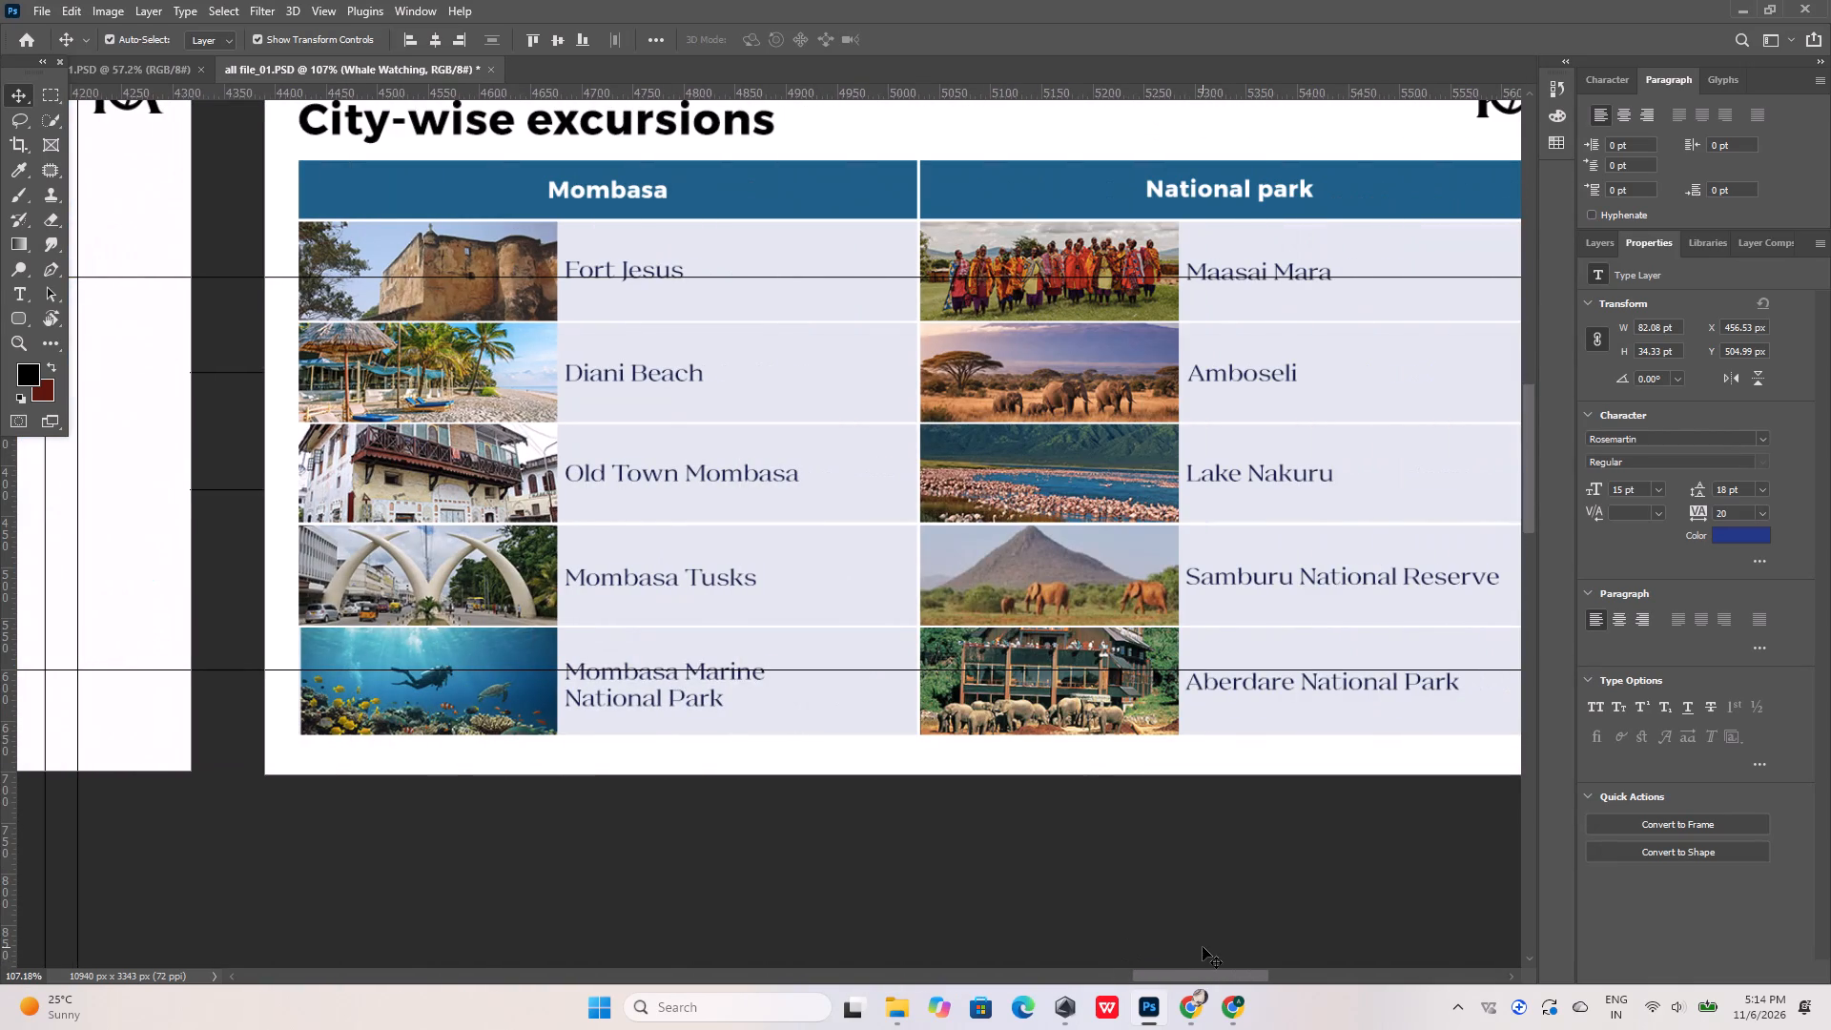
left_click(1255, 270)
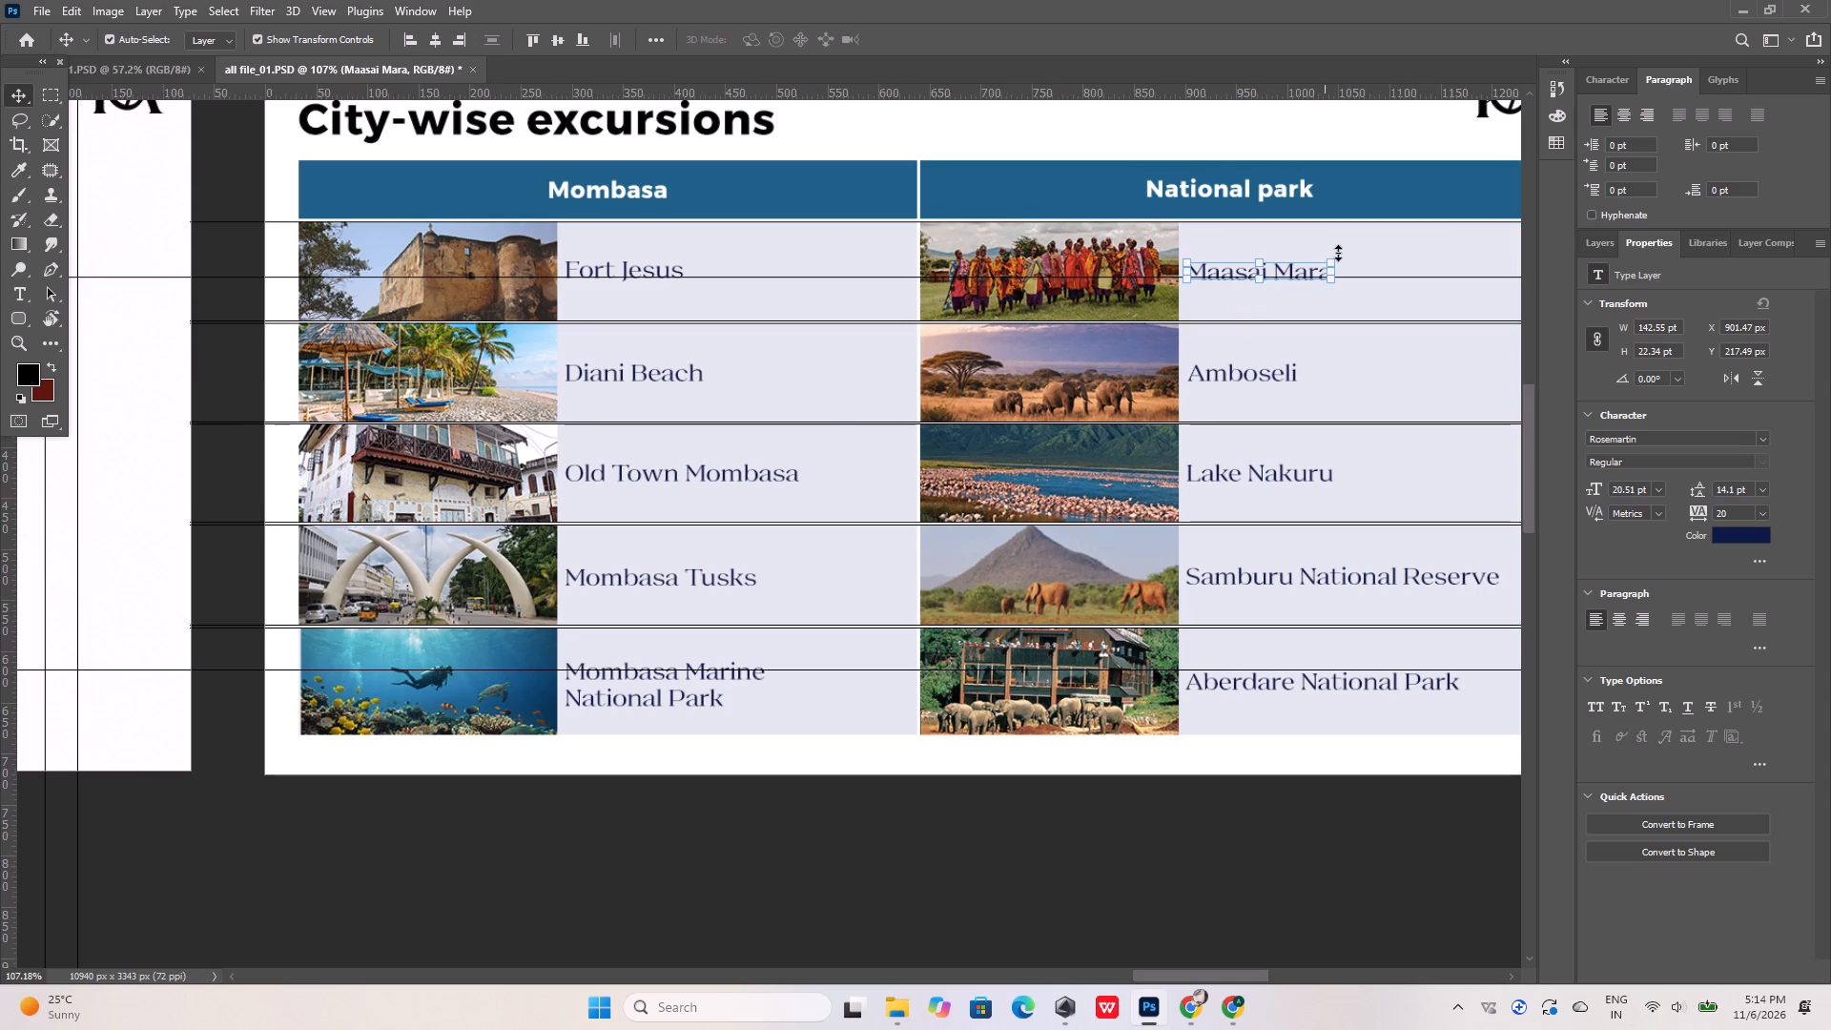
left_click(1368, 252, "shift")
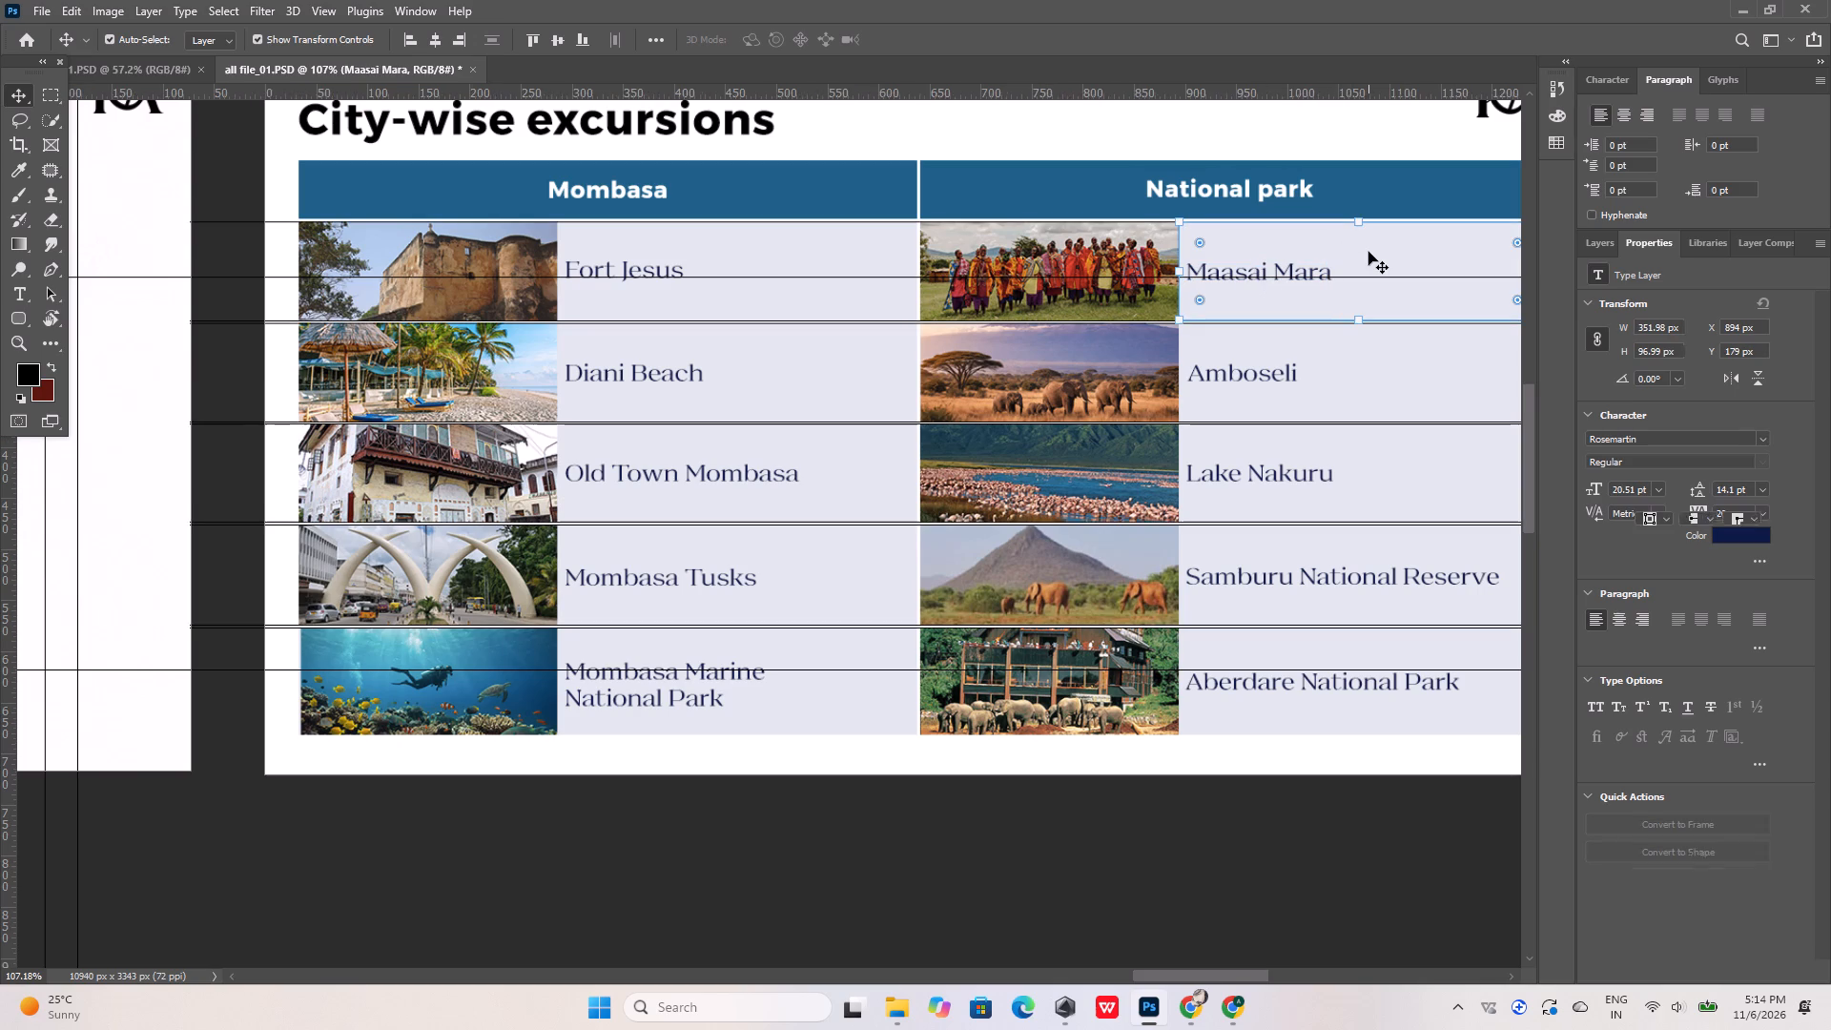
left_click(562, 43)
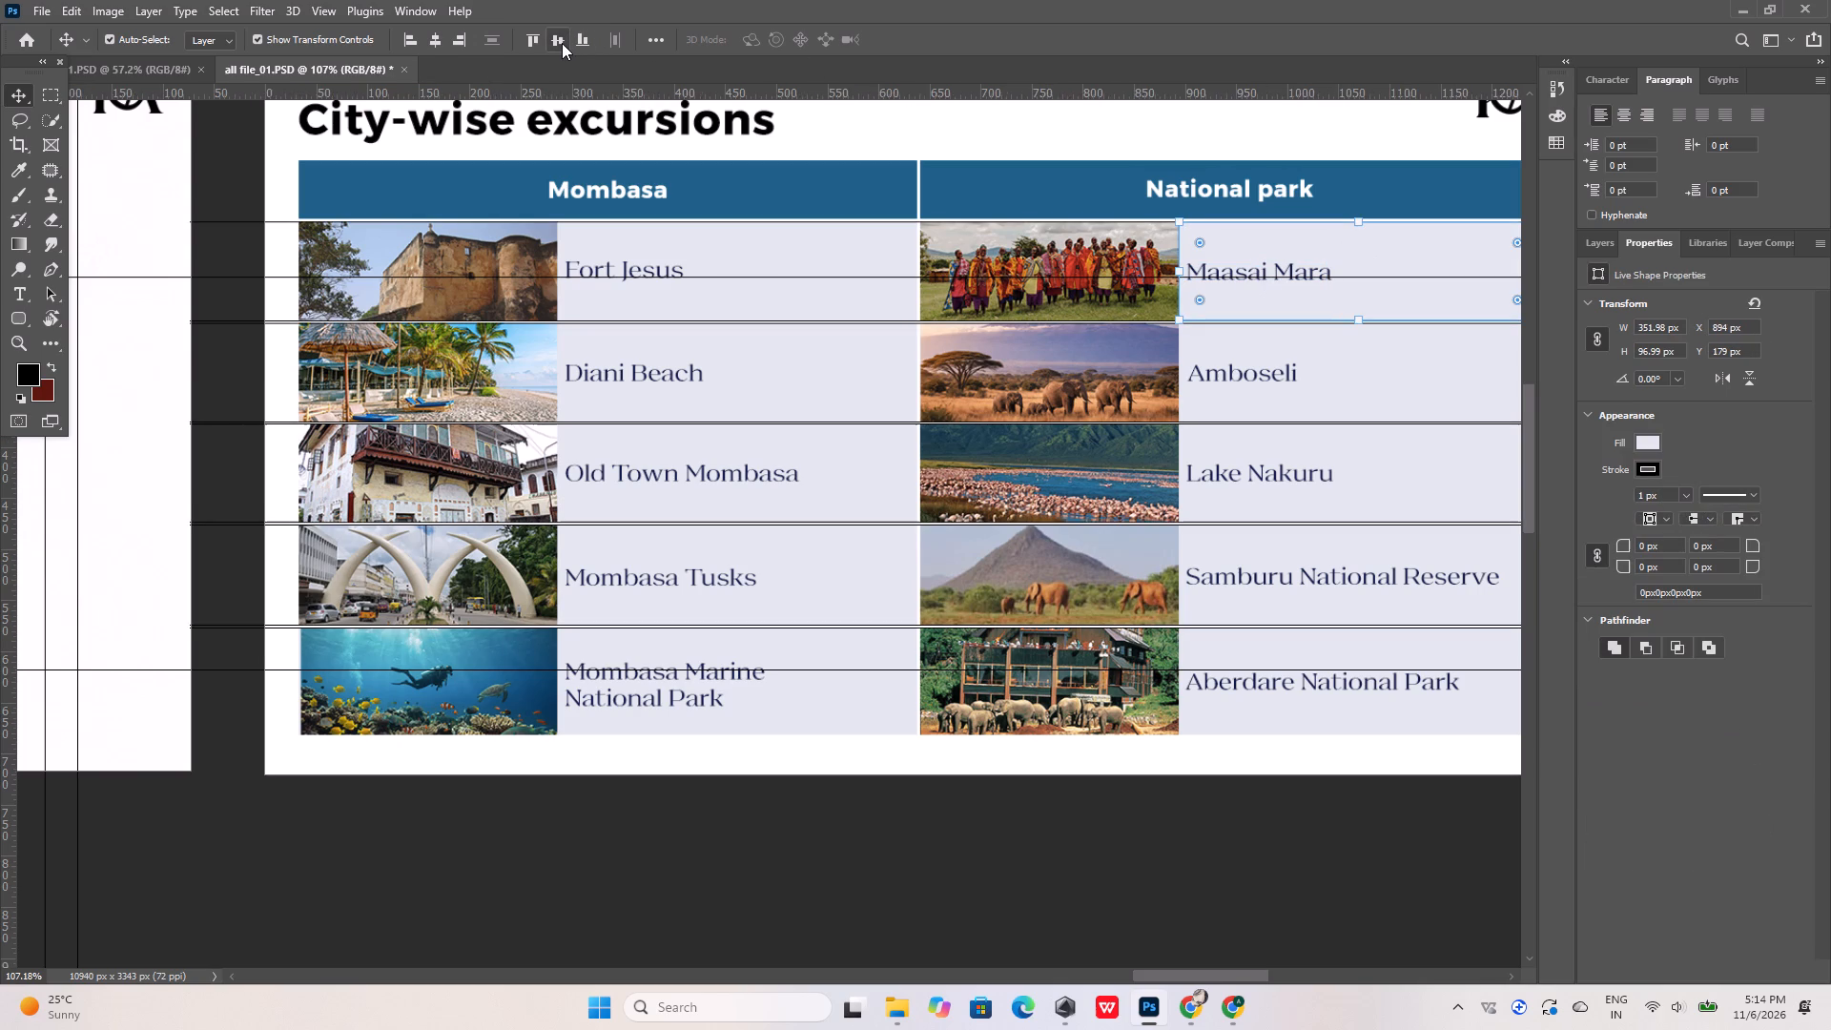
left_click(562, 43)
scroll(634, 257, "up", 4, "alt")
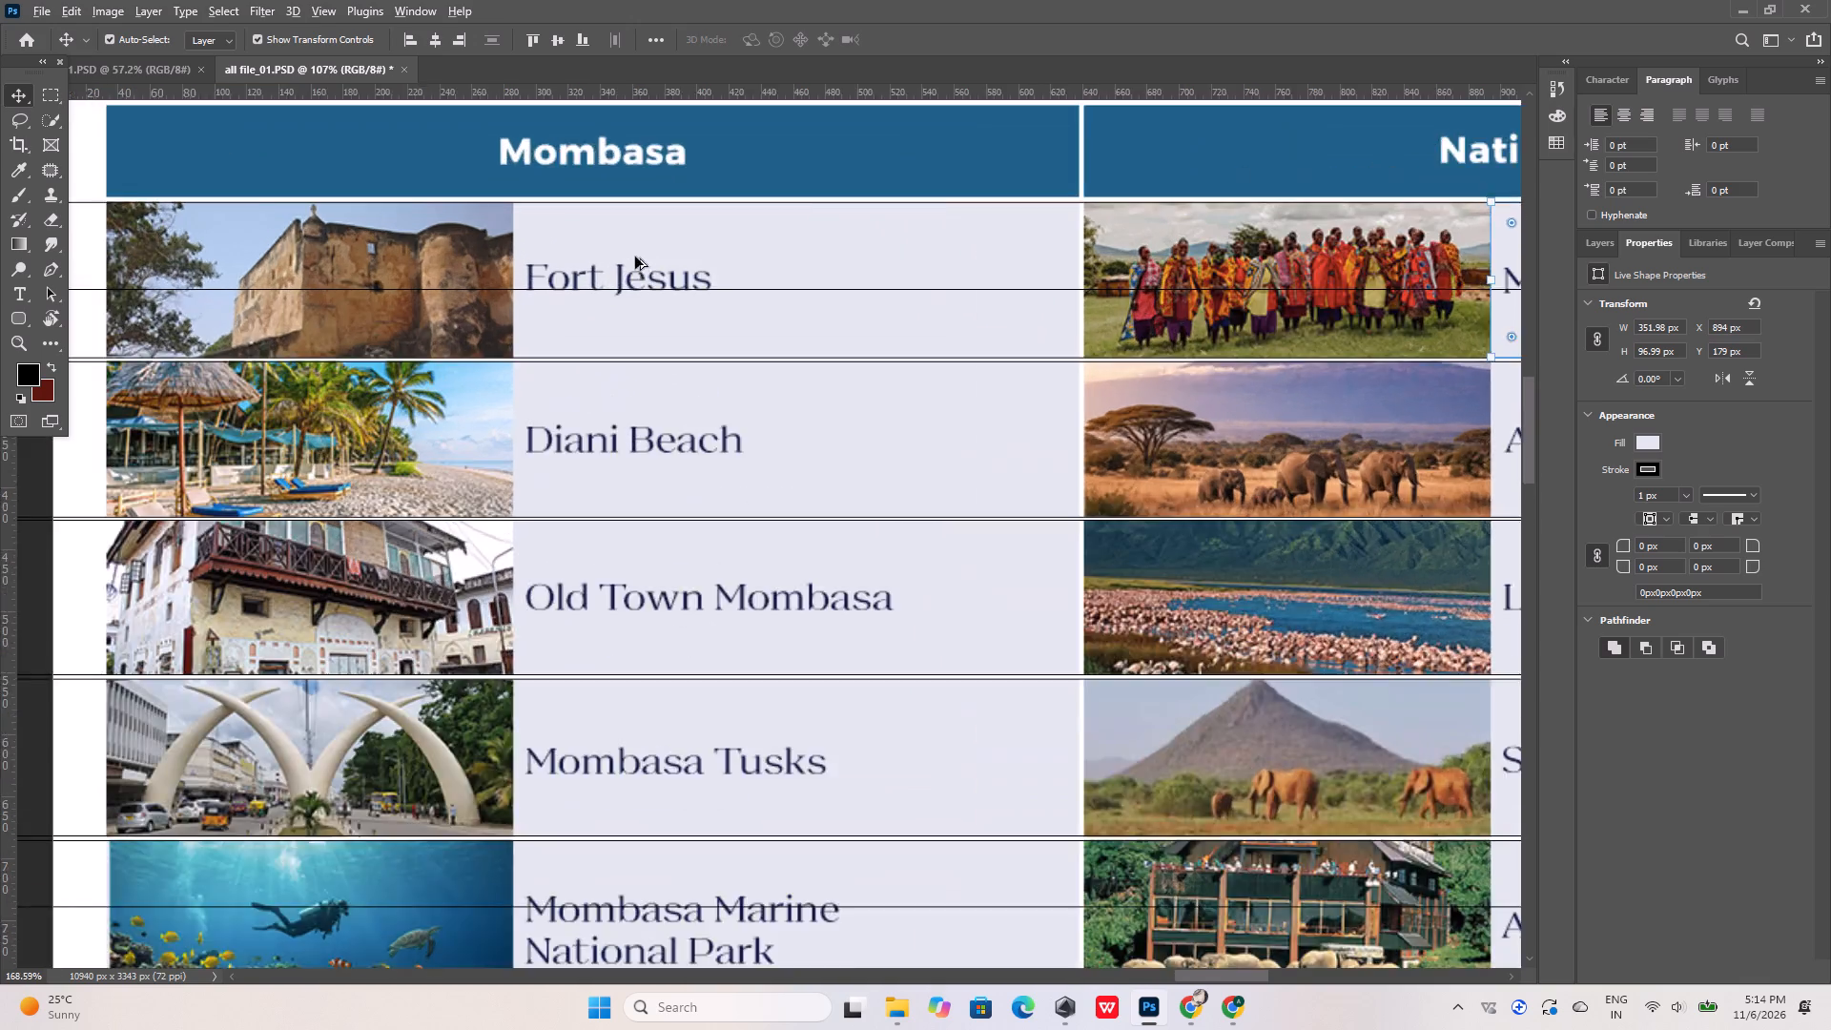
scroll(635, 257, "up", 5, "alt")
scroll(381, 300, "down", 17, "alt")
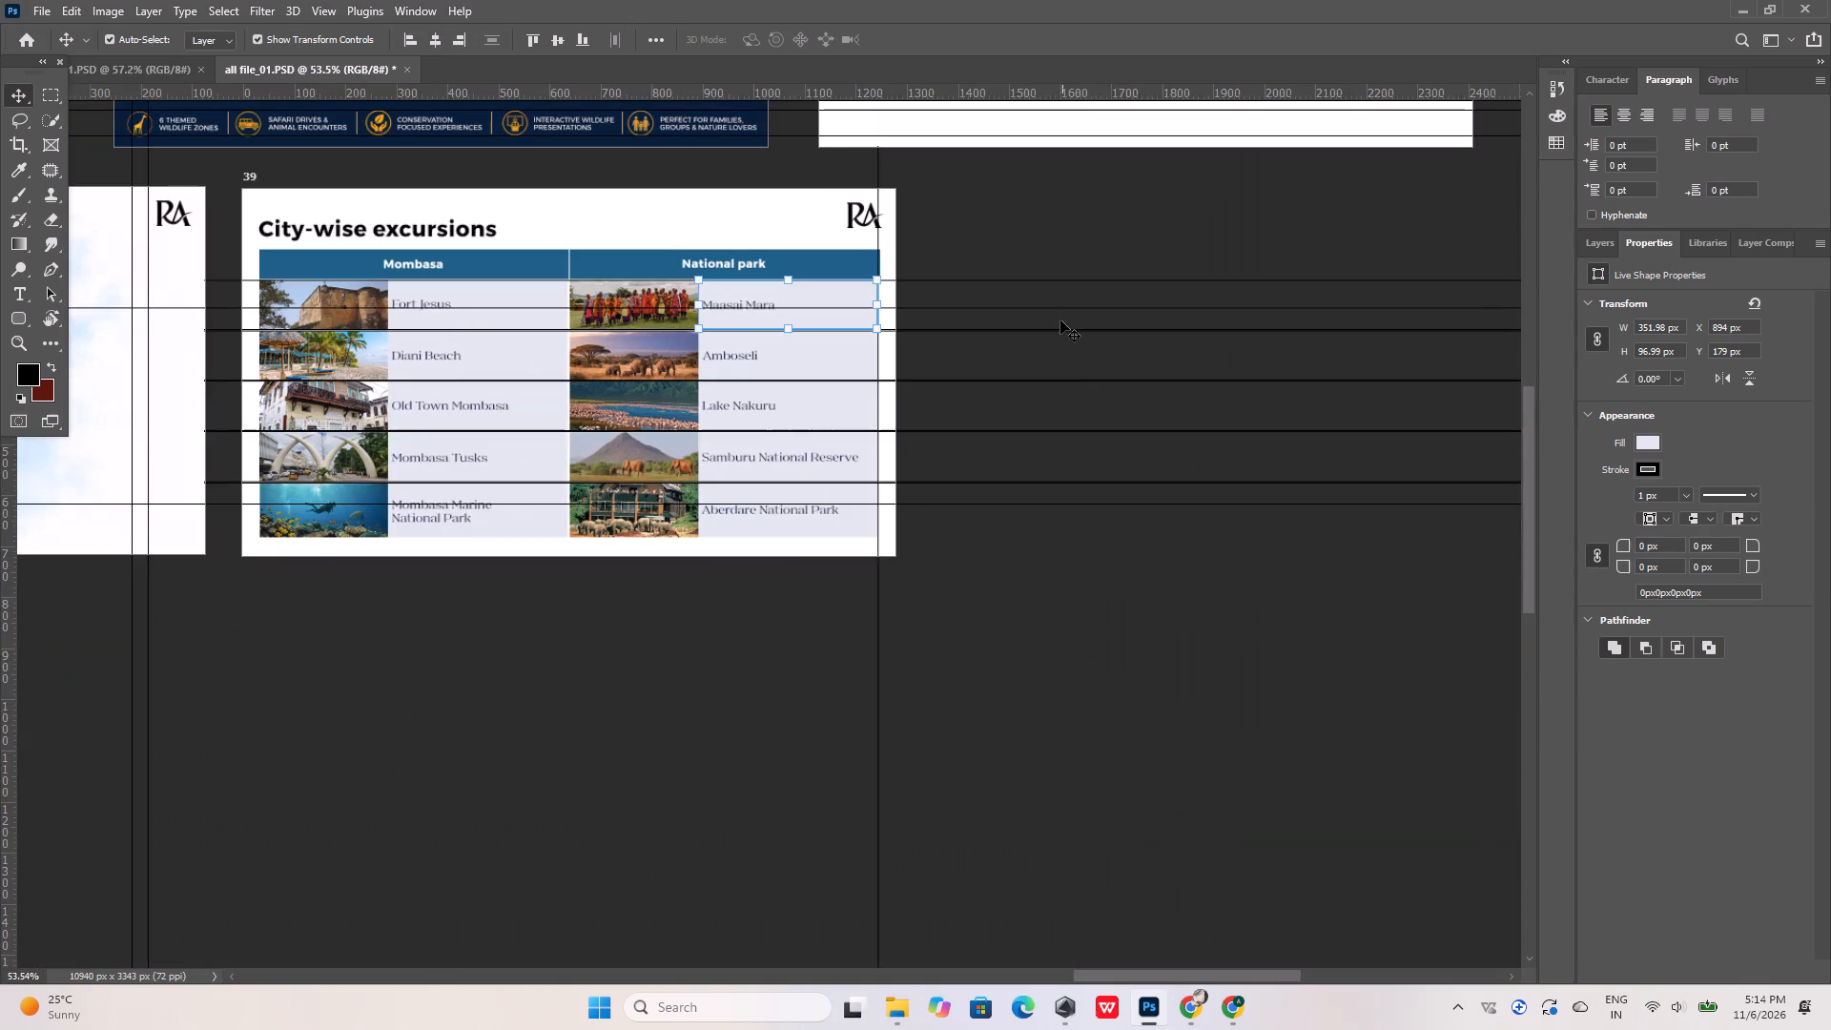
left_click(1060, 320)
Move the Maasai Mara text up to Y 215.49 px so its baseline sits on the first-row guide.
scroll(758, 290, "up", 16, "alt")
scroll(945, 356, "down", 7, "alt")
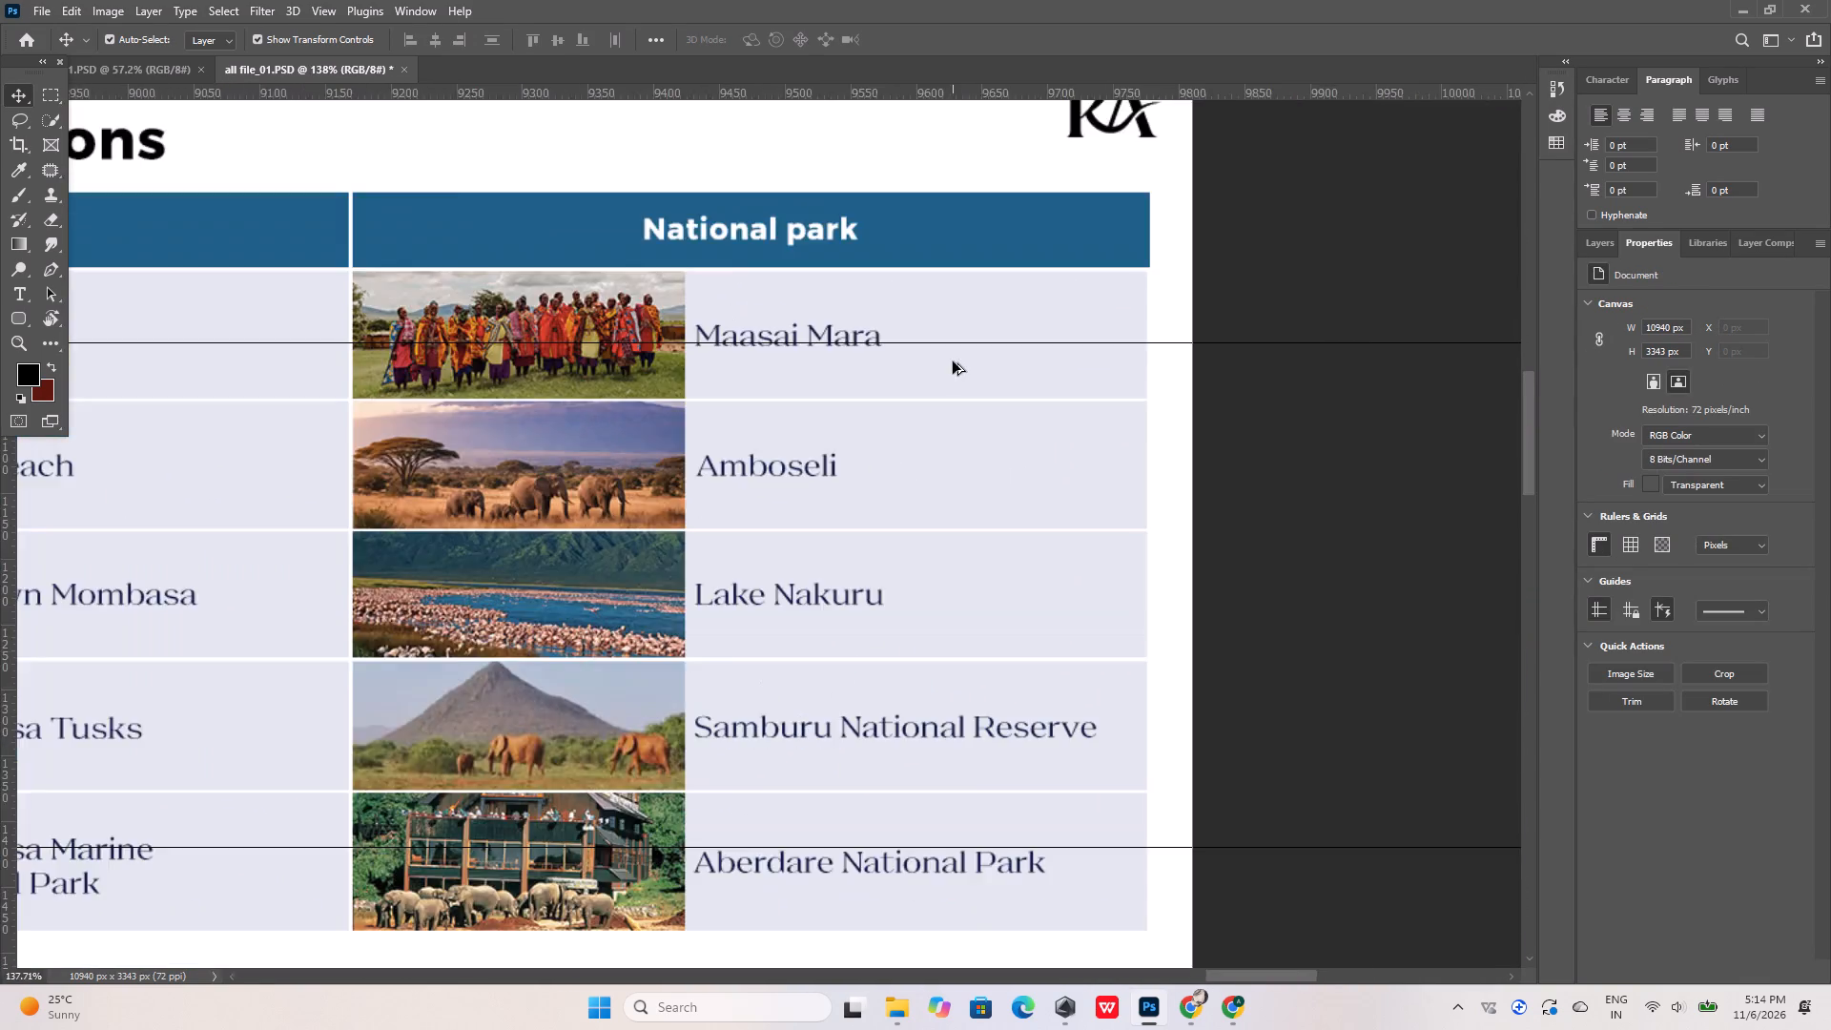
scroll(953, 361, "down", 4, "alt")
scroll(319, 333, "up", 10, "alt")
scroll(321, 337, "down", 12, "alt")
scroll(735, 342, "up", 16, "alt")
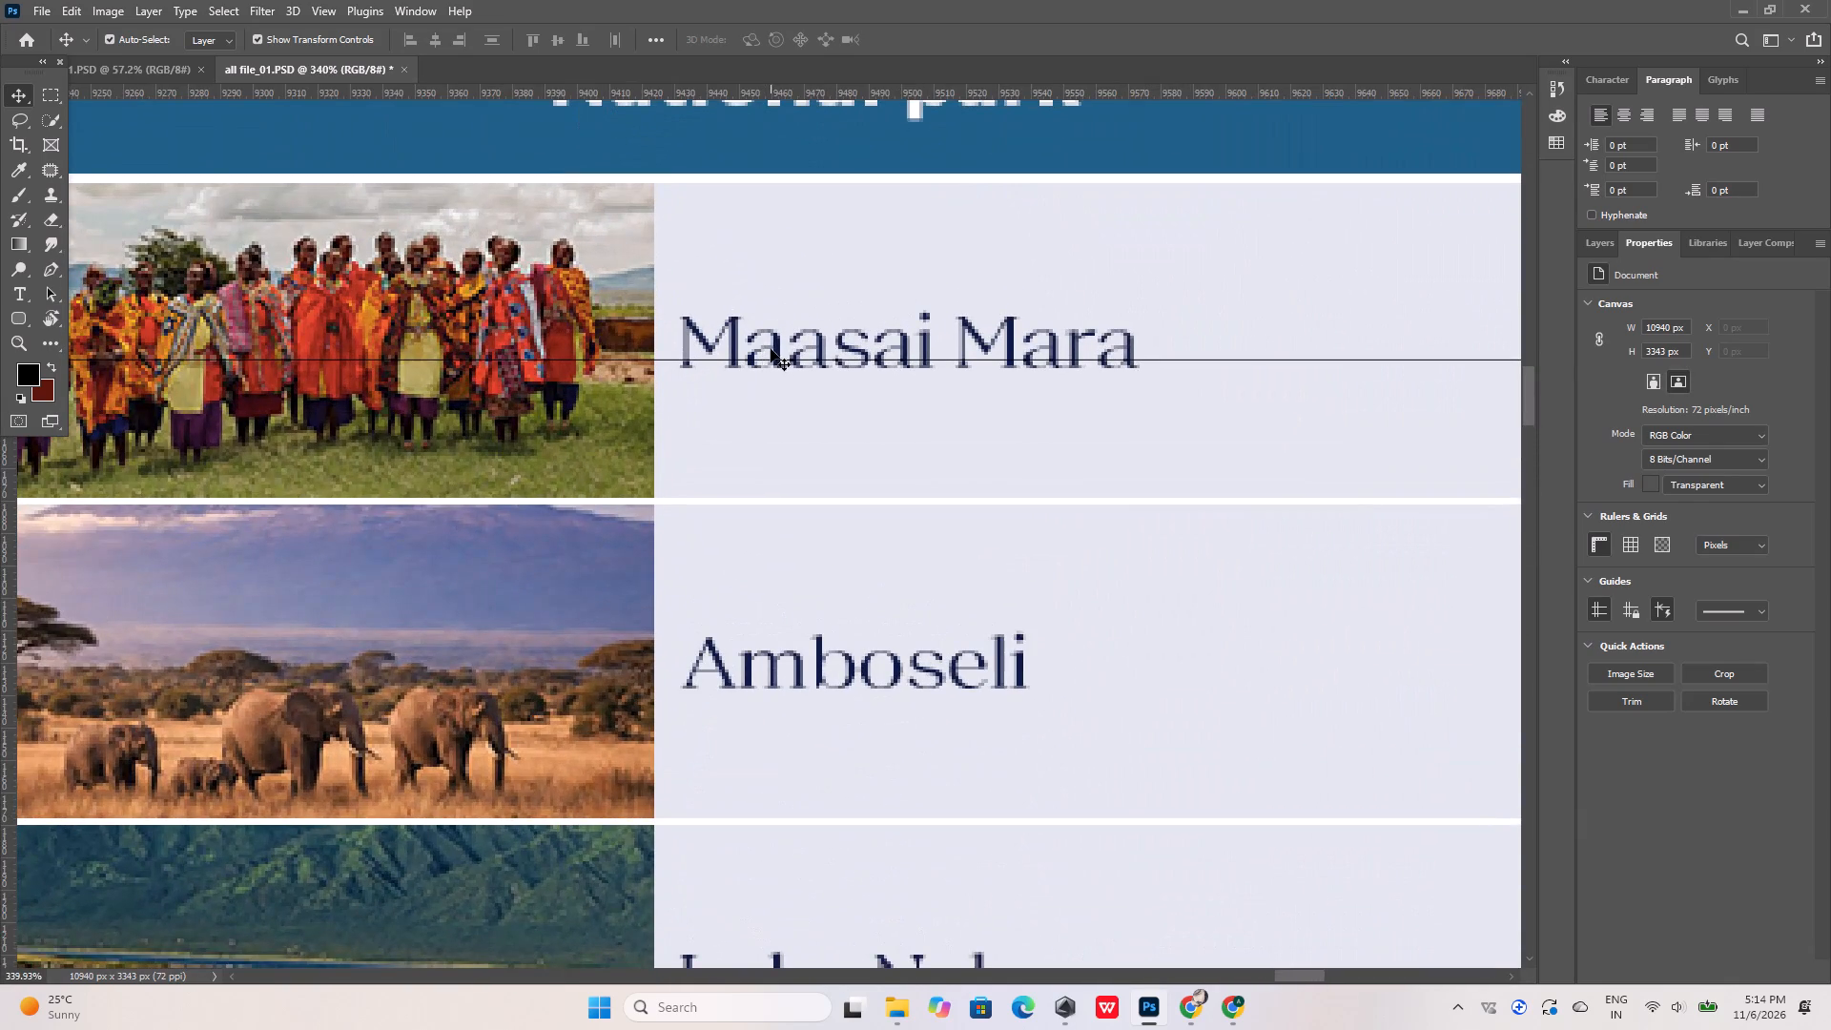
left_click(774, 345)
key("Up")
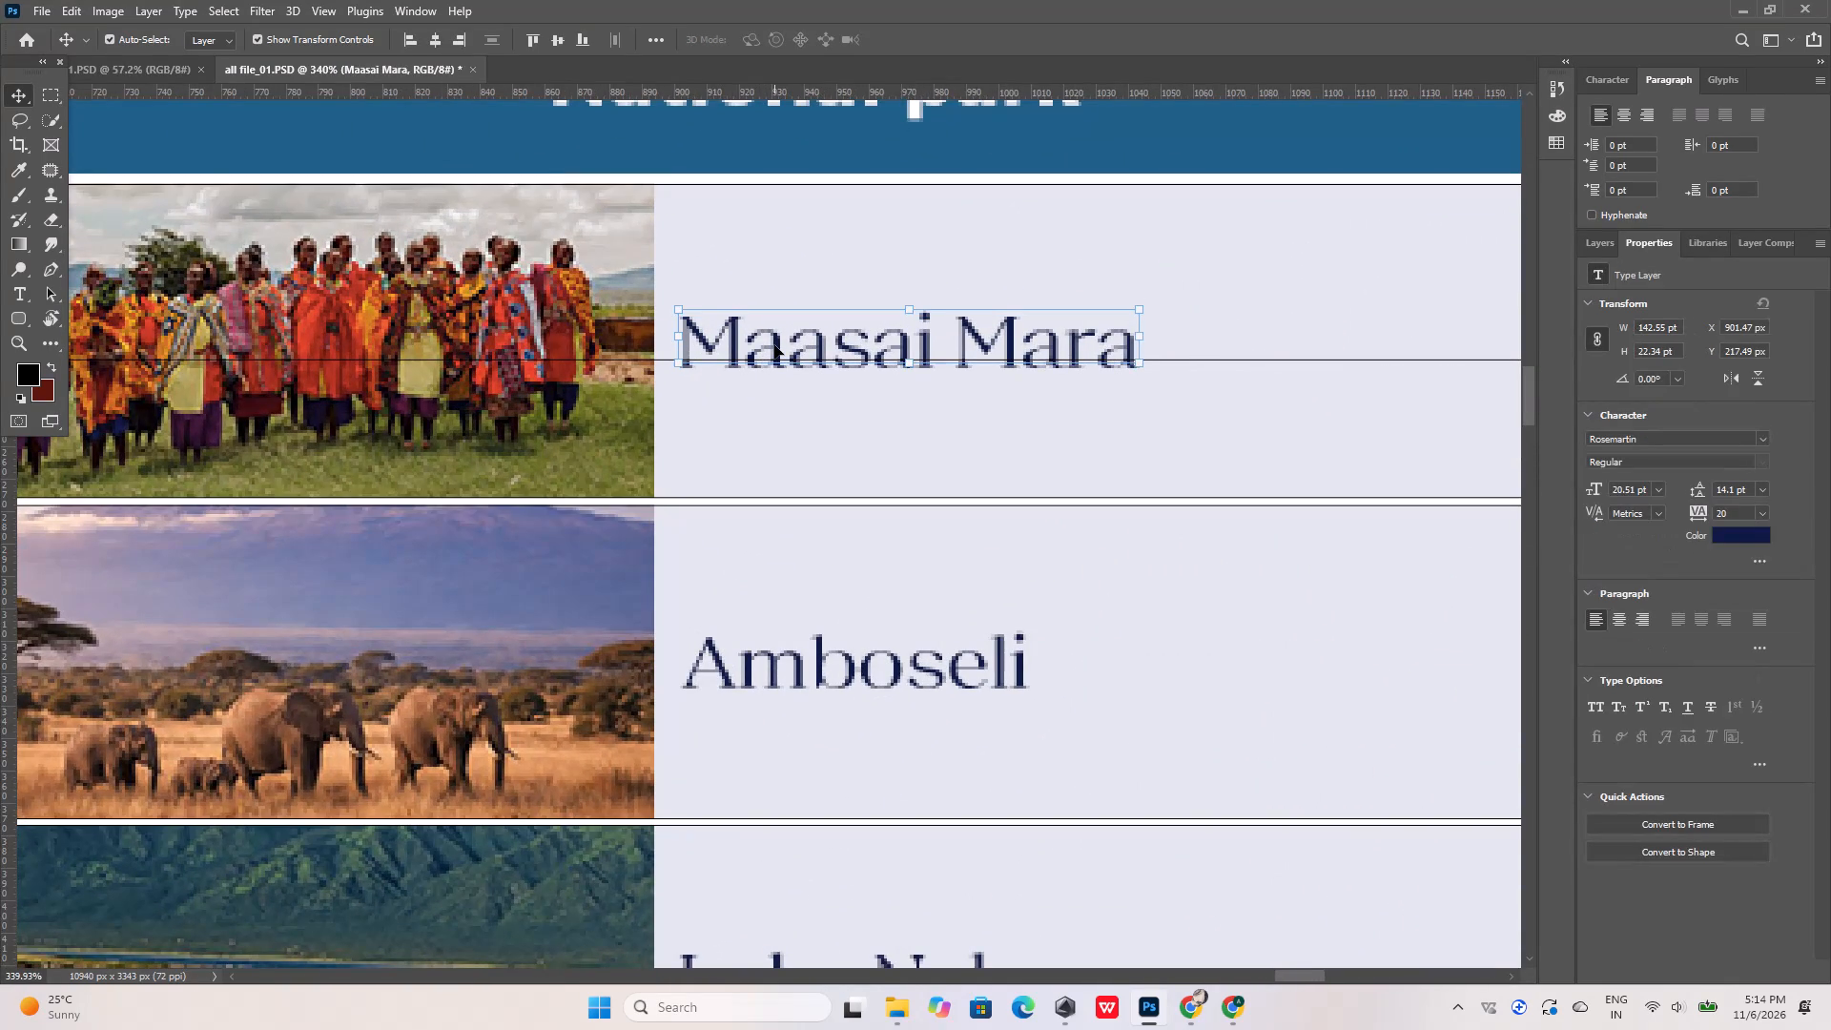
key("Up")
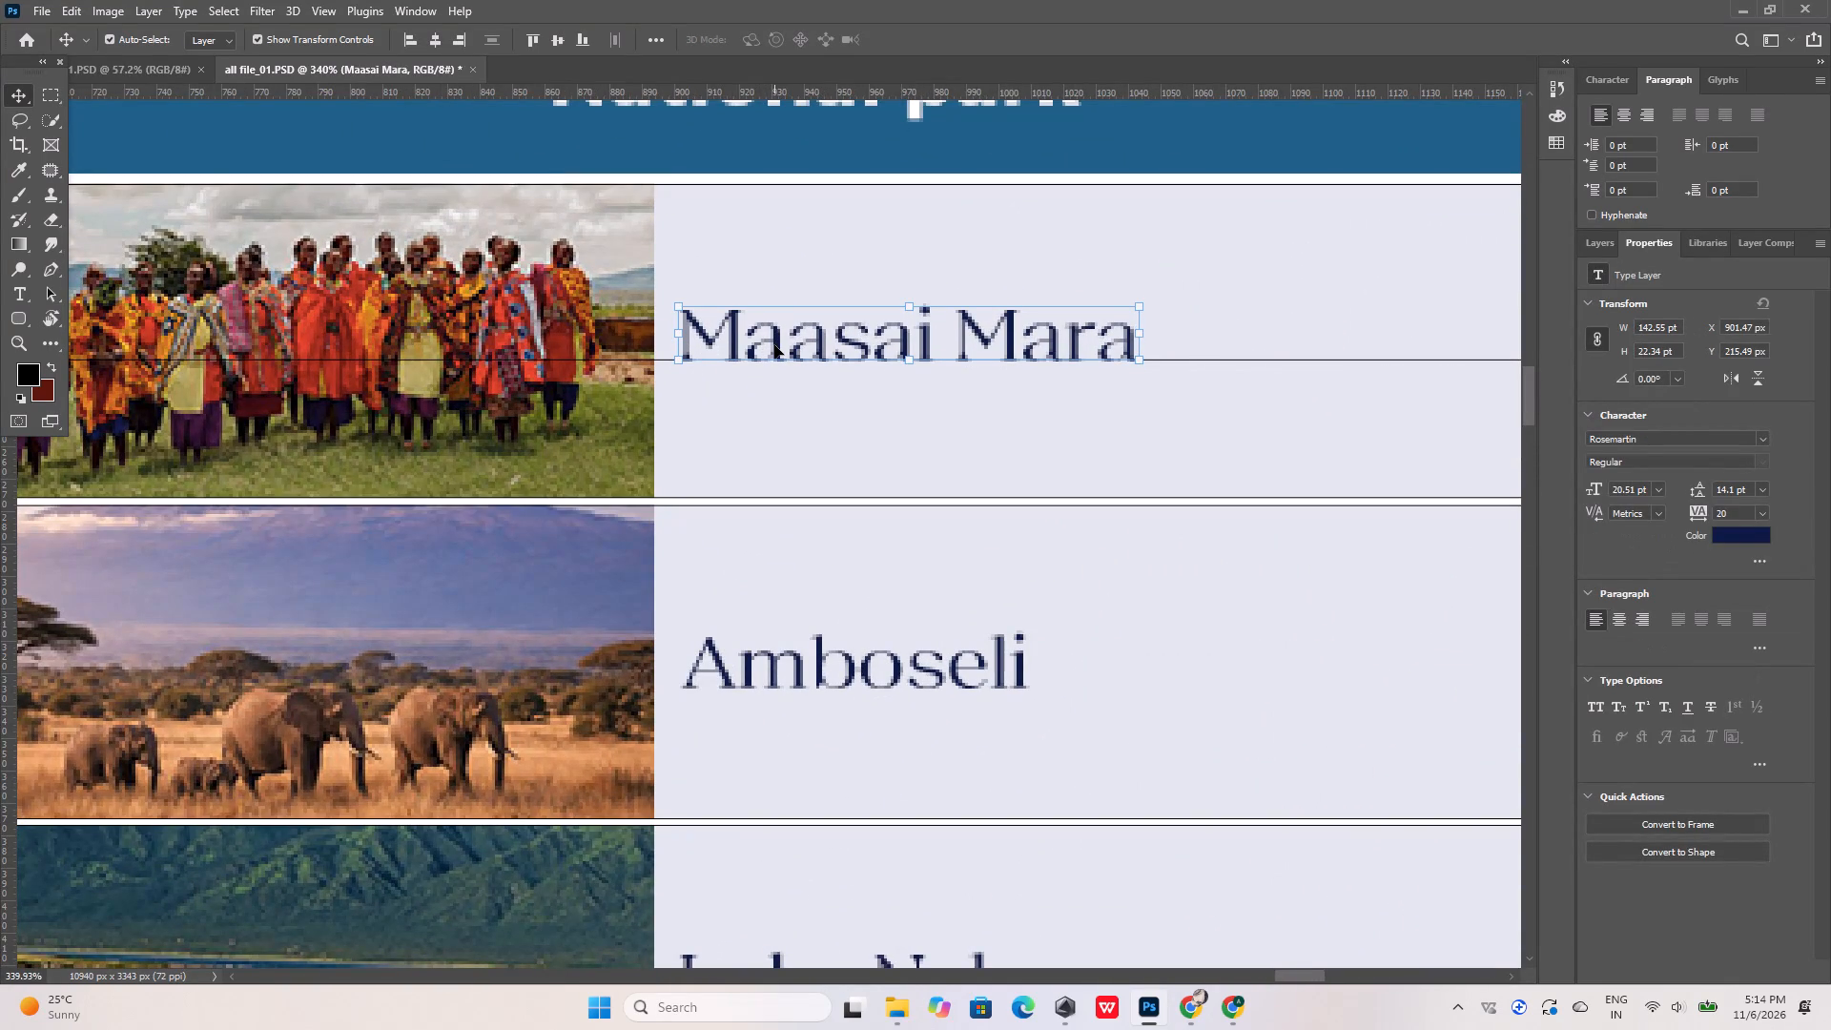
Add horizontal guides at the Amboseli, Lake Nakuru and Samburu National Reserve text baselines across rows two to four of the excursions table.
scroll(774, 345, "down", 16, "alt")
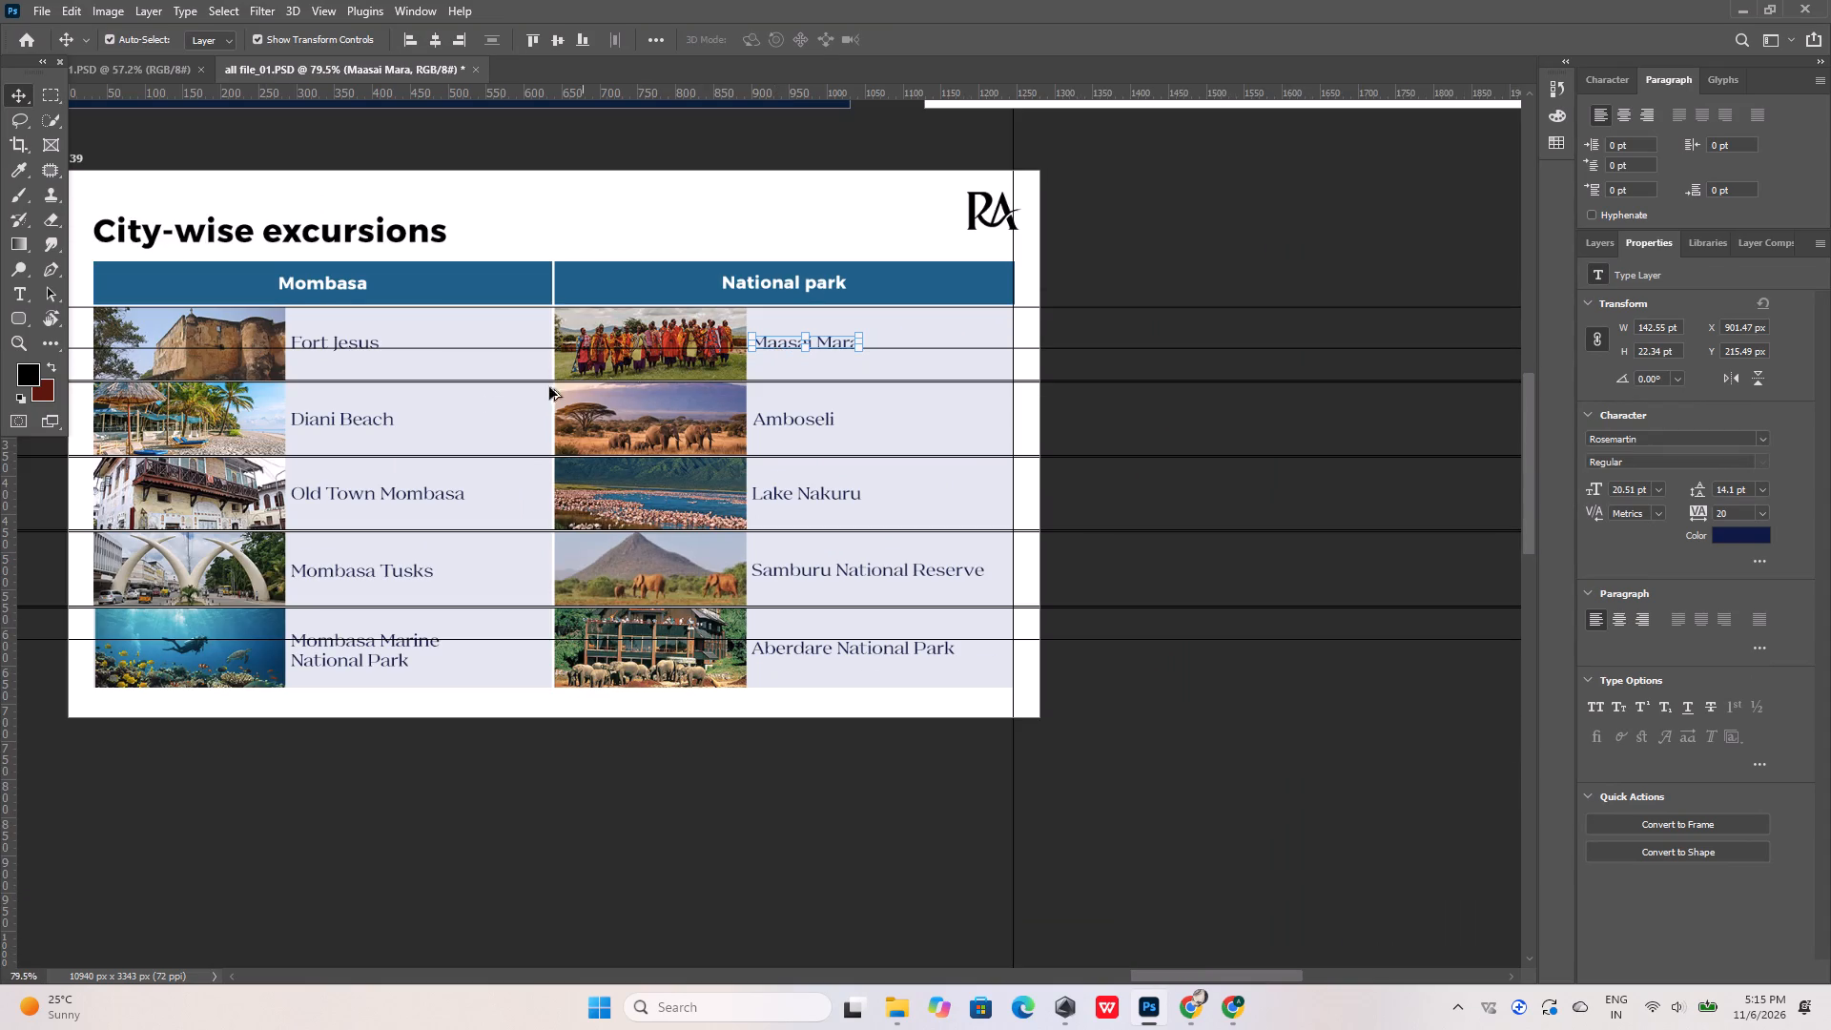
scroll(338, 419, "up", 4, "alt")
left_click(1425, 428)
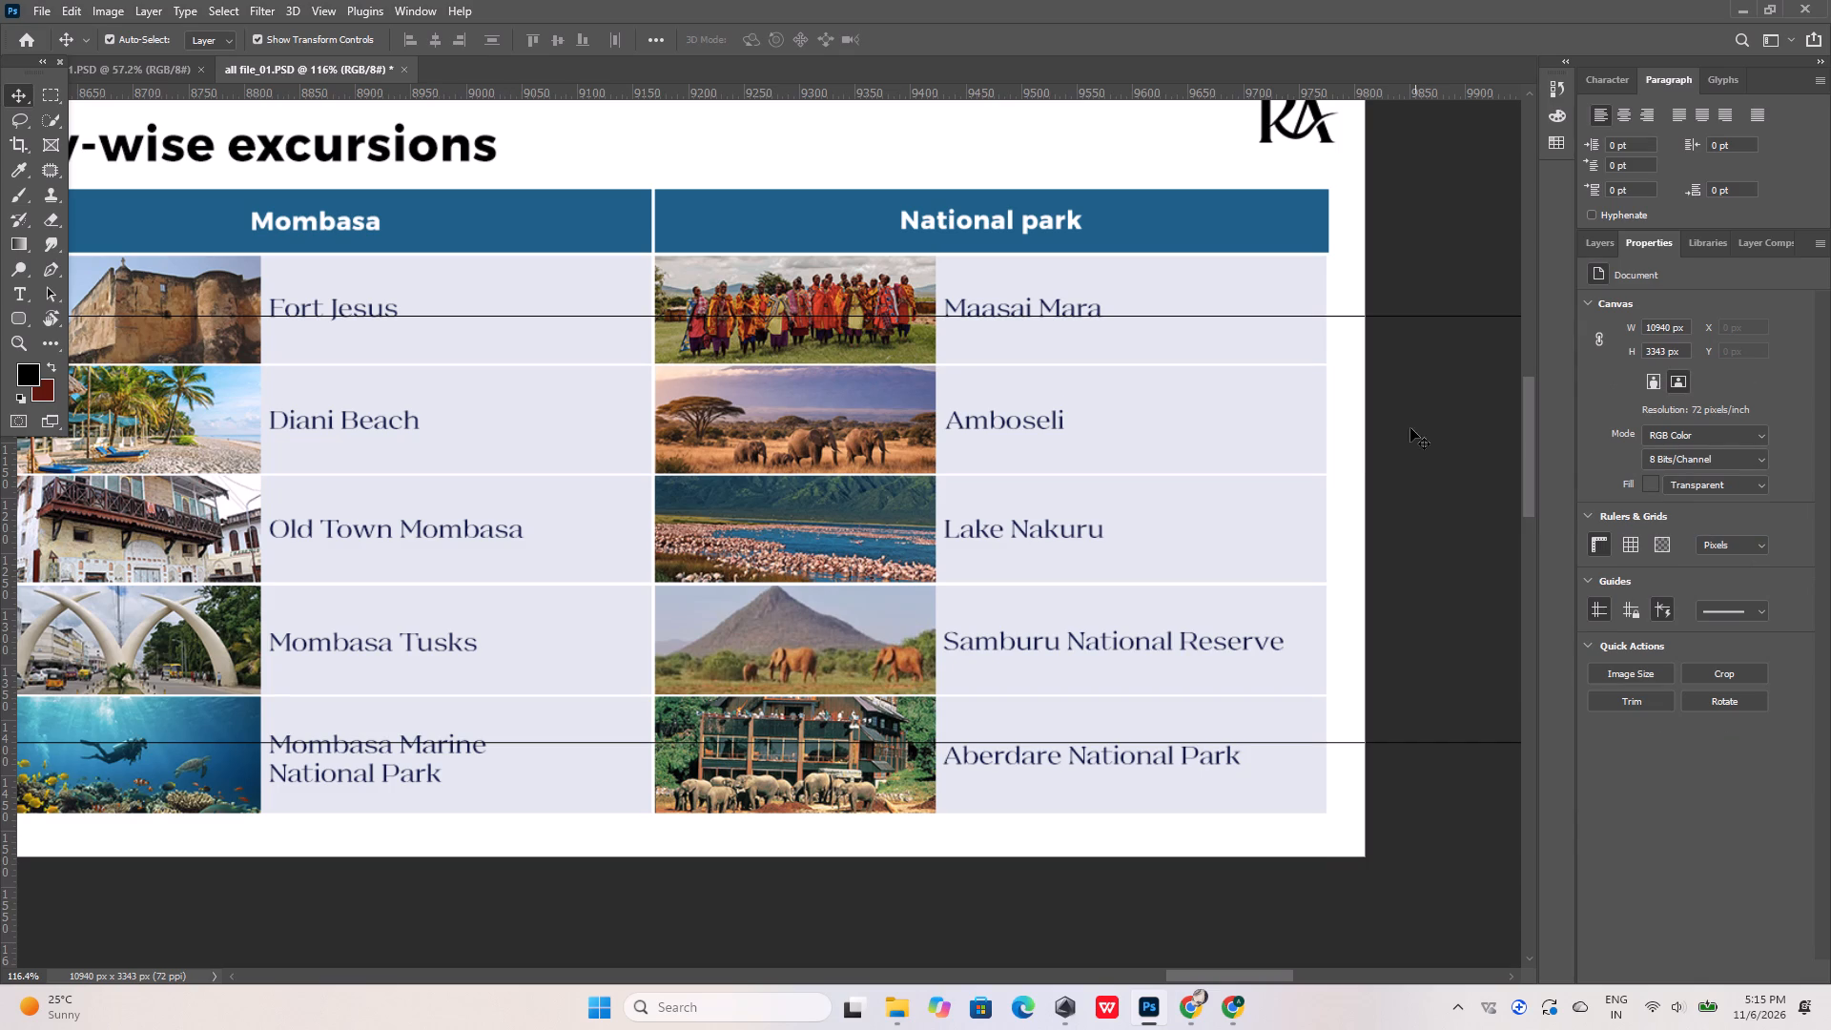
left_click_drag(832, 93, 860, 429)
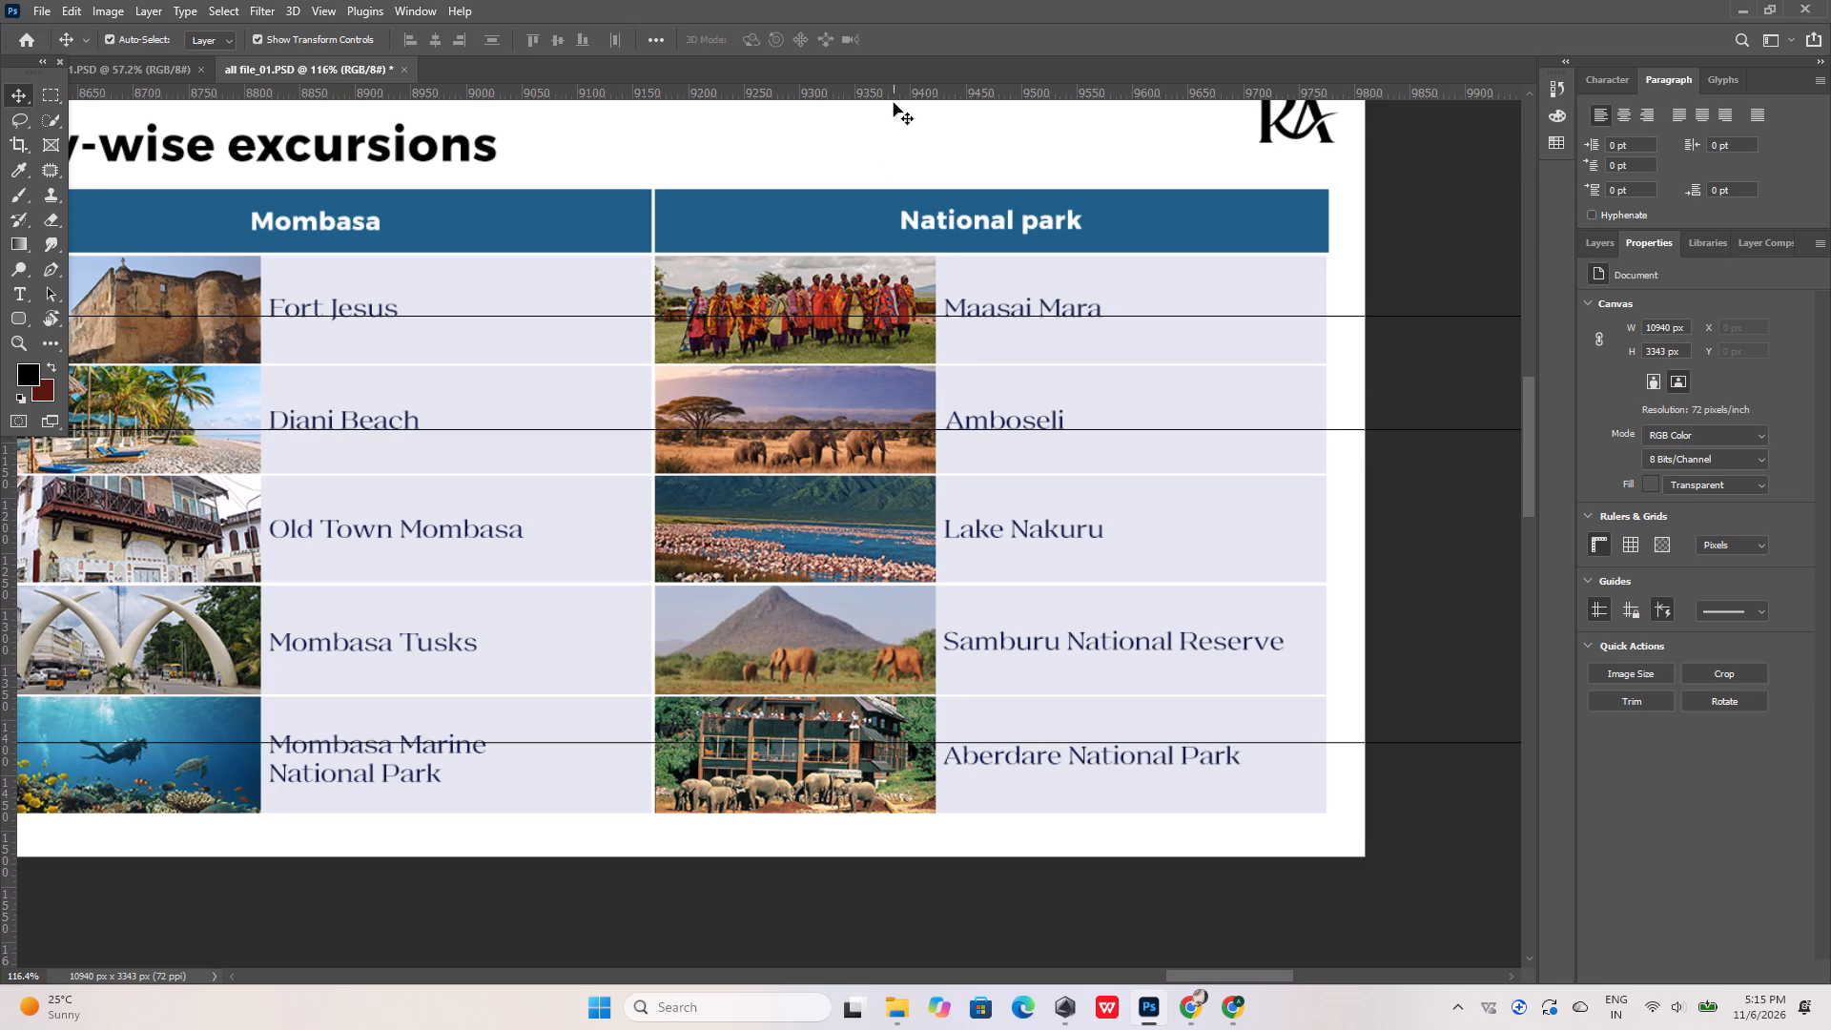
left_click_drag(894, 93, 890, 541)
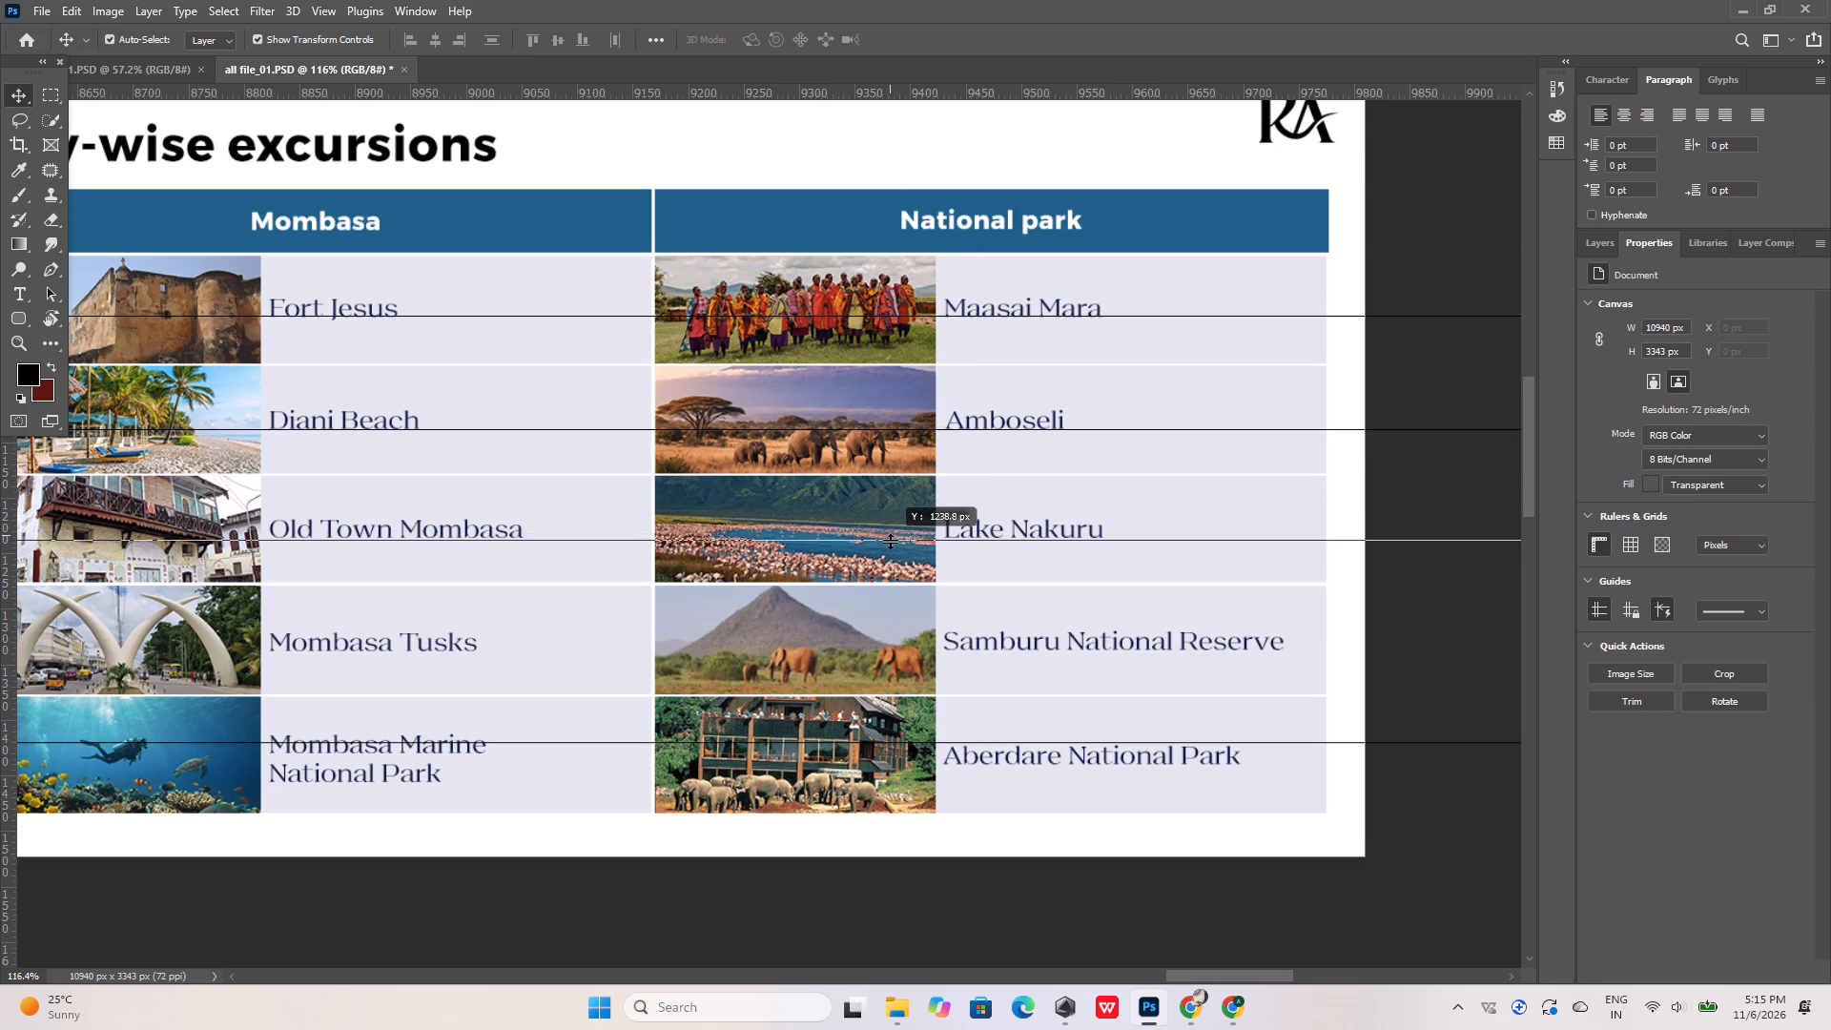
left_click_drag(890, 541, 891, 537)
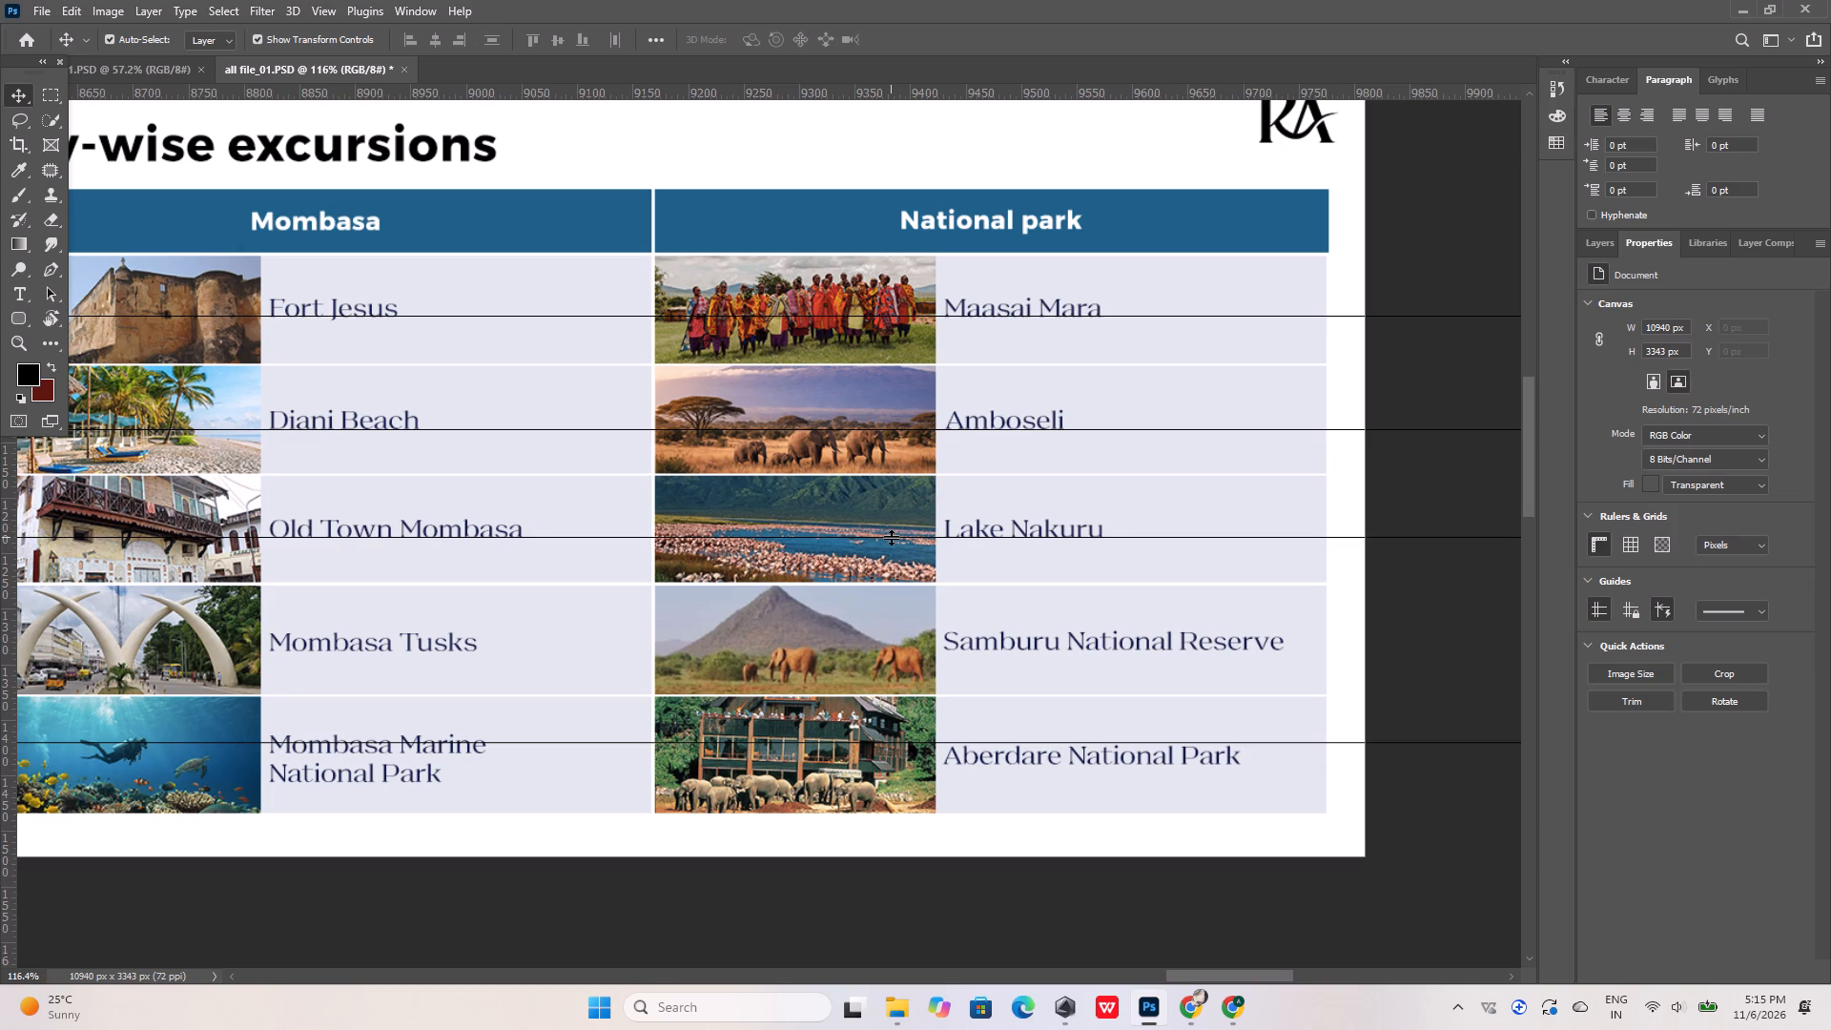
left_click_drag(885, 94, 870, 657)
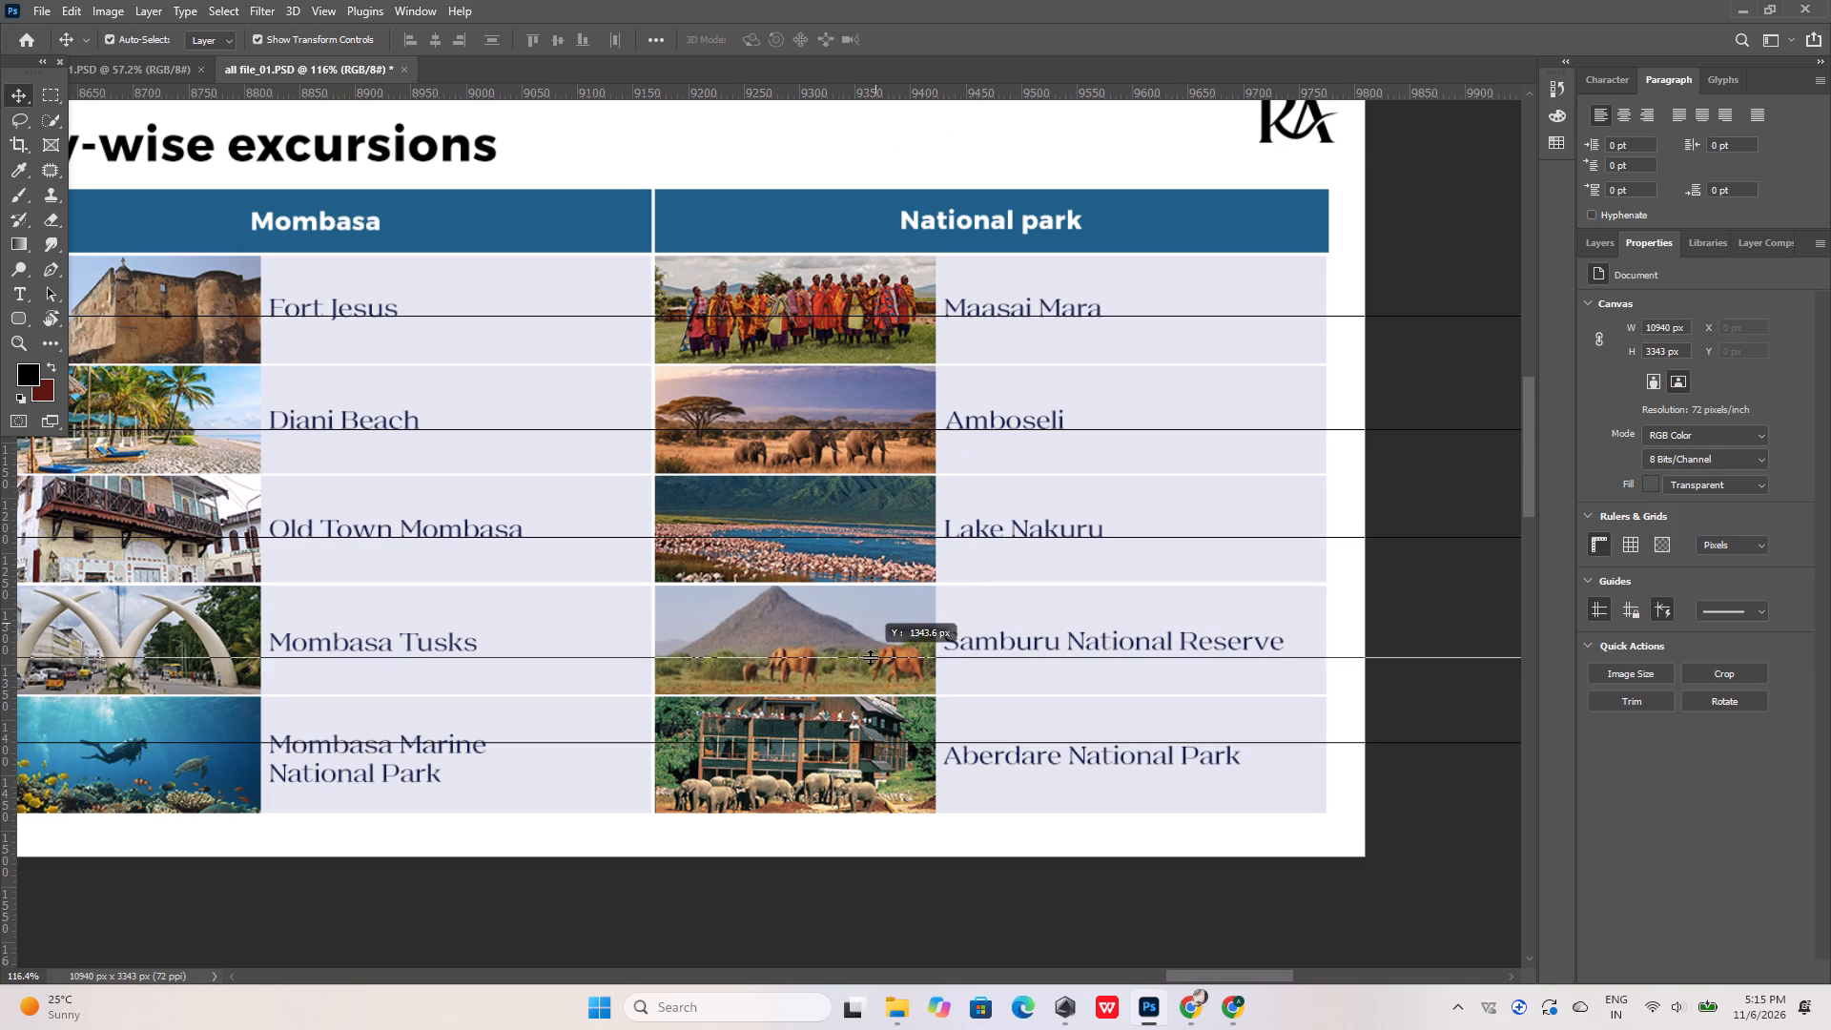
left_click_drag(870, 657, 871, 650)
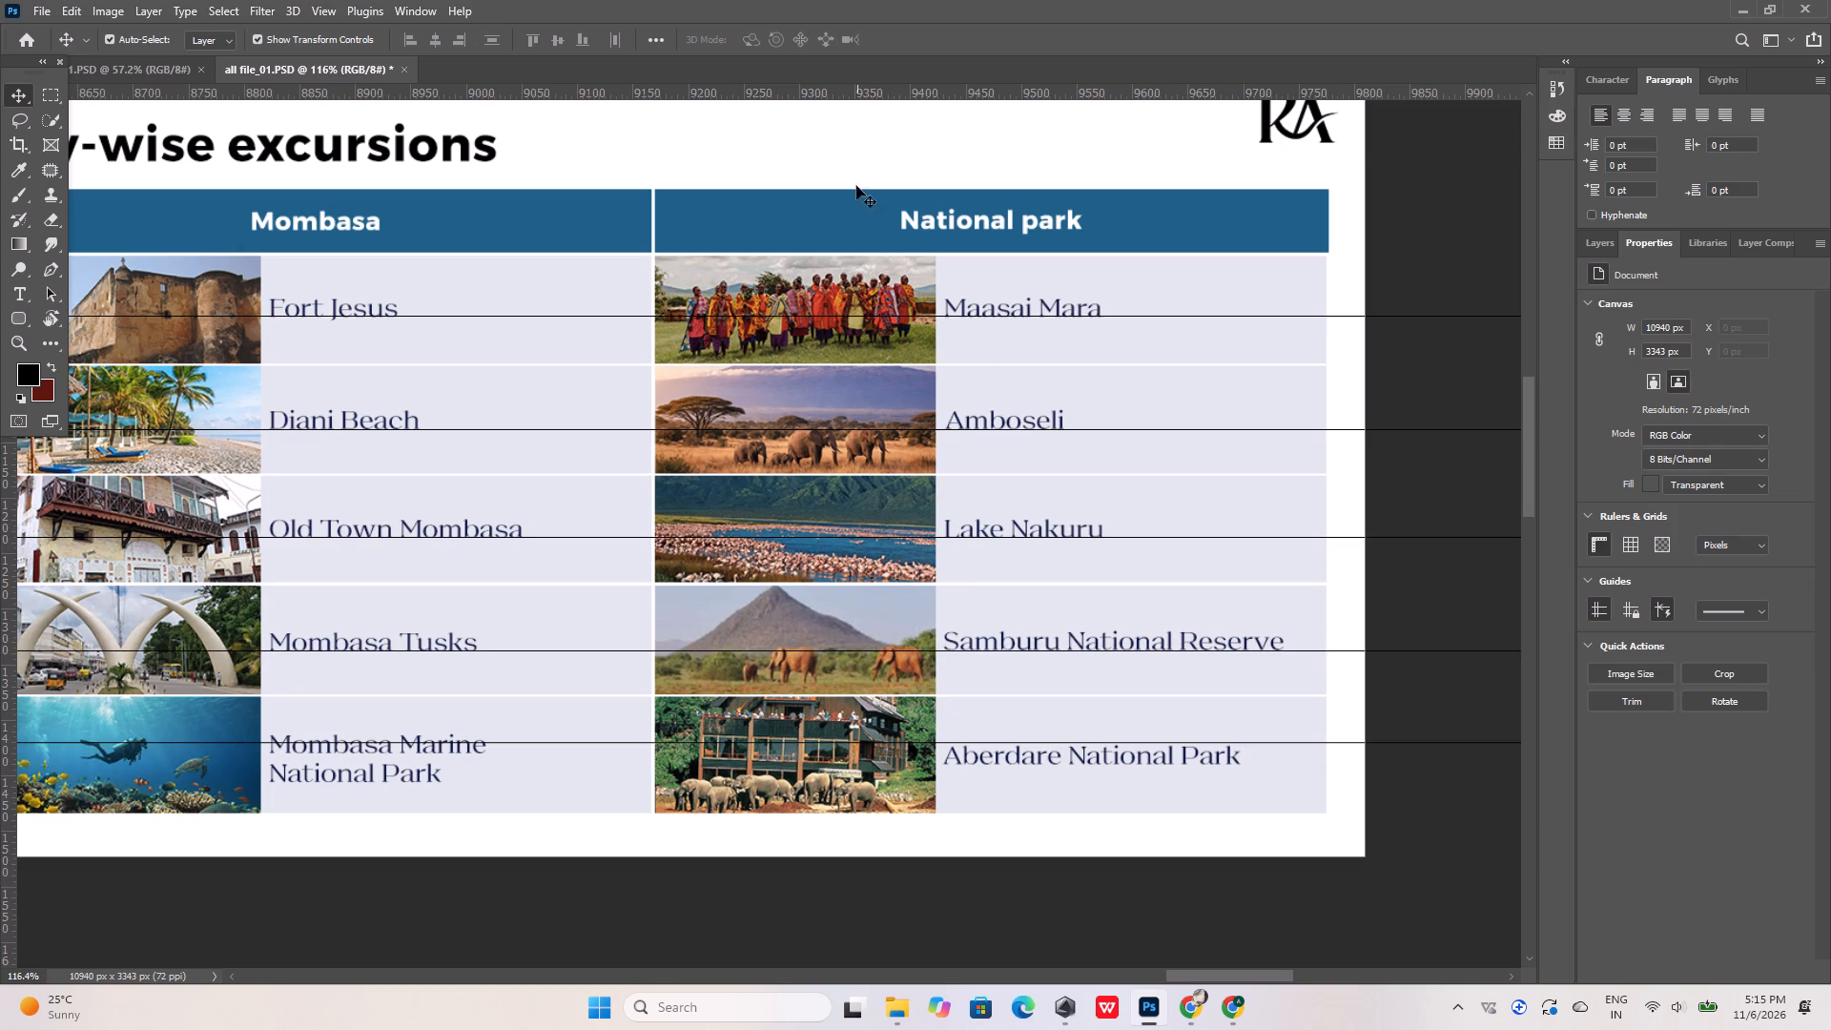
Lower the existing last-row guide to the Aberdare National Park text baseline, discarding any extra guide placed in that row.
left_click_drag(854, 96, 833, 769)
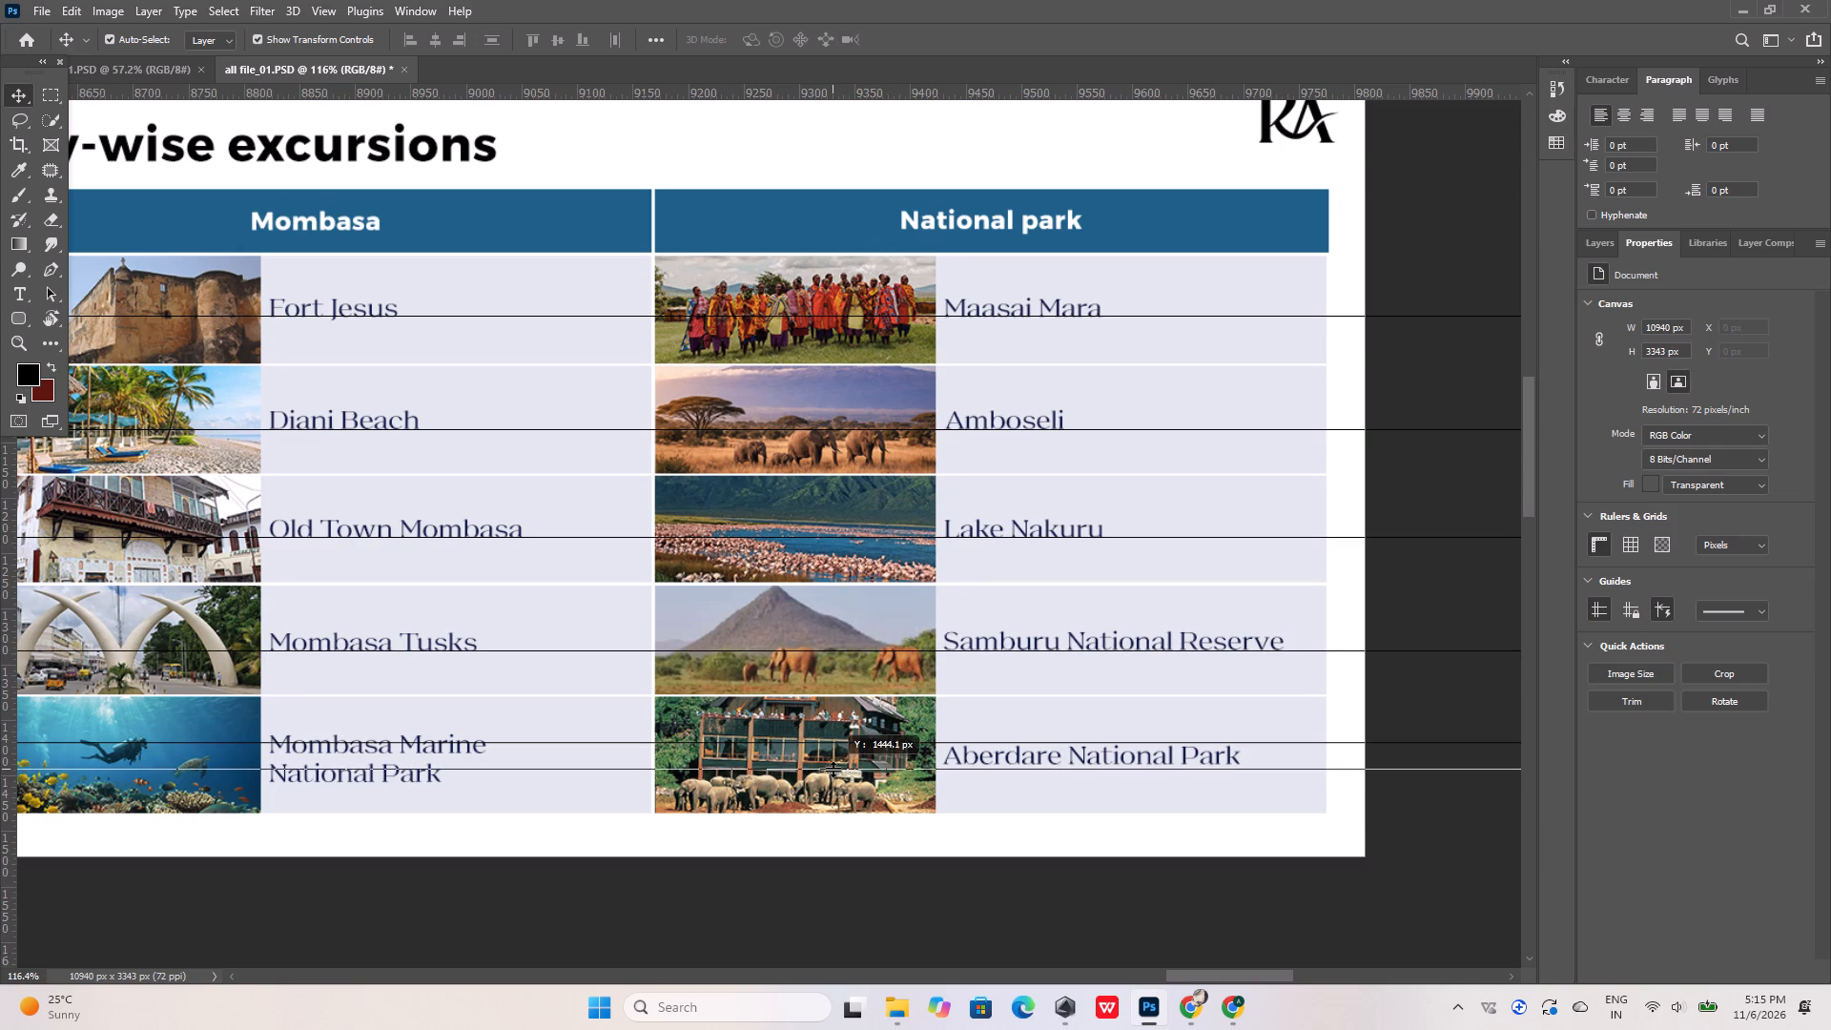
left_click_drag(833, 769, 874, 71)
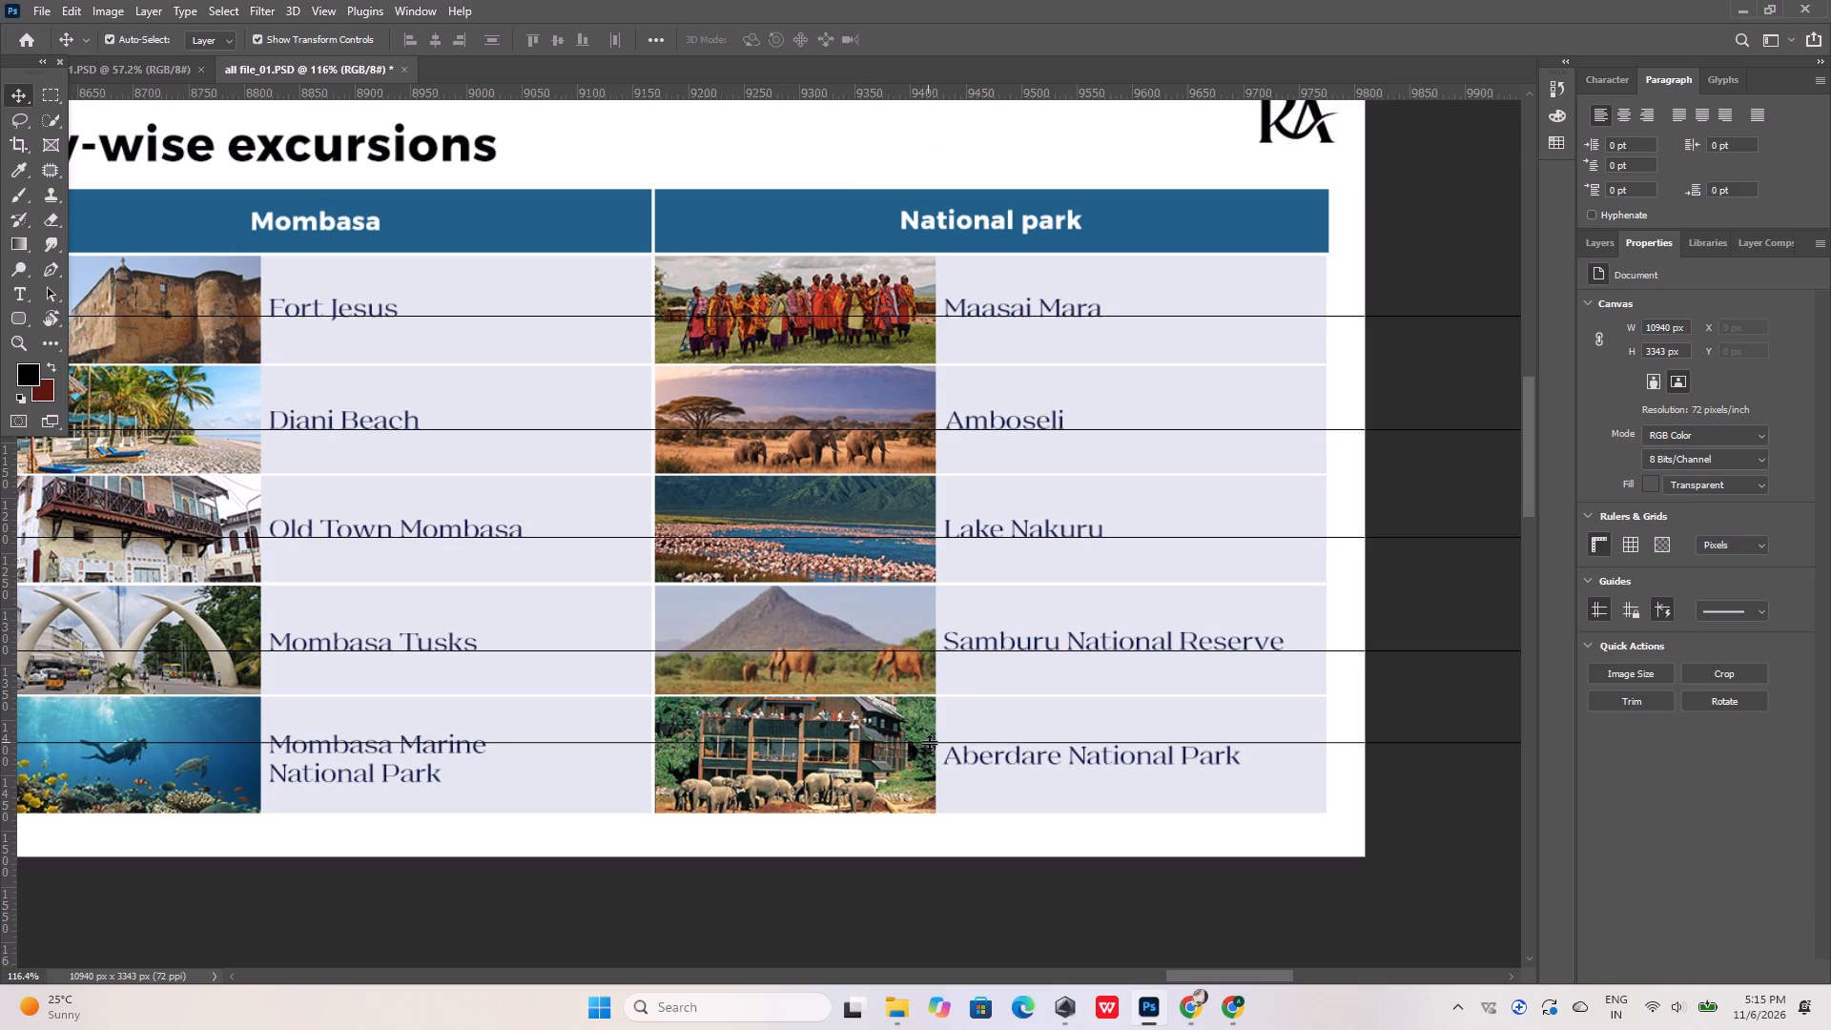
left_click_drag(929, 742, 932, 764)
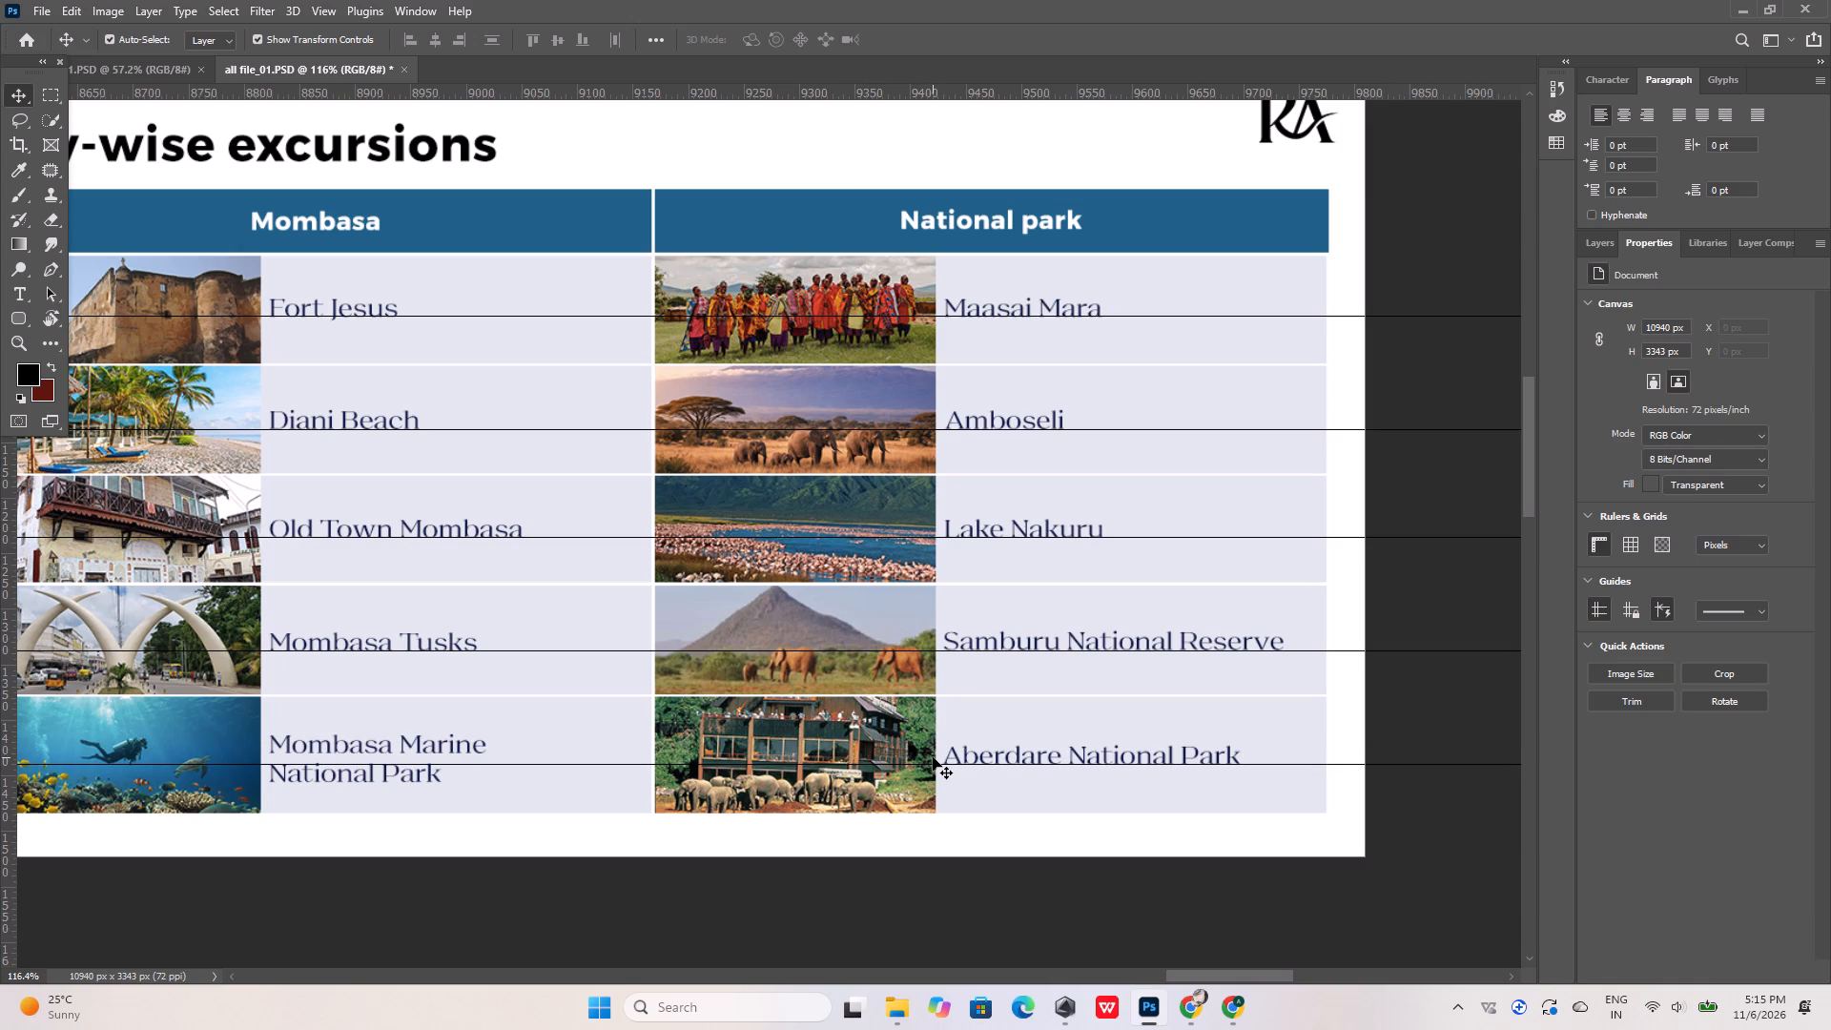
left_click(1409, 508)
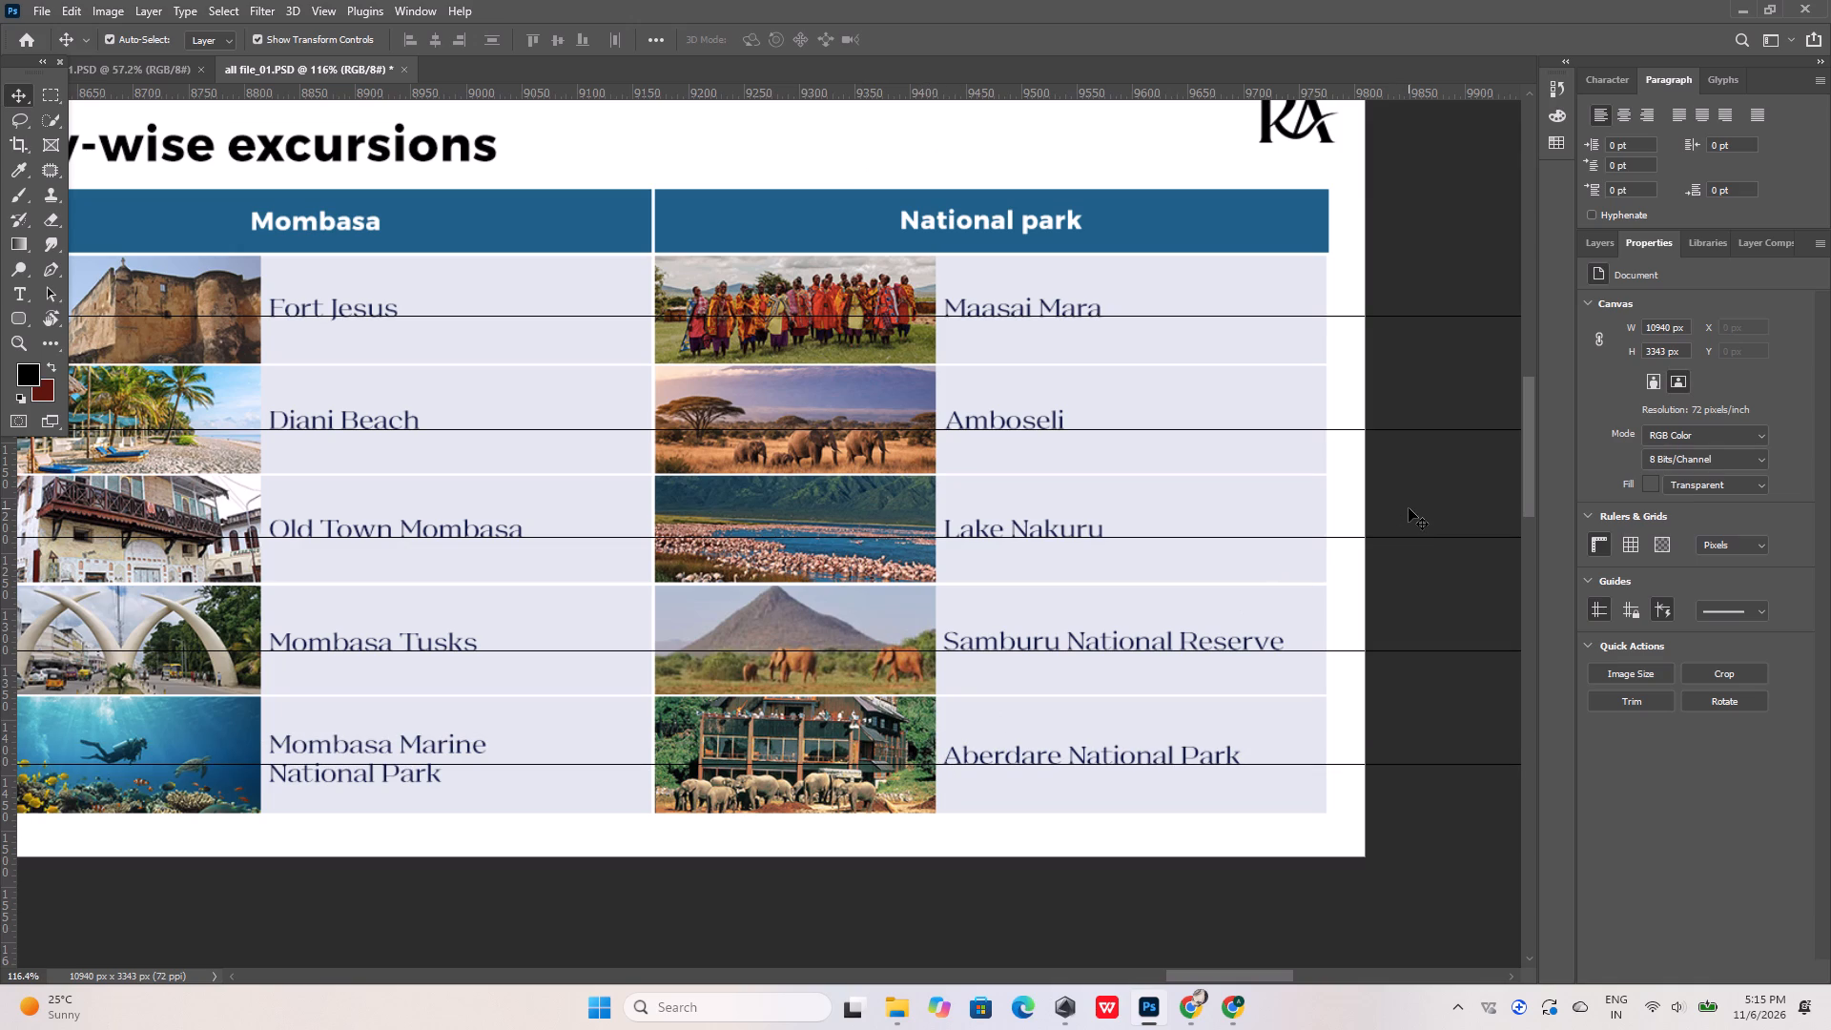
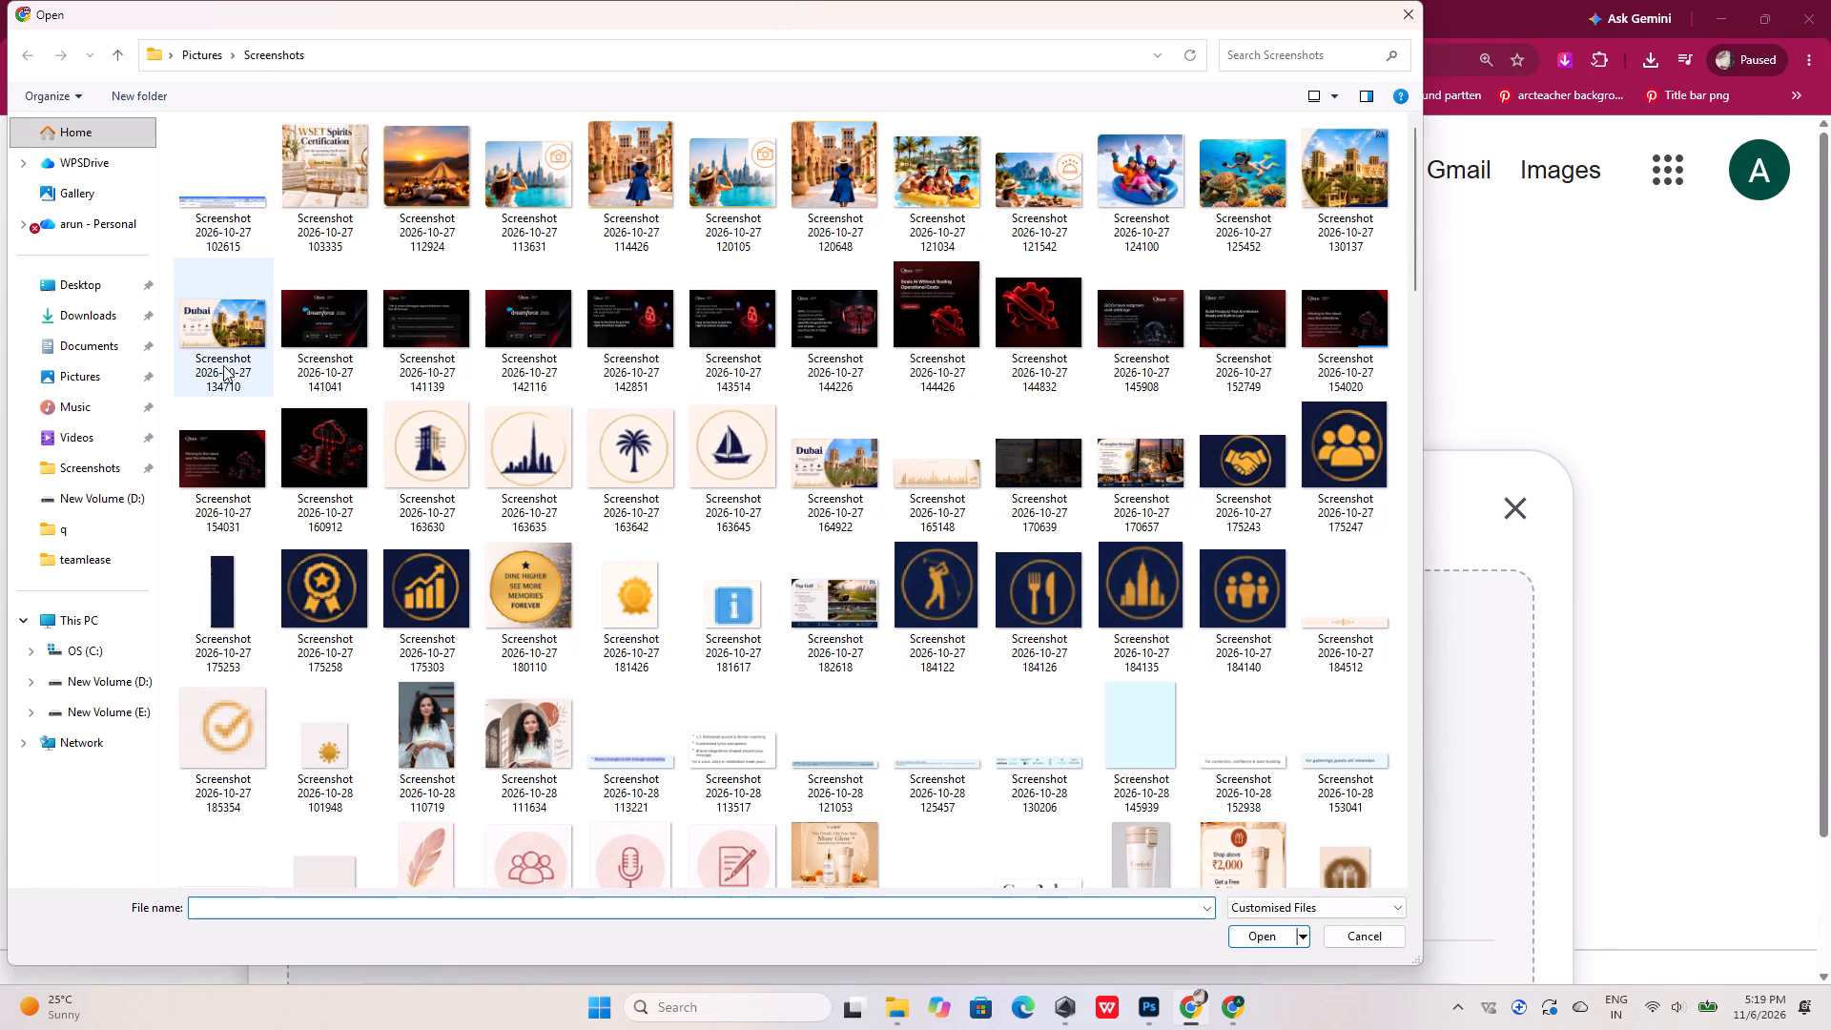
left_click(114, 457)
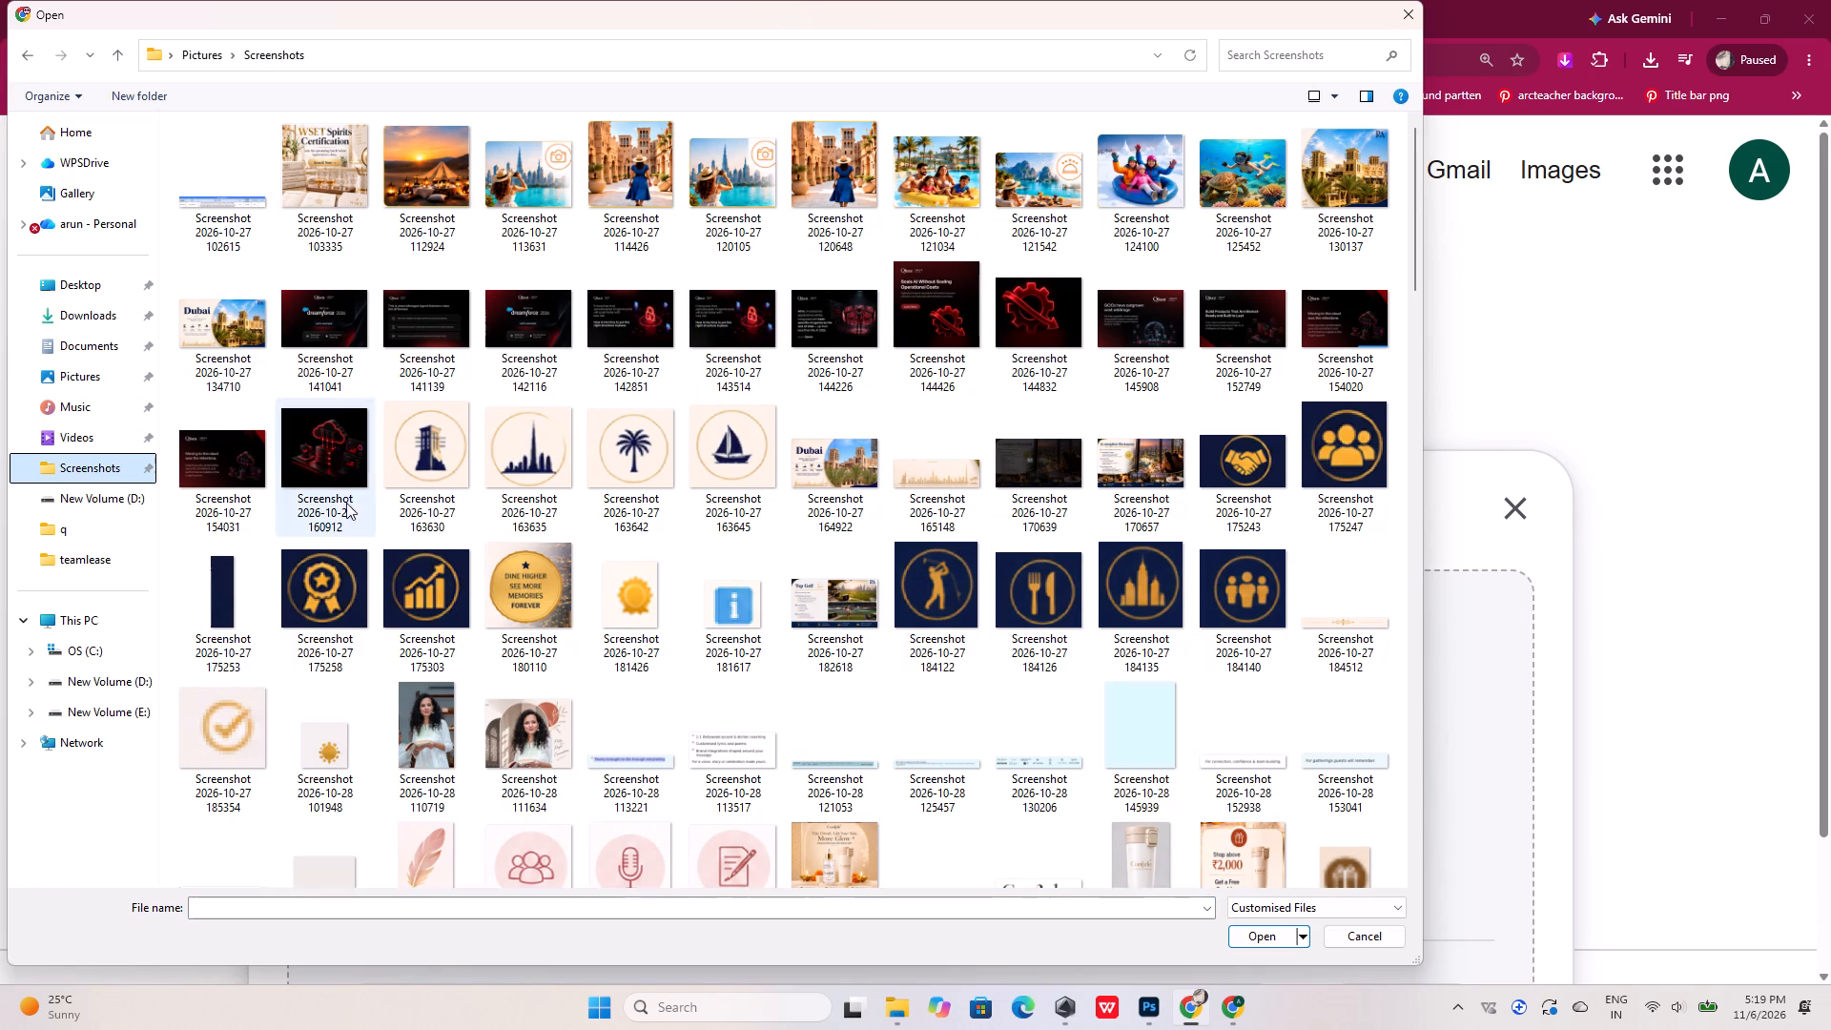
scroll(808, 632, "down", 20)
scroll(808, 632, "down", 4)
left_click(613, 807)
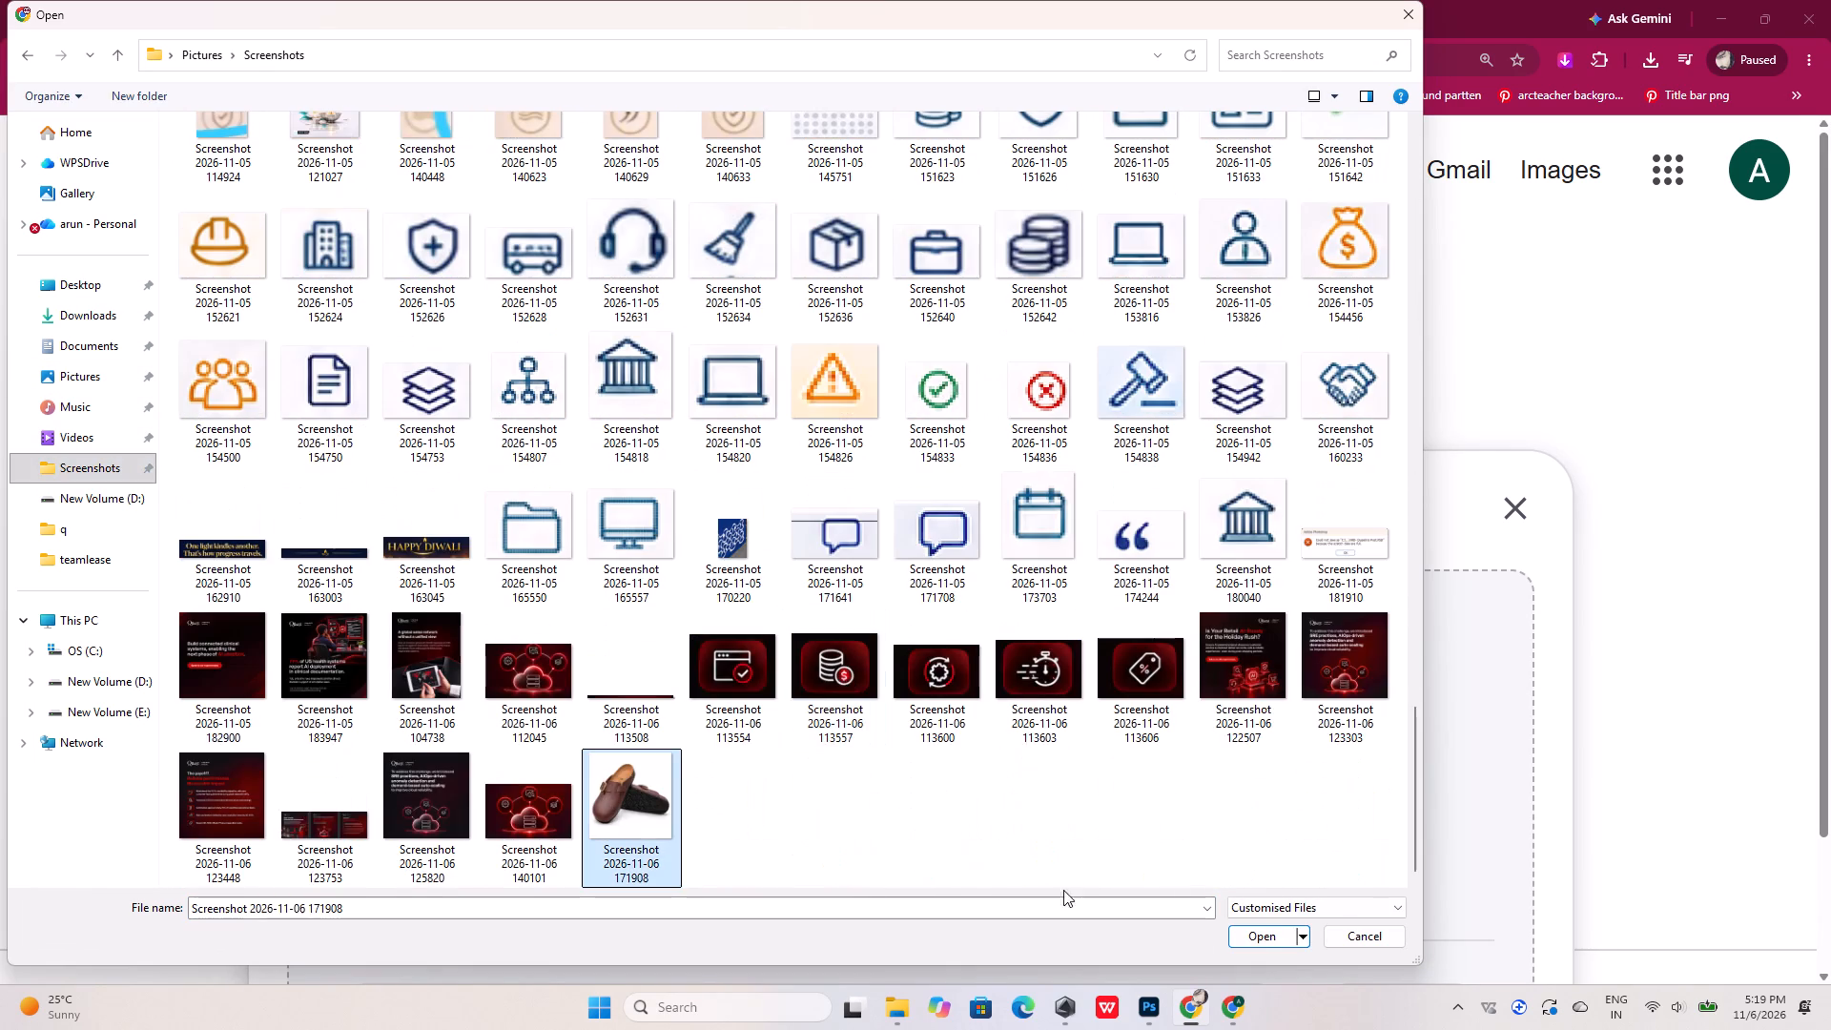
left_click(1254, 935)
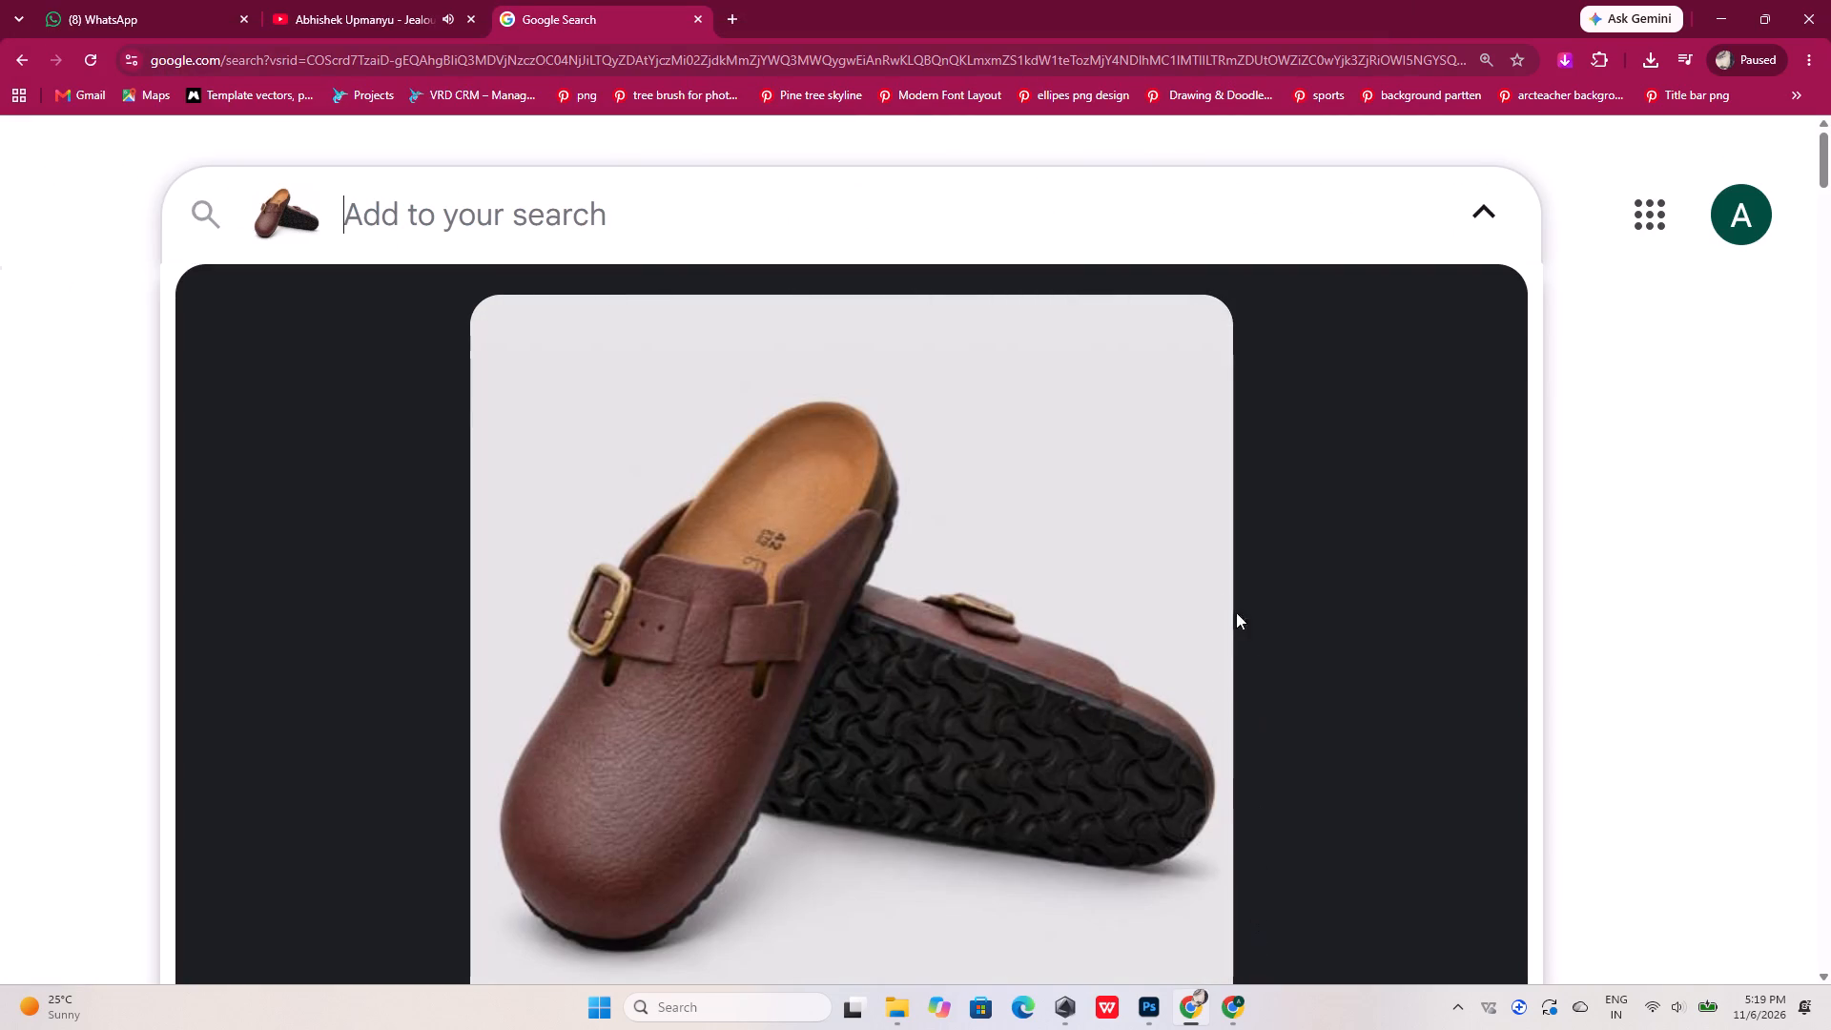
Look through the image search results for the brown buckled clogs, comparing product photos, sellers and prices.
scroll(1351, 549, "down", 2)
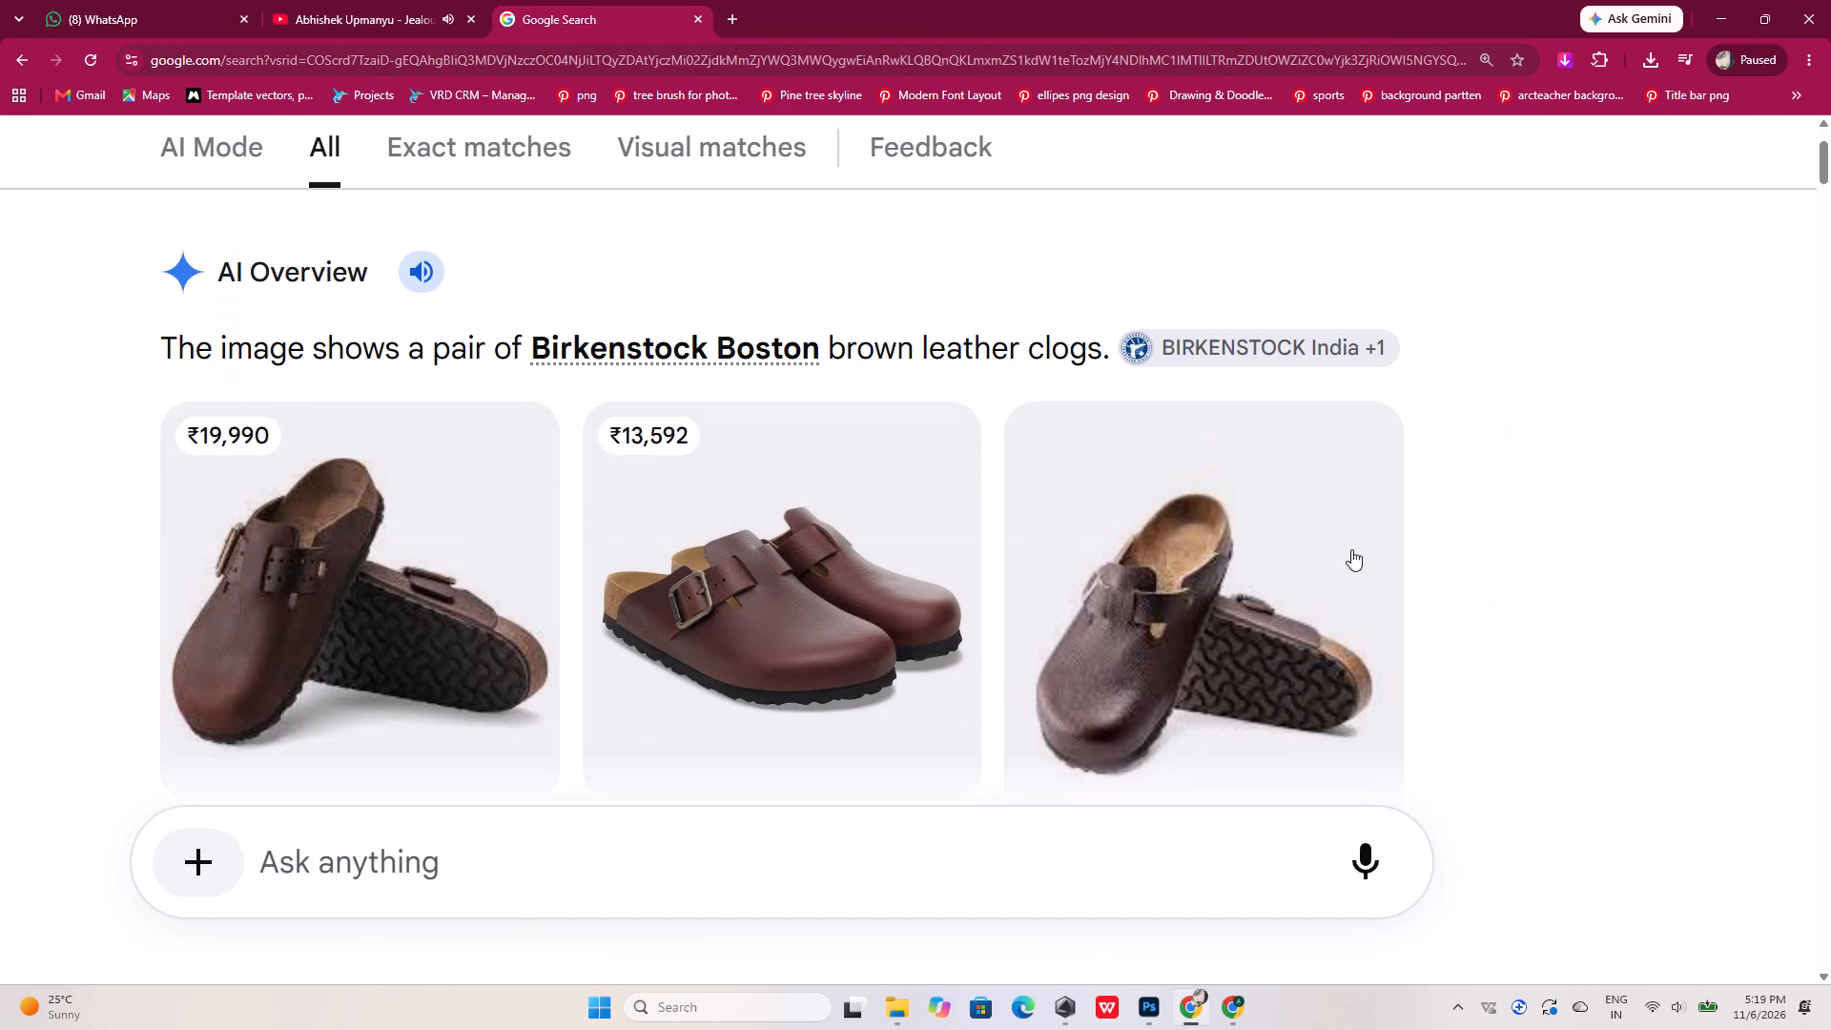
scroll(1251, 711, "down", 3)
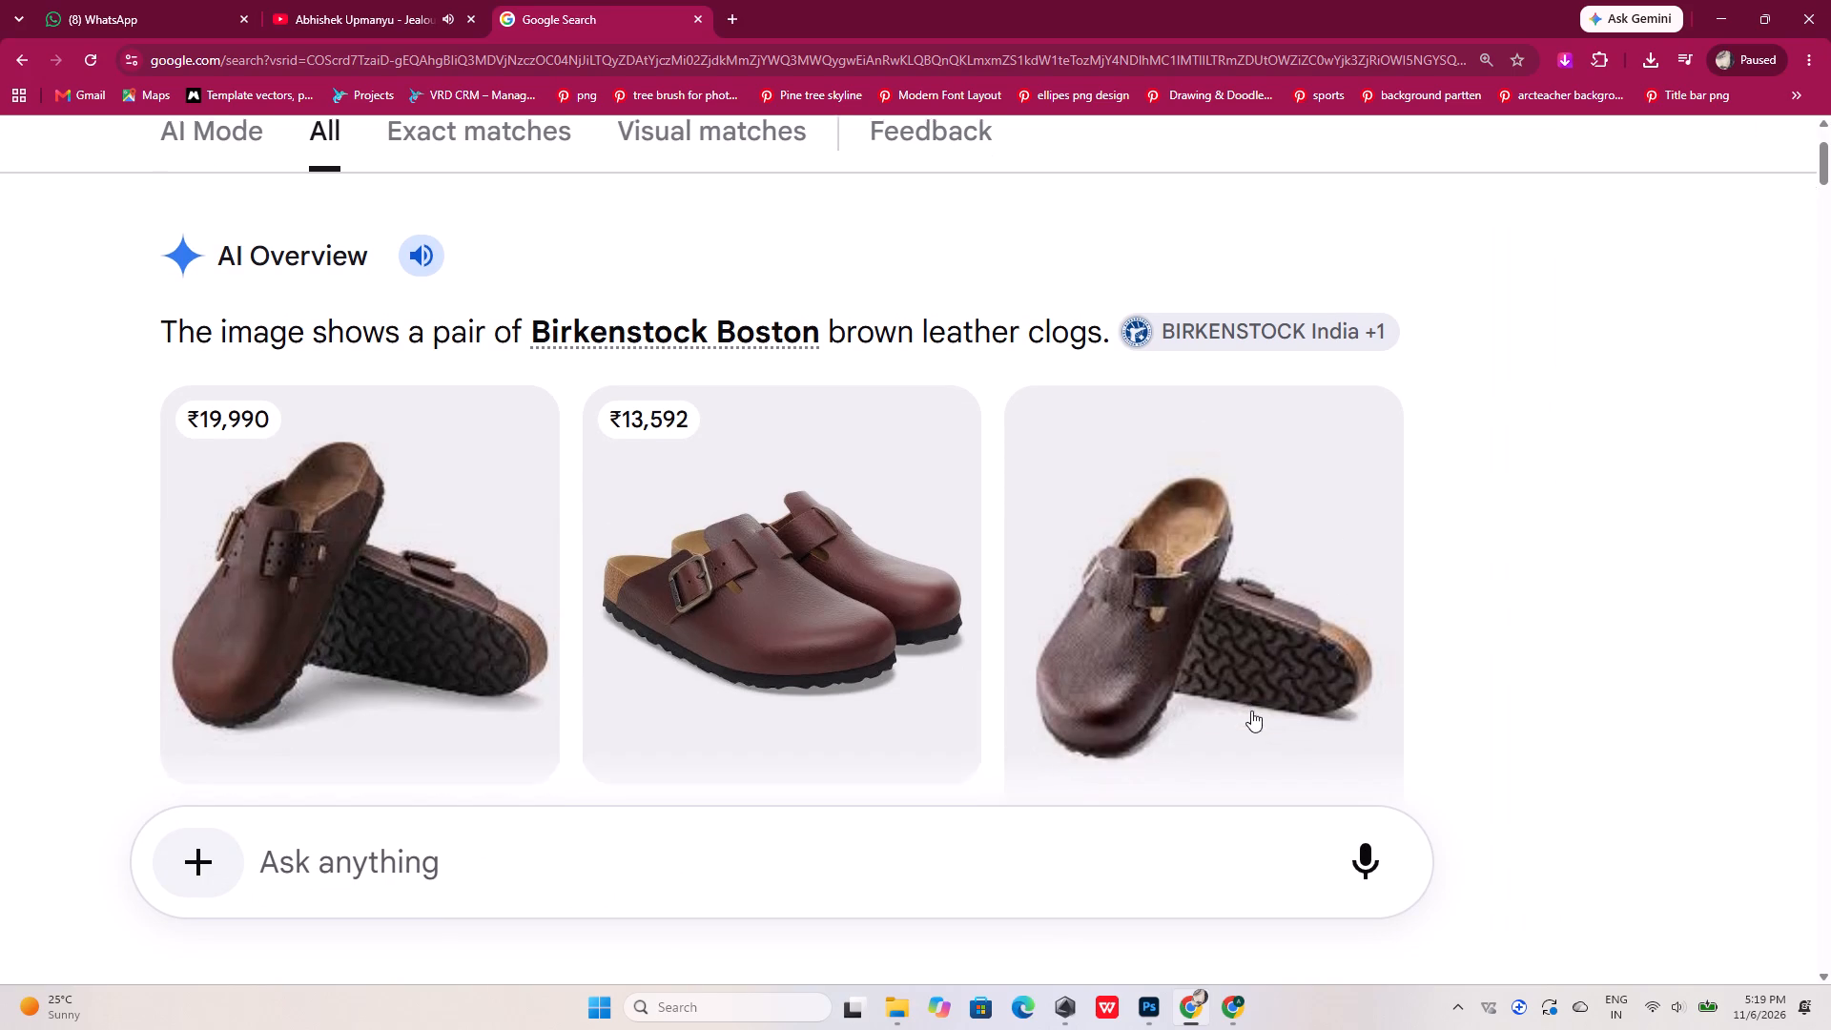
scroll(1251, 711, "down", 8)
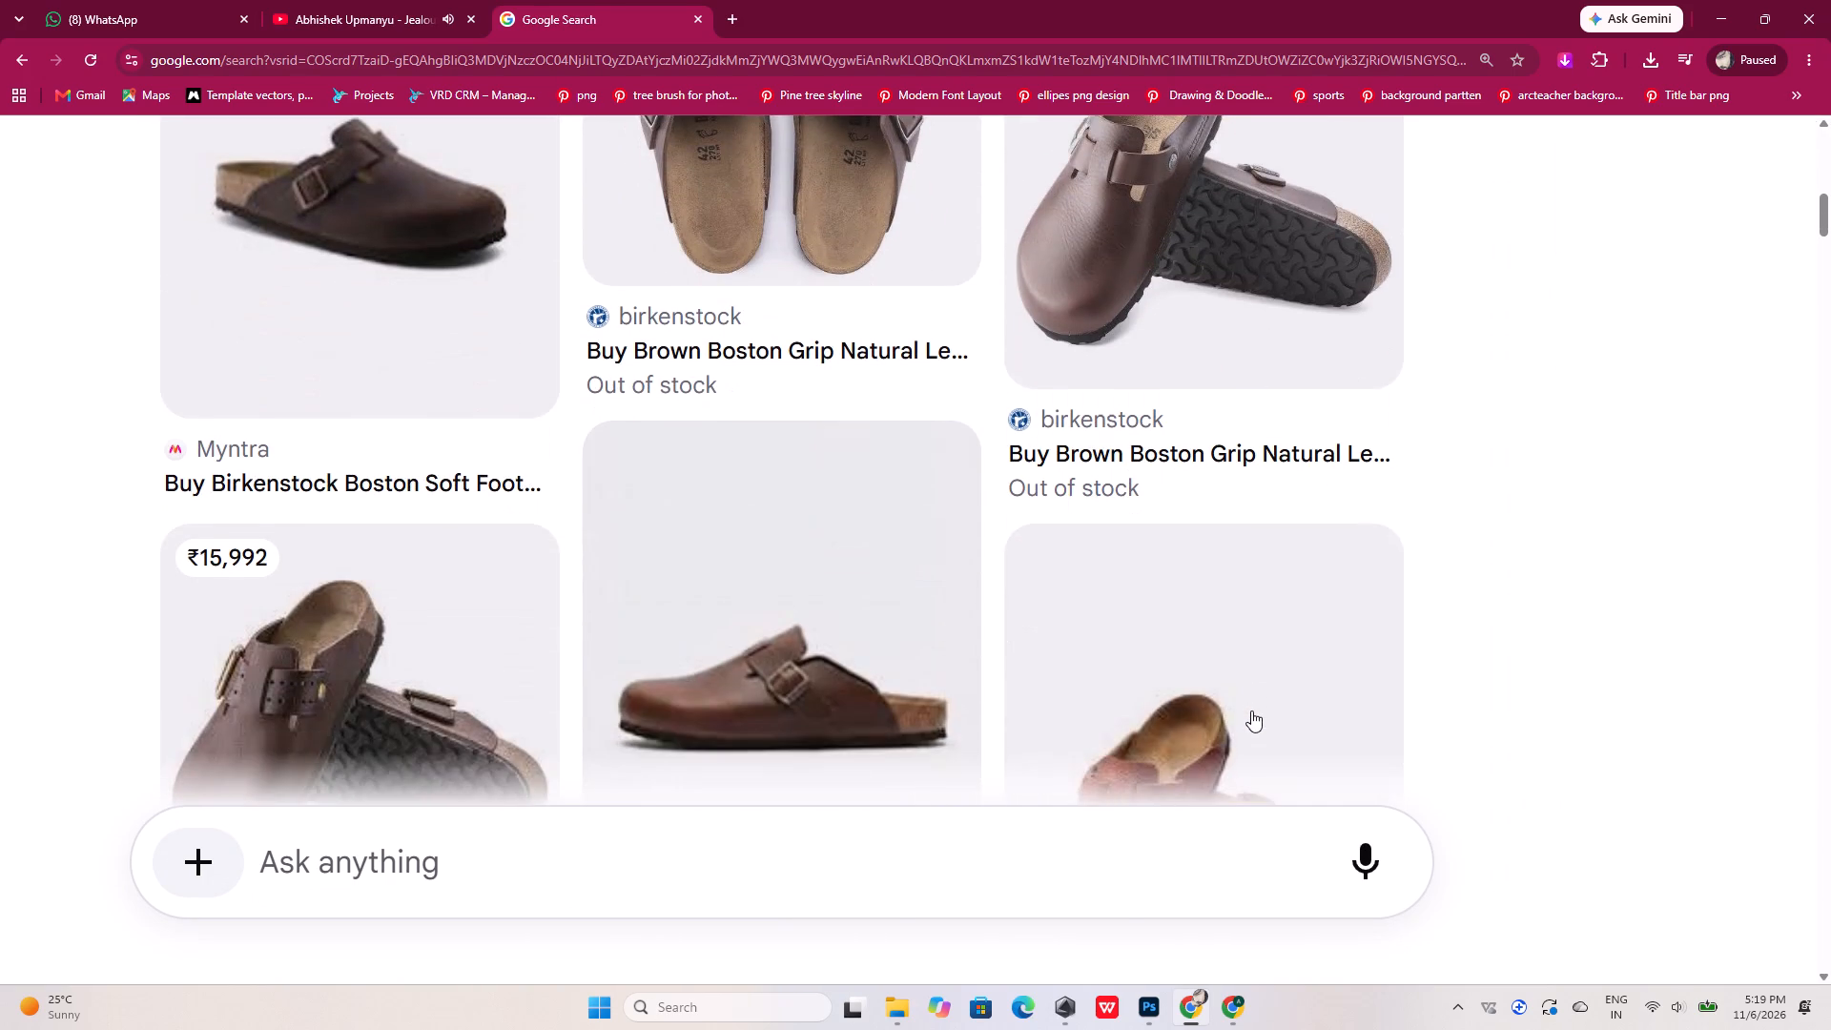
scroll(1251, 711, "down", 4)
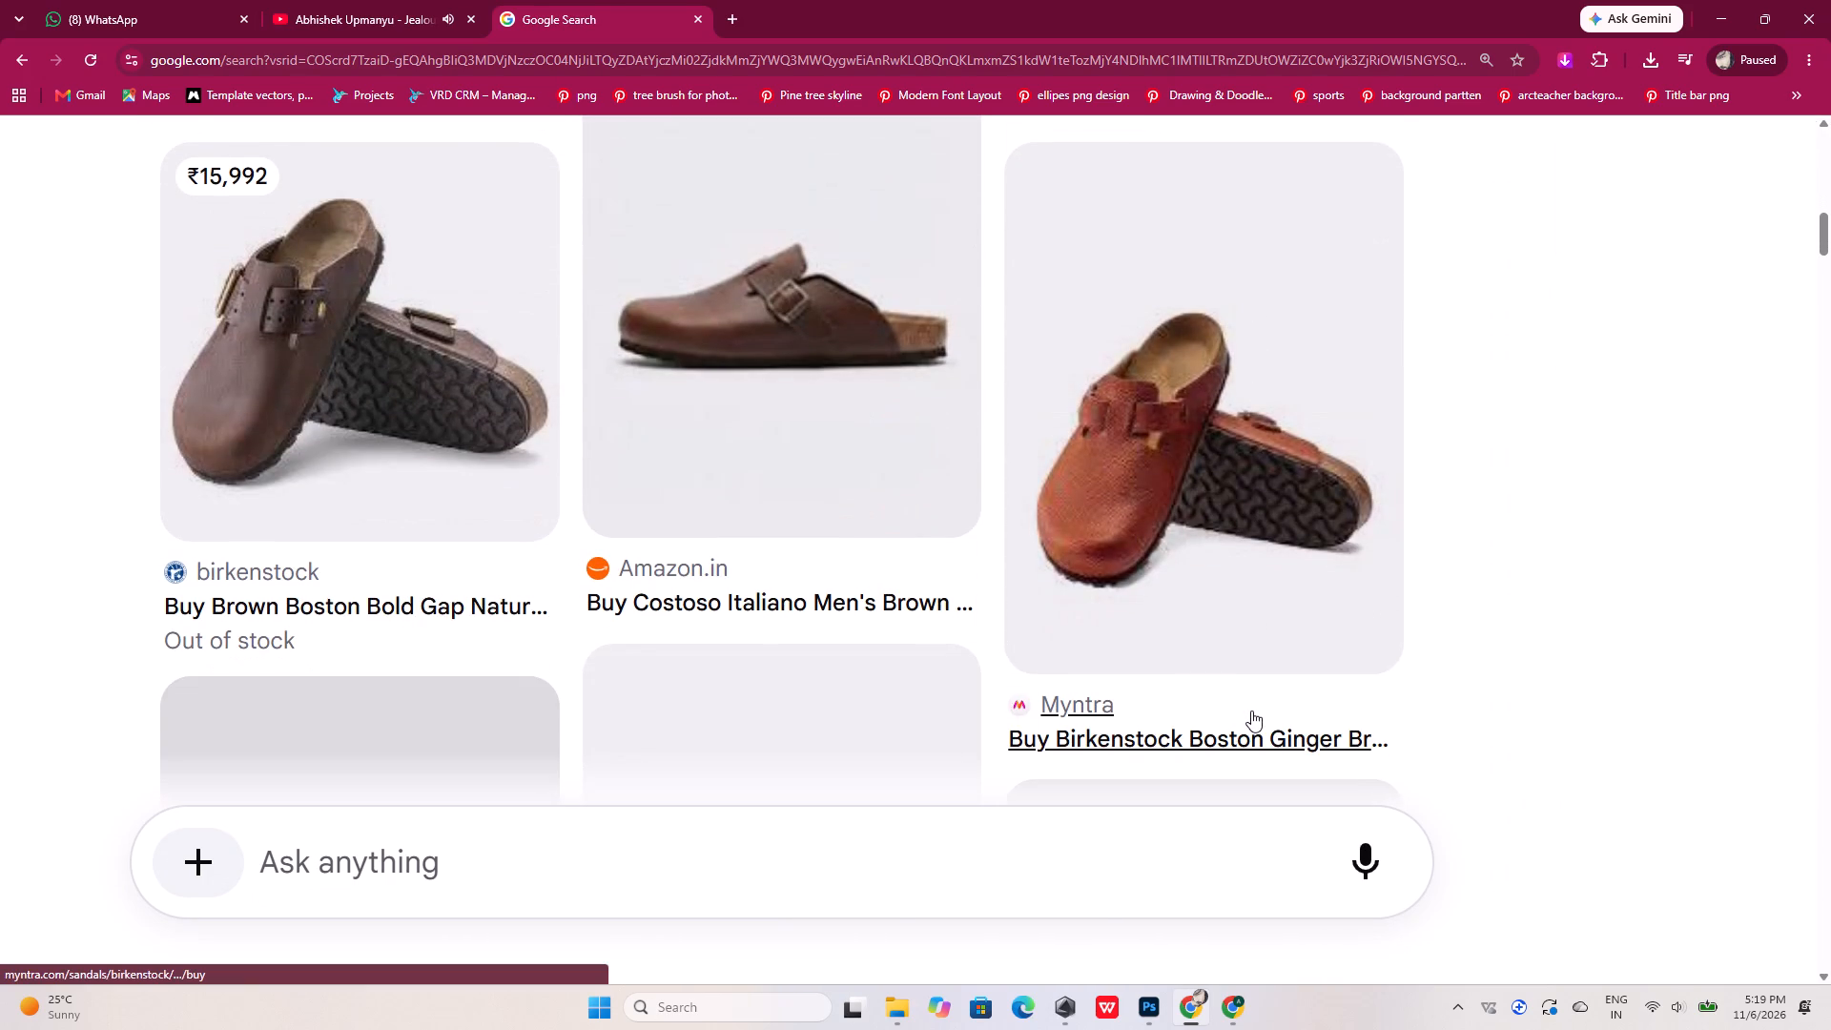
scroll(1251, 711, "up", 20)
scroll(1251, 711, "up", 2)
scroll(971, 570, "down", 2)
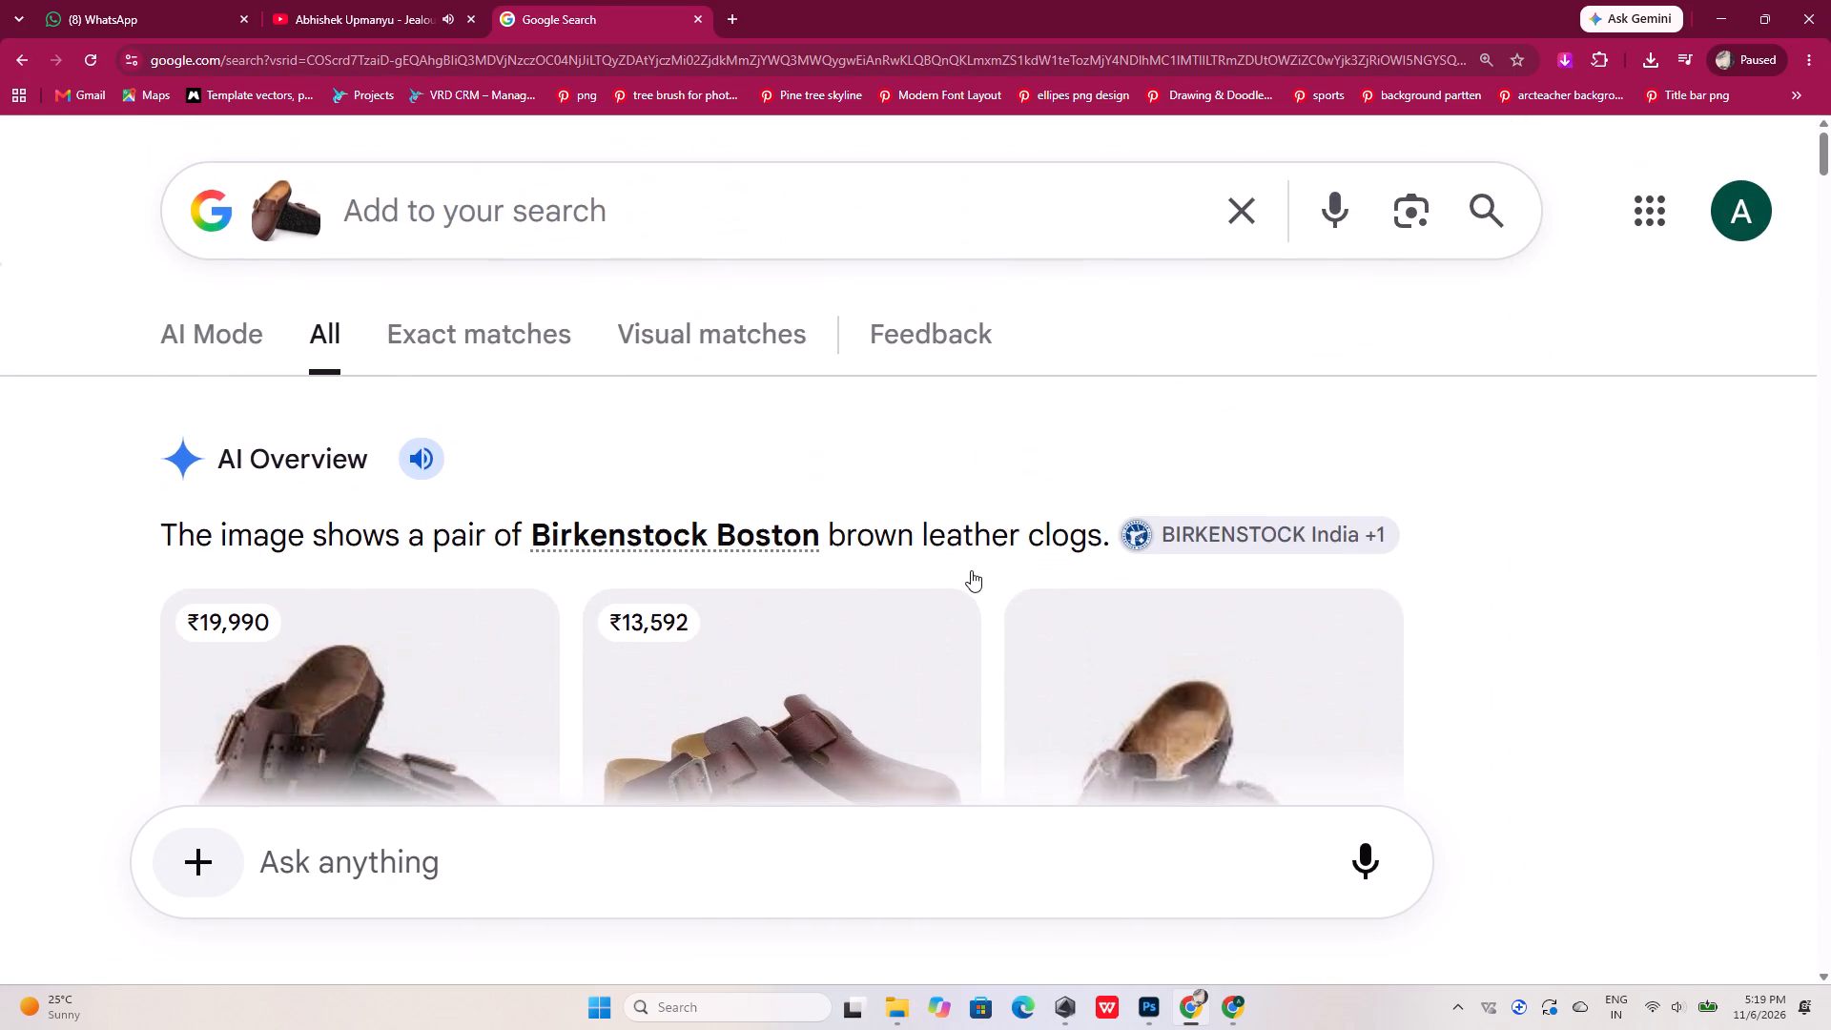
scroll(971, 570, "down", 16)
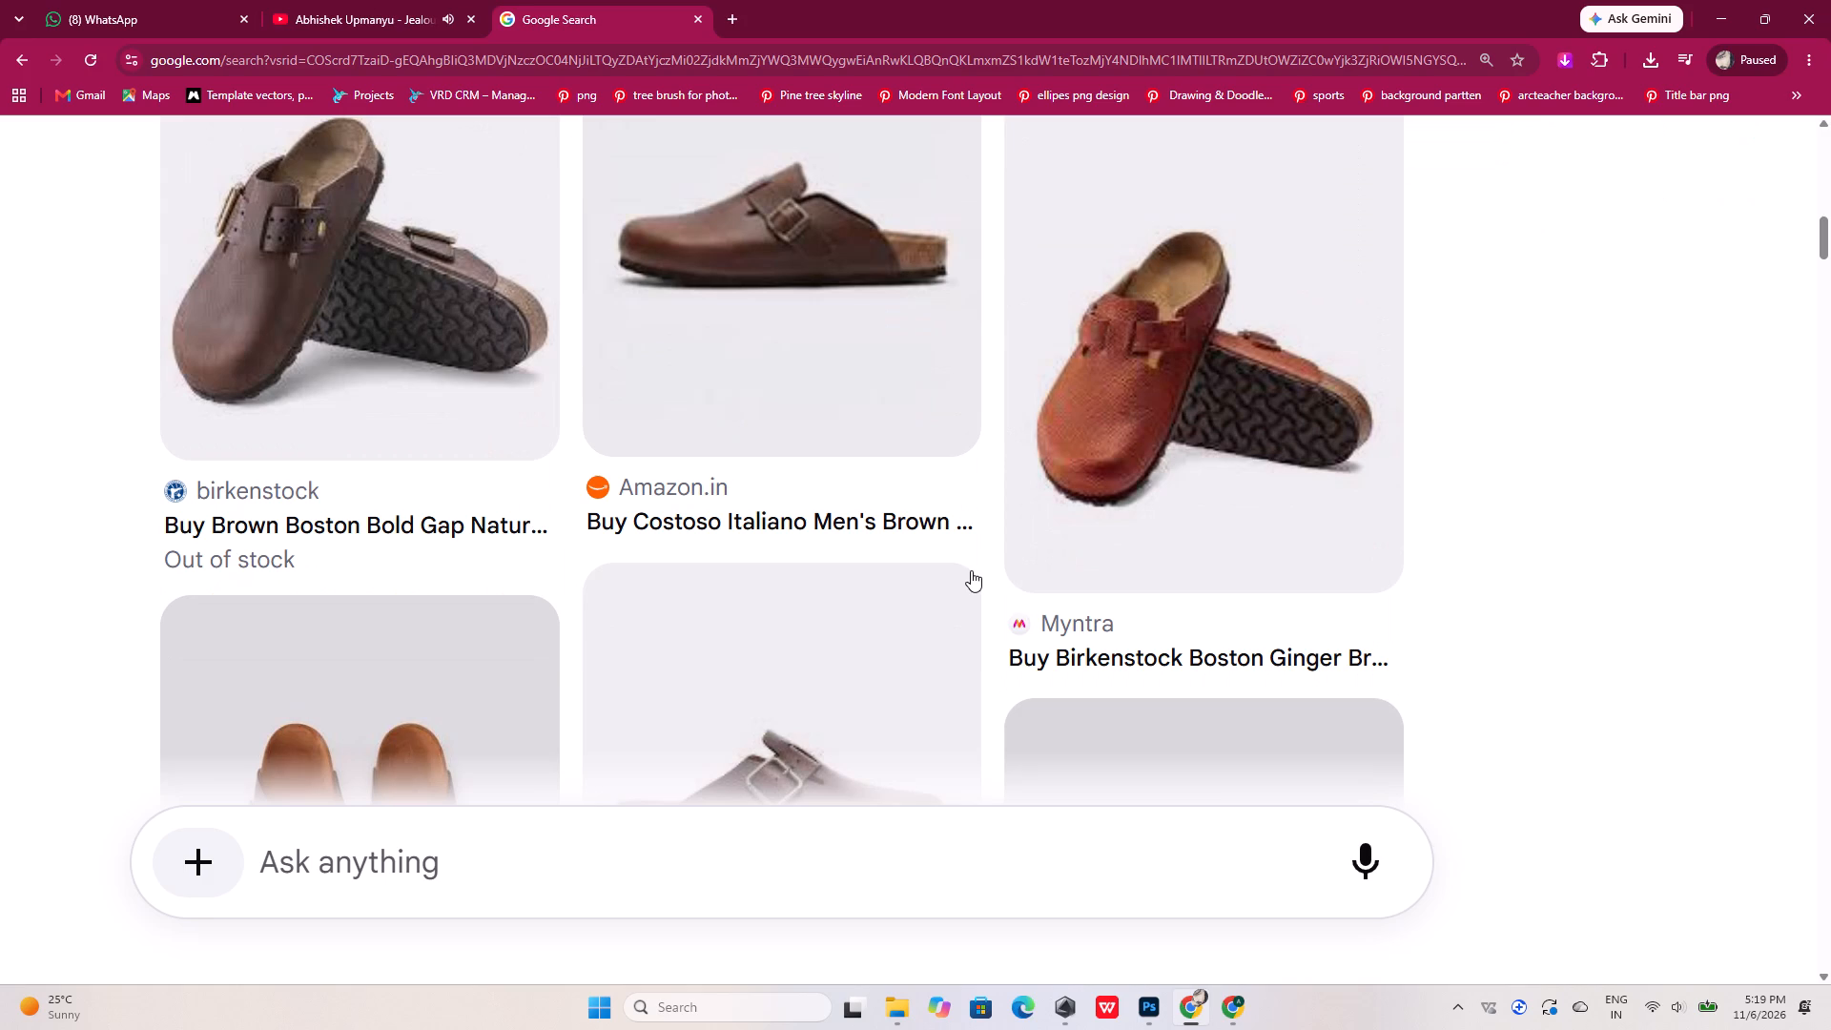
scroll(971, 570, "down", 5)
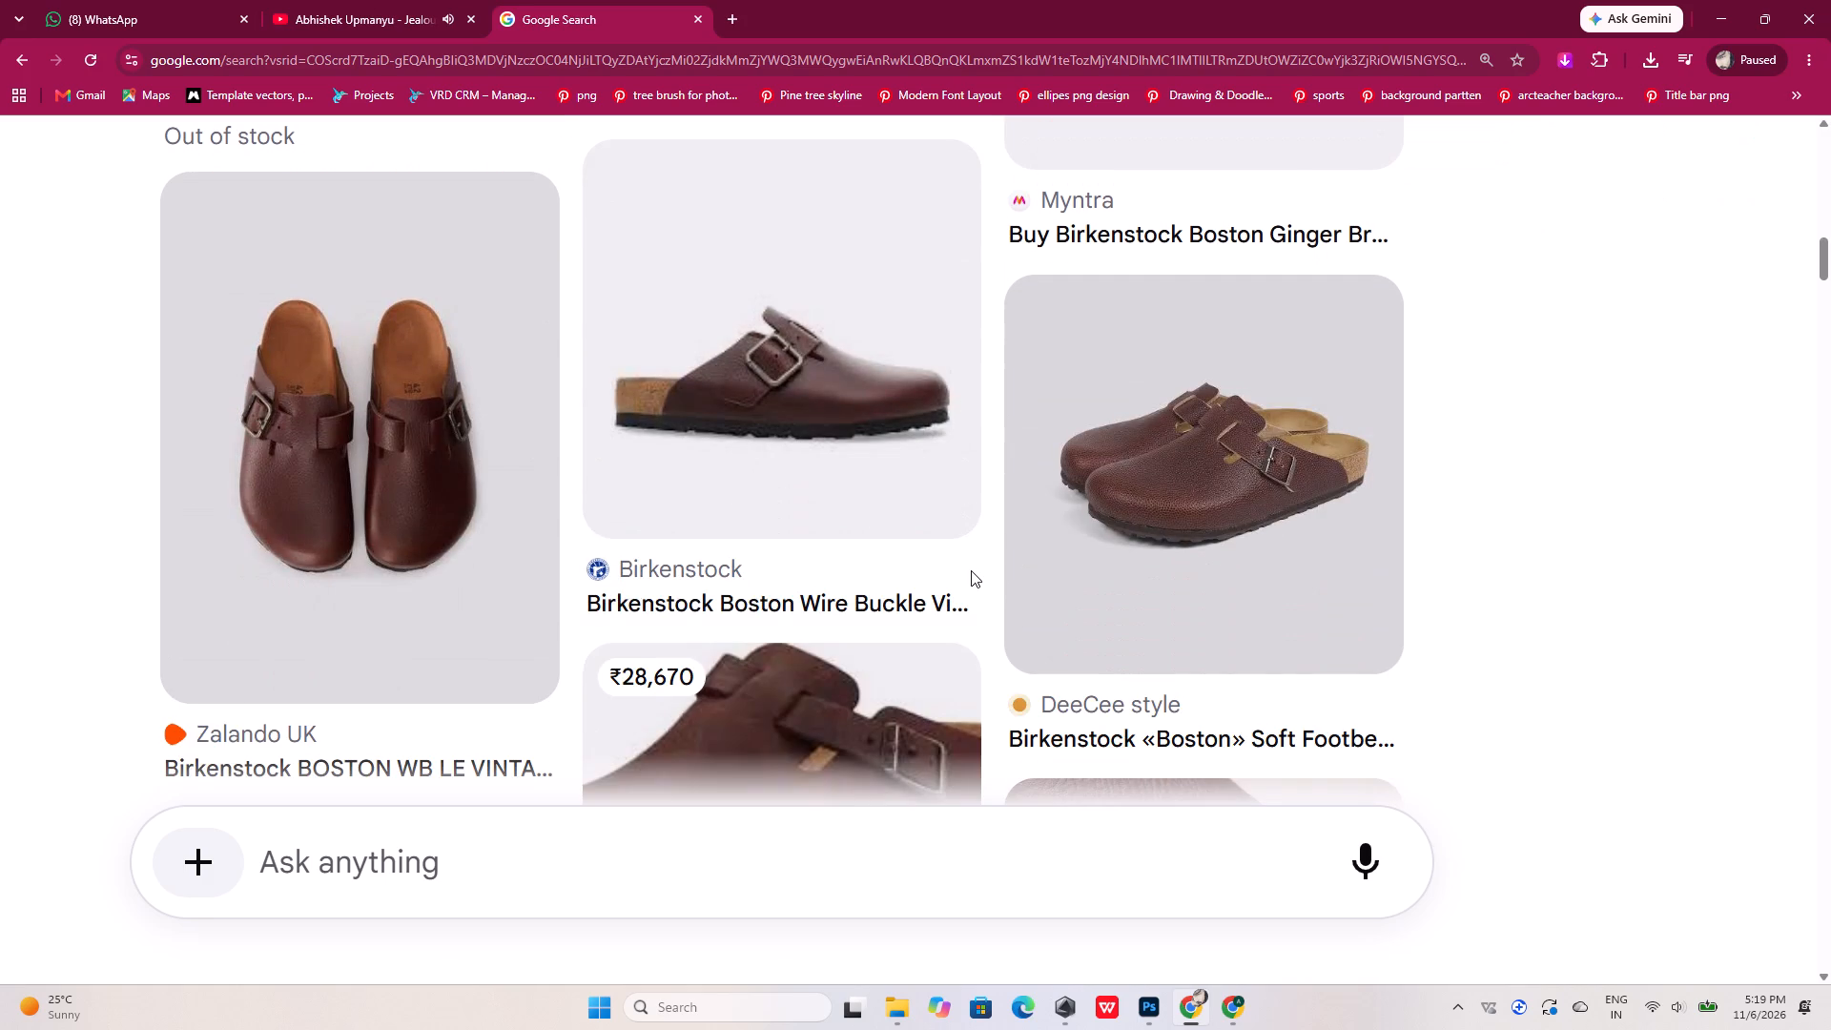
scroll(932, 450, "down", 5)
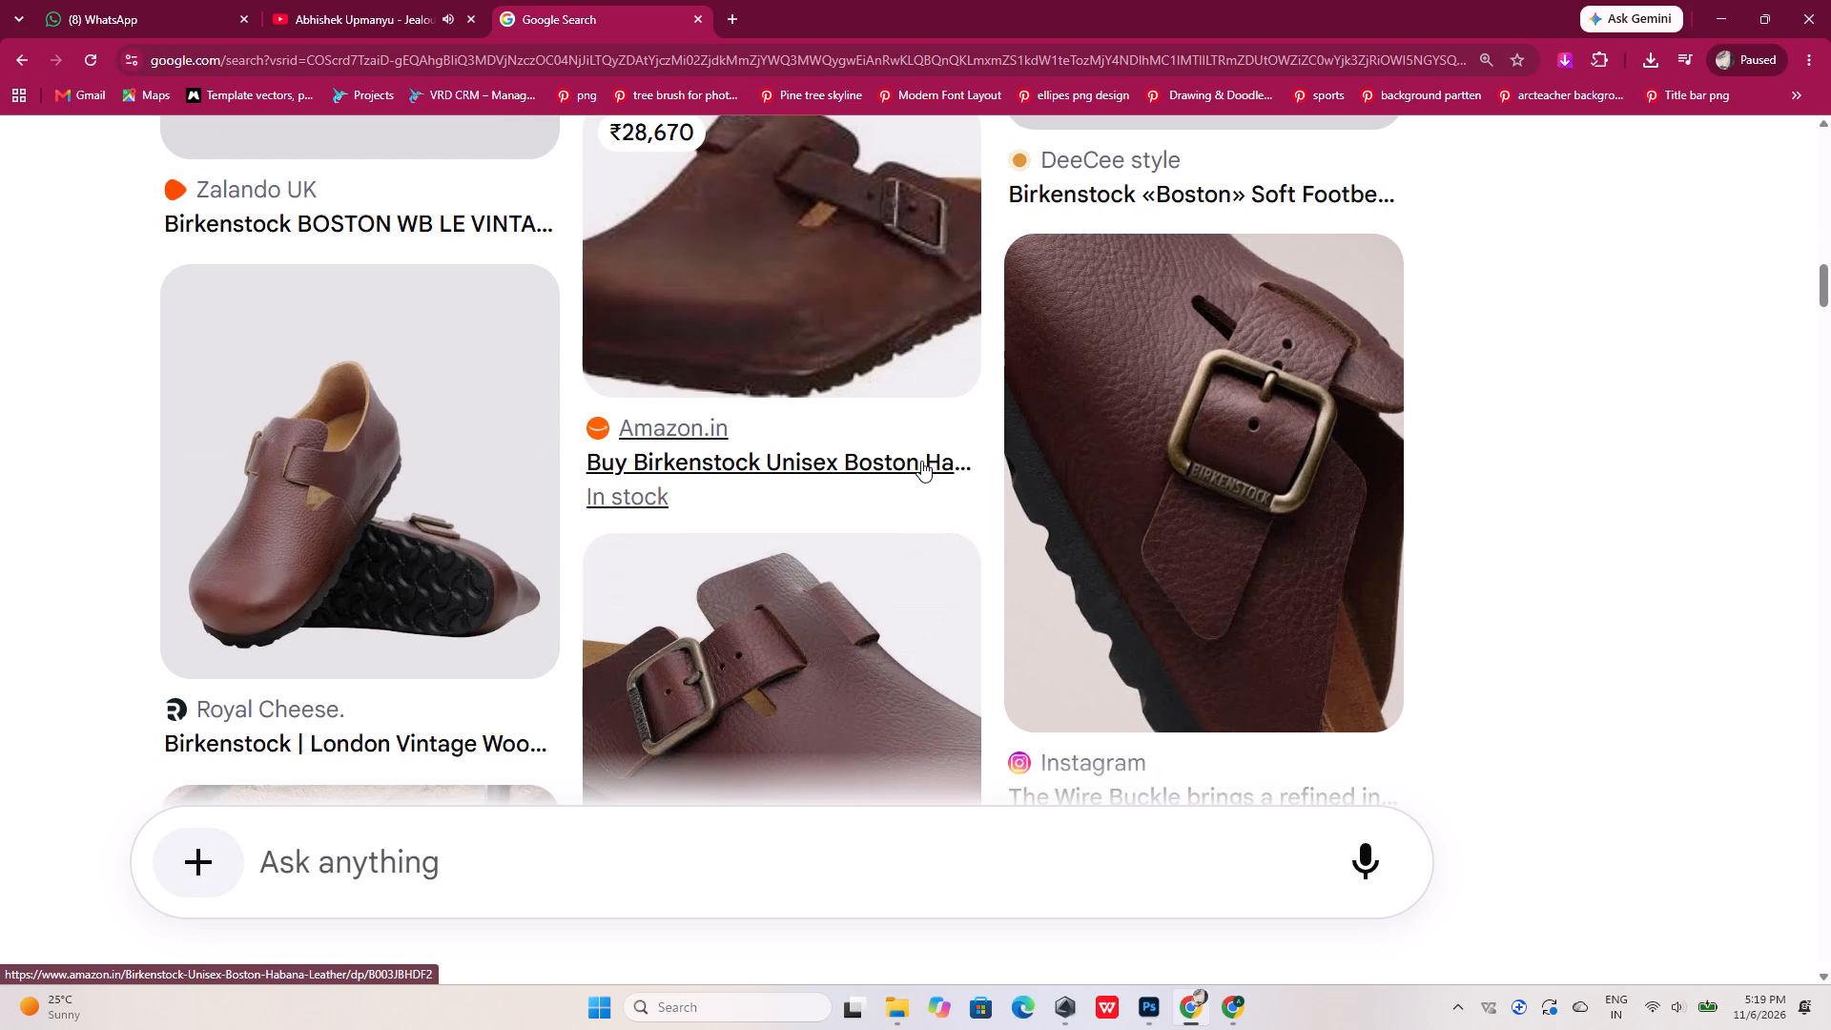
scroll(921, 461, "down", 8)
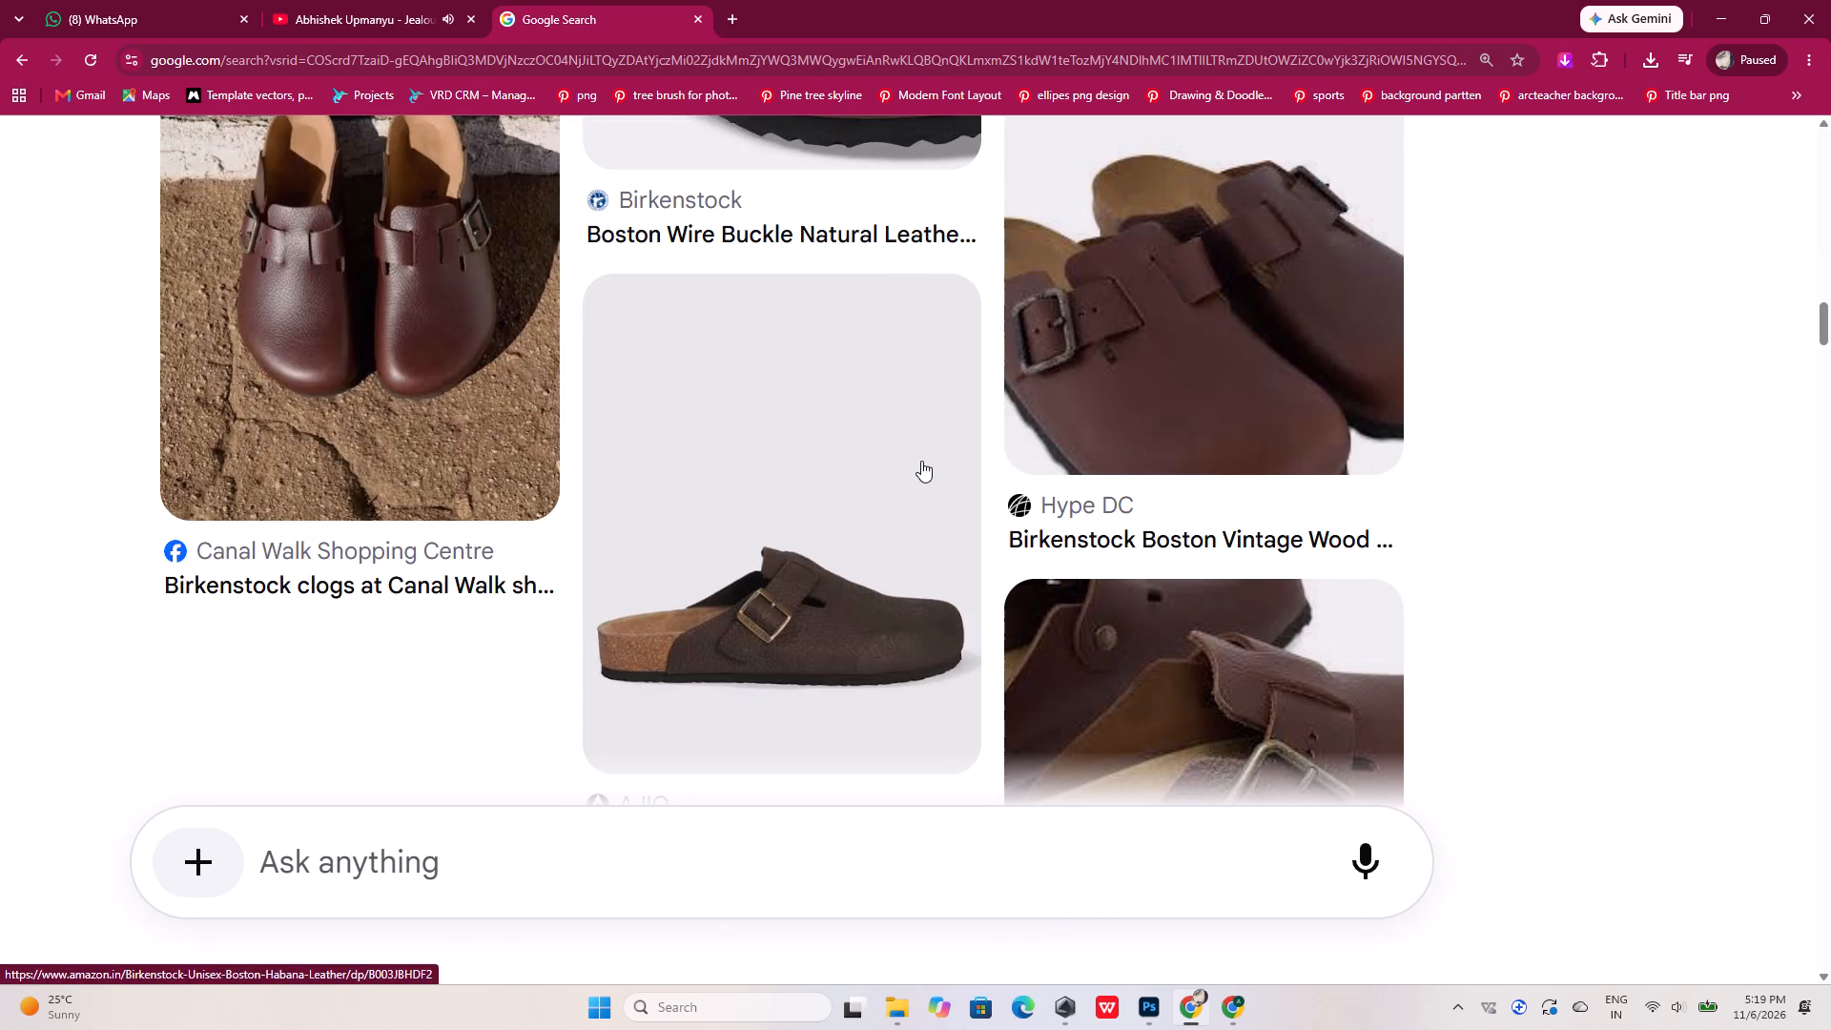
scroll(921, 461, "down", 4)
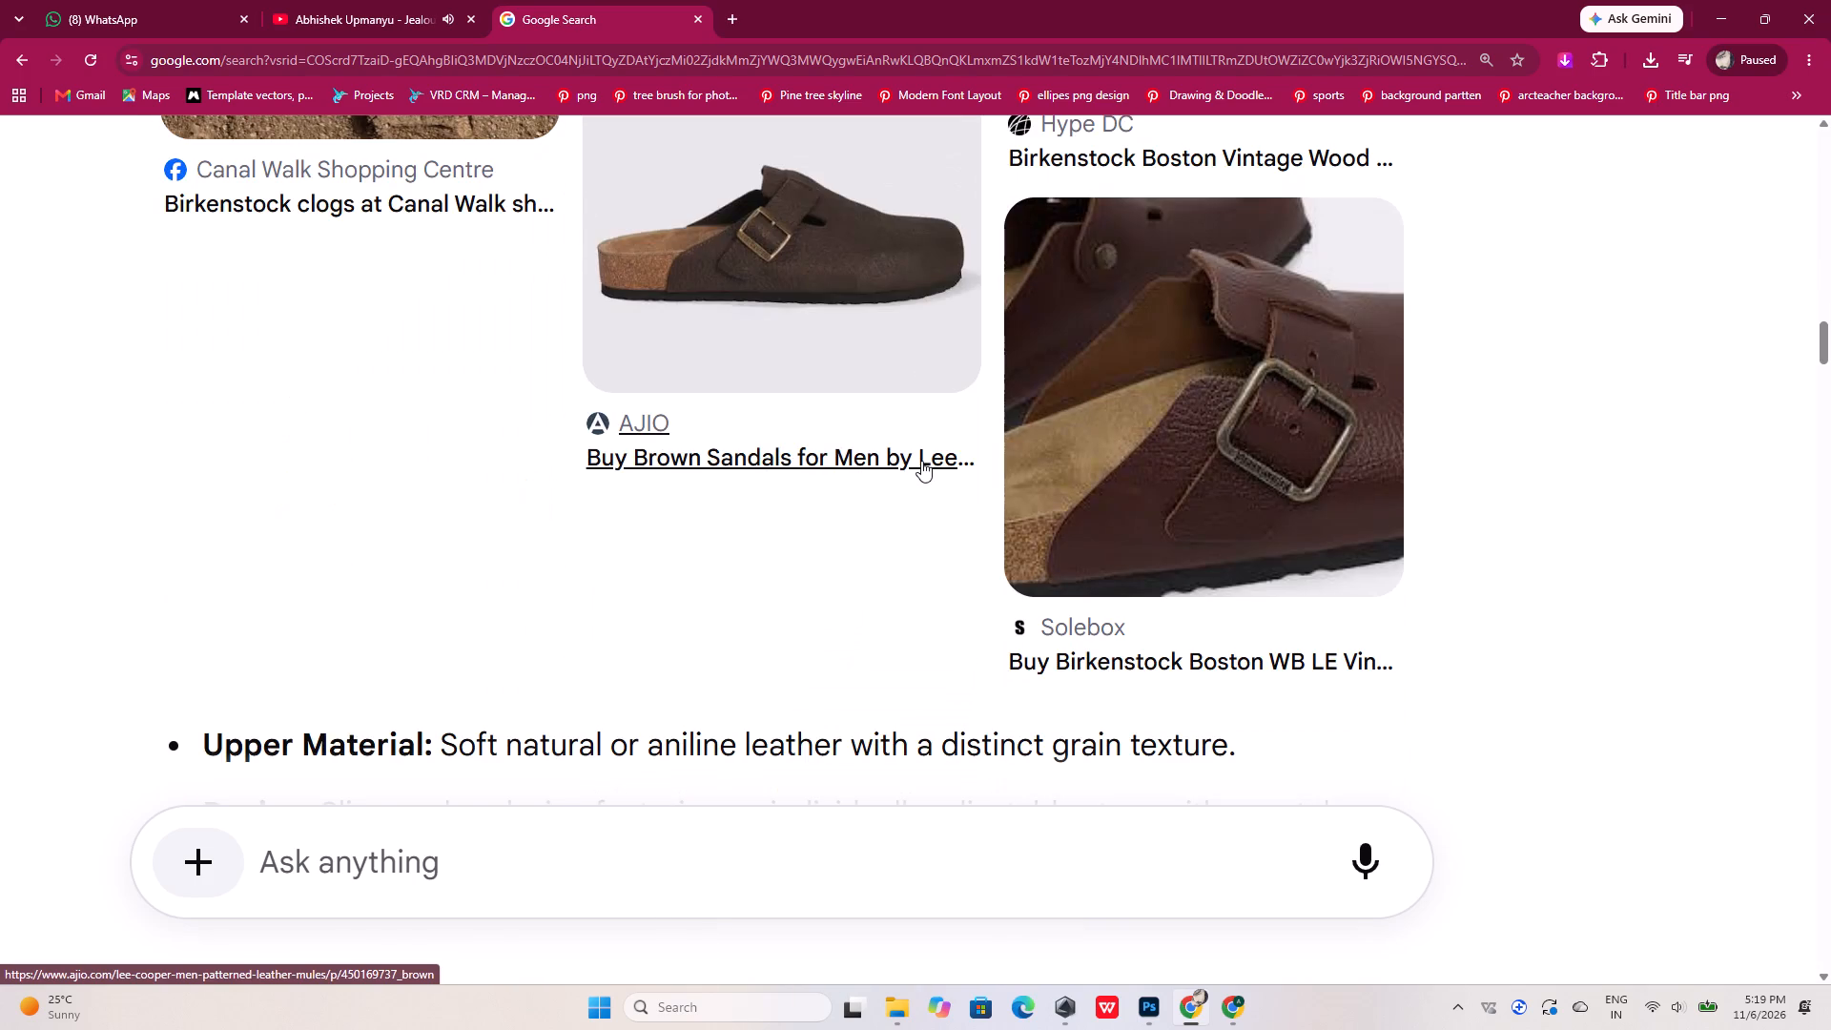
scroll(921, 461, "up", 8)
scroll(910, 531, "up", 18)
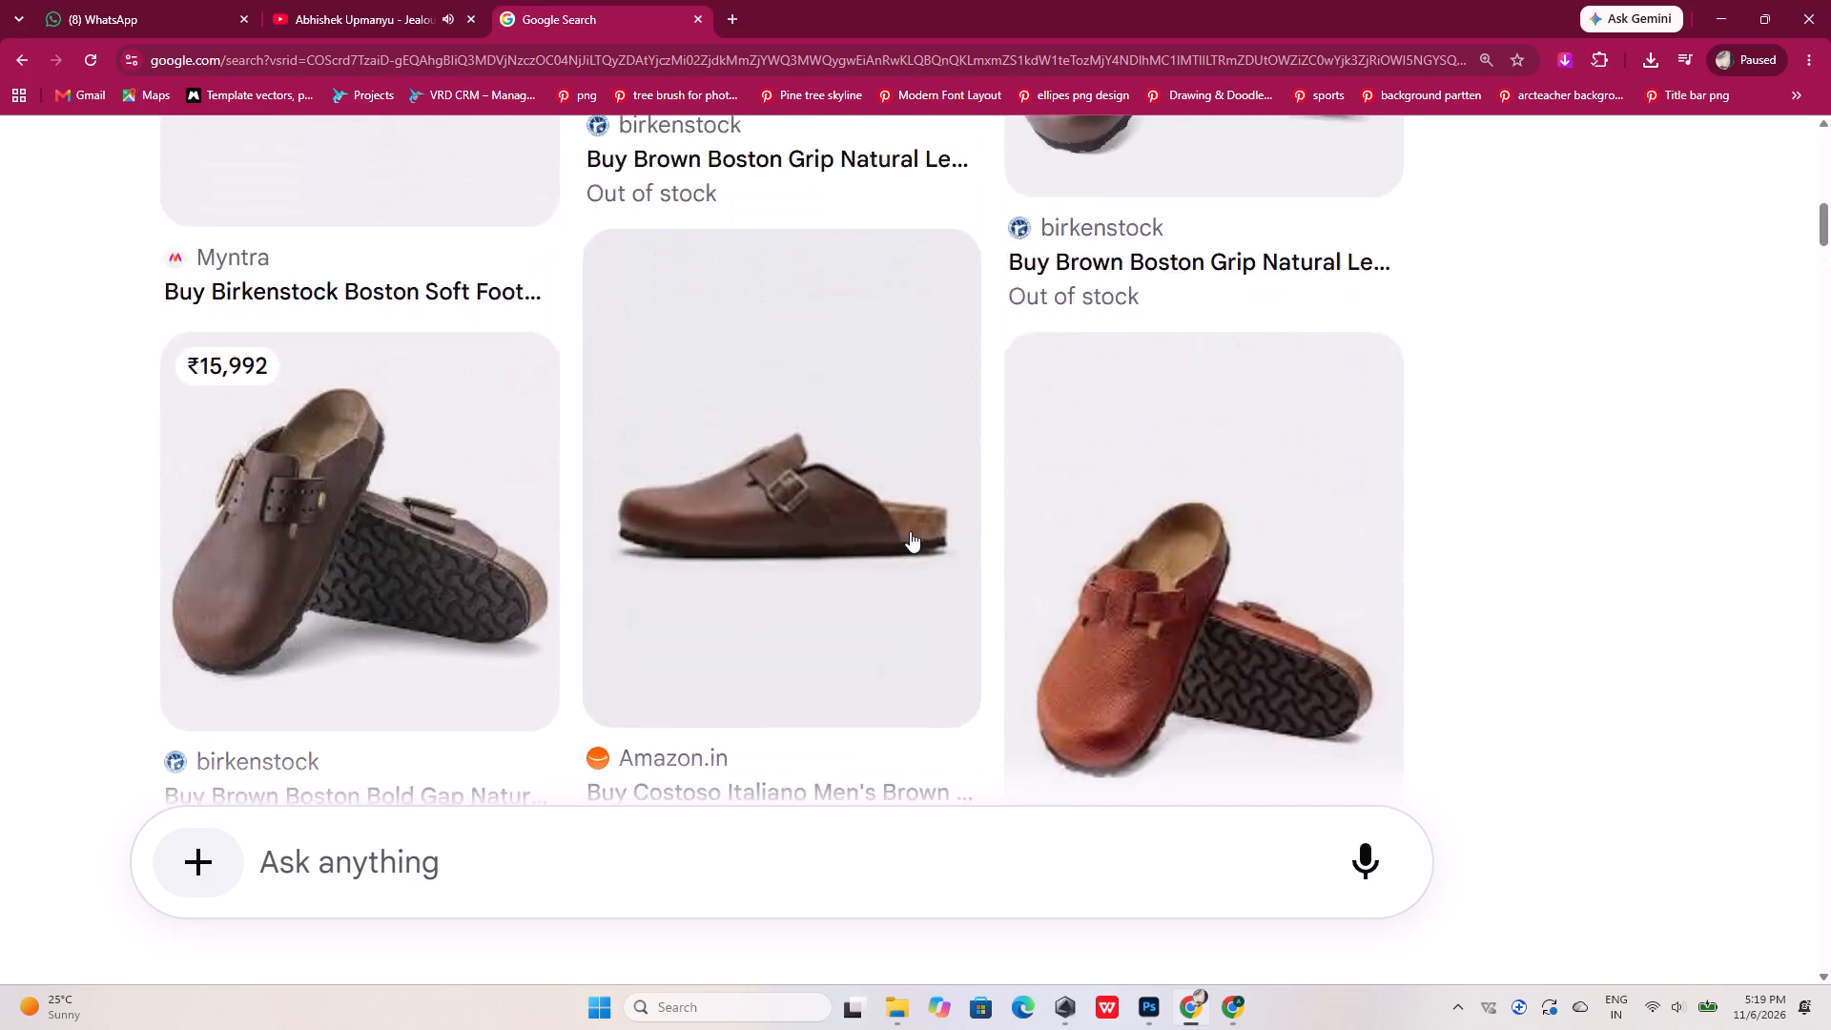
scroll(910, 531, "up", 16)
scroll(910, 531, "down", 3)
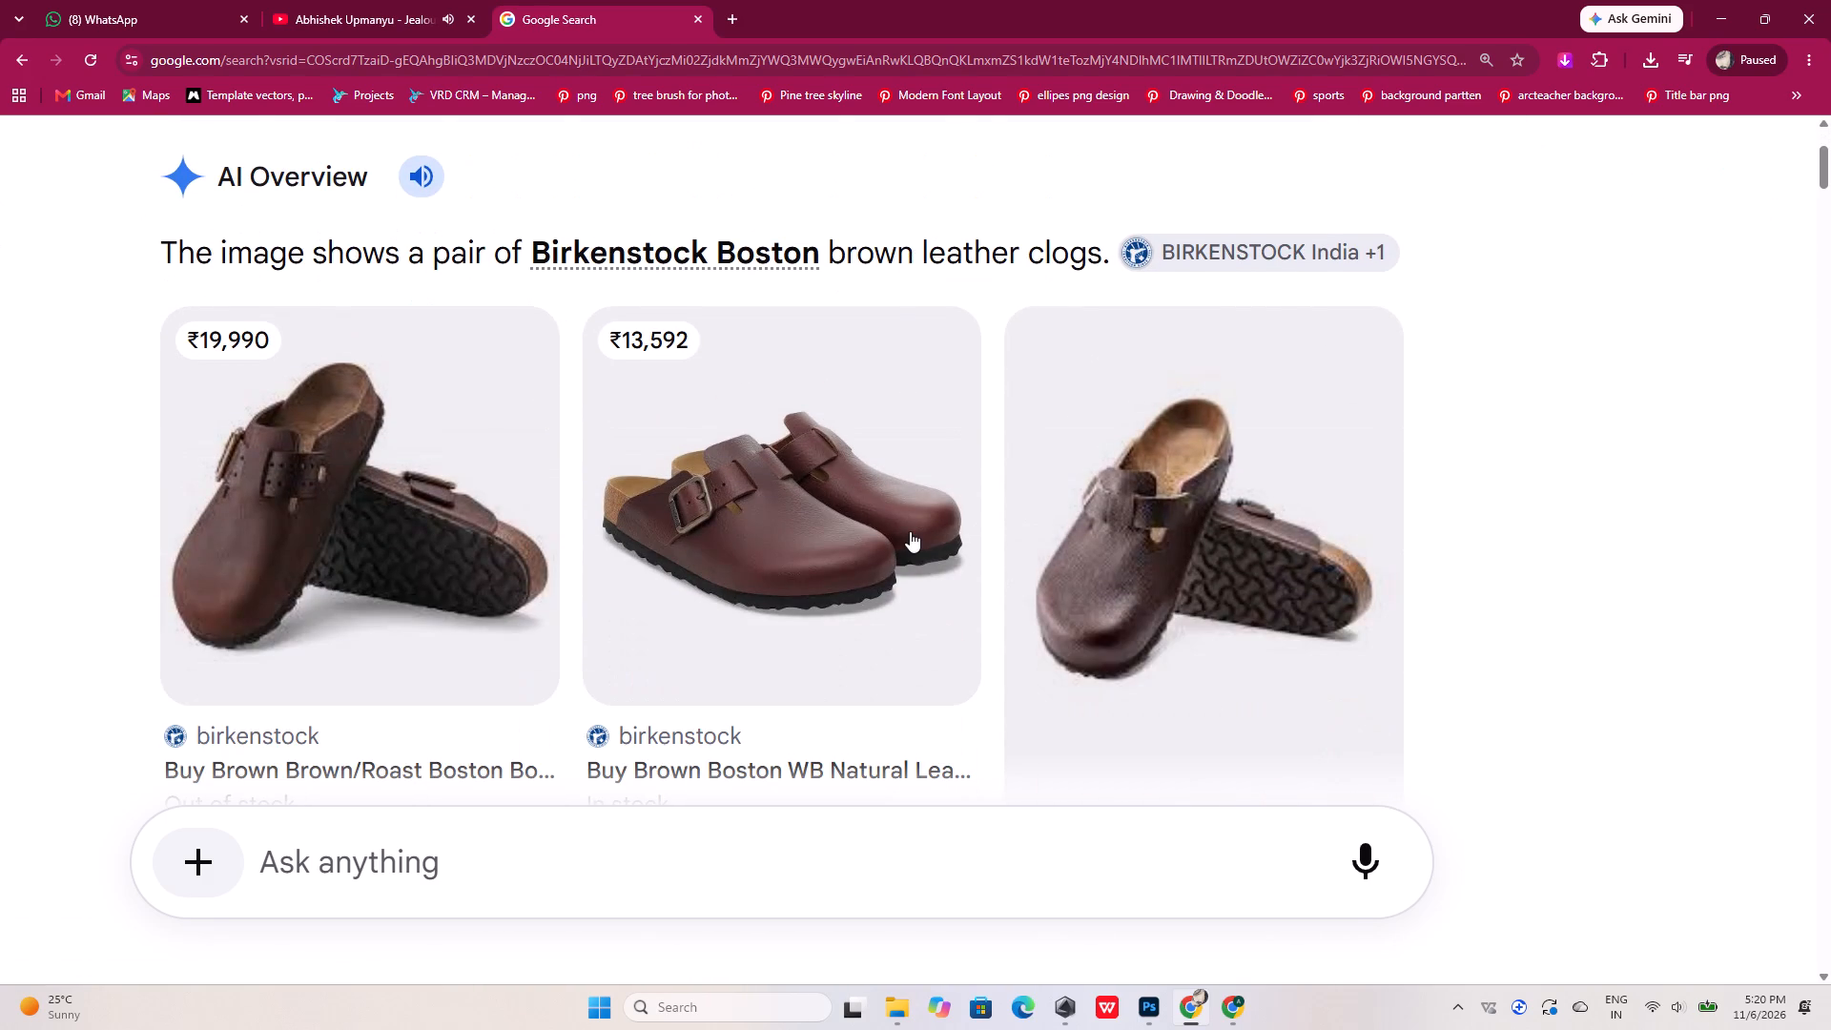
scroll(910, 531, "up", 3)
scroll(910, 531, "down", 4)
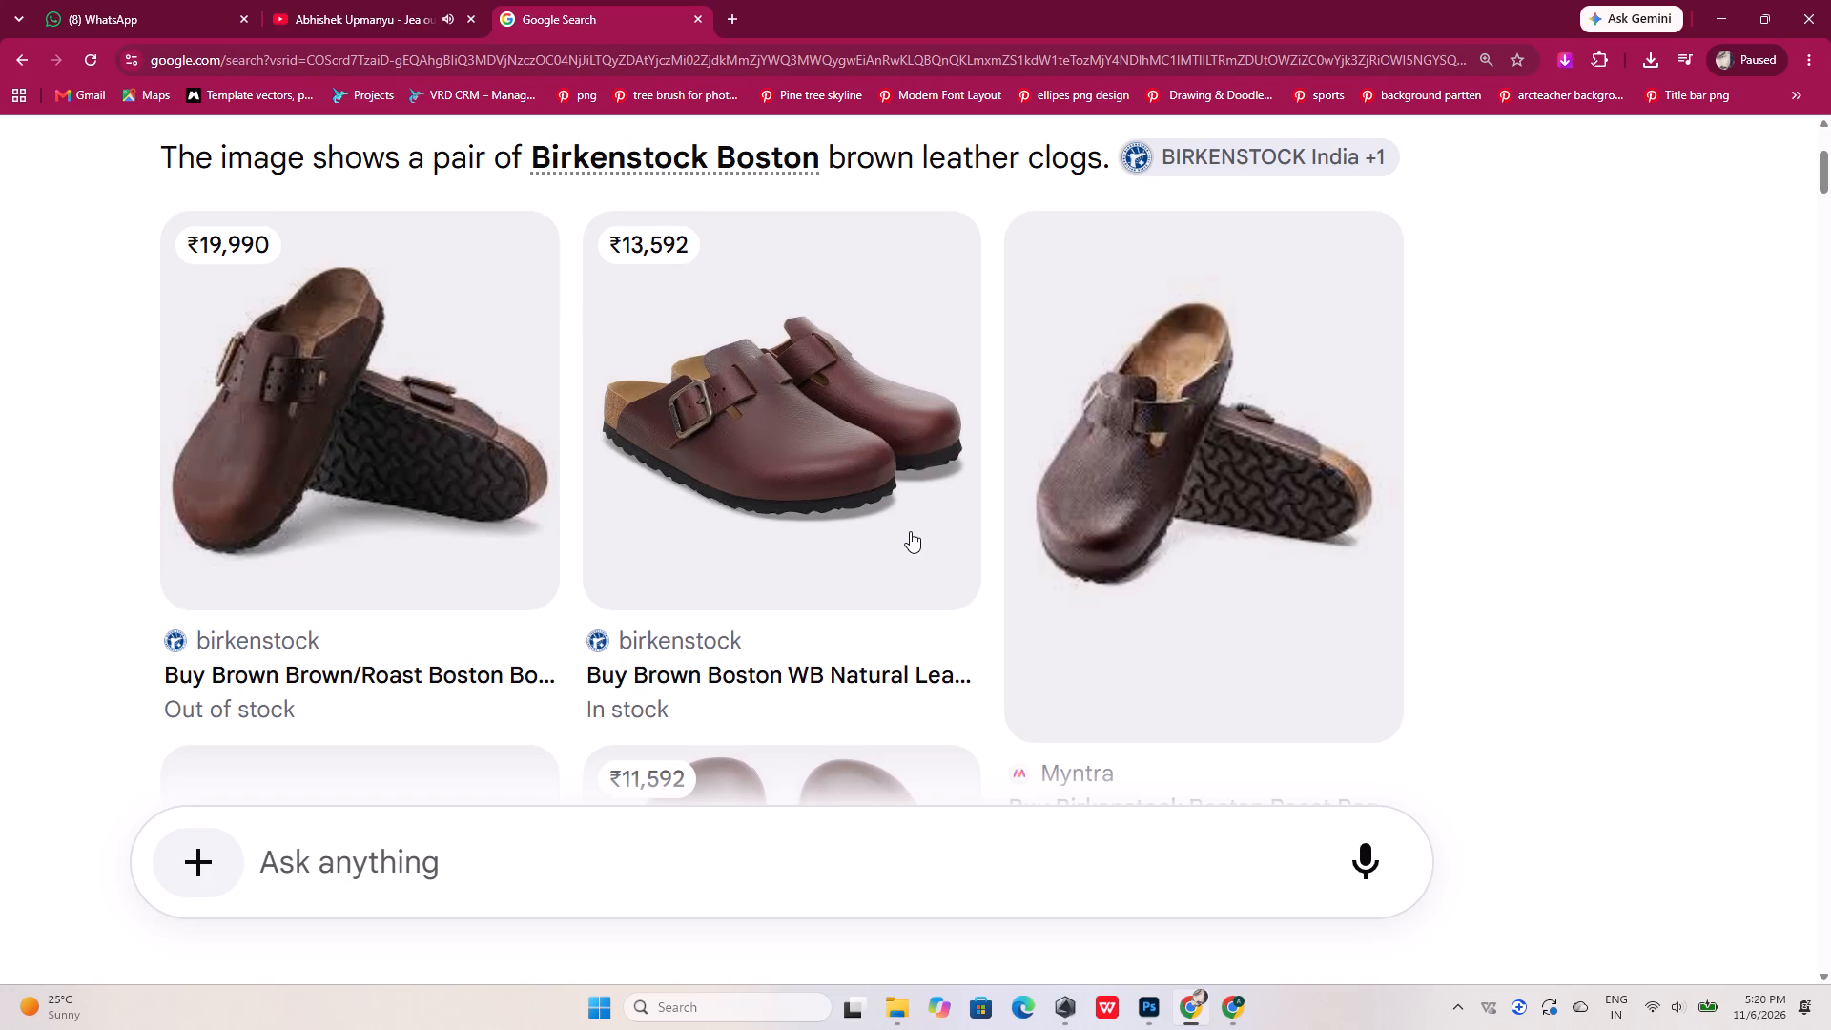
scroll(910, 531, "down", 5)
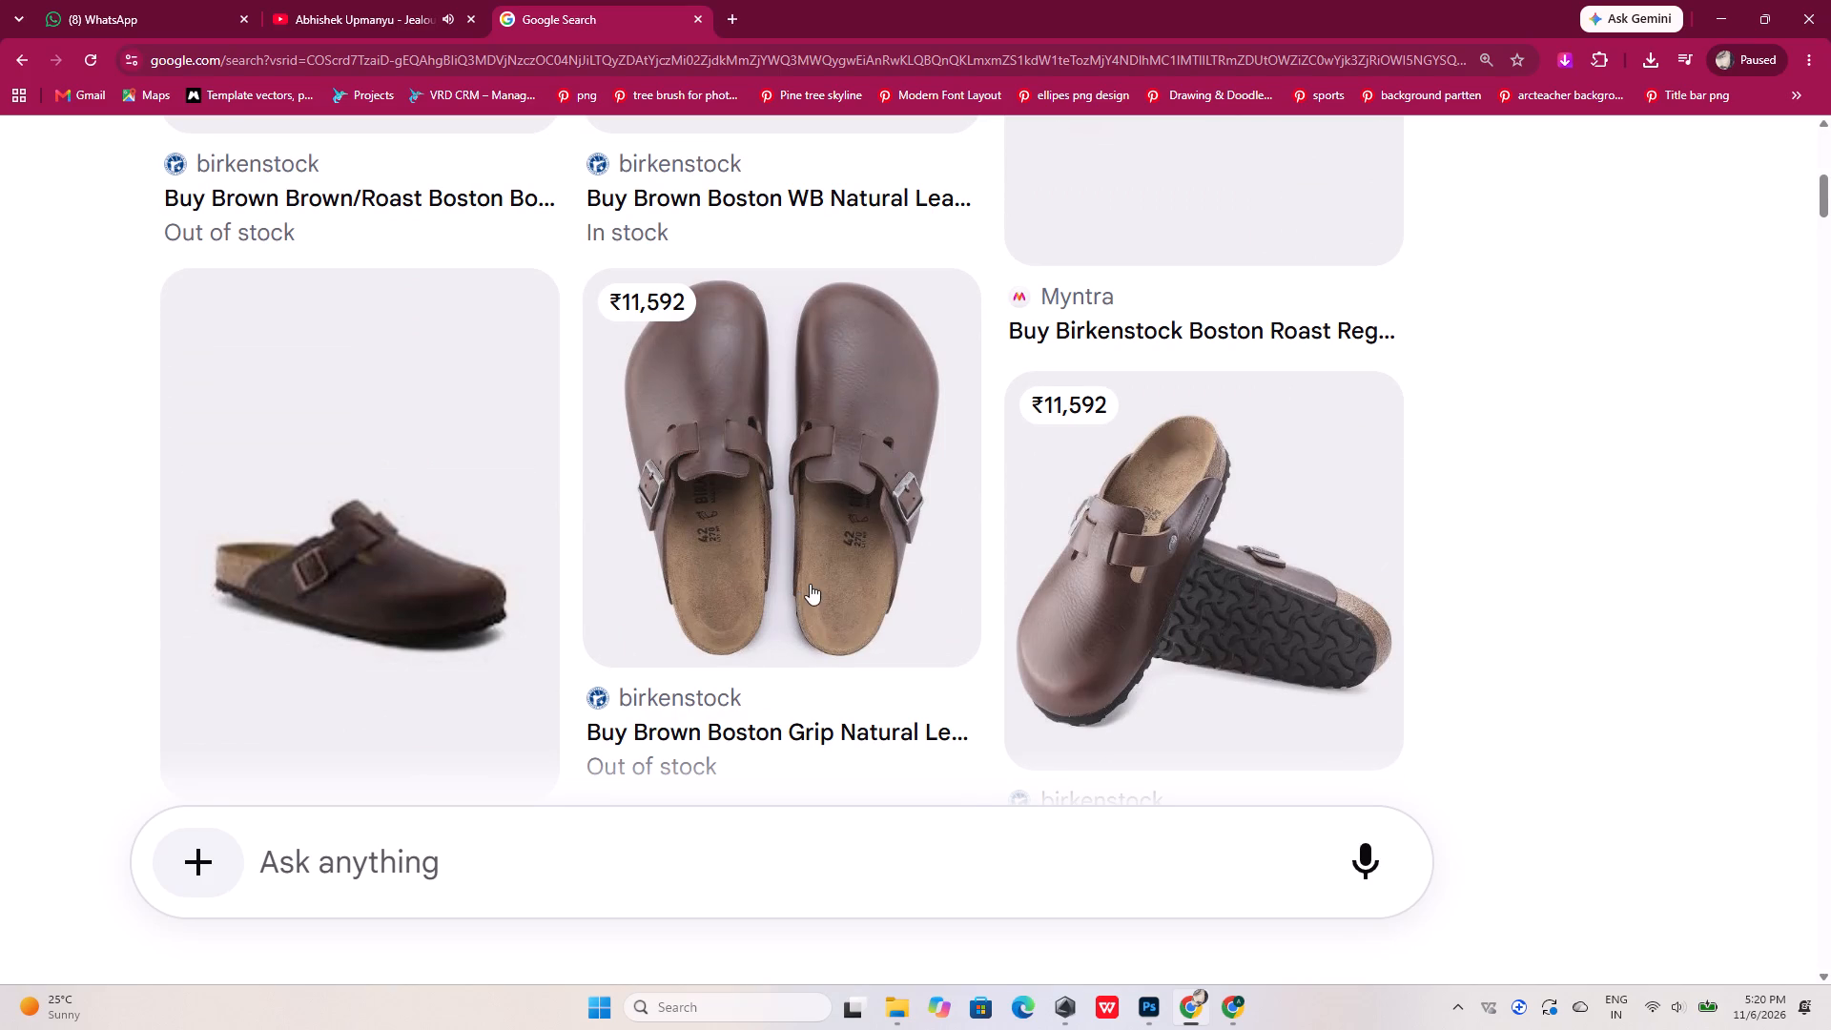
Look through the remaining image results for the brown buckled clogs, the product description and the Visual matches, comparing photos, sellers and prices.
scroll(810, 584, "down", 8)
scroll(631, 624, "up", 8)
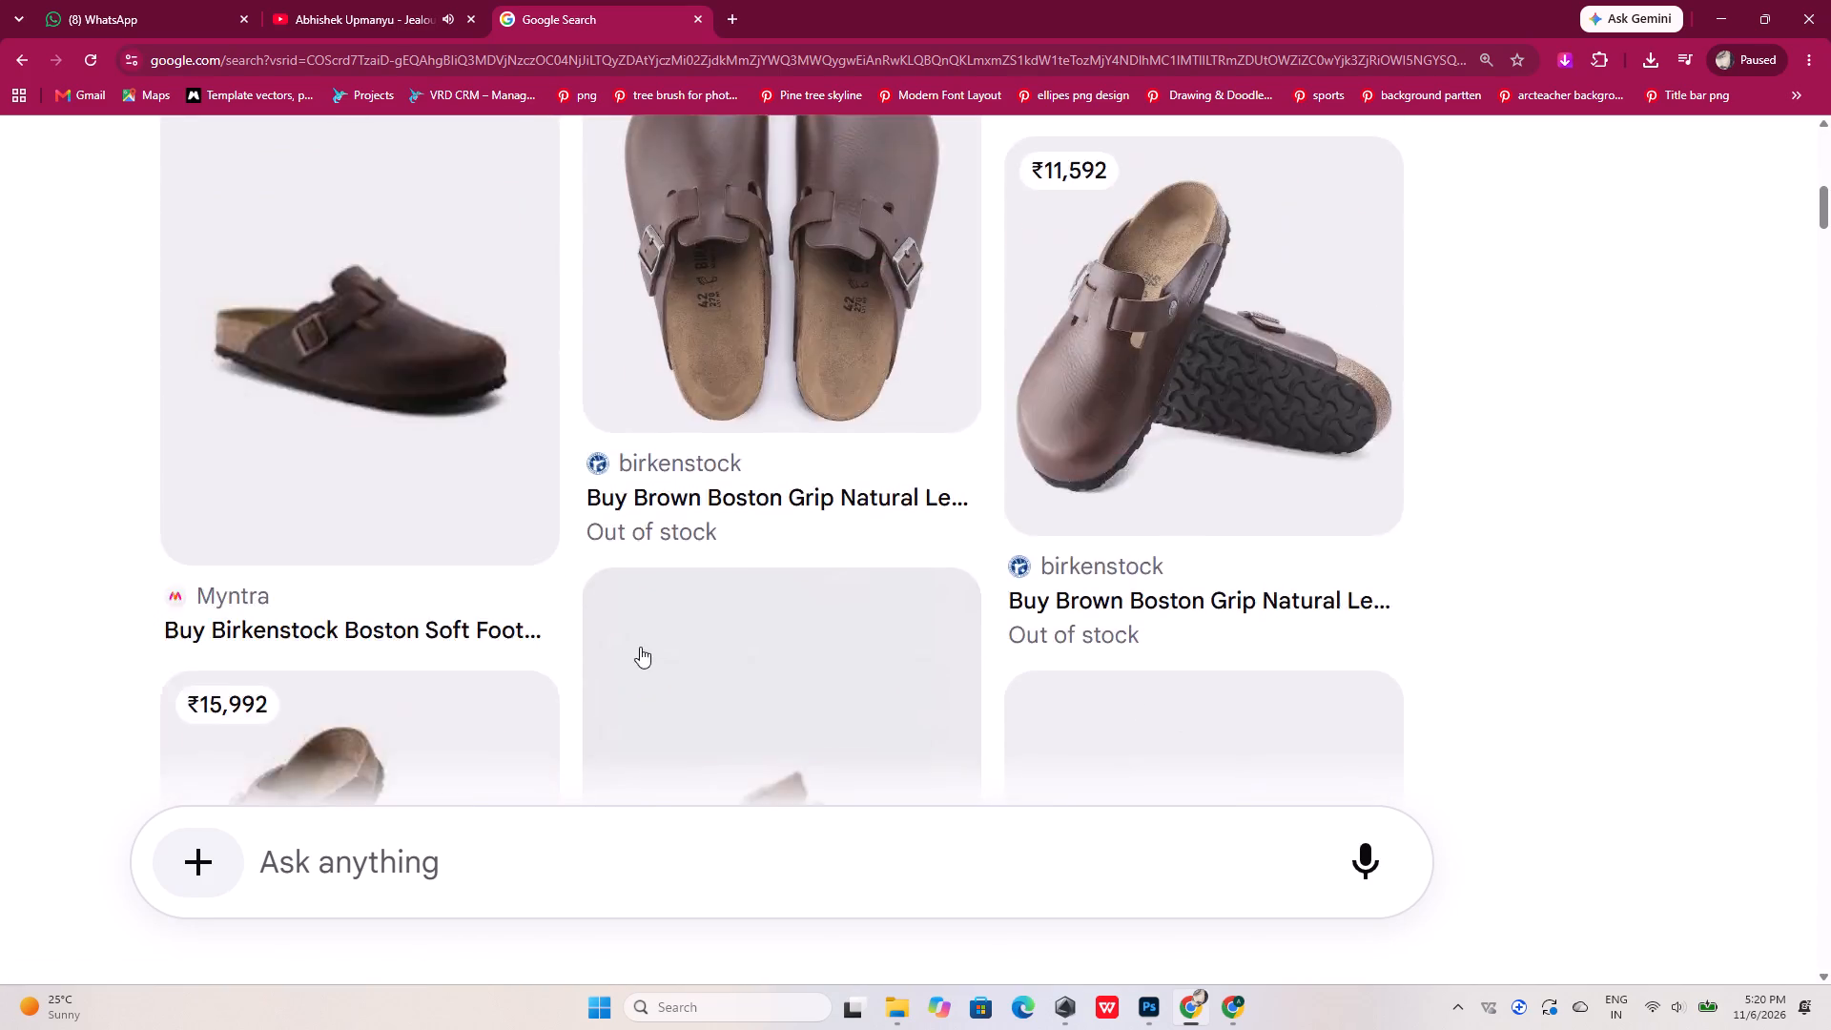
scroll(640, 647, "up", 15)
scroll(283, 432, "down", 10)
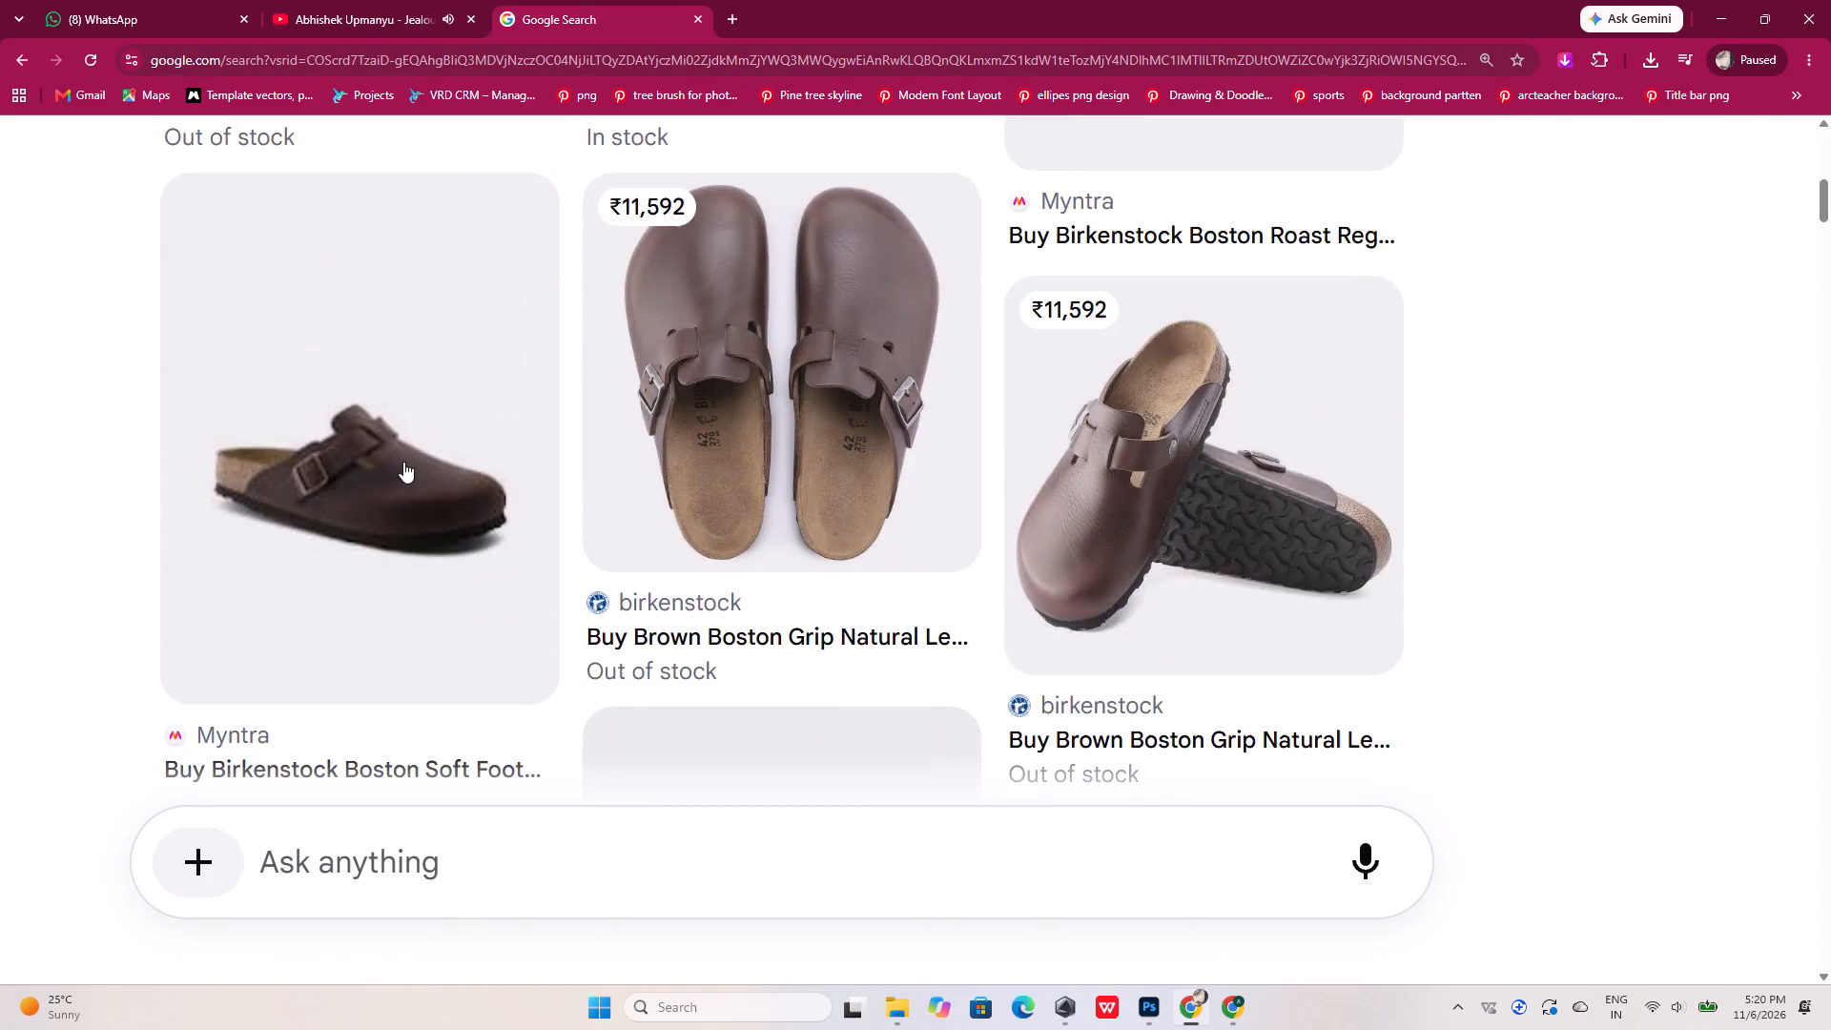
scroll(403, 462, "down", 14)
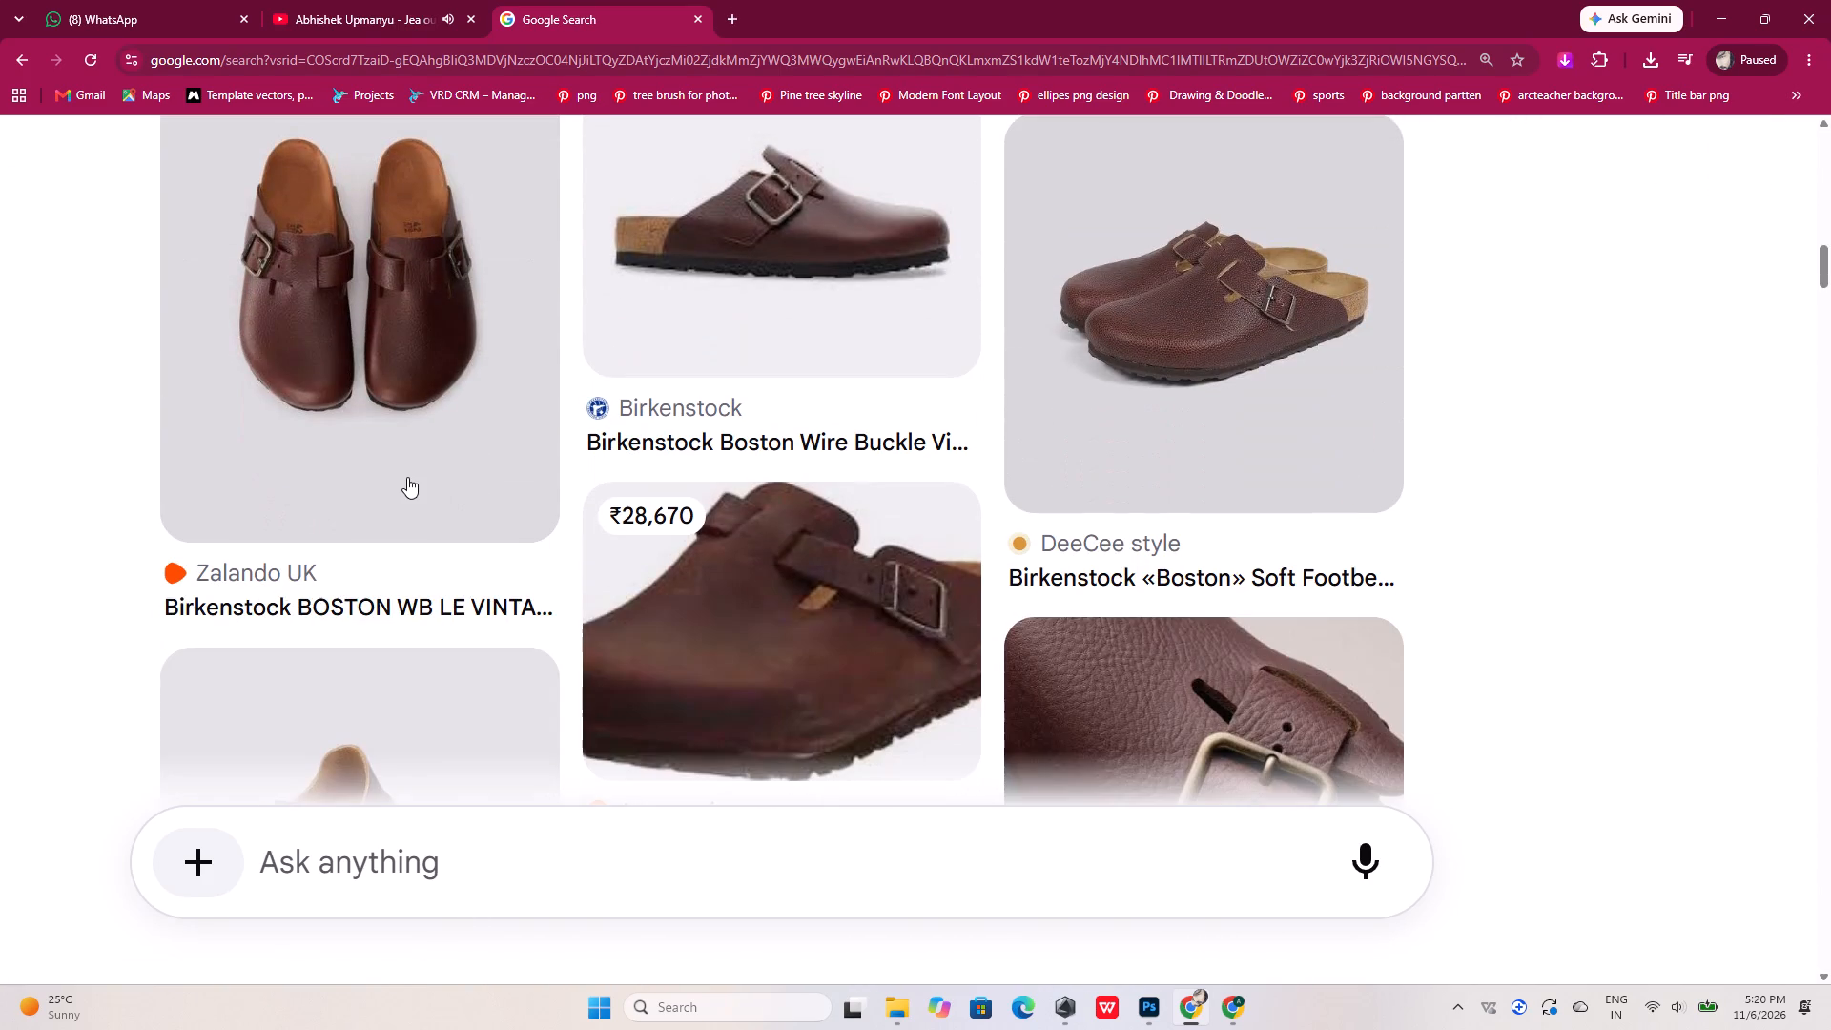
scroll(407, 477, "down", 4)
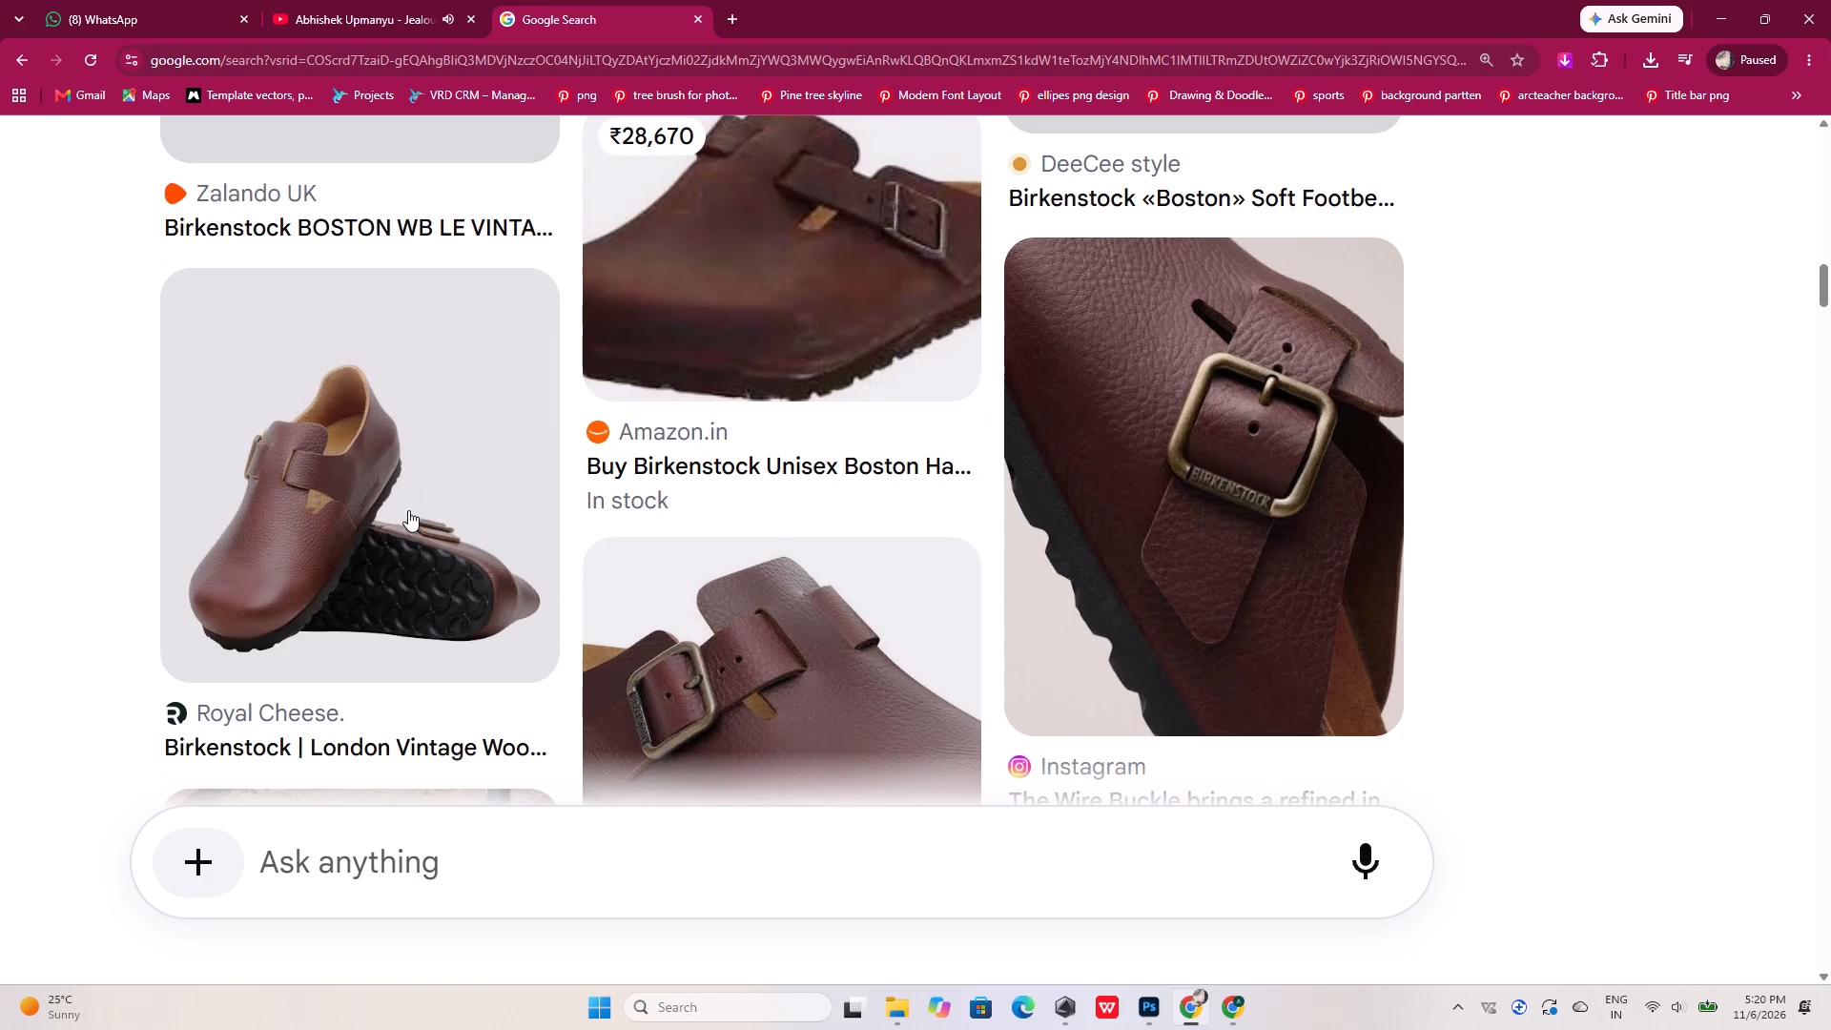
scroll(408, 510, "down", 8)
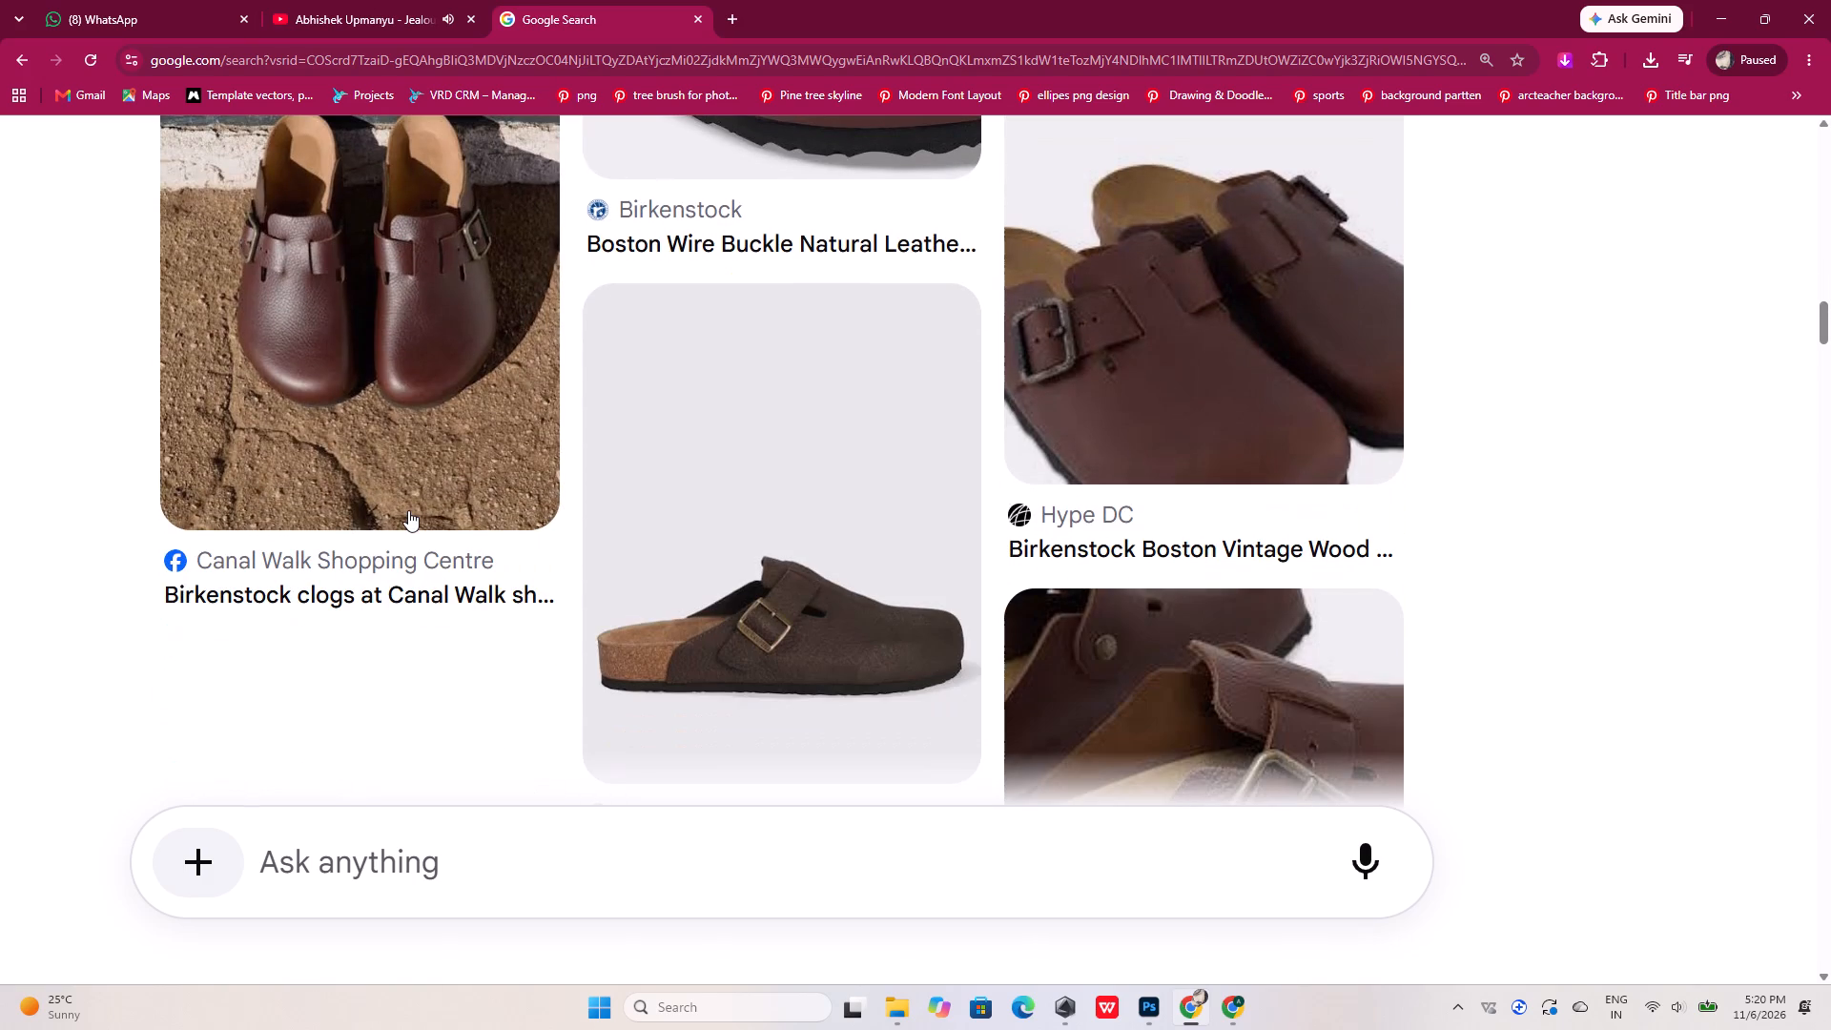
scroll(408, 510, "down", 7)
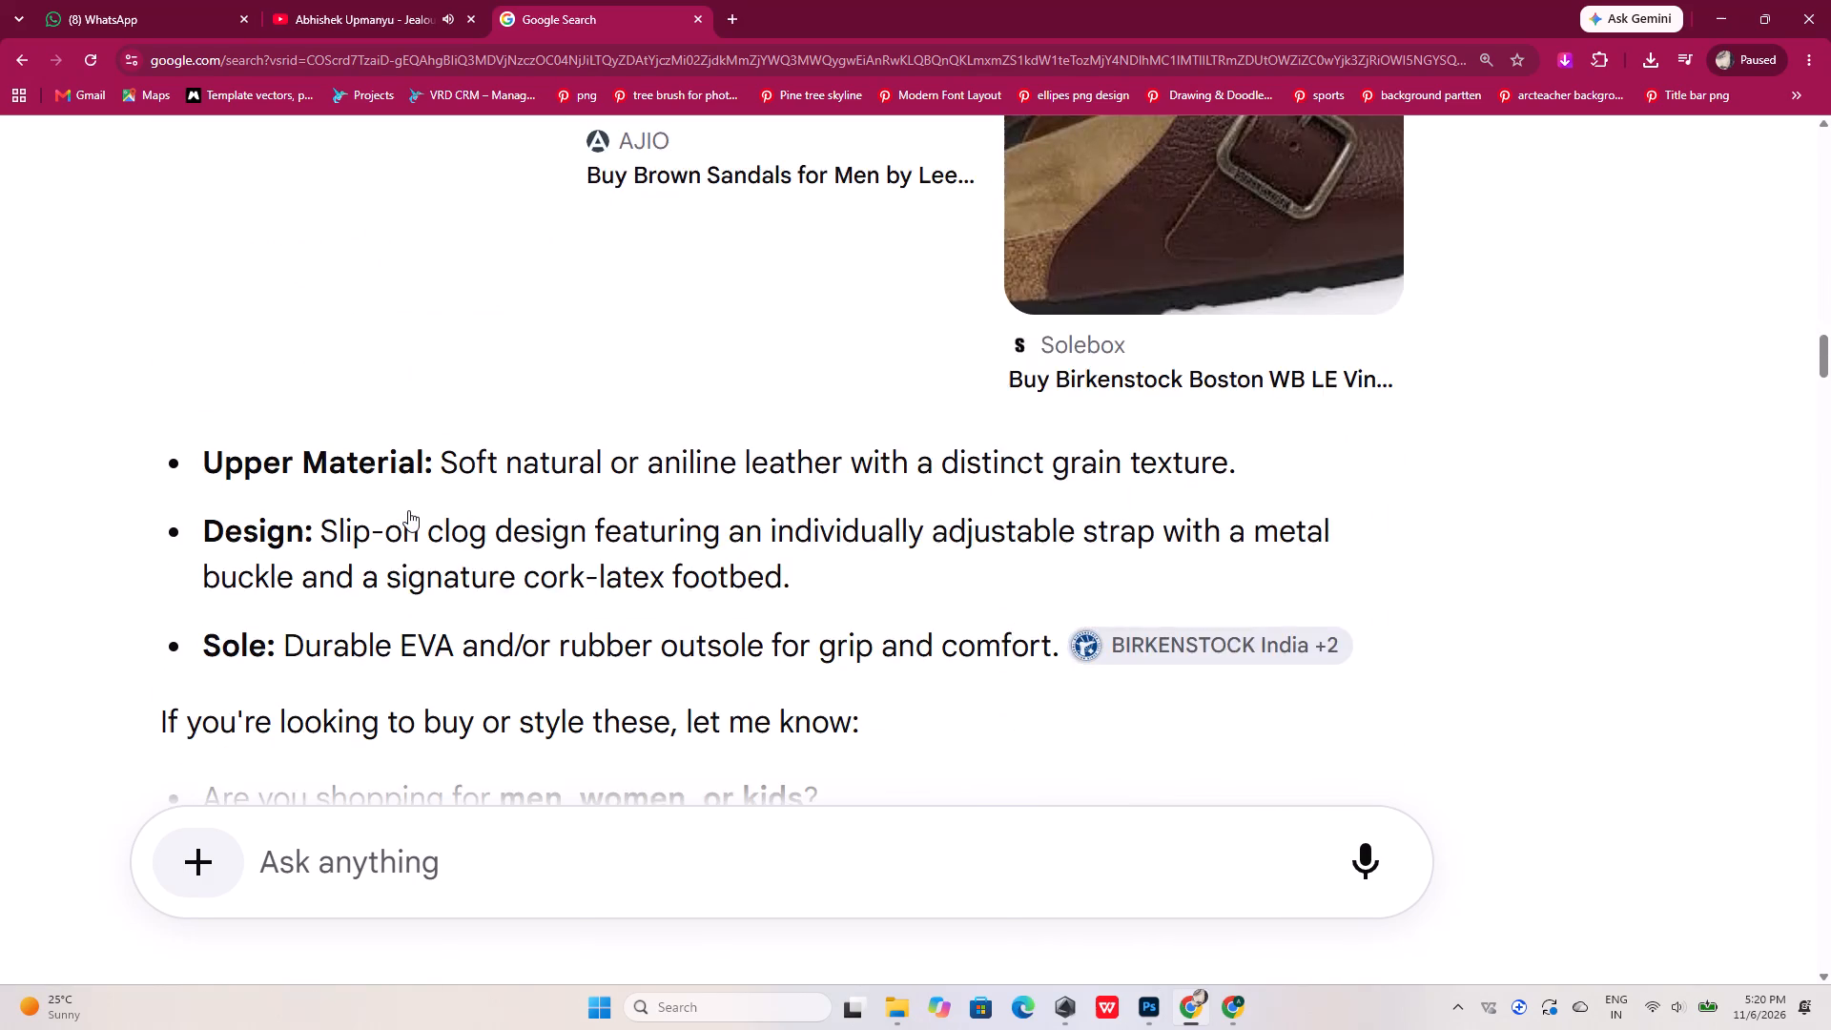
scroll(408, 510, "down", 15)
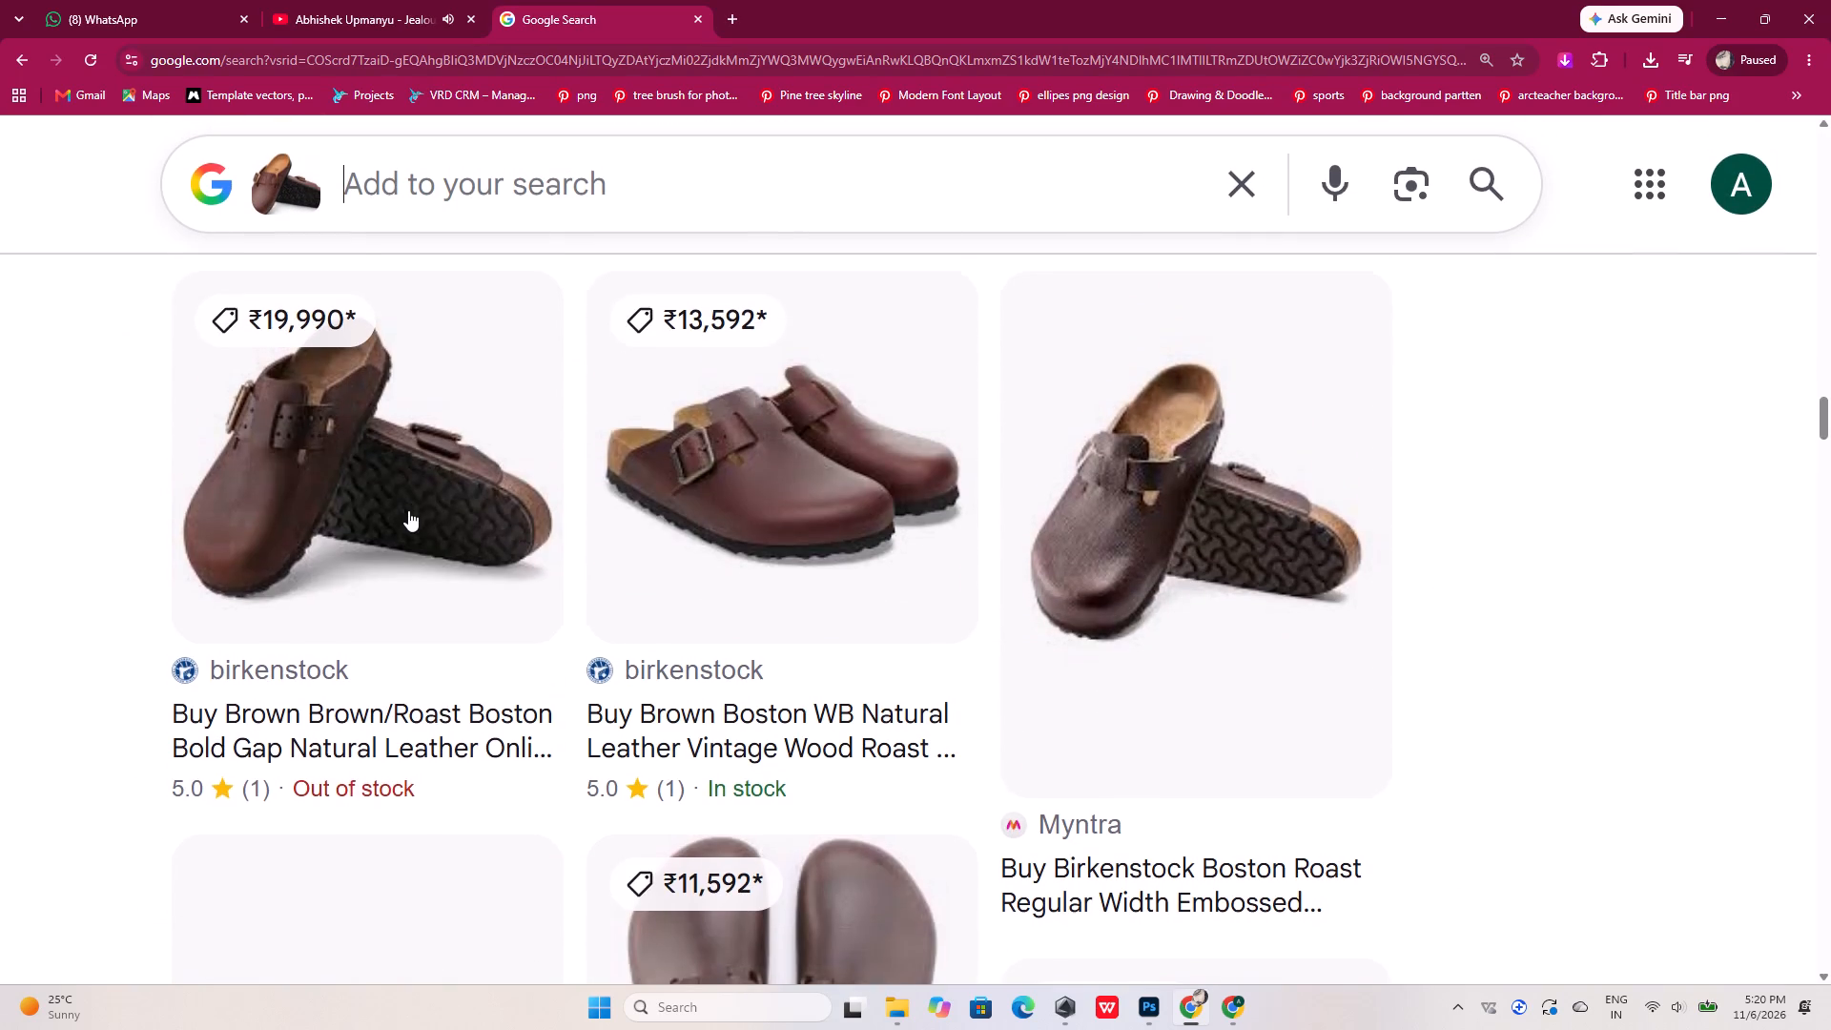
scroll(408, 510, "down", 4)
scroll(408, 510, "up", 2)
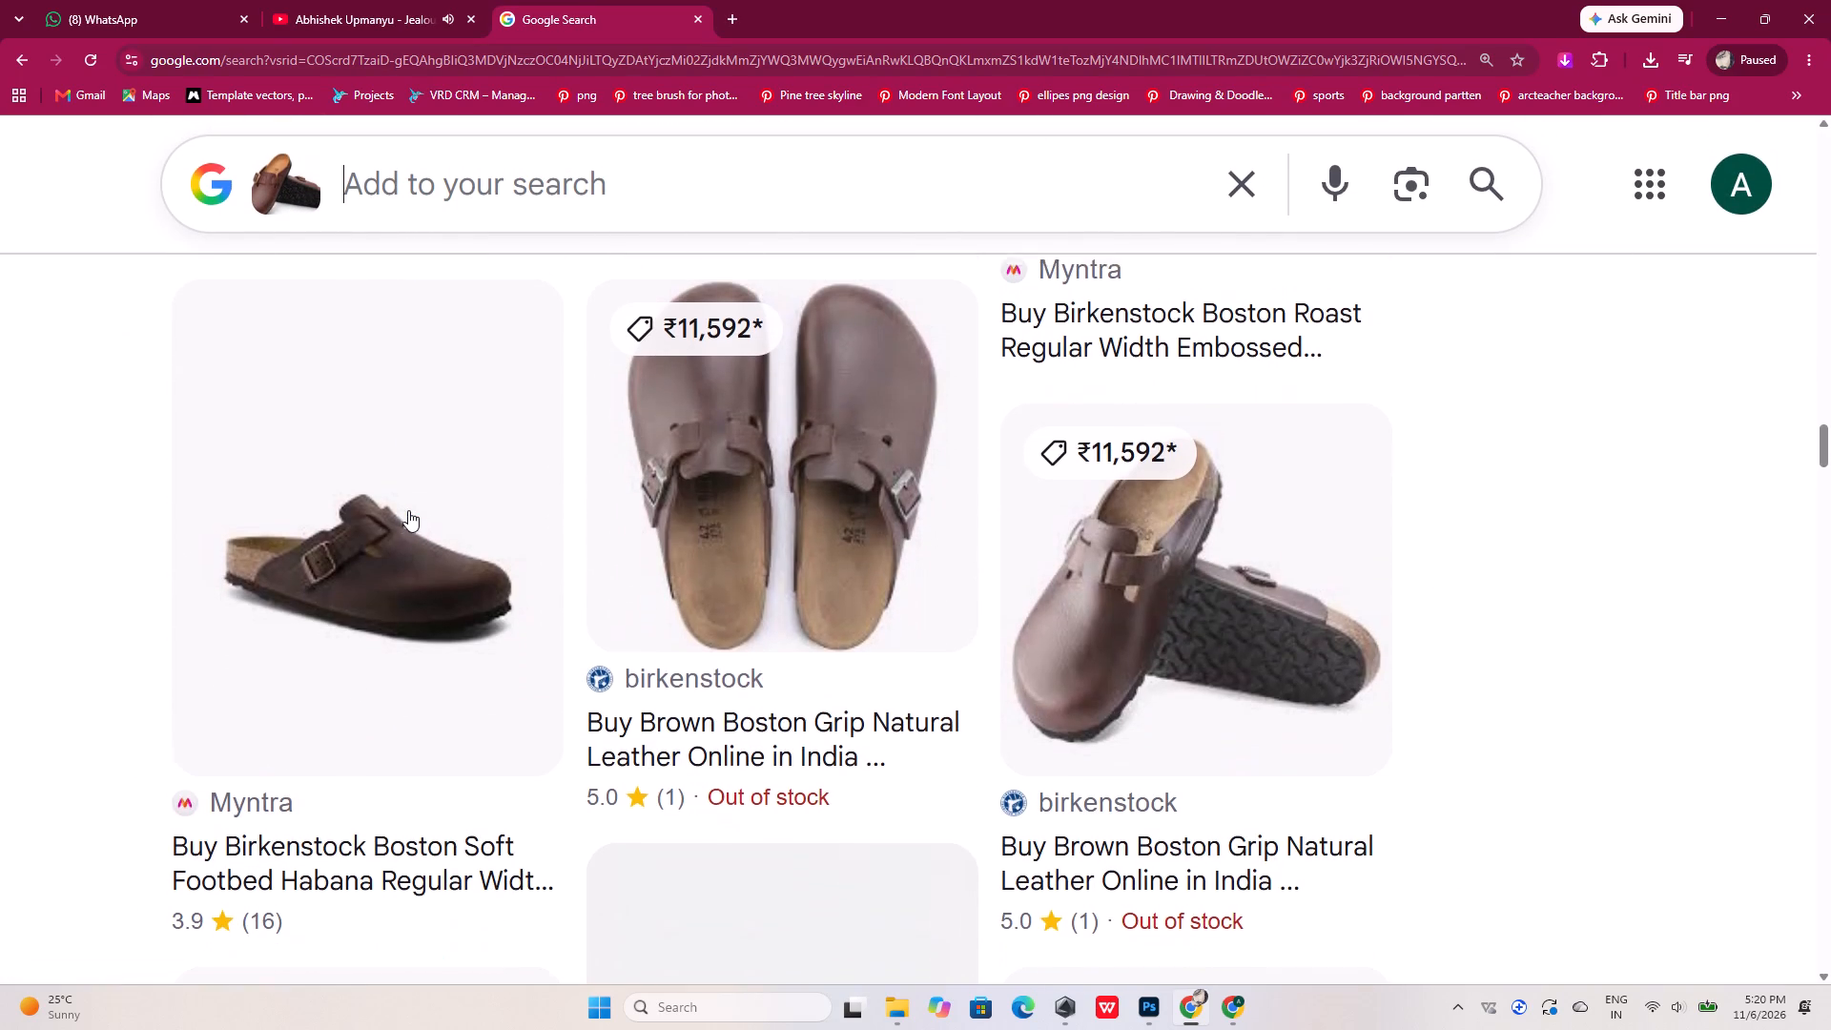
scroll(408, 510, "up", 11)
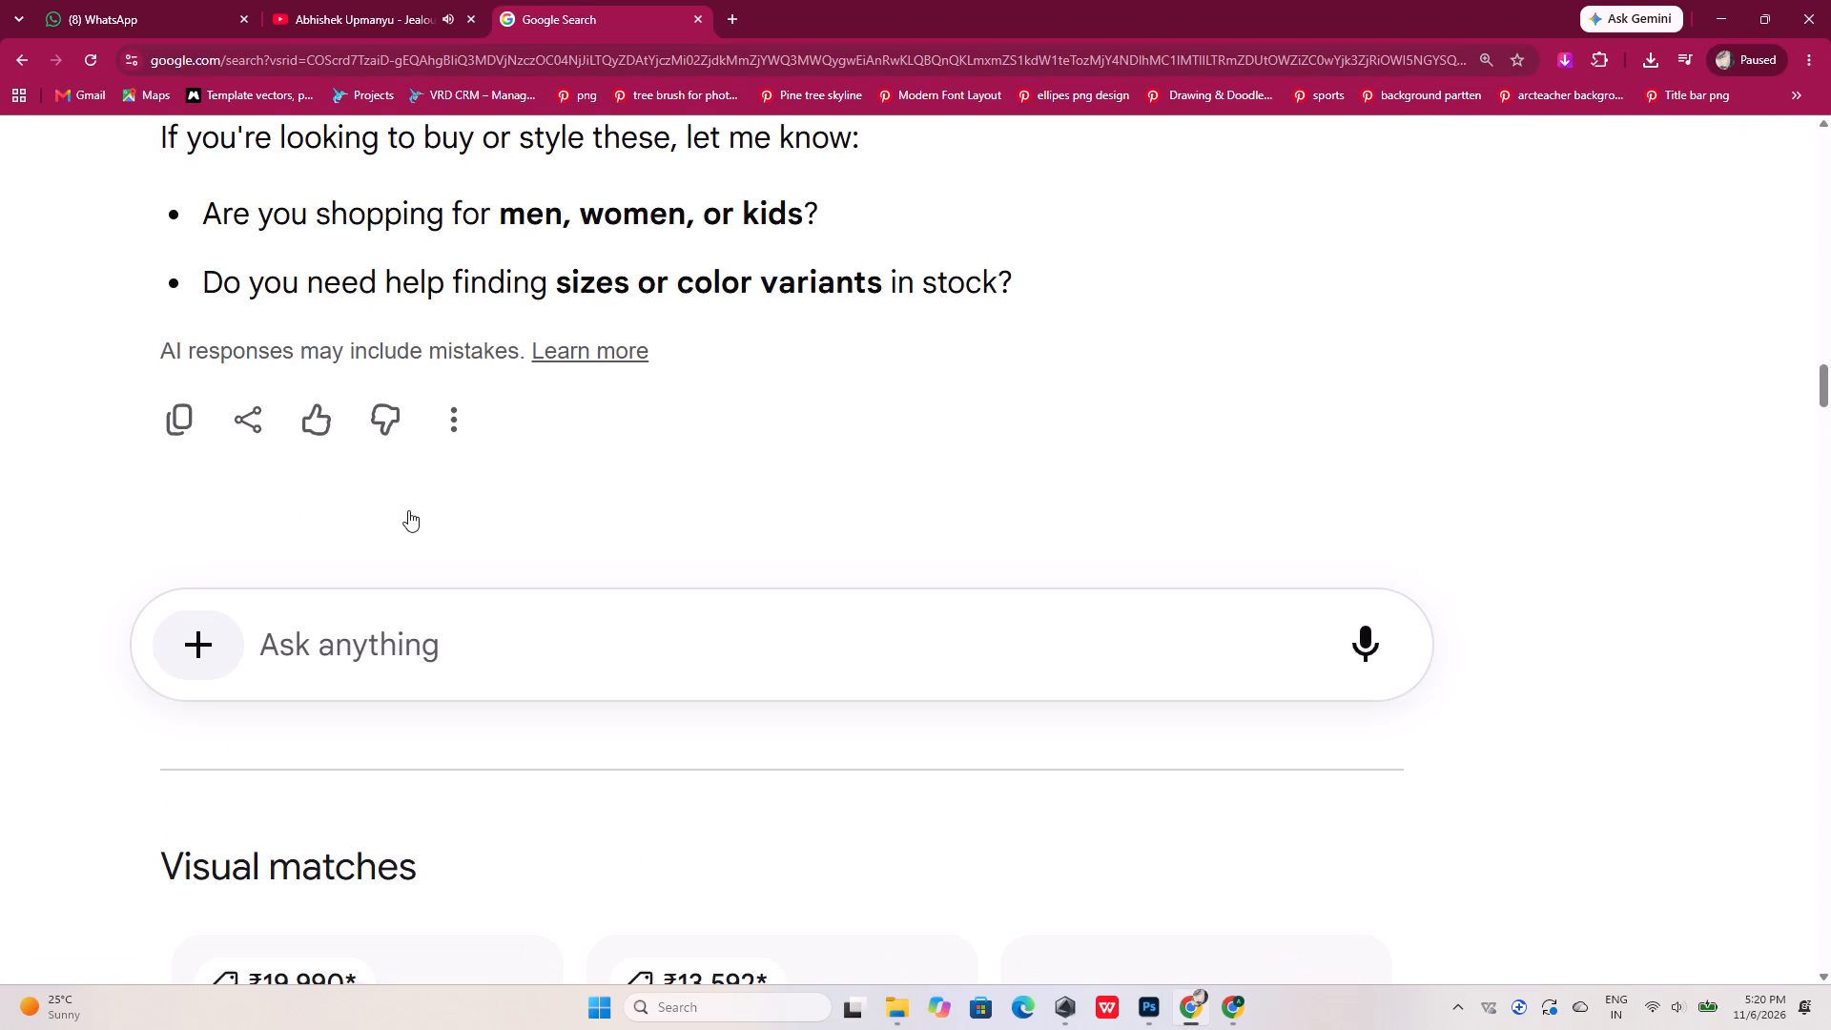
scroll(408, 510, "down", 3)
Return to the all file_01.PSD document in Photoshop, leaving the browser windows.
left_click(1223, 1007)
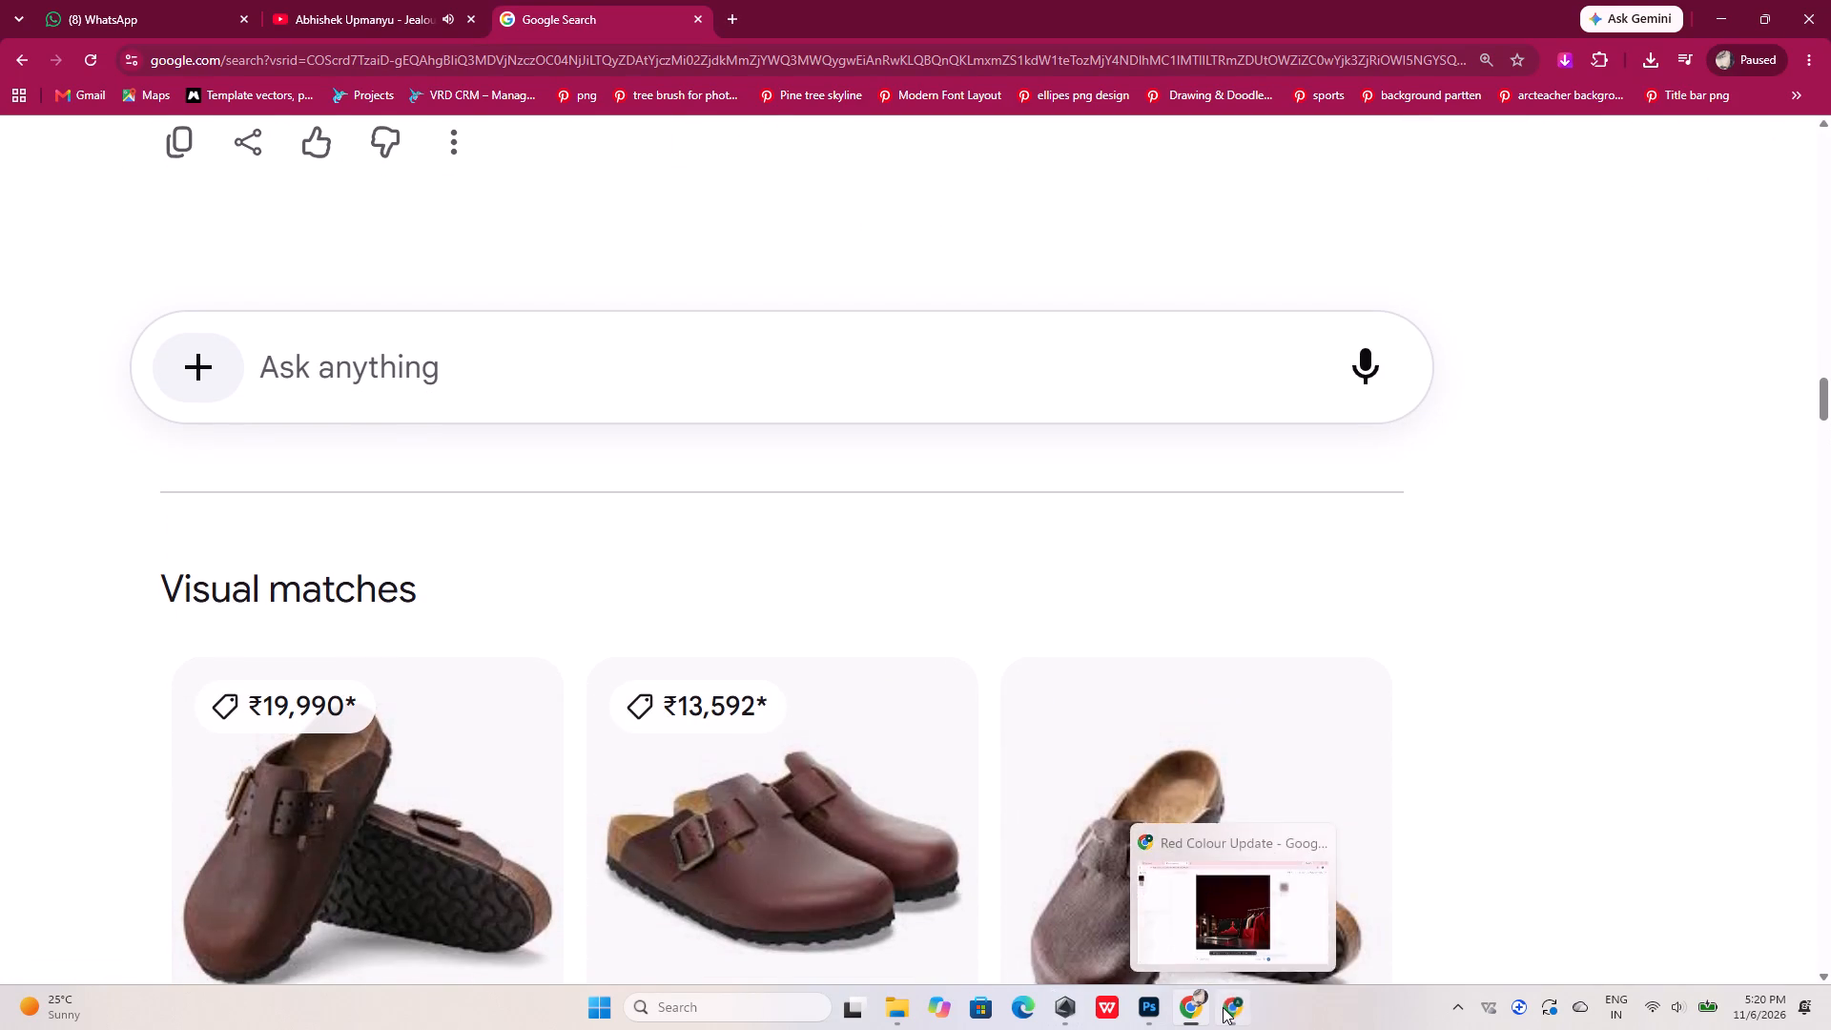
left_click(1223, 1007)
left_click(1195, 1003)
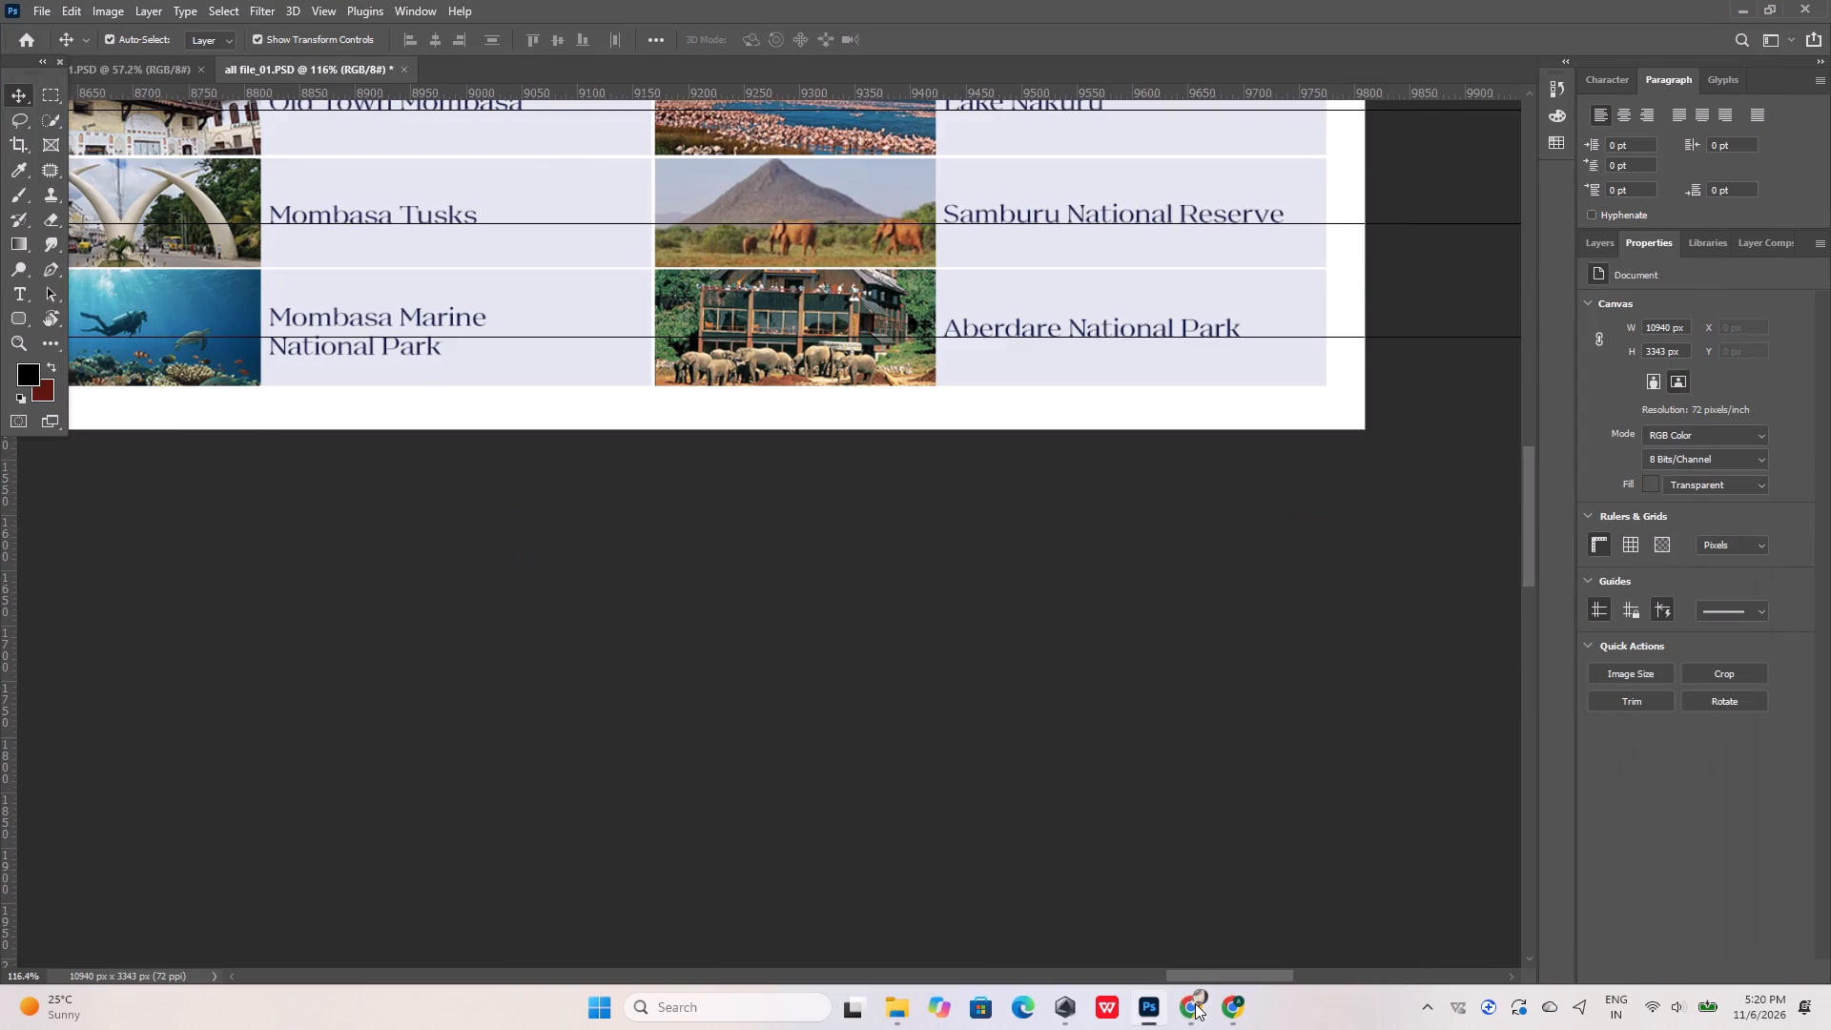
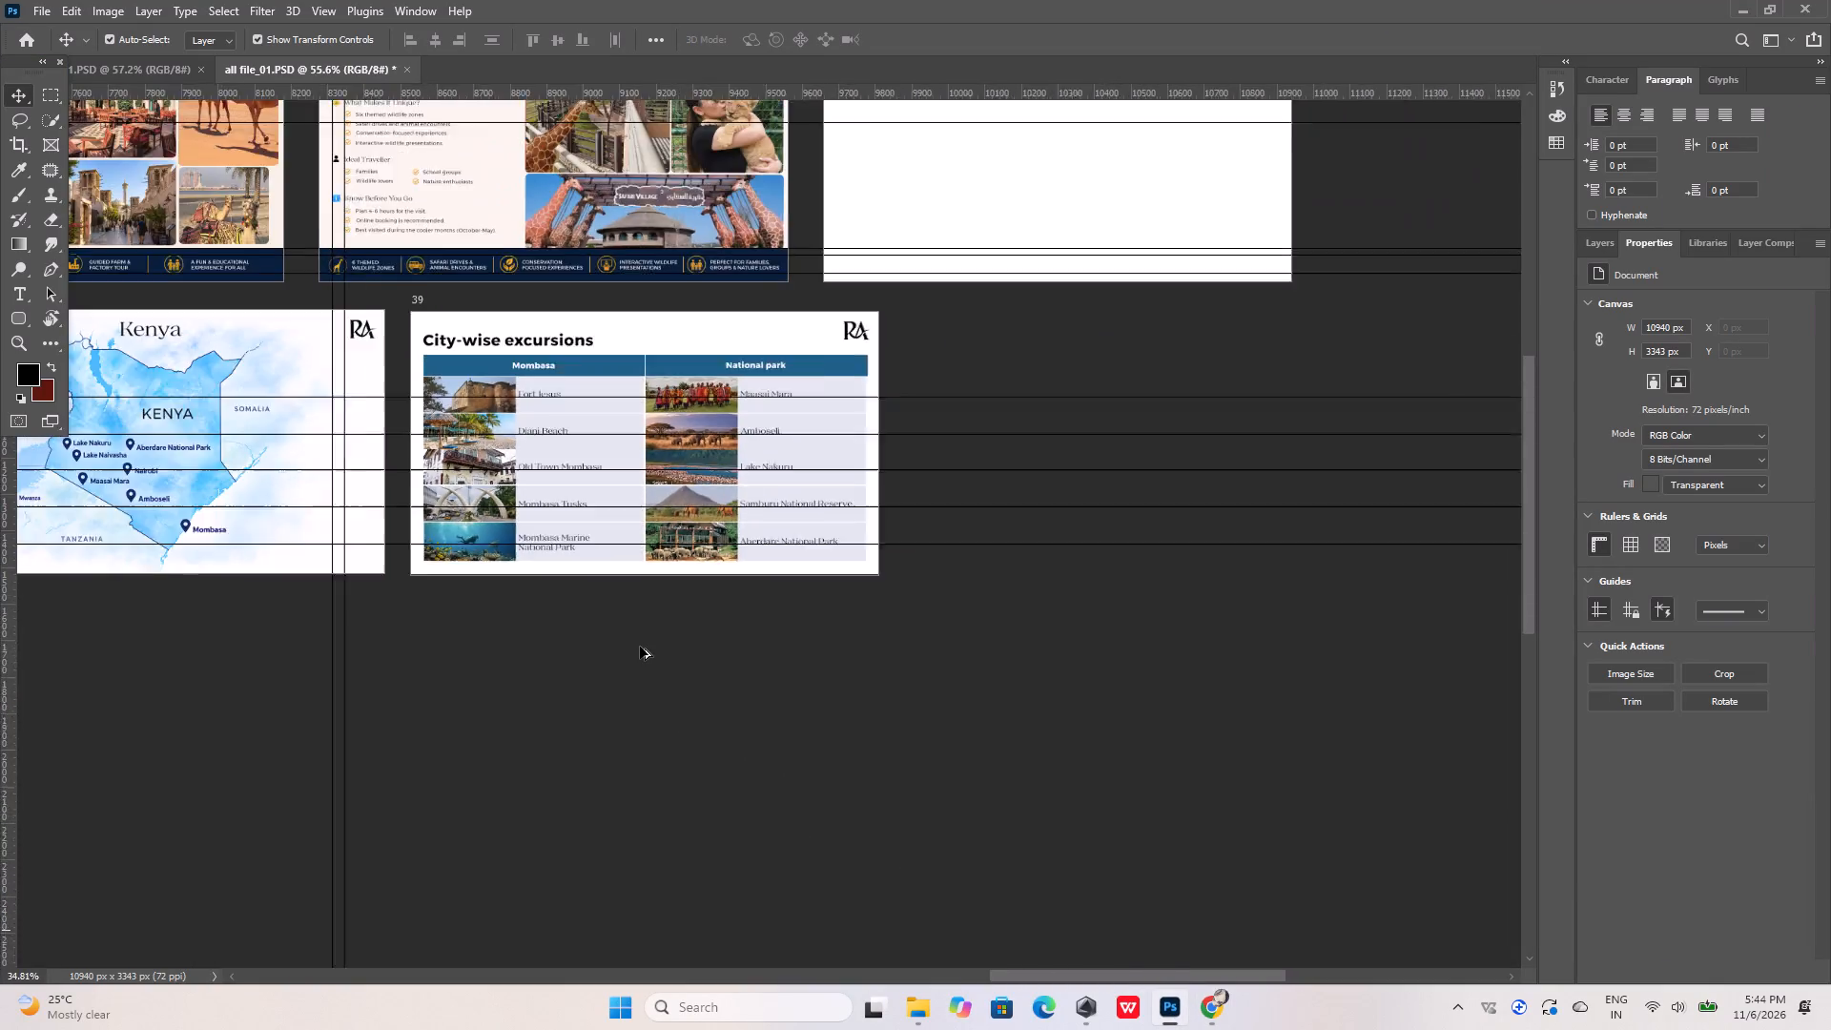
Examine the three safari package cards on artboard 40, checking how their images and text line up with the guide.
scroll(640, 647, "down", 5, "alt")
scroll(640, 647, "down", 17, "alt")
scroll(180, 714, "up", 2, "alt")
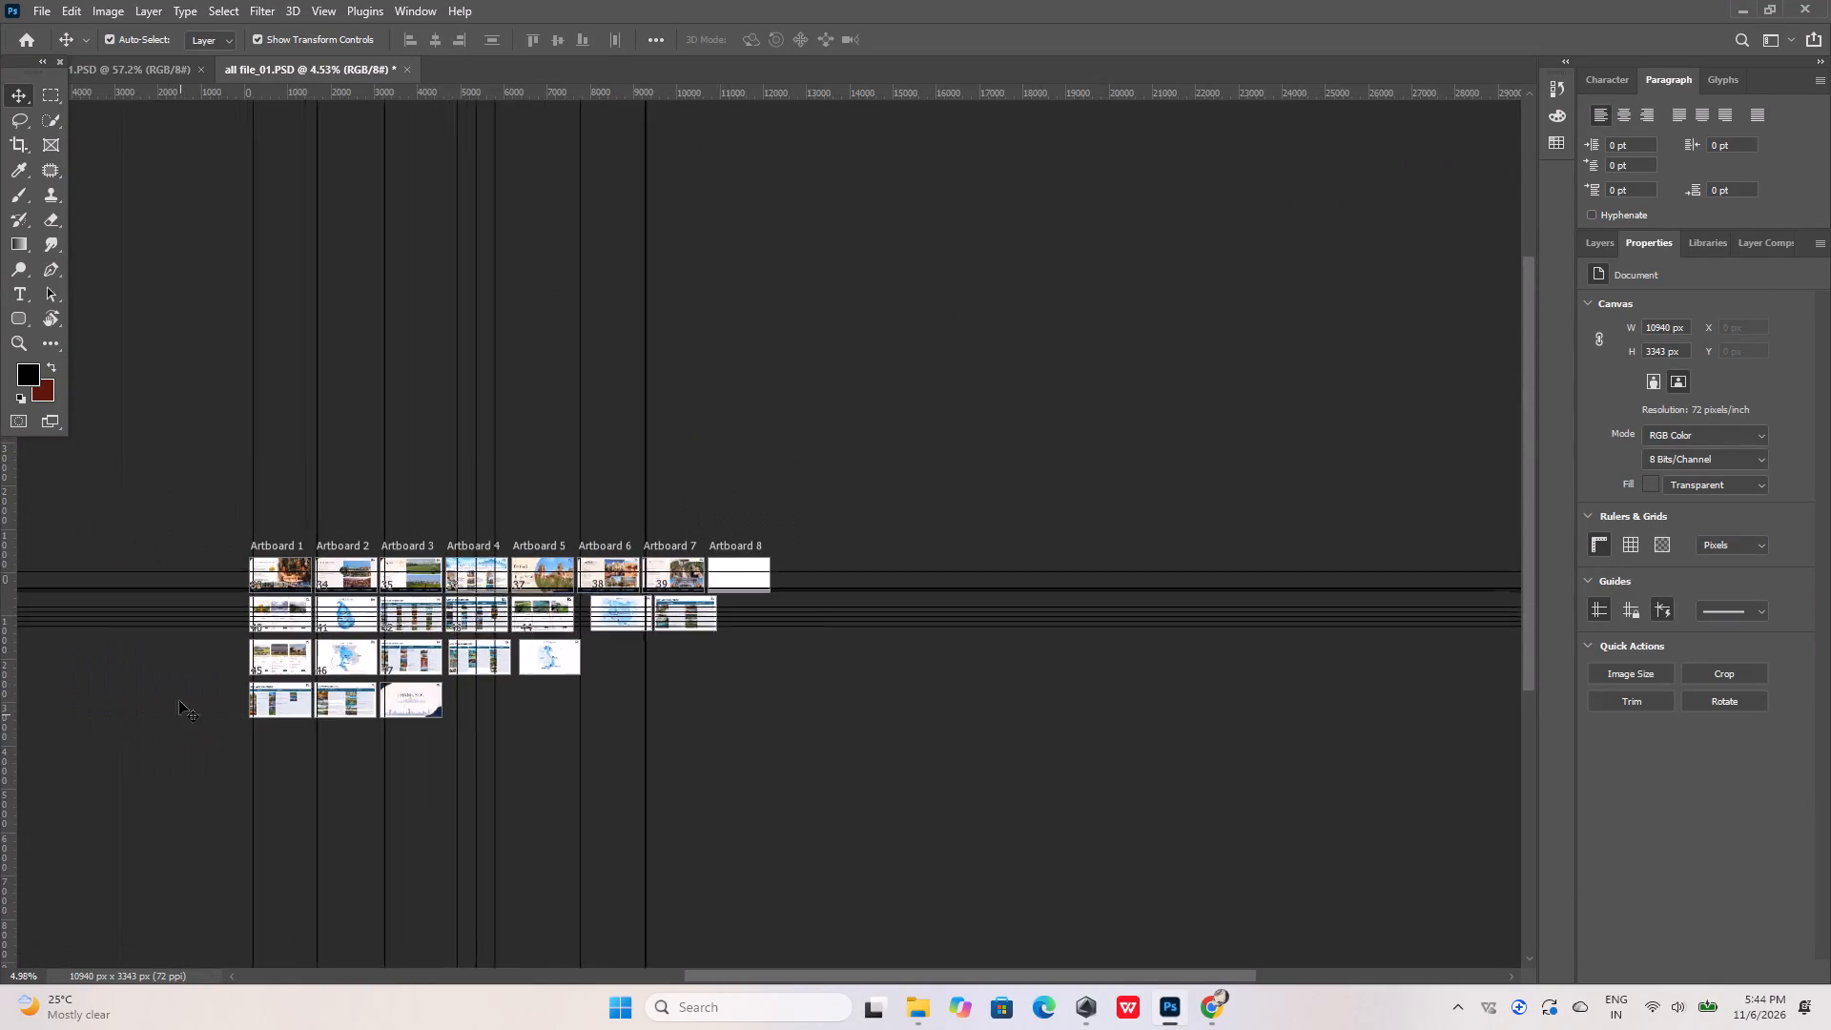
scroll(179, 701, "up", 20, "alt")
scroll(179, 701, "up", 6, "alt")
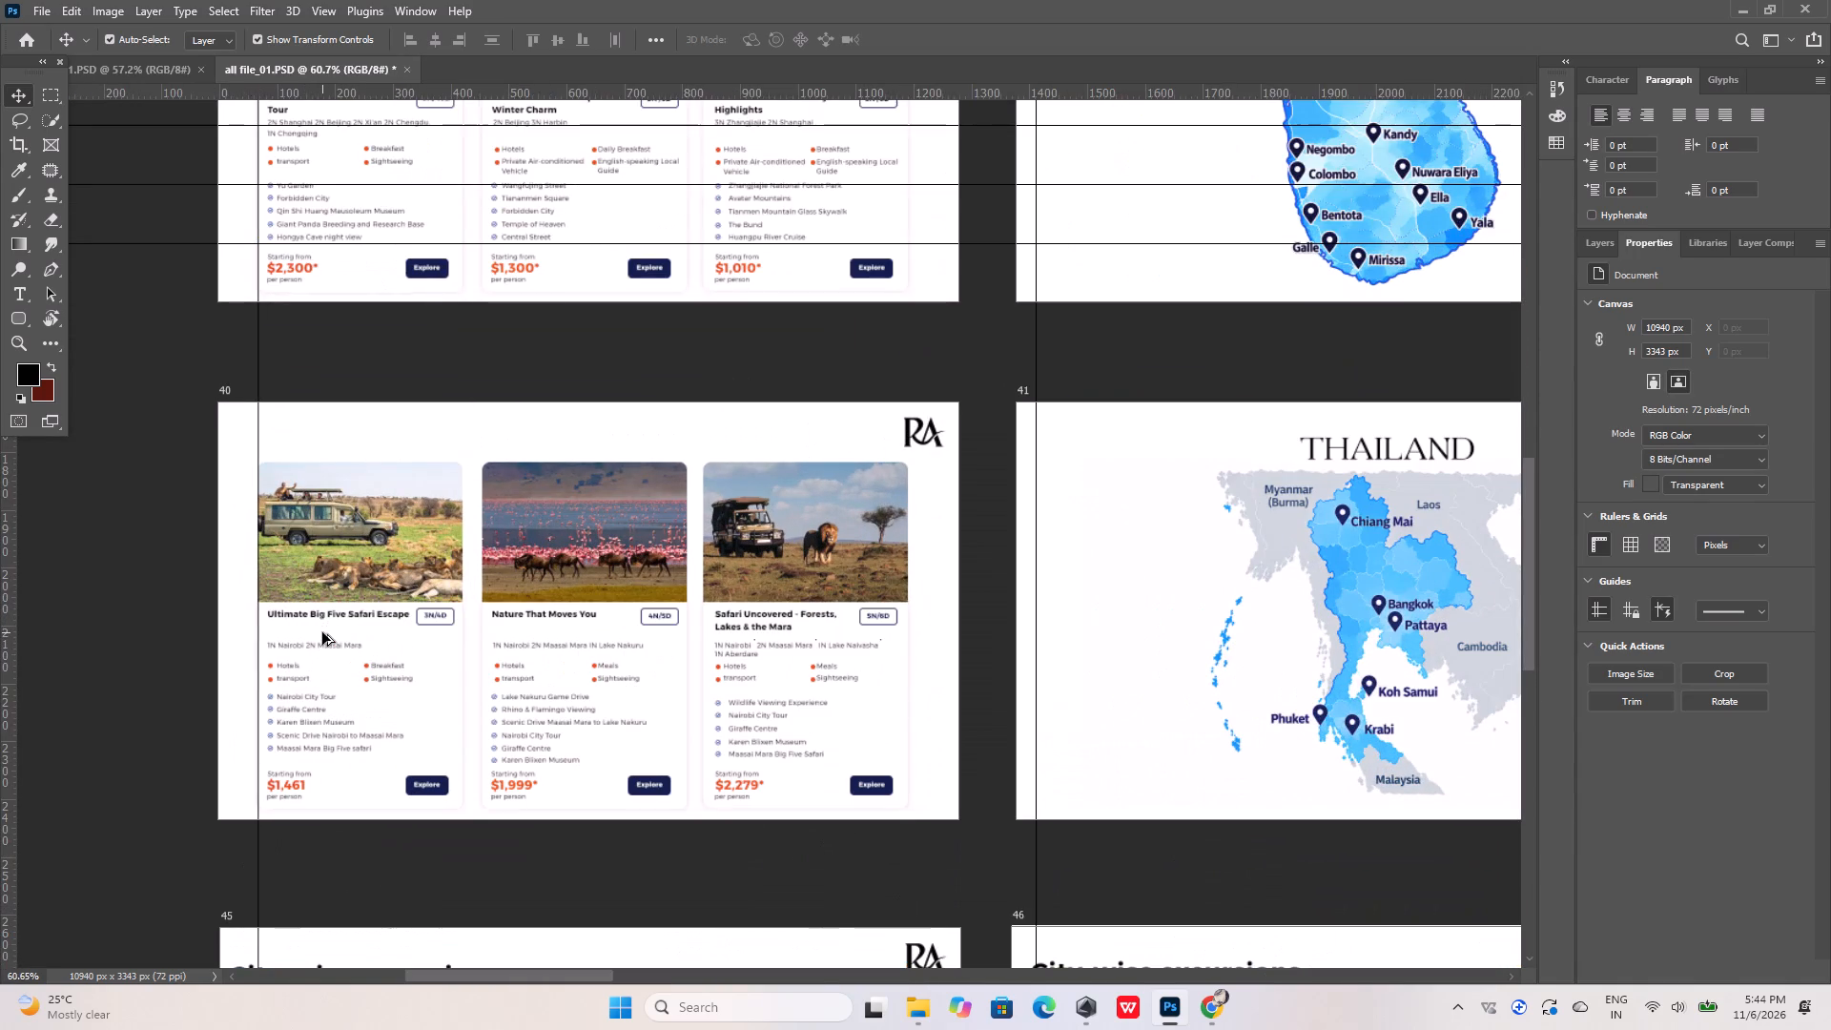
scroll(257, 628, "up", 8, "alt")
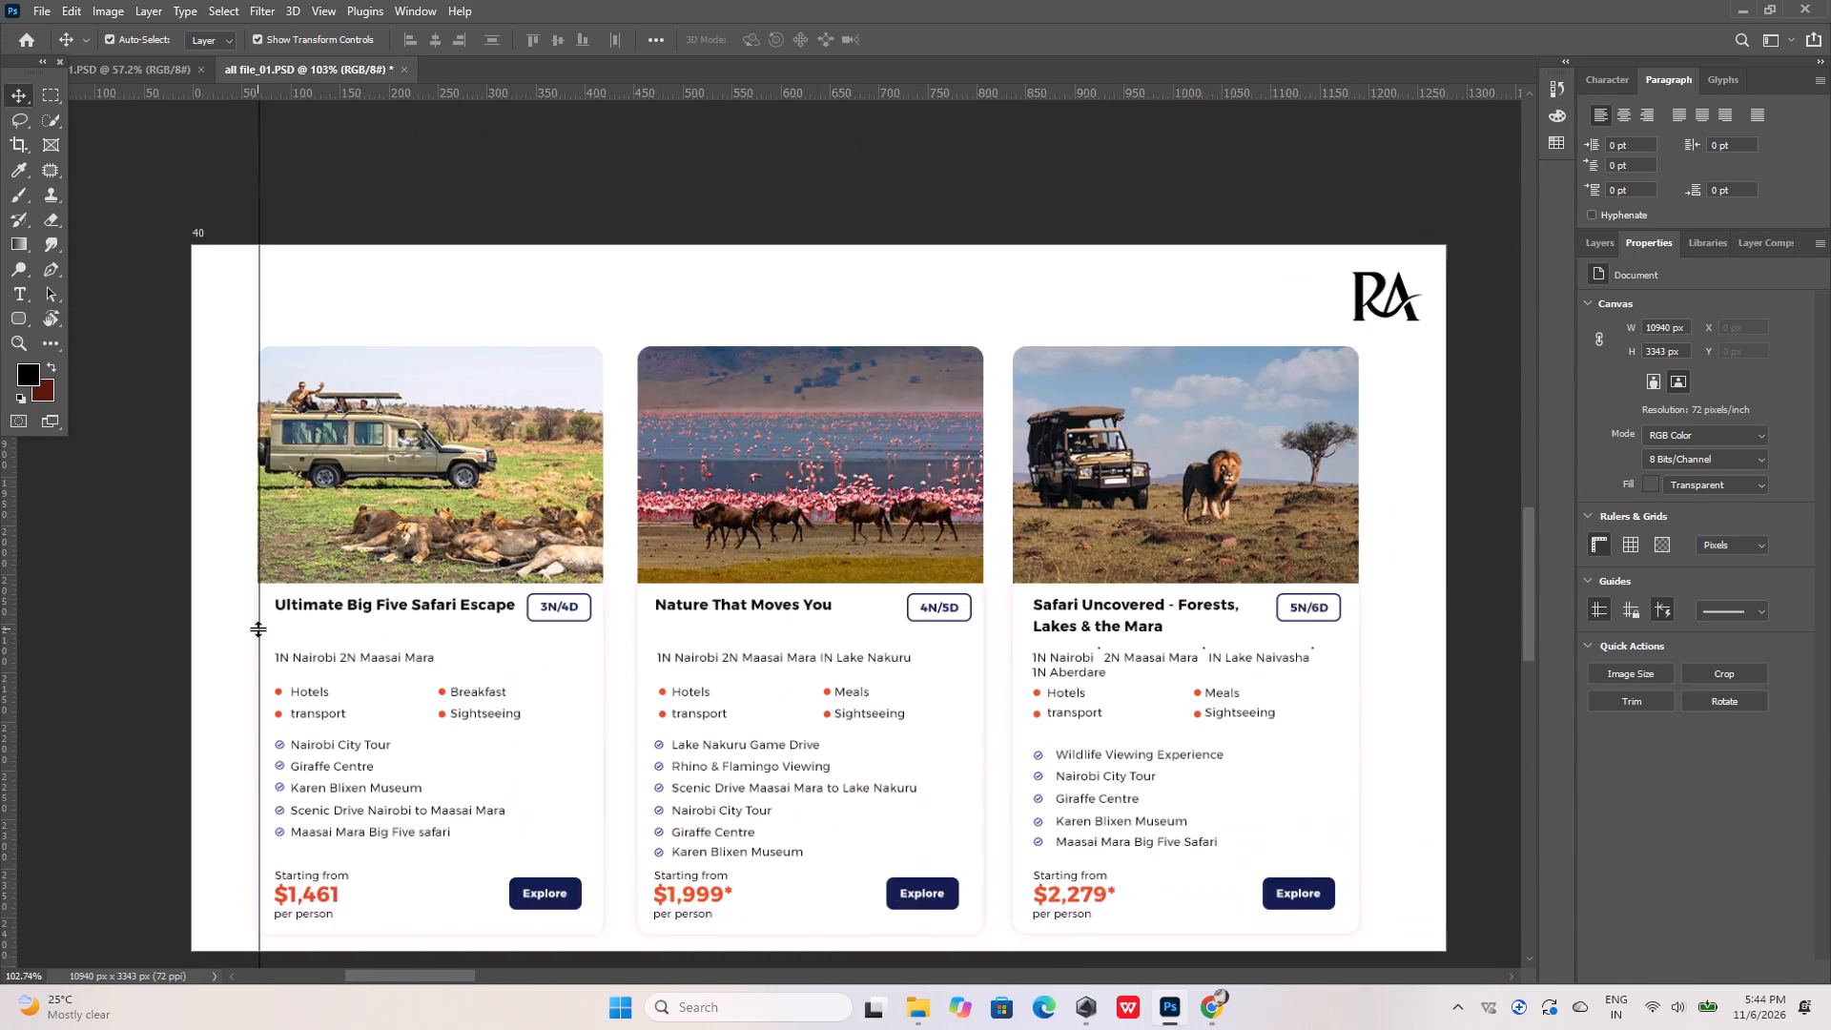
scroll(257, 628, "up", 3, "alt")
scroll(257, 628, "down", 1, "alt")
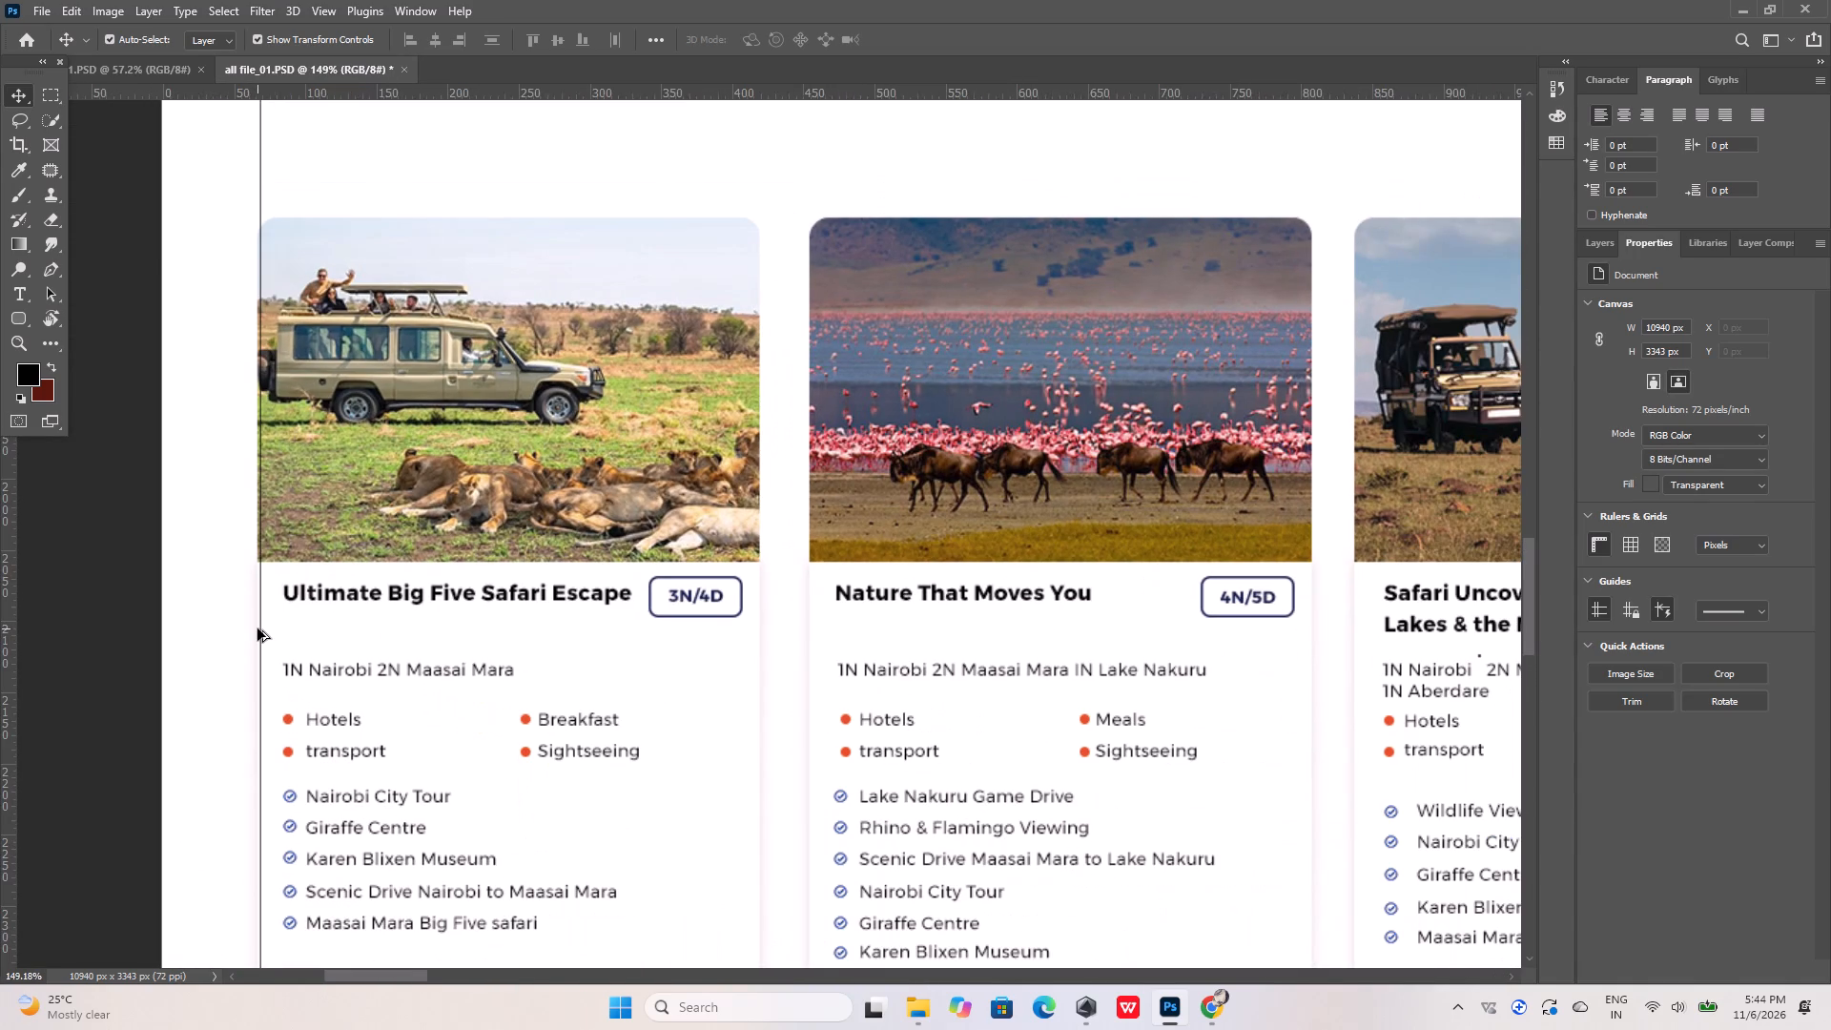
Review the package cards on artboard 40 and the city-wise excursion tables on artboards 42 and 43, including the Phi Phi Island tour text.
scroll(257, 628, "down", 7, "alt")
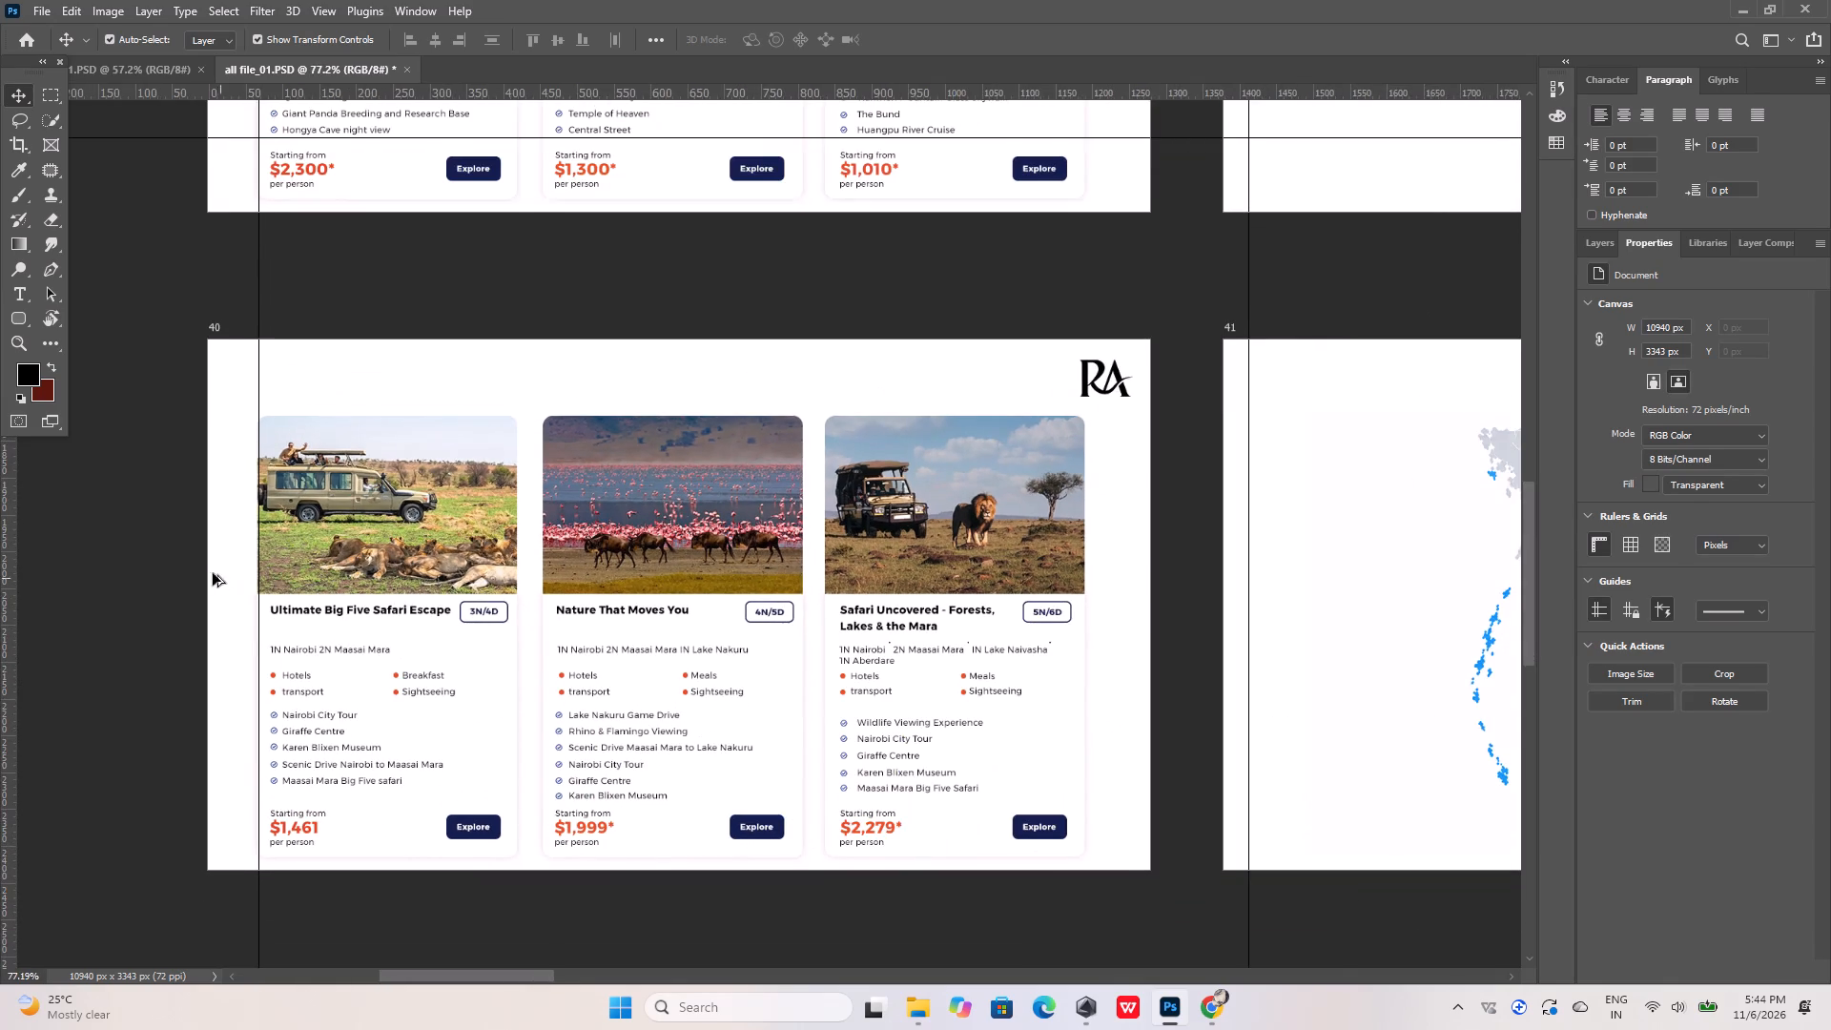
scroll(194, 563, "down", 10, "alt")
scroll(62, 472, "down", 3, "alt")
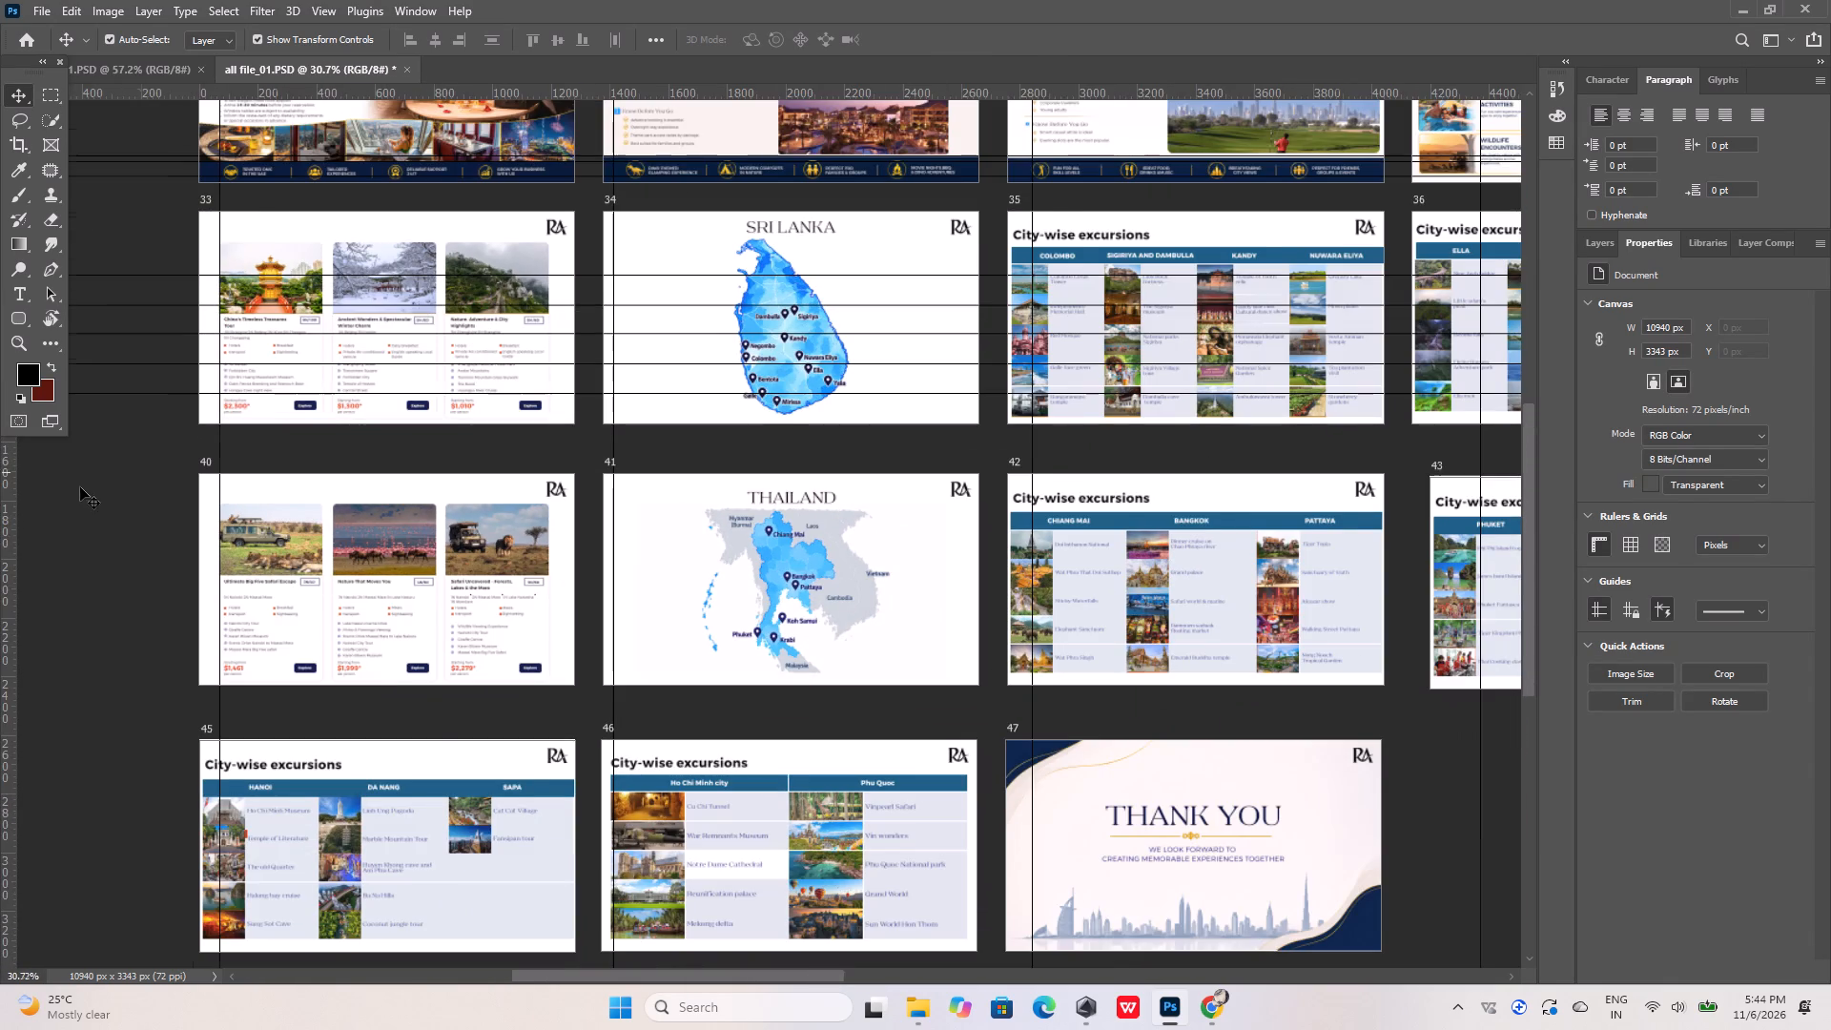
scroll(80, 487, "down", 2, "alt")
scroll(386, 486, "down", 4, "alt")
scroll(653, 501, "up", 19, "alt")
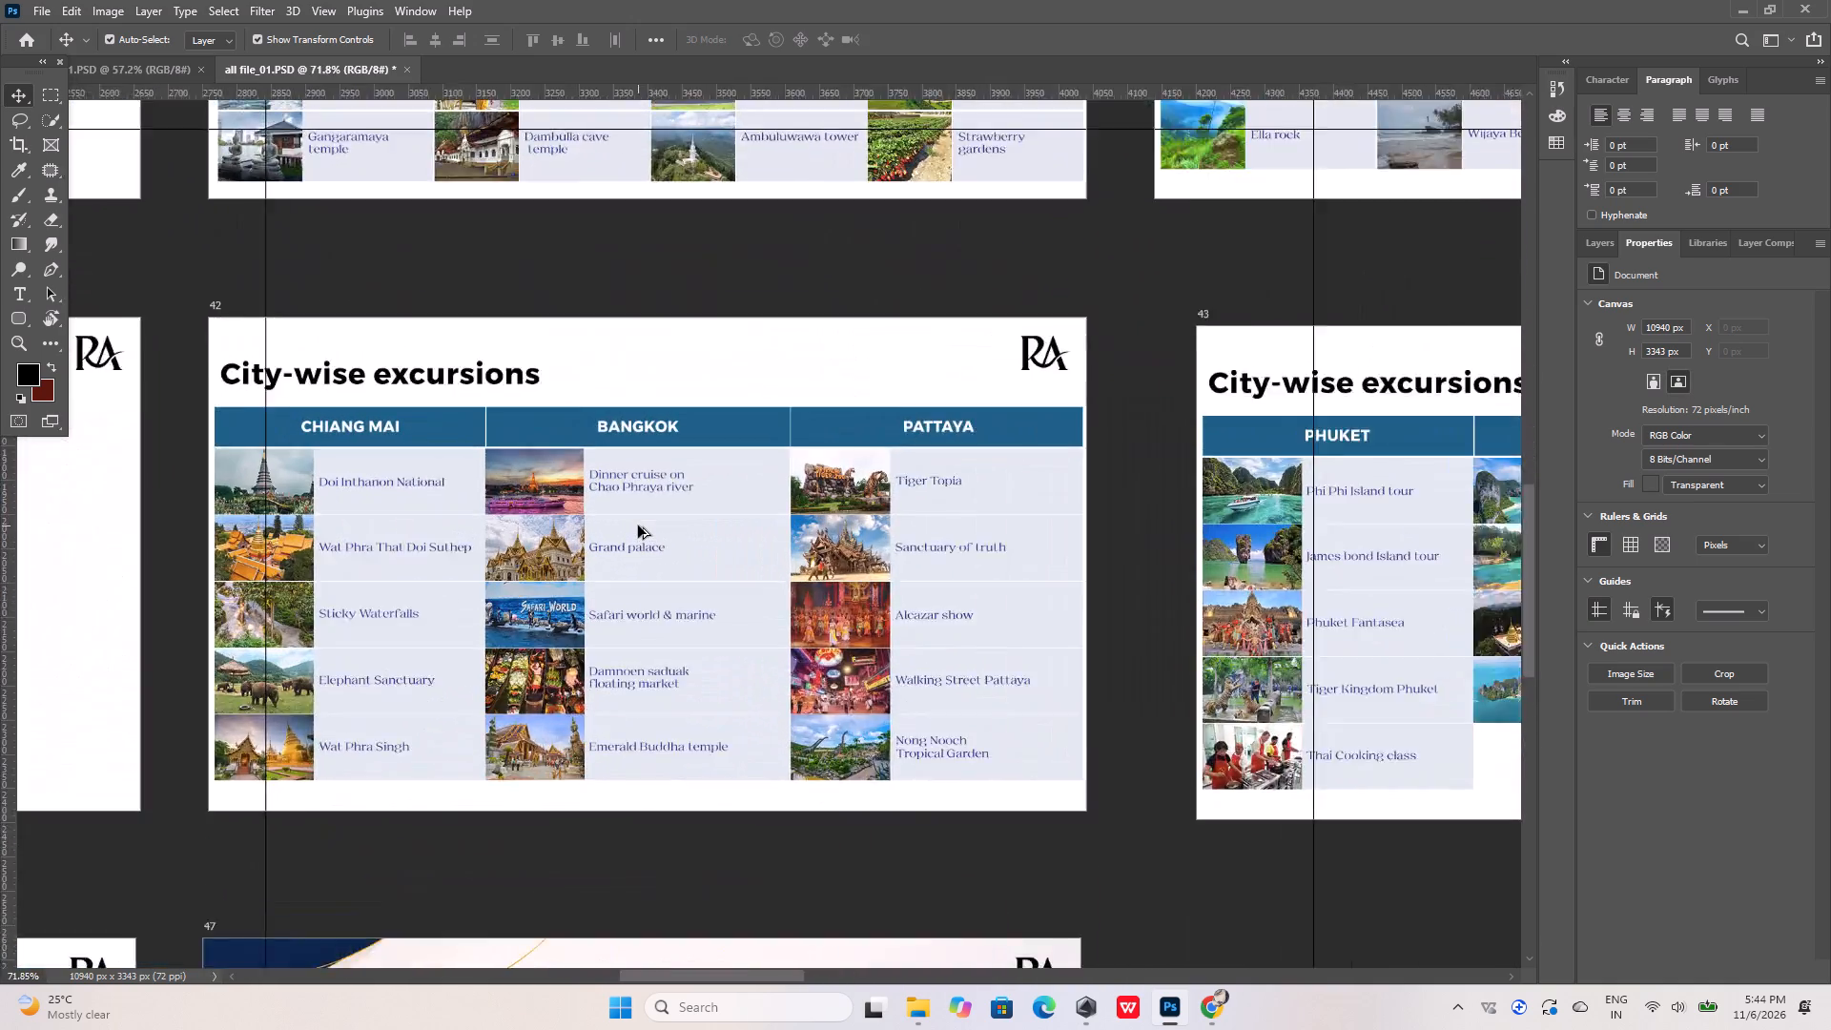
scroll(638, 525, "up", 3, "alt")
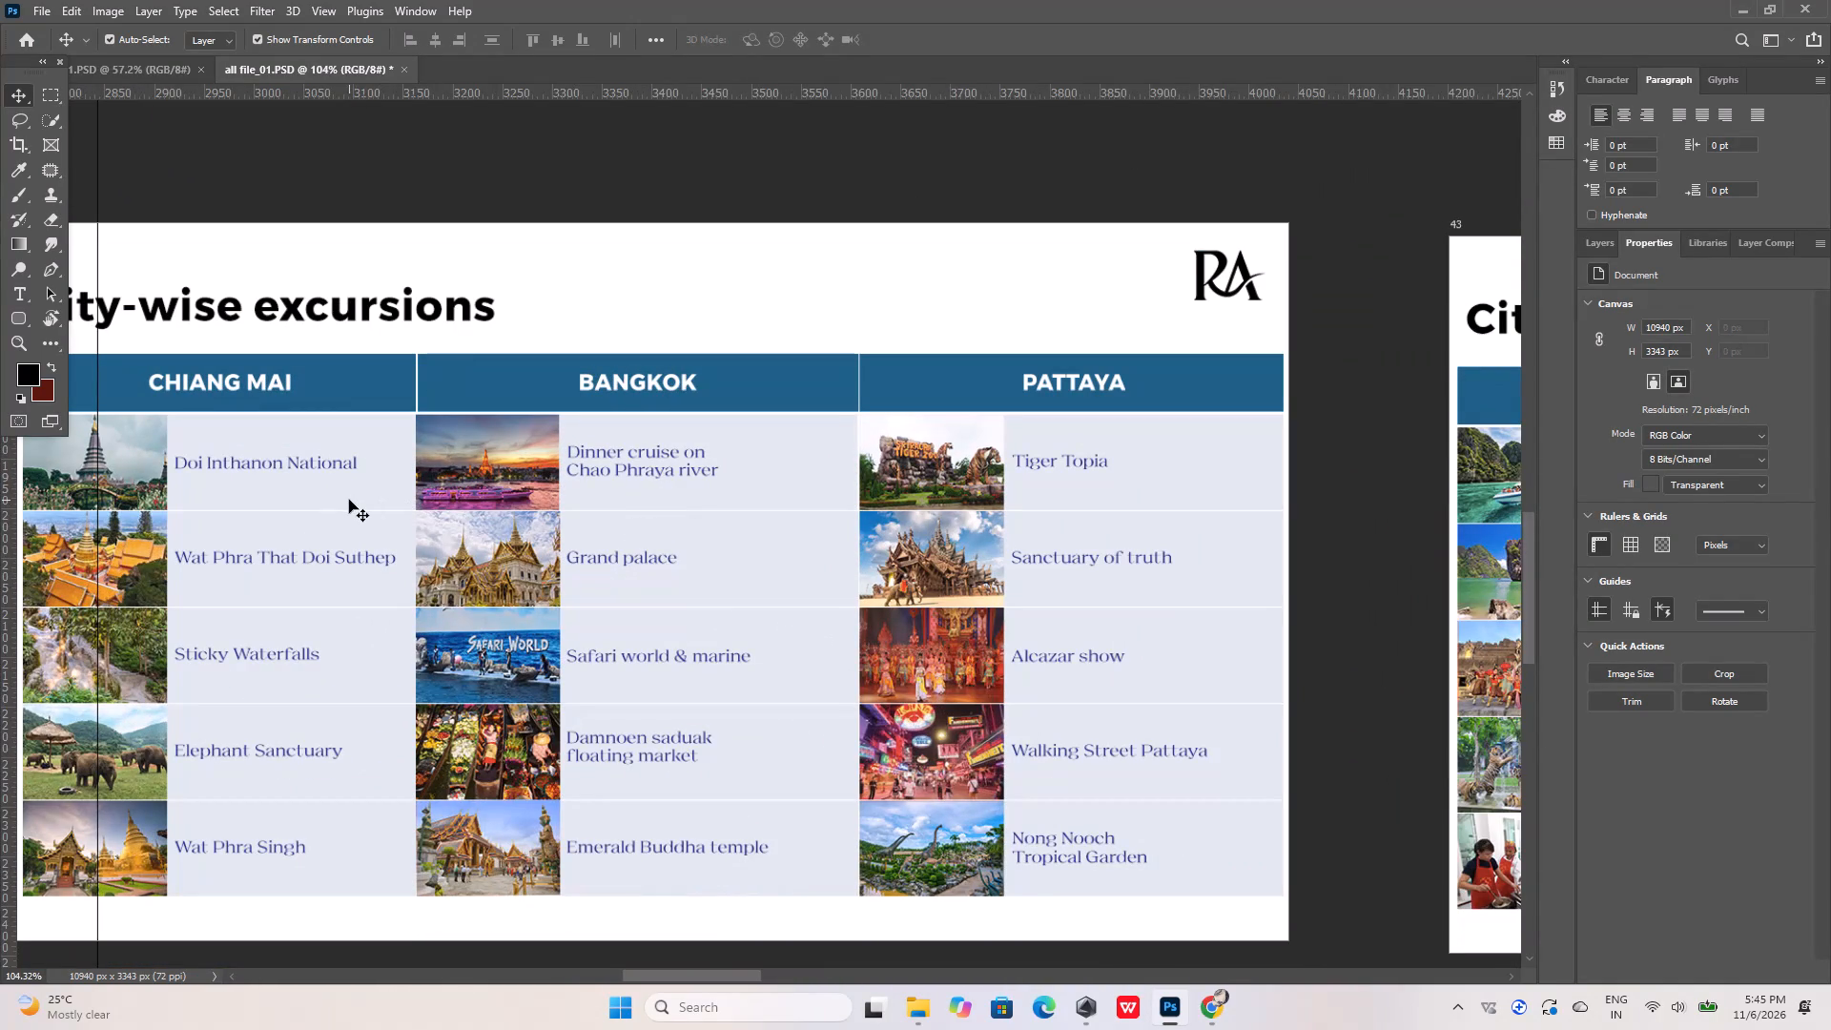
scroll(219, 528, "down", 9, "alt")
scroll(644, 548, "down", 4, "alt")
scroll(538, 592, "down", 4, "alt")
scroll(898, 566, "up", 13, "alt")
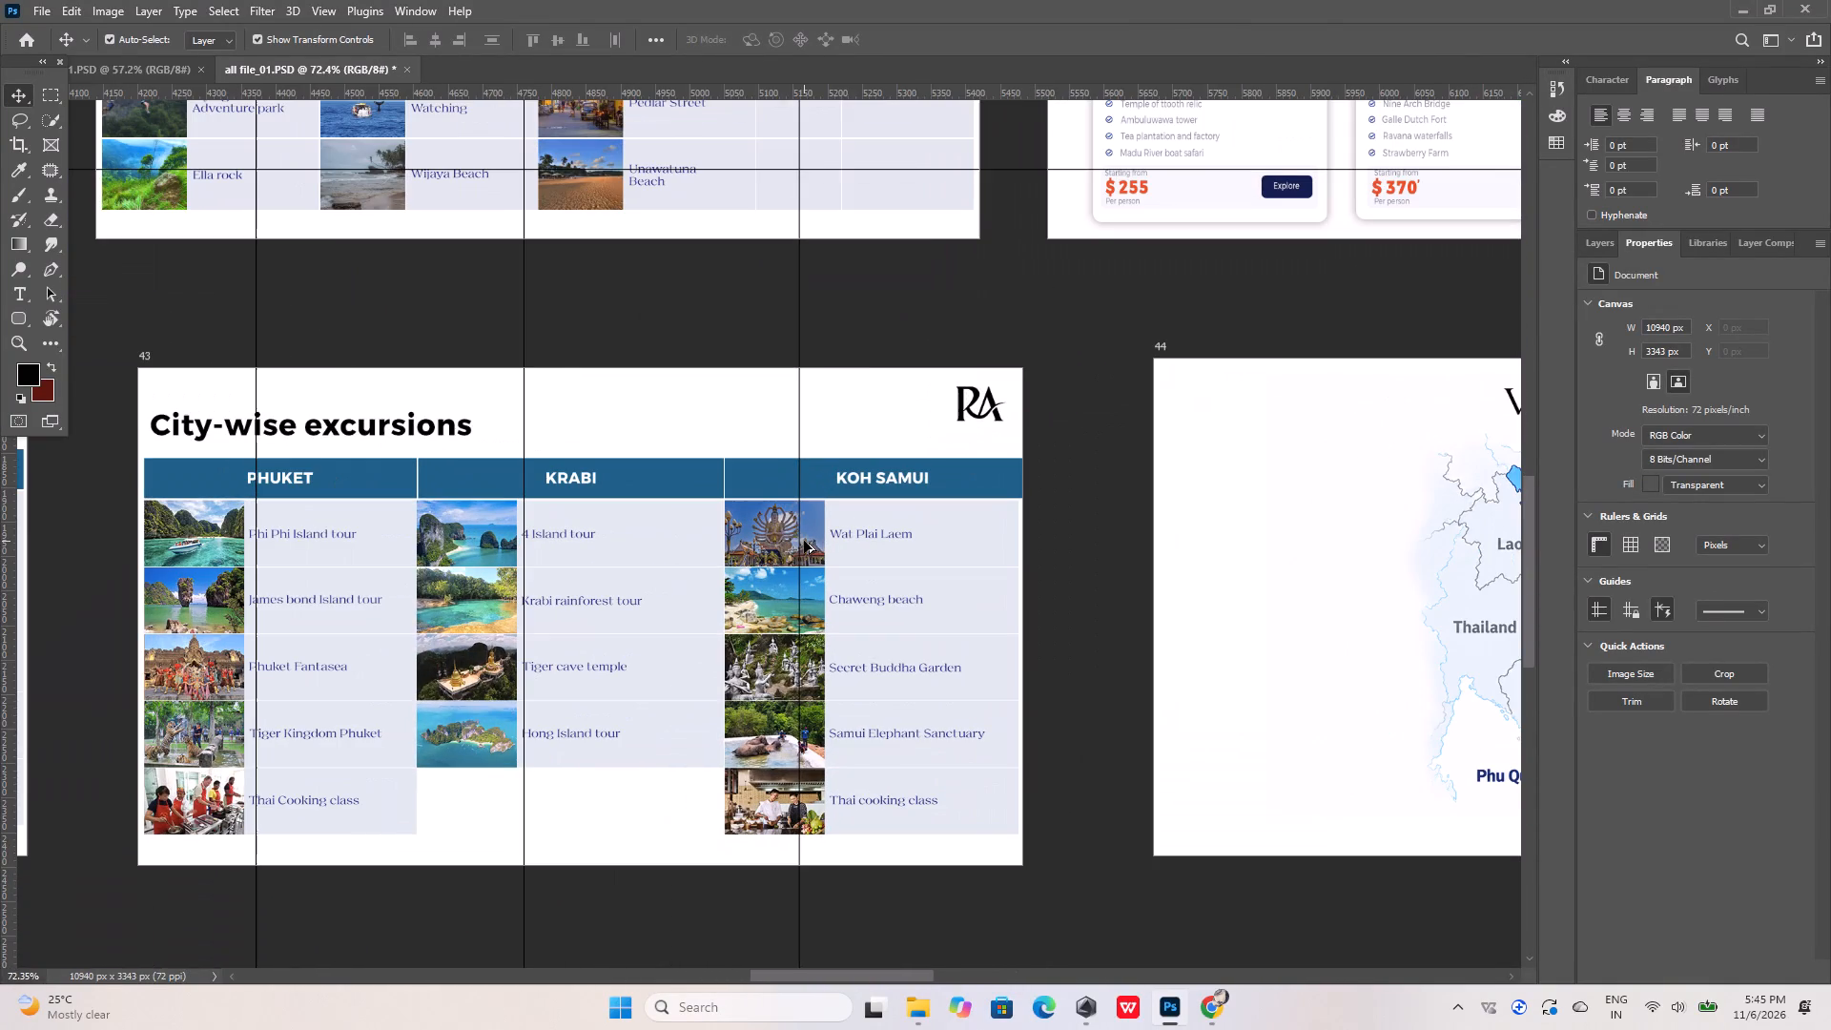
scroll(292, 521, "up", 9, "alt")
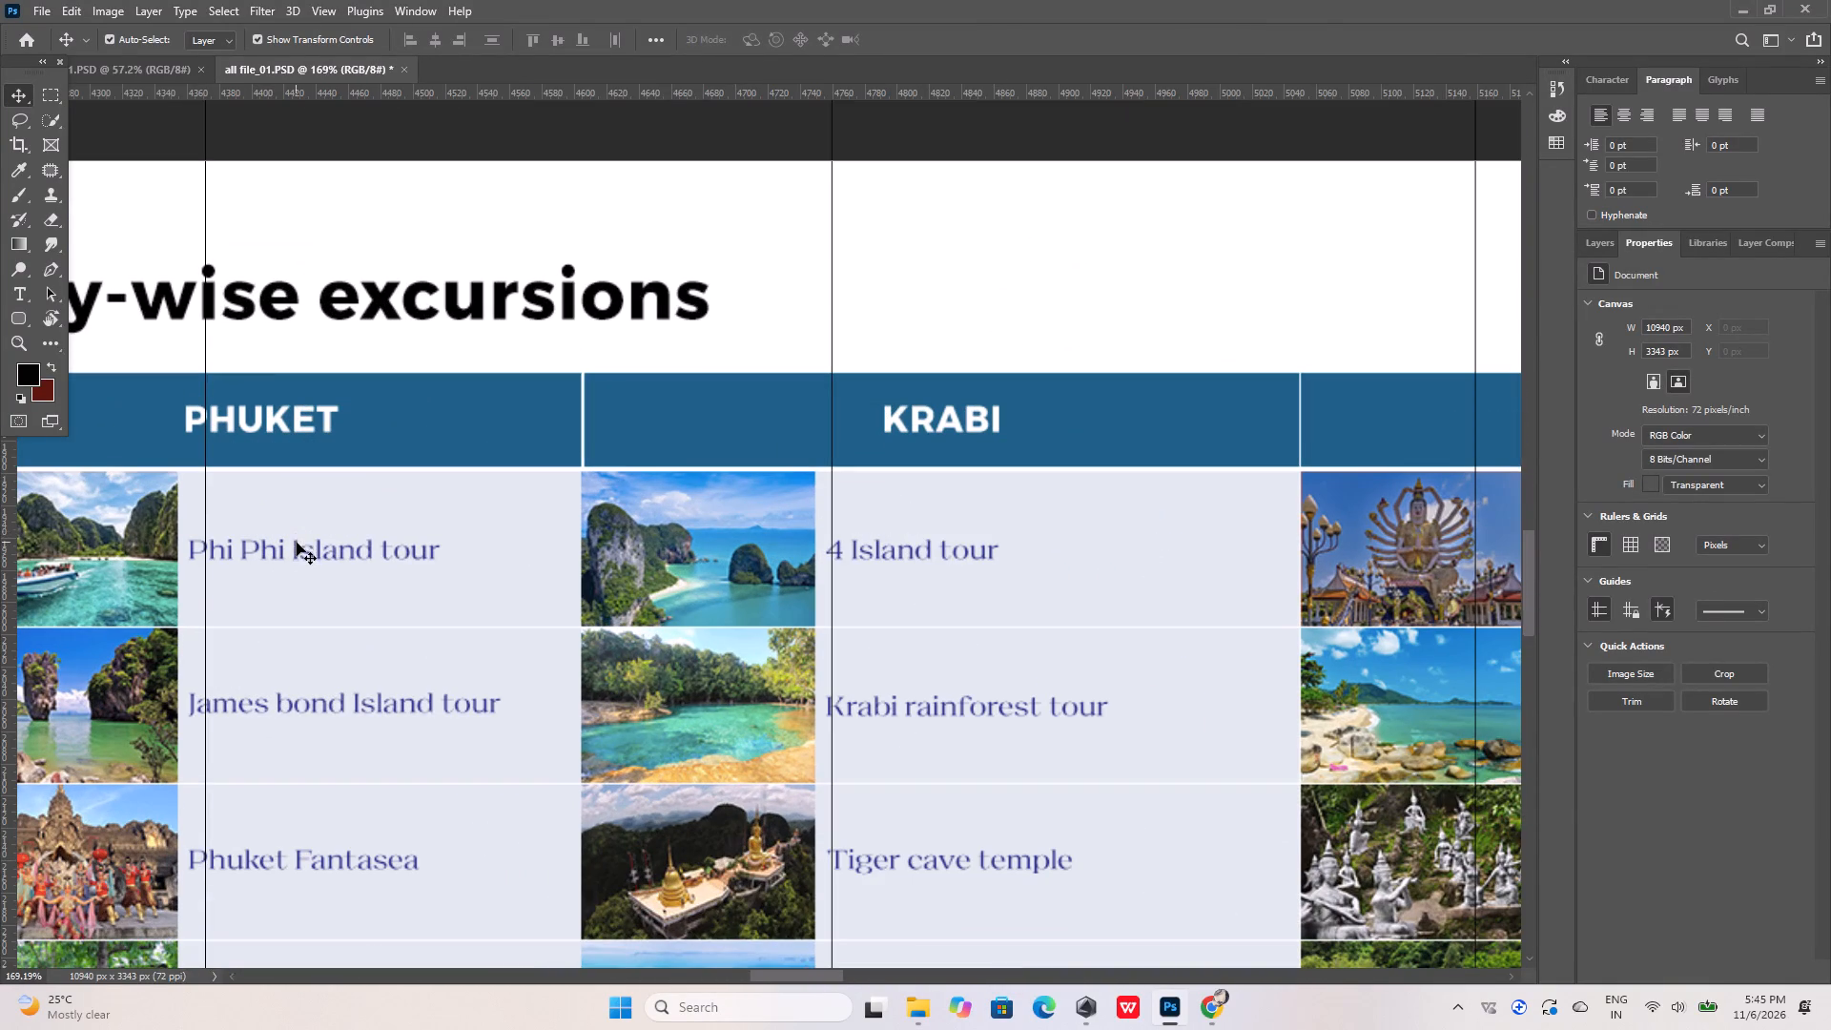
left_click(297, 548)
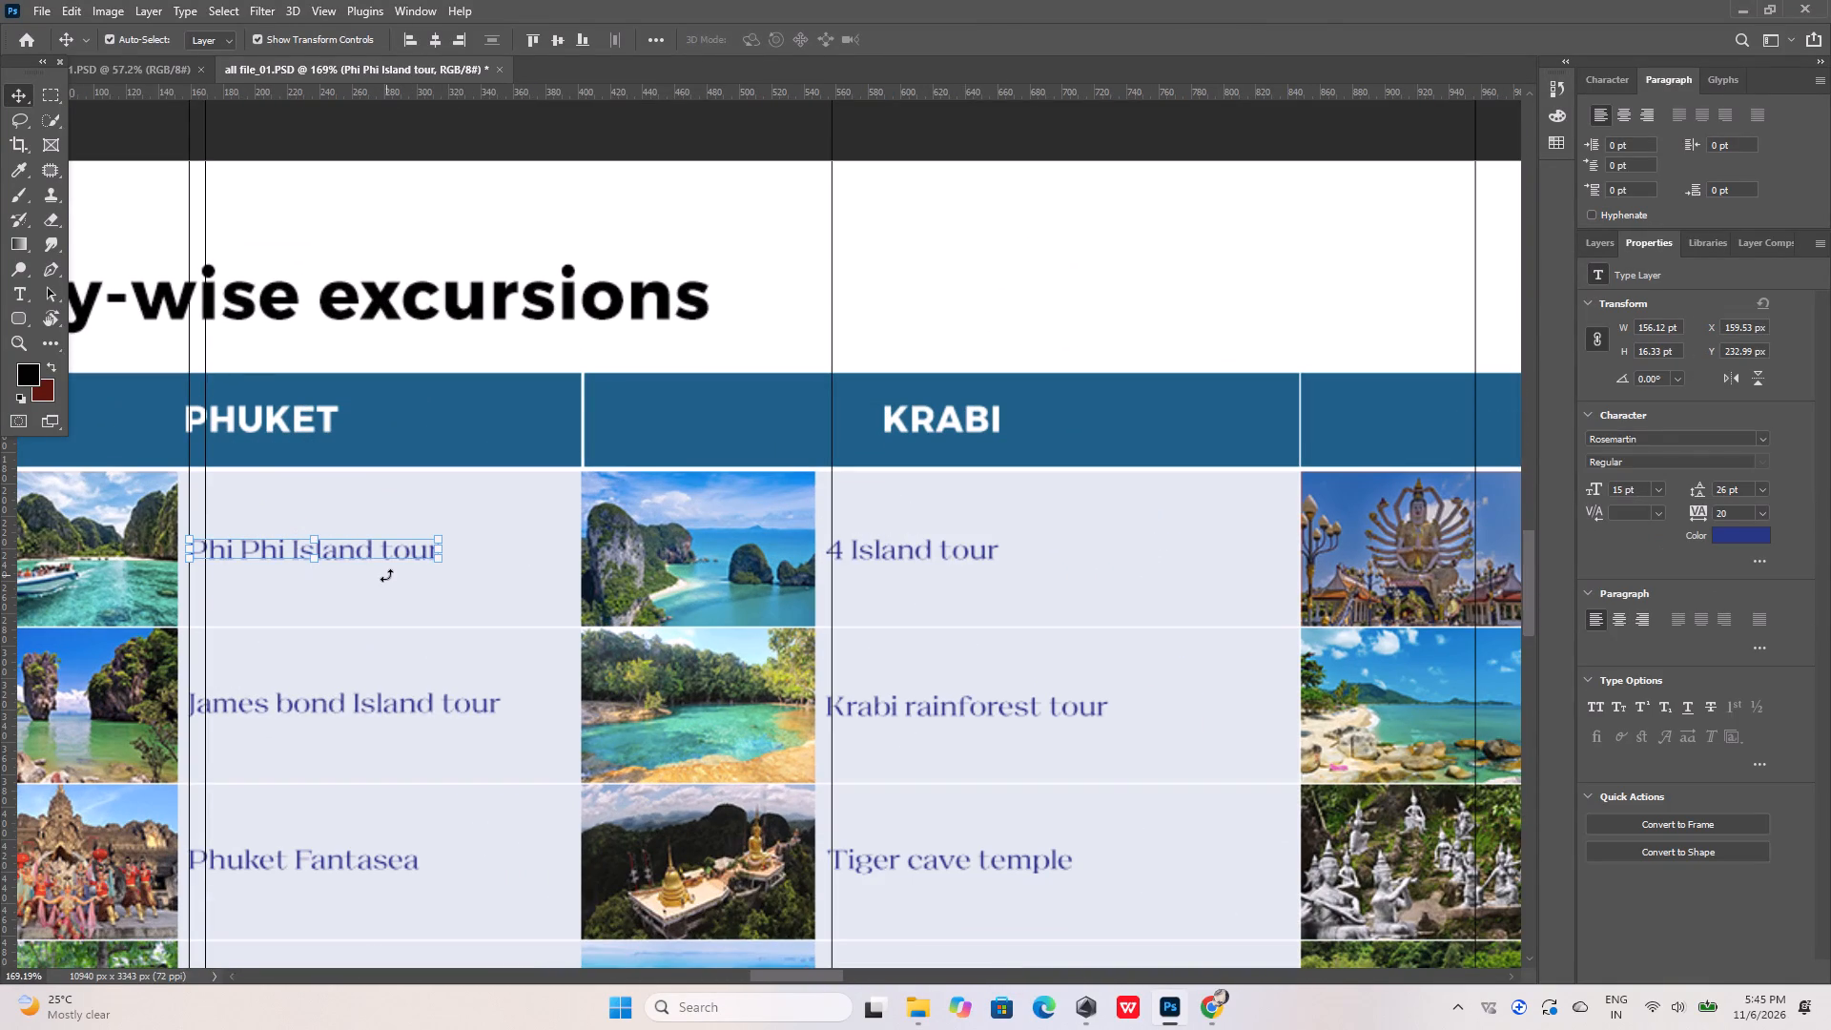
scroll(413, 520, "down", 9, "alt")
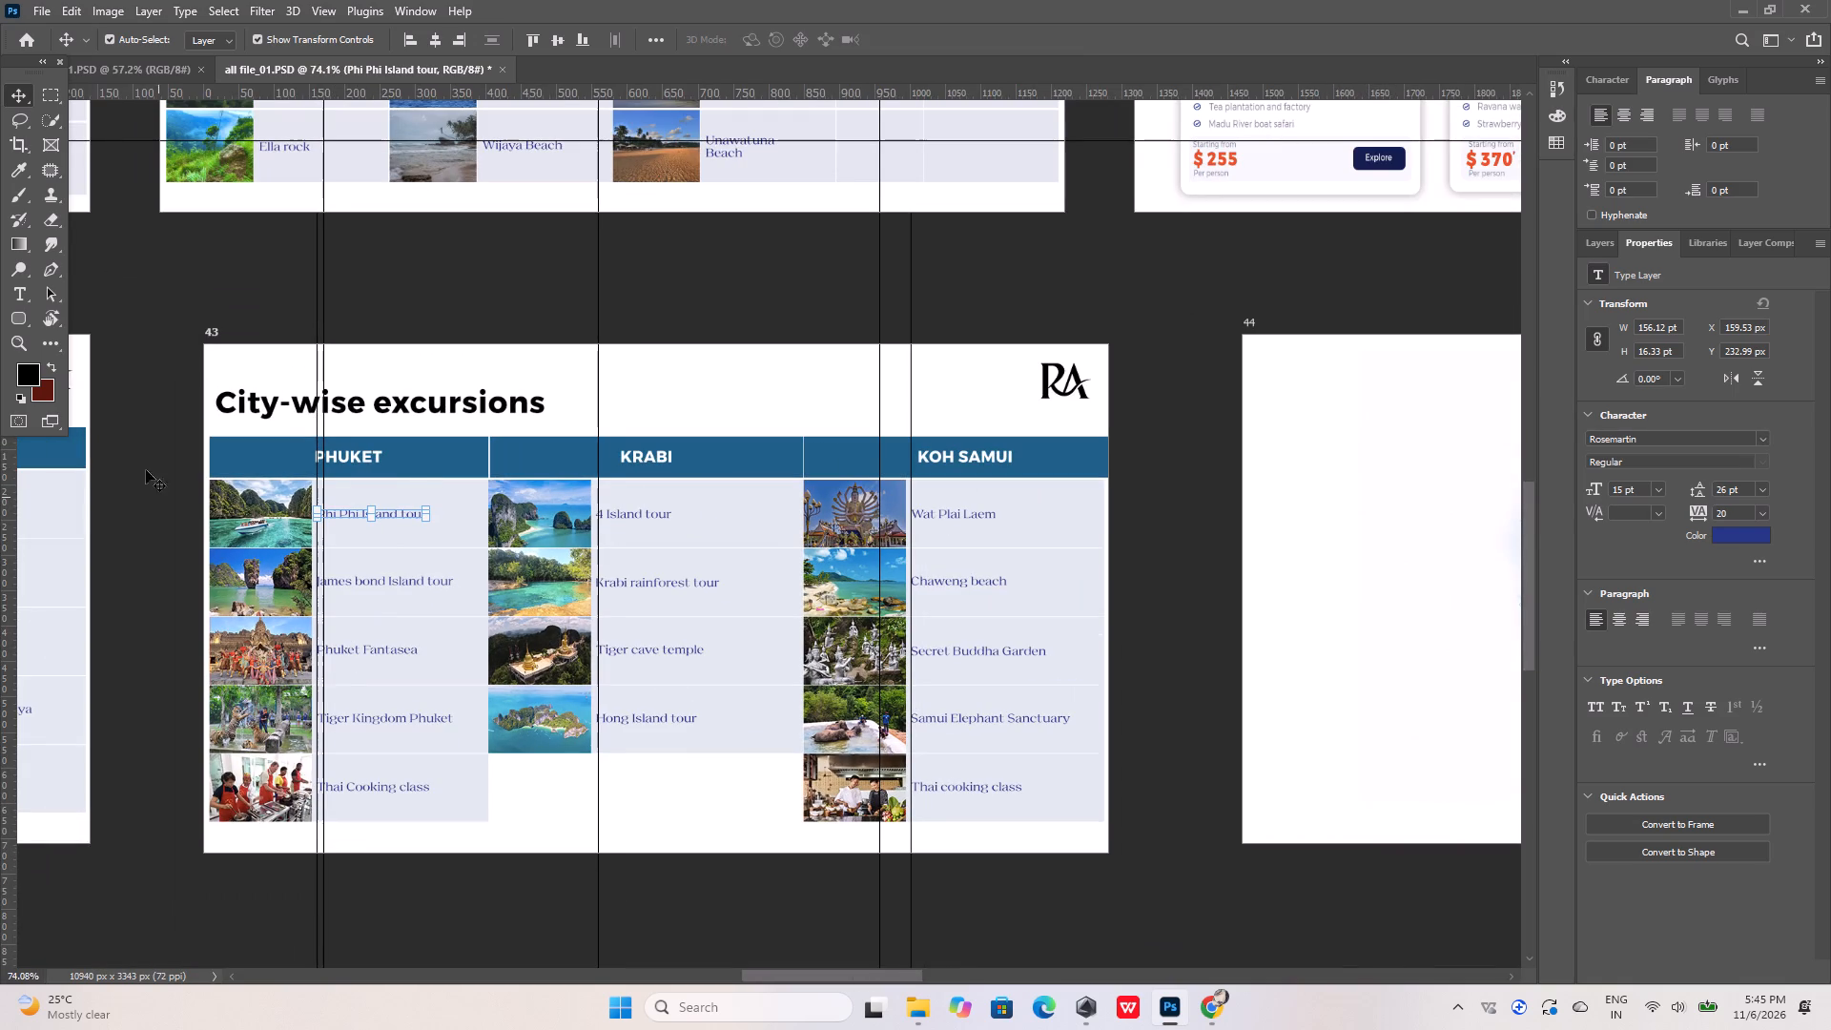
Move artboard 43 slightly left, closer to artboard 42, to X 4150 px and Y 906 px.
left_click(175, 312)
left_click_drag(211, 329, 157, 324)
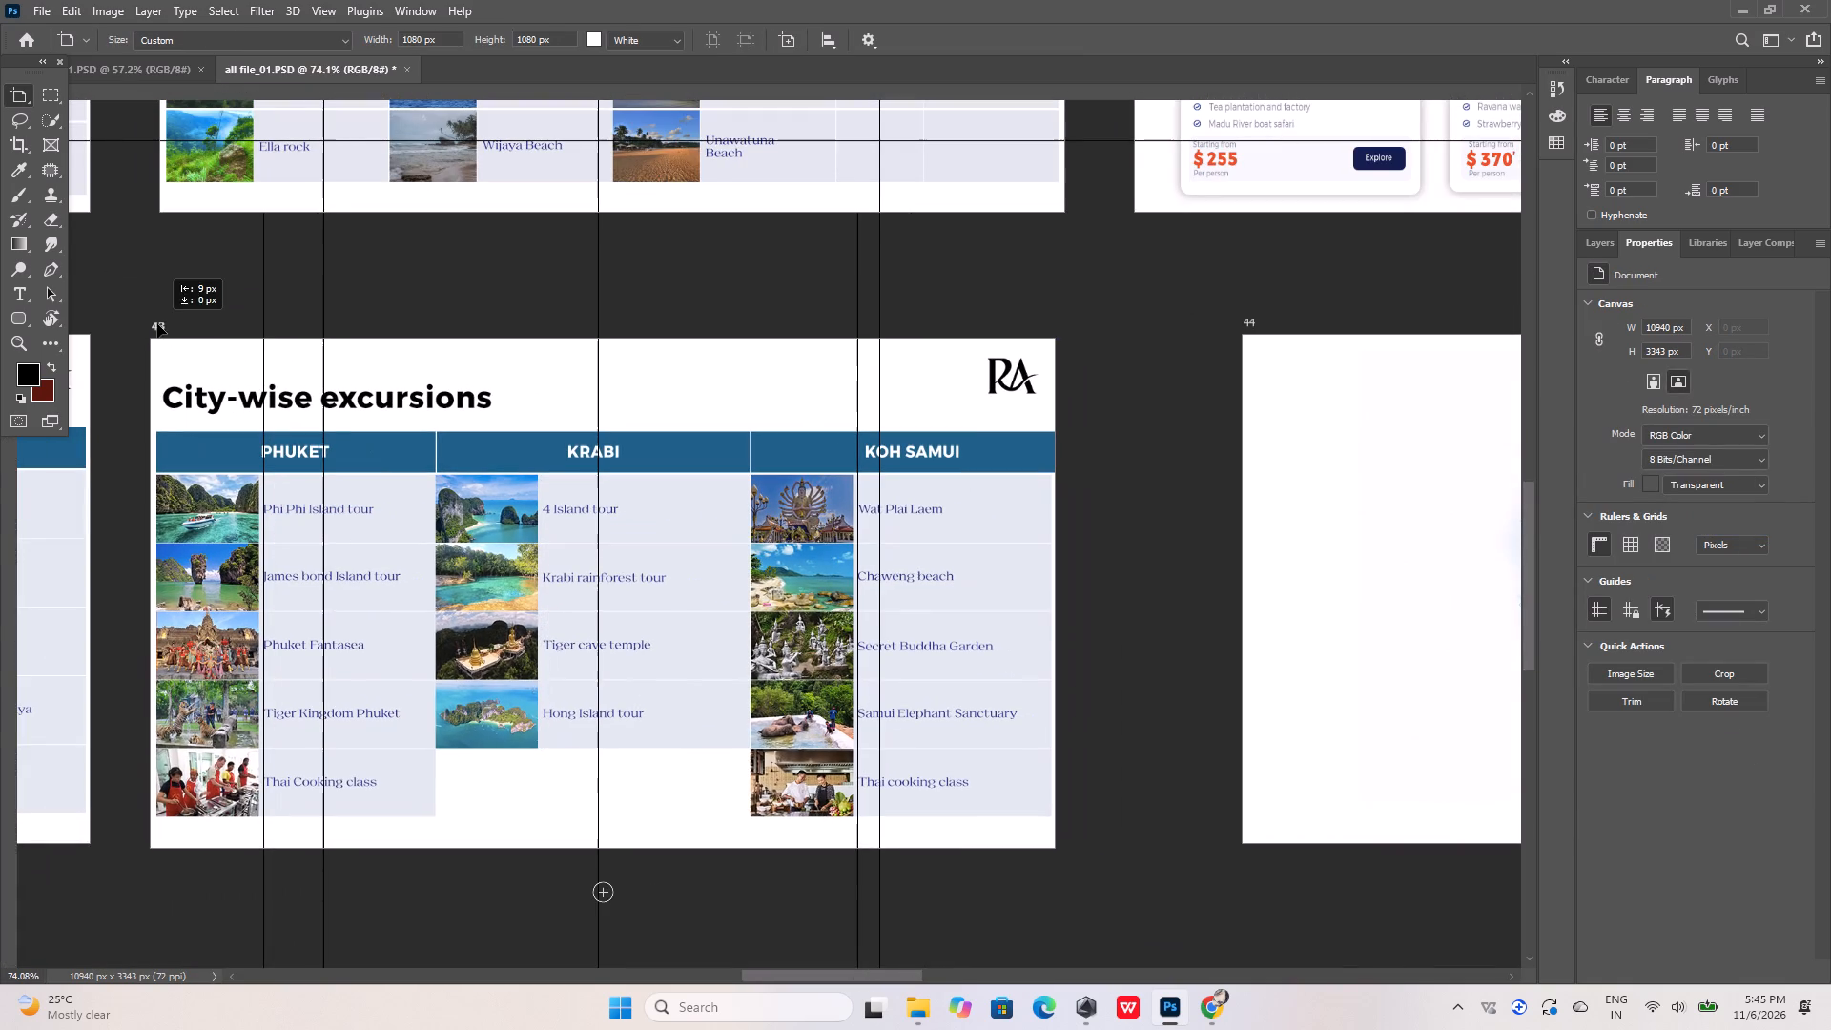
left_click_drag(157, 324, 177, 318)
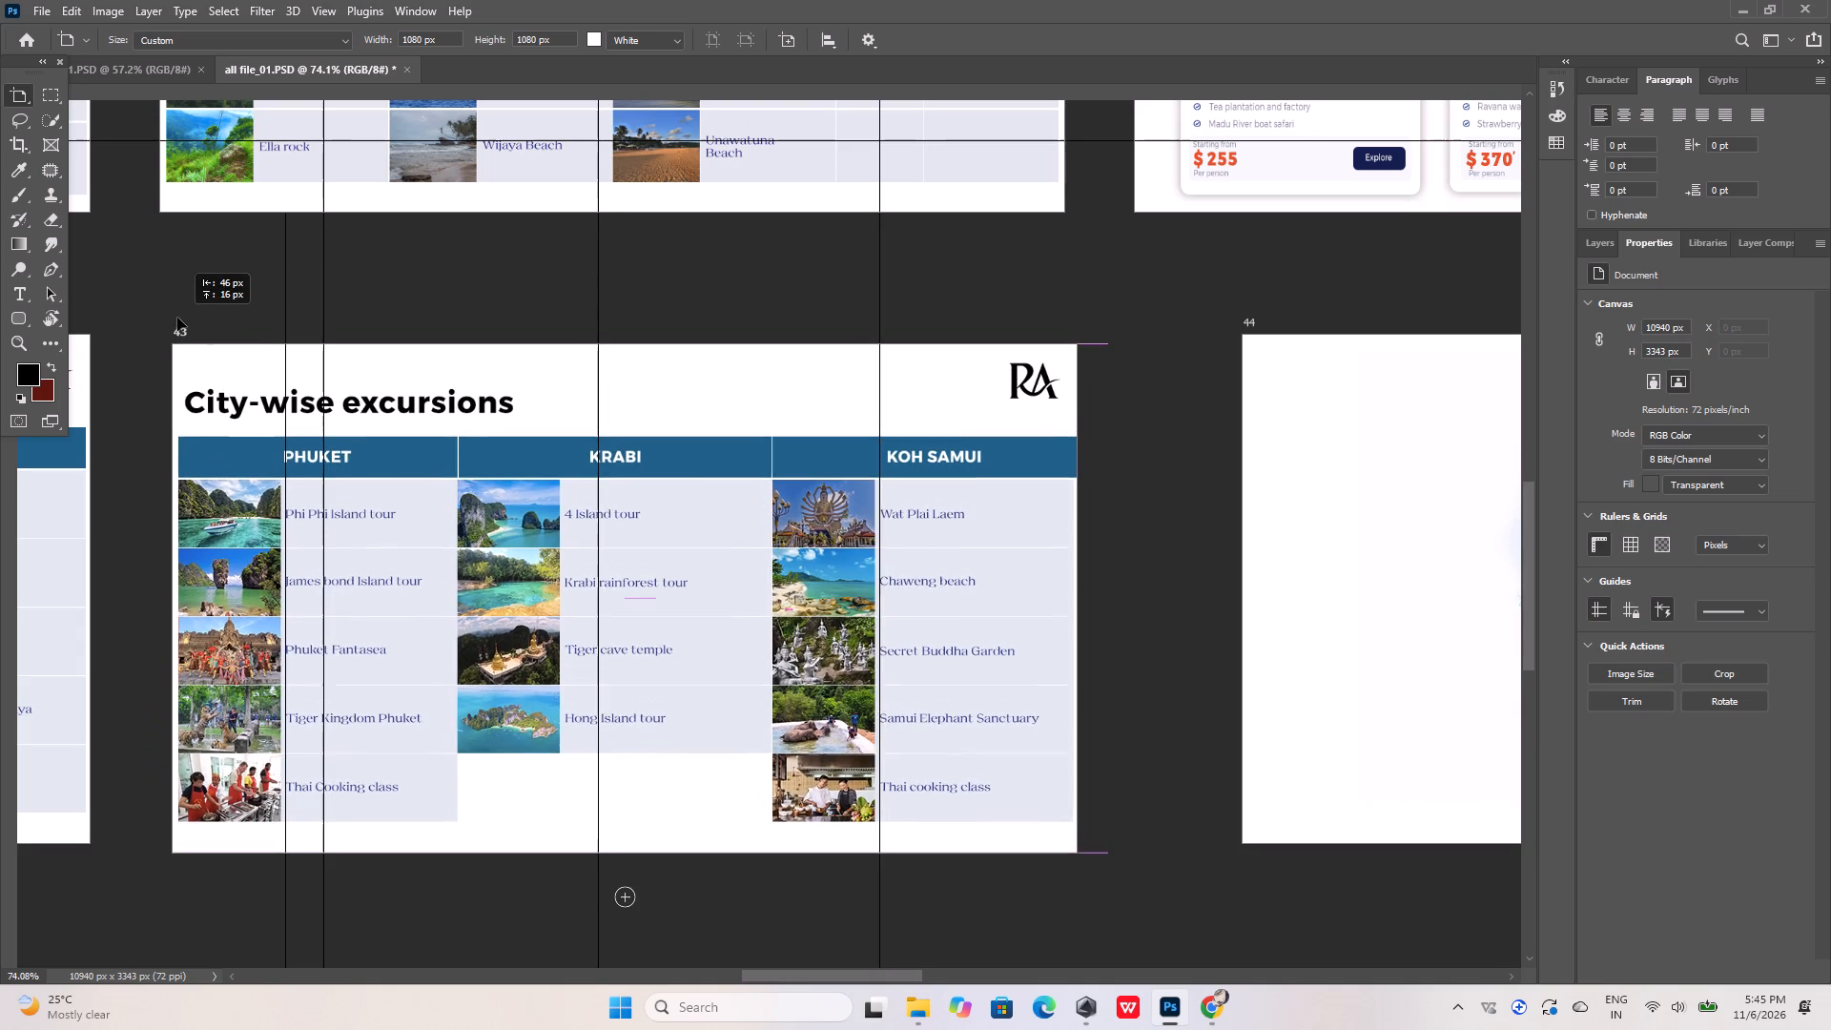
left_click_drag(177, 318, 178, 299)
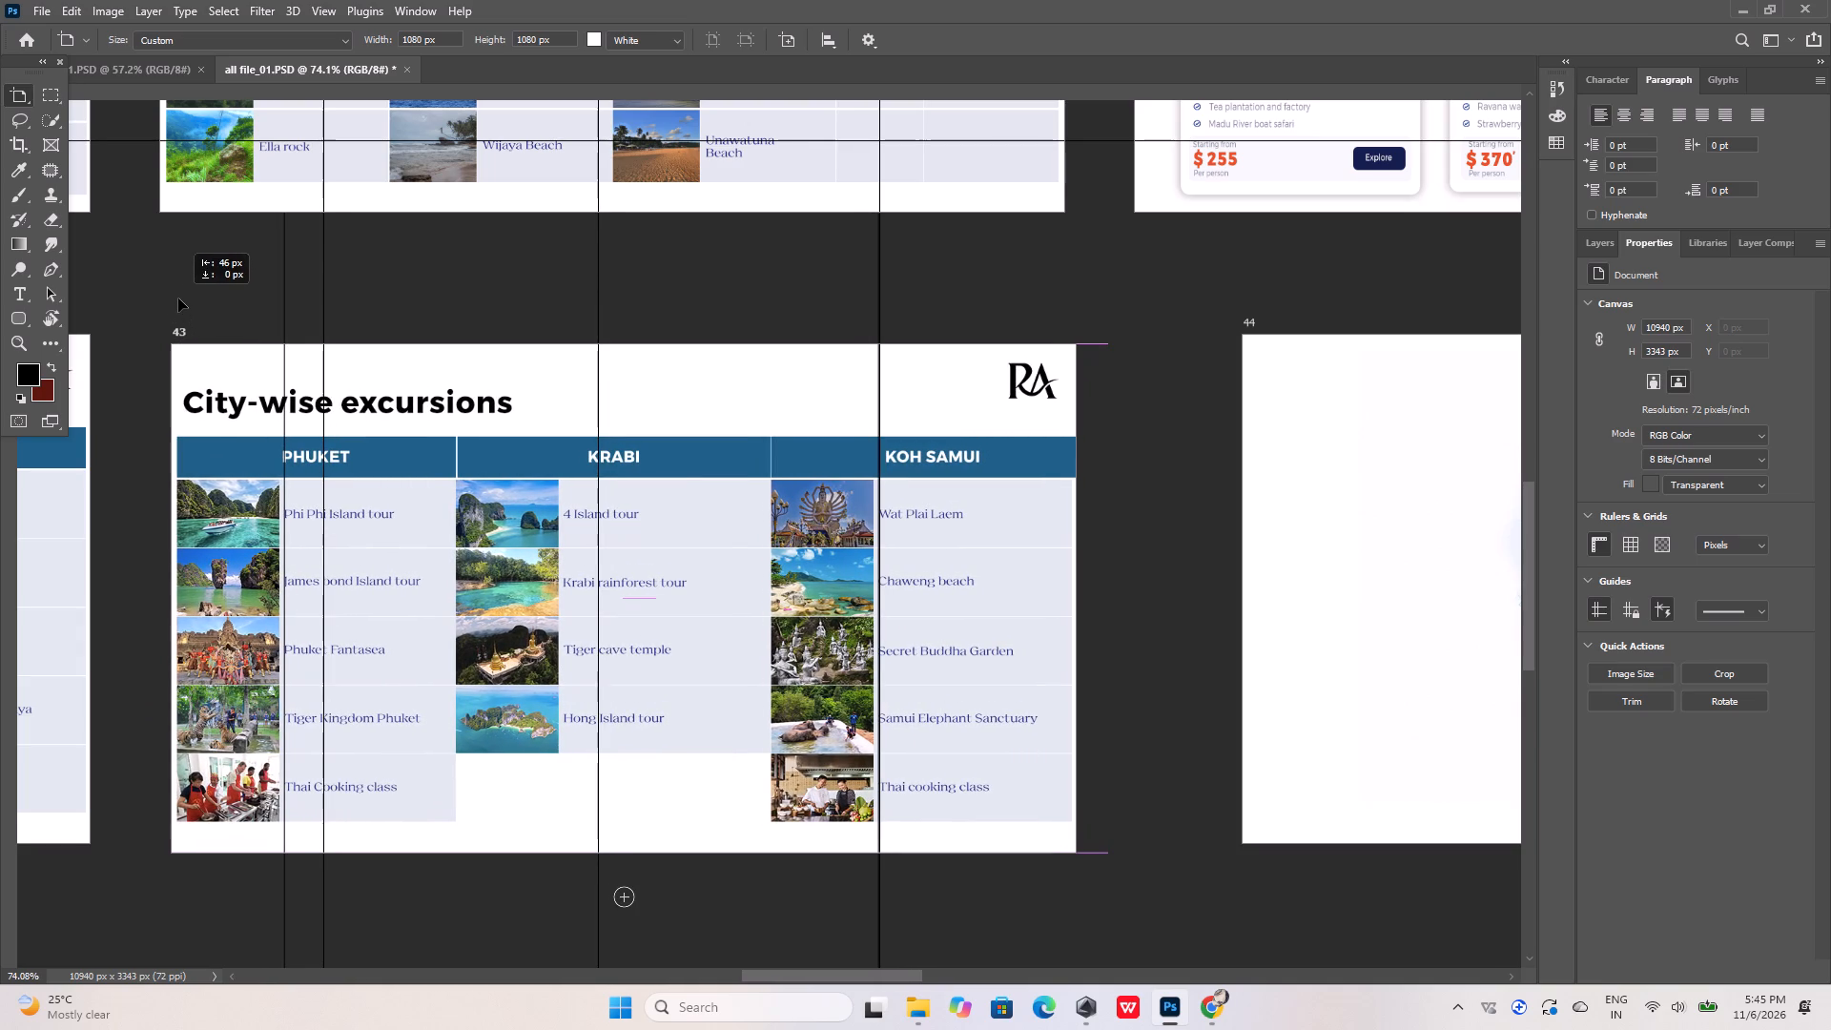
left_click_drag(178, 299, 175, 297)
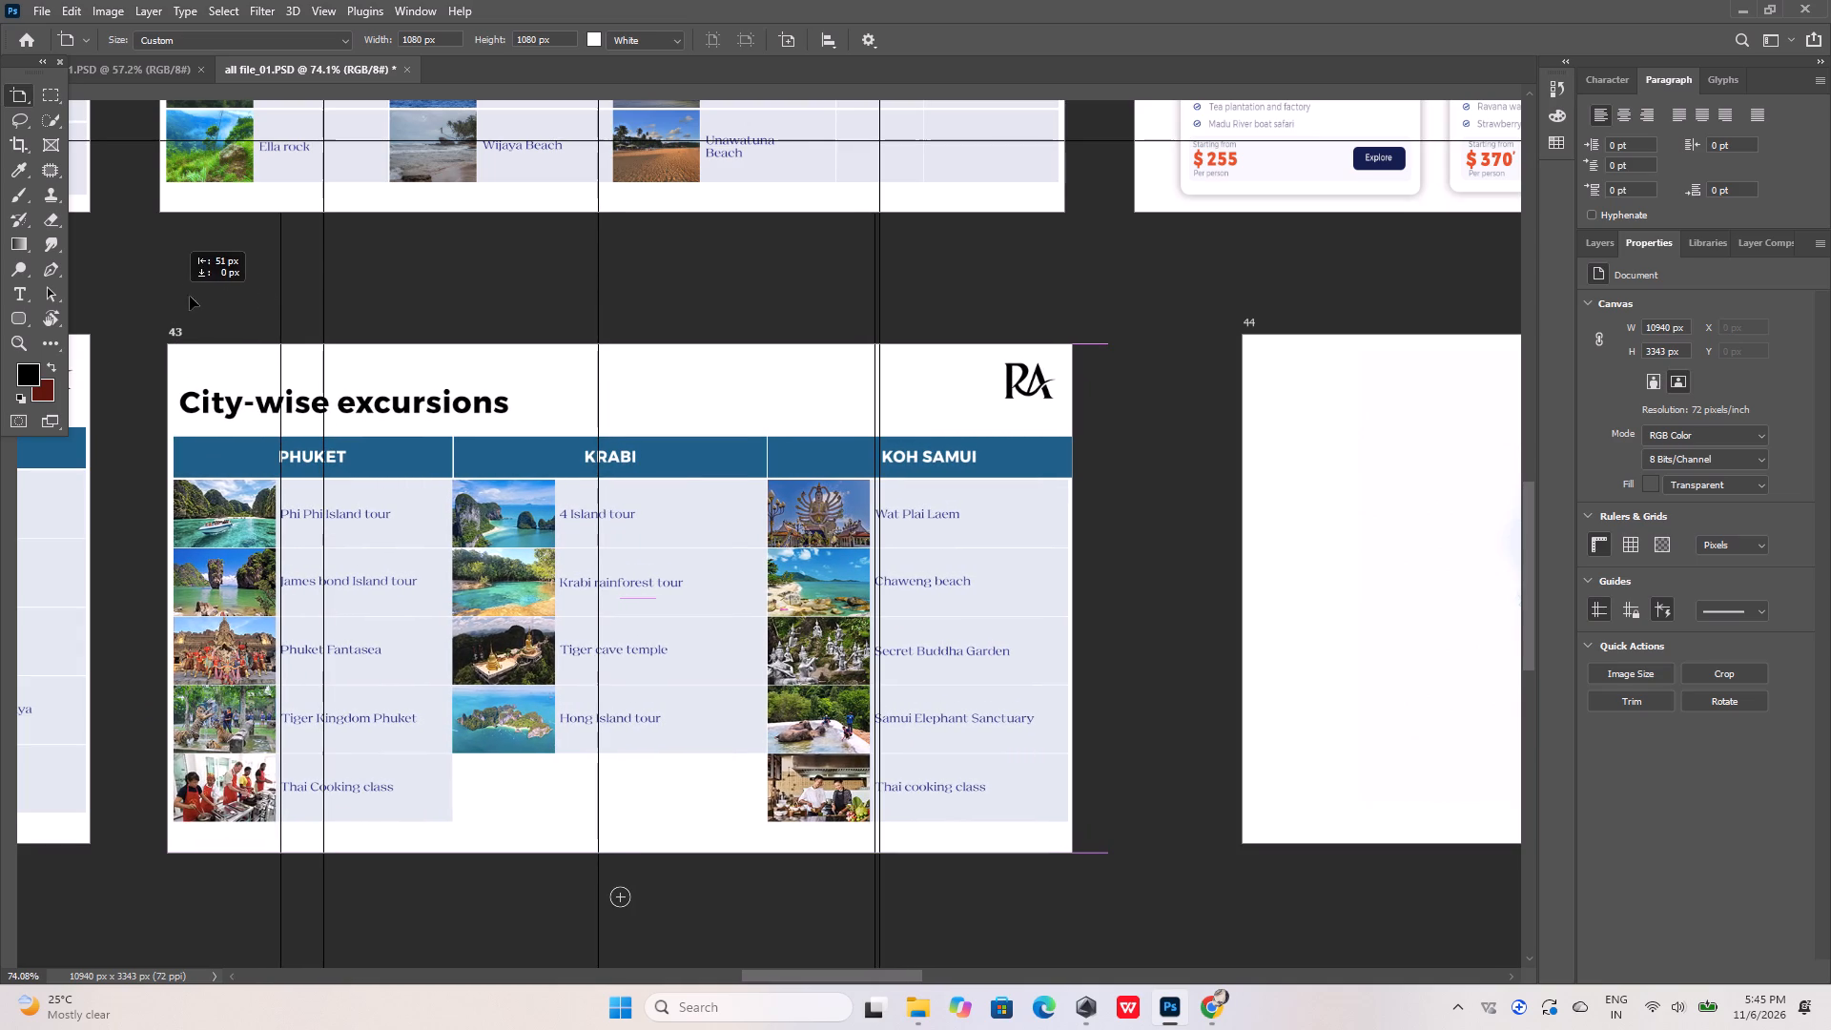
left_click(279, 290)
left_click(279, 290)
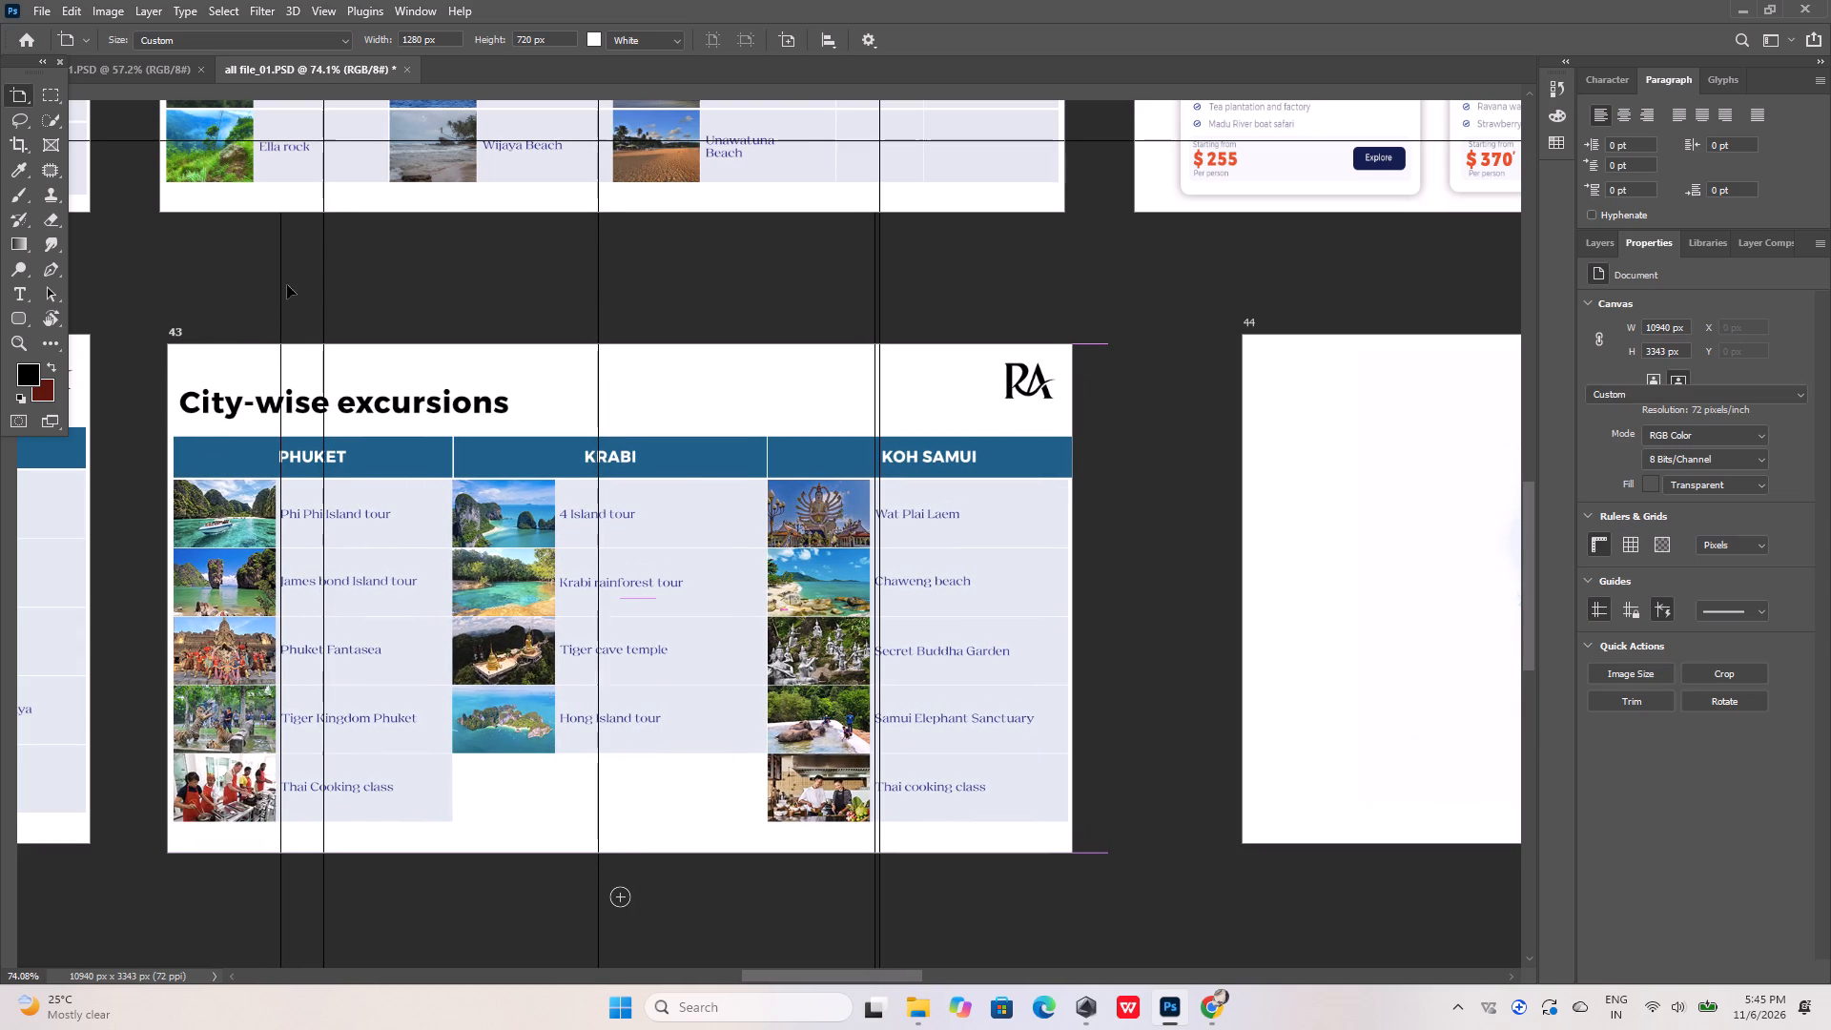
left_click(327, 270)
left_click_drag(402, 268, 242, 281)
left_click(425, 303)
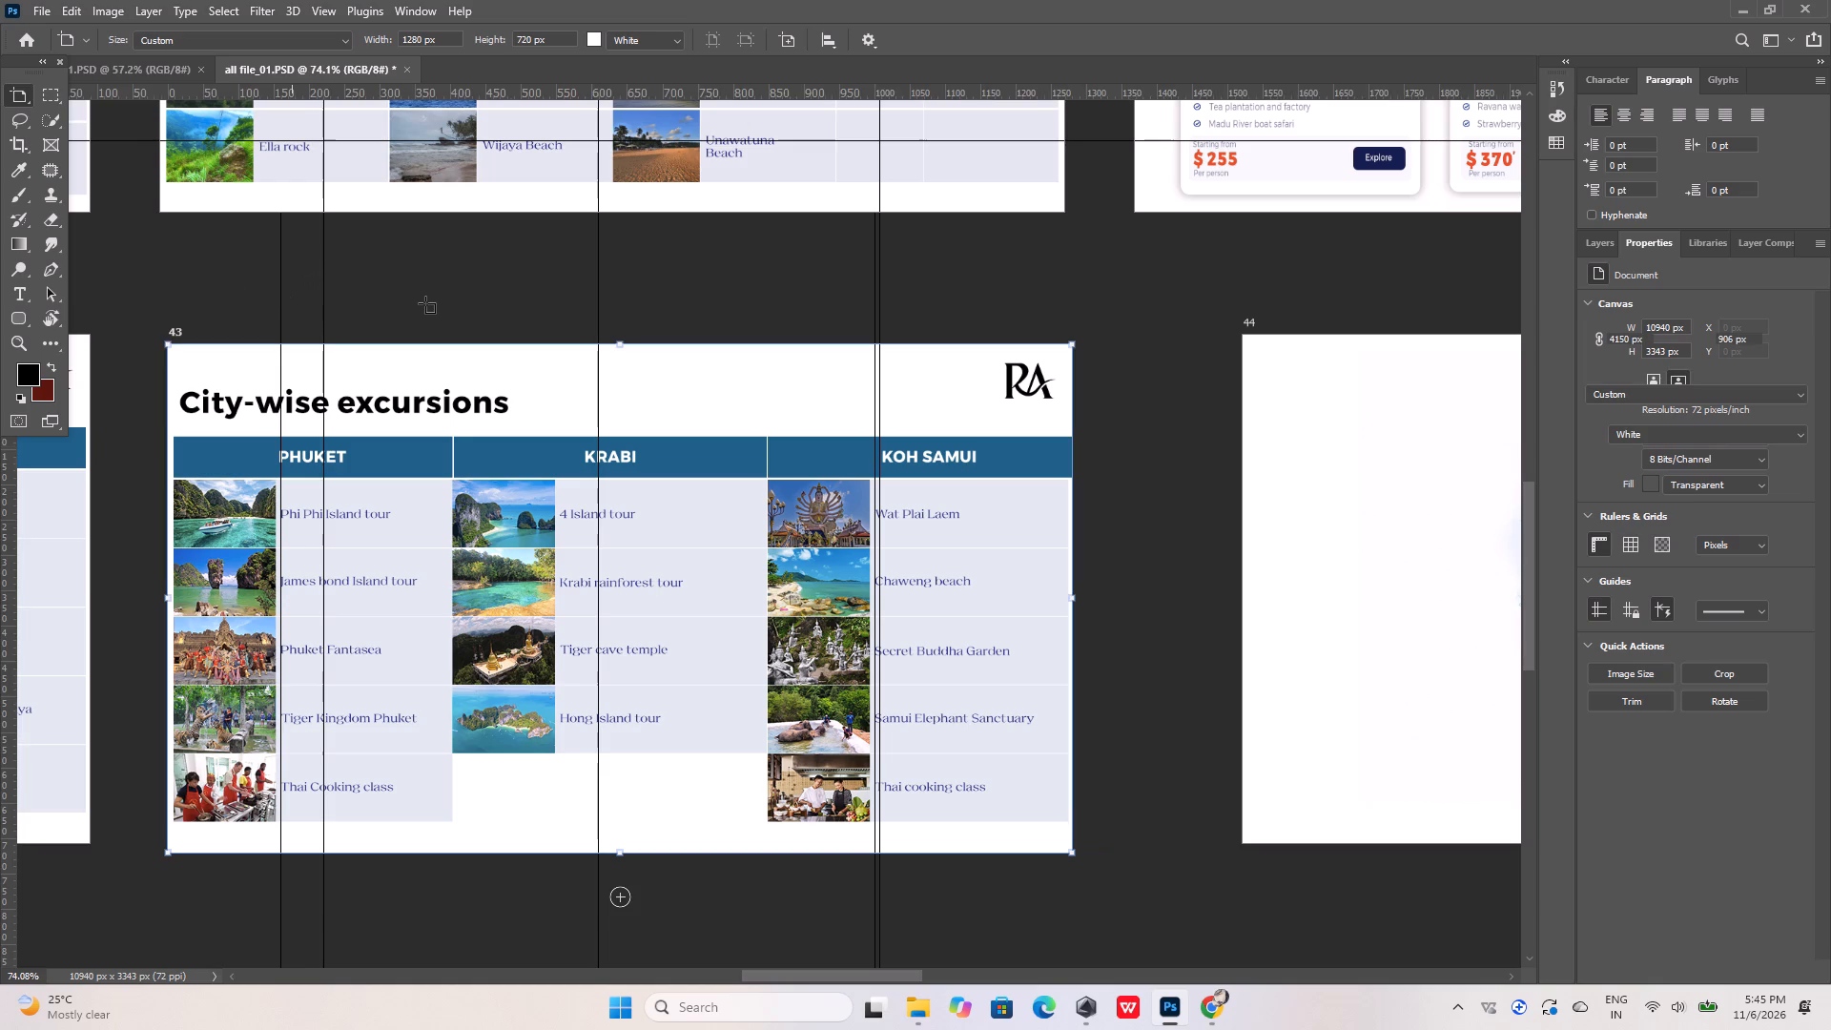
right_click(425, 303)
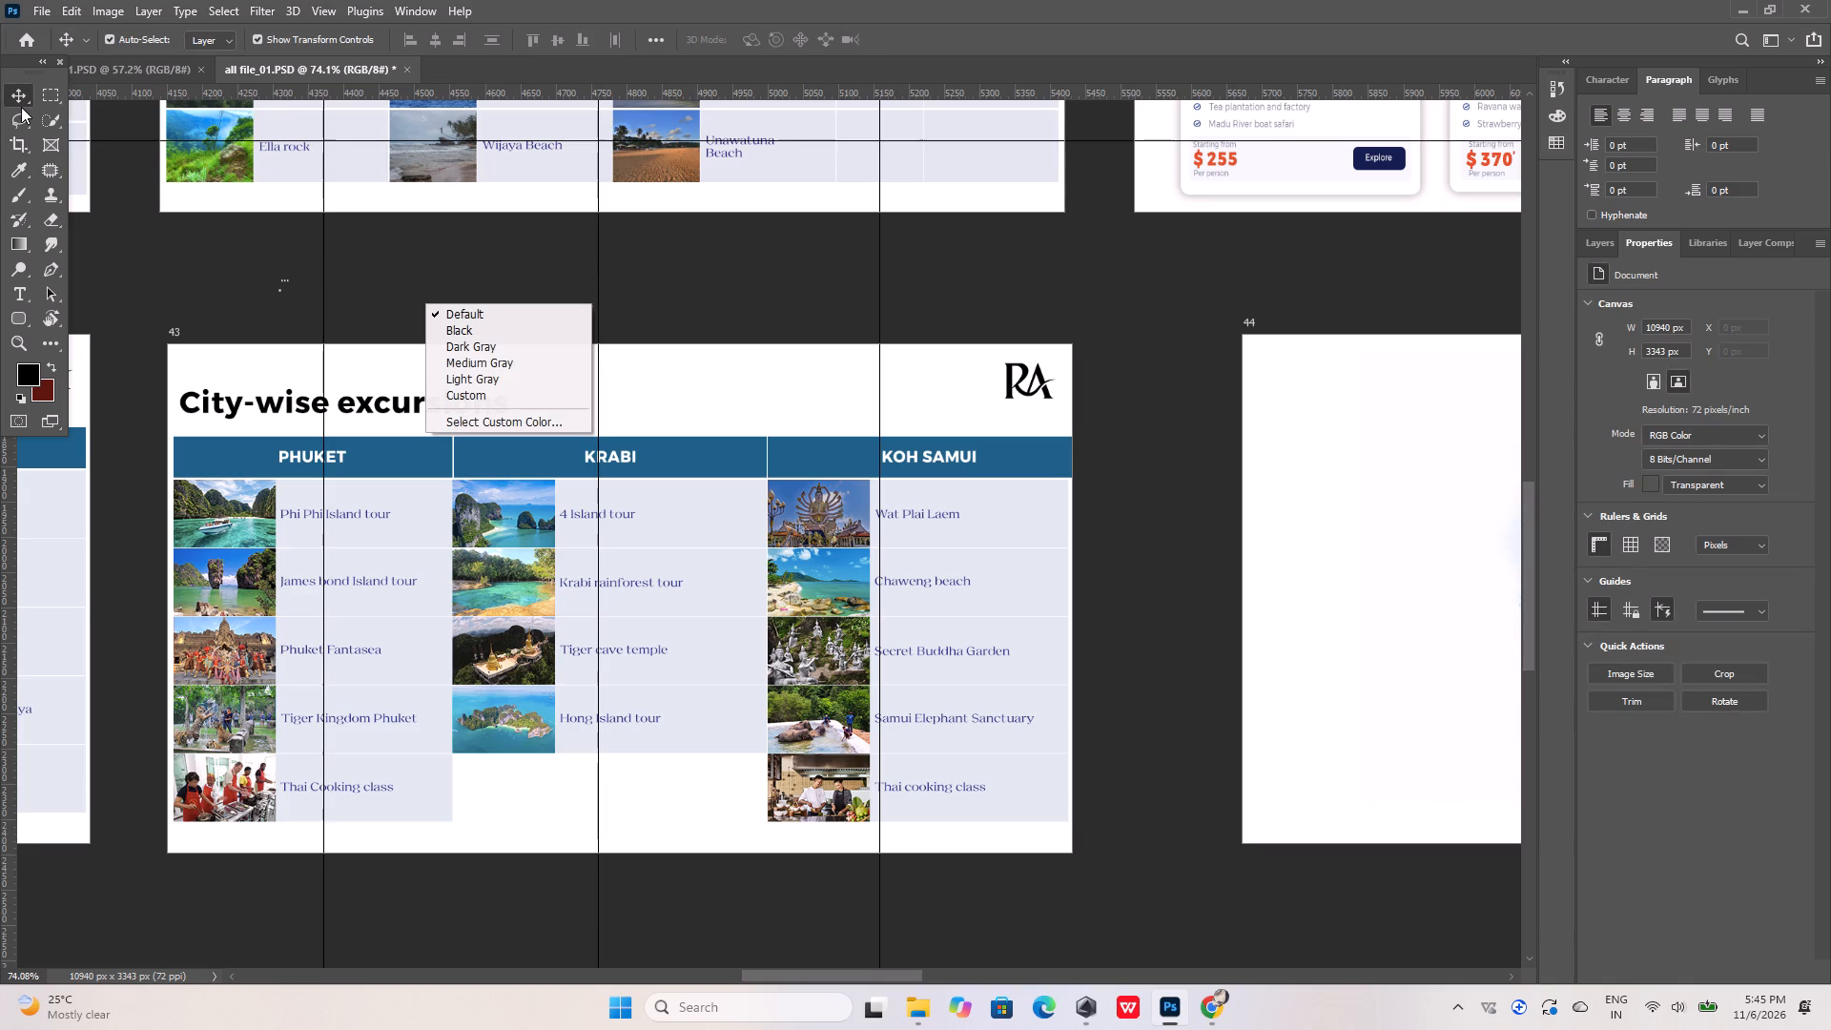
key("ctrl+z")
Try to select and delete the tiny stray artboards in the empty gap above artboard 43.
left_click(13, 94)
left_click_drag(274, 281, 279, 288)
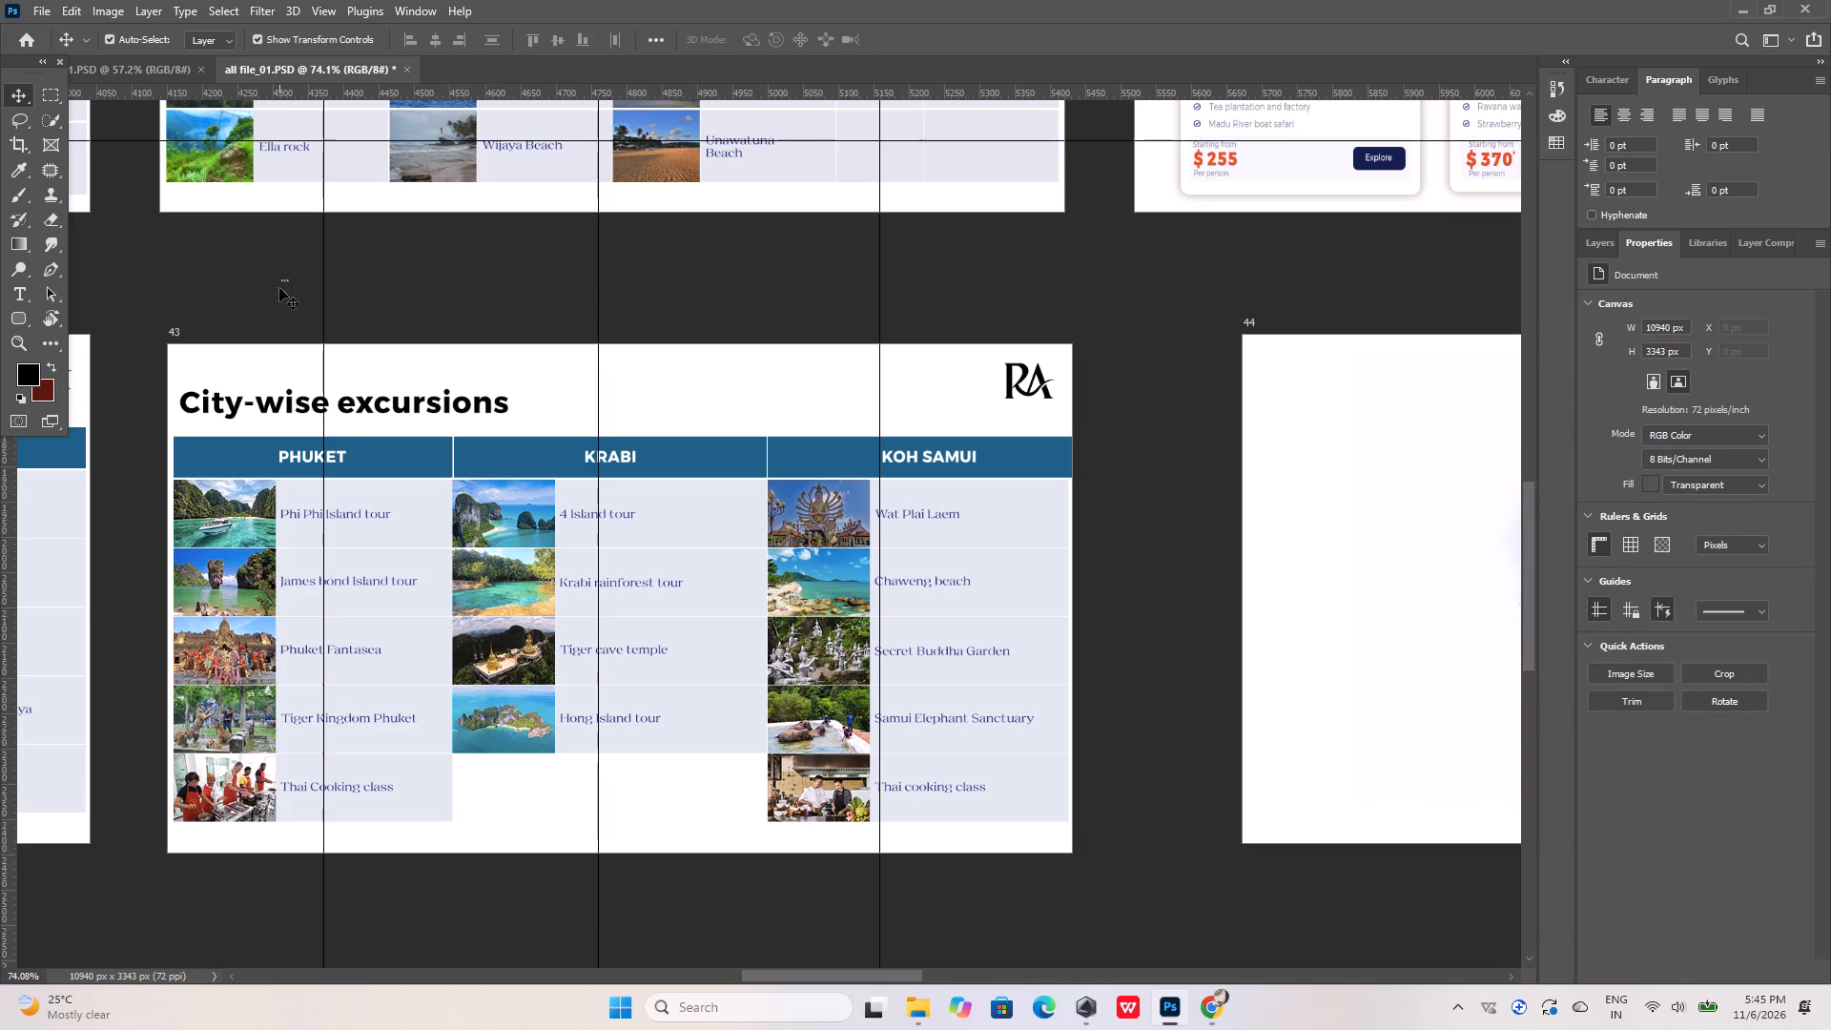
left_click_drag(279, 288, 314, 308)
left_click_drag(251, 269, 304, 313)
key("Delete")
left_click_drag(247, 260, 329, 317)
Delete the stray 1 × 1 px artboard in the gap between artboards 36 and 43.
scroll(207, 262, "up", 8, "alt")
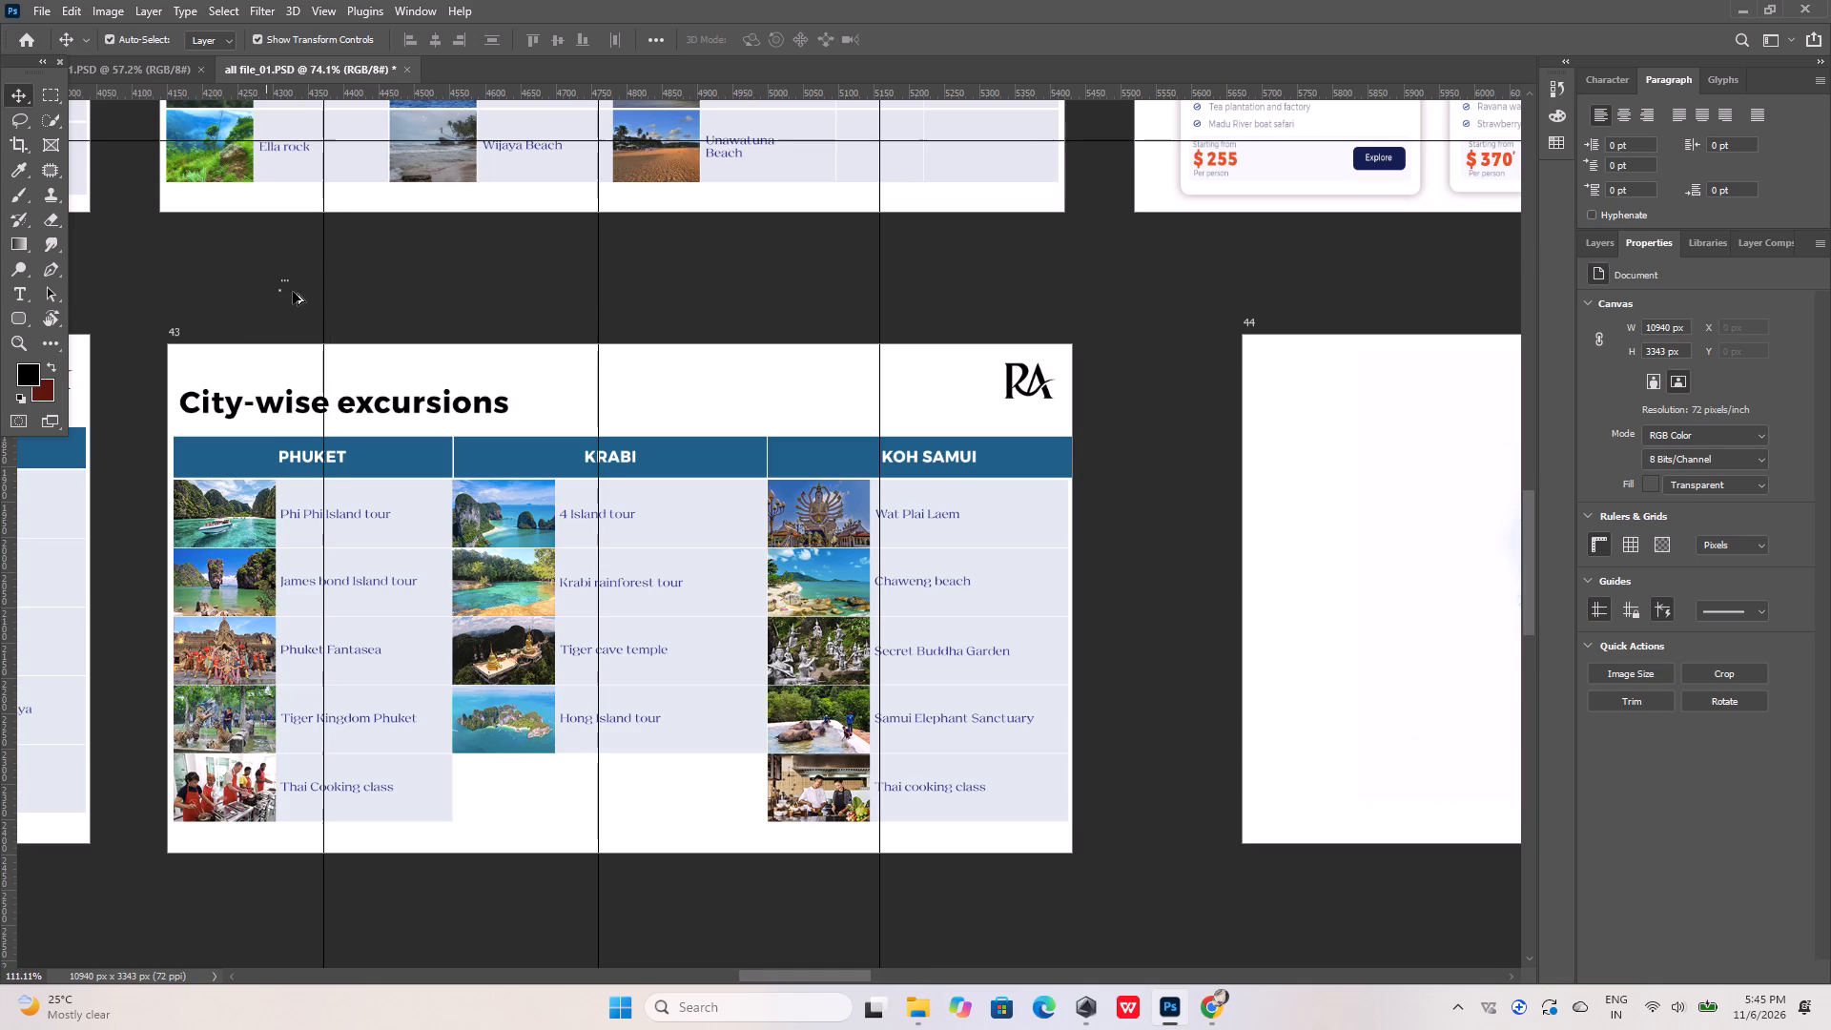
scroll(278, 292, "up", 5, "alt")
left_click(278, 292)
scroll(278, 292, "up", 9, "alt")
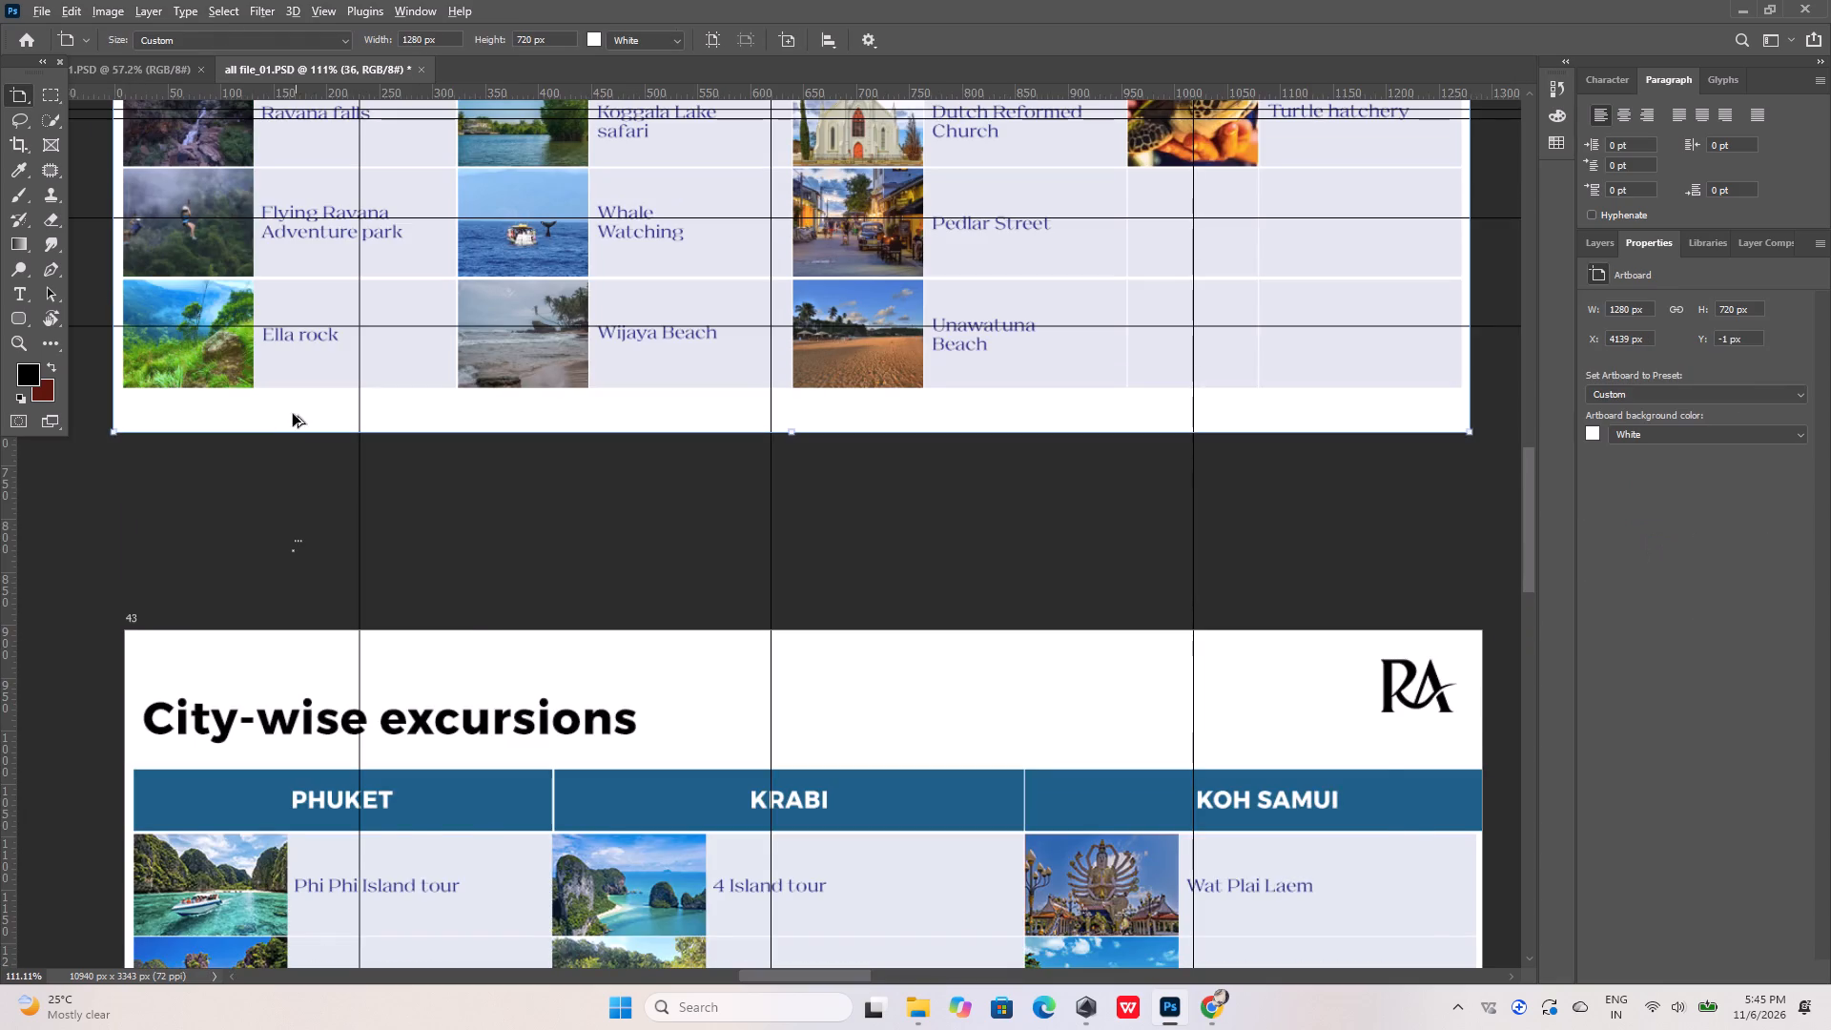
scroll(279, 557, "up", 6, "alt")
scroll(298, 565, "up", 19, "alt")
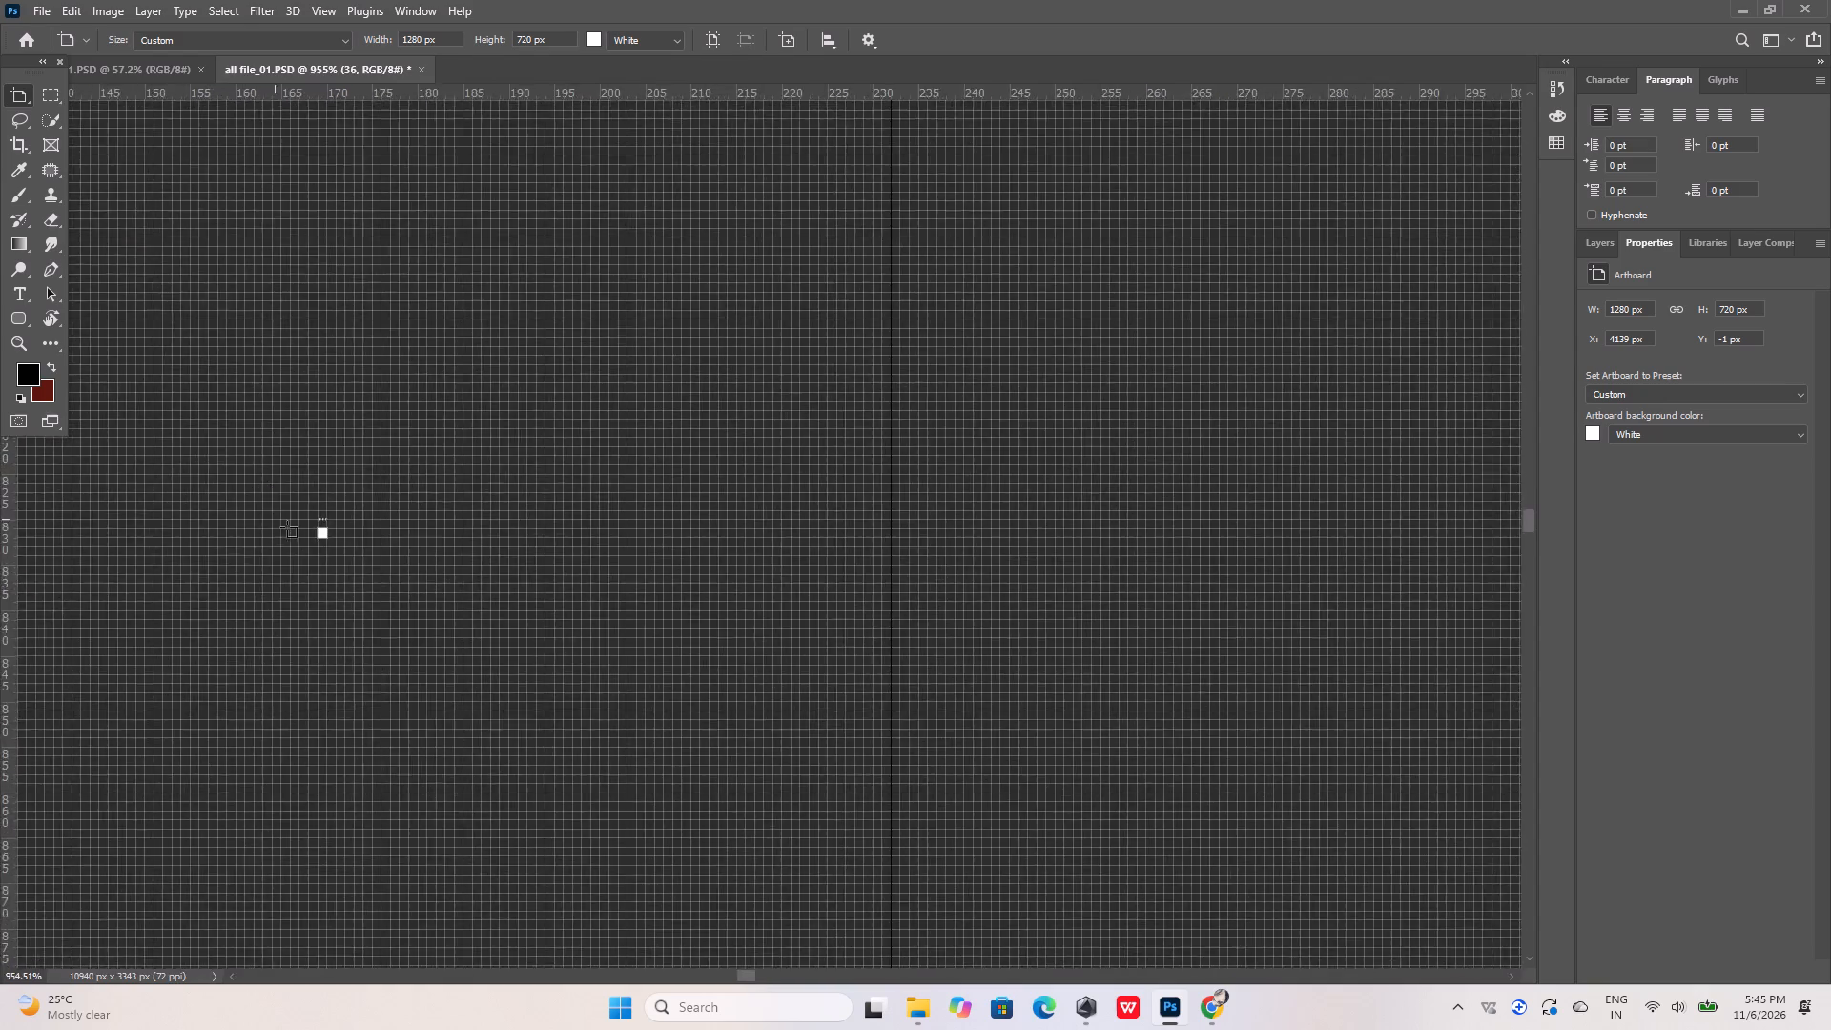
scroll(287, 527, "up", 20, "alt")
scroll(287, 527, "up", 10, "alt")
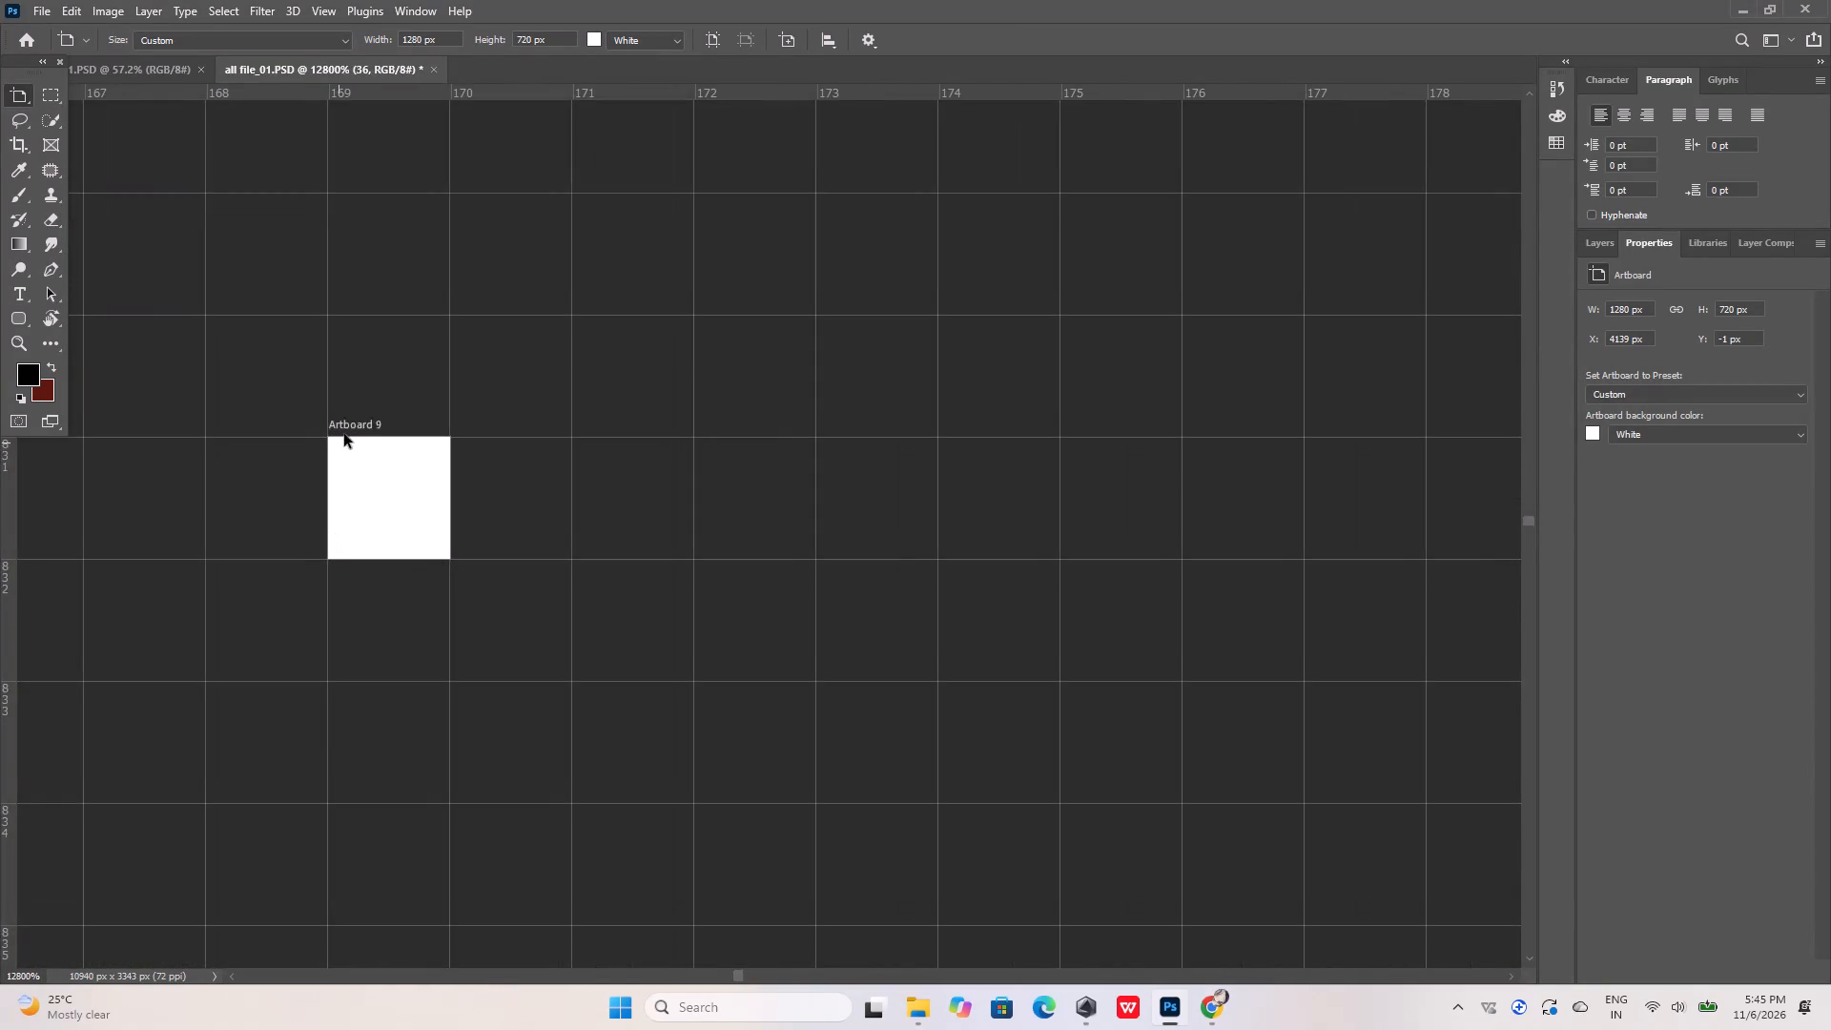
left_click(348, 426)
key("Delete")
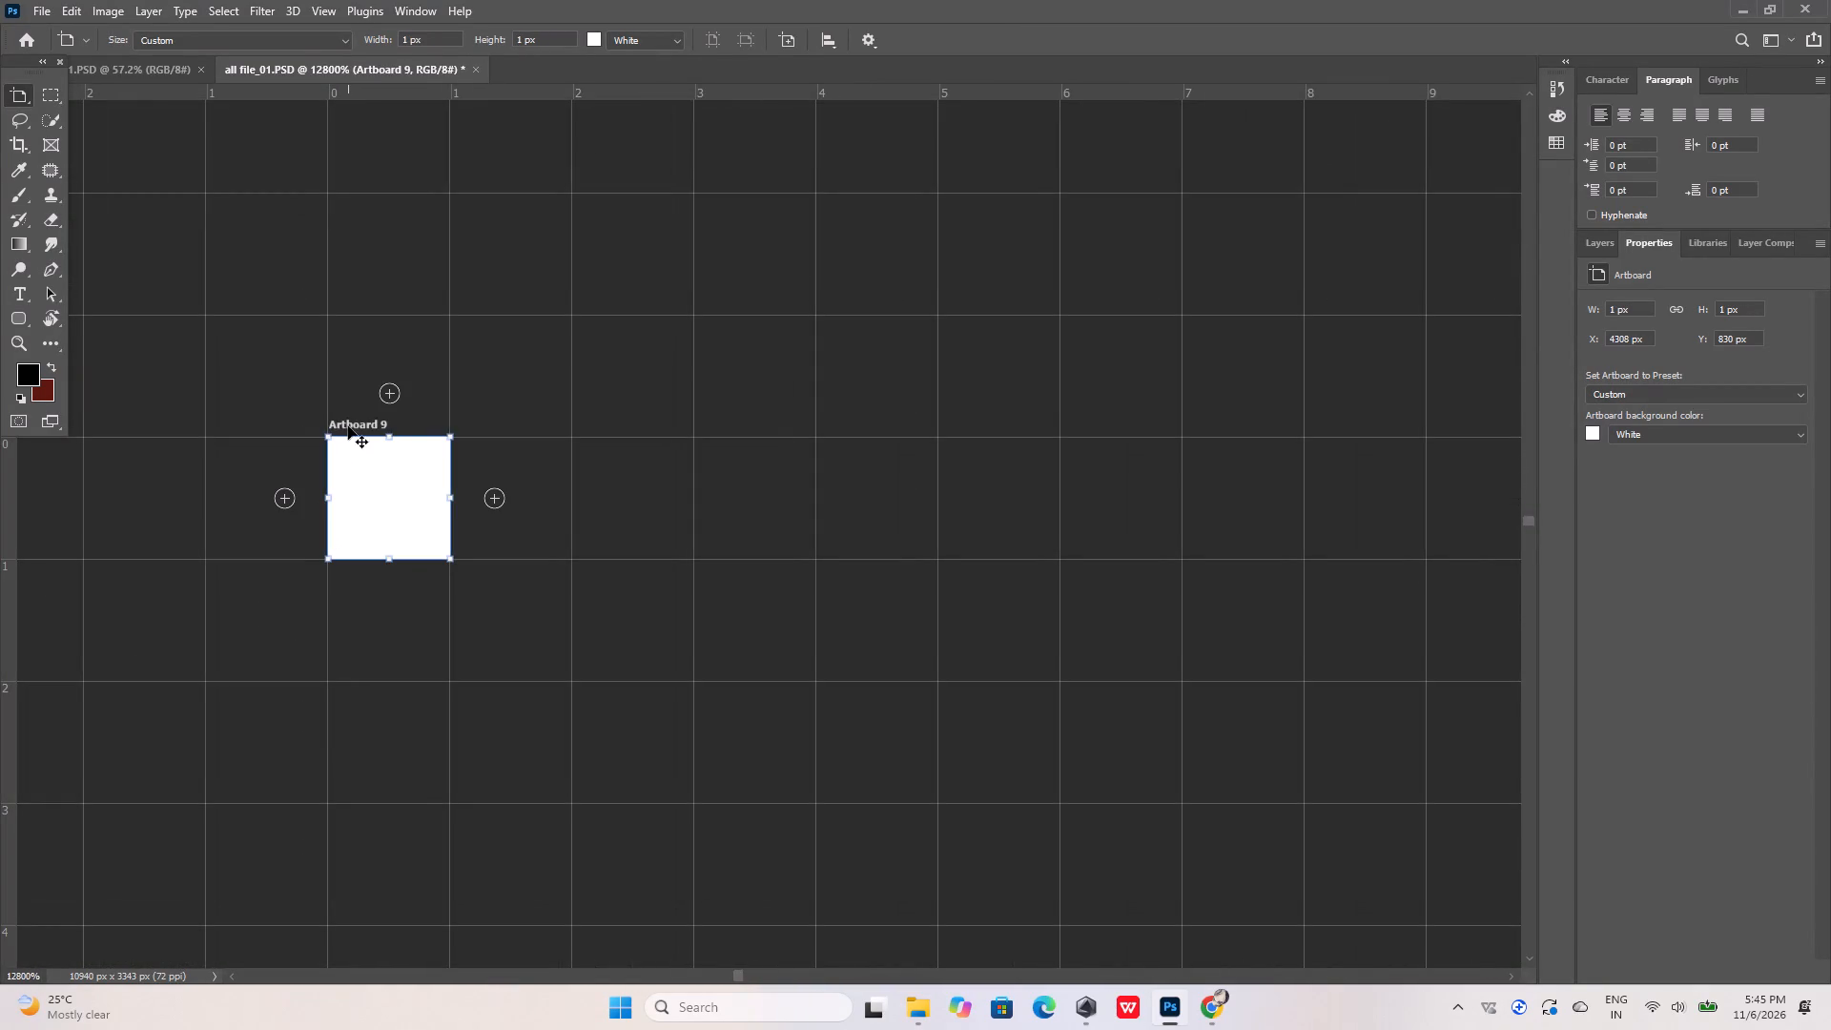
Delete artboard 43, the excursions table for Phuket, Krabi and Koh Samui.
key("Delete")
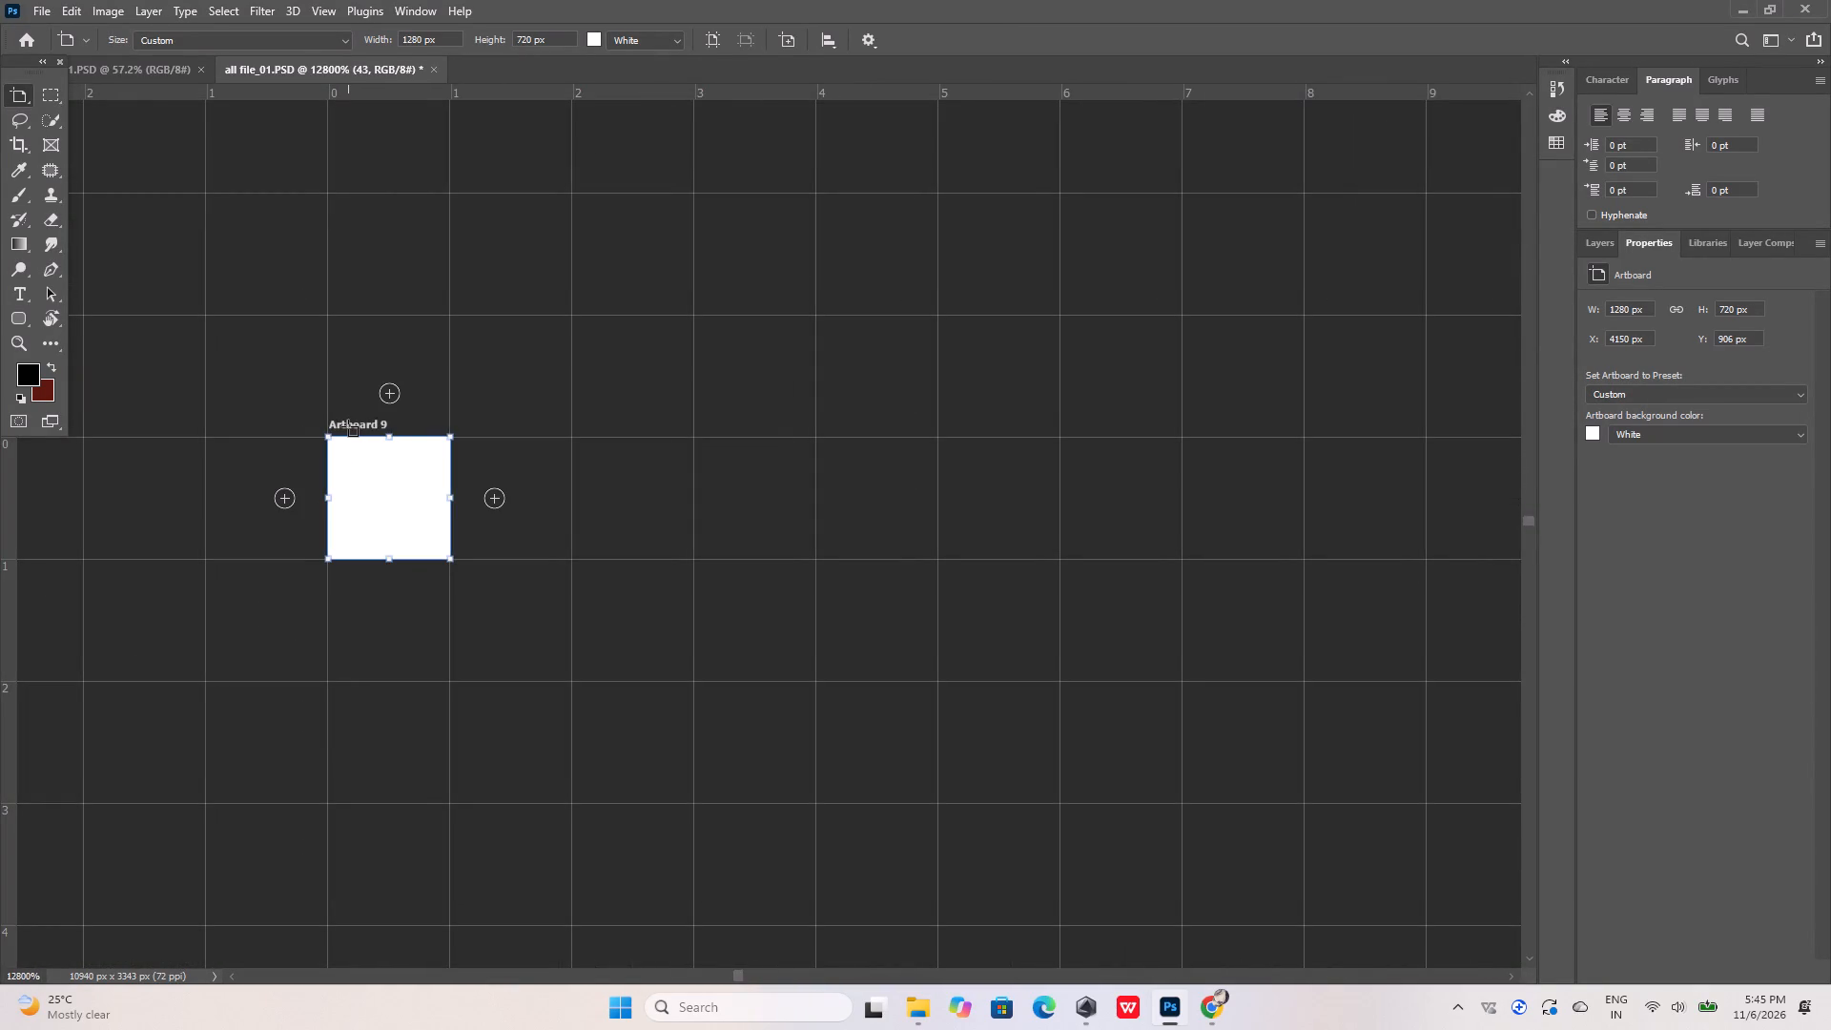
key("Delete")
key("Delete")
key("Delete")
key("Delete")
Look over the artboard rows around the Vietnam map, then check the excursions table on artboard 36.
scroll(346, 422, "down", 7, "alt")
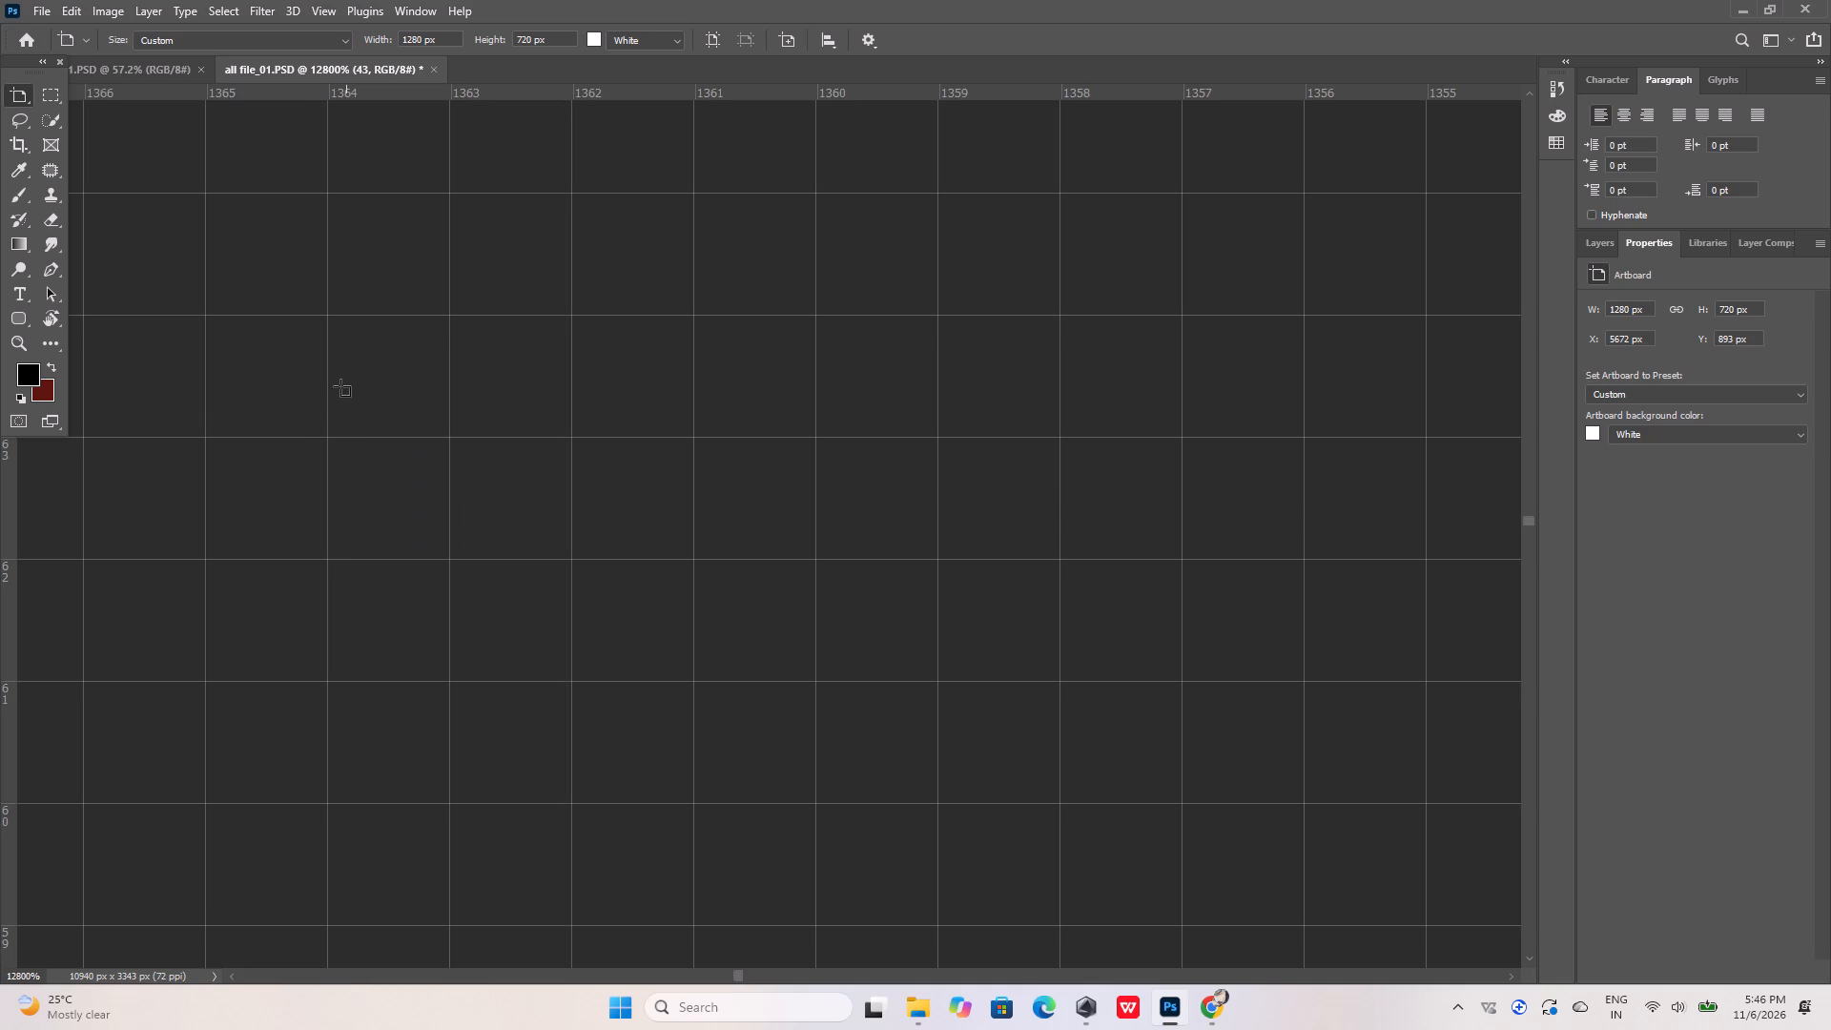
scroll(340, 386, "down", 6, "alt")
key("v")
scroll(335, 381, "down", 6, "alt")
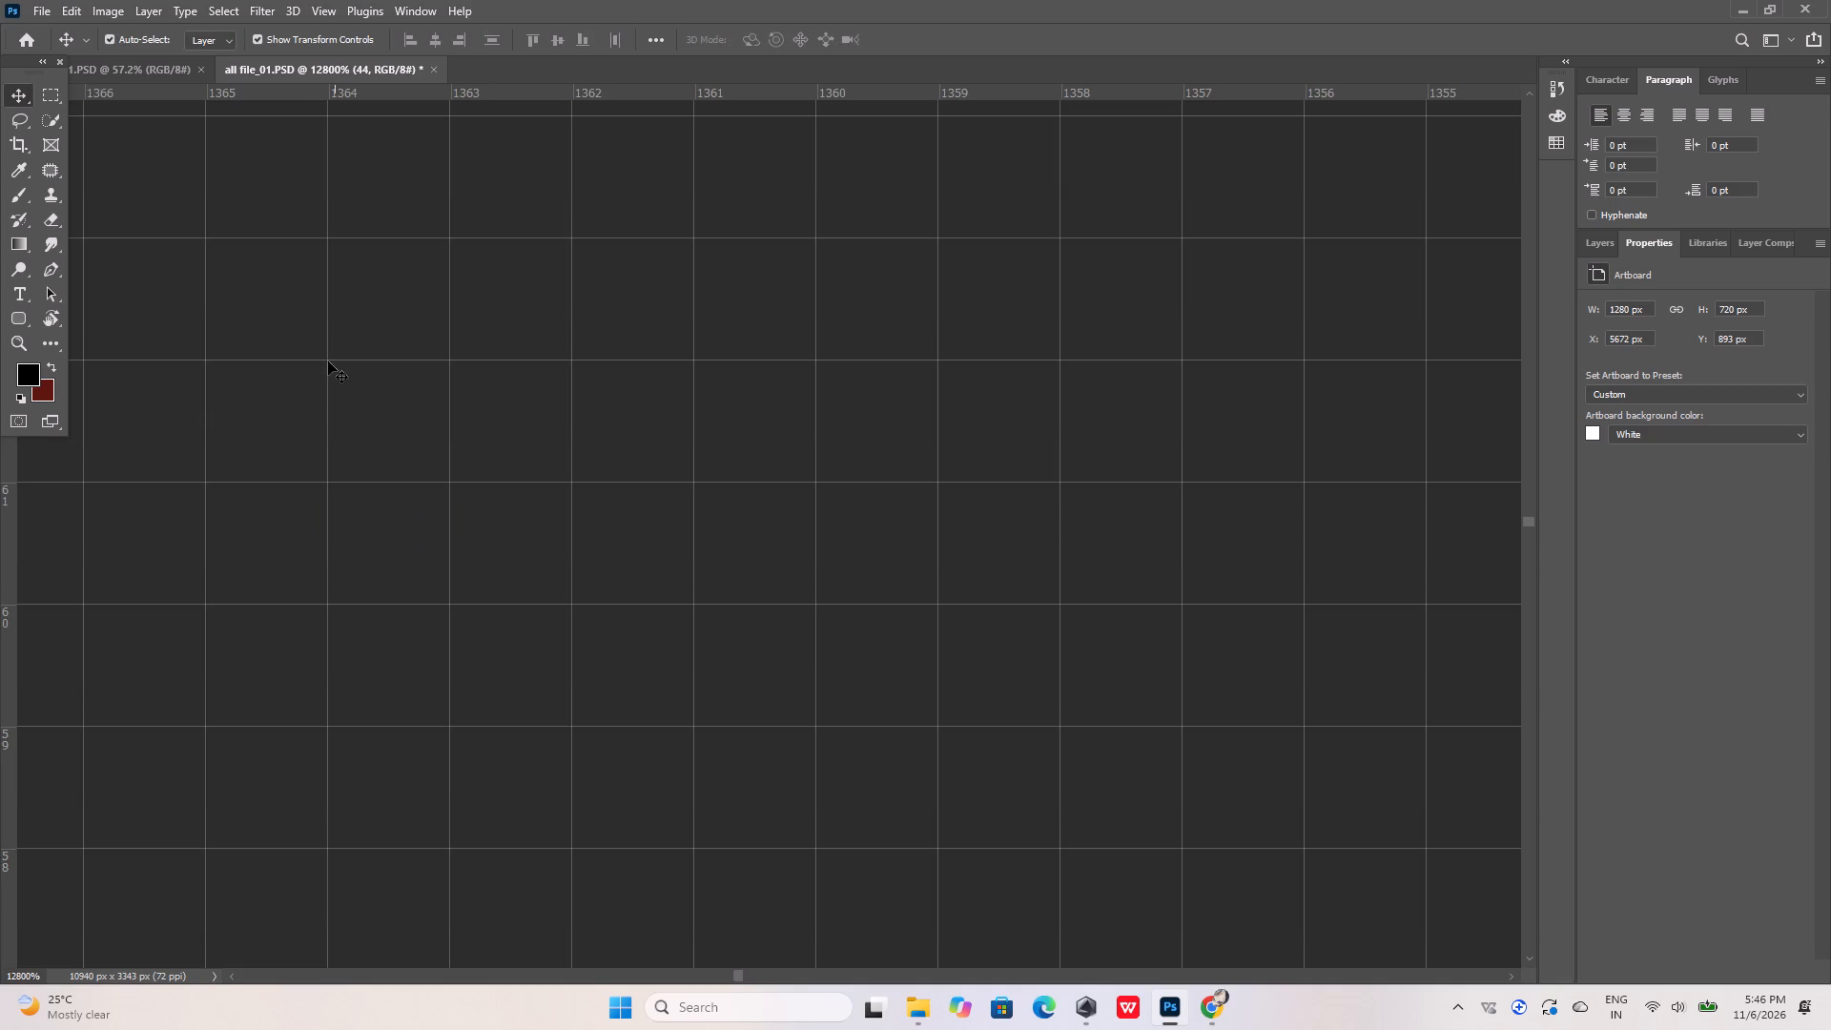
scroll(328, 360, "down", 6, "alt")
scroll(339, 401, "down", 20, "alt")
scroll(339, 401, "down", 1, "alt")
left_click(329, 377, "alt")
scroll(329, 377, "down", 7, "alt")
scroll(329, 377, "down", 20, "alt")
scroll(329, 377, "down", 10, "alt")
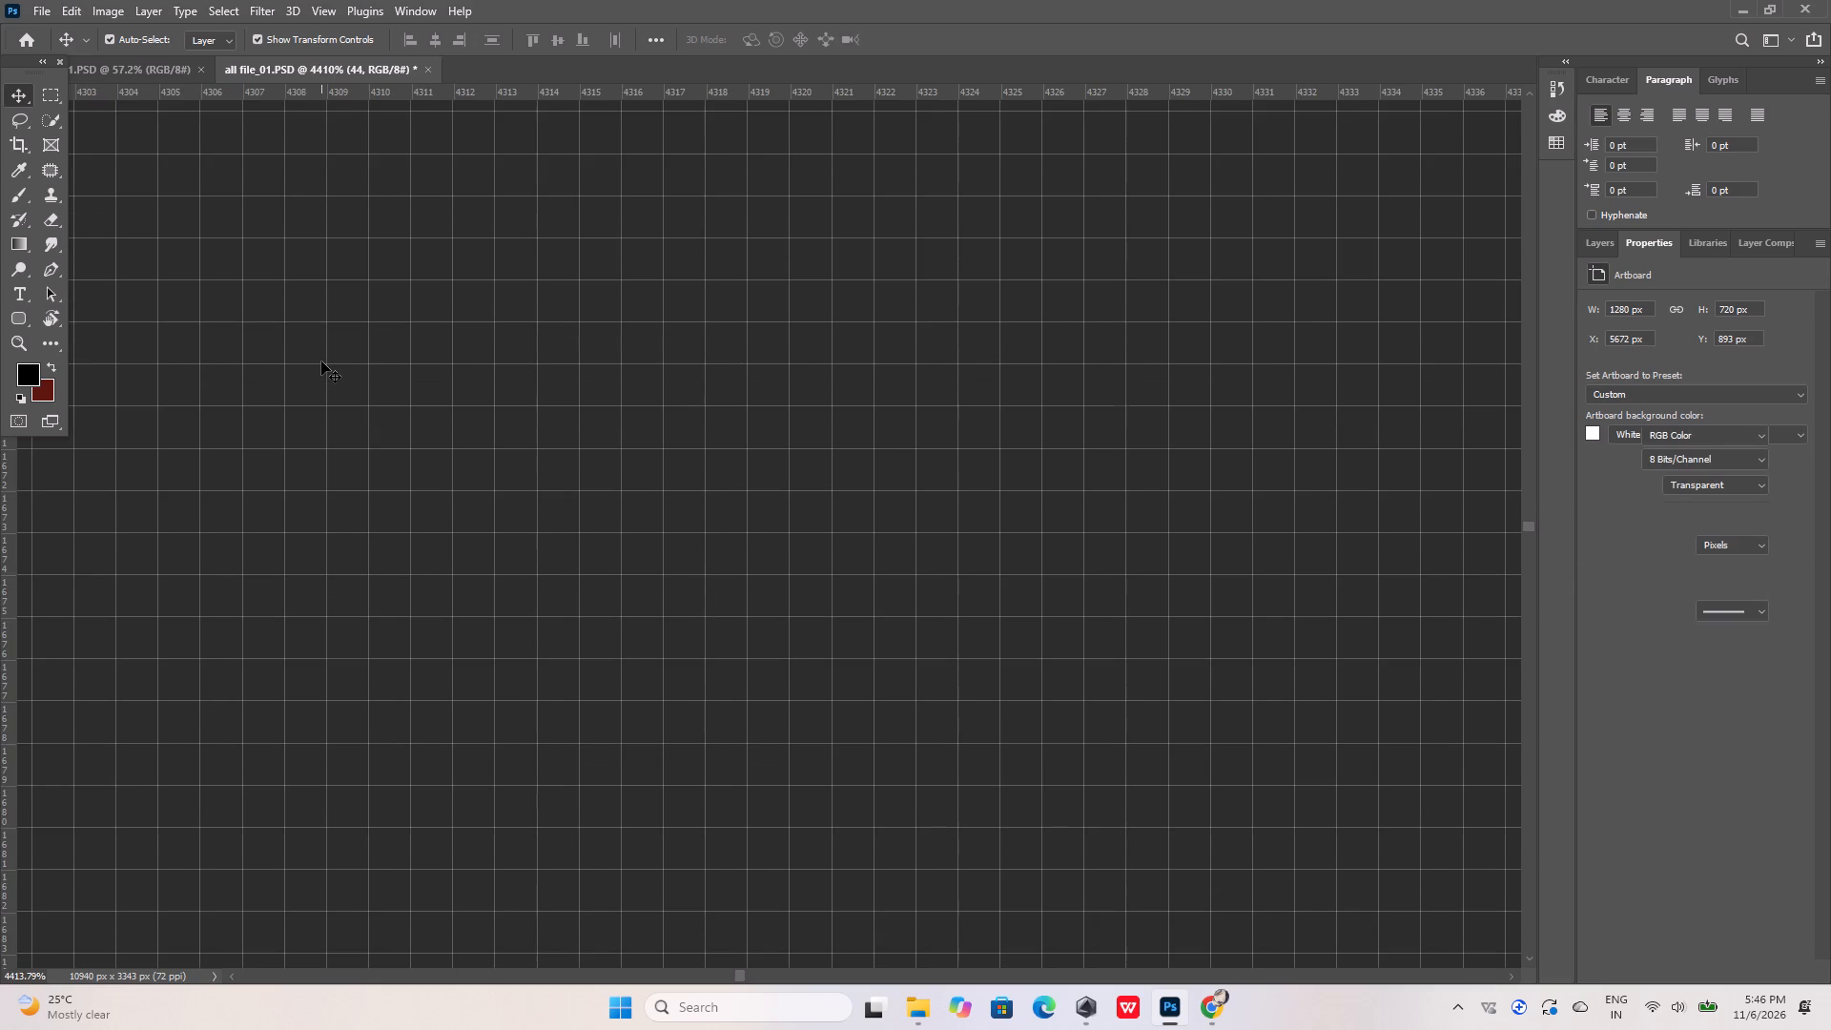
scroll(321, 361, "down", 20, "alt")
scroll(321, 361, "down", 9, "alt")
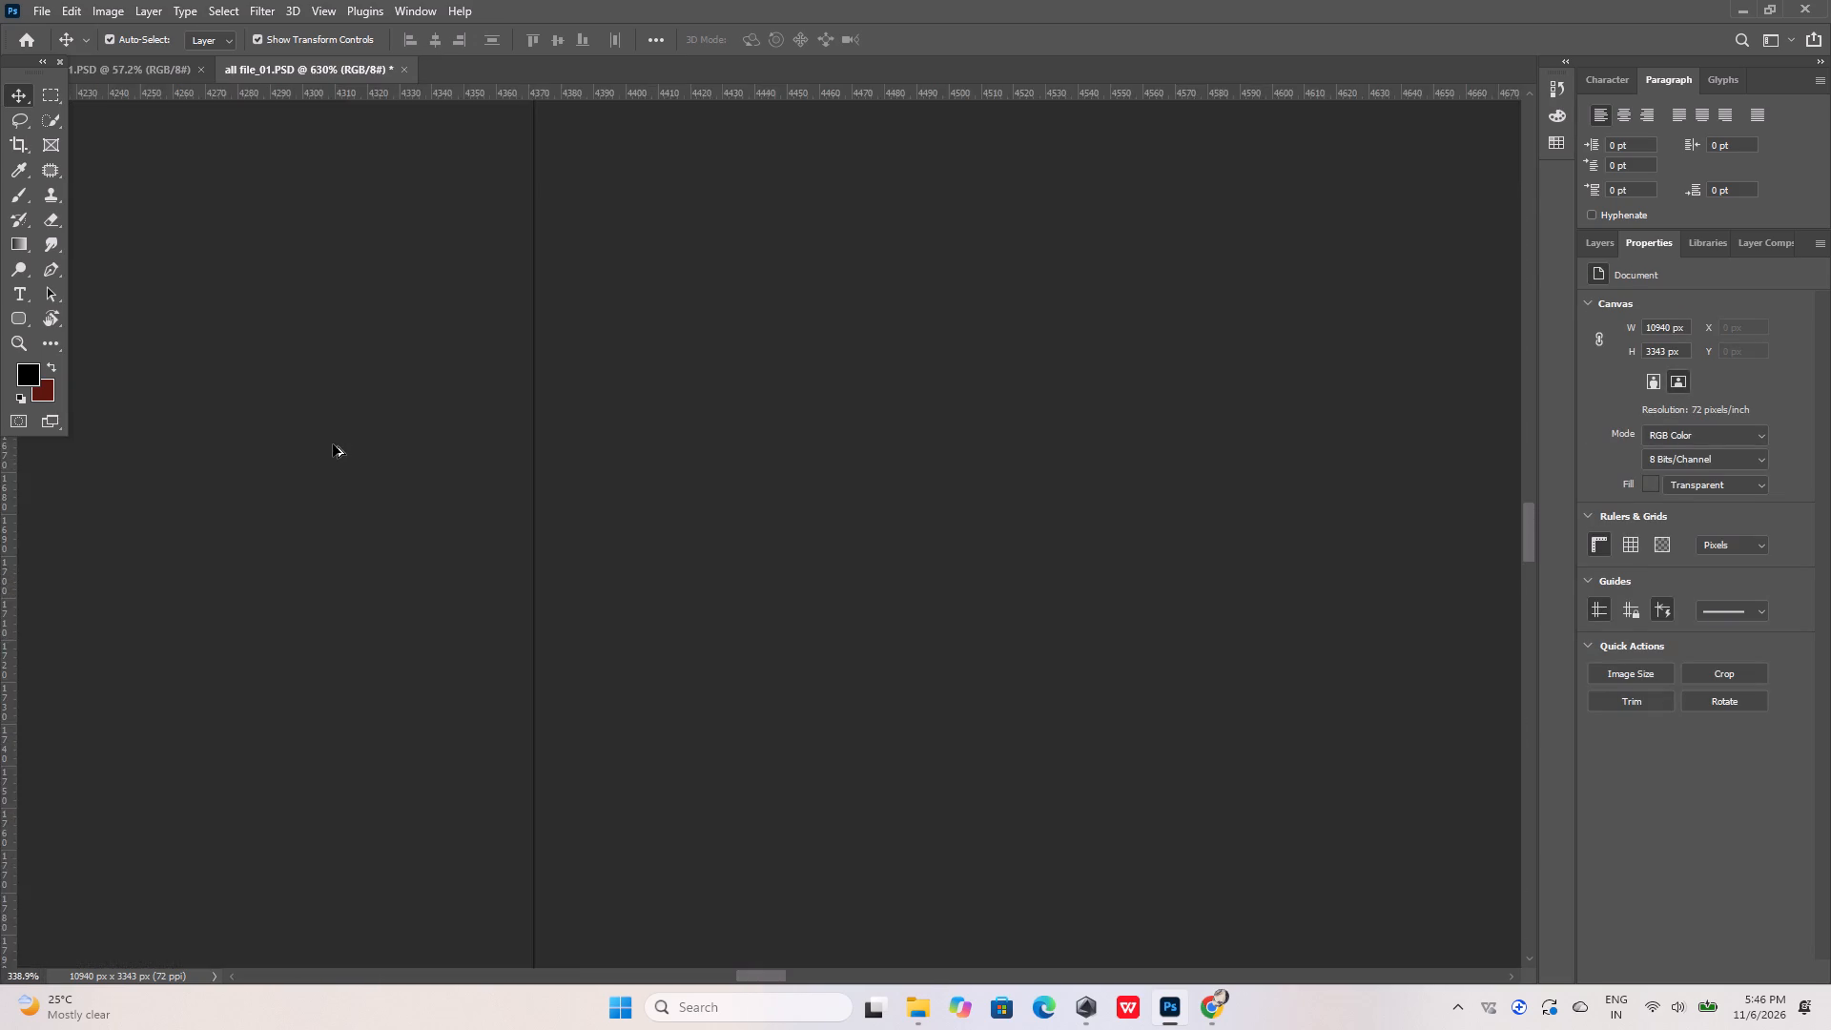
scroll(333, 444, "down", 20, "alt")
scroll(333, 444, "down", 4, "alt")
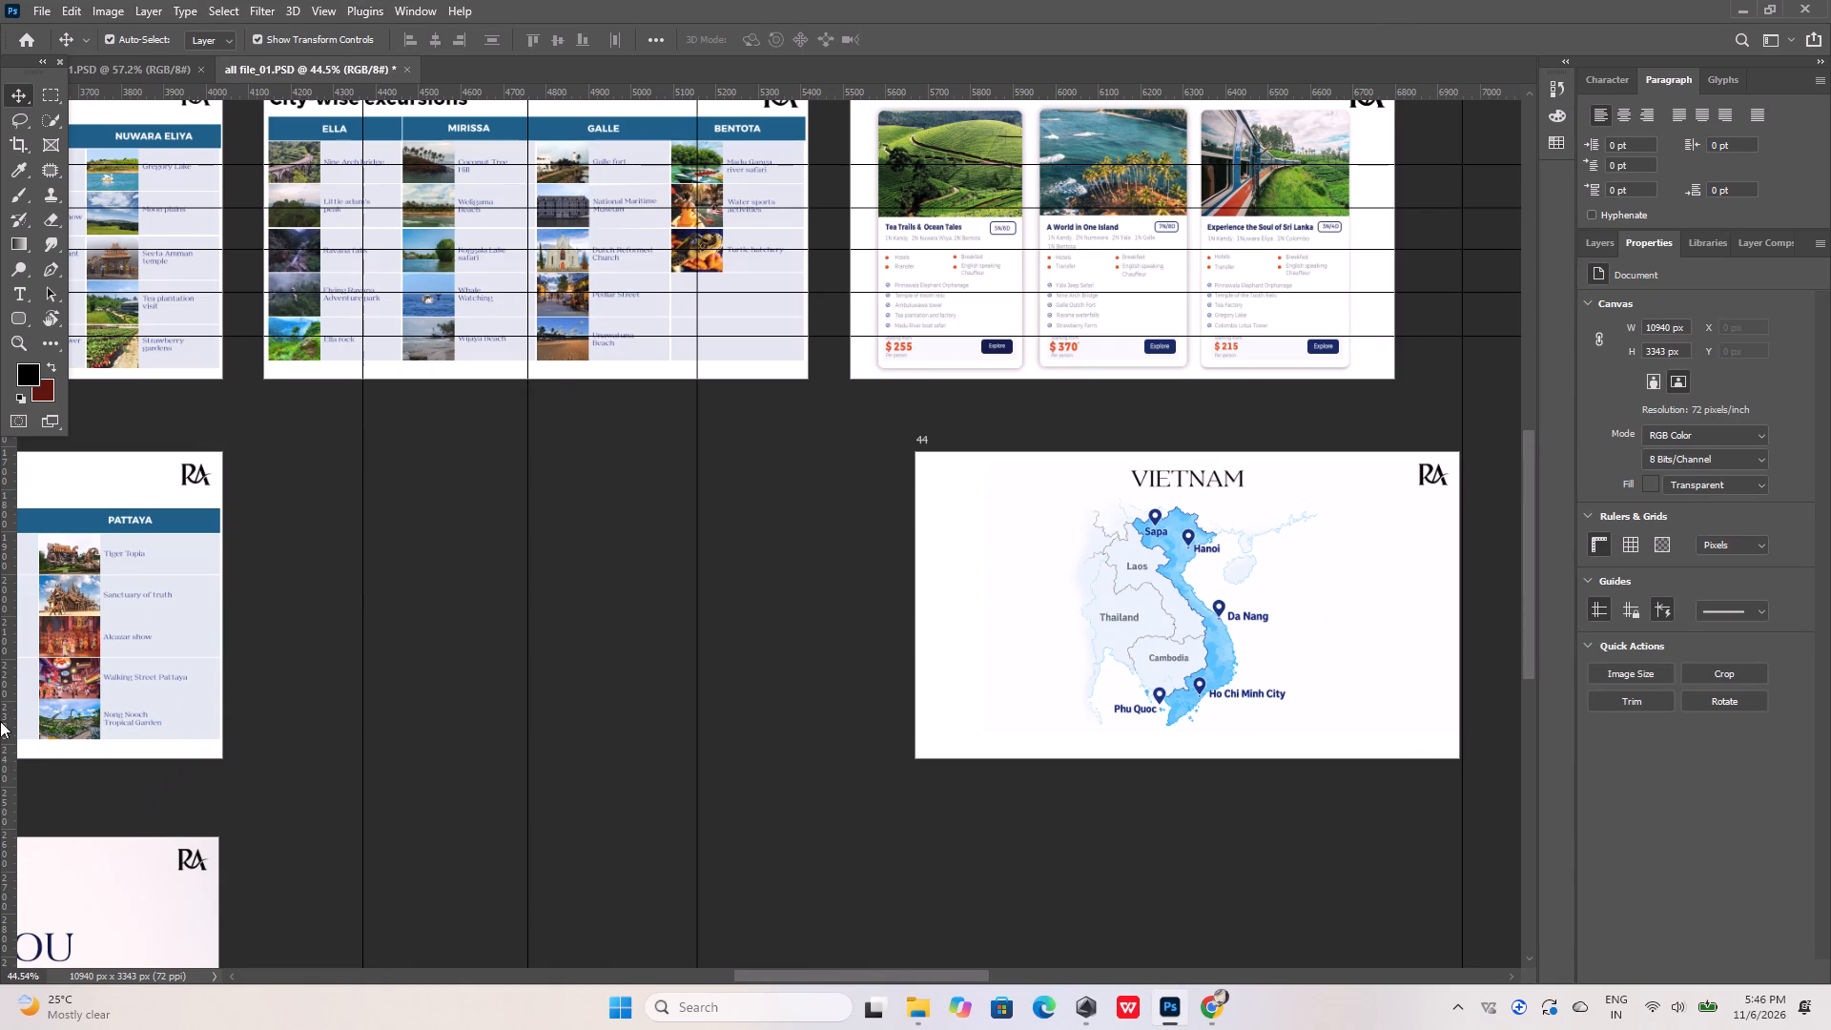
scroll(514, 621, "down", 10, "alt")
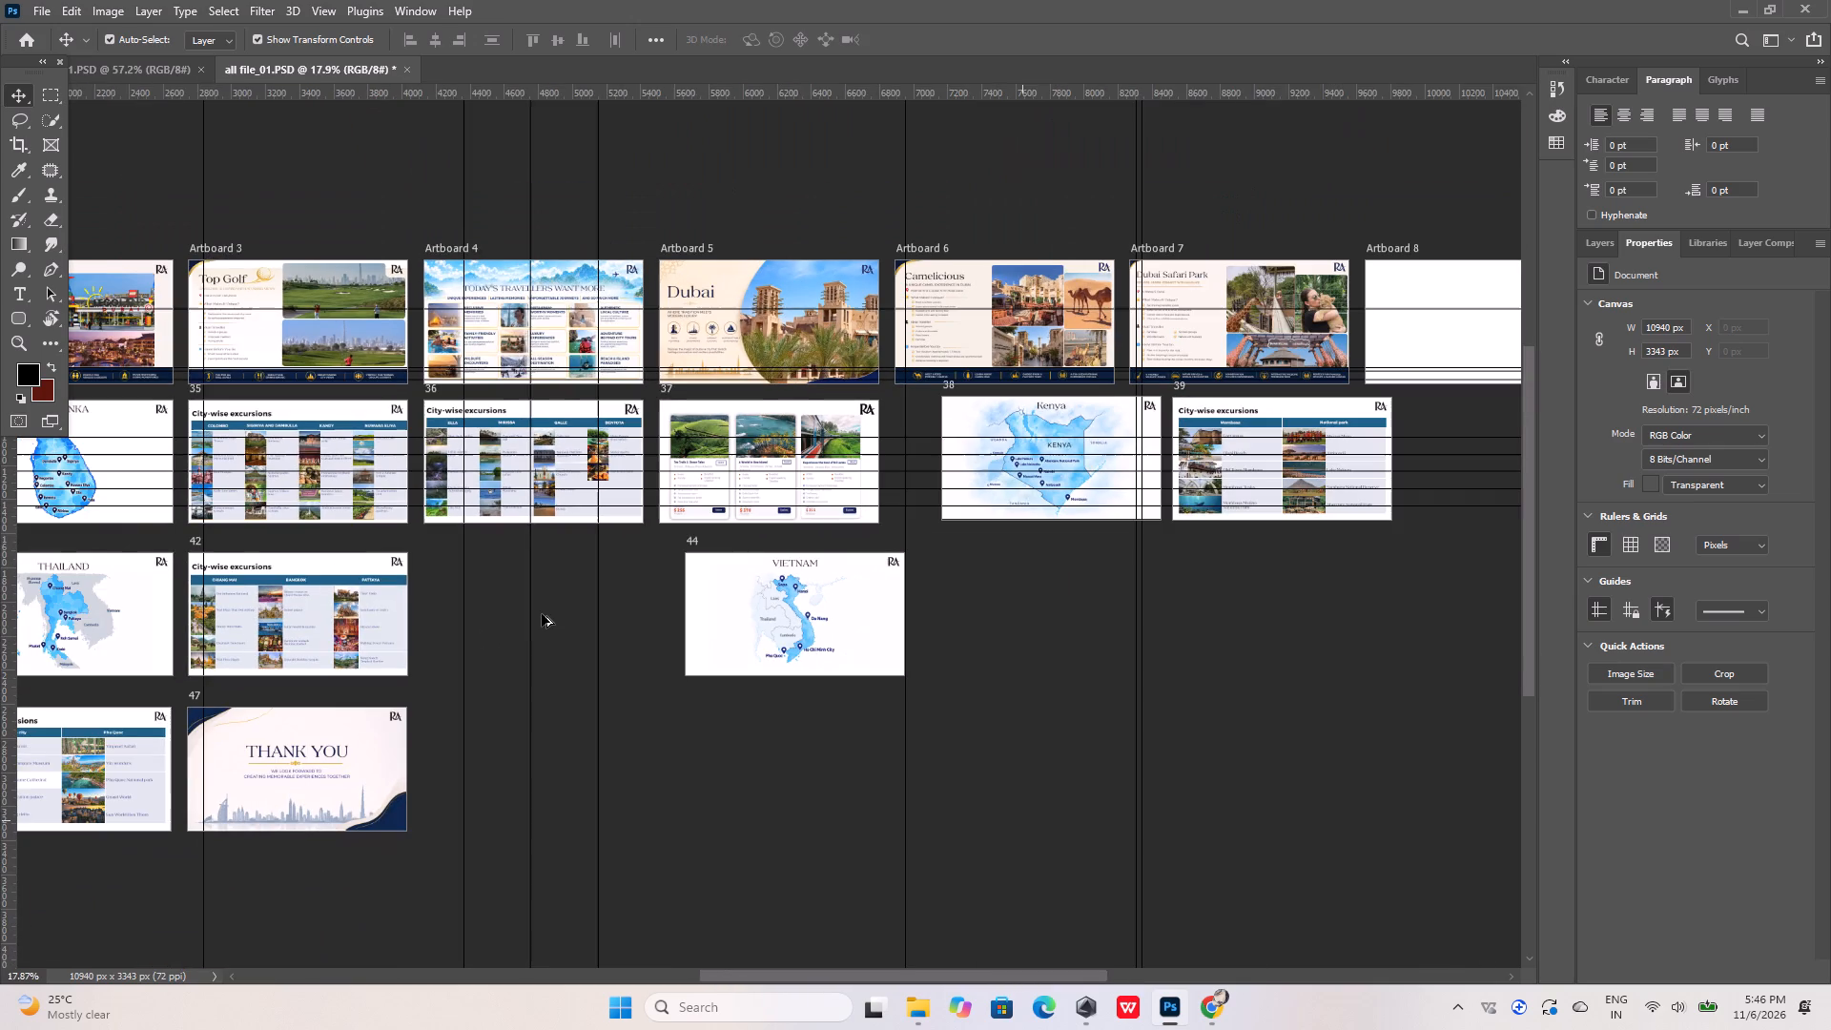
scroll(416, 411, "up", 16, "alt")
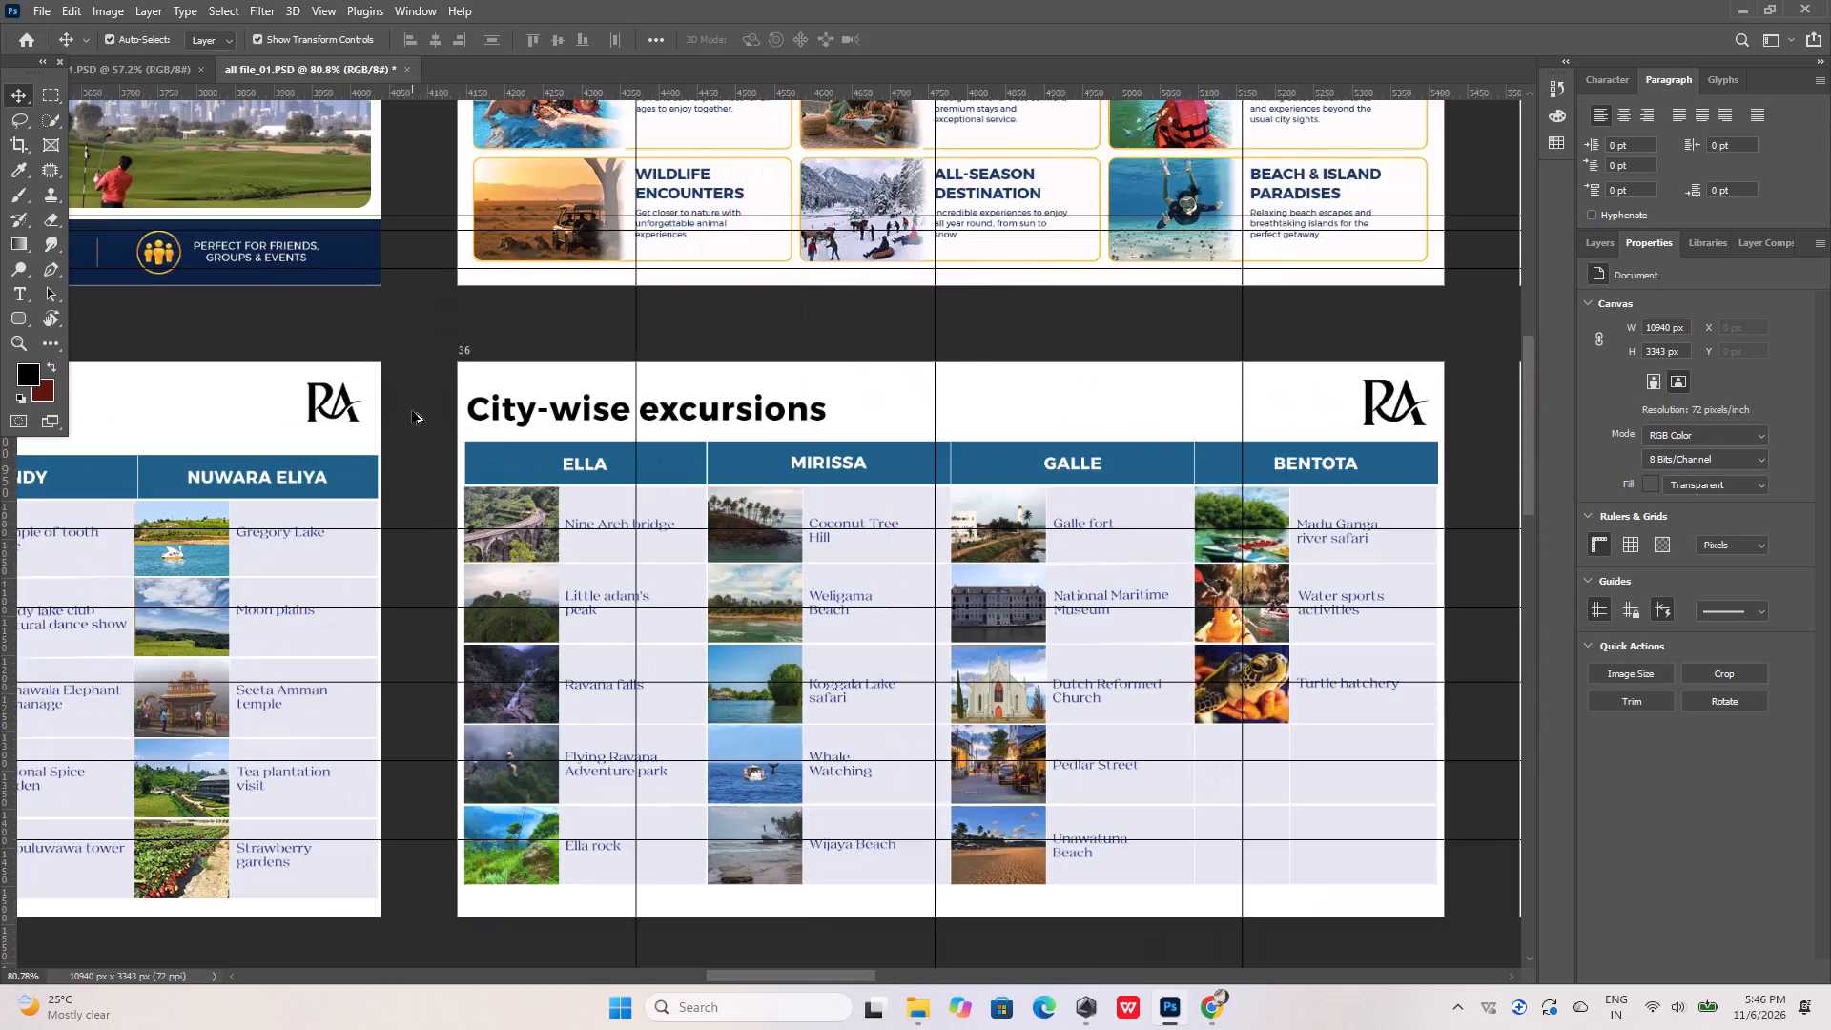
Undo the recent deletions to restore artboard 43, the excursions table for Phuket, Krabi and Koh Samui.
scroll(390, 416, "up", 3, "alt")
scroll(446, 627, "down", 5, "alt")
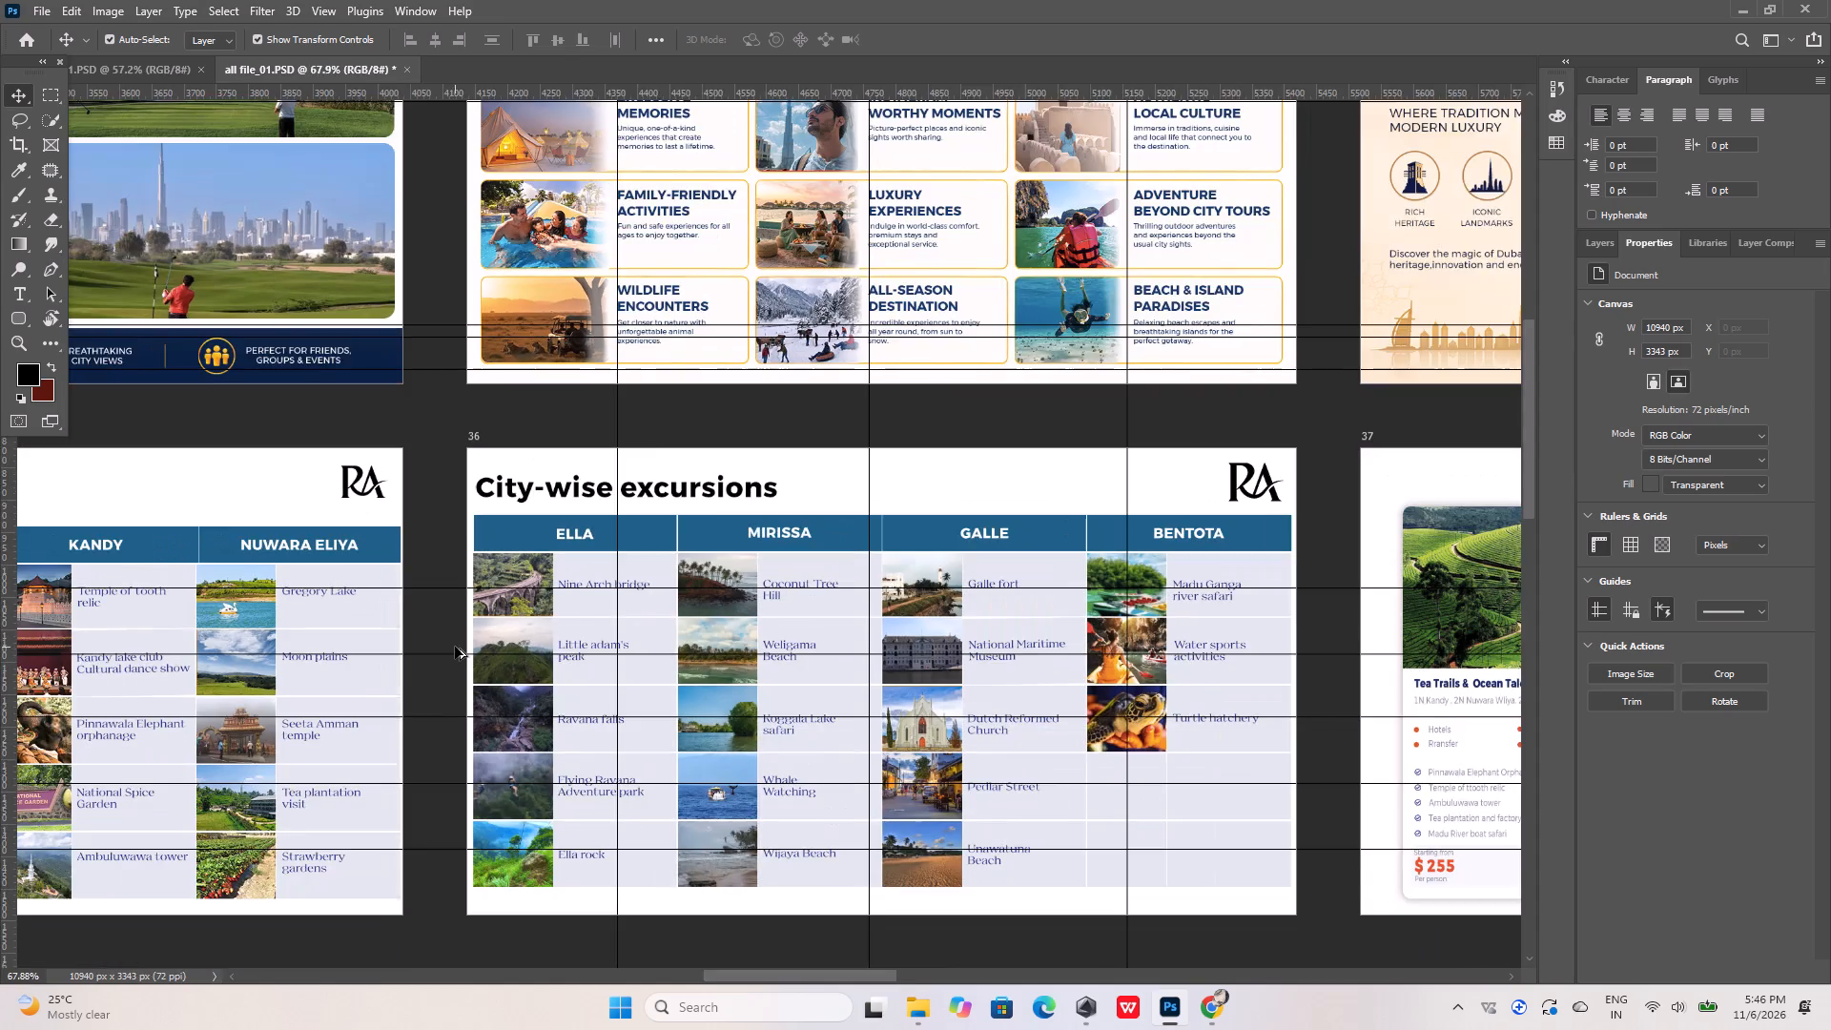
scroll(455, 647, "down", 5, "alt")
scroll(356, 540, "down", 7, "alt")
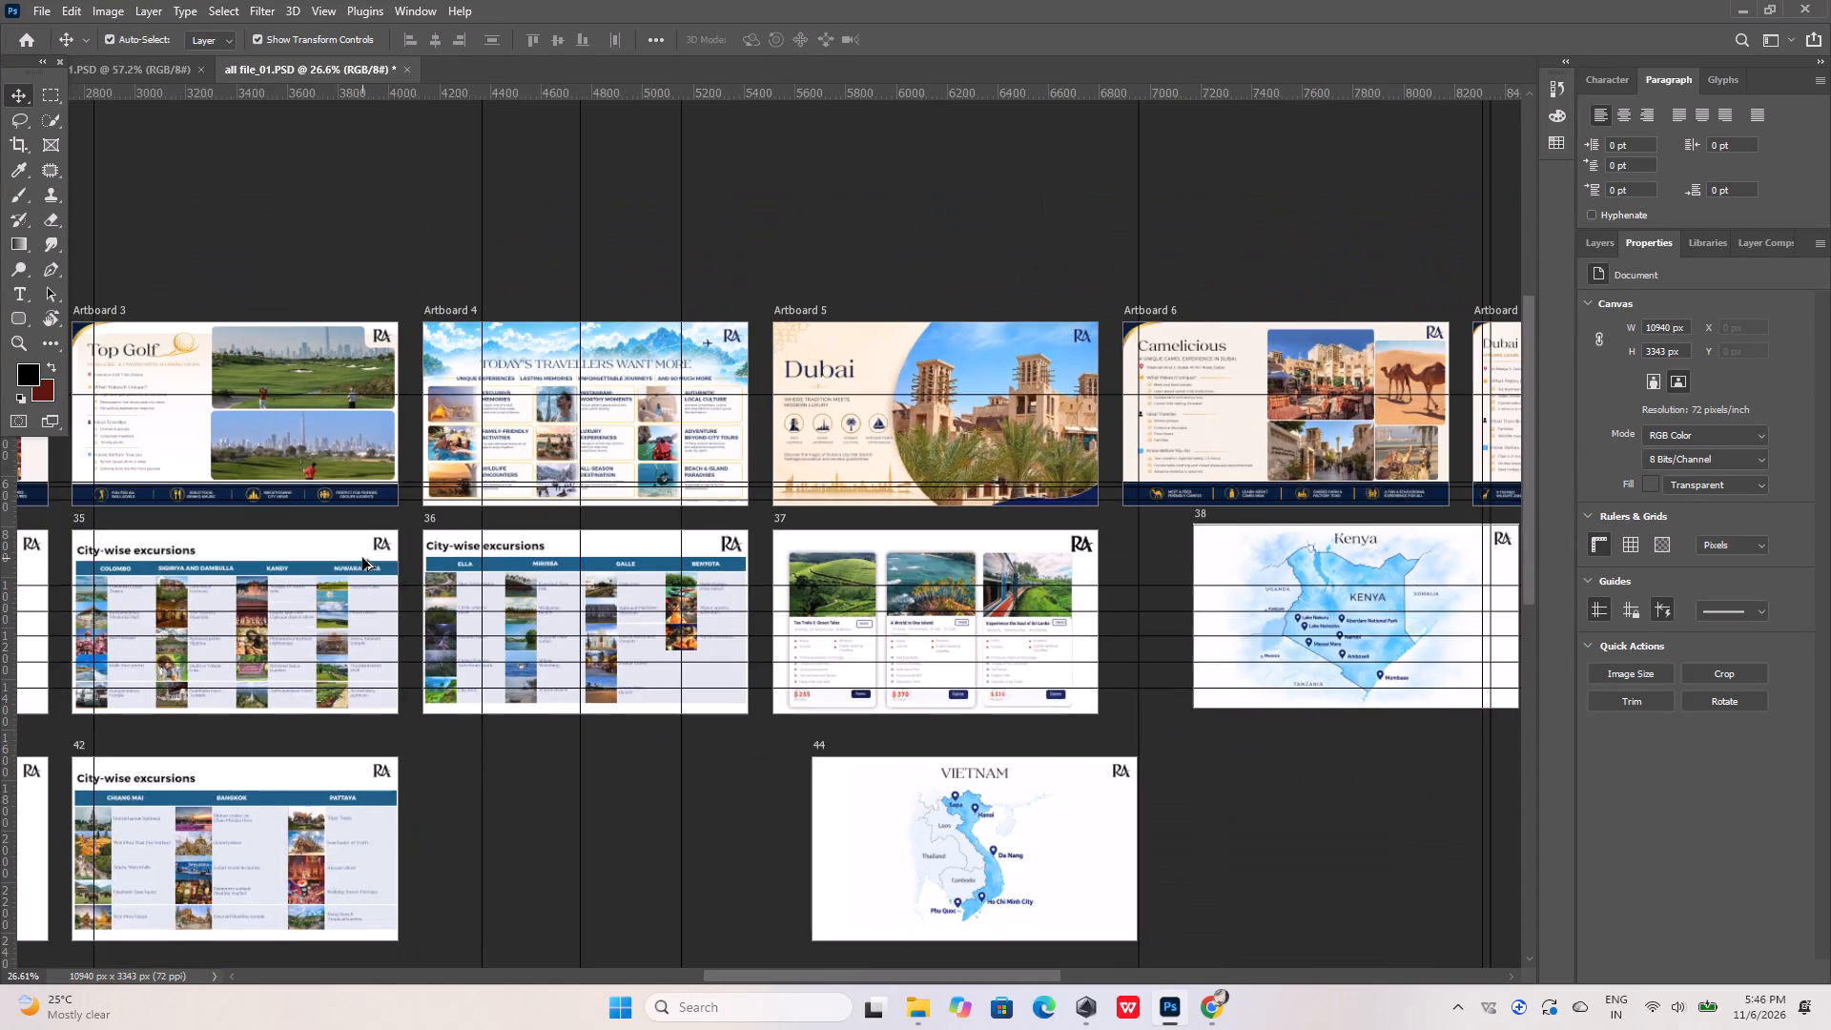
scroll(362, 558, "down", 11, "alt")
scroll(376, 611, "up", 13, "alt")
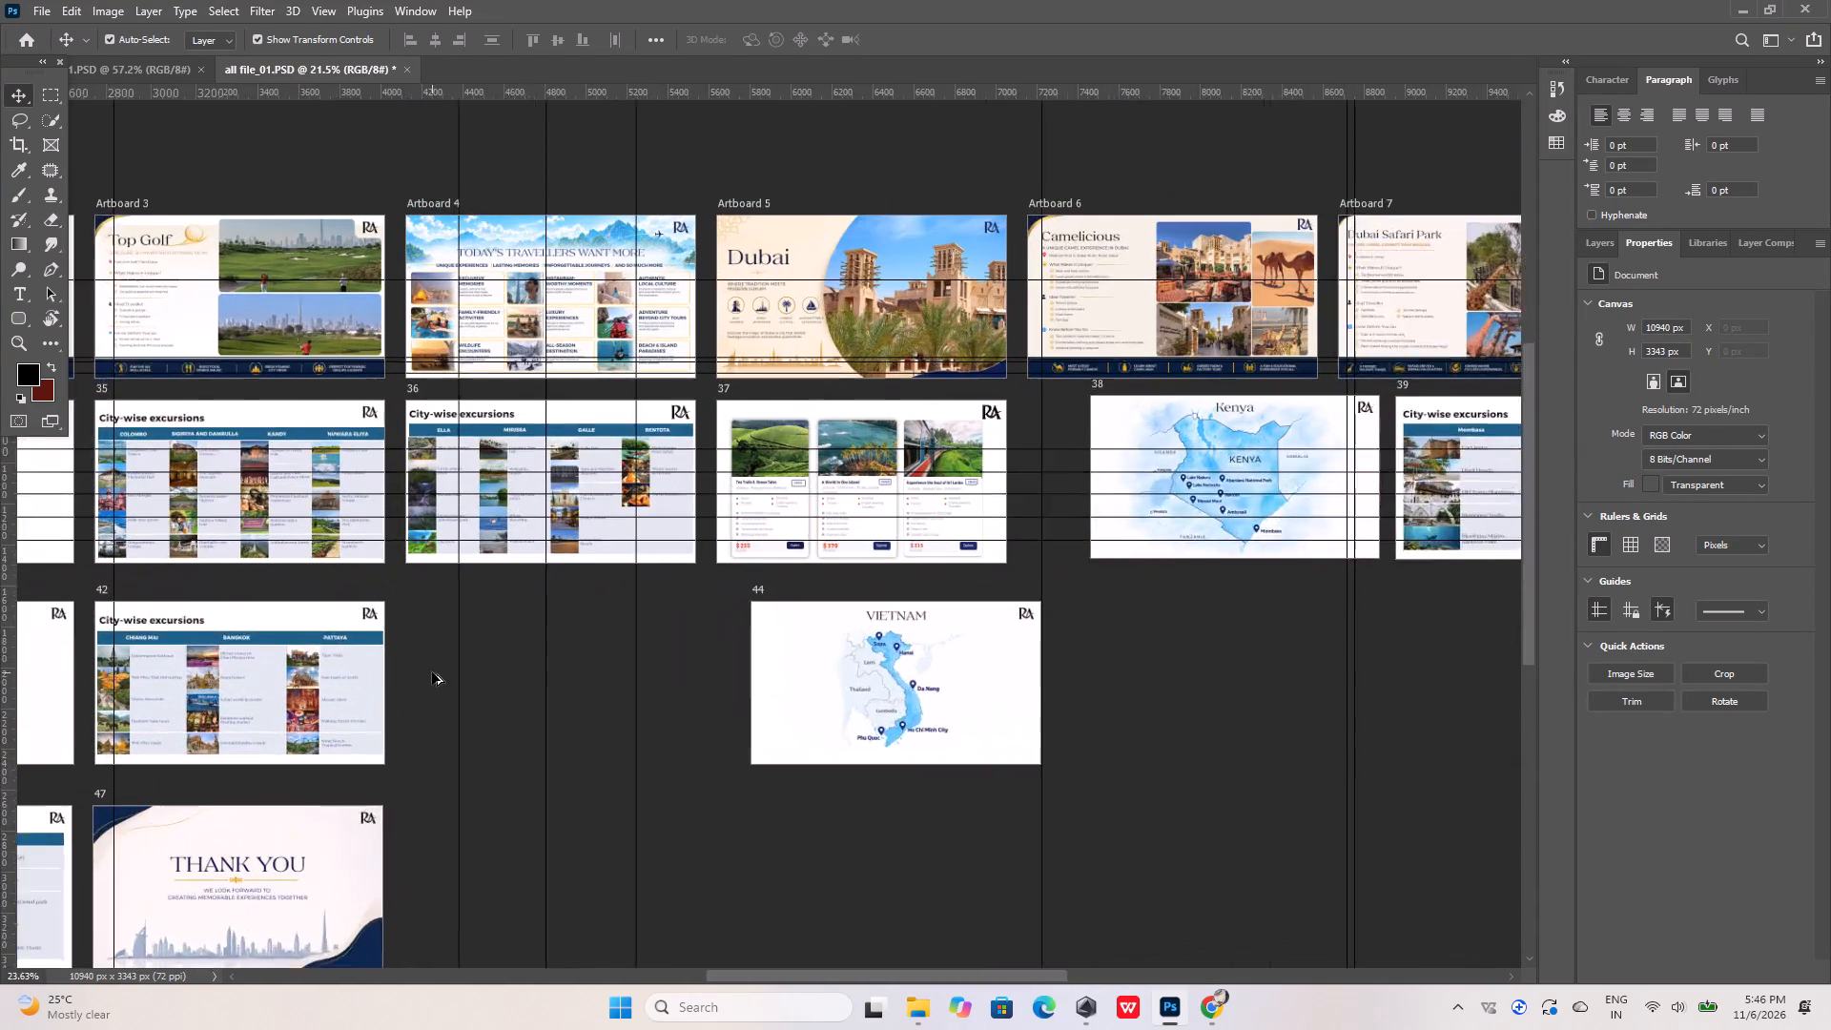
scroll(432, 672, "up", 1, "alt")
key("ctrl+z")
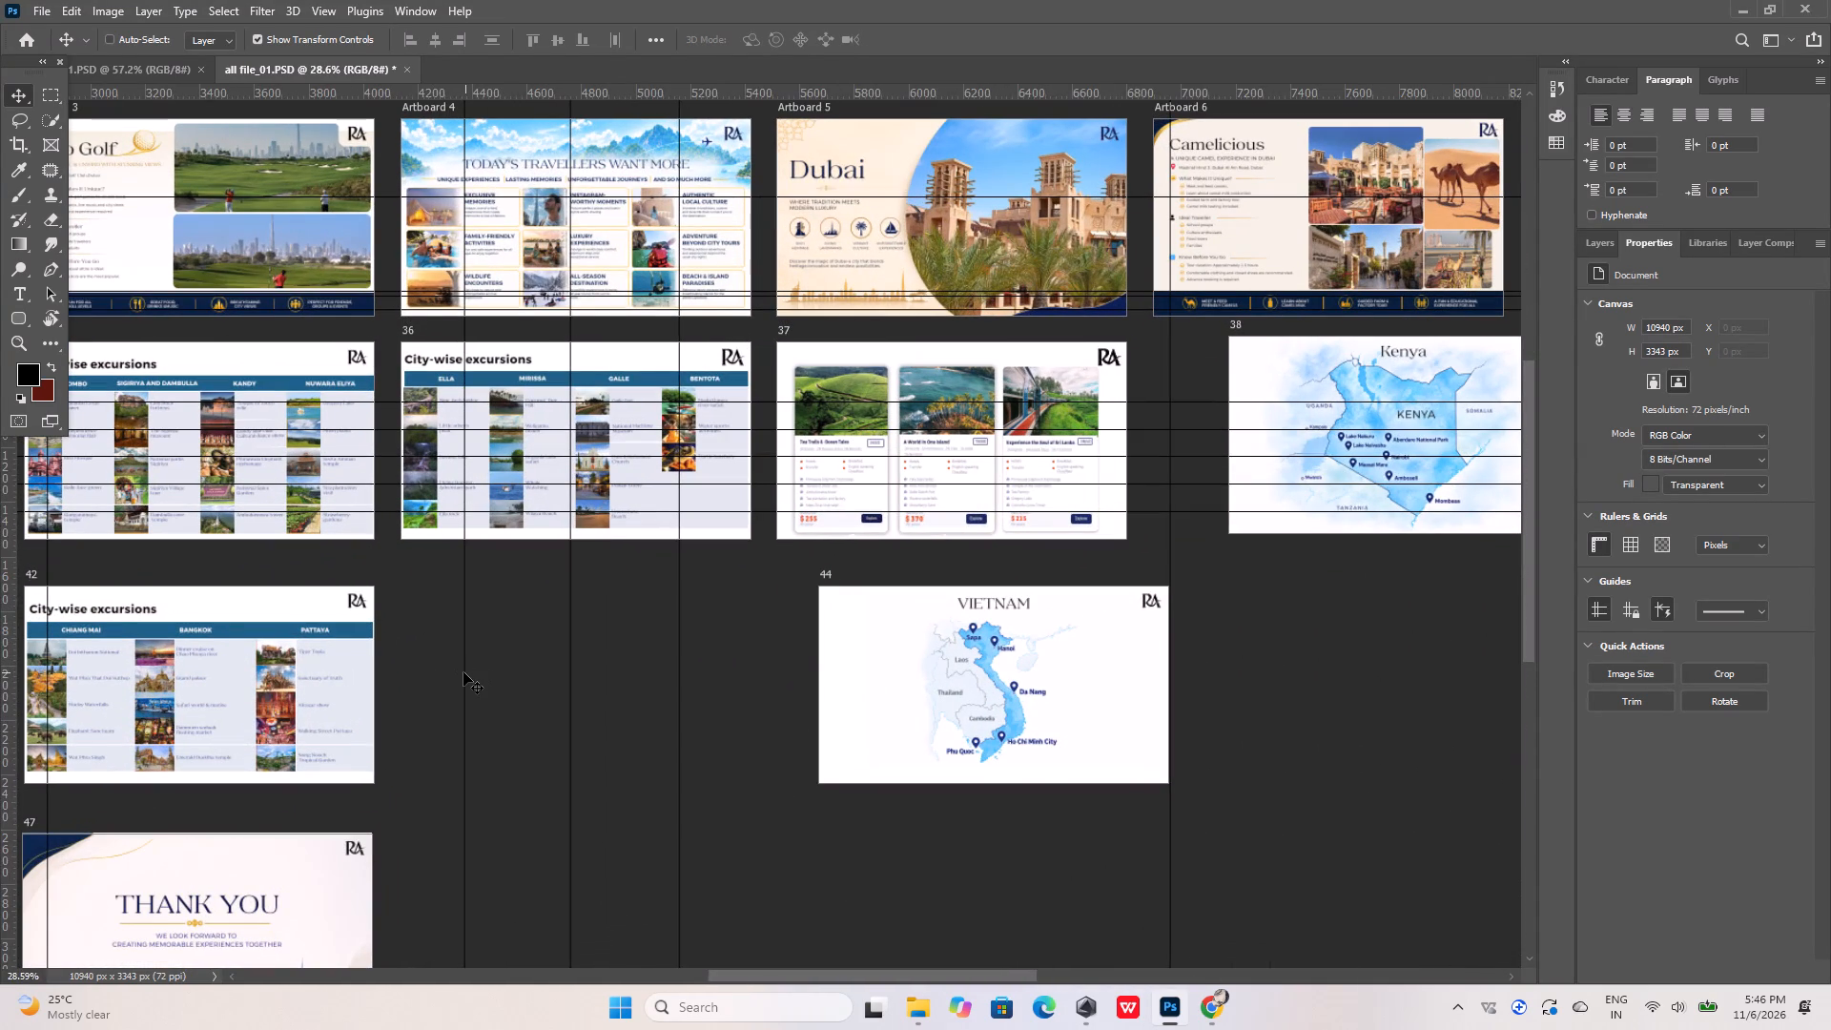
scroll(607, 705, "down", 10, "alt")
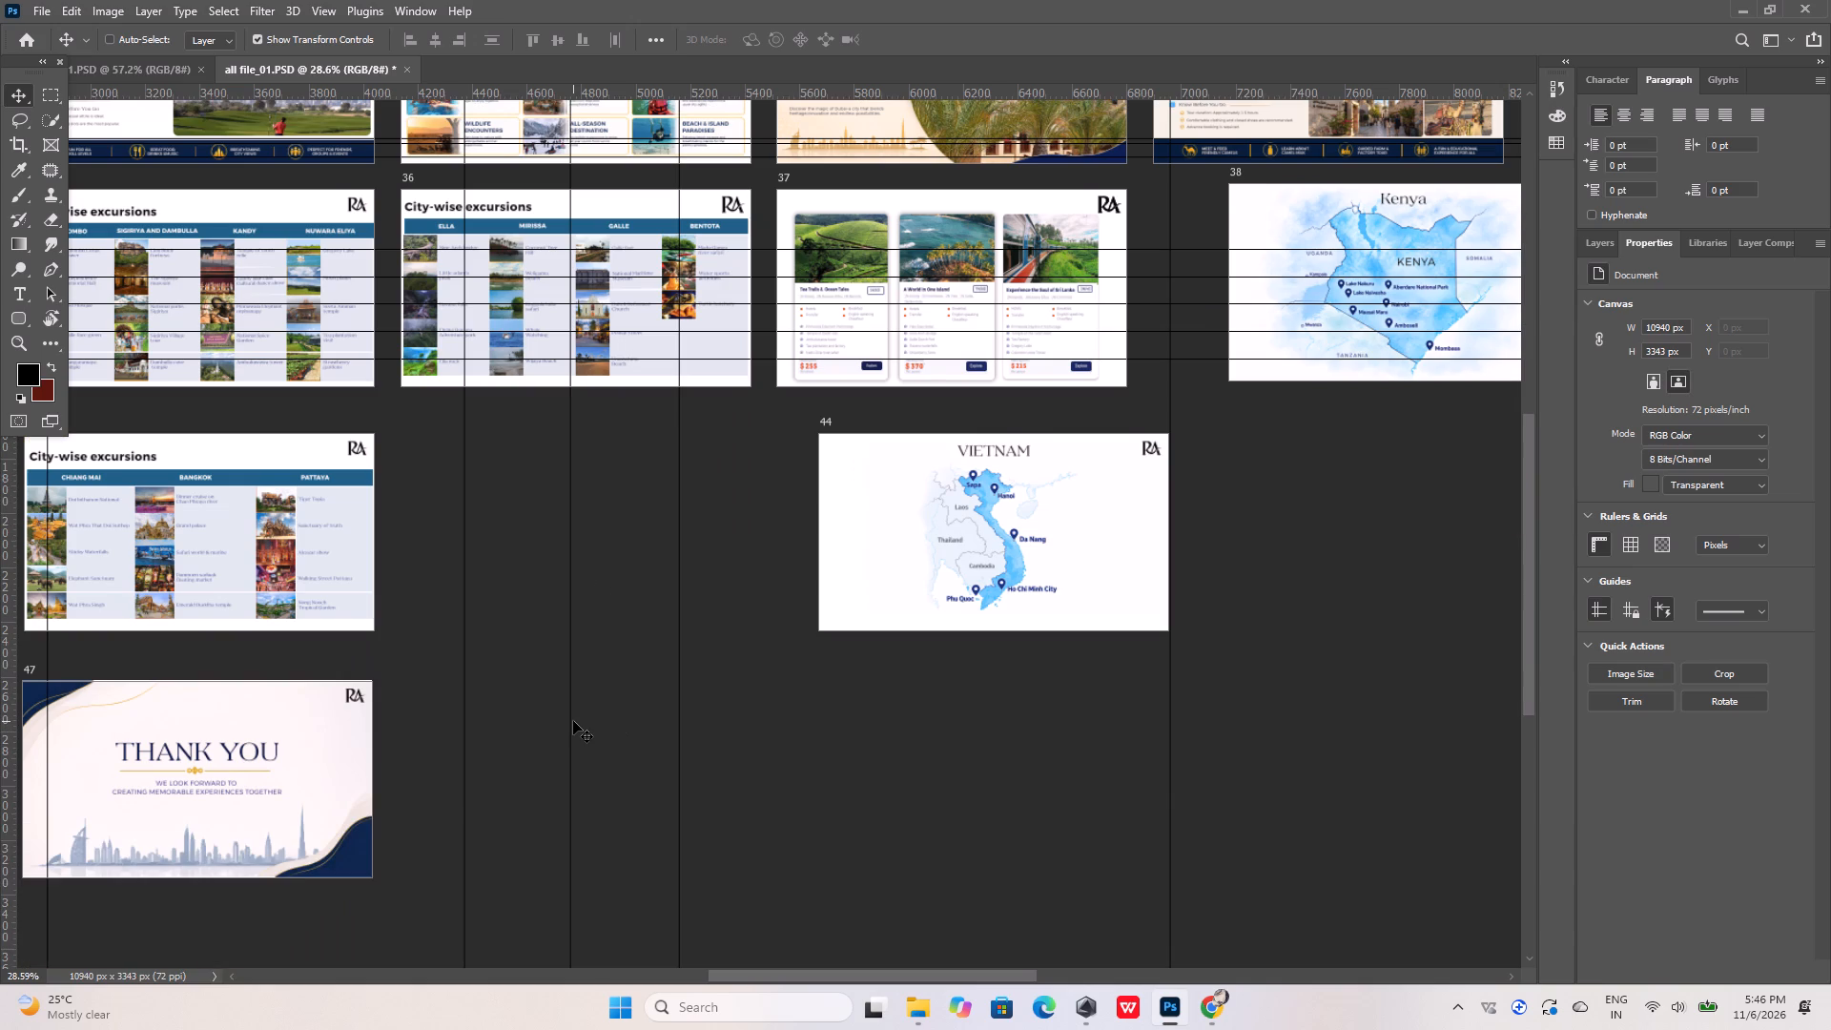
scroll(573, 721, "down", 8, "alt")
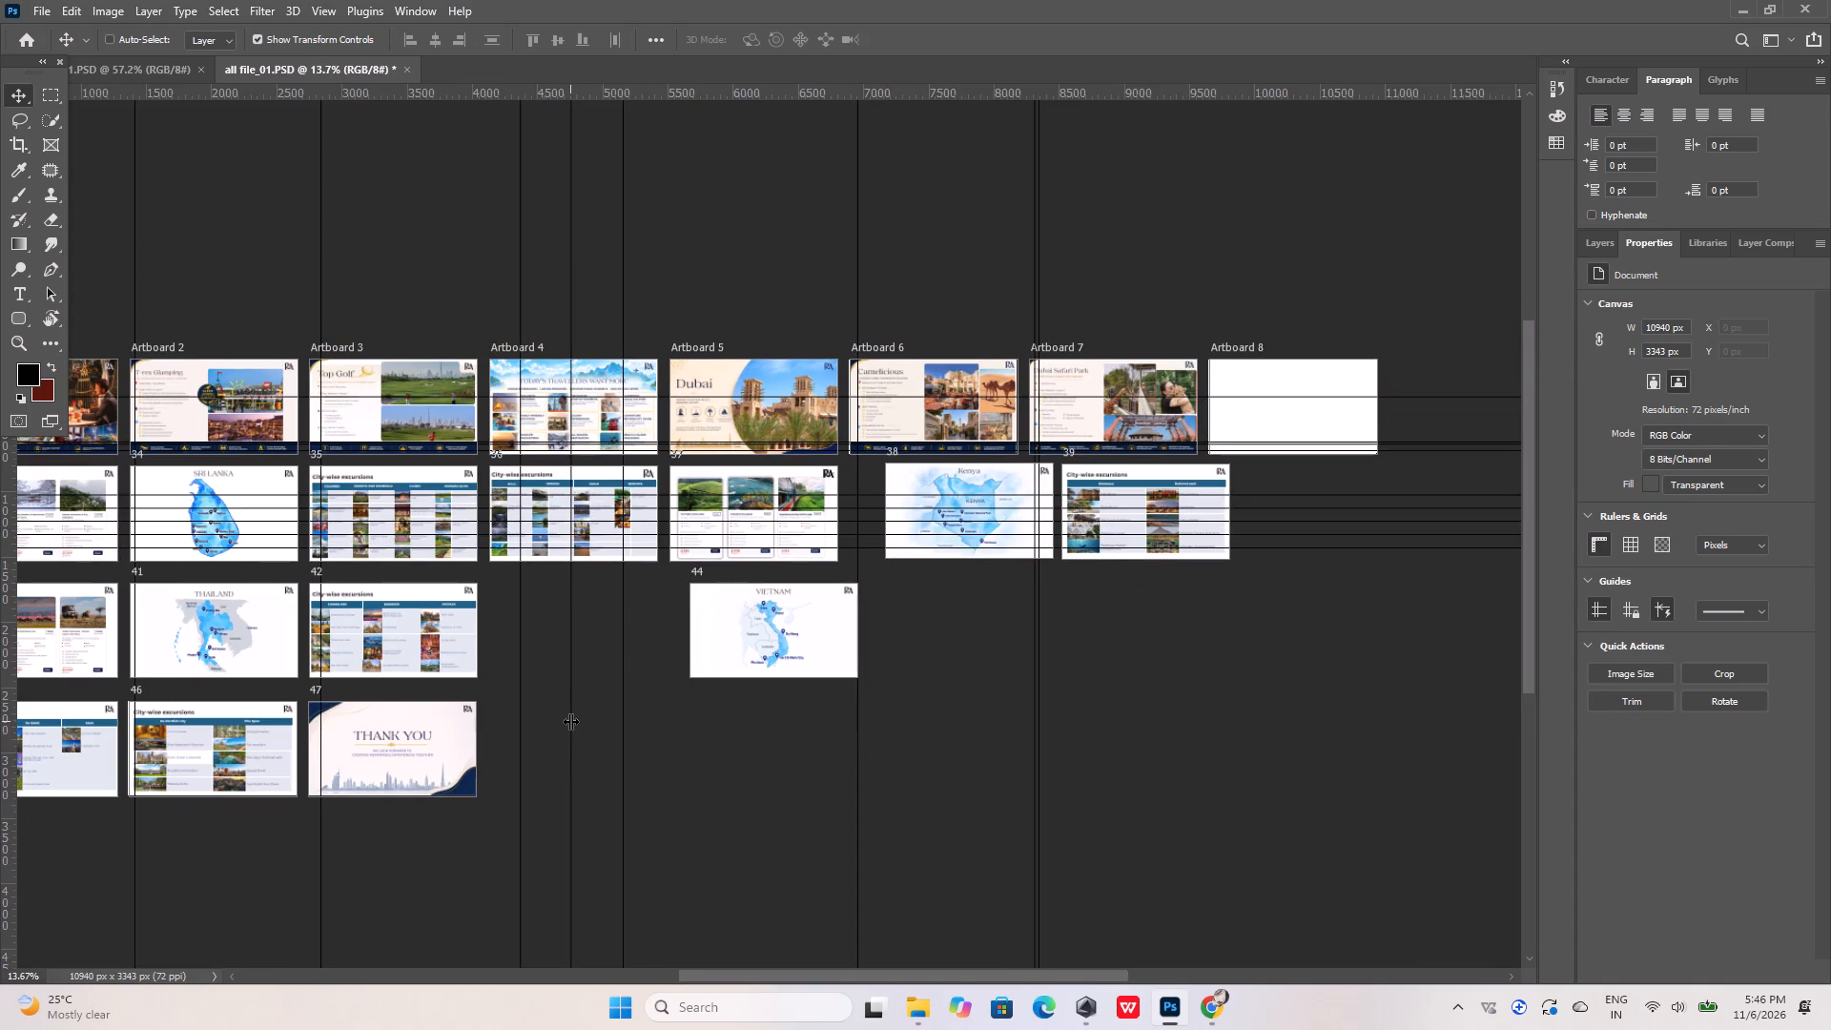
key("ctrl+z")
key("ctrl+z")
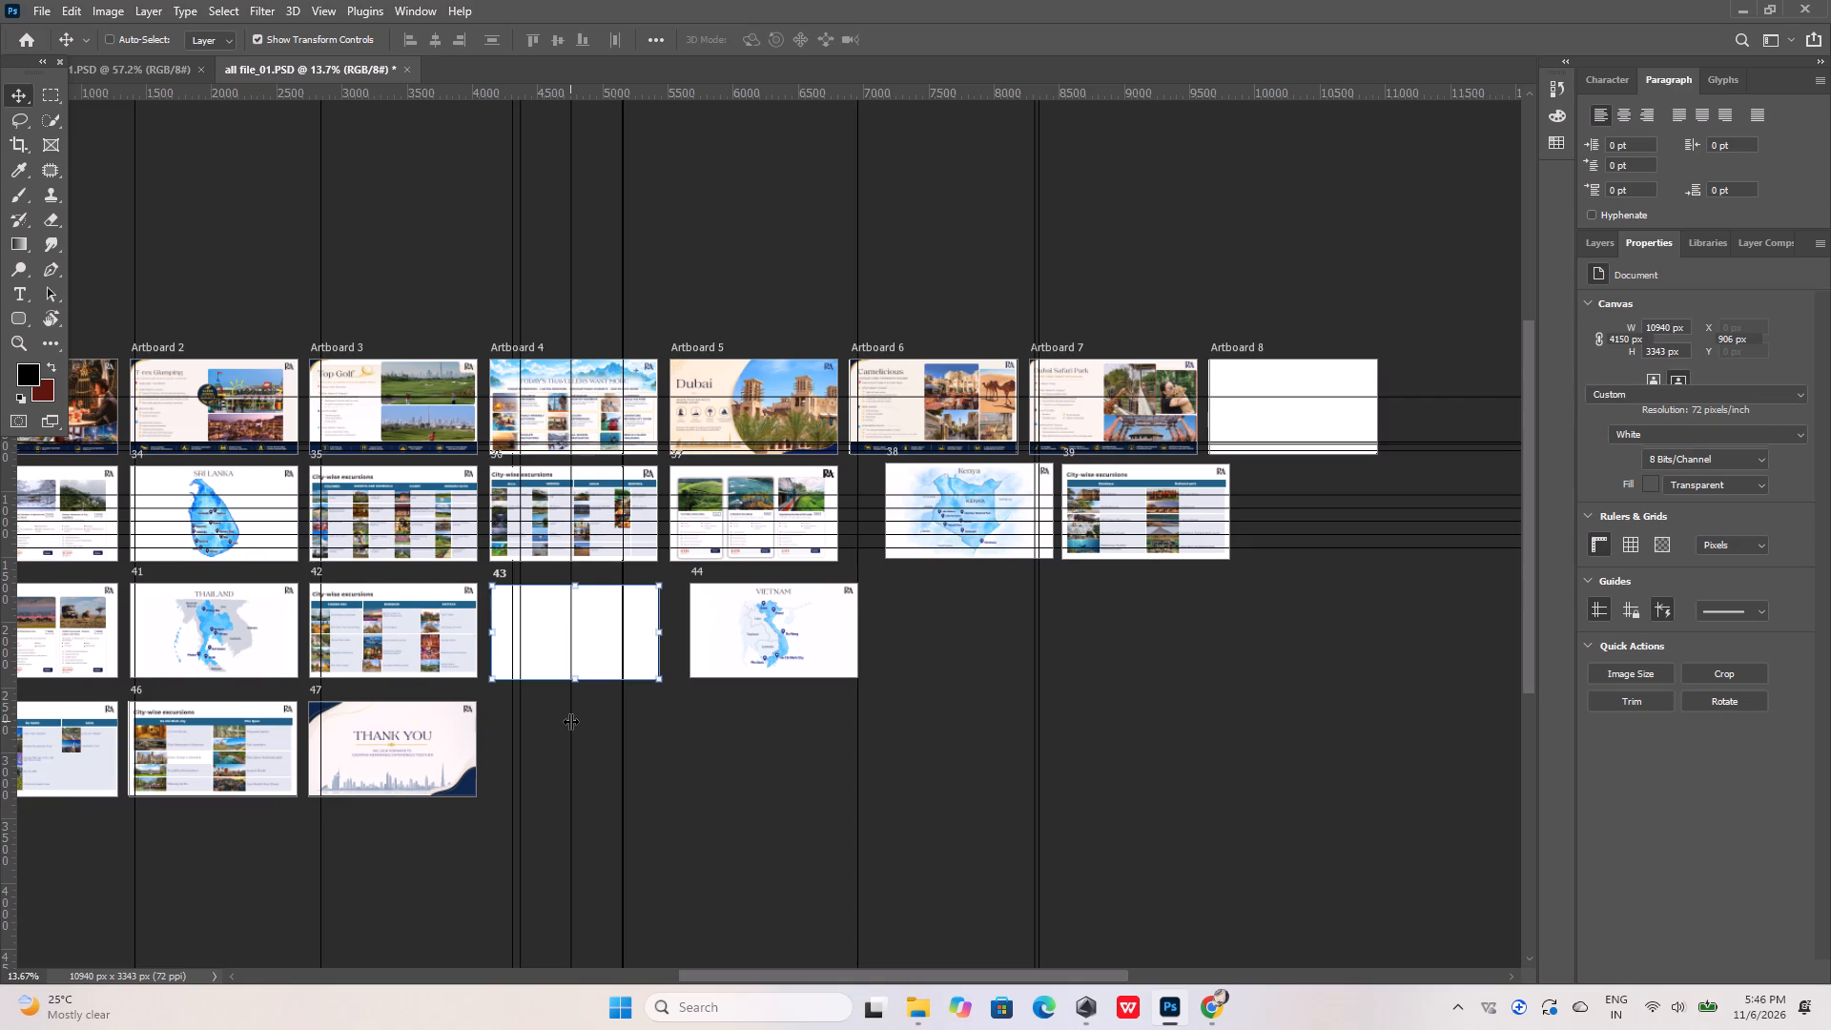
scroll(570, 721, "up", 3, "alt")
scroll(570, 721, "down", 4, "alt")
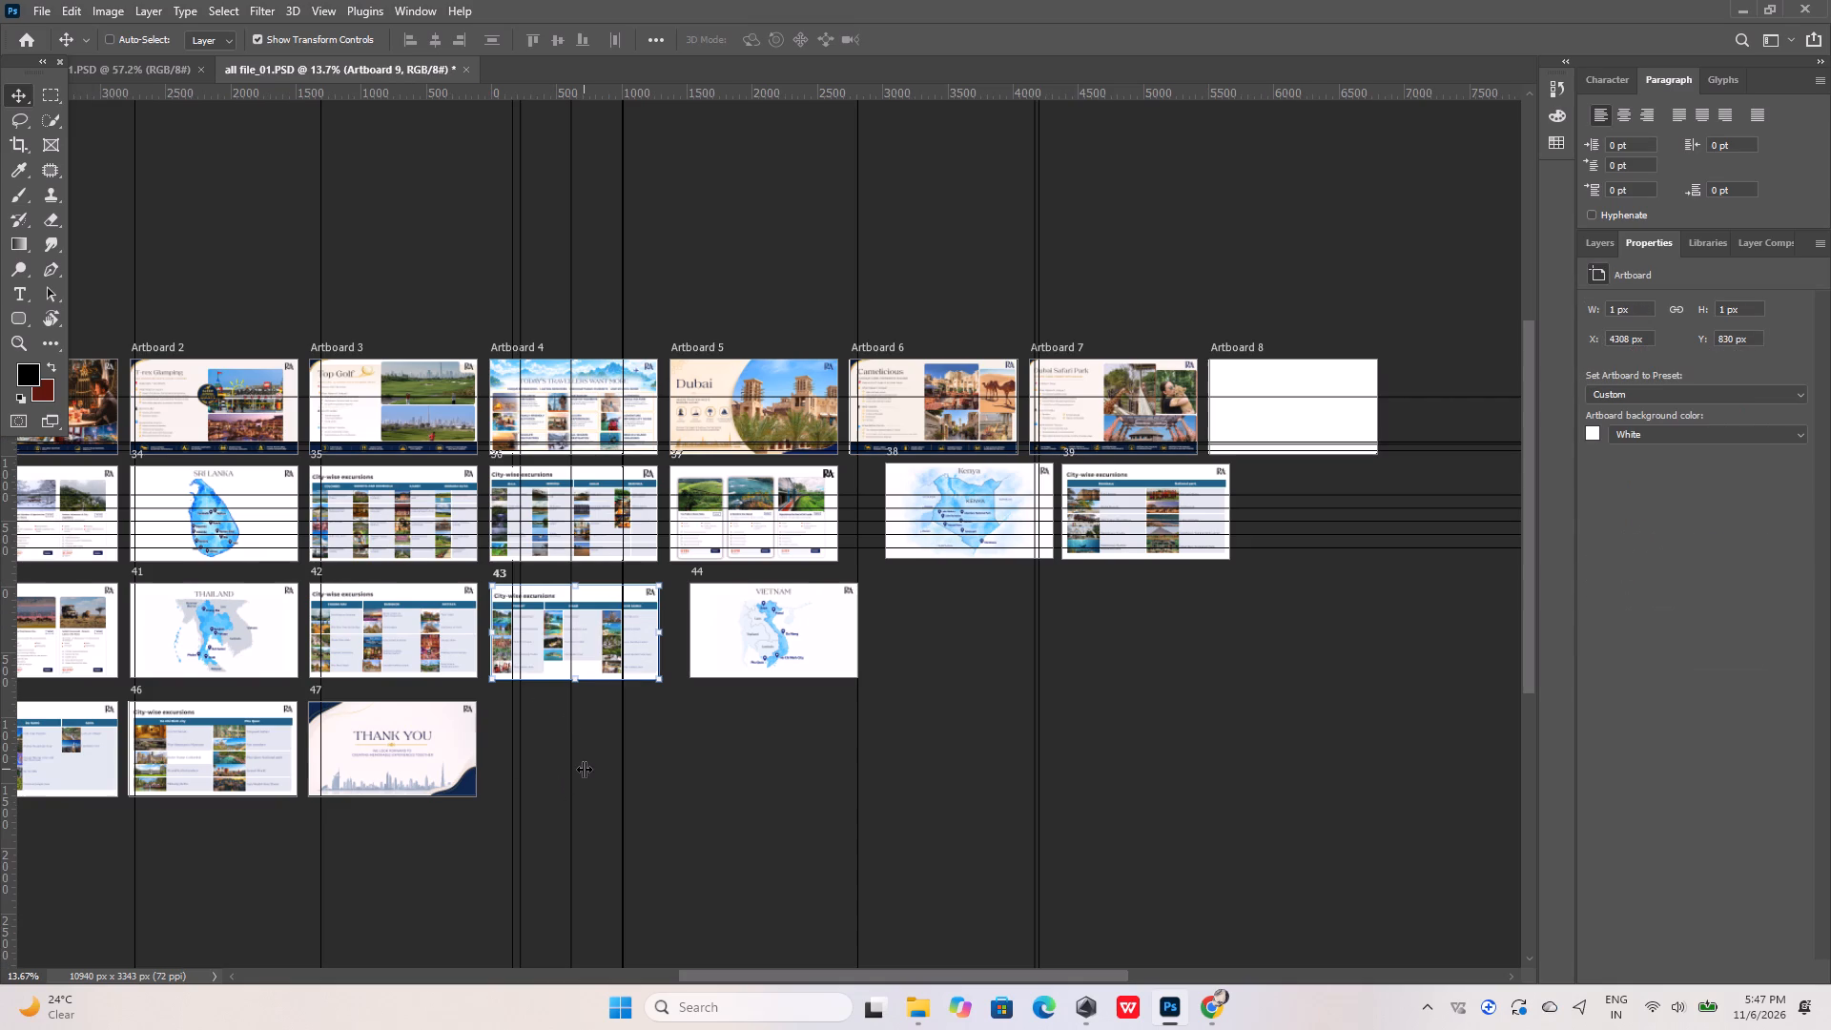
Delete the stray 1 × 1 px Artboard 9 in the gap between artboards 36 and 43, then return to the Move tool.
scroll(541, 545, "up", 6, "alt")
scroll(485, 599, "up", 5, "alt")
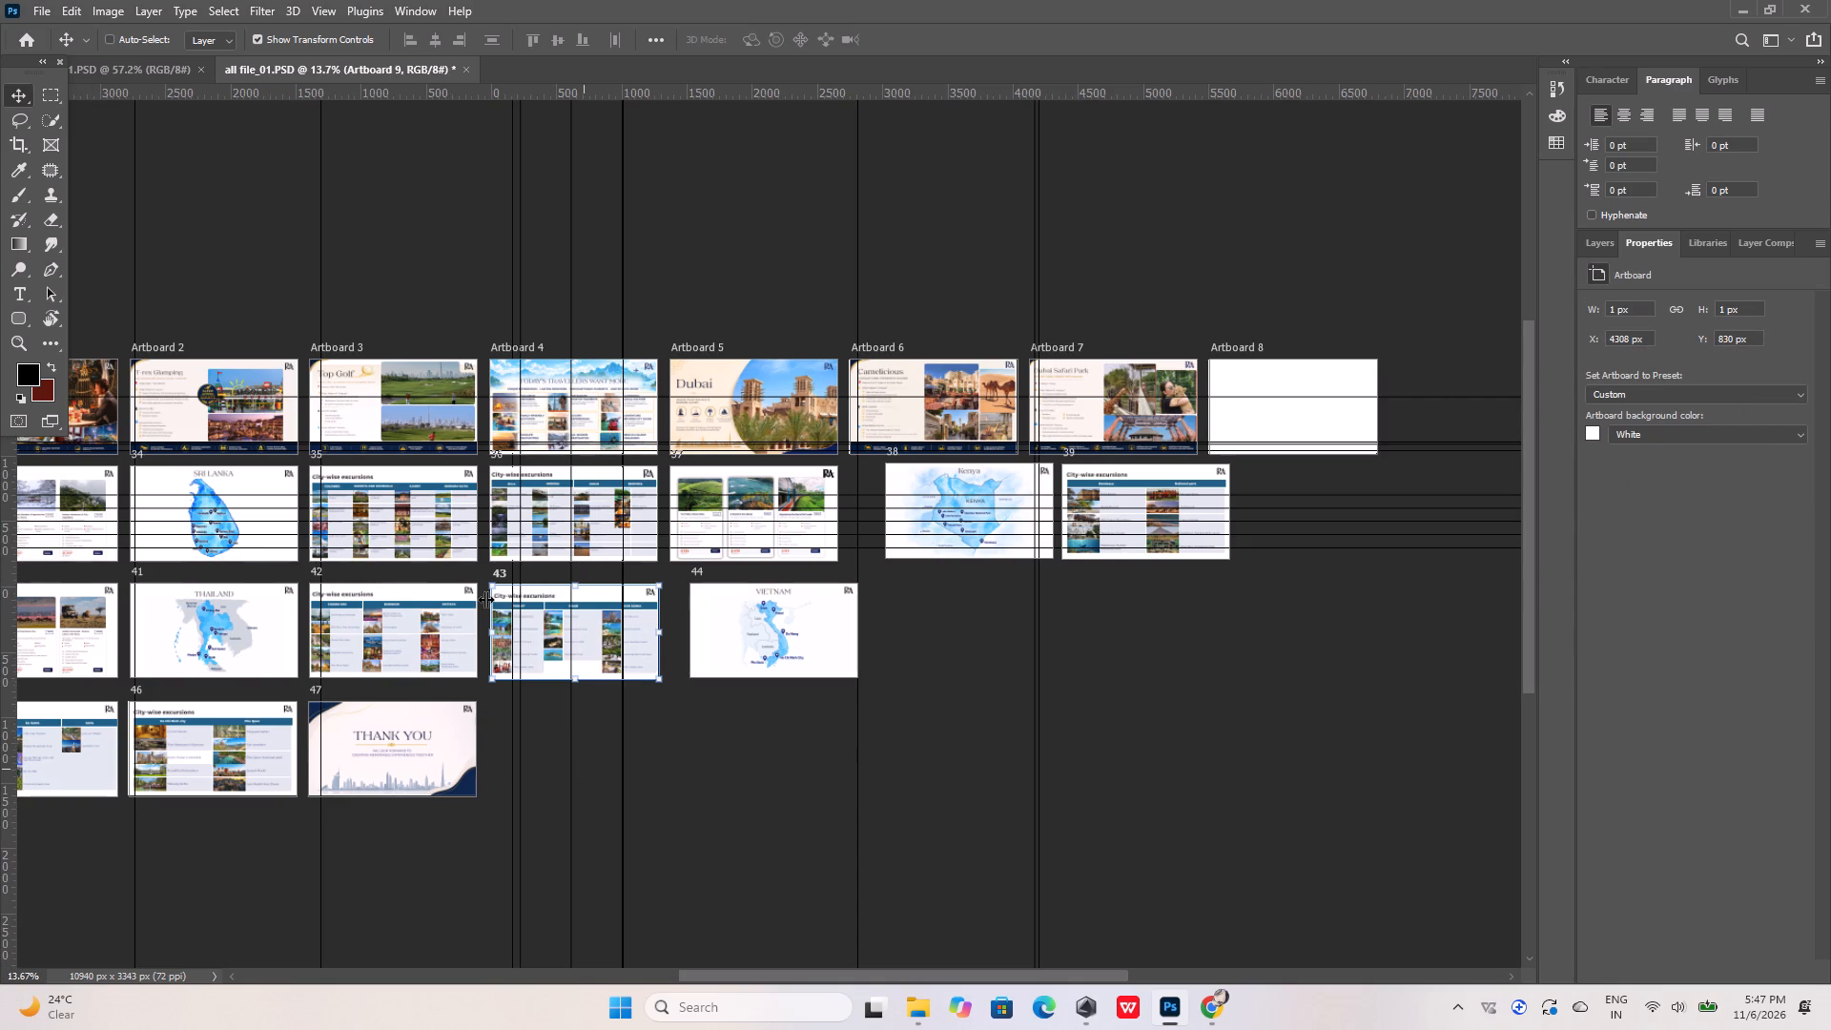
left_click(637, 759)
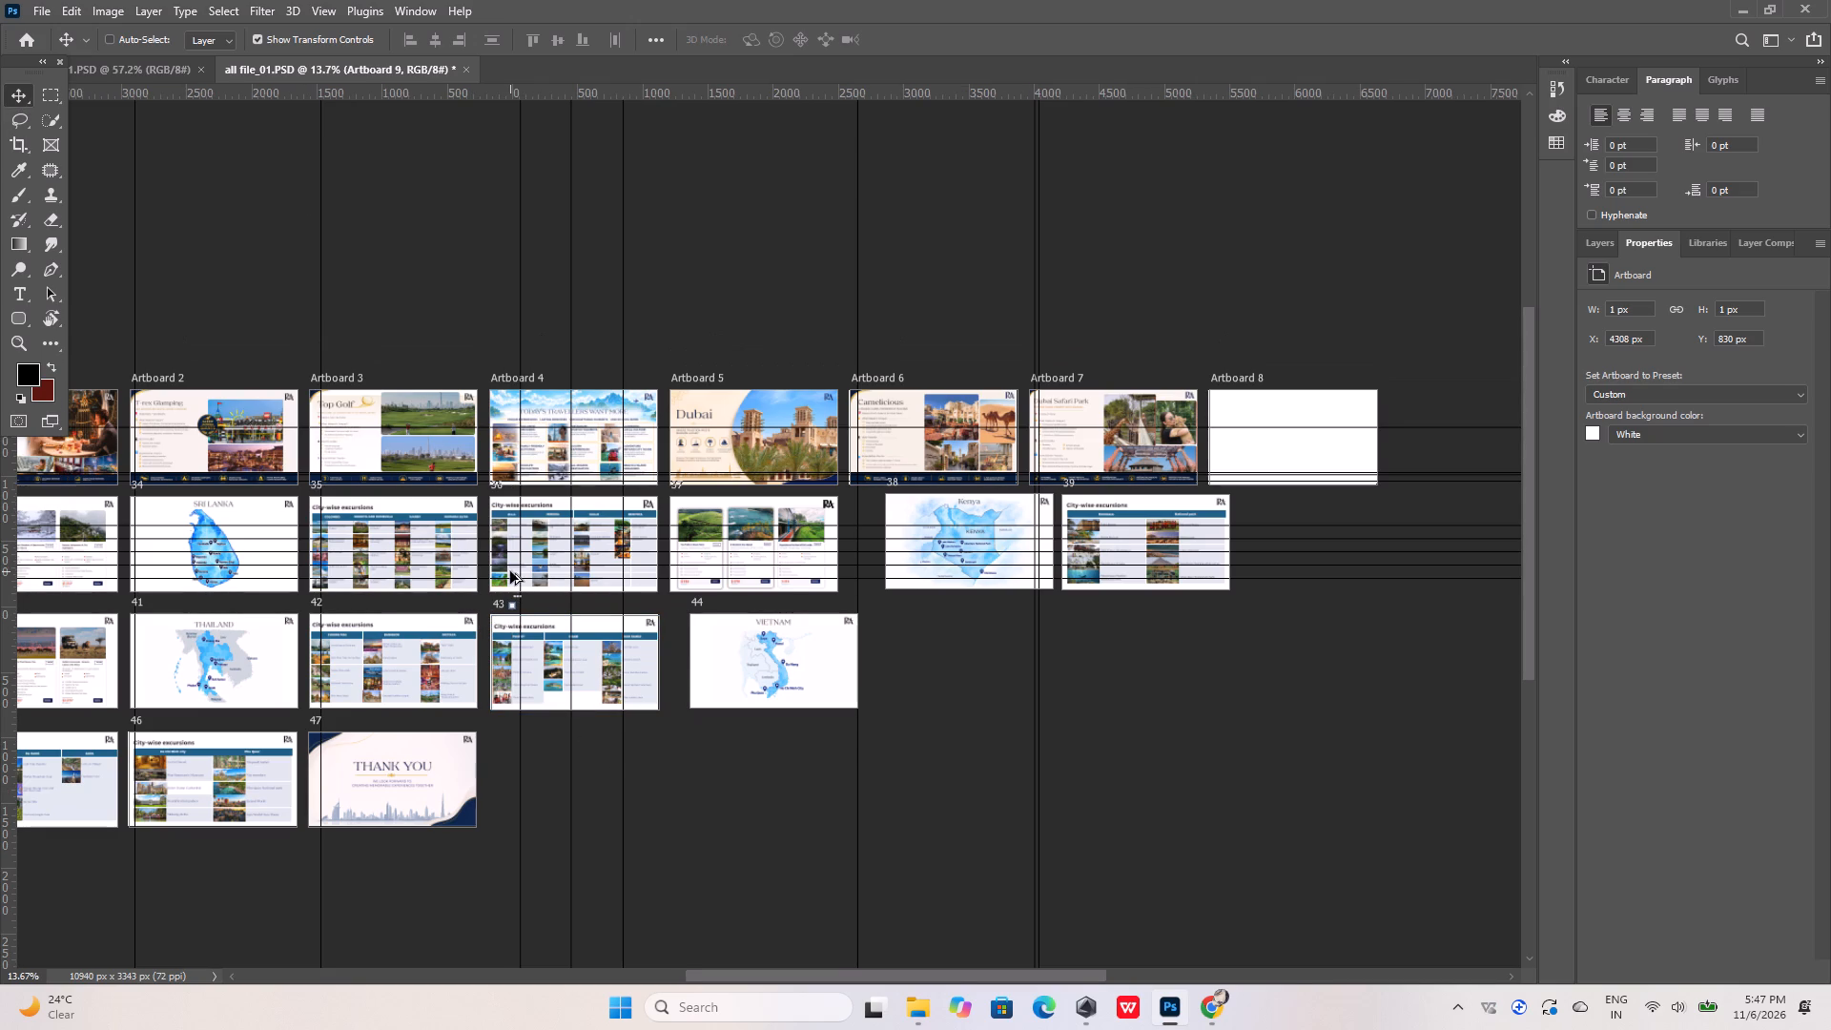
scroll(507, 600, "up", 18, "alt")
scroll(499, 608, "up", 11, "alt")
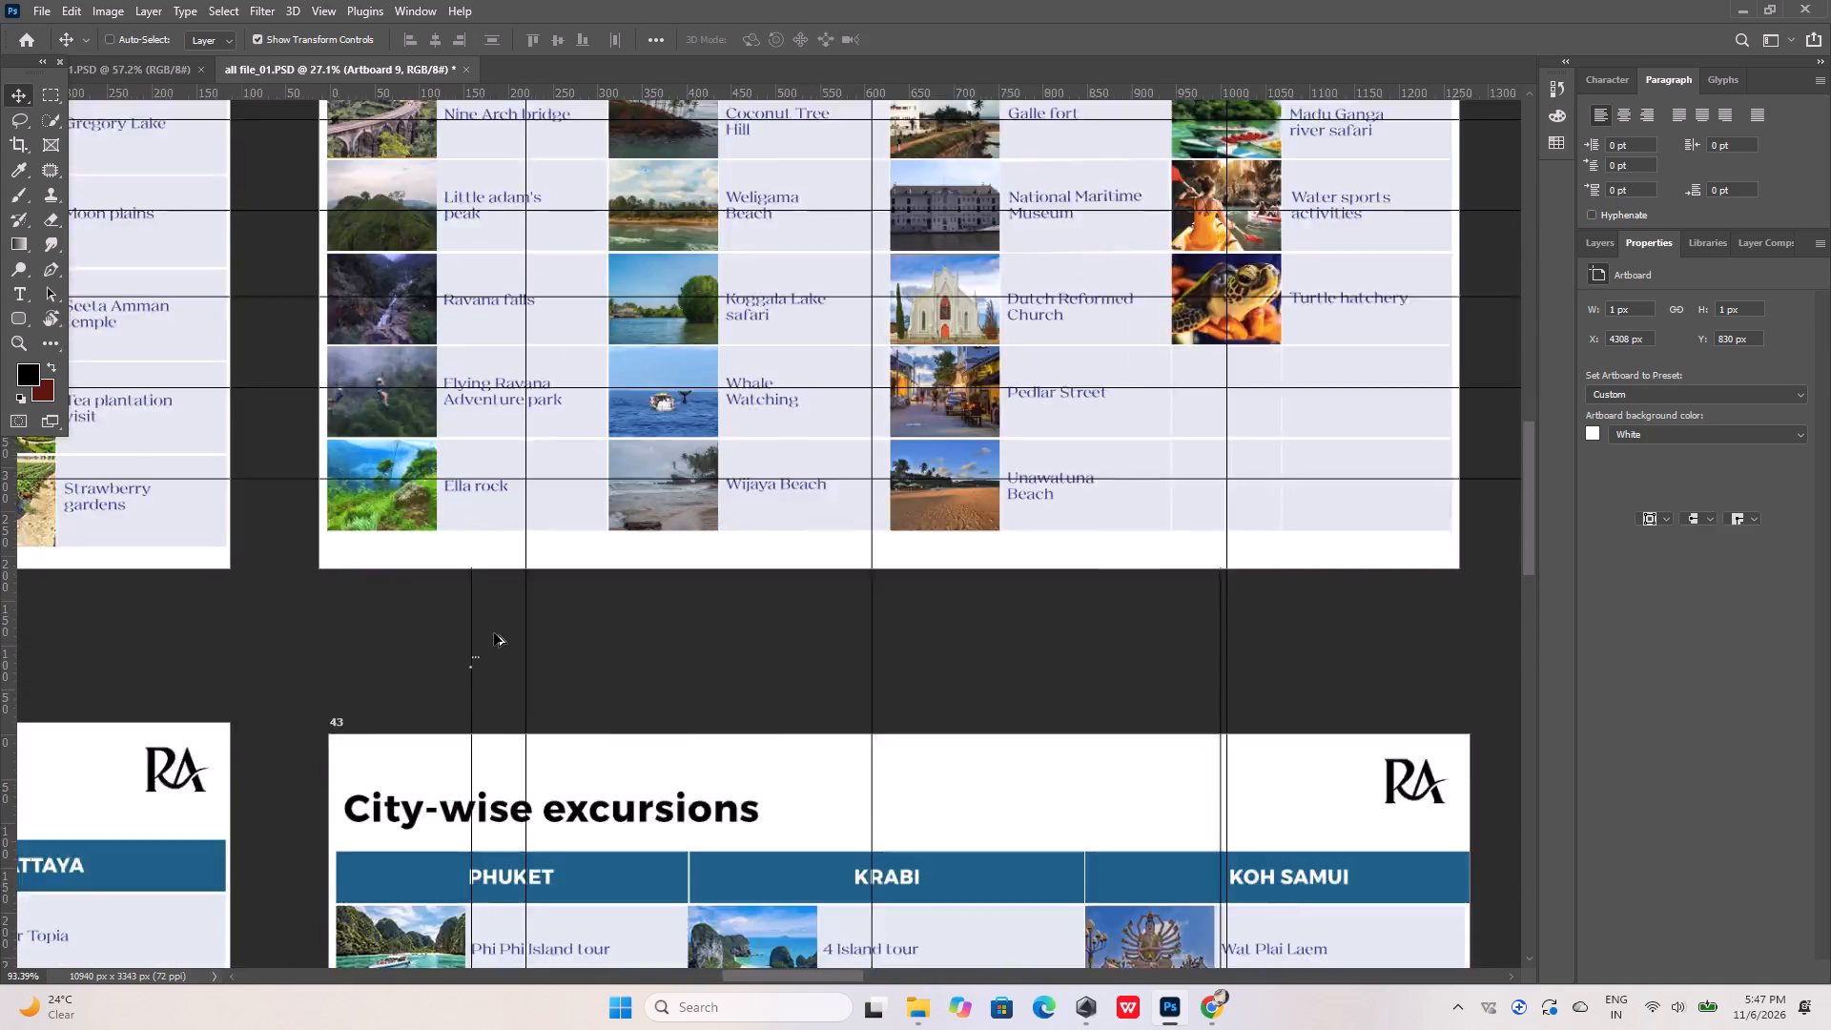
scroll(442, 731, "up", 10, "alt")
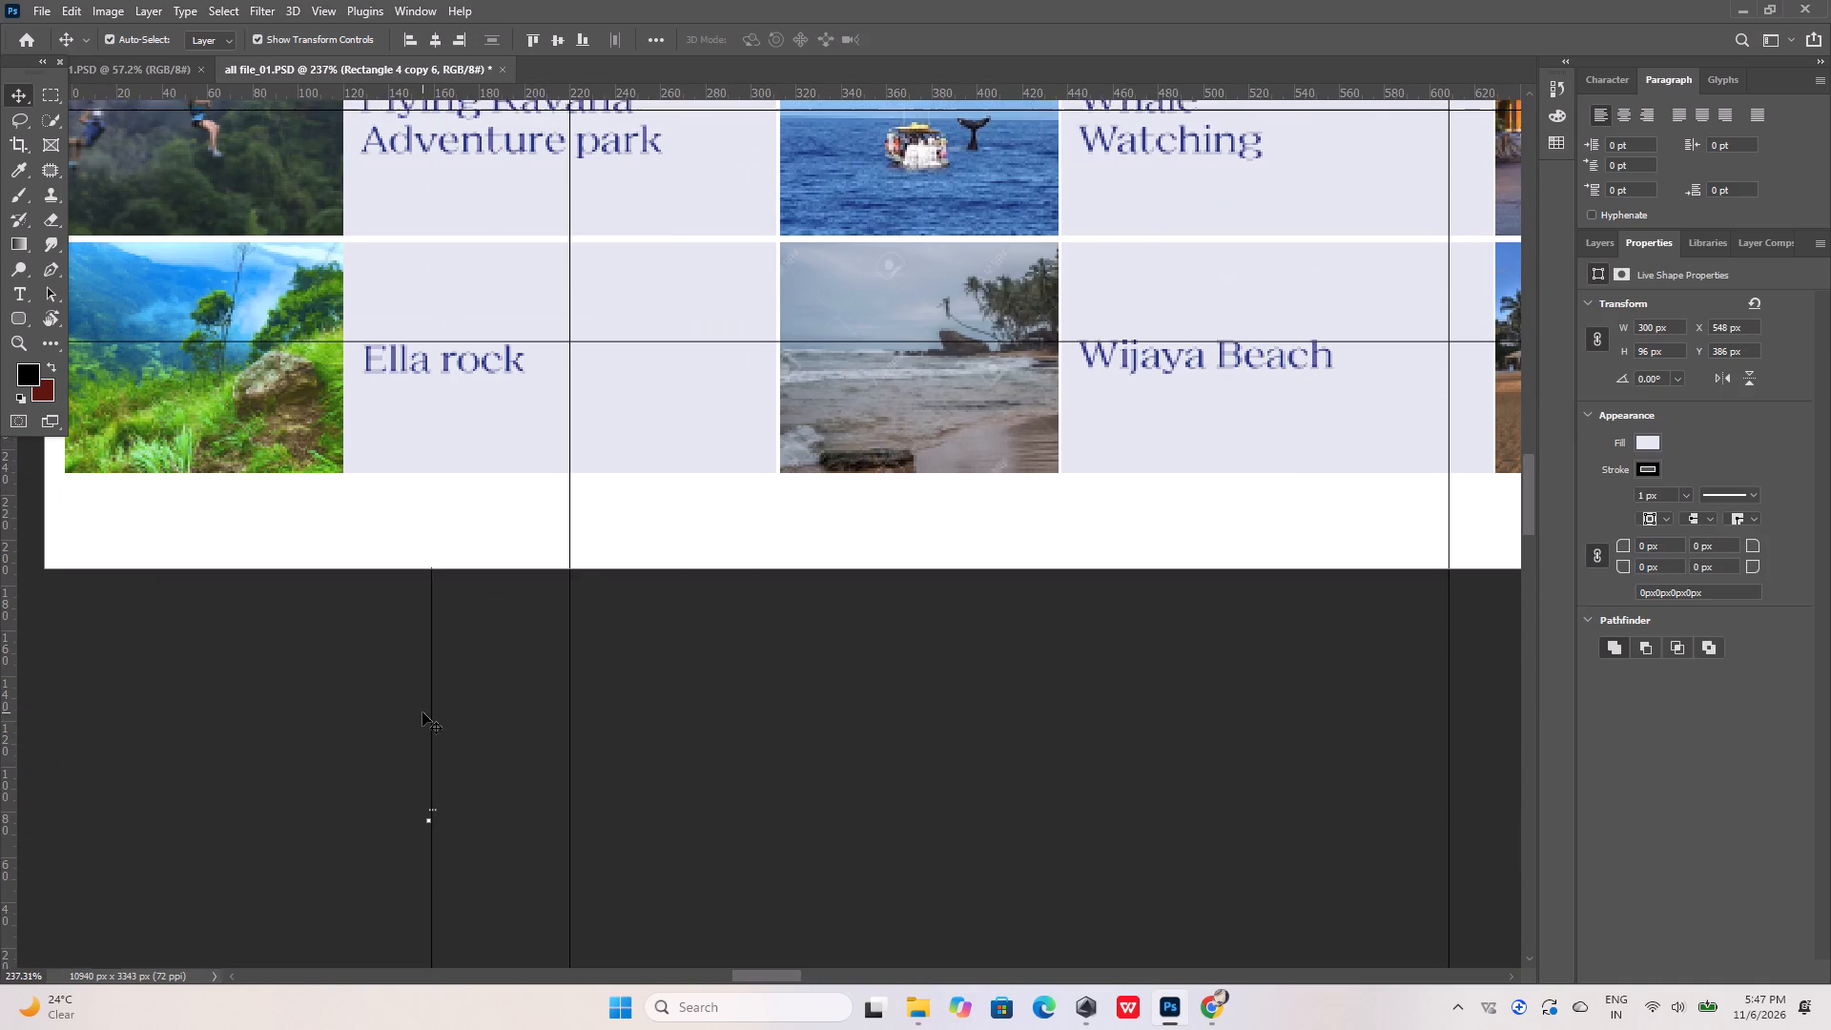
scroll(401, 901, "up", 18, "alt")
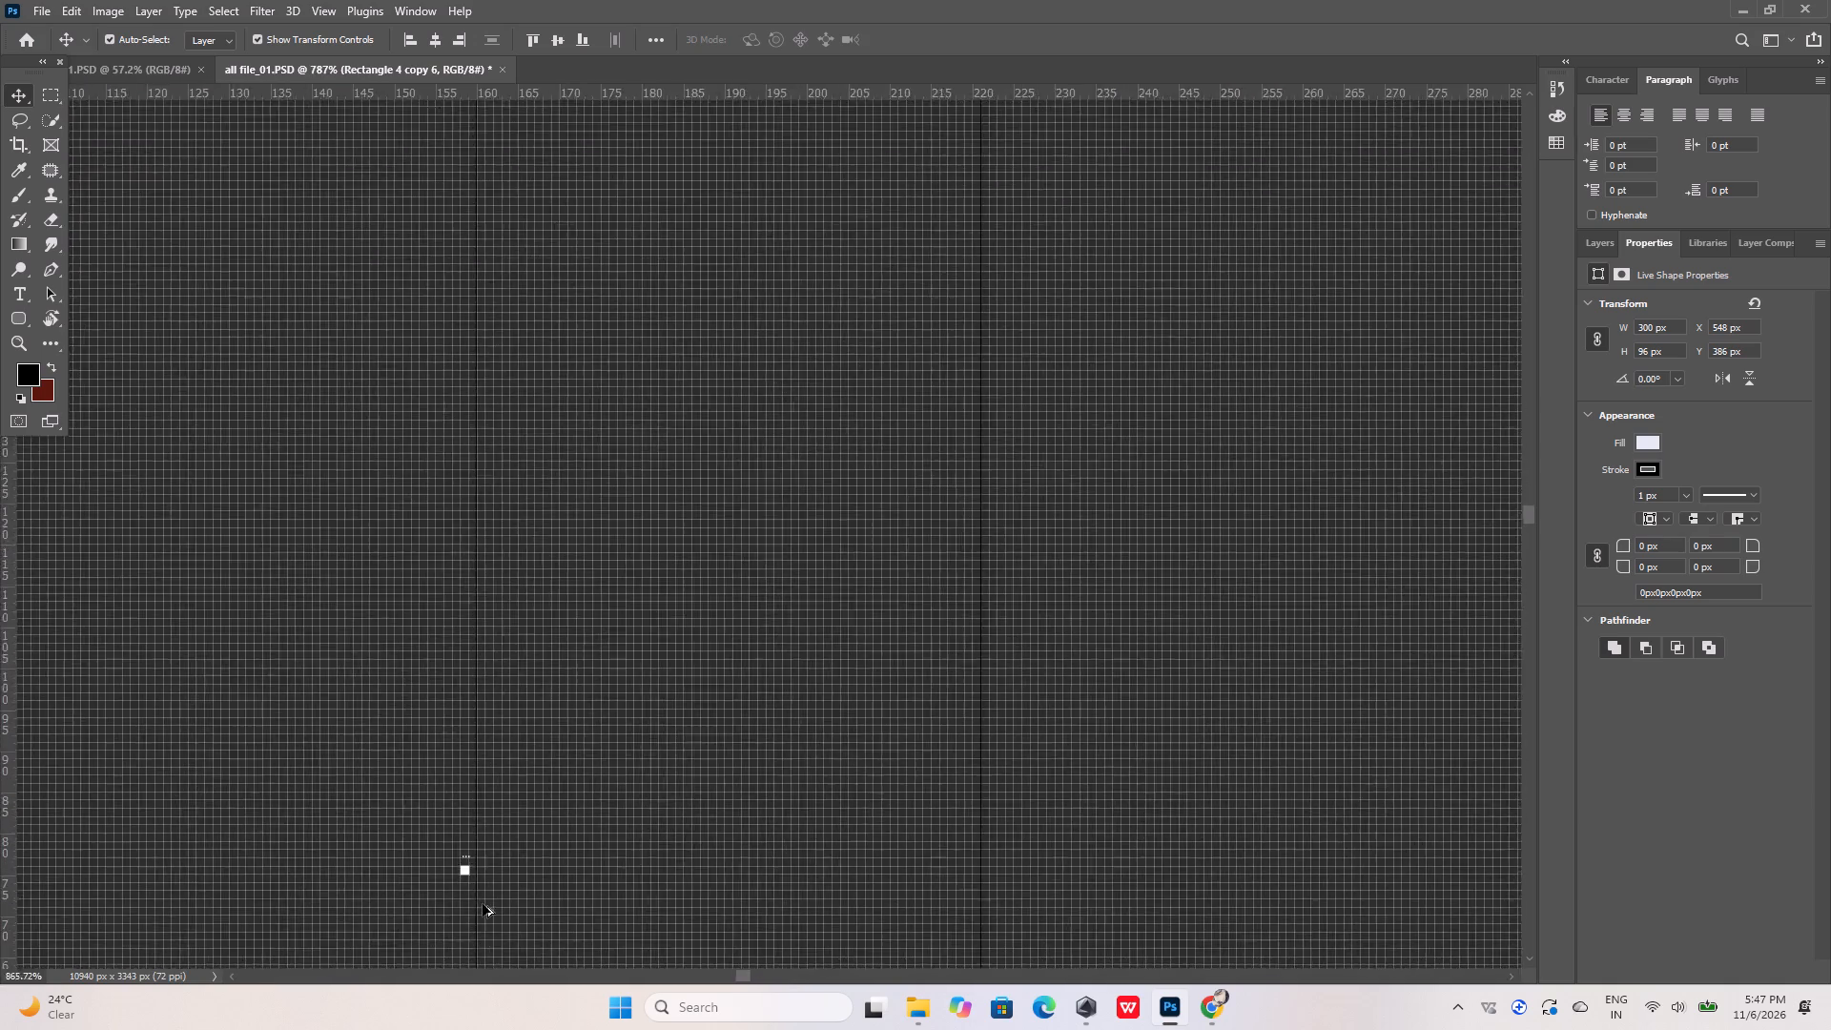
scroll(483, 904, "up", 20, "alt")
scroll(483, 904, "up", 4, "alt")
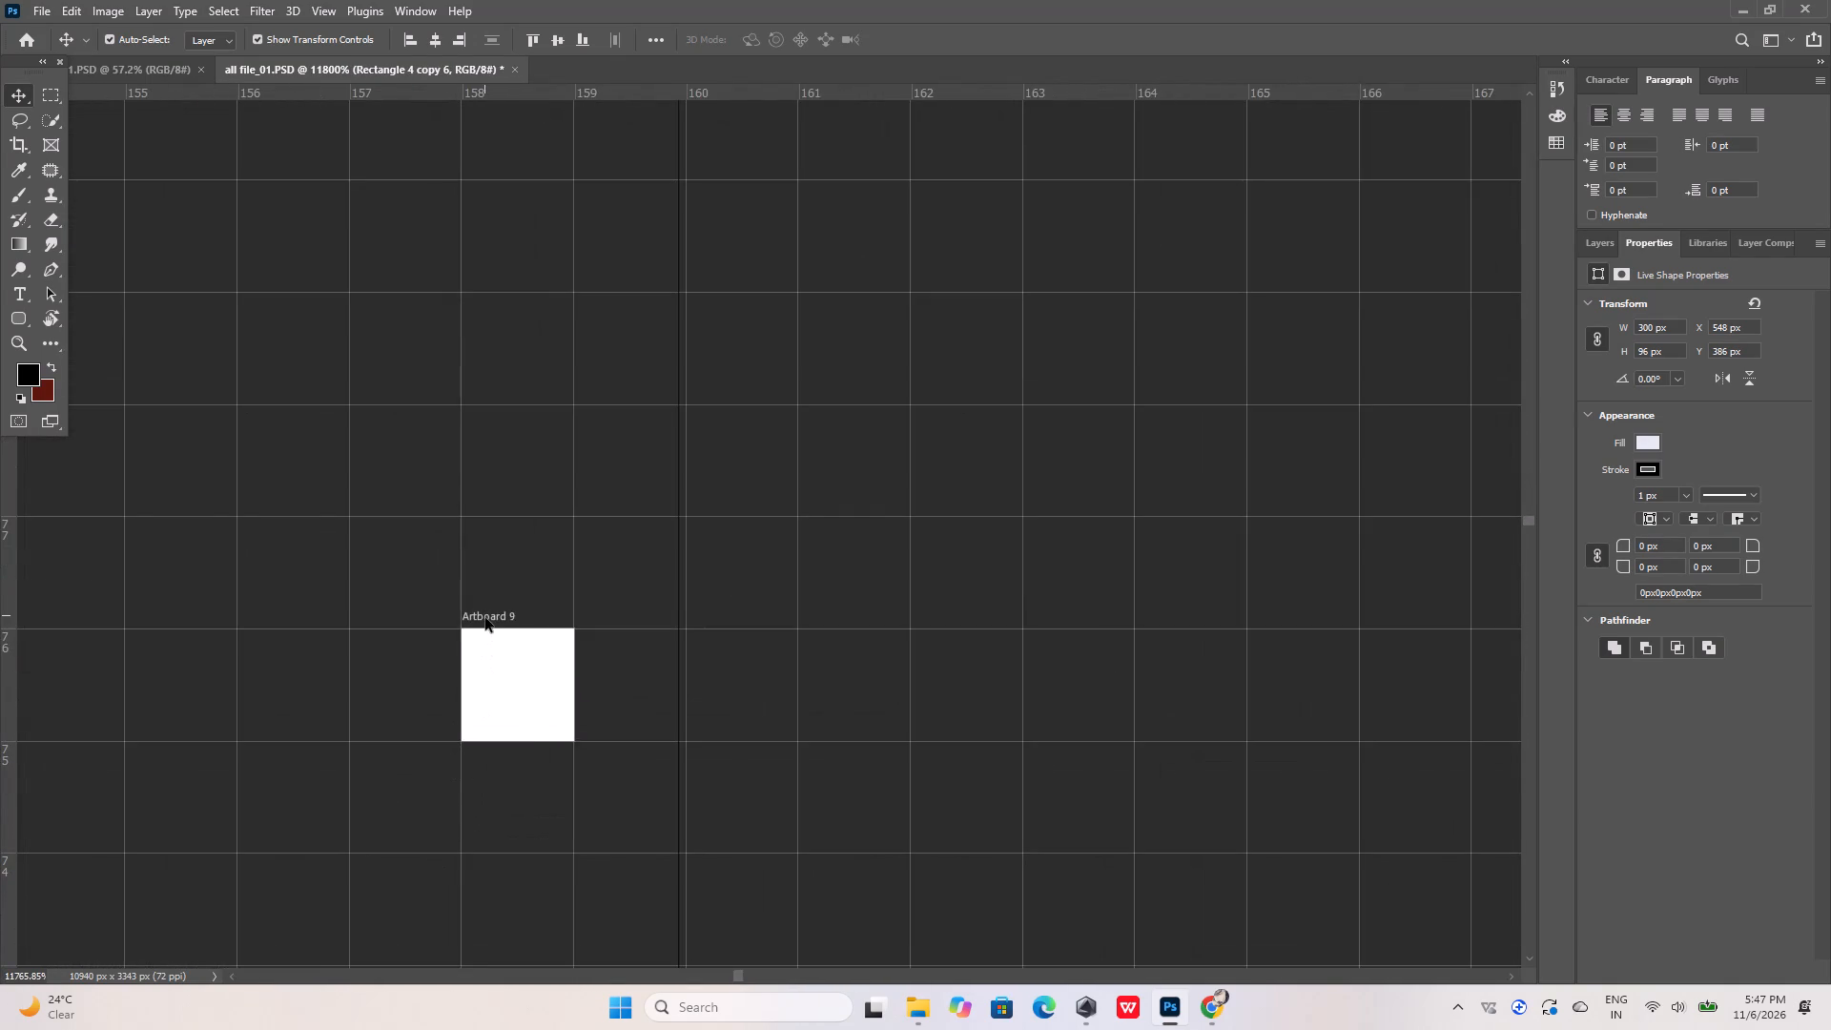
left_click(485, 619)
key("Delete")
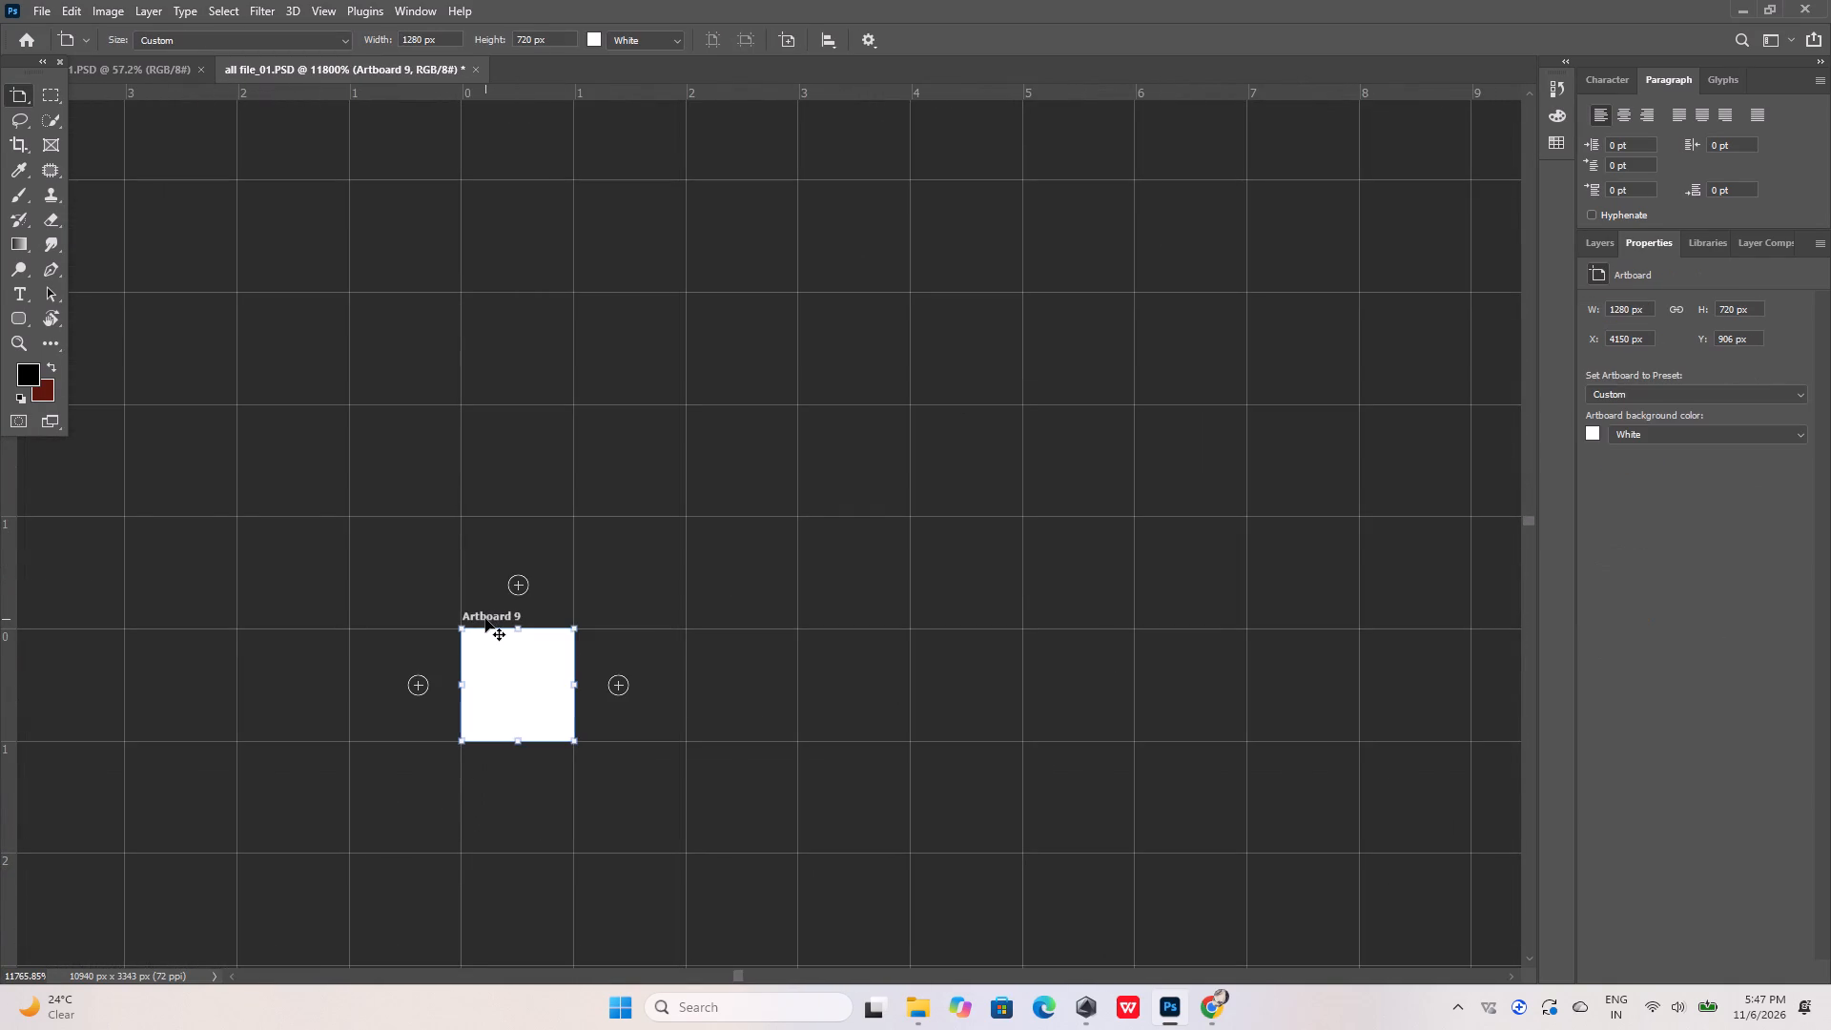
scroll(485, 619, "down", 4, "alt")
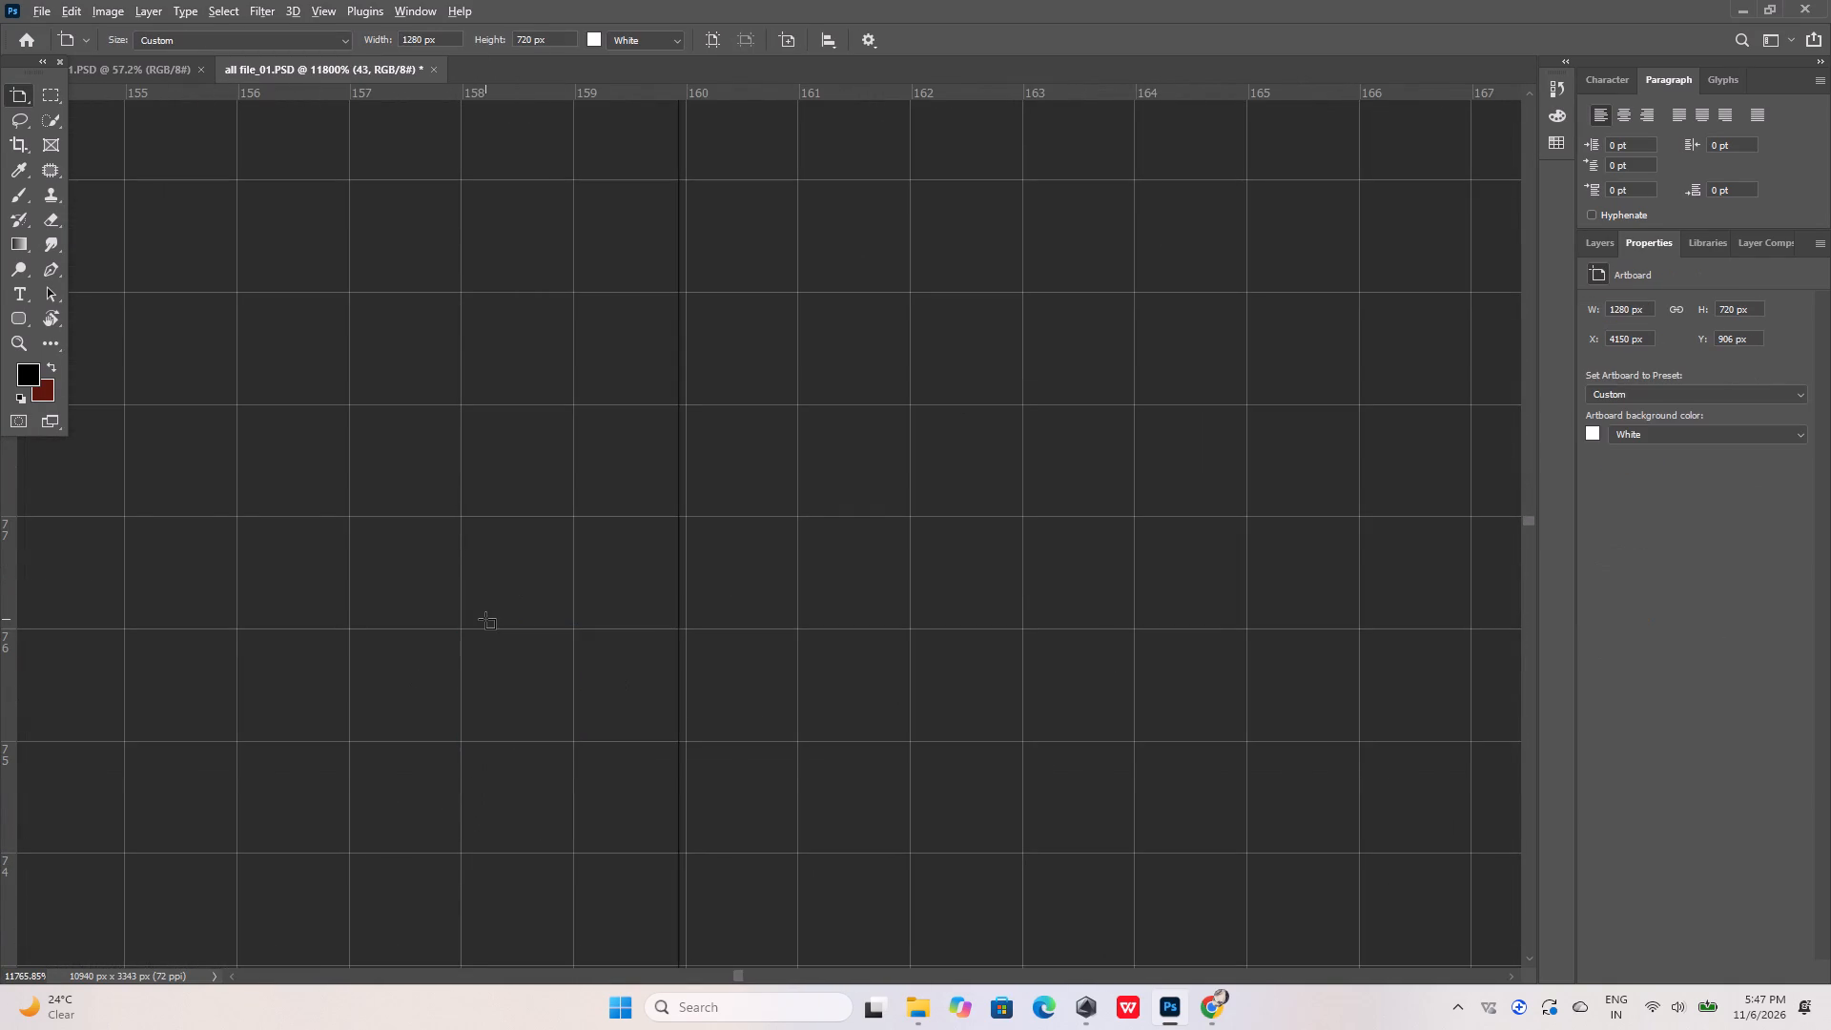
key("v")
Examine the excursions table on artboard 43 and compare it with the neighbouring table on artboard 42.
scroll(485, 619, "down", 20, "alt")
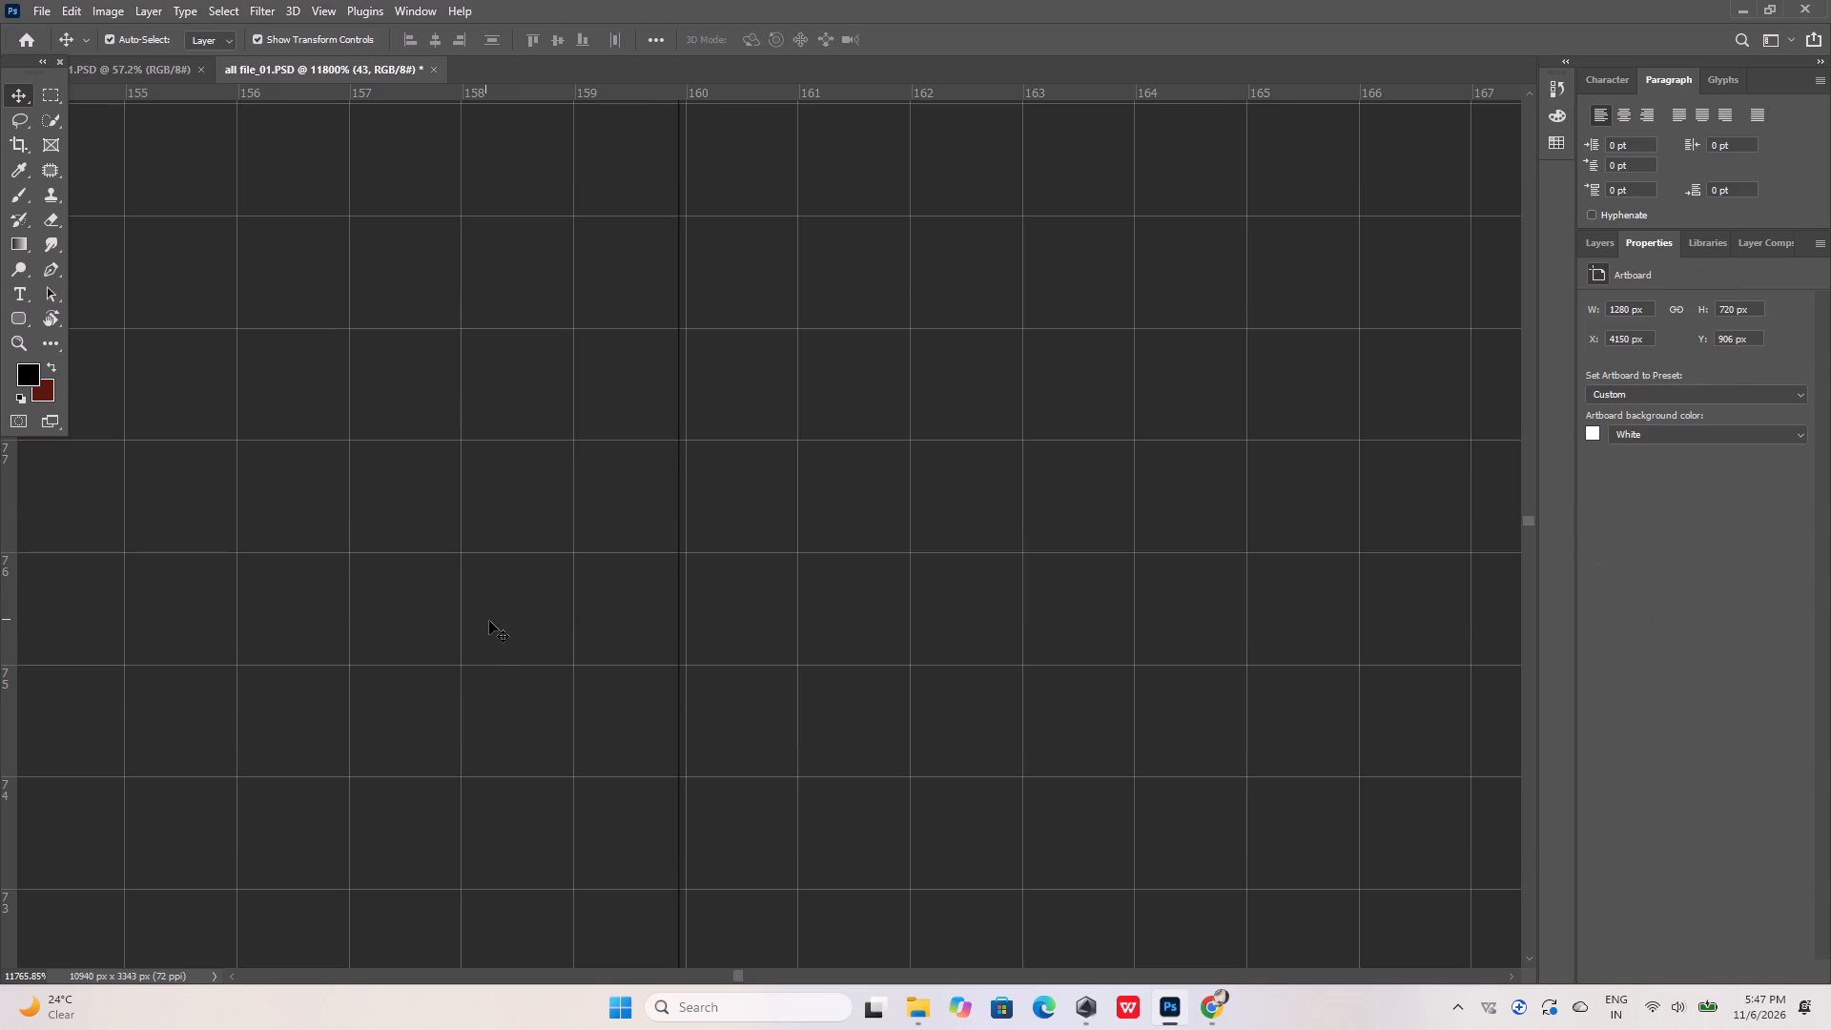
scroll(488, 654, "down", 19, "alt")
scroll(488, 654, "down", 6, "alt")
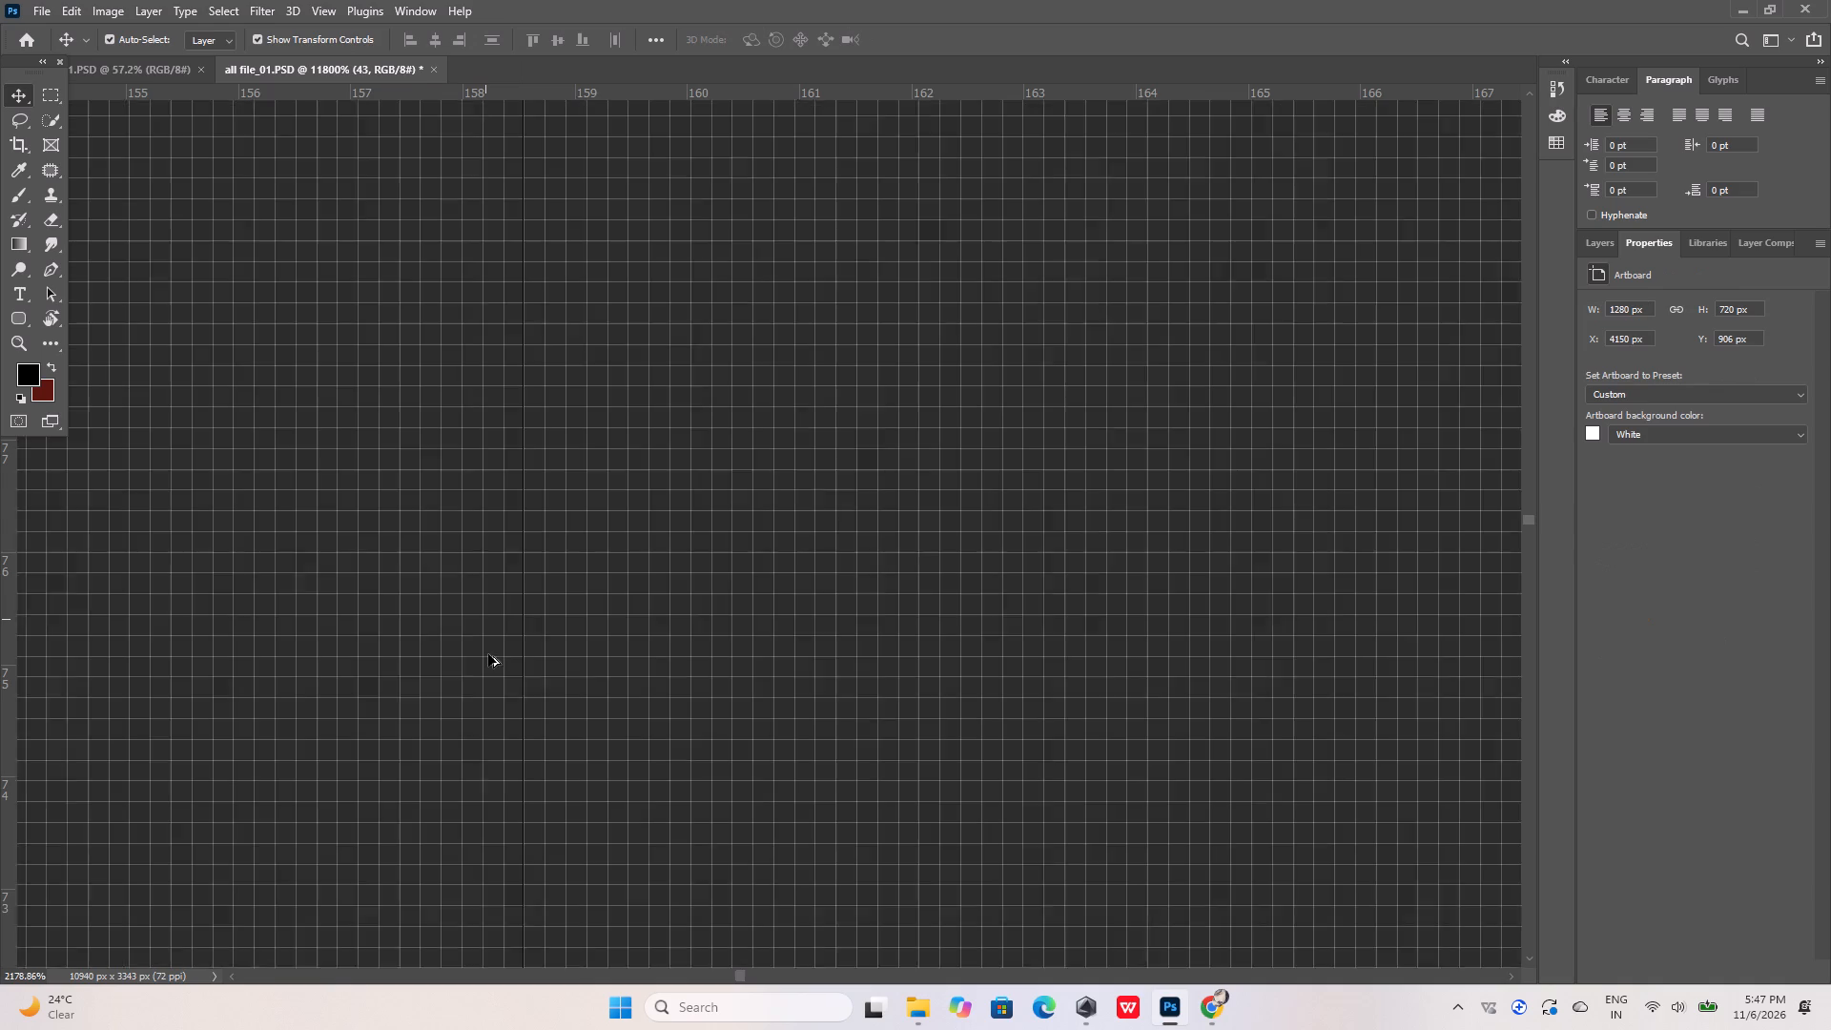
scroll(488, 654, "down", 13, "alt")
scroll(488, 654, "down", 17, "alt")
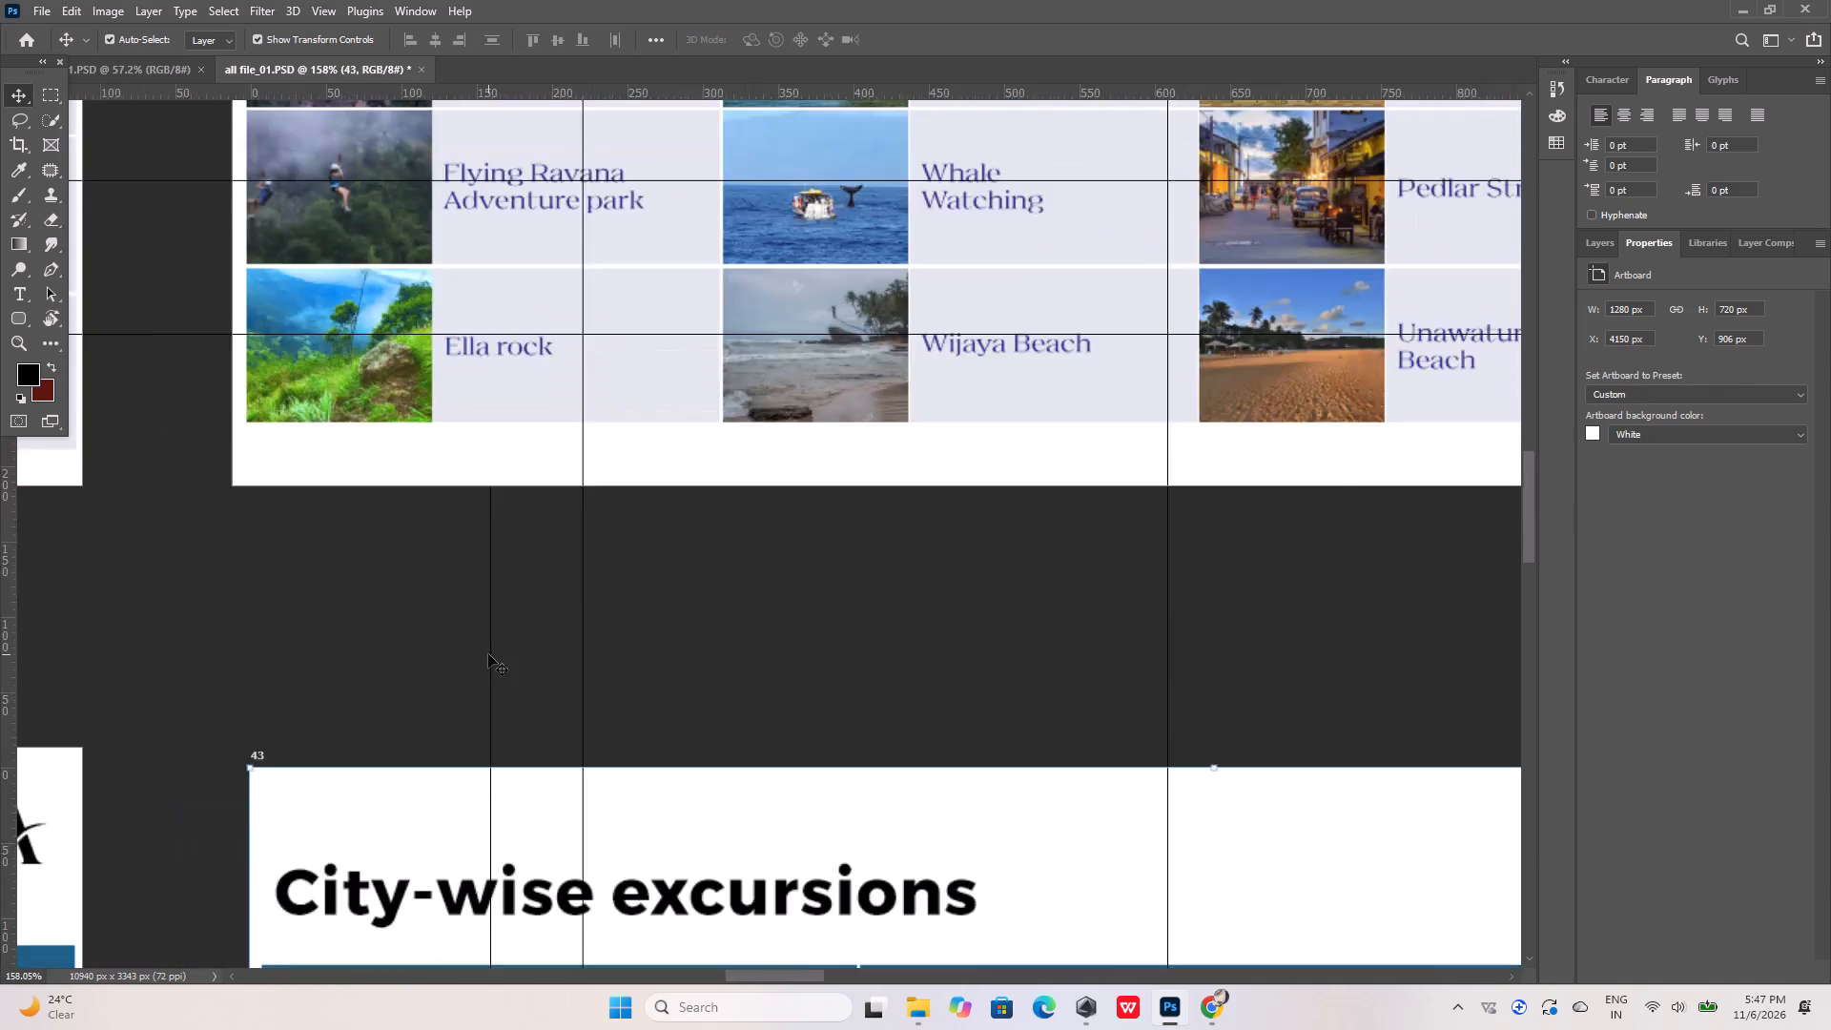
scroll(488, 654, "down", 17, "alt")
scroll(488, 654, "down", 5, "alt")
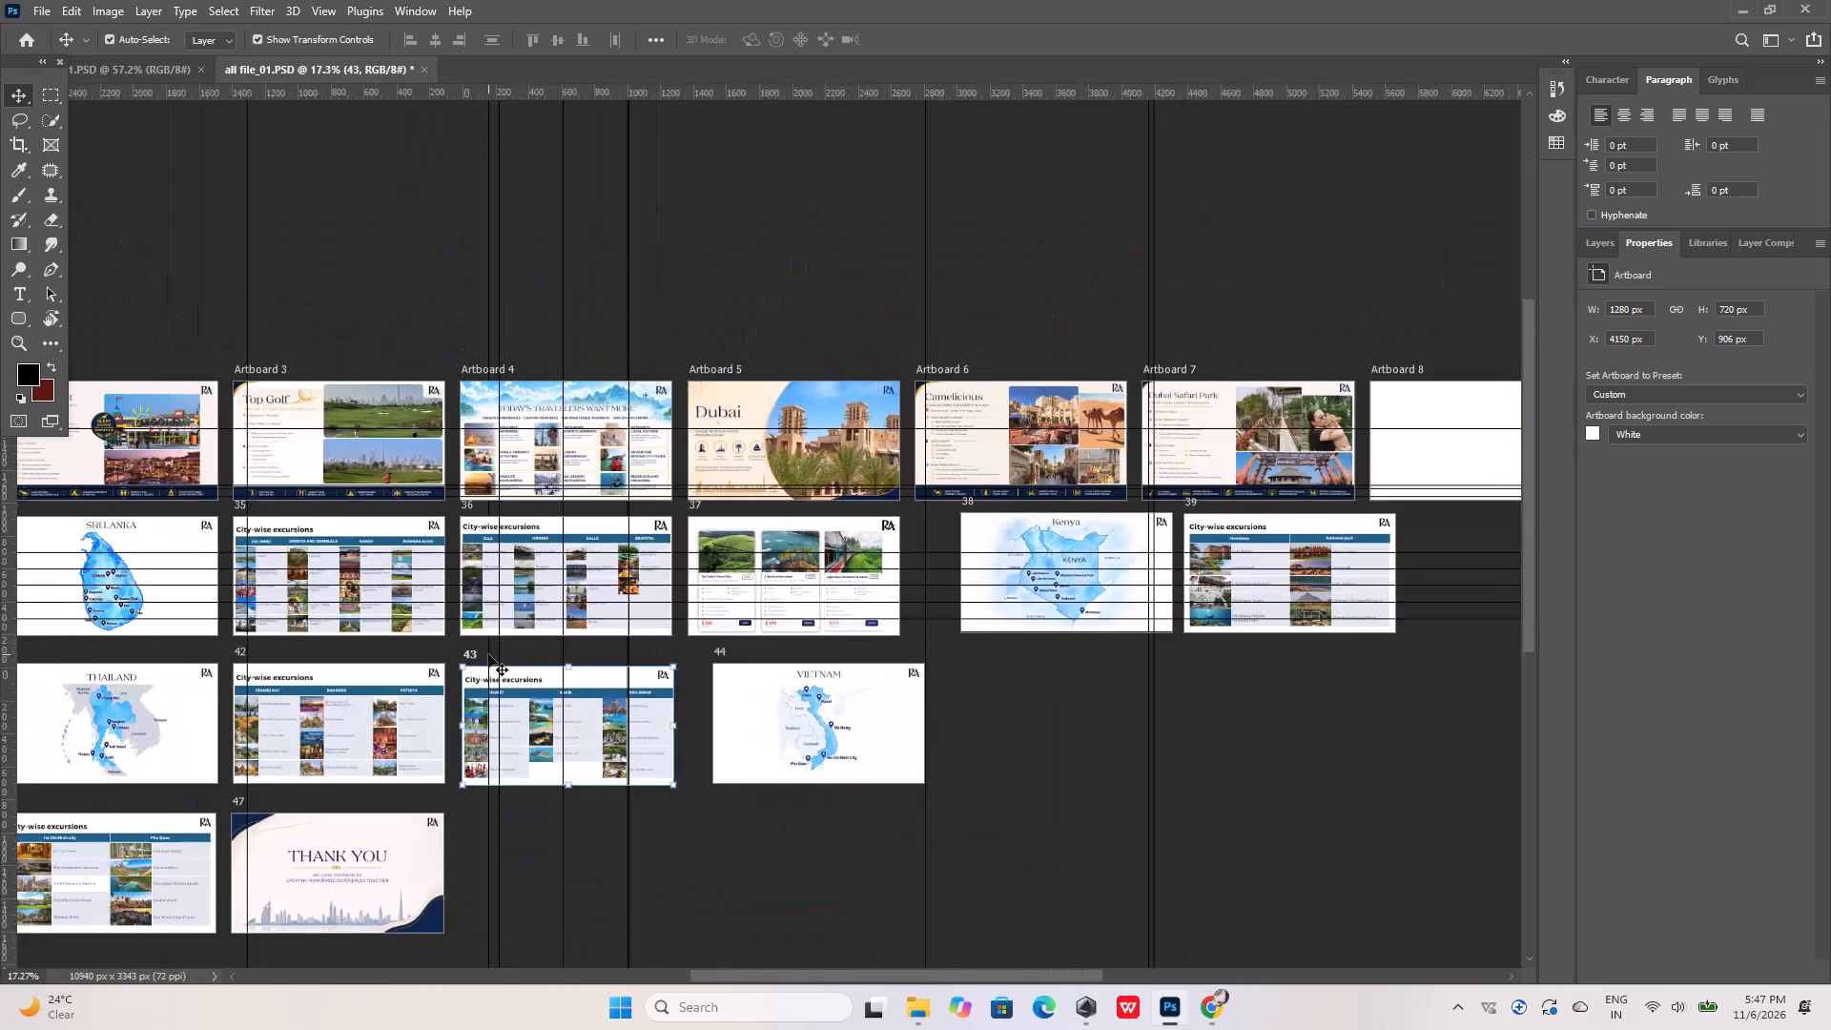
scroll(488, 654, "down", 4, "alt")
scroll(560, 776, "up", 6, "alt")
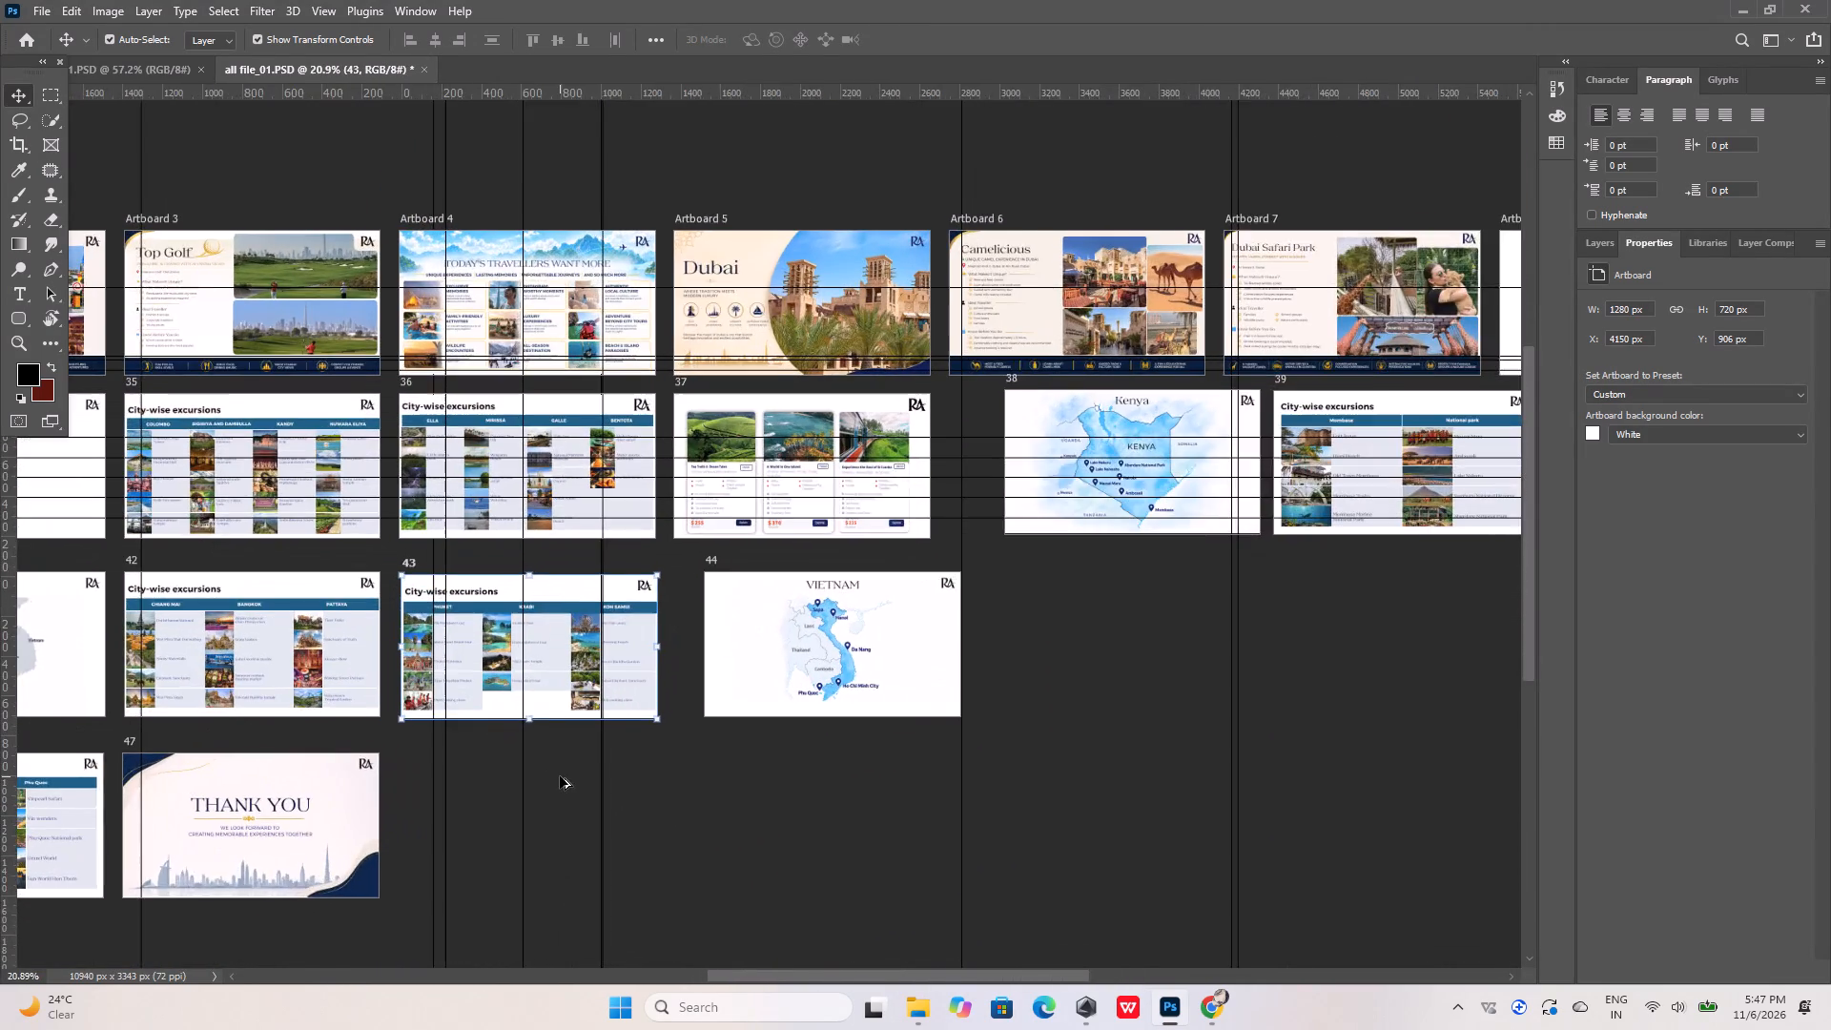
scroll(560, 776, "up", 4, "alt")
scroll(305, 548, "up", 4, "alt")
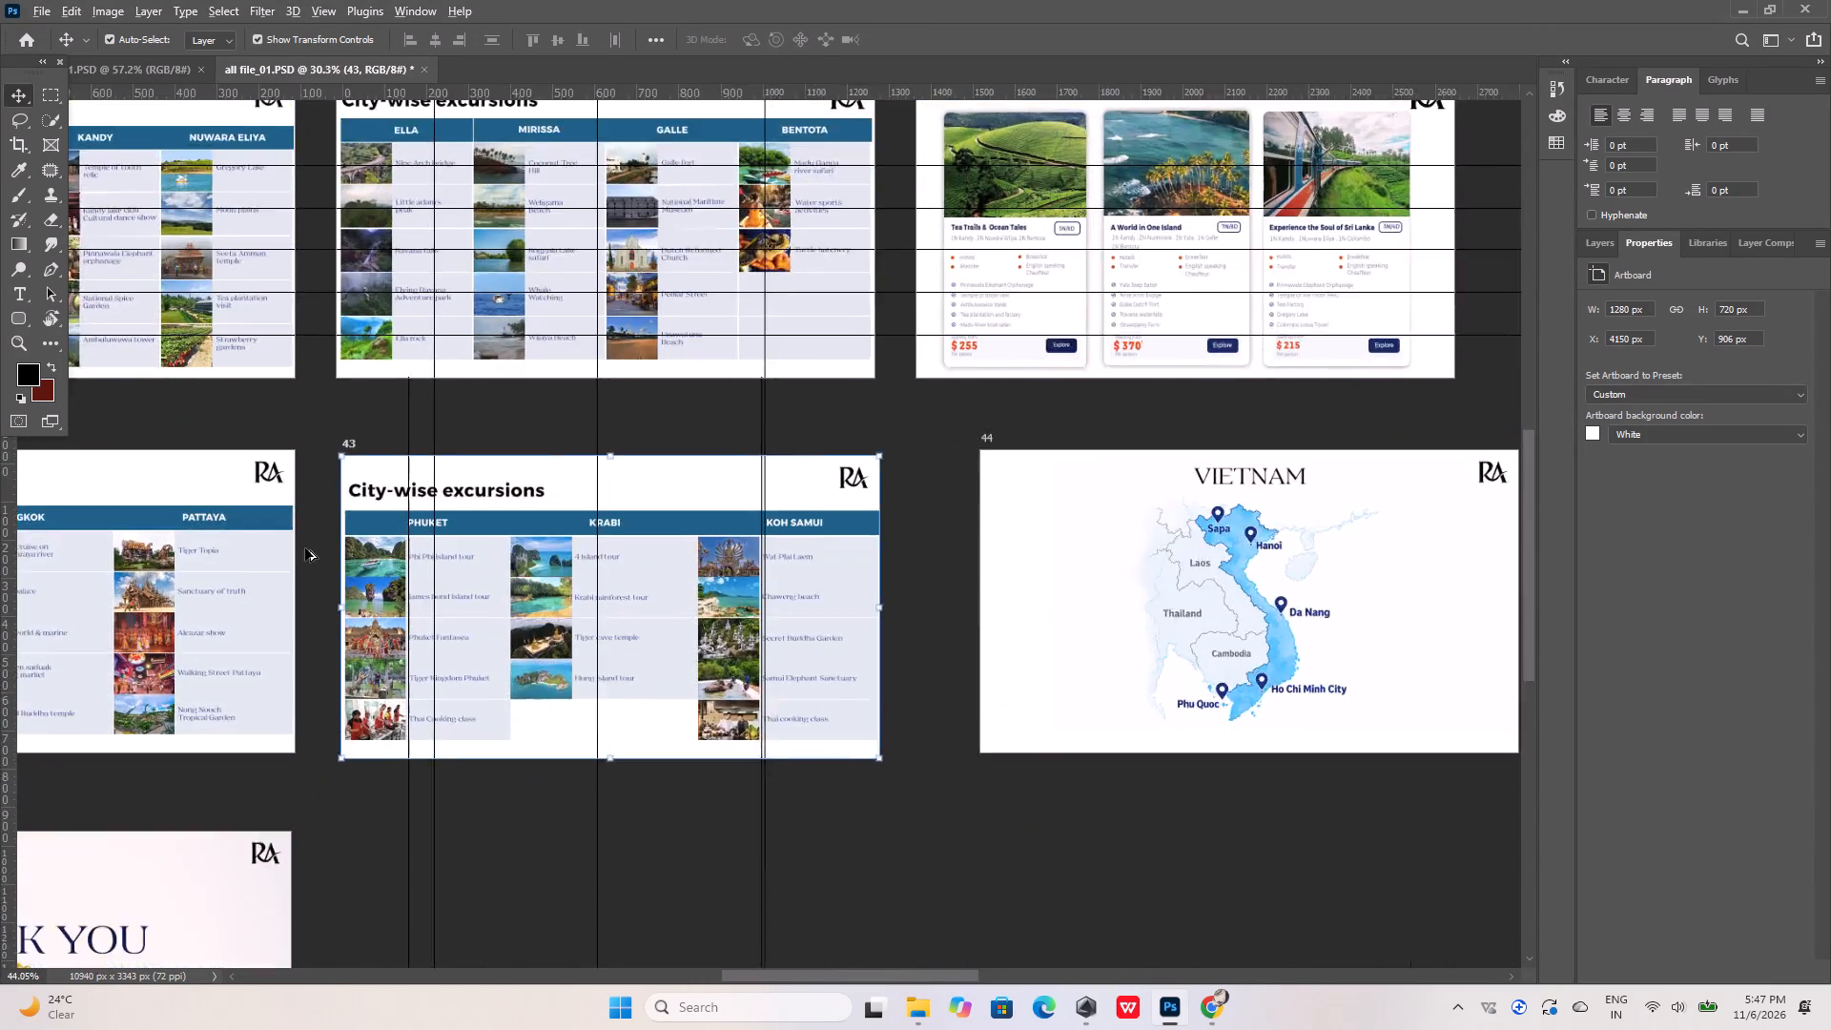
scroll(305, 548, "up", 8, "alt")
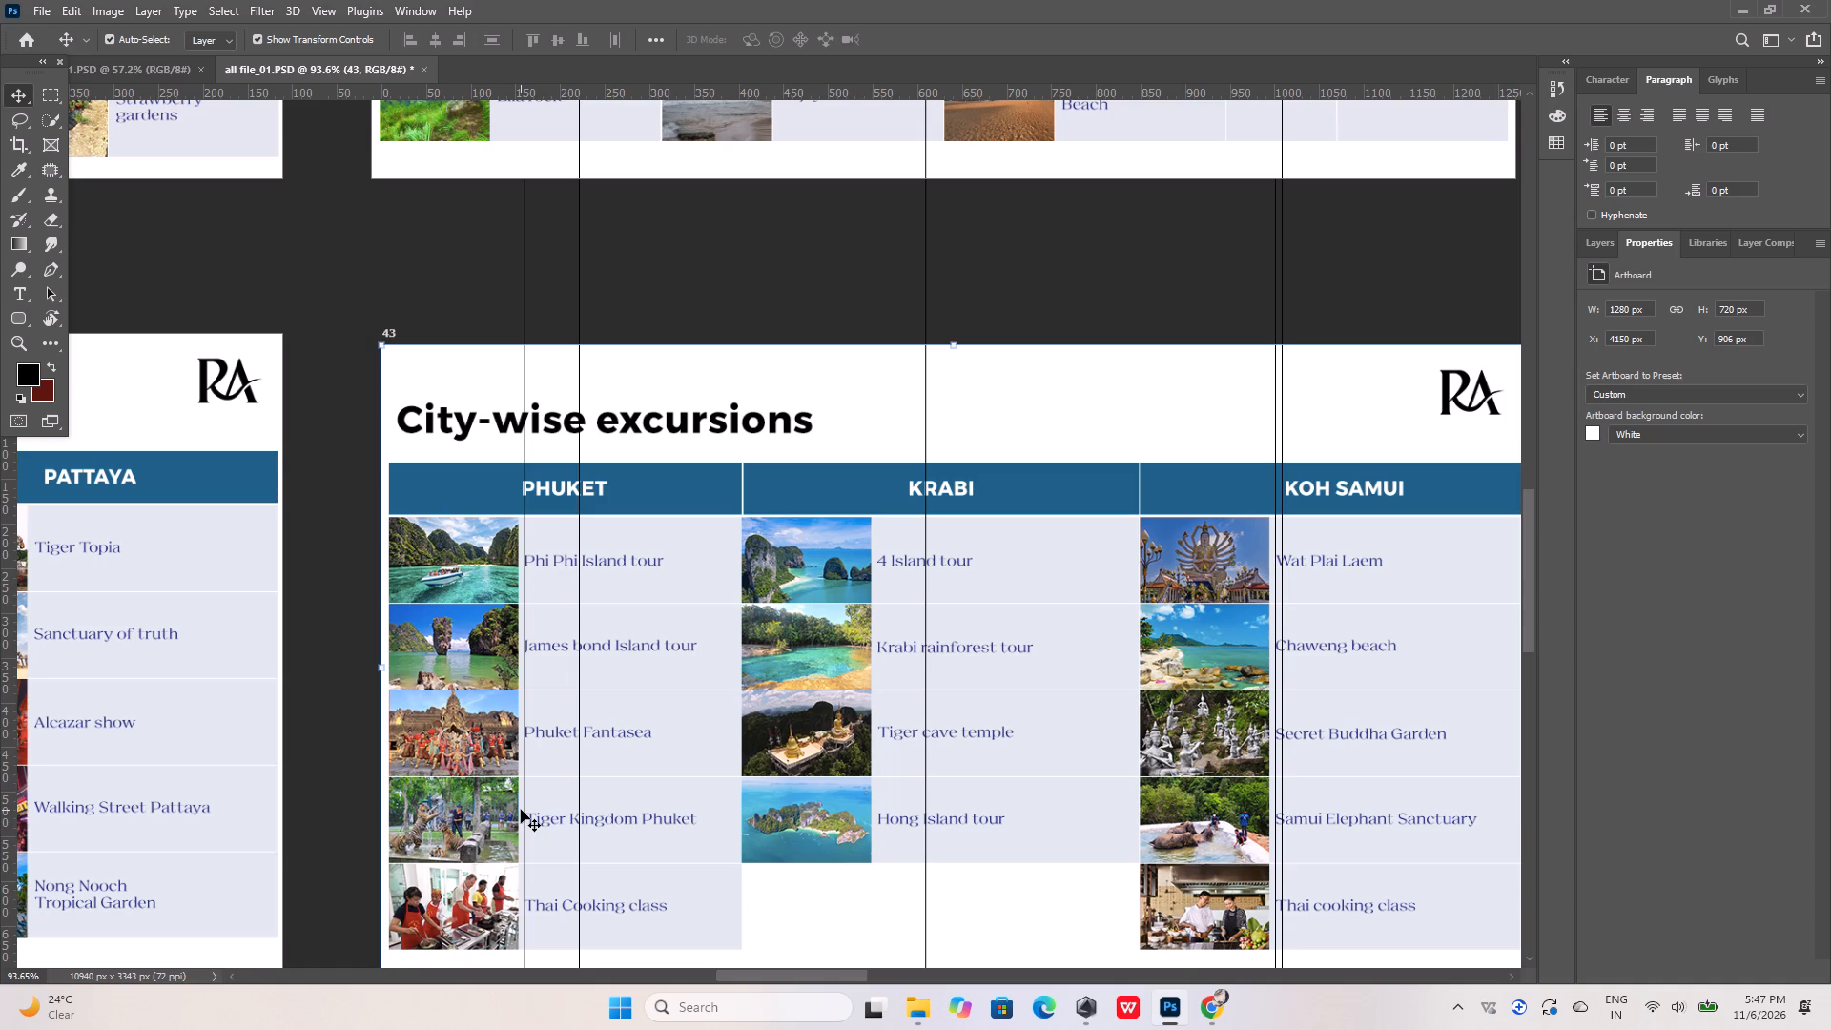
scroll(633, 438, "down", 8, "alt")
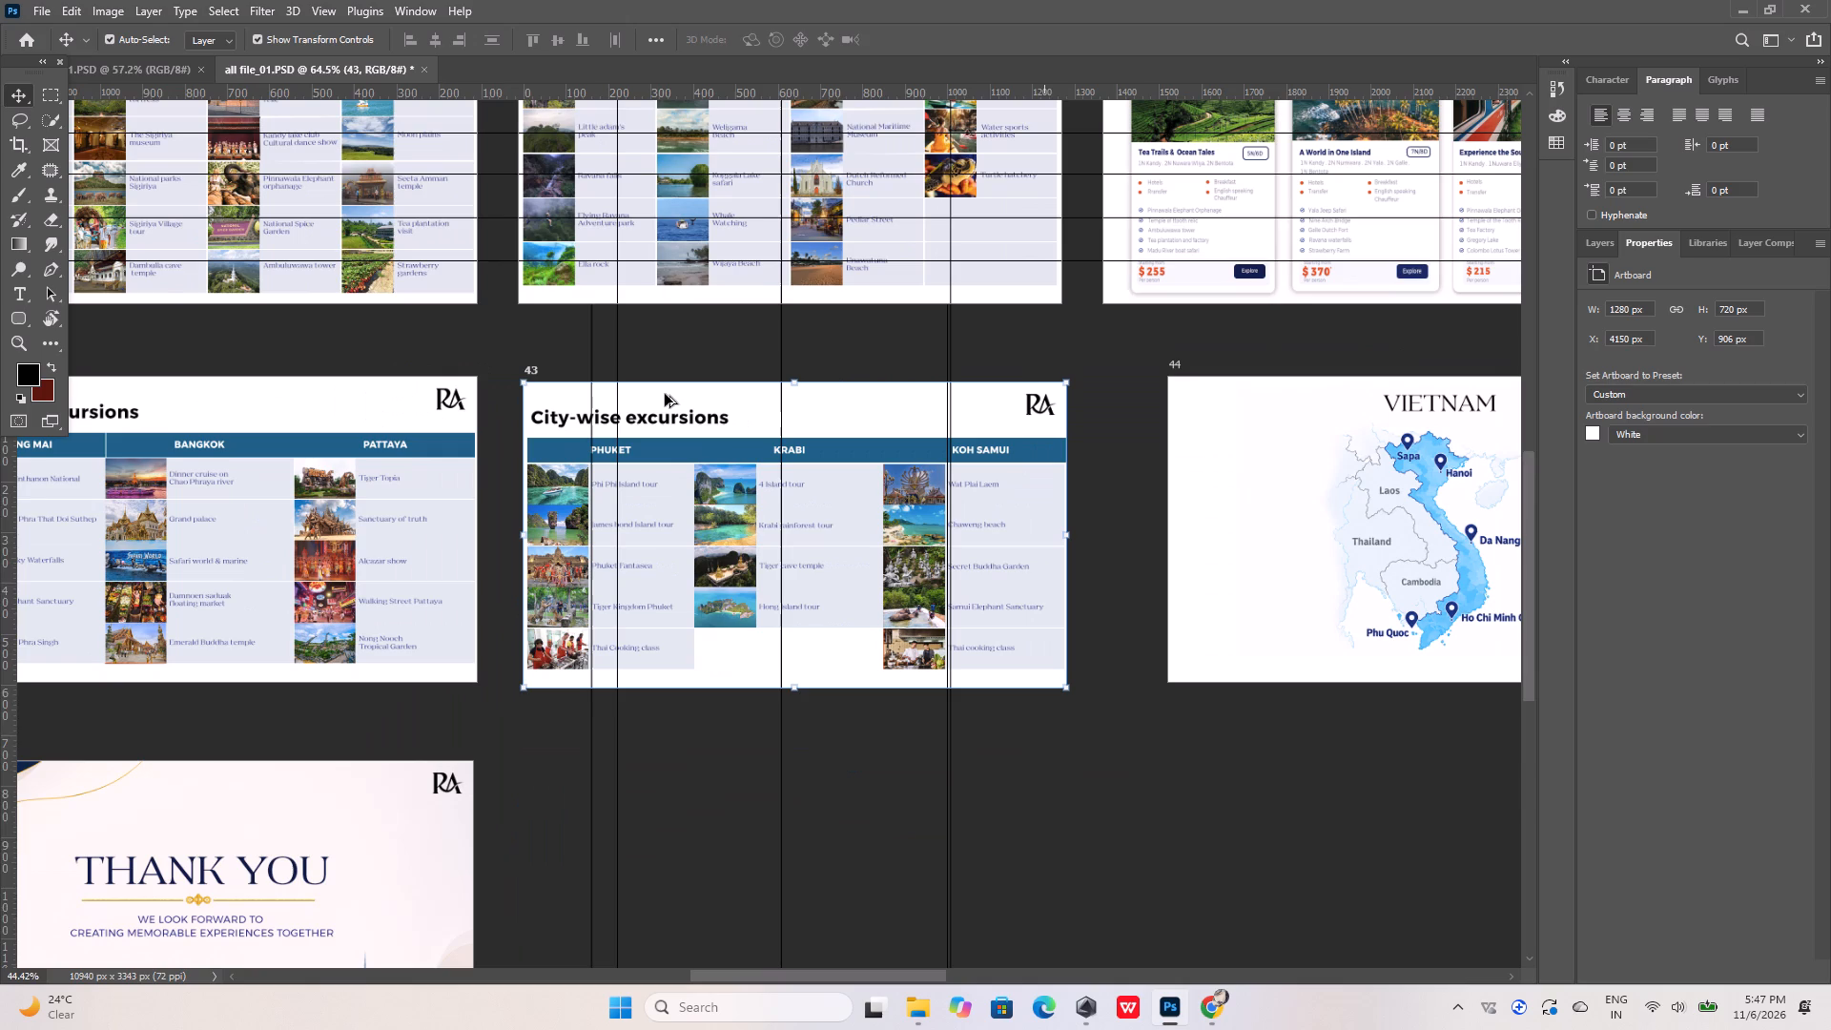
scroll(336, 492, "up", 10, "alt")
scroll(436, 480, "down", 2, "alt")
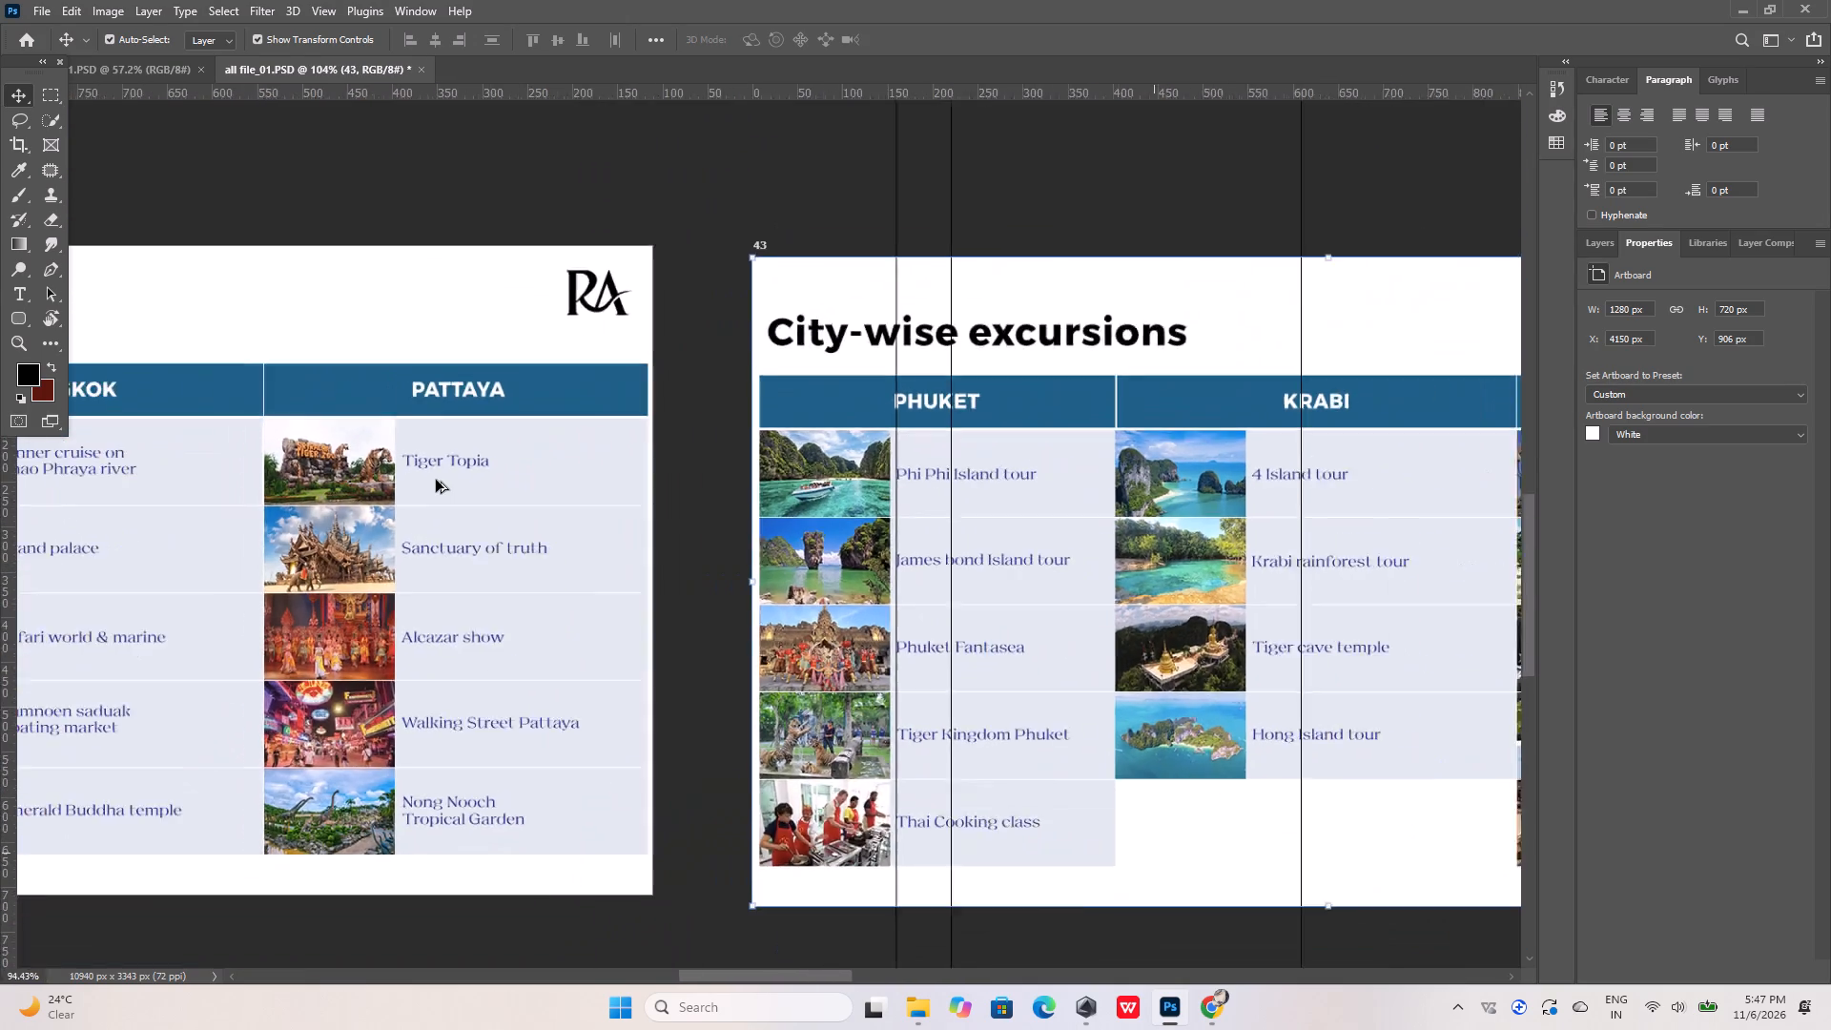
Check the Hanoi, Da Nang and Sapa table on artboard 45 and the surrounding Thailand and Vietnam artboards.
scroll(436, 480, "down", 13, "alt")
scroll(908, 538, "down", 6, "alt")
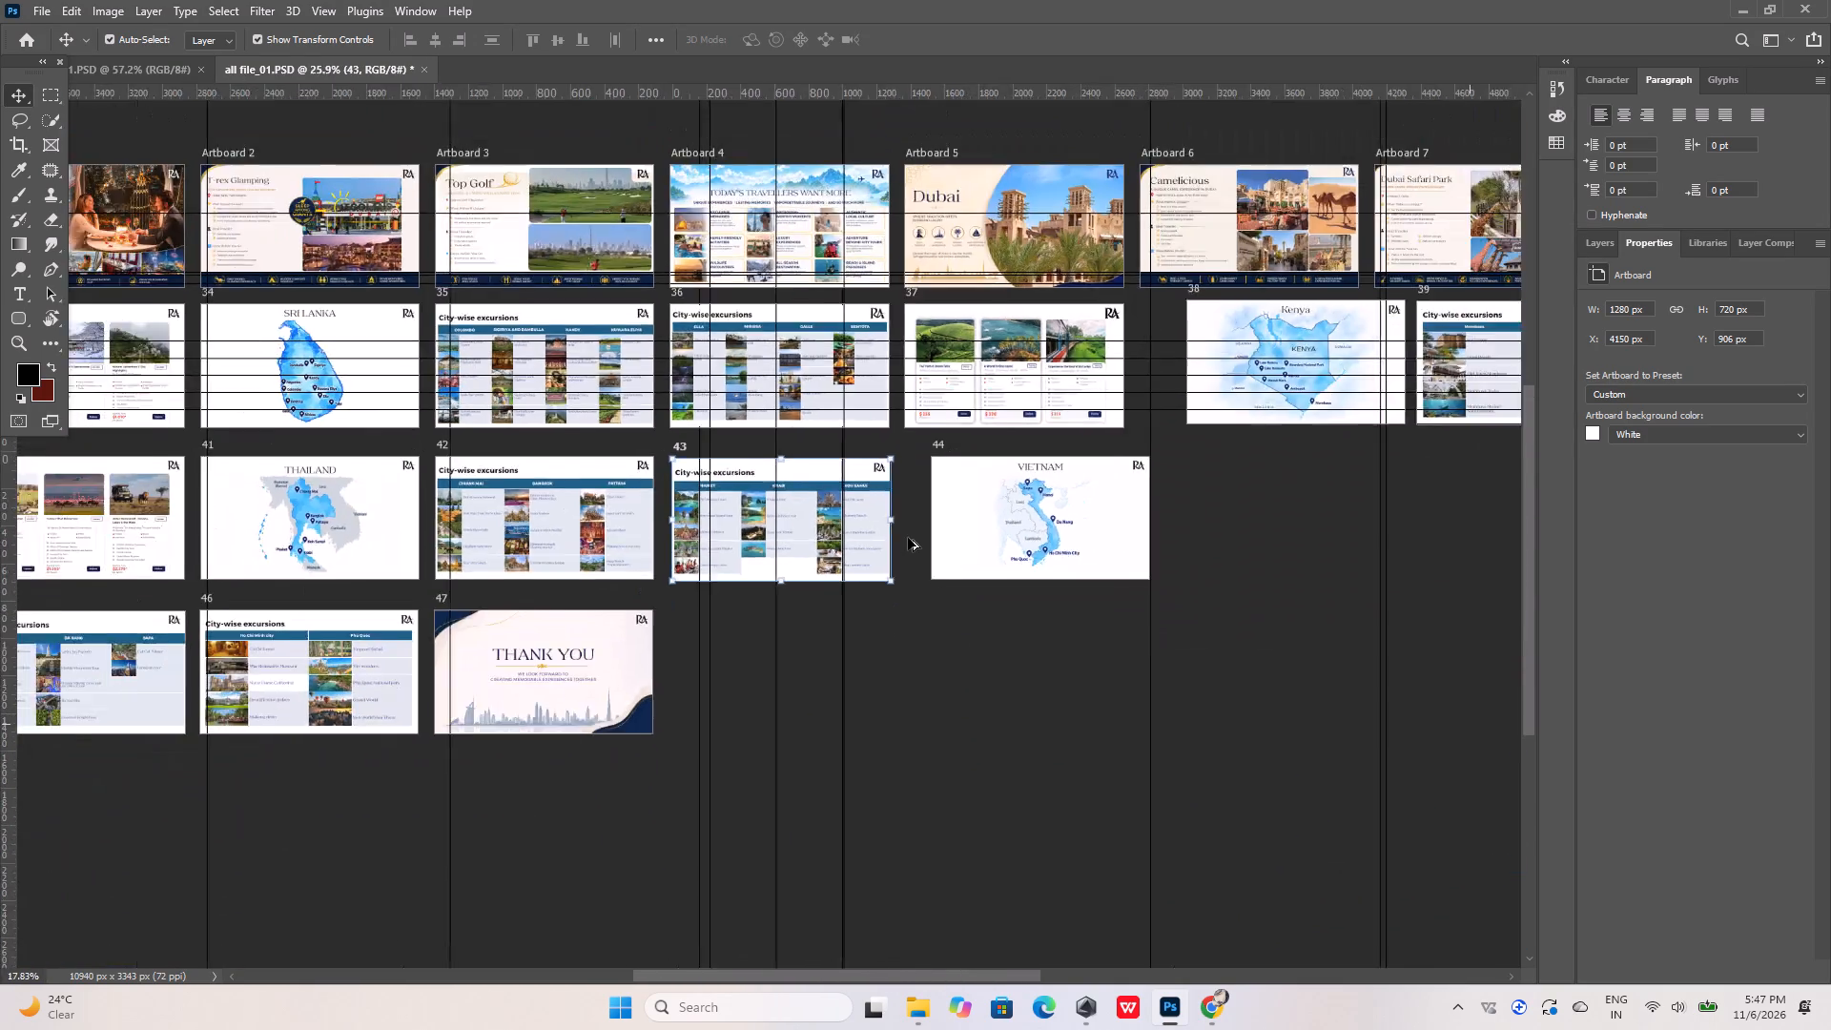
scroll(908, 538, "down", 3, "alt")
scroll(269, 649, "up", 20, "alt")
scroll(269, 649, "up", 4, "alt")
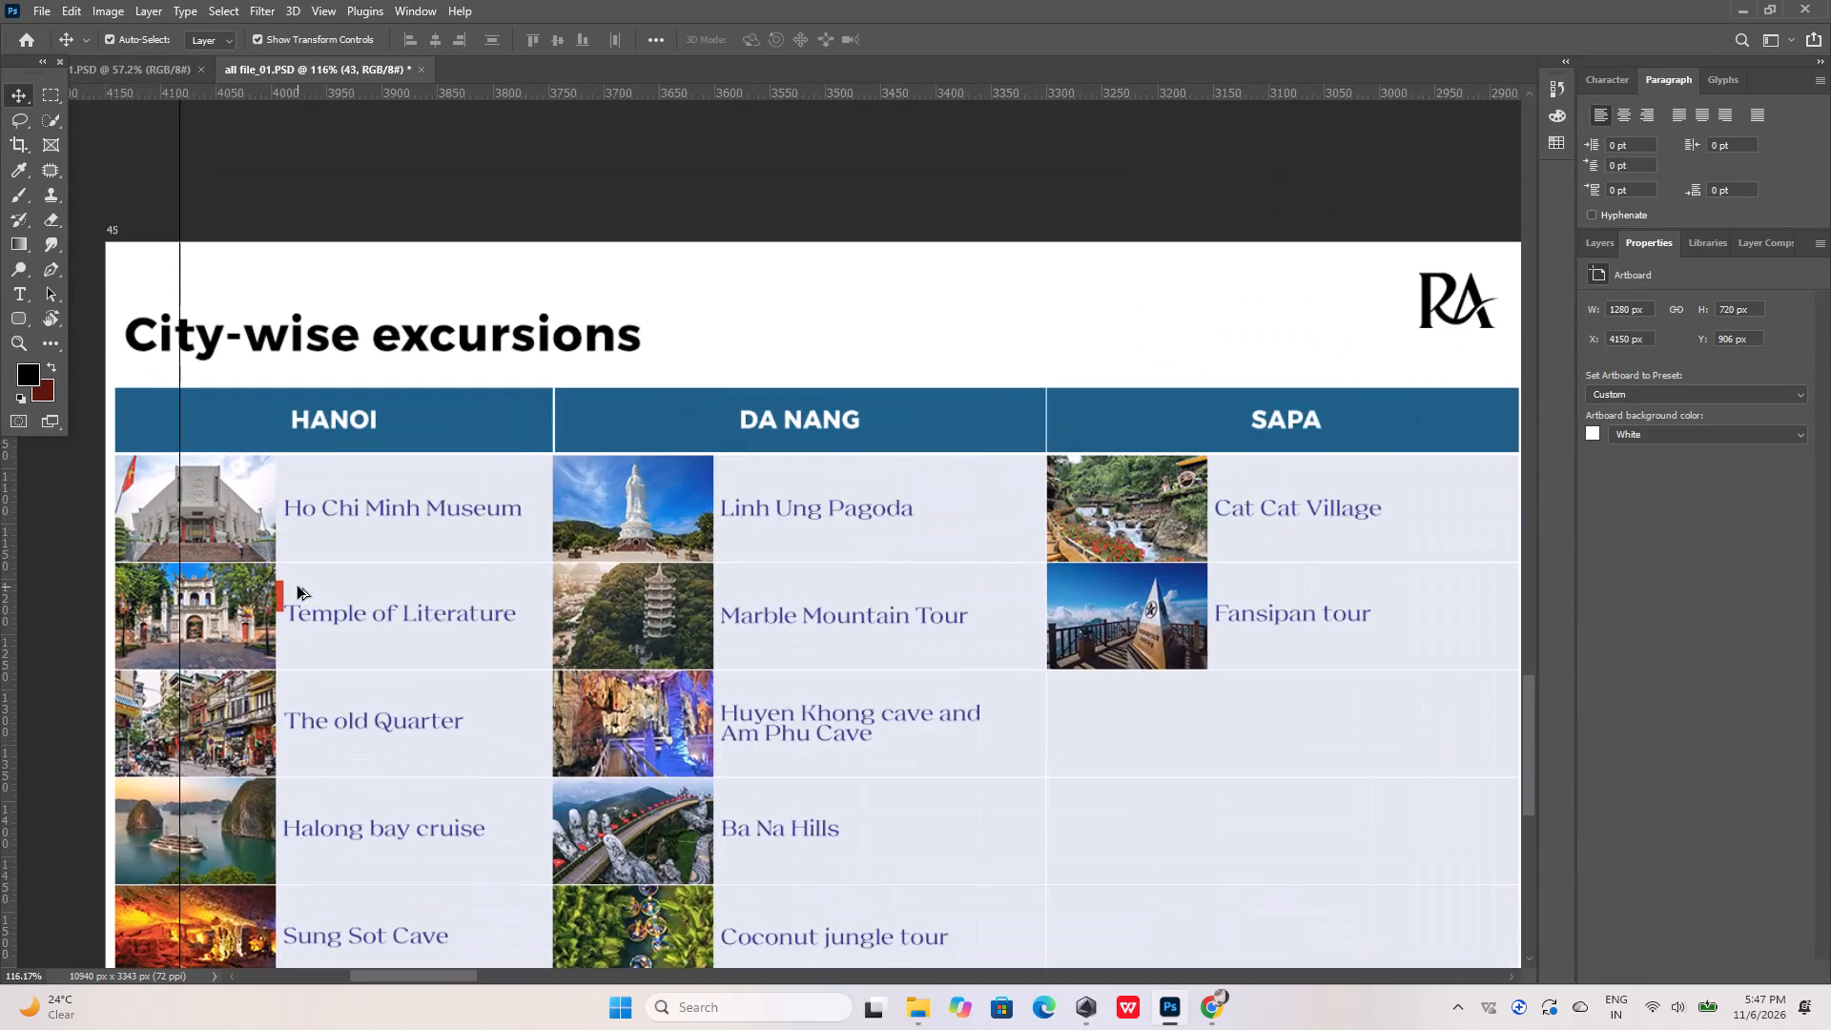
scroll(298, 587, "down", 14, "alt")
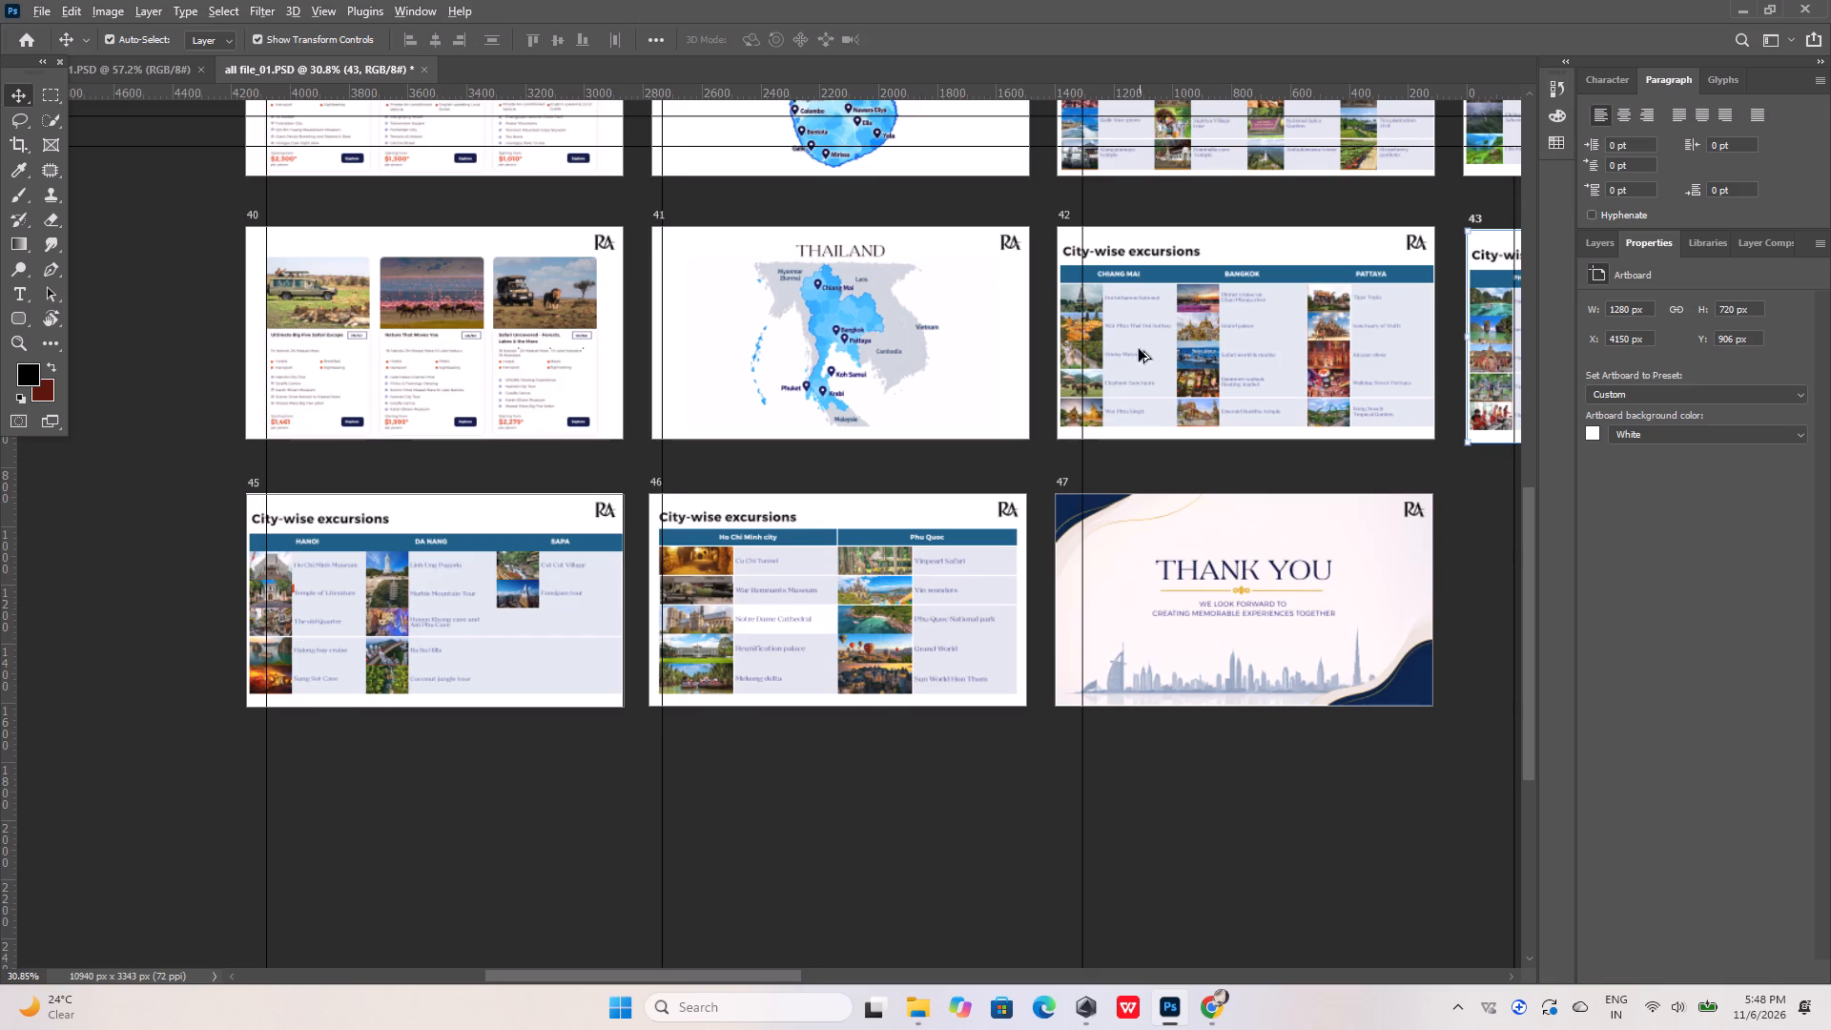
scroll(1095, 359, "down", 9, "alt")
scroll(1176, 334, "up", 14, "alt")
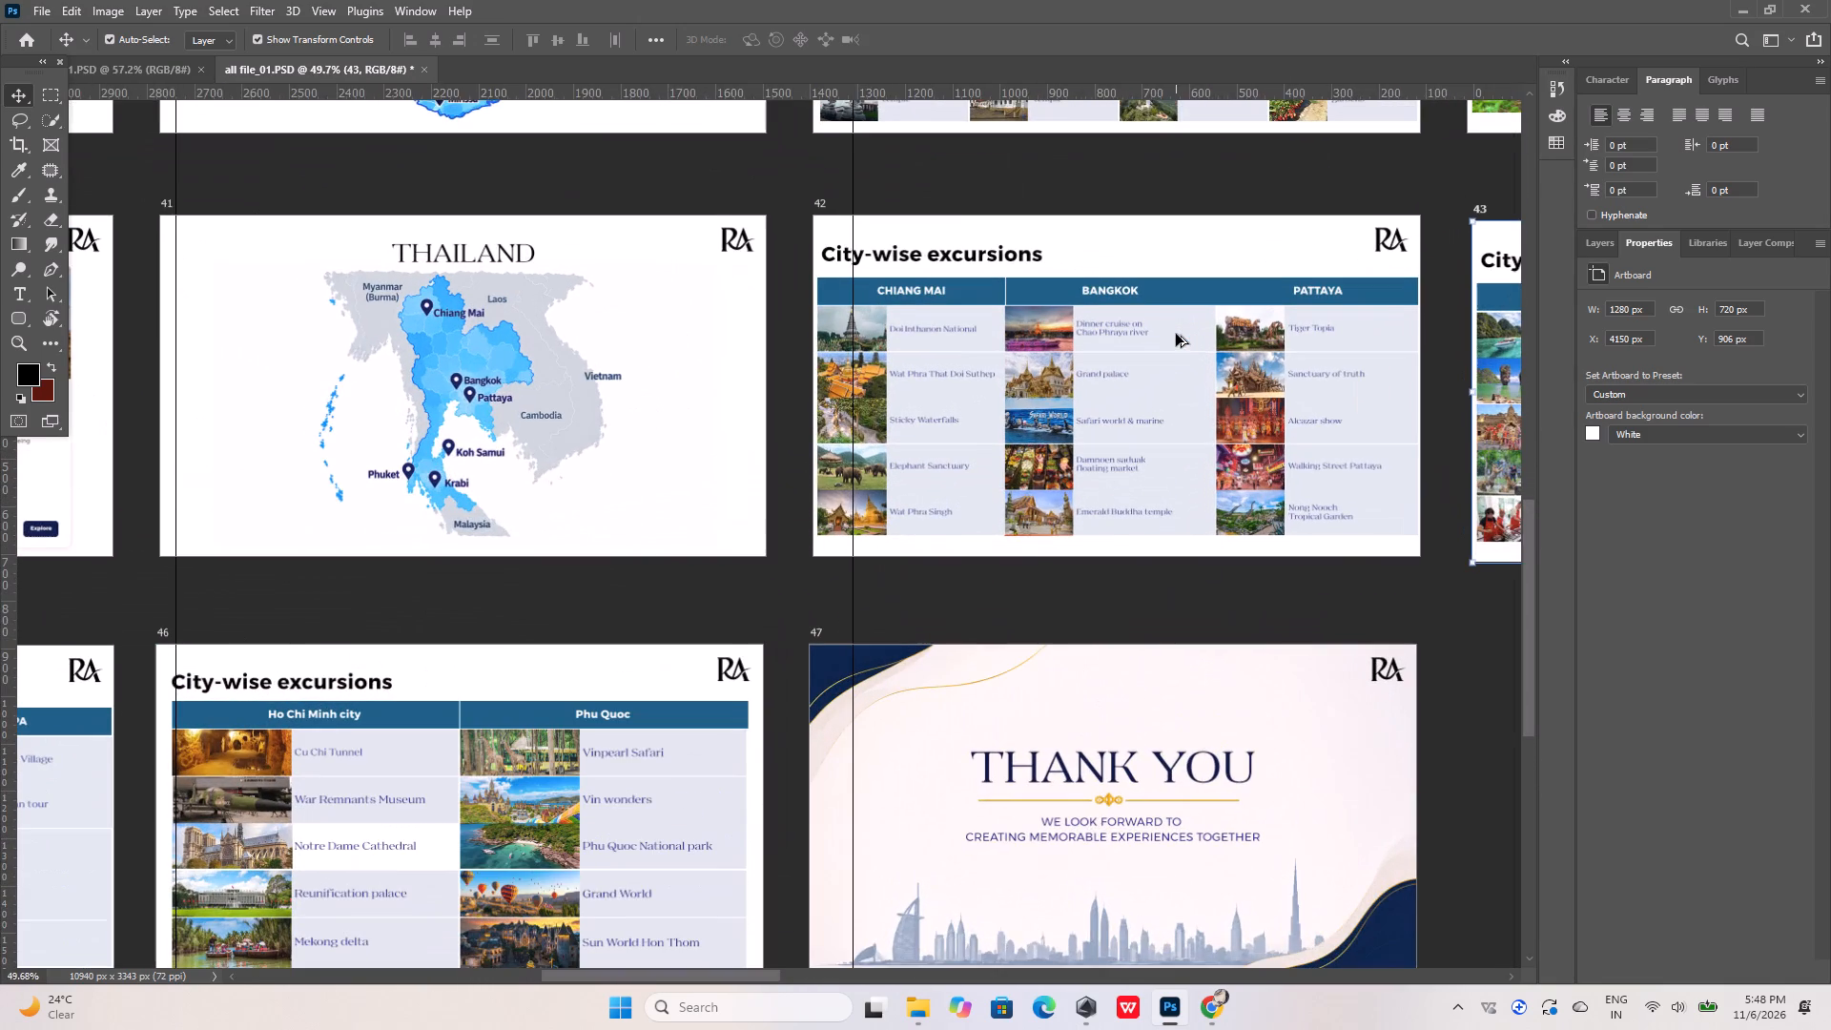
scroll(745, 394, "down", 5, "alt")
Look over the artboard rows around artboards 43 and 44, including the Sri Lanka and Kenya artboards above them.
key("space")
key("space")
key("space")
key("space")
key("space")
key("space")
key("space")
key("space")
key("space")
key("space")
key("space")
key("space")
key("space")
key("space")
key("space")
key("space")
key("space")
key("space")
key("space")
key("space")
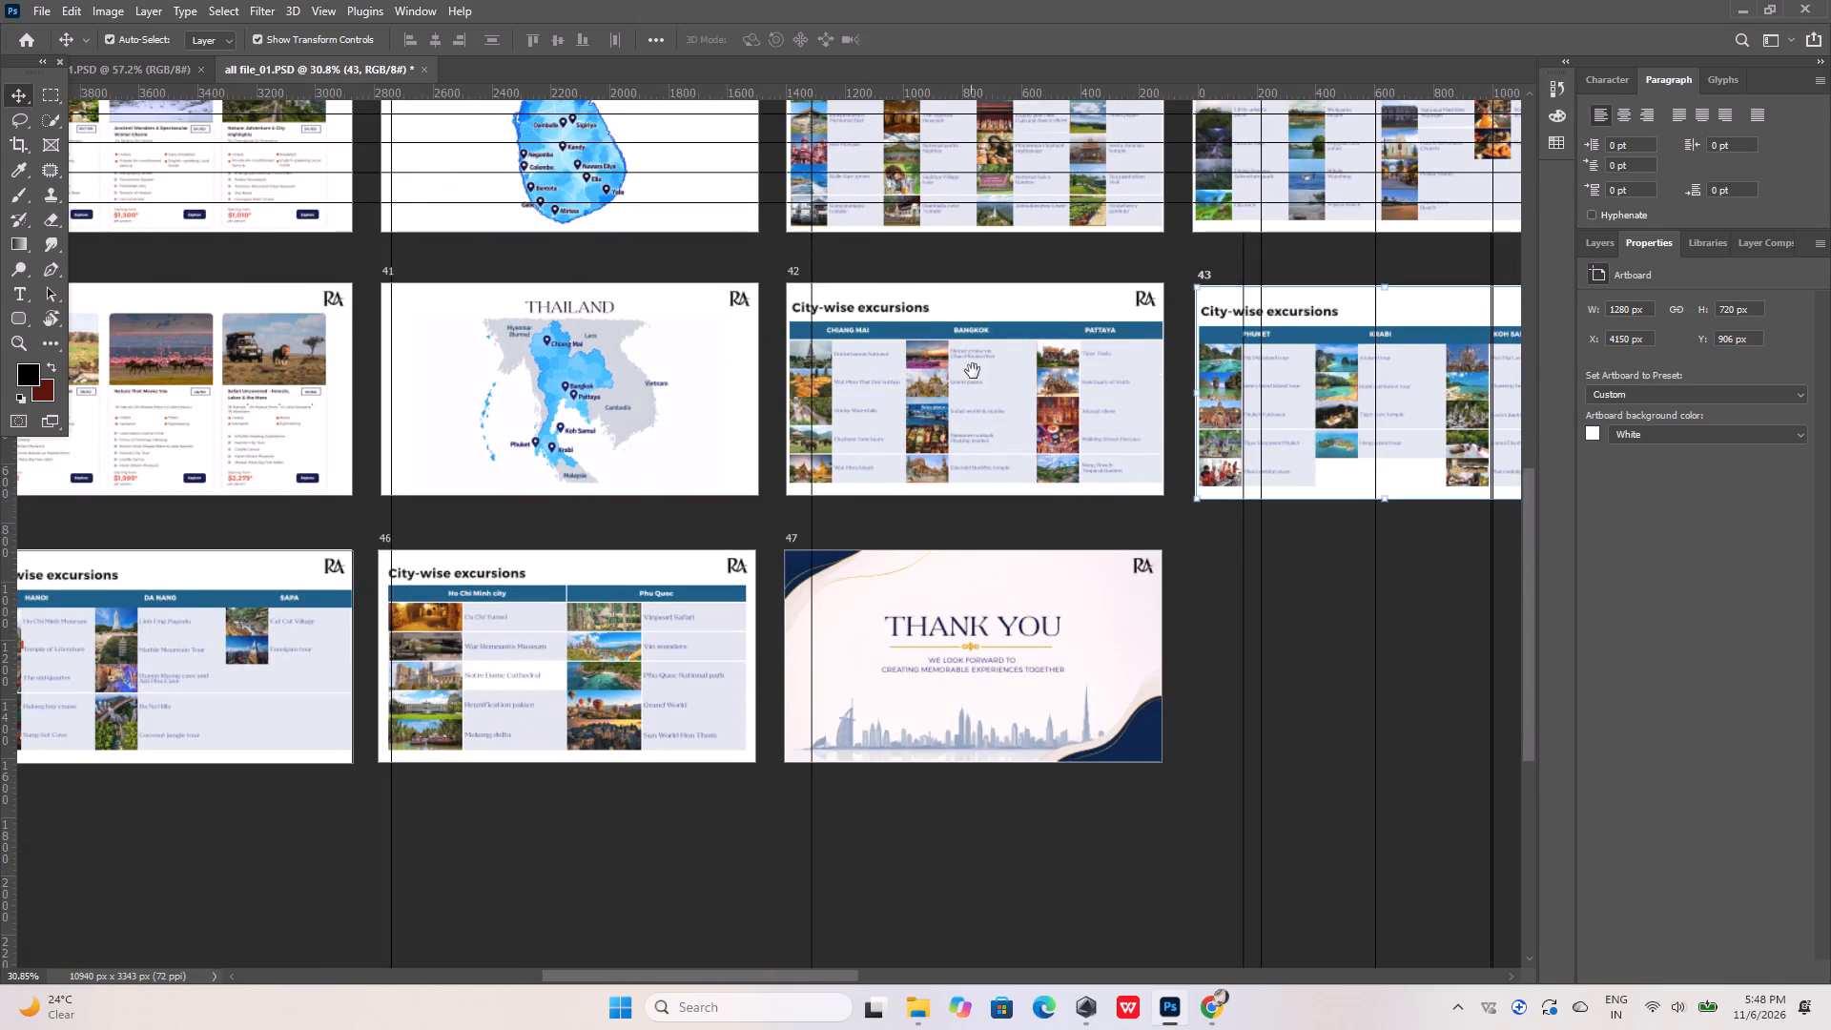
left_click_drag(972, 371, 348, 431)
left_click_drag(966, 418, 842, 485)
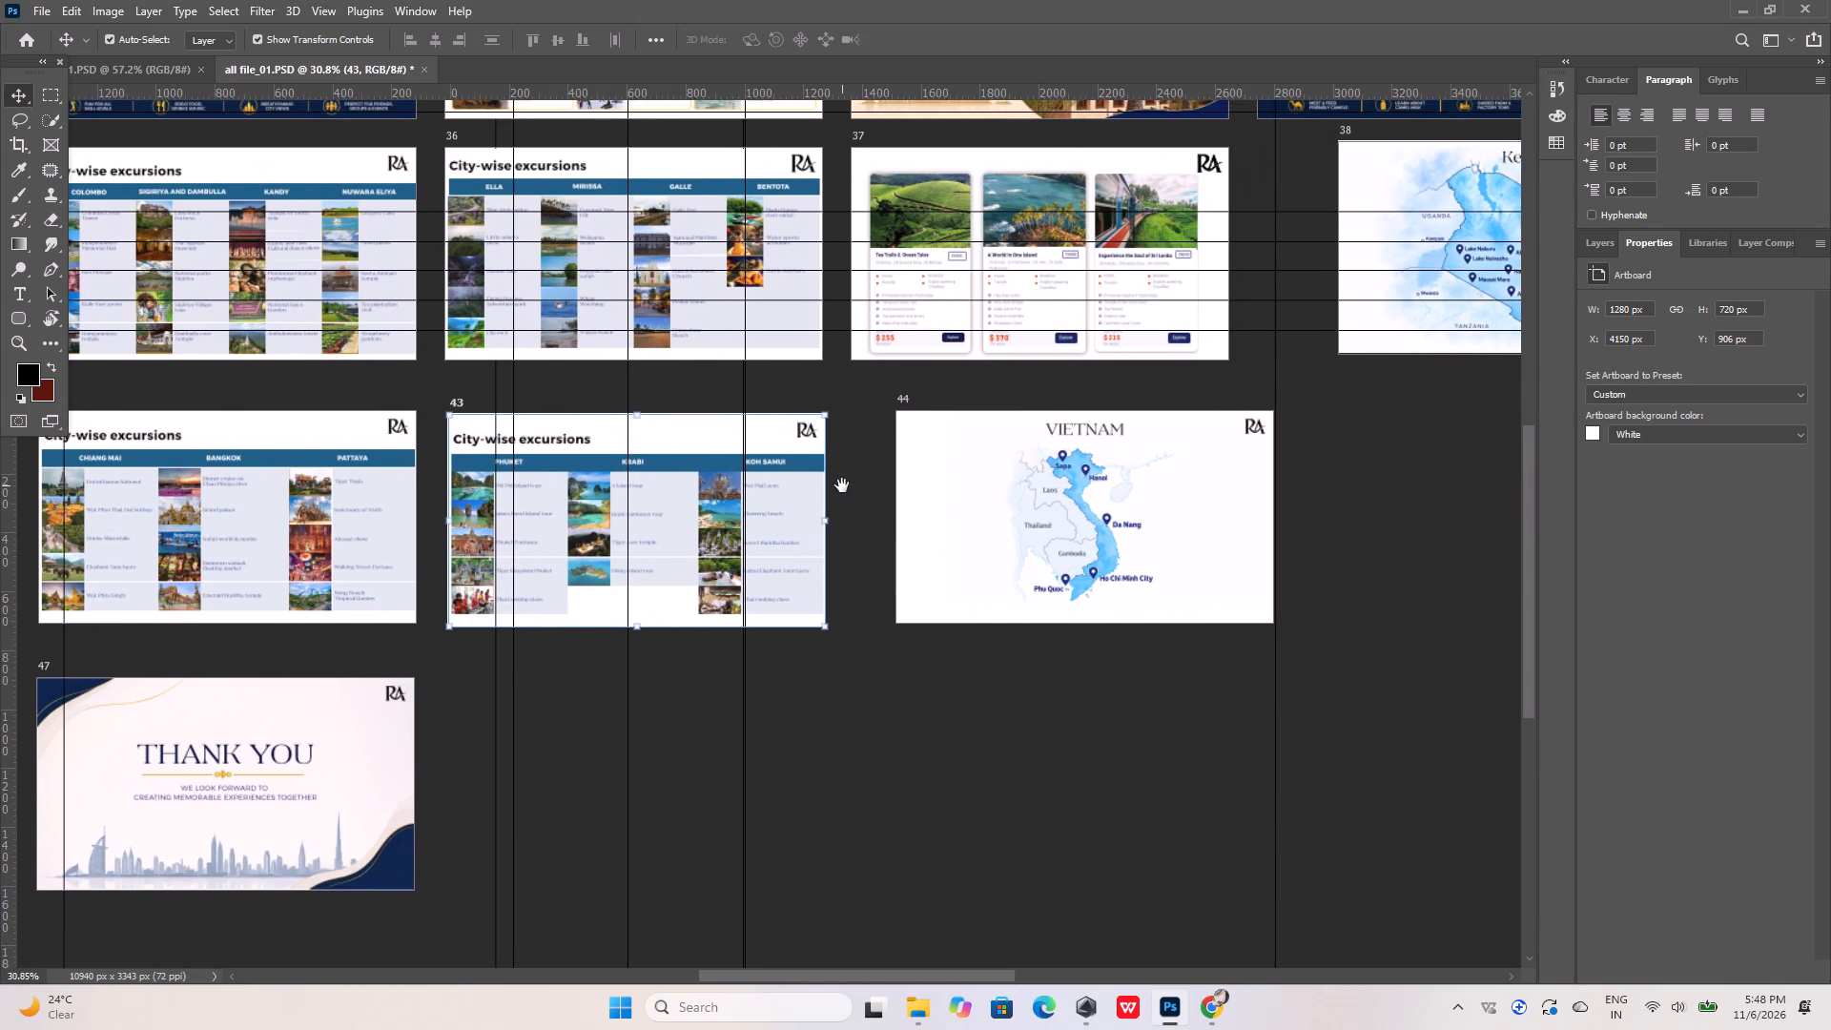
left_click_drag(842, 485, 846, 525)
left_click_drag(956, 365, 660, 440)
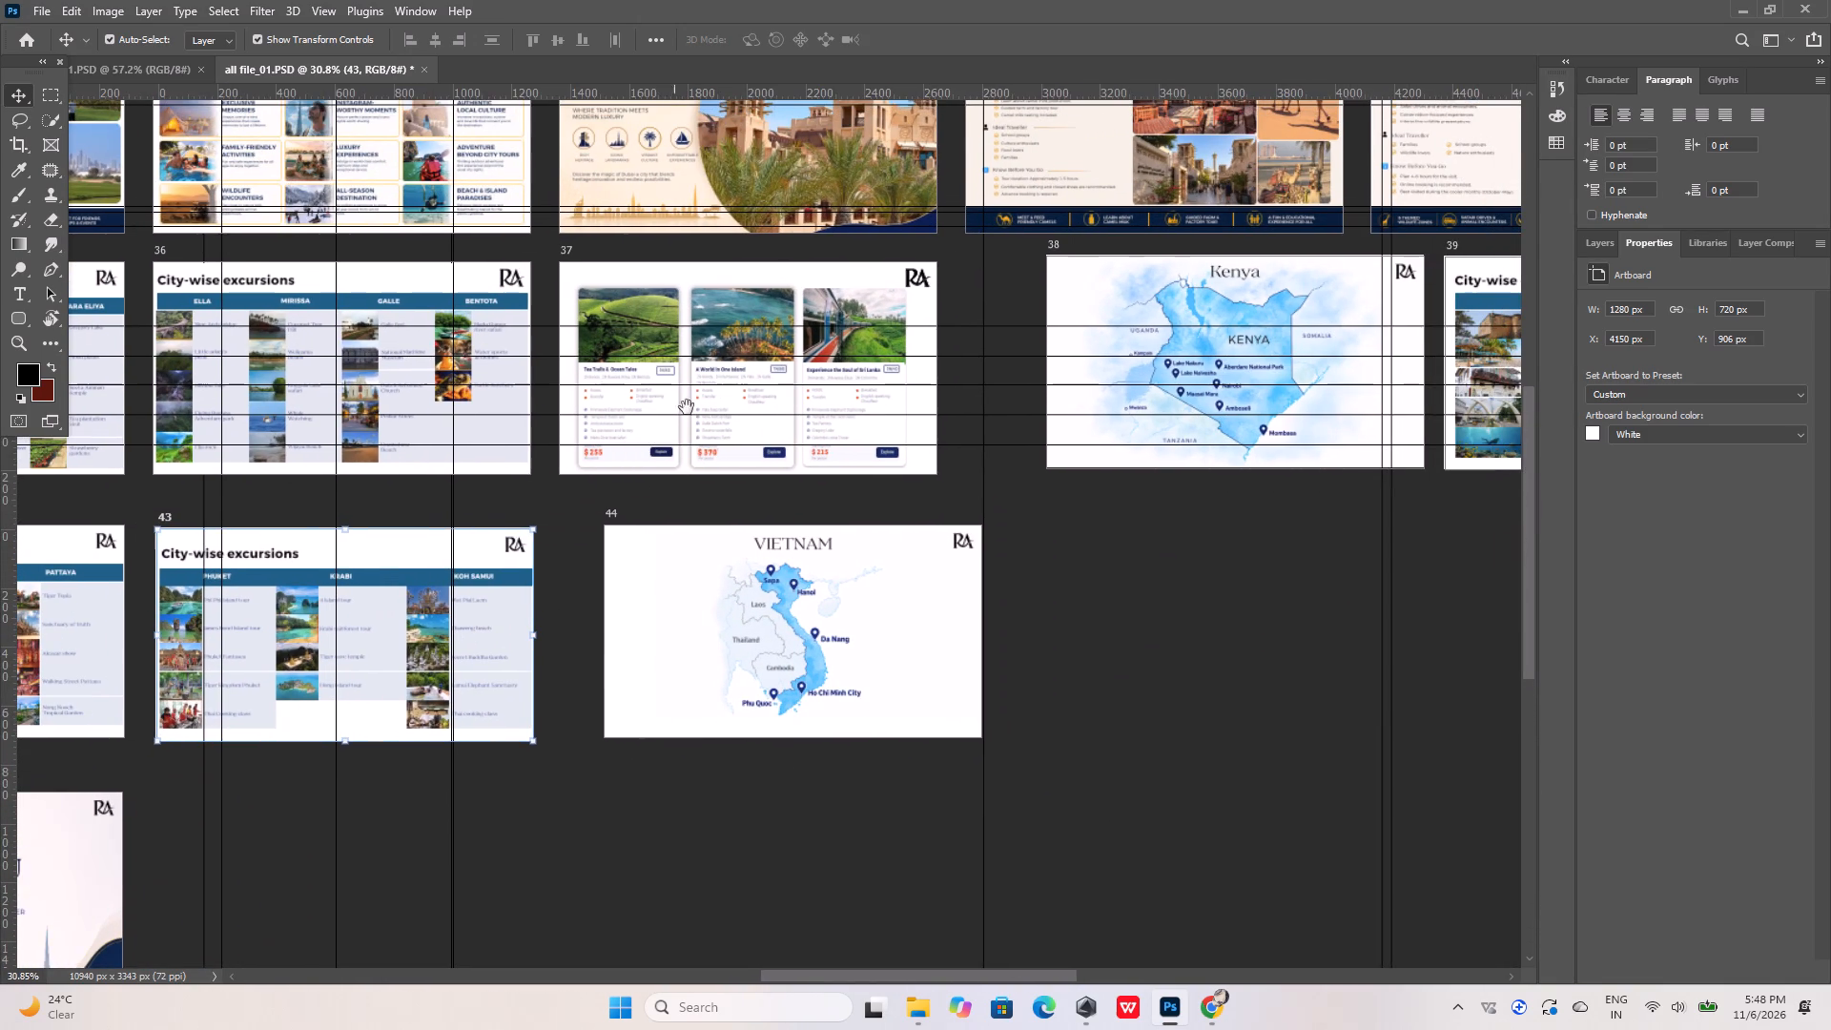
scroll(851, 429, "down", 5, "alt")
scroll(696, 233, "up", 4, "alt")
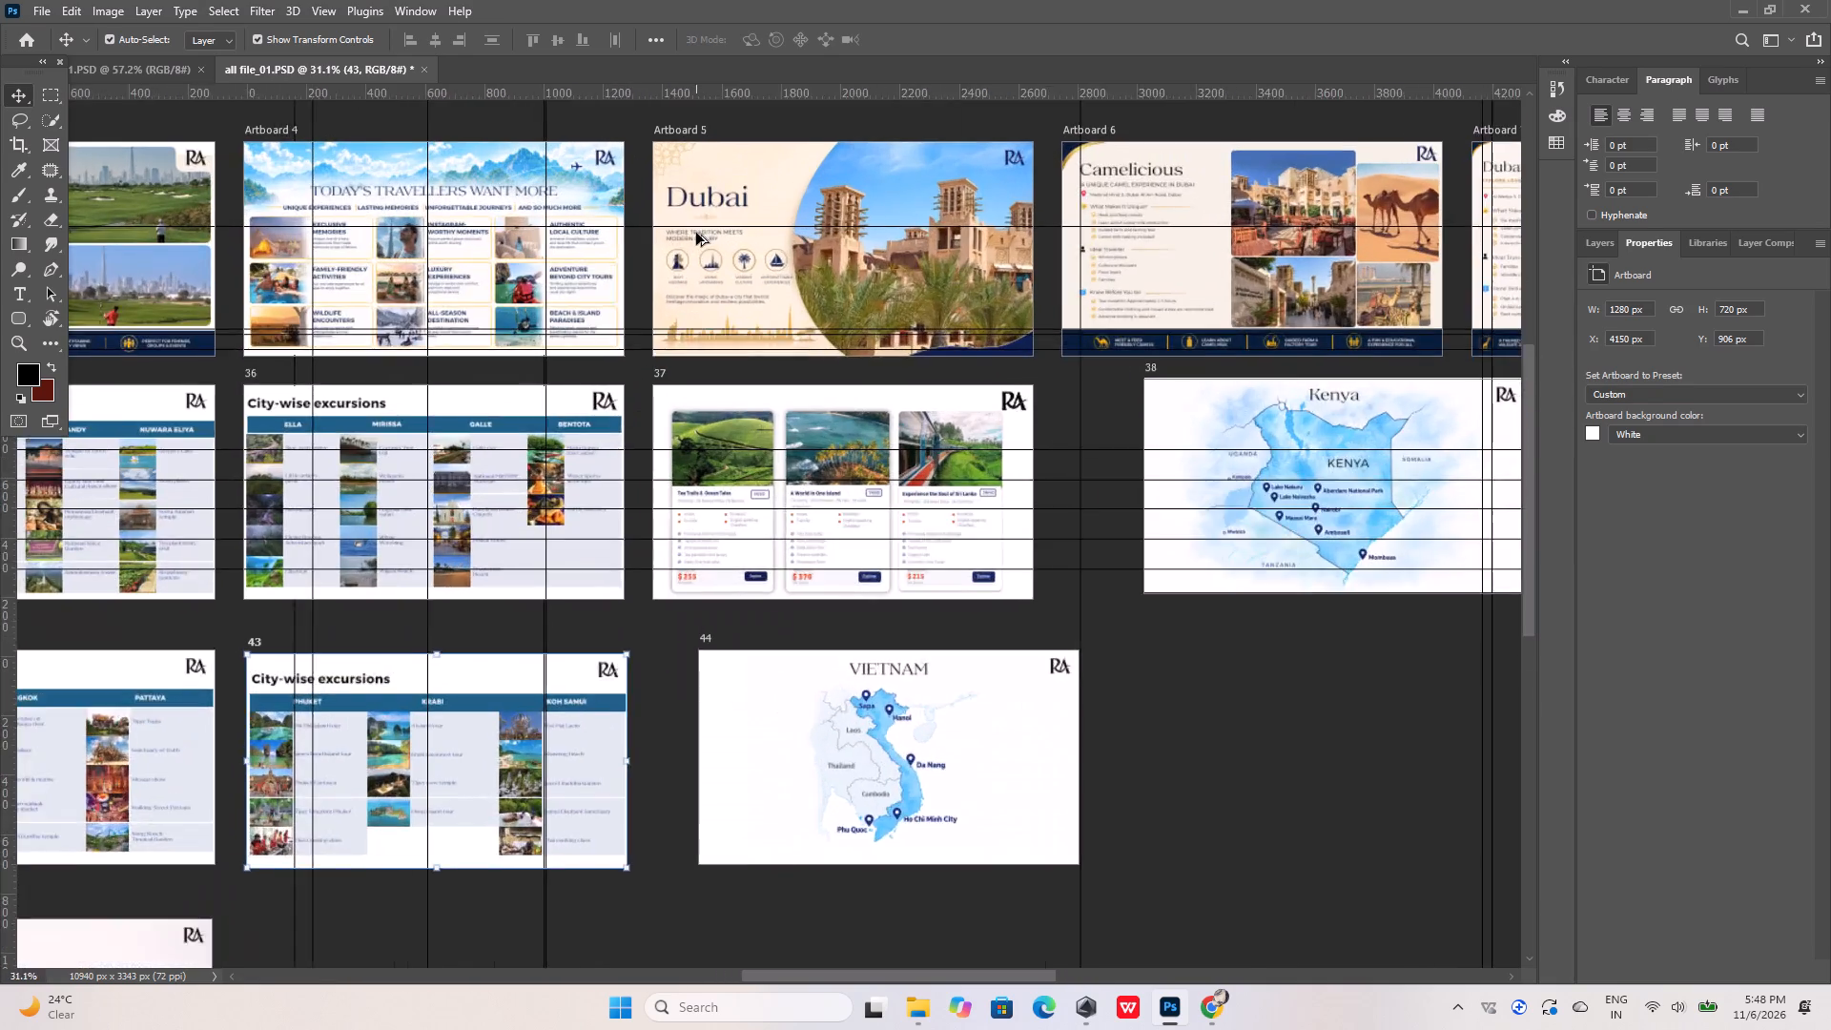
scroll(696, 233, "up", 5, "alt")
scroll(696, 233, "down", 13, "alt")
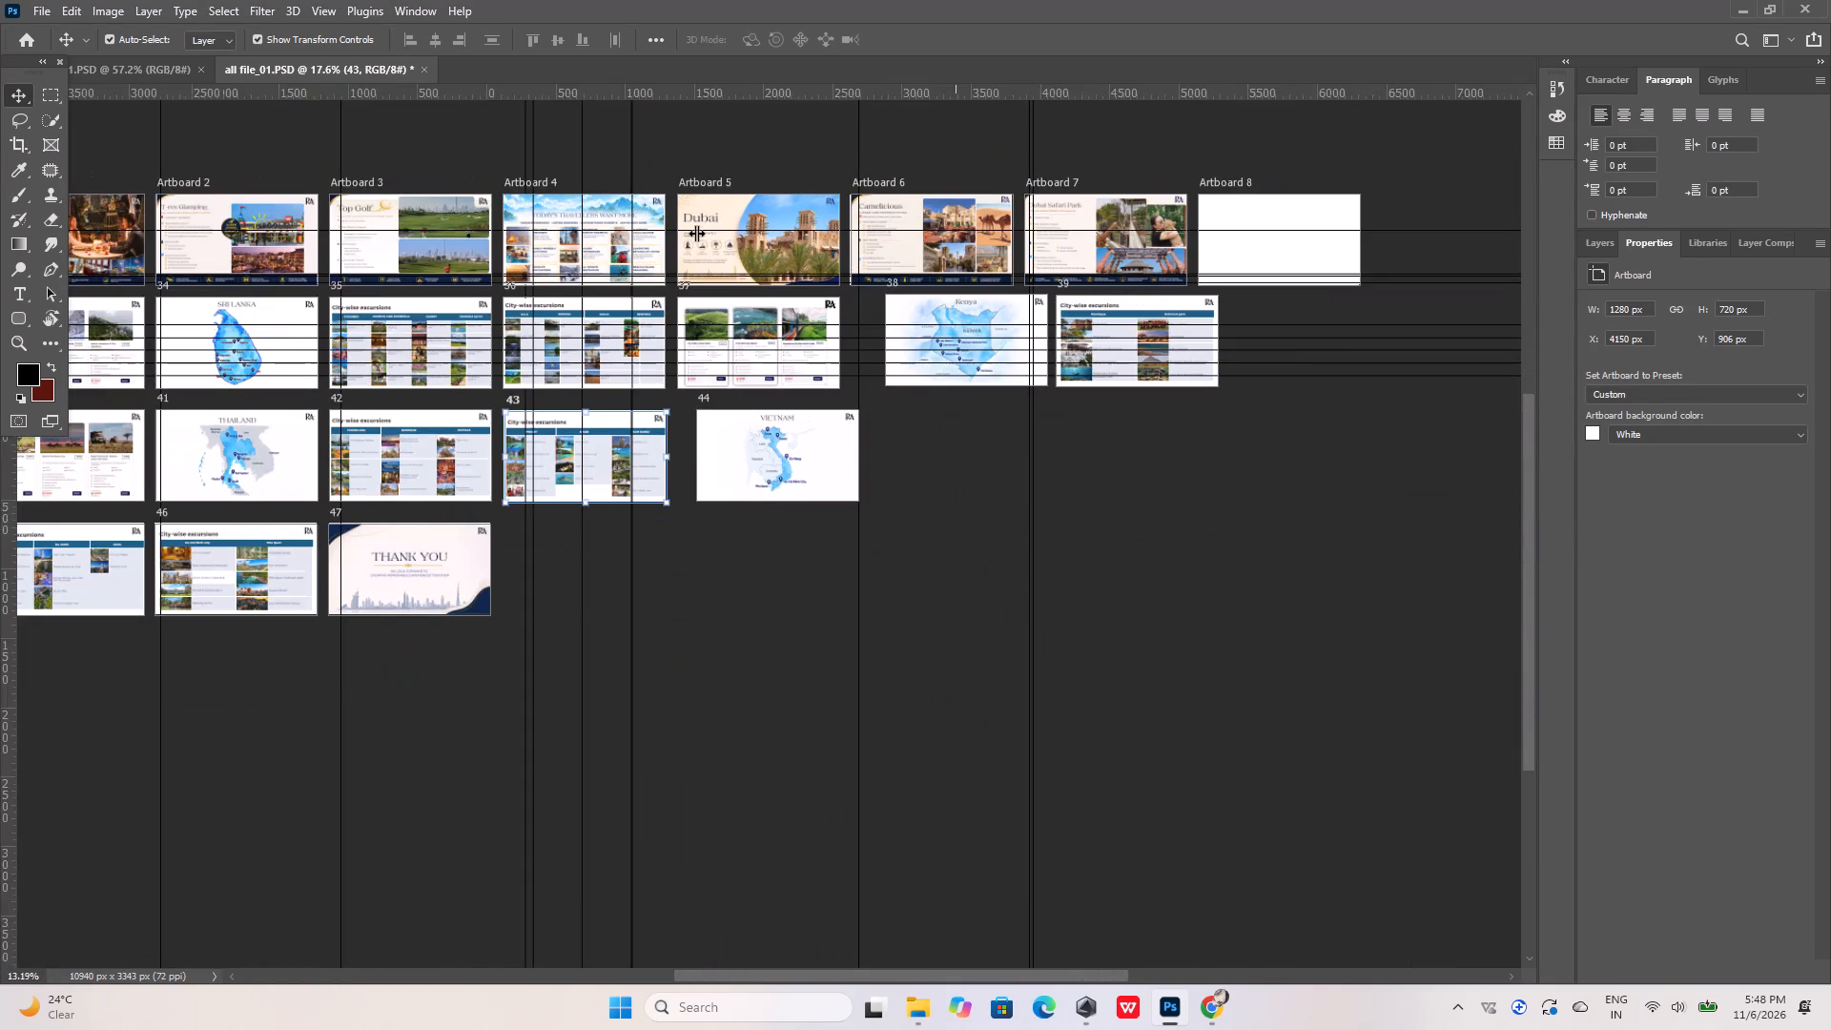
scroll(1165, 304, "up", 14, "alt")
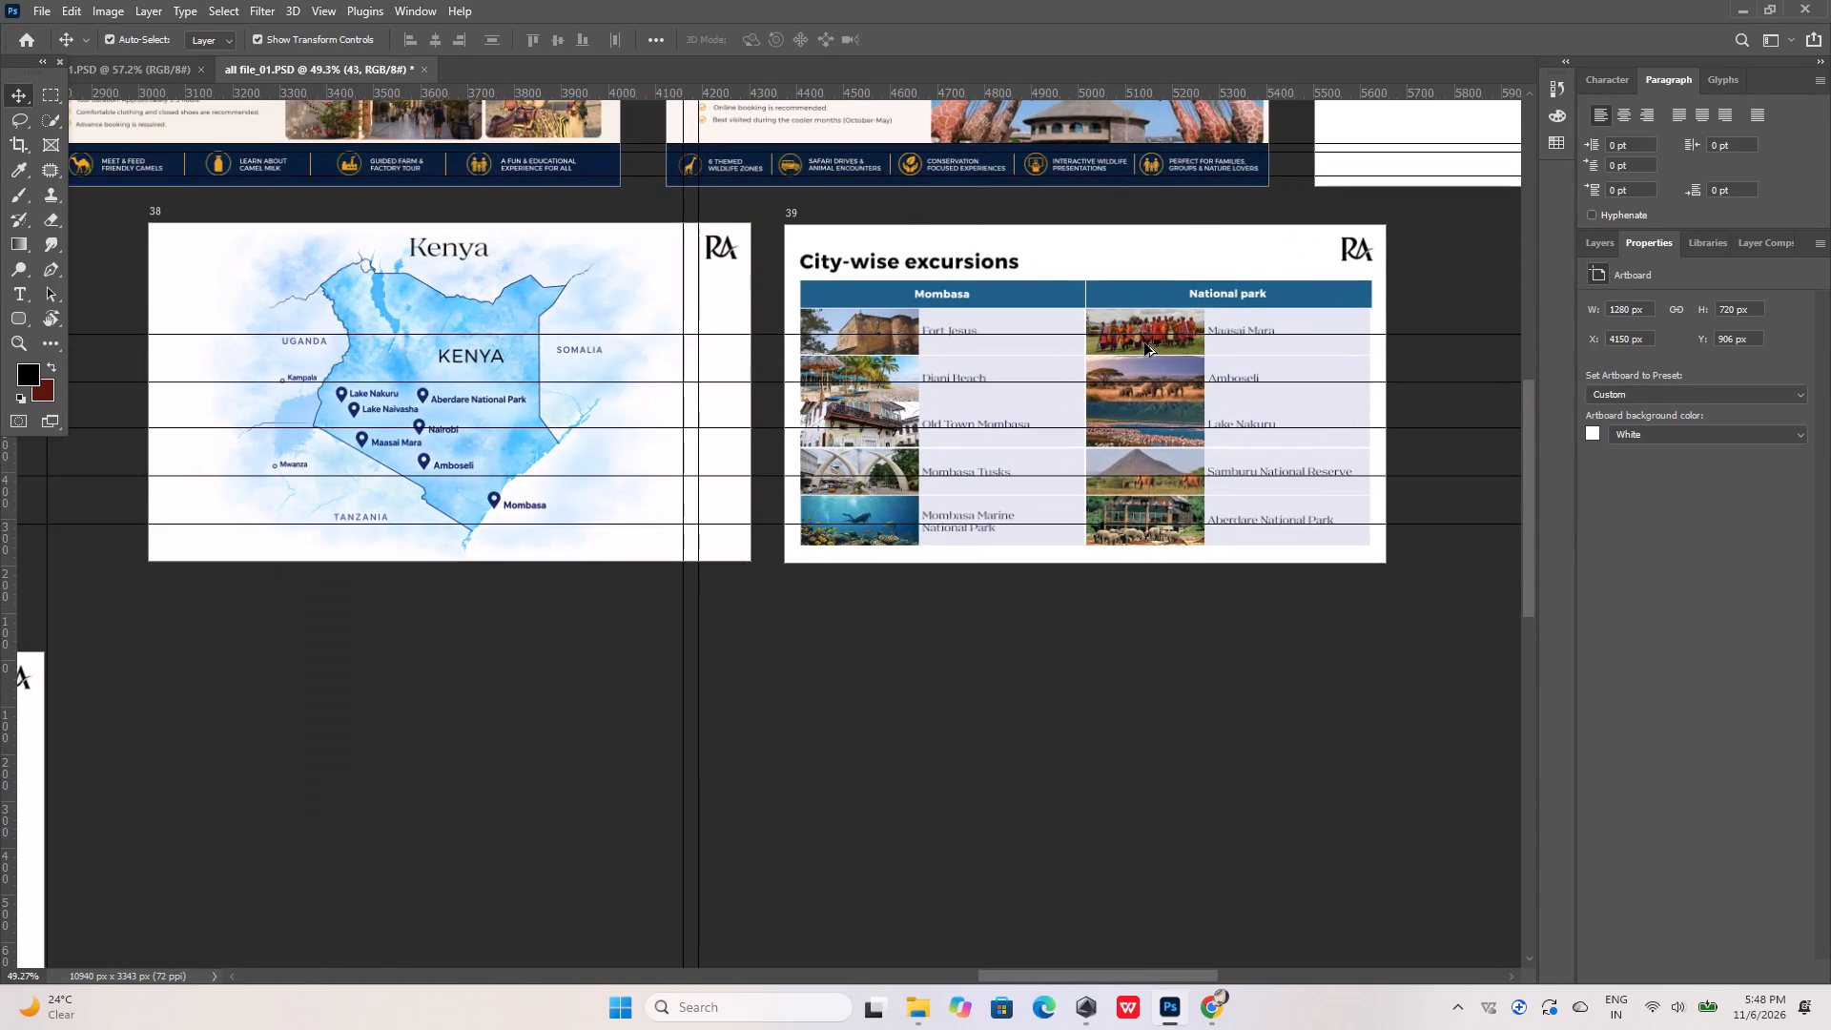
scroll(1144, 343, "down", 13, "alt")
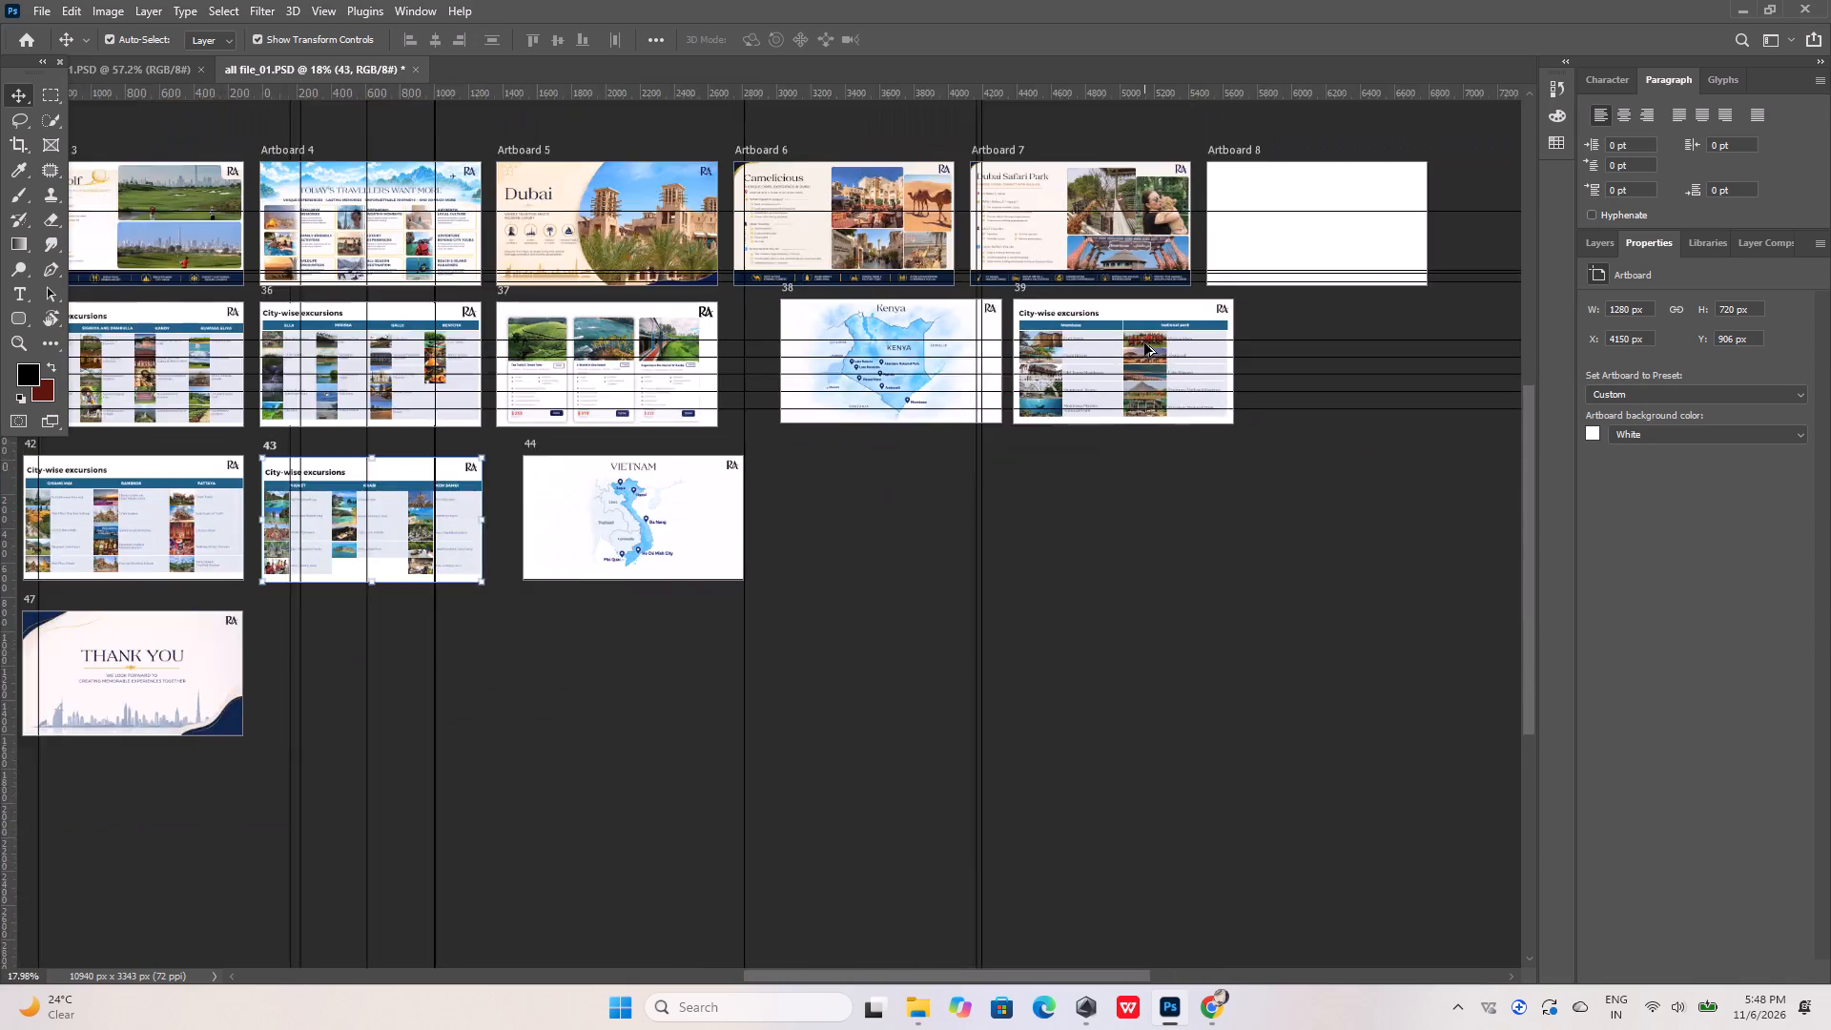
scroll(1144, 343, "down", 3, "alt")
Save the brochure on the computer as all file_01 PSD in the Royal Arebin folder, replacing the existing file with Maximize Compatibility on.
left_click(28, 3)
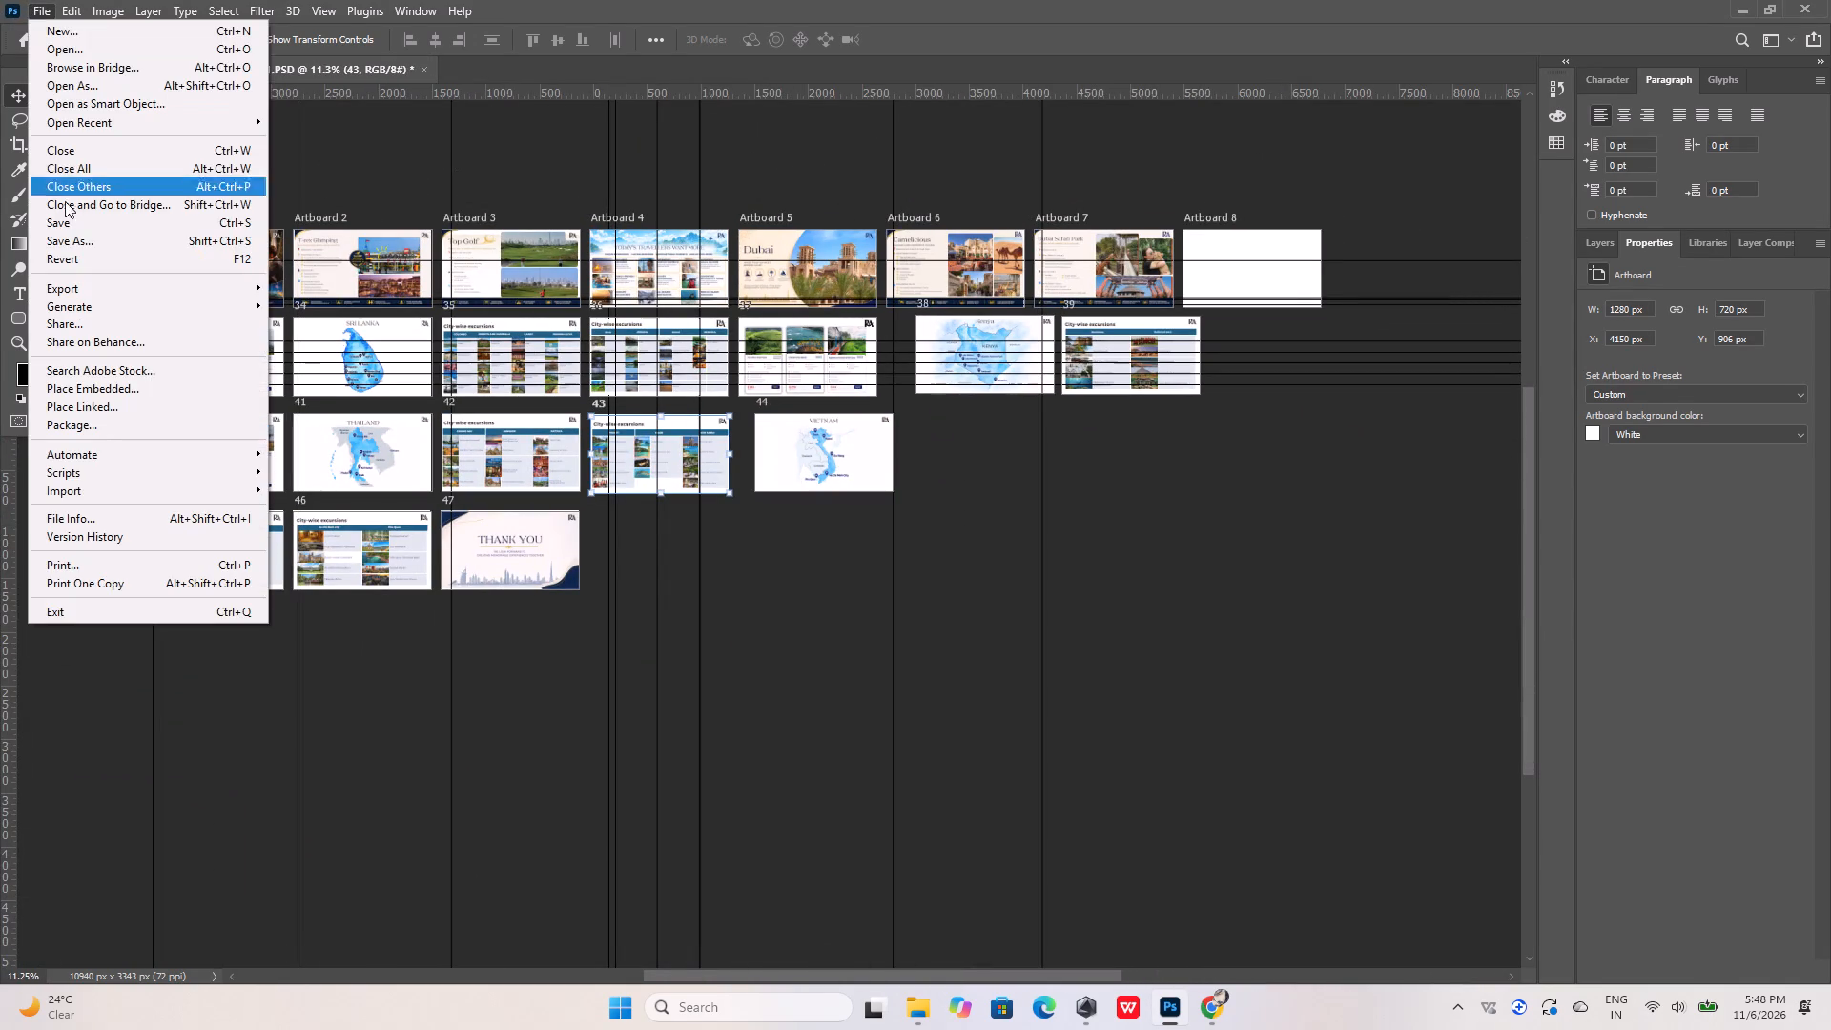
left_click(71, 244)
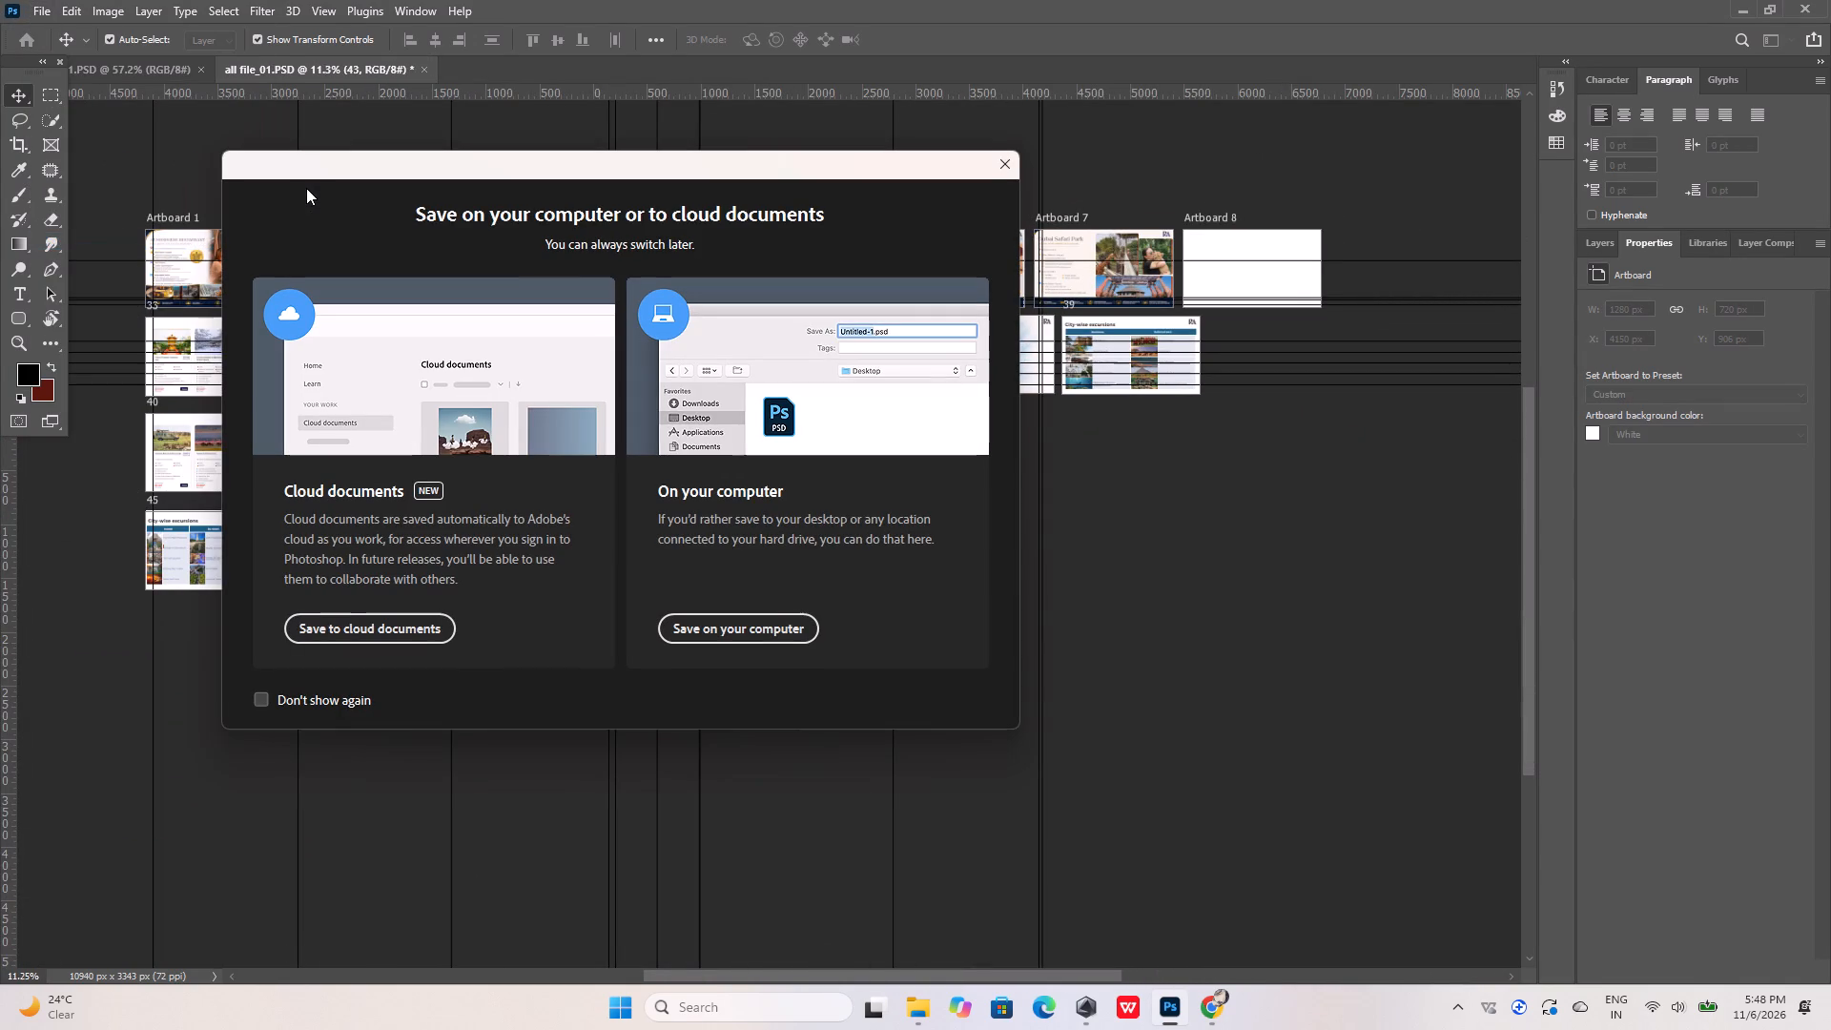
left_click(724, 644)
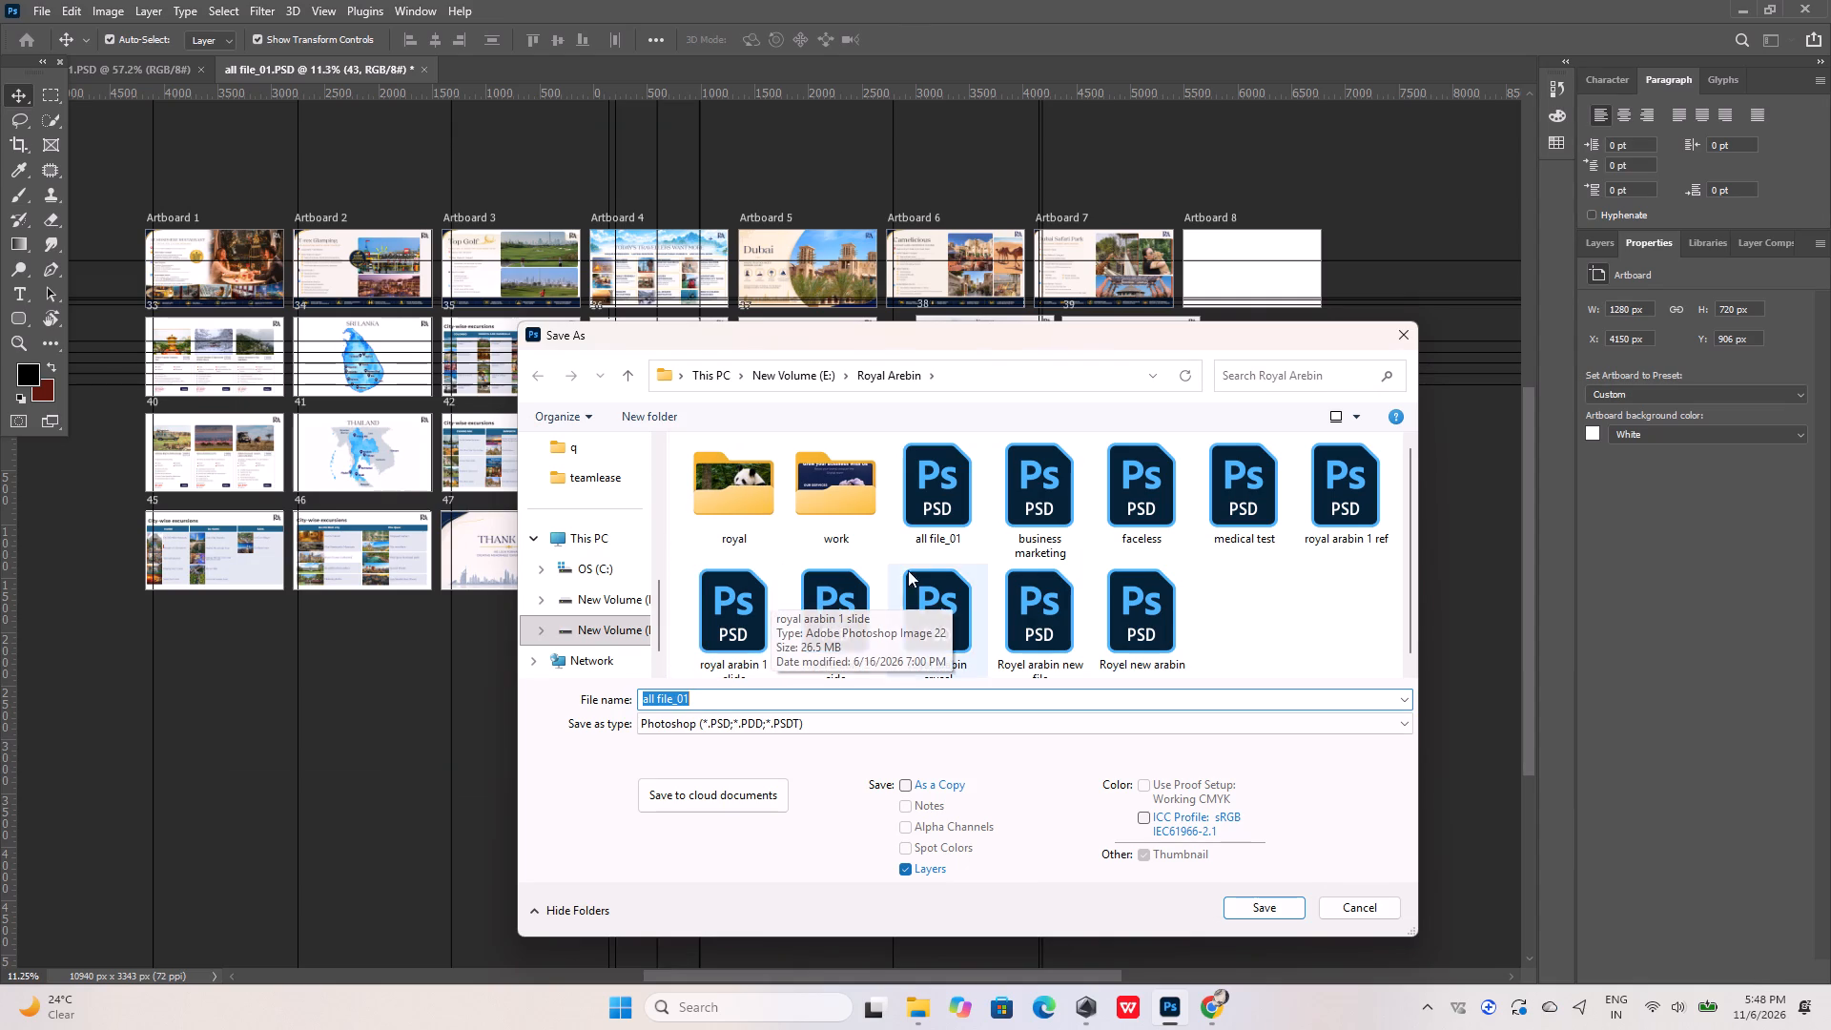
left_click(936, 447)
left_click(1247, 908)
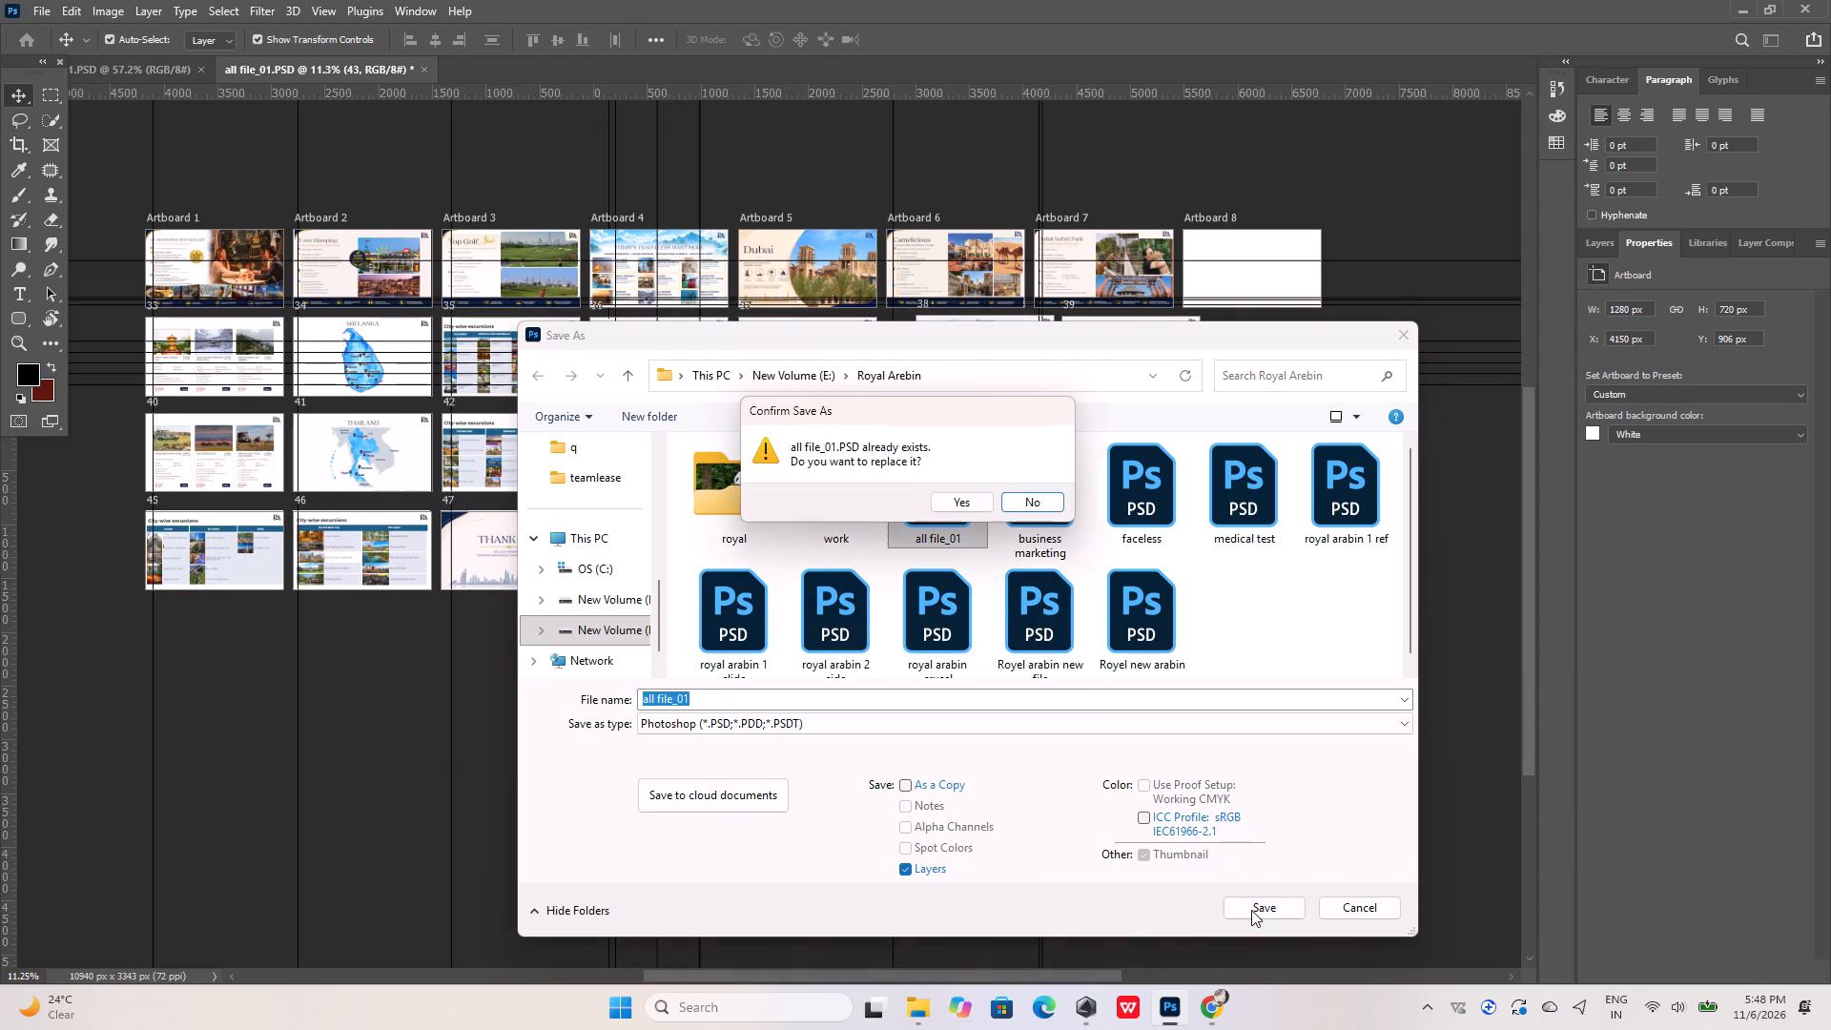
left_click(949, 500)
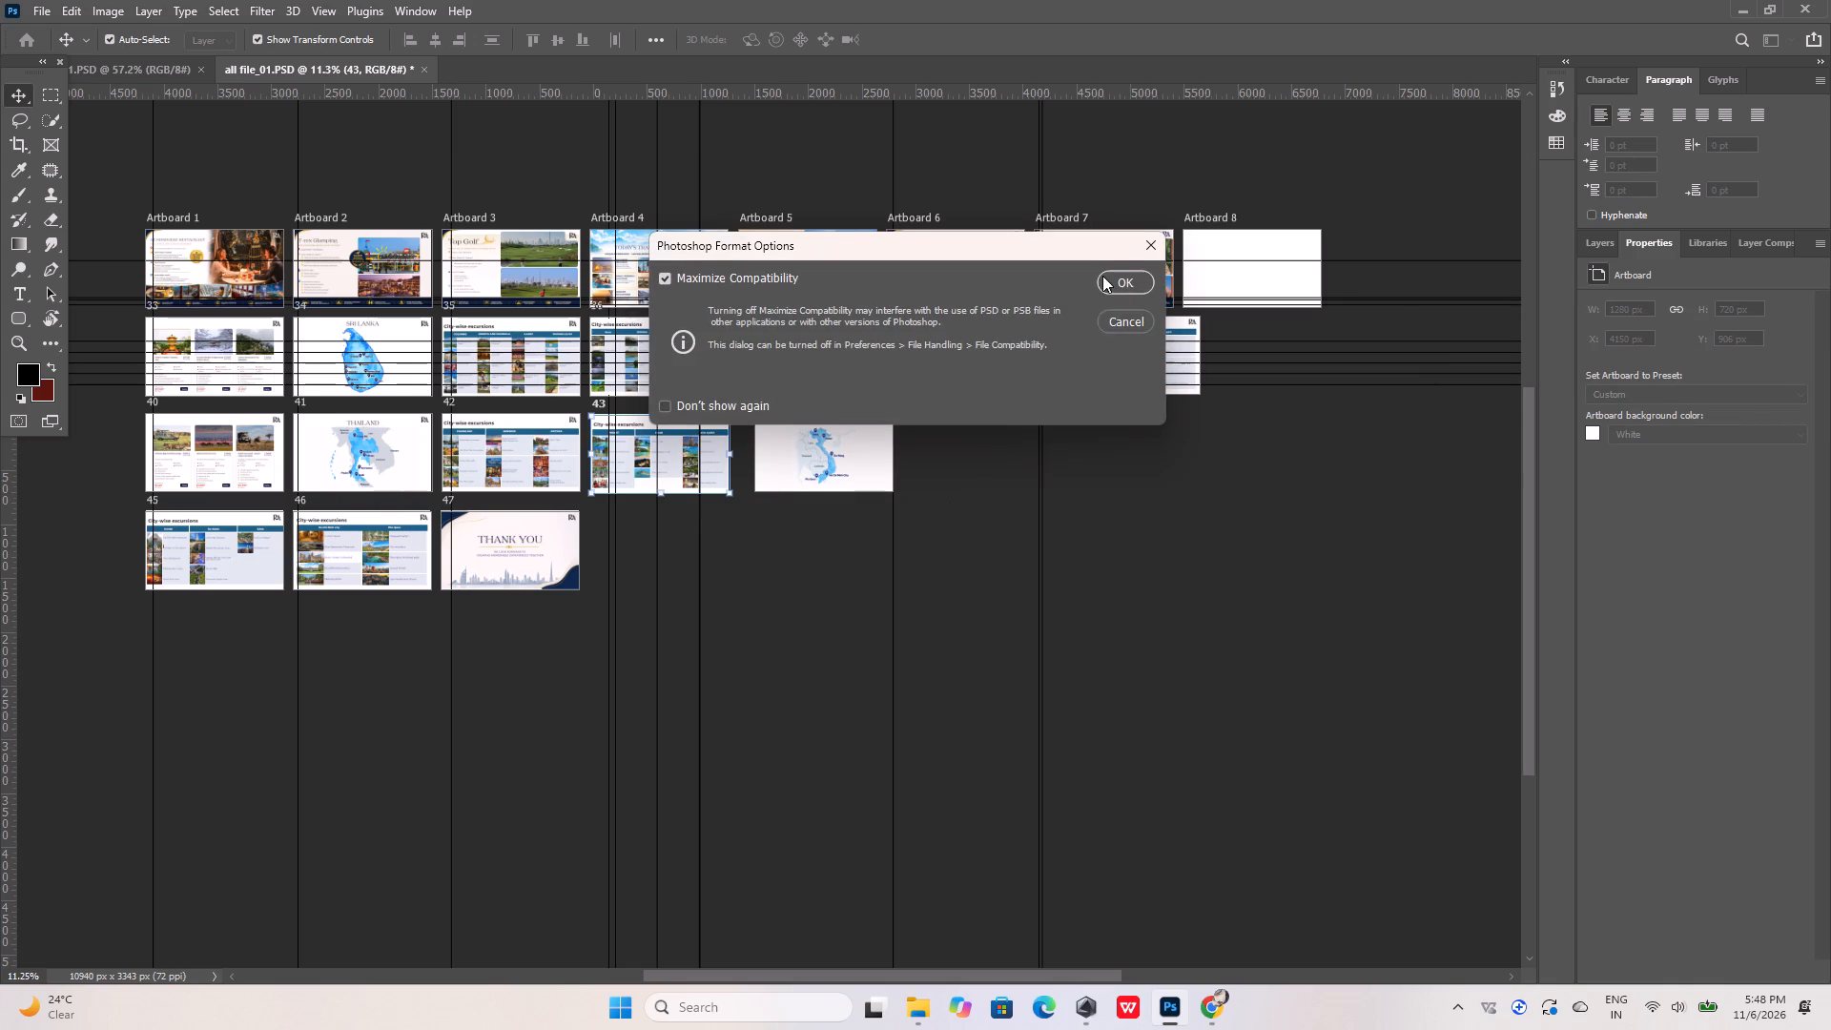
left_click(1102, 276)
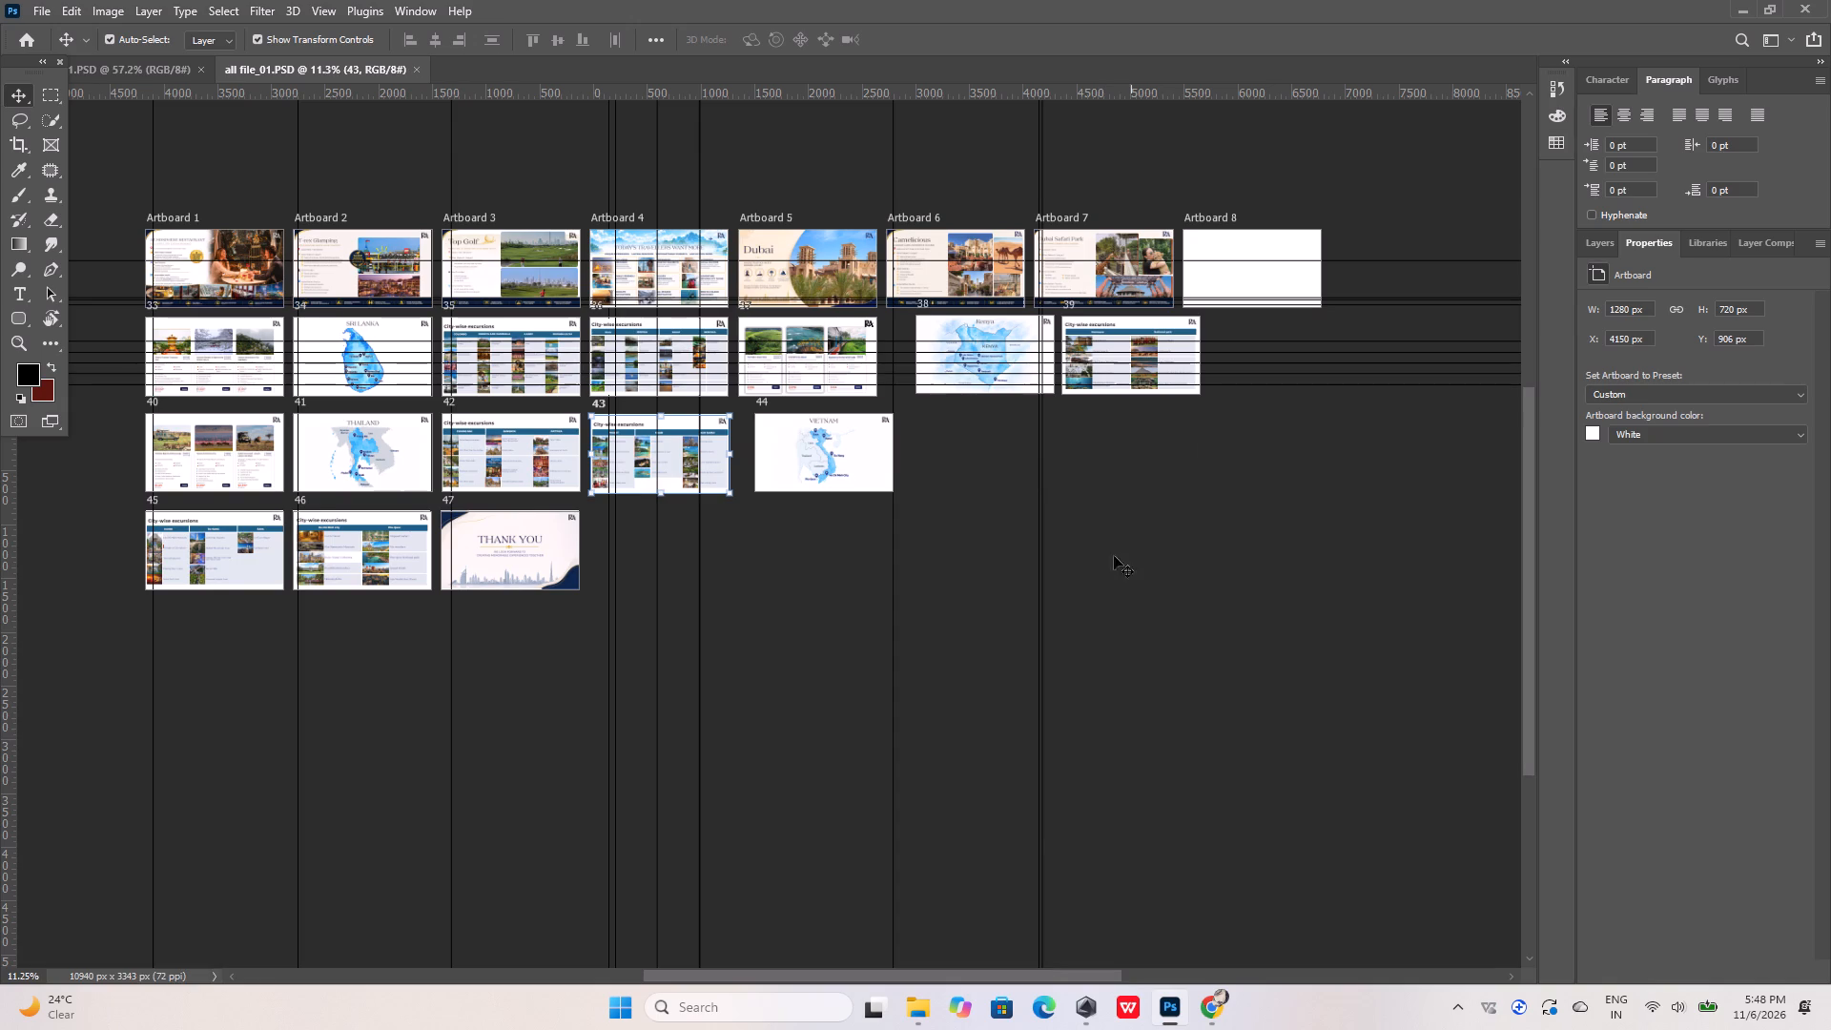
left_click(930, 1002)
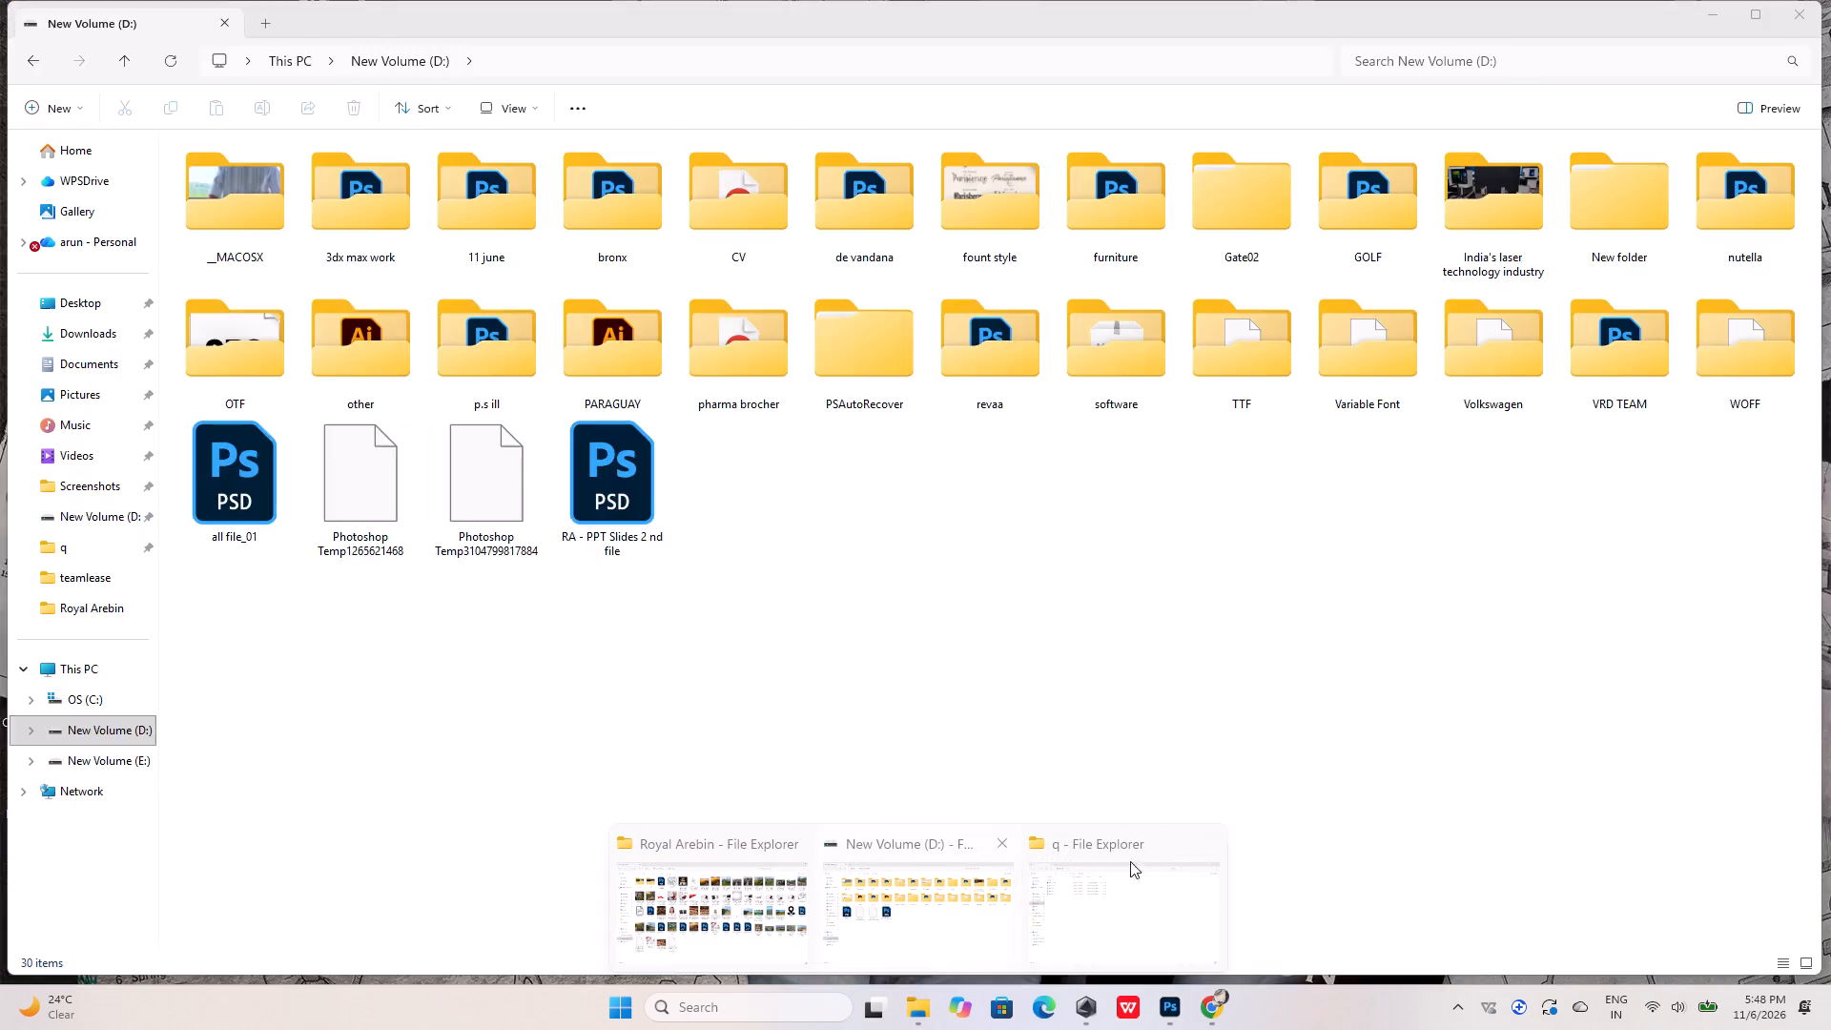
left_click(1202, 847)
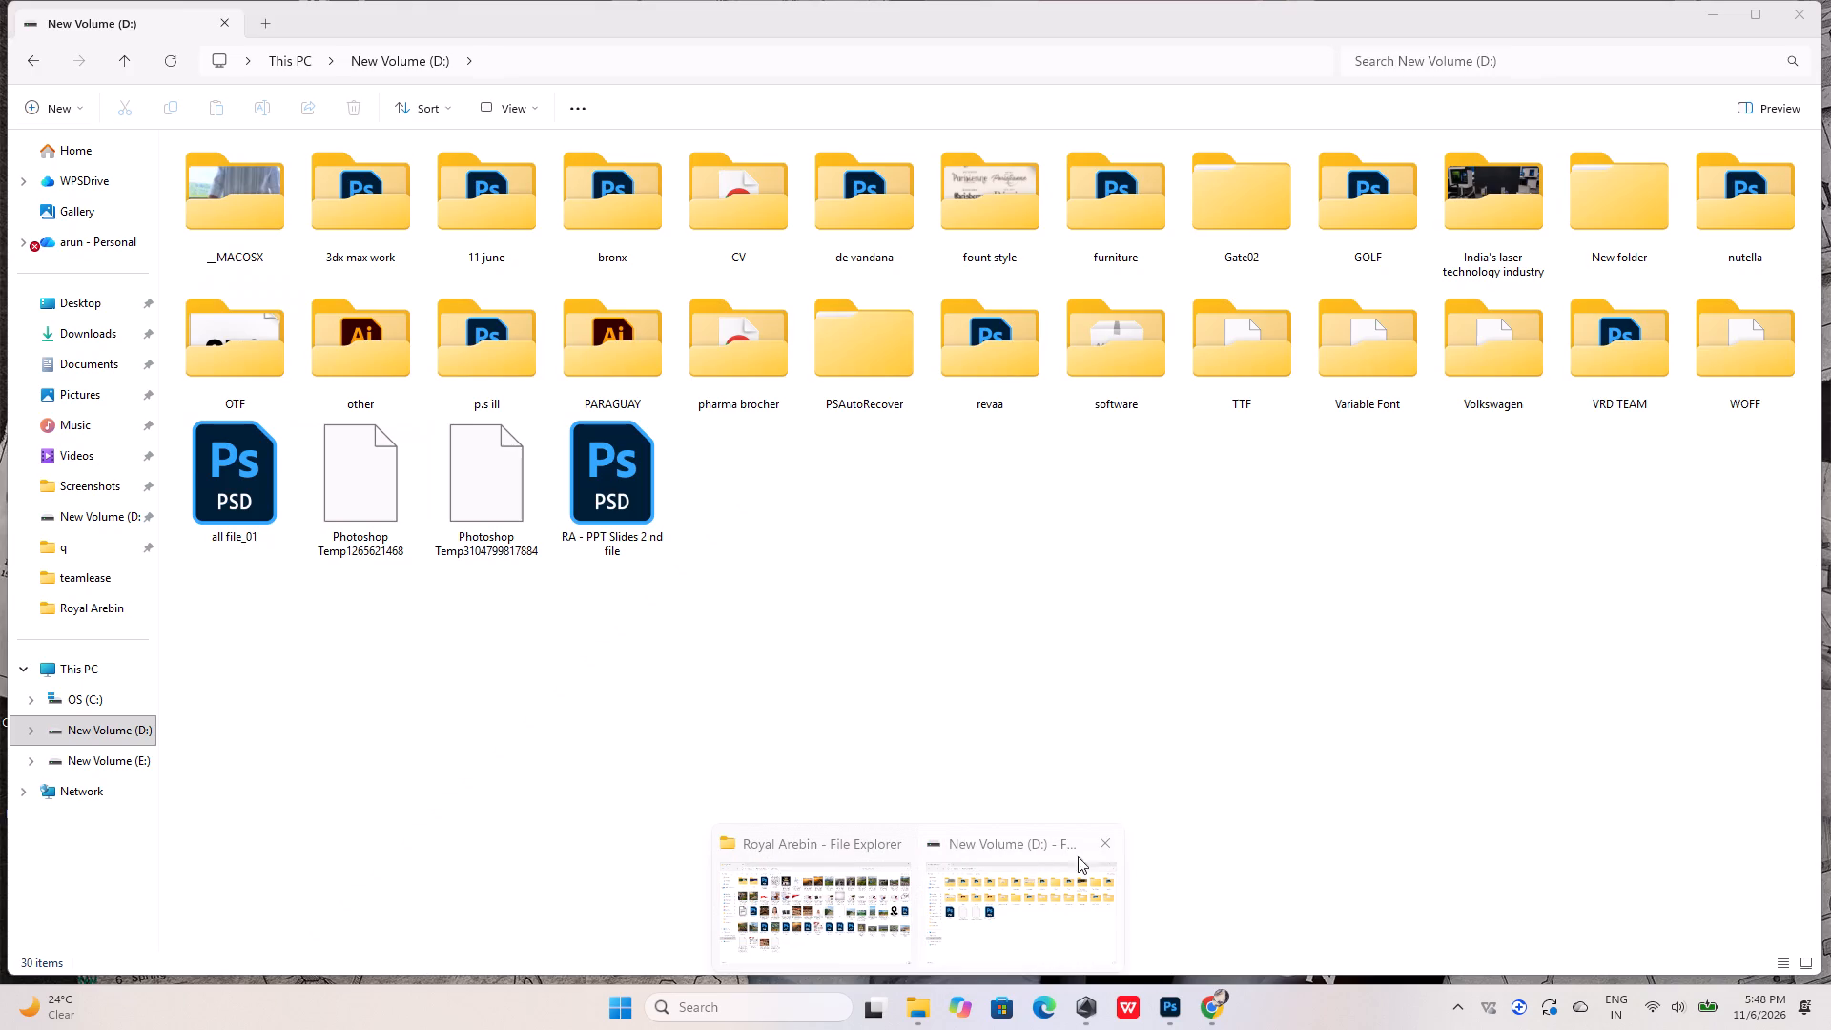
left_click(1094, 839)
left_click(1007, 845)
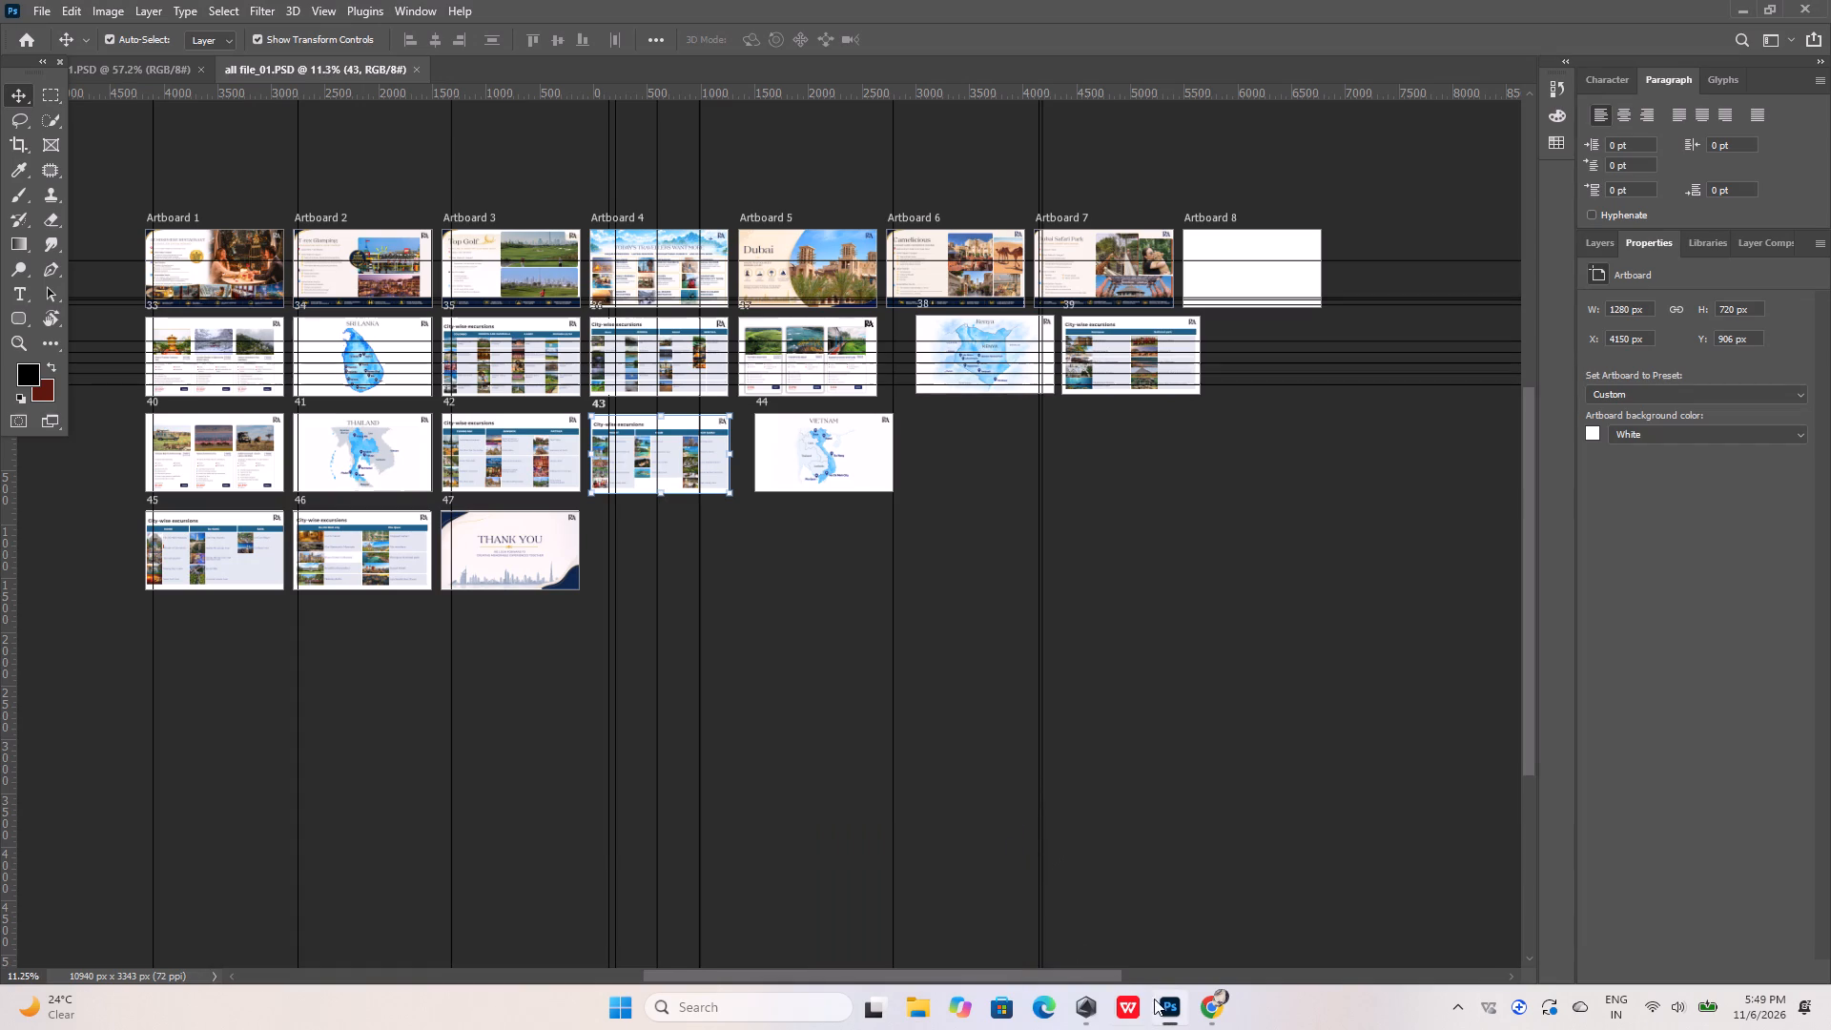
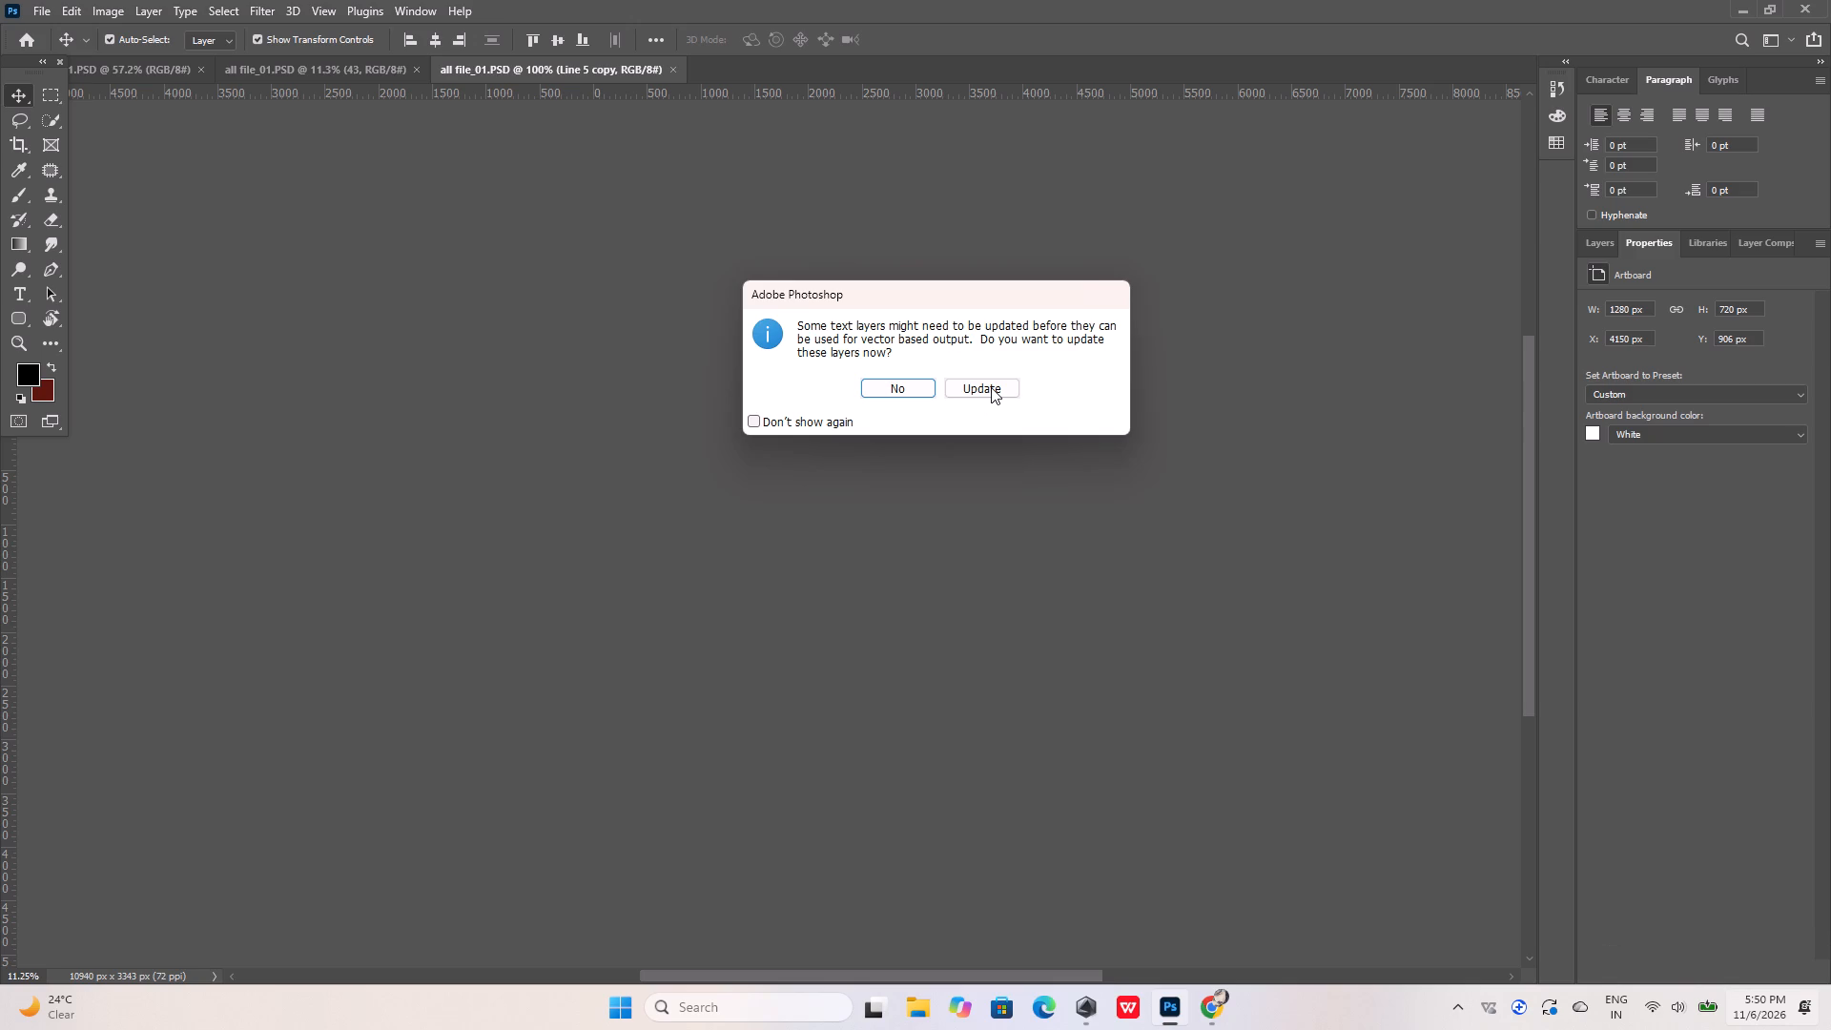
Update the text layers in the reopened all file_01 document, and close that duplicate copy of the brochure.
left_click(991, 387)
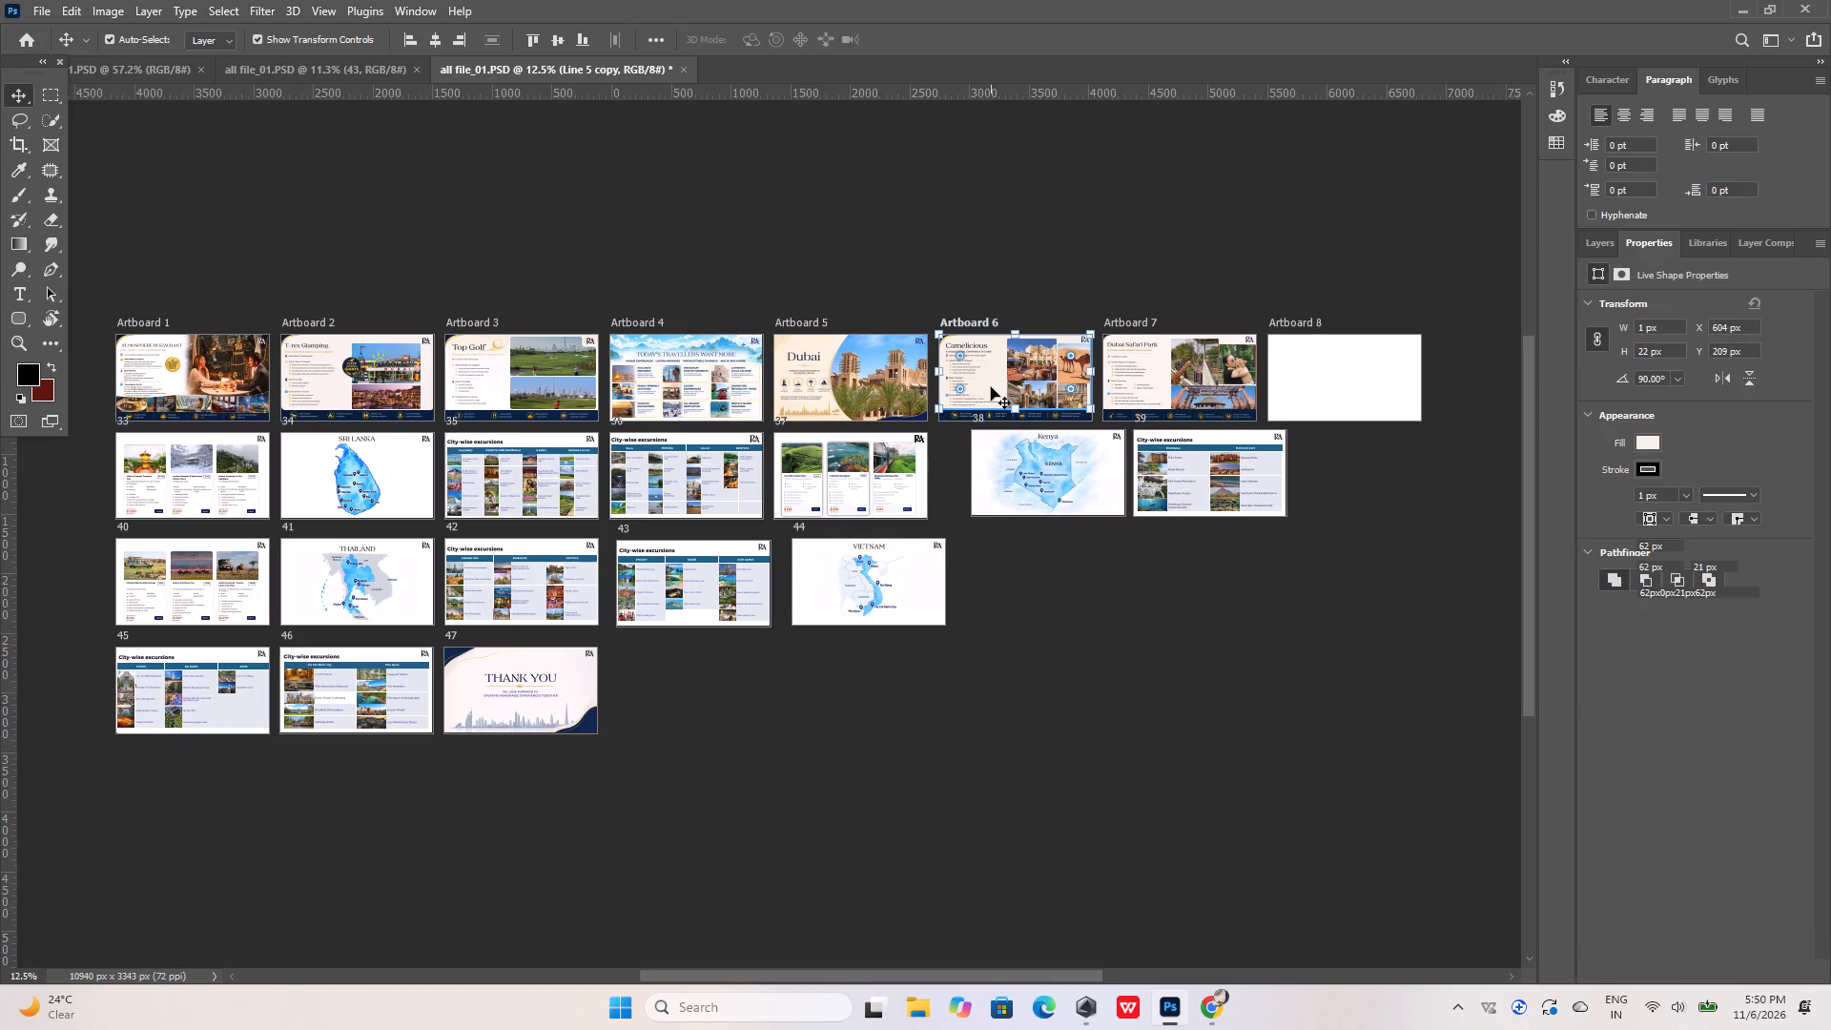
left_click(750, 233)
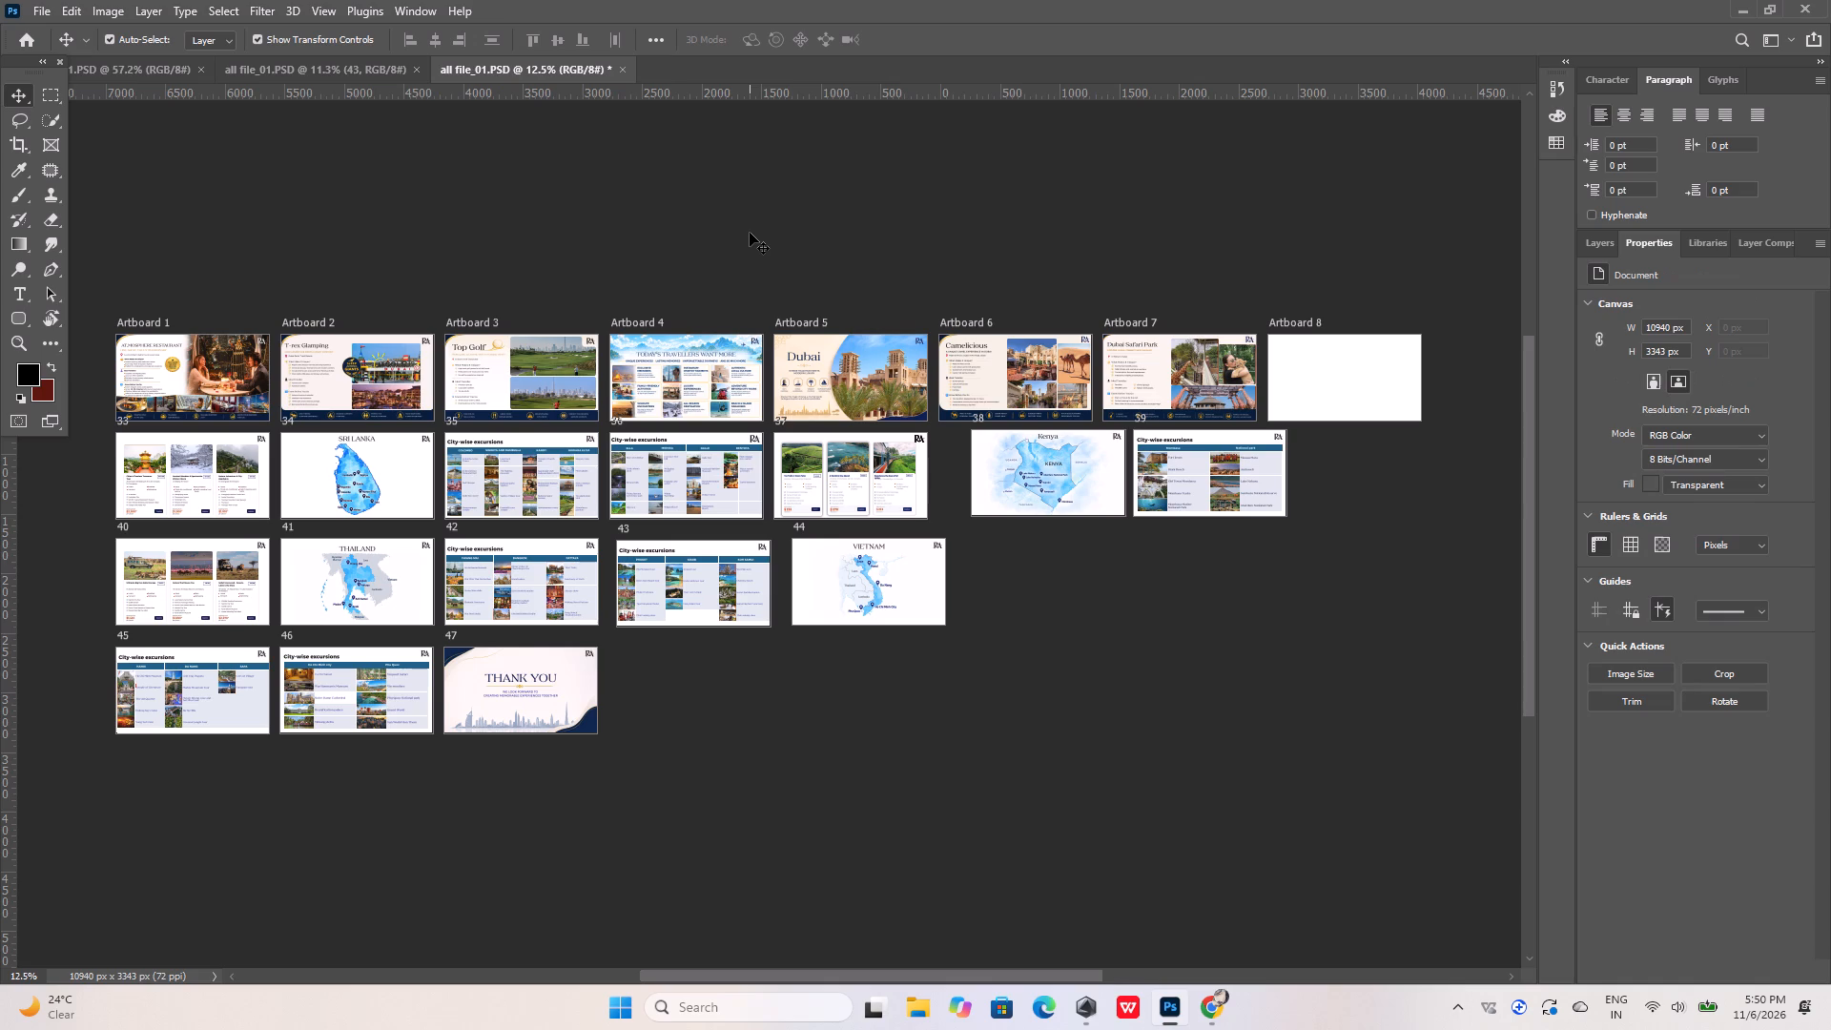
left_click(290, 73)
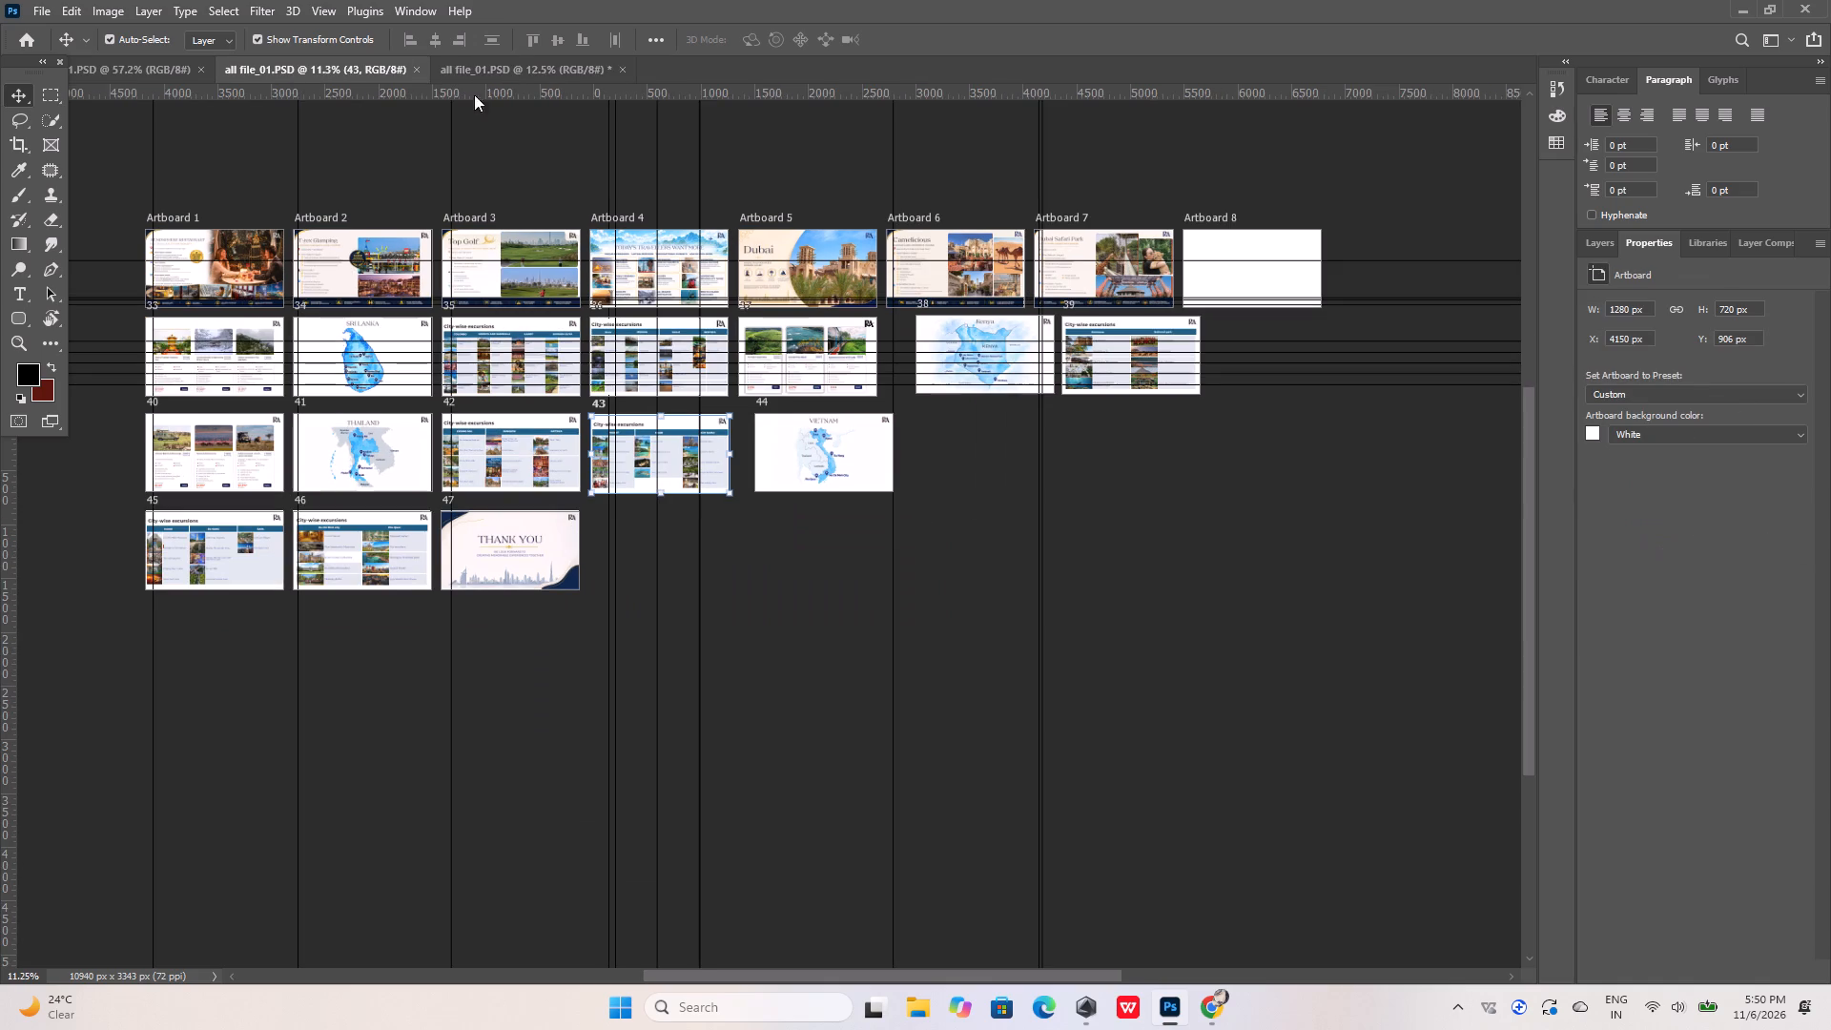
left_click(624, 73)
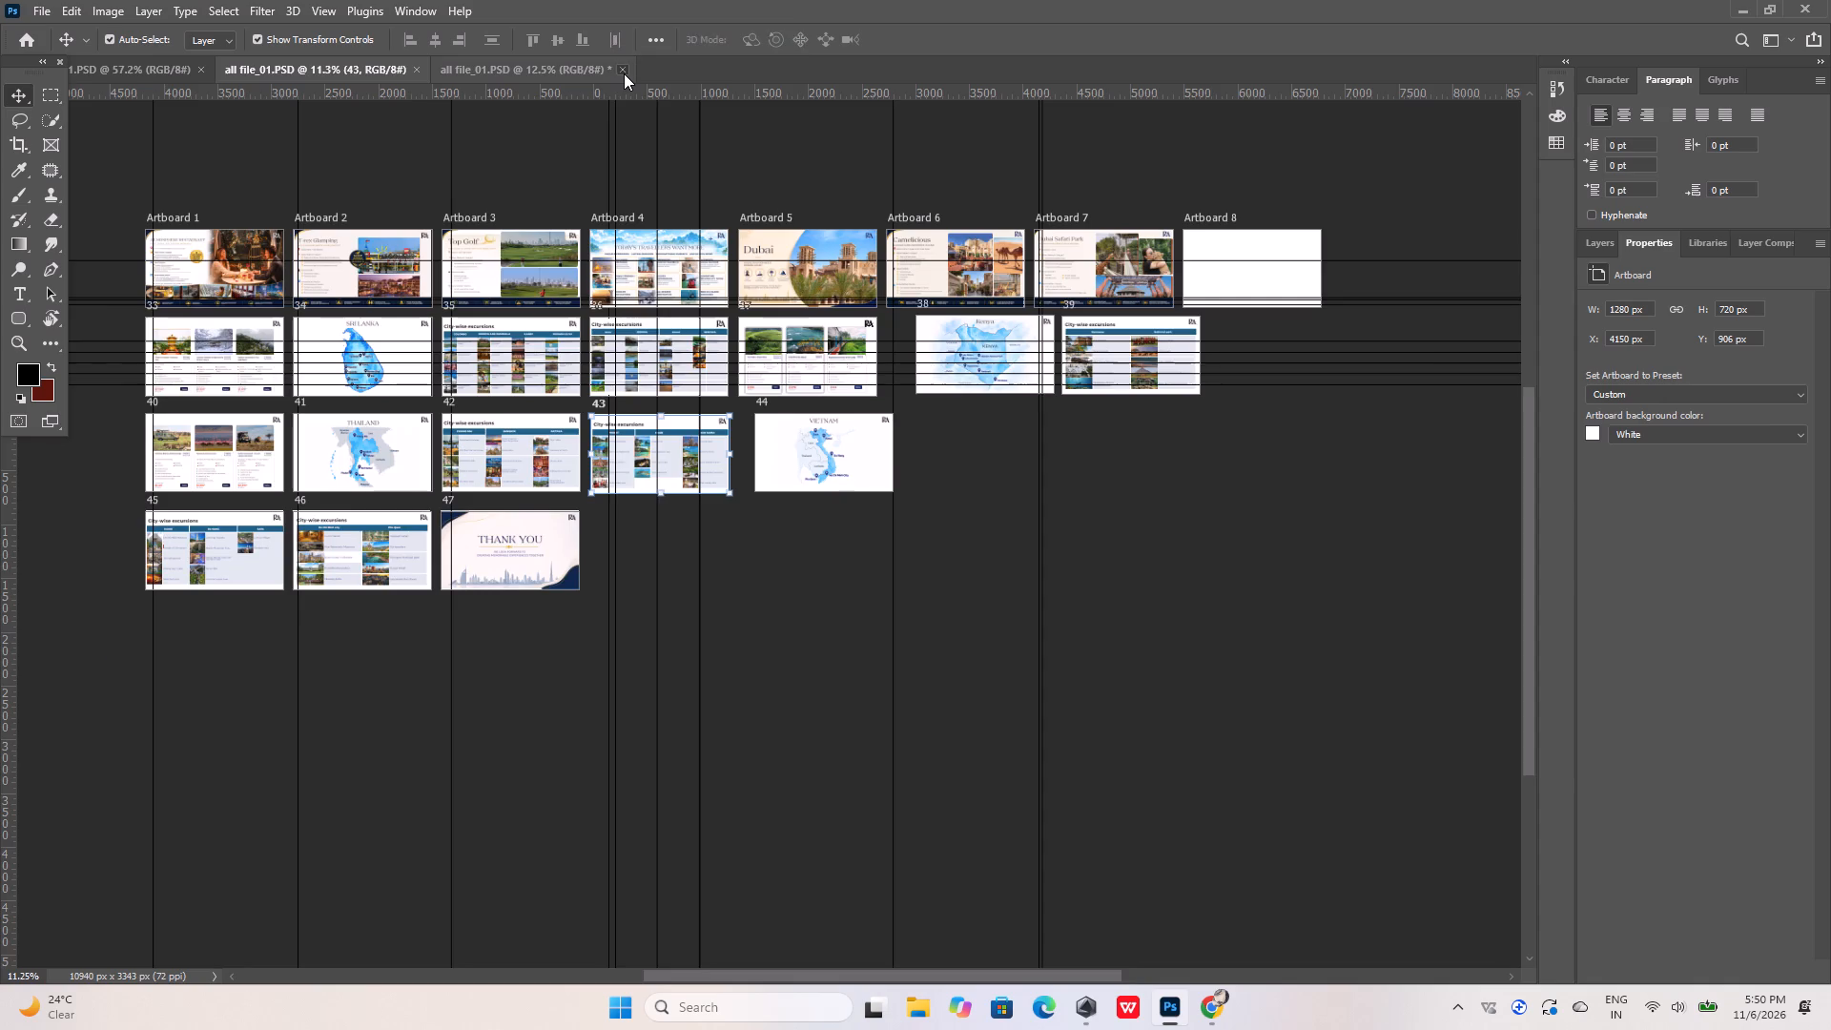
left_click(893, 376)
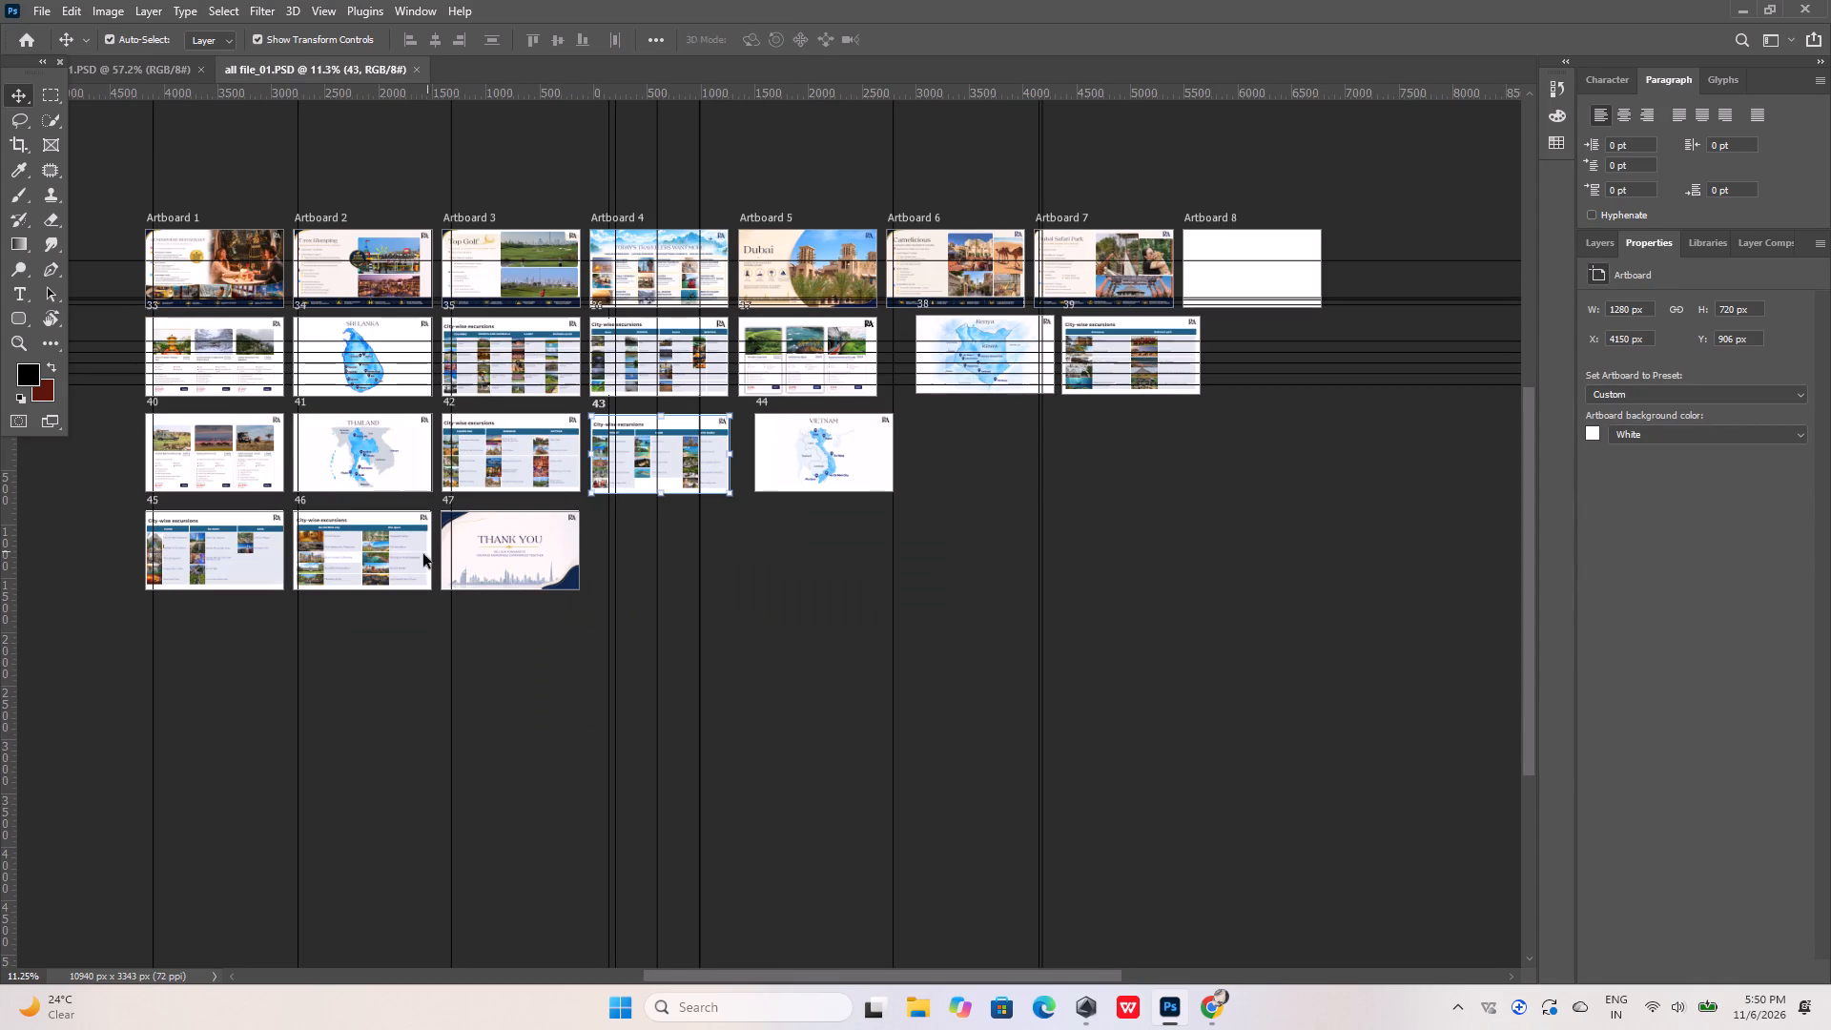
Examine the Ho Chi Minh city and Phu Quoc table on artboard 46, including the Notre Dame Cathedral row, alongside artboard 45.
scroll(314, 560, "up", 16, "alt")
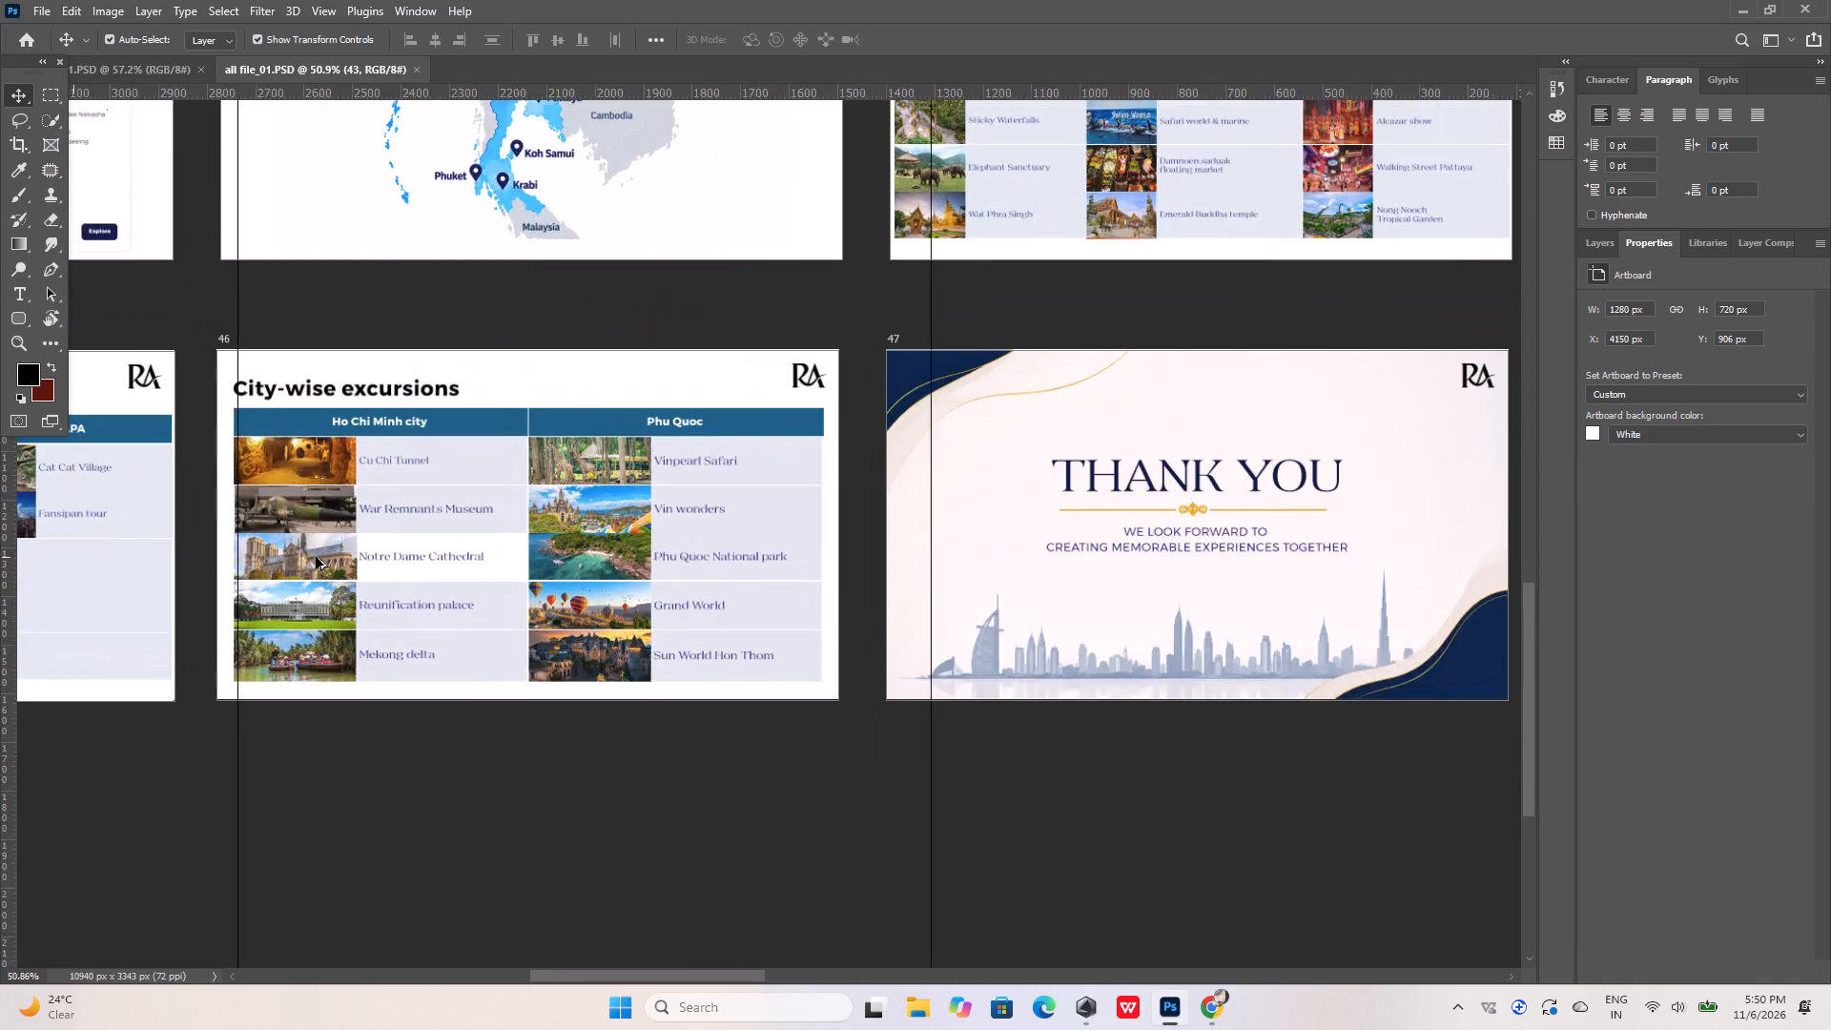
scroll(316, 557, "up", 3, "alt")
left_click(350, 550)
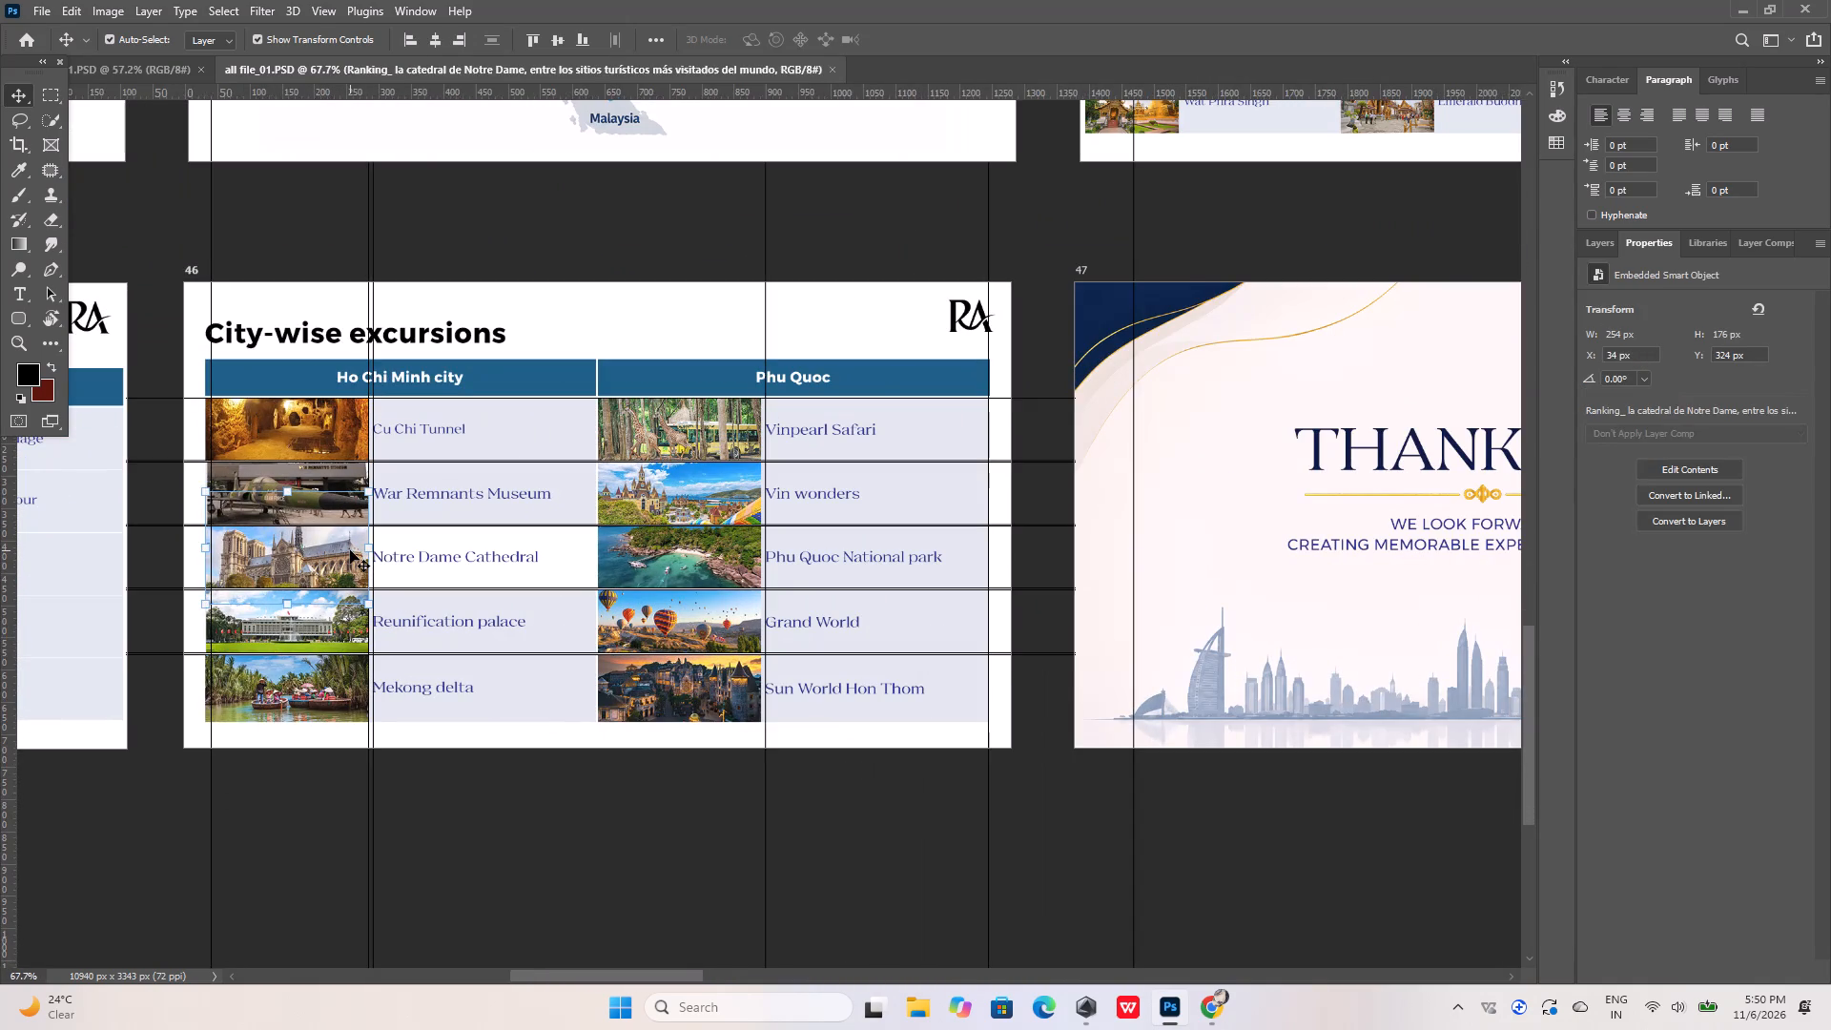
scroll(350, 550, "down", 4, "alt")
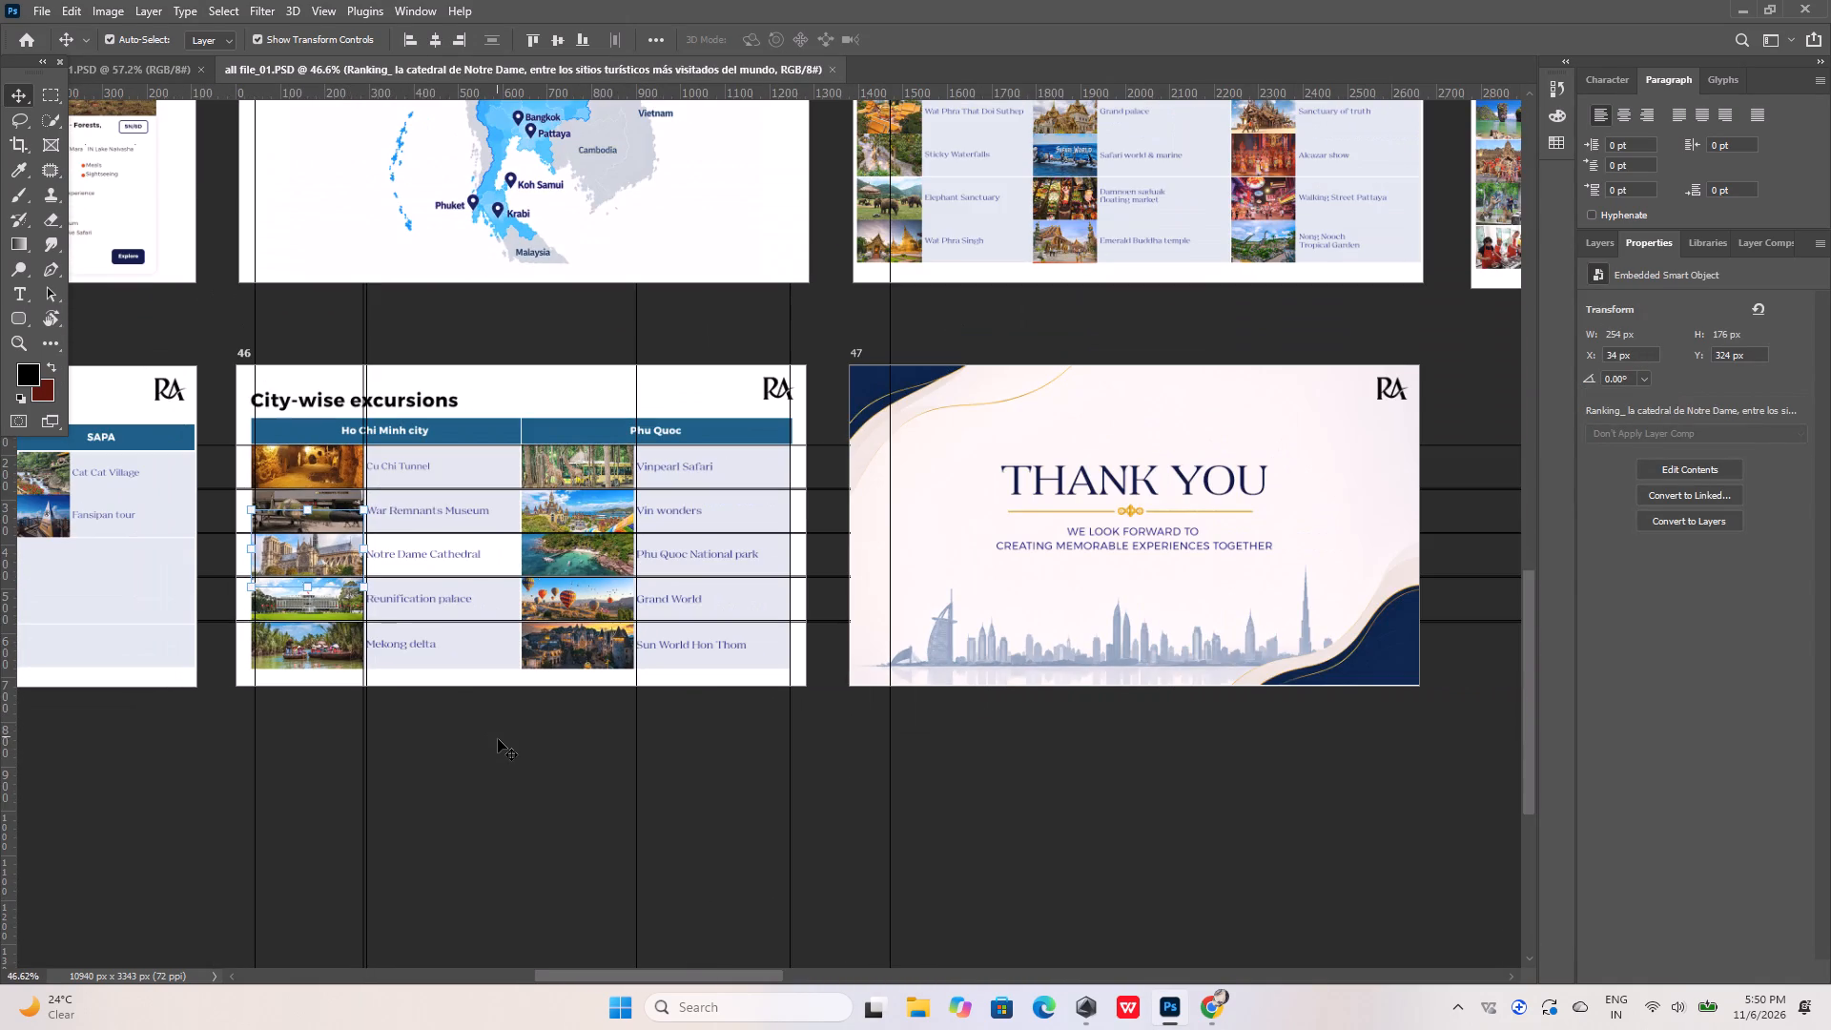
left_click(498, 739)
scroll(360, 580, "up", 6, "alt")
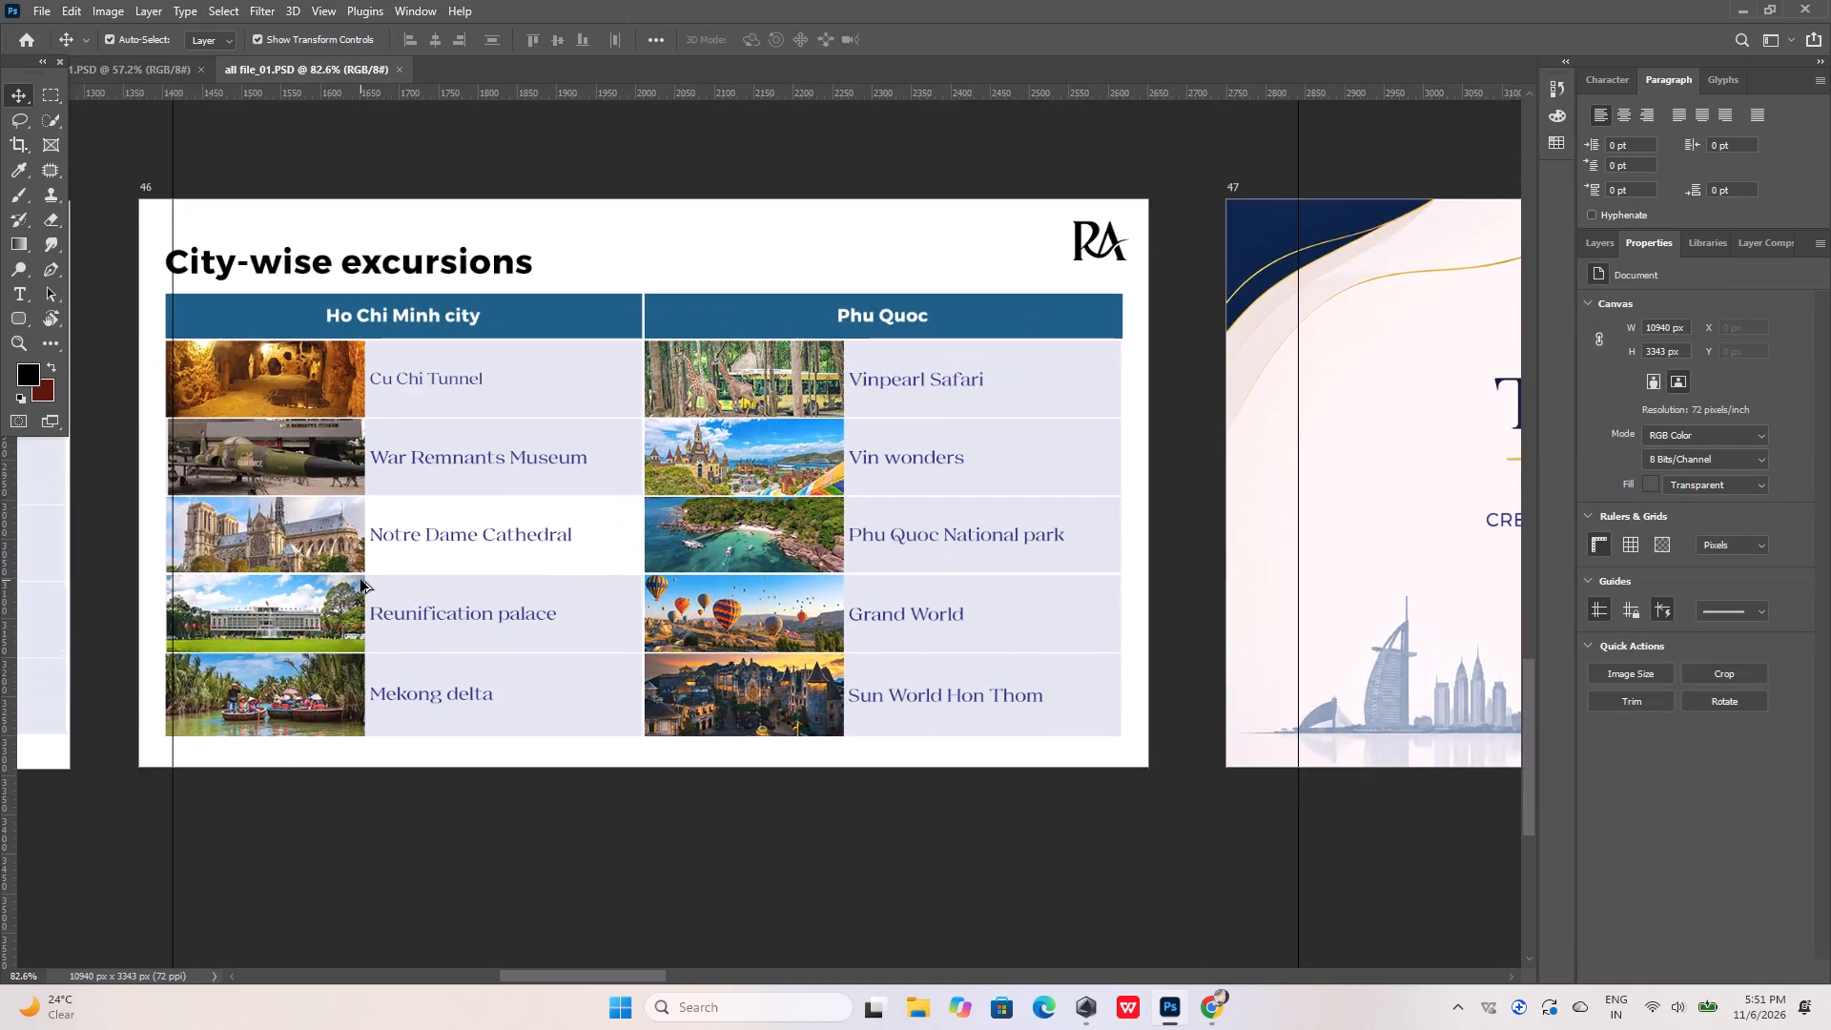
scroll(360, 580, "up", 4, "alt")
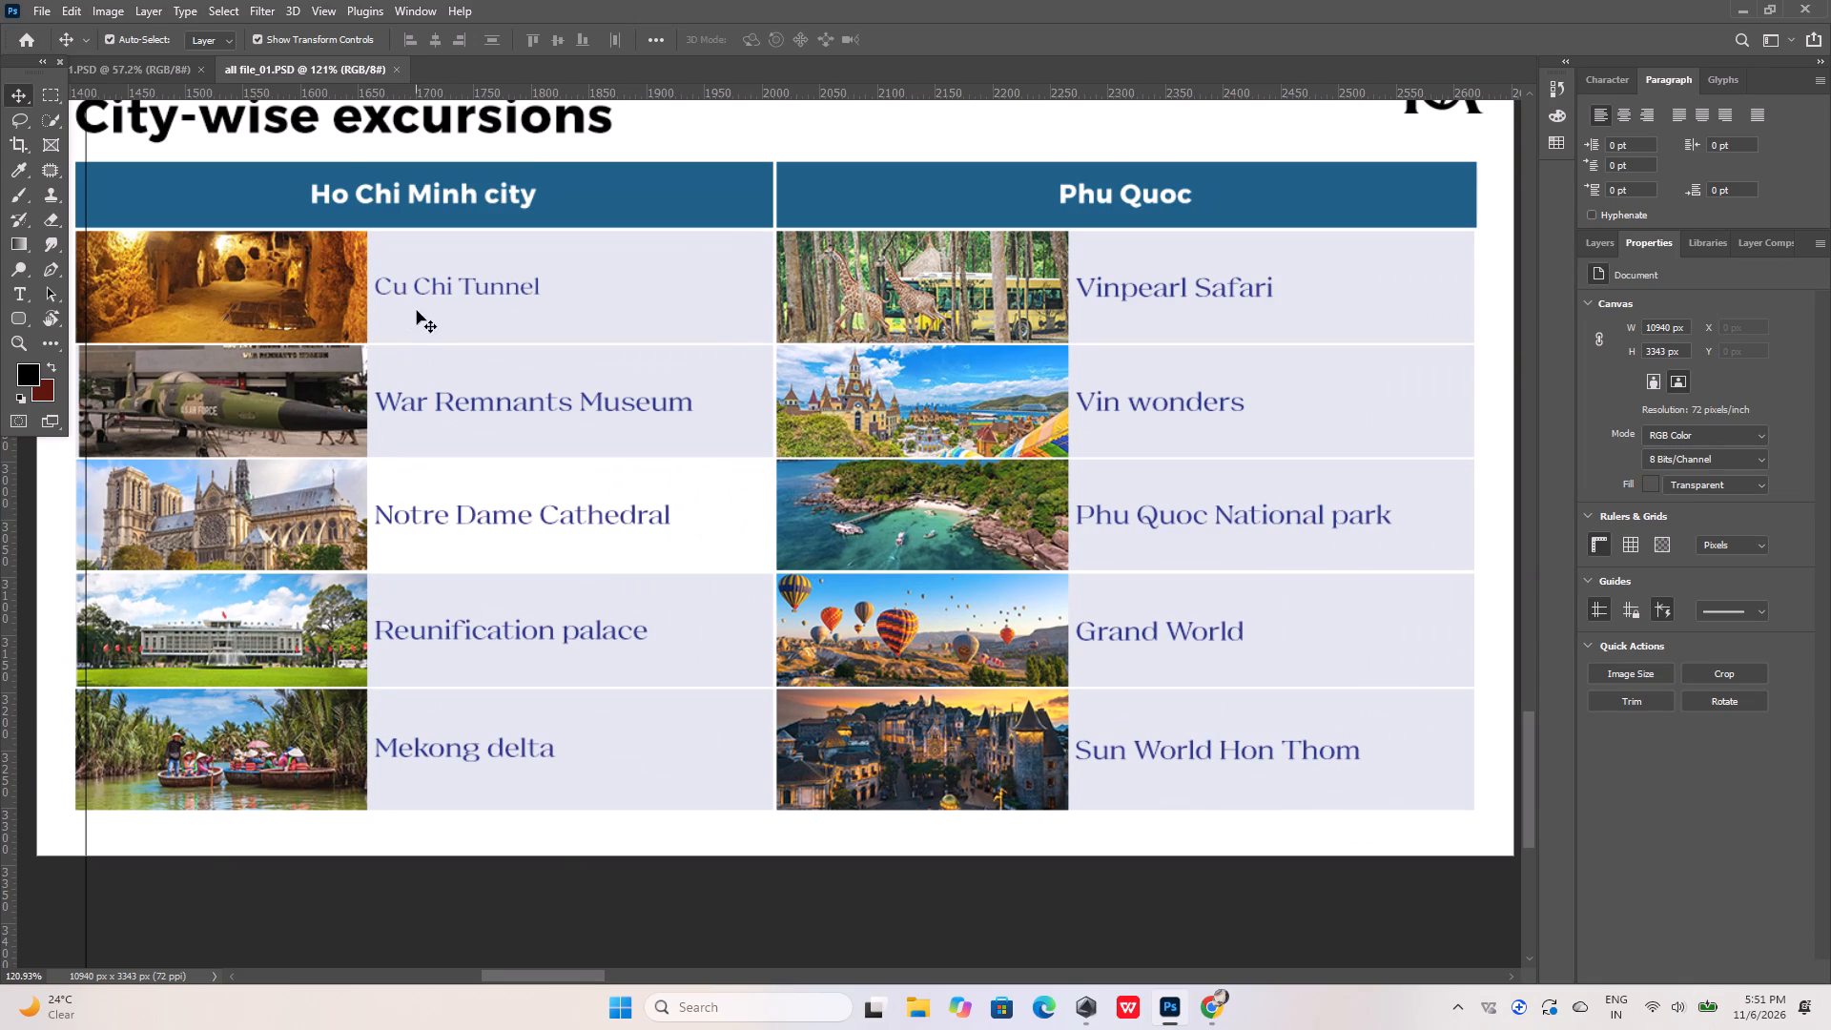
scroll(453, 467, "down", 16, "alt")
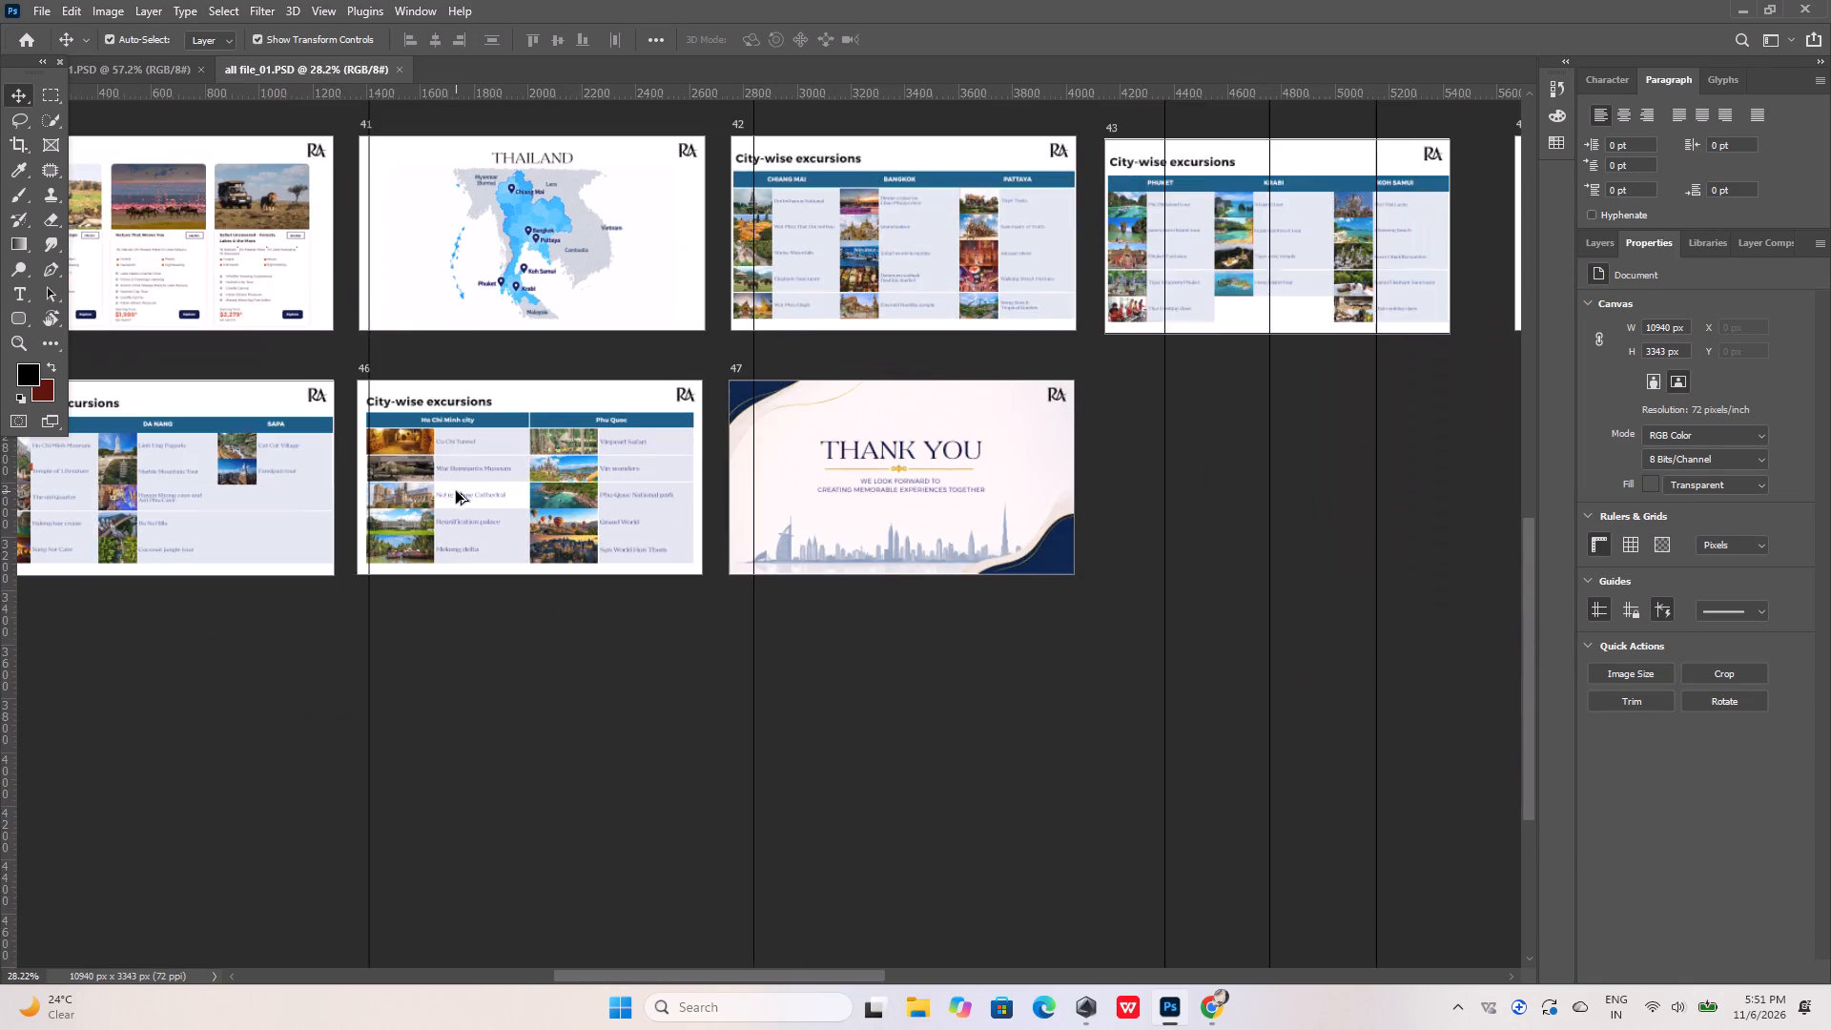
scroll(264, 489, "up", 15, "alt")
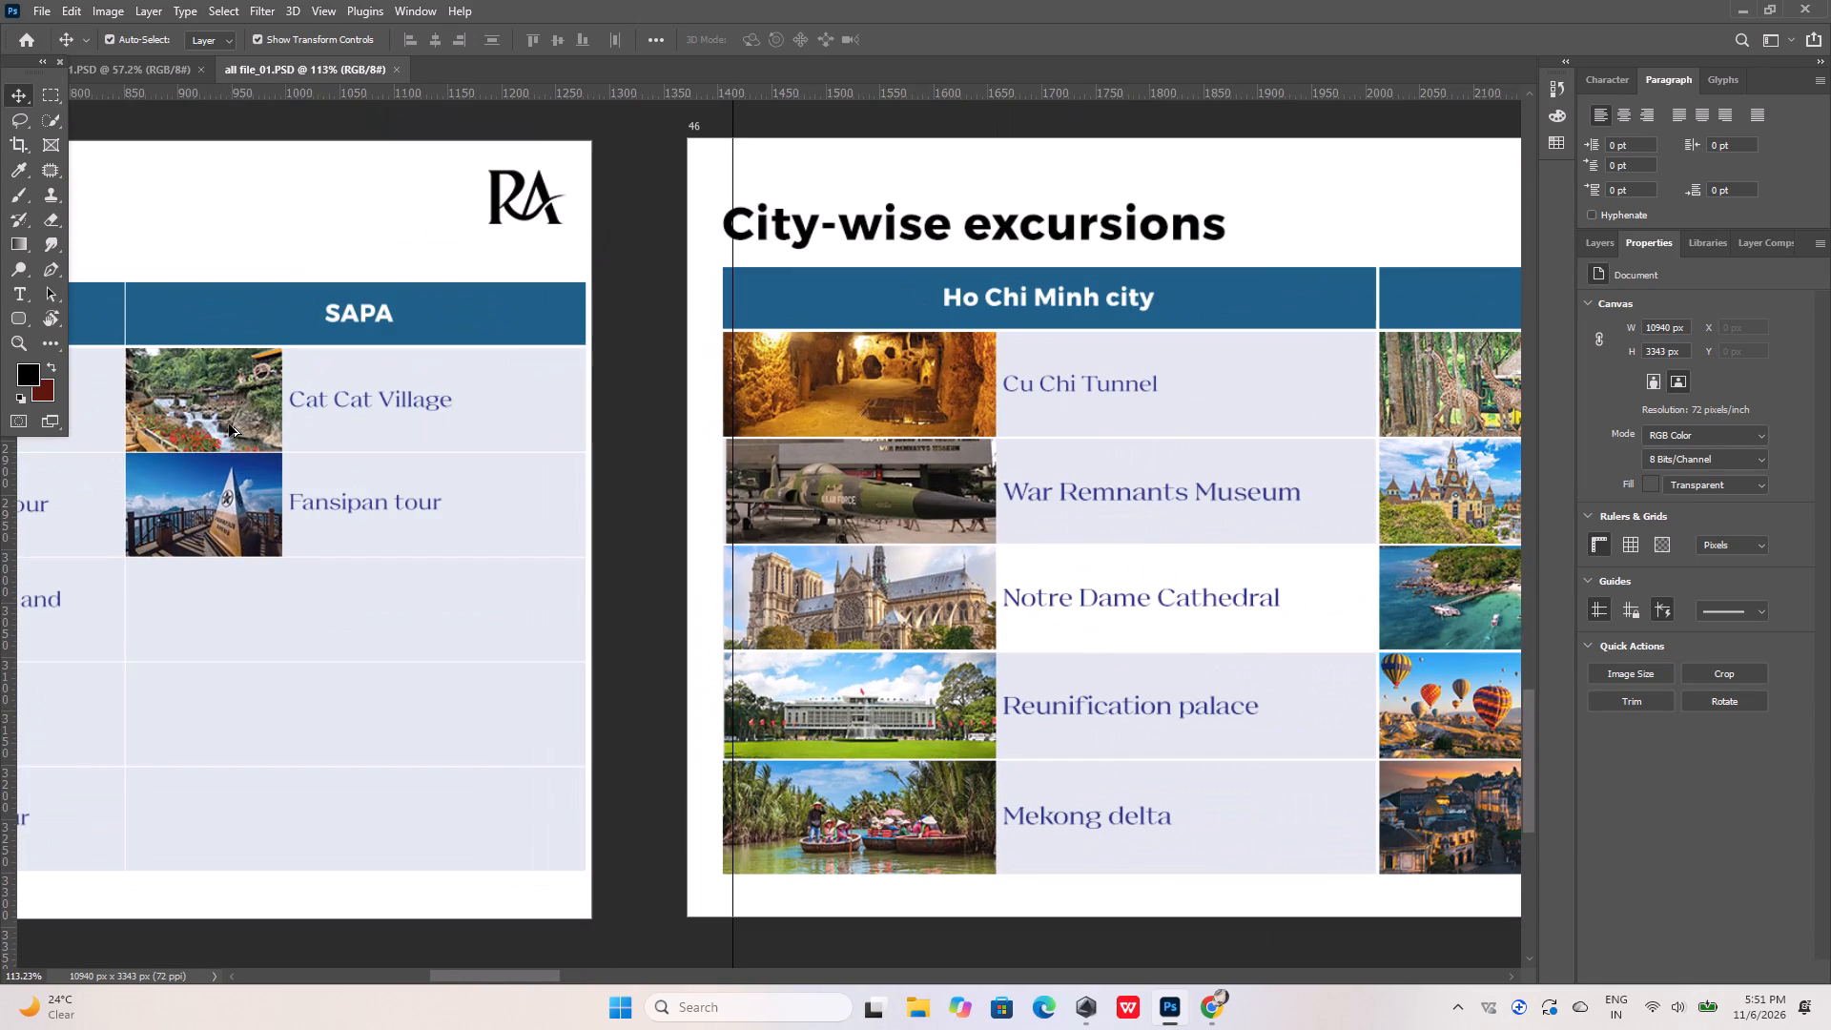
scroll(543, 606, "down", 17, "alt")
left_click(656, 748)
scroll(656, 748, "up", 2)
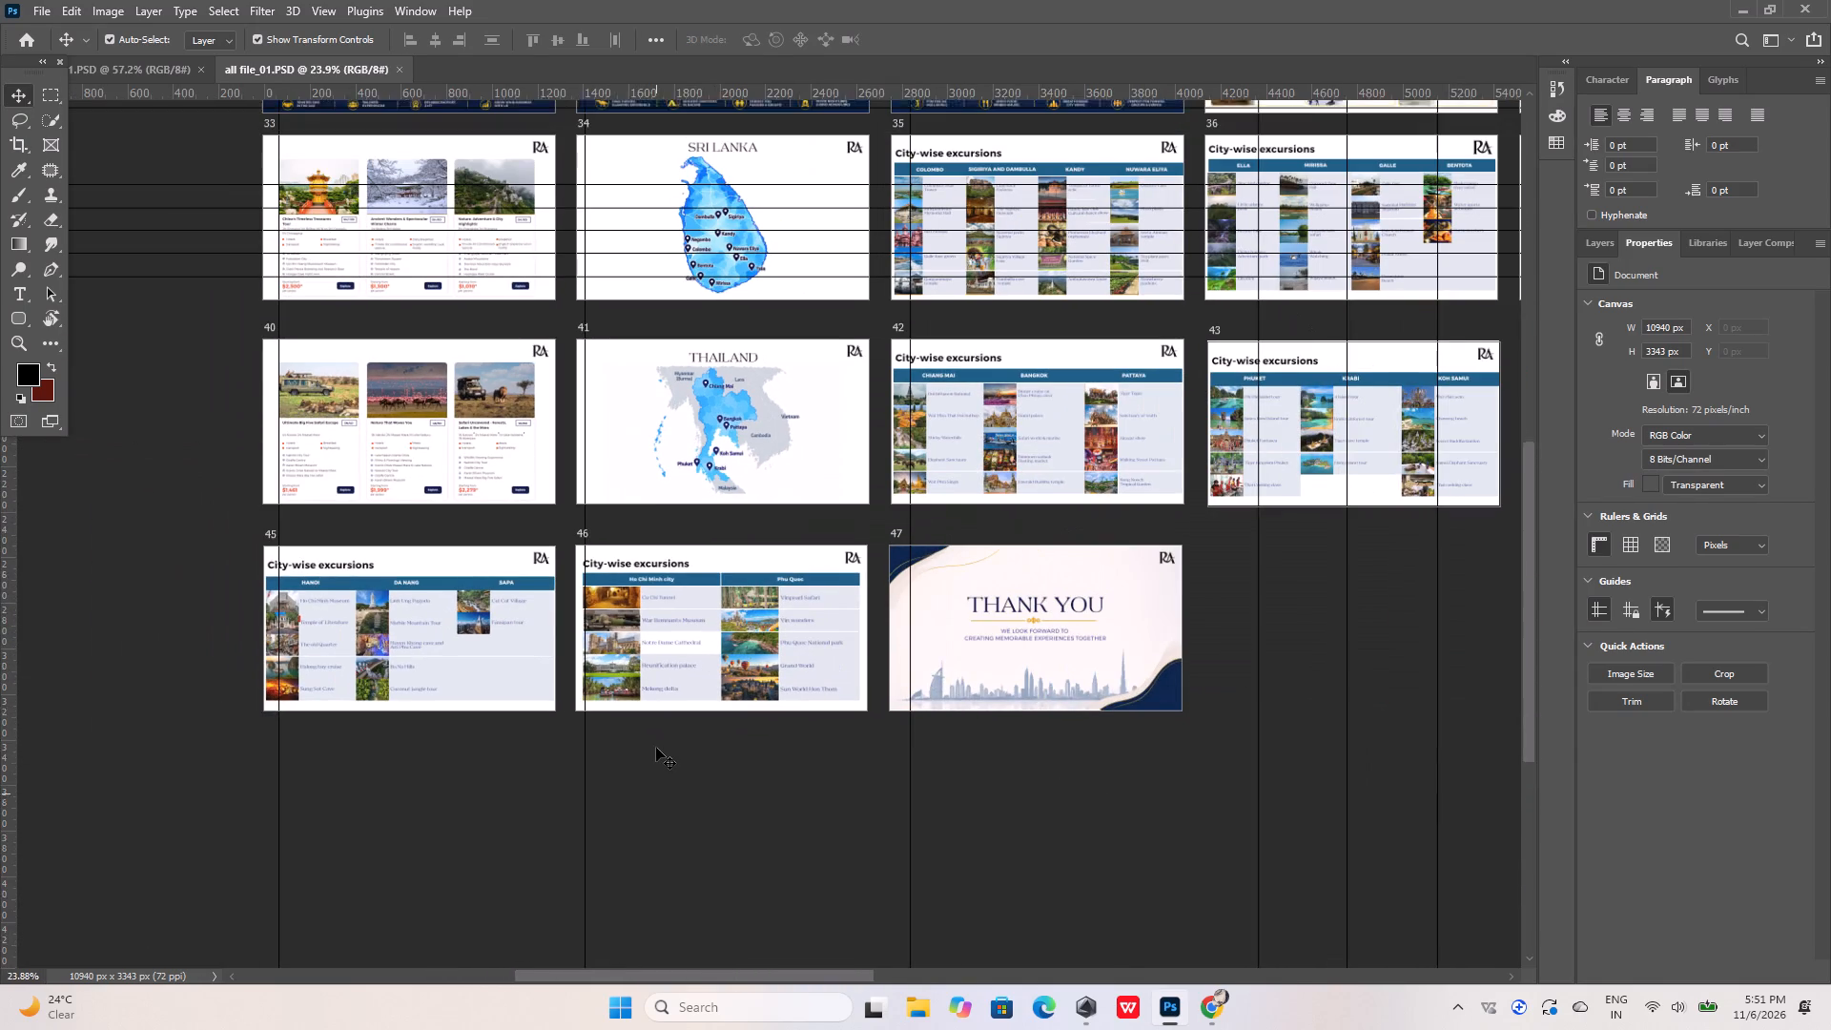
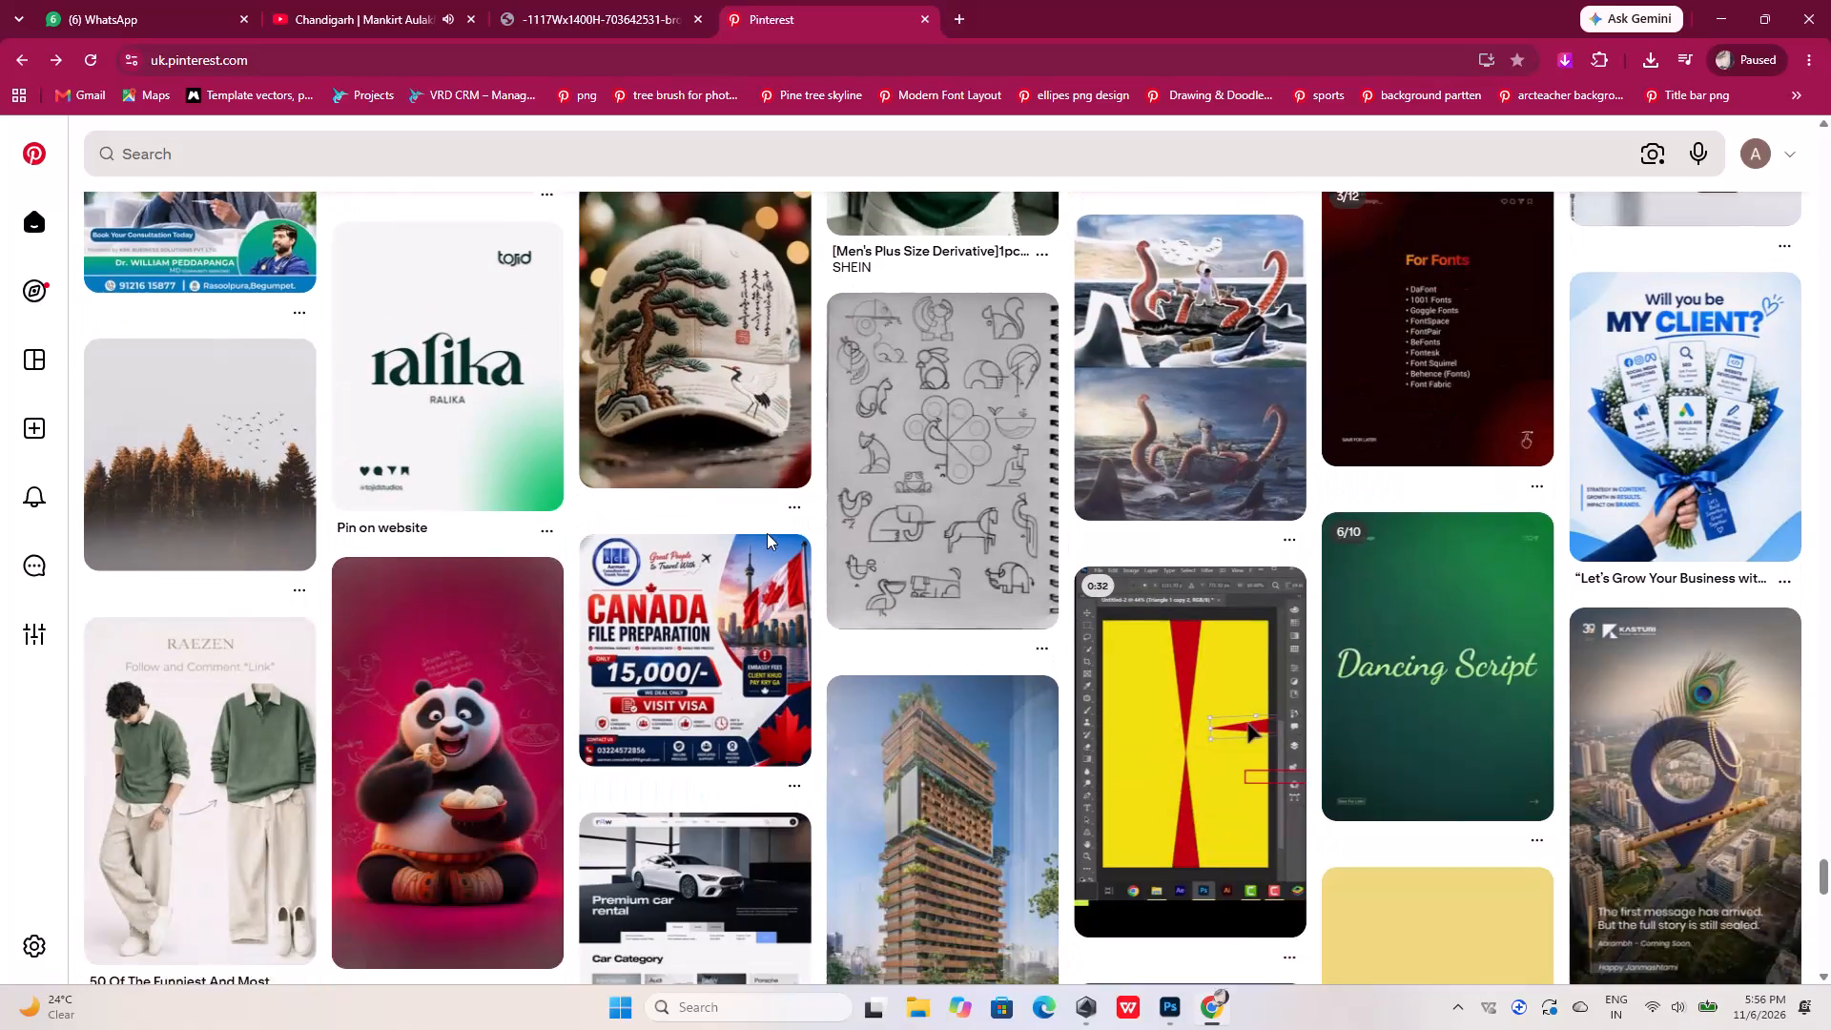
Browse the Pinterest home feed for poster, advertising and font design ideas.
scroll(767, 533, "down", 5)
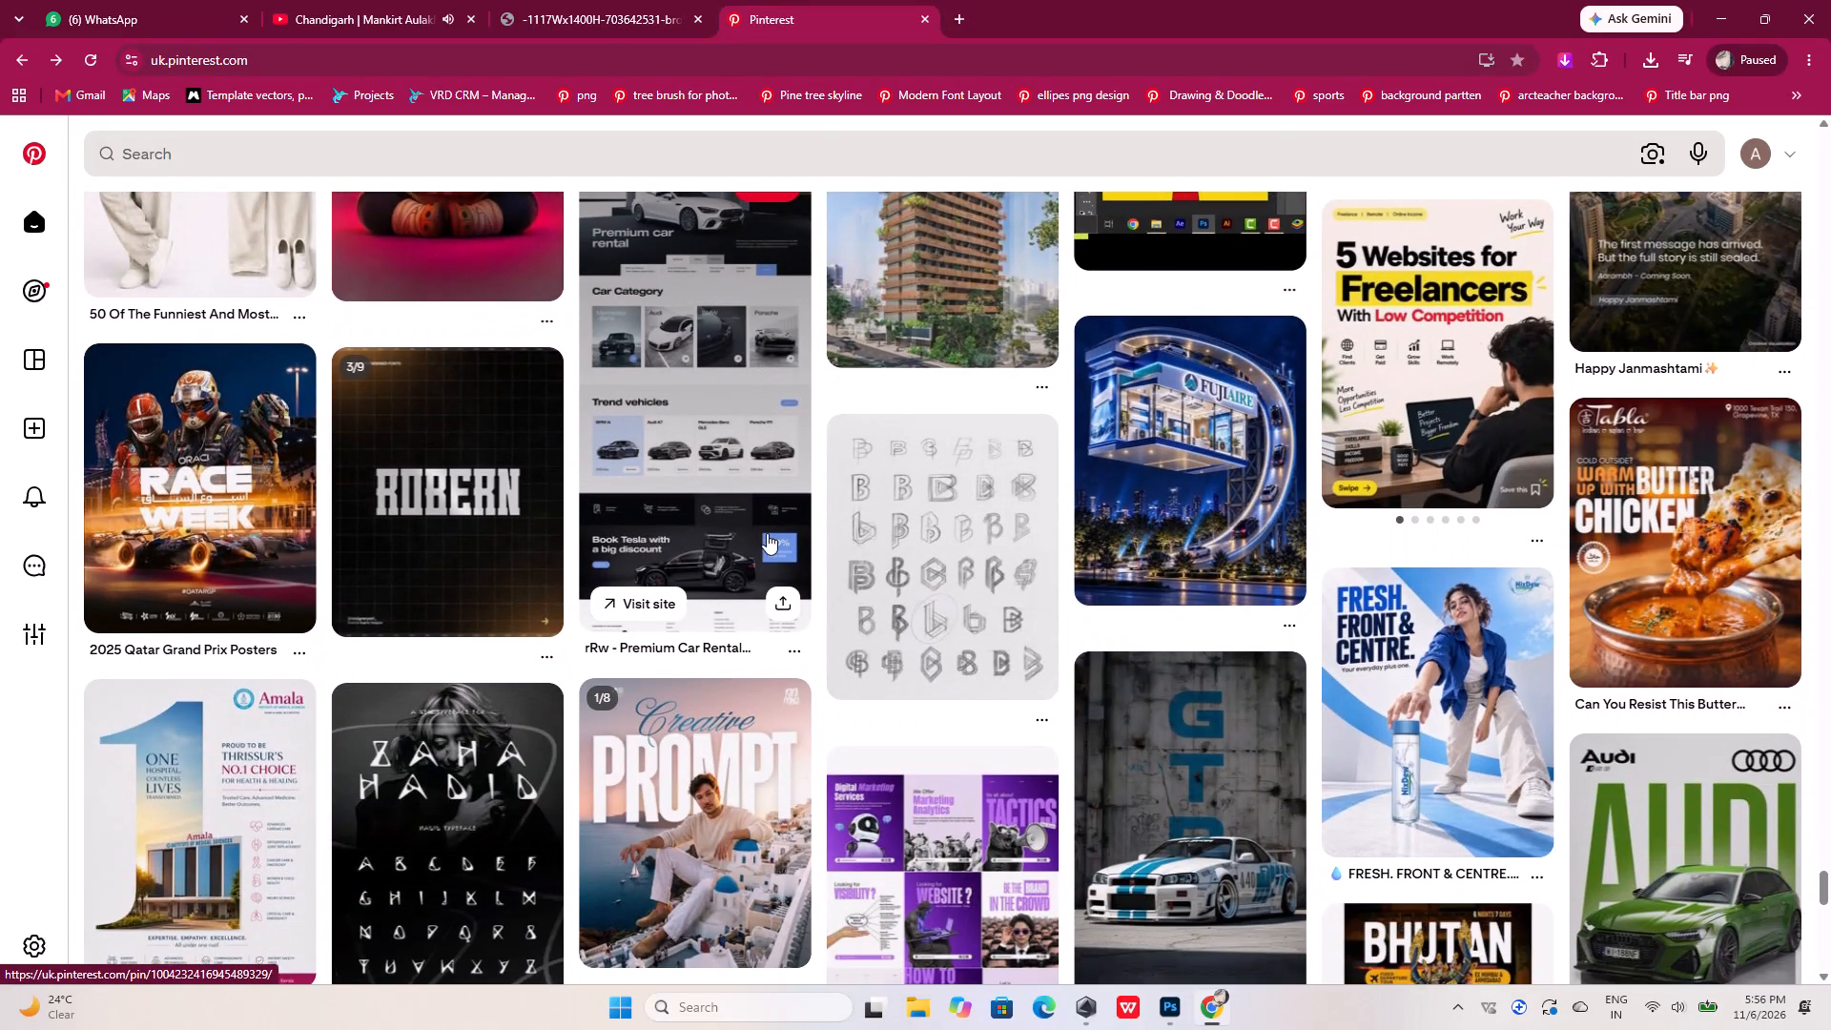
scroll(767, 533, "down", 8)
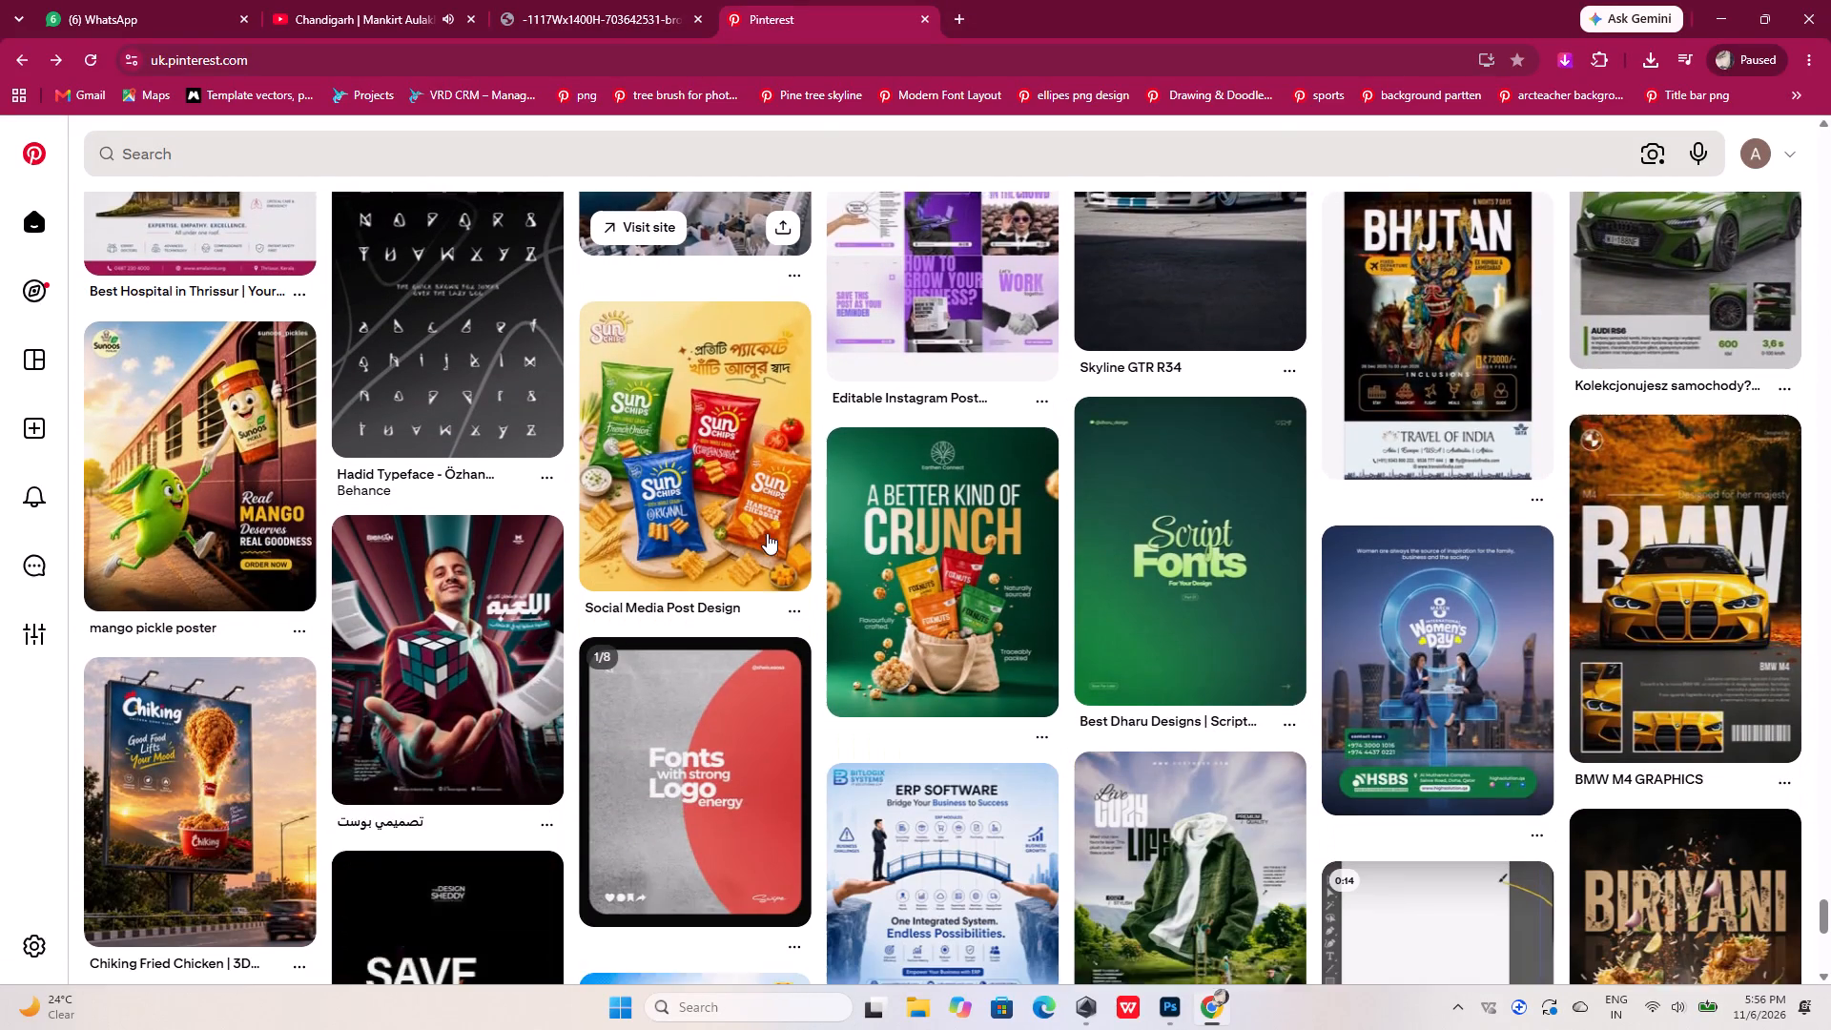
scroll(767, 533, "down", 5)
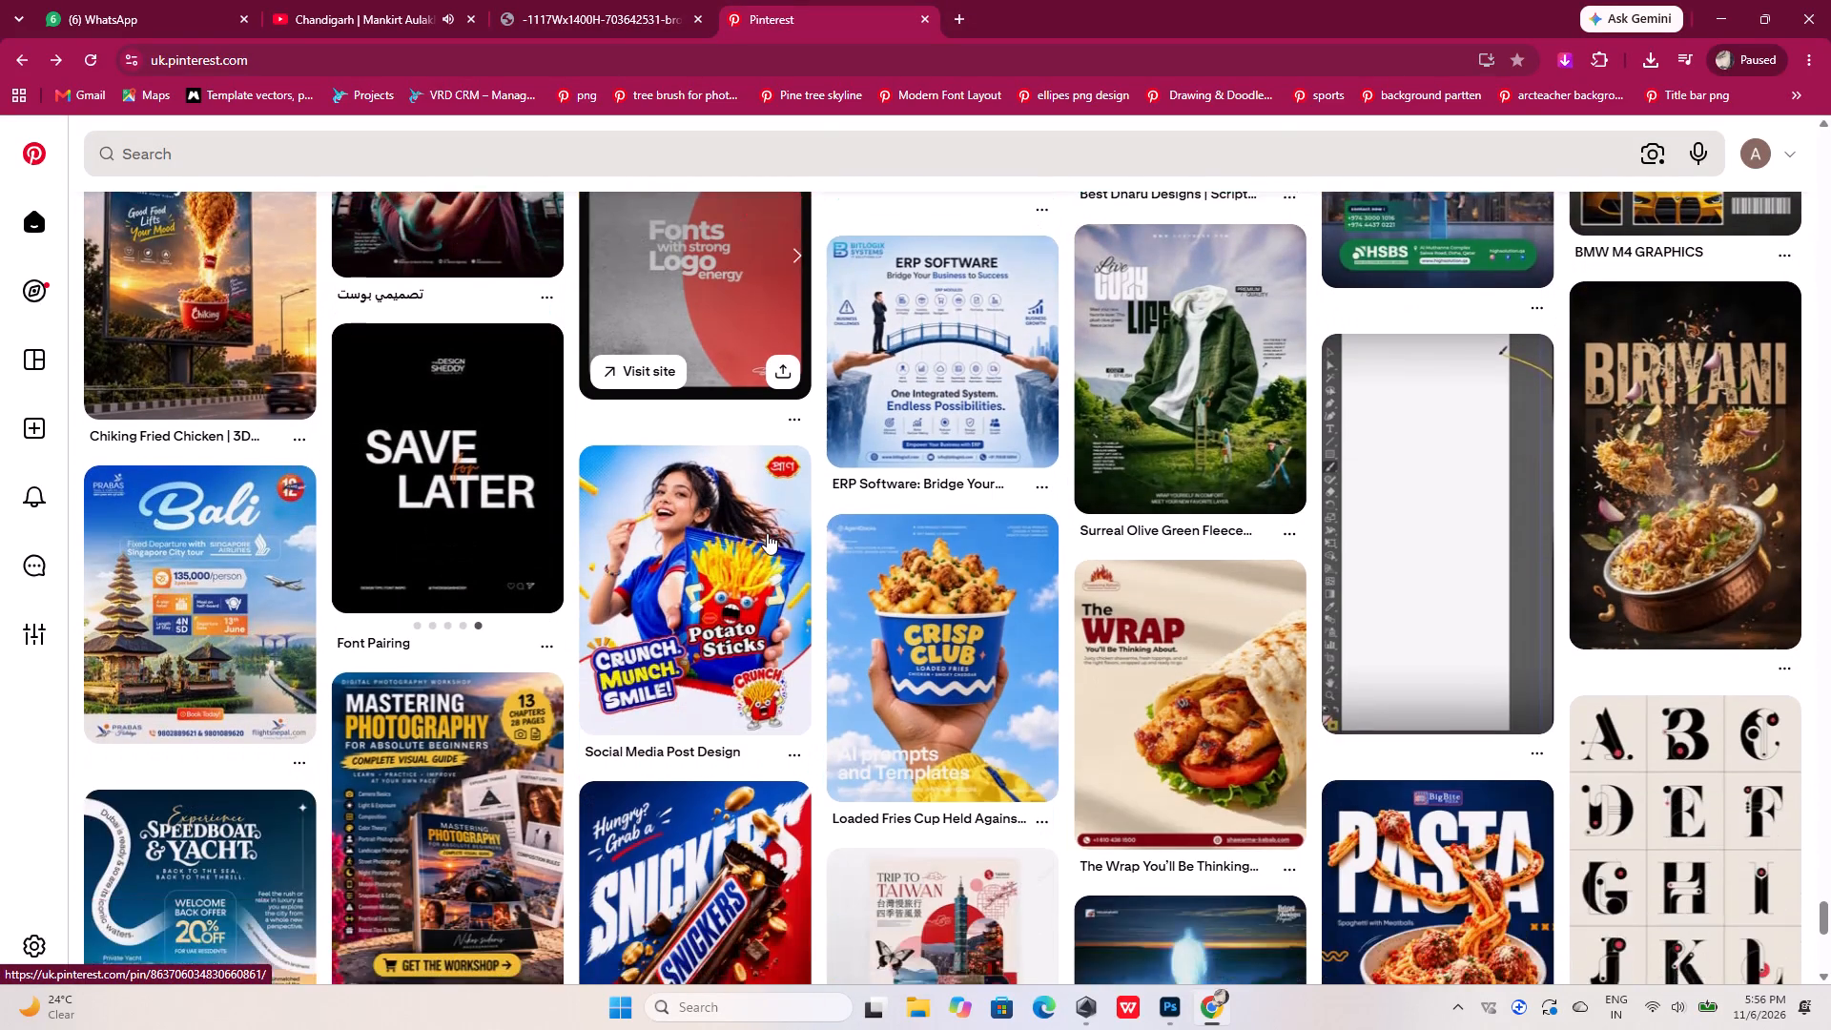
scroll(767, 533, "down", 5)
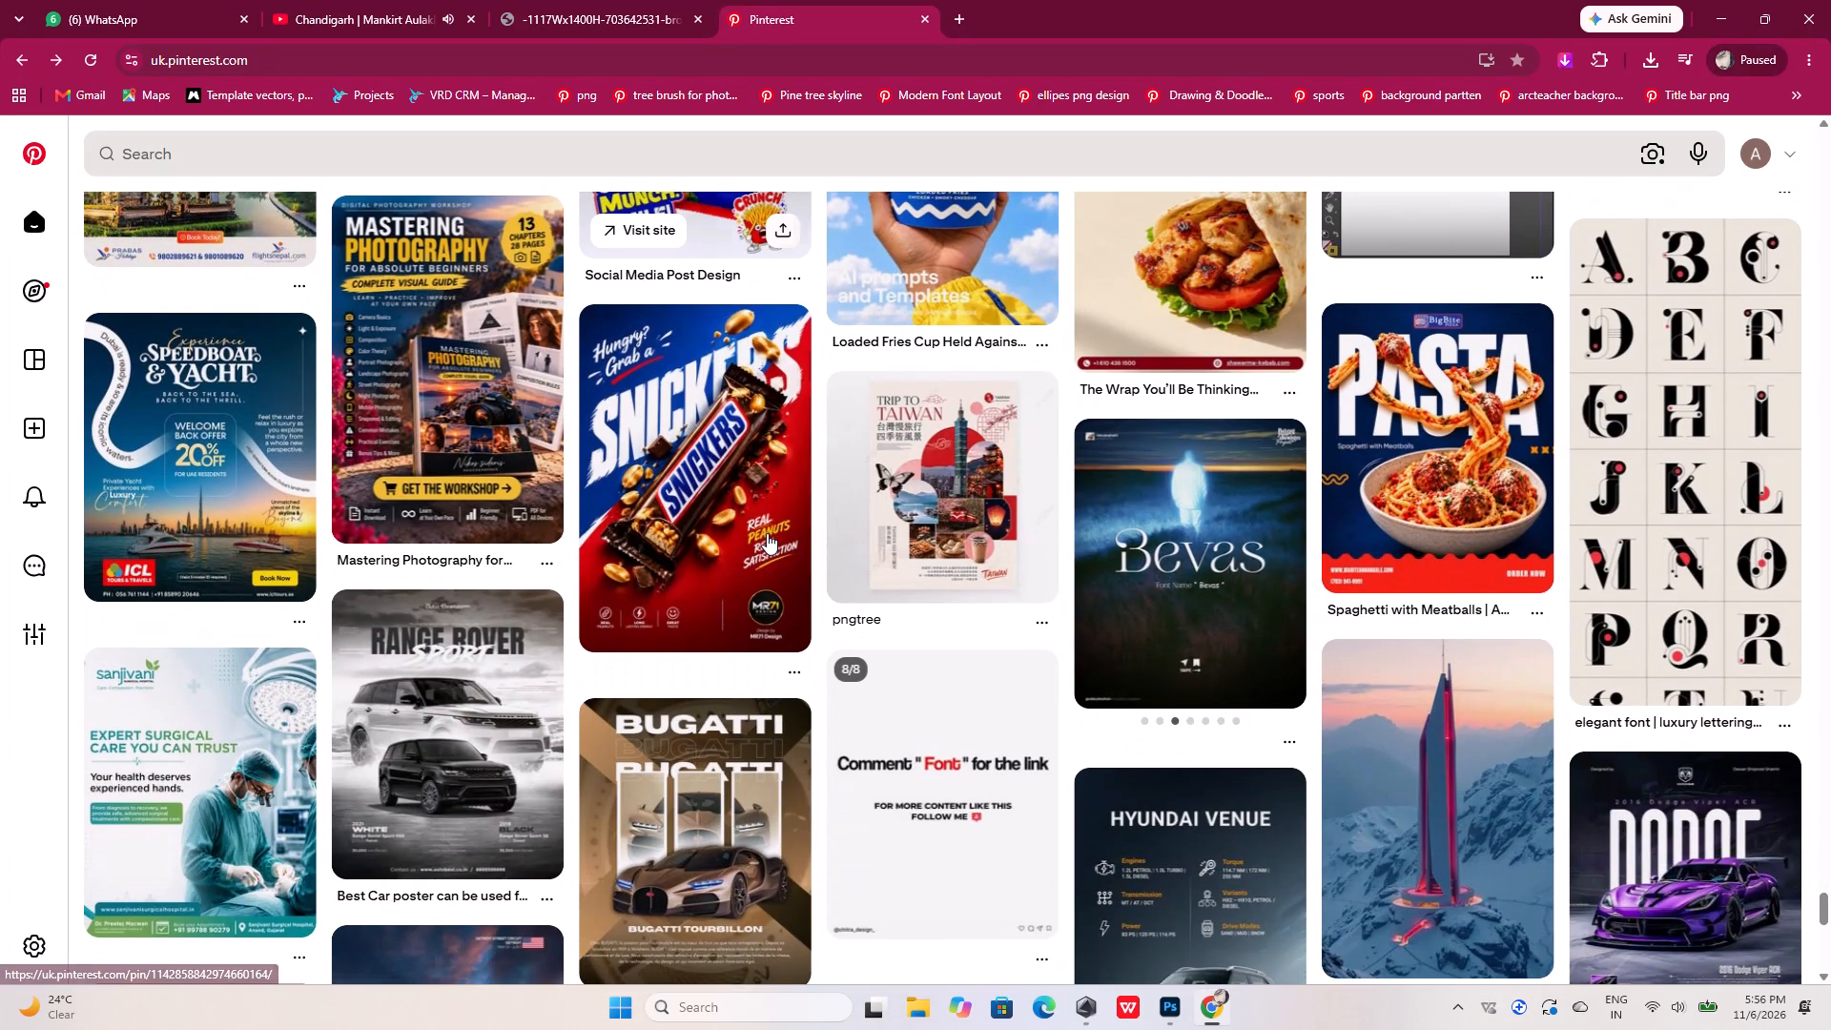
scroll(767, 533, "down", 4)
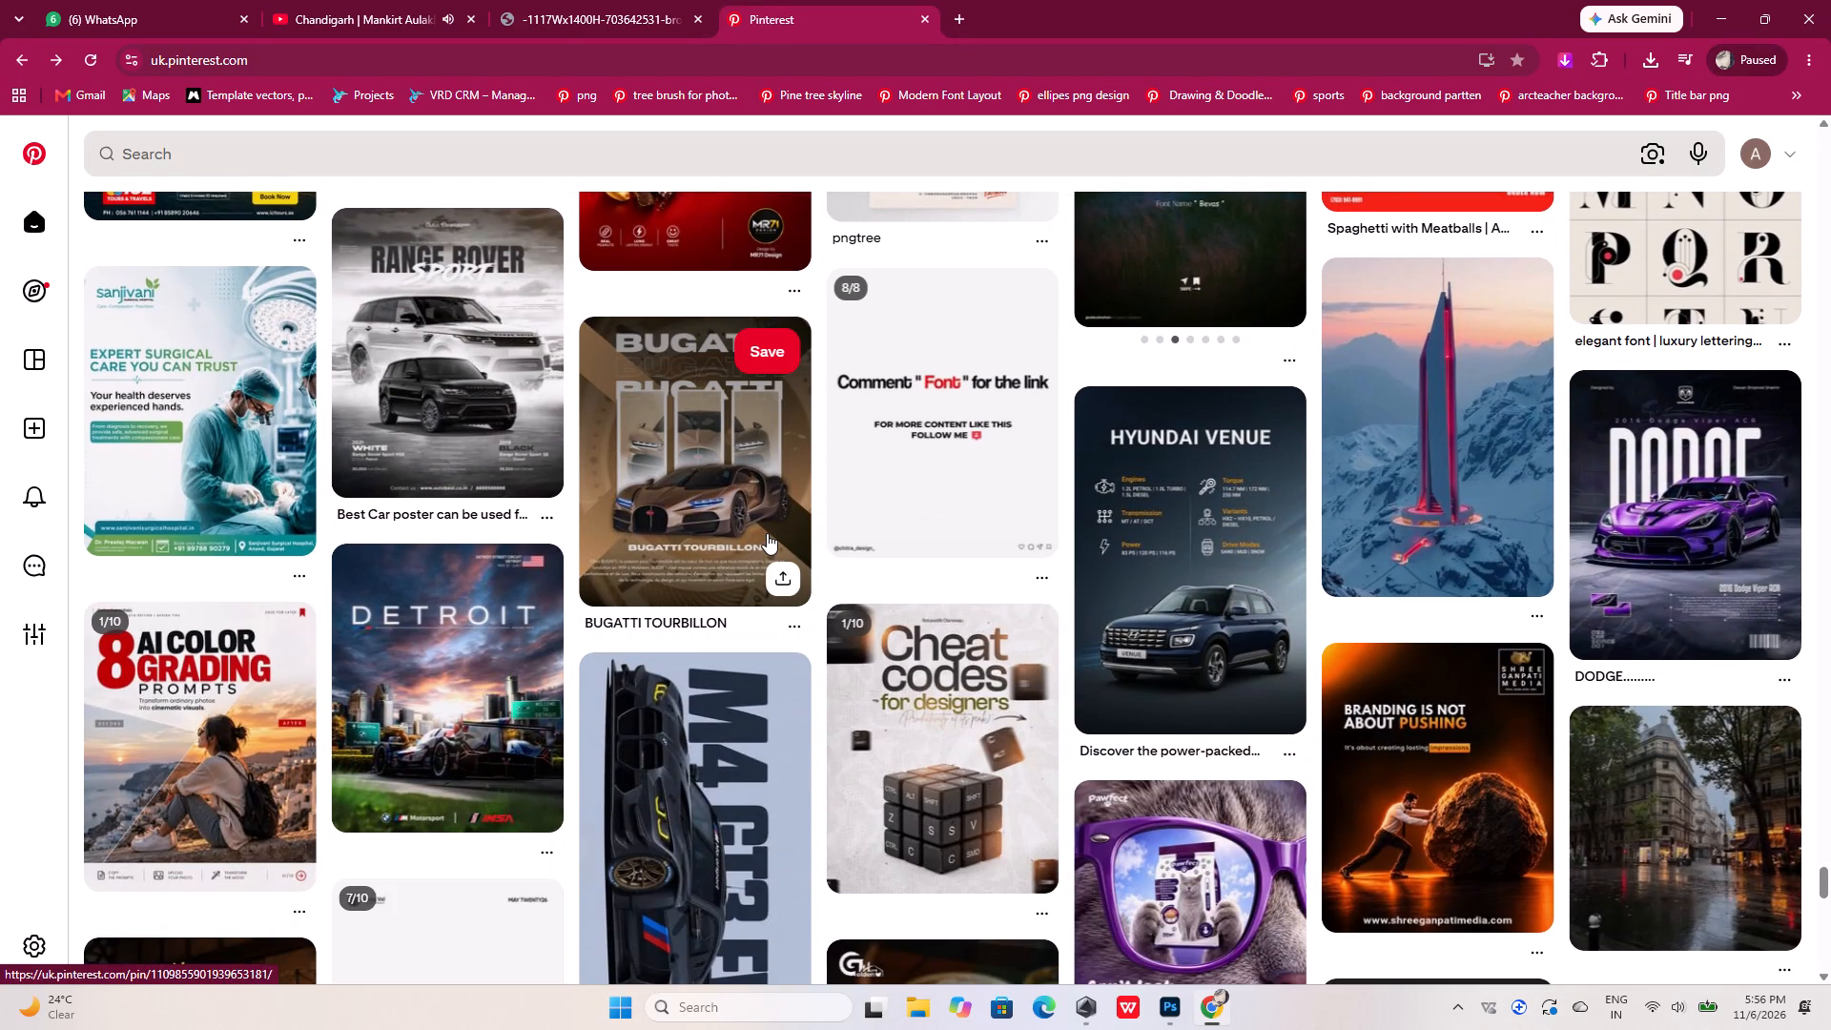
scroll(767, 533, "down", 3)
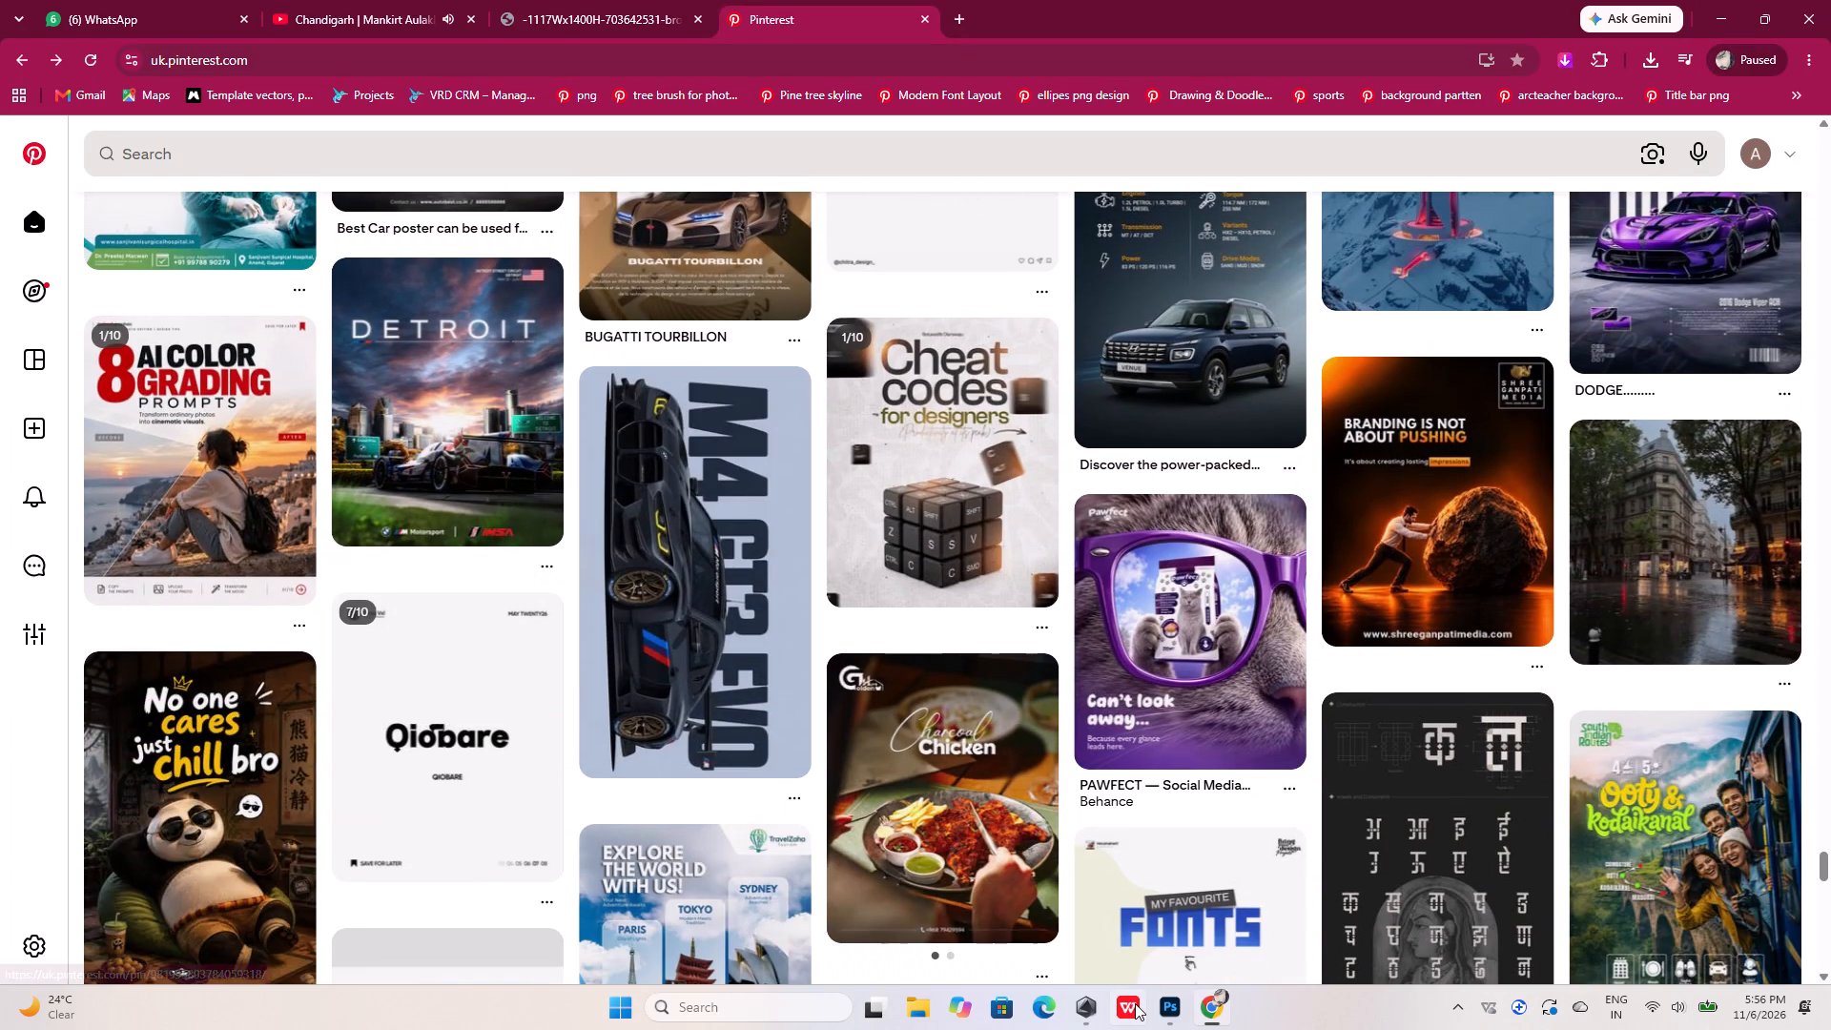
Switch to Photoshop and examine the closing THANK YOU page on artboard 47, including its tagline and skyline background.
left_click(1168, 1001)
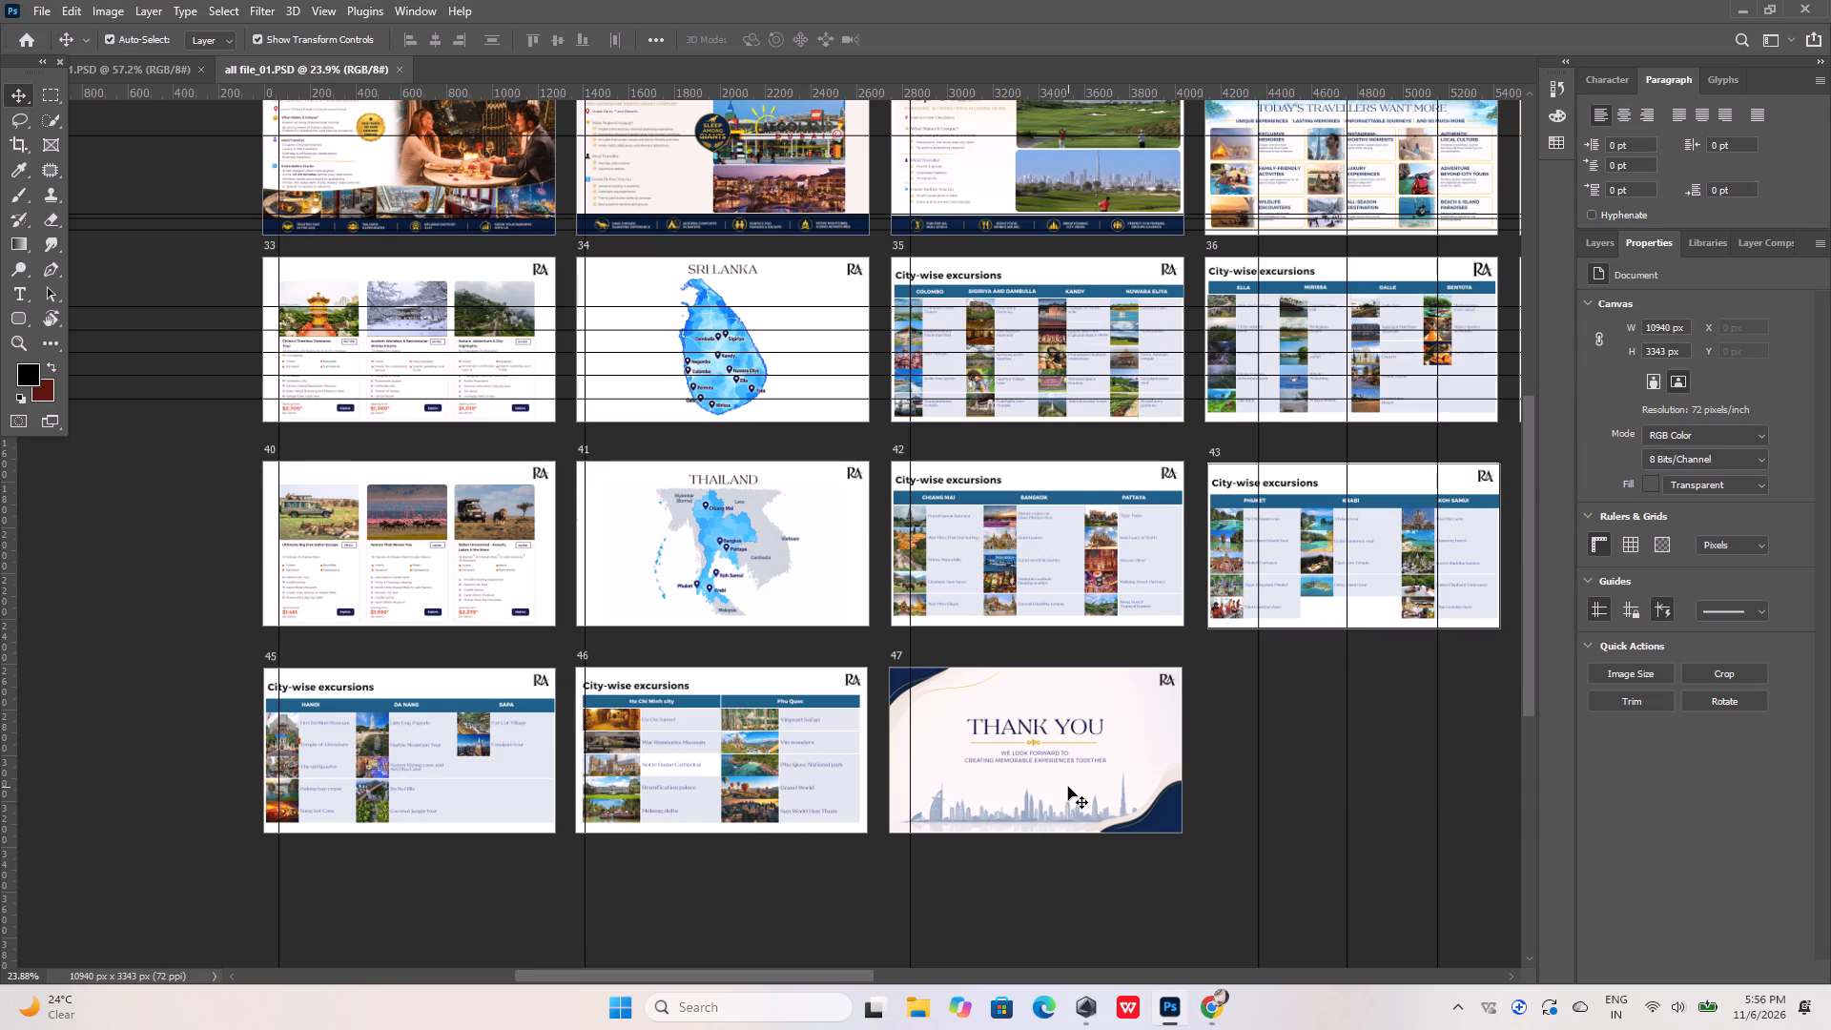
scroll(1068, 787, "up", 16, "alt")
left_click(1039, 718)
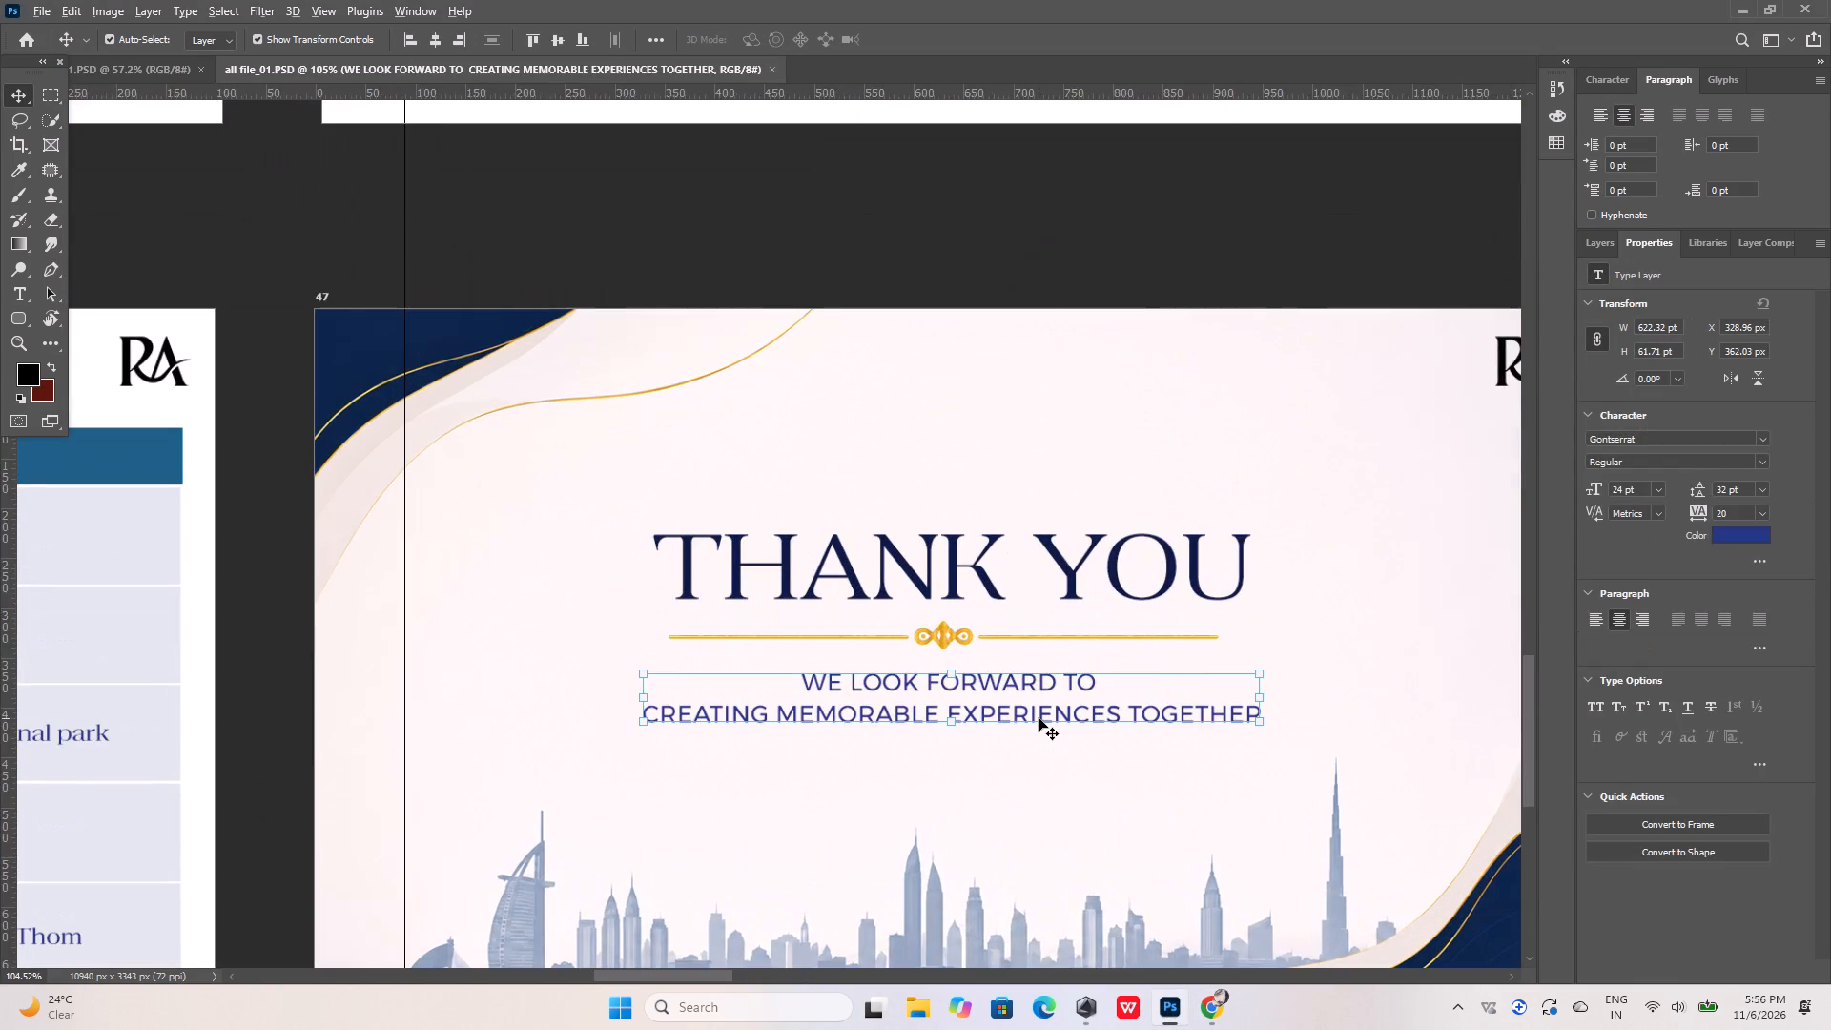
scroll(1039, 718, "down", 10, "alt")
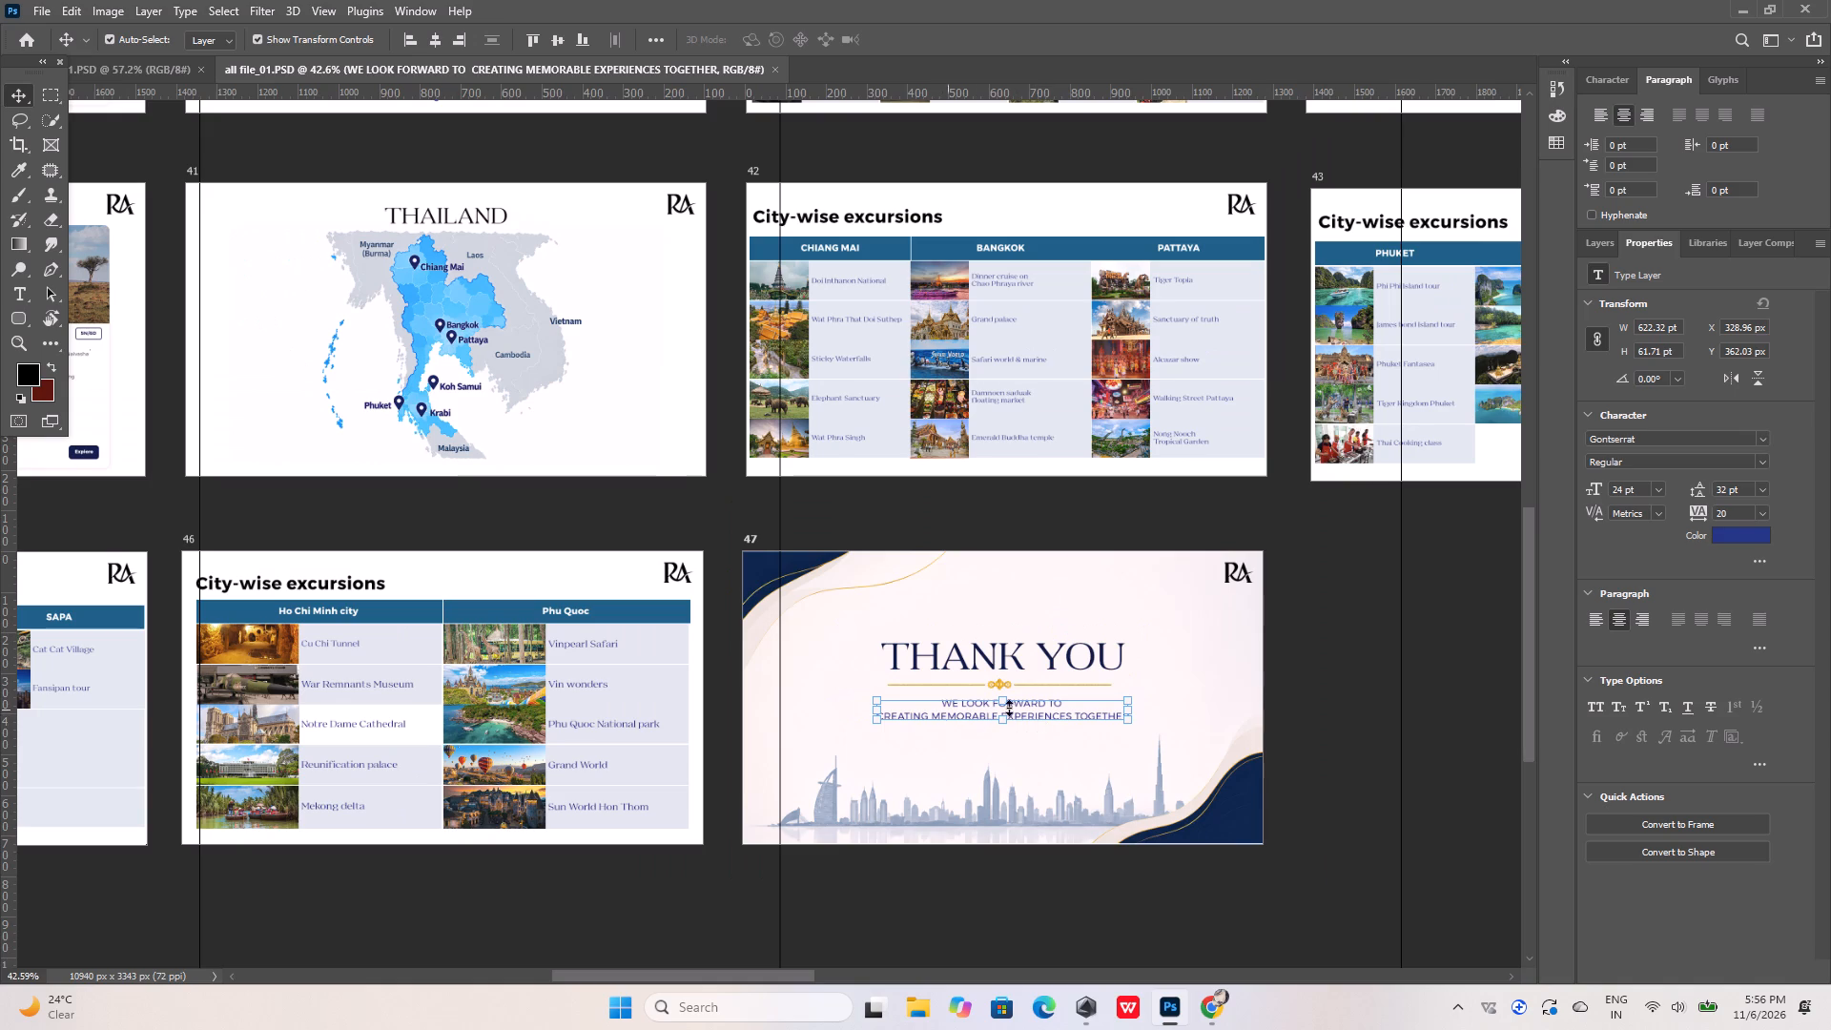
left_click(1332, 715)
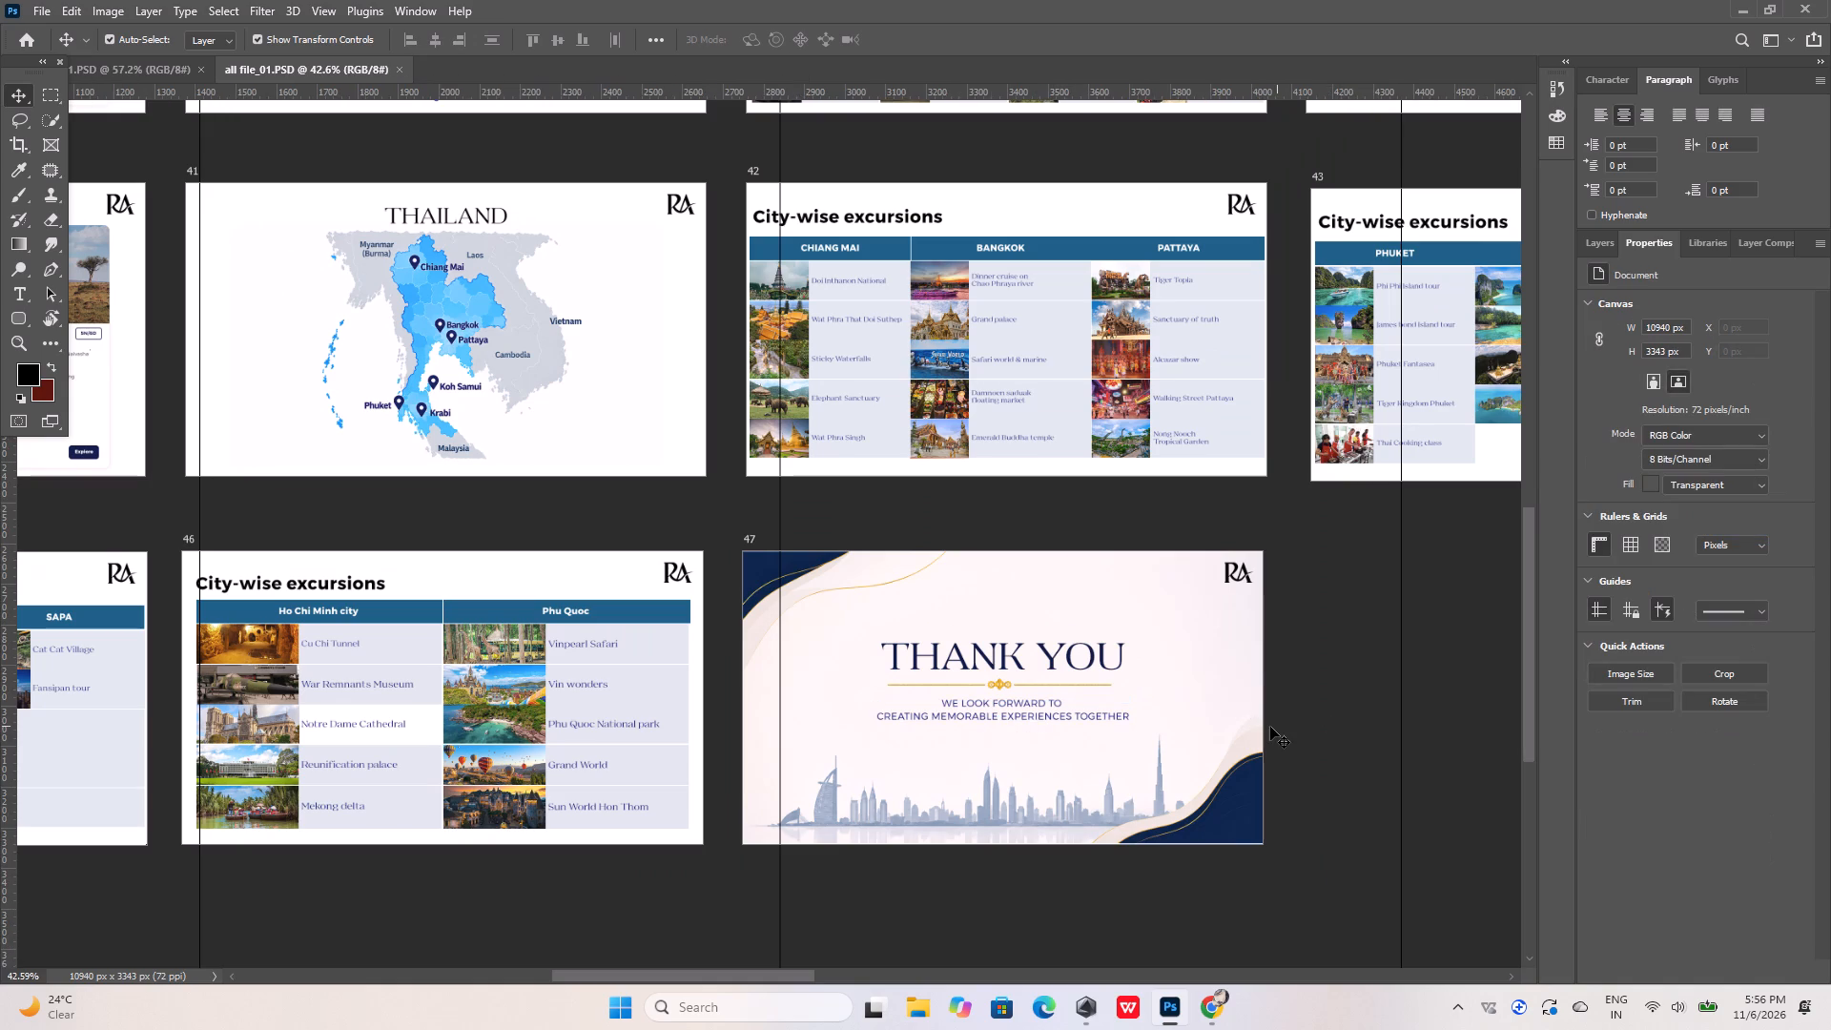
scroll(1270, 727, "down", 5)
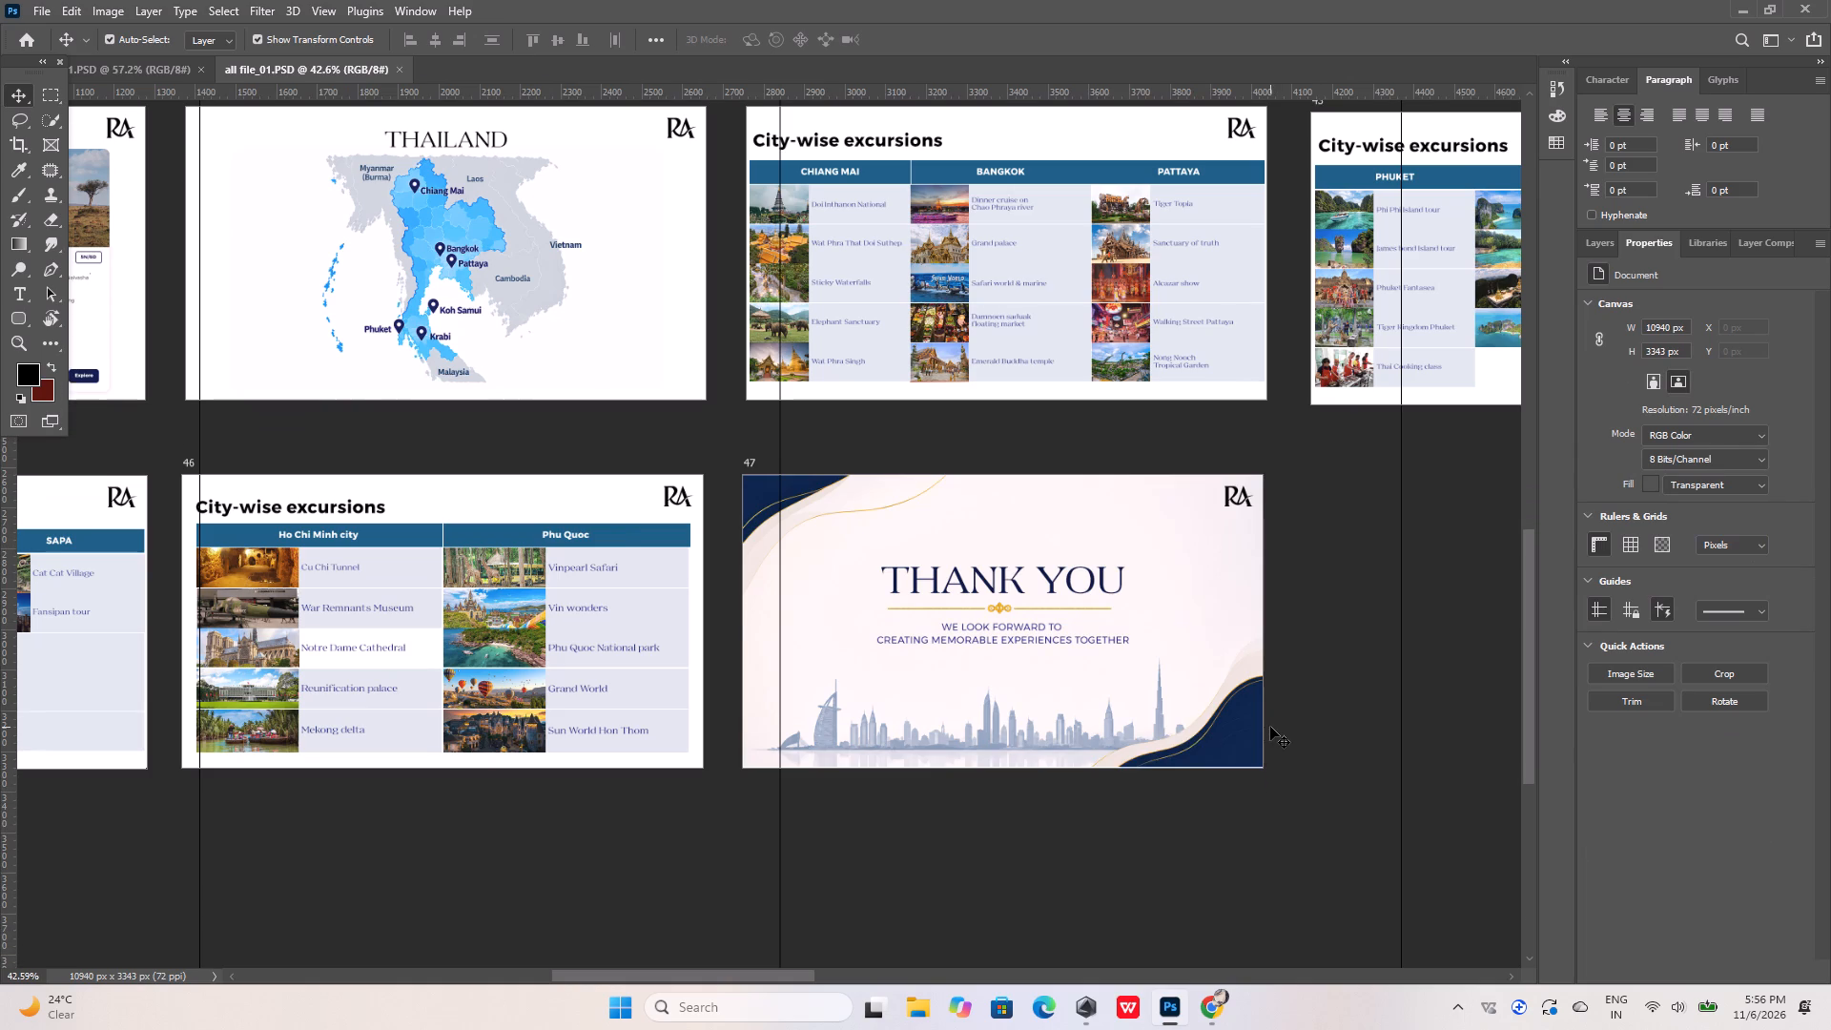
left_click(1235, 750)
scroll(1235, 750, "down", 9, "alt")
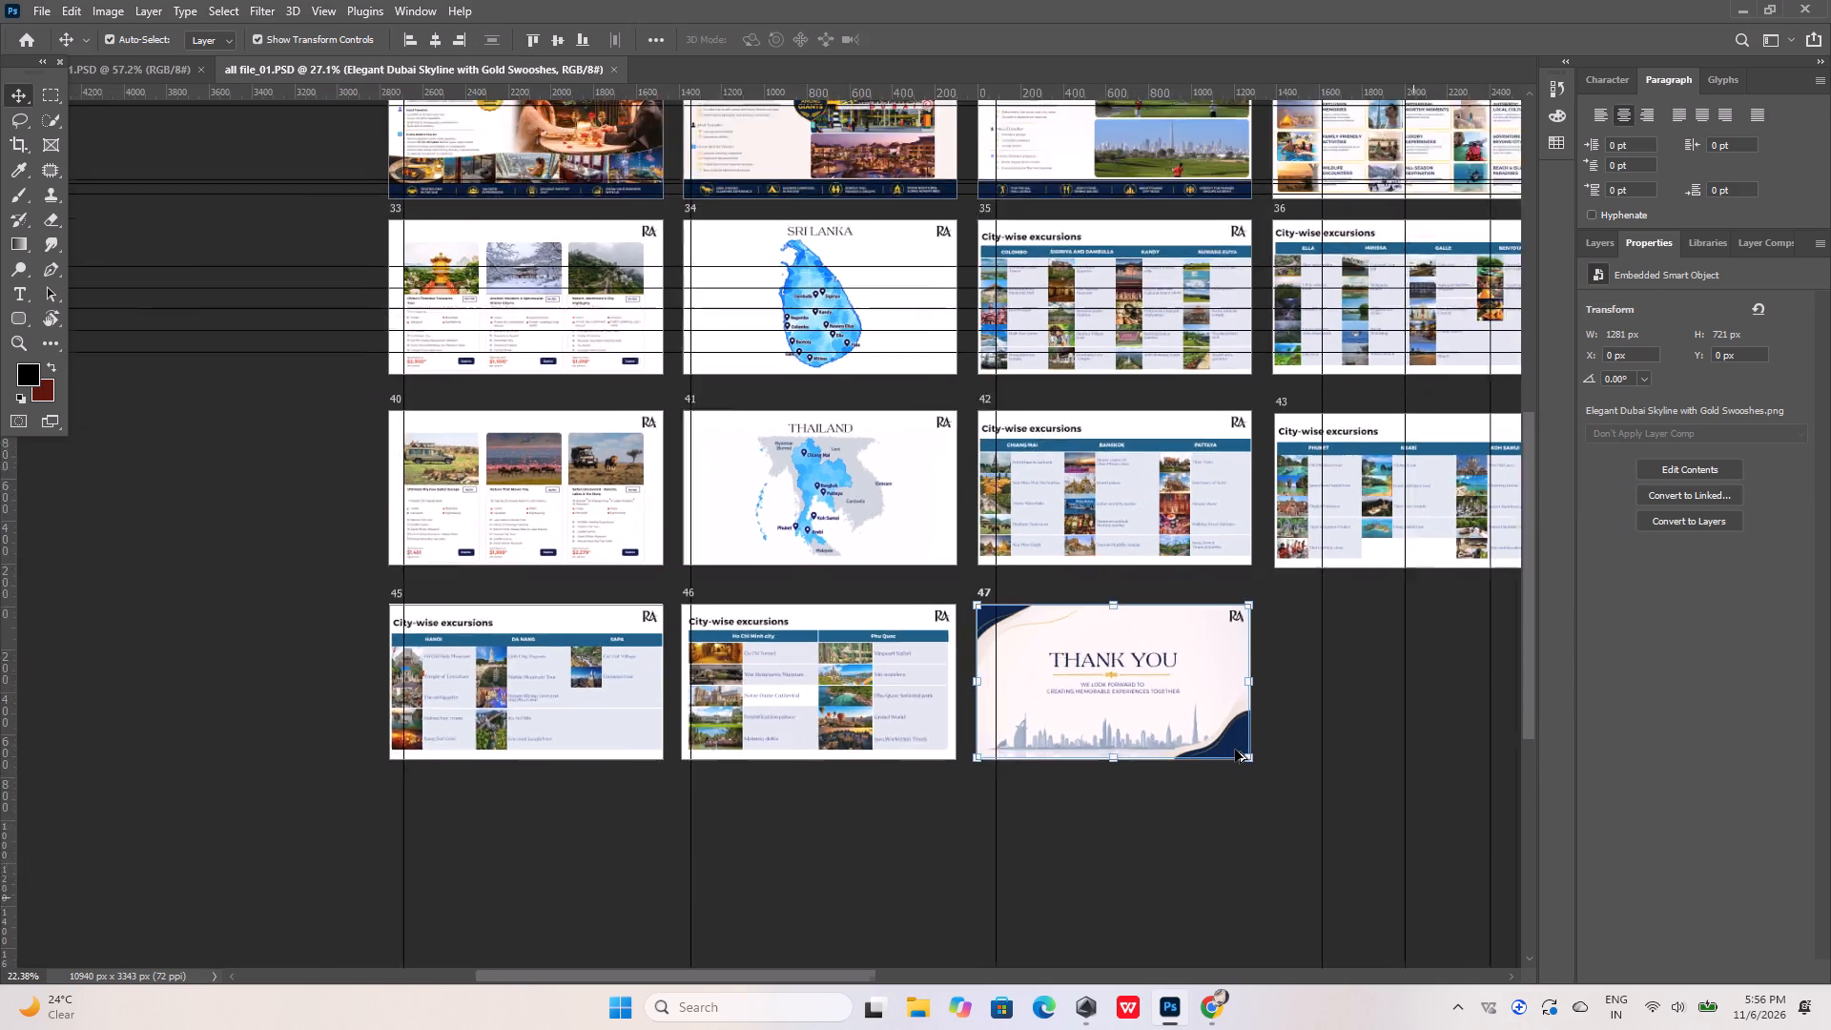
Centre the DA NANG heading horizontally within its blue header cell in the excursions table on artboard 45.
scroll(662, 697, "up", 14, "alt")
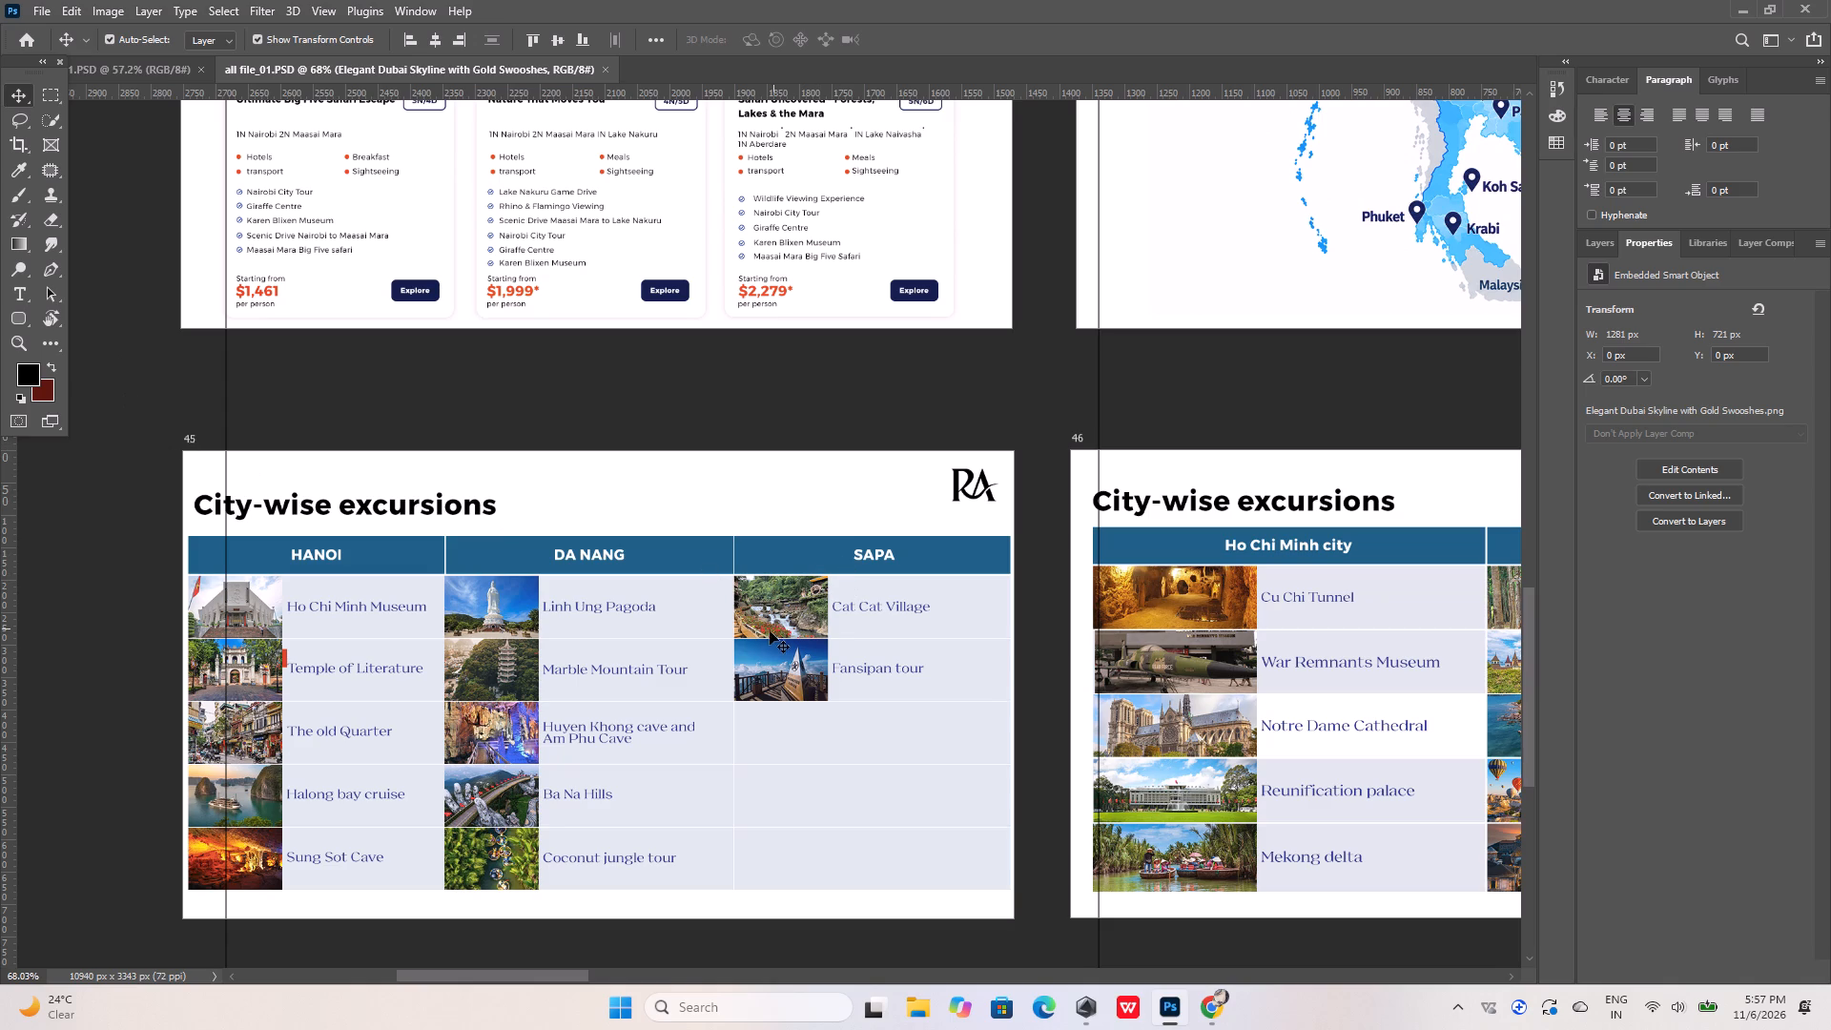
left_click(880, 609)
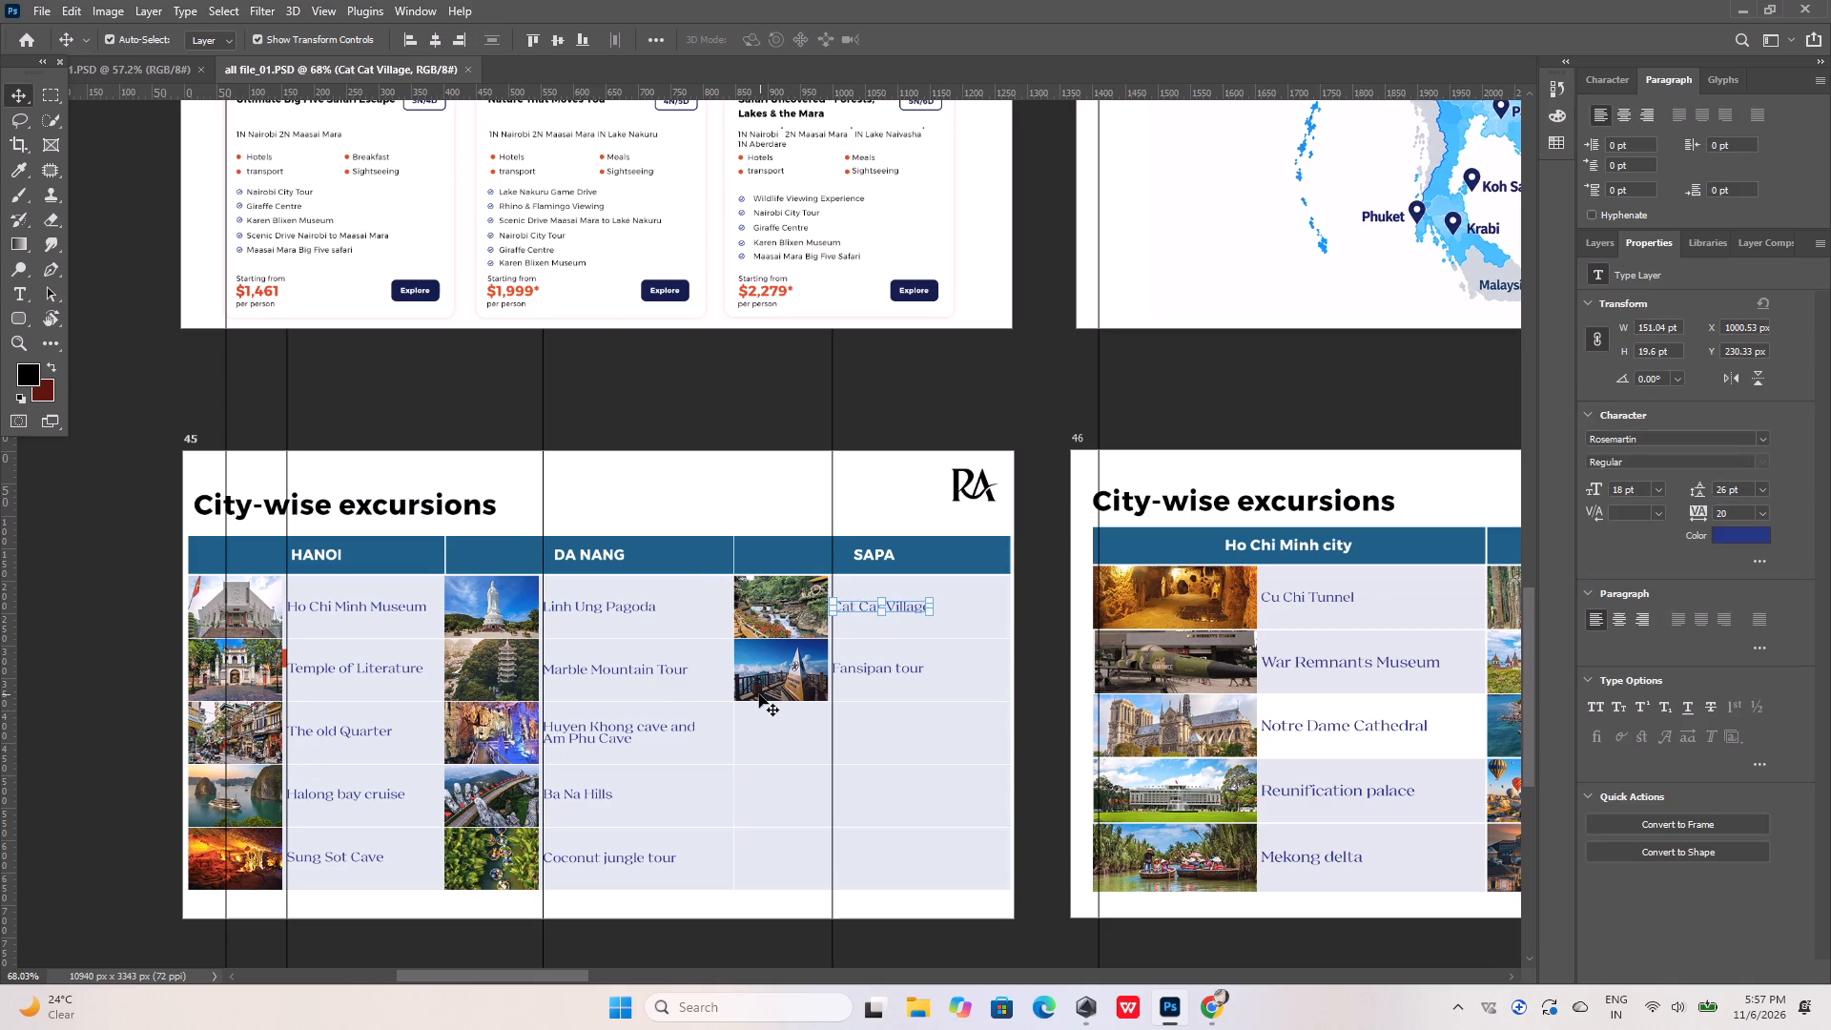
scroll(556, 643, "up", 10, "alt")
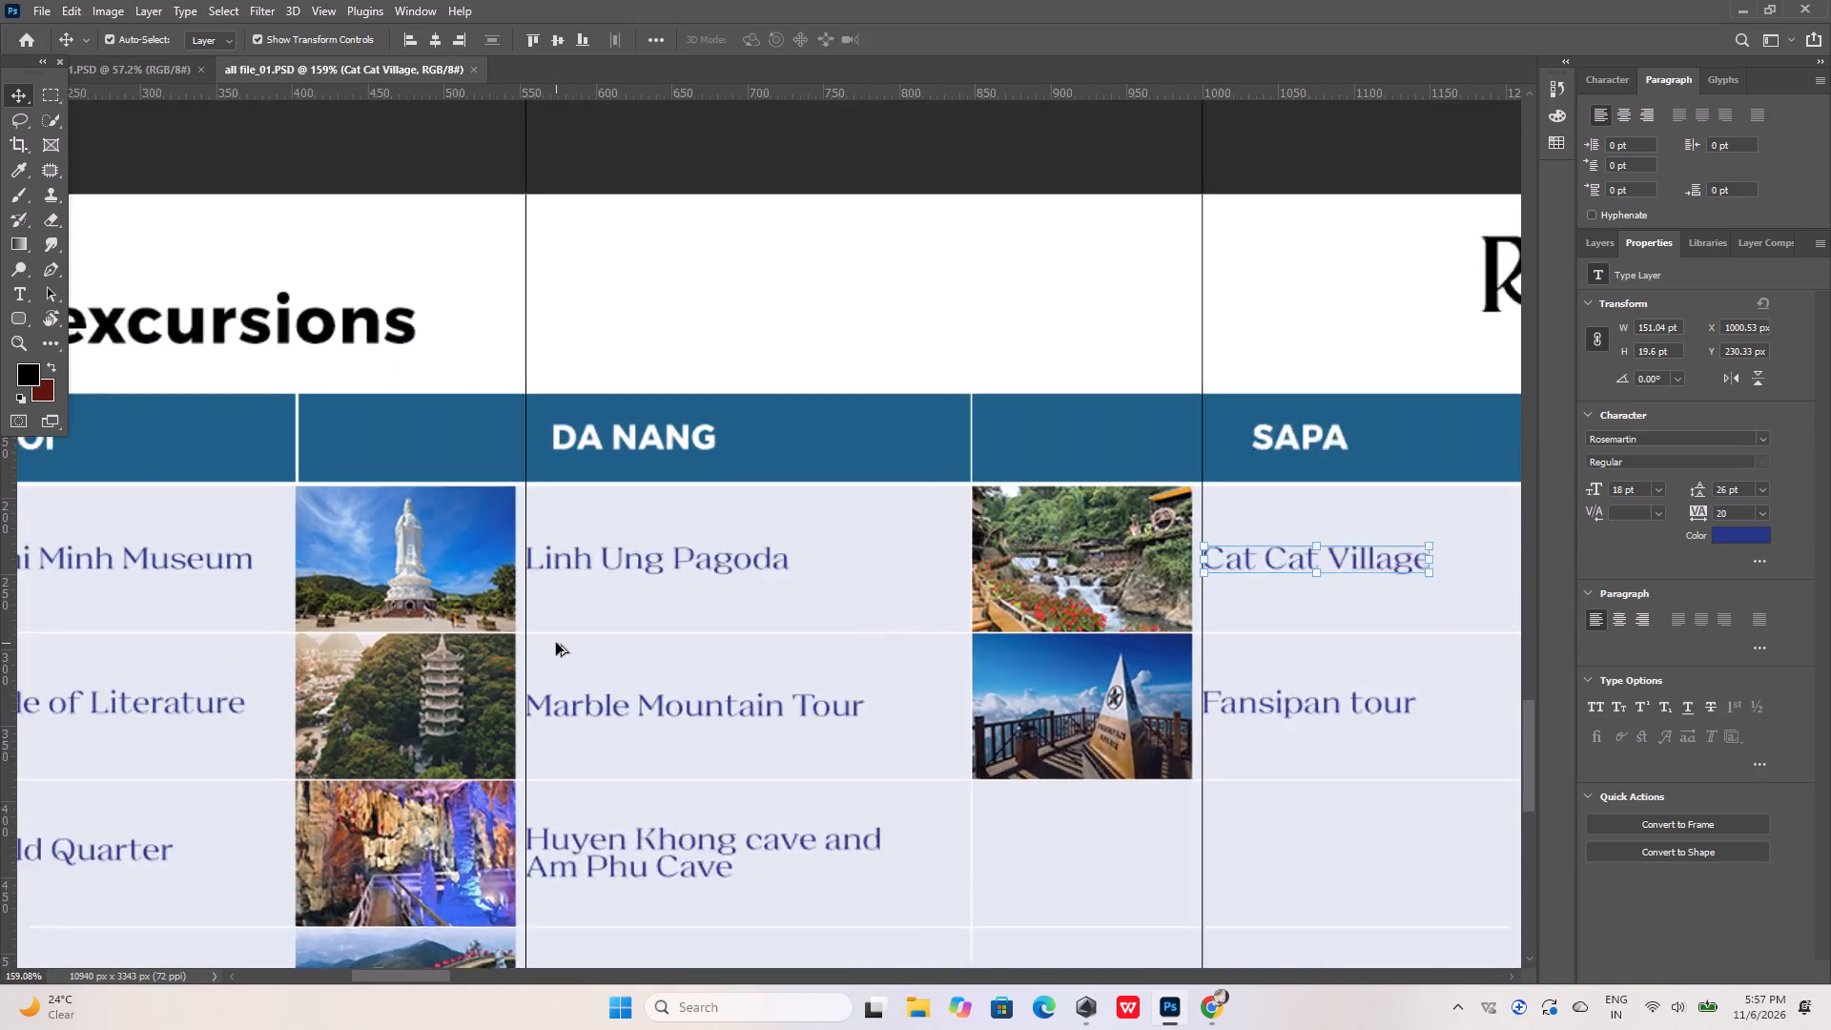
scroll(556, 643, "down", 10, "alt")
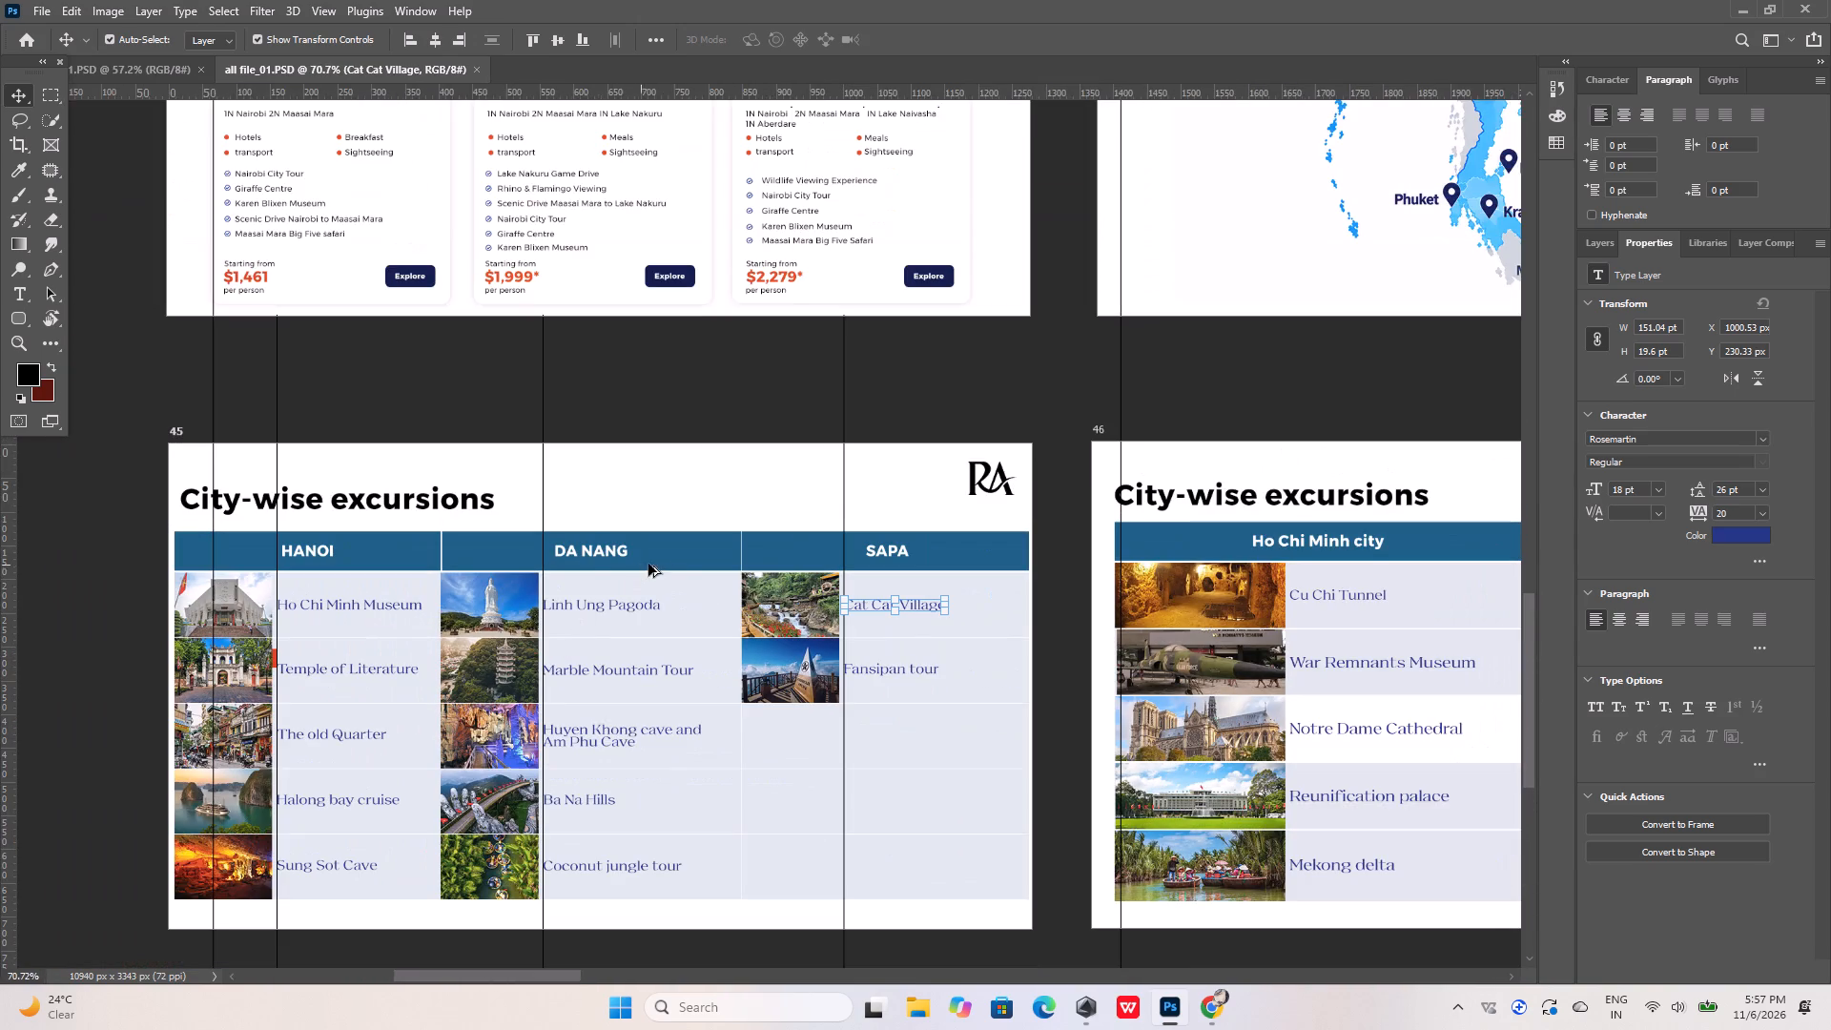
left_click(670, 557)
scroll(601, 561, "up", 13, "alt")
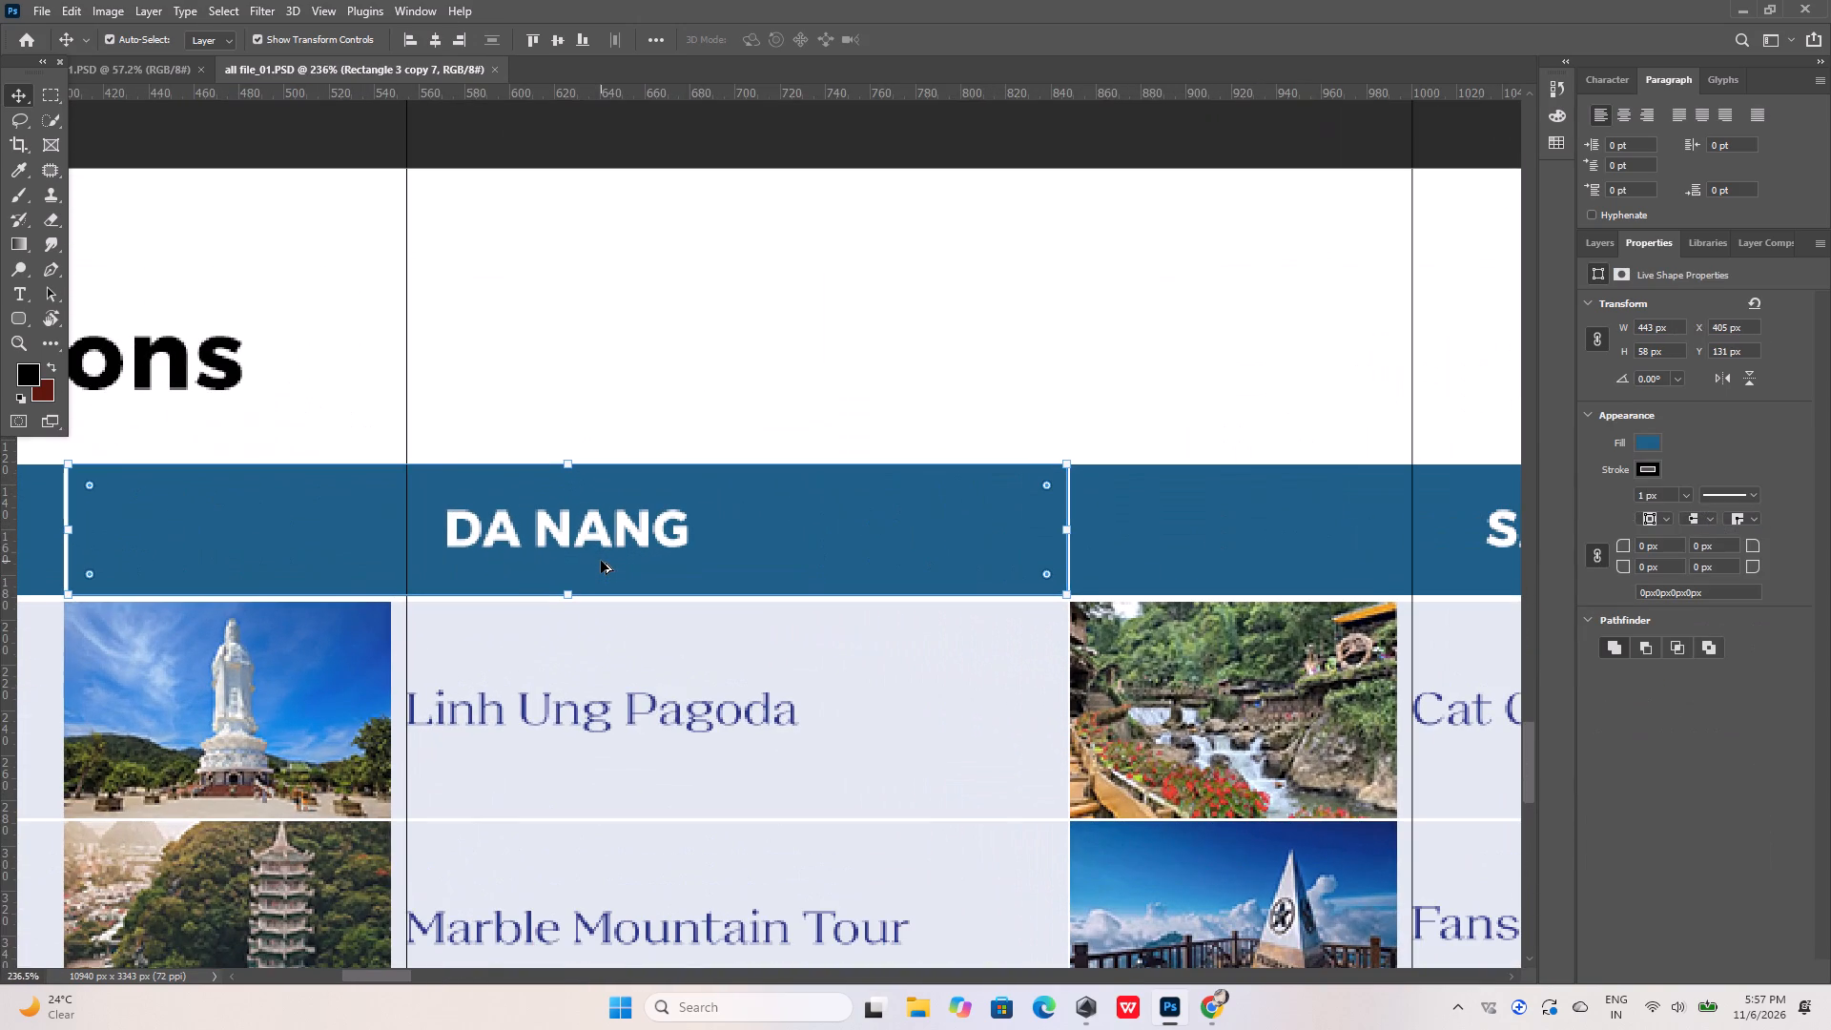
left_click(622, 530, "shift")
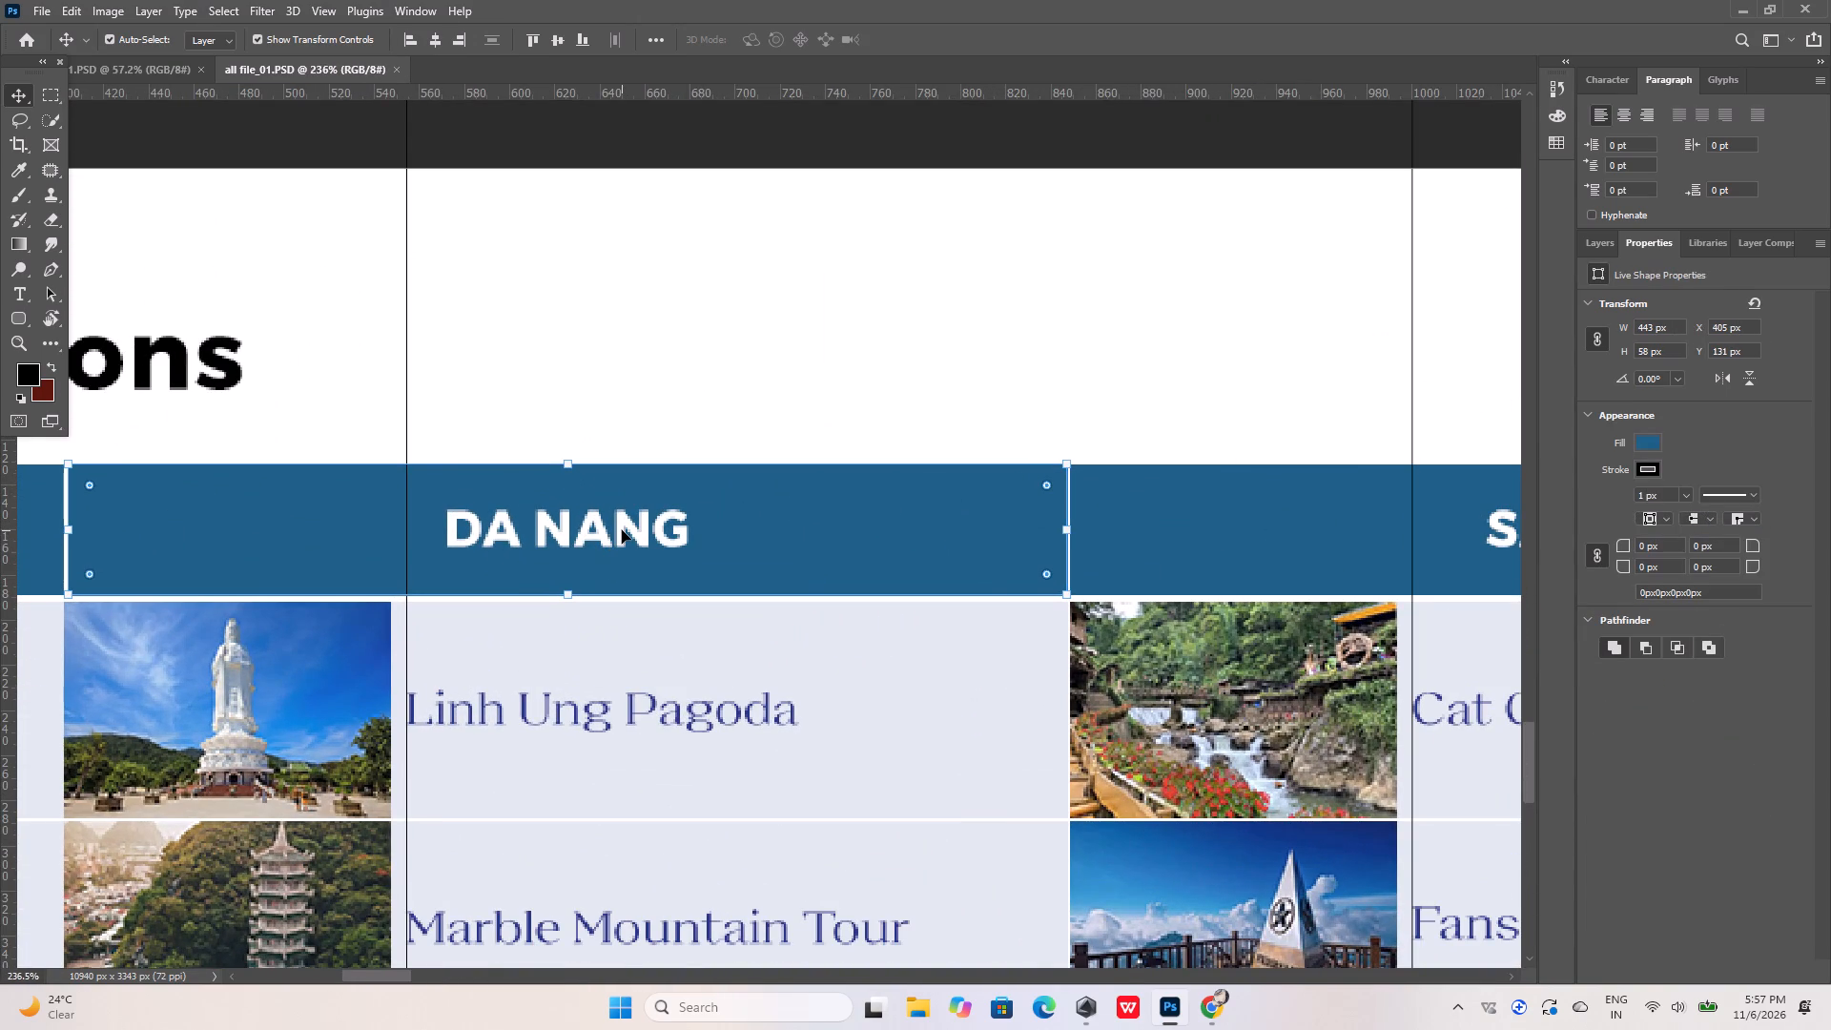
left_click(429, 34)
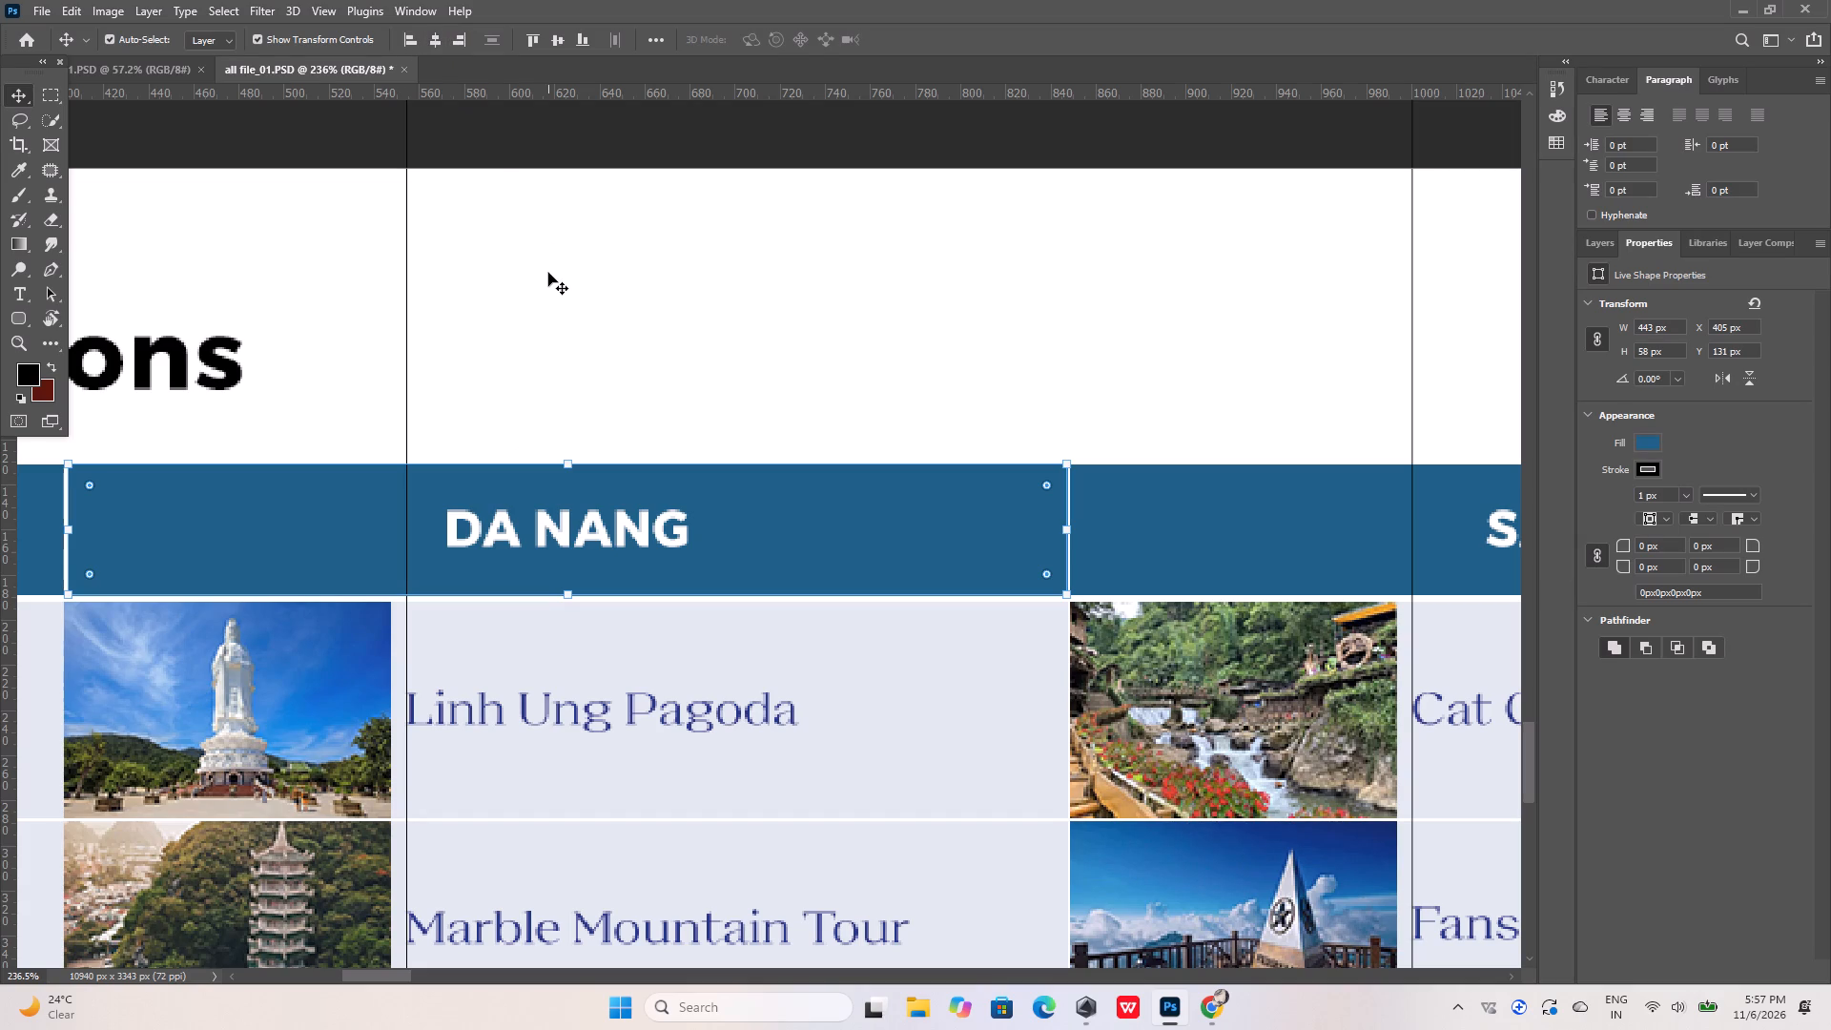
left_click(548, 273)
Examine the Phuket column on artboard 43, checking the Phi Phi Island tour and James bond Island tour labels together.
scroll(559, 436, "down", 14, "alt")
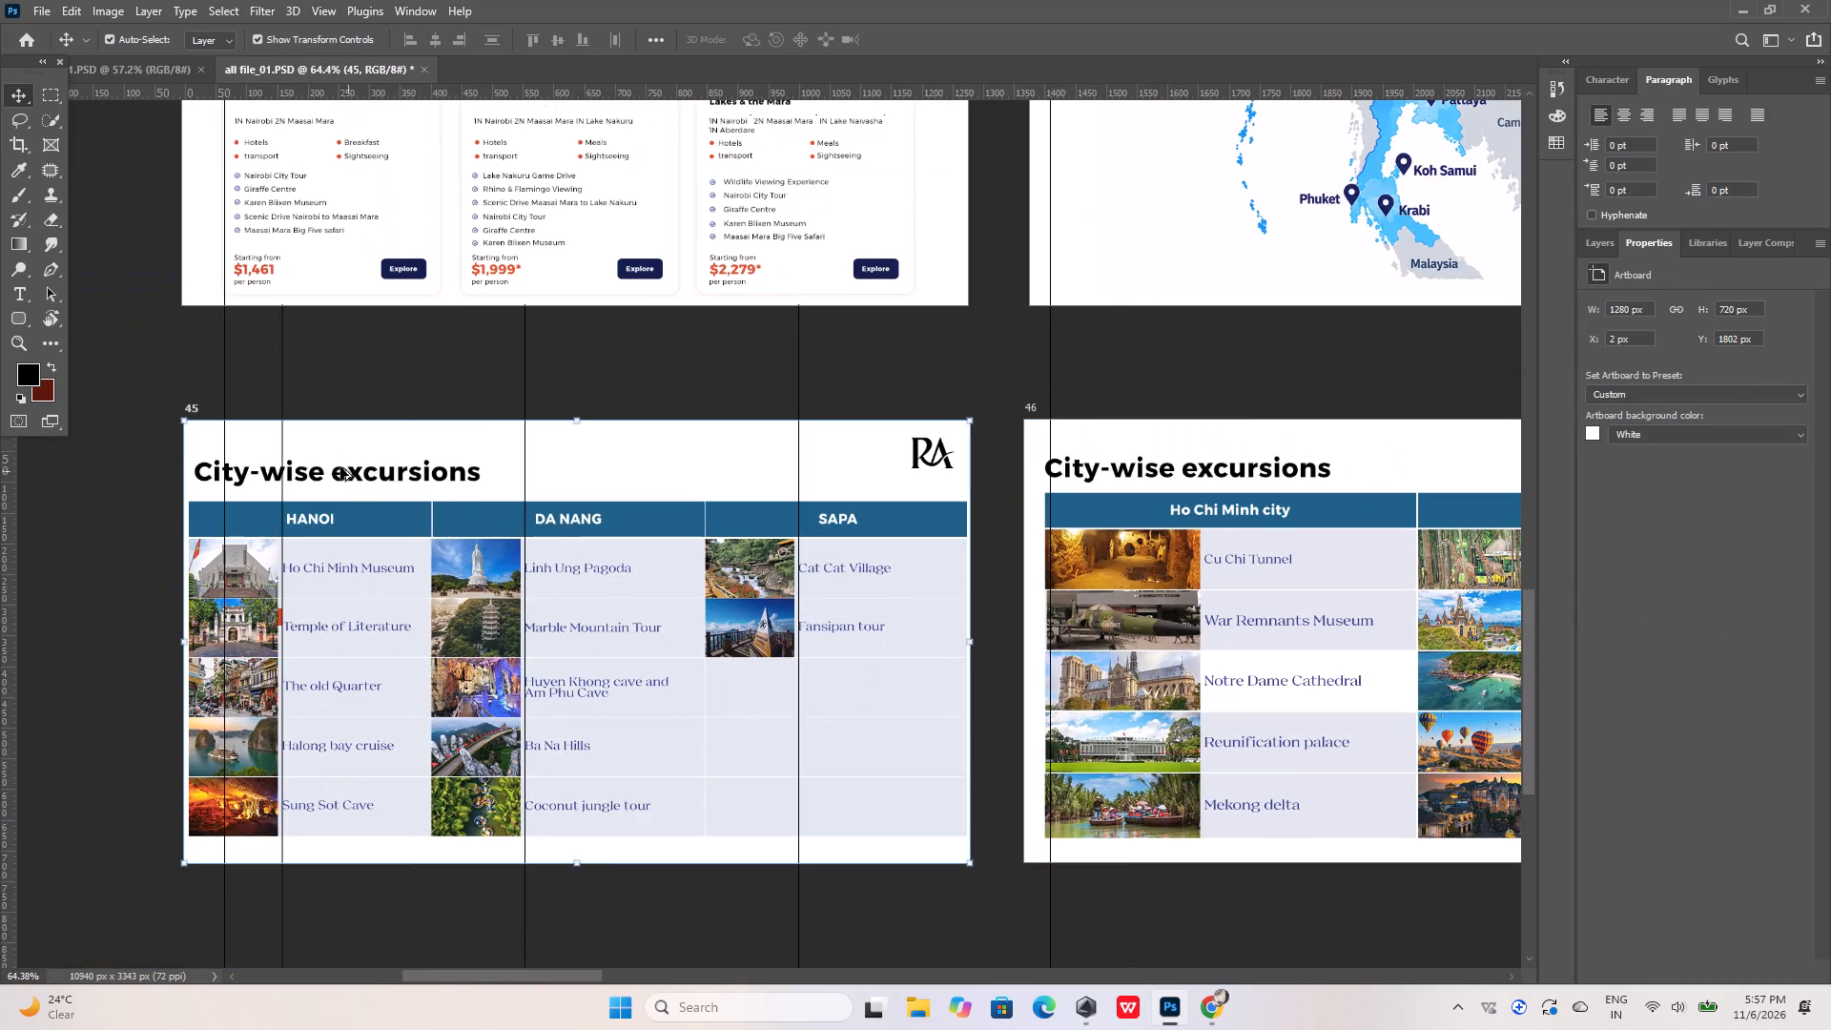
scroll(340, 467, "down", 9, "alt")
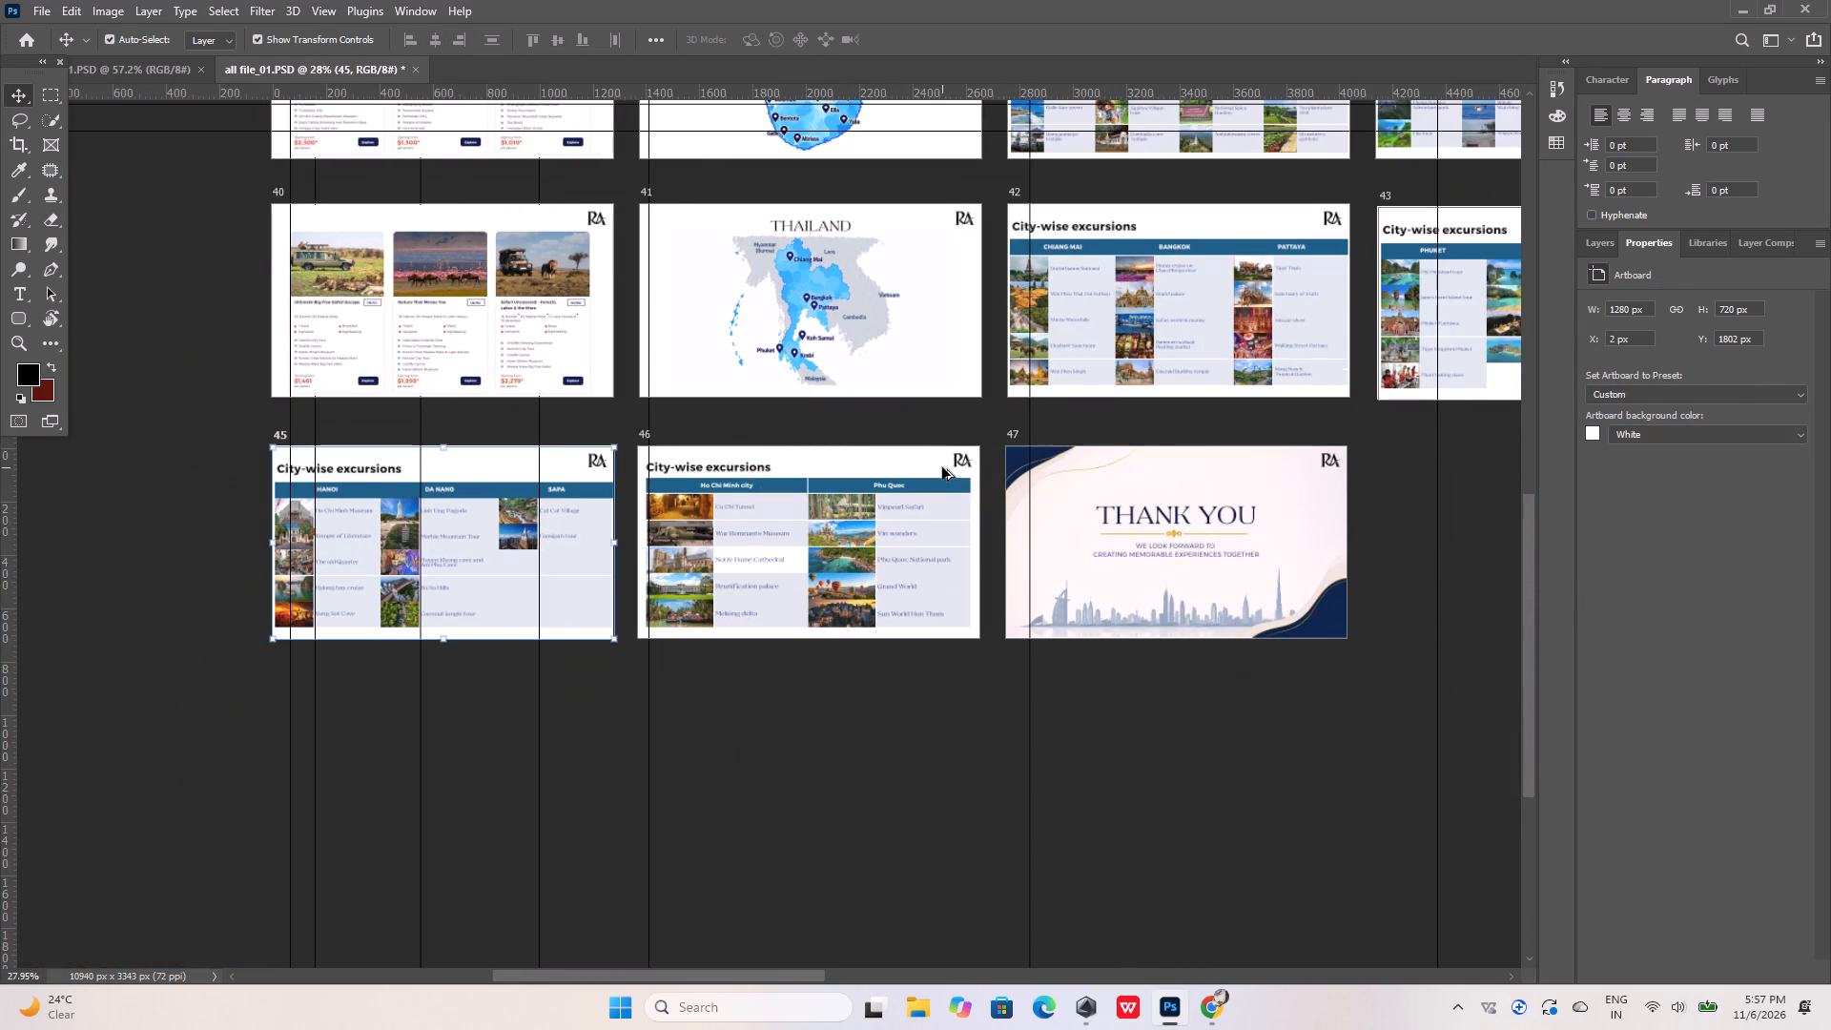
scroll(606, 512, "down", 5, "alt")
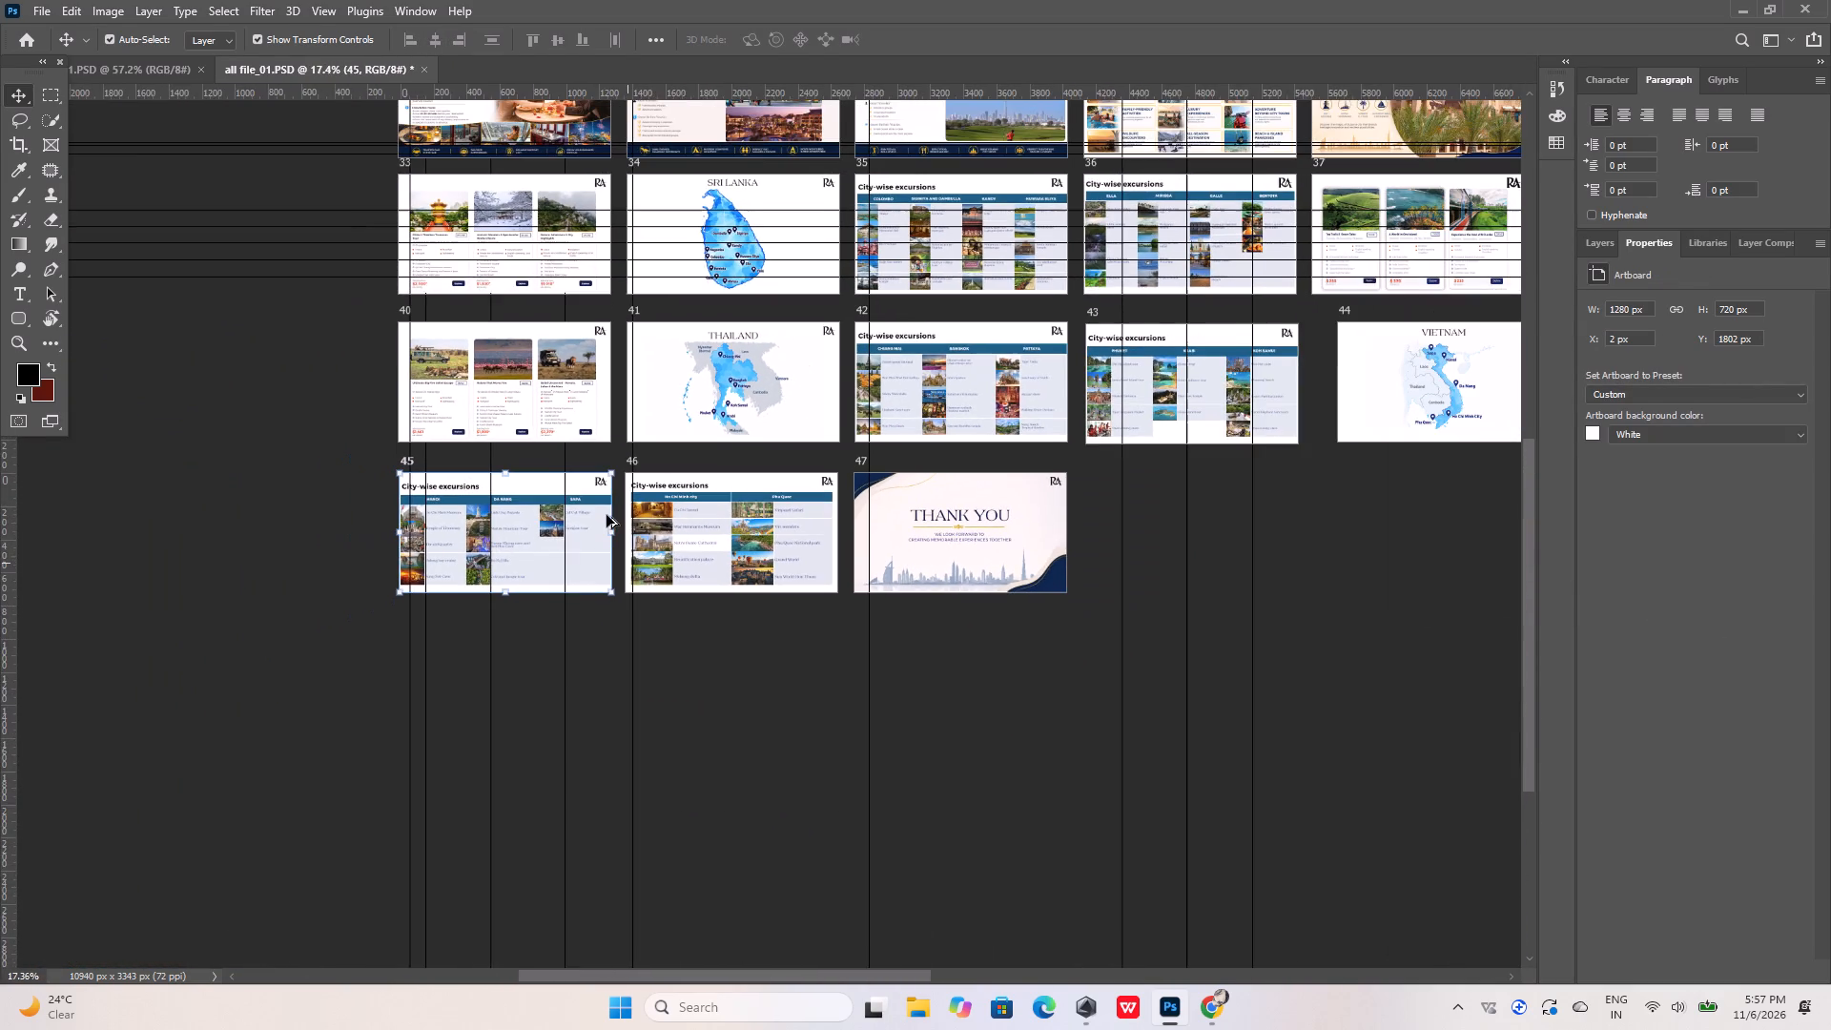
scroll(792, 593, "down", 10, "alt")
scroll(1268, 481, "up", 10, "alt")
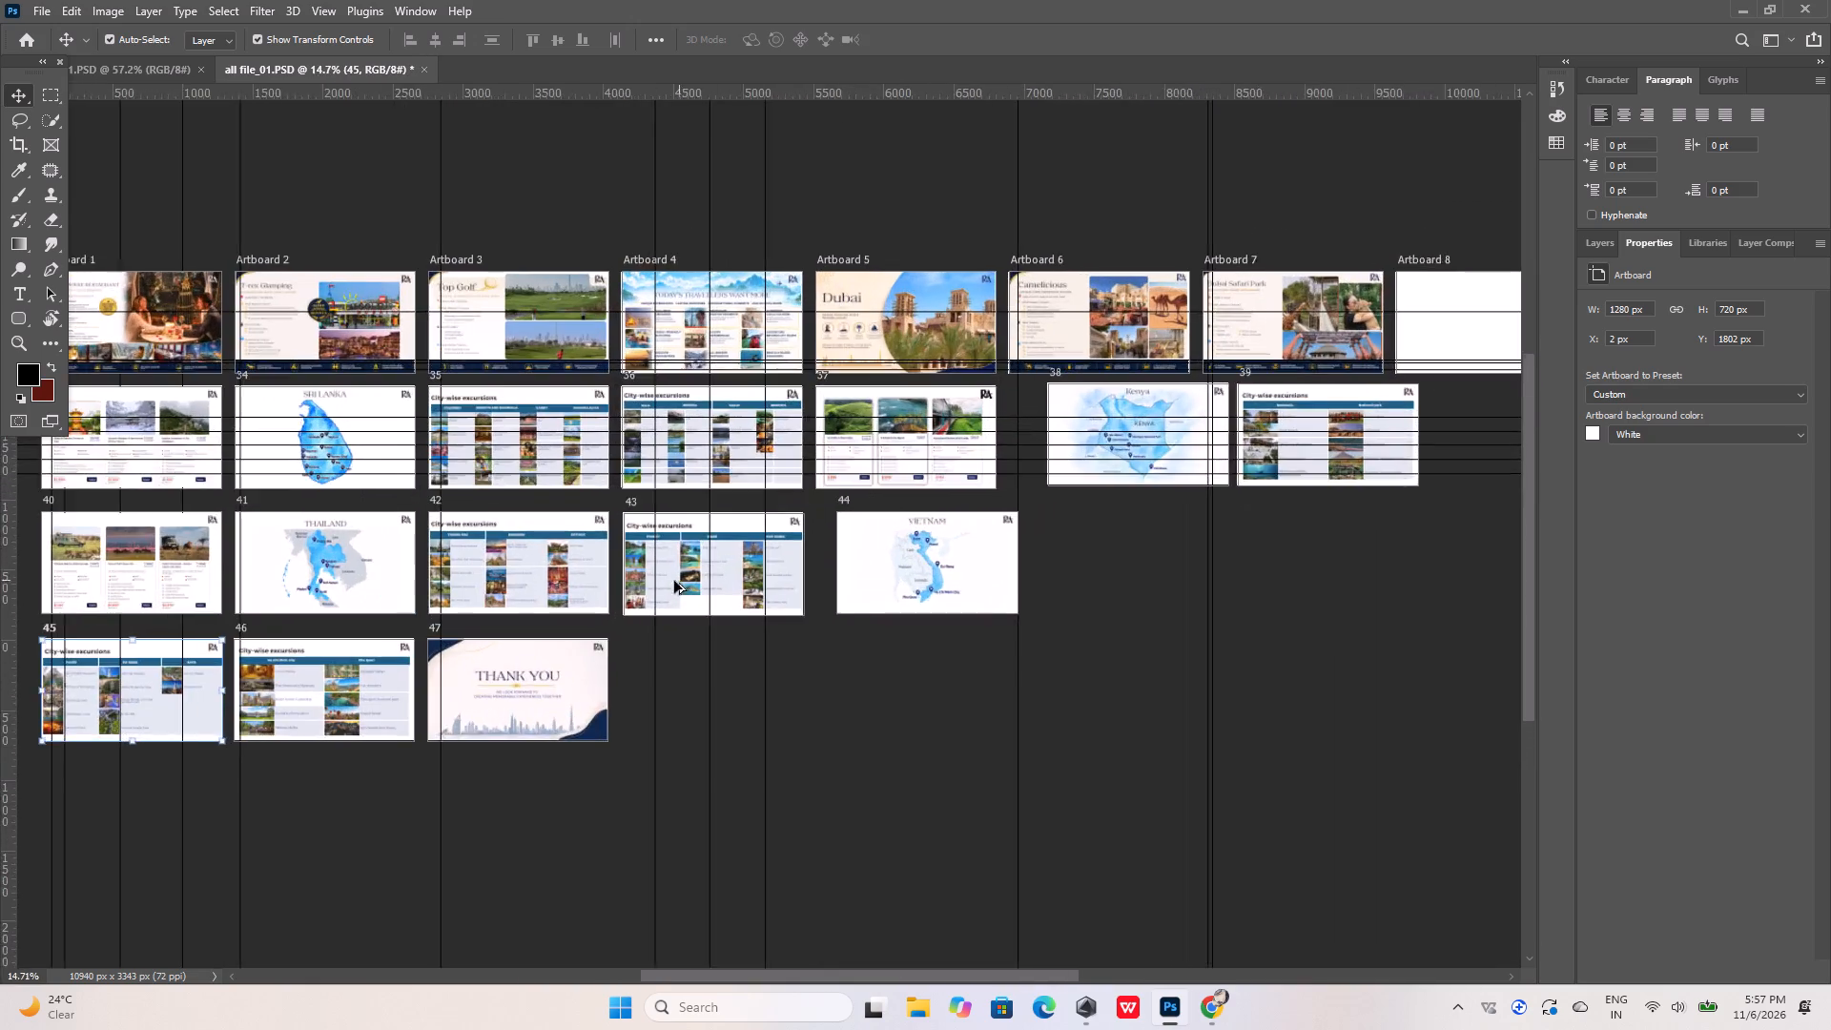
scroll(674, 581, "up", 20, "alt")
scroll(674, 581, "up", 1, "alt")
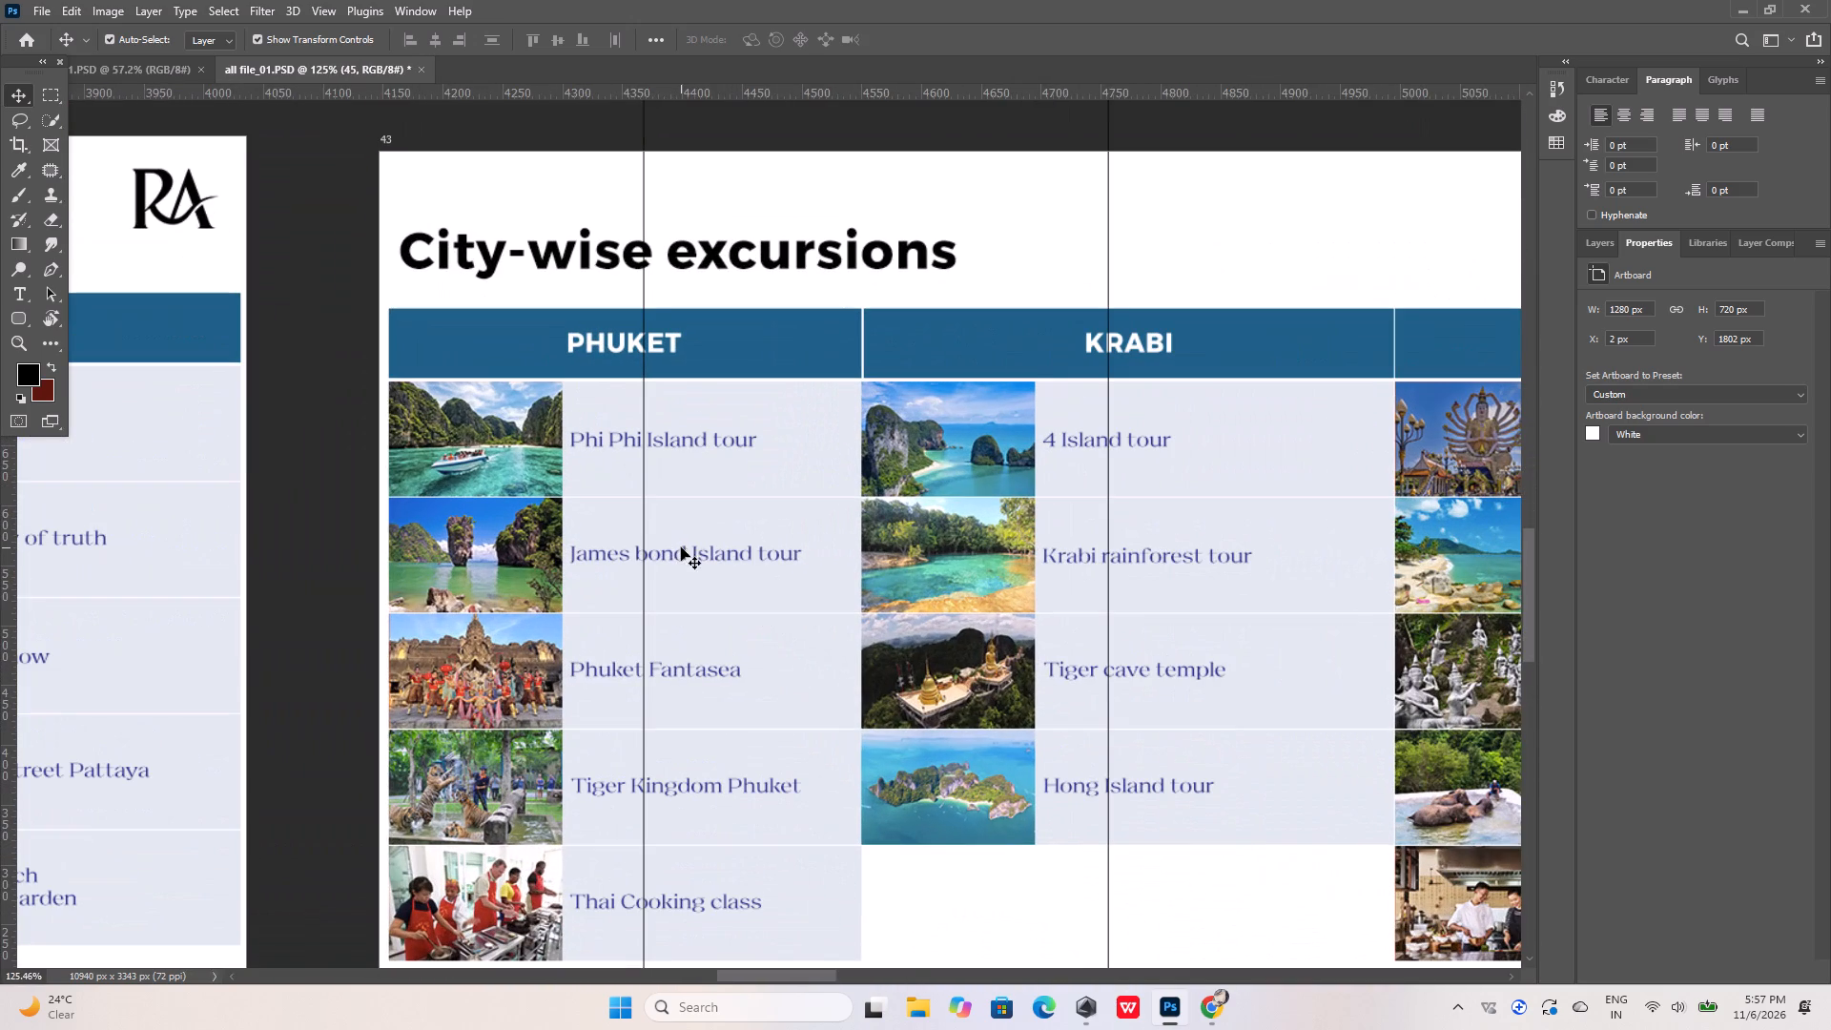
left_click(710, 444)
left_click(721, 556, "shift")
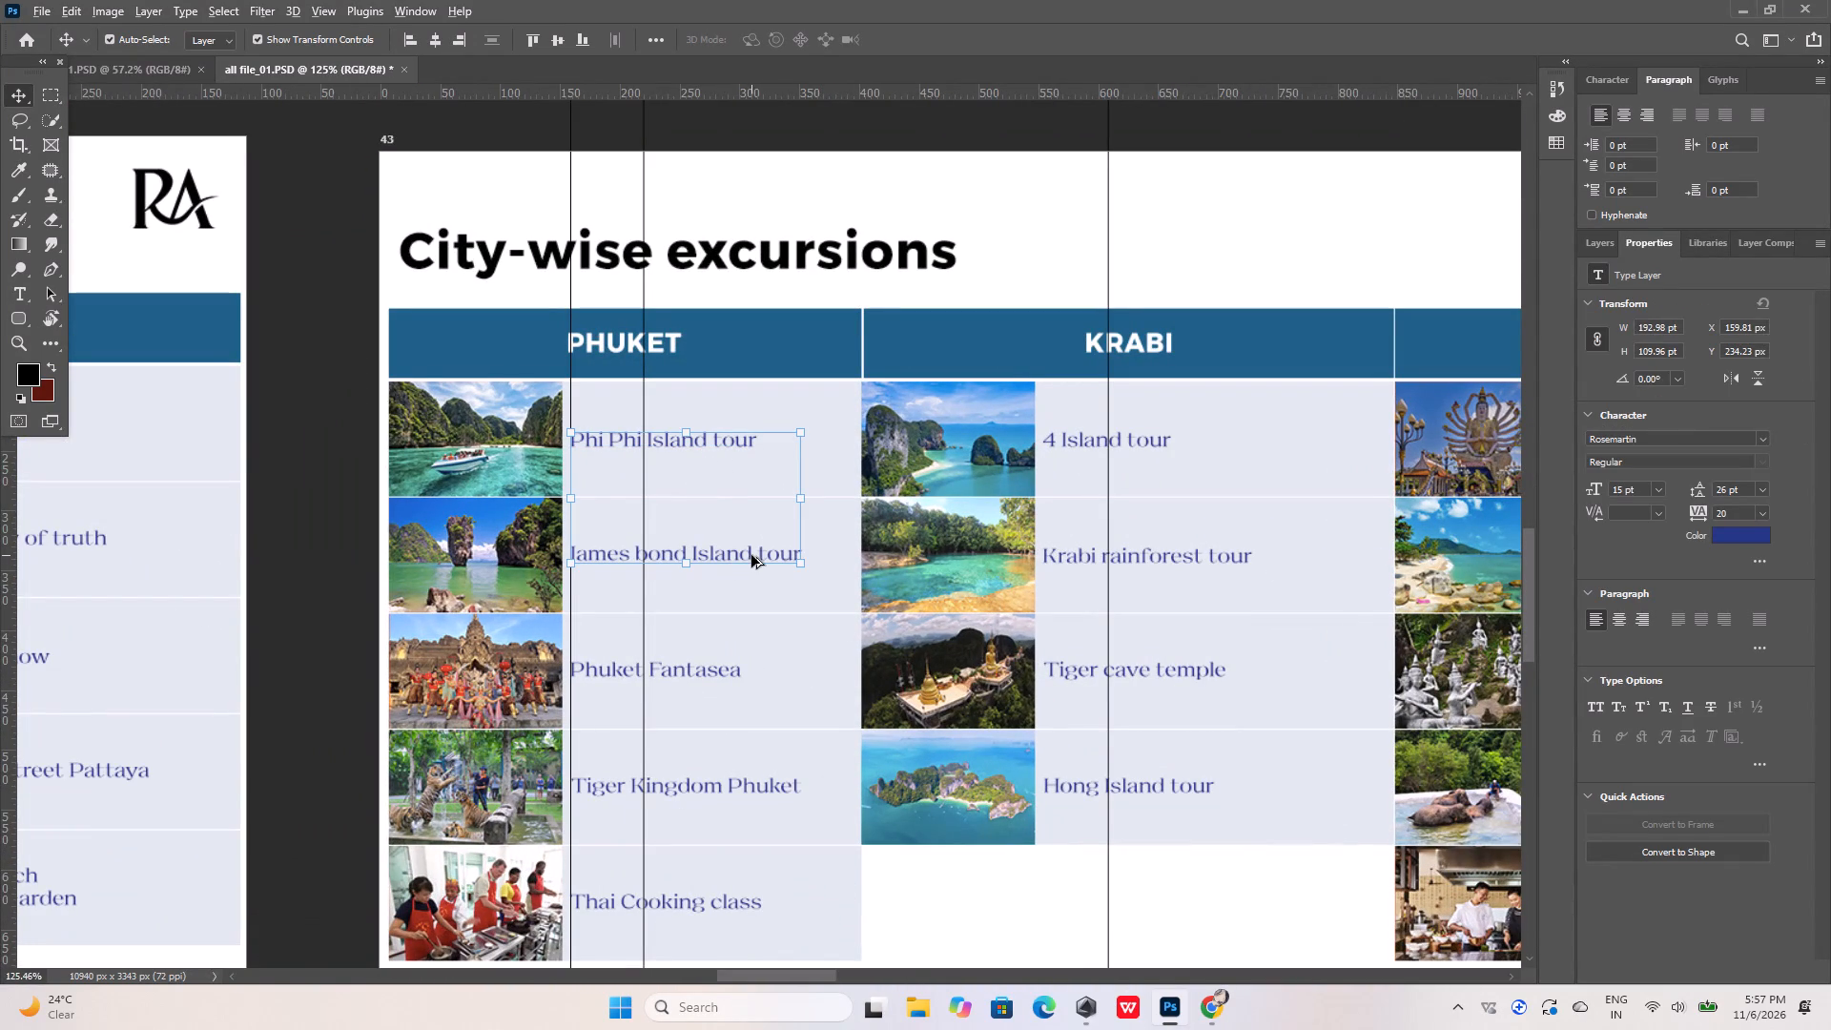
scroll(751, 555, "down", 4, "alt")
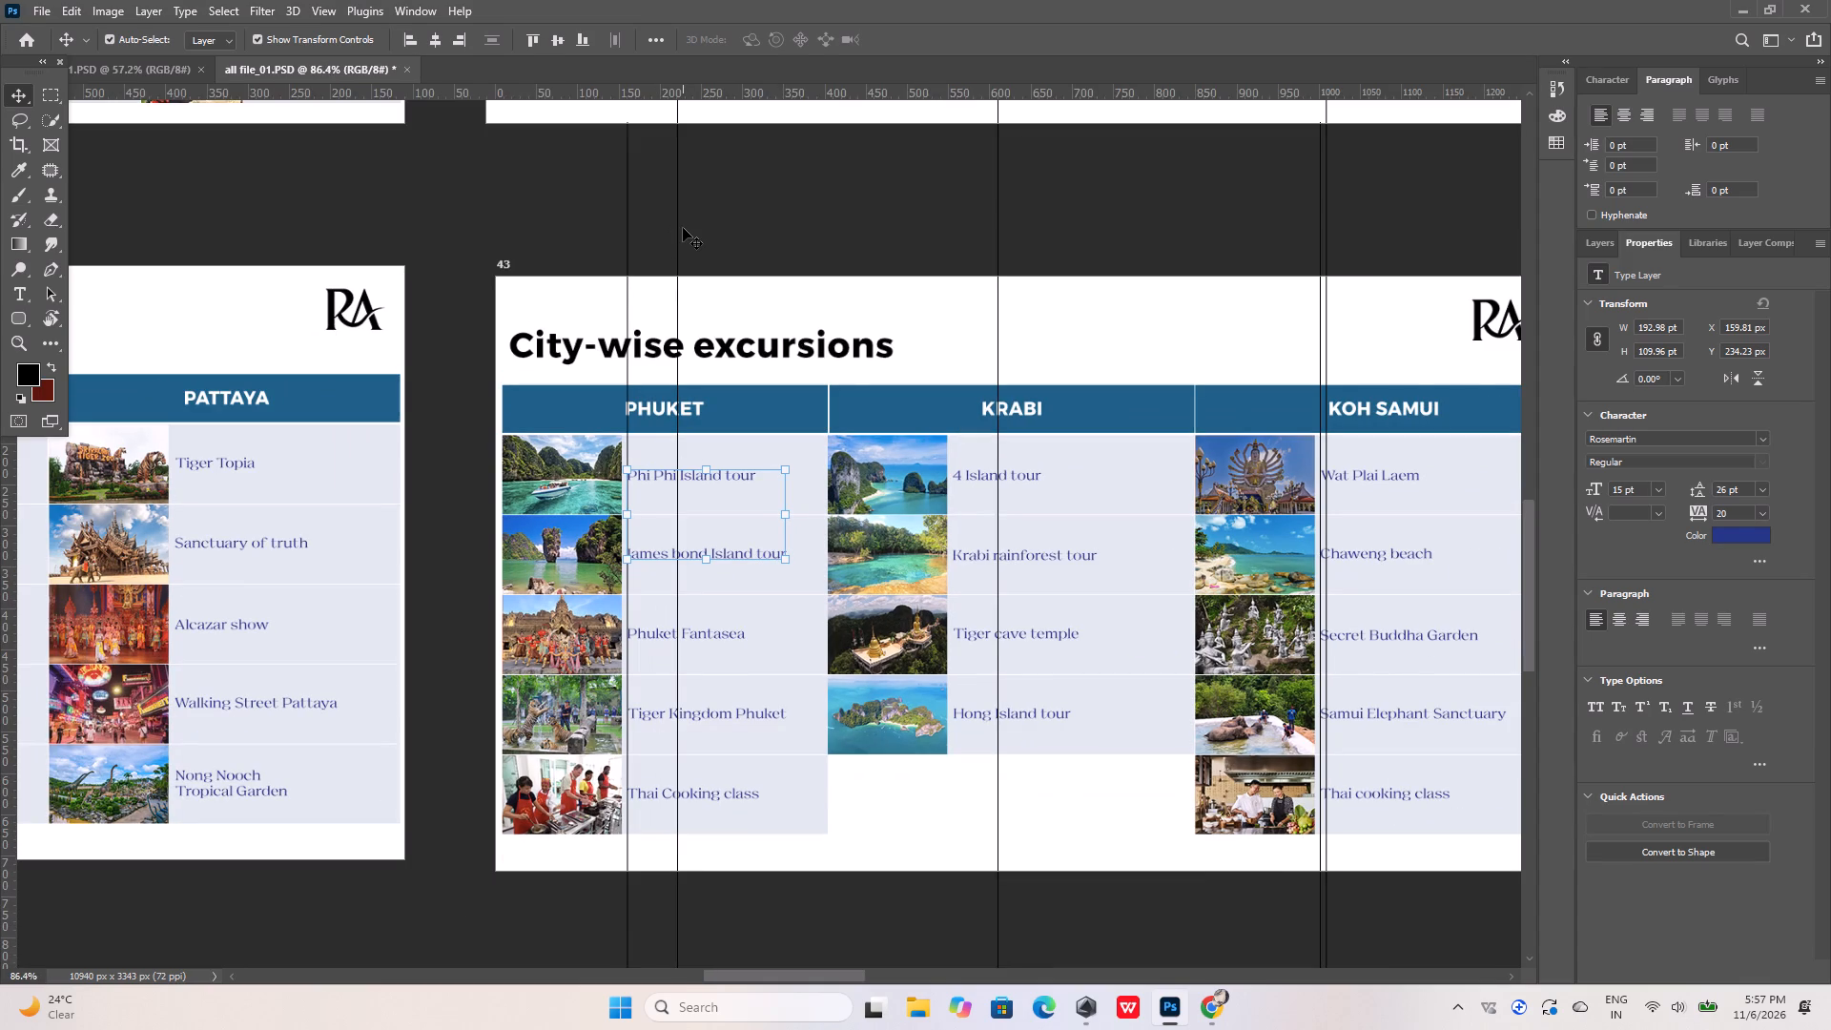
Move the vertical guide from artboard 43's Phuket column to the Pattaya labels' left edge on artboard 42, about X -389 px.
left_click_drag(679, 230, 178, 438)
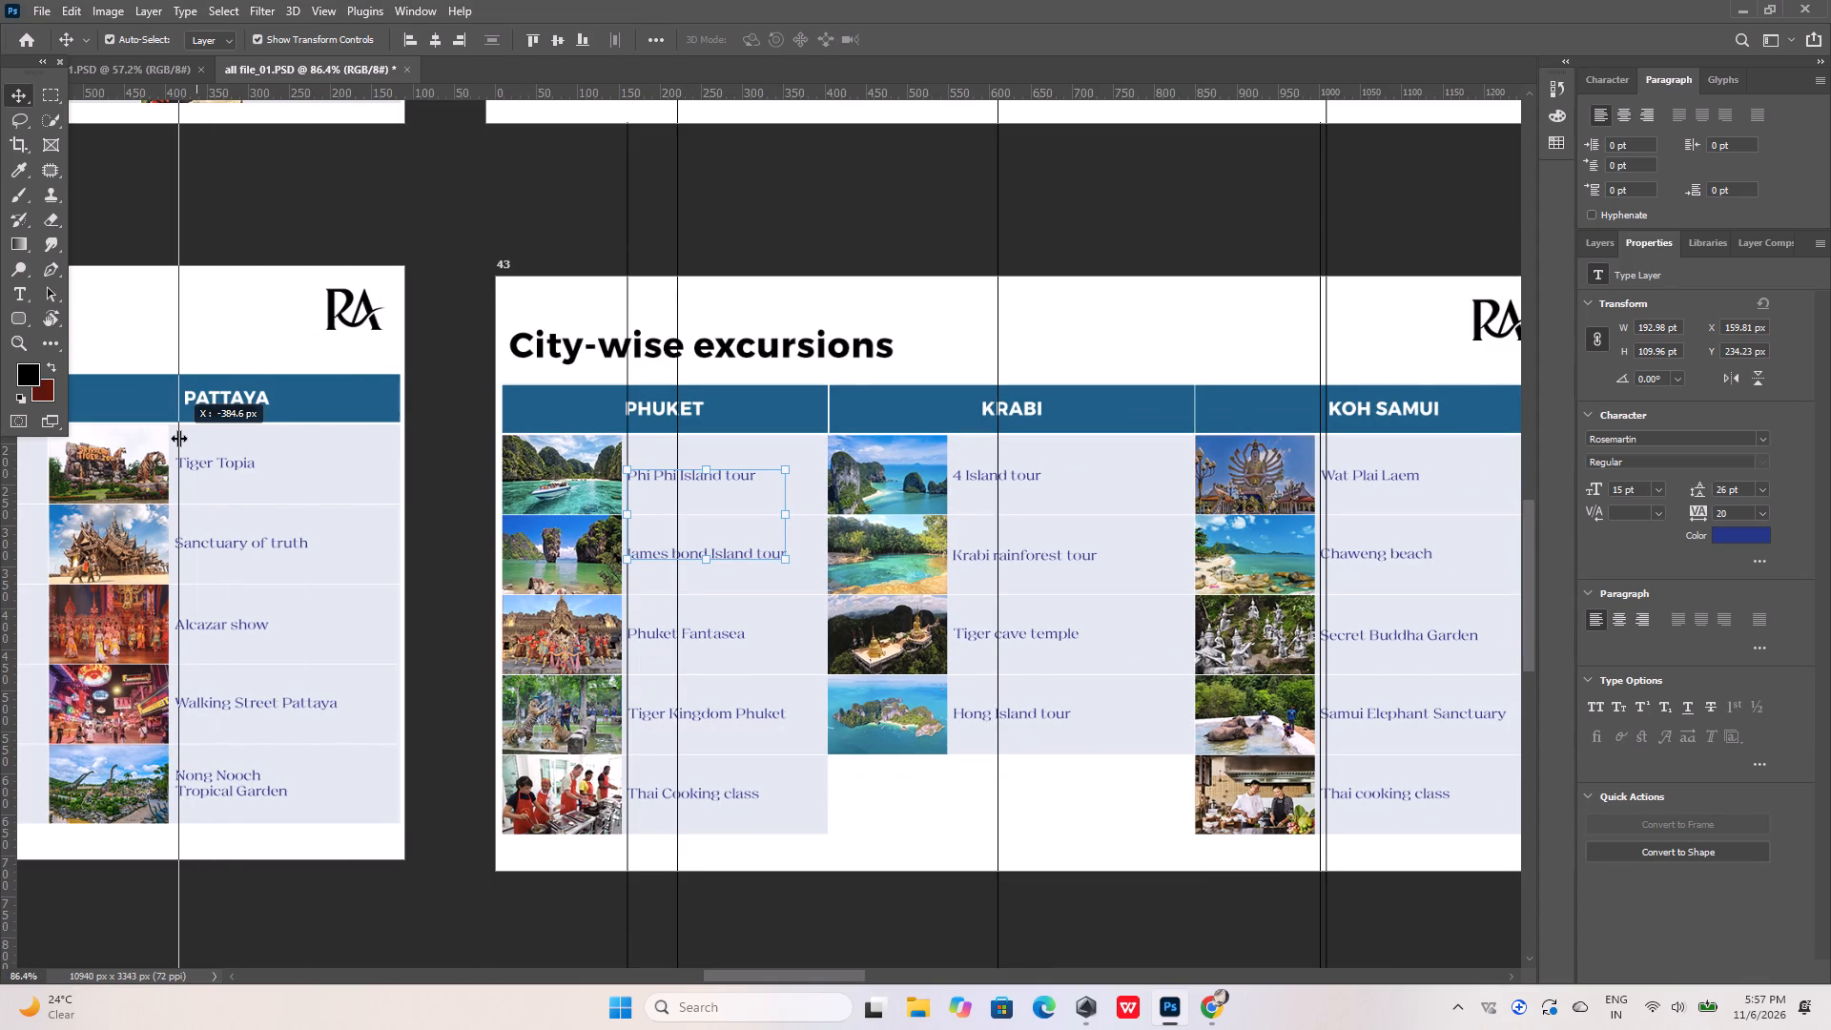
left_click_drag(178, 438, 174, 440)
scroll(161, 452, "up", 9, "alt")
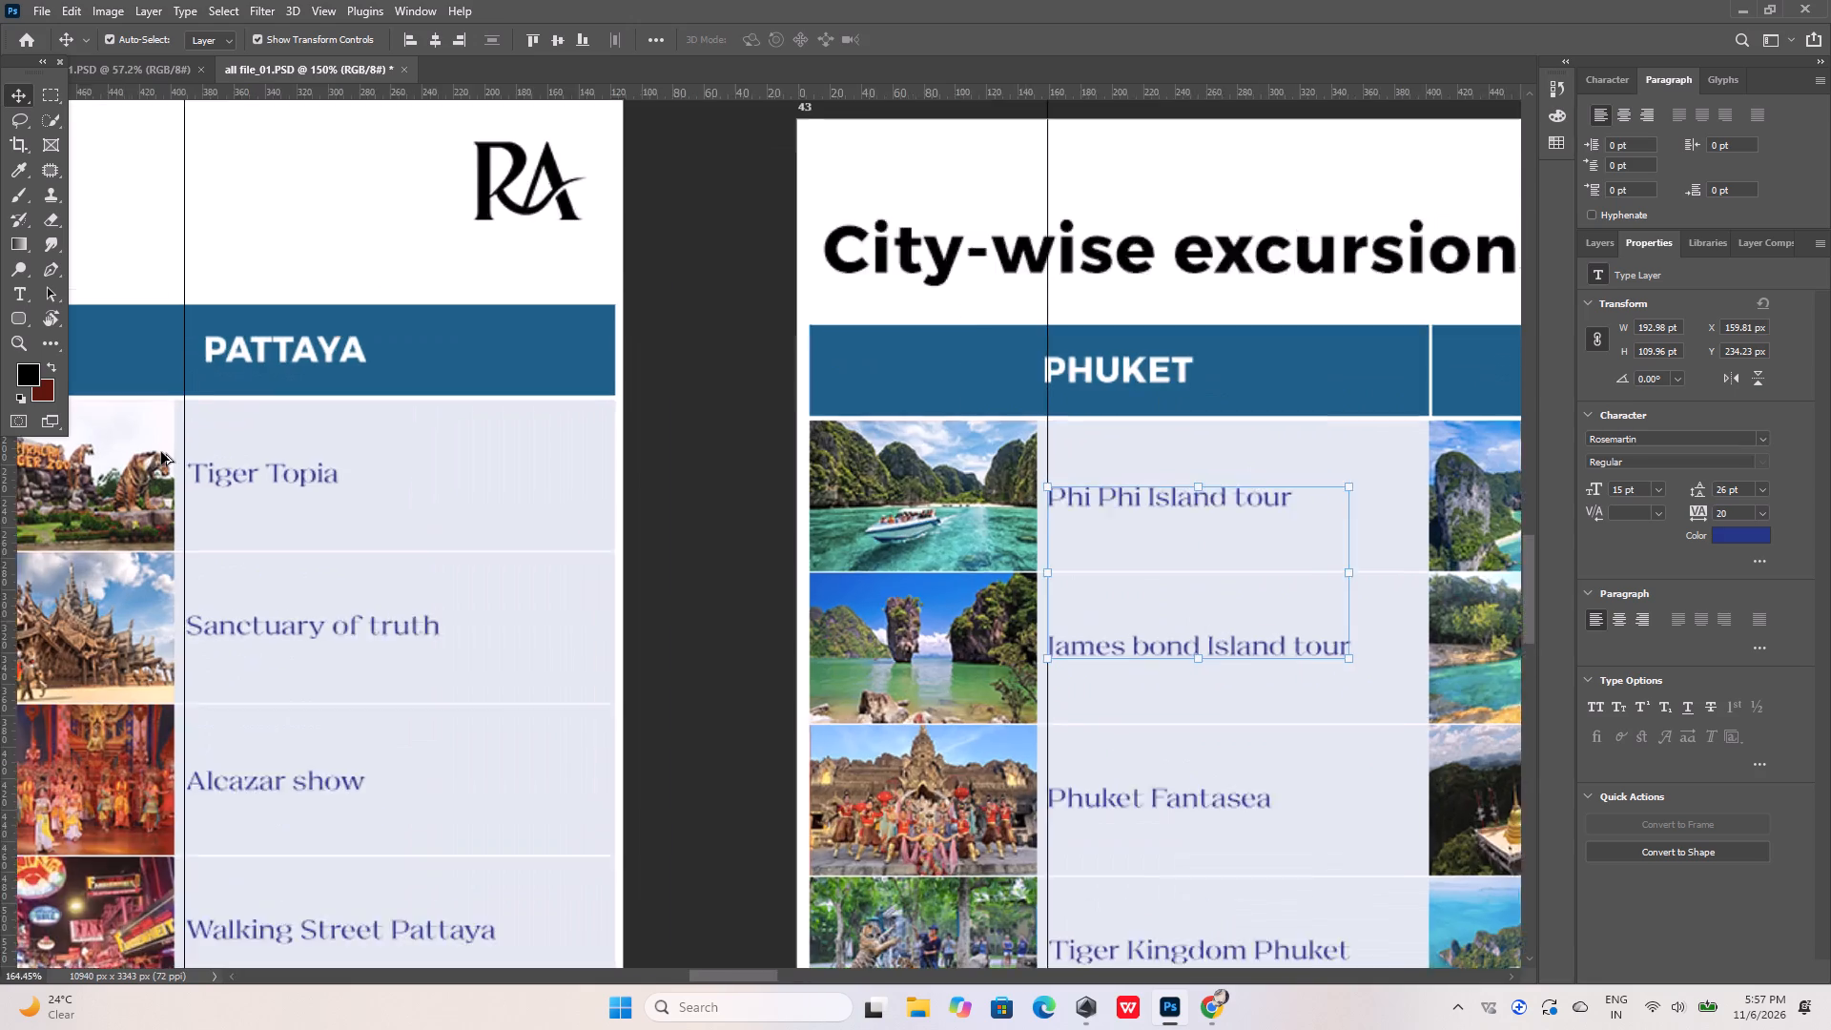
scroll(161, 452, "up", 7, "alt")
left_click_drag(211, 448, 220, 443)
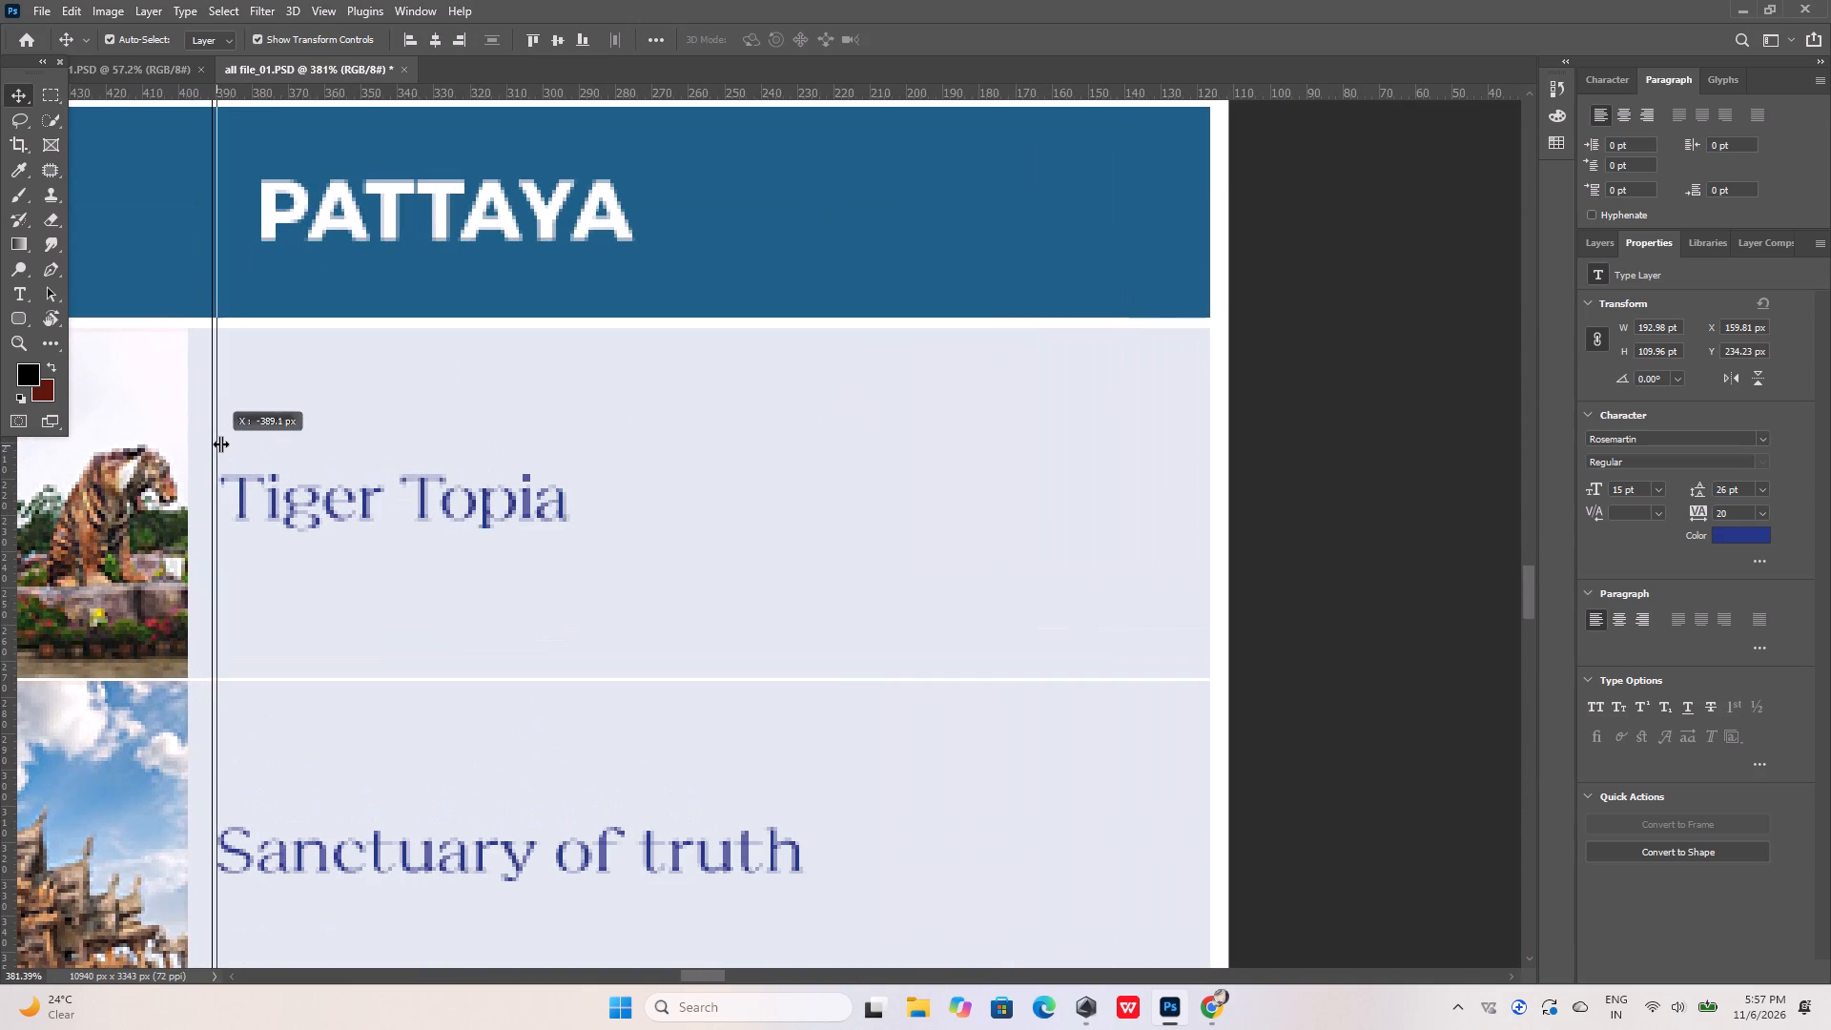
left_click_drag(220, 443, 219, 442)
scroll(816, 596, "down", 9, "alt")
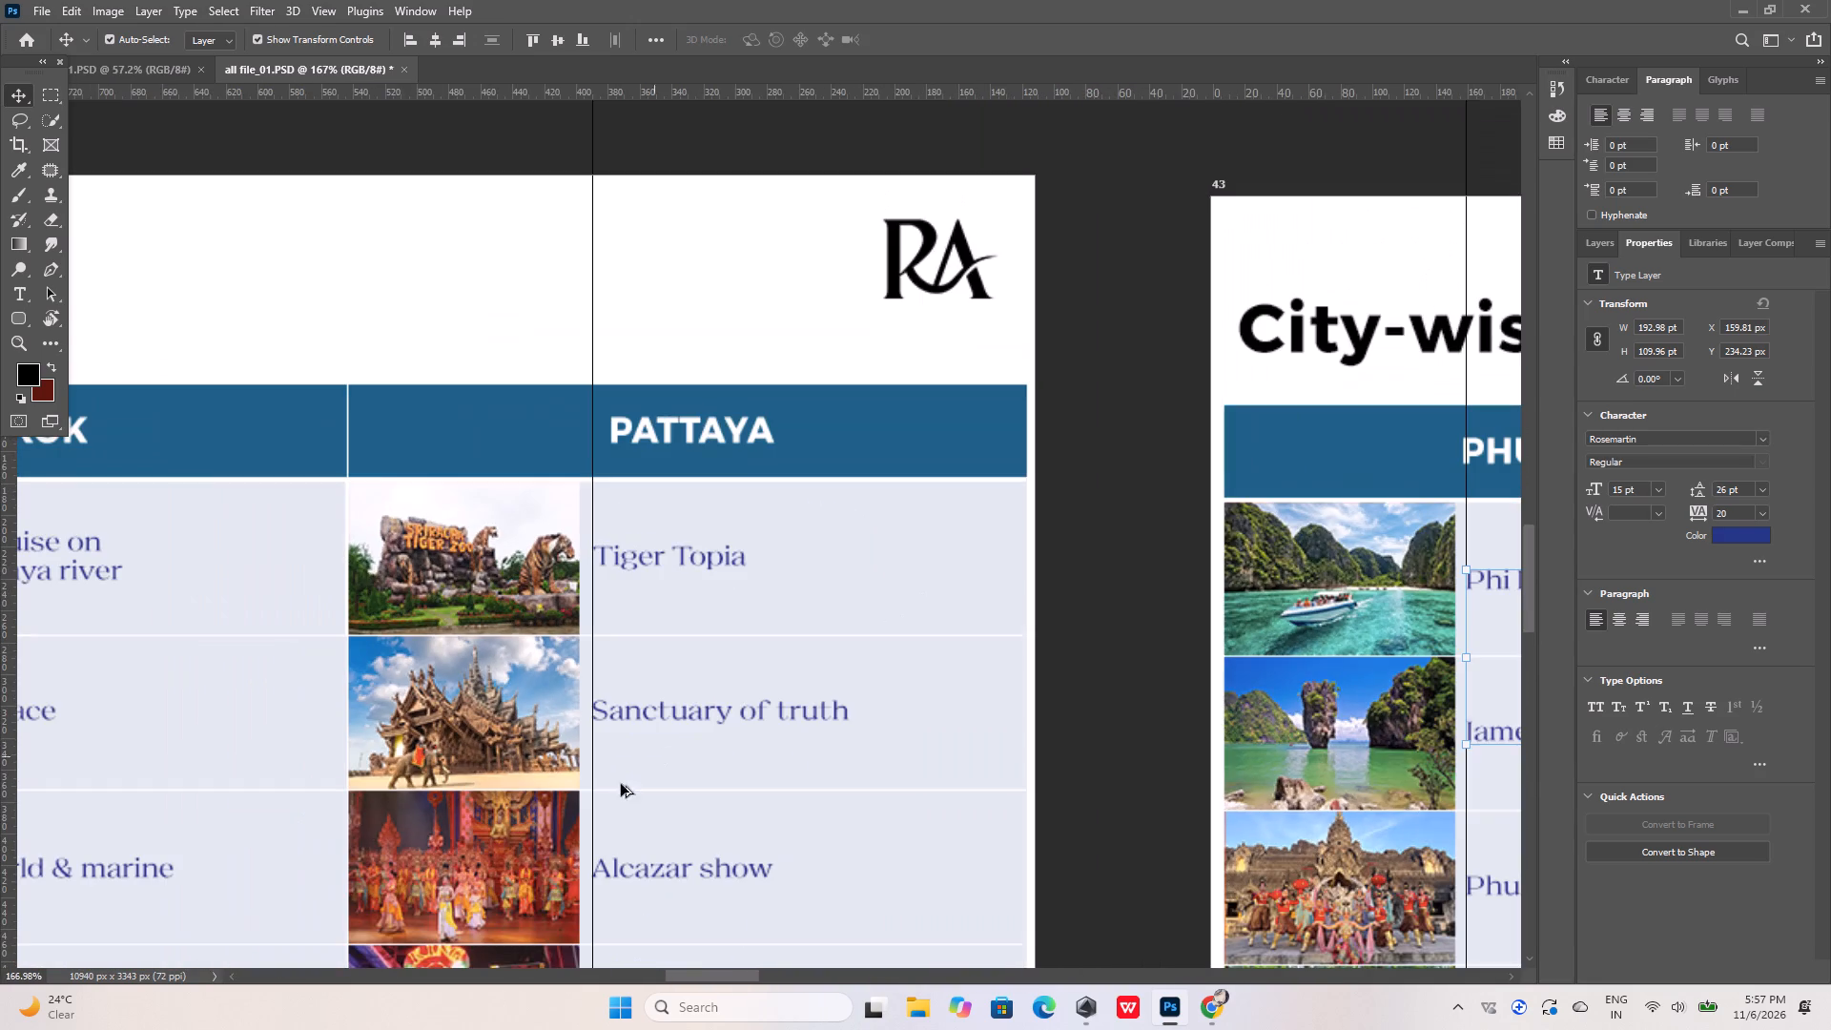
scroll(599, 885, "up", 12, "alt")
scroll(784, 513, "down", 9, "alt")
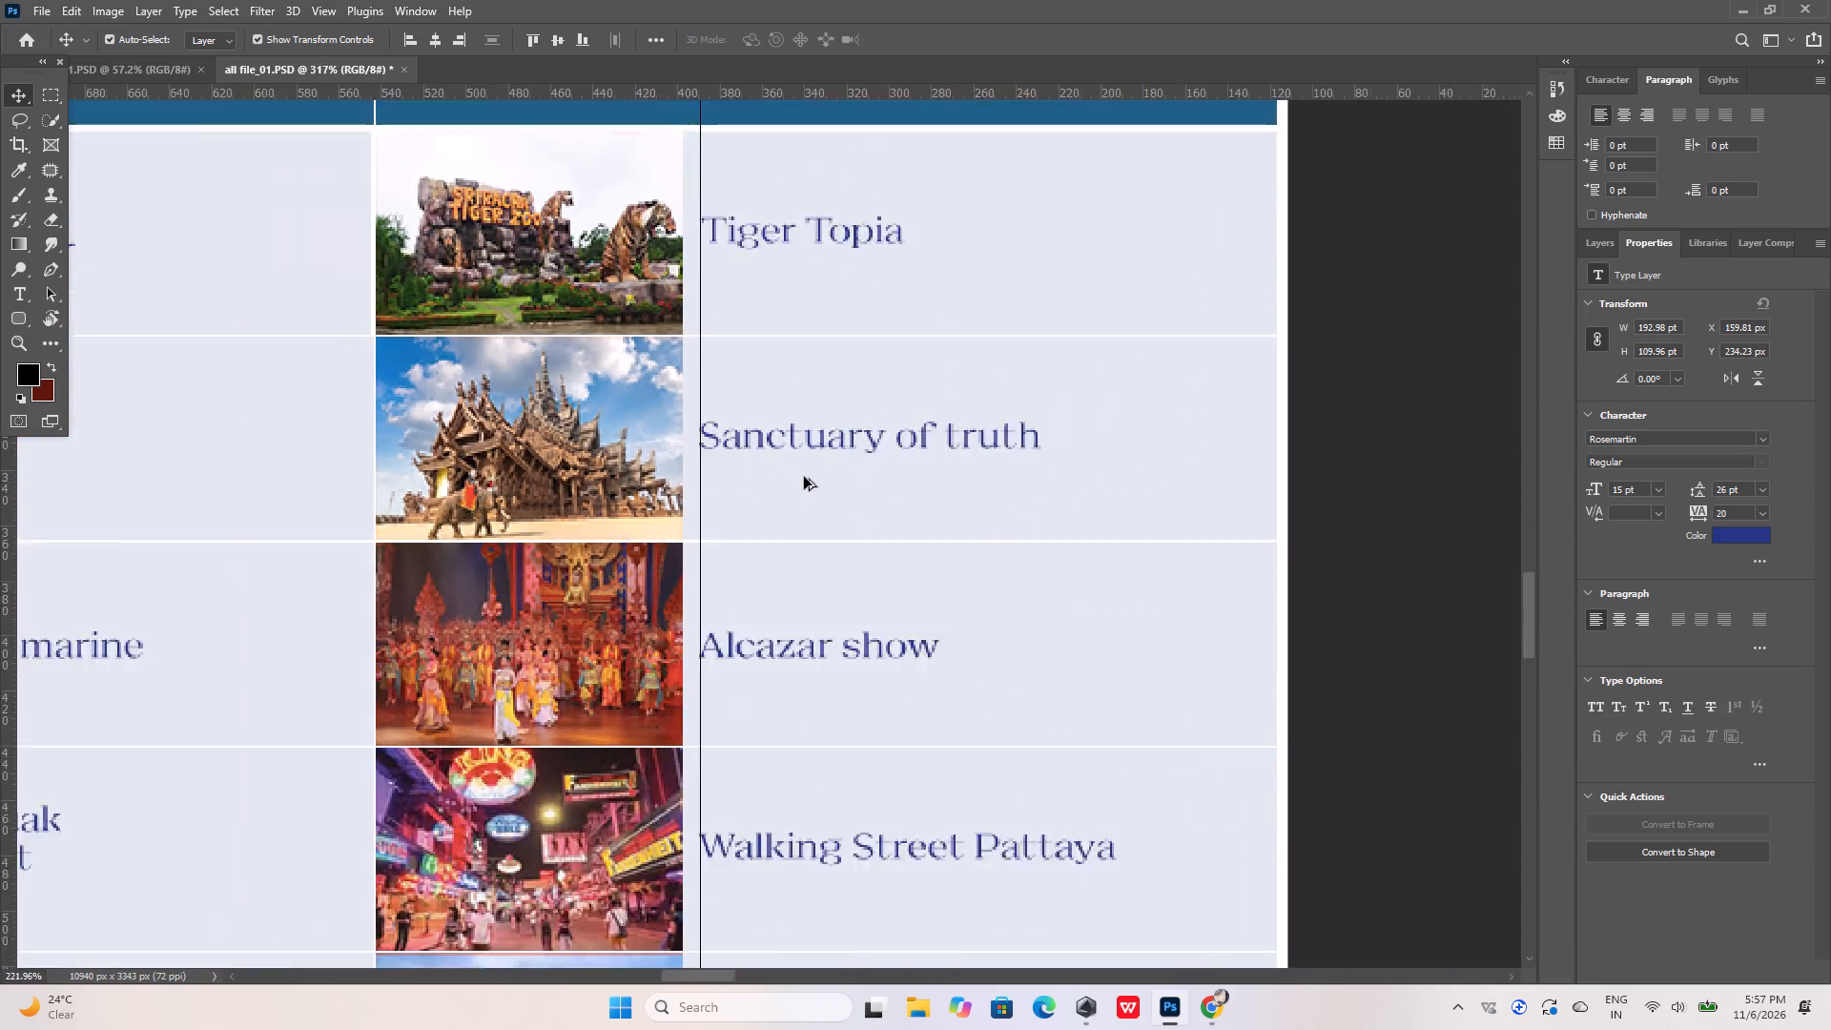
scroll(804, 477, "down", 5, "alt")
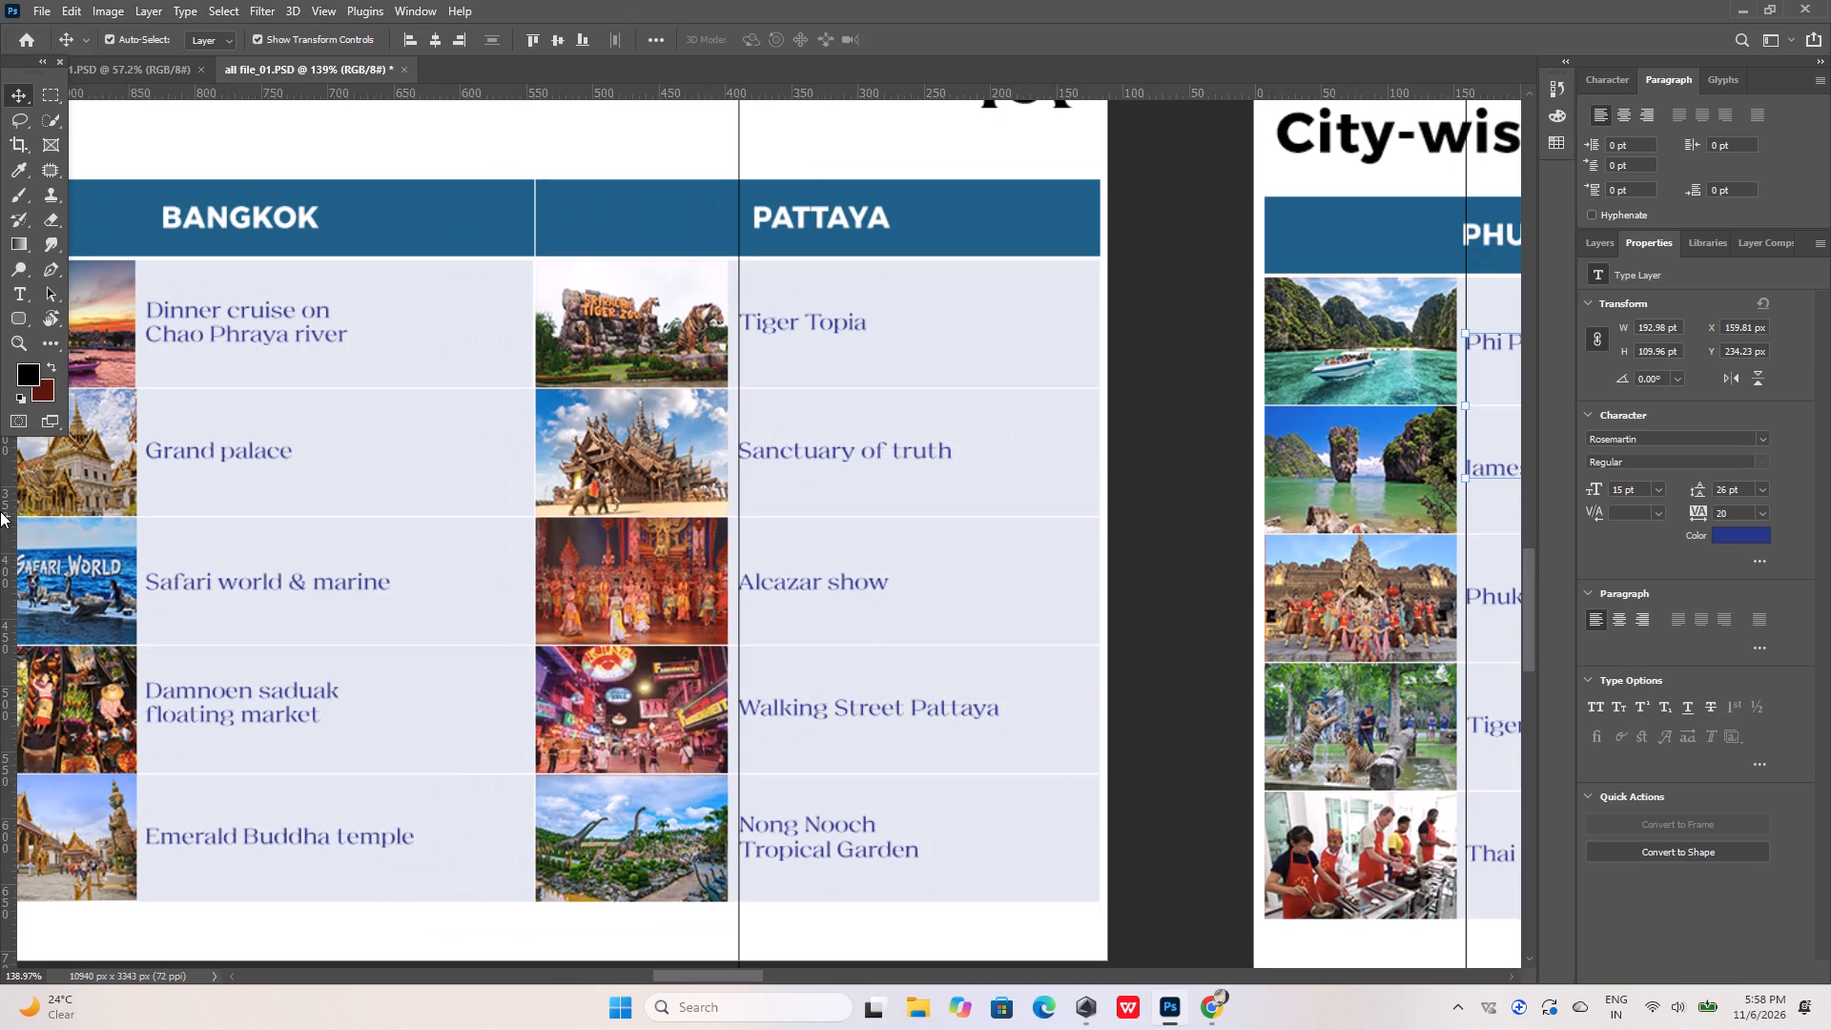
Add a vertical guide along the left edge of the Bangkok excursion labels on artboard 42, at about X -835.5 px.
left_click_drag(1, 511, 147, 487)
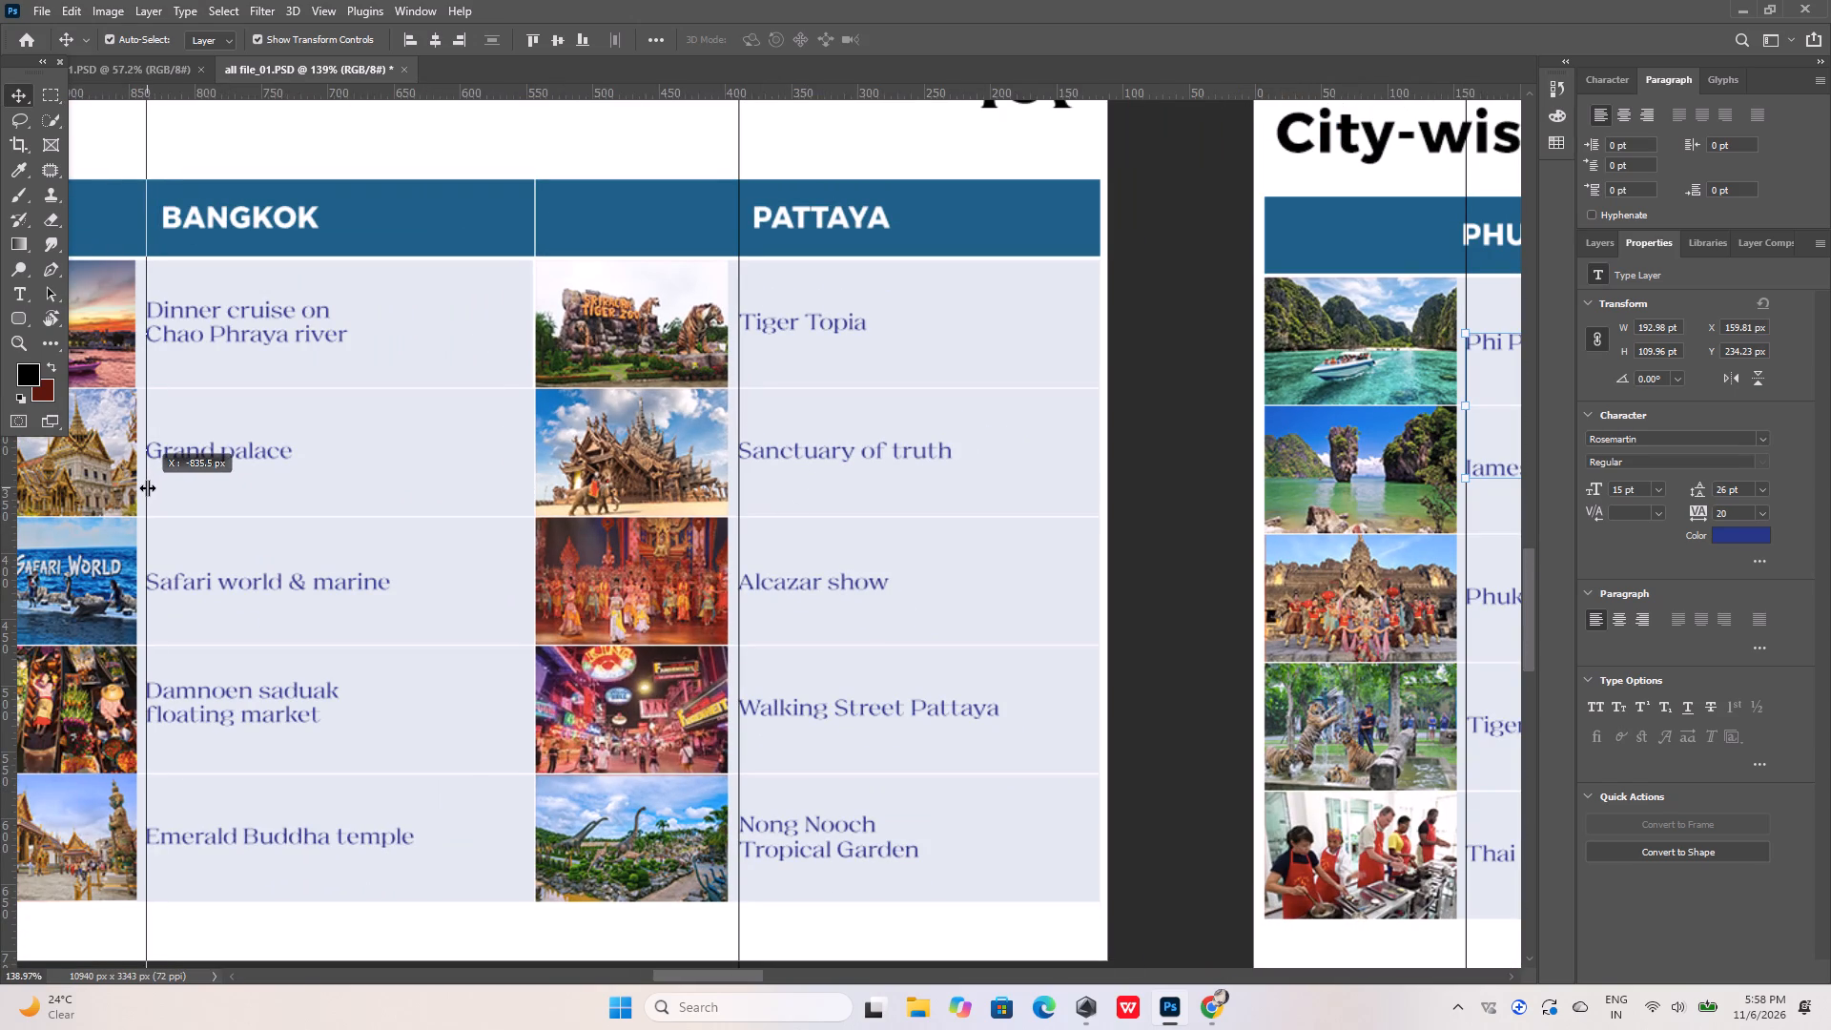
left_click_drag(147, 487, 146, 487)
scroll(127, 452, "up", 12, "alt")
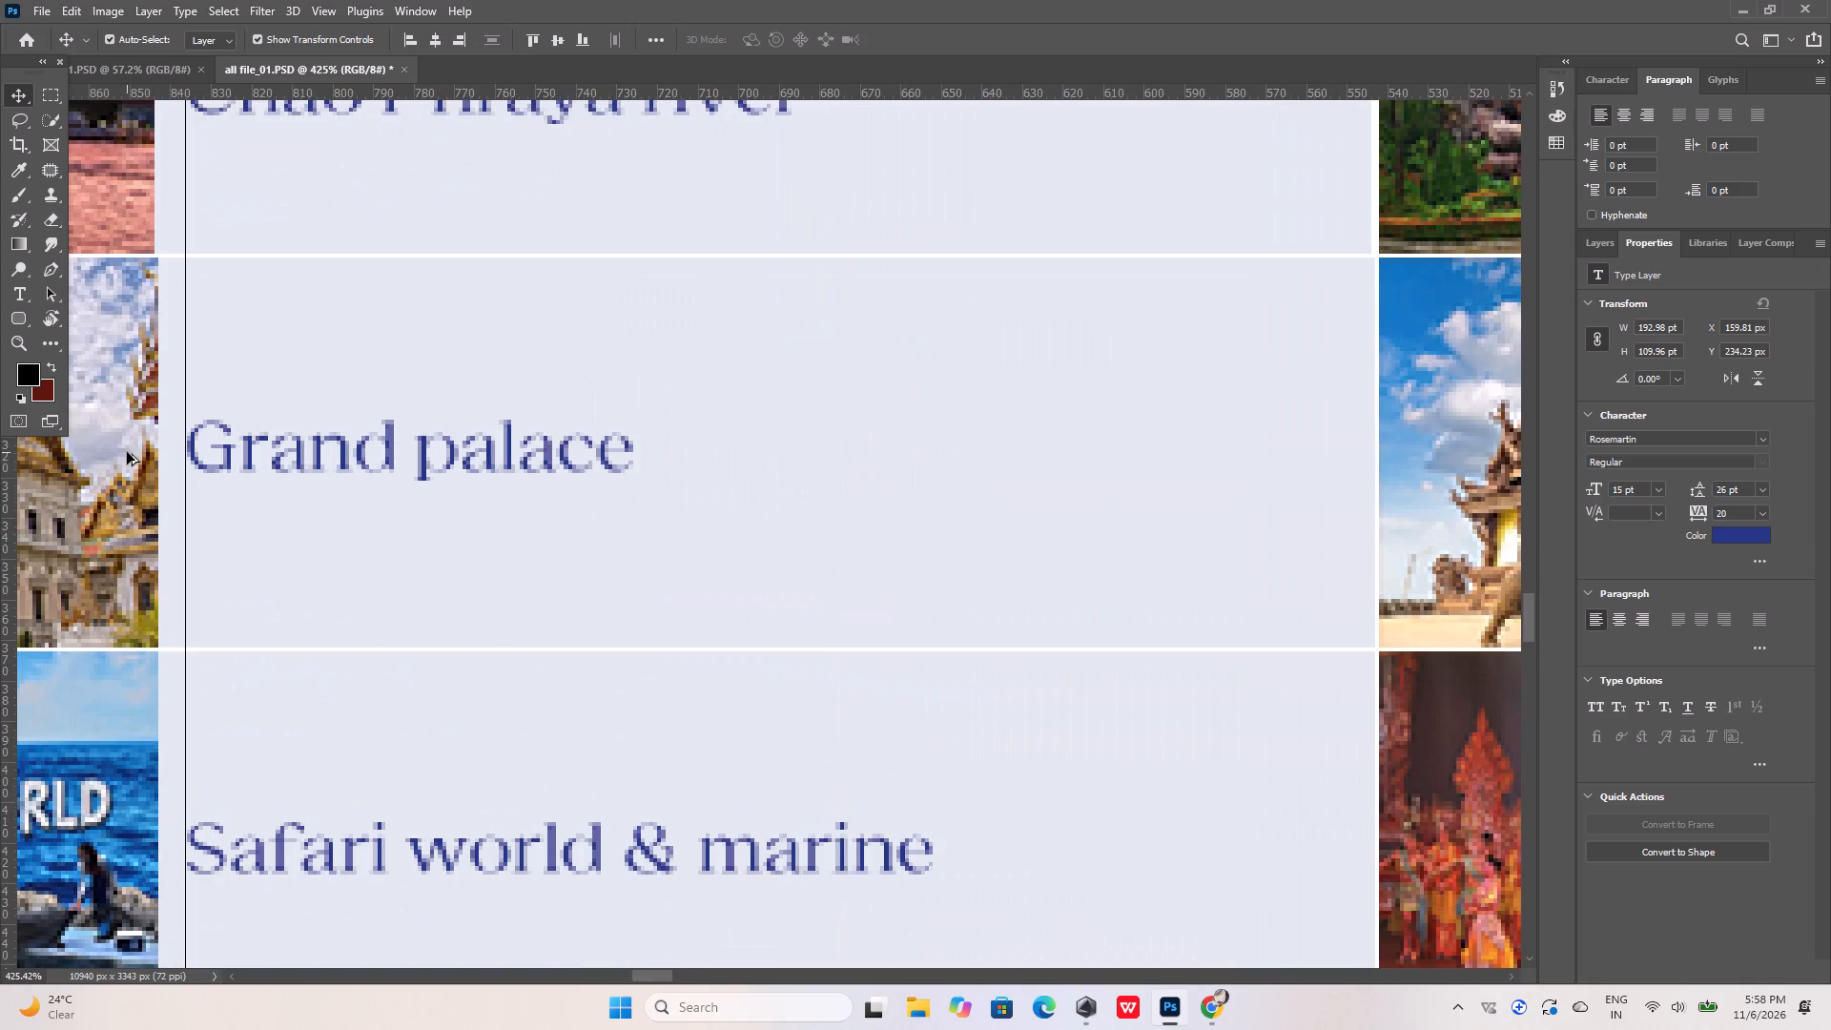
scroll(709, 534, "down", 16, "alt")
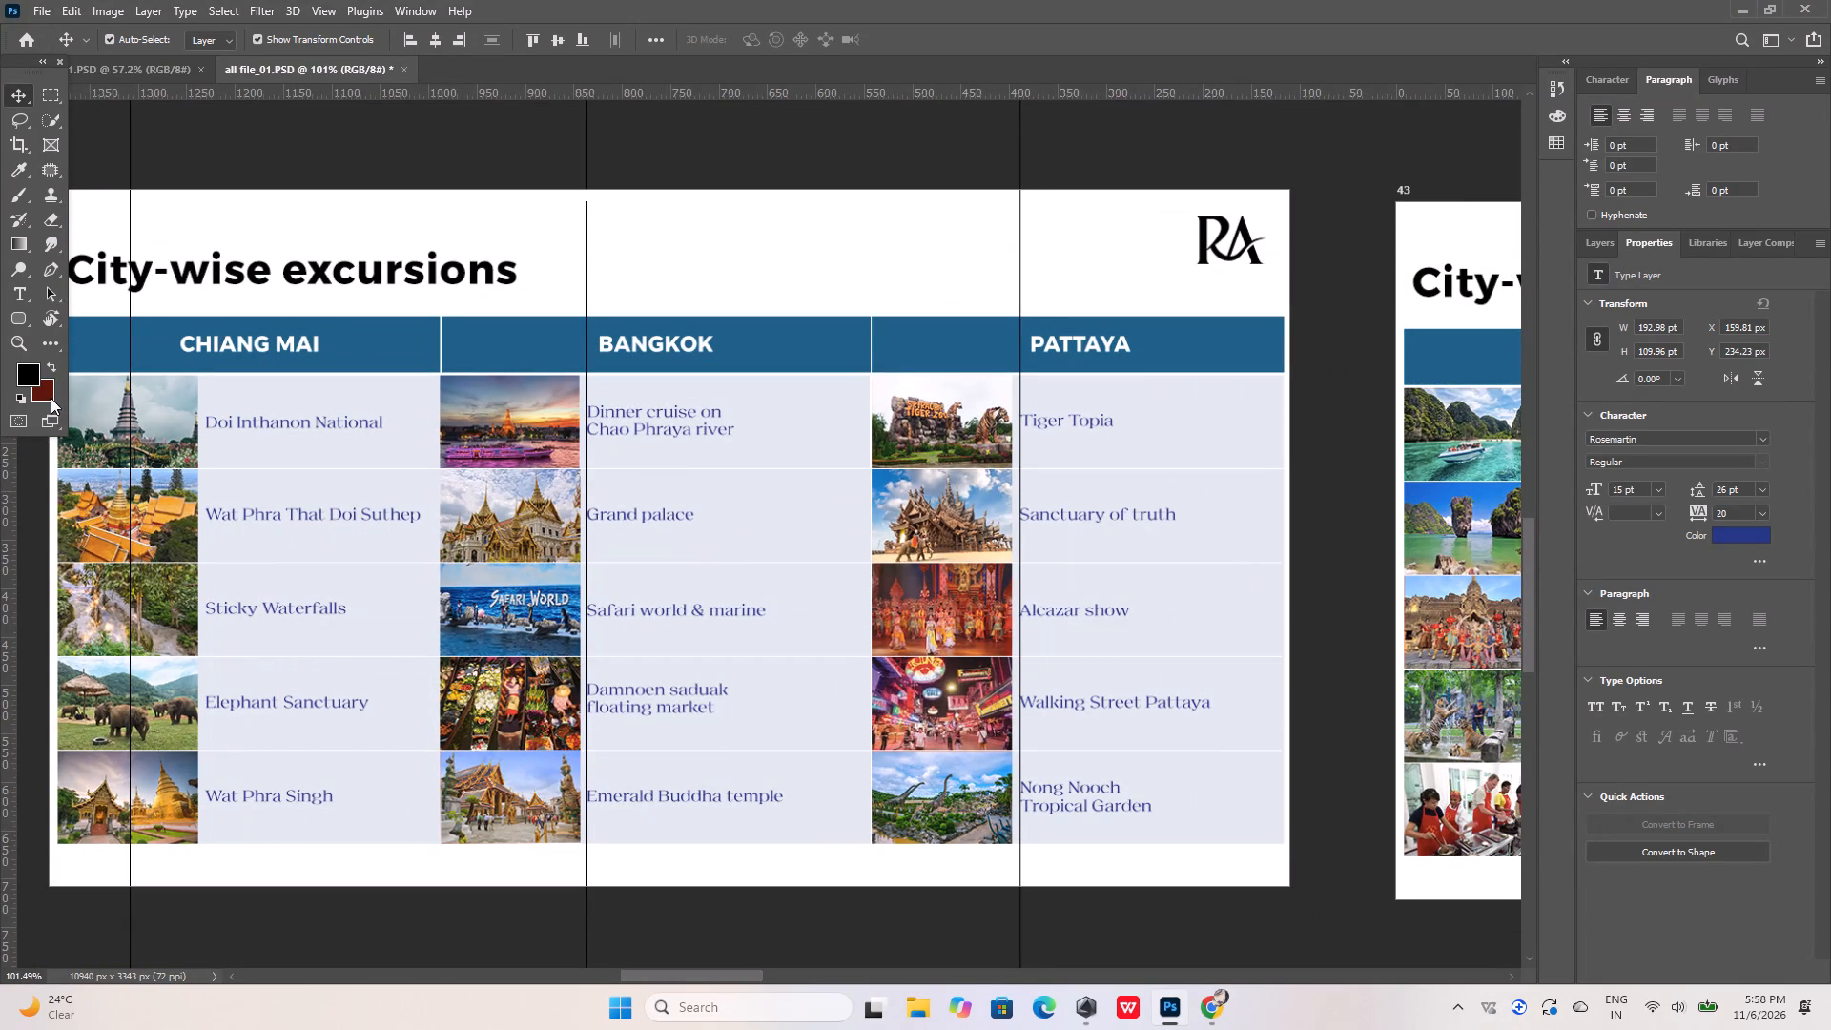
Move the vertical guide to the left edge of the Chiang Mai excursion labels on artboard 42, about X -1229.4 px.
left_click_drag(131, 328, 205, 319)
scroll(195, 514, "up", 15, "alt")
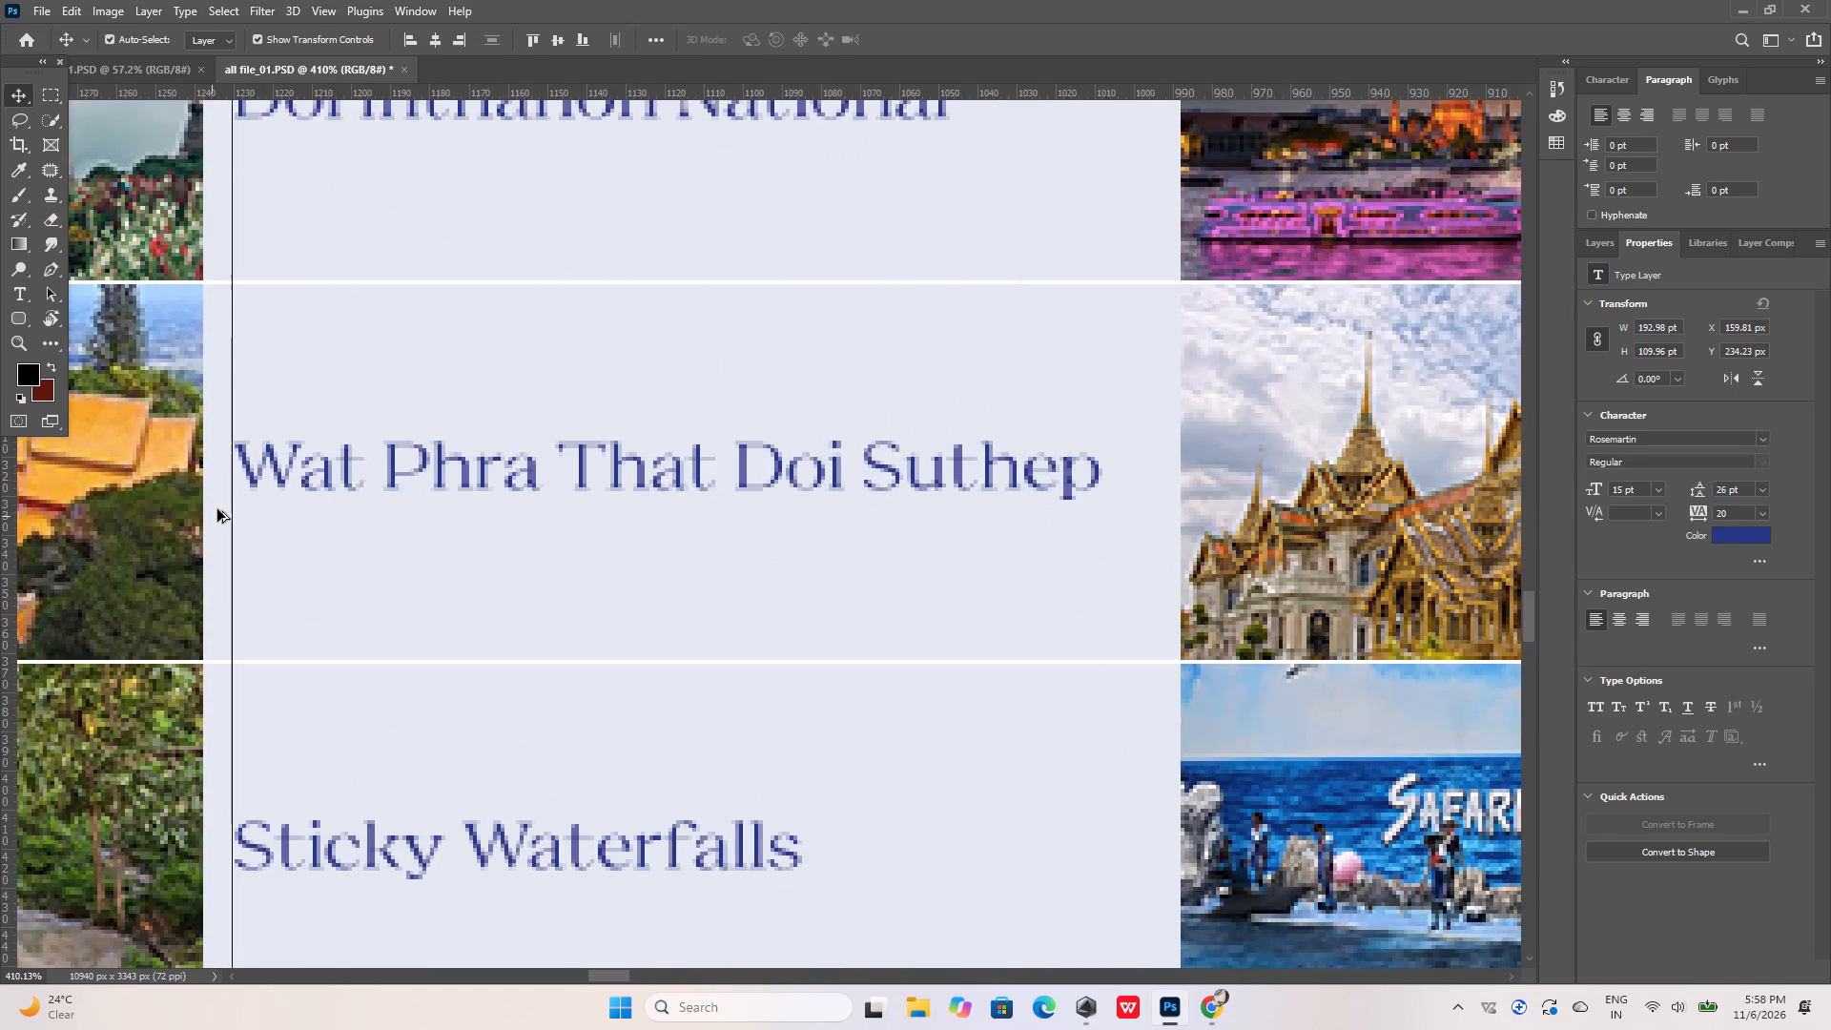
left_click(231, 503)
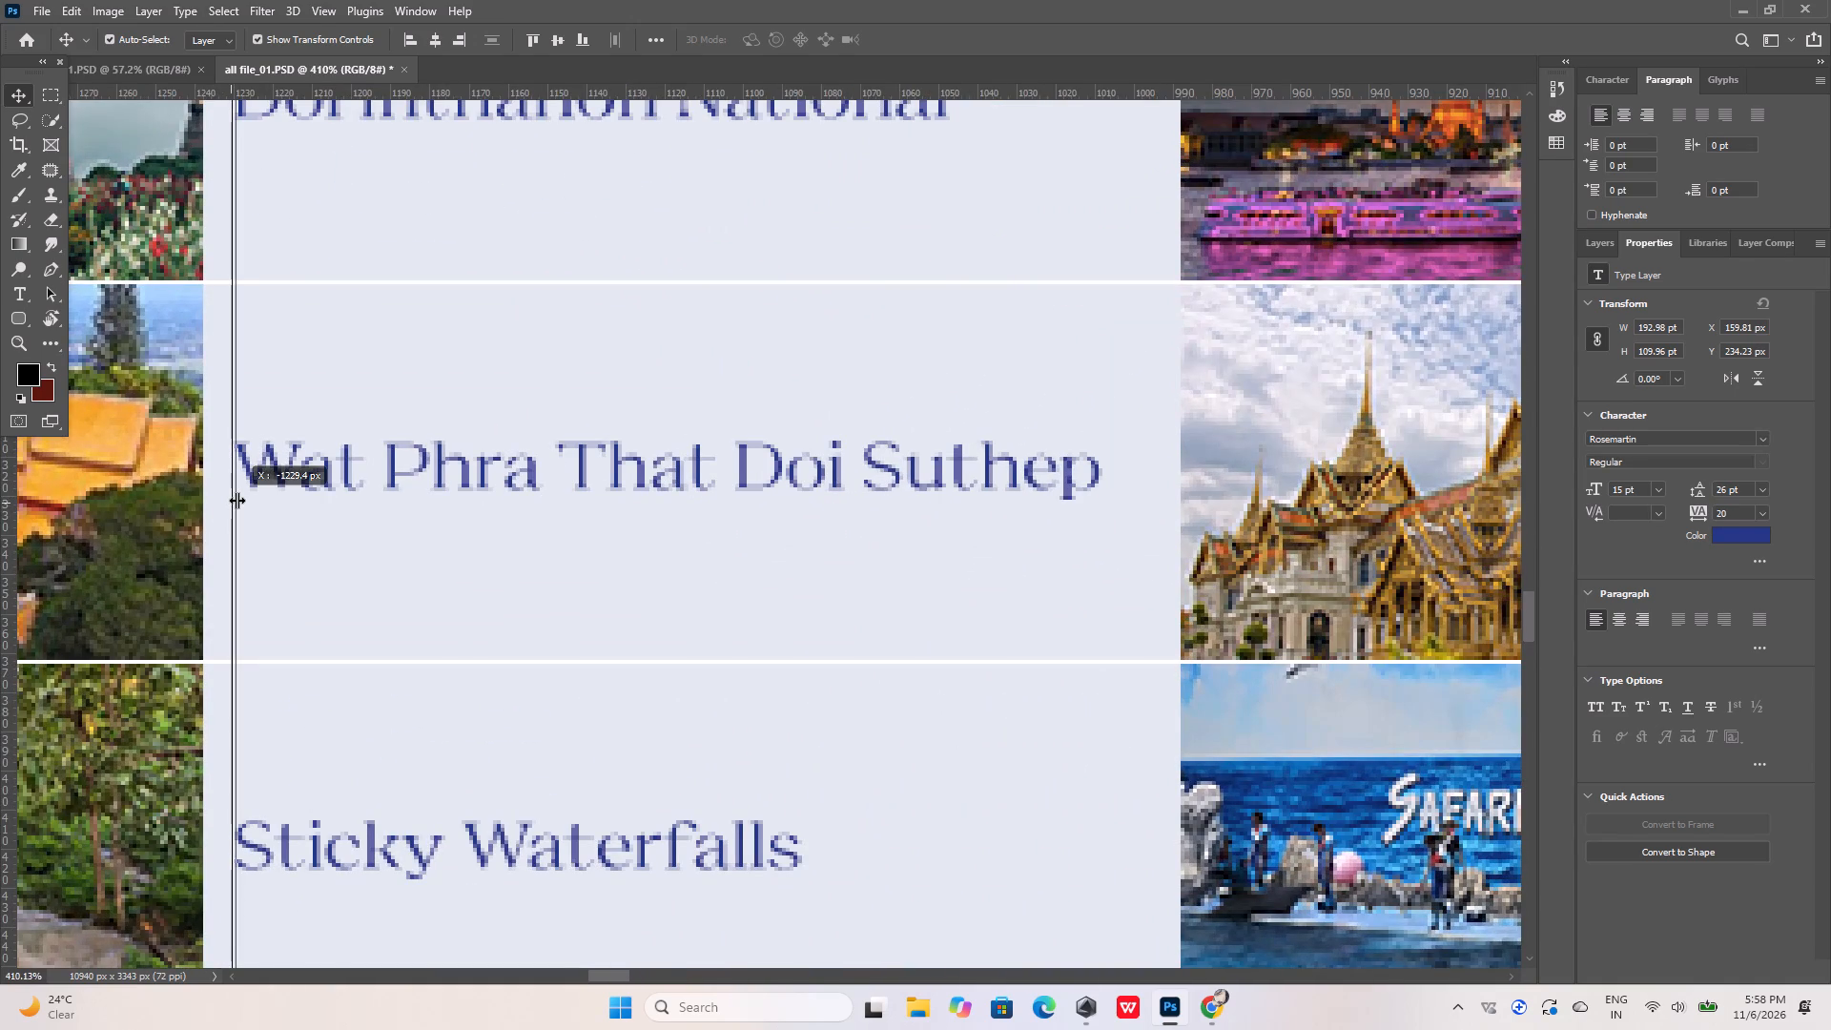
scroll(474, 598, "down", 8, "alt")
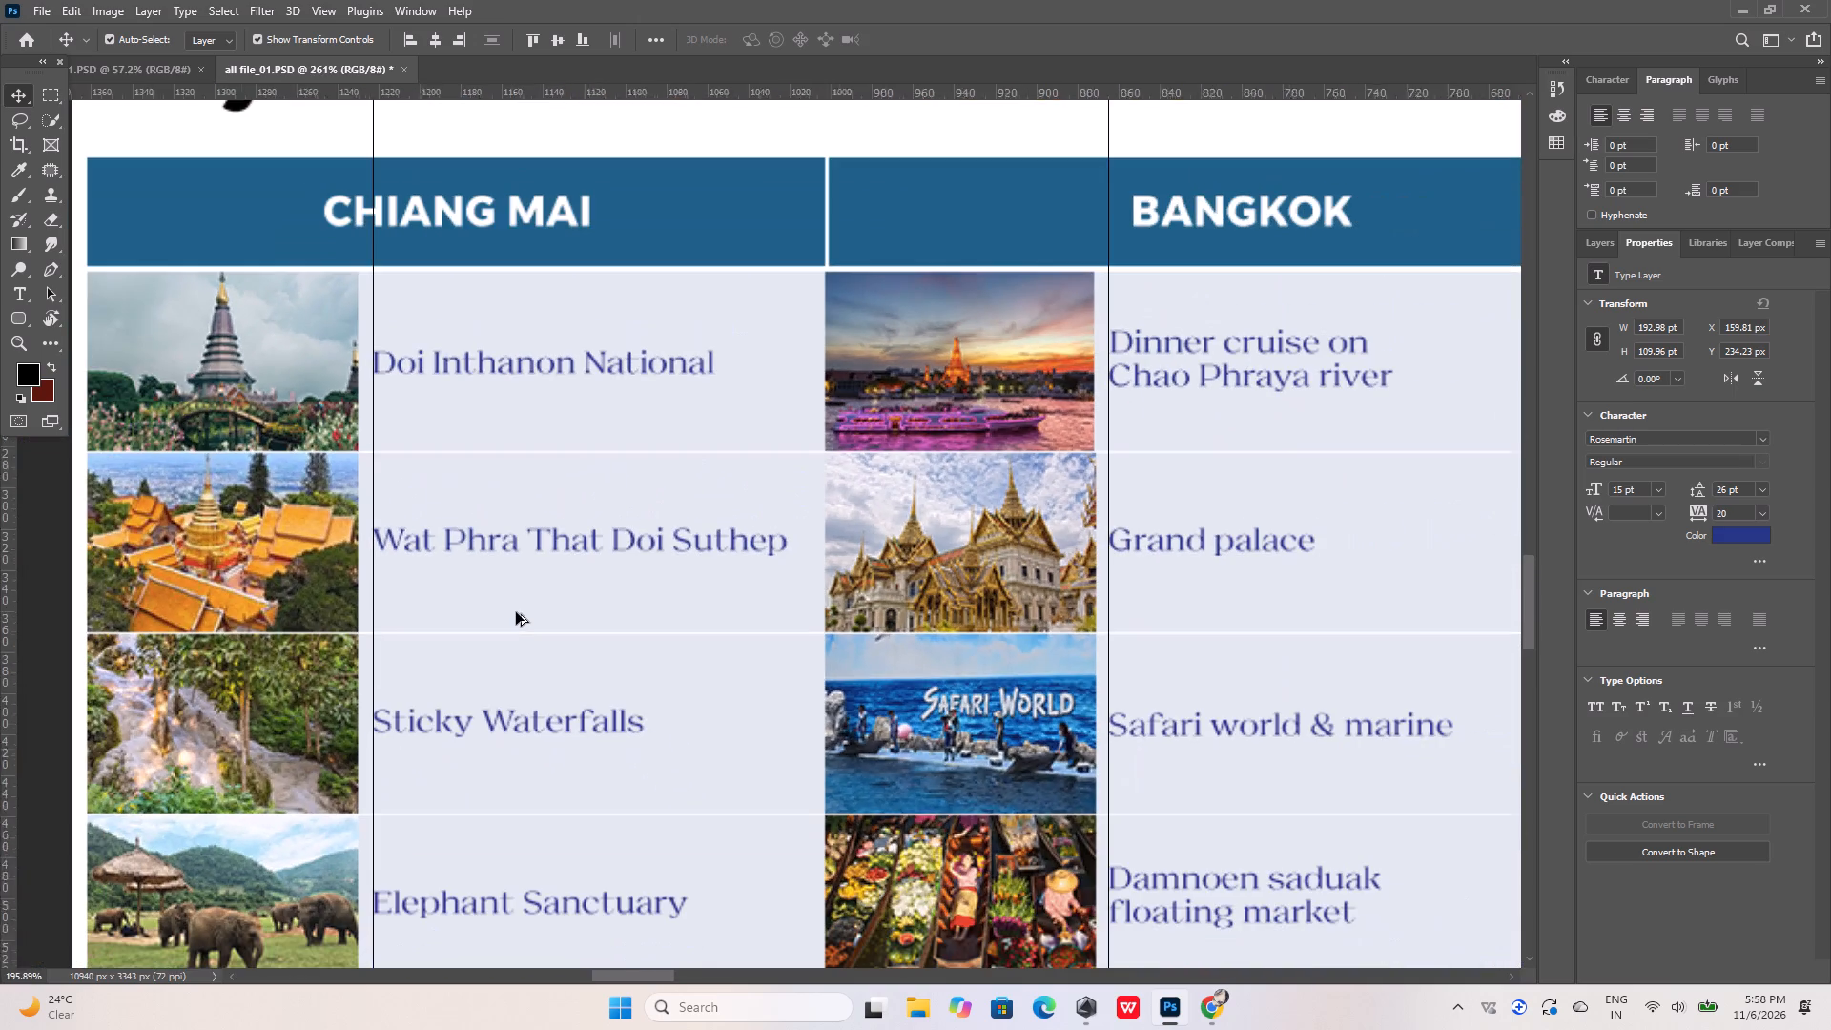
scroll(516, 612, "down", 10, "alt")
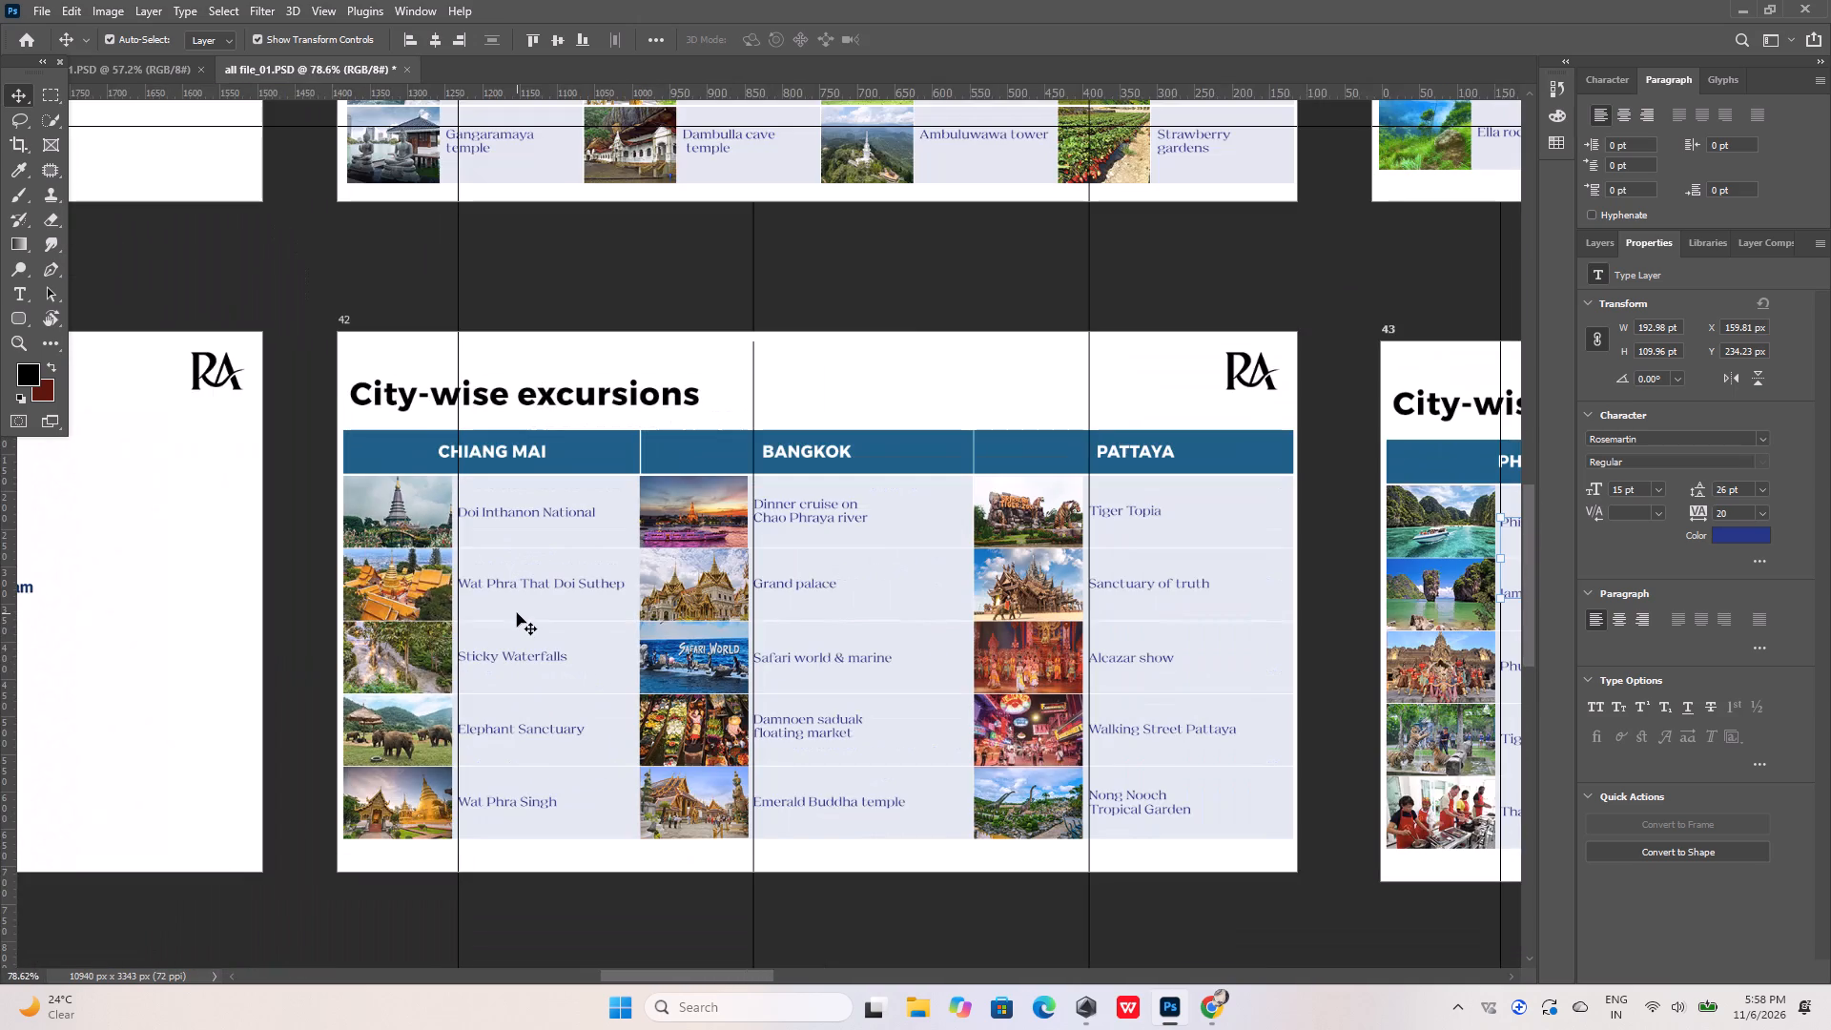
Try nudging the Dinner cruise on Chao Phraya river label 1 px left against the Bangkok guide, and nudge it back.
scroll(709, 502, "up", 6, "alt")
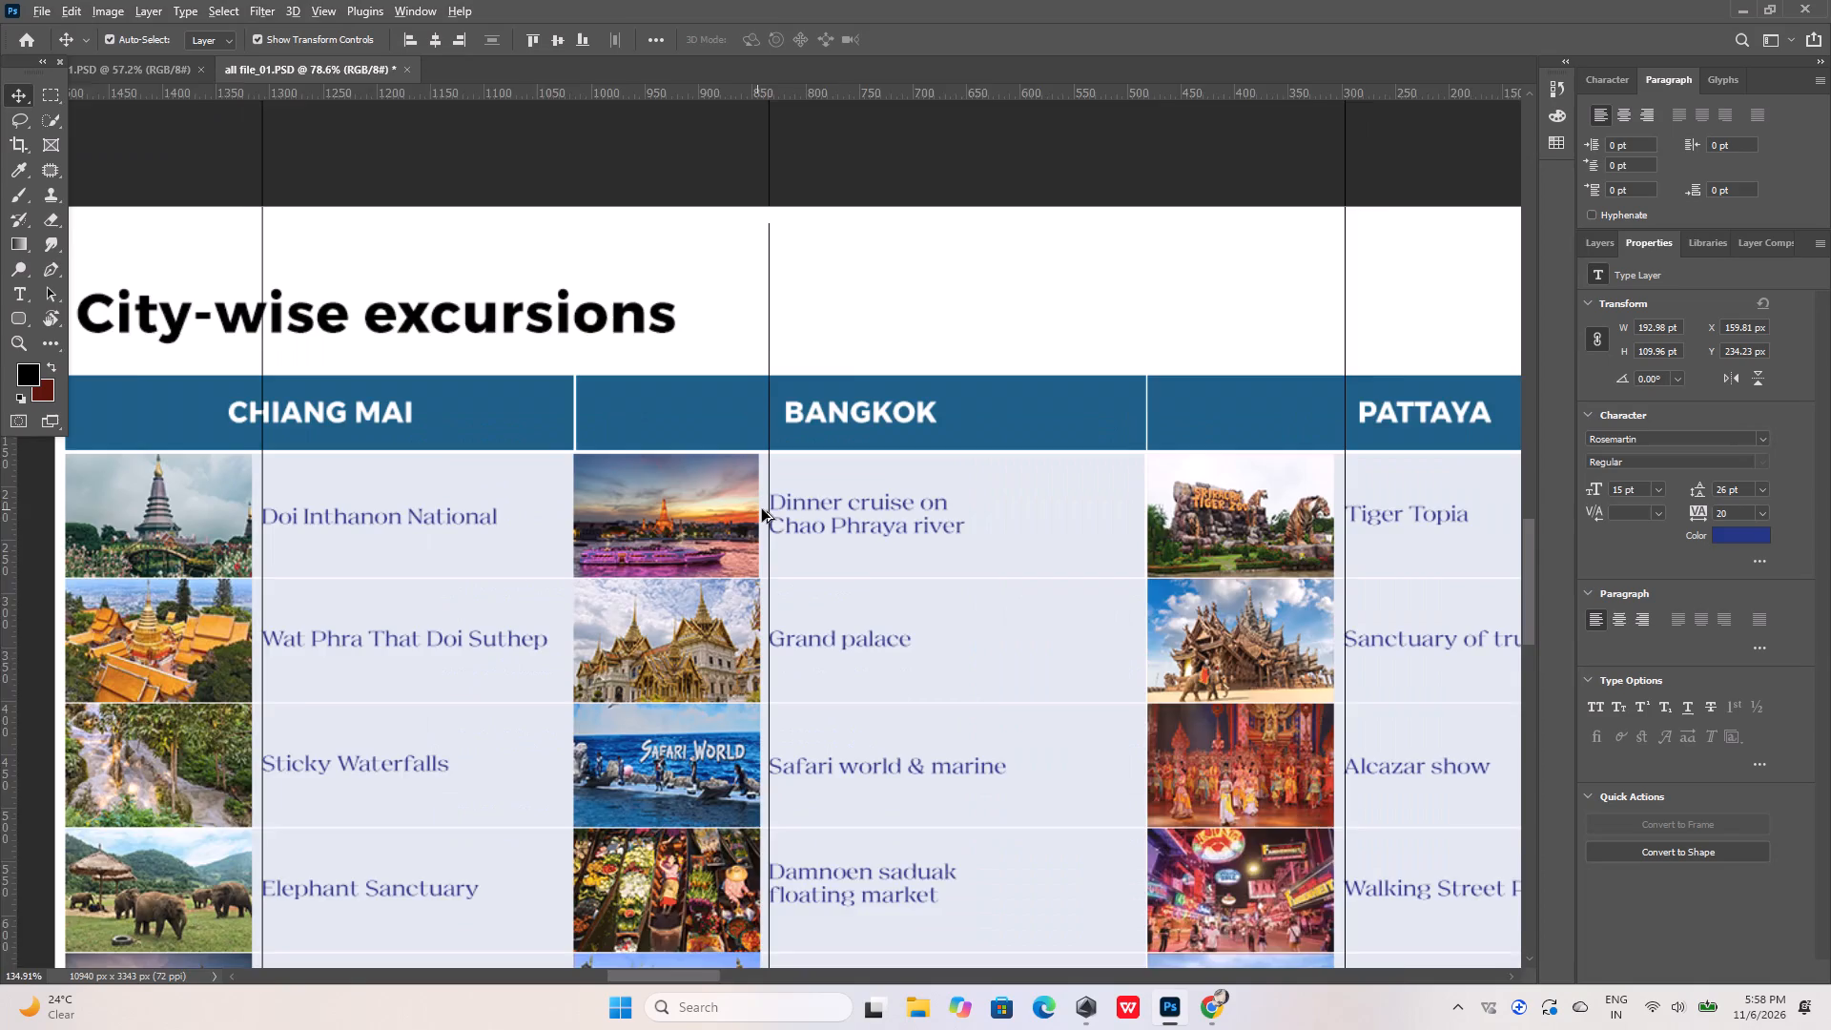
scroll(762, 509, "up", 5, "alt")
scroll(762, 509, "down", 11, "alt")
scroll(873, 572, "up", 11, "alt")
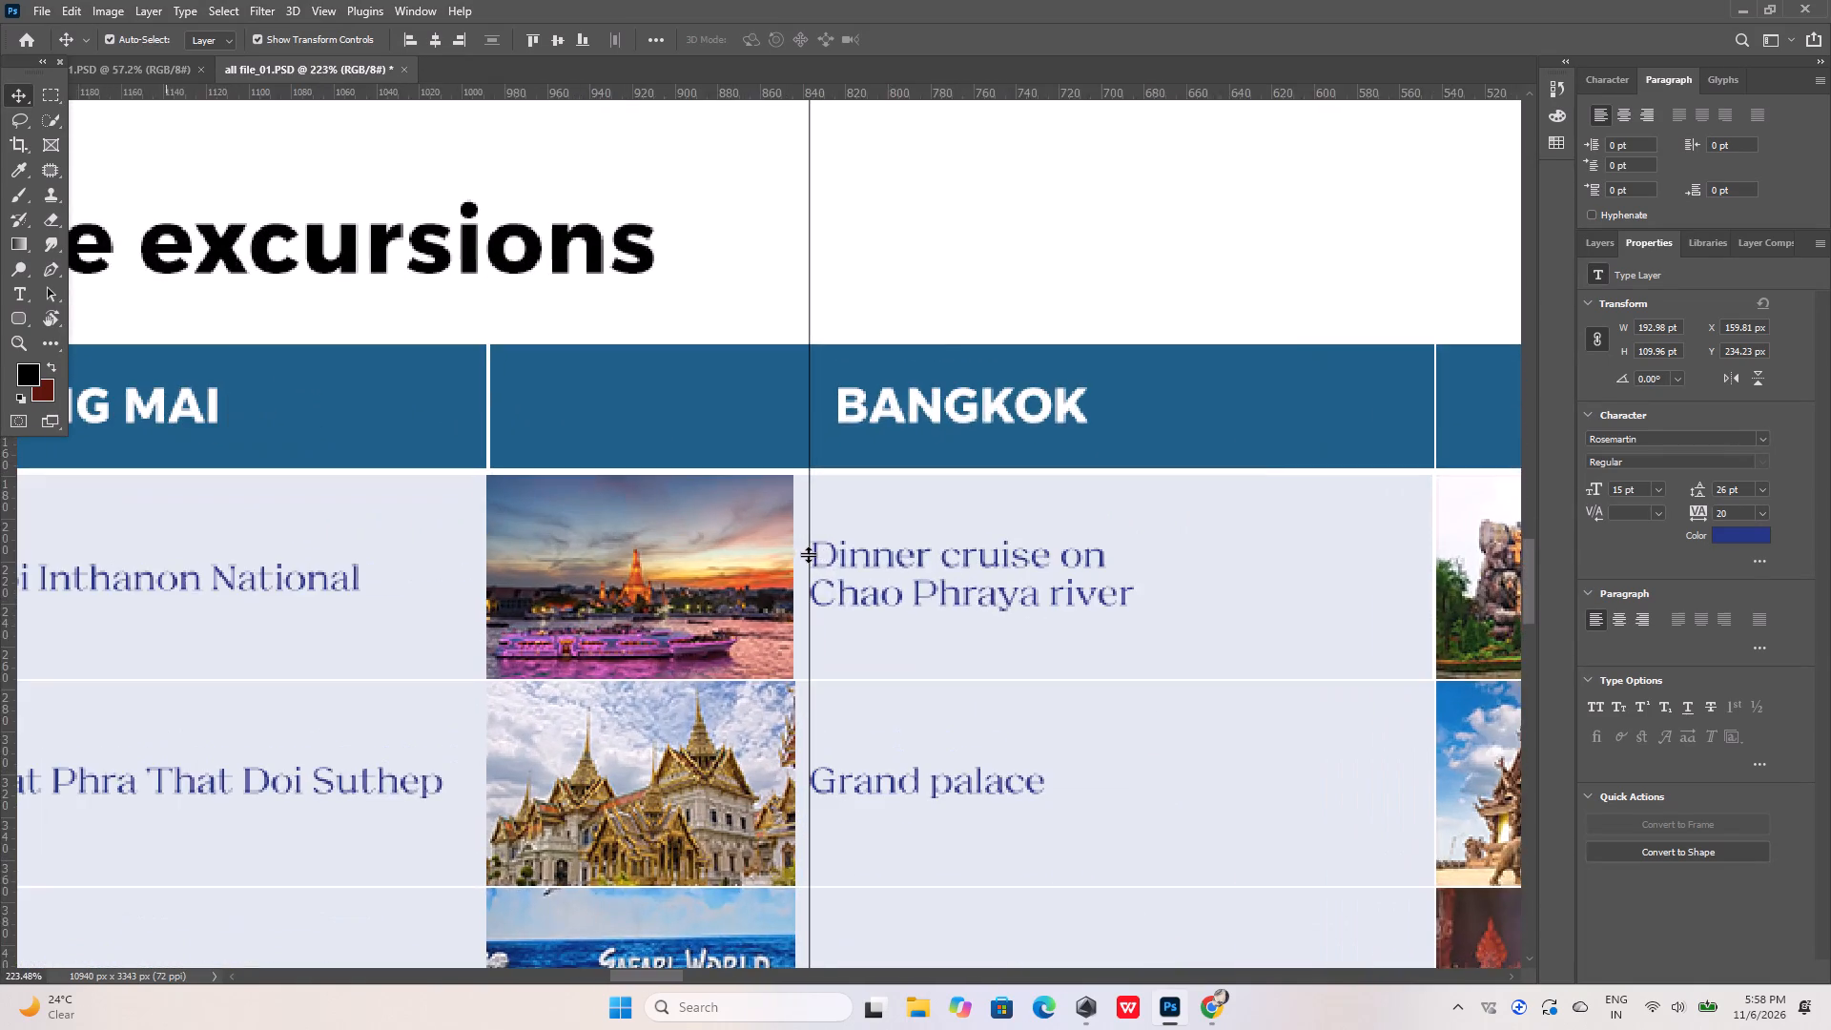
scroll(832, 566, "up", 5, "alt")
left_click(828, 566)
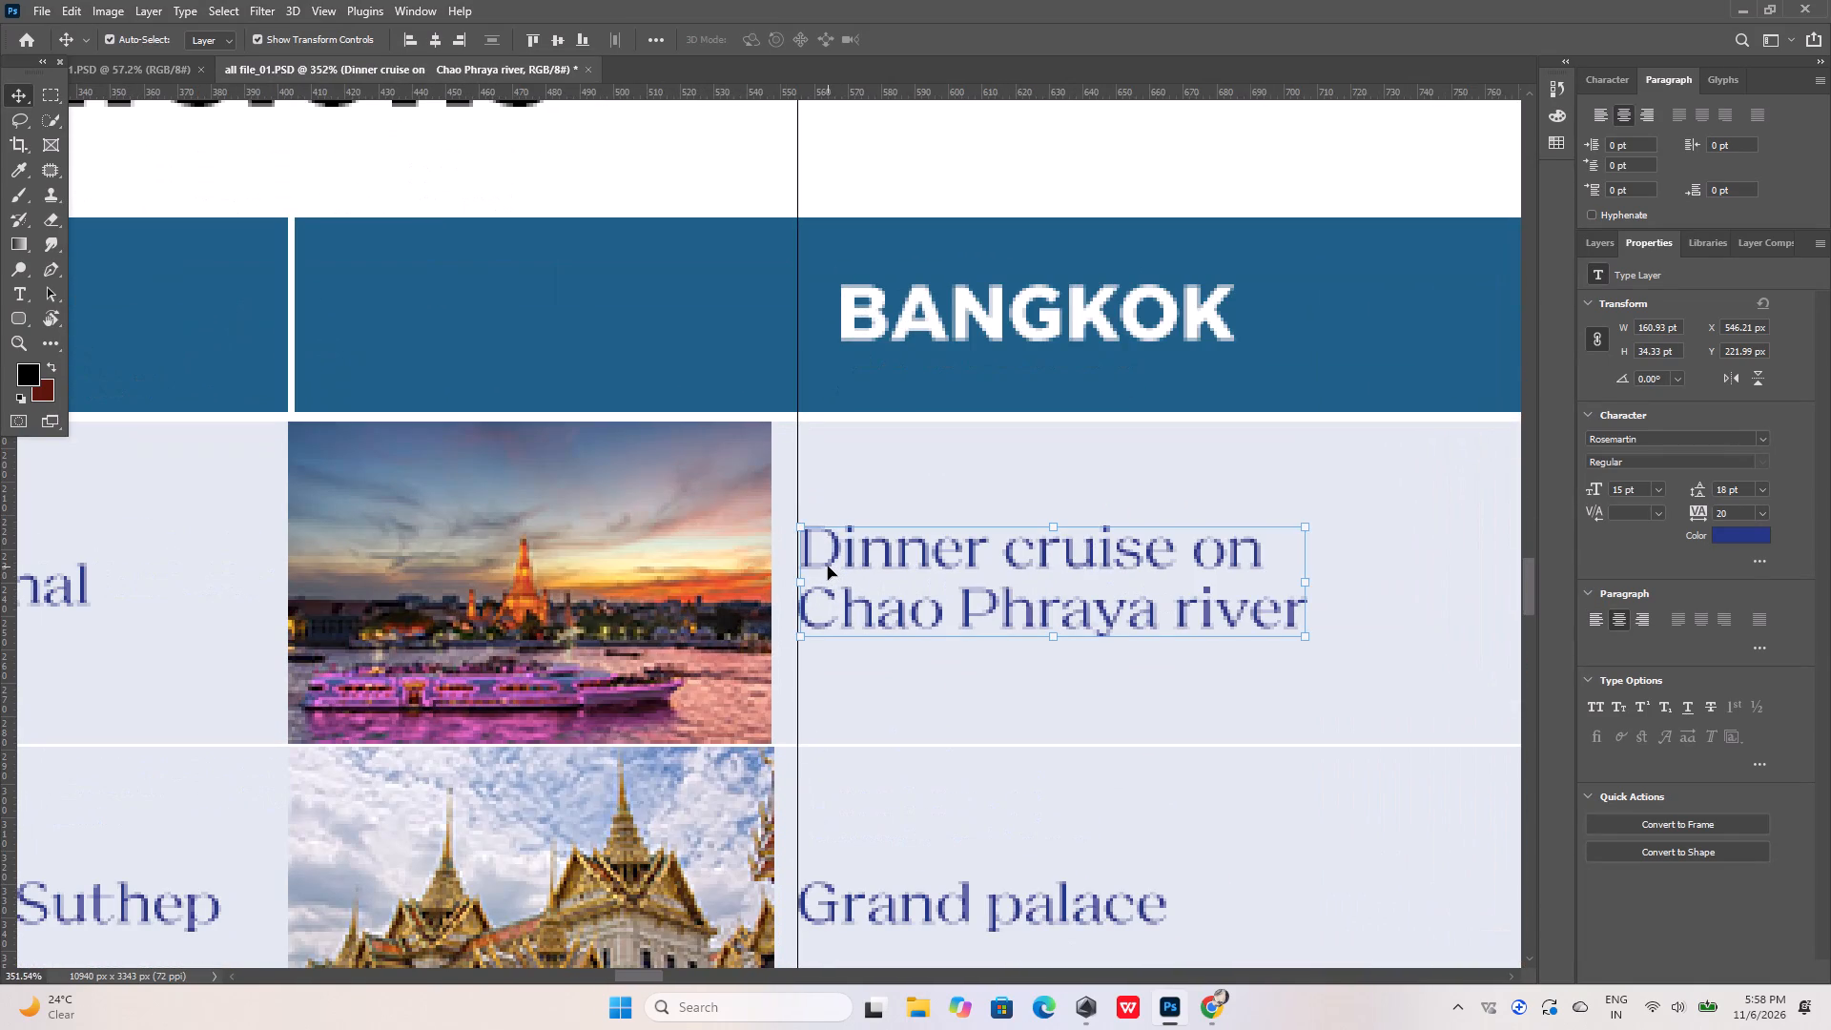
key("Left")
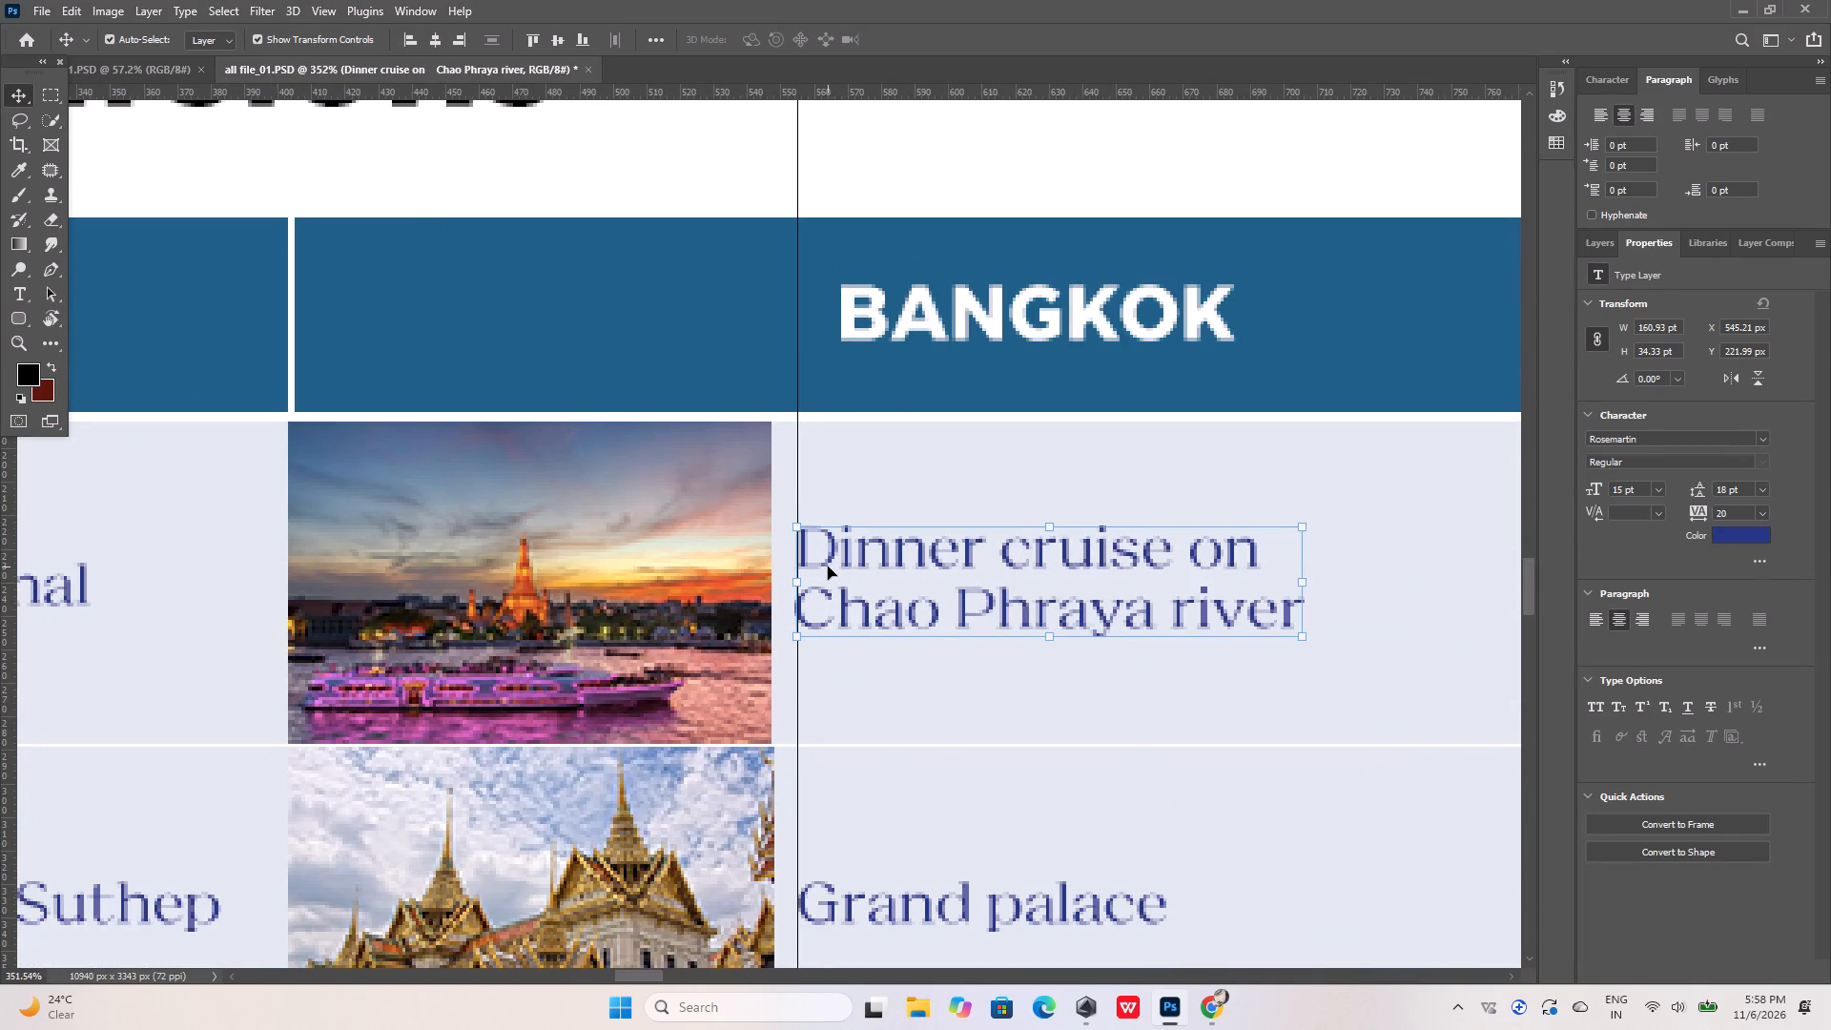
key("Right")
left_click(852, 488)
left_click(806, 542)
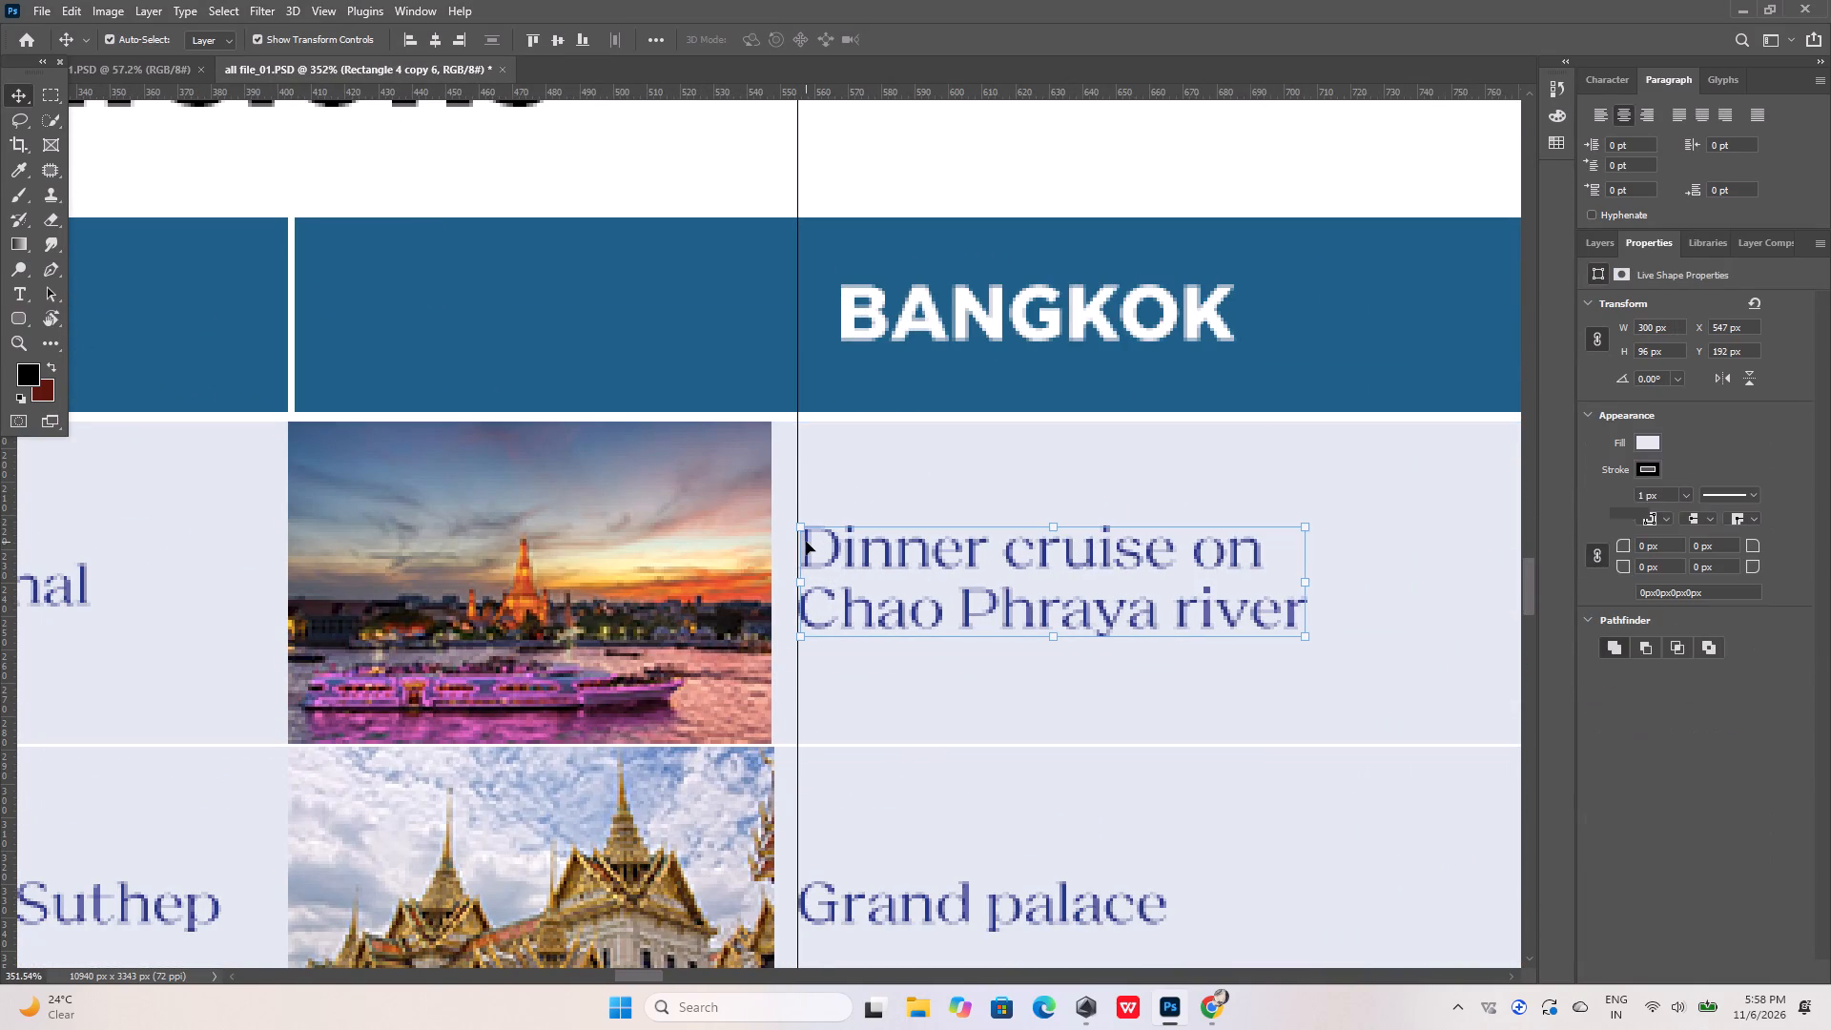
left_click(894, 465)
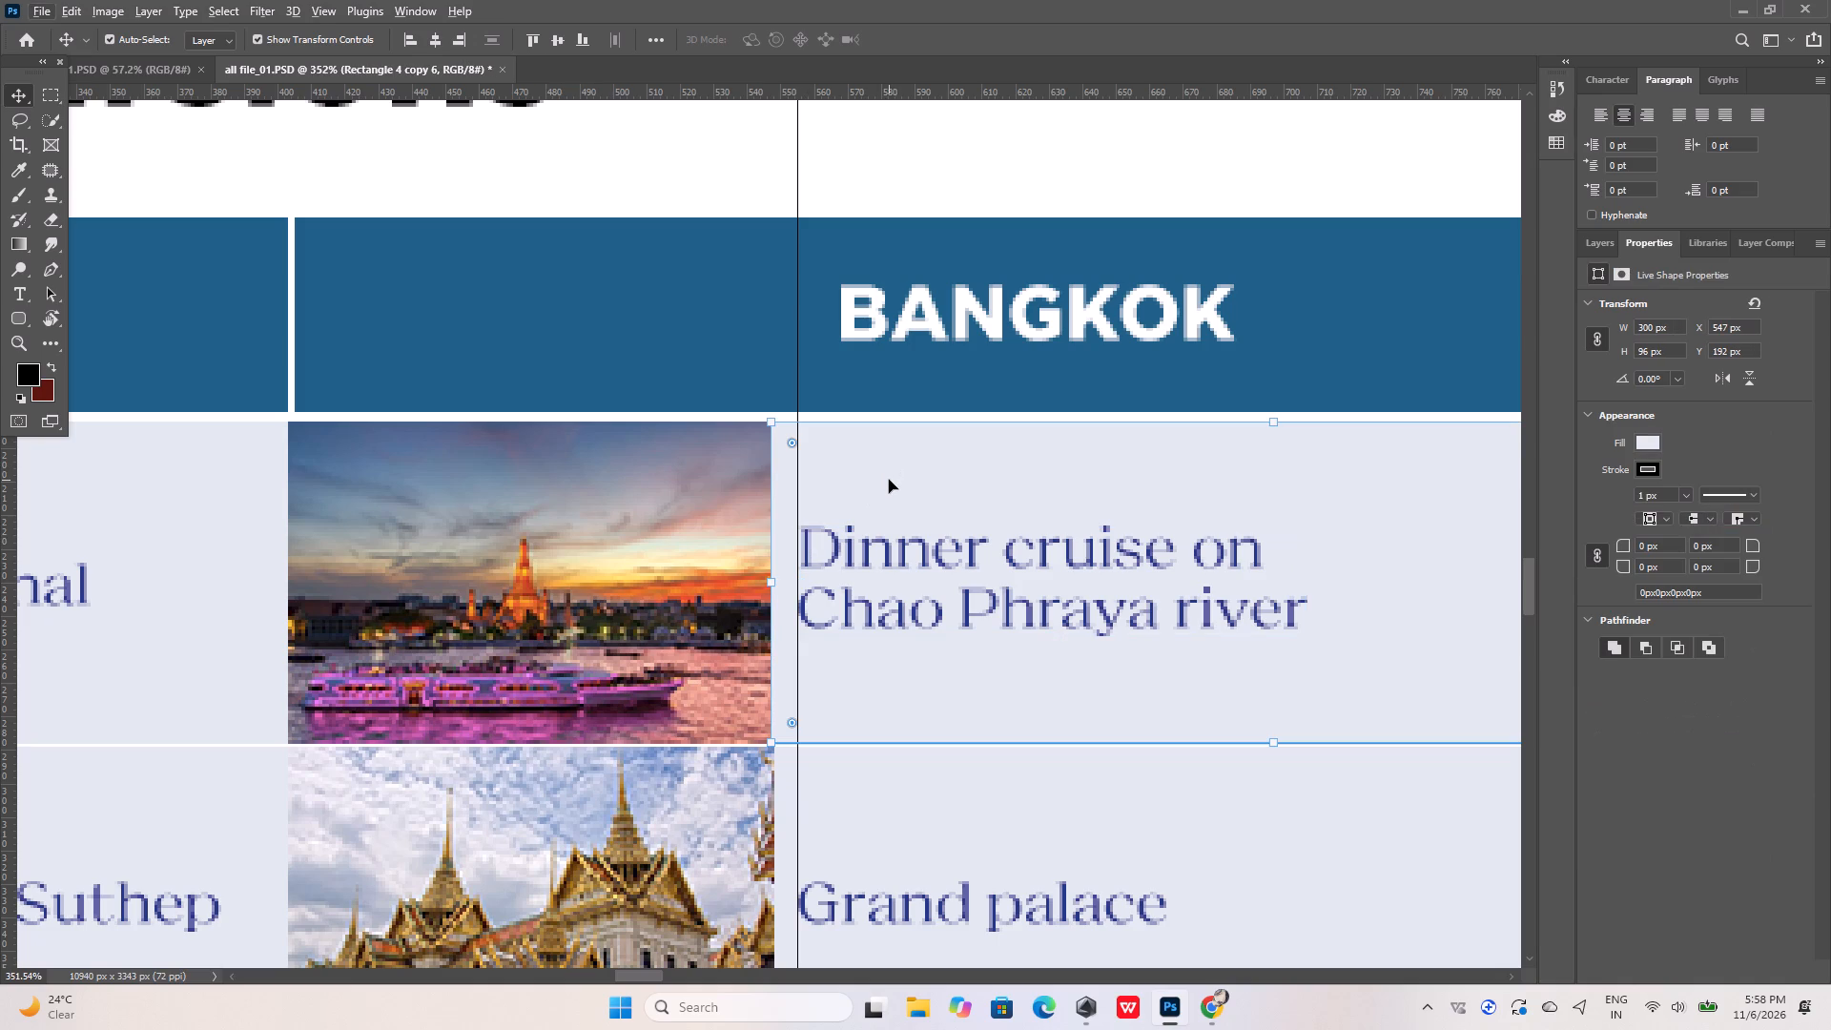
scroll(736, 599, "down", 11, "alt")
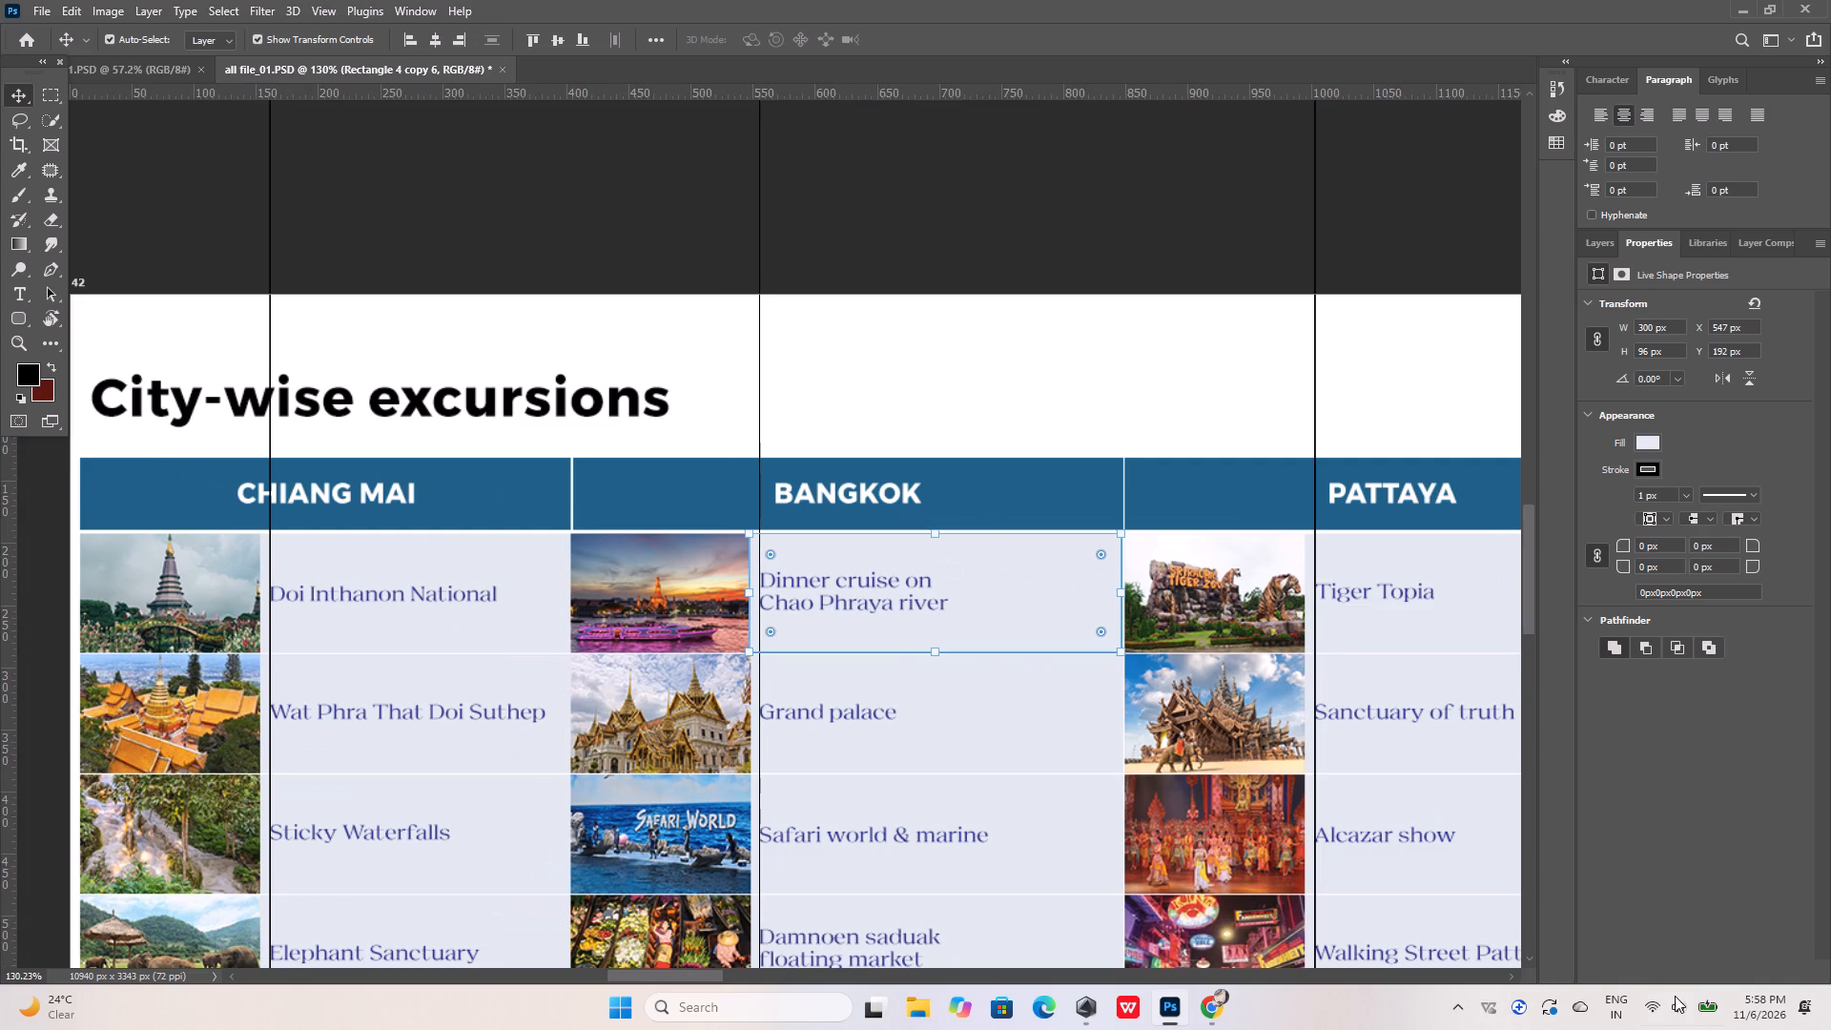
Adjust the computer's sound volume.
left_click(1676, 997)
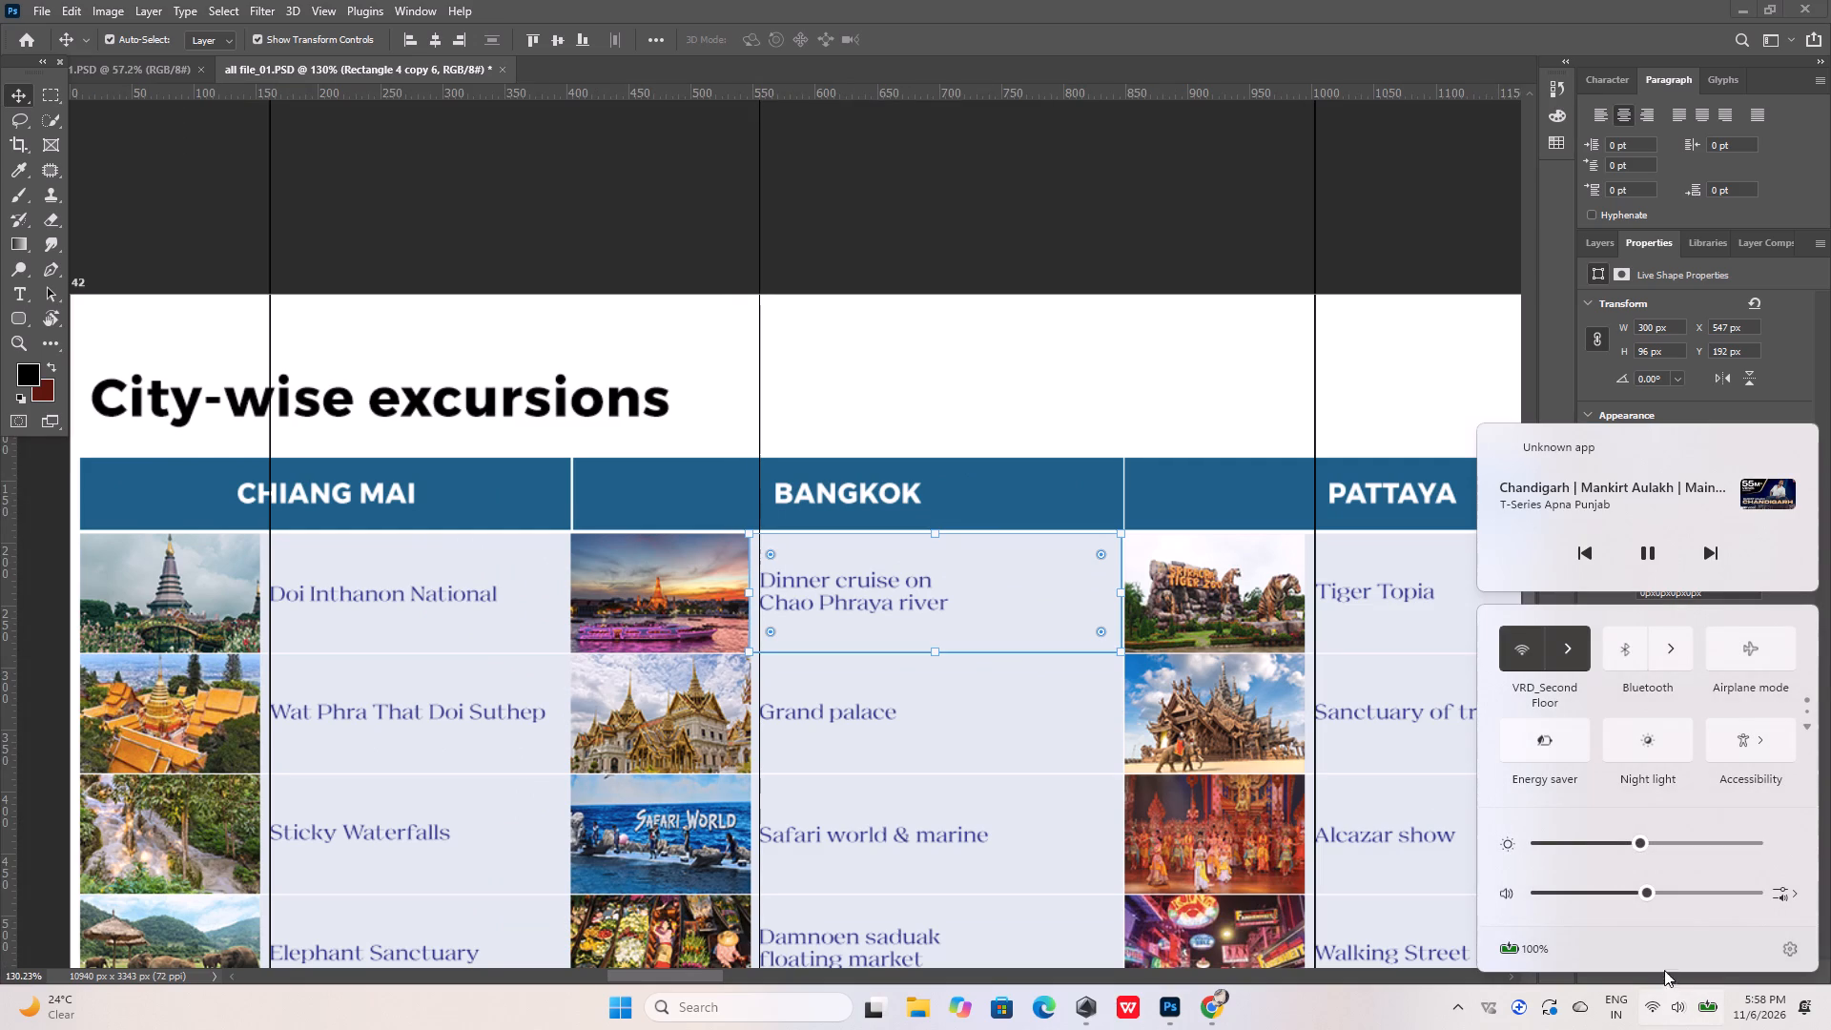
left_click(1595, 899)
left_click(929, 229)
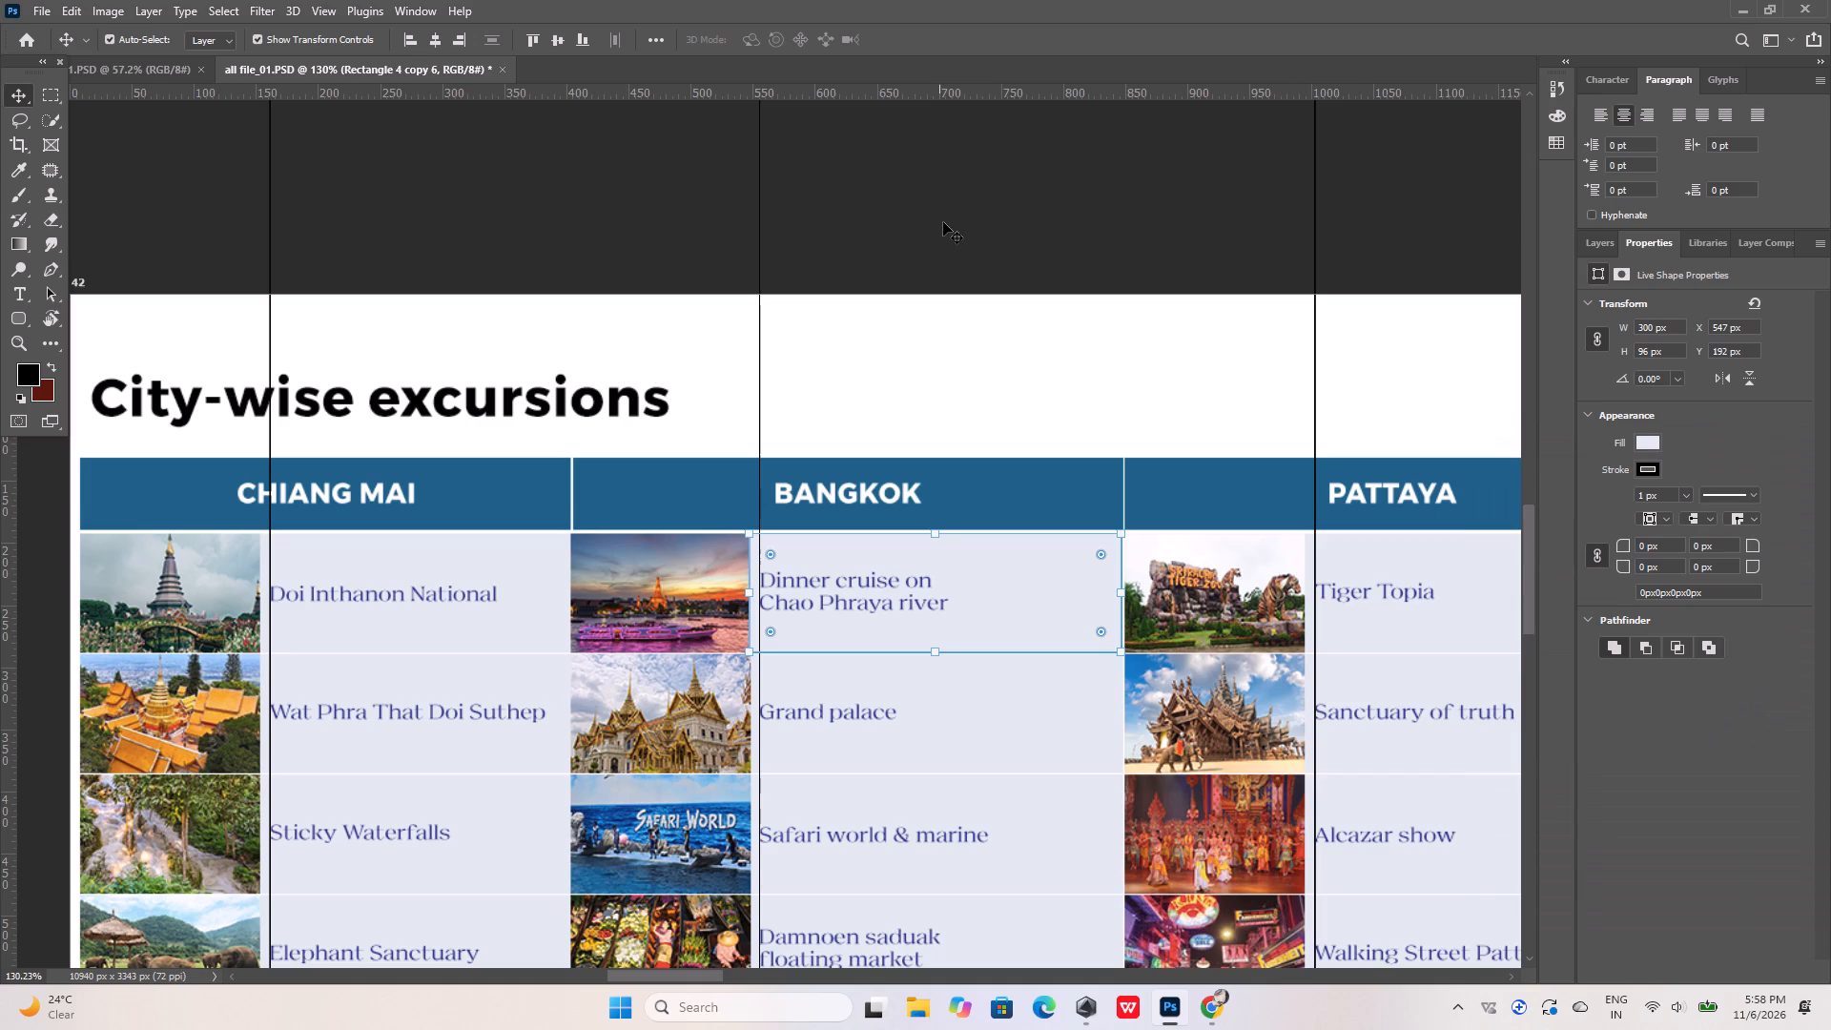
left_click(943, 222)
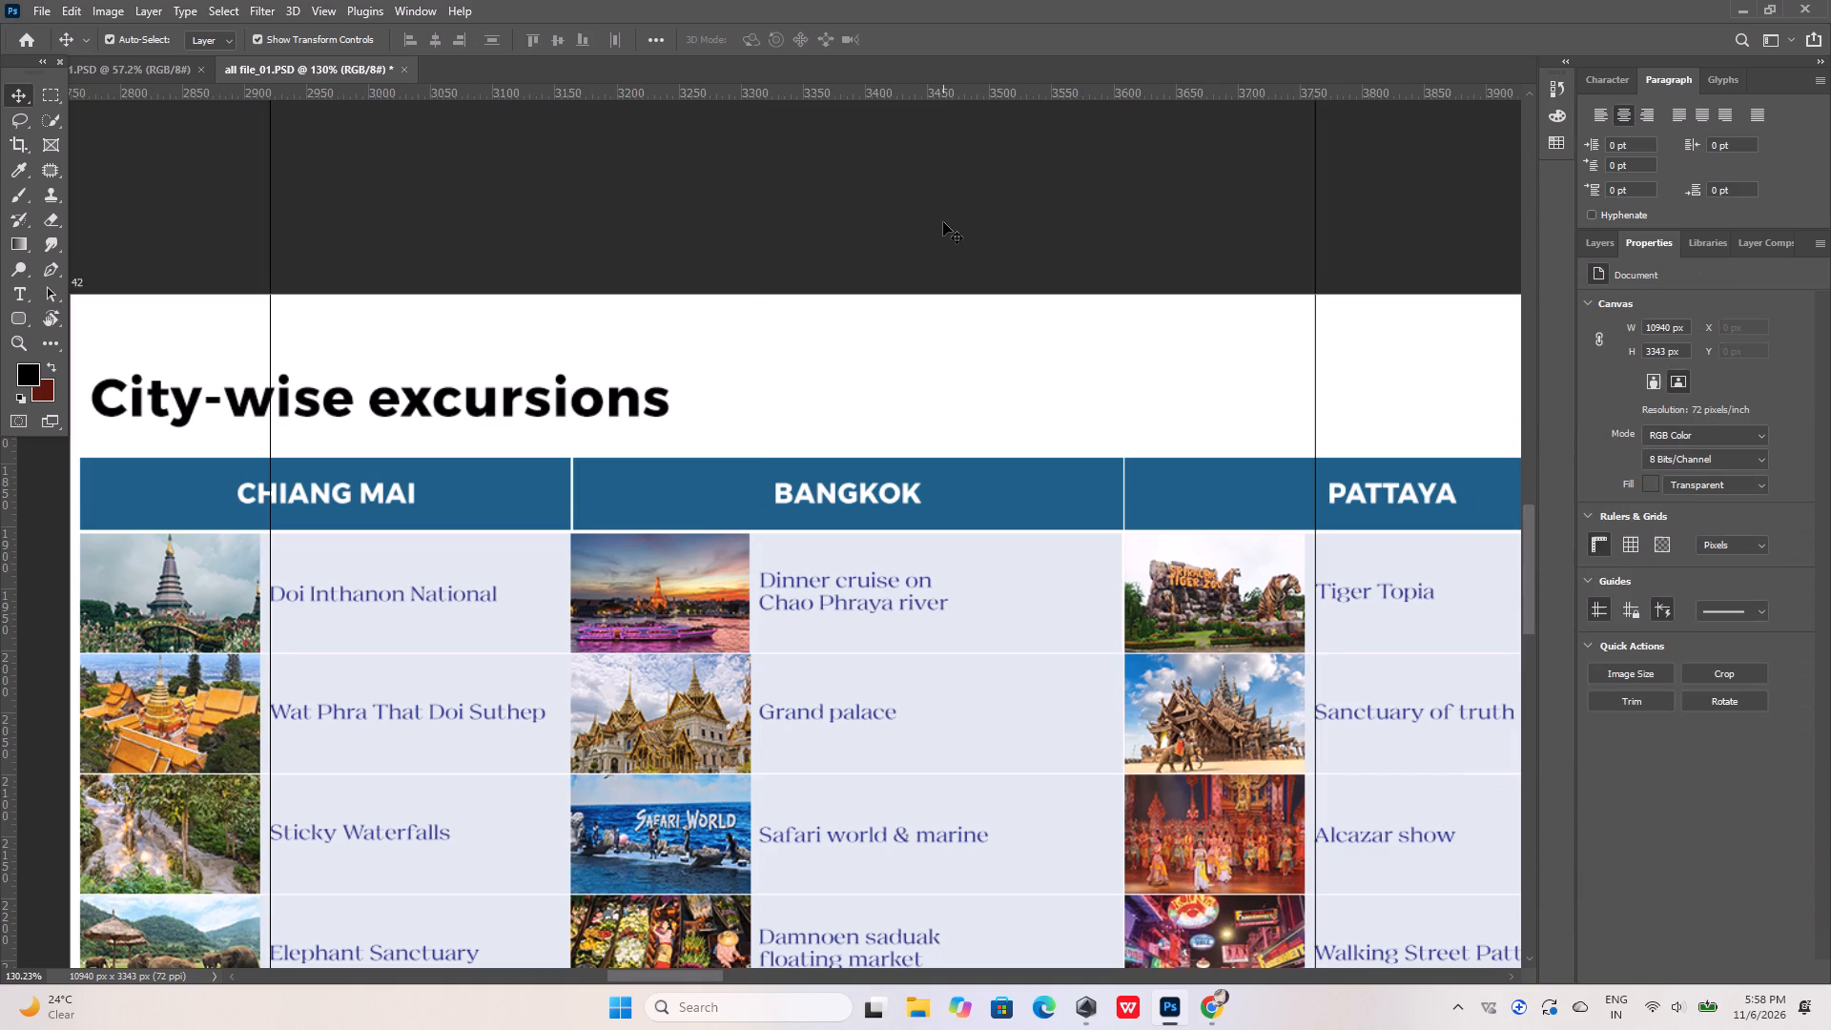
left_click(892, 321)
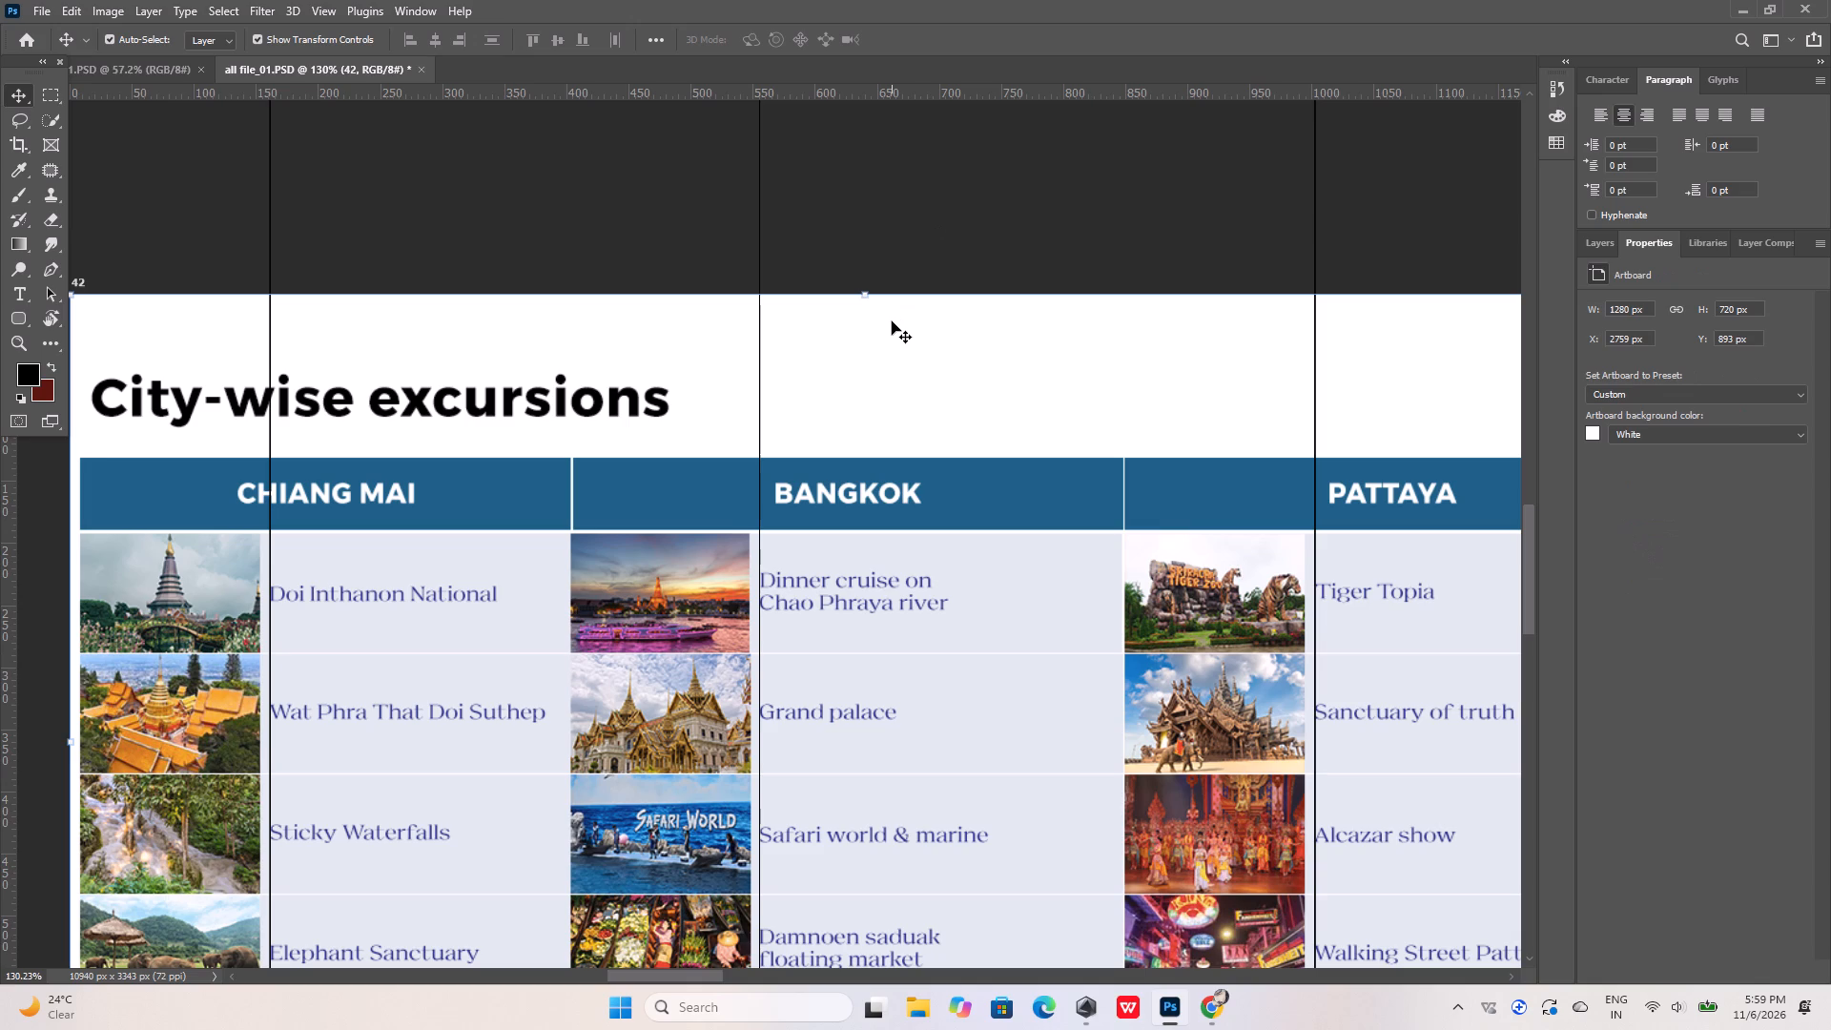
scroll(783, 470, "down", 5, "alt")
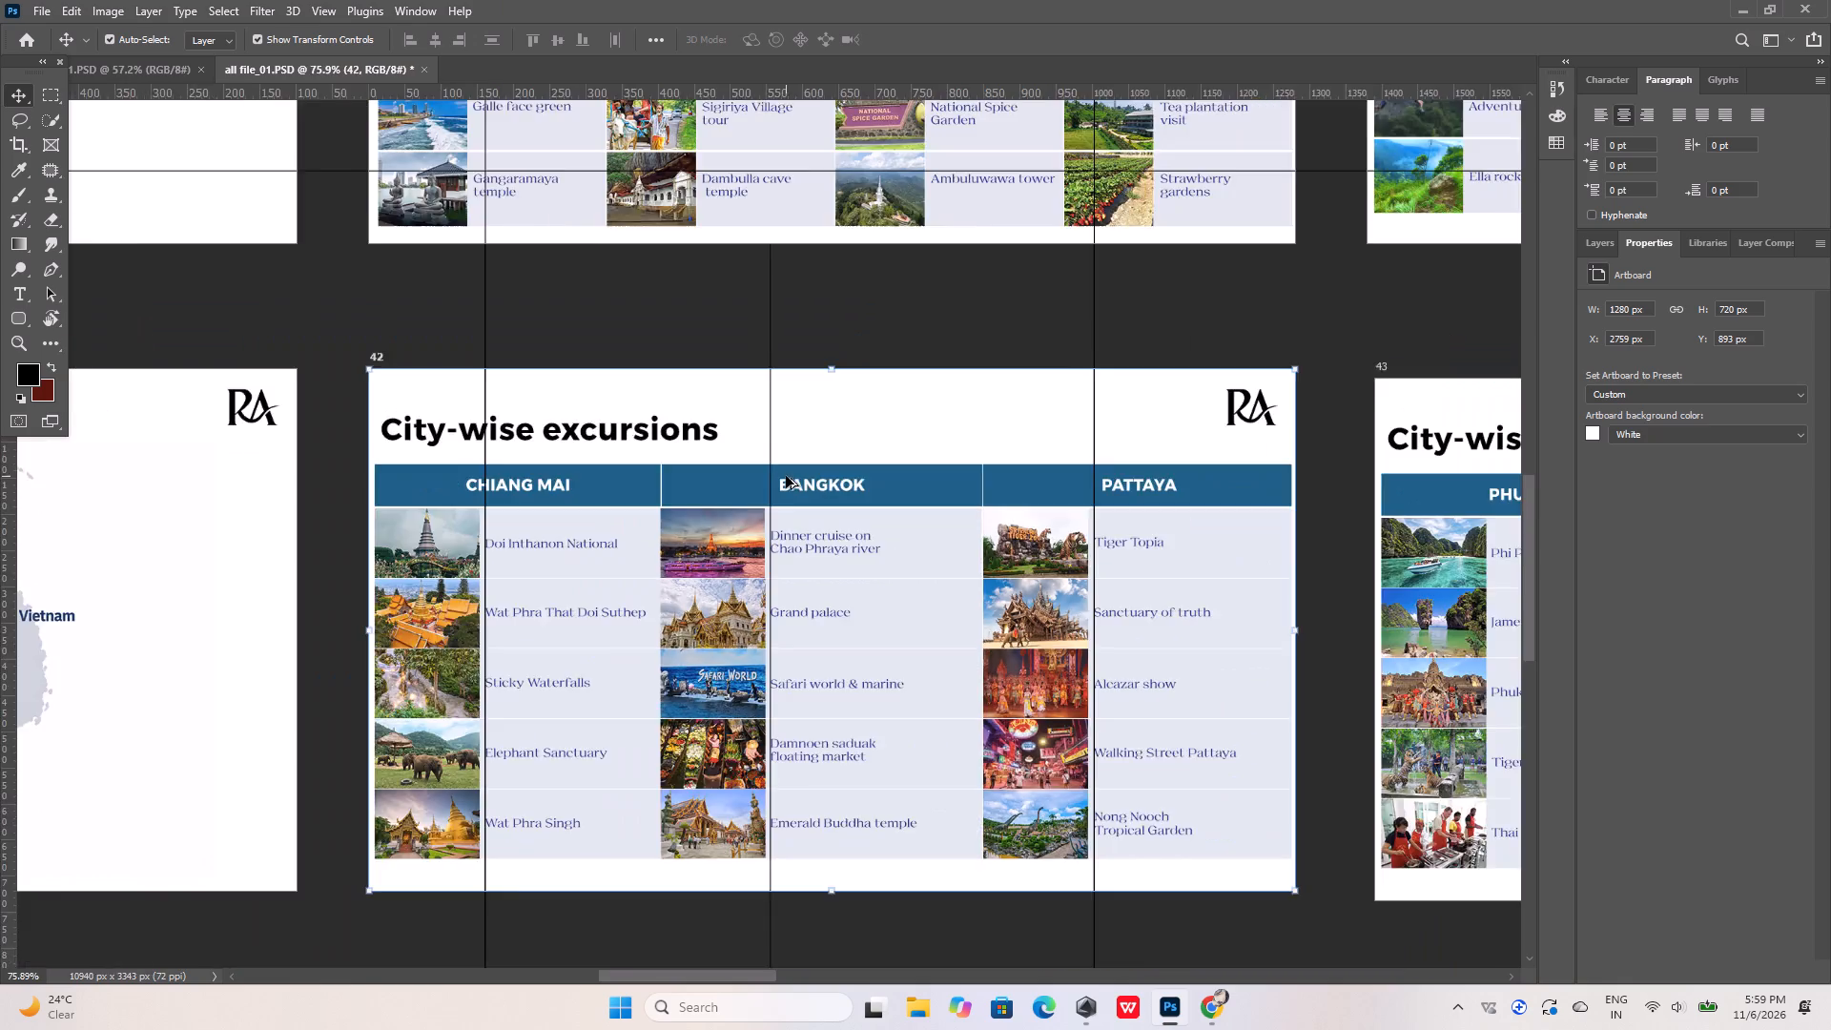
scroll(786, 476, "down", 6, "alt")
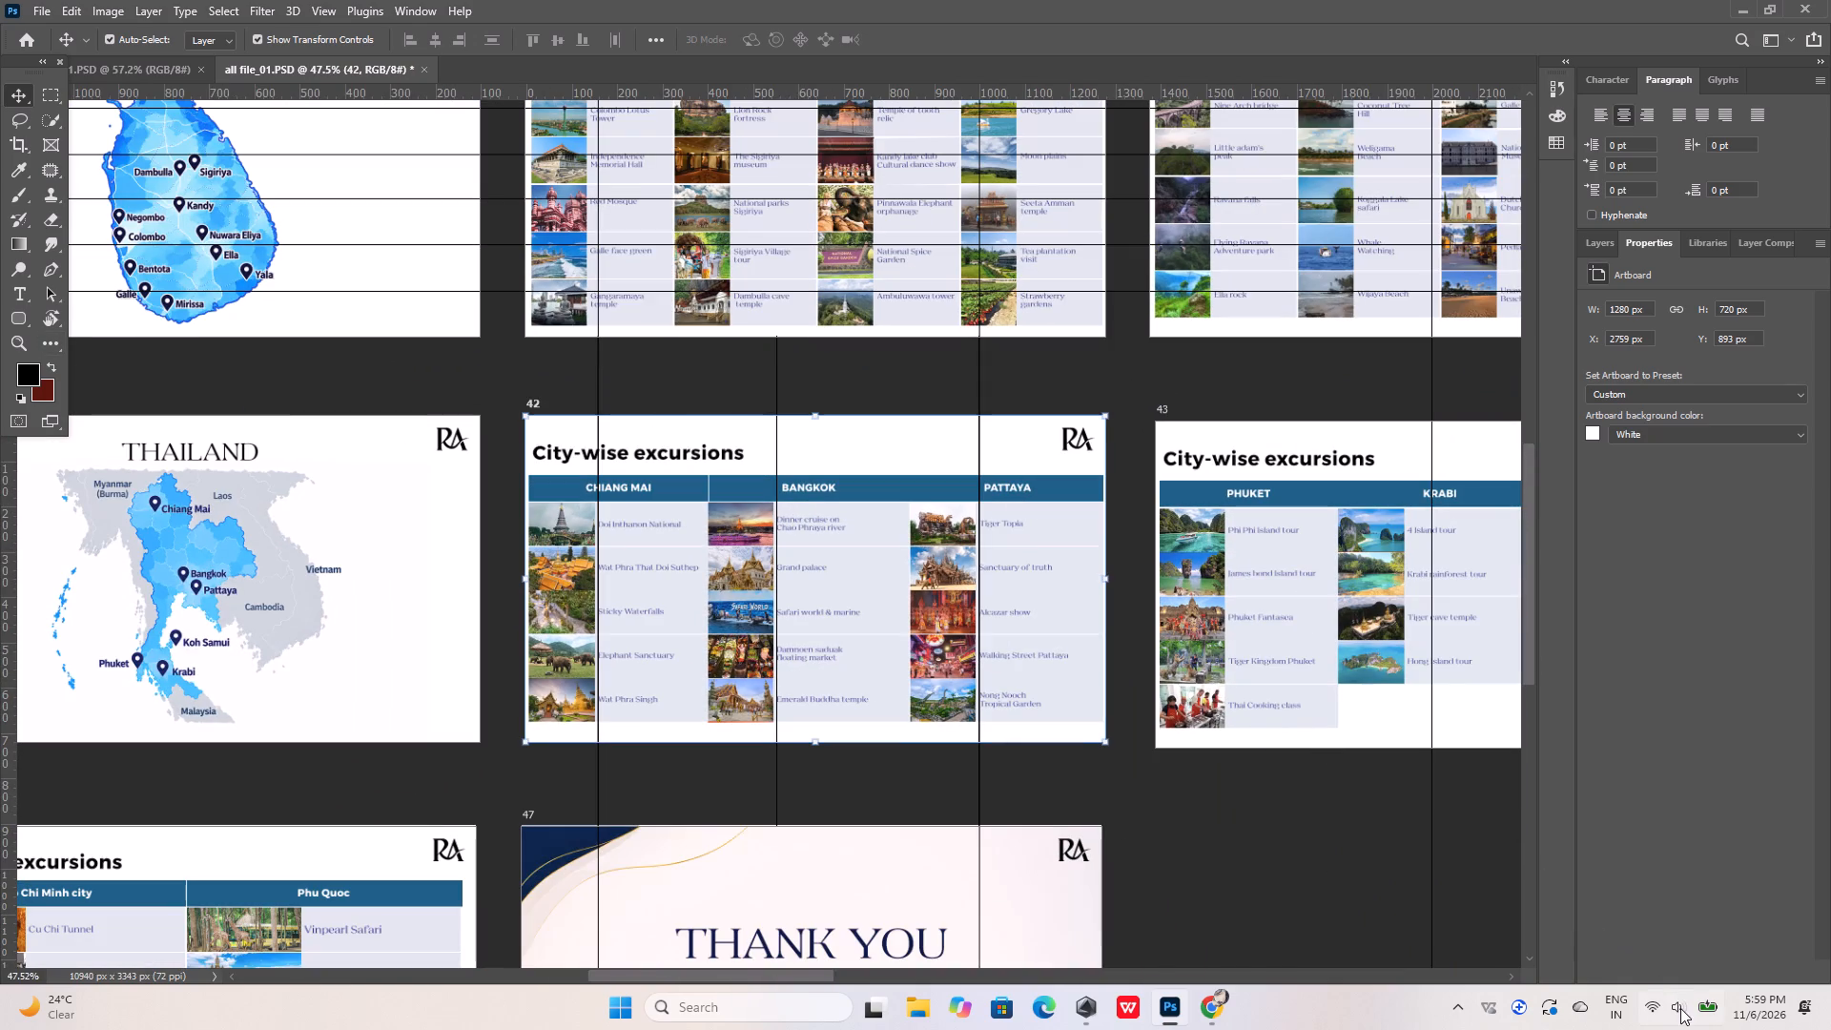
Set the computer's sound volume again, slightly below the middle of its range.
left_click(1680, 1008)
left_click(1613, 891)
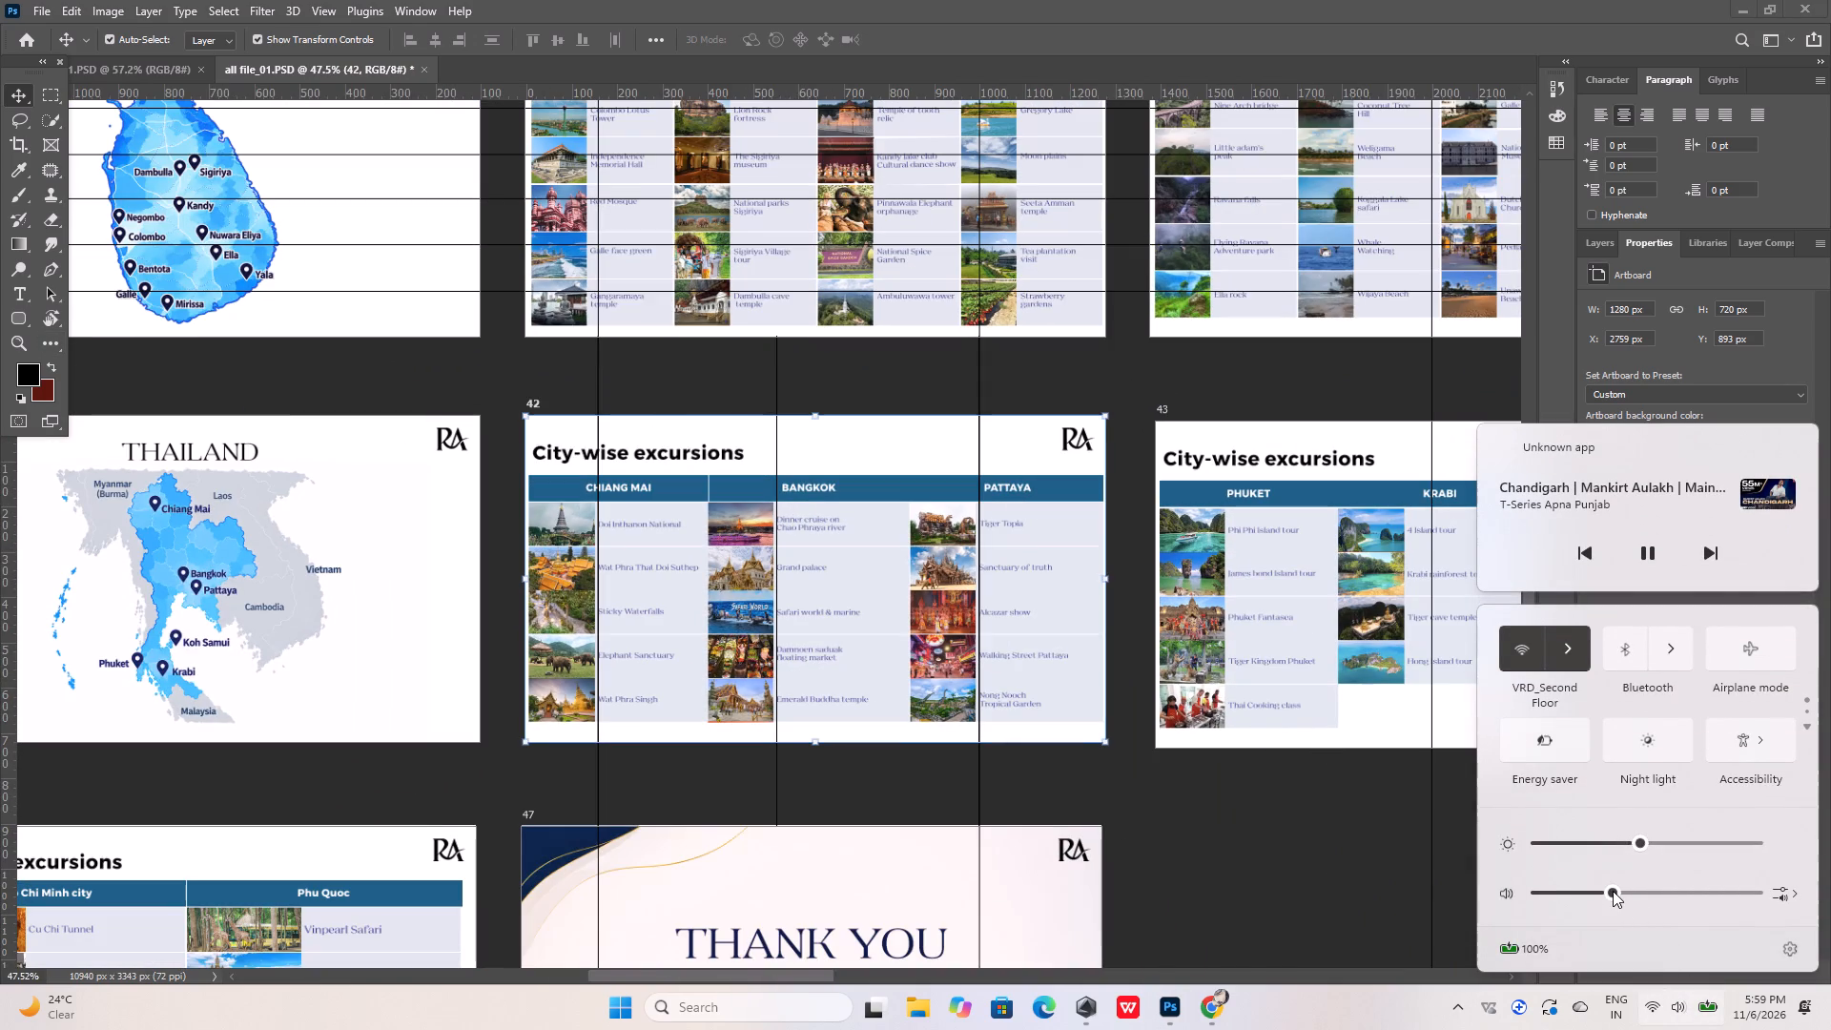
left_click(1327, 856)
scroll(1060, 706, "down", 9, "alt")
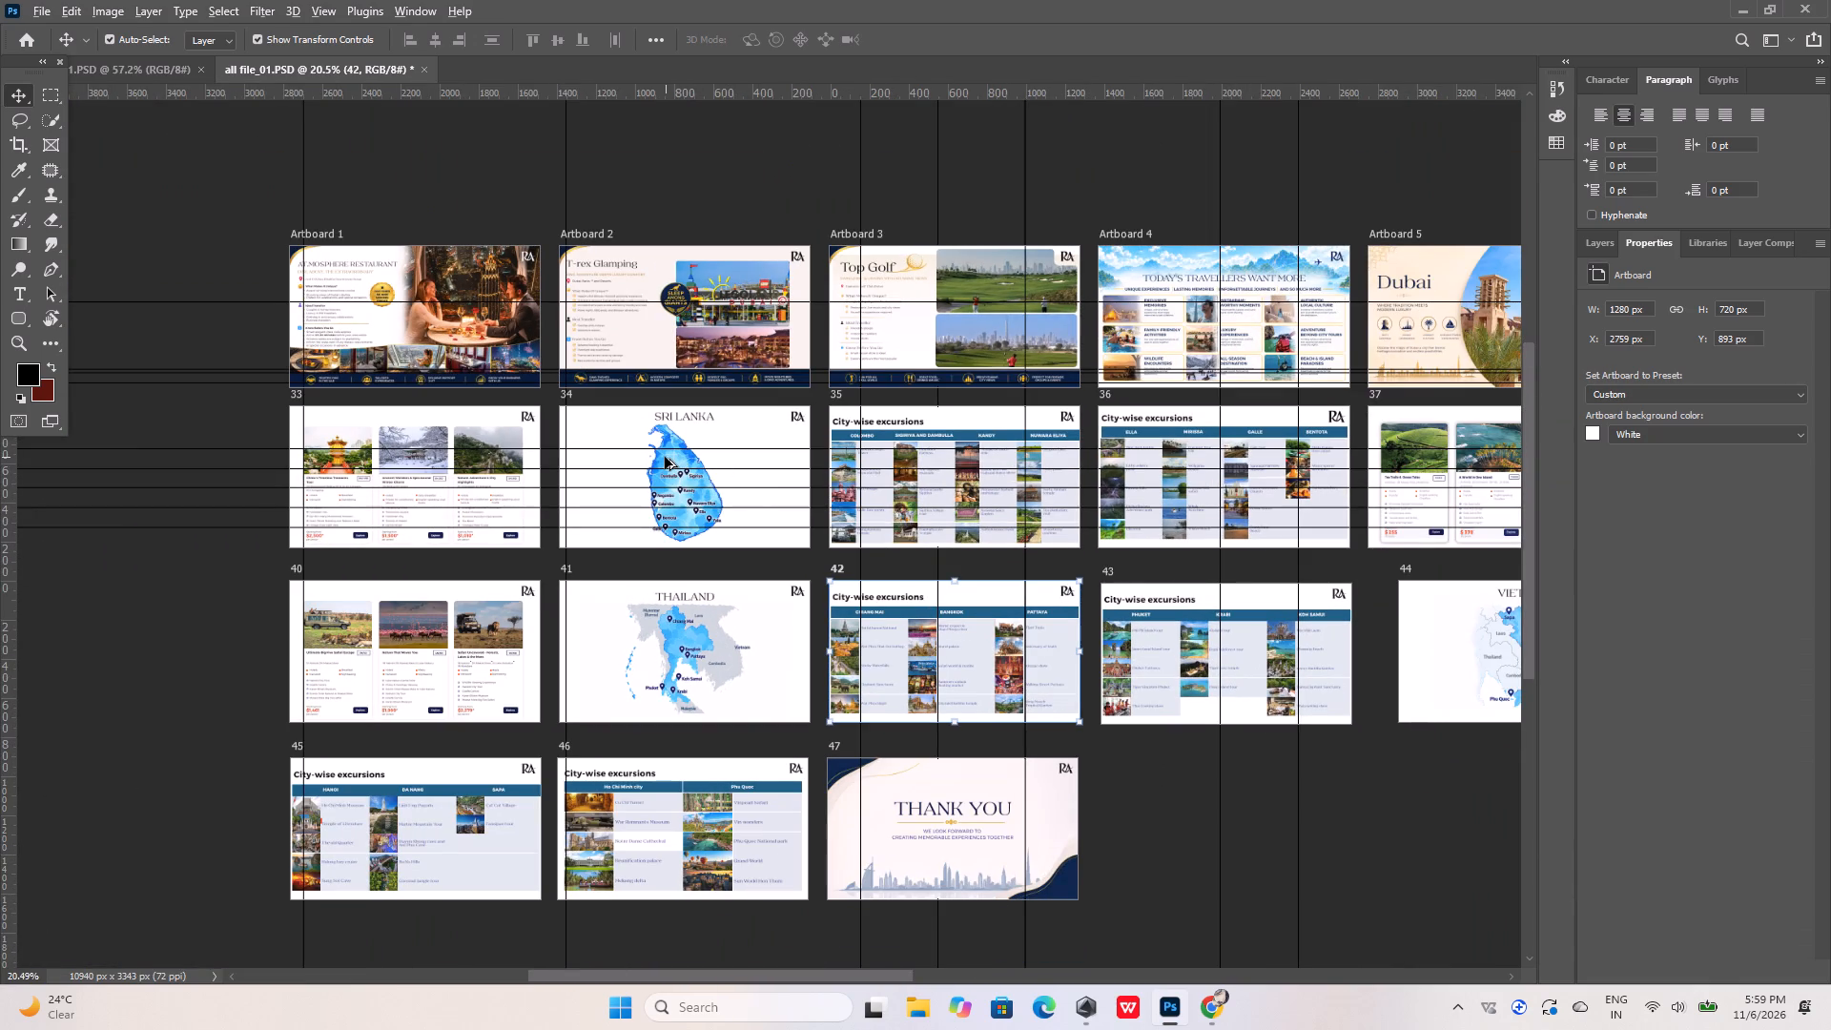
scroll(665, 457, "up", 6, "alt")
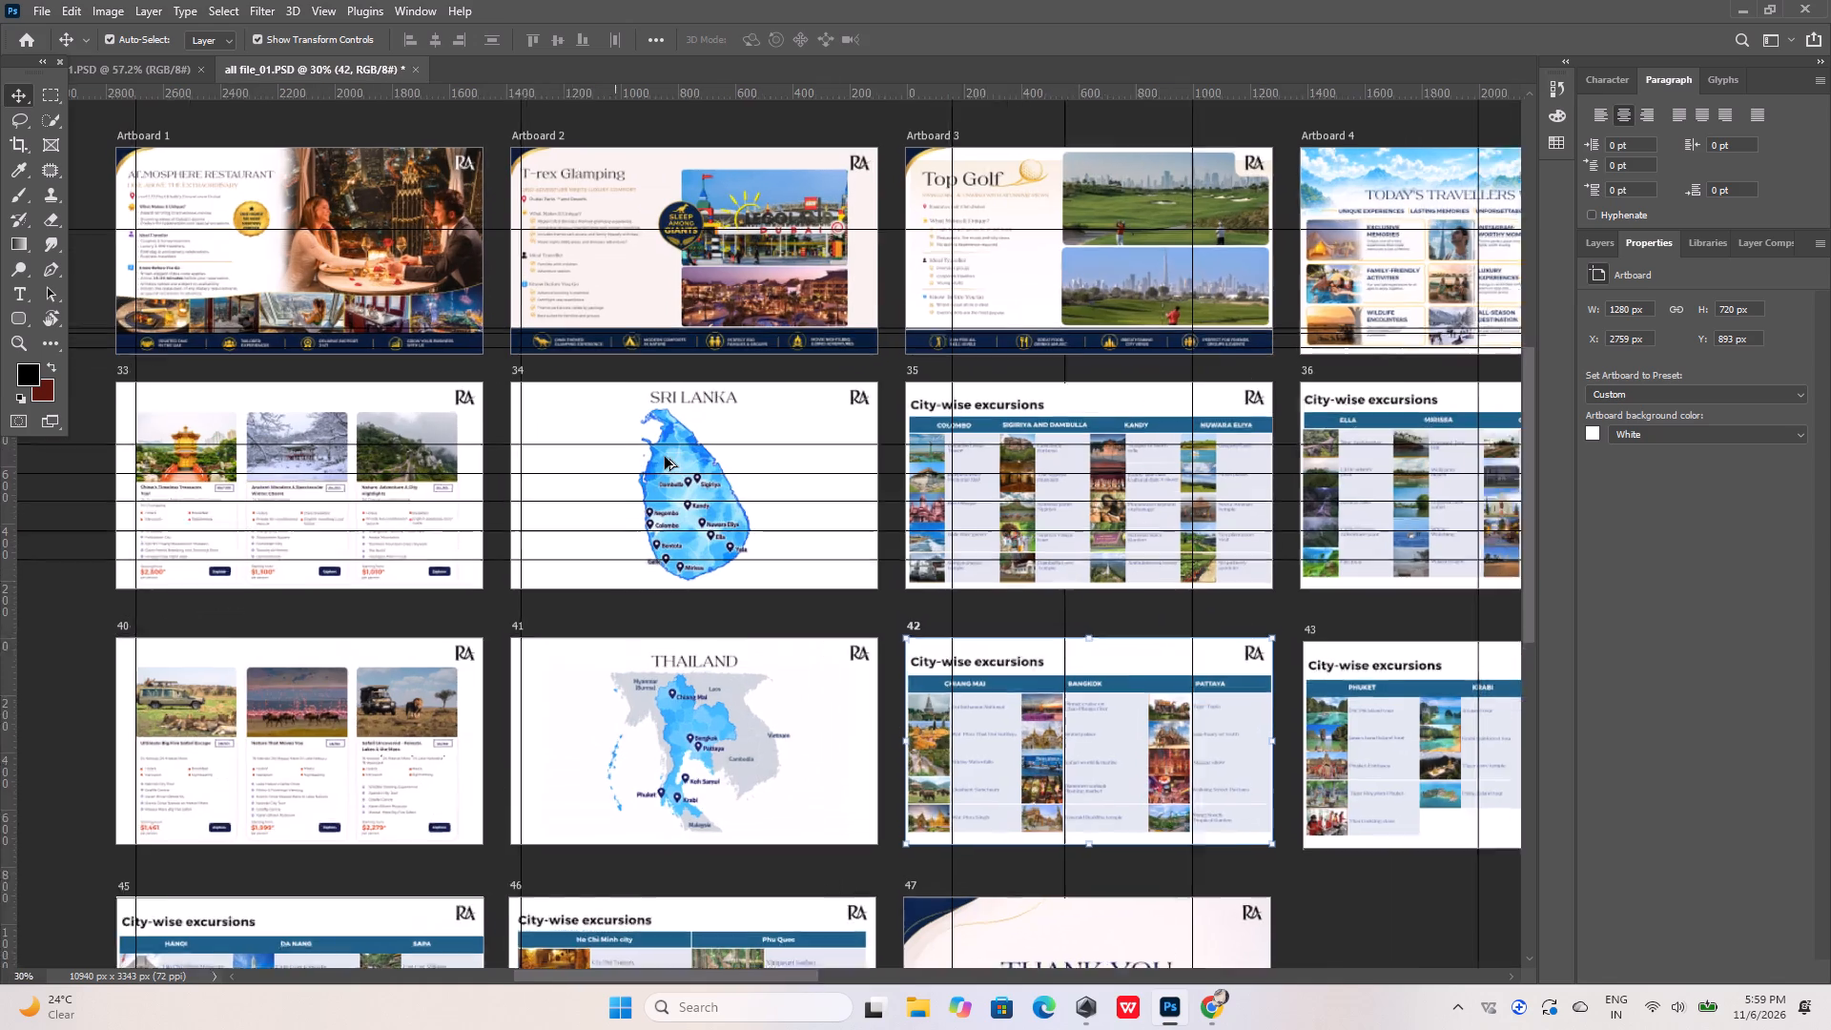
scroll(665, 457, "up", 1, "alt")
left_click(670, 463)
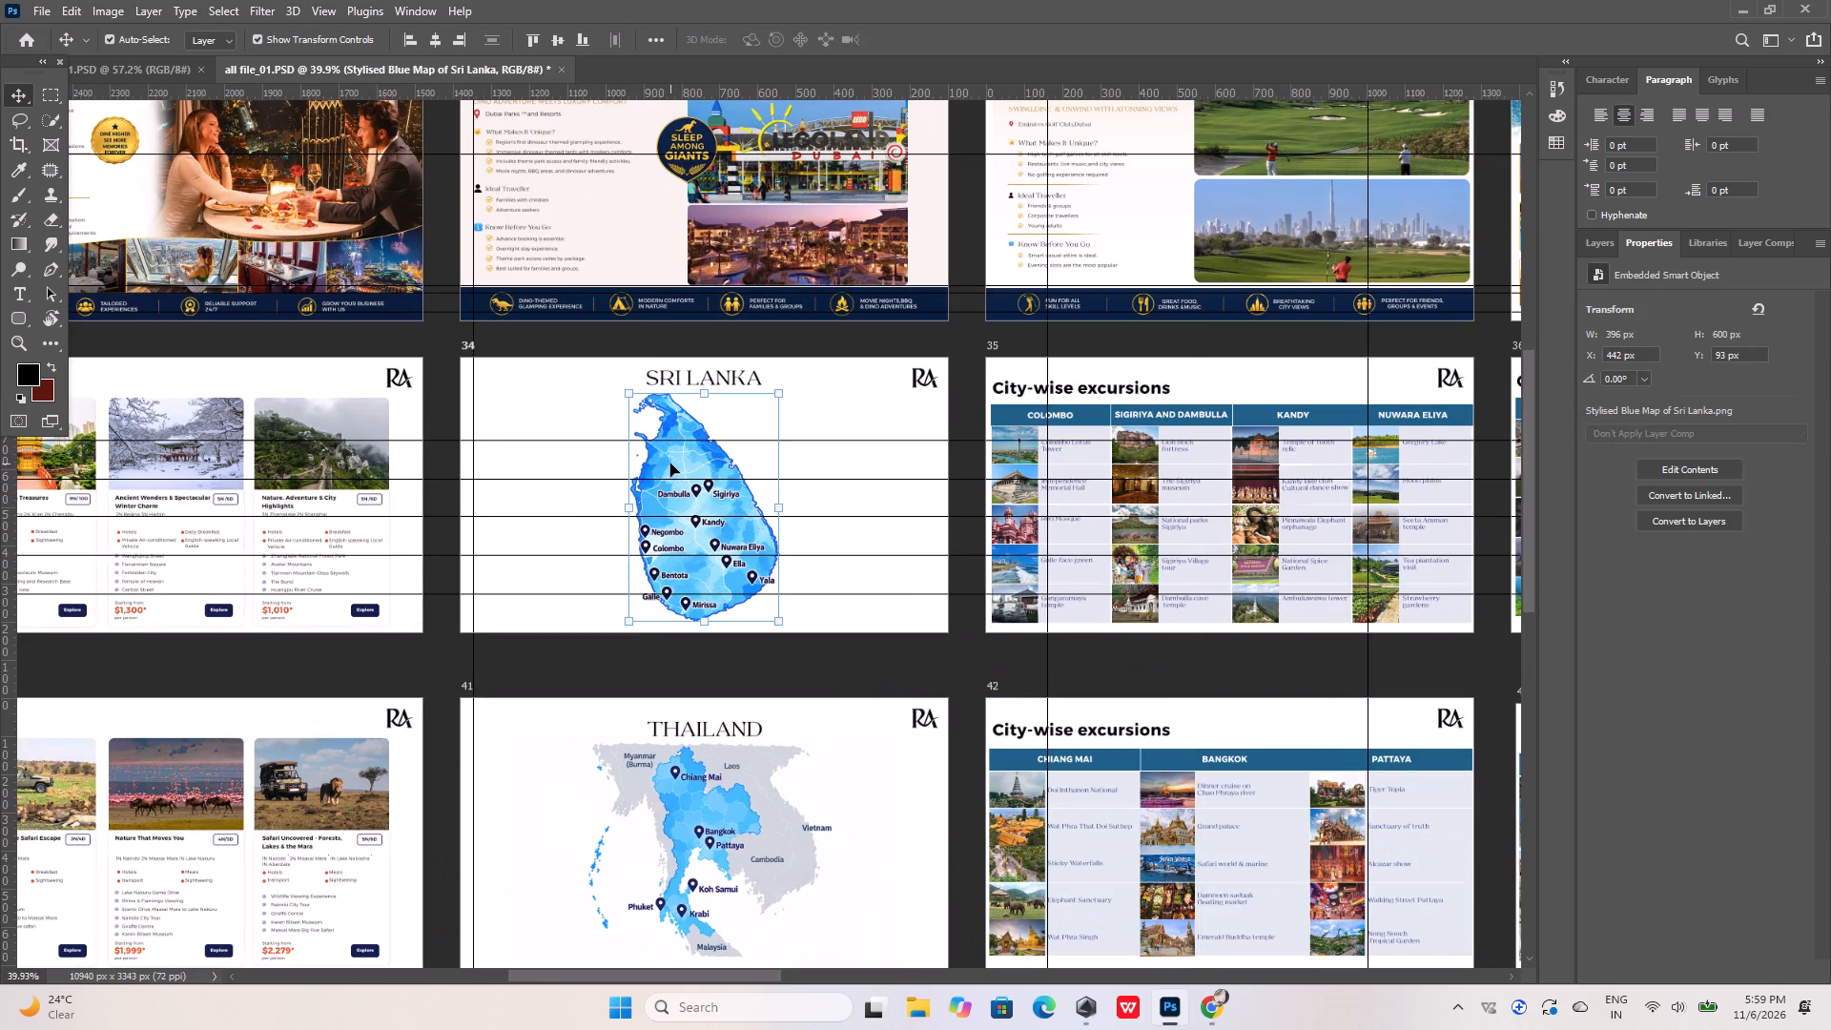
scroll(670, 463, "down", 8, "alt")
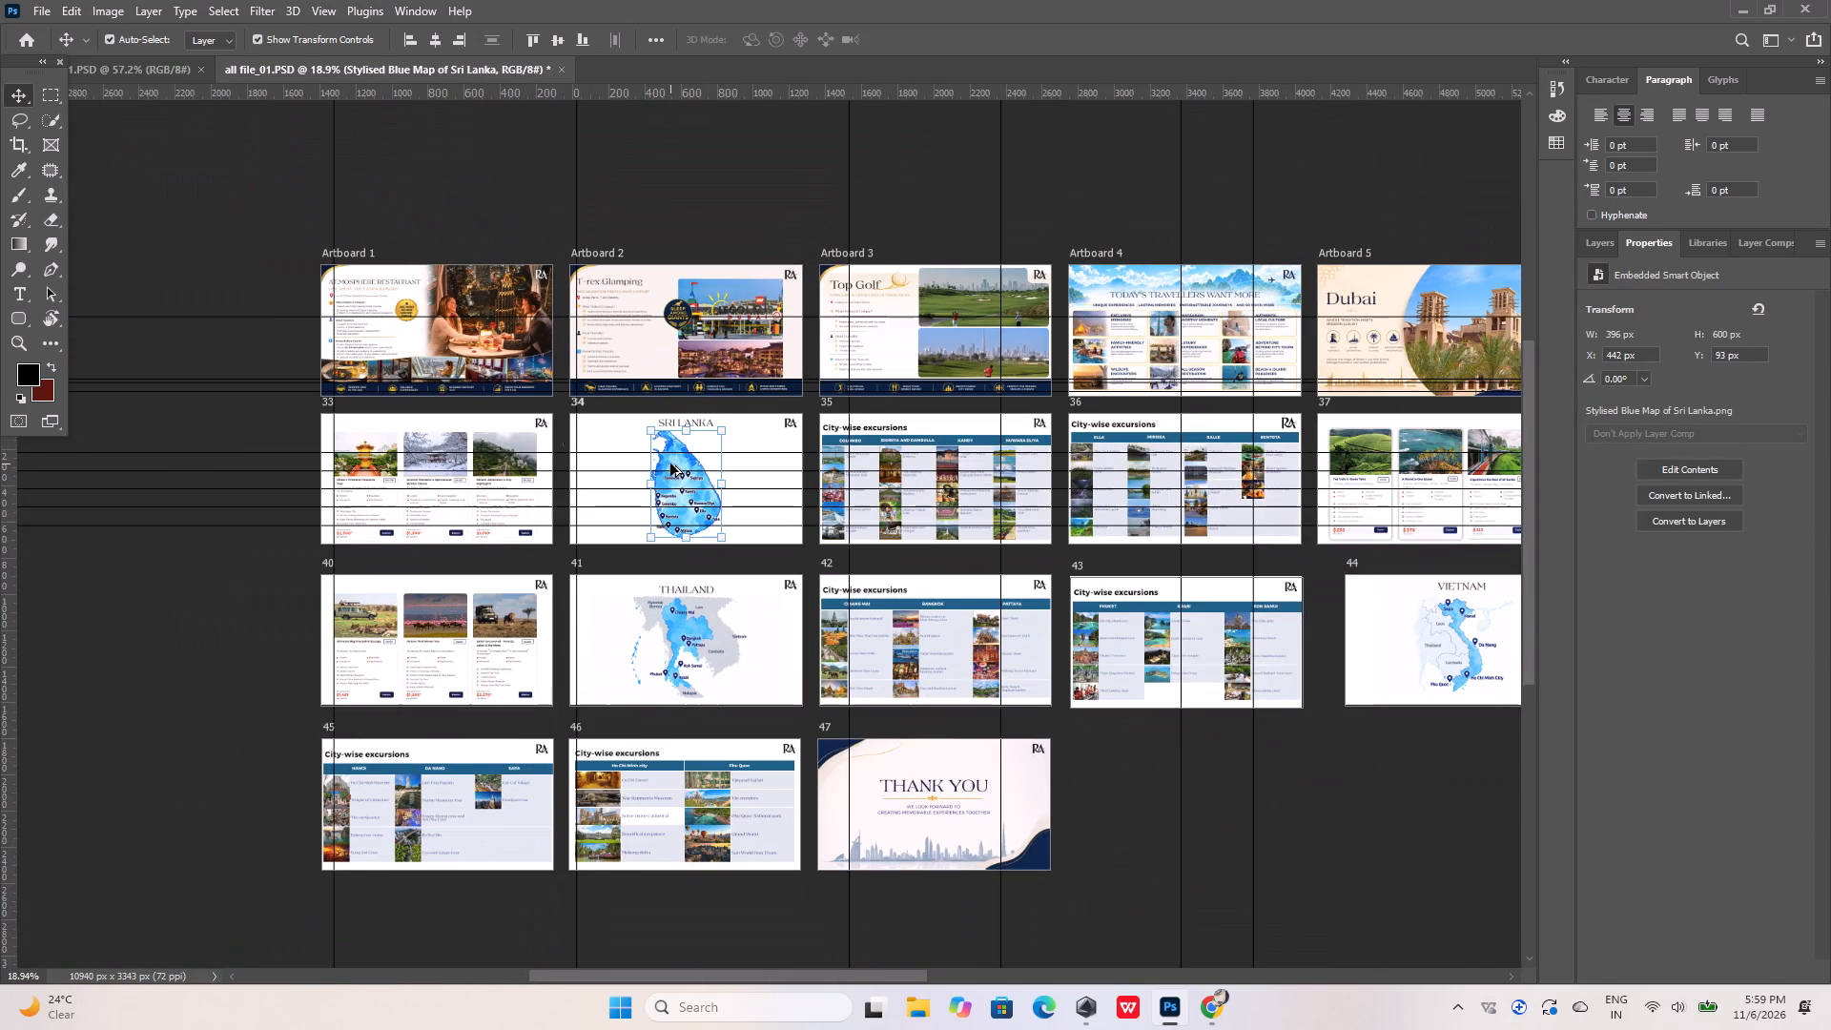
Remove the vertical guide that runs through the restaurant text on Artboard 1.
scroll(583, 257, "up", 11, "alt")
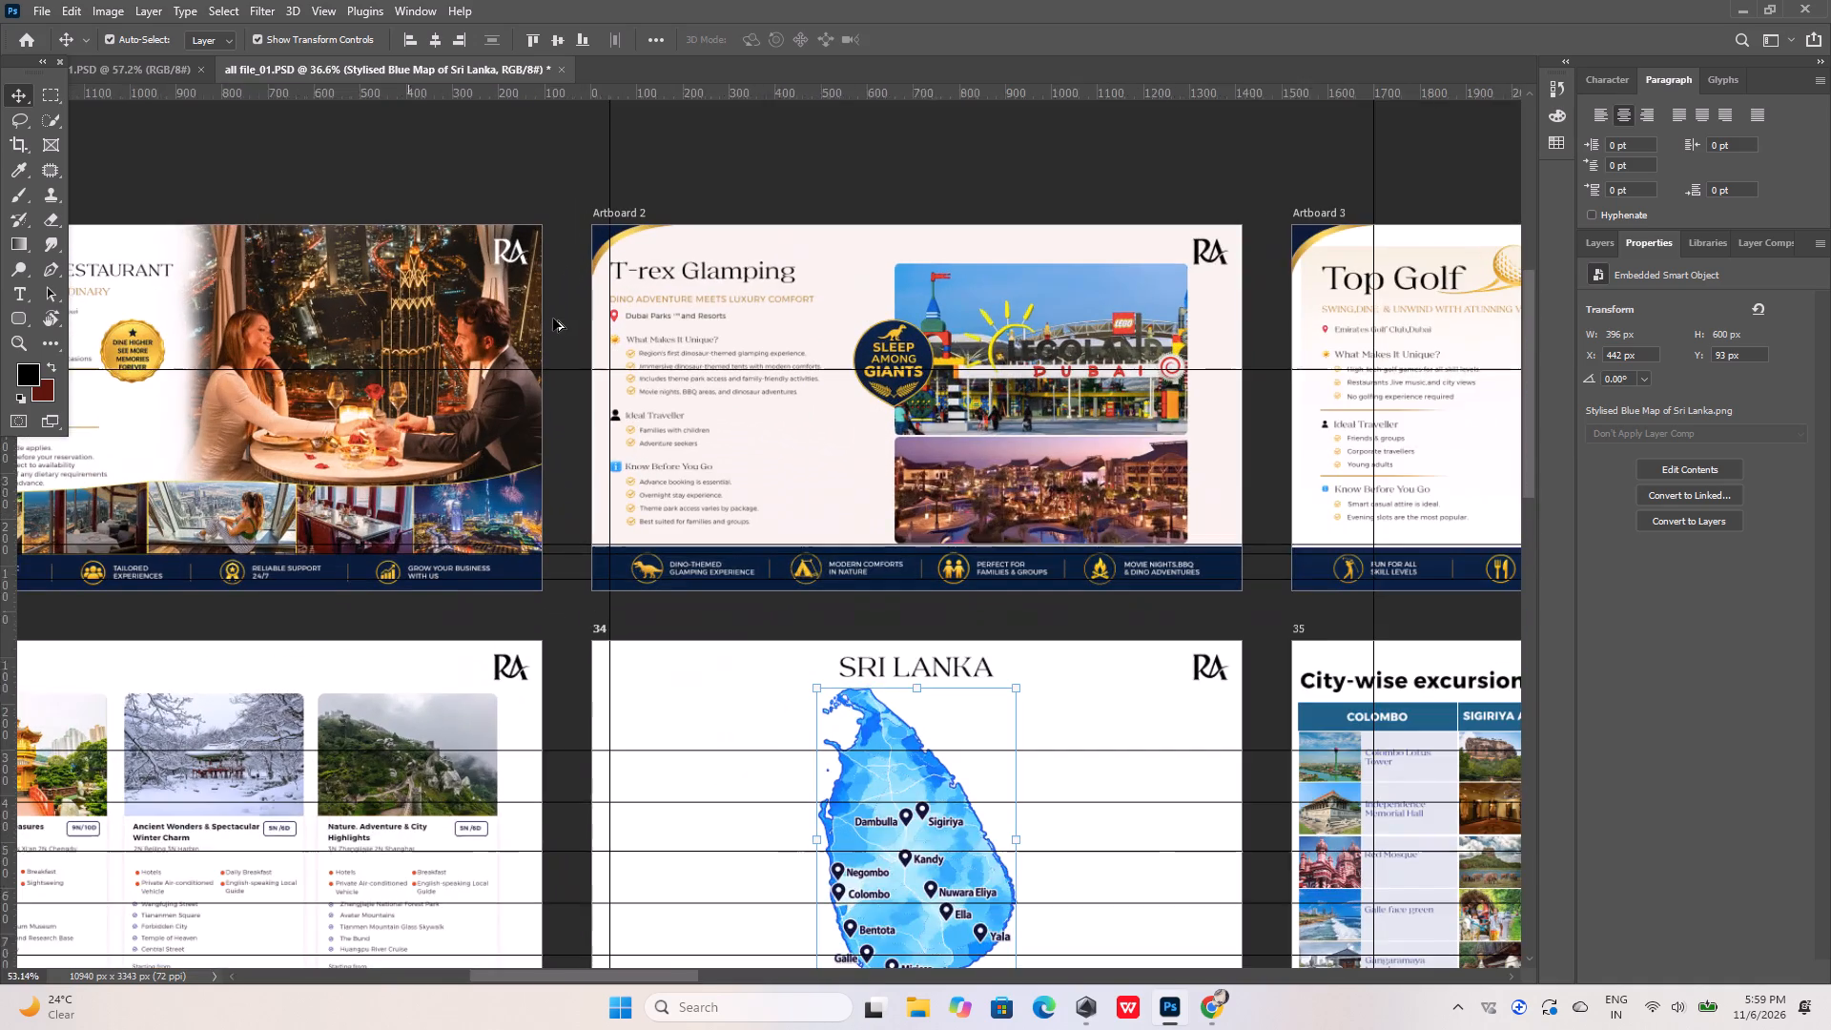
scroll(553, 319, "up", 4, "alt")
scroll(553, 319, "down", 10, "alt")
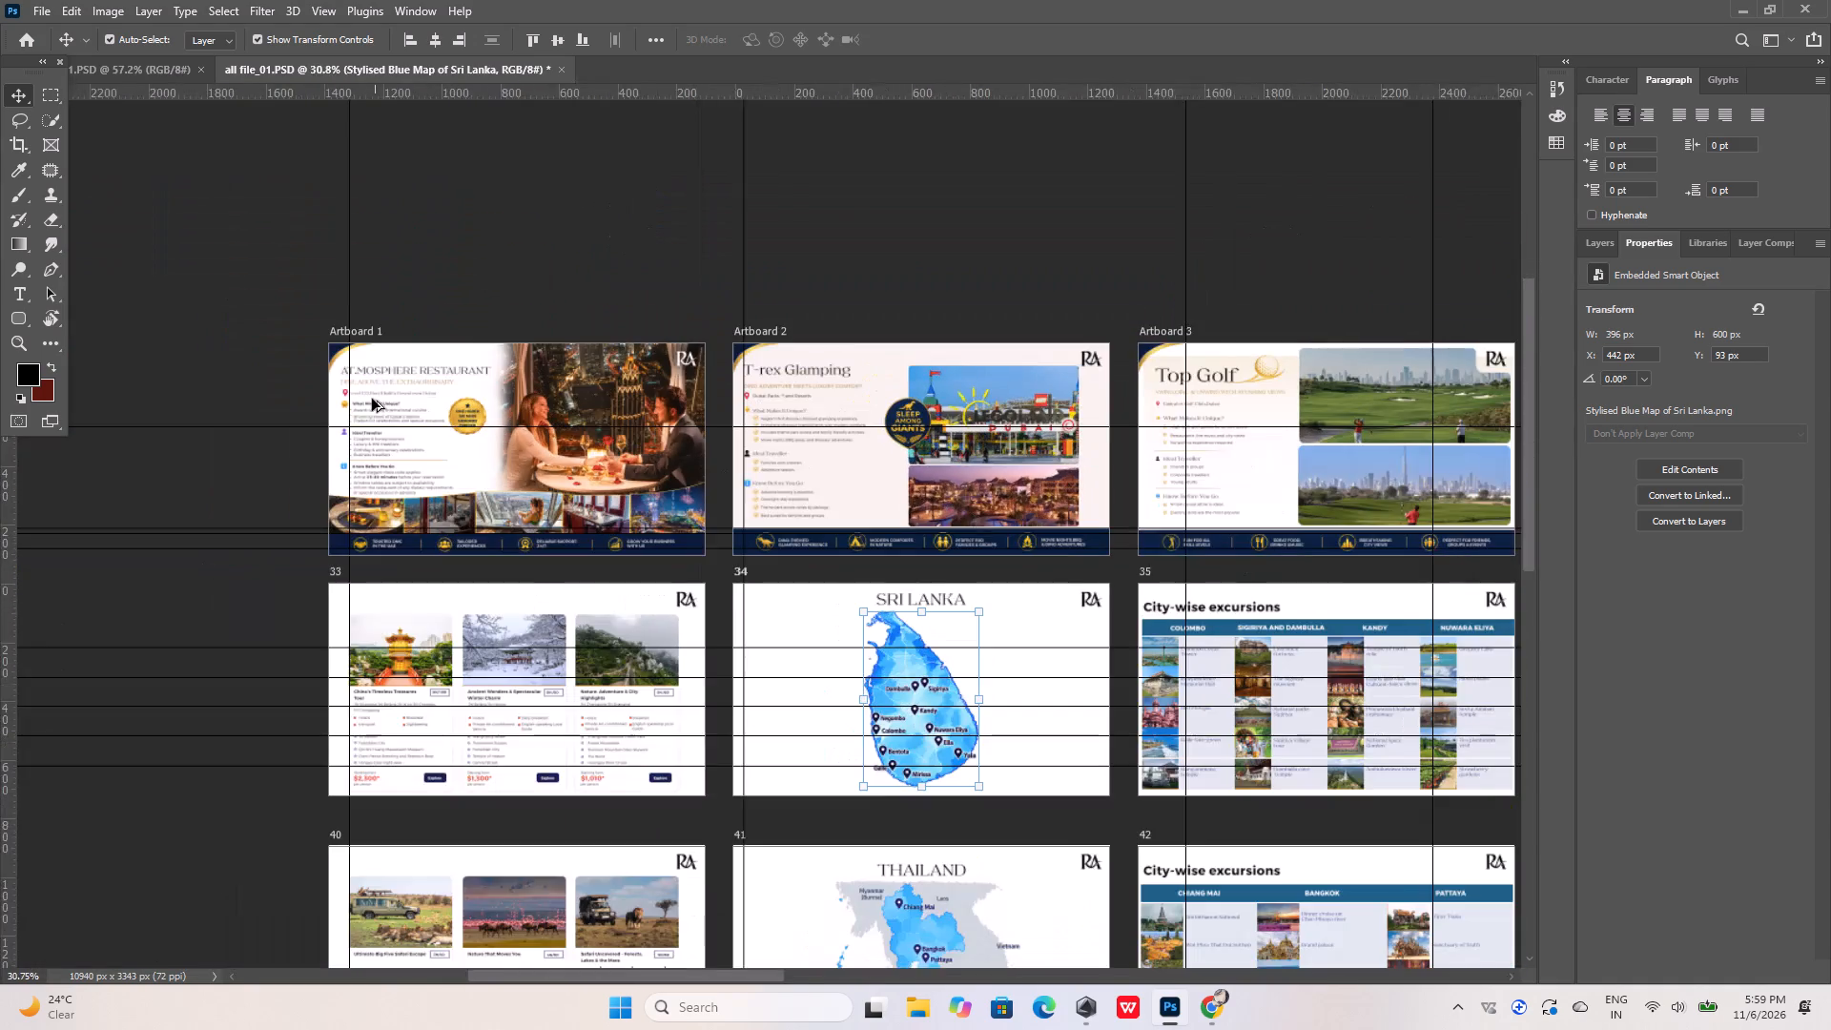
scroll(349, 391, "up", 20, "alt")
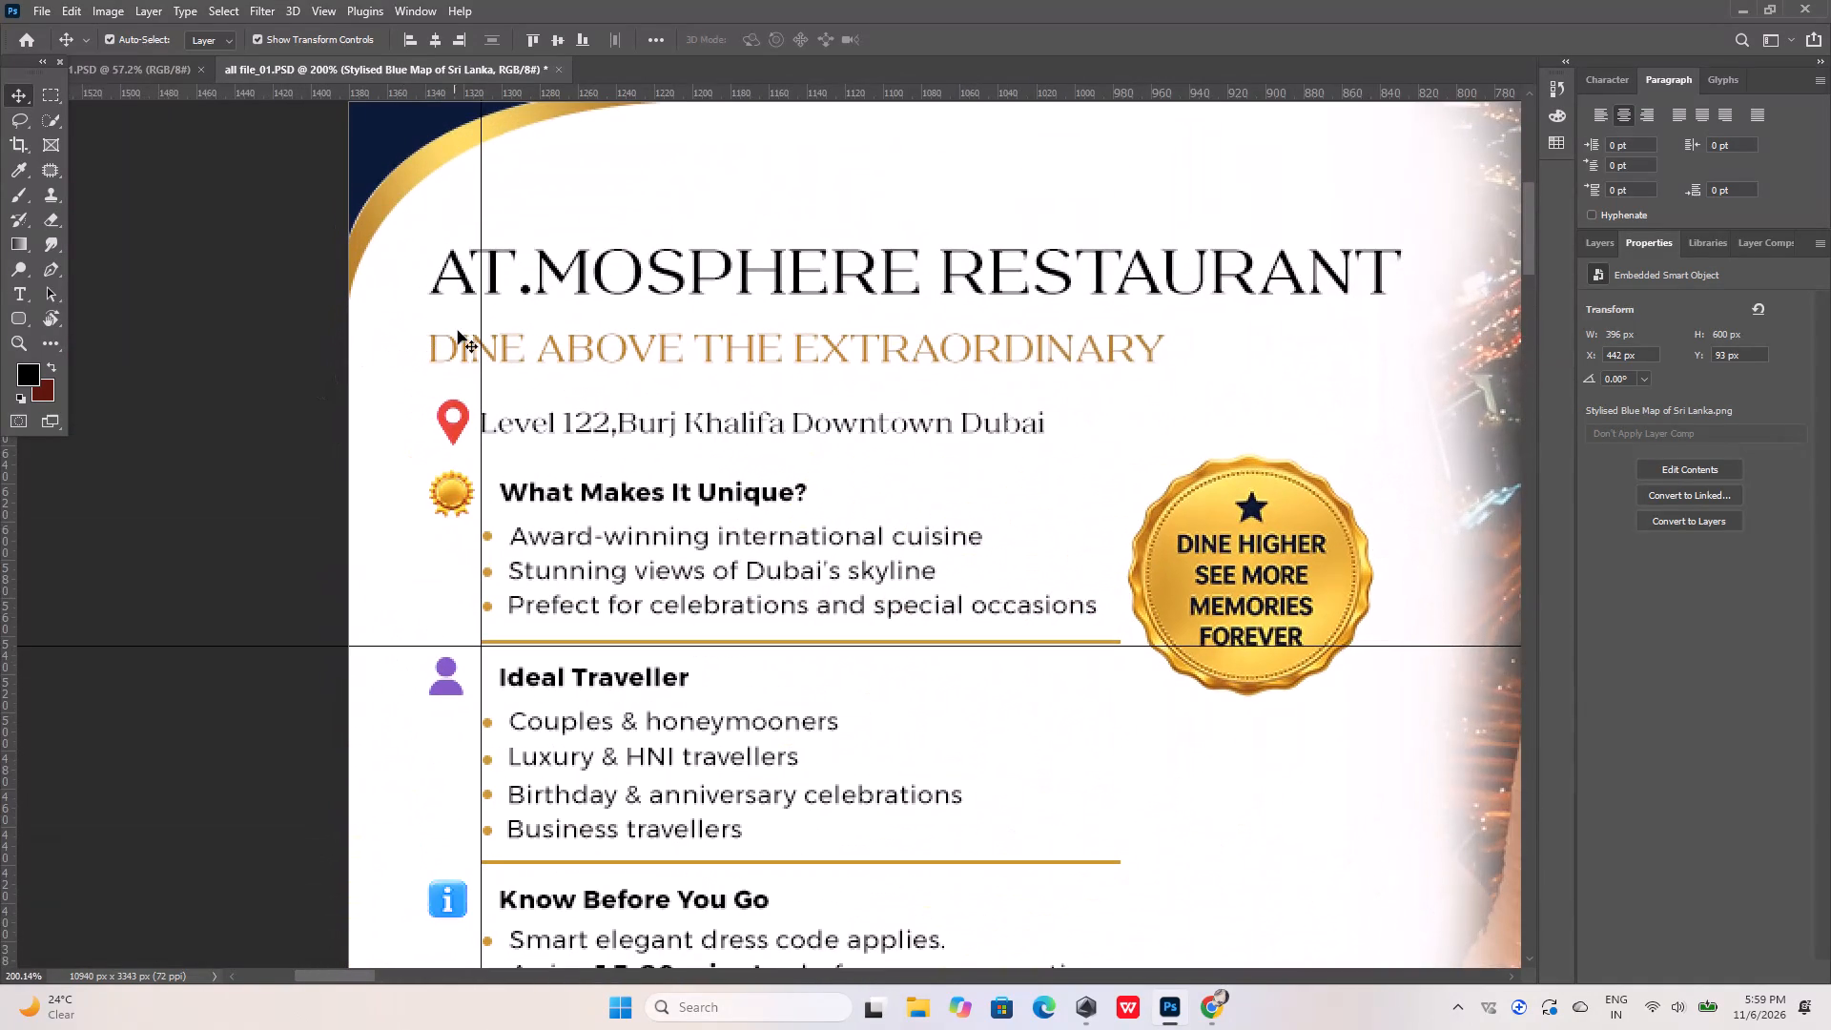
left_click_drag(479, 313, 428, 324)
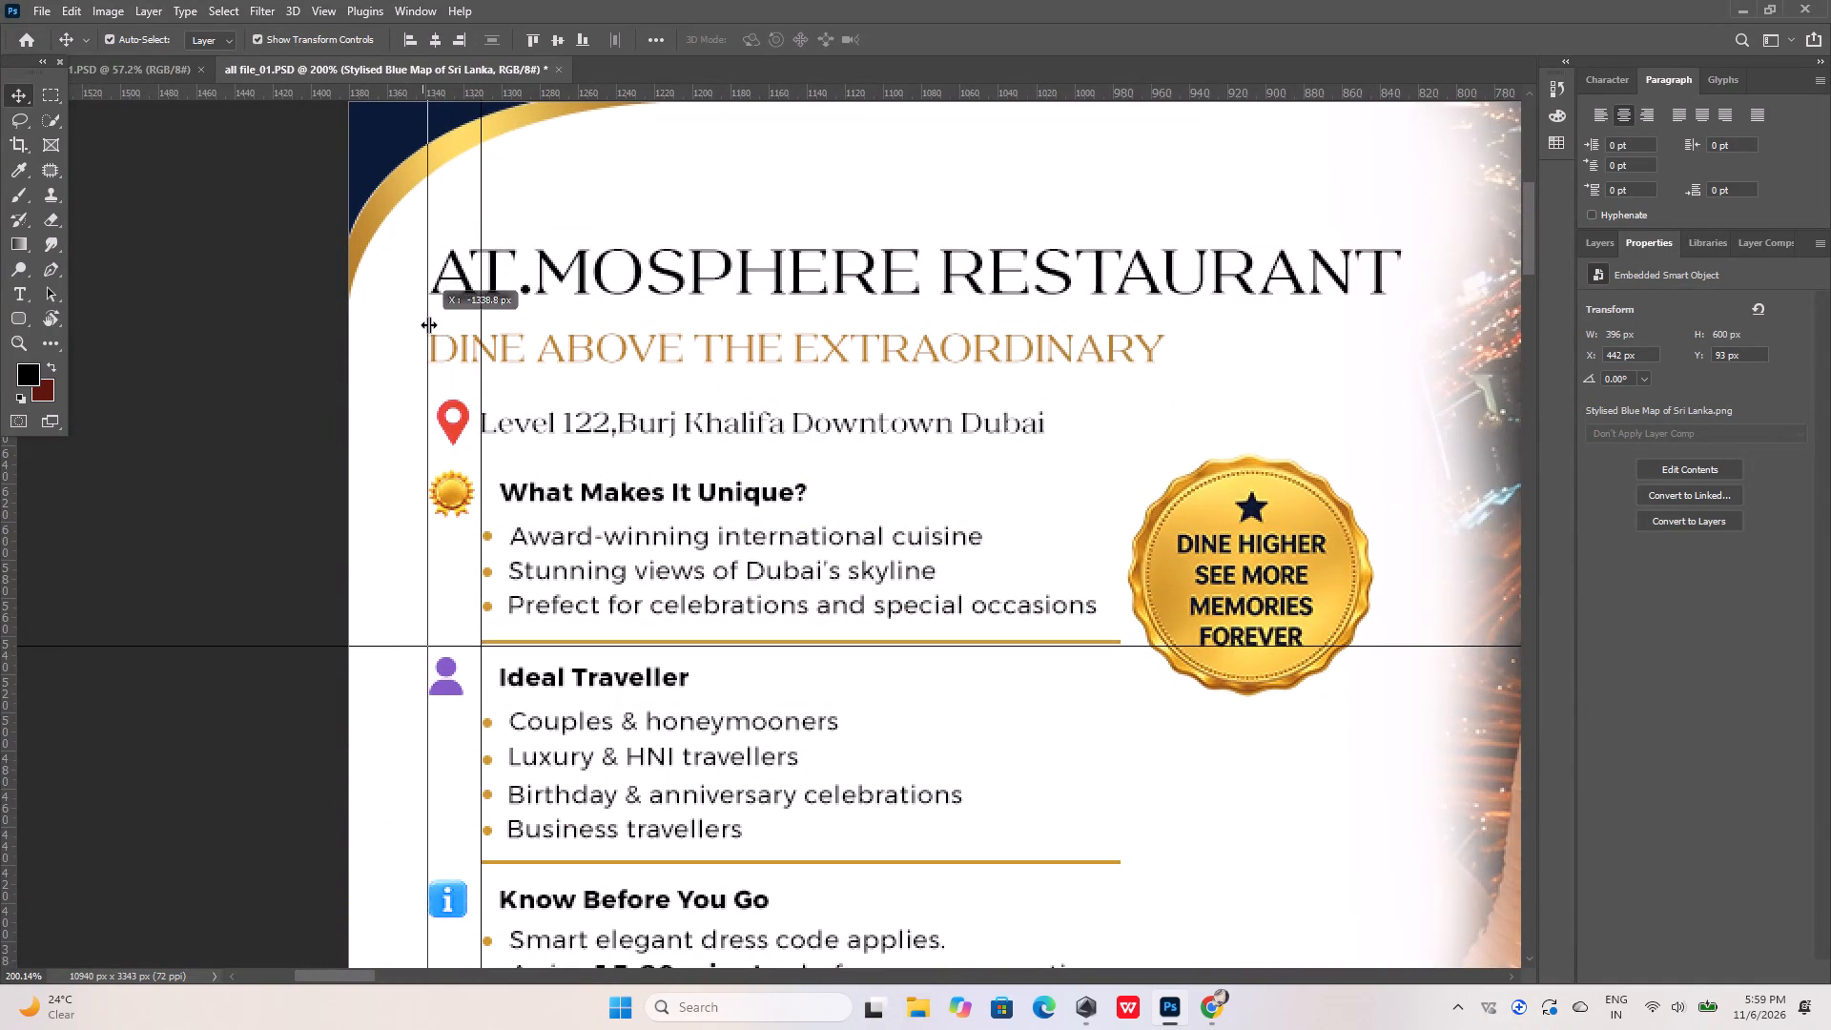
left_click_drag(428, 324, 429, 321)
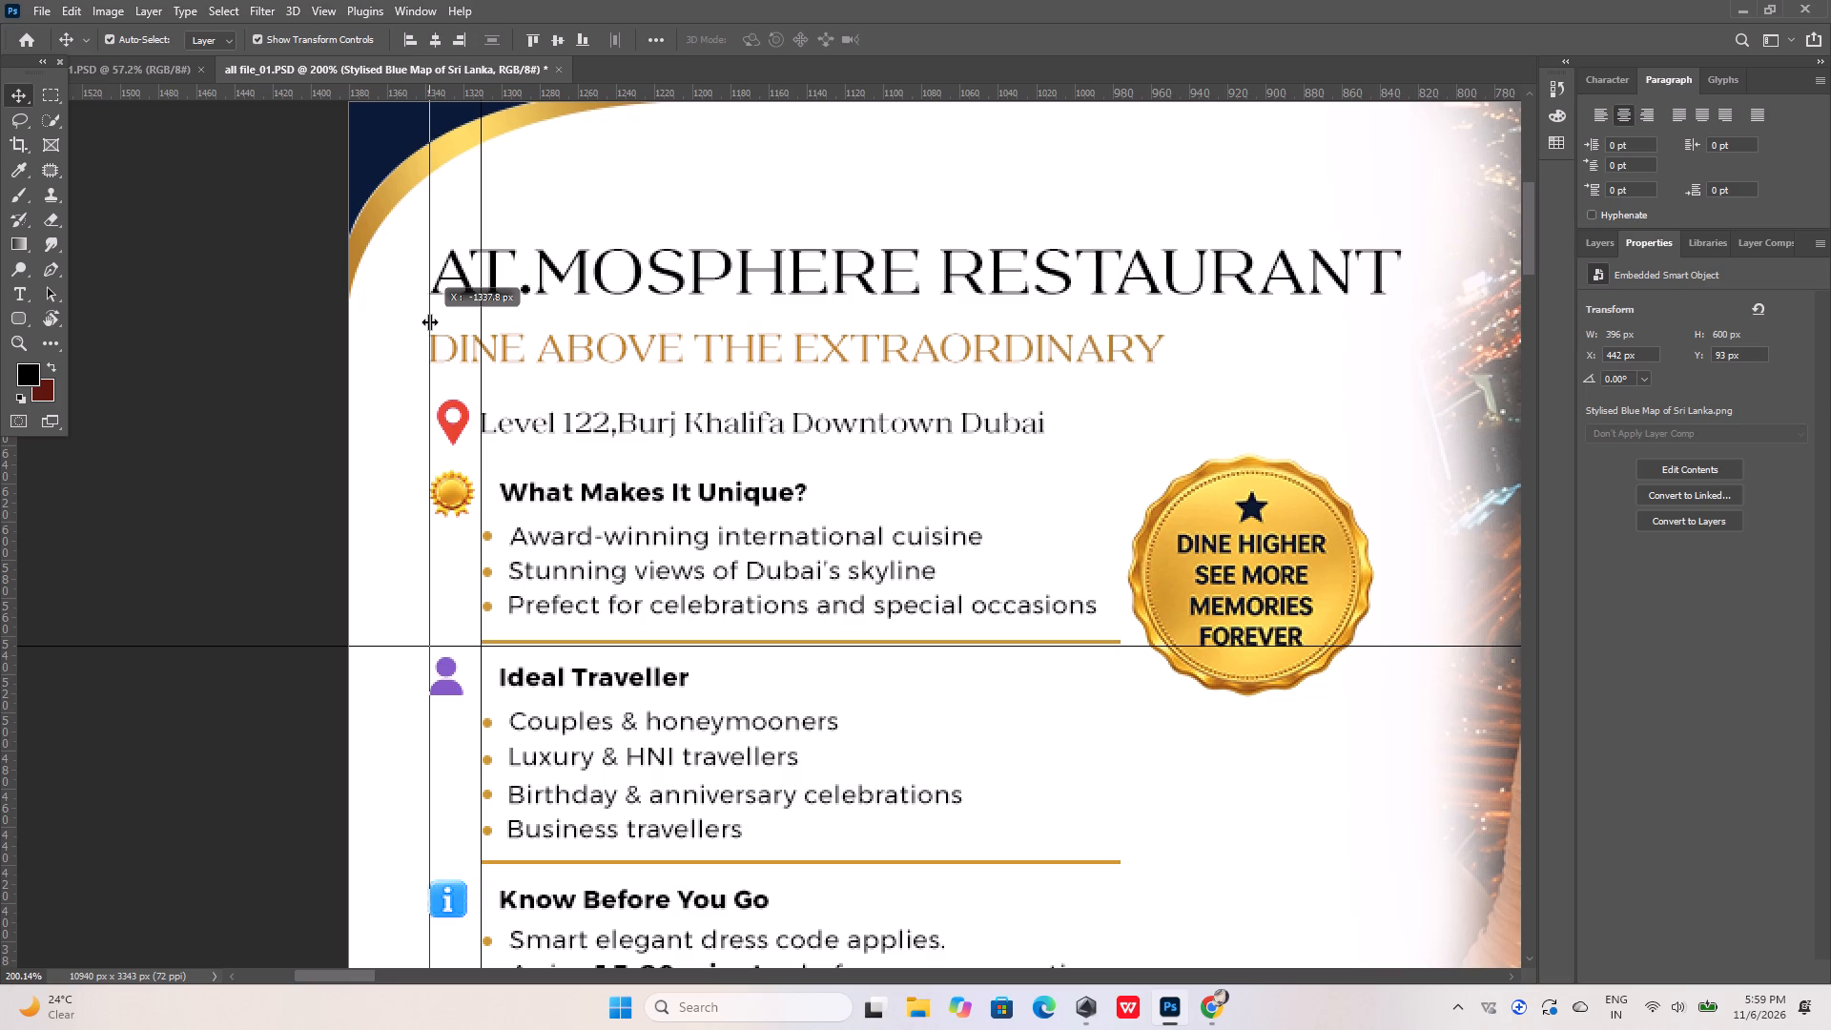
left_click_drag(429, 321, 0, 366)
Review Artboard 1's photo area and the full artboard overview, checking the guides crossing the top row up to Artboard 5.
scroll(731, 488, "down", 17, "alt")
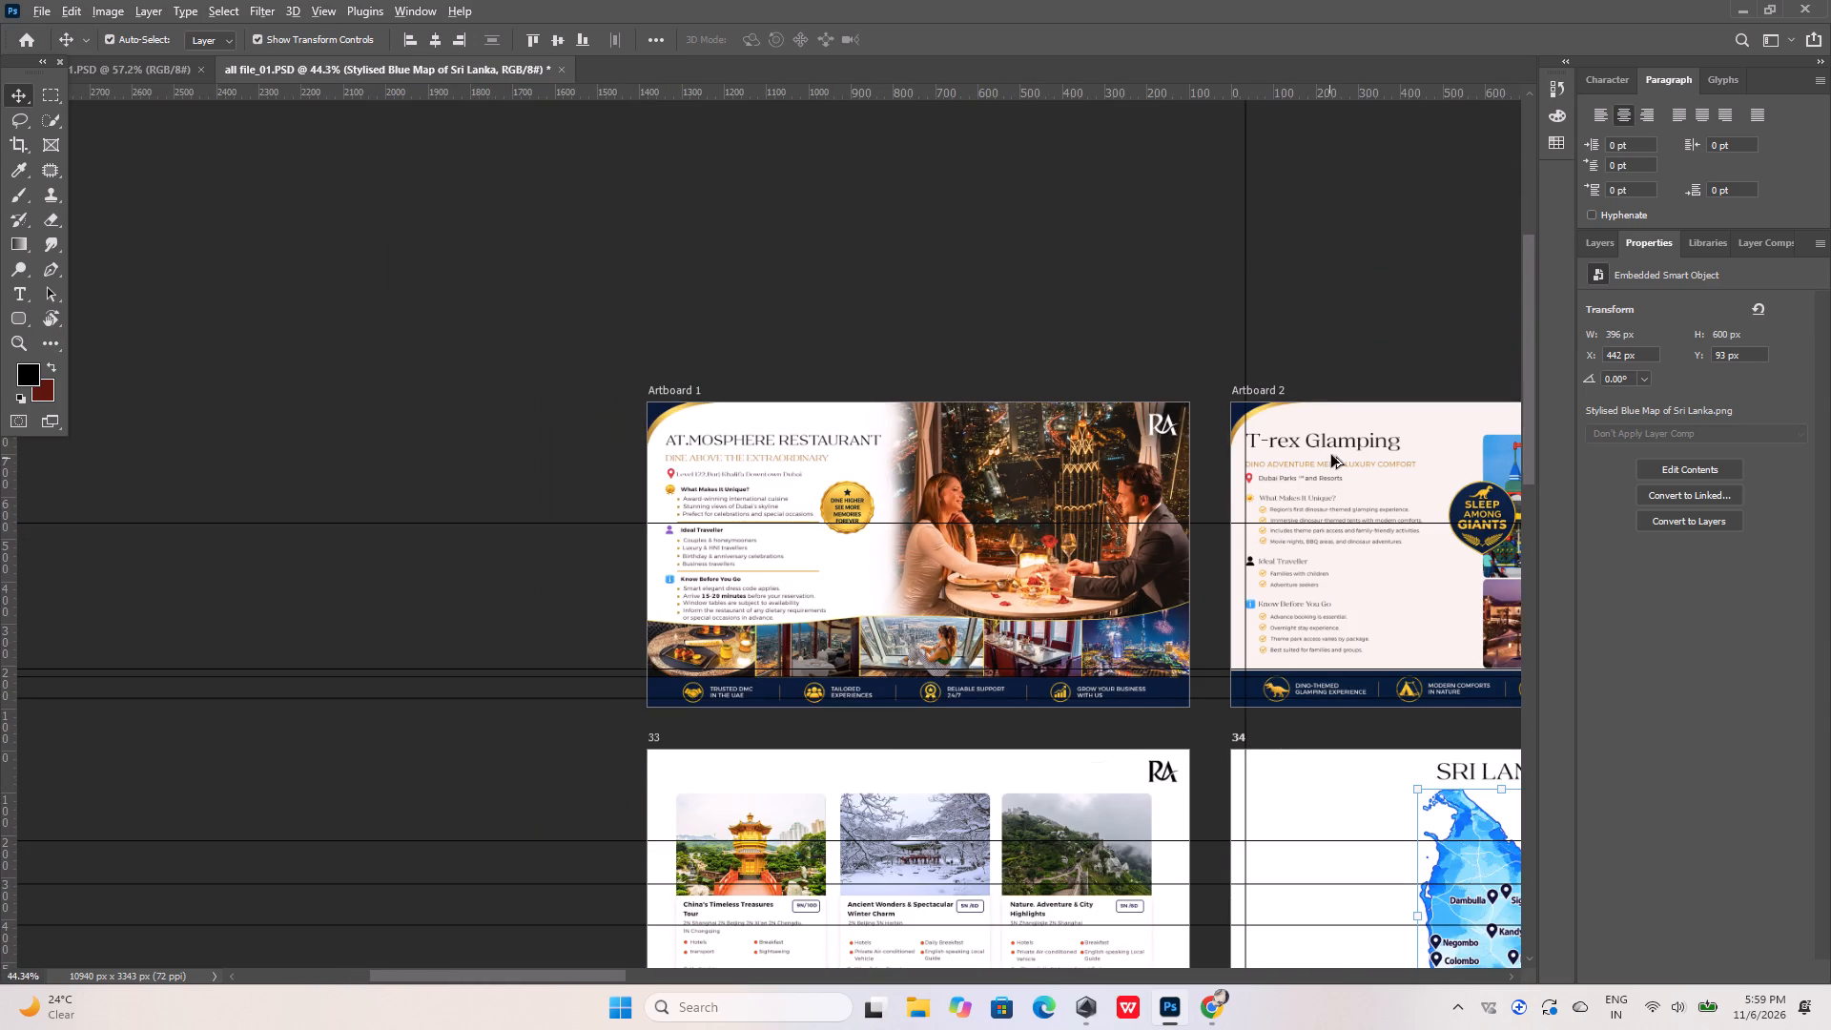
scroll(1233, 414, "up", 12, "alt")
left_click(1138, 481)
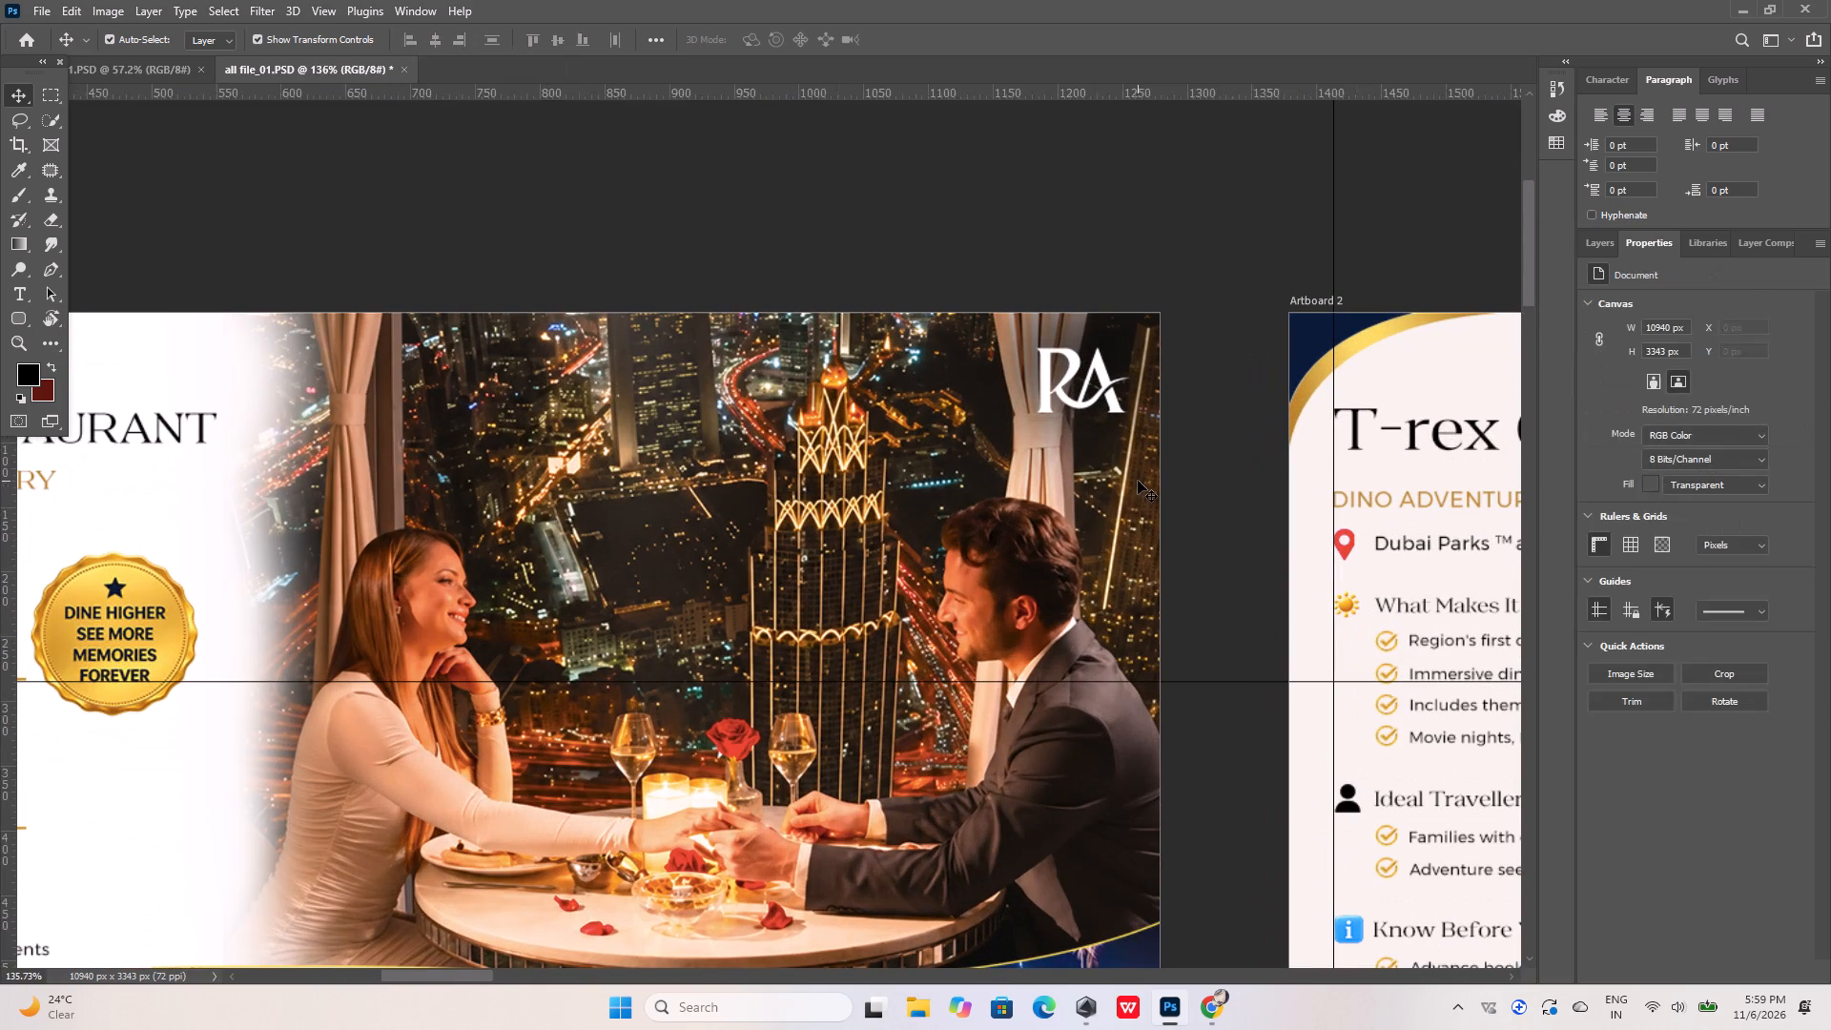
left_click(941, 459)
left_click(882, 282)
left_click(926, 384)
scroll(914, 550, "down", 4, "alt")
scroll(790, 558, "down", 5, "alt")
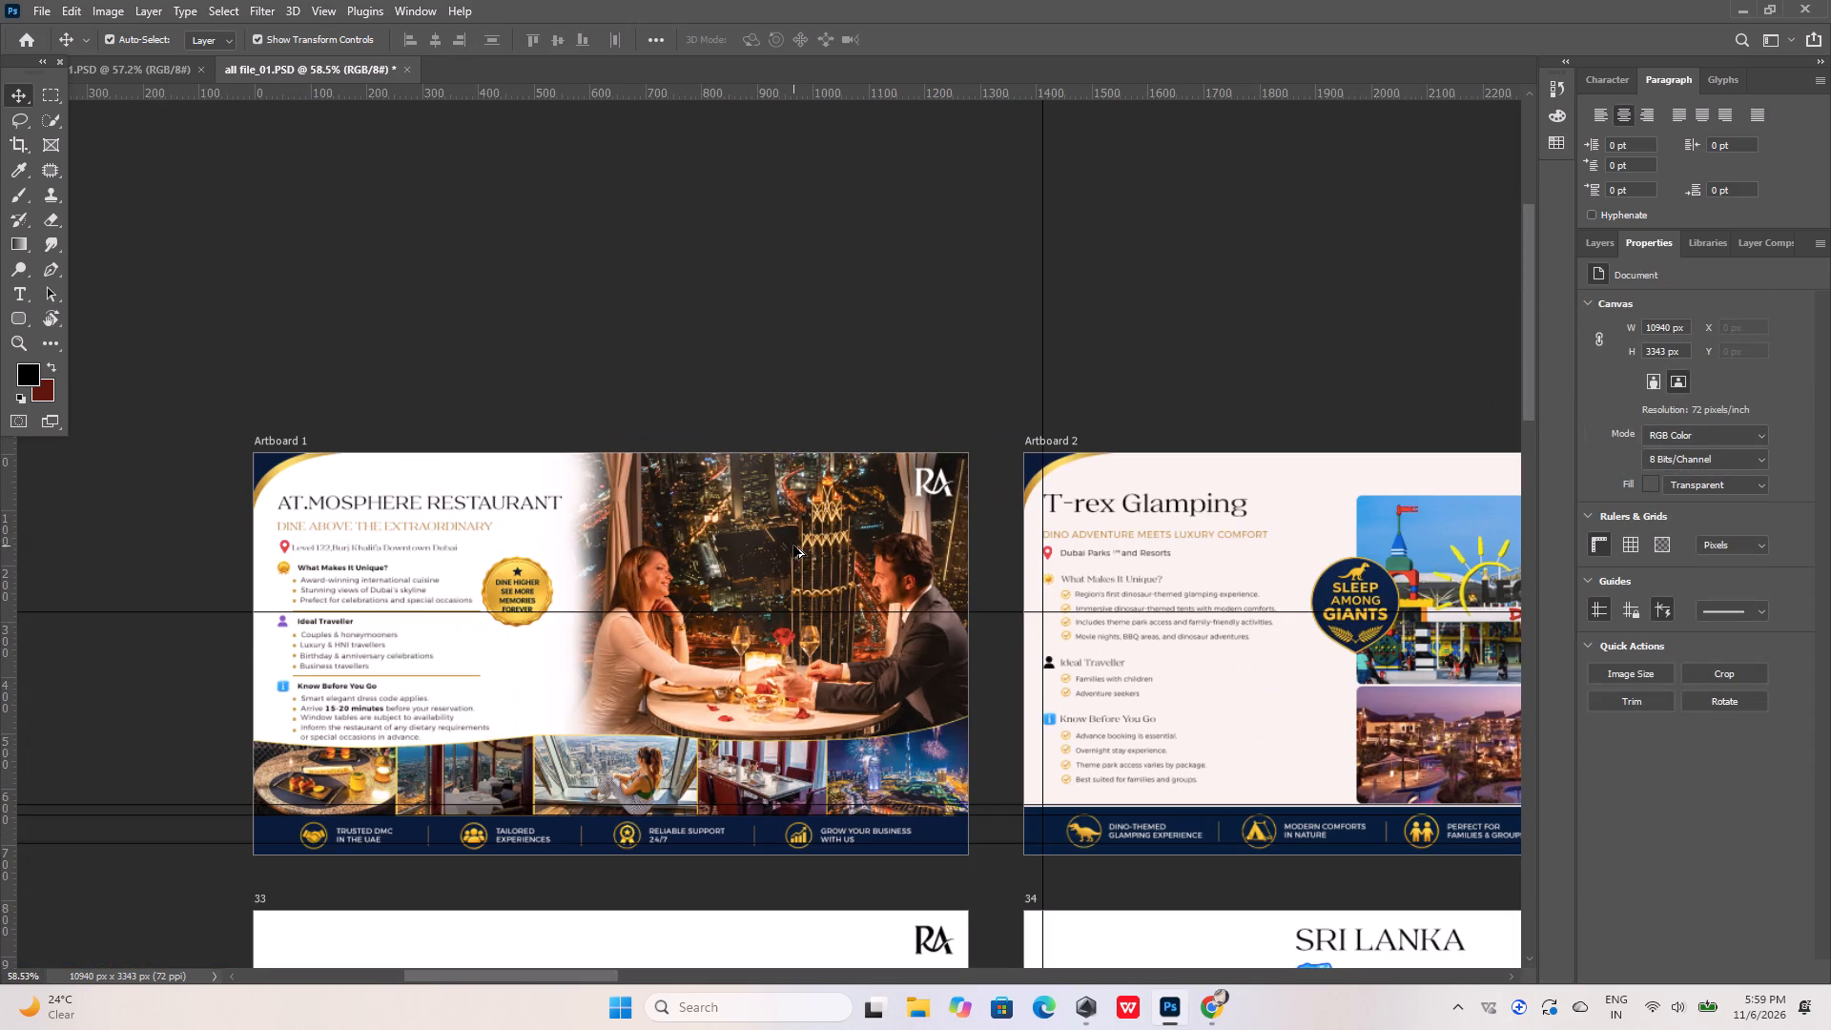
scroll(793, 546, "down", 14, "alt")
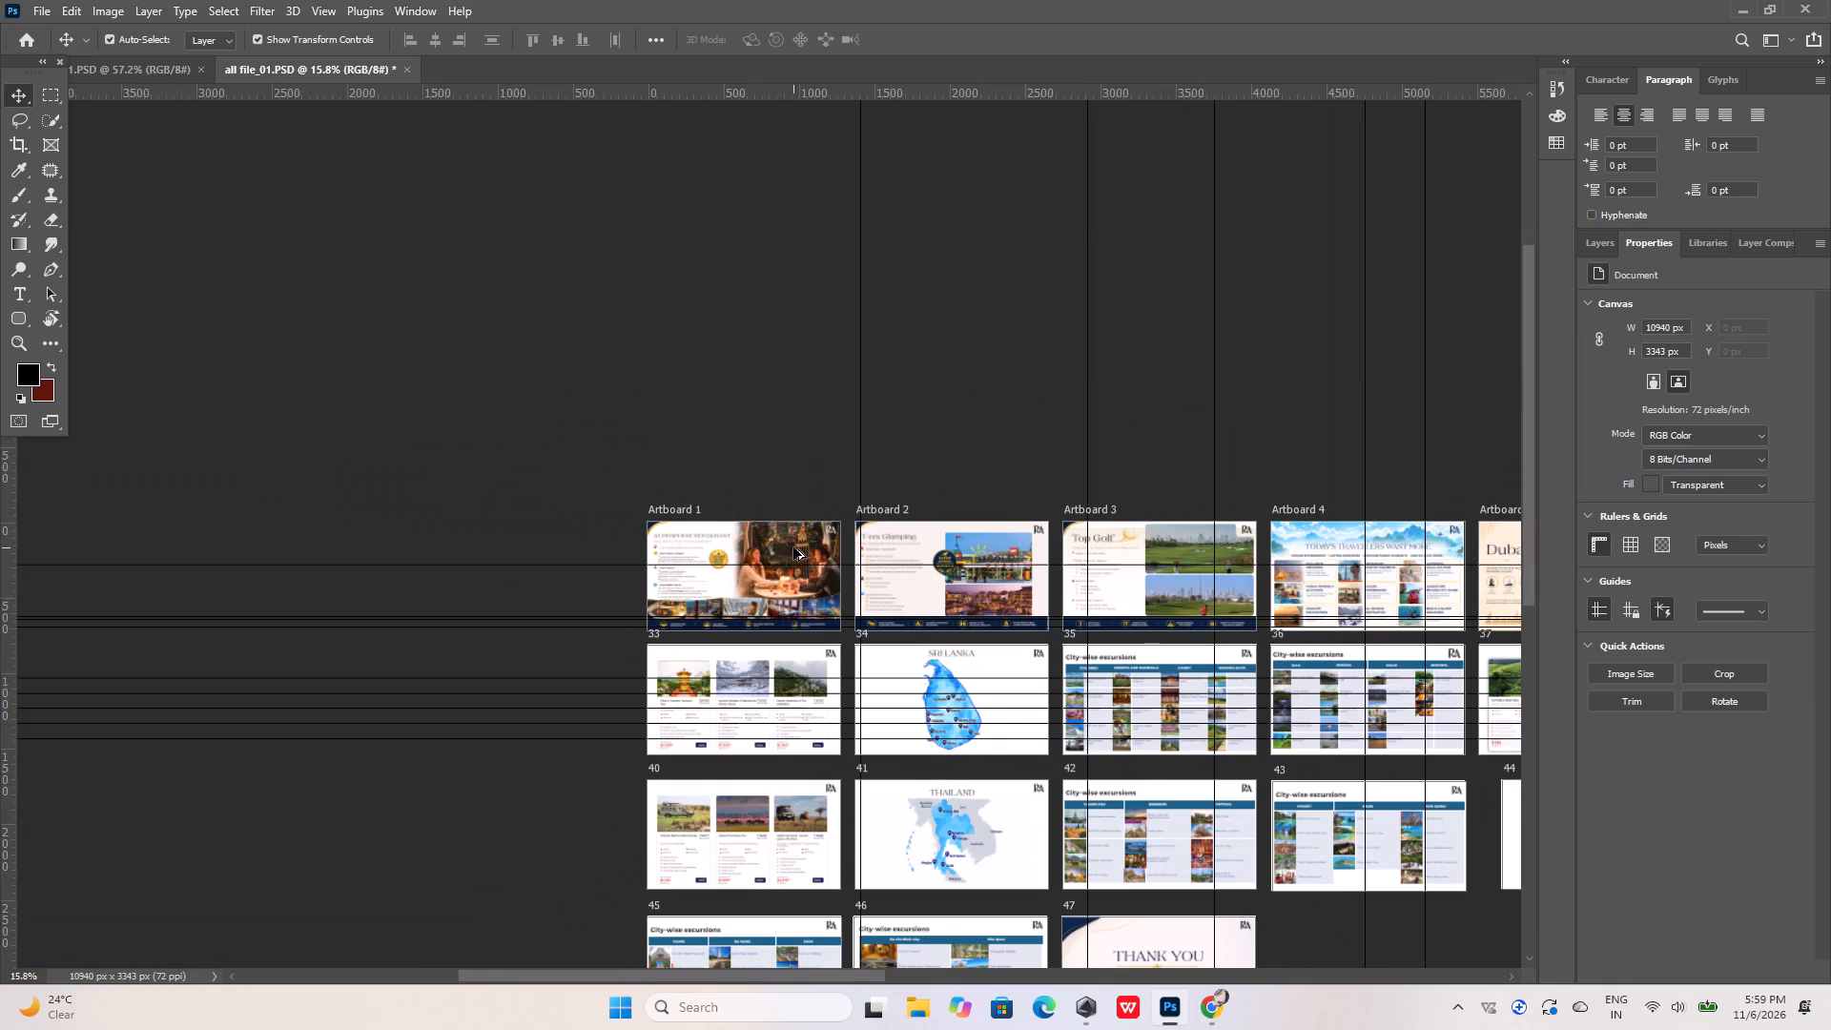
scroll(793, 547, "down", 10, "alt")
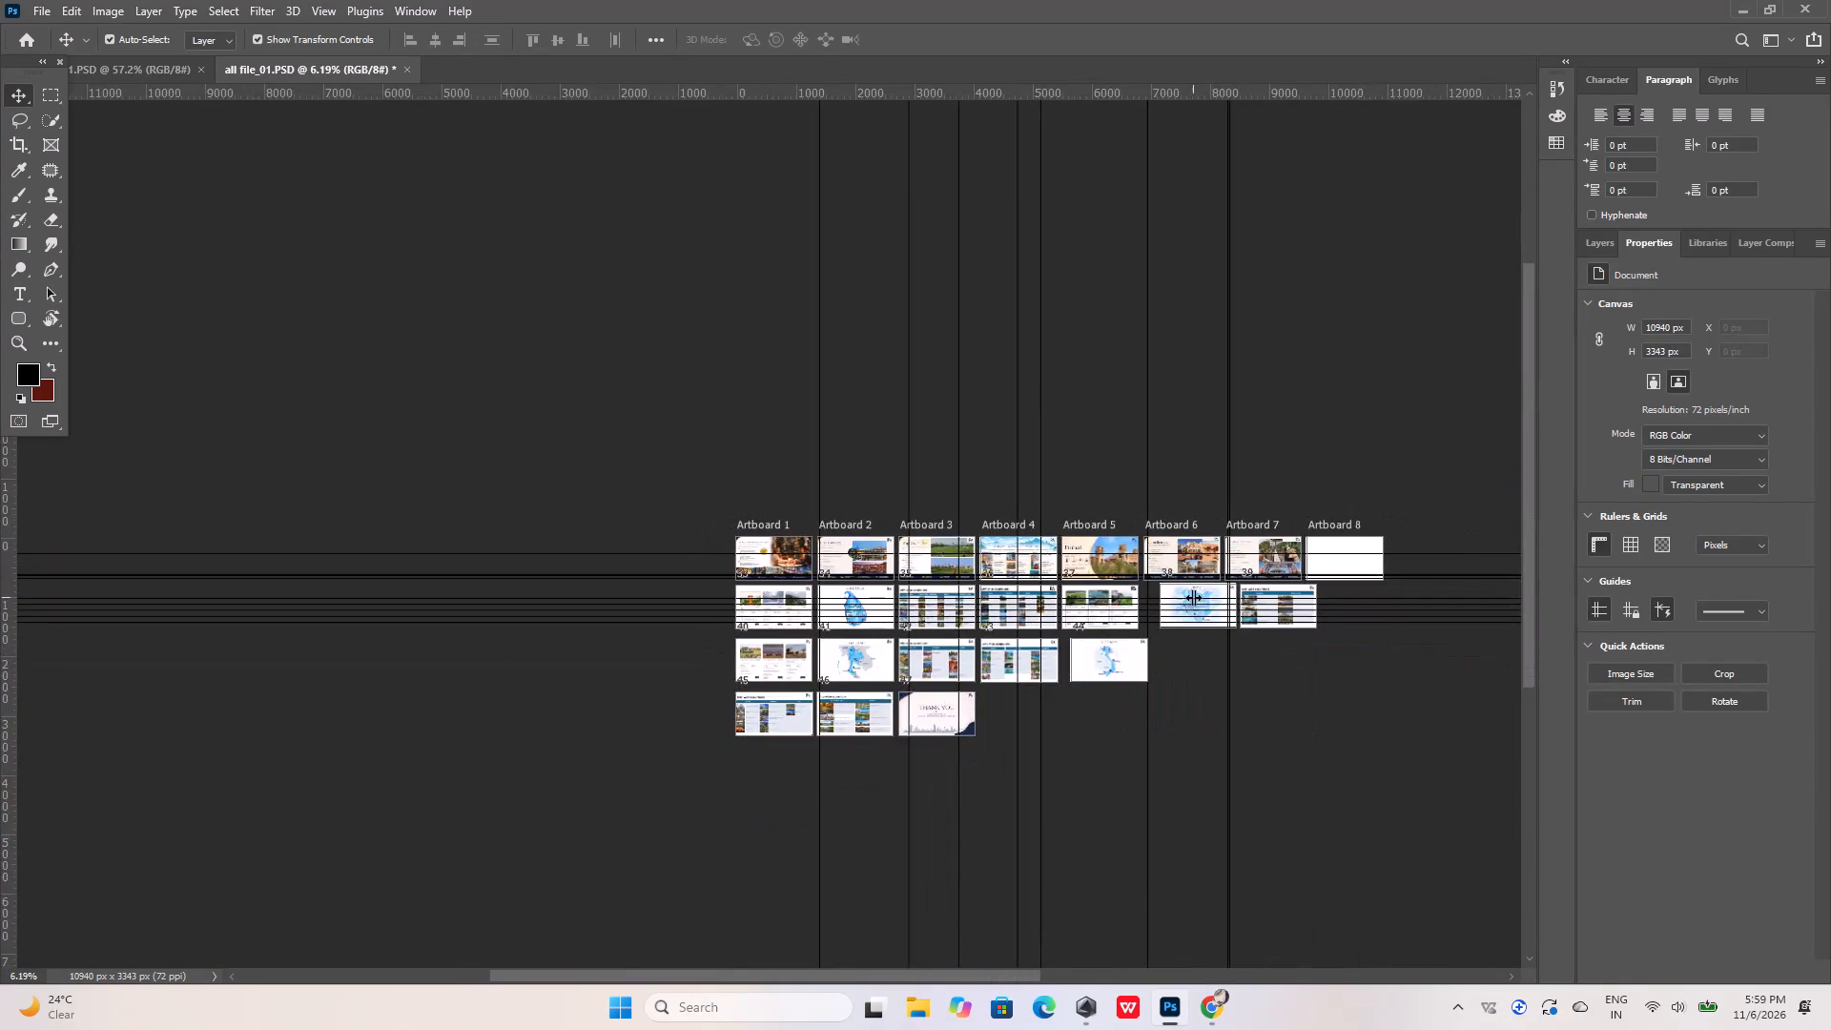
scroll(1156, 552, "up", 20, "alt")
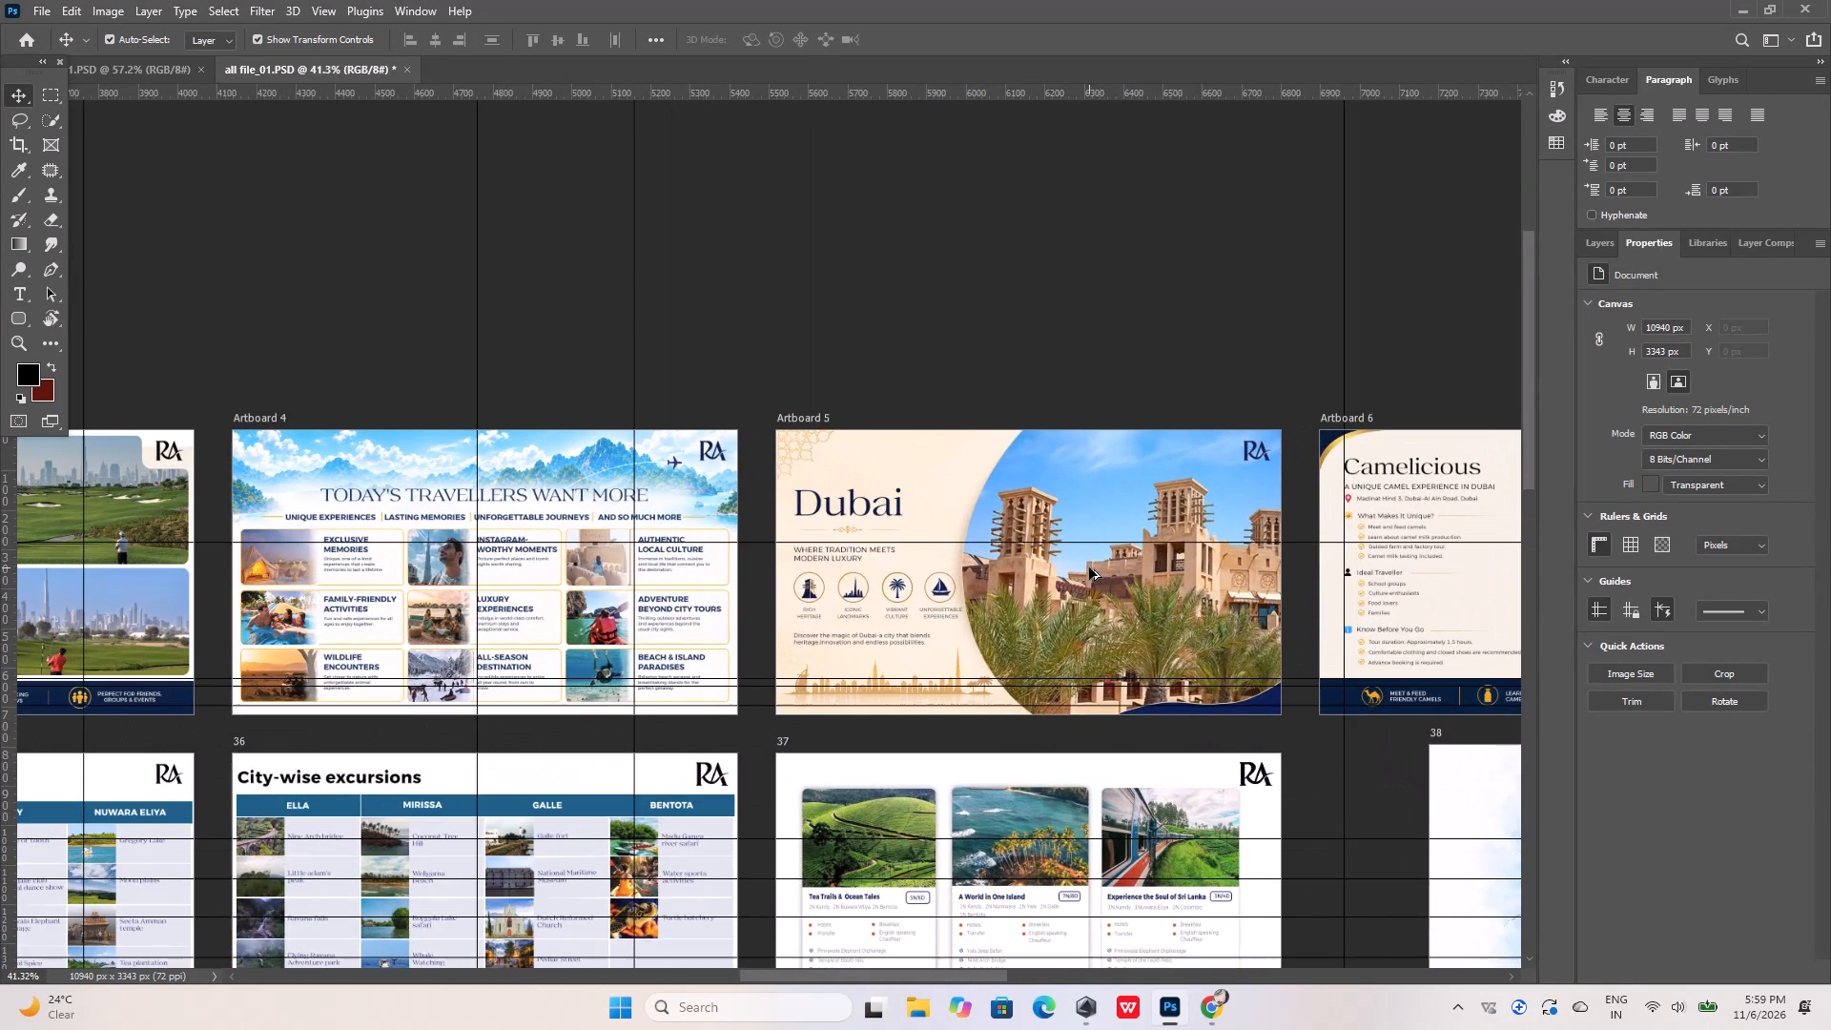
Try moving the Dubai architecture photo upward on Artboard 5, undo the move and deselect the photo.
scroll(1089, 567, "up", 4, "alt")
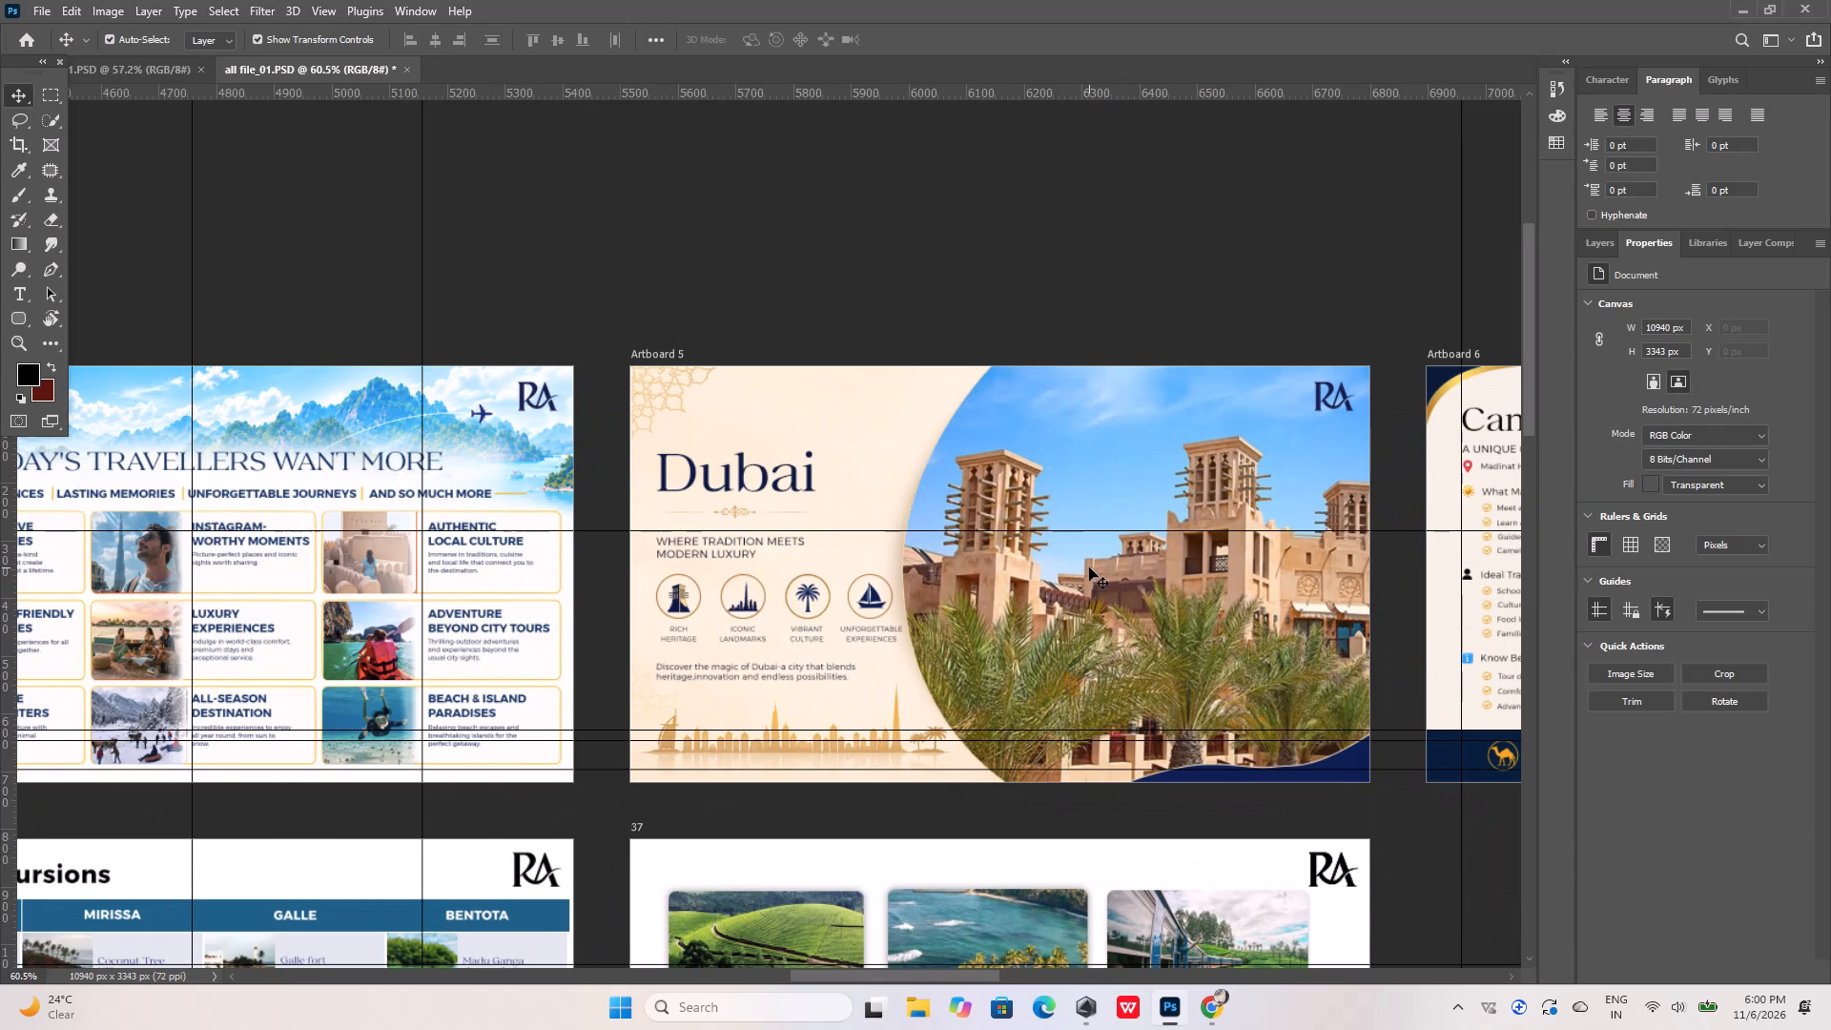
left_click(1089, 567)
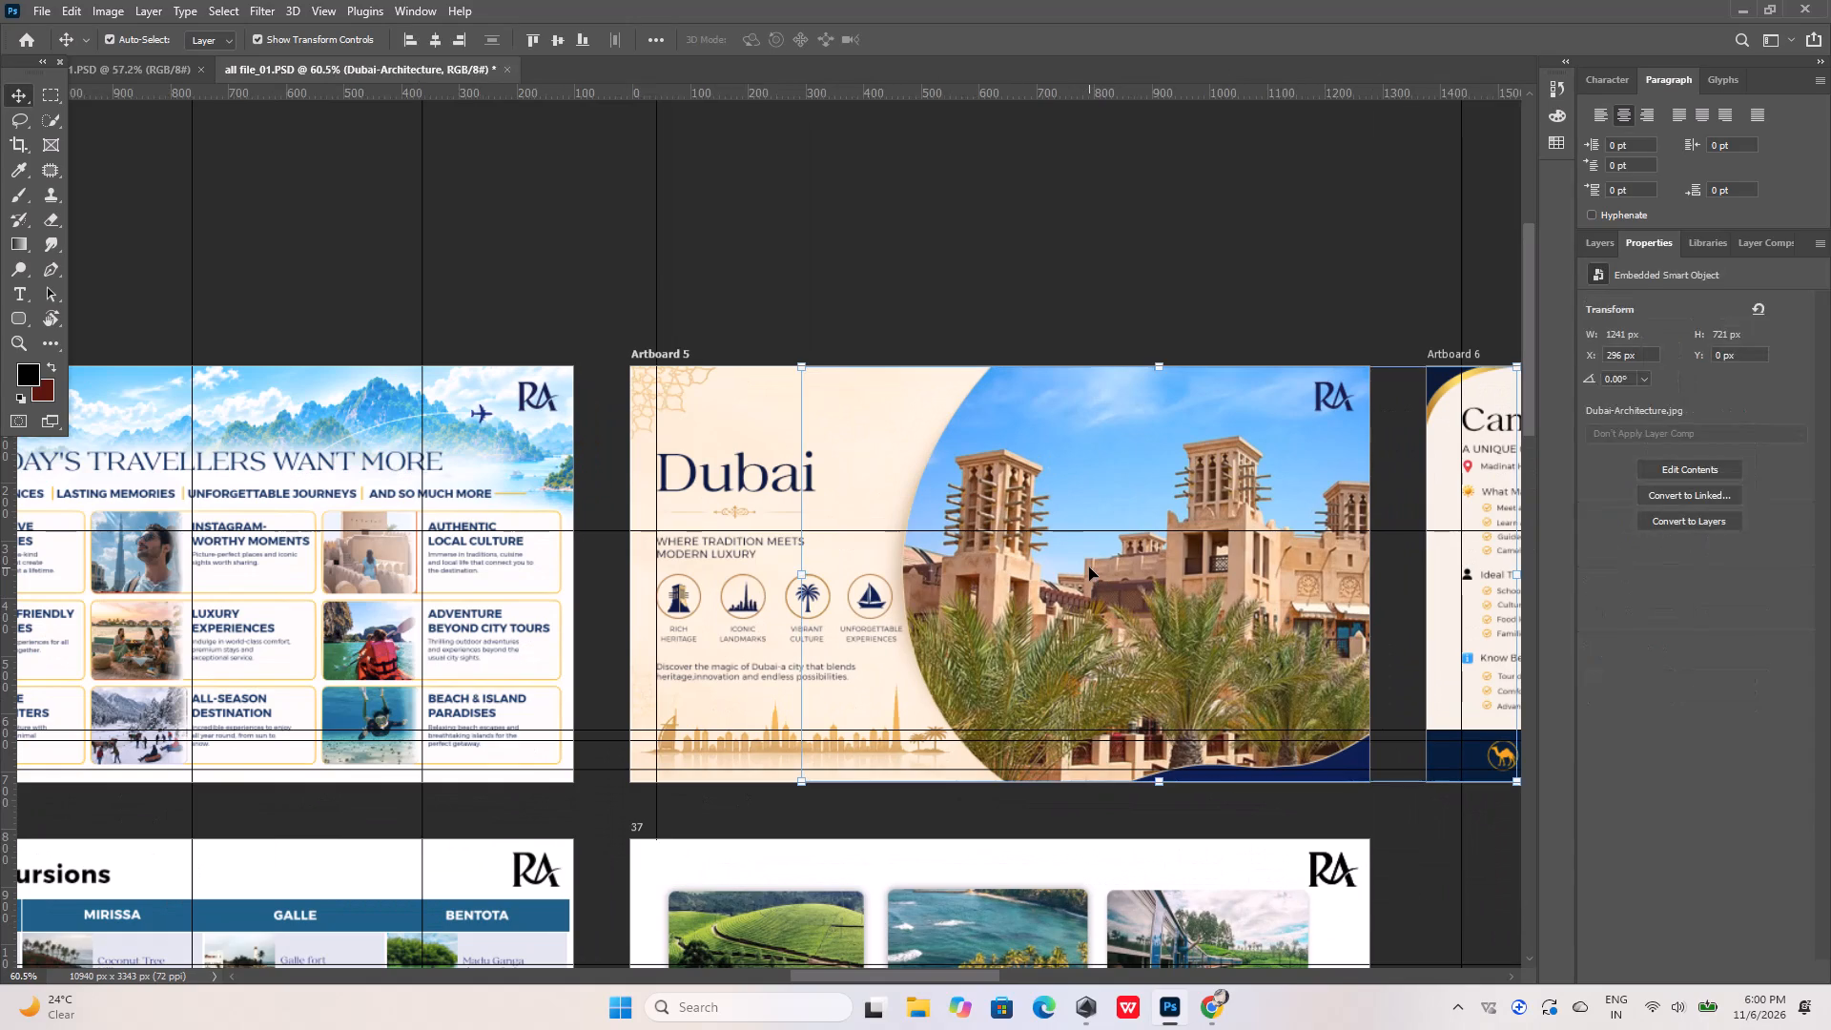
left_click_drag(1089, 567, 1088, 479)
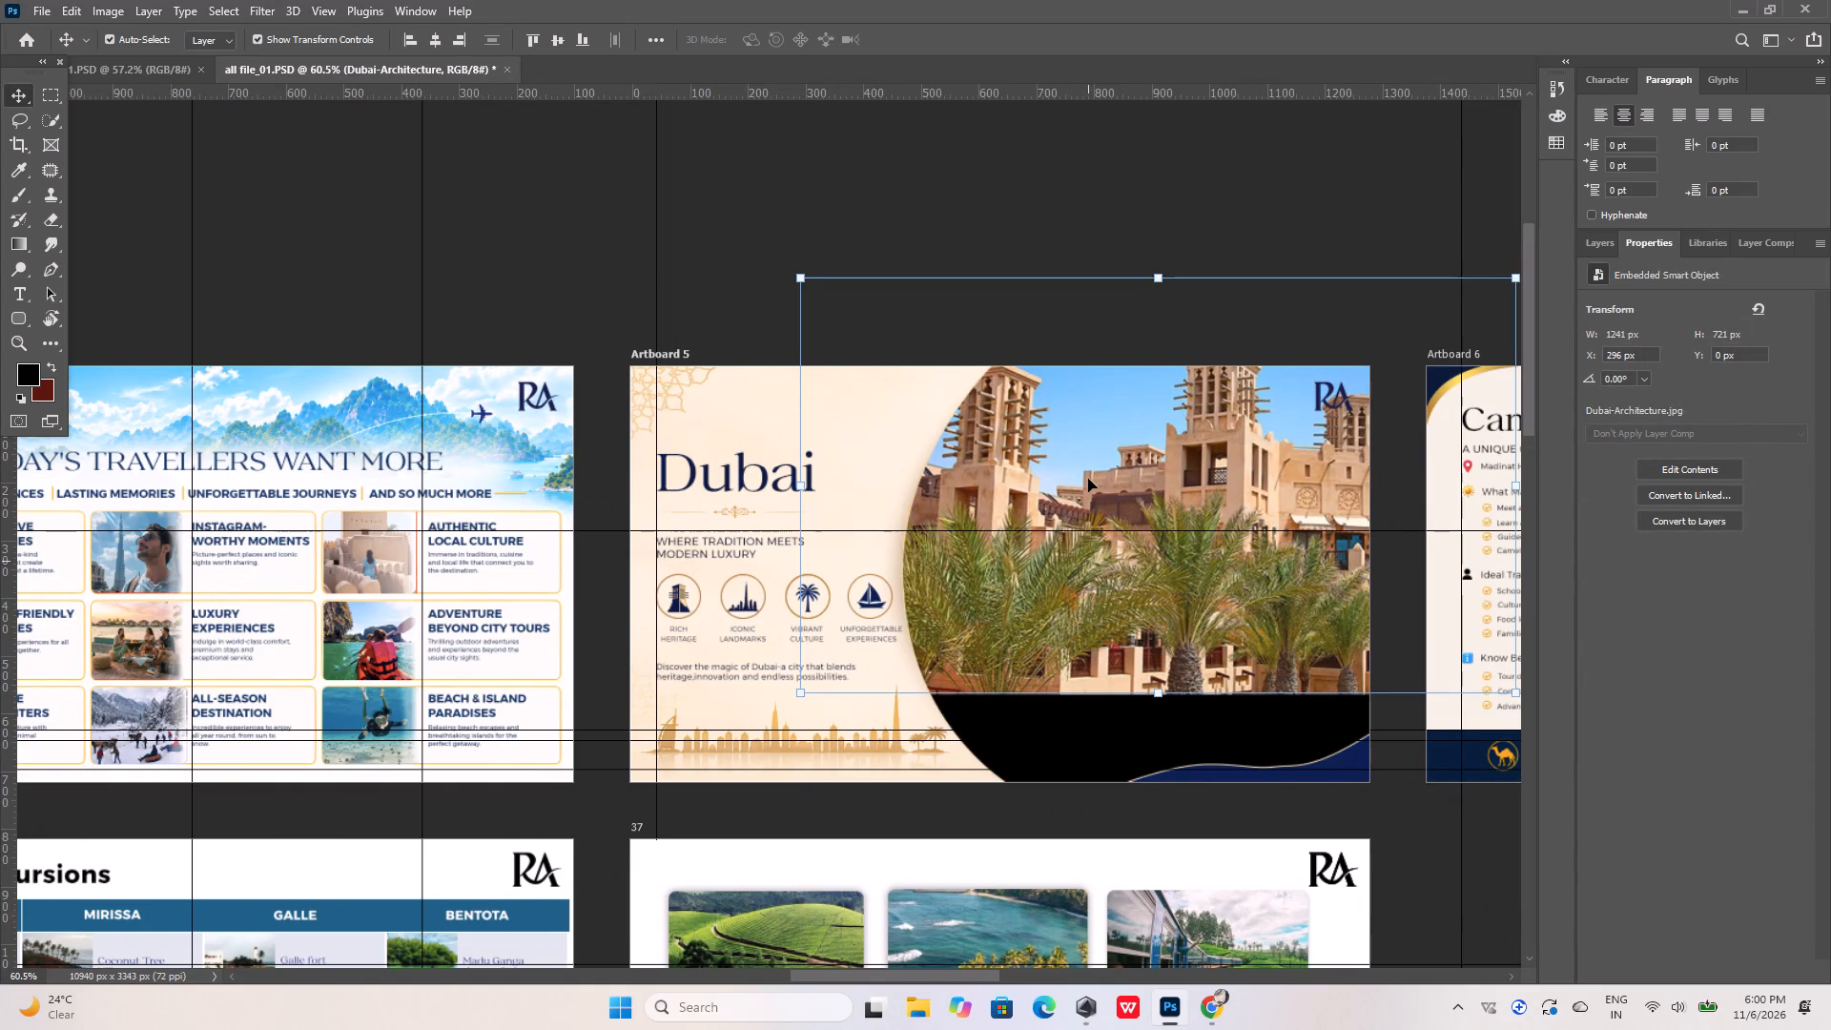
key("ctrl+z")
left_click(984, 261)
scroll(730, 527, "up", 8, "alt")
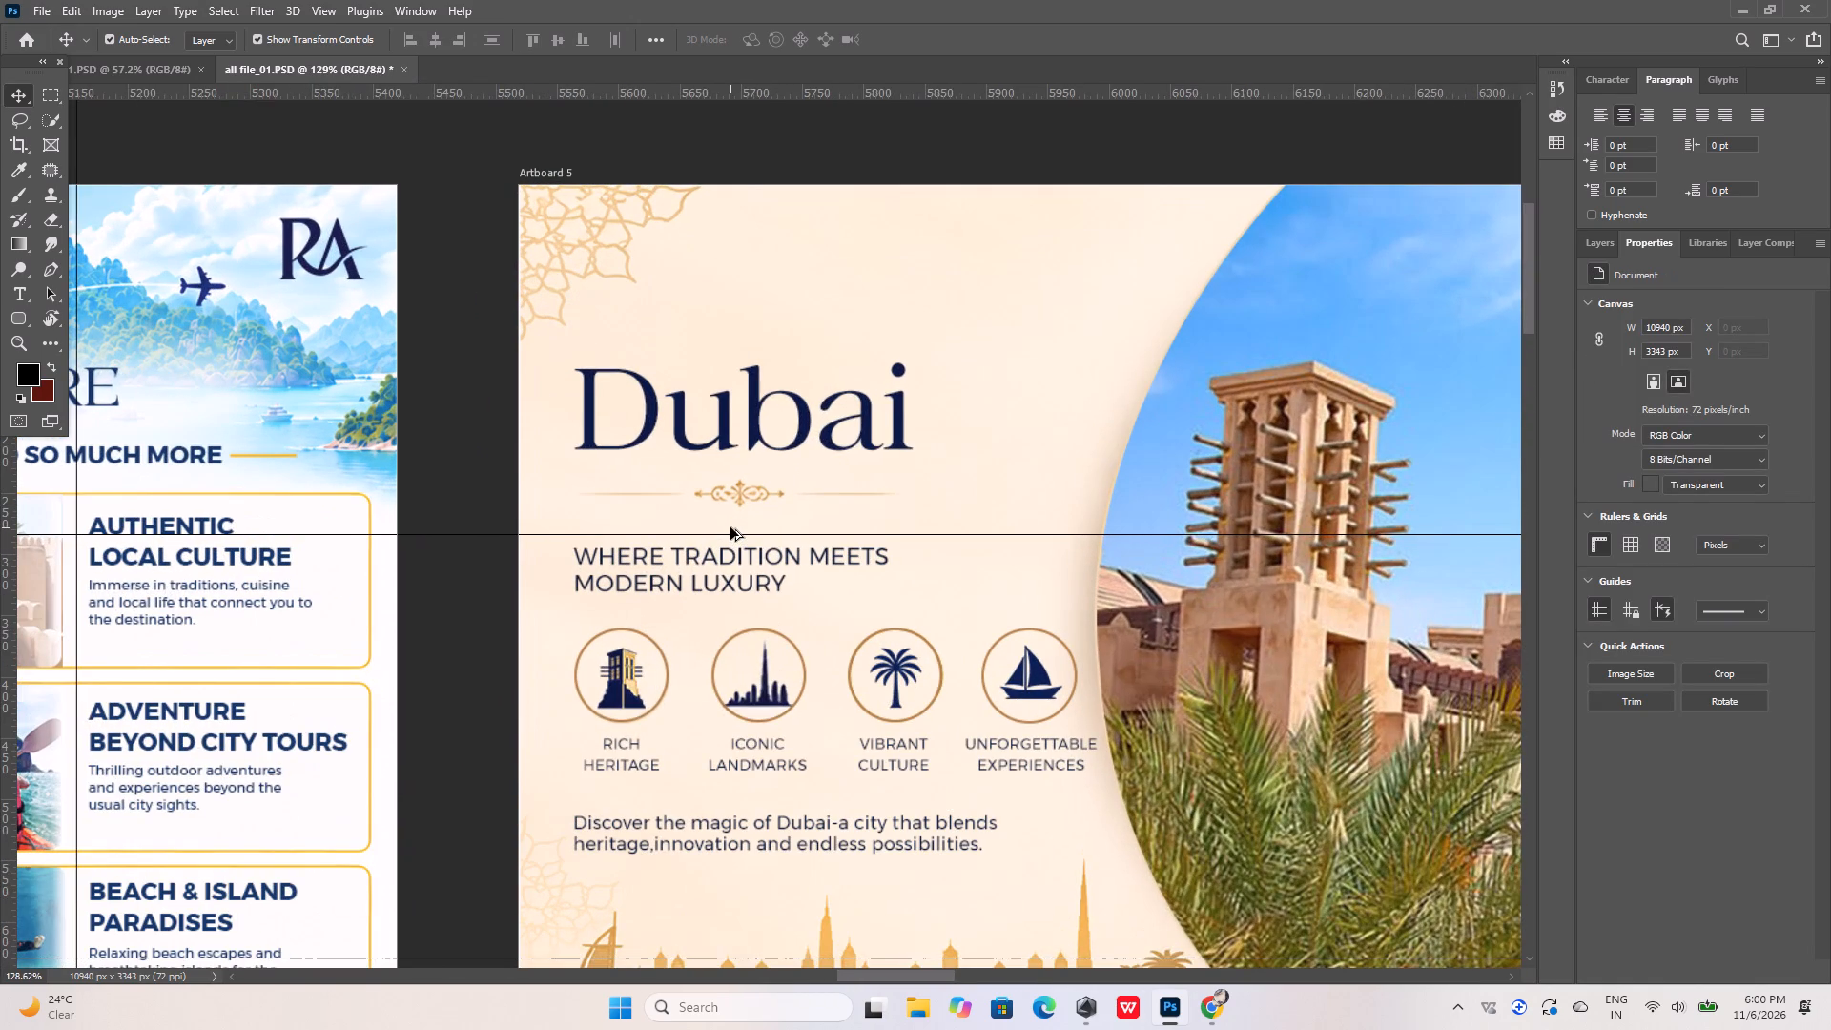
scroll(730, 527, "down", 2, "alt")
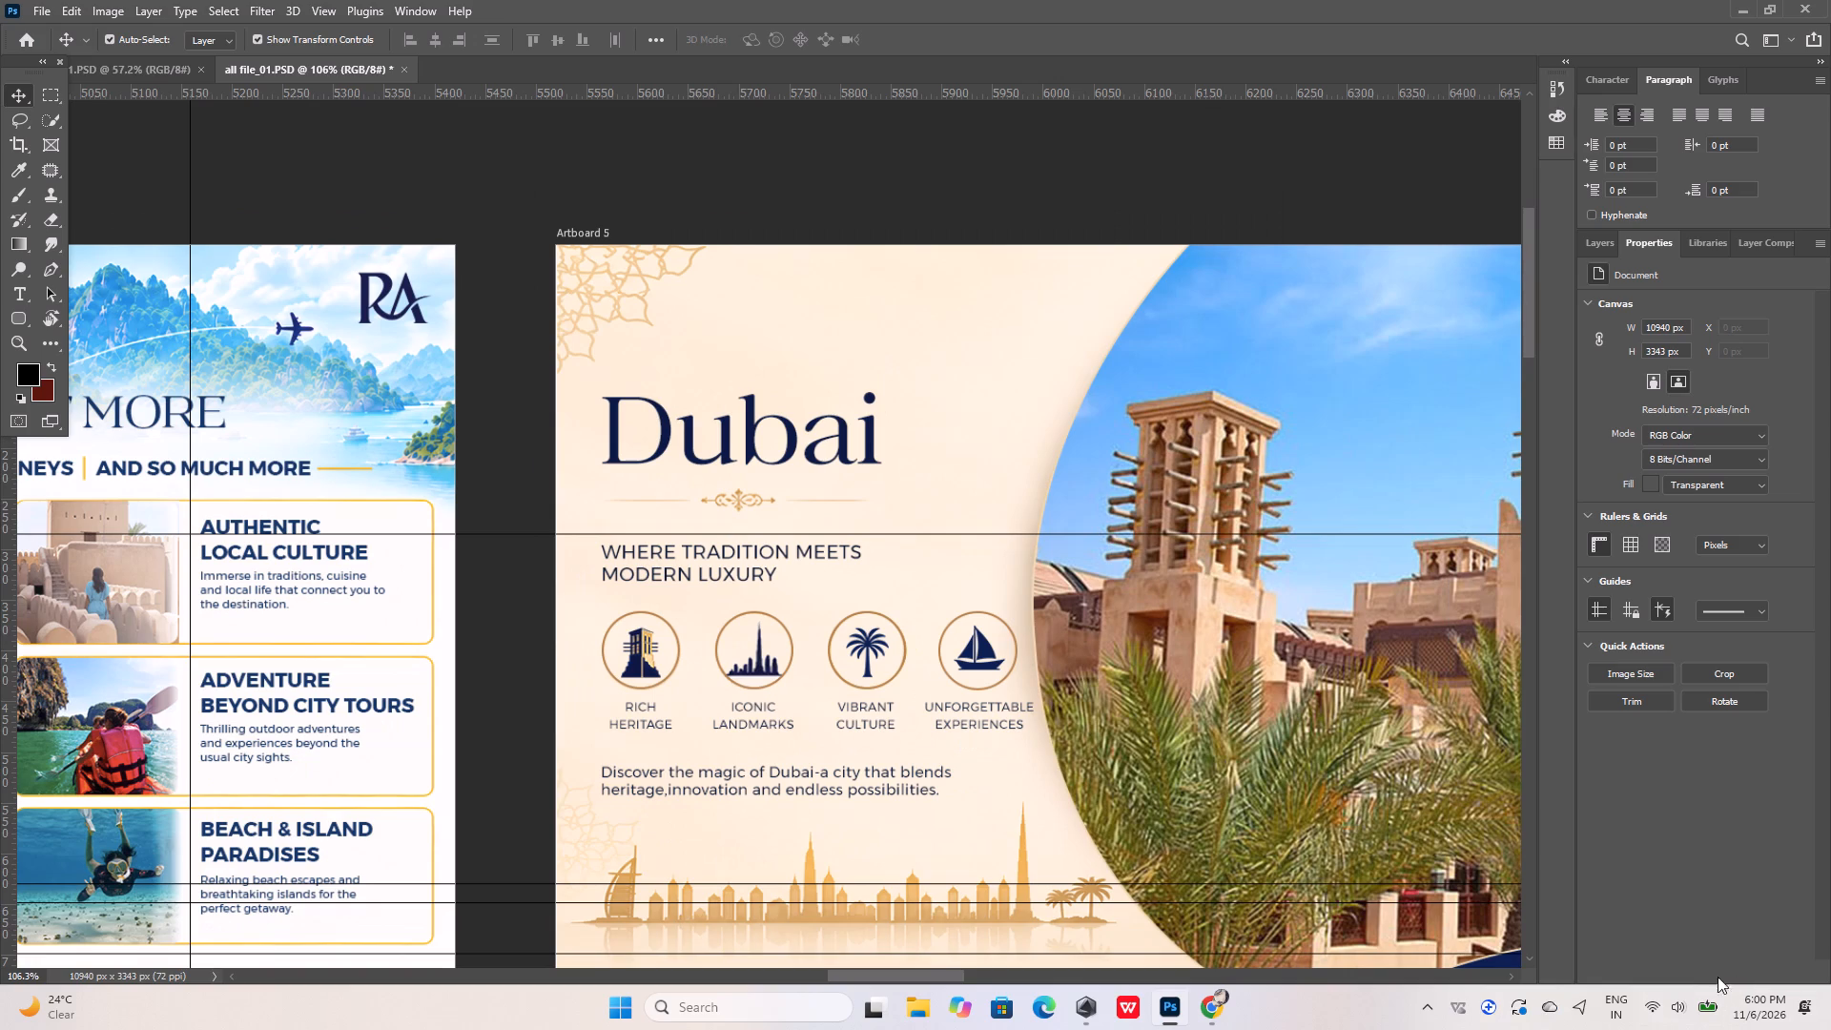
Skip to the next track in the computer's media playback and return to the brochure.
left_click(1682, 1013)
left_click(1712, 556)
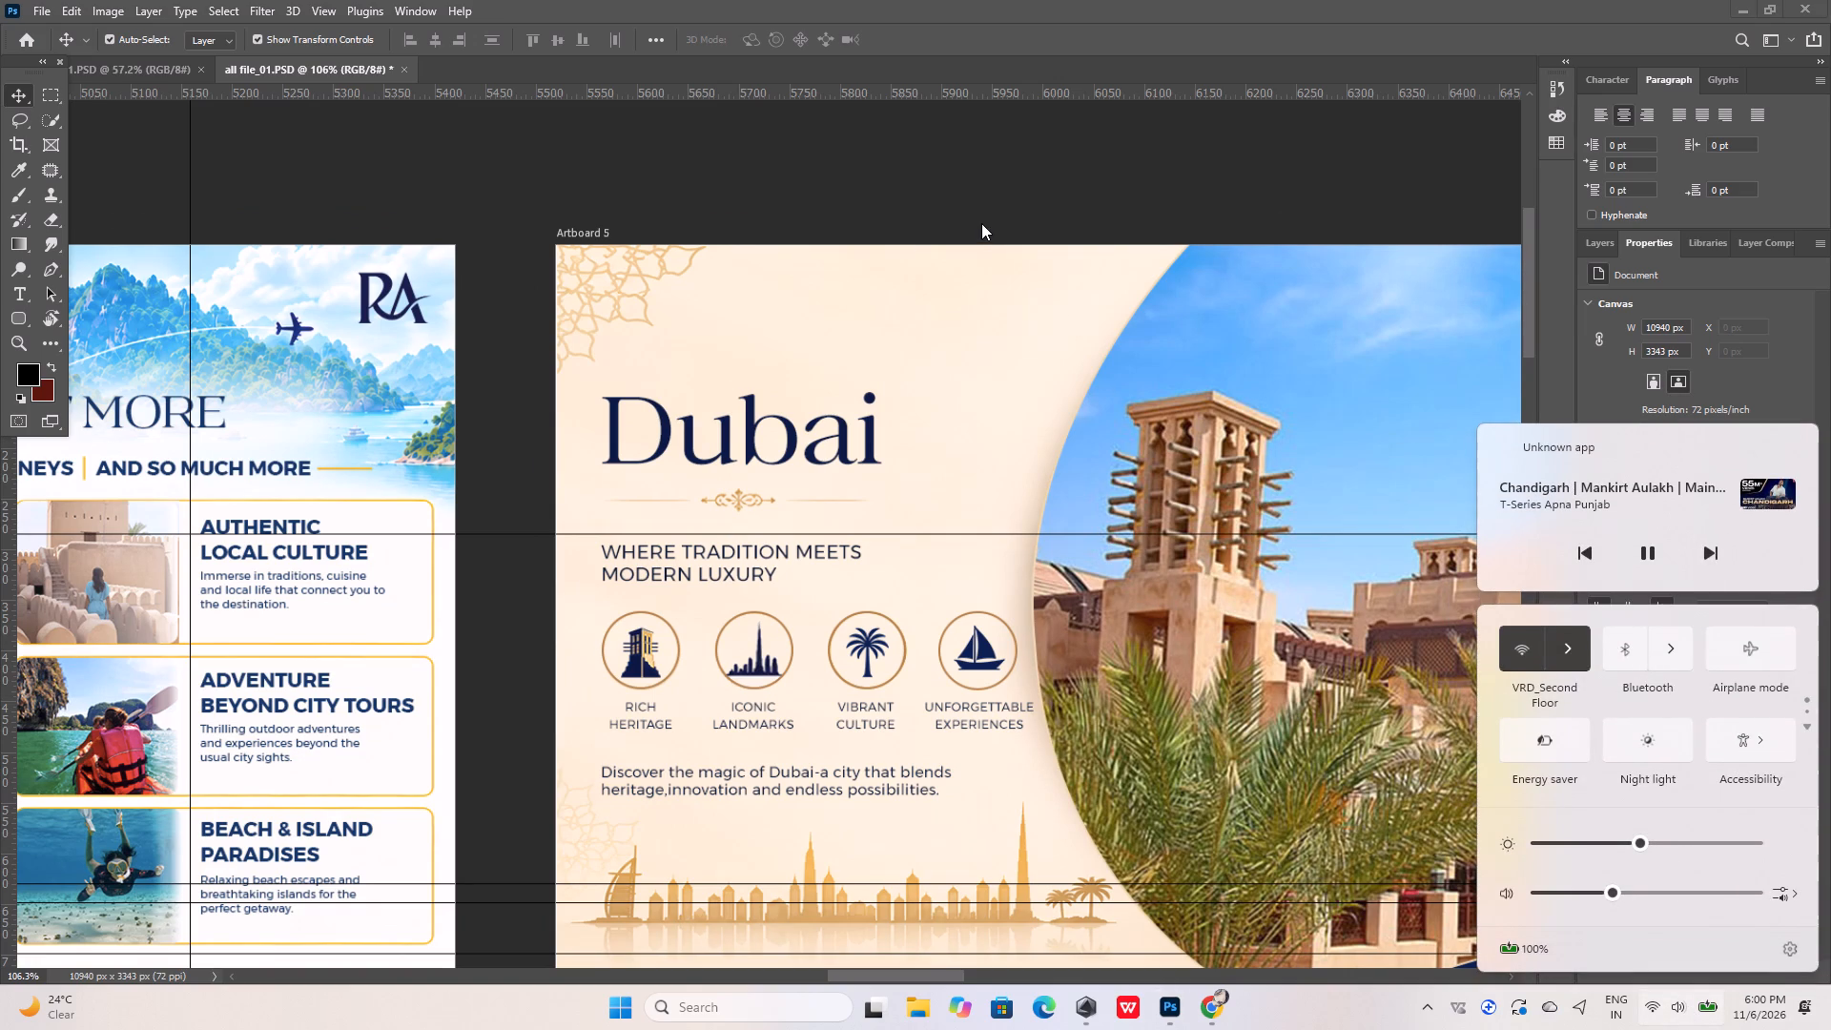
left_click(981, 214)
Select the desert camel photo below the RA logo on Artboard 6, the Camelicious page.
scroll(684, 628, "down", 11, "alt")
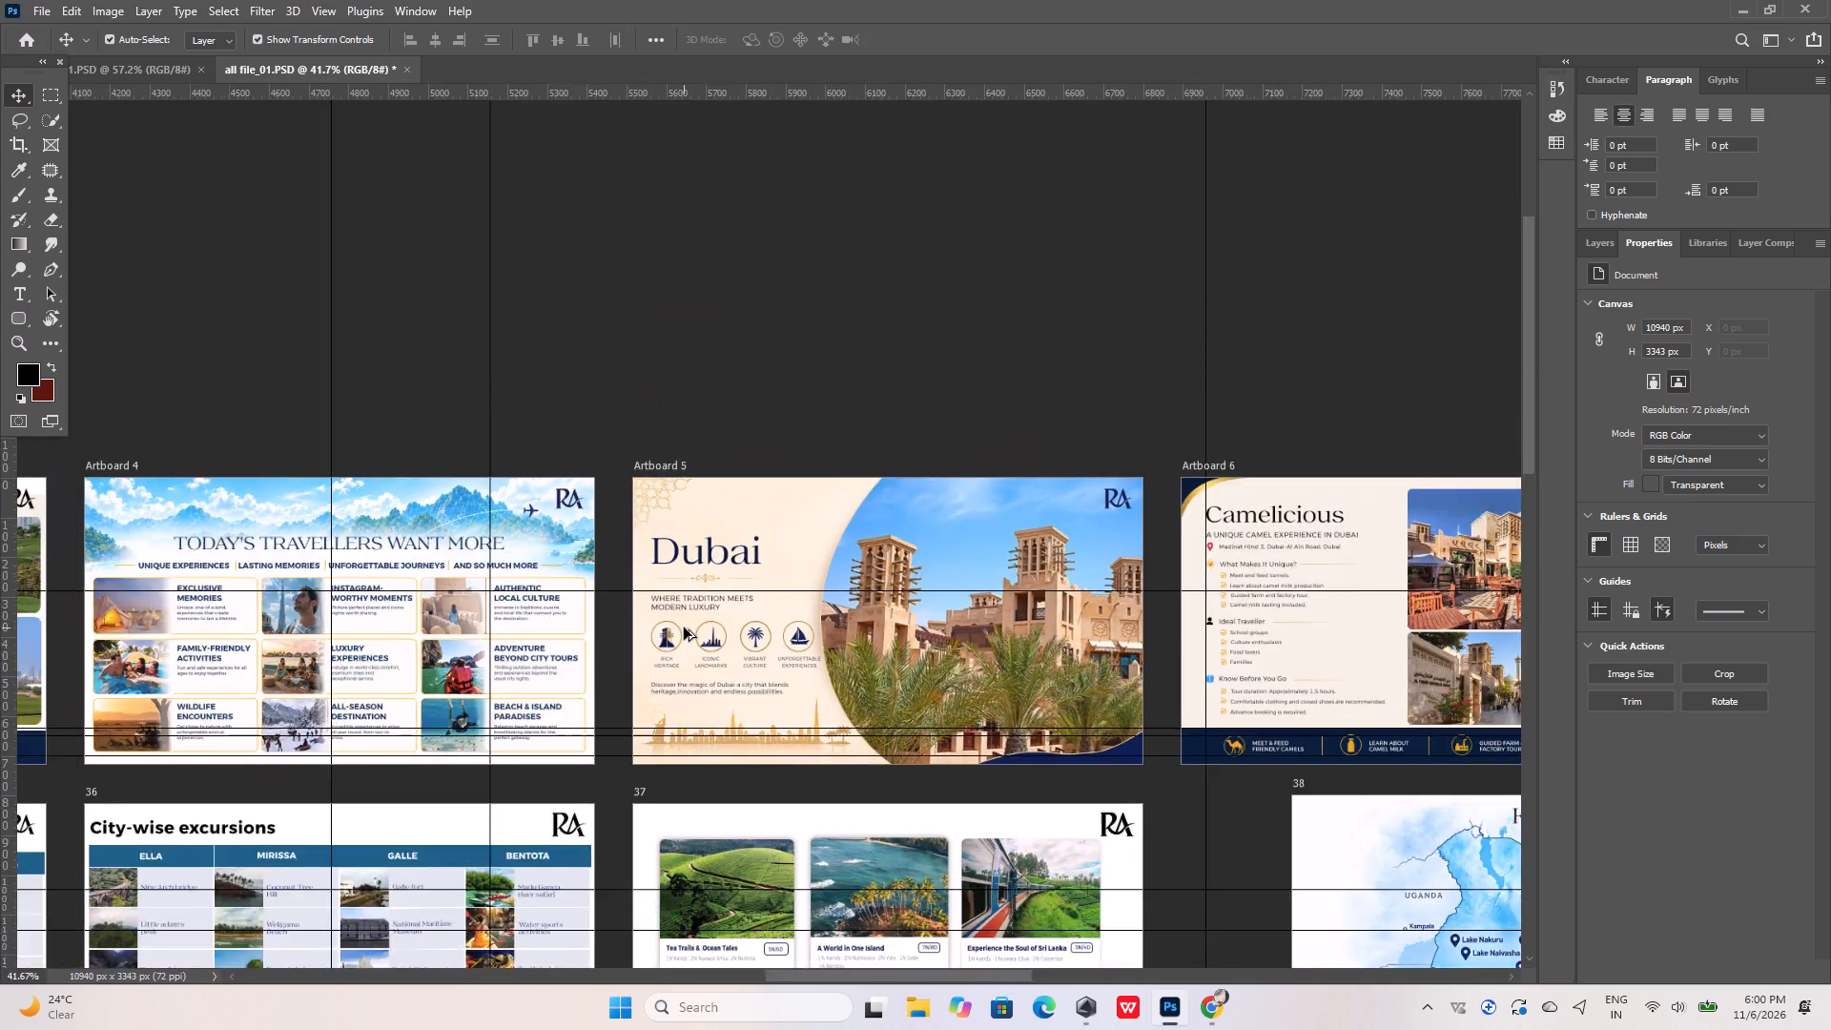
scroll(684, 628, "down", 9, "alt")
scroll(1188, 598, "up", 12, "alt")
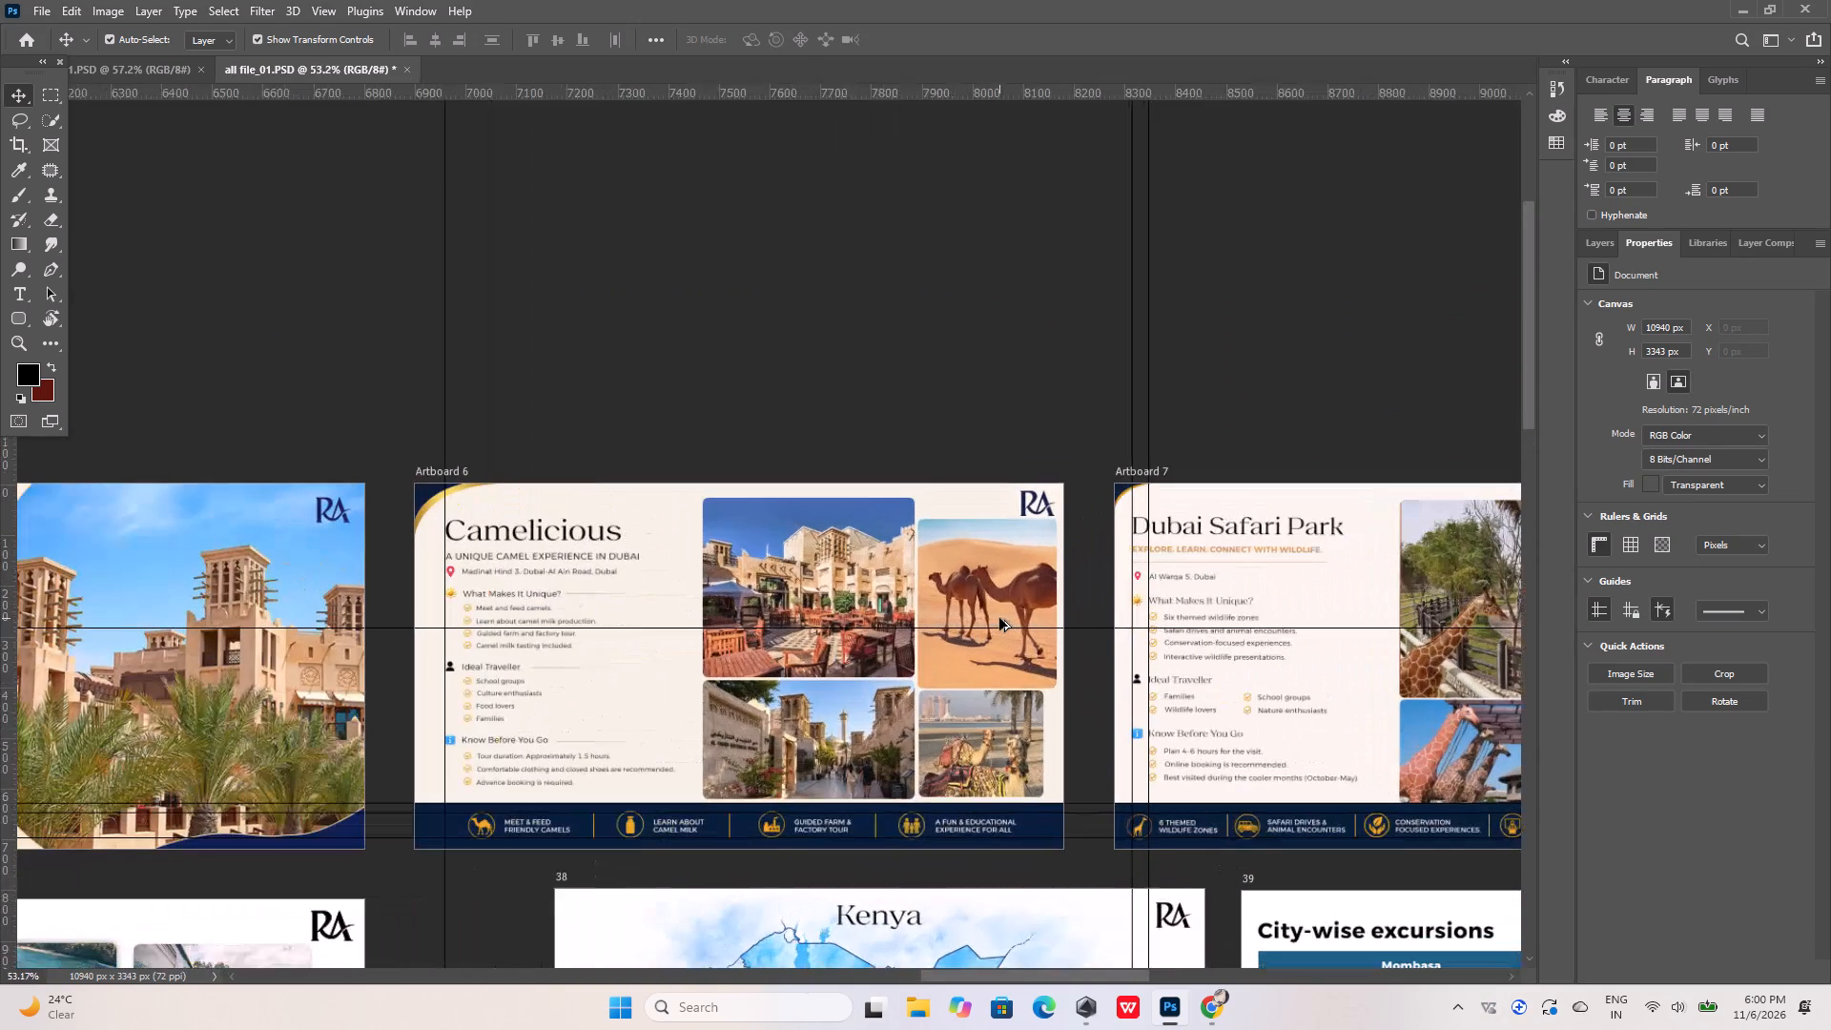
scroll(946, 529, "up", 8, "alt")
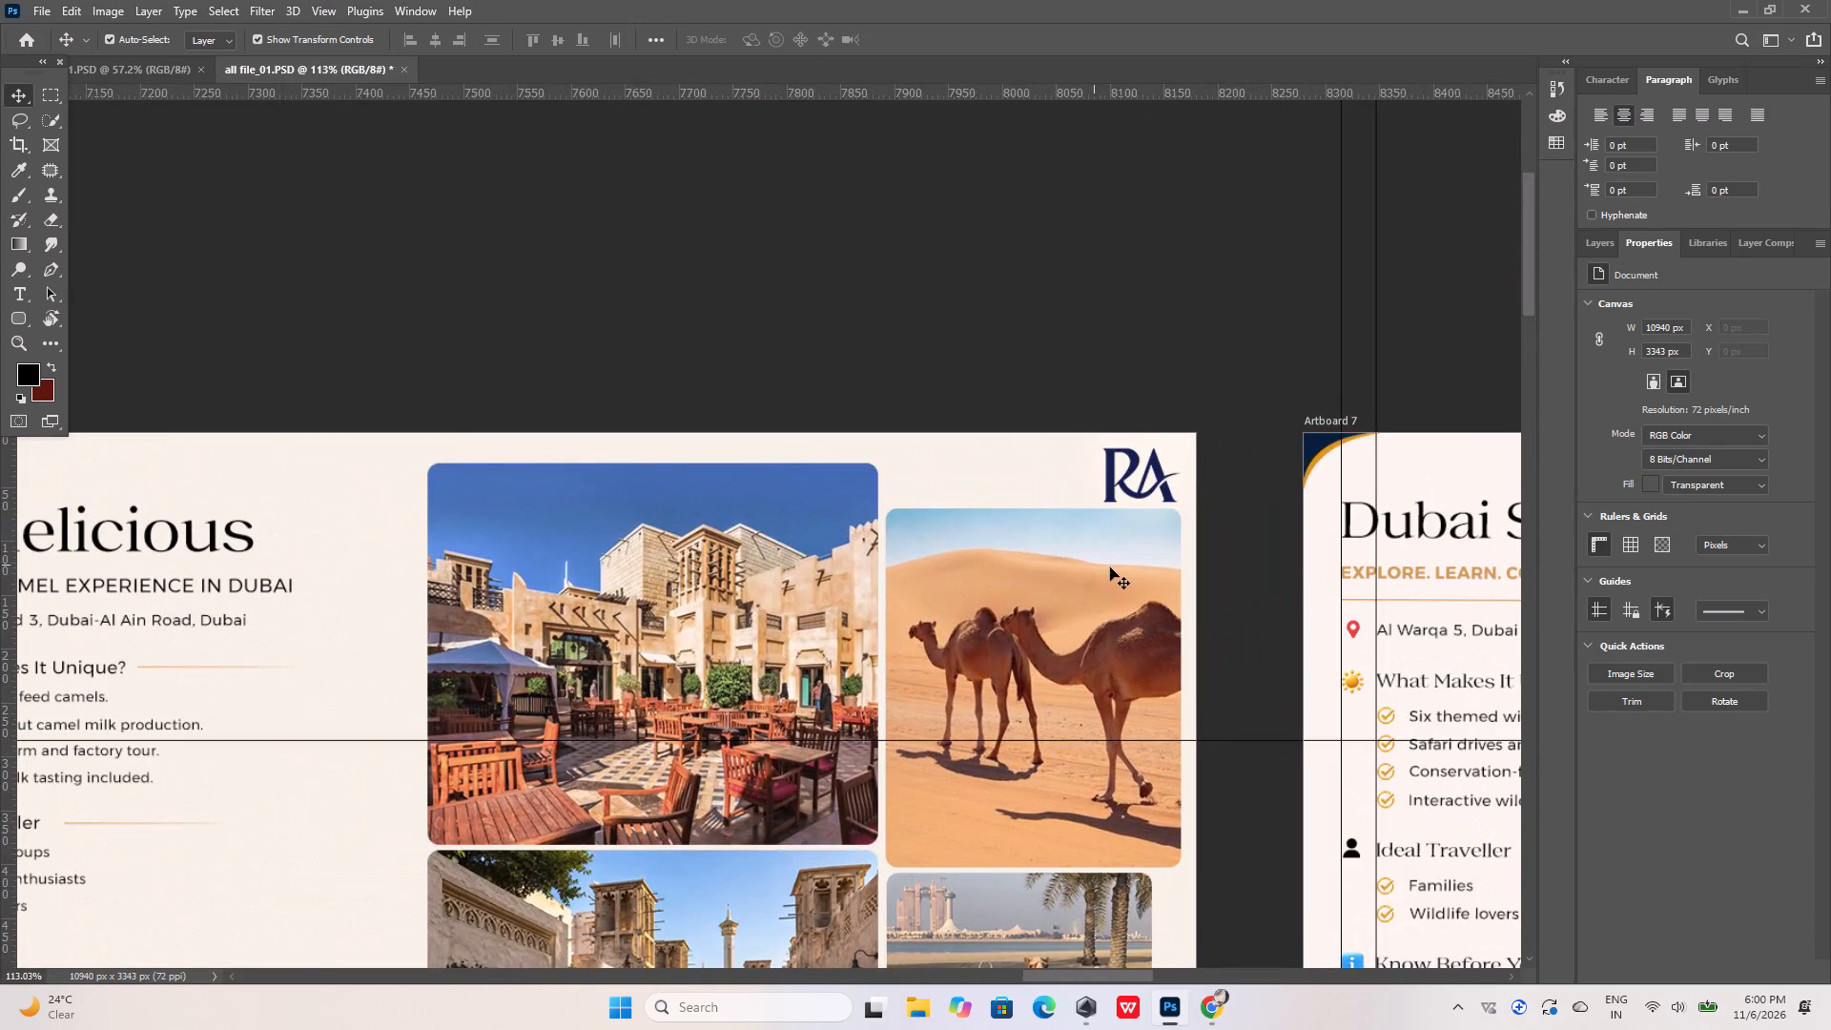
left_click(1111, 567)
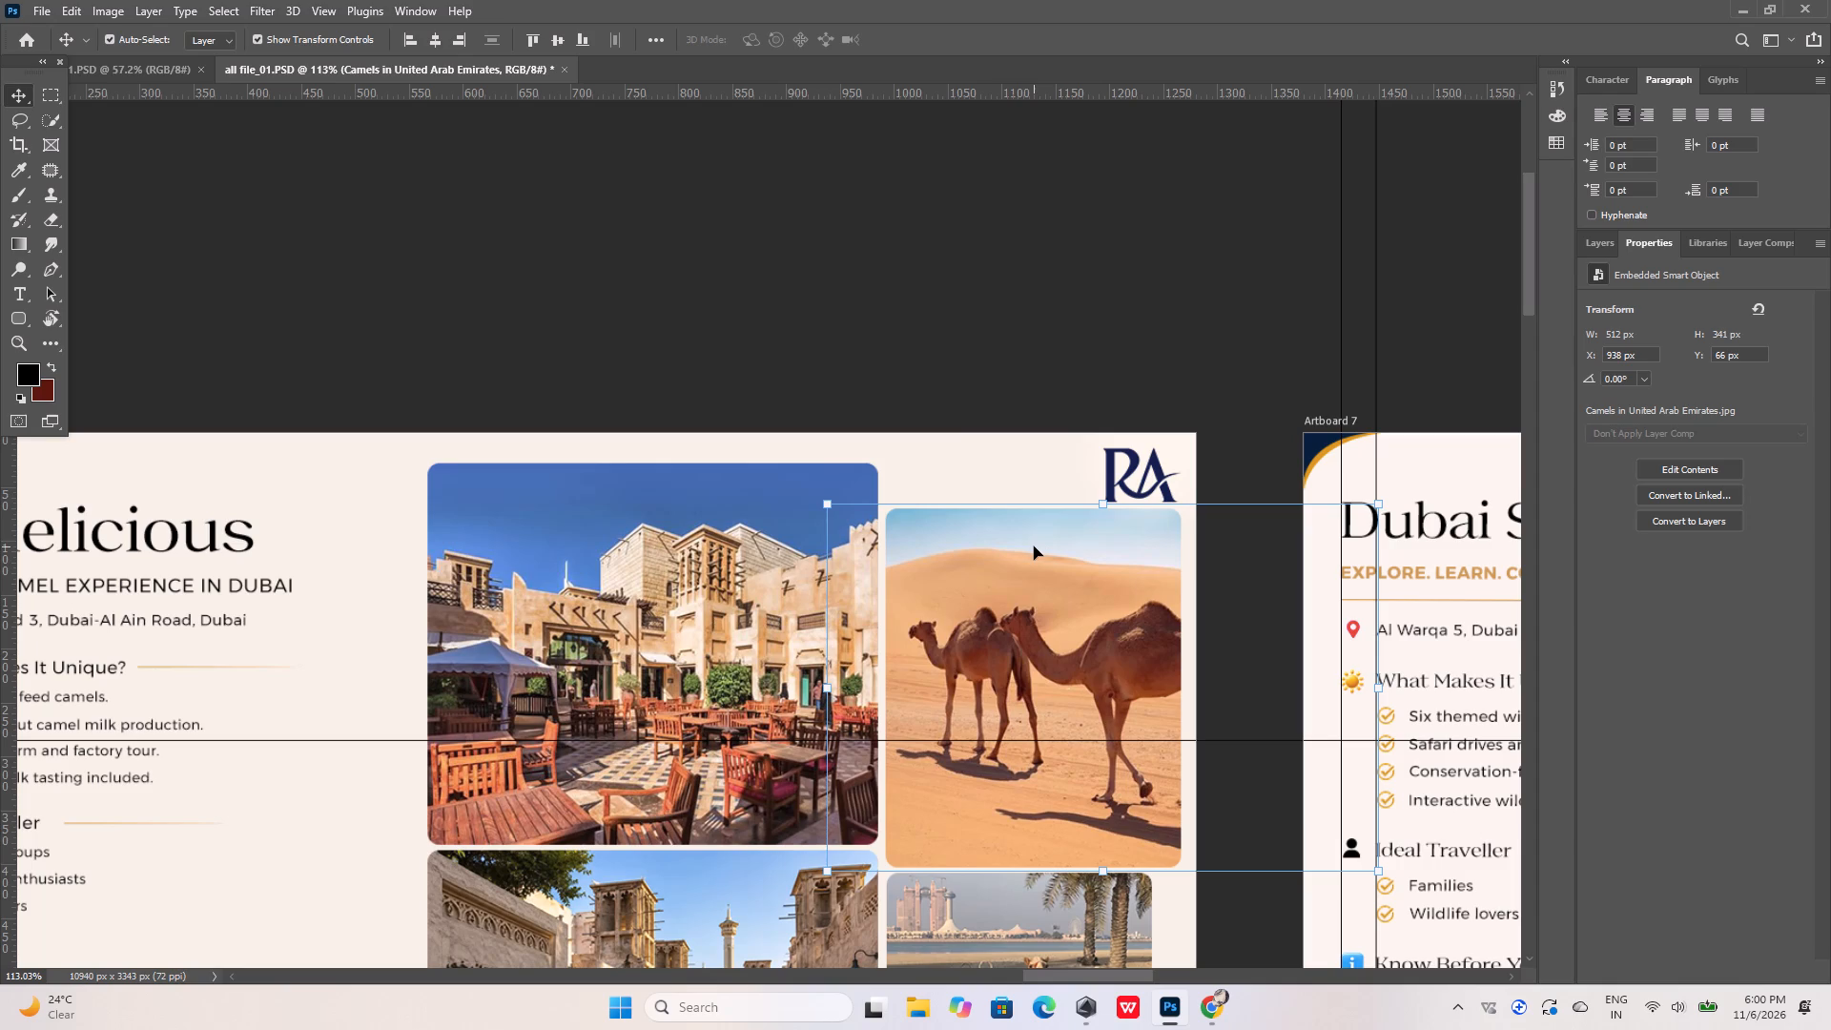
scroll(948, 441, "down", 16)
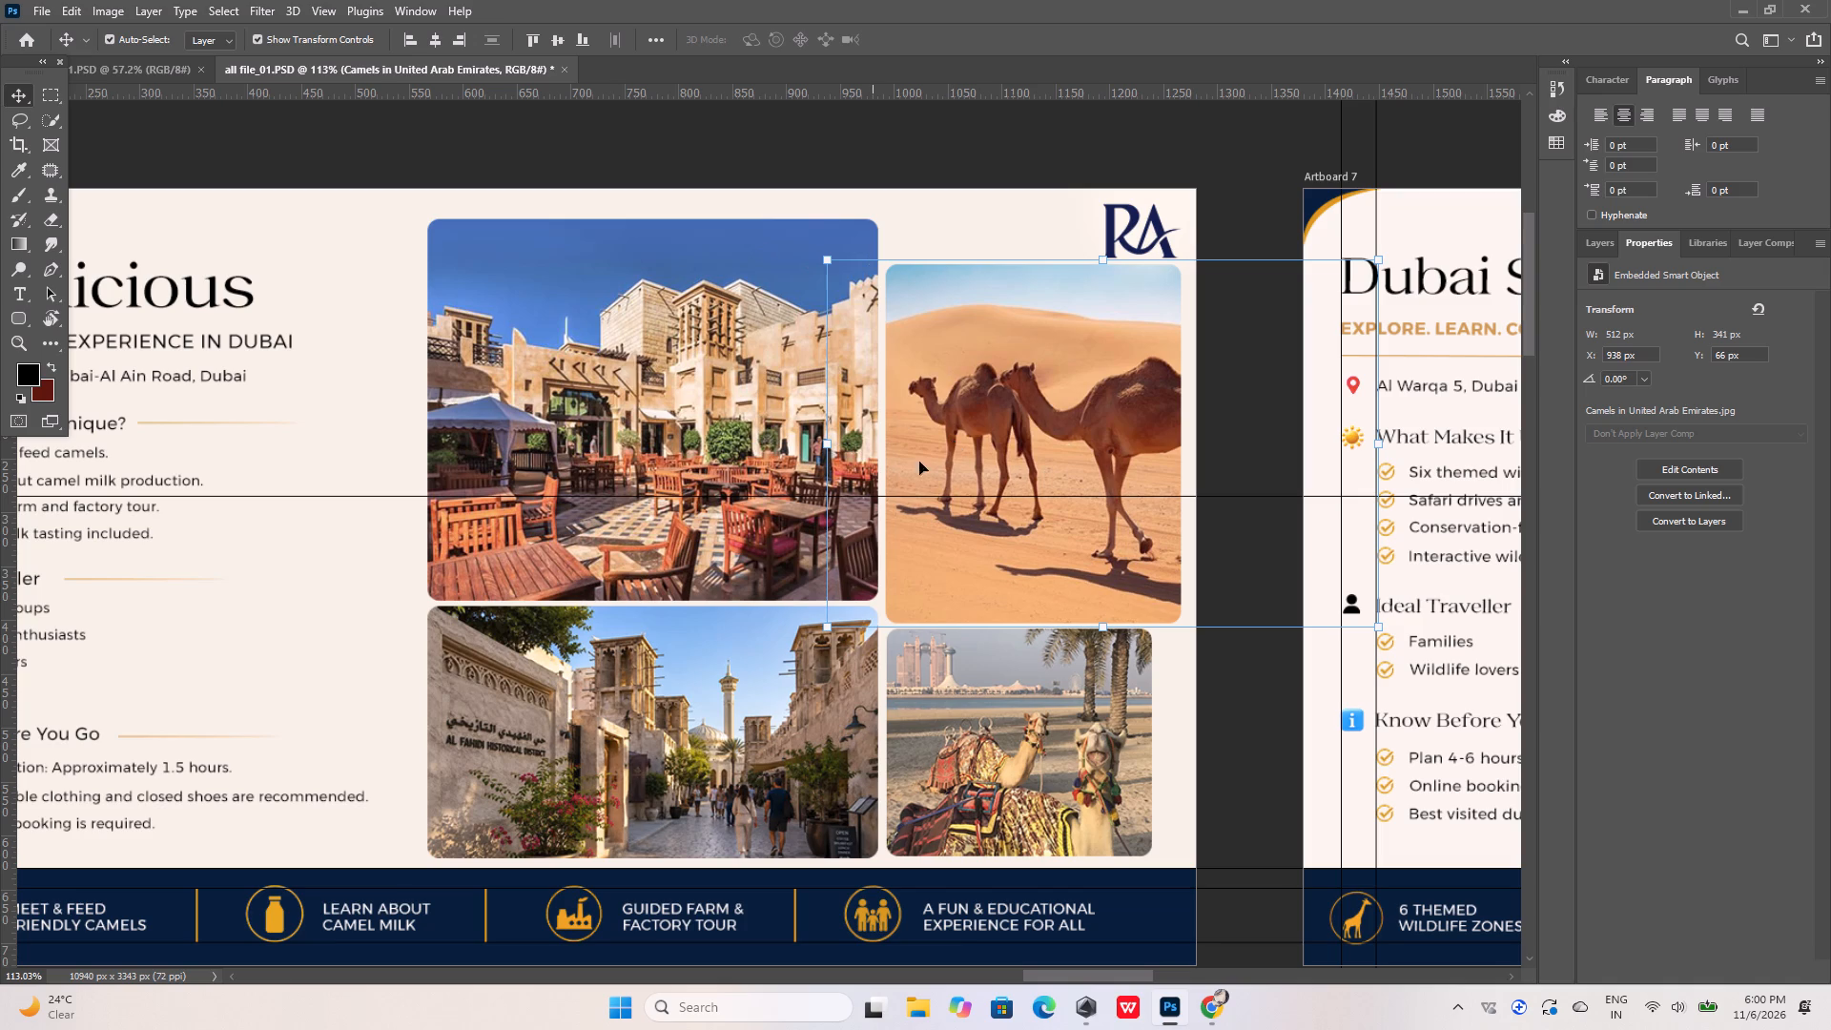
Switch to Chrome, shrink its window over the brochure, and browse the open YouTube music mix page.
left_click(1199, 1004)
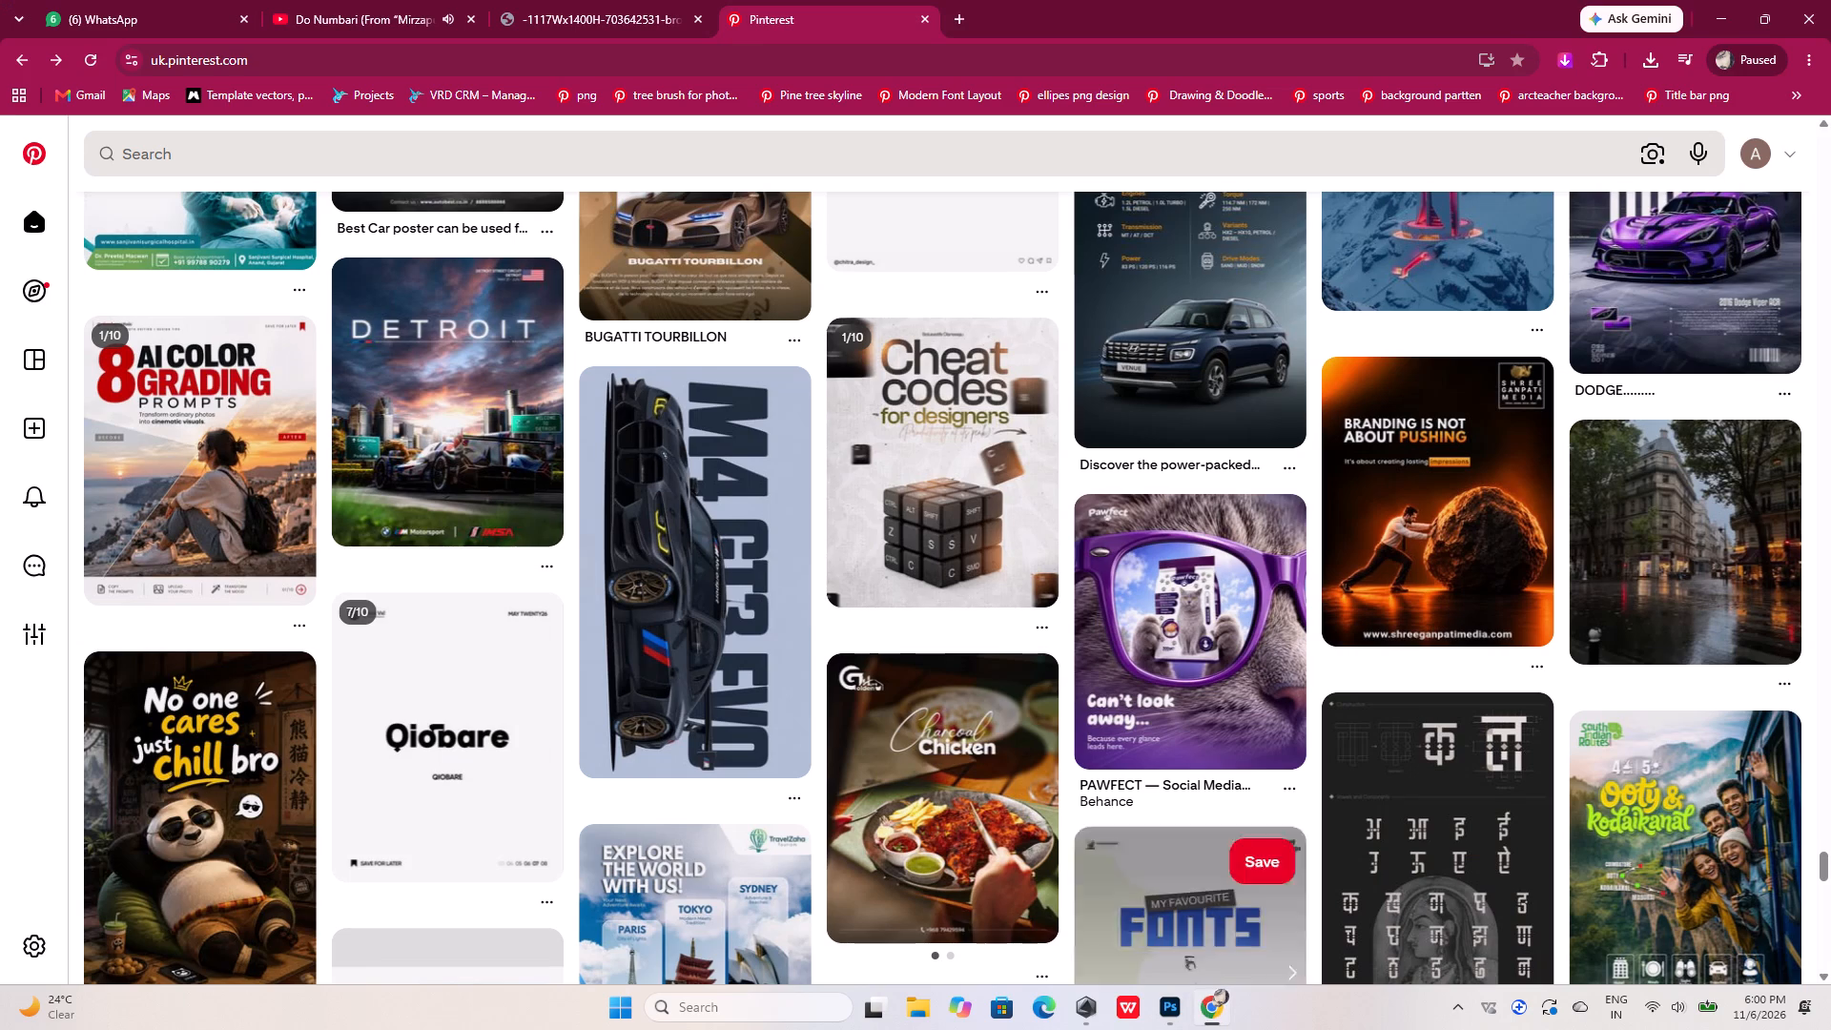
left_click(1748, 16)
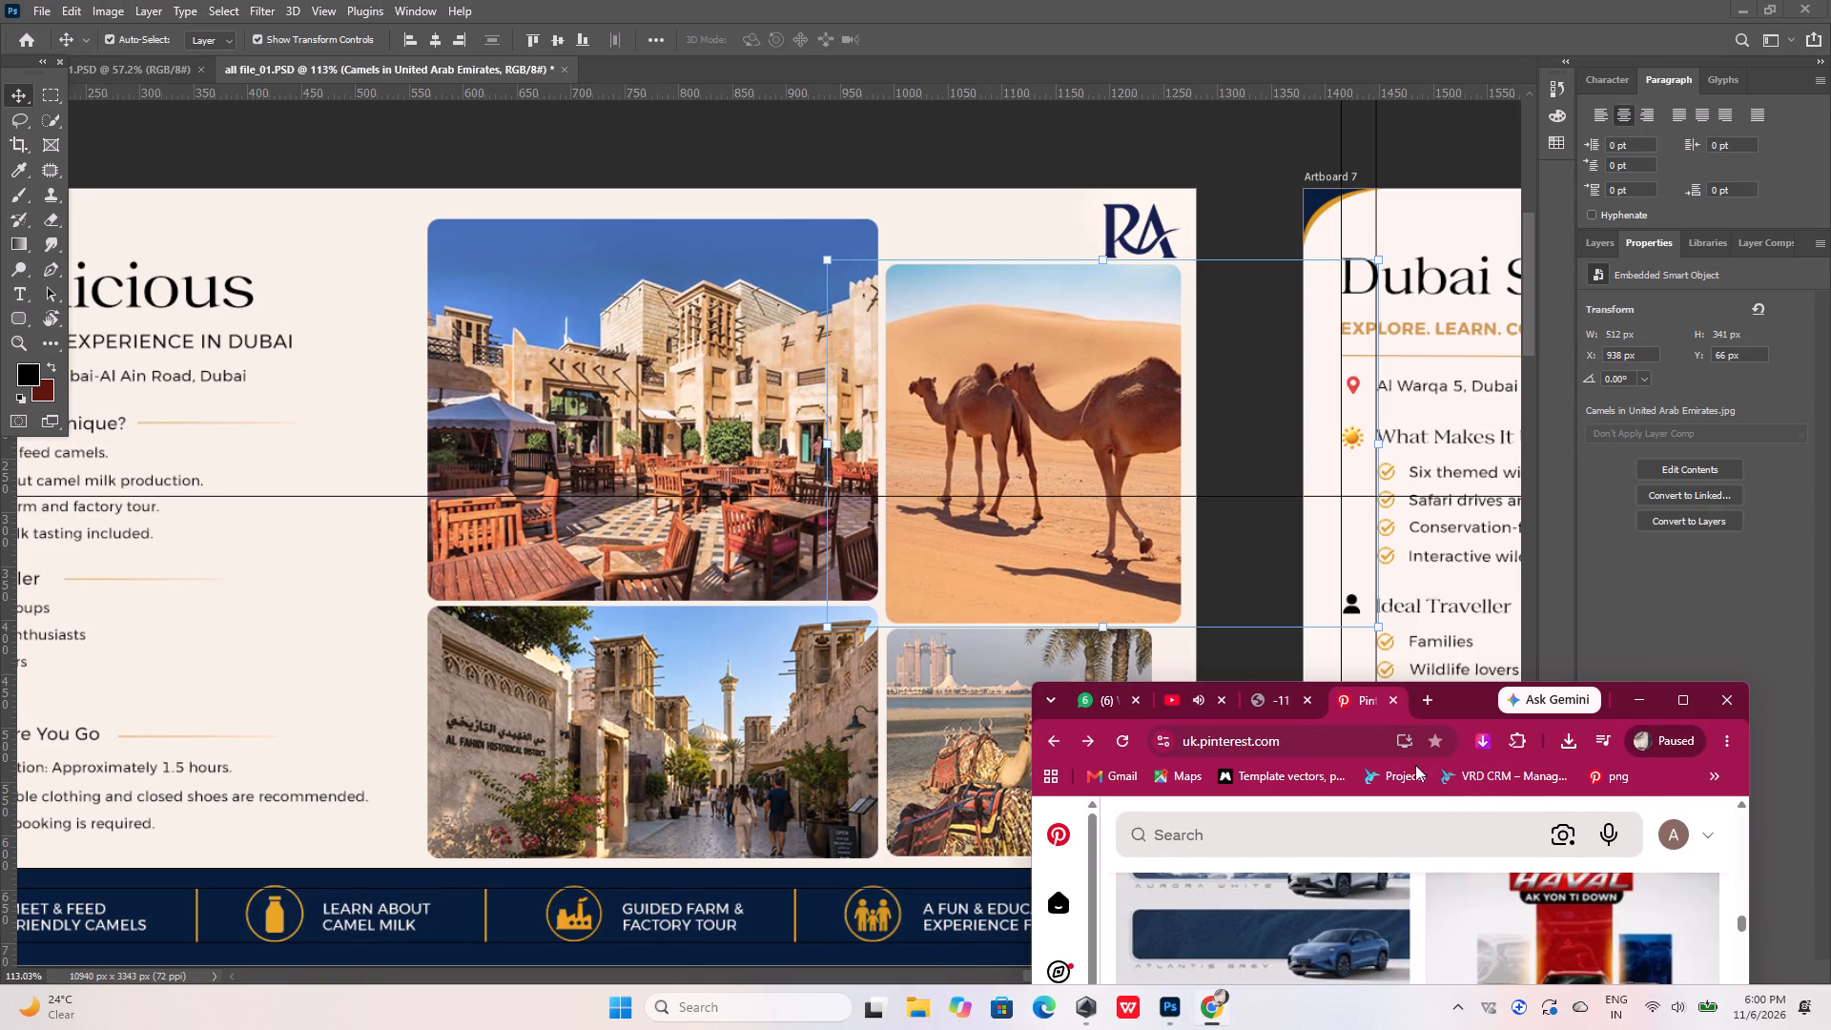
left_click(1178, 704)
scroll(1320, 907, "down", 4)
scroll(1395, 902, "up", 1)
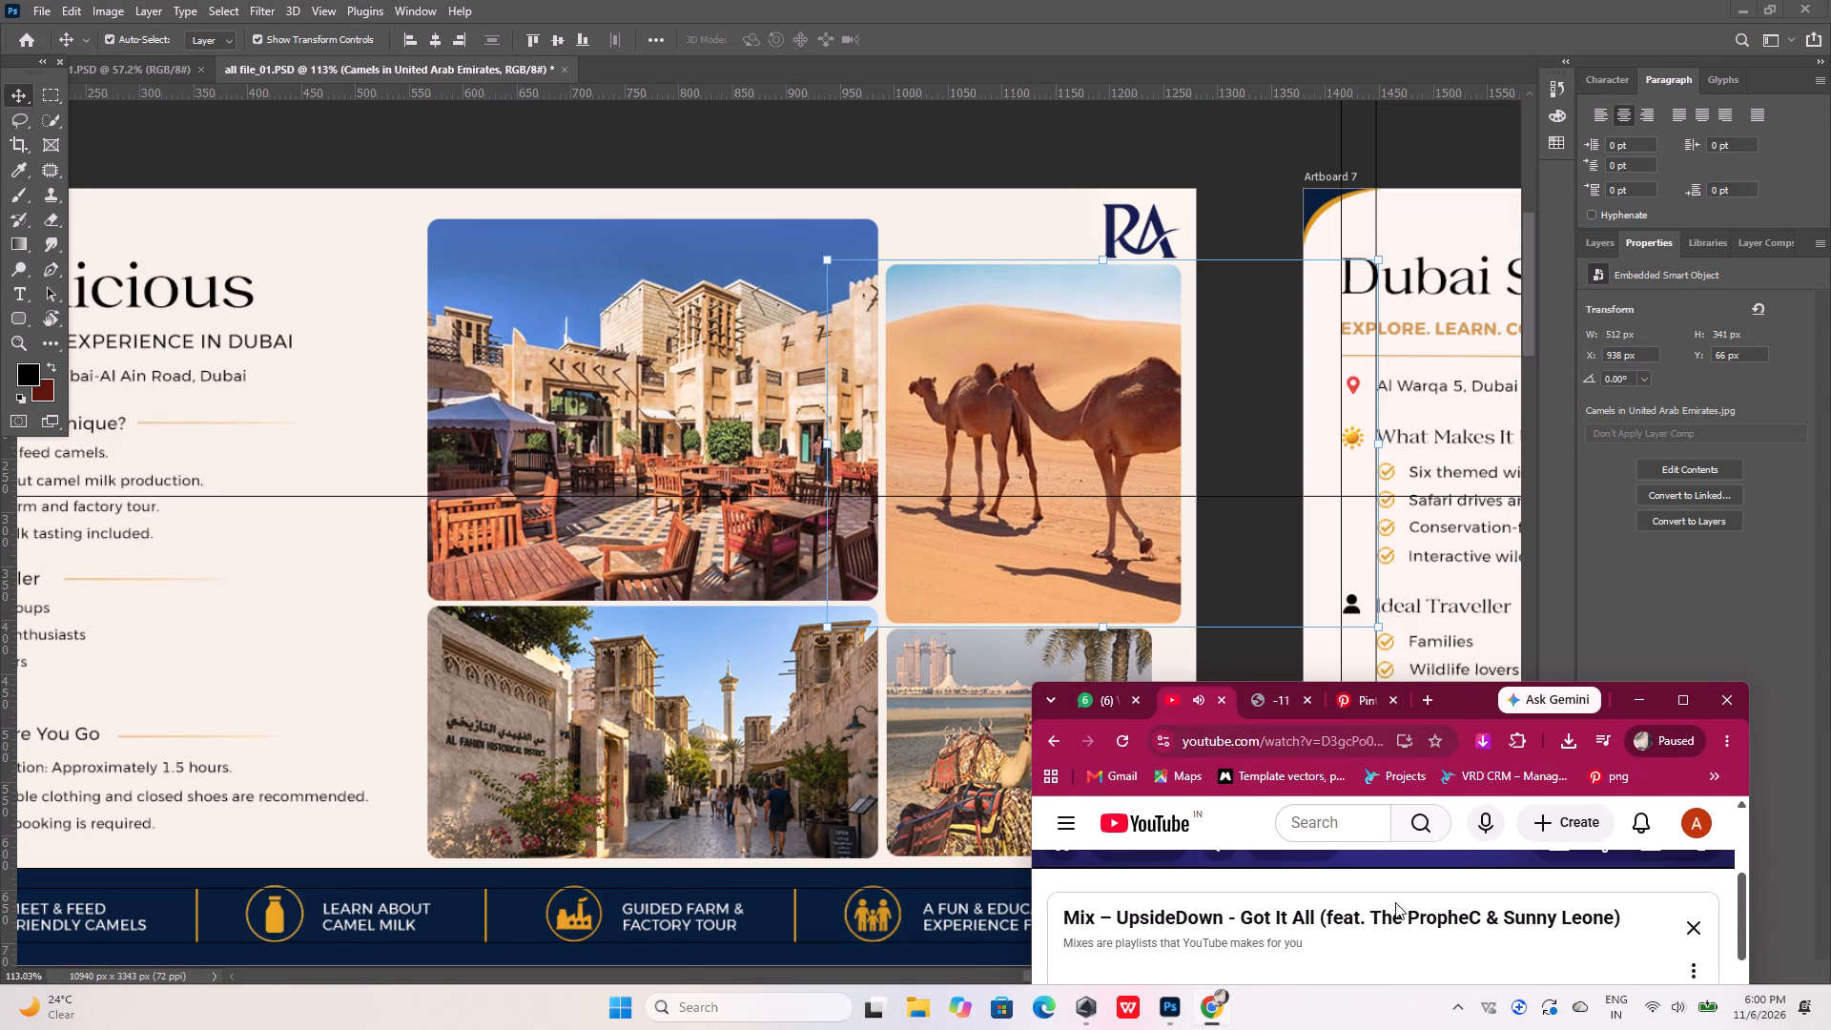
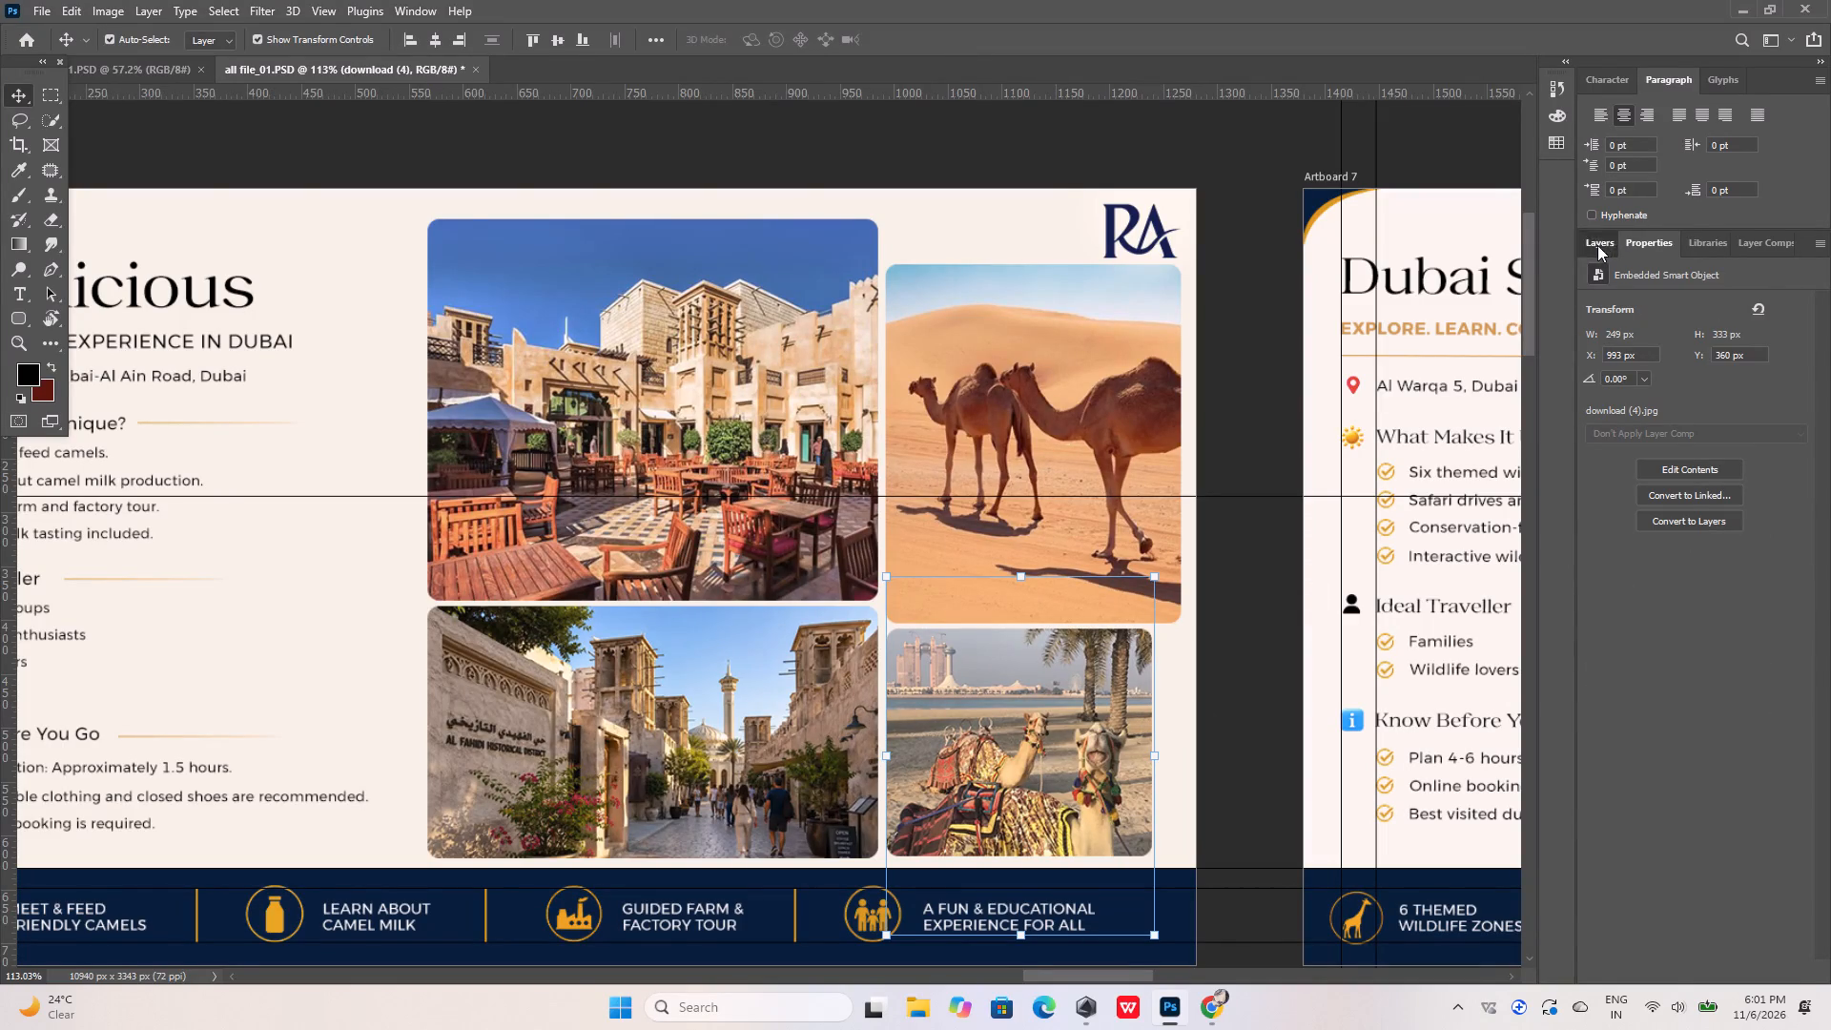
Widen the rounded rectangle frame behind the seated-camels beach photo on Artboard 6 outward to the artboard's outer edge.
left_click(1236, 732)
left_click(1101, 740)
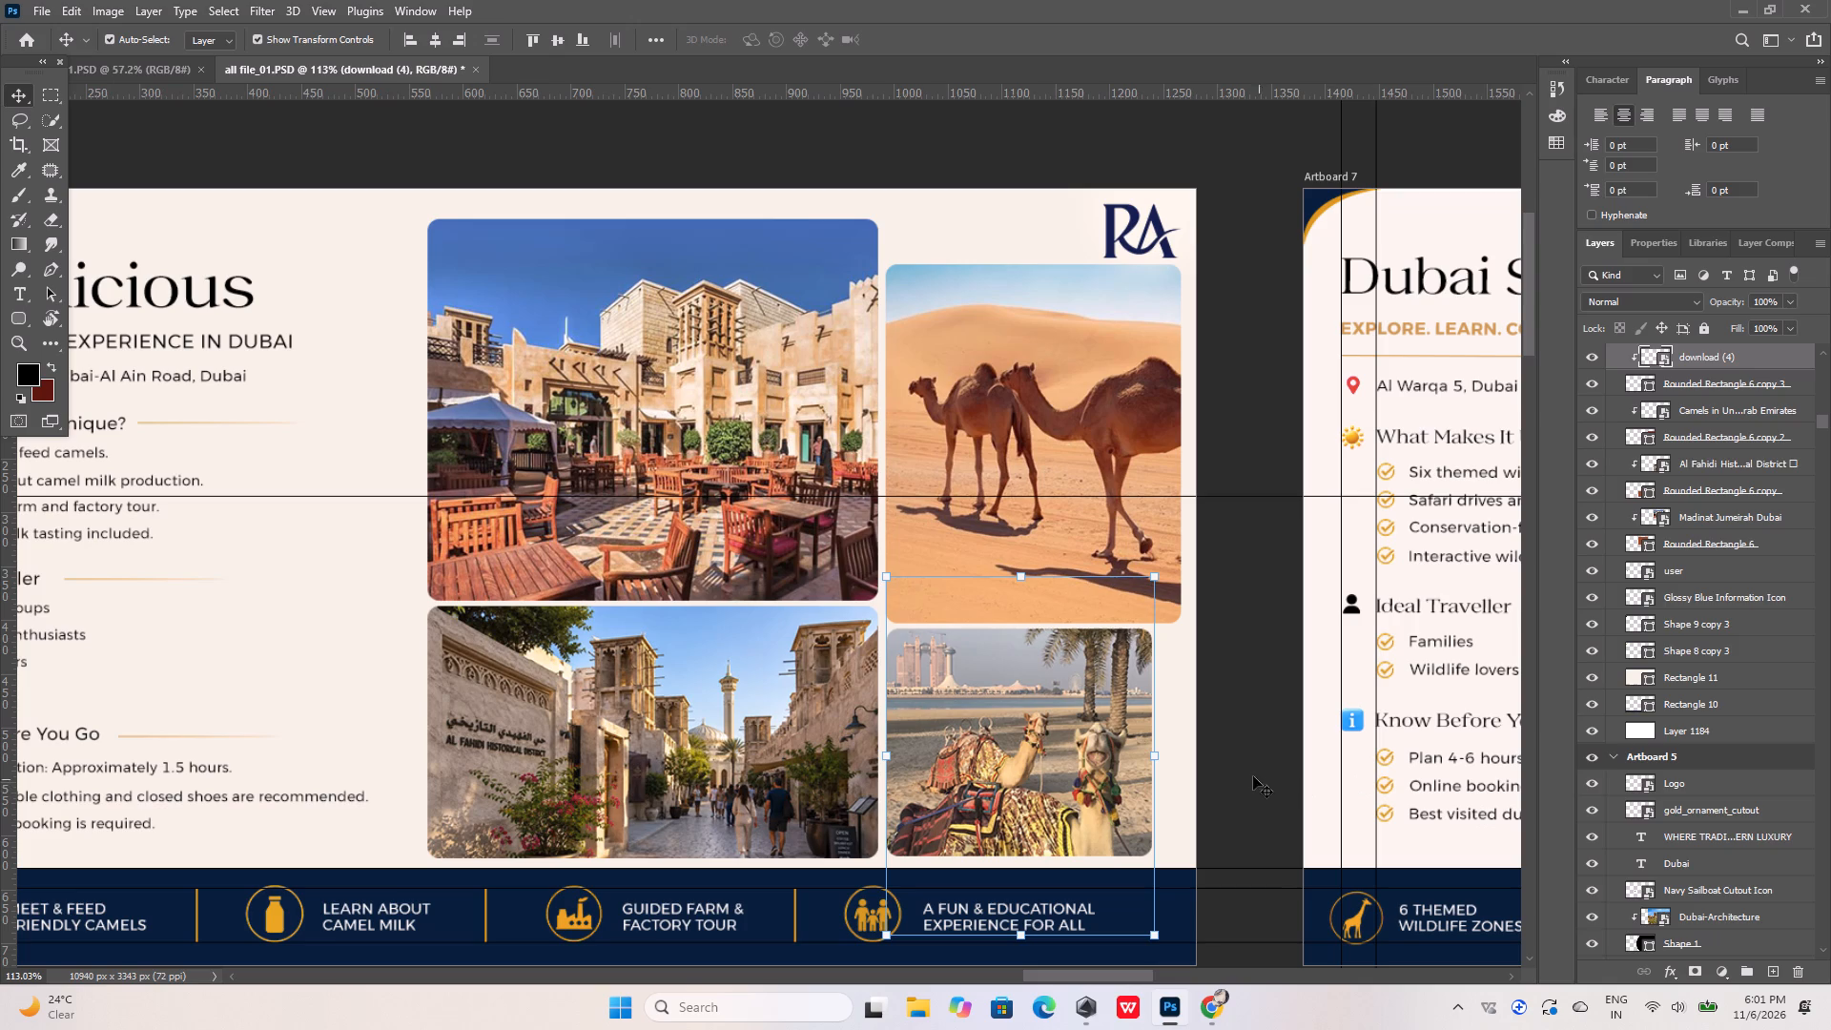
scroll(1750, 792, "down", 12)
scroll(1750, 793, "down", 13)
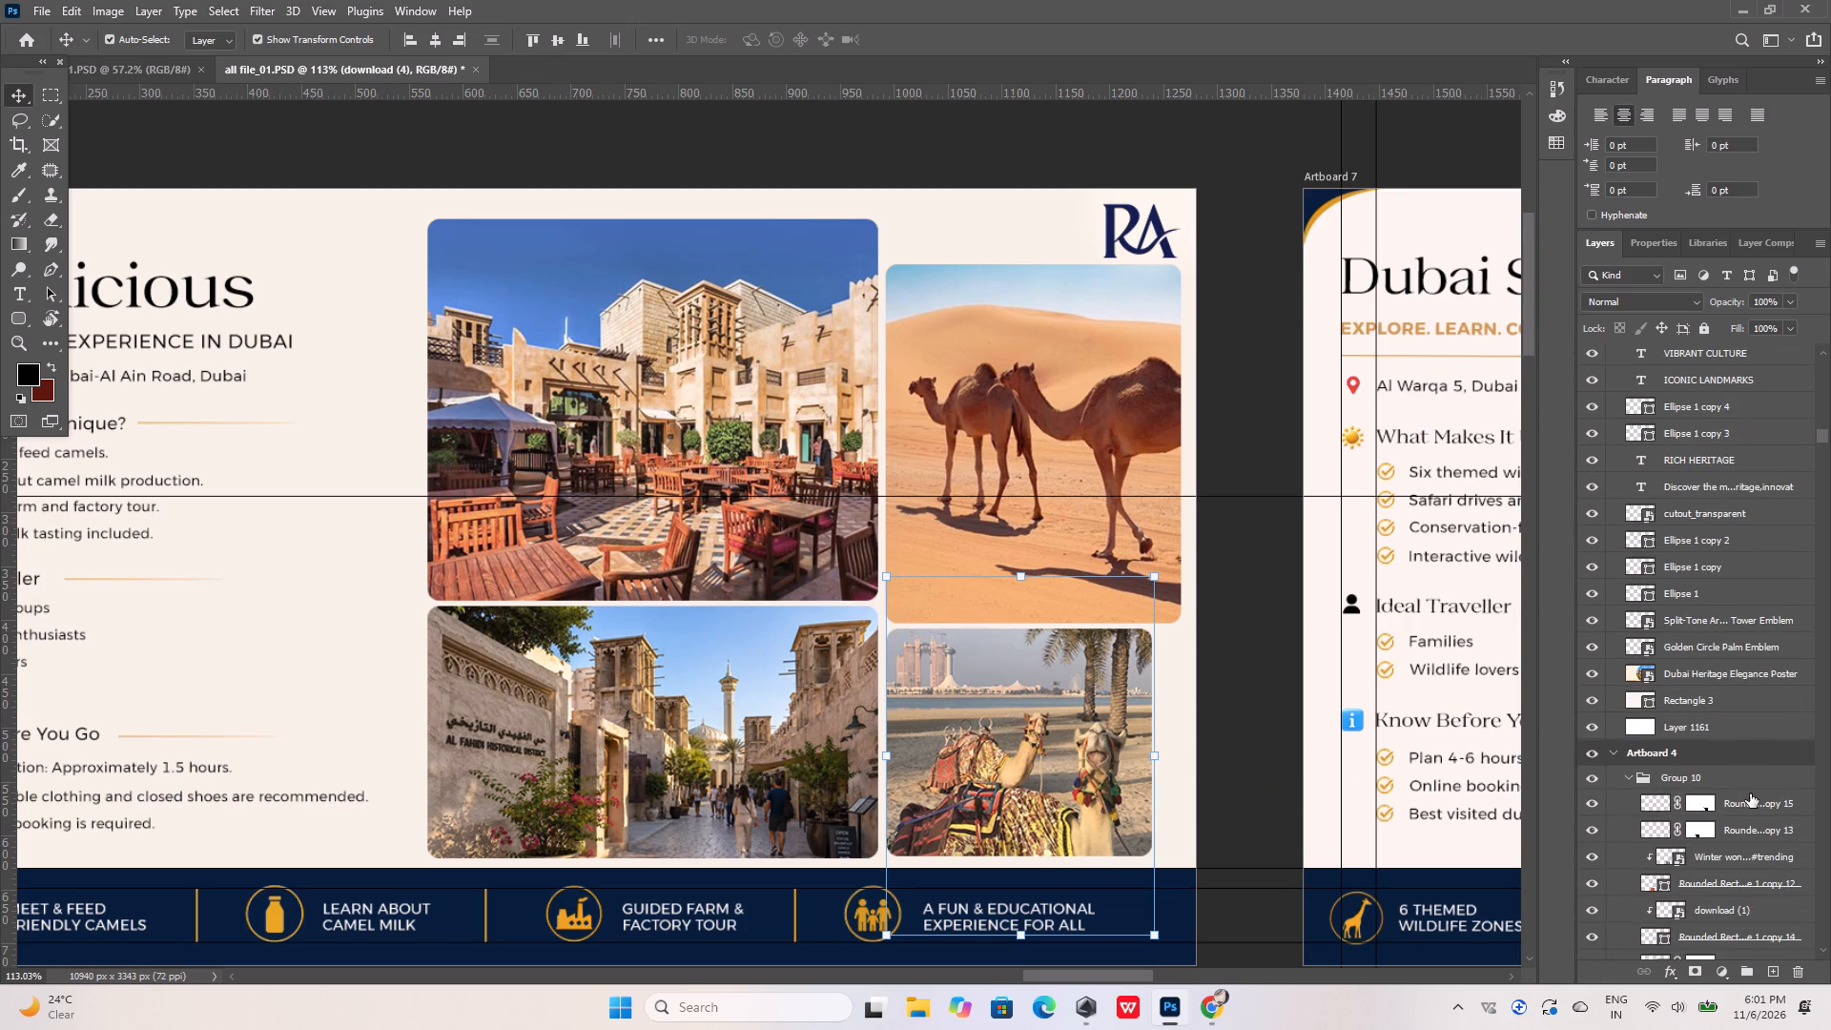
scroll(1750, 793, "up", 20)
scroll(1750, 793, "up", 14)
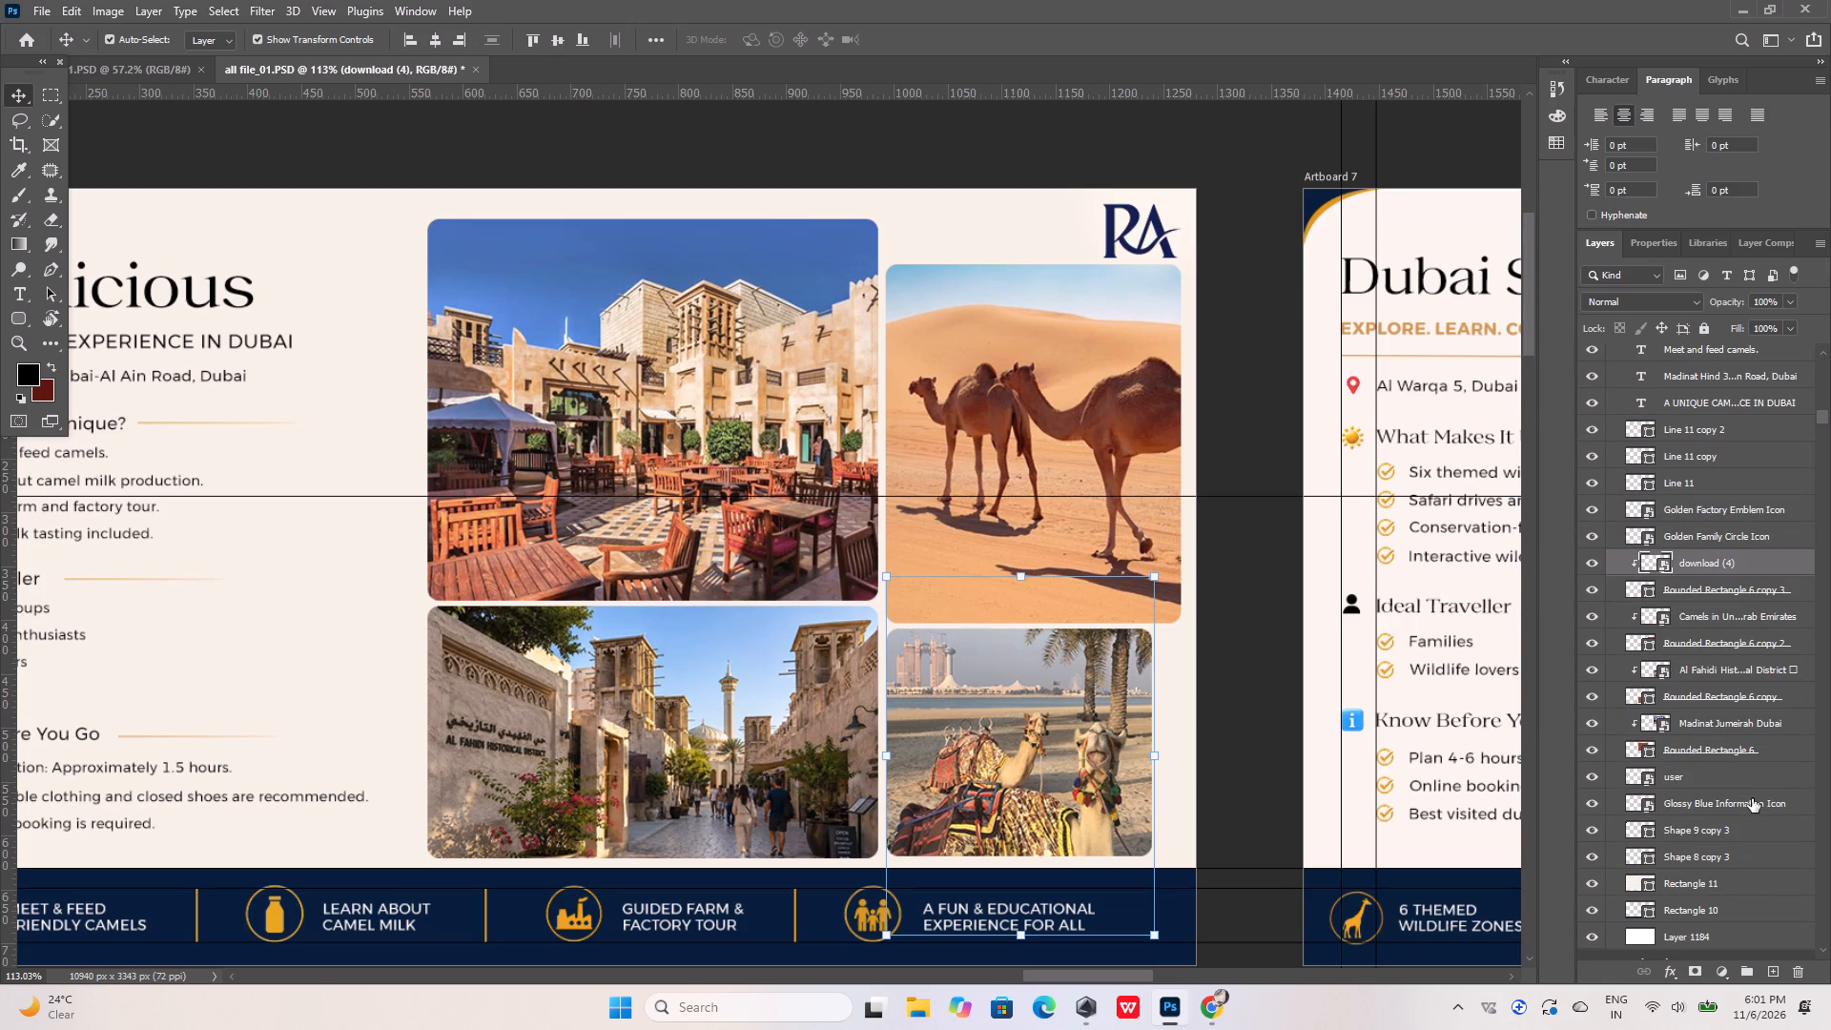
left_click(1724, 619)
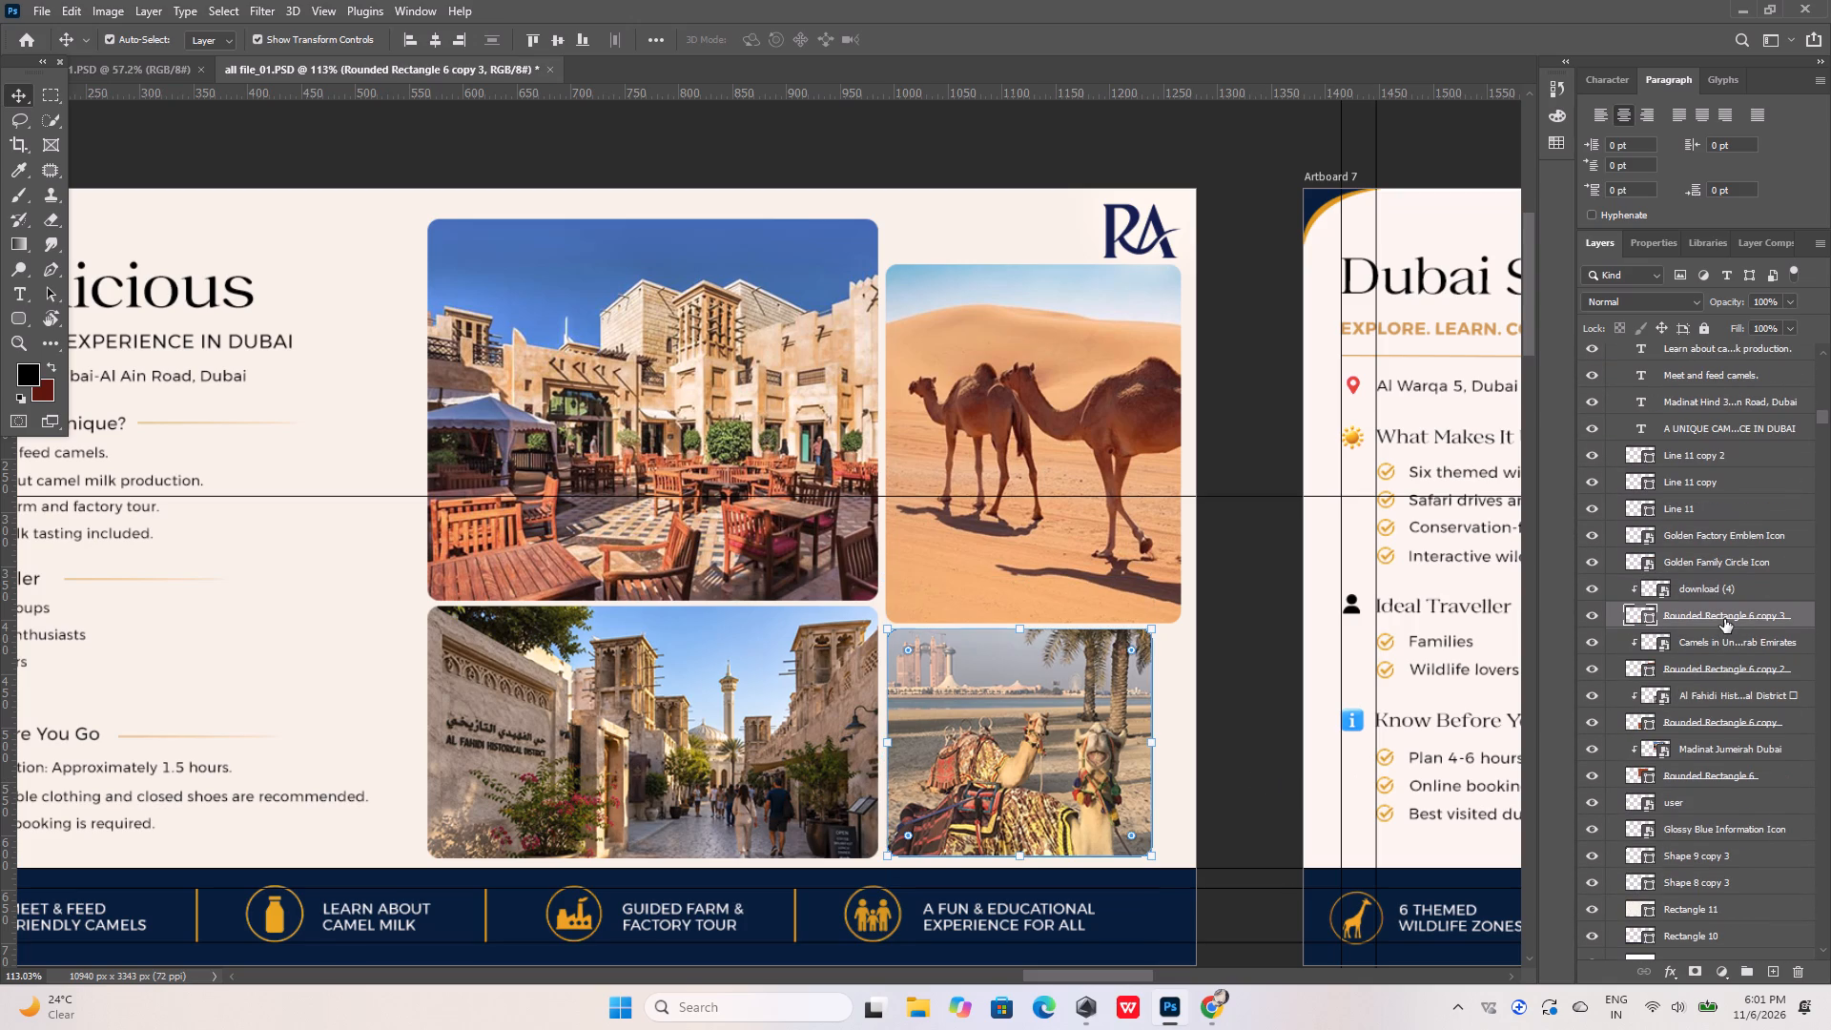
left_click_drag(1157, 747, 1186, 747)
left_click_drag(1152, 742, 1188, 741, "shift")
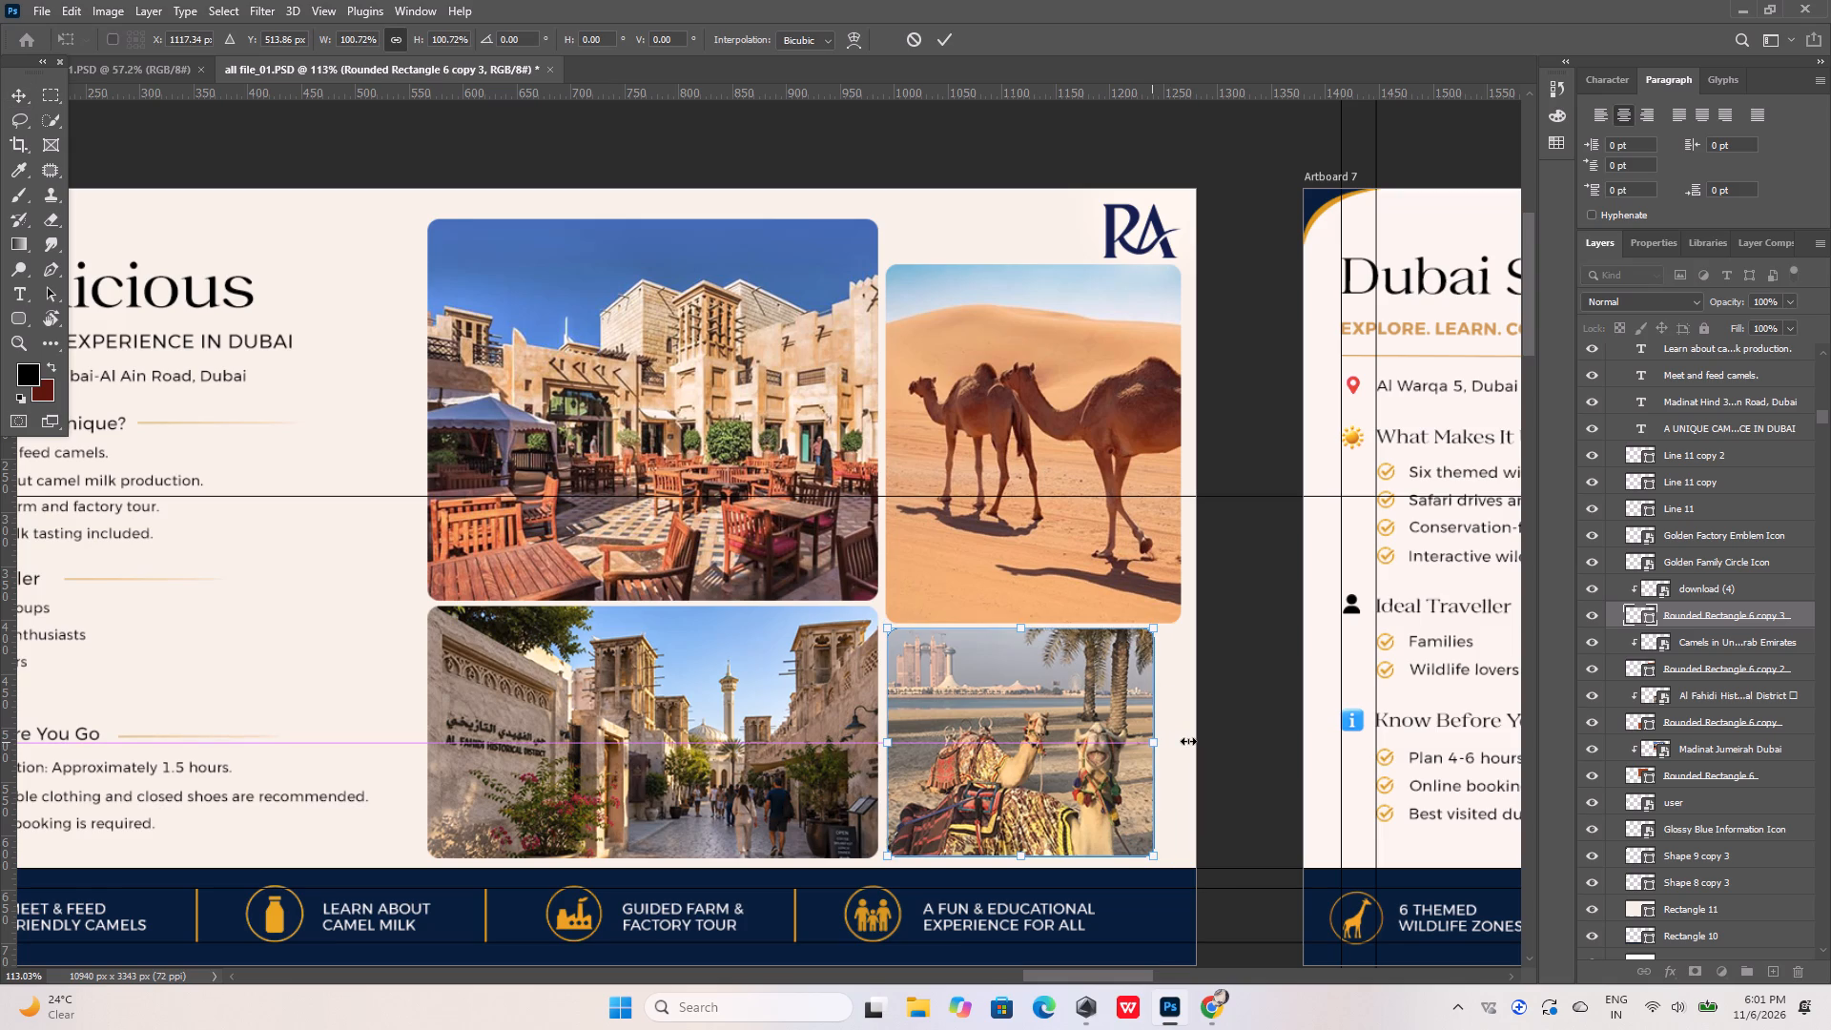
left_click_drag(1188, 741, 1189, 741, "shift")
left_click_drag(1155, 741, 1196, 744, "shift")
key("ctrl+z")
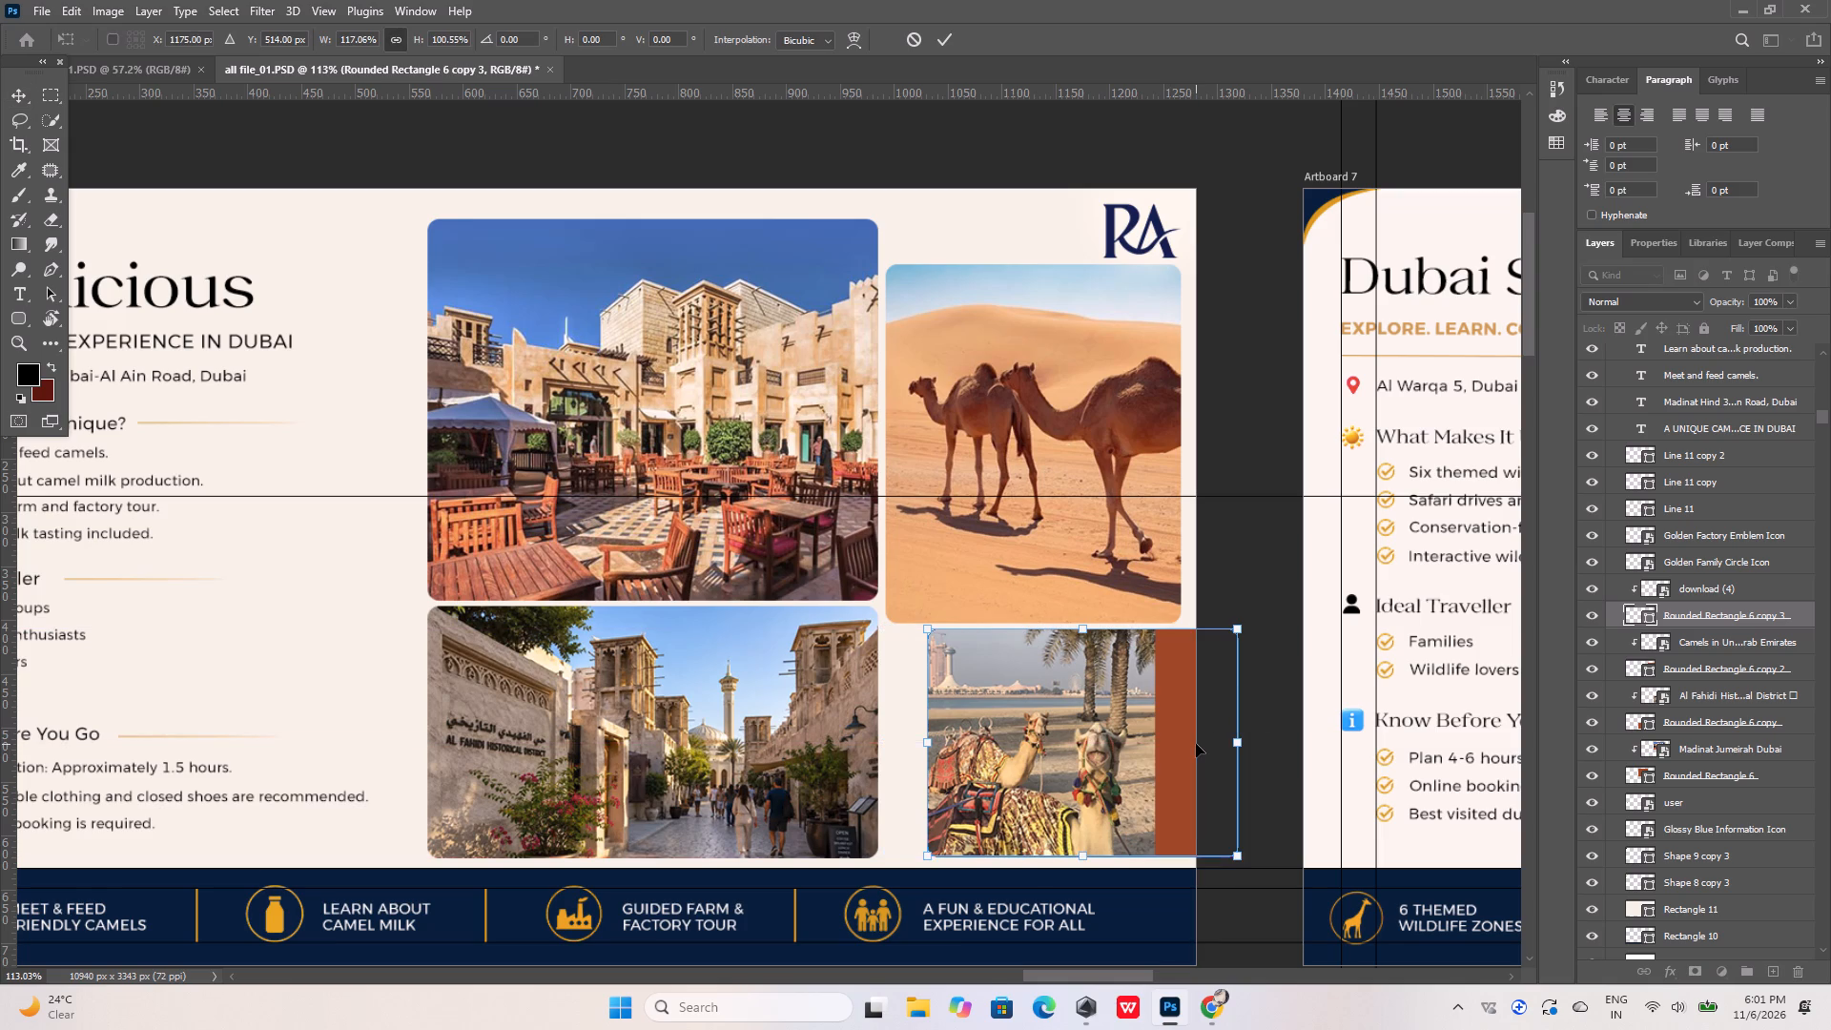
left_click(948, 35)
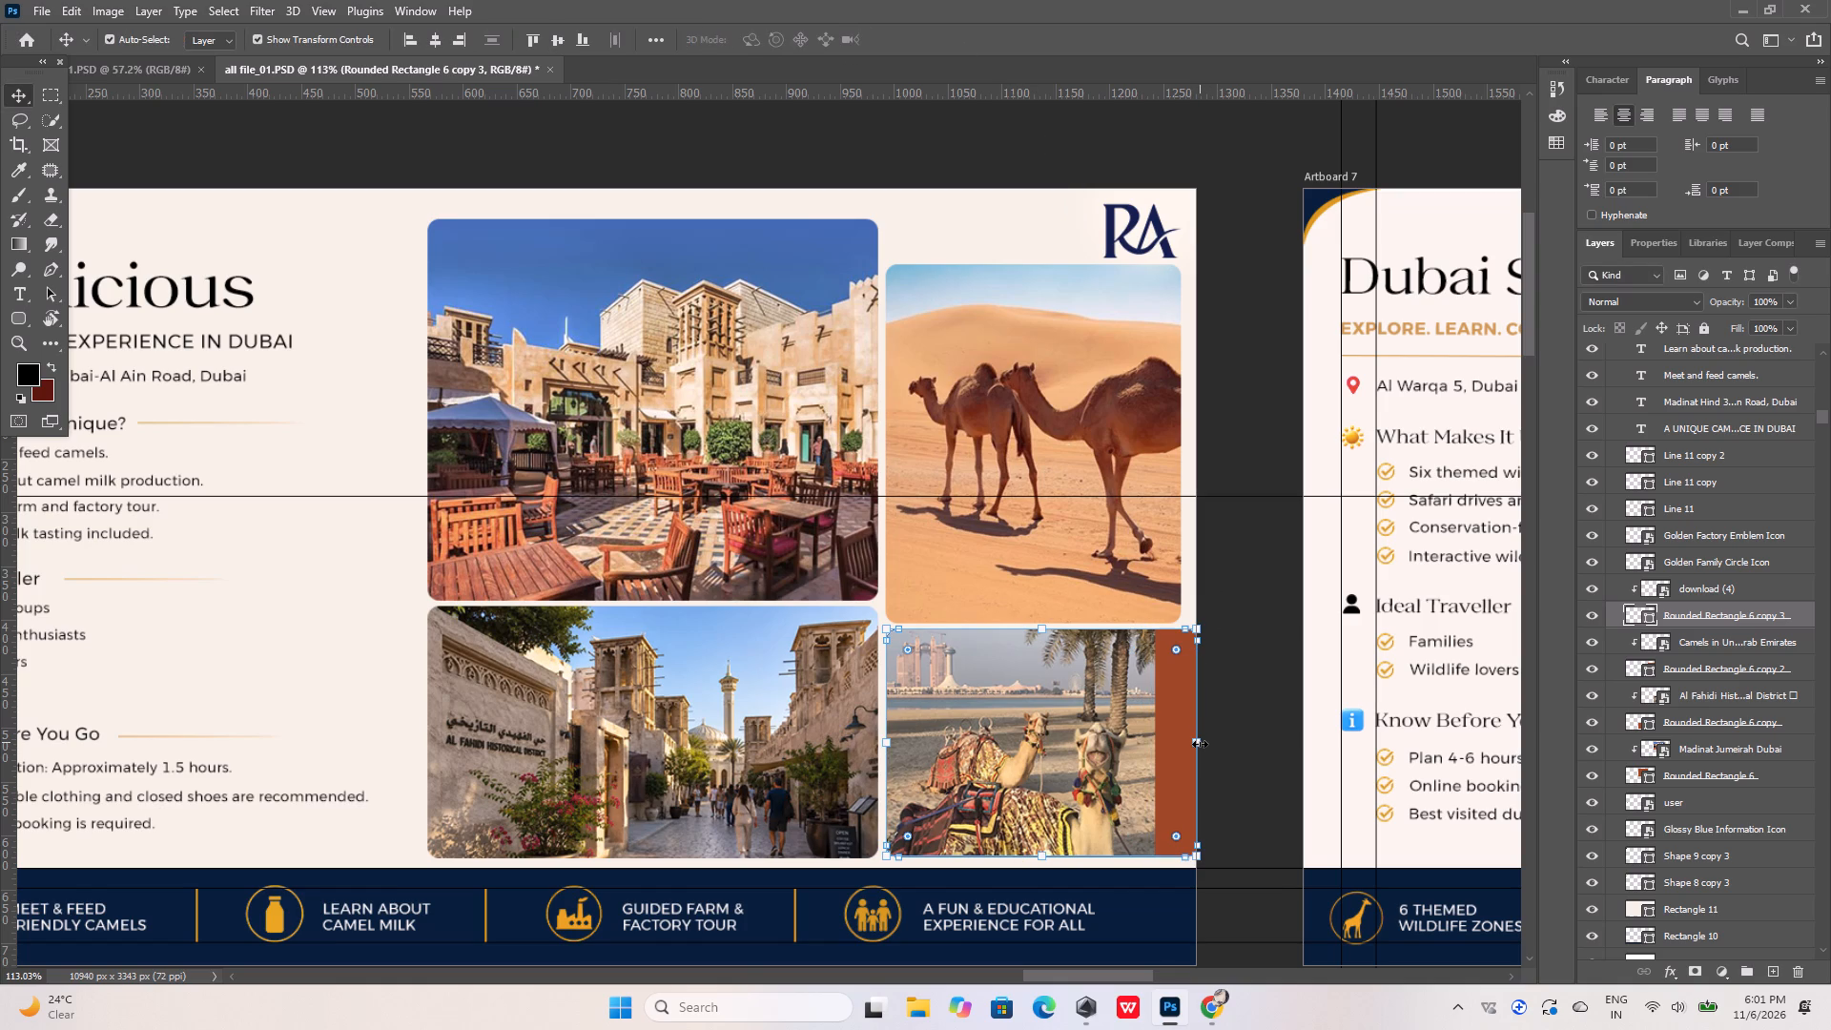
Narrow the seated-camels photo's rounded frame to about 95.5% width, nearly in line with the desert camel photo above.
left_click_drag(1200, 744, 1179, 744, "shift")
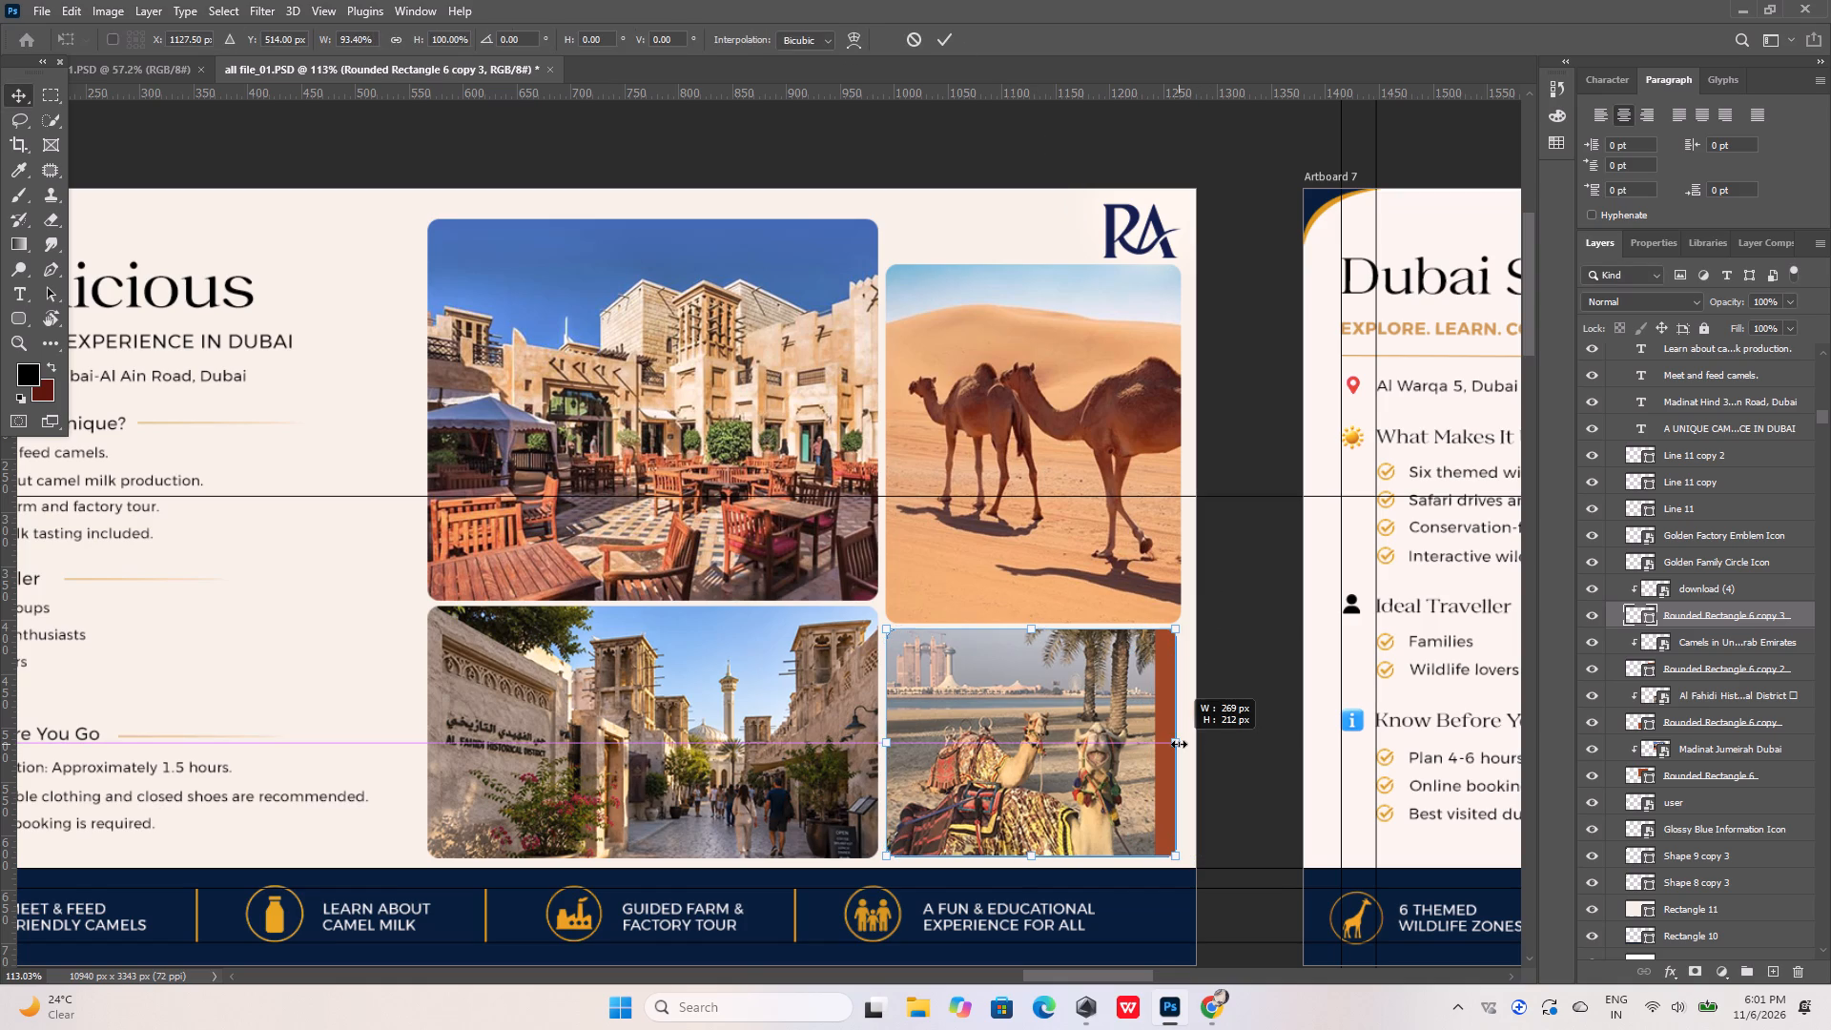
left_click_drag(1179, 744, 1192, 731, "shift")
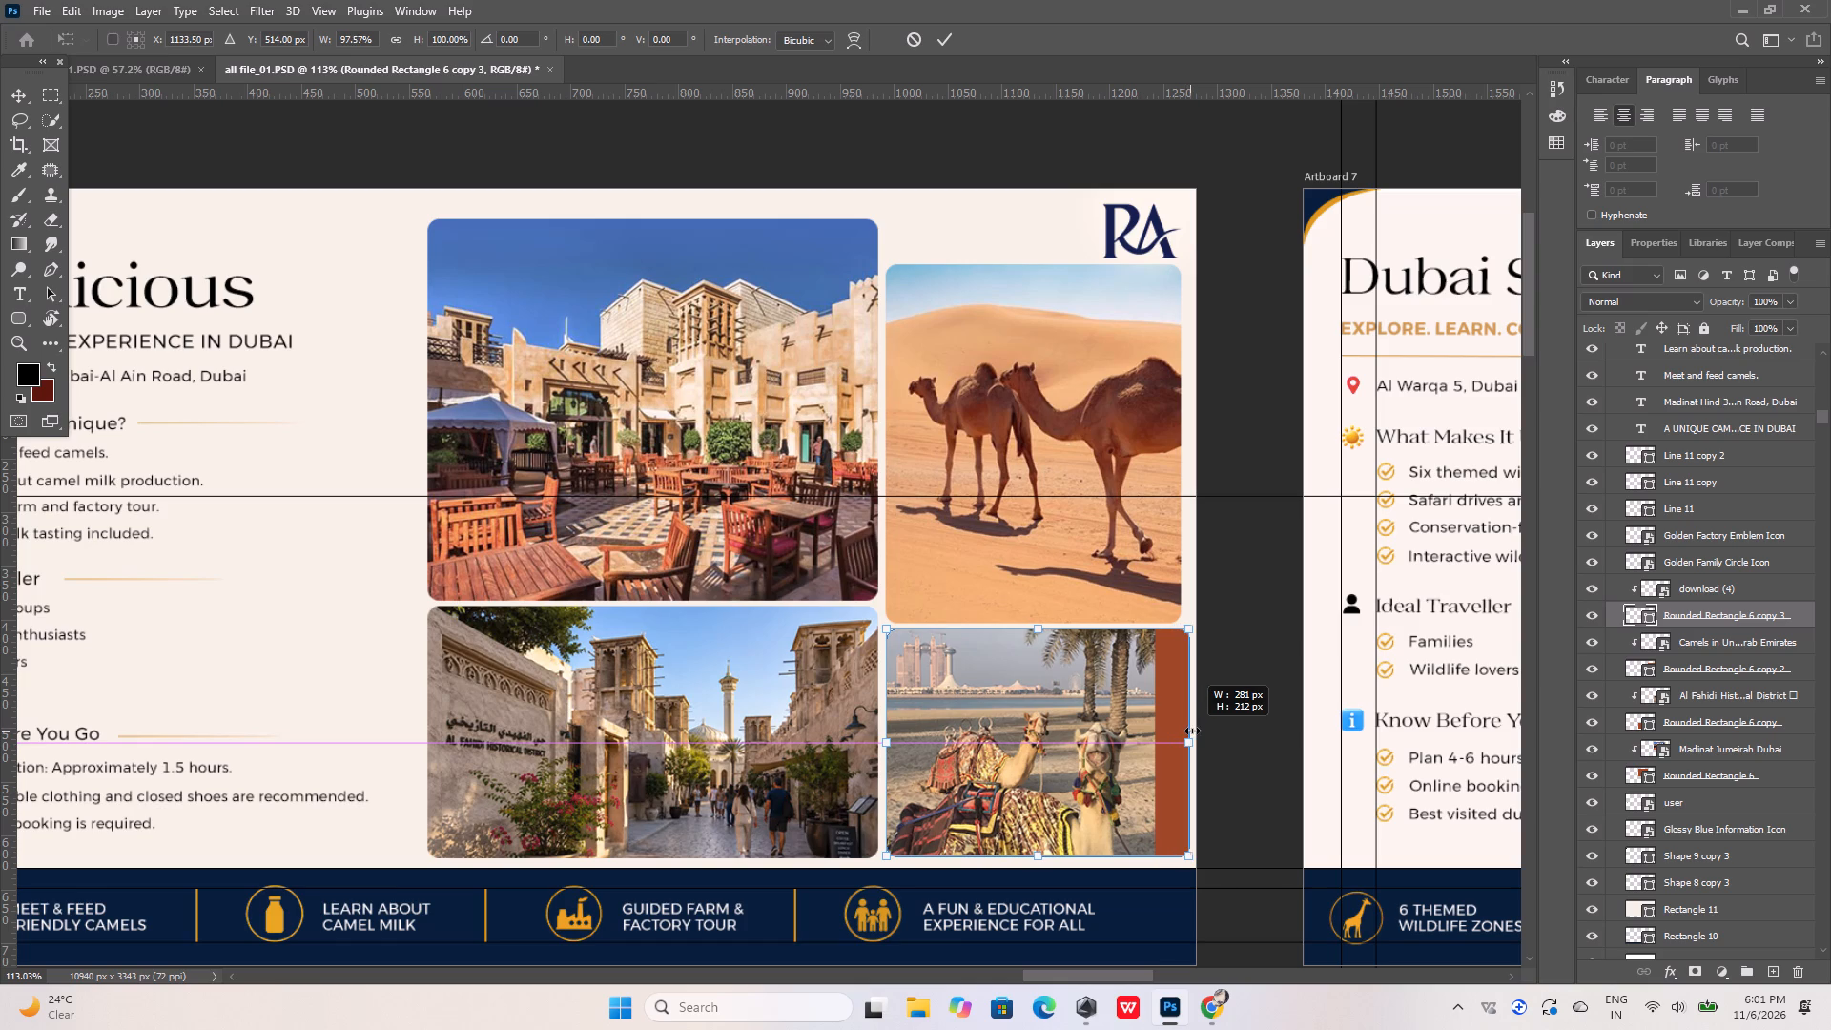
left_click_drag(1192, 731, 1189, 732, "shift")
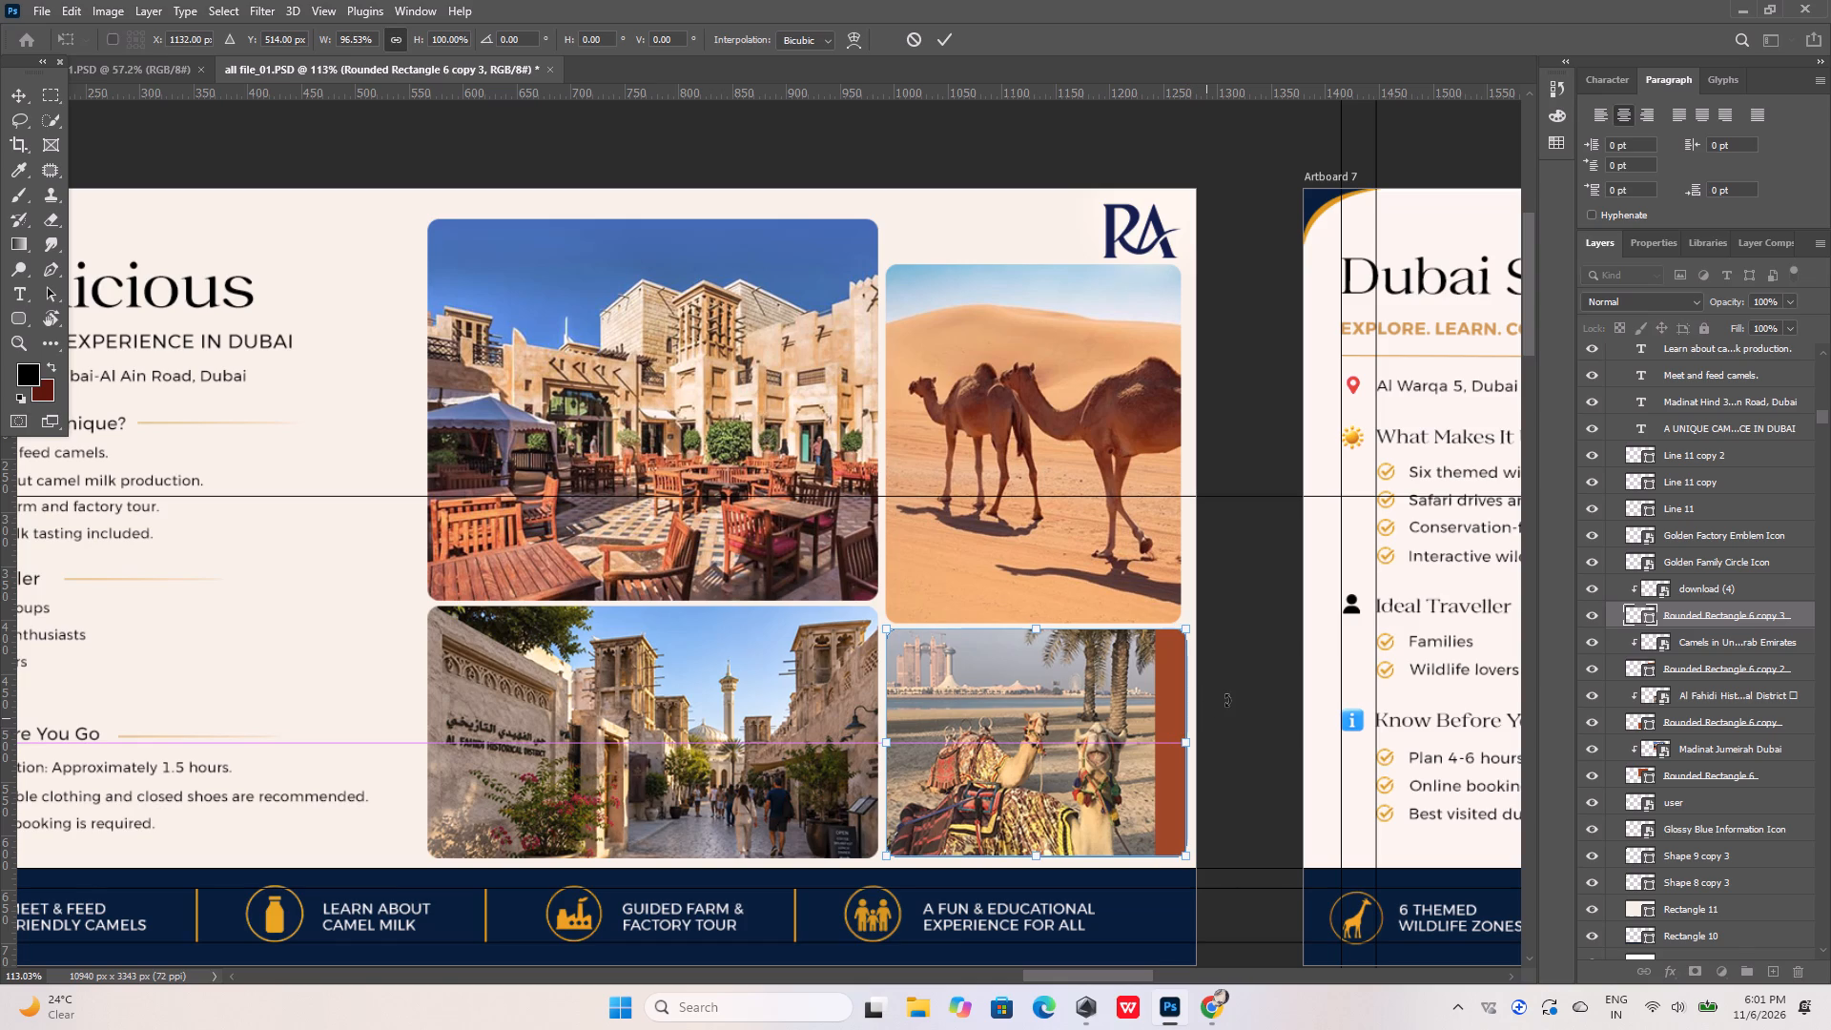
scroll(1200, 737, "up", 7, "alt")
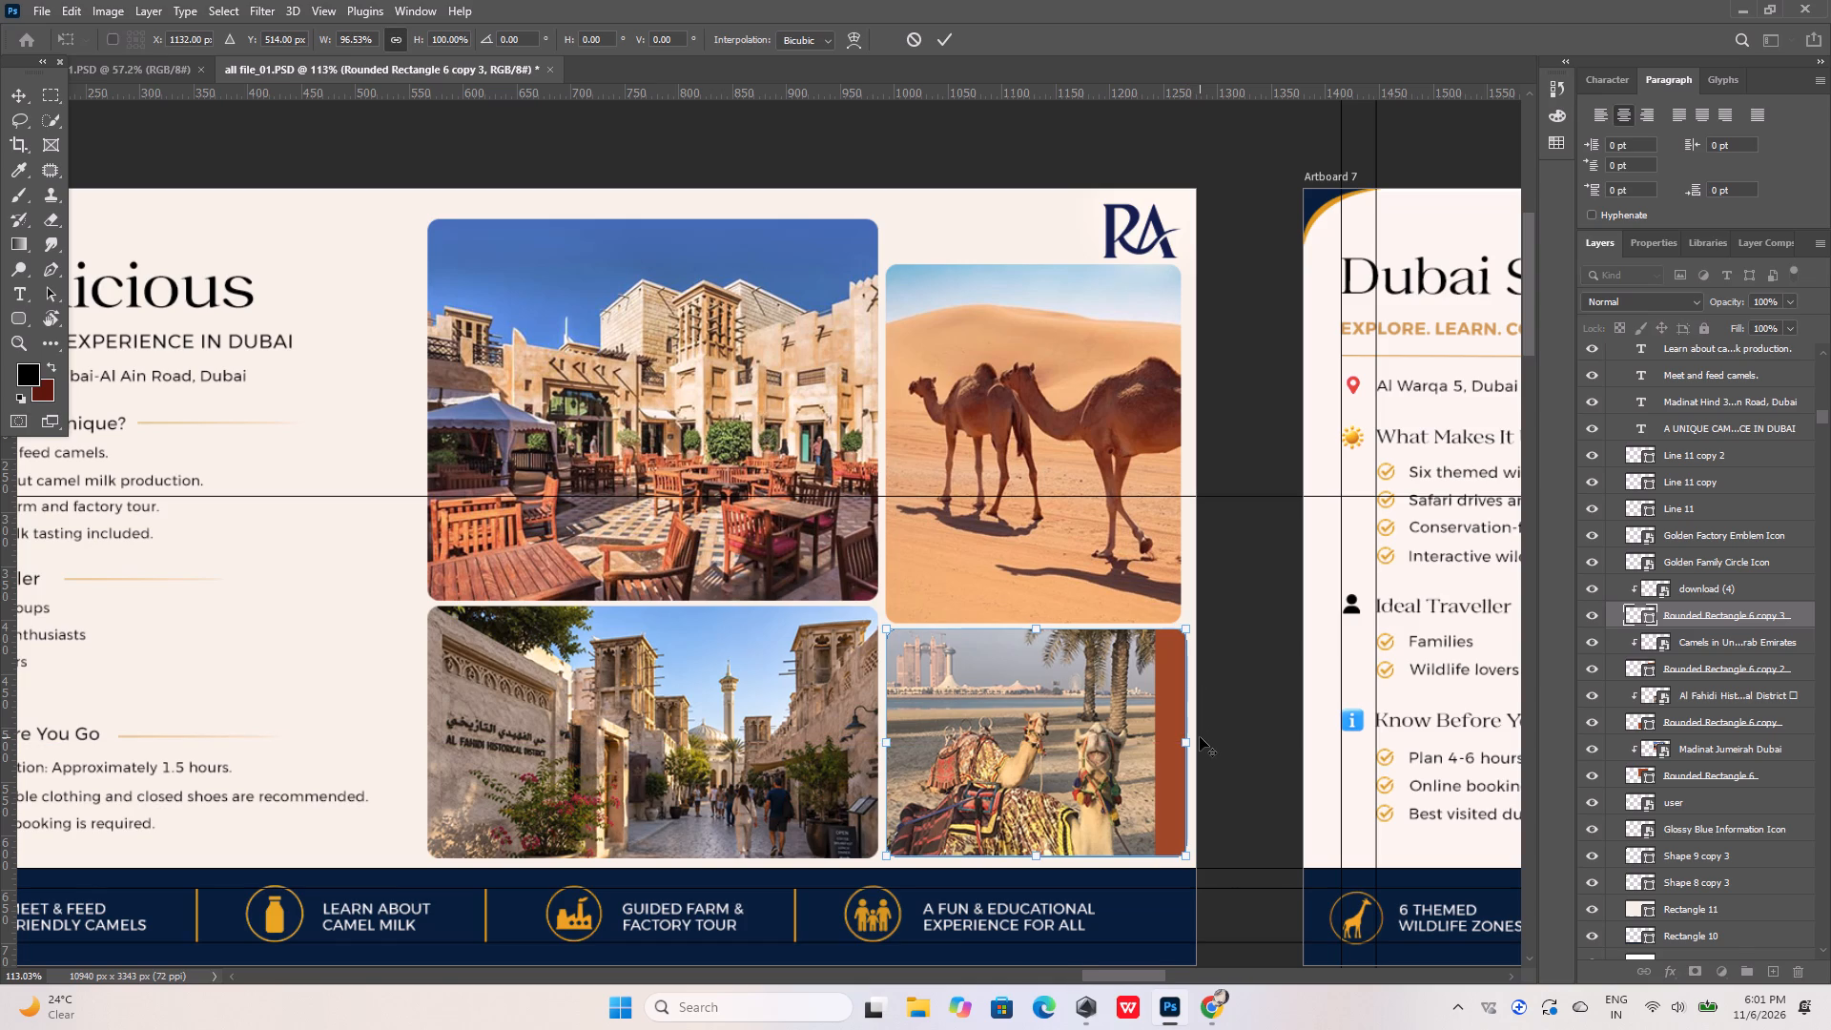
scroll(1200, 737, "up", 5, "alt")
left_click(1185, 741, "shift")
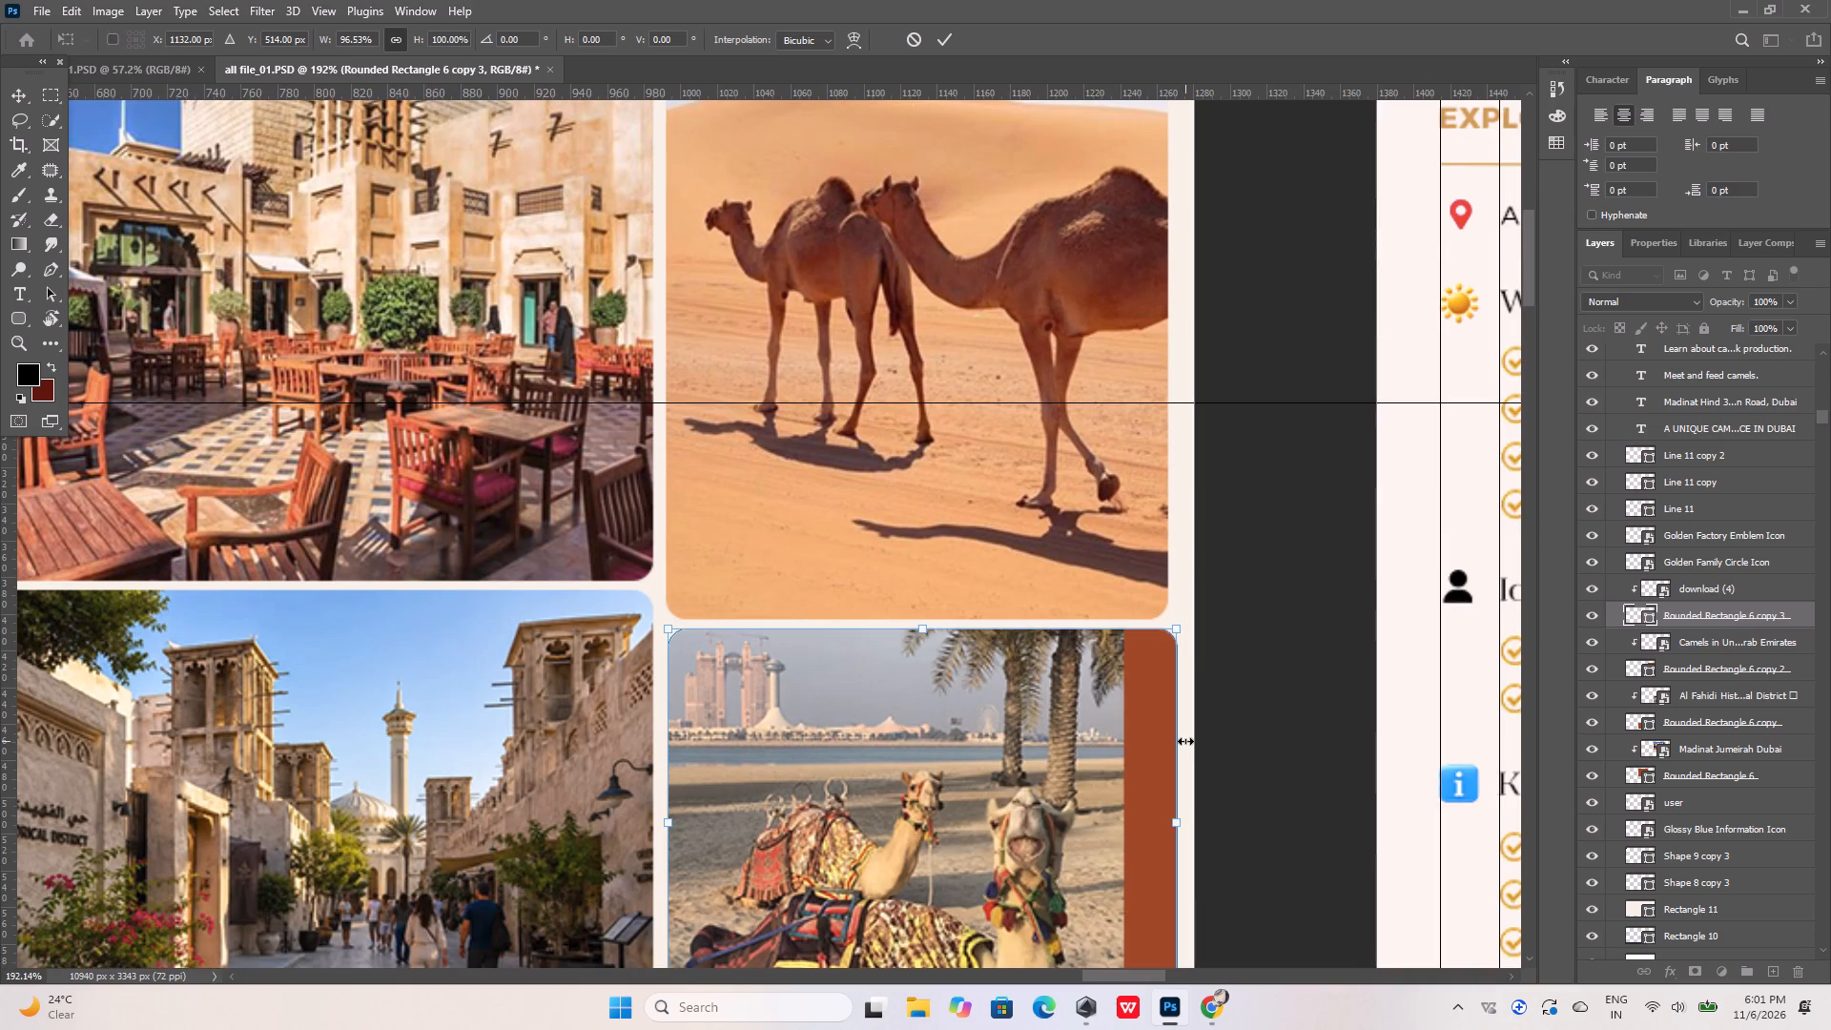
scroll(1035, 333, "down", 4)
scroll(1012, 387, "down", 4, "alt")
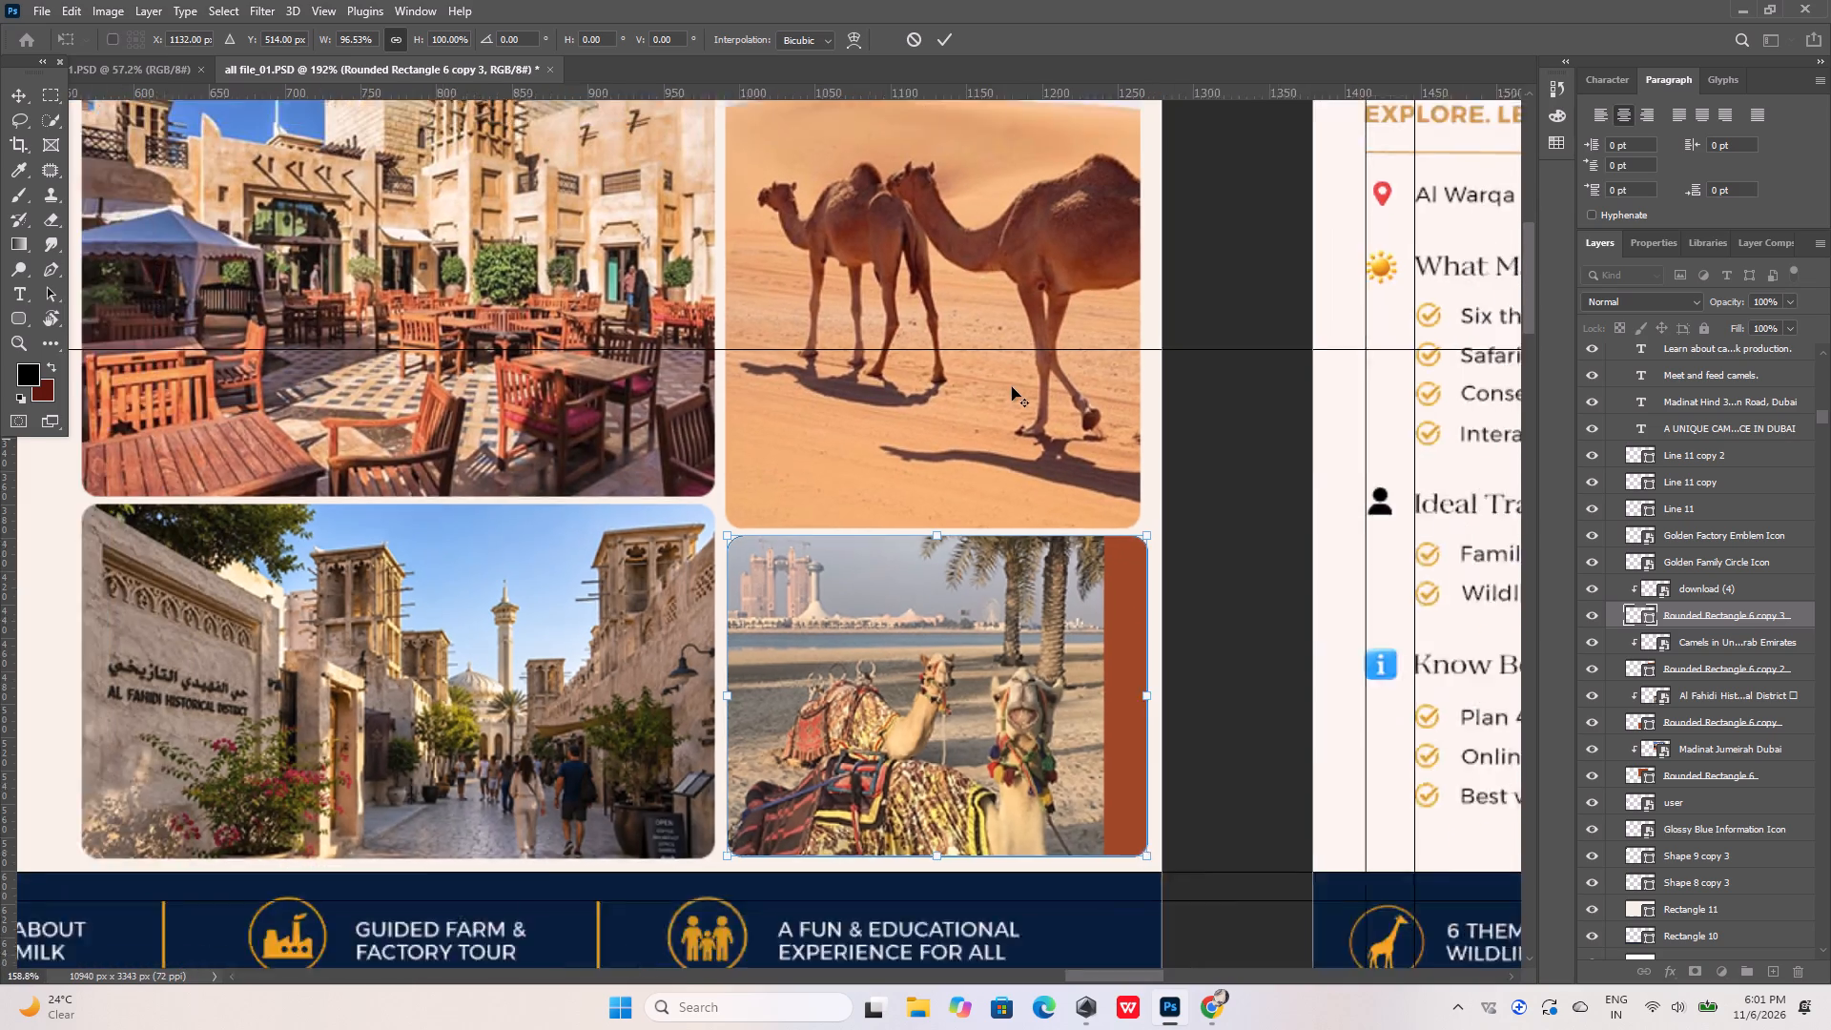
scroll(1139, 586, "up", 10, "alt")
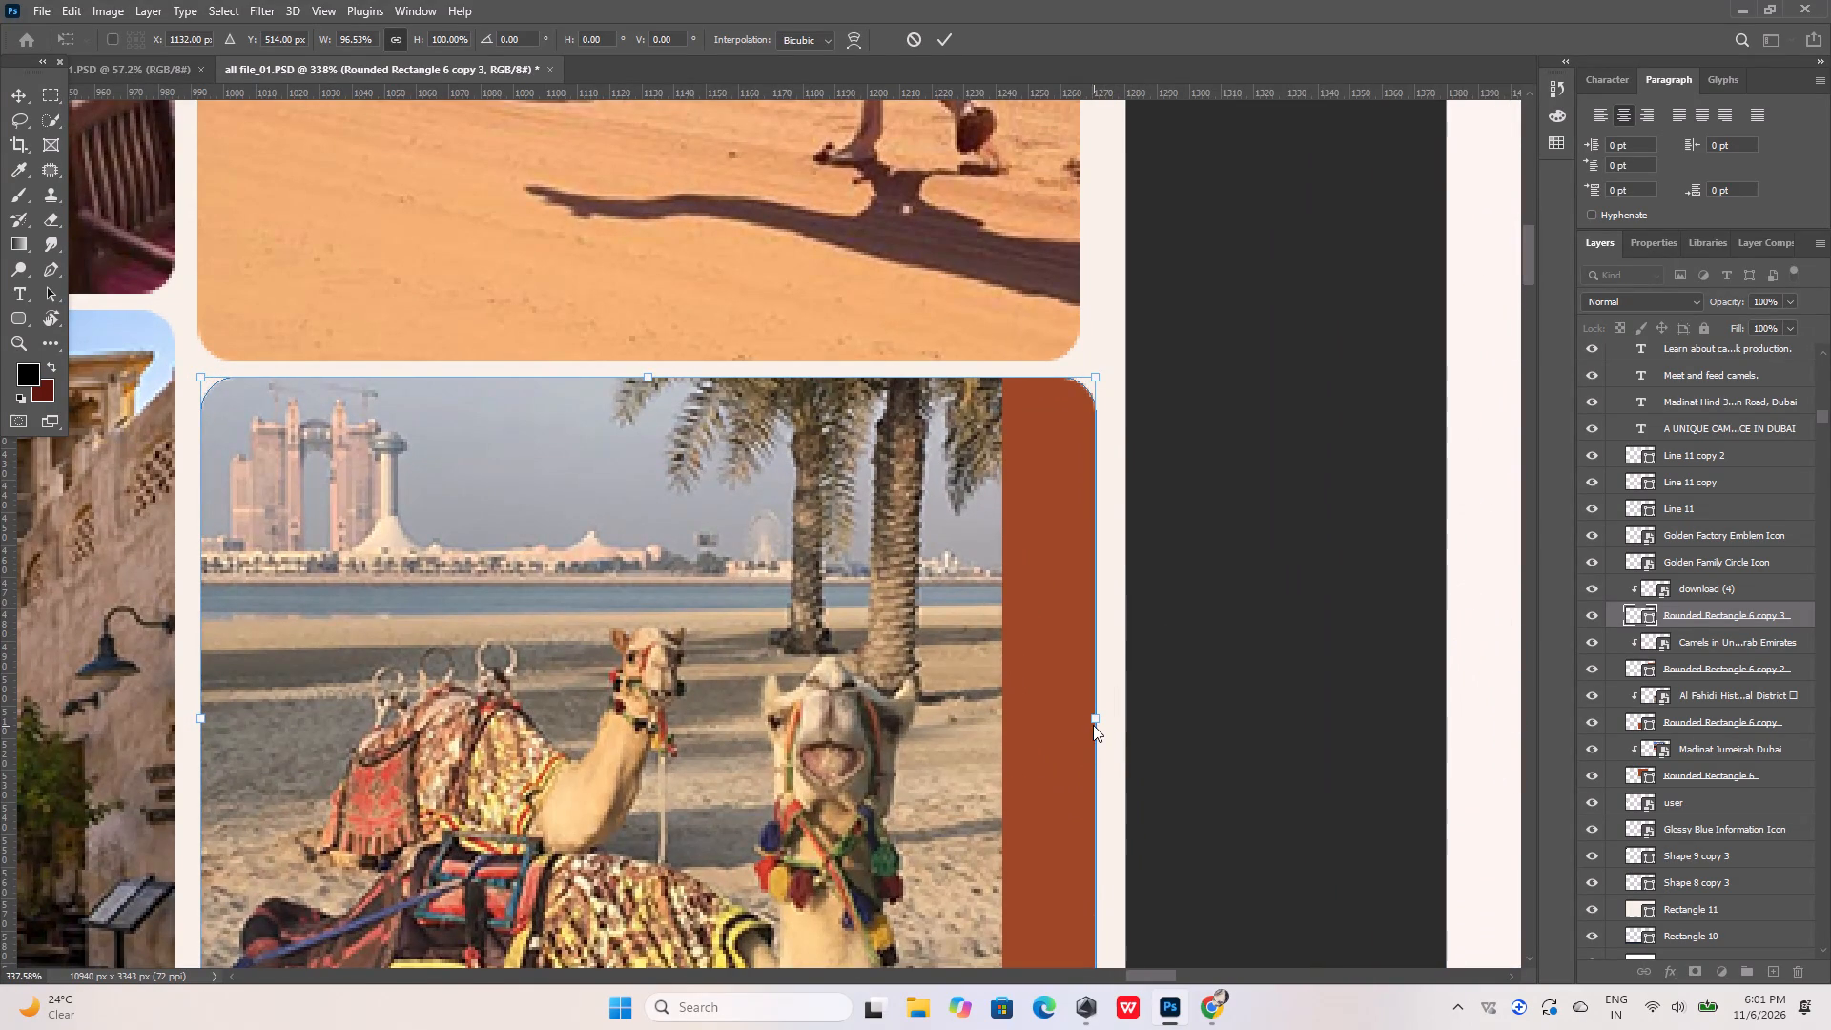
left_click(1092, 714, "shift")
left_click_drag(1092, 714, 1082, 716, "shift")
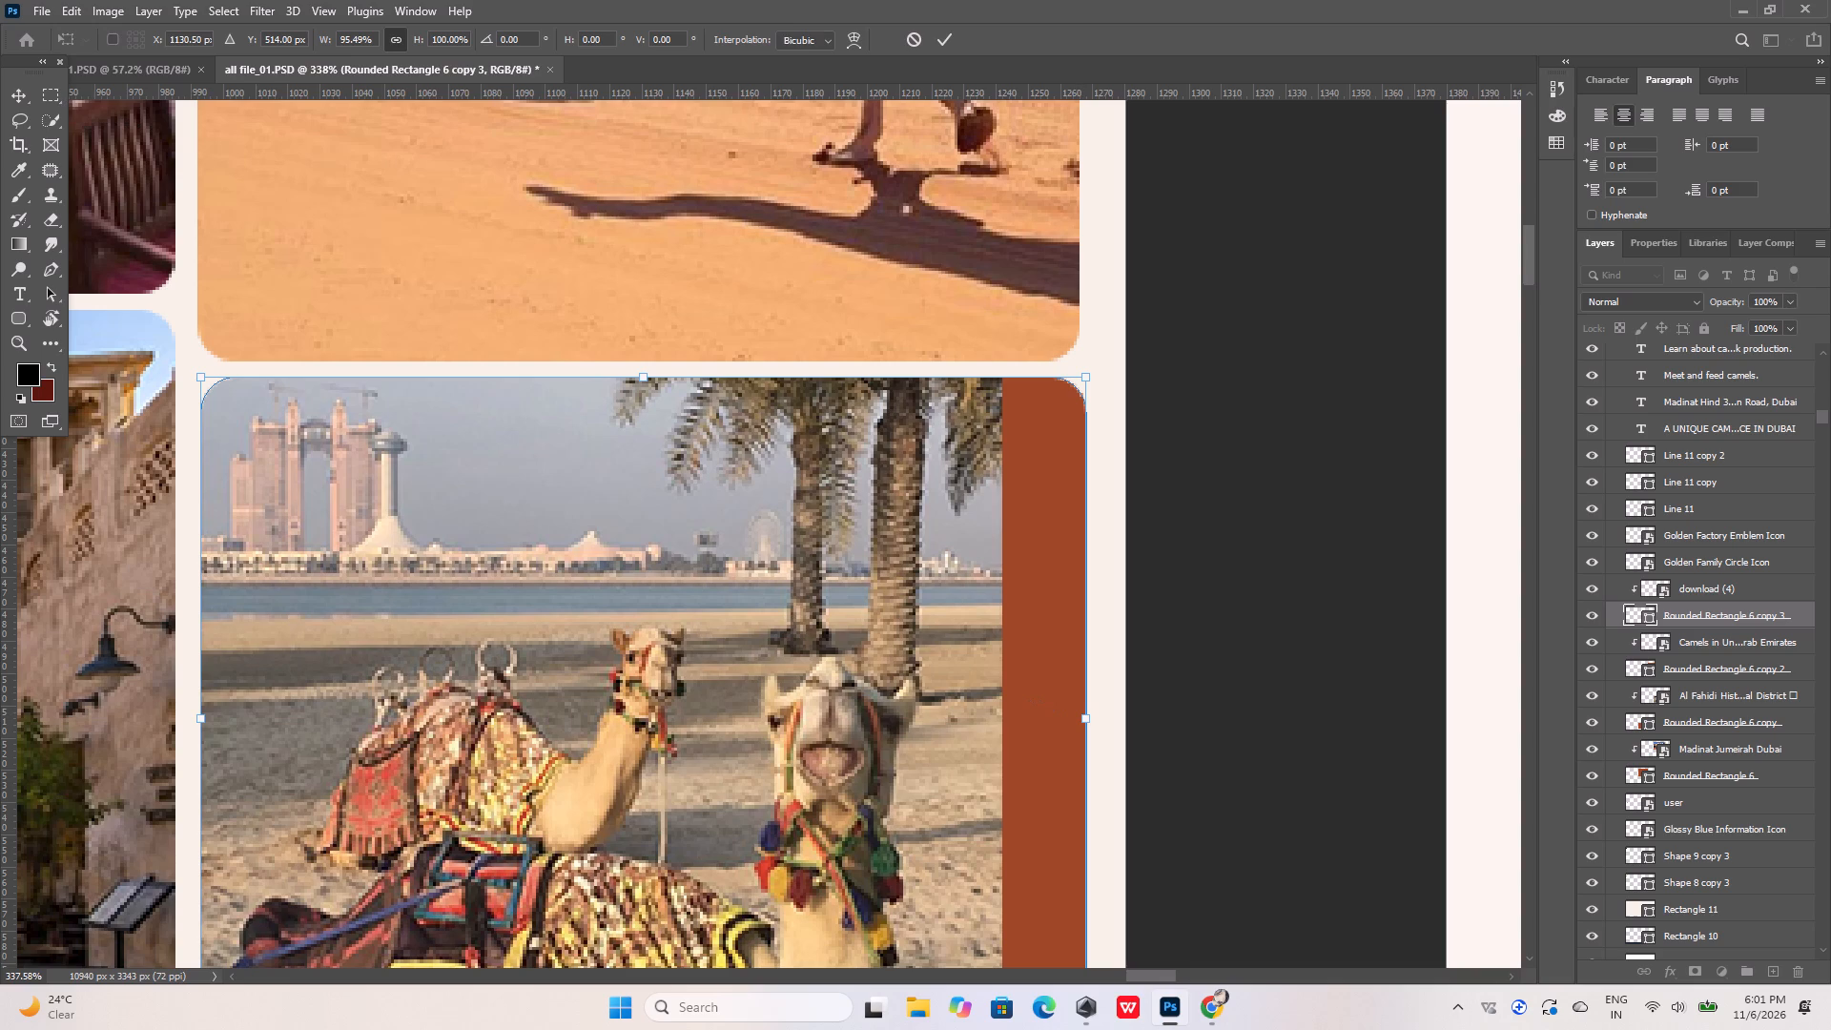
left_click(944, 38)
Scale the seated-camels photo to about 37.4% to fill its widened frame, nudge it upward and deselect it.
left_click(837, 505)
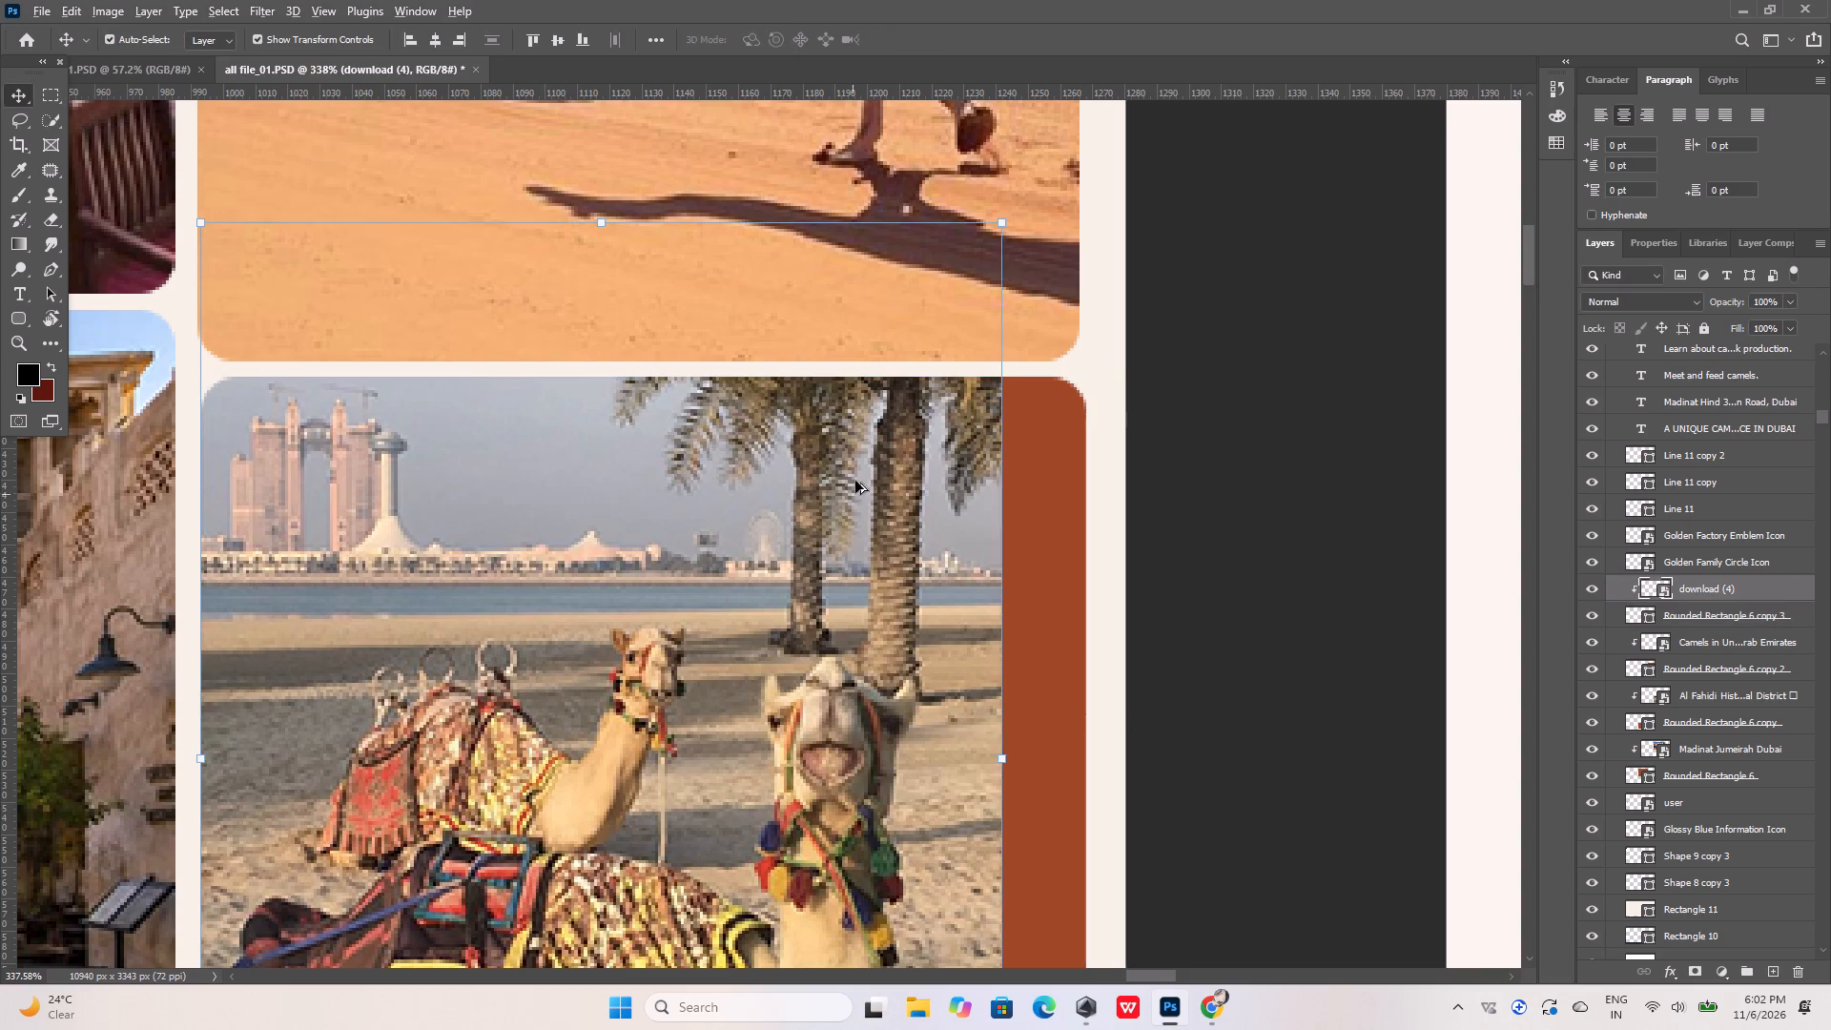
scroll(858, 469, "down", 8, "alt")
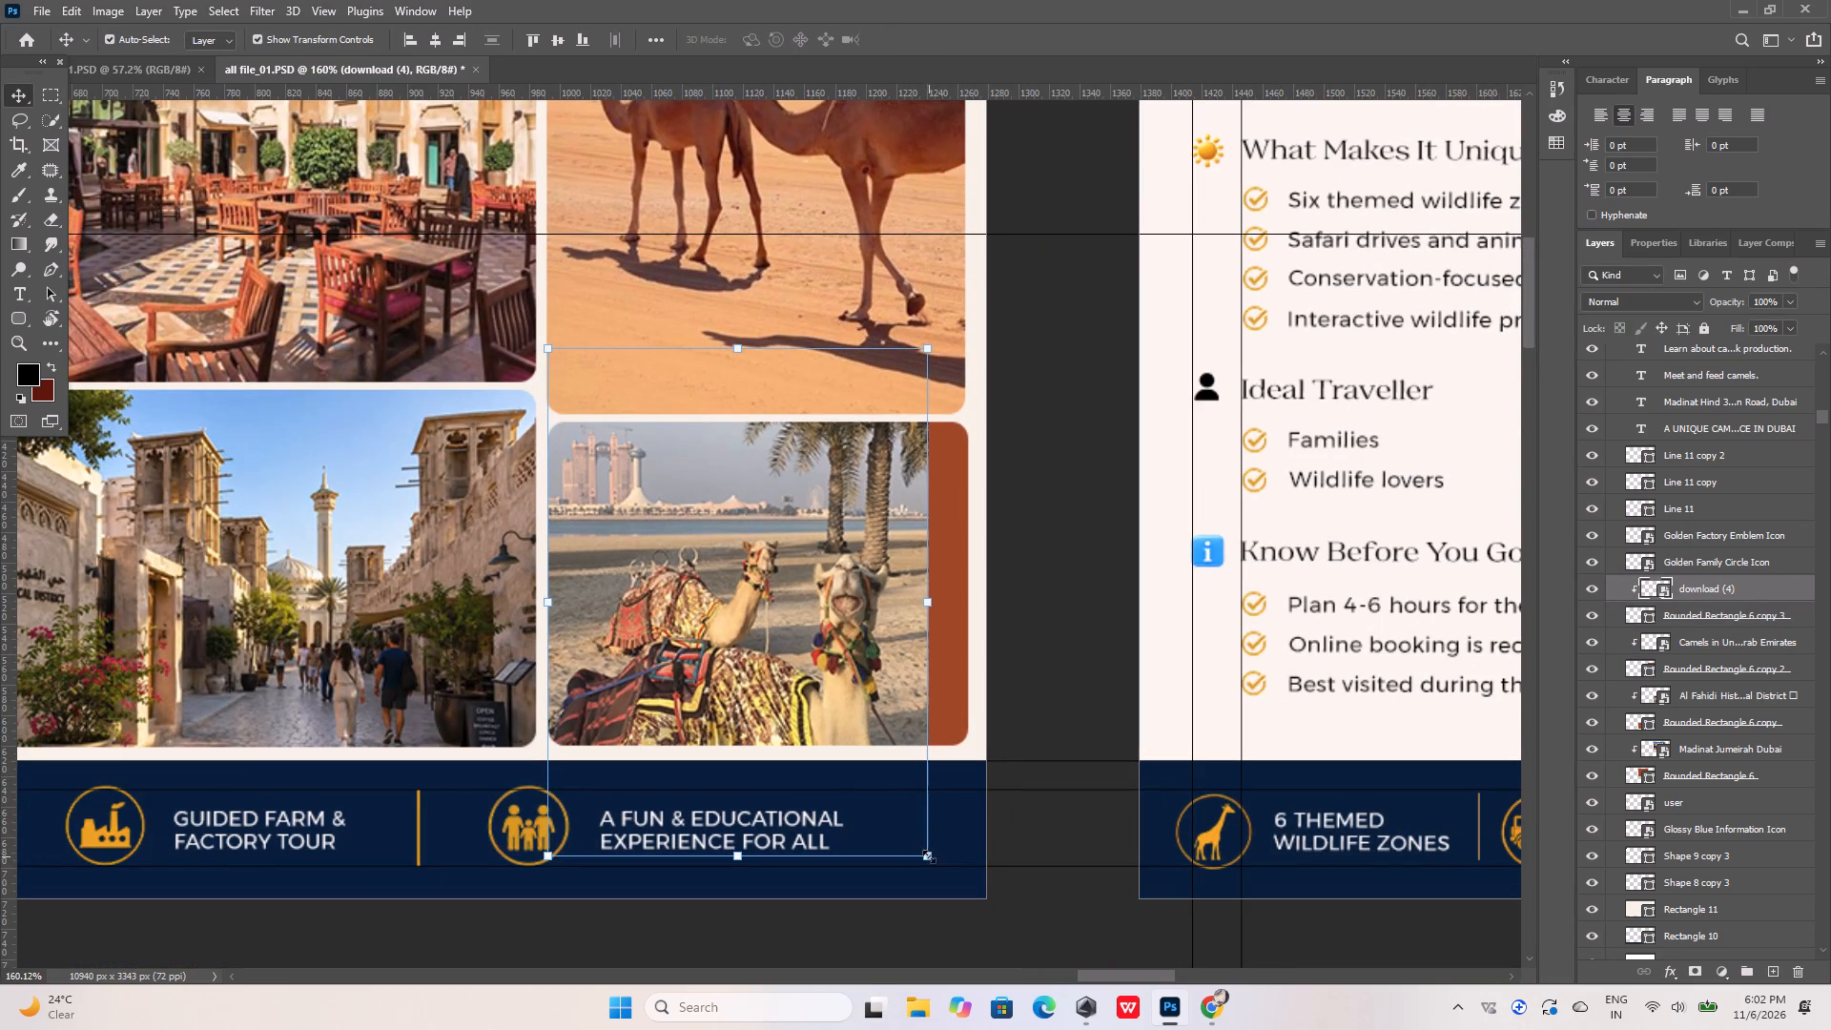
left_click_drag(932, 860, 983, 904)
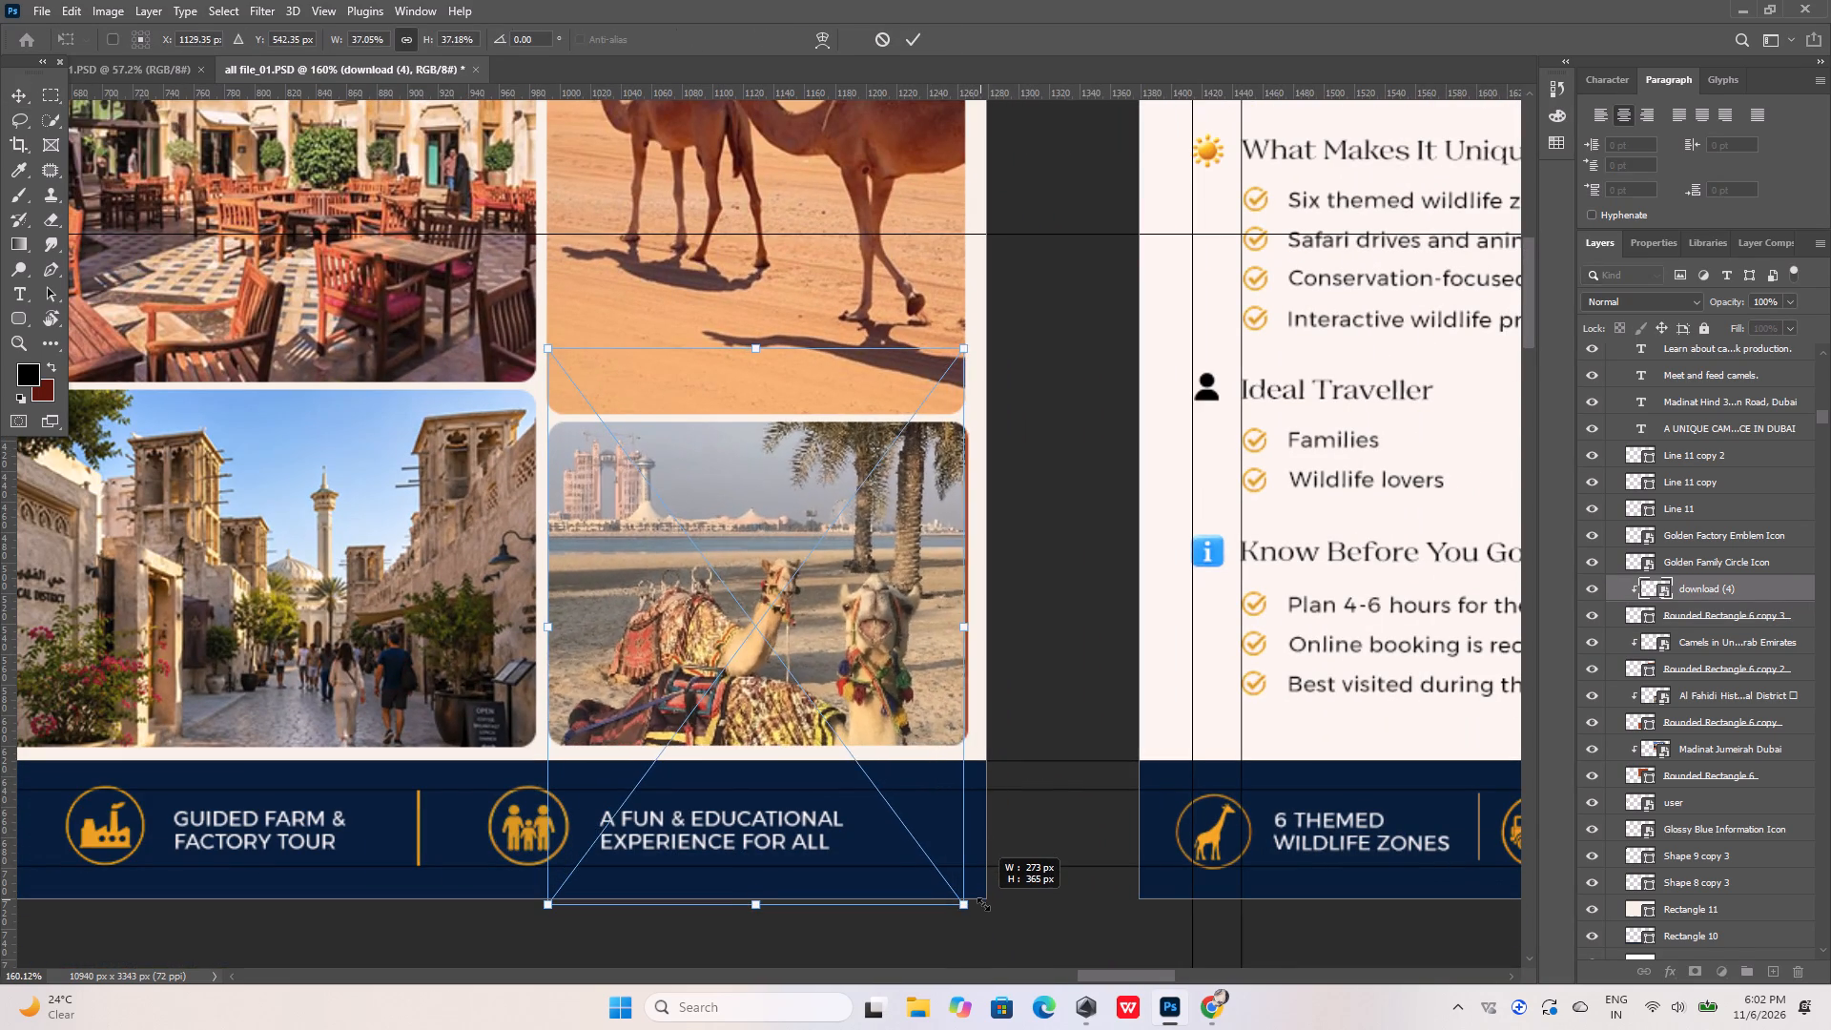
left_click_drag(983, 904, 984, 905)
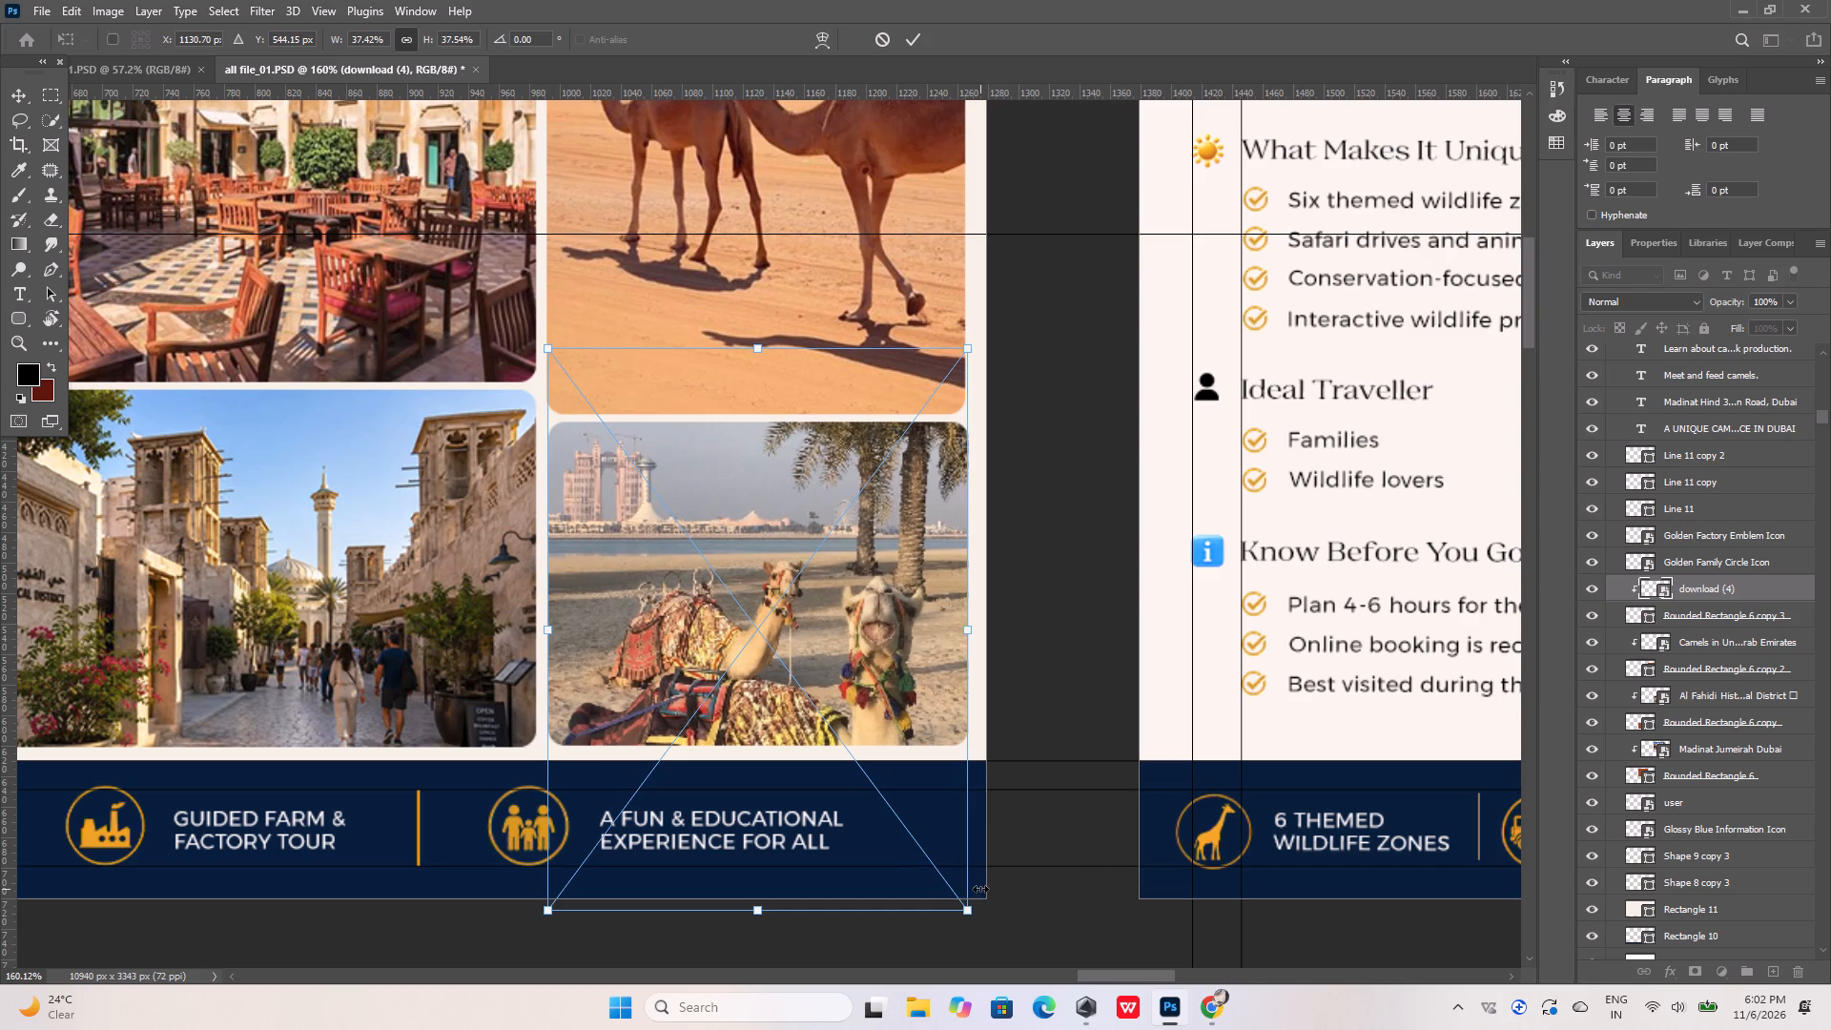
key("shift+Up")
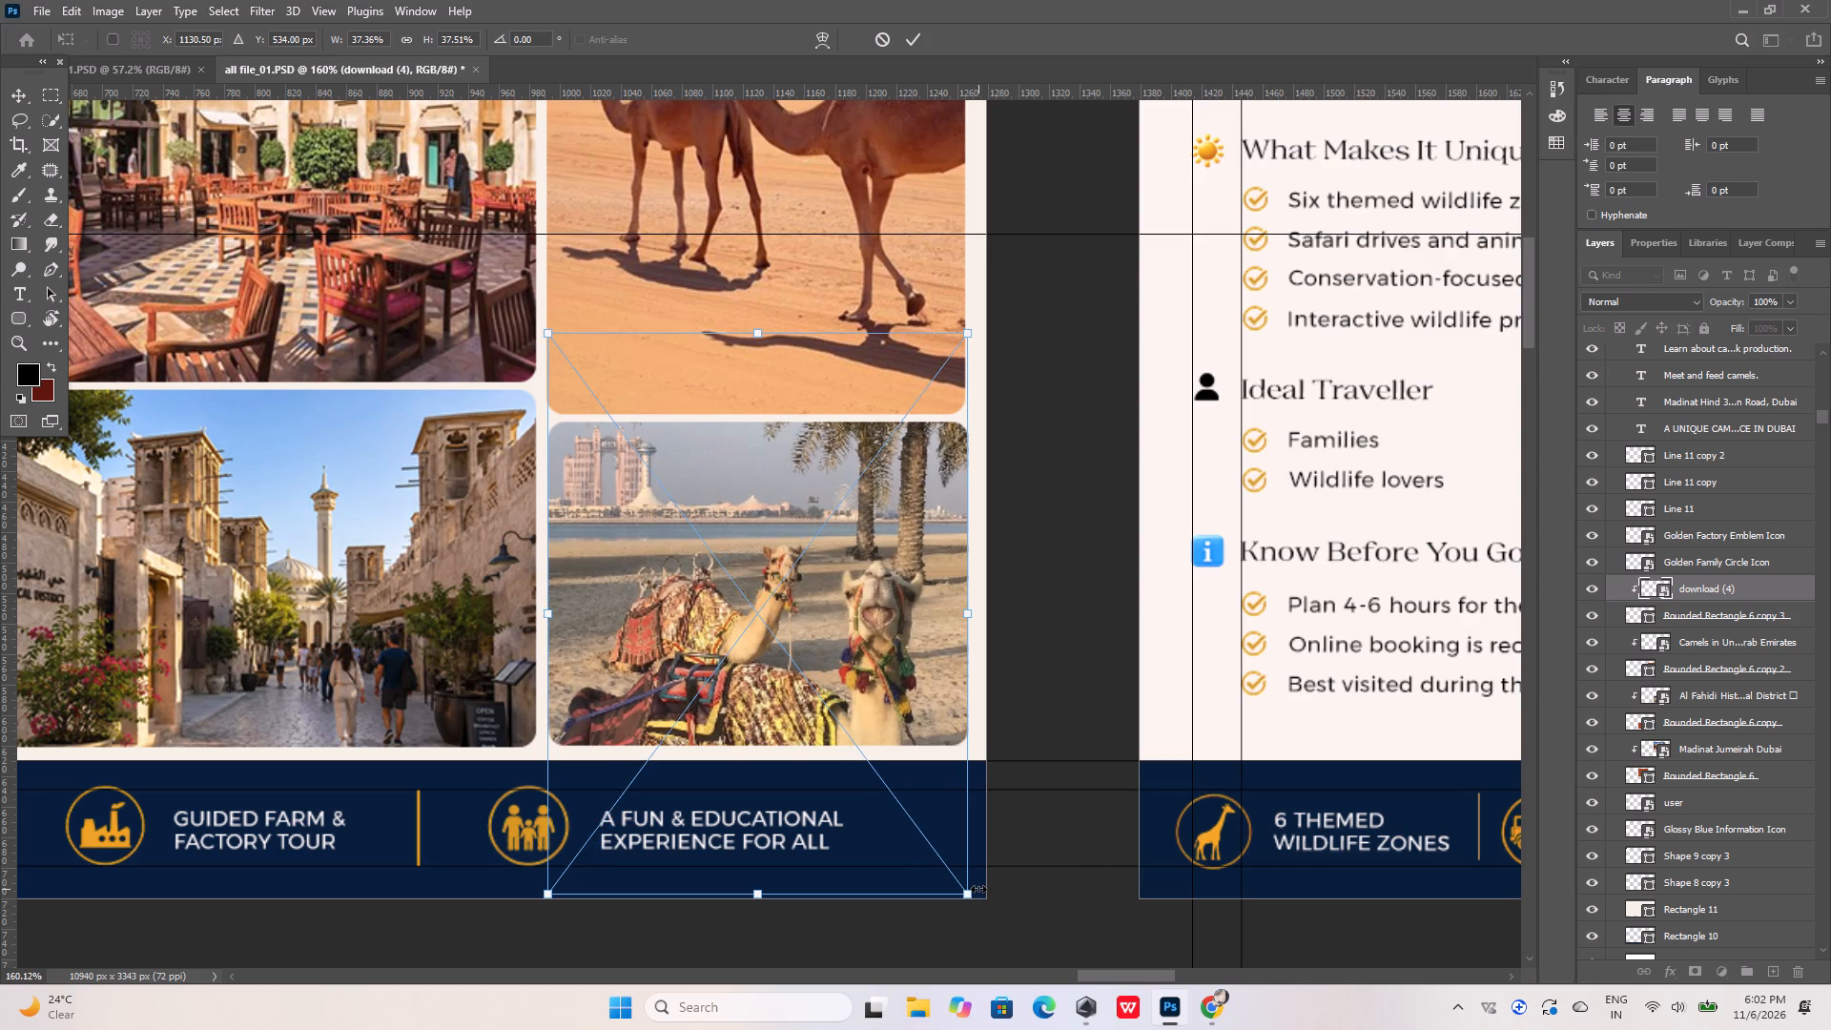
left_click(906, 37)
left_click(1080, 240)
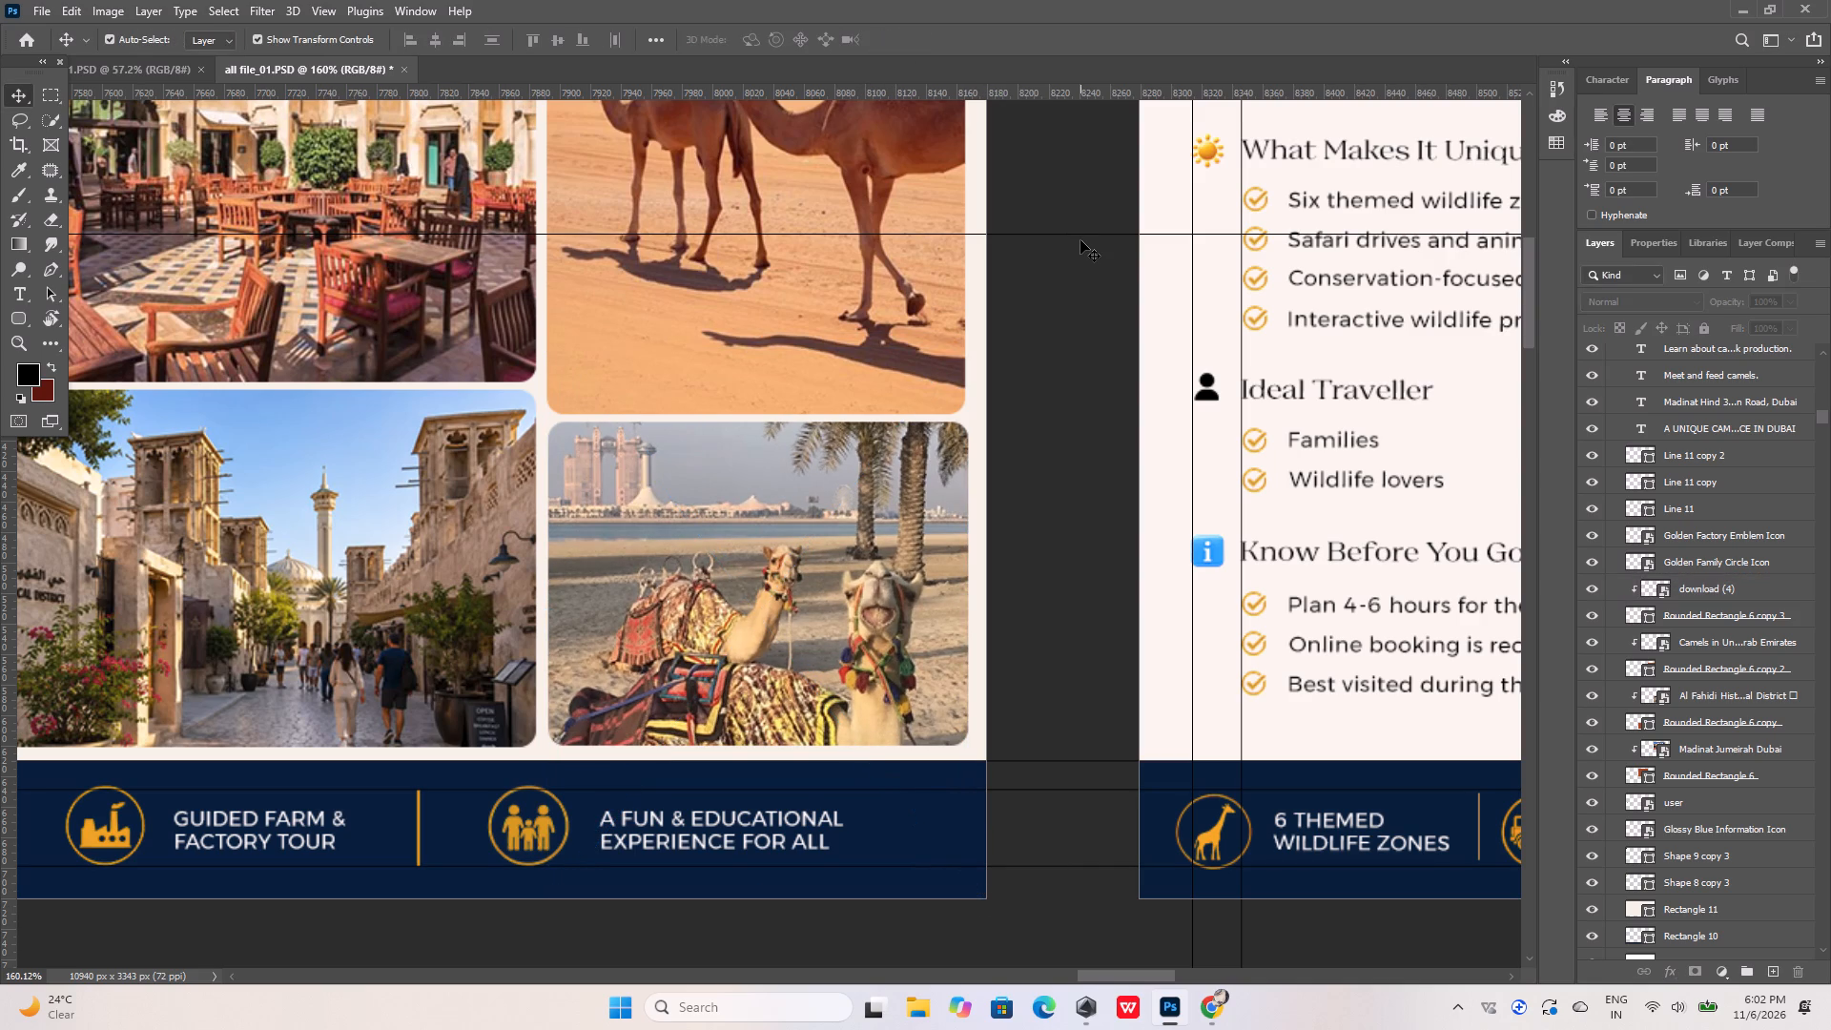
left_click(937, 457)
left_click(1034, 397)
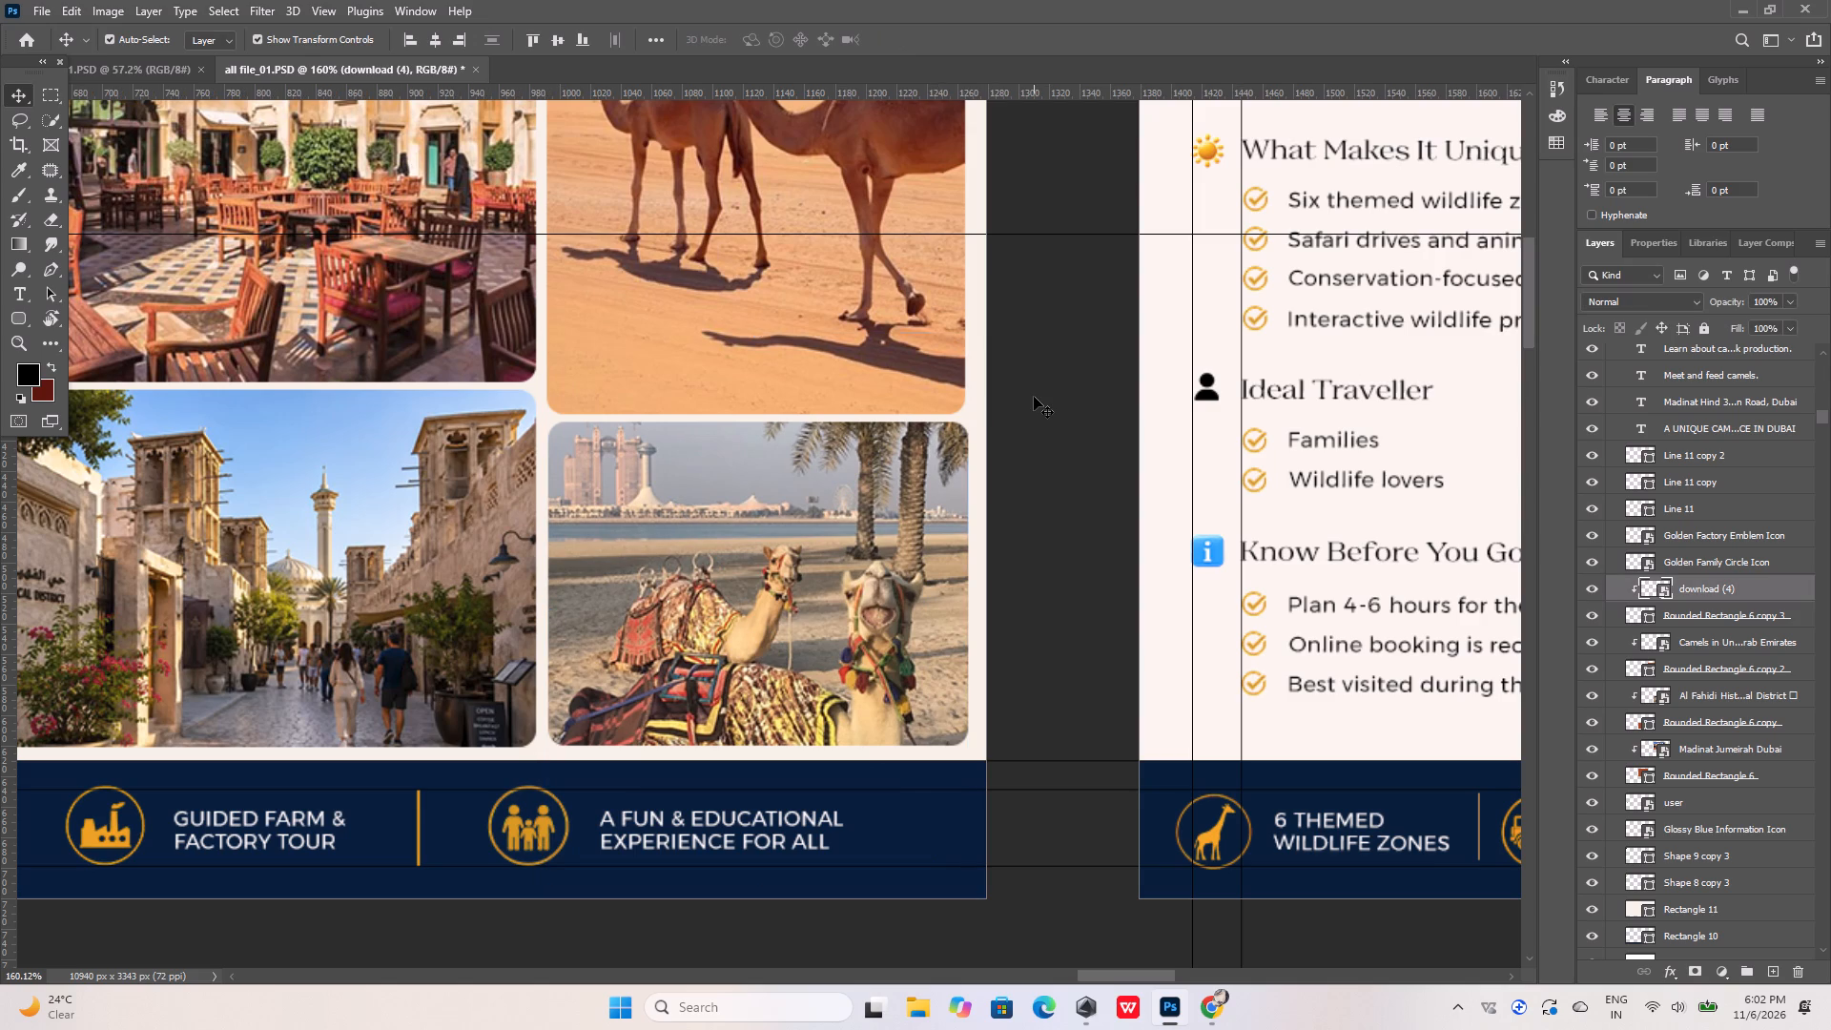
Place a vertical guide along the desert camel photo's outer edge on Artboard 6, at about X 8165 px.
scroll(998, 405, "up", 9, "alt")
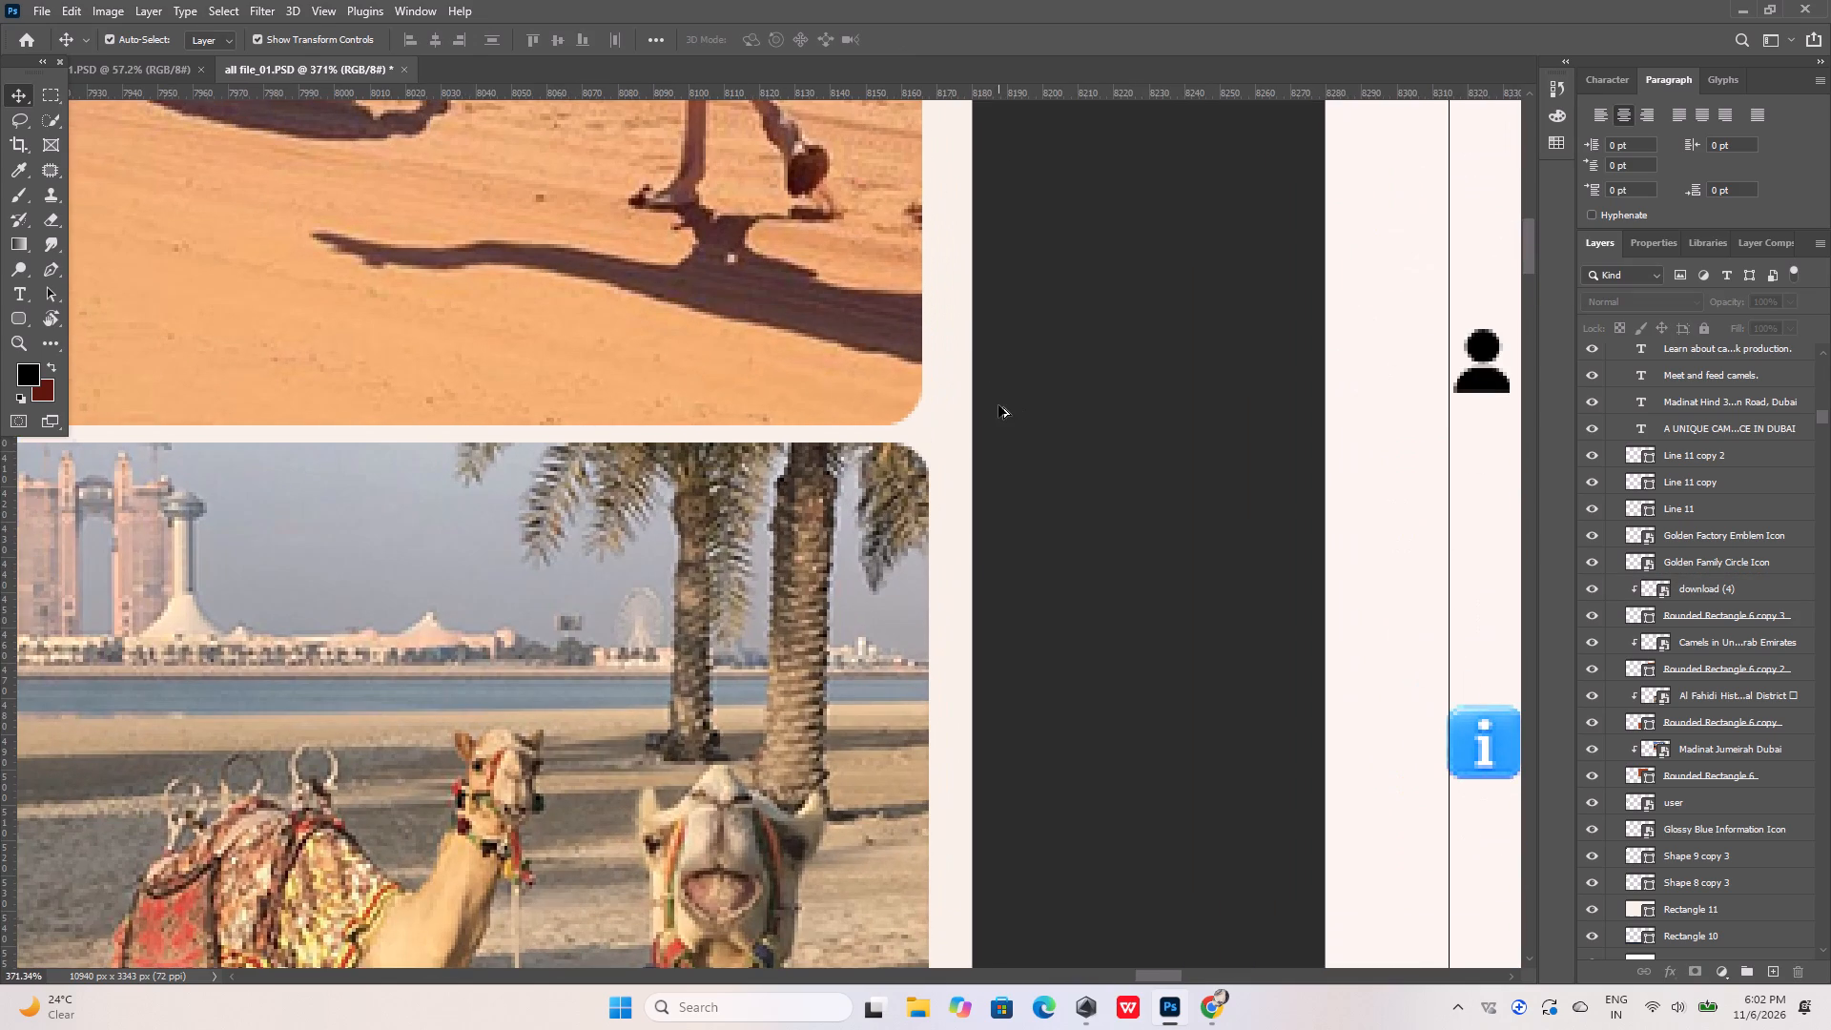
left_click_drag(2, 469, 917, 465)
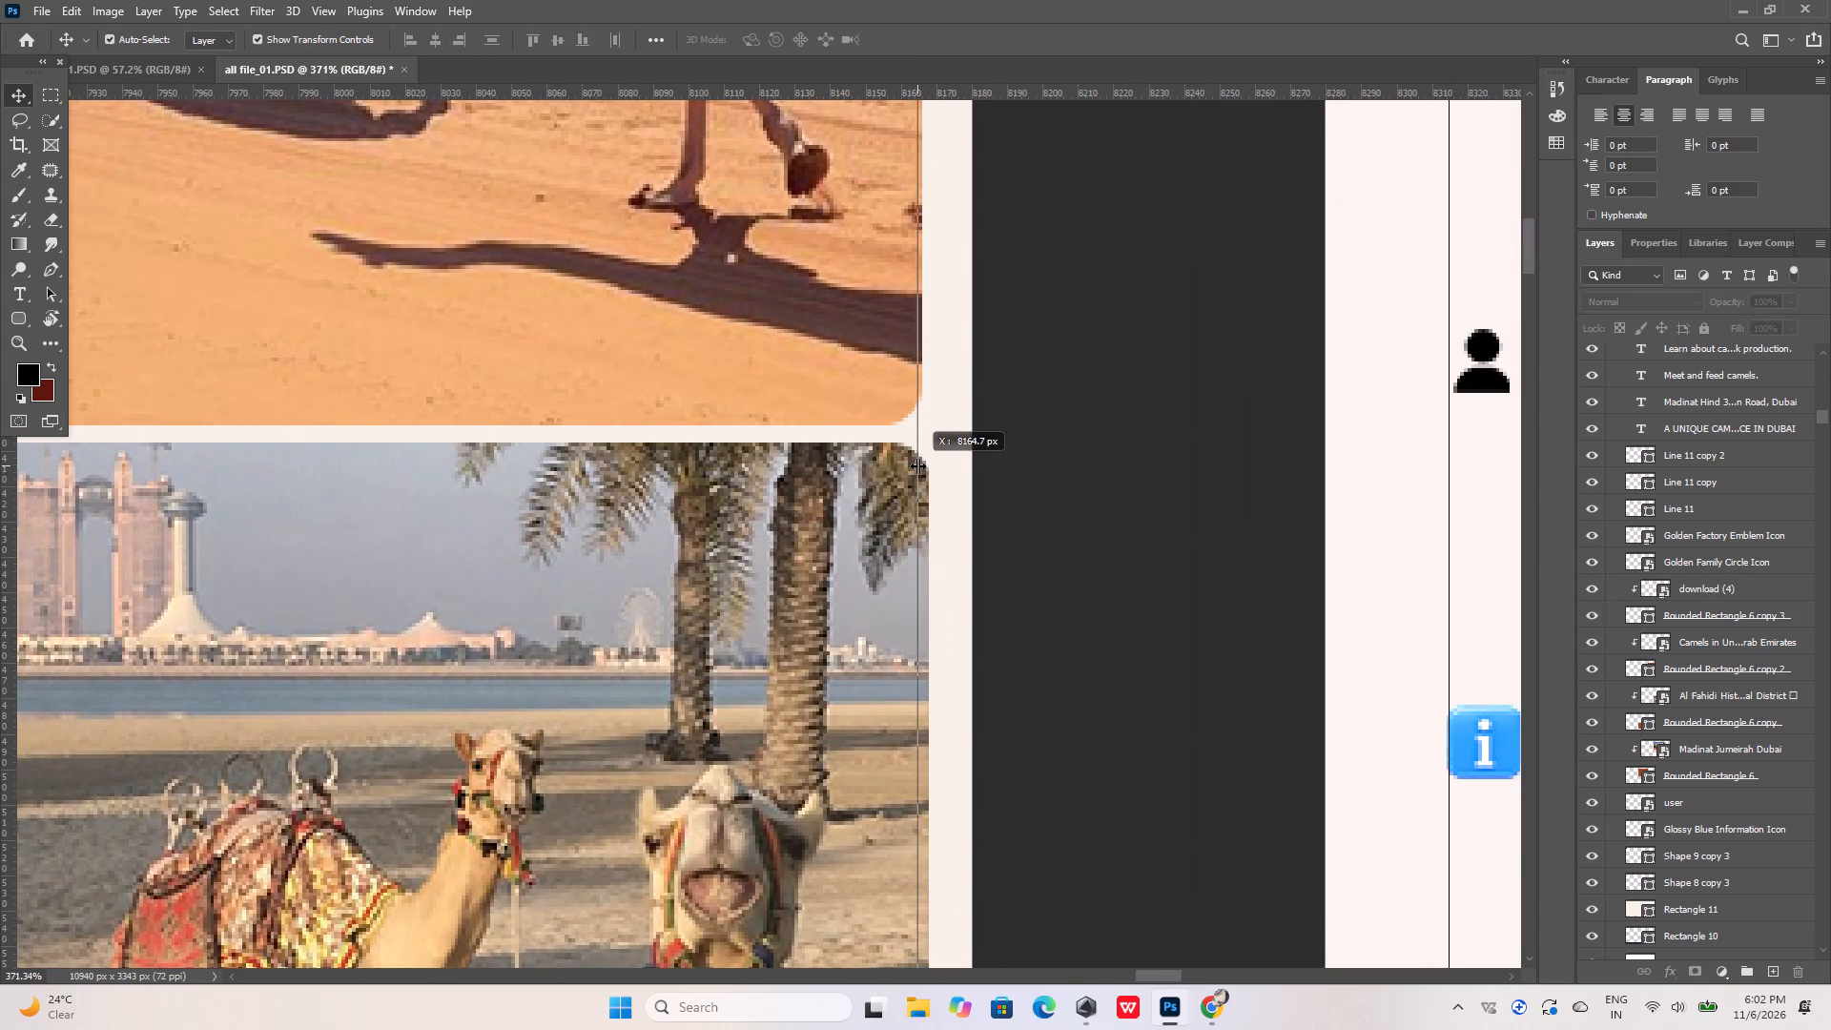
left_click_drag(917, 465, 921, 465)
Narrow the seated-camels photo's rounded frame to about 99.3% width so its edge meets the vertical guide.
left_click(885, 537)
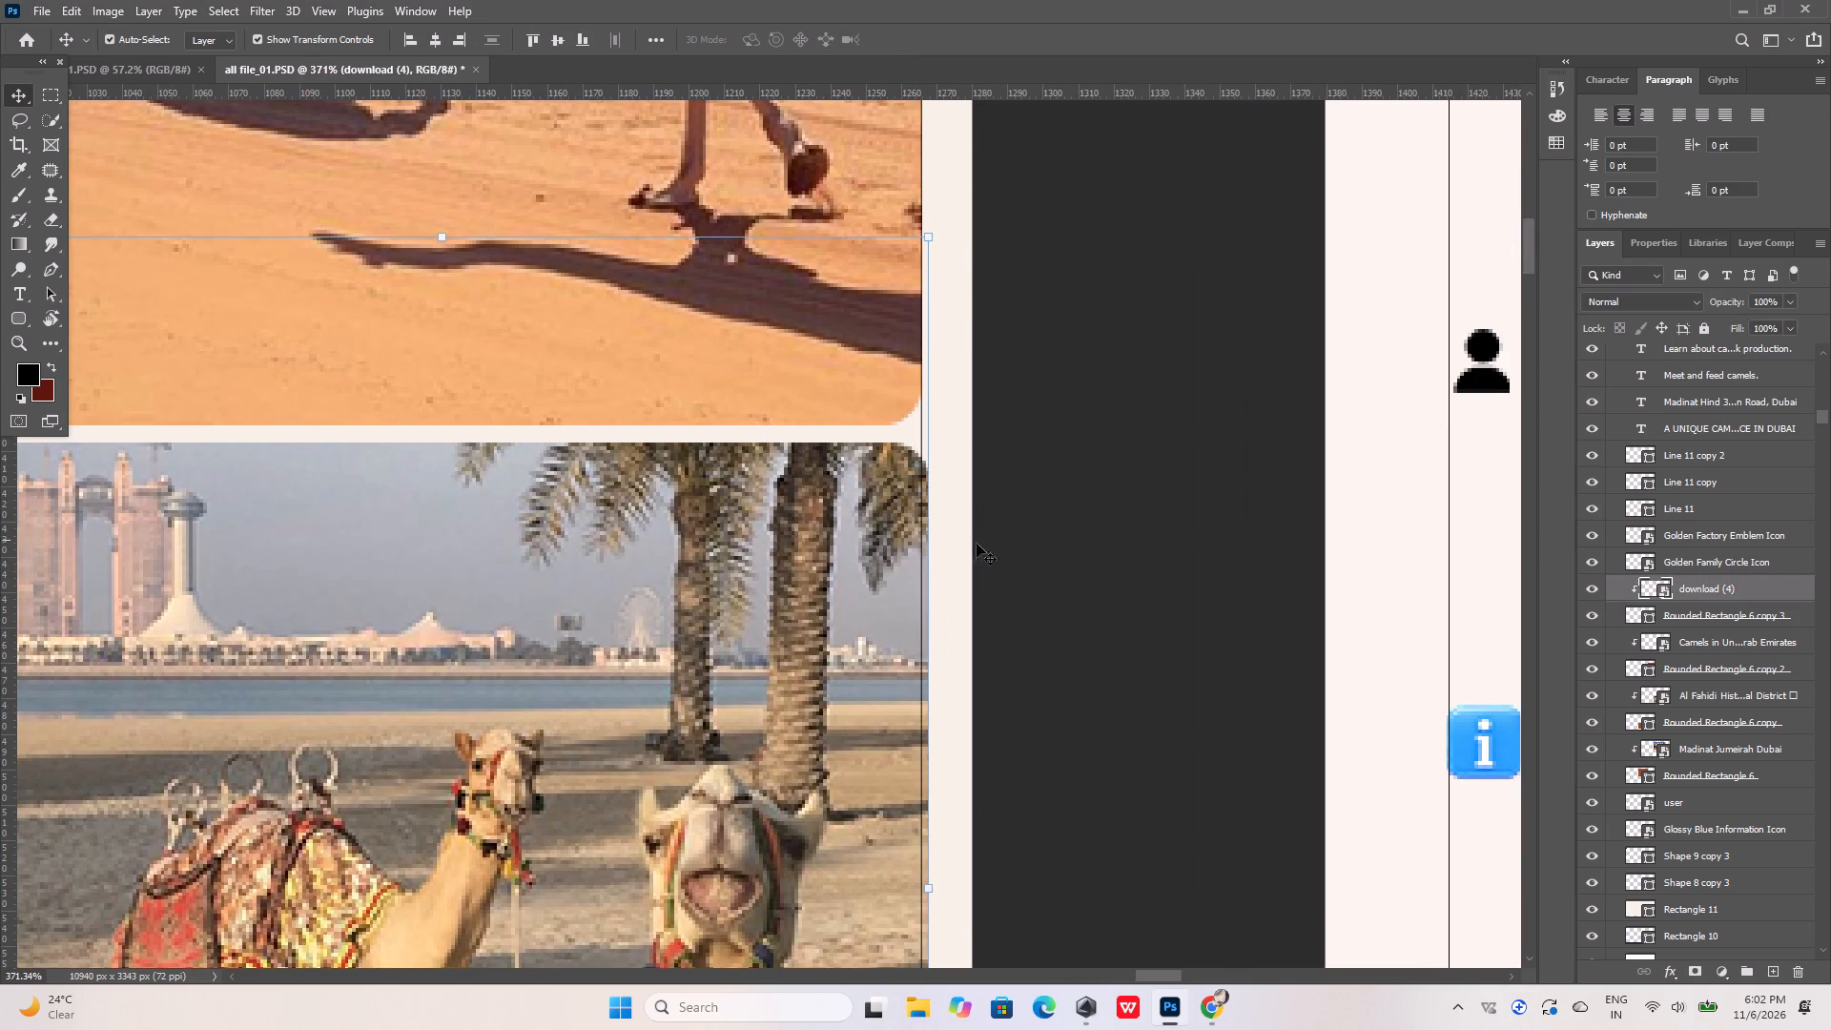
left_click(1674, 610)
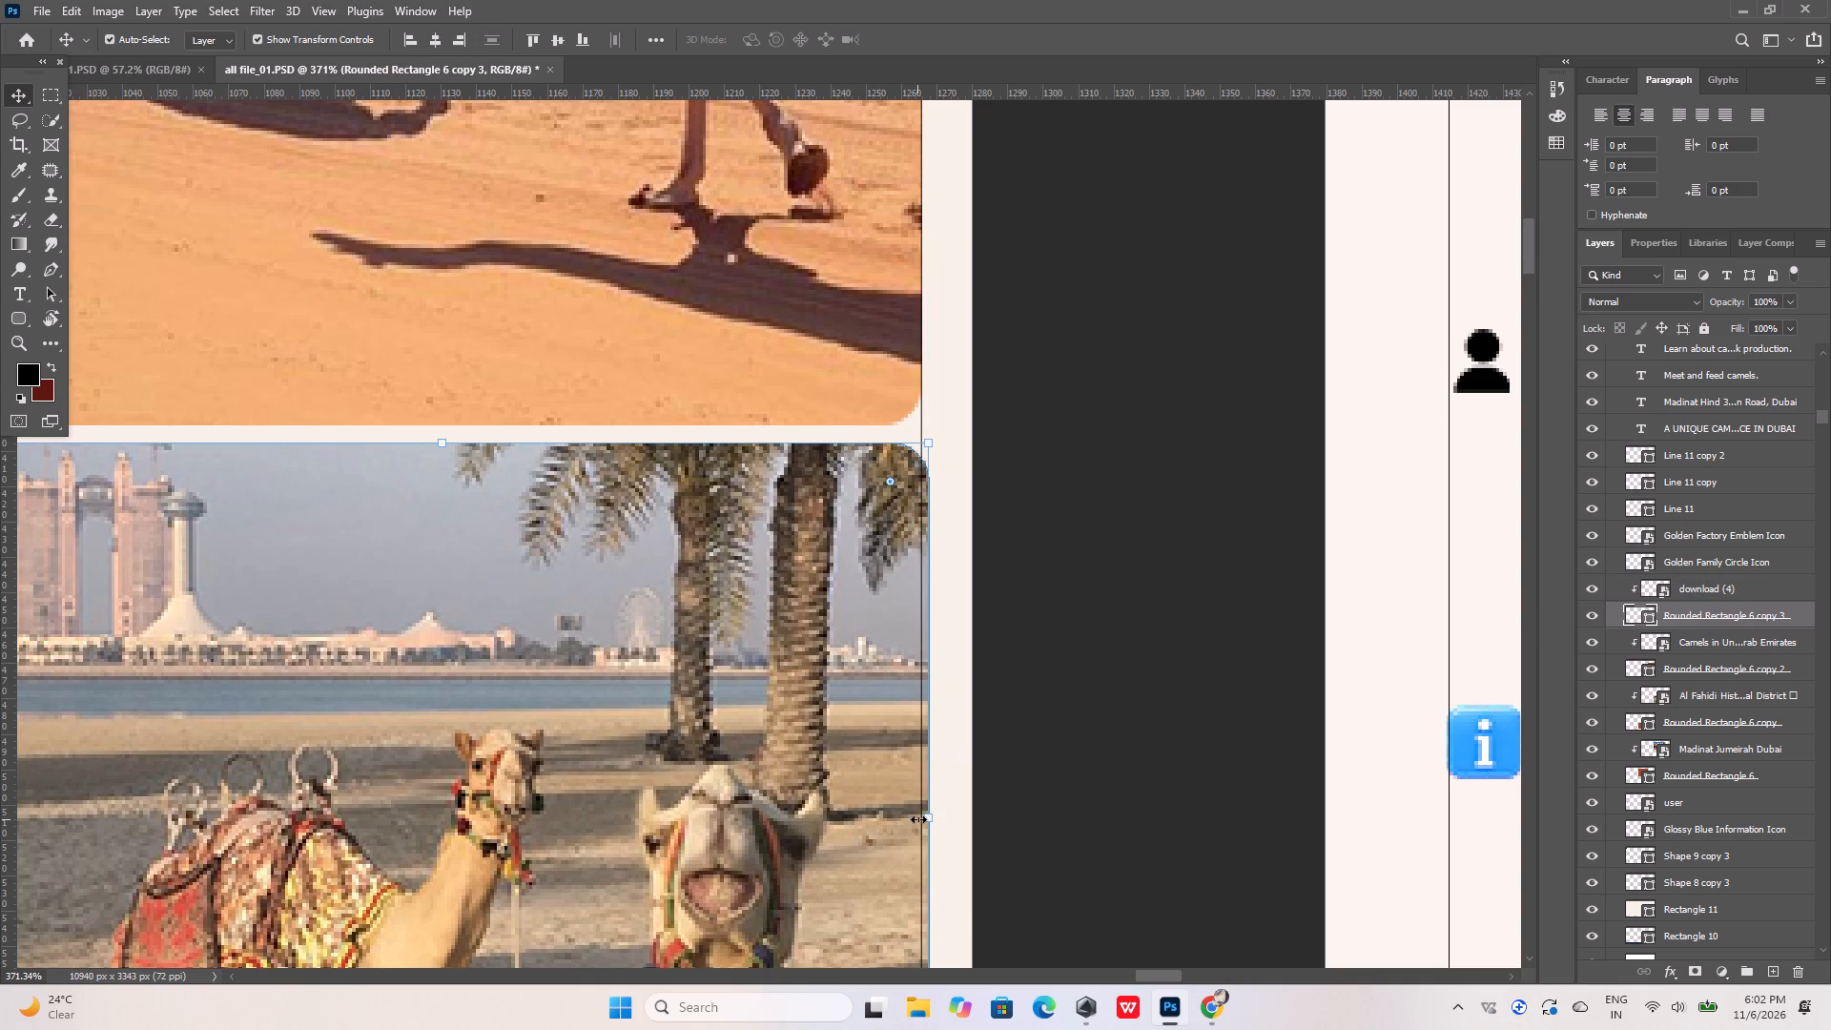
left_click(927, 819, "shift")
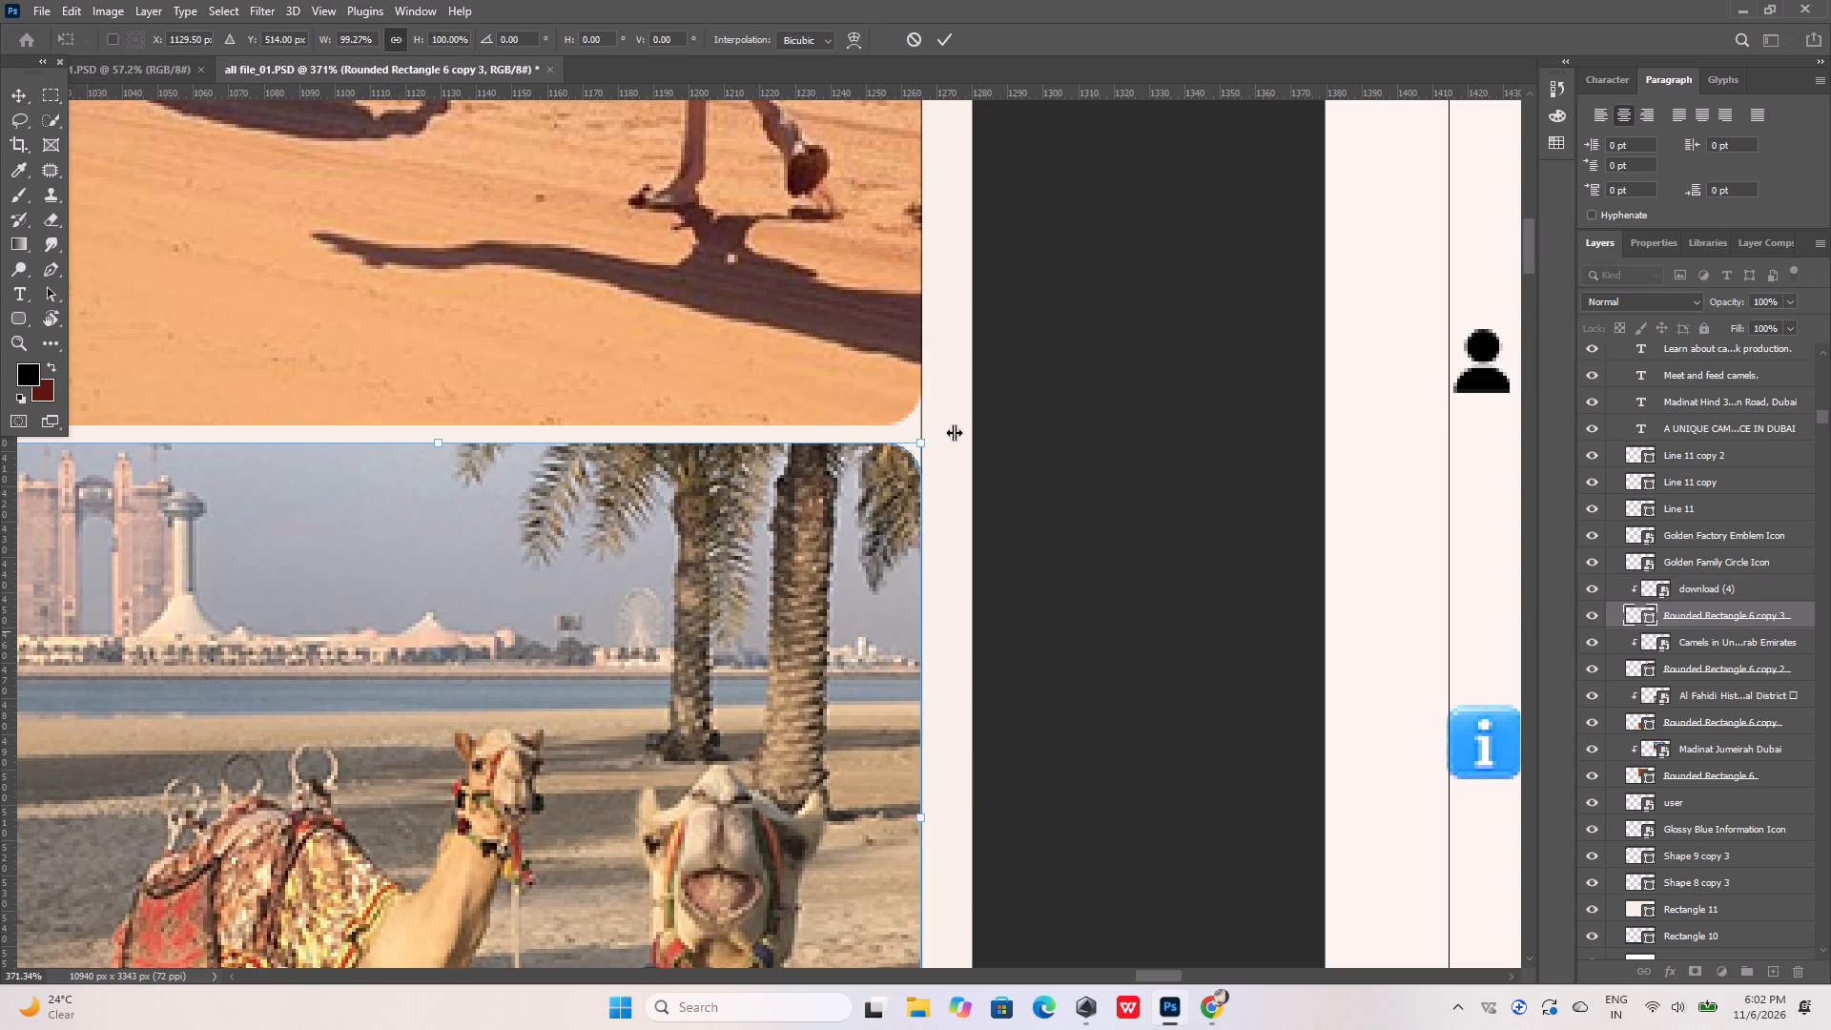
left_click(945, 39)
left_click(1096, 296)
Examine the photo grid and guides on Artboard 6 alongside the neighbouring Dubai Safari Park page.
scroll(1050, 525, "down", 3, "alt")
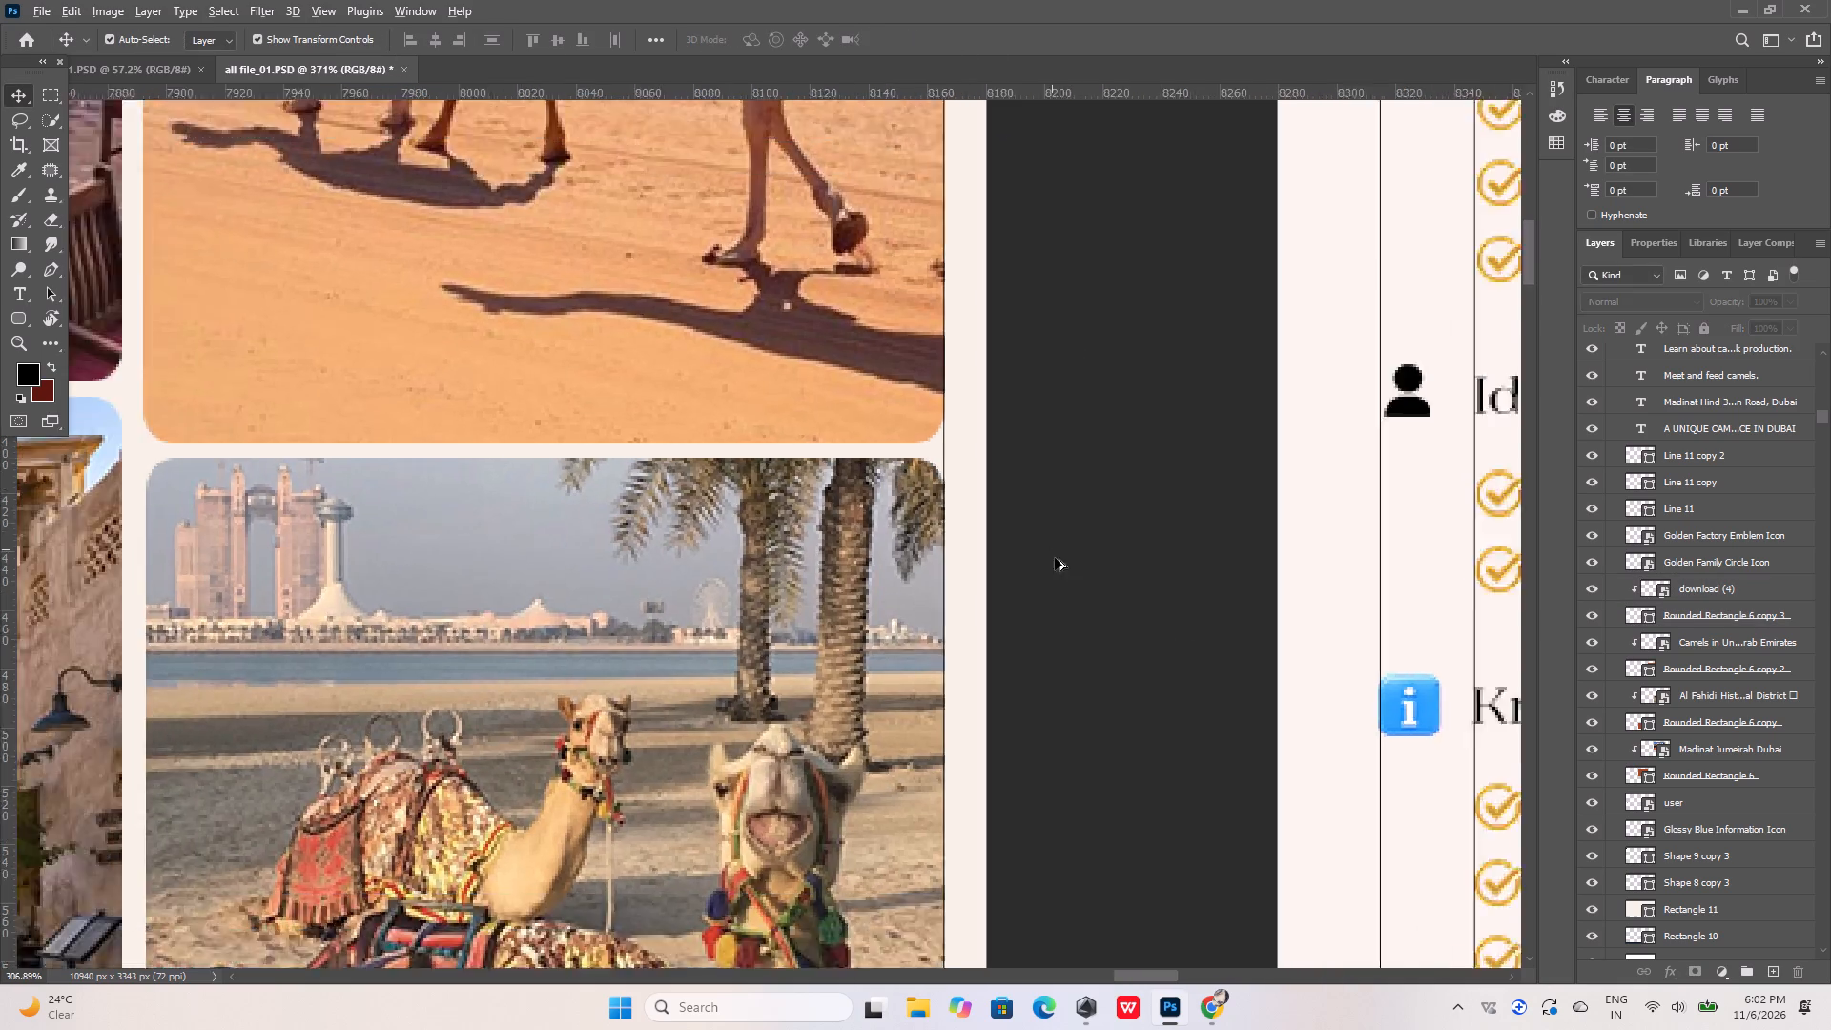
scroll(1055, 558, "down", 9, "alt")
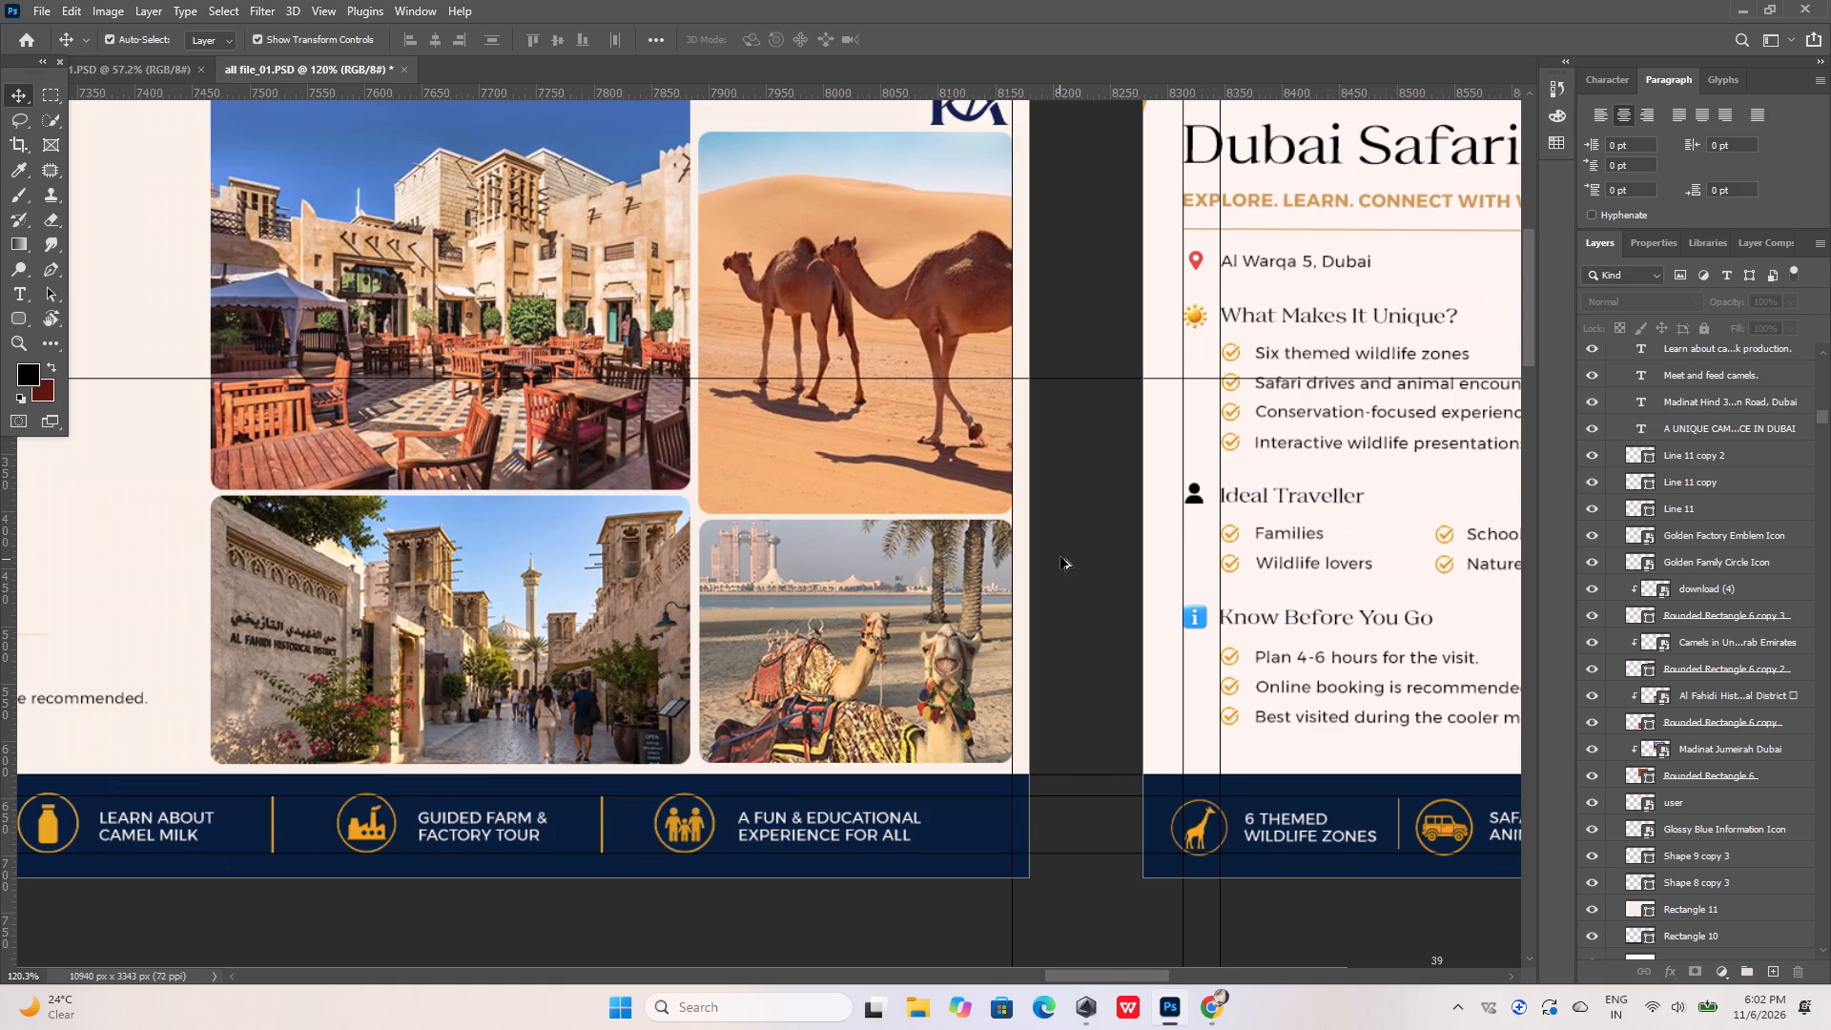
scroll(730, 723, "down", 2, "alt")
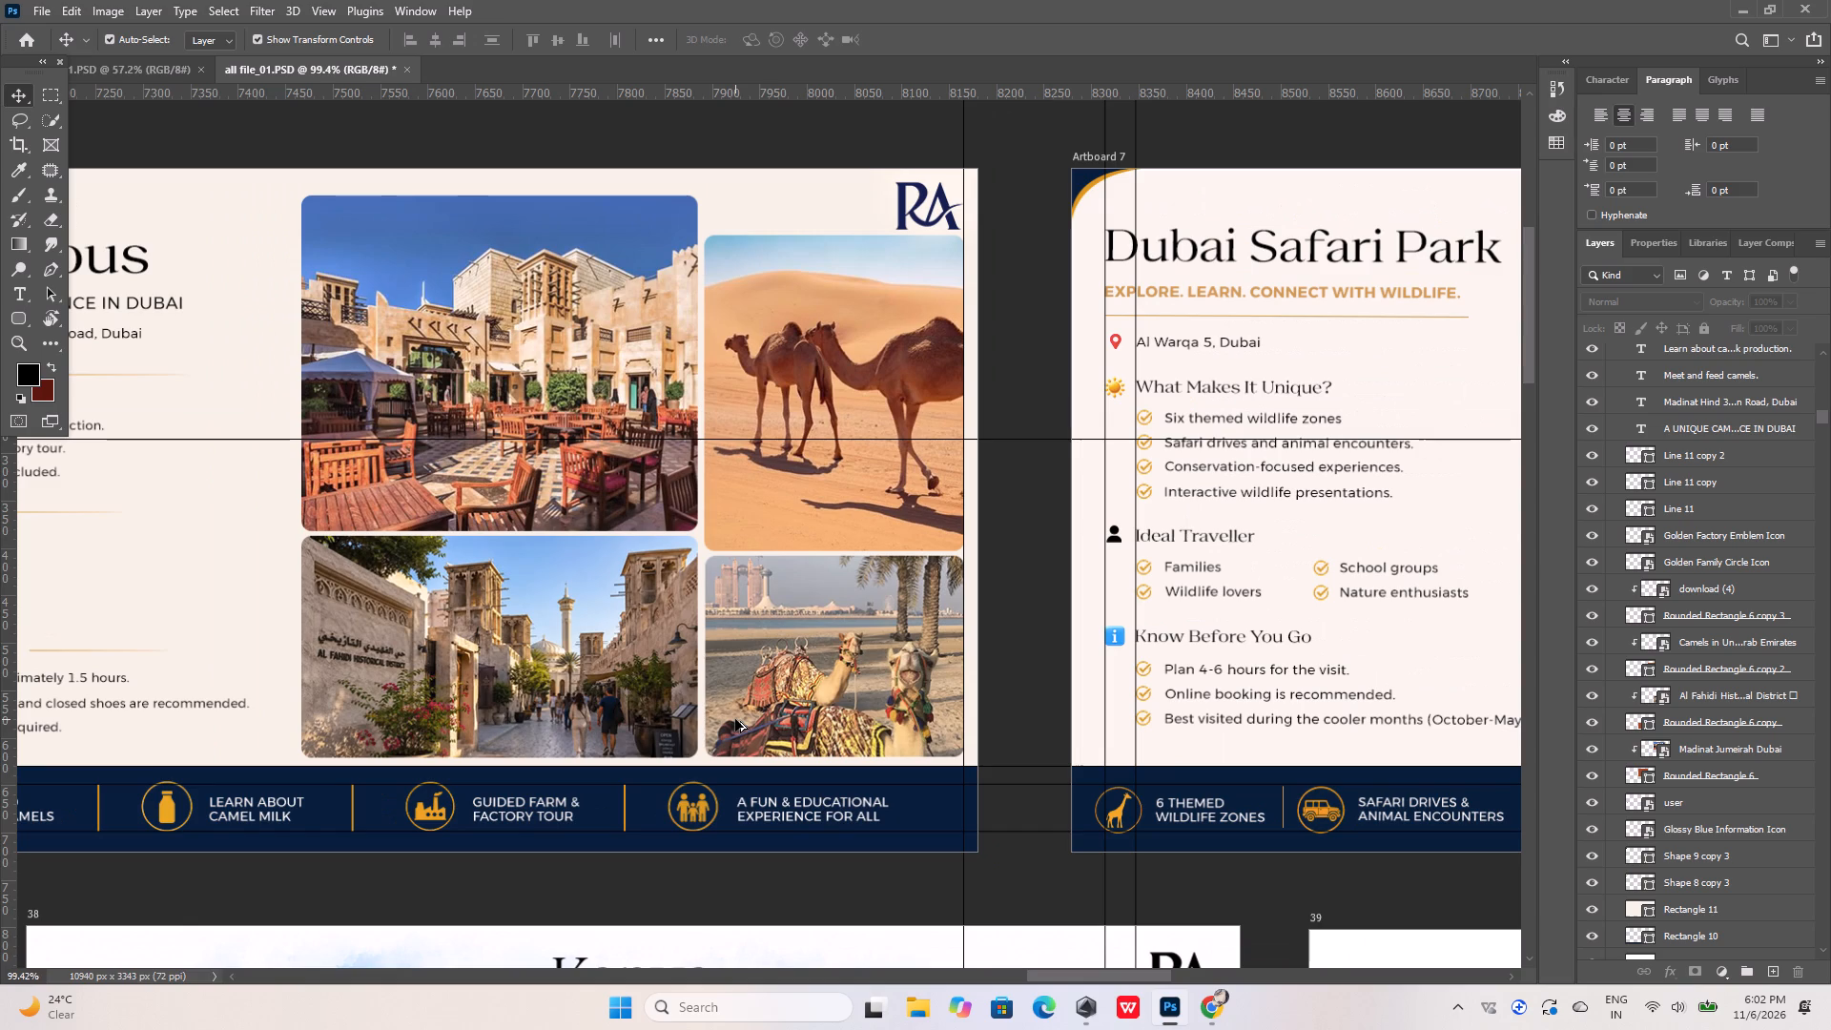
scroll(721, 563, "down", 5, "alt")
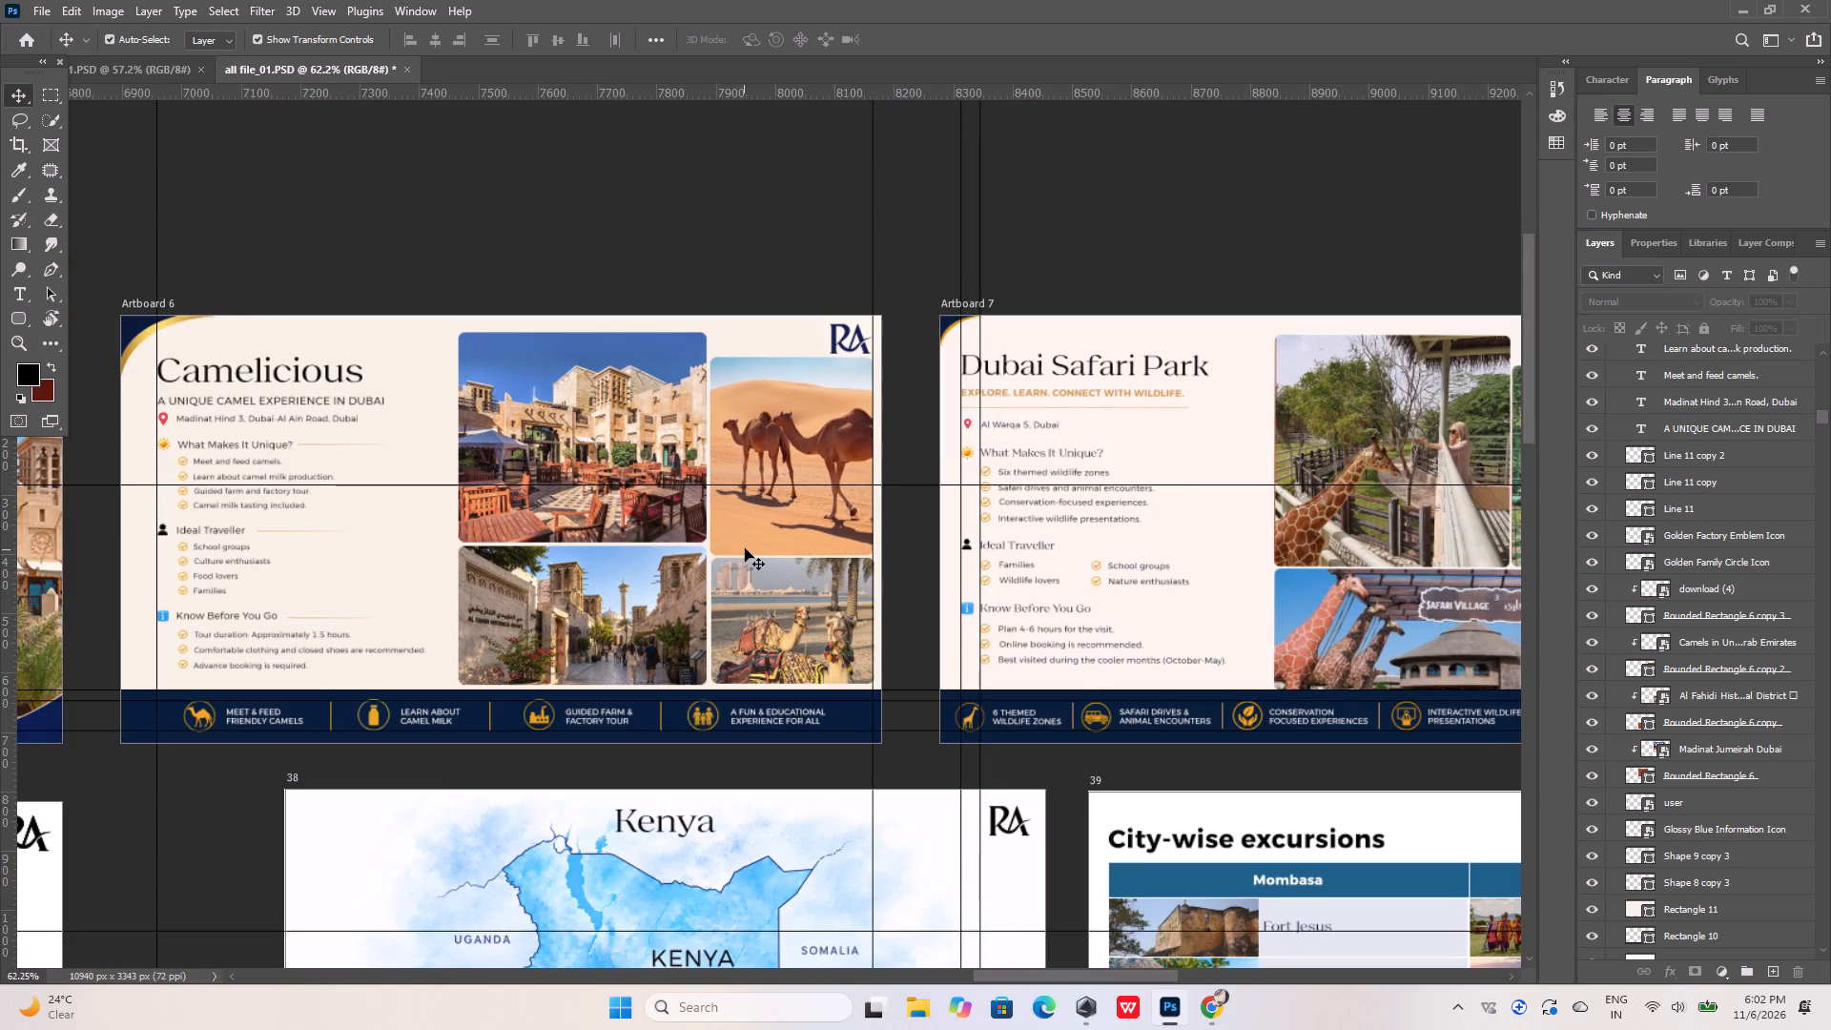
left_click(770, 604)
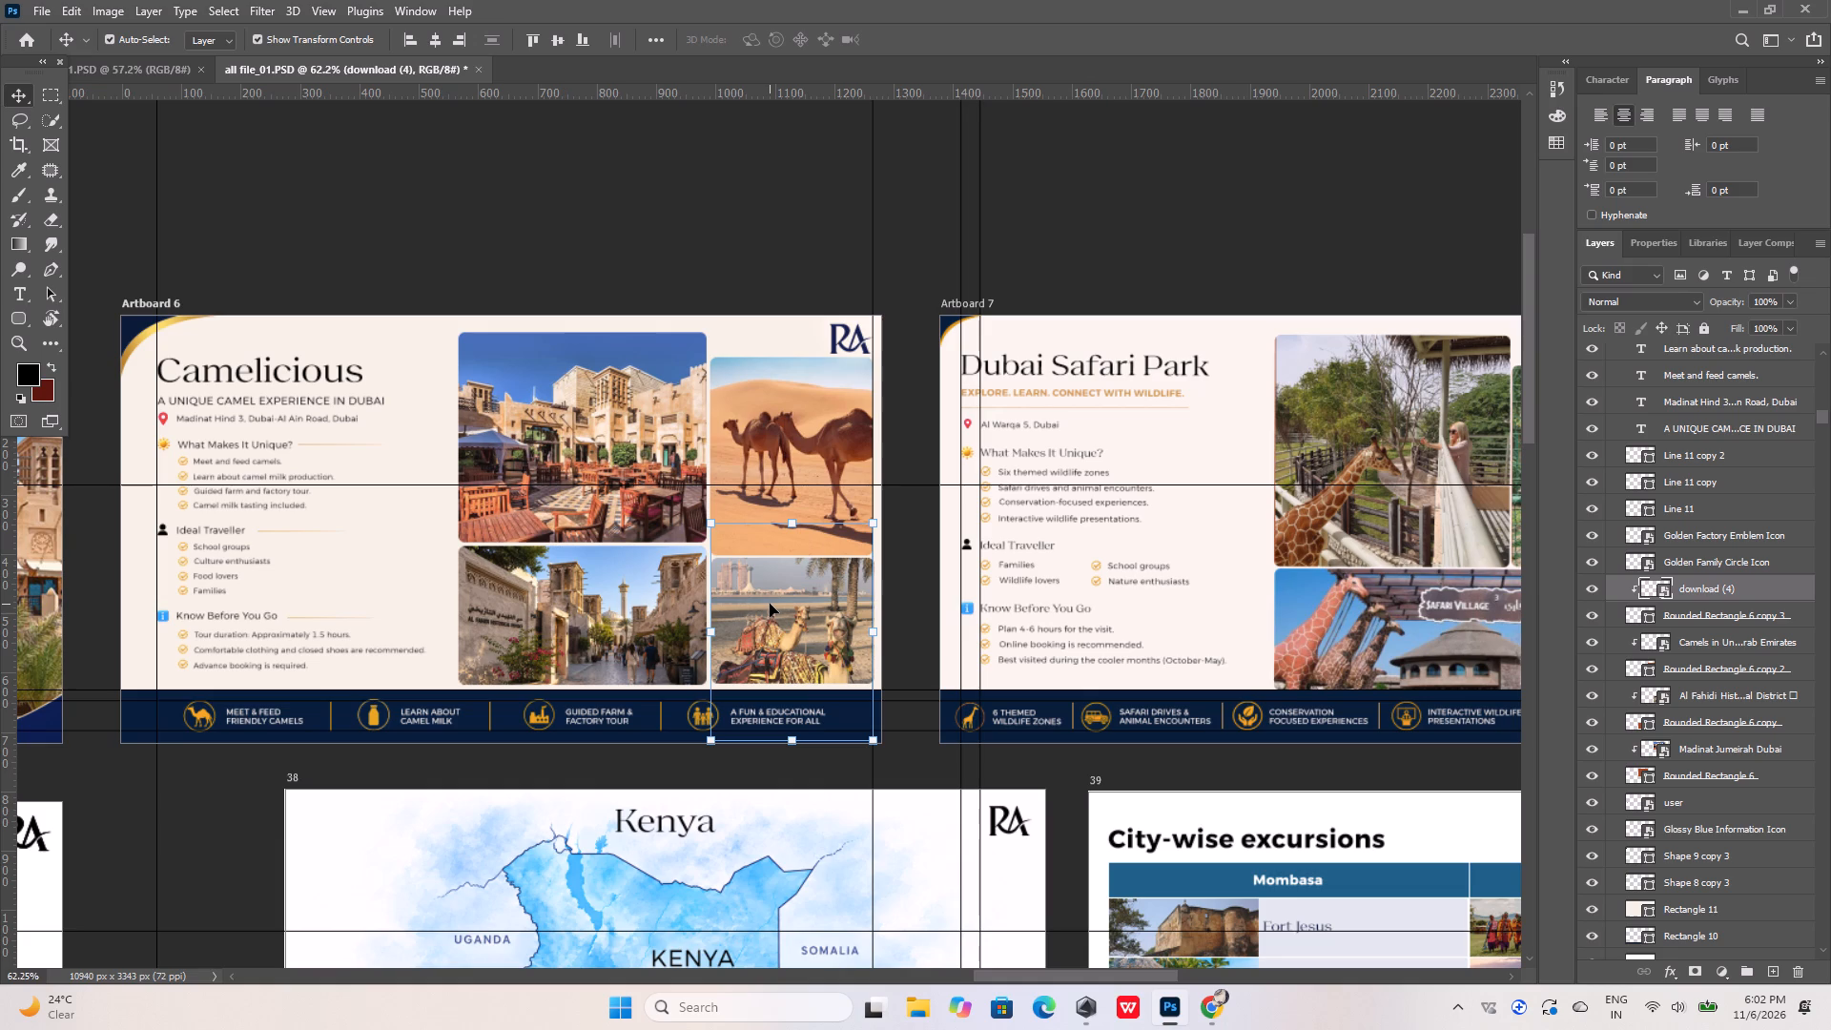
left_click(903, 227)
scroll(833, 477, "up", 5, "alt")
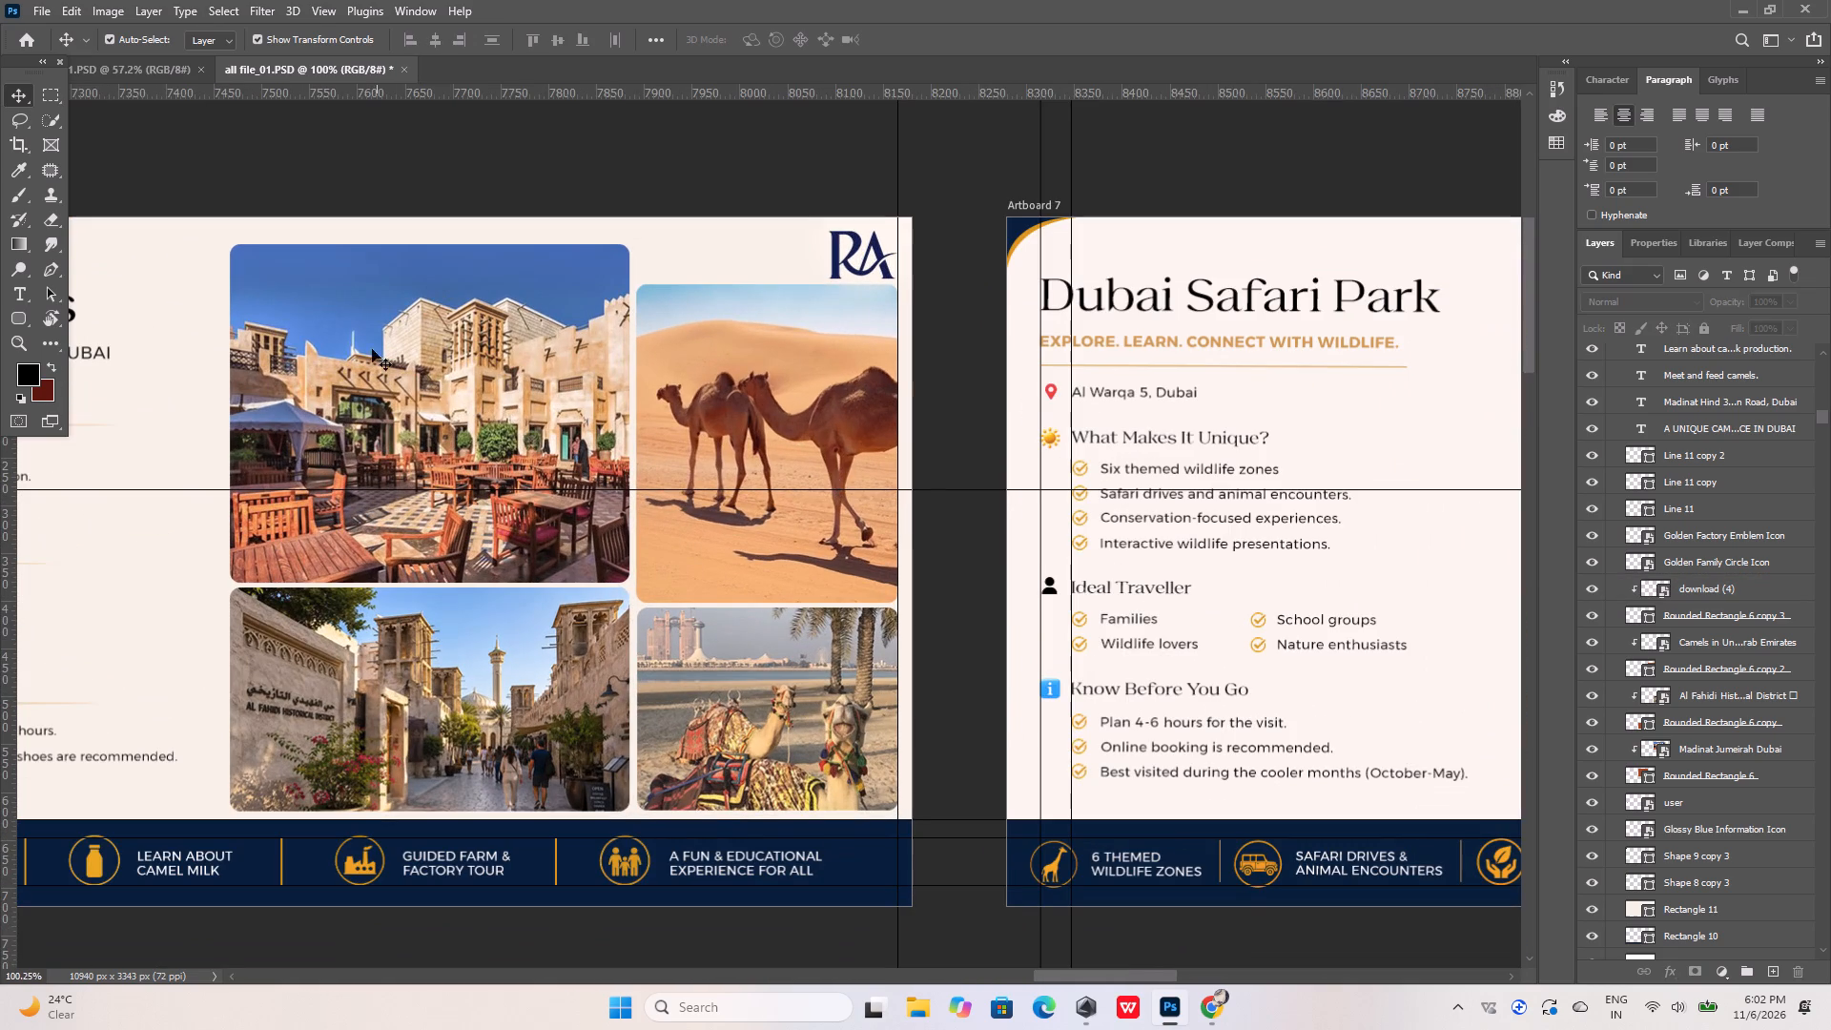
Lock the cream background layer Rectangle 11 on Artboard 6.
left_click(204, 261)
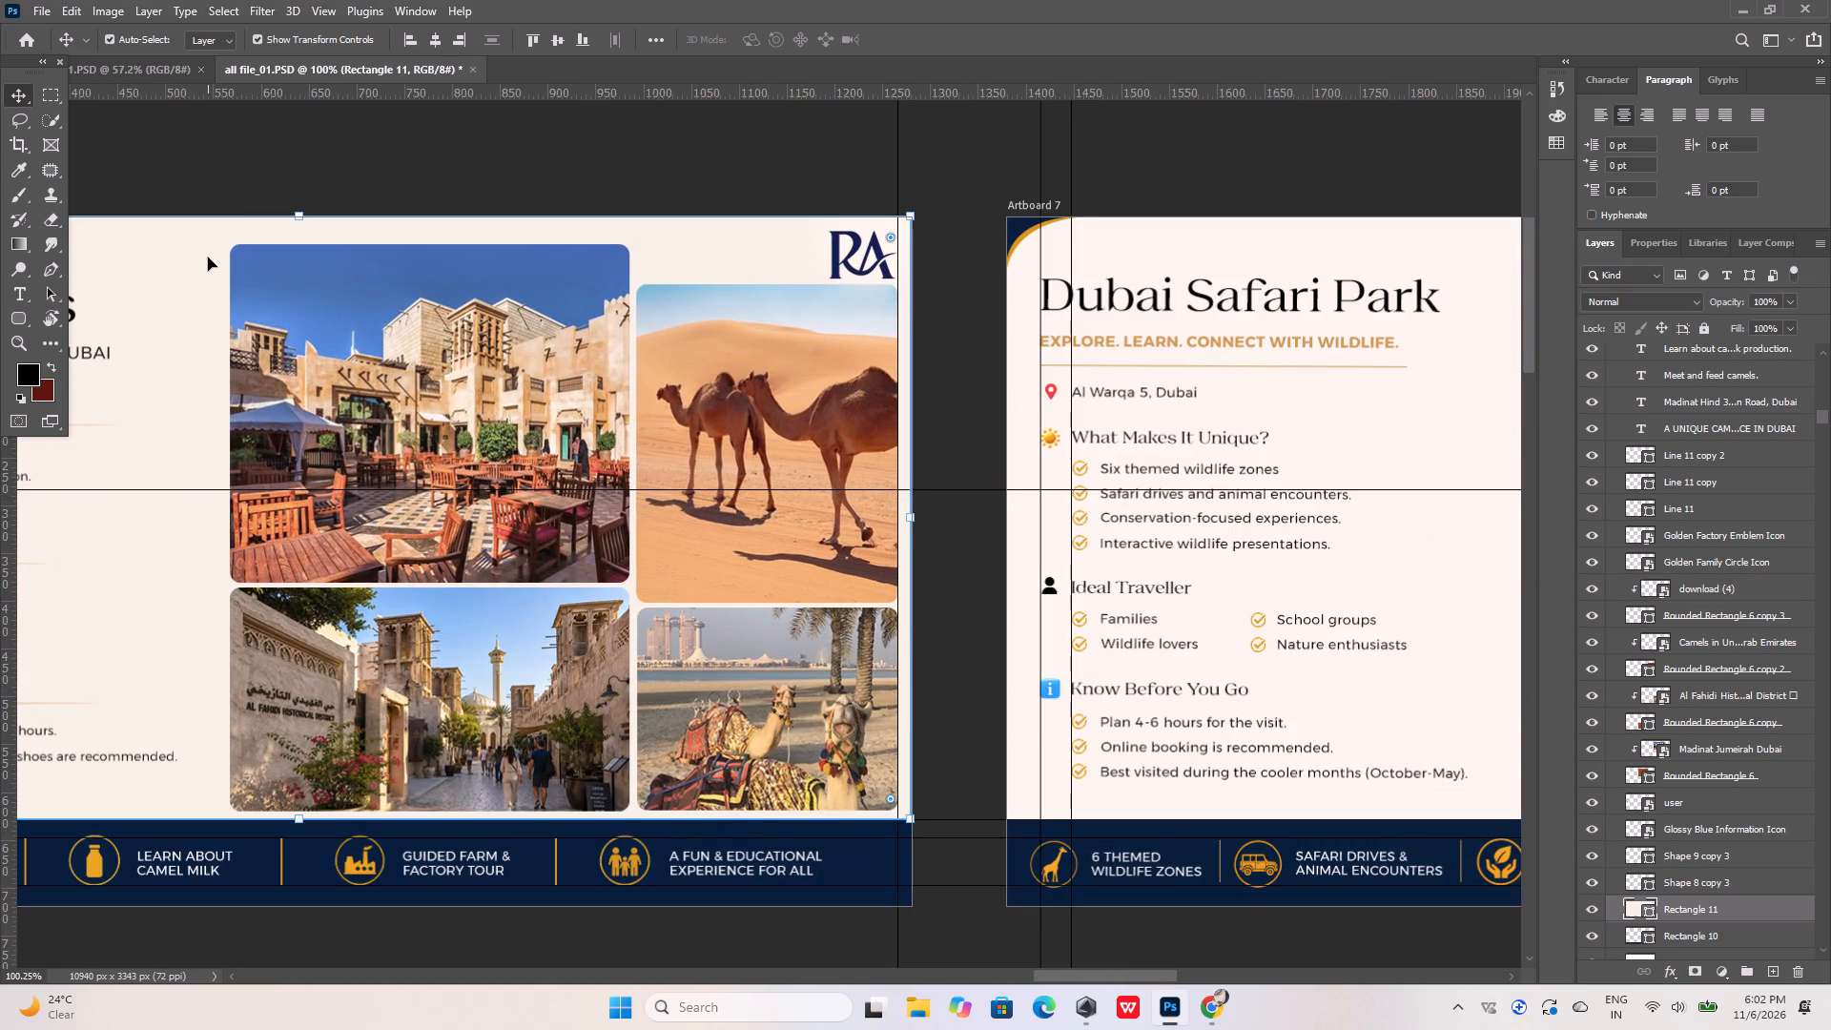
left_click(1701, 327)
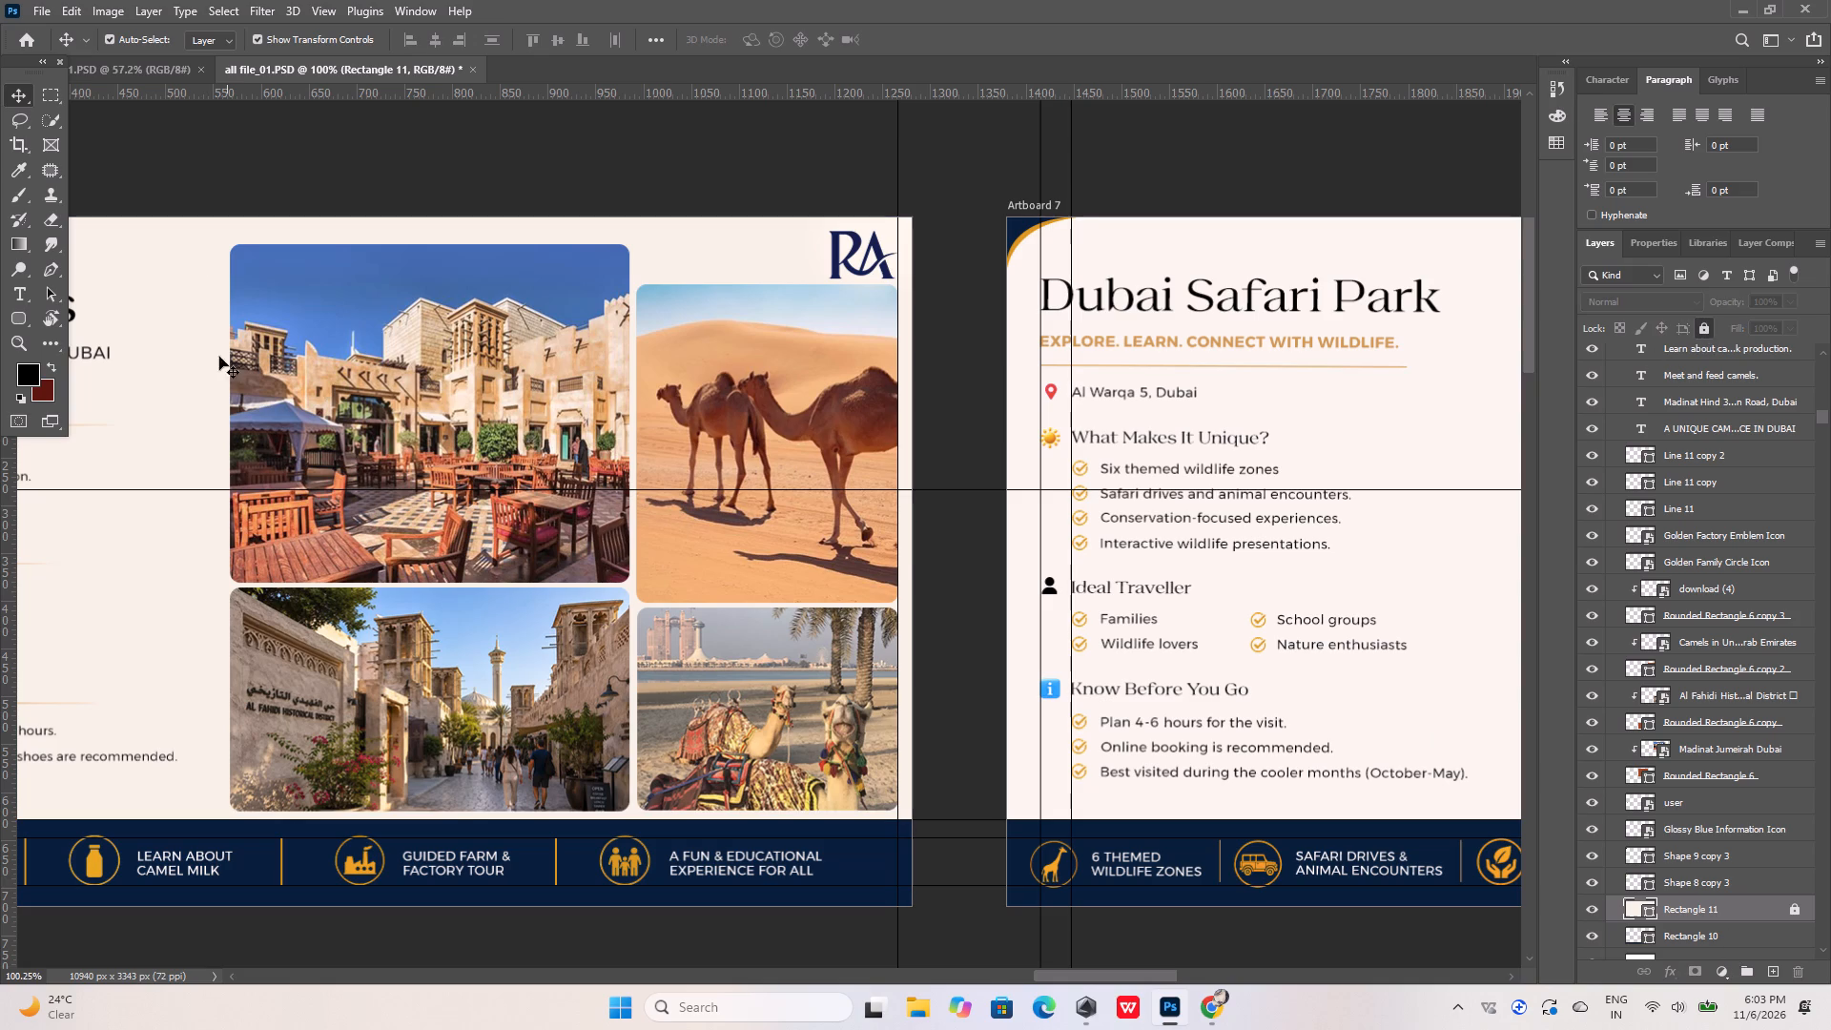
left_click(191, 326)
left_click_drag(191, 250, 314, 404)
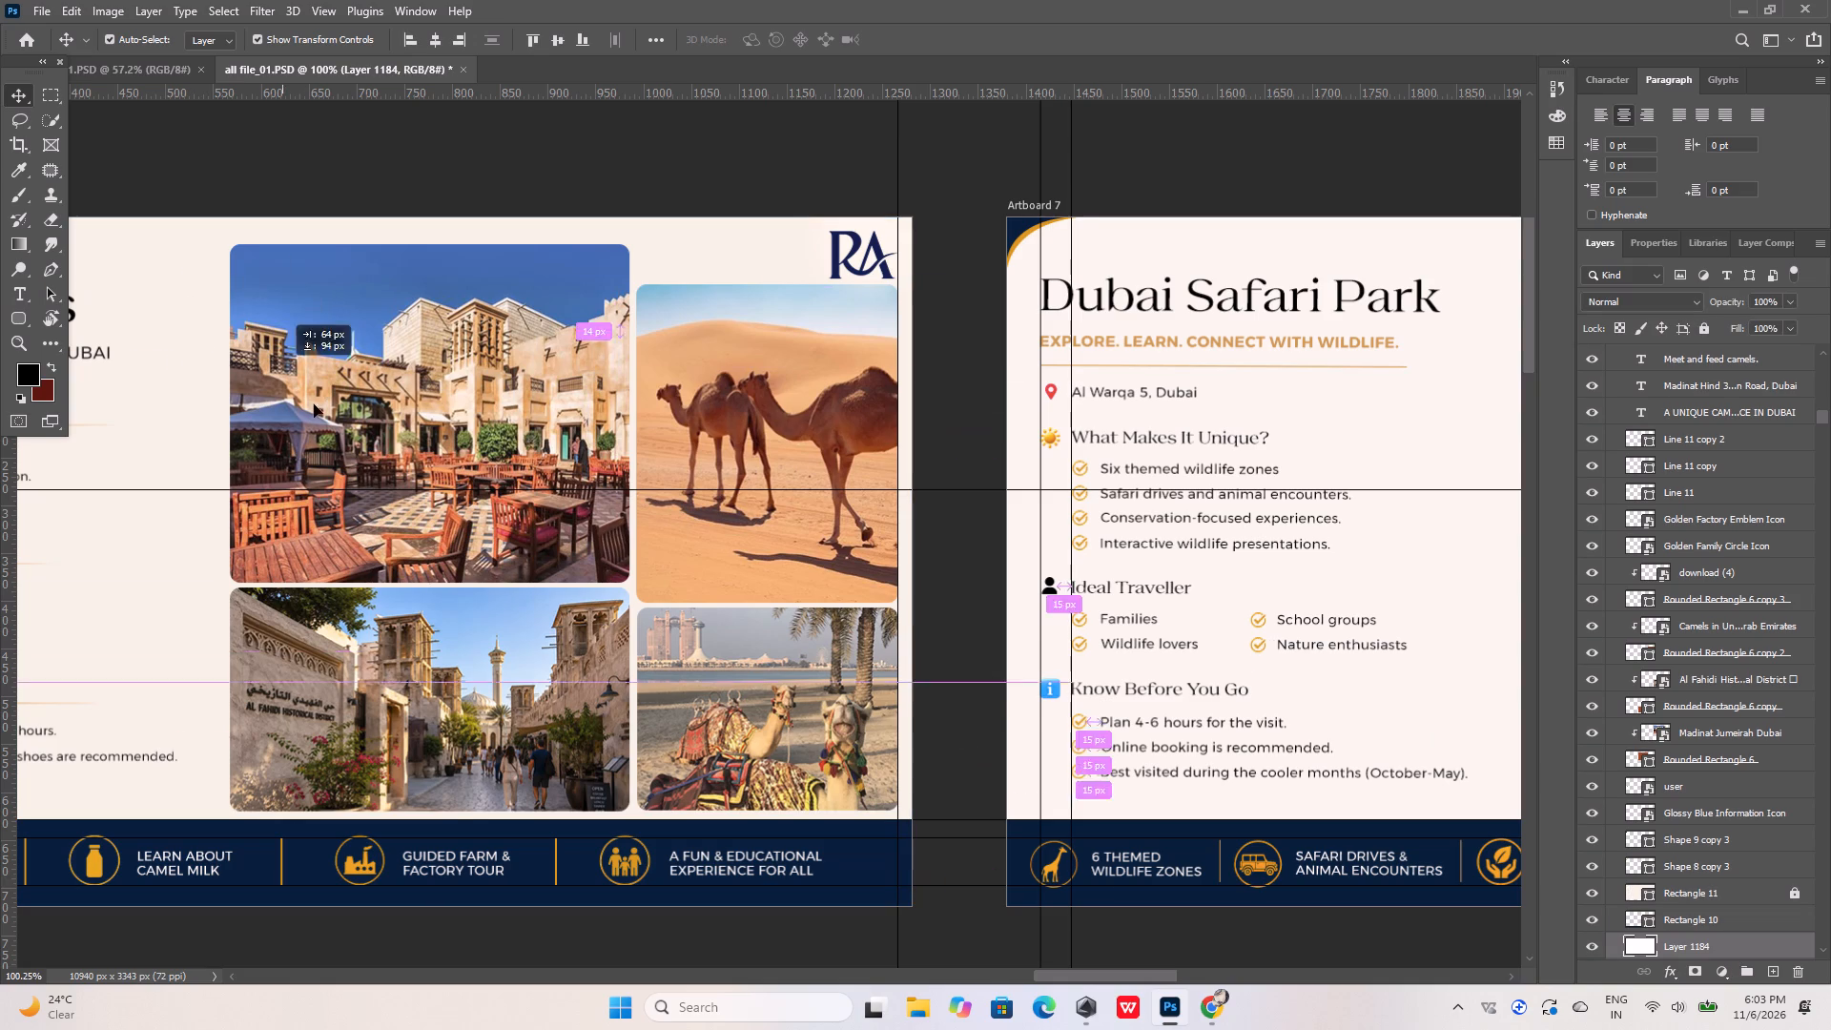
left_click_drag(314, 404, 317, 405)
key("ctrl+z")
Shift all four photos on Artboard 6, together with their rounded frames, about 10 px left of the vertical guide.
left_click(381, 383)
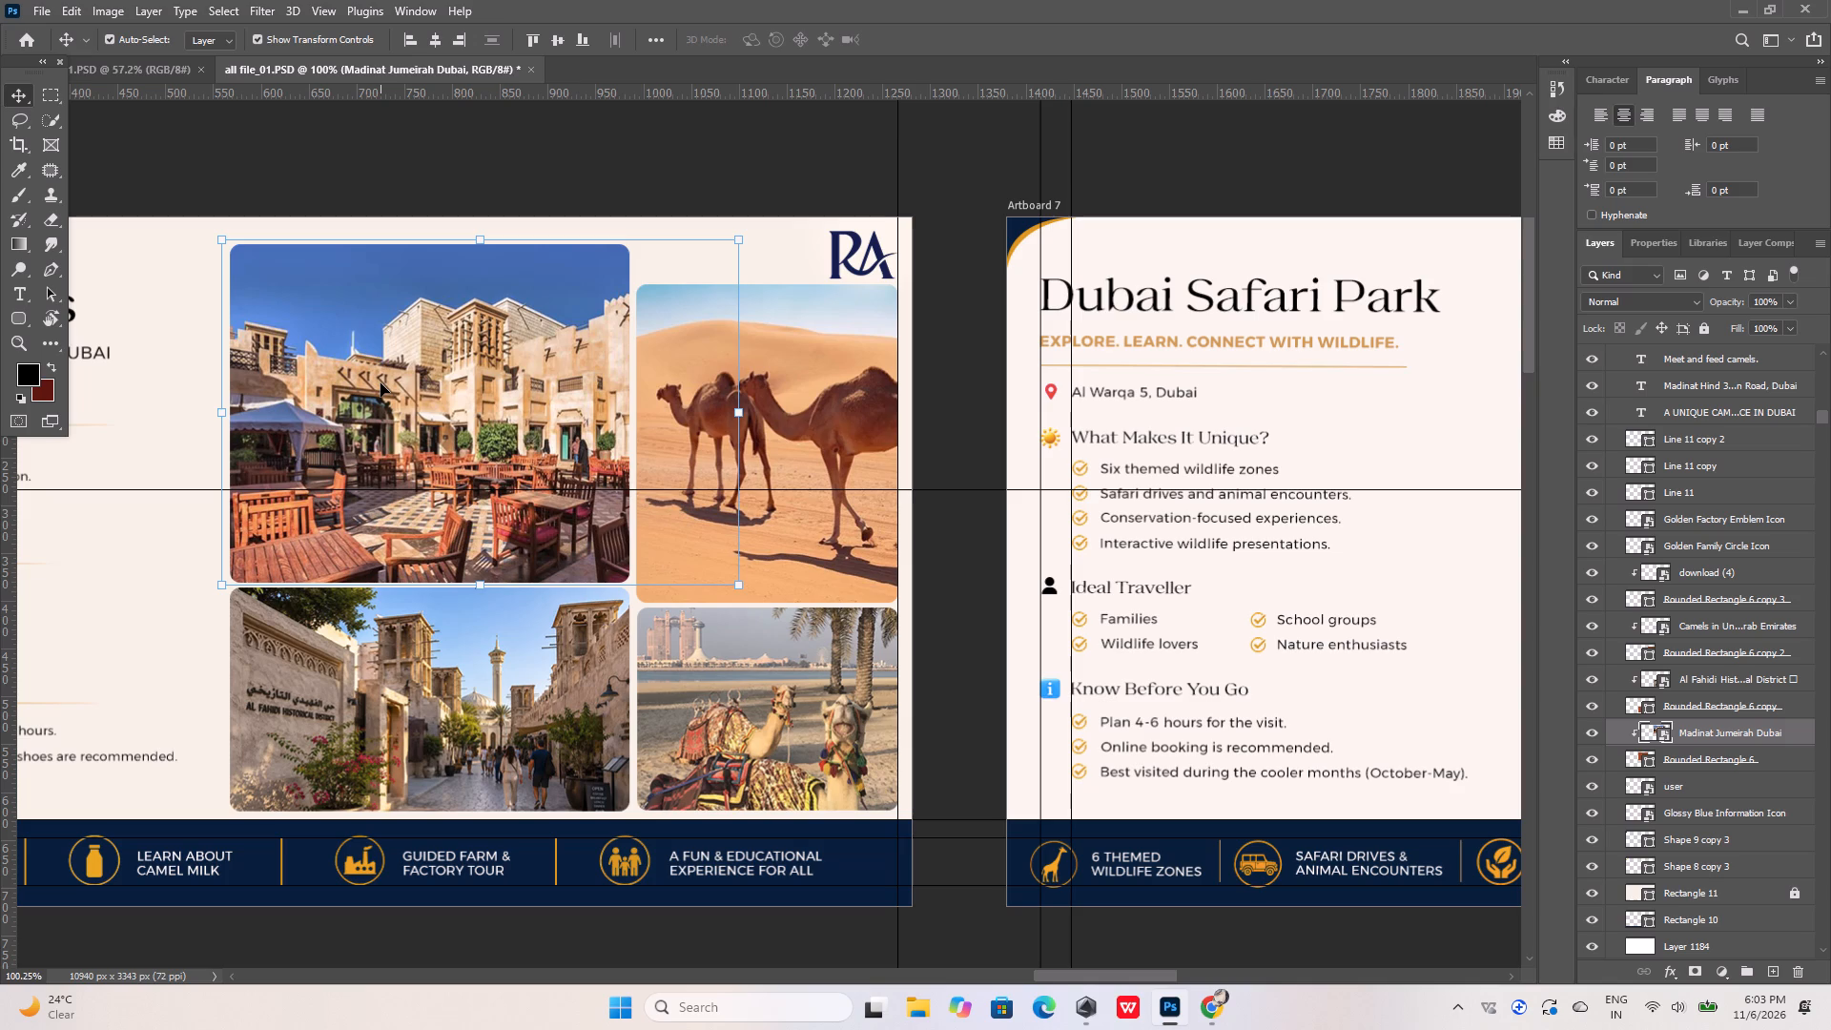
left_click(1719, 760, "ctrl")
left_click(843, 398, "shift")
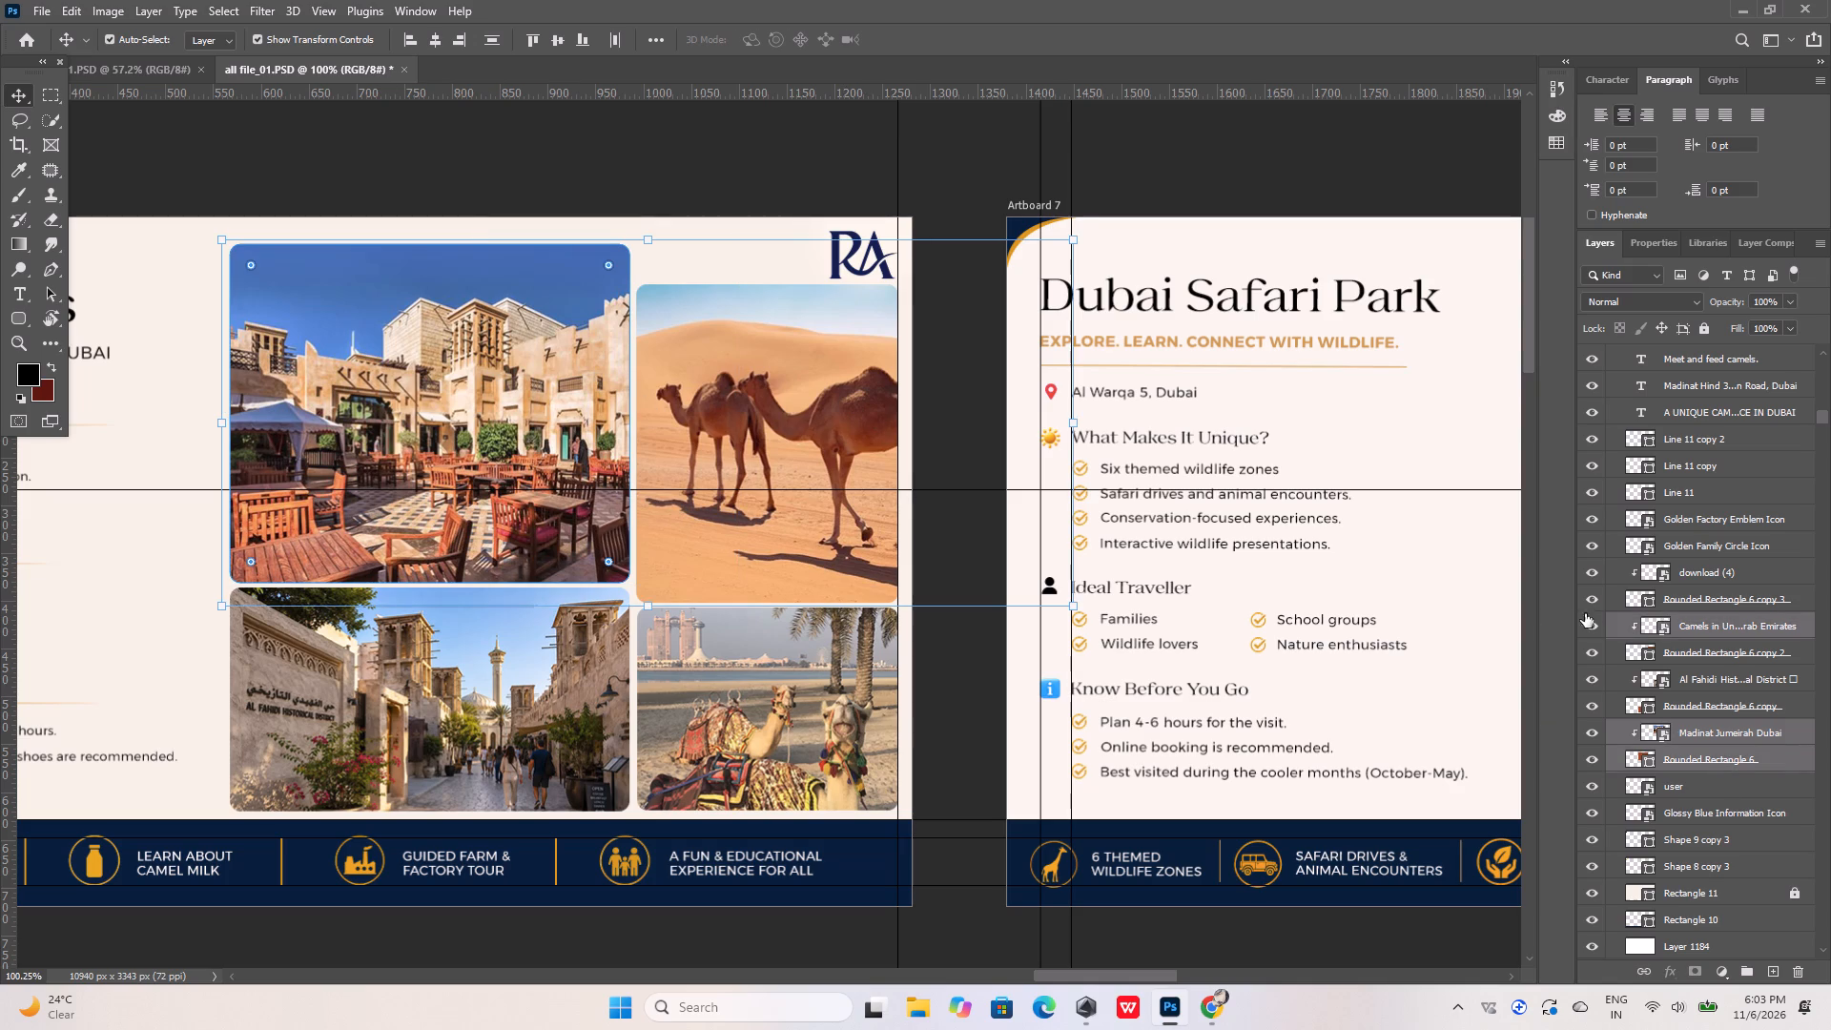
left_click(1667, 652, "ctrl")
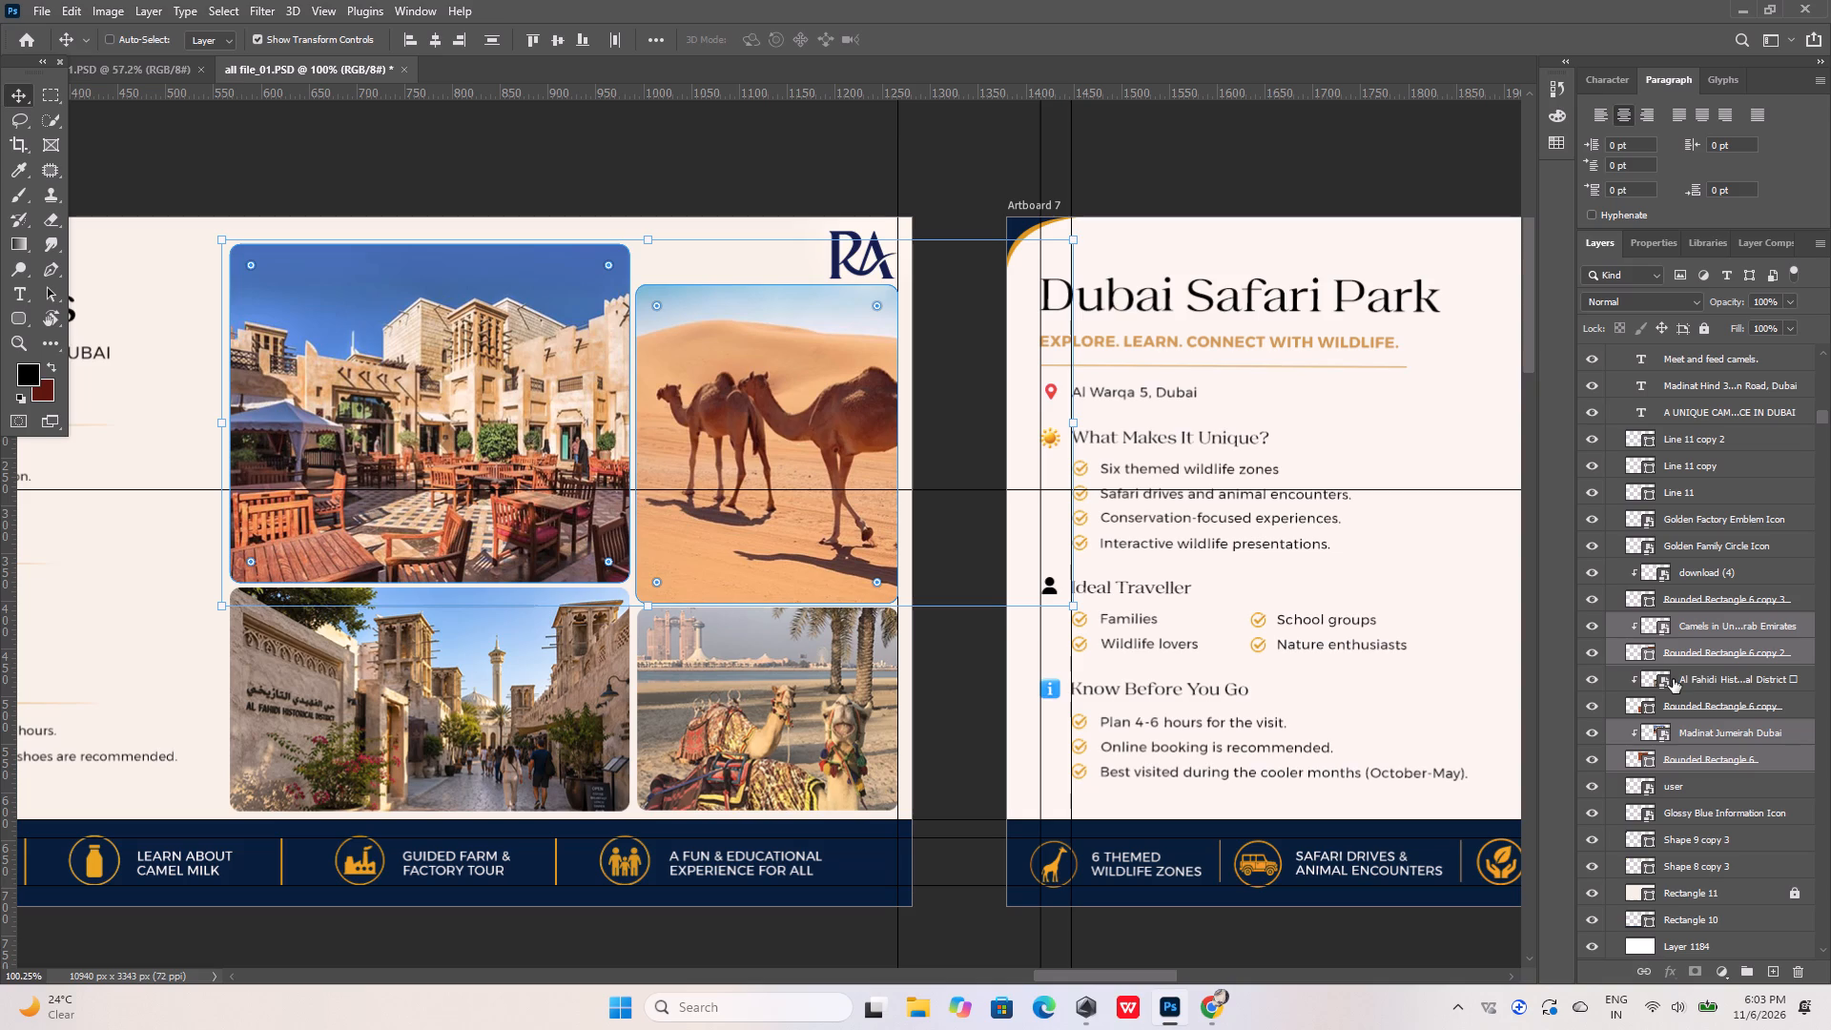
left_click(1673, 679, "ctrl")
left_click(1677, 705, "ctrl")
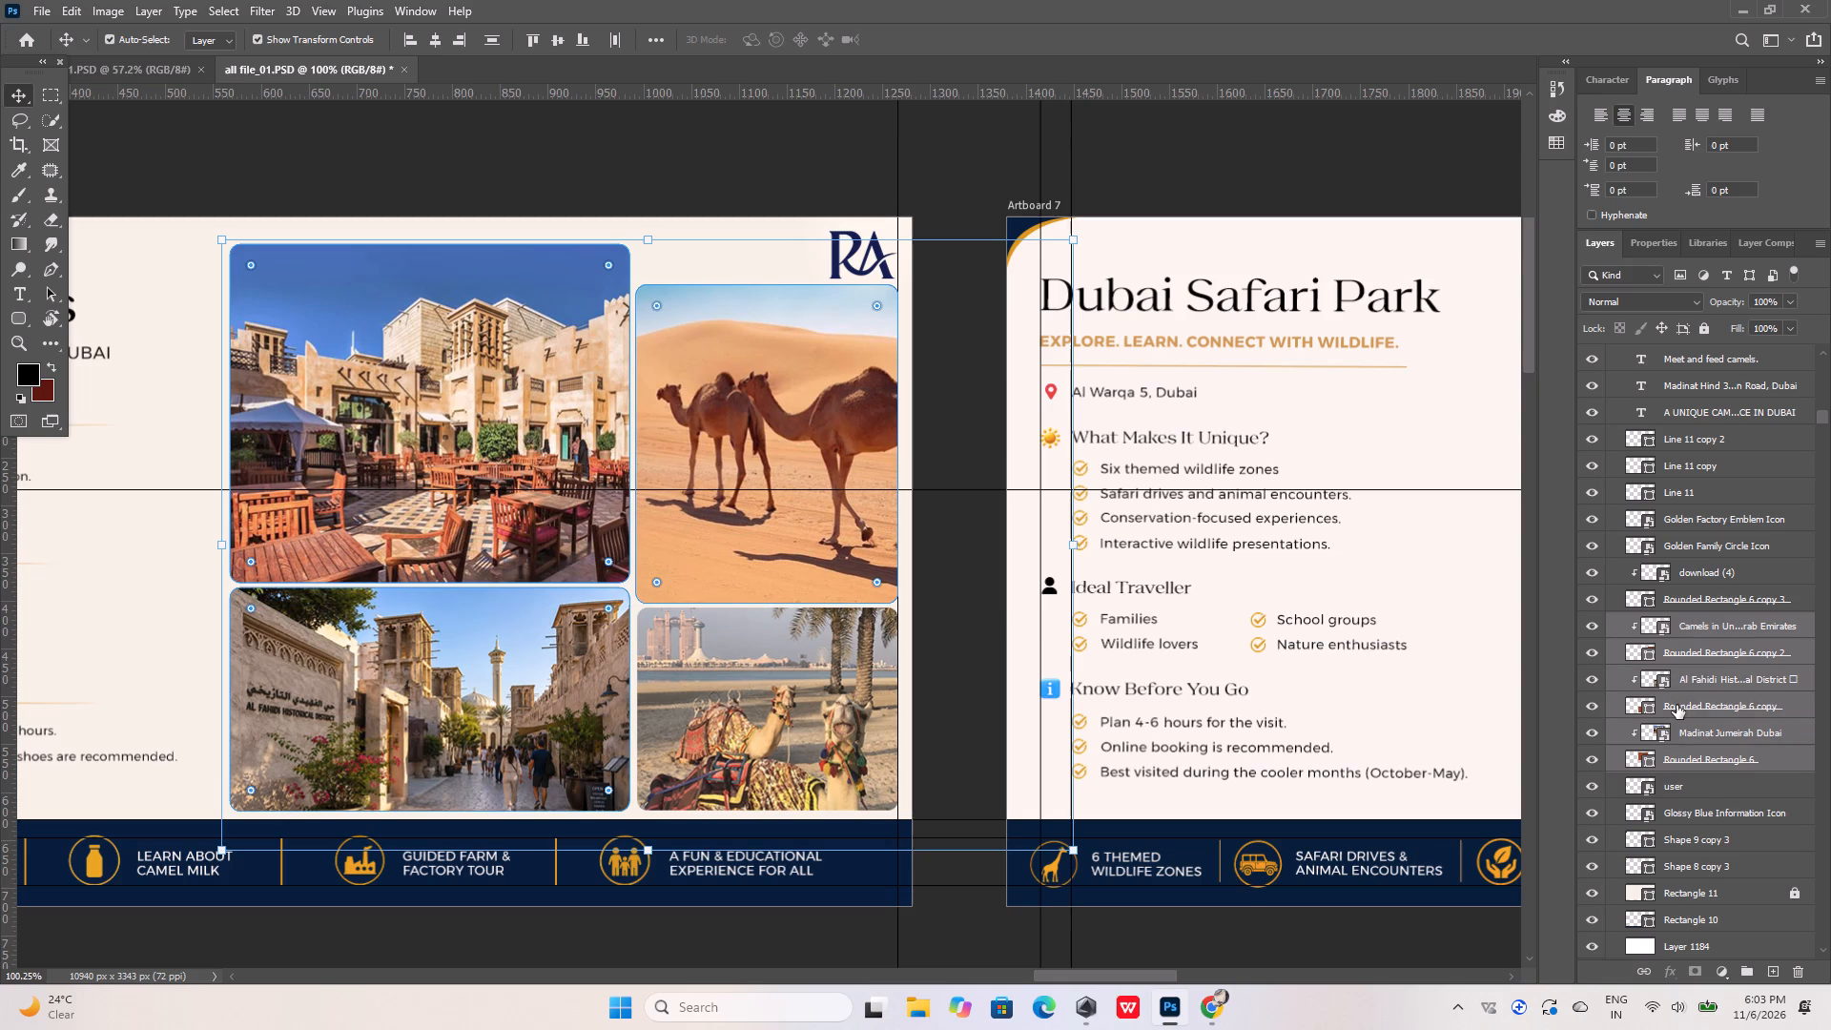
left_click(1689, 571, "ctrl")
left_click(1693, 609, "ctrl")
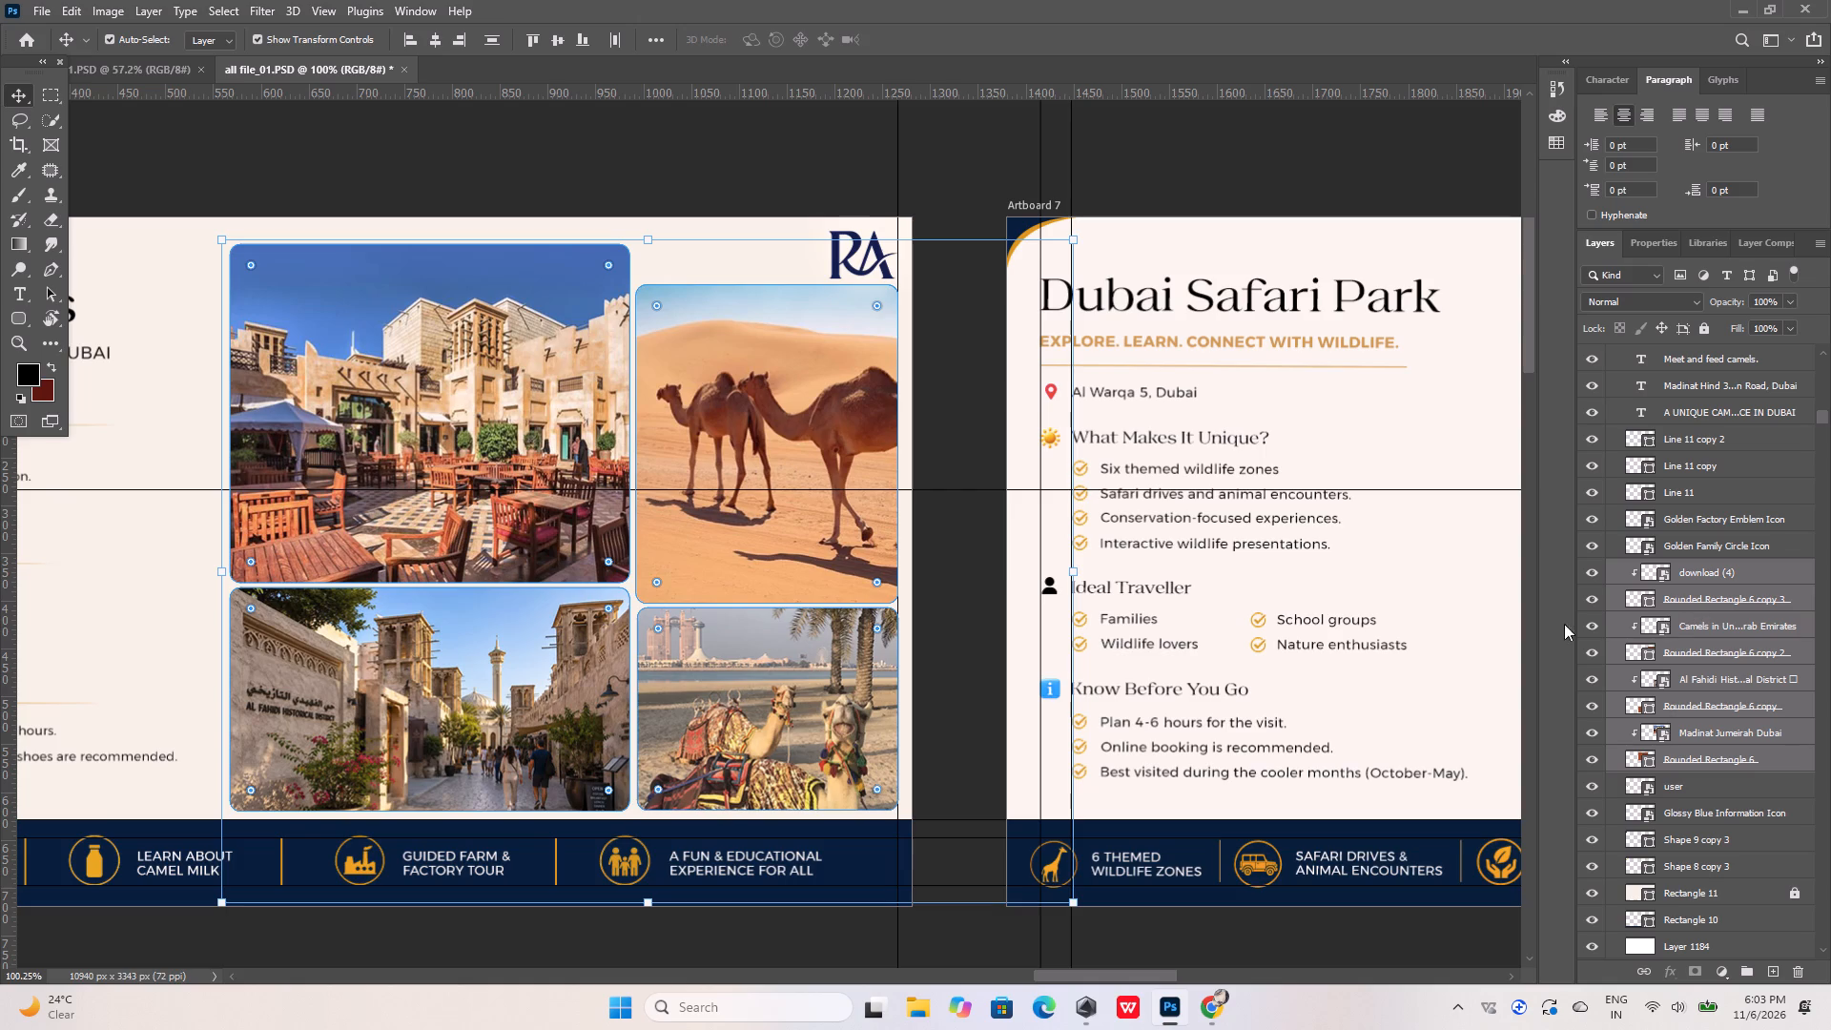
scroll(925, 546, "down", 3, "alt")
key("shift+Left")
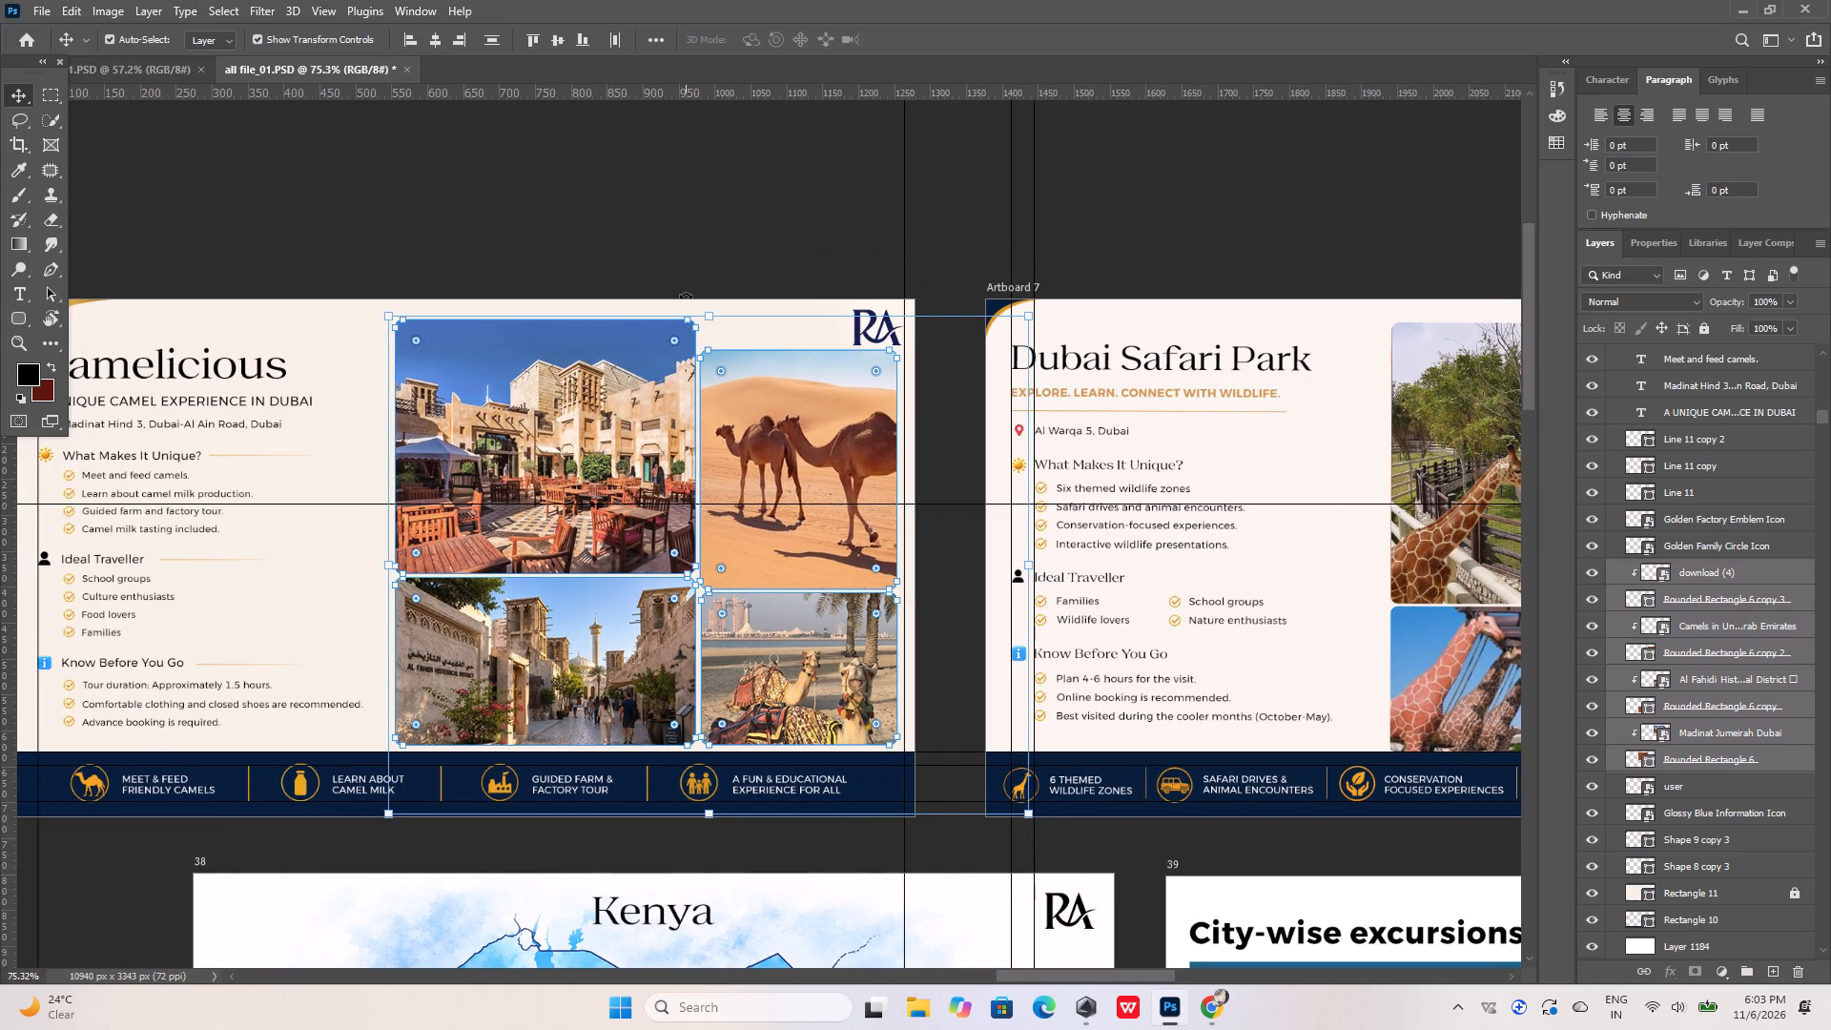
left_click(585, 210)
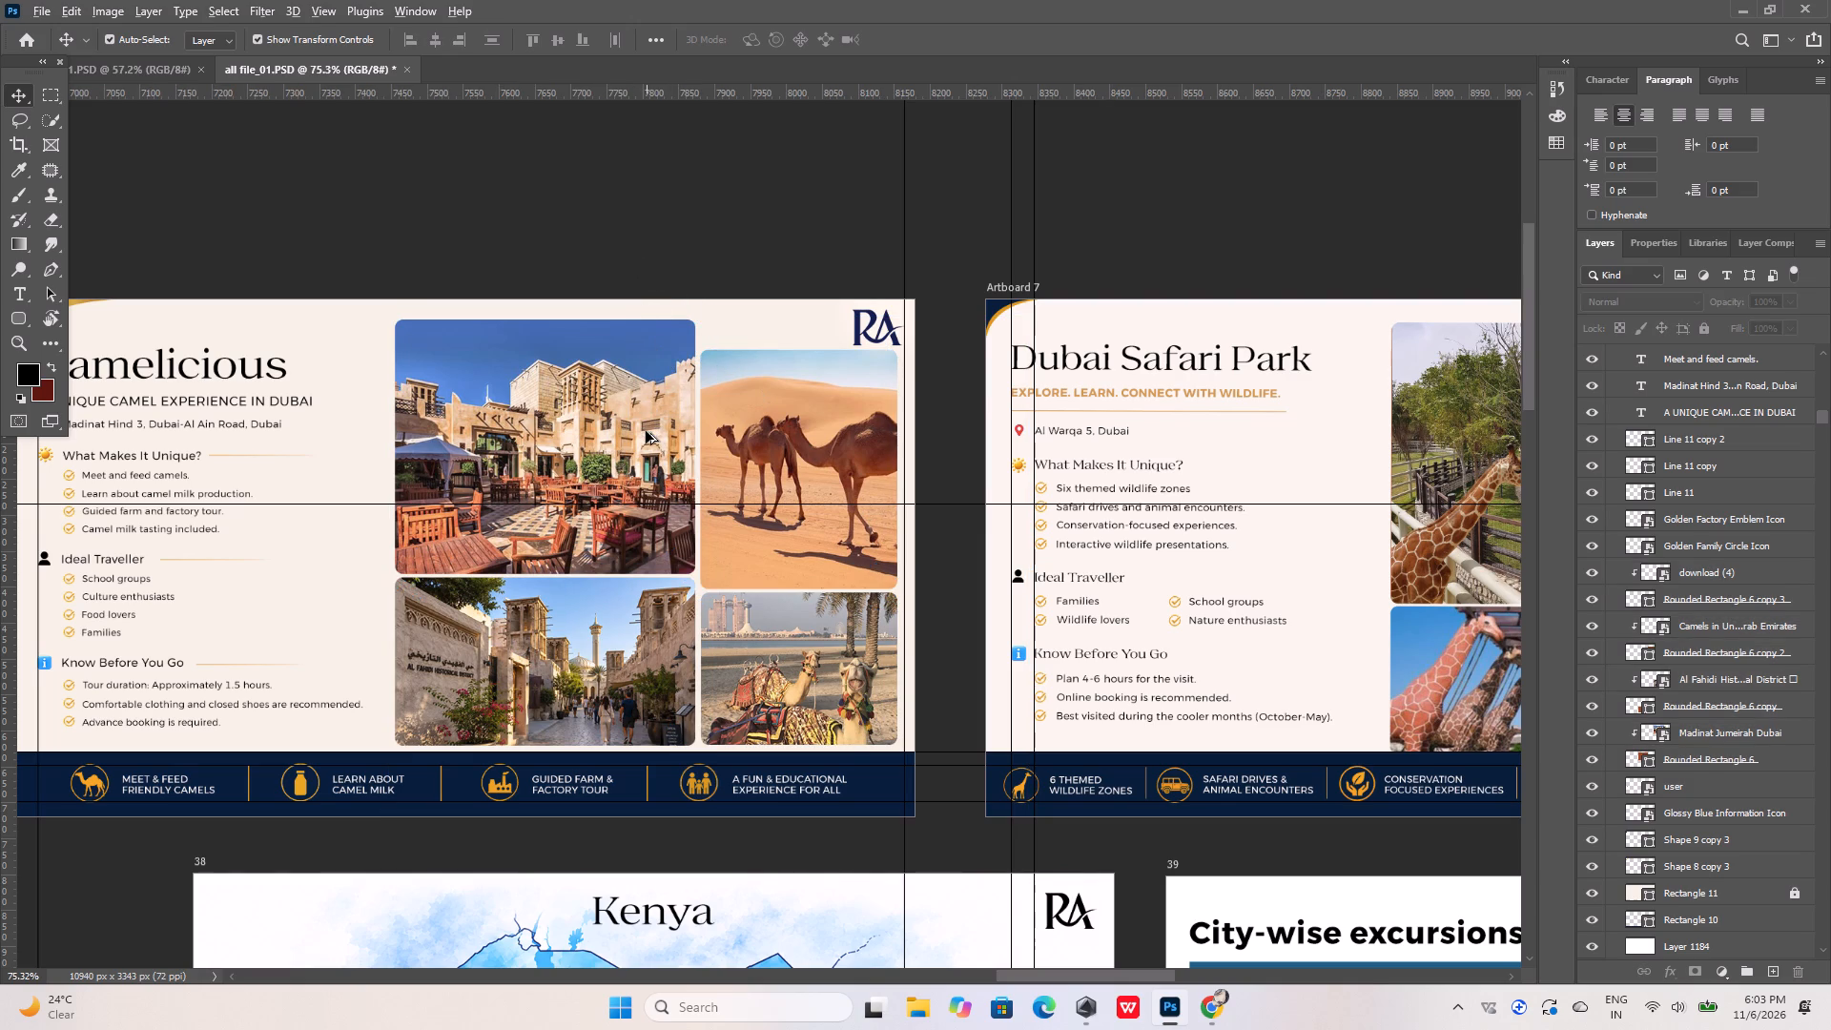
Fine-tune the vertical guide beside the RA logo on Artboard 6 to X 8165.1 px.
scroll(646, 431, "up", 4, "alt")
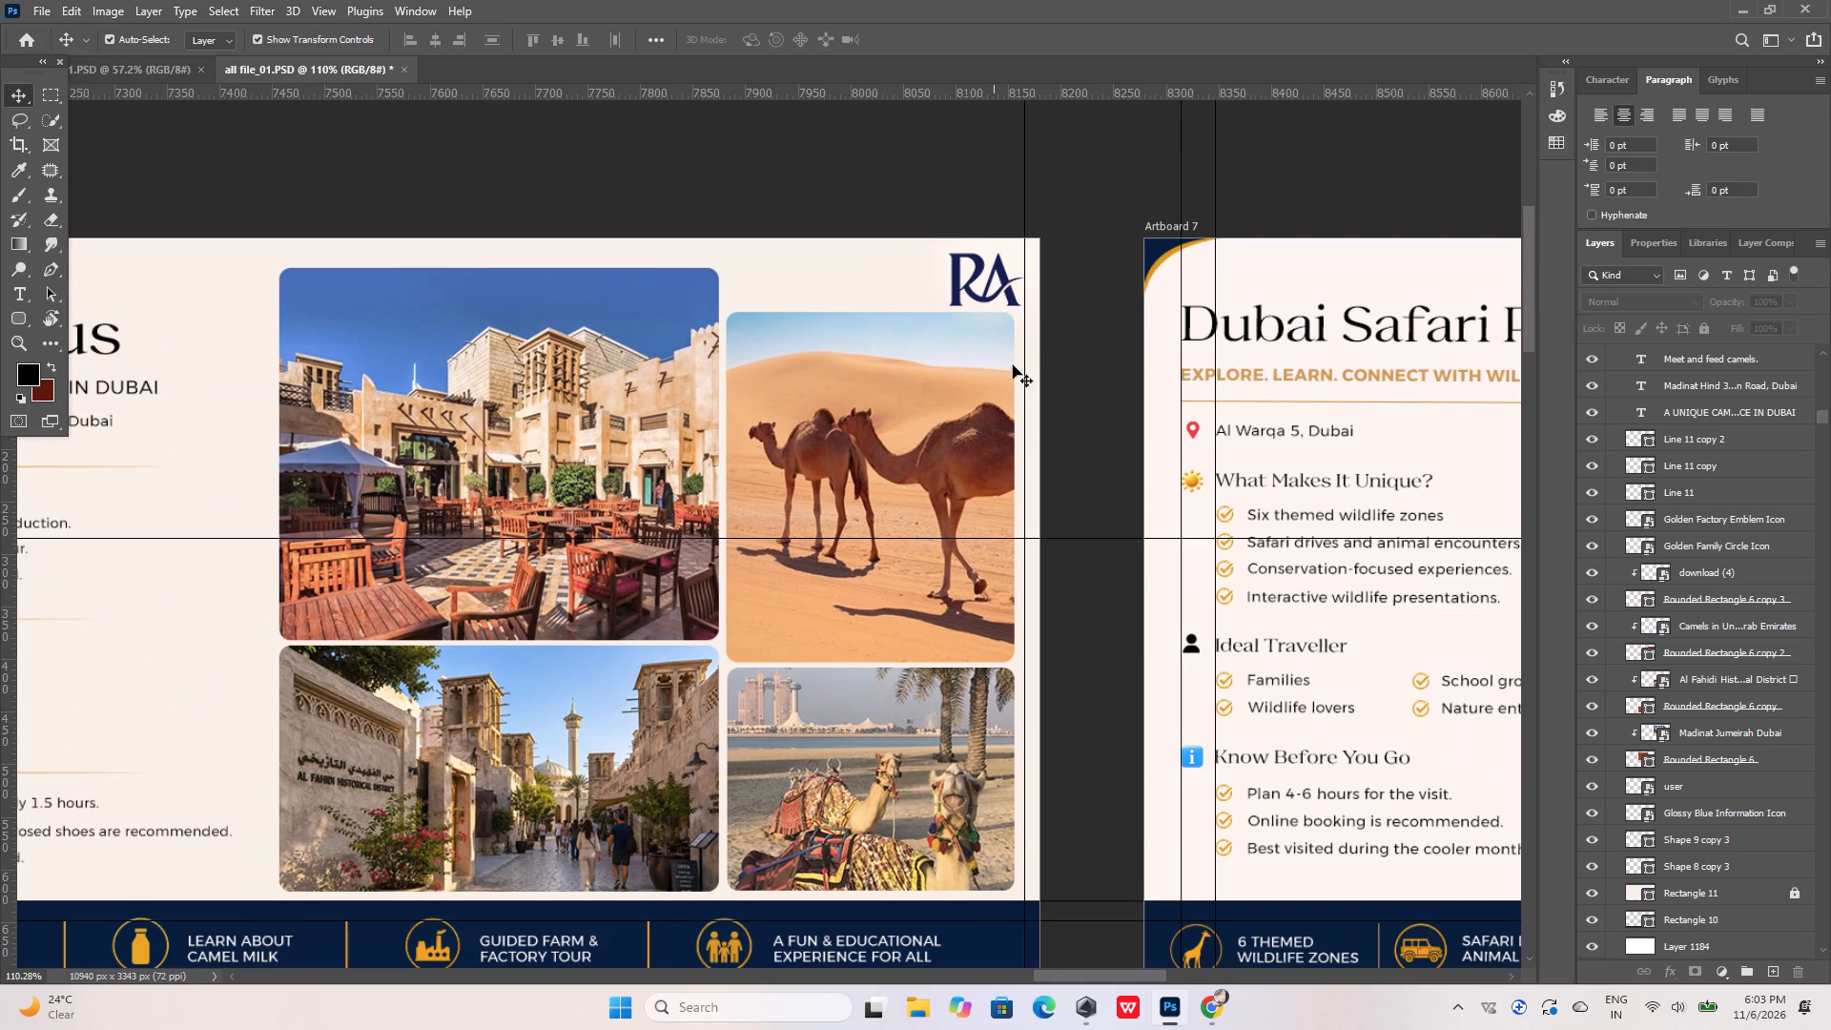
scroll(1037, 332, "up", 8, "alt")
left_click(1013, 333)
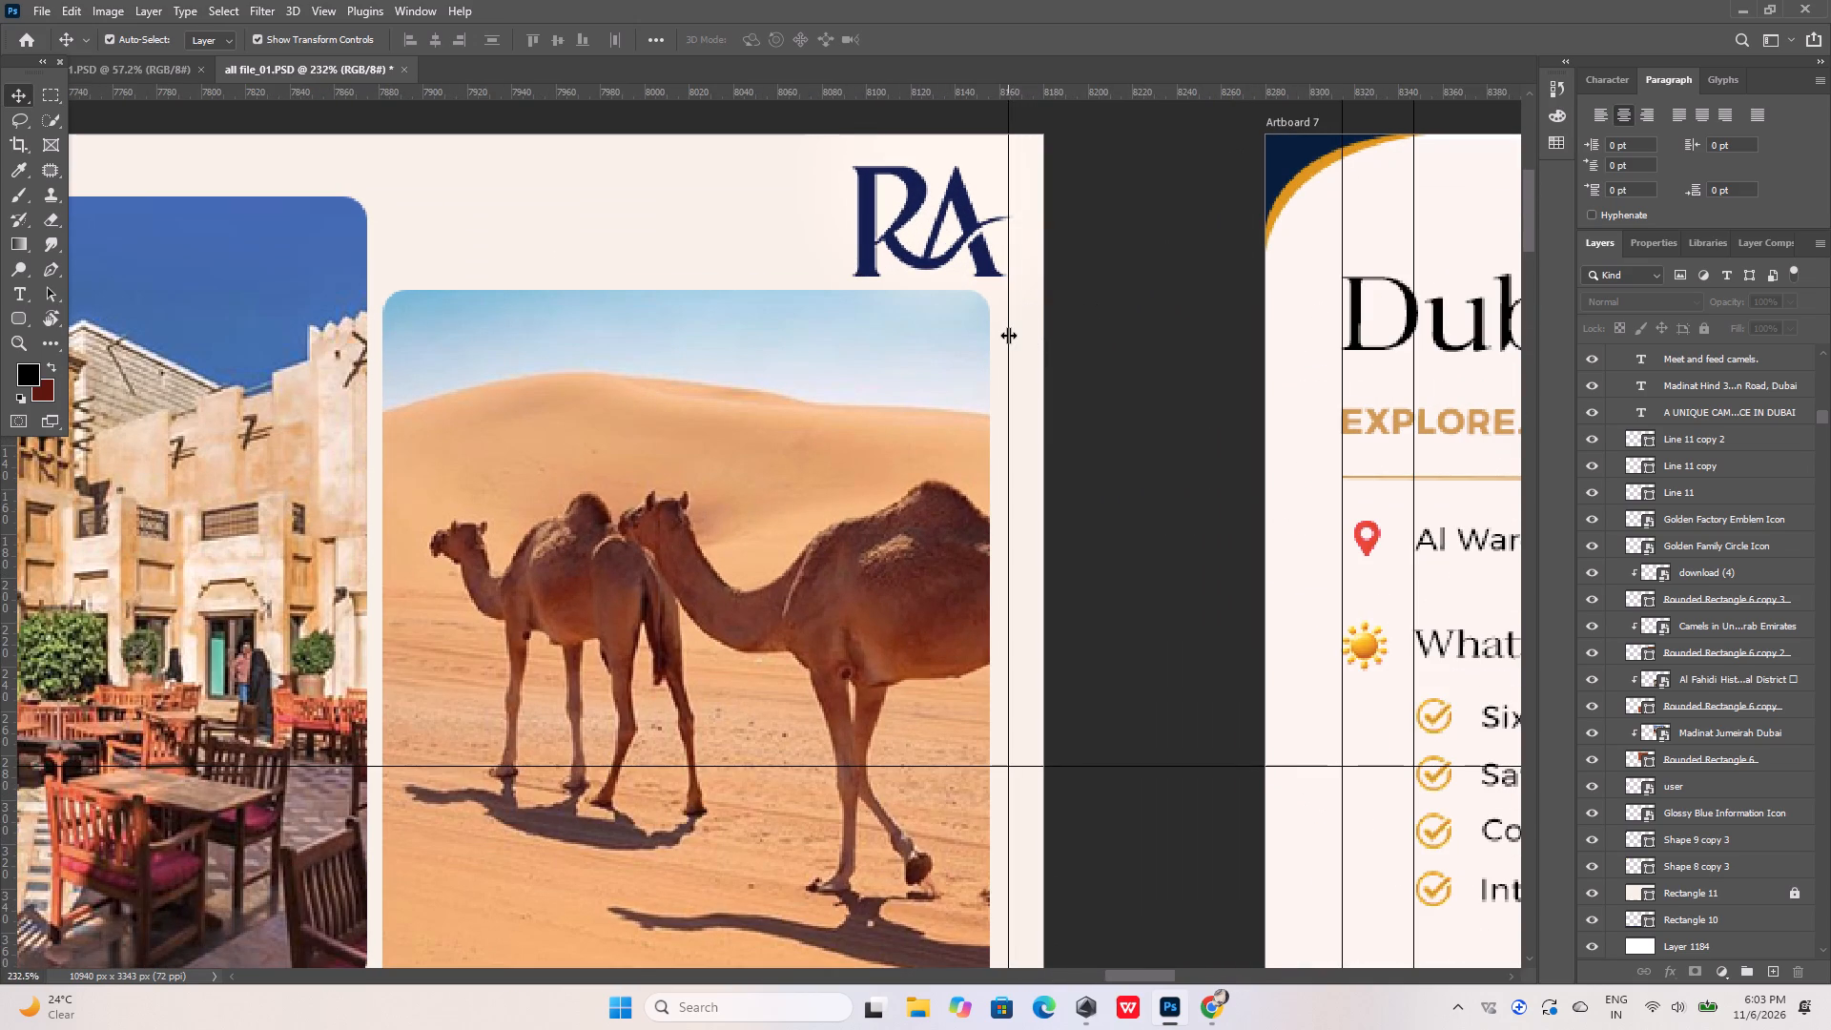
left_click(1008, 335)
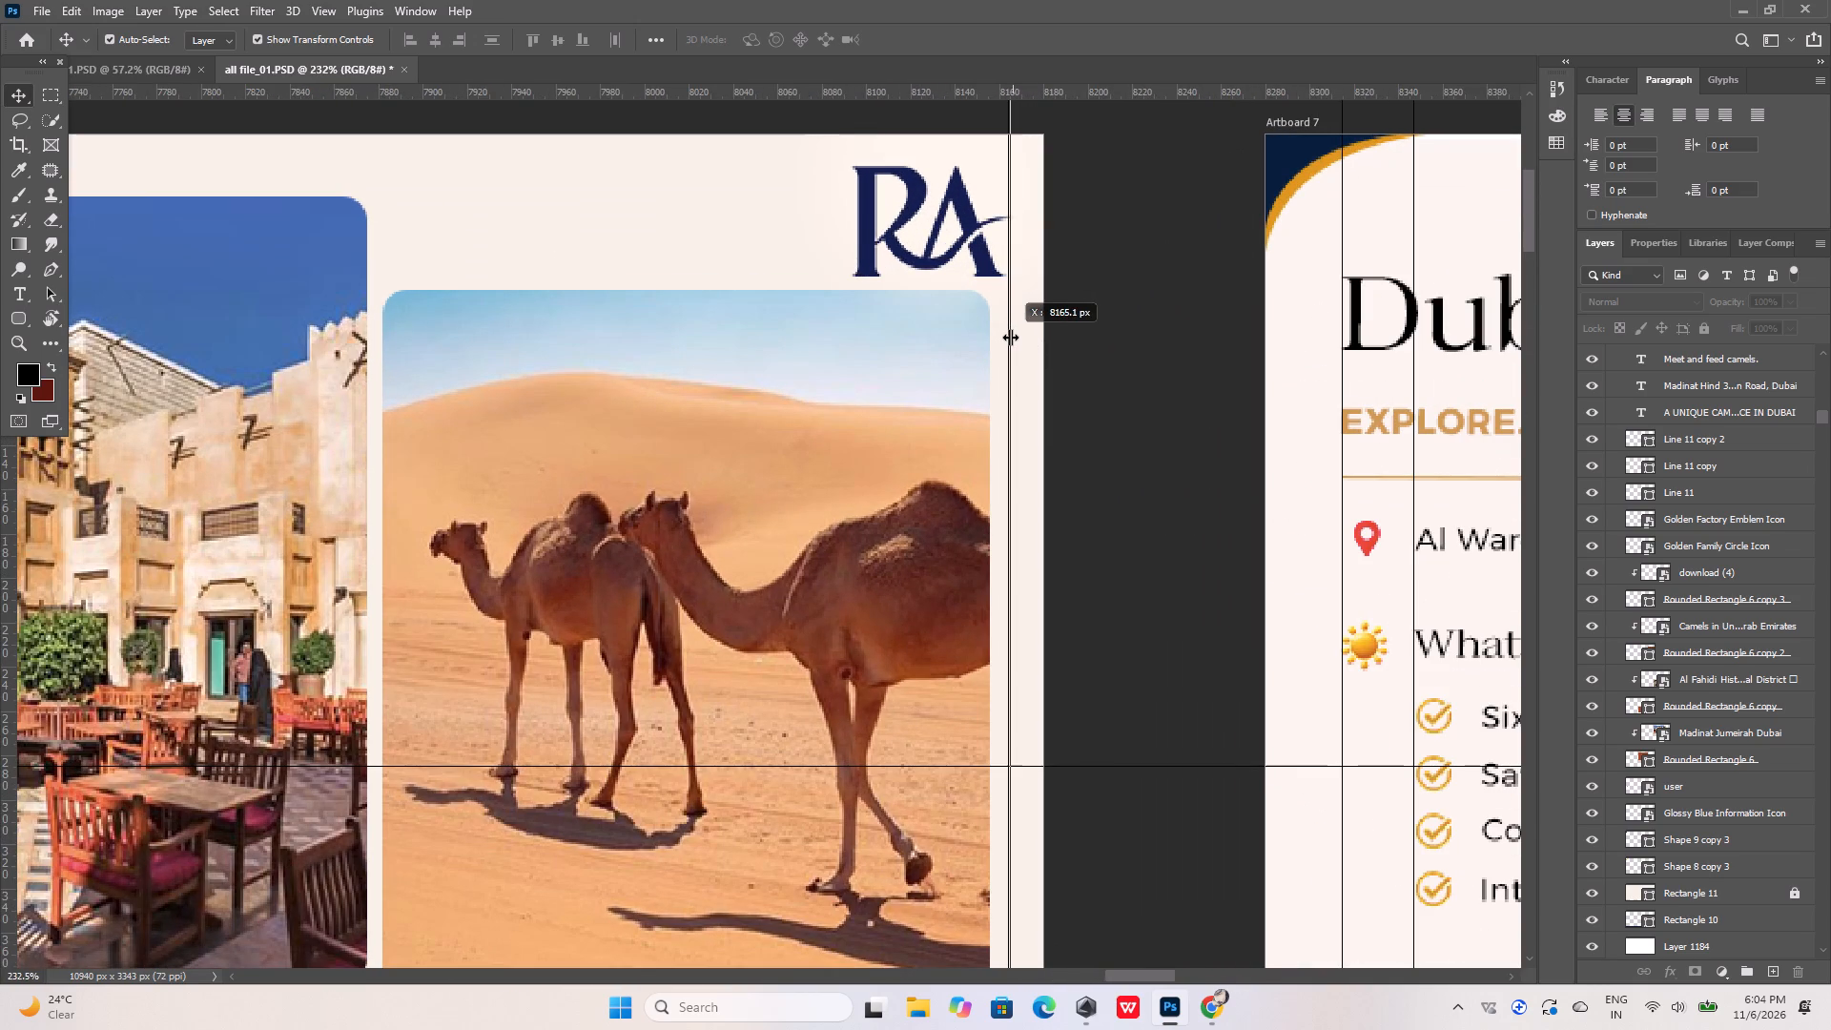
left_click(1112, 309)
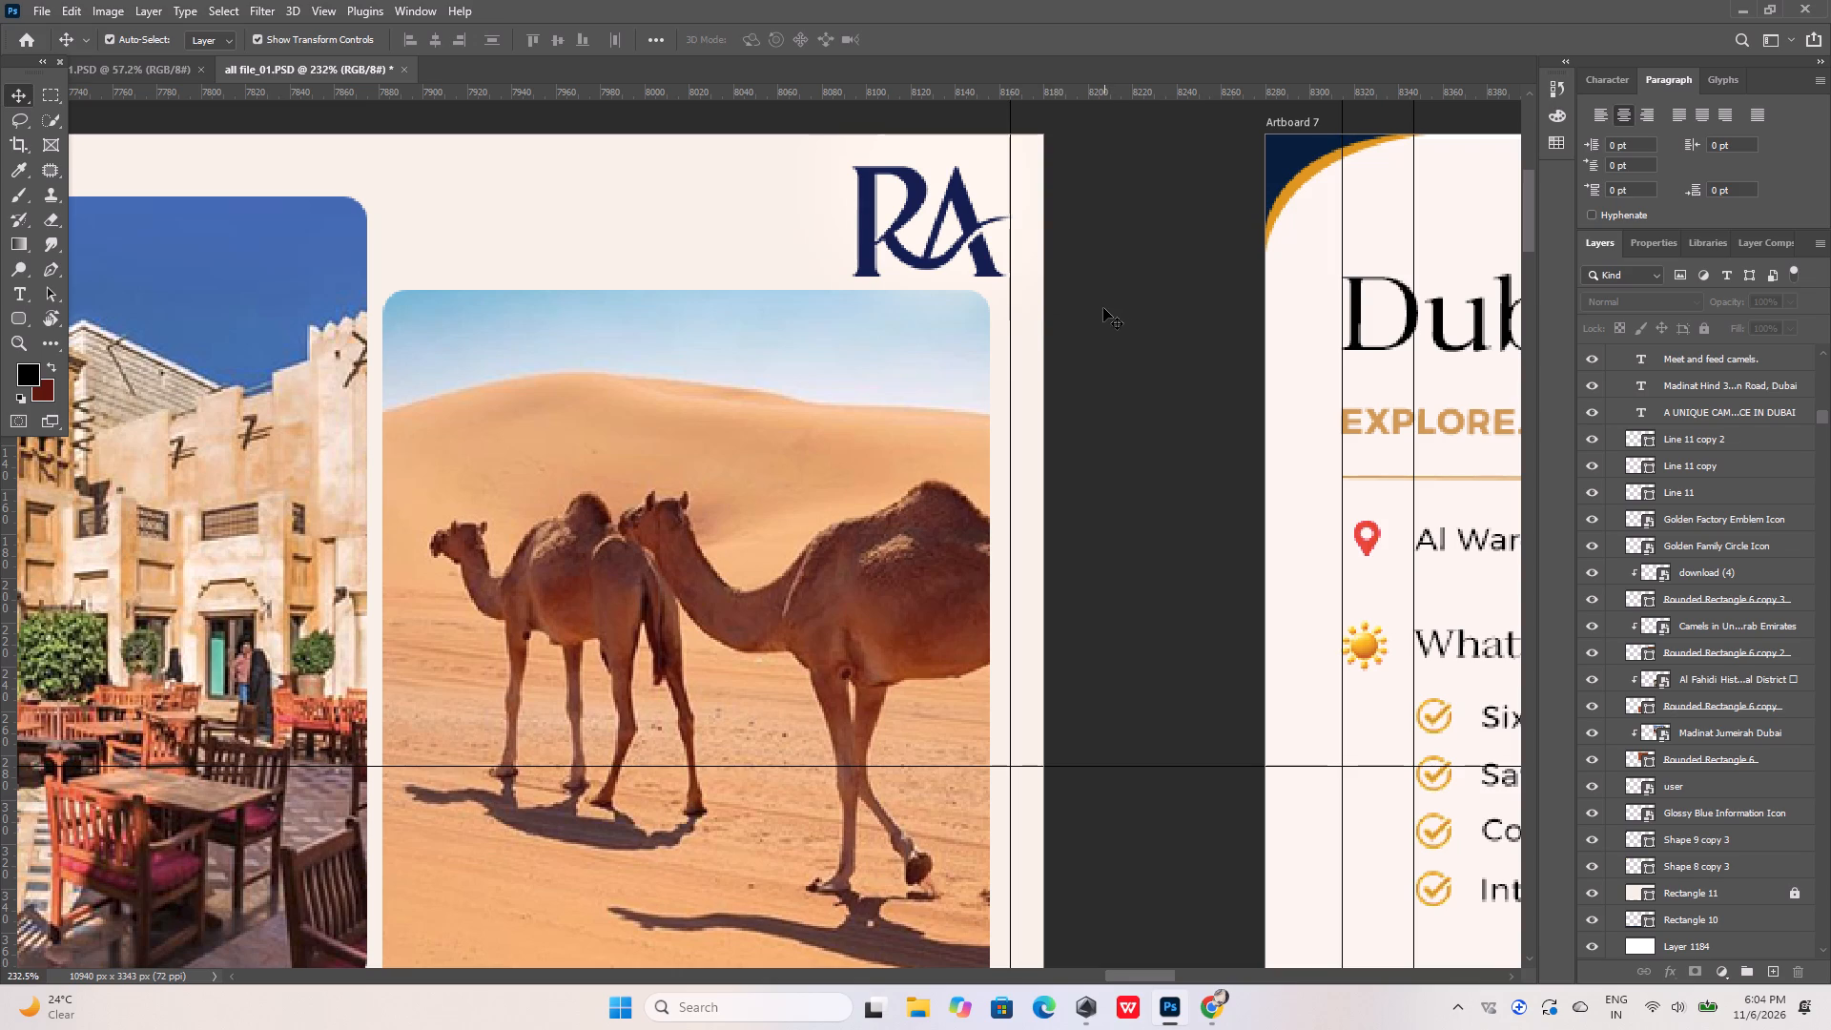
Shorten the Safari Village photo's rounded frame on Artboard 7 to 97.16% height, pulling its bottom edge up to the navy footer band.
scroll(1051, 335, "down", 15, "alt")
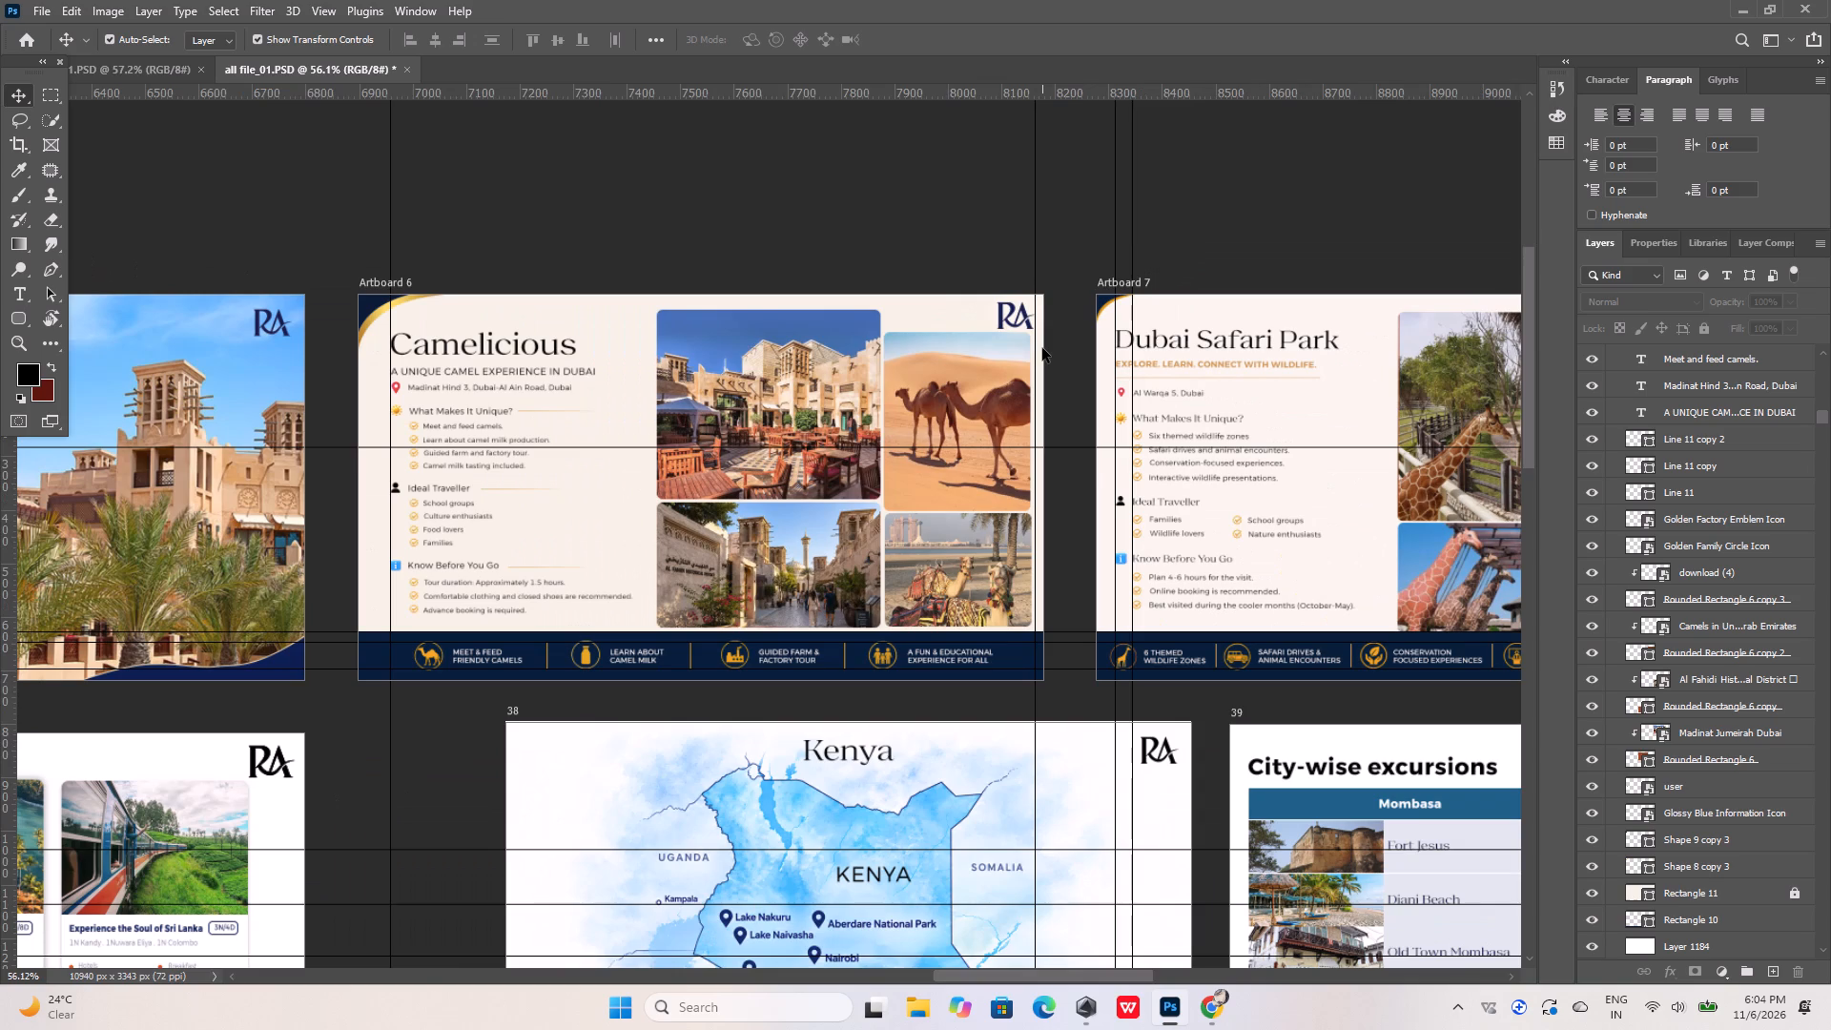
scroll(431, 451, "down", 10, "alt")
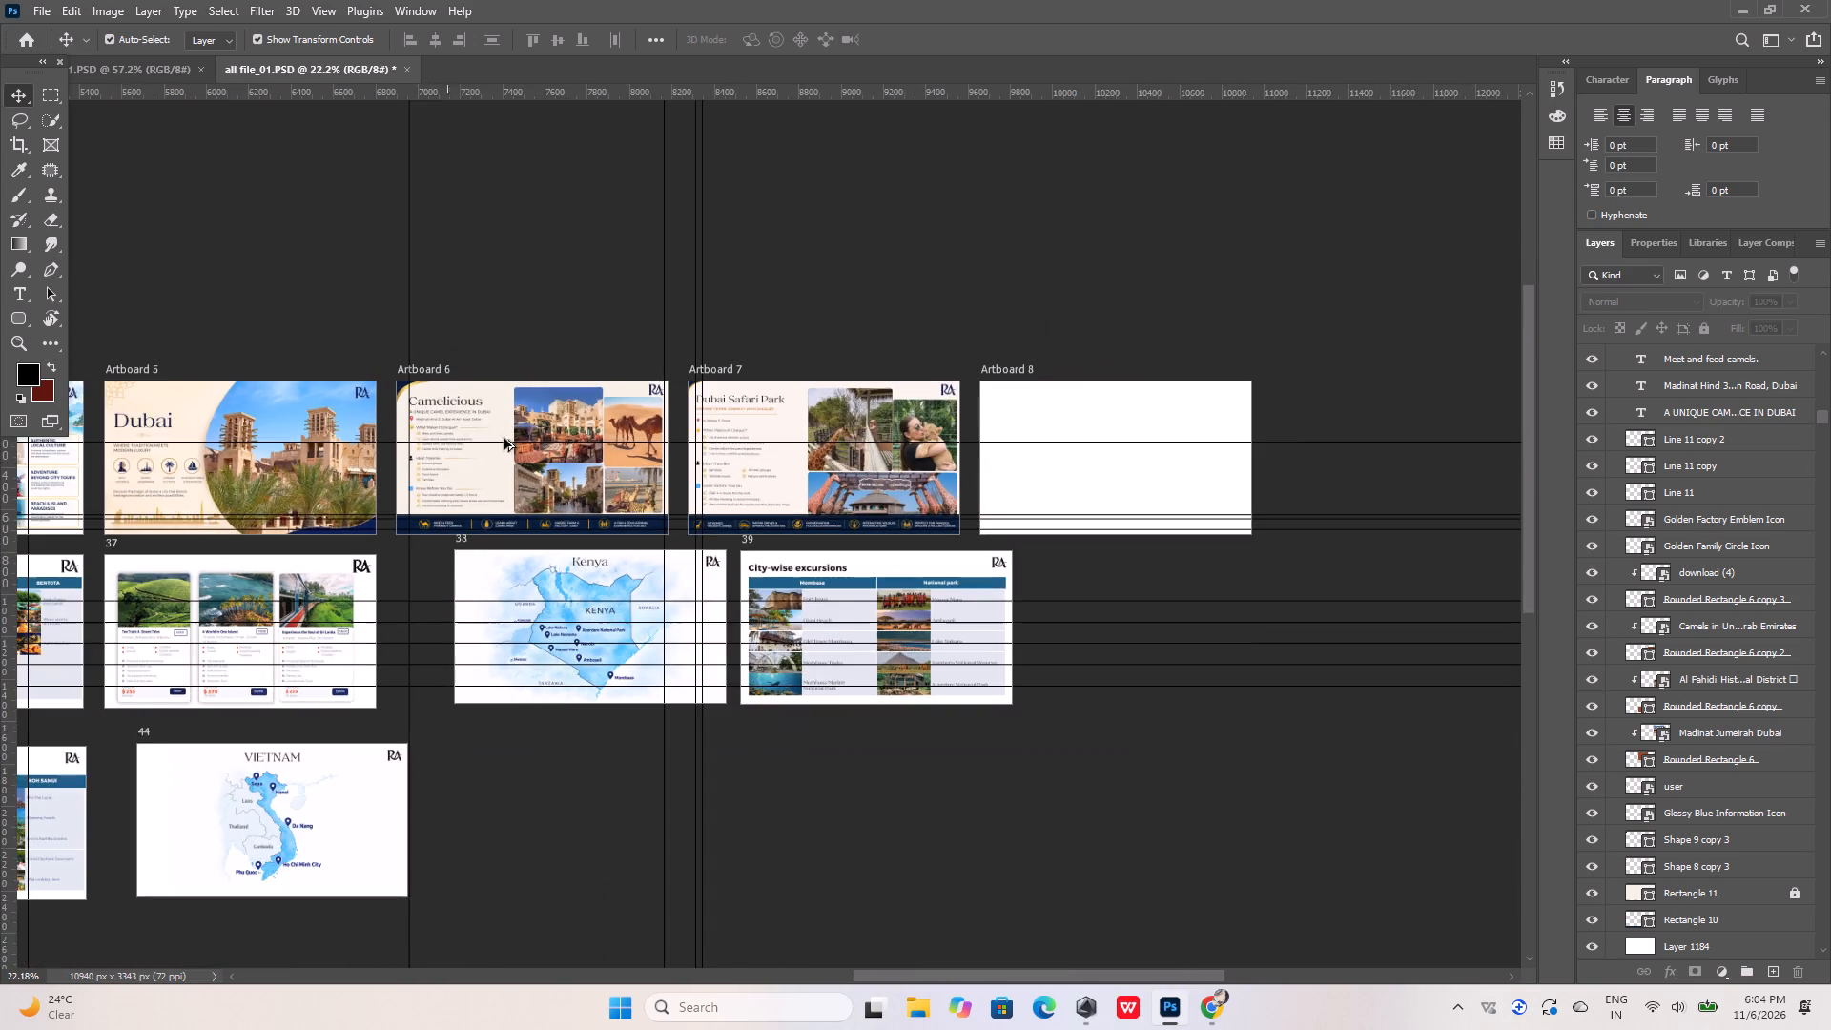
scroll(812, 454, "up", 11, "alt")
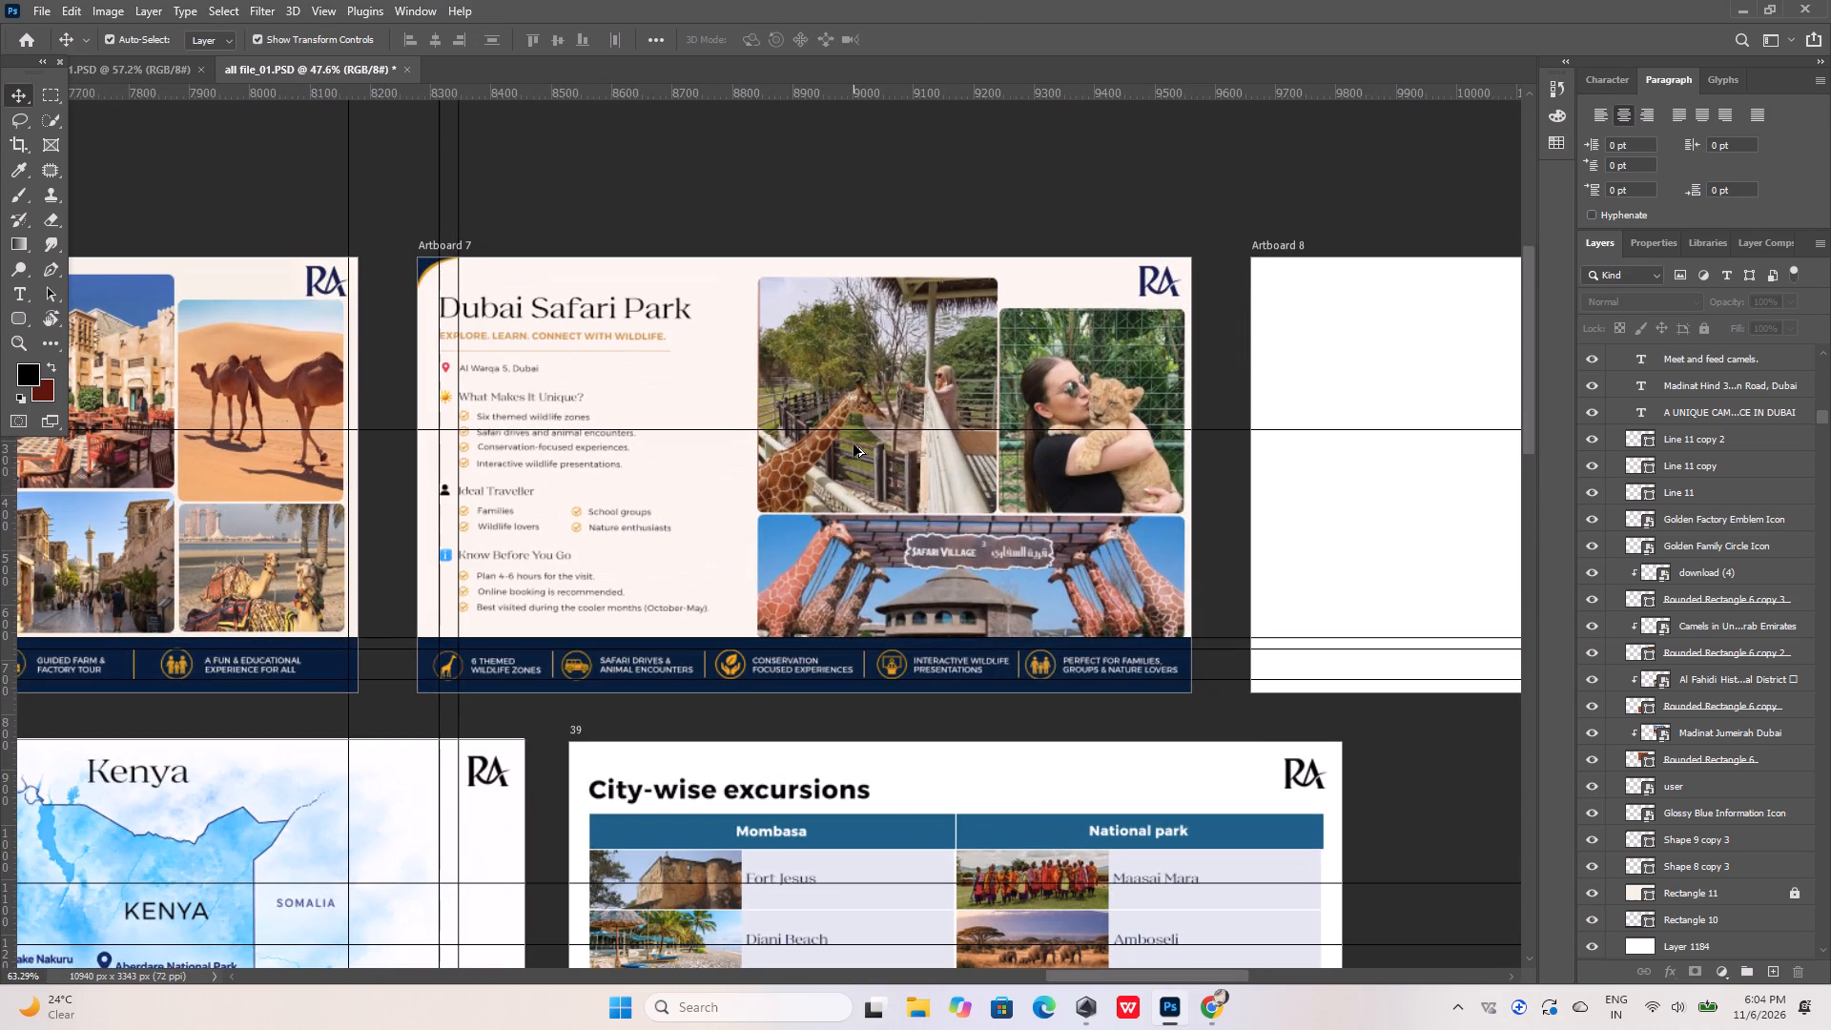
scroll(1085, 543, "up", 6, "alt")
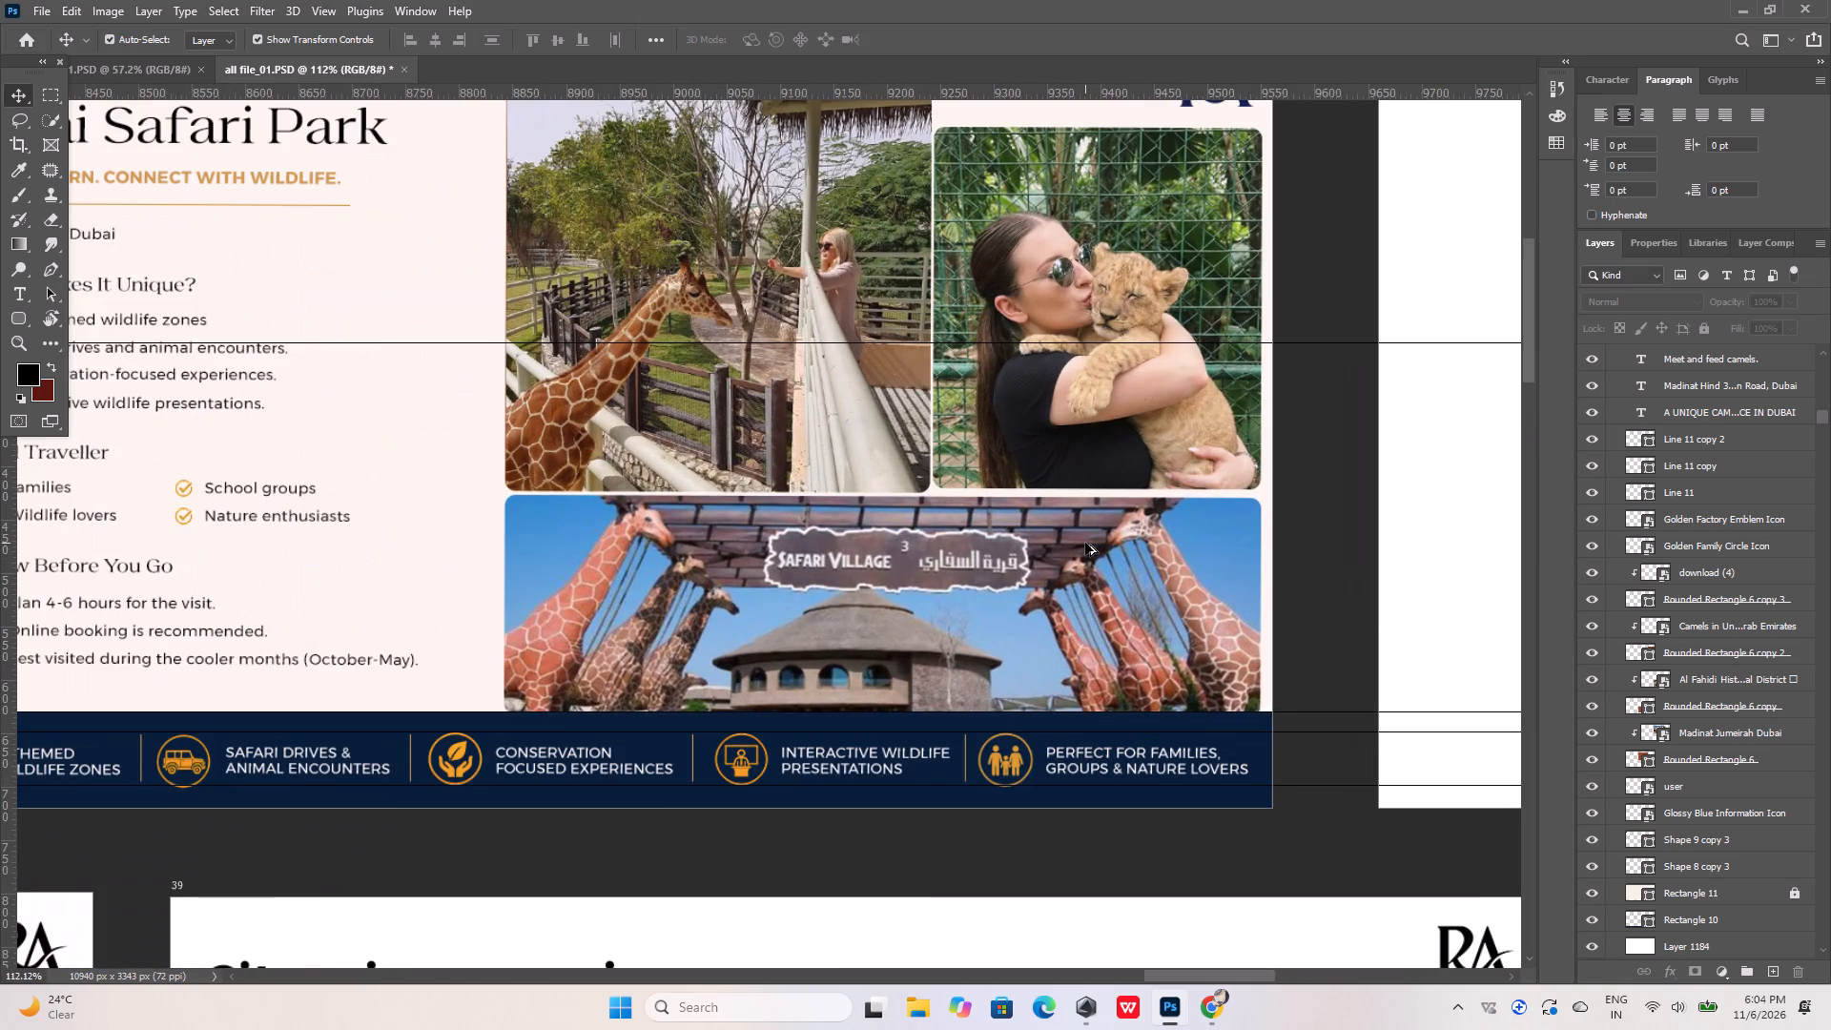
scroll(1085, 543, "down", 3, "alt")
left_click(1087, 564)
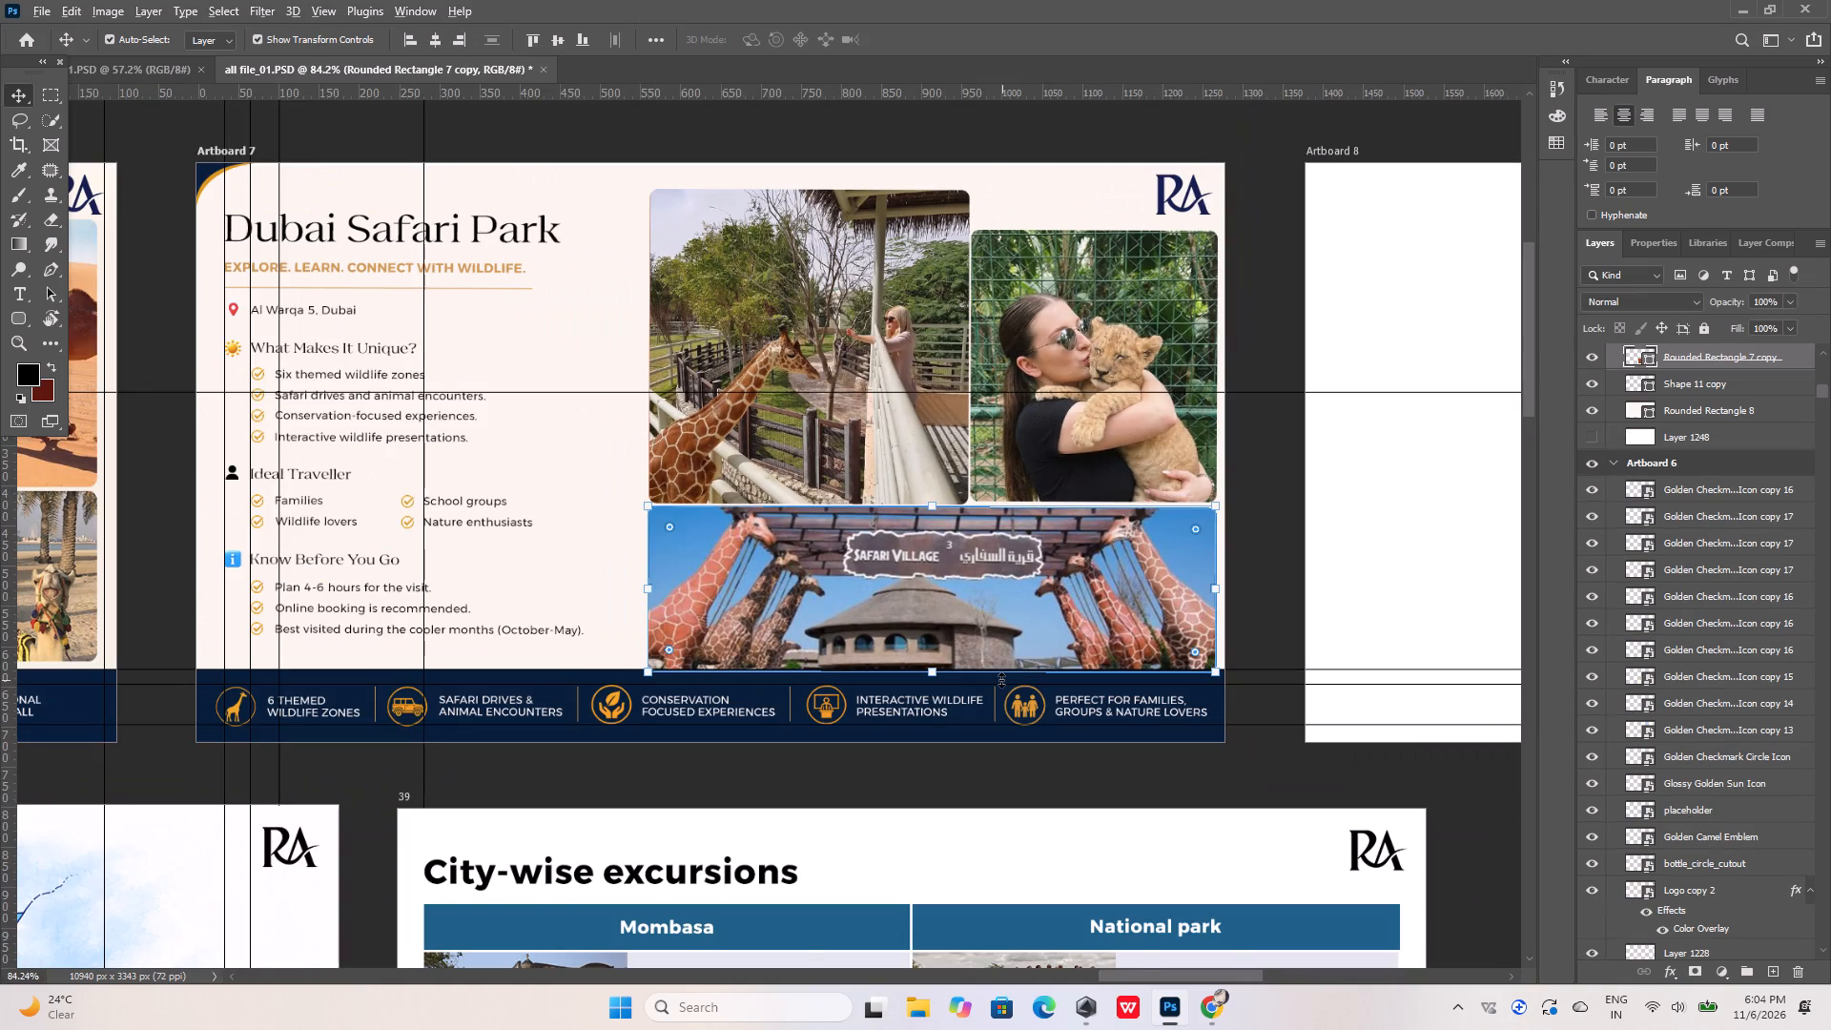
scroll(1001, 680, "up", 5, "alt")
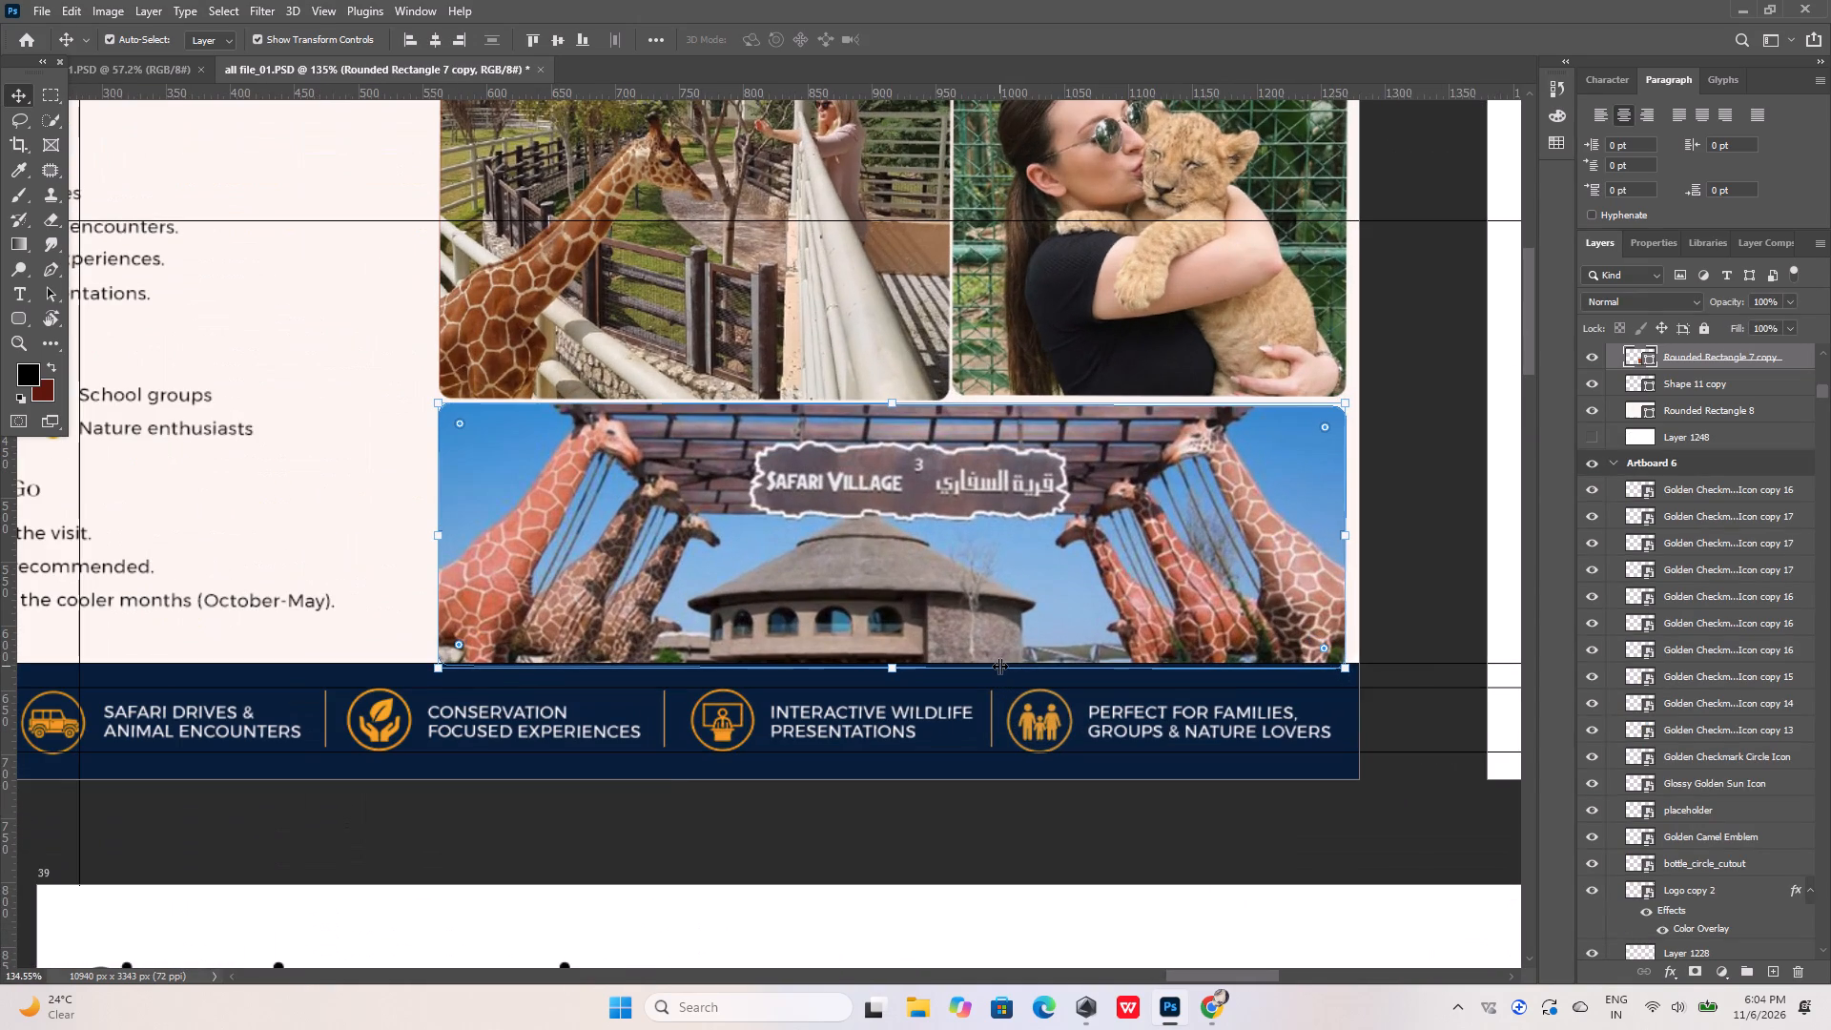
scroll(1683, 389, "up", 2)
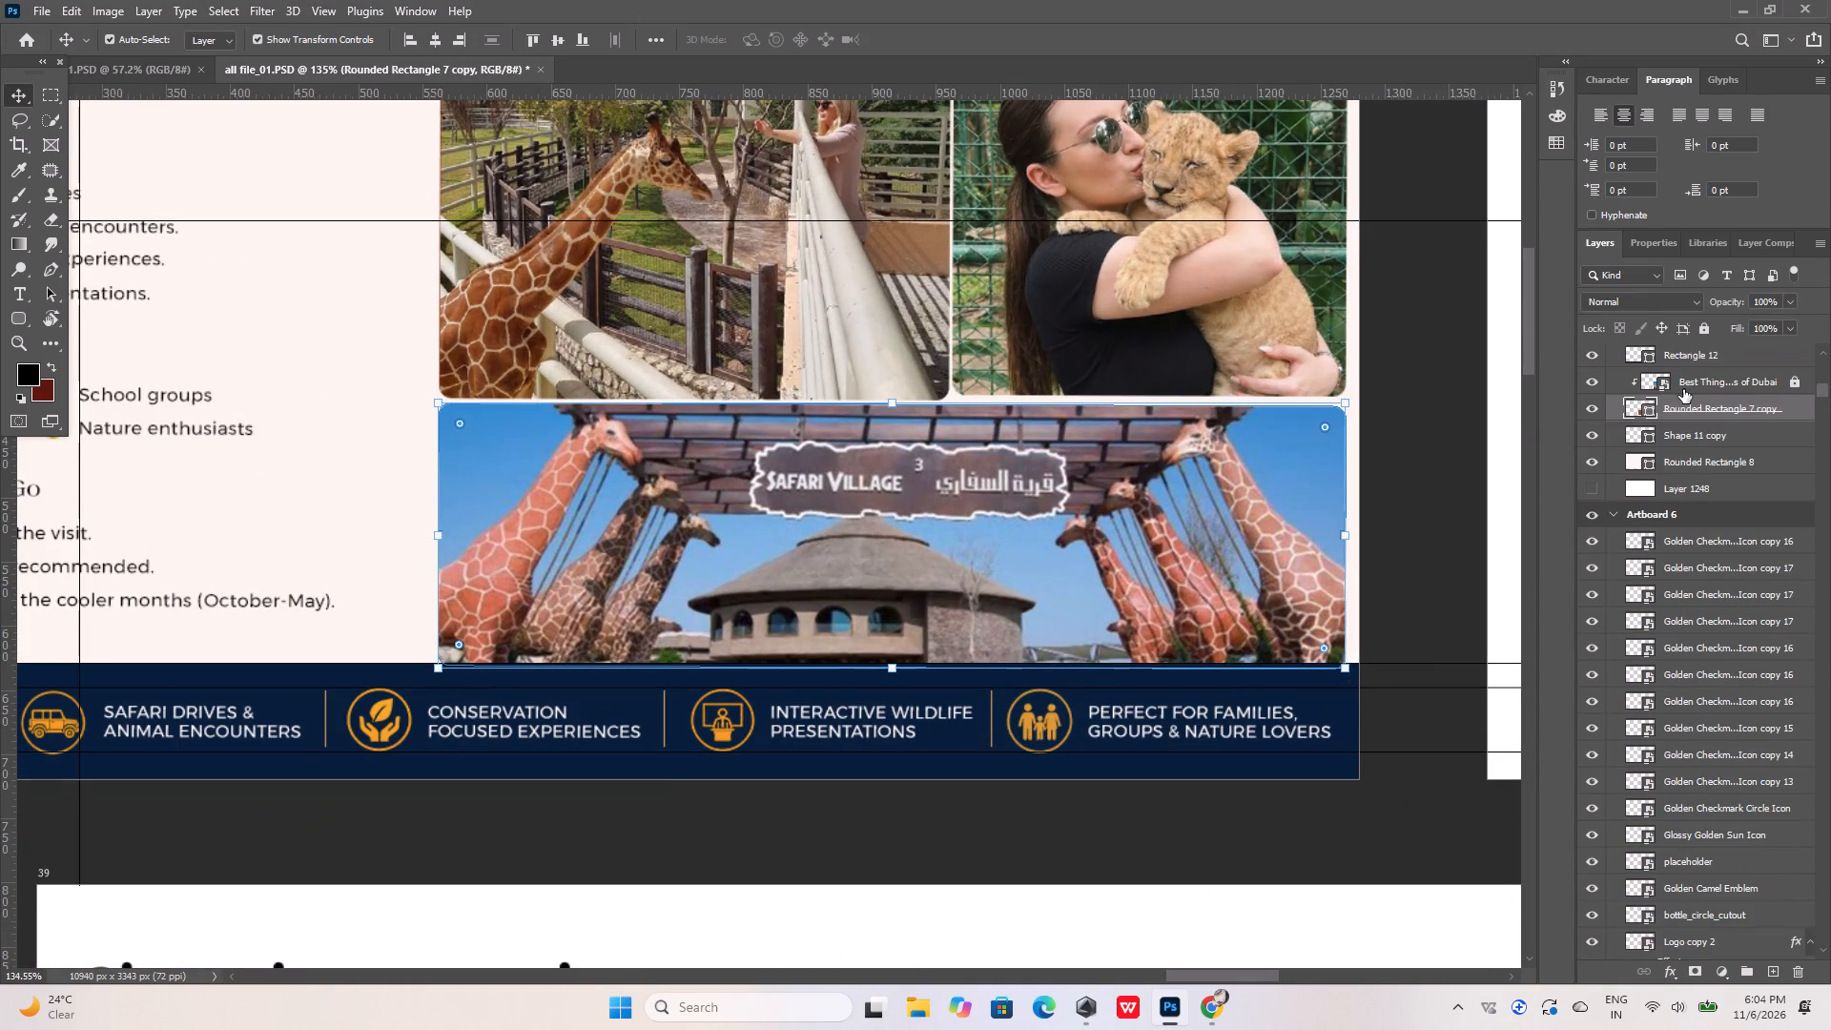
scroll(876, 677, "up", 4, "alt")
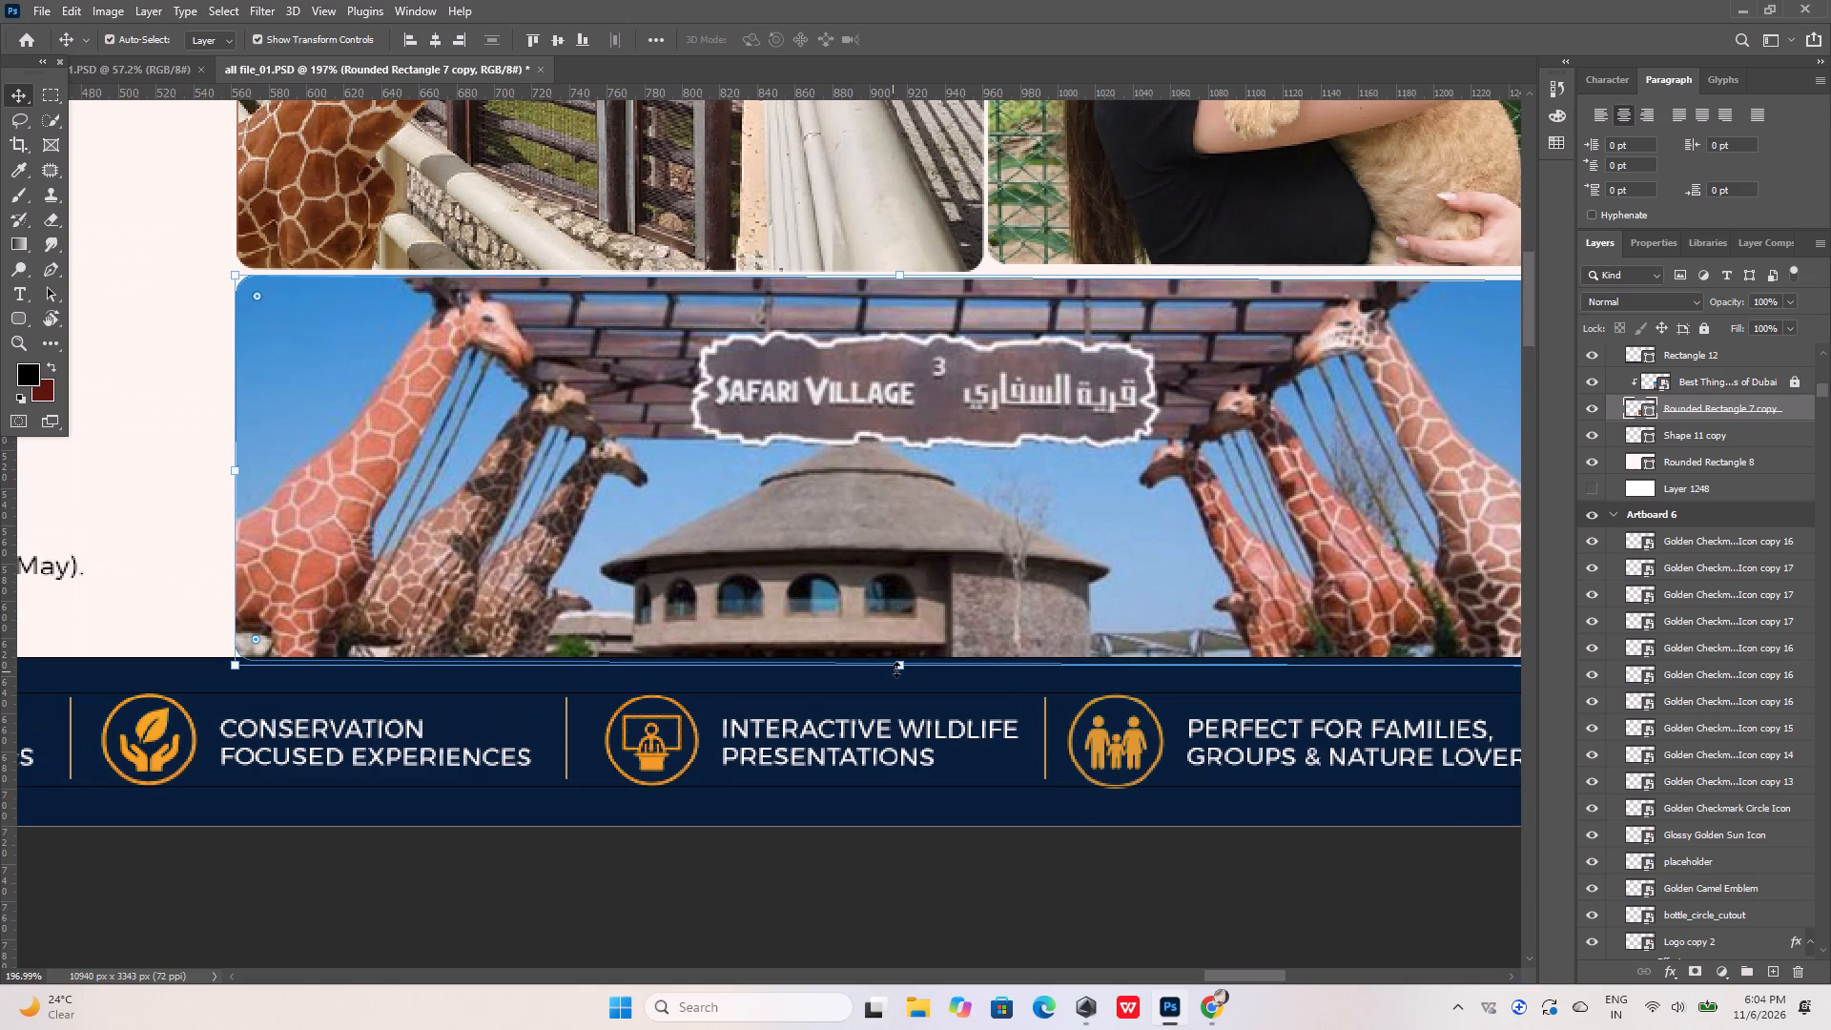
left_click_drag(901, 665, 904, 651, "shift")
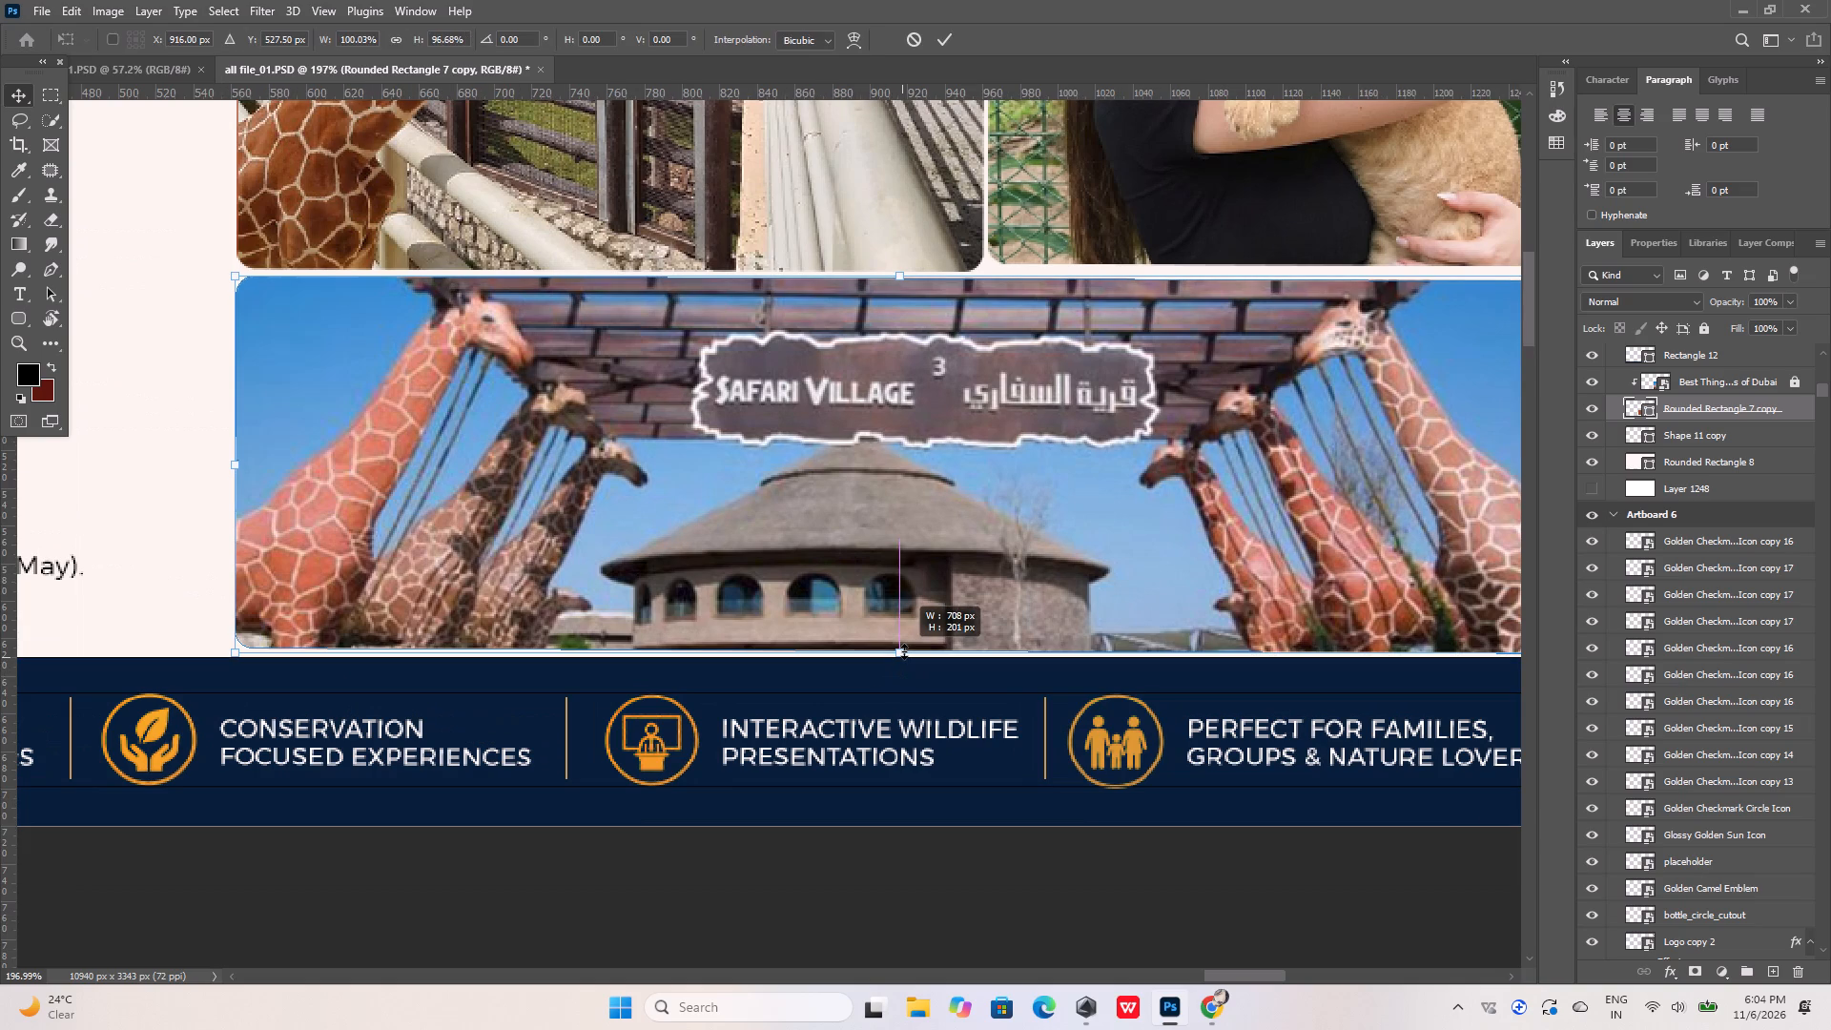
left_click_drag(904, 651, 904, 654, "shift")
scroll(732, 526, "down", 6, "alt")
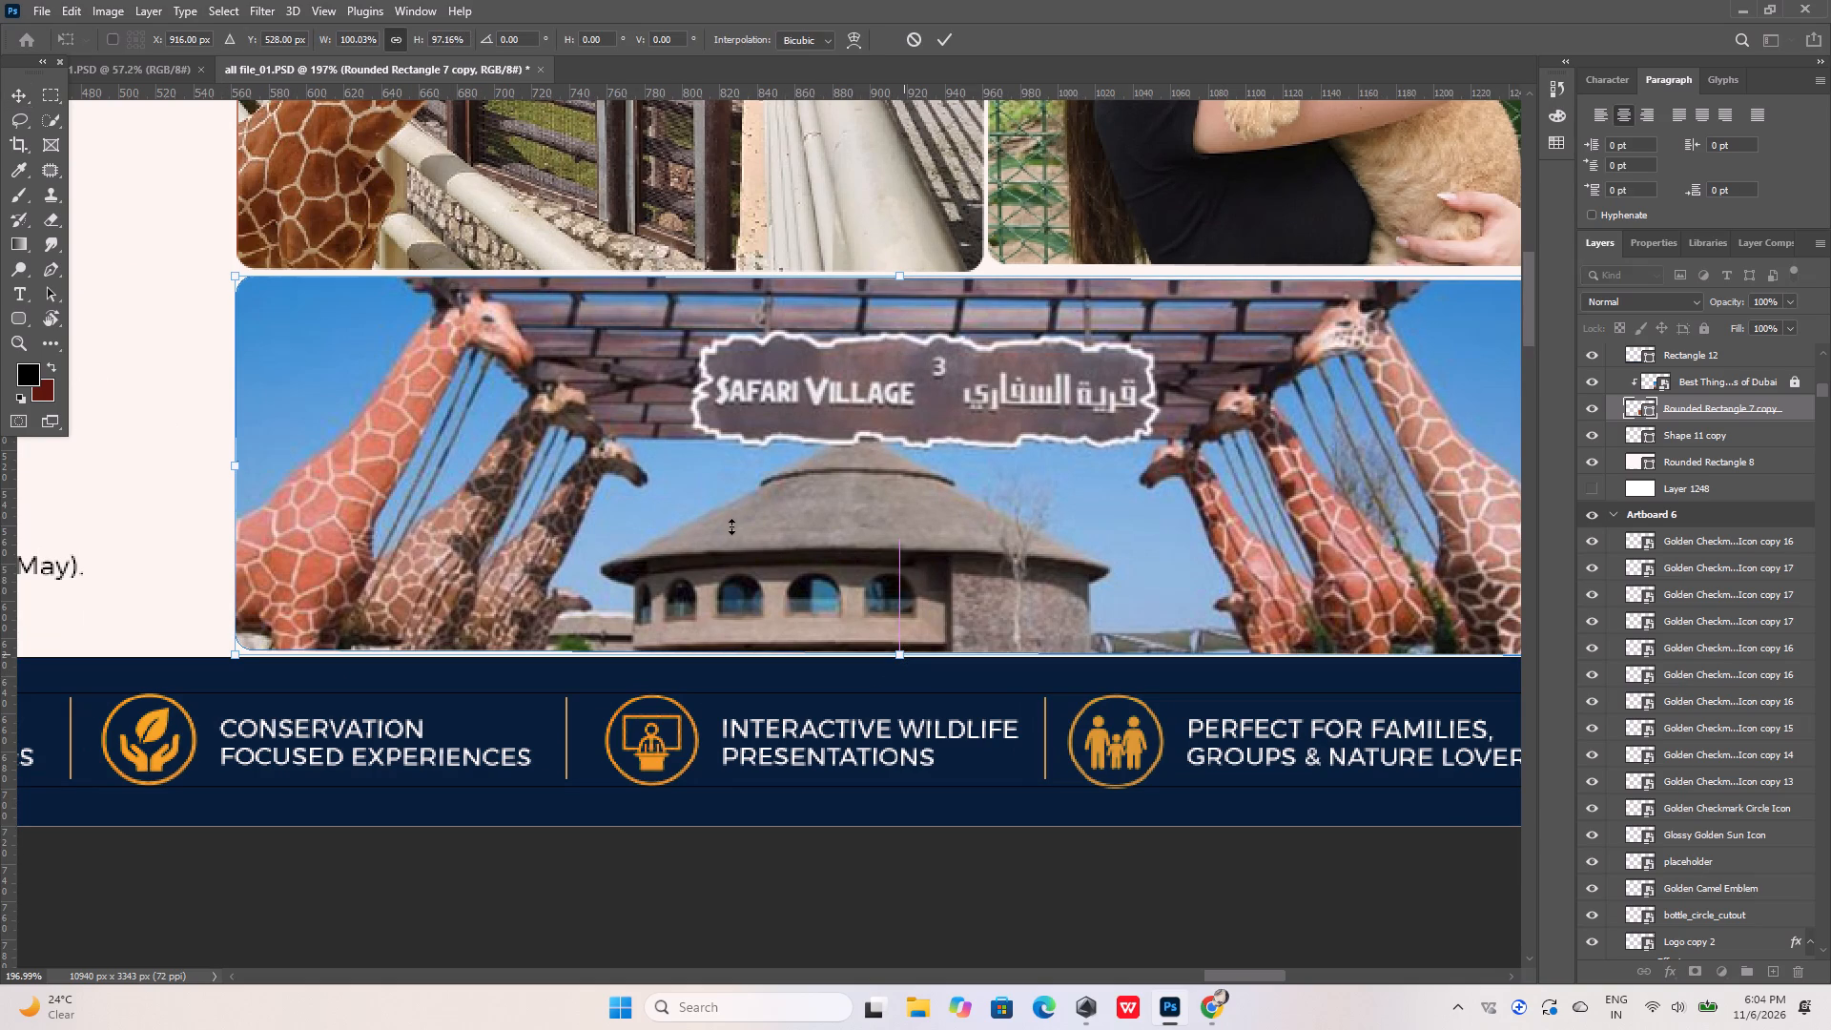
left_click(946, 46)
scroll(699, 489, "down", 6, "alt")
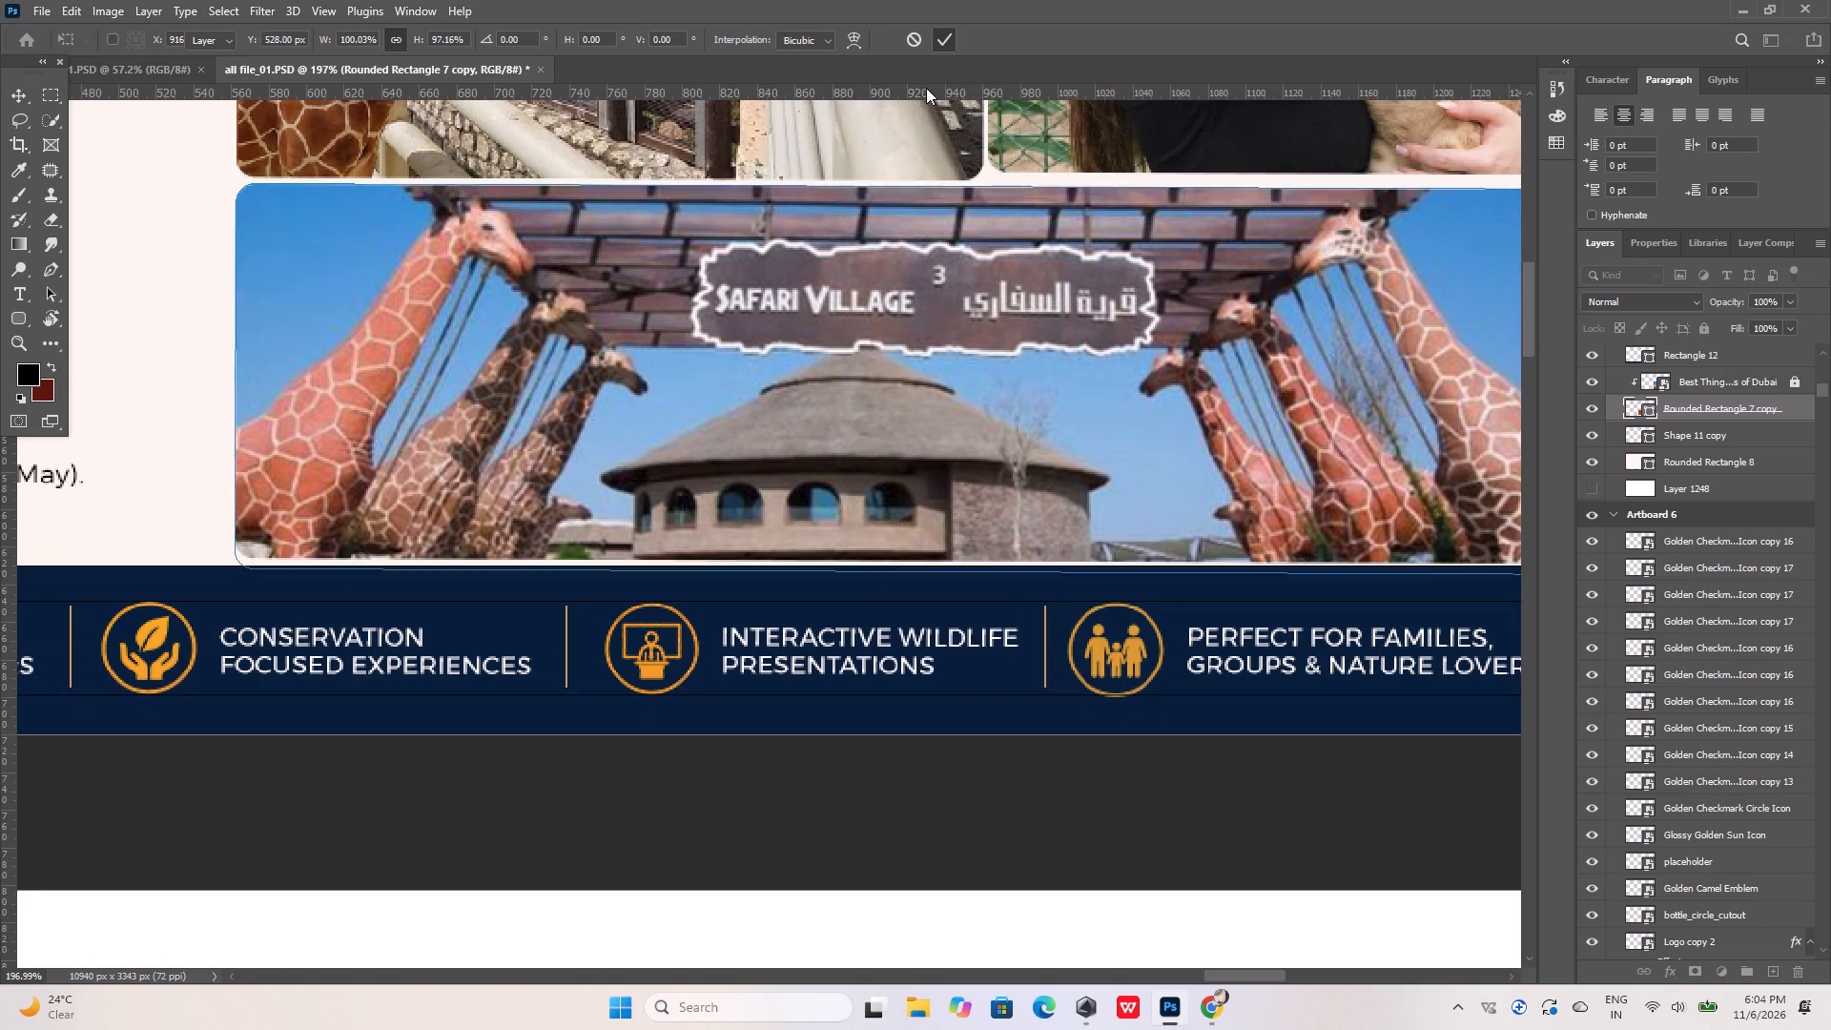
scroll(748, 509, "down", 4, "alt")
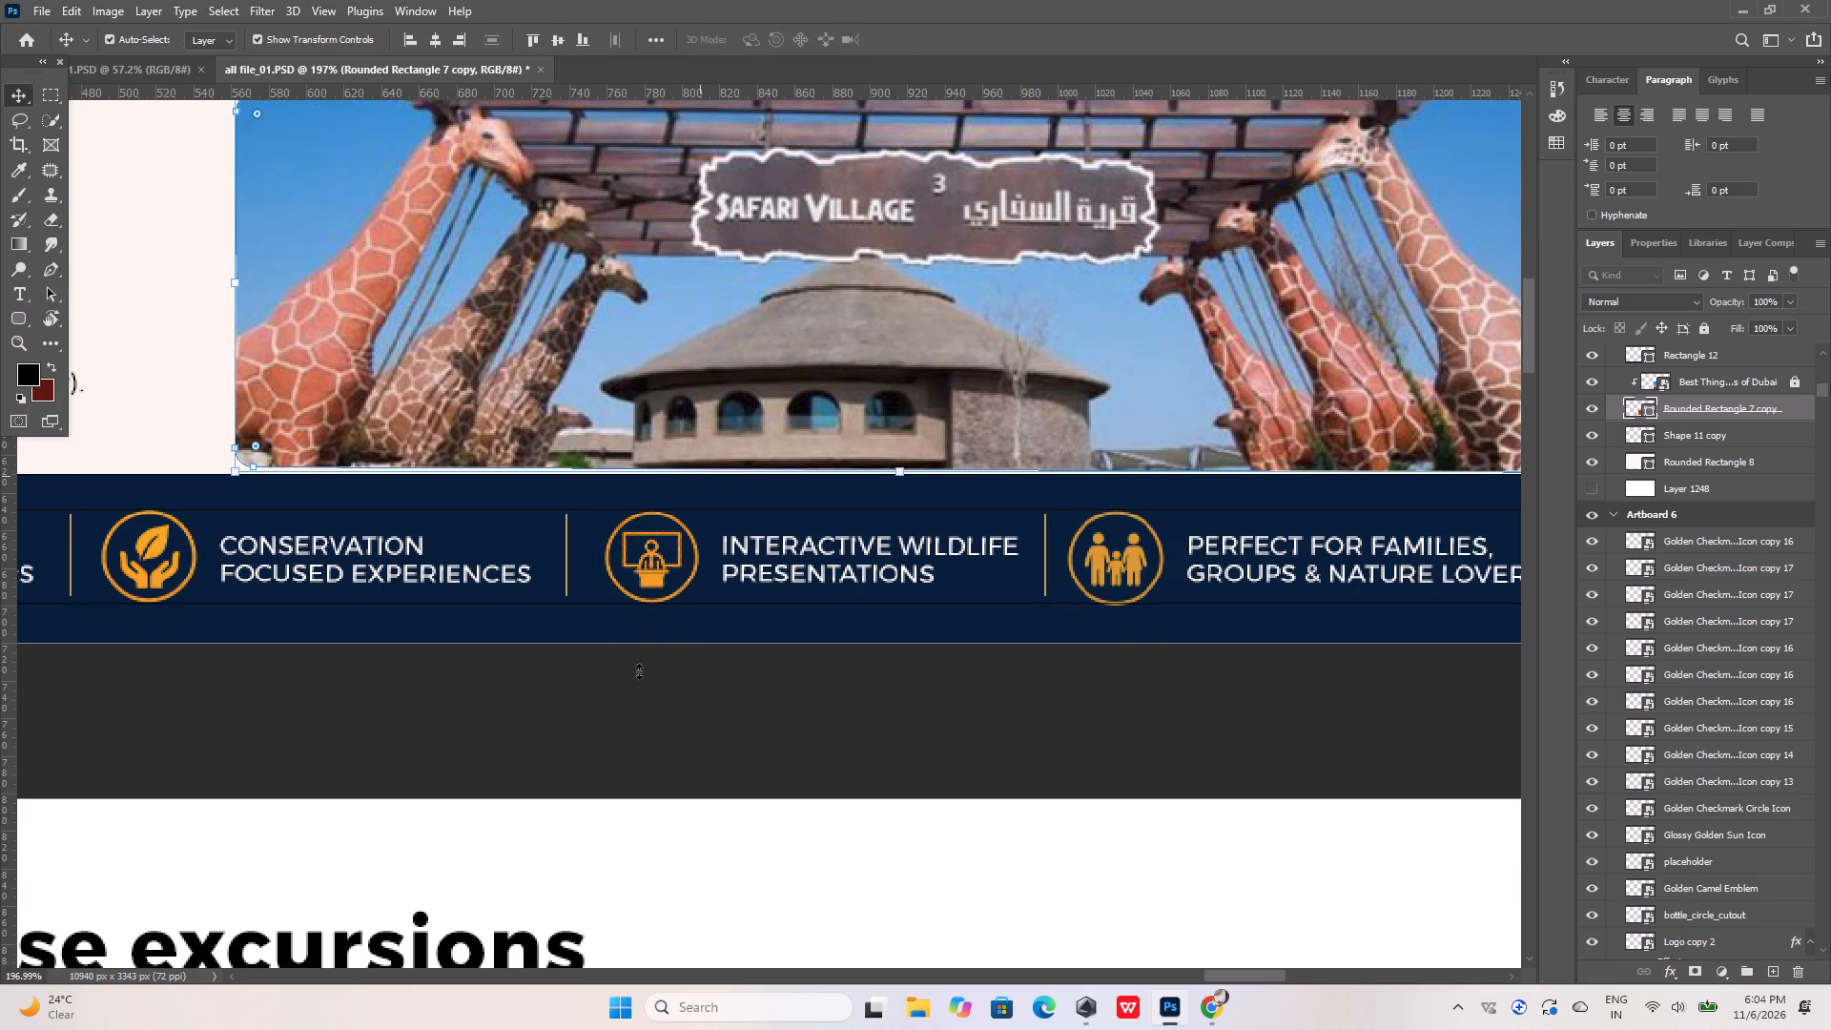
left_click(620, 713, "alt")
Examine Artboard 7 and the surrounding pages, including the city-wise excursions, Kenya map, Sri Lanka packages and Vietnam map artboards.
scroll(620, 713, "down", 11, "alt")
scroll(446, 742, "down", 11, "alt")
left_click(25, 107)
scroll(610, 749, "down", 3, "alt")
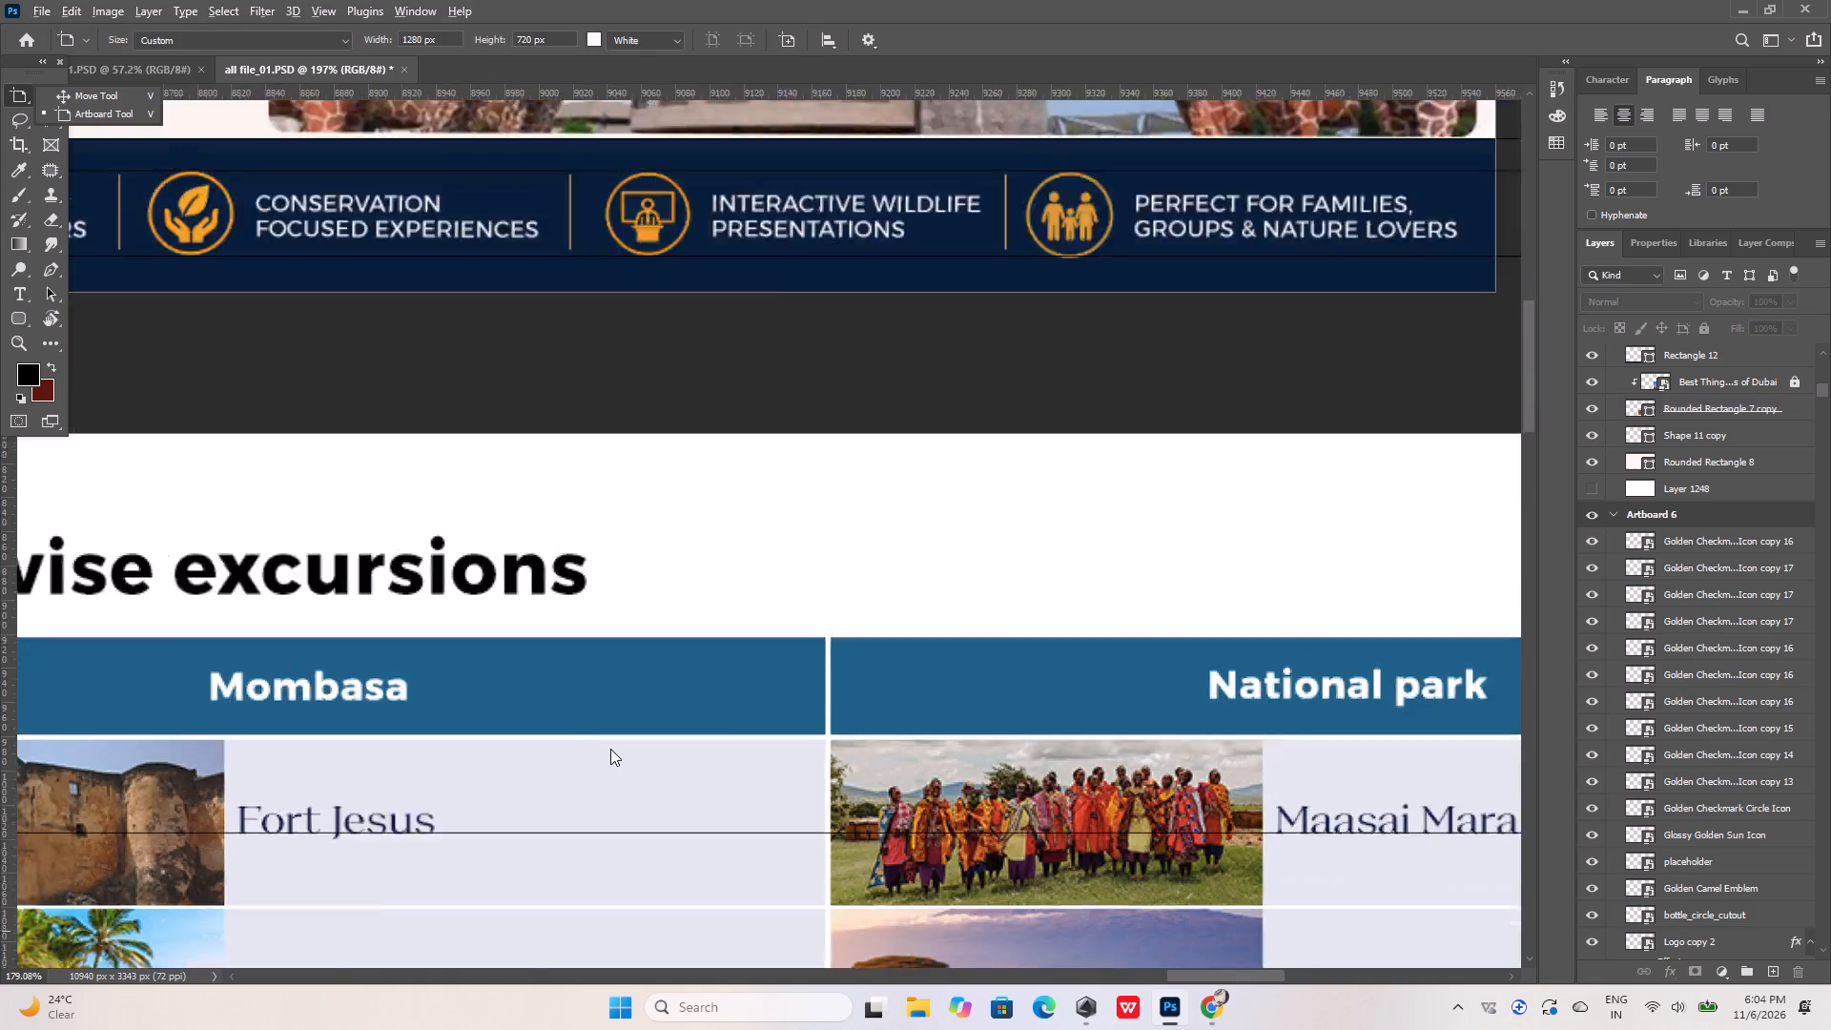
scroll(610, 749, "down", 12, "alt")
scroll(316, 460, "up", 13, "alt")
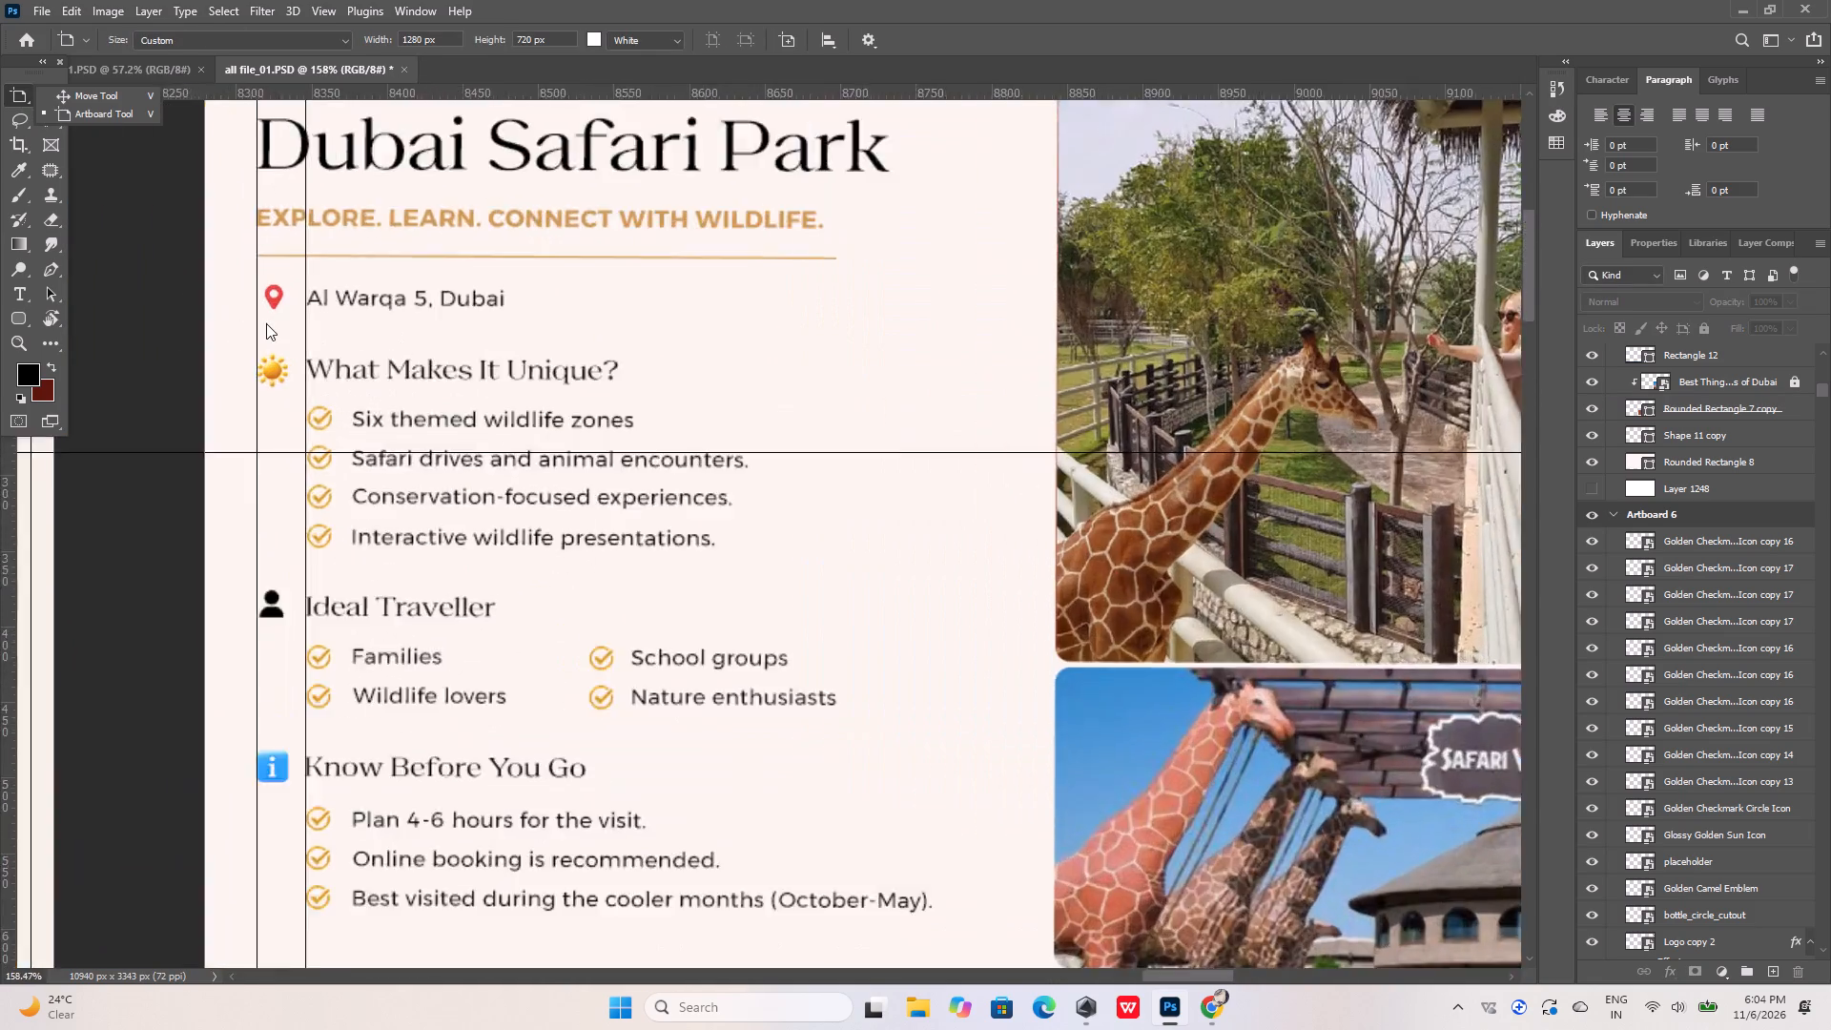
scroll(266, 323, "up", 3, "alt")
scroll(284, 356, "down", 13, "alt")
scroll(357, 484, "down", 5, "alt")
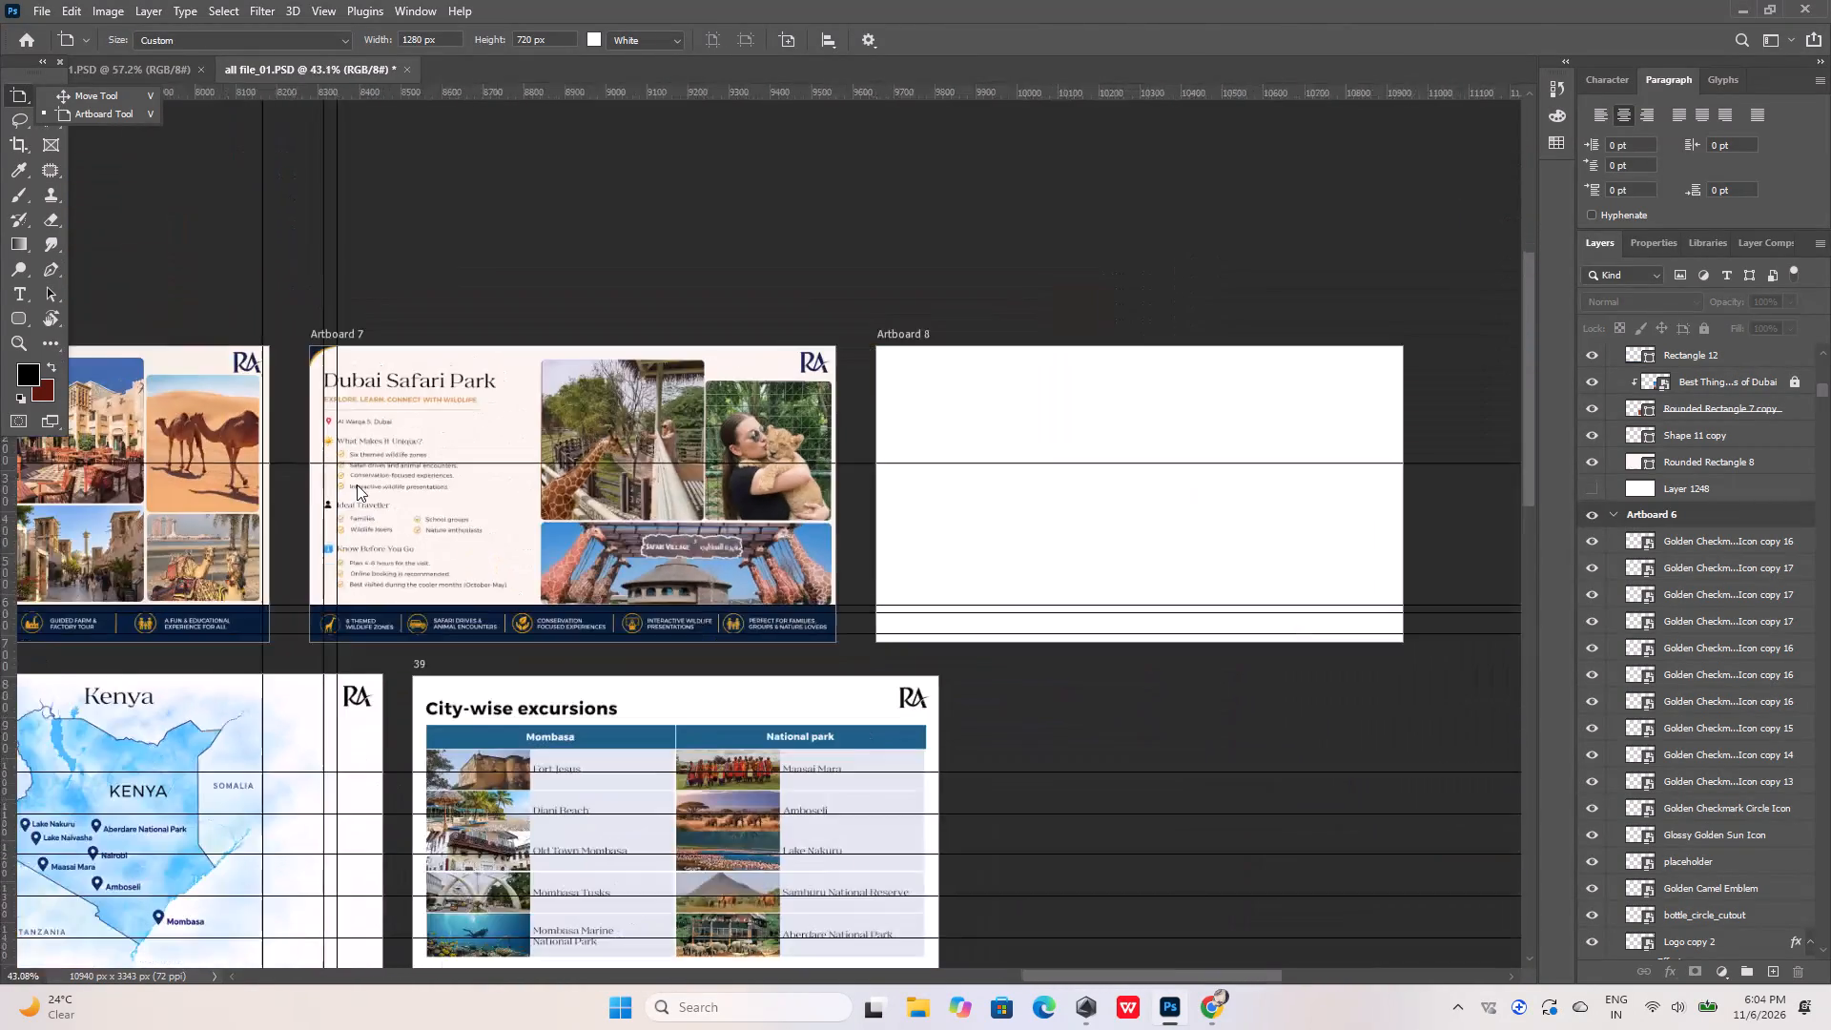
scroll(357, 484, "down", 4, "alt")
scroll(475, 682, "up", 18, "alt")
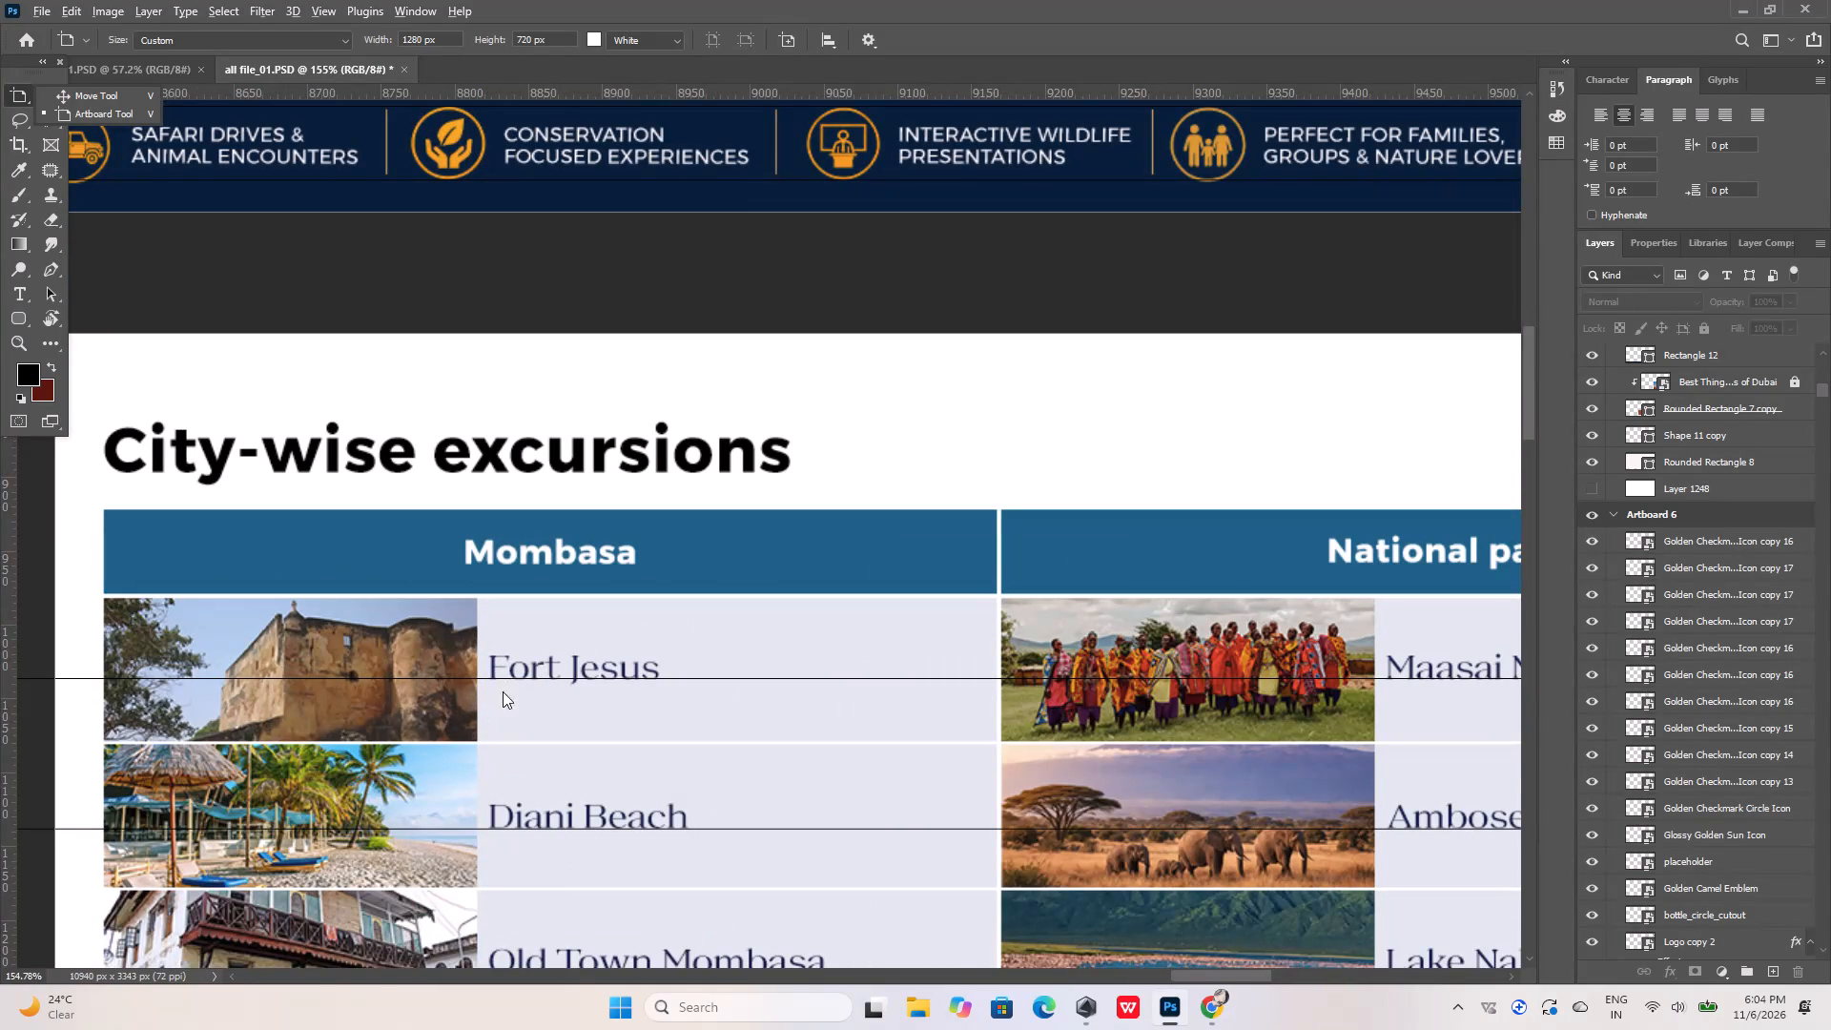
scroll(554, 618, "down", 20, "alt")
scroll(554, 618, "down", 2, "alt")
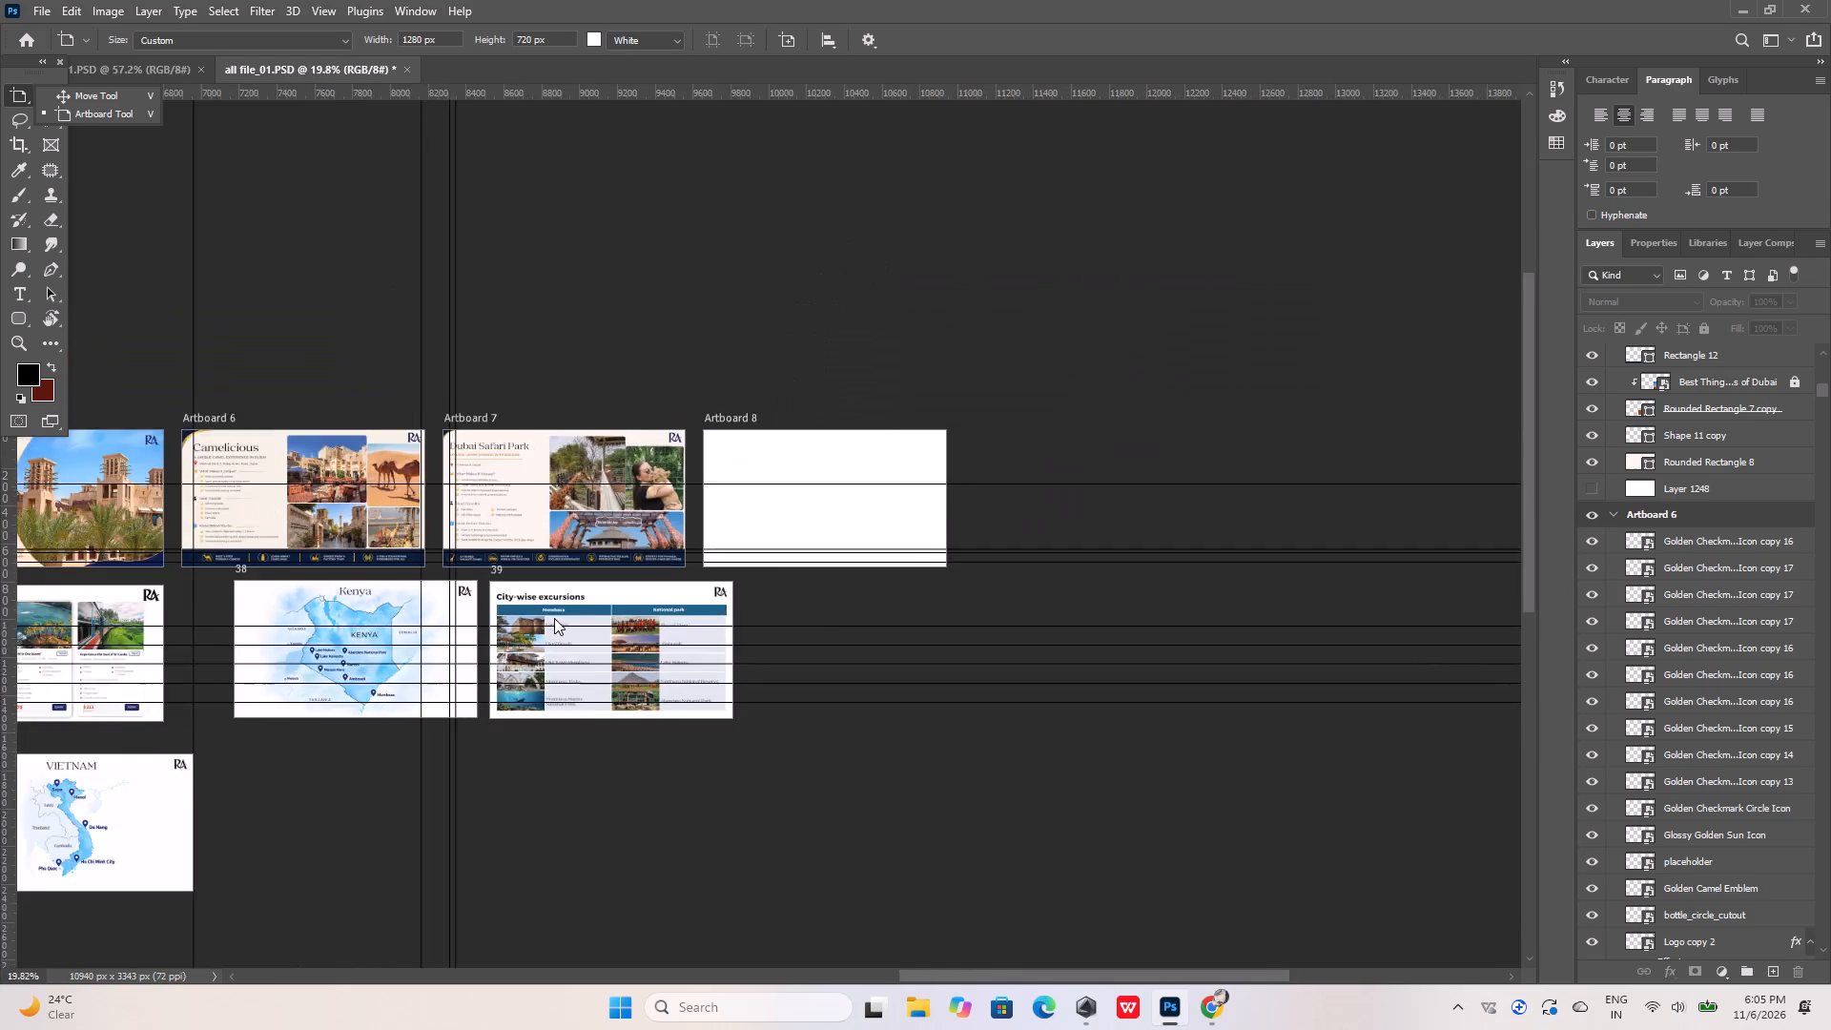
scroll(554, 618, "down", 6, "alt")
scroll(69, 681, "up", 13, "alt")
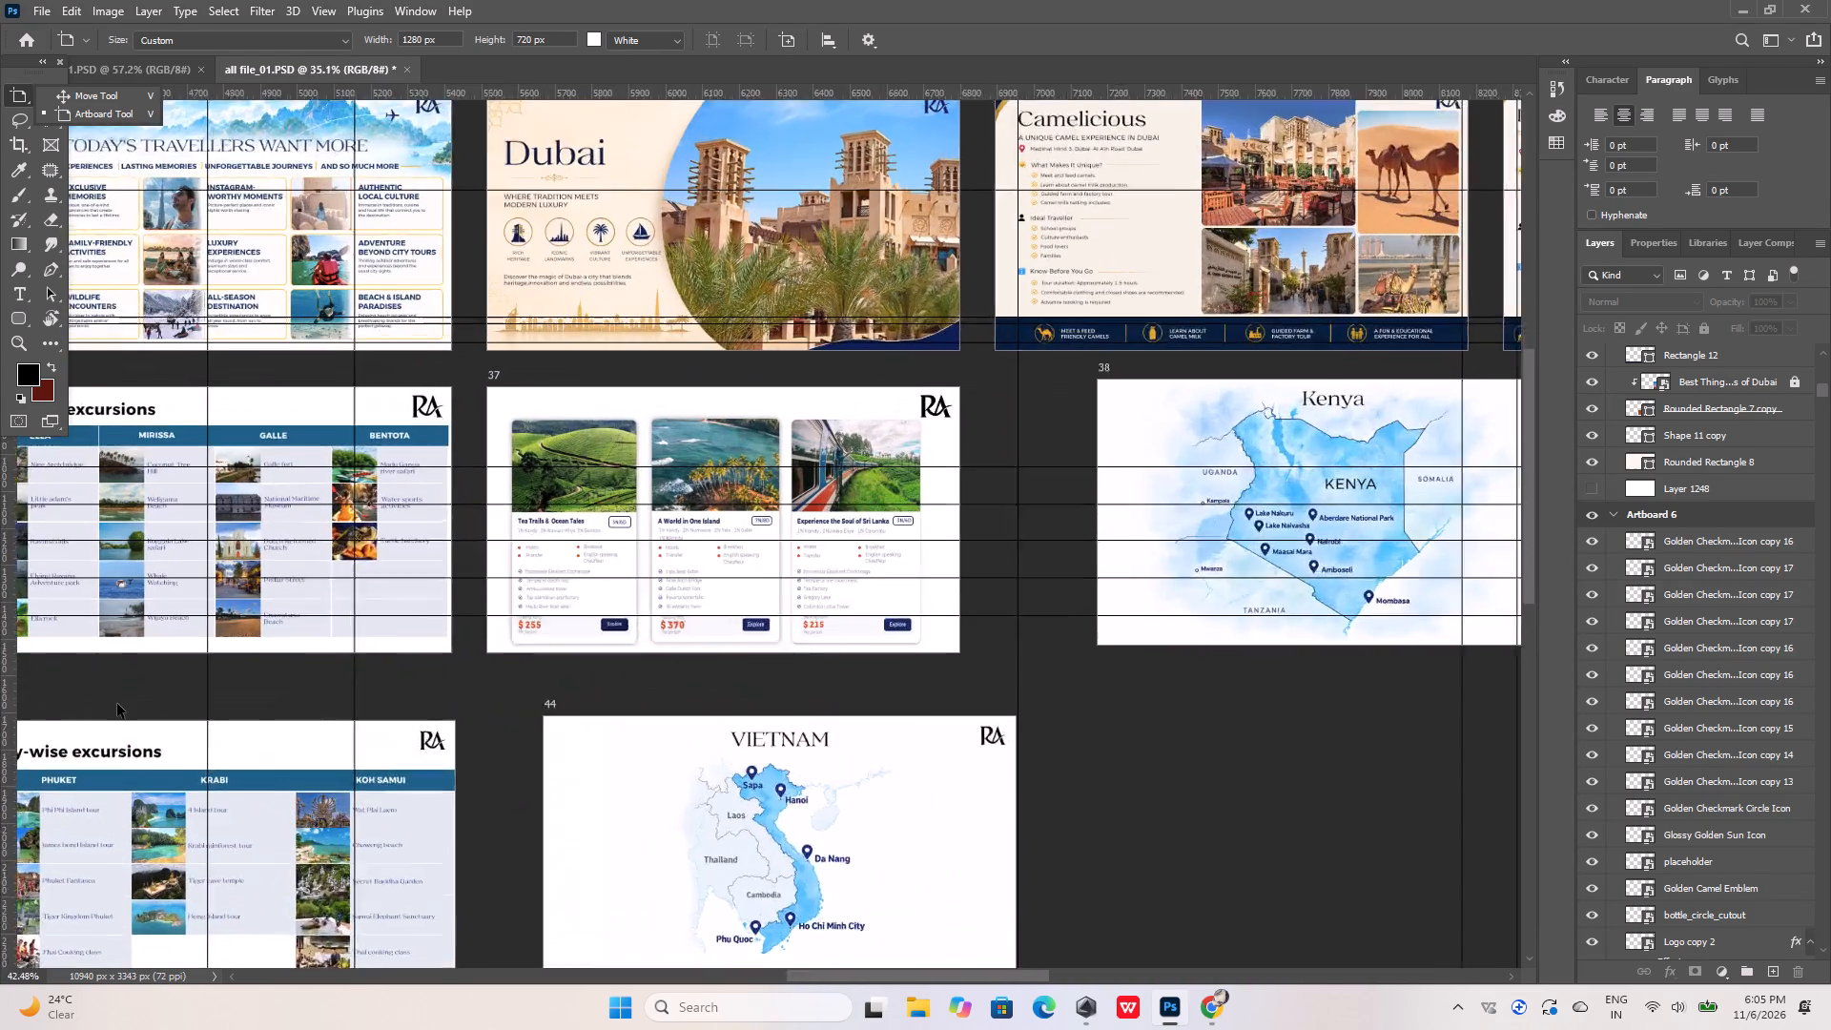
scroll(117, 704, "up", 4, "alt")
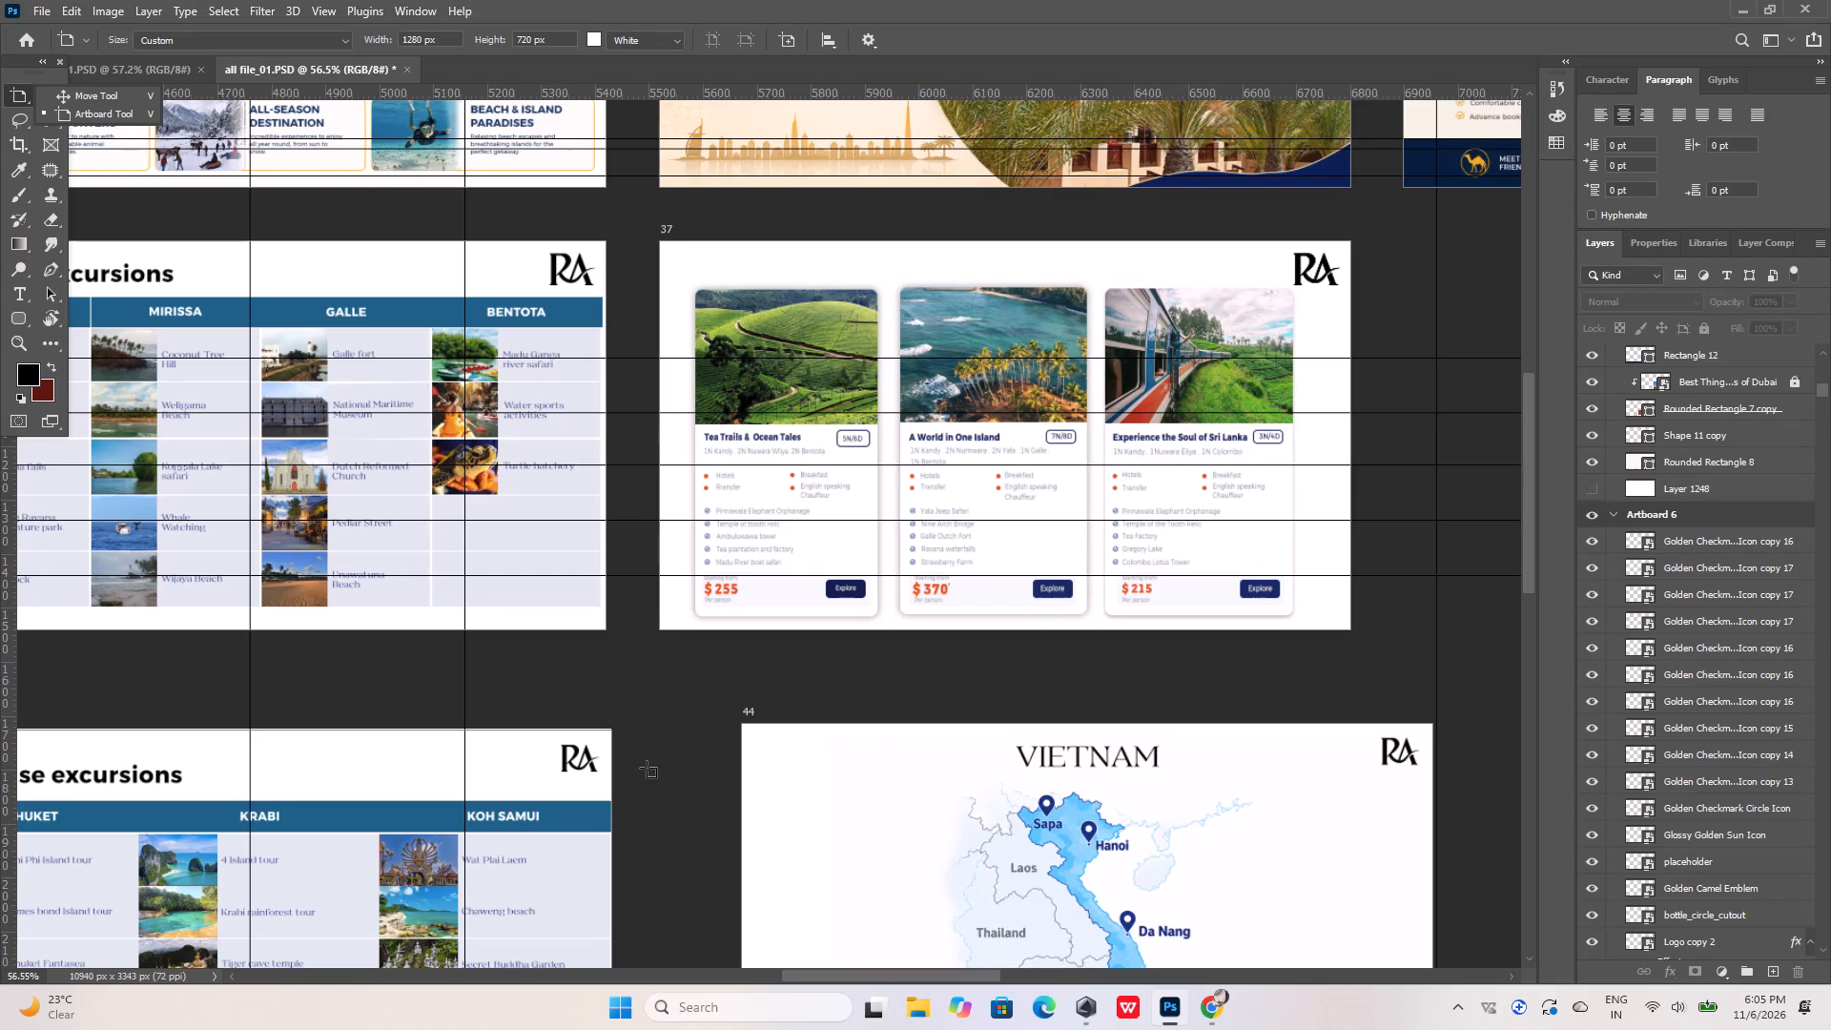
key("v")
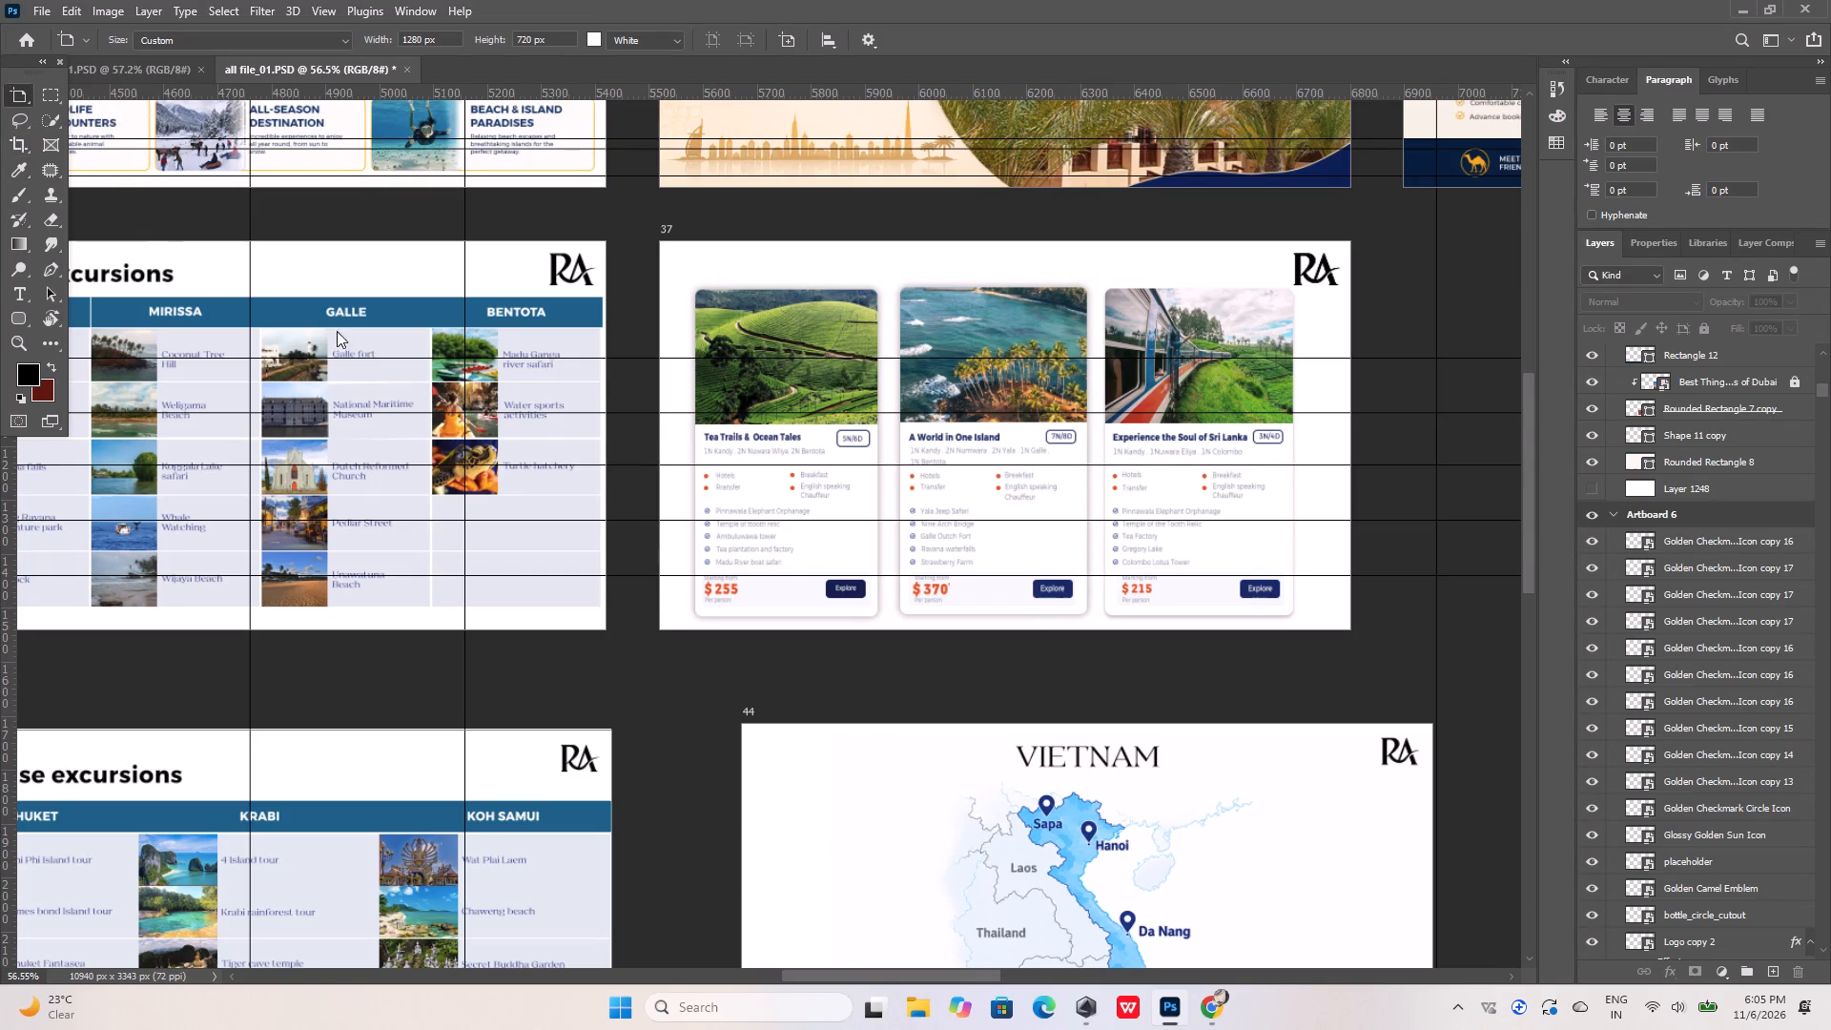
Examine the overall layout of all artboards, from Artboard 1 through the excursion, map and Thank You pages.
scroll(694, 672, "down", 2, "alt")
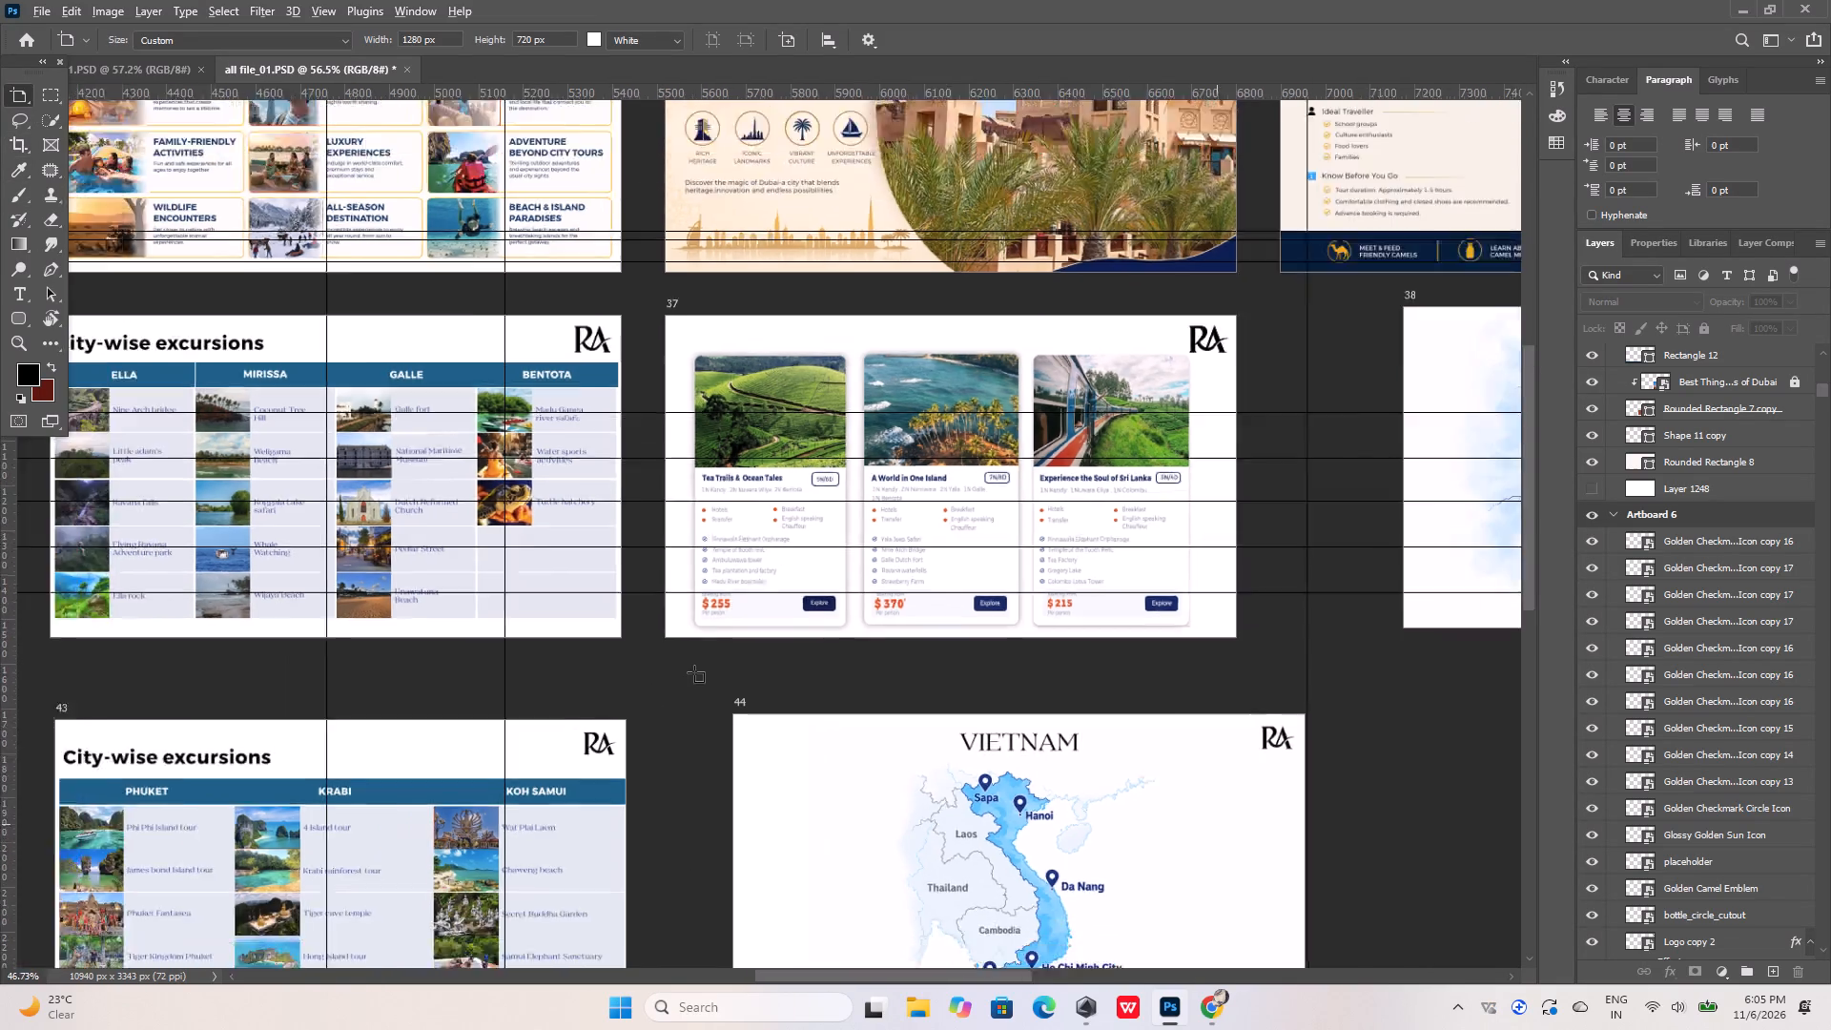
scroll(694, 672, "down", 9, "alt")
key("v")
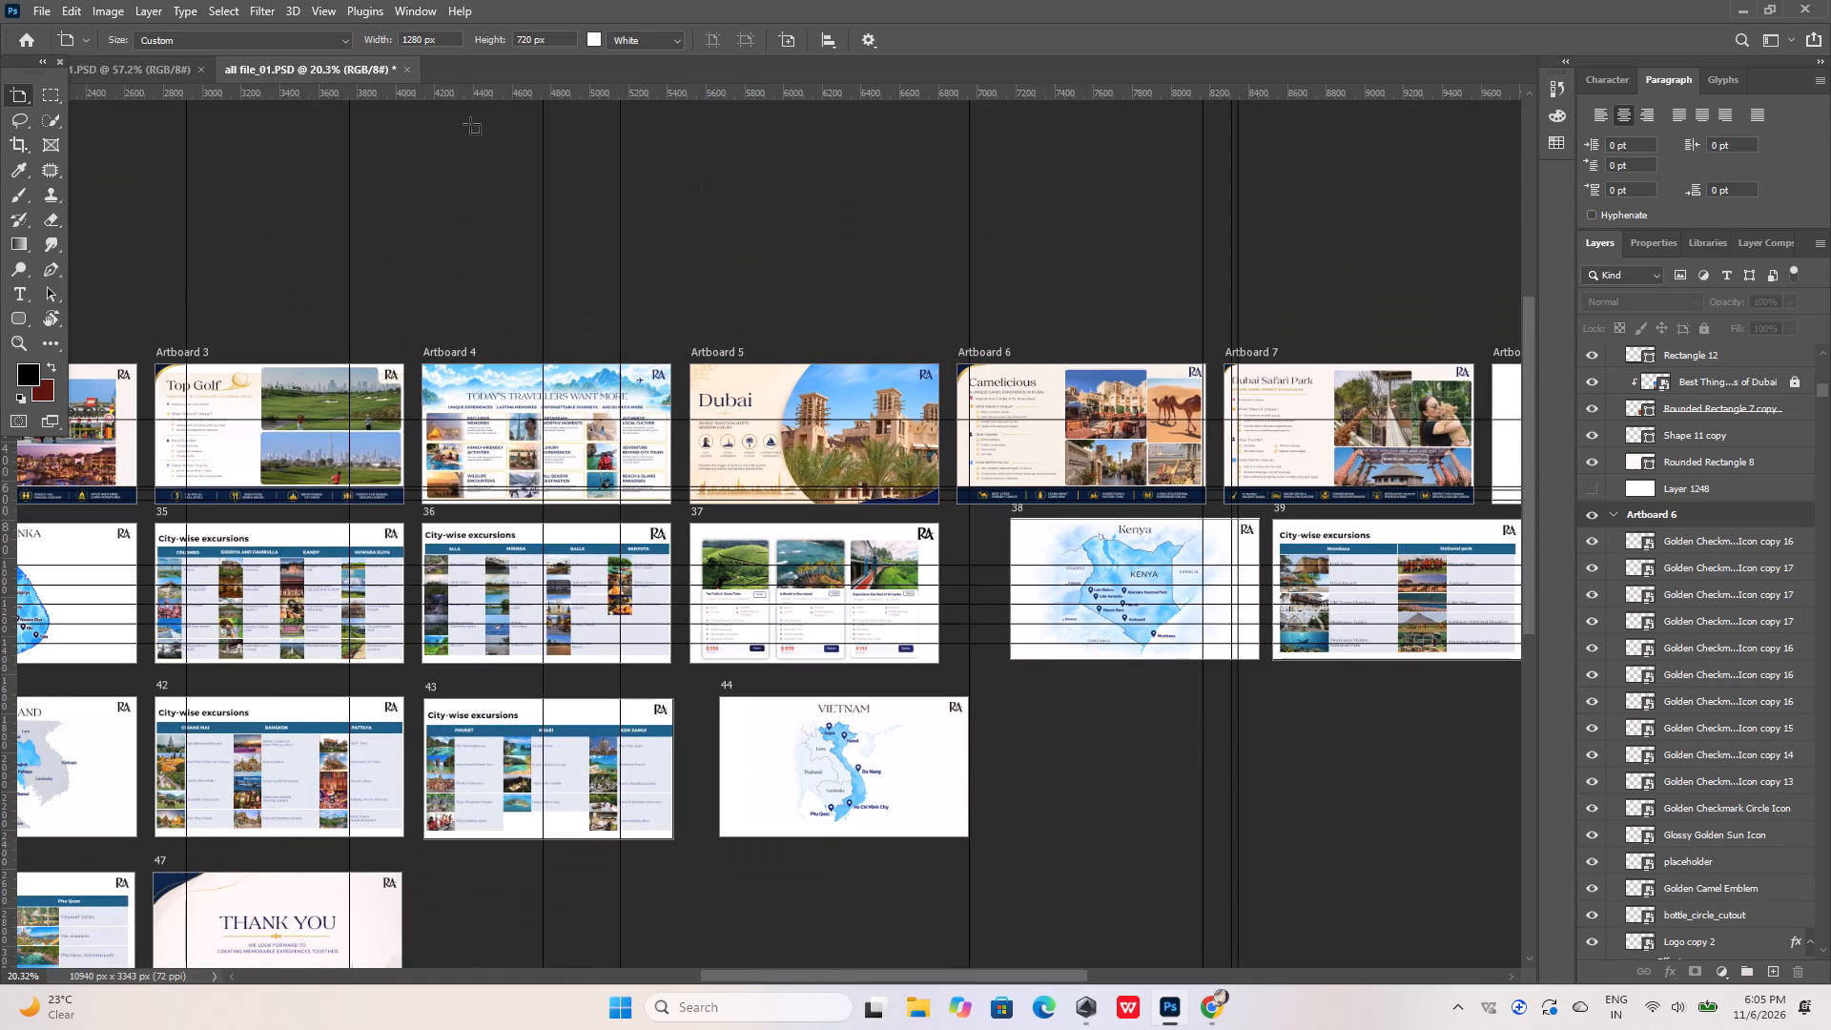
left_click_drag(11, 96, 63, 101)
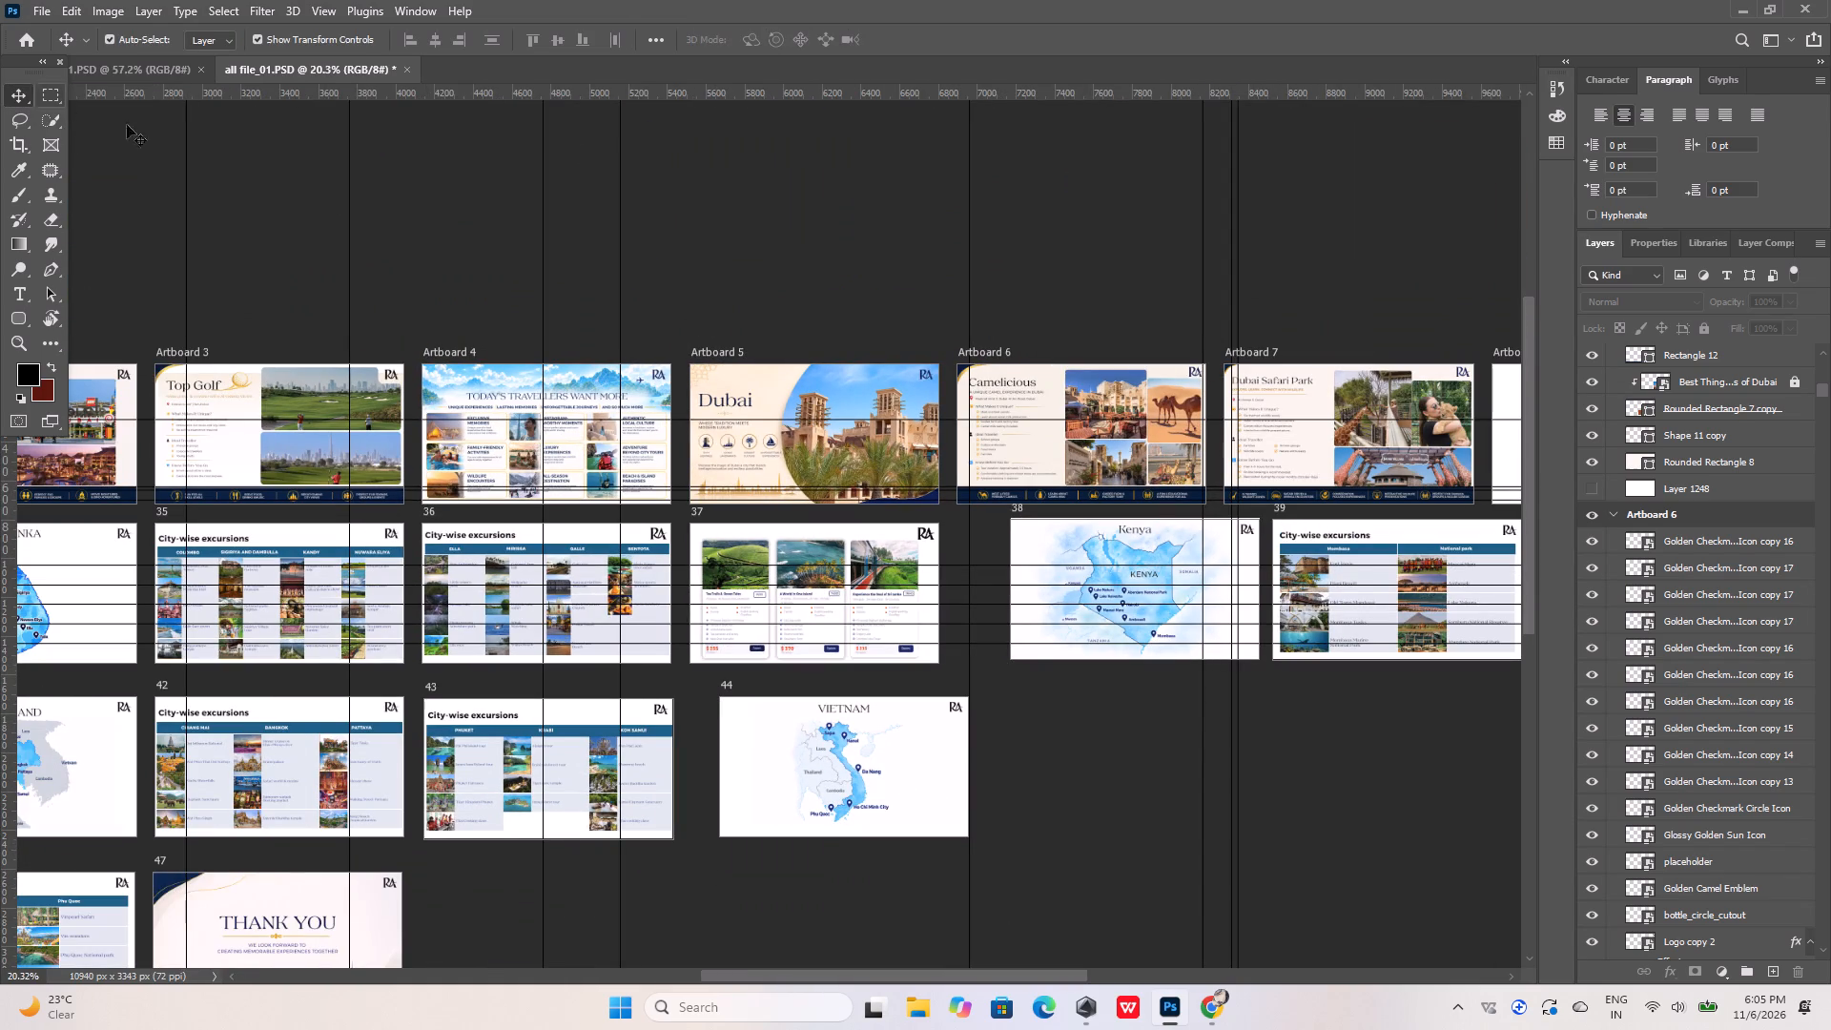
left_click(648, 259)
scroll(1023, 463, "down", 11, "alt")
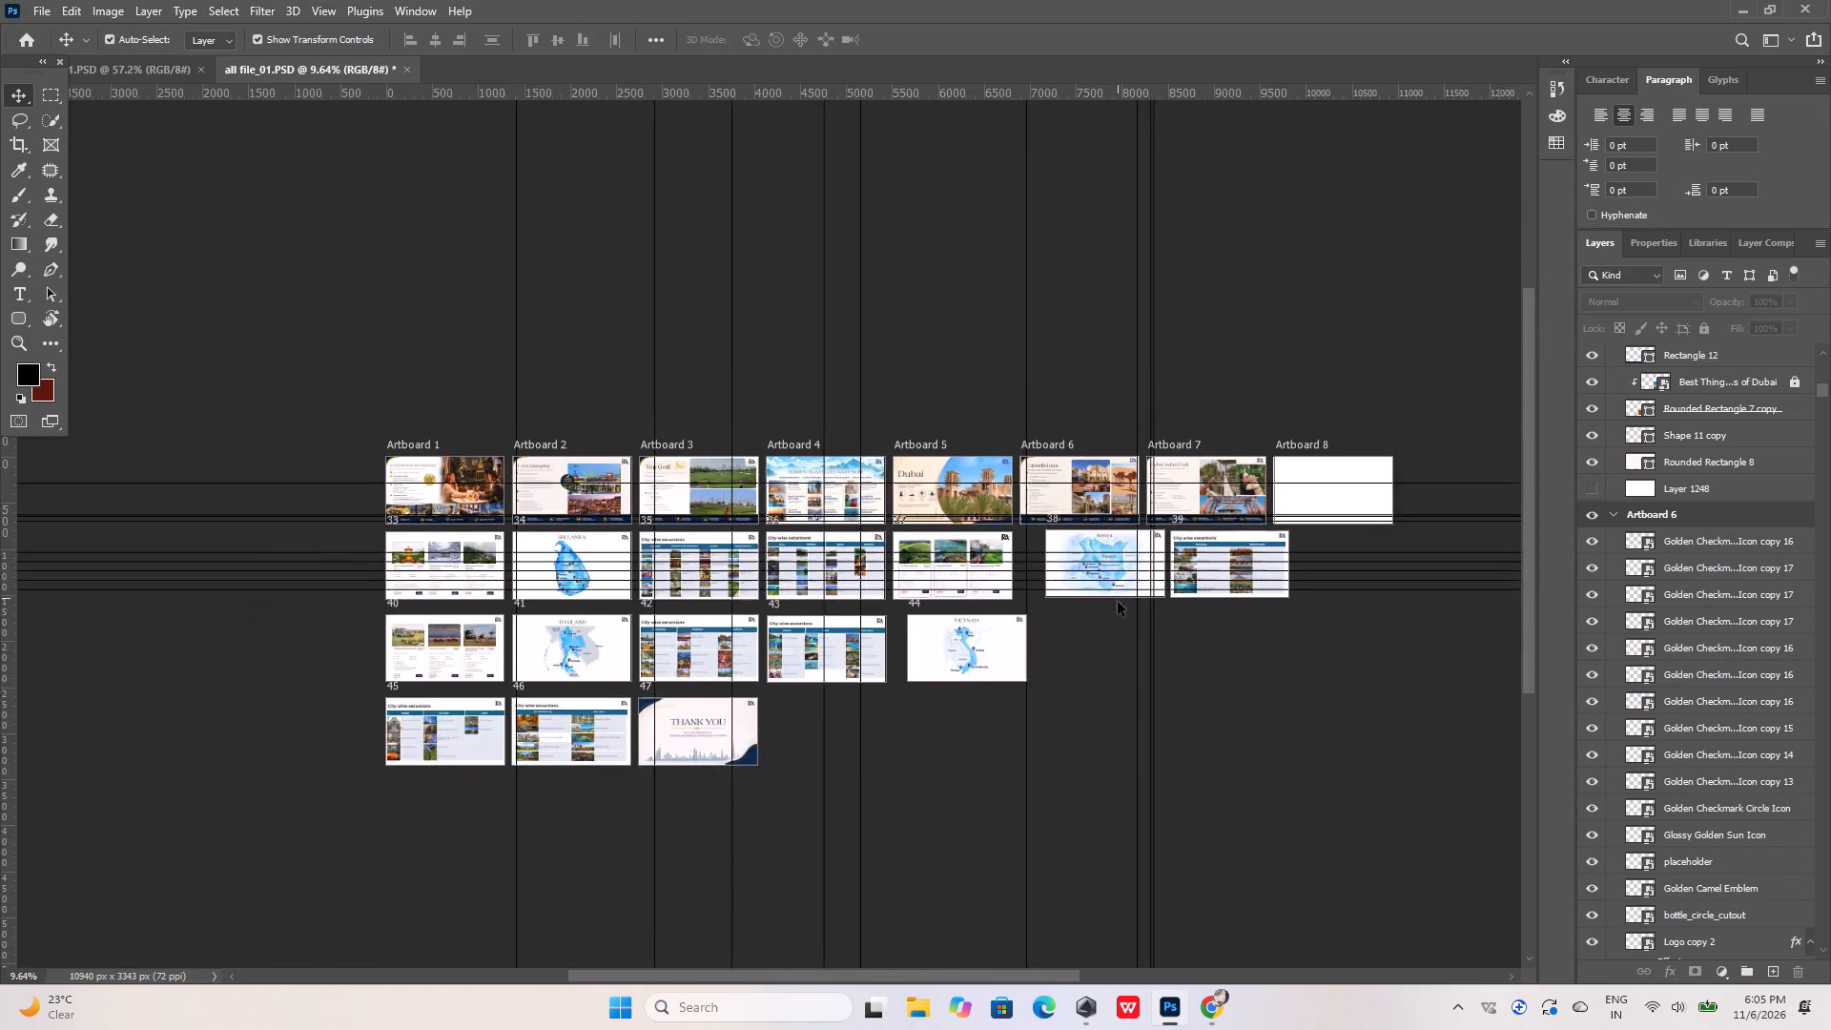
scroll(1118, 602, "down", 1, "alt")
scroll(745, 571, "up", 20, "alt")
scroll(745, 571, "up", 1, "alt")
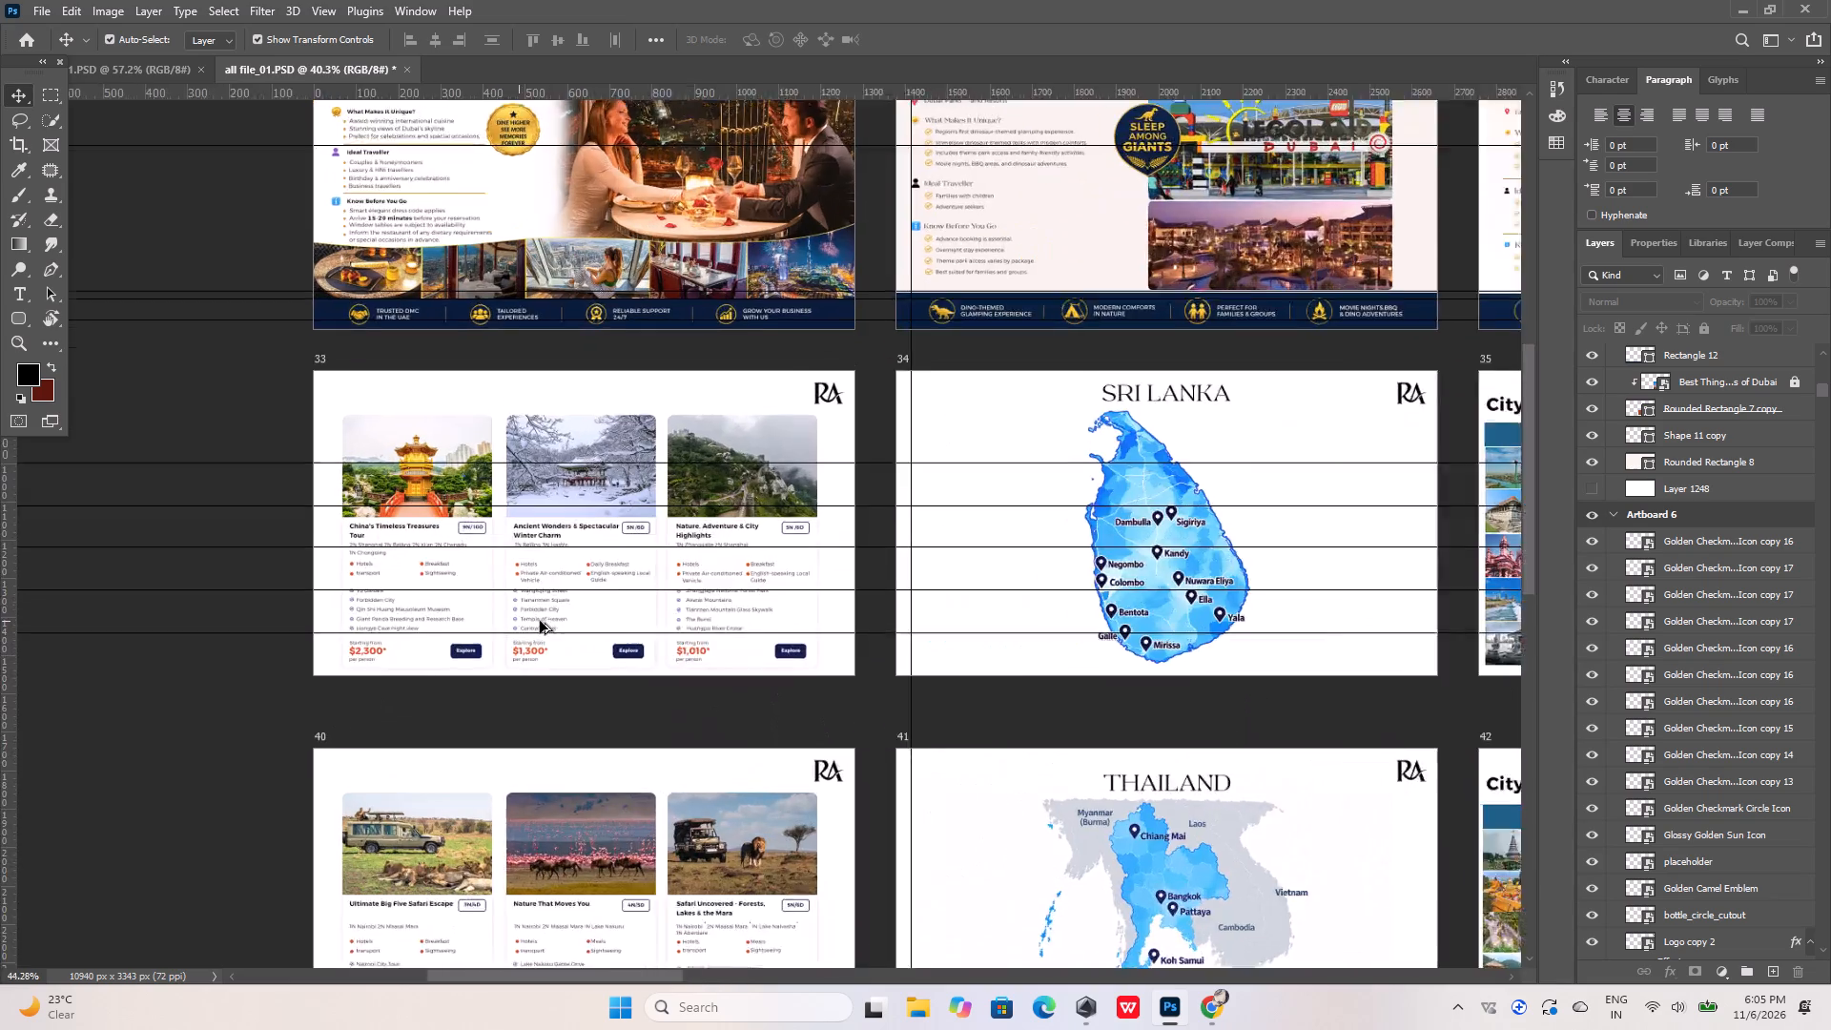
scroll(540, 621, "up", 6, "alt")
scroll(389, 462, "down", 15, "alt")
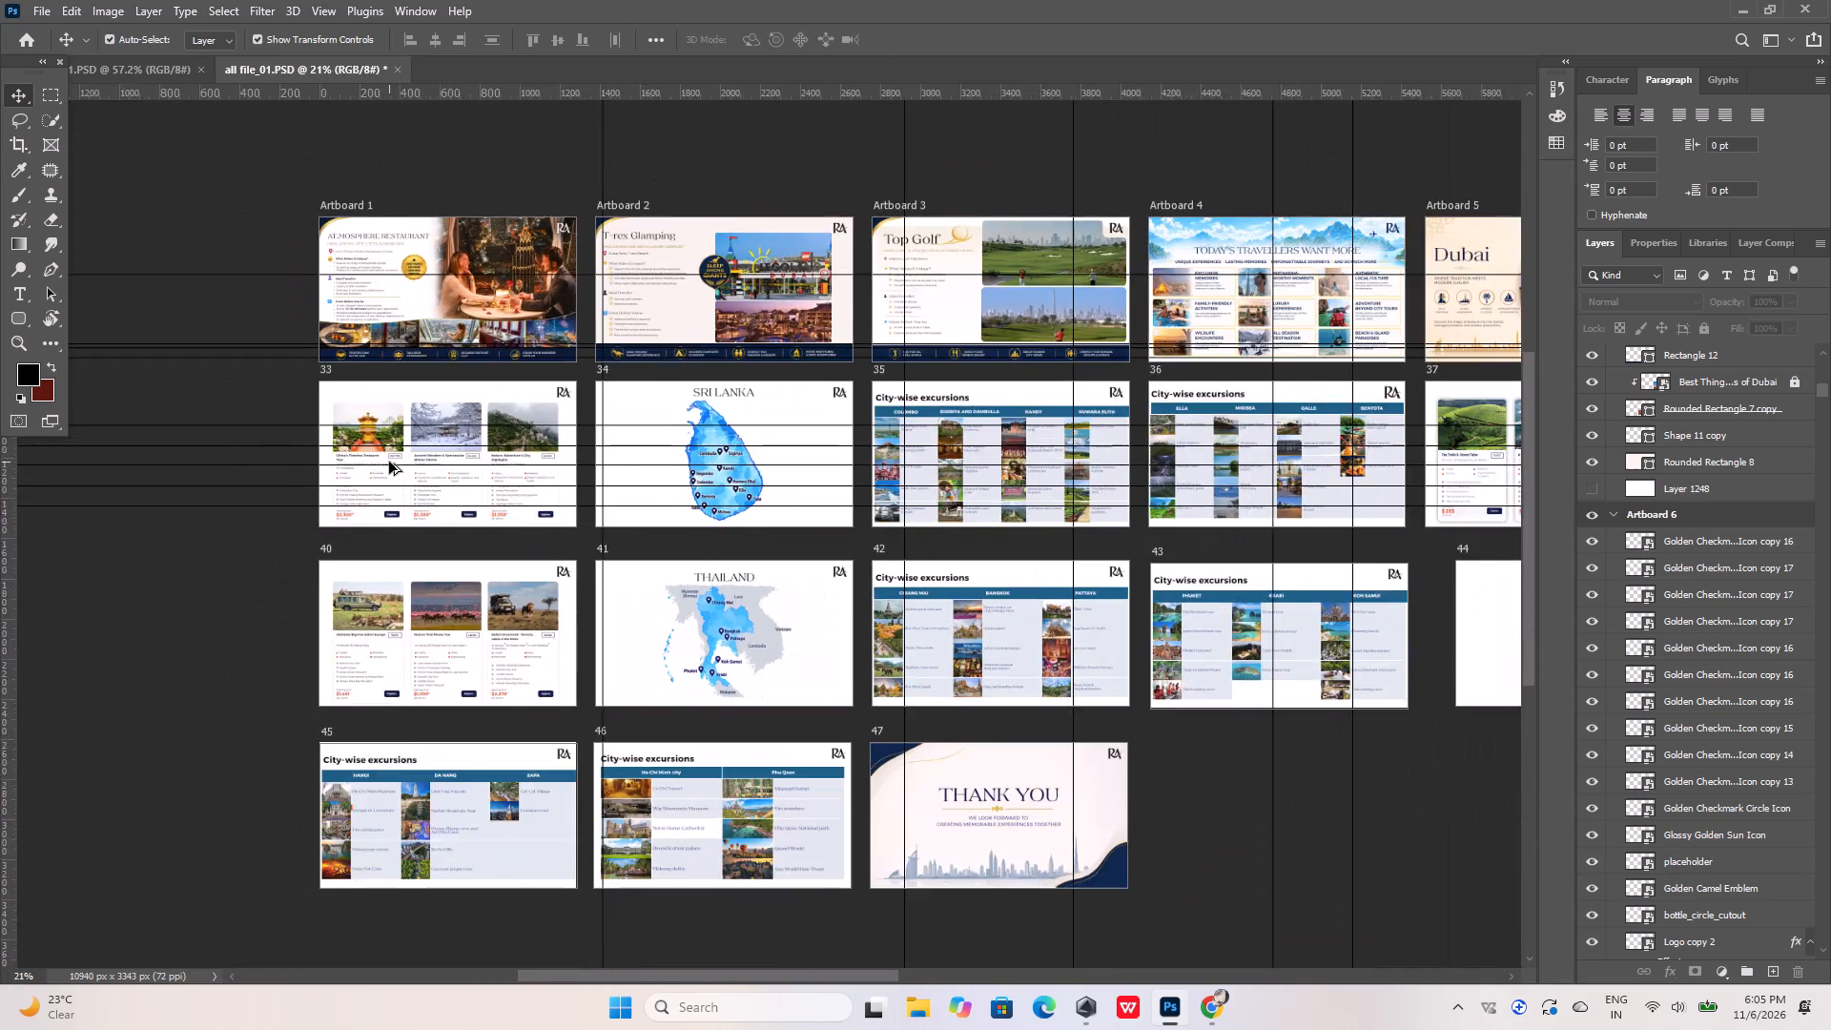
scroll(389, 462, "down", 3, "alt")
scroll(1024, 452, "up", 2, "alt")
scroll(946, 431, "up", 3, "alt")
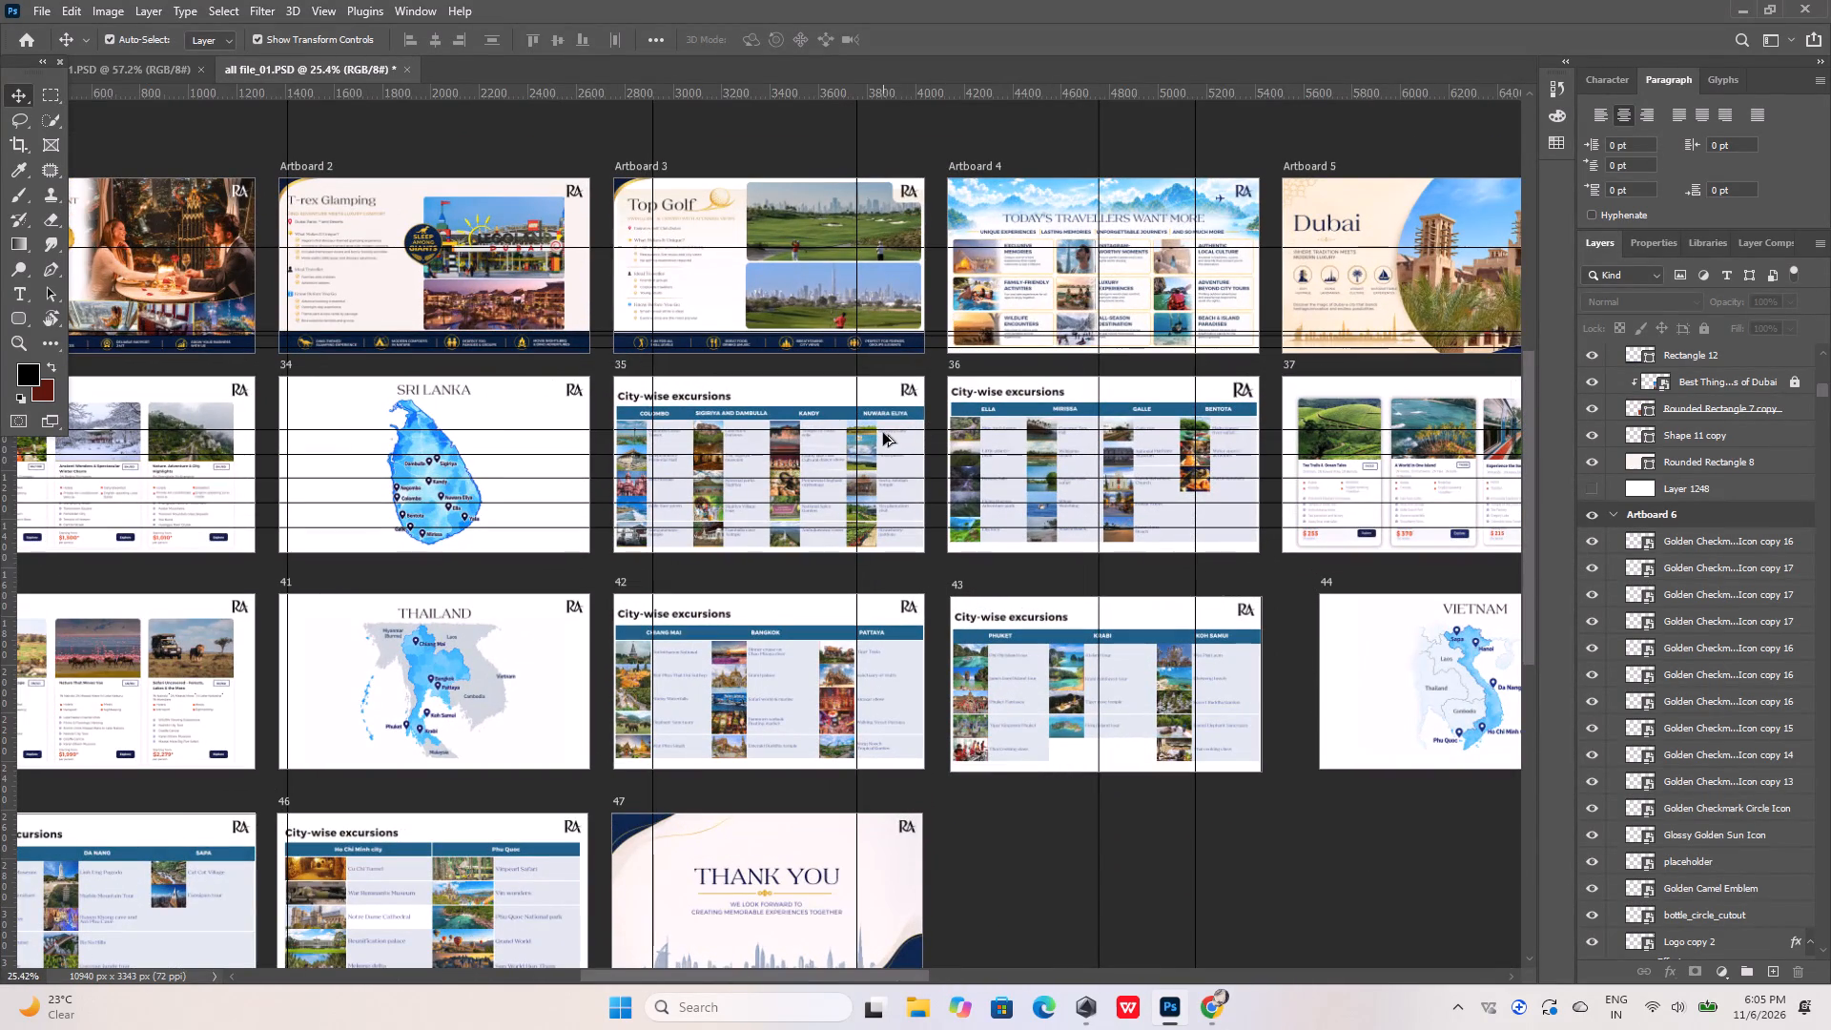
Examine the "Today's Travellers Want More" page on Artboard 4, including its nine photo cards and text, against the guides.
scroll(1035, 231, "up", 20, "alt")
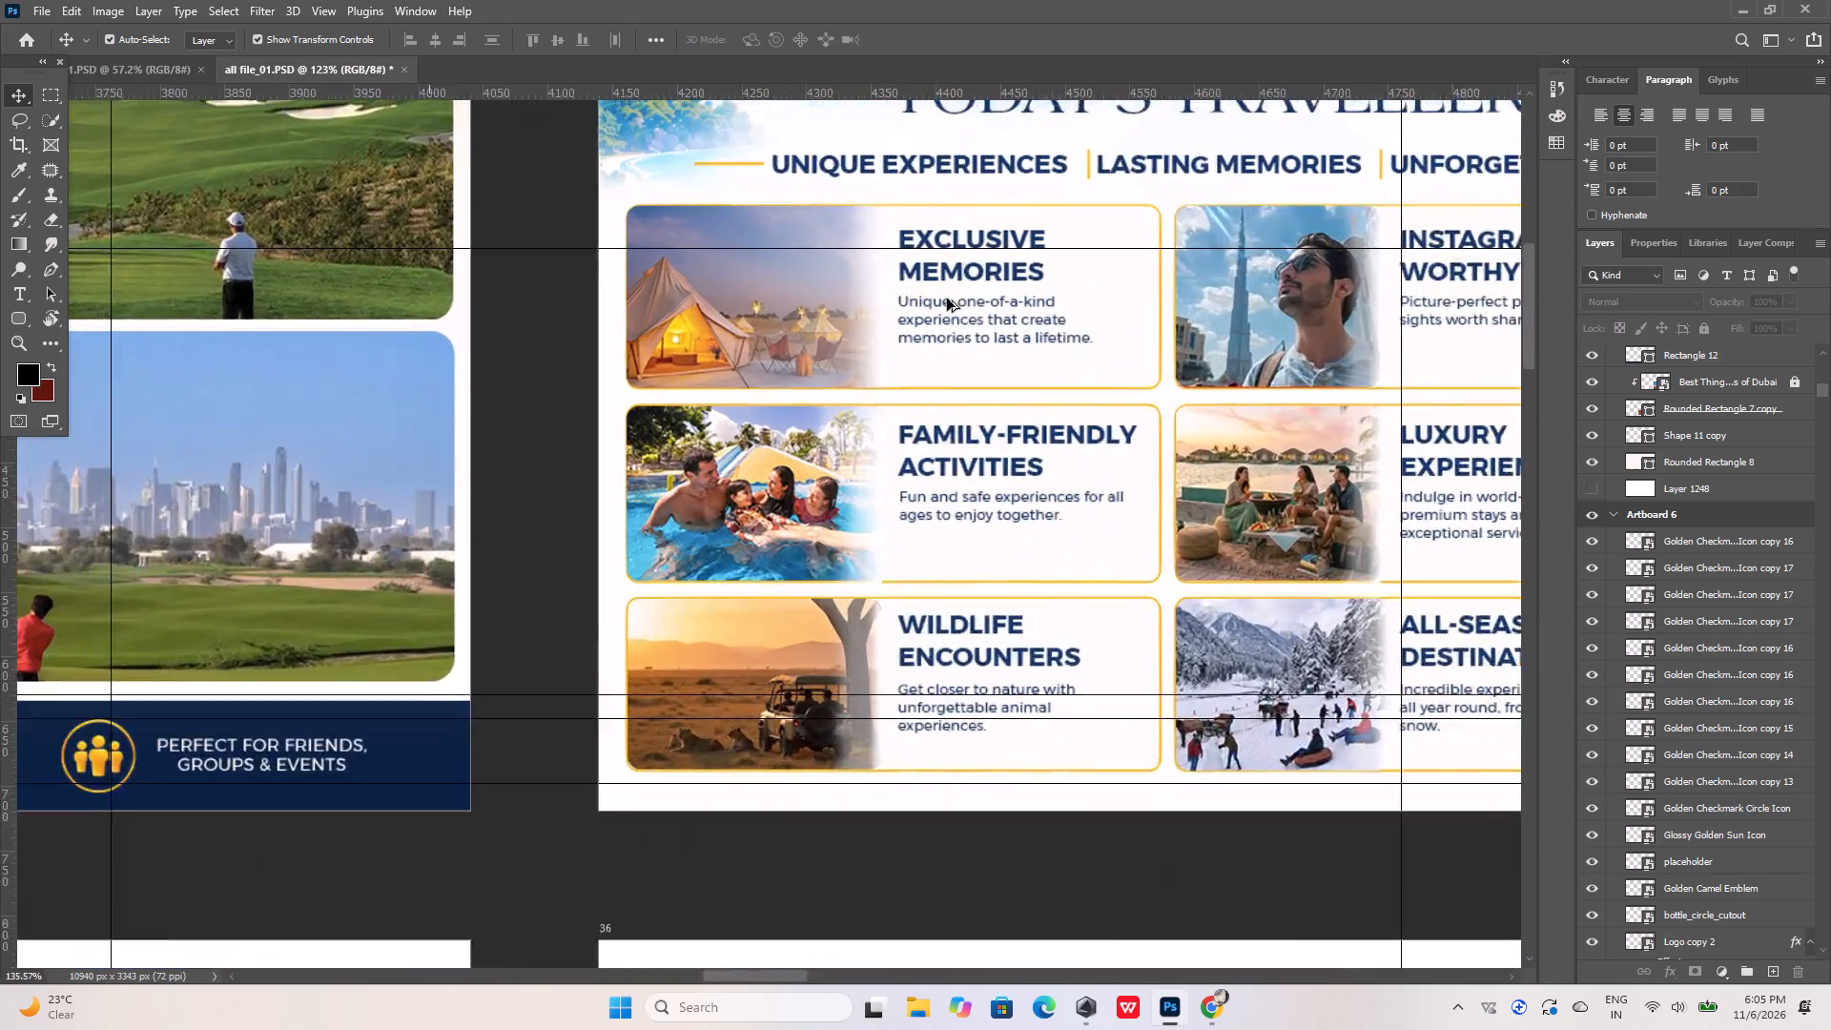
scroll(947, 299, "up", 1, "alt")
scroll(660, 456, "down", 12, "alt")
scroll(1224, 466, "up", 8, "alt")
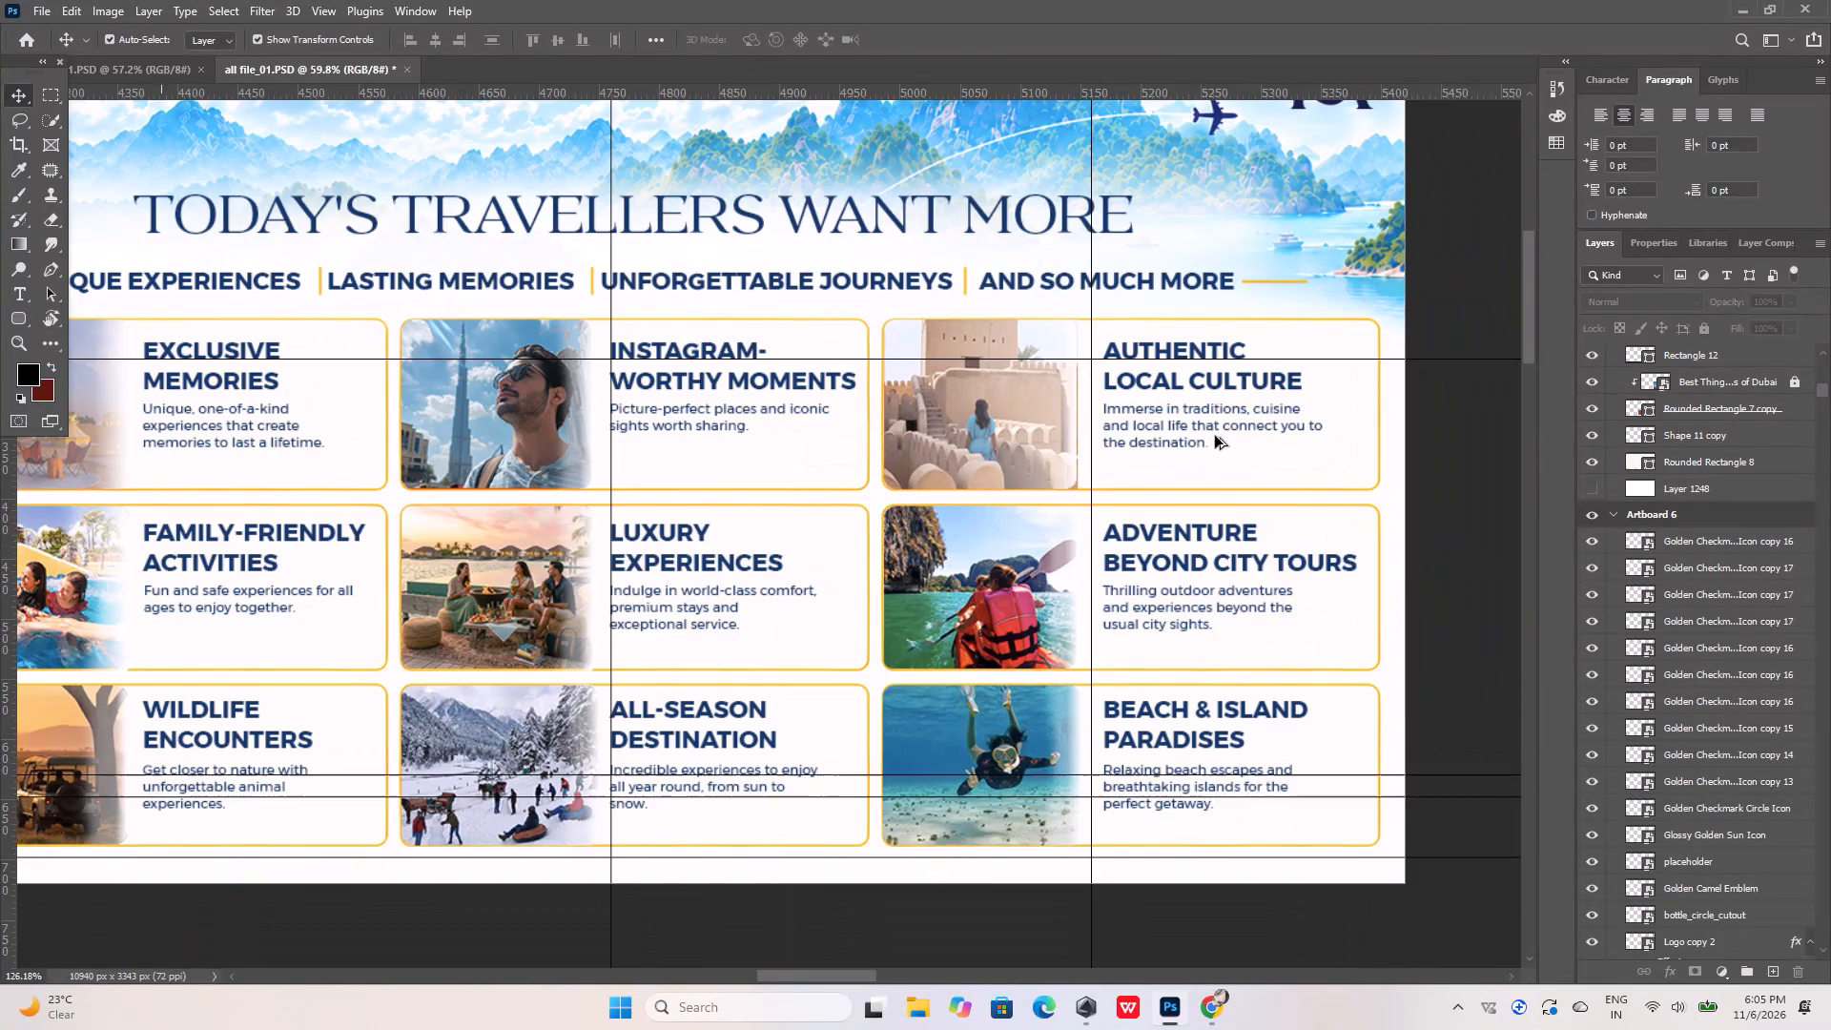
scroll(1049, 414, "down", 10, "alt")
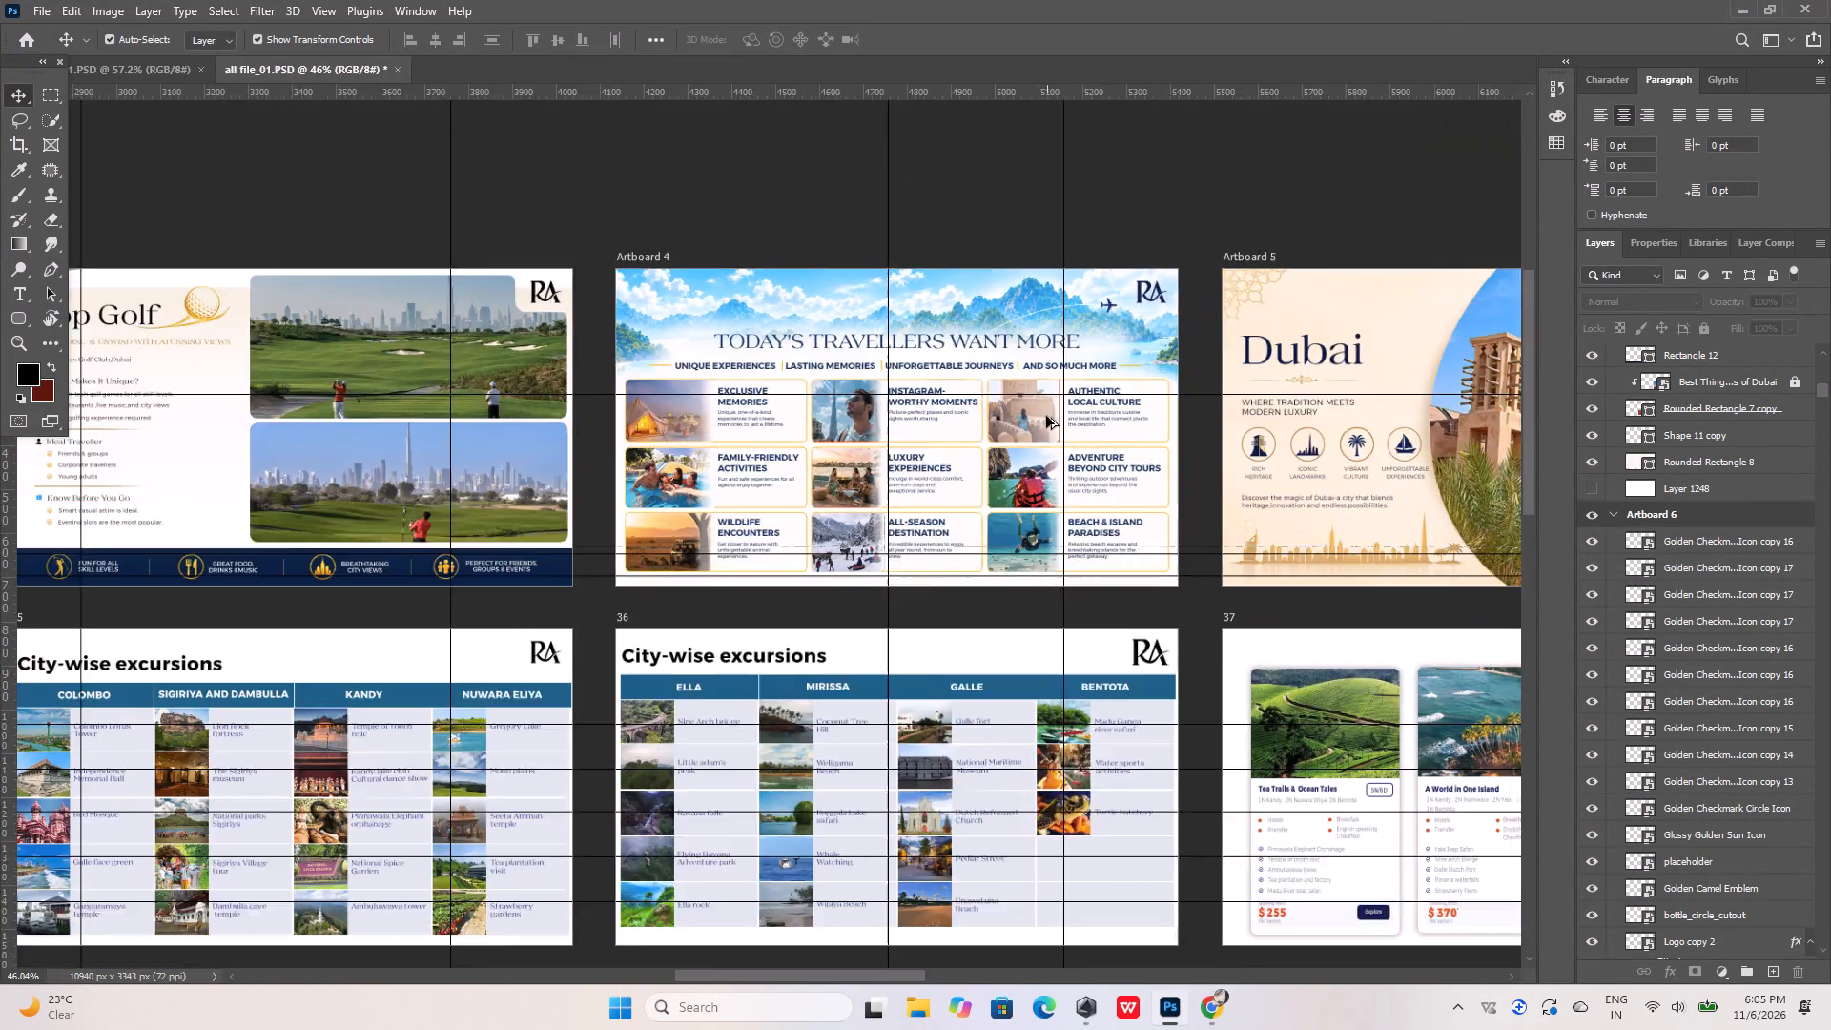
scroll(1046, 416, "down", 11, "alt")
scroll(1318, 441, "up", 5, "alt")
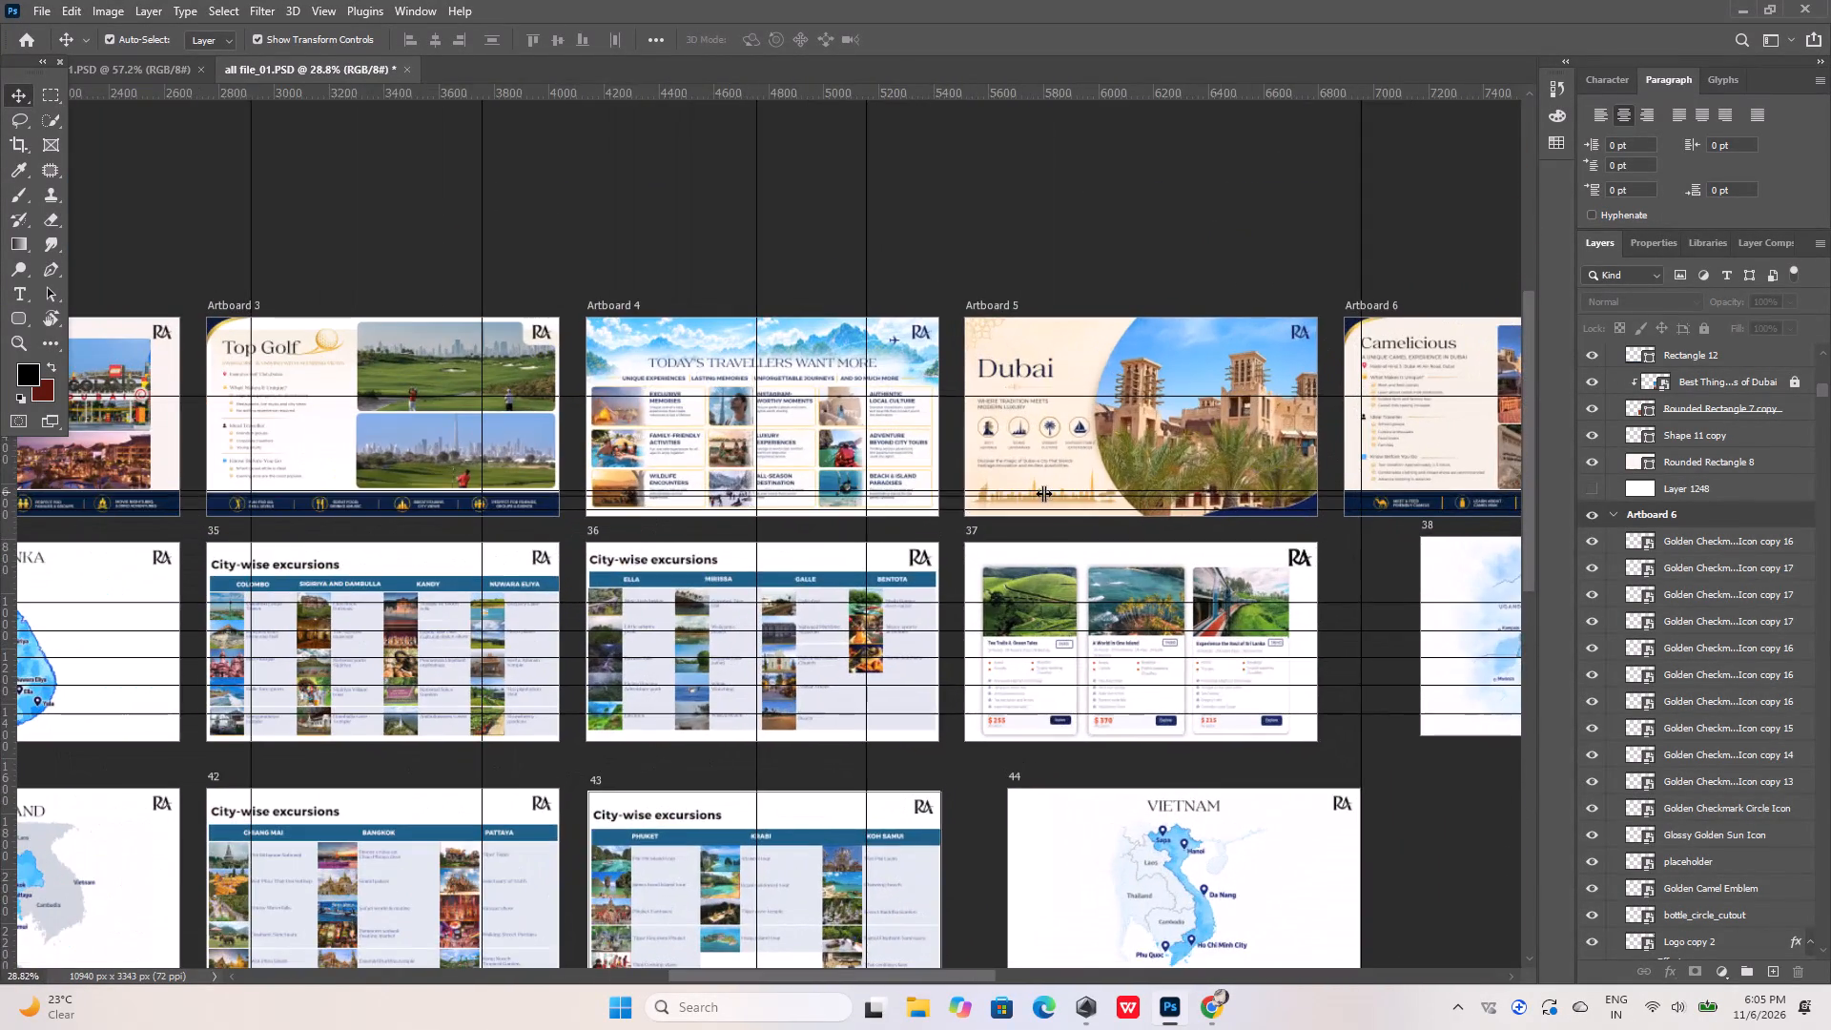
scroll(887, 485, "down", 5, "alt")
Add a vertical guide on Artboard 6 at about X 6994 px, at the starting edge of the Madinat Hind address text.
scroll(1326, 413, "up", 20, "alt")
scroll(1326, 413, "up", 6, "alt")
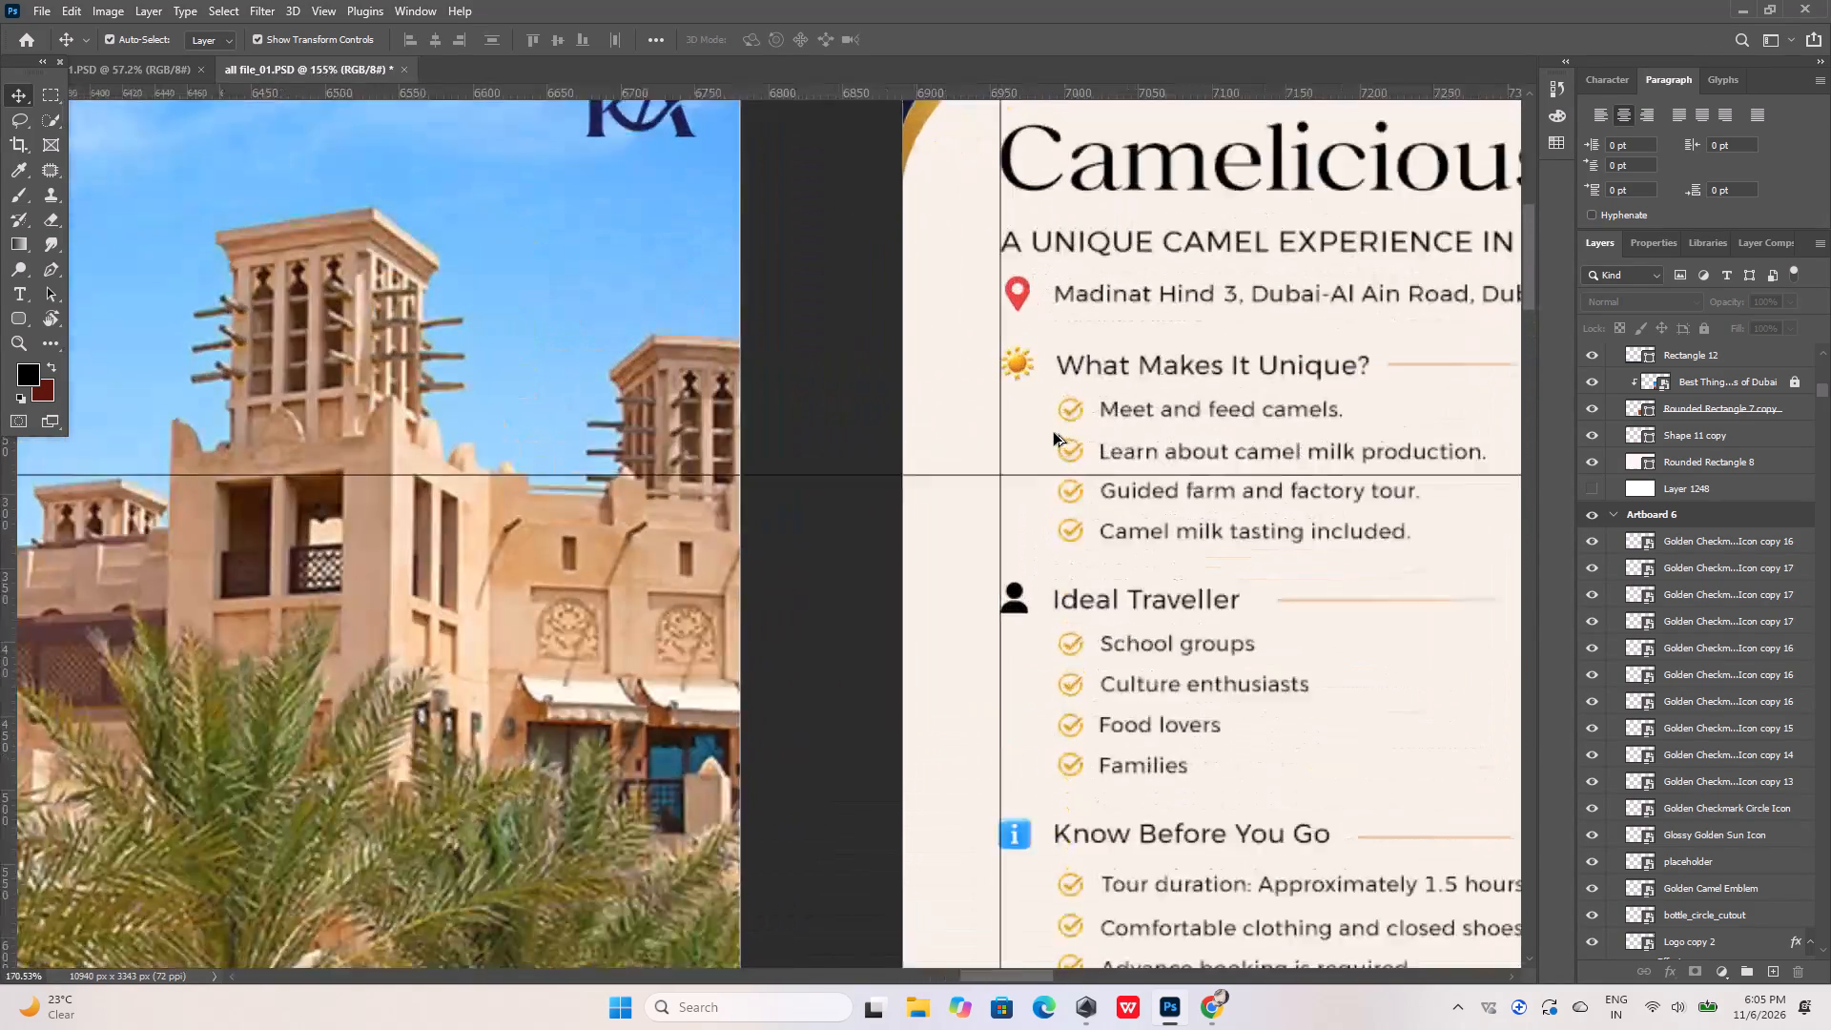
scroll(1054, 433, "up", 1, "alt")
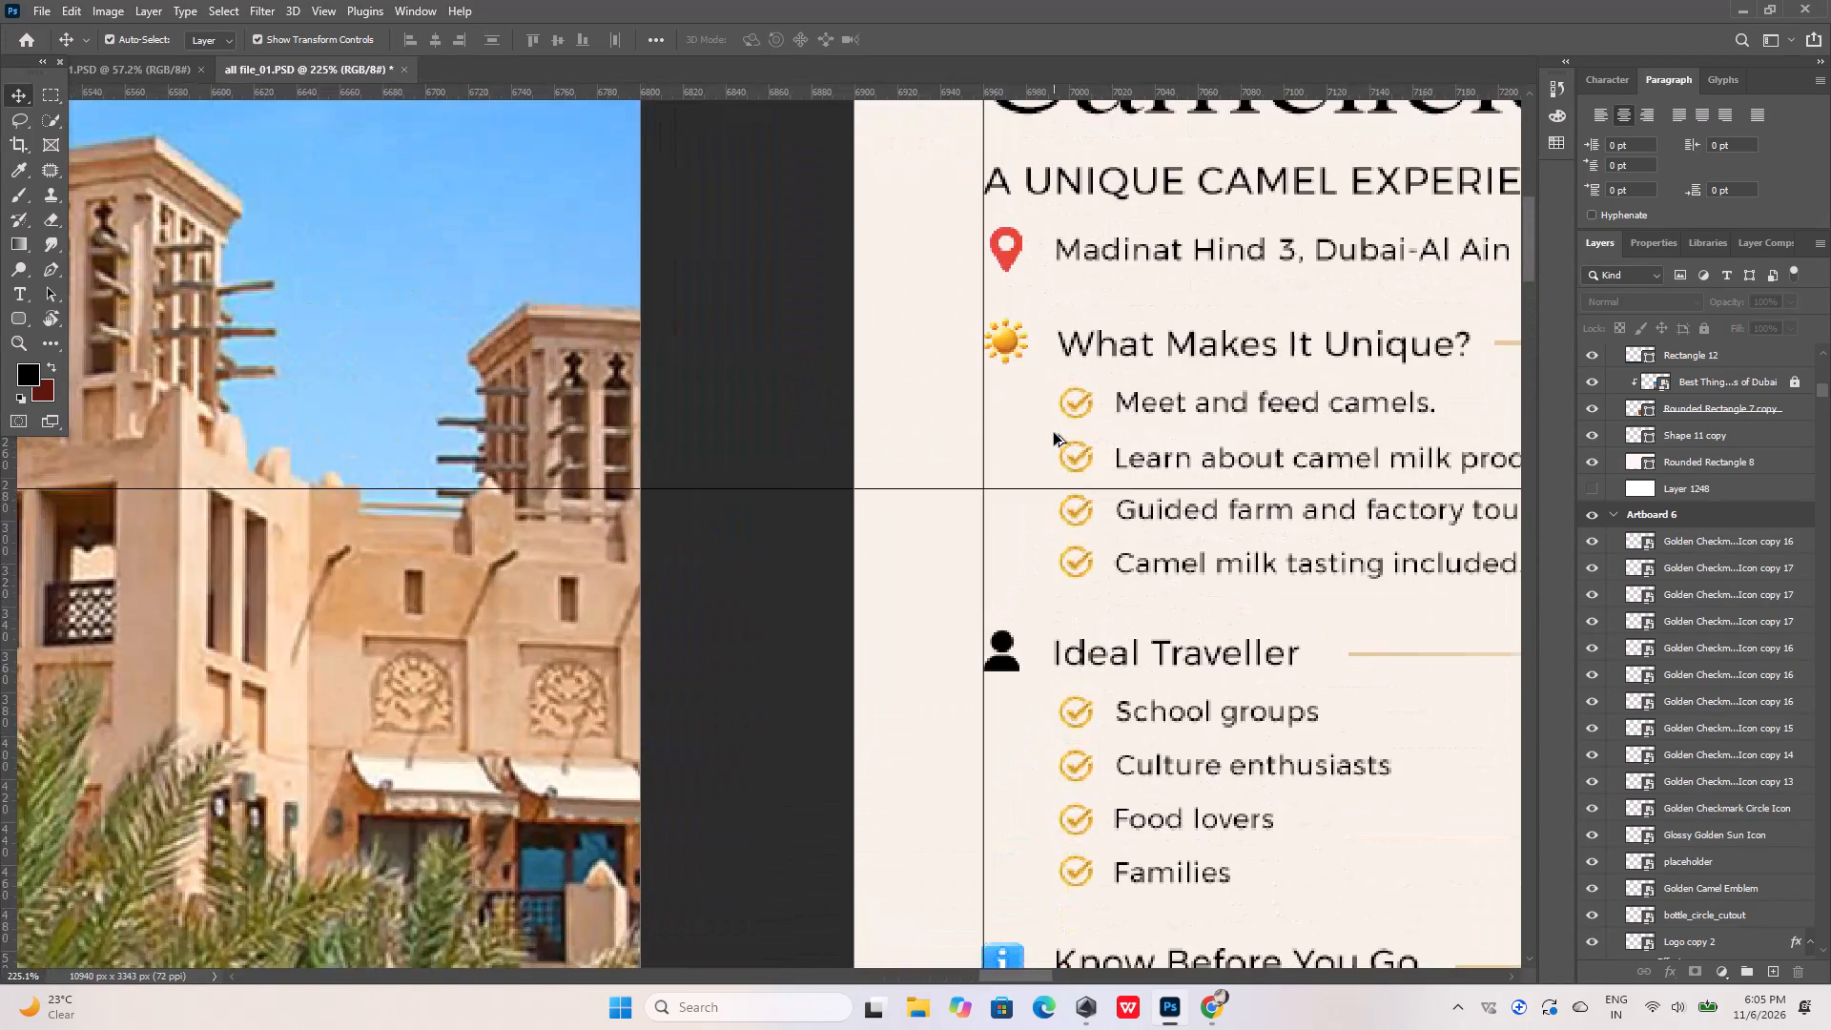
scroll(1165, 313, "up", 9, "alt")
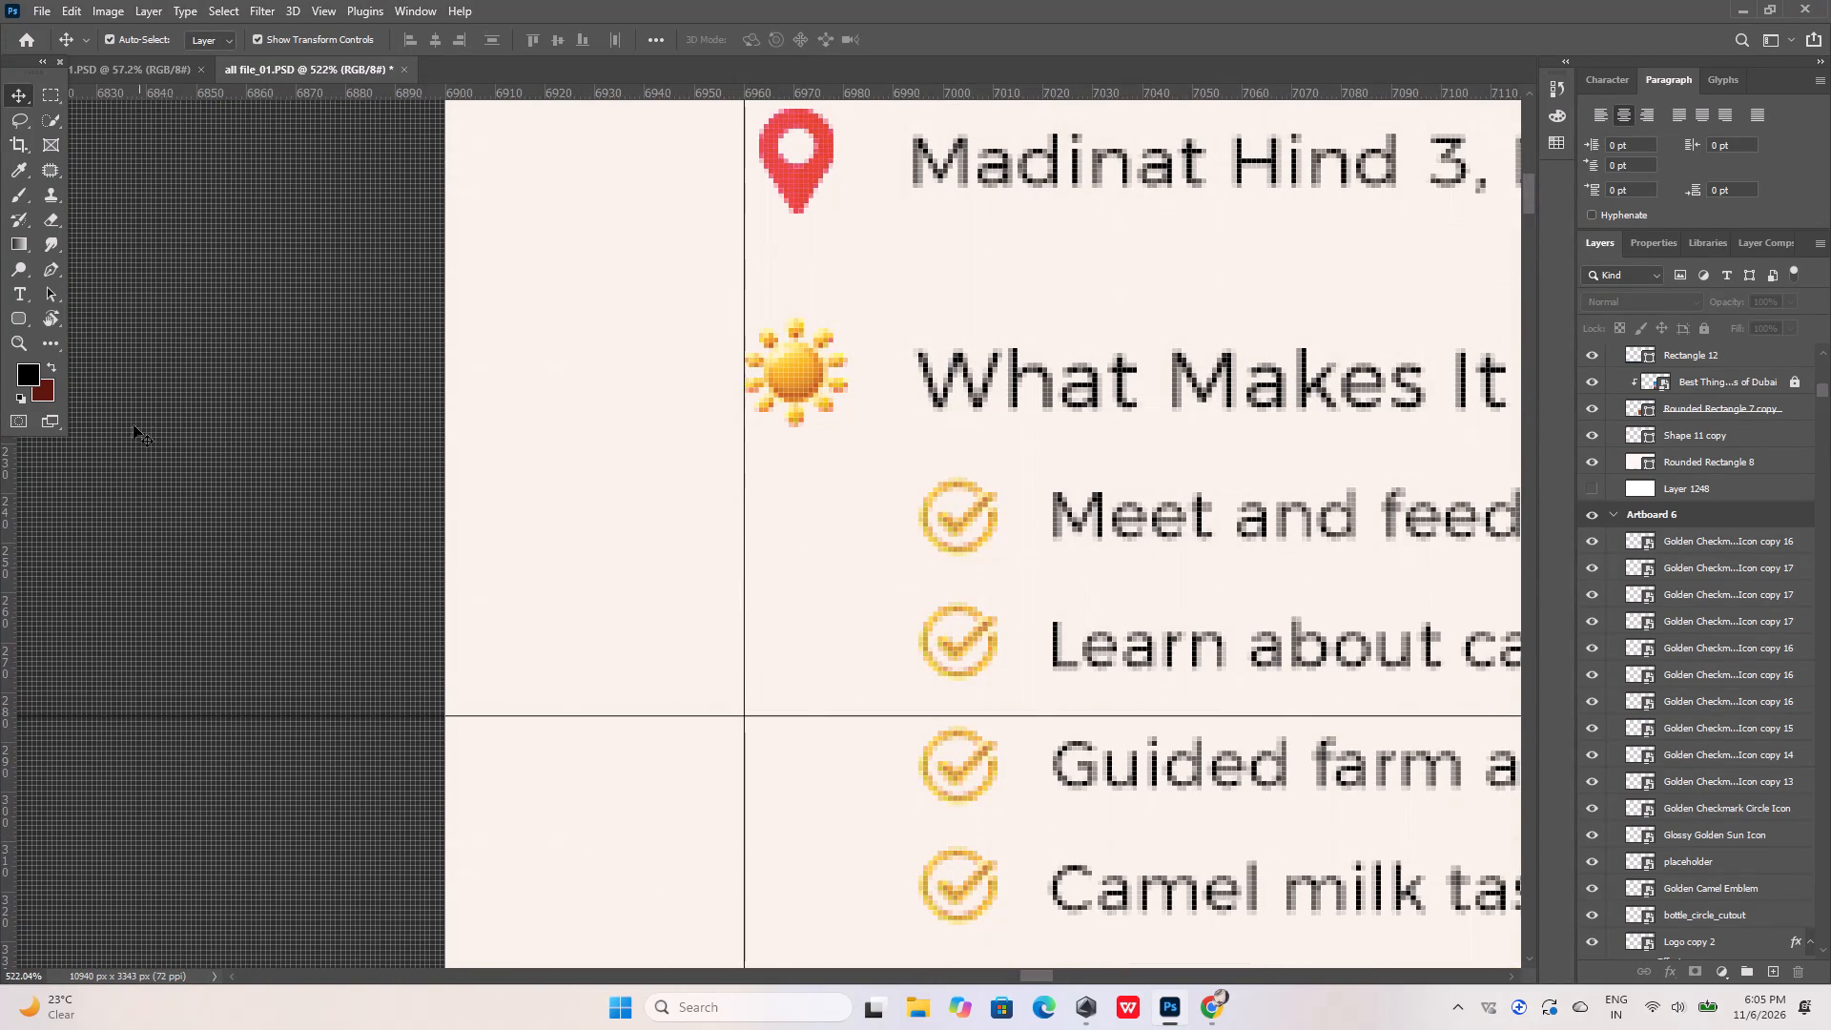
left_click_drag(1, 484, 919, 496)
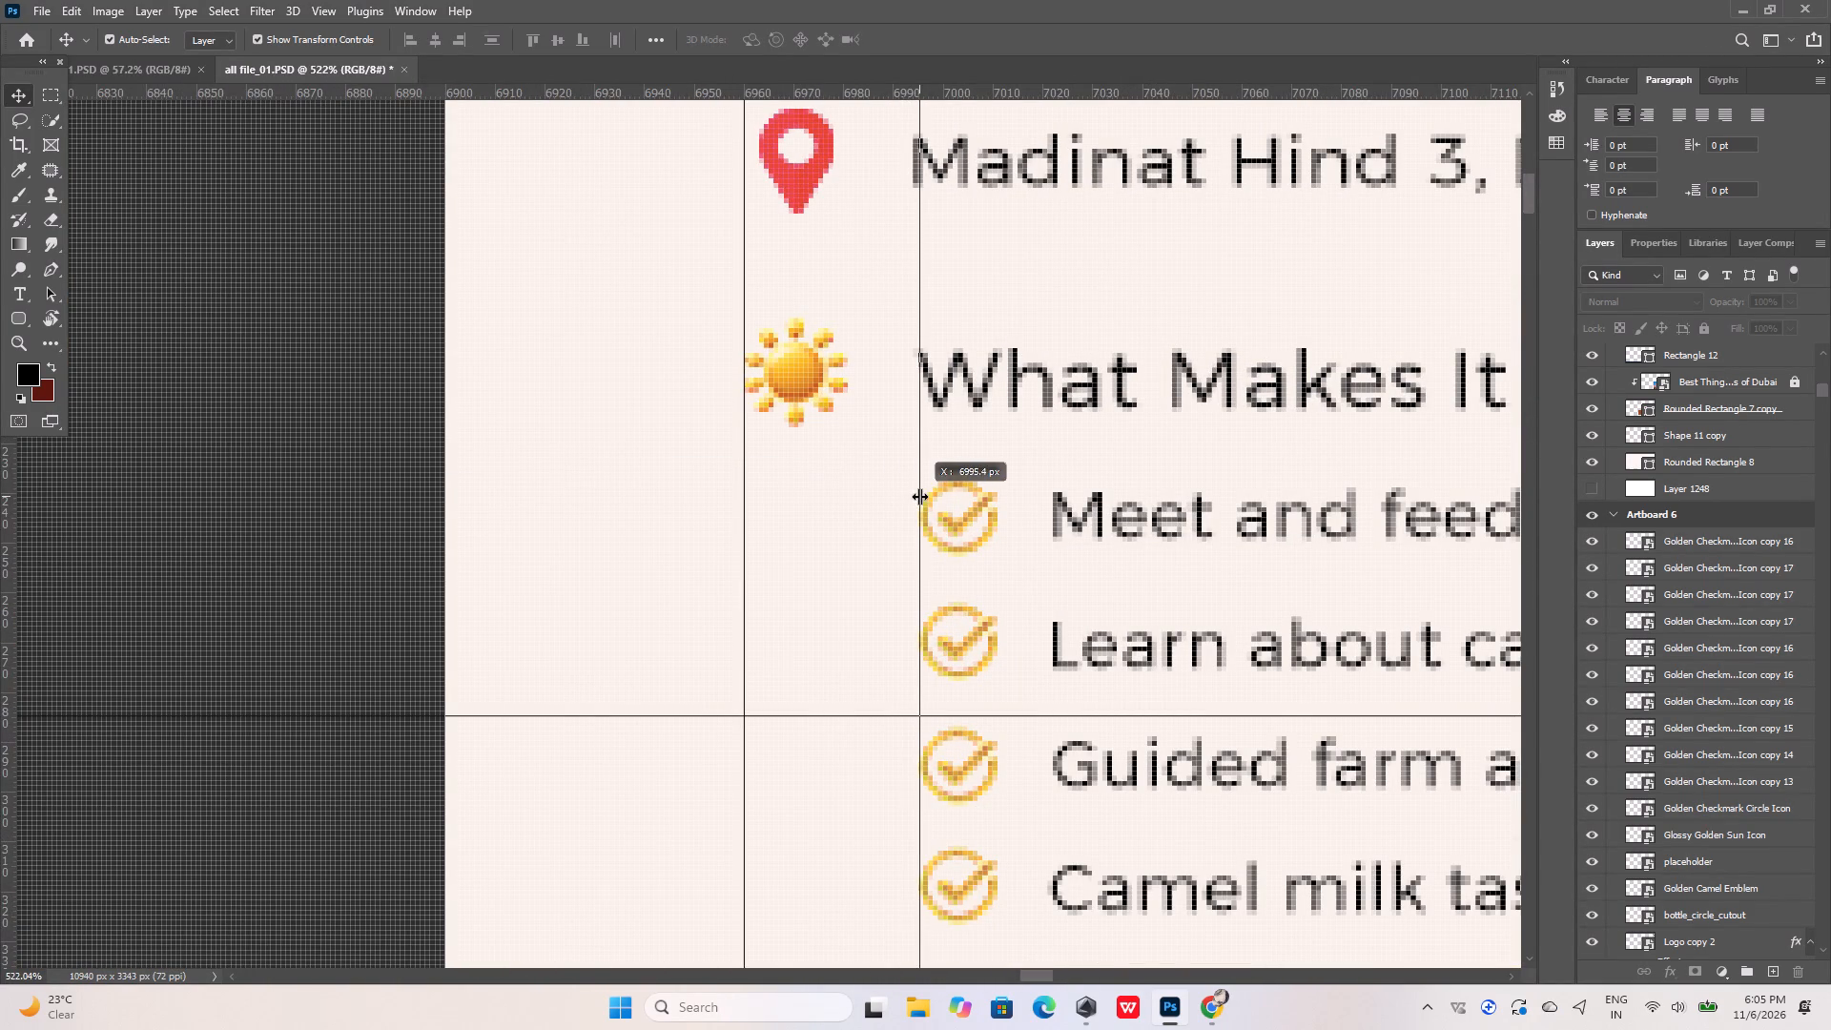
left_click_drag(919, 496, 914, 501)
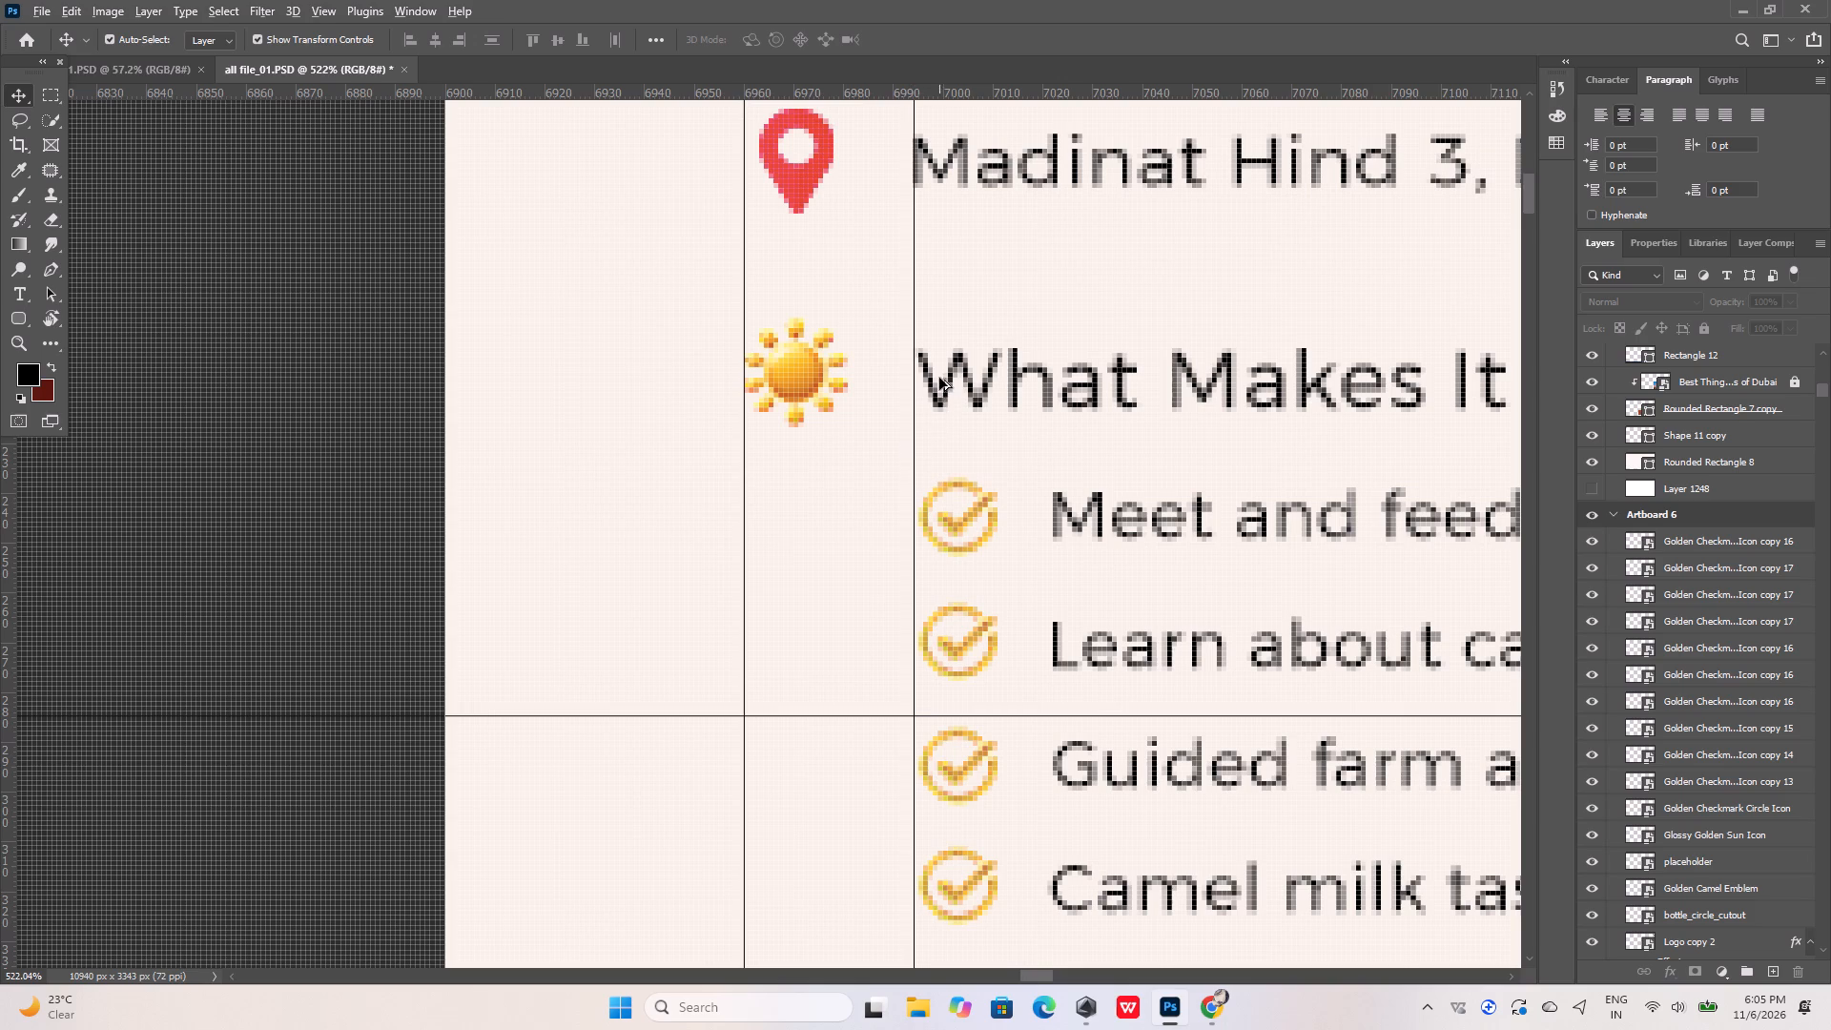
scroll(939, 378, "up", 9, "alt")
scroll(922, 457, "down", 11, "alt")
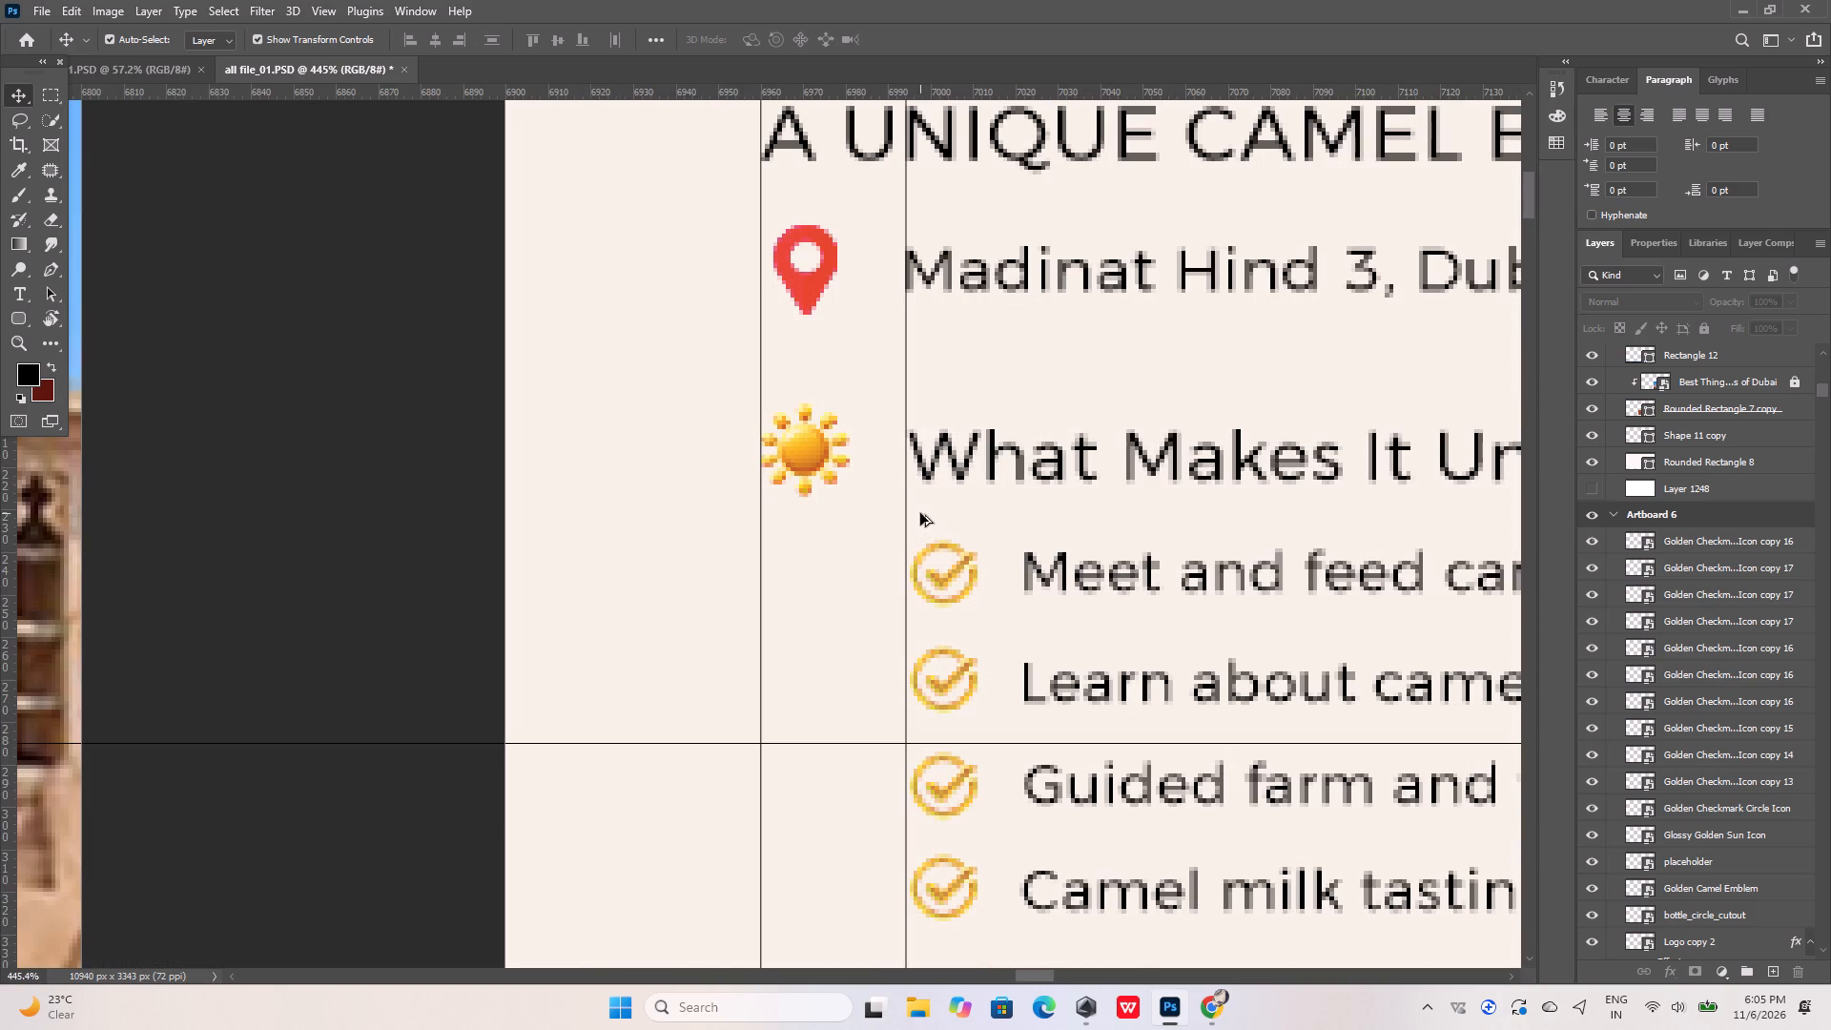
scroll(921, 252, "up", 10, "alt")
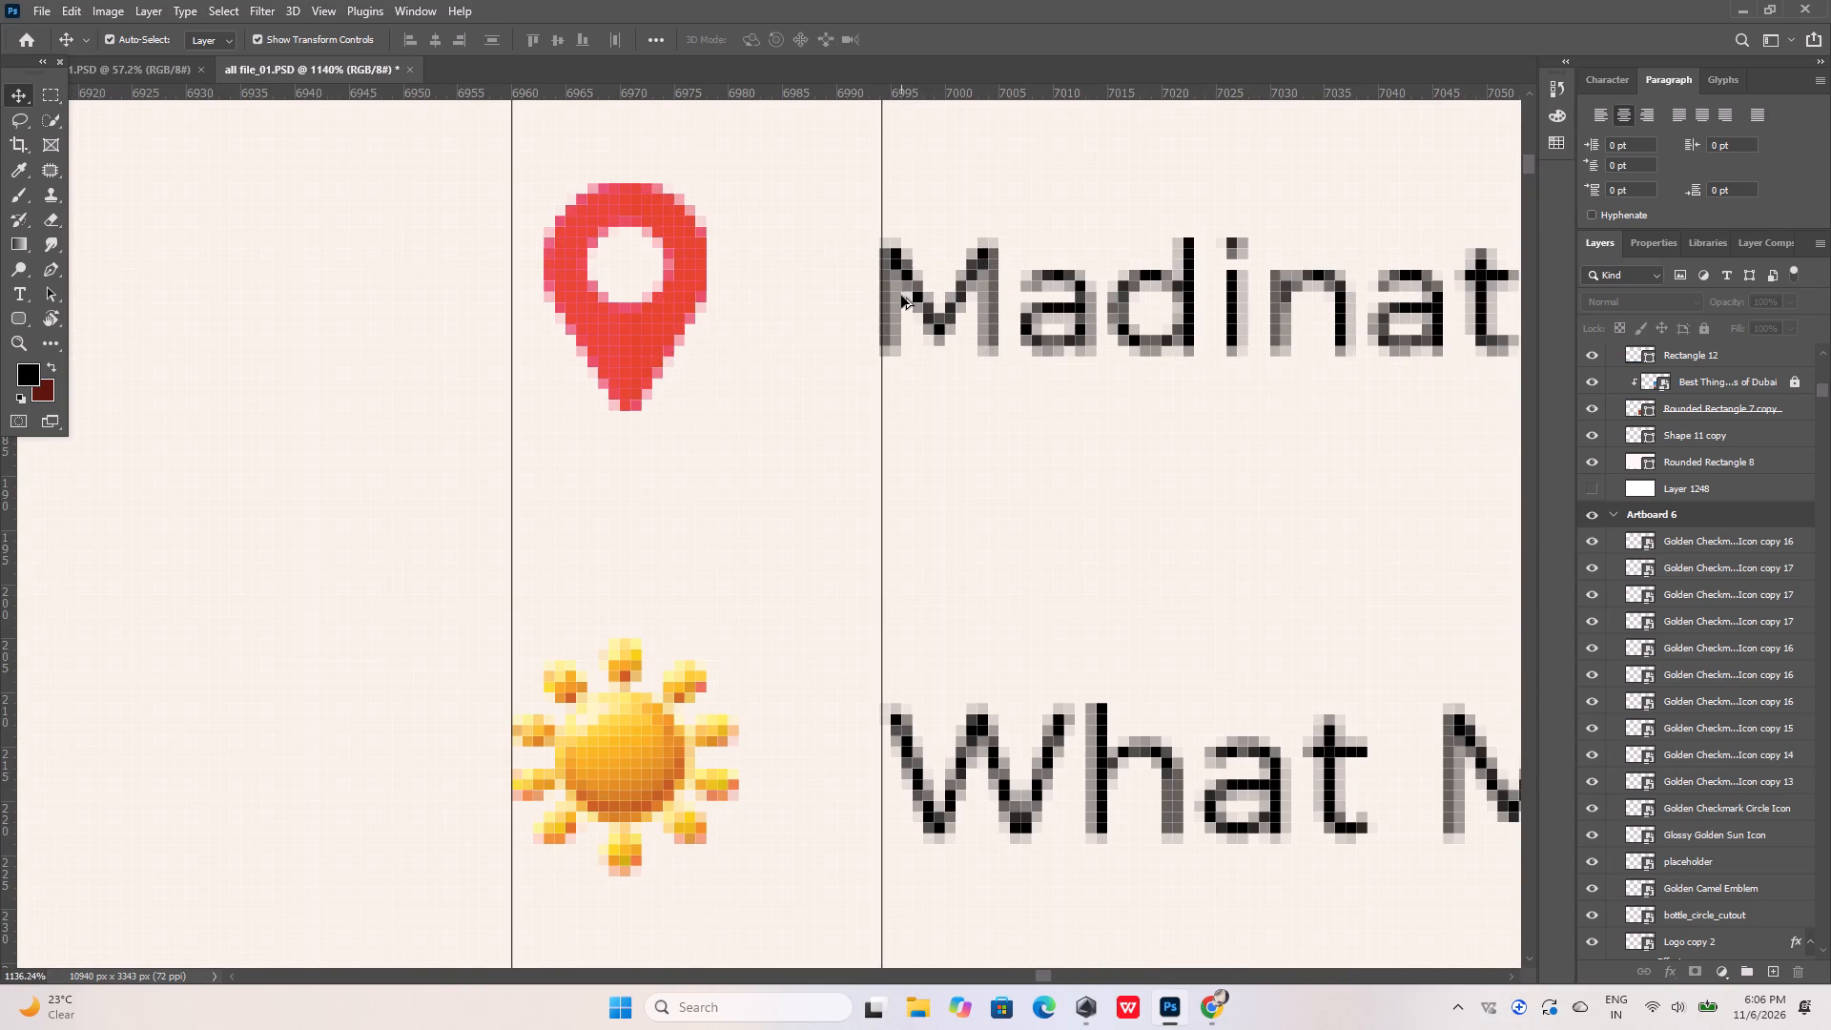
scroll(901, 296, "down", 11, "alt")
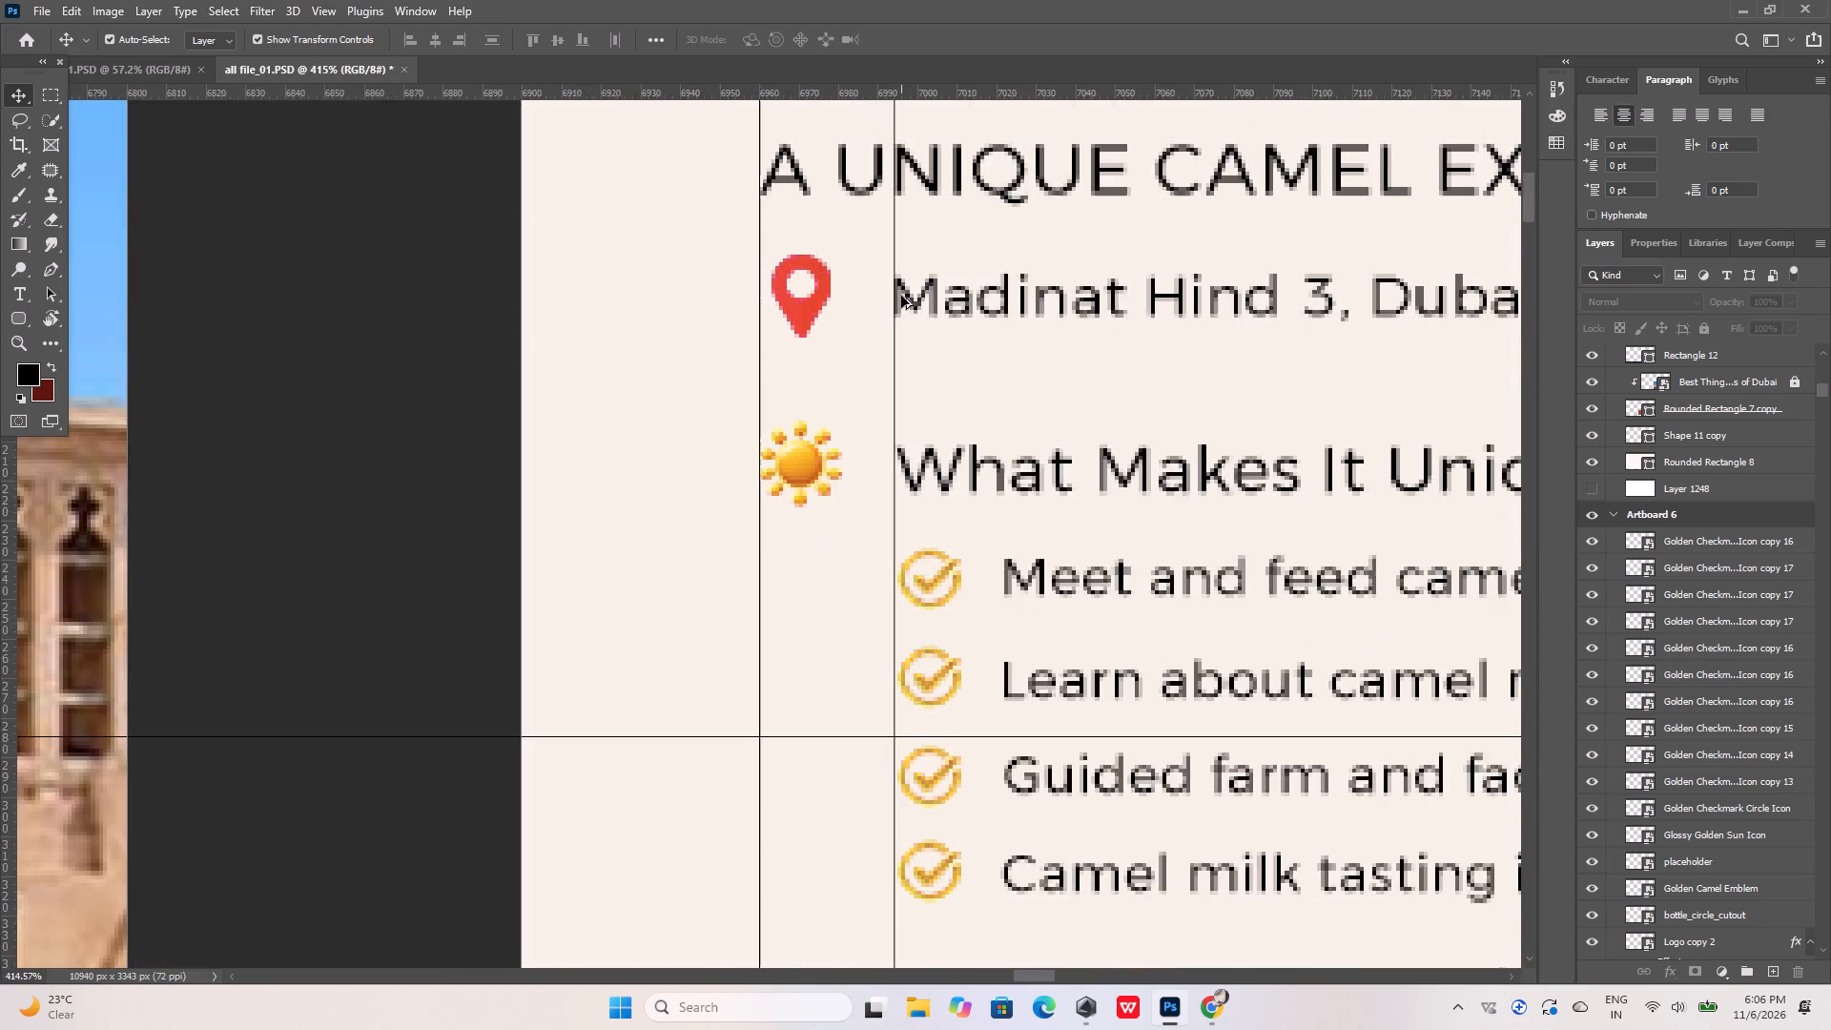
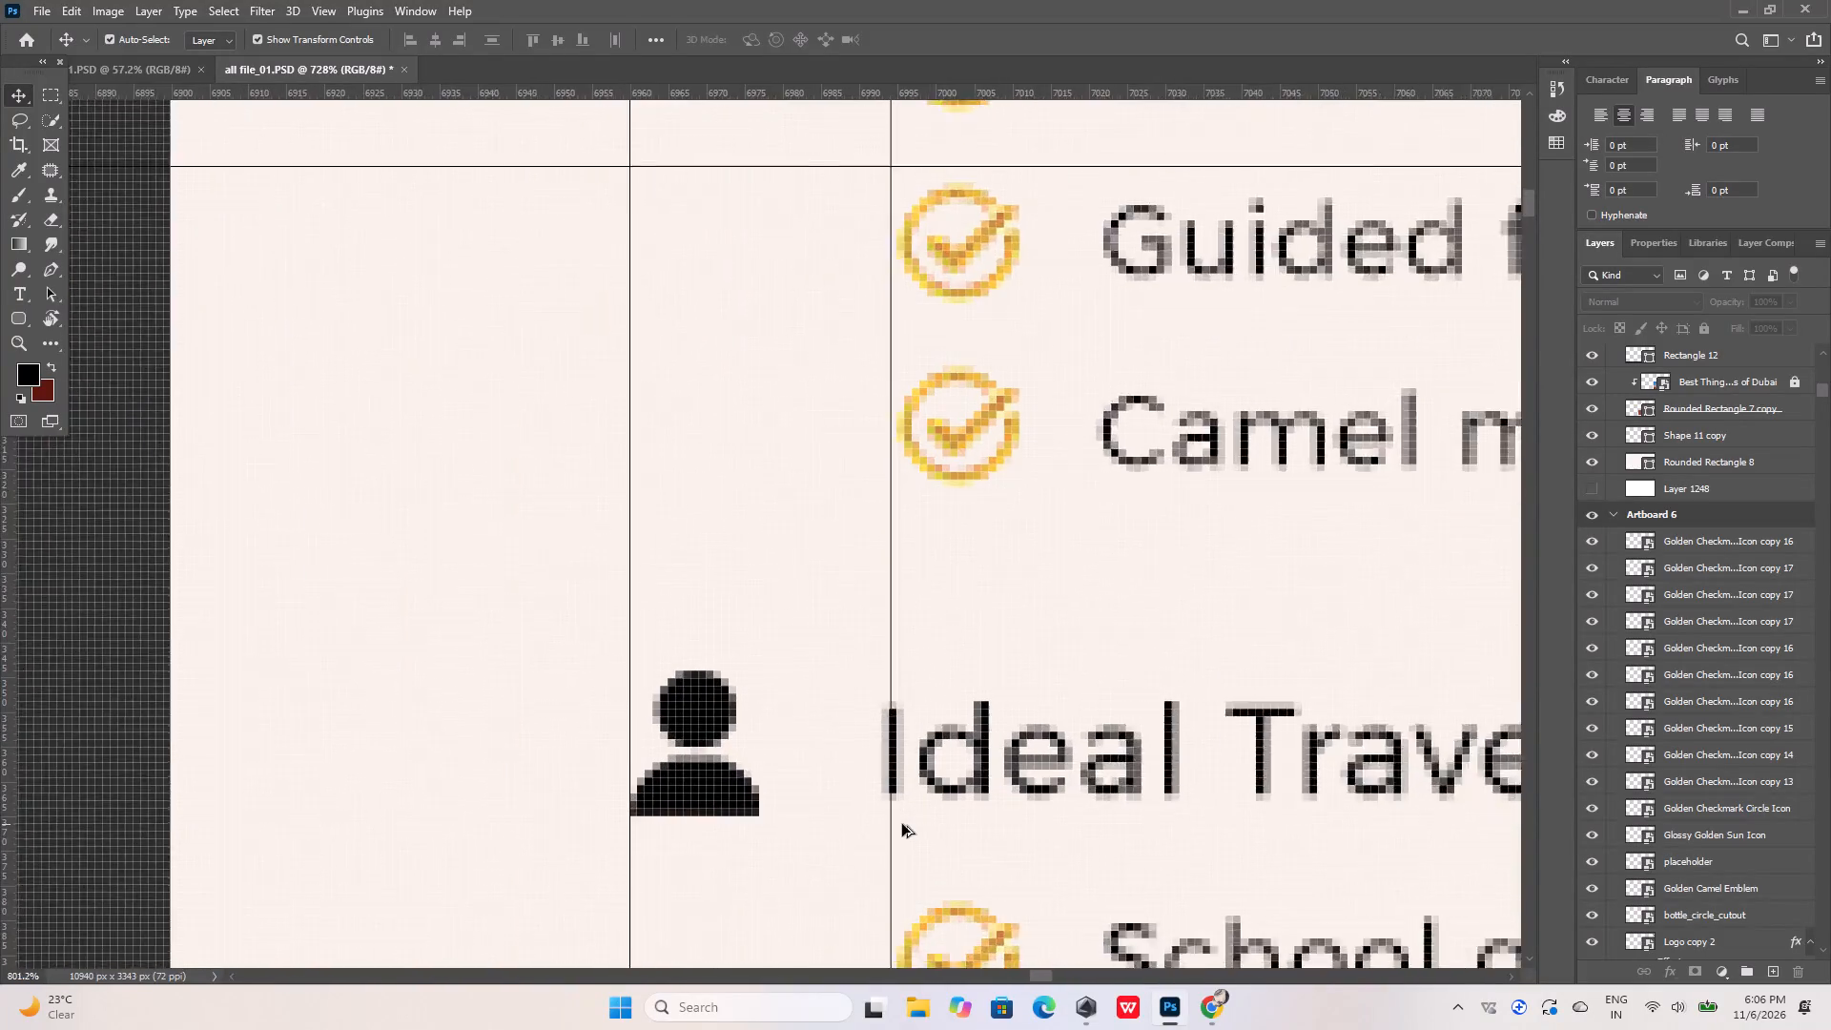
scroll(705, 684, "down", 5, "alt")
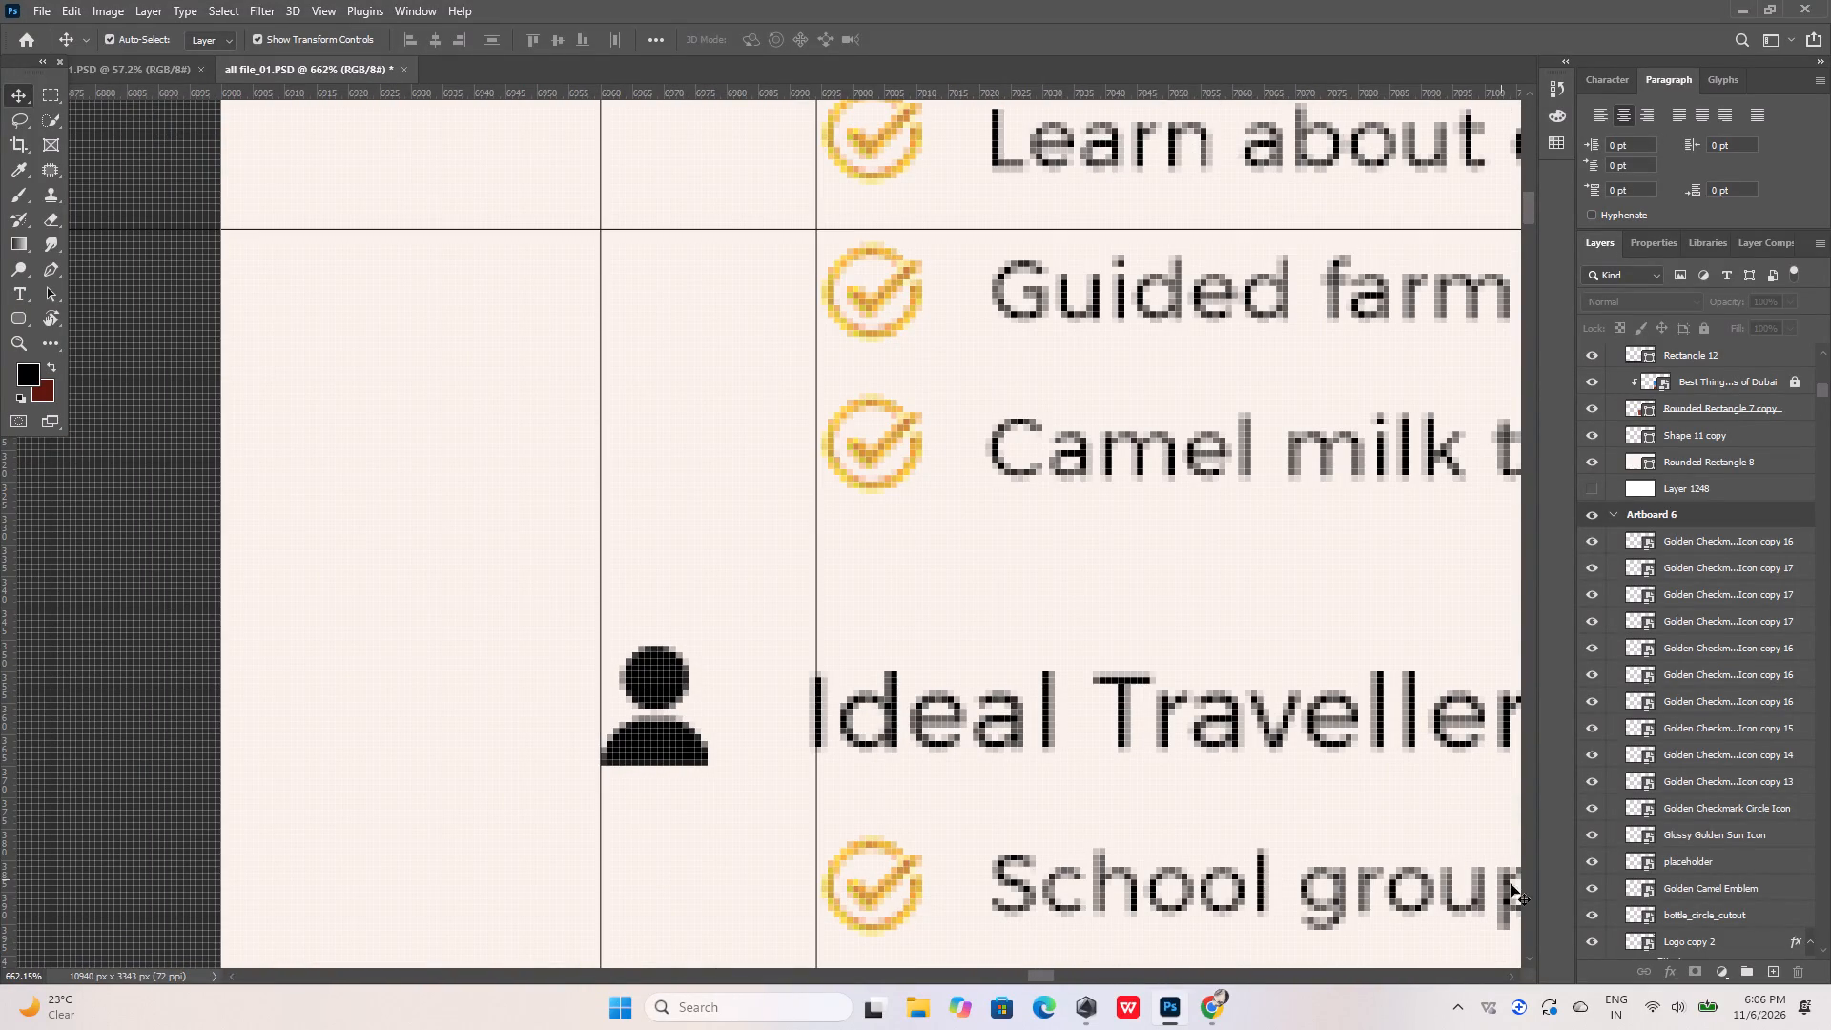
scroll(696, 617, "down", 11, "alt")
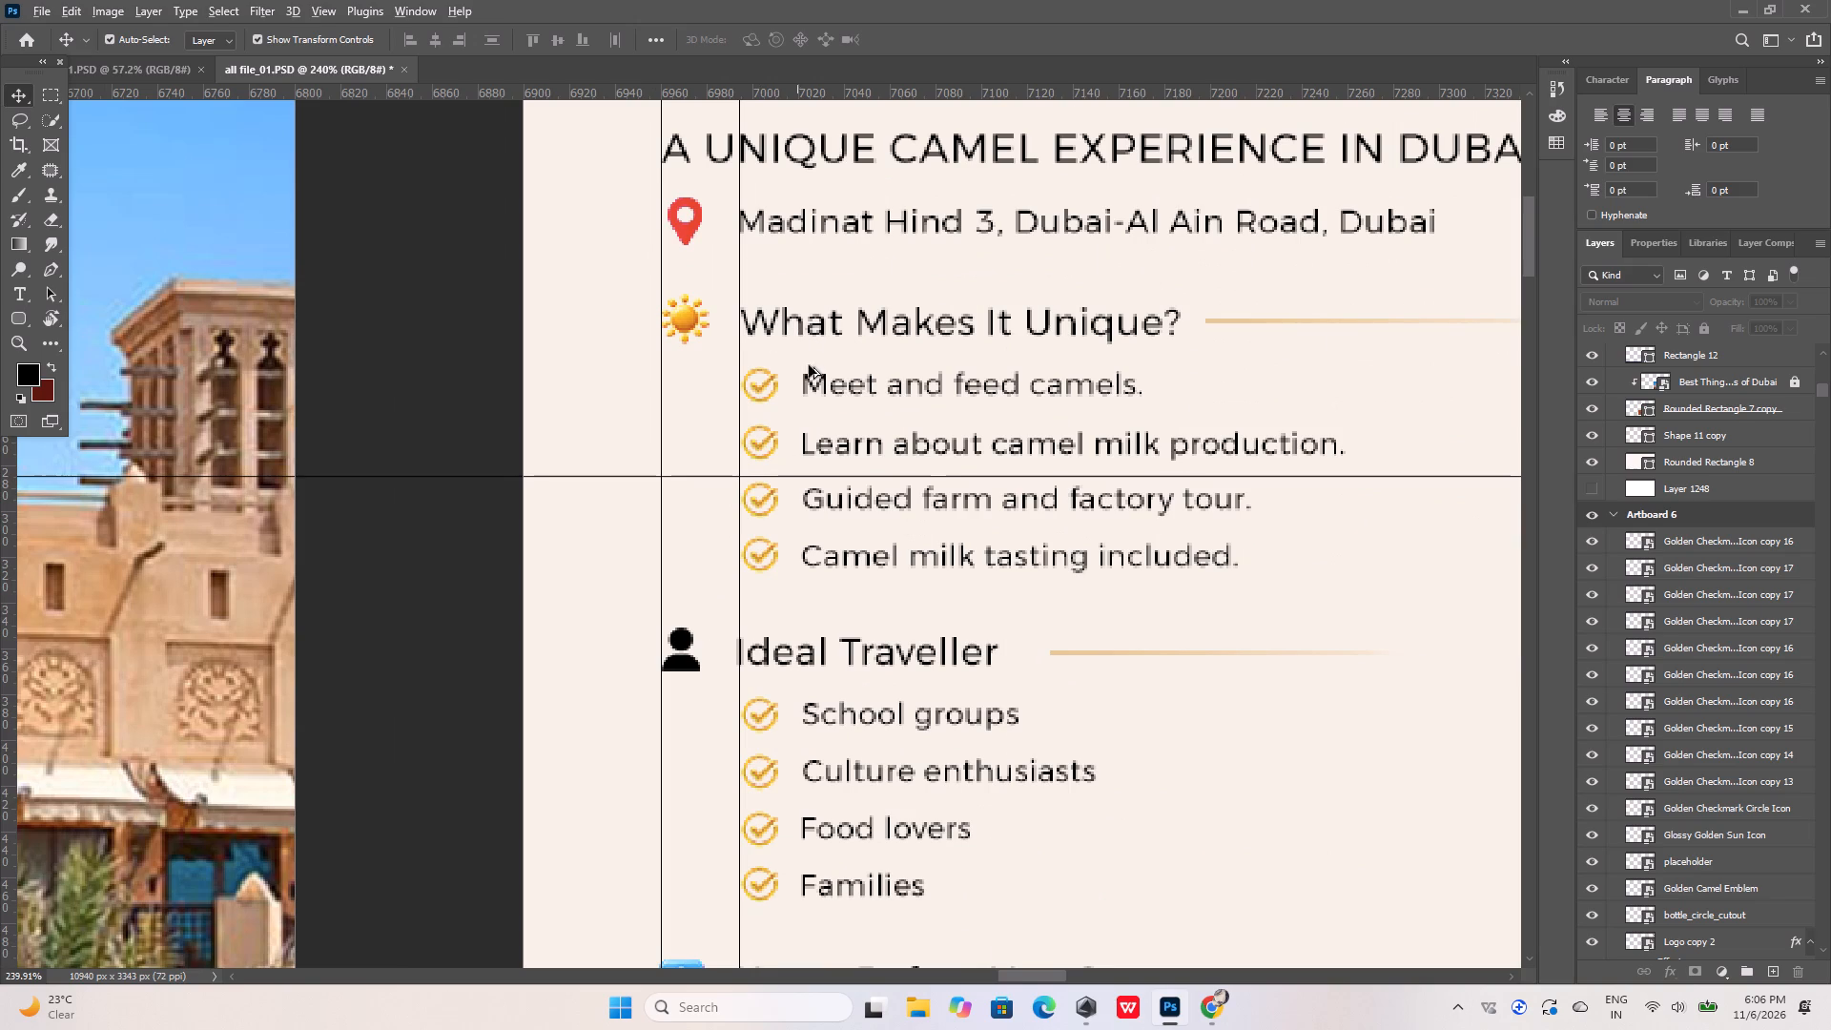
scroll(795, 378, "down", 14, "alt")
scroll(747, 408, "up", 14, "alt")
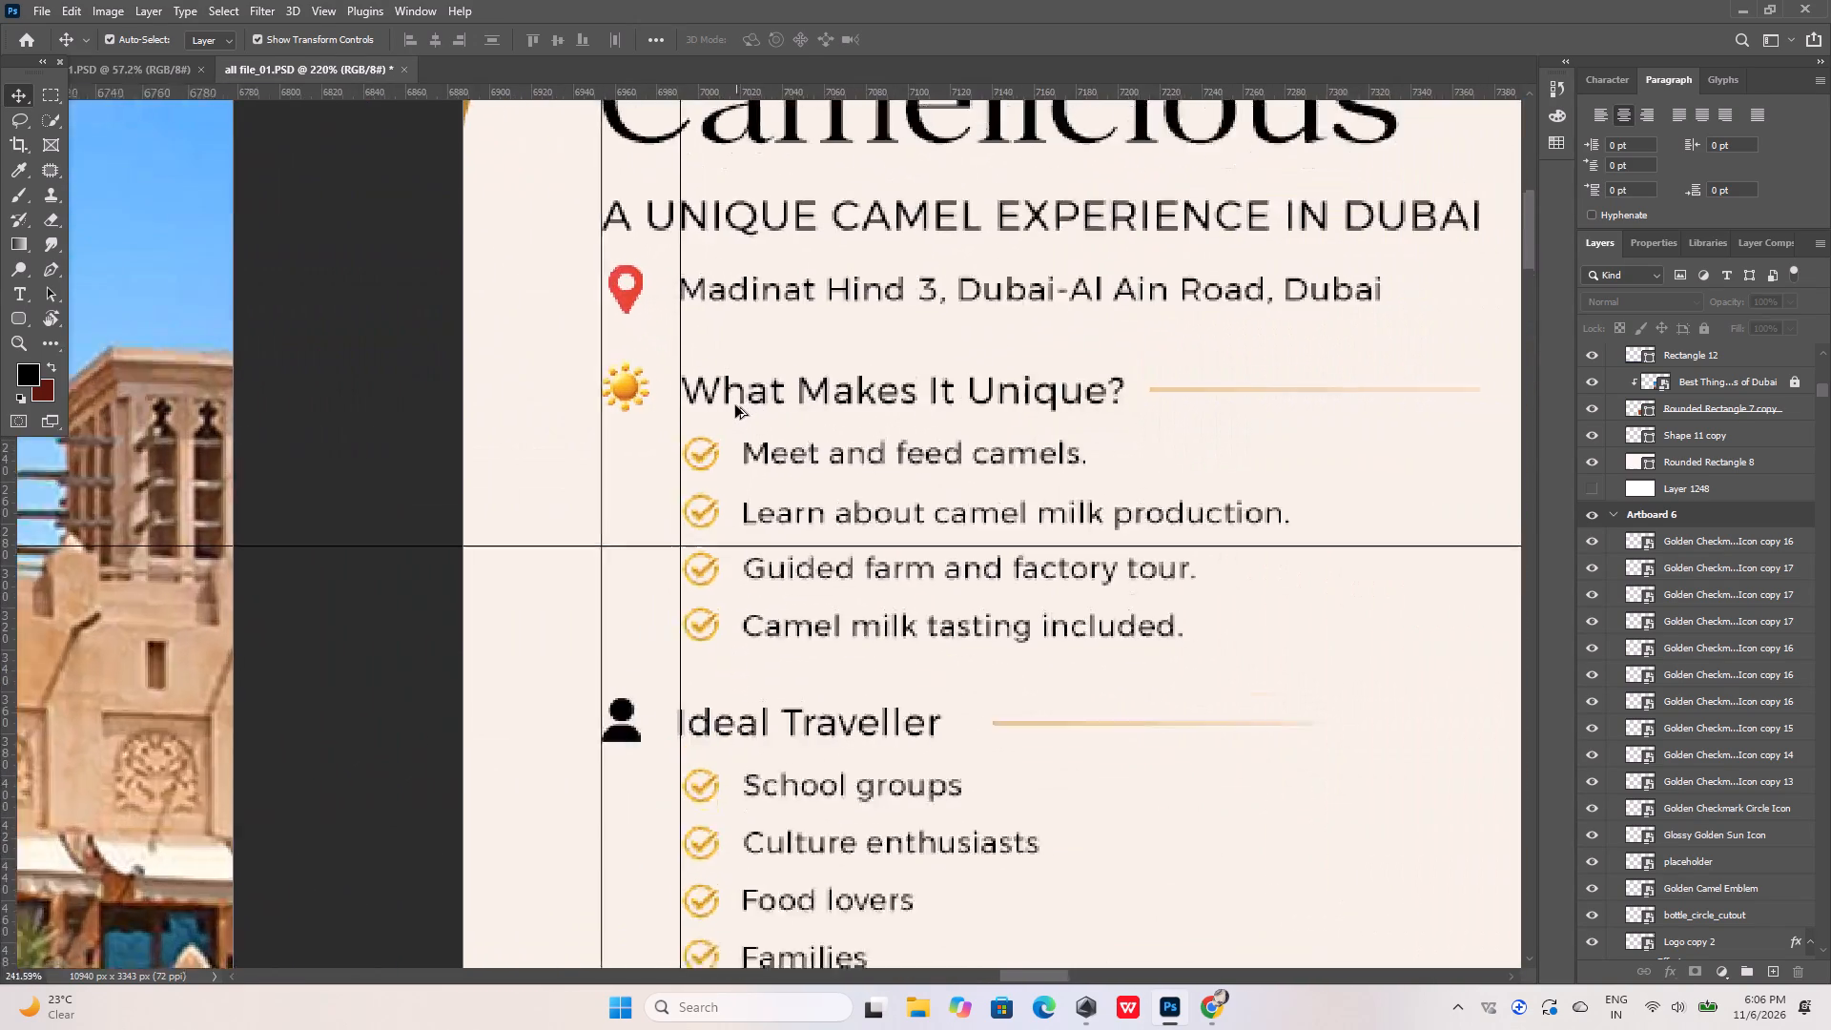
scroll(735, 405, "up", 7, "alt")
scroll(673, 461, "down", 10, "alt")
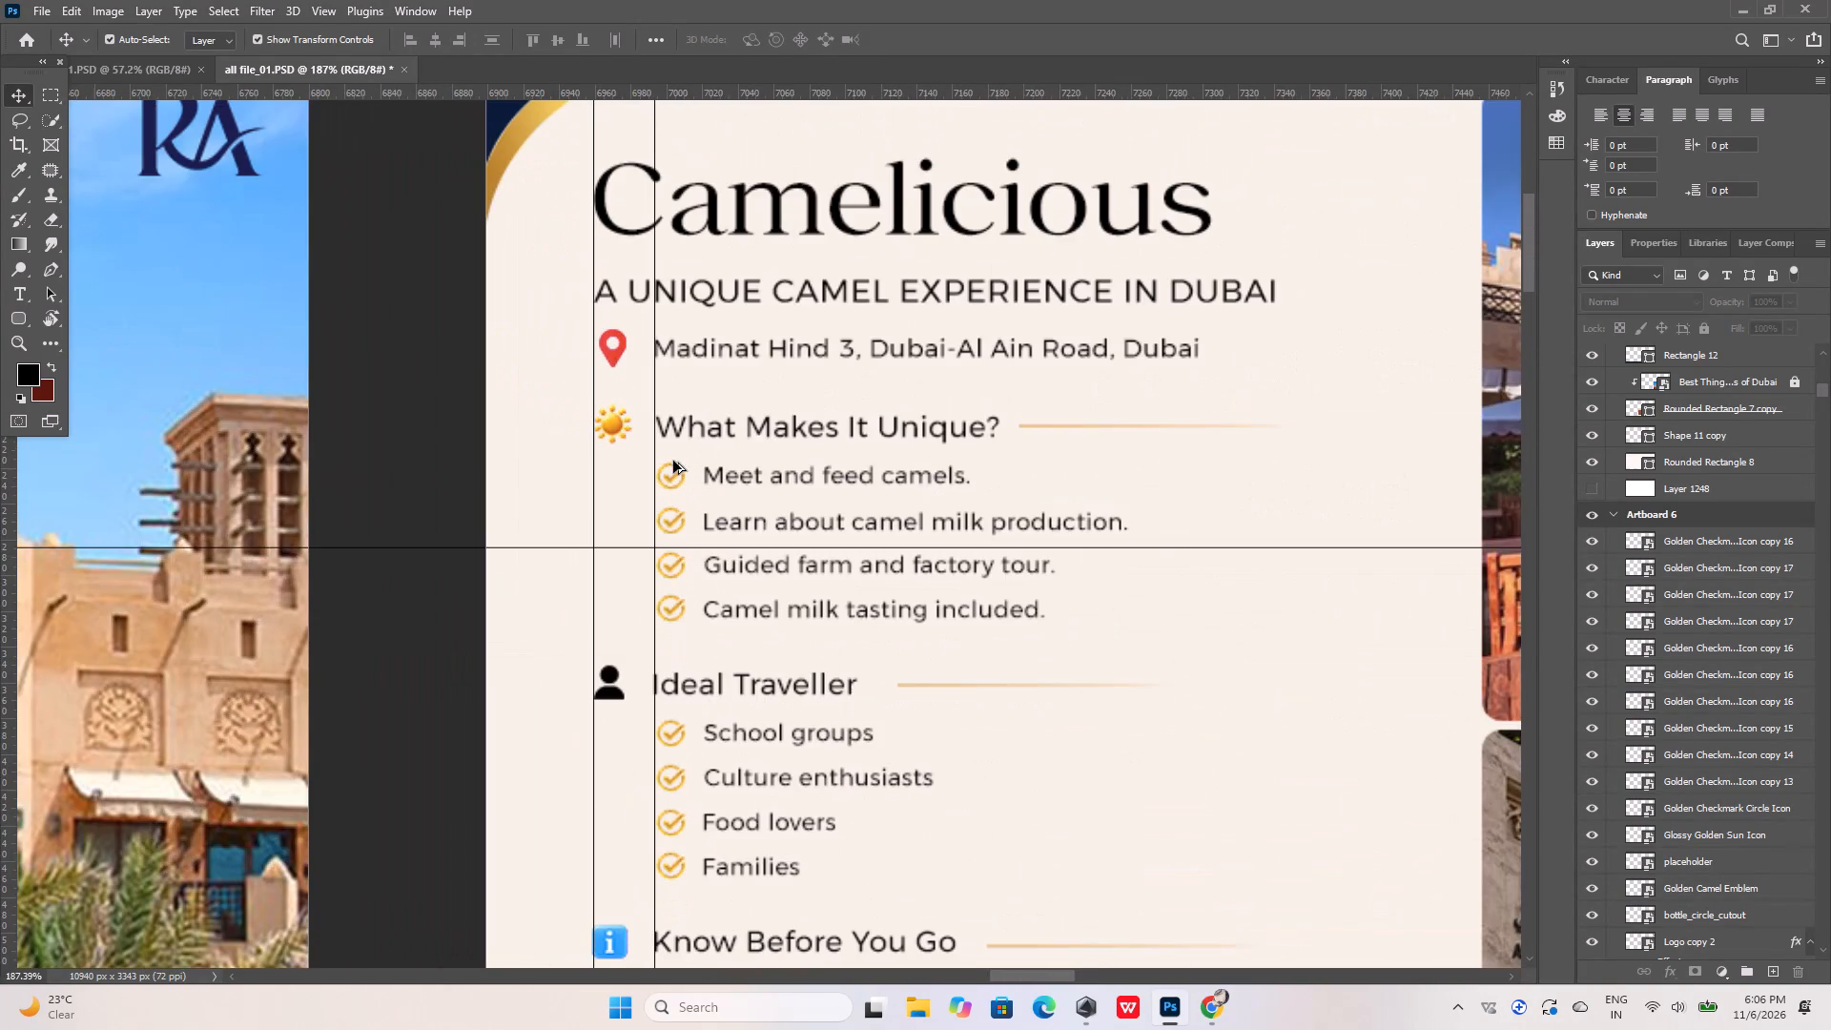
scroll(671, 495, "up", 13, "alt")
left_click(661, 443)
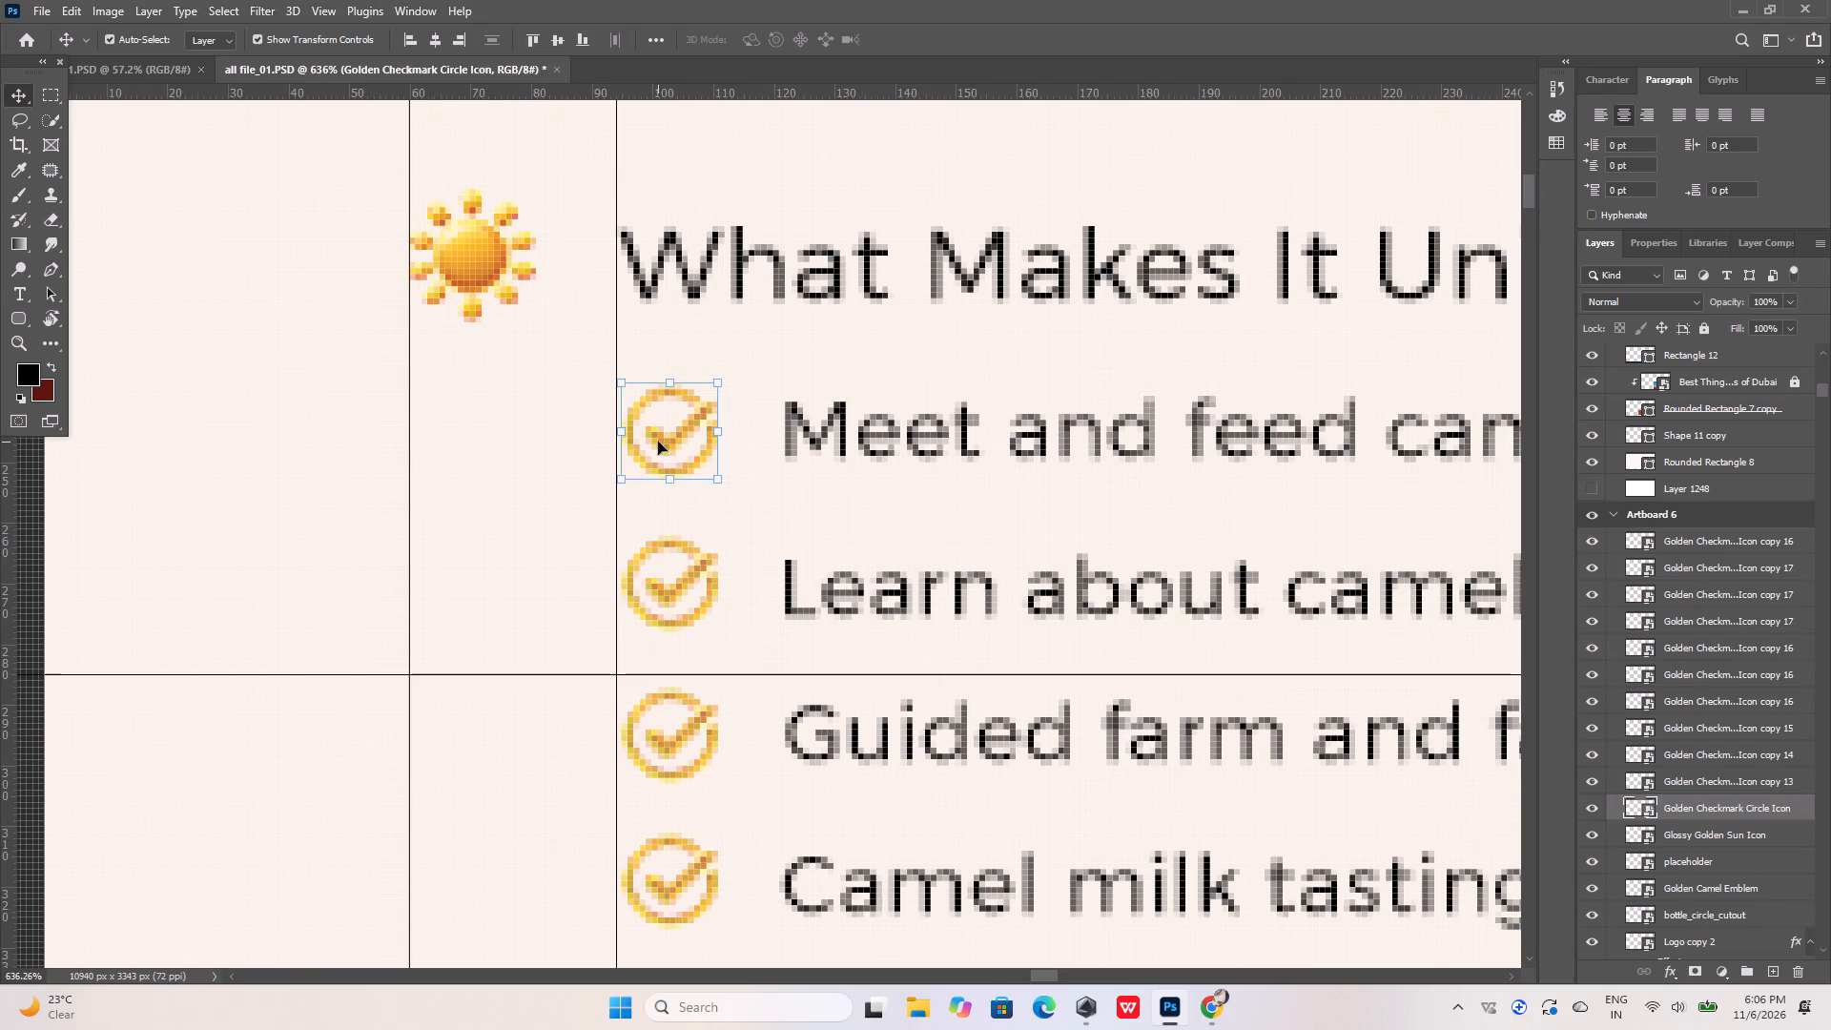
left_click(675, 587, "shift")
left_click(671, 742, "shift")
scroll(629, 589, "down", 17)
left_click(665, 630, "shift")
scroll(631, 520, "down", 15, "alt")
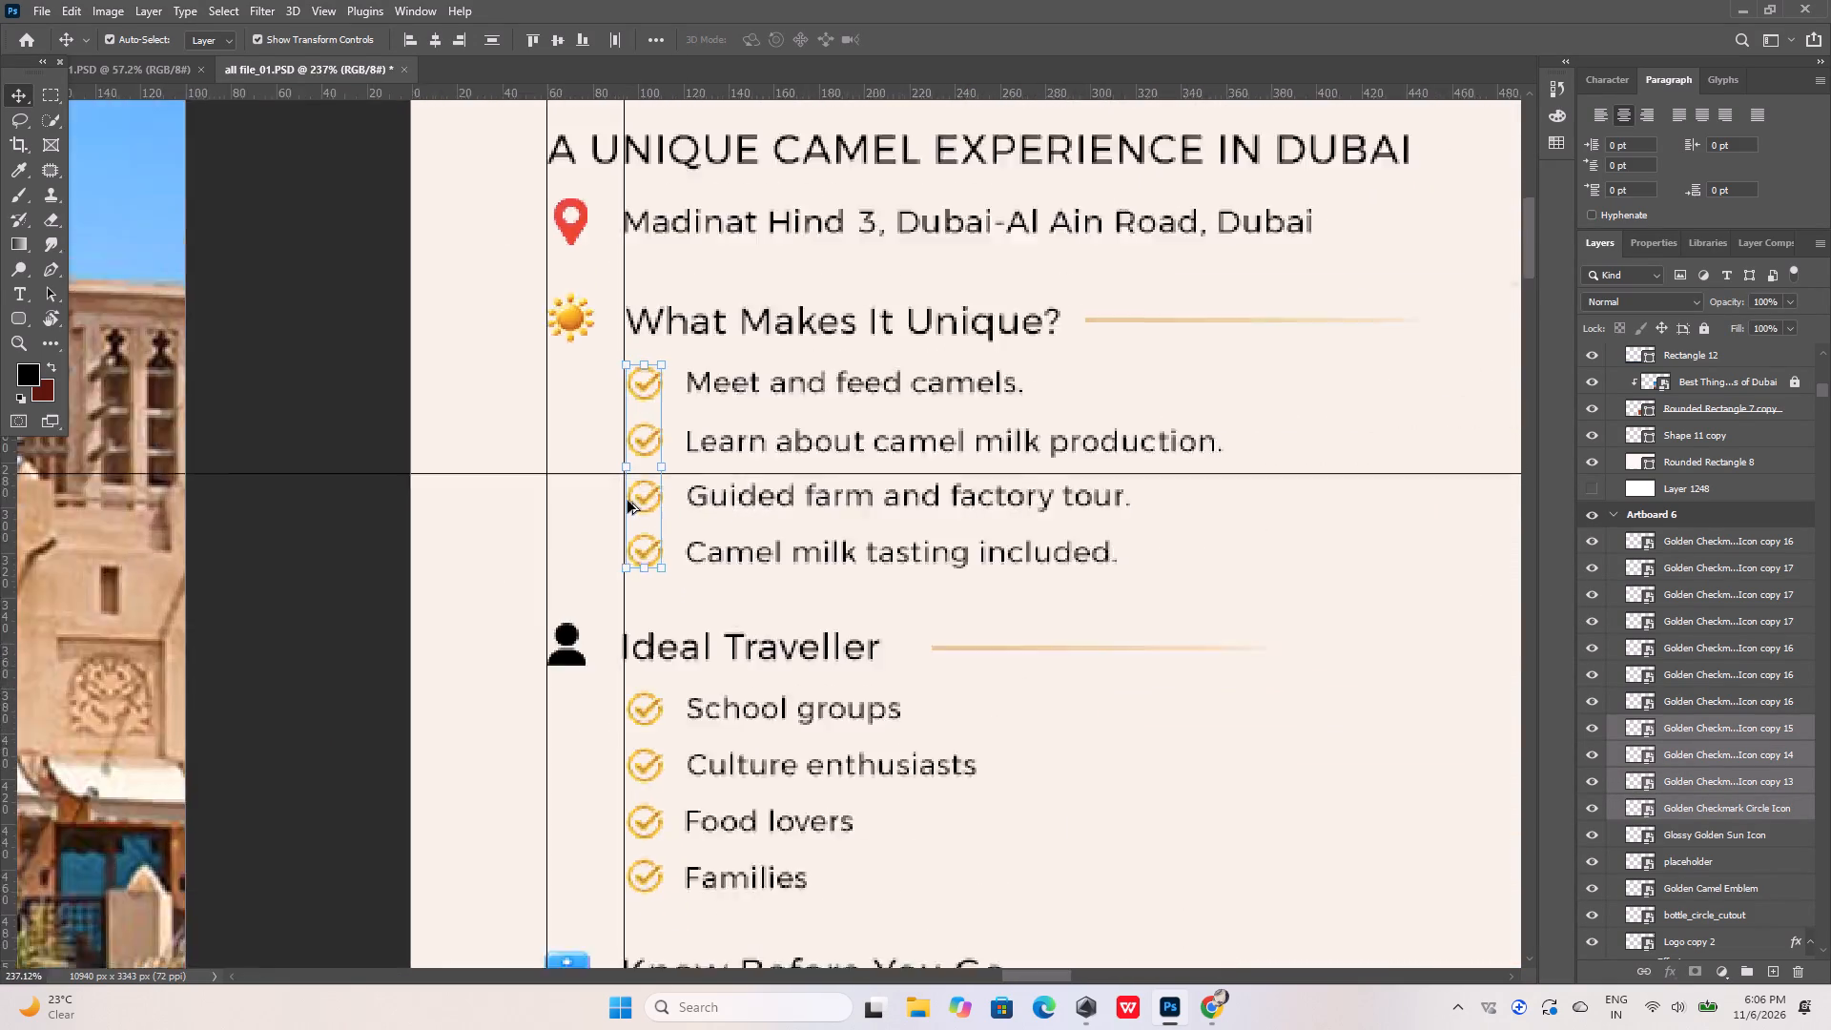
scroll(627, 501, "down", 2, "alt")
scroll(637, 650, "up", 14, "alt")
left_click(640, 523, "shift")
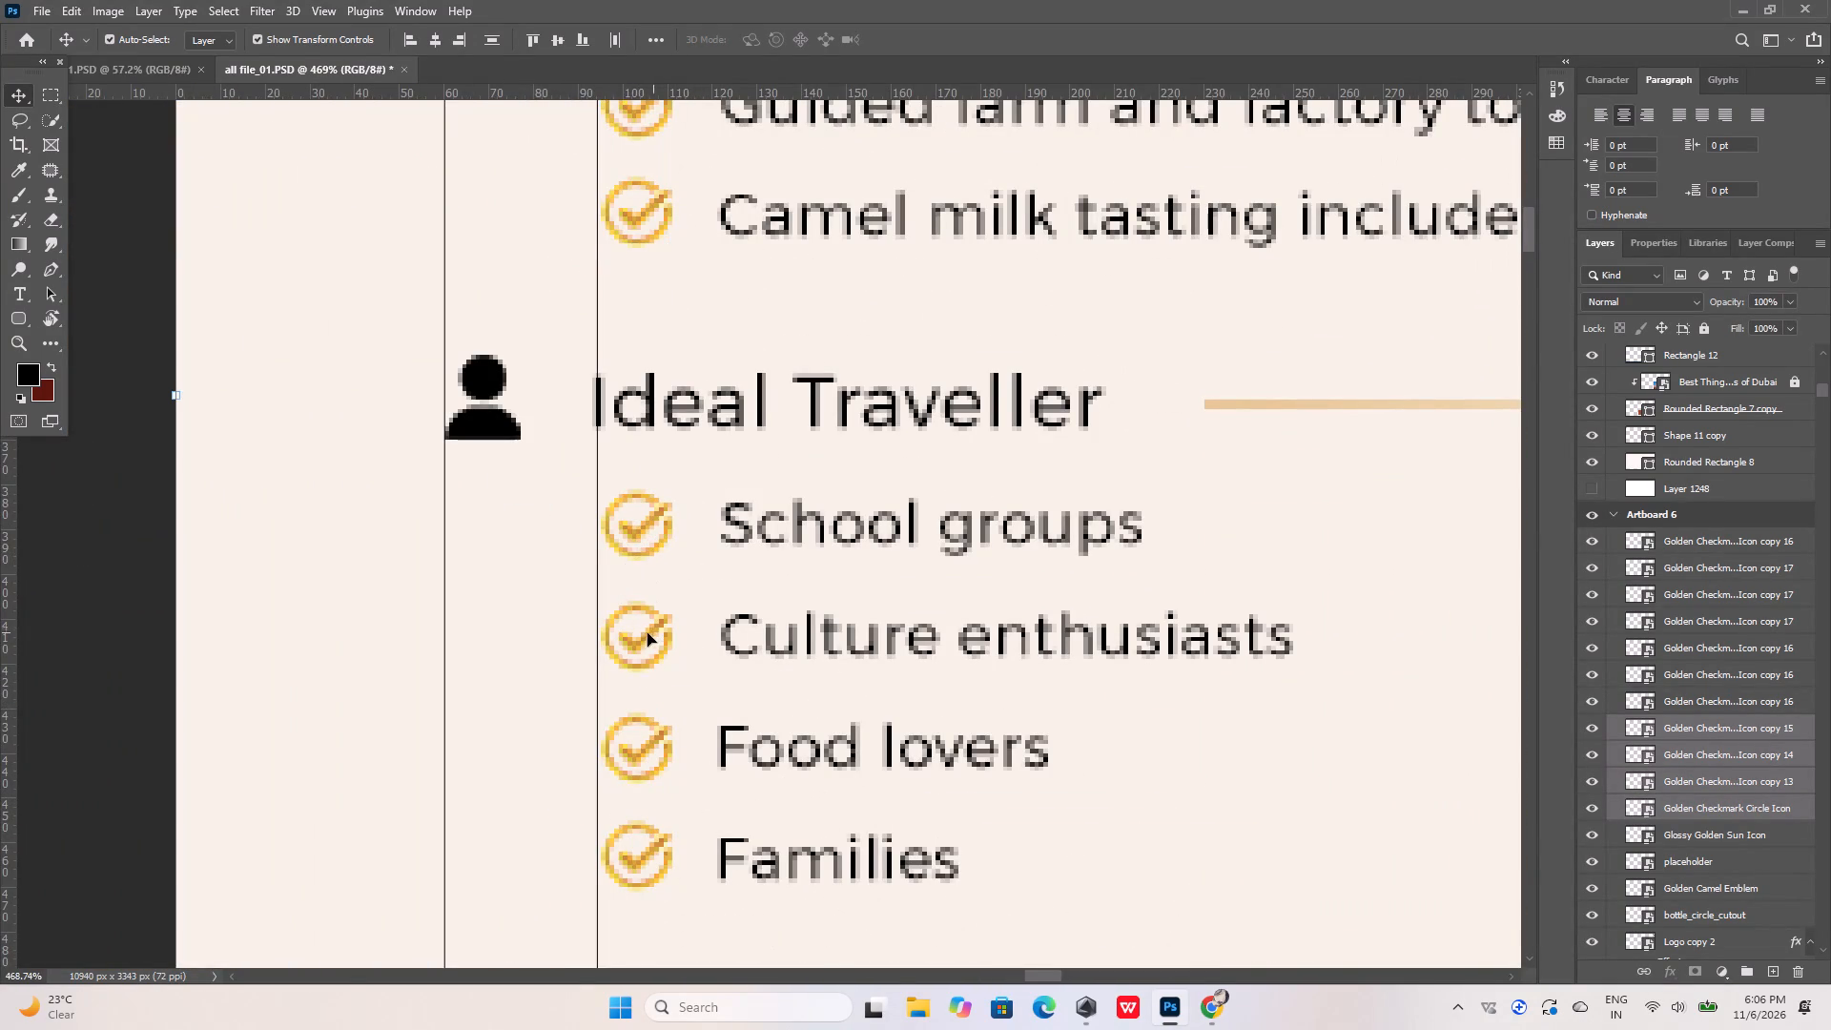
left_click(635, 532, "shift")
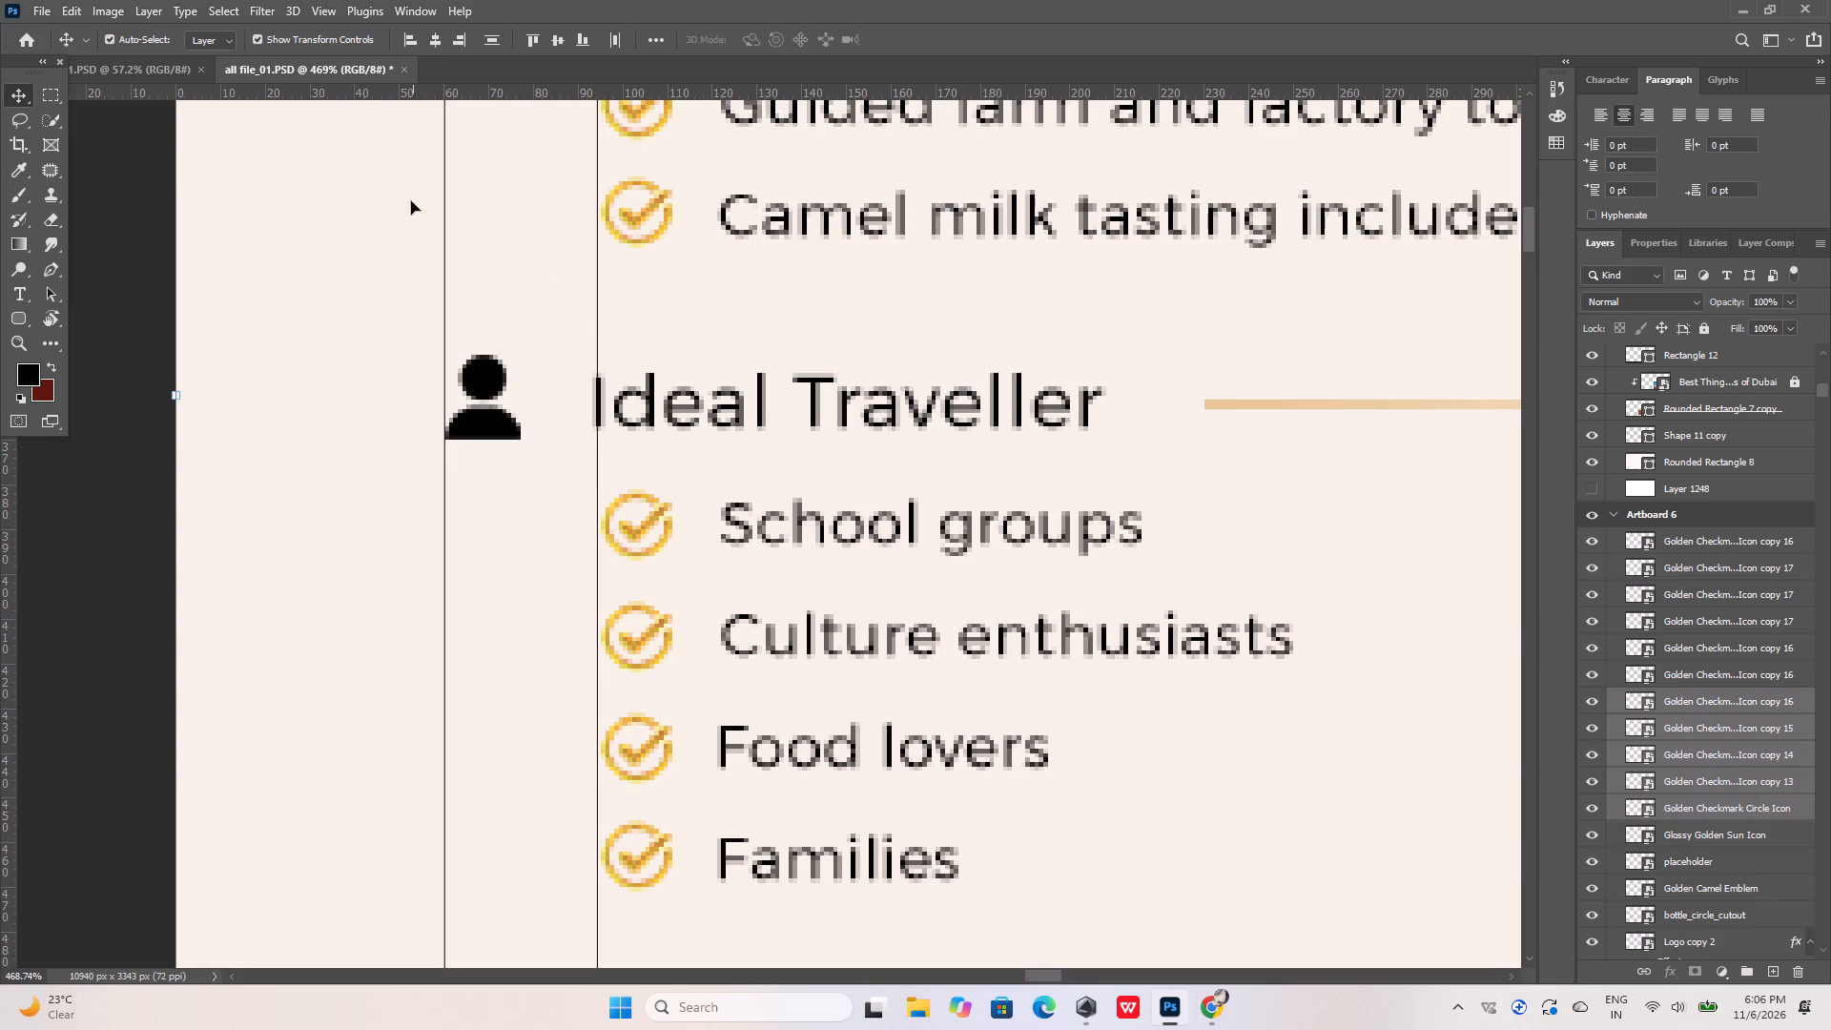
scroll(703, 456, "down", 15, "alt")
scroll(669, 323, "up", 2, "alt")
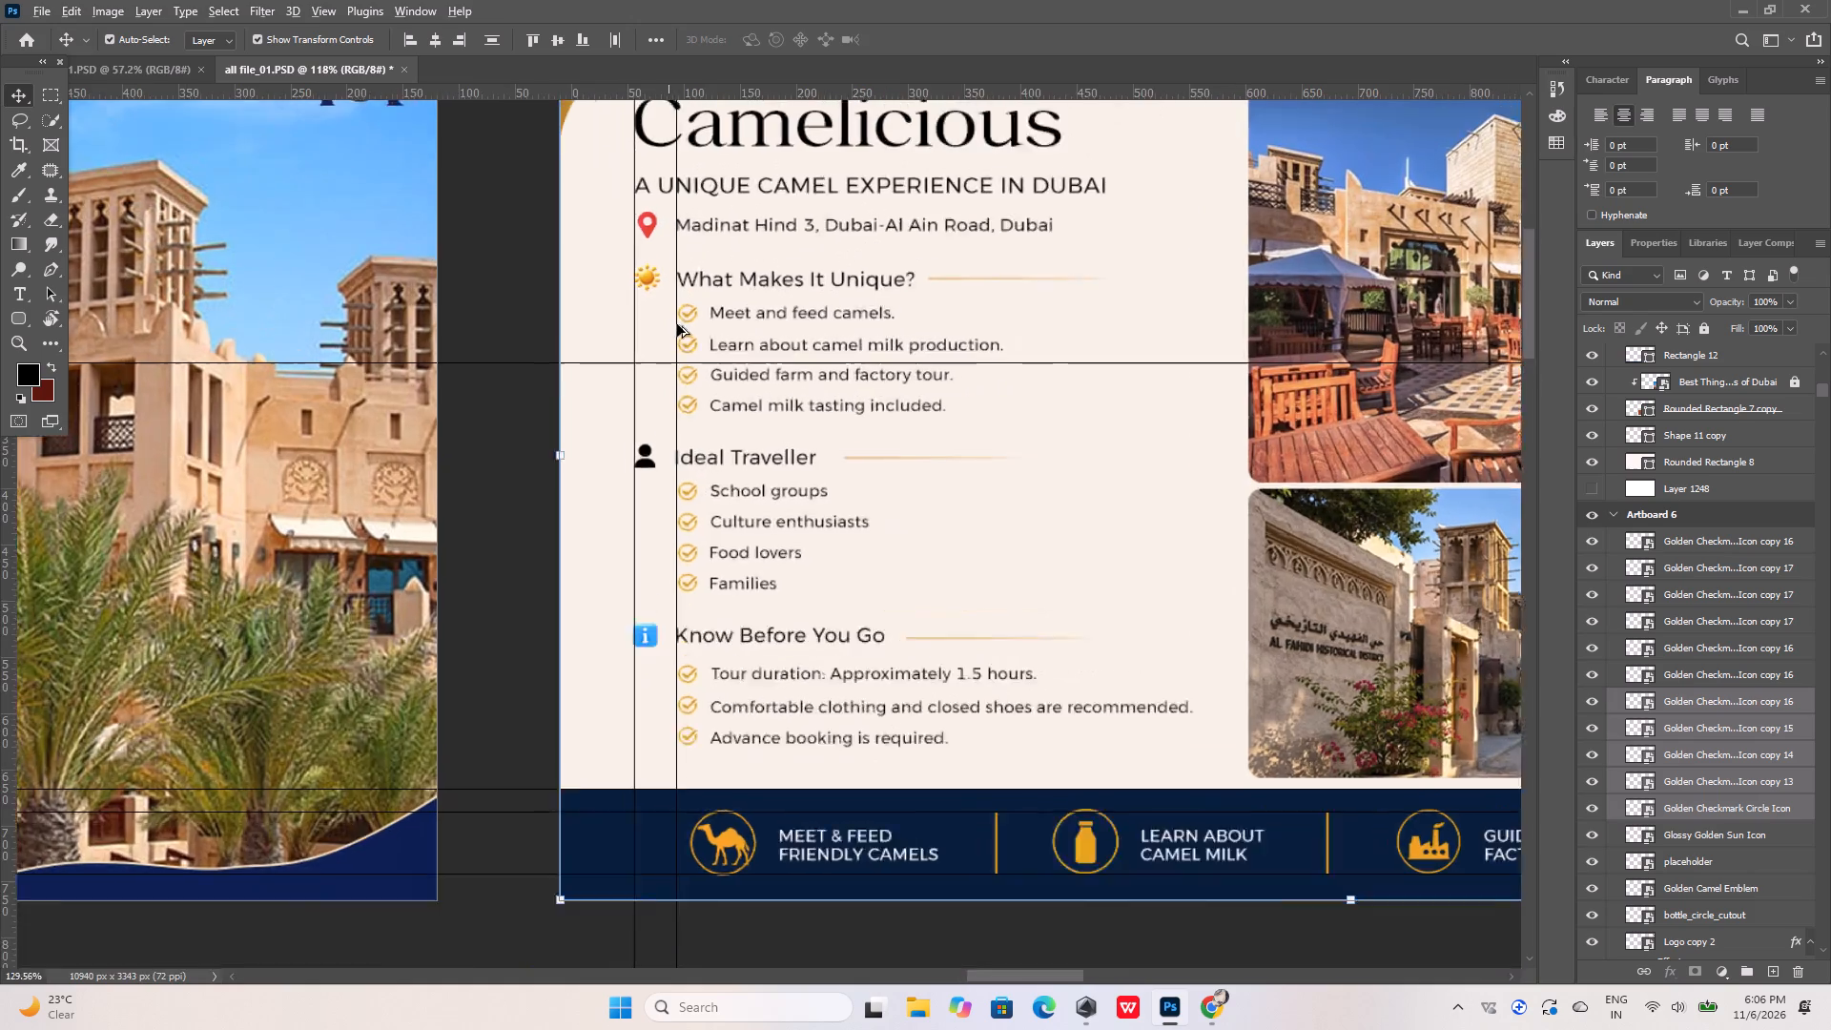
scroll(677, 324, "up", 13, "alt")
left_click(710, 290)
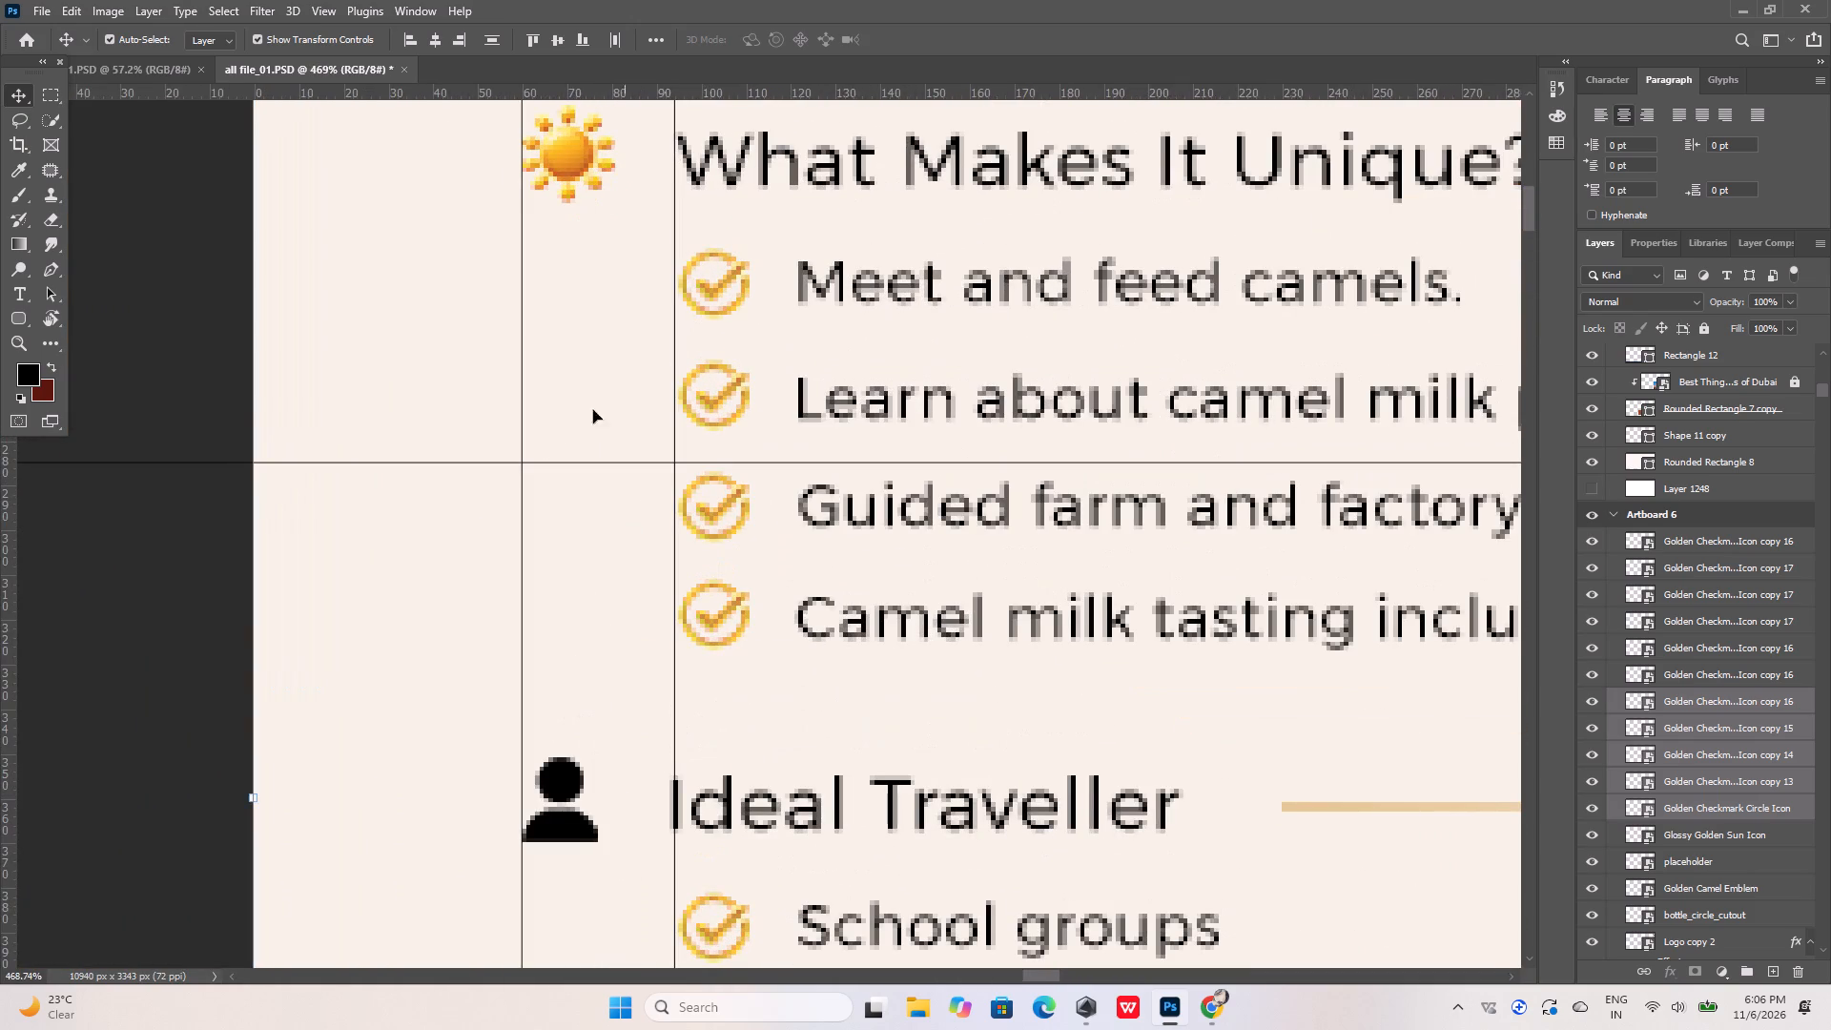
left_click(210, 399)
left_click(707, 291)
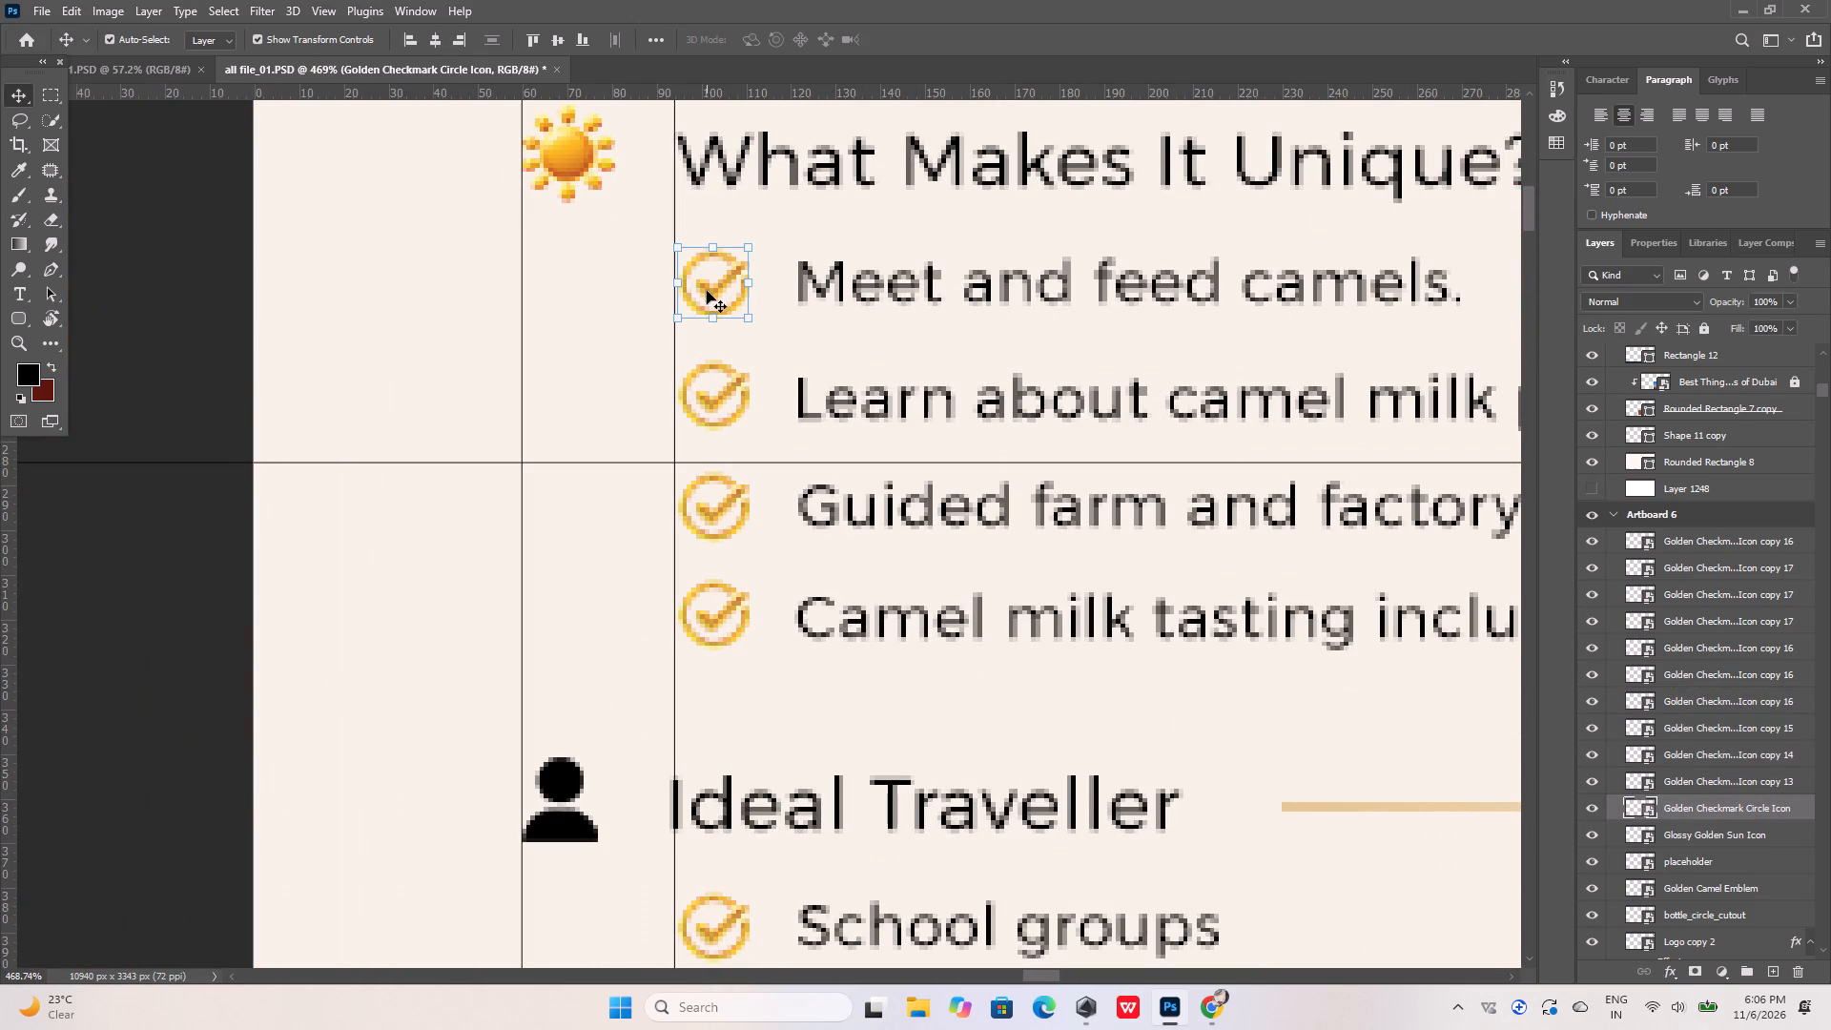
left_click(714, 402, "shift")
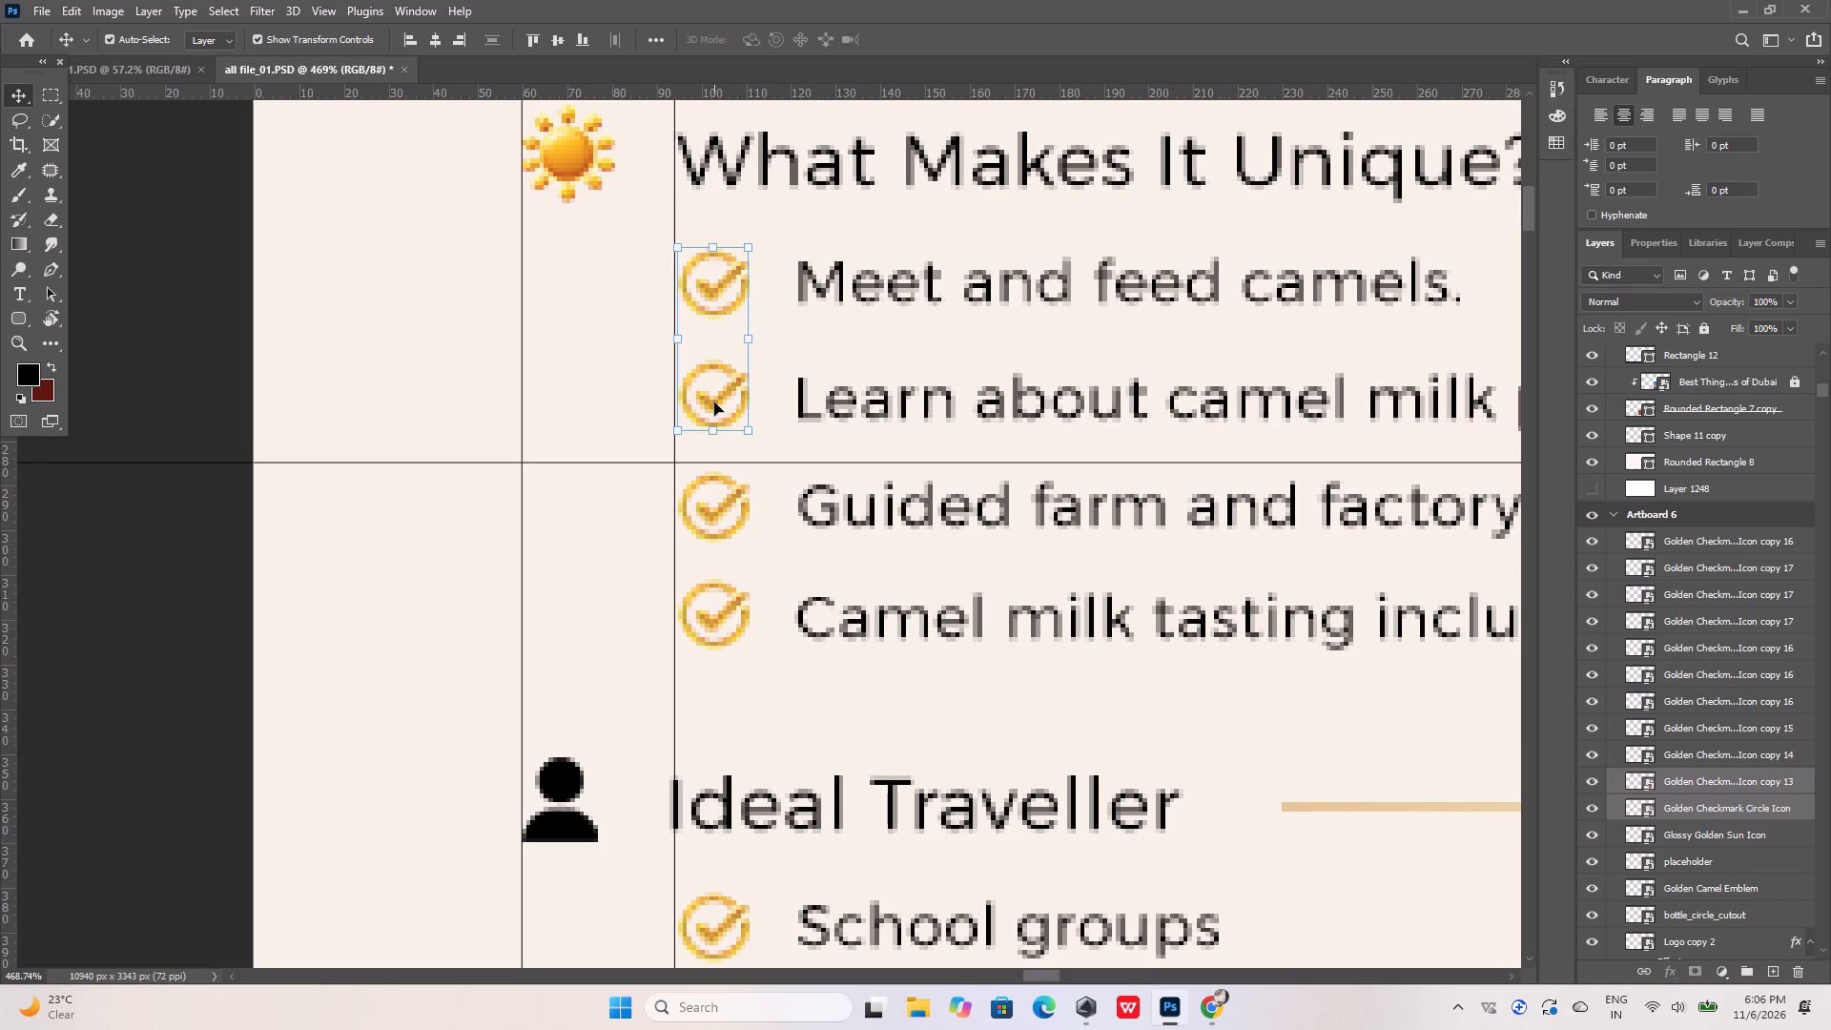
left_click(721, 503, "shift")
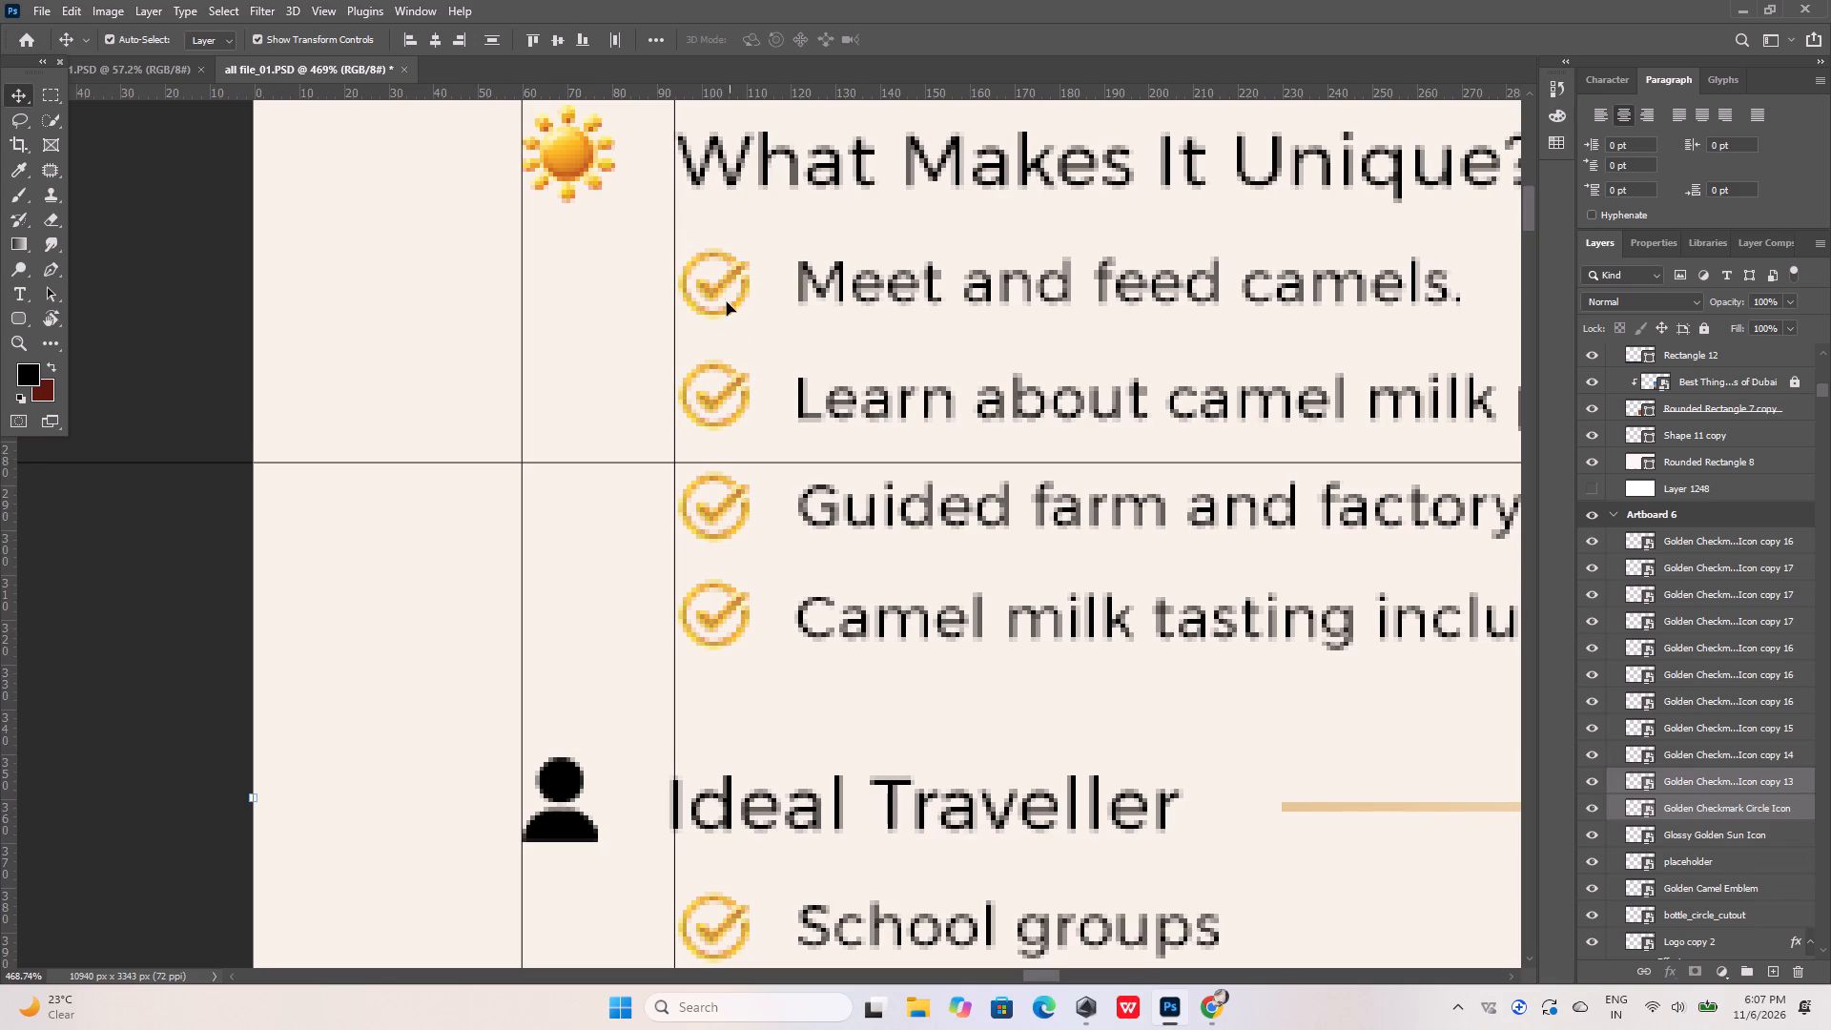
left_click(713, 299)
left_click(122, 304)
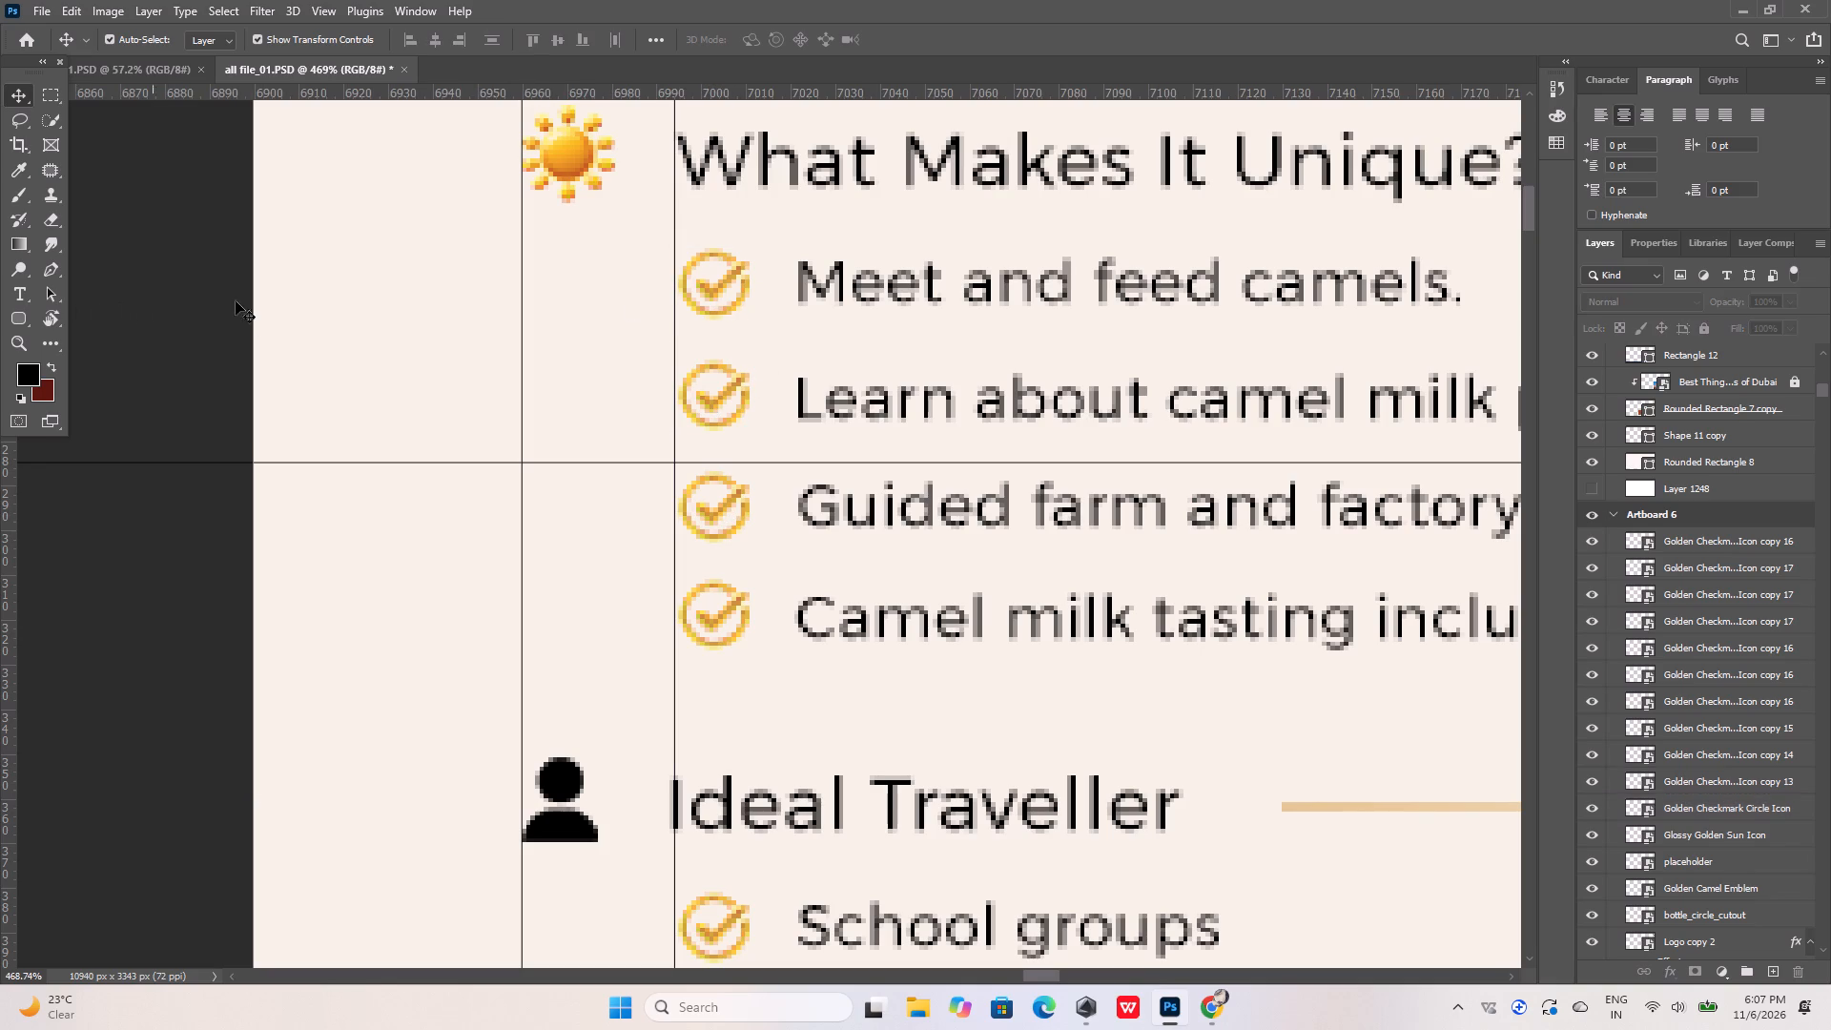
Select all eleven golden checkmark icons on the Camelicious page and nudge them 1 px left onto the vertical guide.
left_click(705, 292)
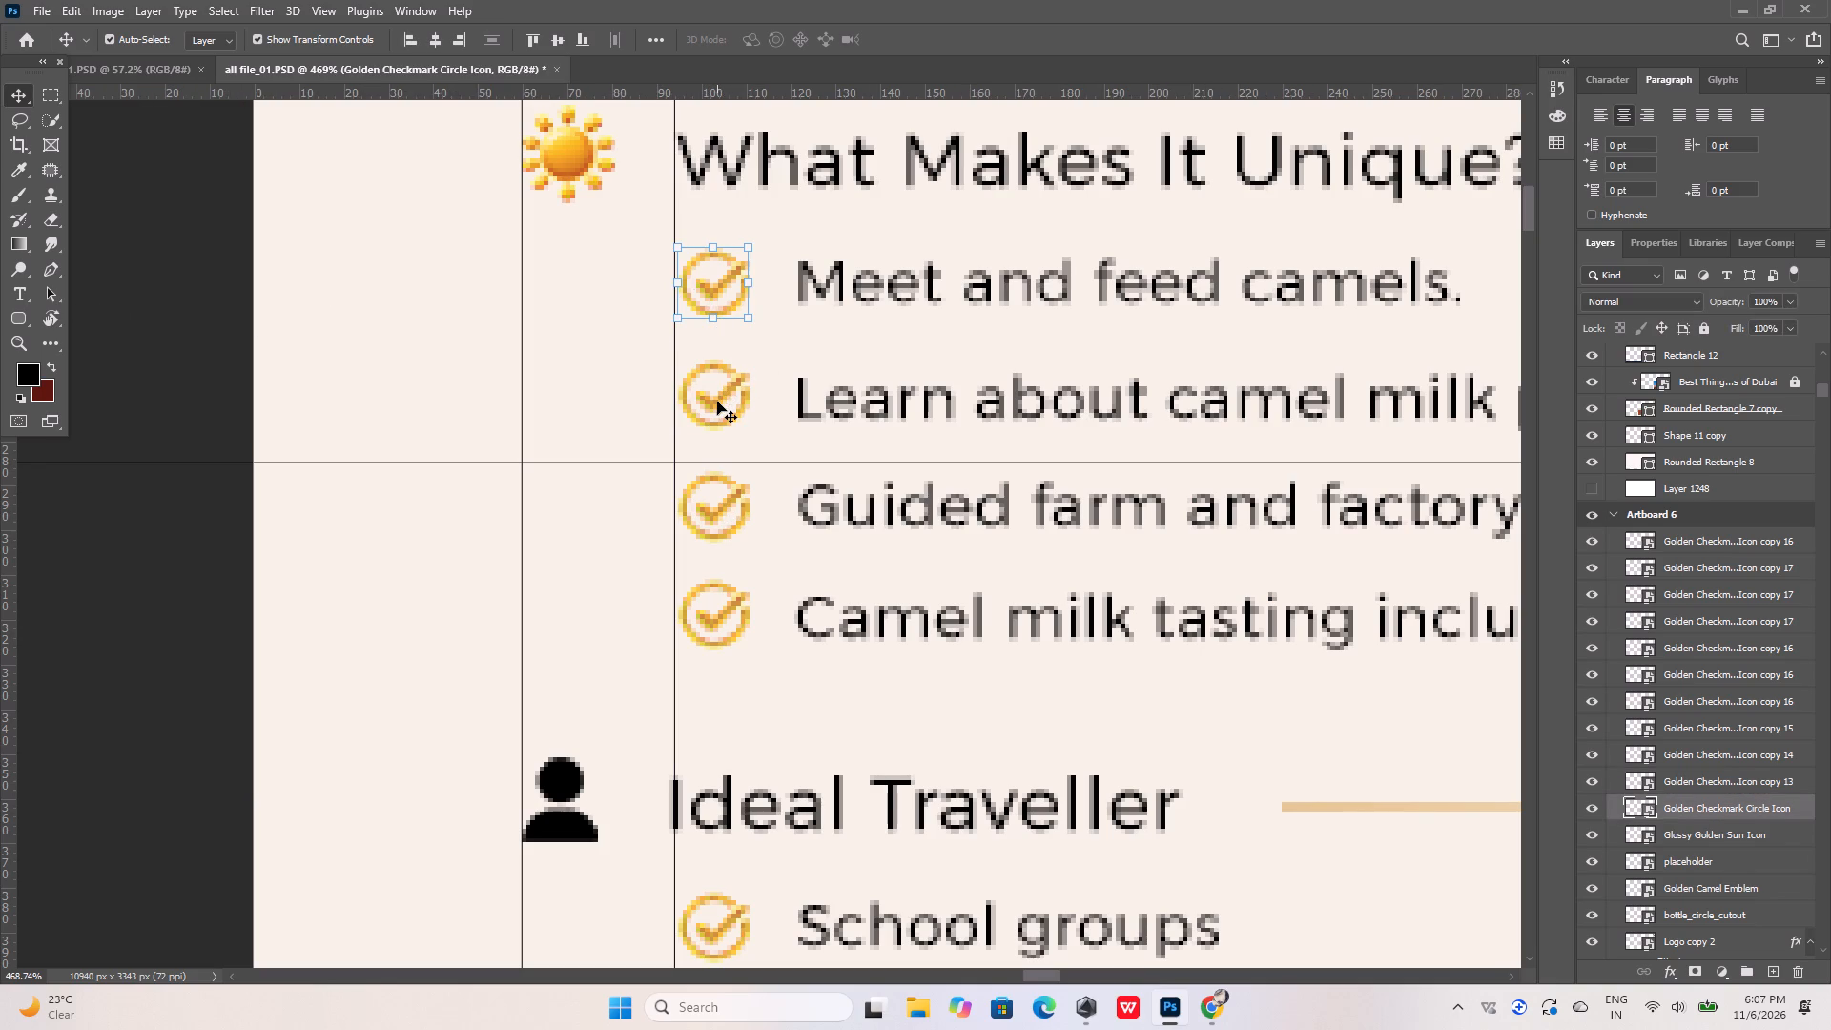
left_click(717, 402, "shift")
left_click(710, 515, "shift")
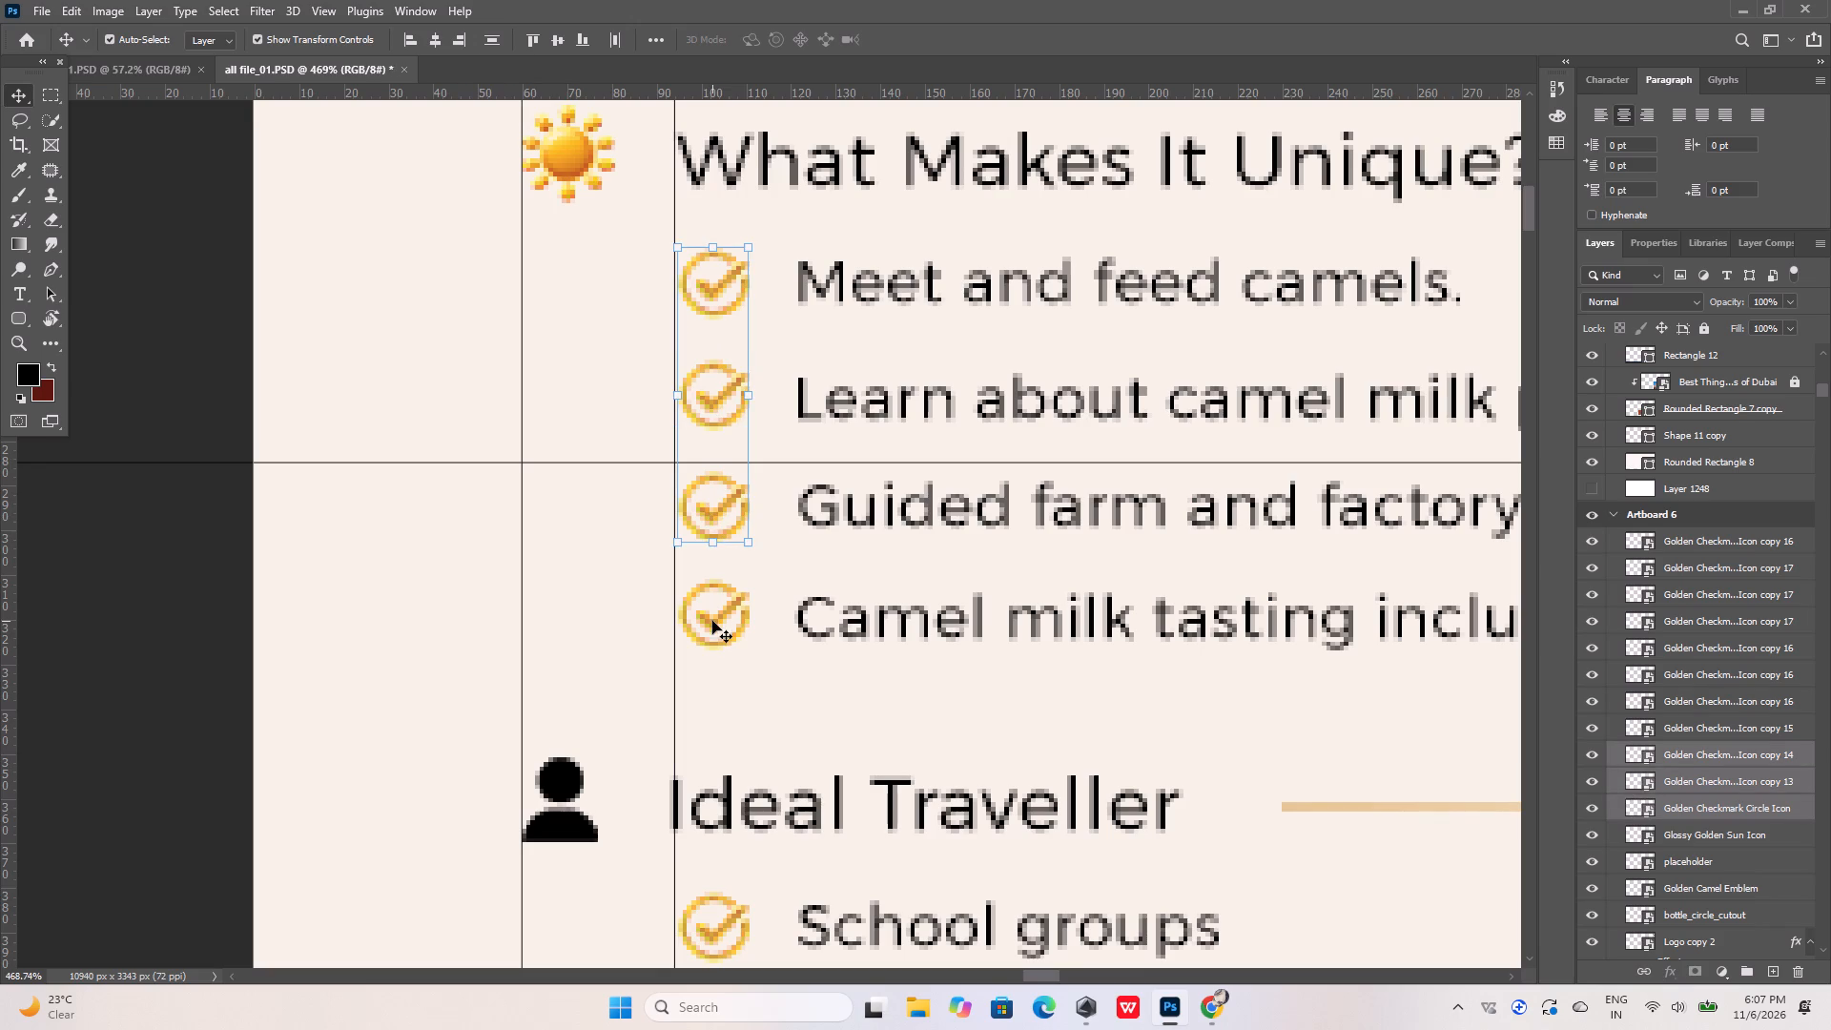
left_click(712, 621, "shift")
scroll(708, 300, "down", 20)
scroll(708, 300, "down", 10)
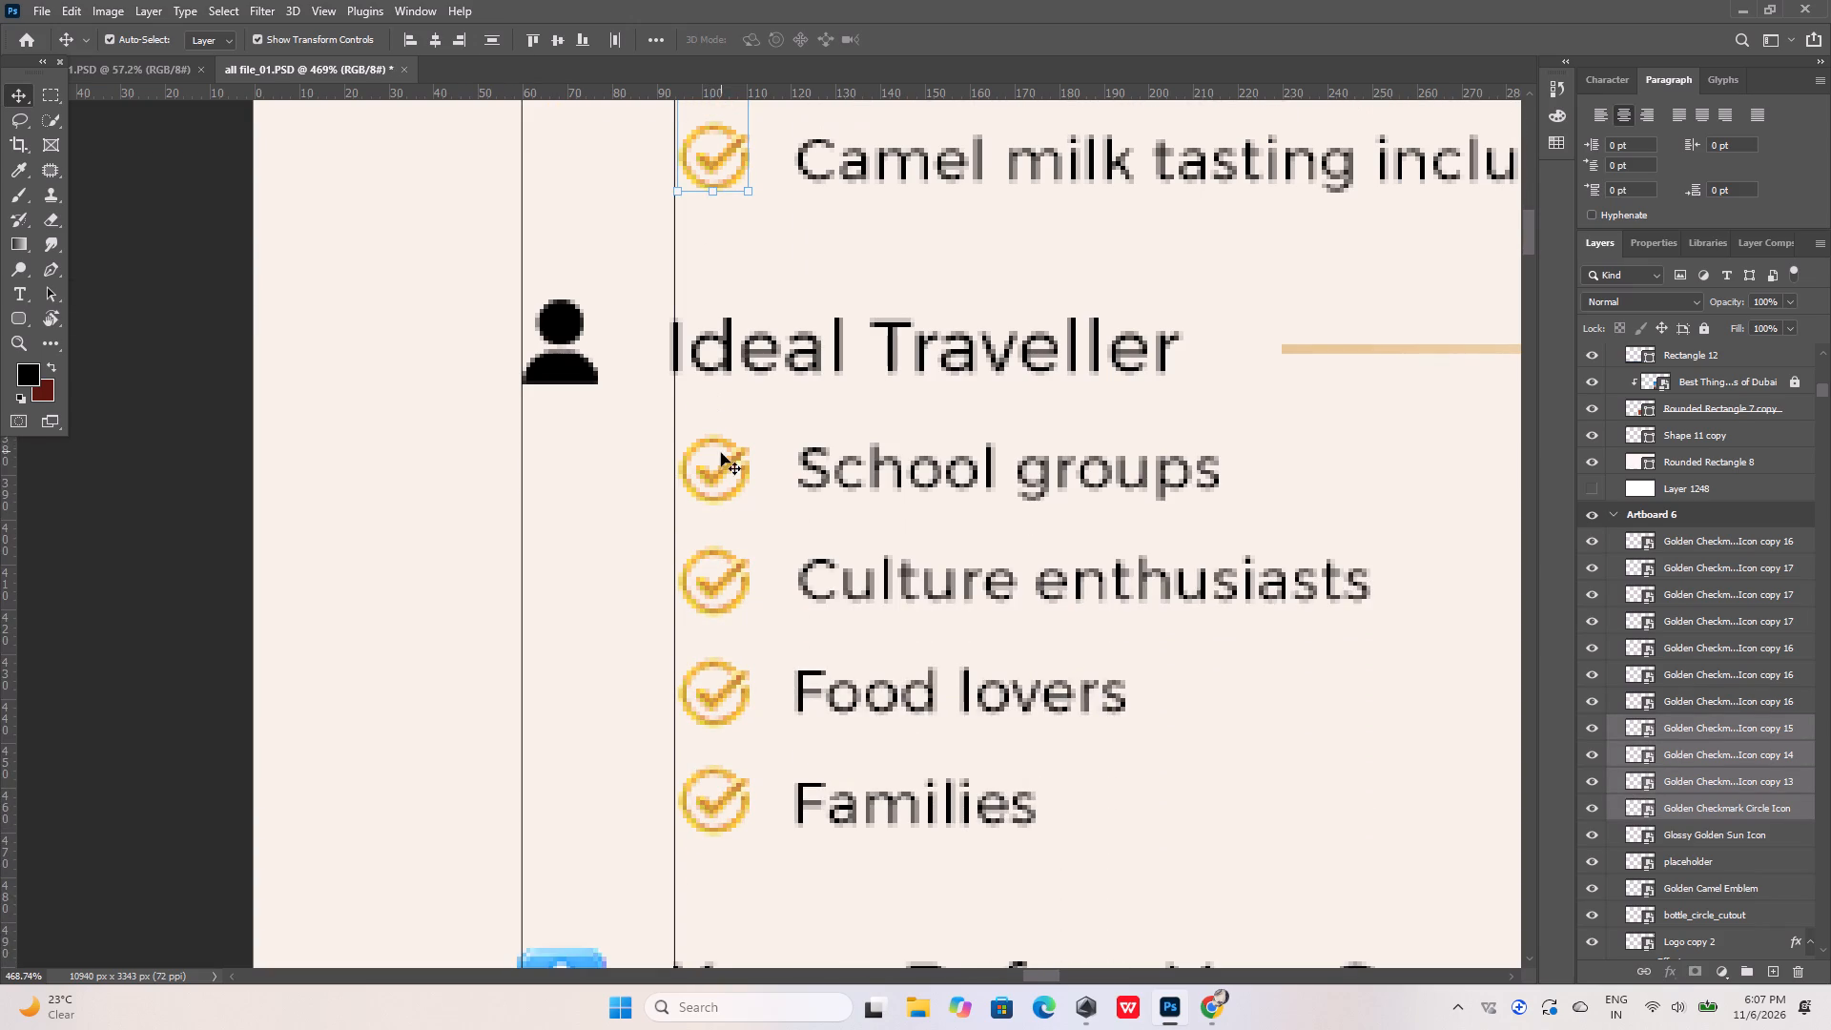
left_click(721, 474, "shift")
left_click(710, 591, "shift")
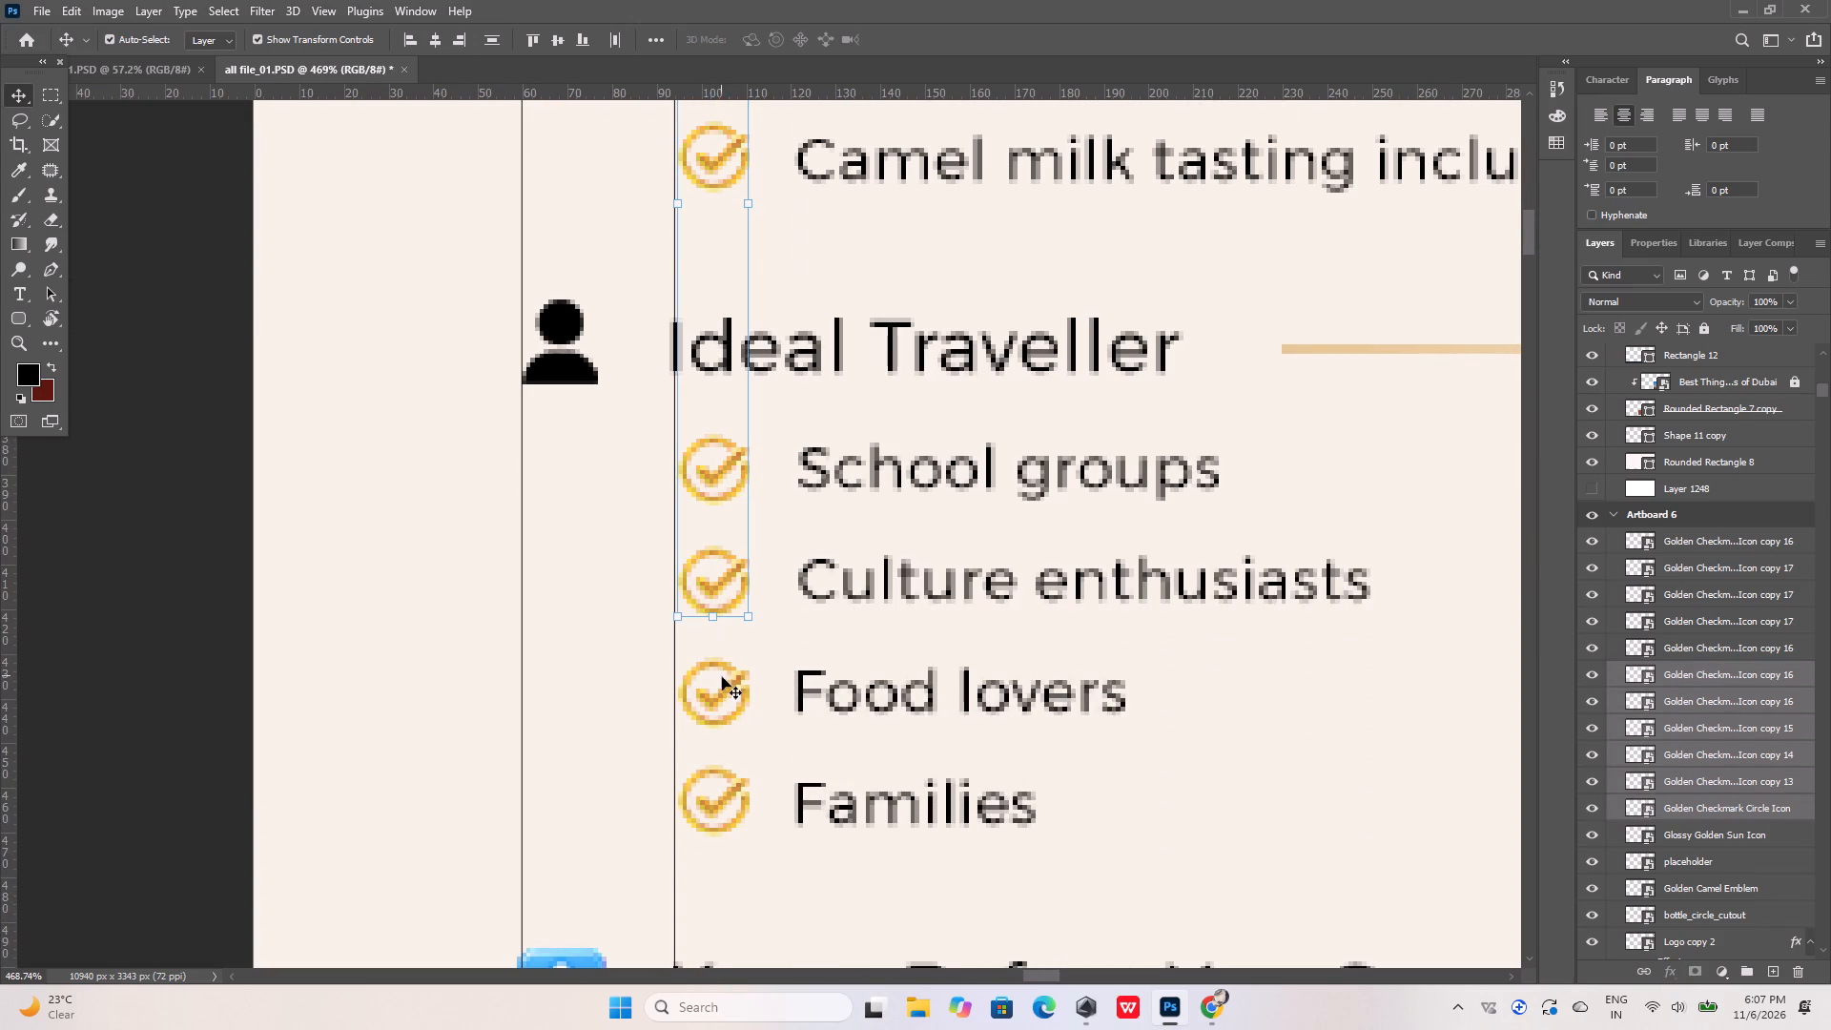
left_click(723, 692, "shift")
scroll(734, 524, "down", 16)
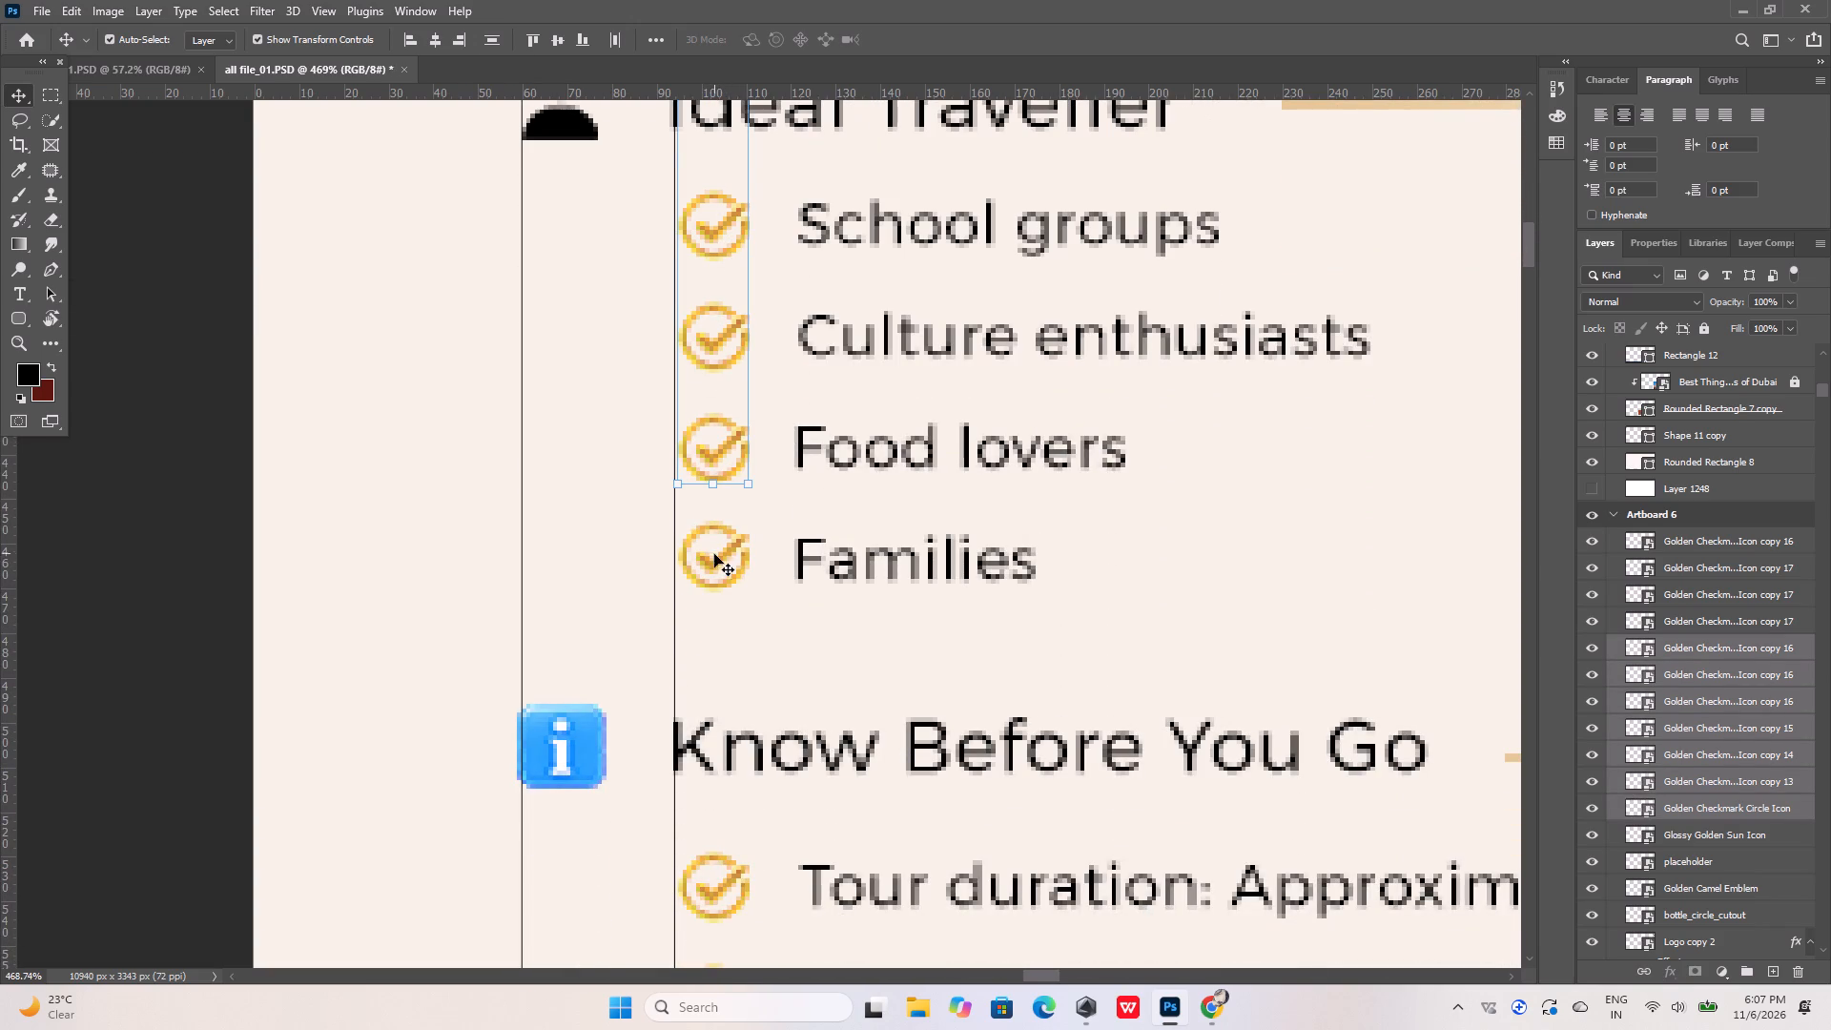
left_click(714, 564, "shift")
scroll(715, 387, "down", 20)
scroll(715, 387, "down", 11)
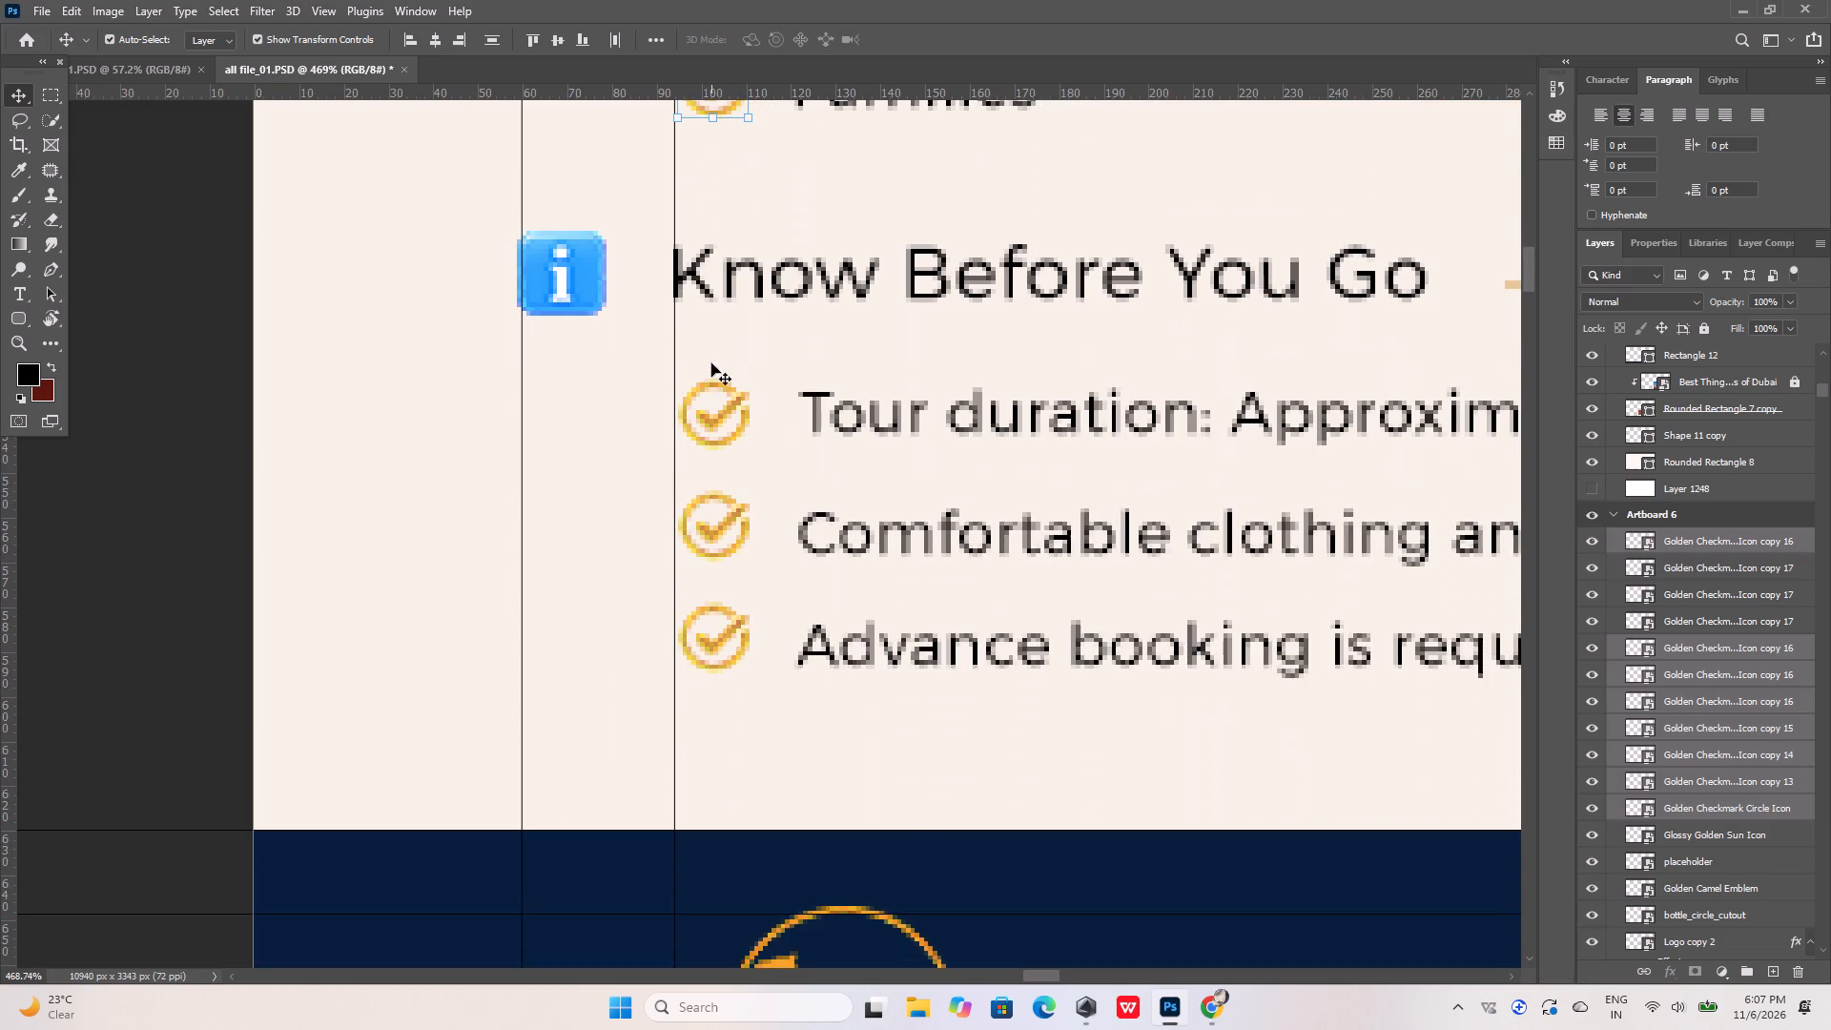
left_click(713, 421, "shift")
left_click(715, 530, "shift")
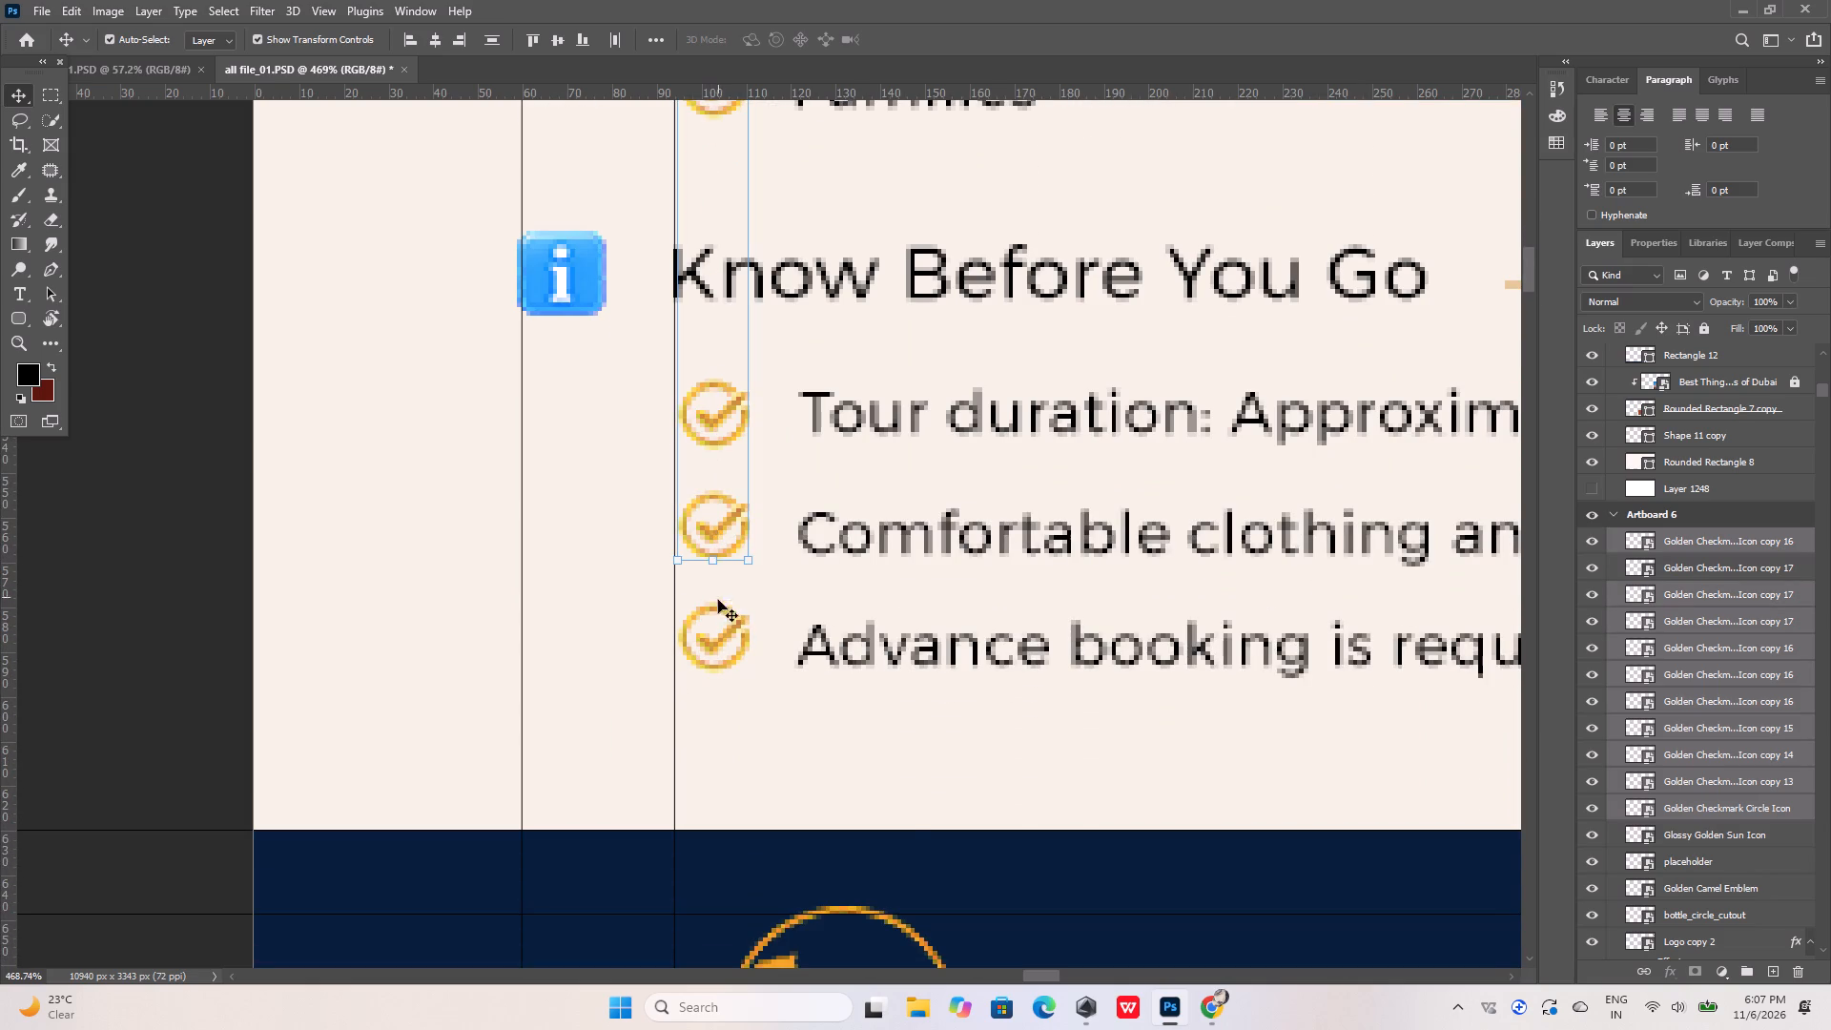
left_click(719, 636, "shift")
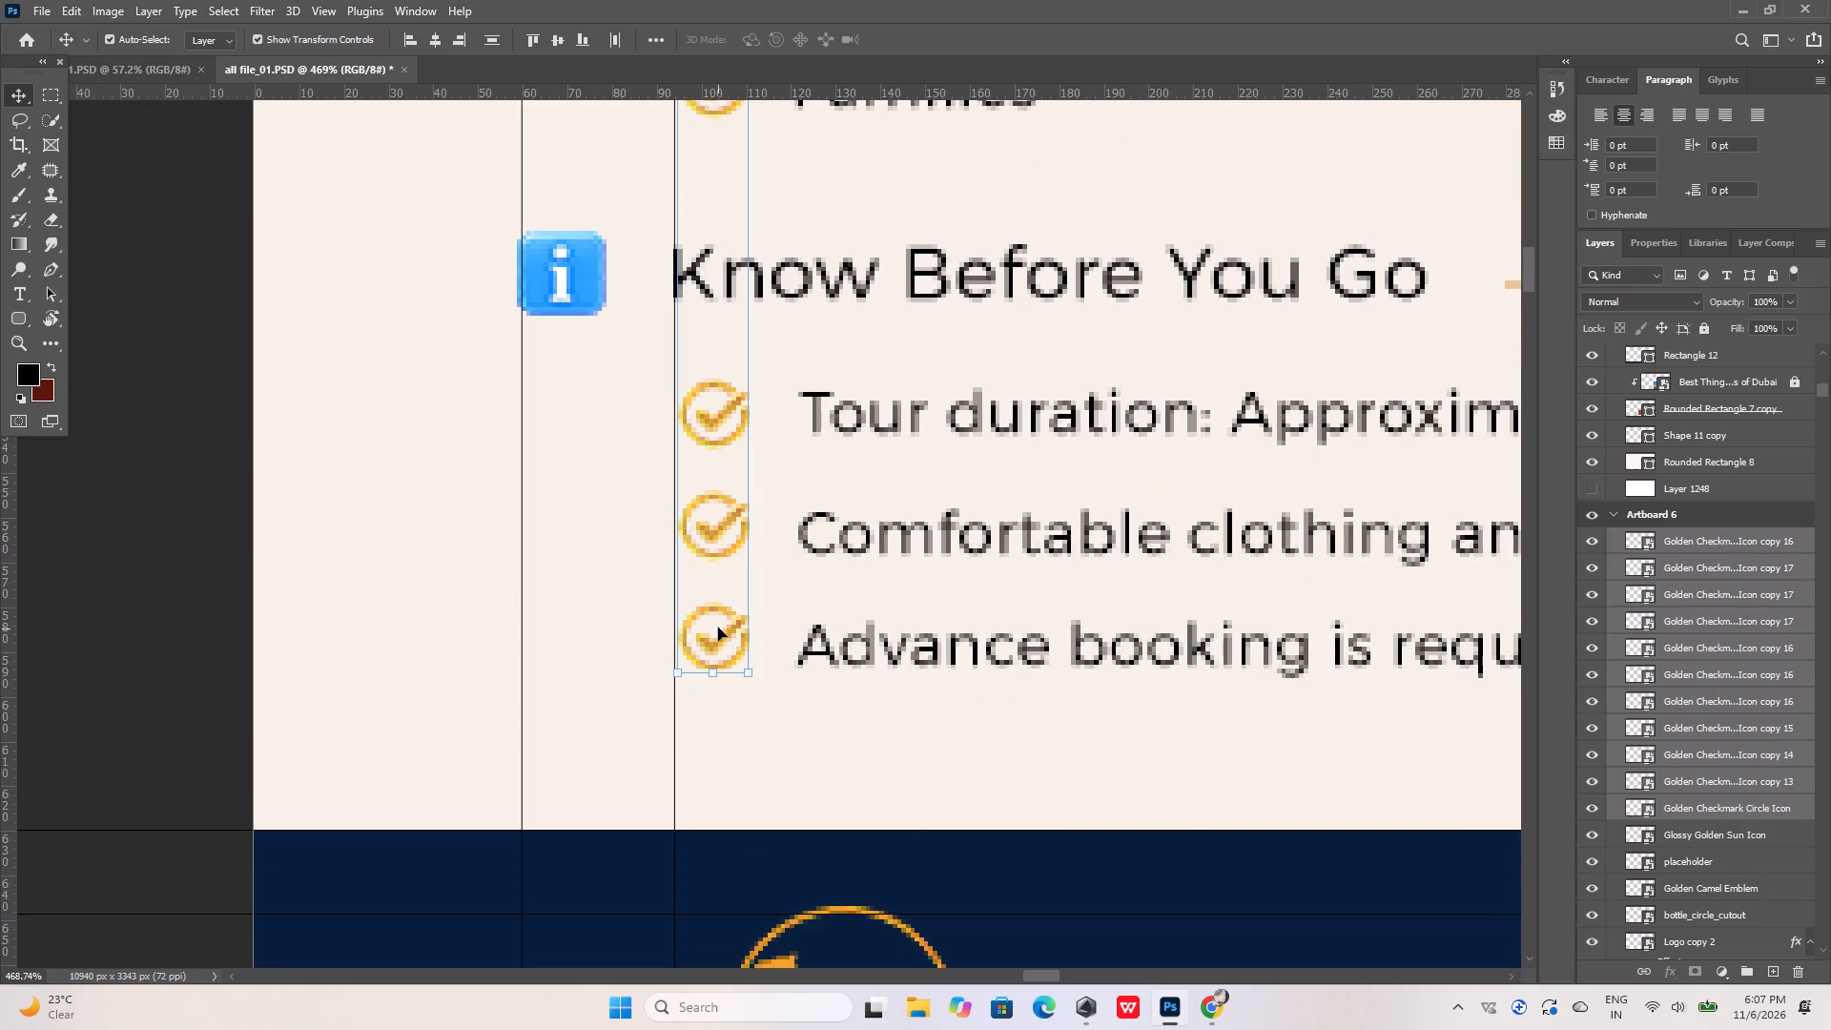
key("Left")
key("Left")
key("Right")
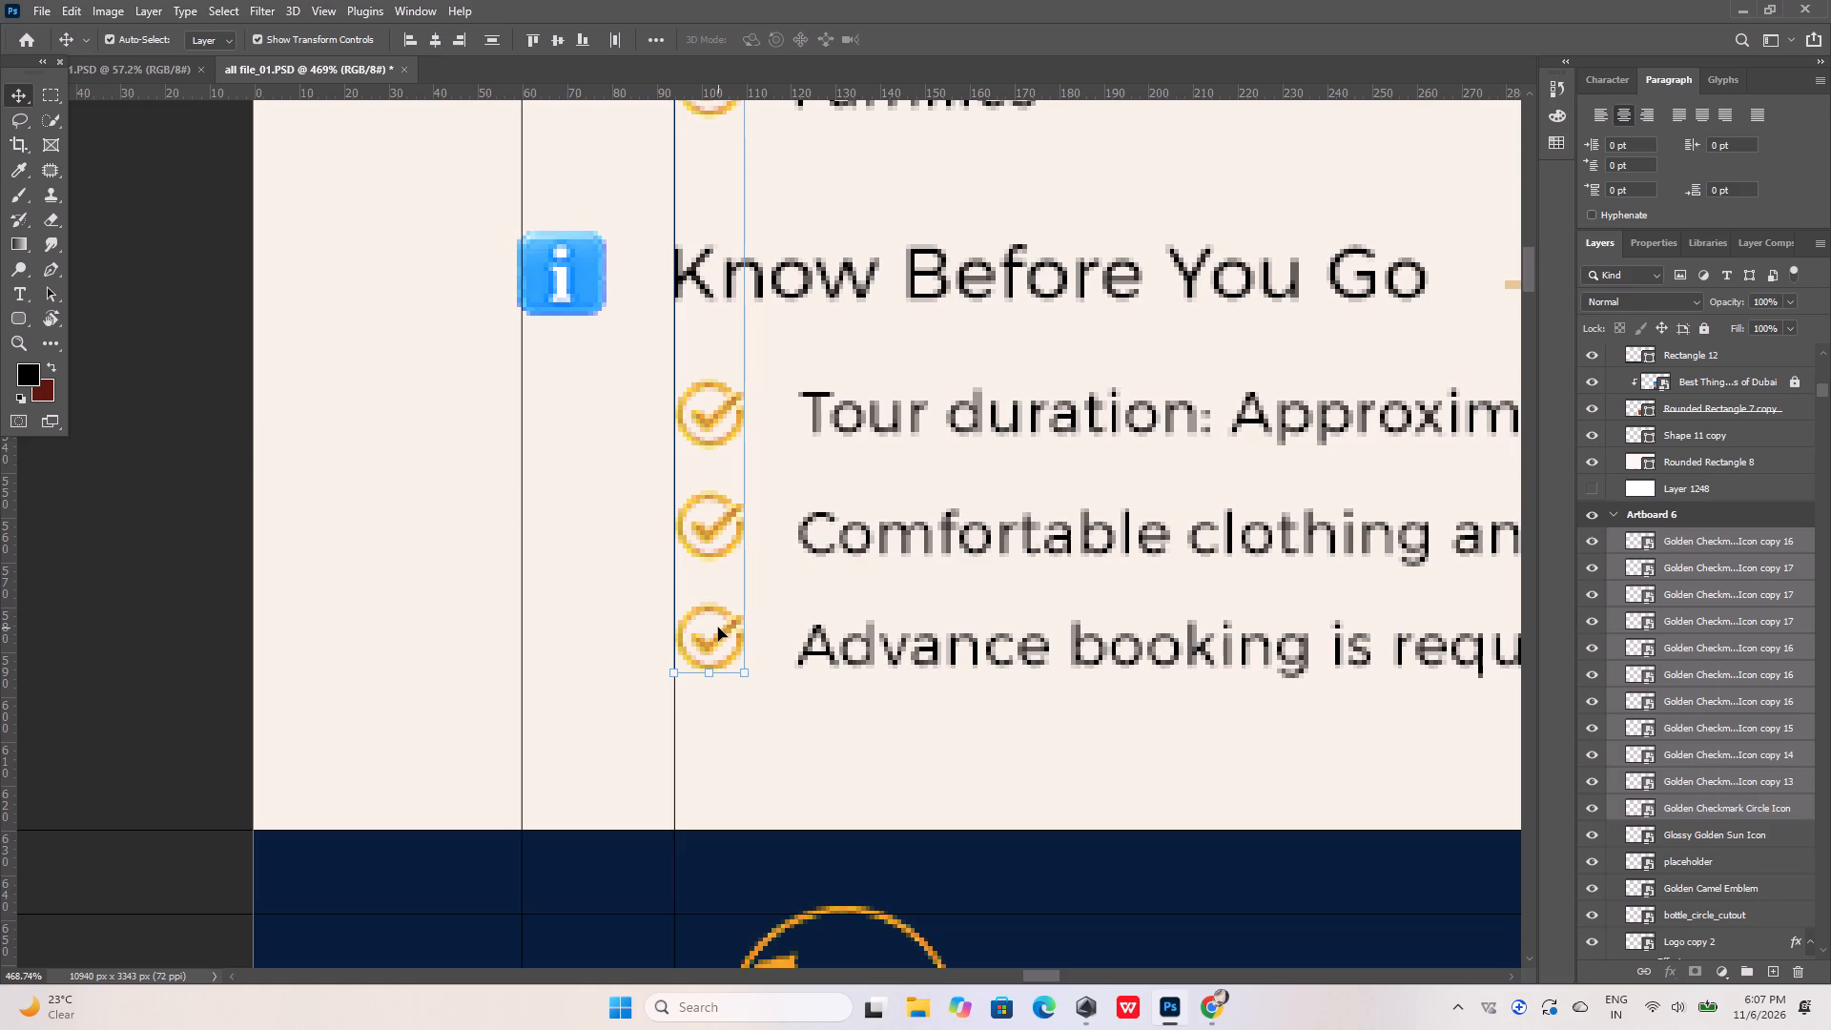
key("Left")
key("Right")
Nudge the blue information icon beside Know Before You Go 1 px right to align with the outer vertical guide.
scroll(611, 485, "down", 16, "alt")
scroll(591, 421, "up", 13, "alt")
left_click(623, 444)
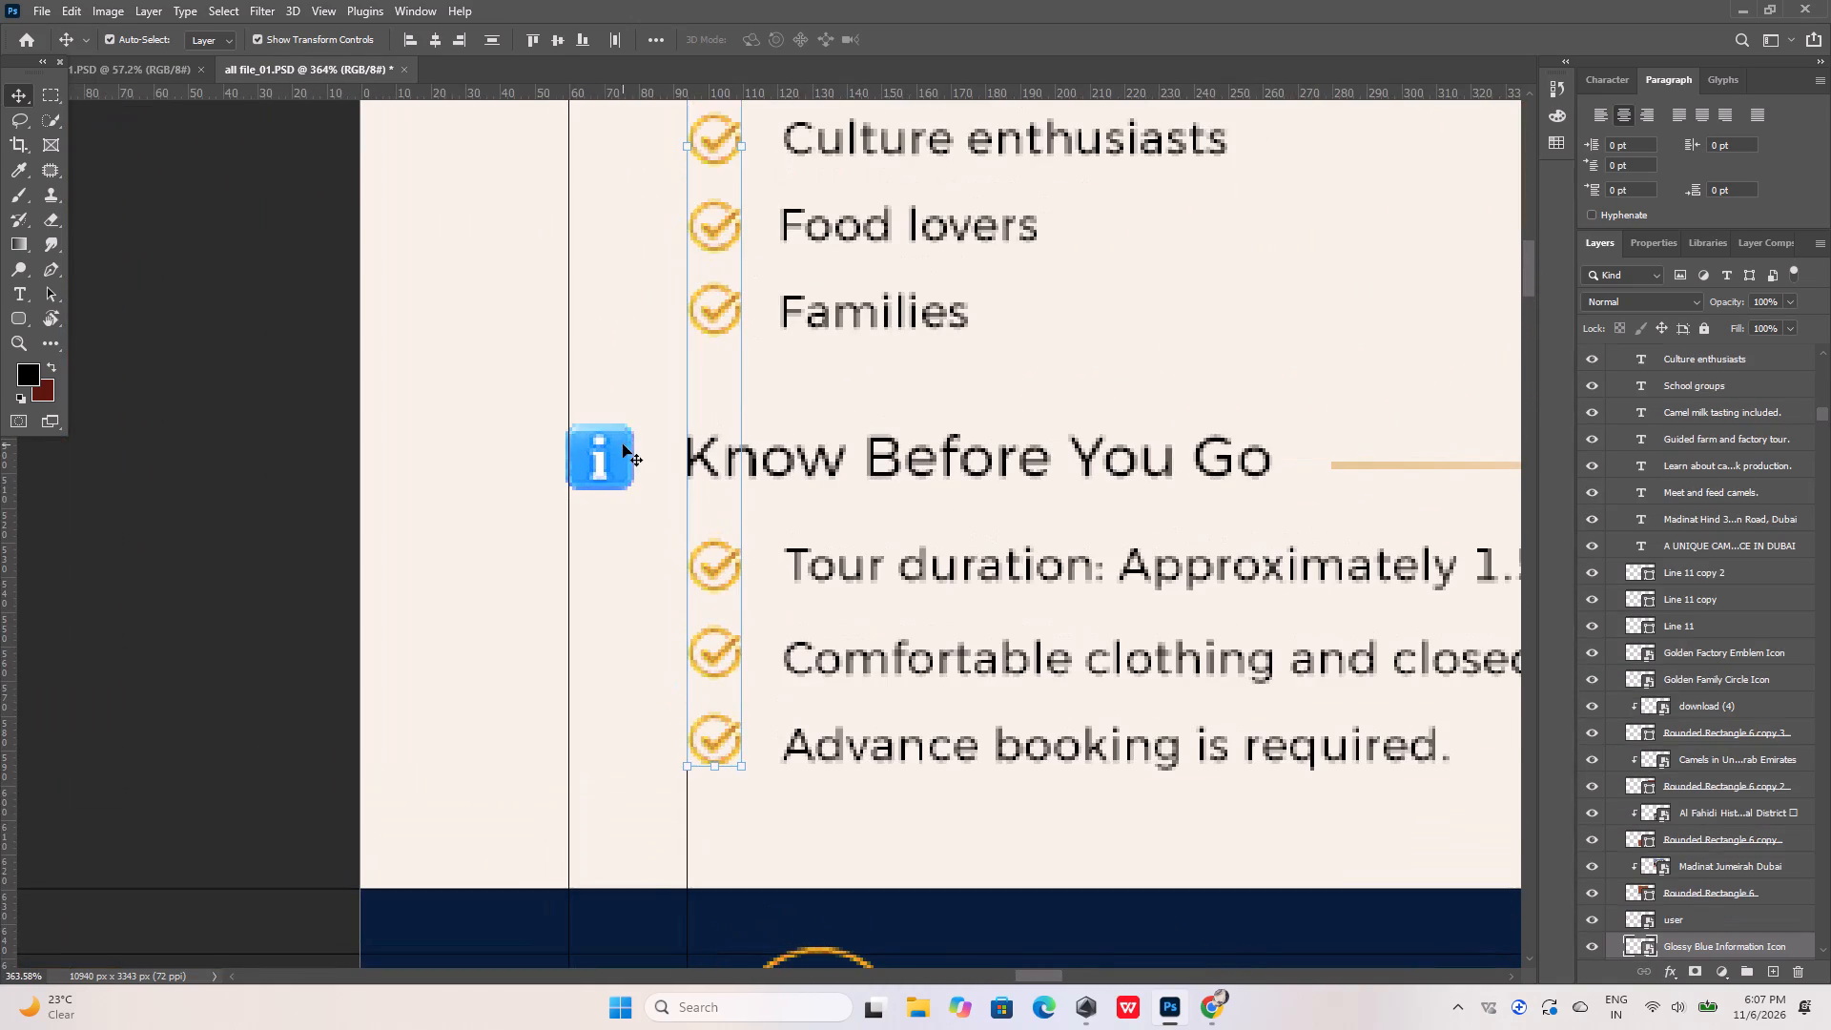
key("Right")
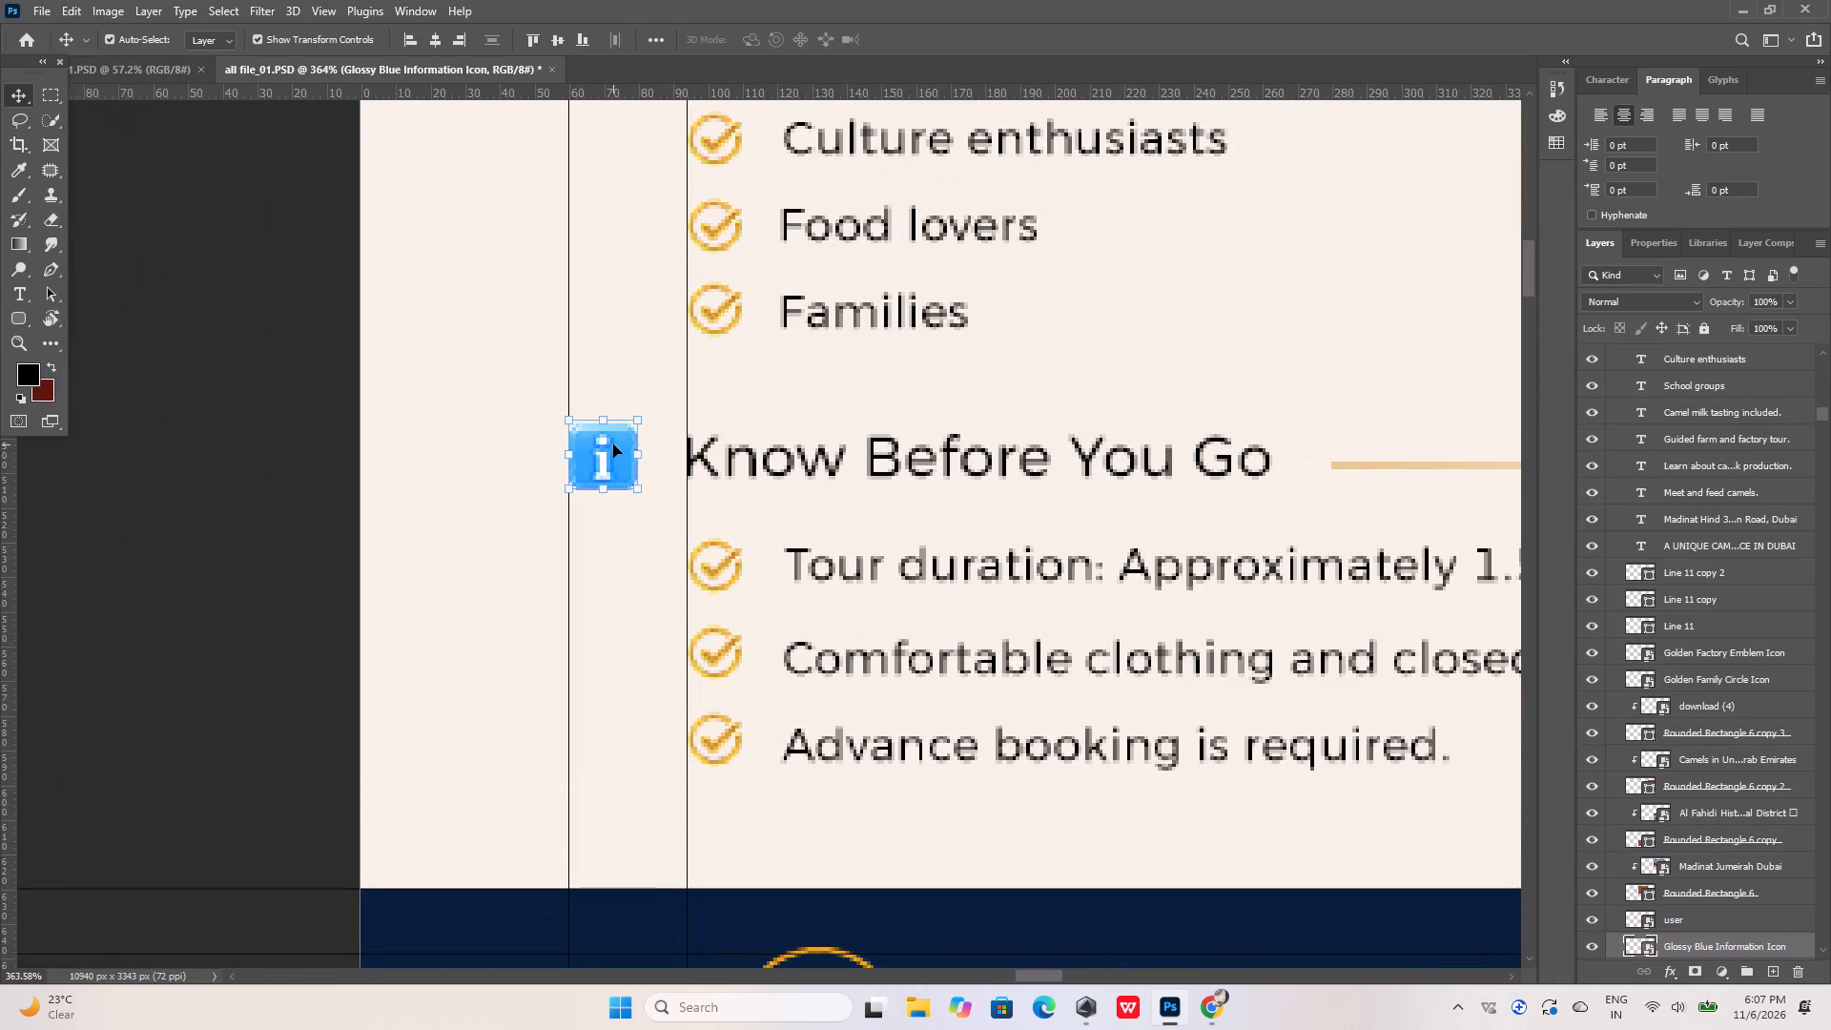
Examine how the checkmark and section icons on the Dubai Safari Park page line up with the vertical guides.
scroll(577, 509, "down", 10, "alt")
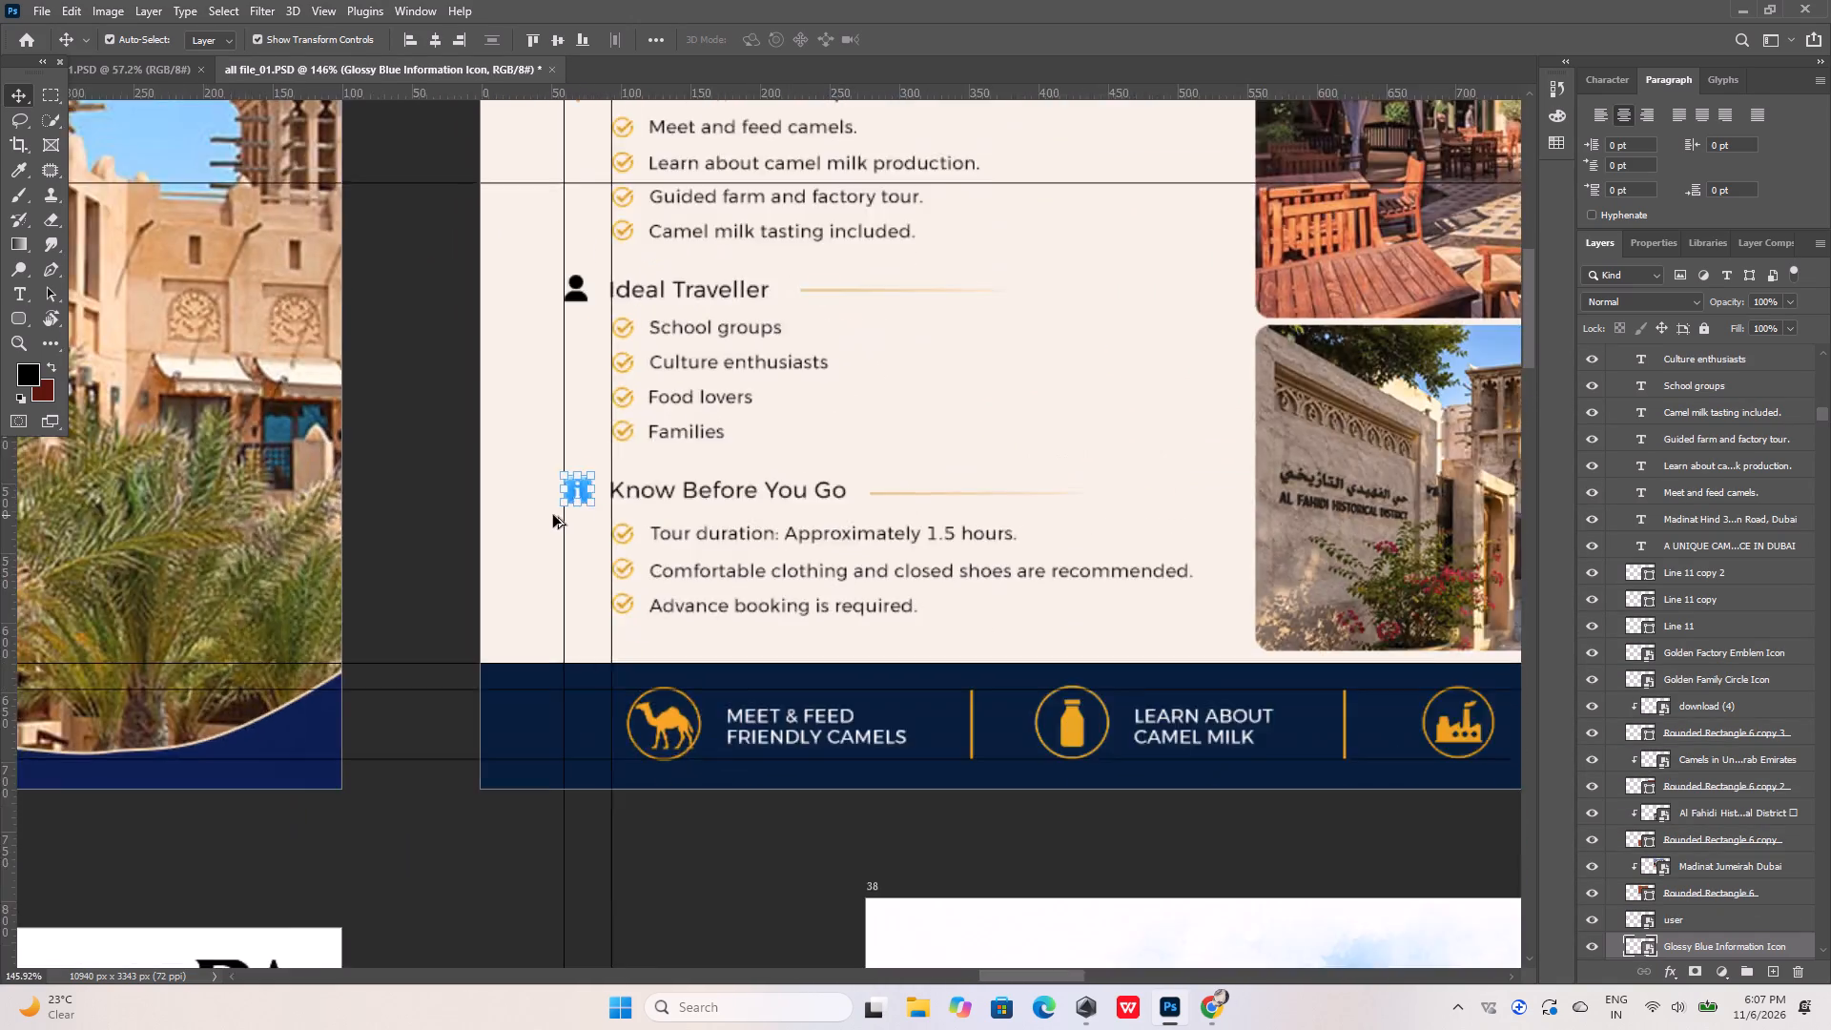
scroll(553, 515, "down", 20, "alt")
scroll(644, 439, "up", 13, "alt")
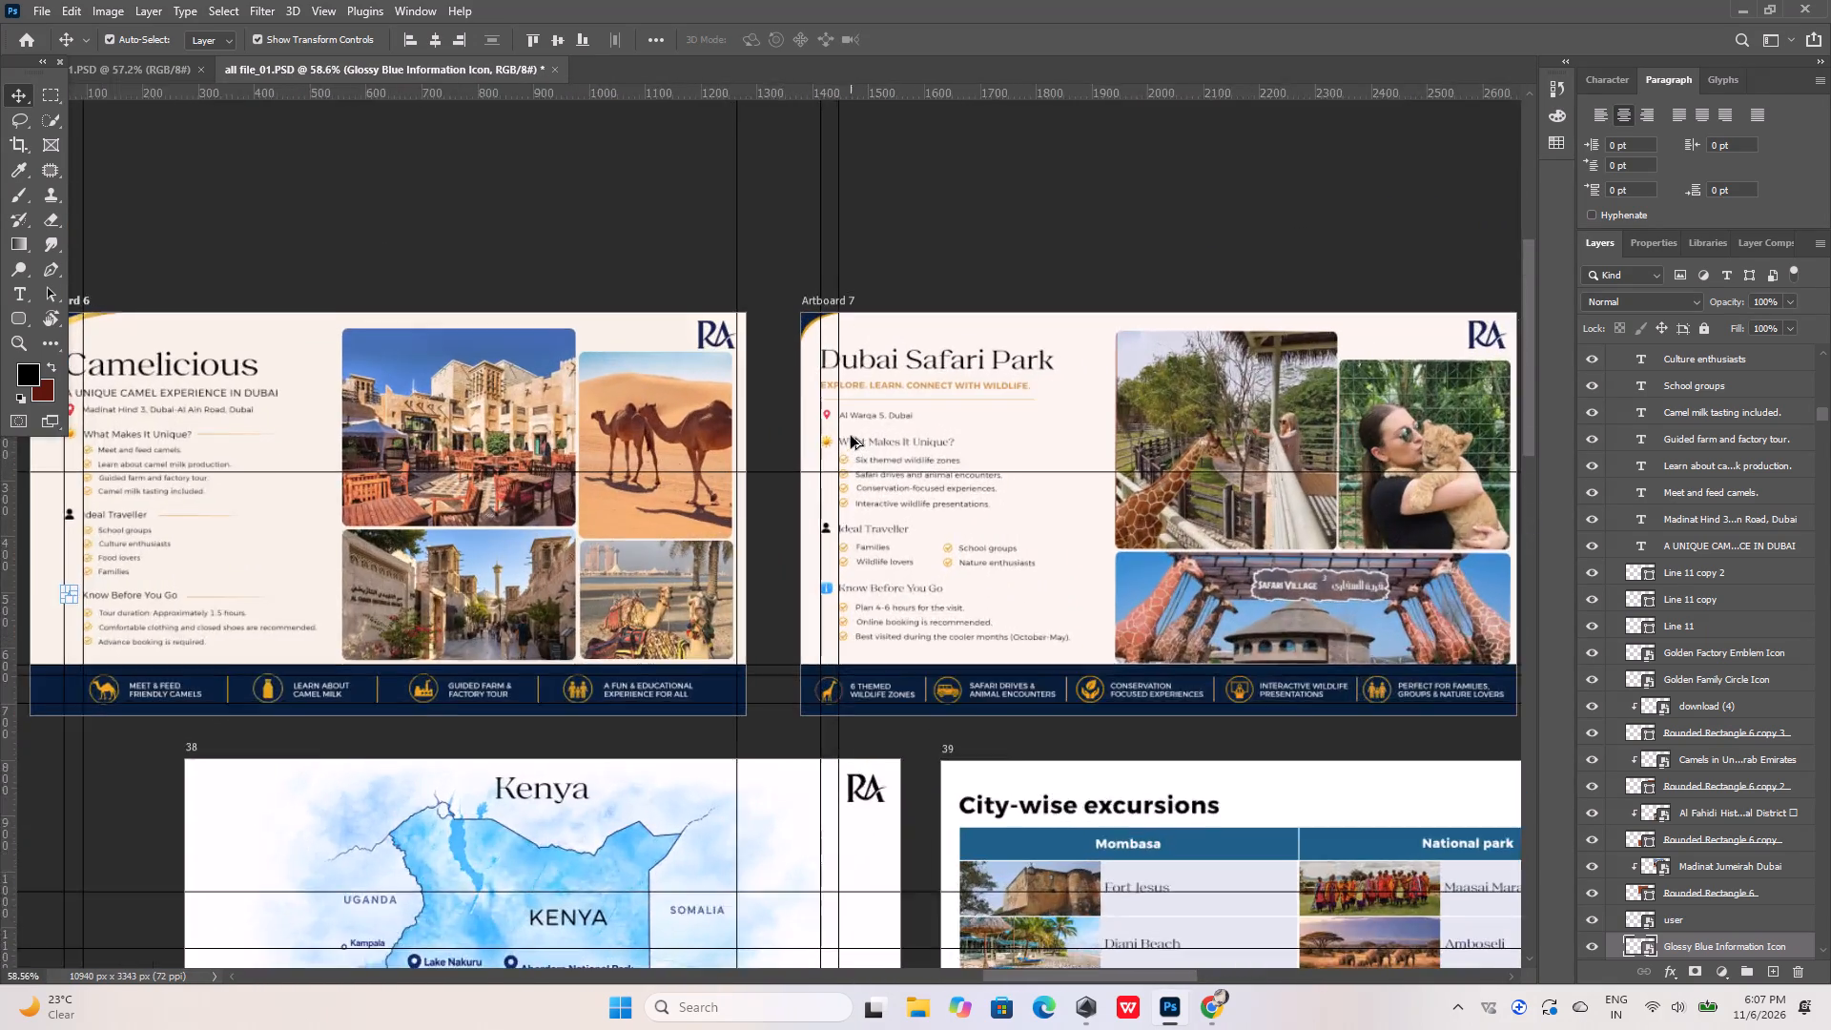
scroll(851, 436, "up", 11, "alt")
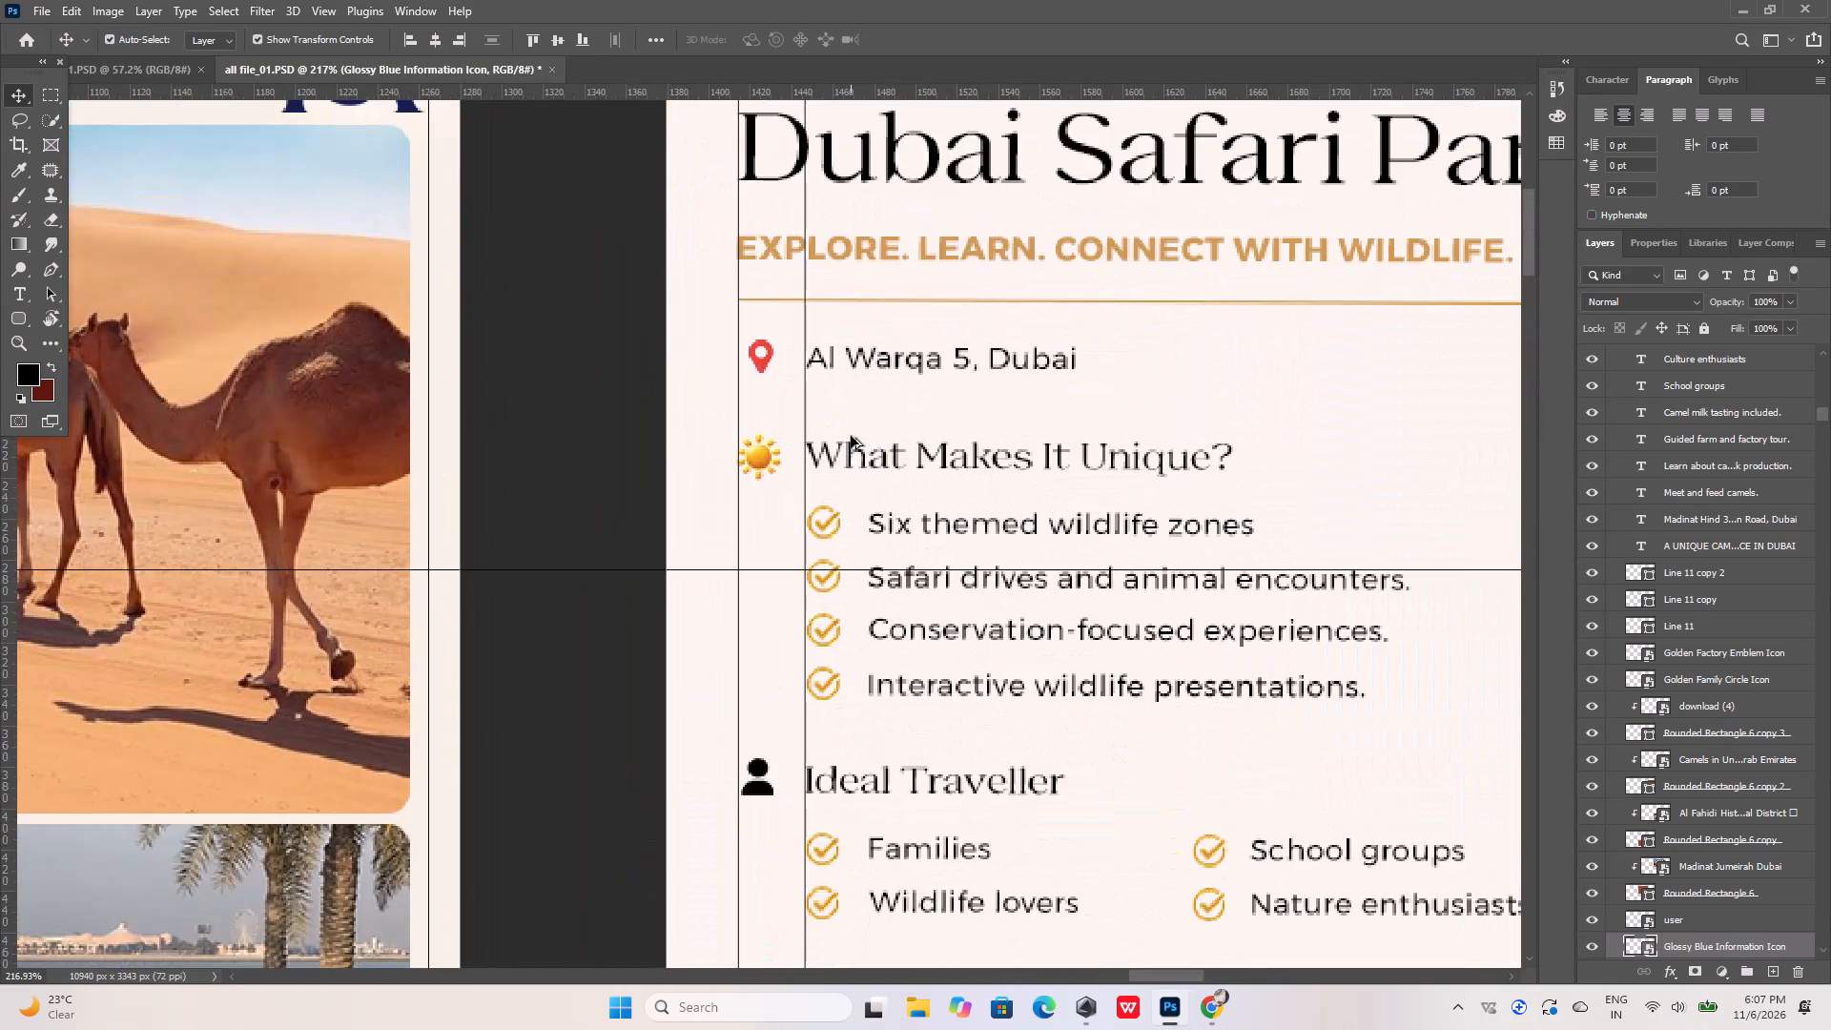
scroll(840, 811, "up", 8, "alt")
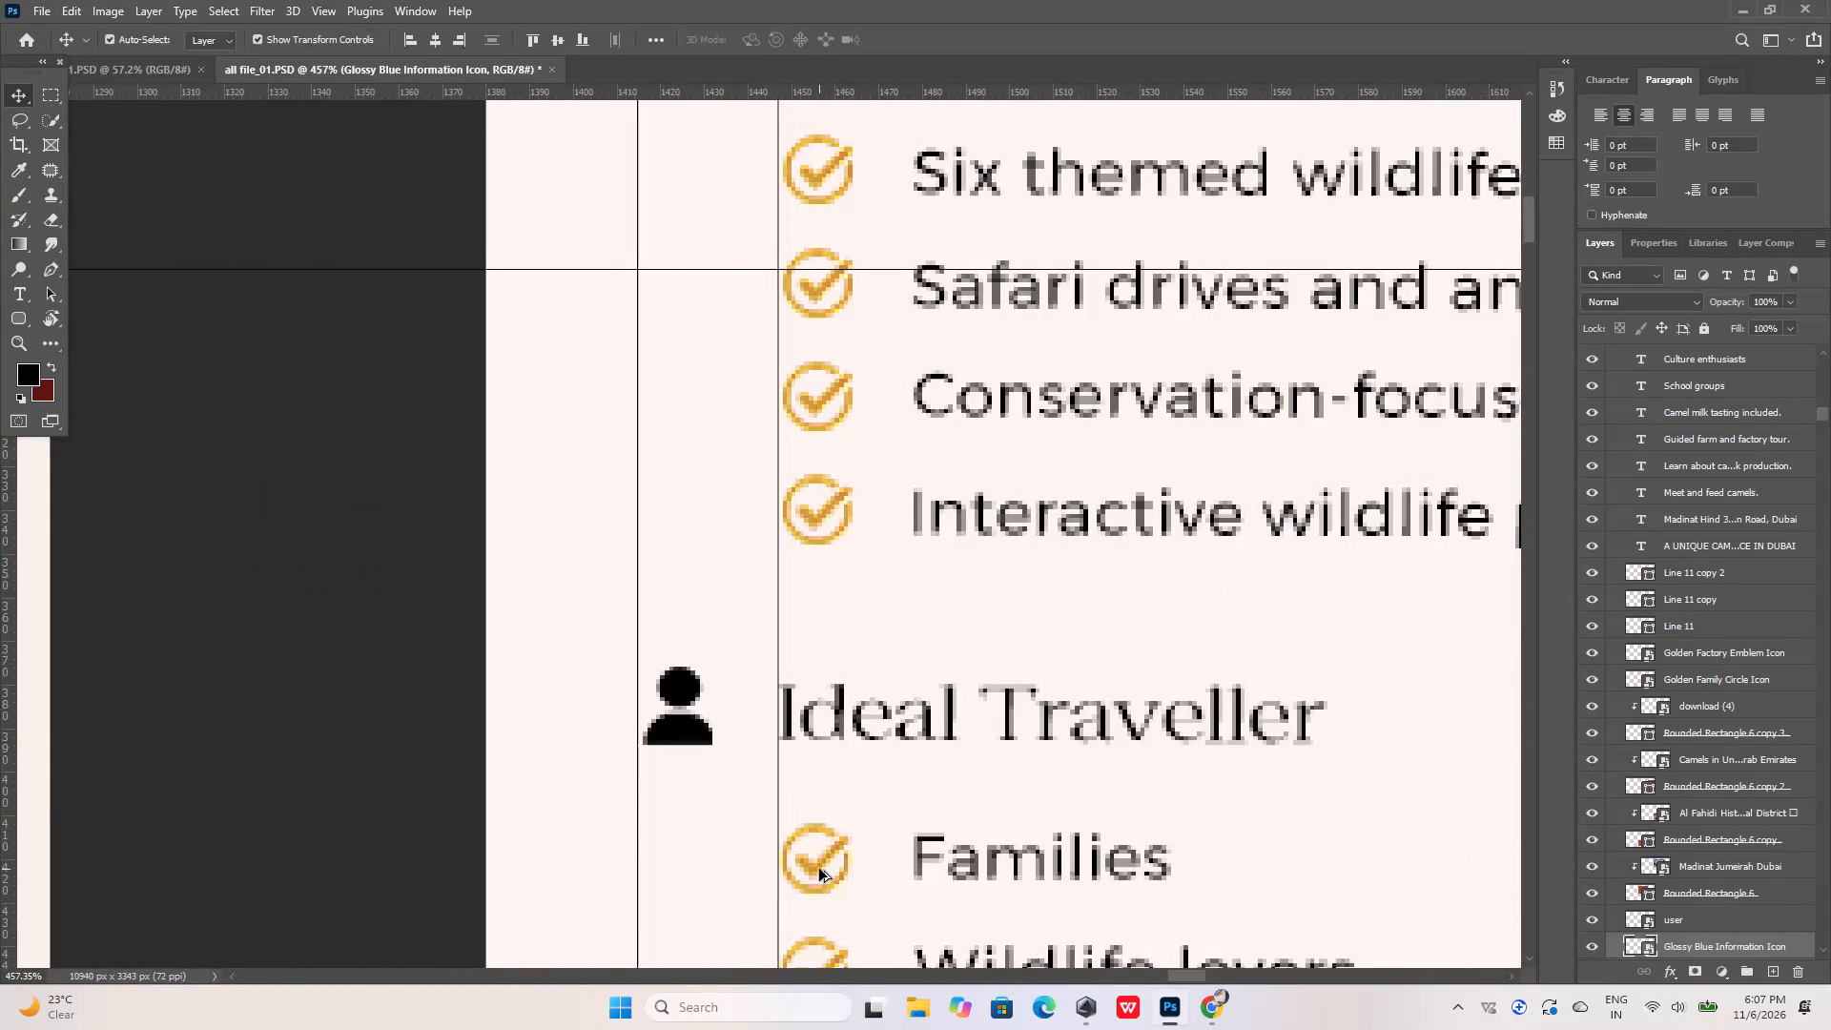
scroll(667, 345, "down", 12, "alt")
scroll(672, 462, "down", 3, "alt")
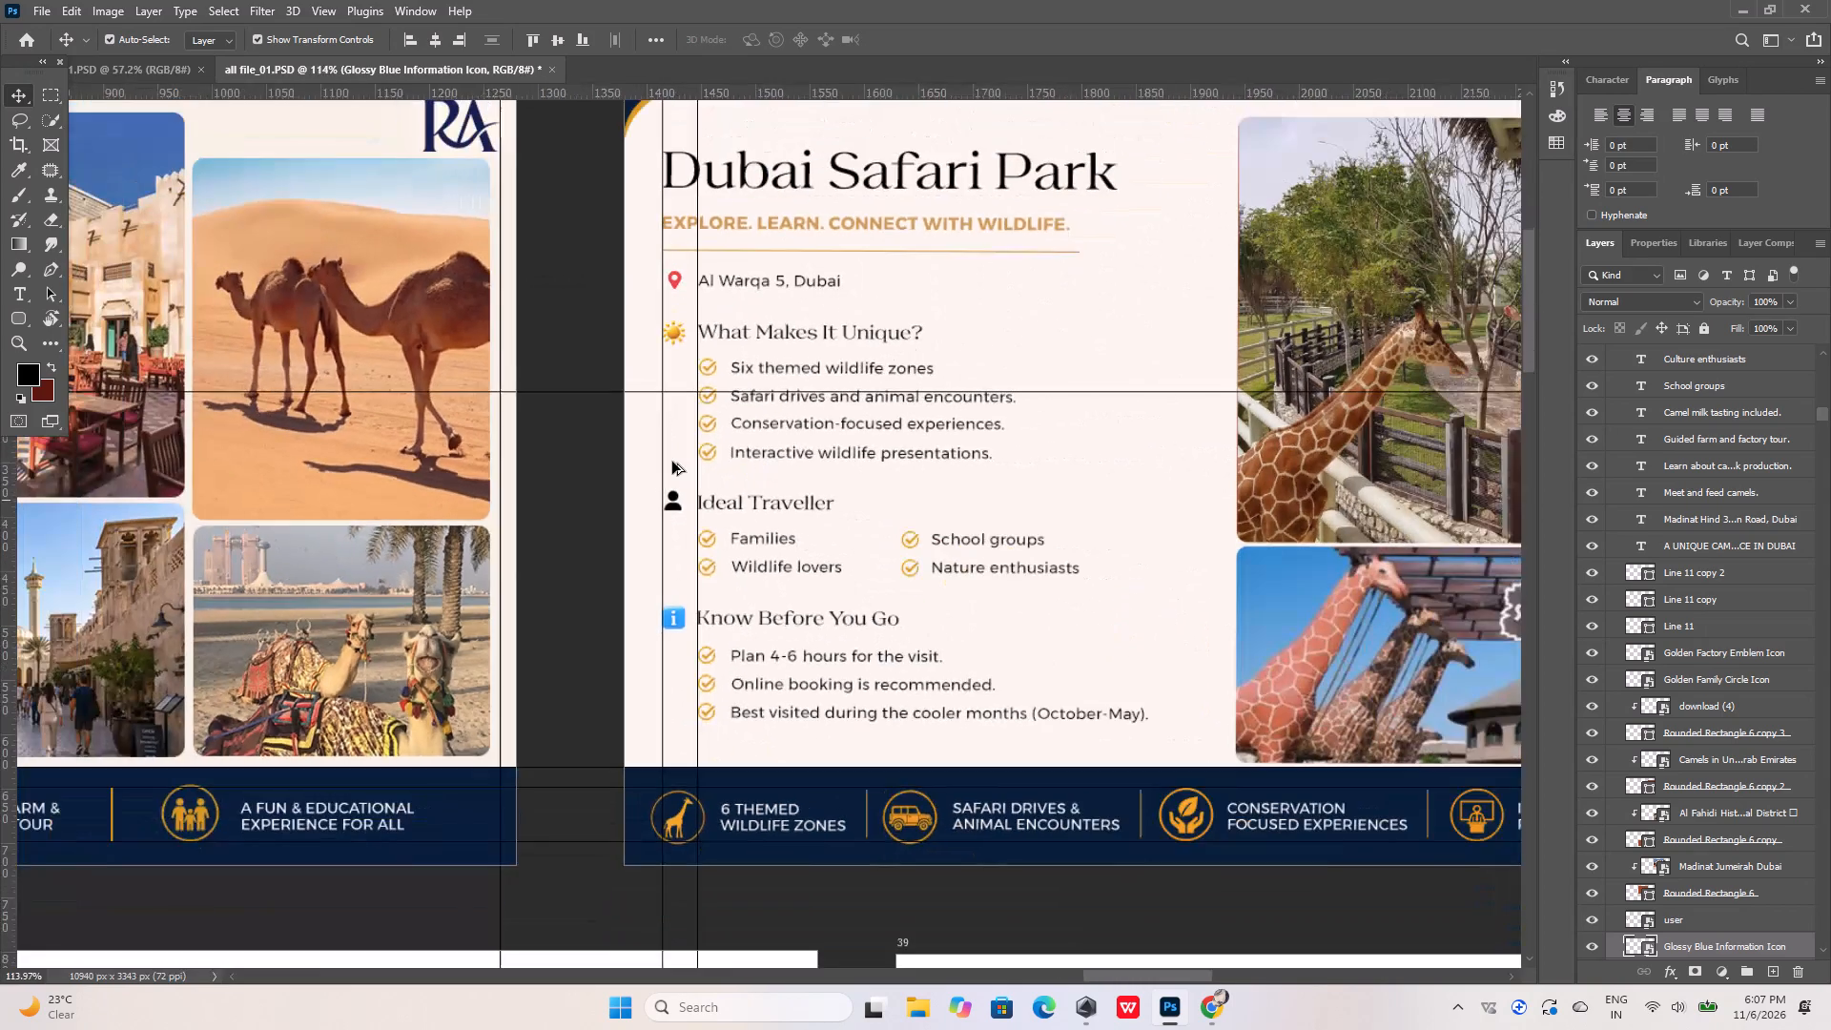
scroll(672, 460, "up", 16, "alt")
scroll(726, 475, "down", 9, "alt")
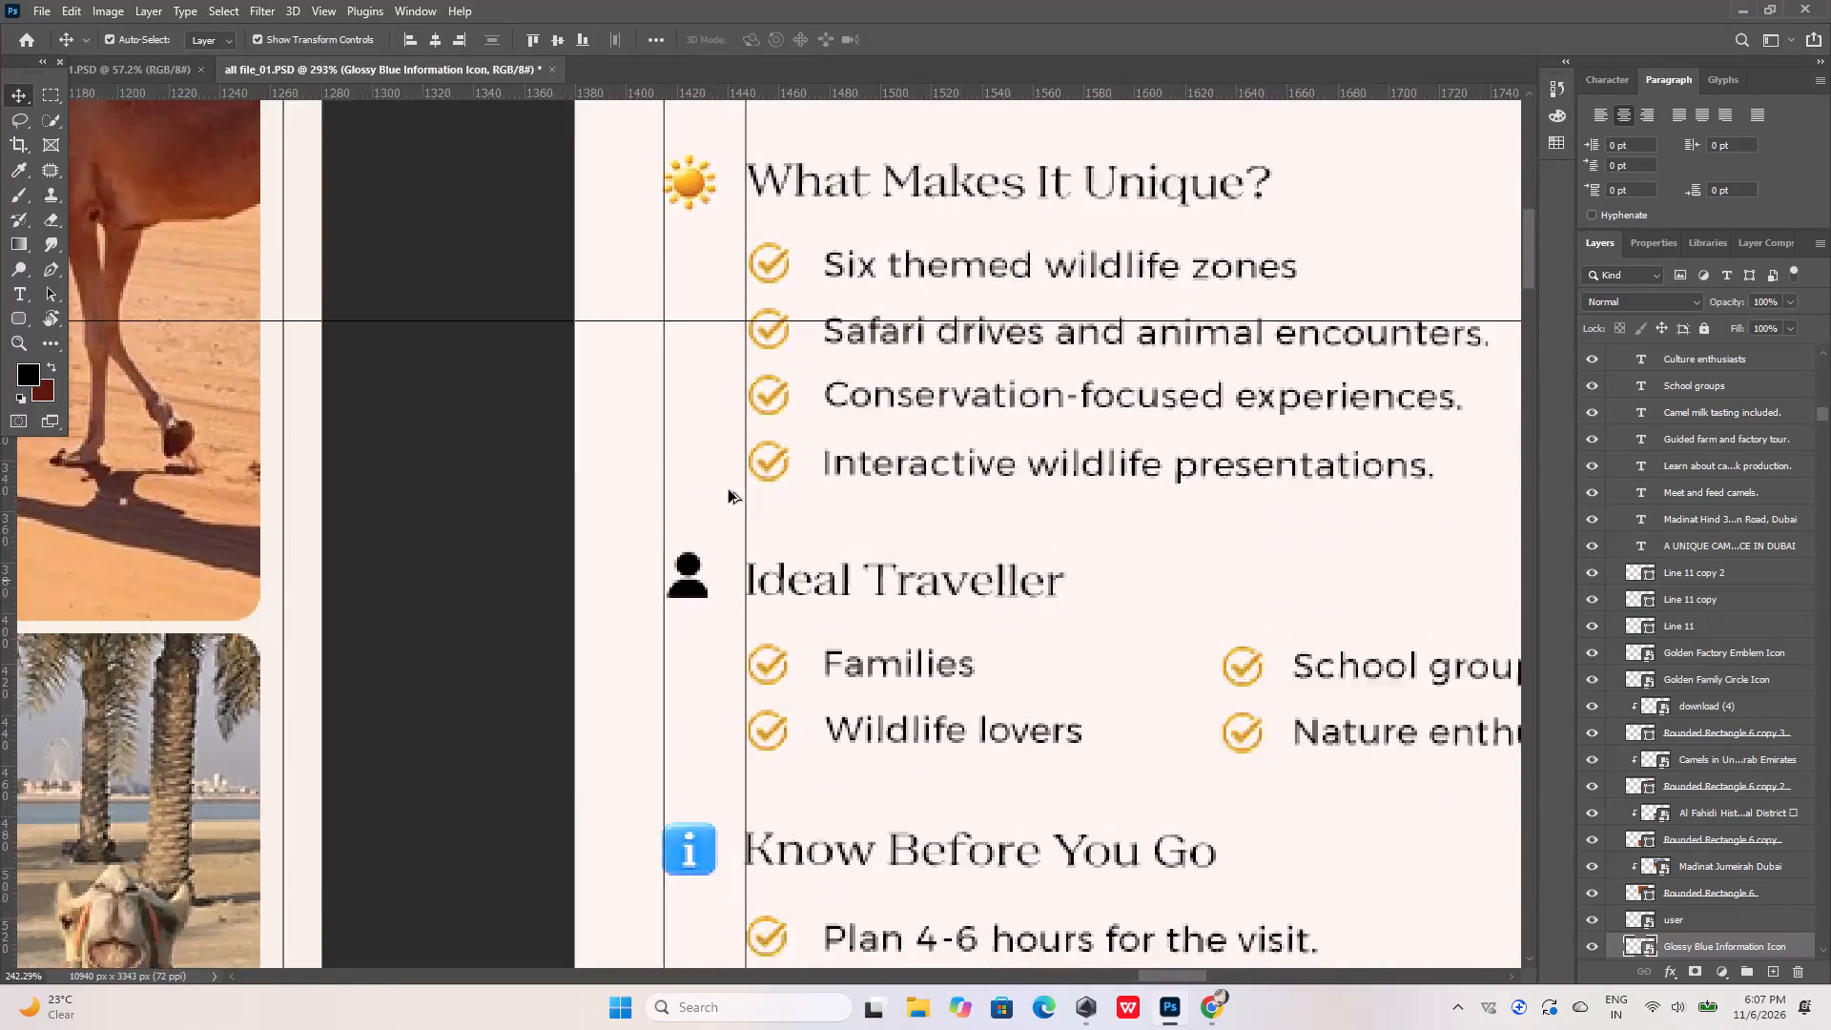
scroll(729, 490, "down", 2, "alt")
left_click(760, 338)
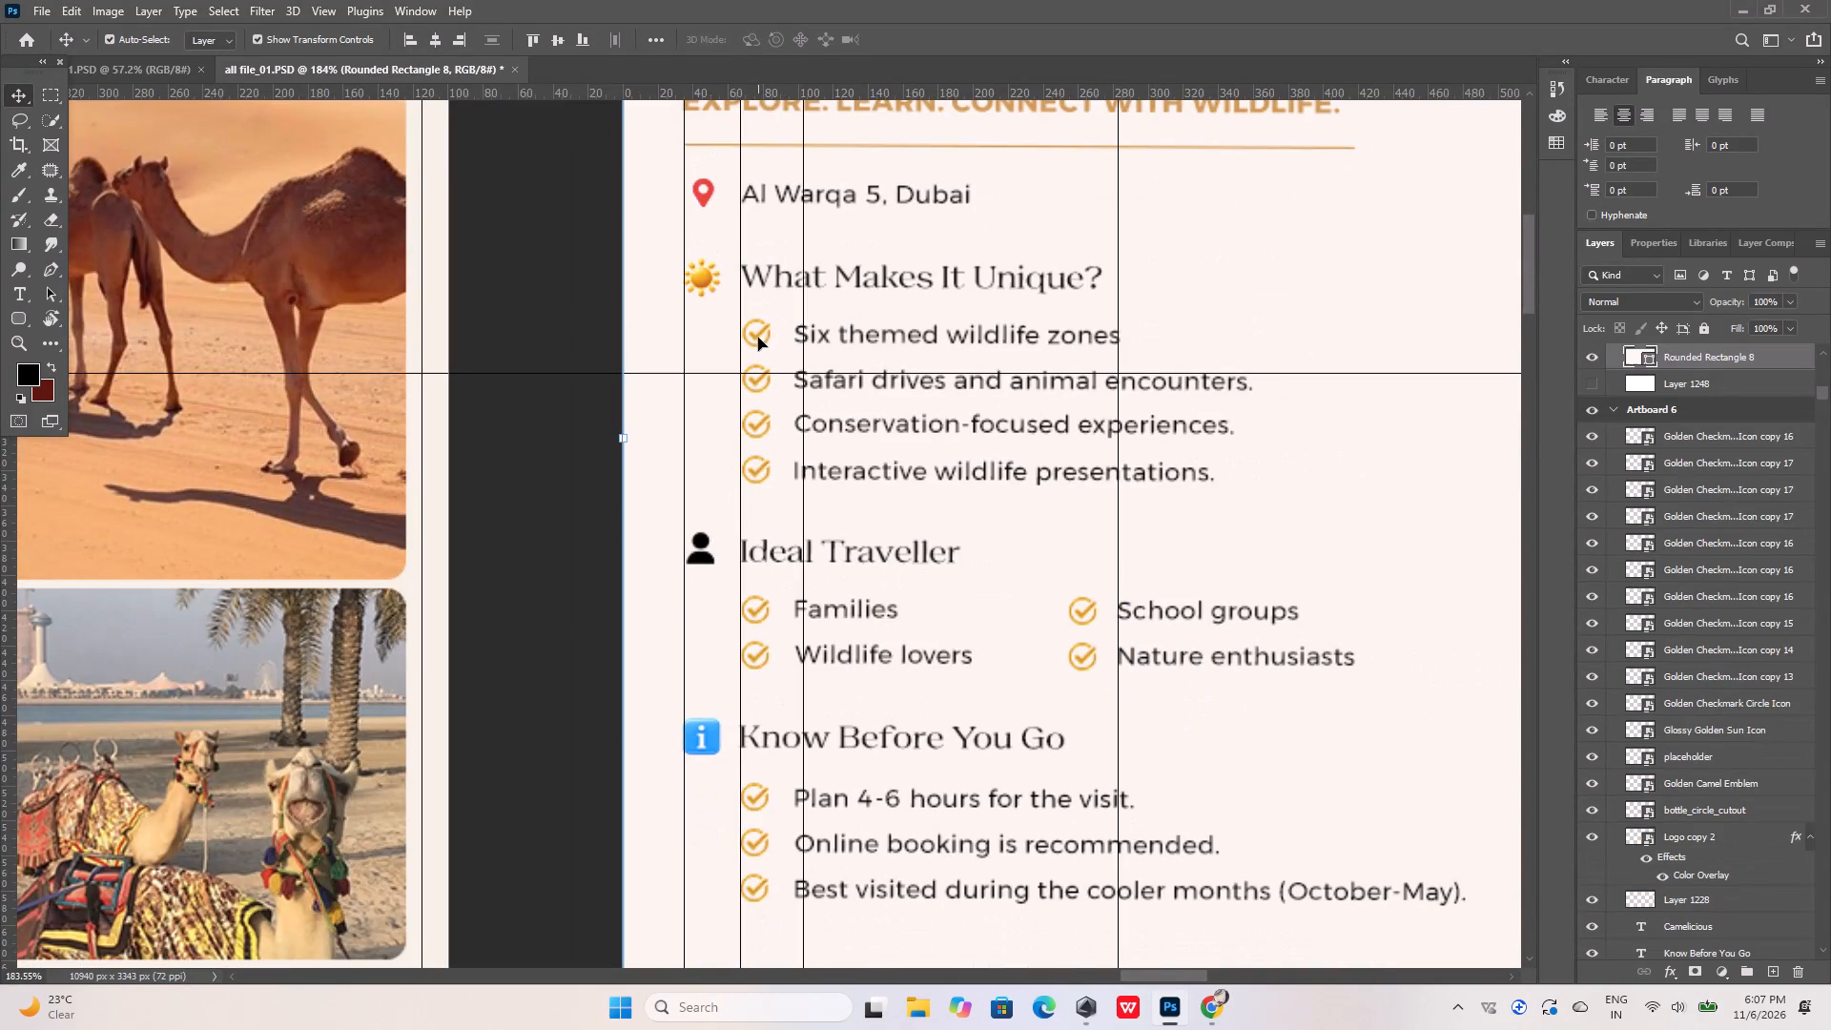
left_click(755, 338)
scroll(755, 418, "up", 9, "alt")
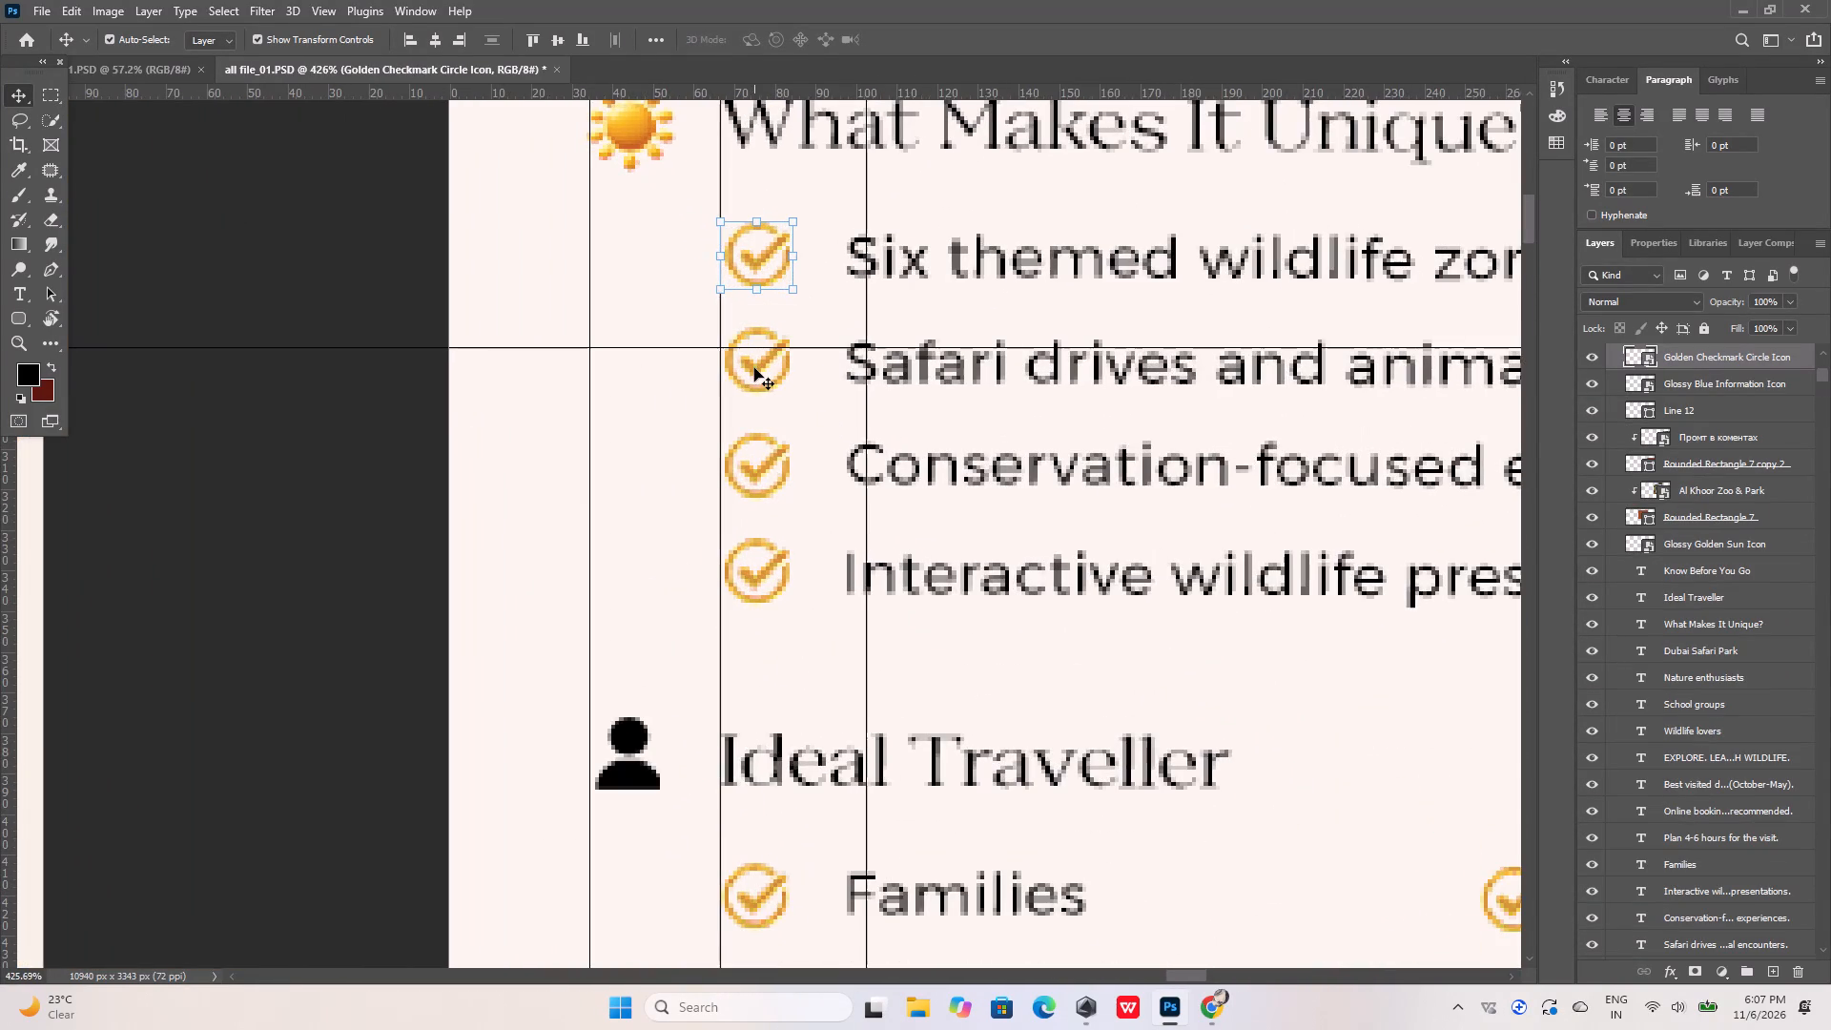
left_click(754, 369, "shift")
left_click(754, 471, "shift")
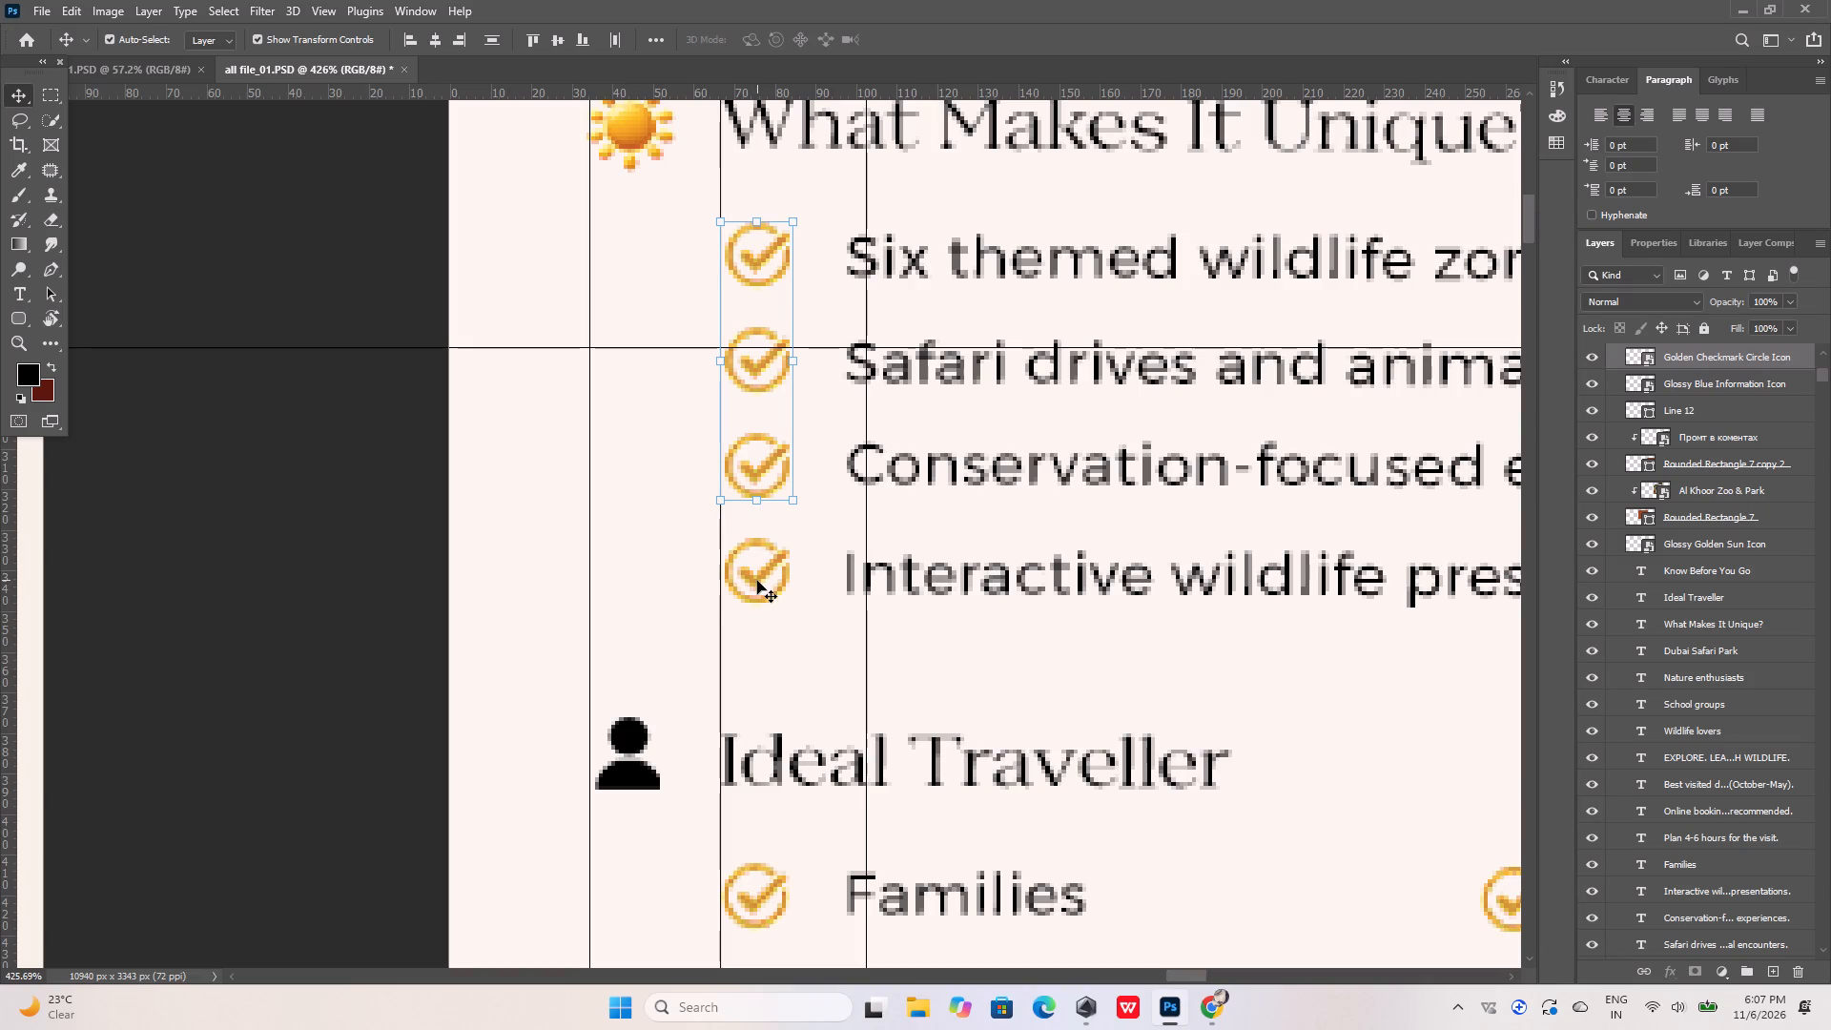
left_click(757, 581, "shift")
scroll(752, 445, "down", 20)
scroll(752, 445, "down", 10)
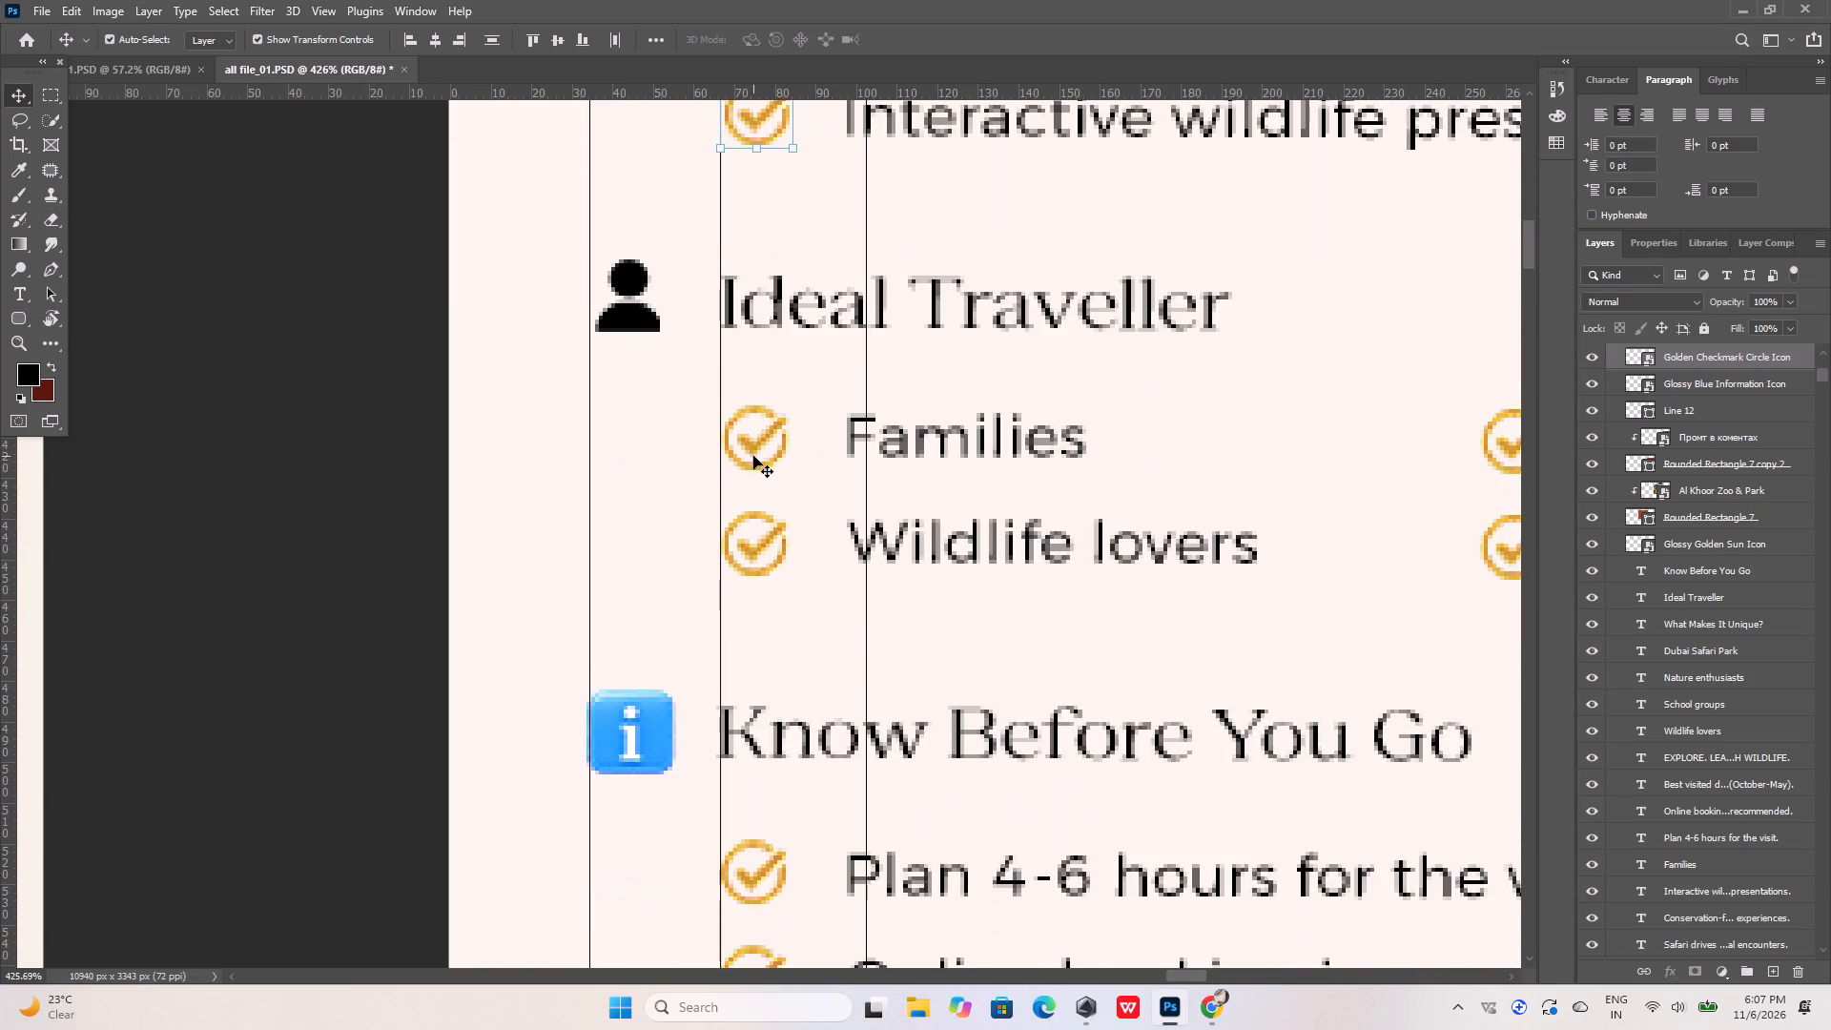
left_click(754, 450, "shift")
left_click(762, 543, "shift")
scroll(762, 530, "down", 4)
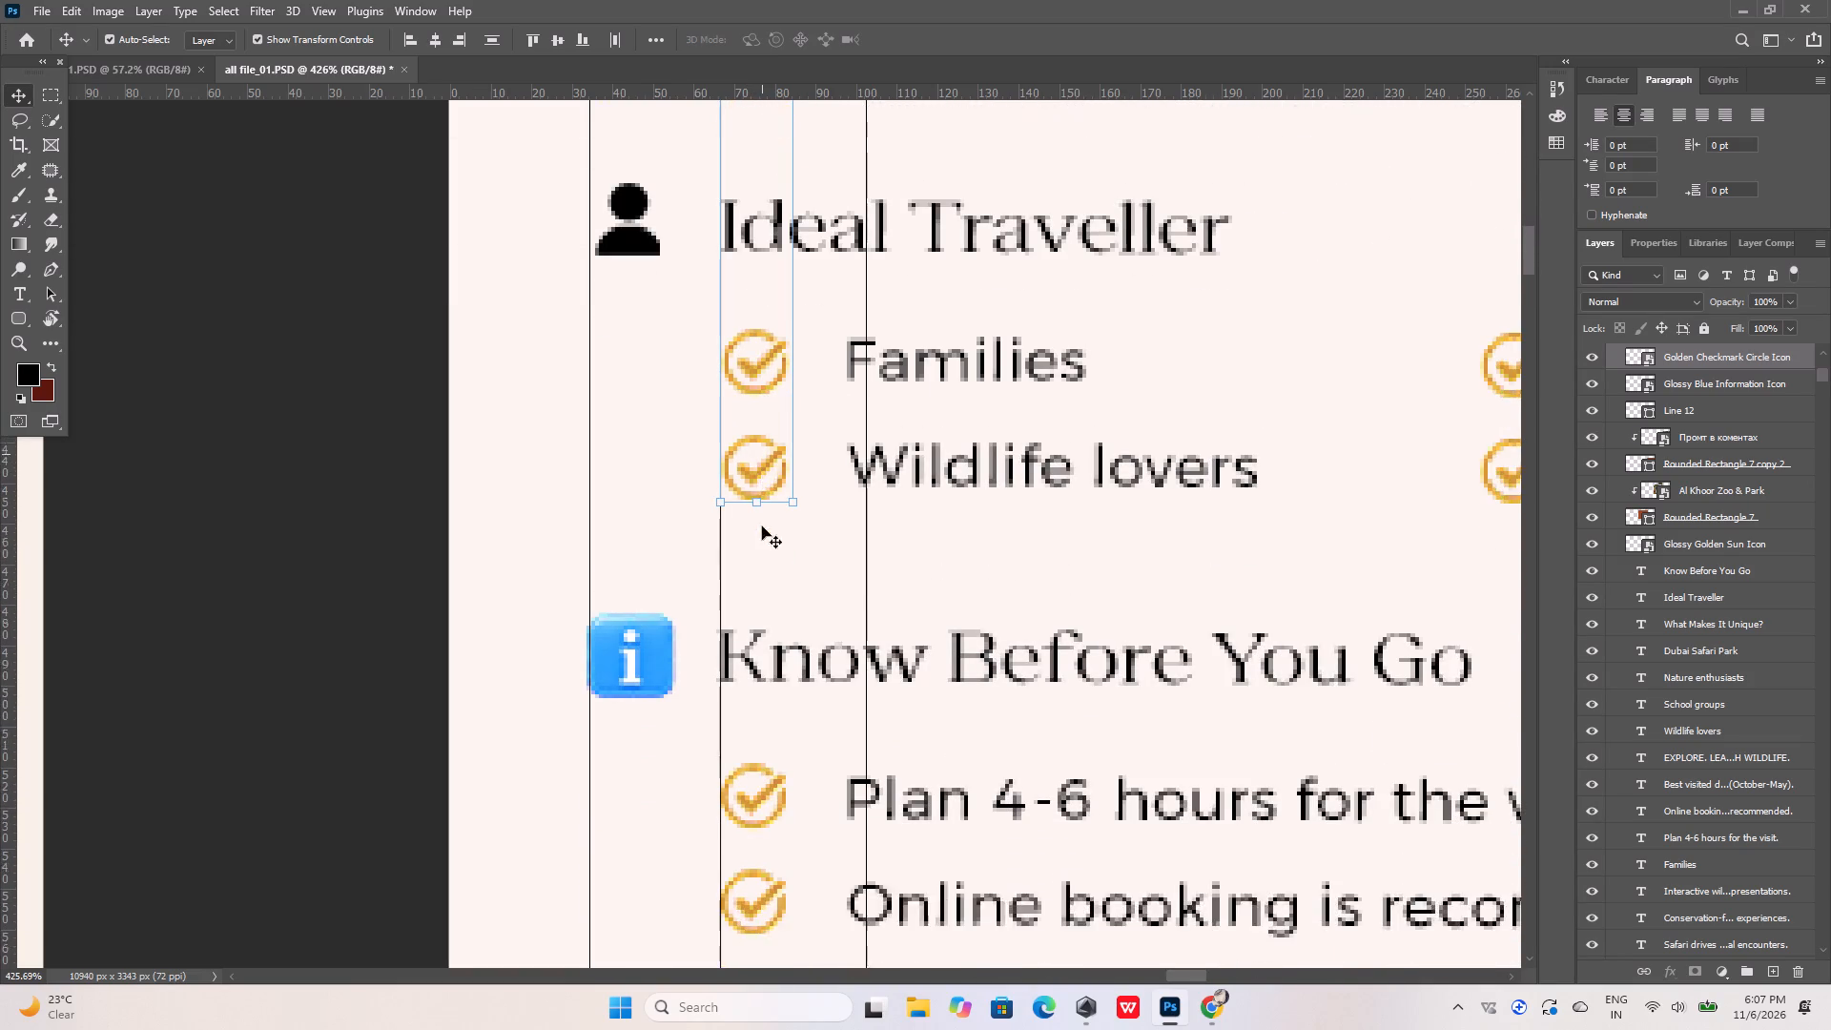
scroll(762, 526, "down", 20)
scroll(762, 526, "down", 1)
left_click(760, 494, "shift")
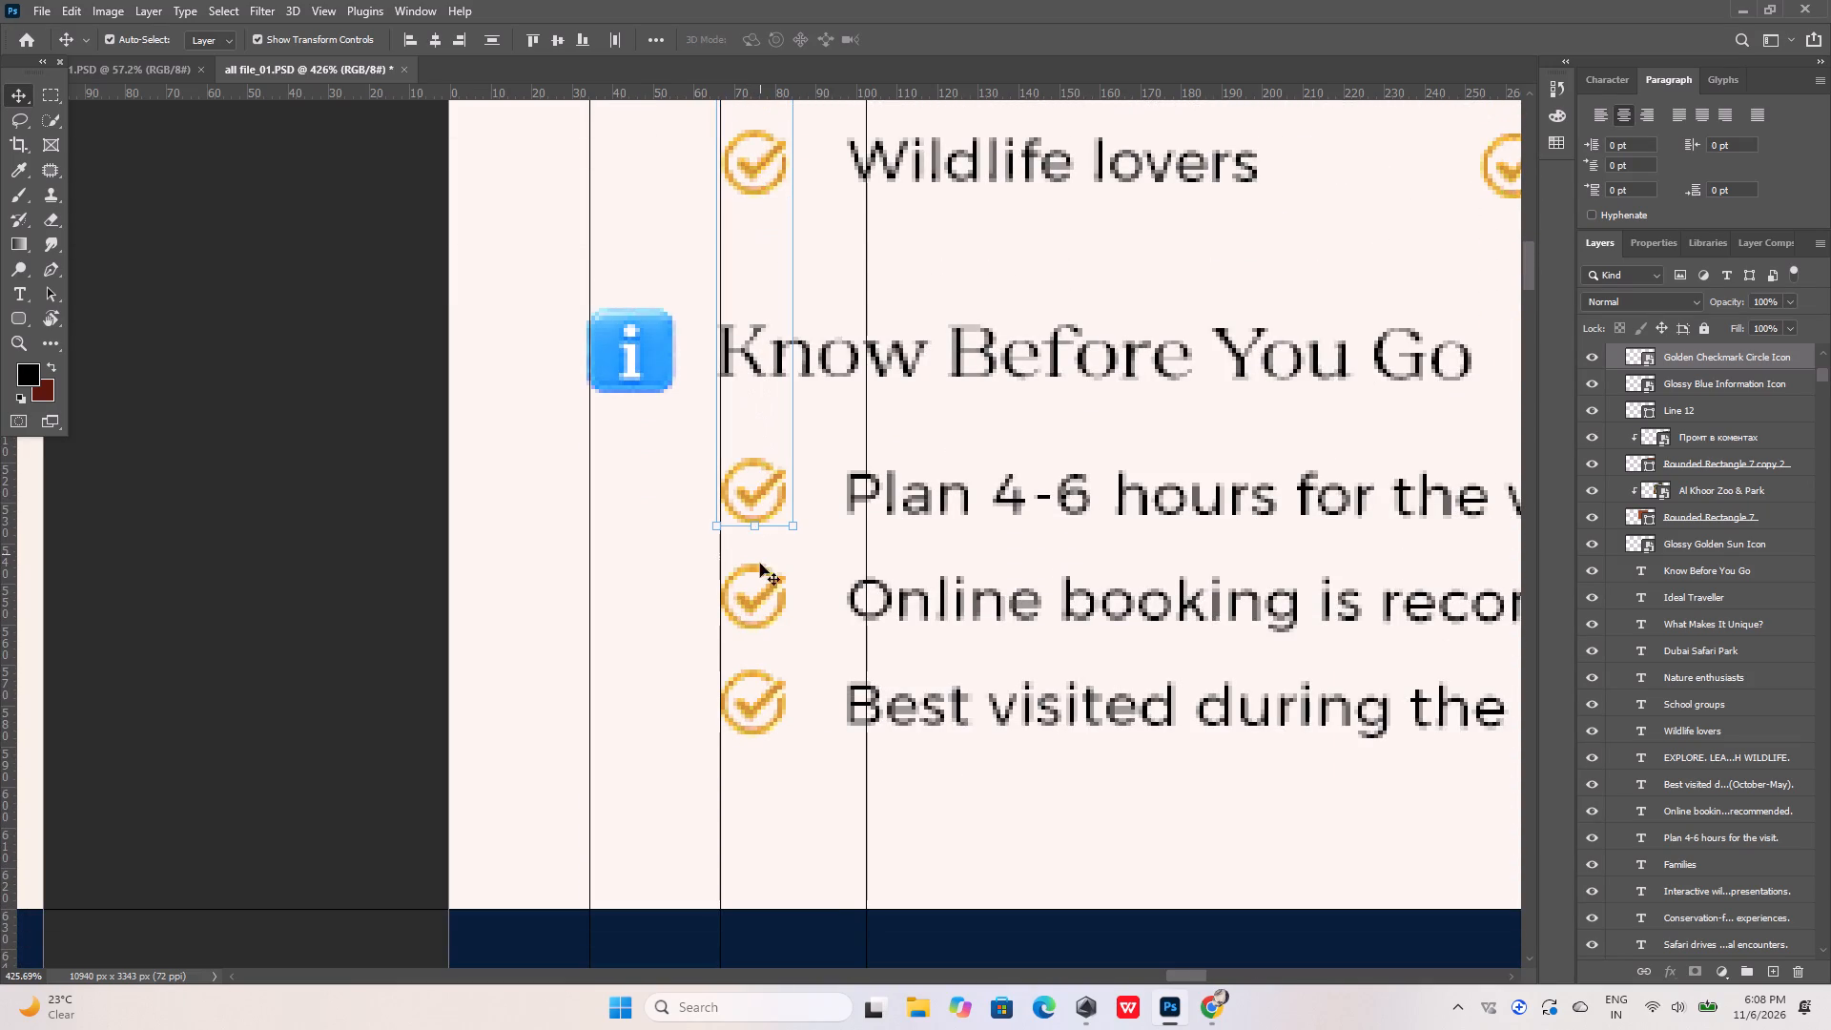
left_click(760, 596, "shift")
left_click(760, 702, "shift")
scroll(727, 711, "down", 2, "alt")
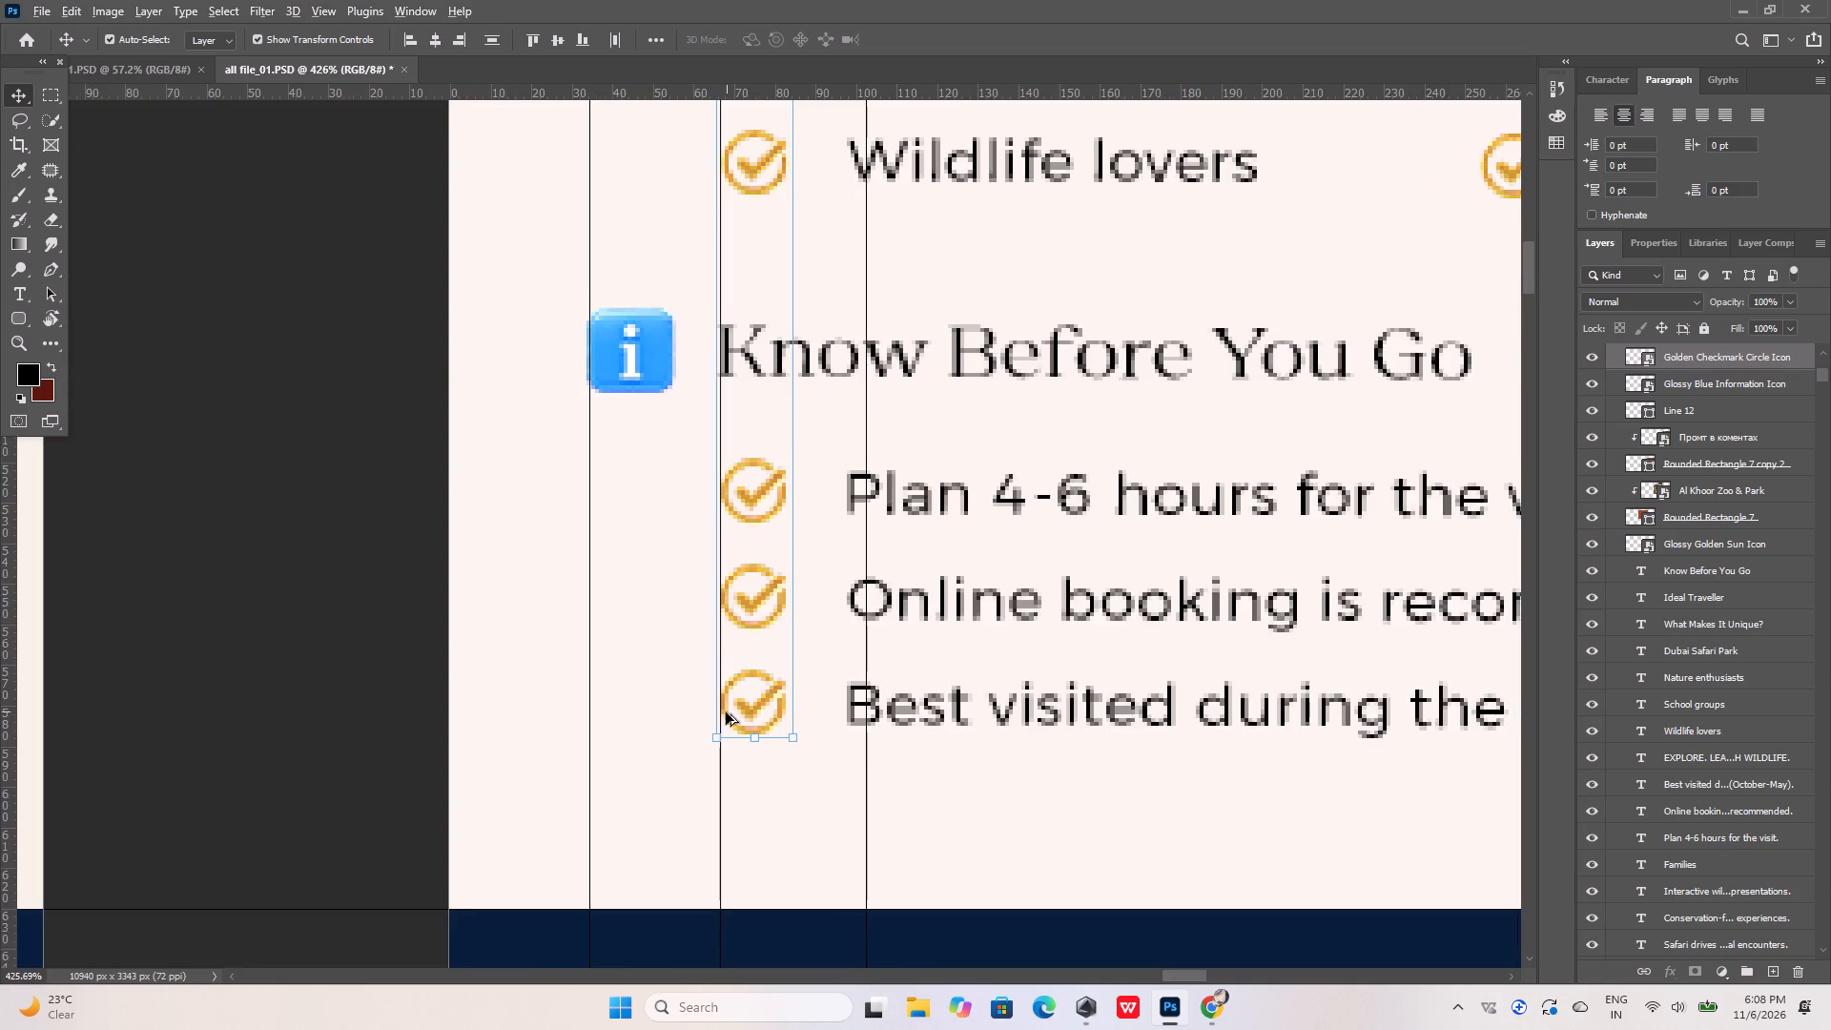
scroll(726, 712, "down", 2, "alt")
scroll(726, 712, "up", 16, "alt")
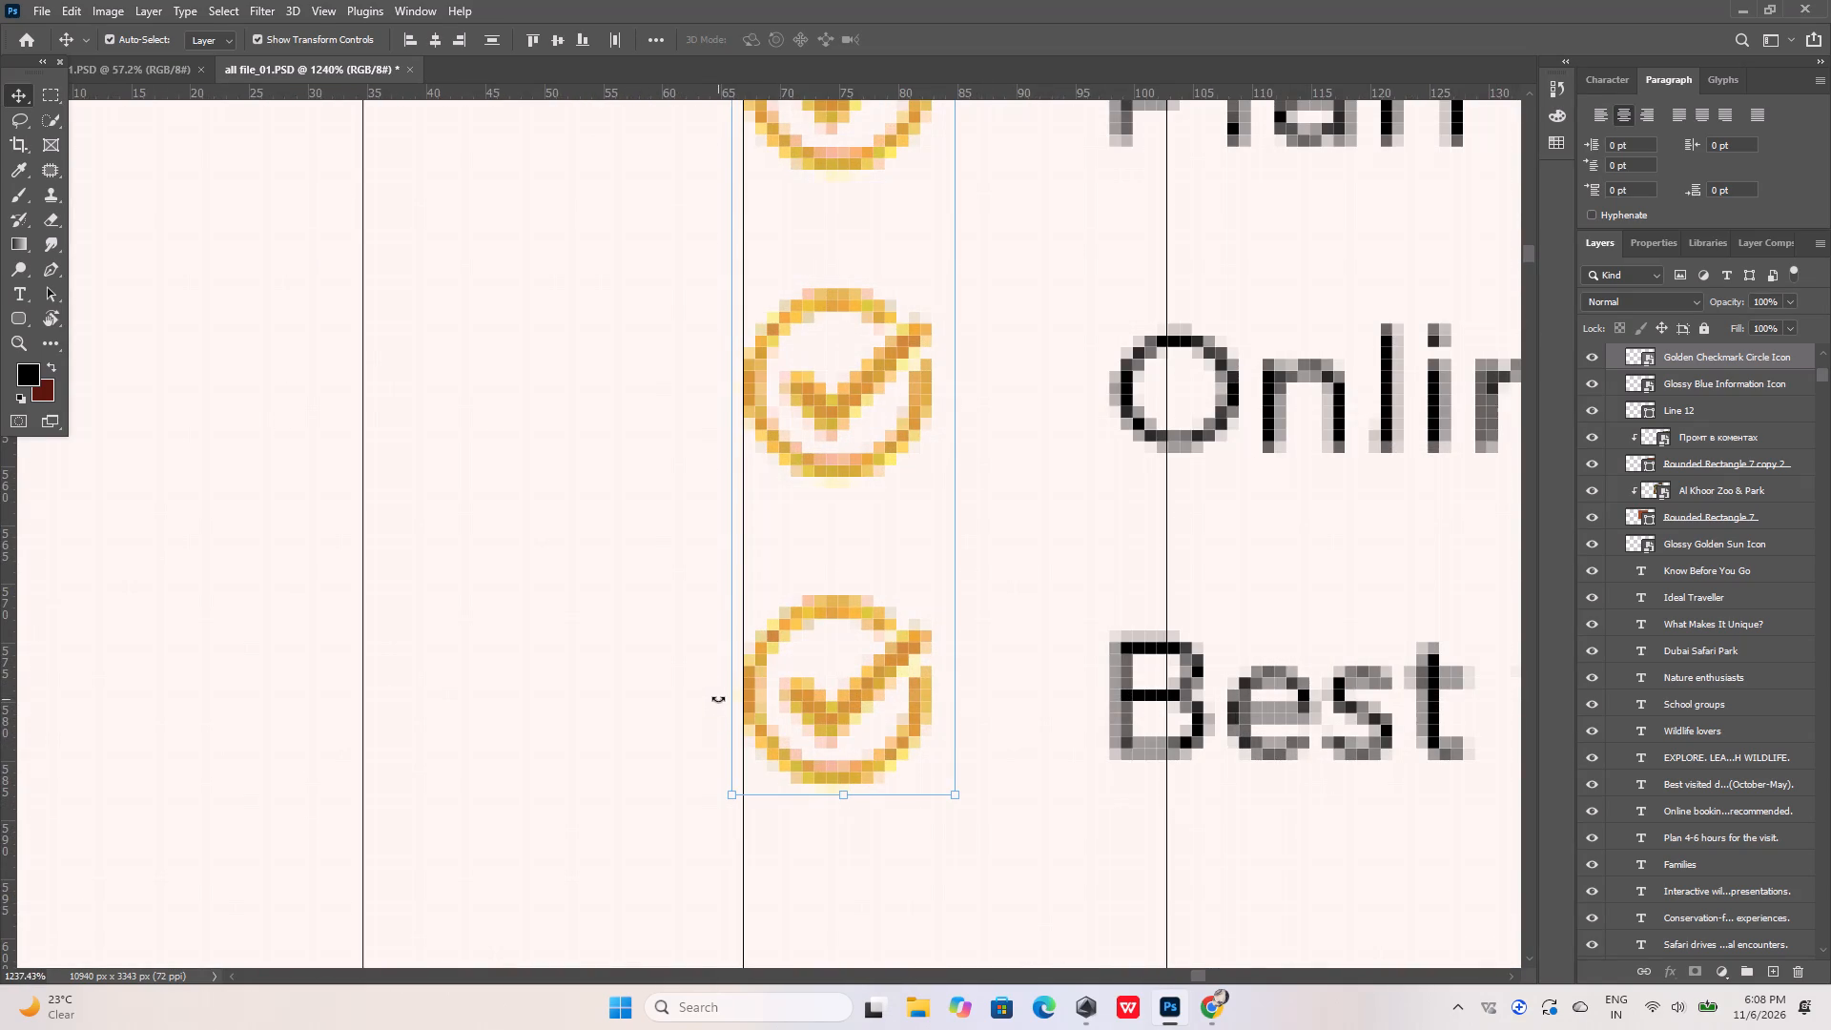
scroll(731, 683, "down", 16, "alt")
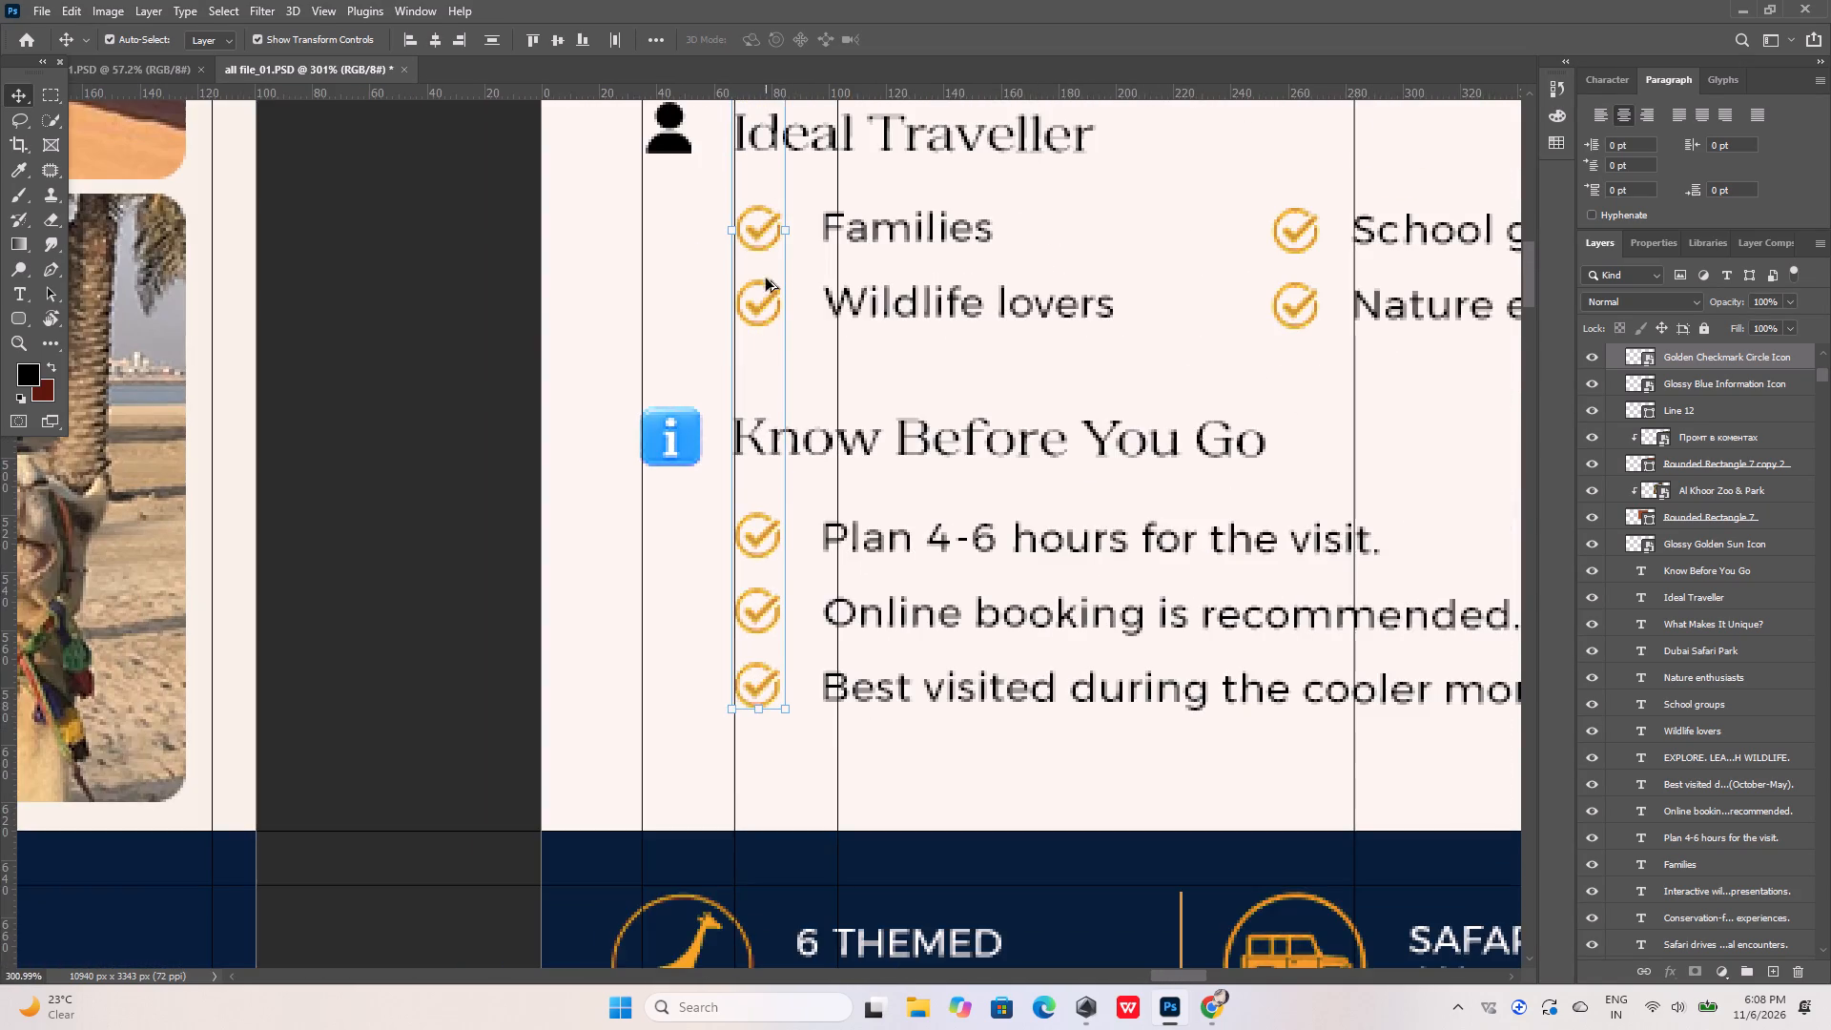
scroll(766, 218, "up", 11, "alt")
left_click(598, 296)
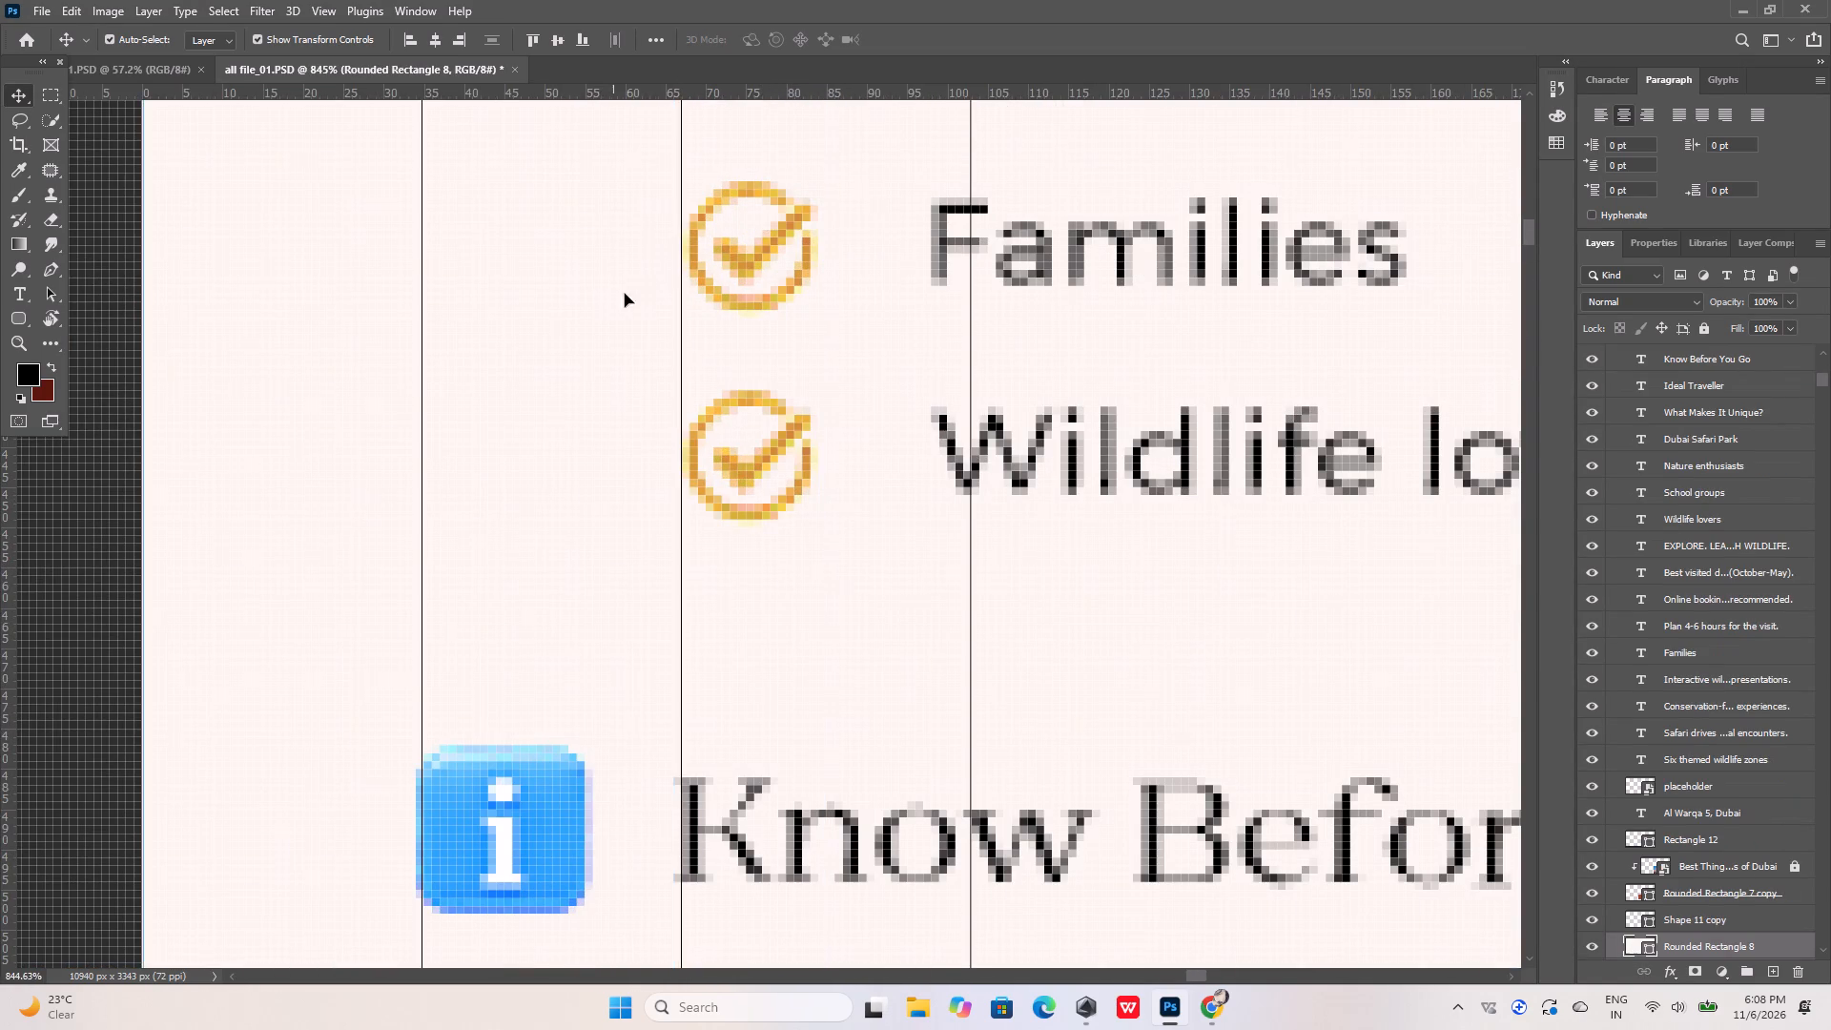
Nudge the six golden checkmarks from Six themed wildlife zones to Wildlife lovers, excluding the second column, 1 px left onto the inner vertical guide.
scroll(693, 280, "down", 10, "alt")
scroll(711, 279, "up", 7, "alt")
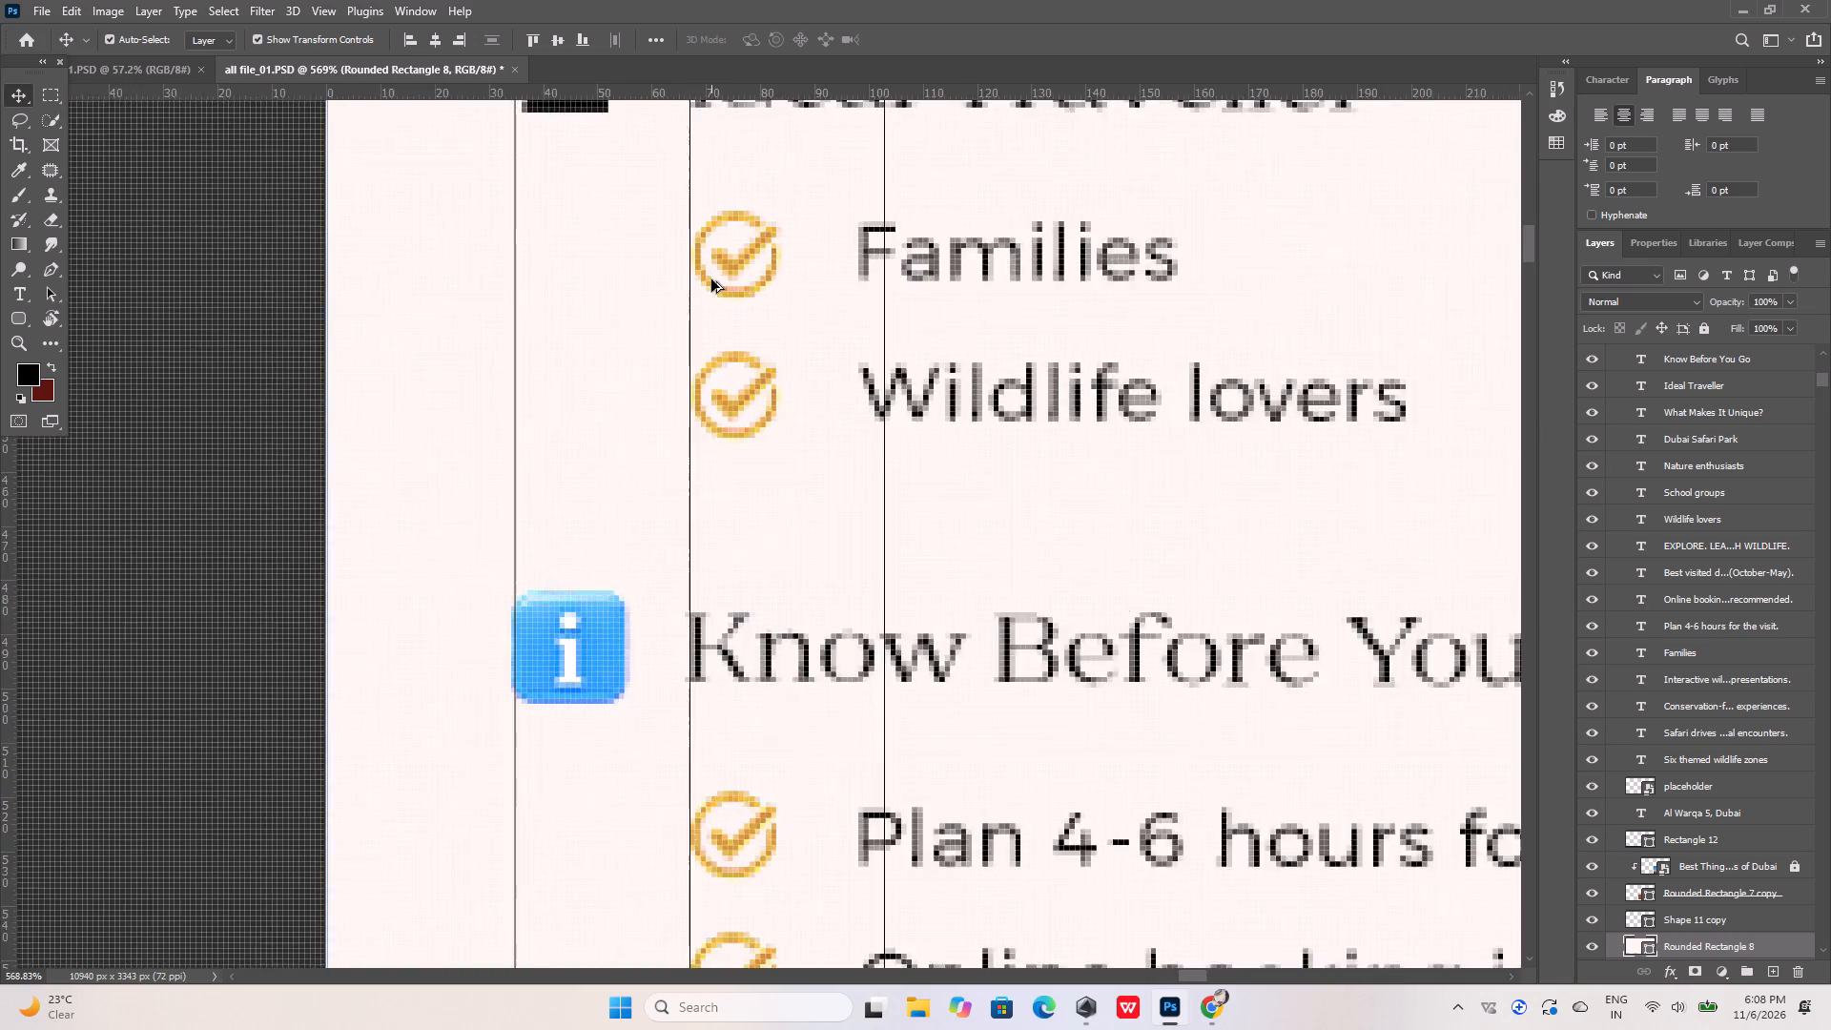
scroll(711, 279, "up", 2, "alt")
left_click(745, 256)
left_click(743, 456, "shift")
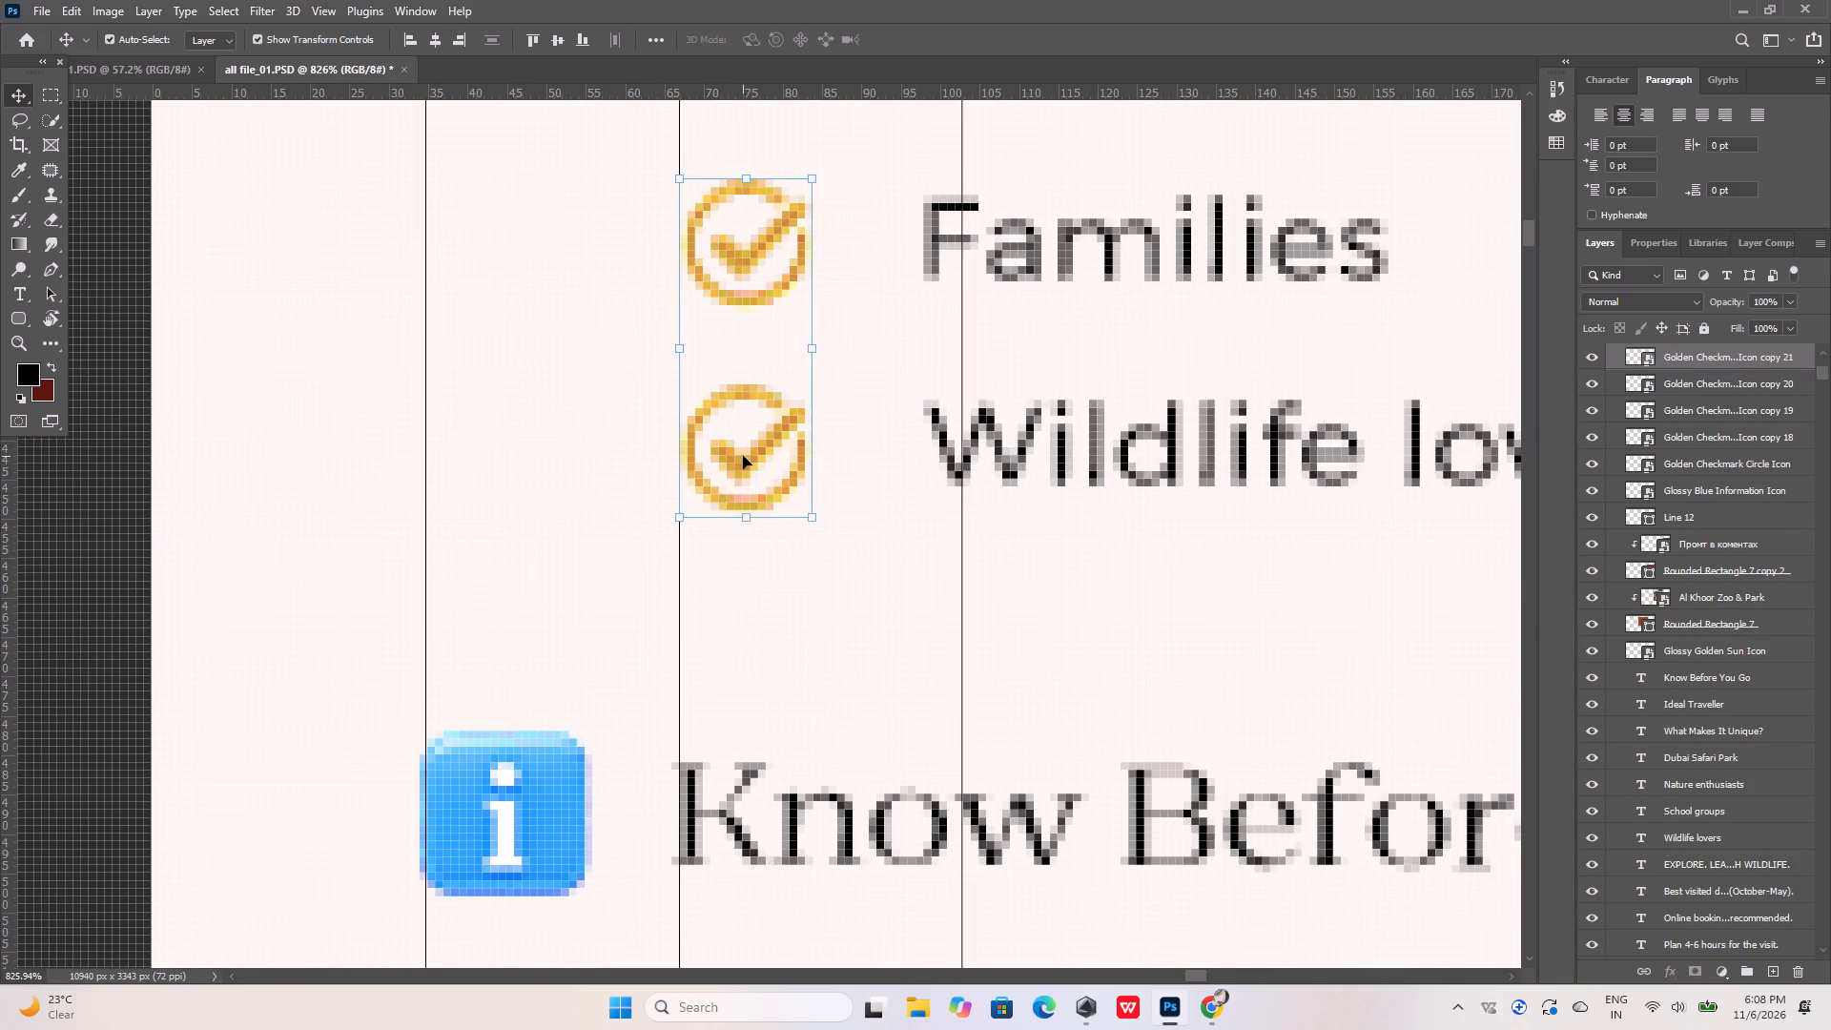
scroll(743, 456, "down", 18, "alt")
scroll(734, 288, "up", 10, "alt")
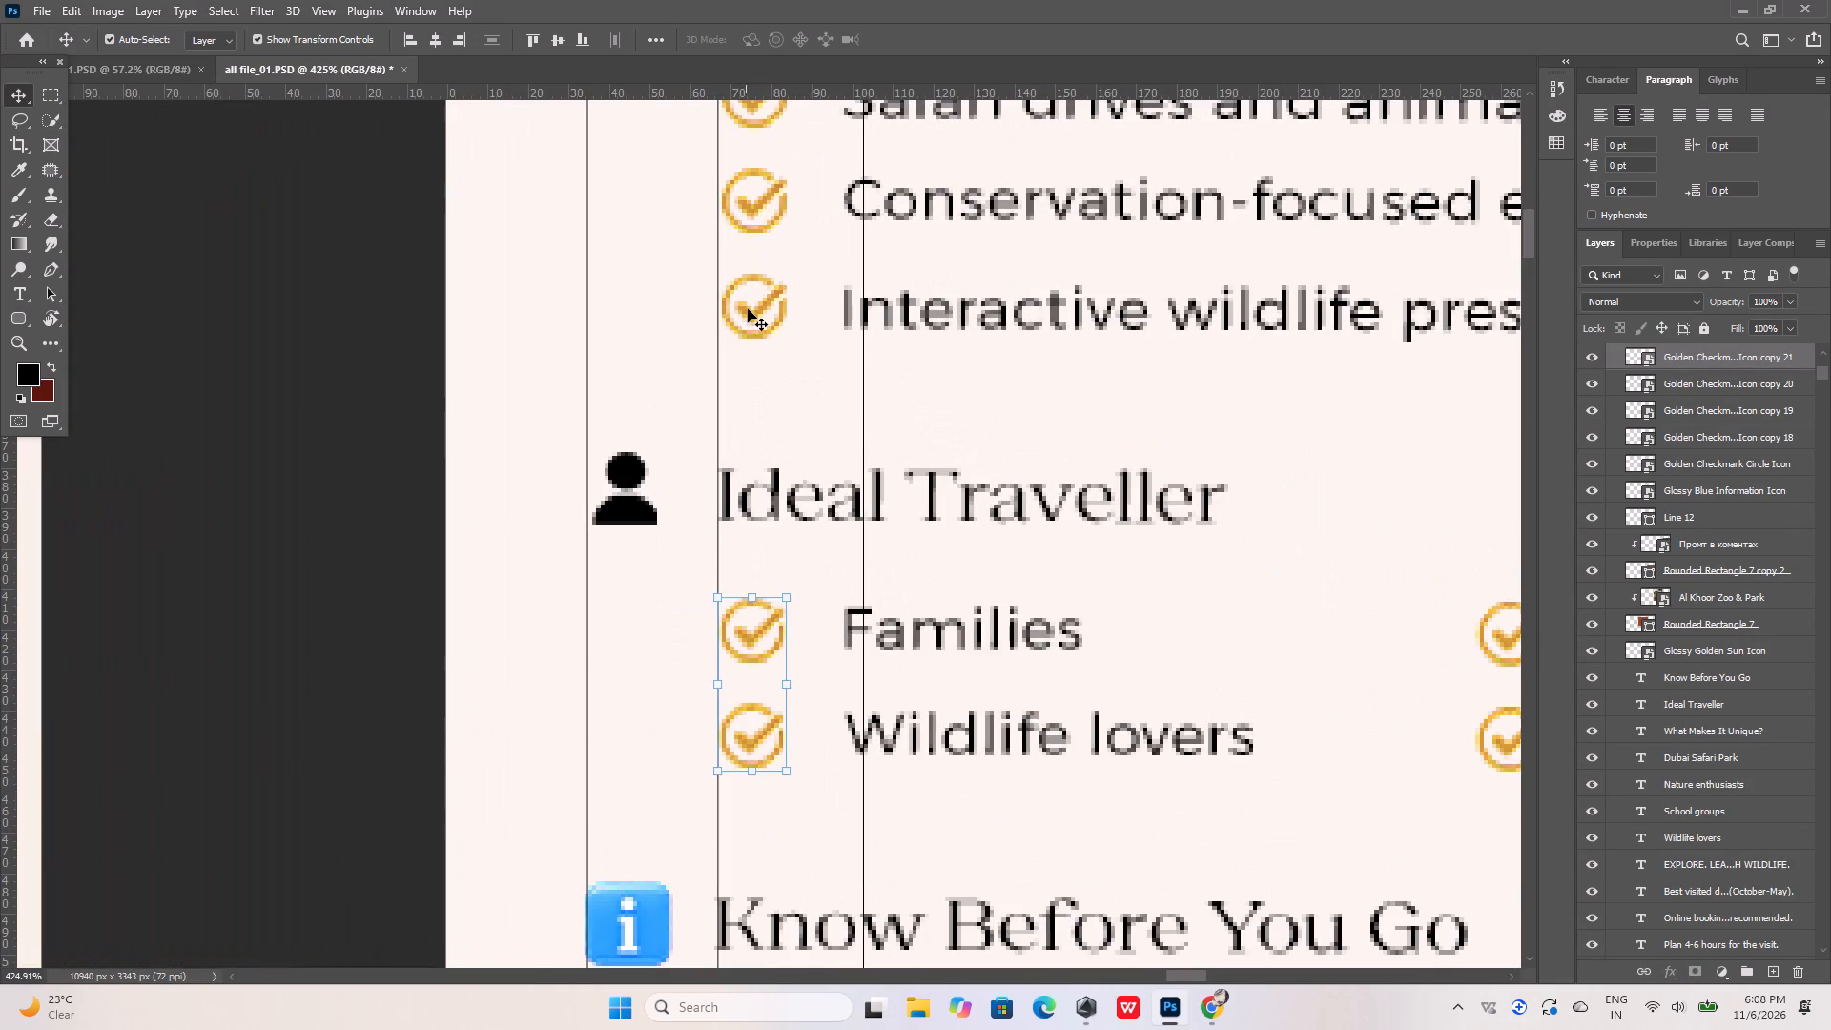
left_click(748, 309, "shift")
left_click(754, 205, "shift")
scroll(750, 255, "up", 16)
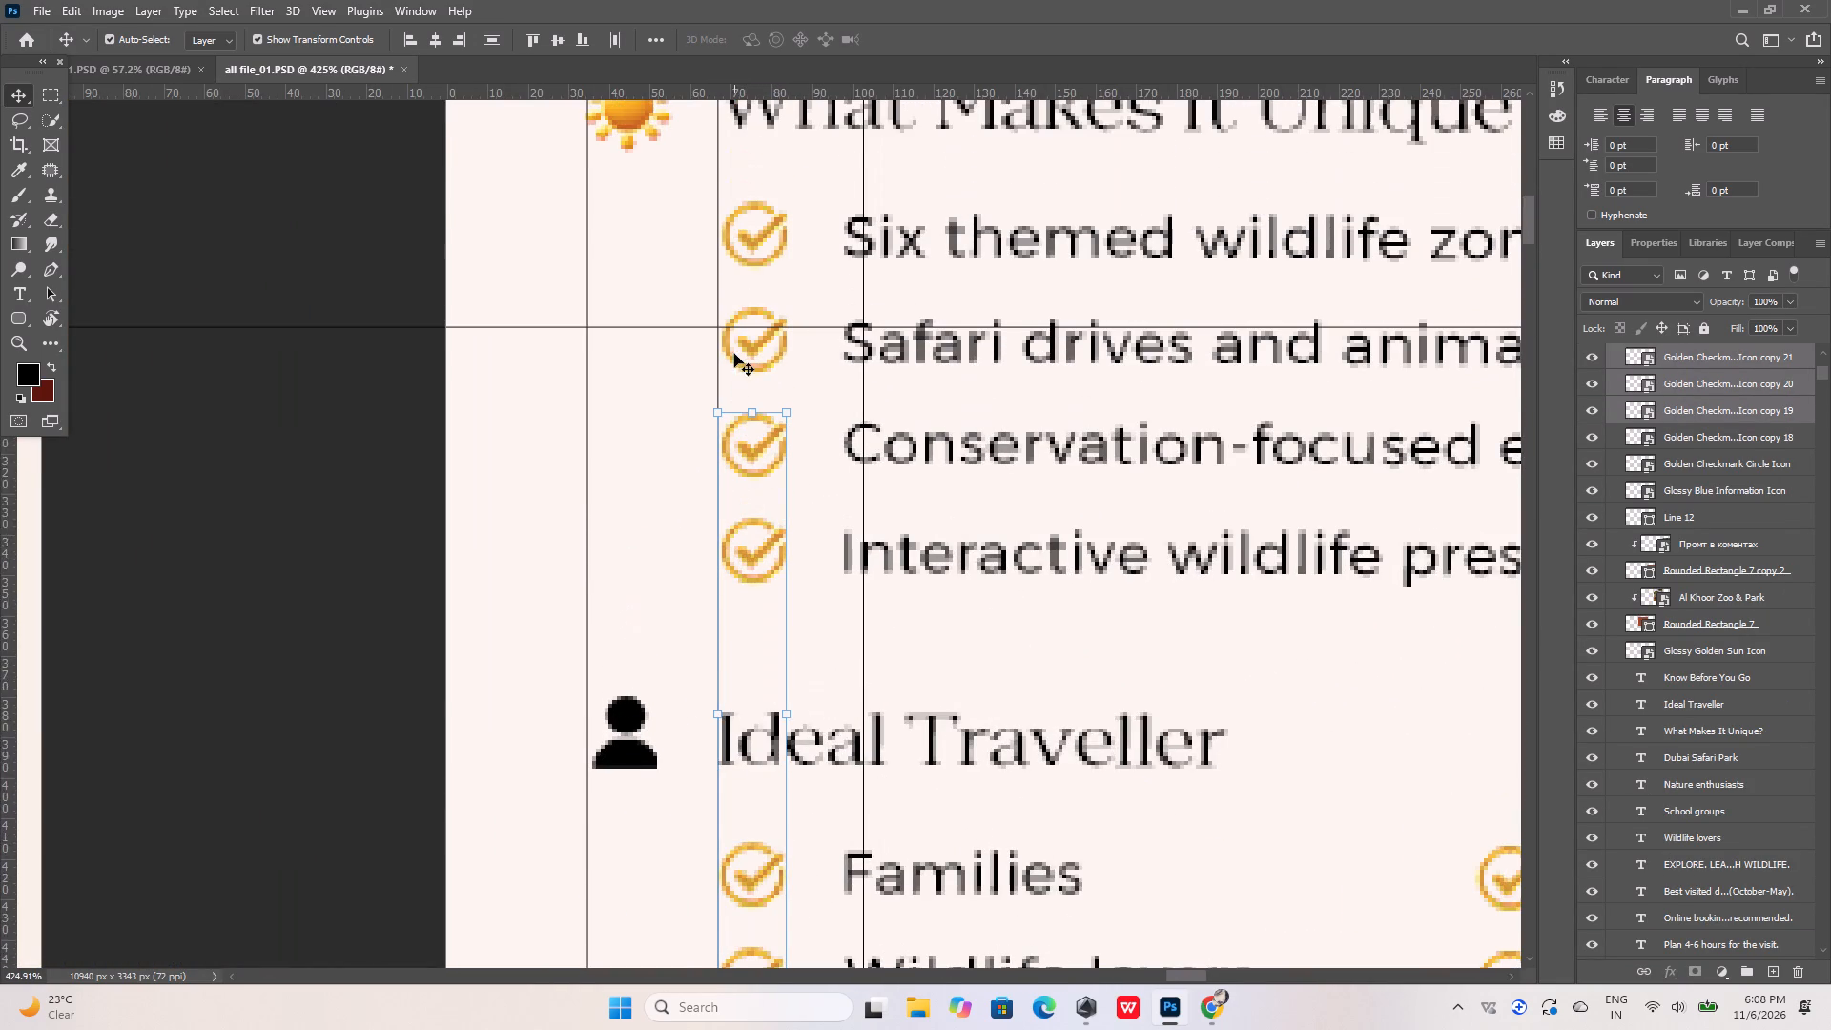
left_click(749, 346, "shift")
left_click(758, 238, "shift")
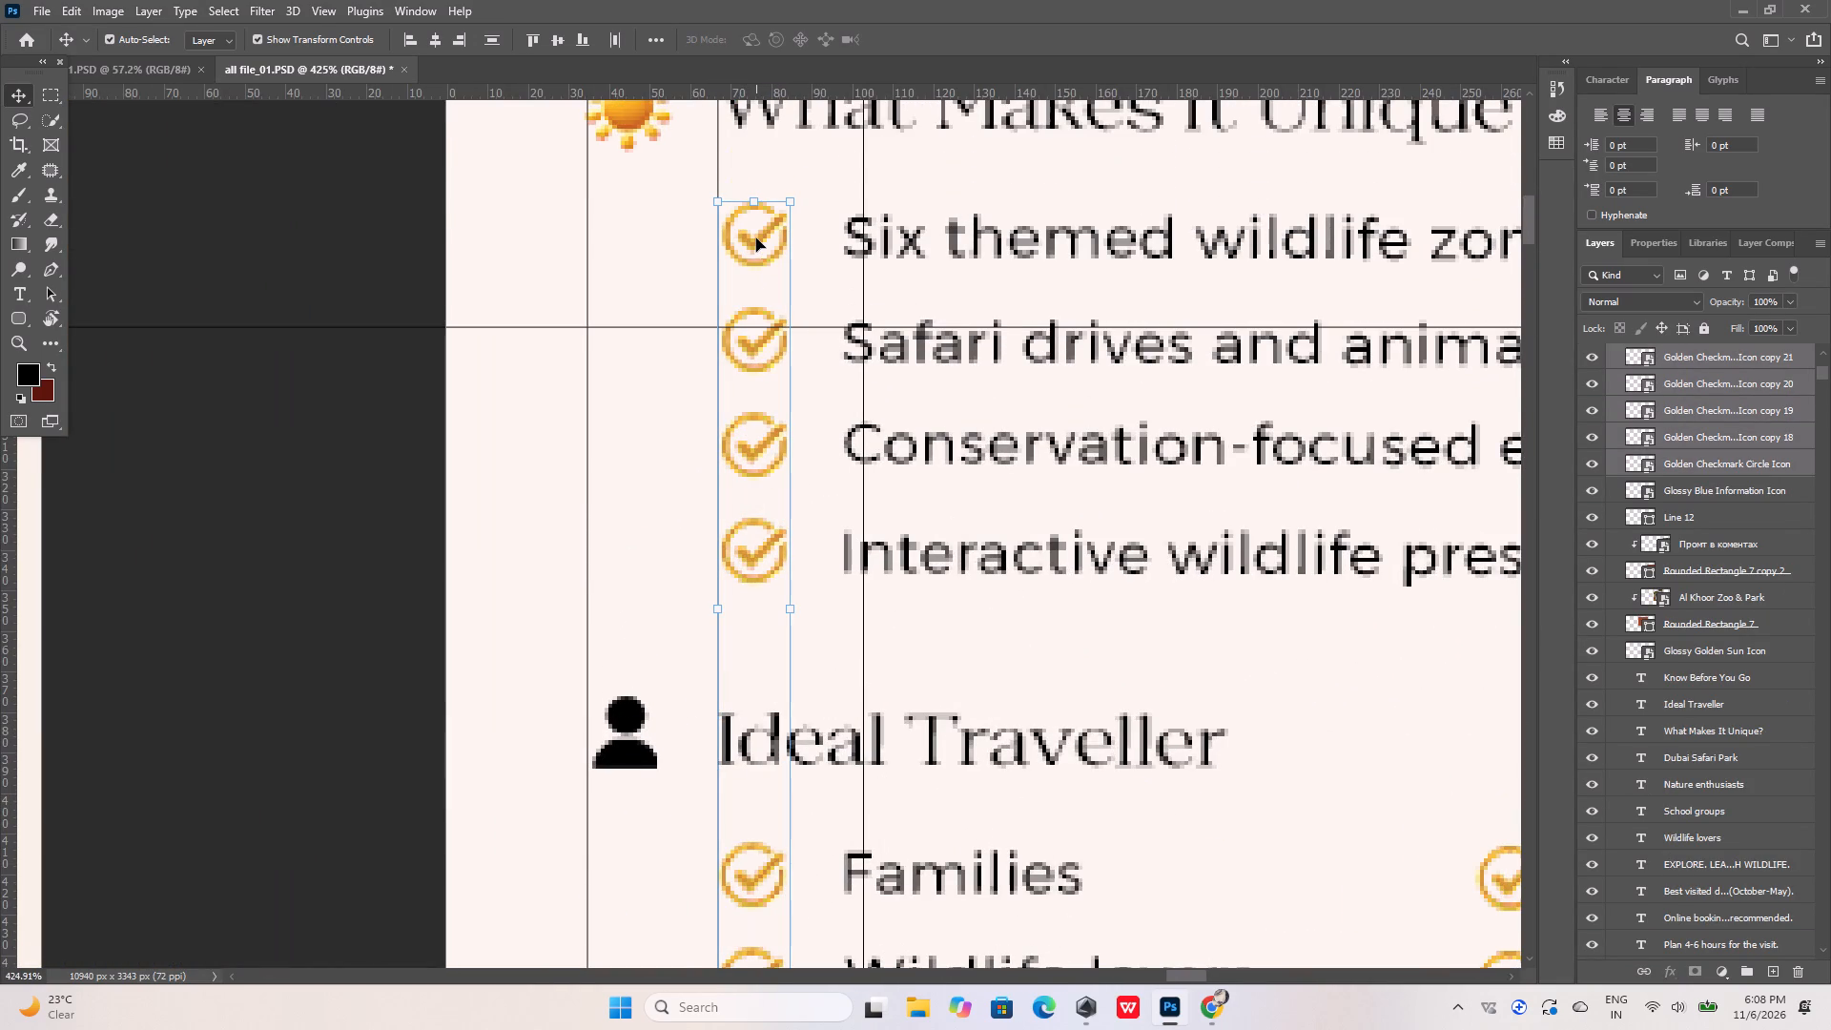
key("Left")
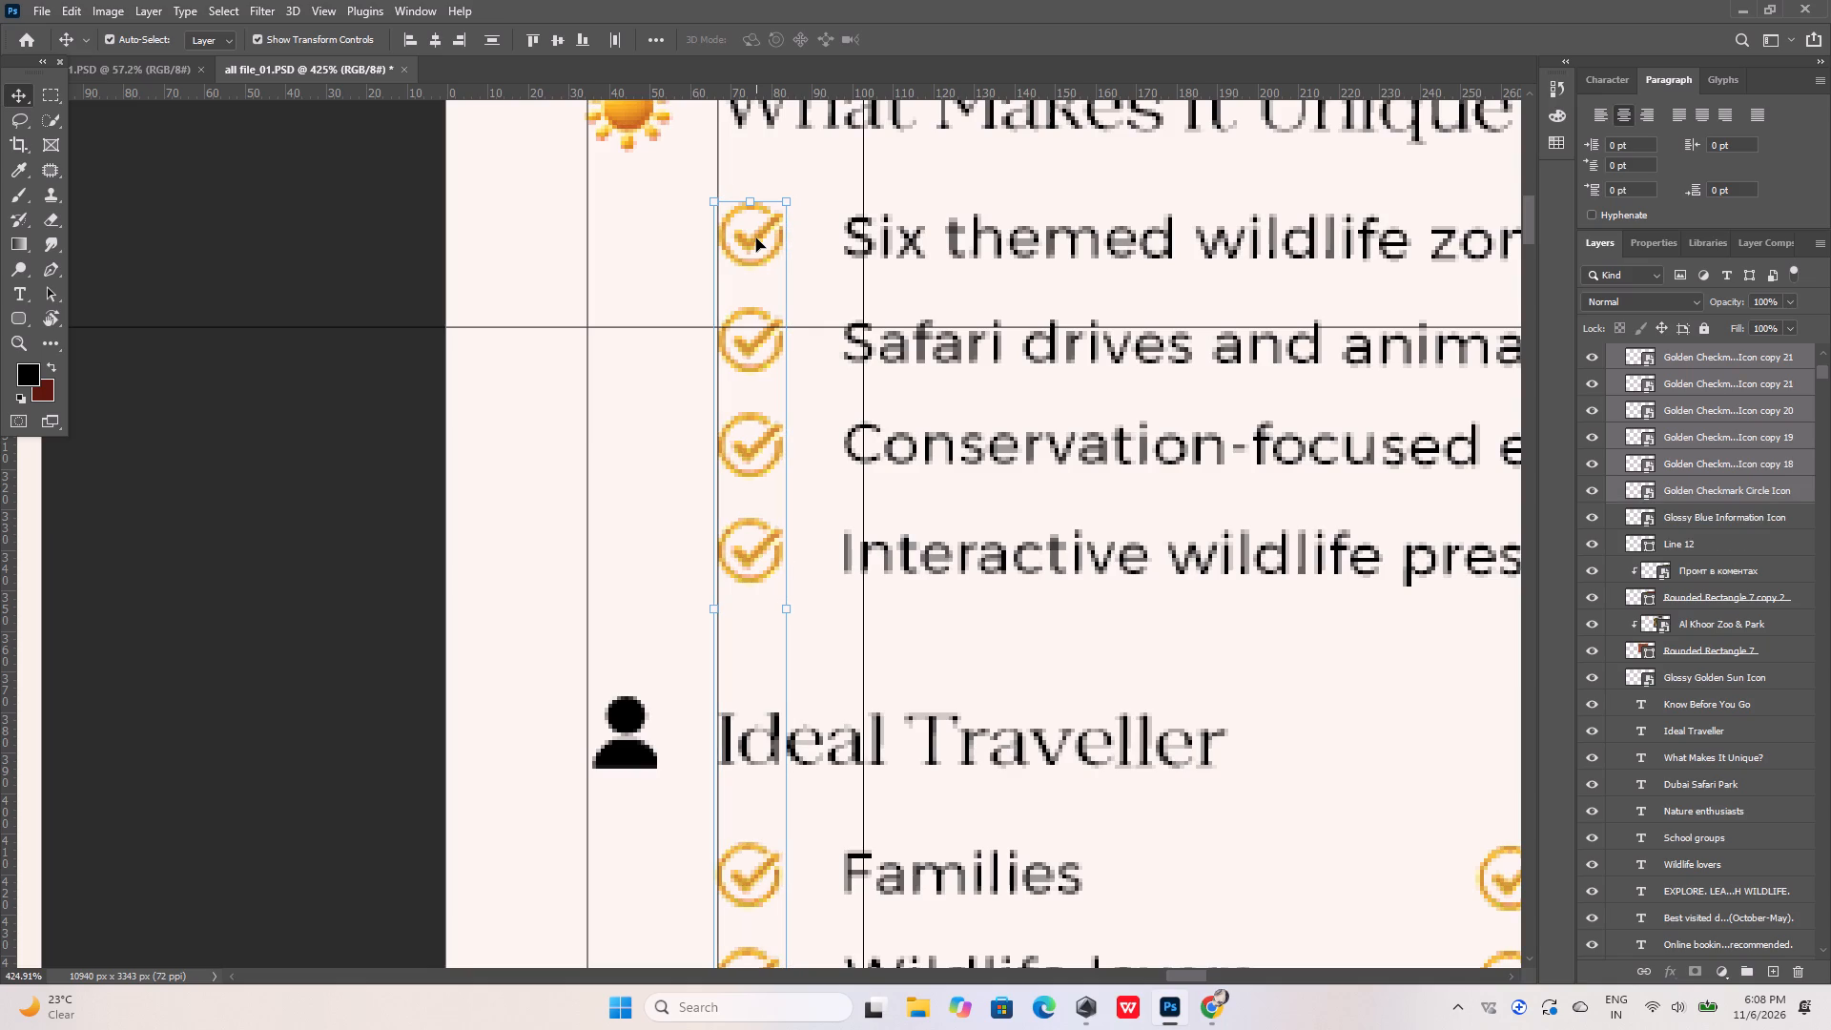
left_click(634, 345)
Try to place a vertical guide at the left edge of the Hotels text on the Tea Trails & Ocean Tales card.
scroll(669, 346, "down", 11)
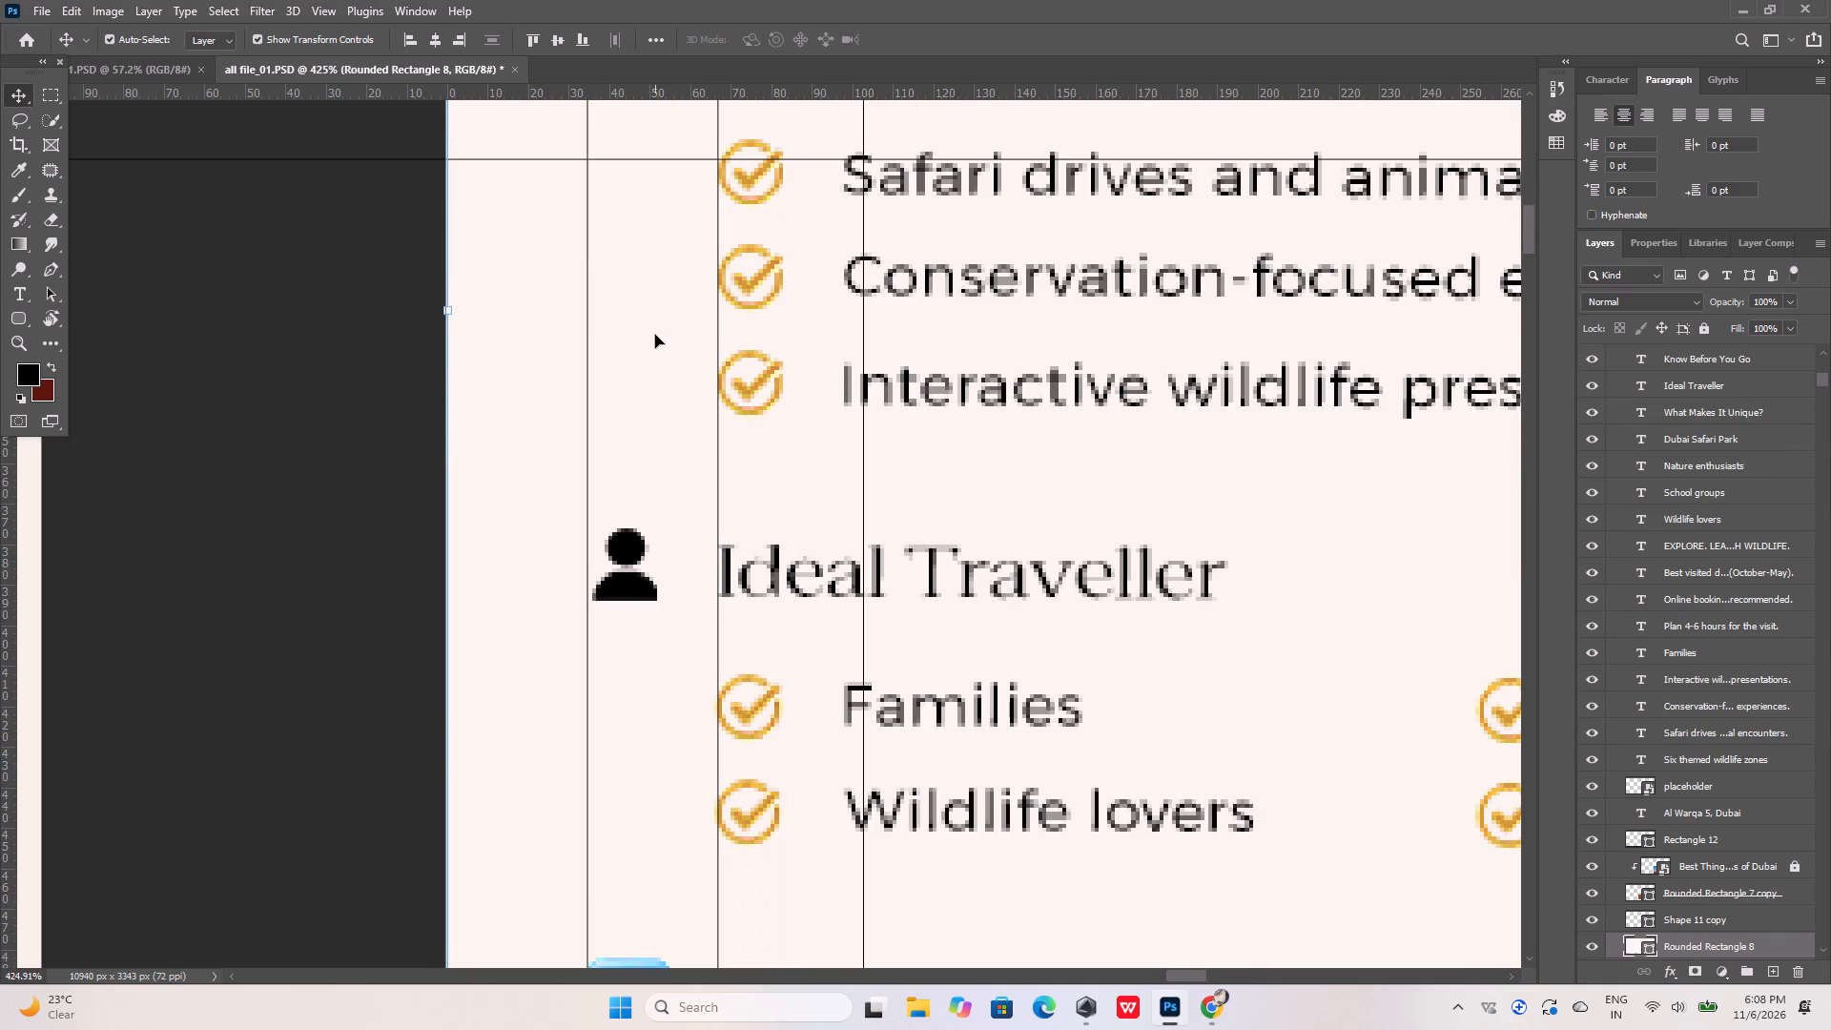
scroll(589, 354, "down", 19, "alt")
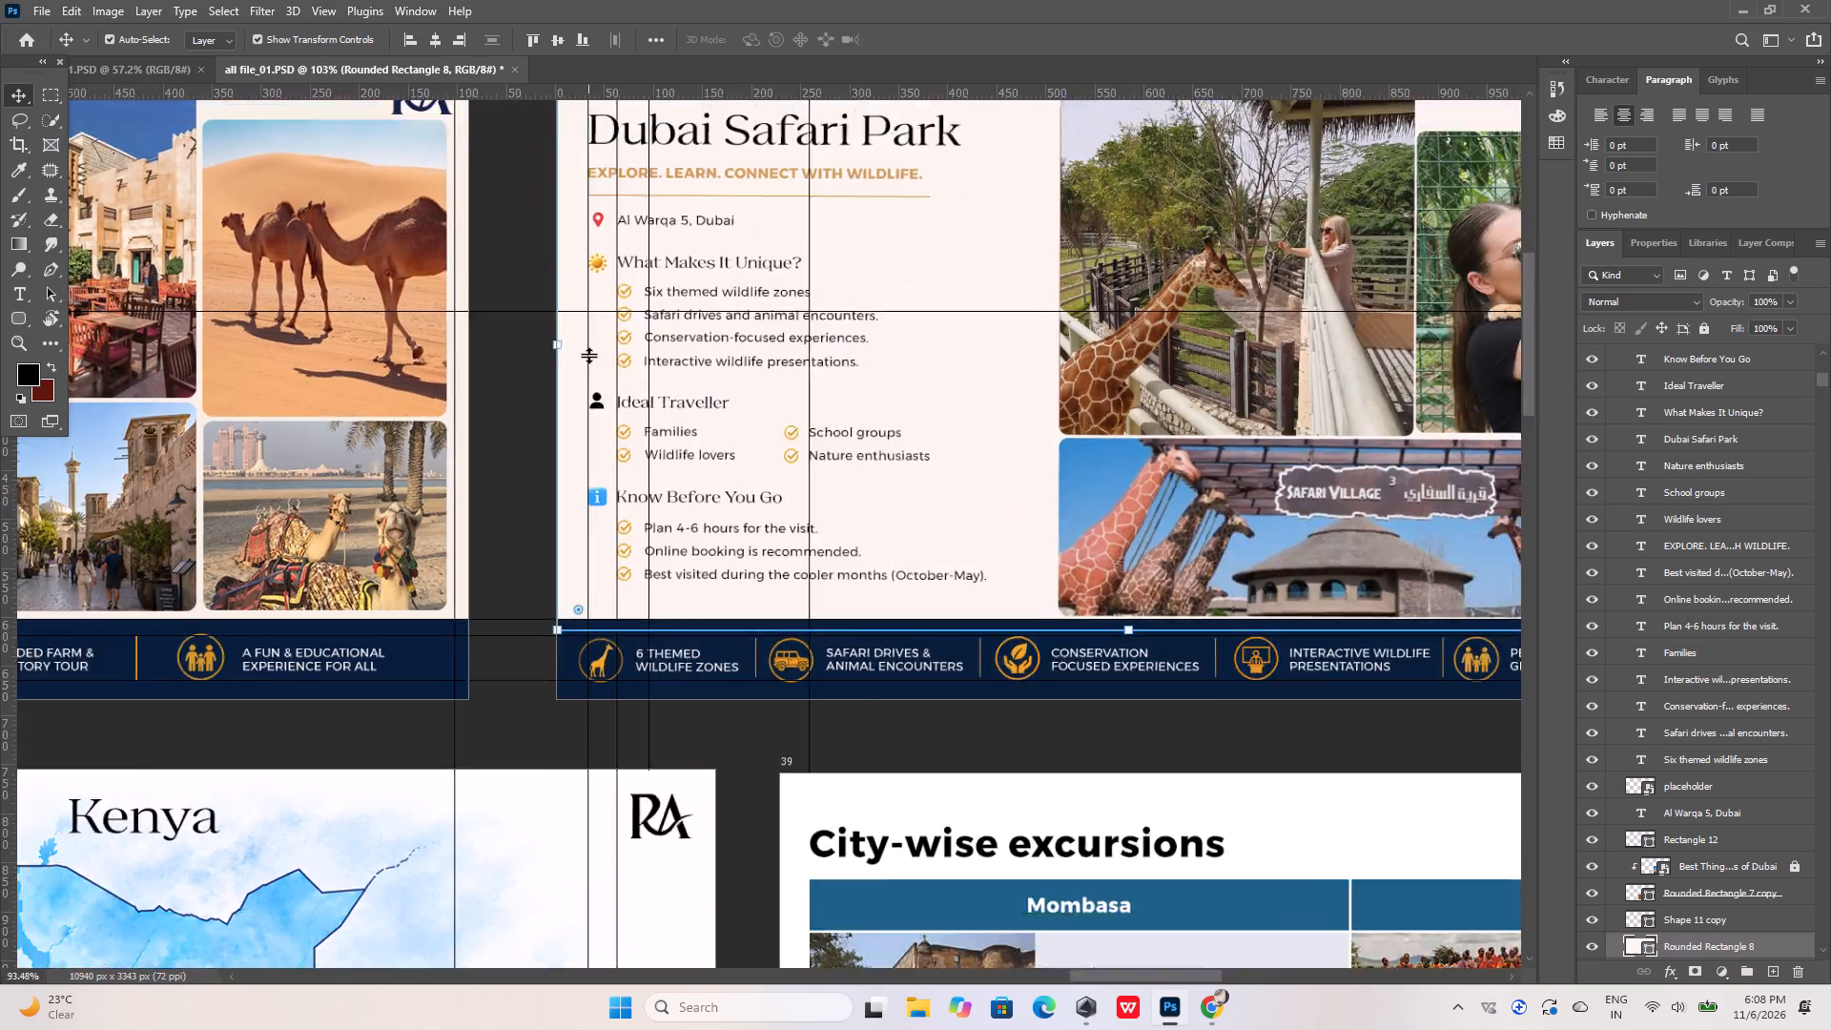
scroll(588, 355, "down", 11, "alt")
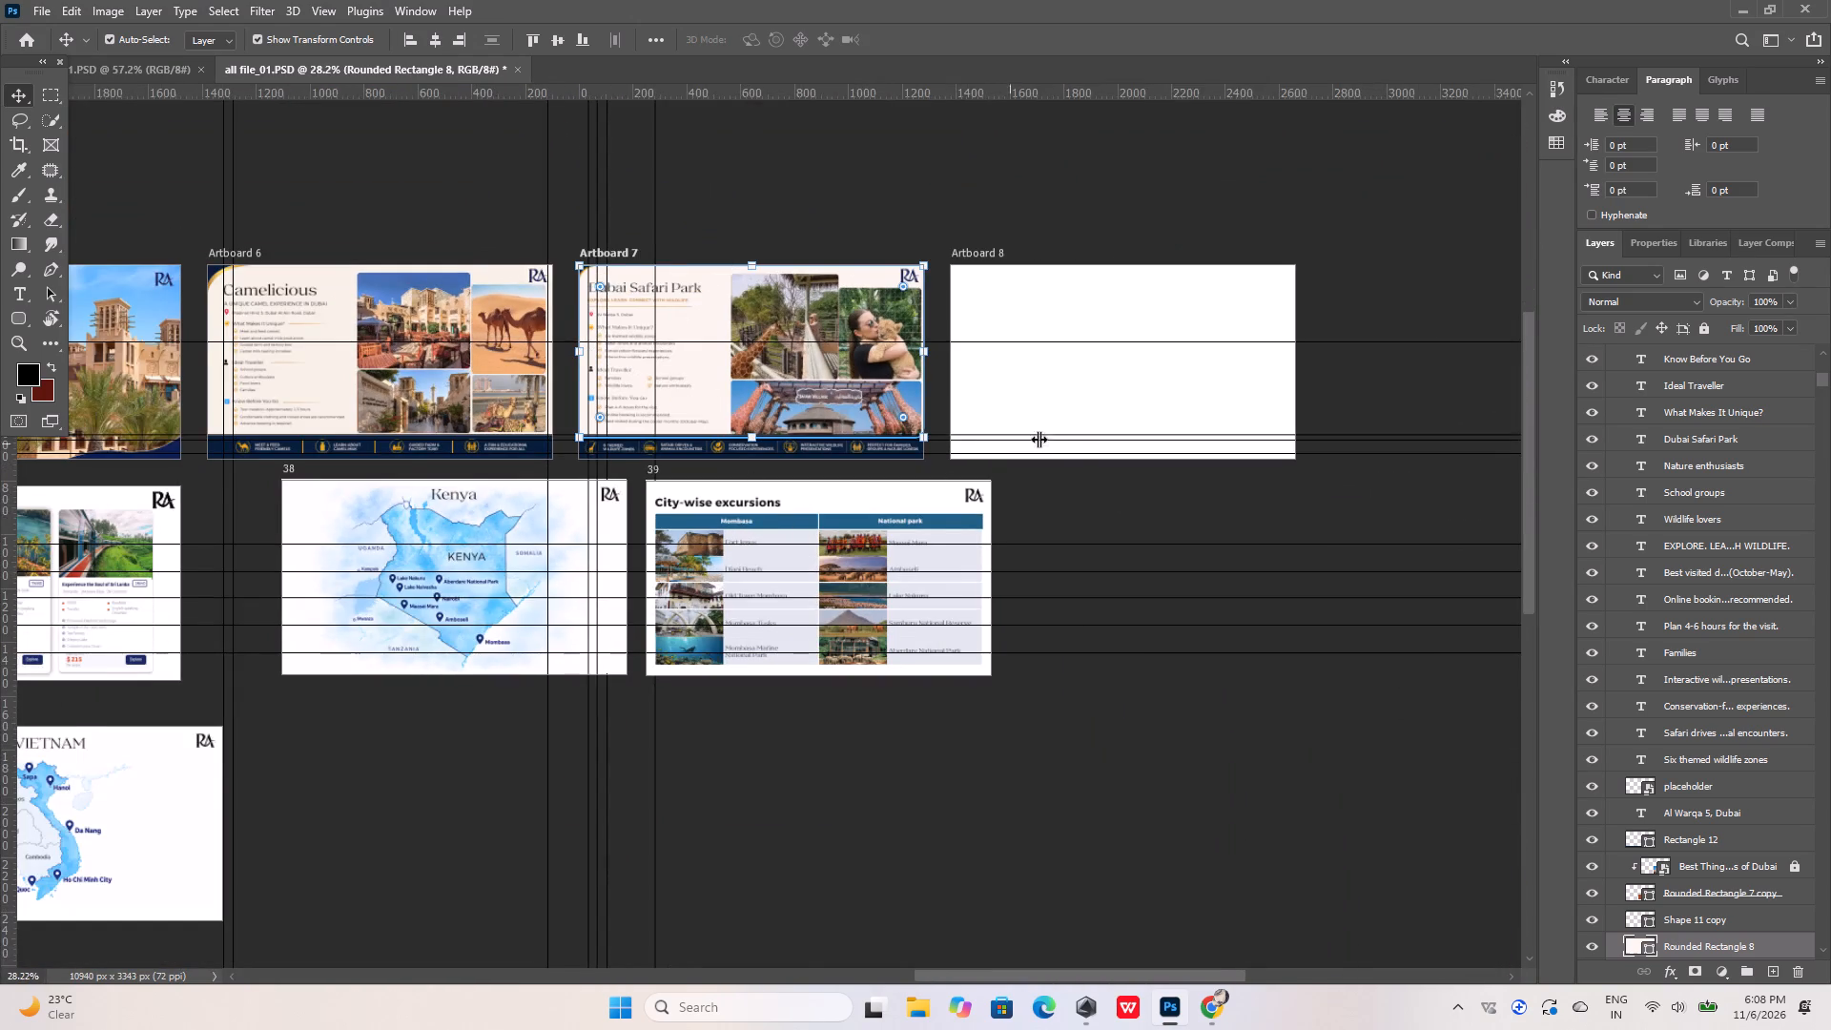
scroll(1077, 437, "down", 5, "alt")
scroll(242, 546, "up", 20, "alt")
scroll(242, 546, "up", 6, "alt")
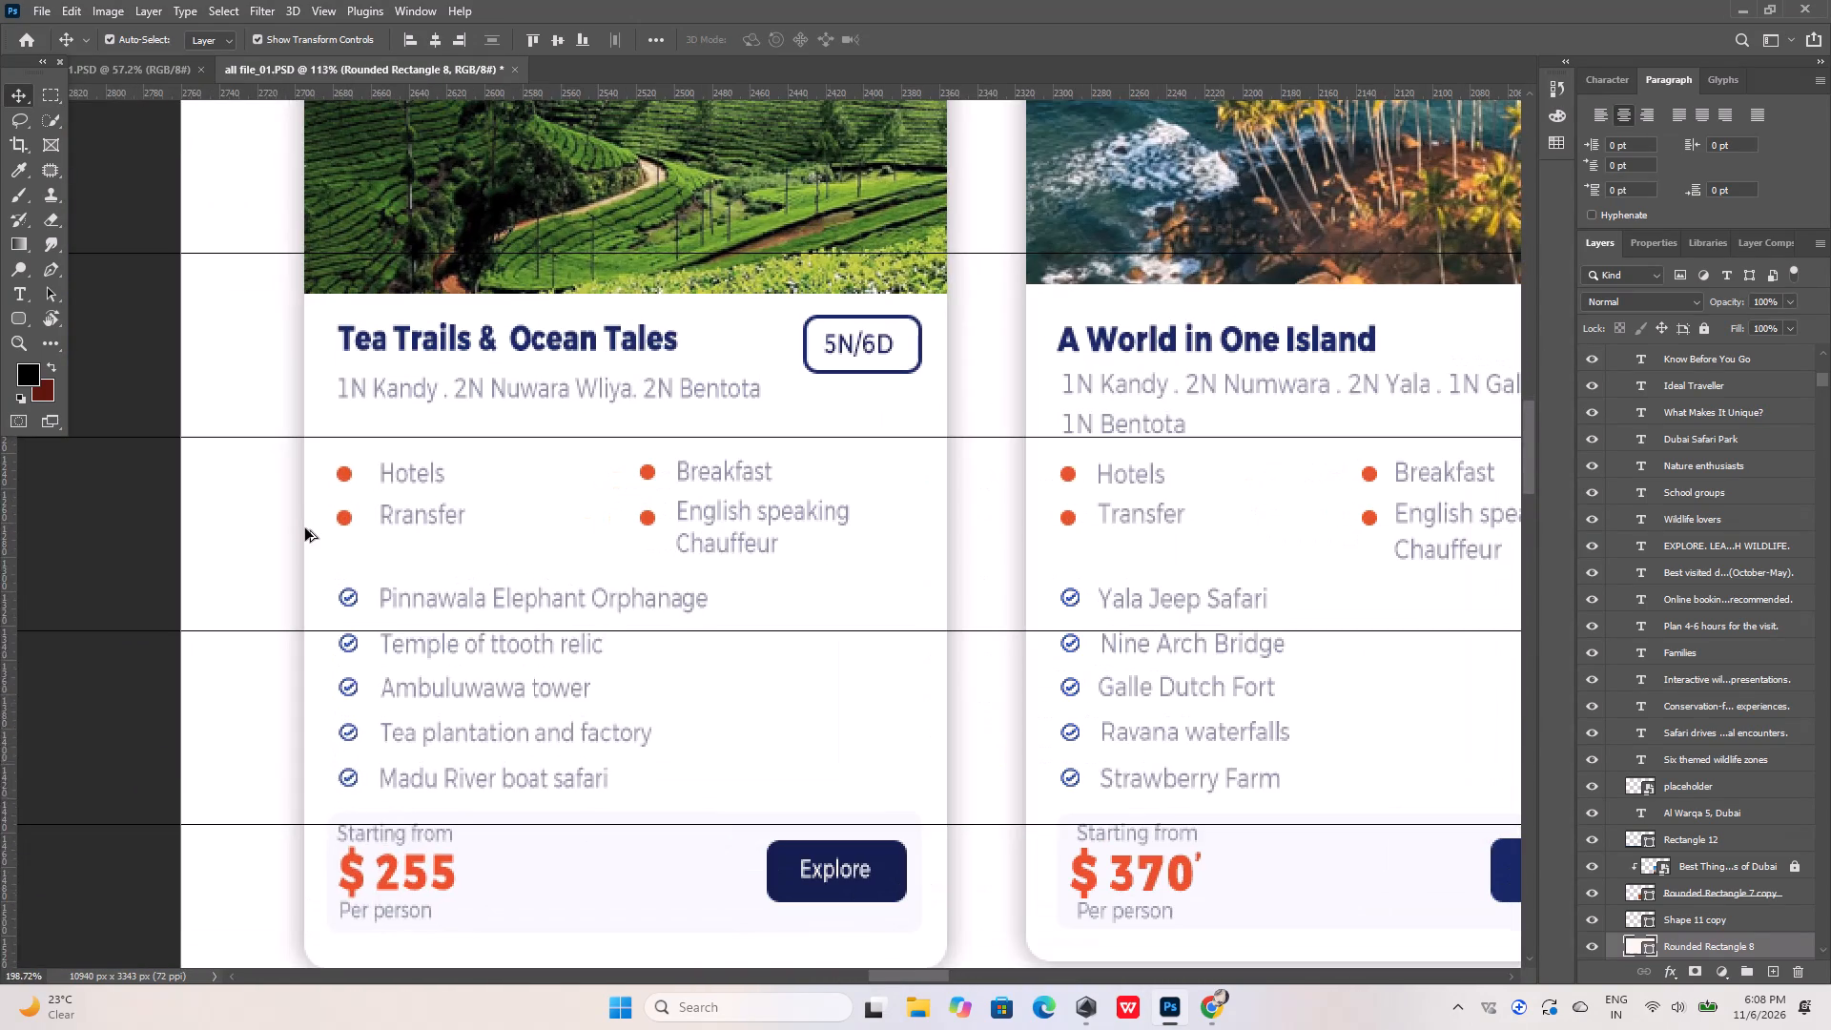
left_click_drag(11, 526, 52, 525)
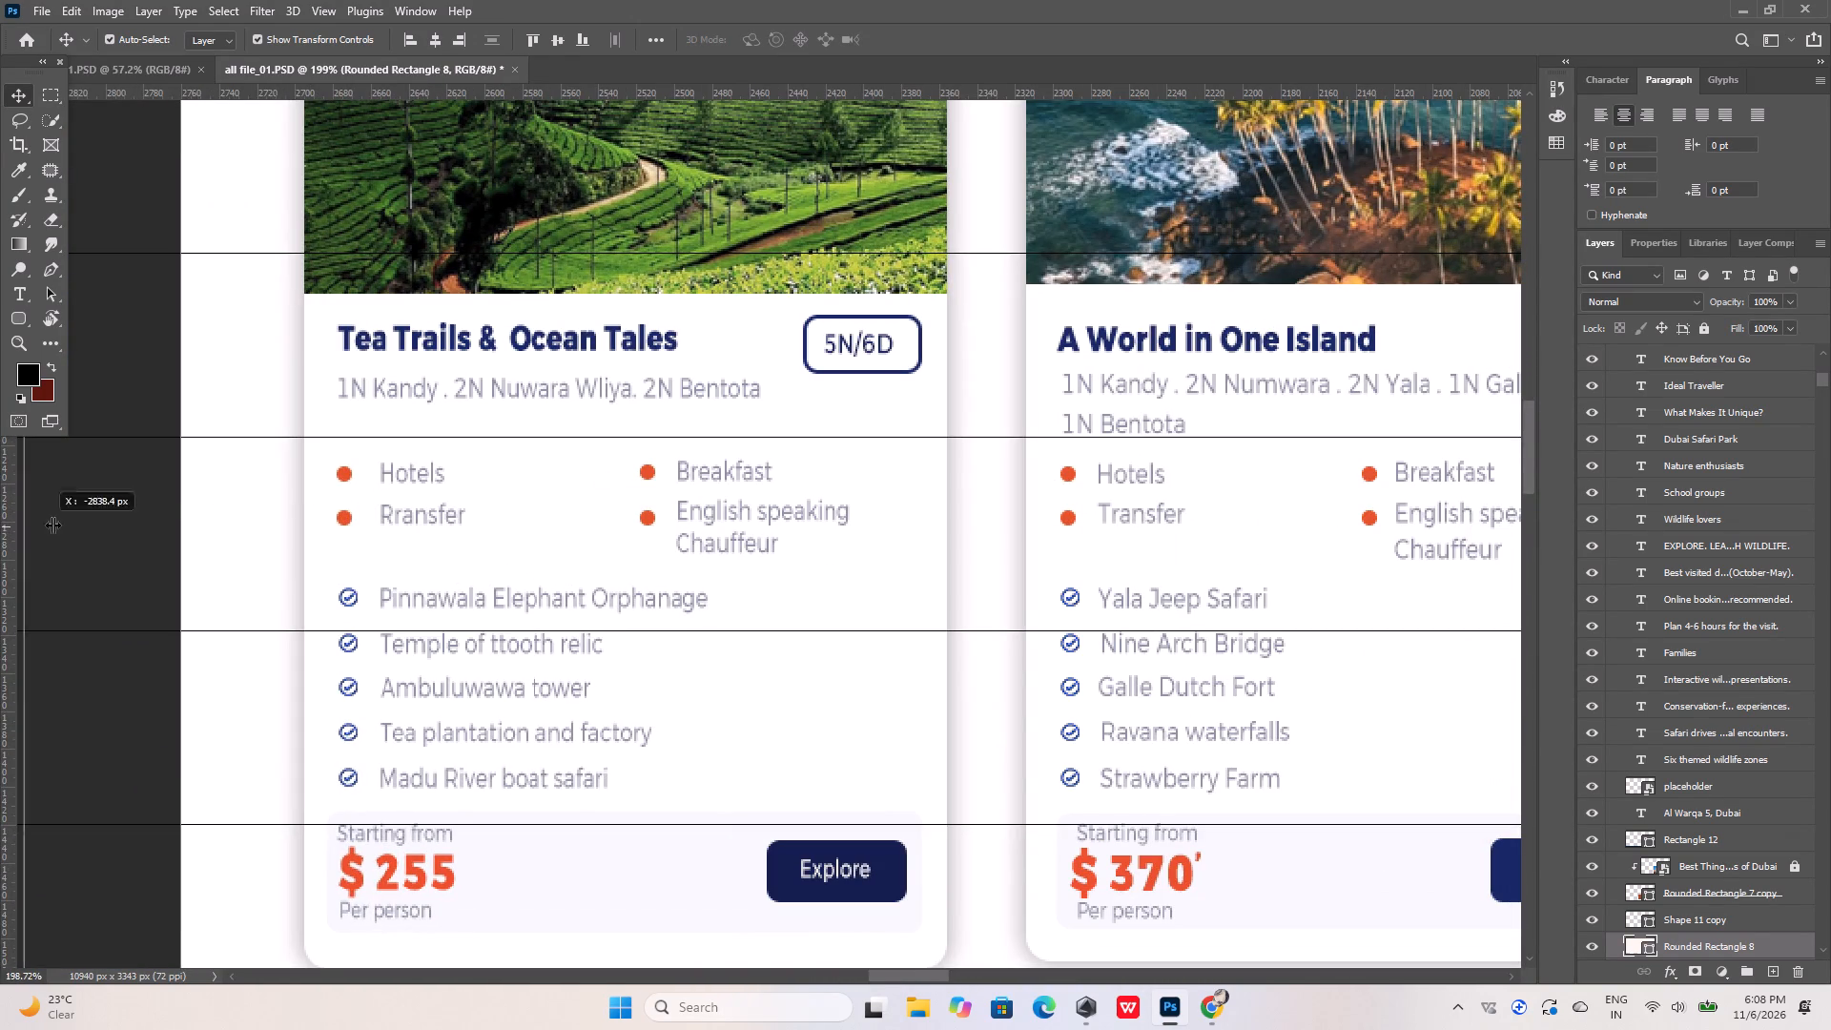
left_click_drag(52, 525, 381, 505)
With the Tea Trails & Ocean Tales card selected, place a vertical guide at about 105 px along the left edge of the Hotels text.
scroll(371, 472, "up", 5, "alt")
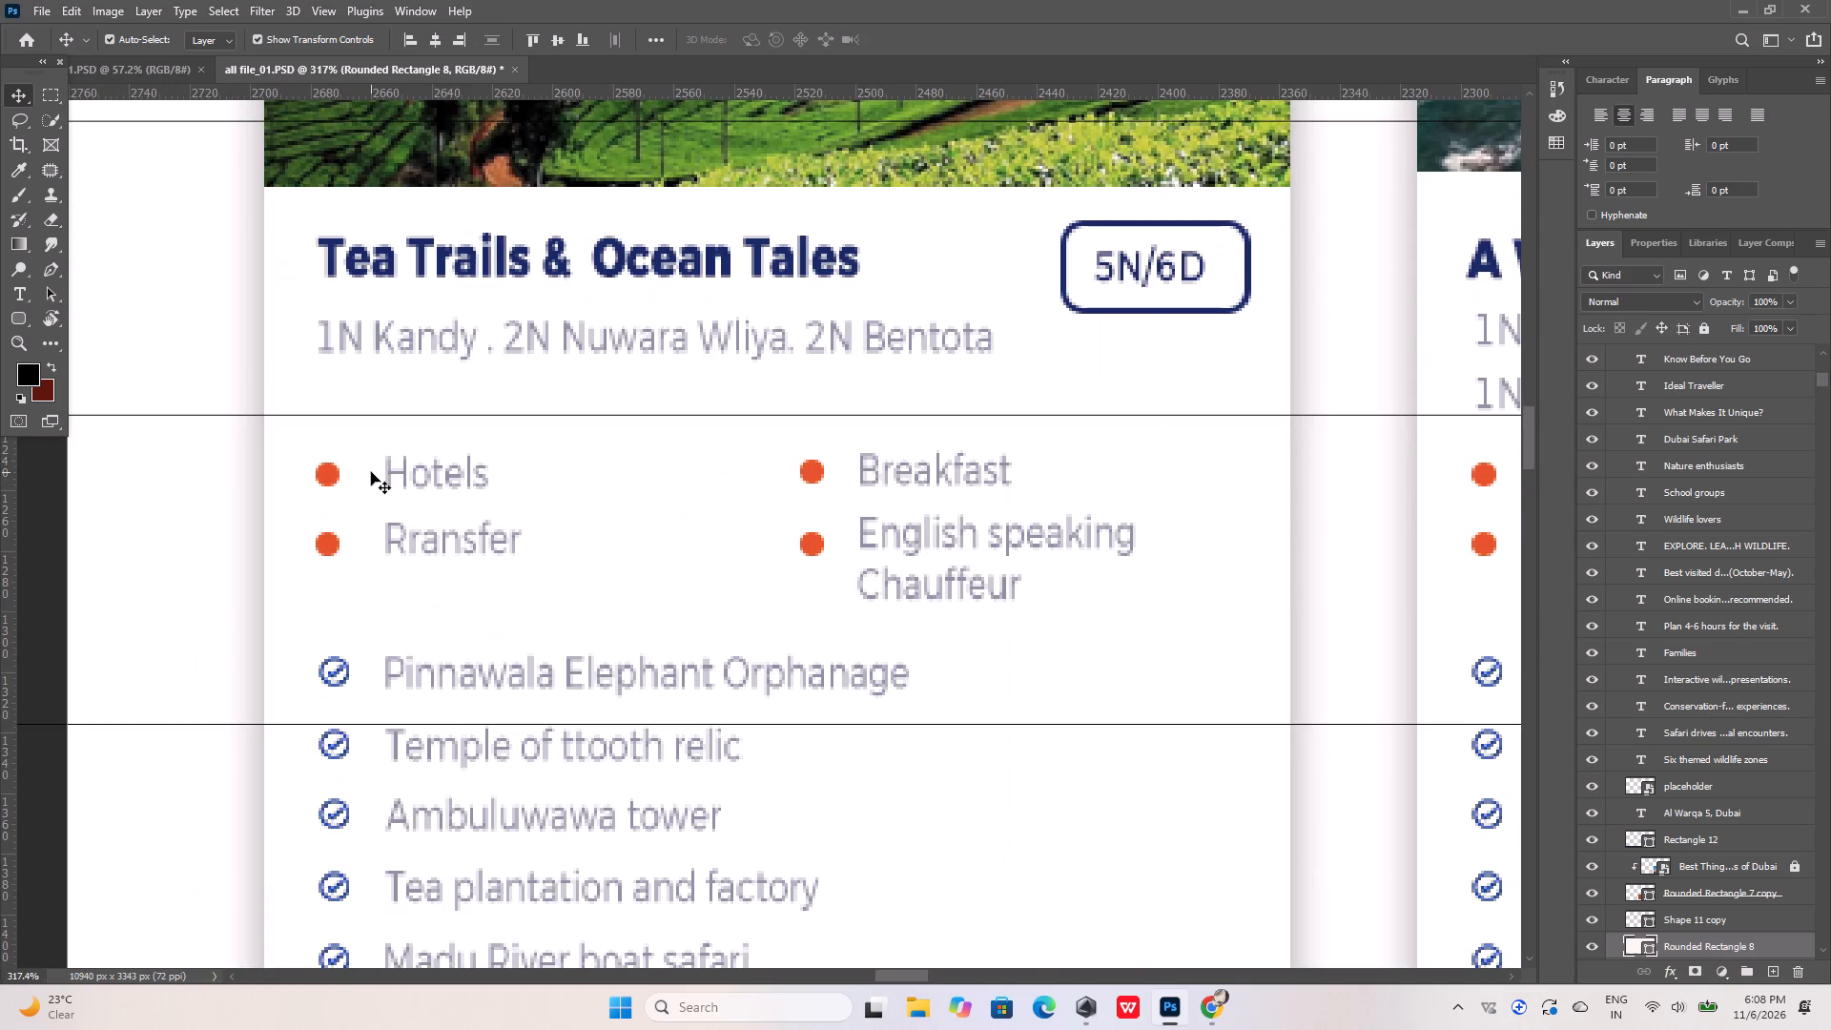
left_click(371, 472)
left_click_drag(6, 524, 252, 509)
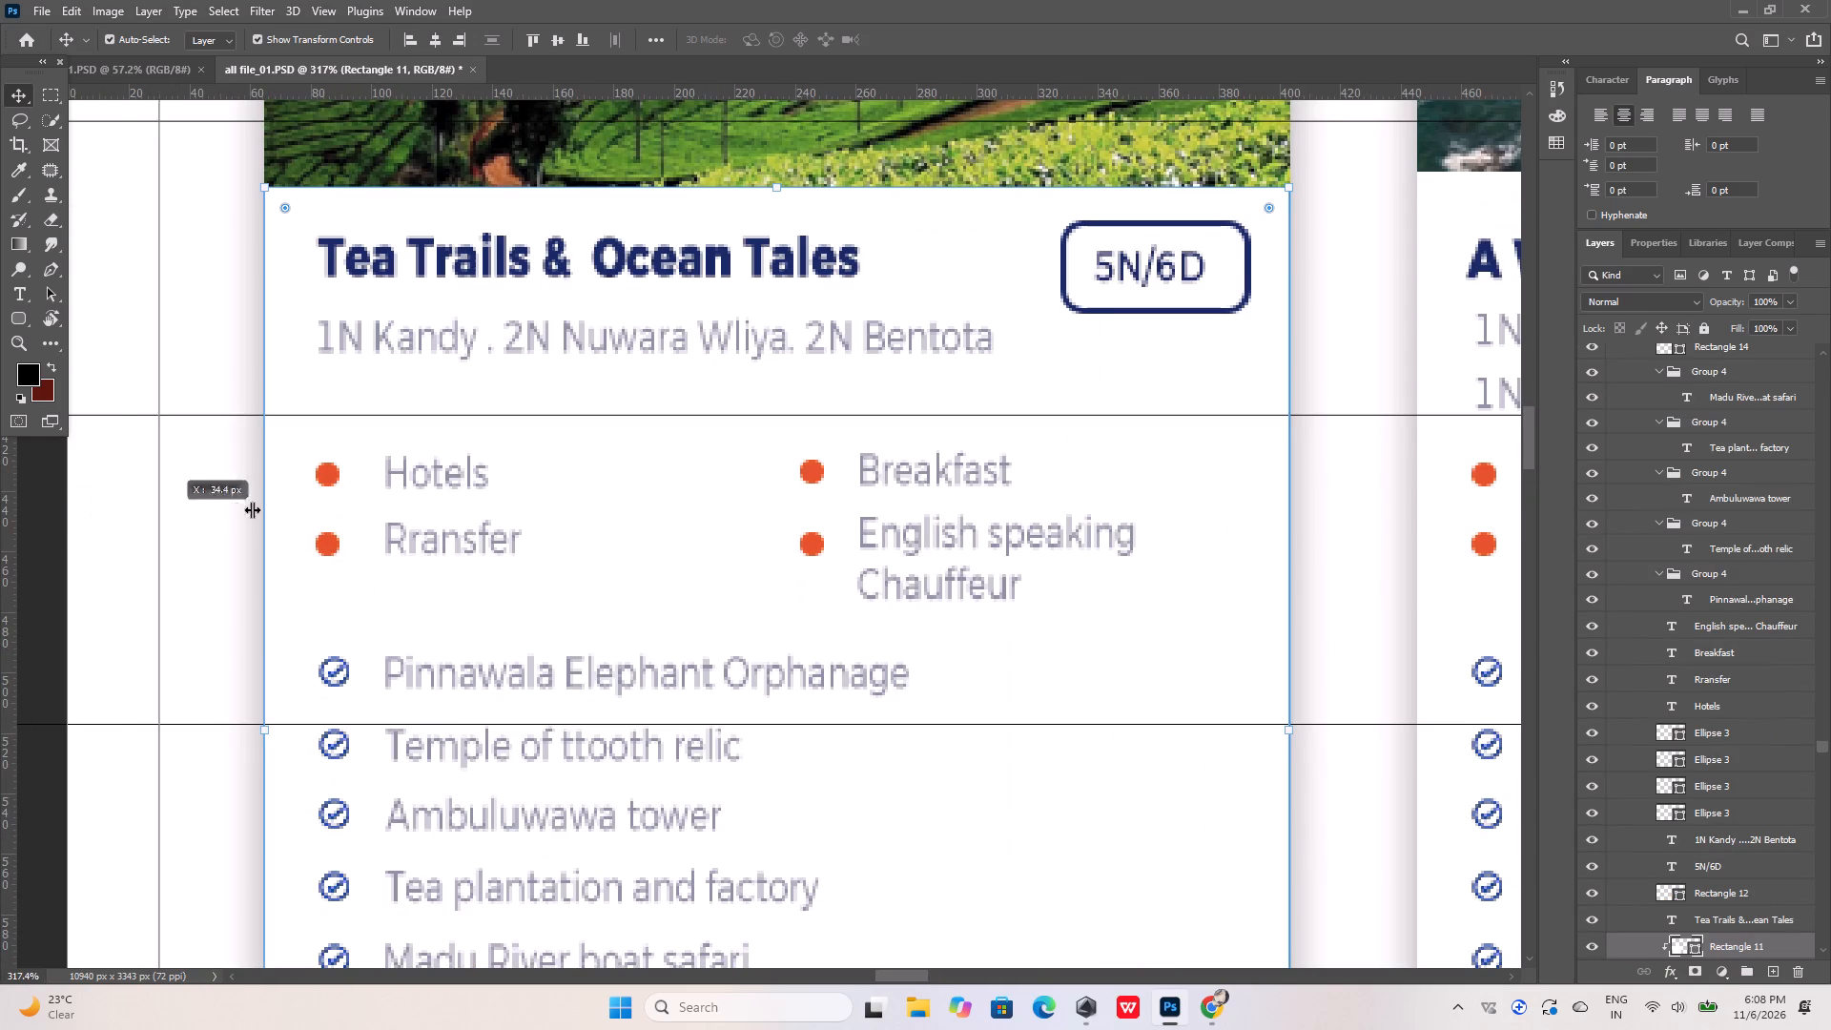
left_click_drag(252, 509, 384, 488)
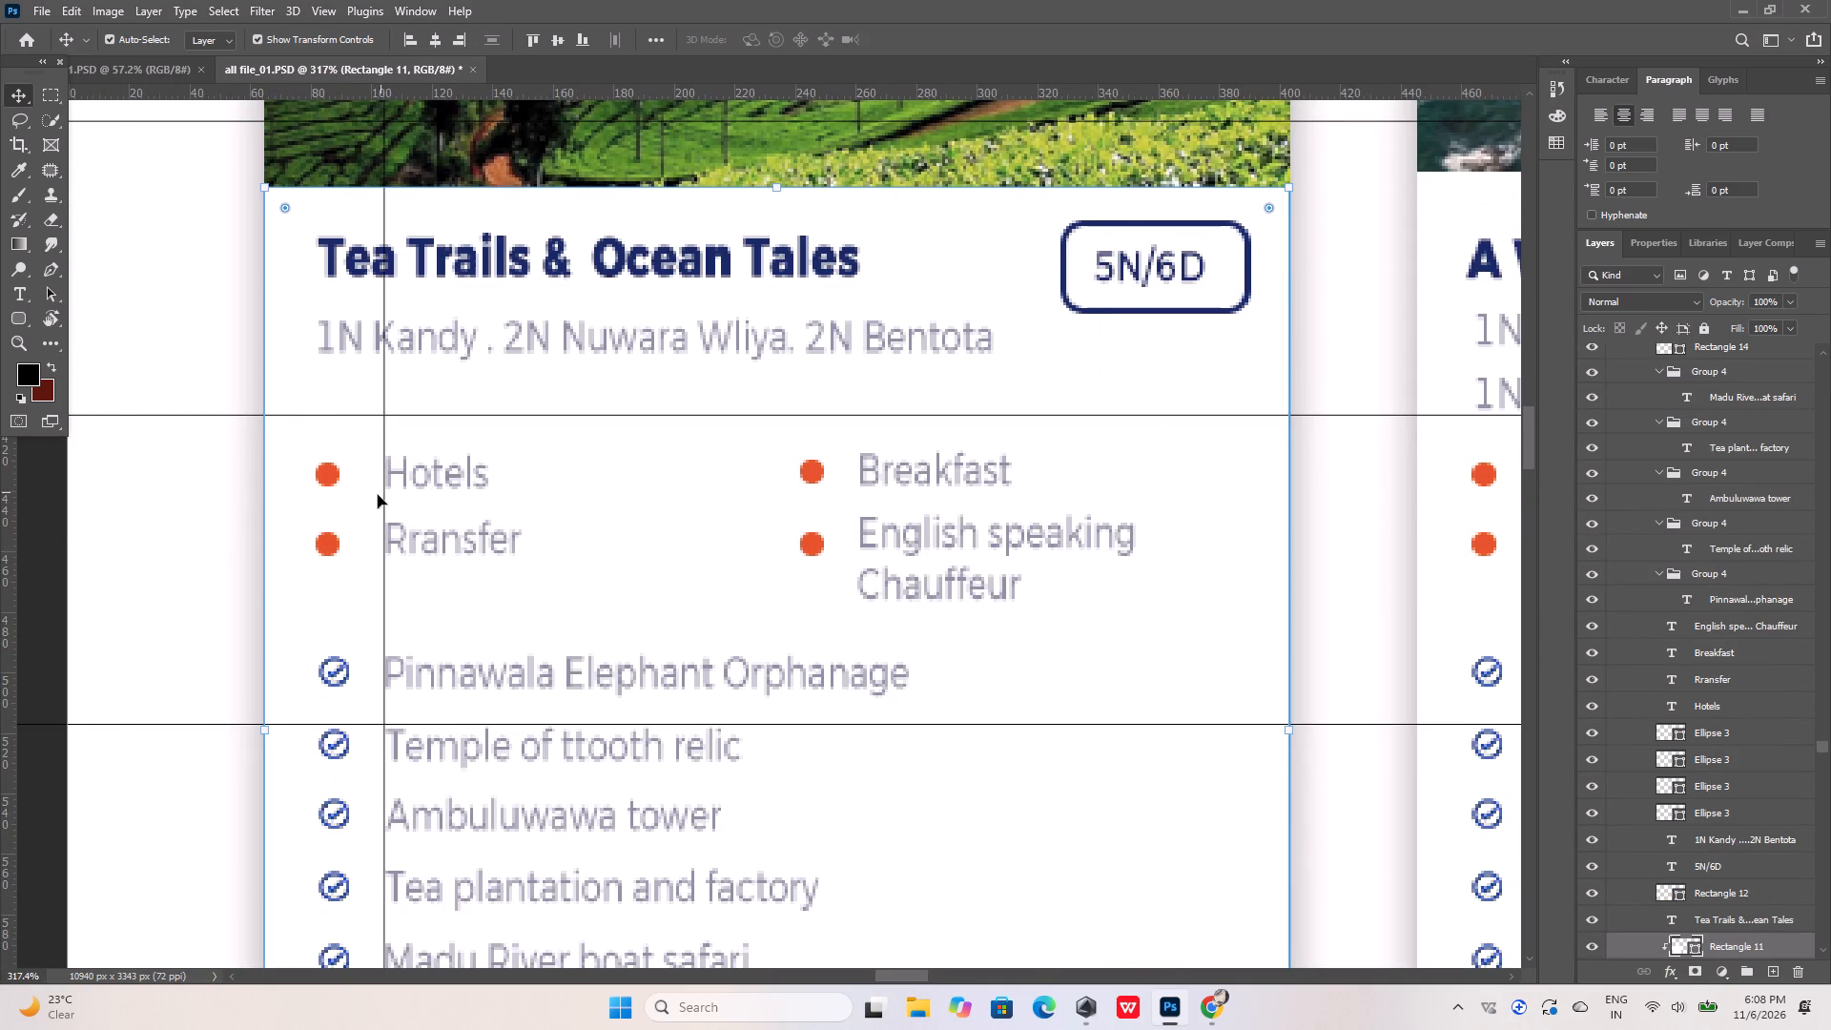
scroll(377, 495, "up", 11, "alt")
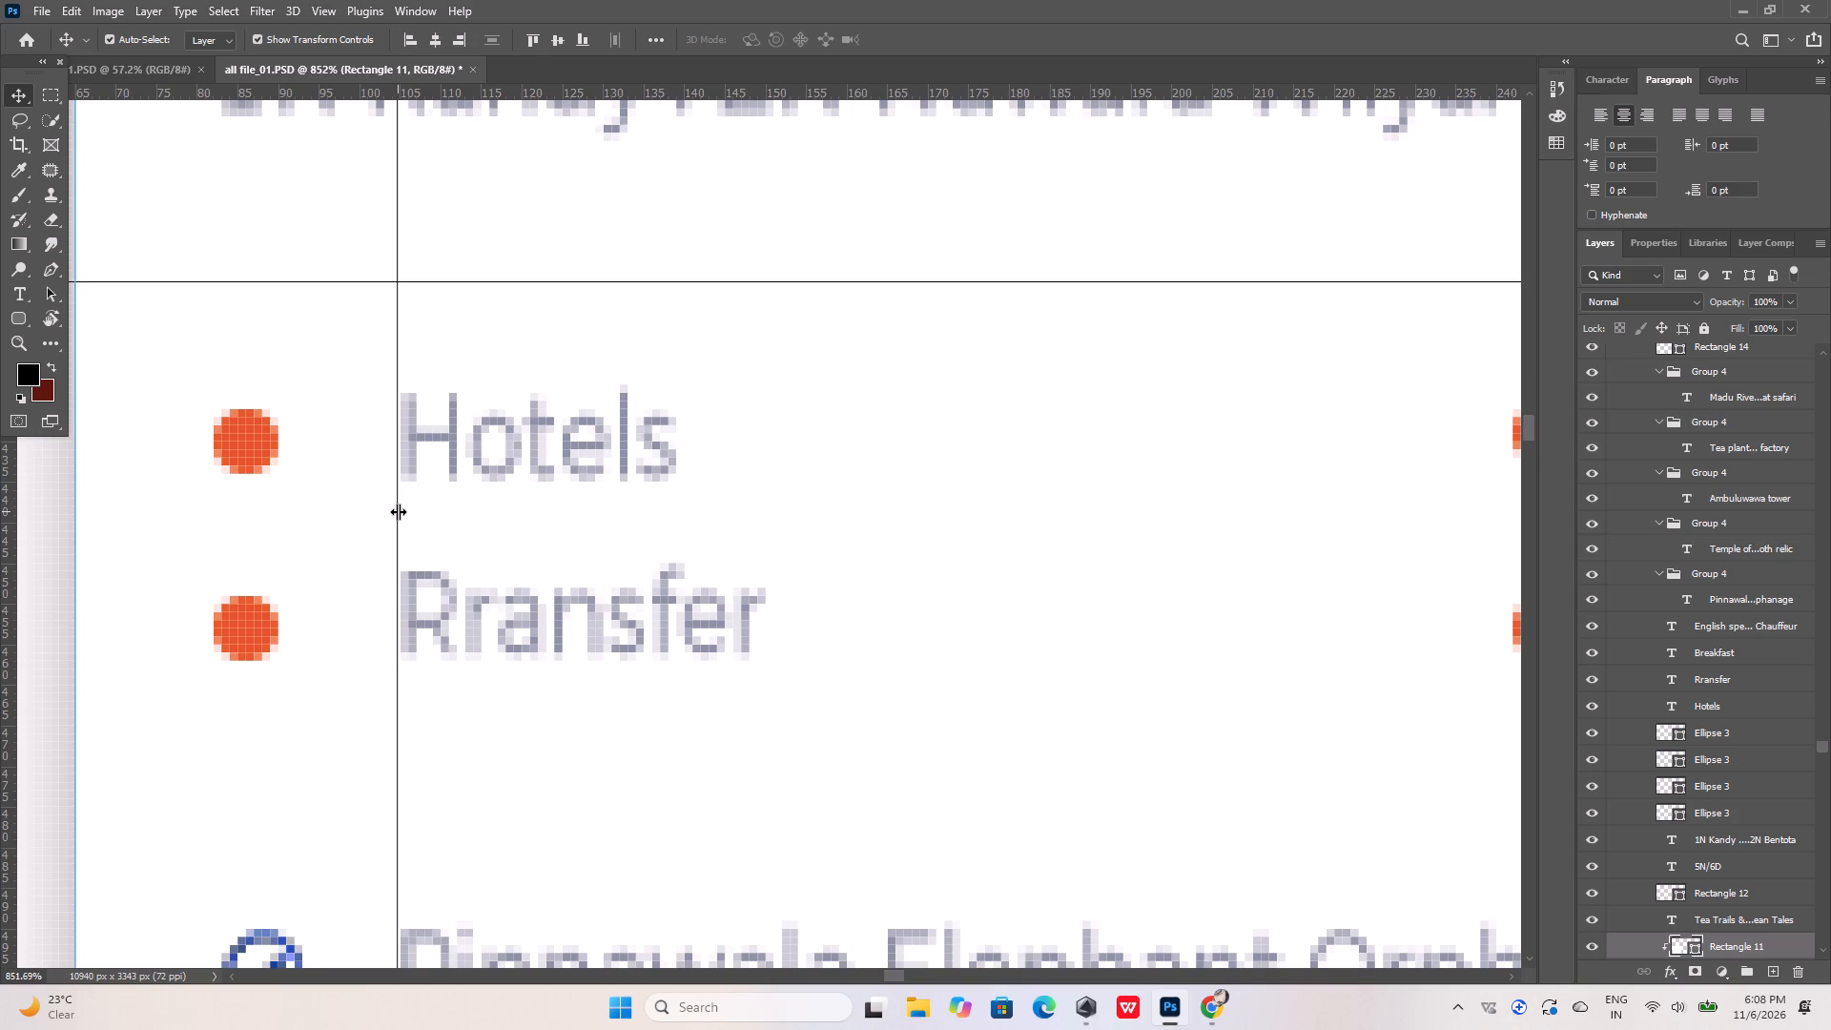
left_click(398, 511)
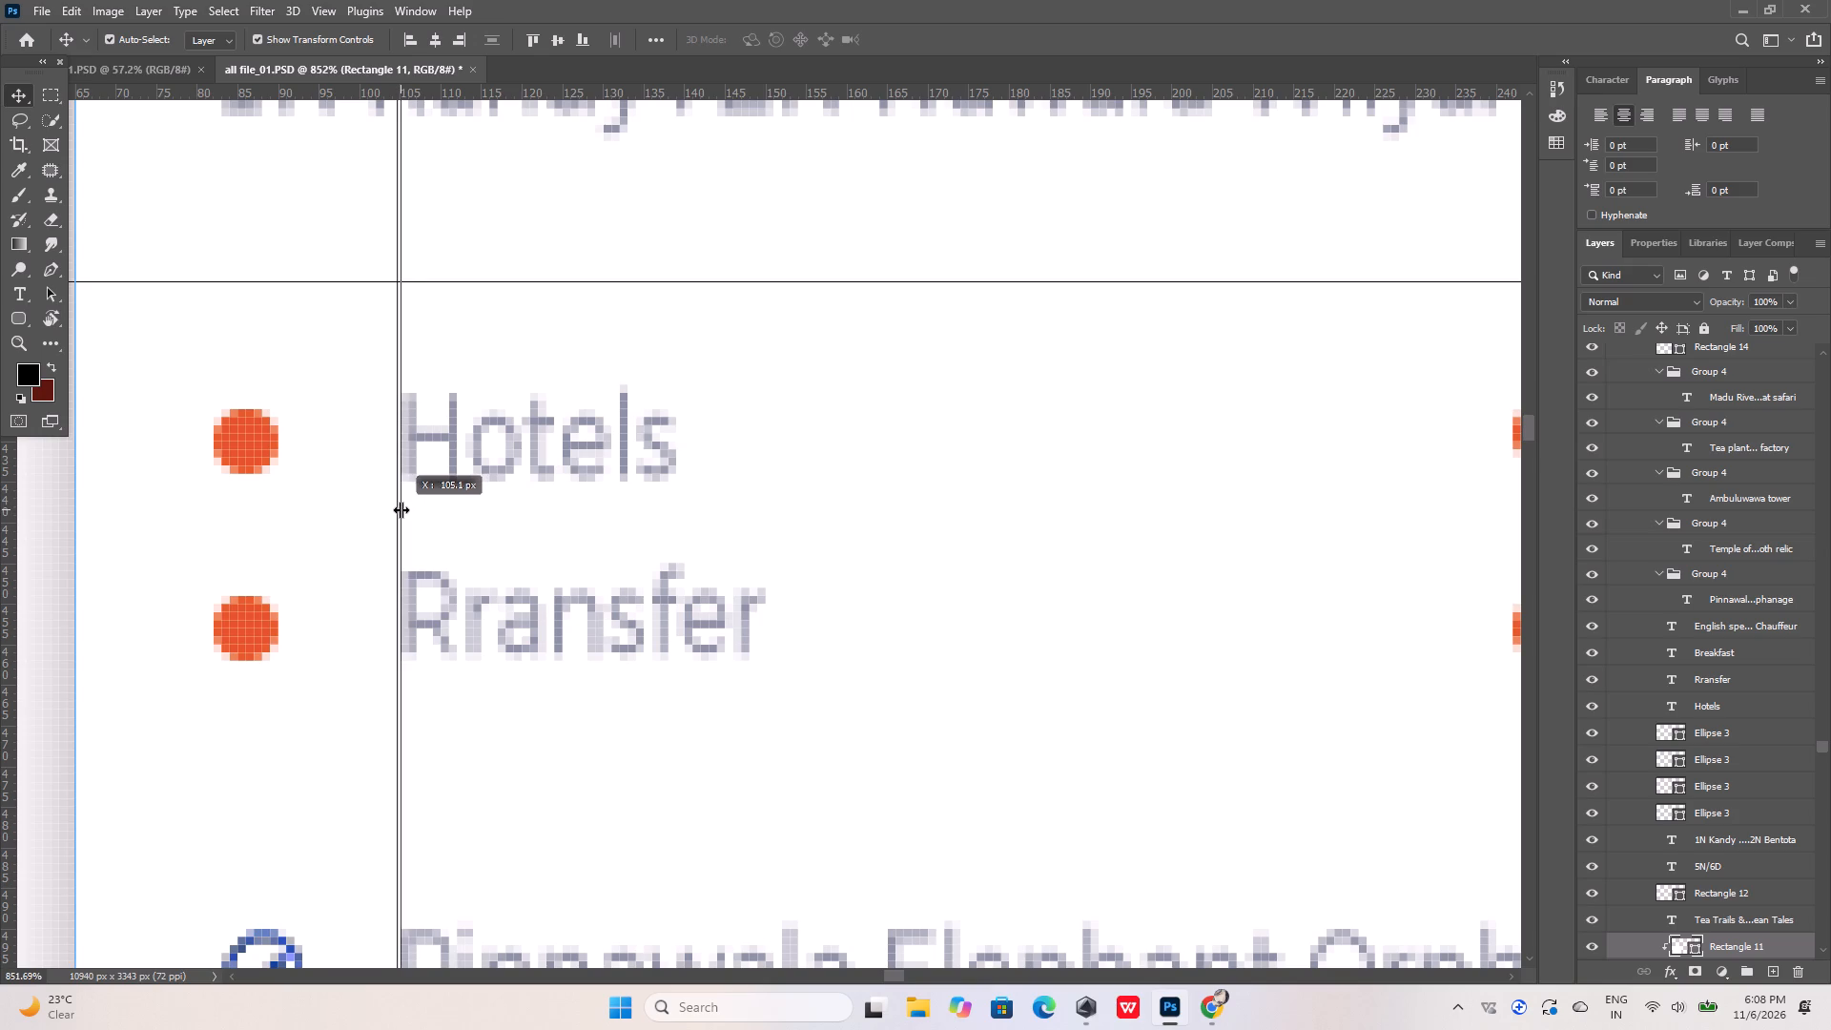
Place a vertical guide along the left edge of the Starting from text on the Tea Trails & Ocean Tales card.
scroll(458, 371, "down", 14, "alt")
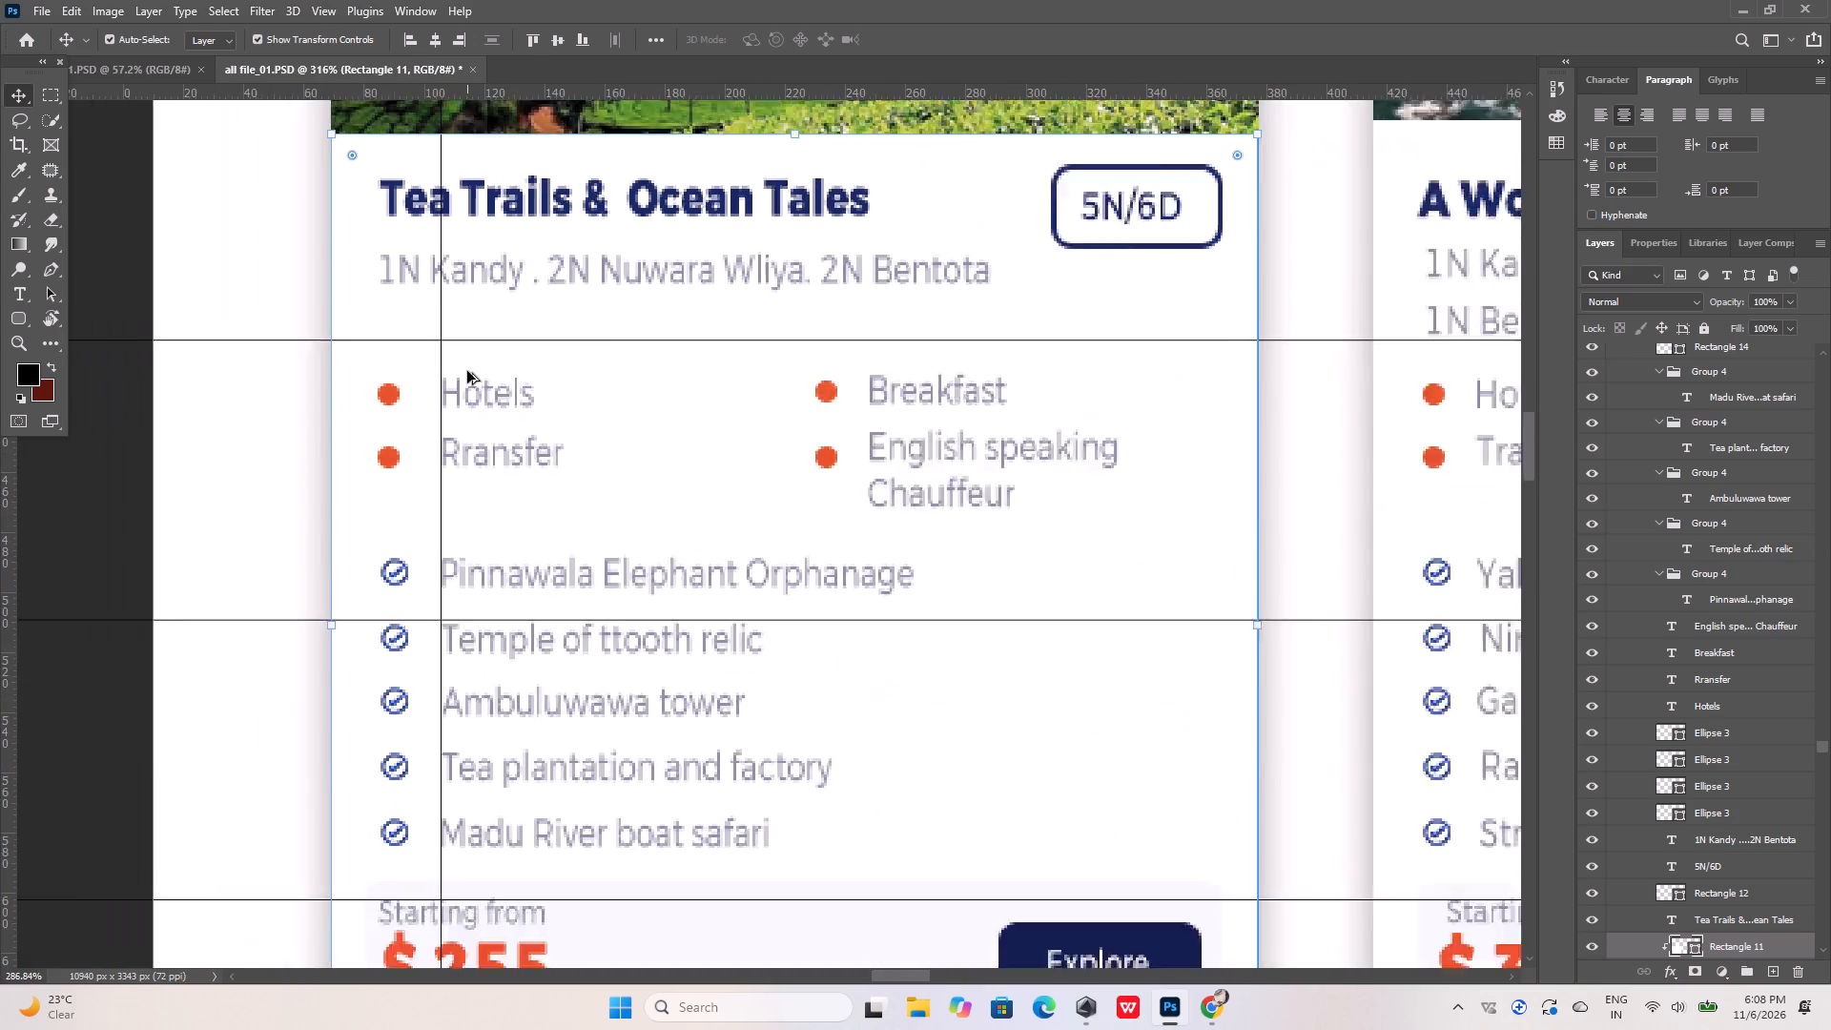
scroll(467, 371, "down", 3, "alt")
scroll(447, 747, "up", 6, "alt")
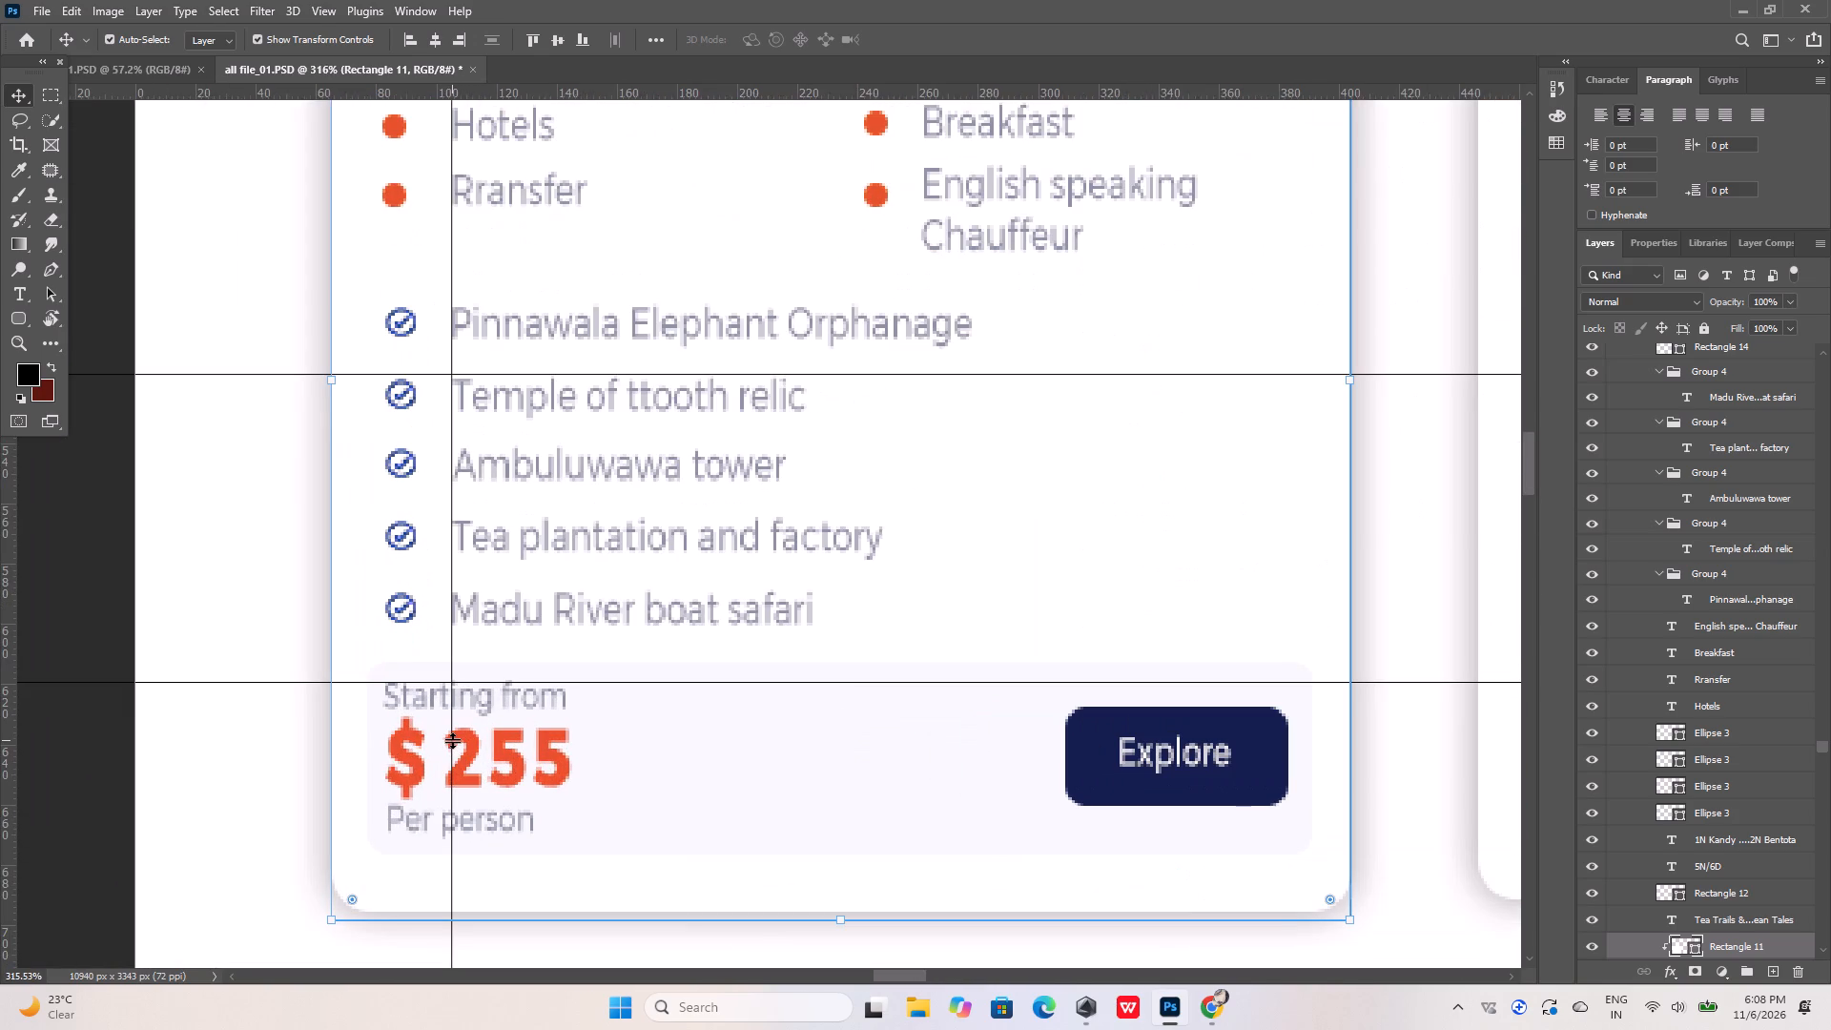
left_click_drag(7, 539, 143, 531)
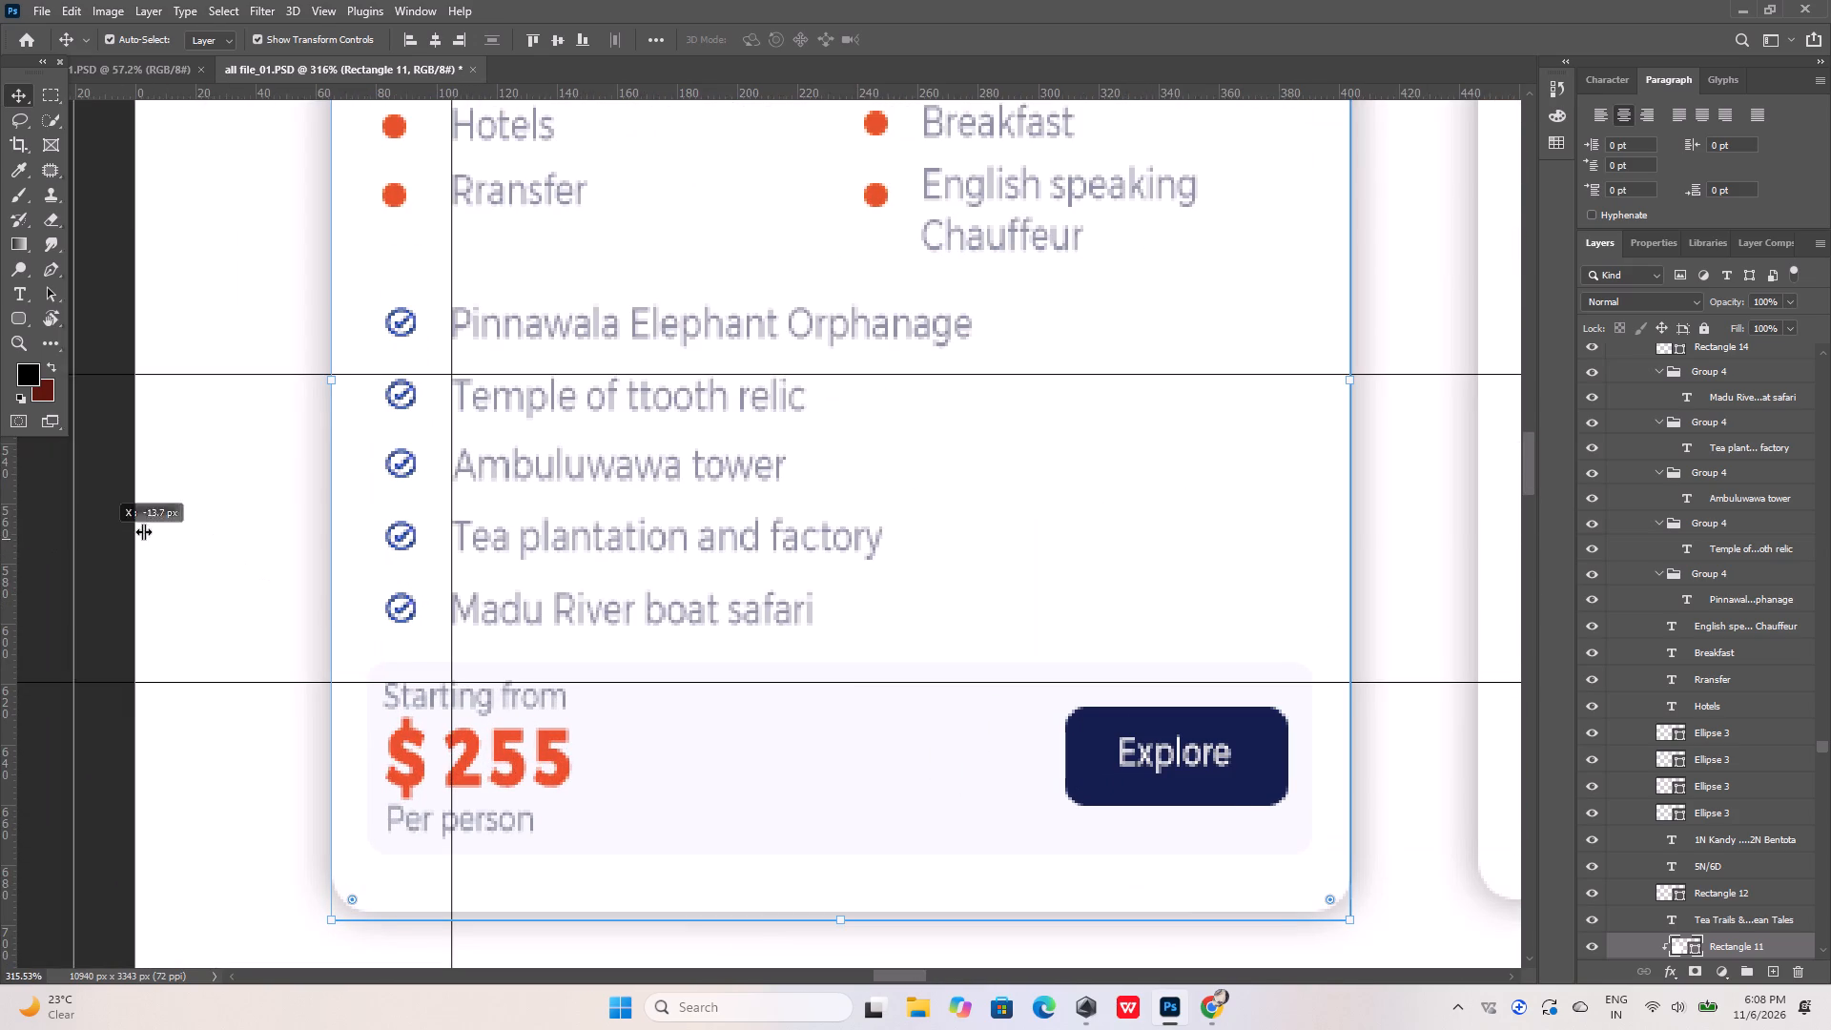
left_click_drag(143, 531, 381, 526)
scroll(398, 340, "down", 11, "alt")
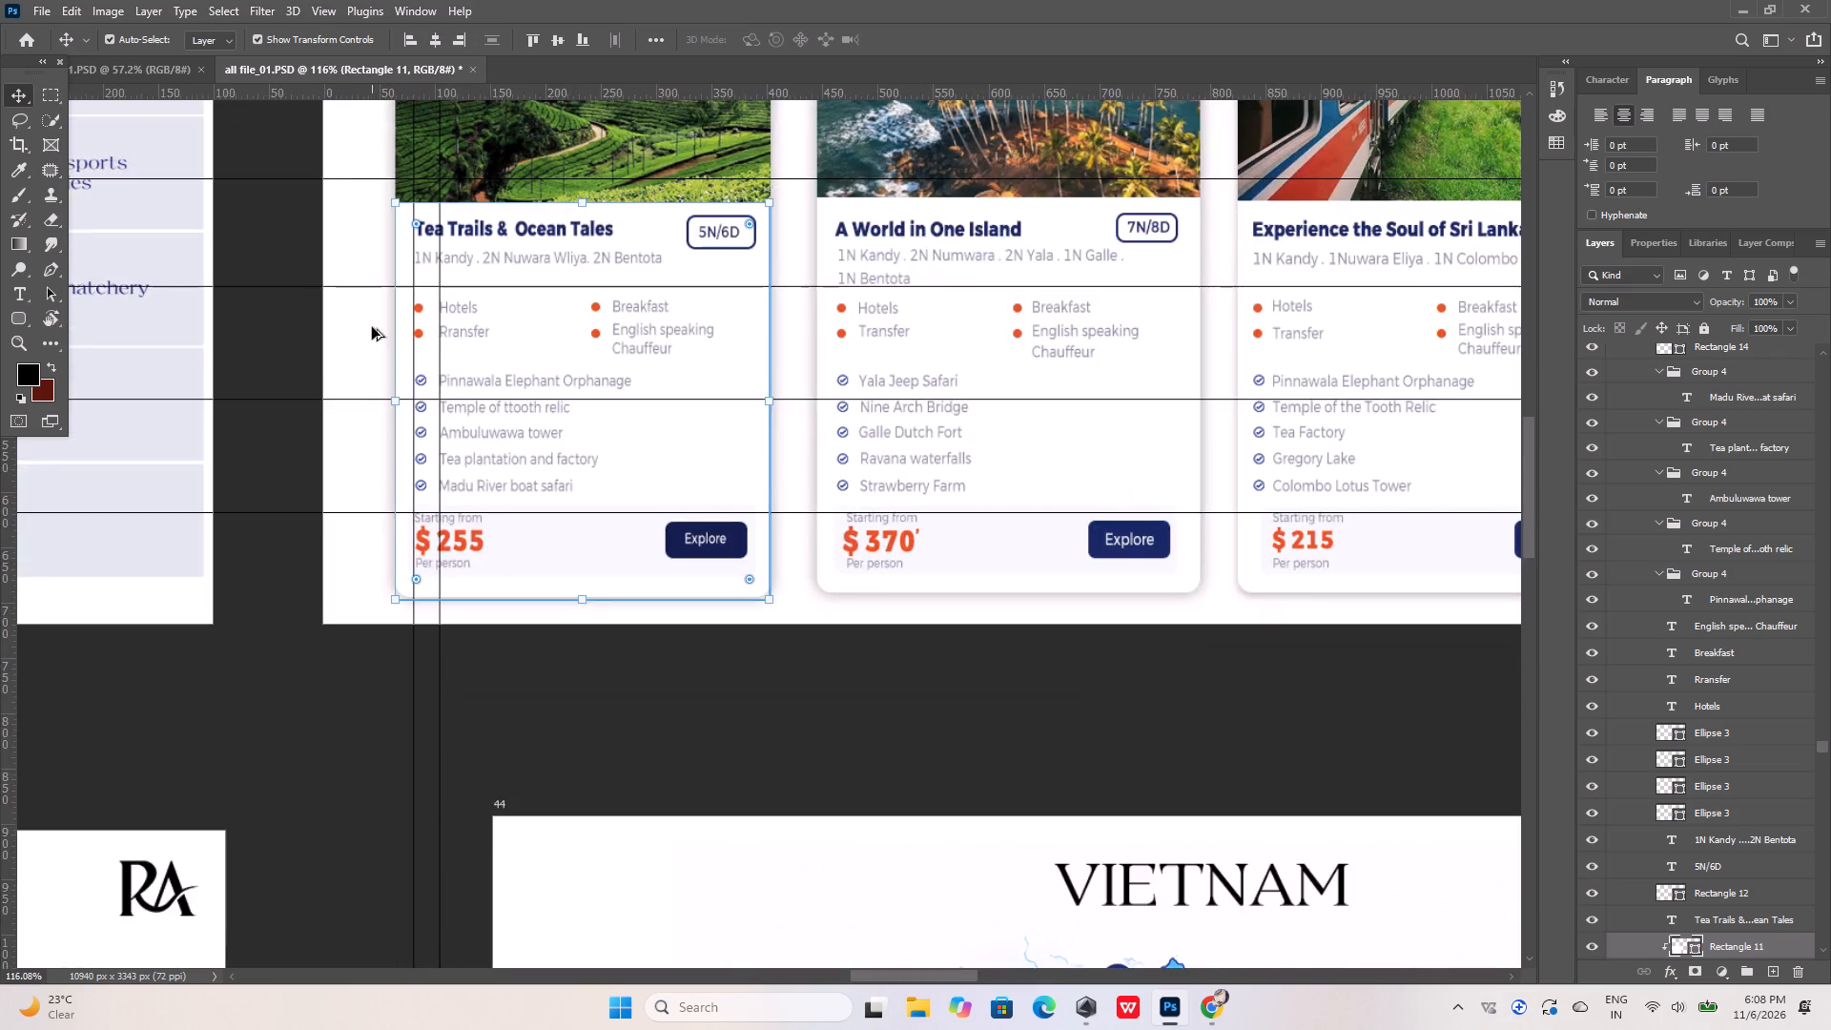
scroll(377, 322, "up", 17, "alt")
scroll(461, 314, "down", 5, "alt")
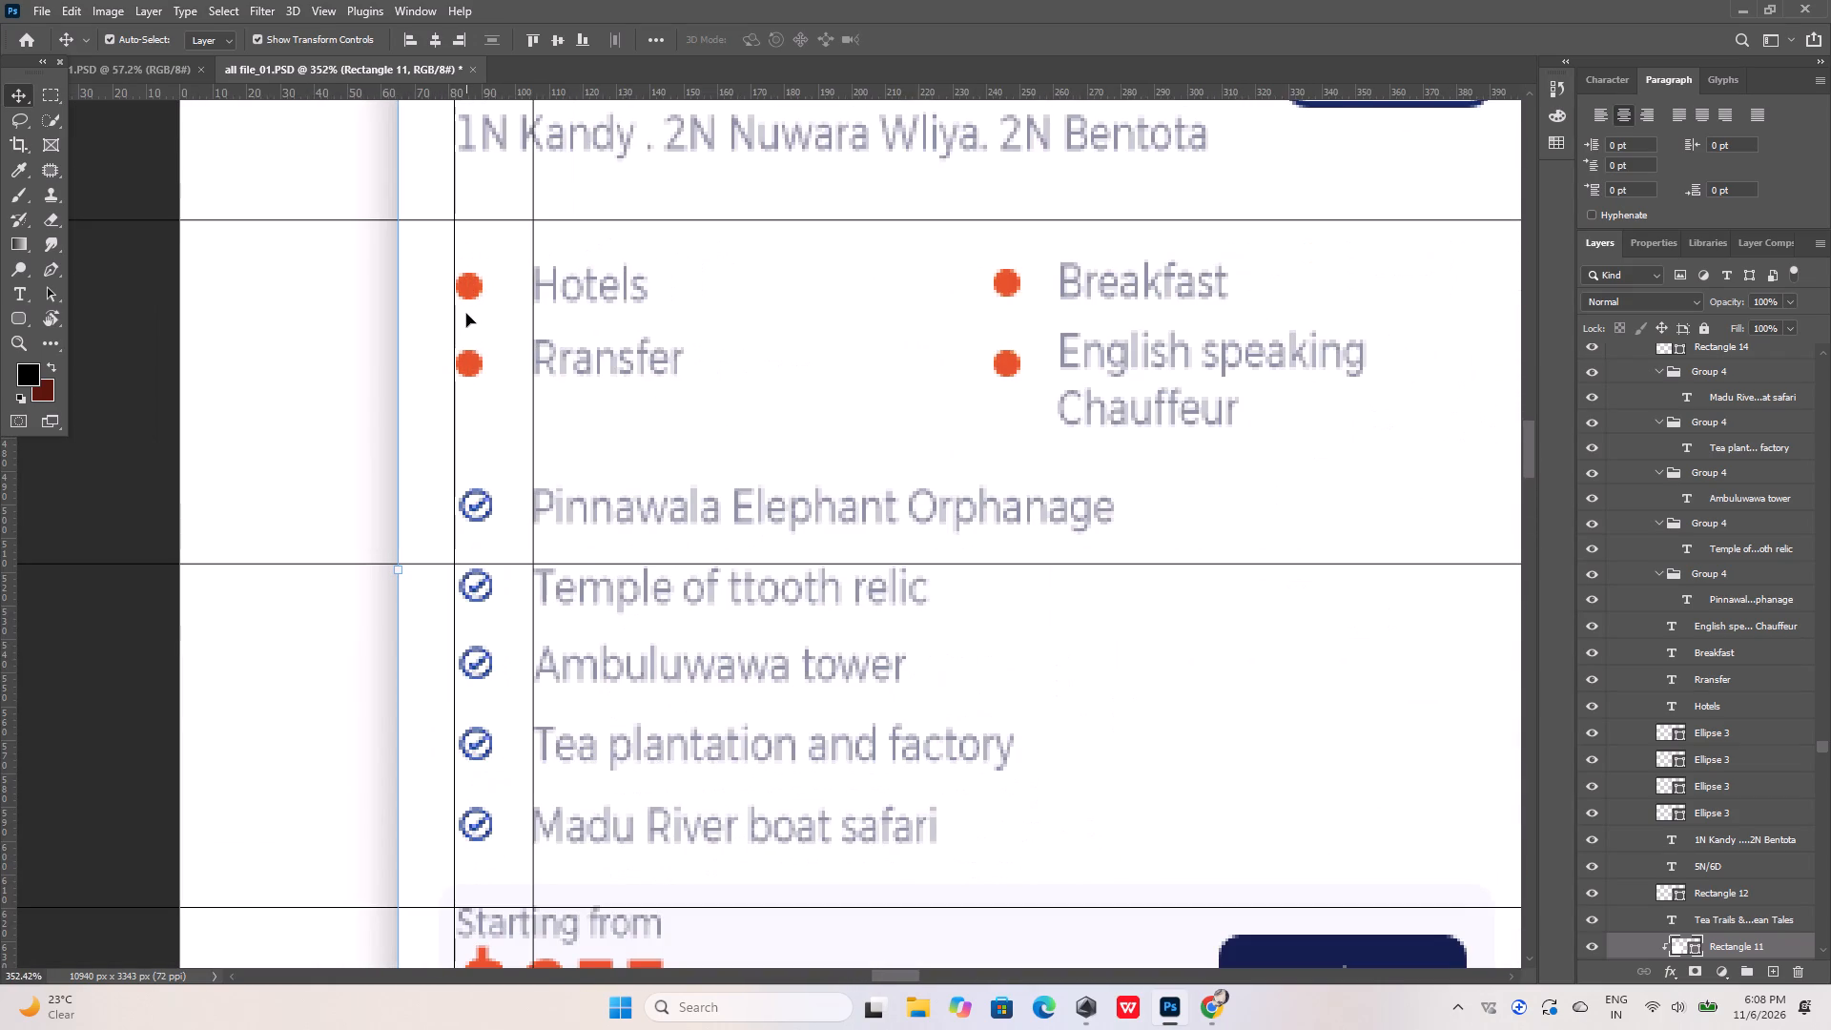
Adjust the system sound volume to a low level and return to the brochure document.
left_click(1678, 1002)
left_click(1580, 896)
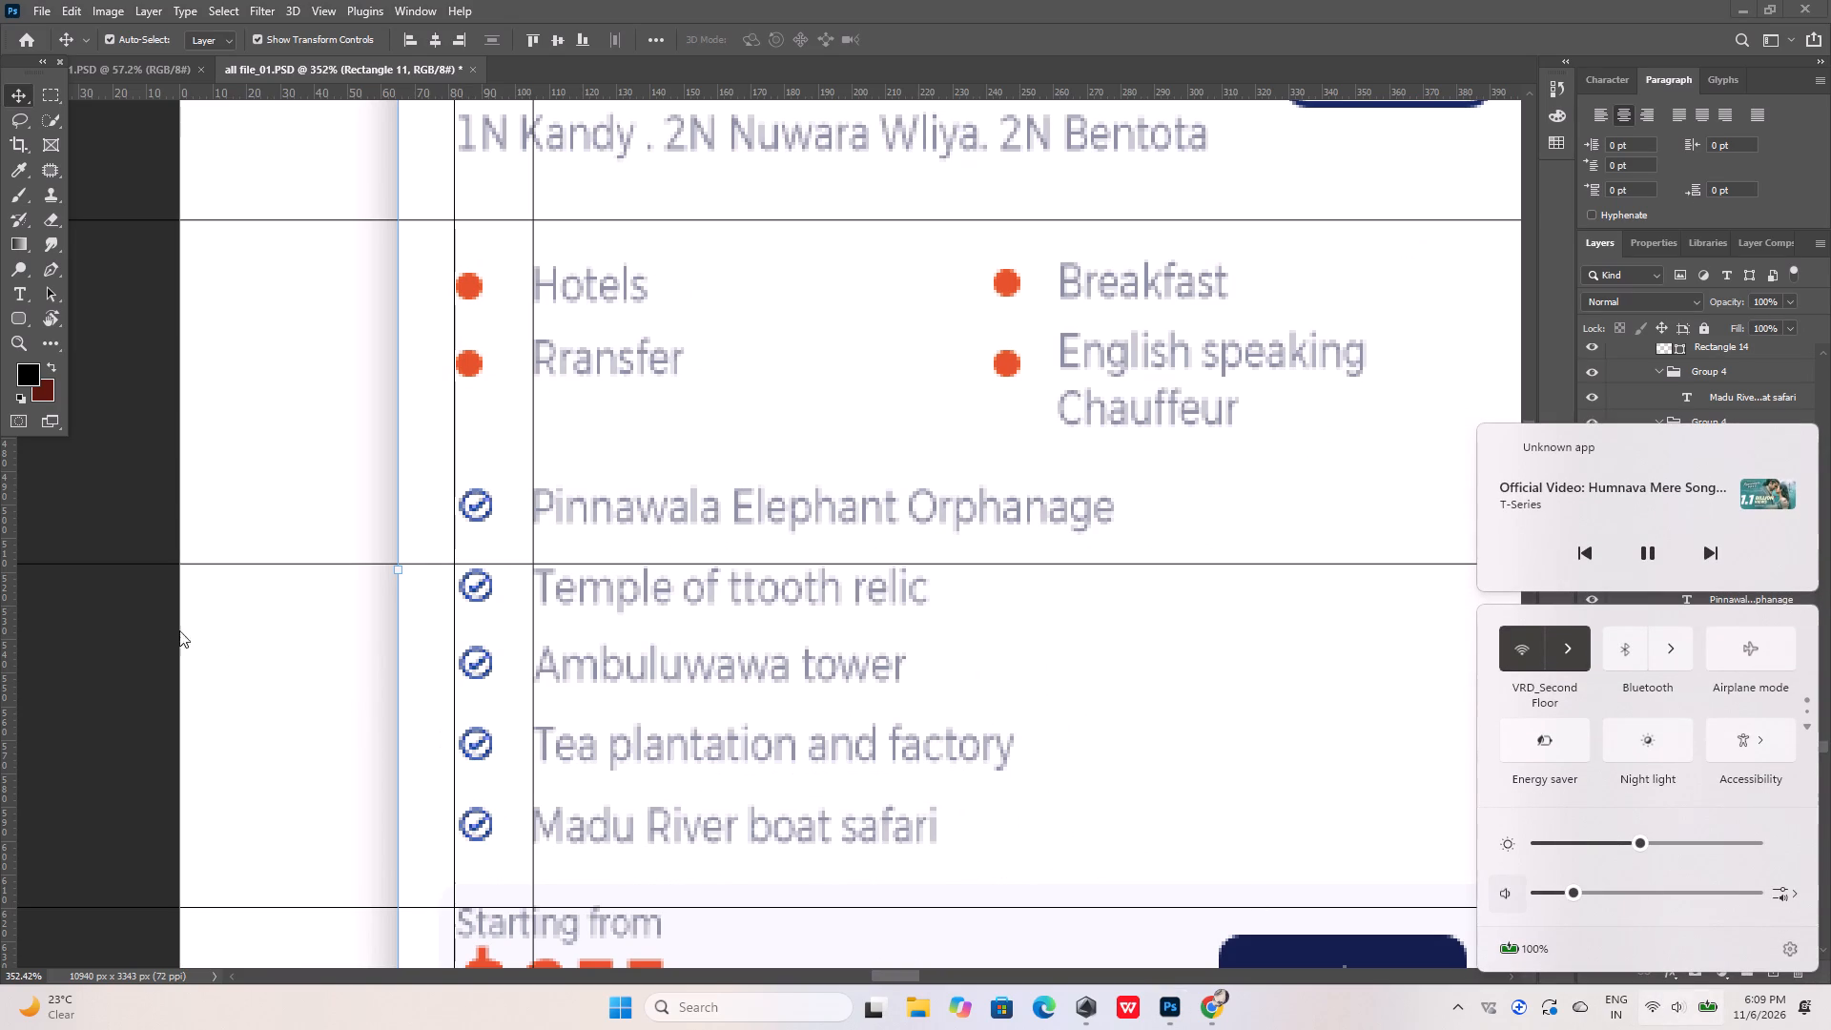
left_click(126, 608)
Nudge the five blue checkmarks from Pinnawala Elephant Orphanage to Madu River boat safari 1 px left onto the vertical guide, then deselect them.
scroll(459, 530, "up", 11, "alt")
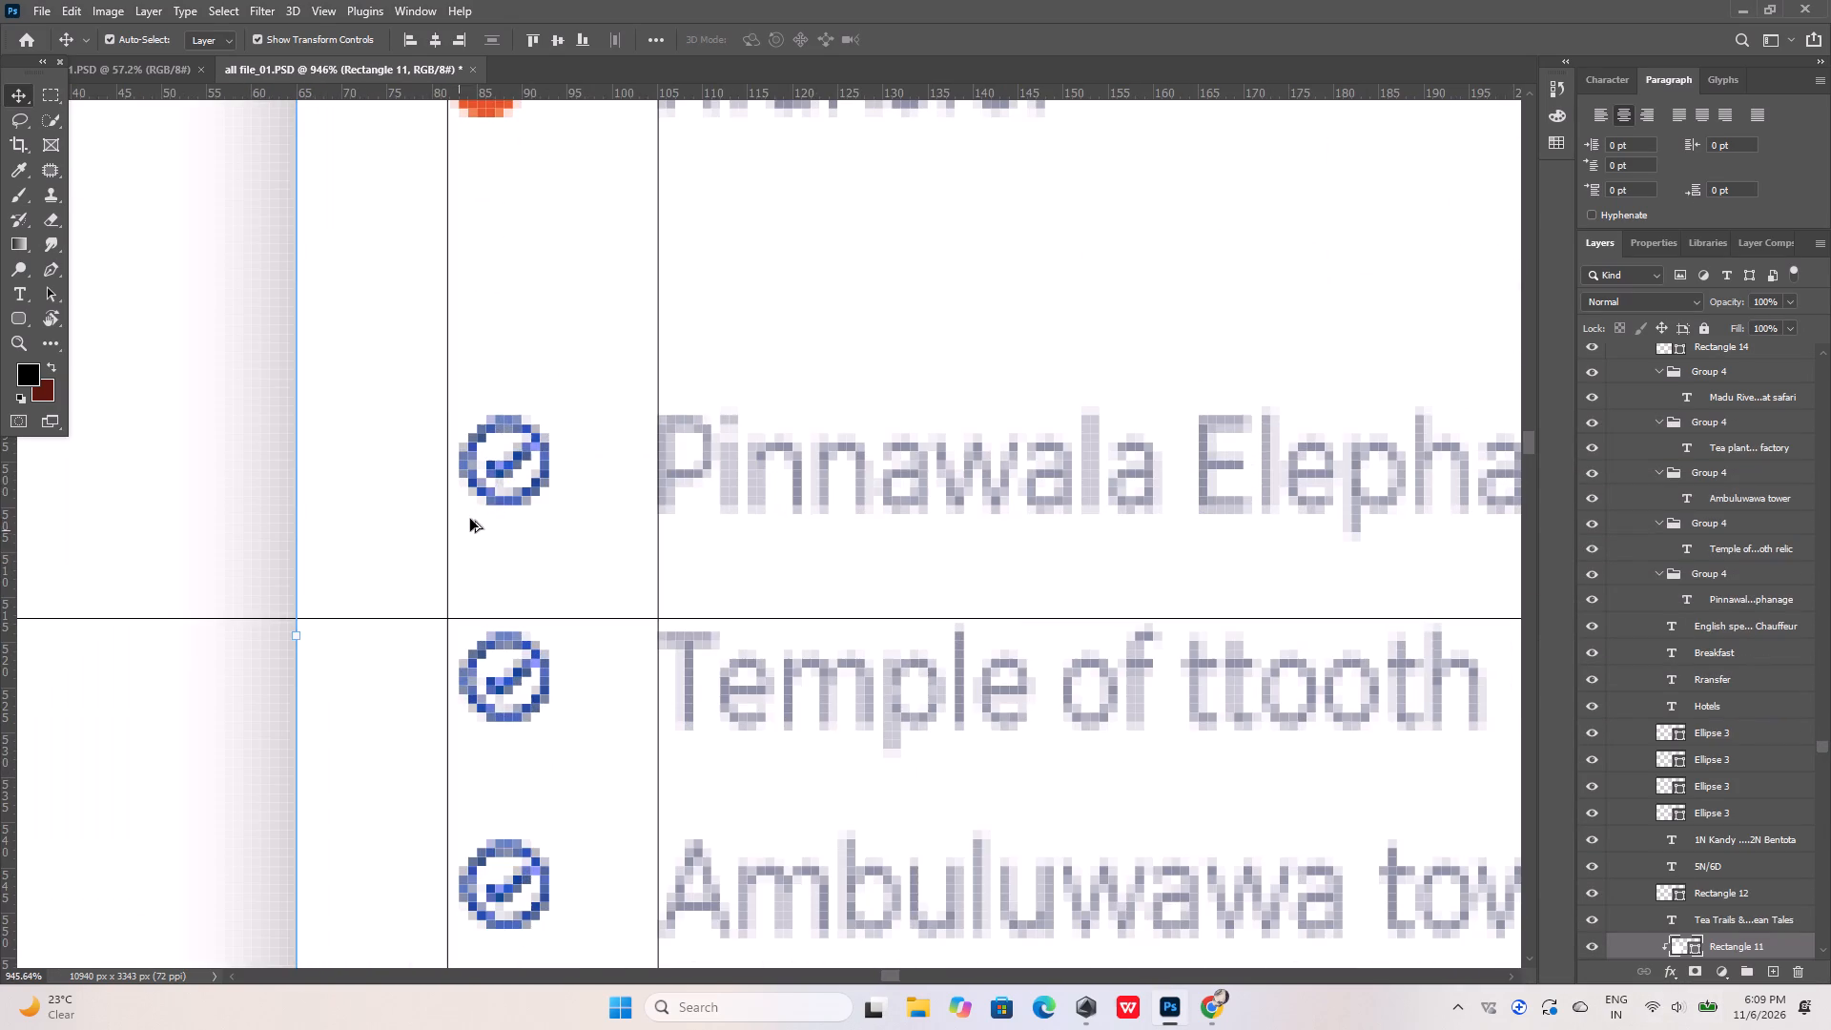
left_click(503, 470)
left_click(508, 678, "shift")
scroll(498, 459, "down", 5, "alt")
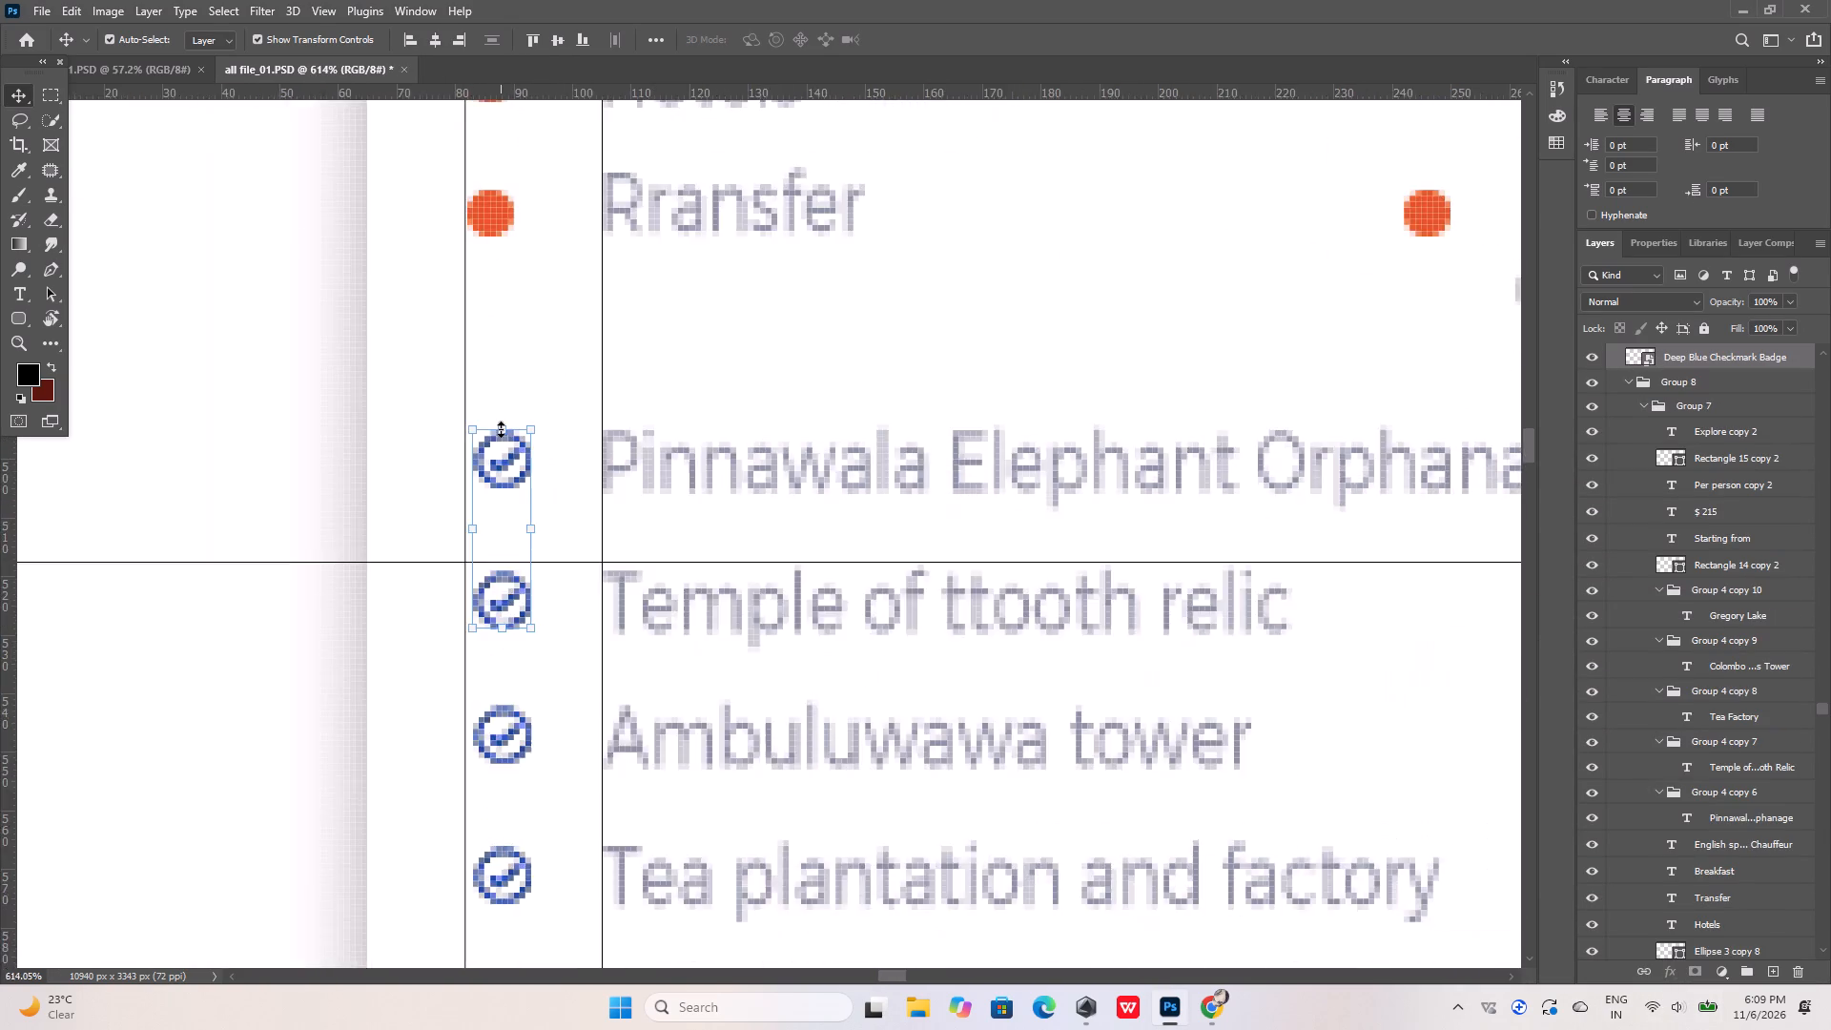
scroll(501, 429, "down", 5, "alt")
scroll(502, 608, "up", 5, "alt")
left_click(505, 633, "shift")
scroll(485, 450, "down", 10, "alt")
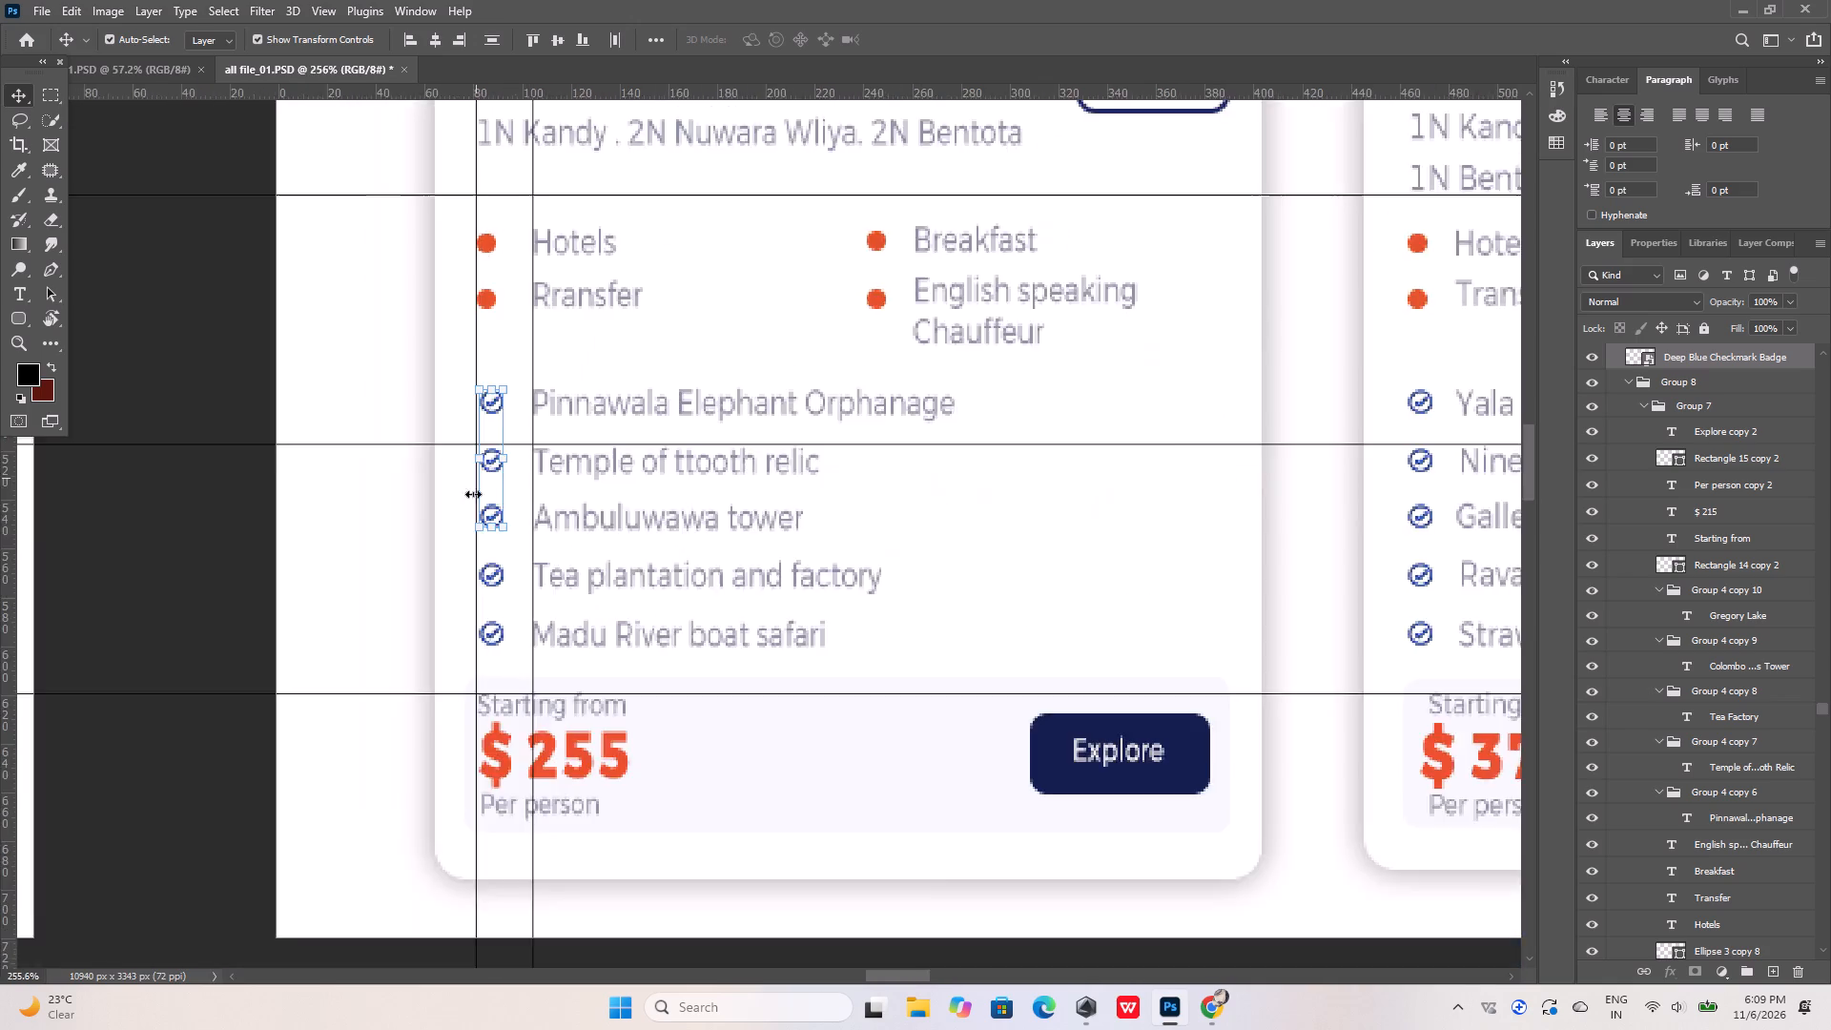
scroll(472, 585, "up", 10, "alt")
left_click(517, 553, "shift")
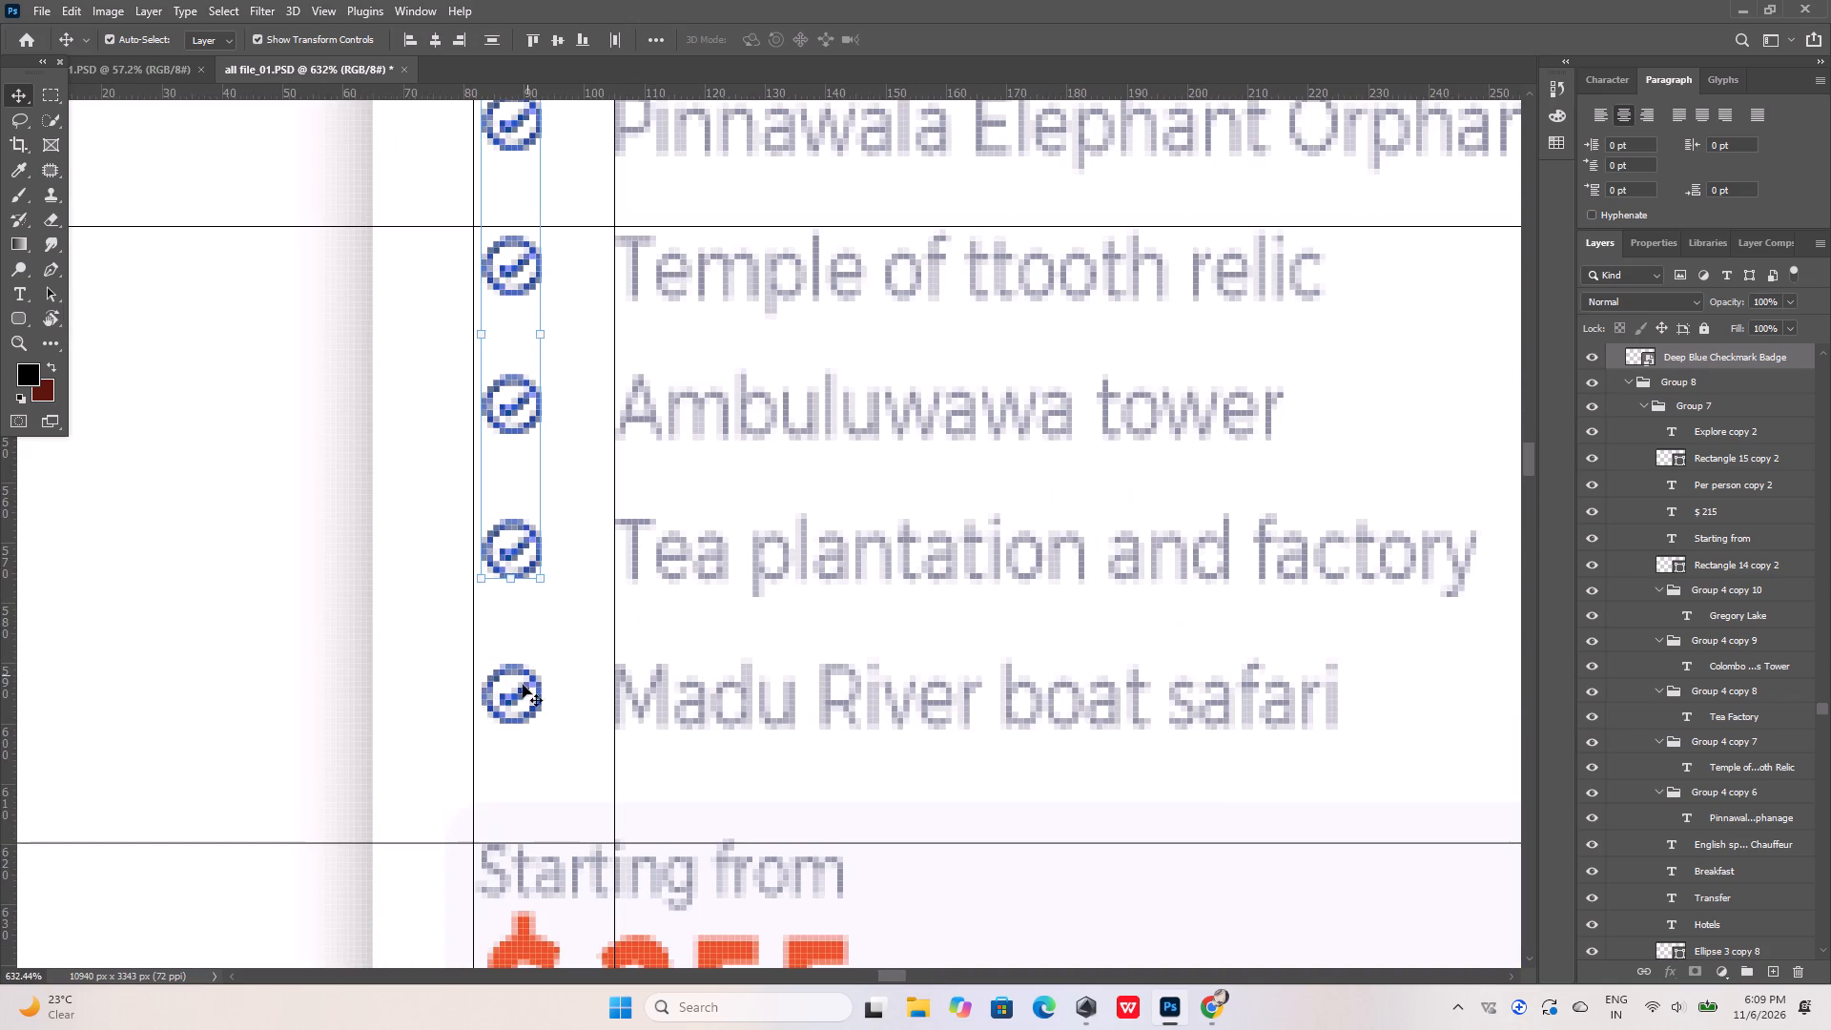
left_click(517, 699, "shift")
scroll(458, 665, "up", 5, "alt")
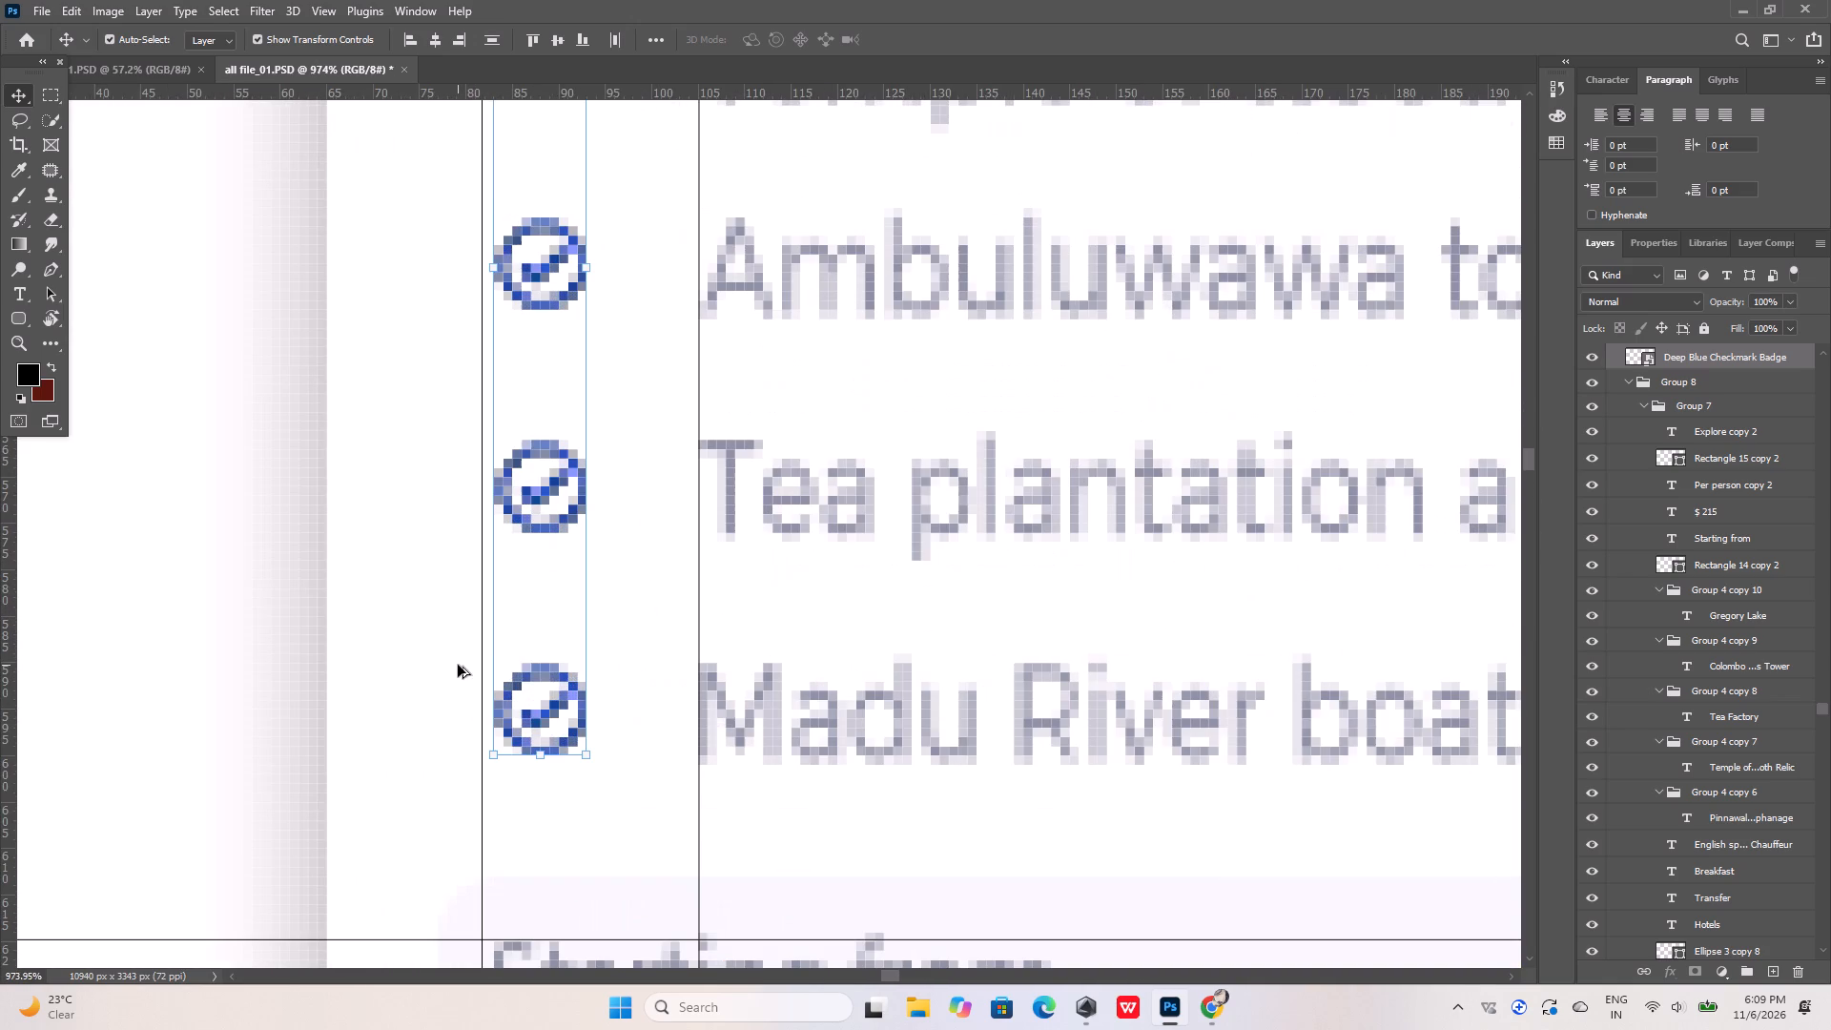
key("Left")
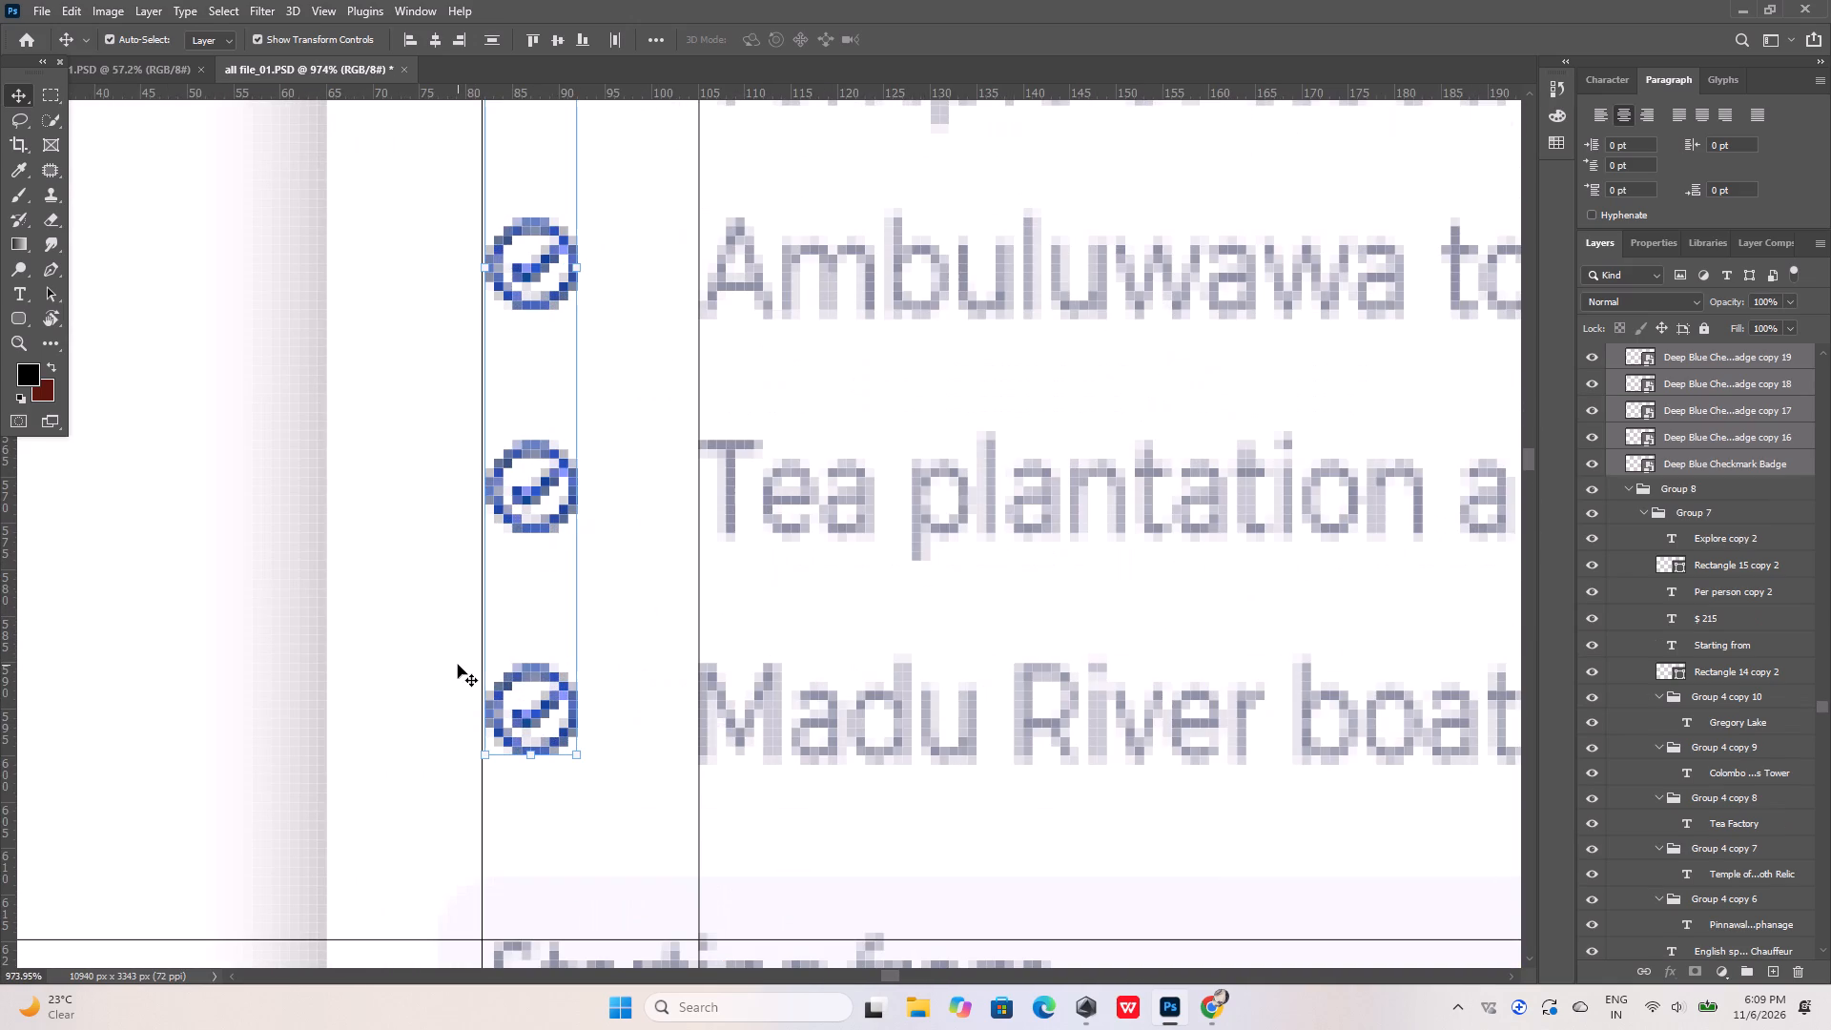
key("Left")
key("Right")
left_click(655, 542)
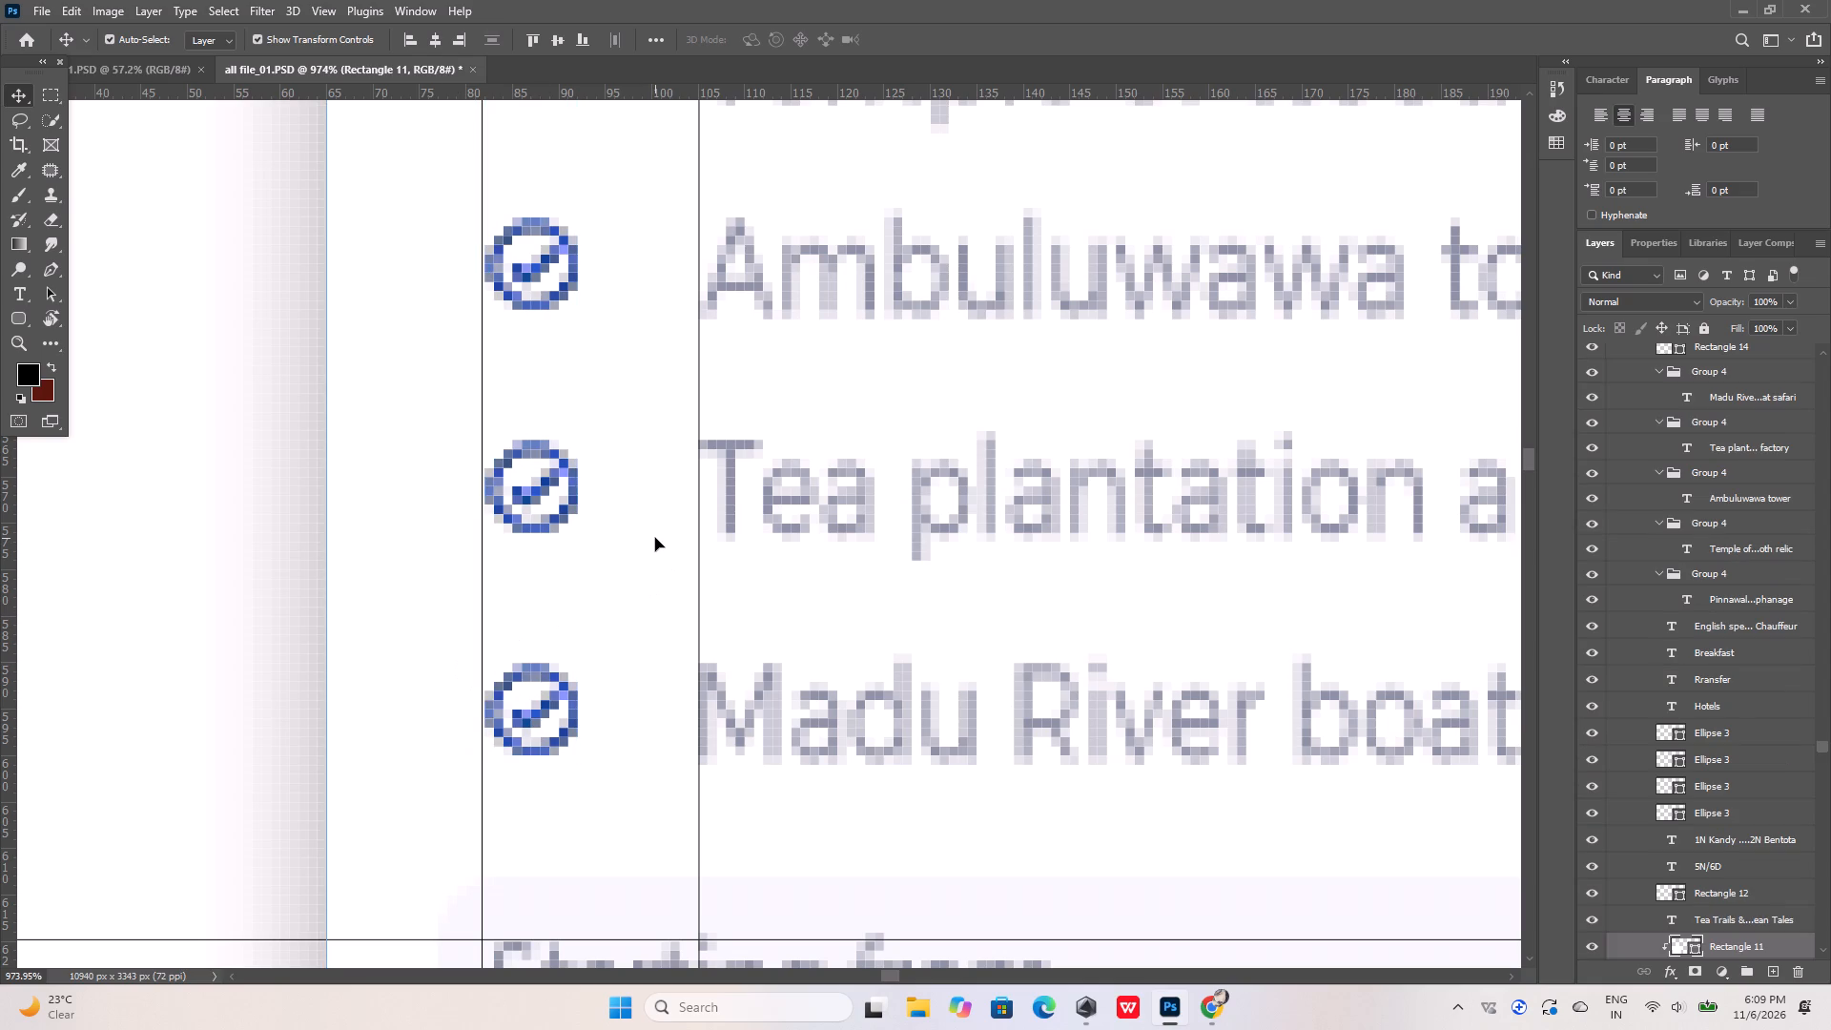
Place a vertical guide at about 464 px along the left edge of the checkmarks on the A World in One Island card.
scroll(653, 532, "down", 20, "alt")
scroll(653, 532, "down", 5, "alt")
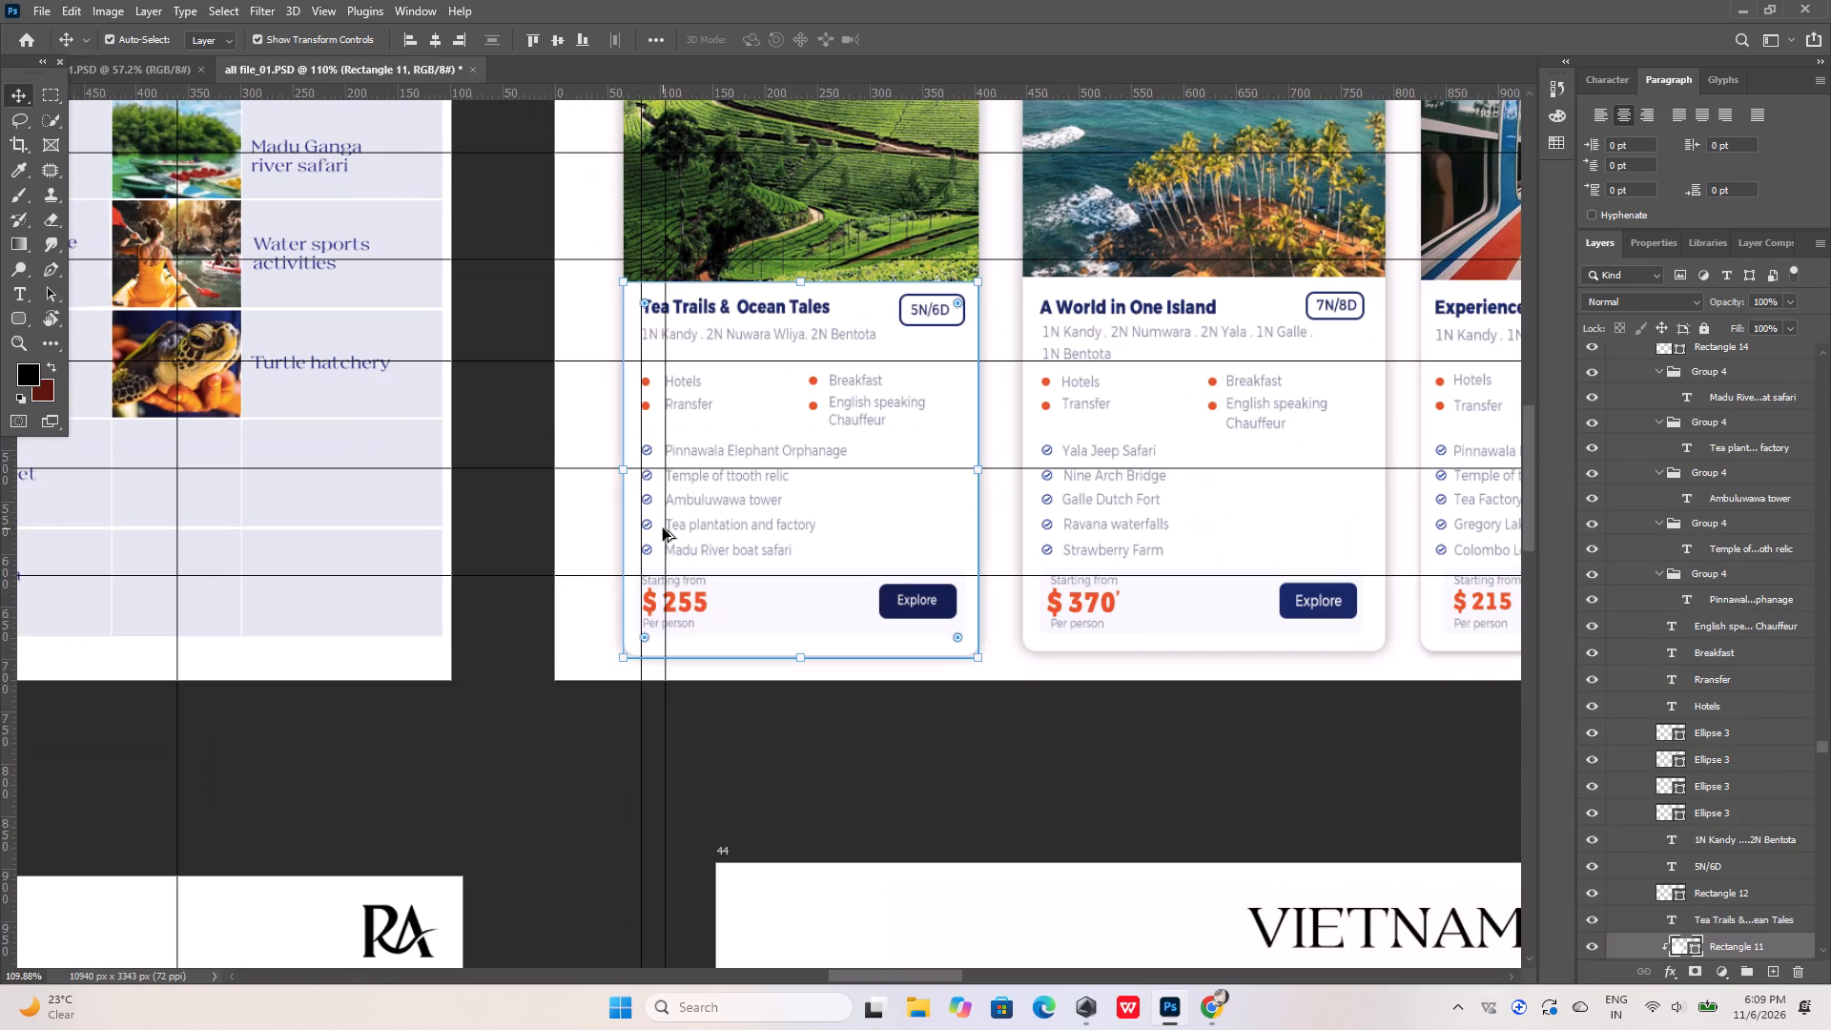
scroll(1126, 423, "up", 15, "alt")
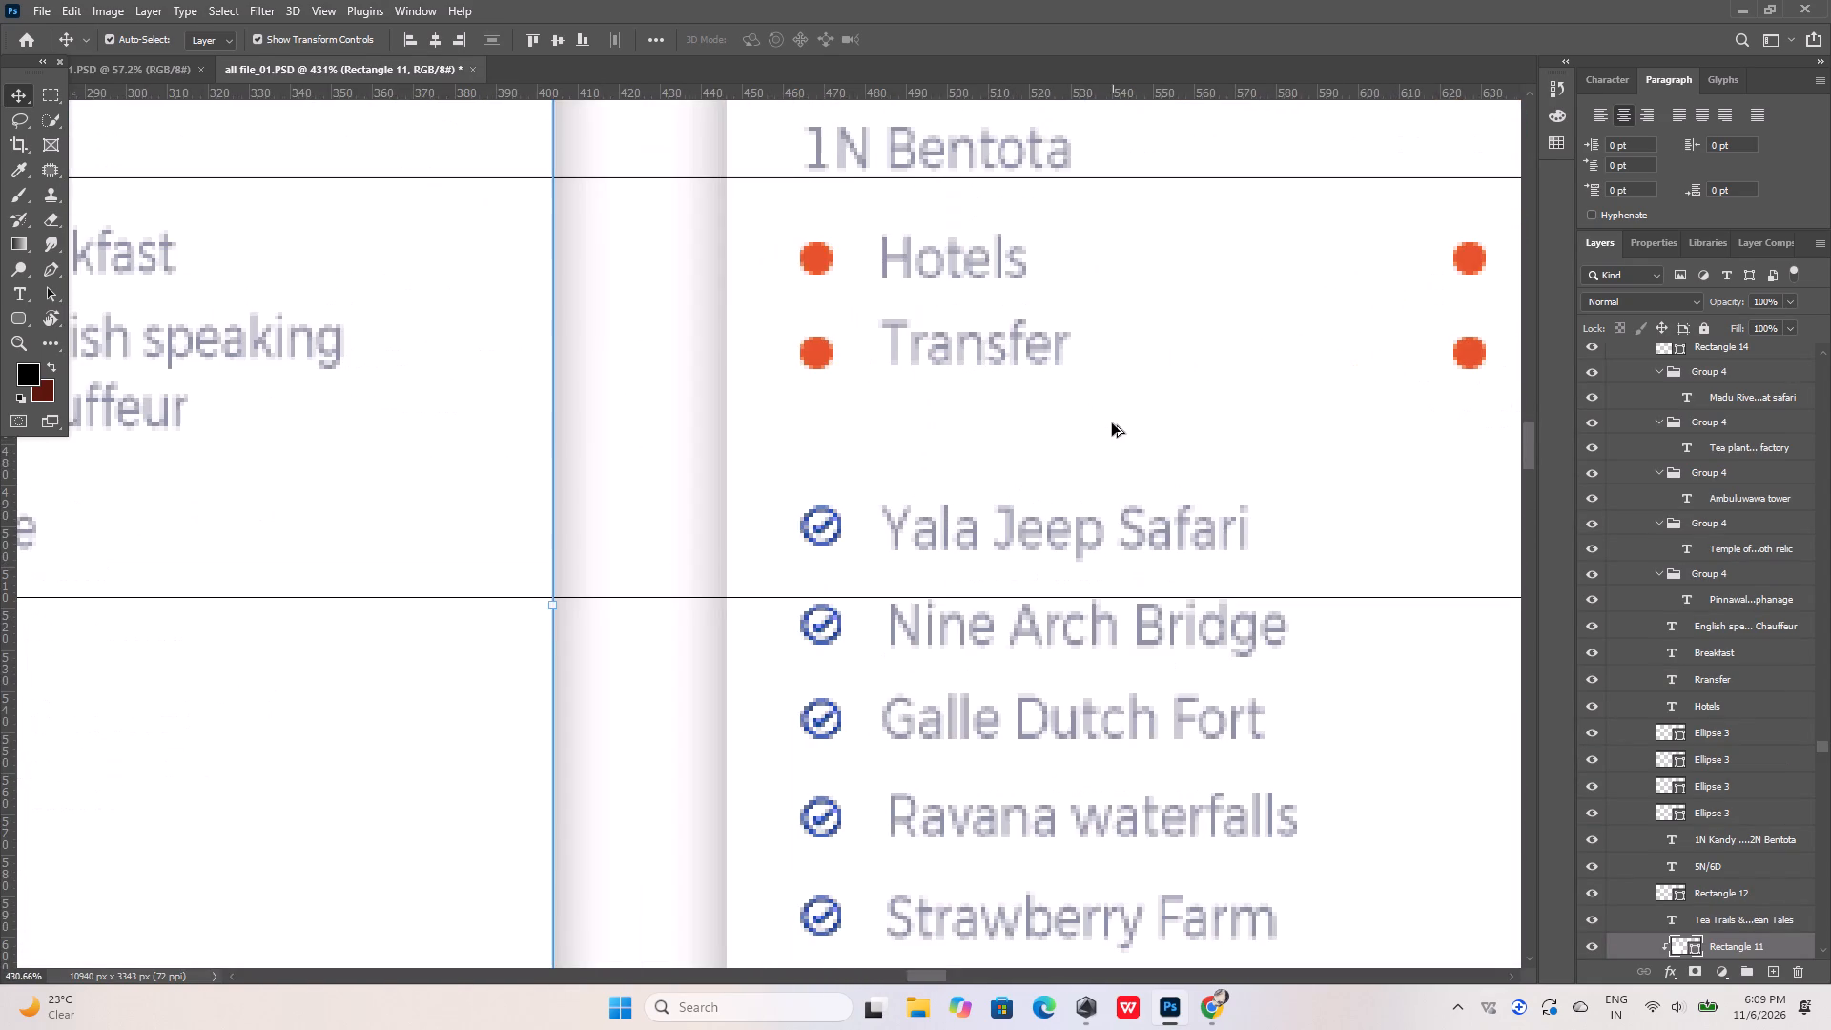
scroll(482, 269, "down", 6, "alt")
scroll(730, 424, "up", 5, "alt")
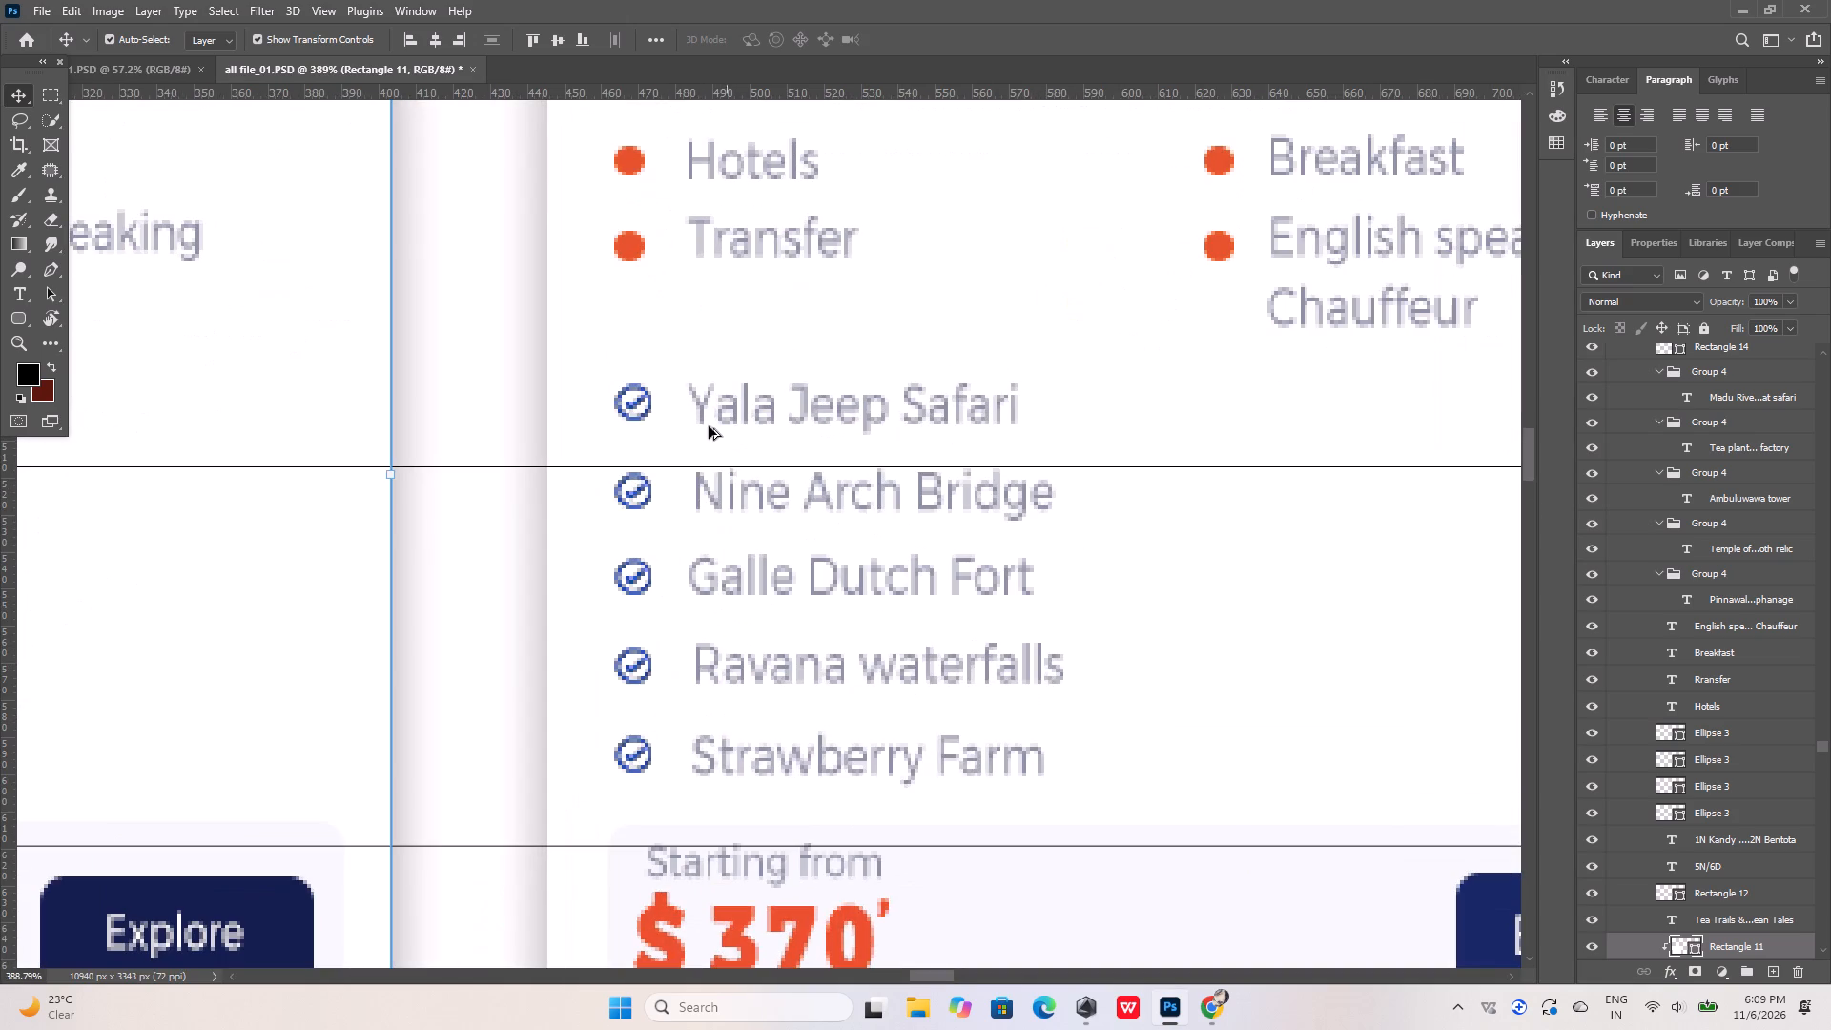
left_click_drag(8, 494, 614, 426)
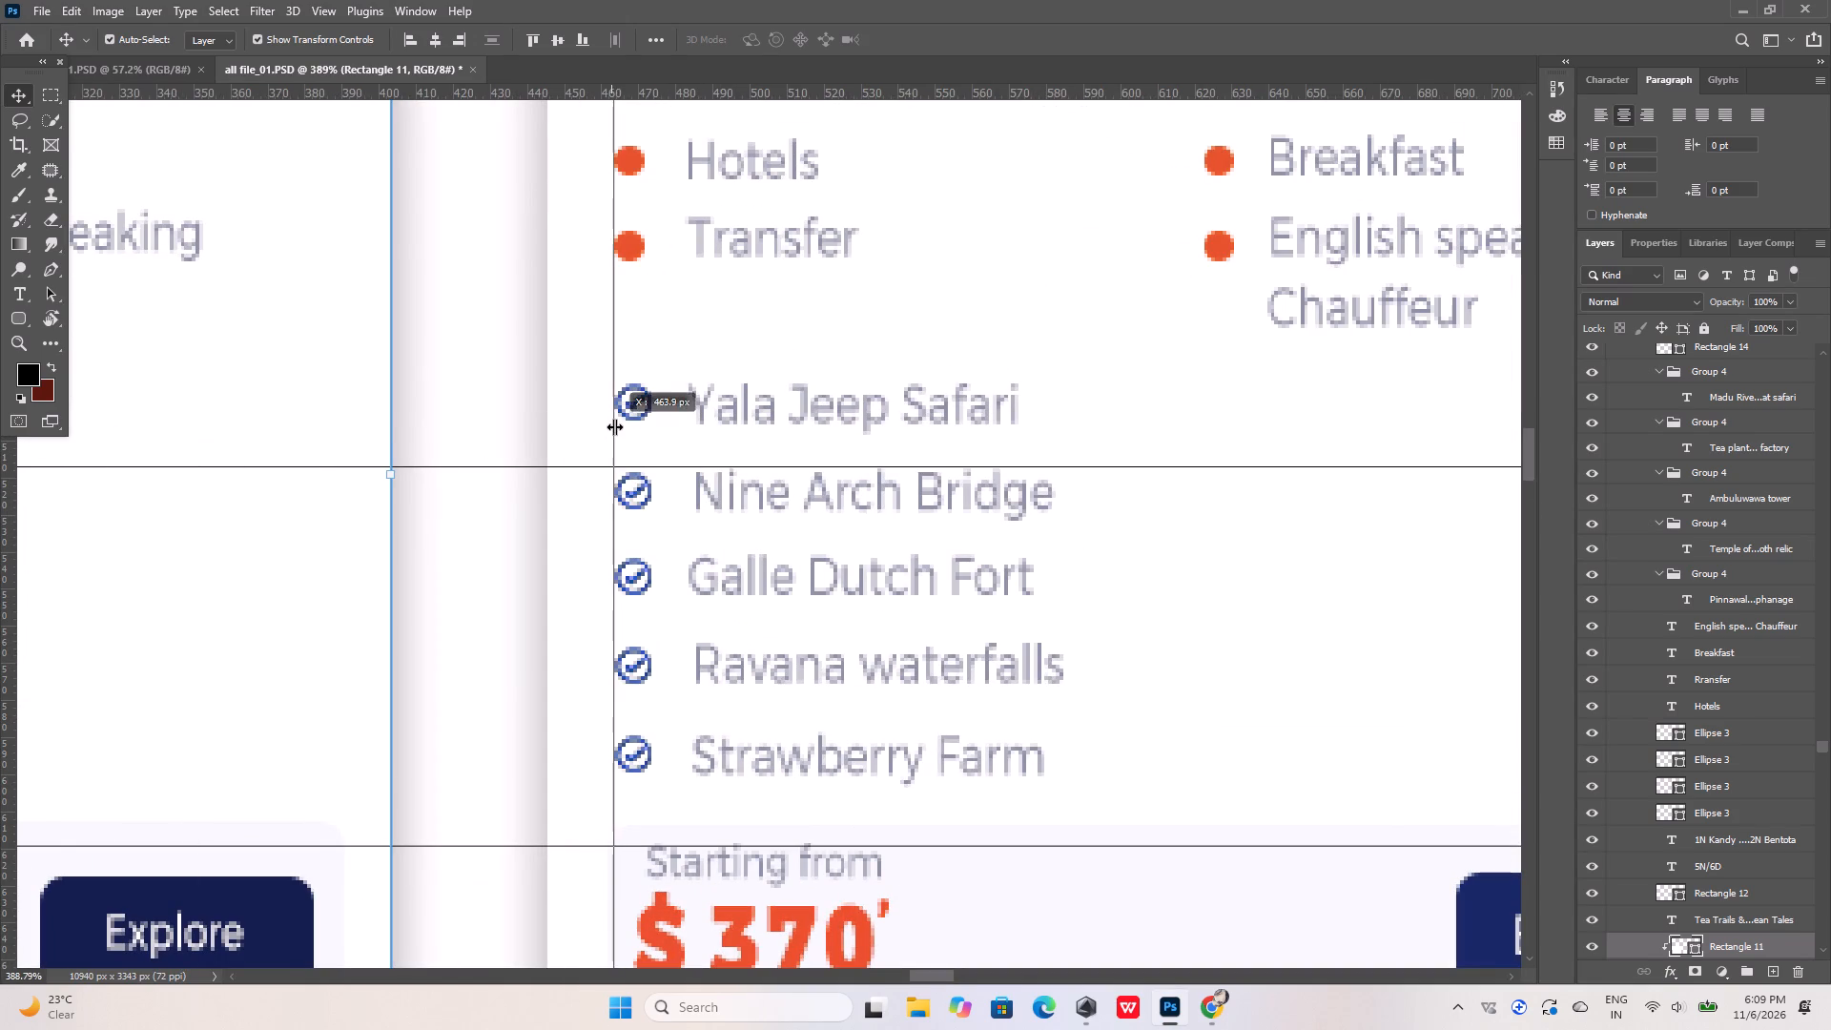
left_click_drag(614, 426, 616, 424)
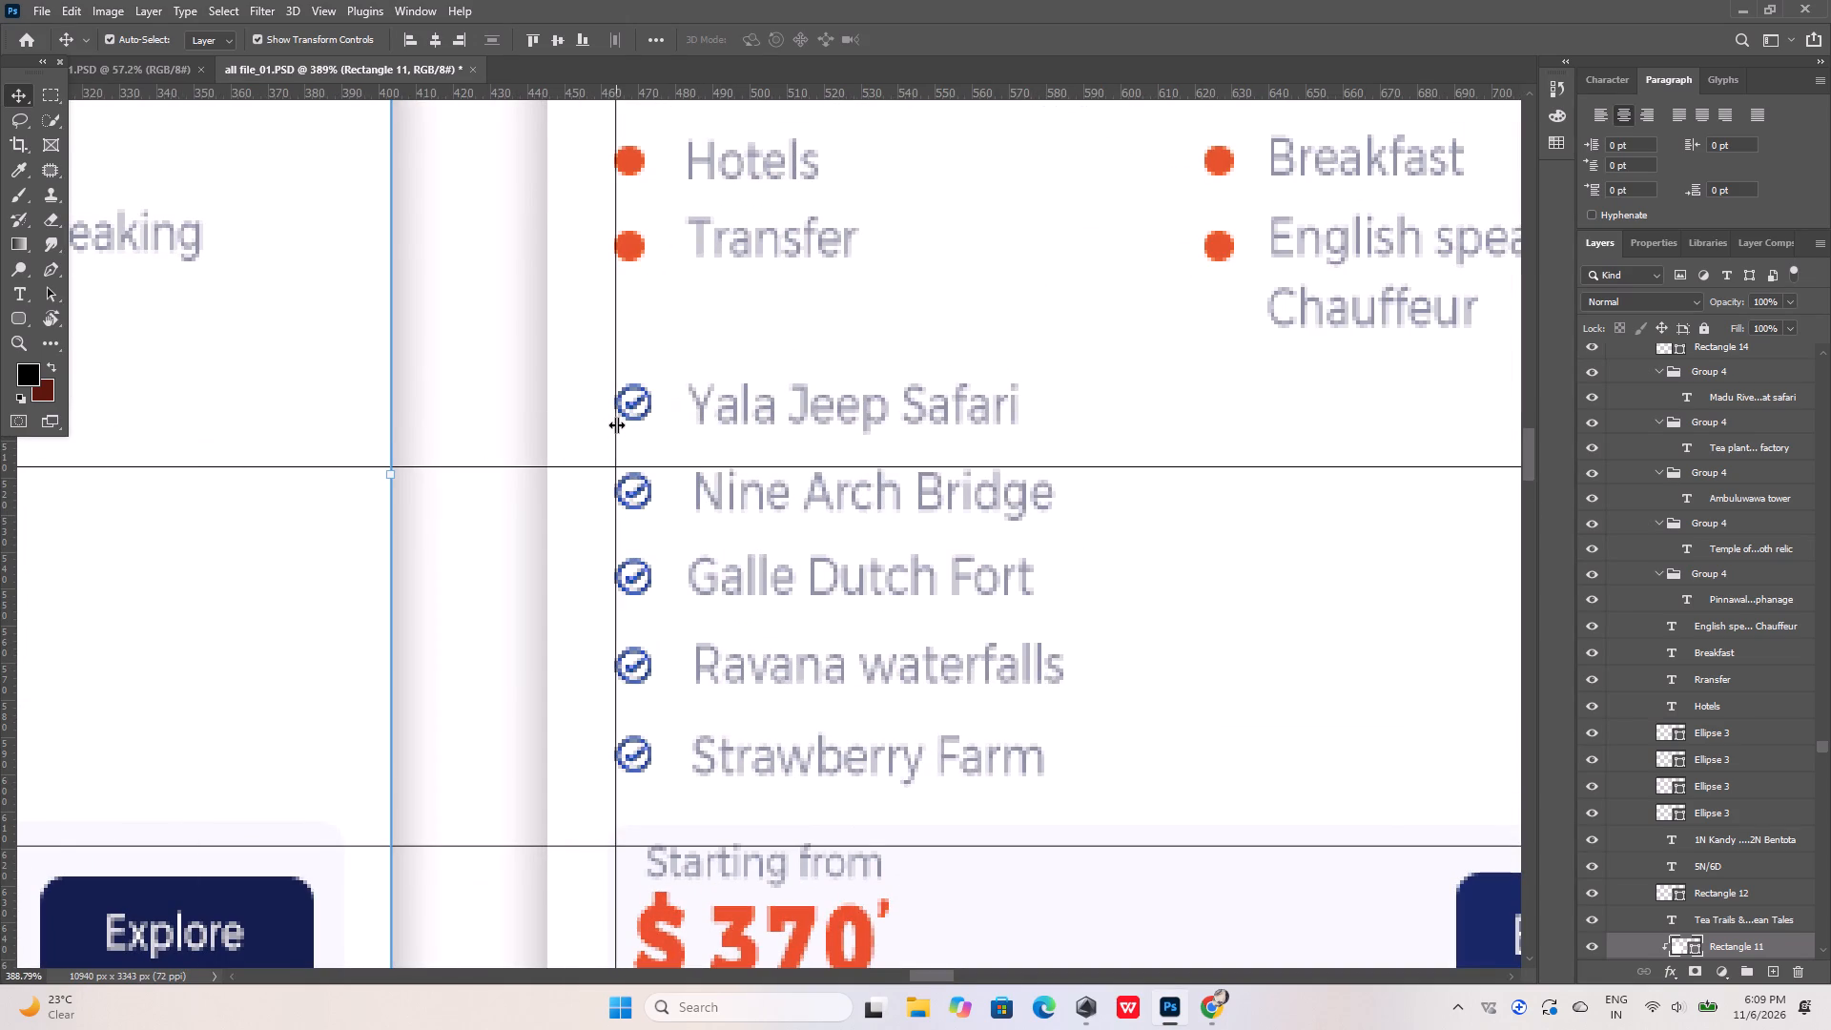
scroll(631, 498, "up", 11, "alt")
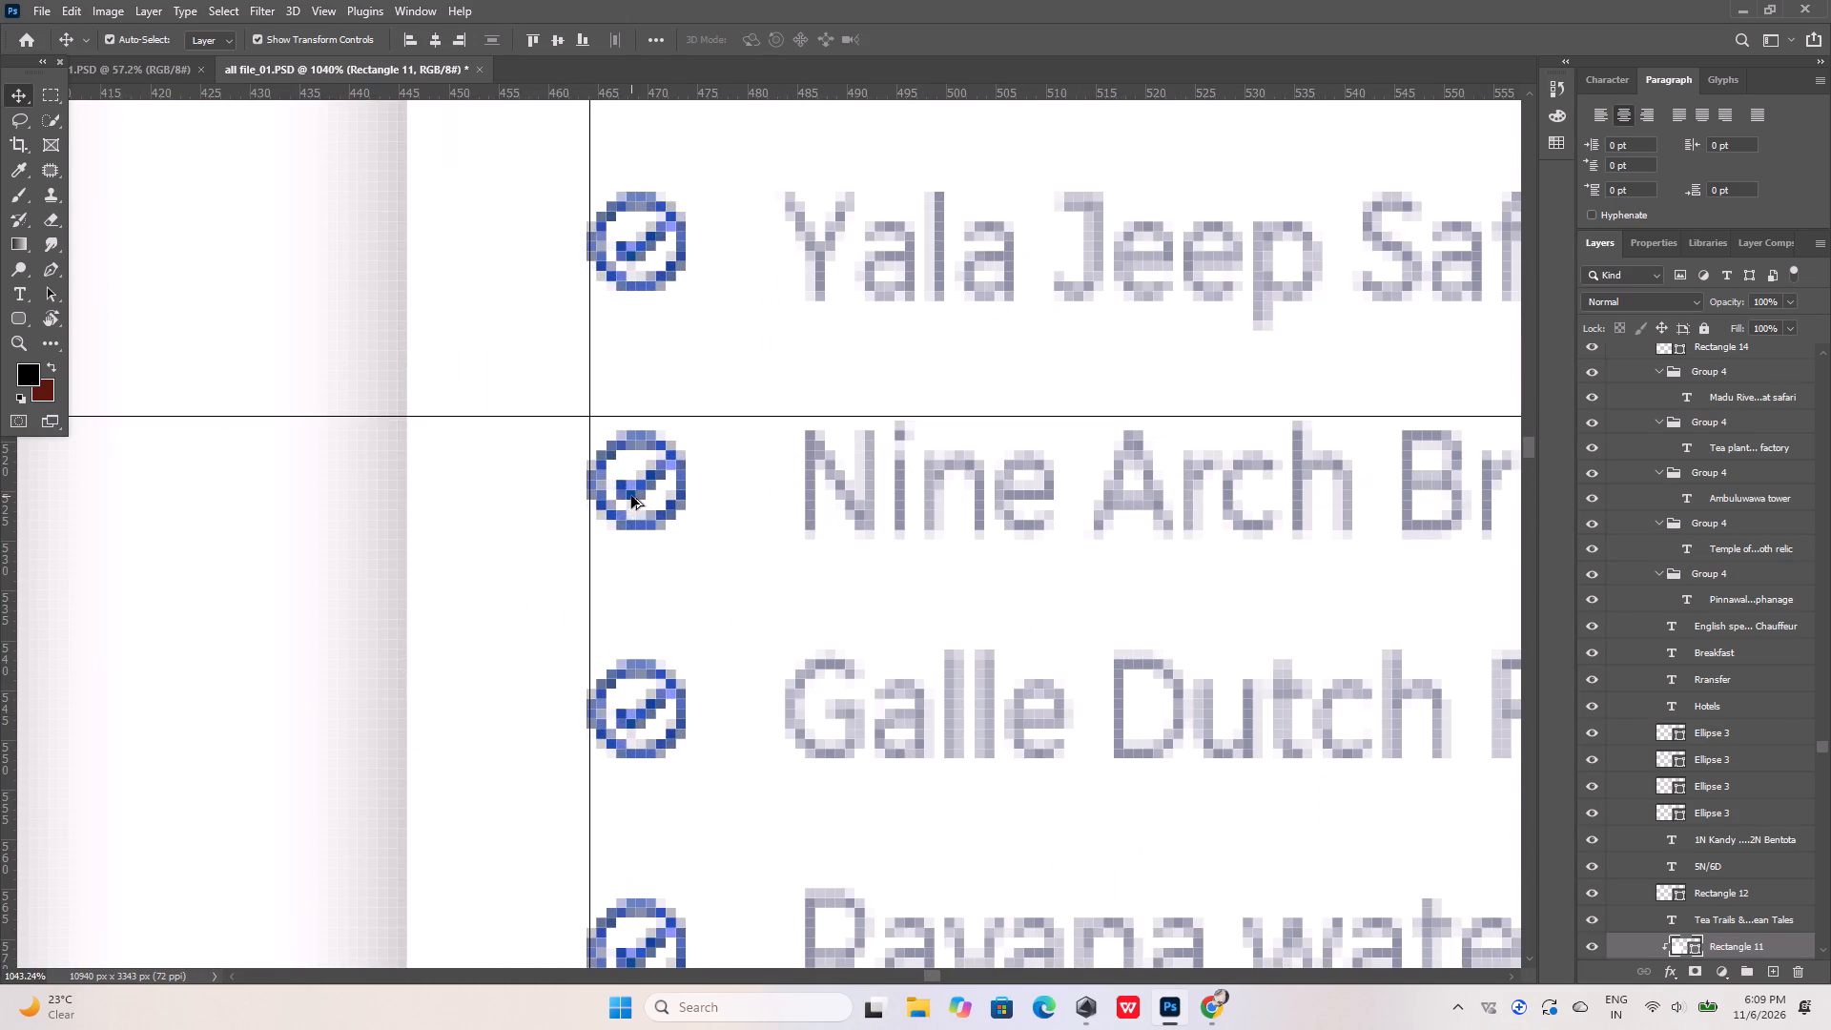
scroll(631, 495, "down", 11, "alt")
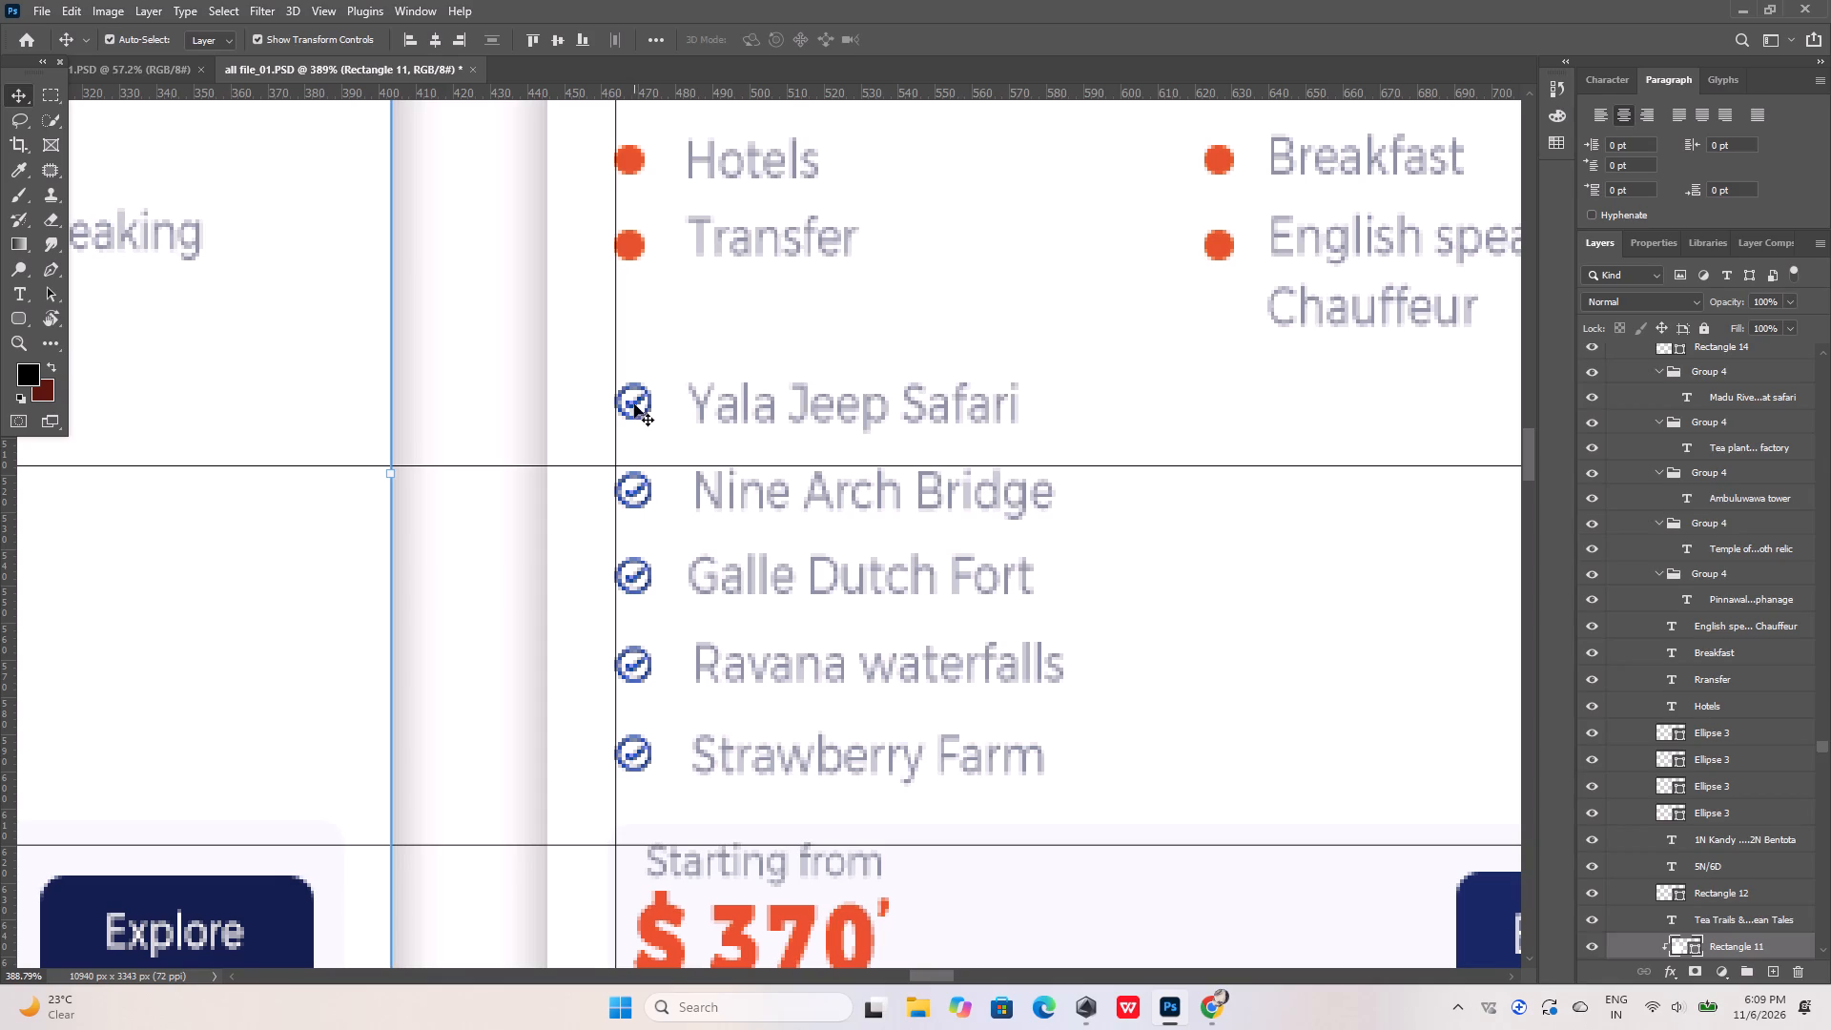
Select the five blue checkmarks from Yala Jeep Safari to Strawberry Farm for alignment against the vertical guide.
left_click(633, 402)
left_click(632, 497, "shift")
left_click(636, 577, "shift")
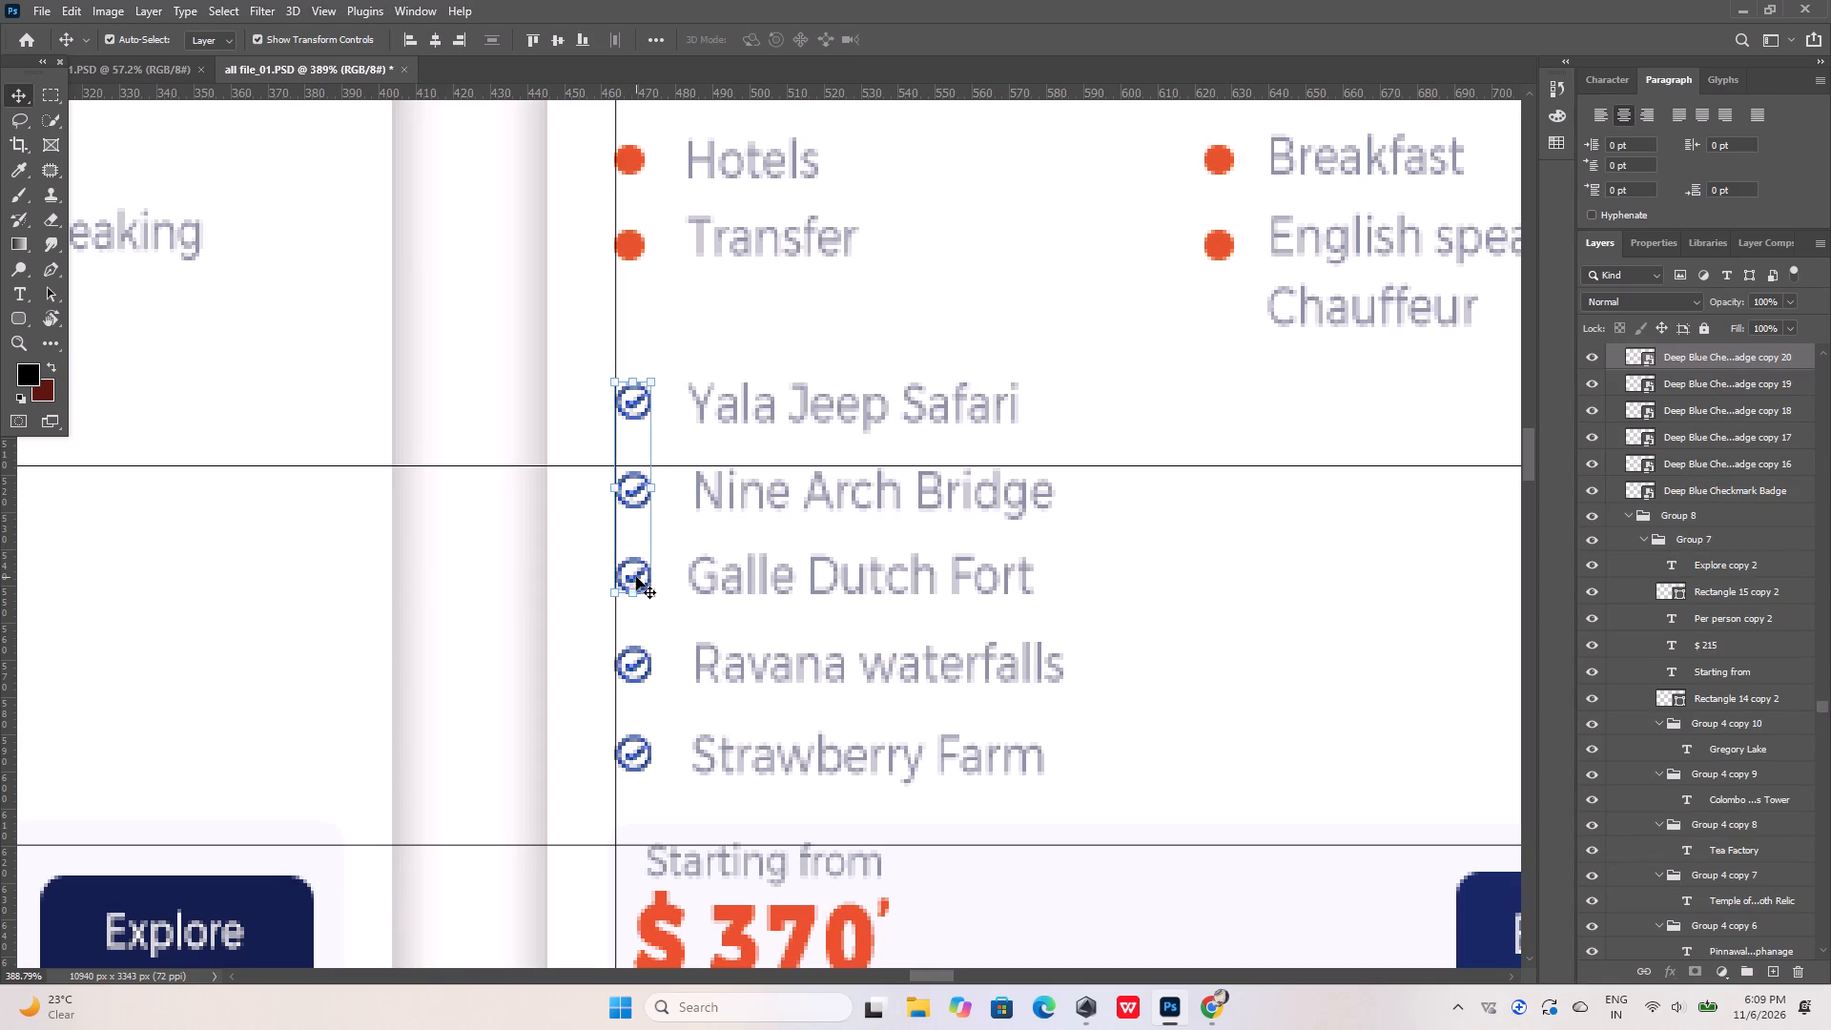
left_click(634, 669, "shift")
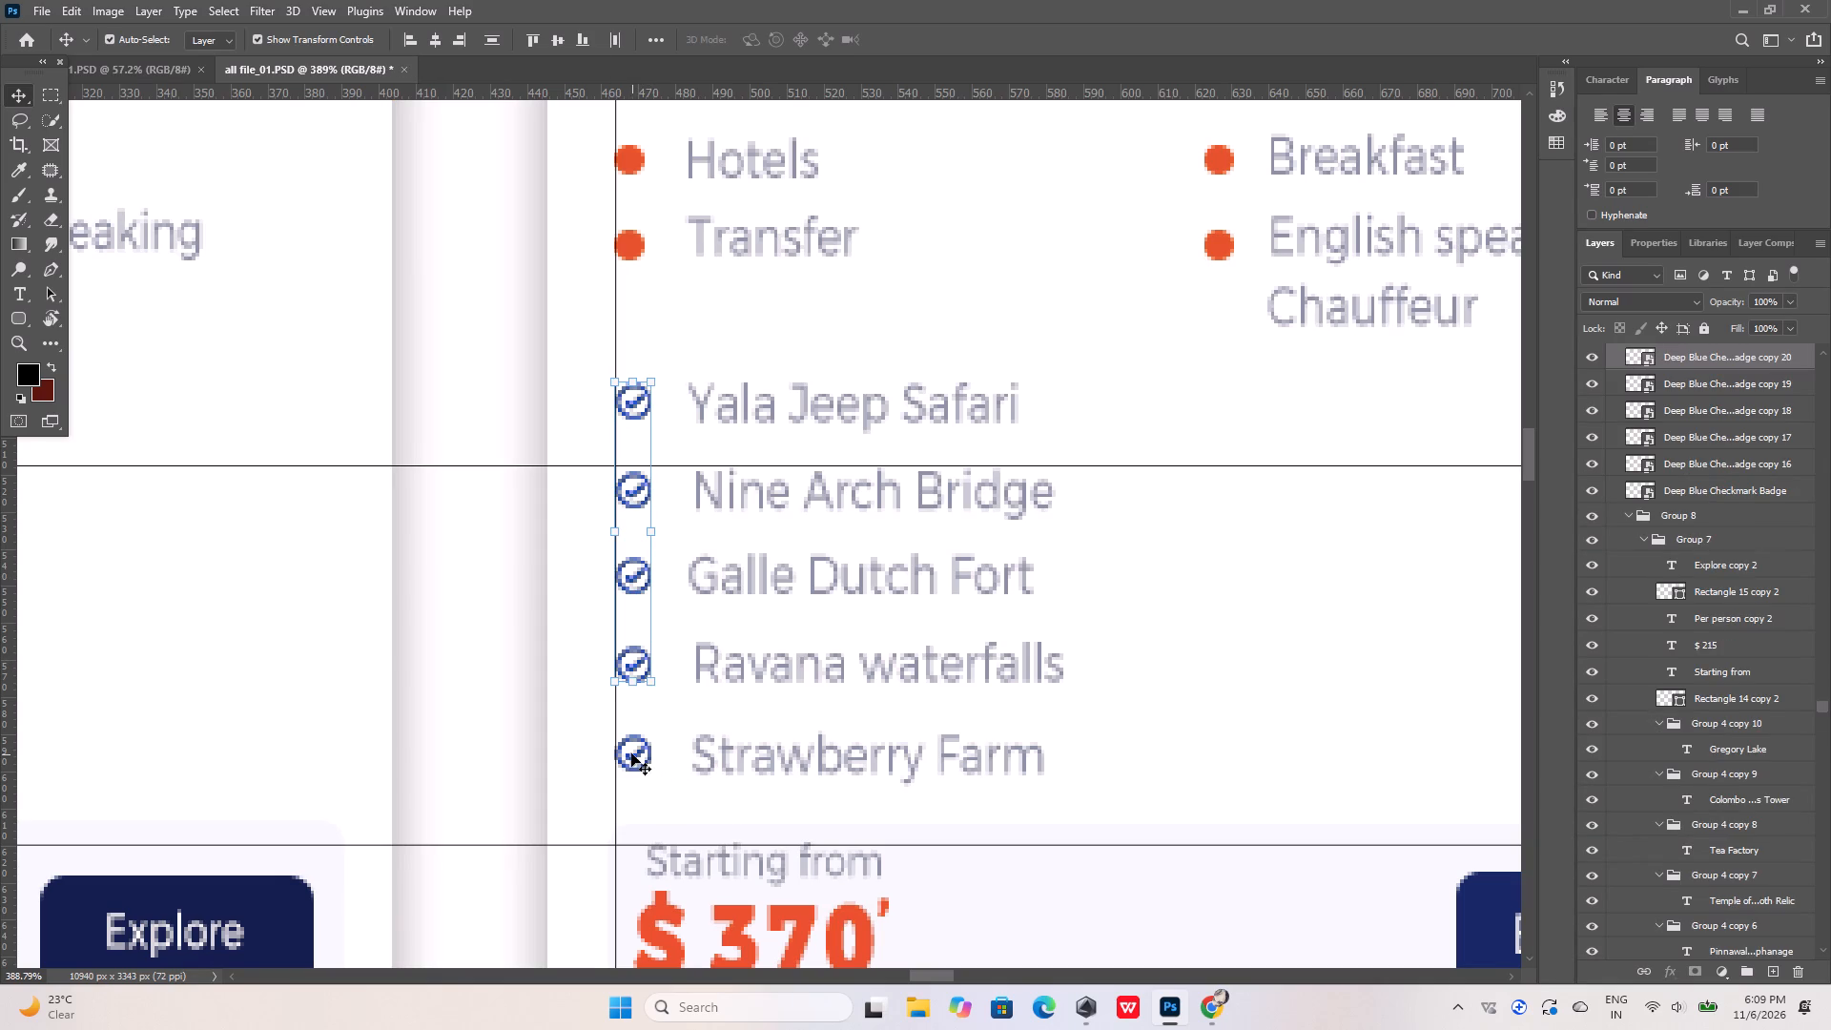
left_click(631, 753, "shift")
scroll(618, 766, "up", 14, "alt")
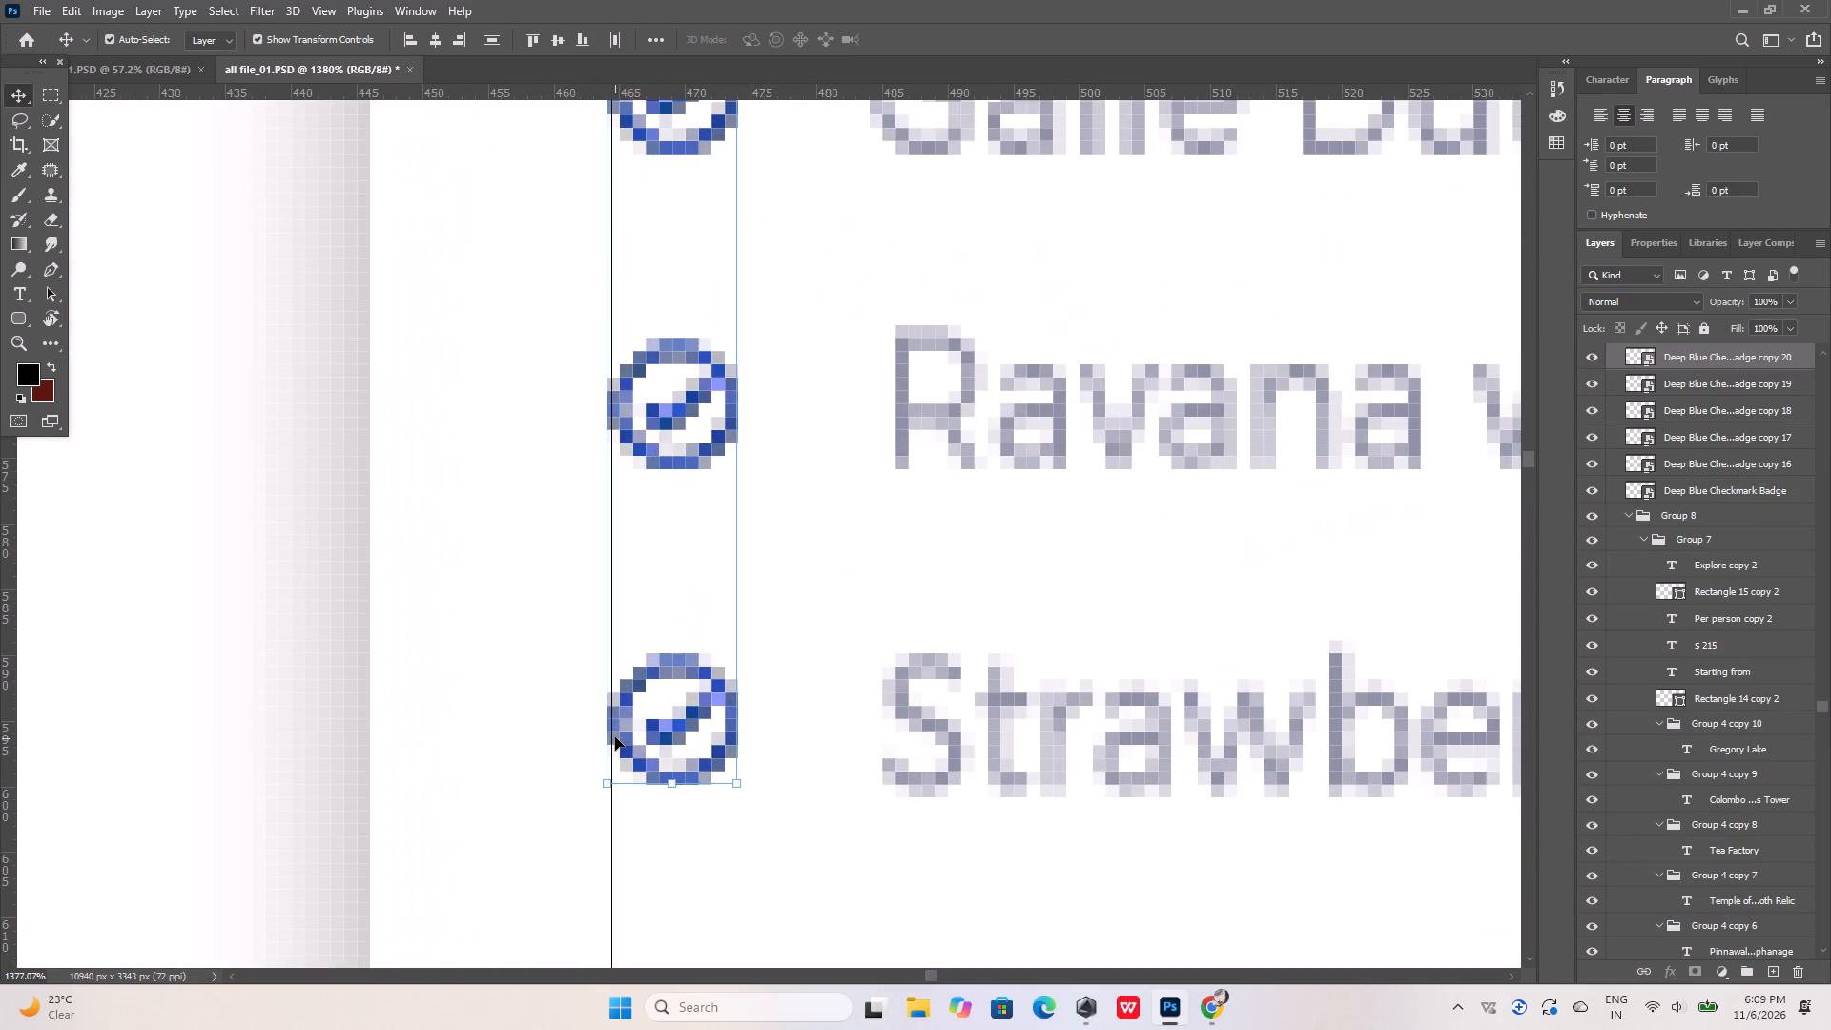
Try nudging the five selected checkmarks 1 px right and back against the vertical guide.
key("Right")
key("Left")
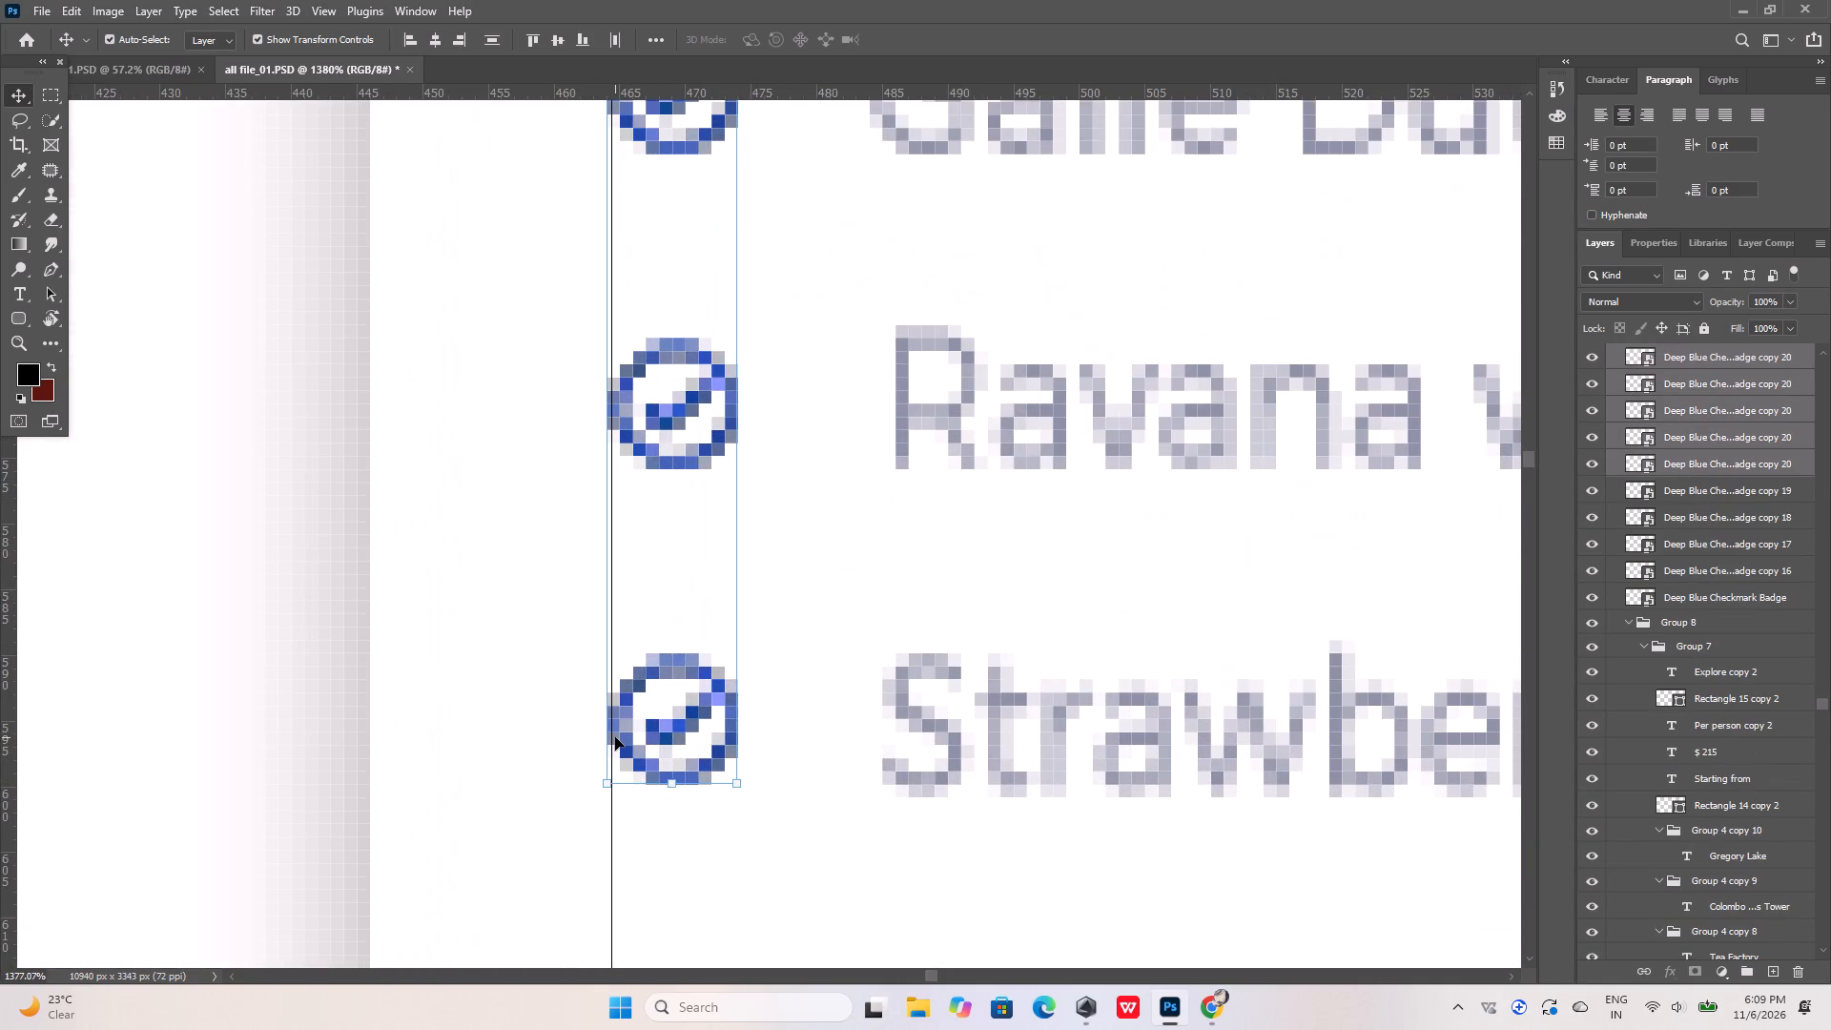
Remove the vertical guide along the left edge of the checkmarks on the A World in One Island card.
left_click_drag(610, 840, 0, 850)
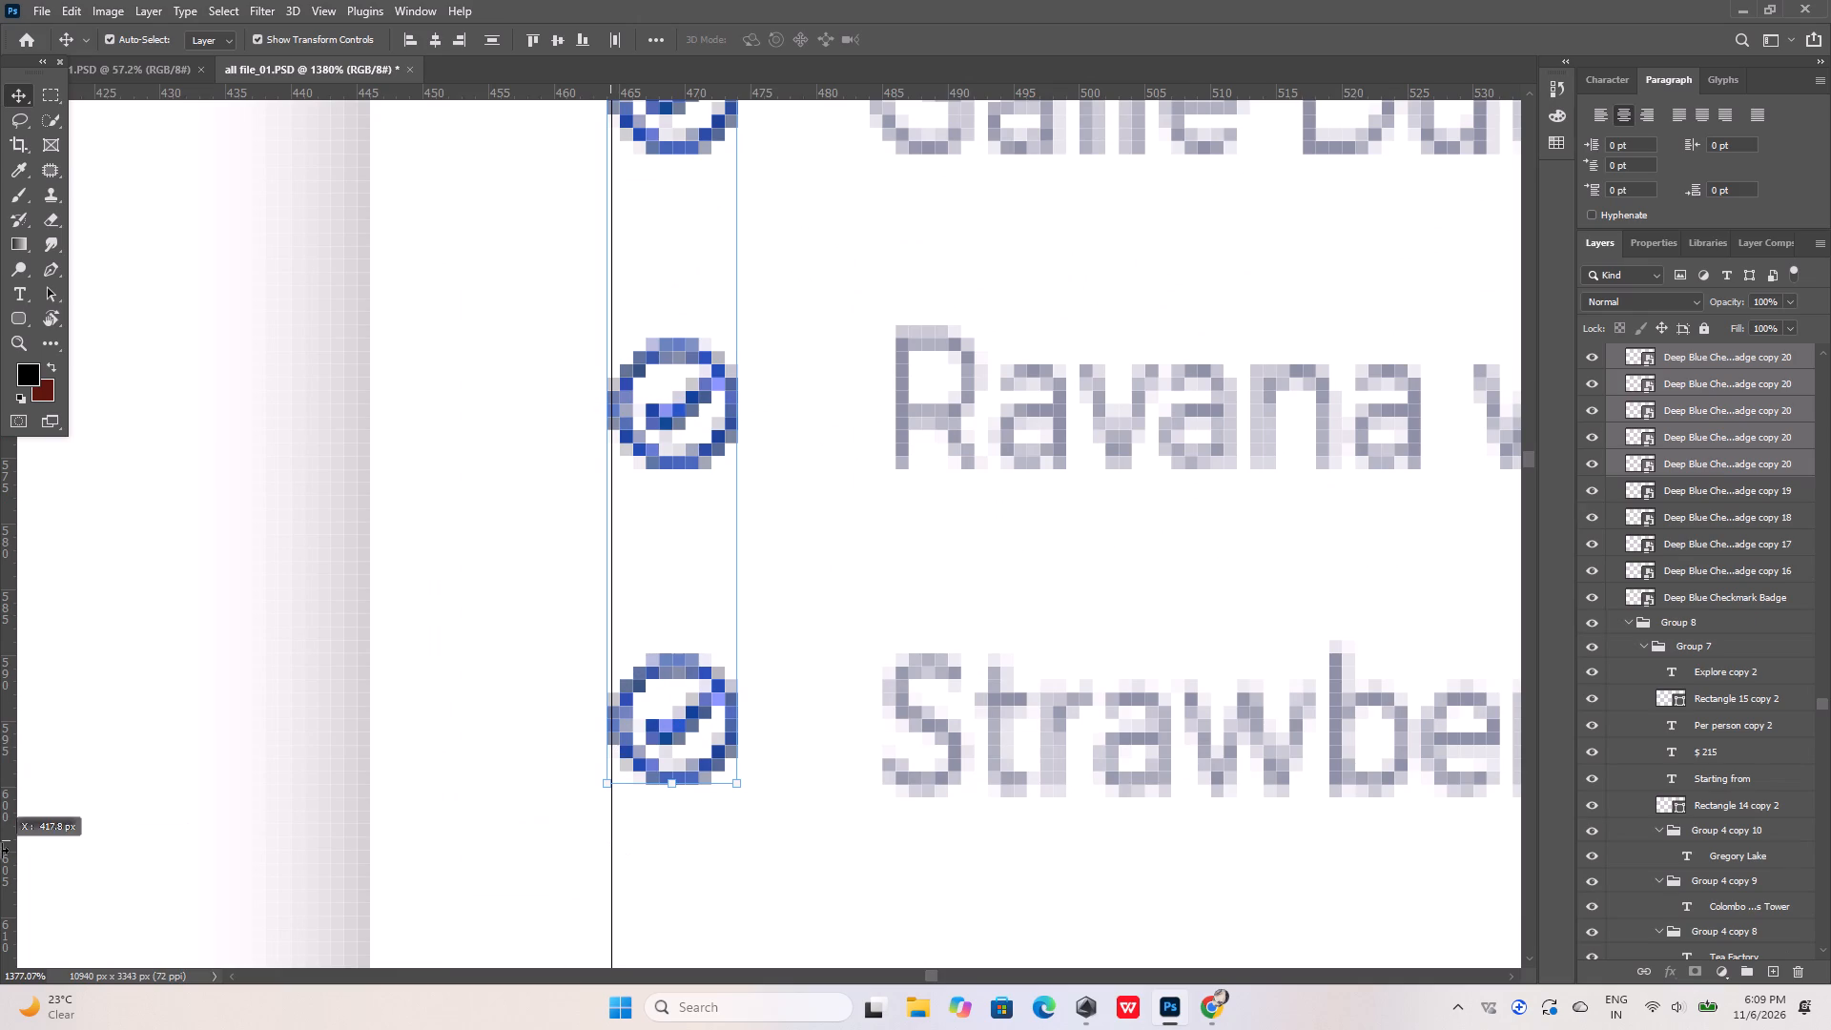
left_click_drag(0, 850, 0, 840)
Look over the neighbouring artboards up to the Kenya map and the Mombasa and National park excursions page.
scroll(309, 731, "down", 20, "alt")
scroll(309, 731, "down", 2, "alt")
scroll(438, 716, "down", 5, "alt")
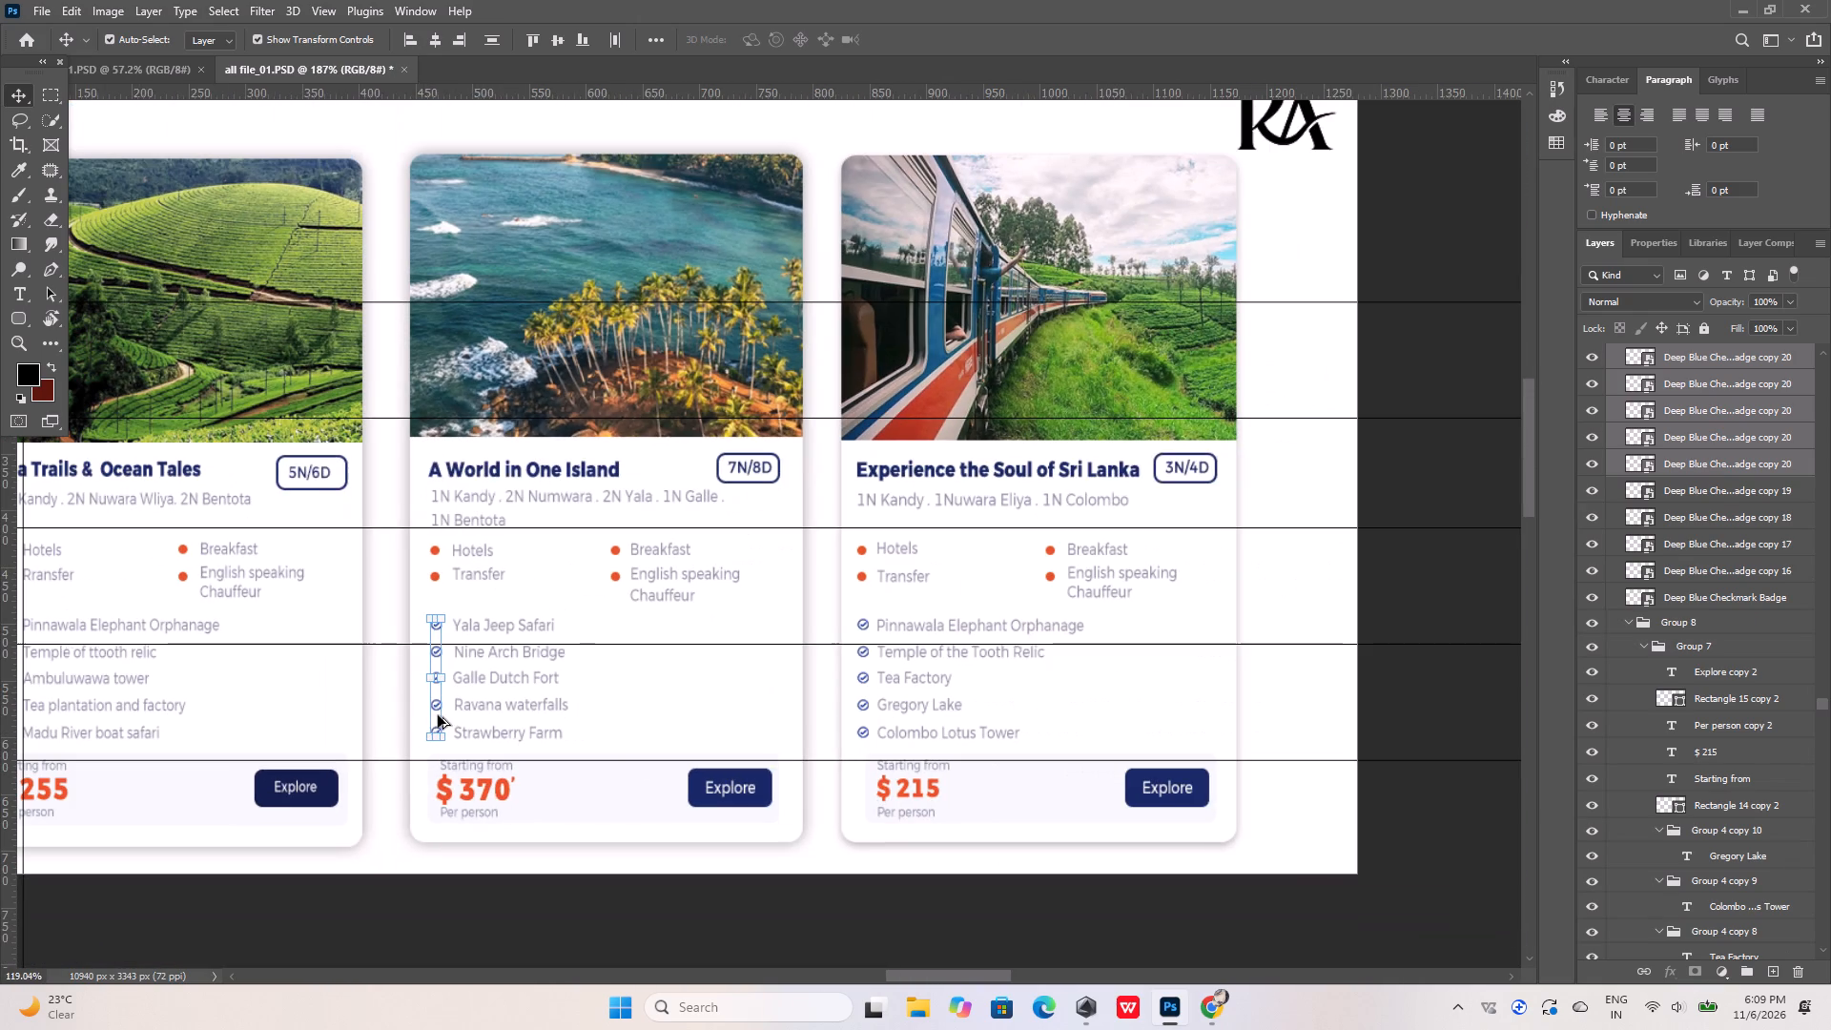
scroll(840, 658, "down", 16, "alt")
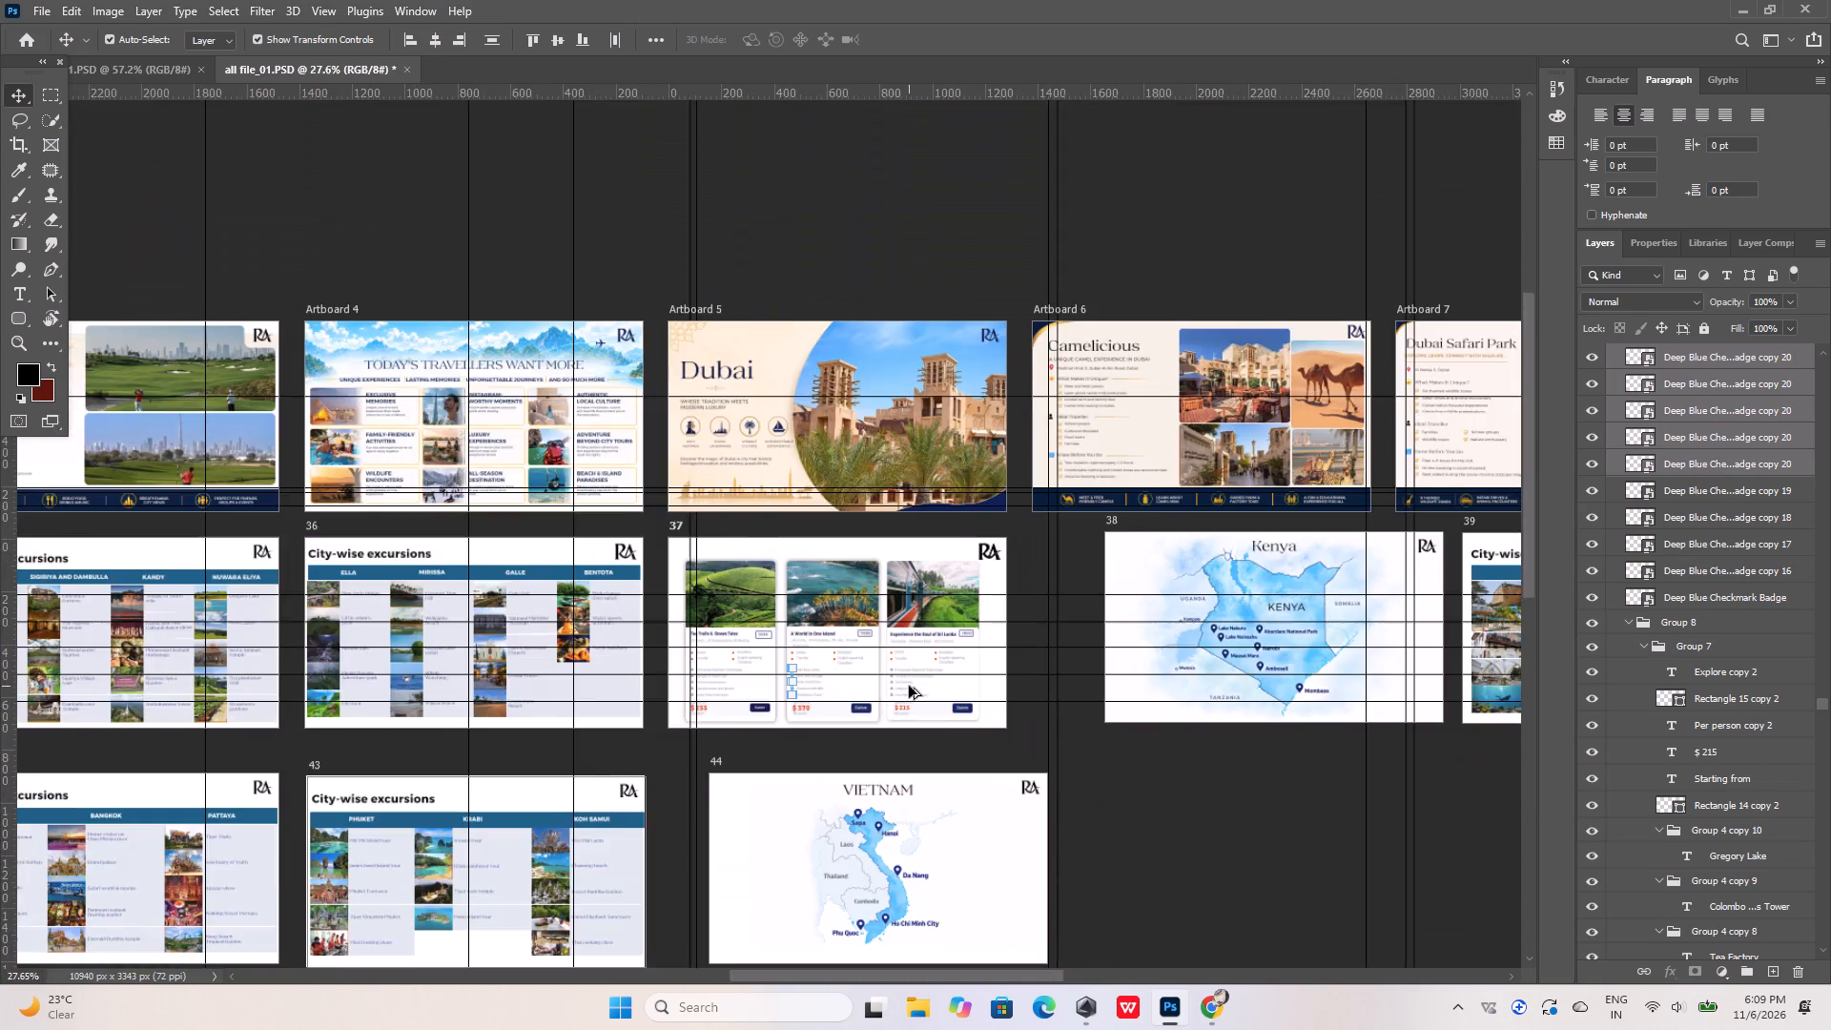
scroll(909, 686, "down", 5, "alt")
scroll(652, 602, "down", 4, "alt")
scroll(1227, 672, "up", 12, "alt")
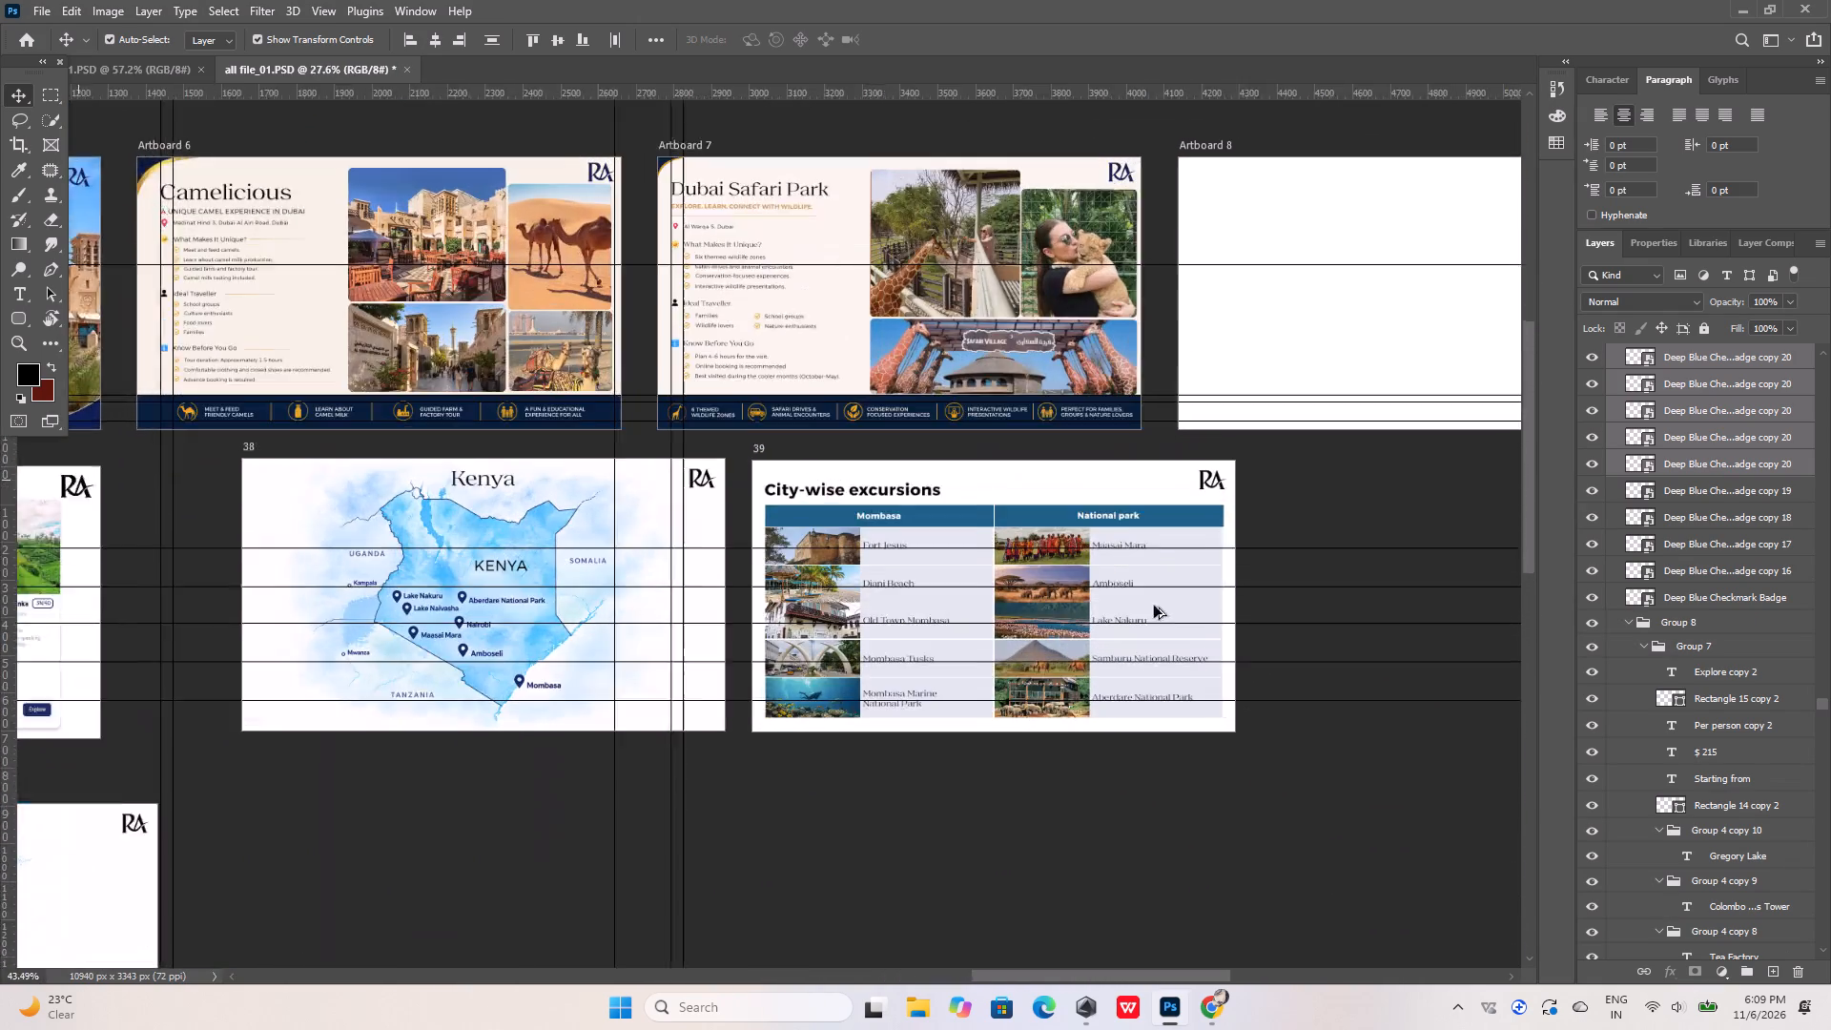
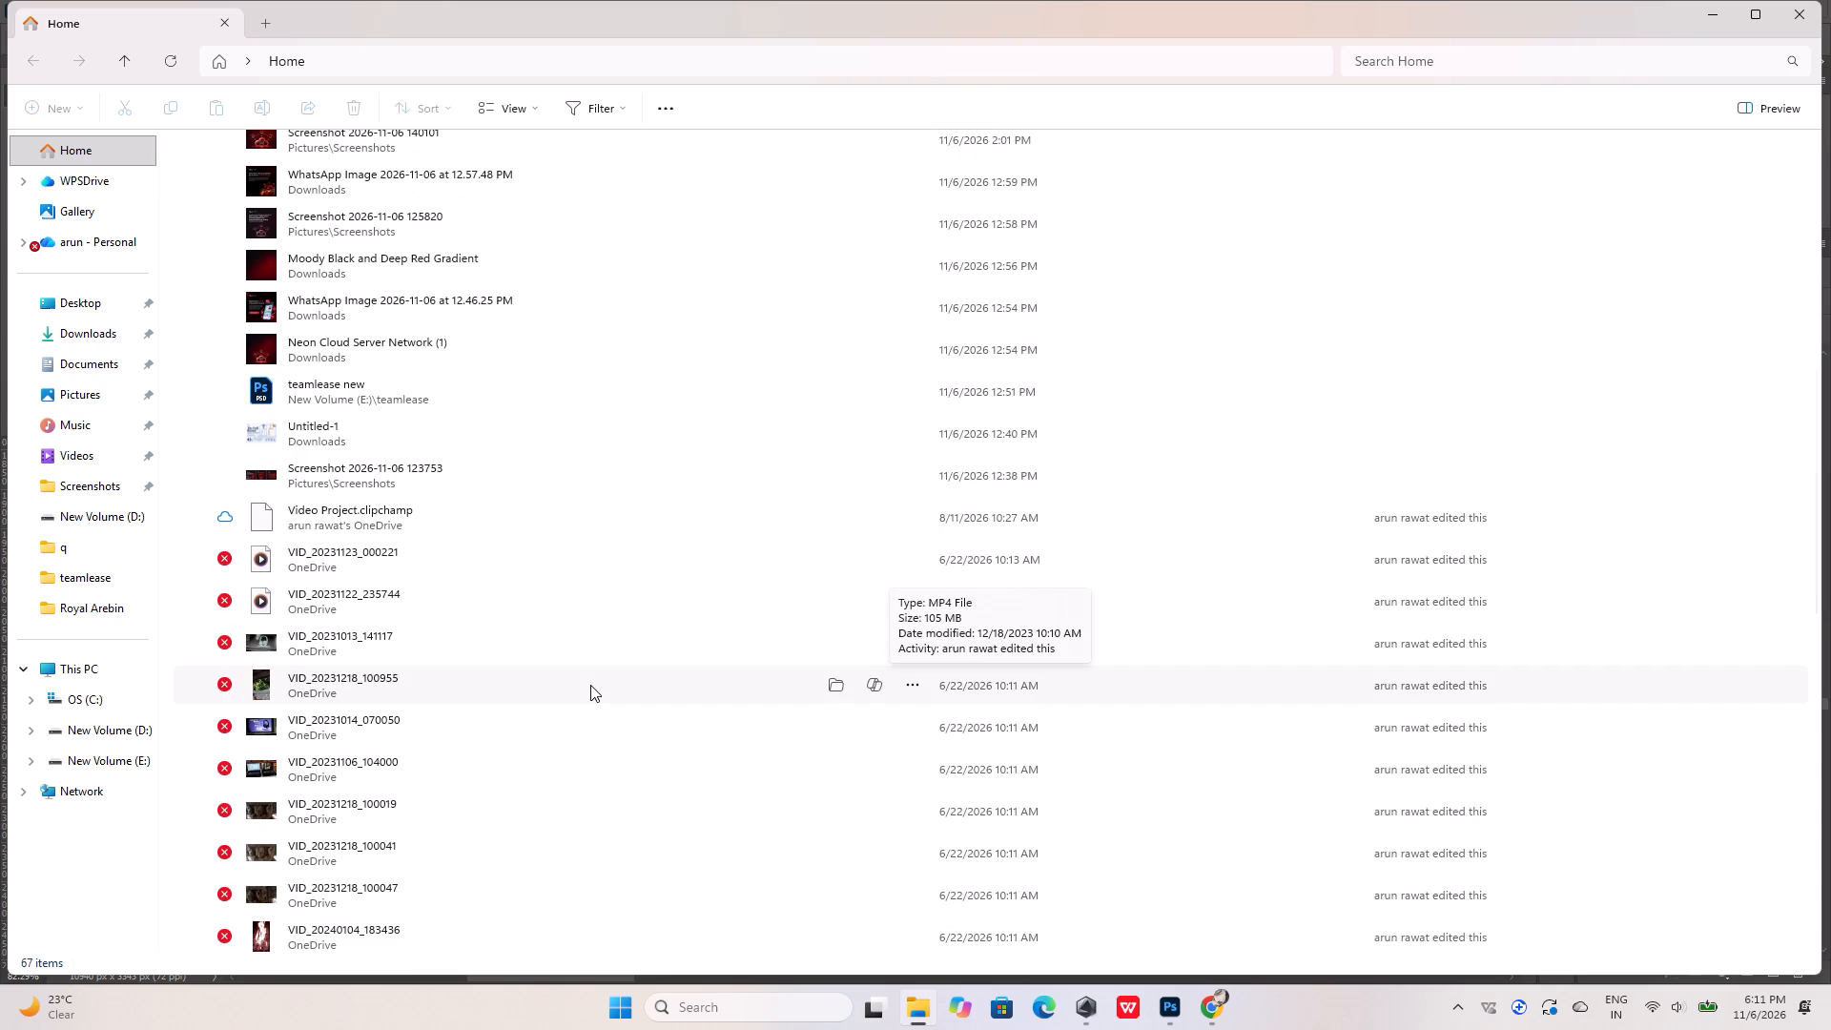
Look through the image and PSD files in the Downloads folder, then minimize the File Explorer window.
left_click(108, 332)
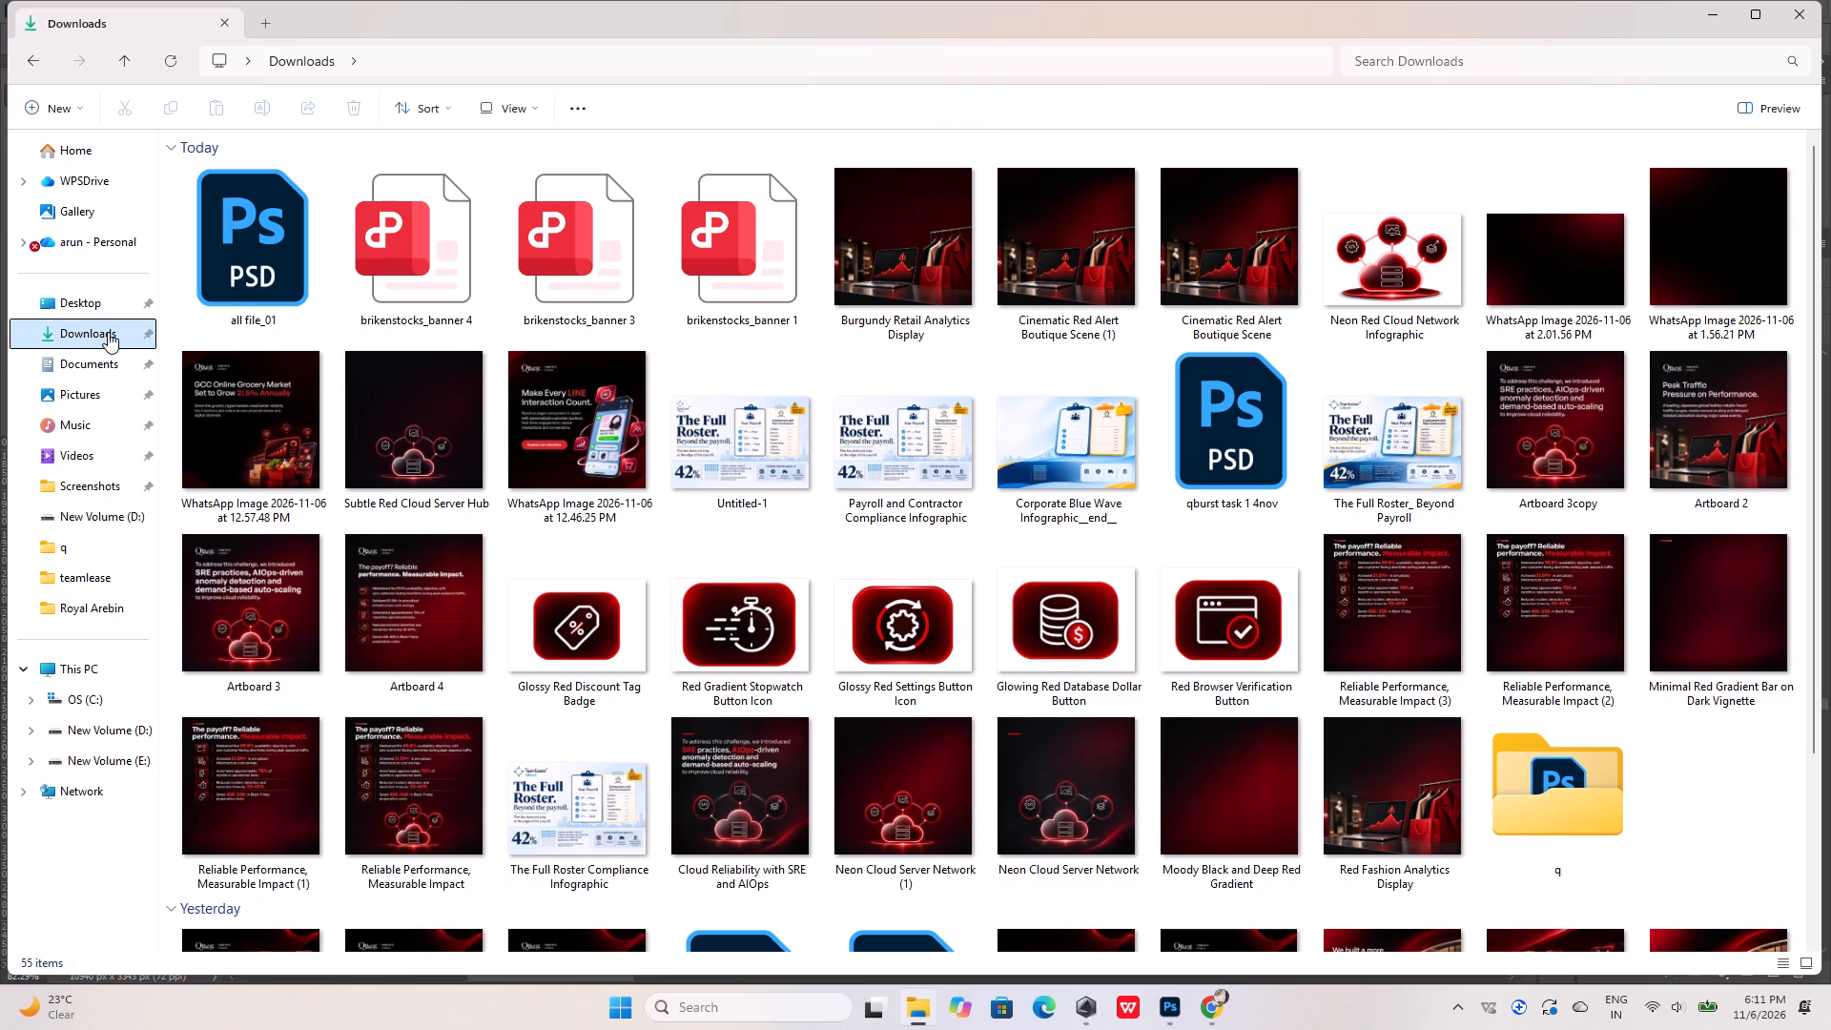
scroll(921, 466, "down", 1)
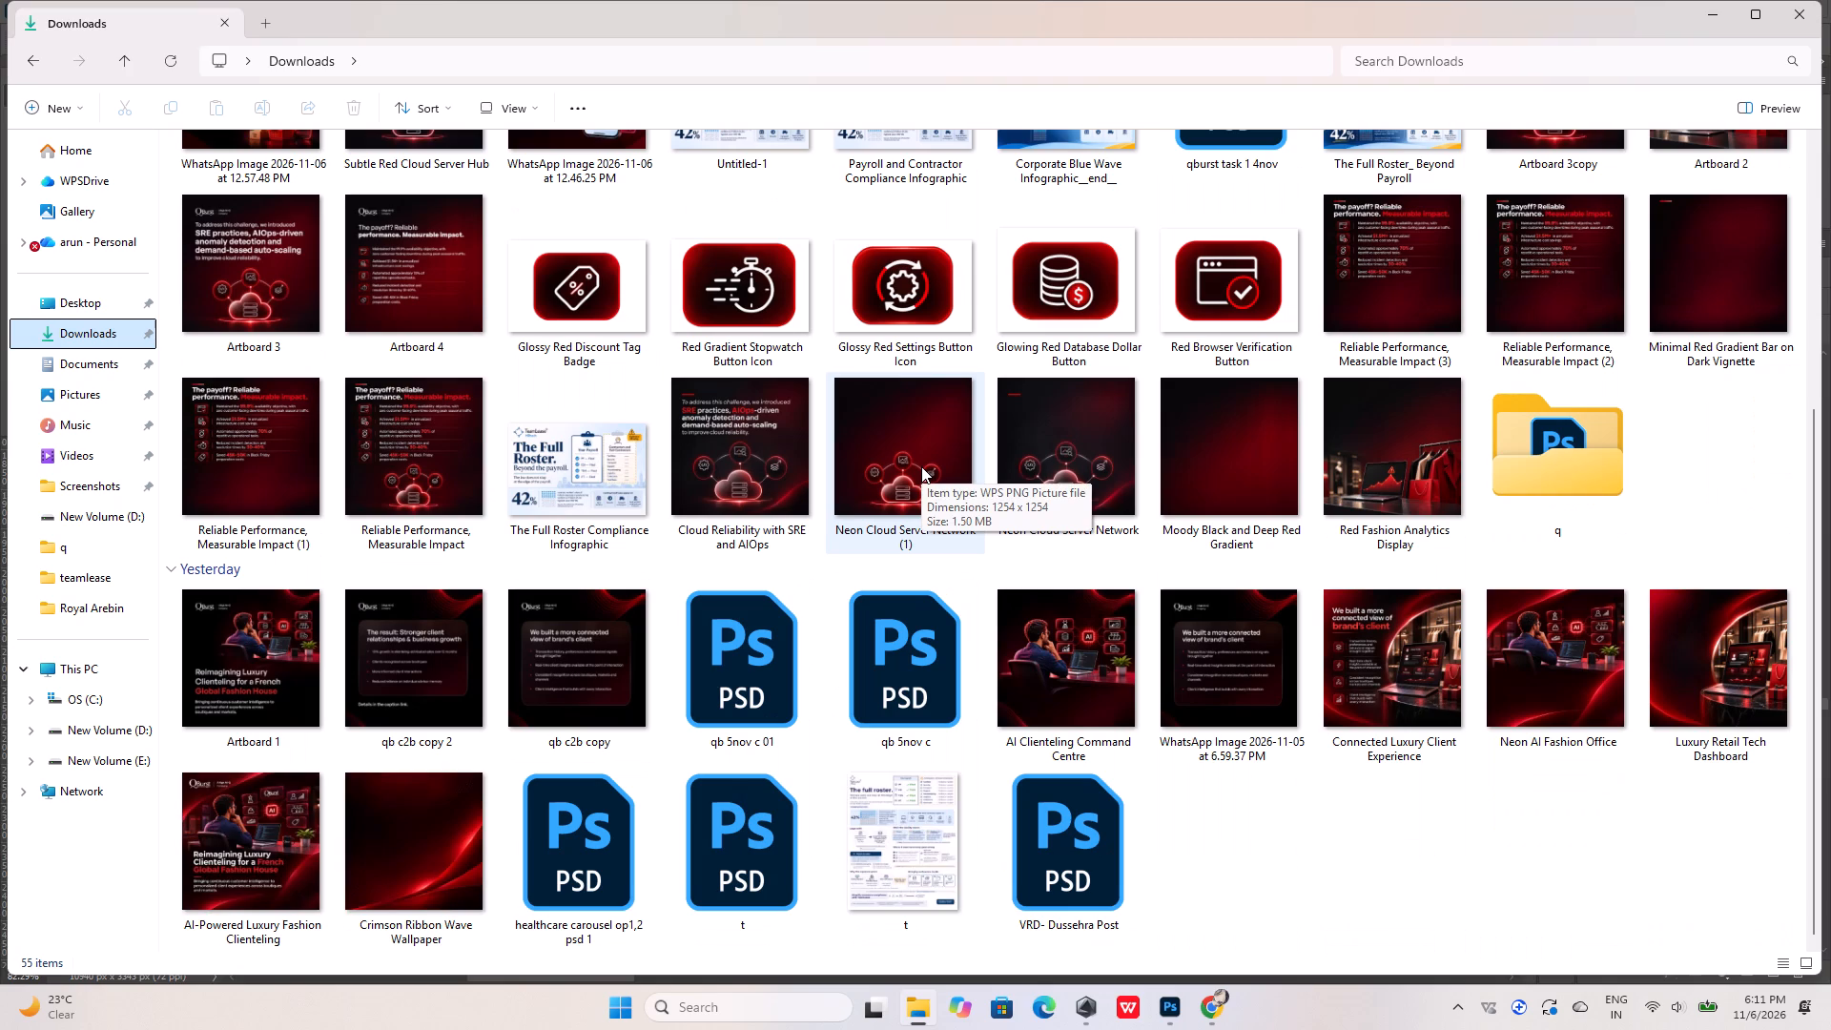
scroll(921, 466, "down", 1)
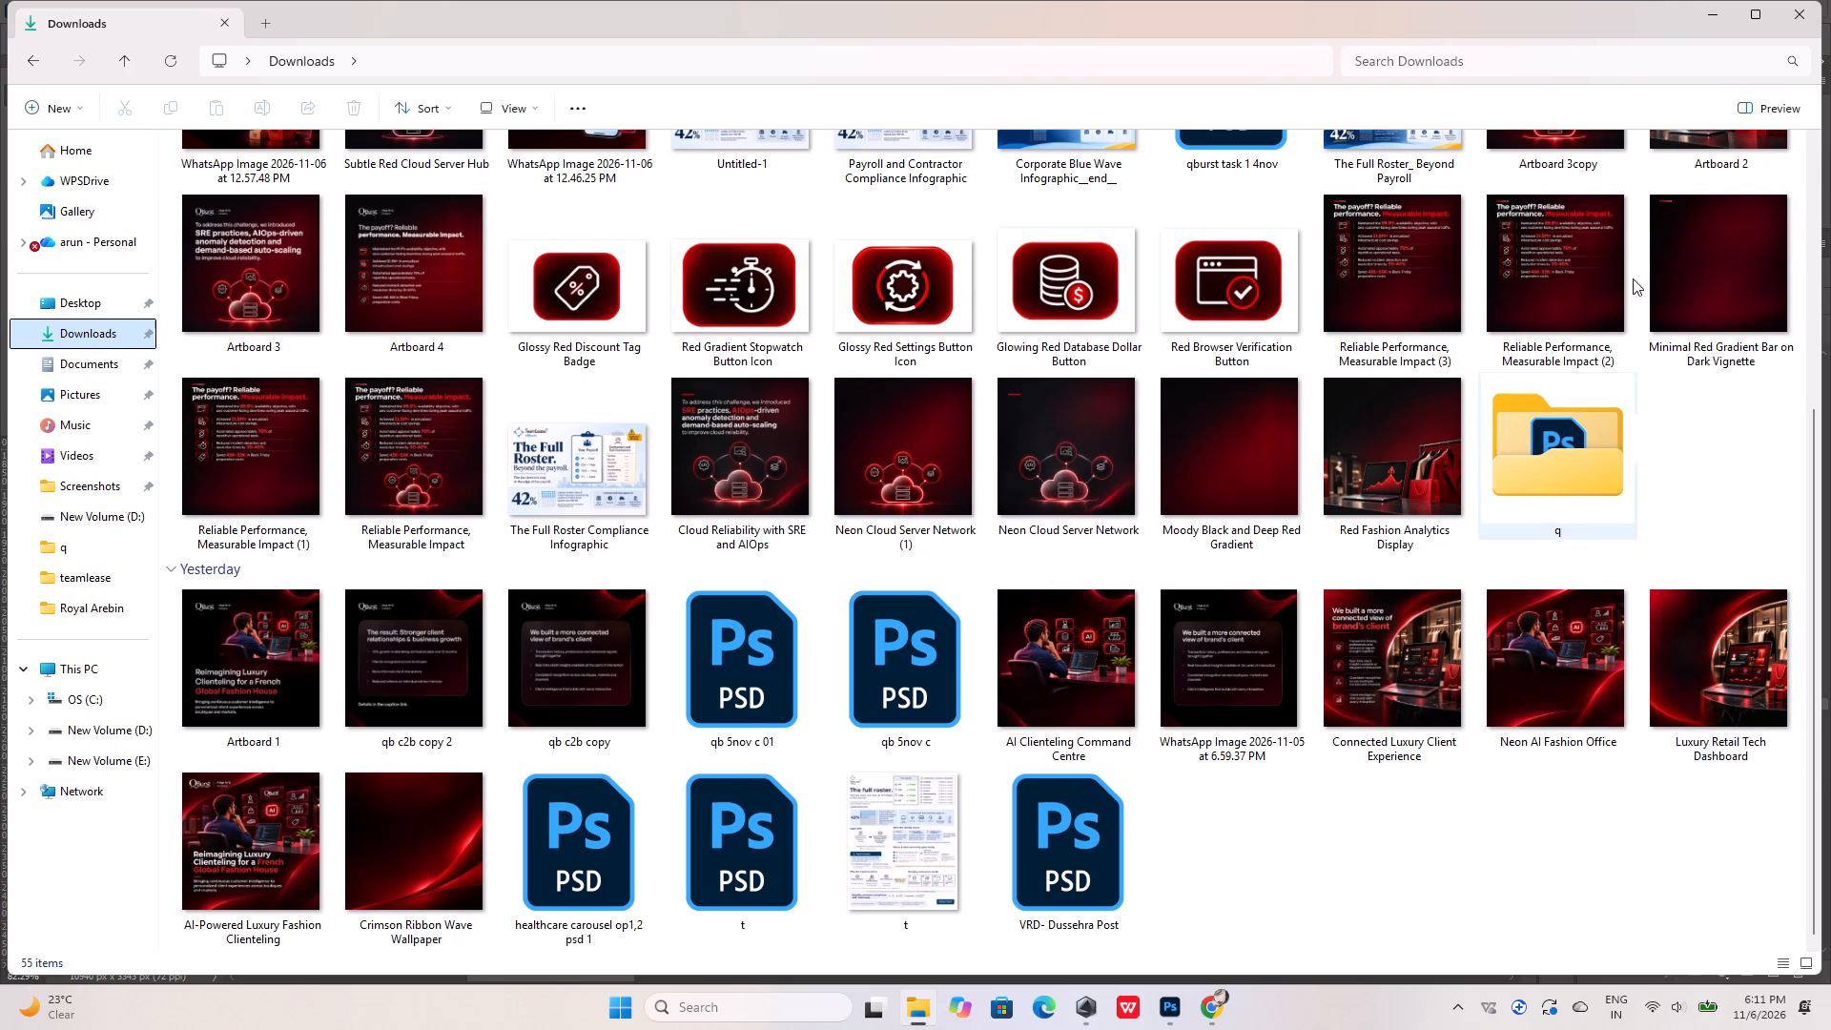
left_click(1711, 10)
left_click(1735, 6)
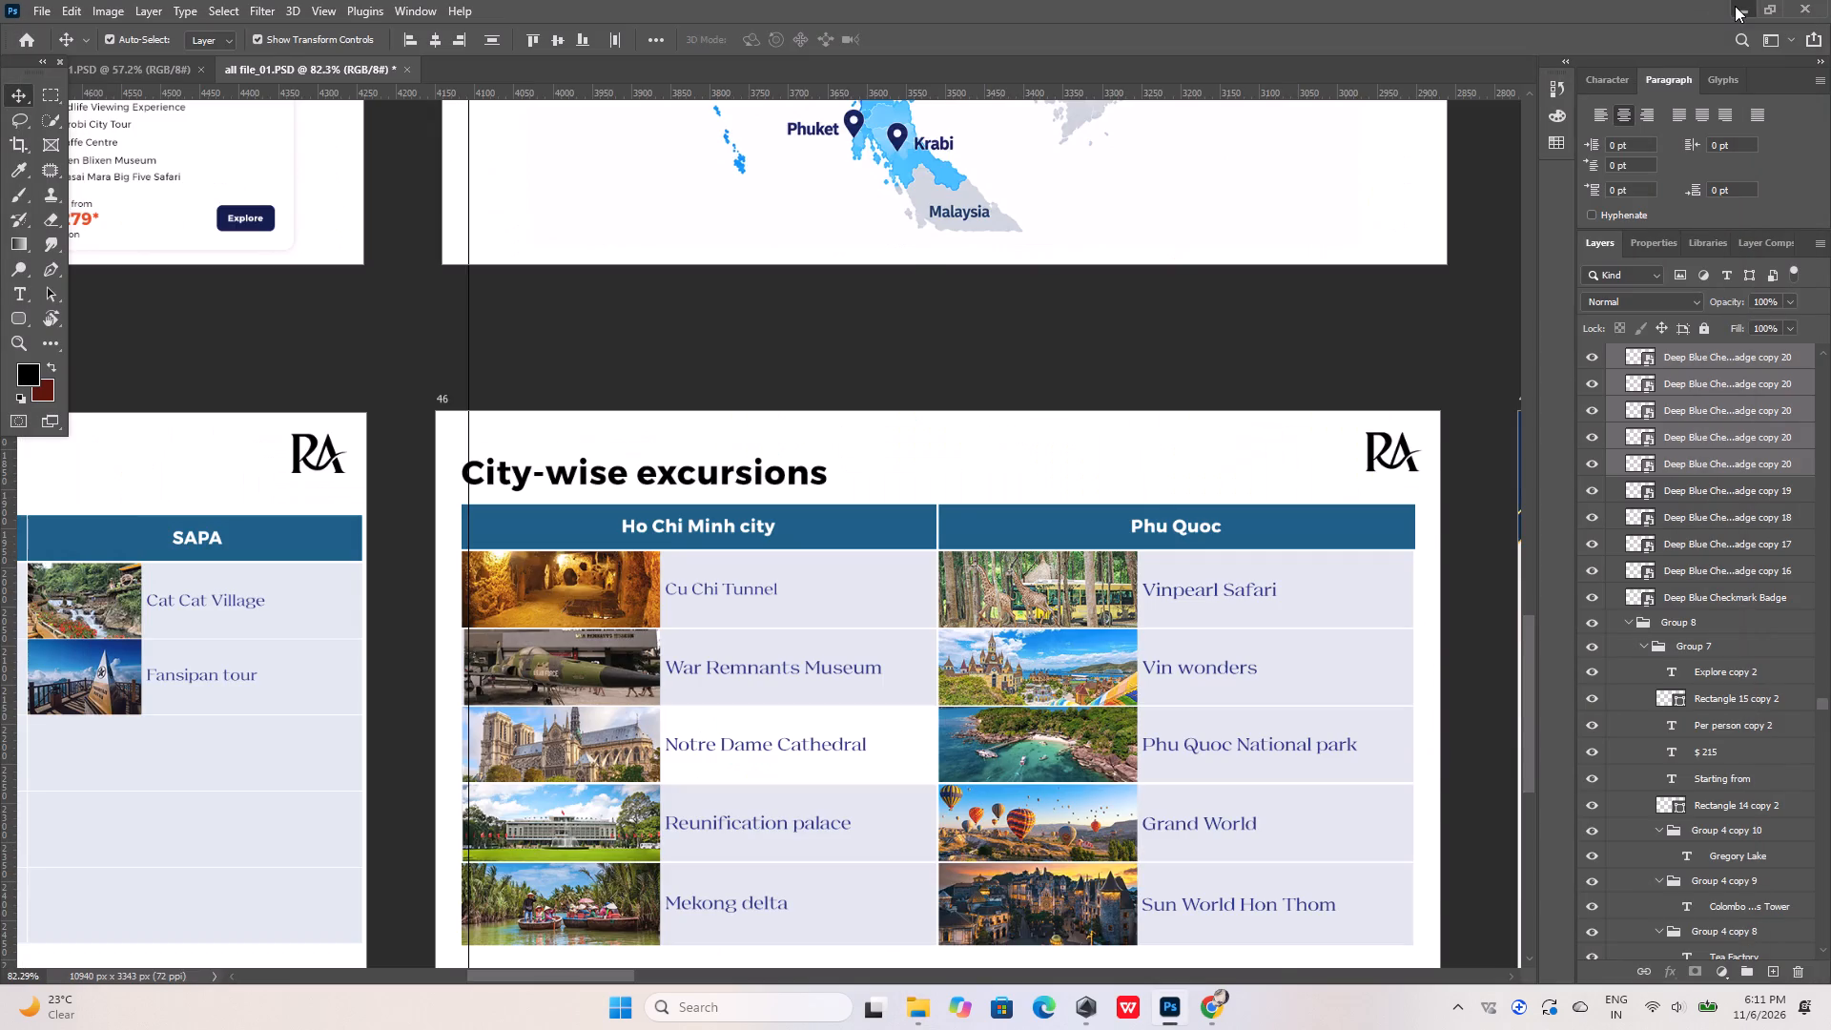
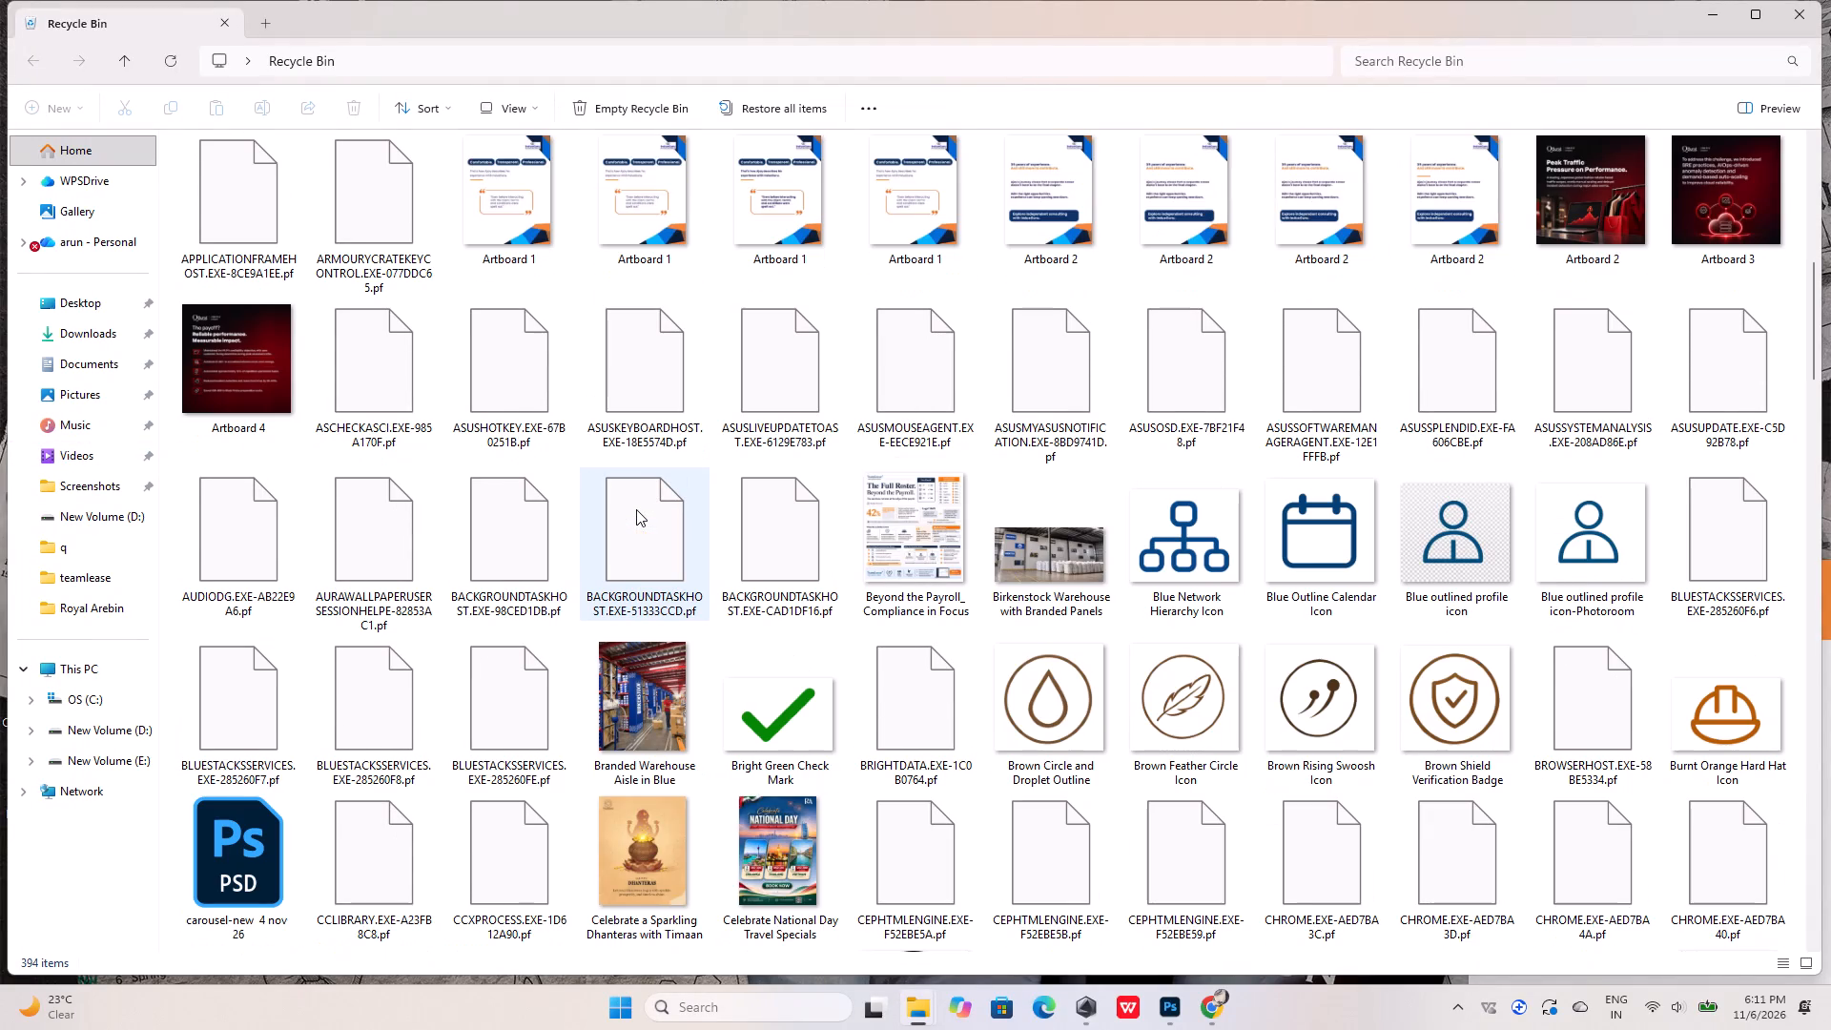
Look through the contents of the Recycle Bin for deleted image, PSD and design files.
scroll(636, 509, "down", 2)
scroll(636, 509, "up", 1)
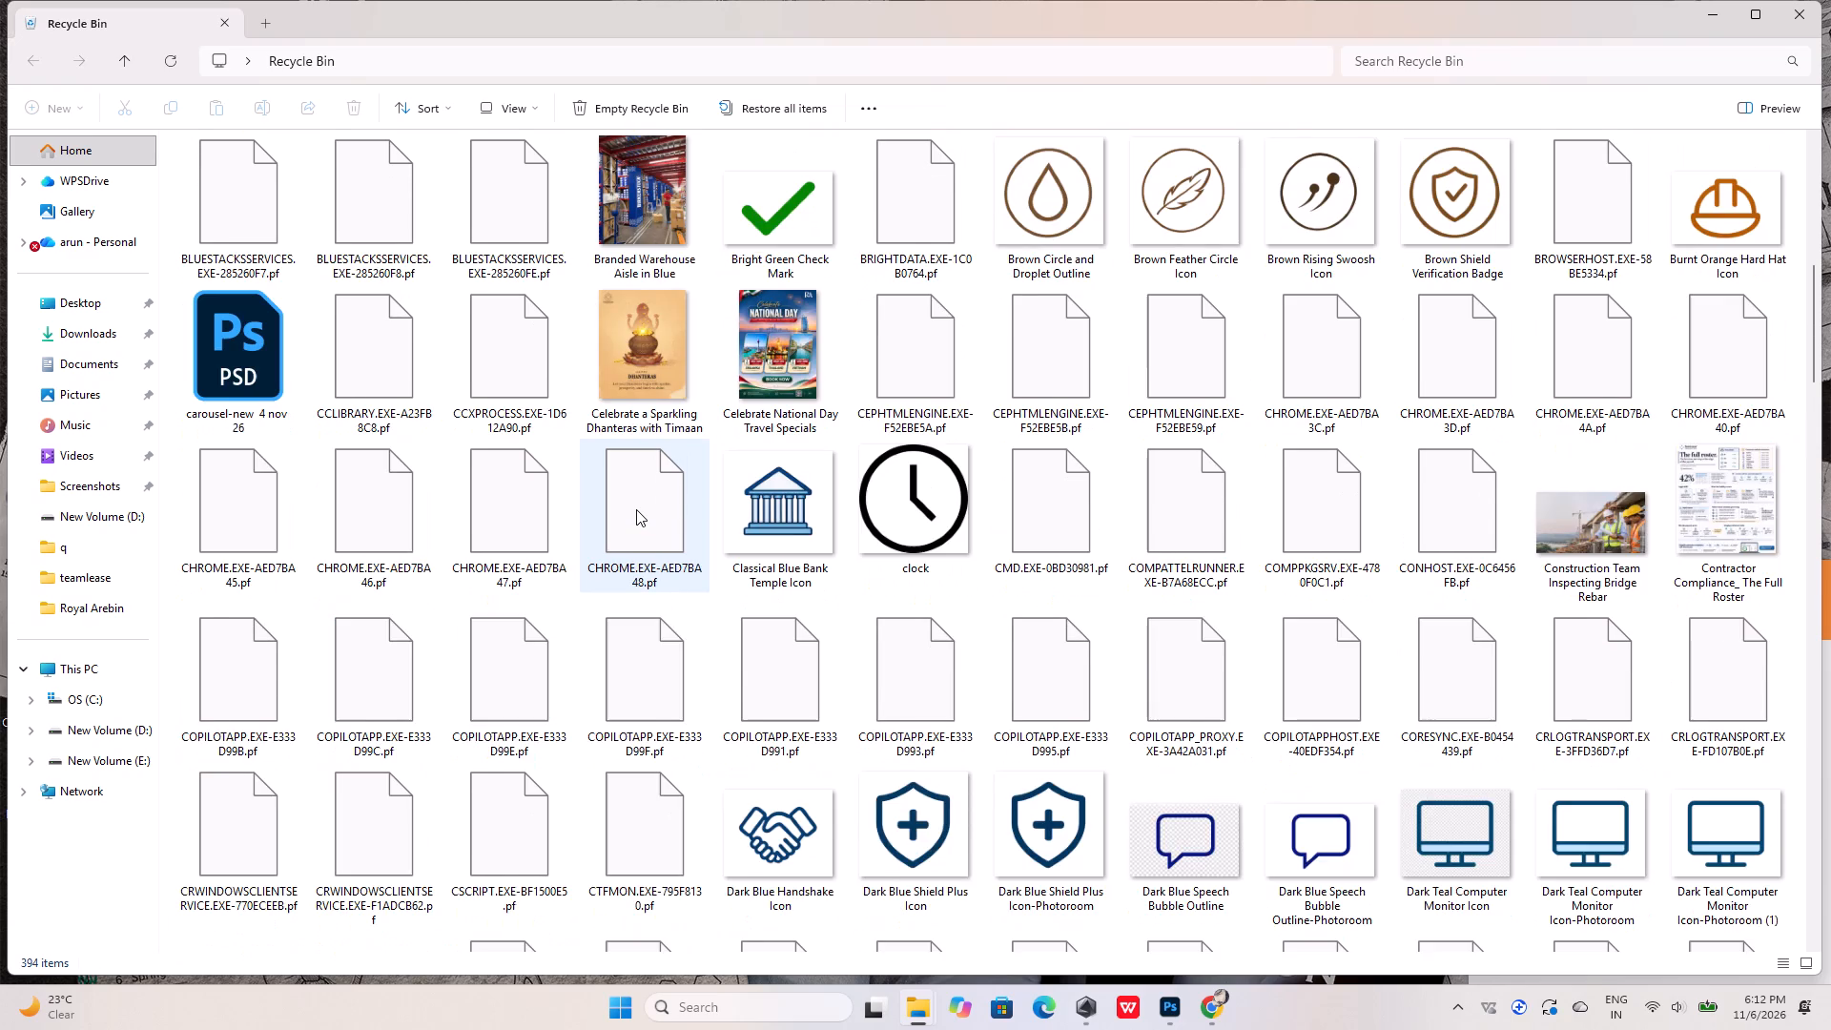
scroll(636, 509, "down", 2)
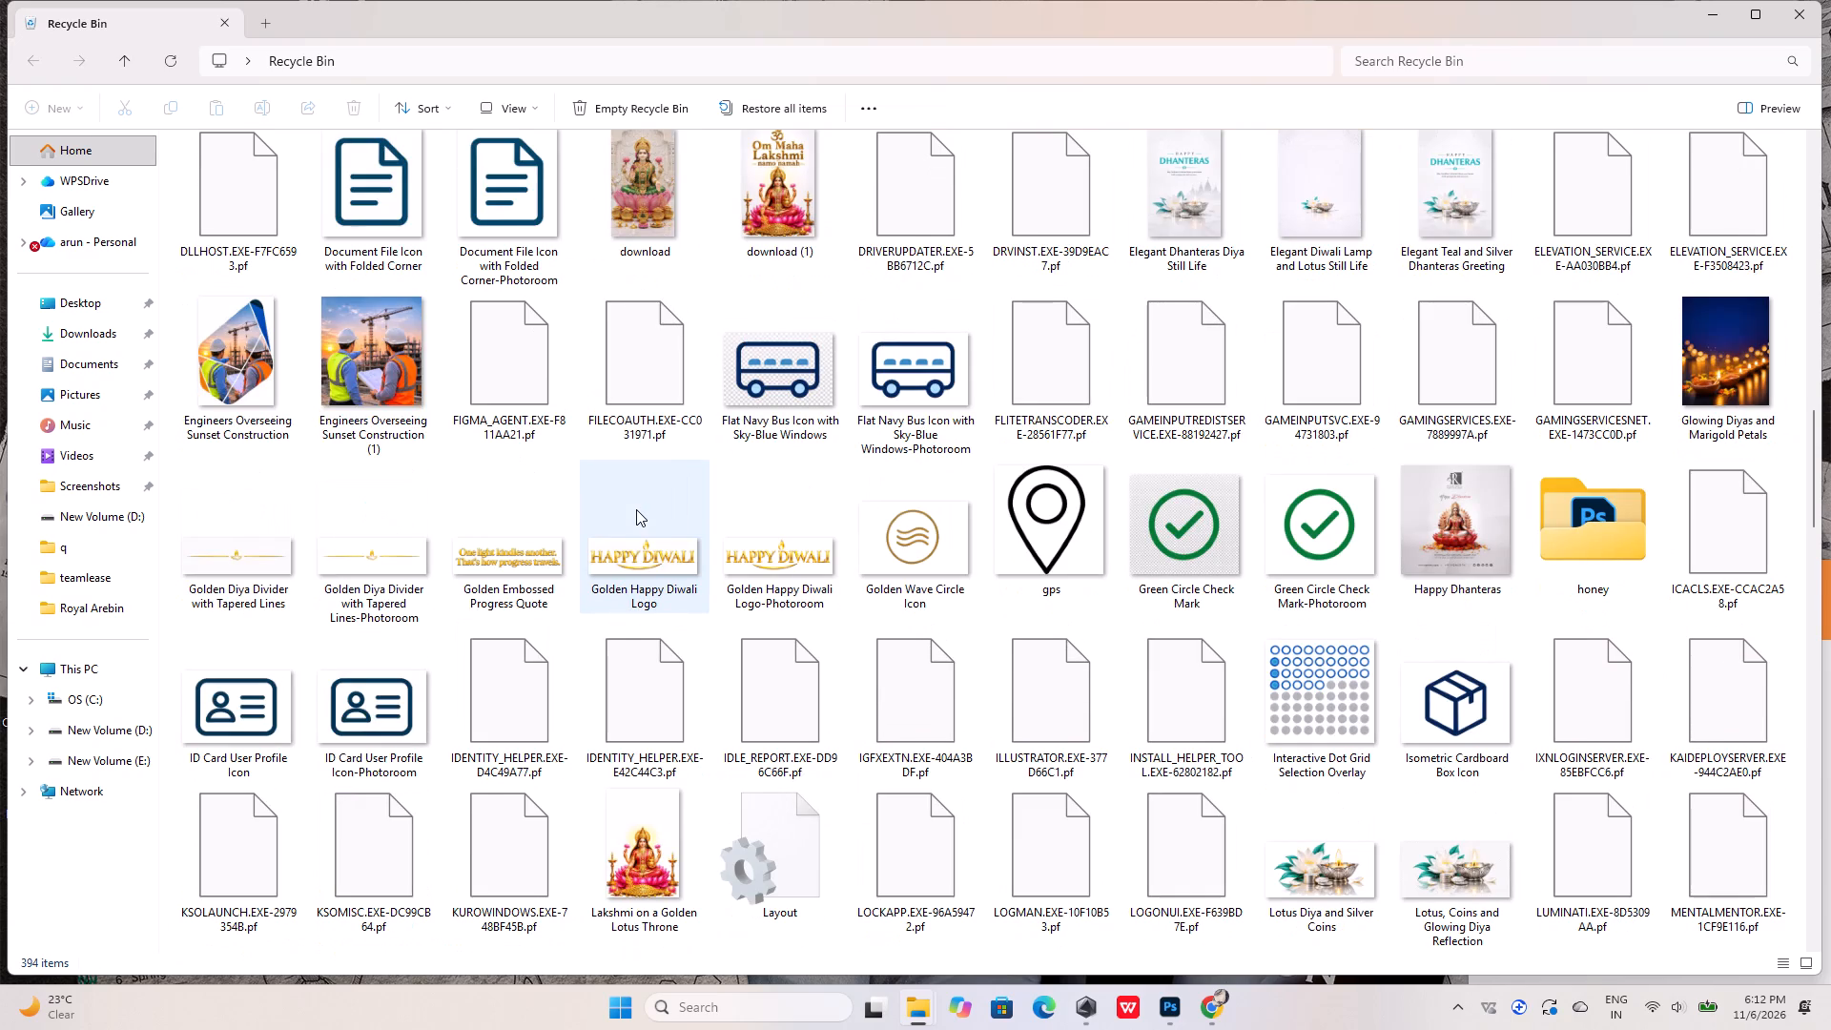
scroll(636, 509, "down", 2)
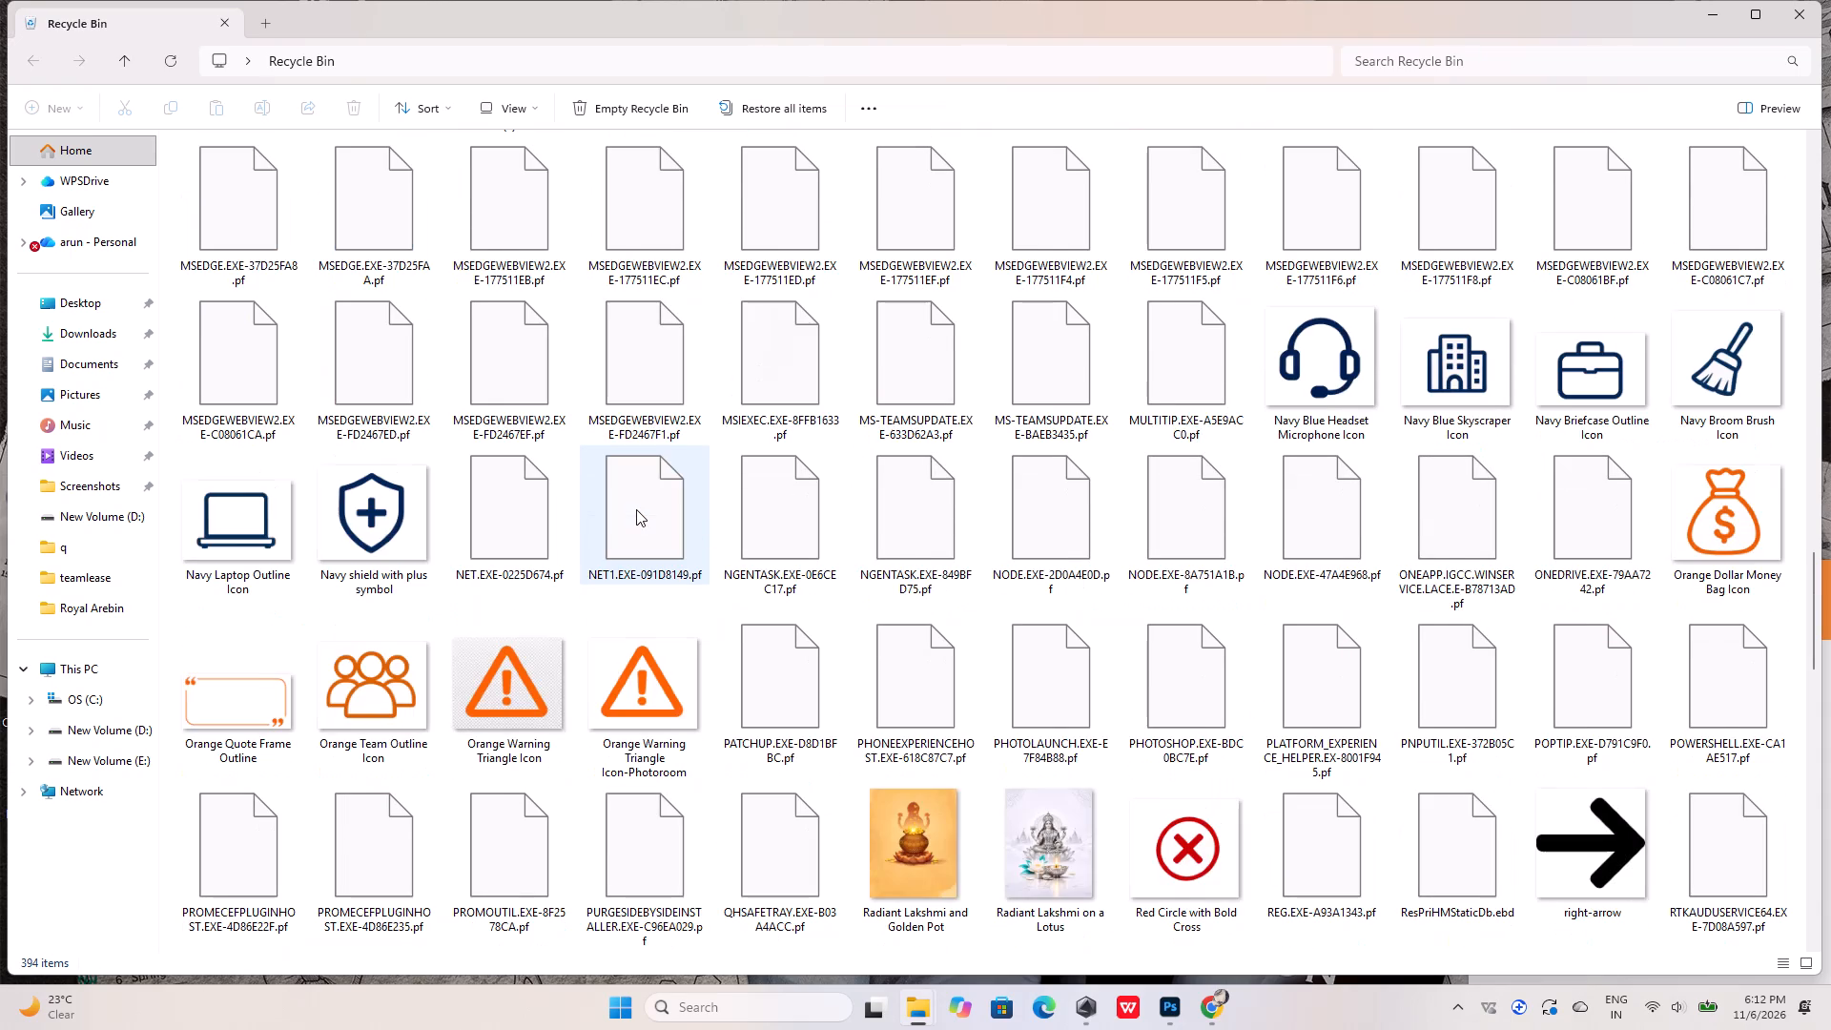
scroll(636, 509, "down", 3)
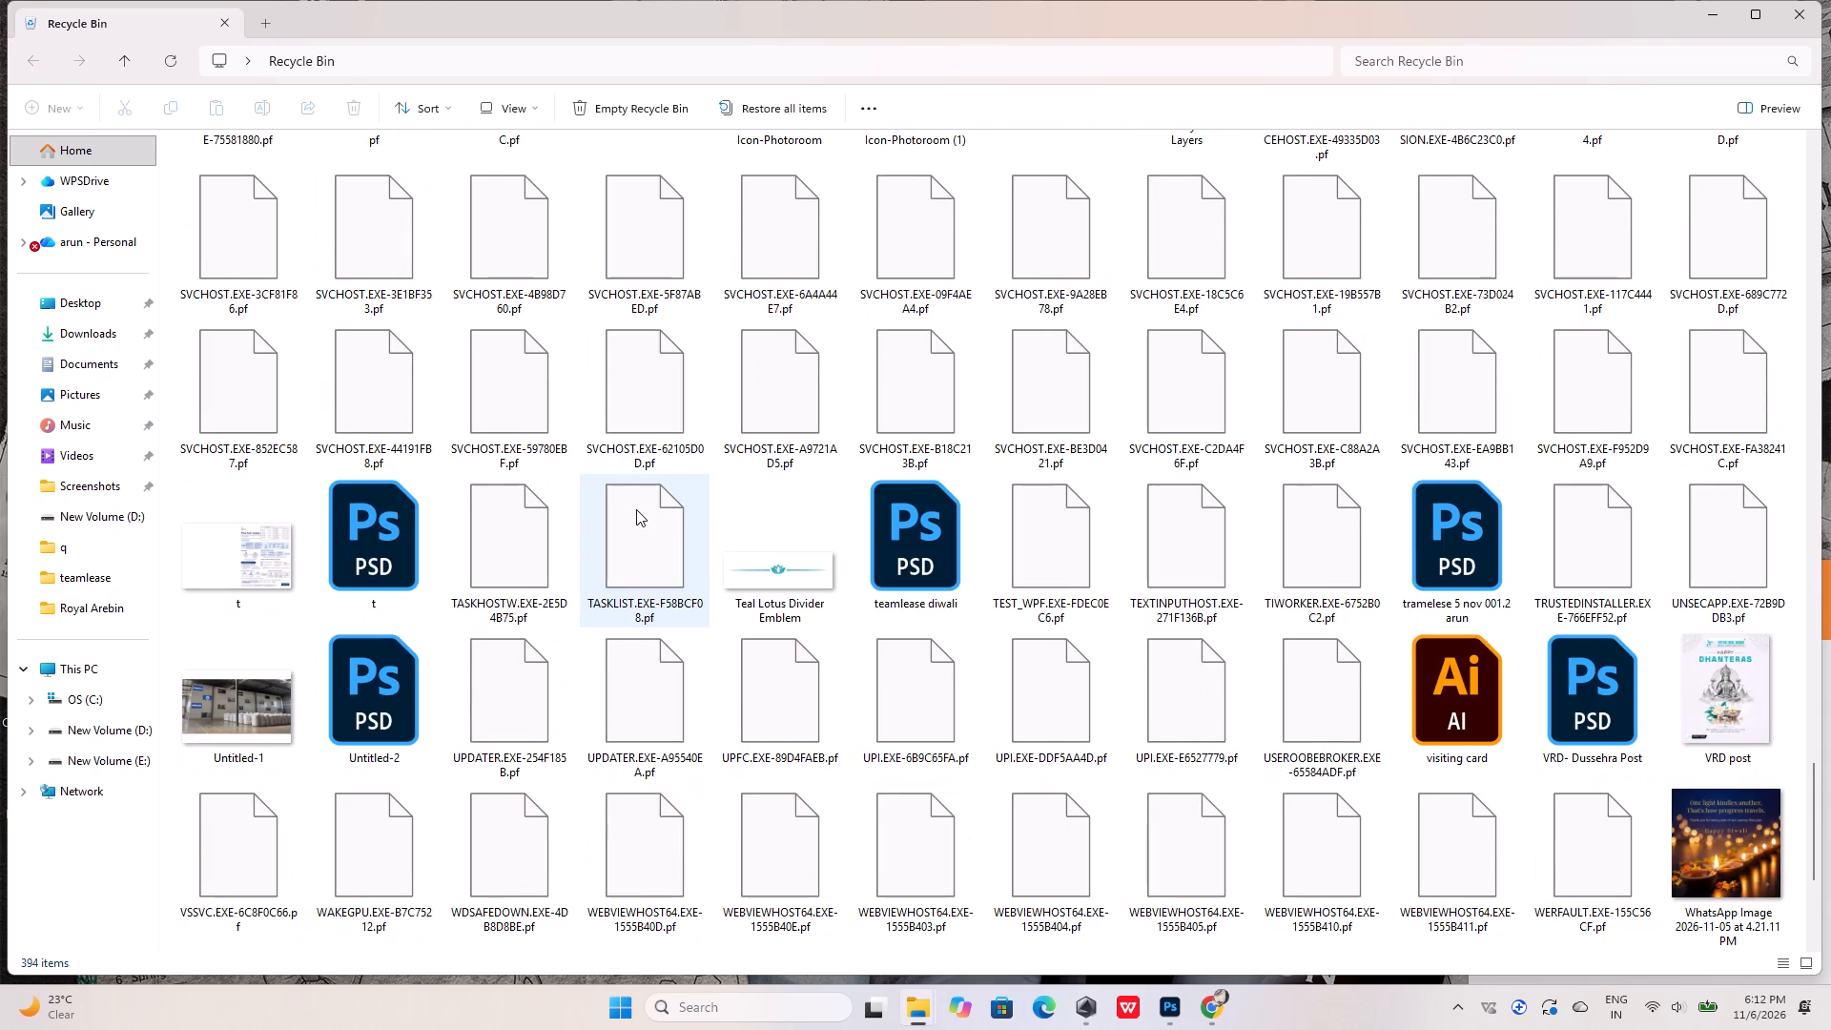
scroll(636, 509, "down", 1)
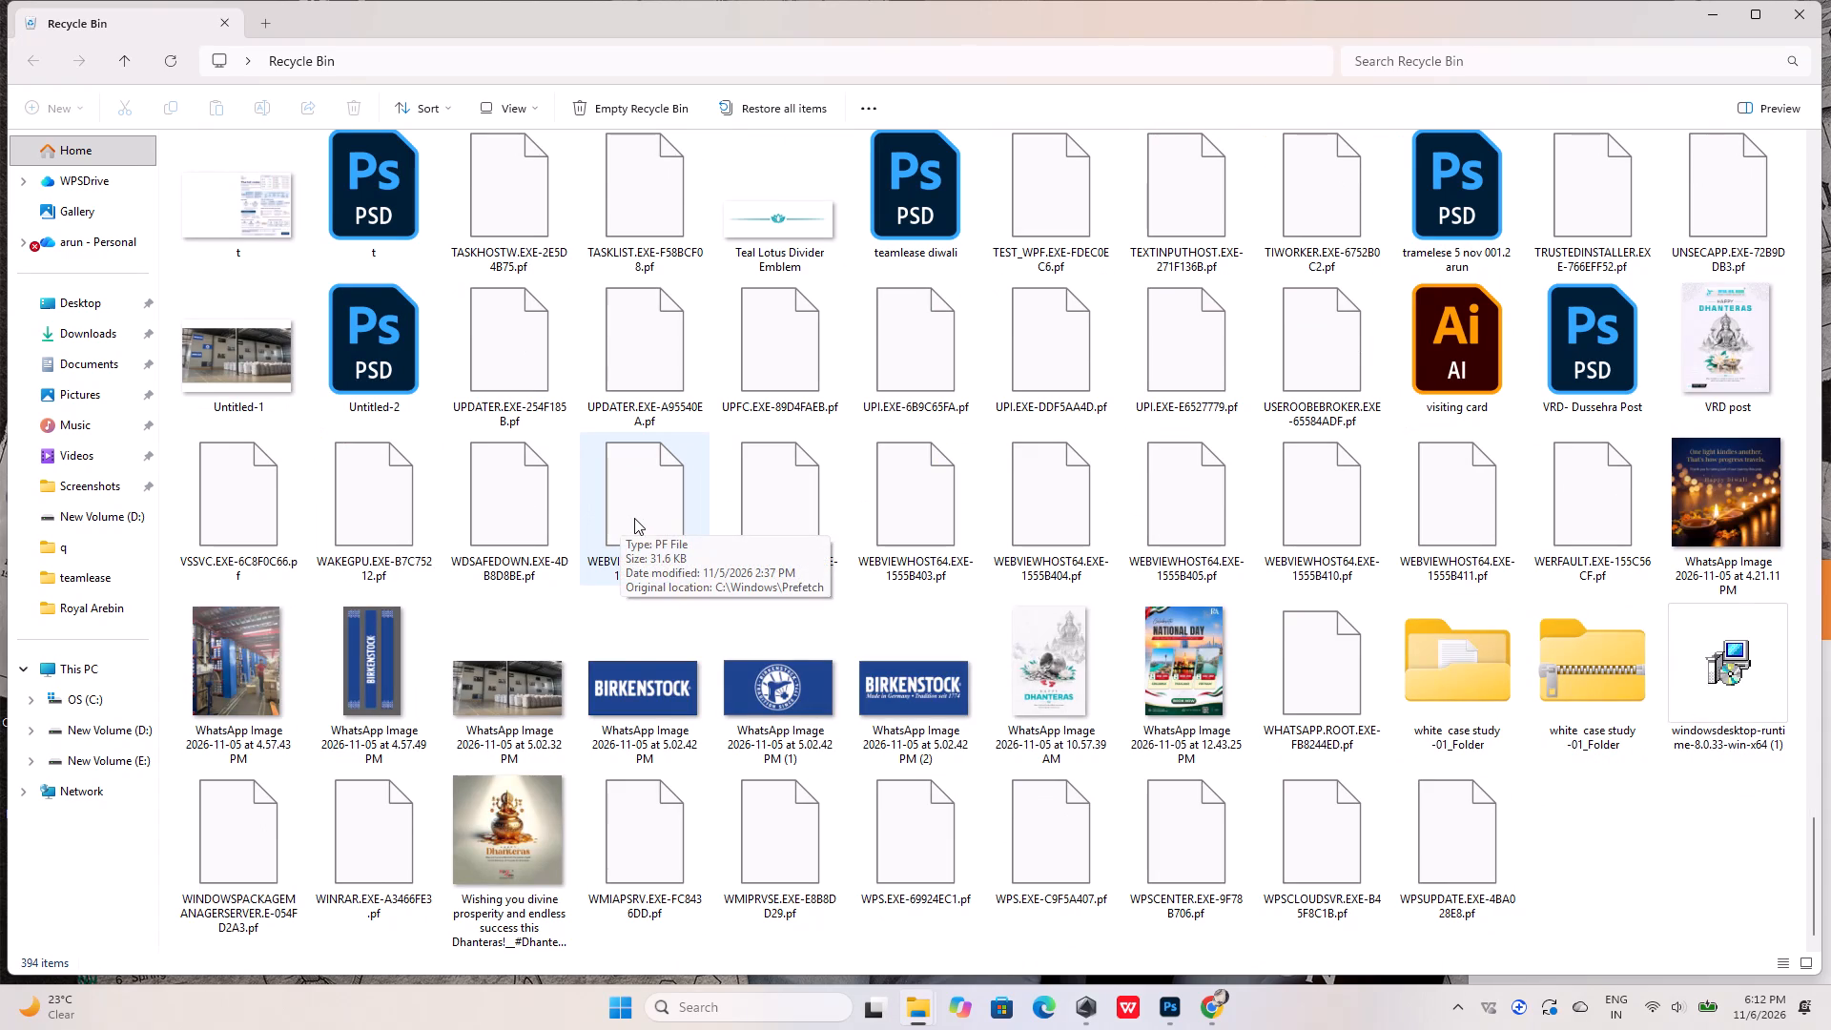
scroll(757, 709, "down", 5, "alt")
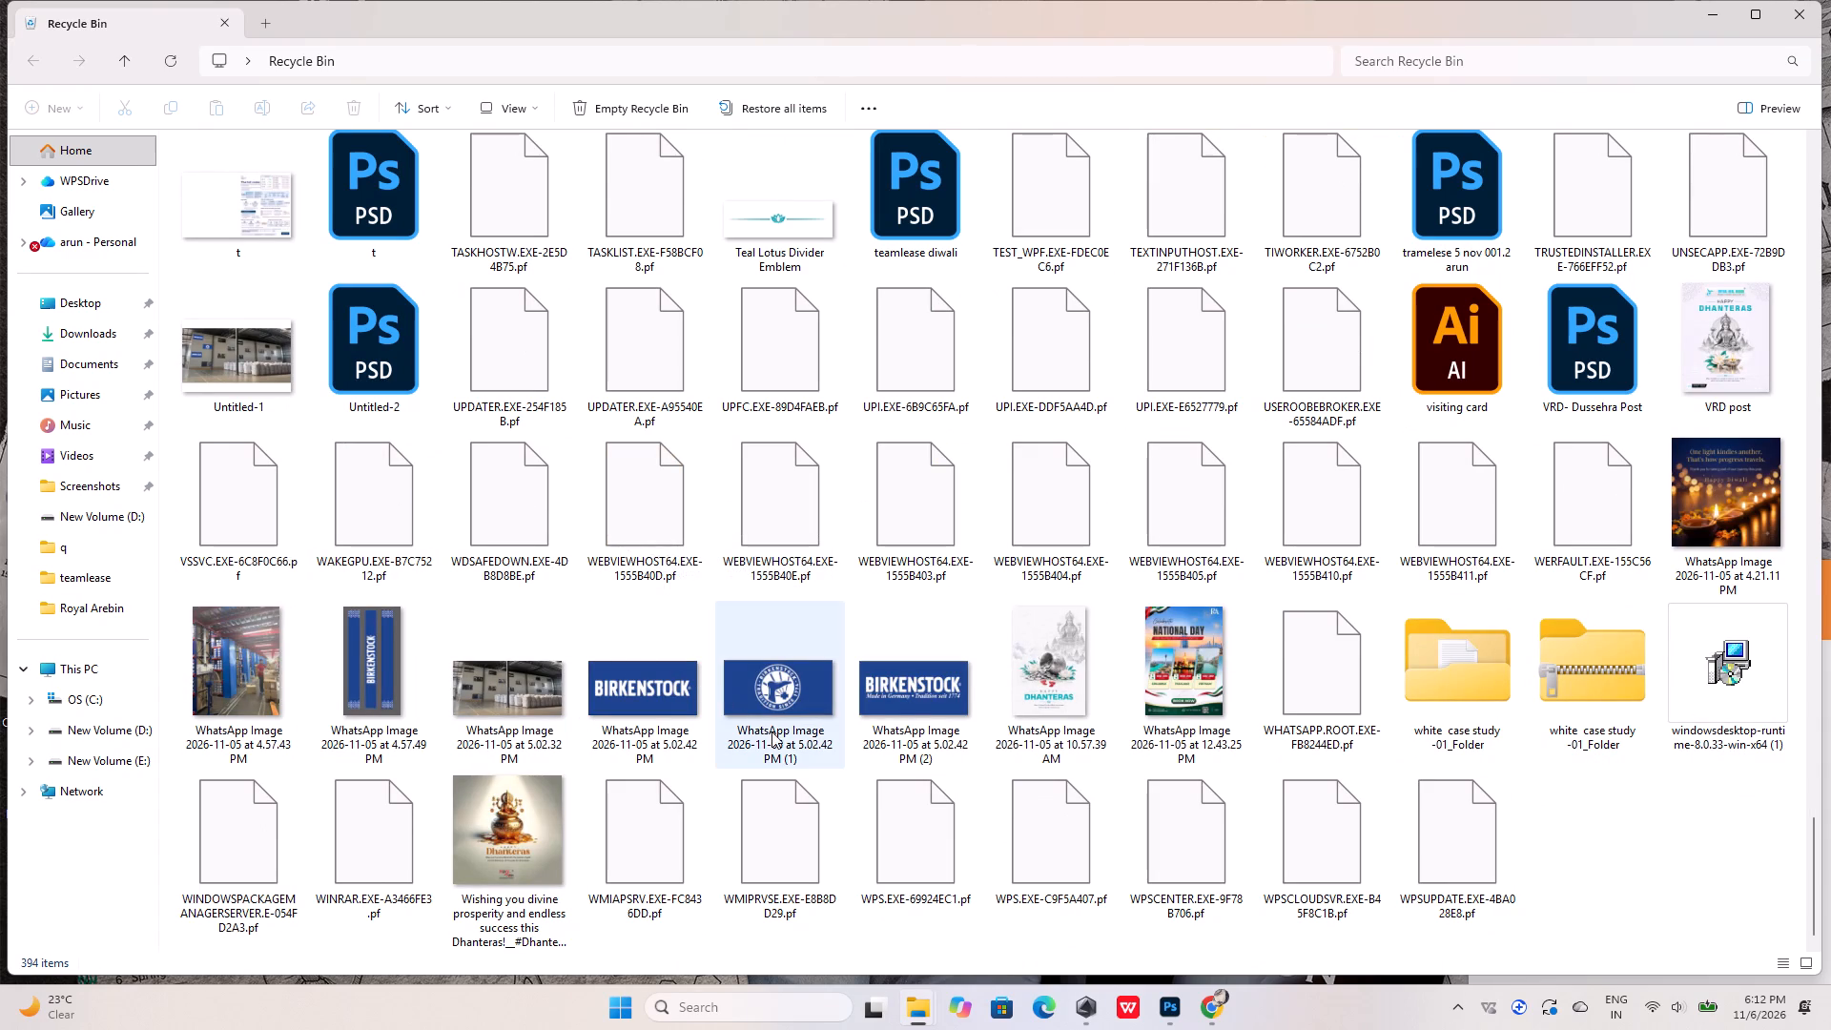
Move all items from the Recycle Bin into the Downloads folder, replacing the files that have the same names.
key("ctrl+a")
left_click(1175, 671)
key("ctrl+a")
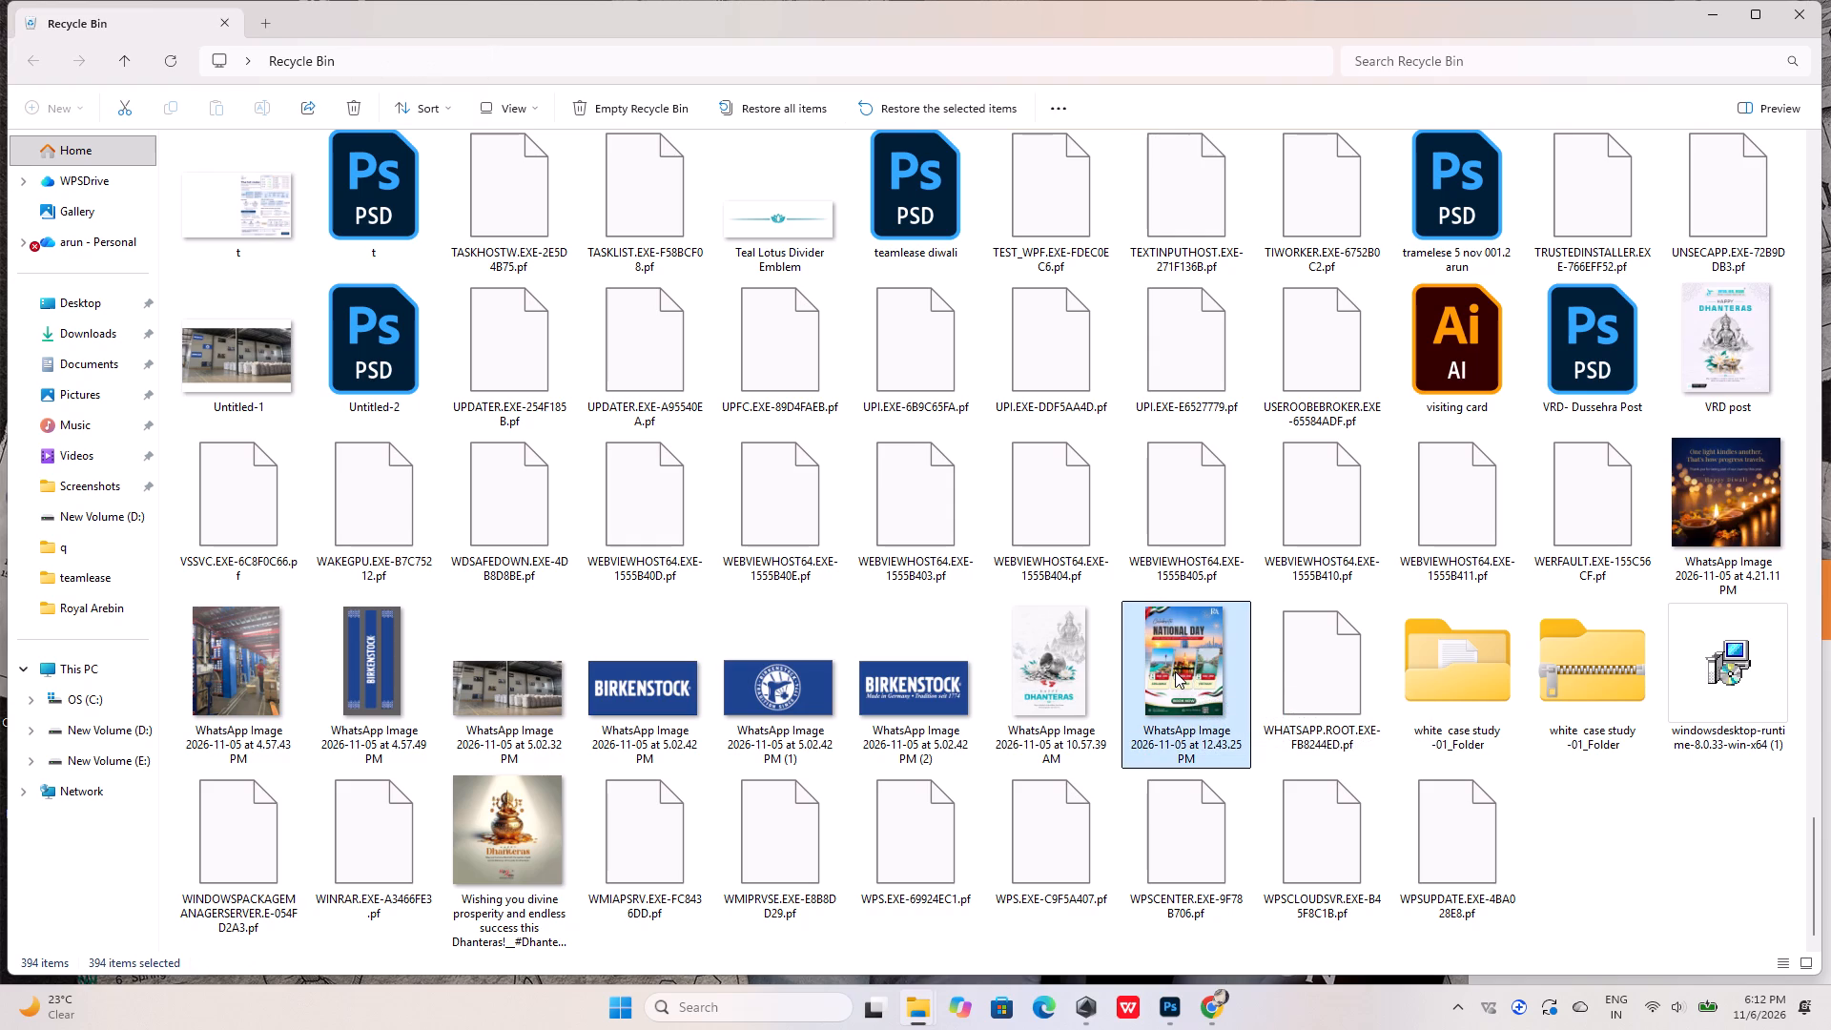
key("ctrl+x")
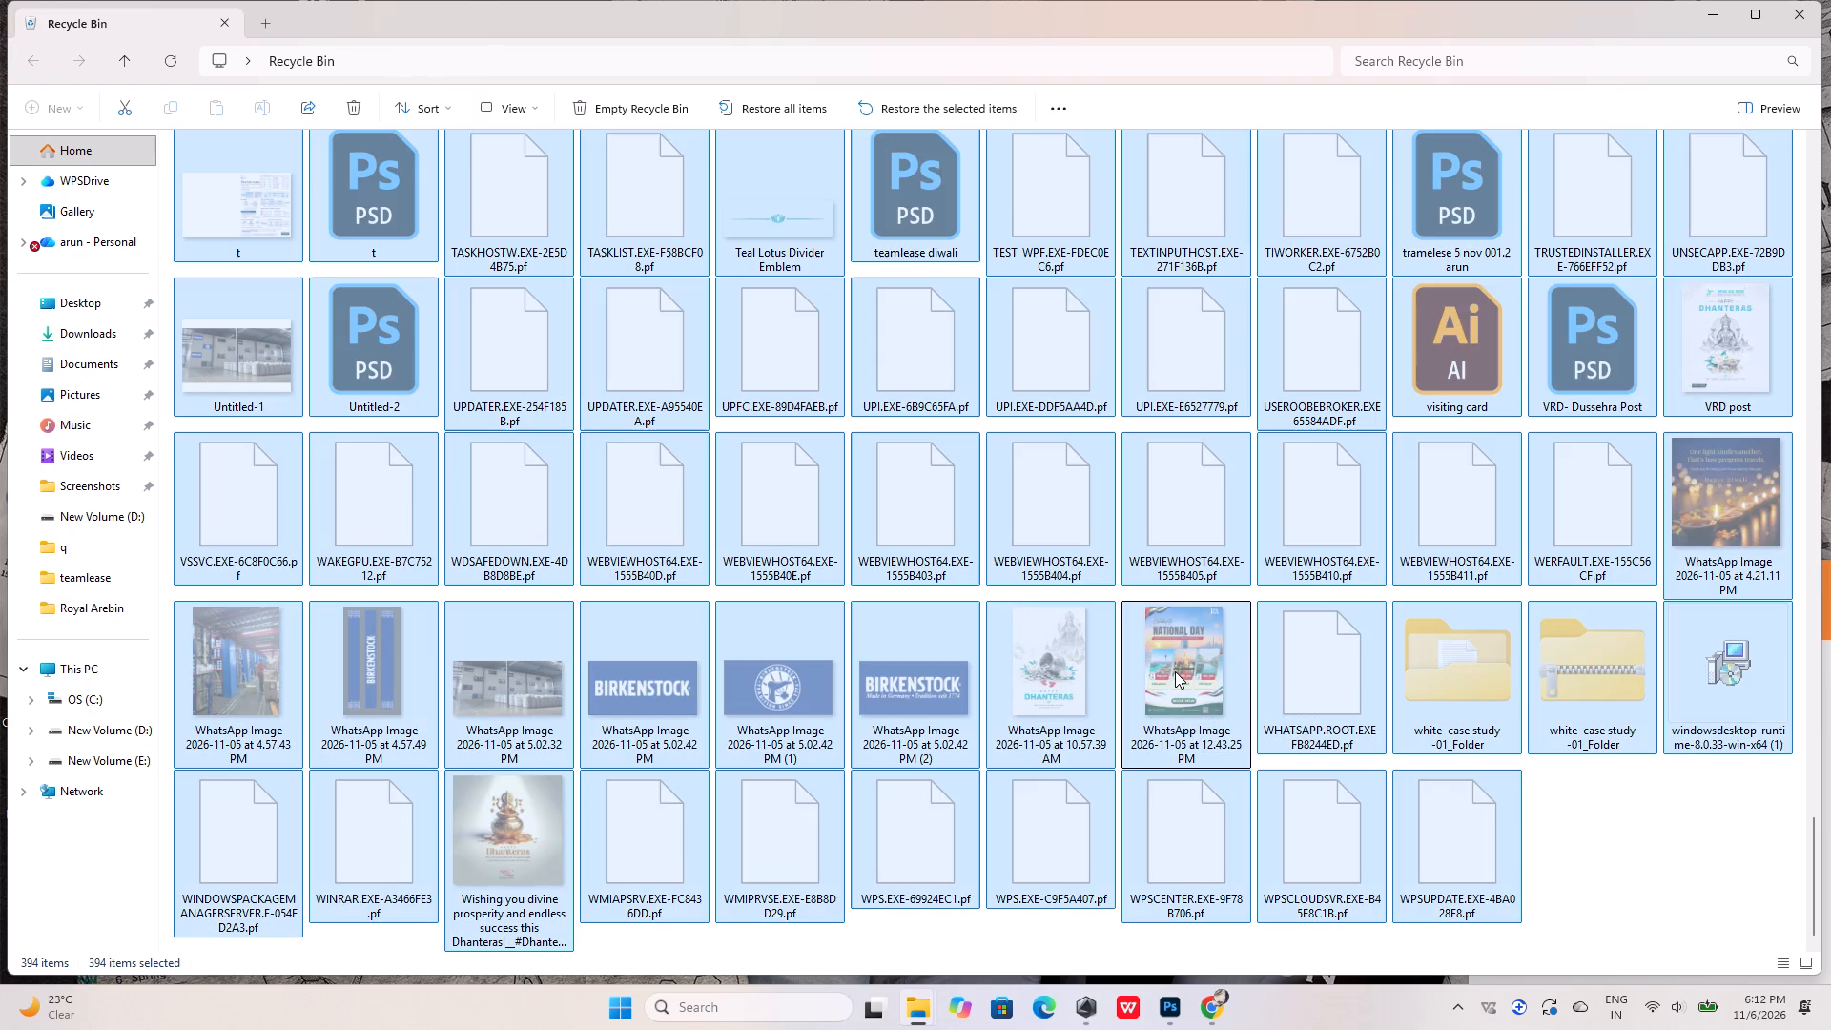
left_click(75, 335)
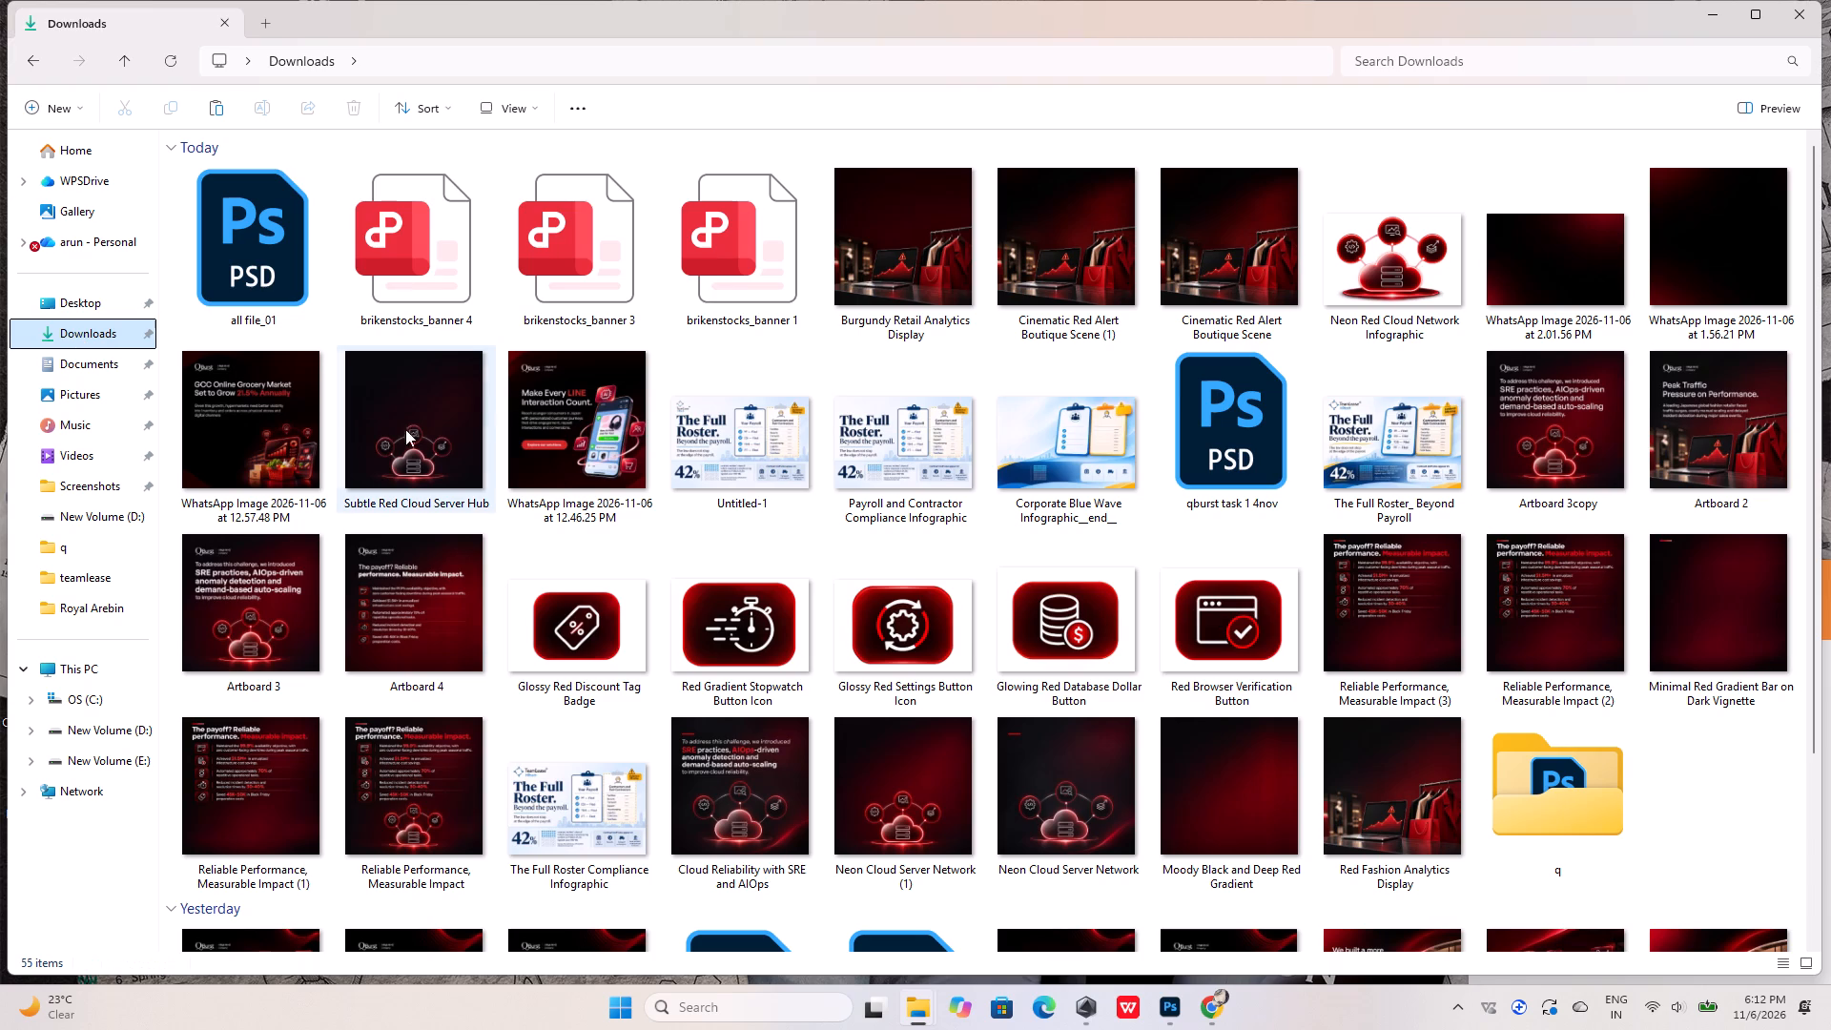
key("x")
key("x")
key("x")
key("x")
key("x")
key("x")
key("x")
key("x")
key("x")
scroll(688, 525, "down", 9)
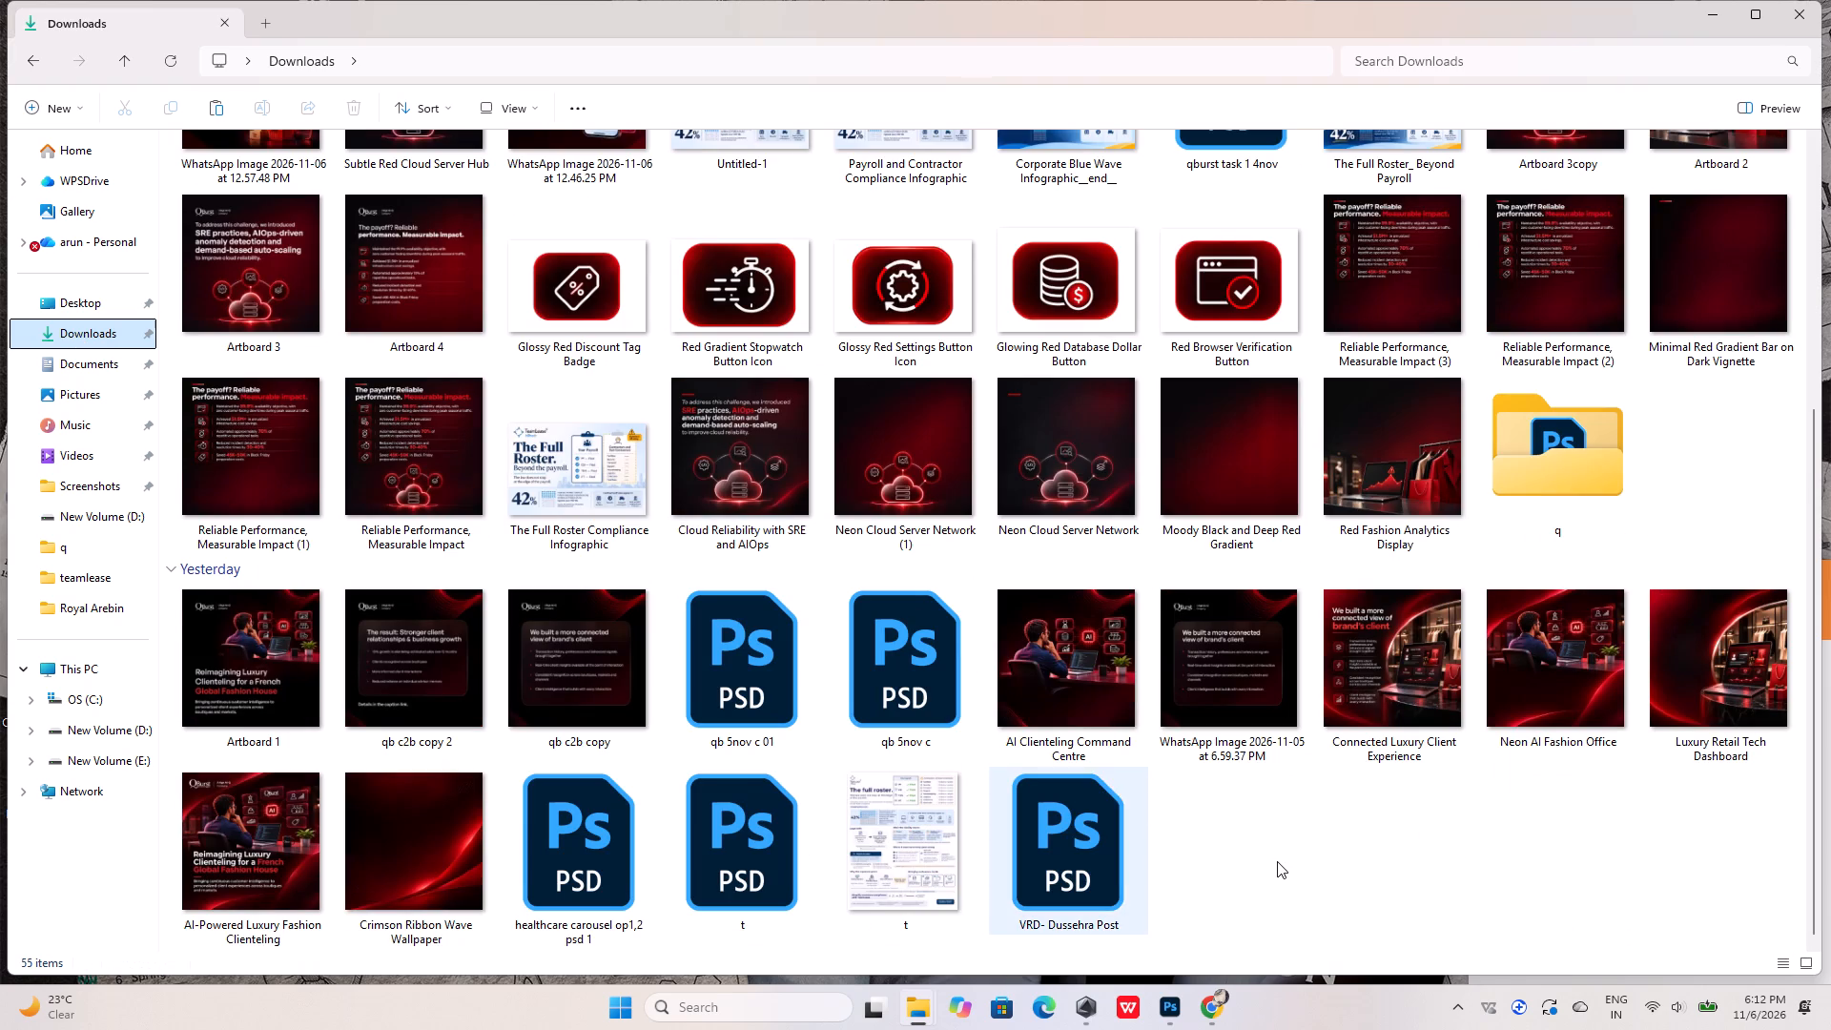
left_click(1277, 861)
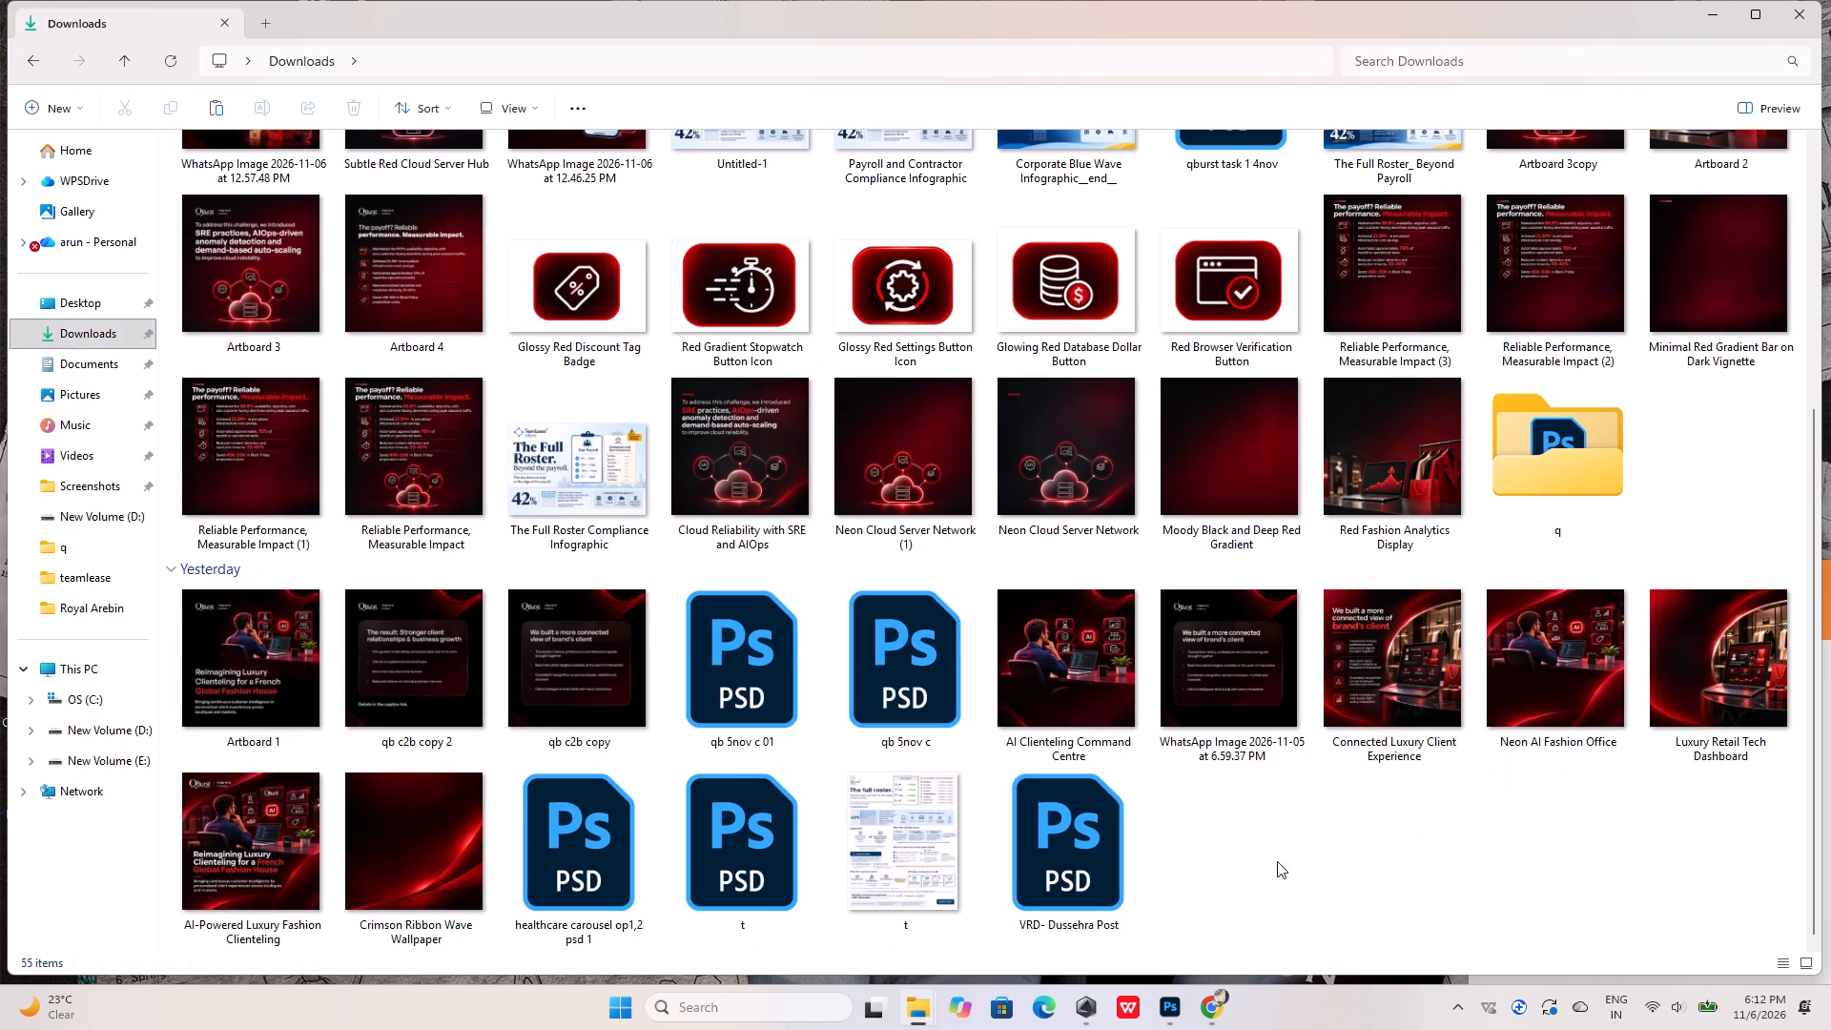
key("ctrl+v")
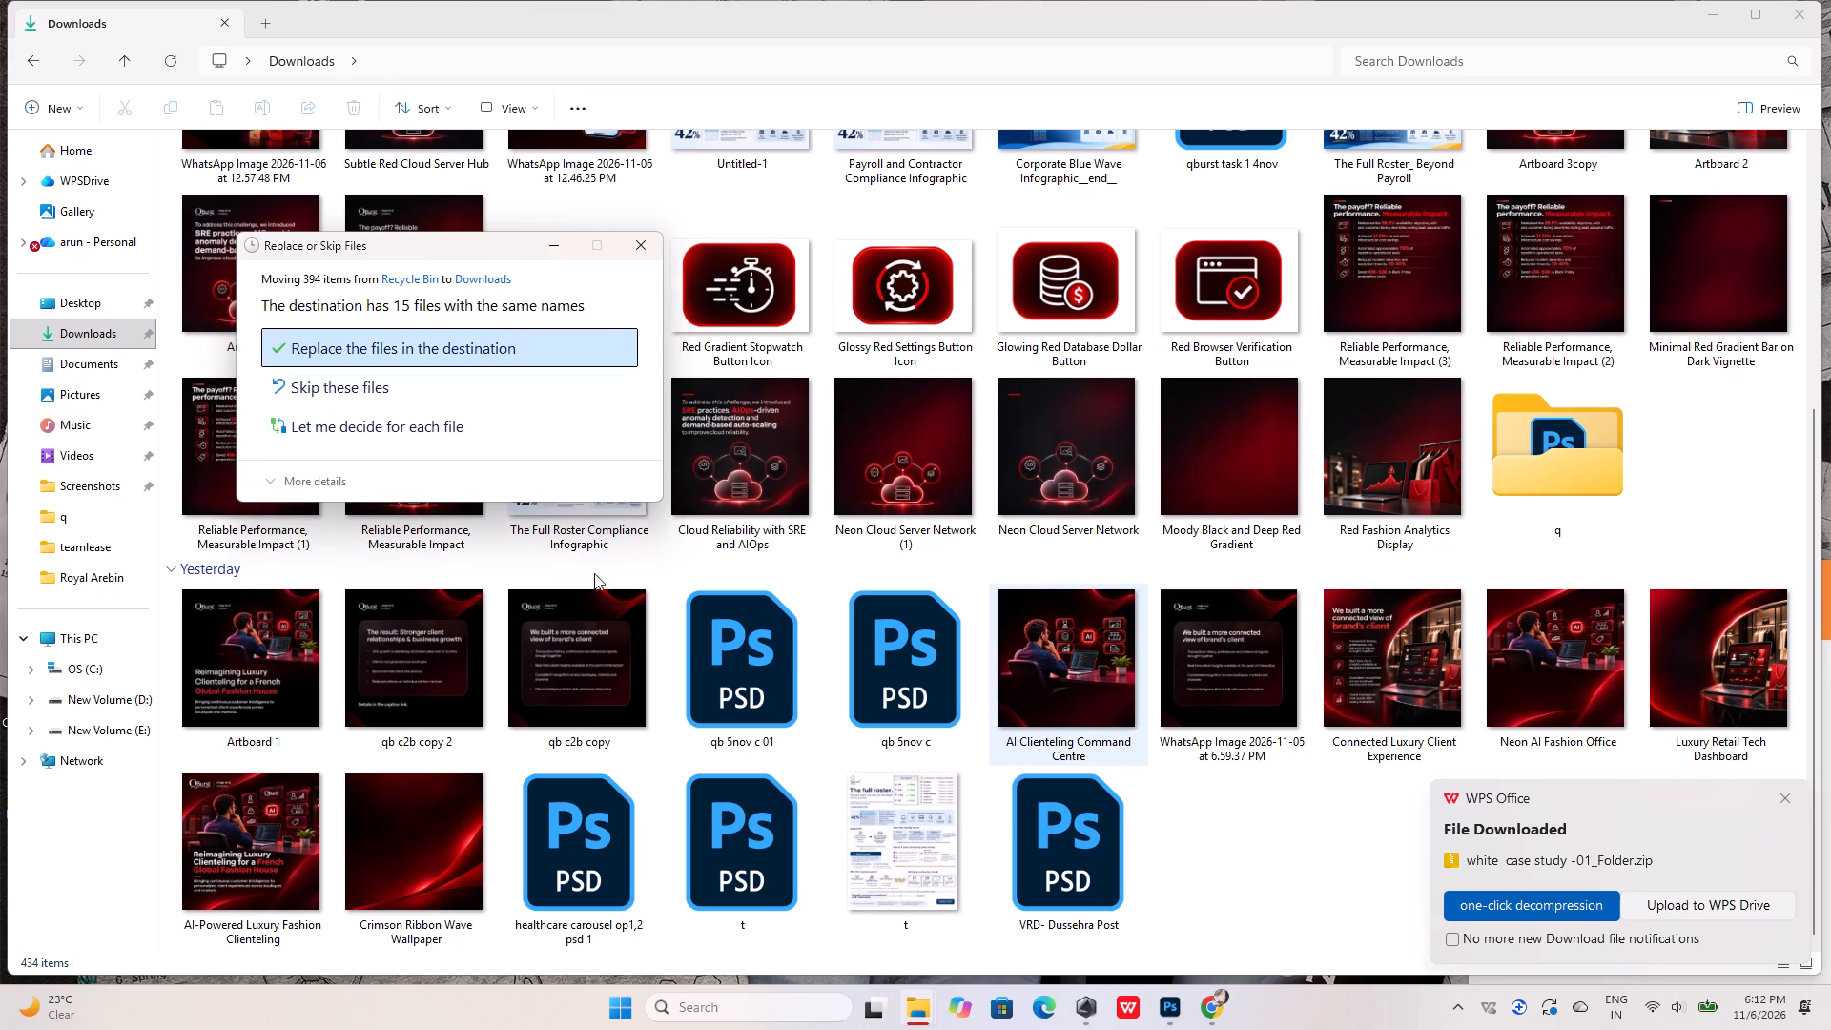
left_click(363, 351)
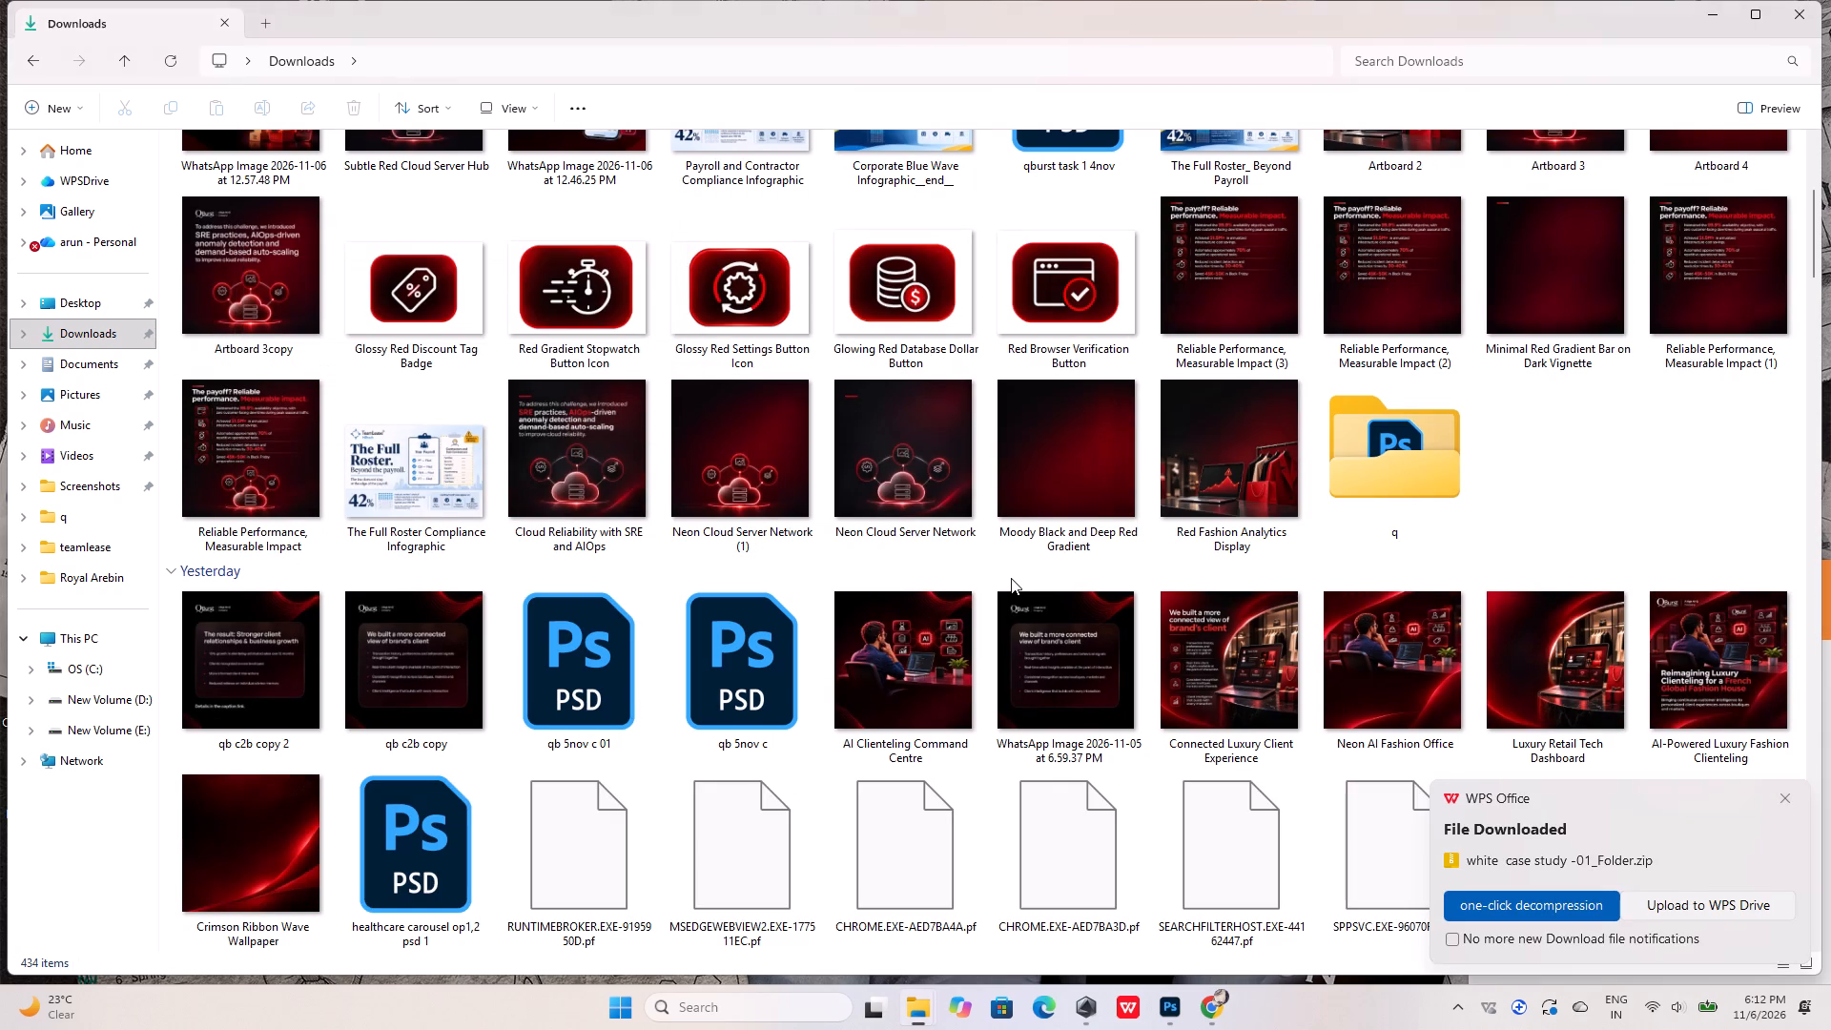
Dismiss the WPS Office download notification and close the Downloads window.
scroll(1011, 578, "up", 9)
scroll(665, 385, "up", 4)
left_click(711, 339)
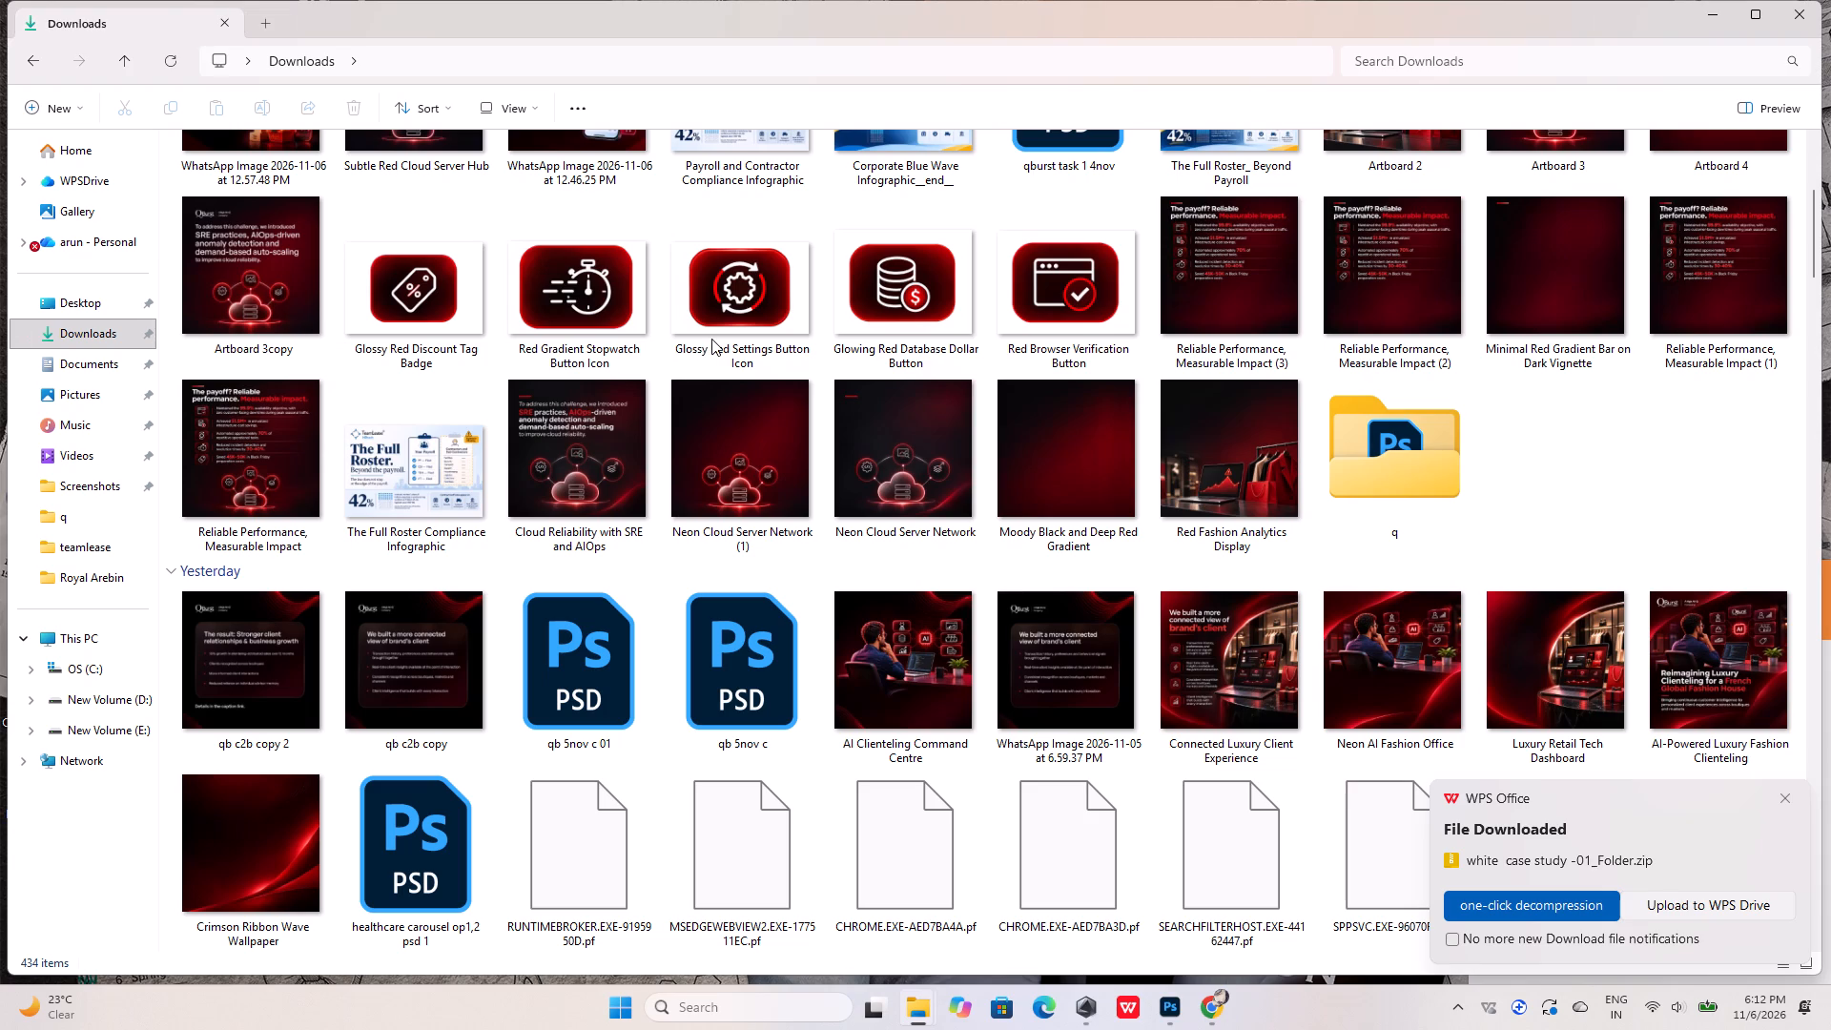
left_click(722, 319)
scroll(769, 556, "down", 5)
left_click(1783, 794)
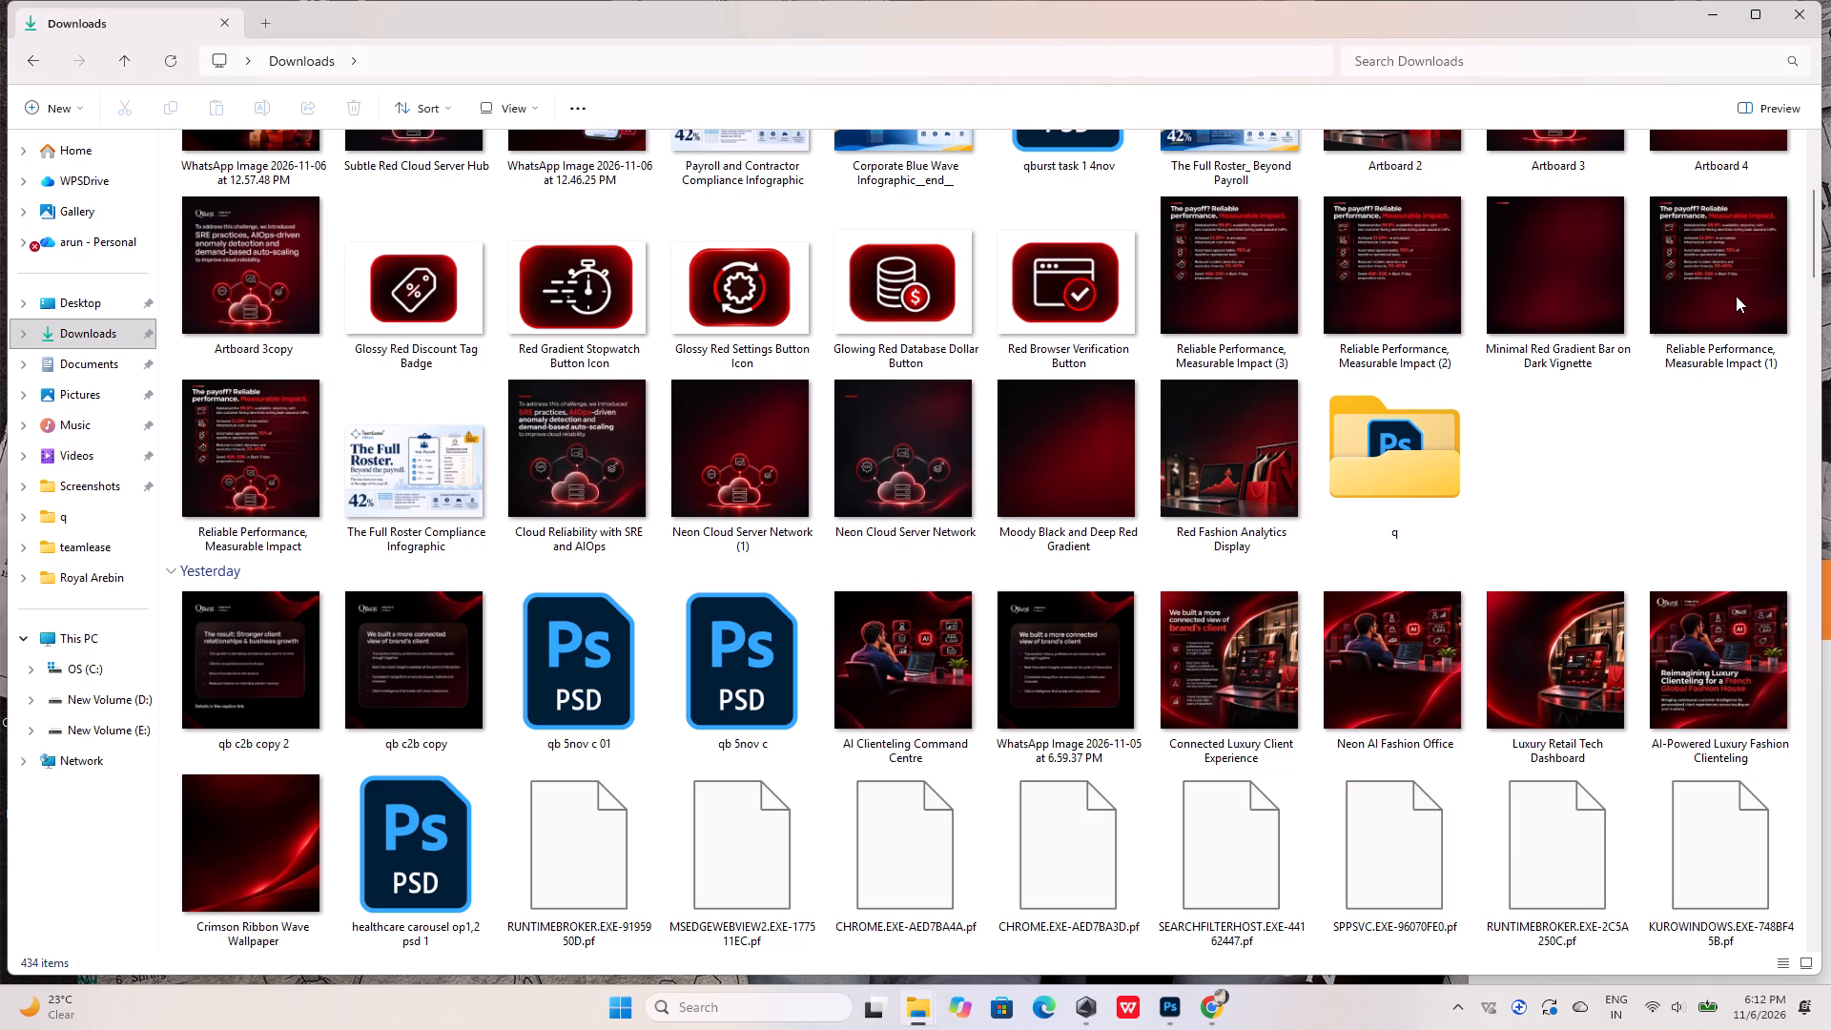
left_click(1729, 293)
scroll(1729, 293, "up", 11)
left_click(1802, 14)
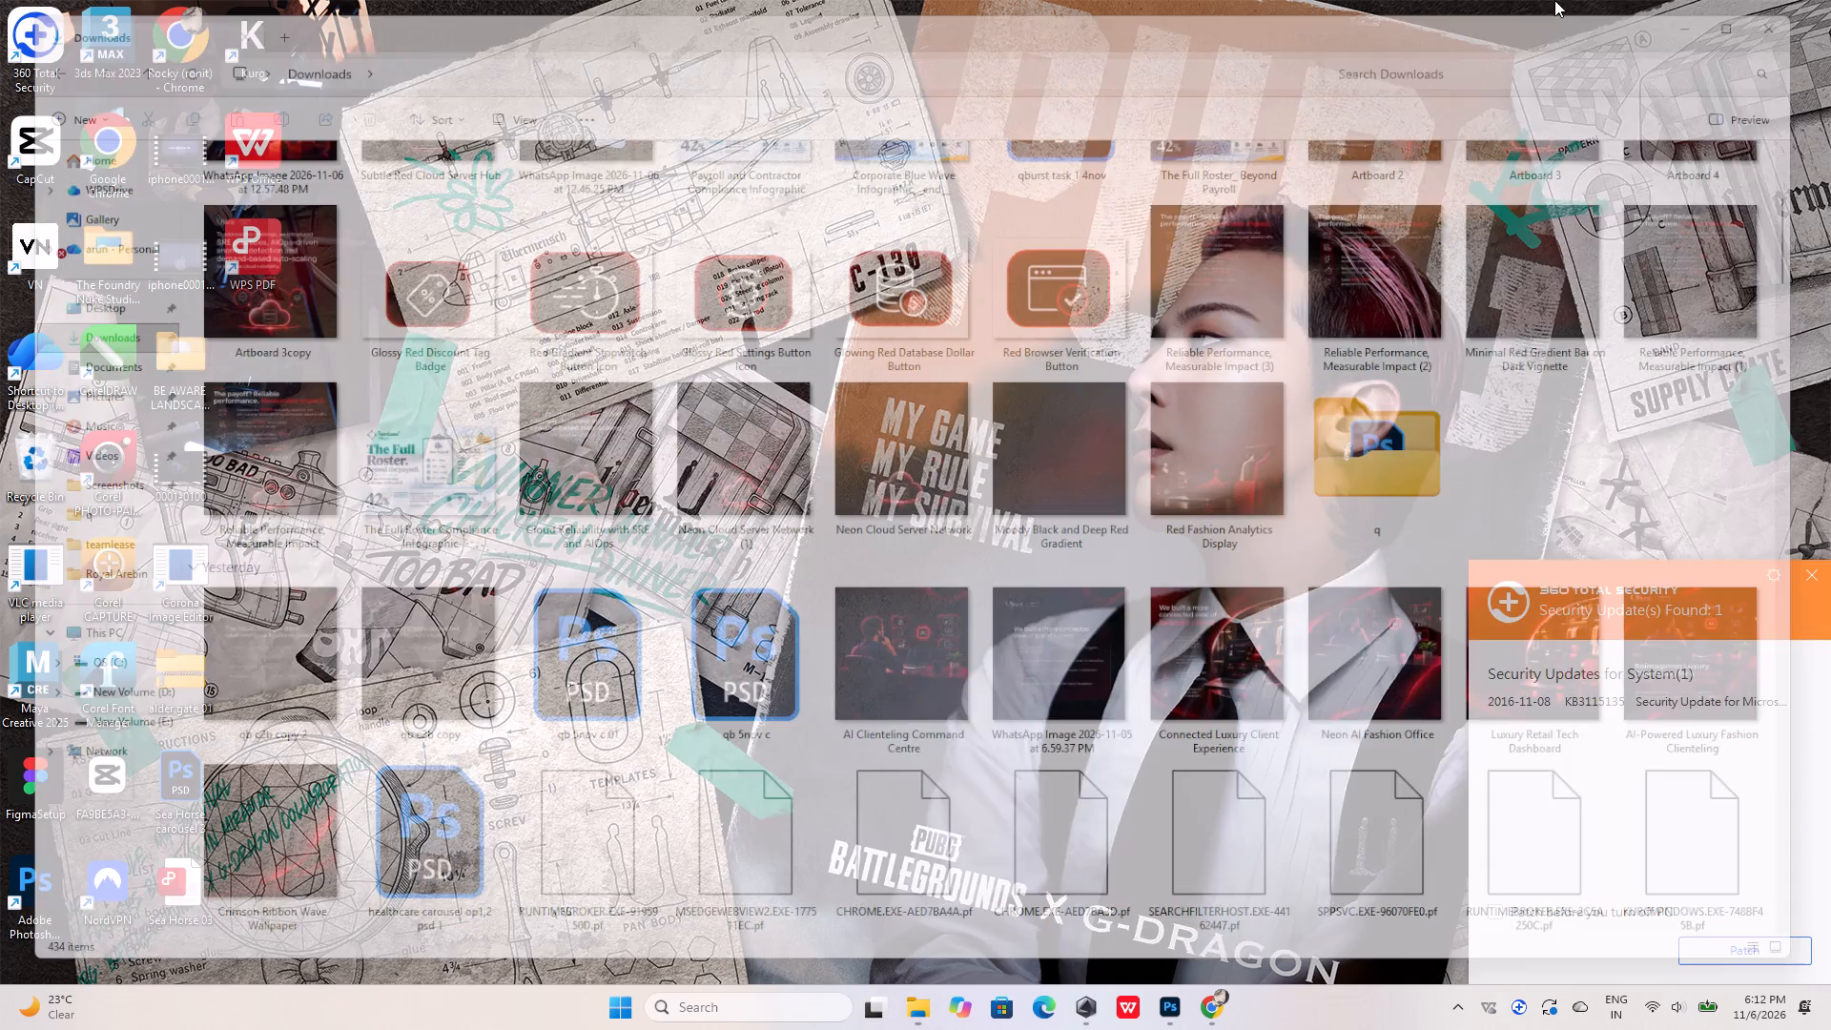
Reopen the Downloads folder and look through the files moved there from the Recycle Bin.
left_click(910, 1005)
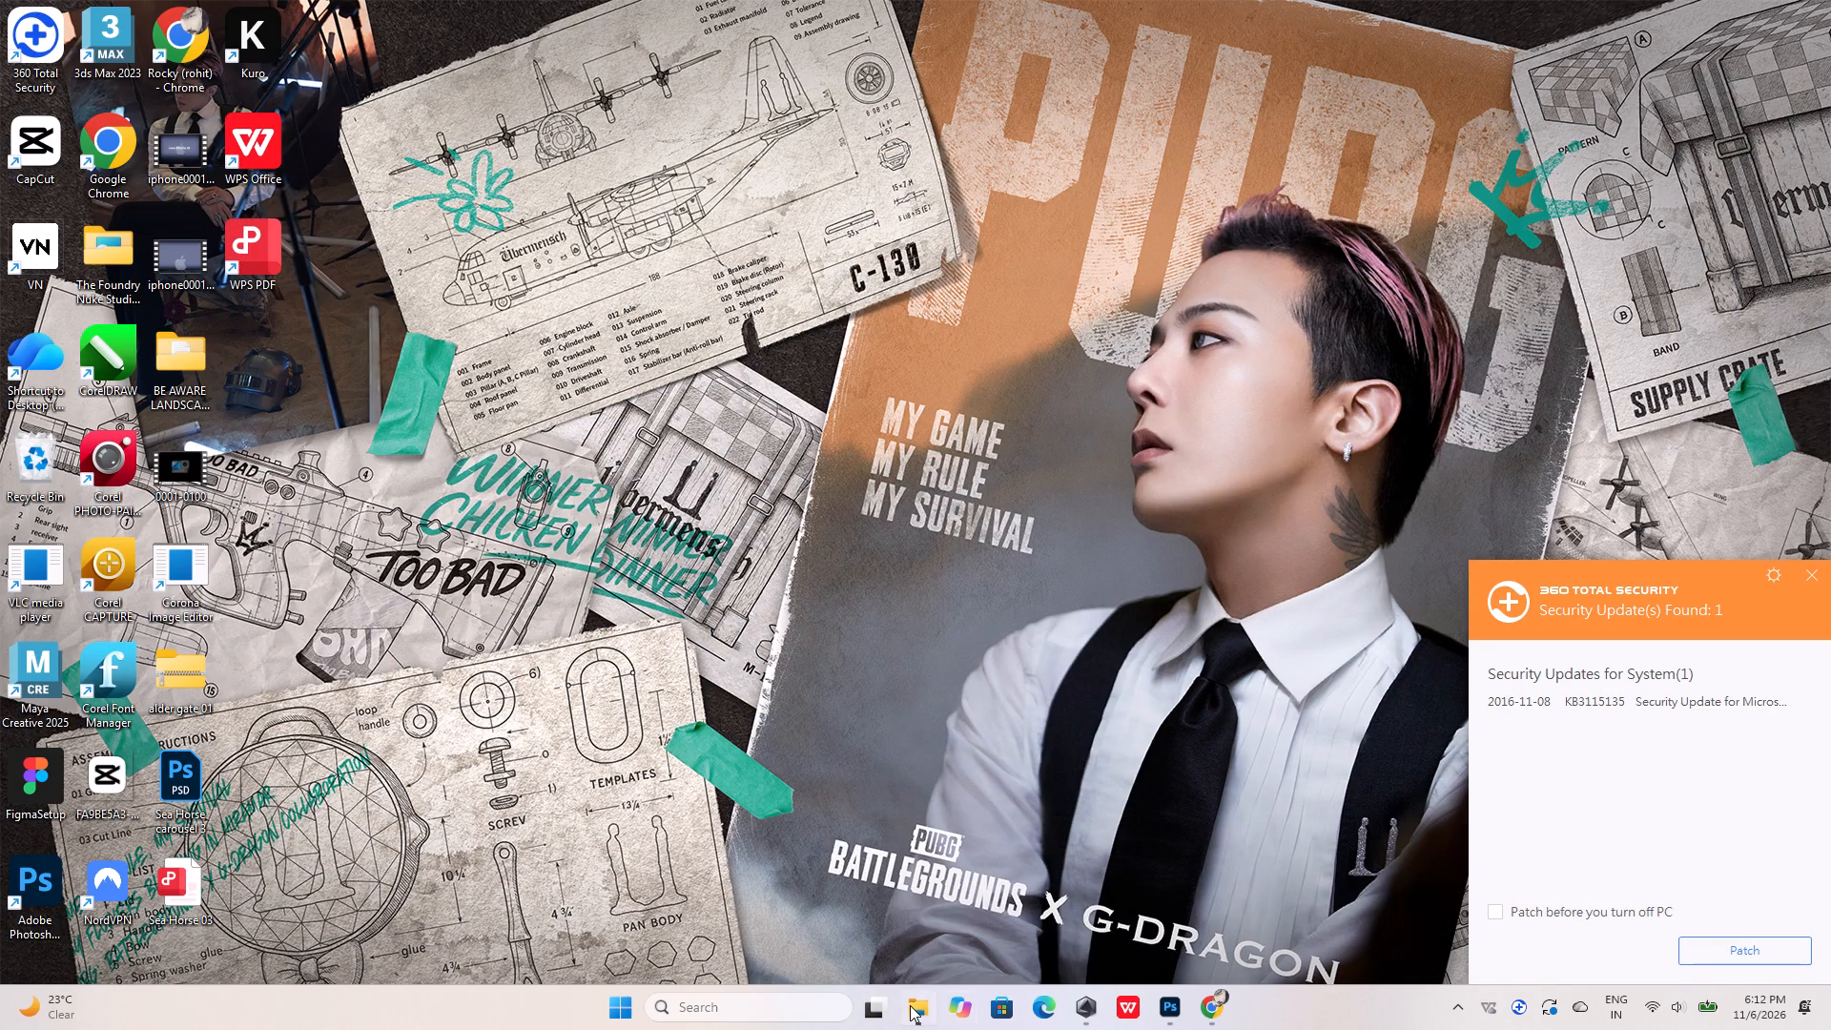
scroll(514, 440, "up", 2)
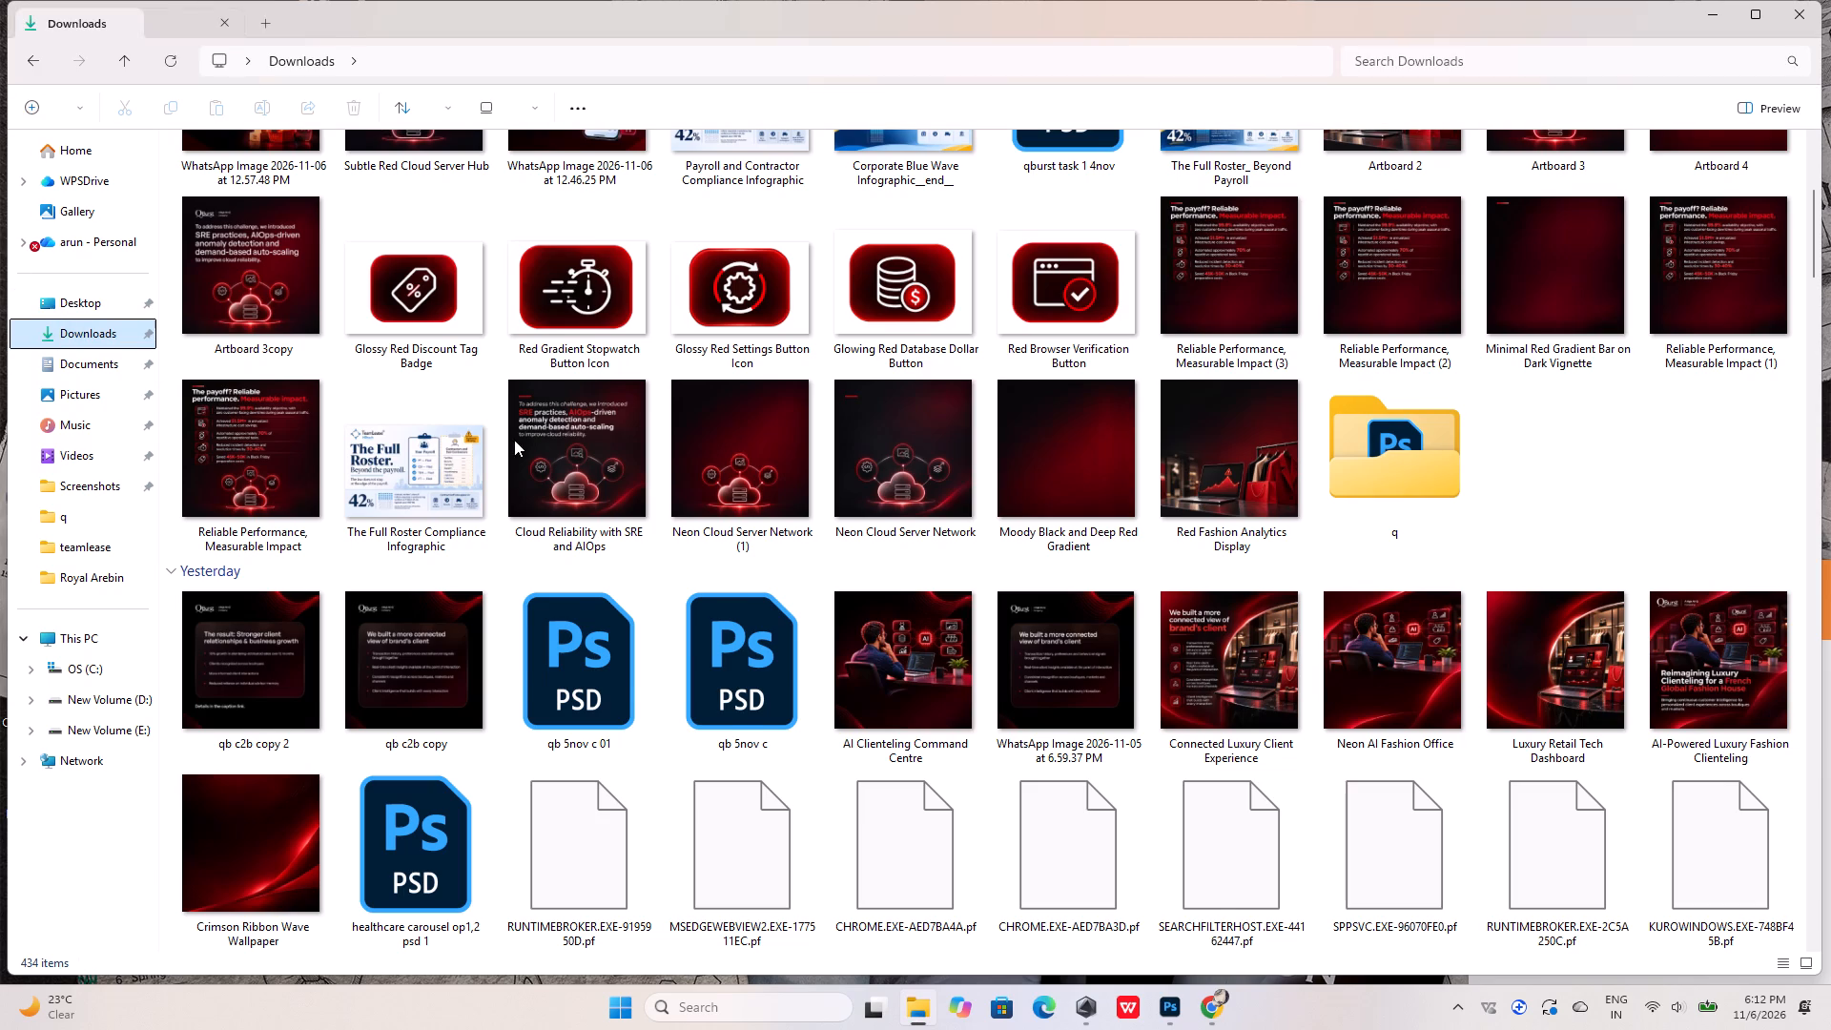
scroll(514, 440, "up", 3)
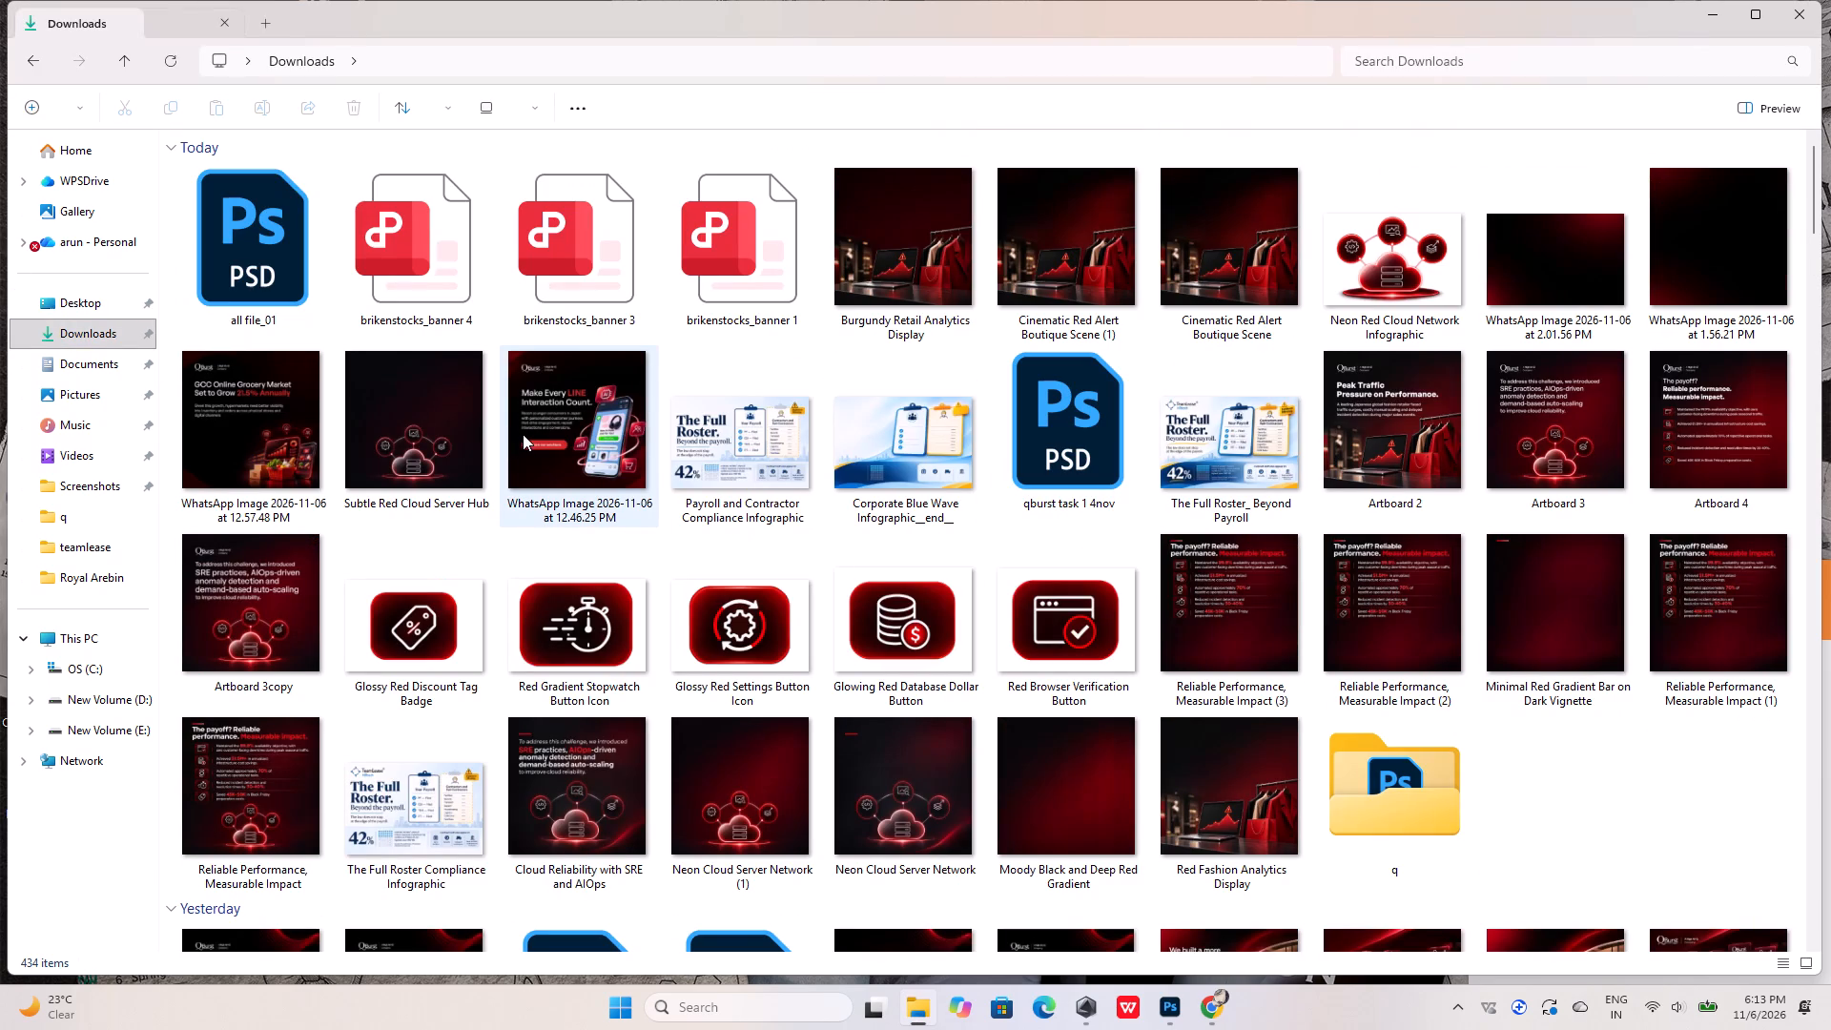
scroll(523, 434, "down", 1)
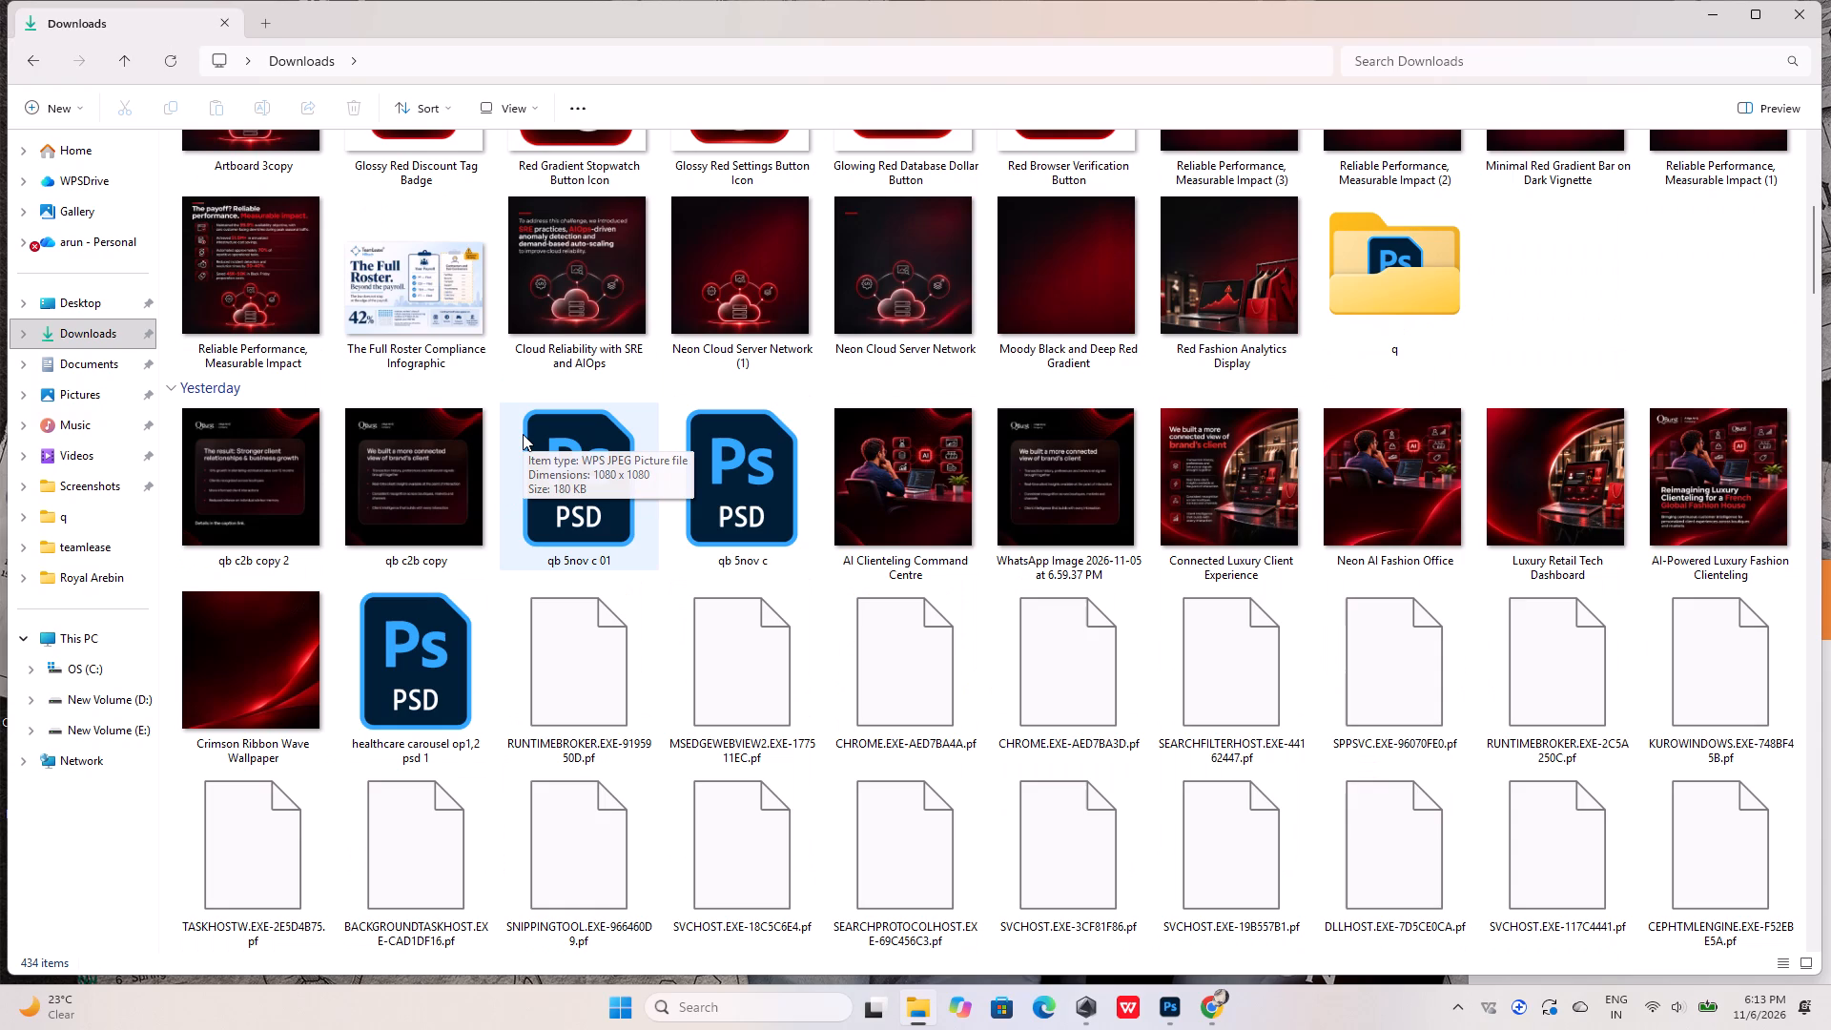
scroll(523, 434, "down", 3)
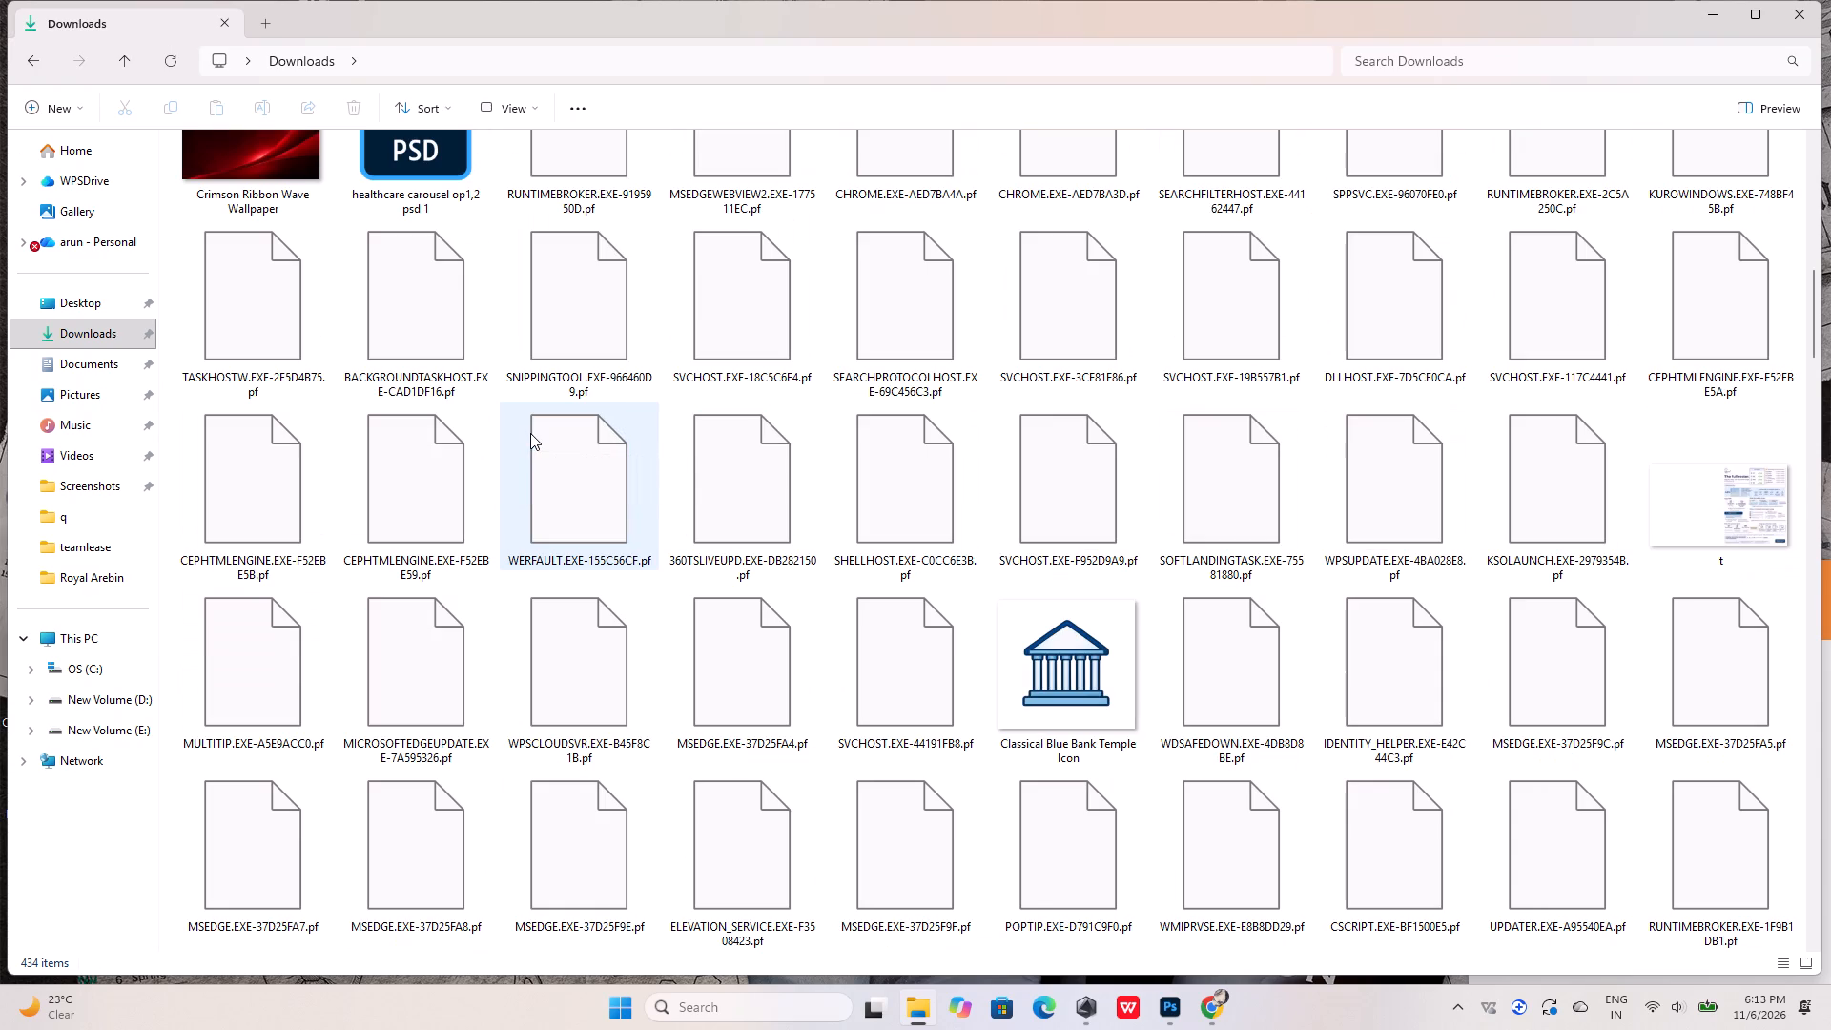
scroll(530, 433, "down", 3)
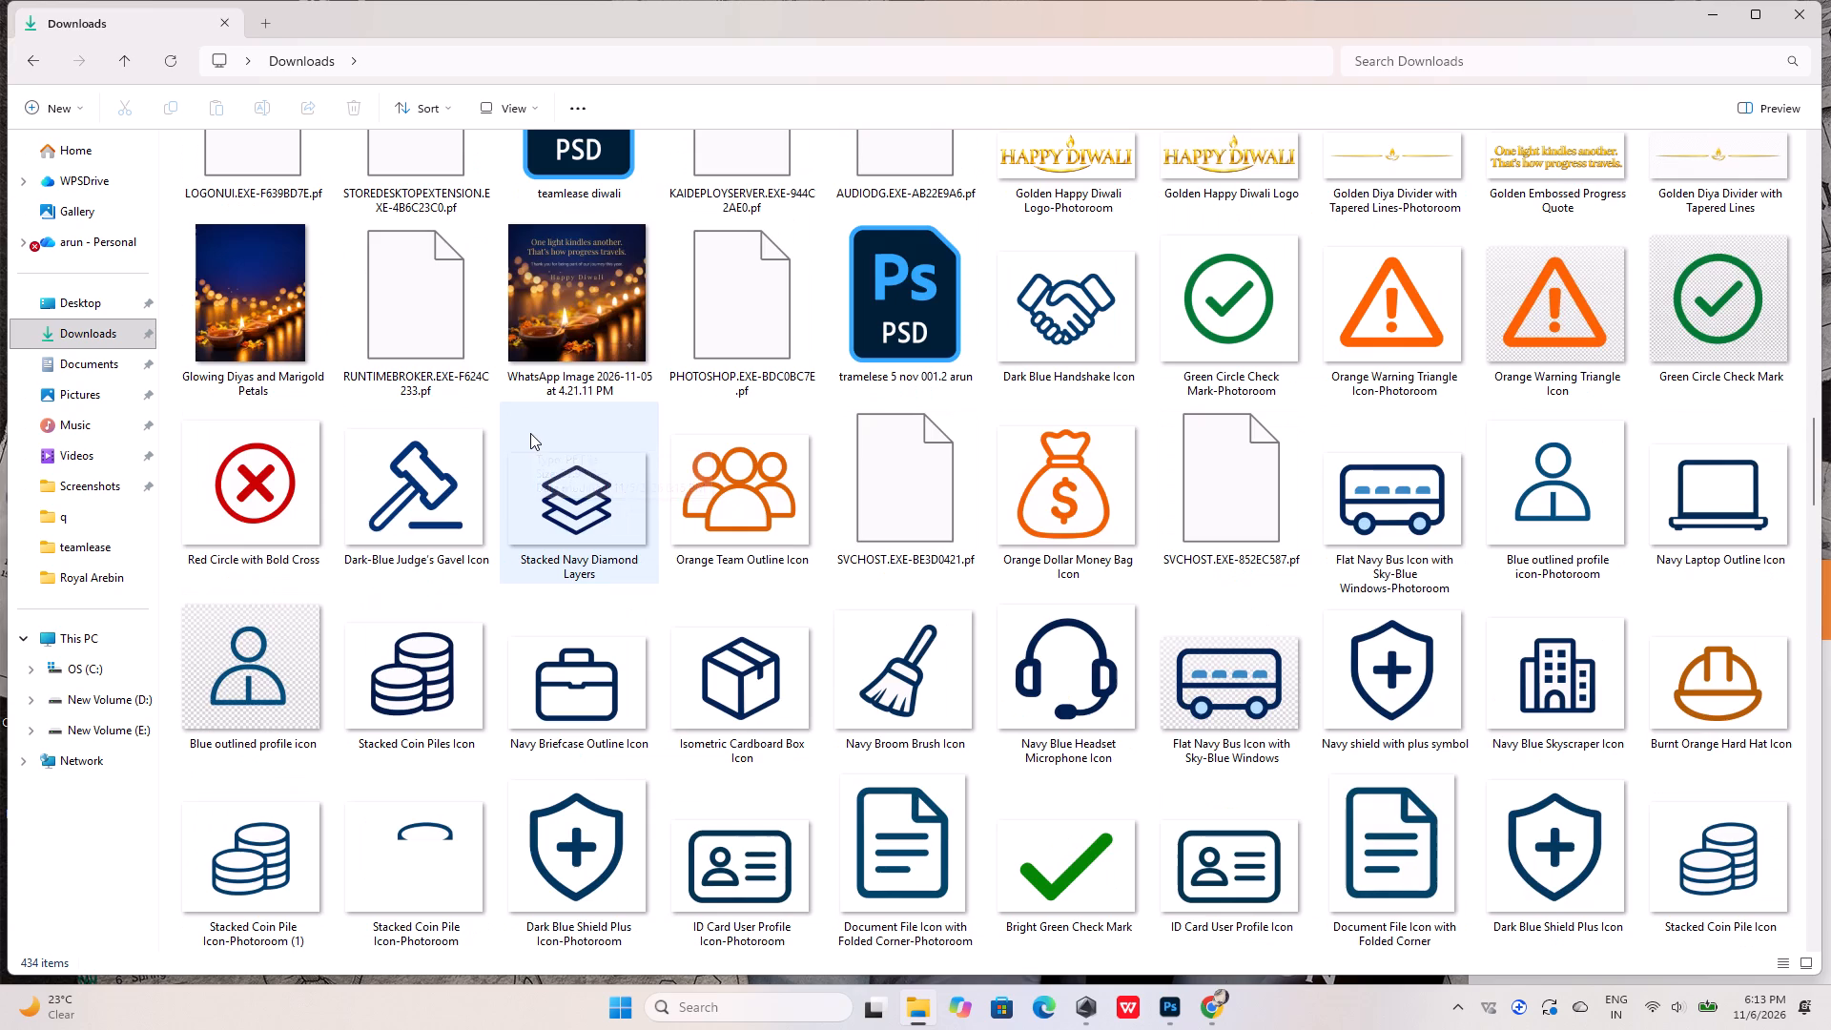
scroll(530, 433, "up", 2)
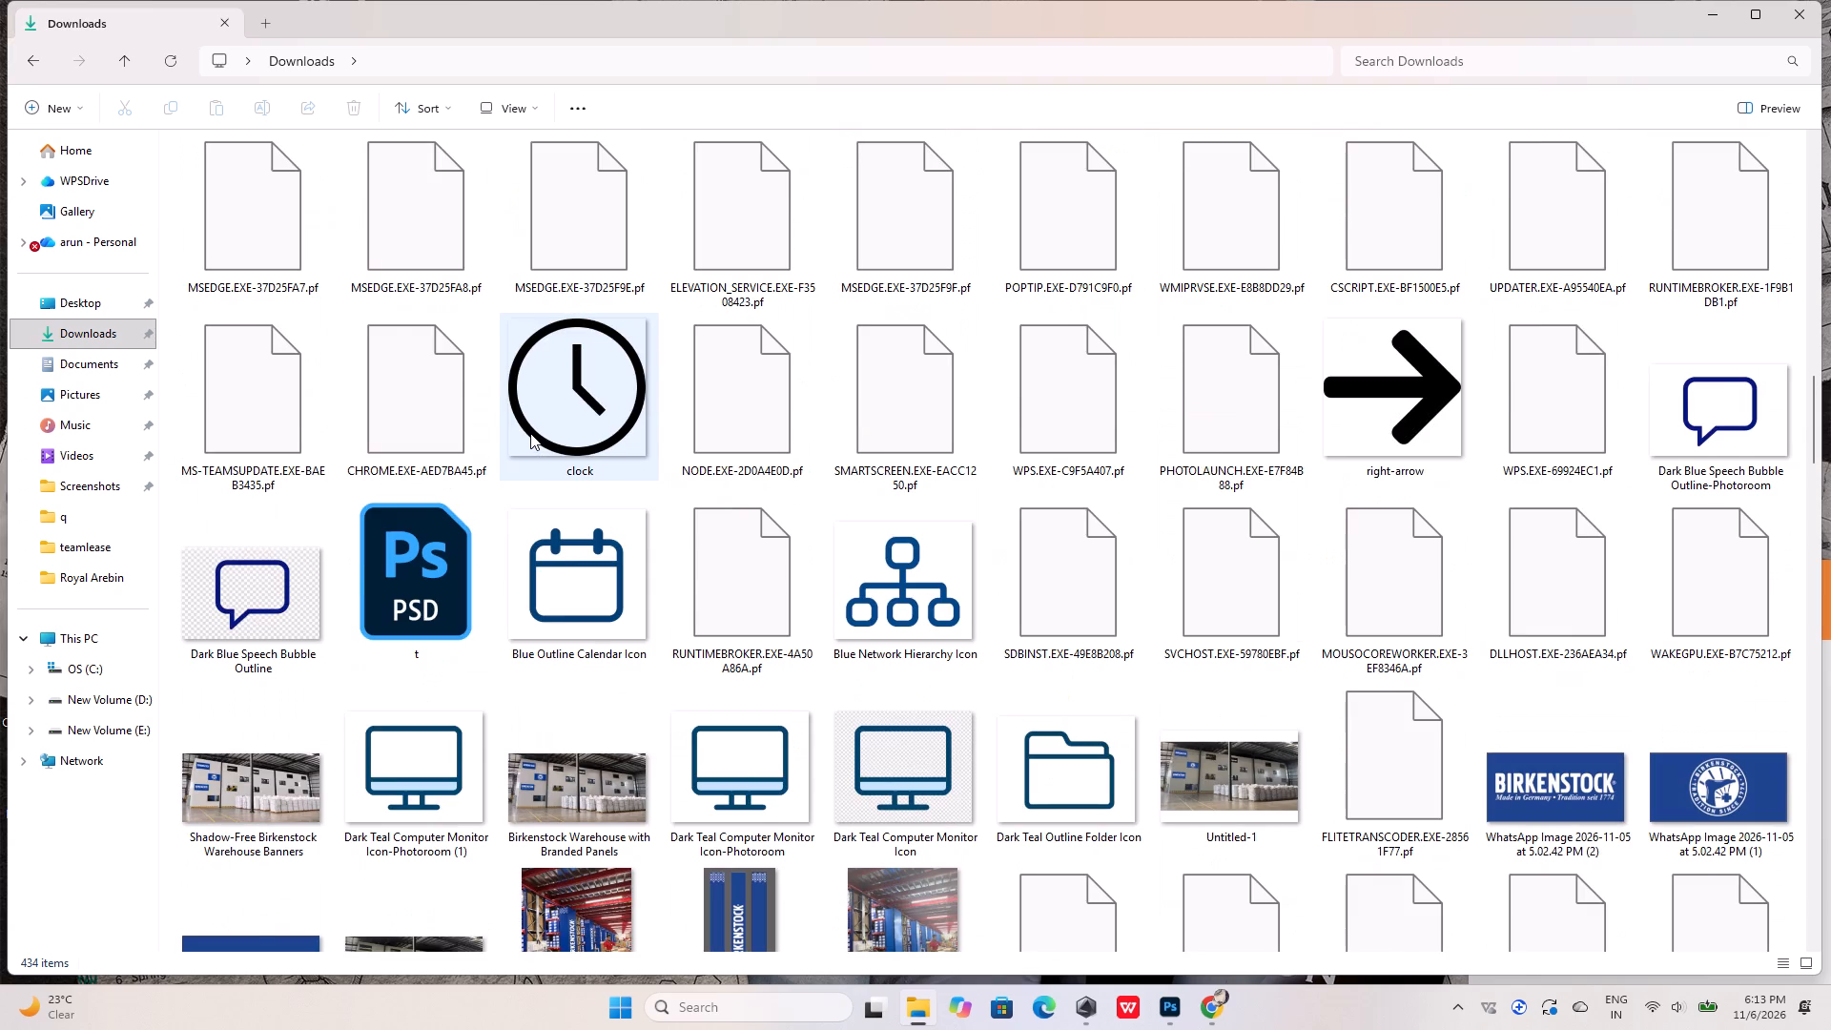
scroll(530, 433, "down", 2)
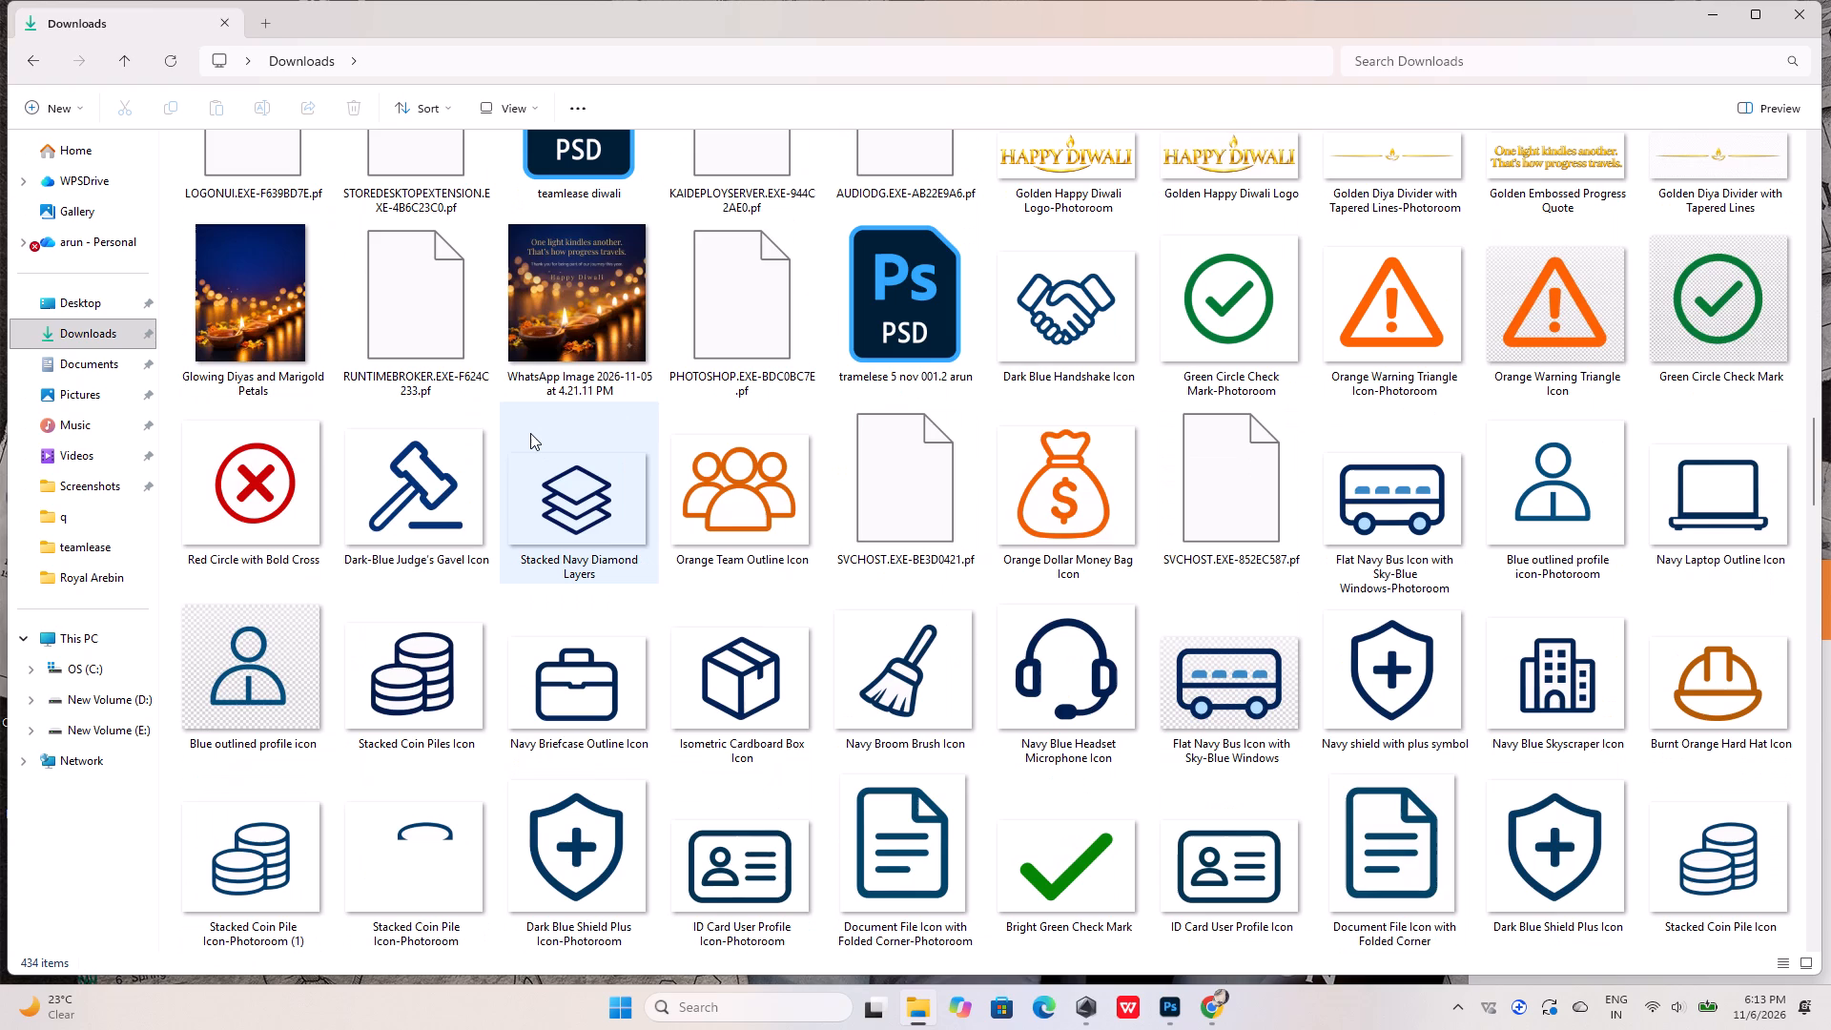
scroll(530, 433, "down", 1)
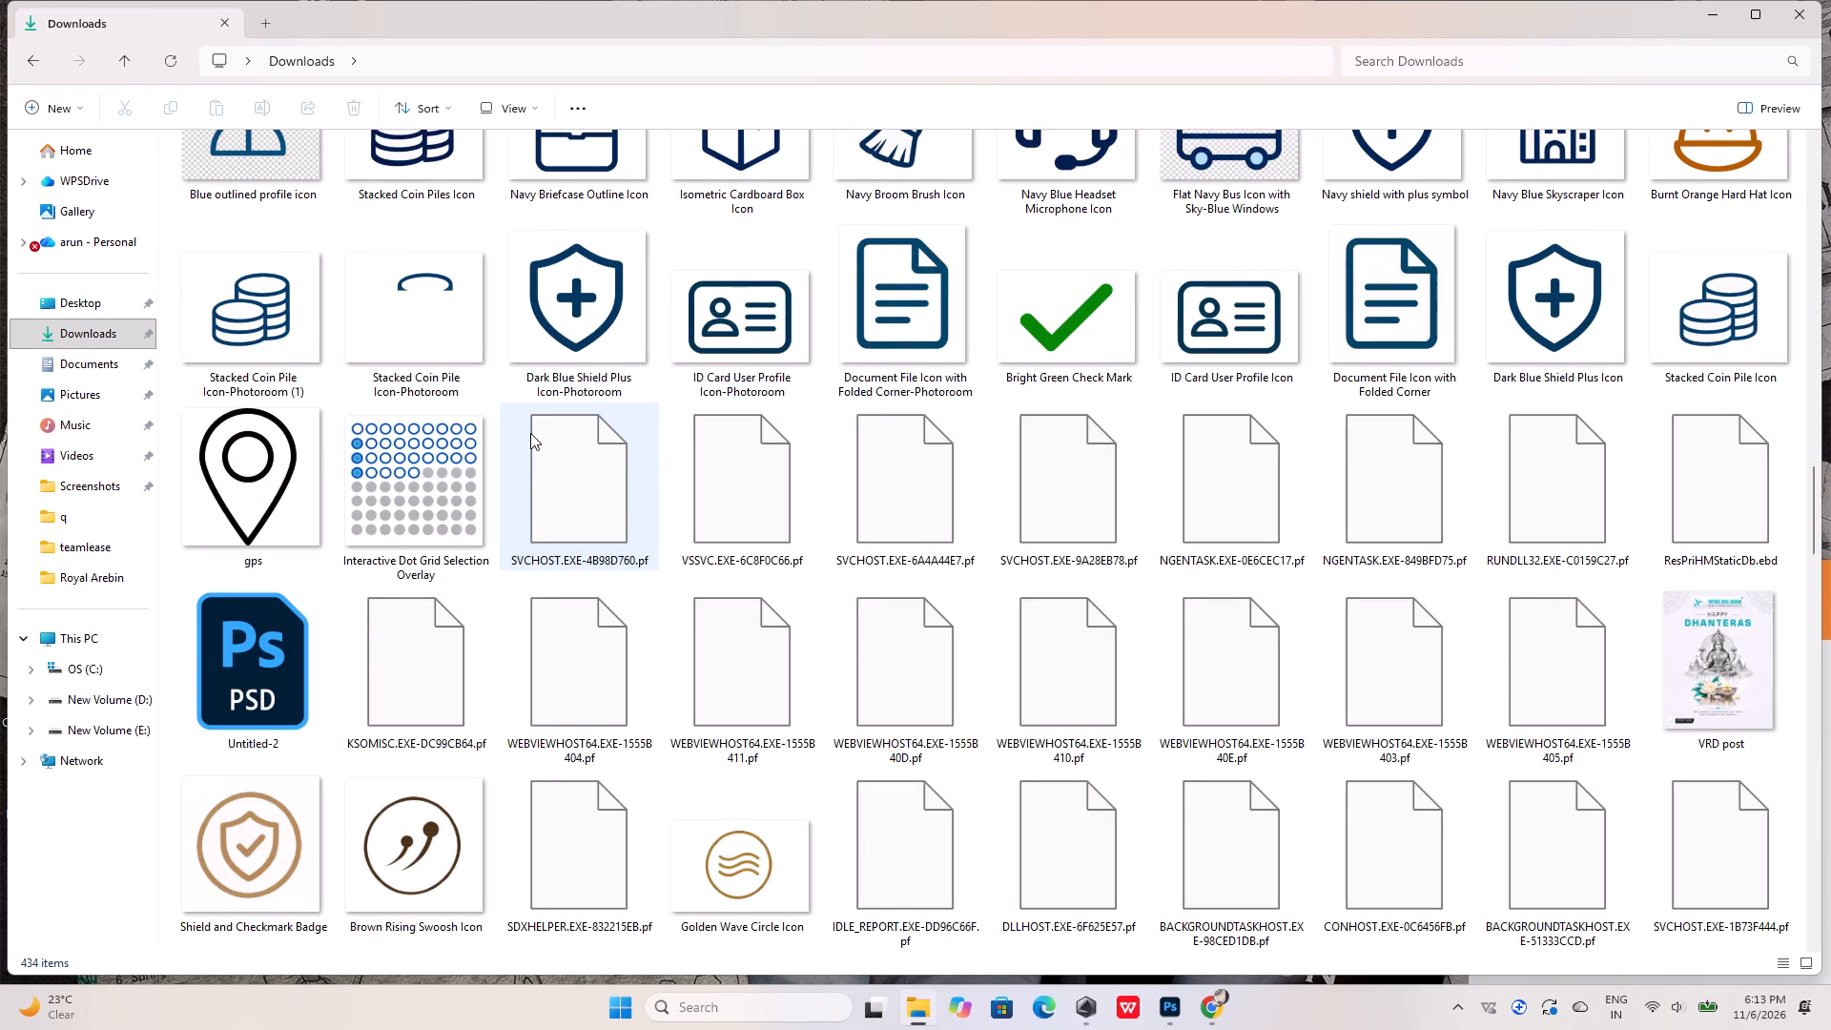
scroll(530, 433, "down", 1)
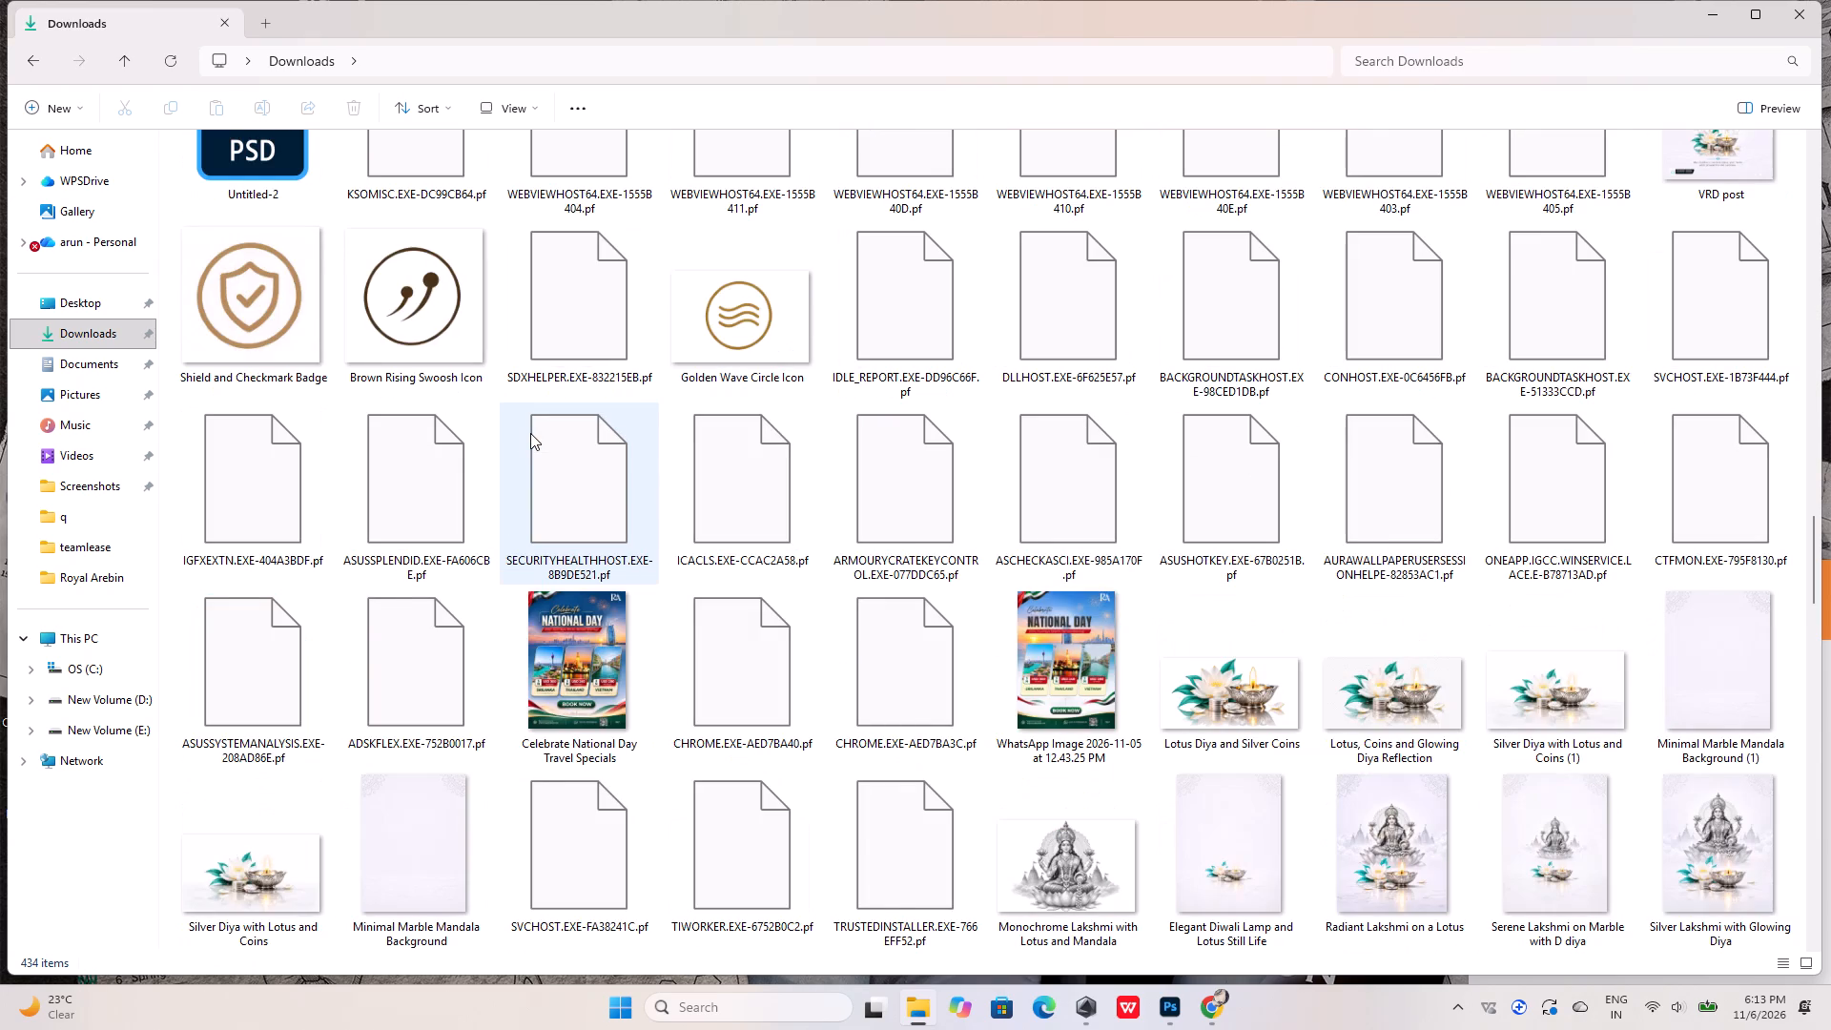
View the Celebrate National Day Travel Specials image and the images following it in WPS Office, then close the viewer.
double_click(592, 638)
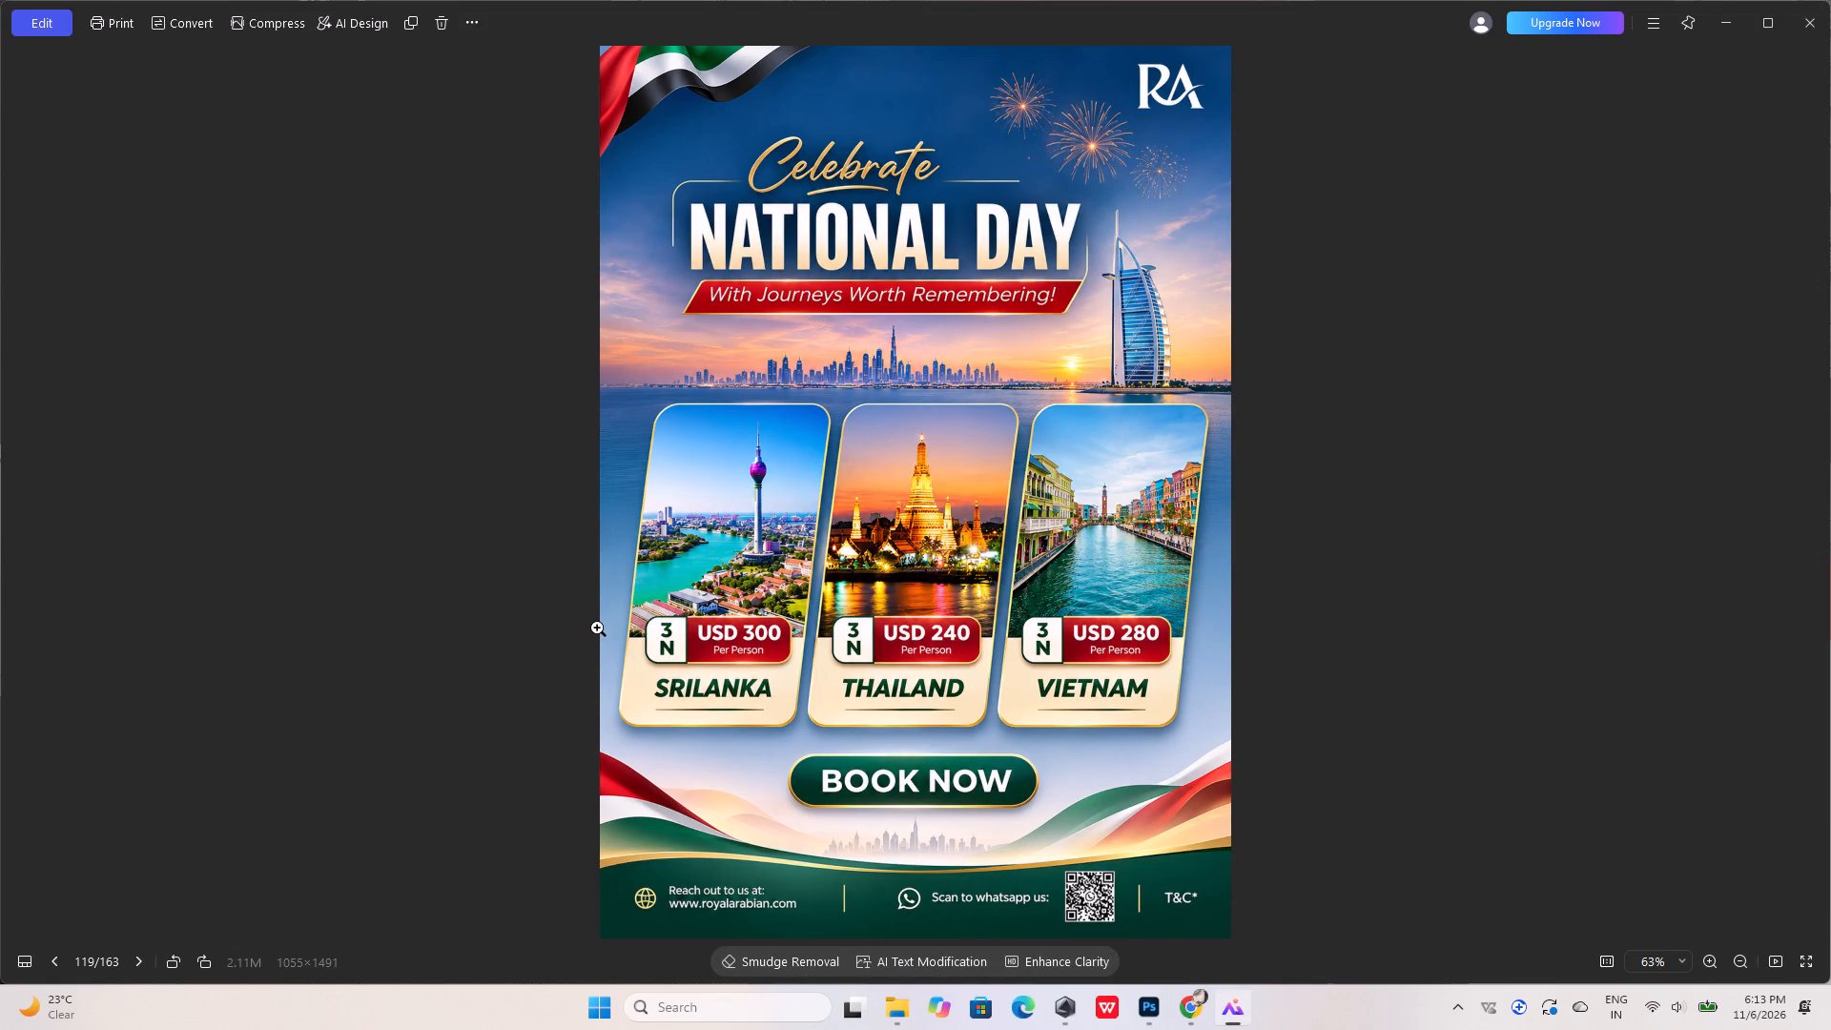
key("Right")
key("Right")
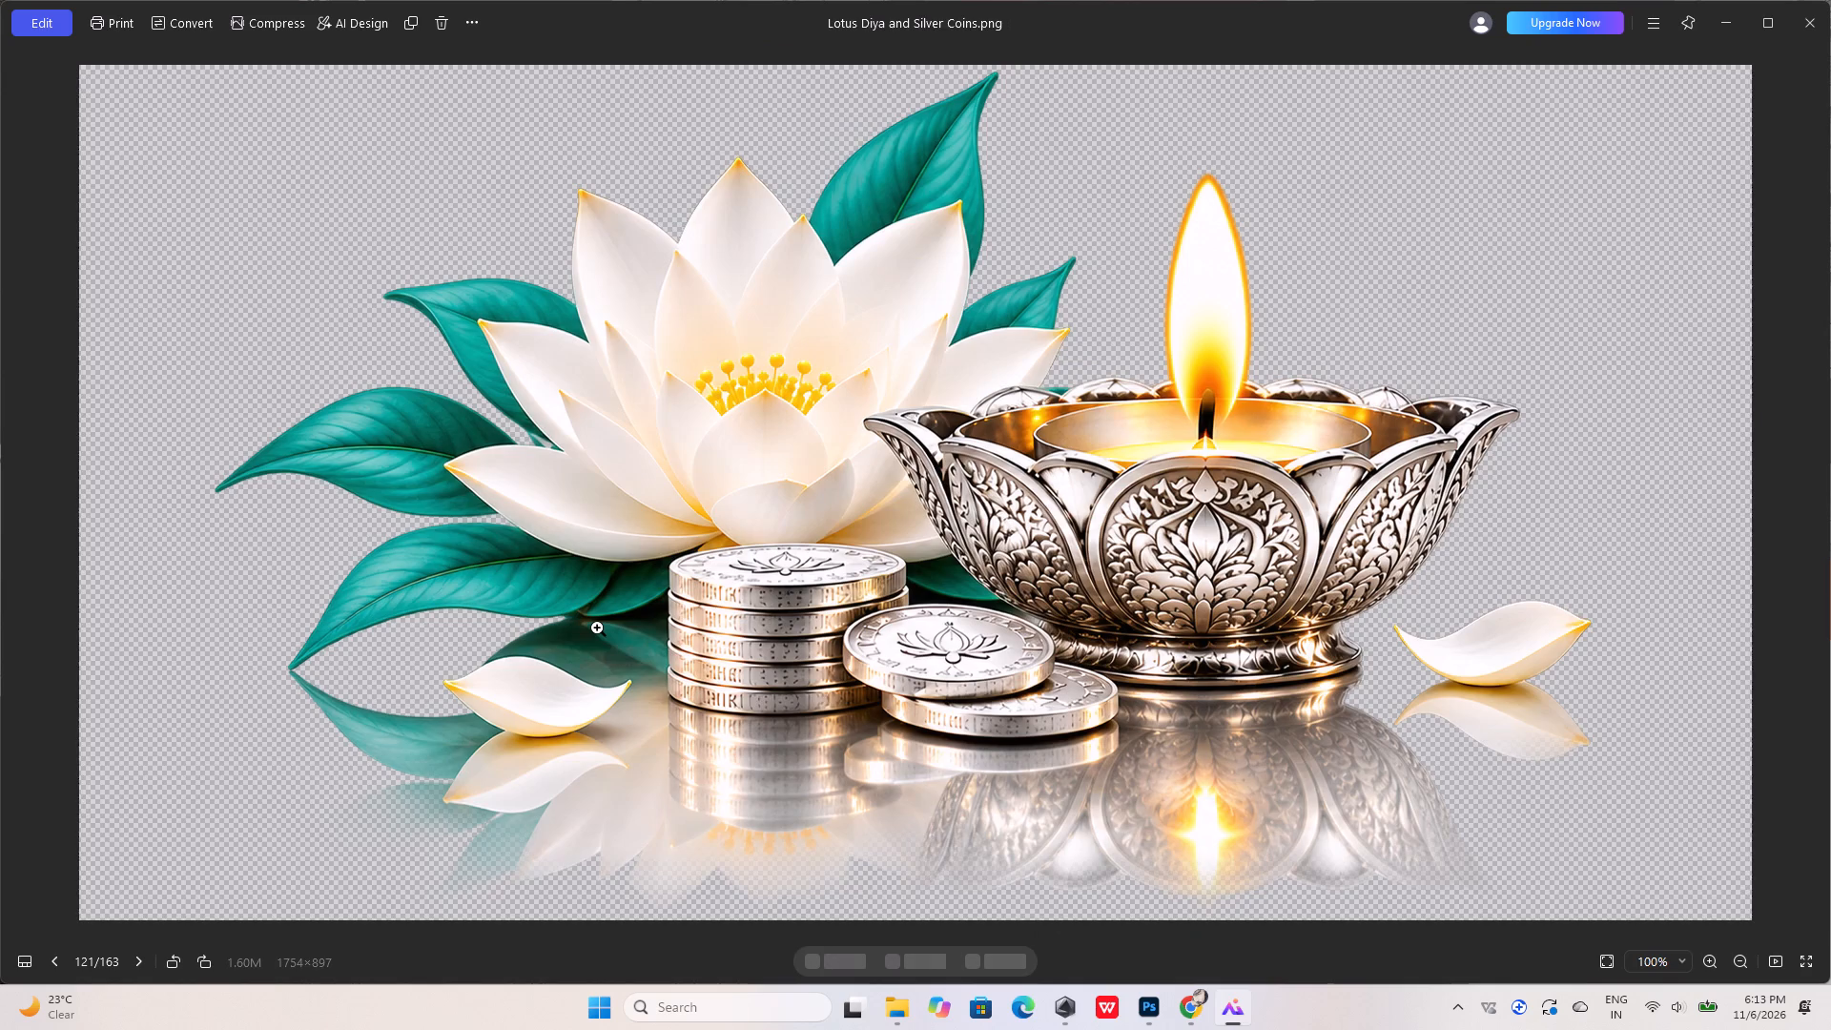
key("Right")
key("Right")
key("Right")
key("Right")
key("Right")
key("Right")
key("Right")
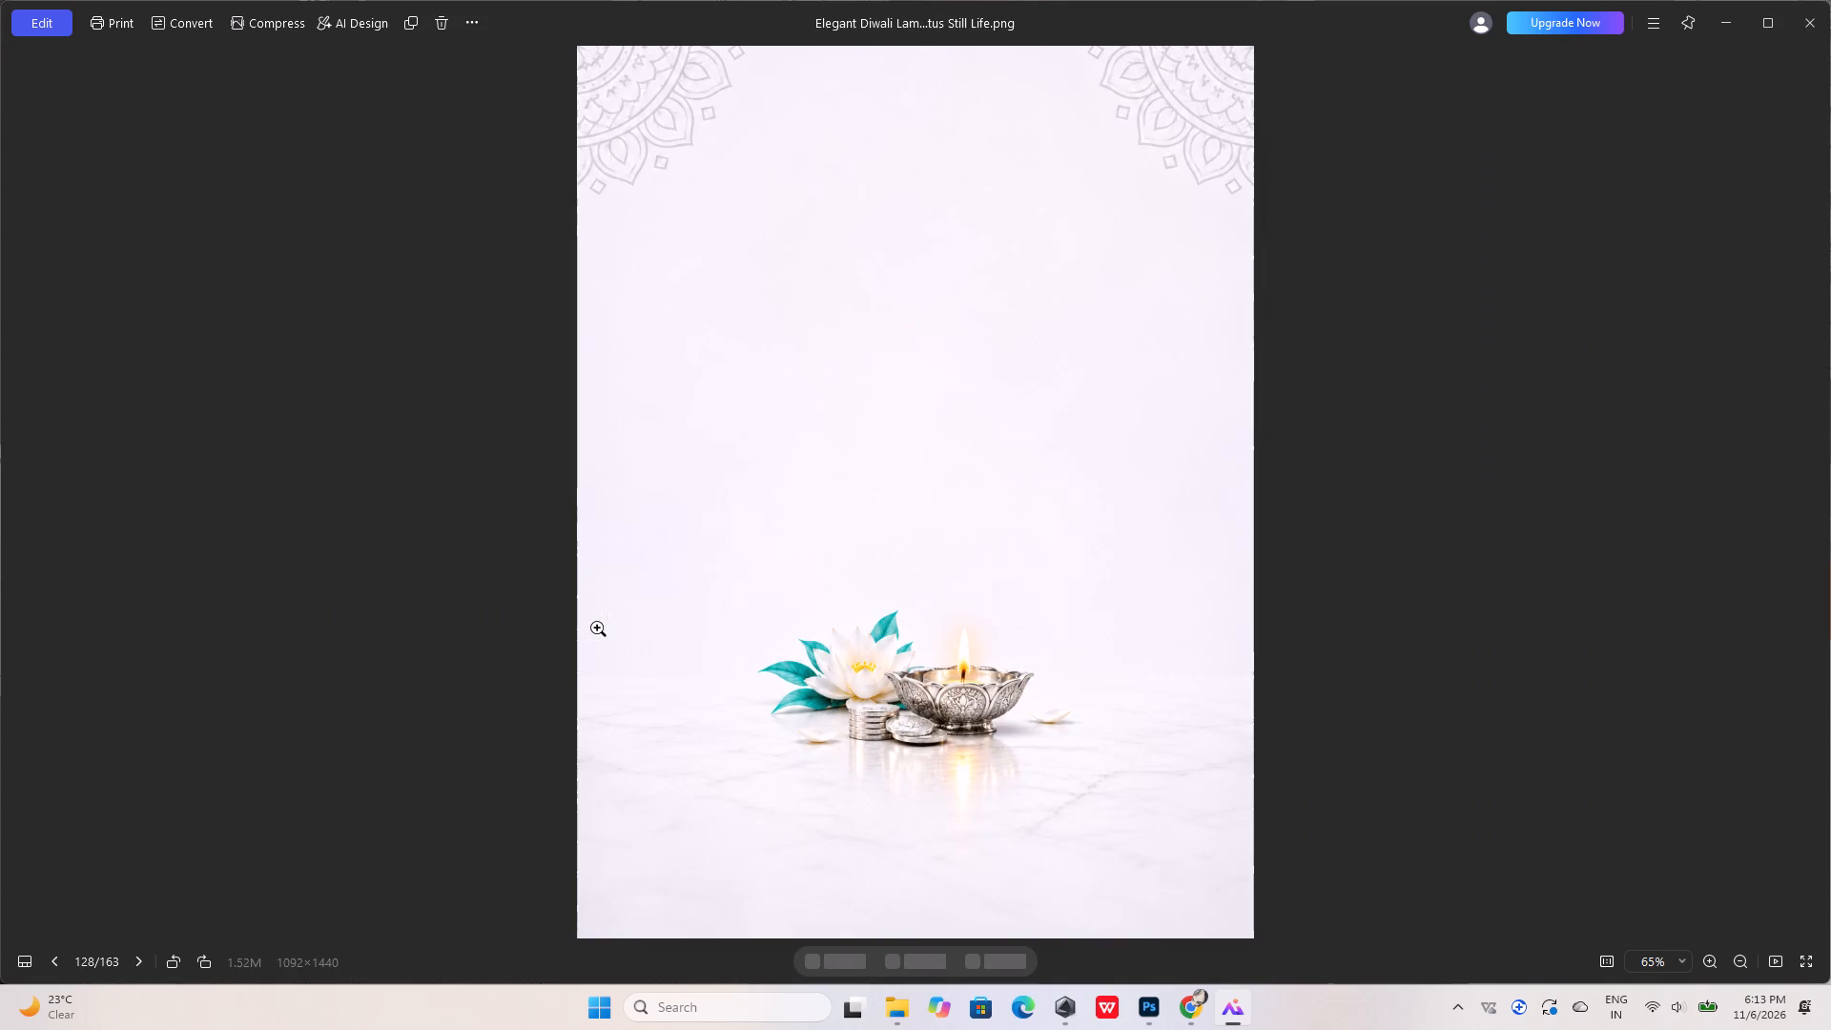
key("Left")
key("Left")
key("Left")
key("Left")
key("Left")
key("Left")
key("Left")
key("Left")
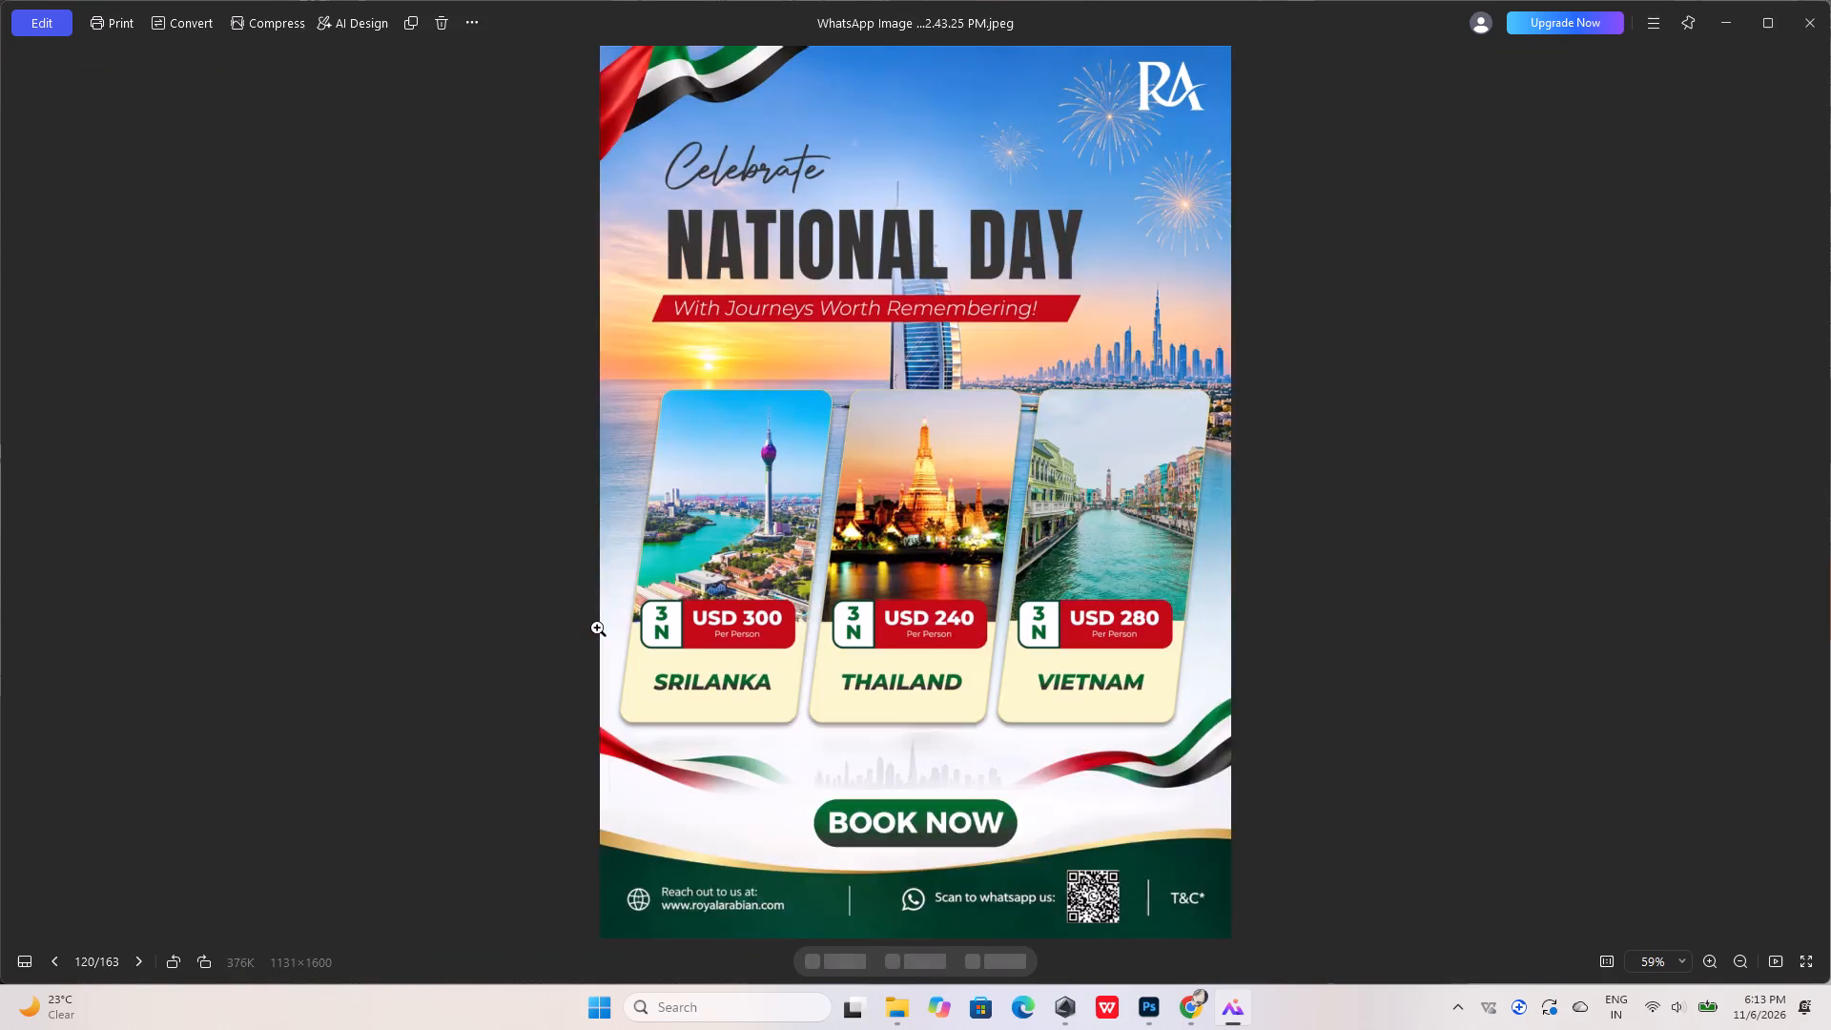
key("Left")
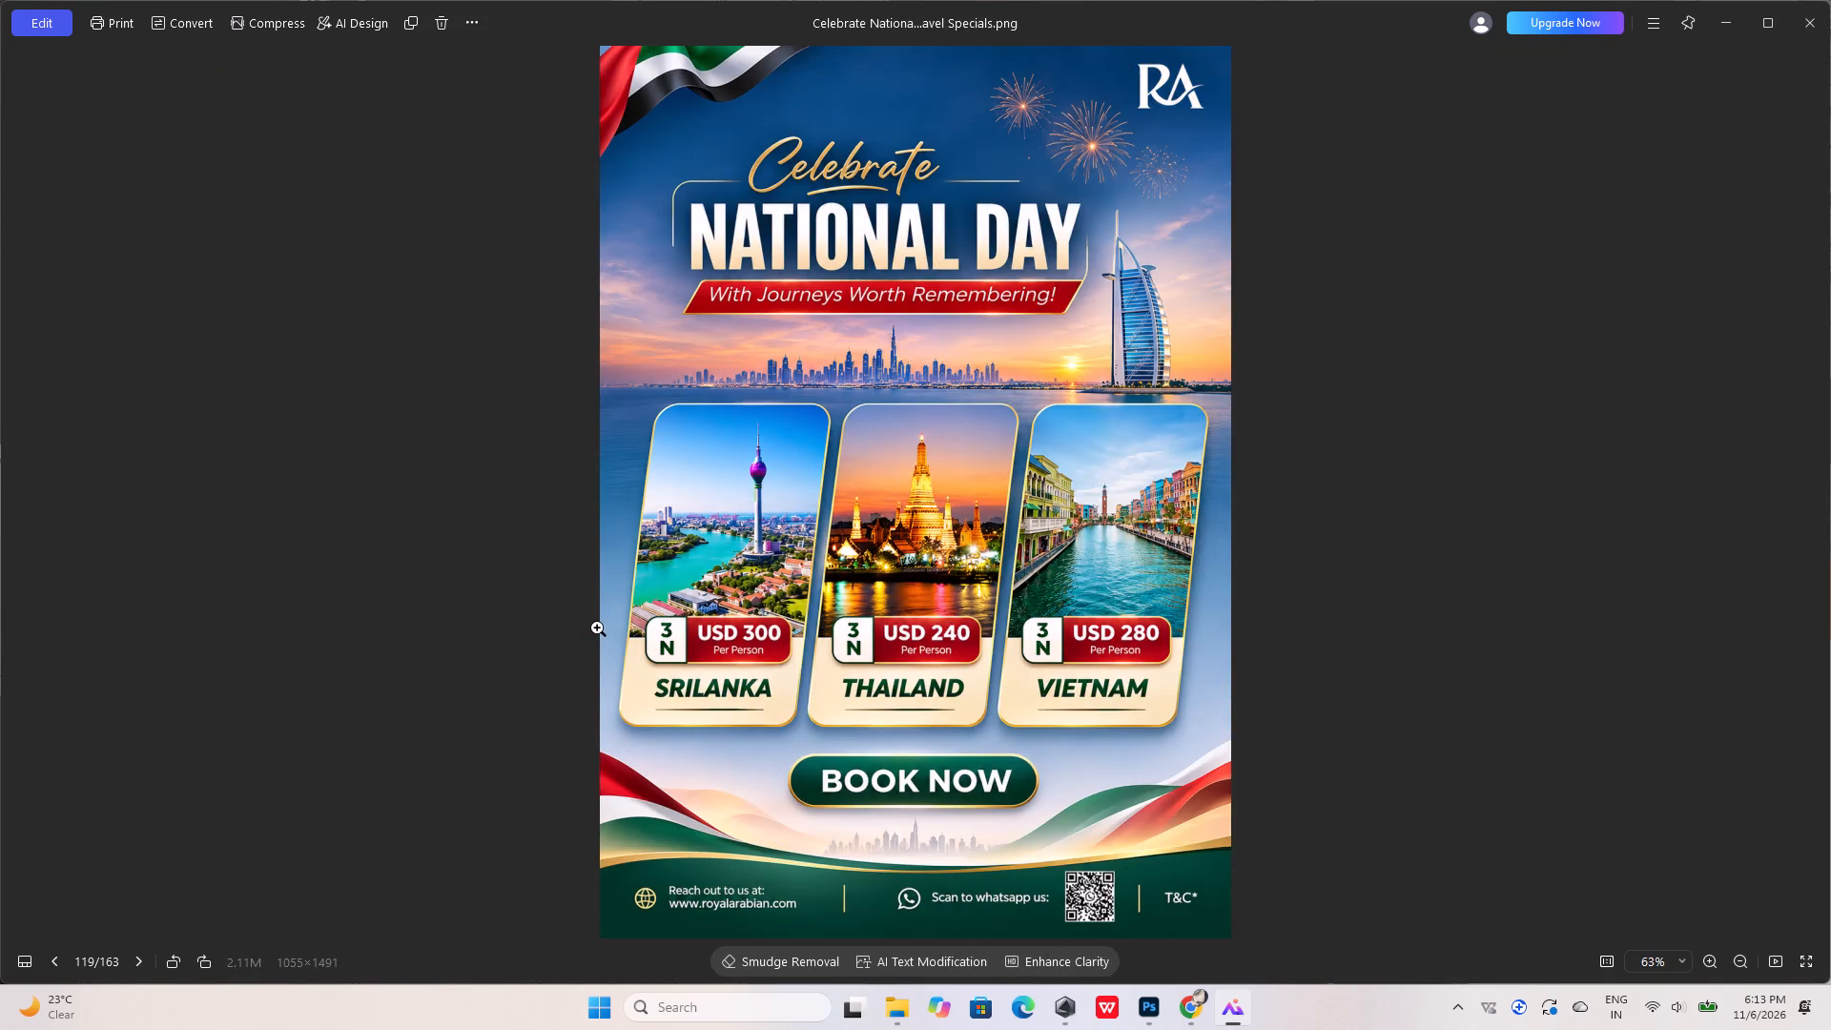
left_click(1819, 30)
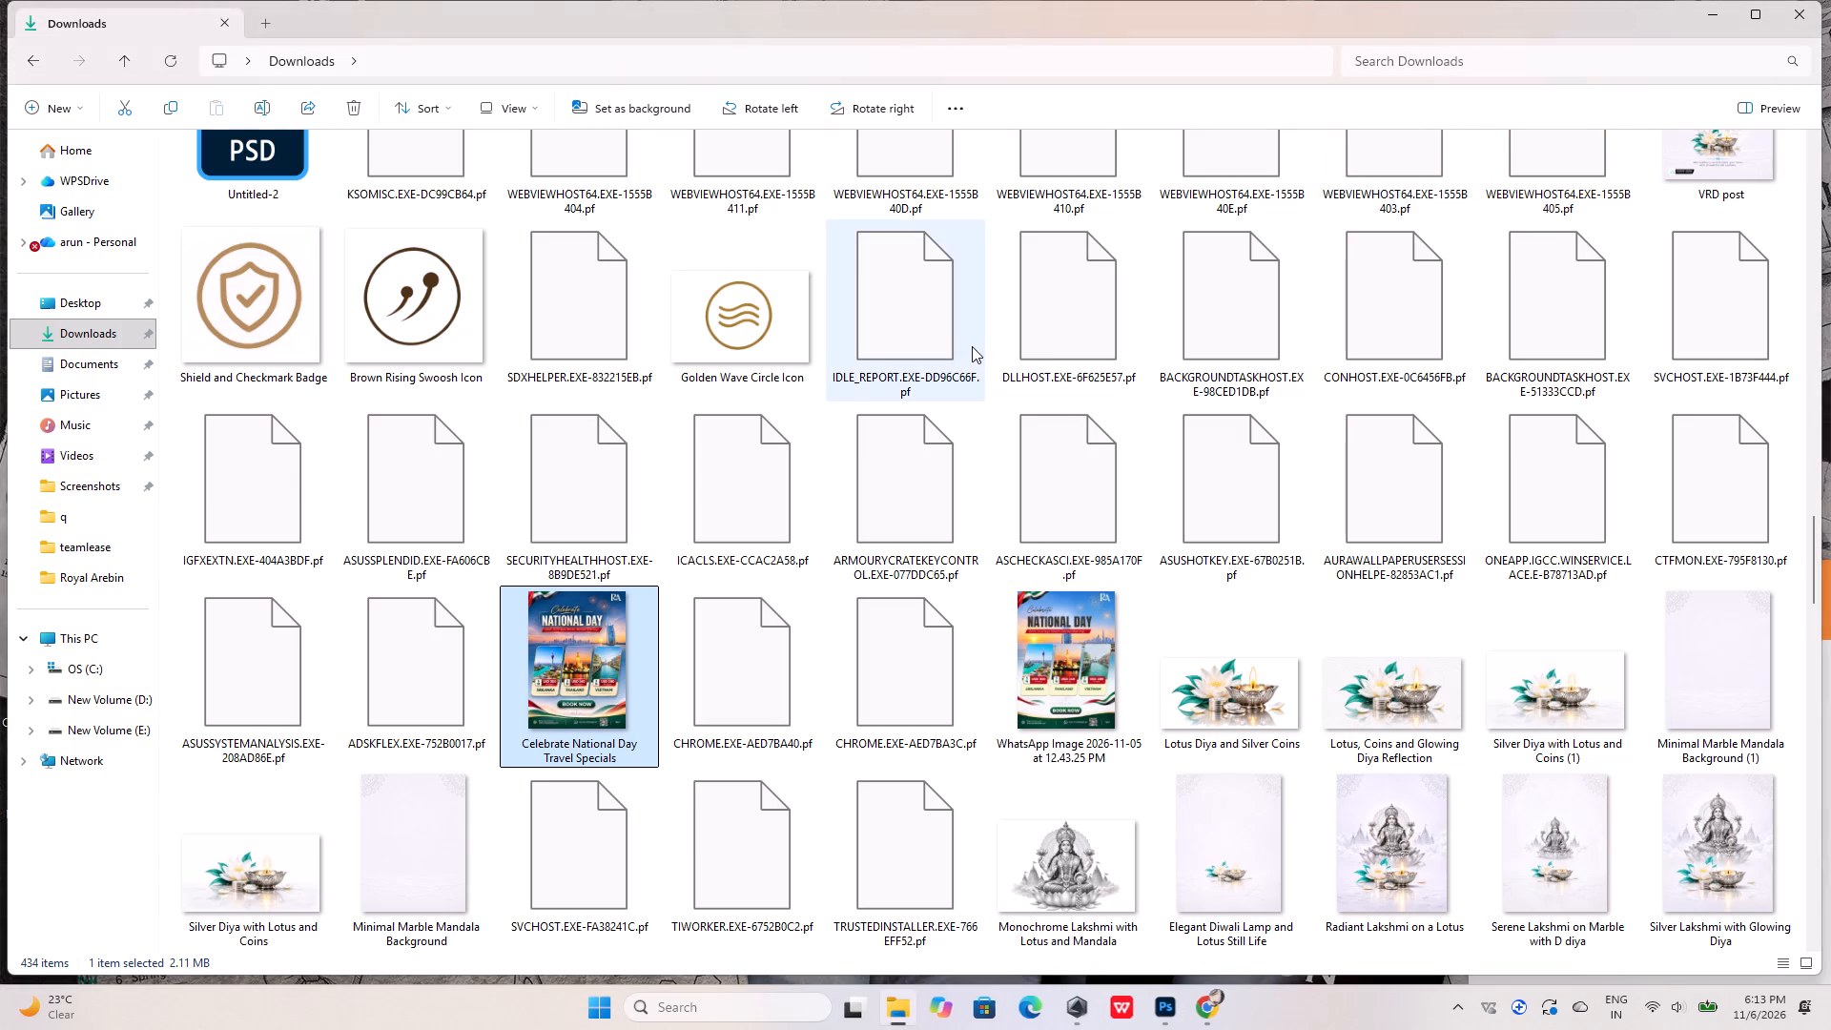
Look through the Downloads files and the q folder inside, enlarging the q folder's thumbnails, then return to Downloads.
scroll(970, 349, "down", 3)
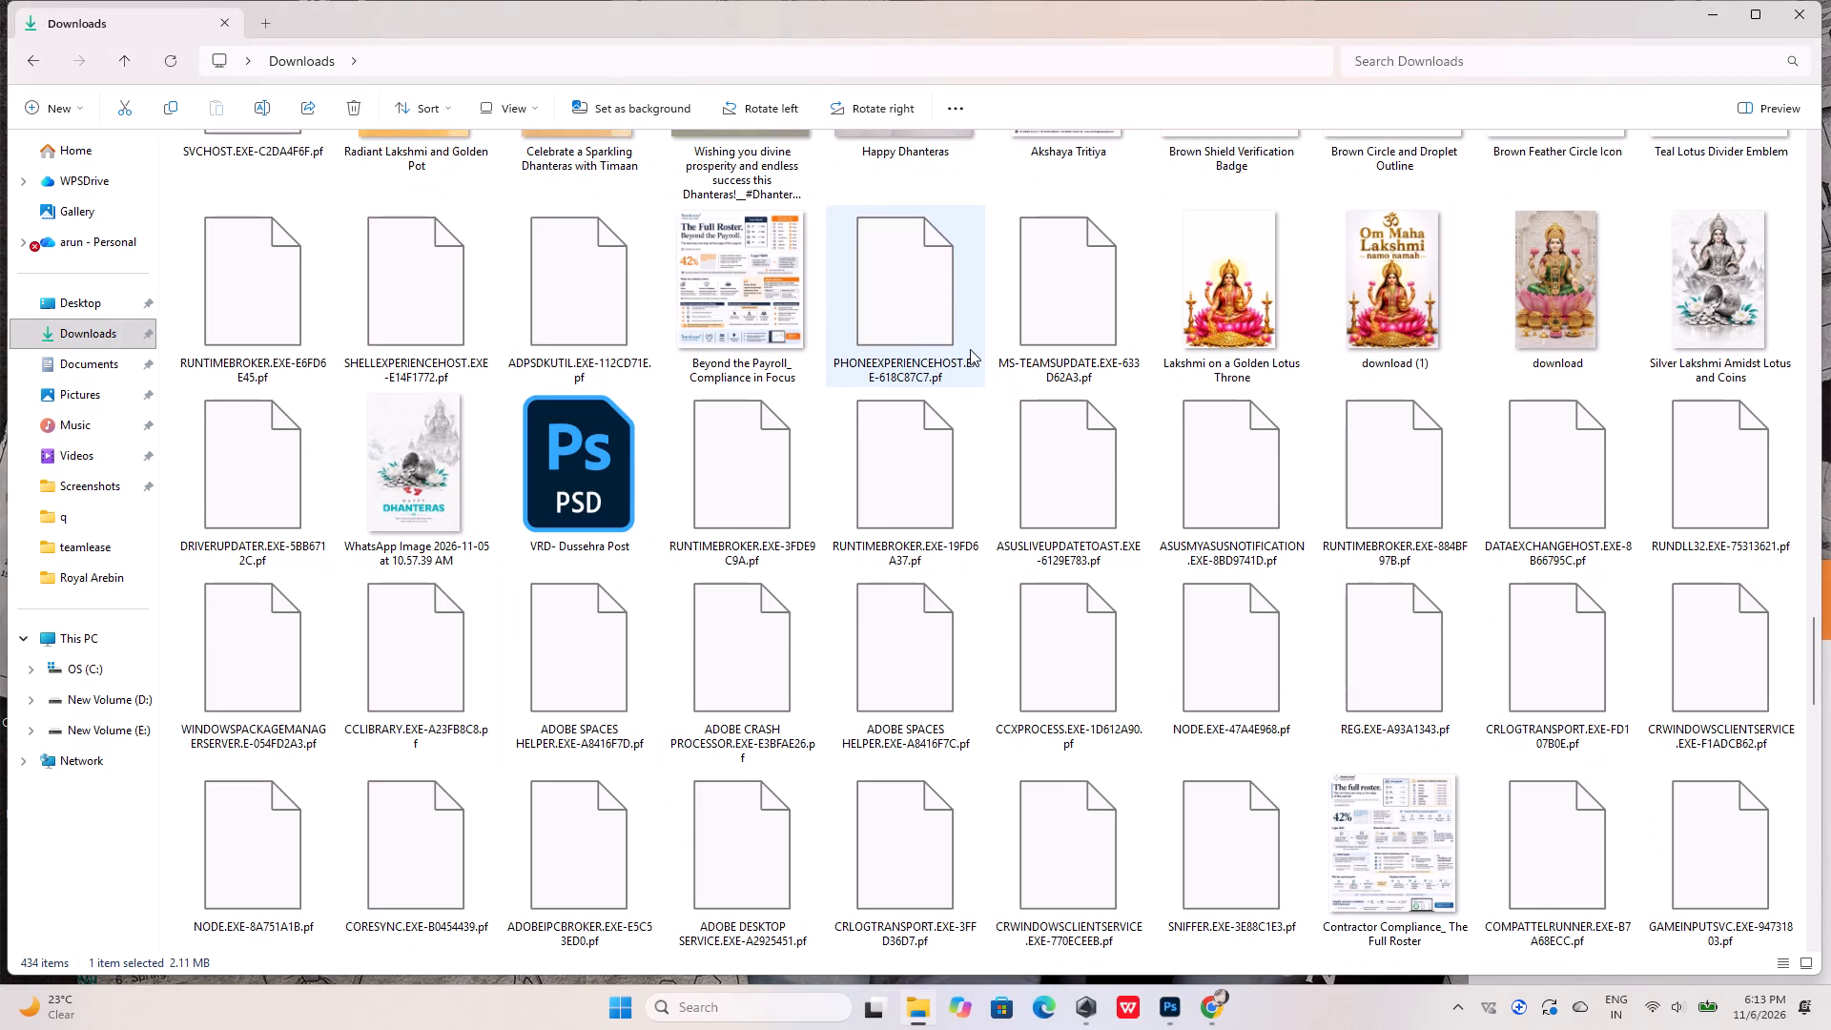
scroll(970, 349, "down", 5)
scroll(970, 349, "up", 6)
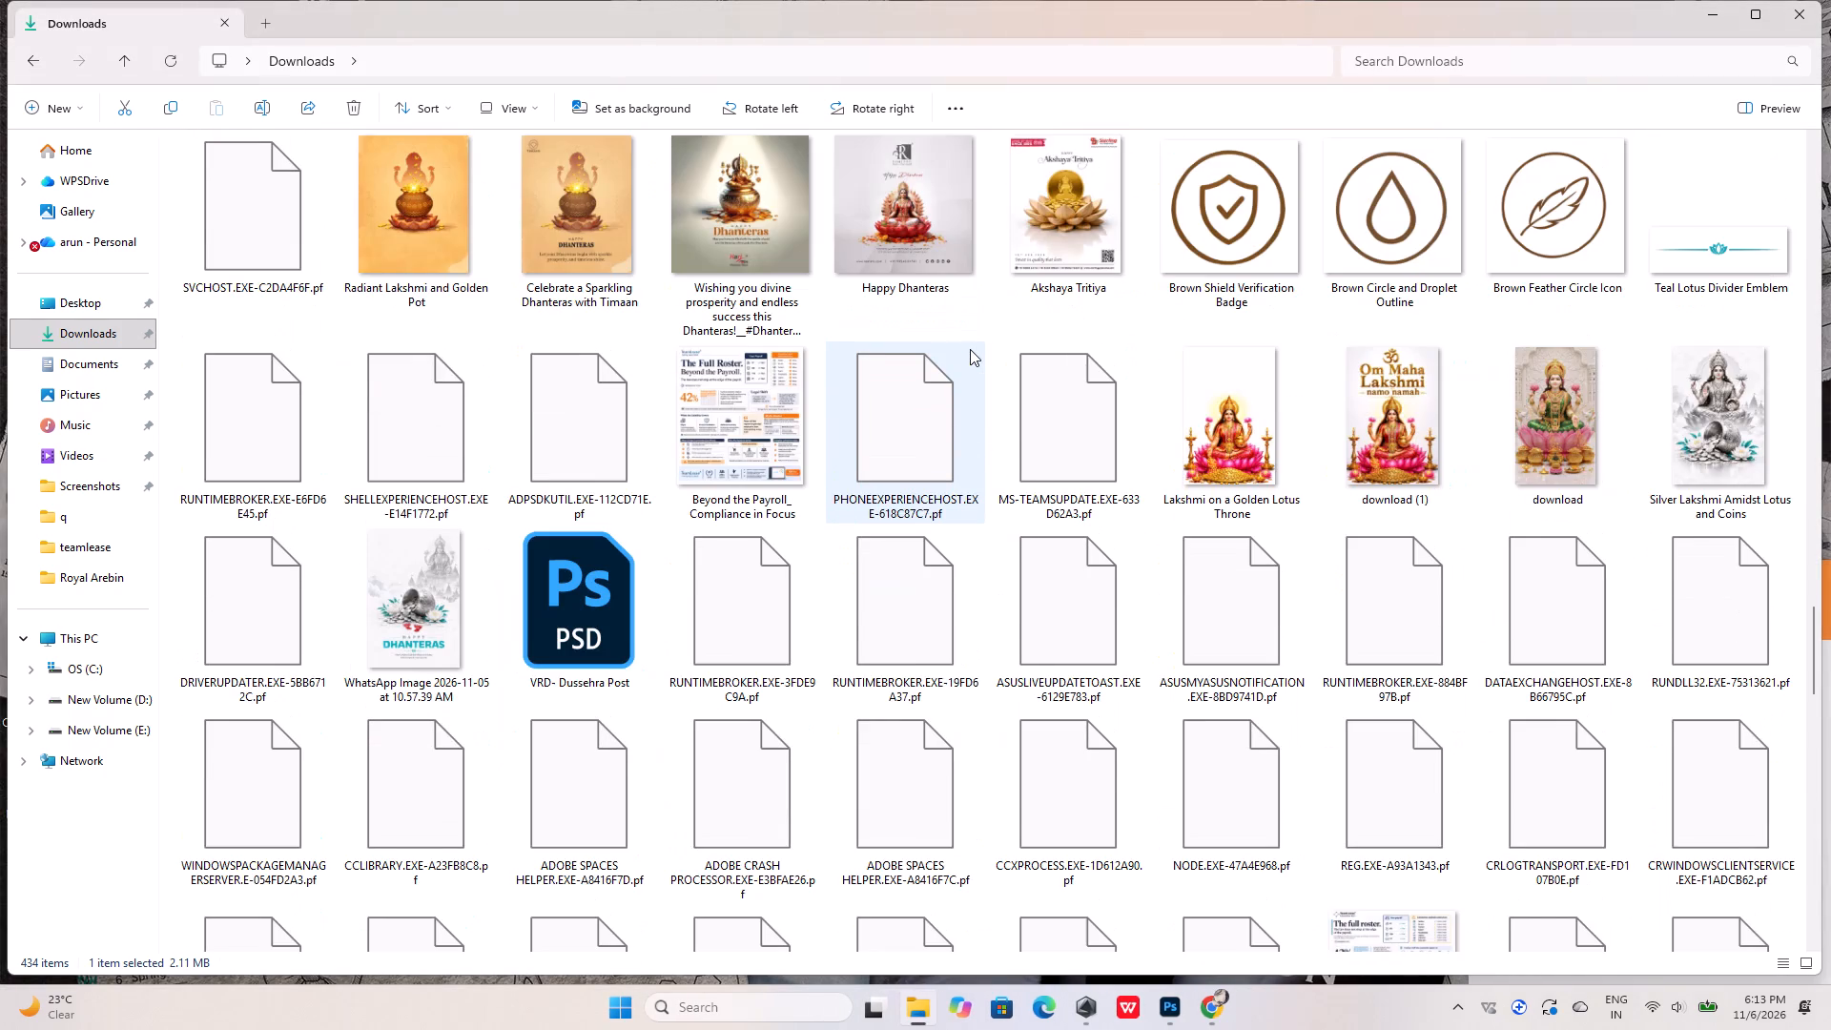
scroll(970, 349, "up", 6)
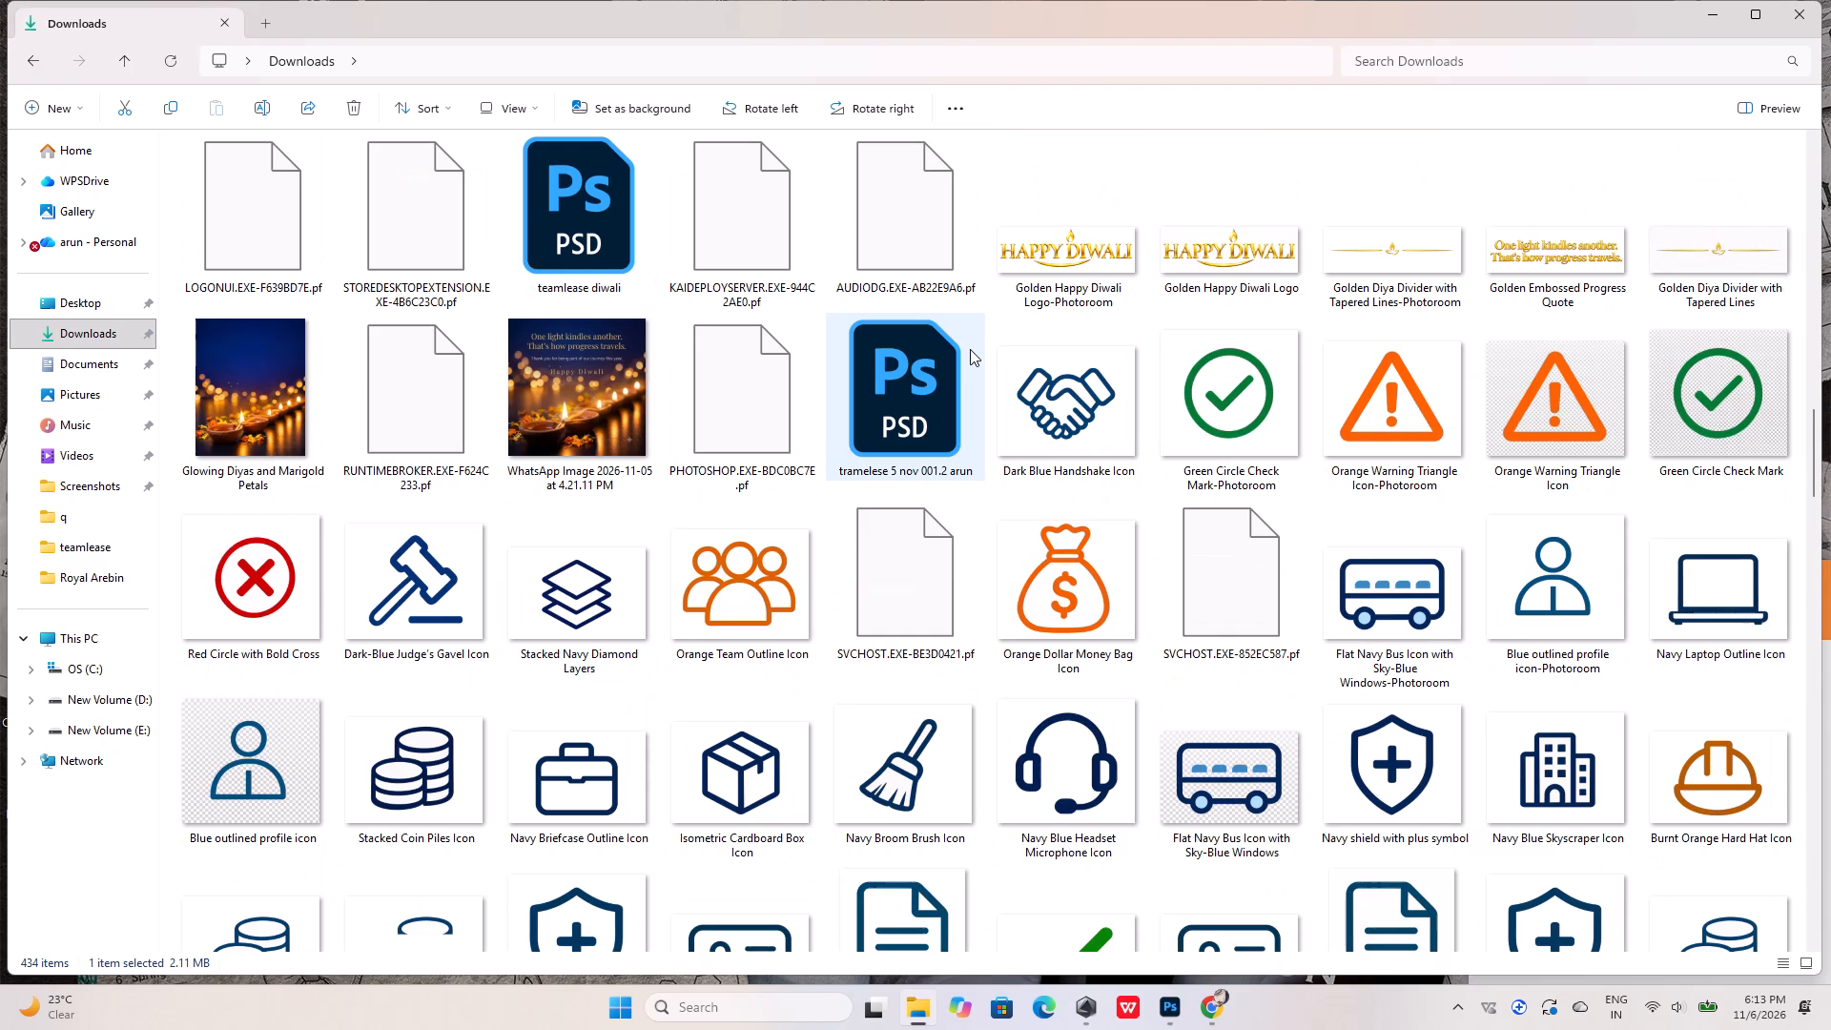
scroll(970, 349, "up", 7)
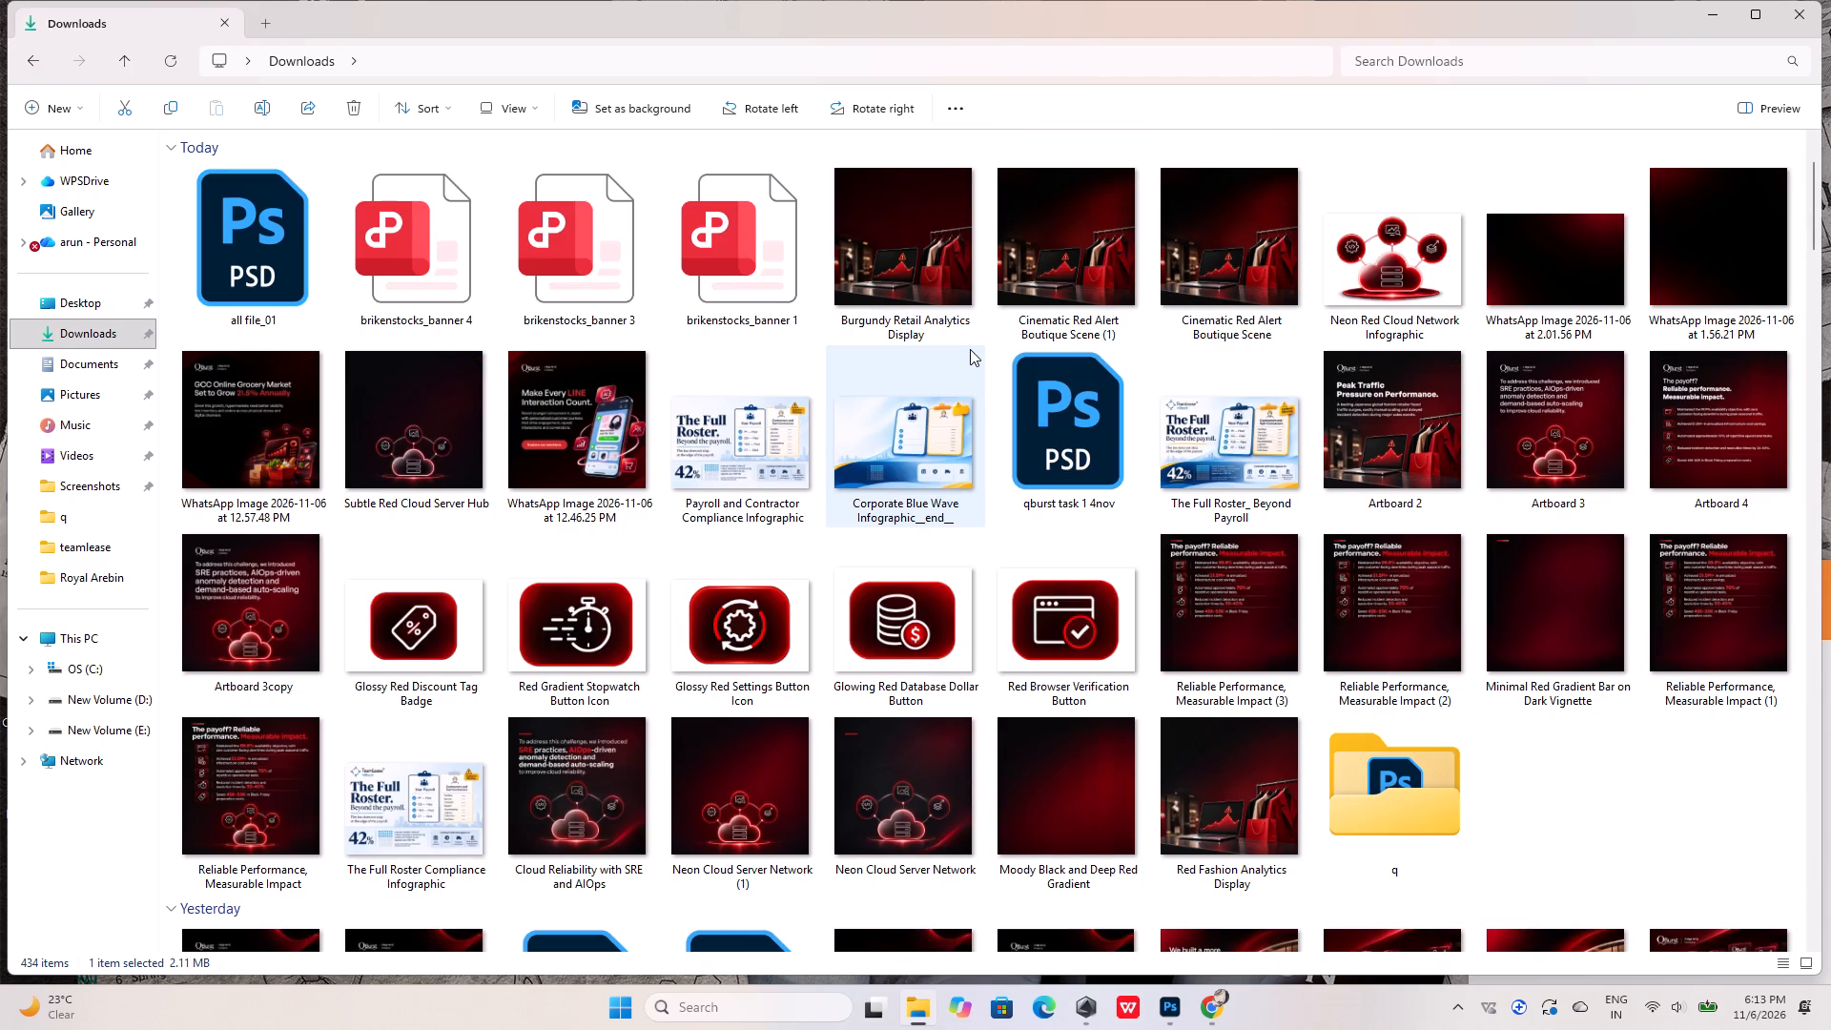
double_click(1430, 789)
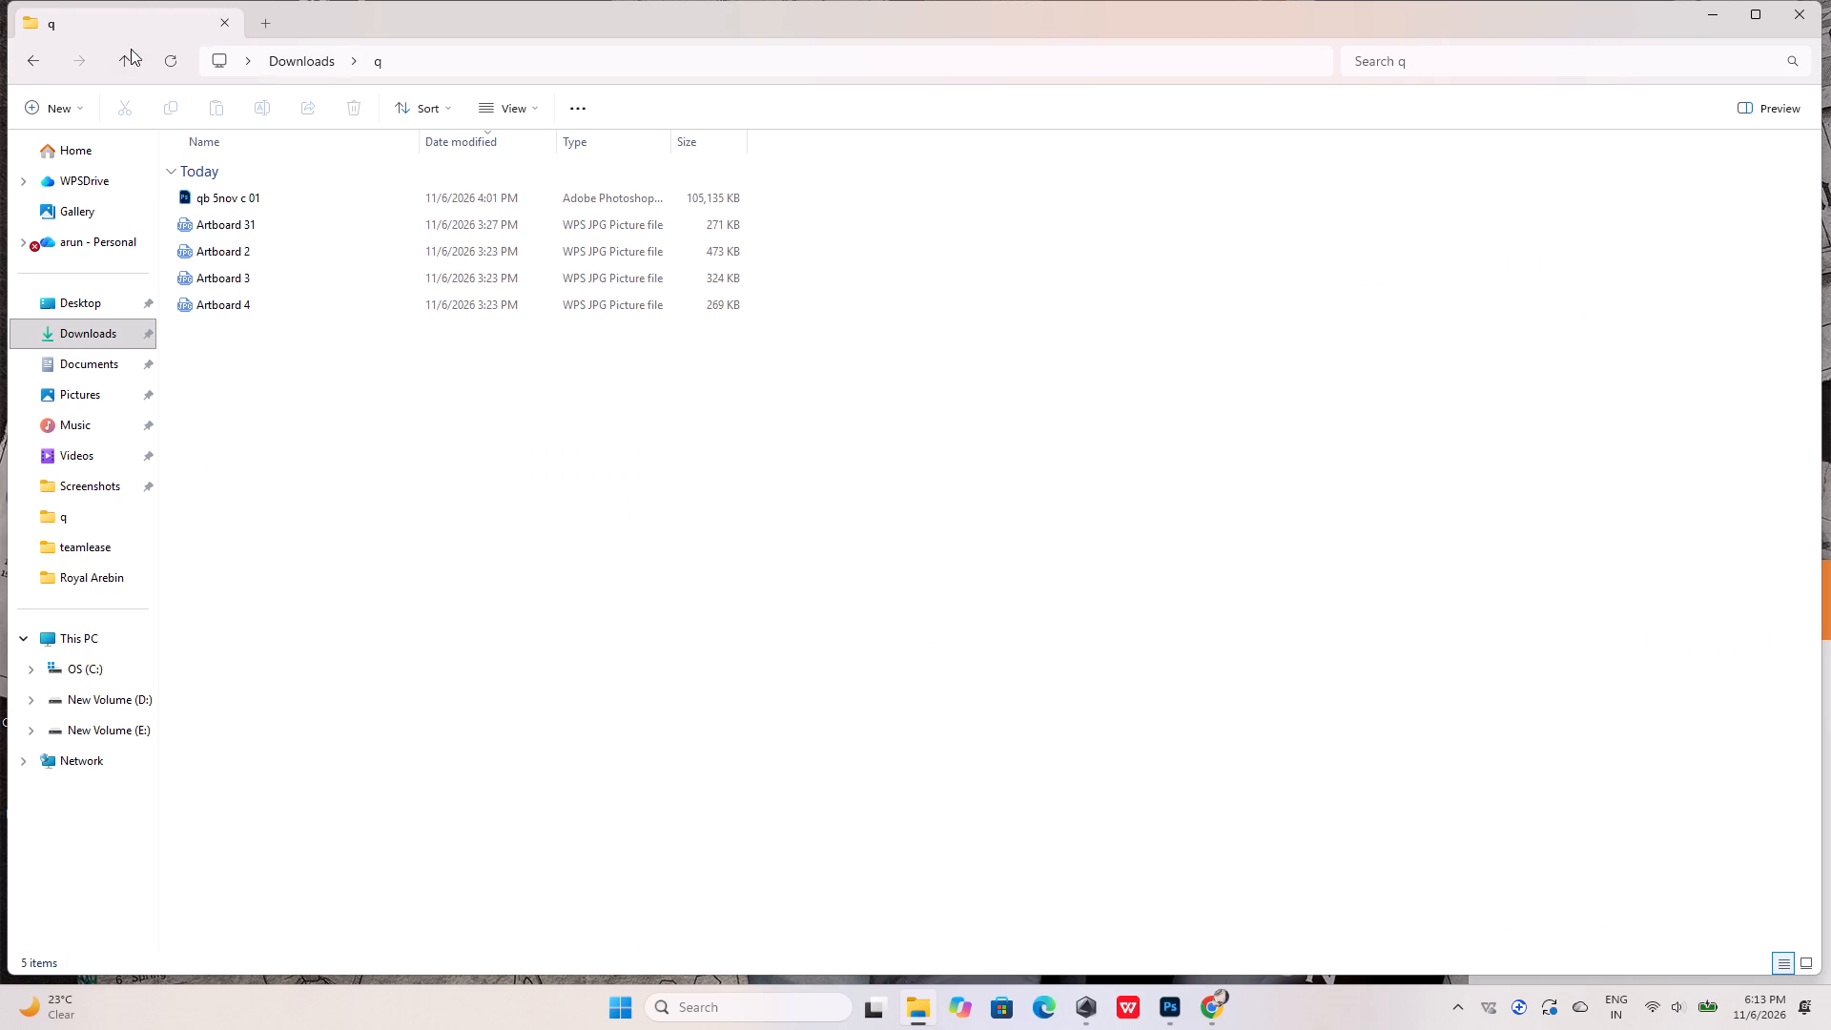
left_click(249, 219)
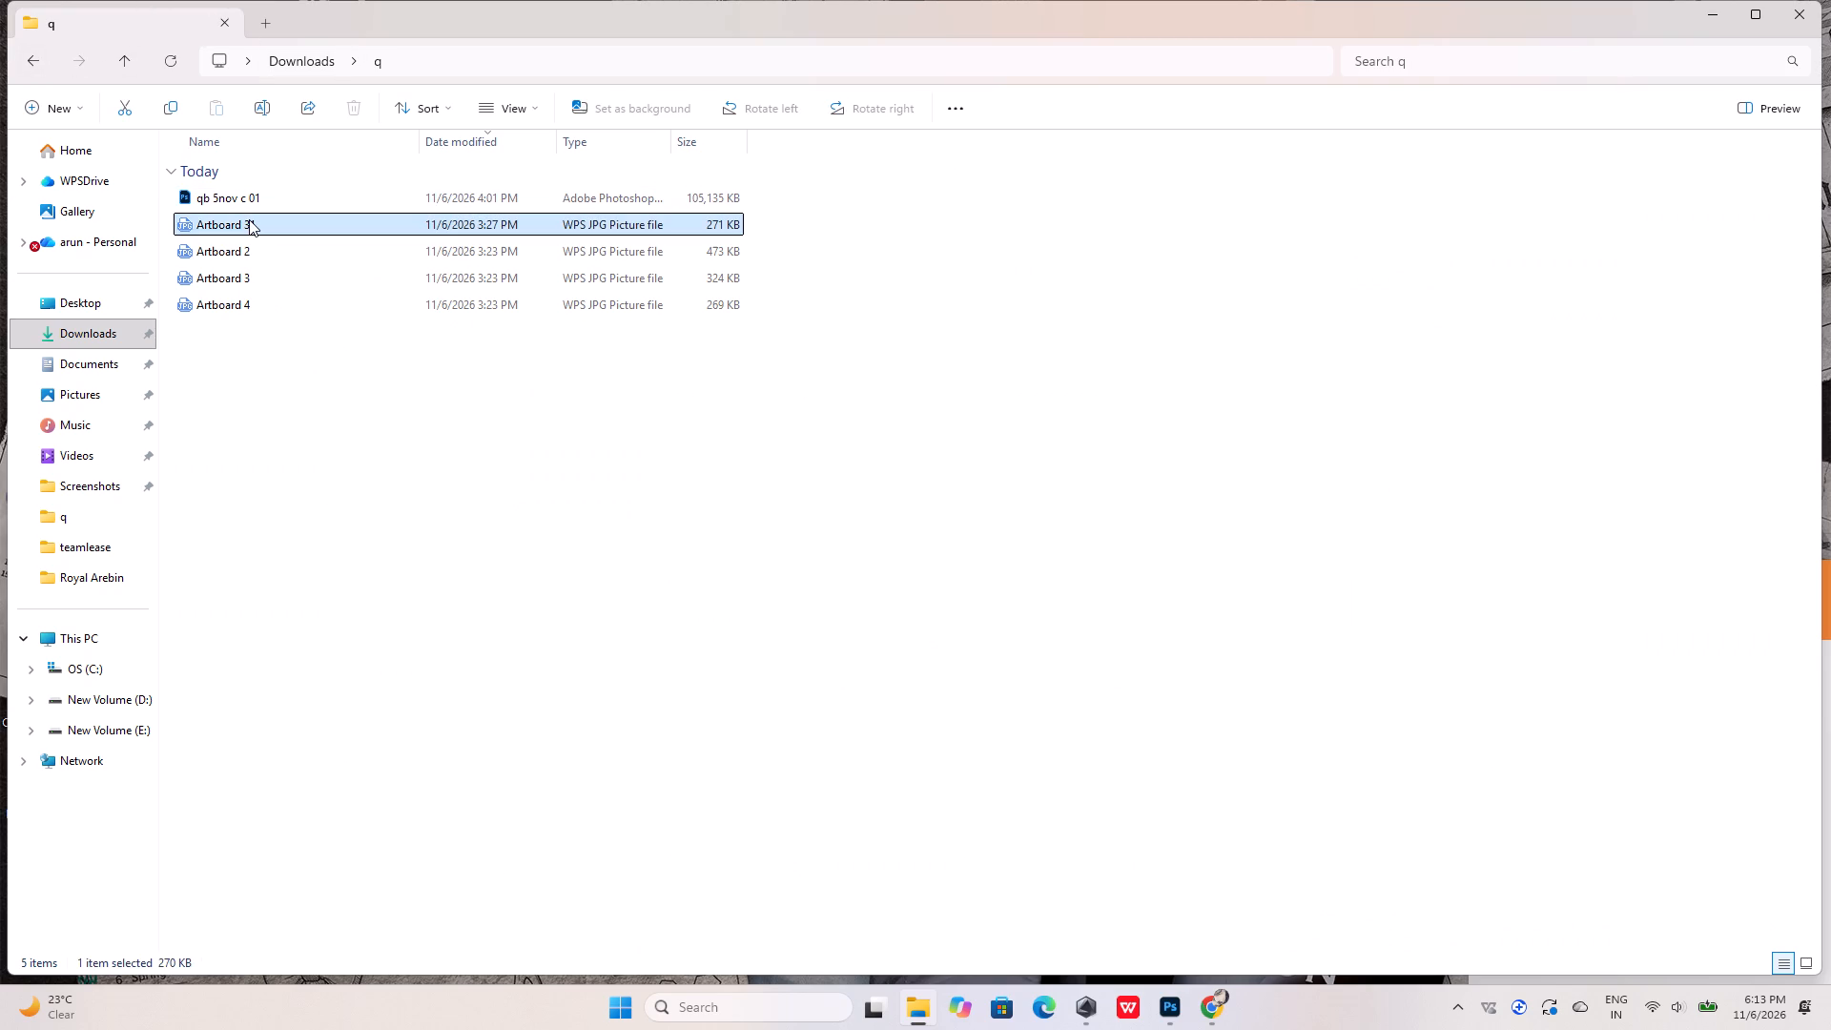
scroll(480, 490, "up", 7, "ctrl")
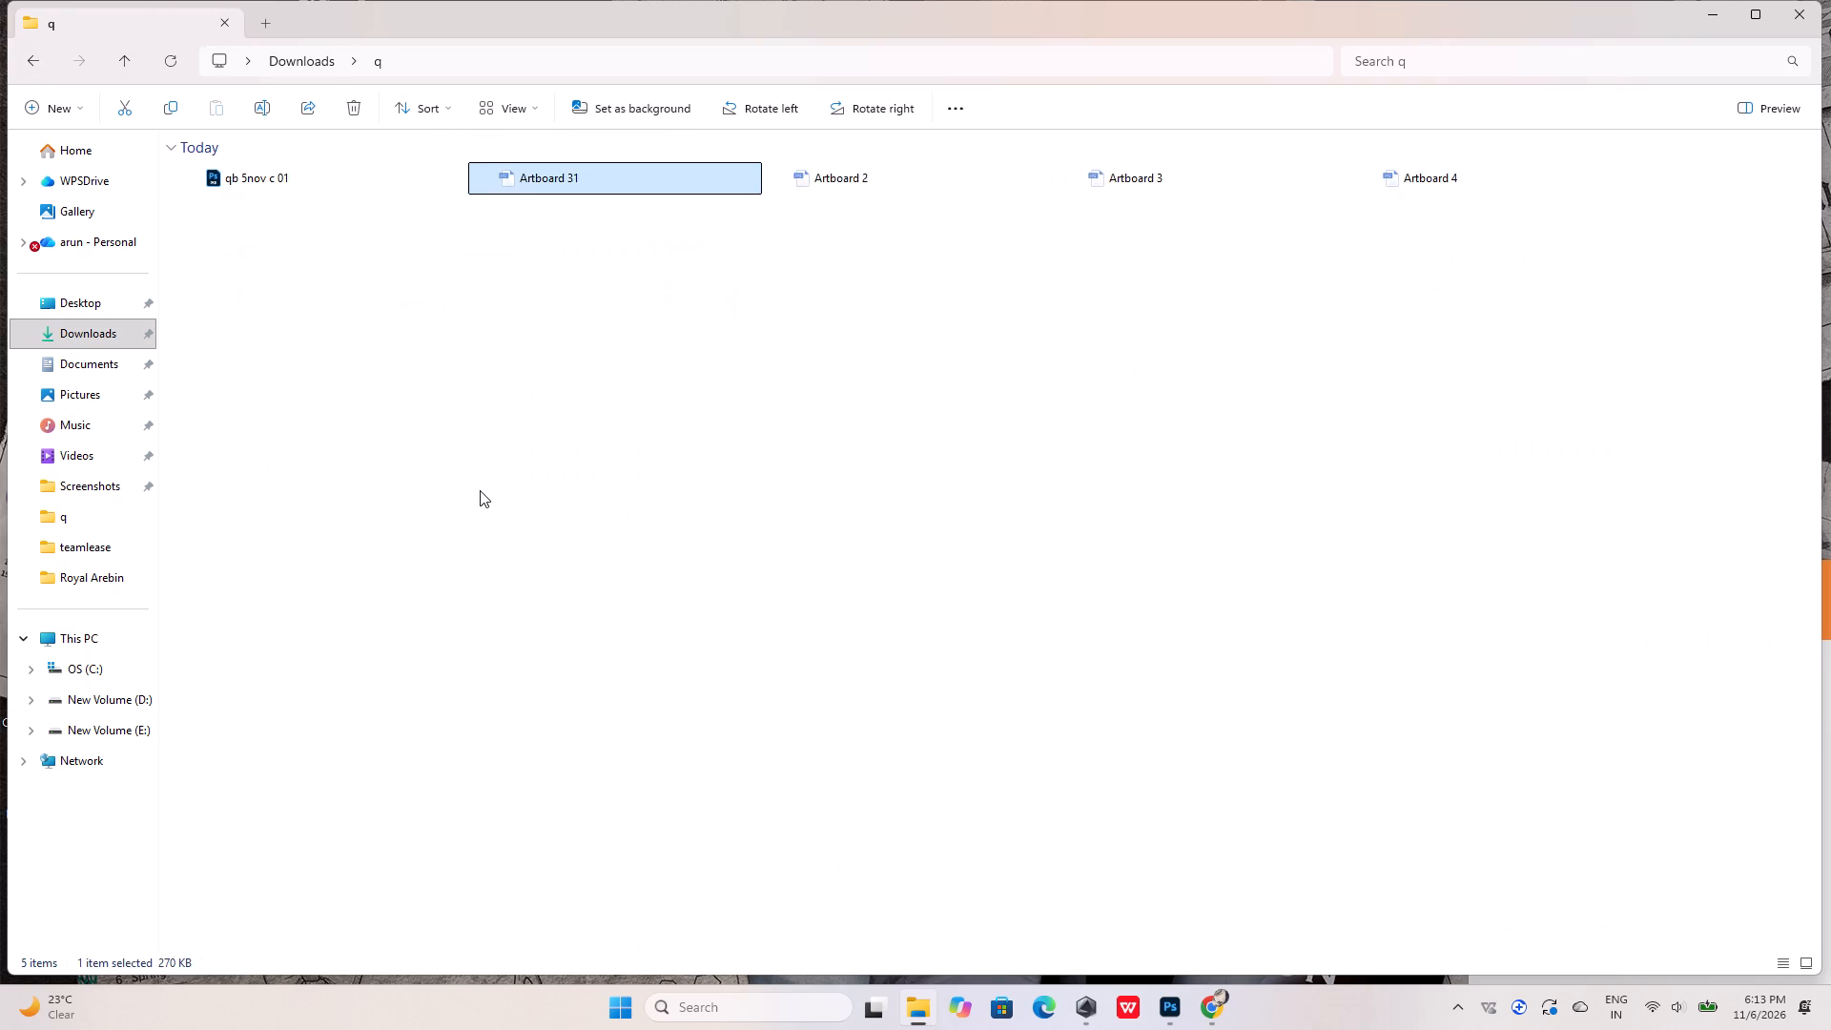
scroll(480, 490, "up", 20, "ctrl")
scroll(480, 490, "up", 5, "ctrl")
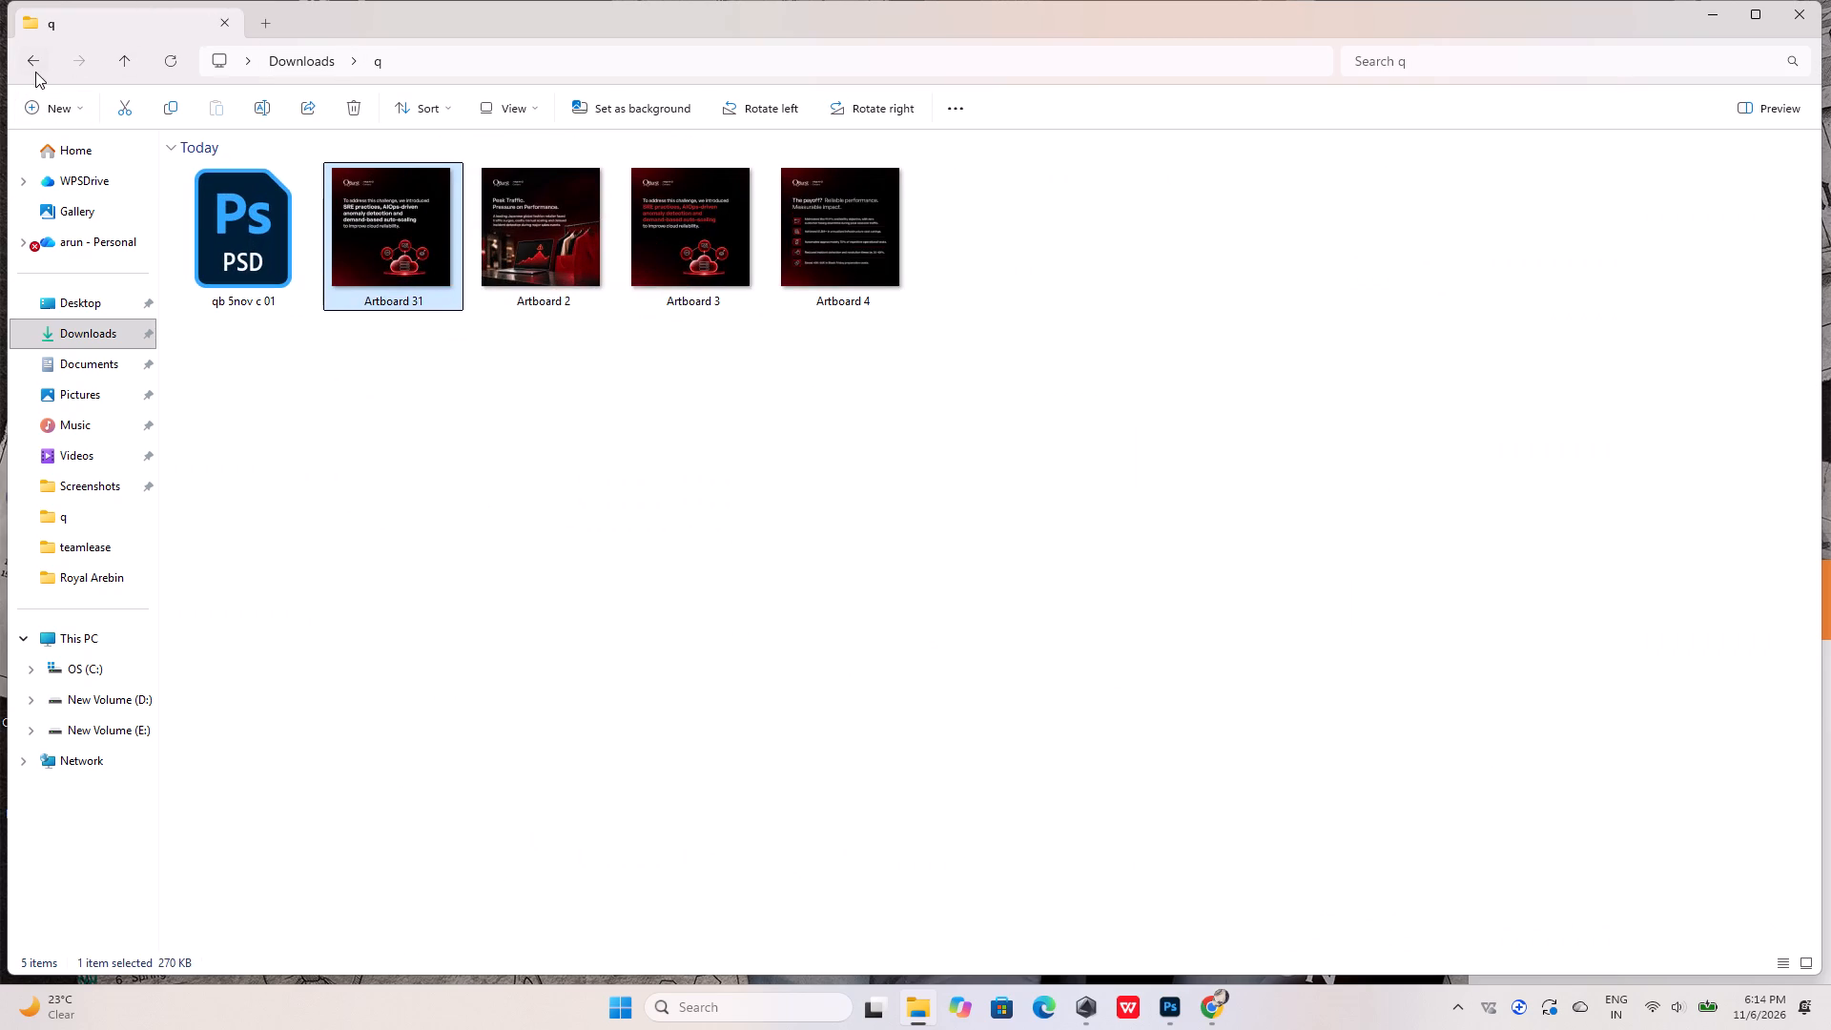
left_click(36, 63)
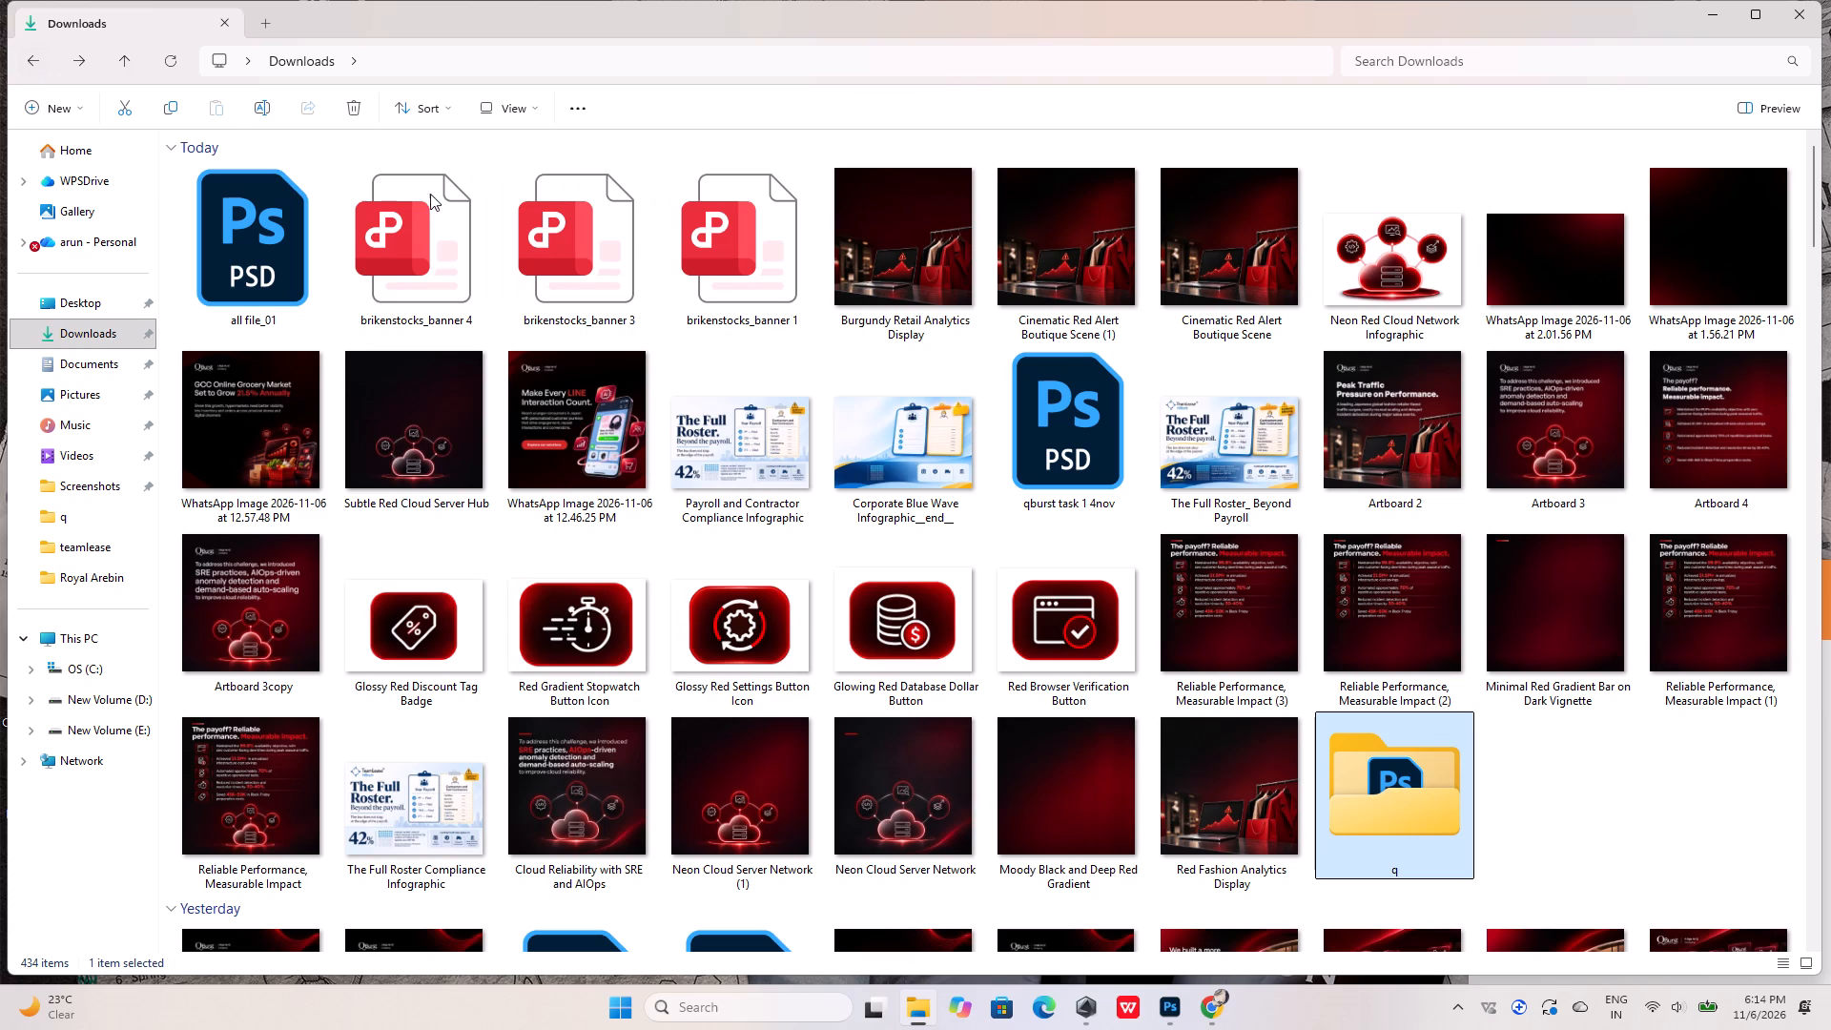
Open the healthcare carousel op1,2 psd 1 file from Downloads in Photoshop, check its artboards, and close it.
scroll(692, 264, "up", 5)
scroll(692, 264, "down", 1)
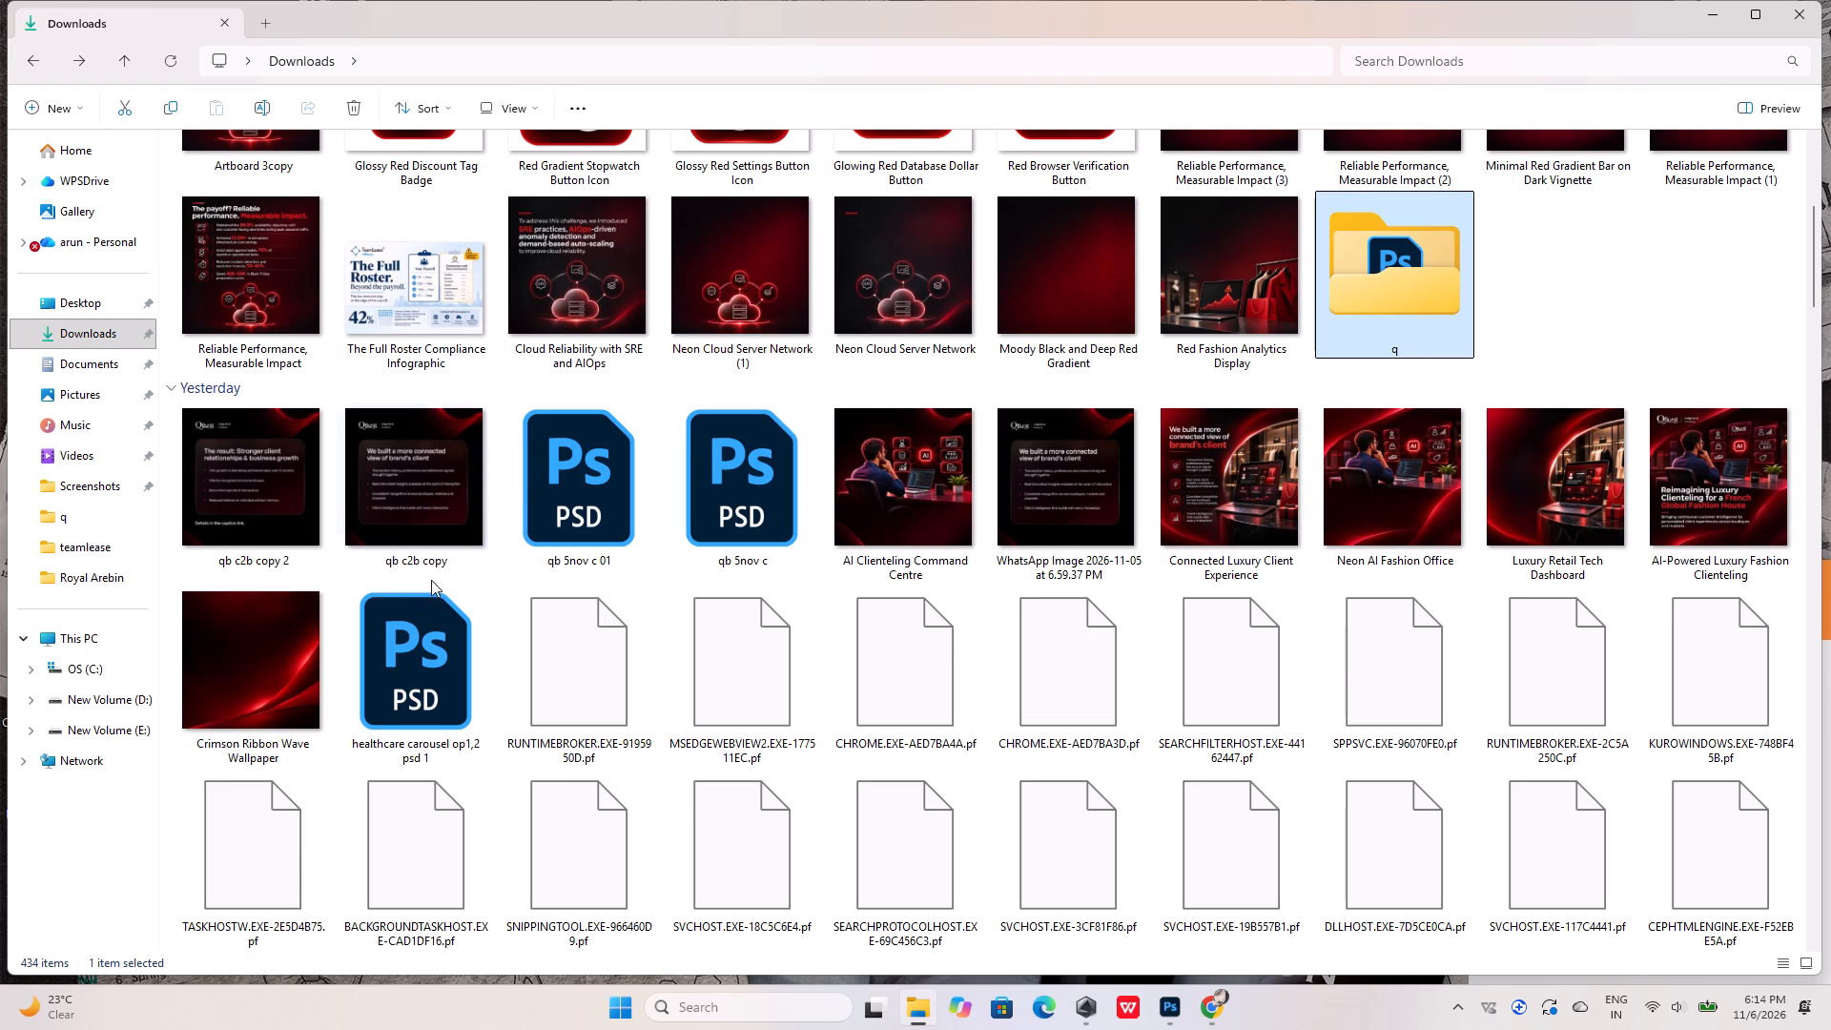
double_click(401, 683)
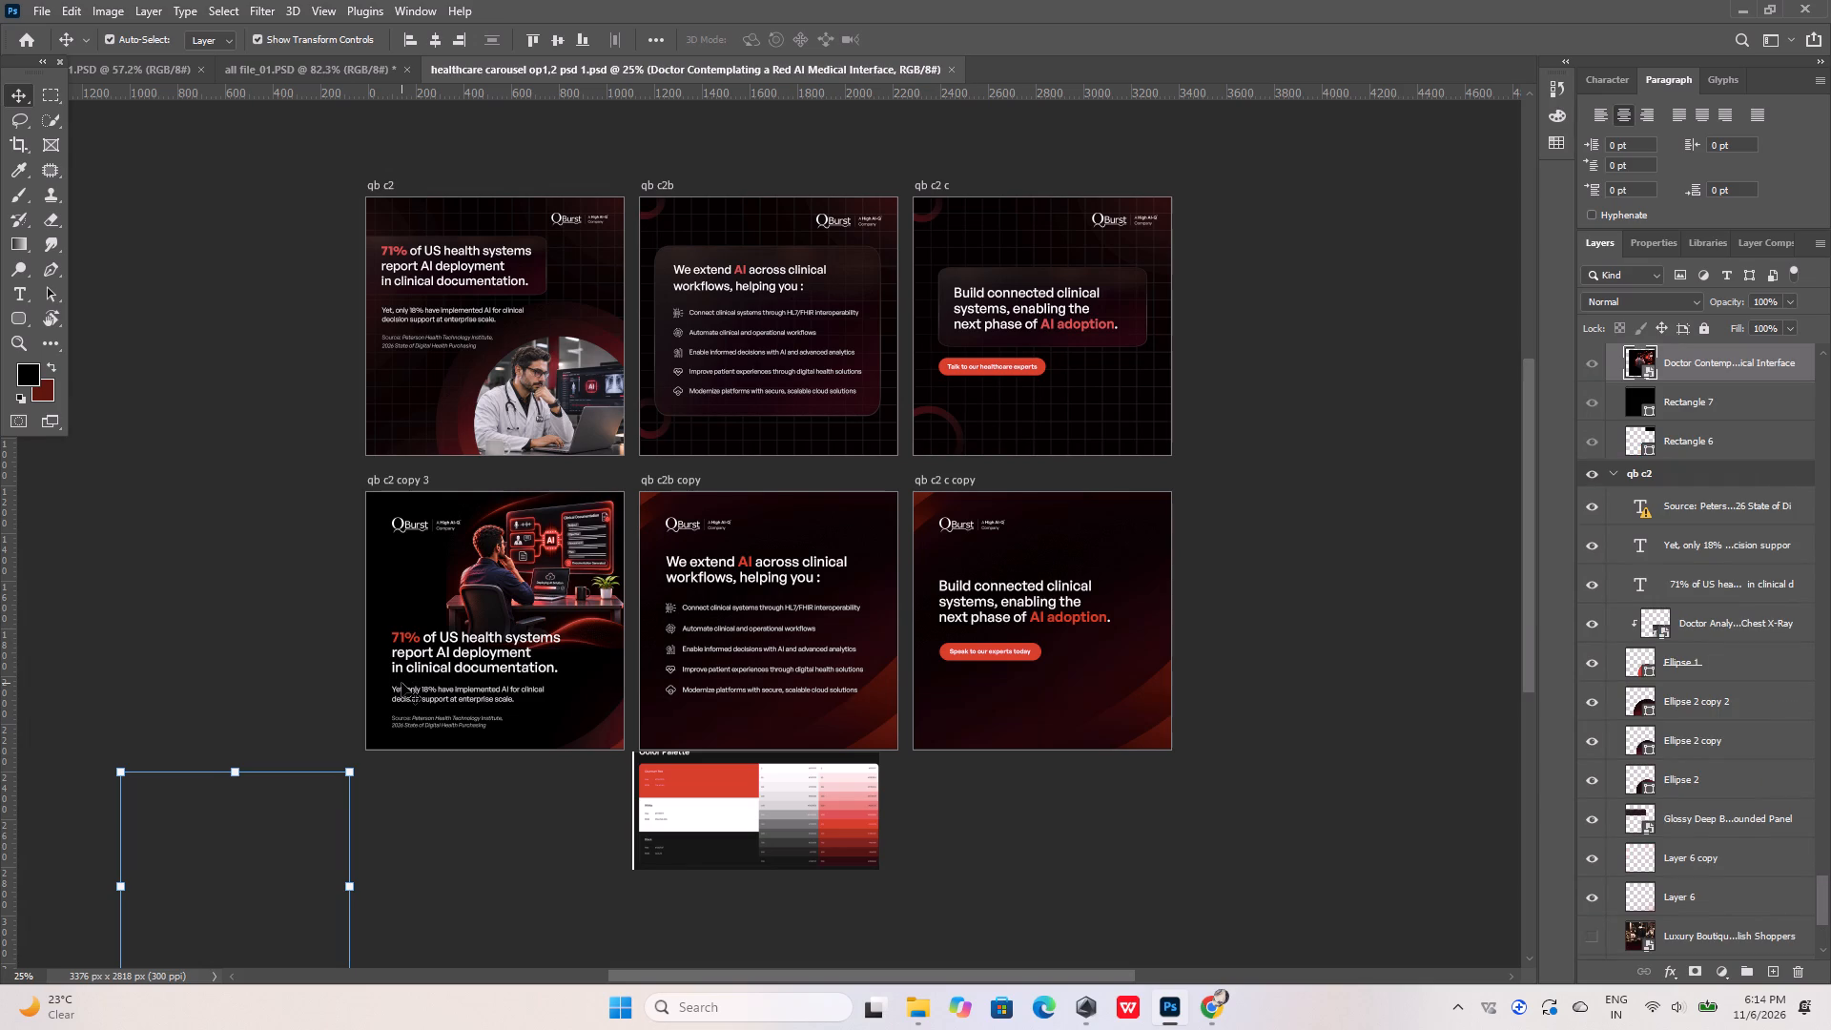
left_click(952, 67)
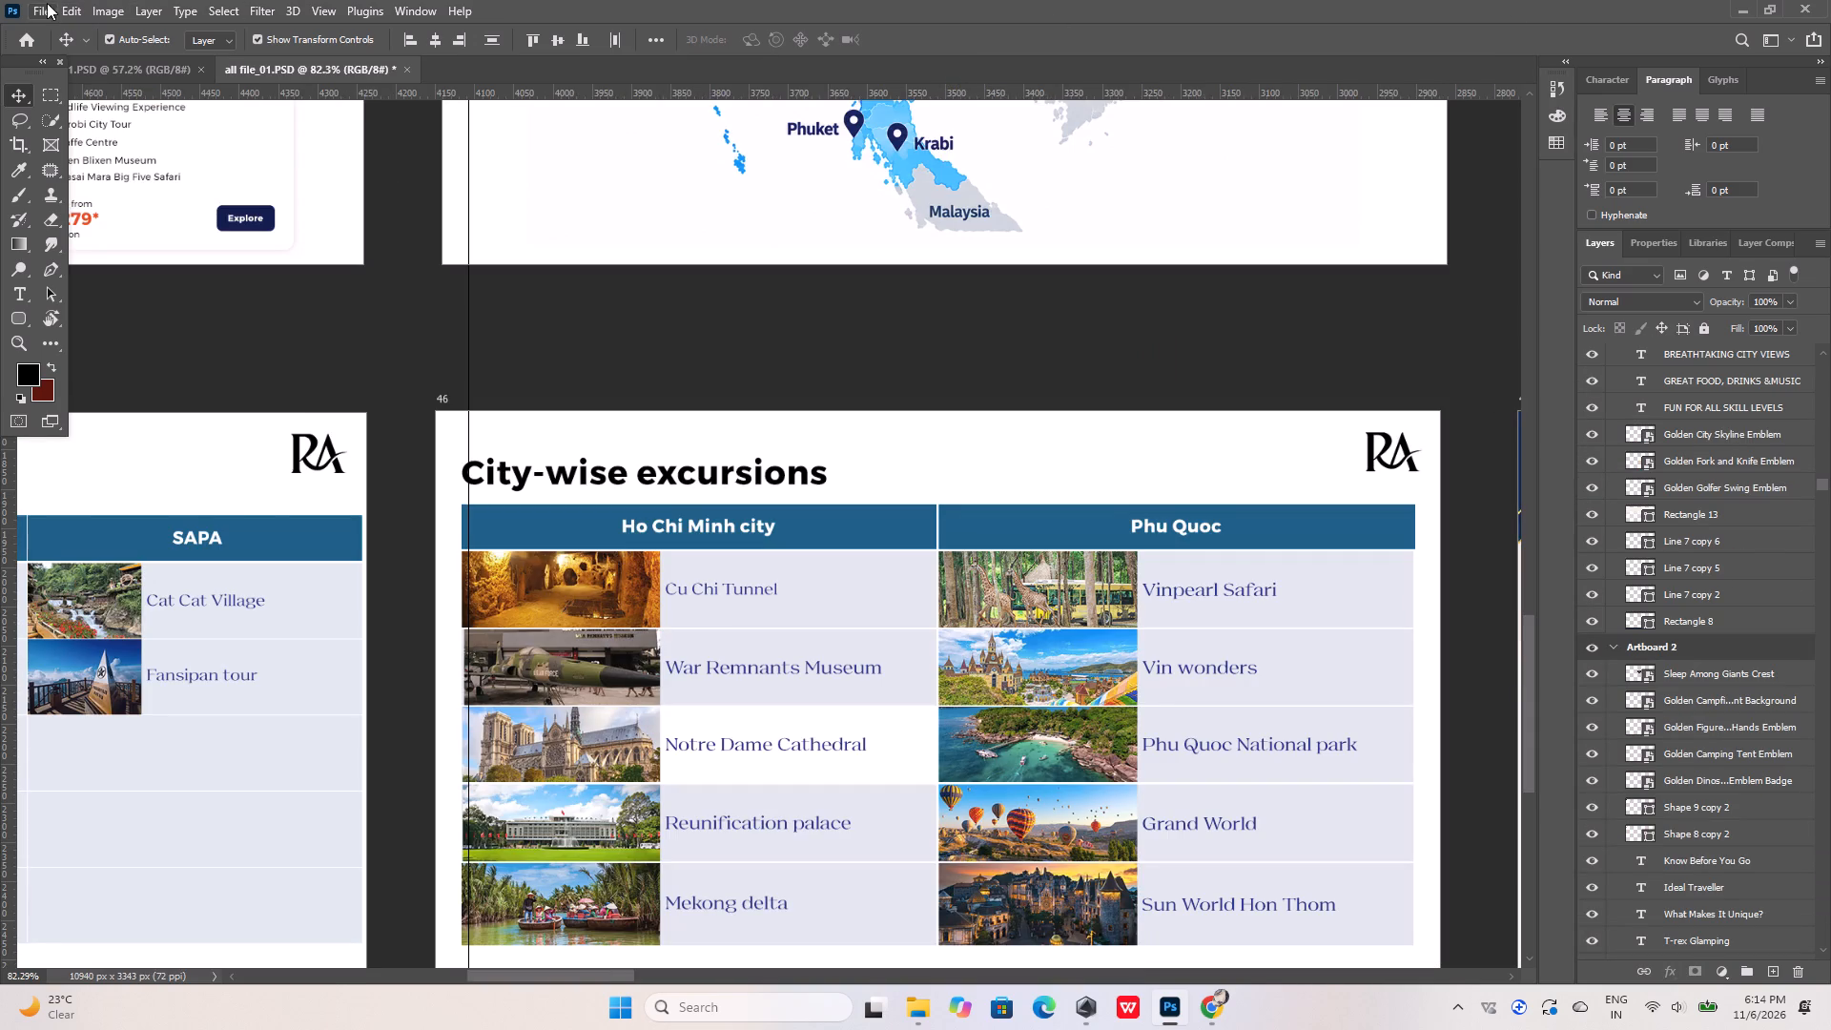
Open the recent document carousel-new 4 nov 26.psd, check its artboards, and close it.
left_click(44, 3)
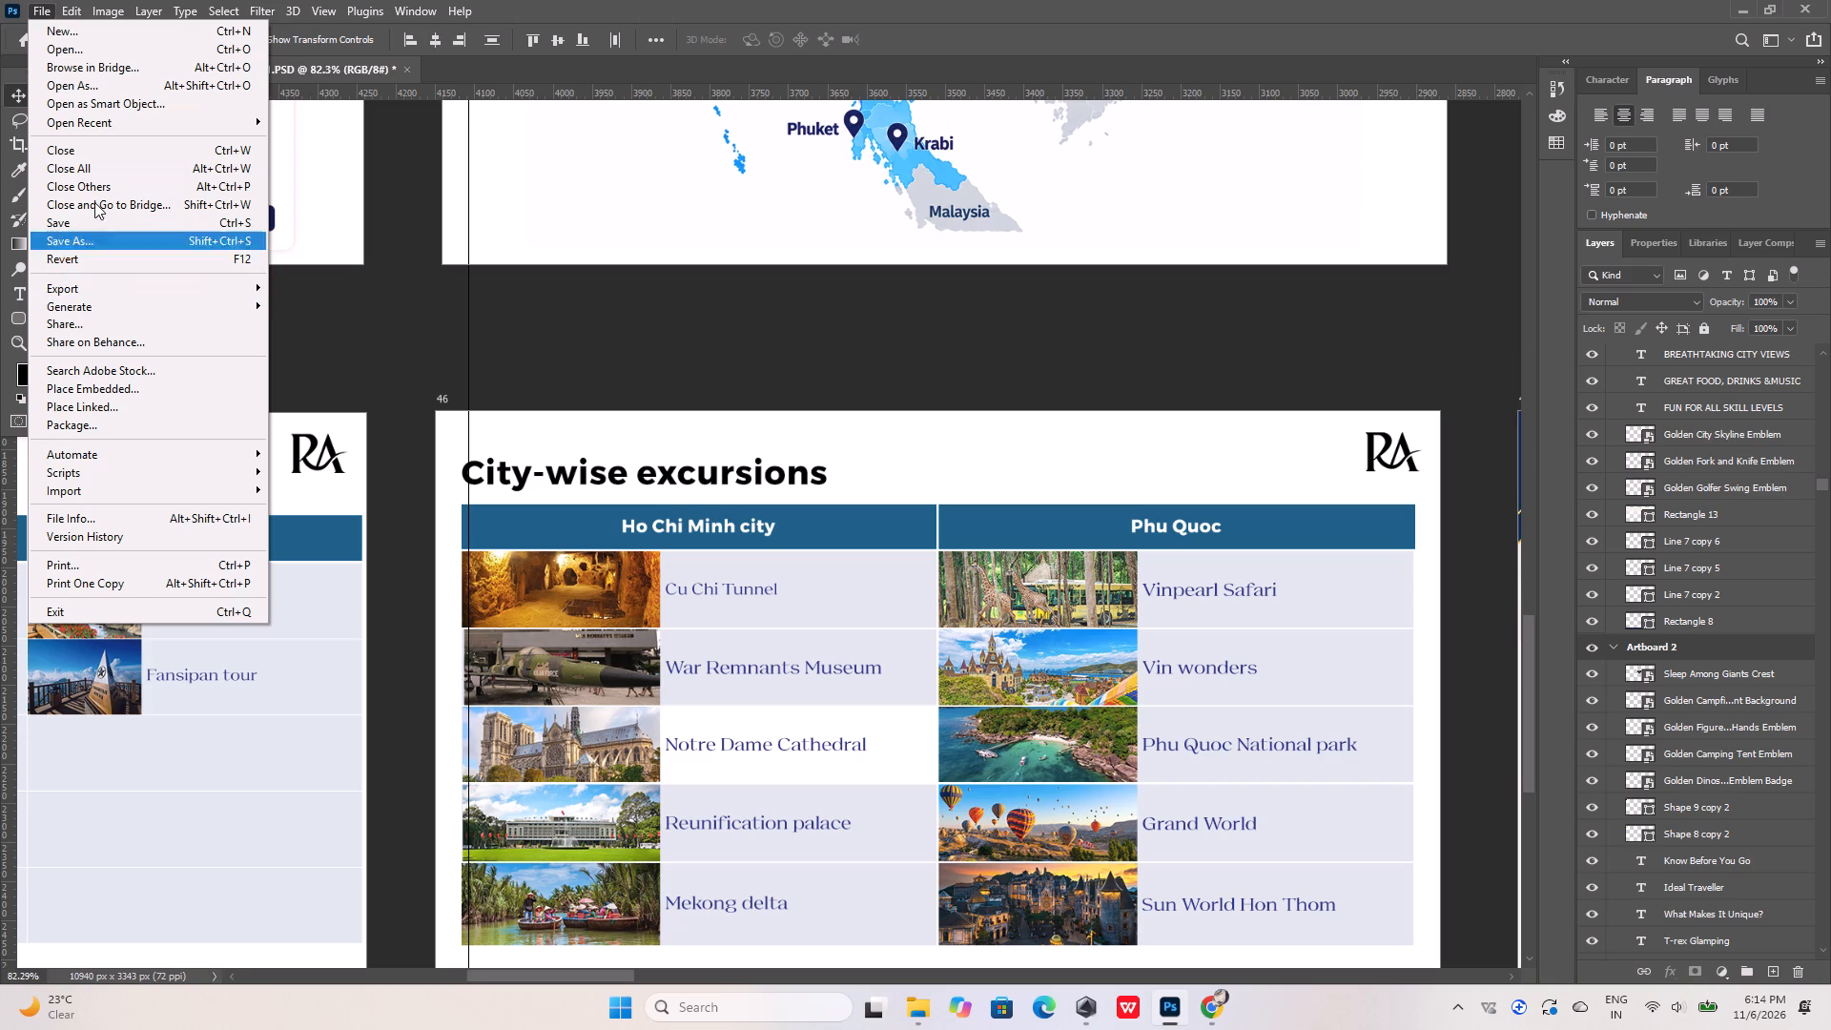
left_click(126, 122)
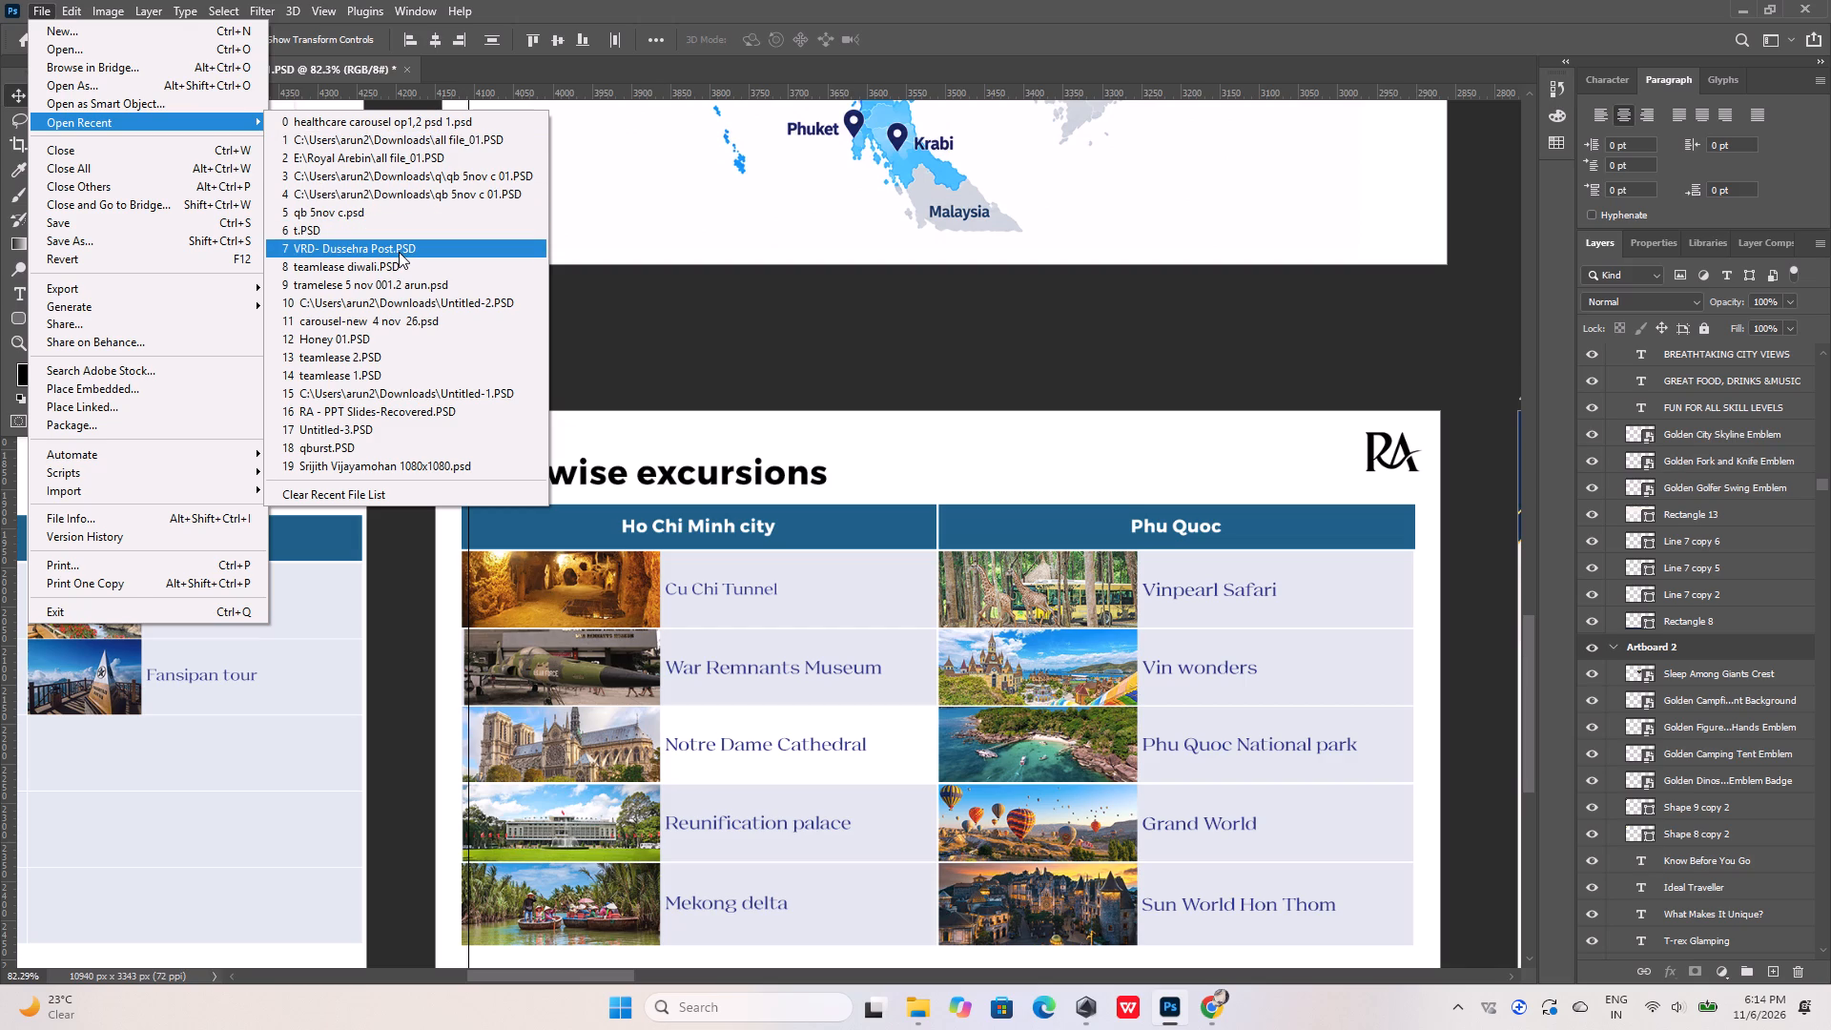
left_click(397, 314)
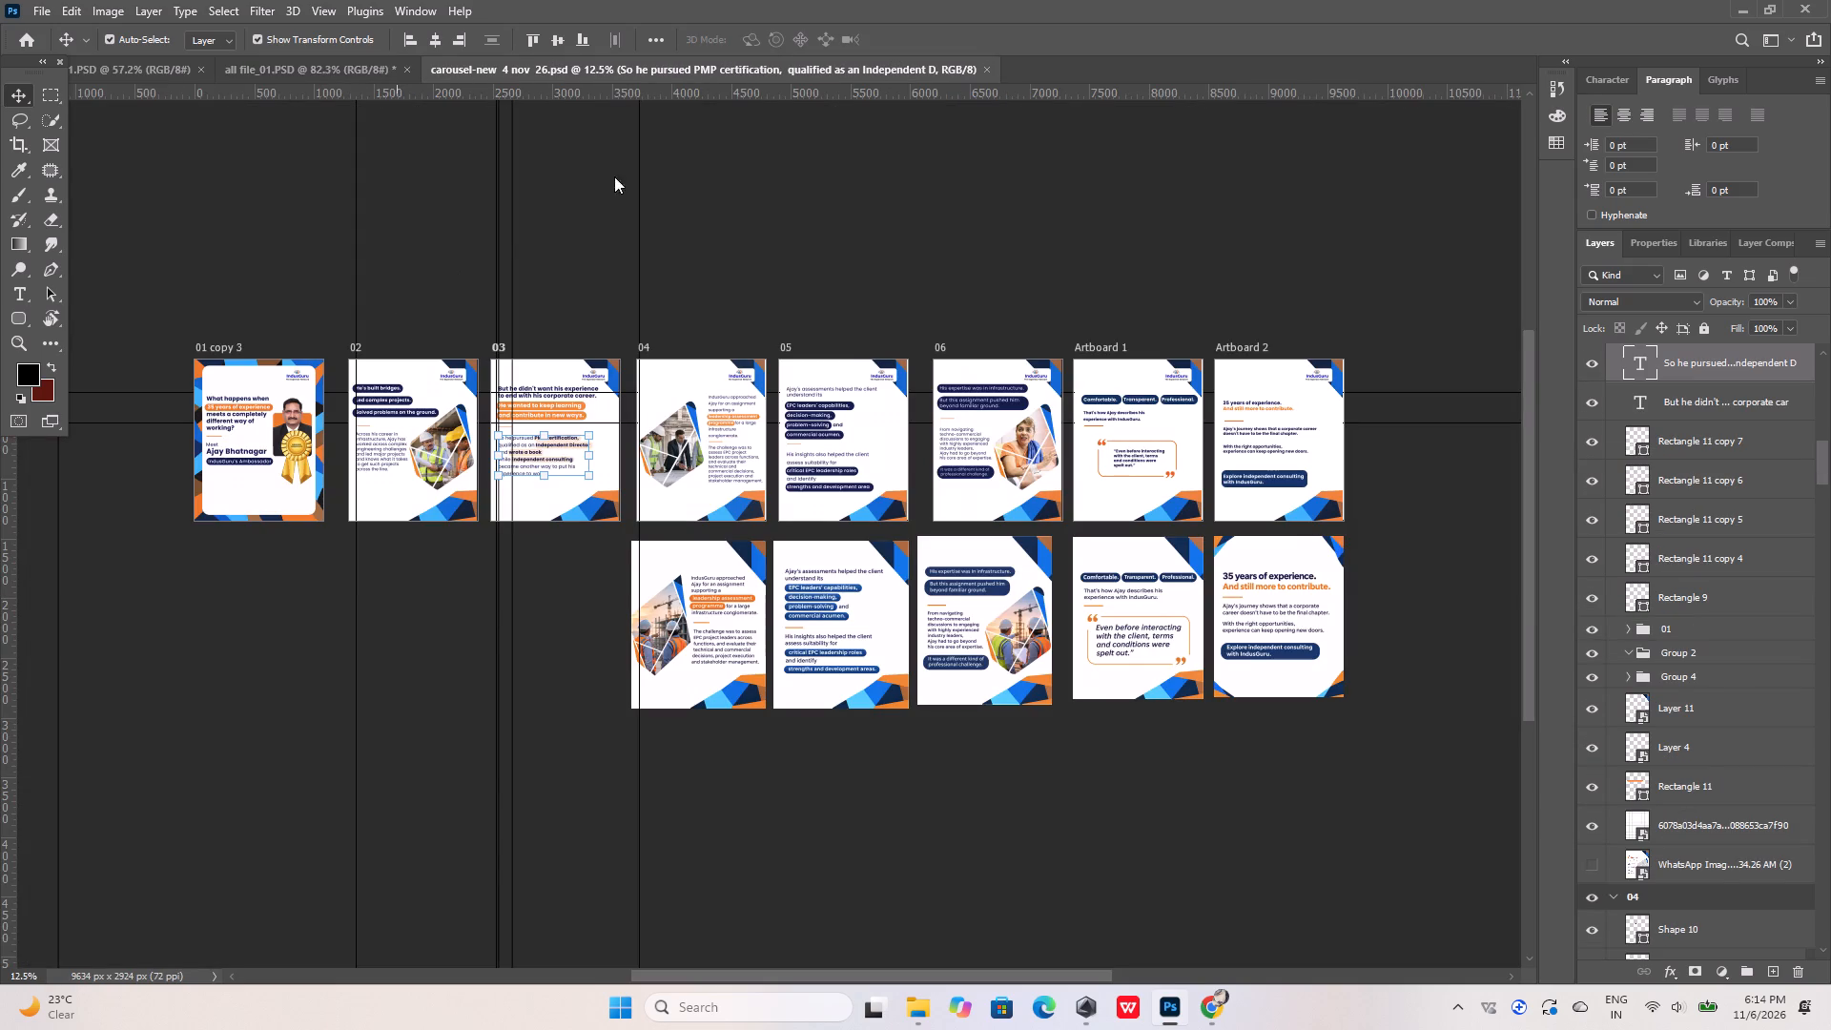
left_click(985, 67)
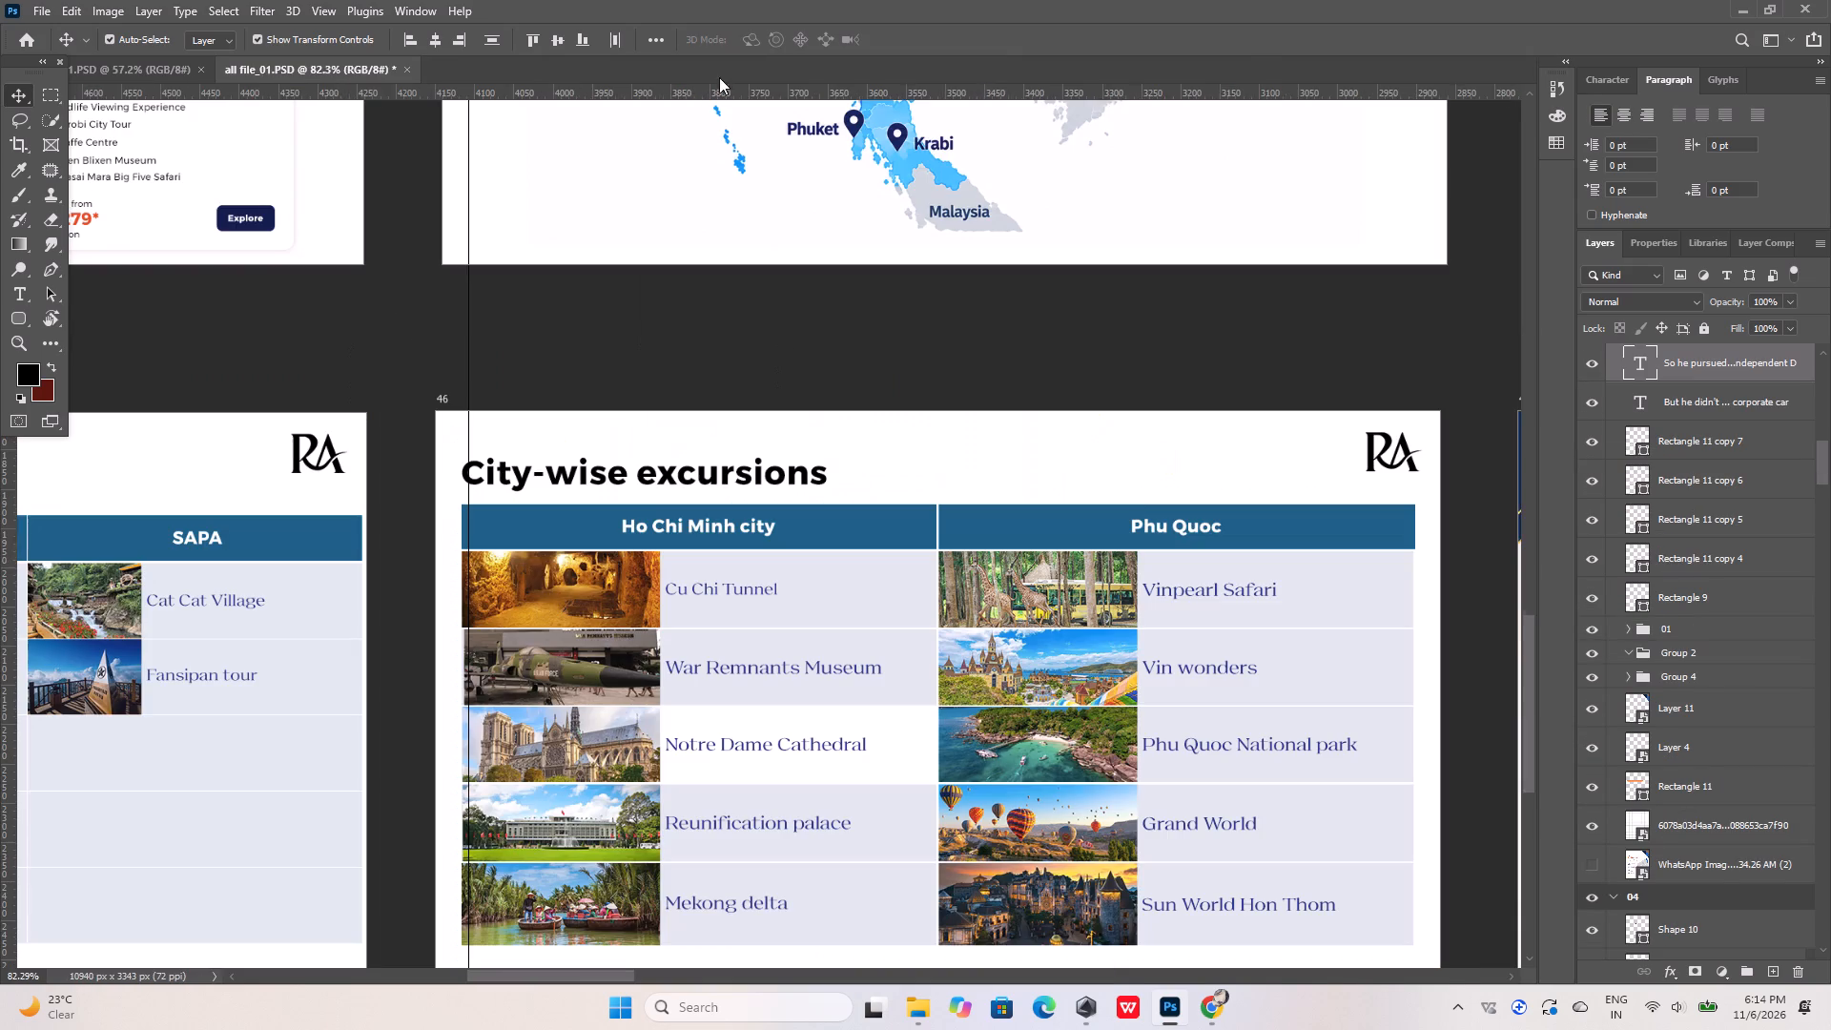
Open the recent document Untitled-2.PSD without updating its text layers, check the layout, and close it.
left_click(43, 8)
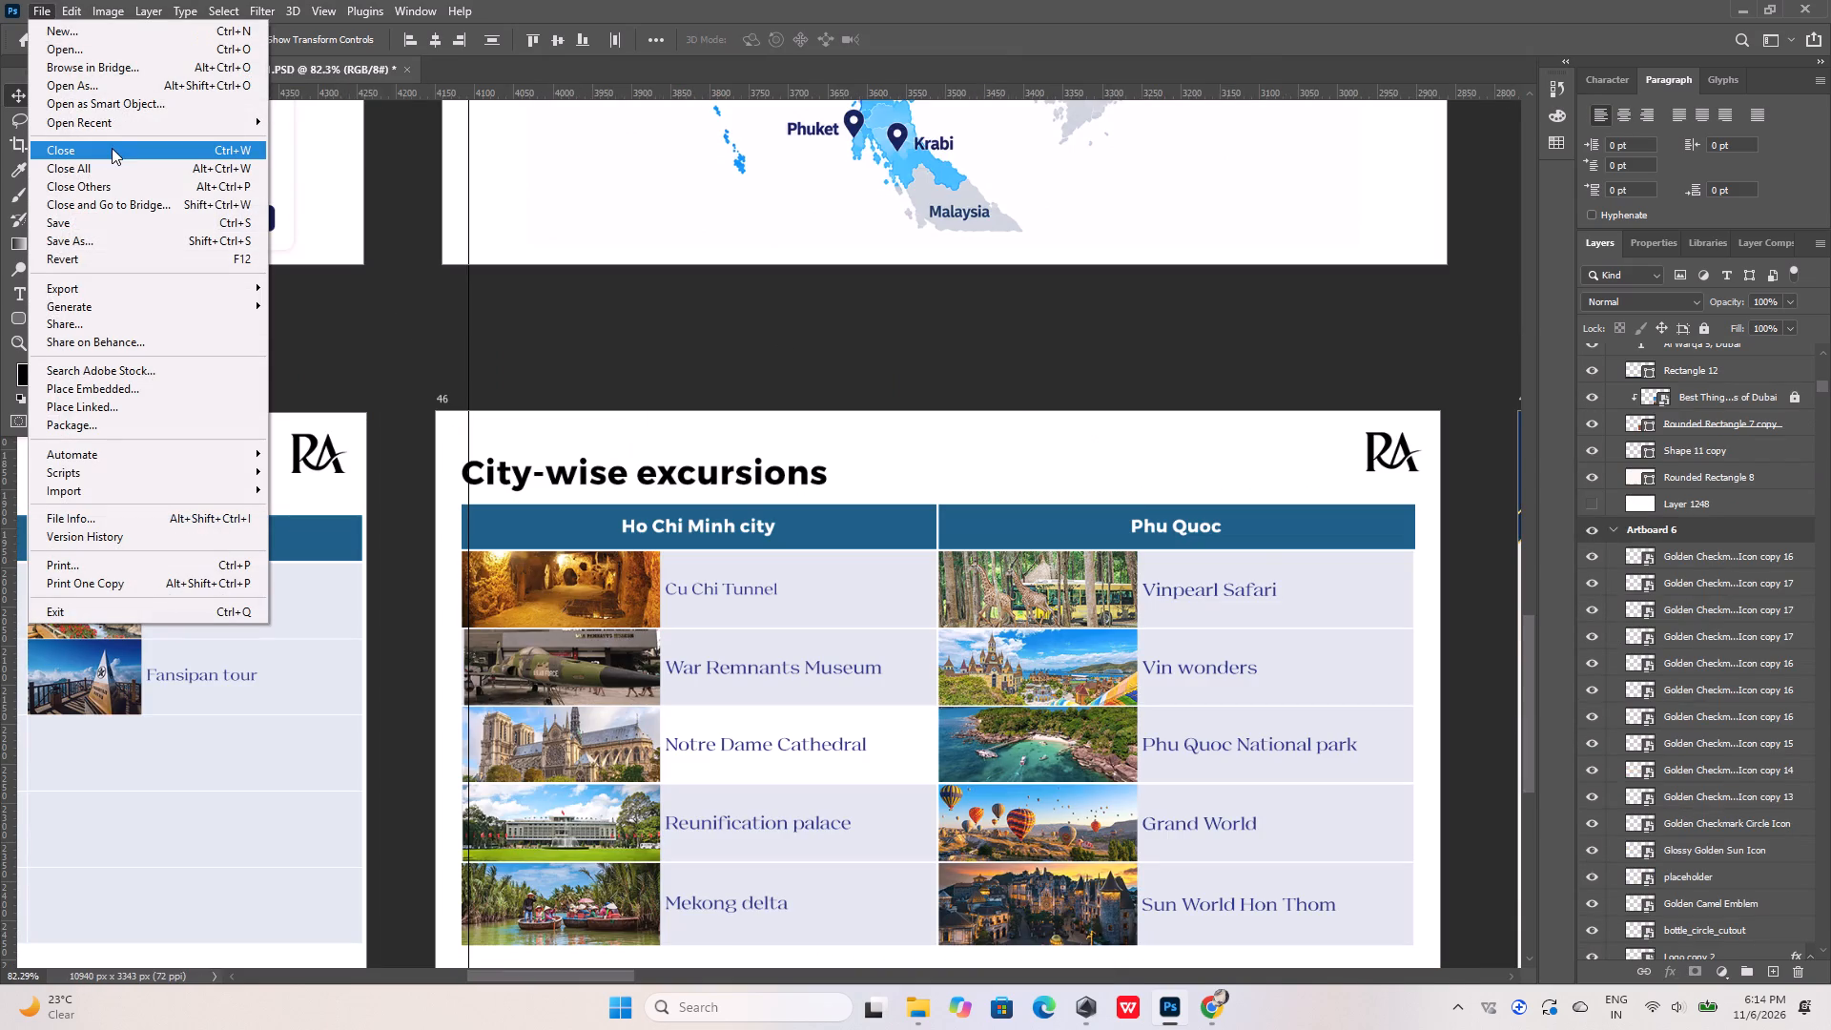
left_click(159, 123)
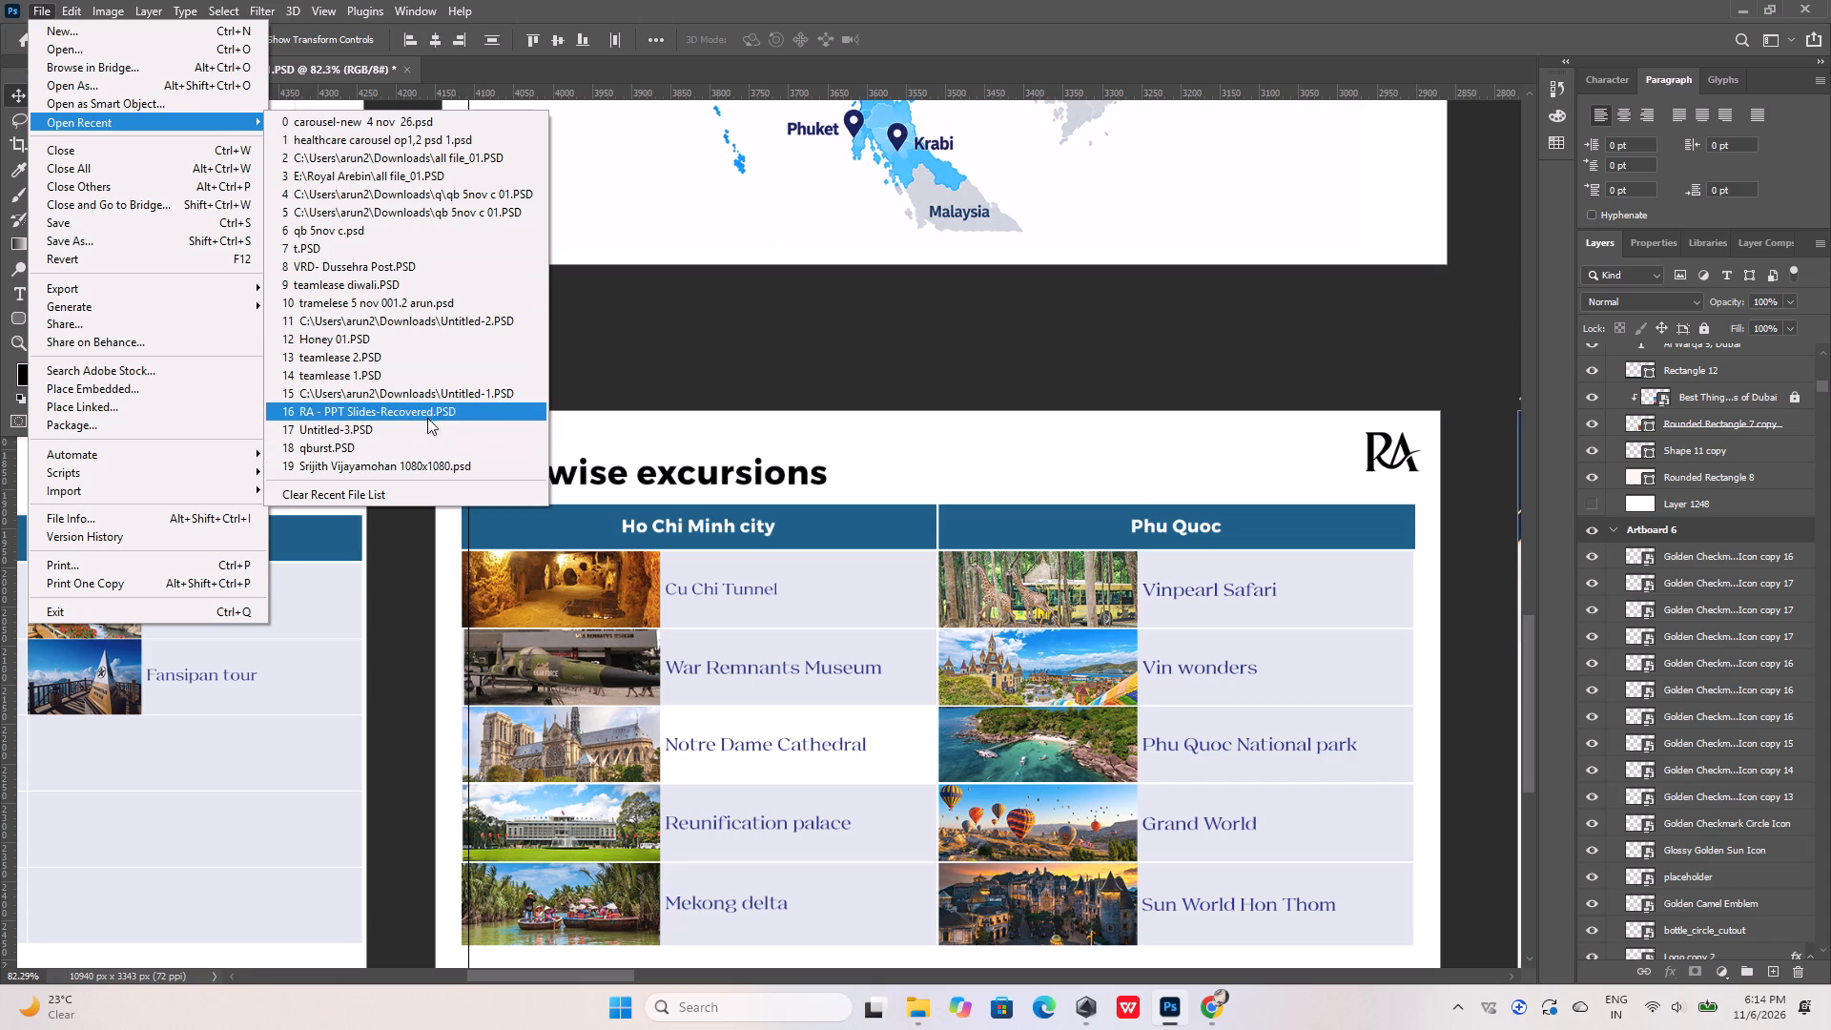
left_click(449, 325)
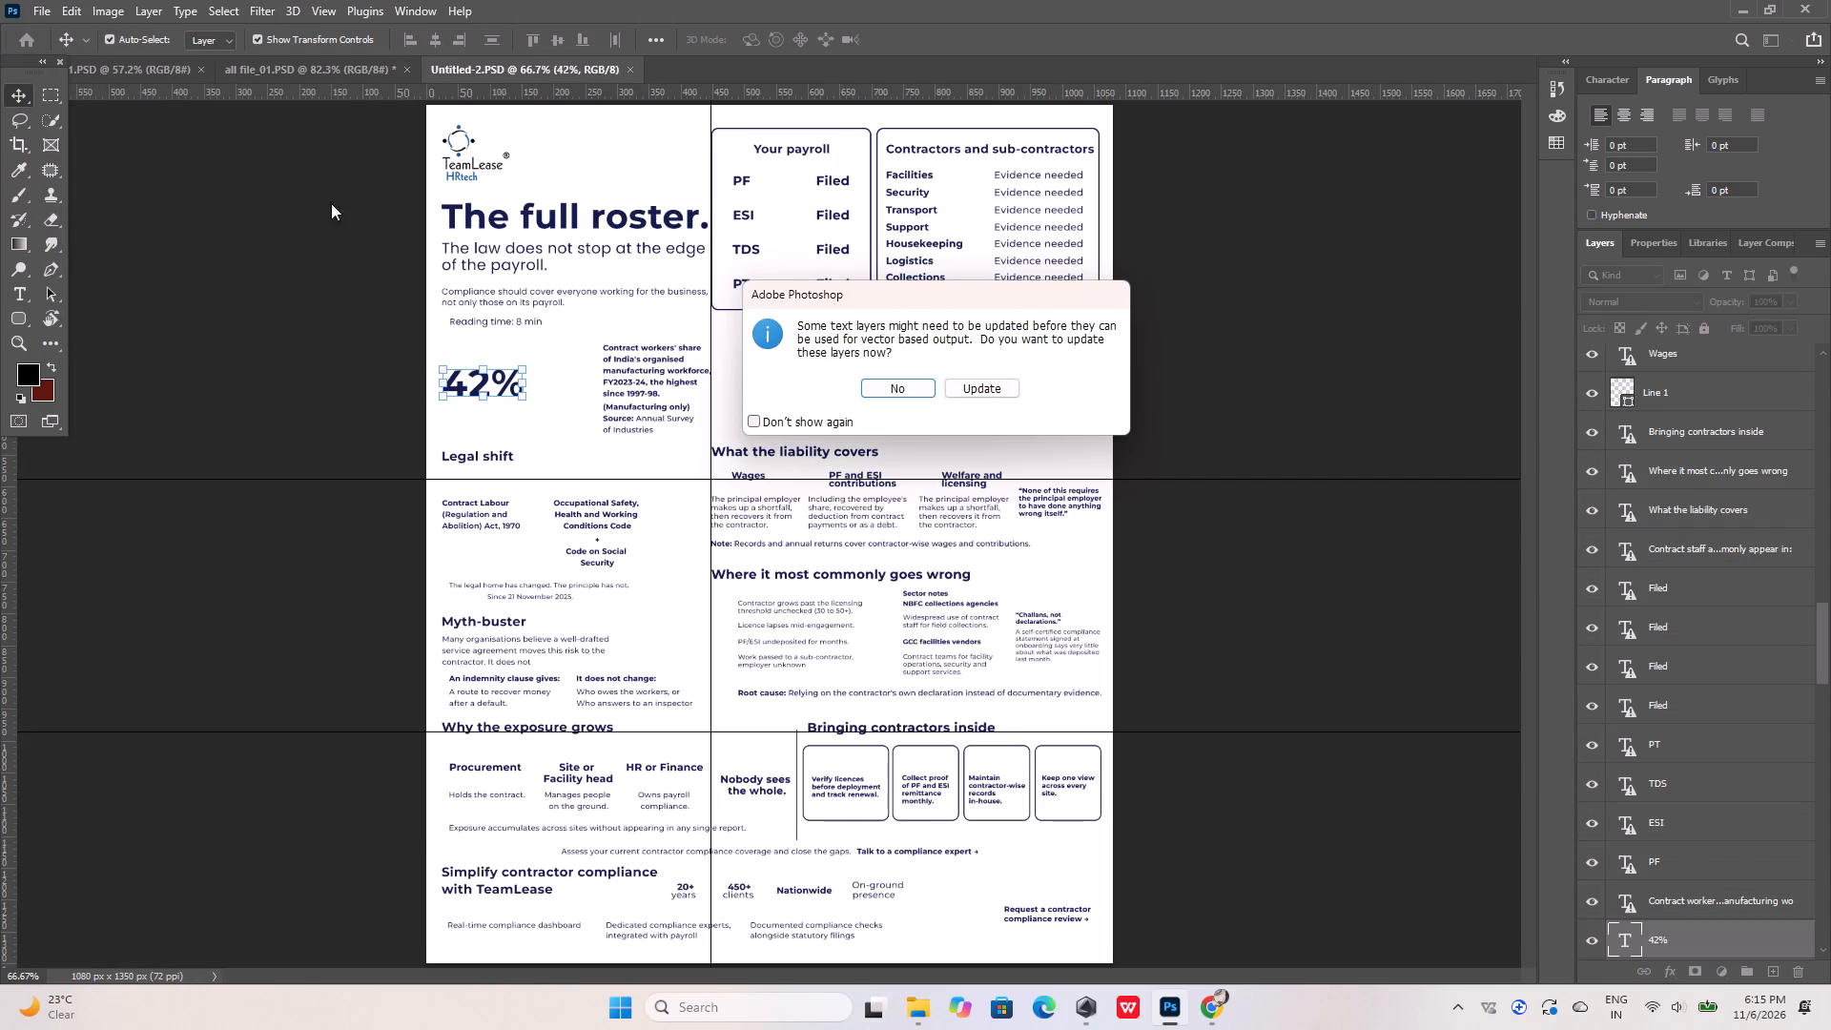
left_click(929, 383)
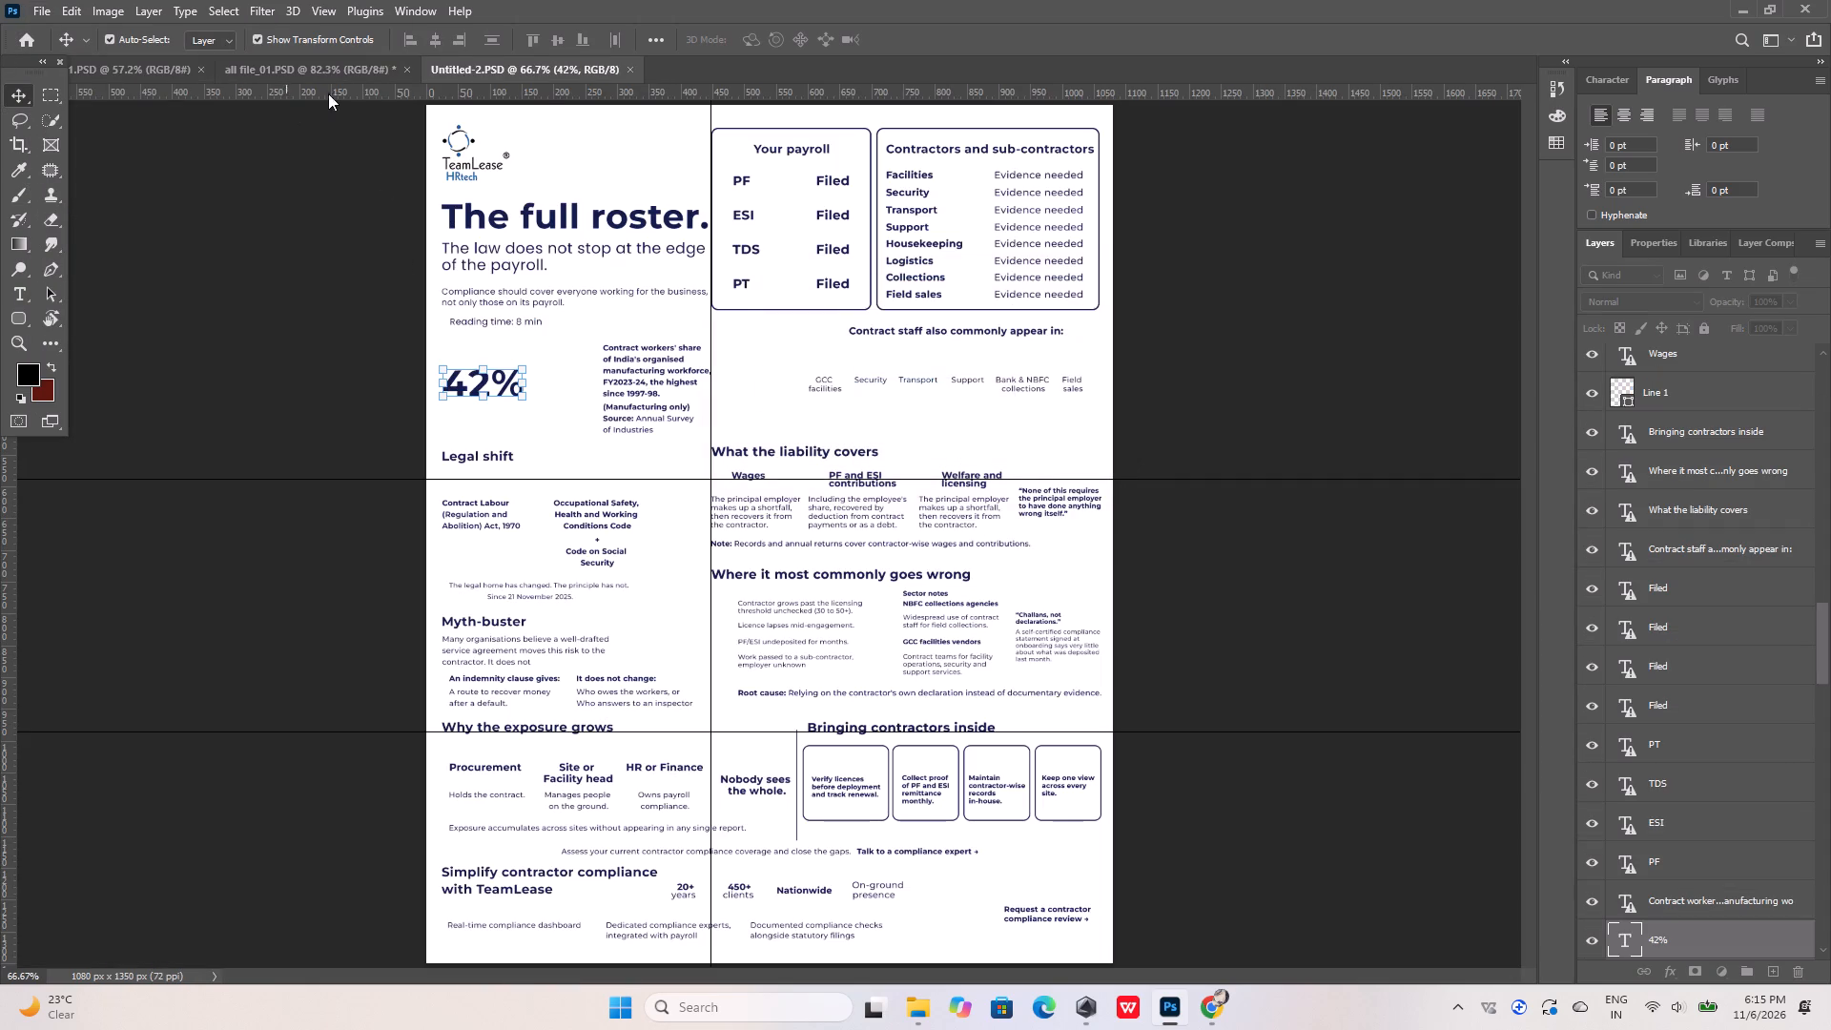
left_click(628, 67)
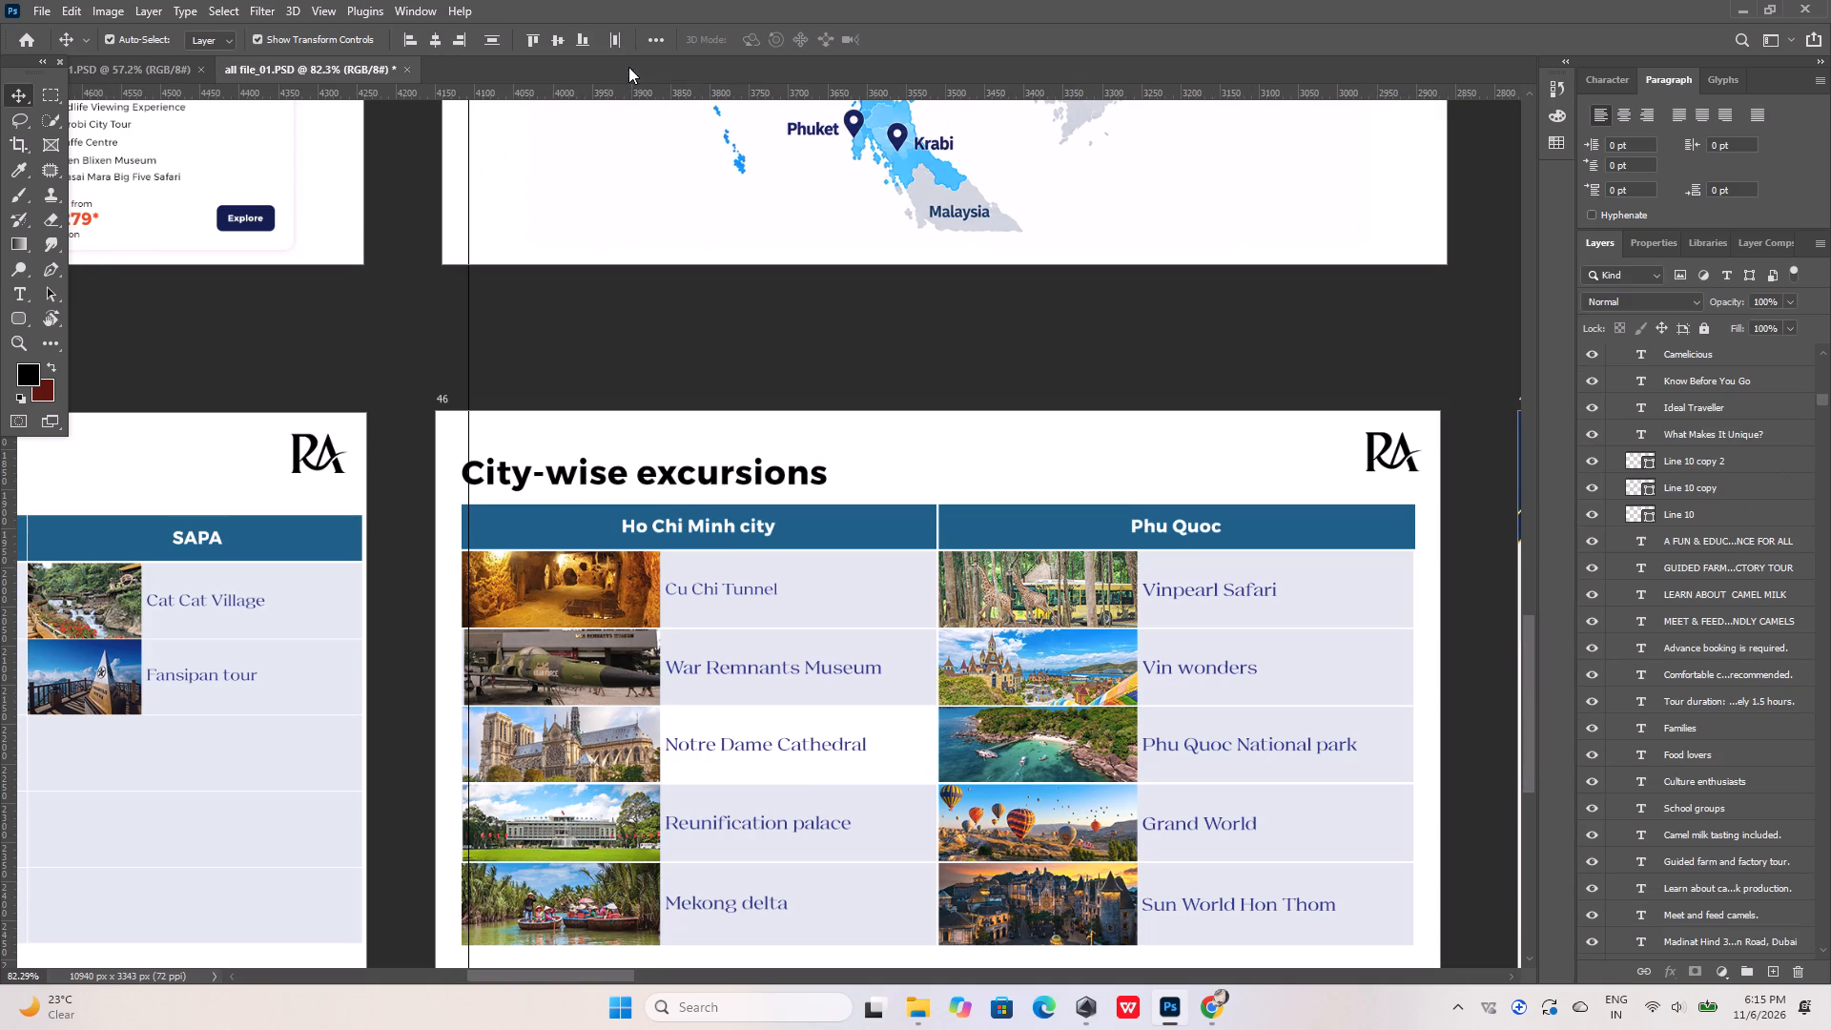
Open the recent document t.PSD without updating its text layers, check its artboards, and close it.
left_click(35, 7)
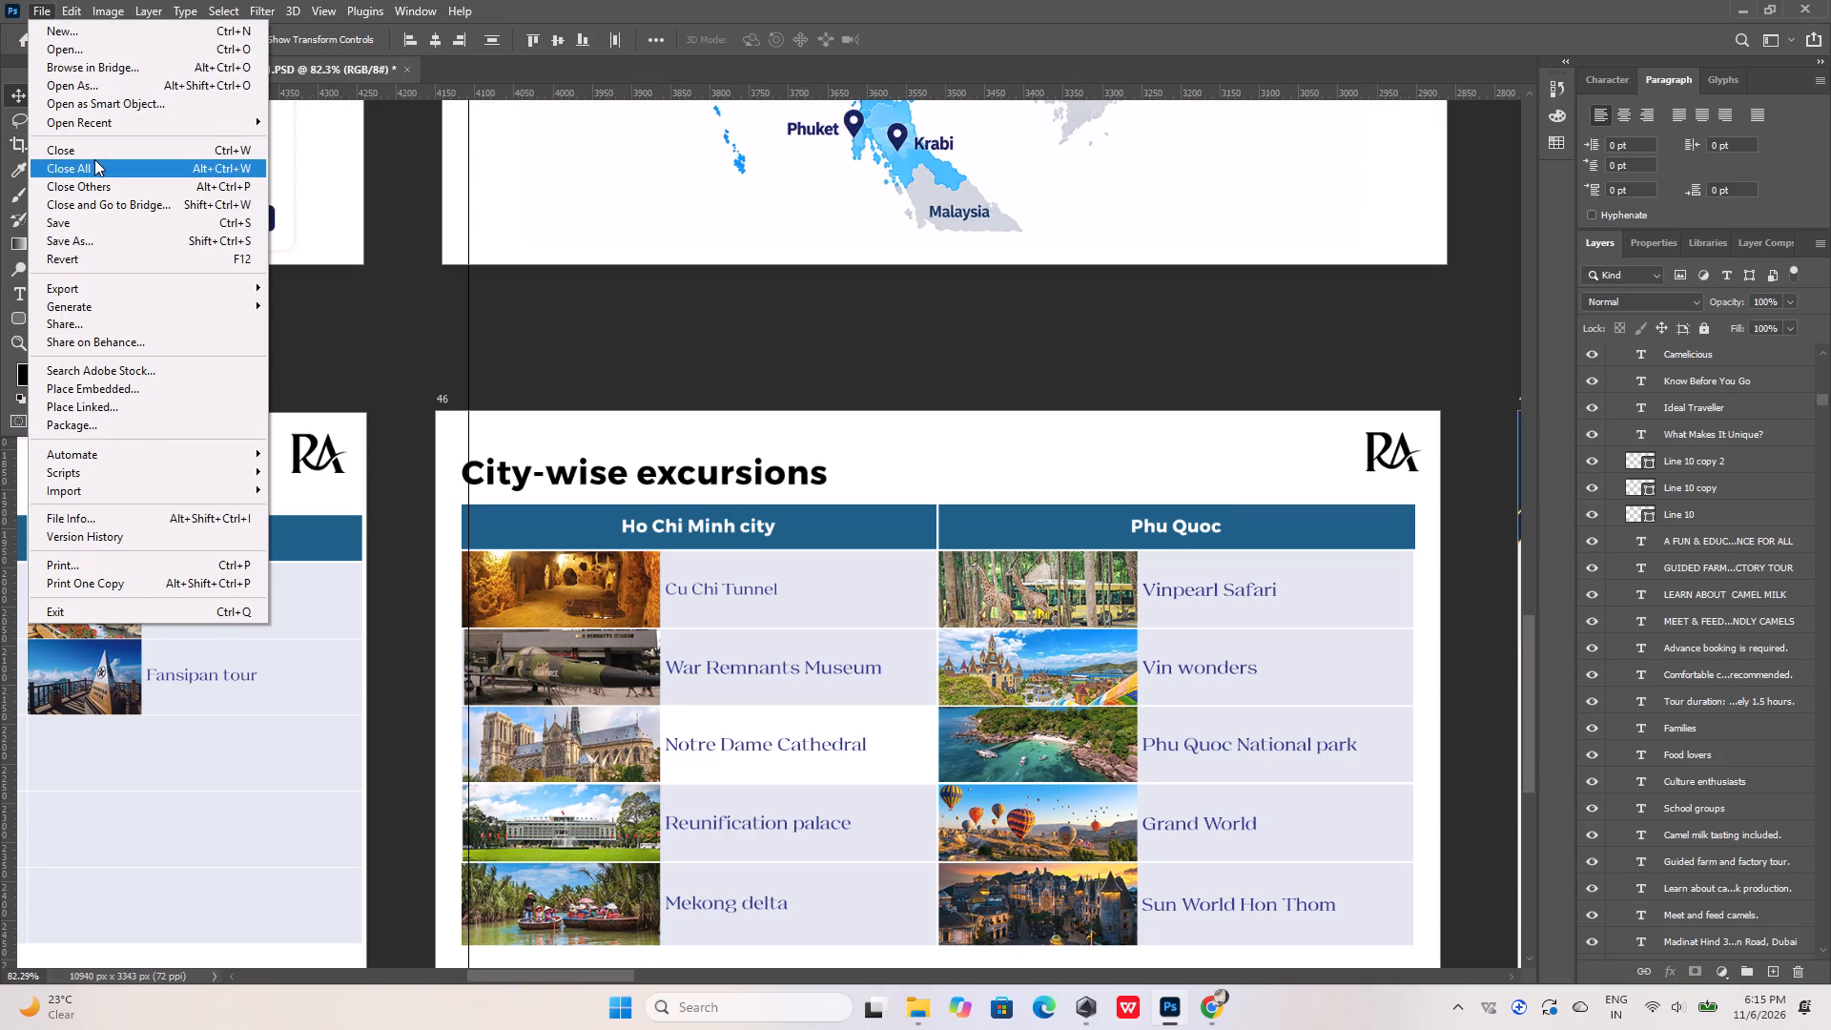
left_click(129, 124)
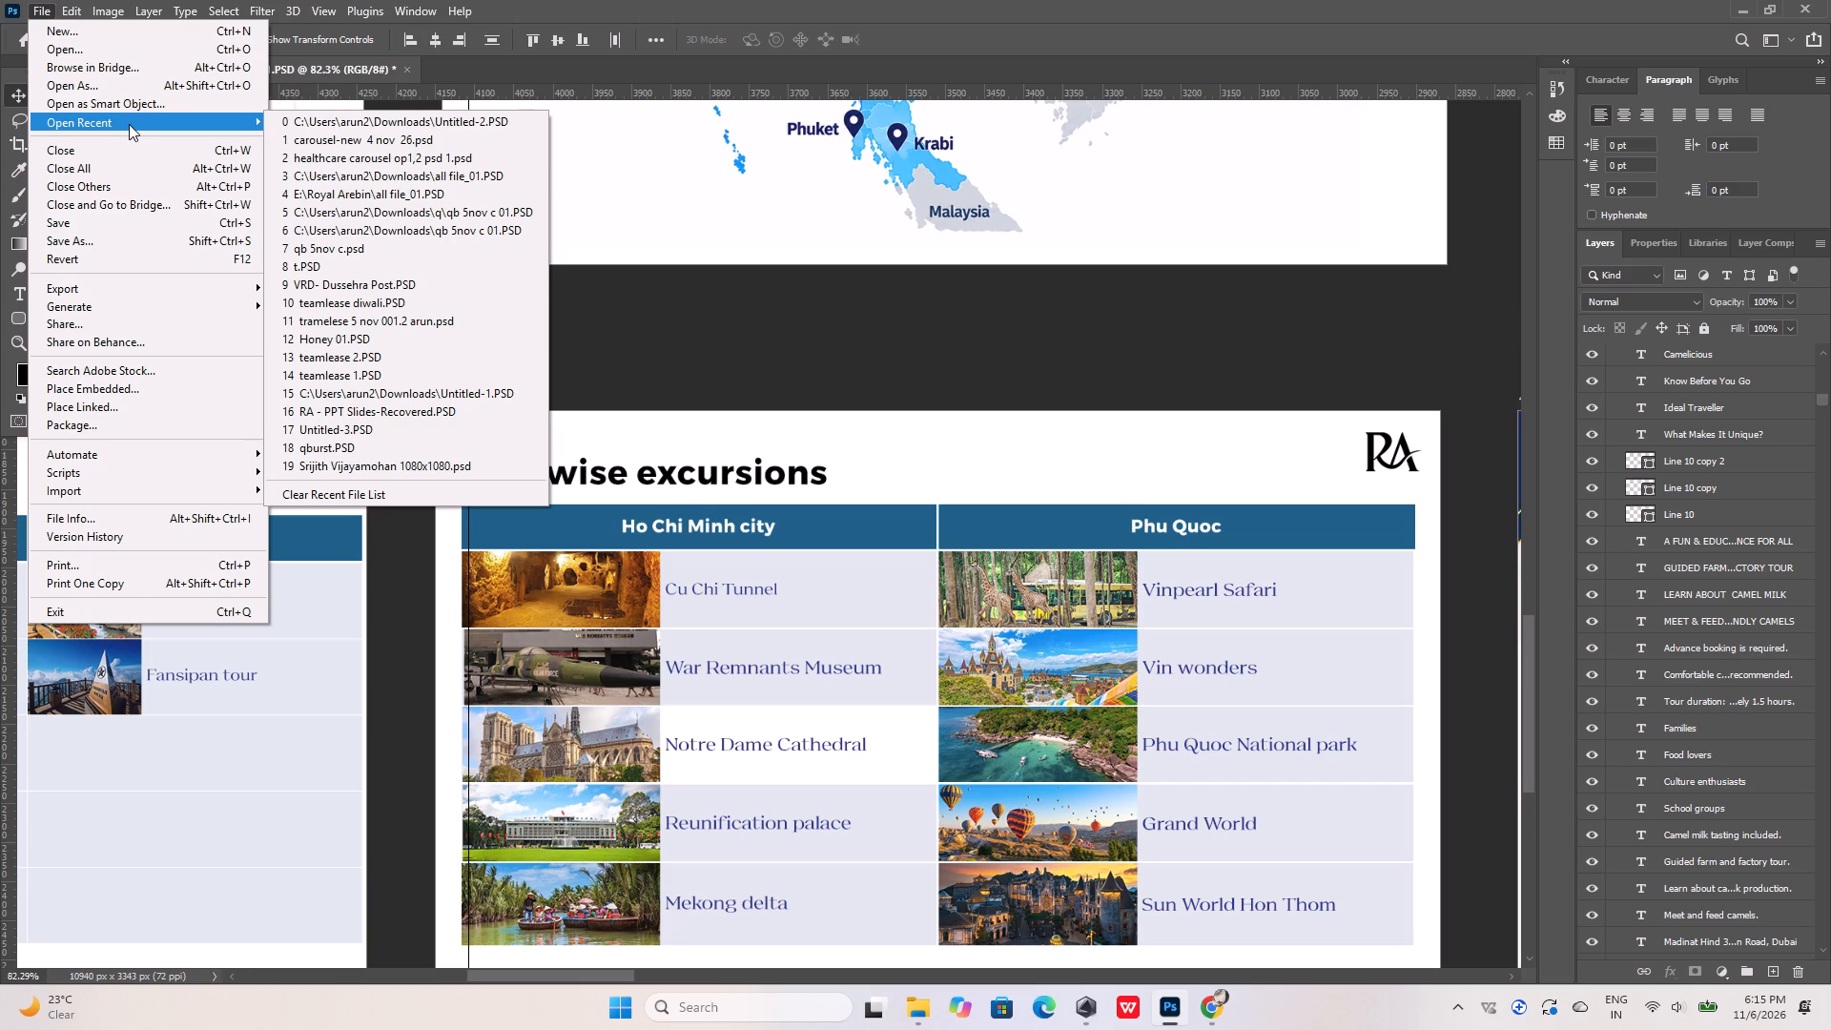
left_click(317, 266)
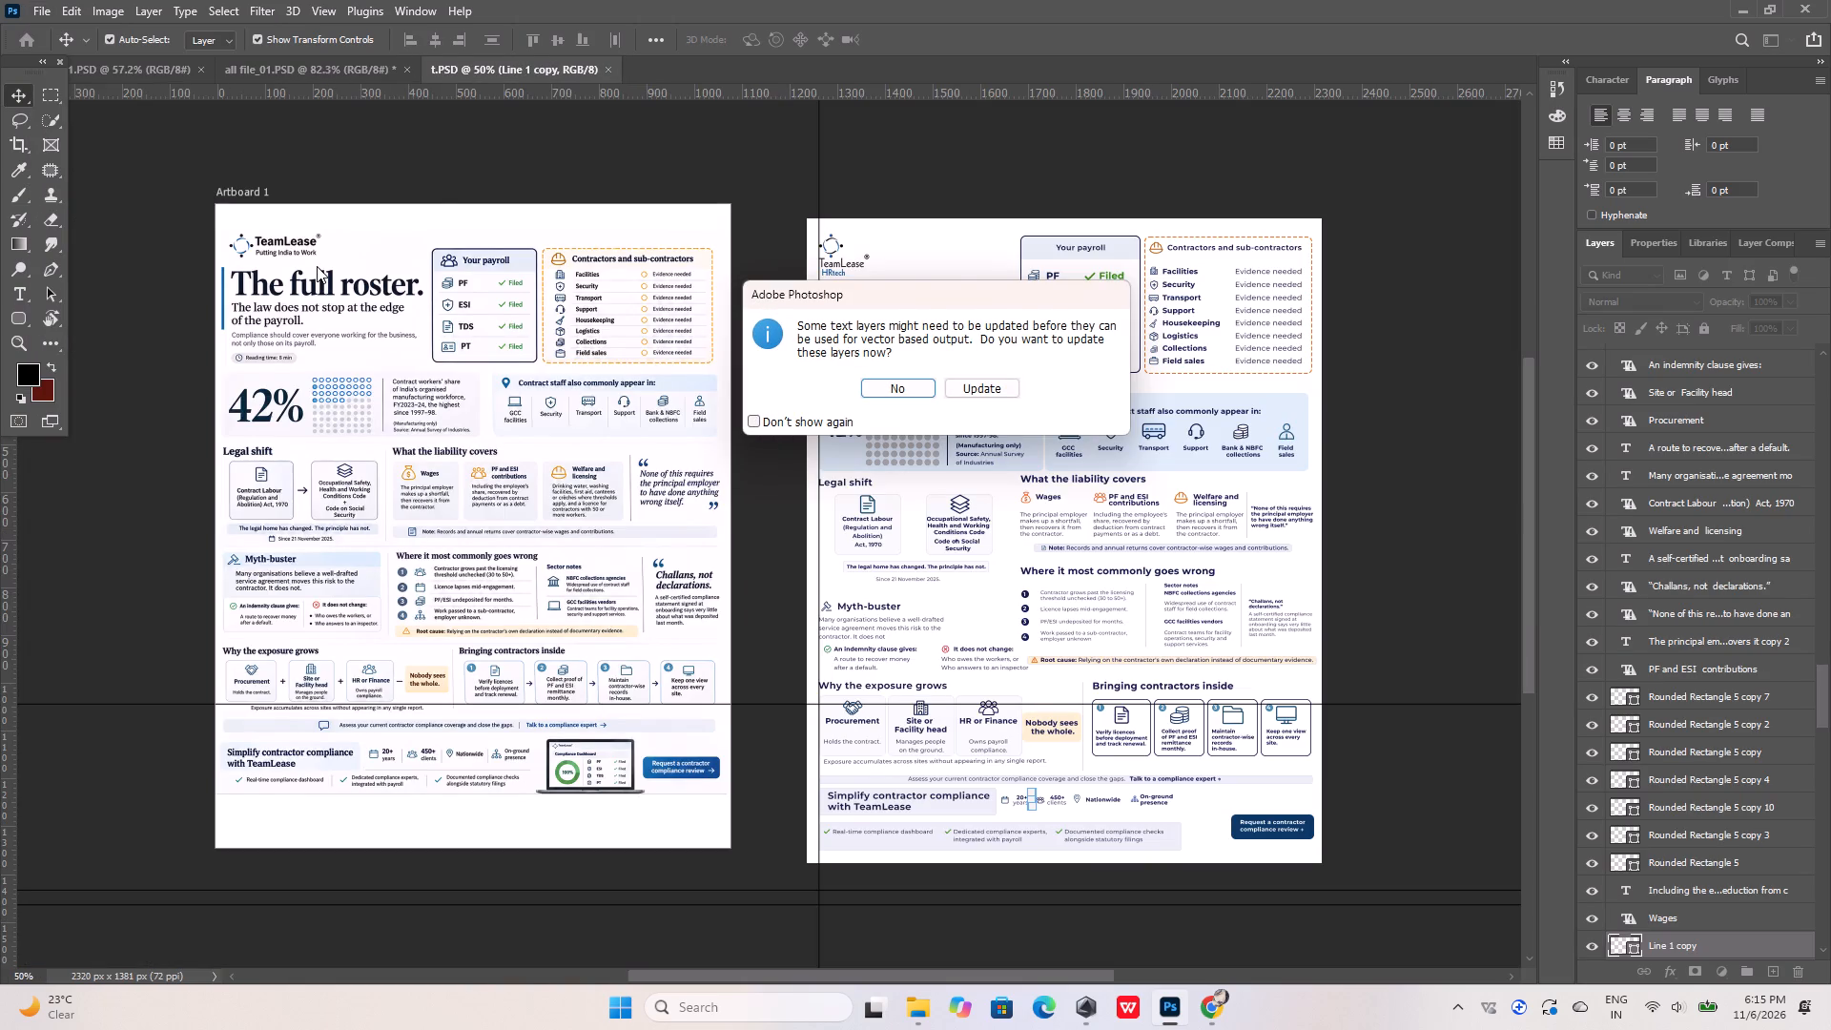
left_click(909, 385)
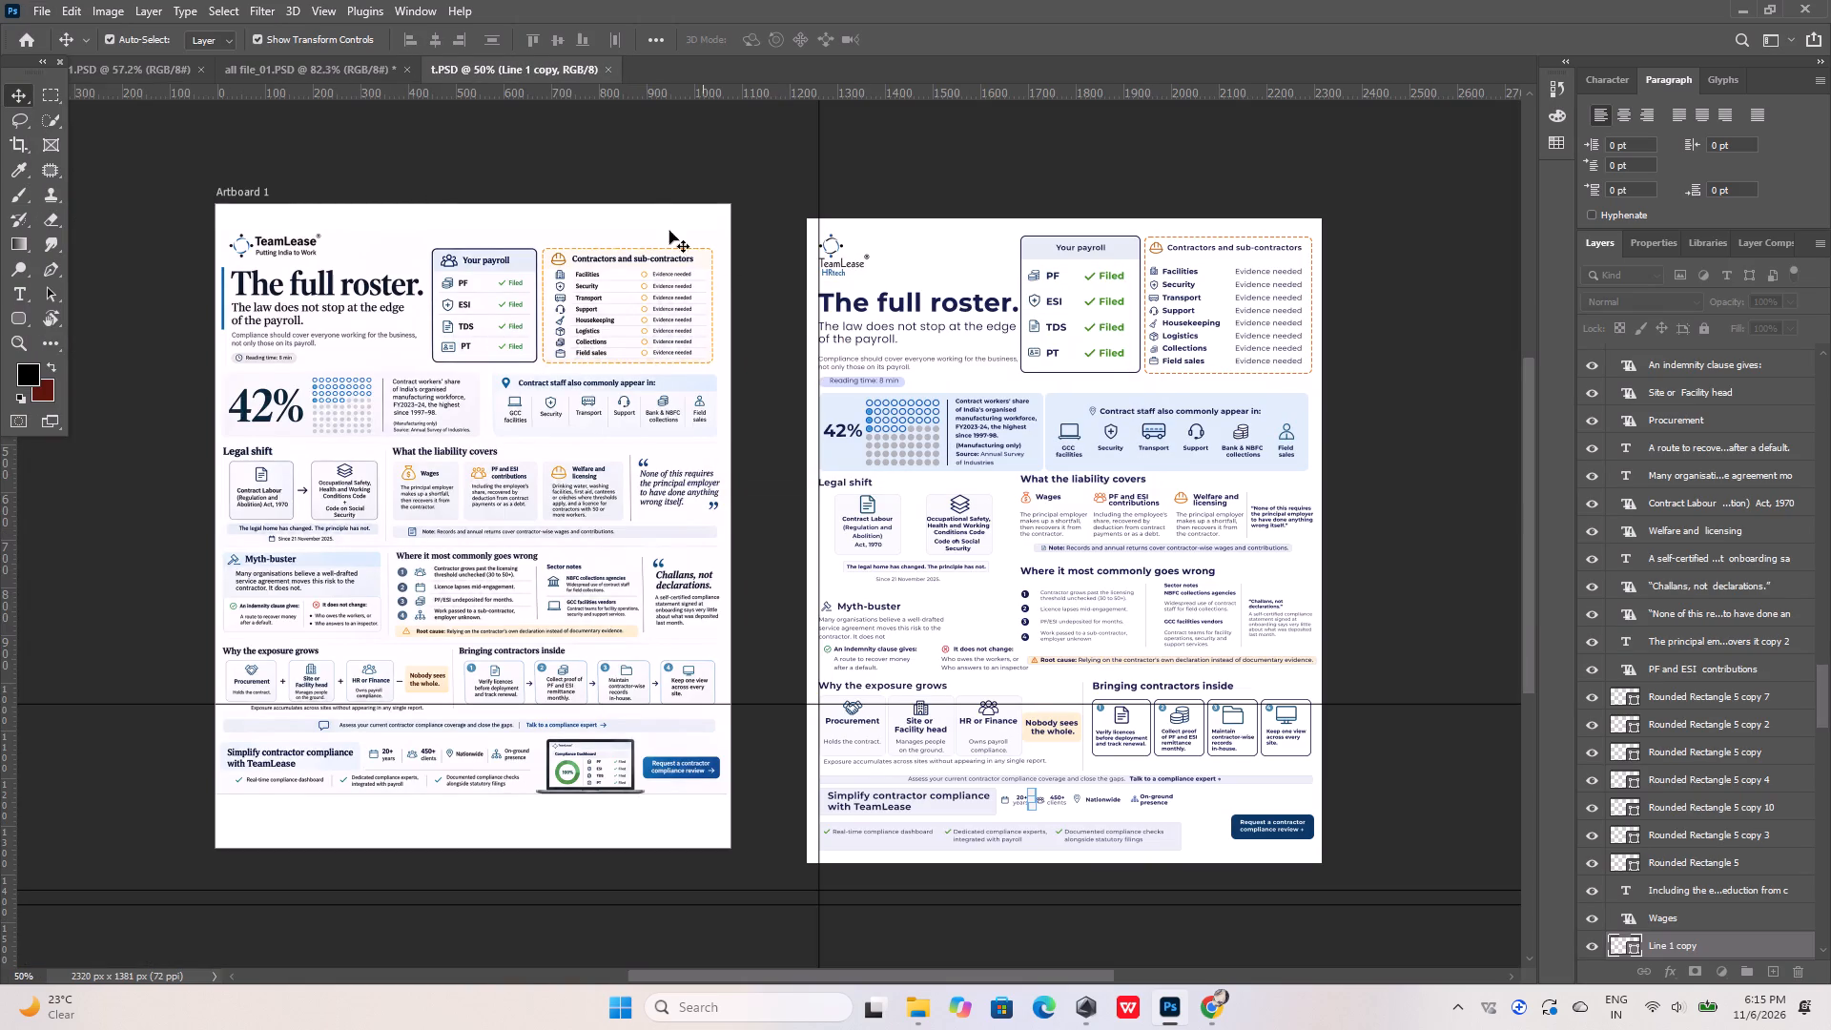
left_click(606, 69)
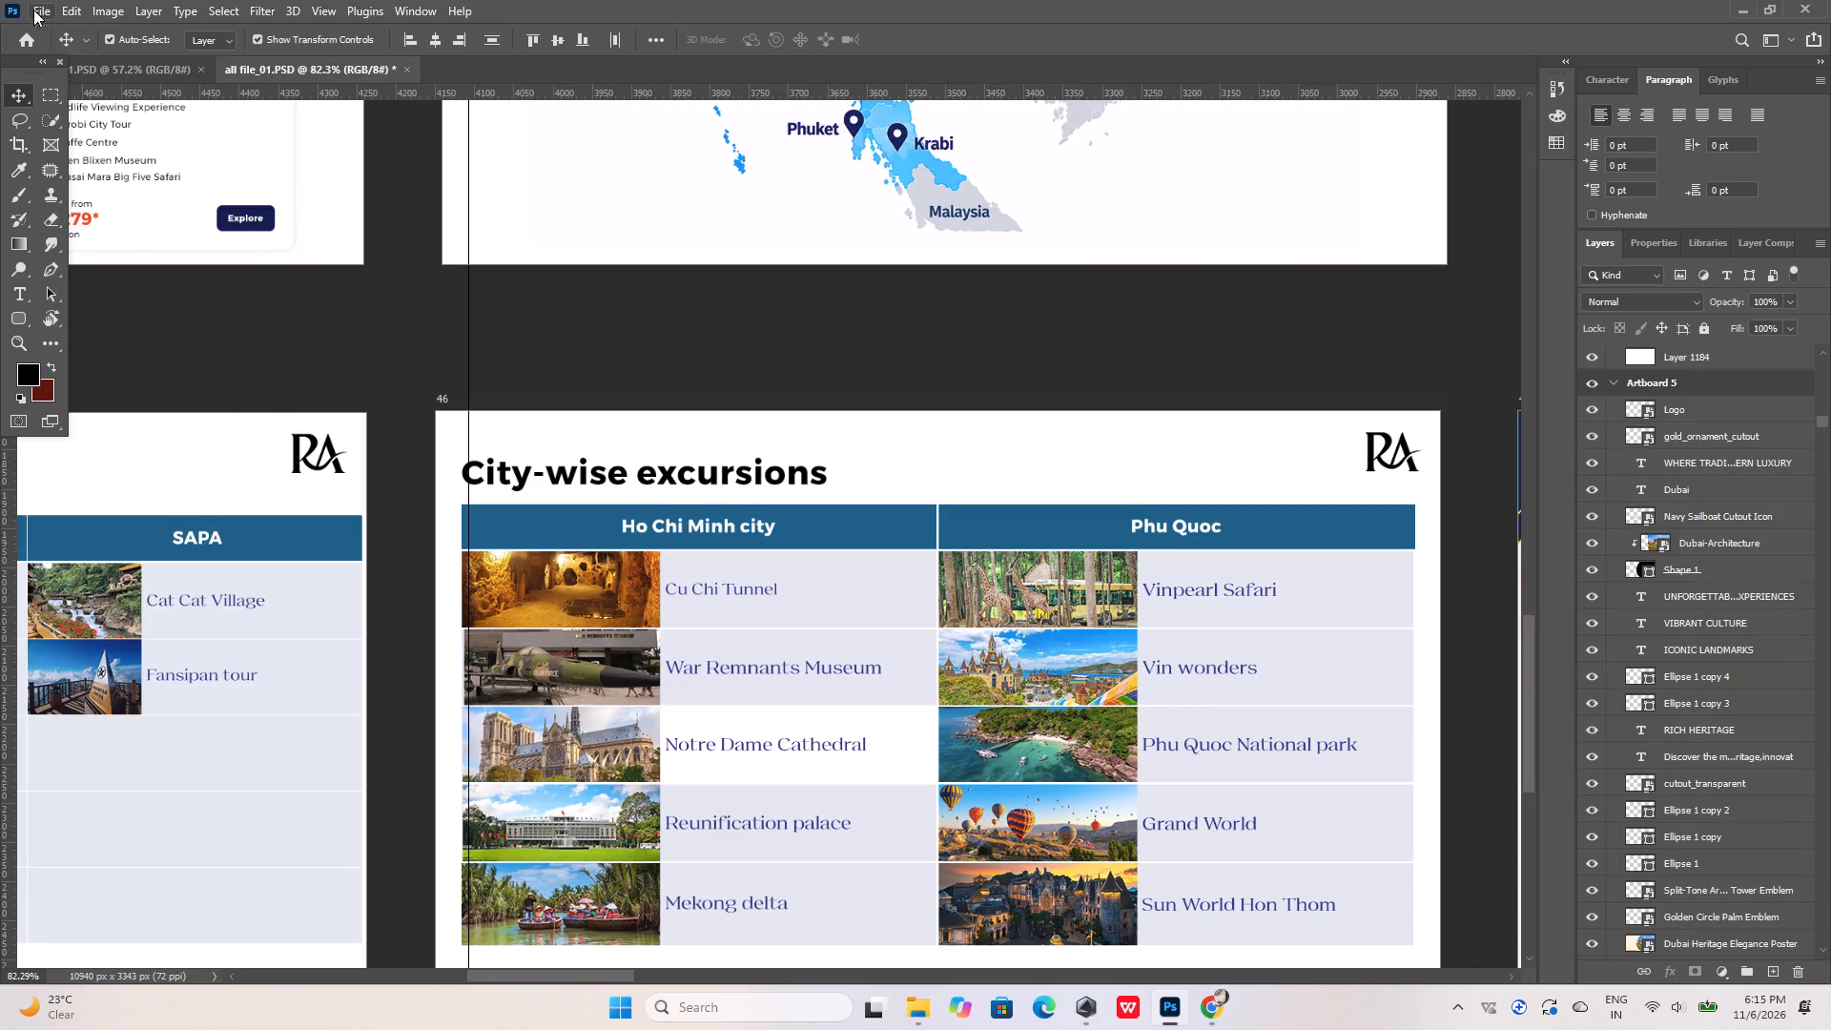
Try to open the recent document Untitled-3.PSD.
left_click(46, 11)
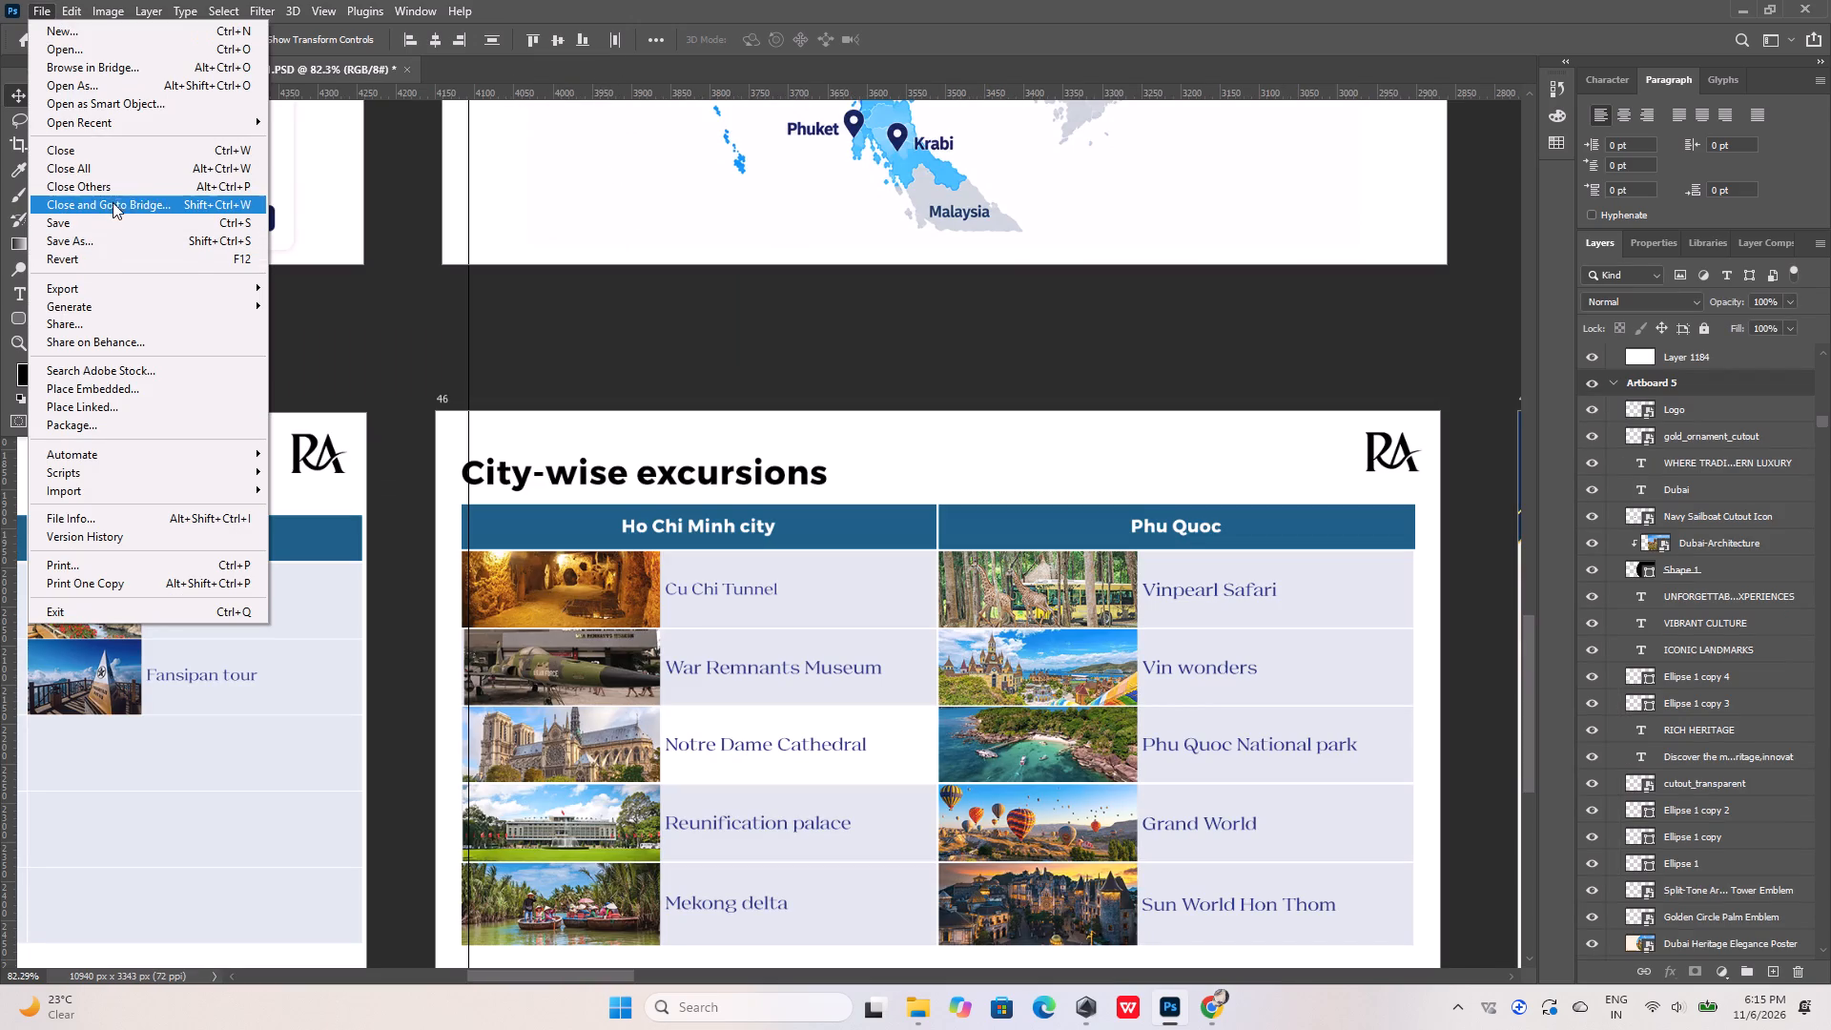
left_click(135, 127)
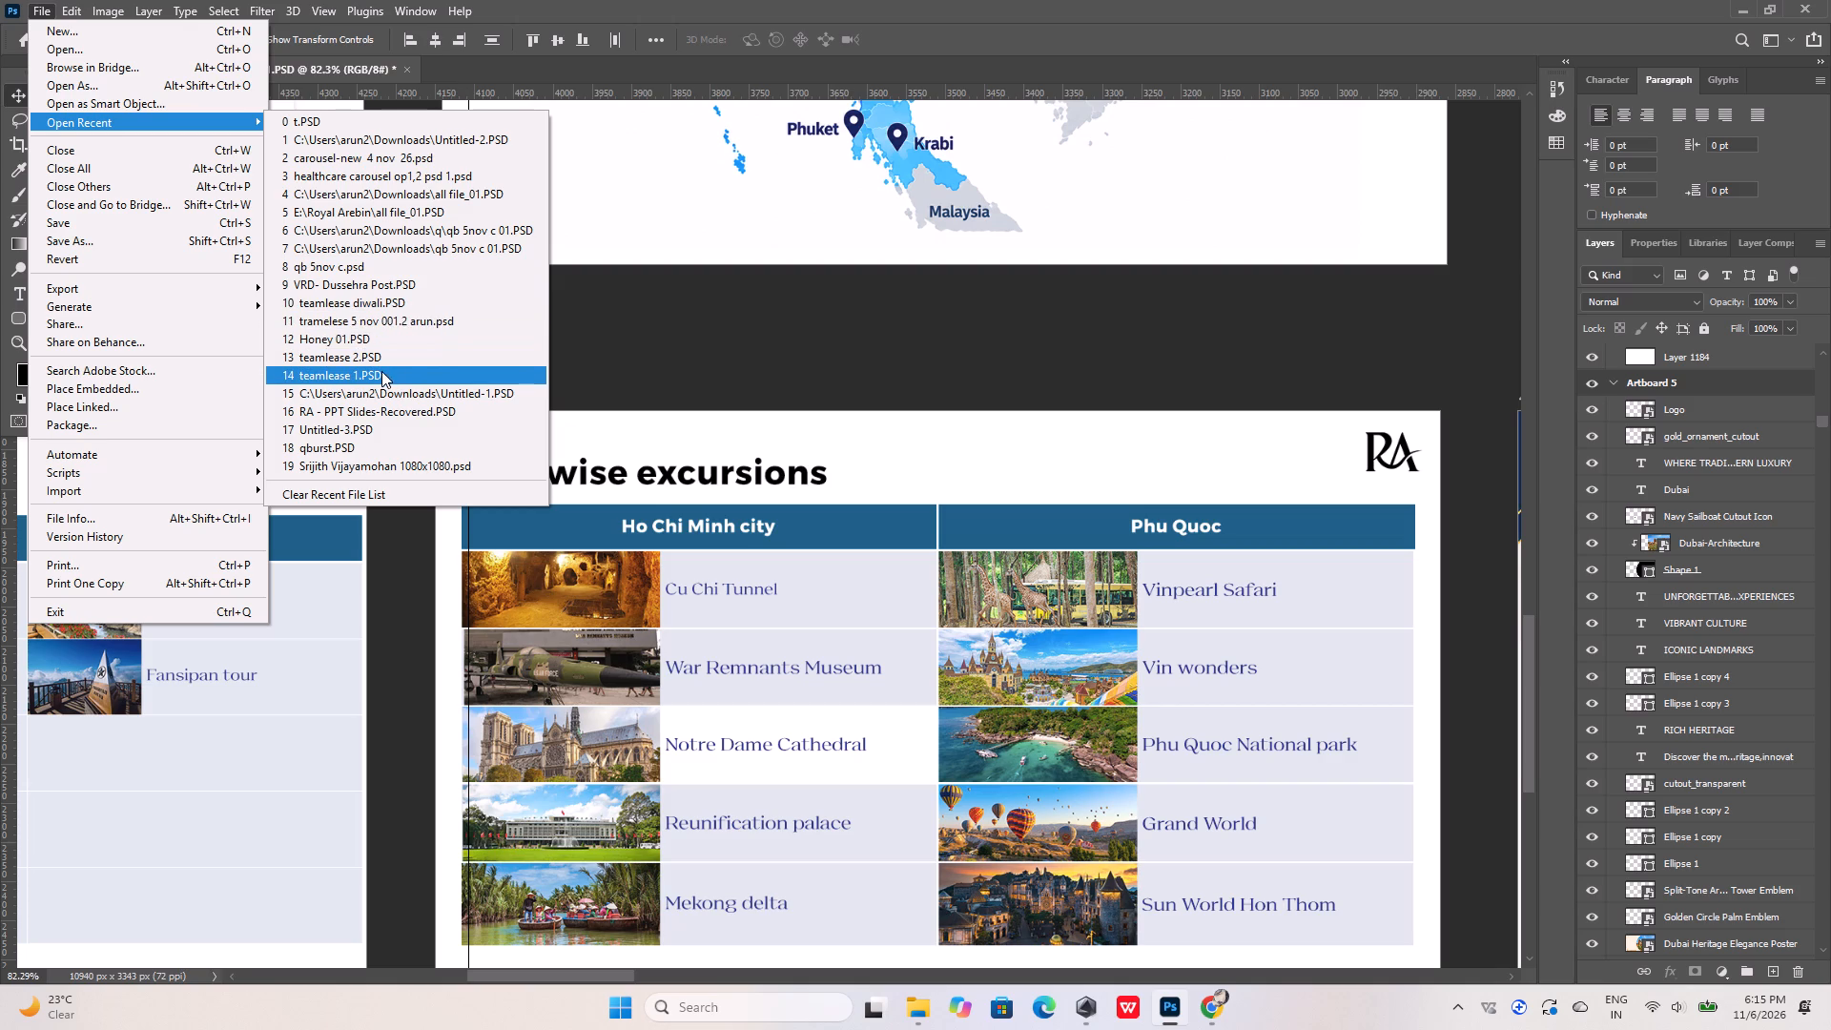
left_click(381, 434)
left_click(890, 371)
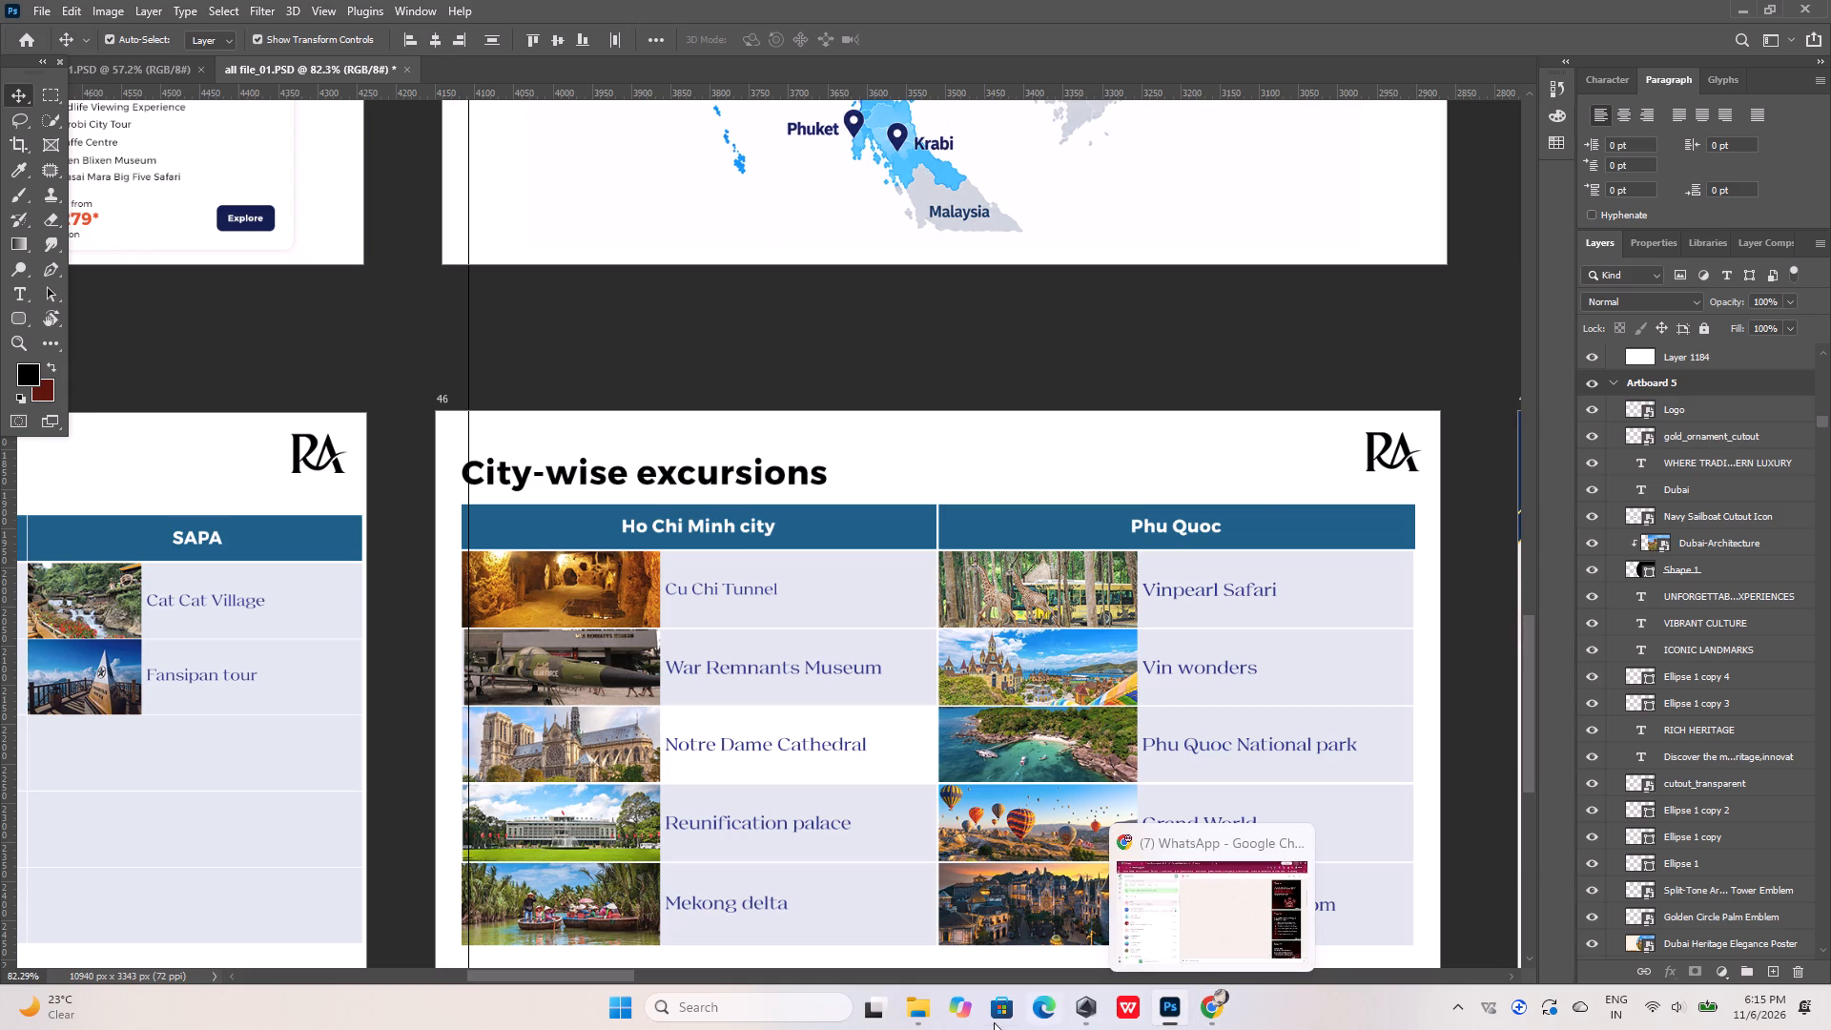
Open the t PSD from the Downloads folder in Photoshop without updating its text layers, check it, and close it.
left_click(925, 1023)
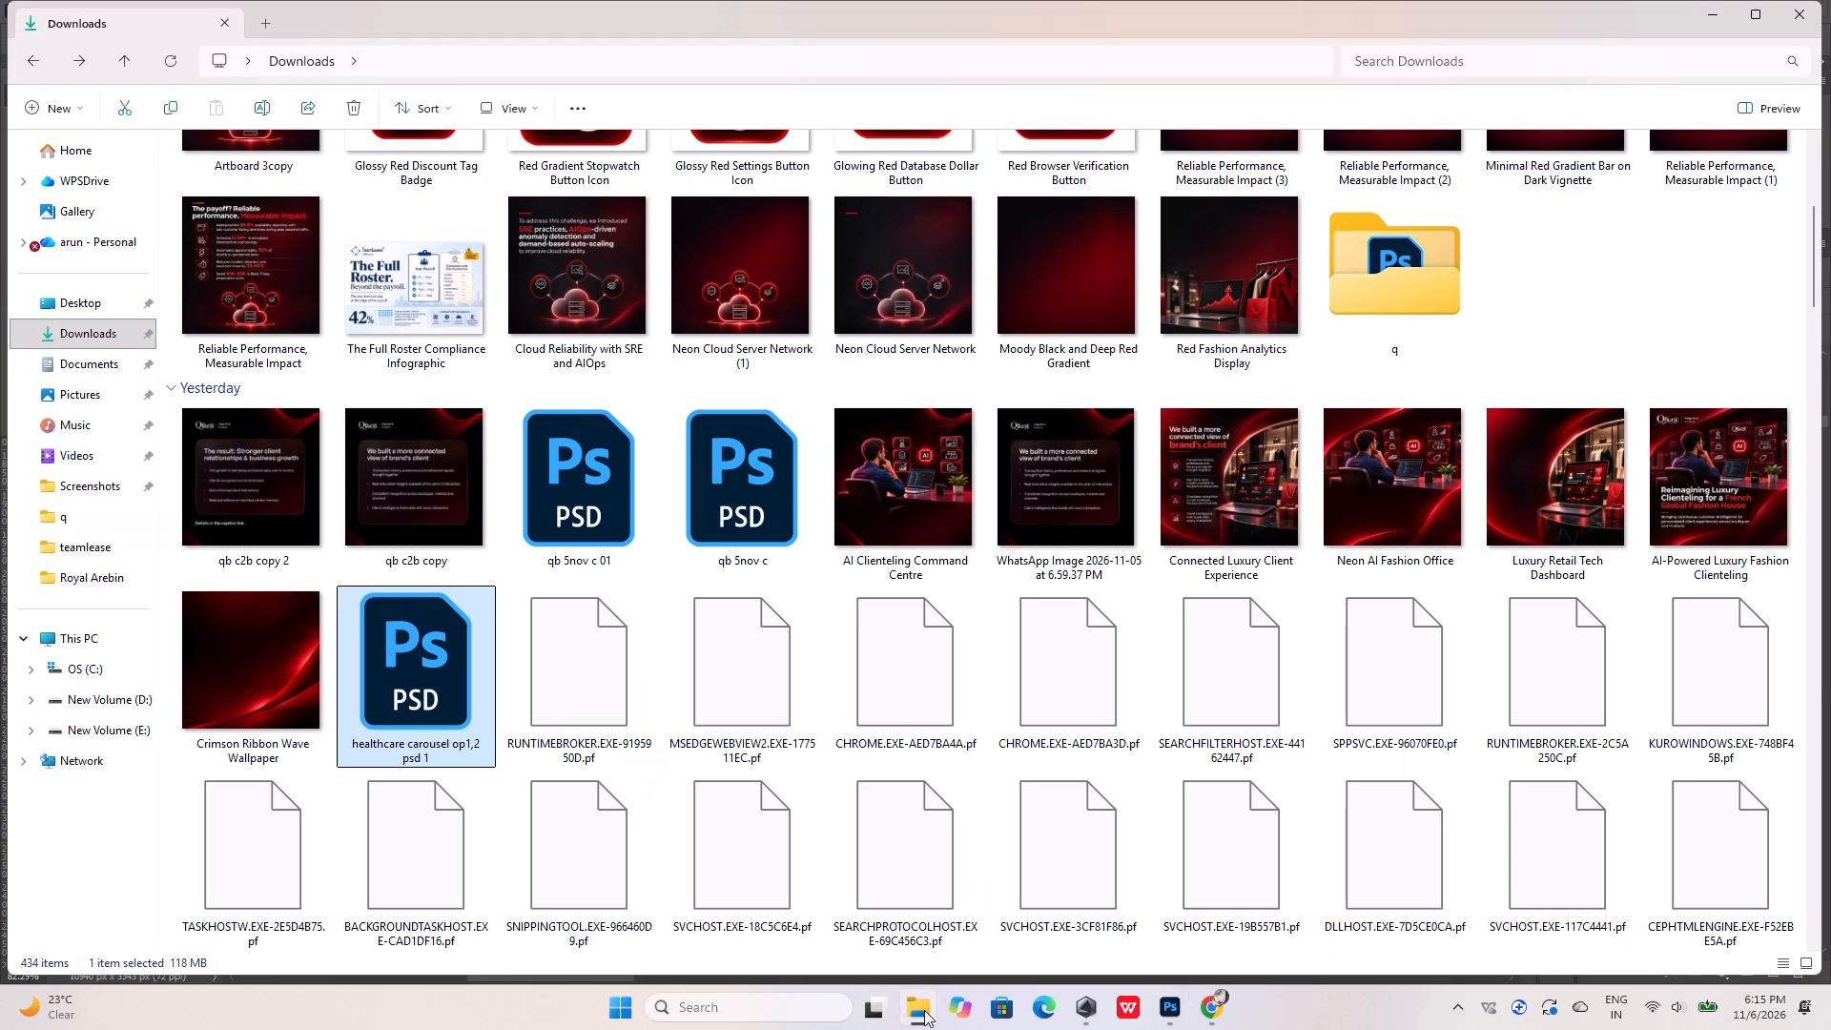
scroll(695, 662, "down", 5)
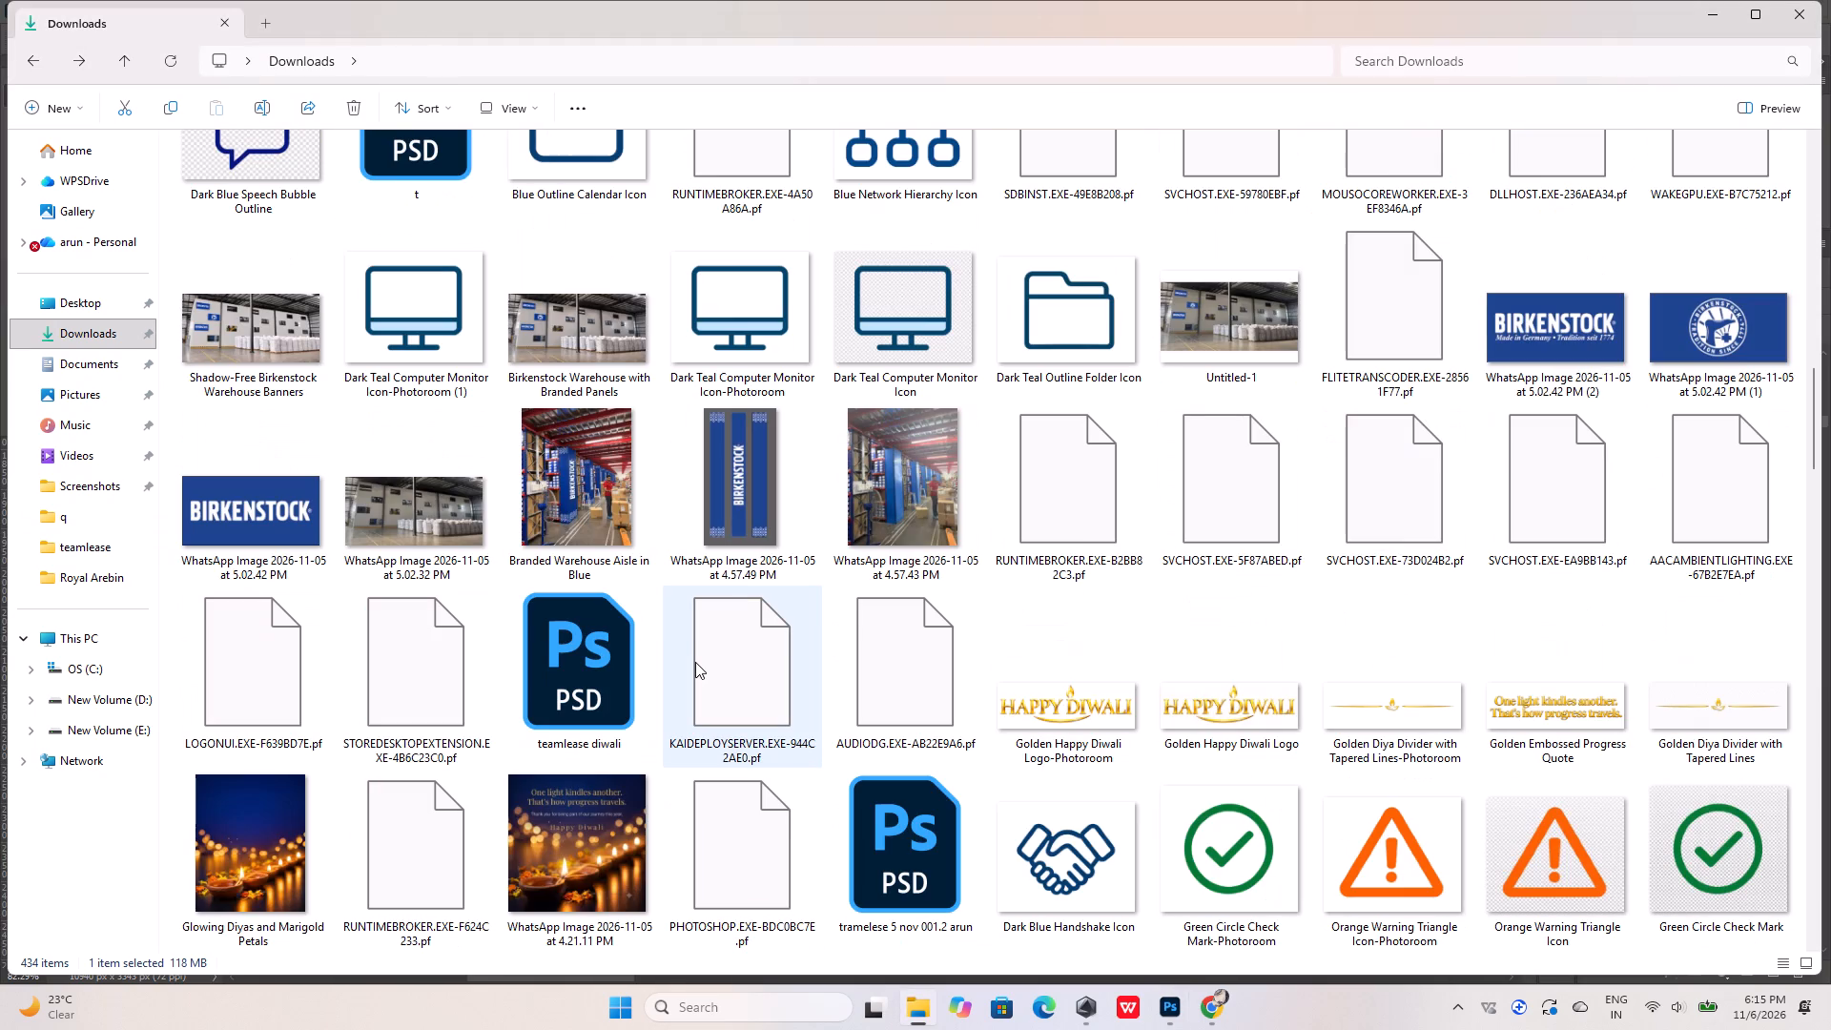
double_click(401, 155)
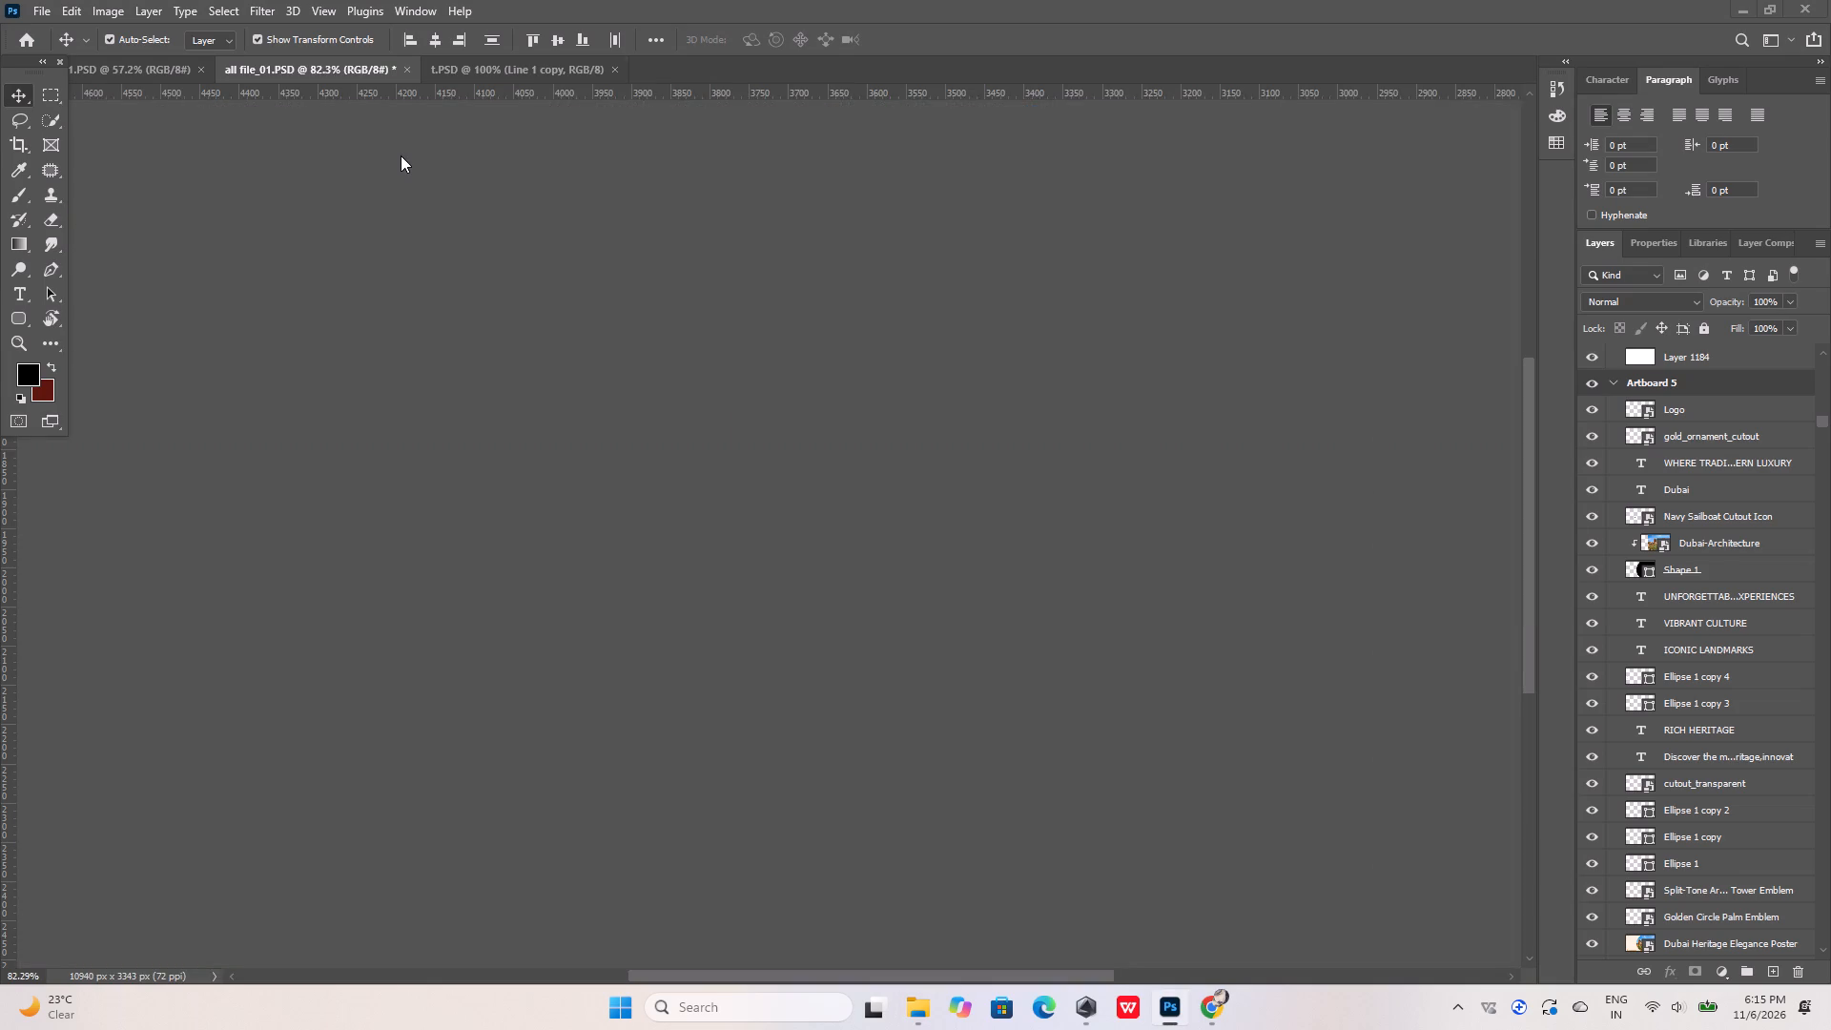
left_click(921, 386)
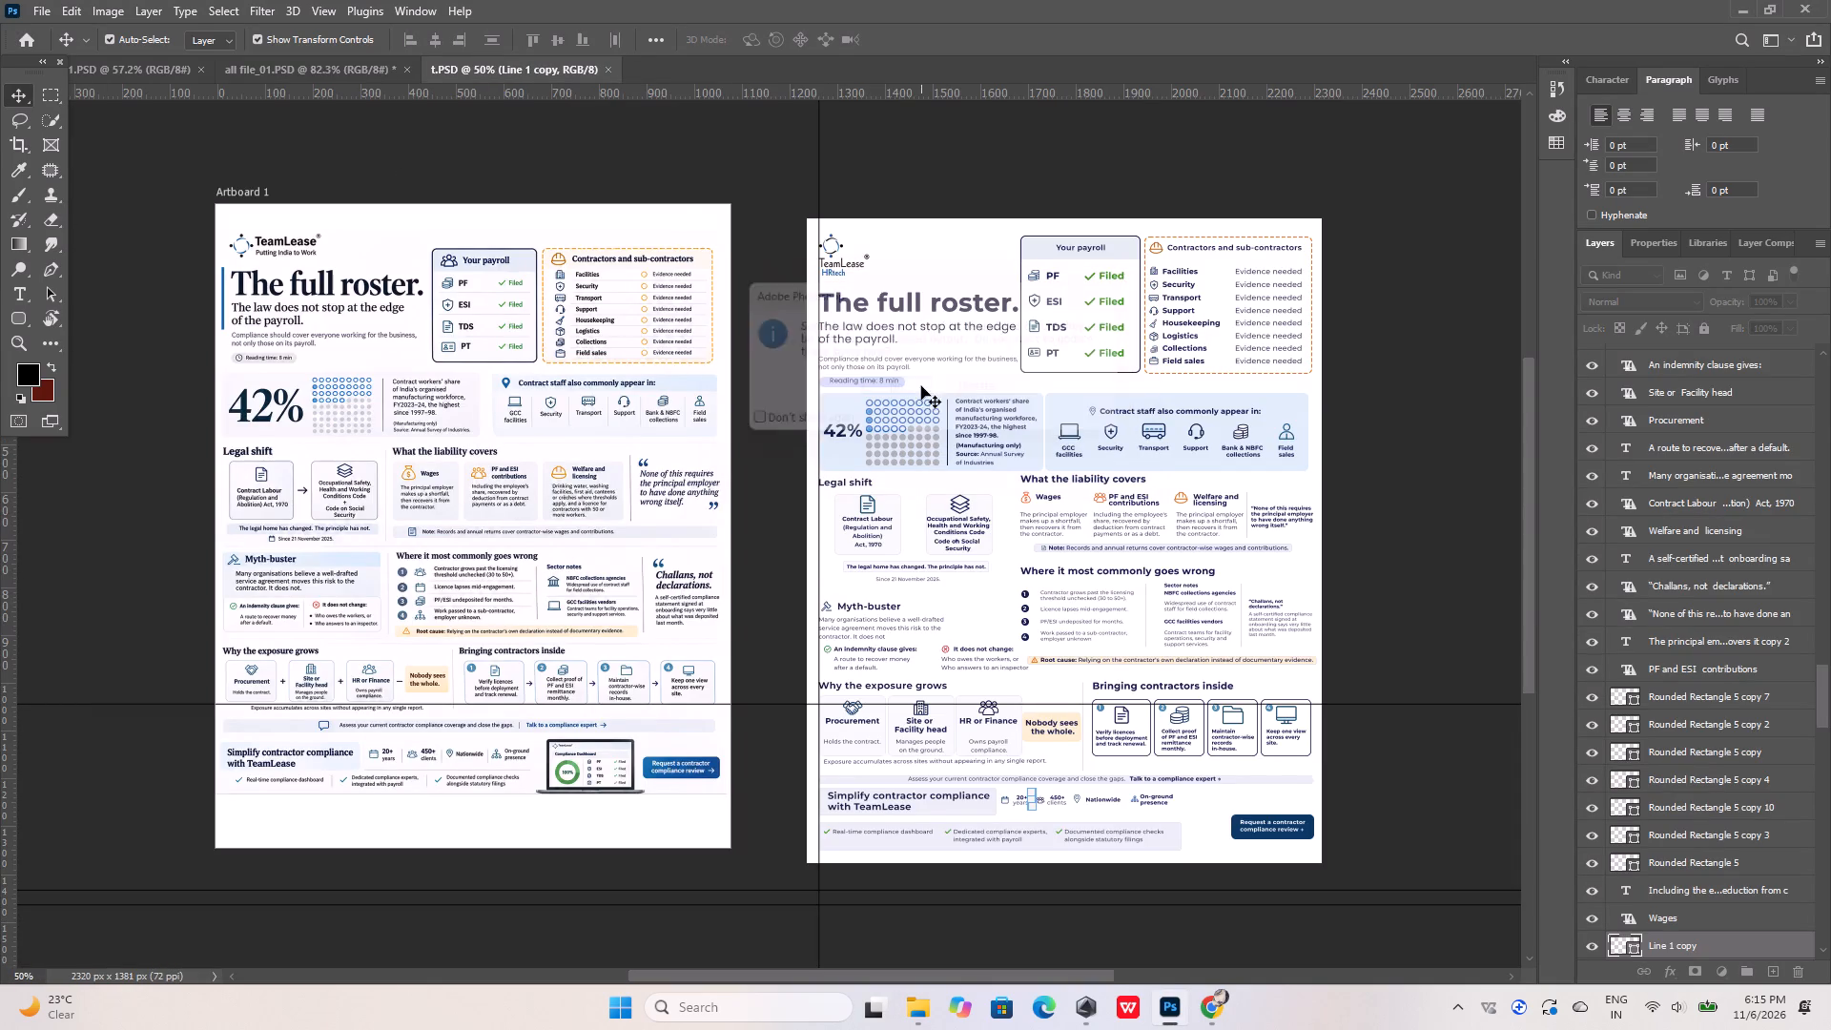
left_click(607, 71)
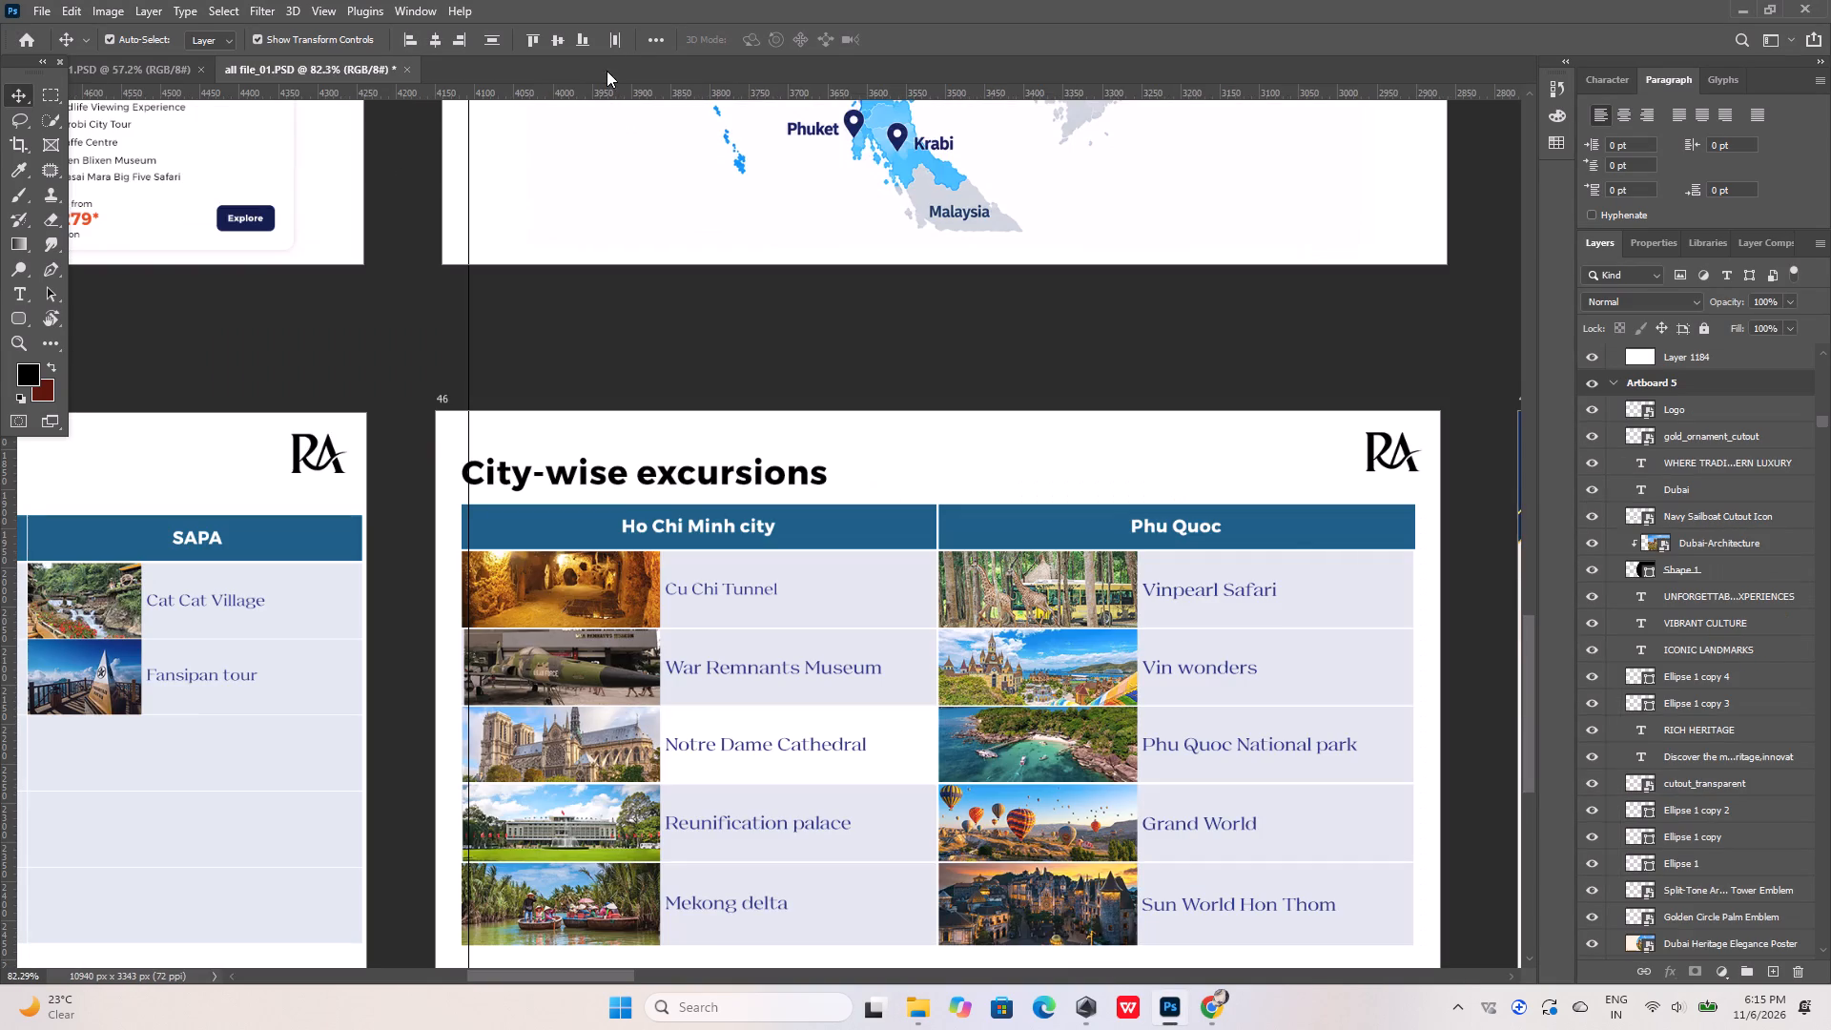
Switch to File Explorer, look through the Downloads folder for PSD files, and open the New Volume (E:) drive.
left_click(917, 1009)
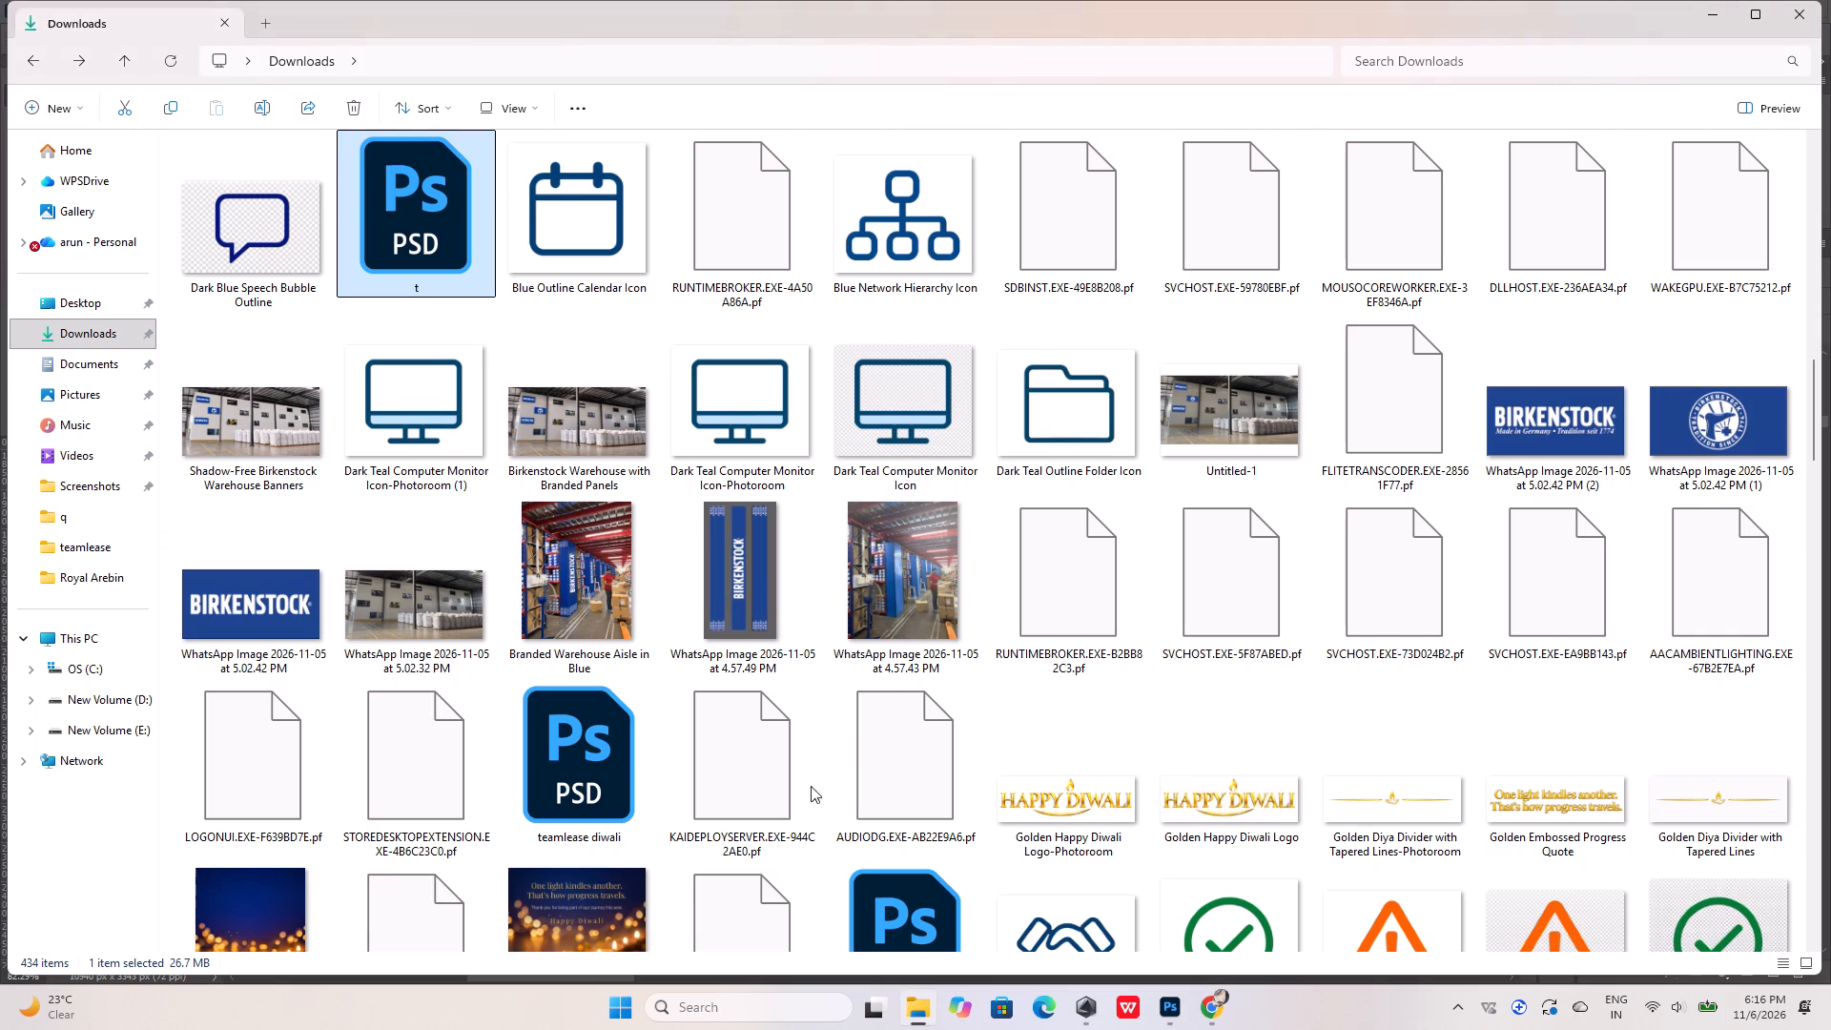
scroll(744, 635, "down", 7)
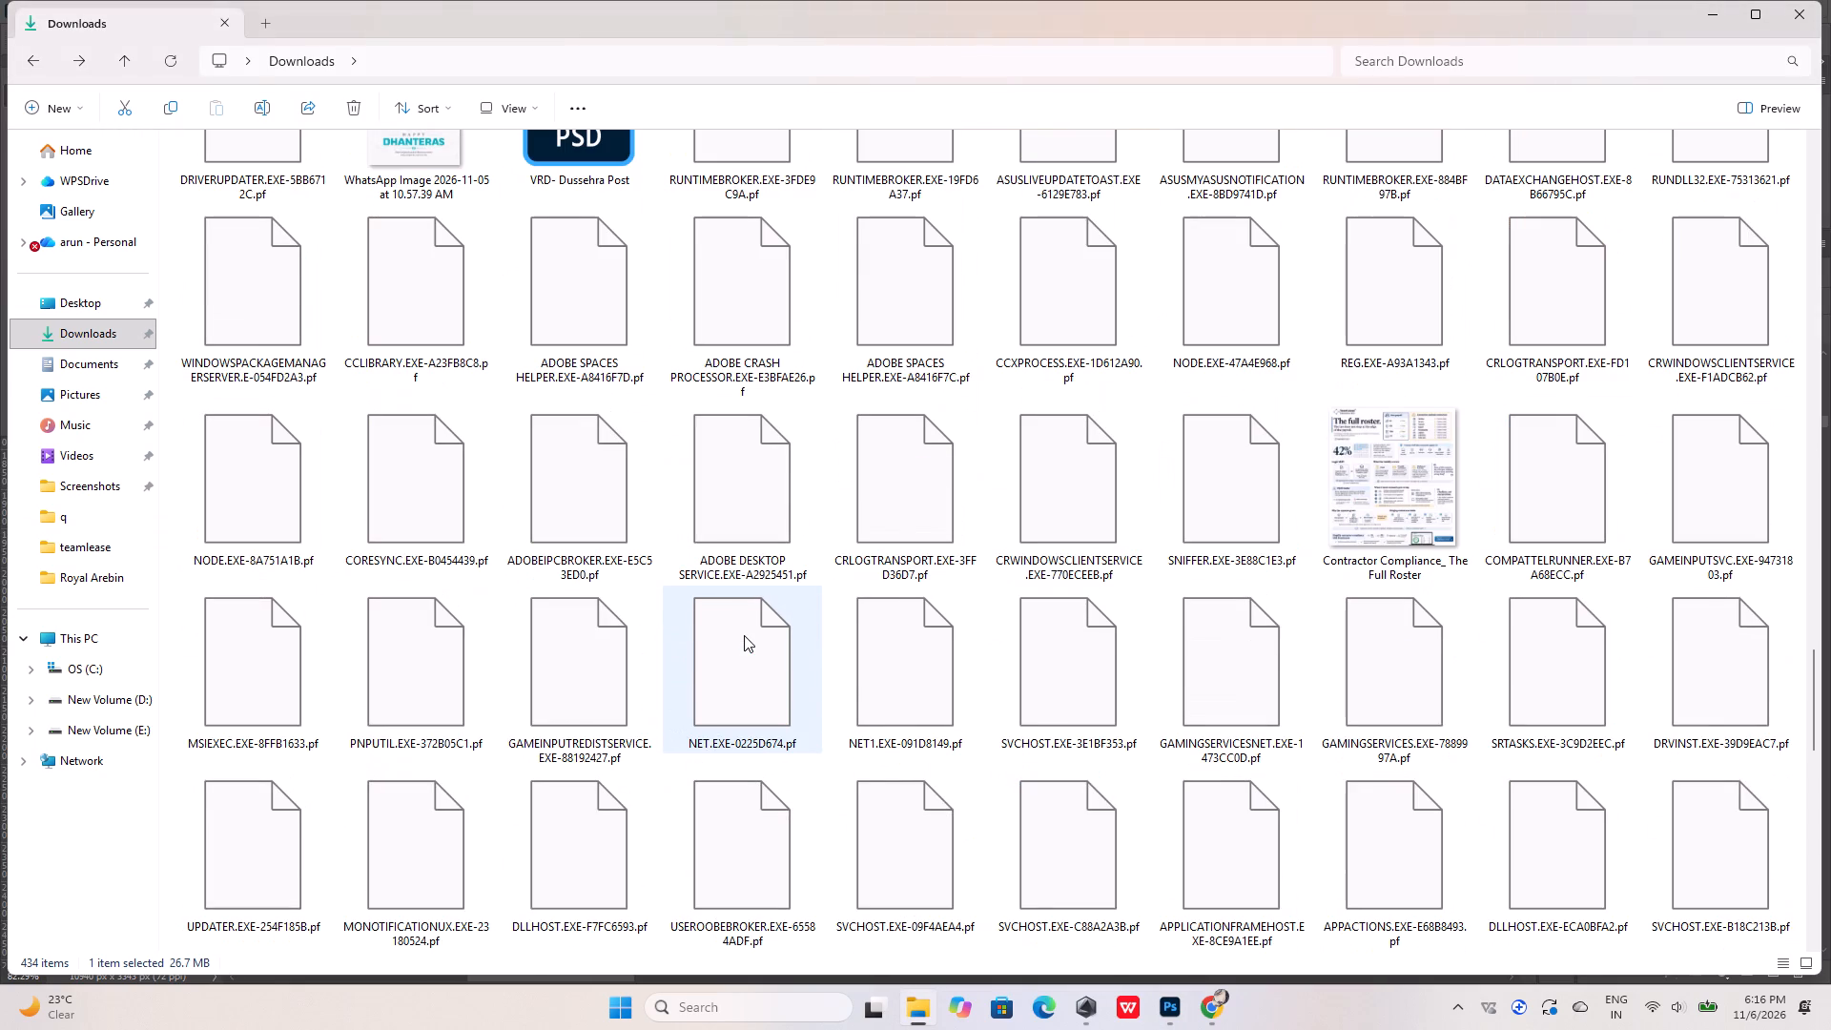
scroll(744, 635, "up", 2)
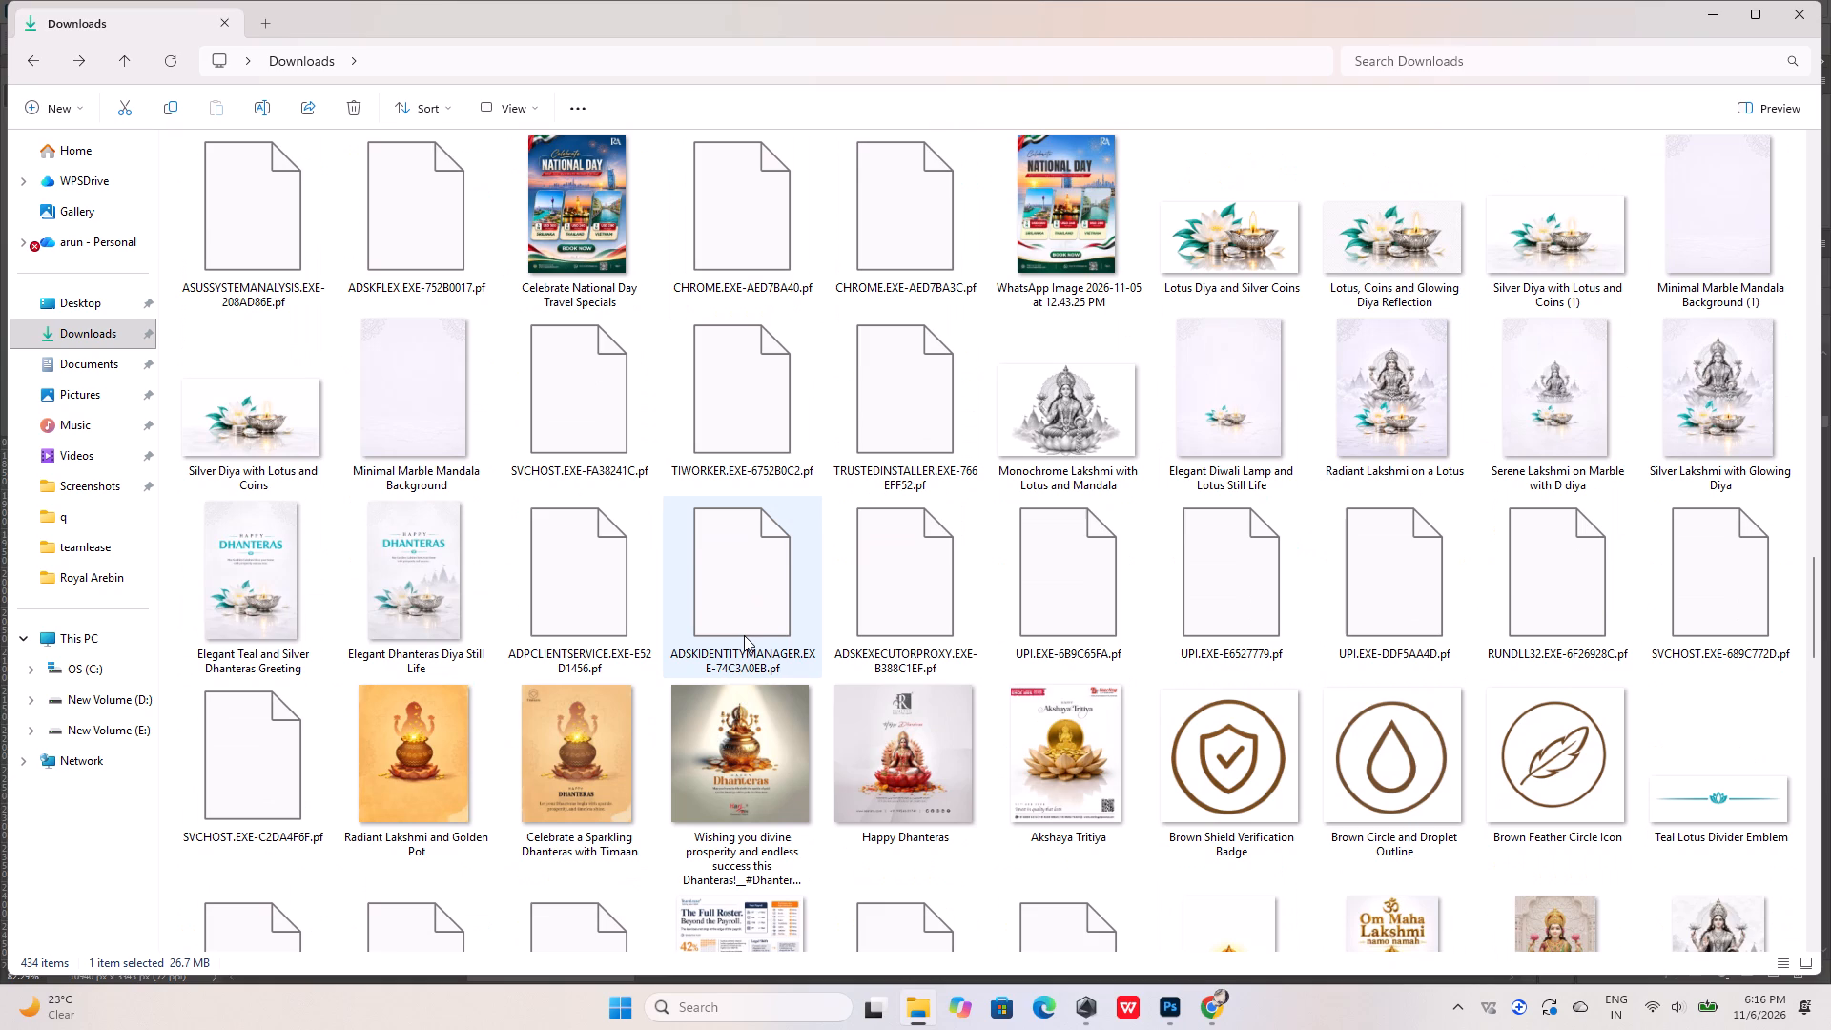
scroll(744, 635, "down", 1)
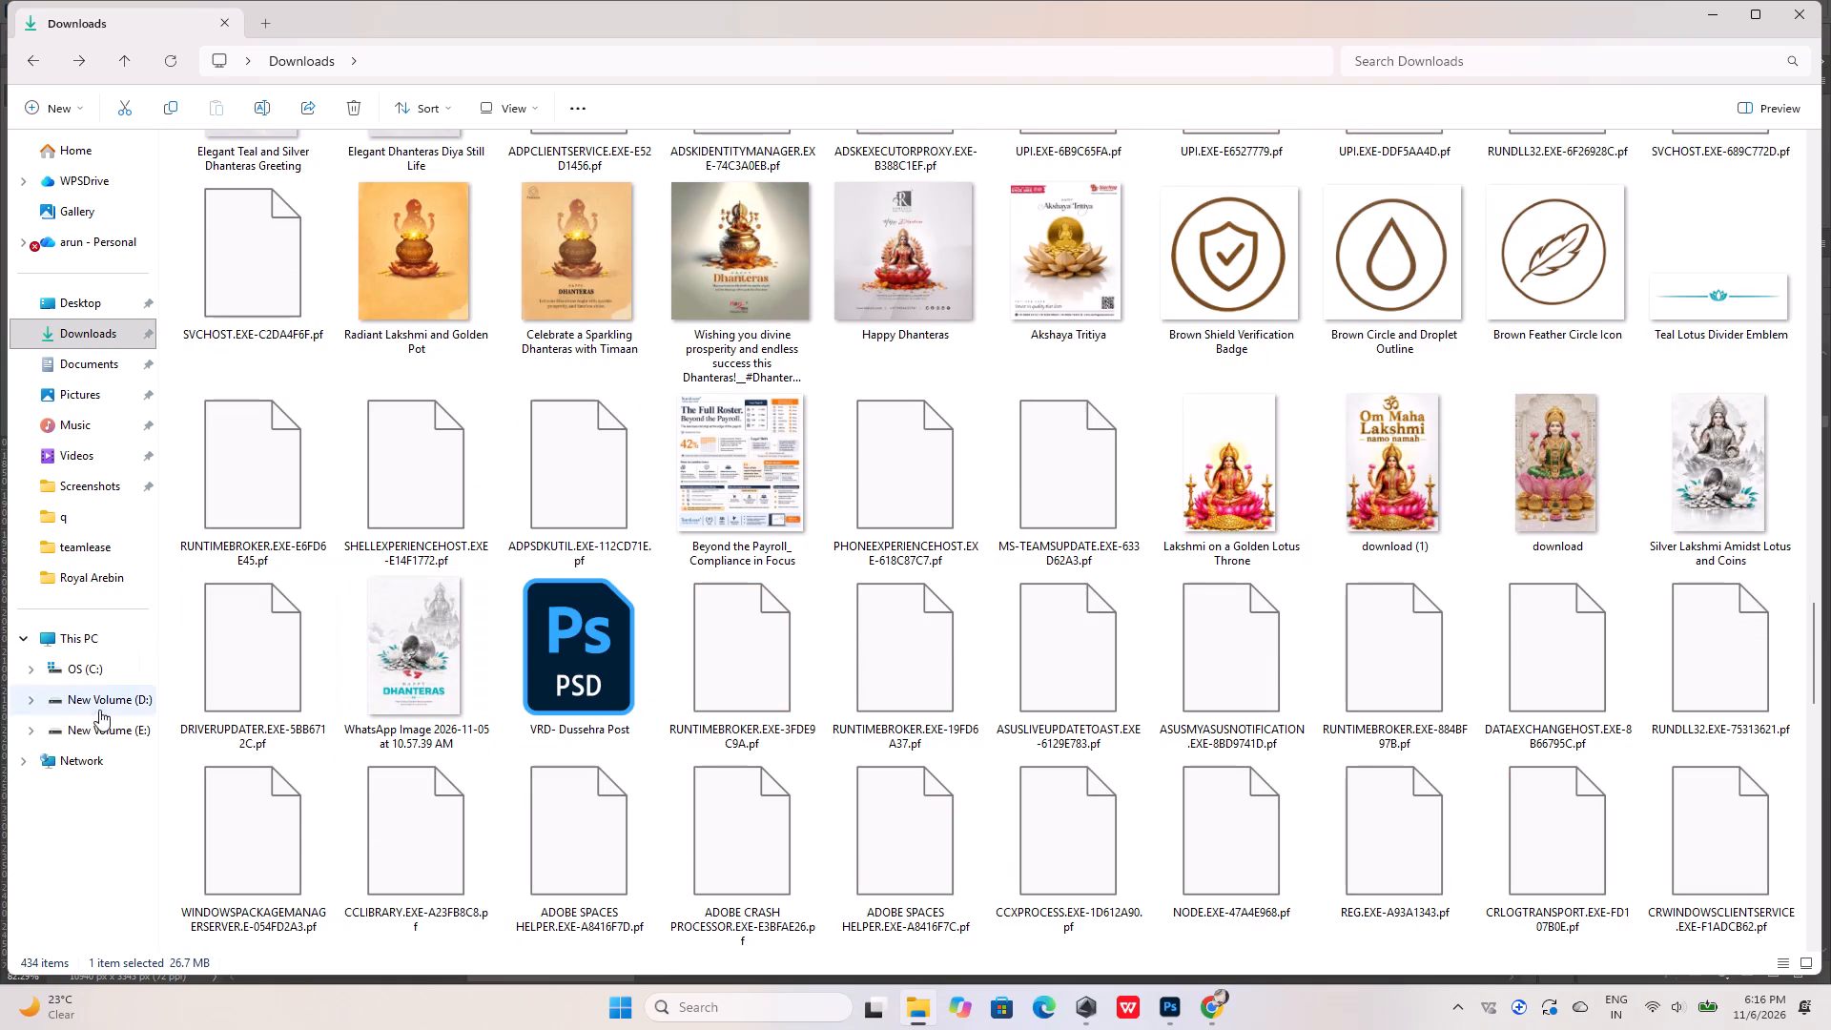
left_click(100, 727)
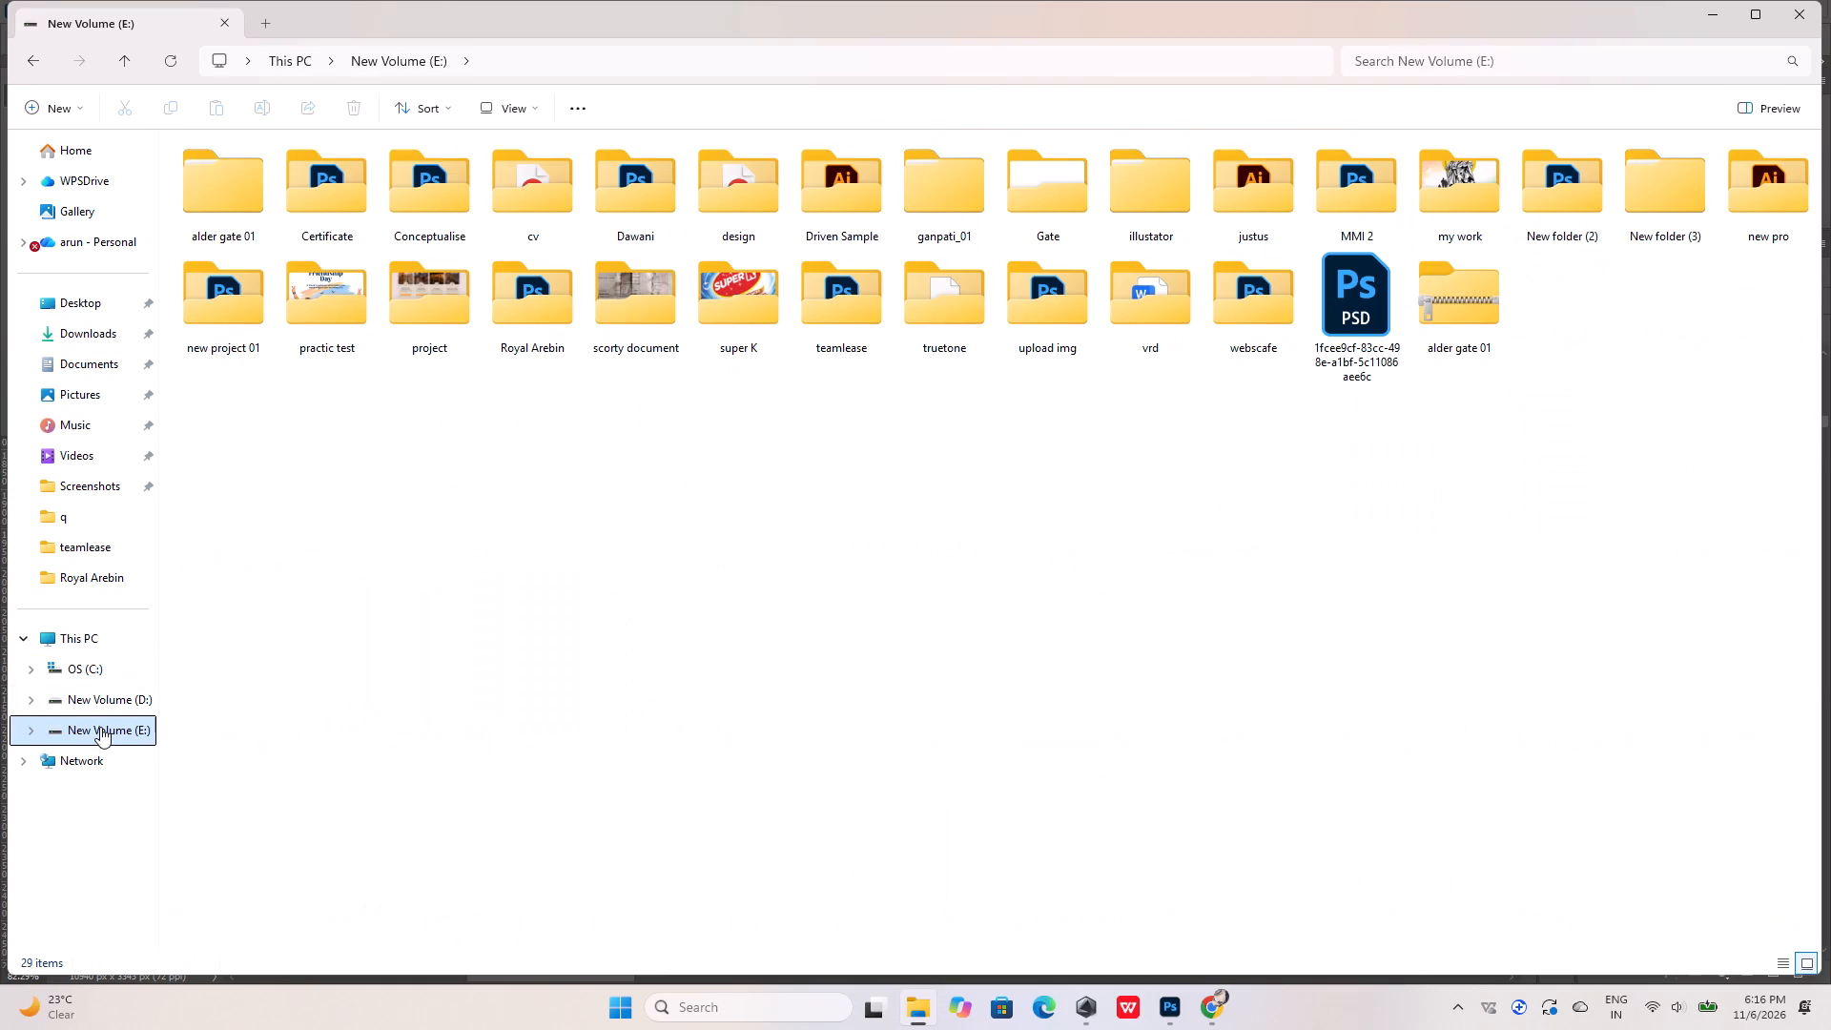
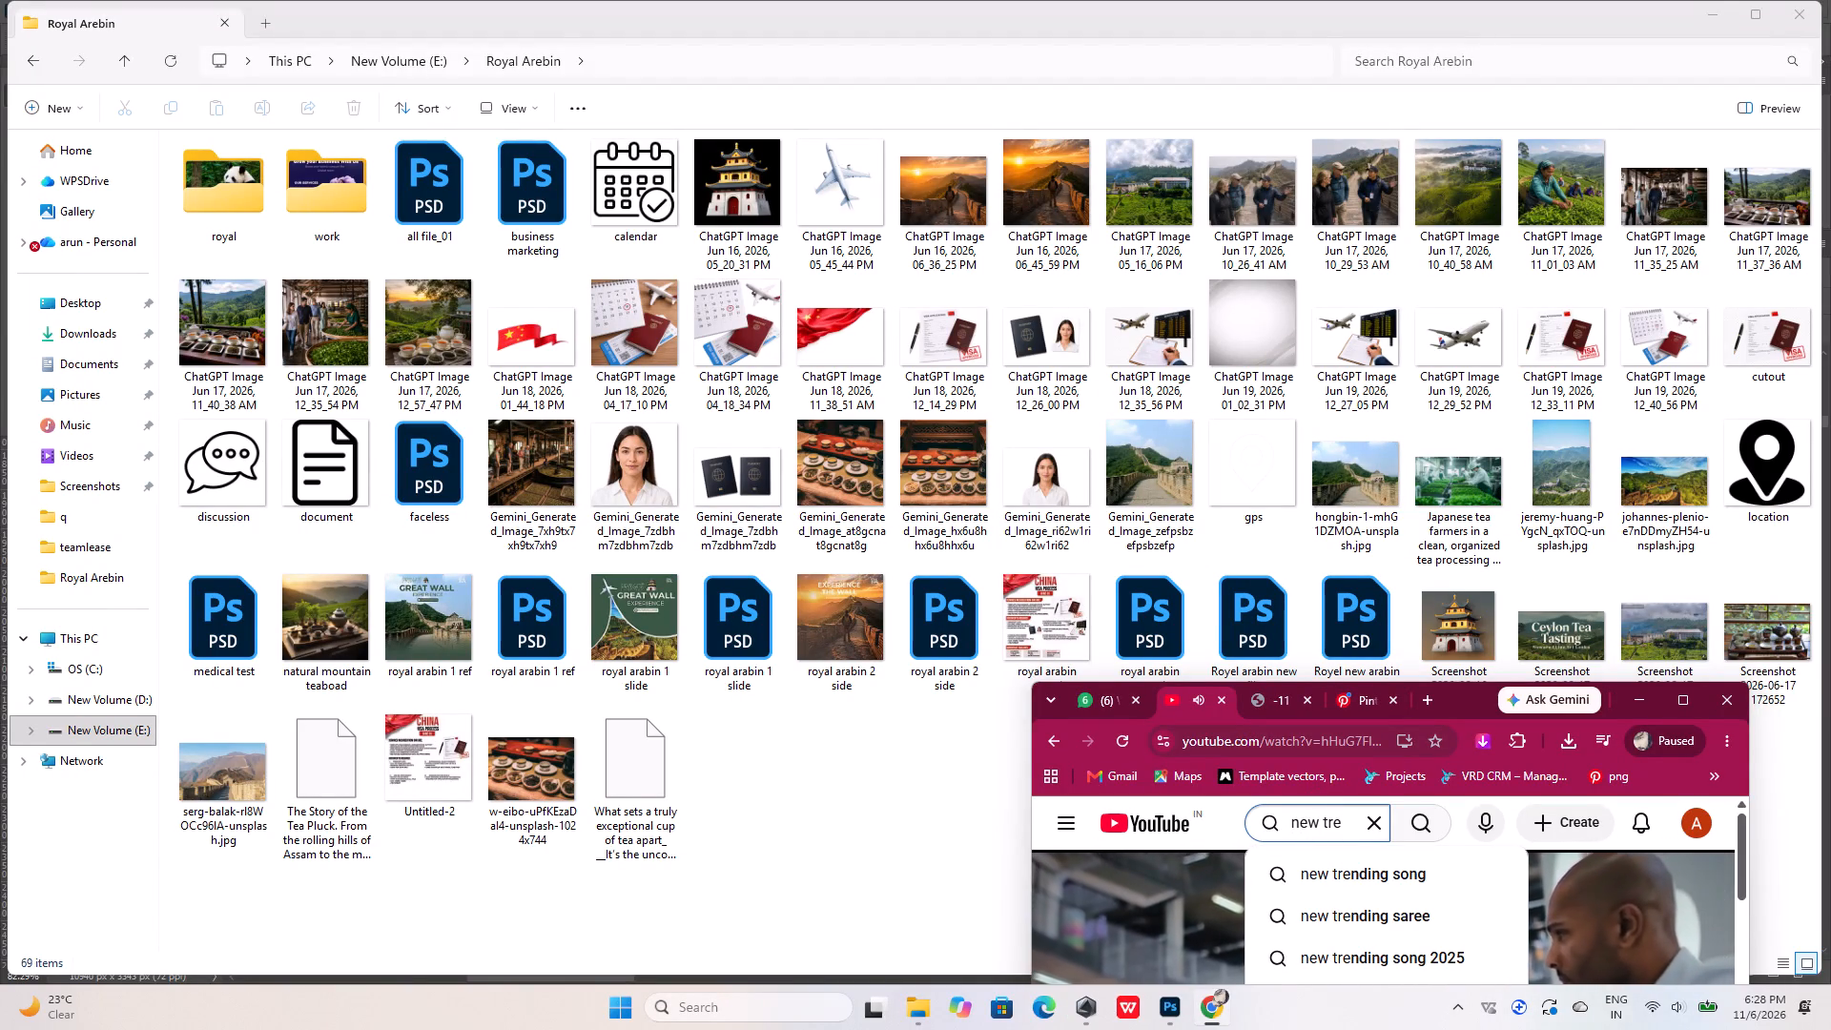
Search YouTube for the suggested query "new trending song".
key("Down")
key("Return")
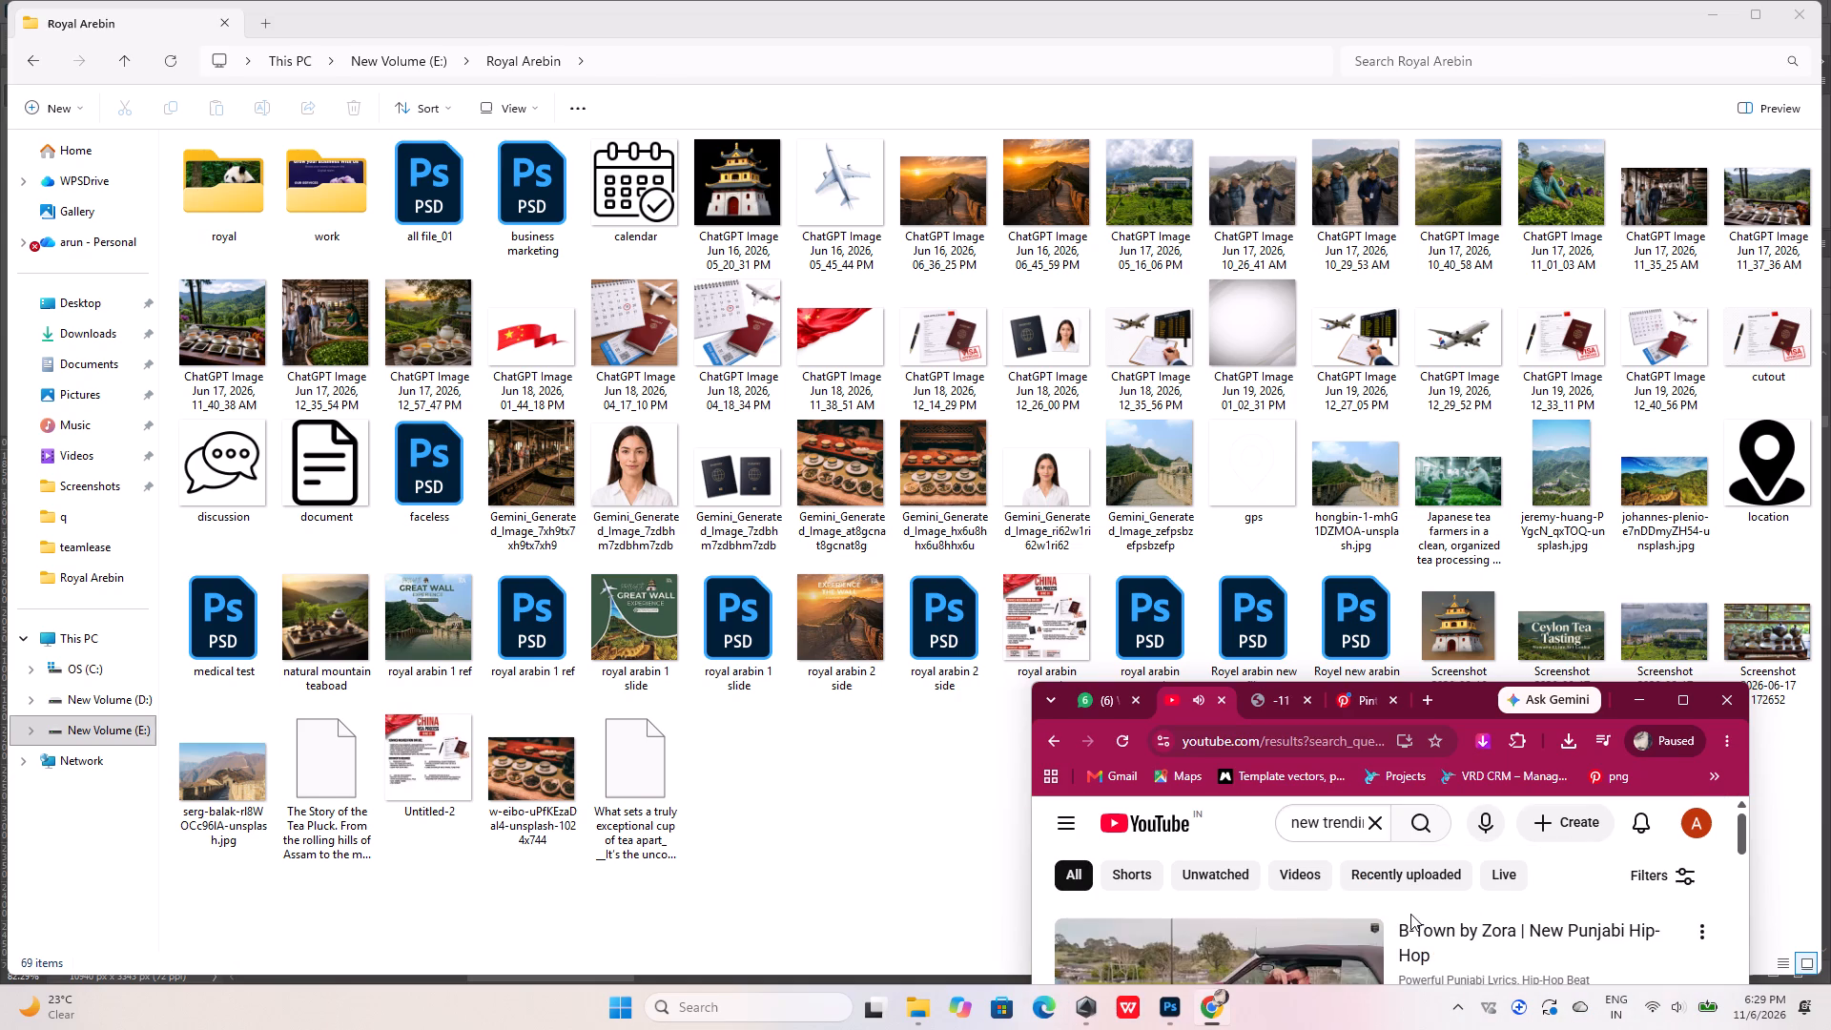
Browse the YouTube search results for new trending songs and open the sponsored RAGA Bytes channel.
scroll(1410, 914, "down", 4)
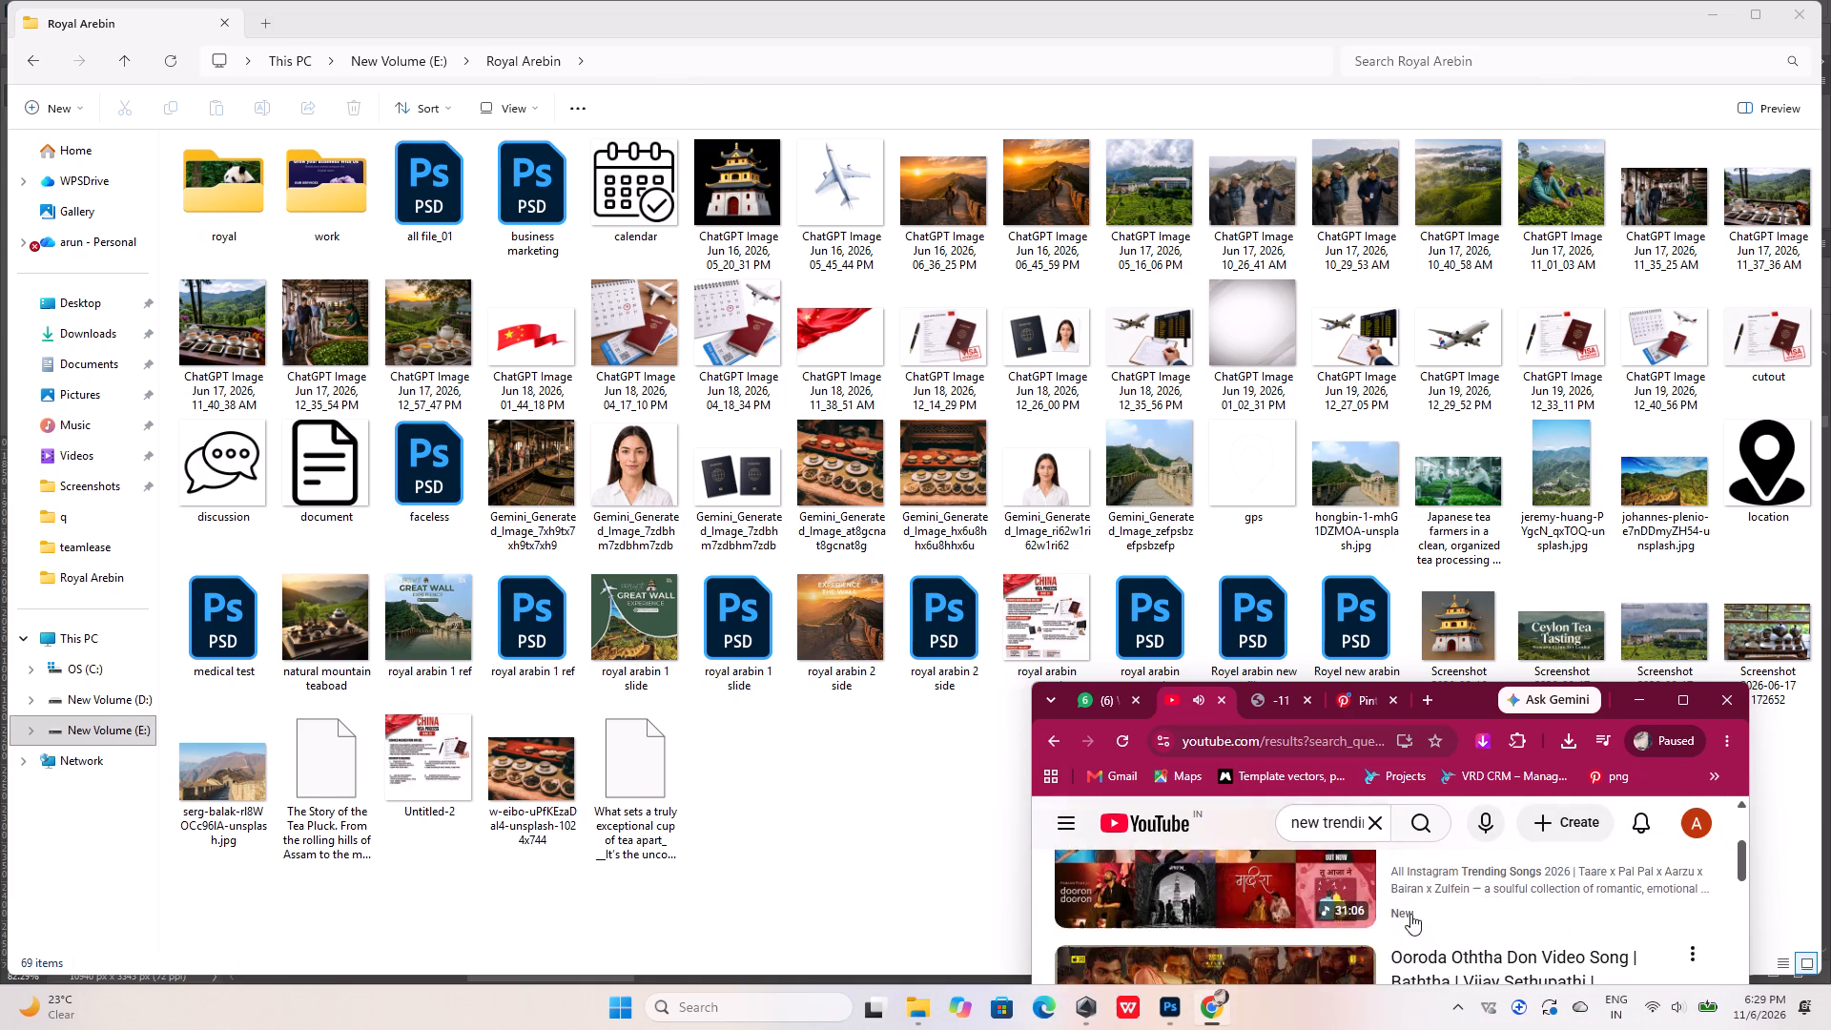
scroll(1410, 914, "down", 2)
scroll(1410, 914, "up", 1)
scroll(1410, 914, "down", 2)
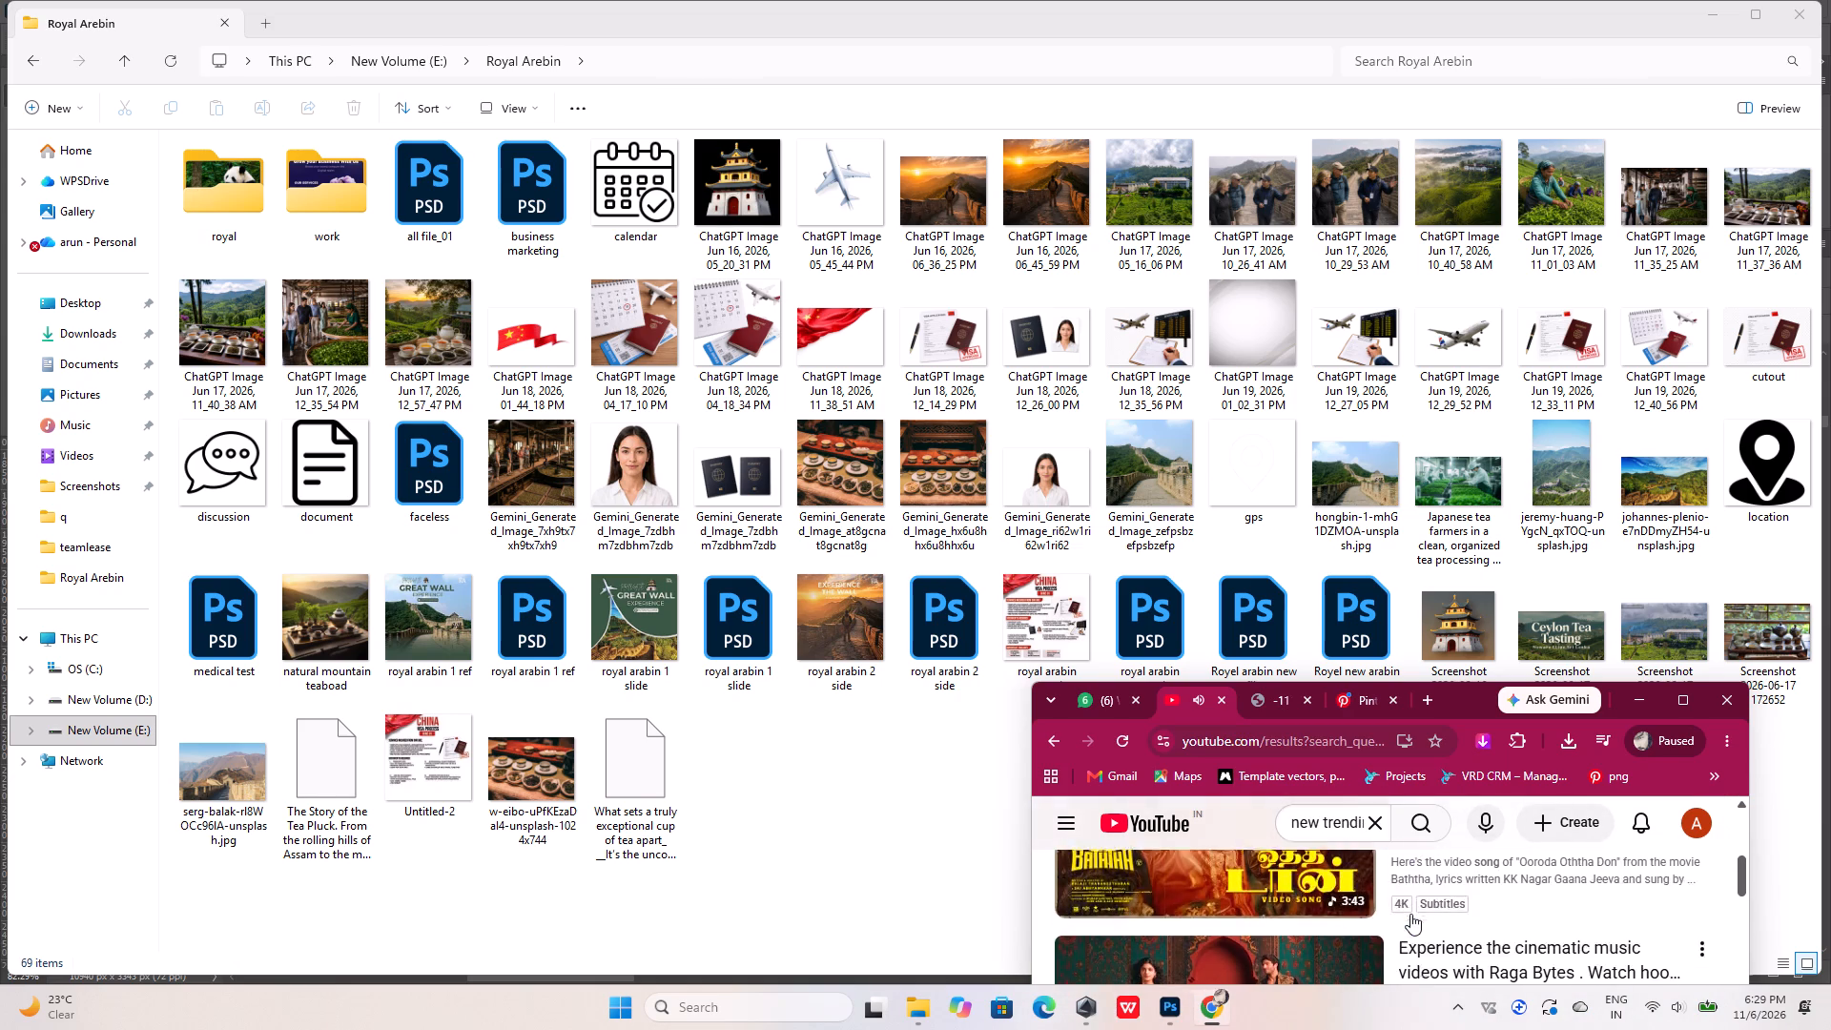
left_click(1318, 918)
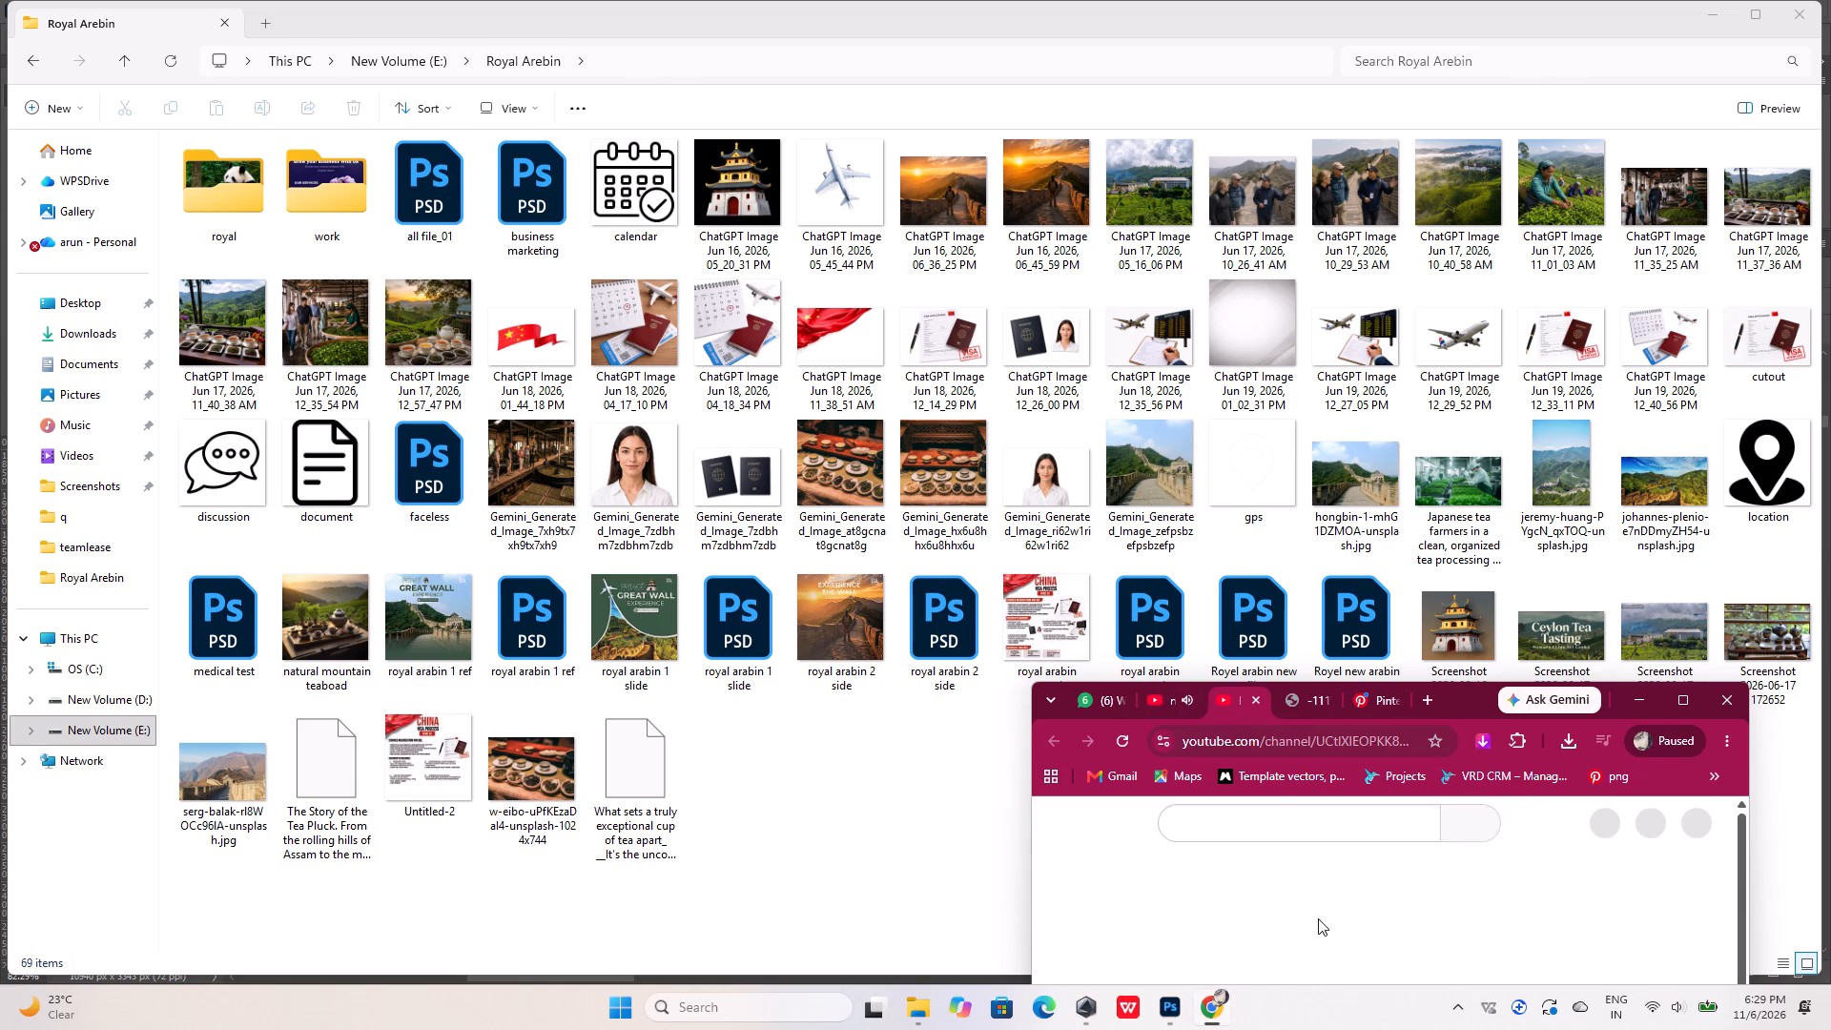
Play Mil Jaye Hum Tum Aaj from the channel's videos, skip ahead in stages to about 1:18, and return to the channel.
scroll(1276, 910, "down", 4)
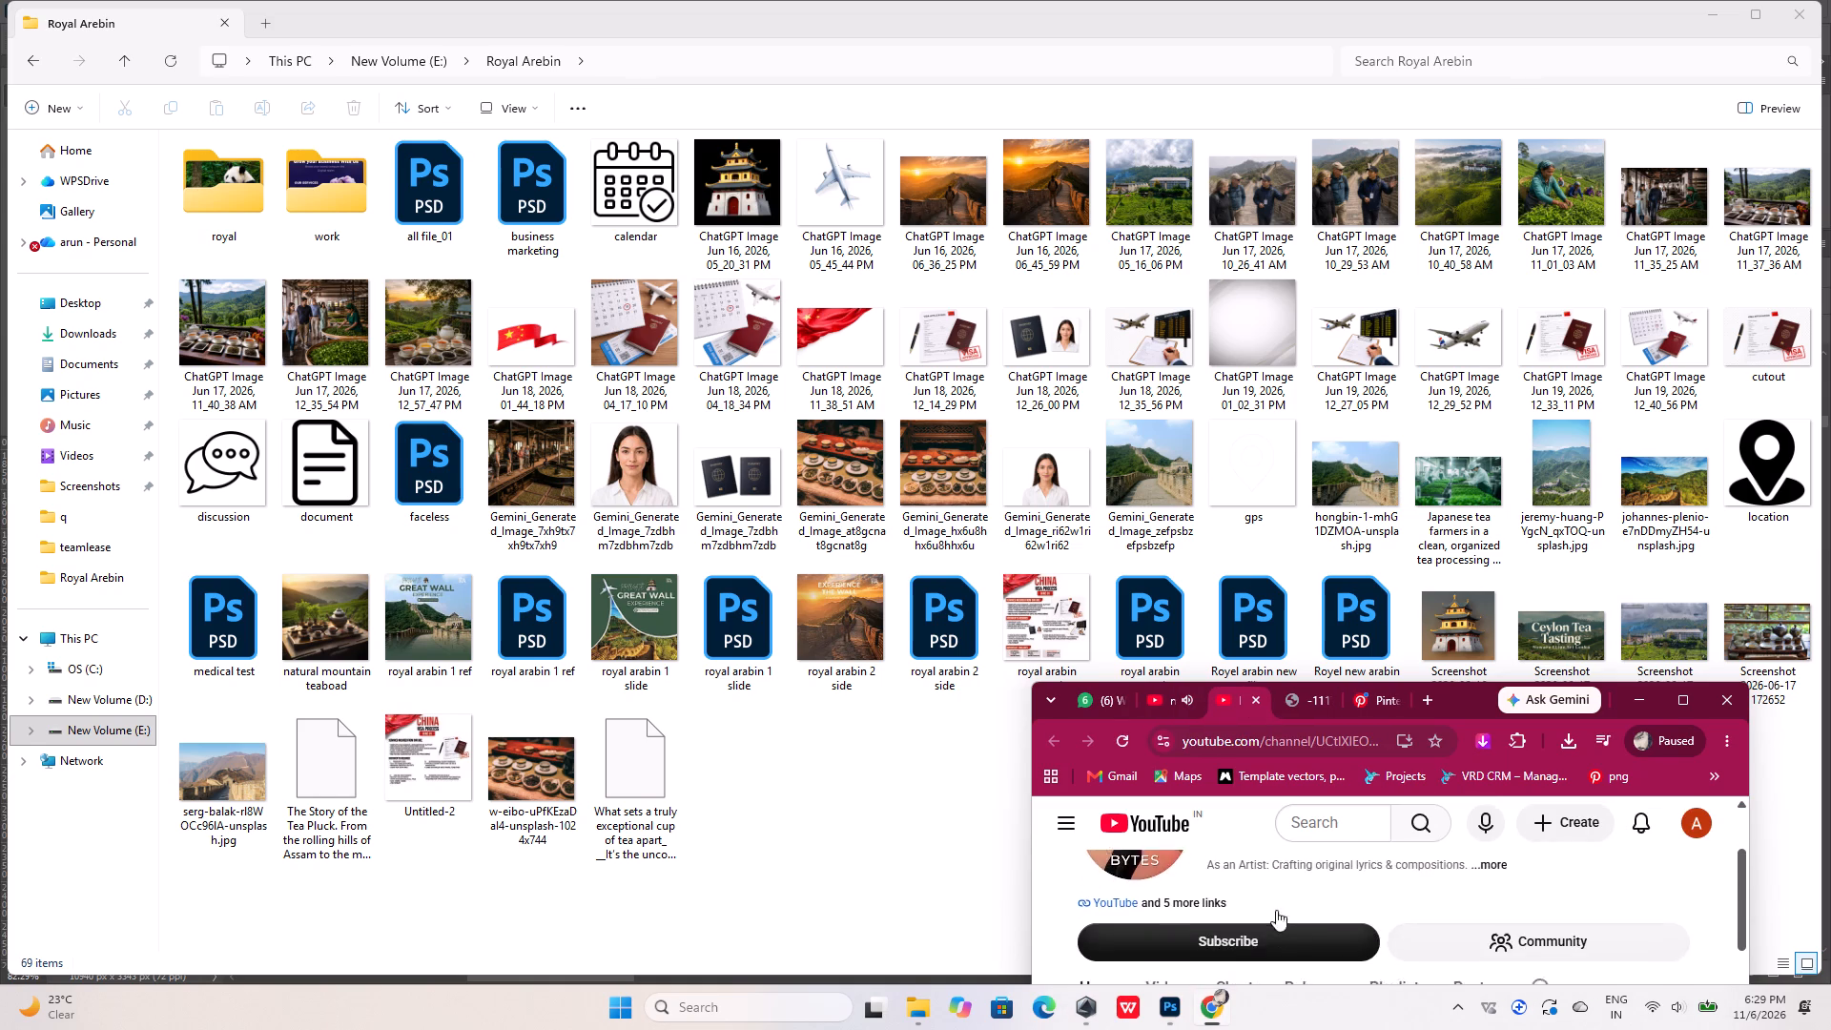
scroll(1276, 910, "down", 2)
scroll(1276, 910, "up", 1)
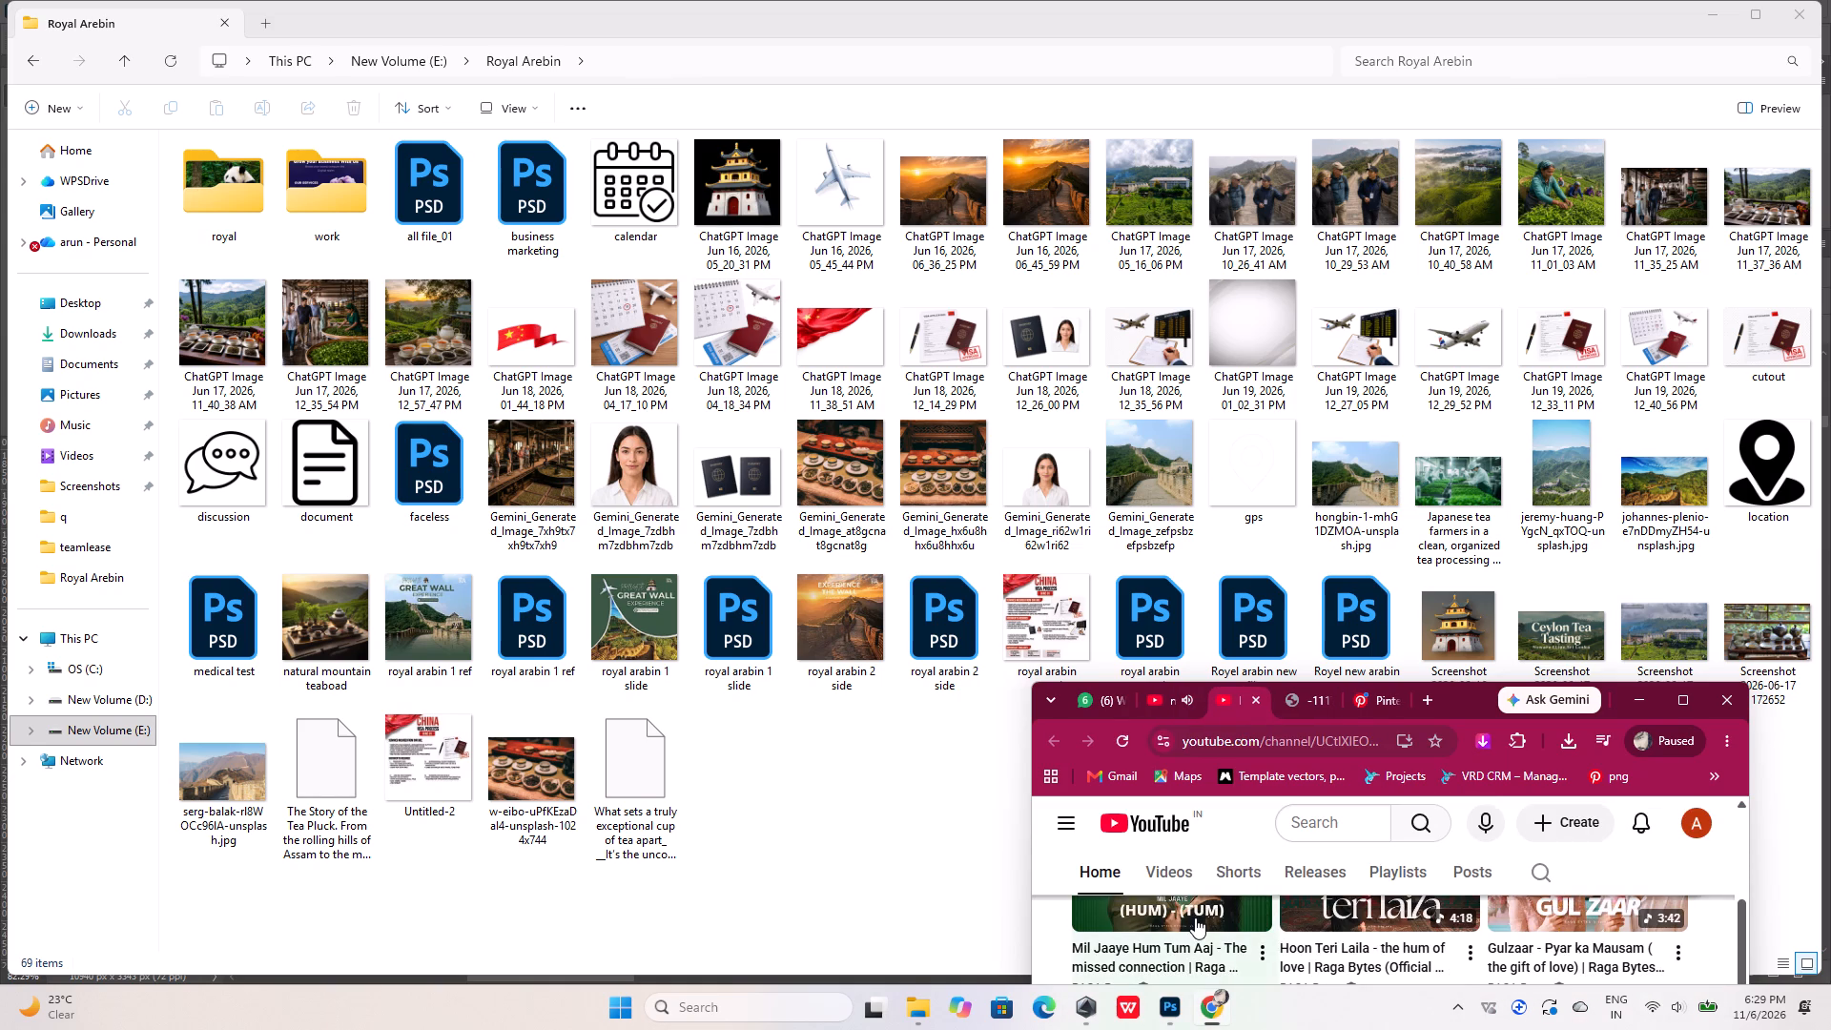
left_click(1195, 917)
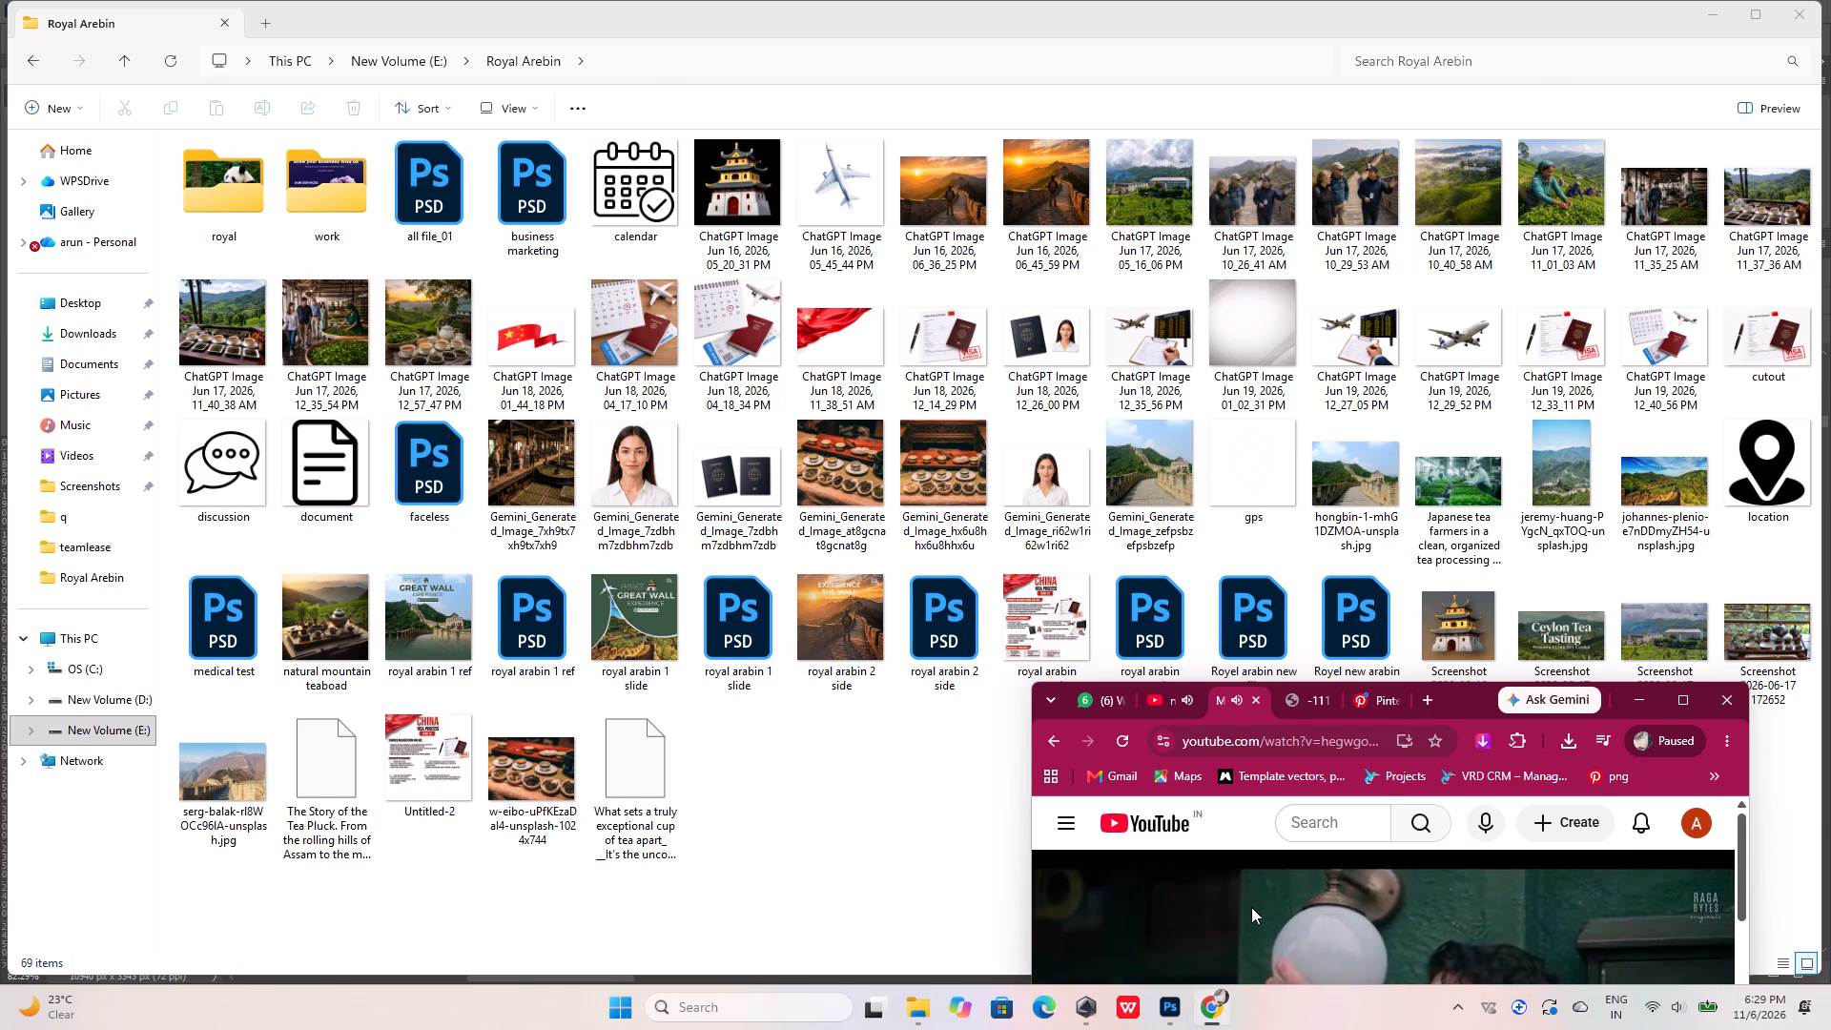
scroll(1280, 872, "down", 4)
scroll(1280, 872, "up", 2)
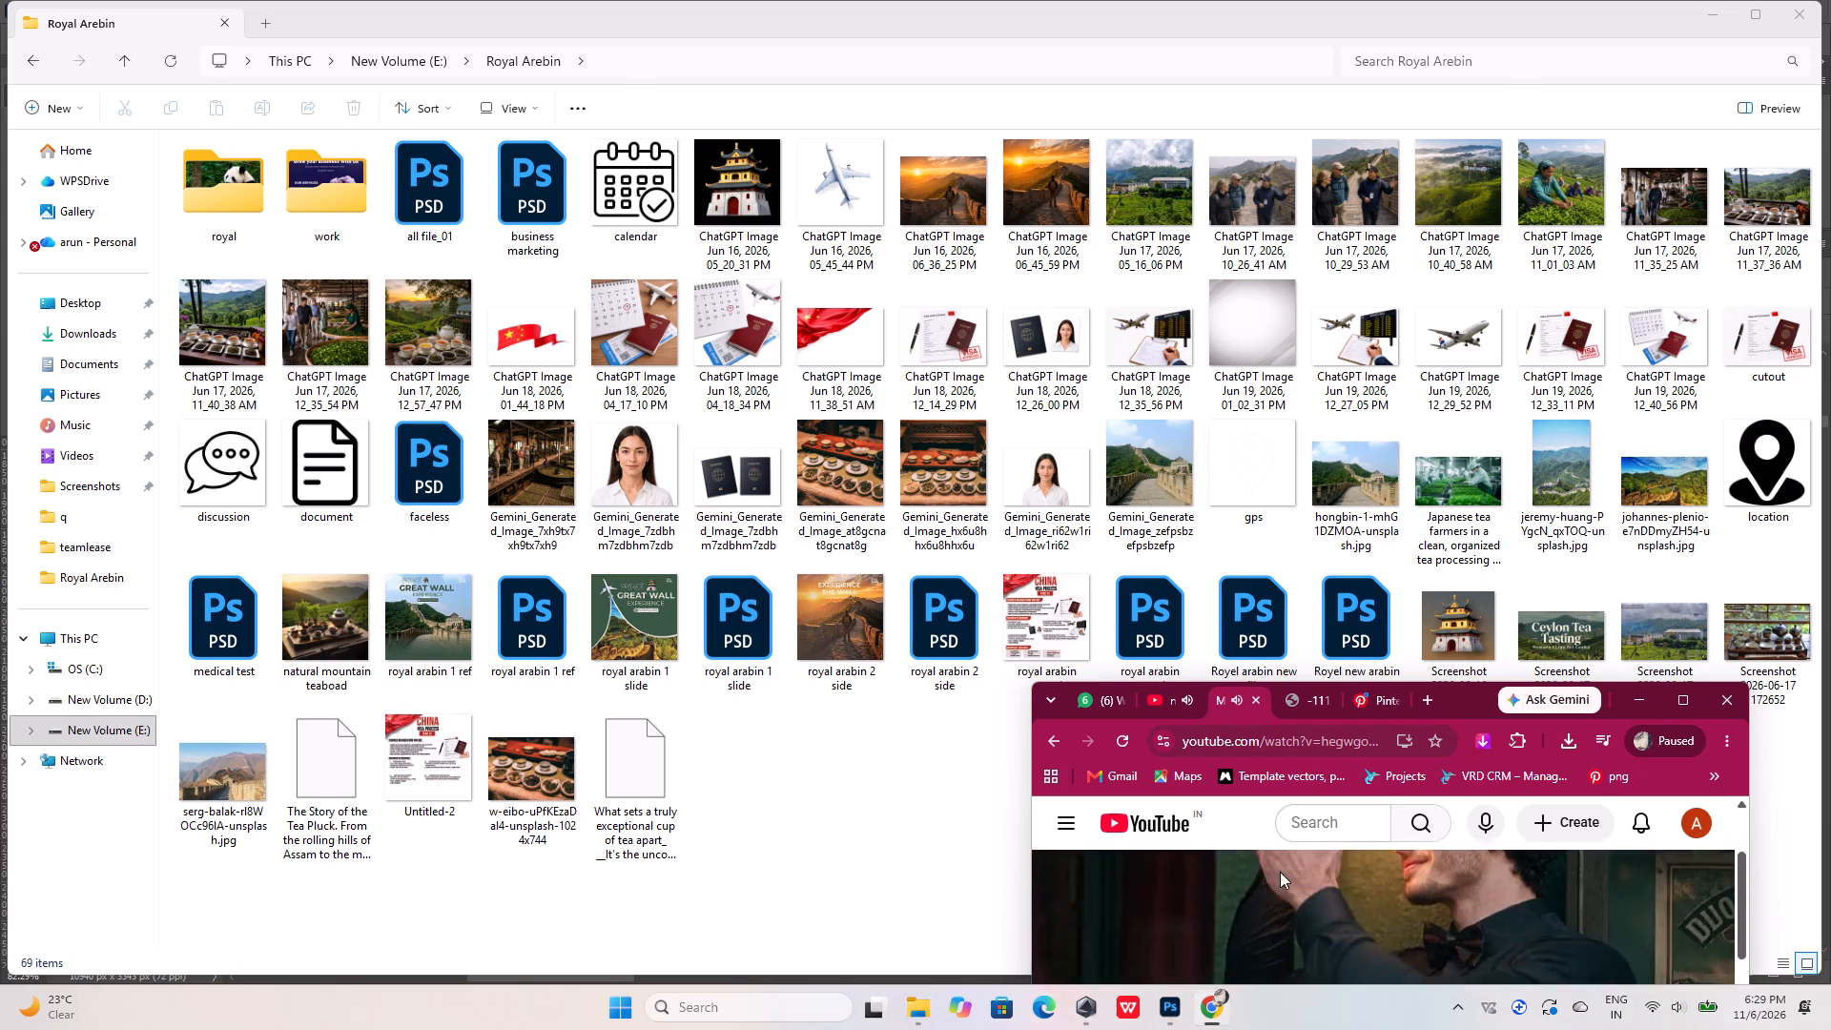
scroll(1280, 872, "down", 1)
left_click(1126, 910)
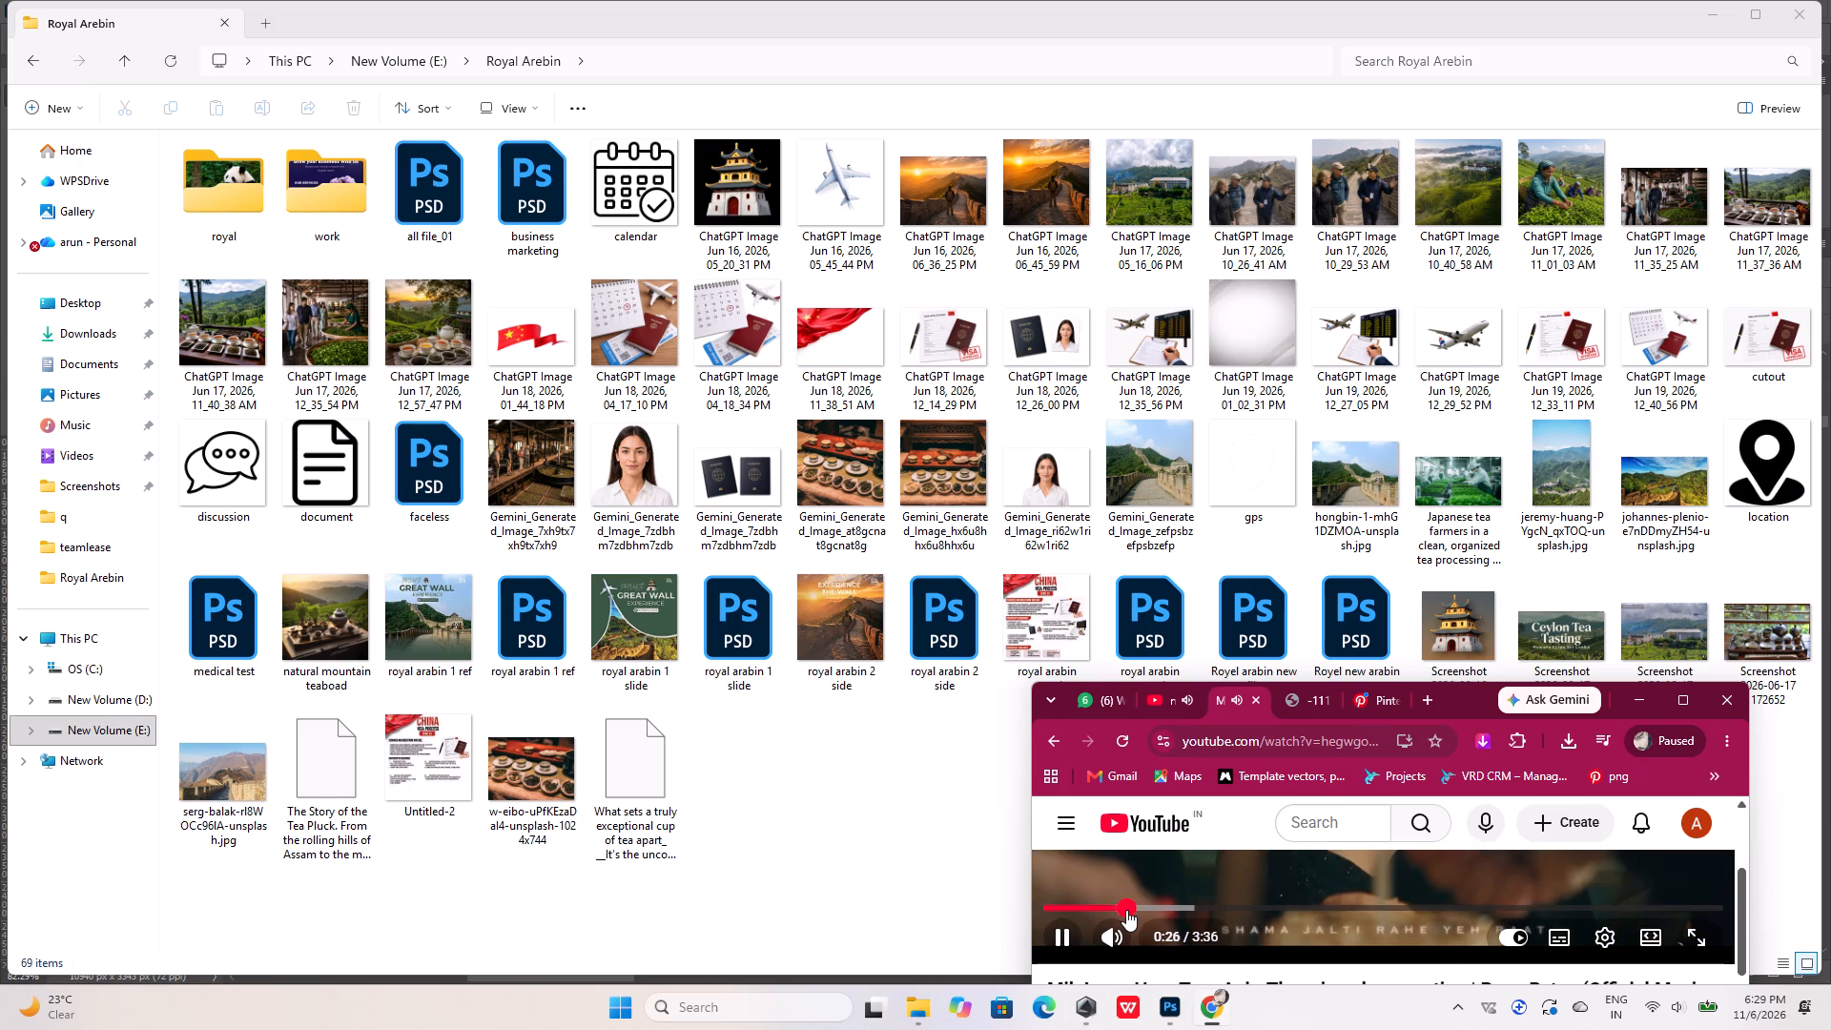
left_click_drag(1169, 906, 1201, 907)
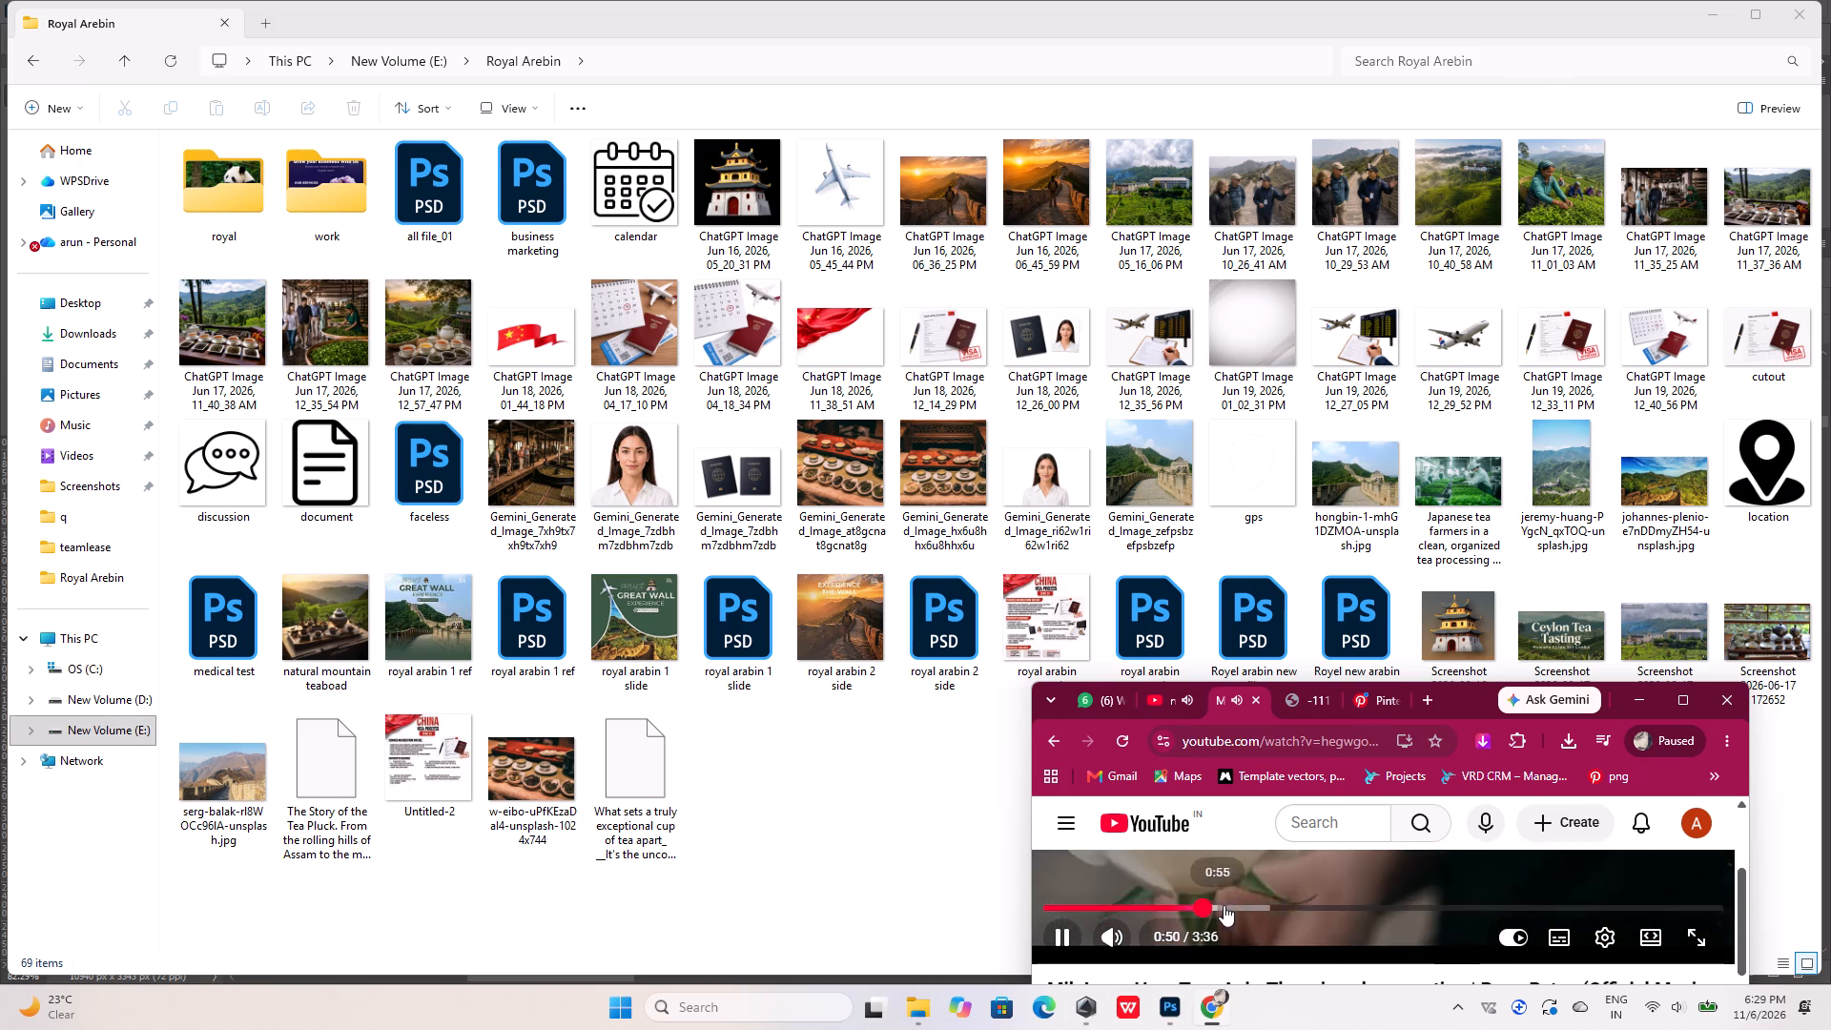
left_click_drag(1227, 905, 1286, 909)
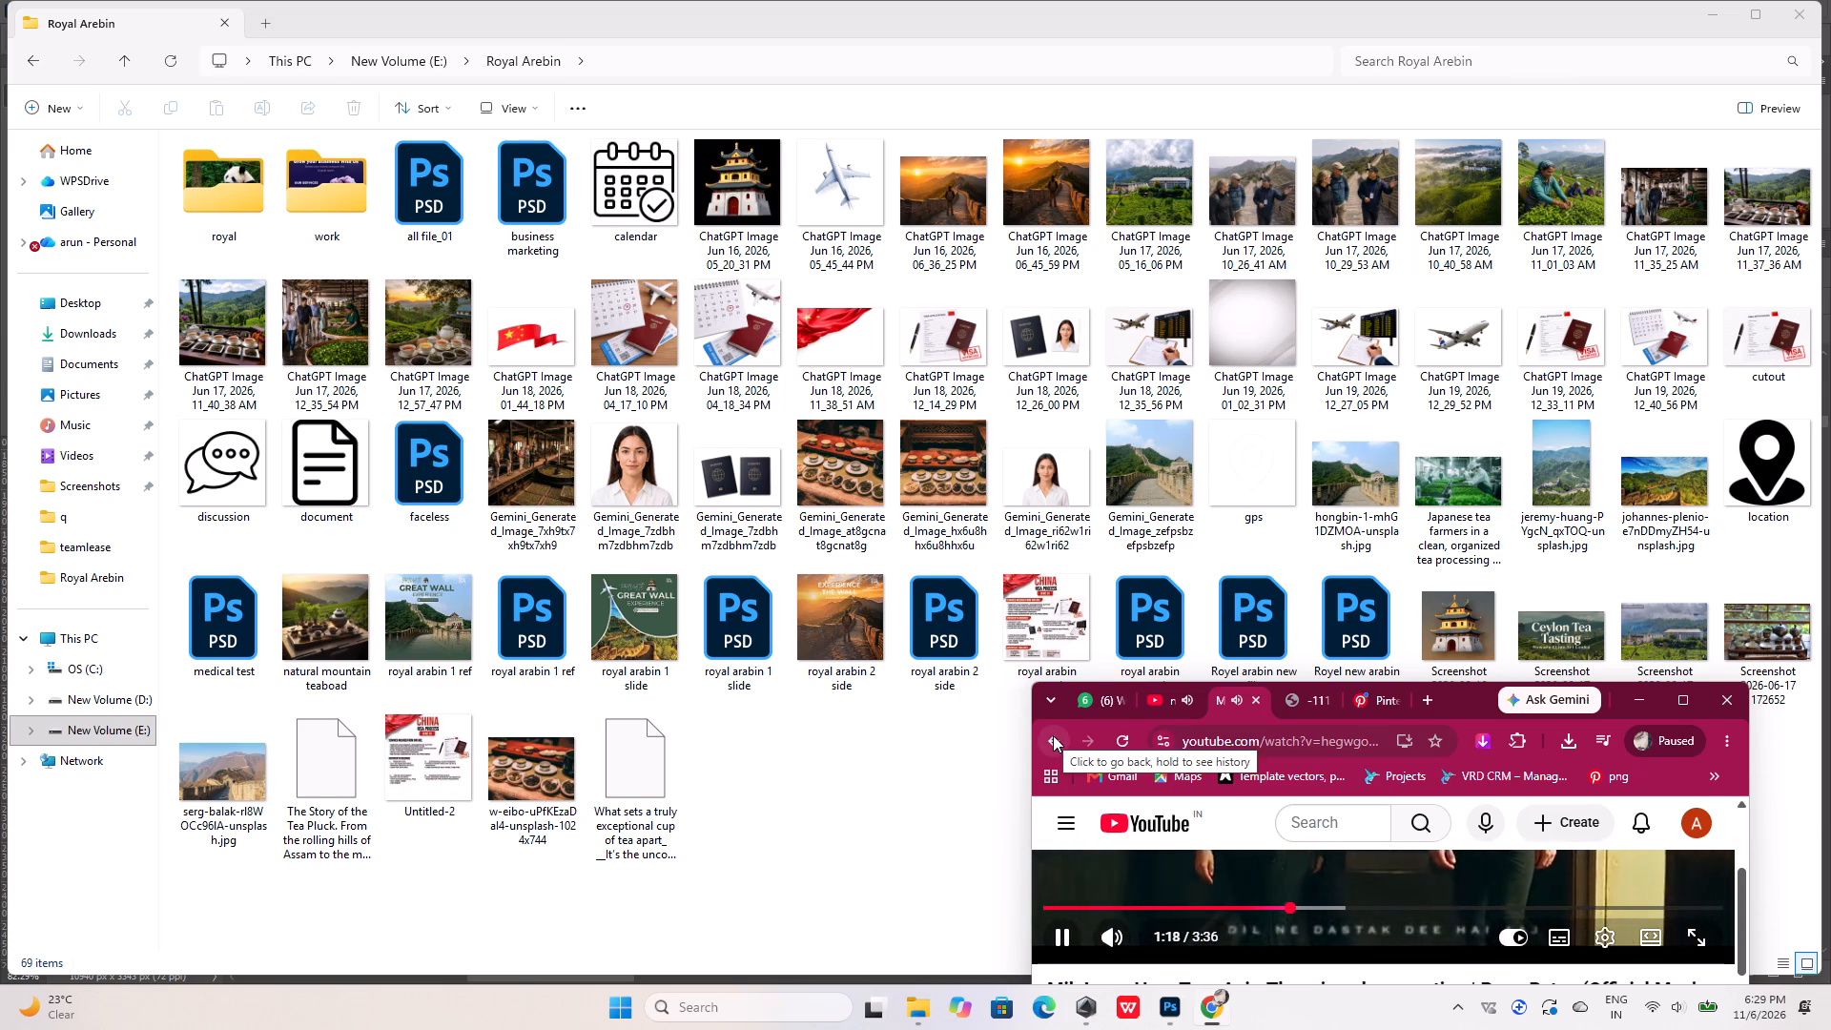
left_click(1053, 735)
Look through the RAGA Bytes channel's playlists and videos for another song, and close the channel's page.
scroll(1153, 898, "down", 2)
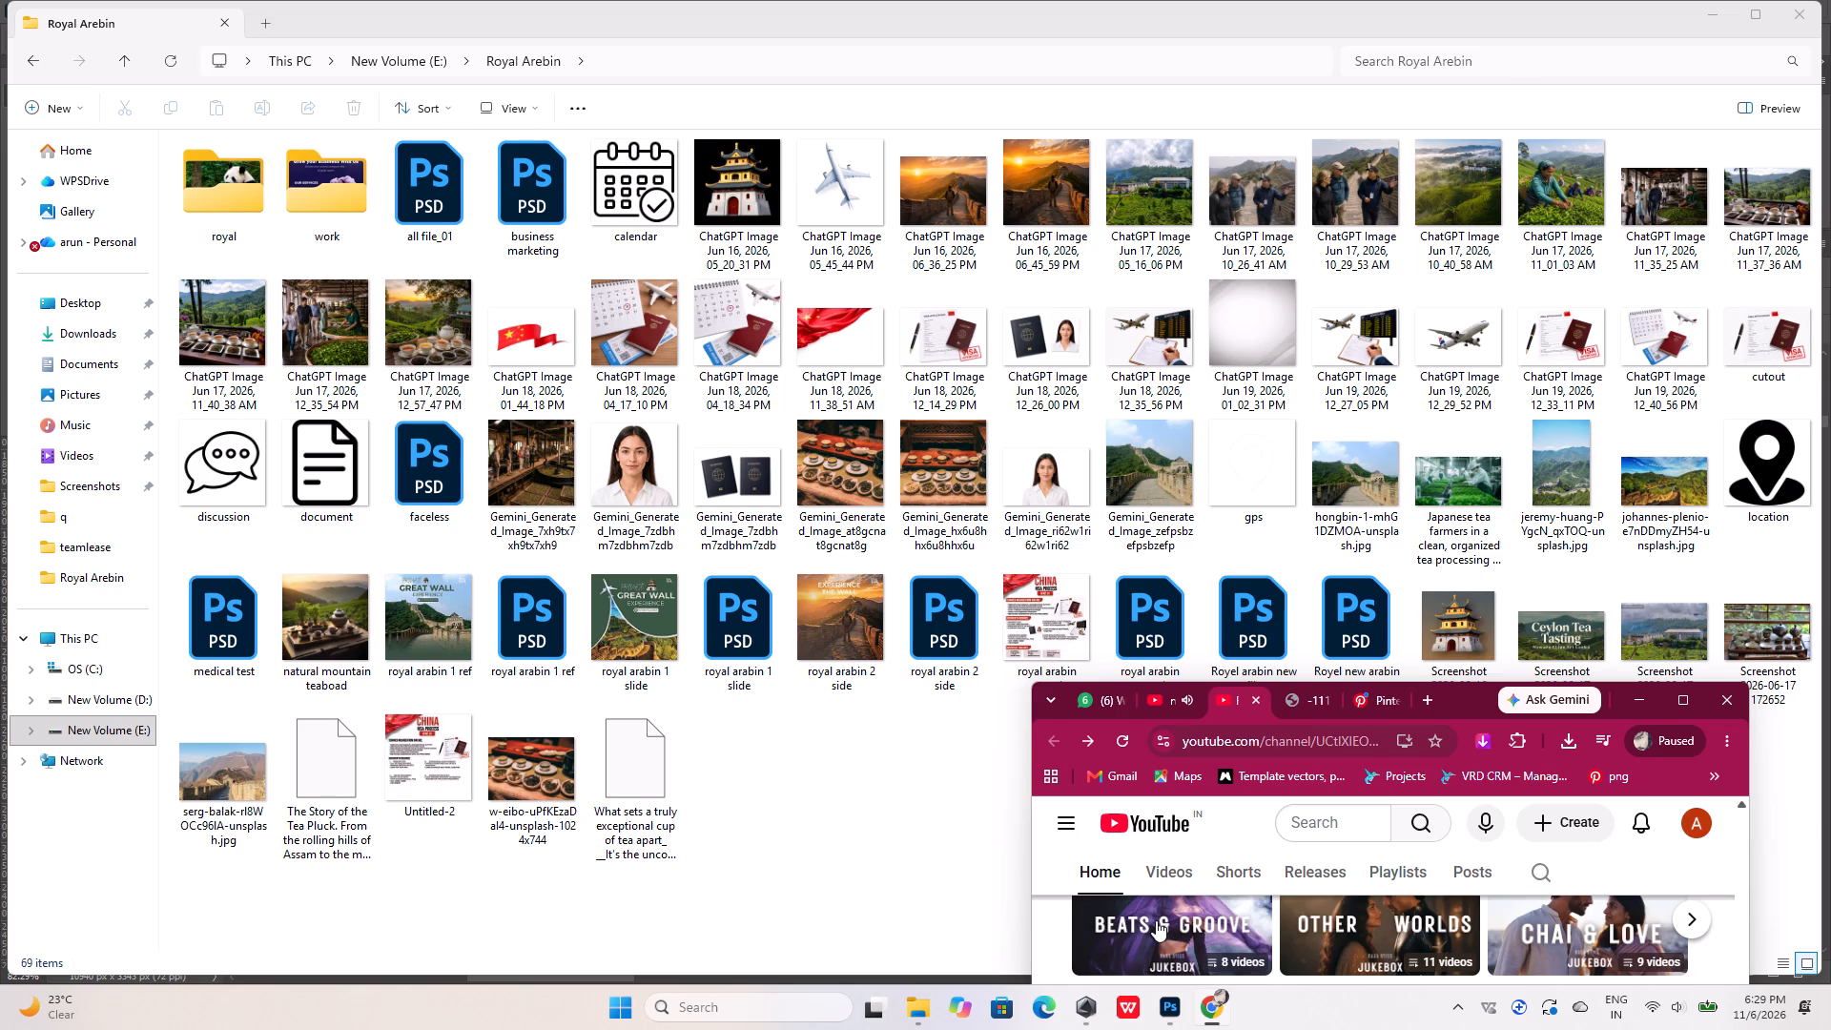
scroll(1156, 920, "down", 5)
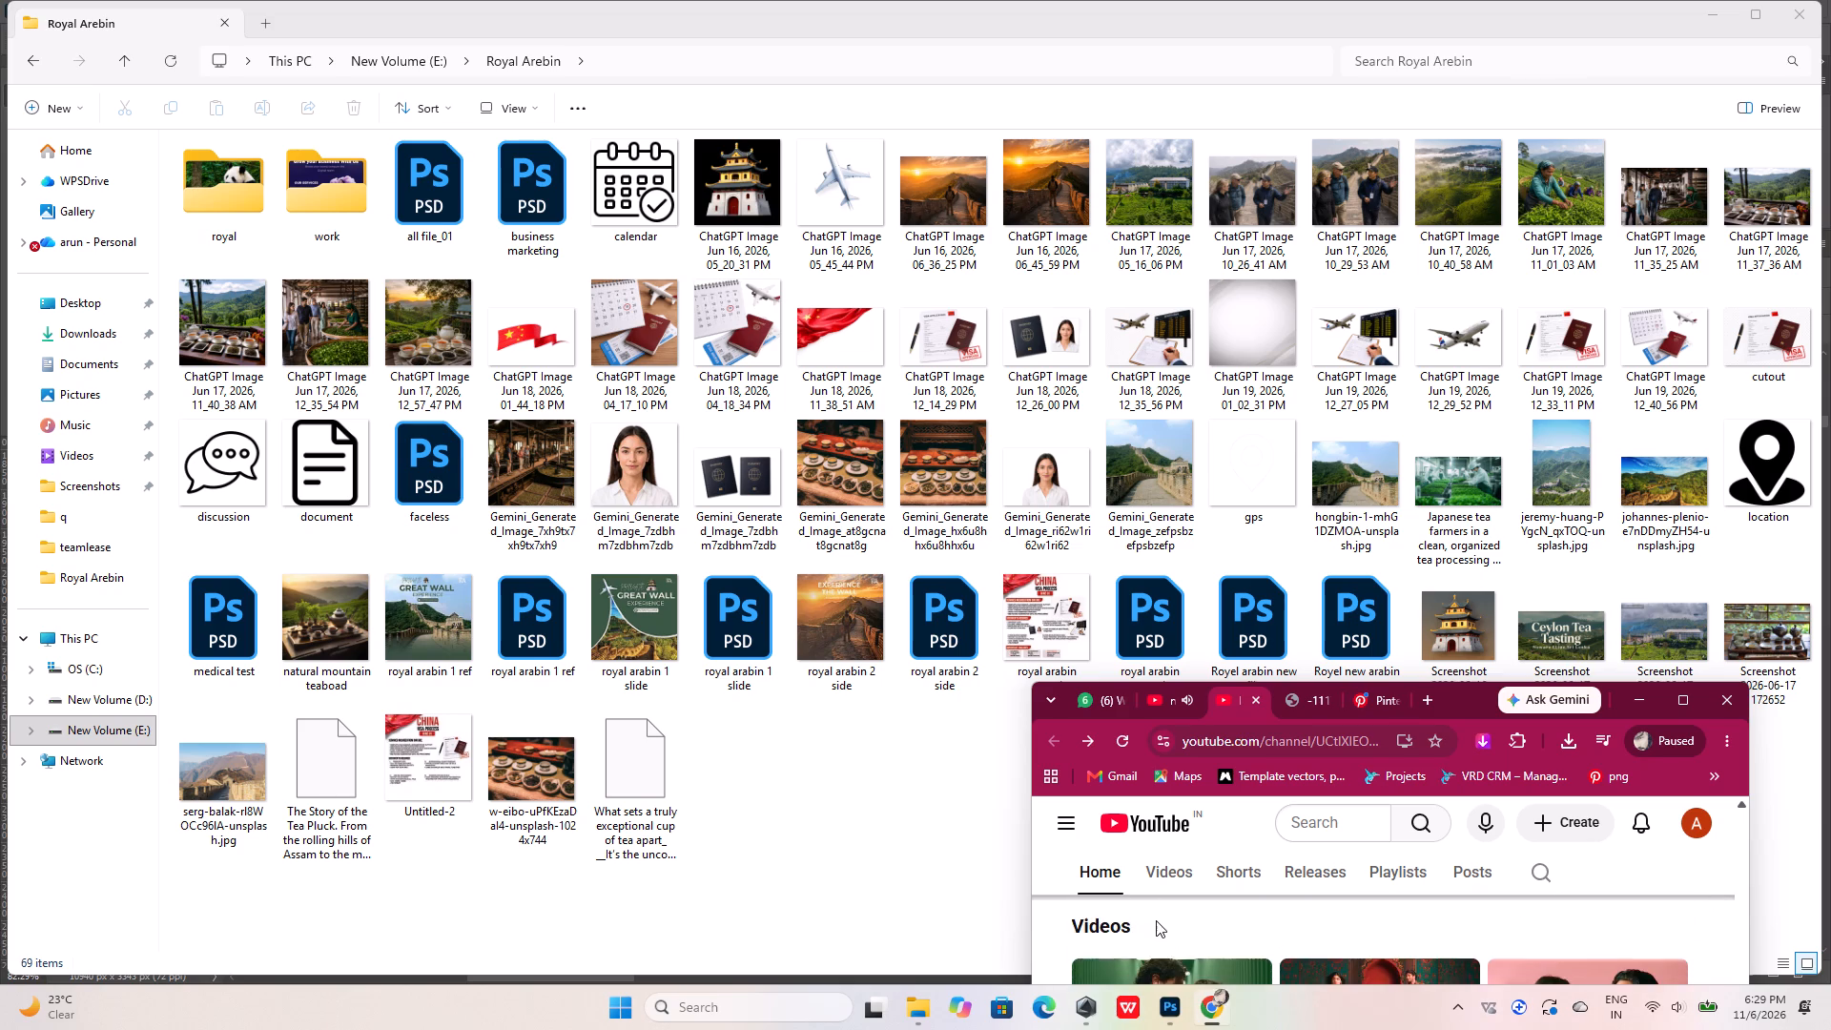
scroll(1156, 920, "down", 2)
scroll(1156, 920, "up", 20)
scroll(1156, 920, "up", 8)
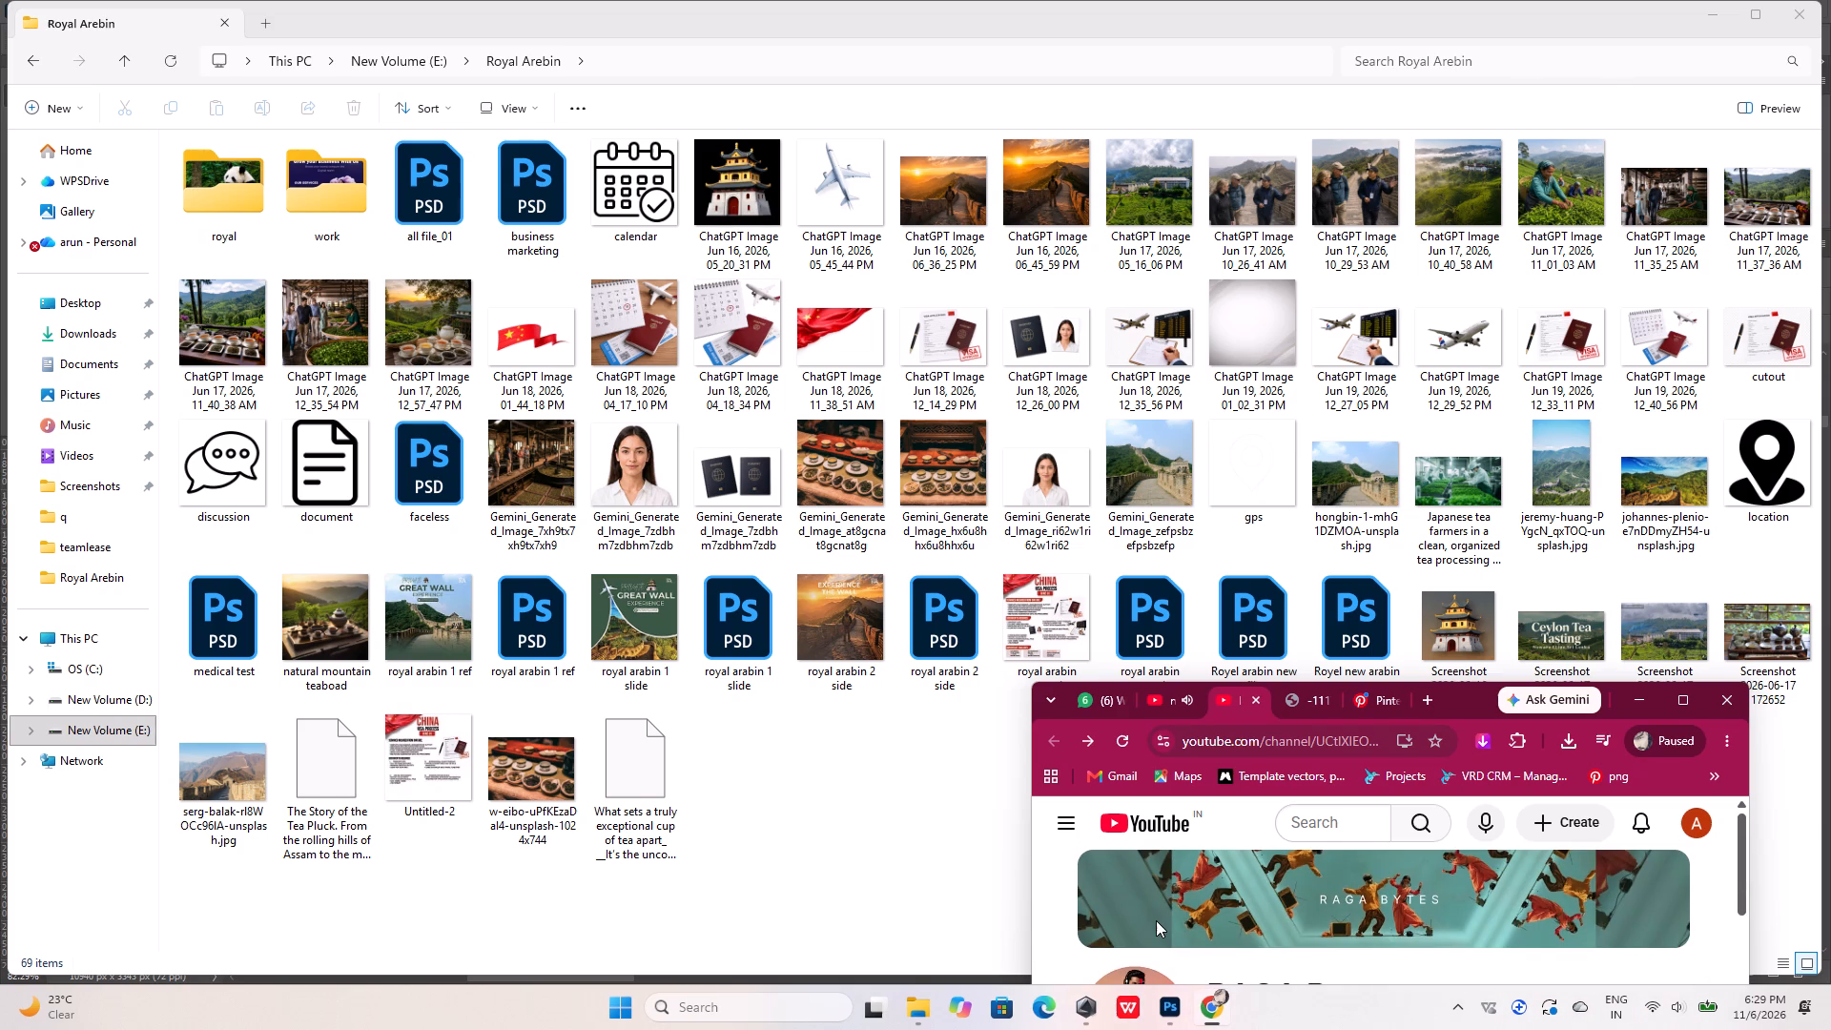
left_click(1168, 703)
left_click(1304, 701)
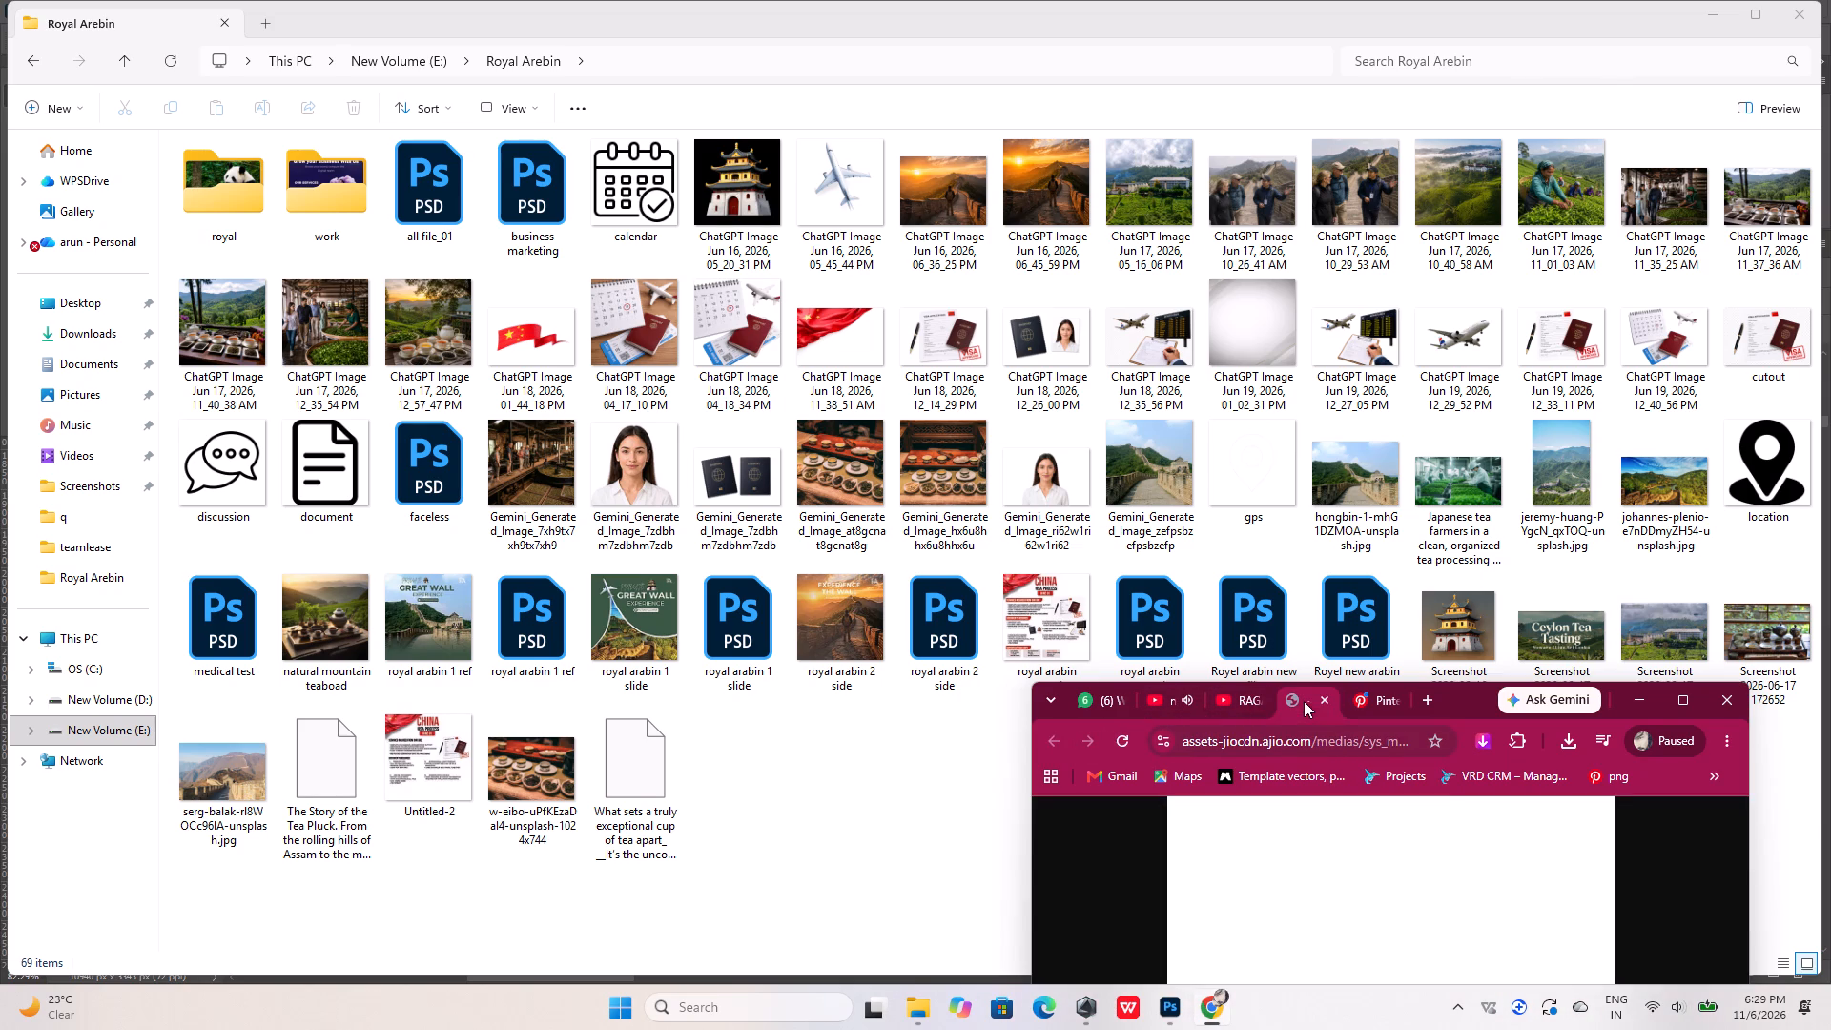
left_click(1242, 696)
left_click(1255, 697)
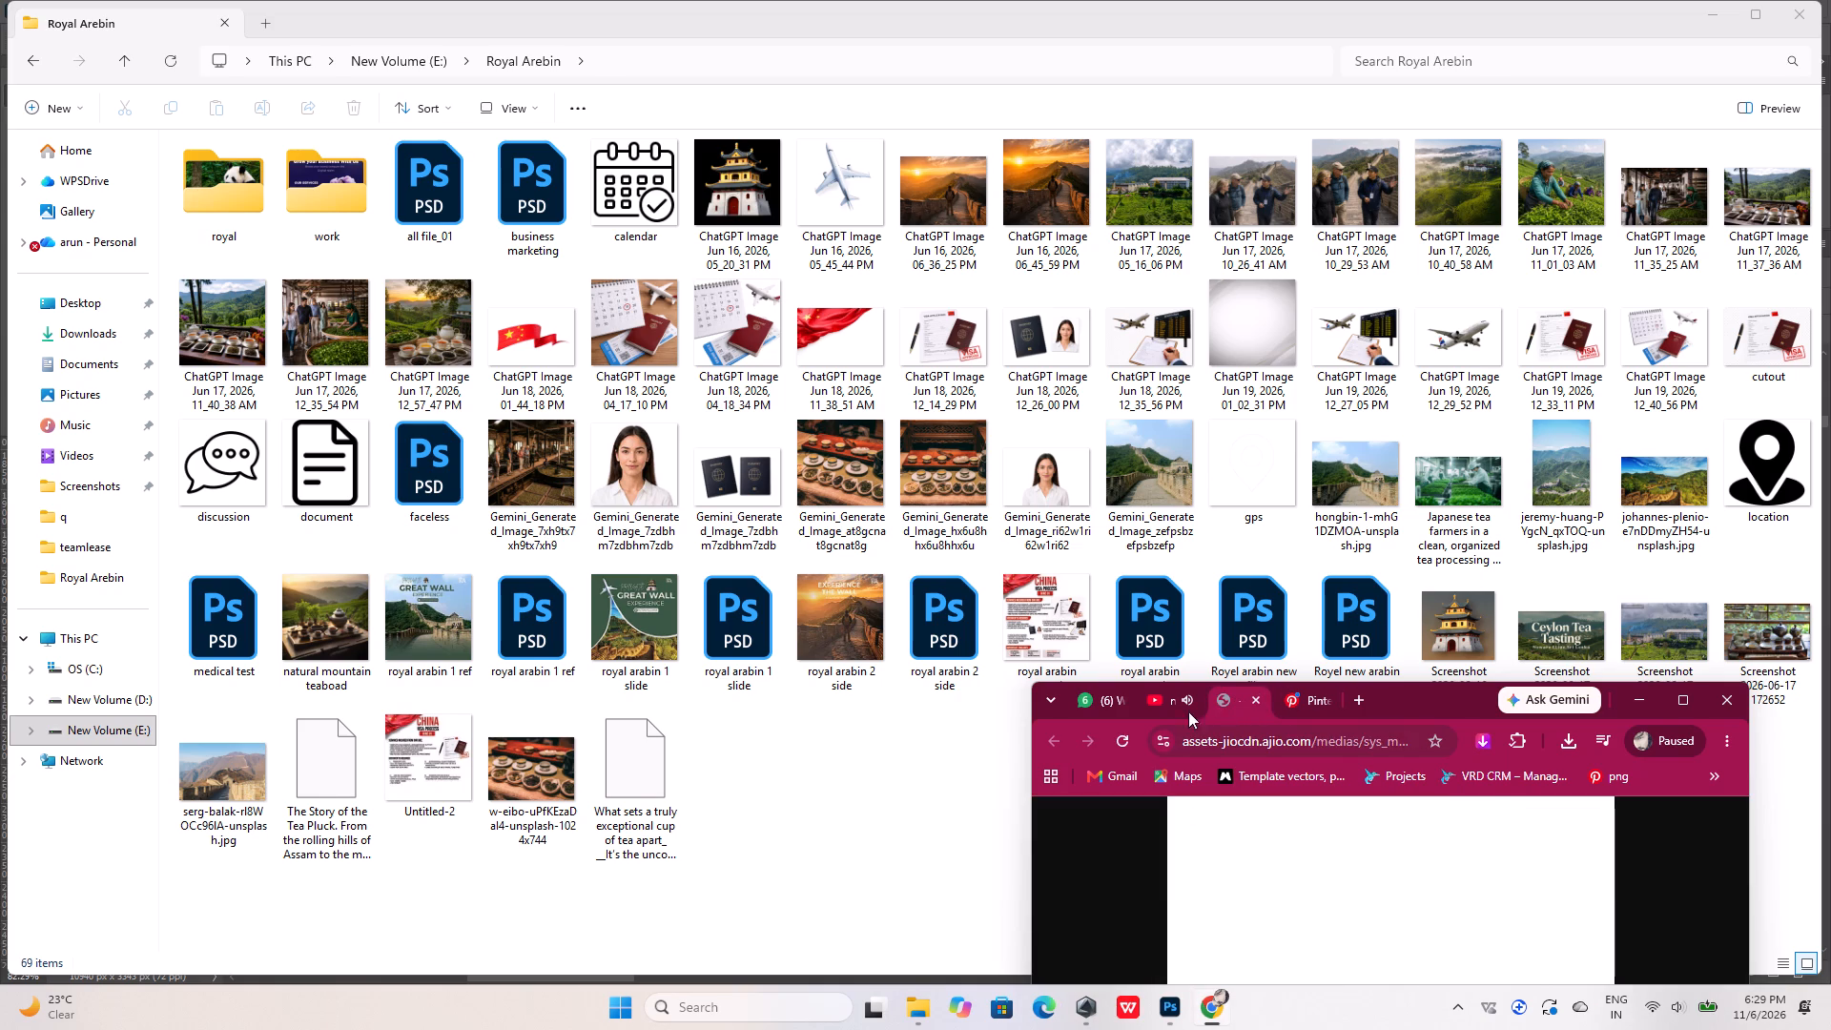
Play the K Million Music song from the trending results, skip ahead in stages to about 0:51, and return to the results.
left_click(1159, 696)
scroll(1149, 912, "down", 3)
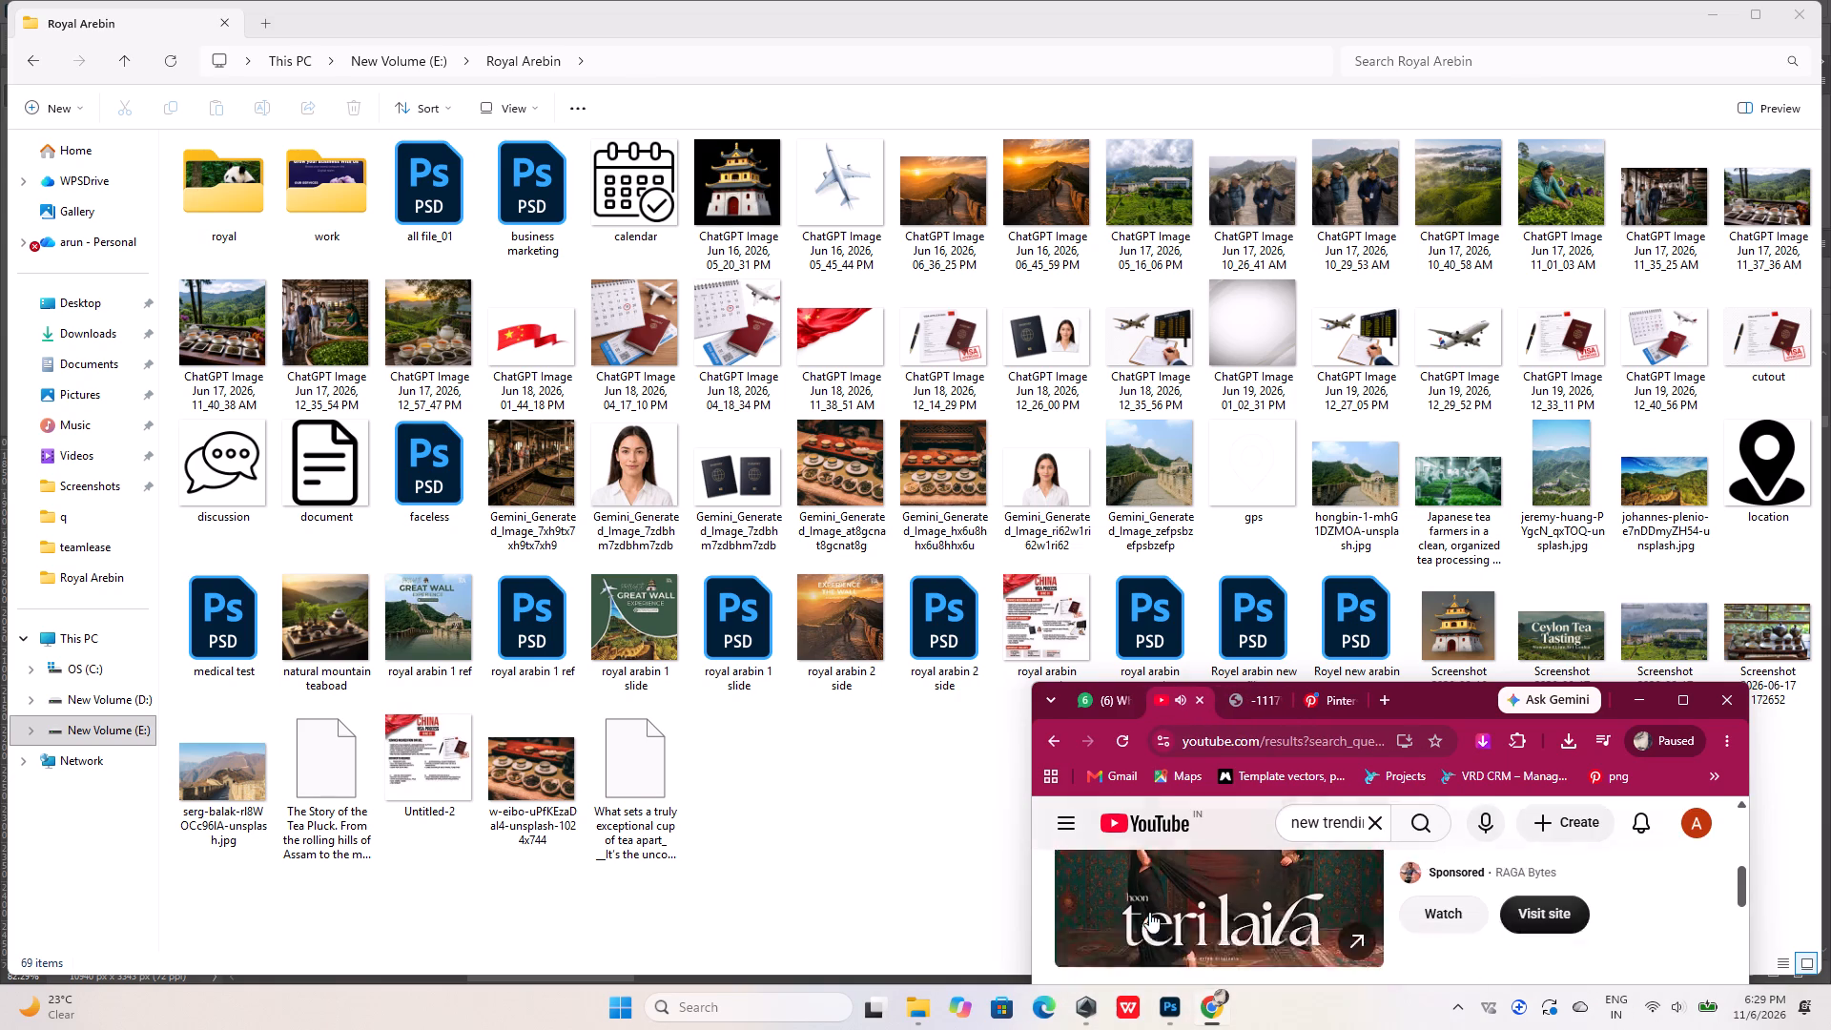
left_click(1149, 912)
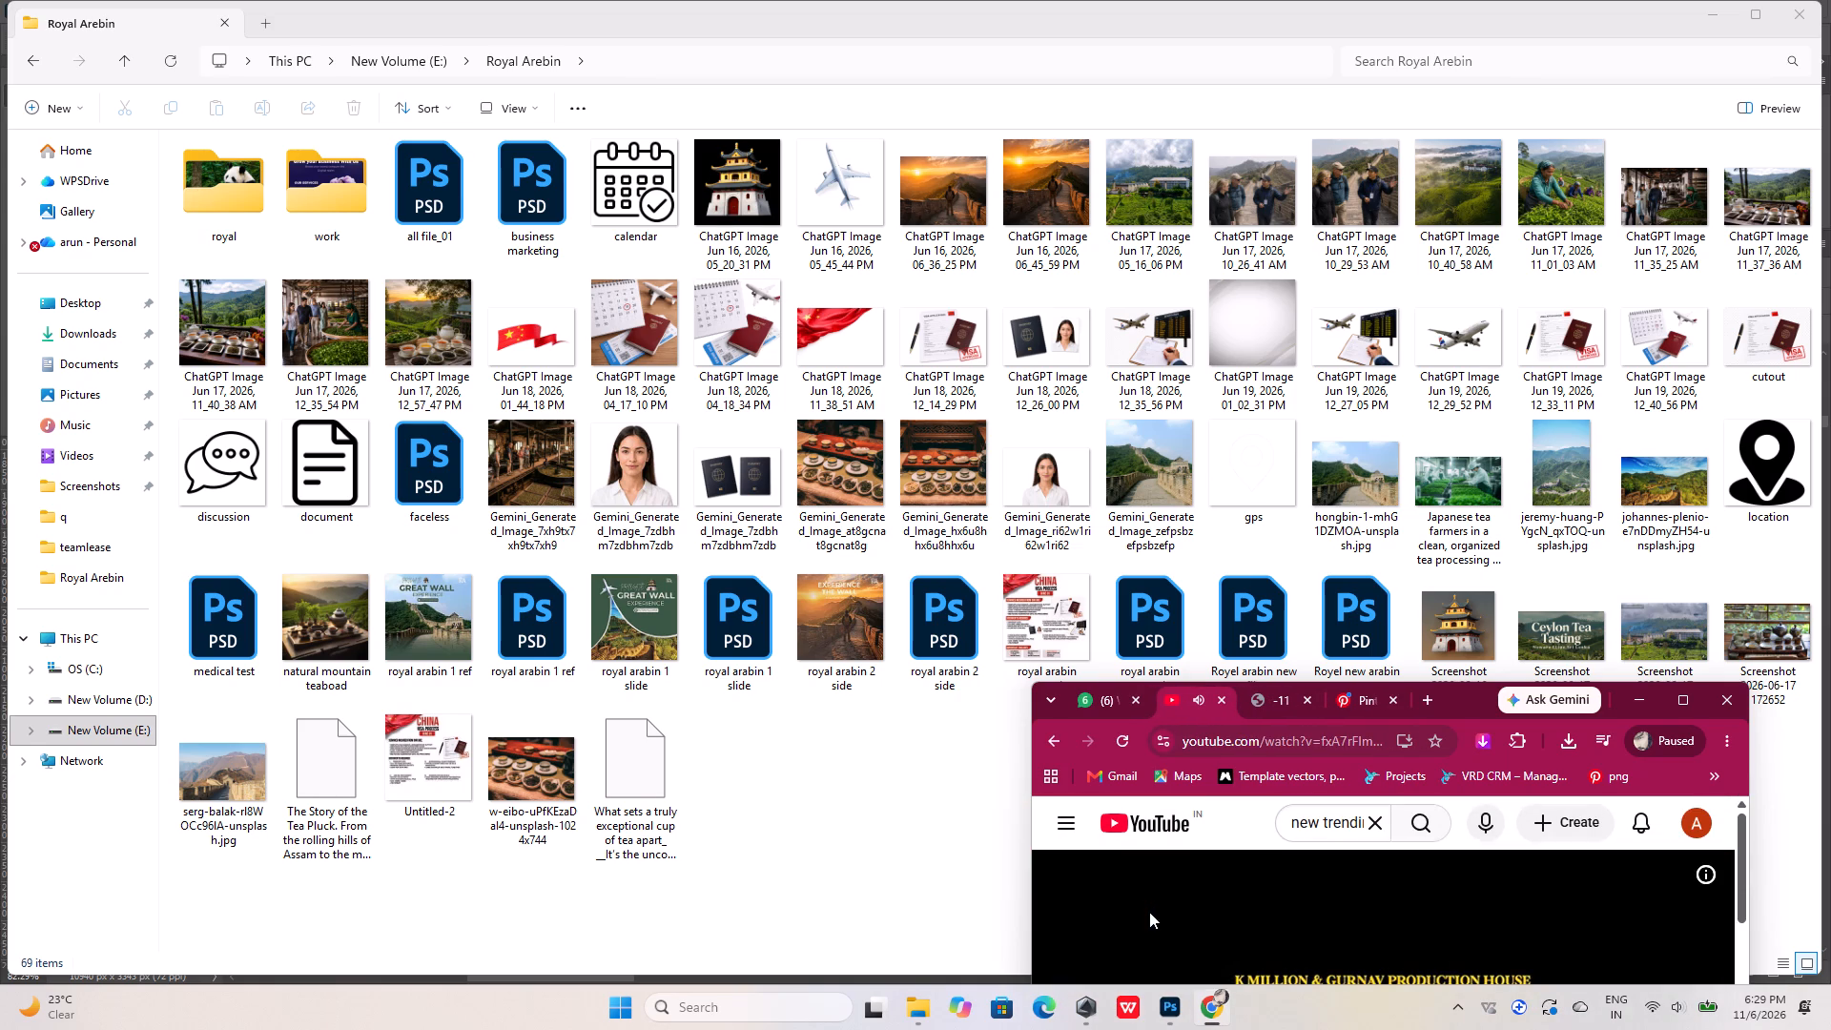
scroll(1149, 912, "down", 3)
scroll(1149, 912, "up", 2)
scroll(1149, 912, "down", 1)
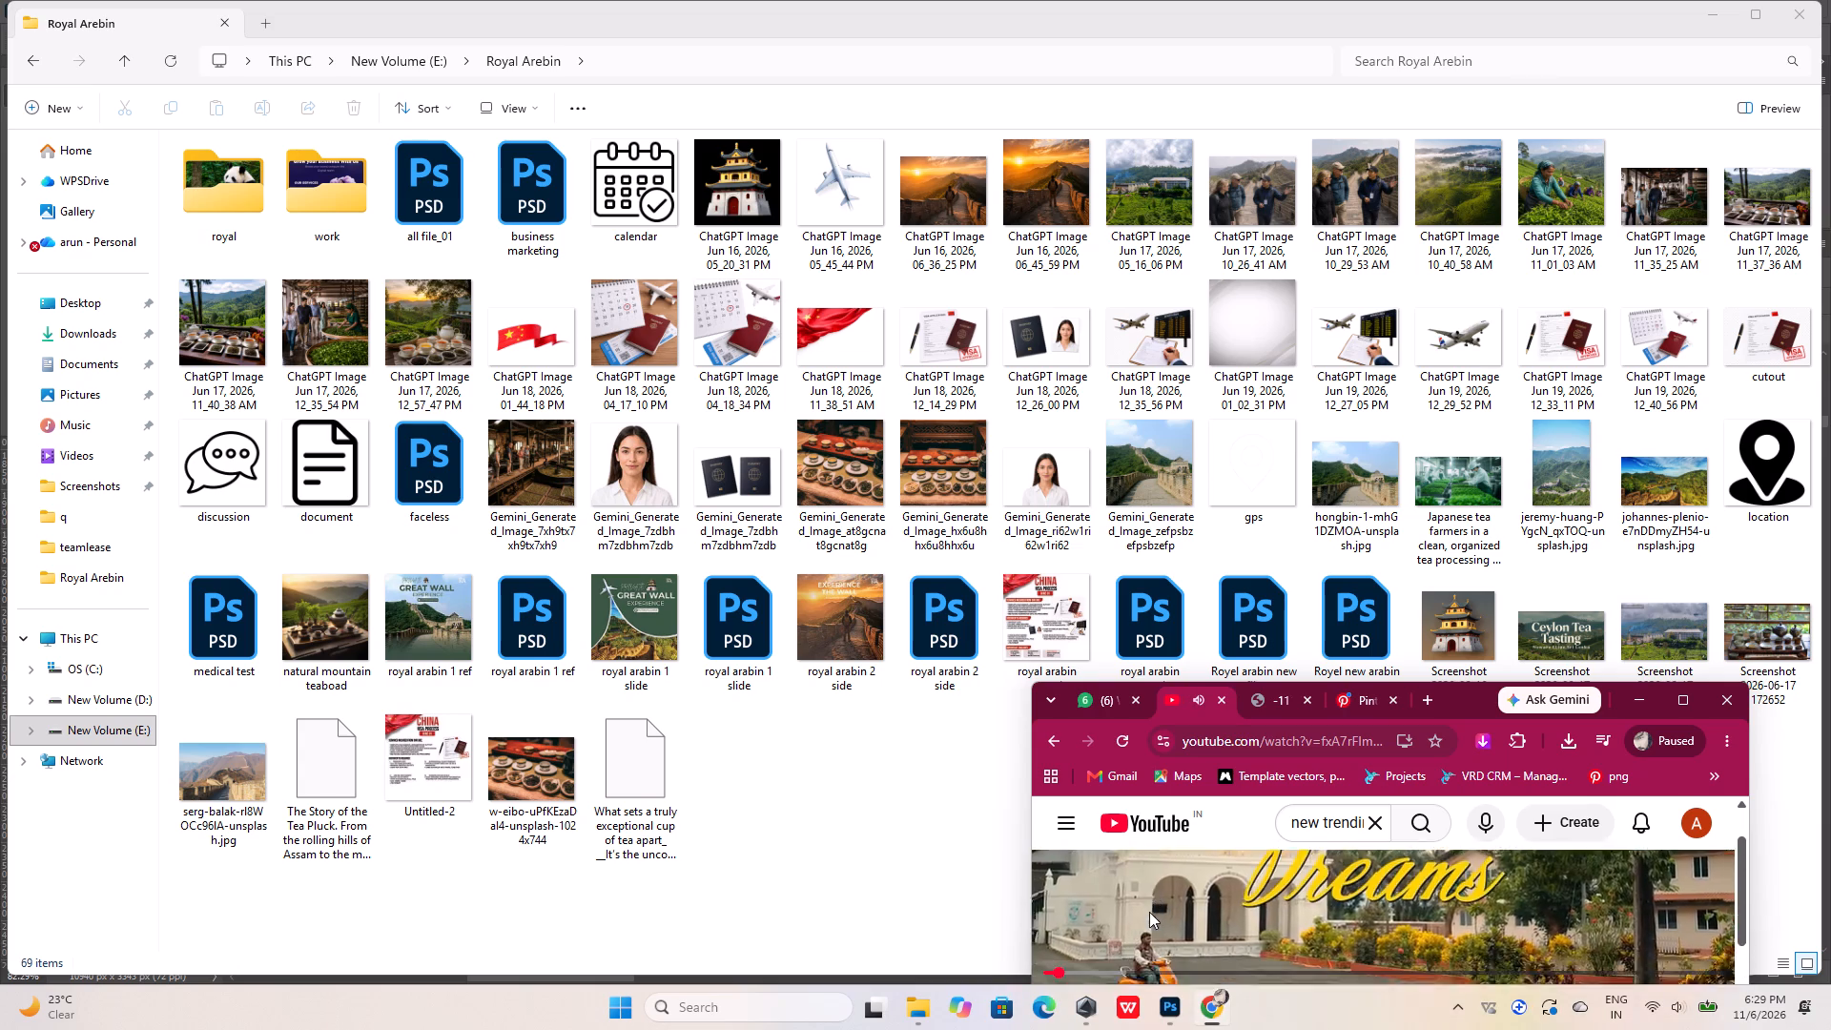
left_click(1126, 896)
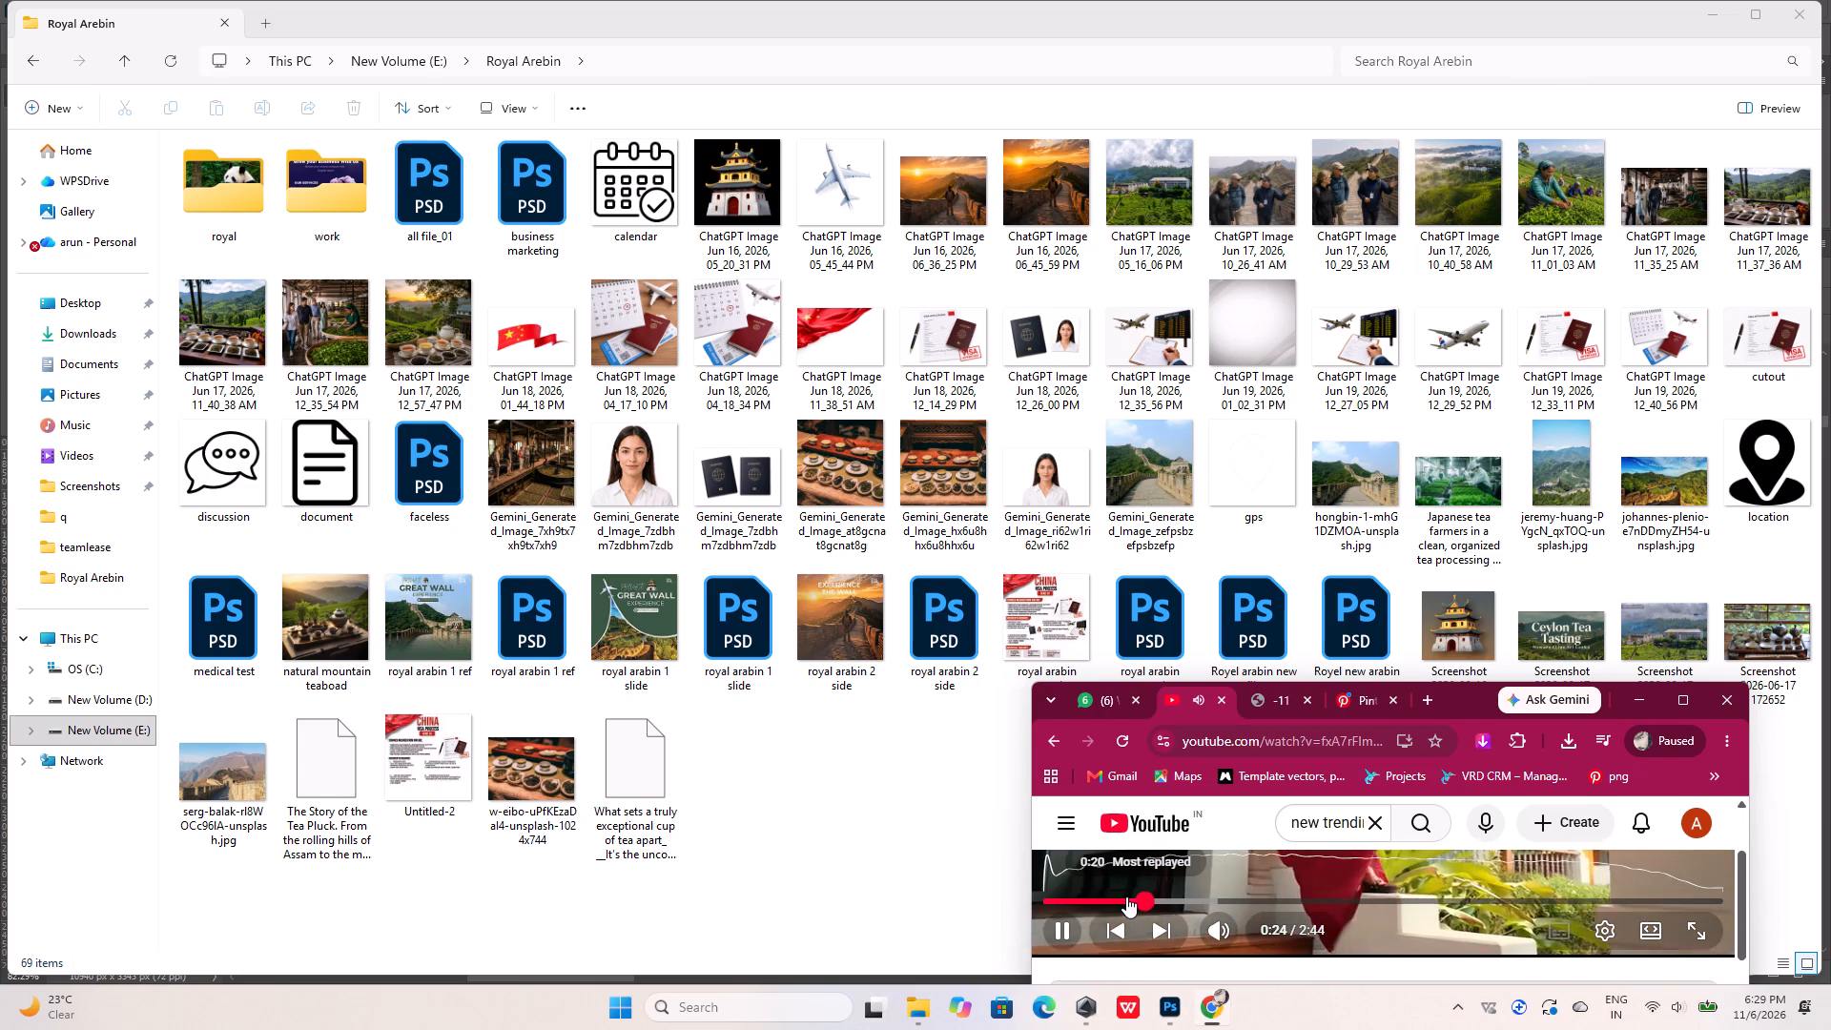
left_click(1189, 897)
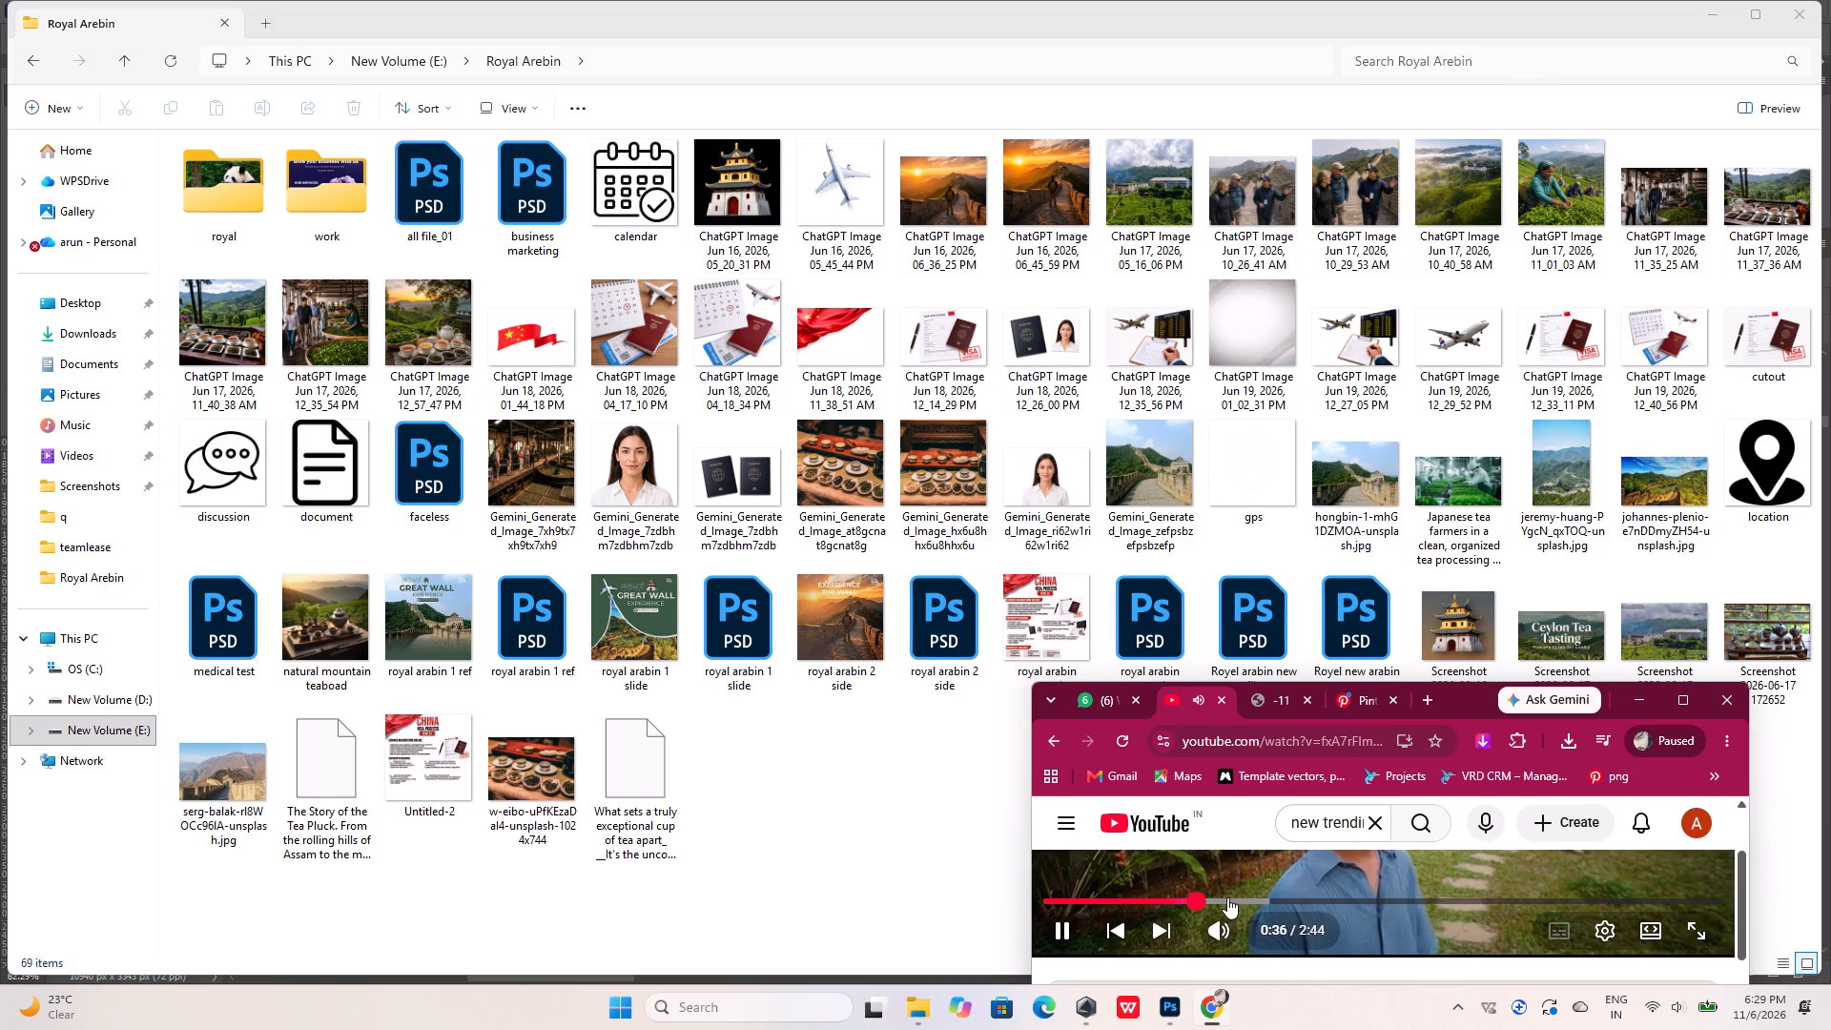
left_click_drag(1227, 897, 1255, 897)
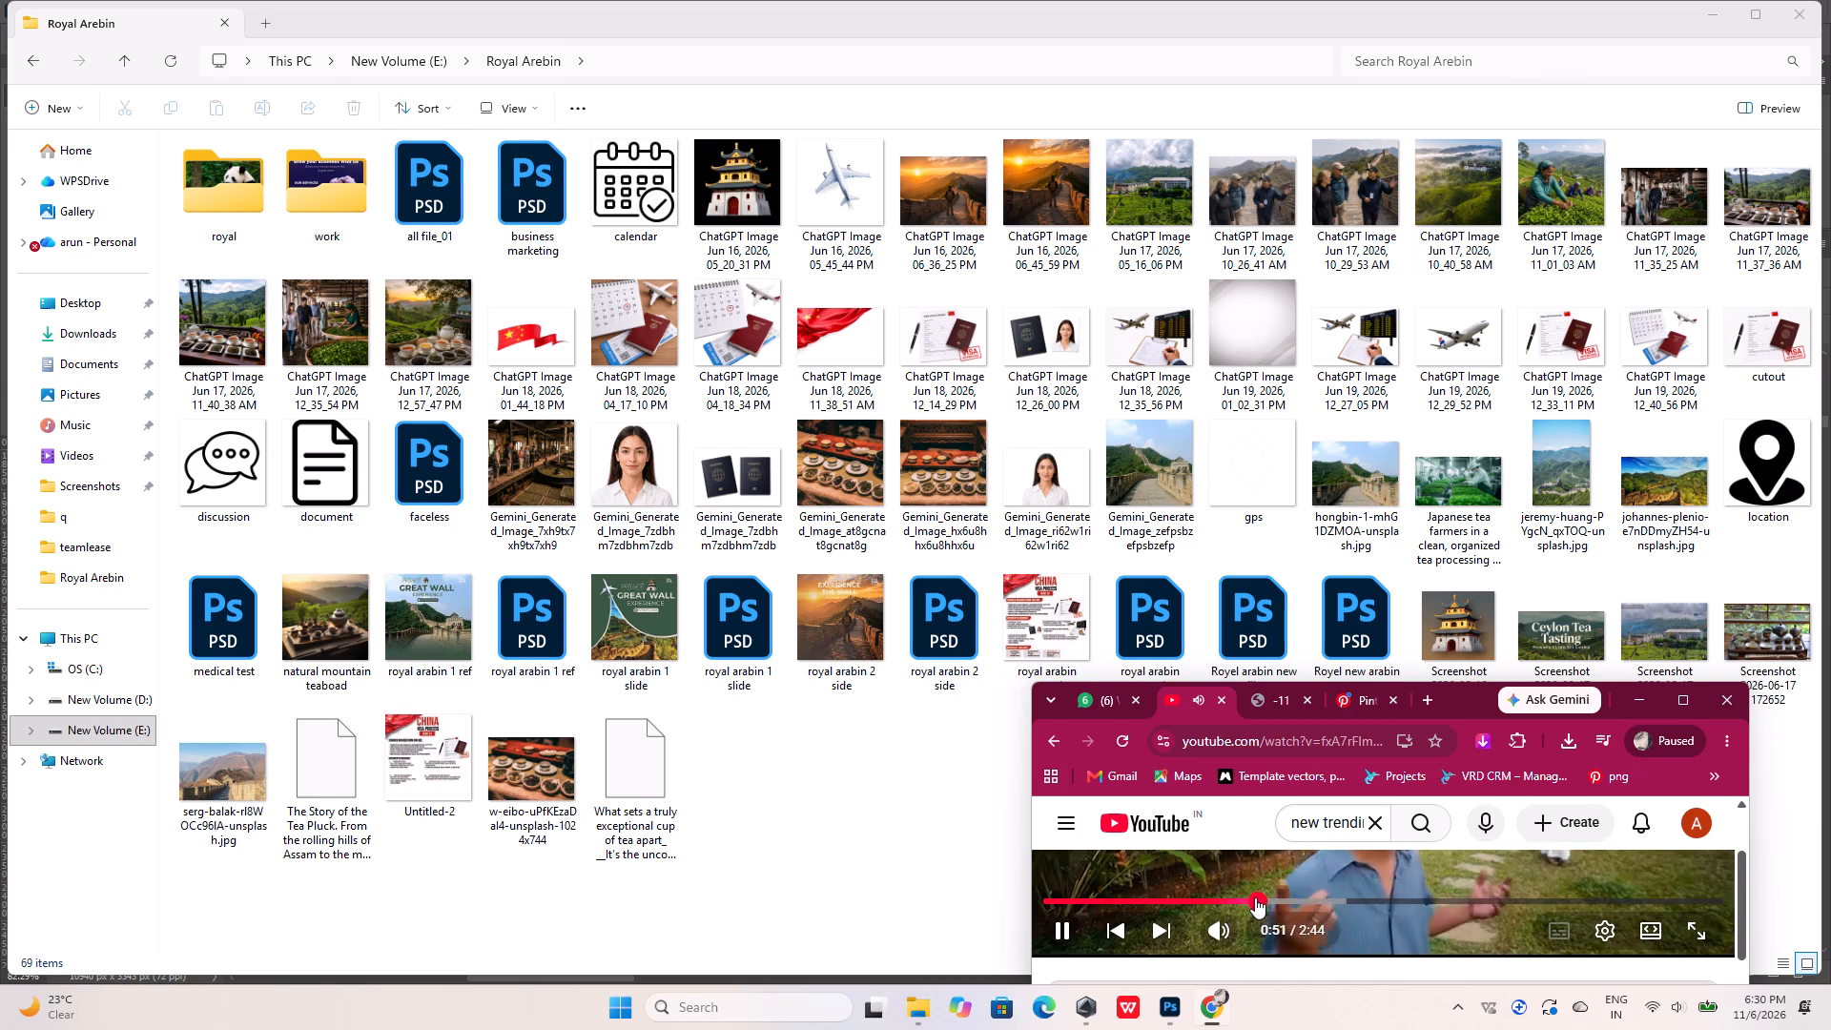
left_click(1061, 731)
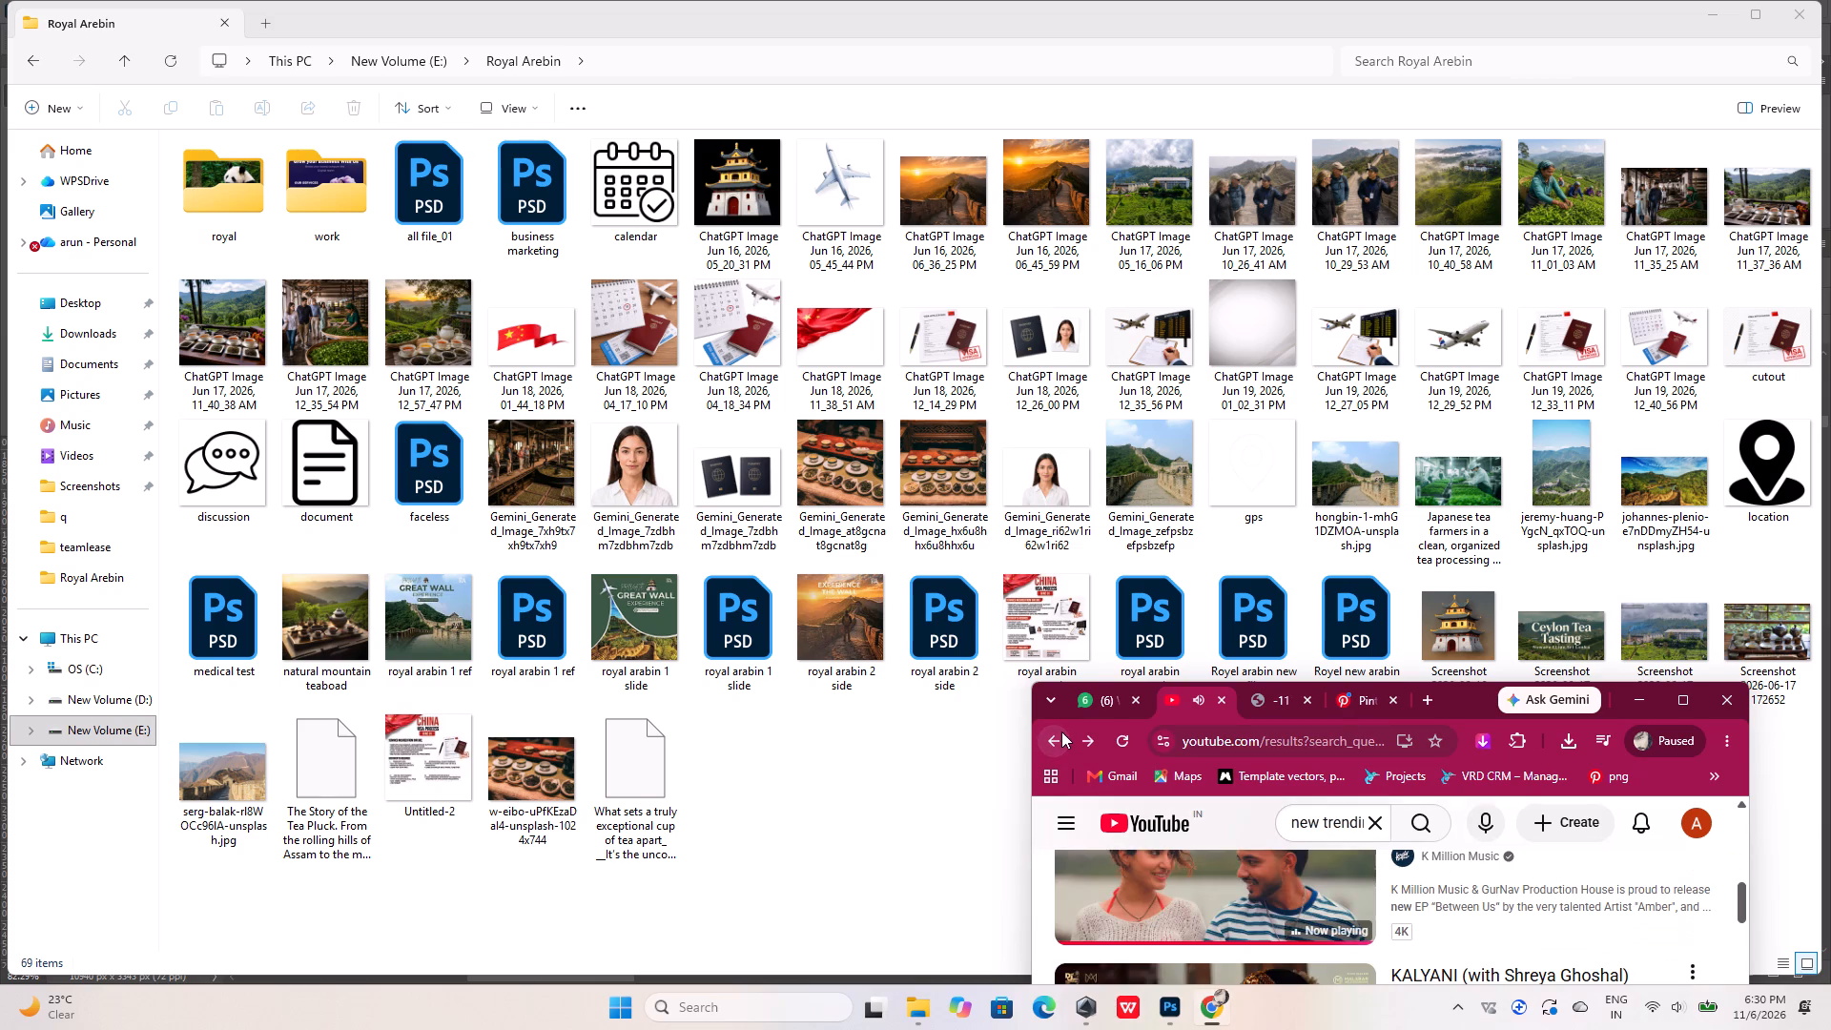
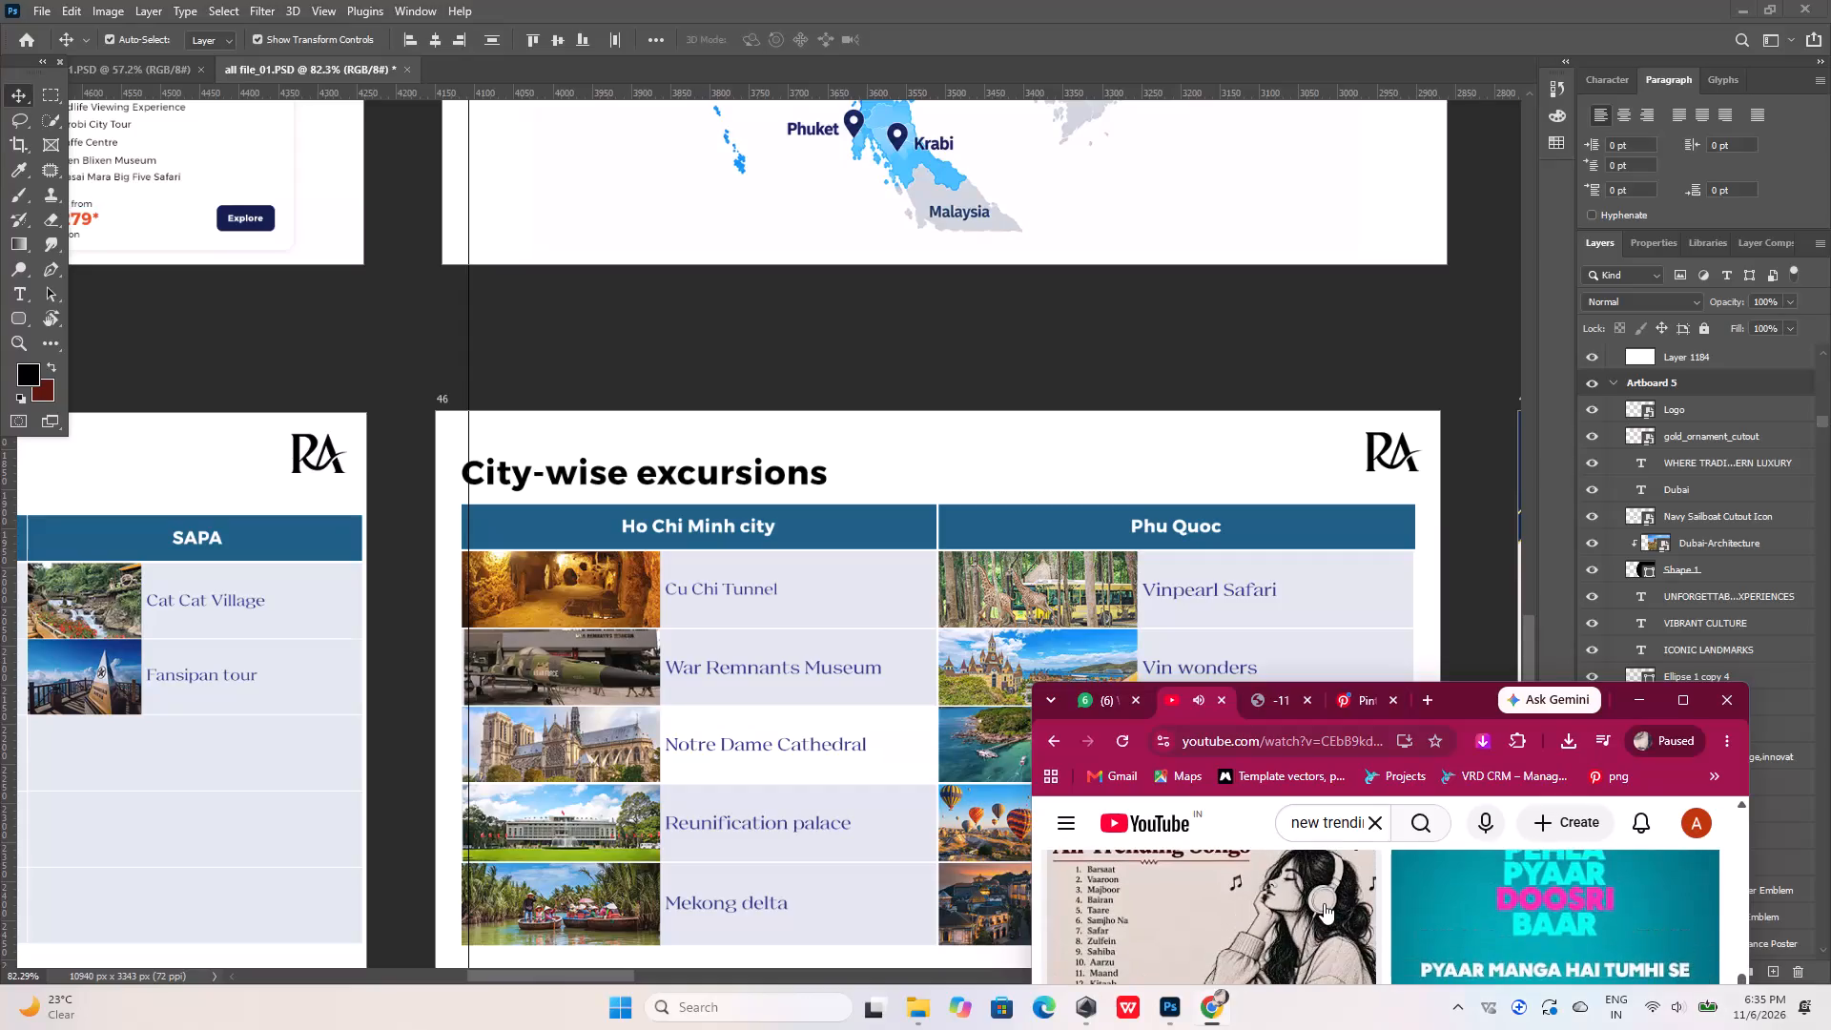
Open the All Trending Songs playlist video with the headphone-girl thumbnail, and browse the suggested videos below its player.
left_click(1324, 903)
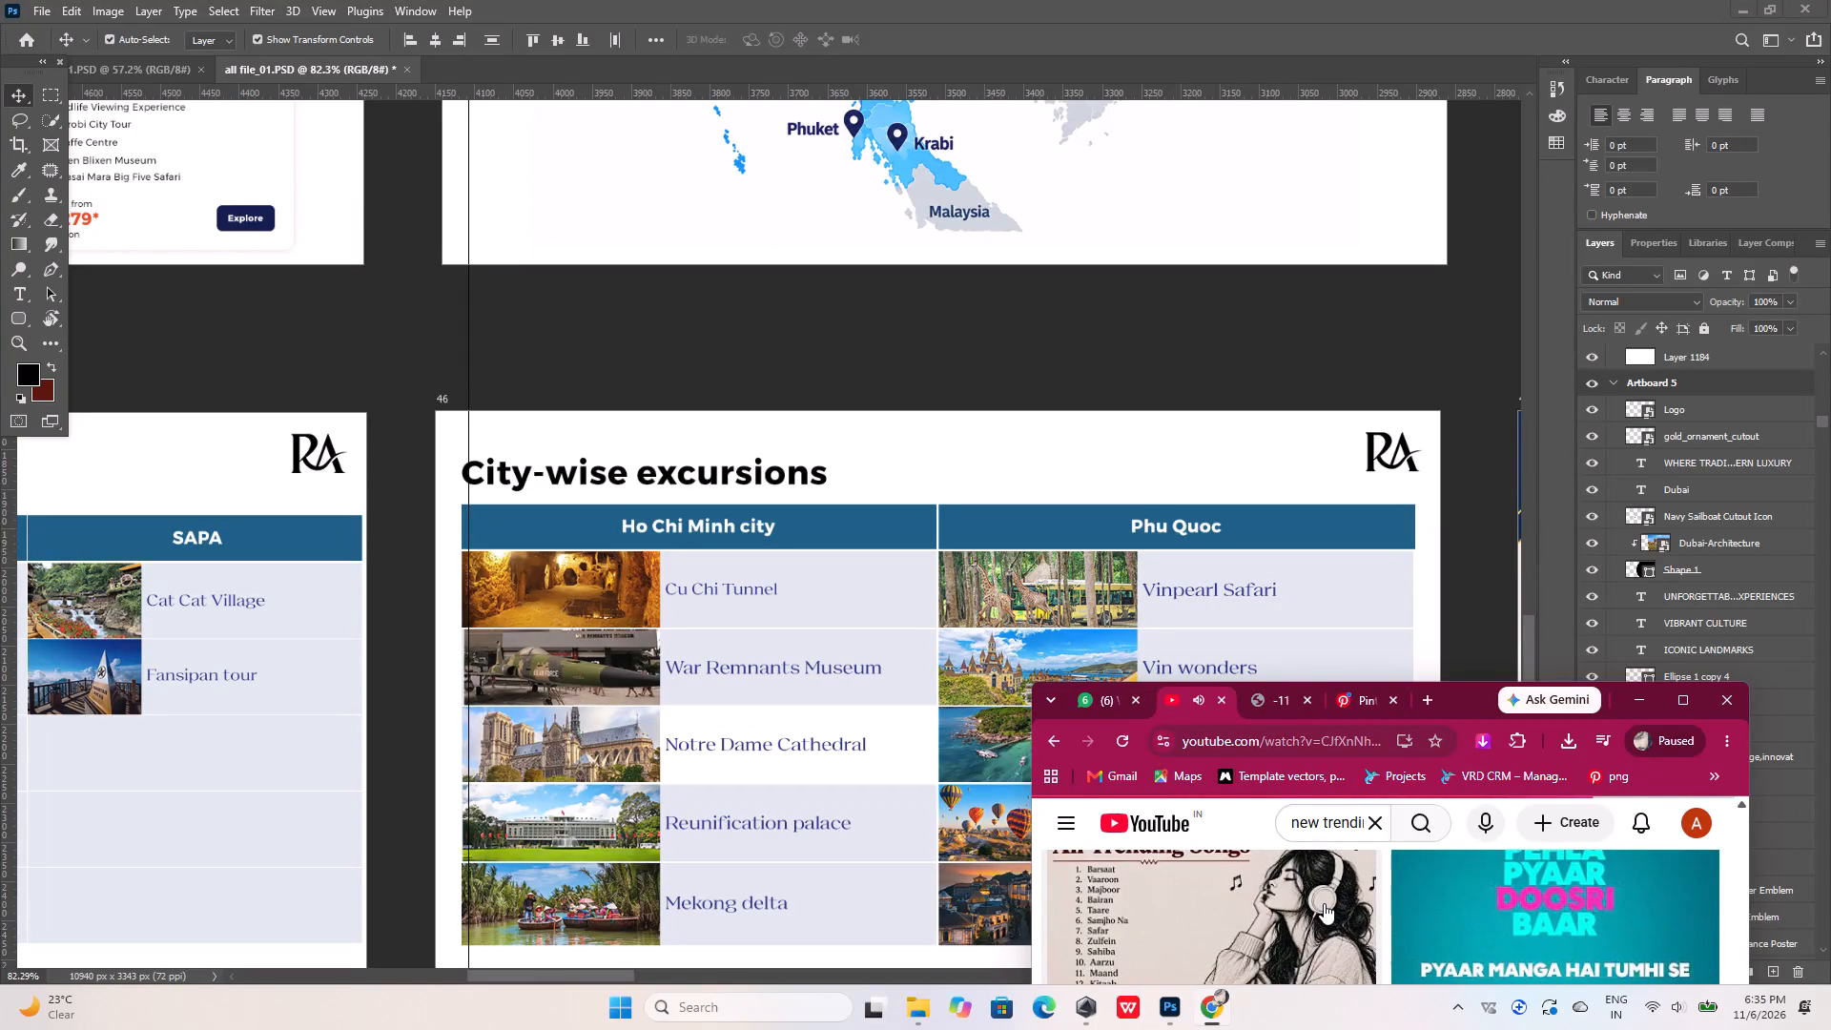
double_click(1153, 920)
scroll(1446, 918, "down", 4)
scroll(1446, 918, "up", 1)
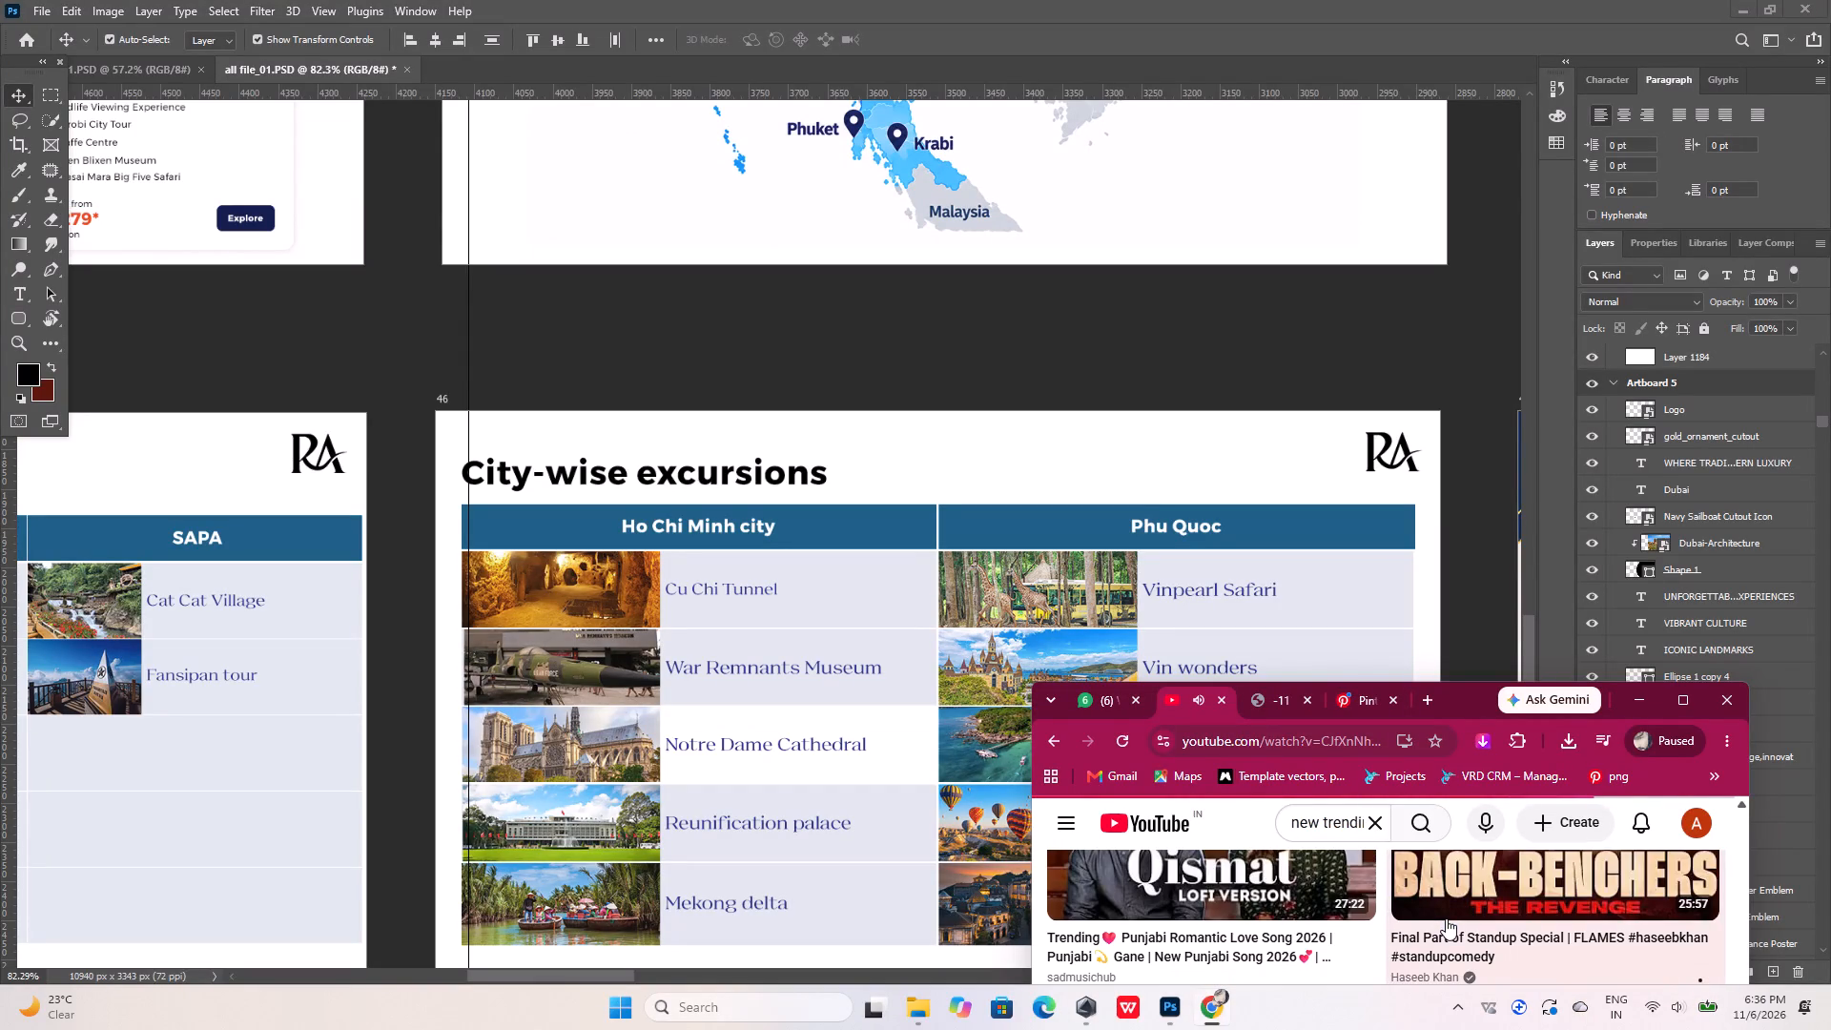
scroll(1446, 918, "up", 1)
scroll(1446, 918, "down", 5)
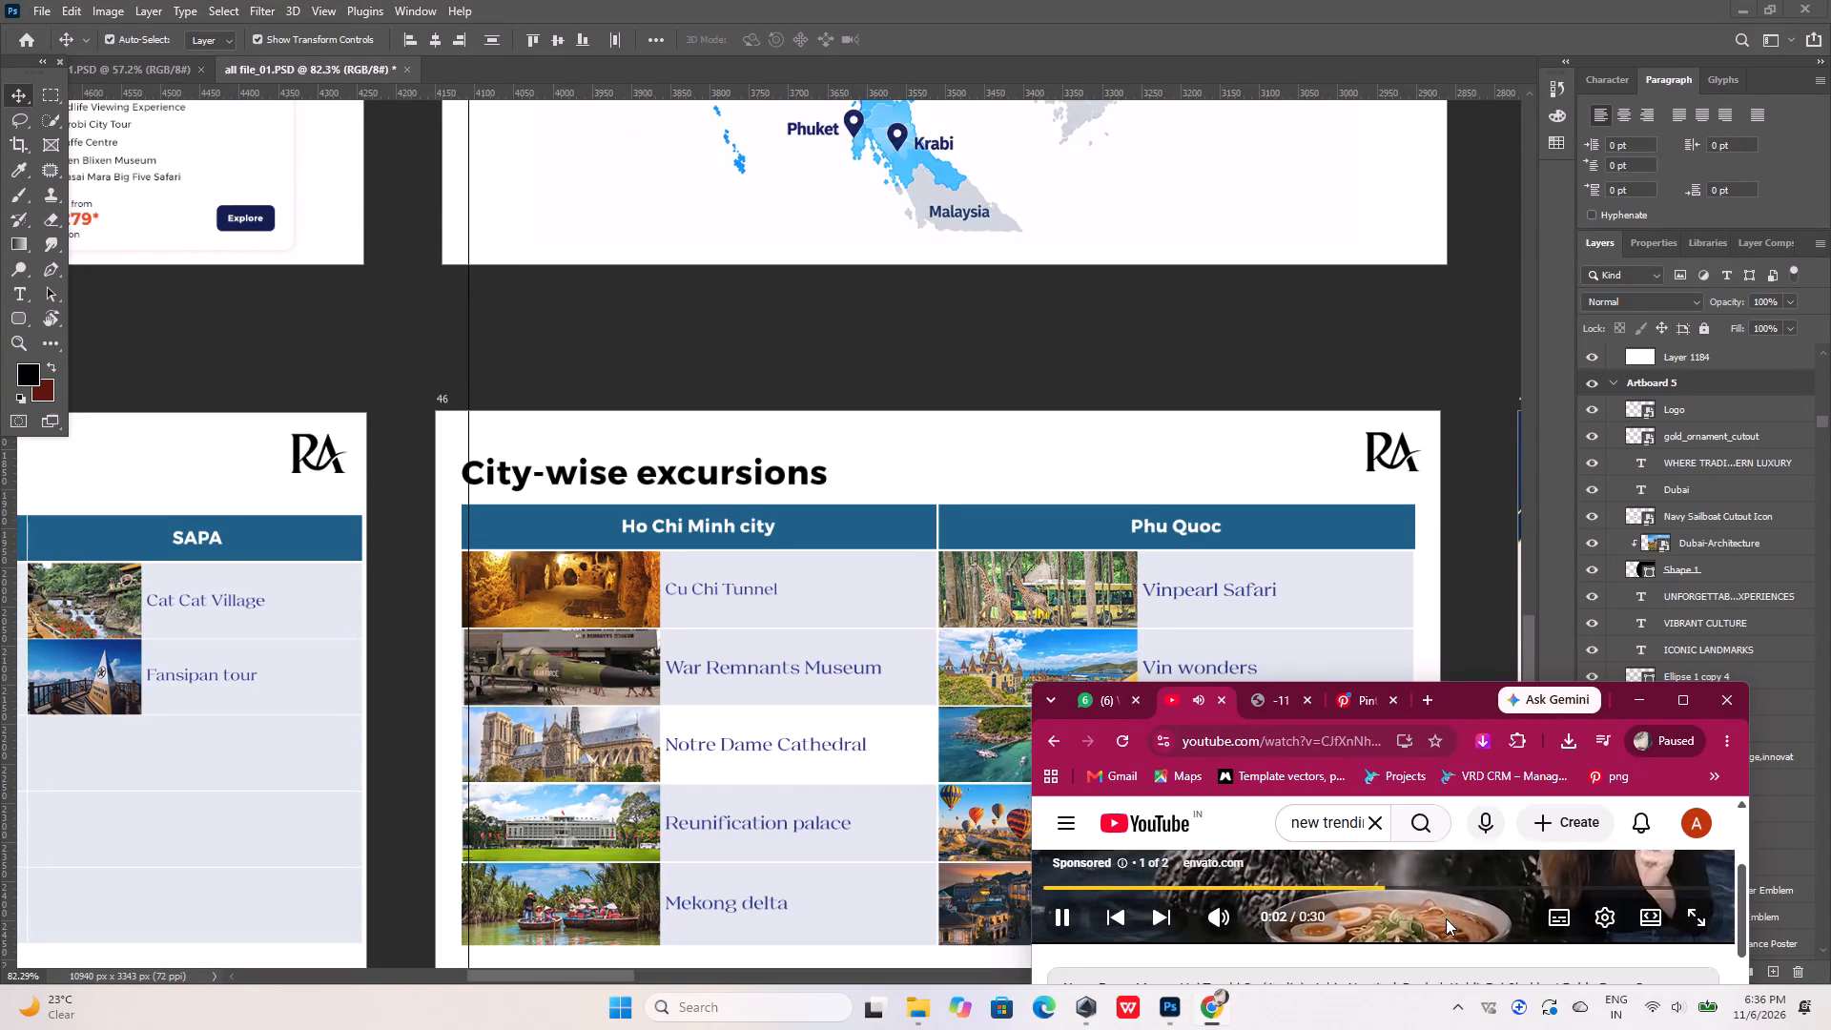
scroll(1446, 918, "down", 6)
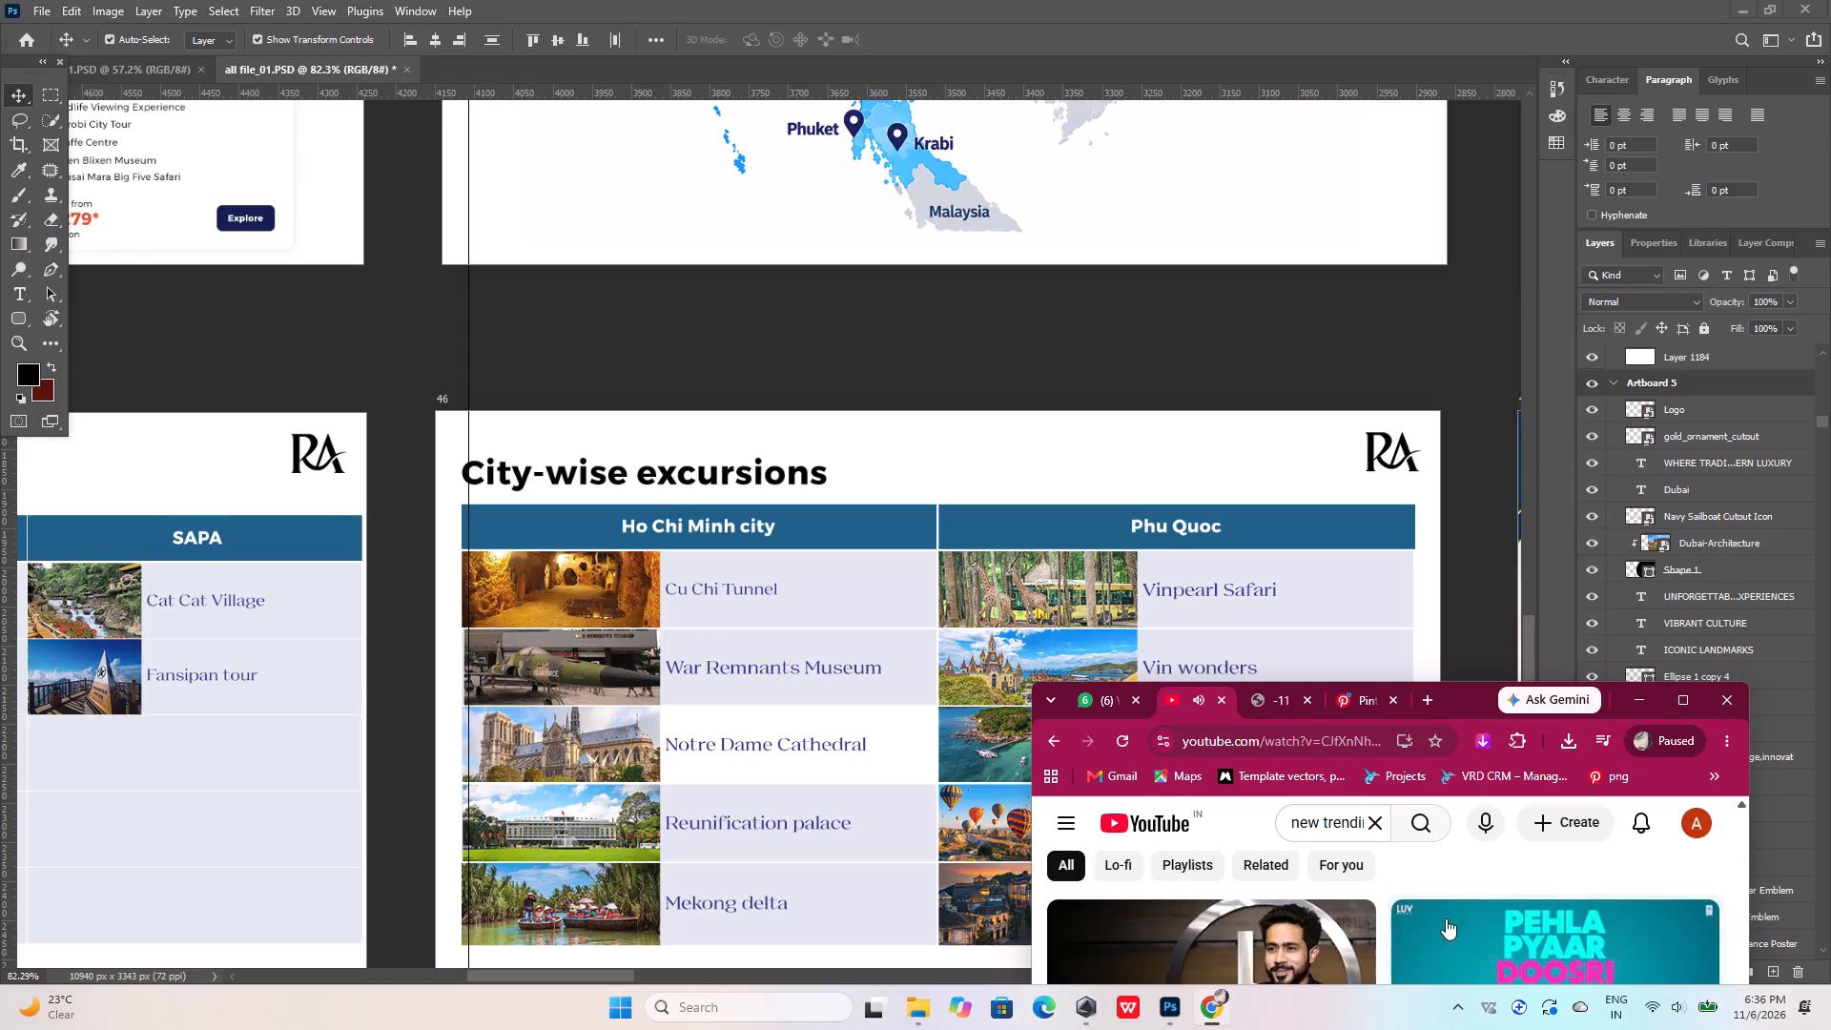
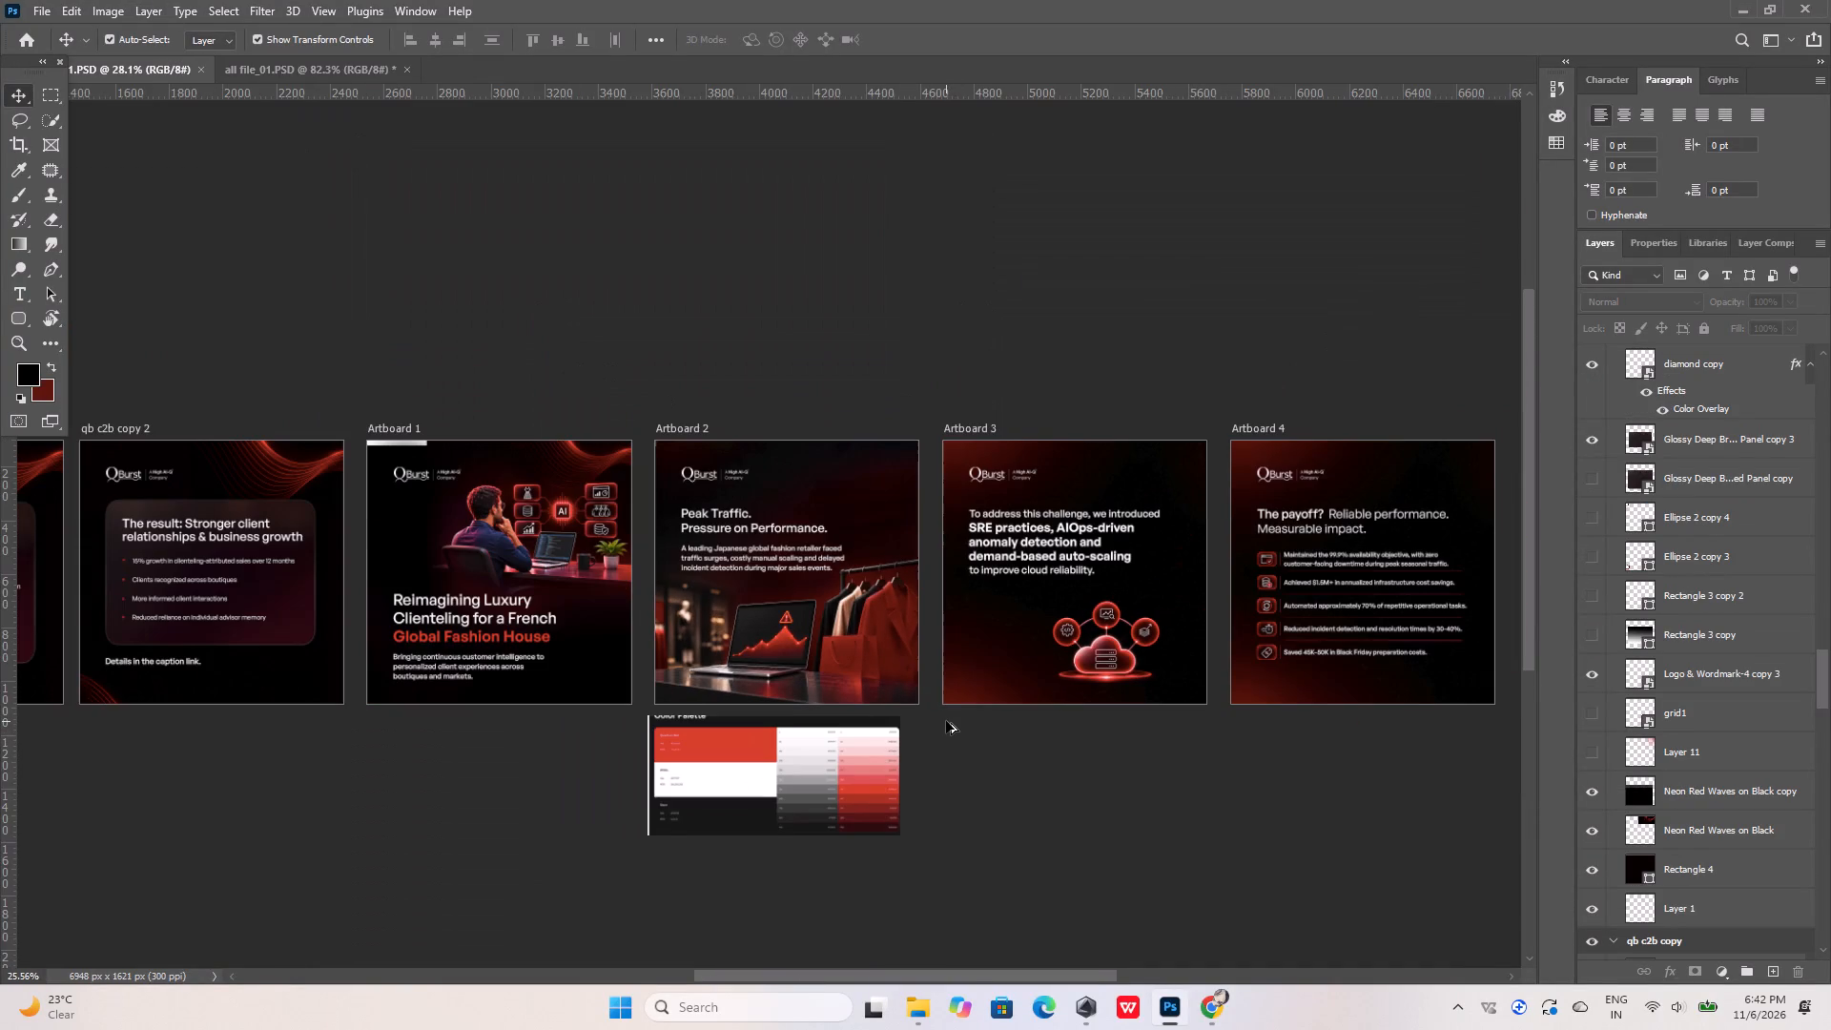
Capture a screenshot of Artboards 2, 3 and 4 side by side in the QBurst carousel document.
scroll(525, 598, "up", 1, "alt")
scroll(392, 554, "down", 4, "alt")
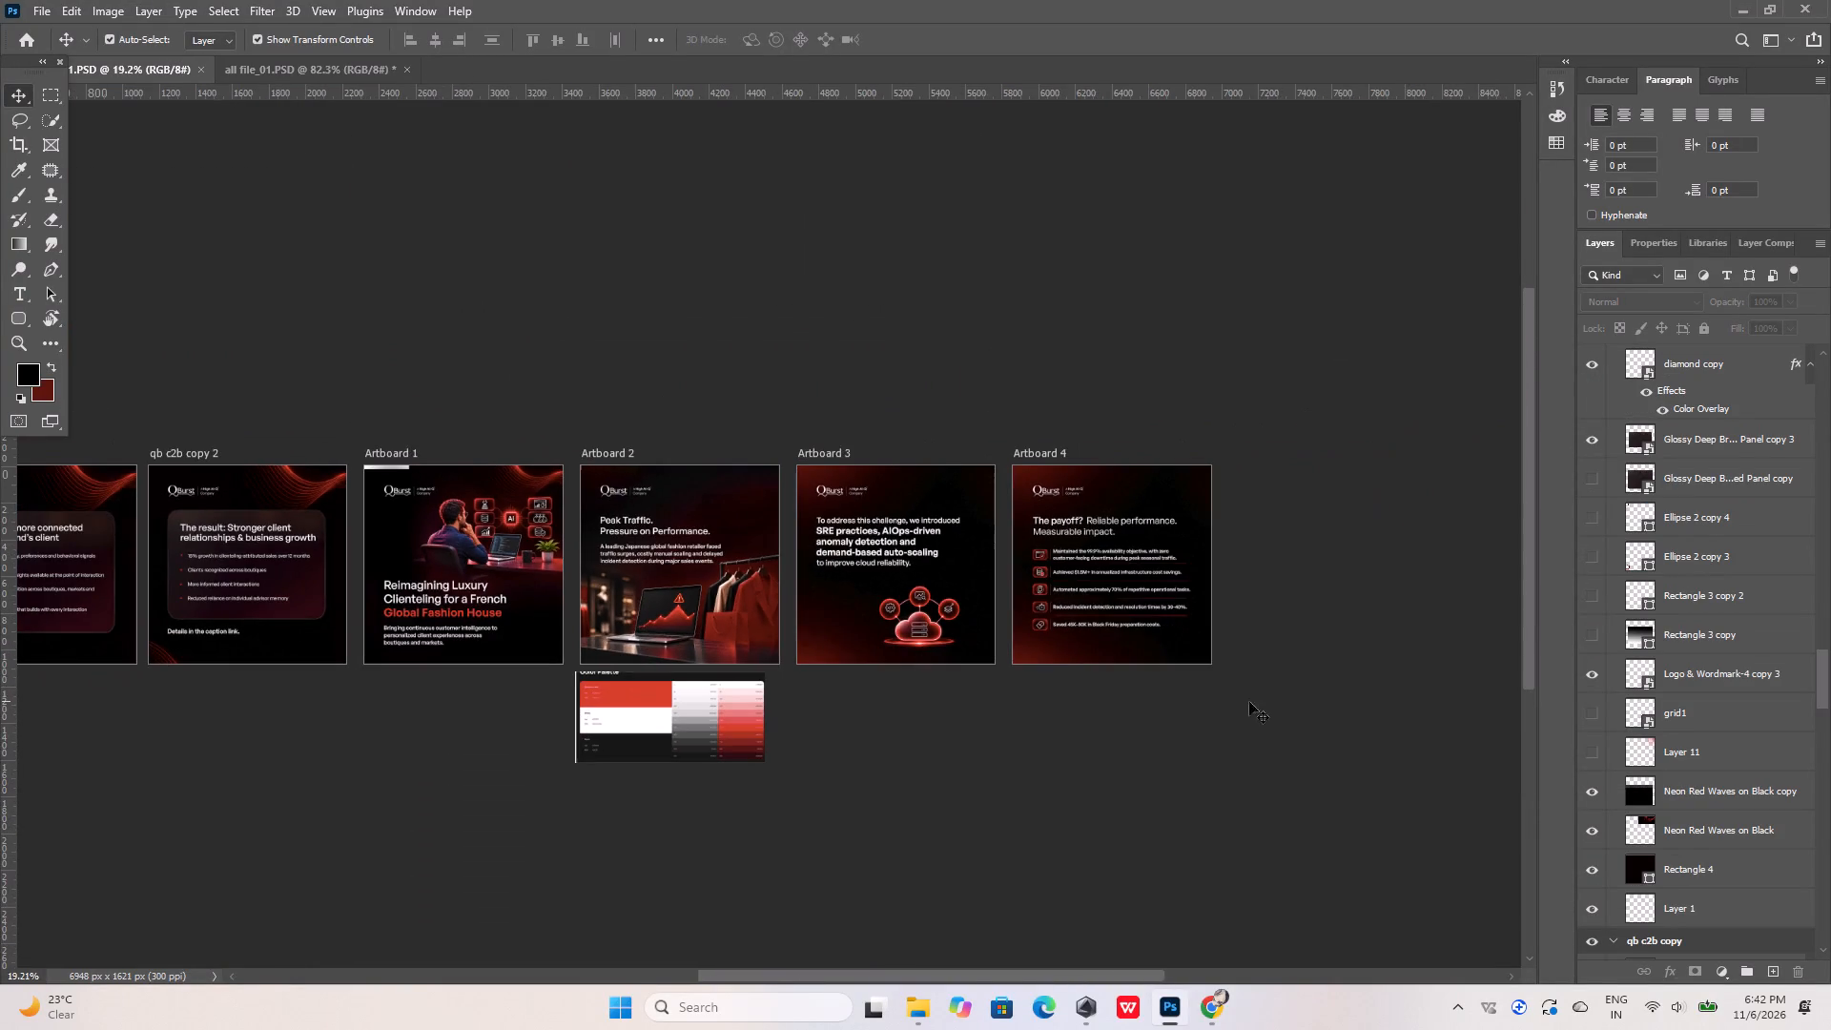
scroll(1287, 702, "up", 4, "alt")
key("Pause")
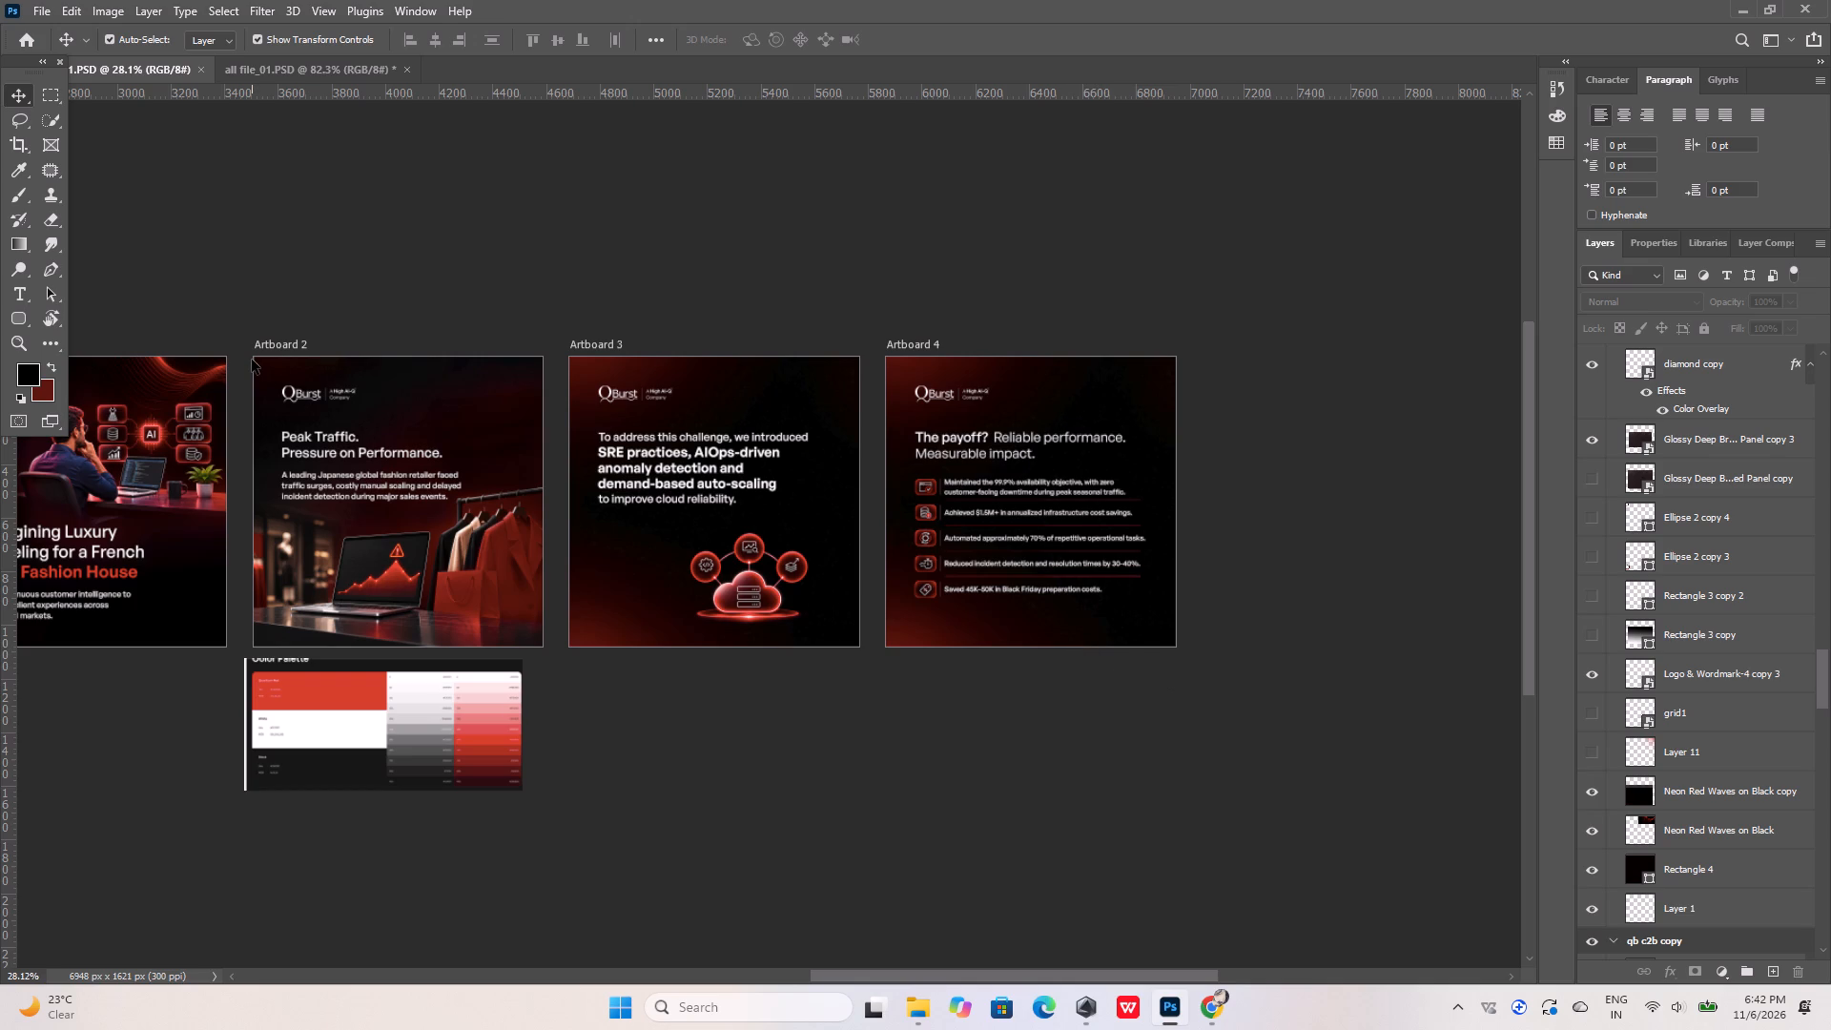
scroll(252, 360, "up", 5, "alt")
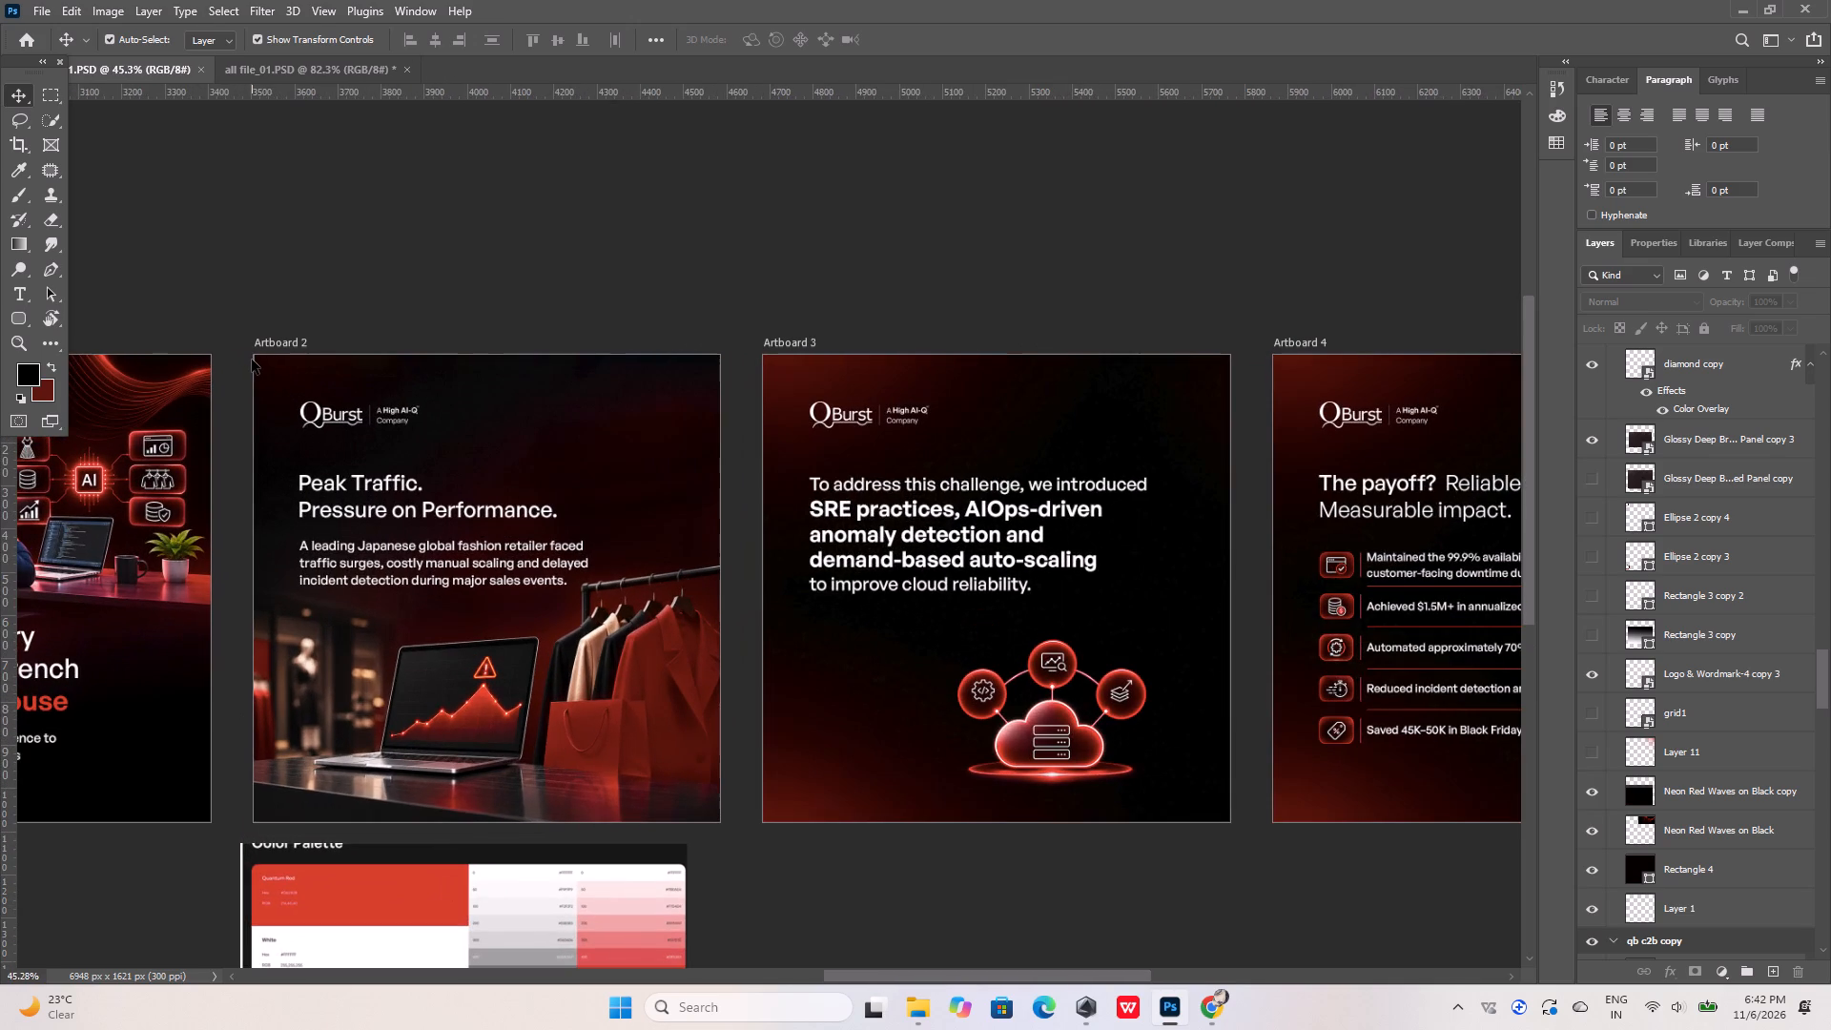
left_click_drag(871, 974, 879, 975)
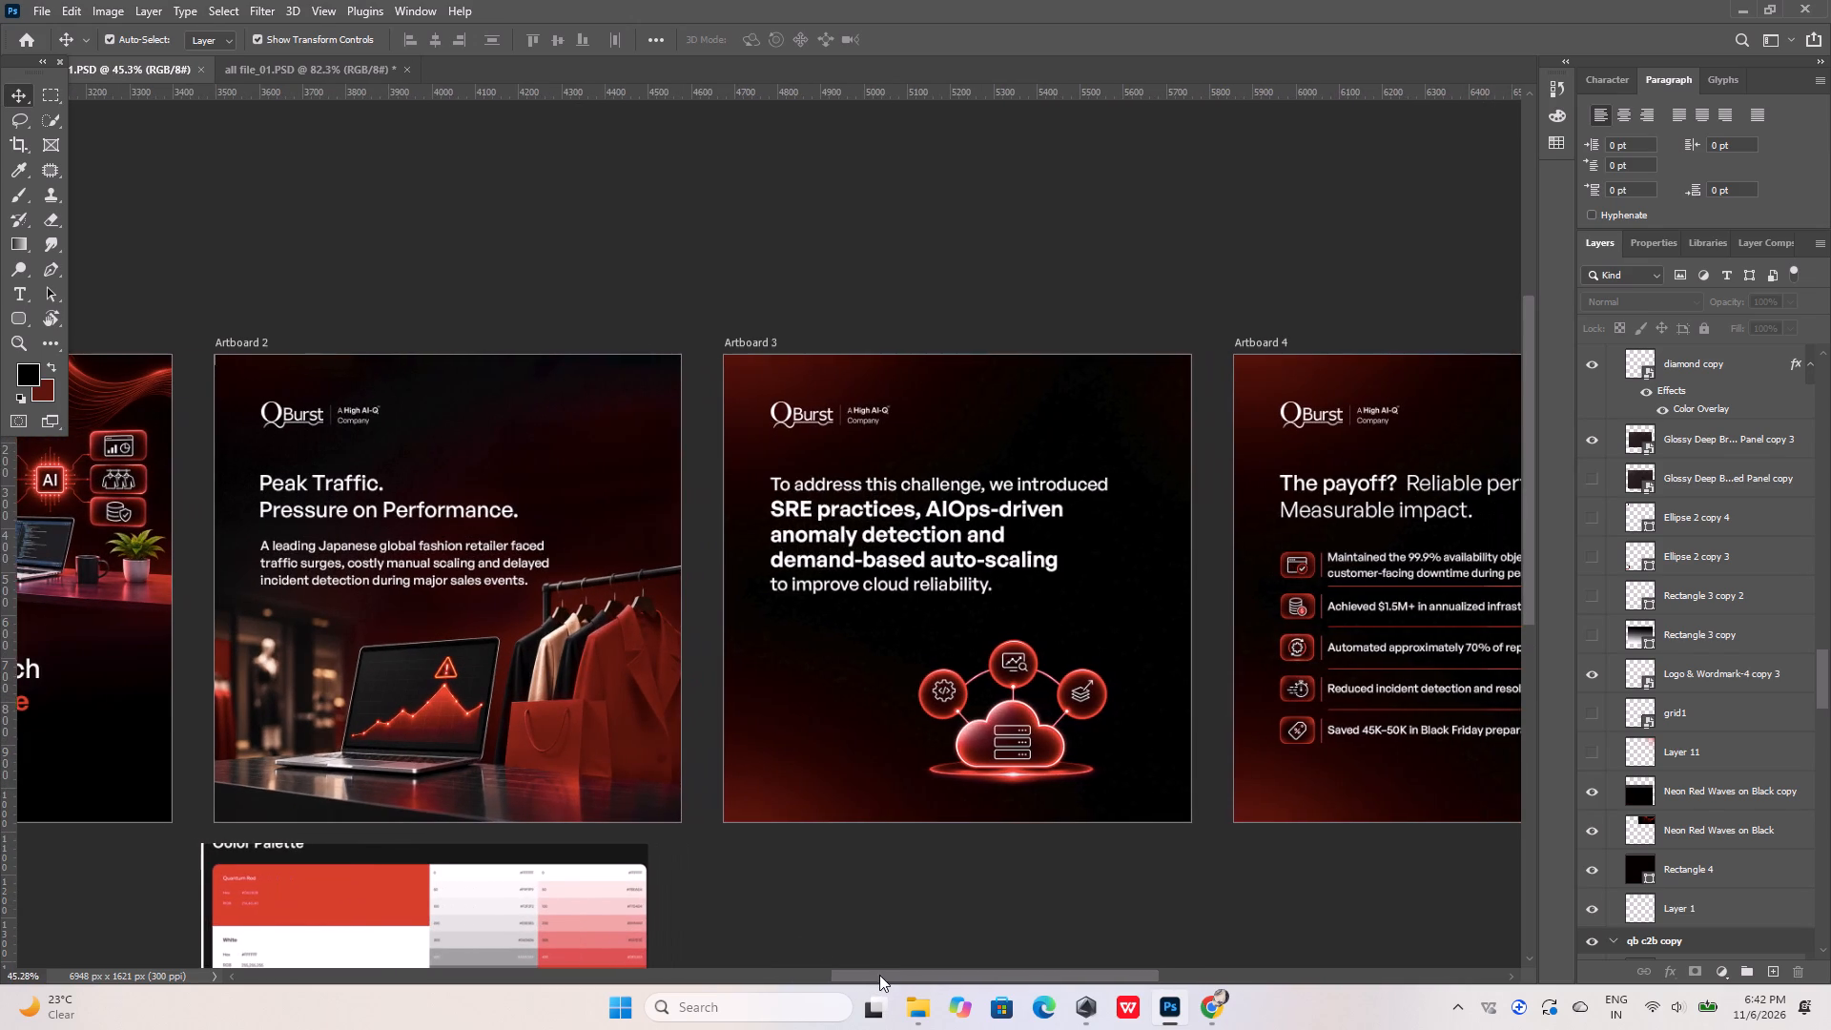
left_click_drag(879, 975, 915, 983)
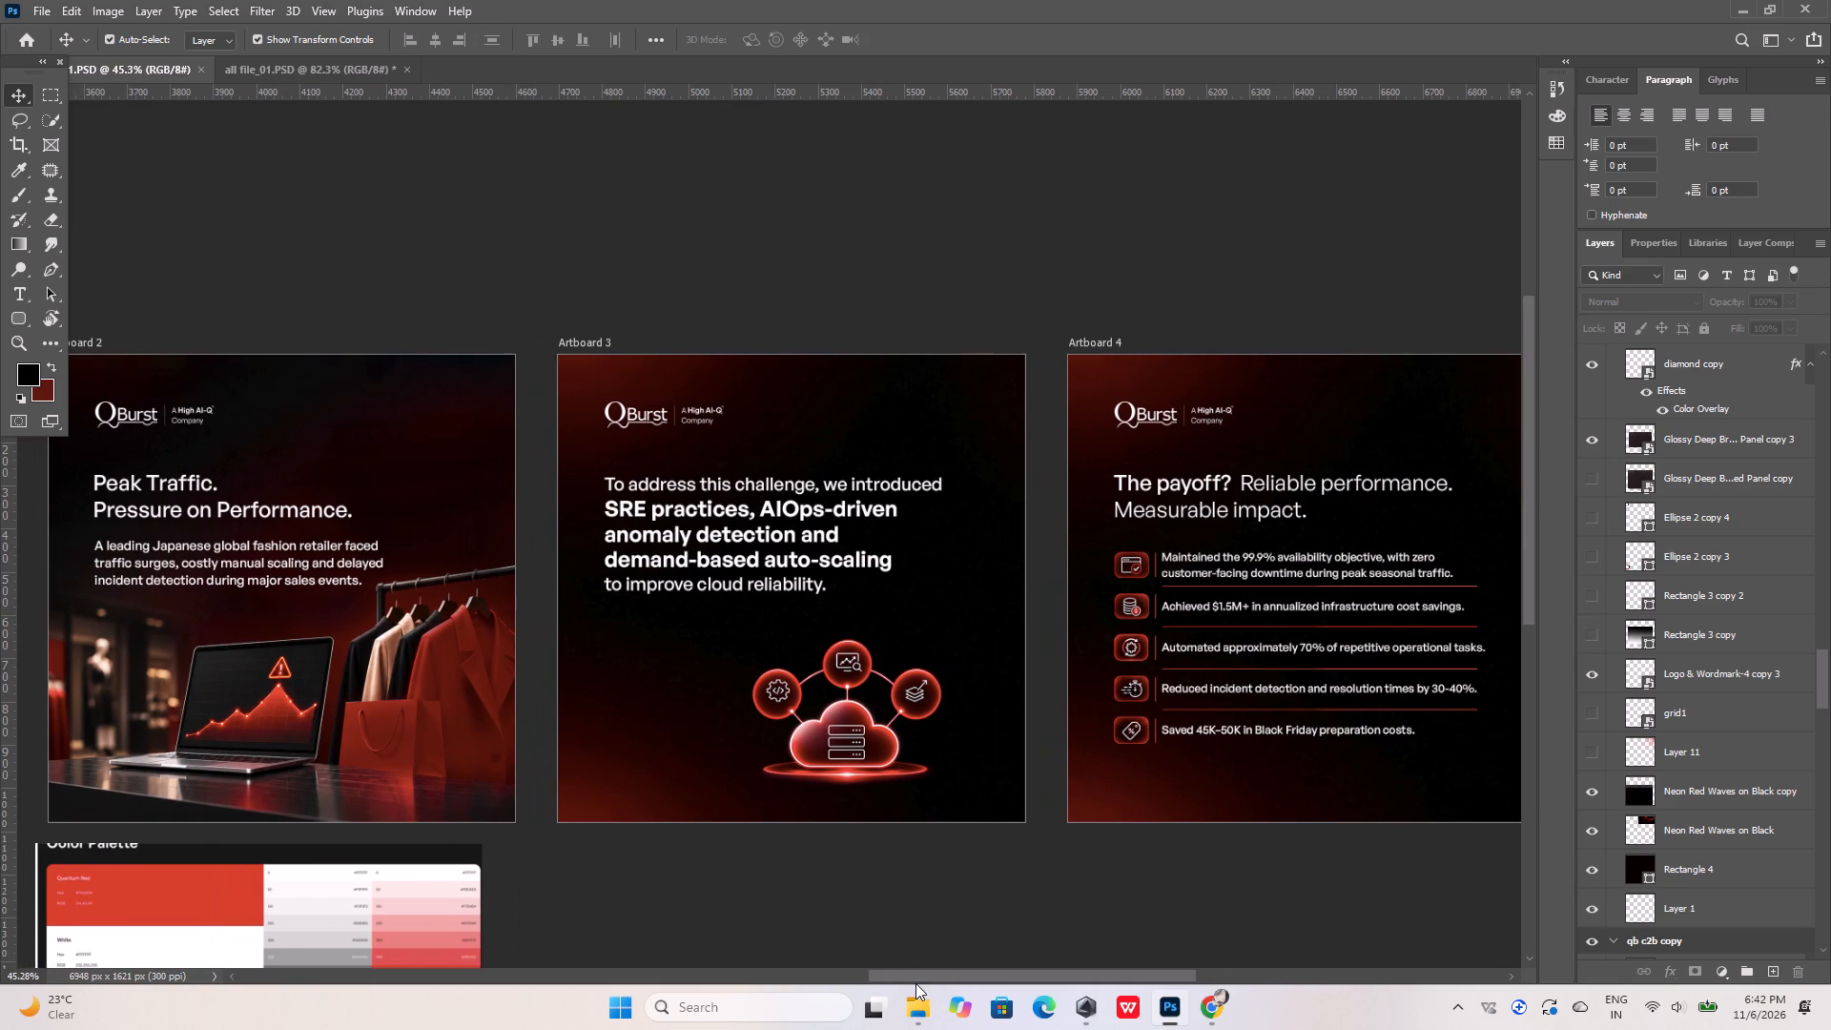
left_click_drag(915, 983, 911, 987)
scroll(847, 856, "down", 1, "alt")
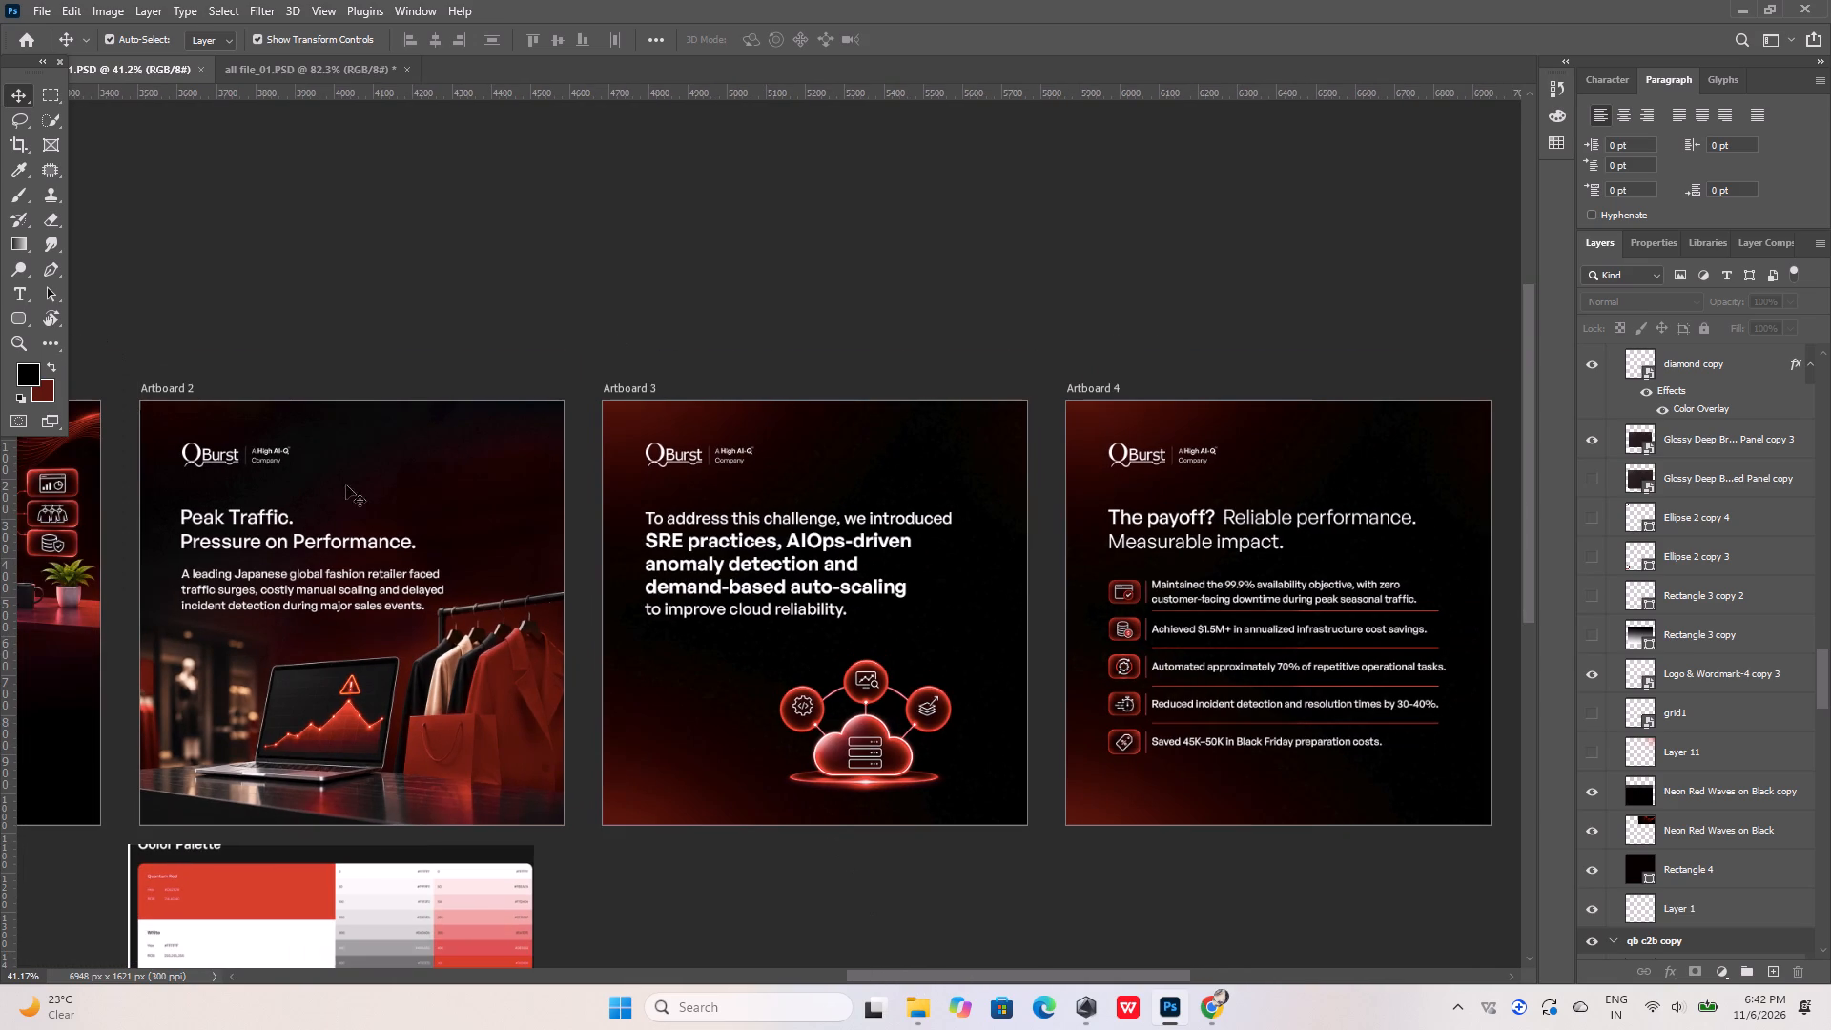
key("Print")
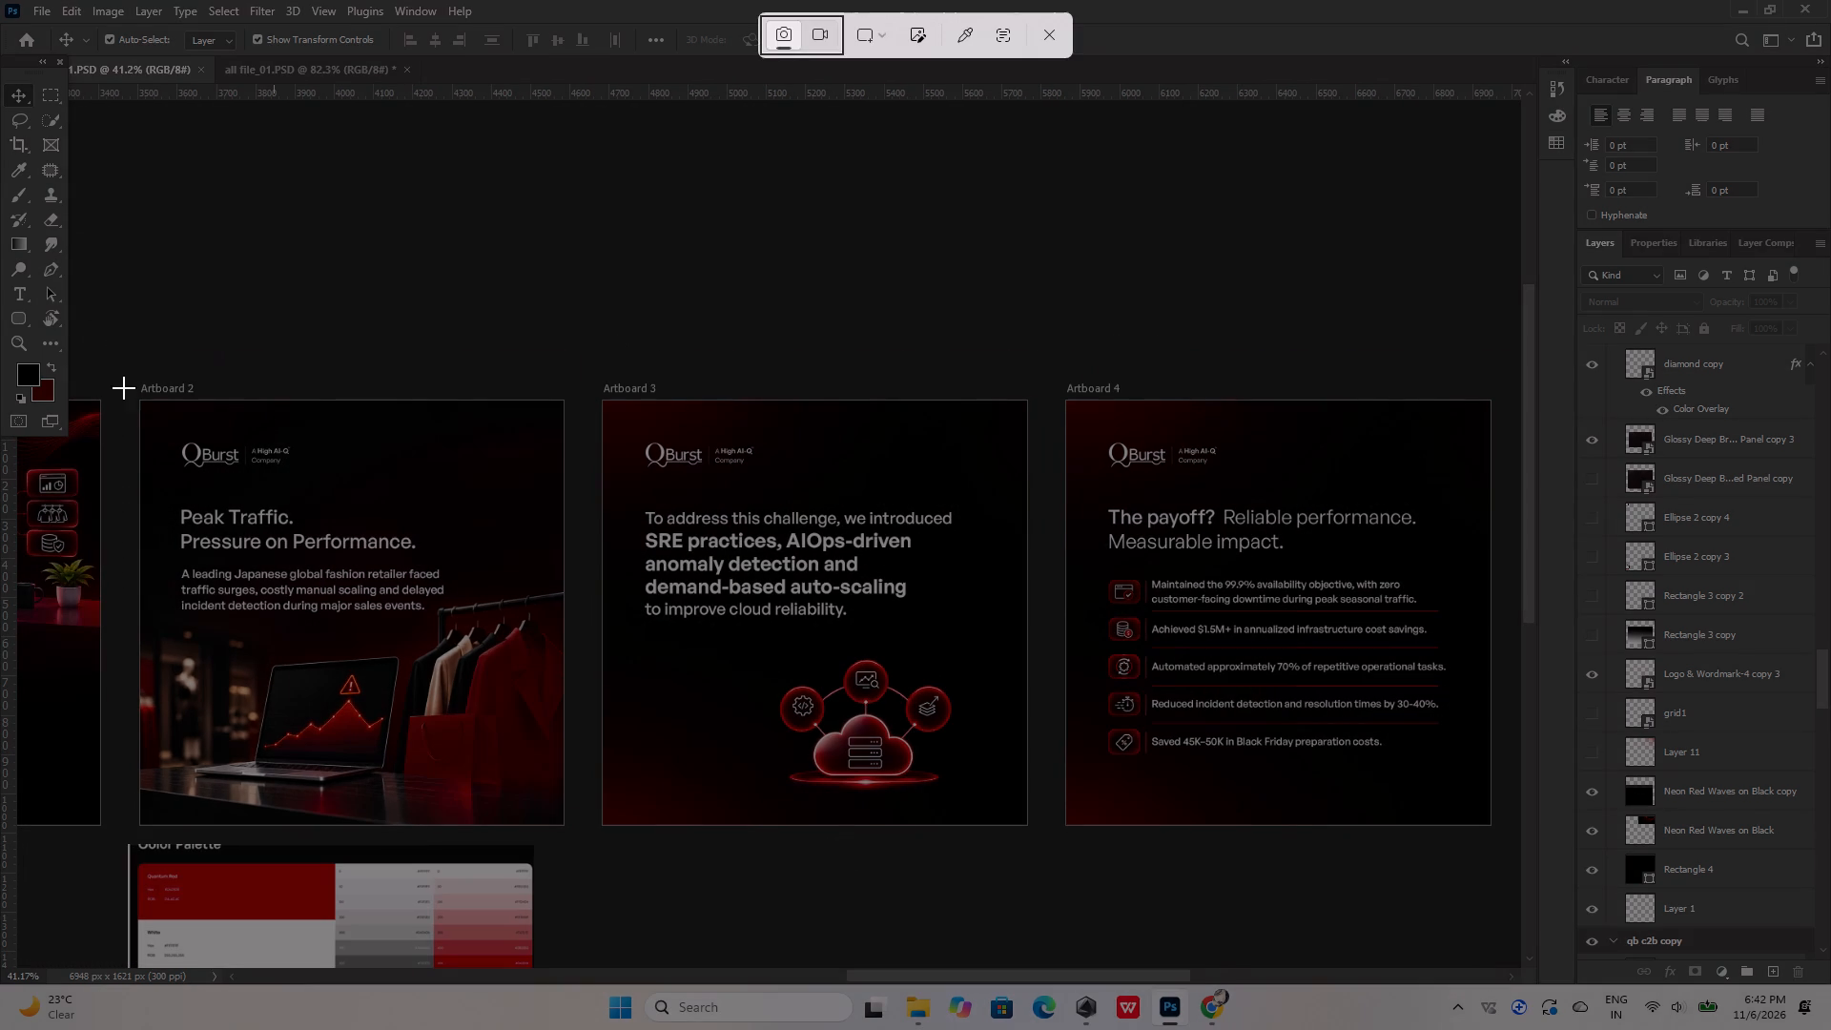
left_click_drag(139, 402, 1436, 834)
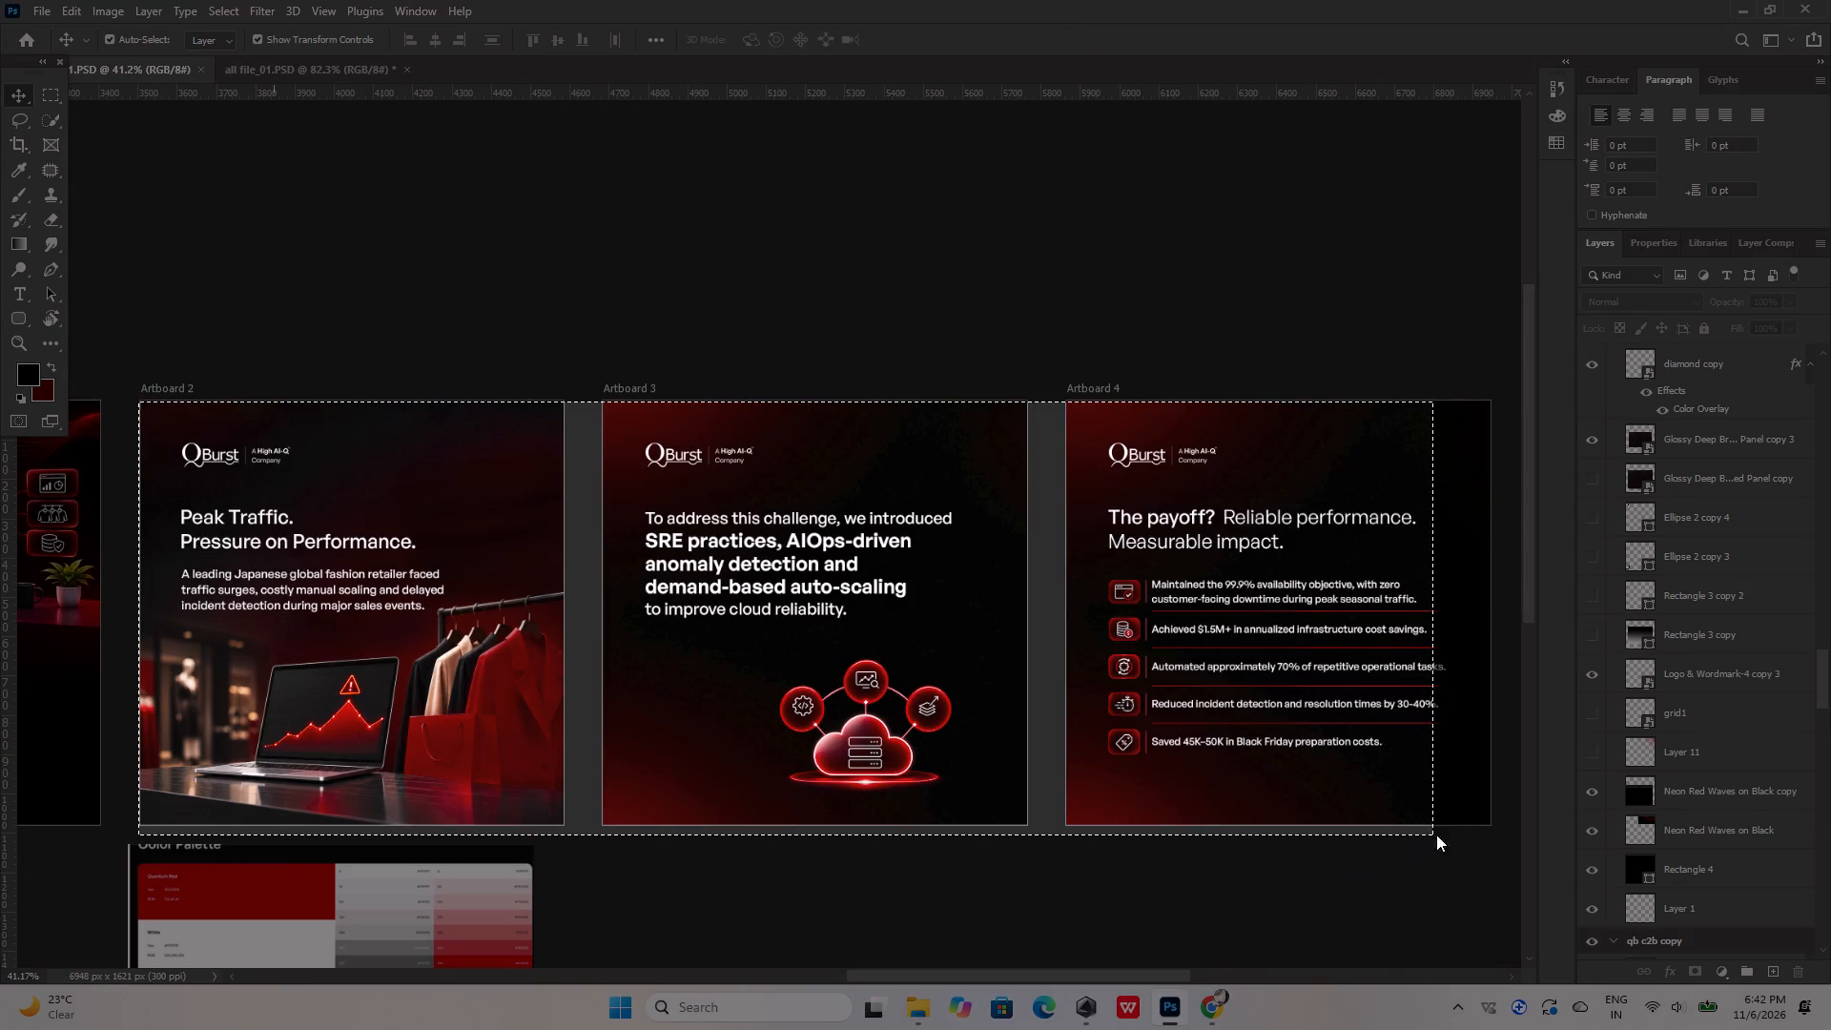
left_click_drag(1436, 834, 1492, 822)
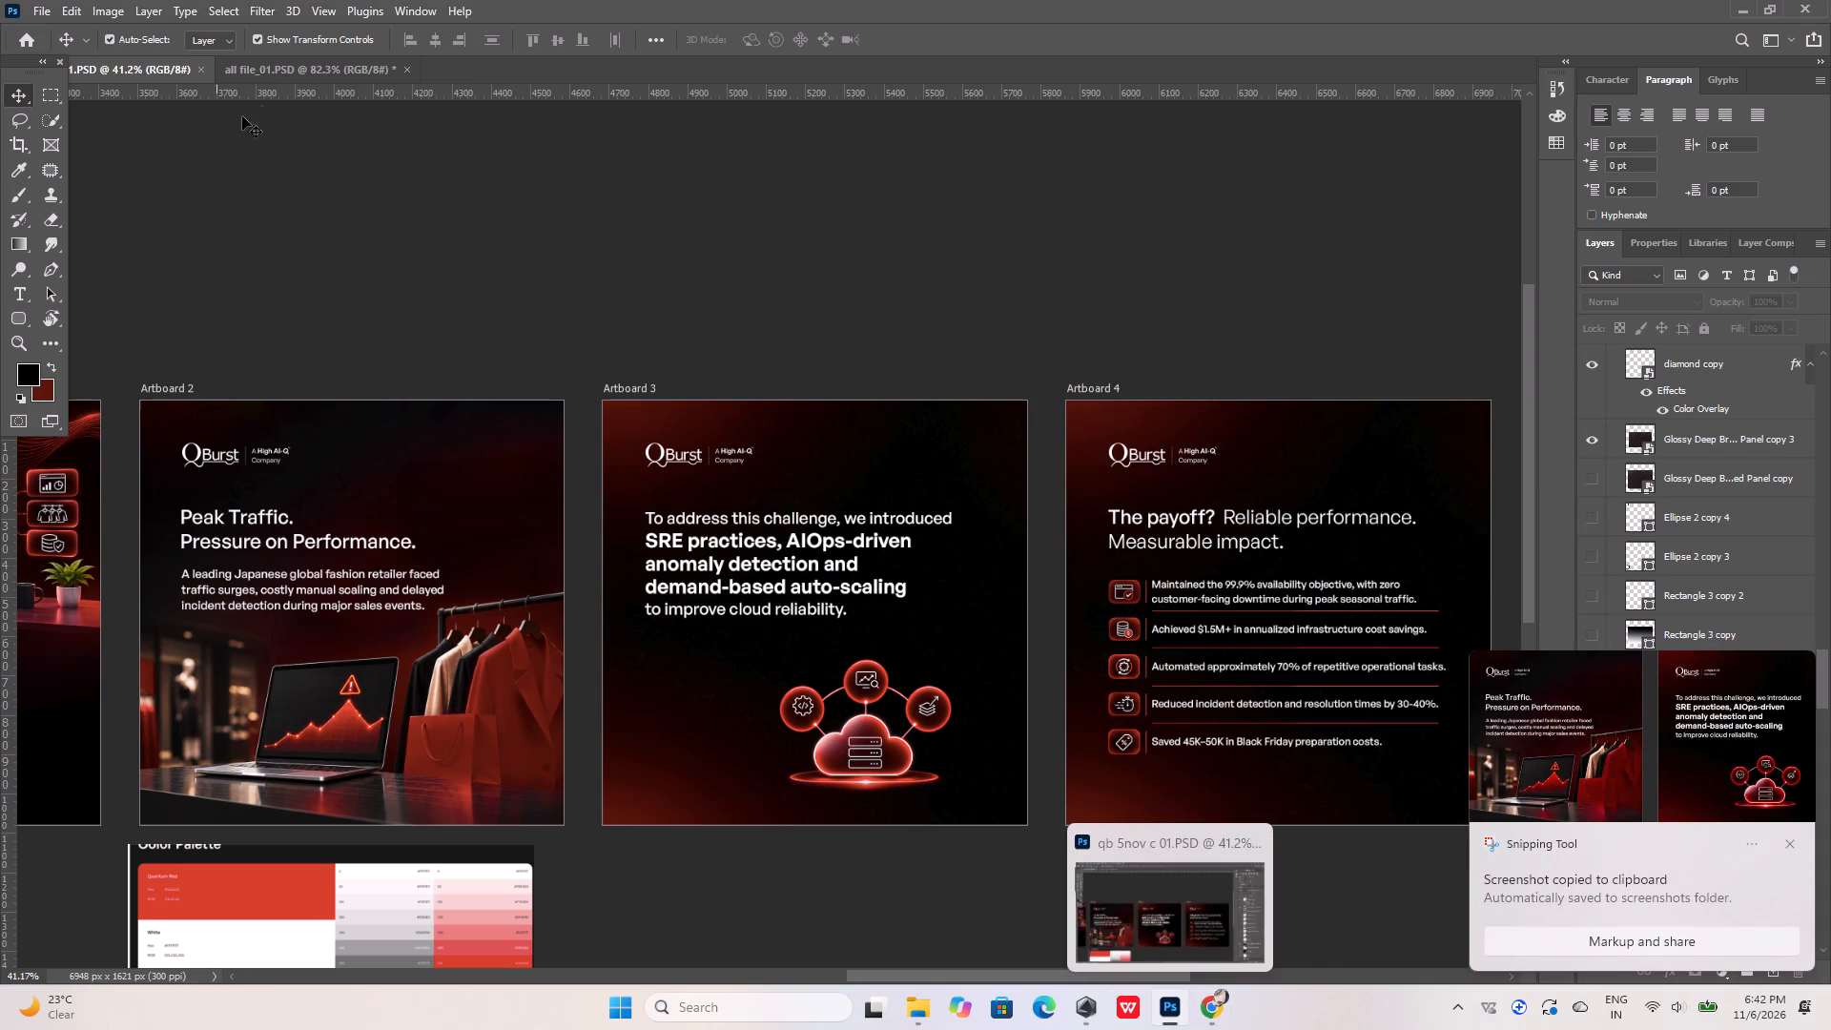
Switch to the all file_01.PSD document and look over its artboards, from the city-wise excursions pages to the blank Artboard 8.
left_click(284, 71)
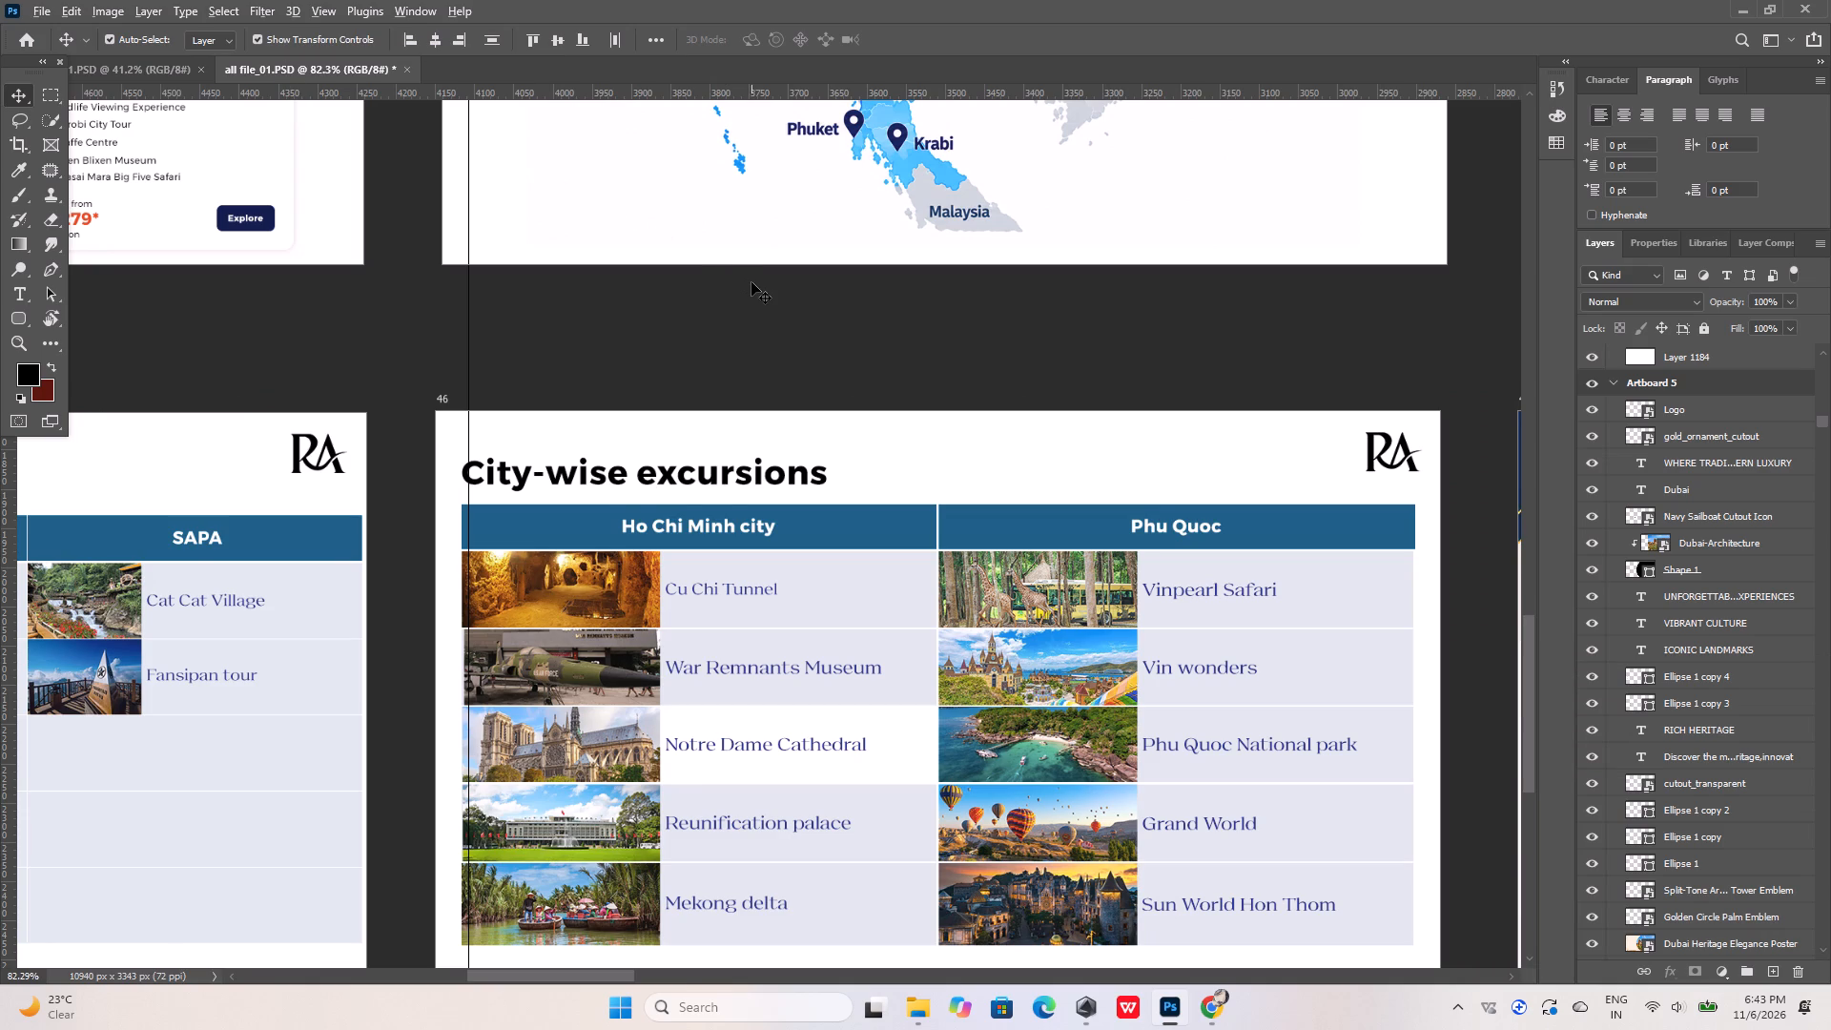
scroll(751, 282, "down", 15, "alt")
scroll(751, 282, "up", 9)
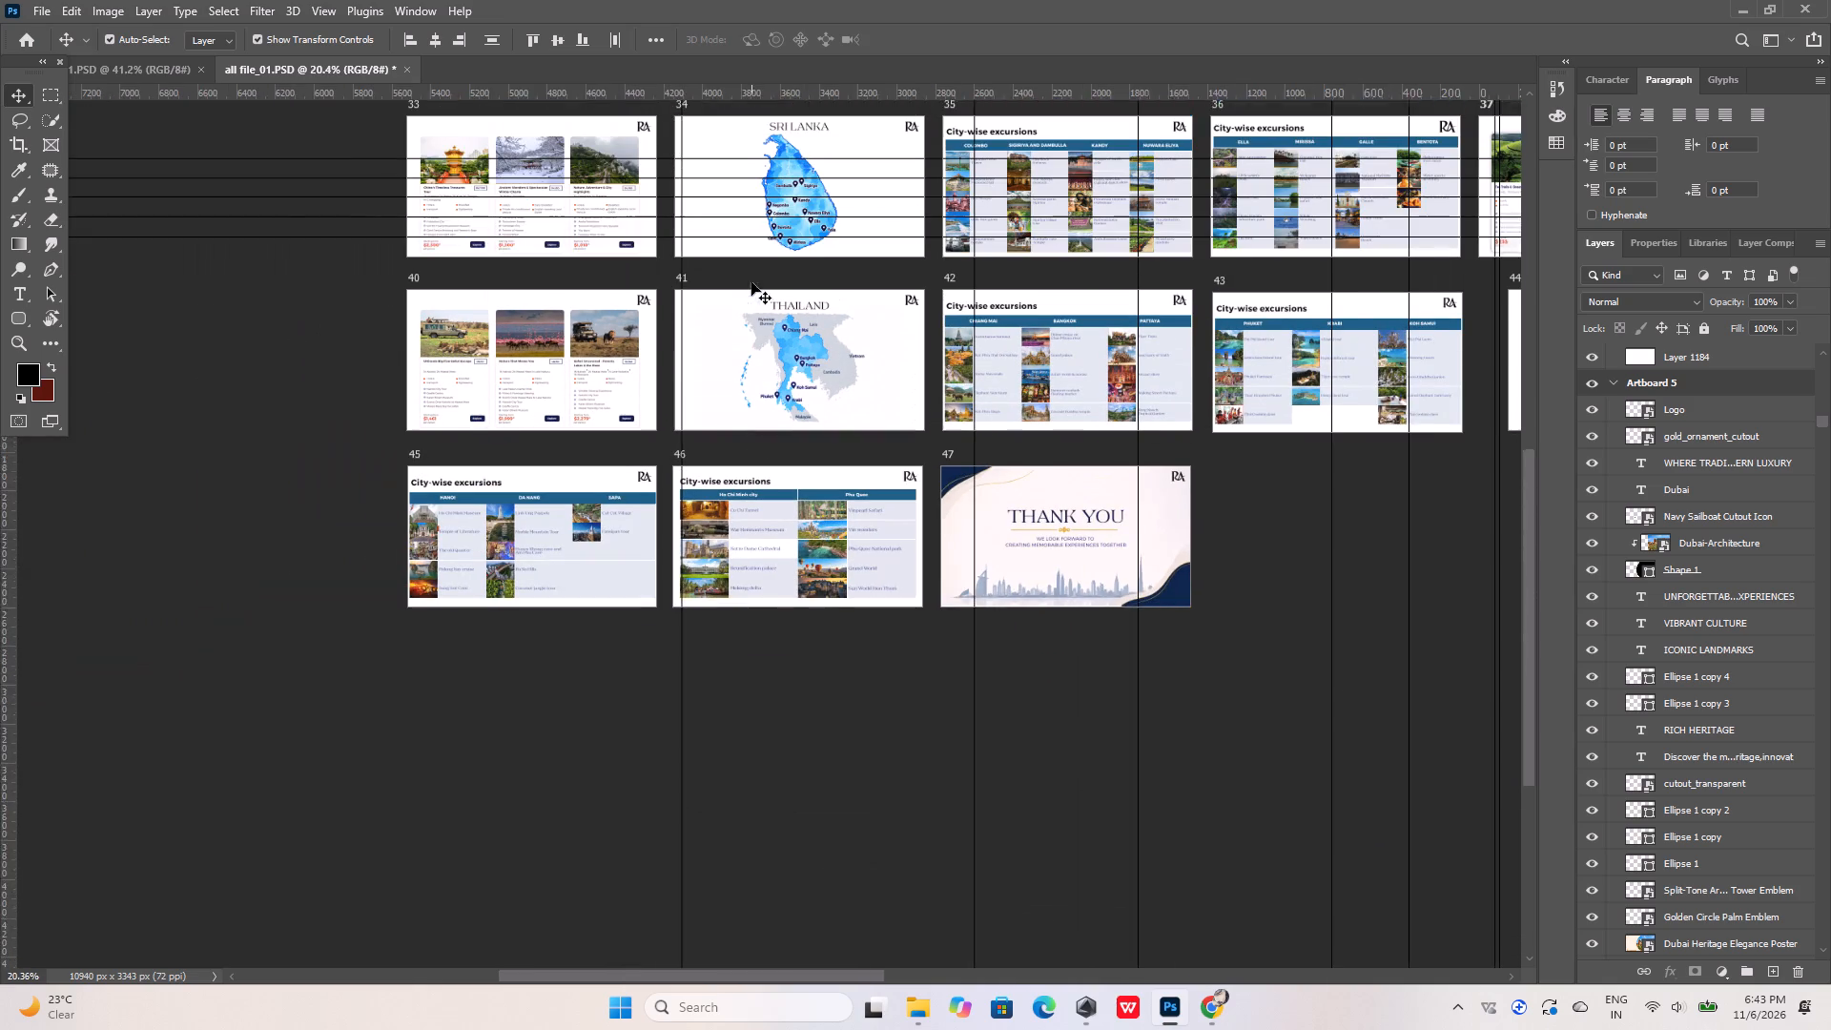
scroll(751, 282, "up", 7)
scroll(580, 340, "down", 11, "alt")
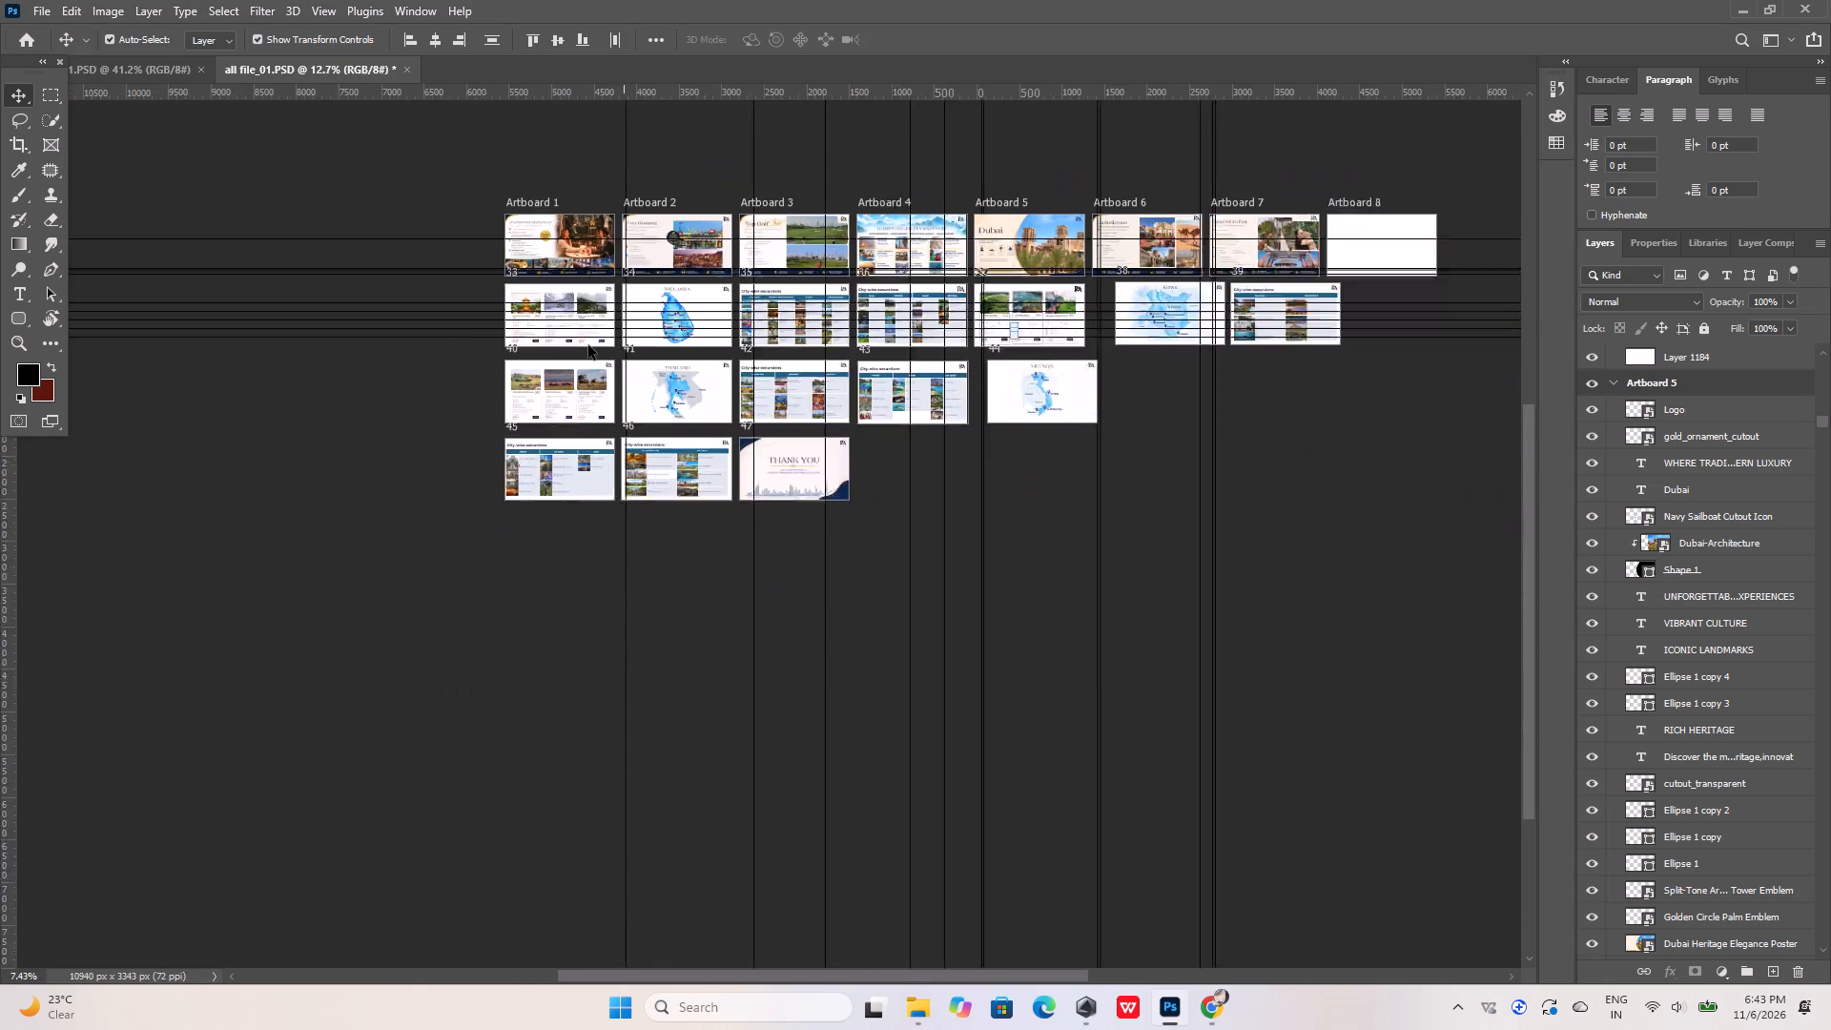
scroll(588, 345, "down", 3, "alt")
scroll(1078, 299, "up", 12, "alt")
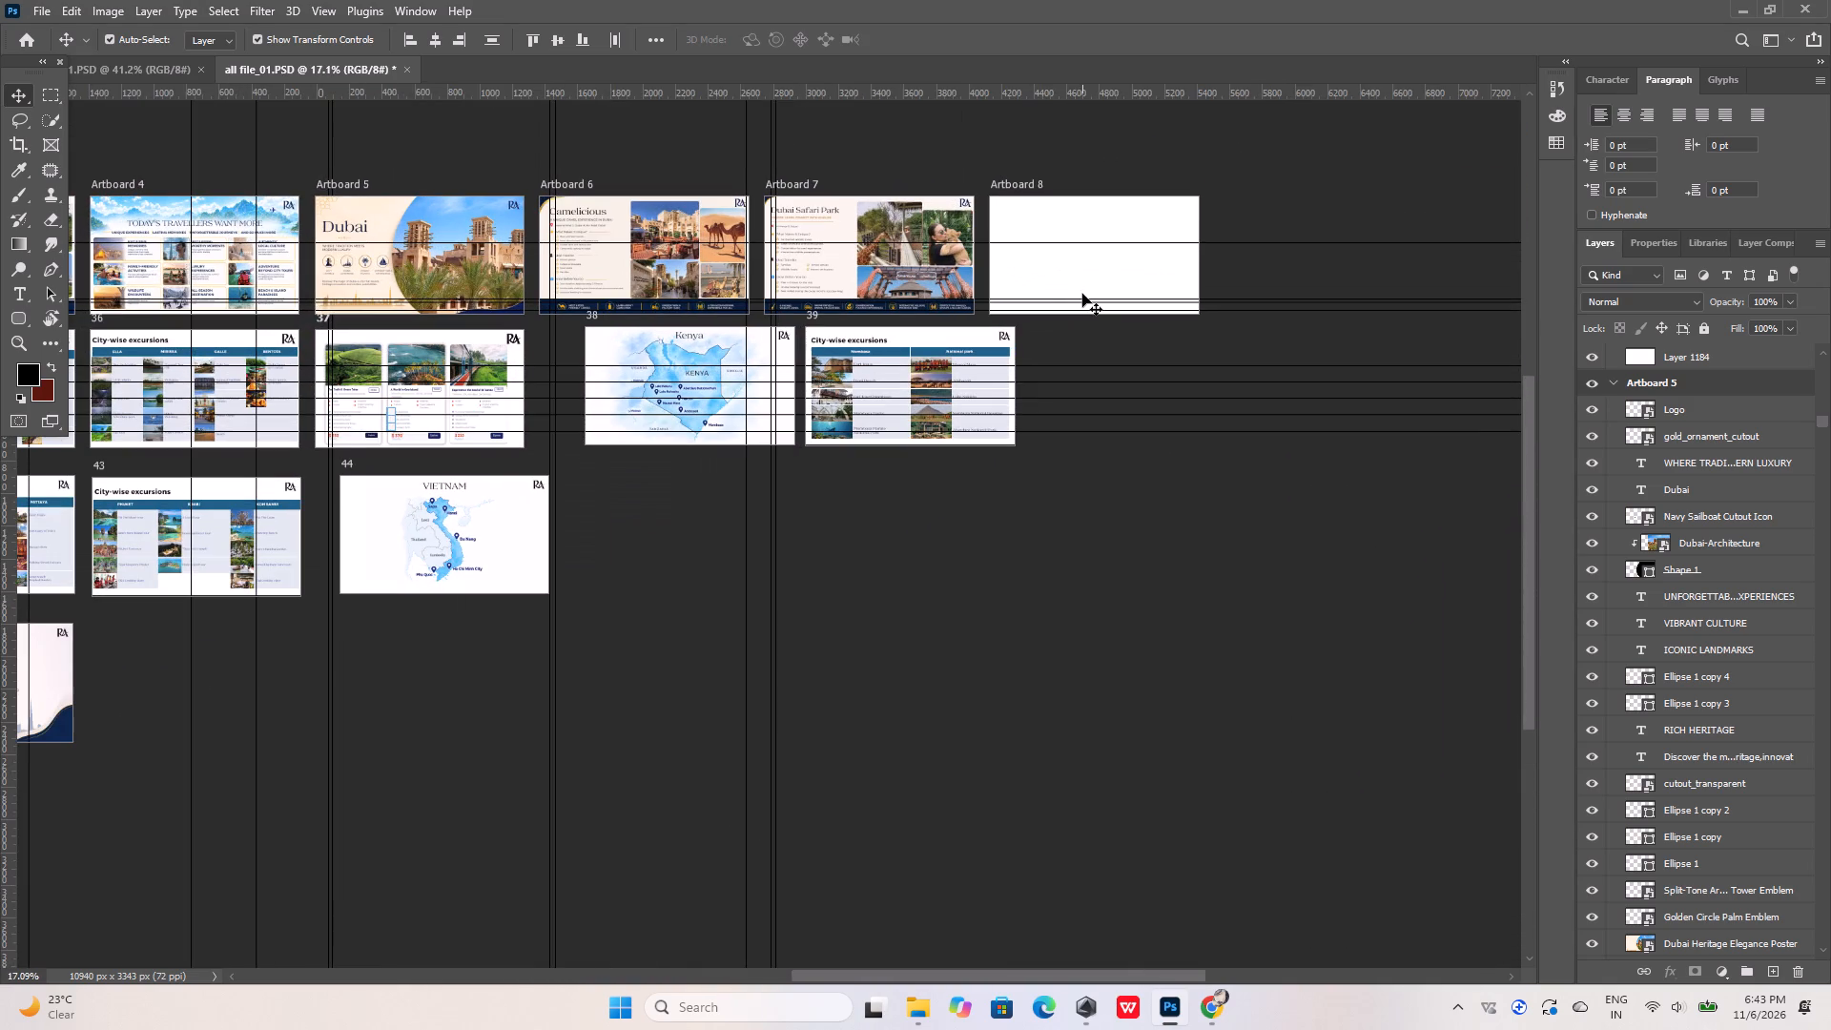
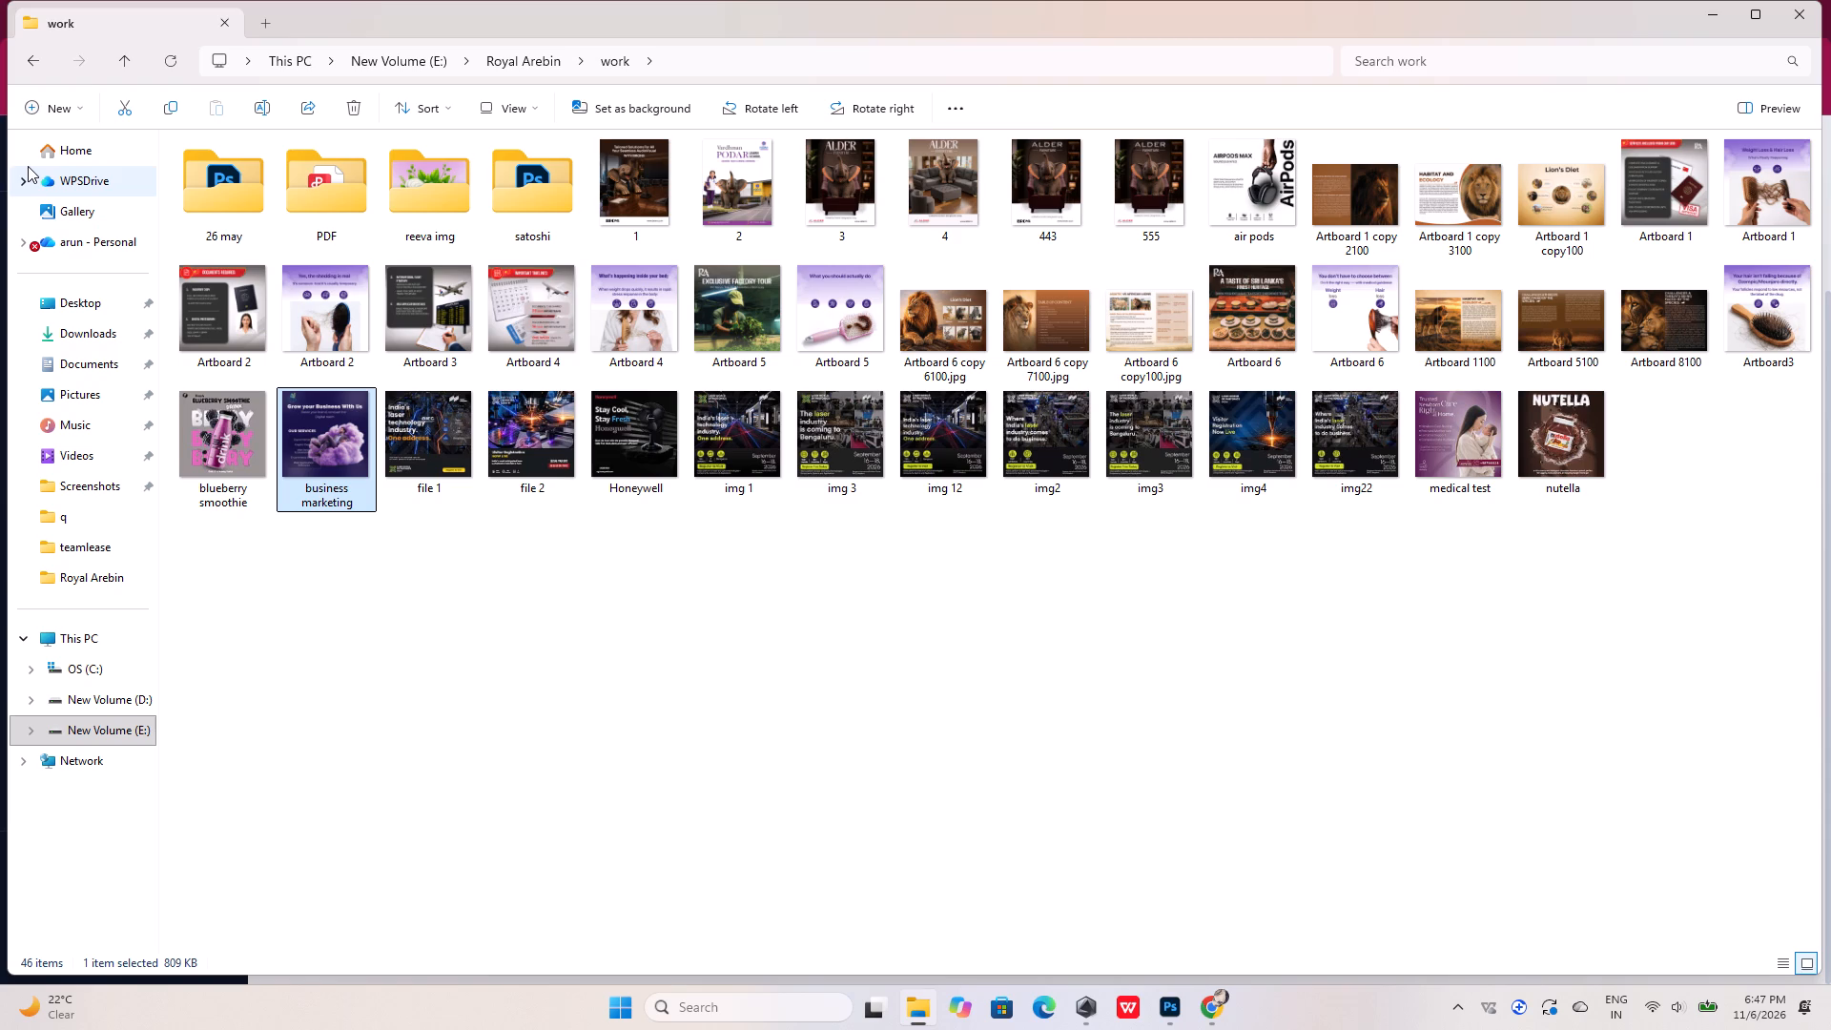
View the nutella image from the work folder at full size and close it.
double_click(1563, 443)
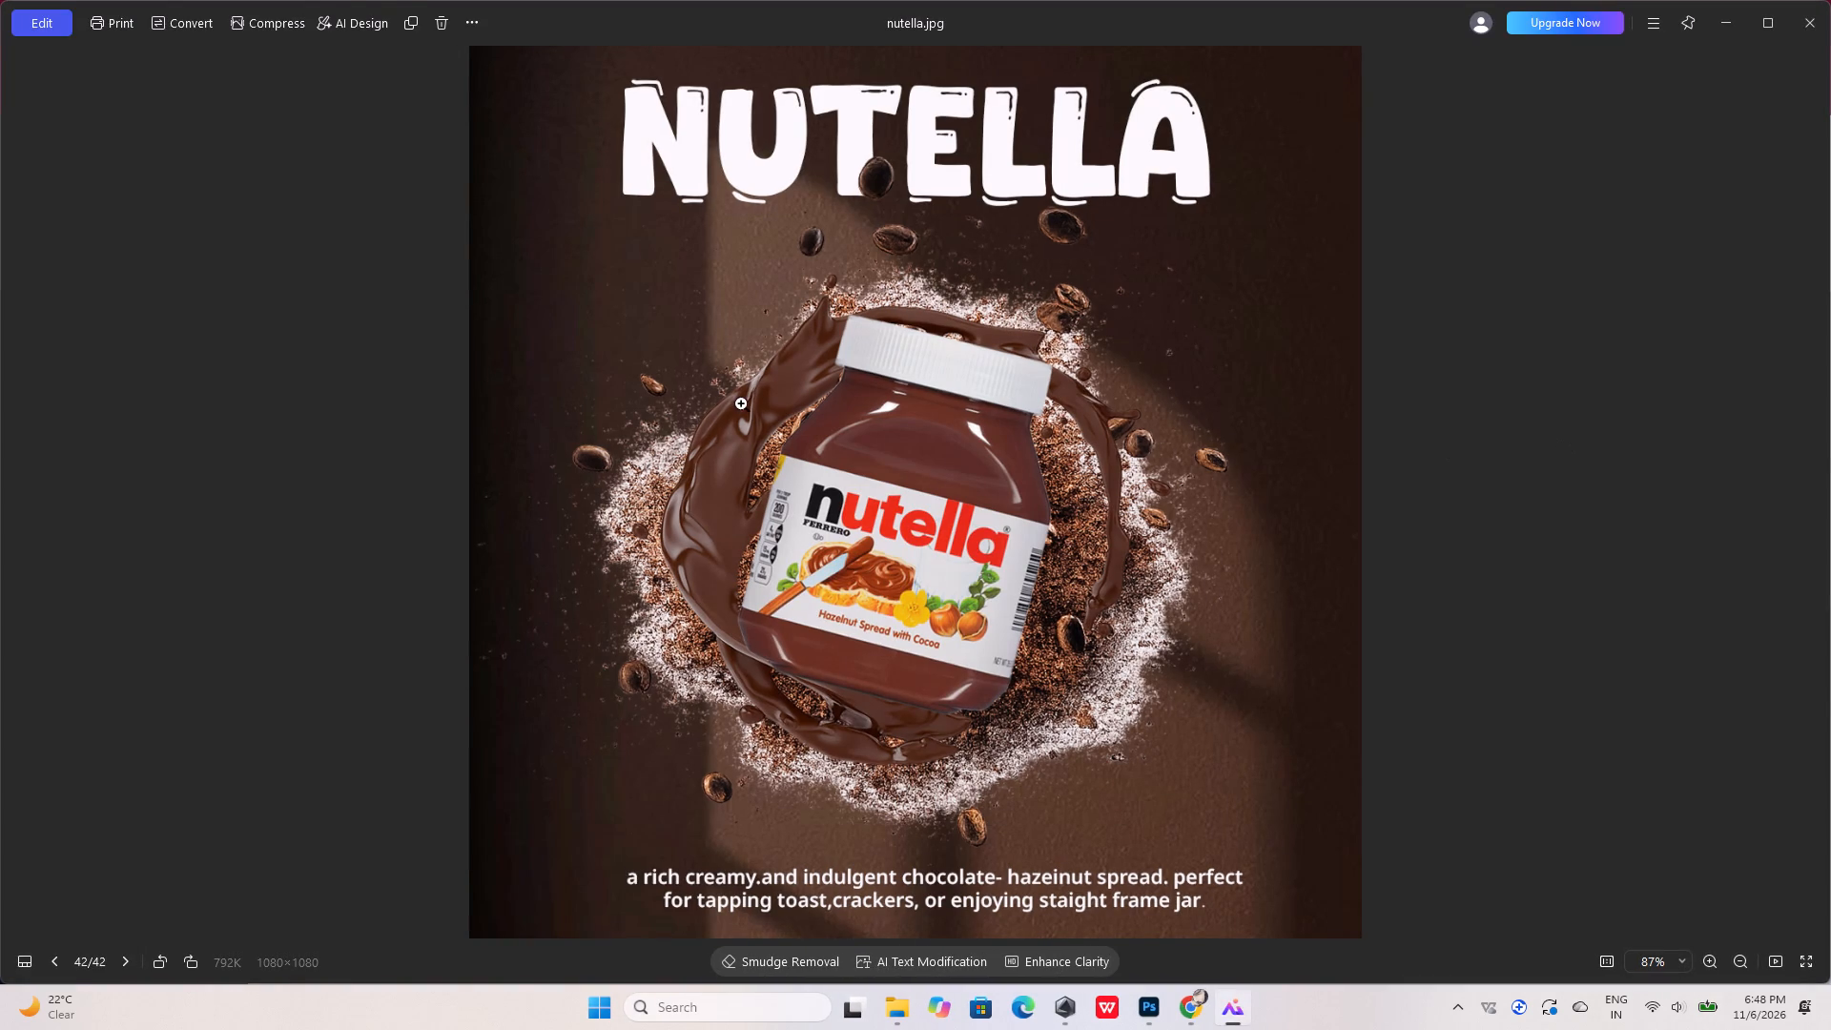
left_click(1804, 22)
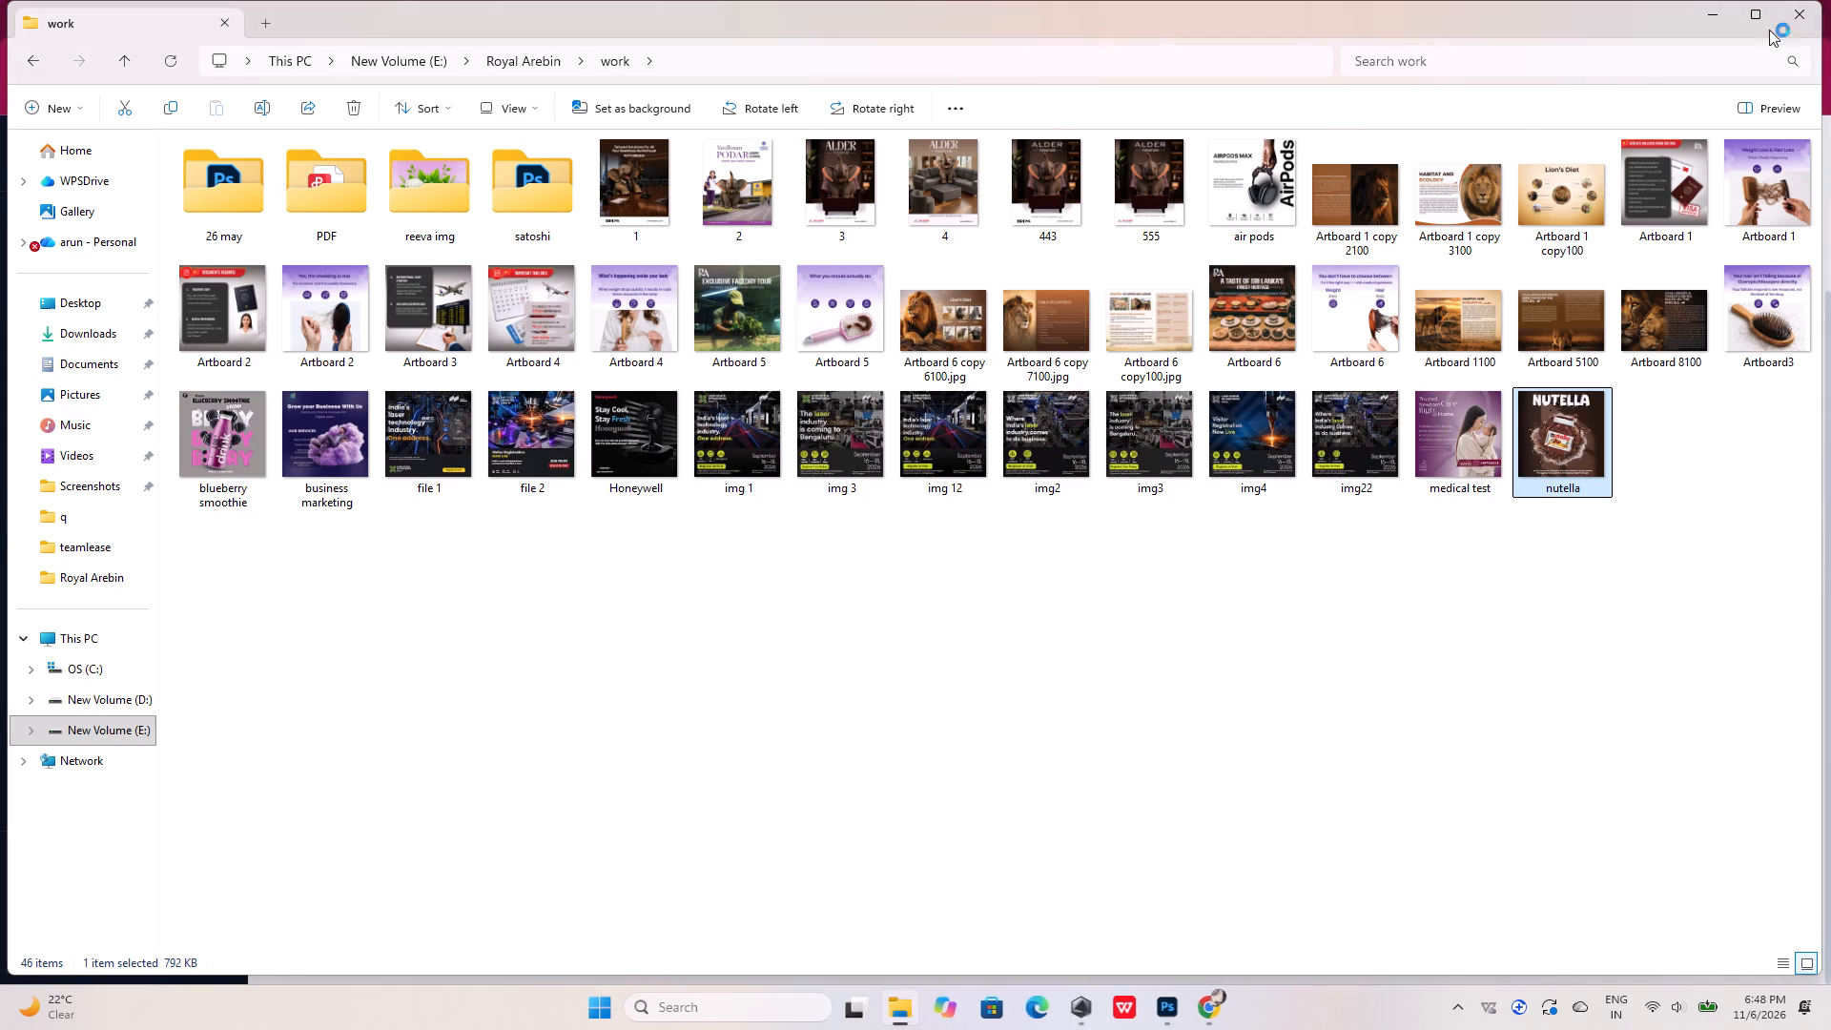
Open the royal folder inside Royal Arebin and look through the panda and Sri Lanka posters, images 70 to 77.
left_click(32, 68)
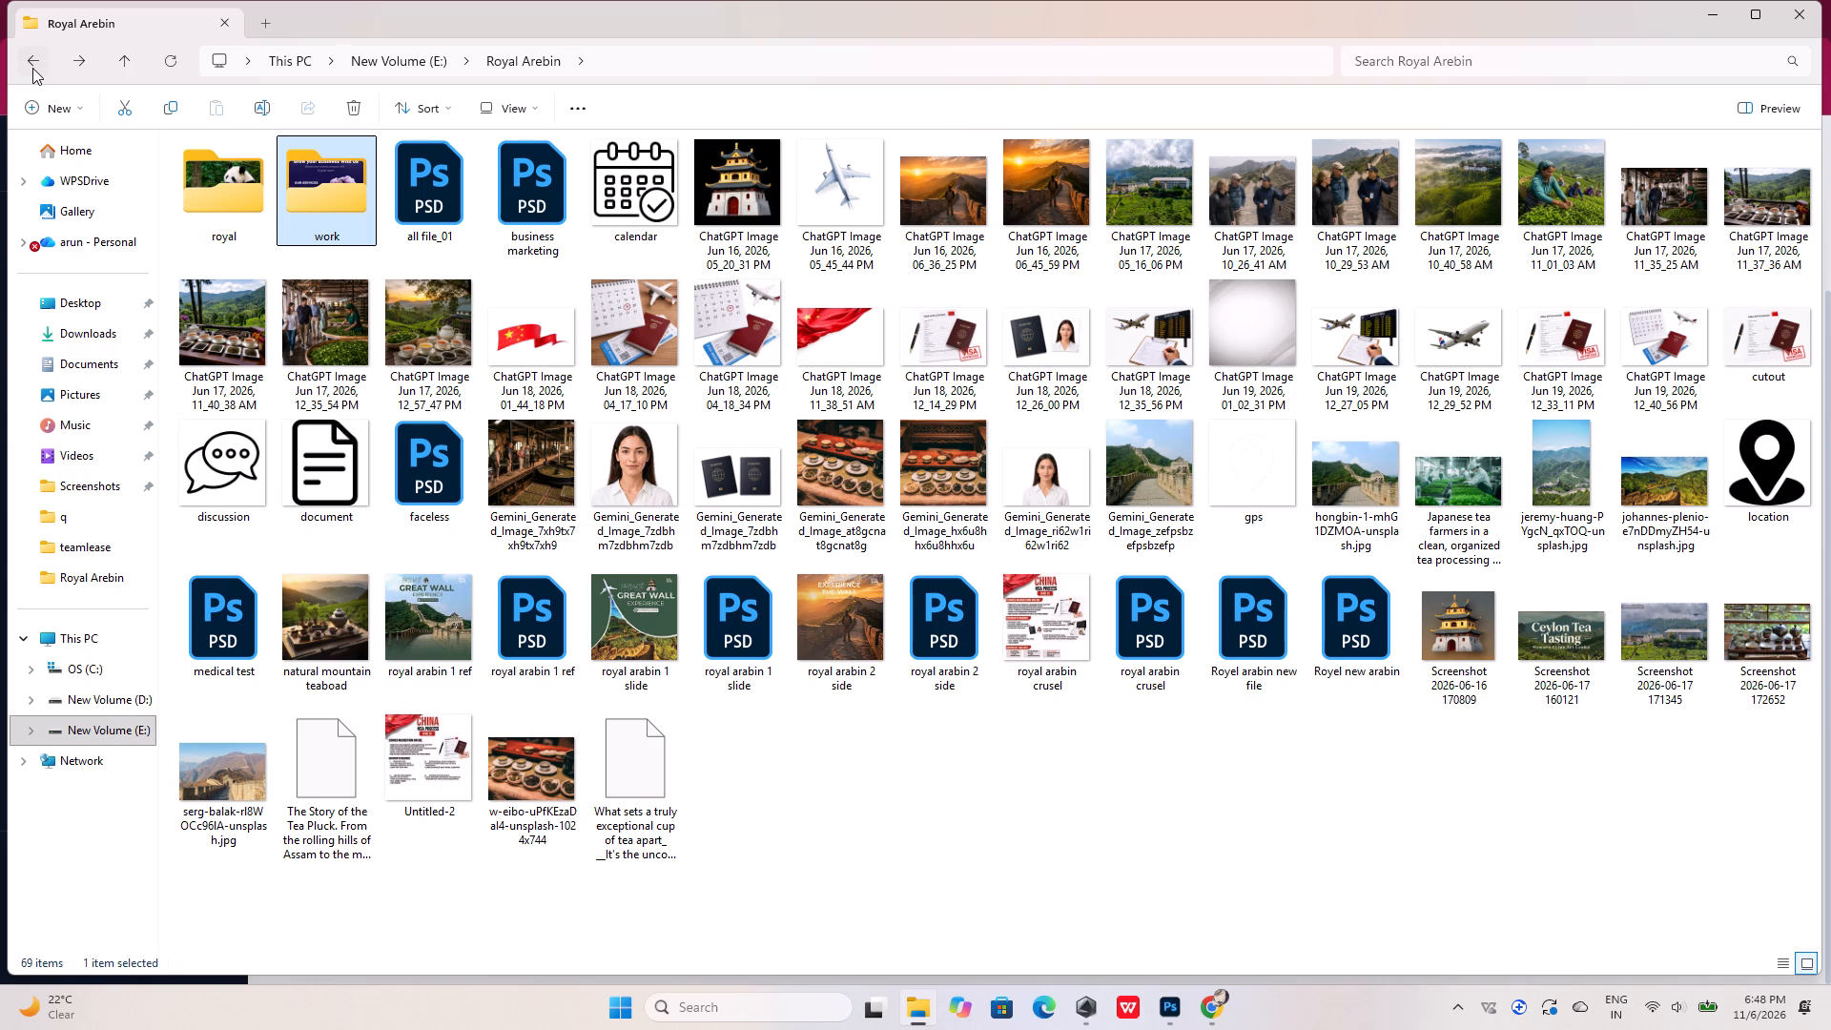
double_click(242, 163)
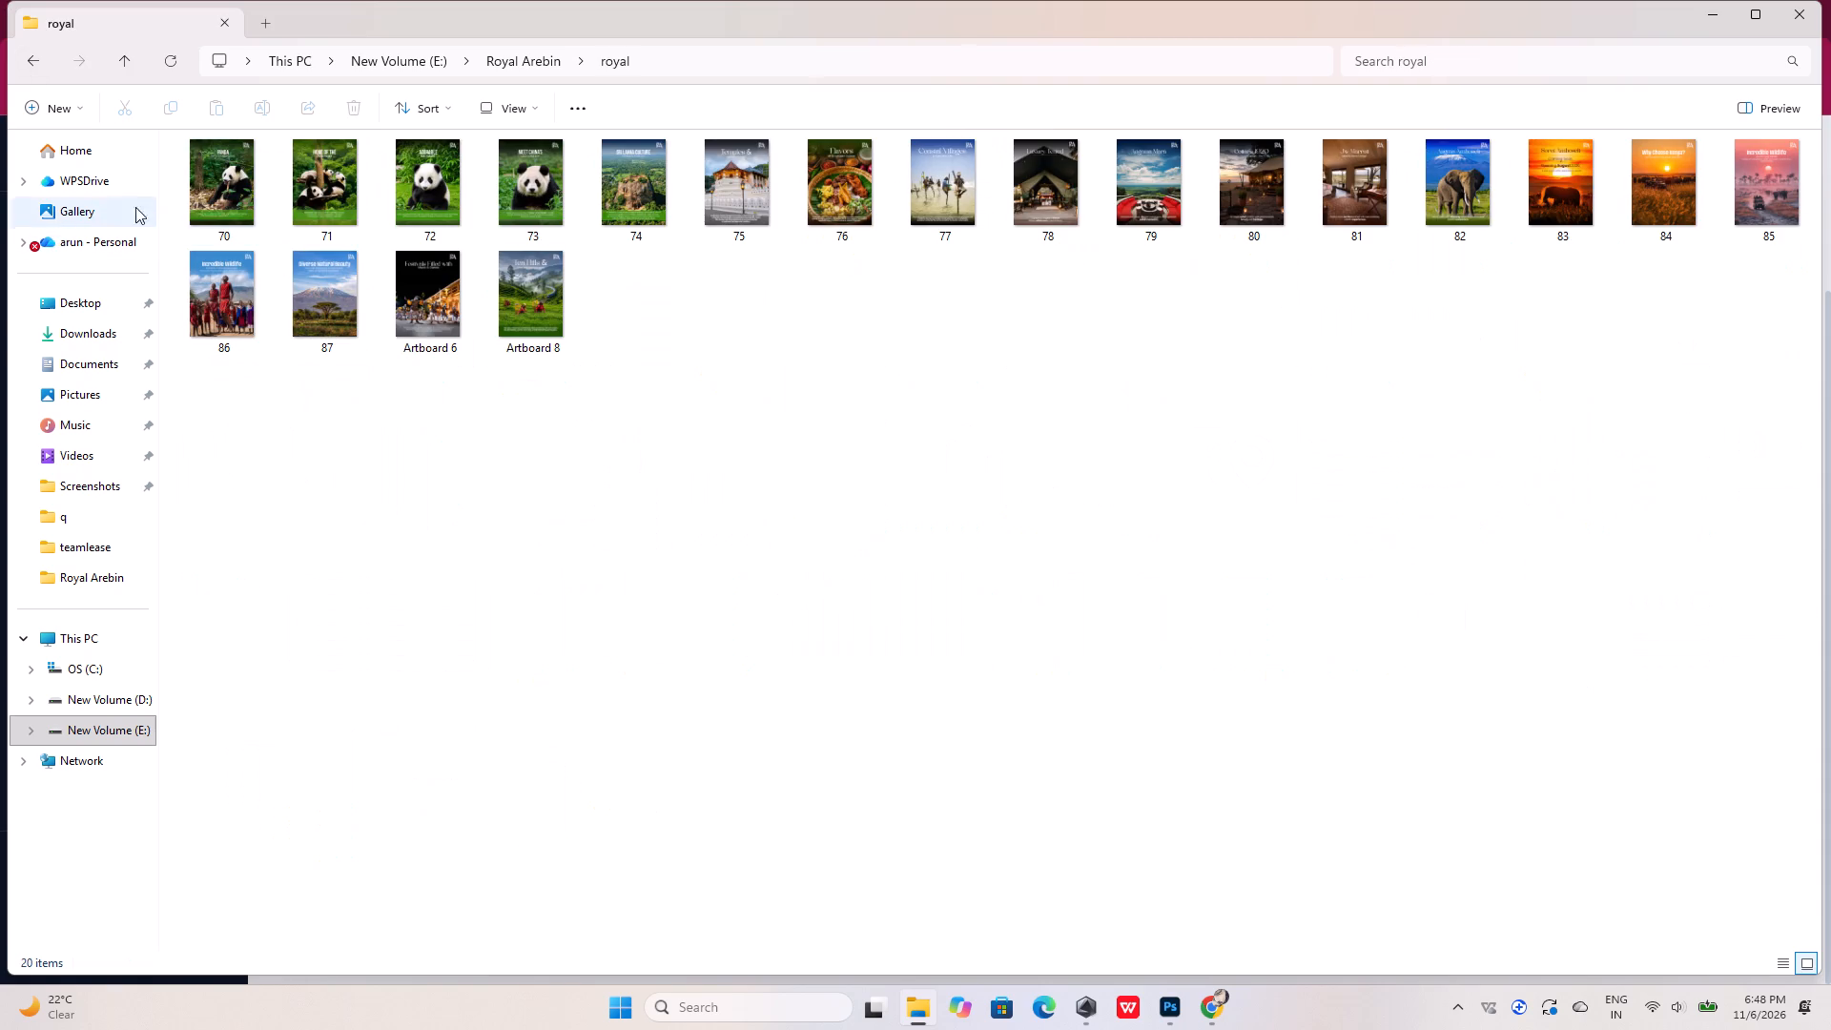
double_click(217, 187)
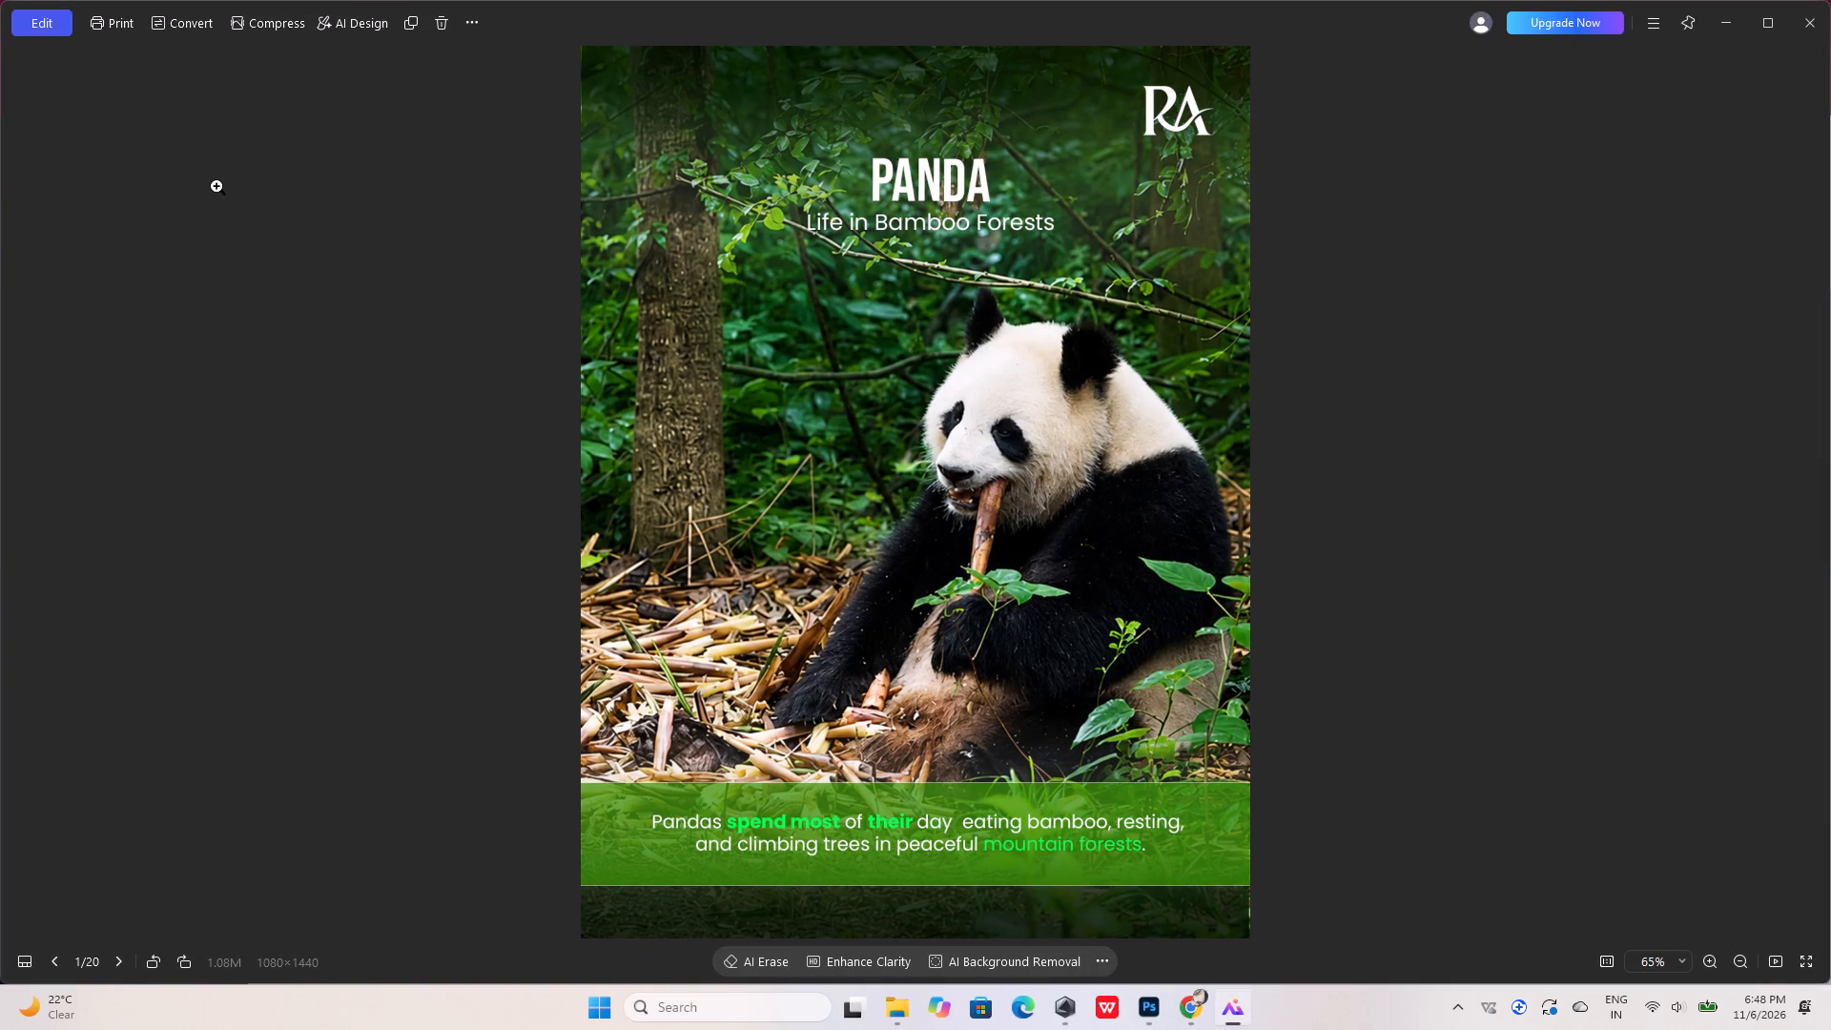
key("Right")
key("Left")
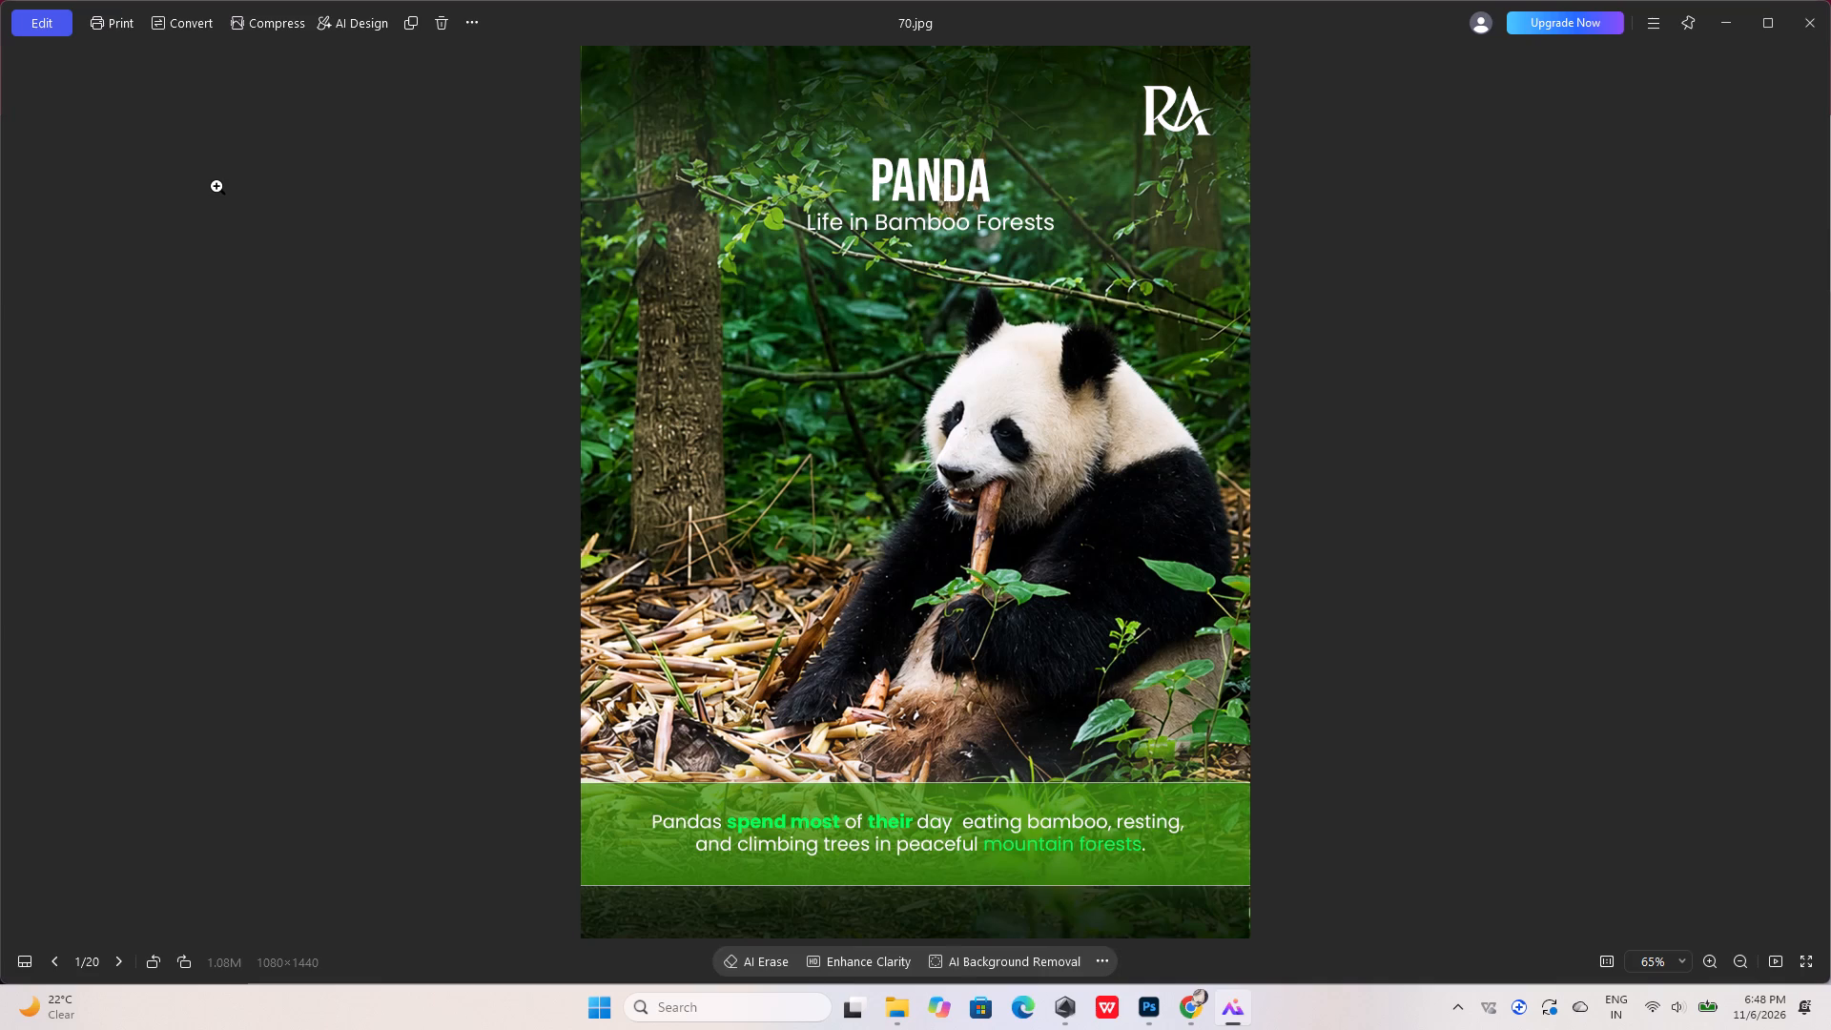
key("Right")
key("Right")
key("Right")
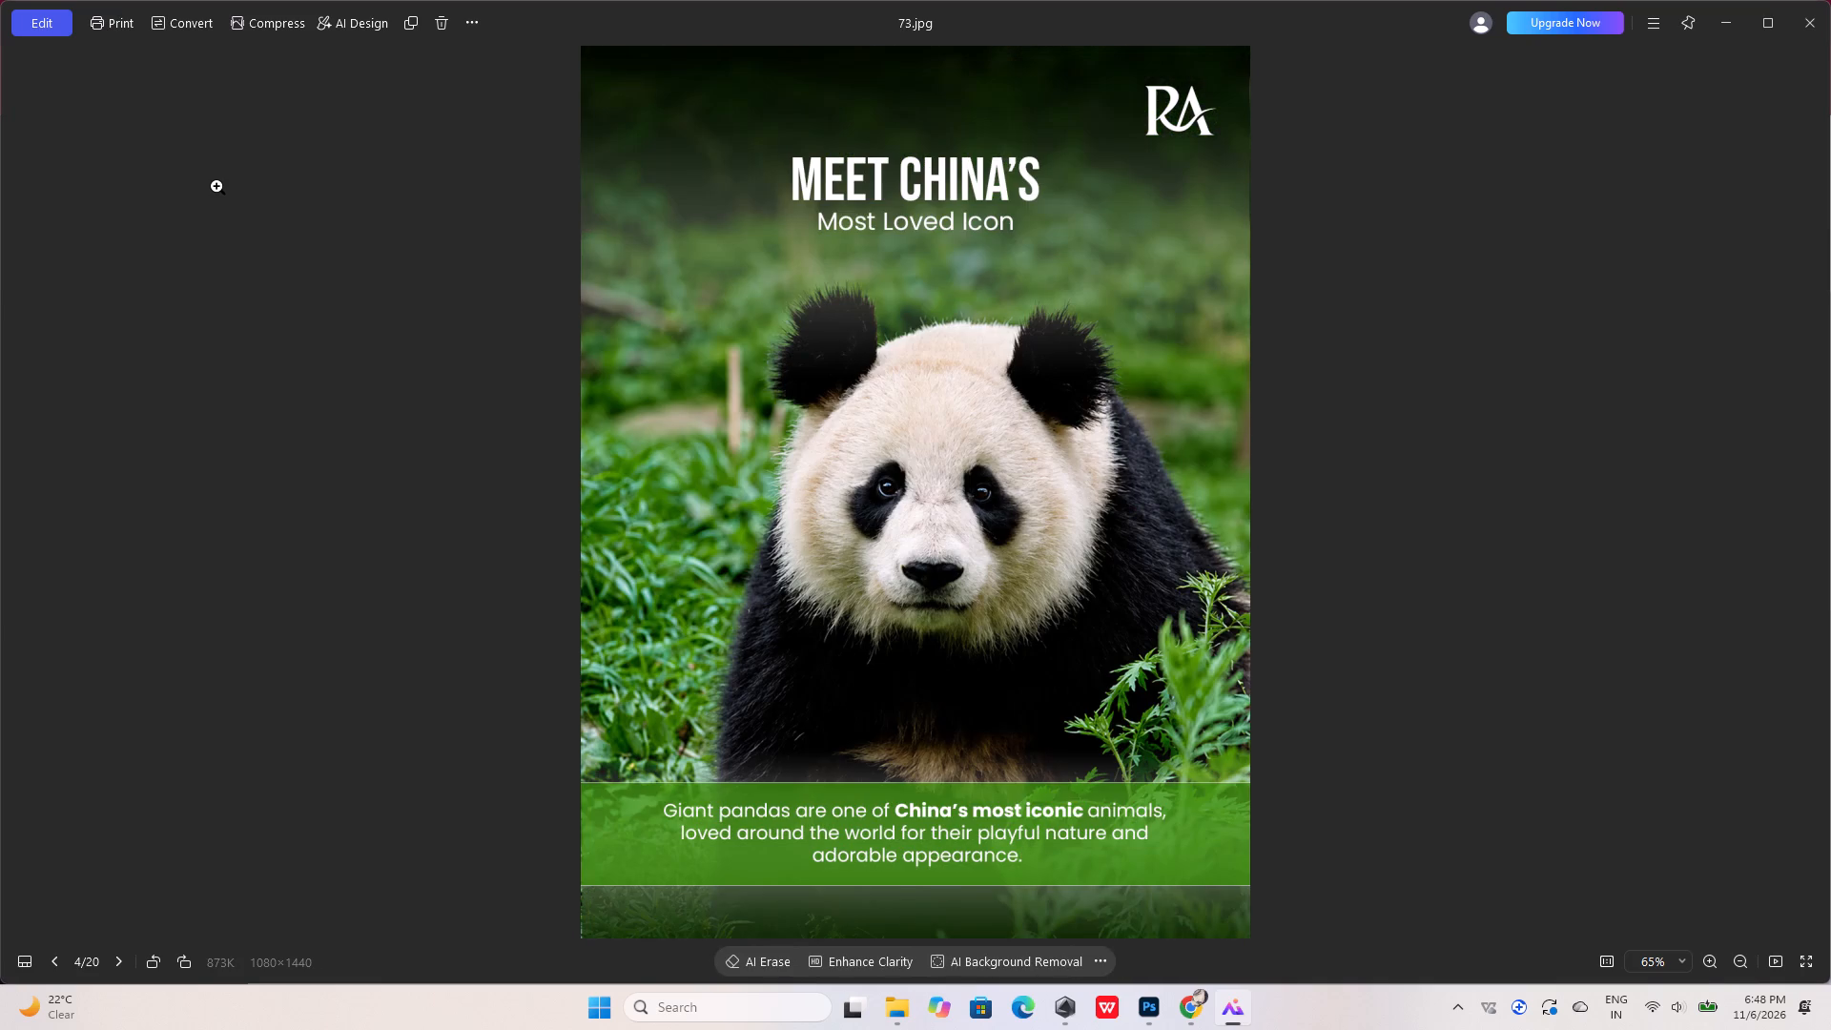
key("Right")
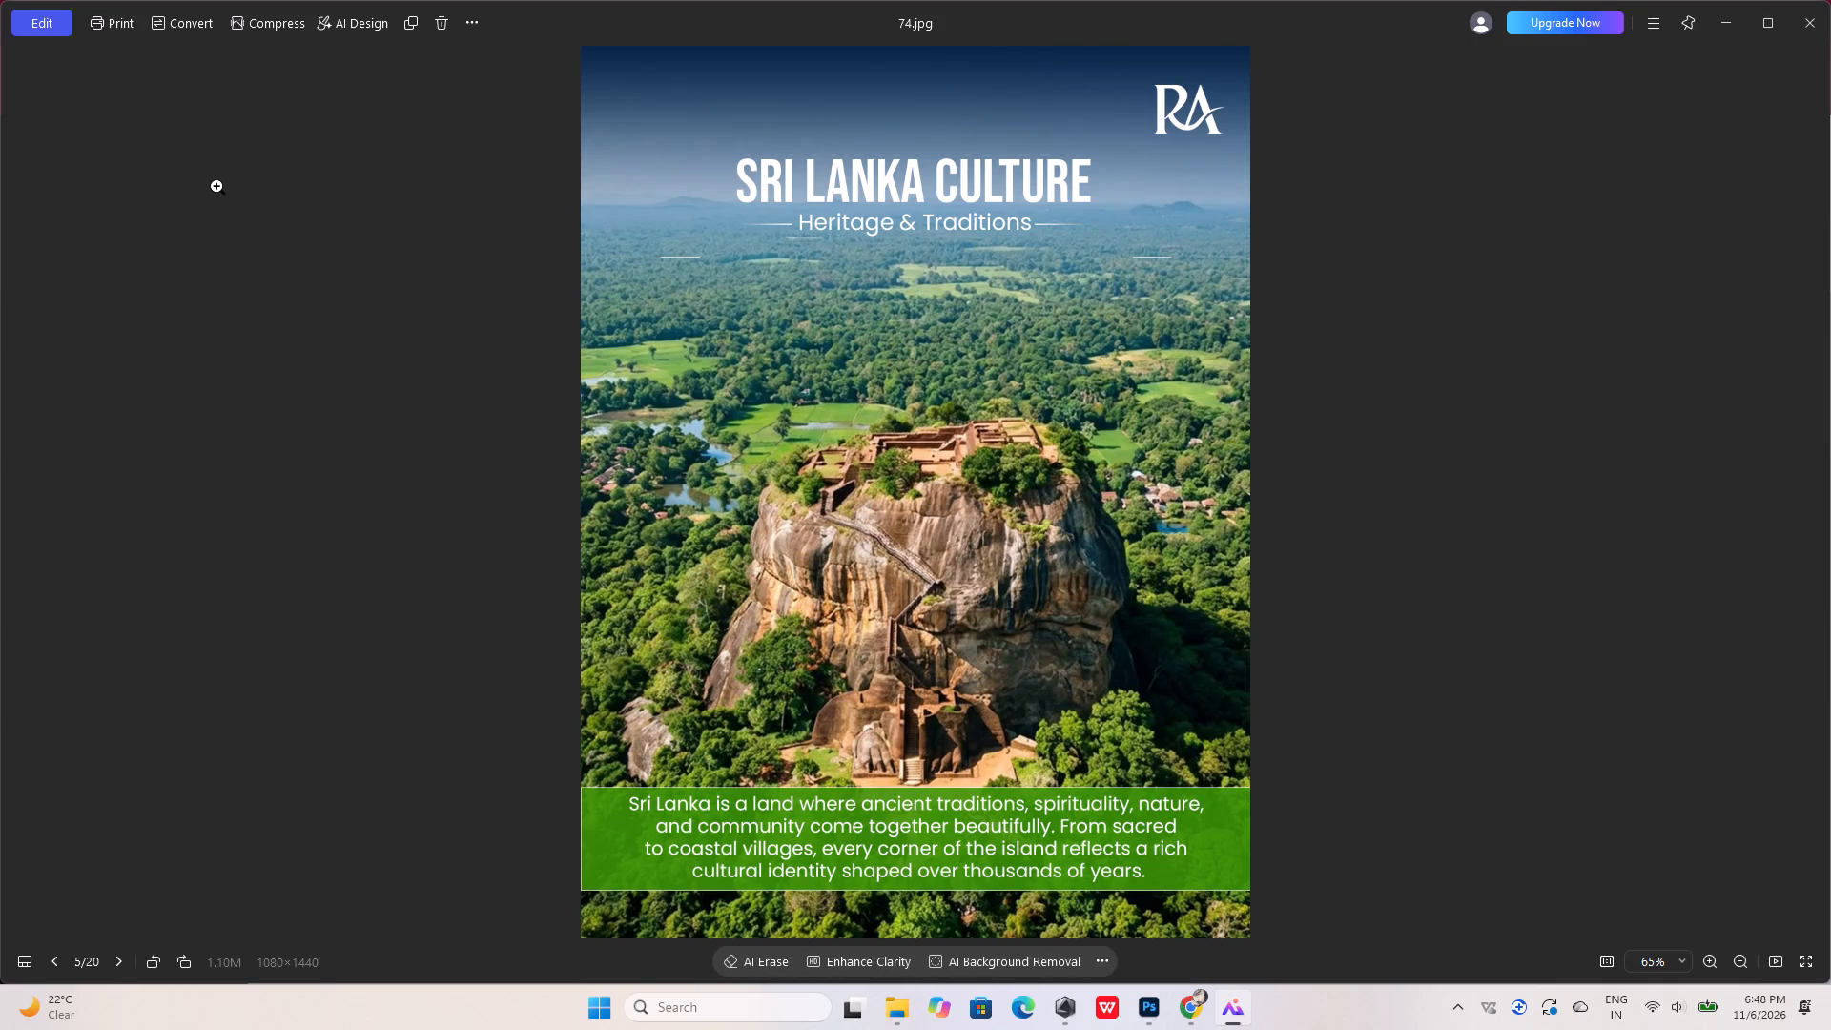
key("Right")
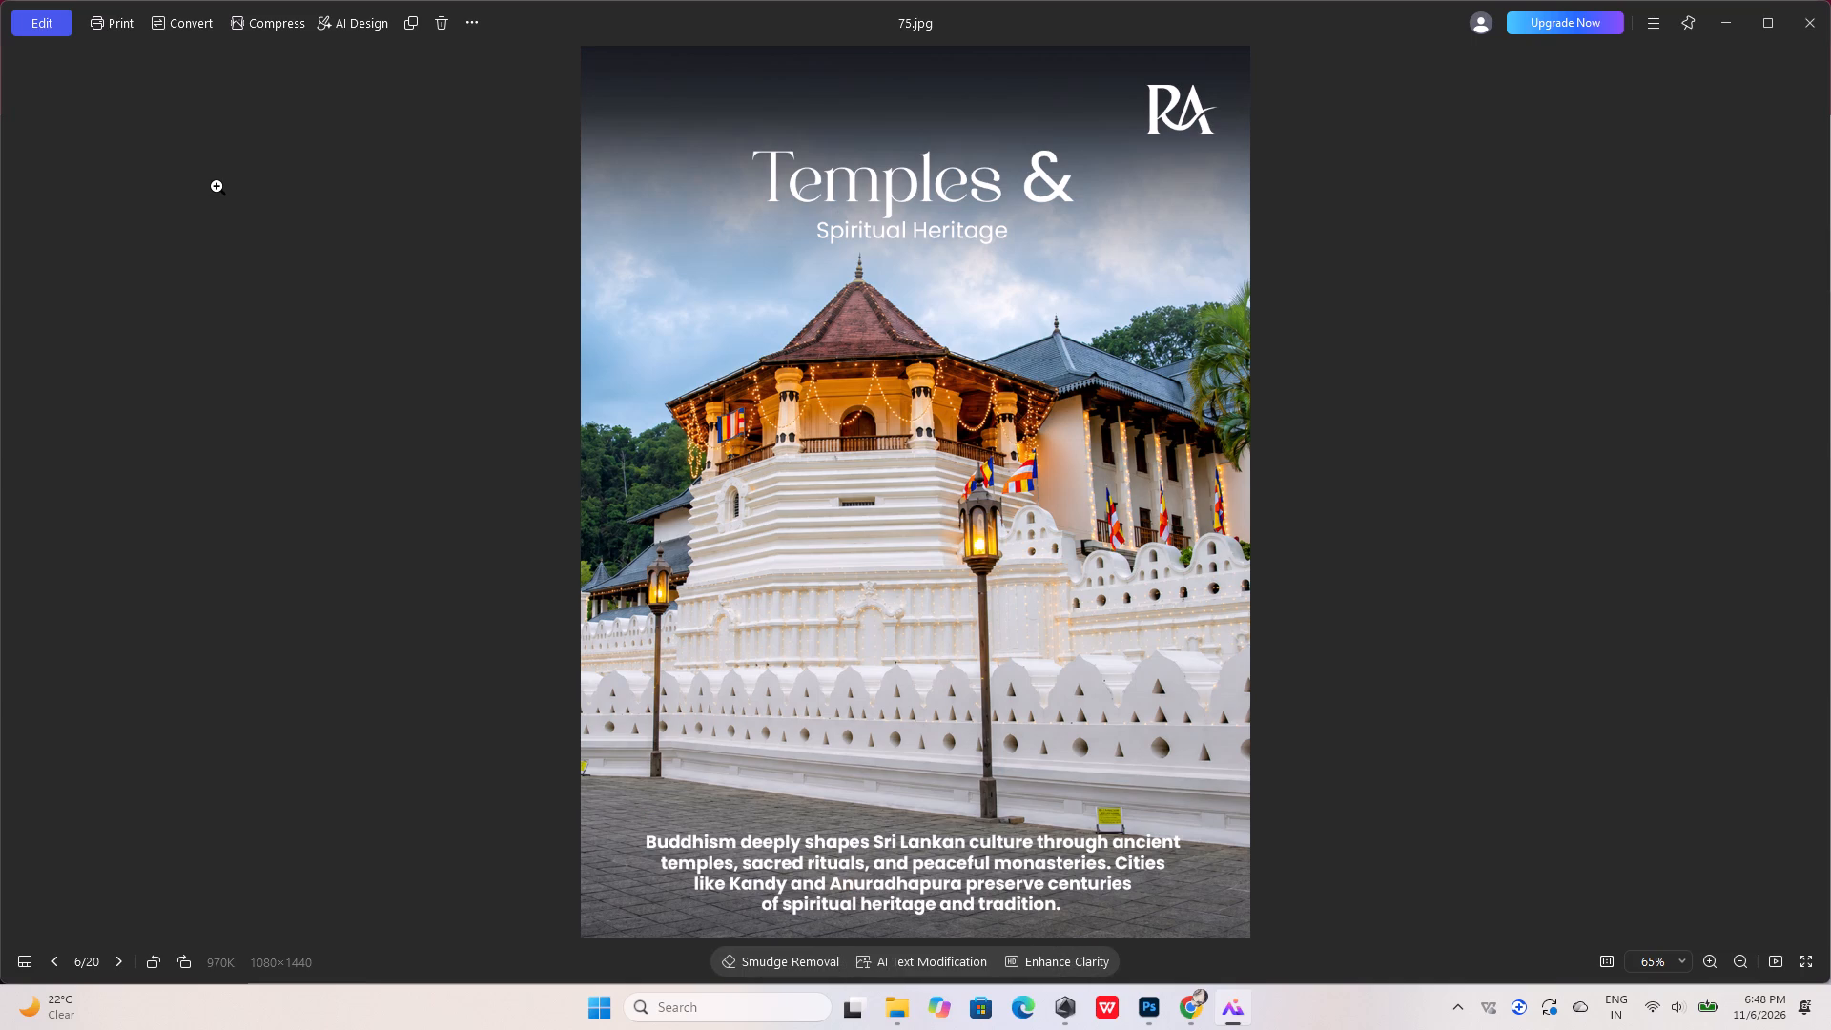
key("Right")
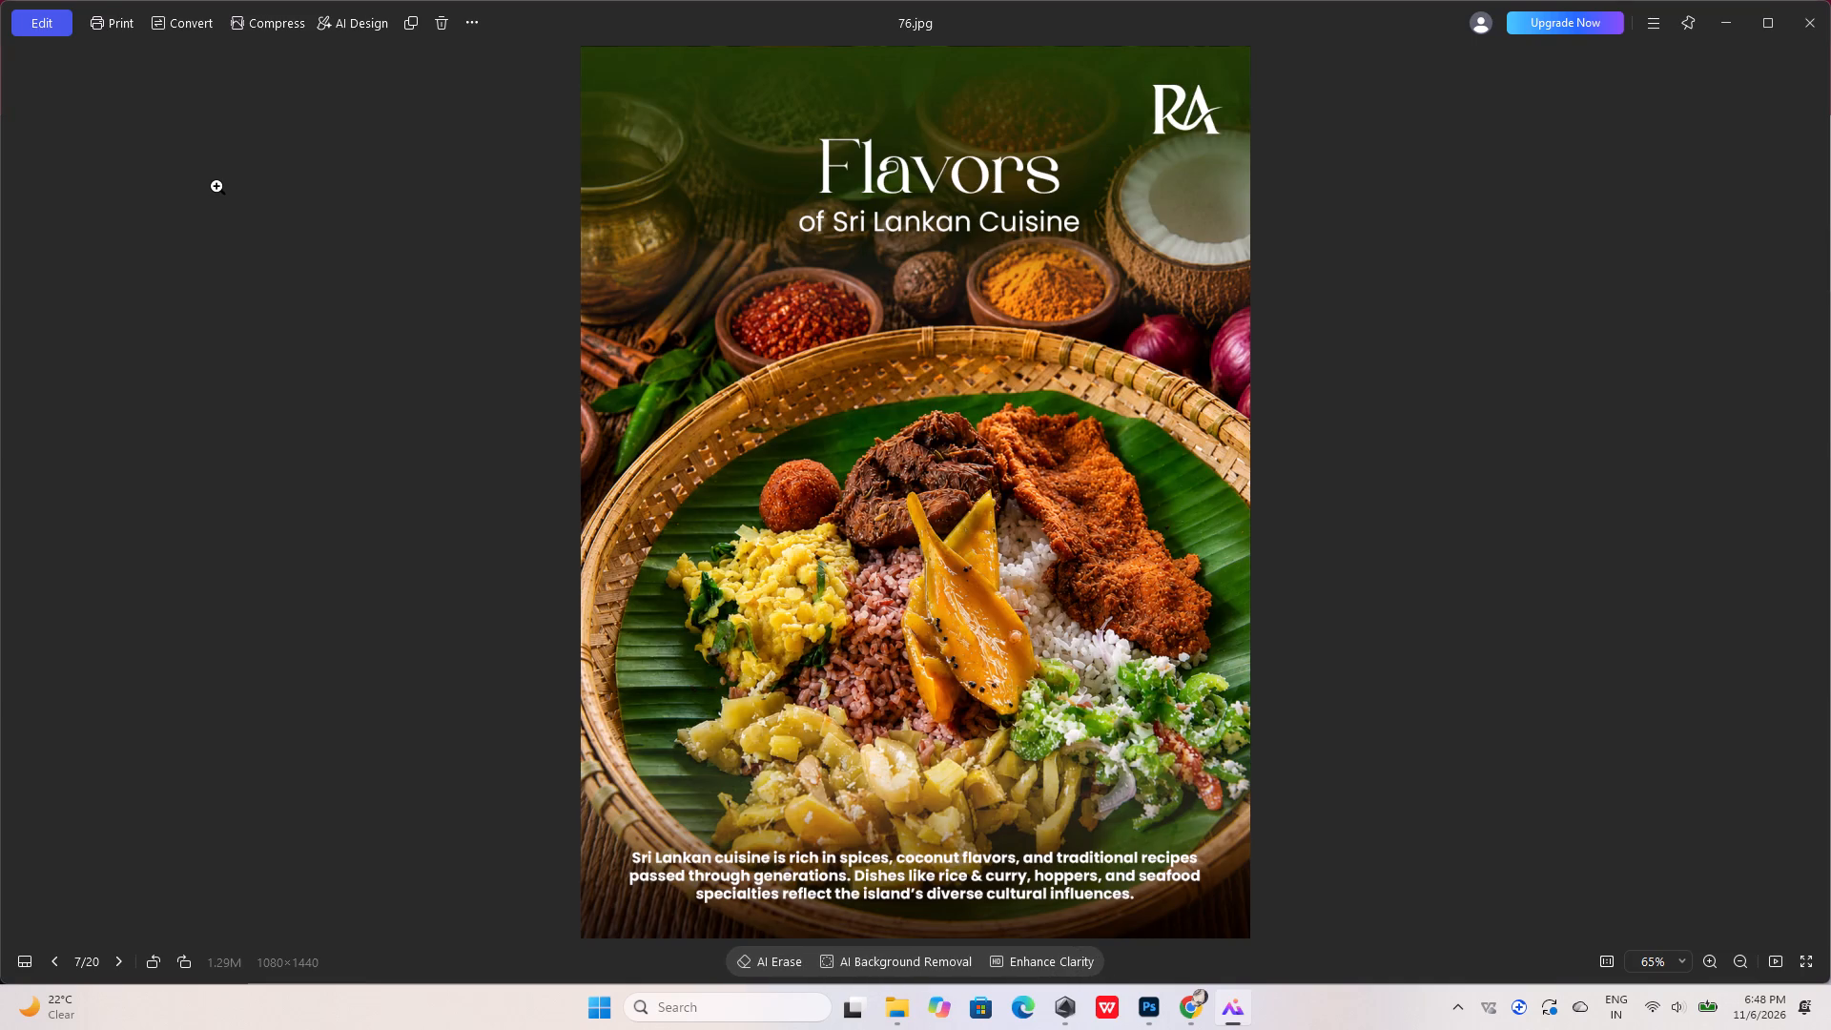
key("Right")
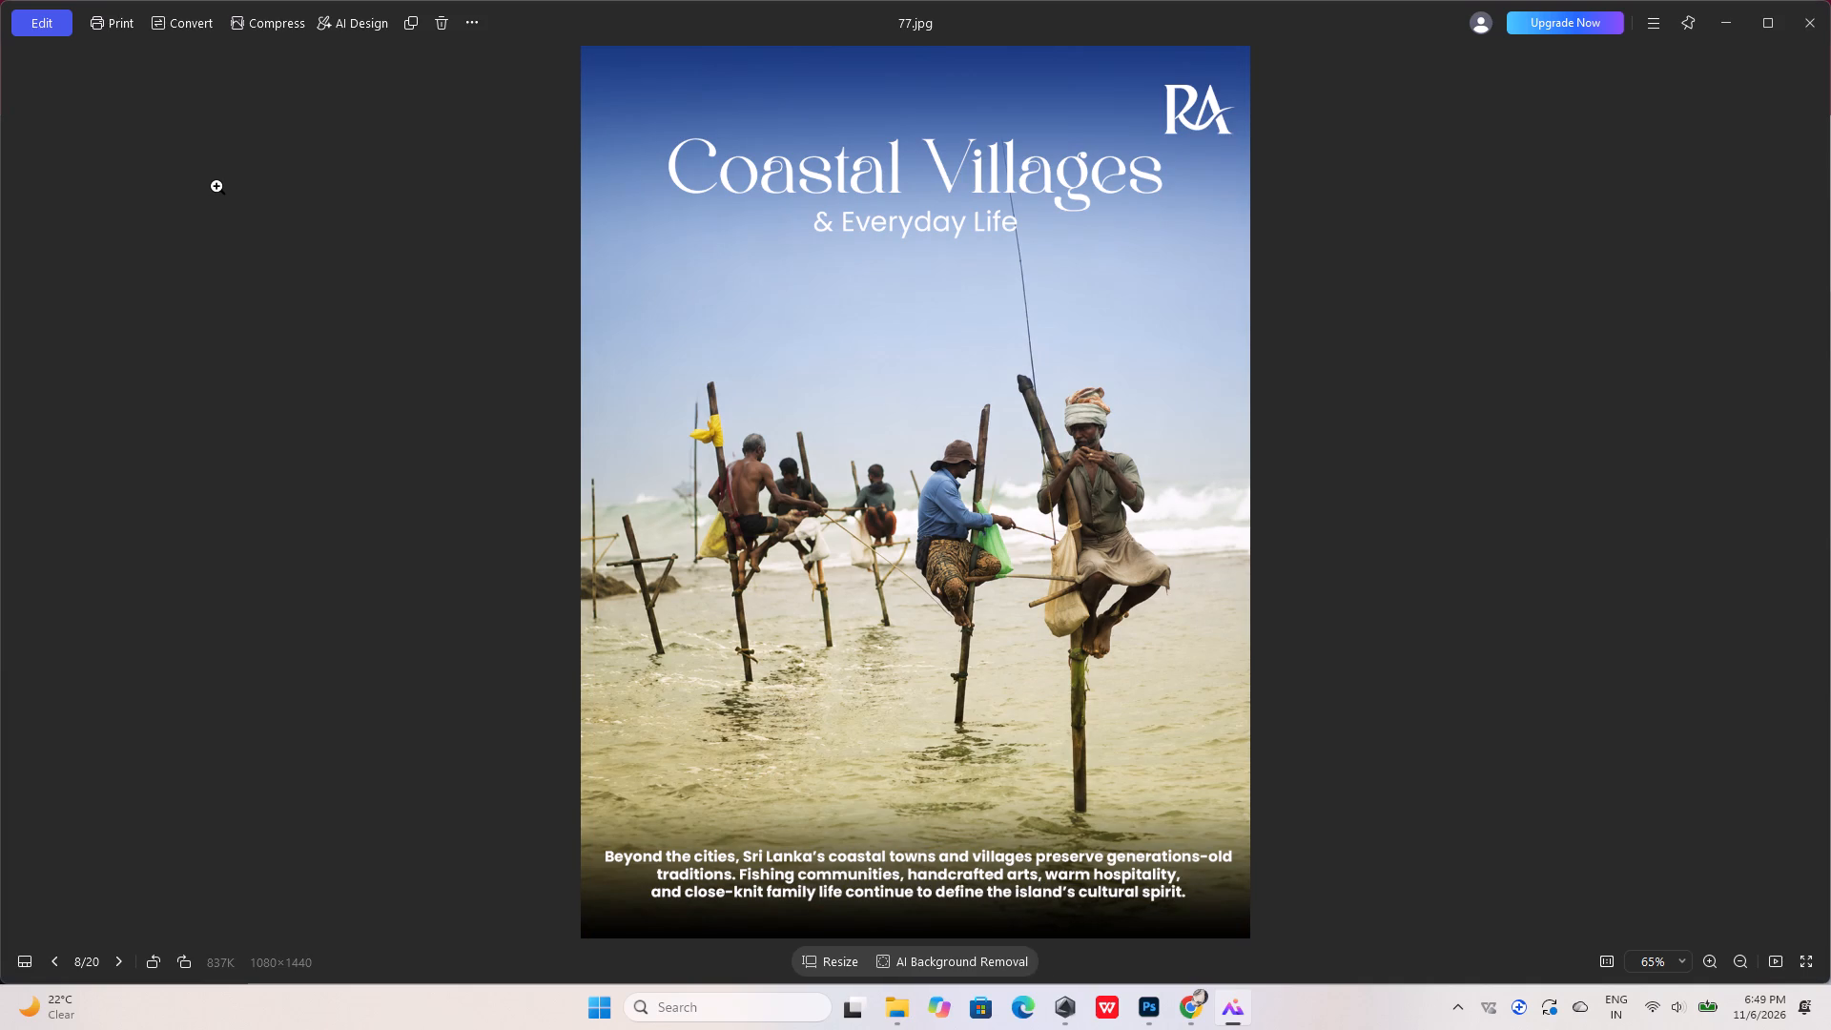
Look through the Kenya lodge, safari and wildlife posters, images 78 to 87.
key("Right")
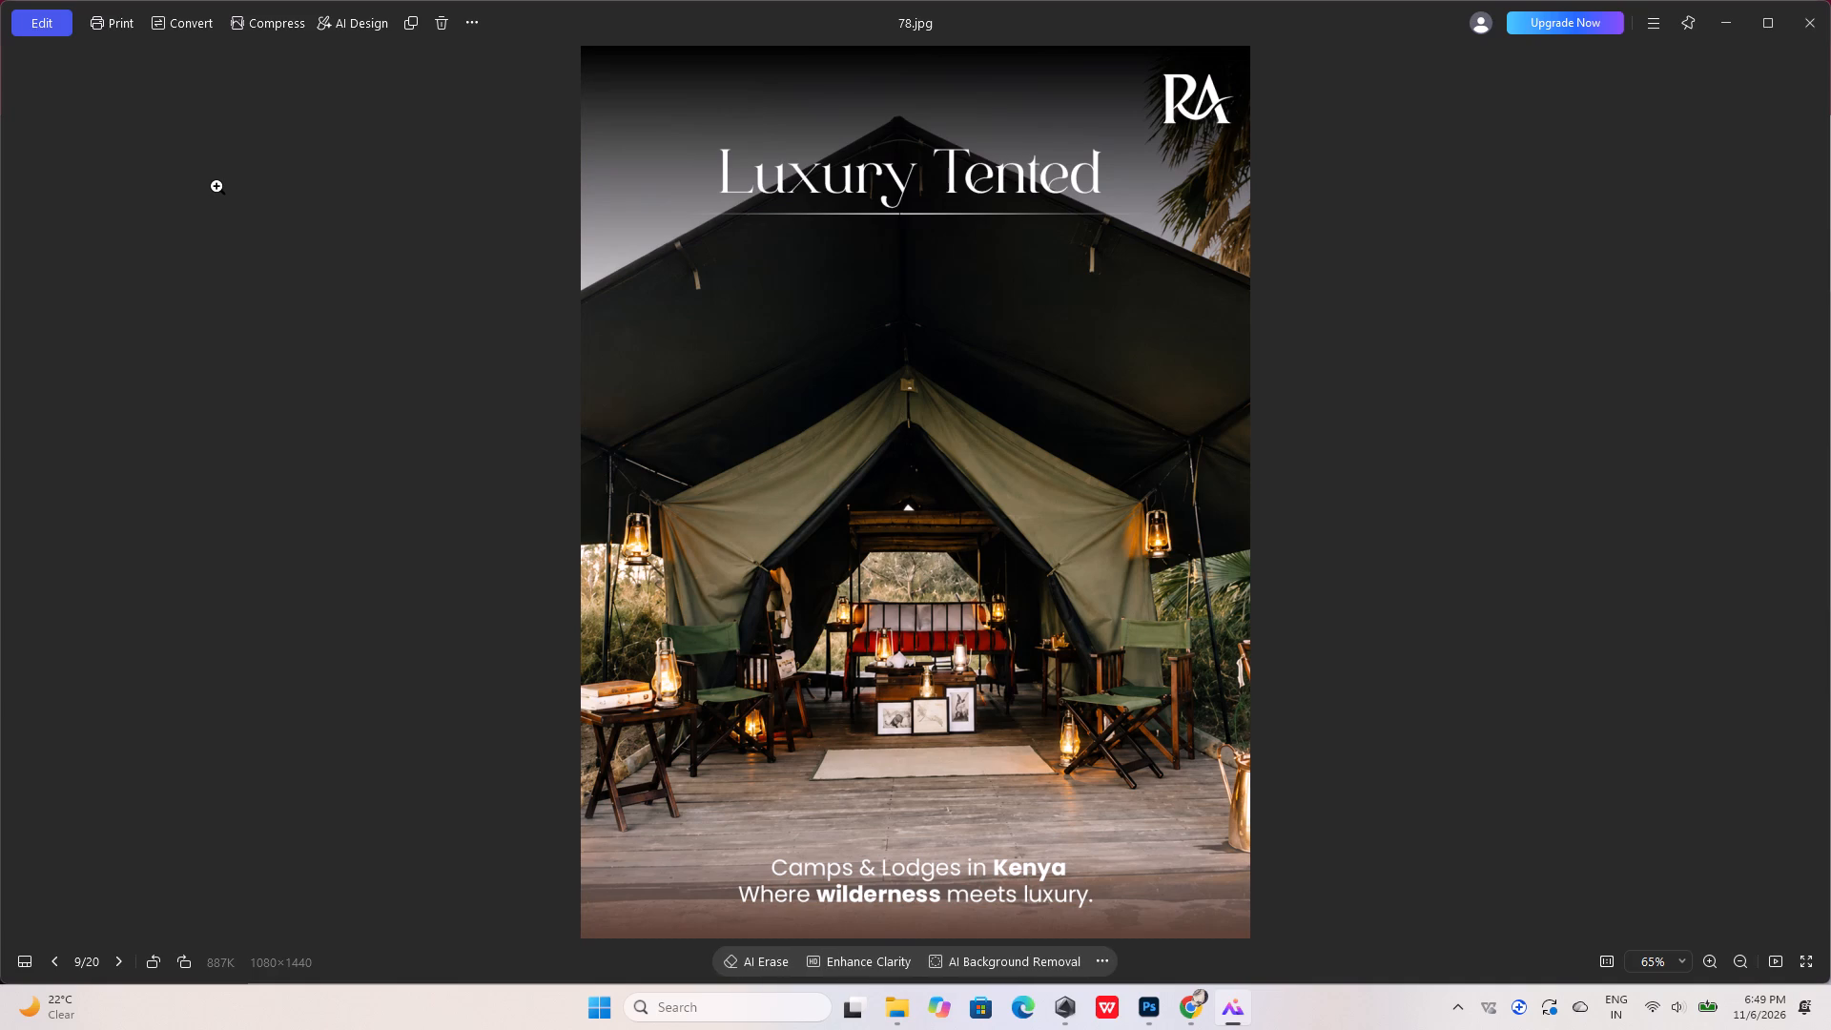
key("Right")
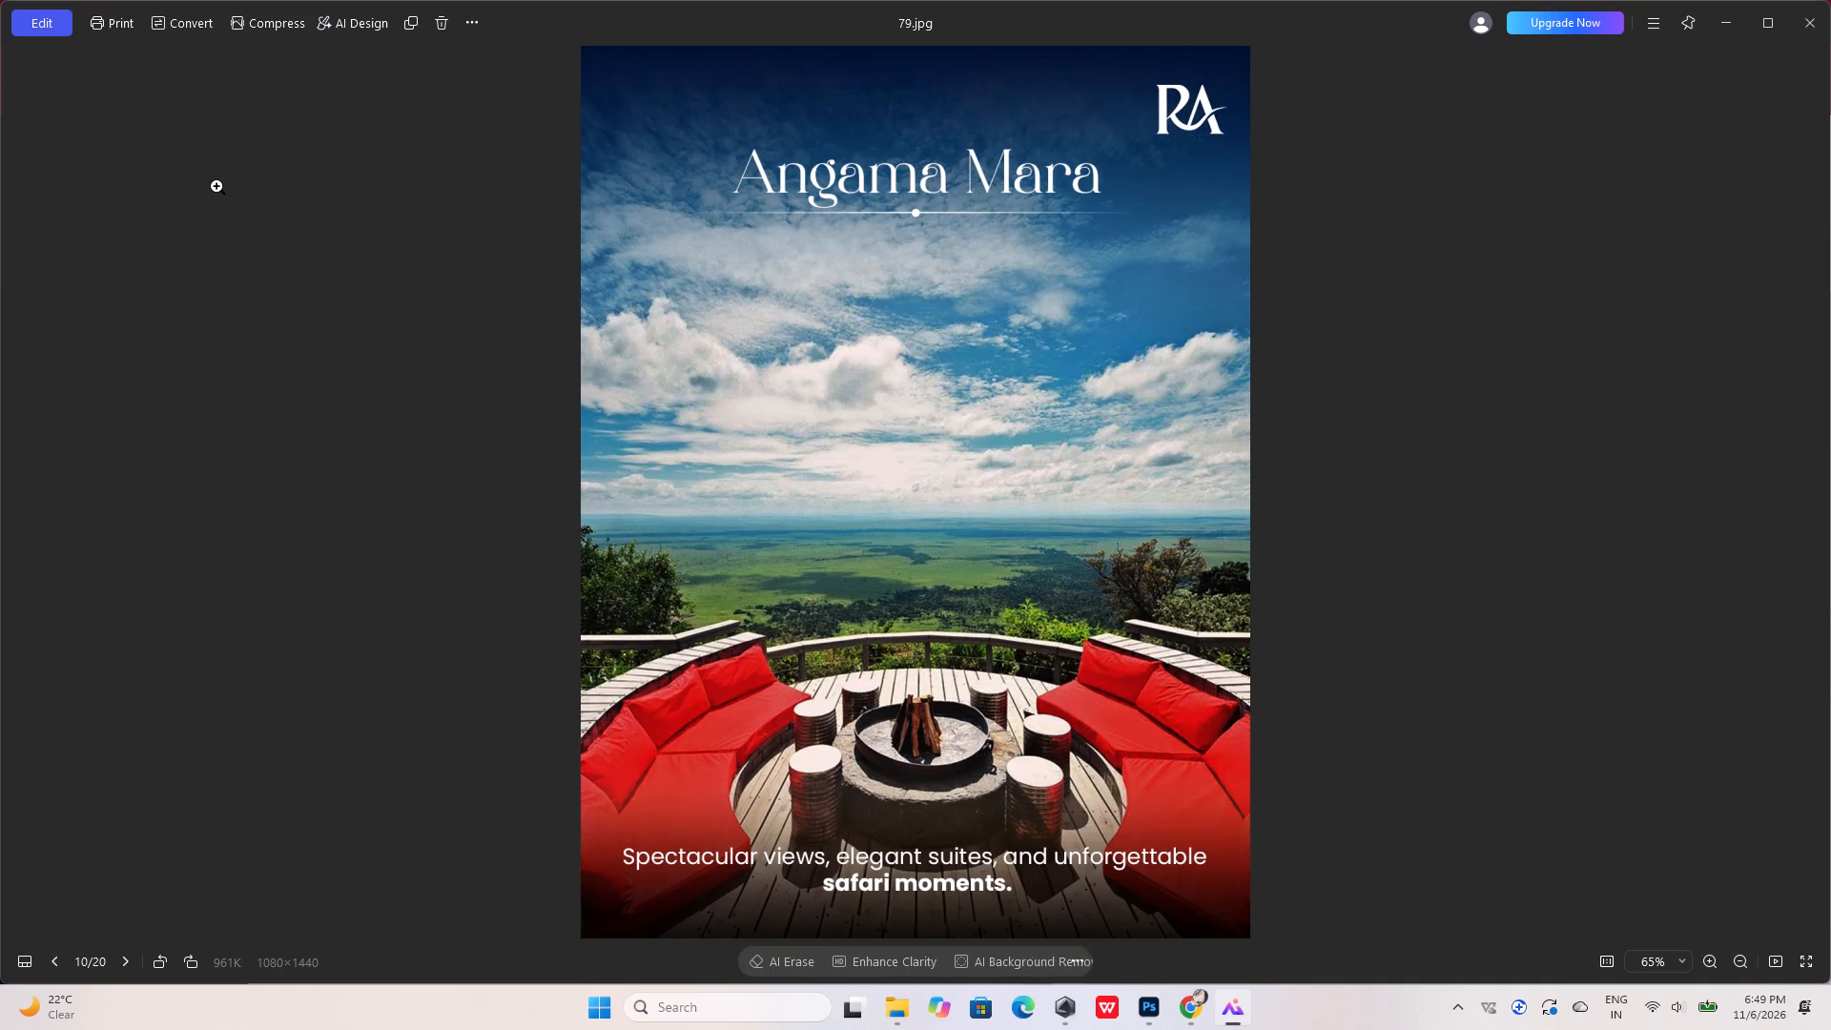
key("Right")
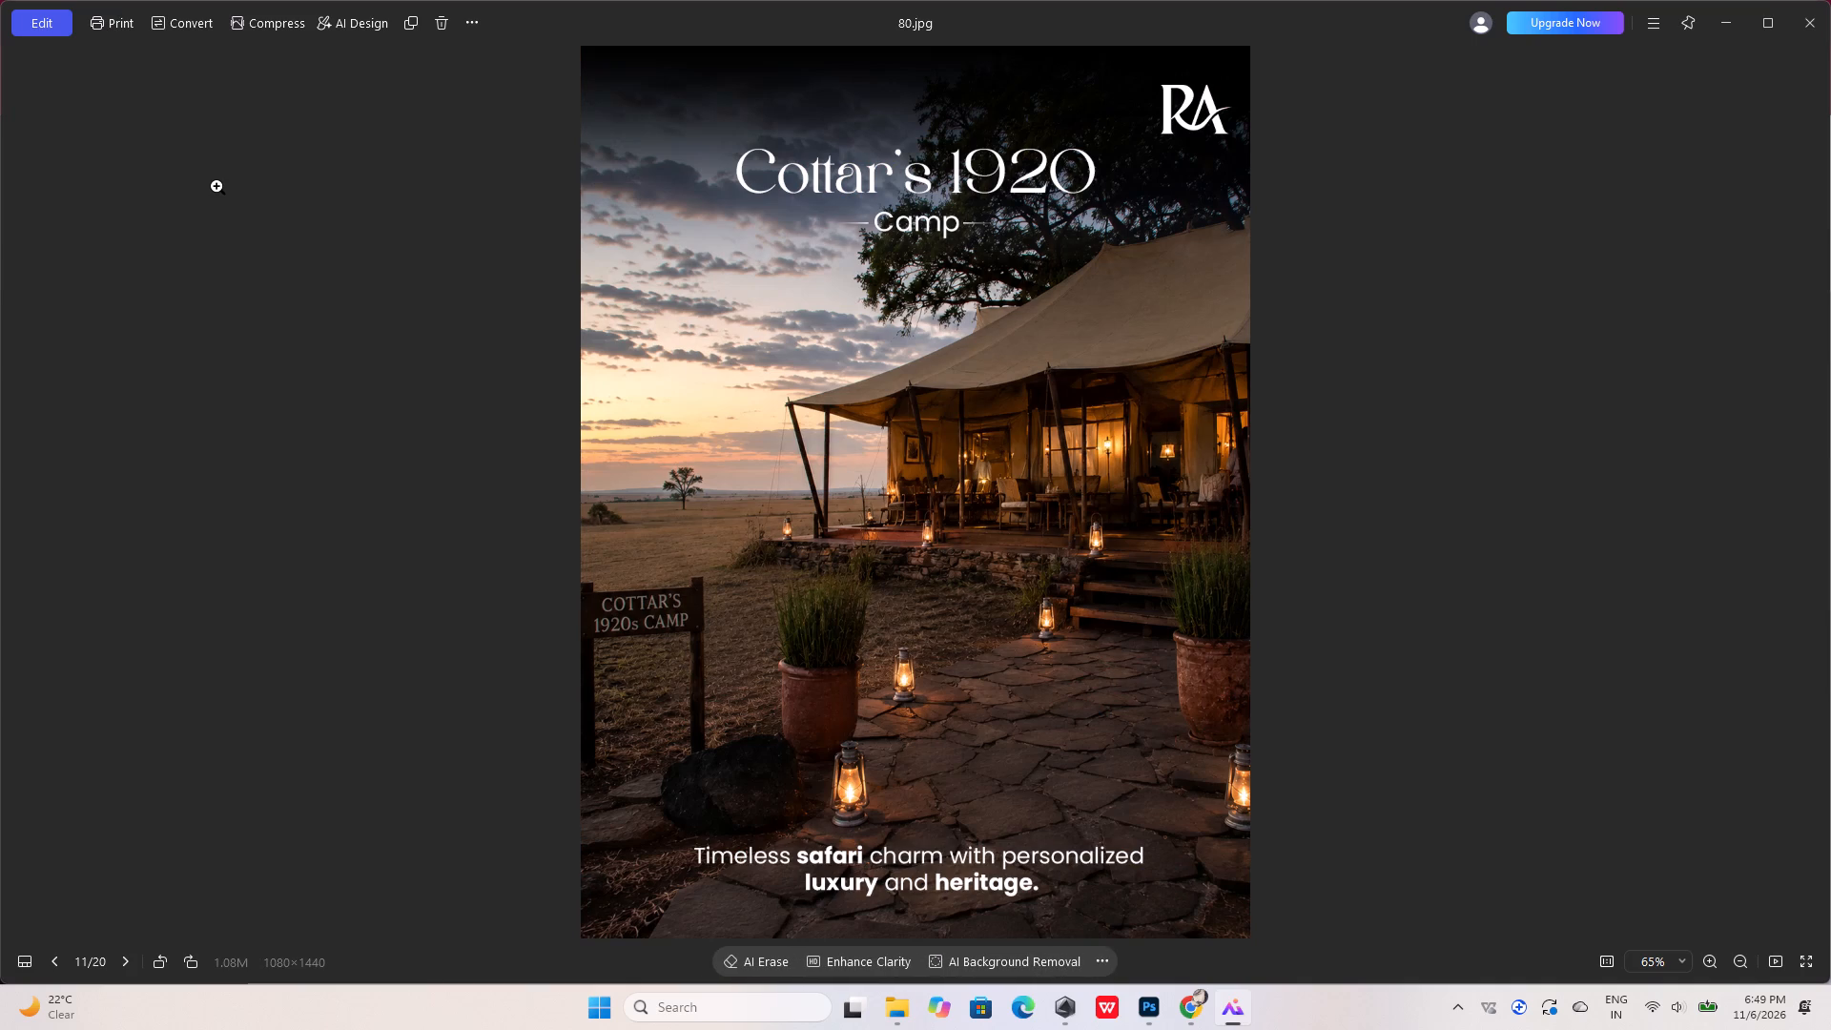
key("Right")
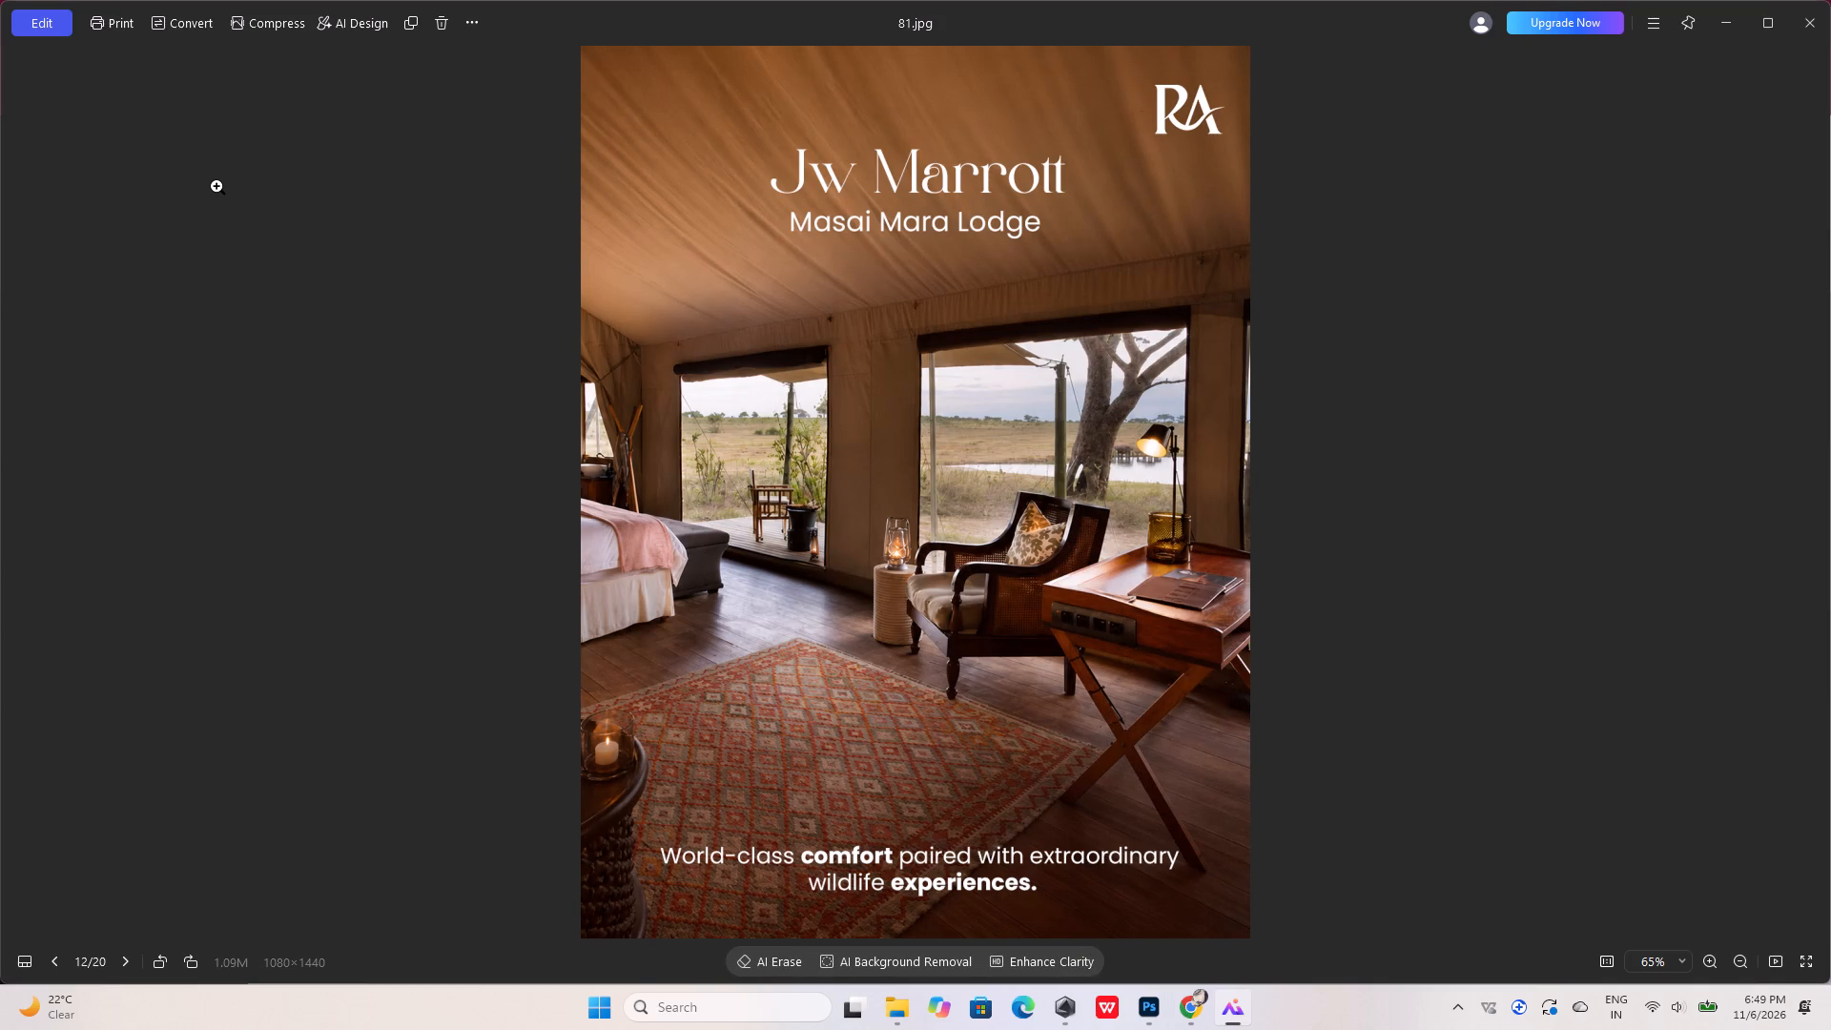
key("Right")
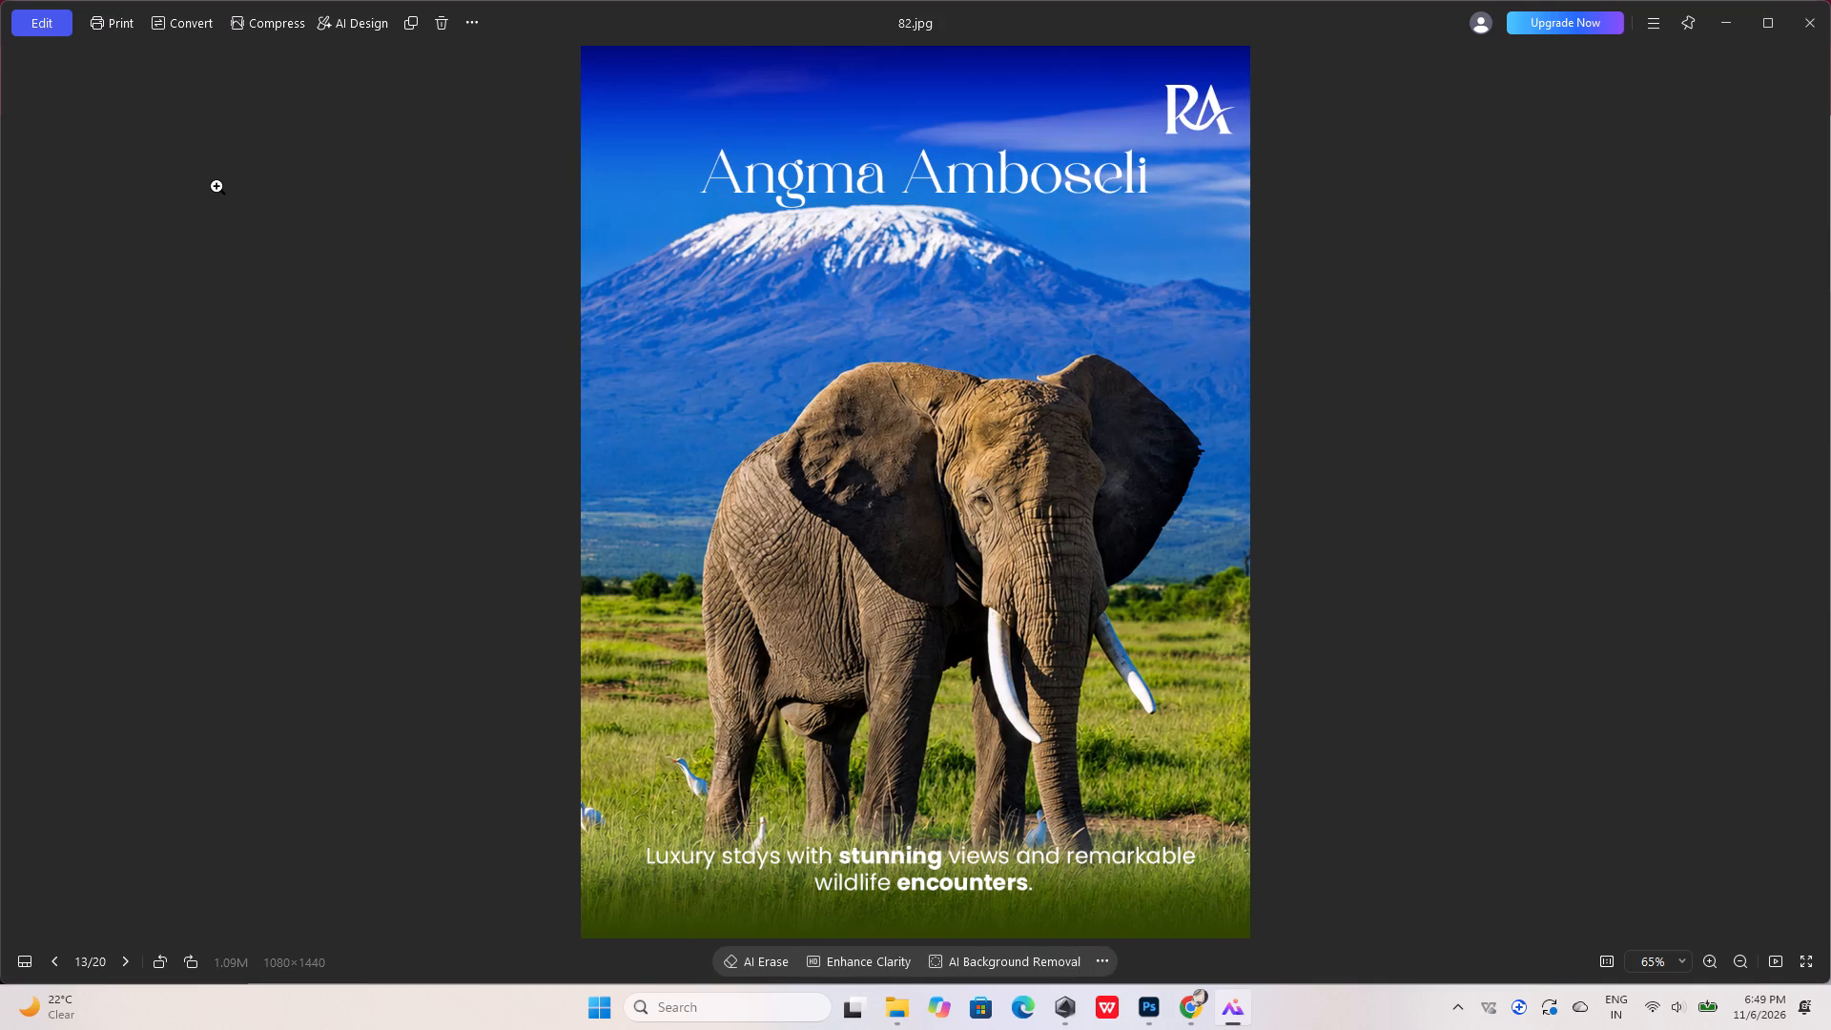
key("Right")
key("Right")
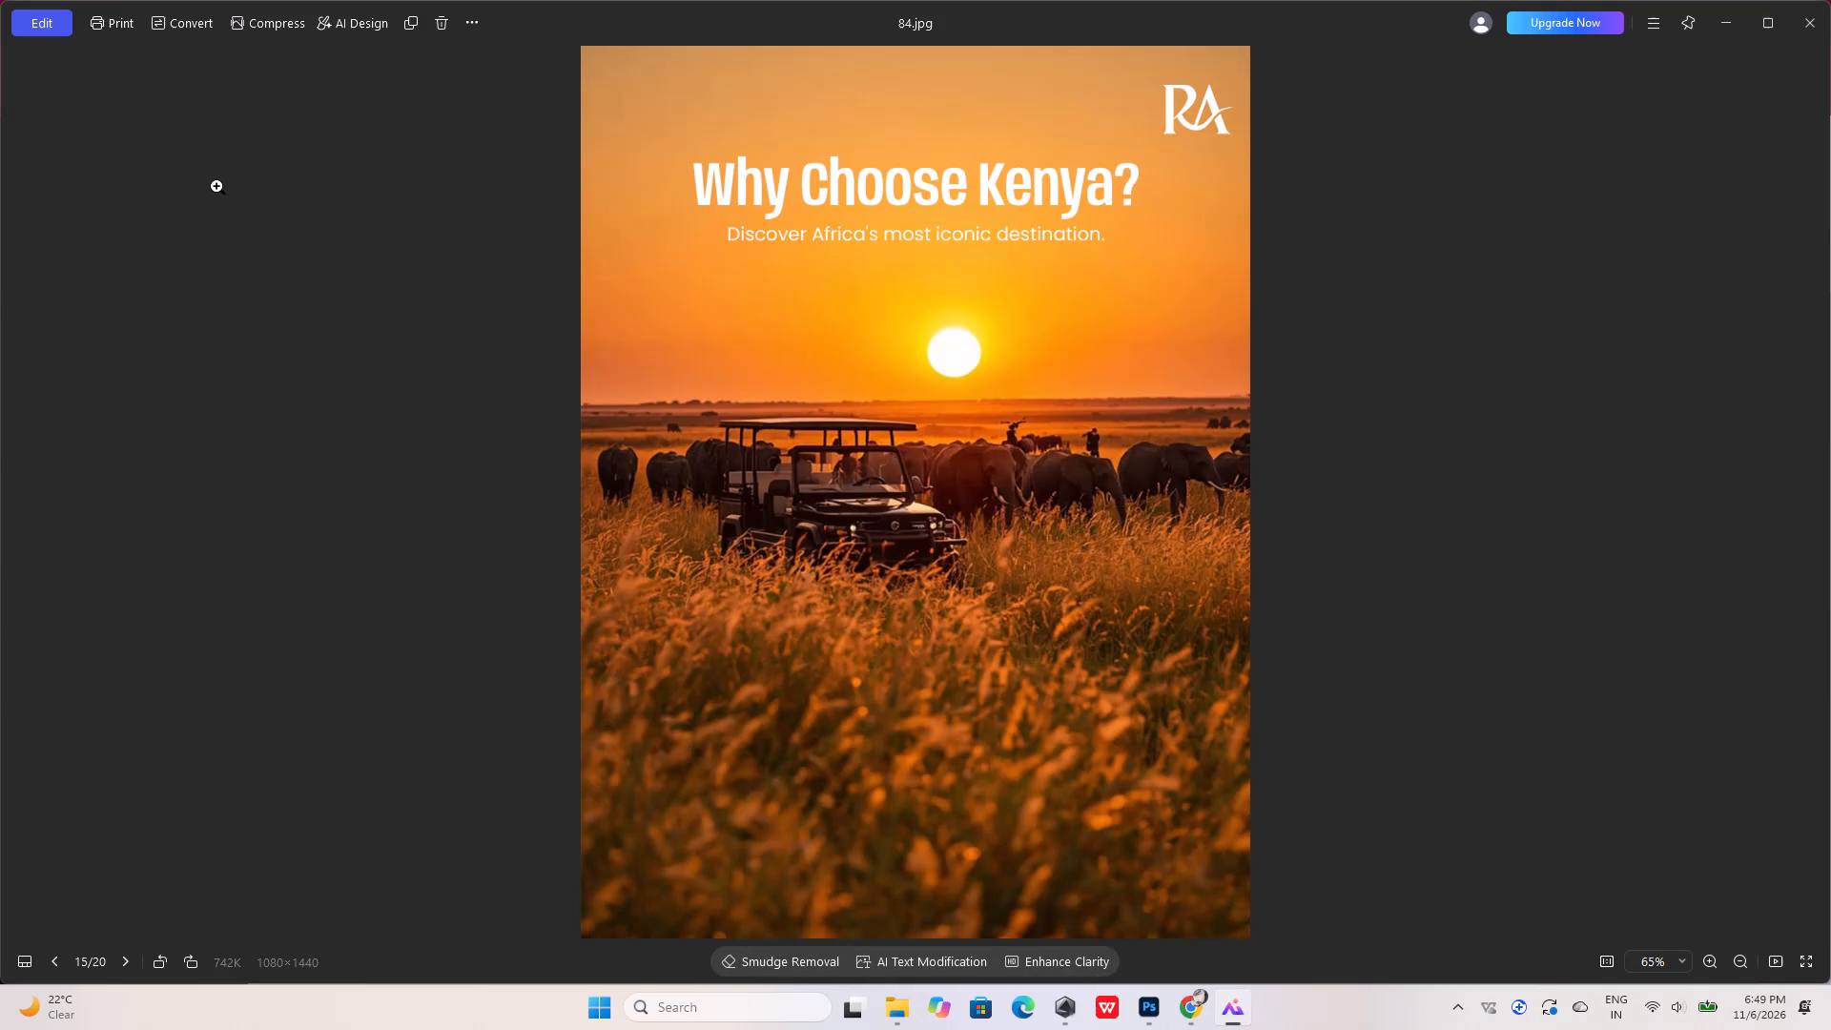
key("Left")
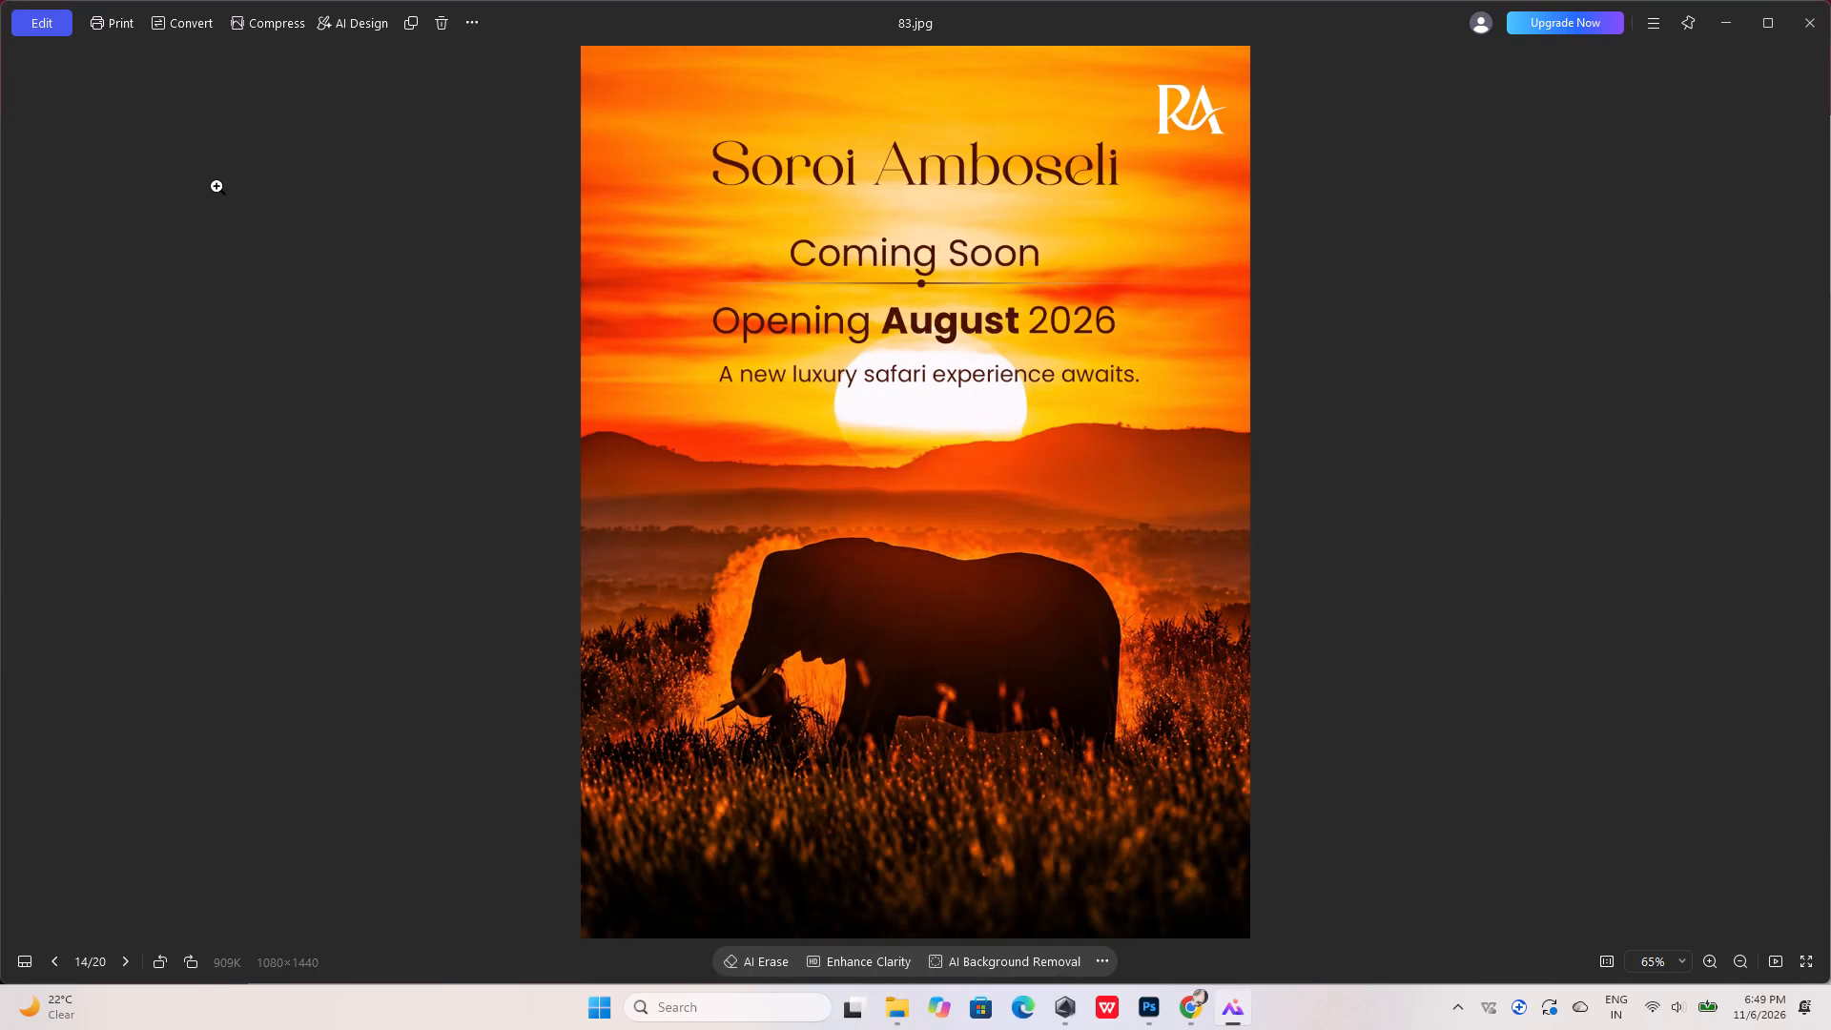
key("Right")
key("Right")
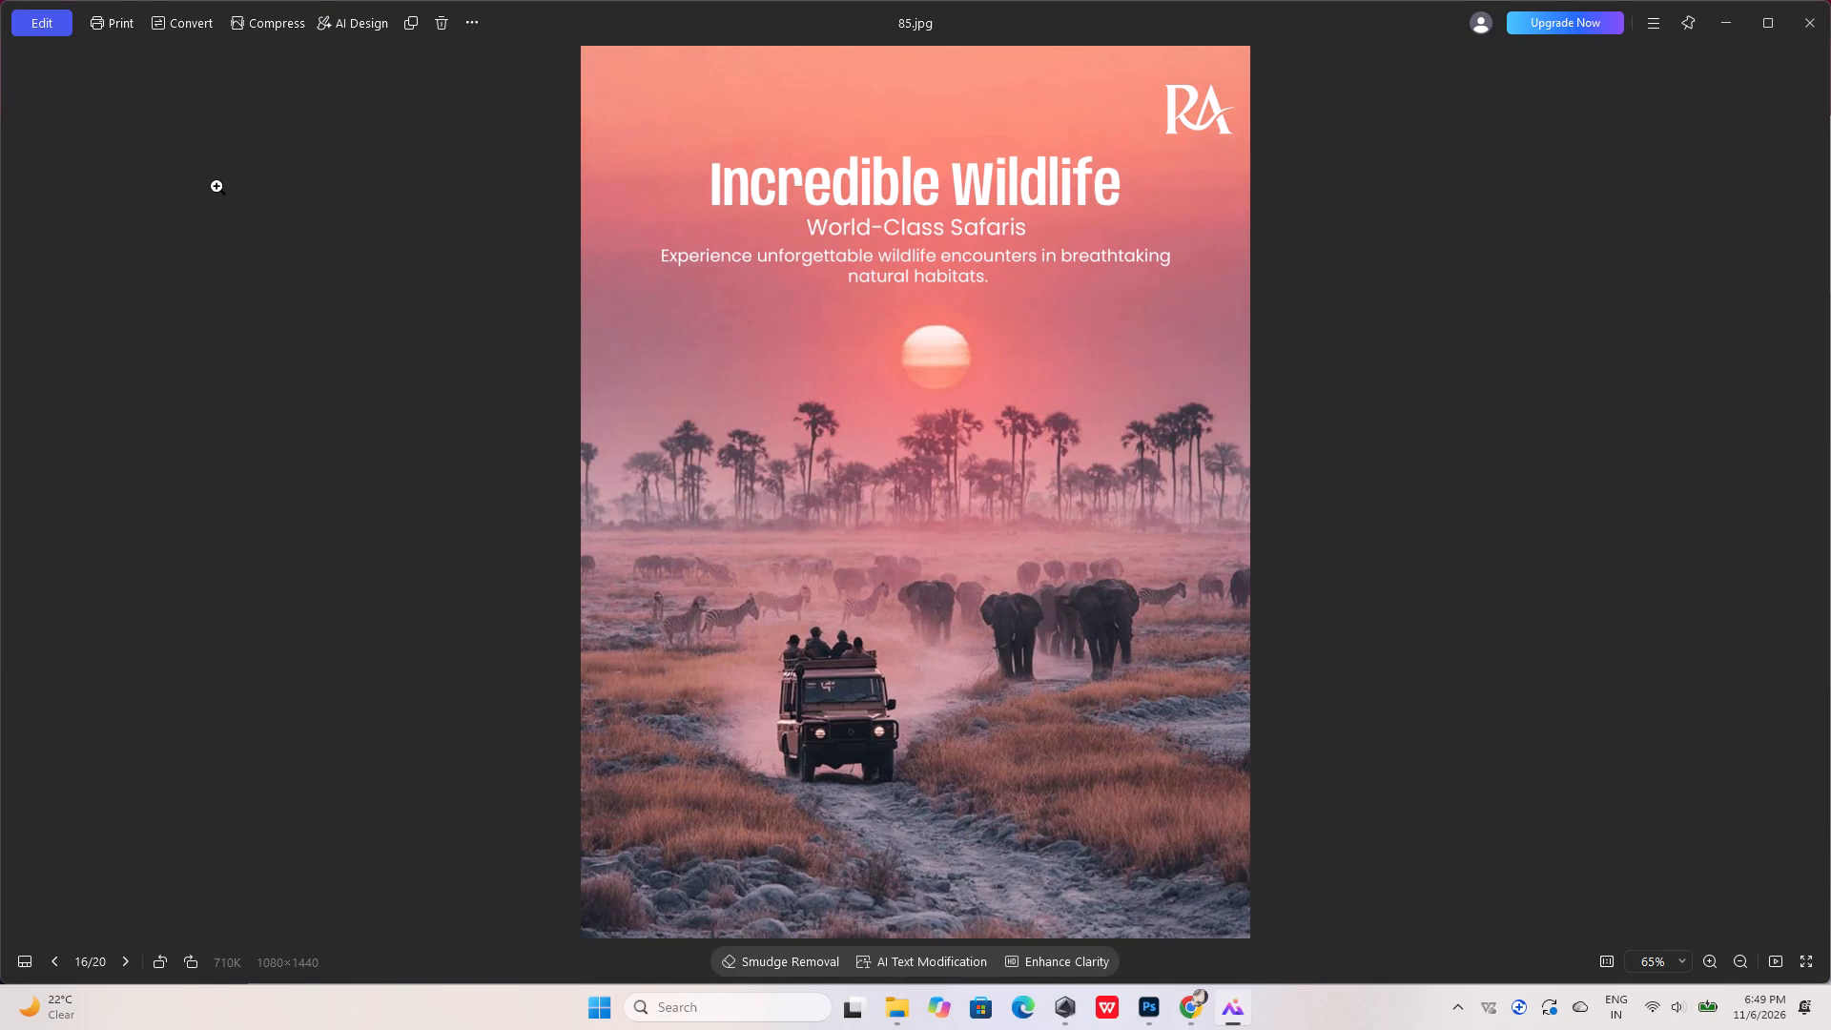
key("Right")
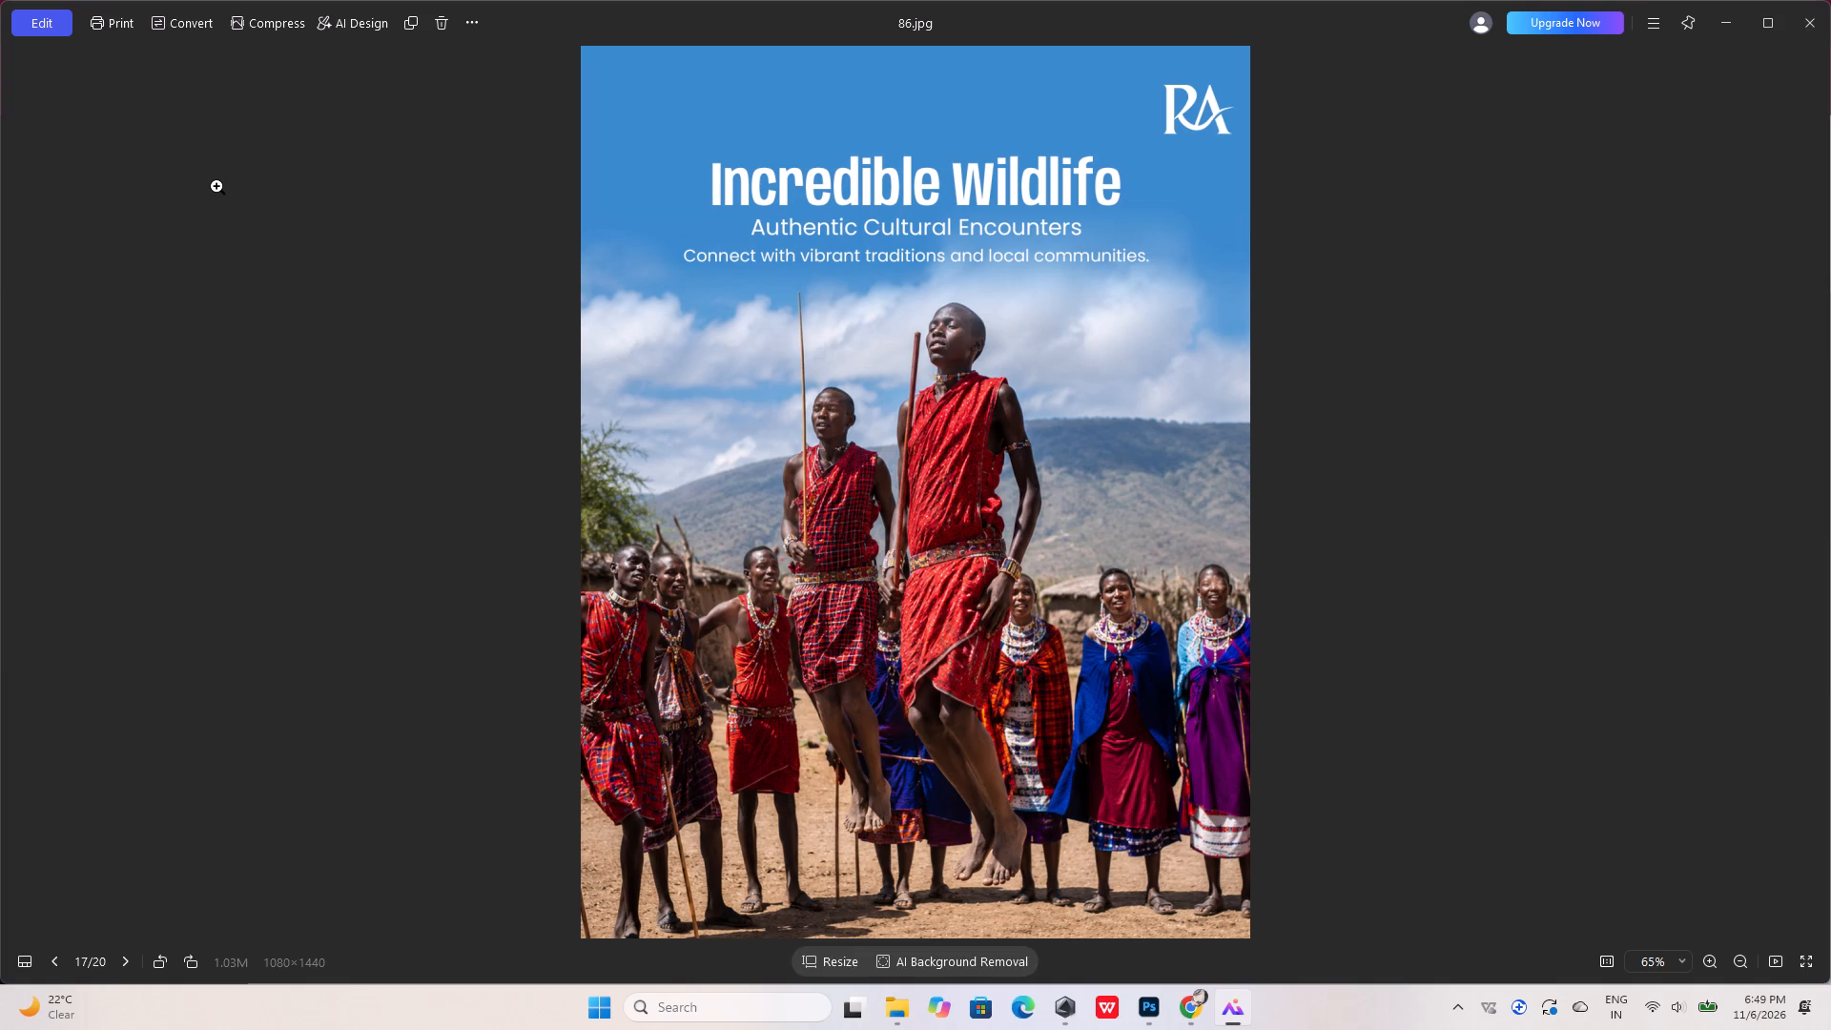
key("Right")
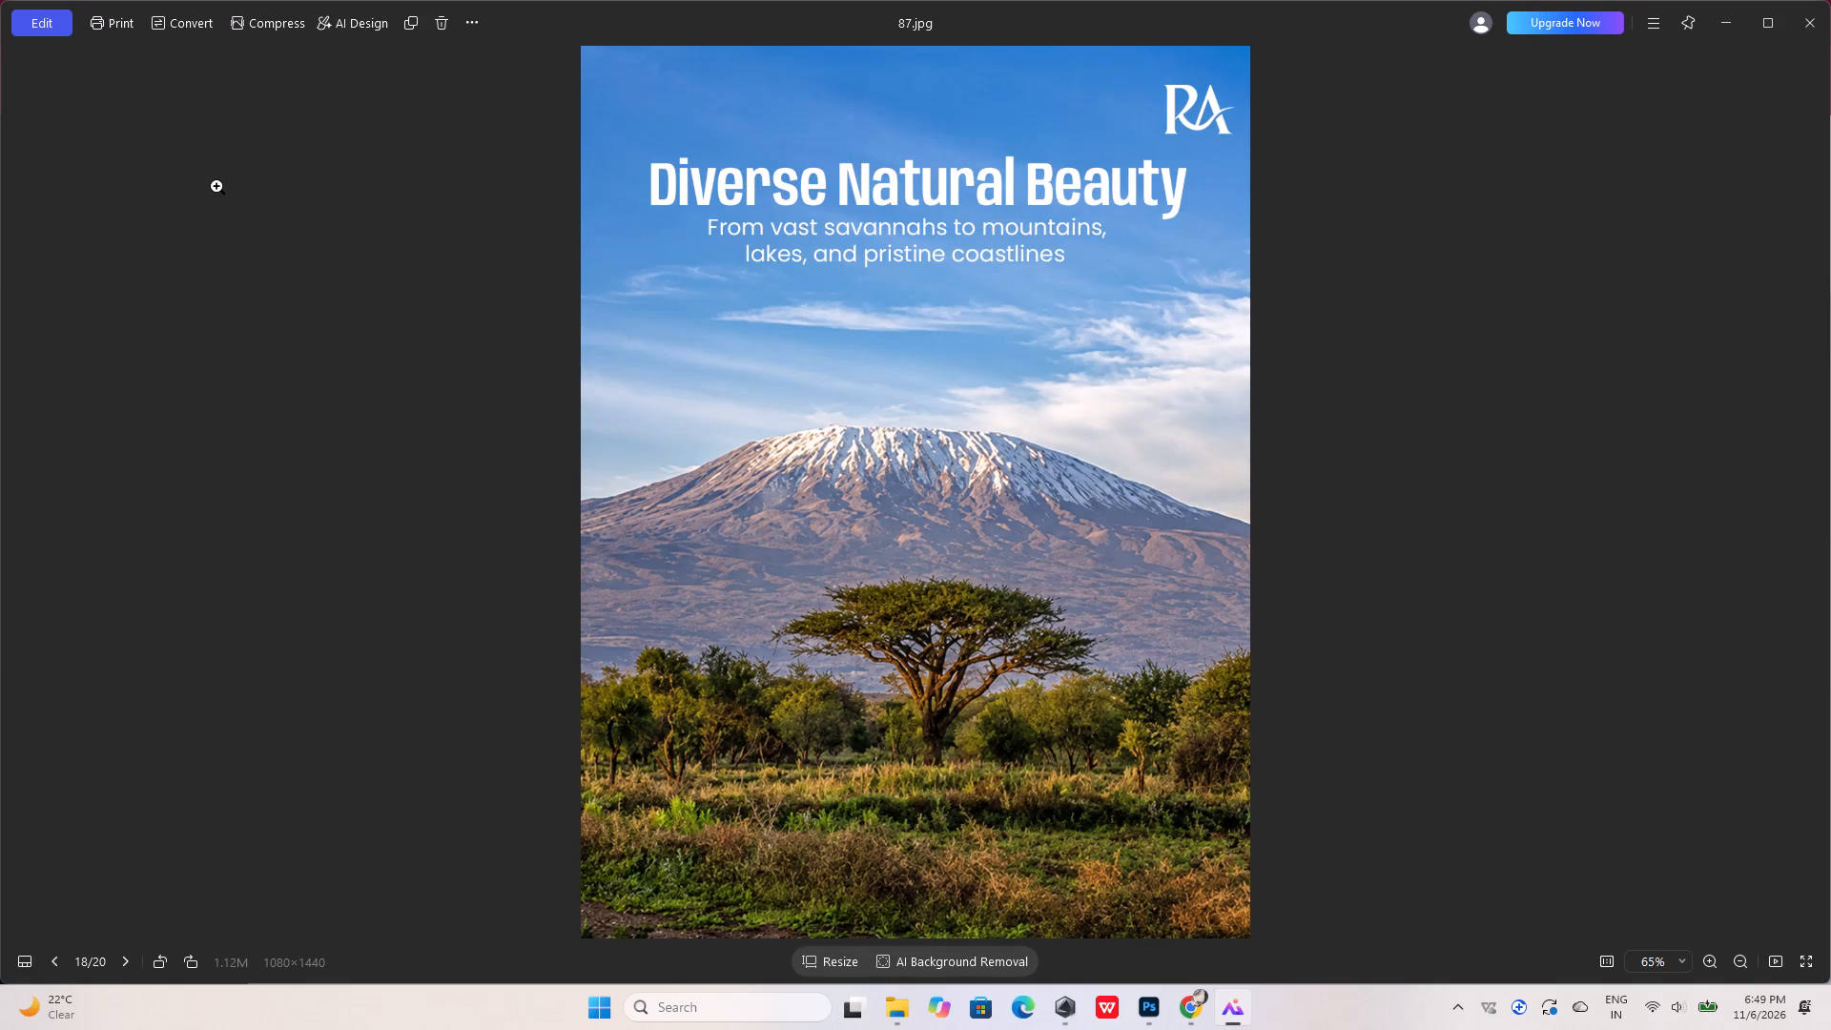
View the Artboard 6 and Artboard 8 posters, continue round to panda poster 71, and close the image viewer.
key("Right")
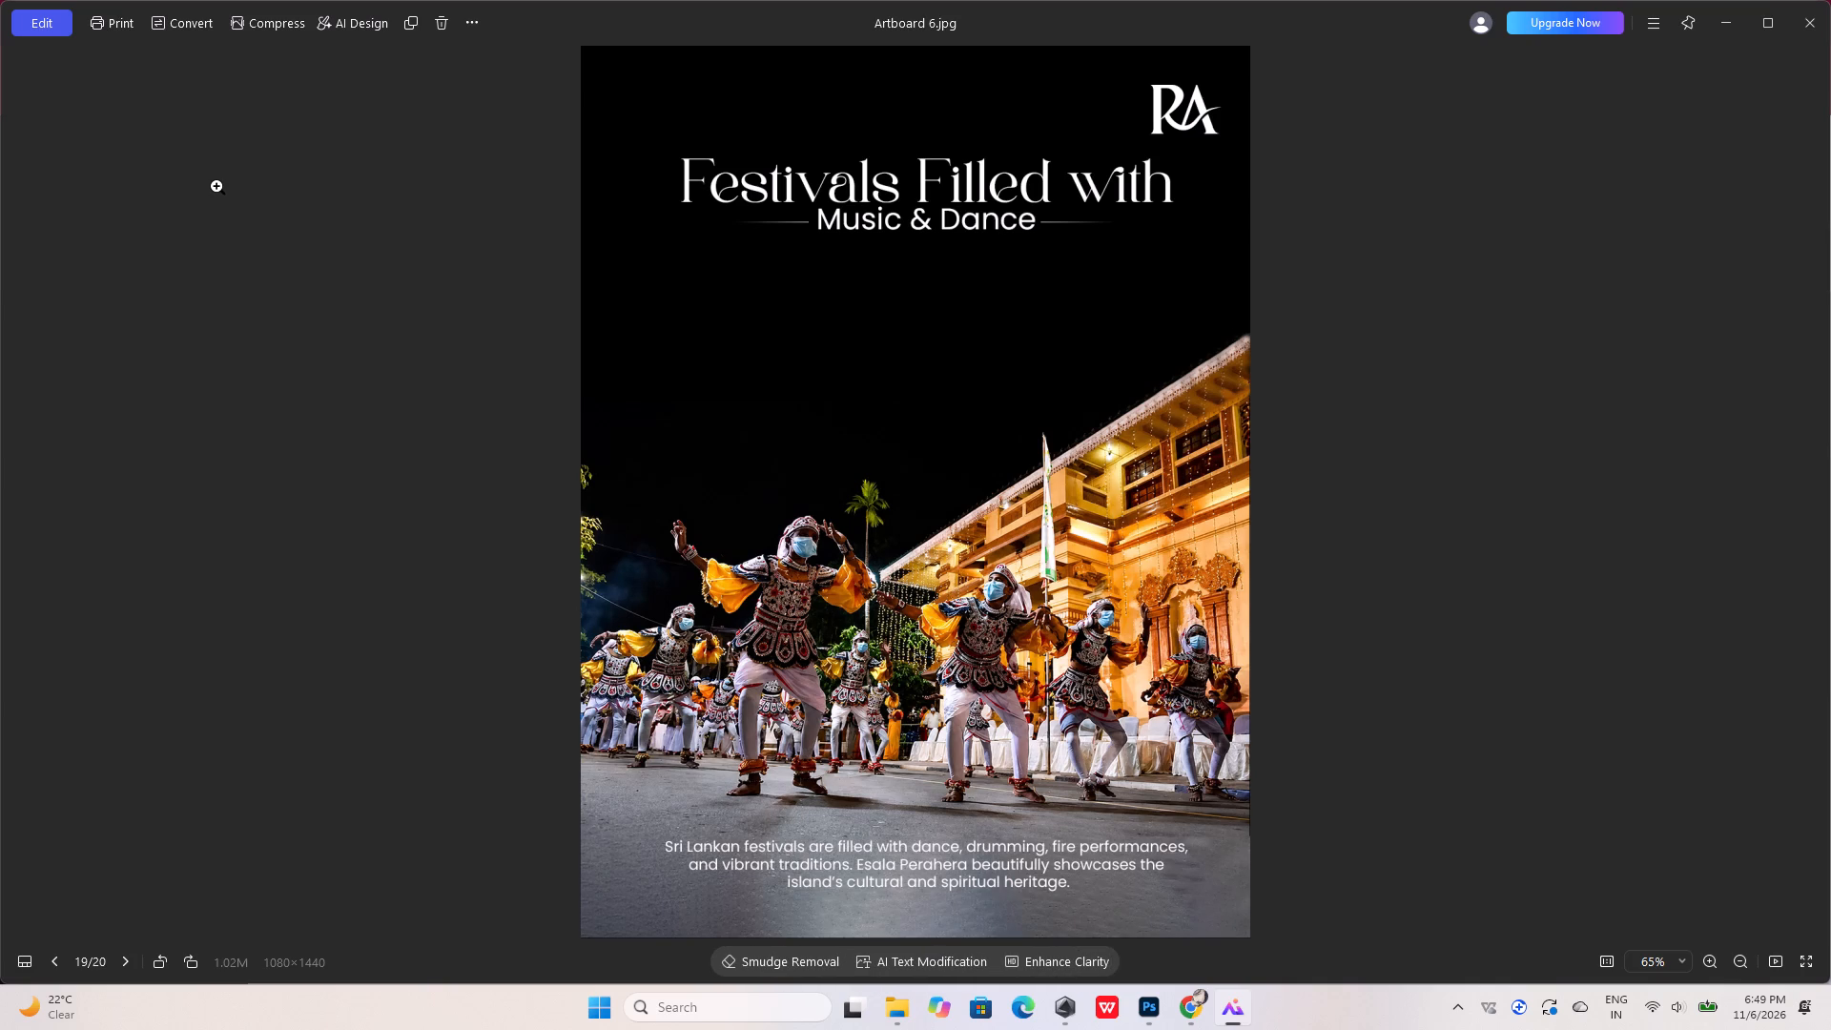
key("Right")
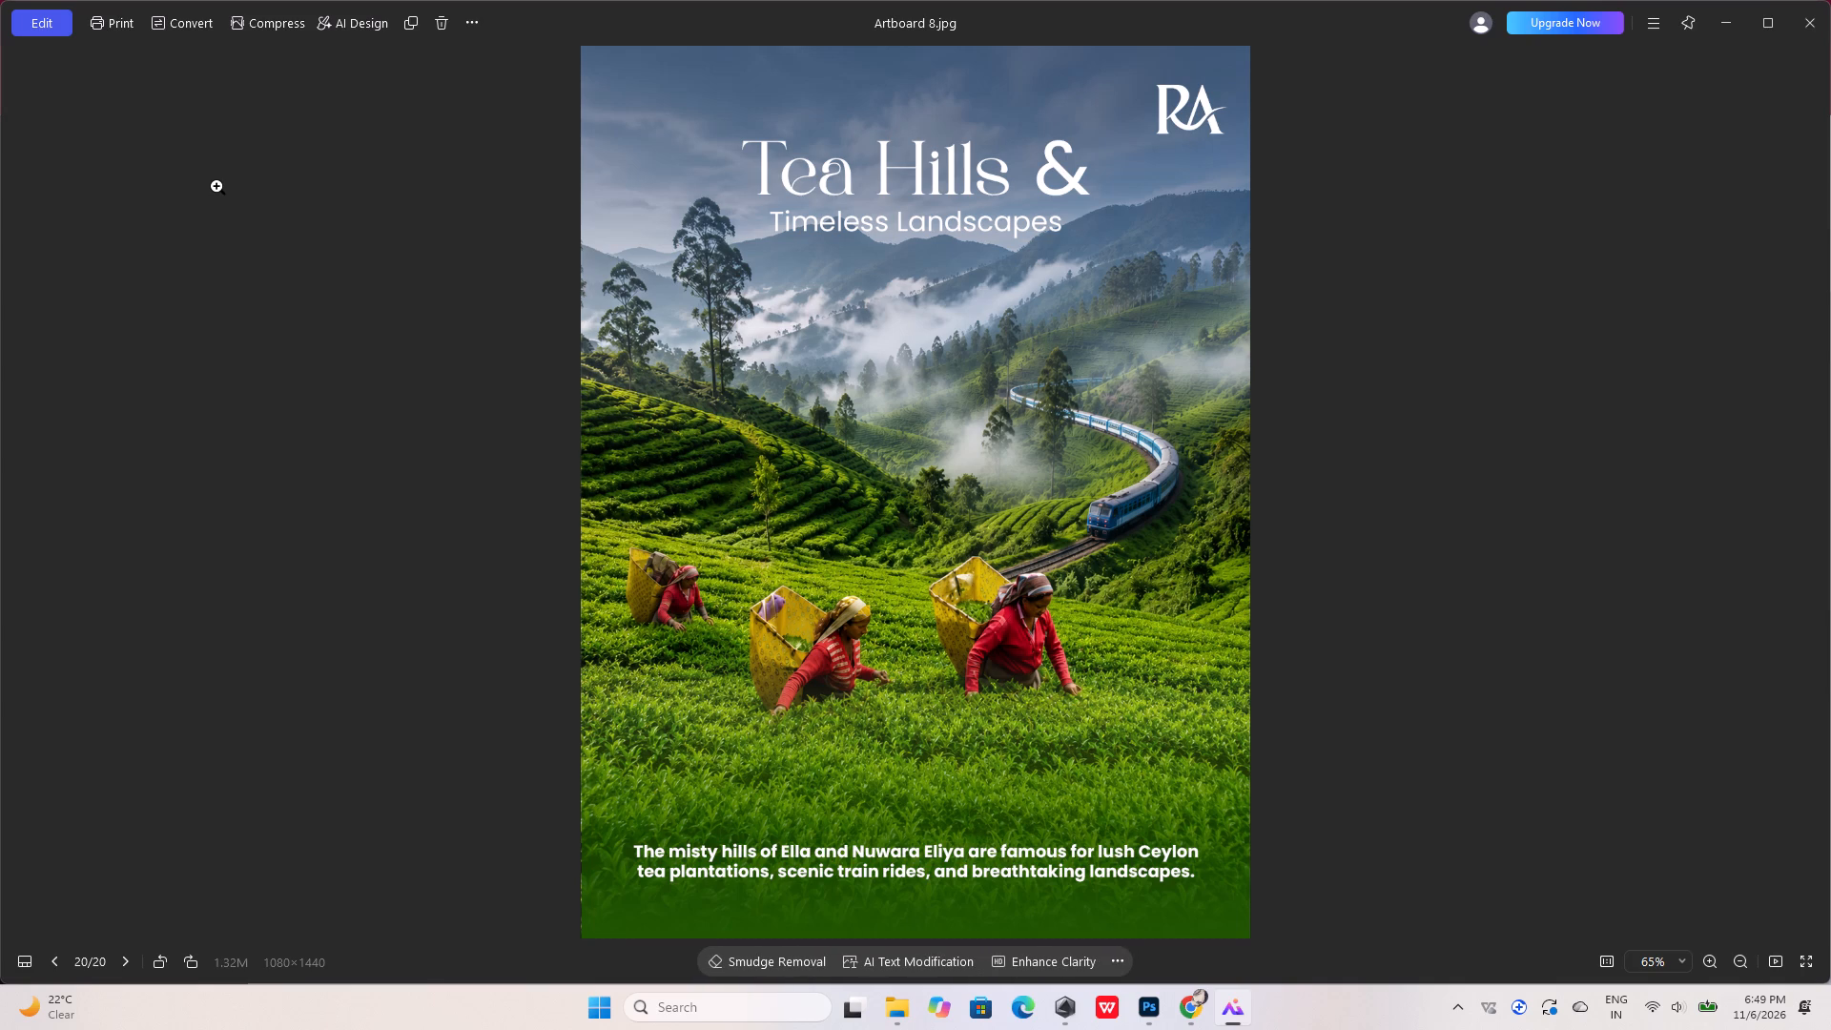
key("Right")
key("Right")
key("Right")
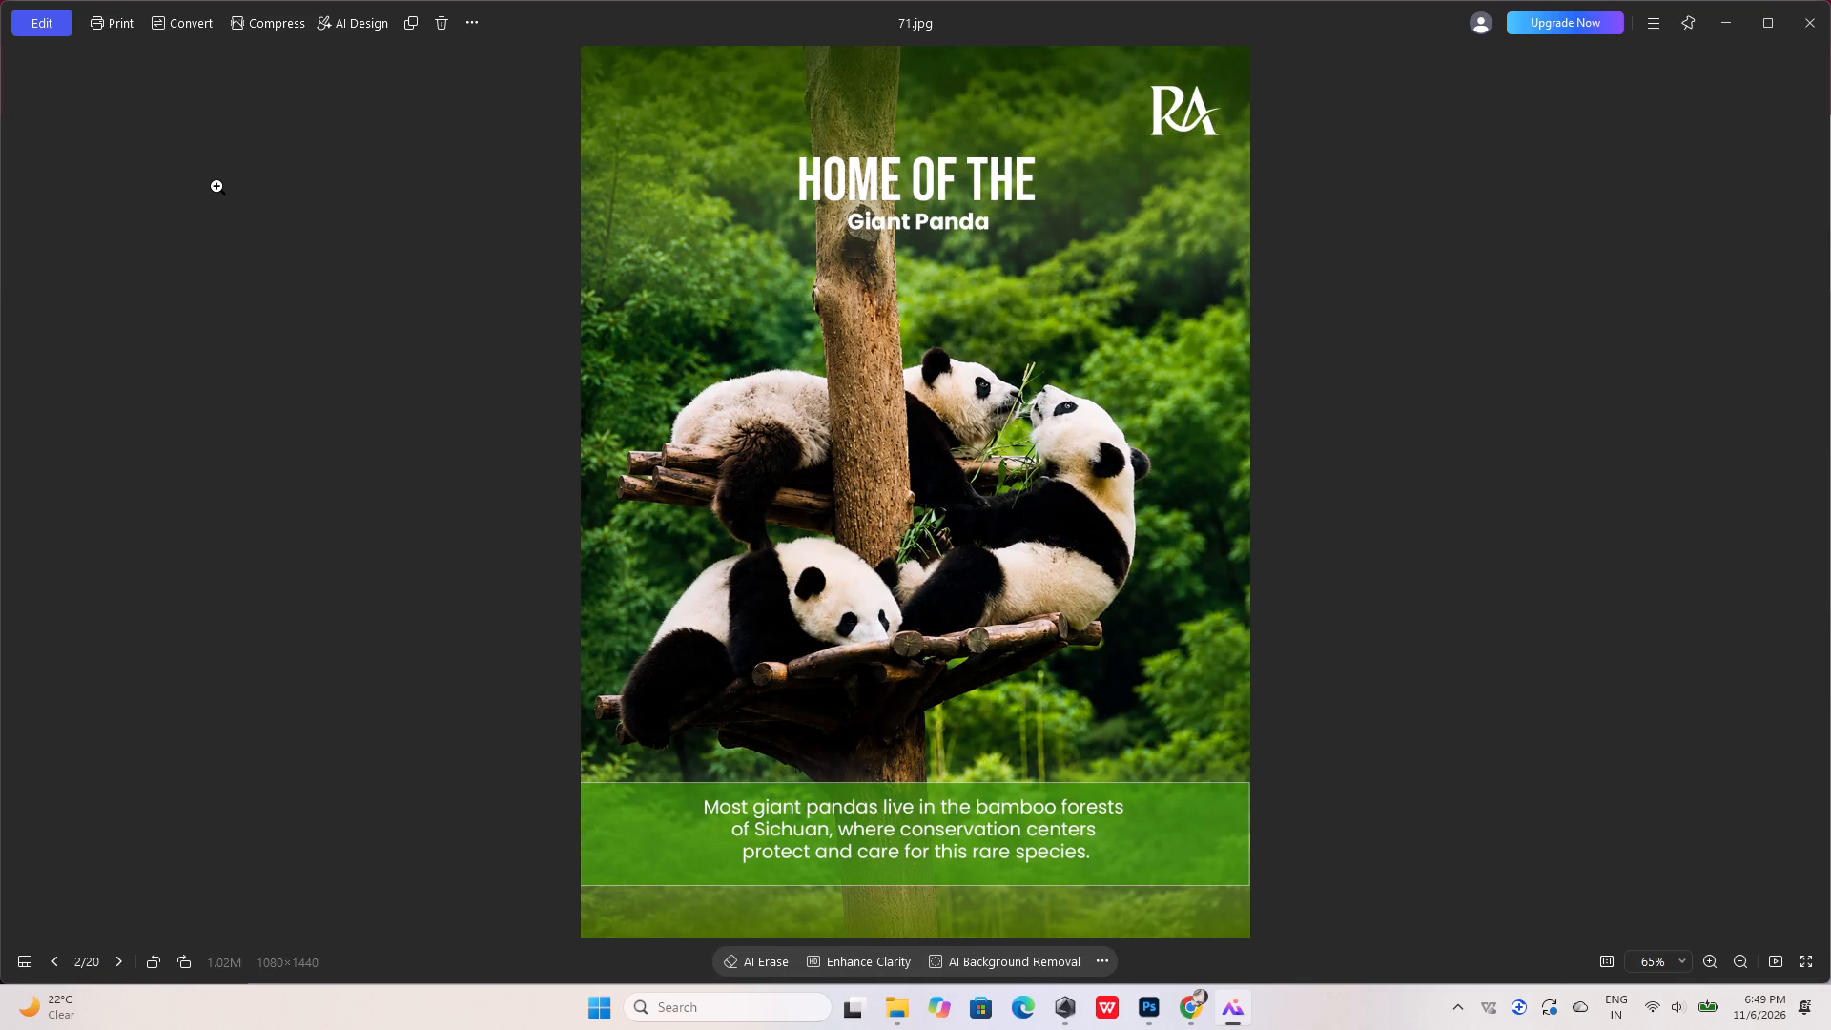
left_click(1808, 16)
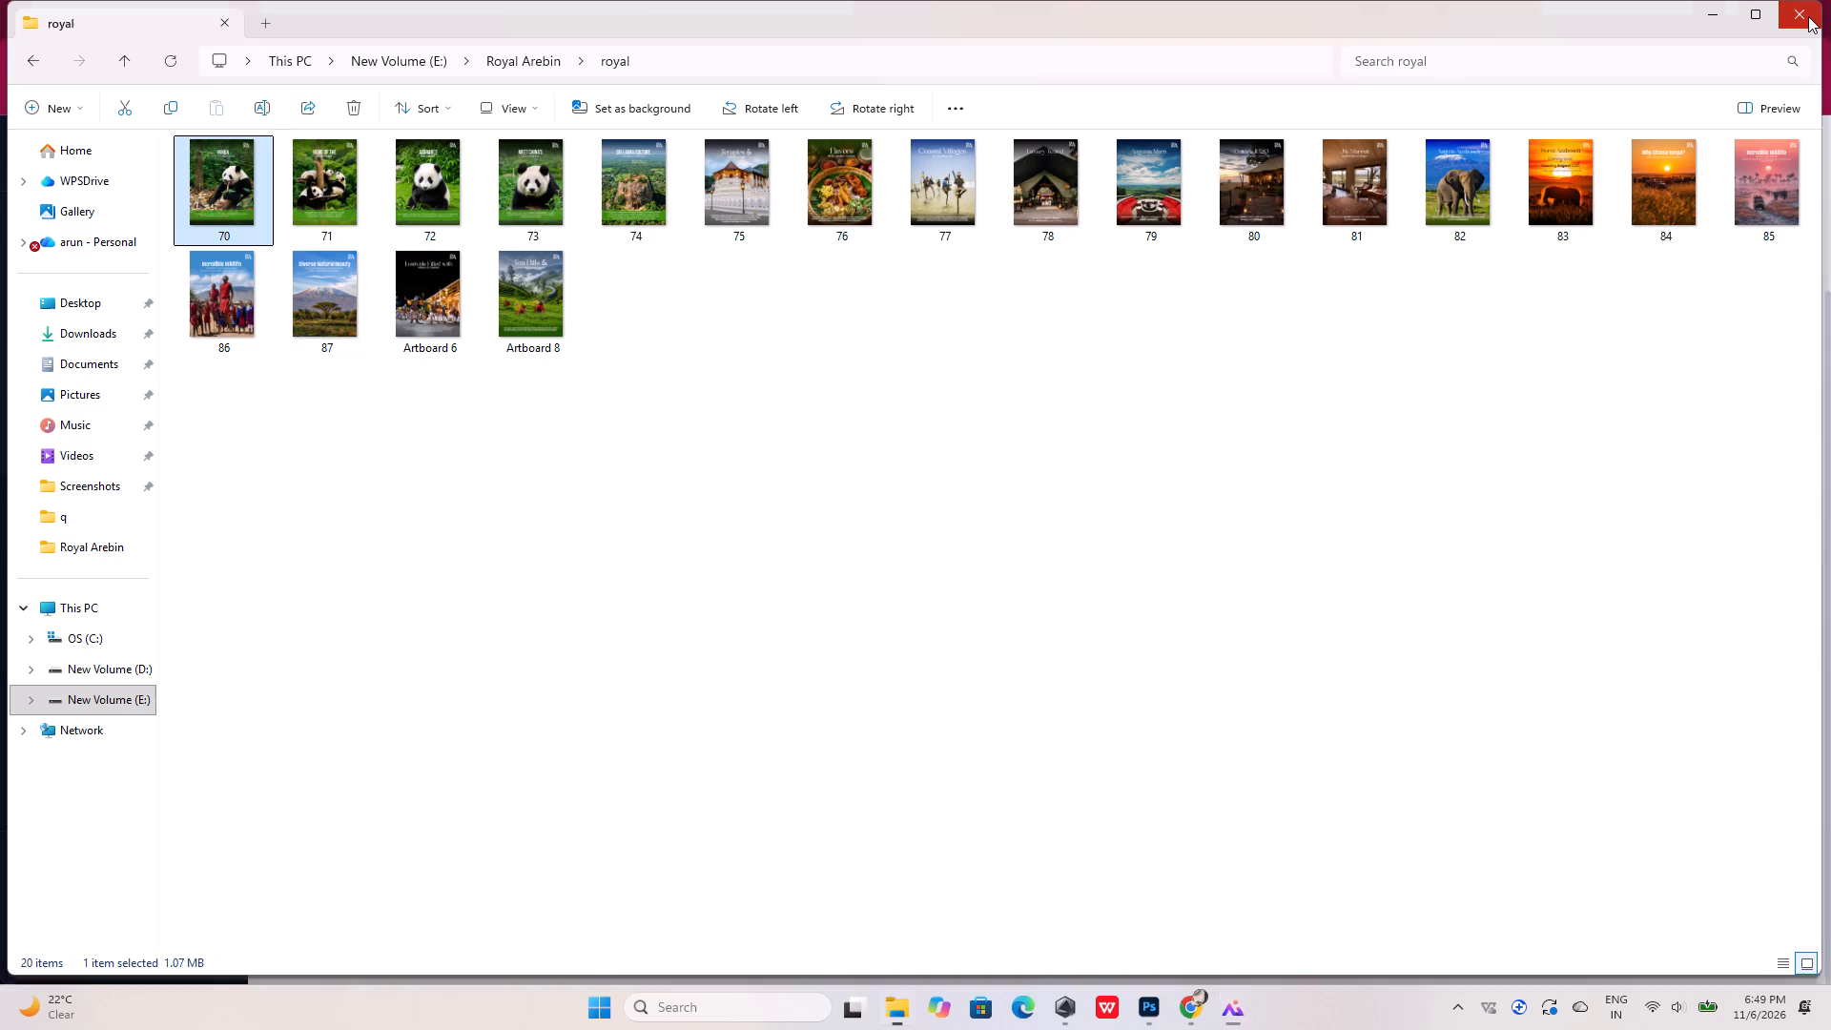
Go back to New Volume (E:) and open the vrd folder to view its contents.
left_click(29, 61)
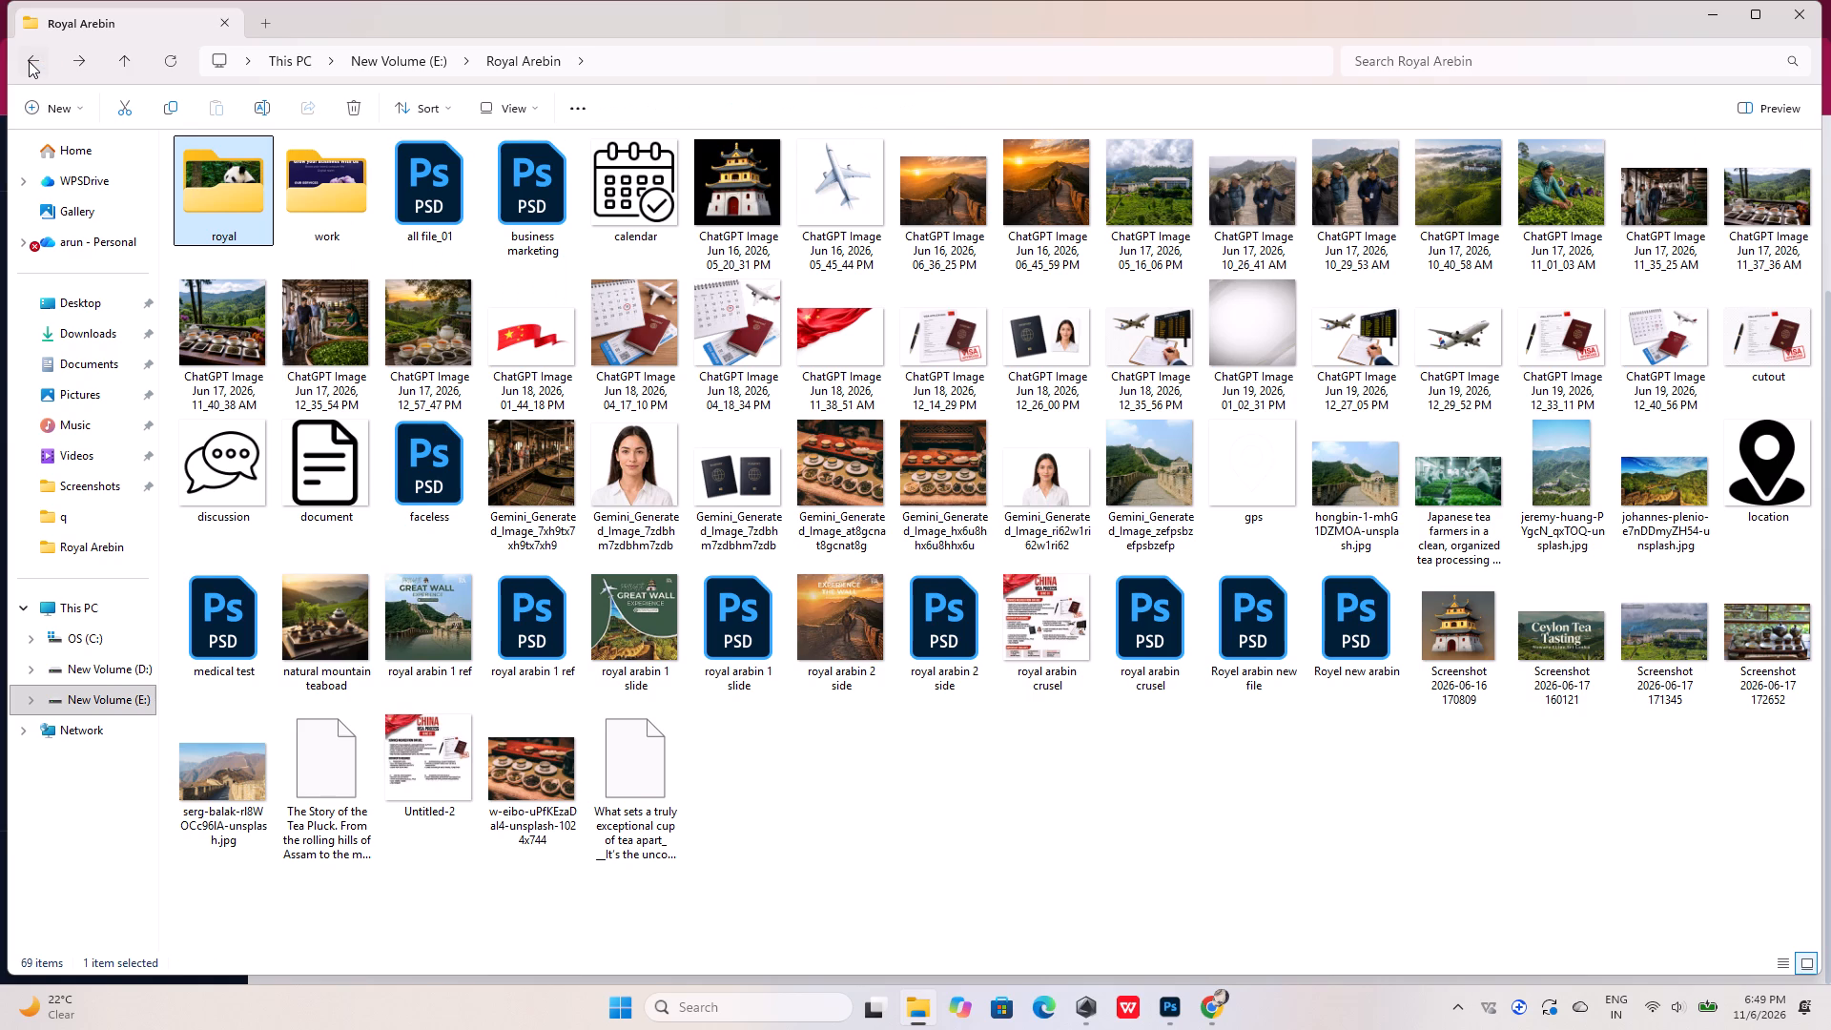
left_click(29, 61)
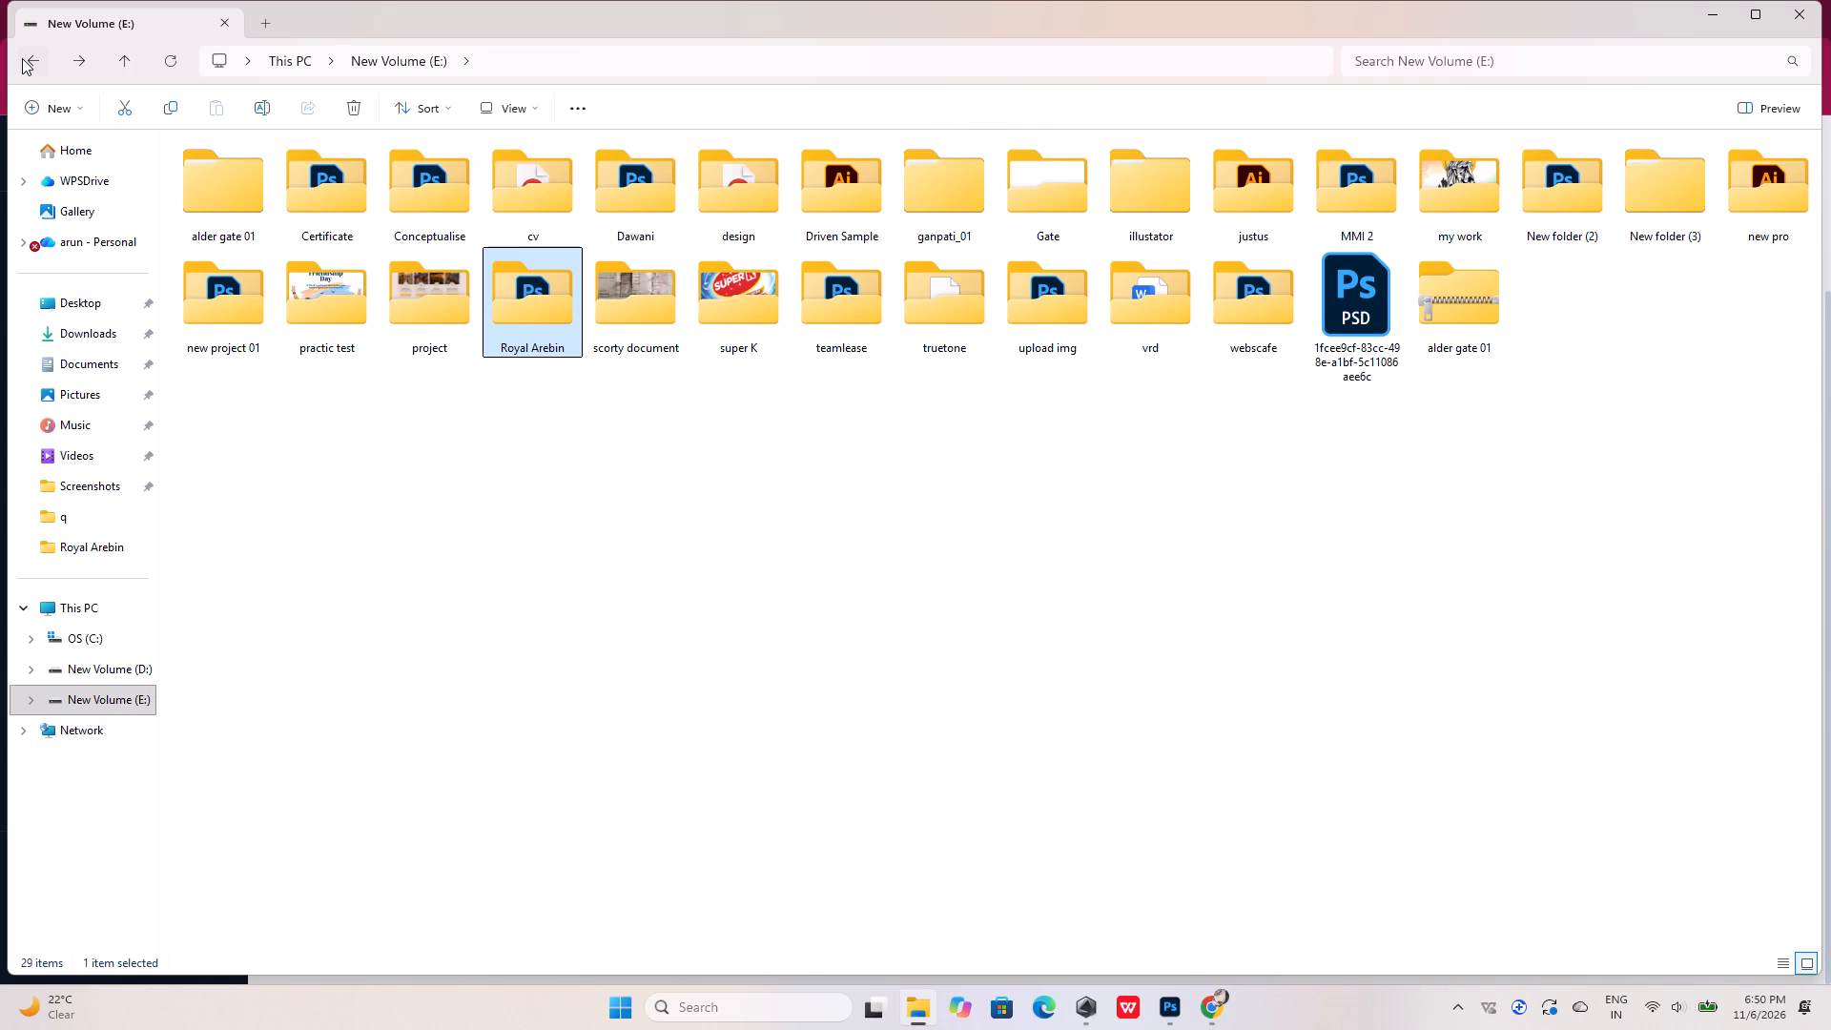
key("Right")
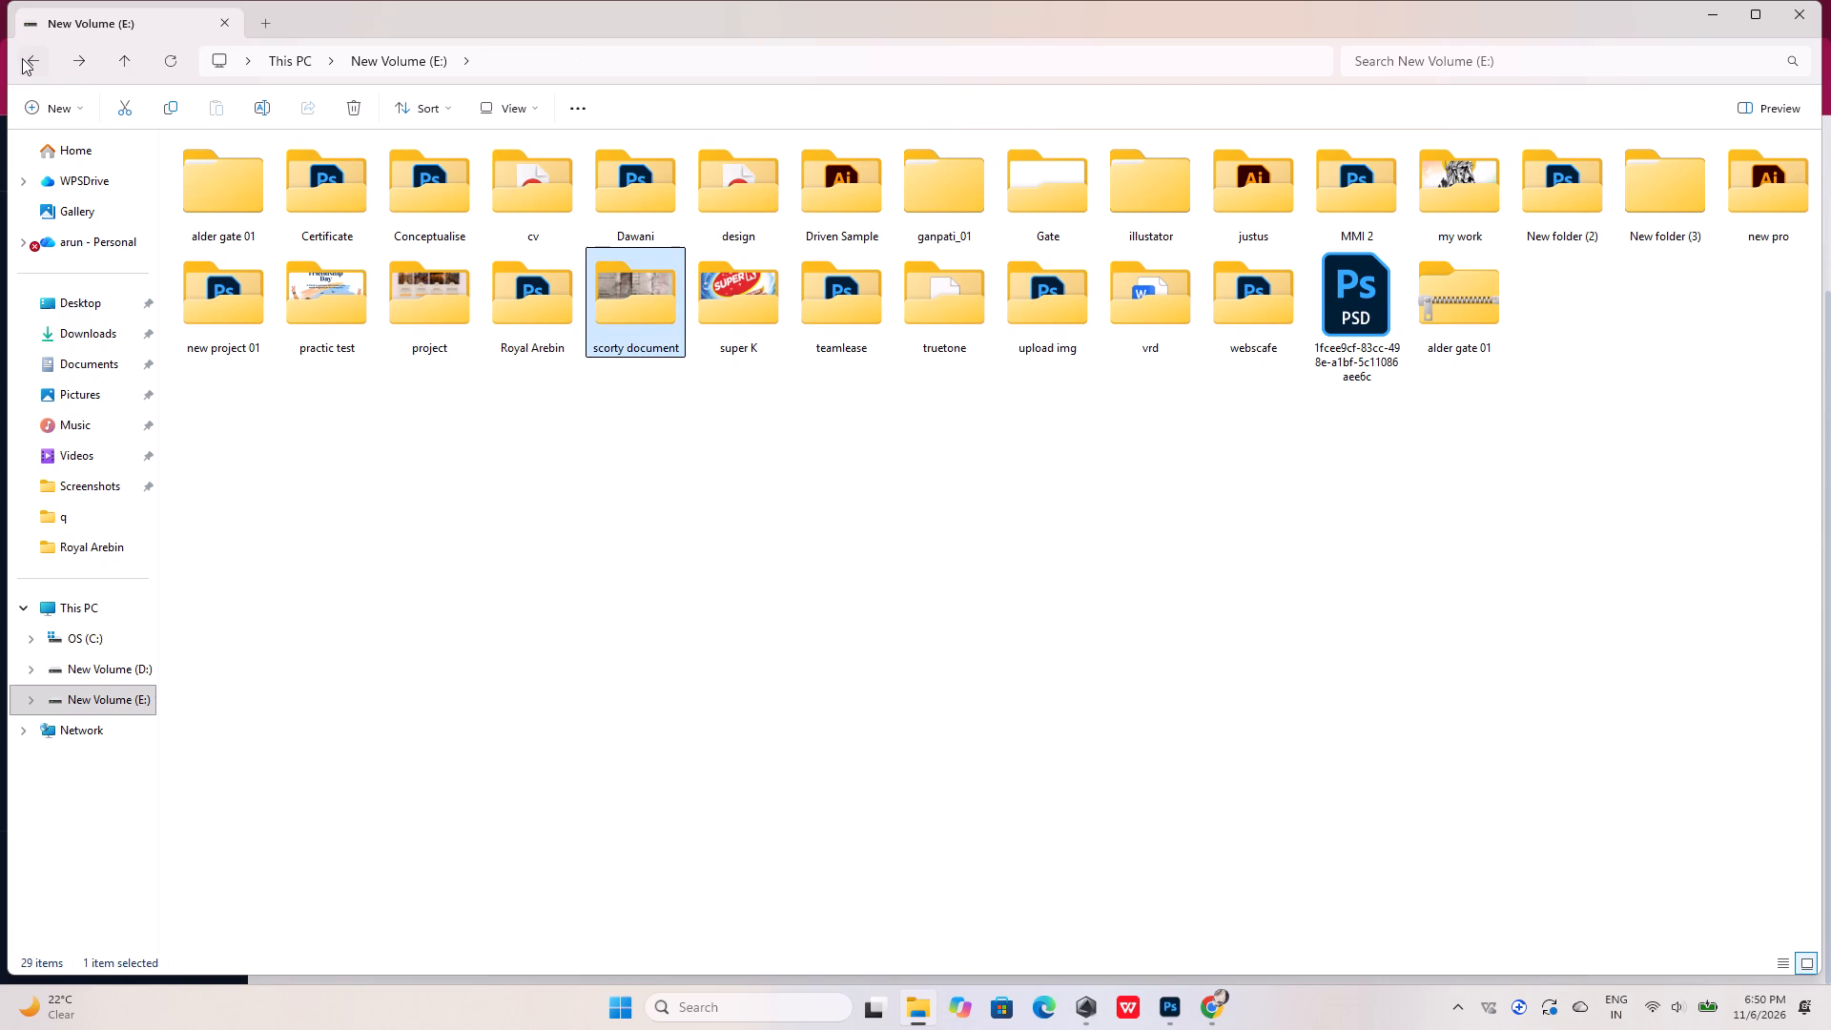
key("Right")
key("Right")
key("Right")
key("Right")
key("Right")
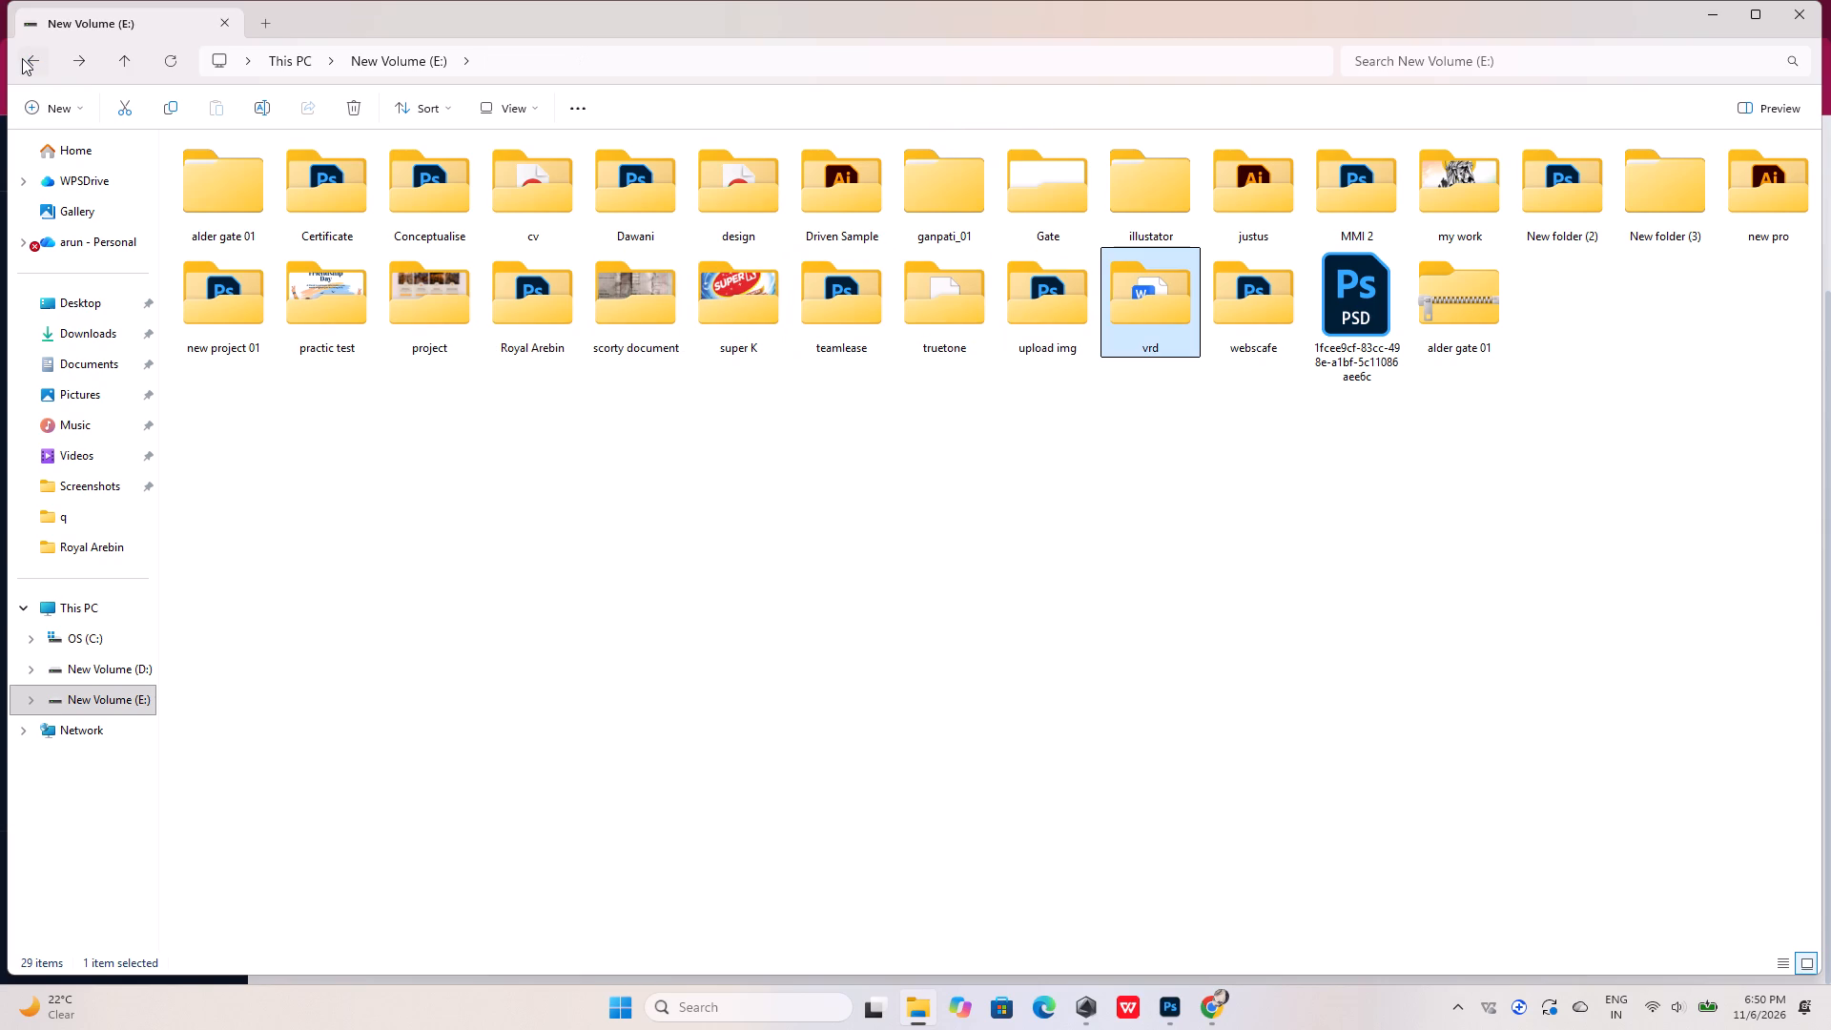
key("Return")
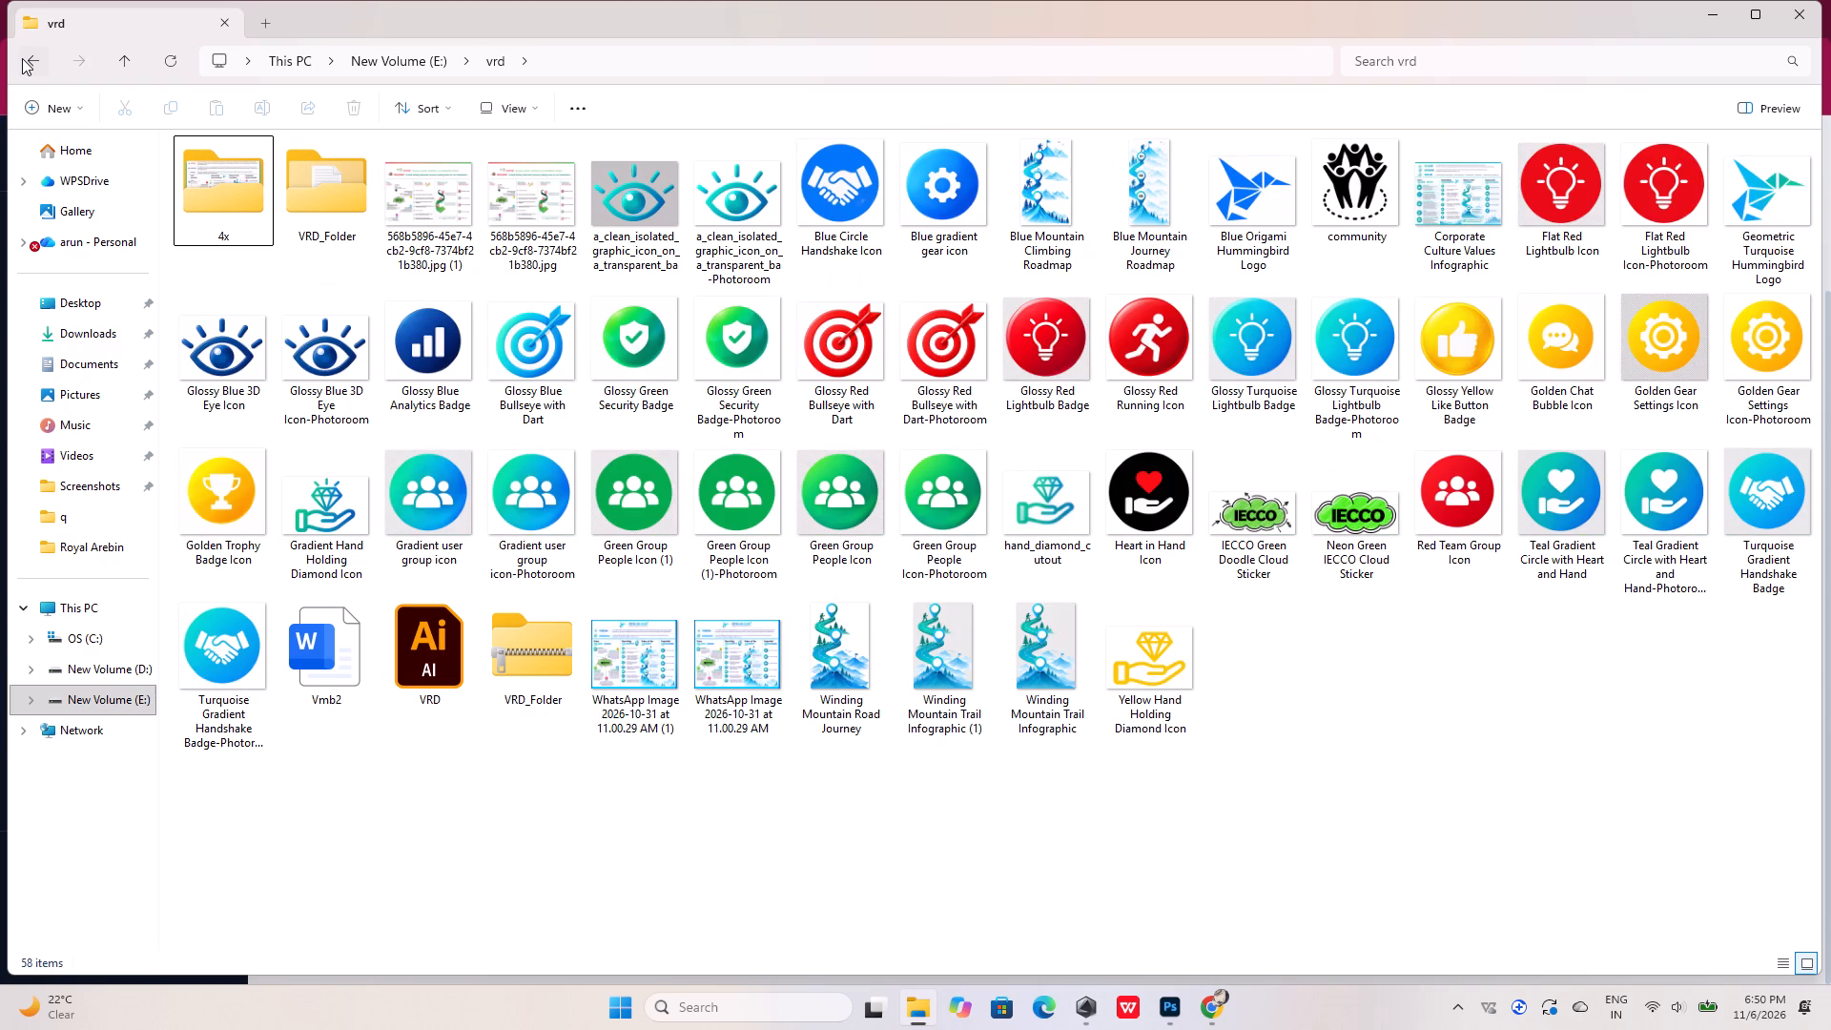
Go back from the vrd folder to Downloads, look through its files up to today's designs, and return to Home.
key("BackSpace")
key("BackSpace")
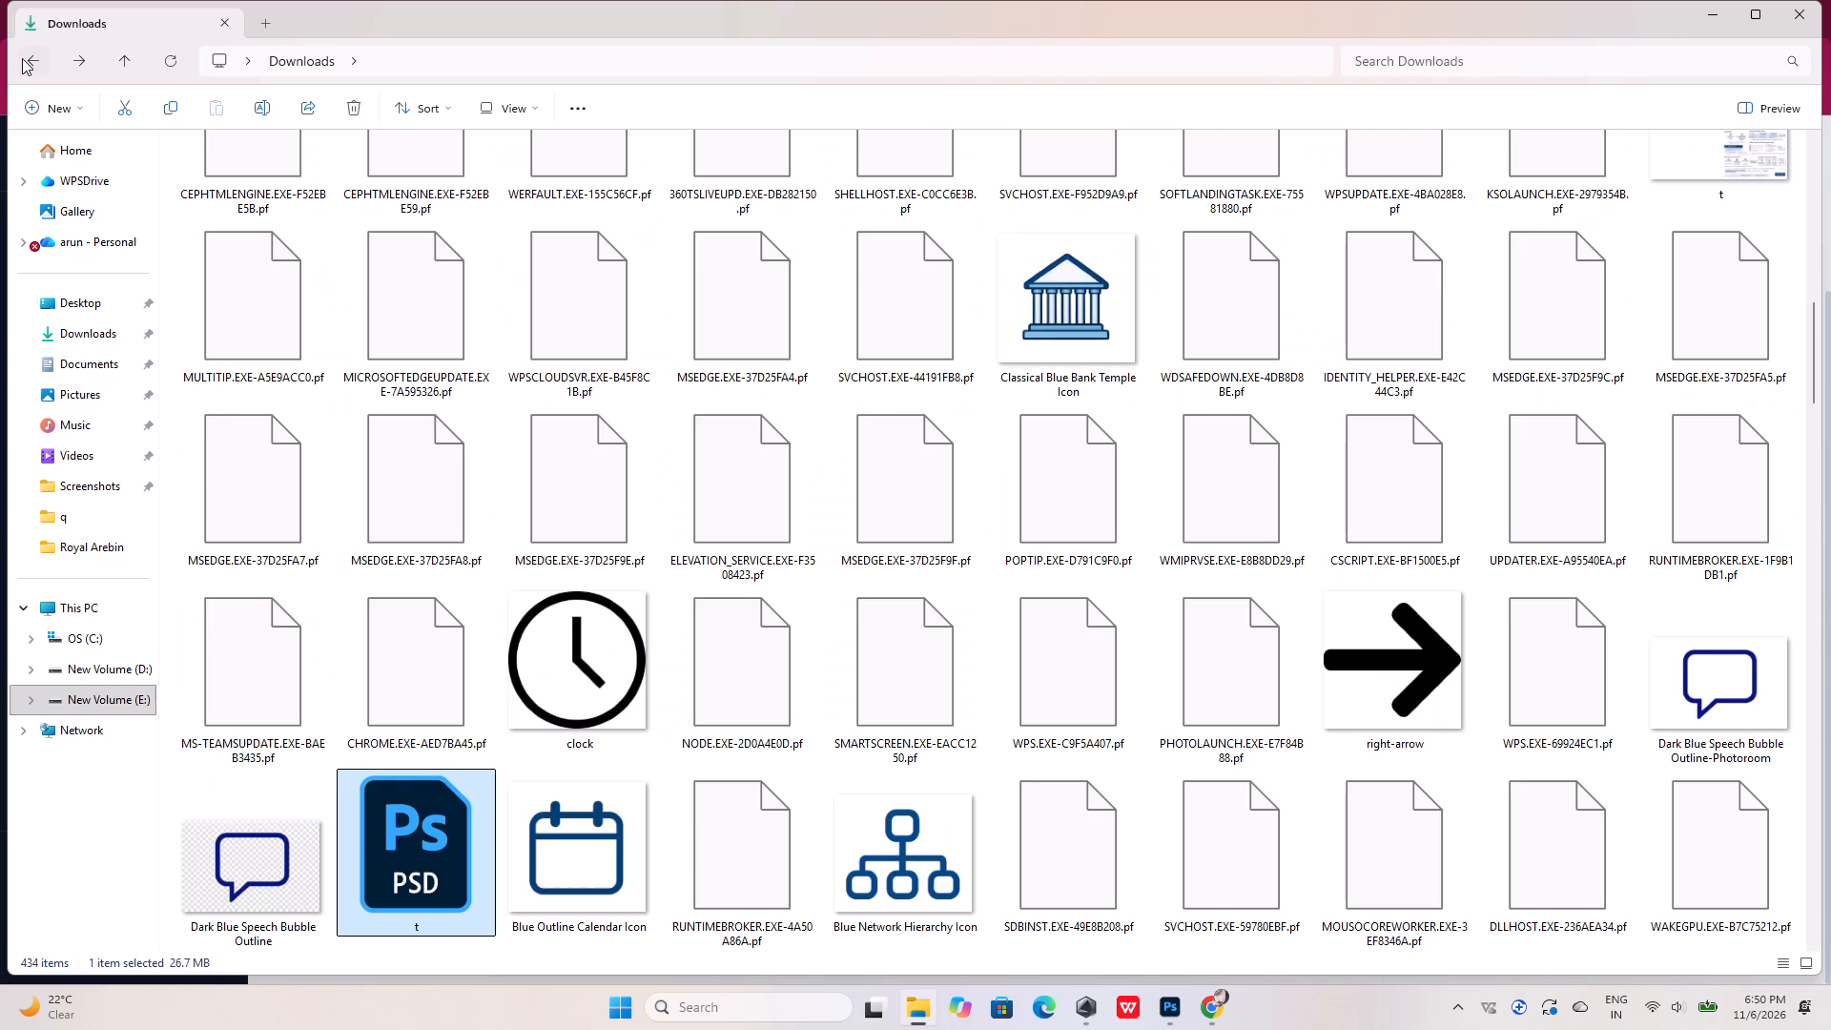
key("Up")
key("Up")
key("Up")
key("Up")
key("Up")
key("Up")
key("Up")
key("Up")
key("Up")
key("Up")
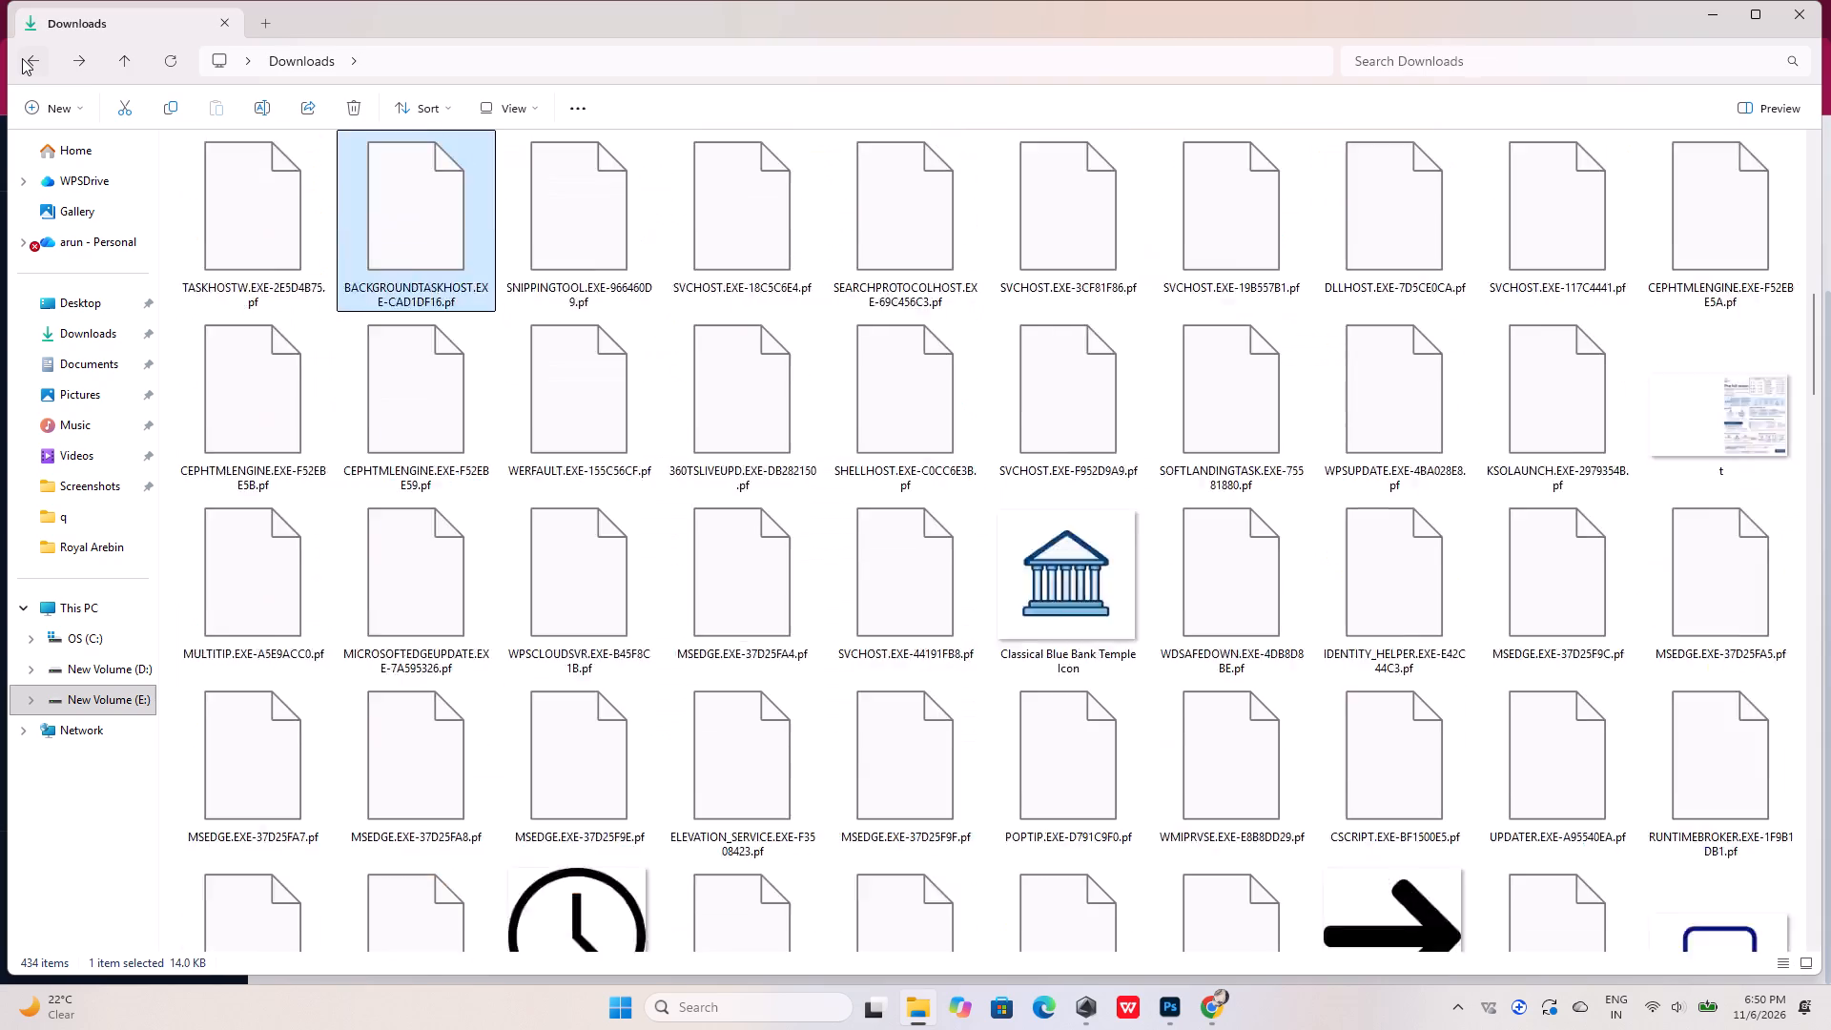
key("Up")
key("Up")
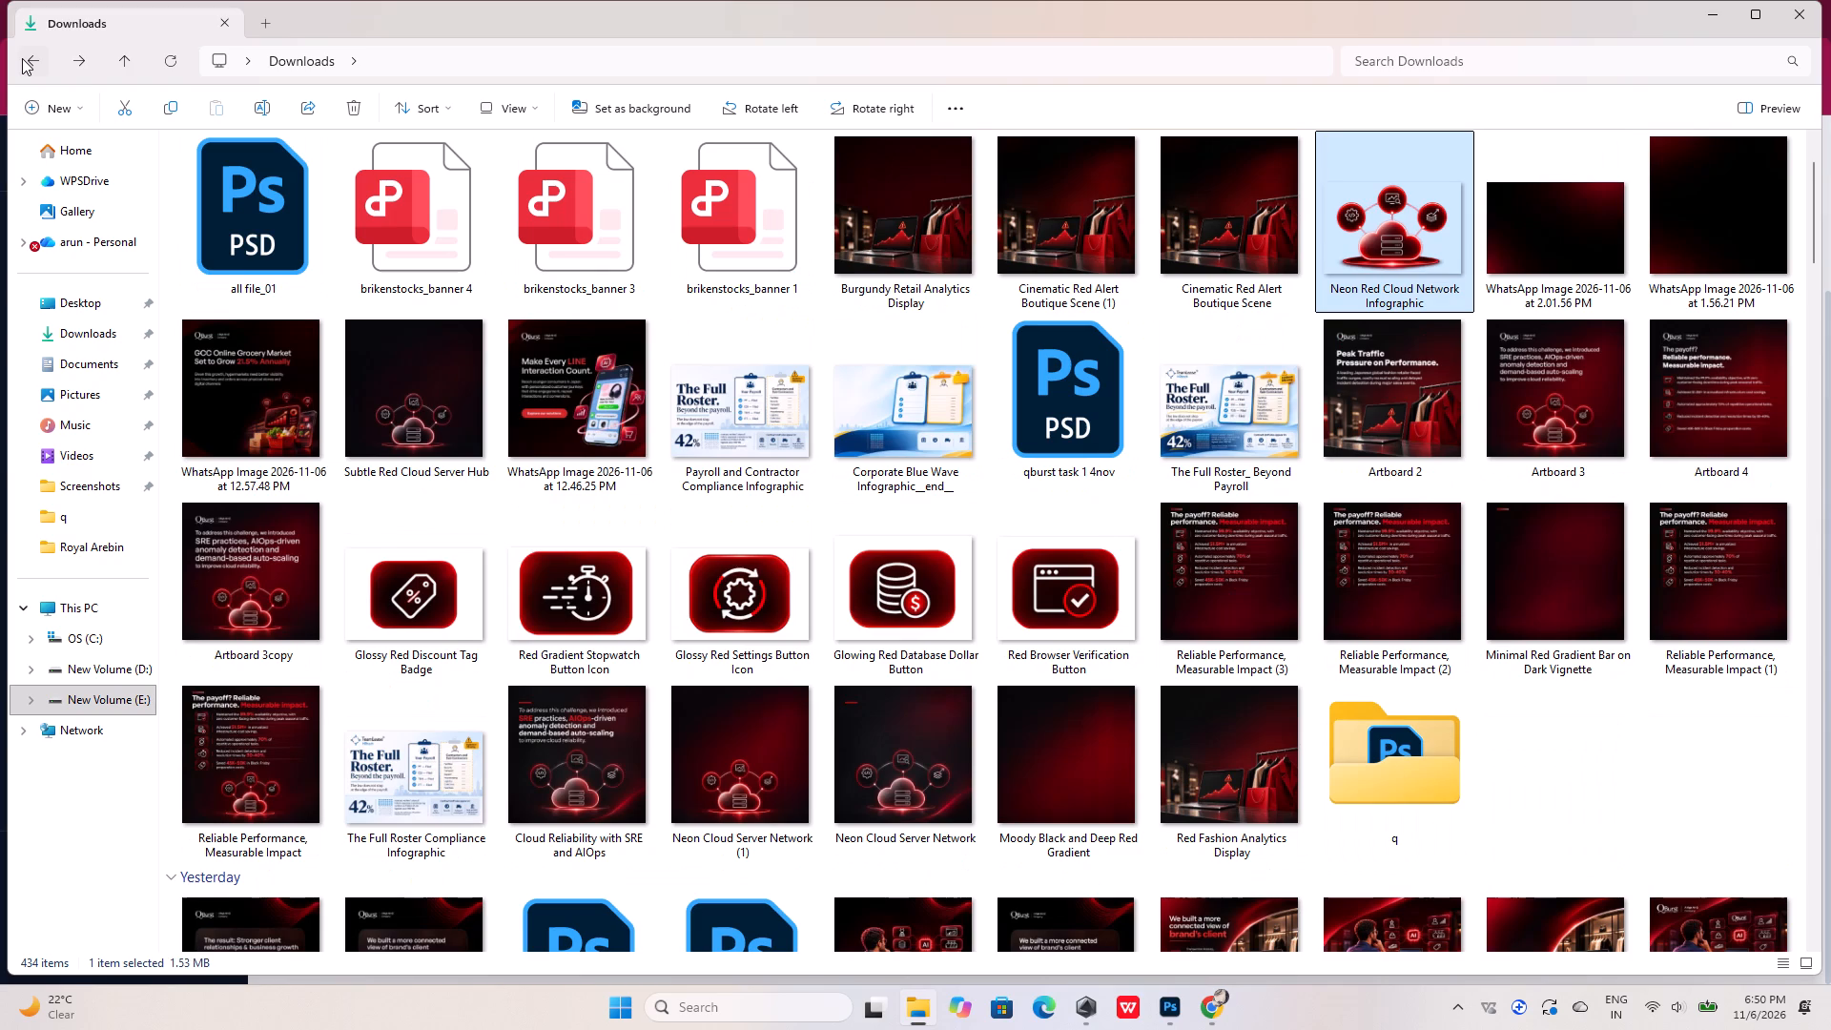
key("BackSpace")
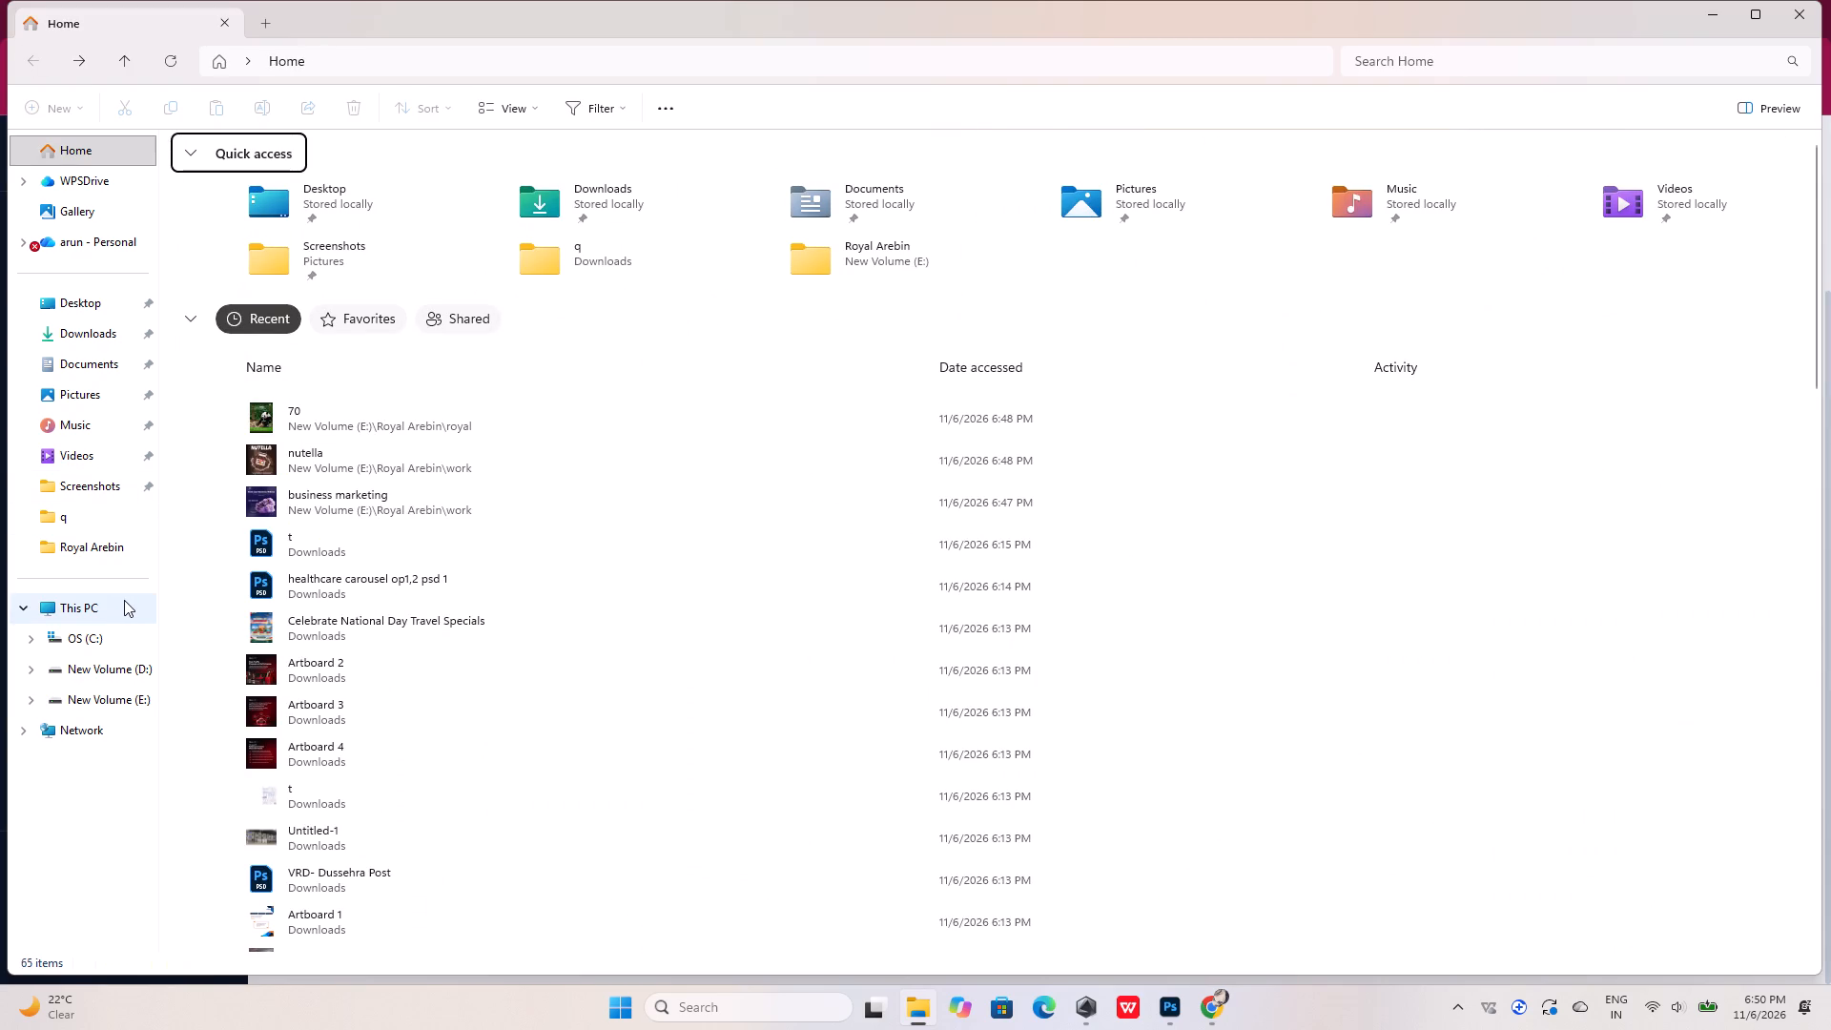
Open New Volume (D:) and check the contents of Gate02 and its gate01_Folder, returning to the drive's folder list.
left_click(109, 668)
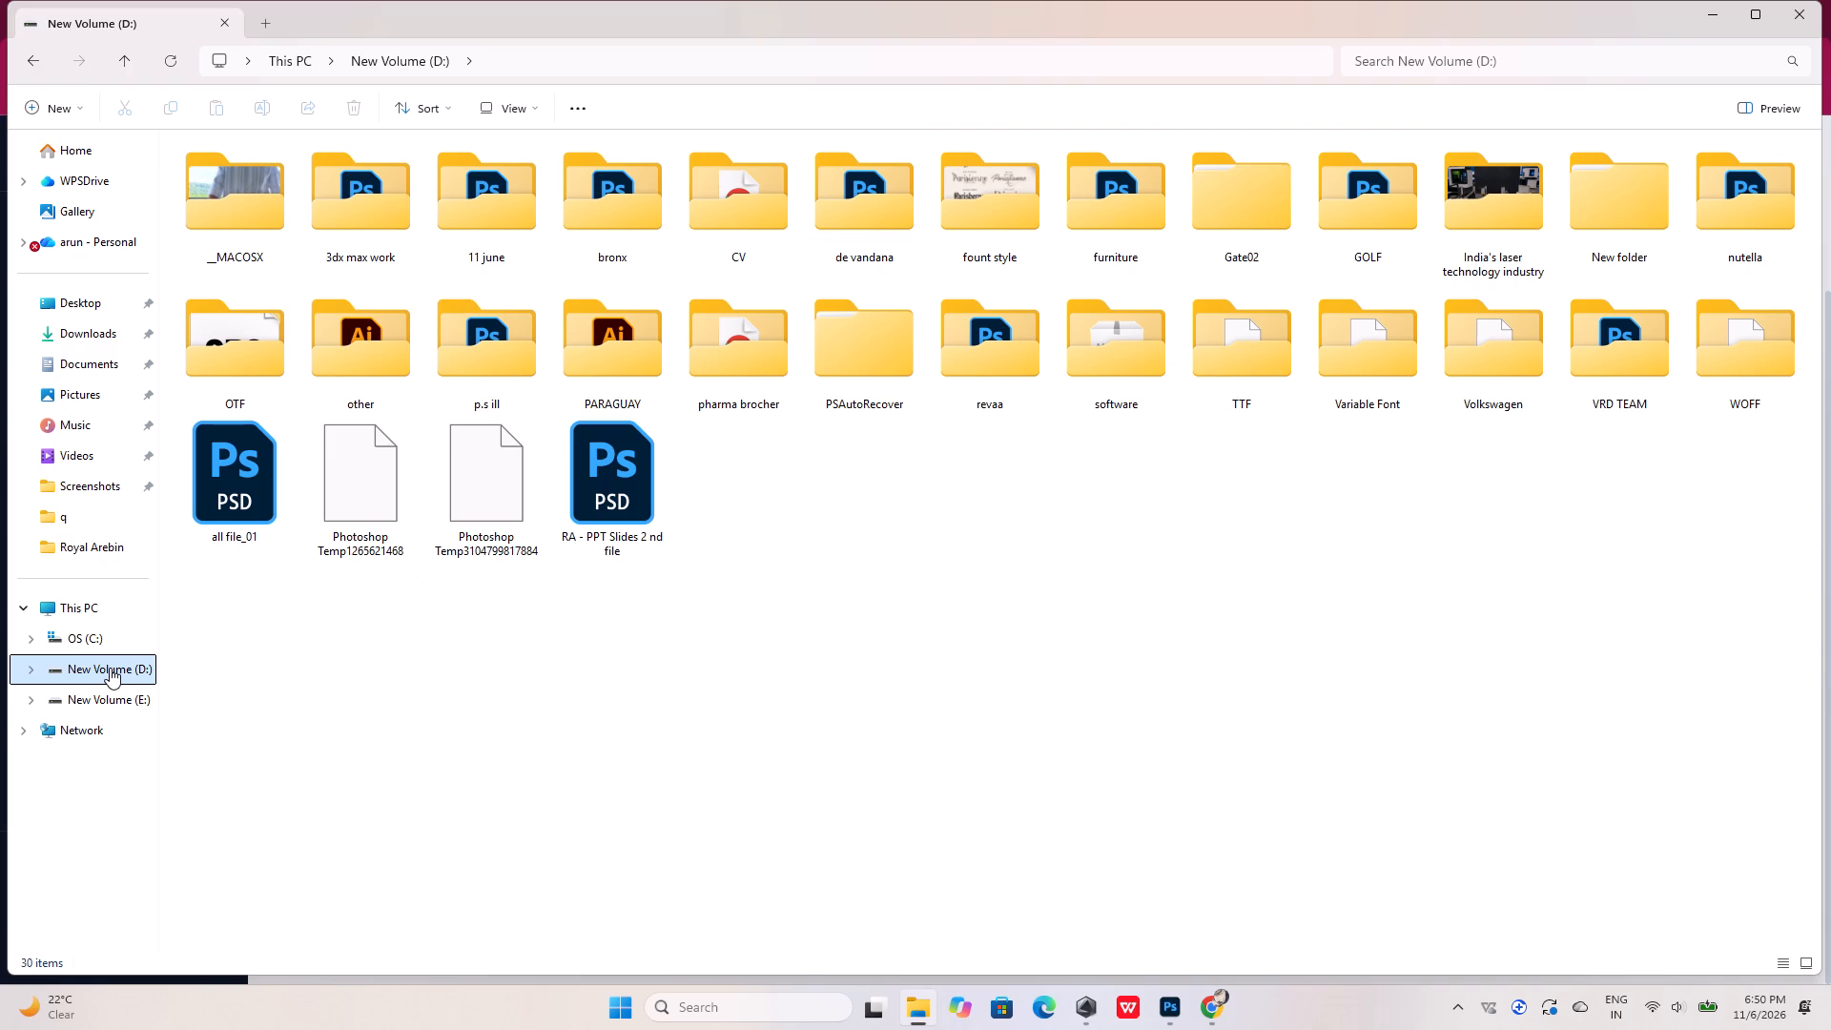
double_click(1252, 236)
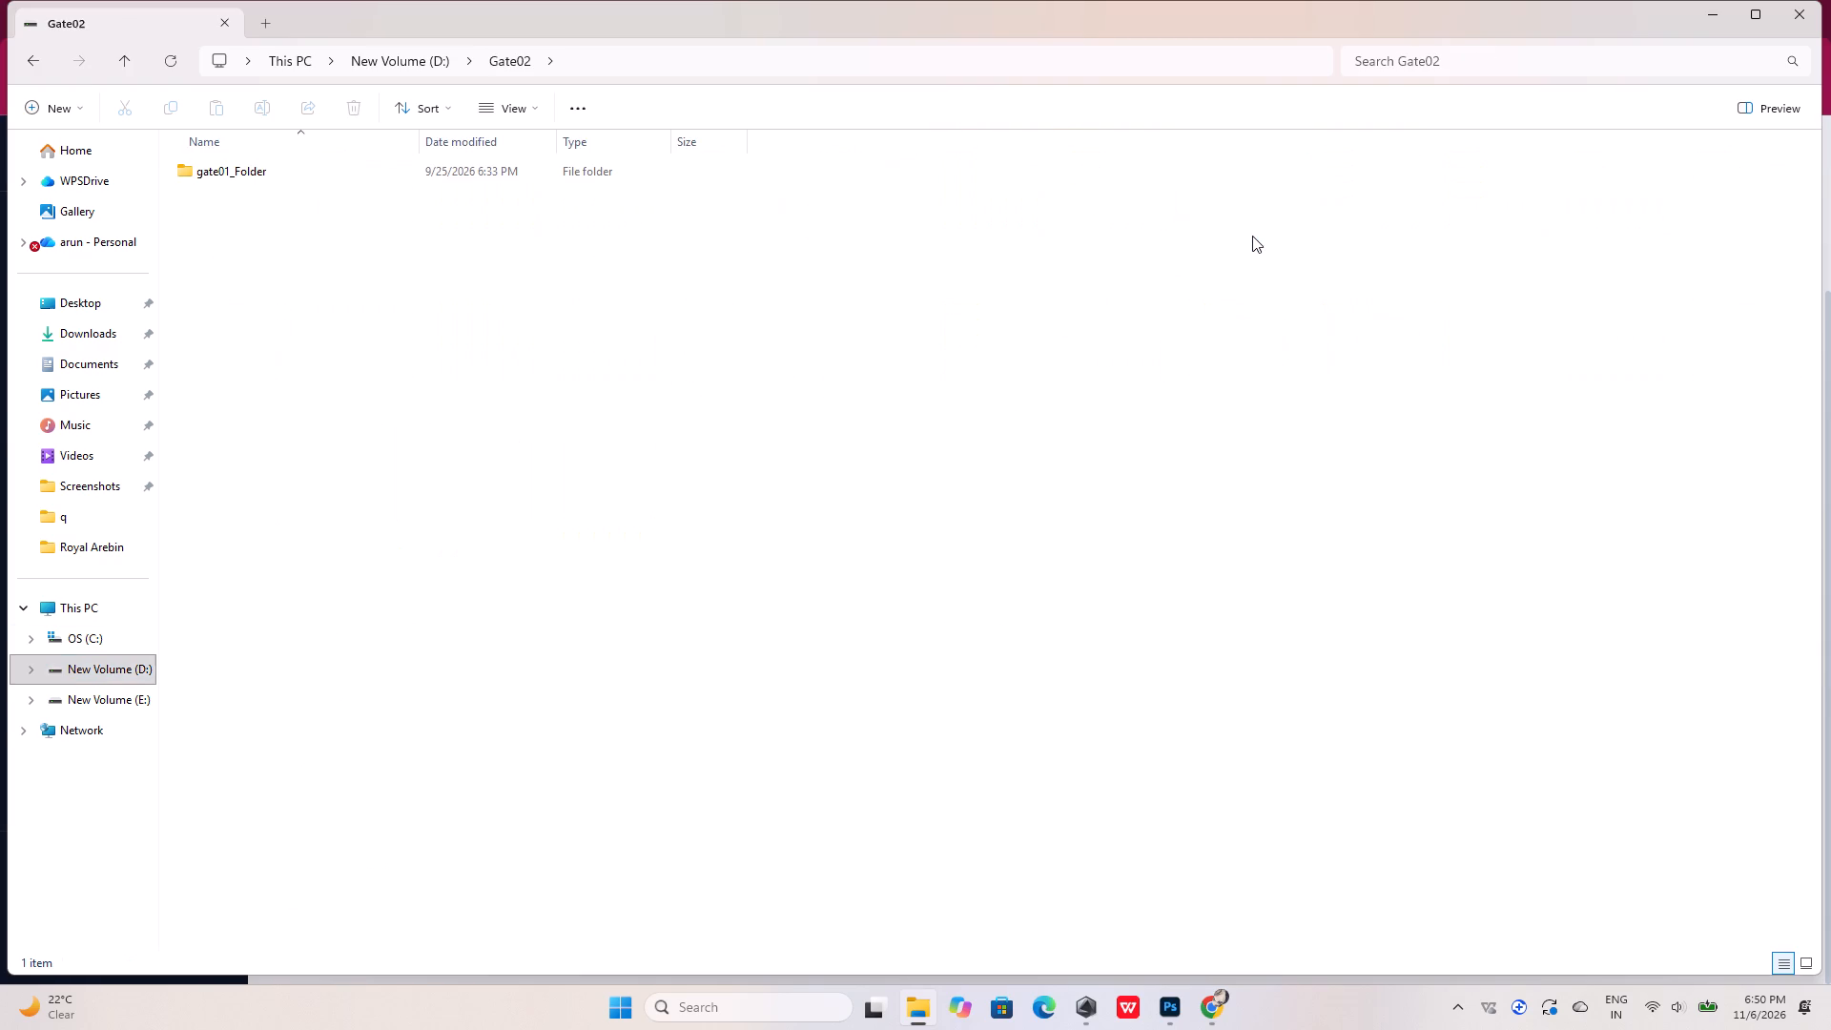
double_click(193, 170)
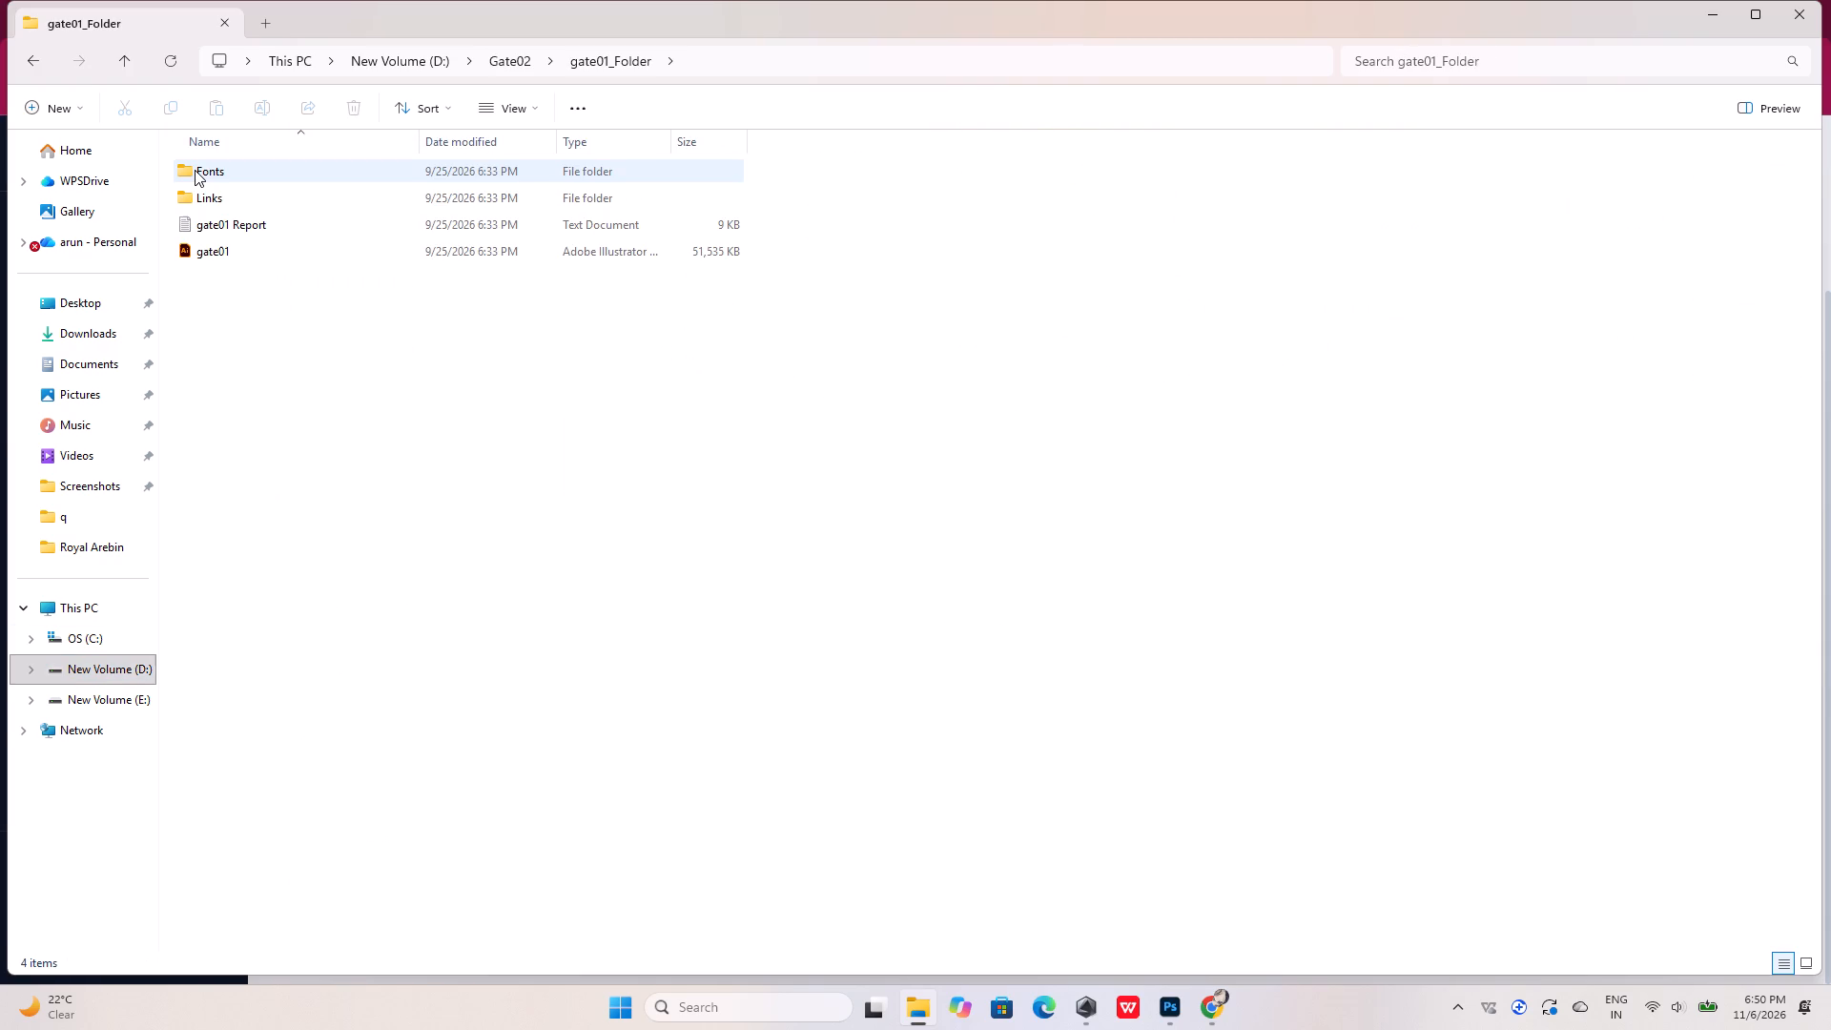
left_click(34, 66)
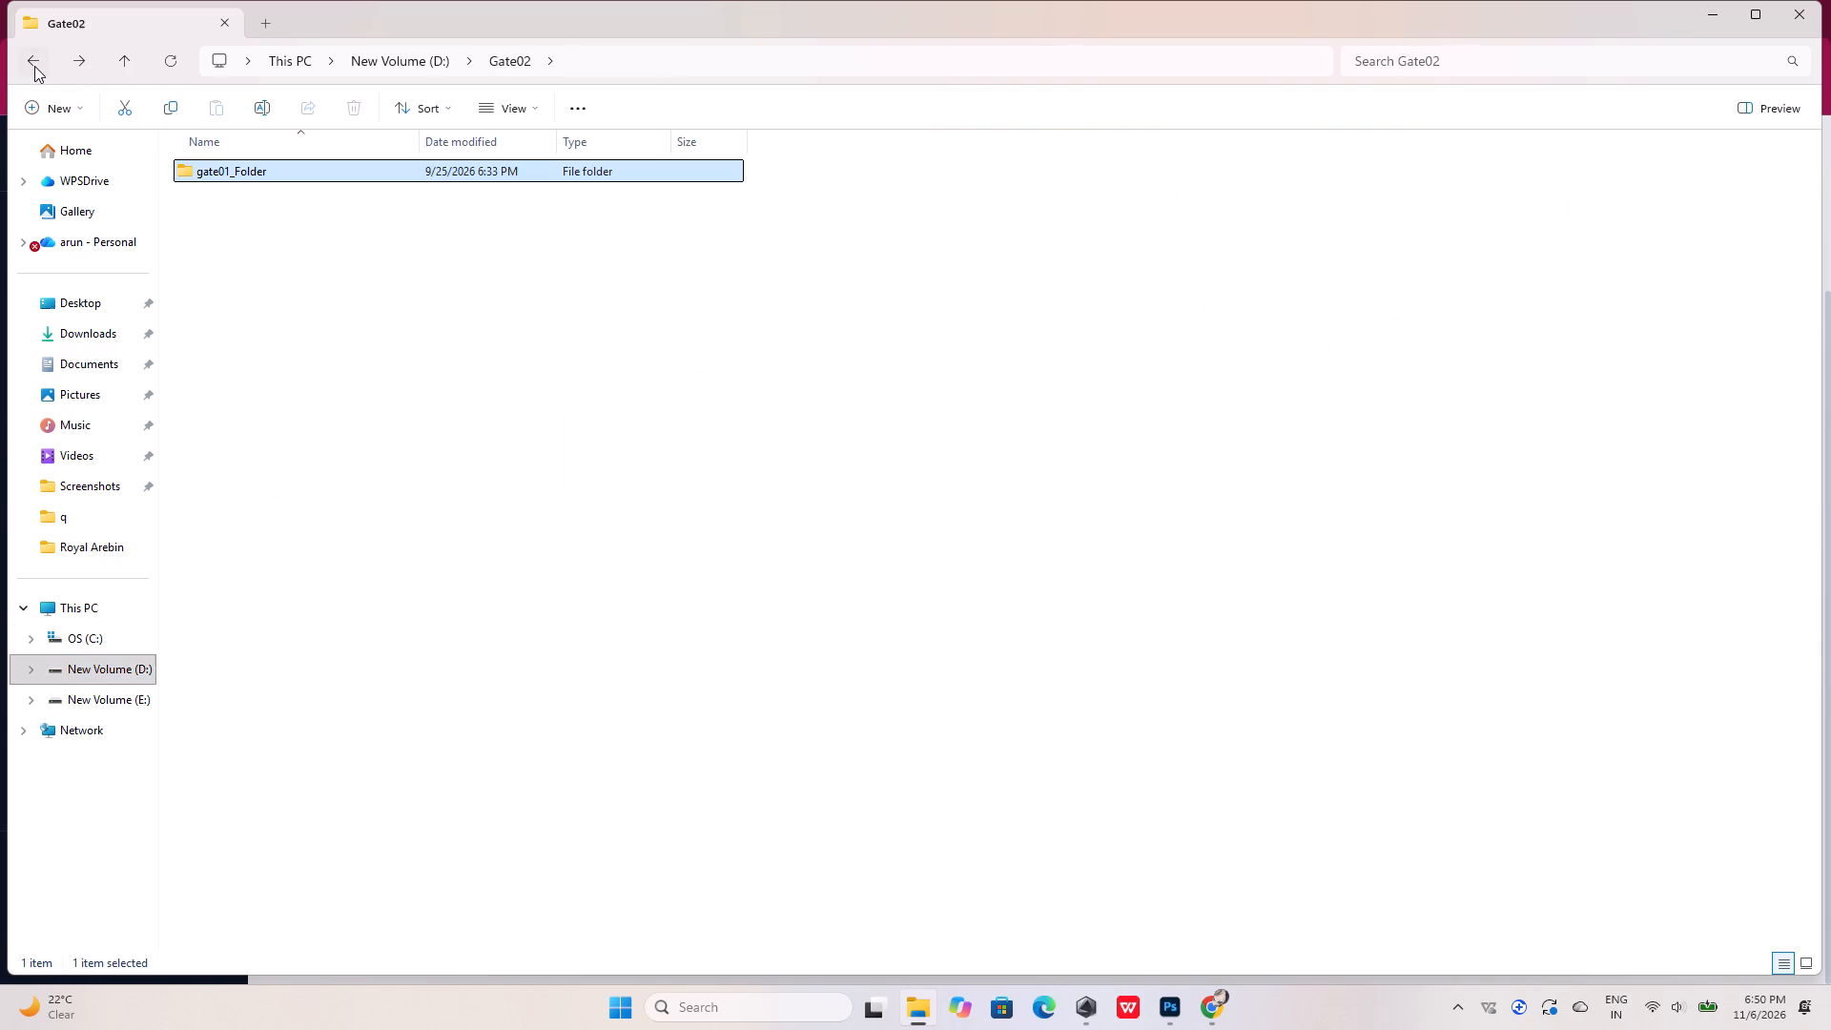
left_click(34, 66)
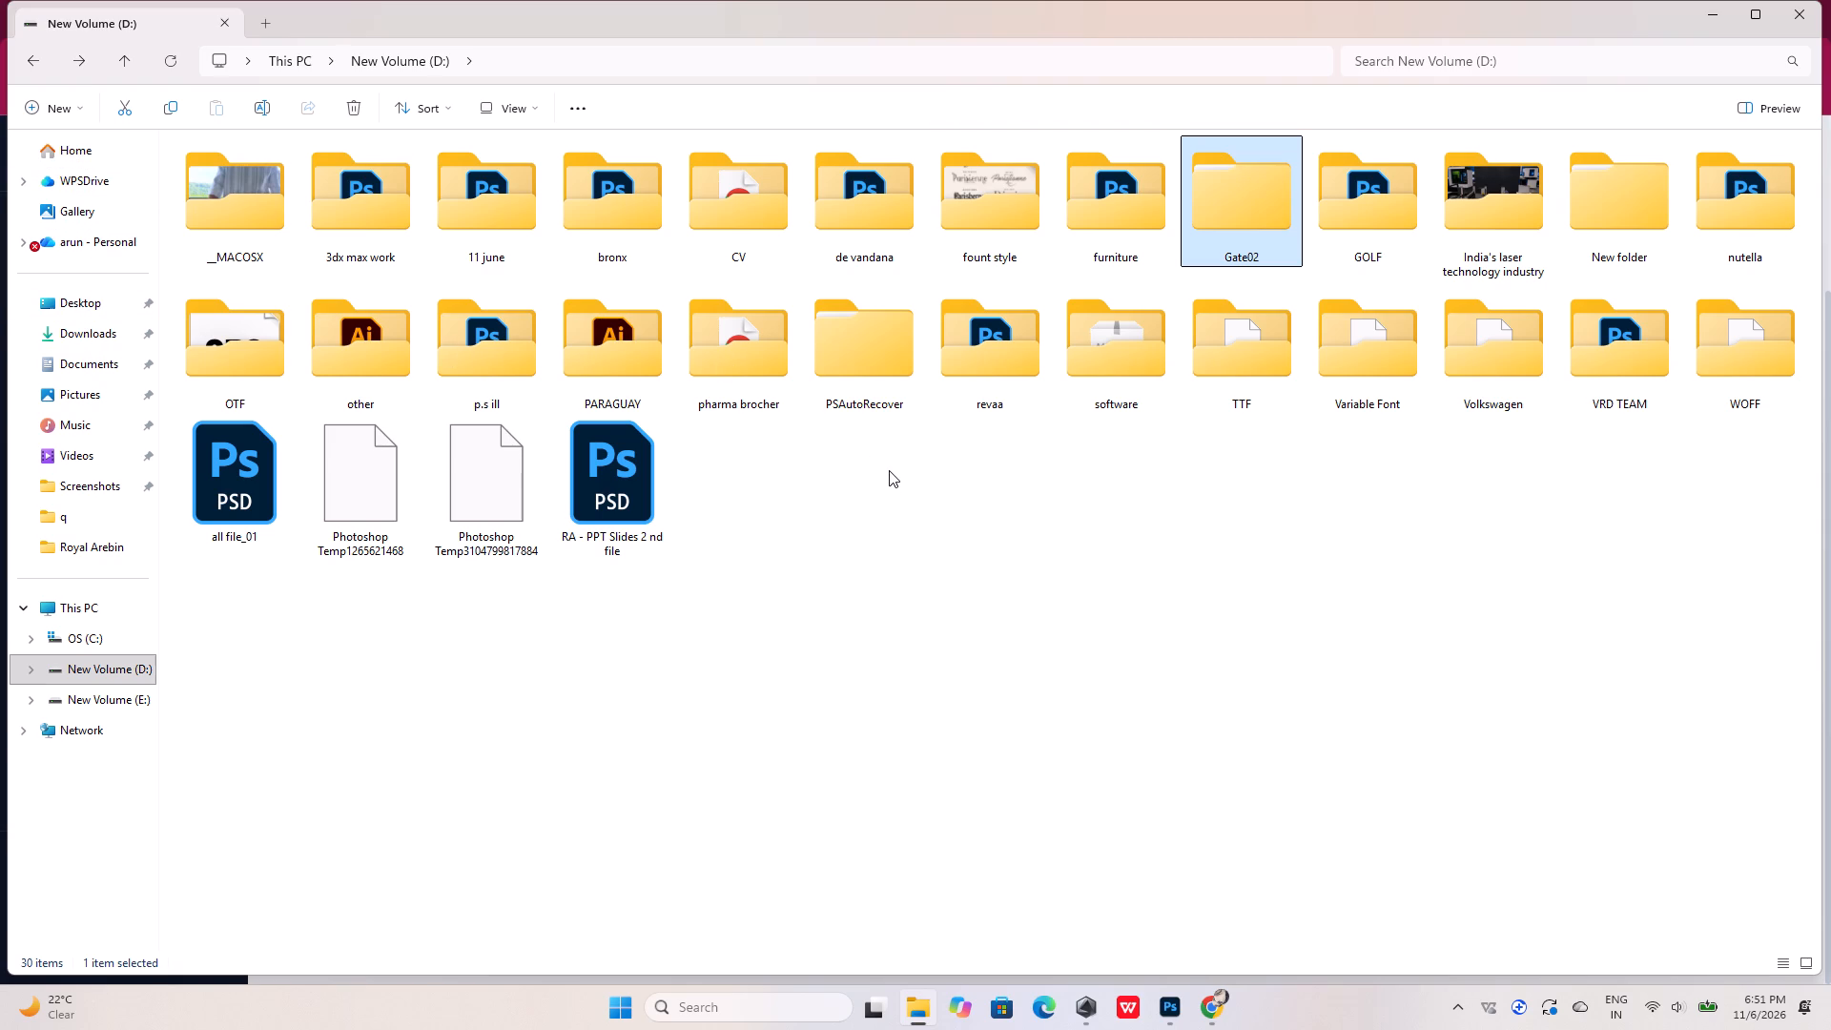
Check the contents of the other and OTF folders on New Volume (D:), and go back to Home.
double_click(403, 360)
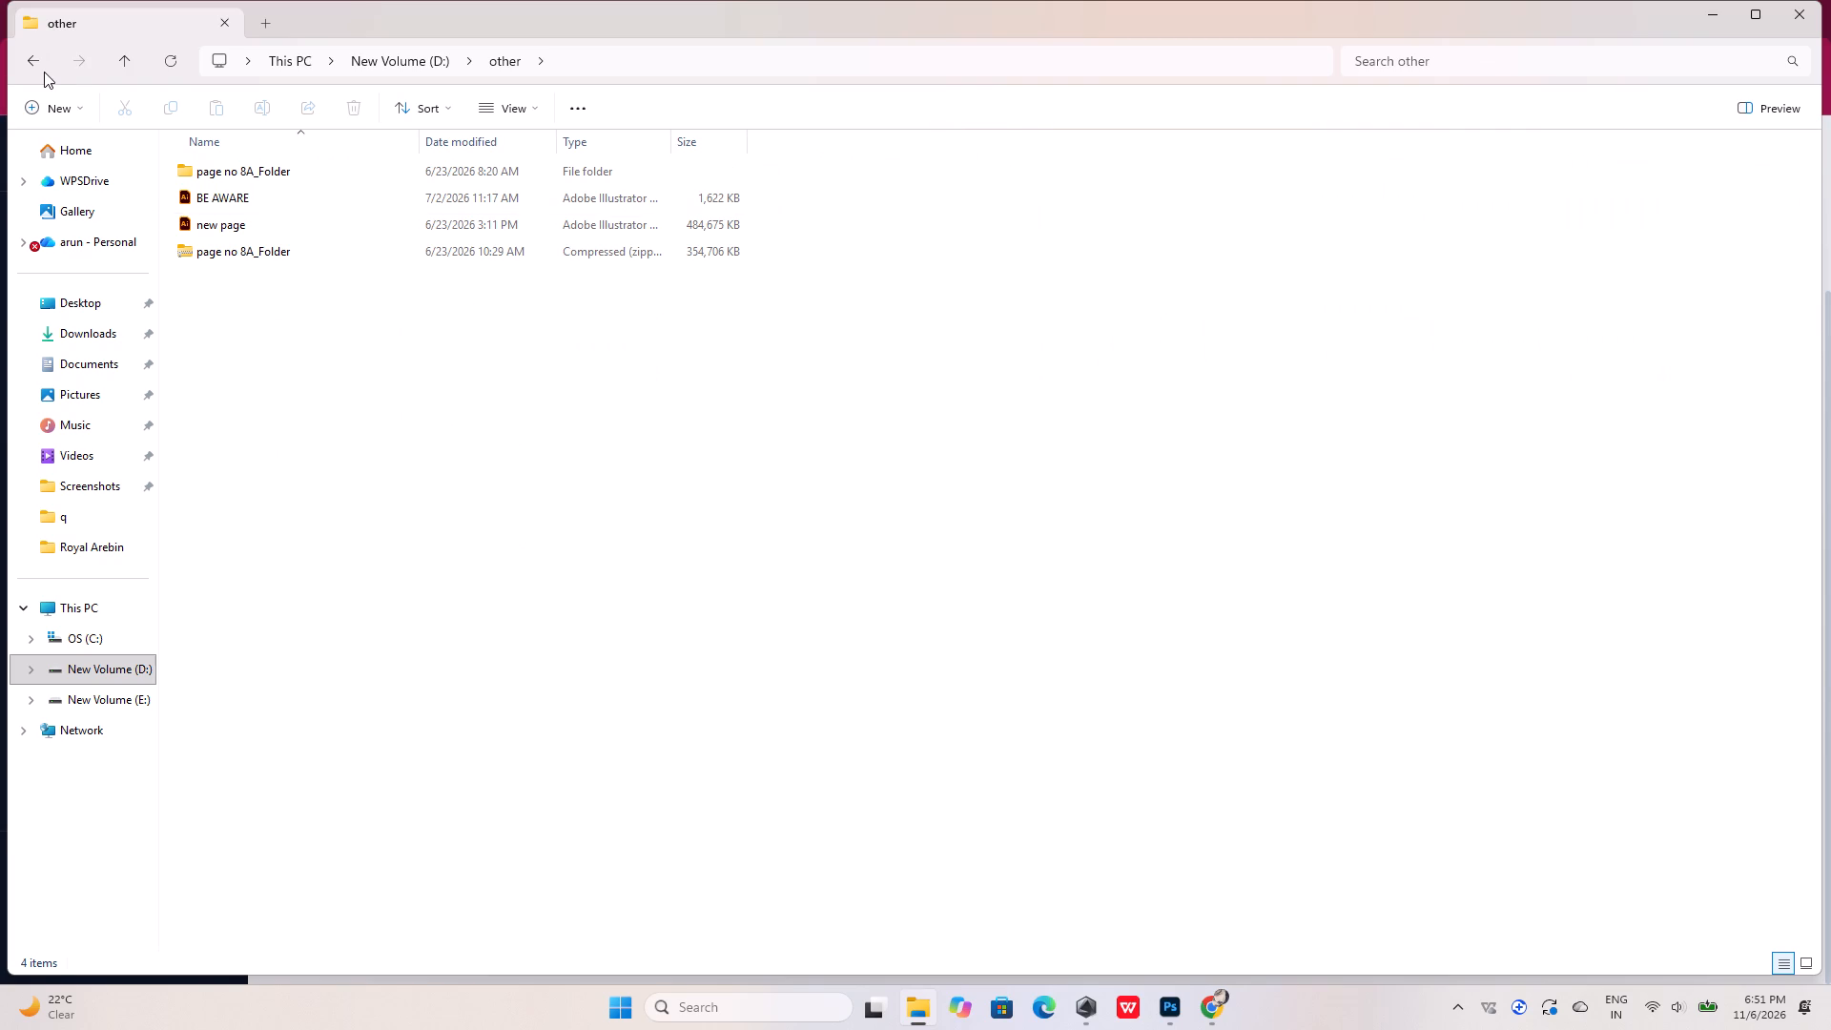
left_click(44, 69)
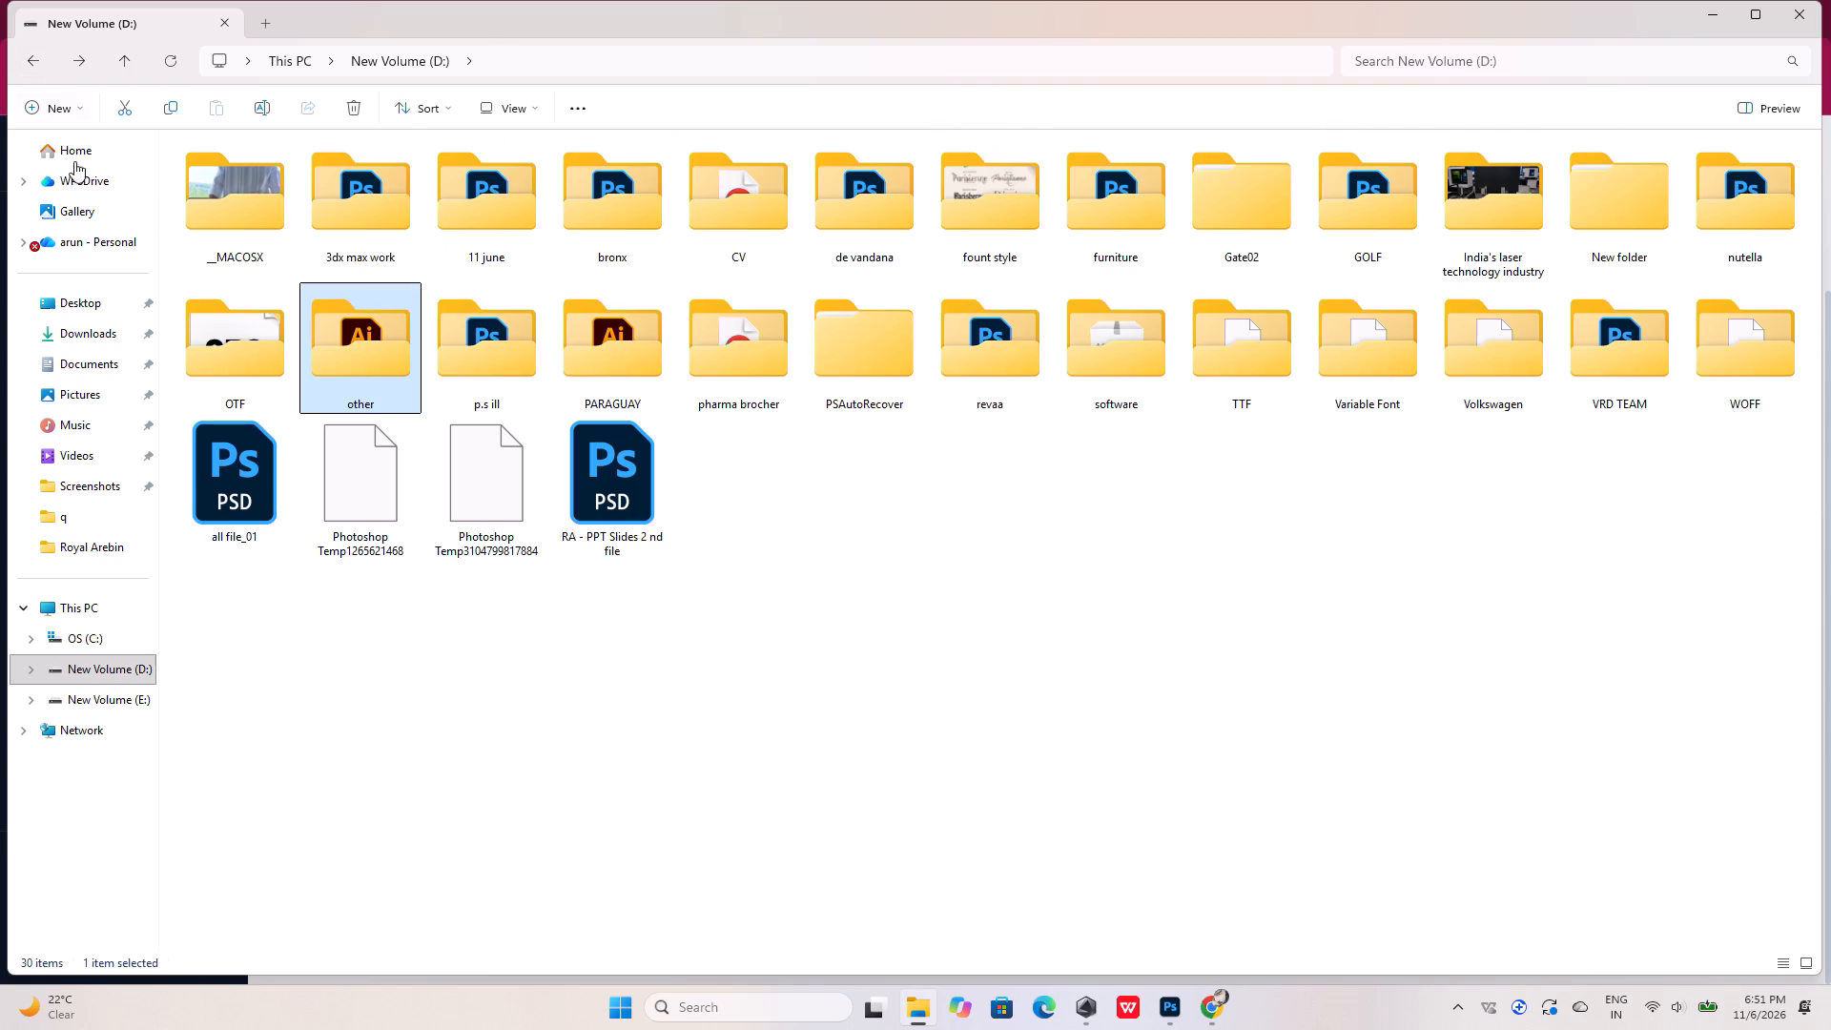
left_click(223, 345)
double_click(224, 345)
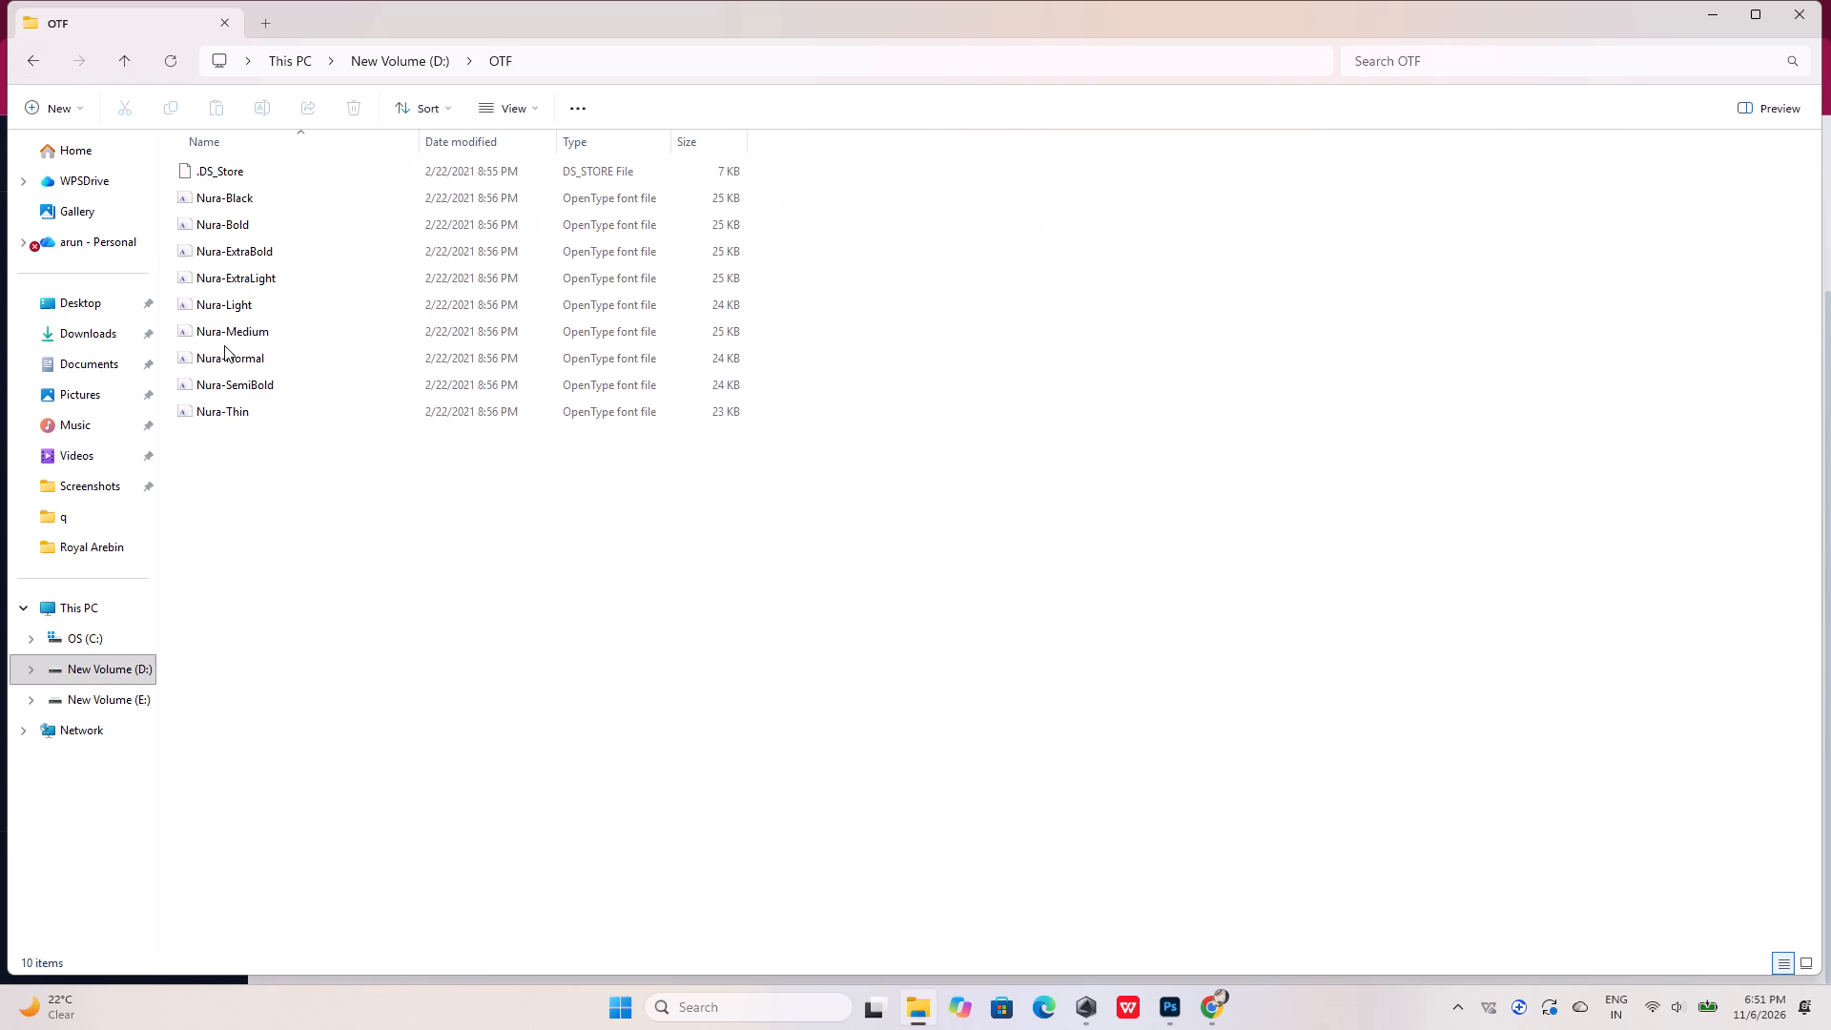
left_click(29, 63)
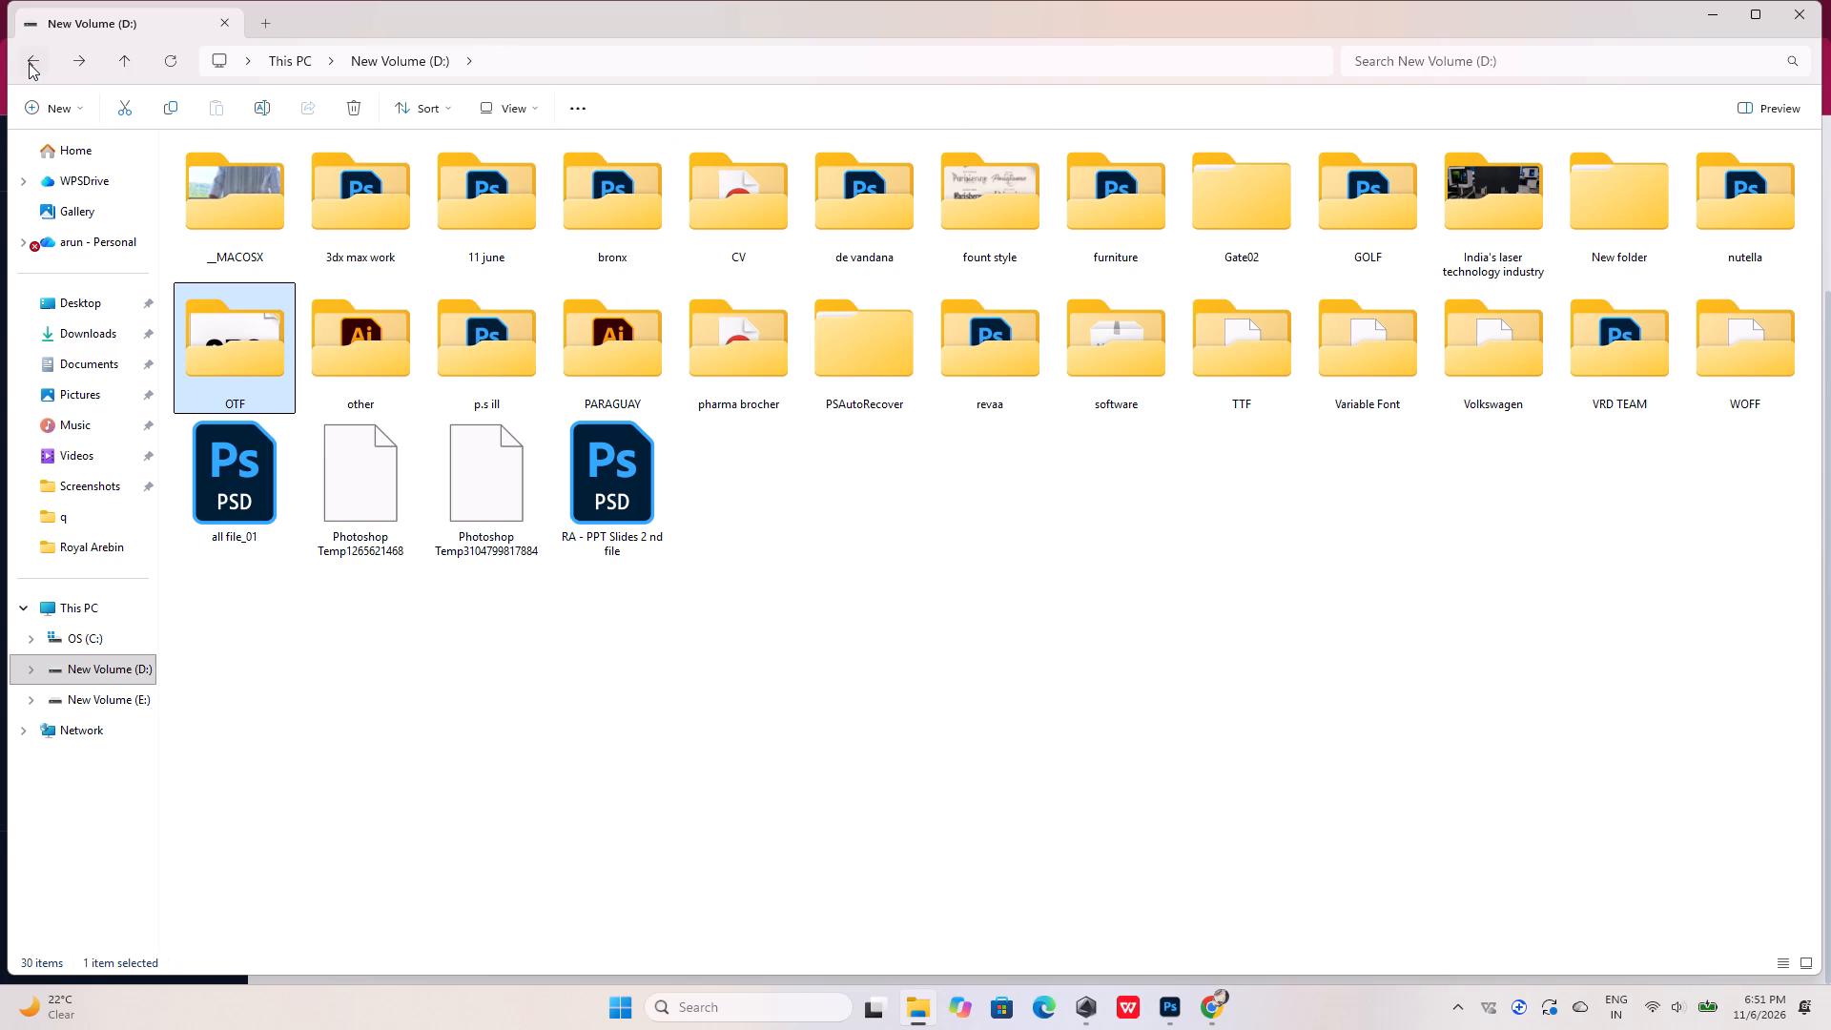
left_click(37, 52)
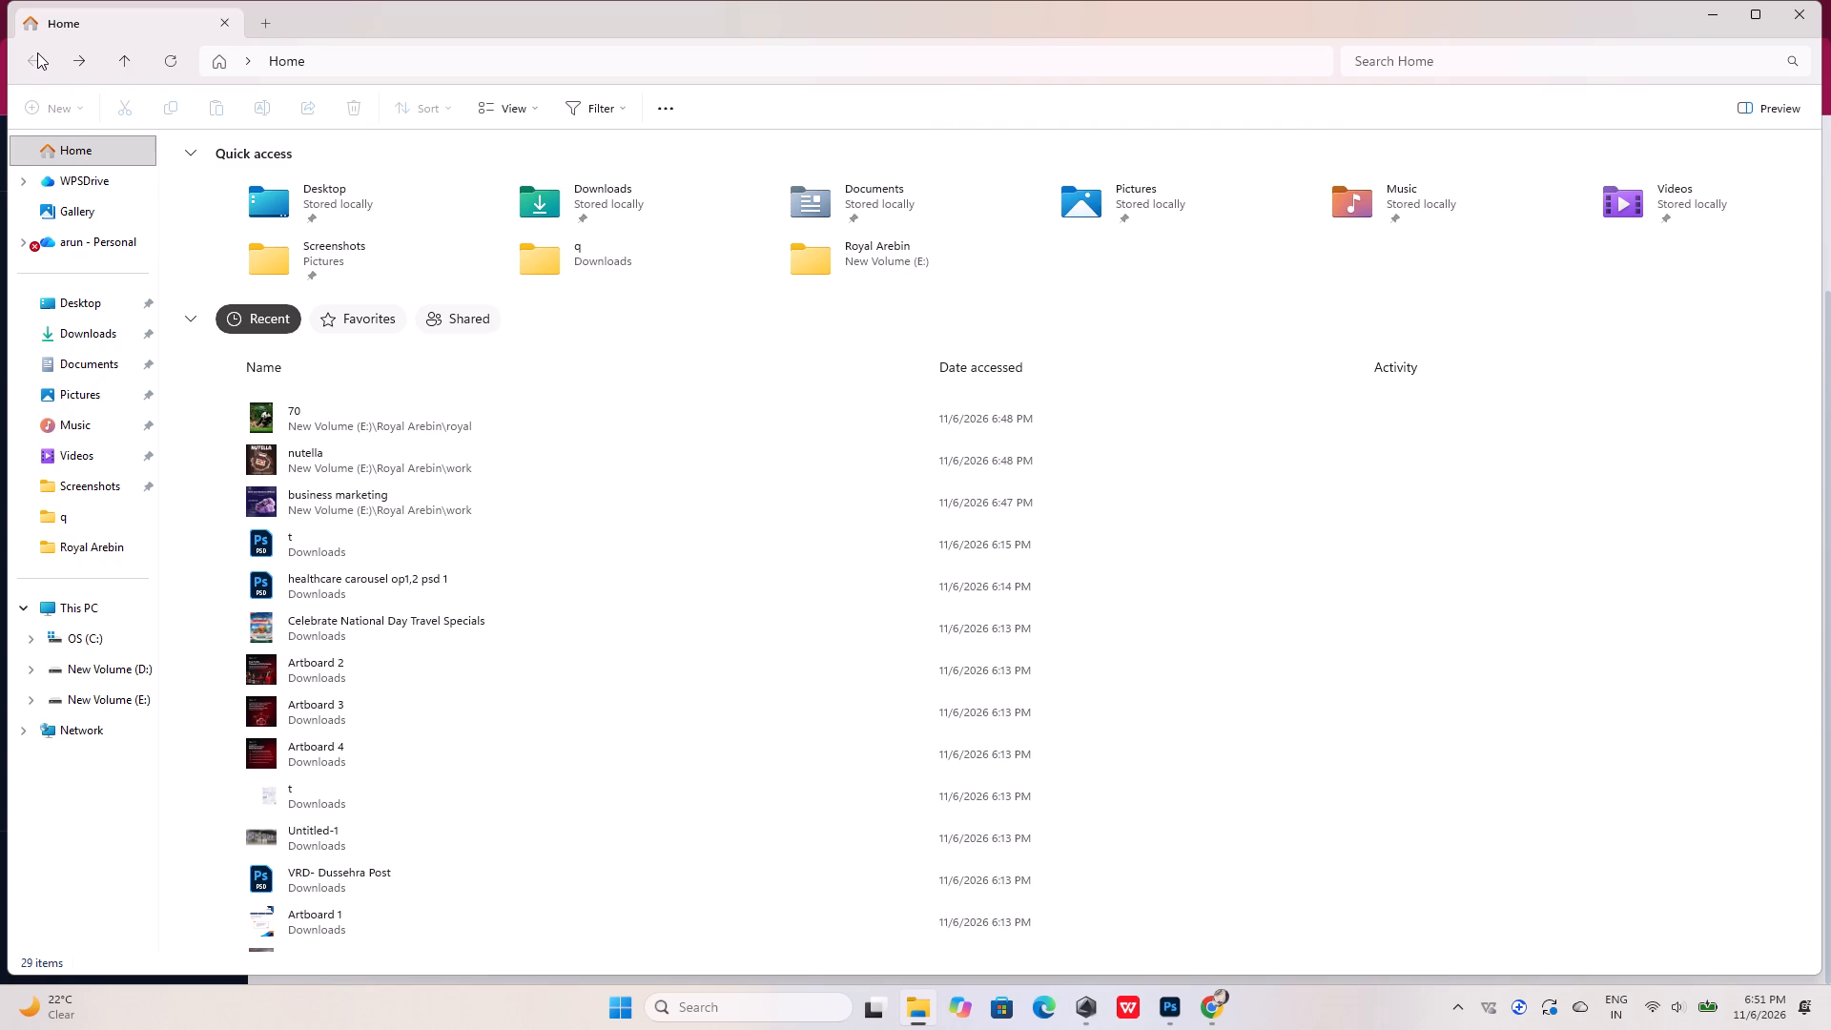
Switch to Chrome, view the Celebrations page of the VRD CRM, and return to File Explorer.
left_click(1211, 1006)
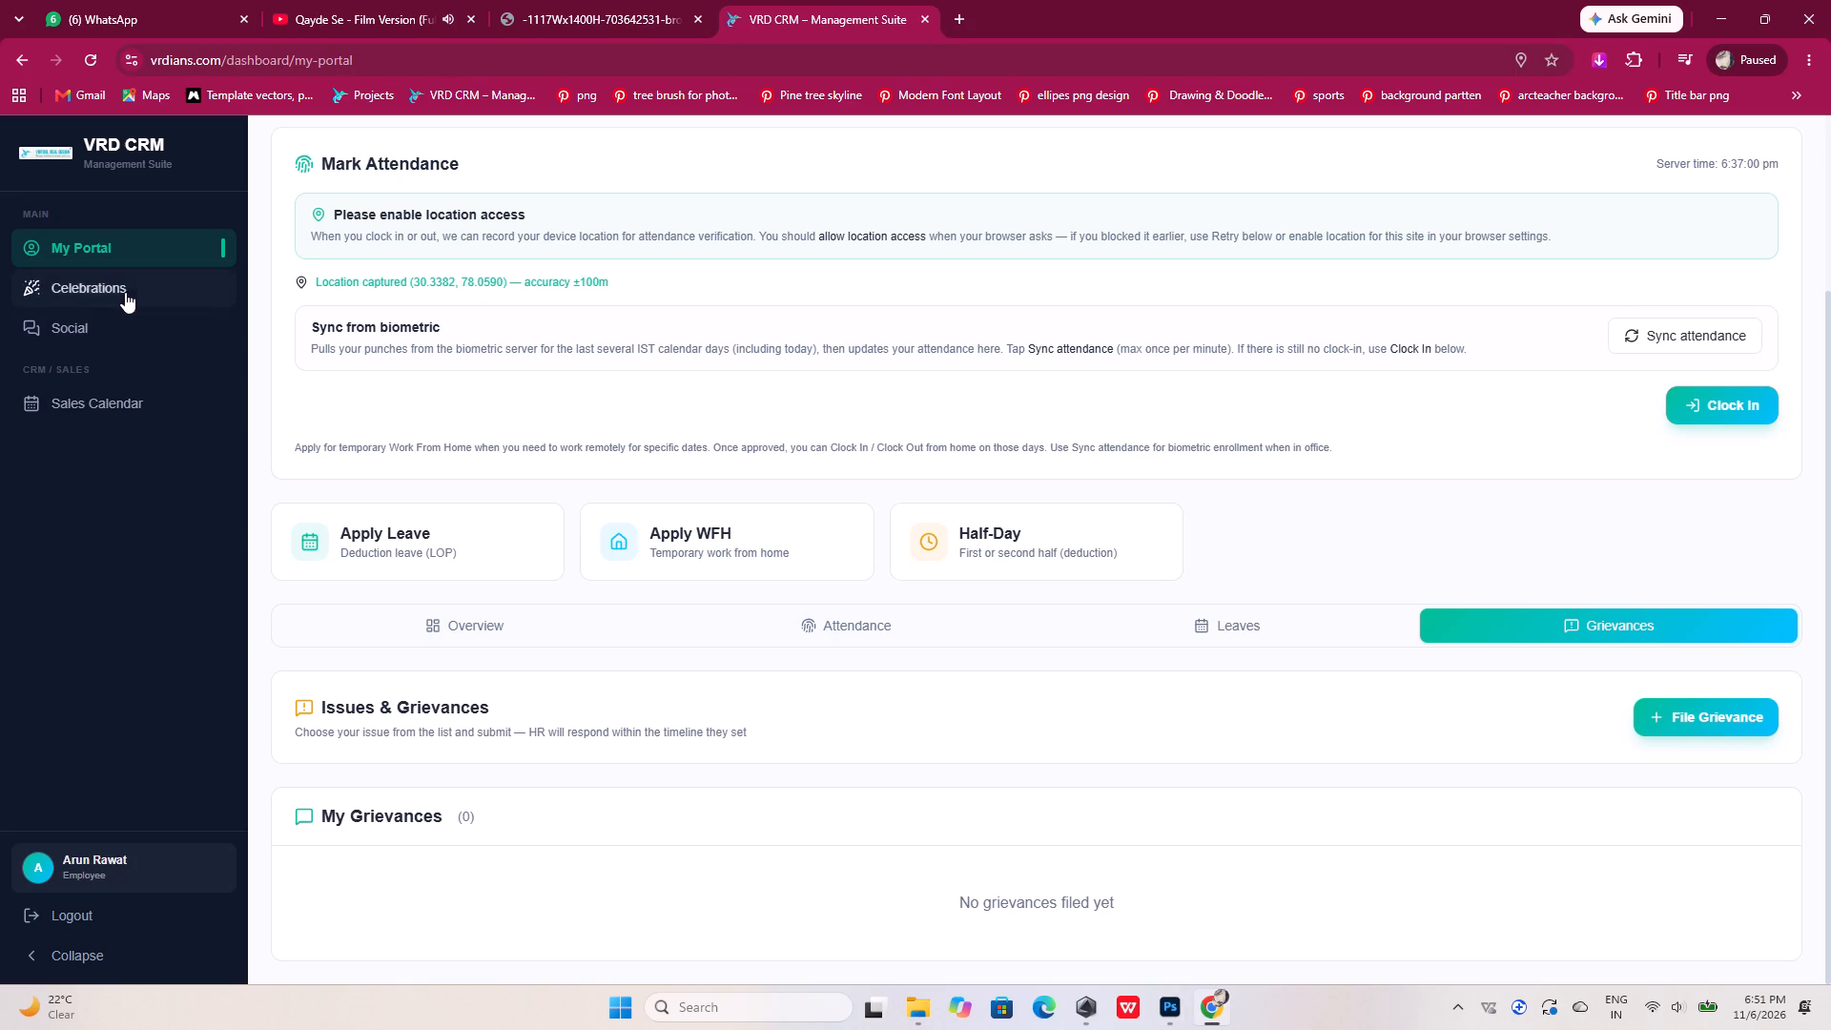
left_click(124, 289)
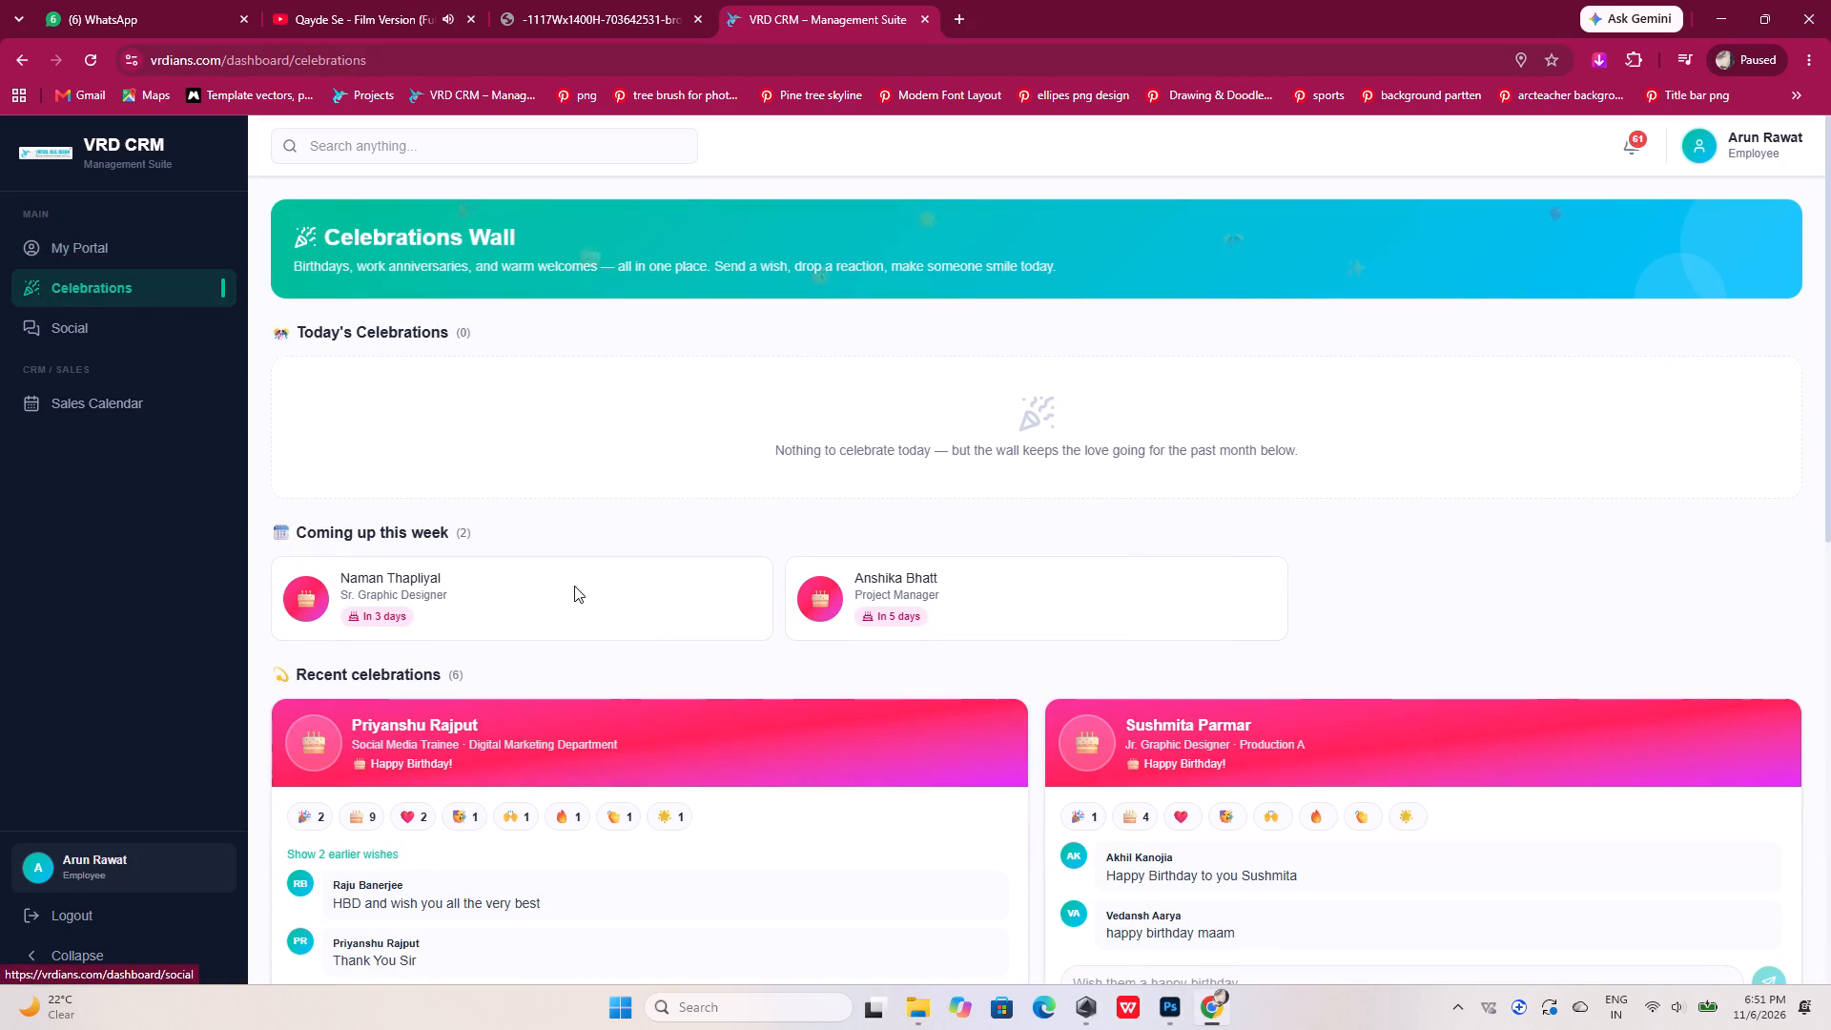
left_click(1213, 1009)
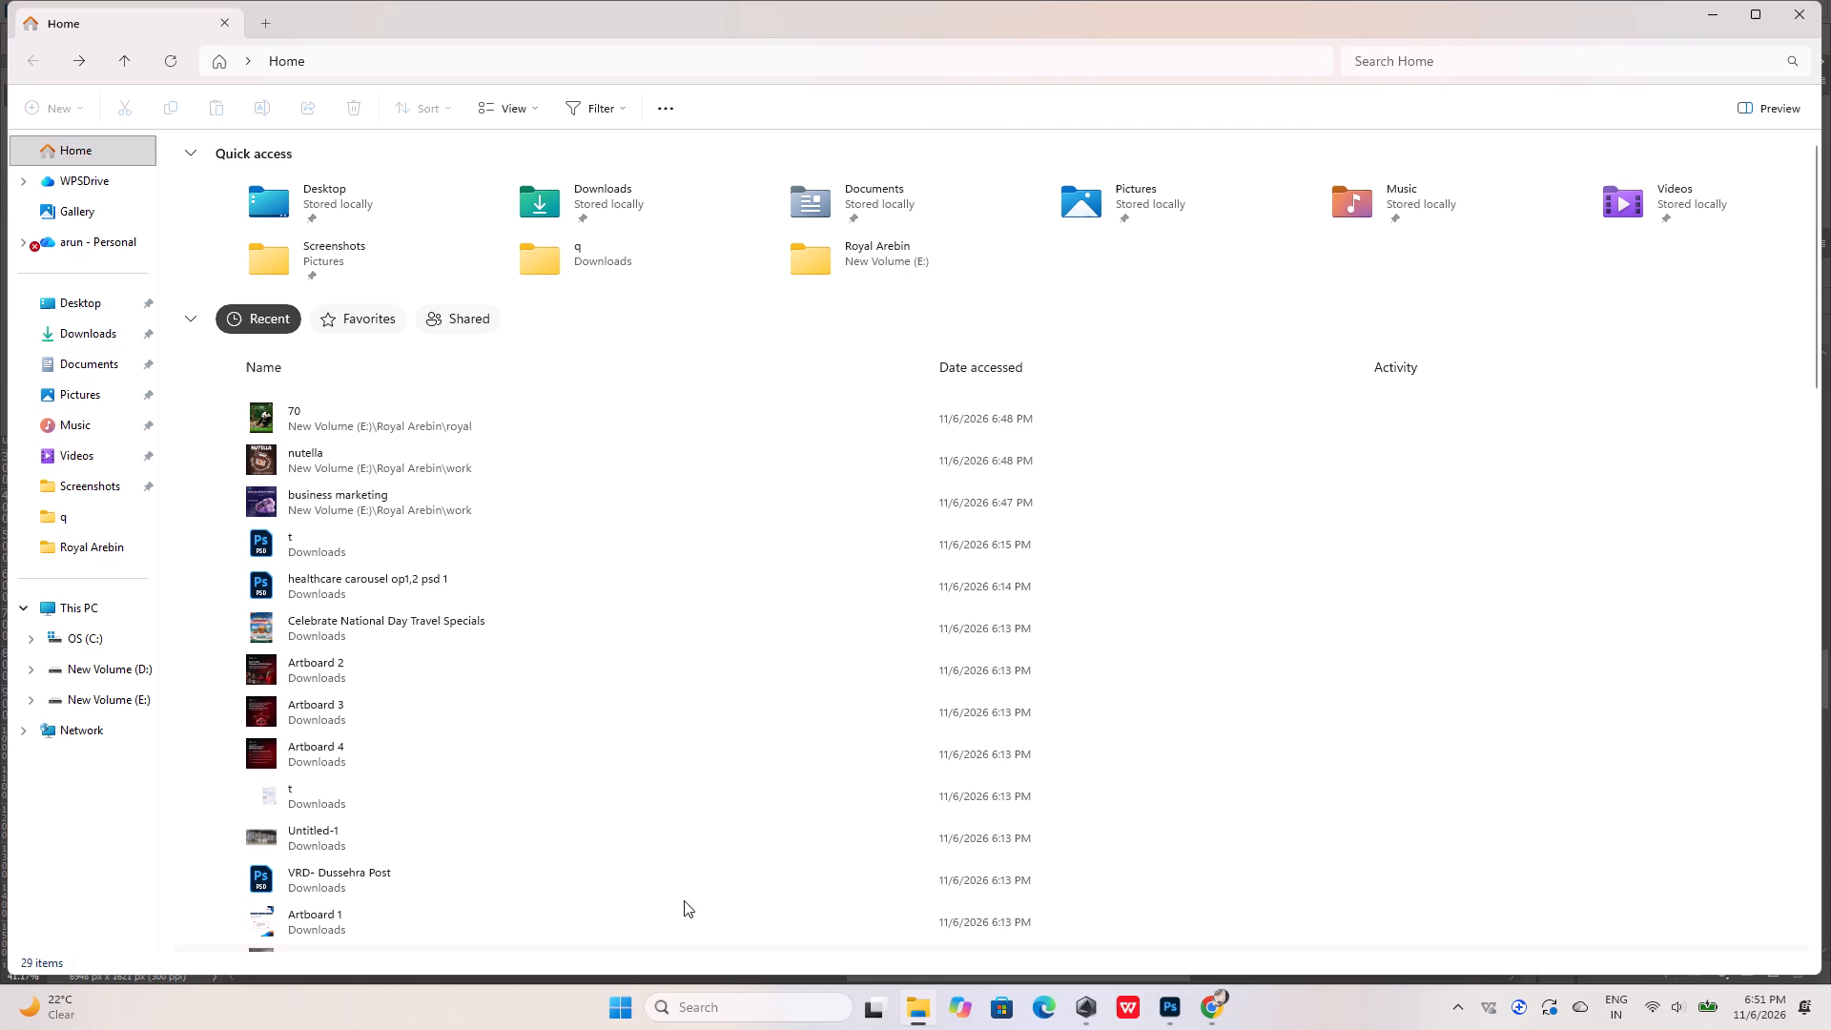
Check the contents of the Documents folder and switch back to the VRD CRM page in Chrome.
left_click(96, 360)
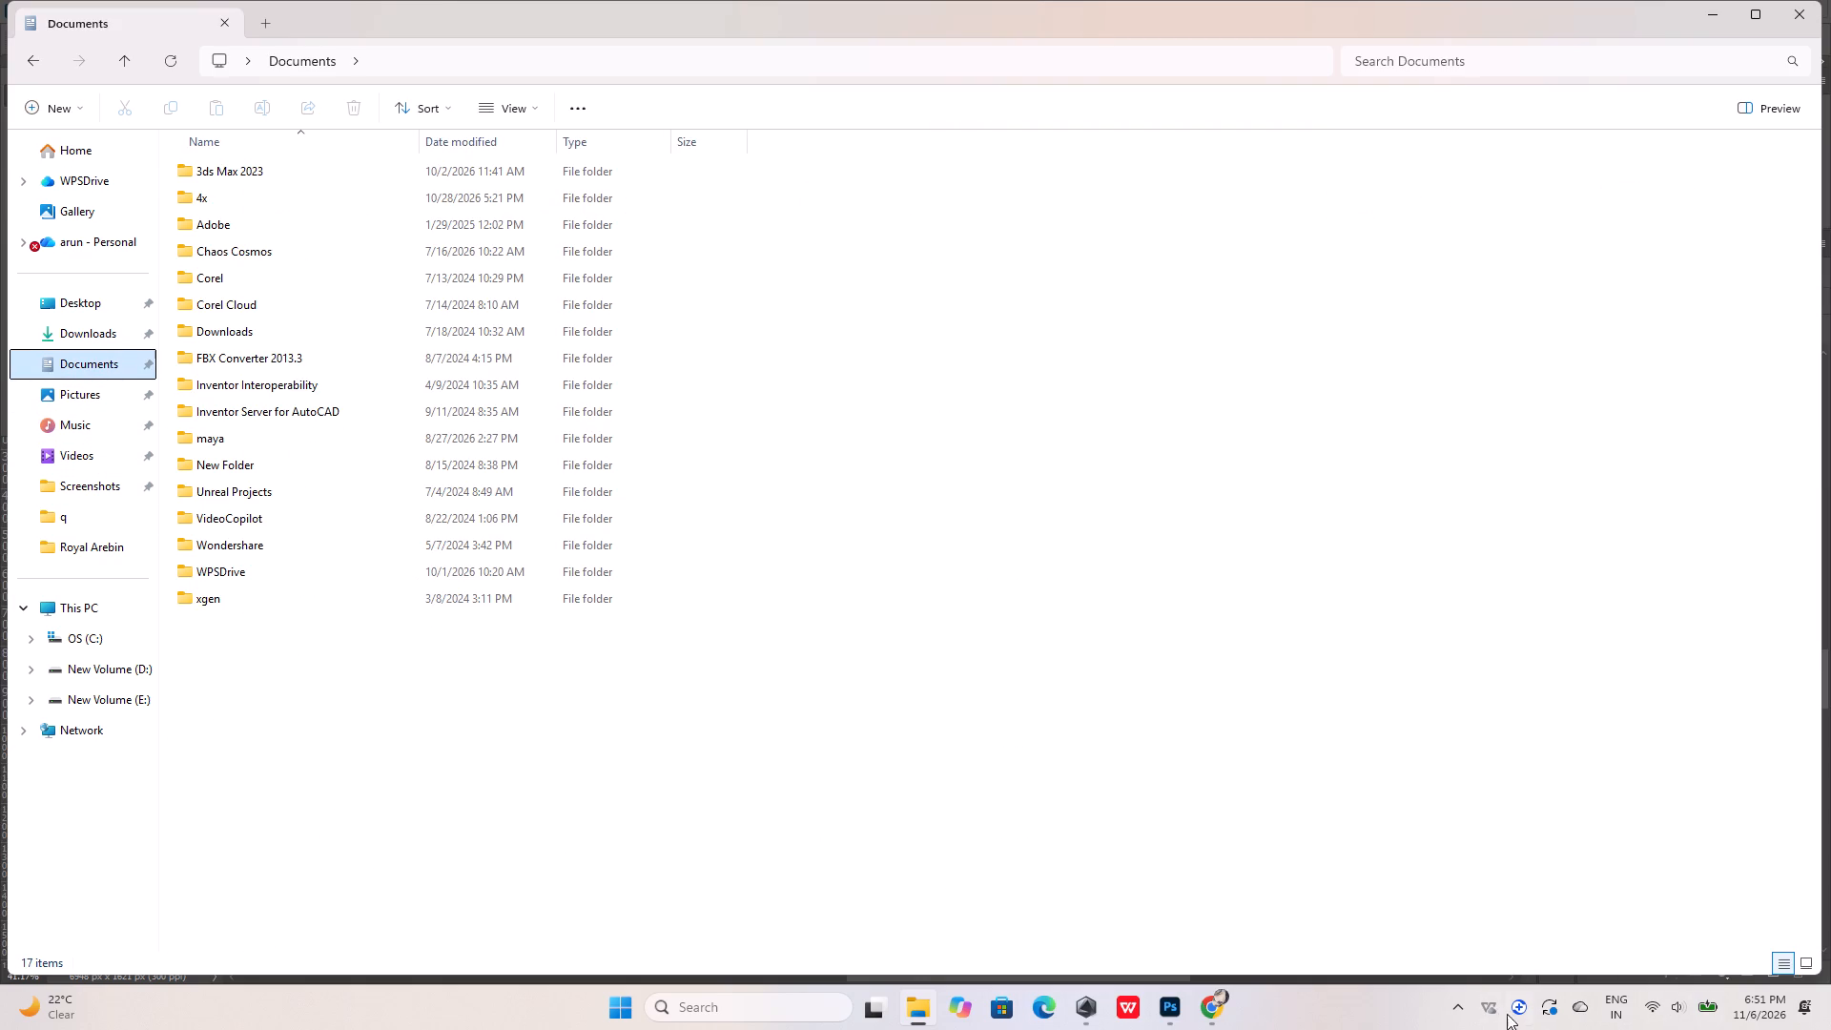
left_click(1211, 1005)
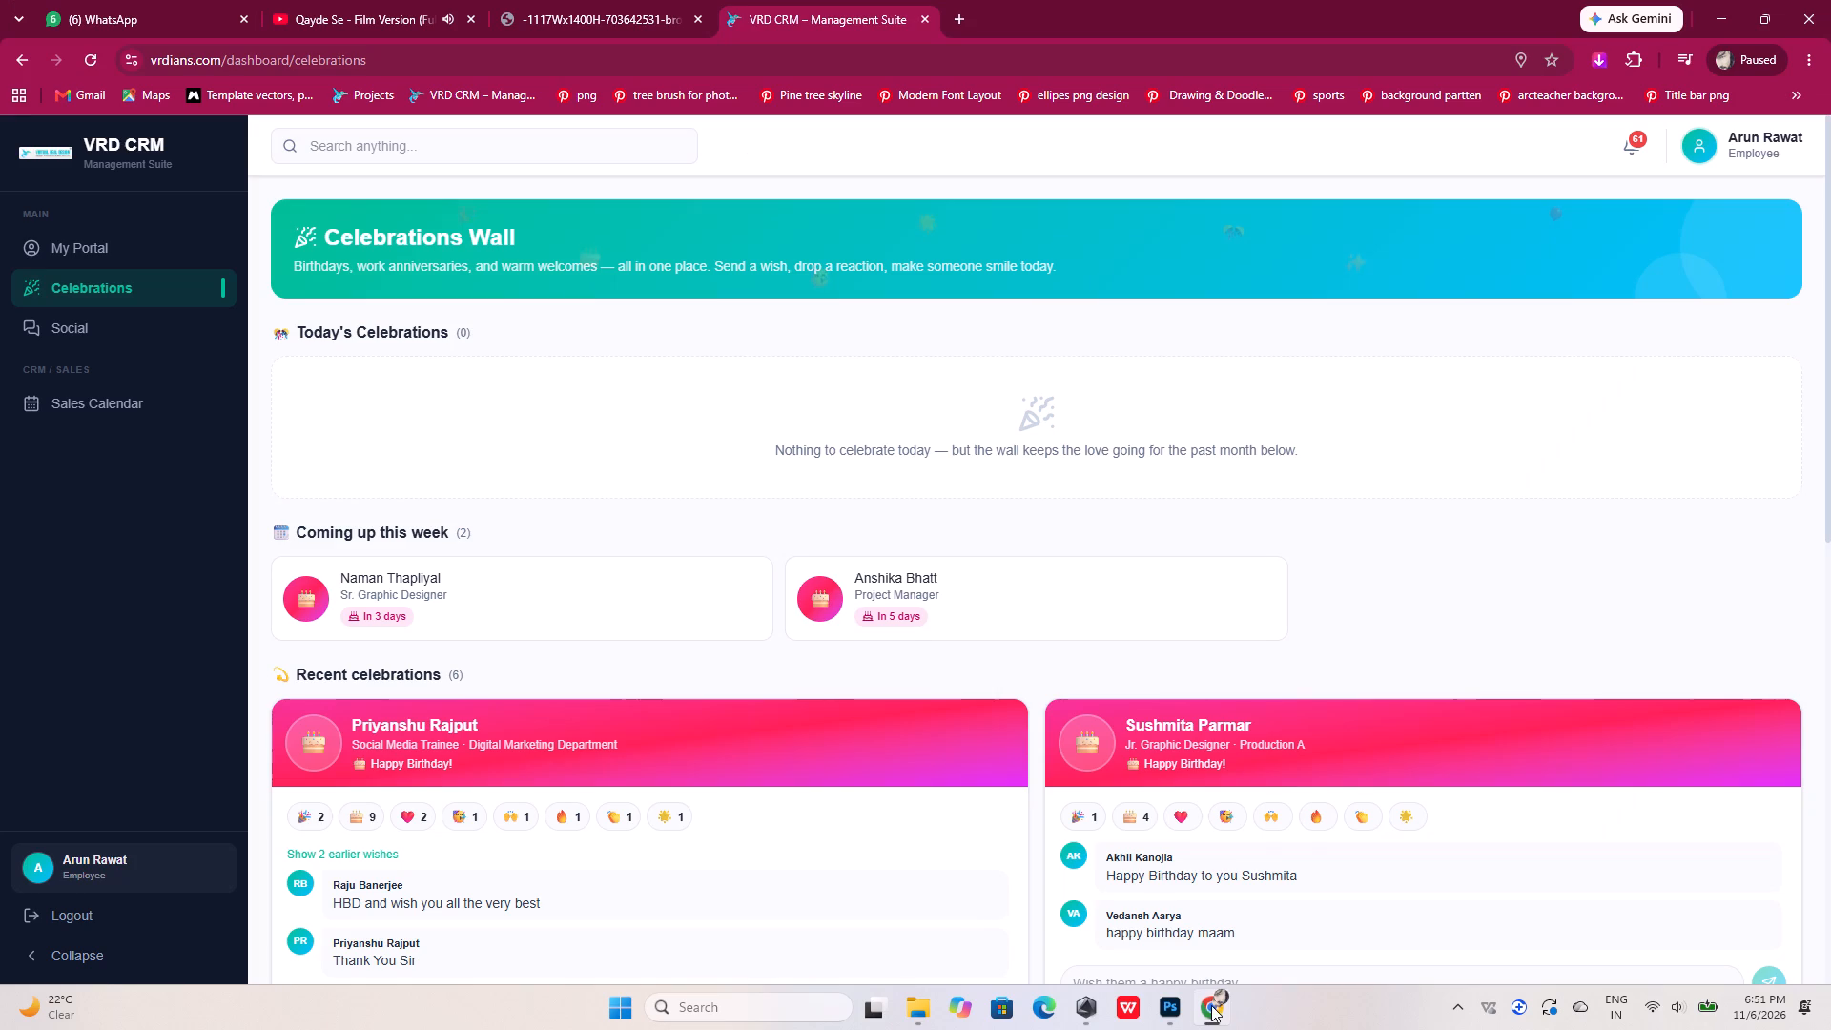